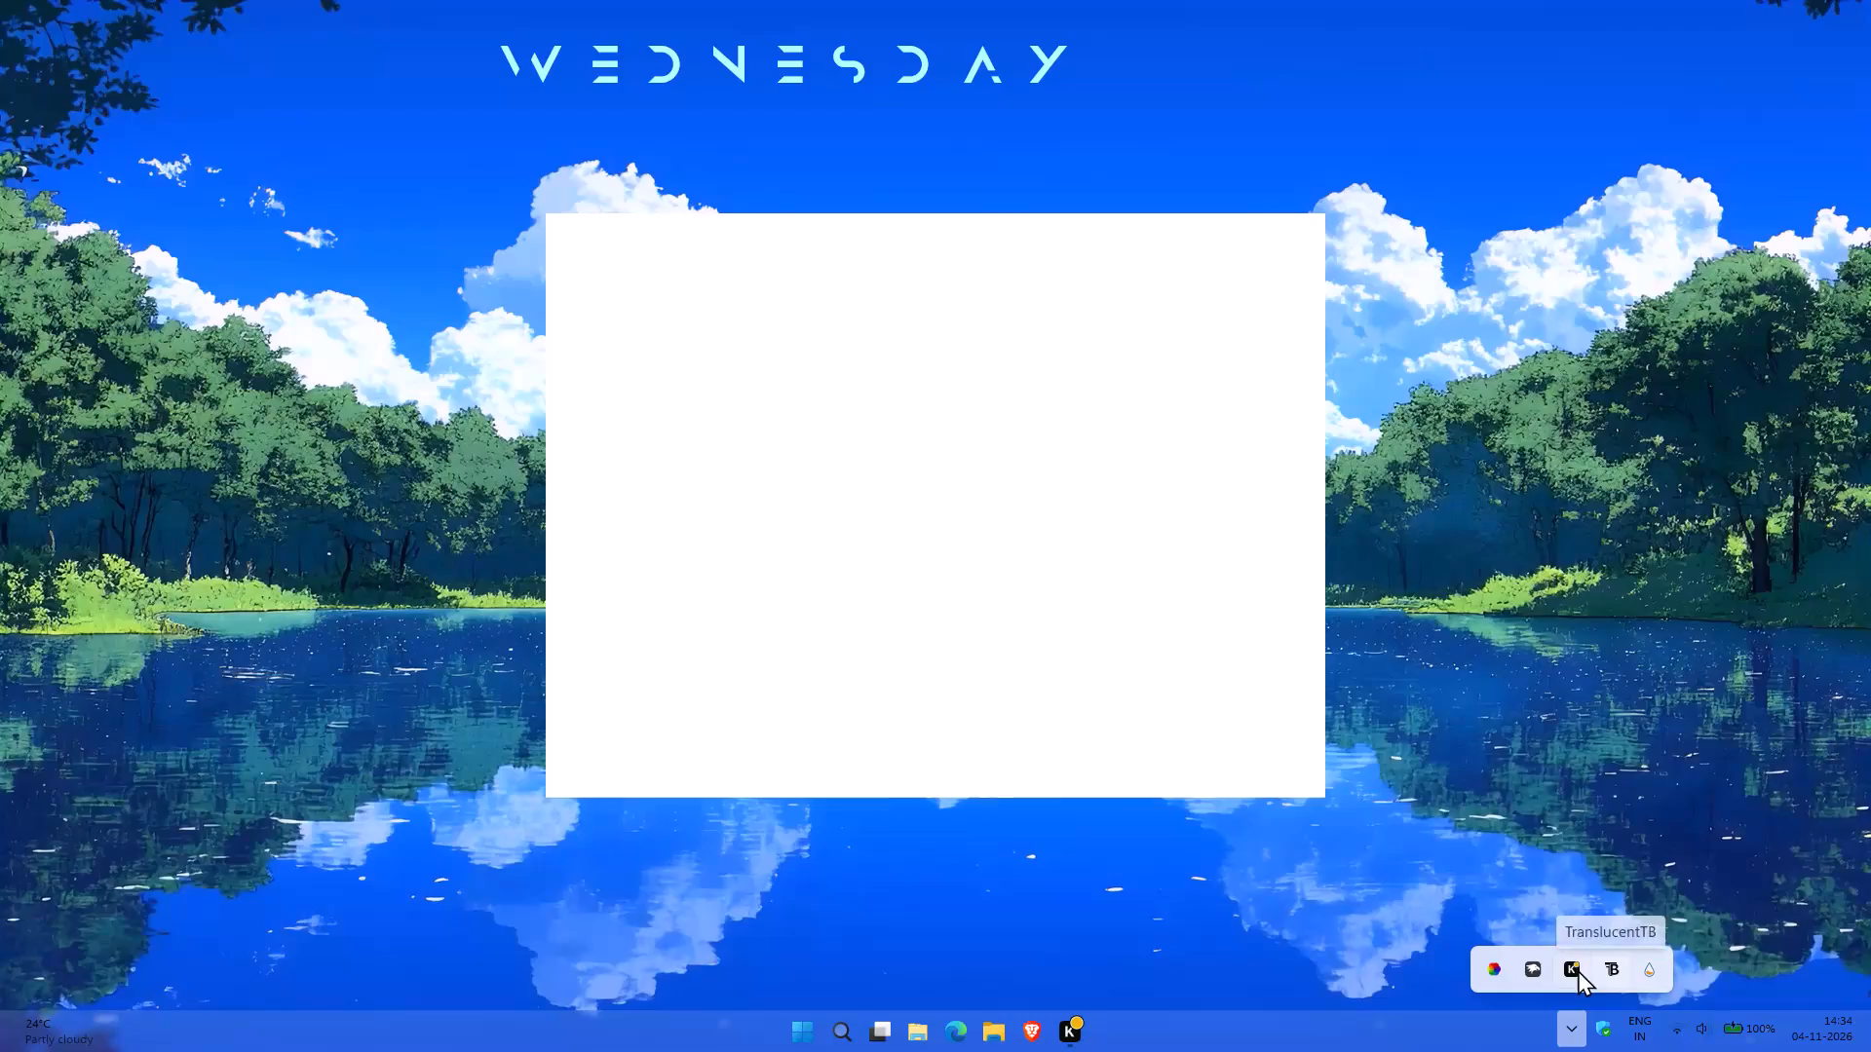
# Check the available Wi-Fi networks in the quick settings and refresh the network list.
pyautogui.click(1689, 1035)
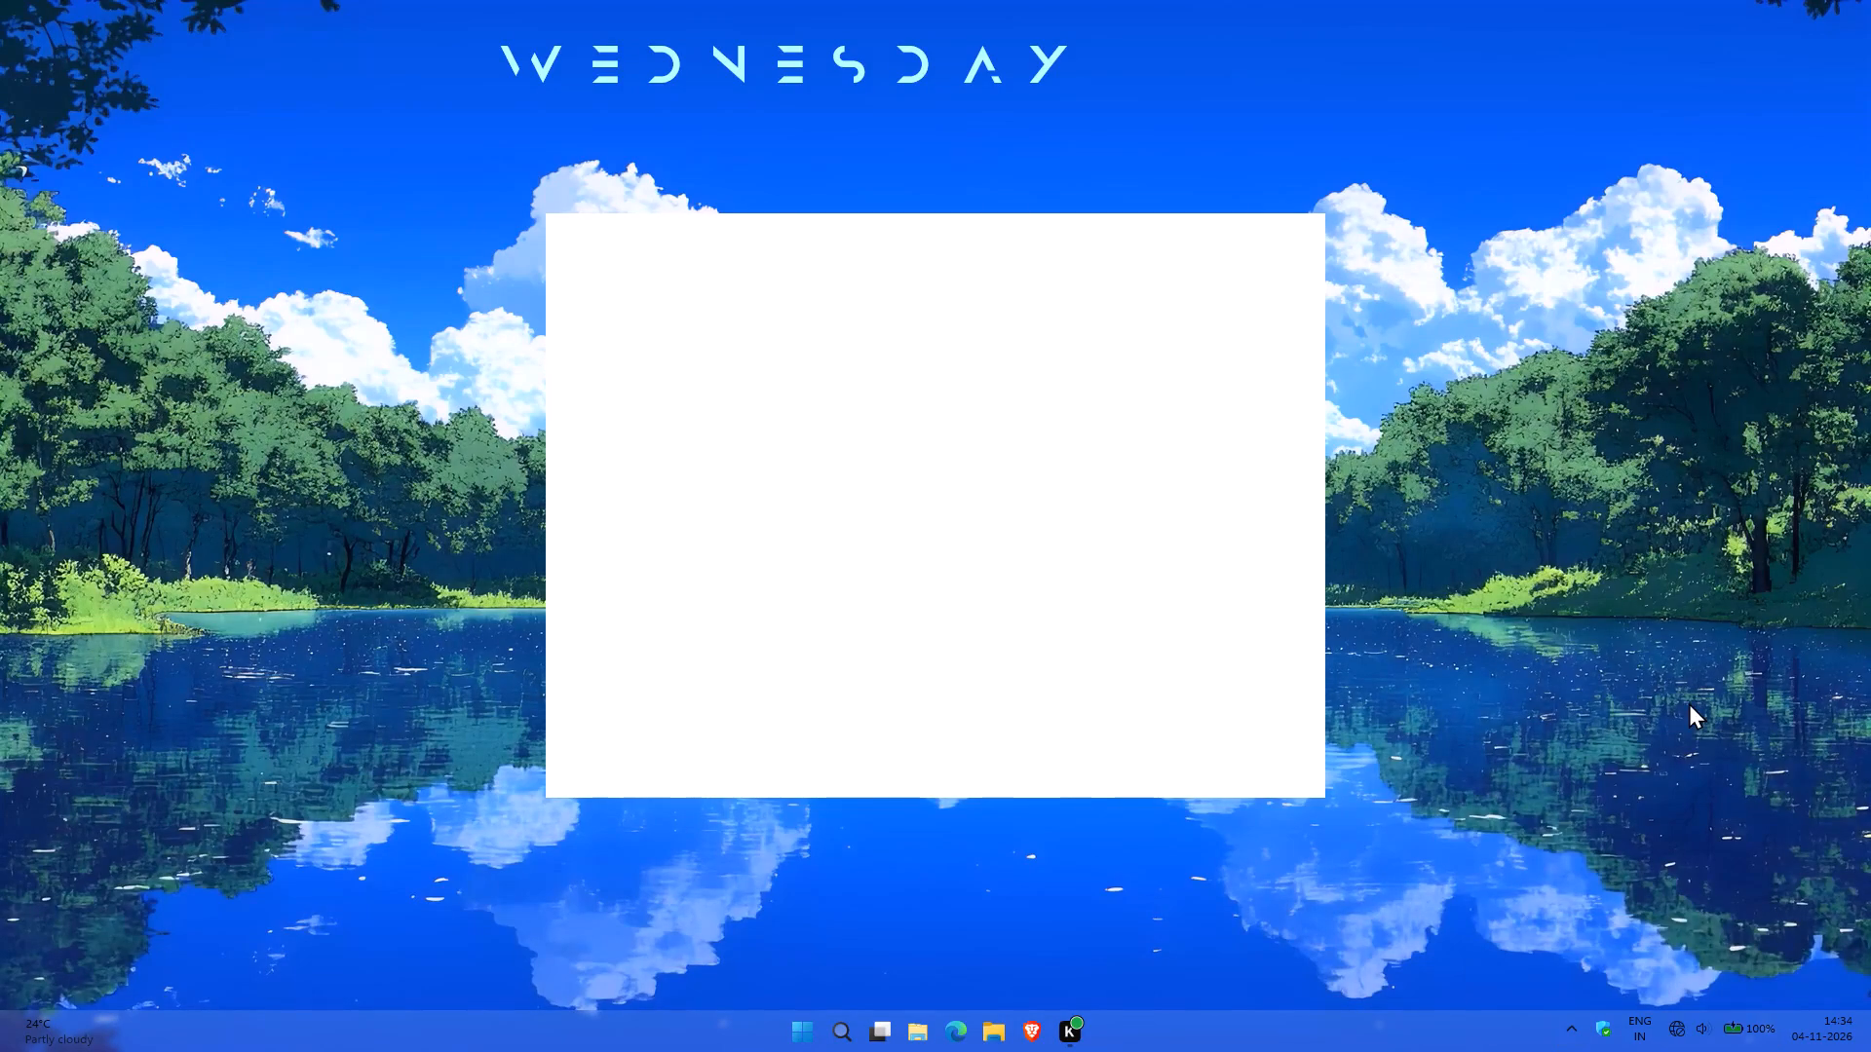
pyautogui.click(1720, 1039)
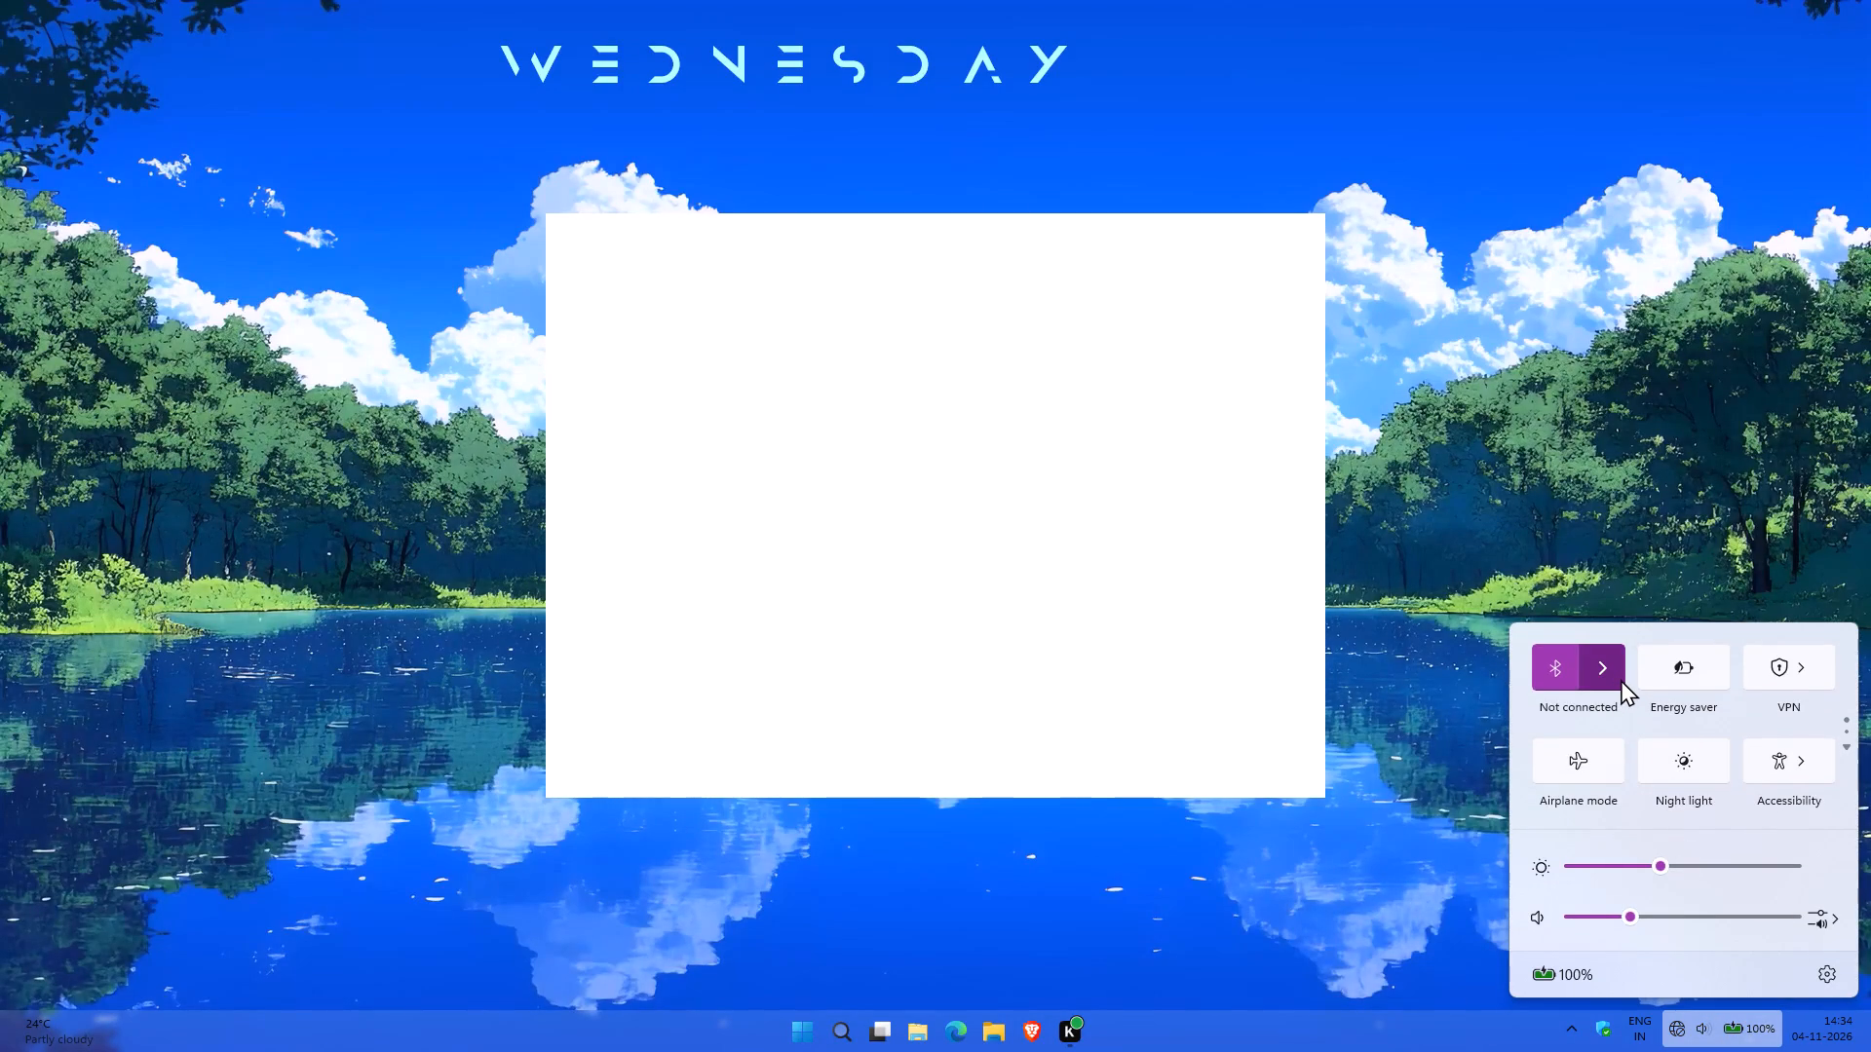
pyautogui.scroll(6, 1623, 727)
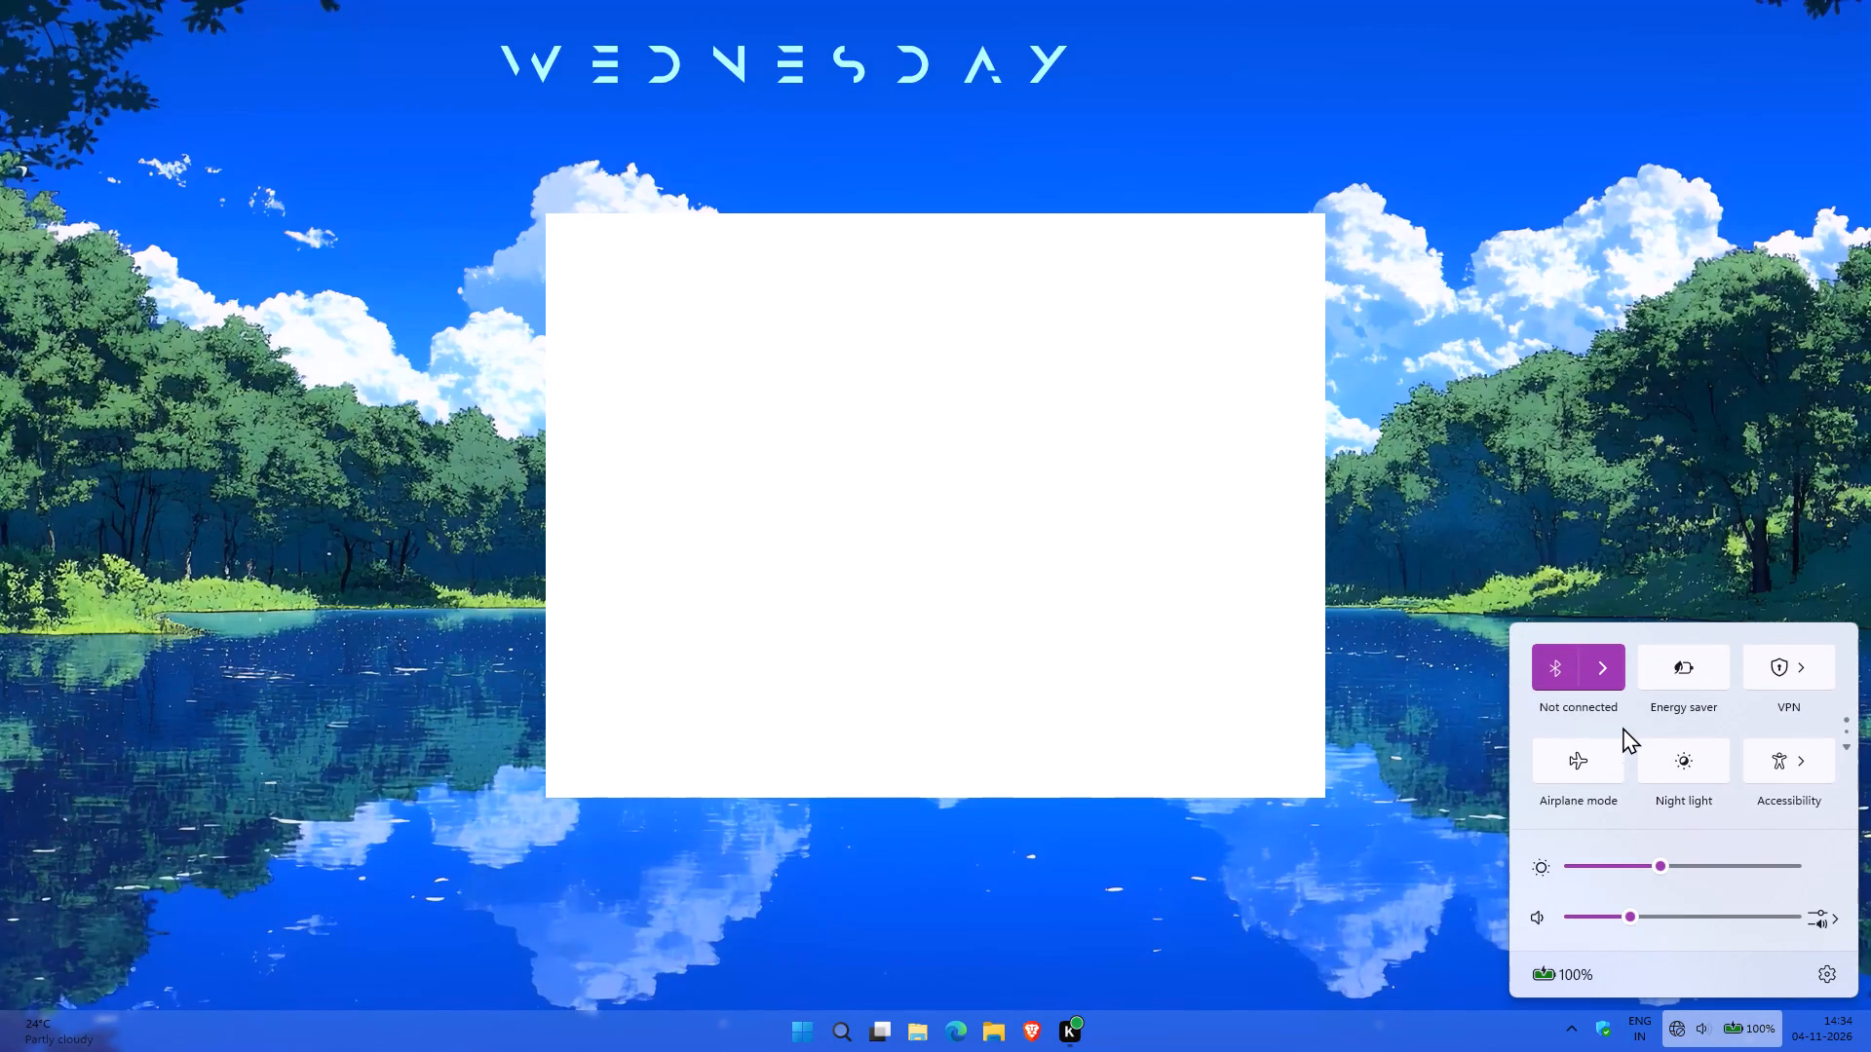
pyautogui.scroll(3, 1623, 727)
pyautogui.scroll(-2, 1697, 733)
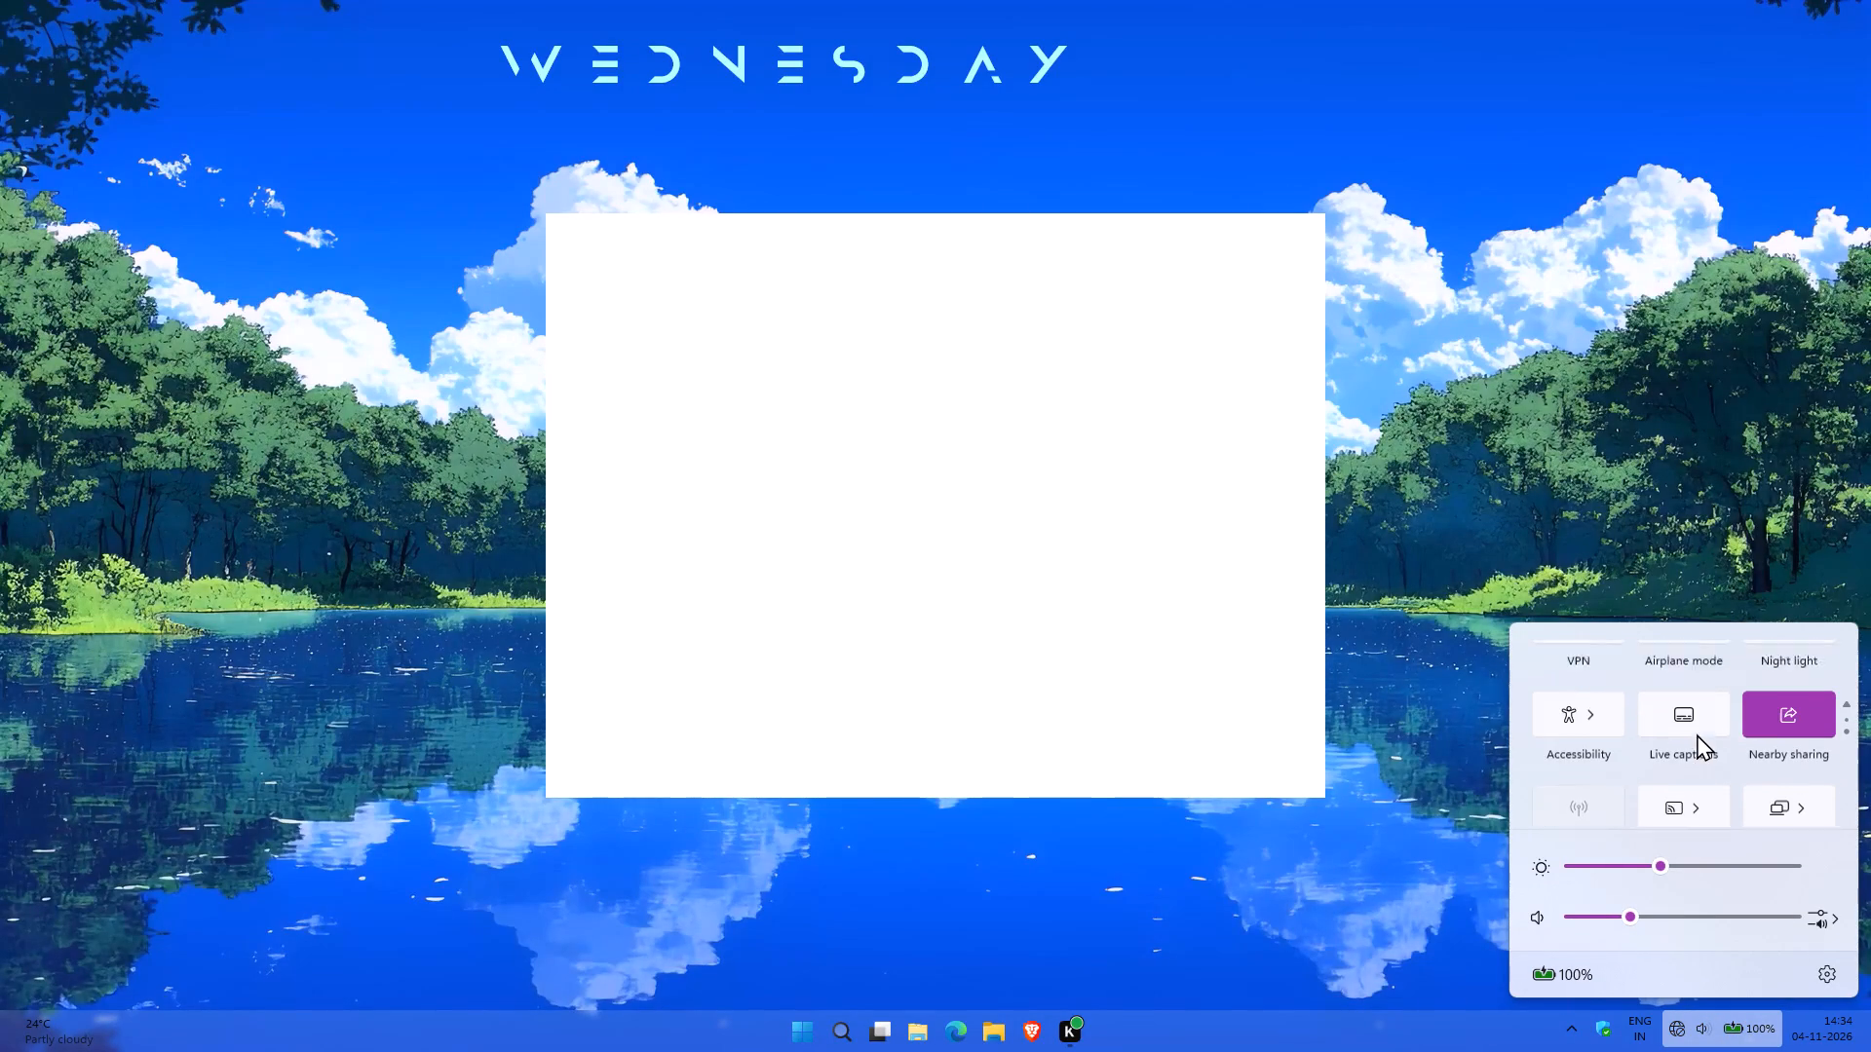
pyautogui.scroll(-1, 1697, 733)
pyautogui.scroll(4, 1697, 733)
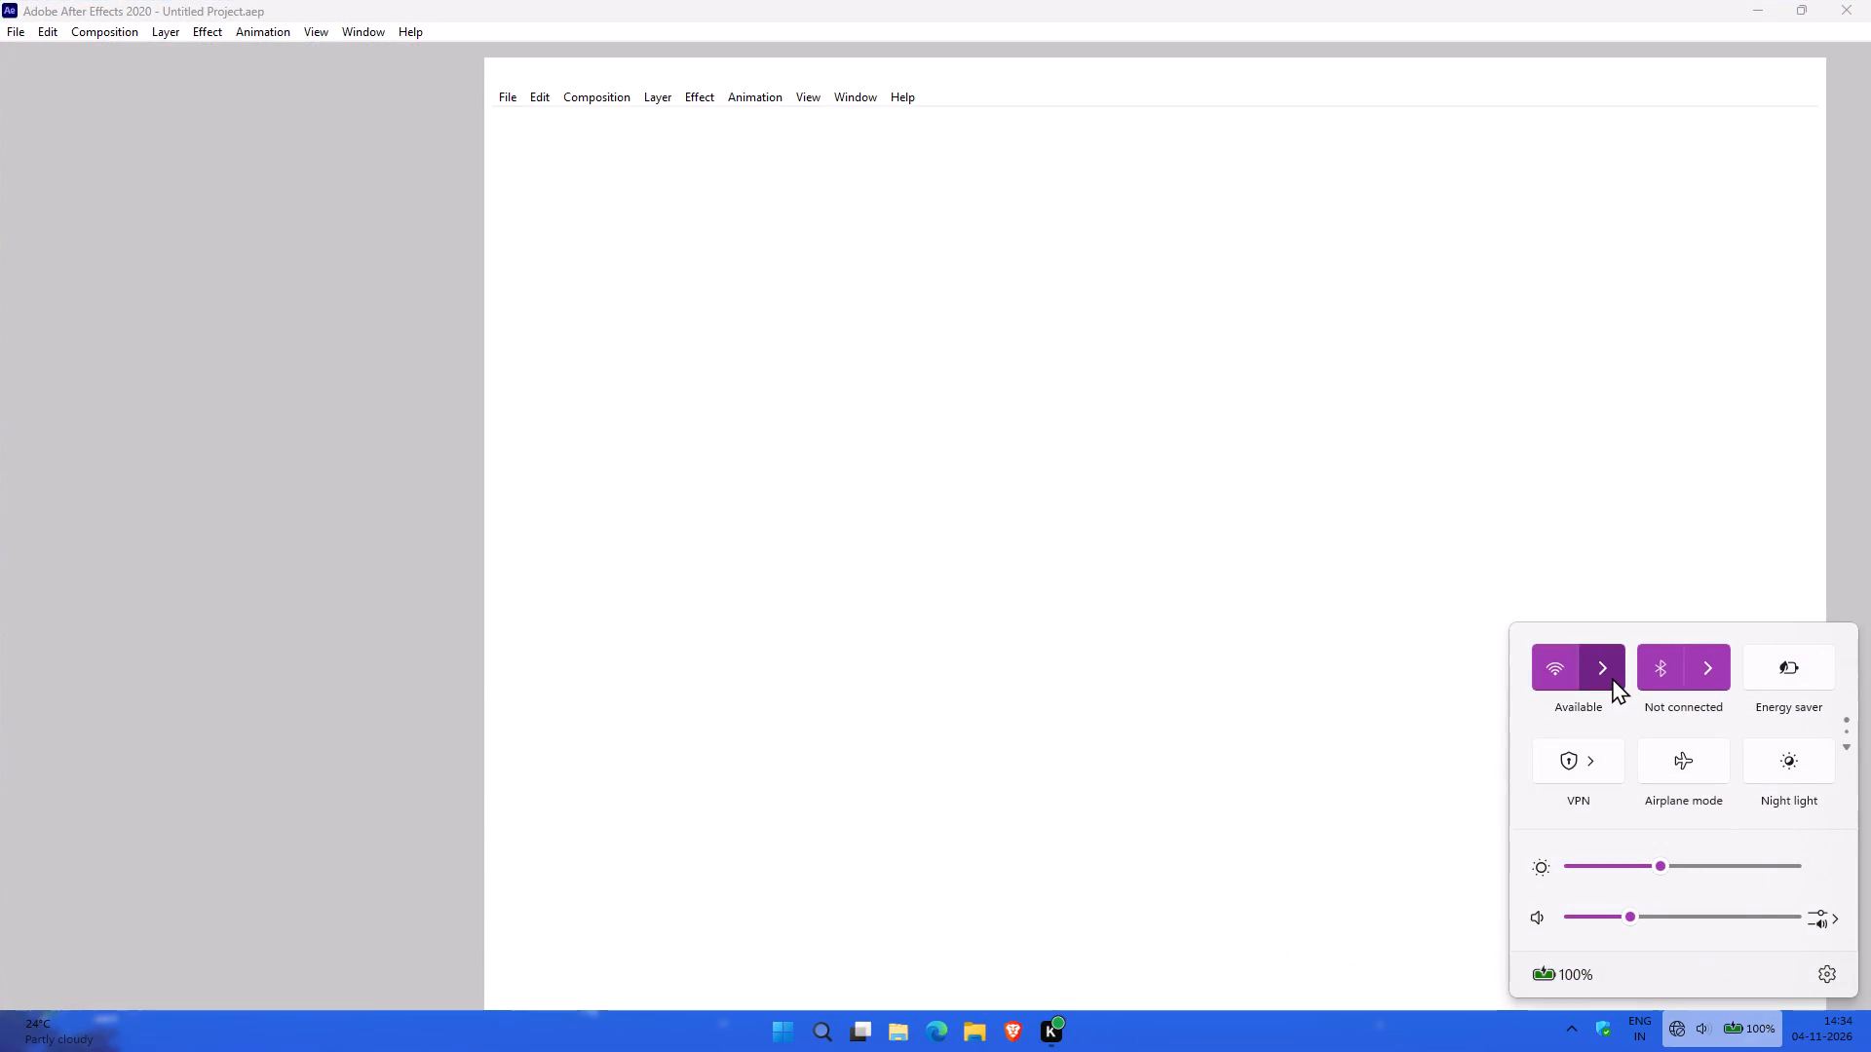
pyautogui.click(1611, 677)
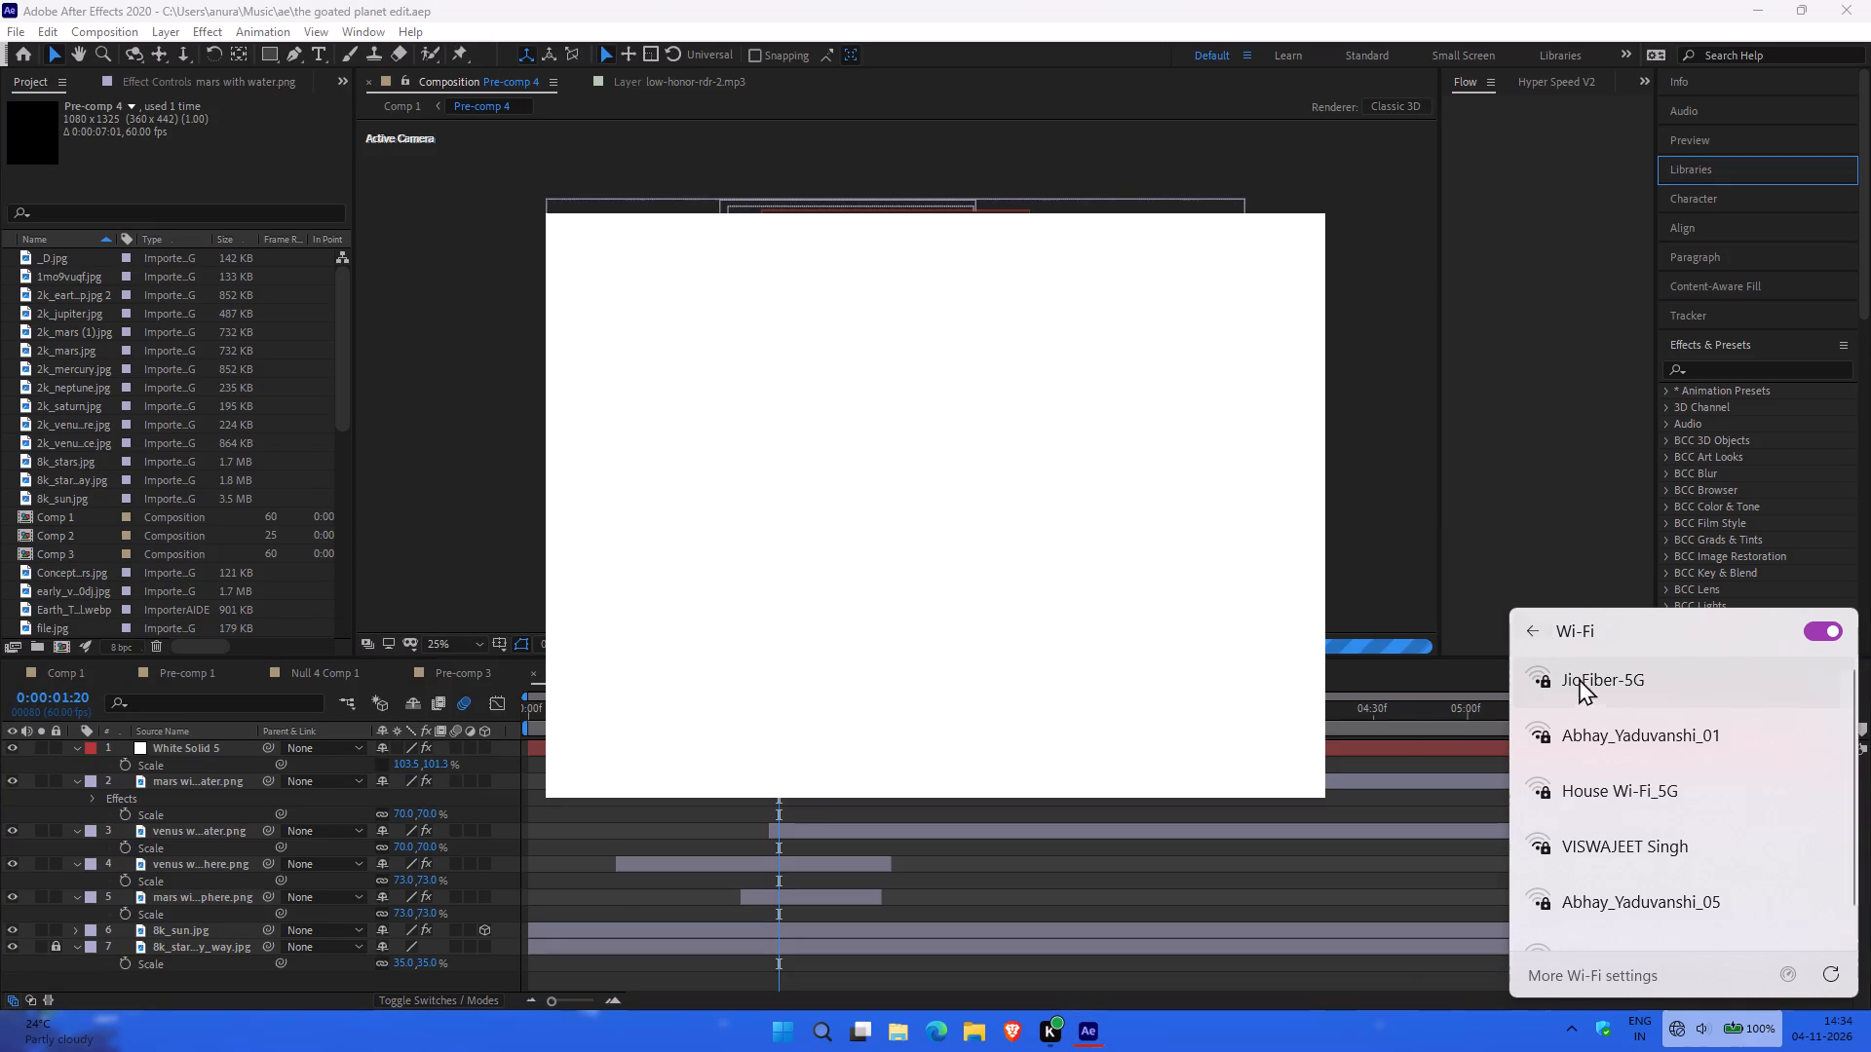
pyautogui.scroll(-2, 1610, 695)
pyautogui.scroll(3, 1610, 695)
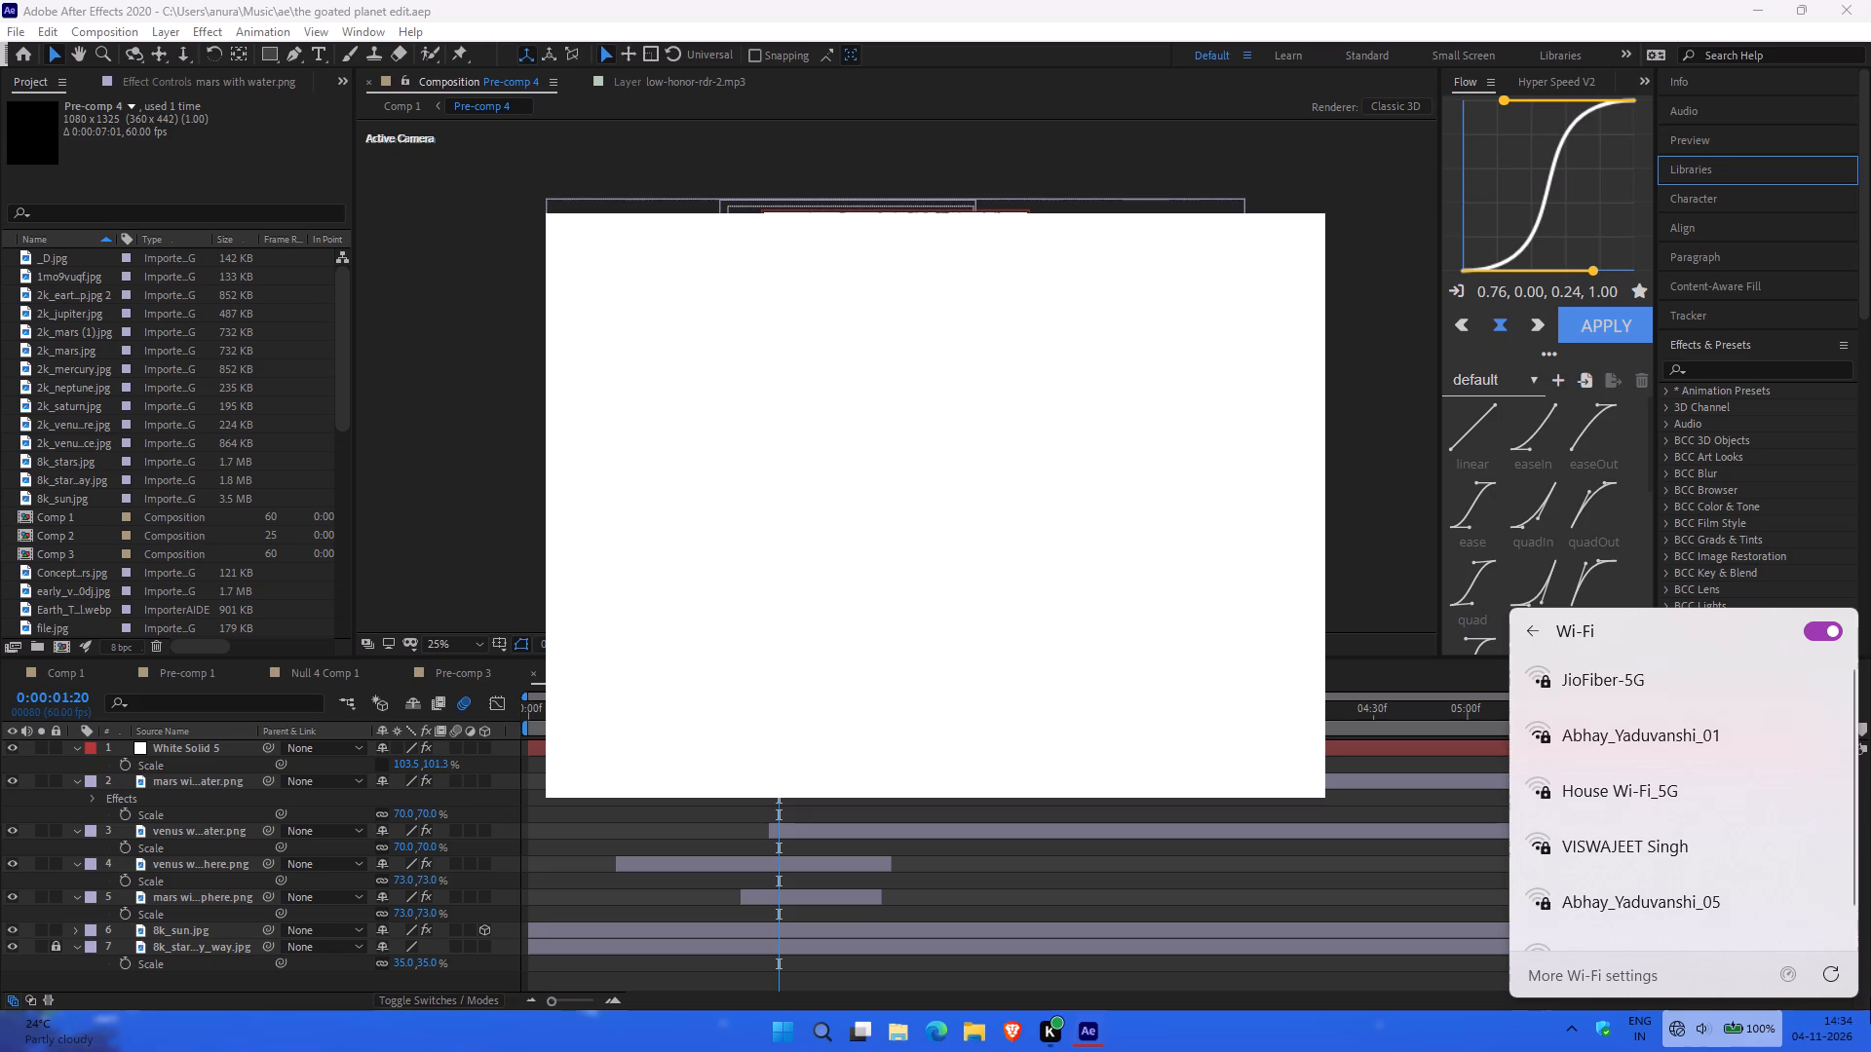
pyautogui.click(1832, 978)
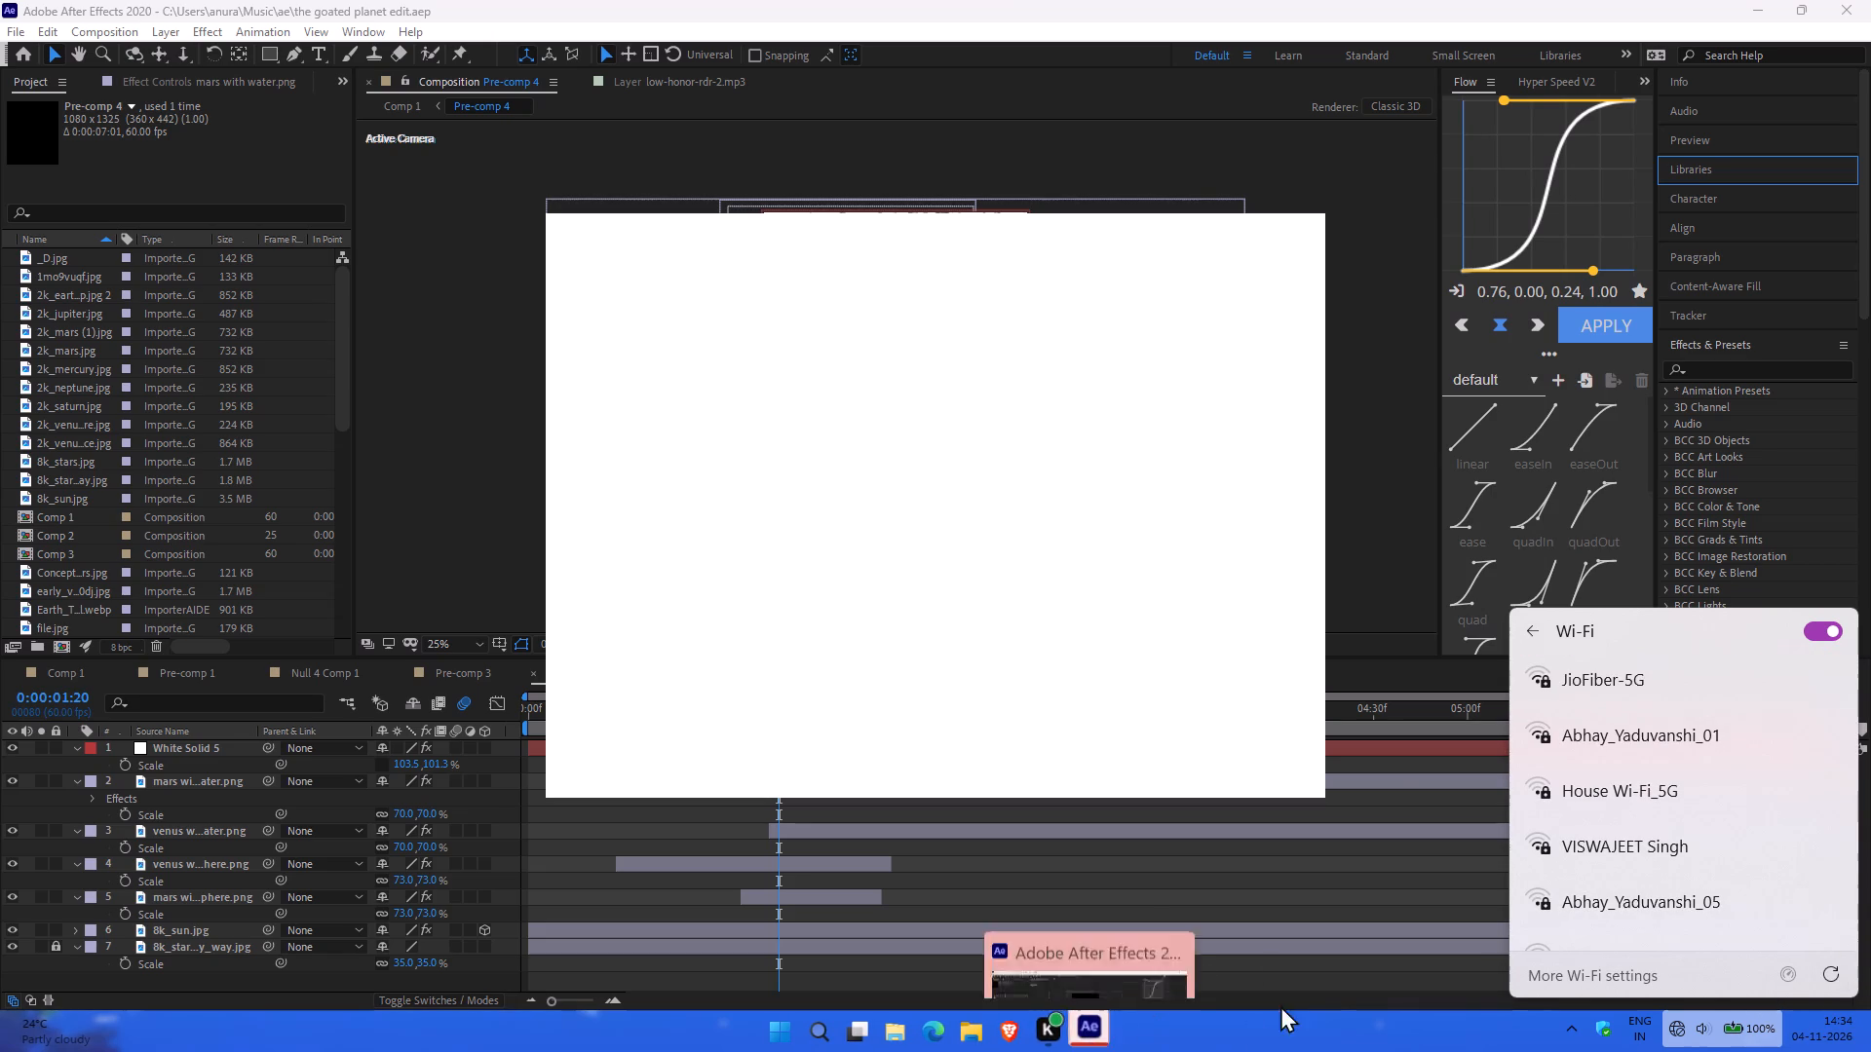
pyautogui.scroll(-3, 1663, 795)
pyautogui.scroll(3, 1663, 795)
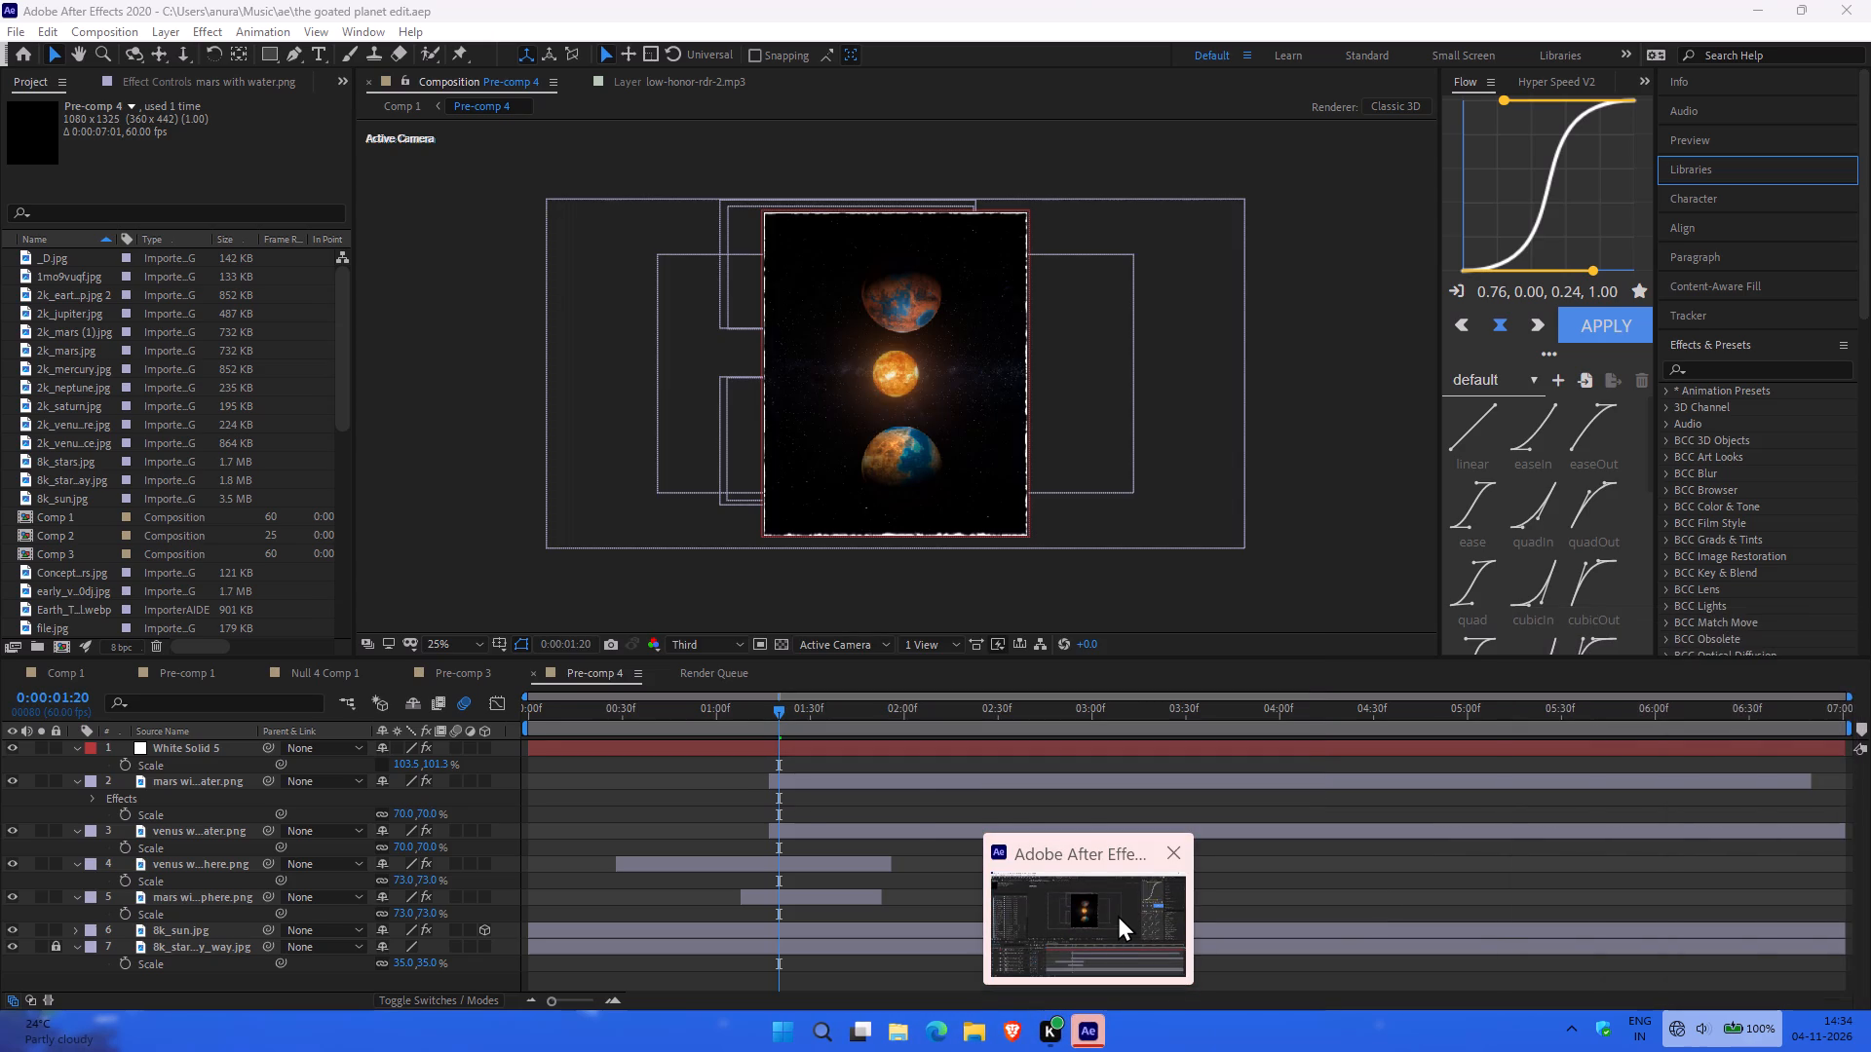
# Switch to After Effects and open the Comp 1 timeline of the planet edit project.
pyautogui.click(1118, 915)
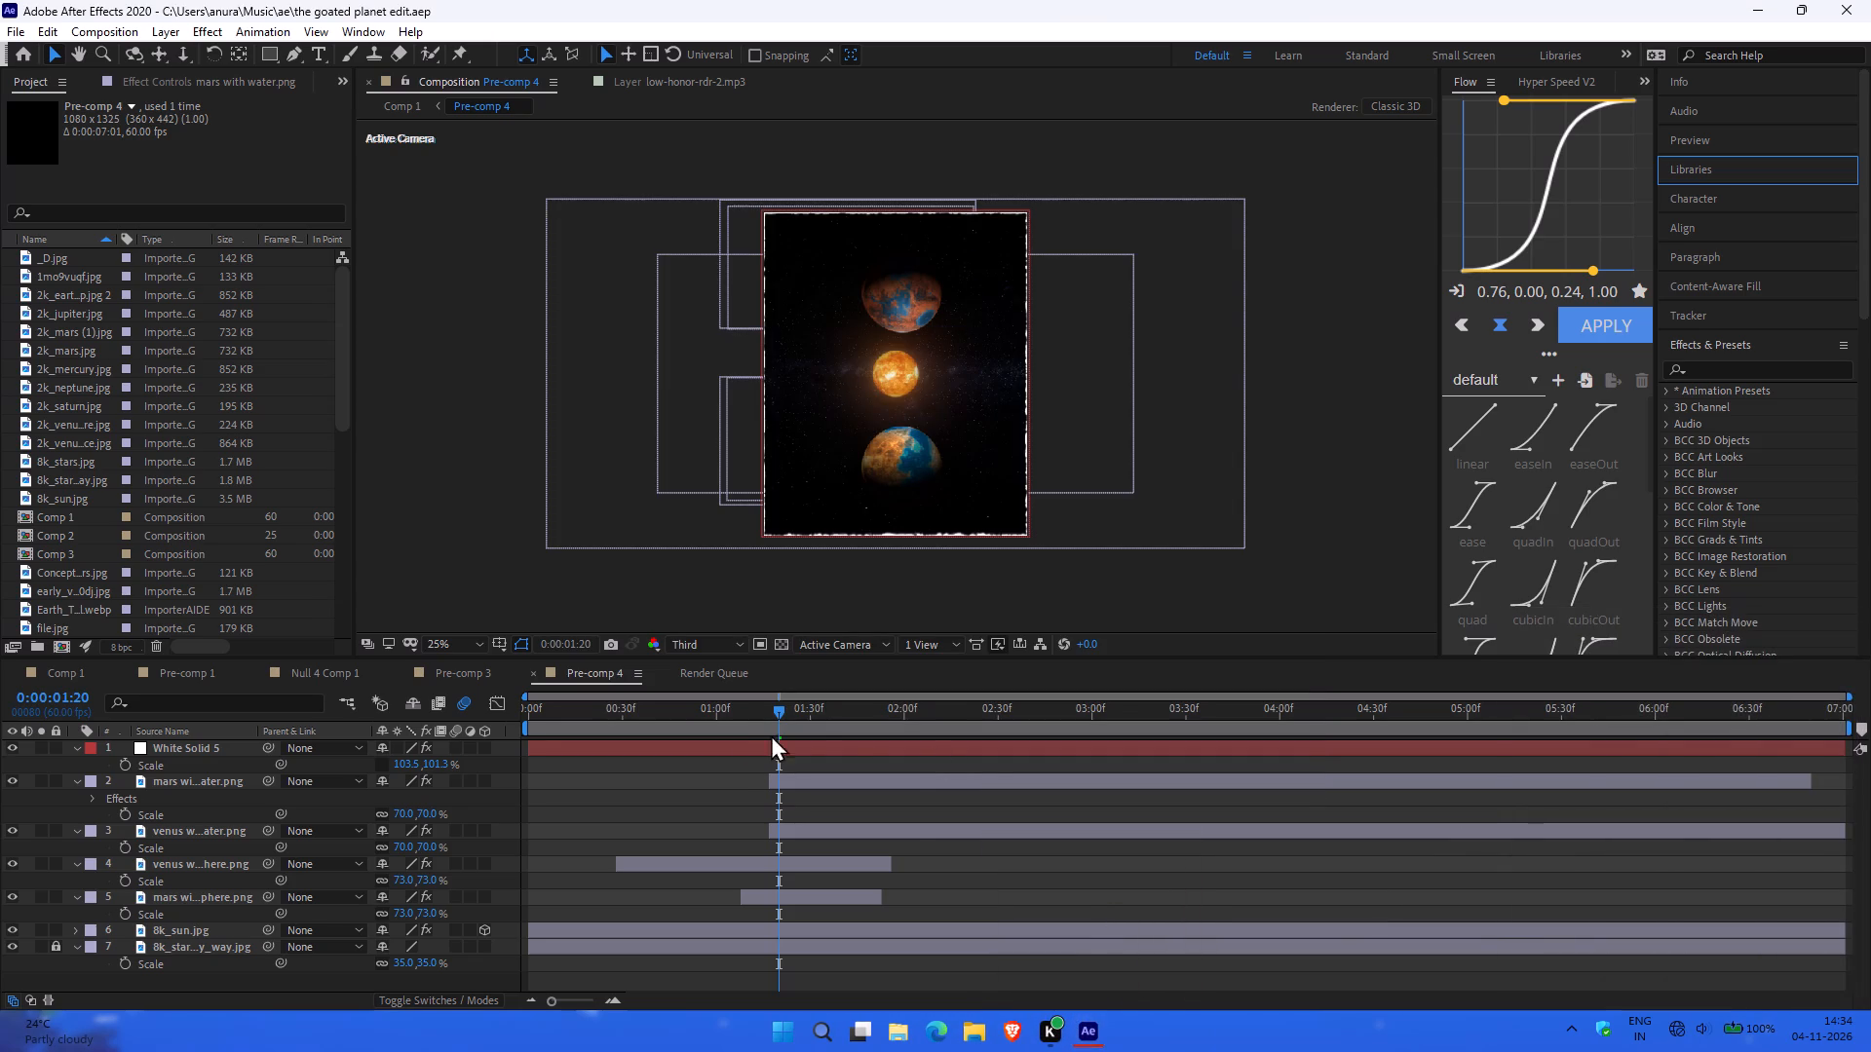
pyautogui.scroll(5, 452, 808)
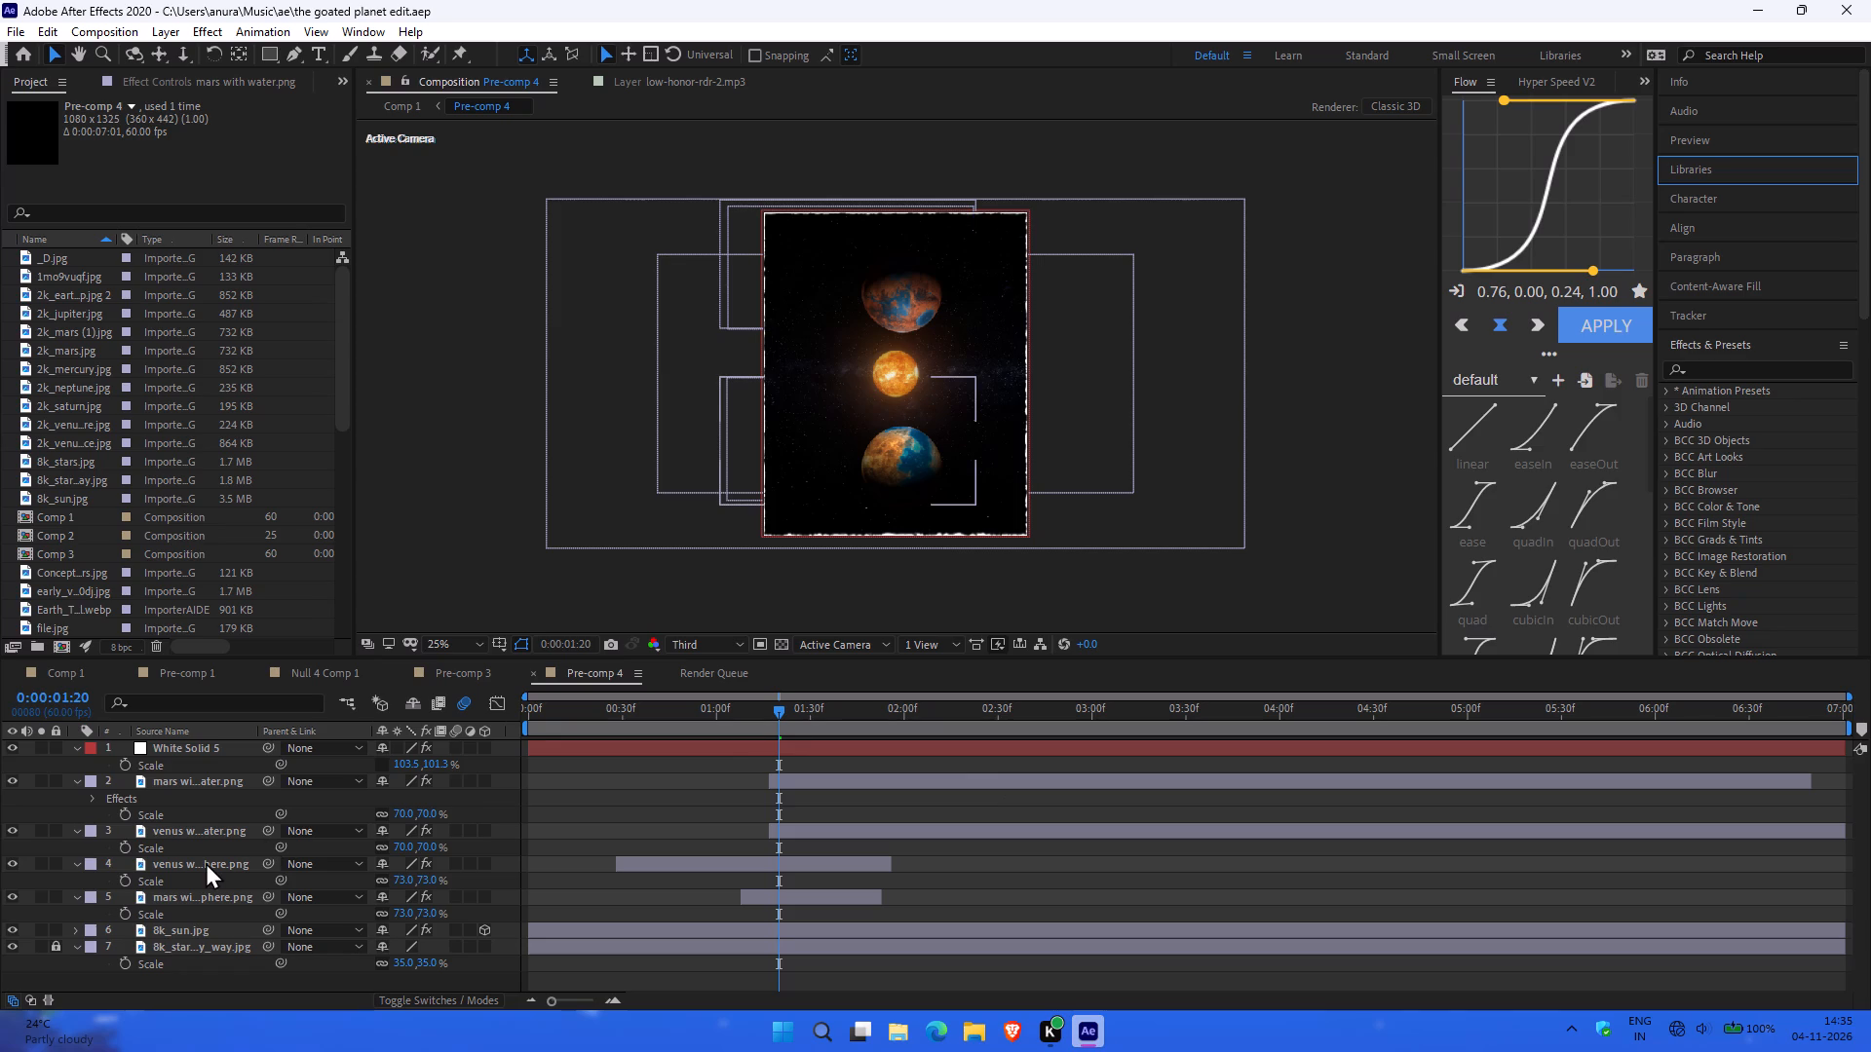
pyautogui.scroll(-2, 206, 862)
pyautogui.click(64, 673)
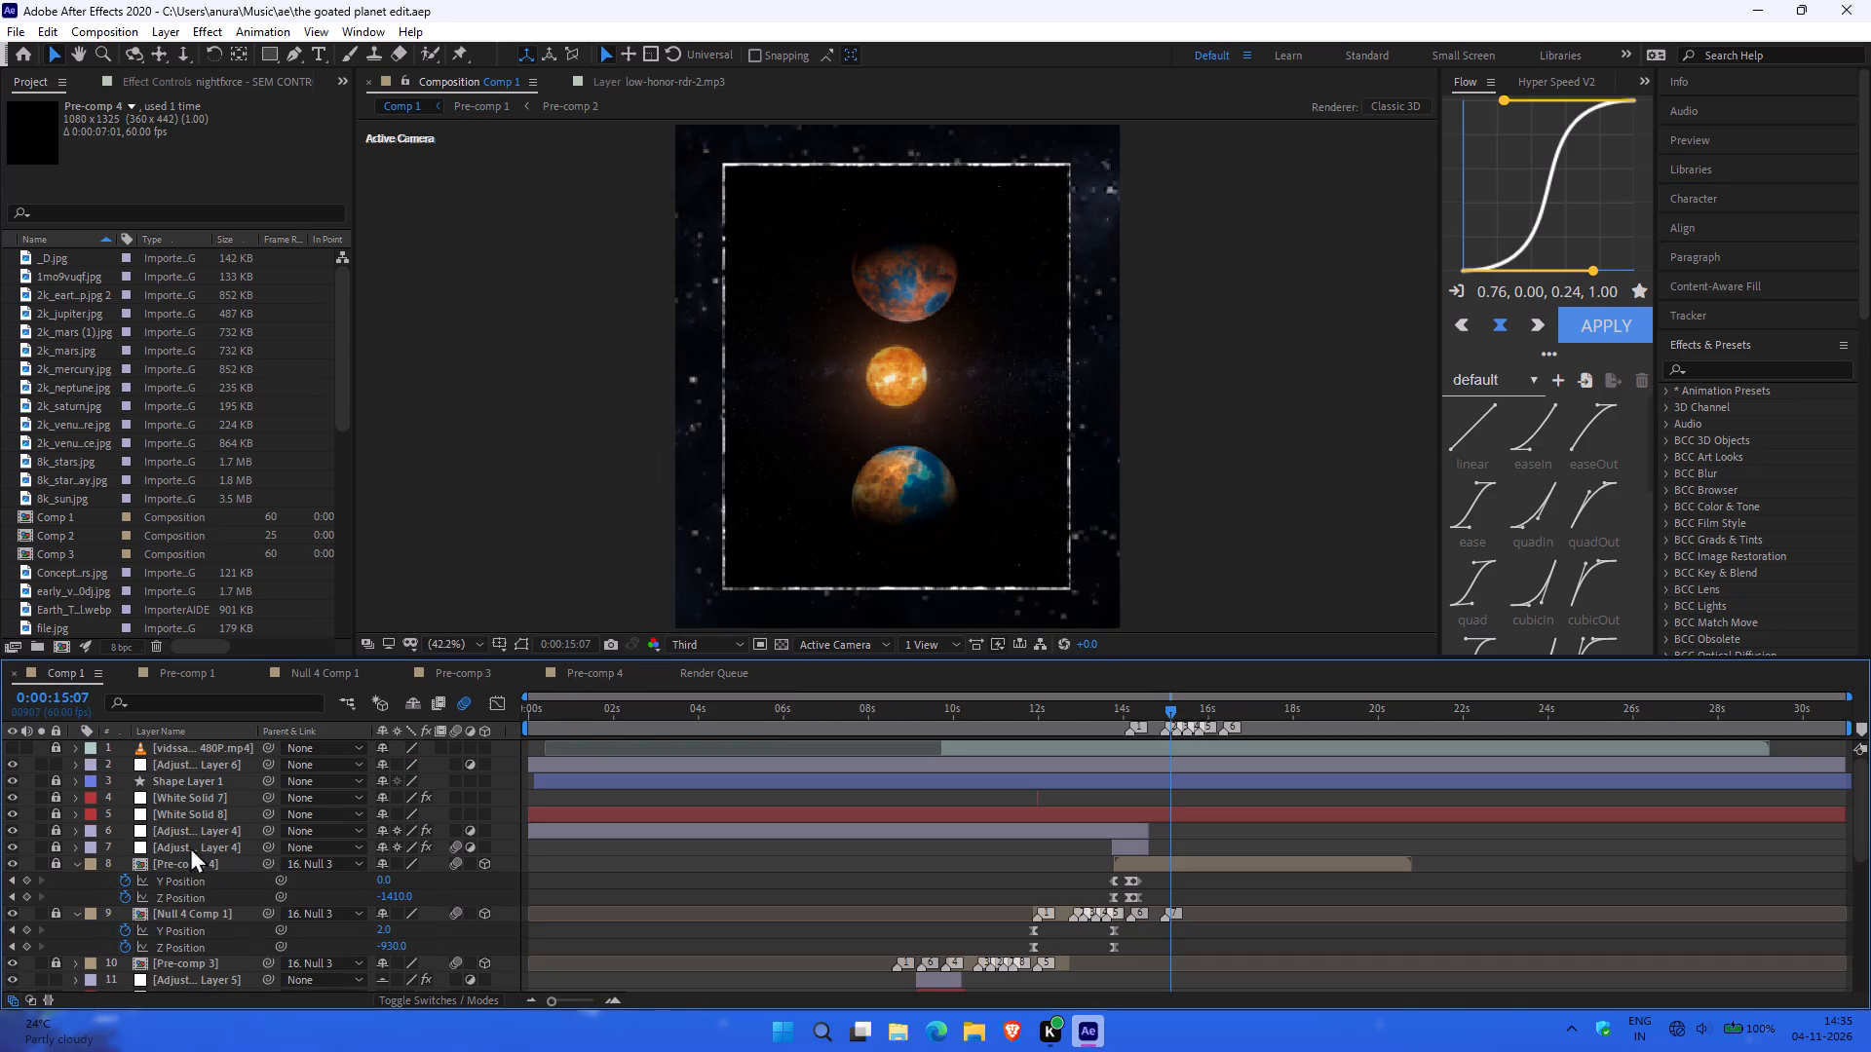
# Select the low-honor-rdr-2.mp3 audio layer among the lower layers of Comp 1.
pyautogui.scroll(-4, 164, 958)
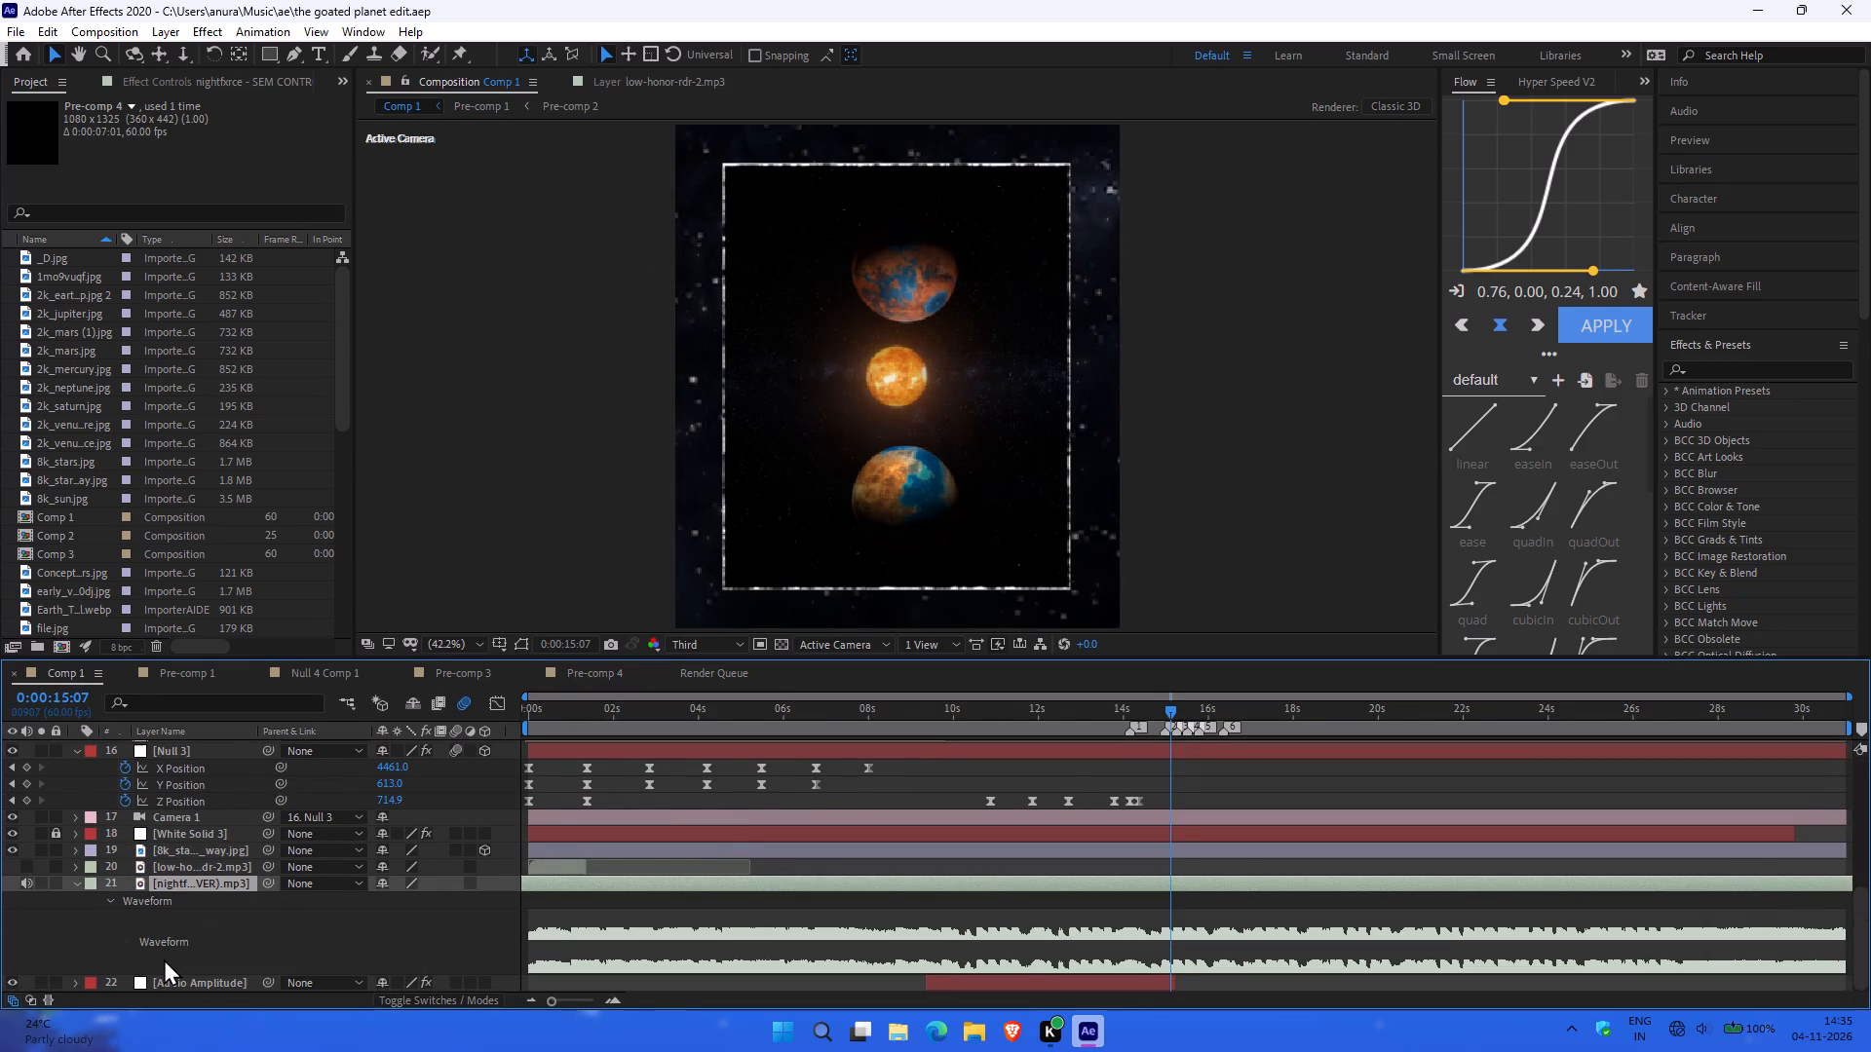
pyautogui.scroll(-2, 164, 958)
pyautogui.scroll(4, 164, 958)
pyautogui.scroll(-3, 164, 958)
pyautogui.click(208, 874)
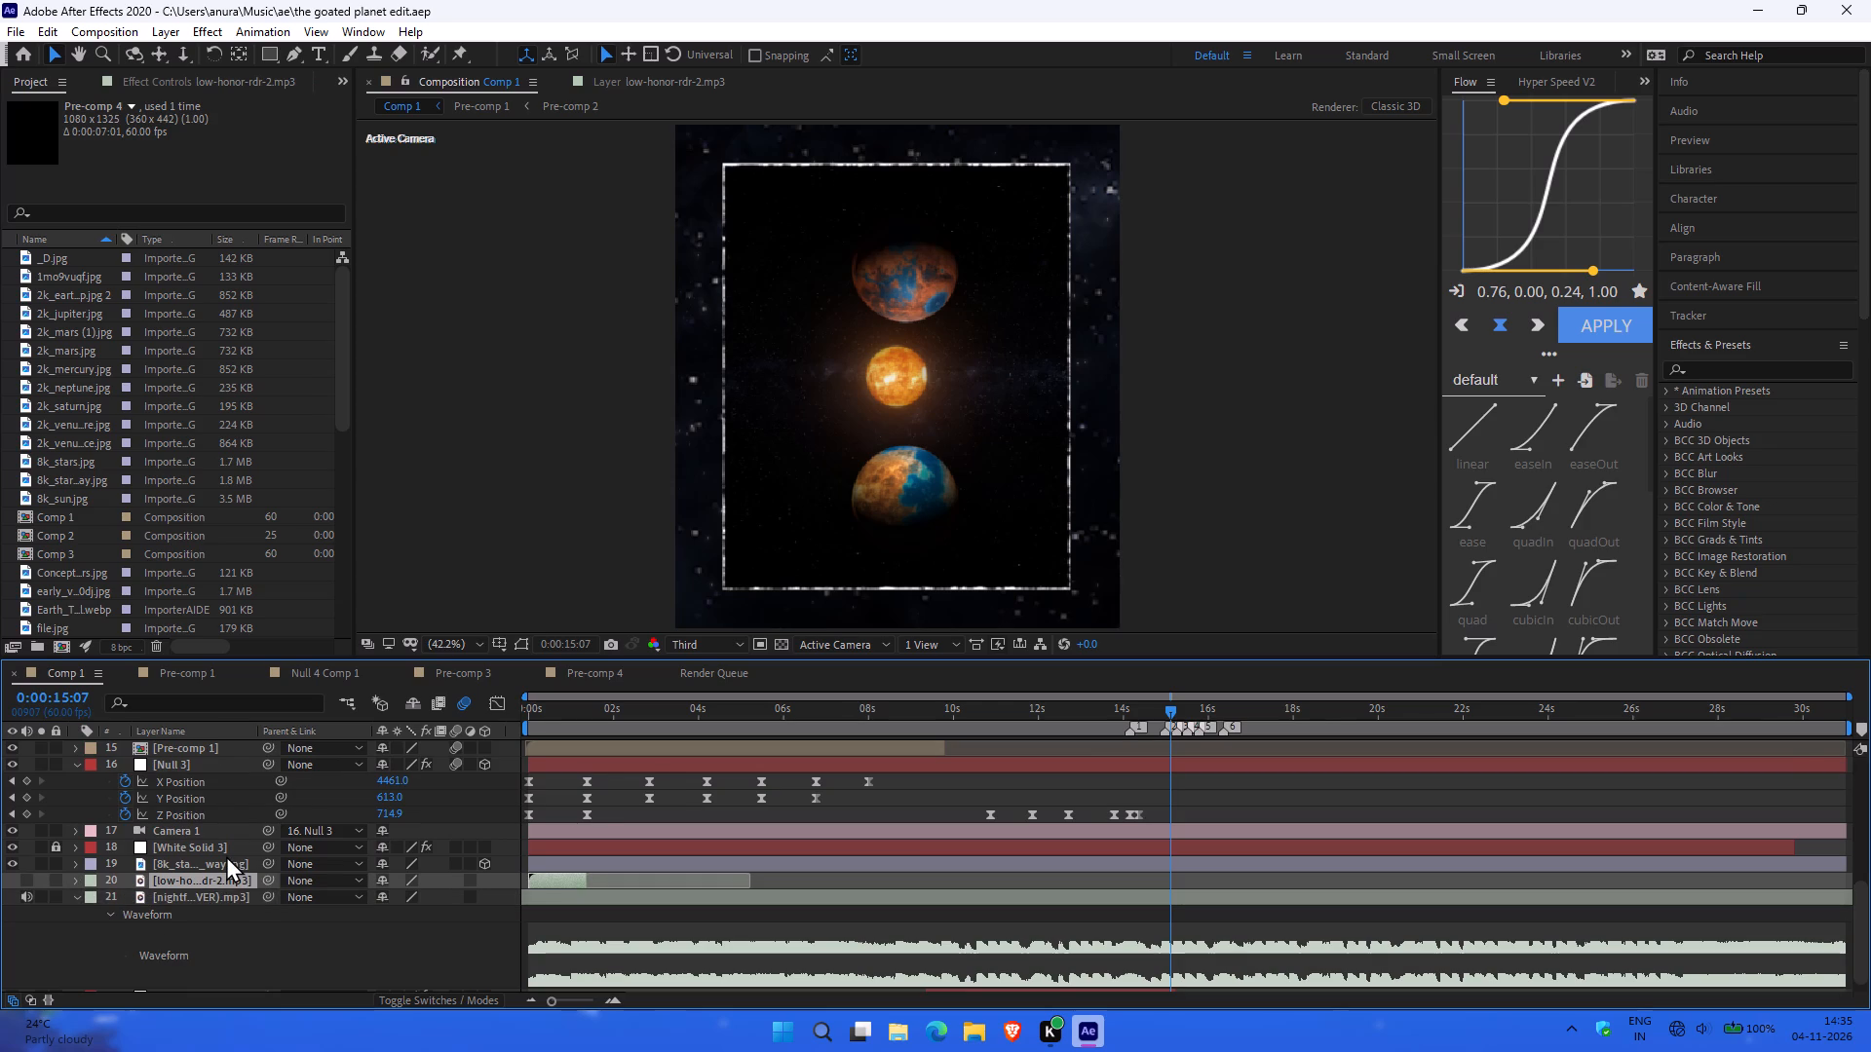
# Unlock the Pre-comp 4 layer in Comp 1 and collapse its property list.
pyautogui.click(226, 855)
pyautogui.click(200, 869)
pyautogui.scroll(1, 200, 869)
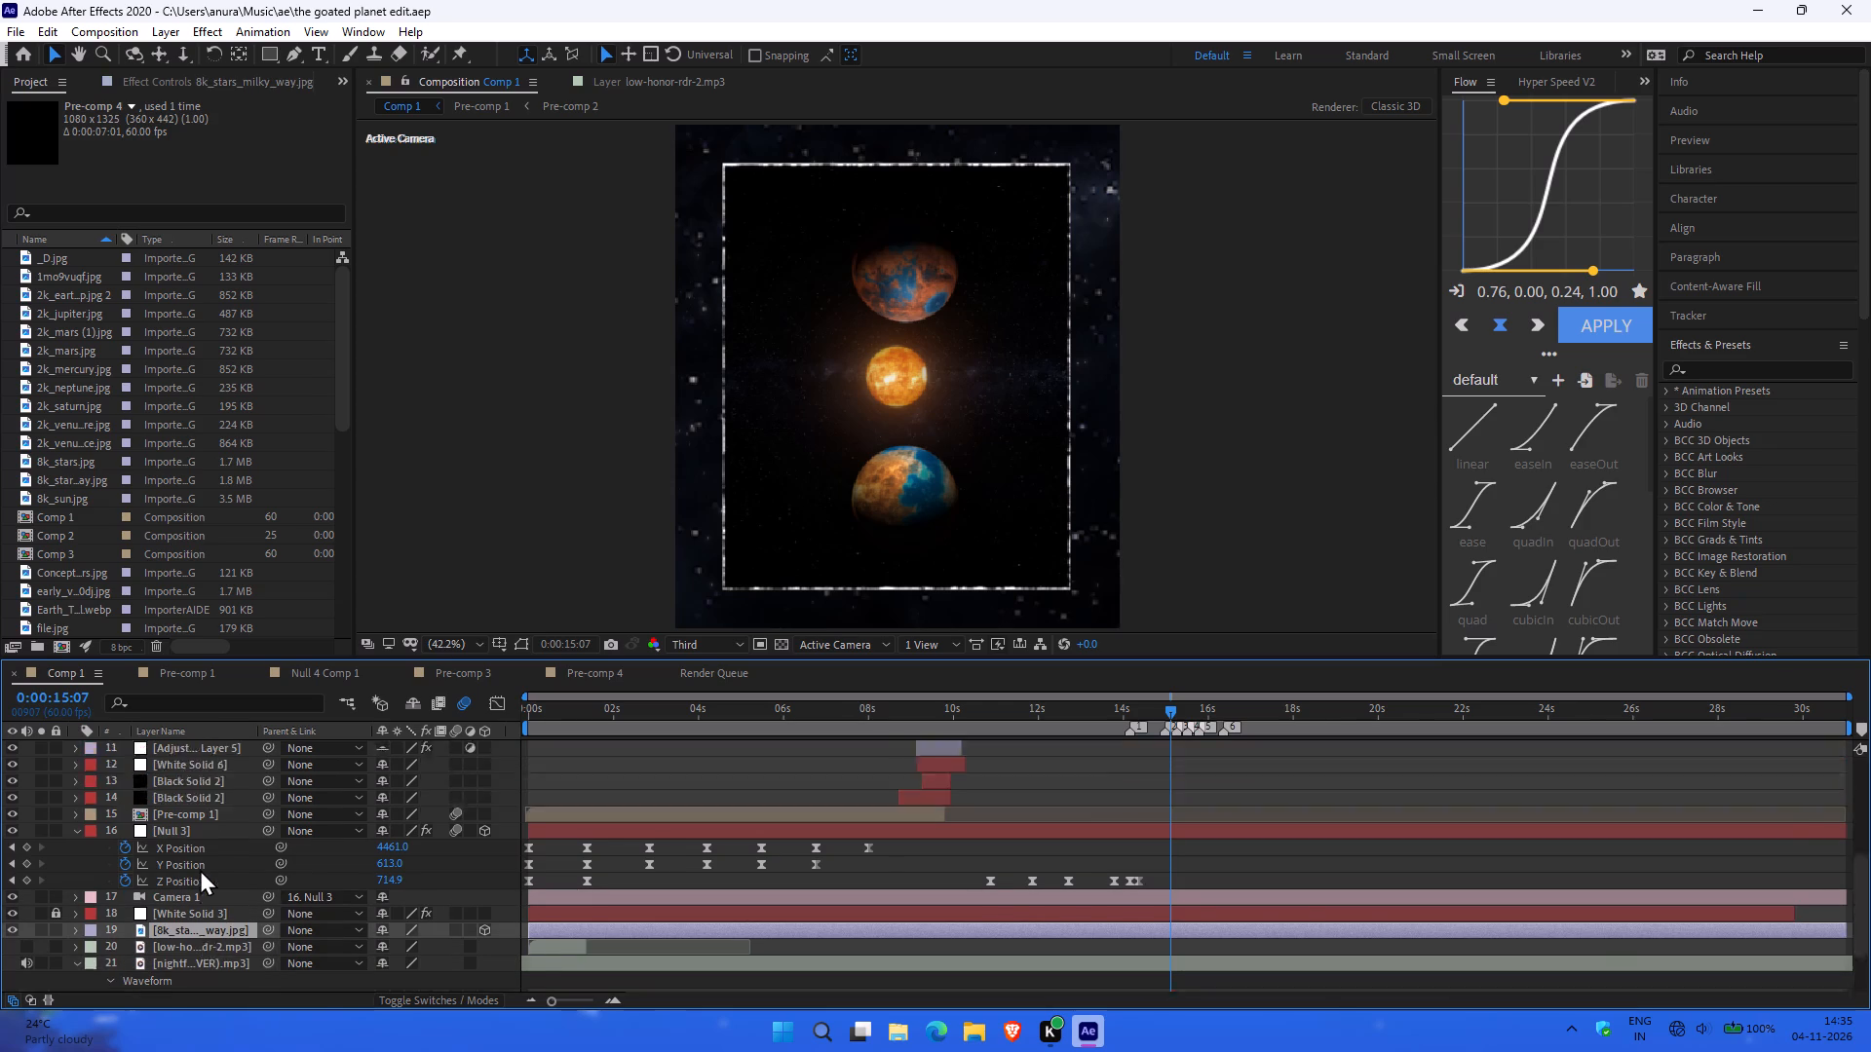
pyautogui.scroll(5, 200, 869)
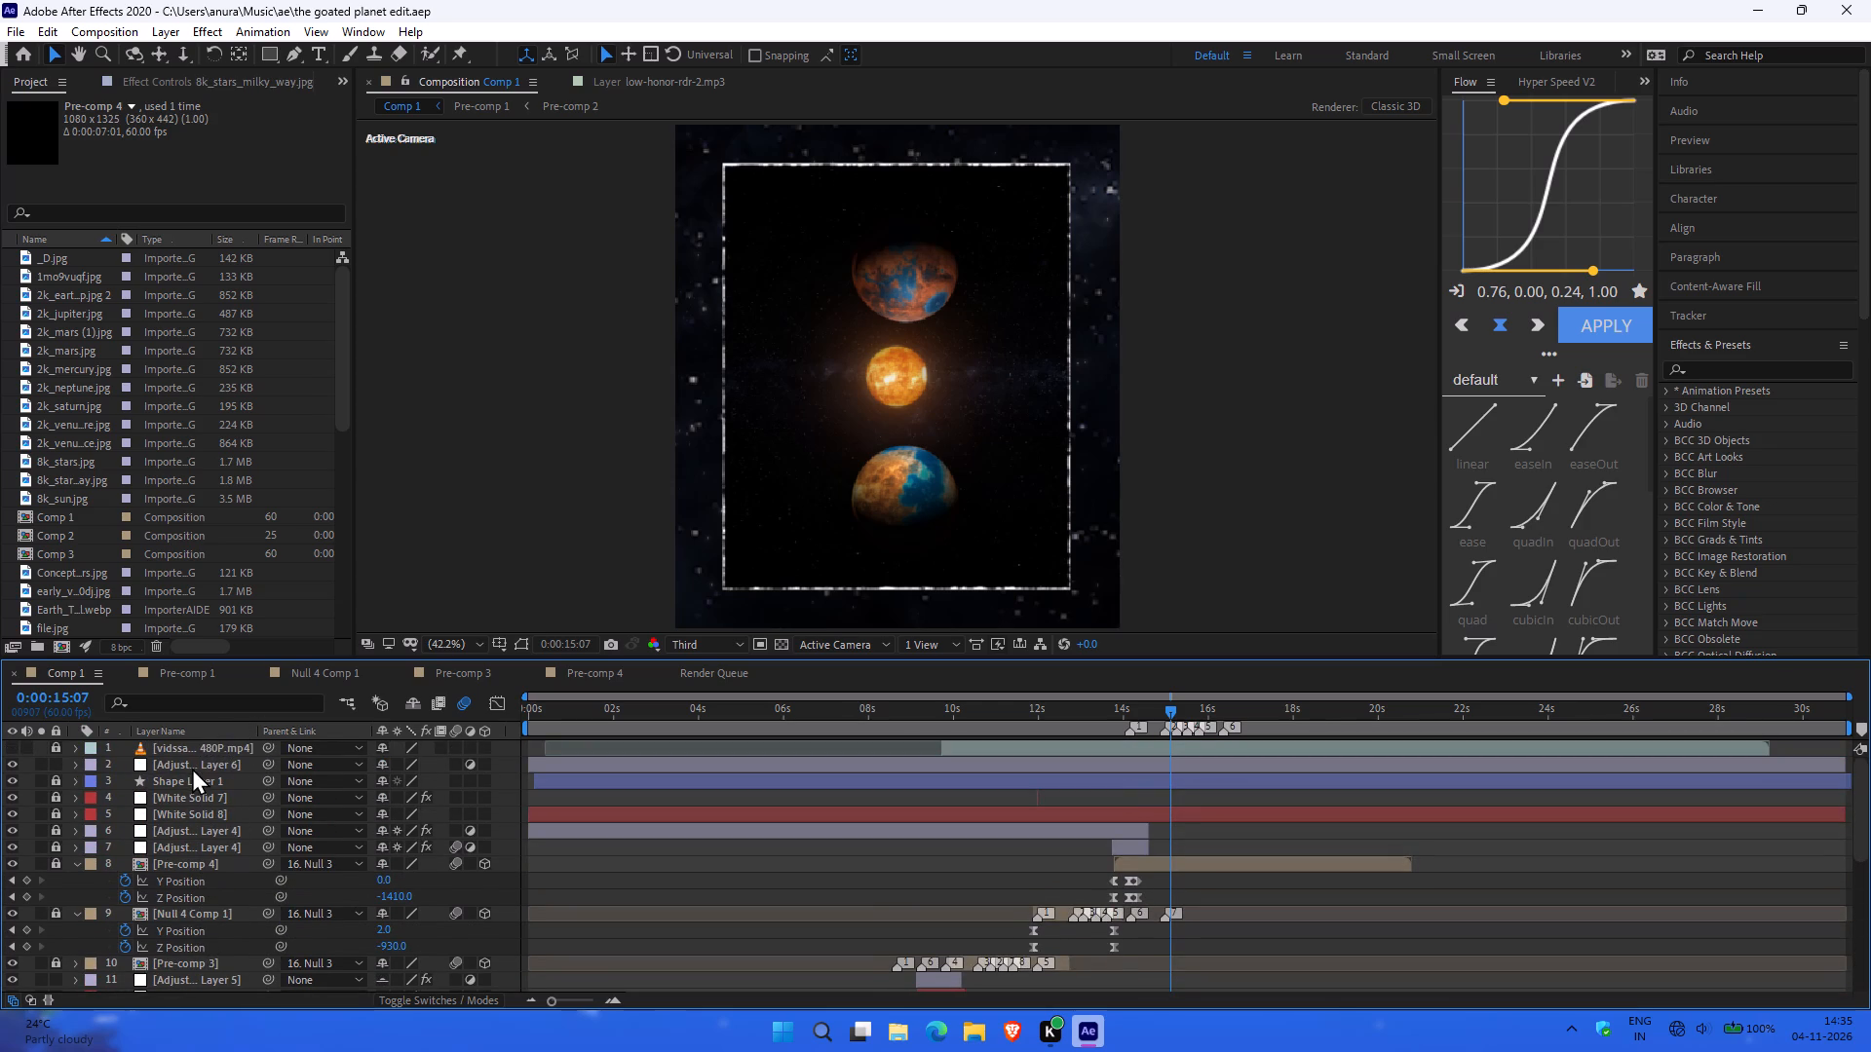
pyautogui.click(198, 869)
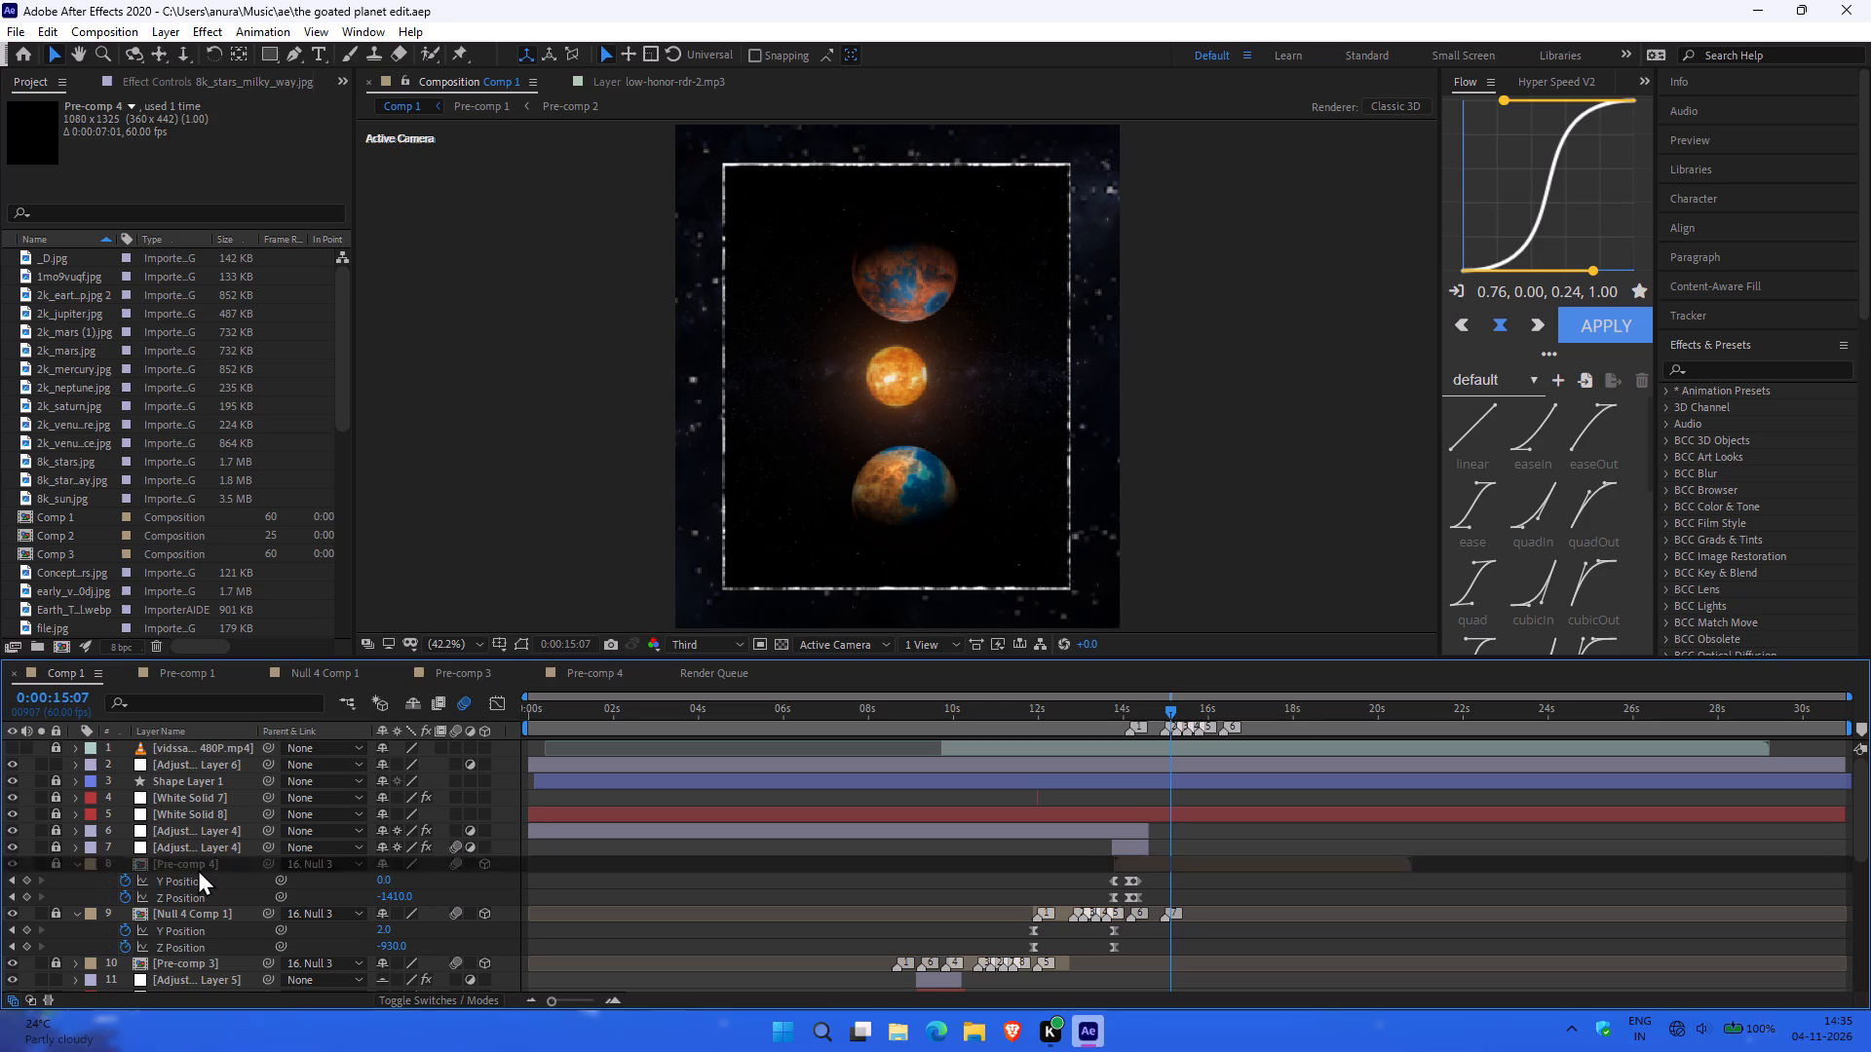
pyautogui.click(55, 862)
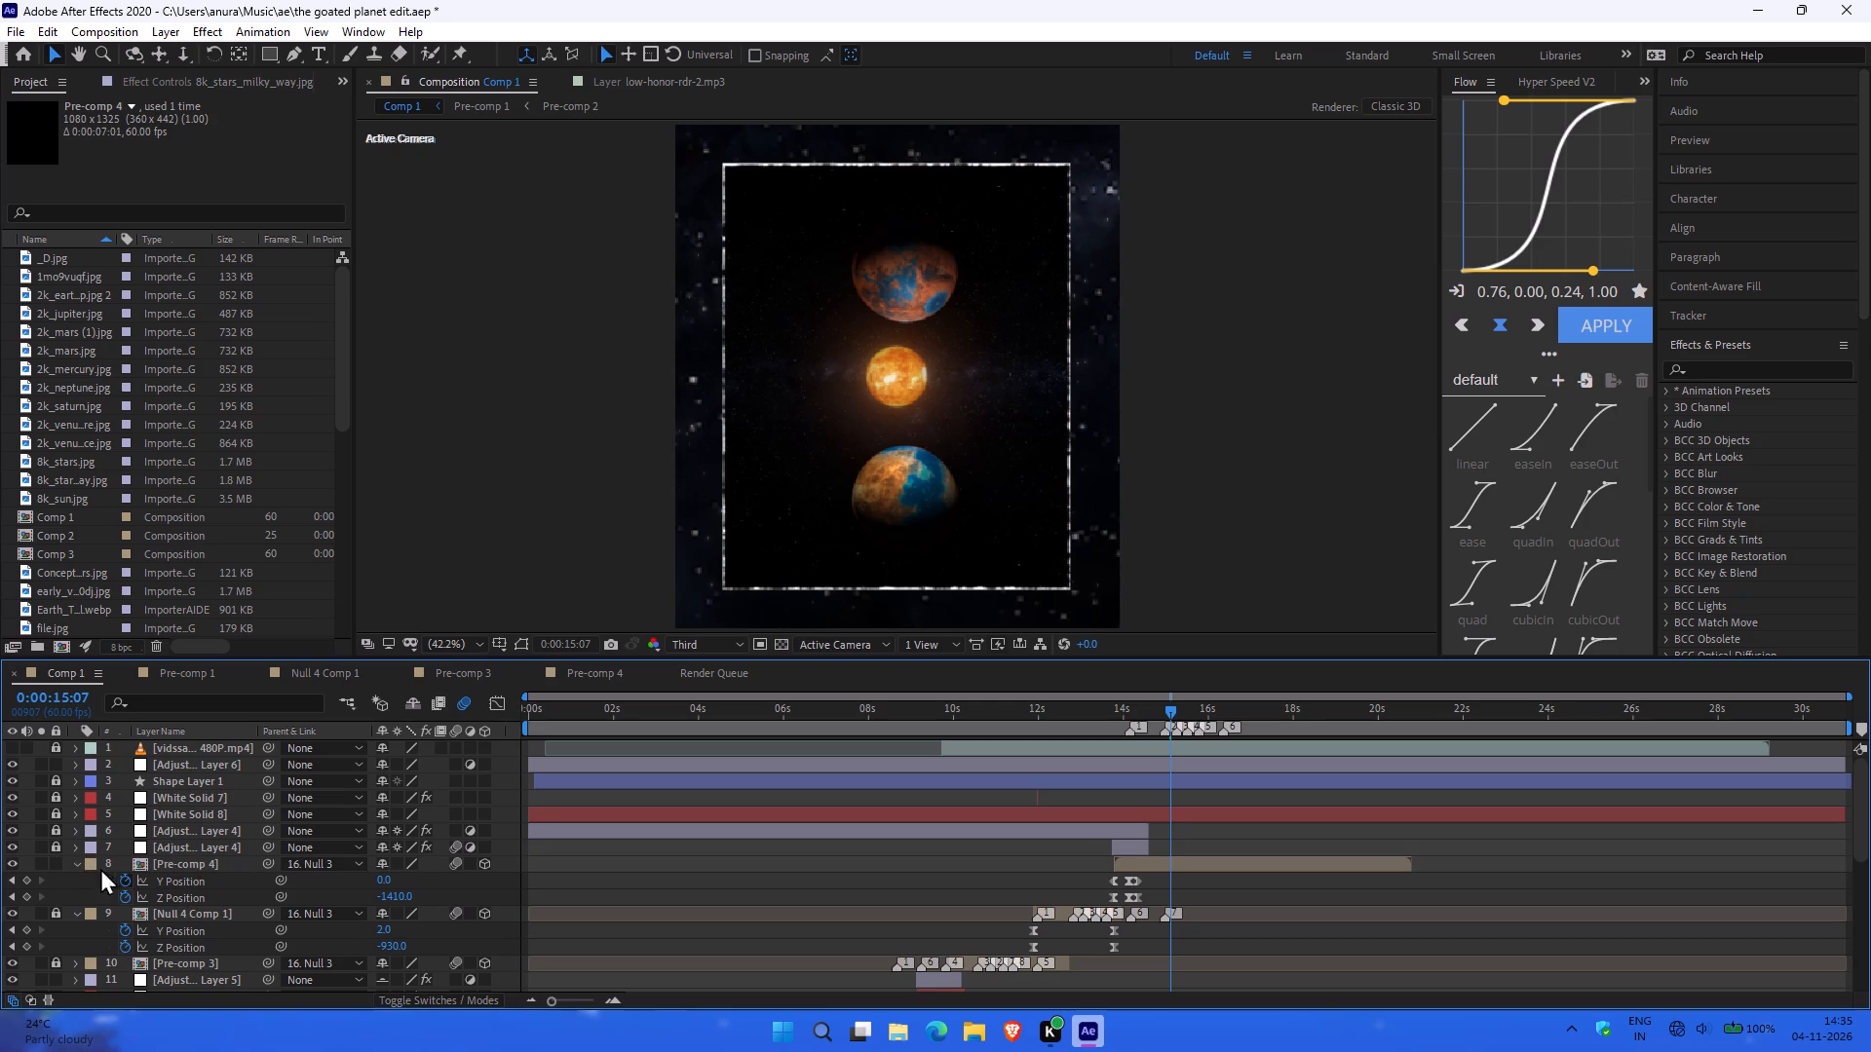
pyautogui.click(77, 861)
pyautogui.click(77, 861)
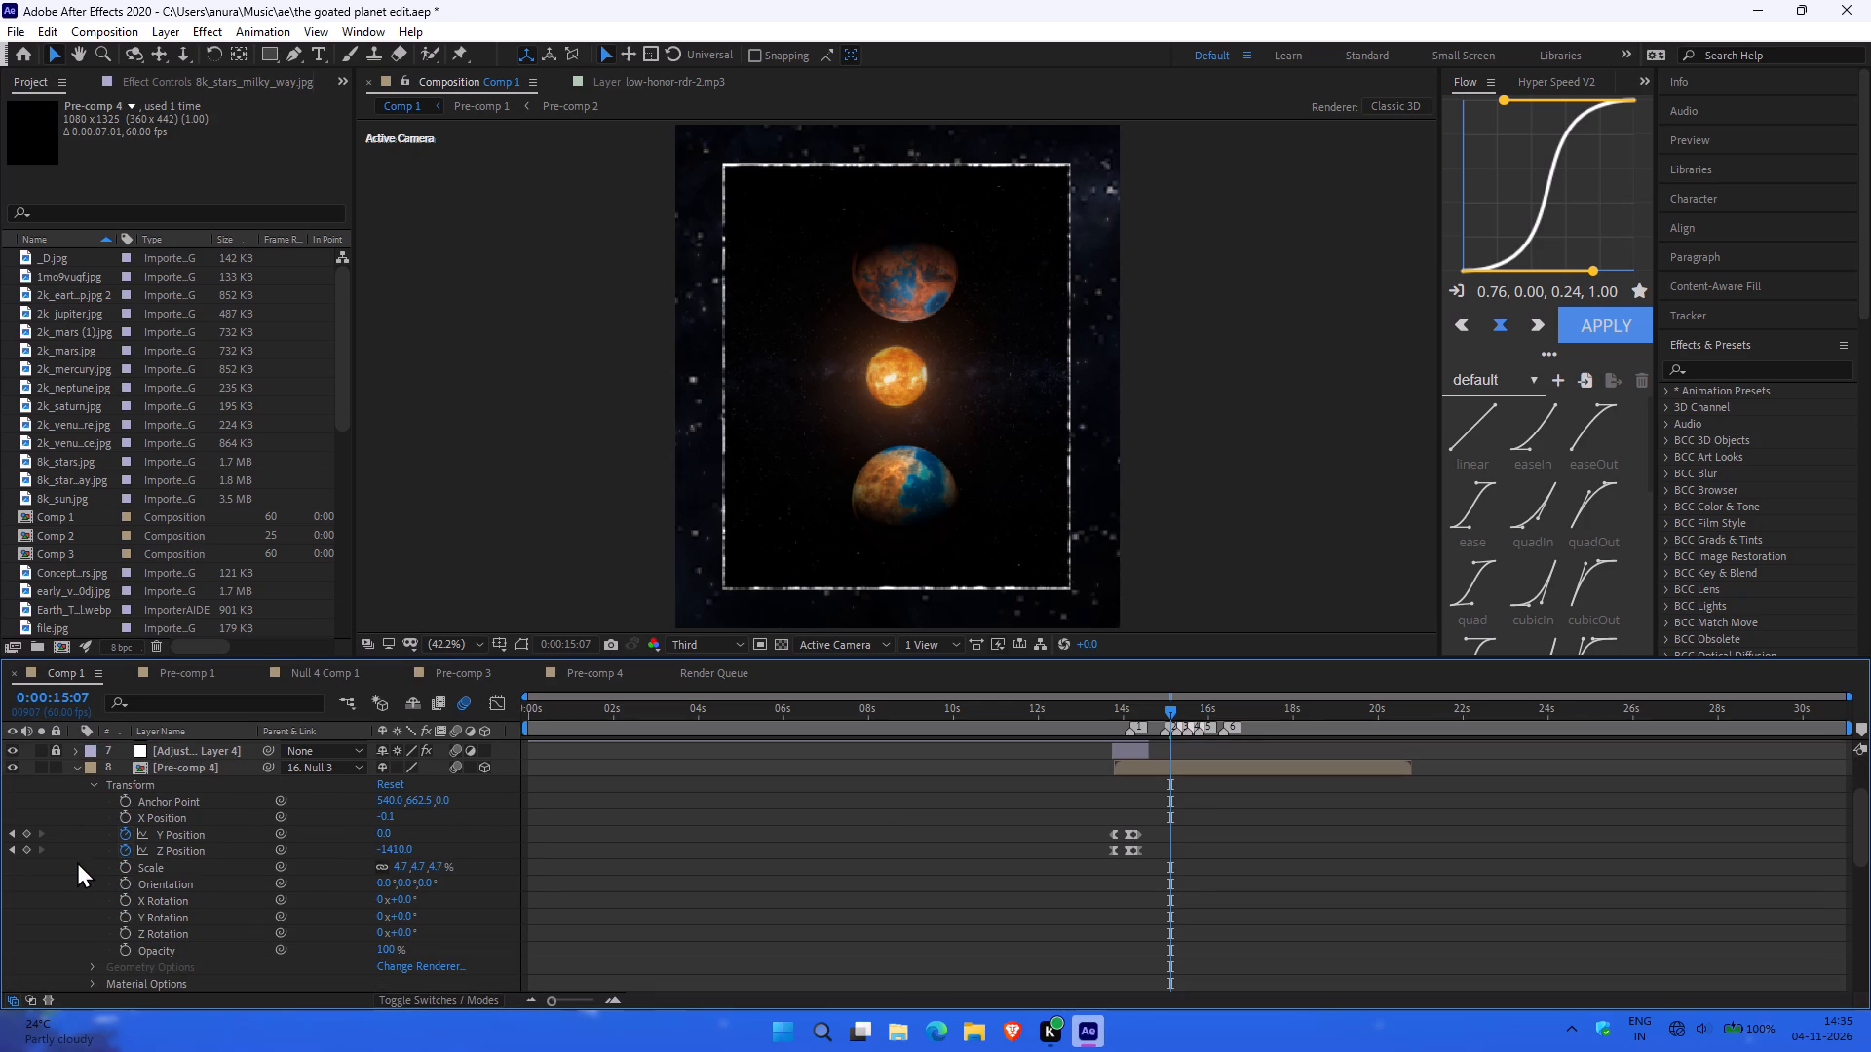
pyautogui.click(75, 764)
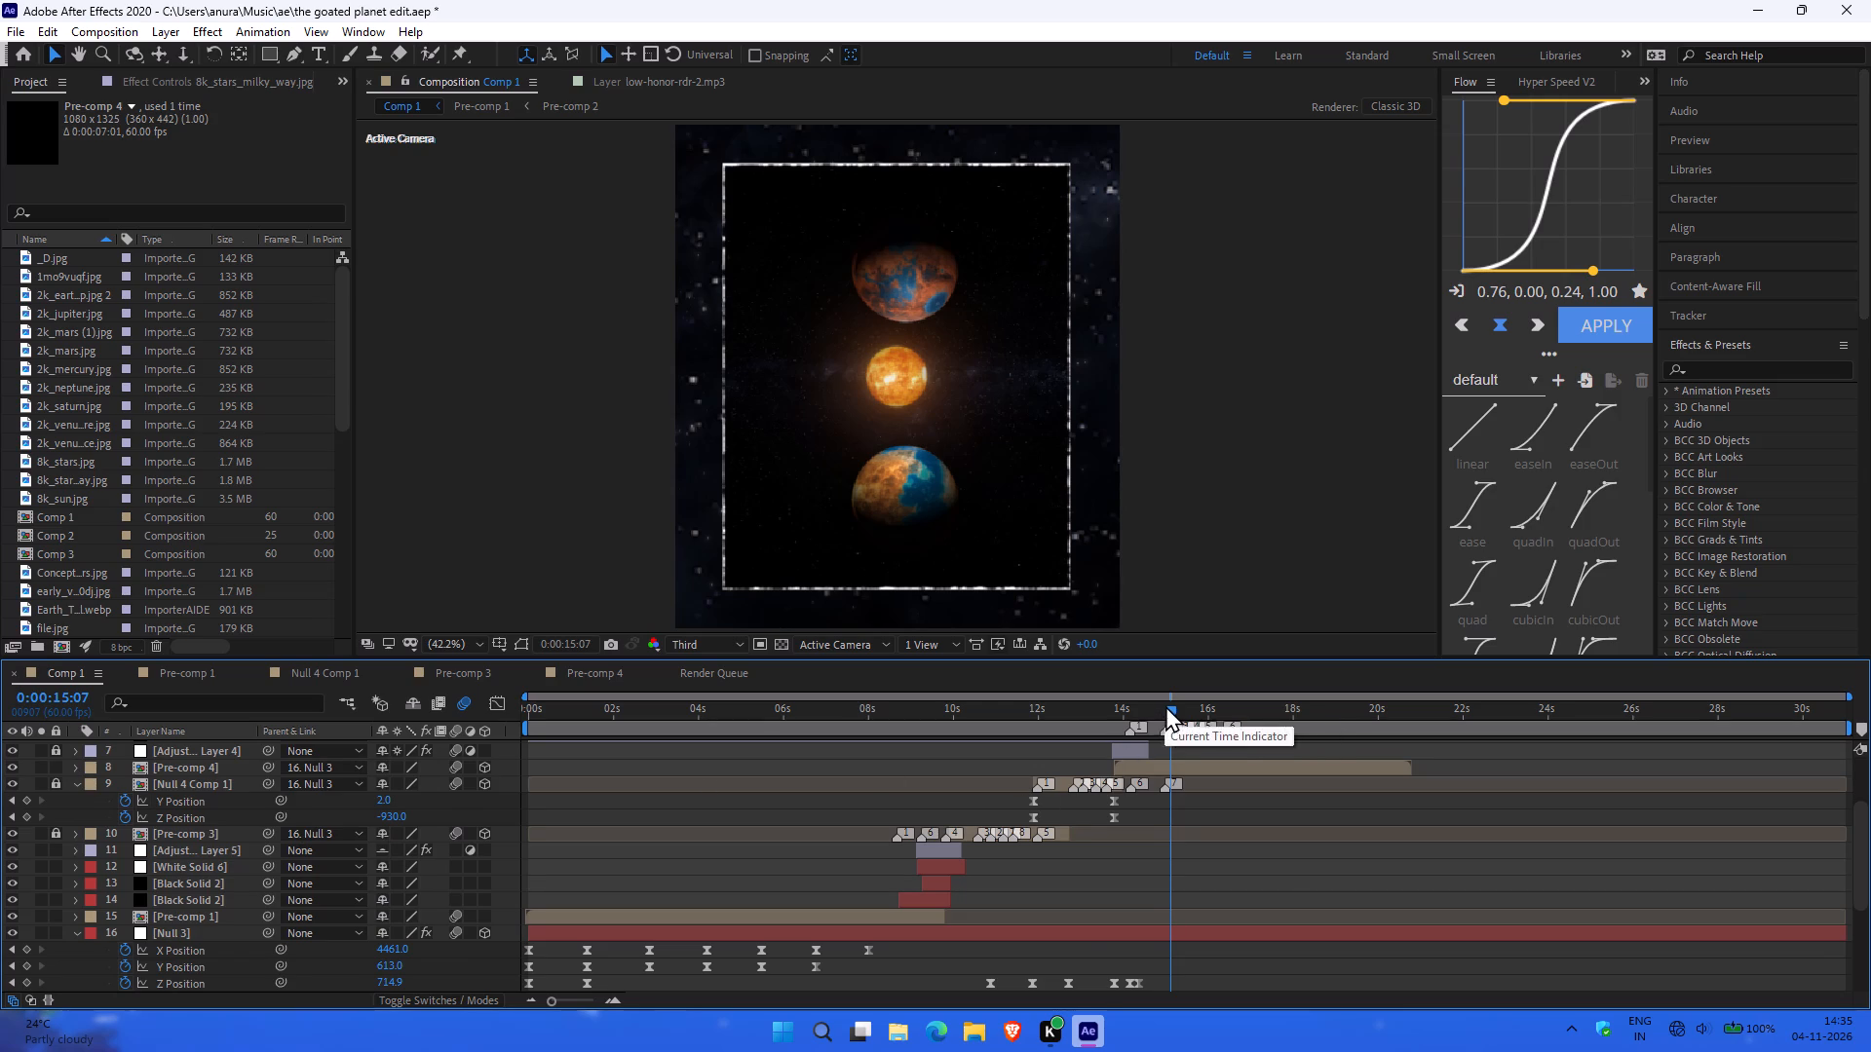
# Check the contents of Pre-comp 4, including the frame at 0:00:01:21, and delete its layer from Comp 1.
pyautogui.moveTo(1165, 704); pyautogui.dragTo(1081, 708)
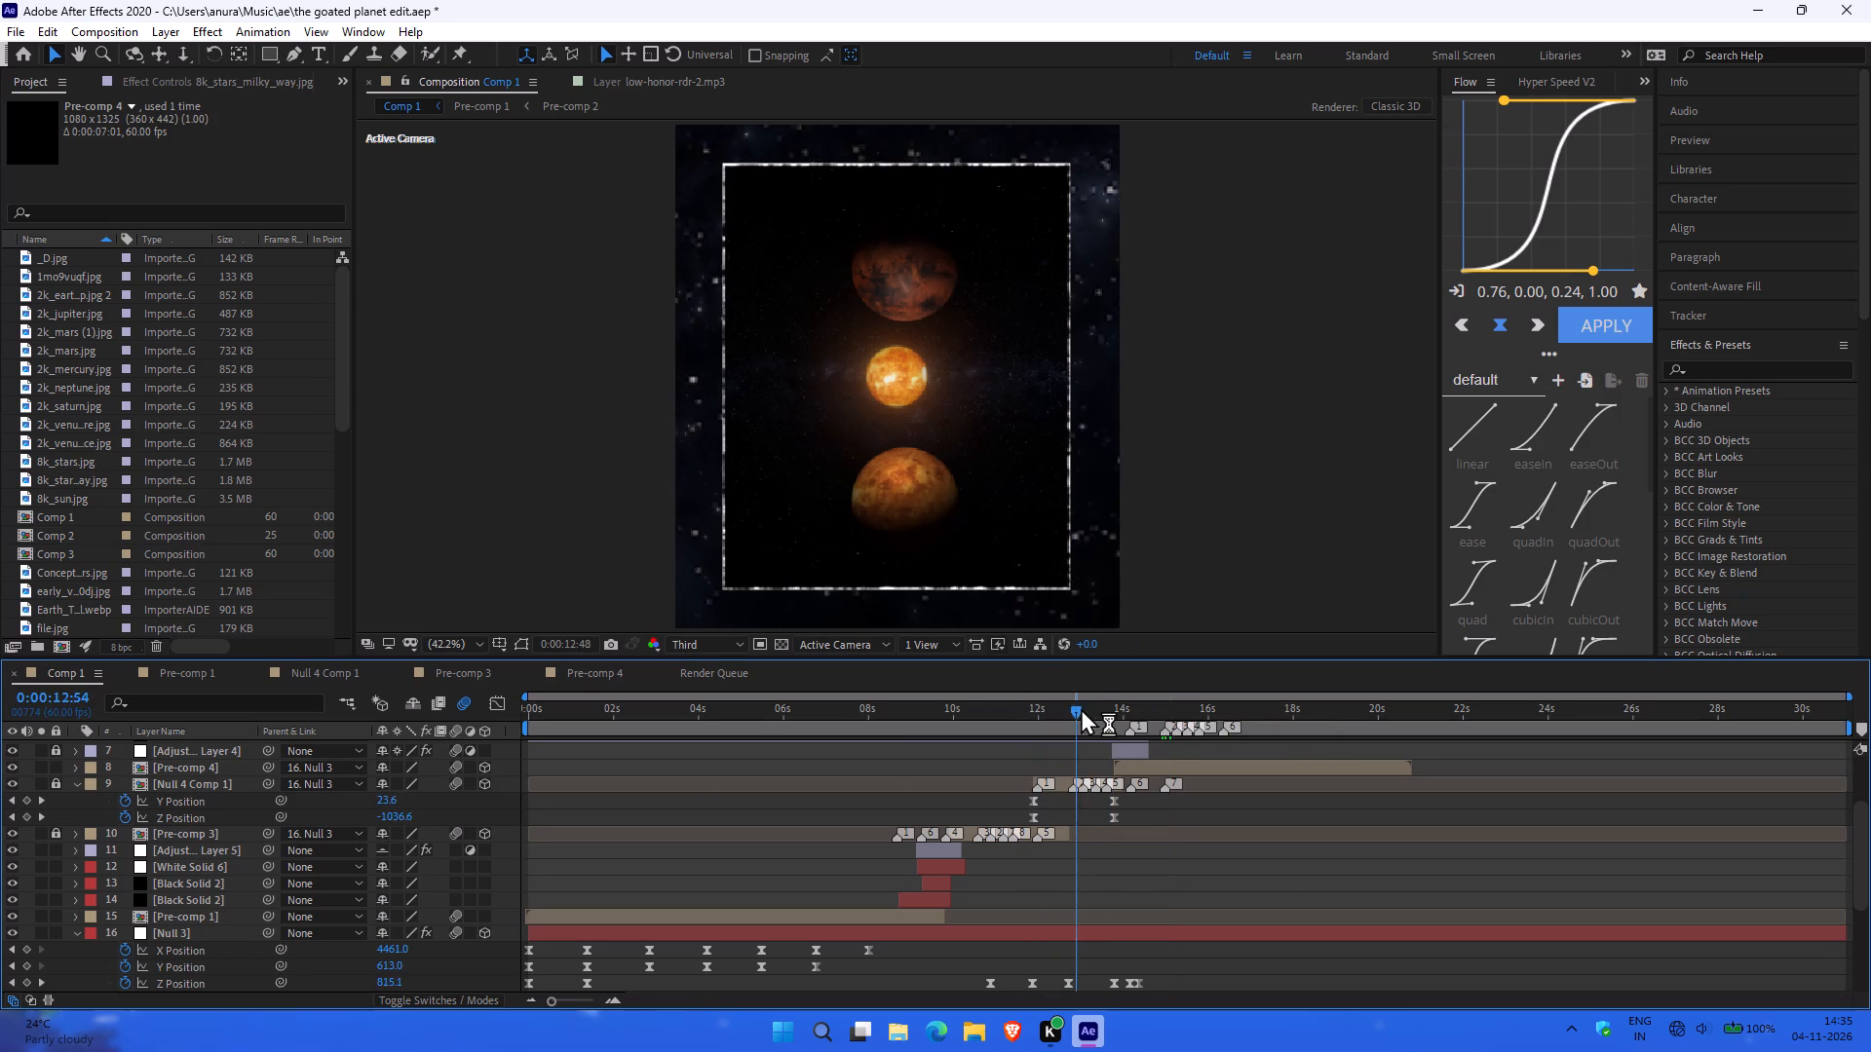
pyautogui.moveTo(1081, 708); pyautogui.dragTo(1083, 708)
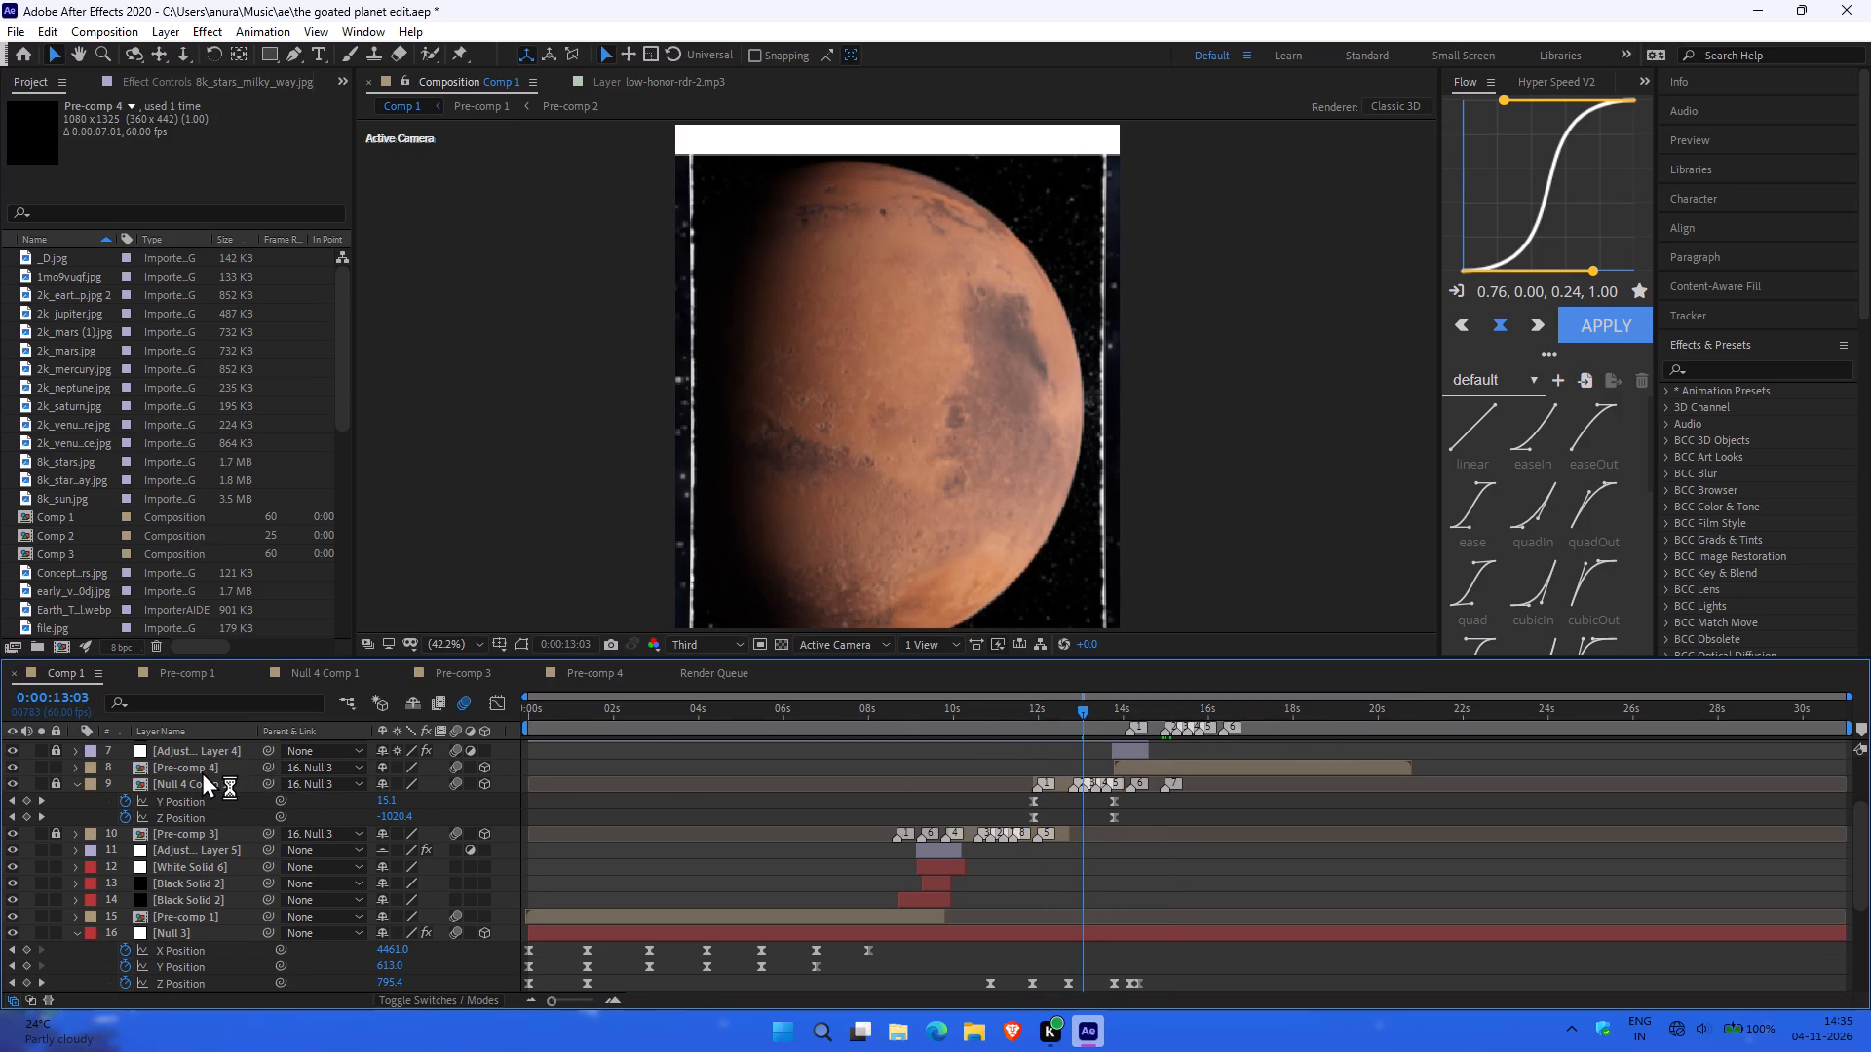
pyautogui.doubleClick(202, 771)
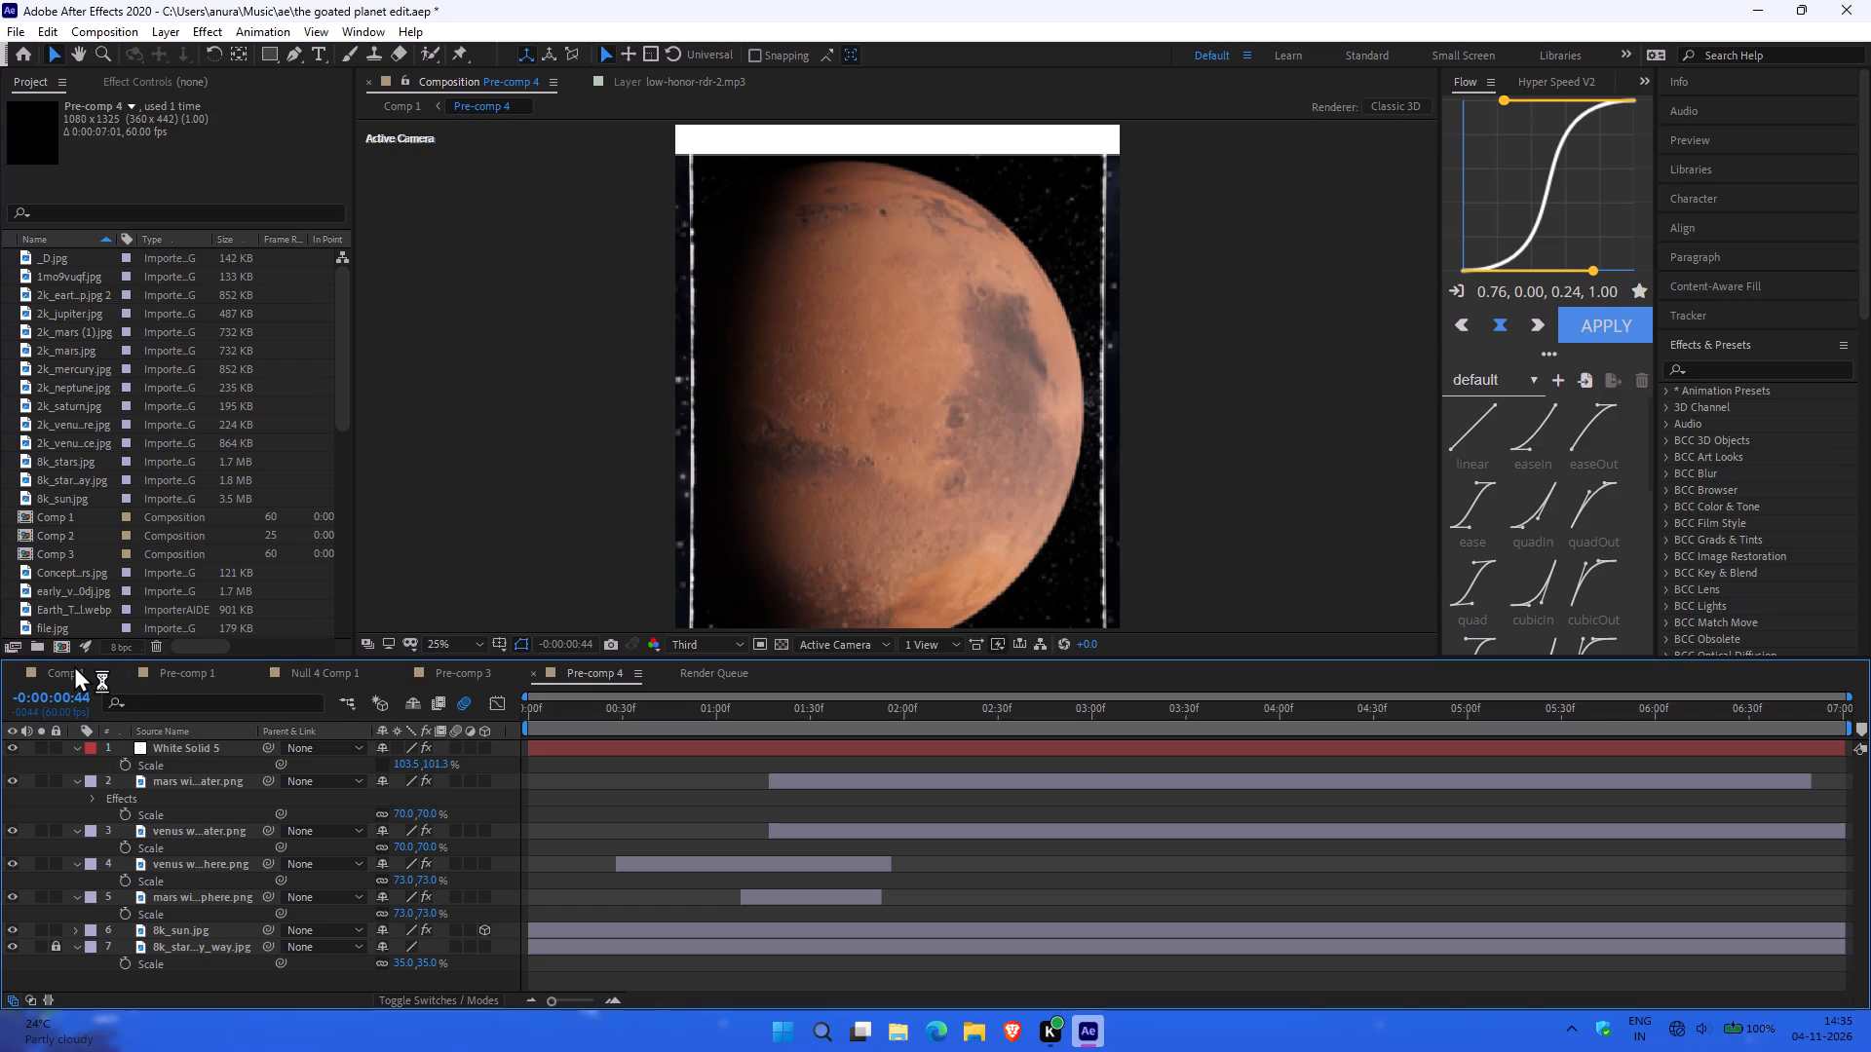
pyautogui.click(74, 665)
pyautogui.doubleClick(196, 779)
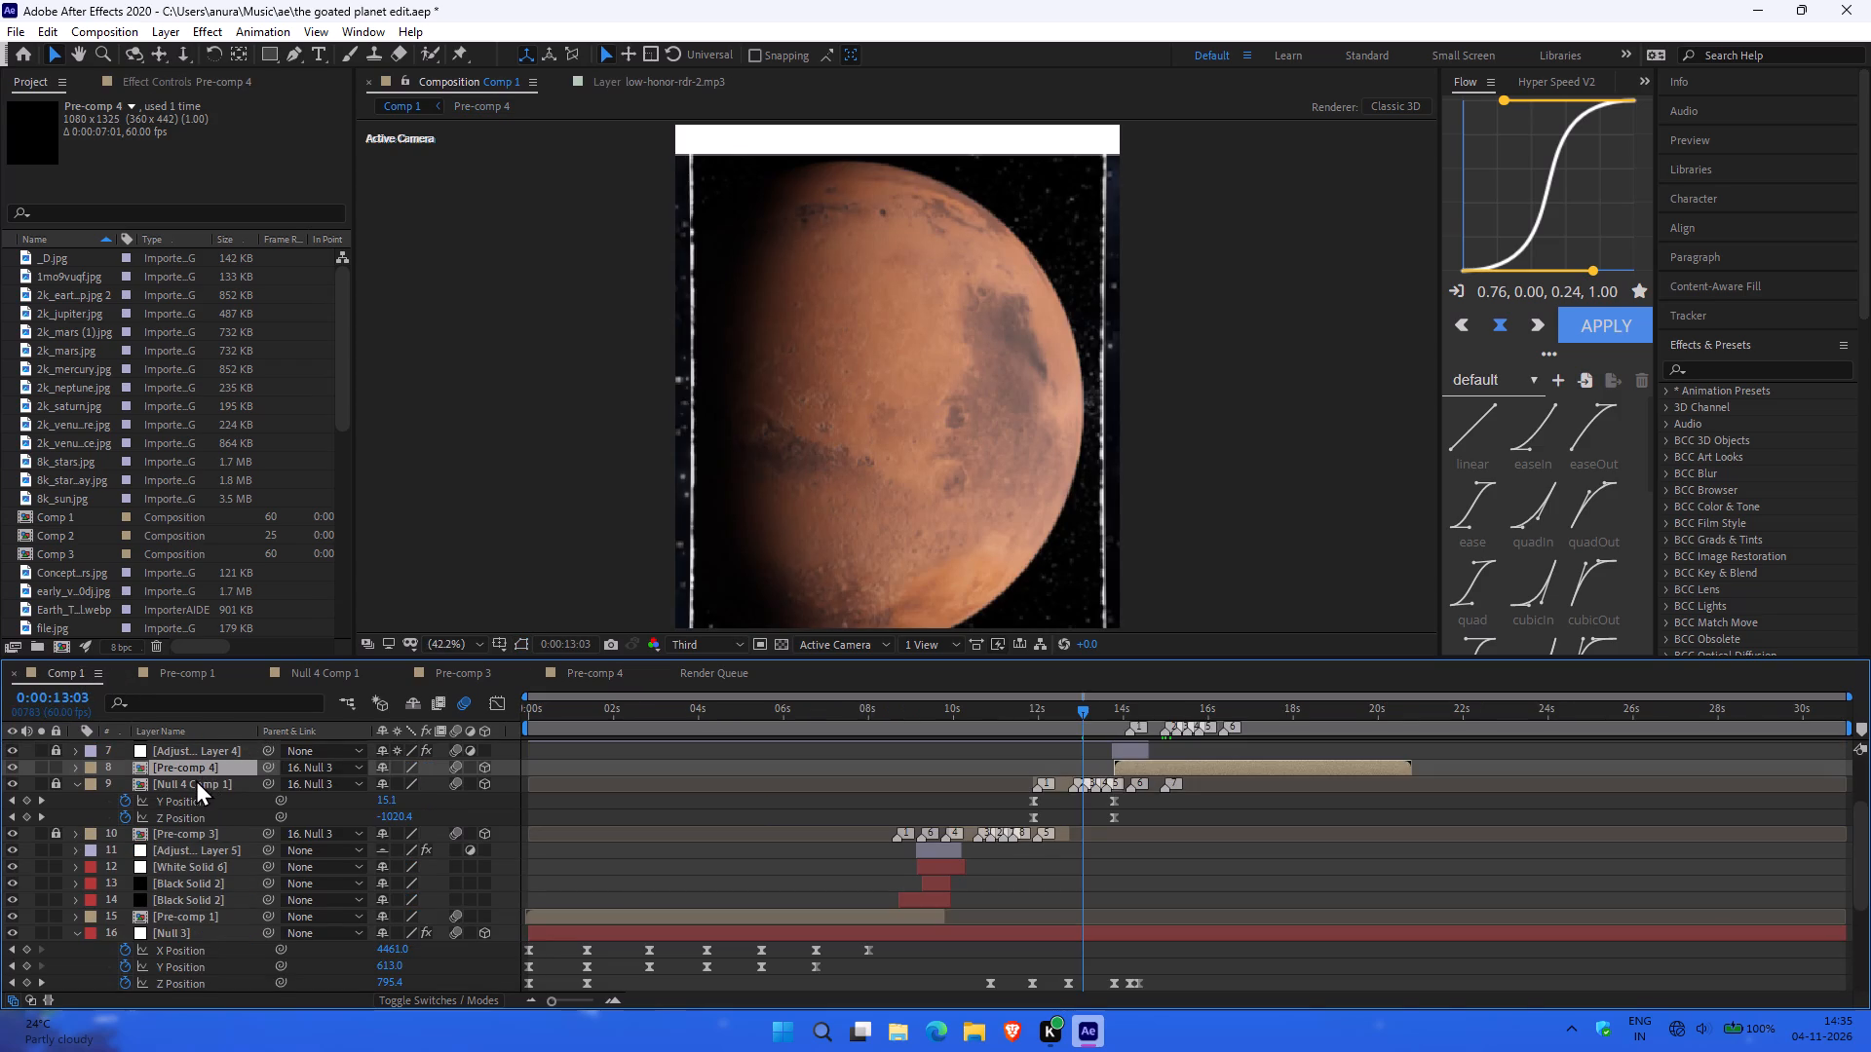
pyautogui.doubleClick(196, 779)
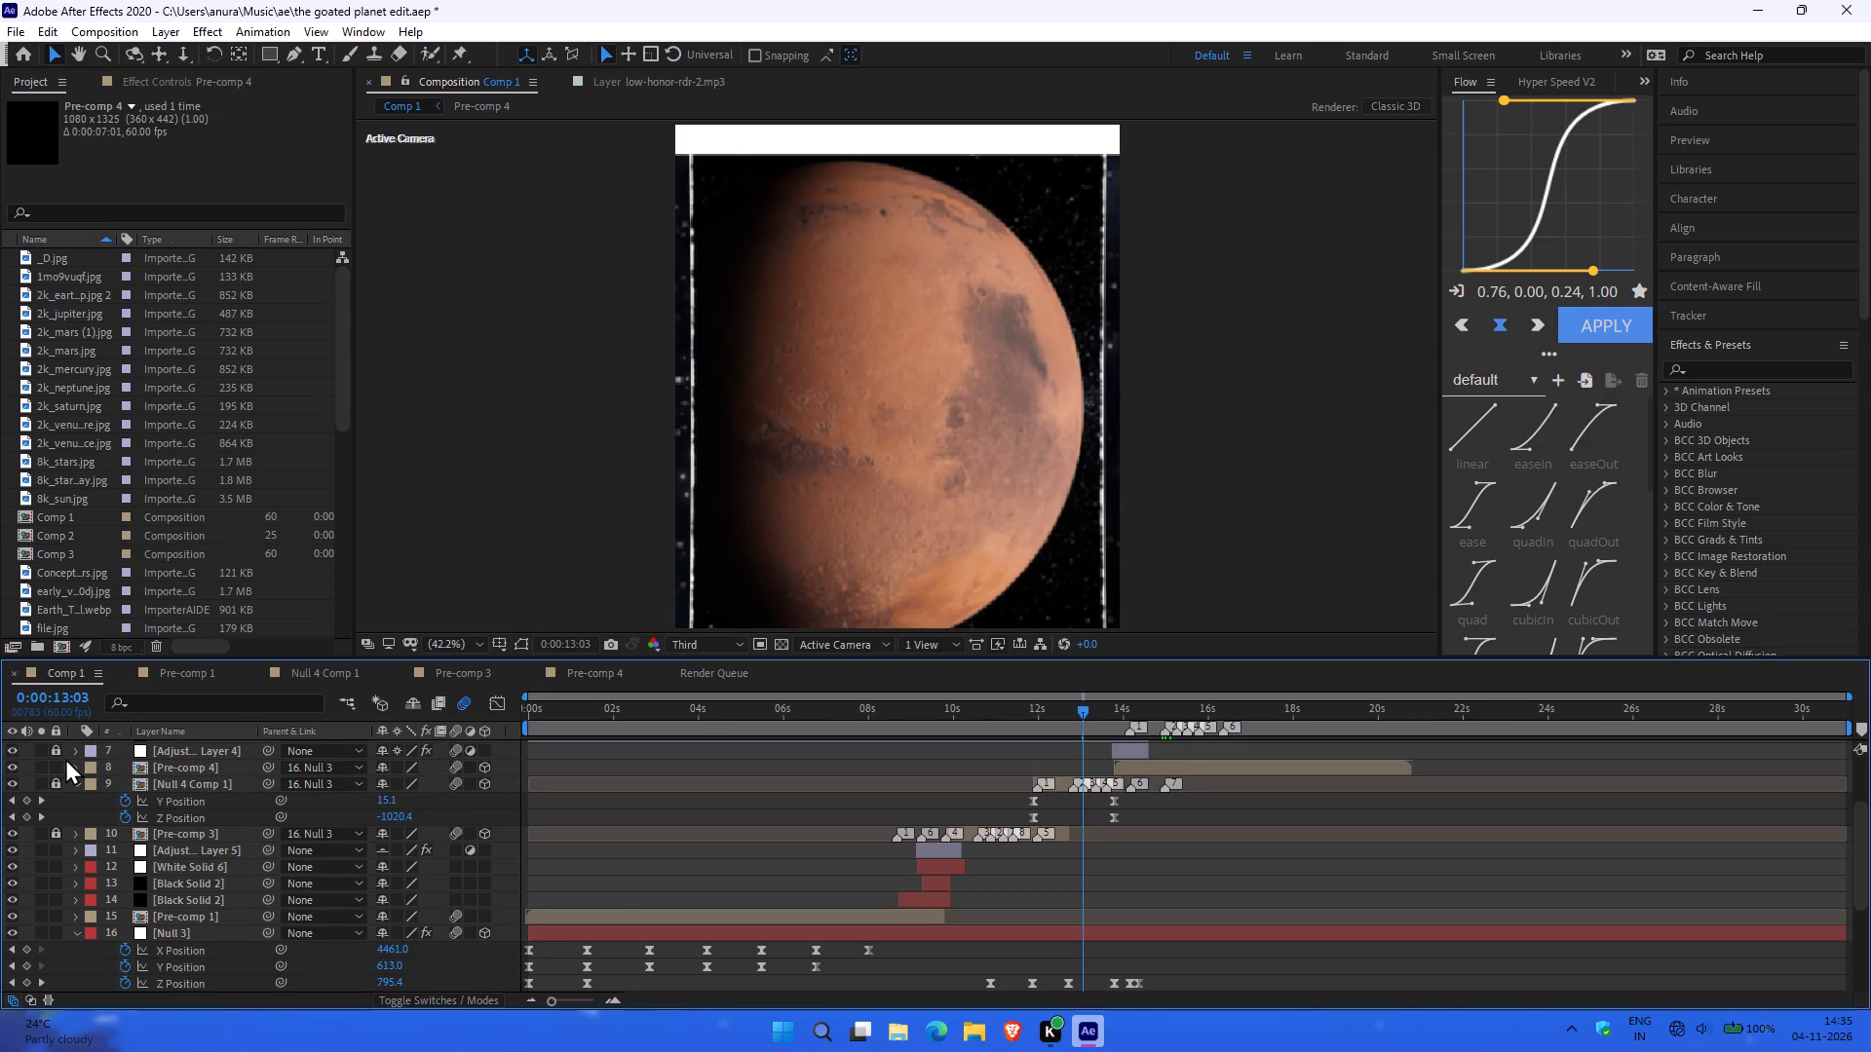
pyautogui.doubleClick(168, 763)
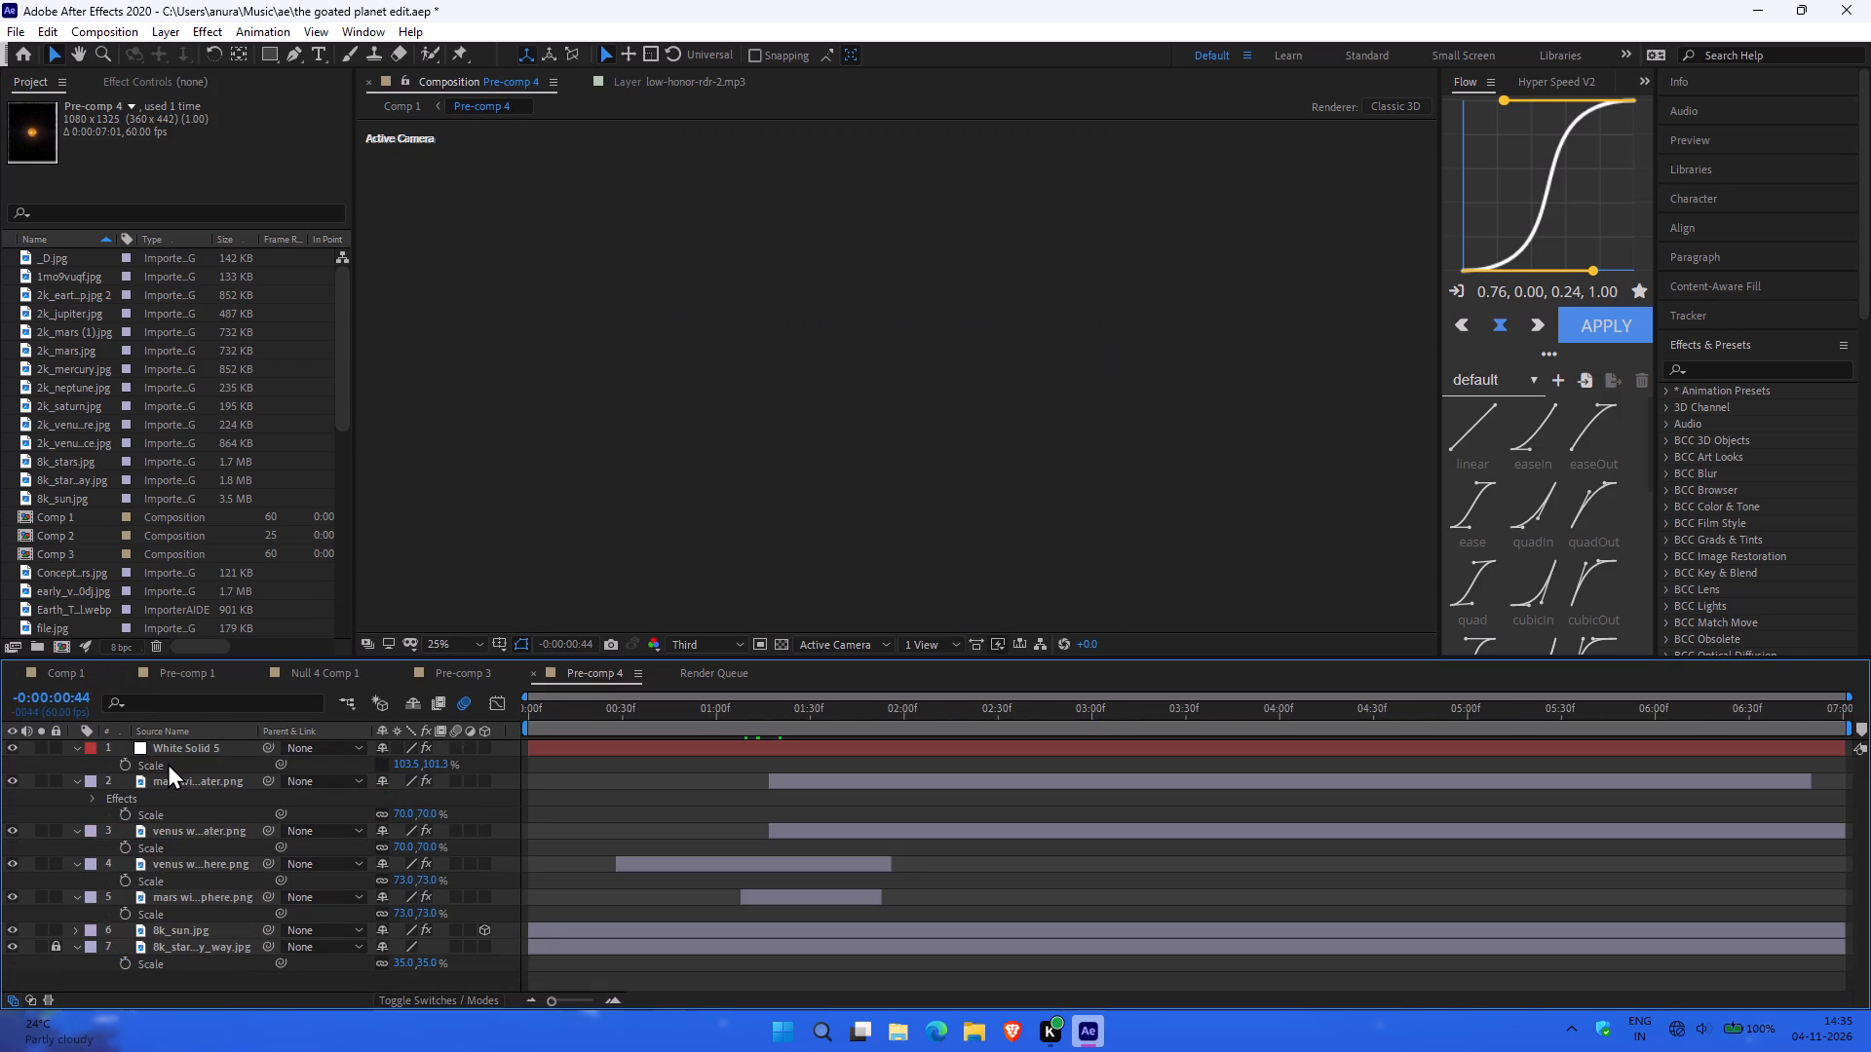
pyautogui.click(782, 721)
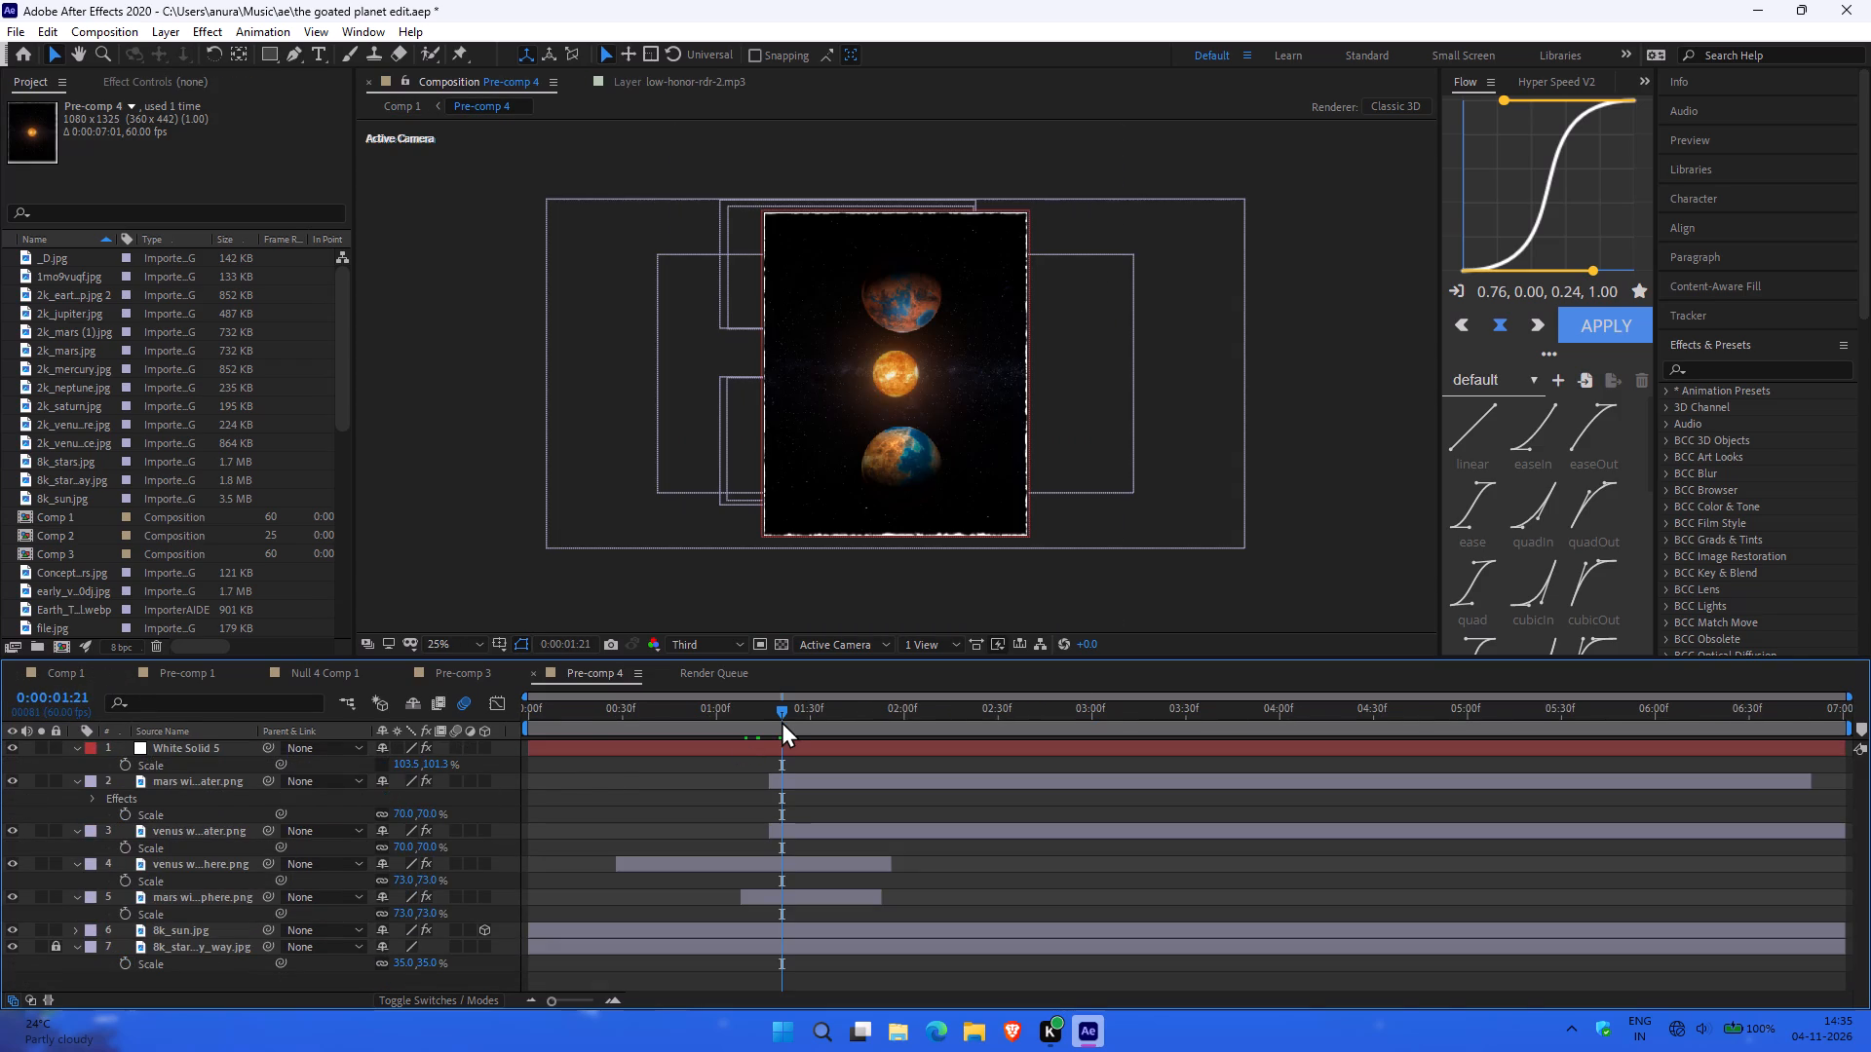
pyautogui.click(50, 669)
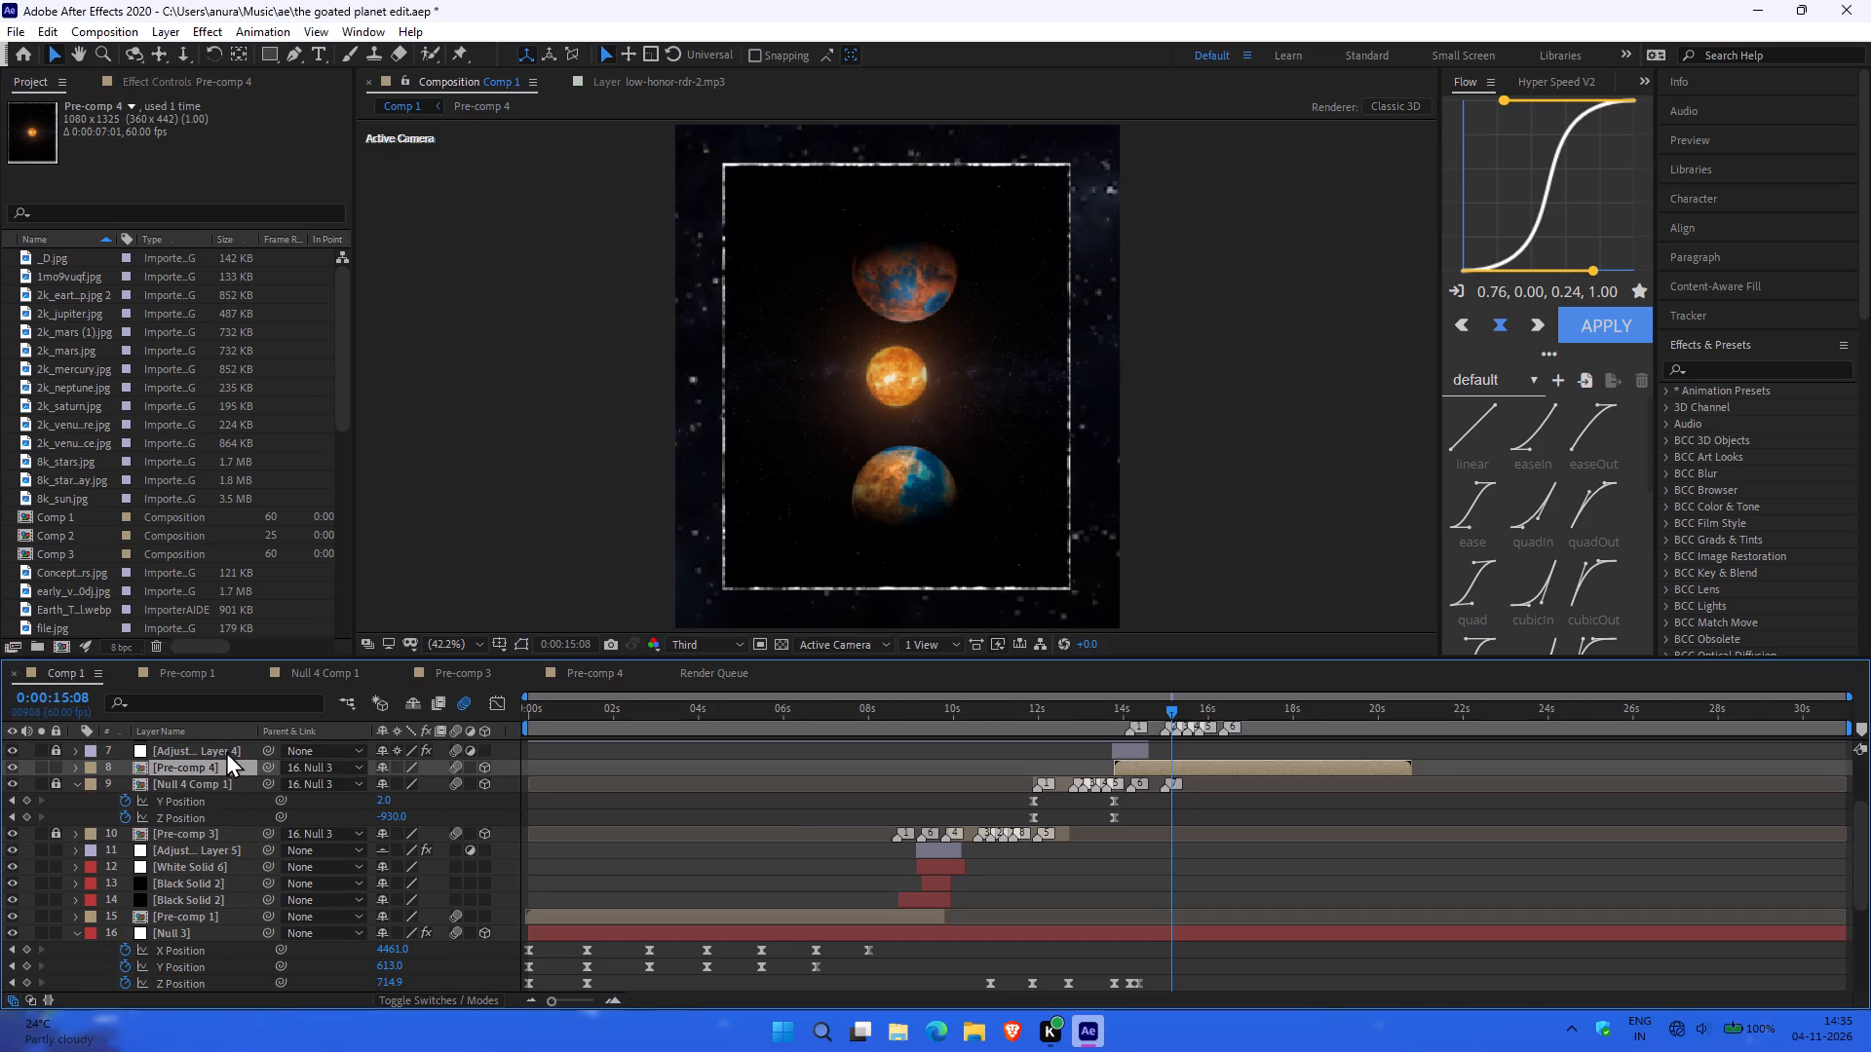
pyautogui.press('Delete')
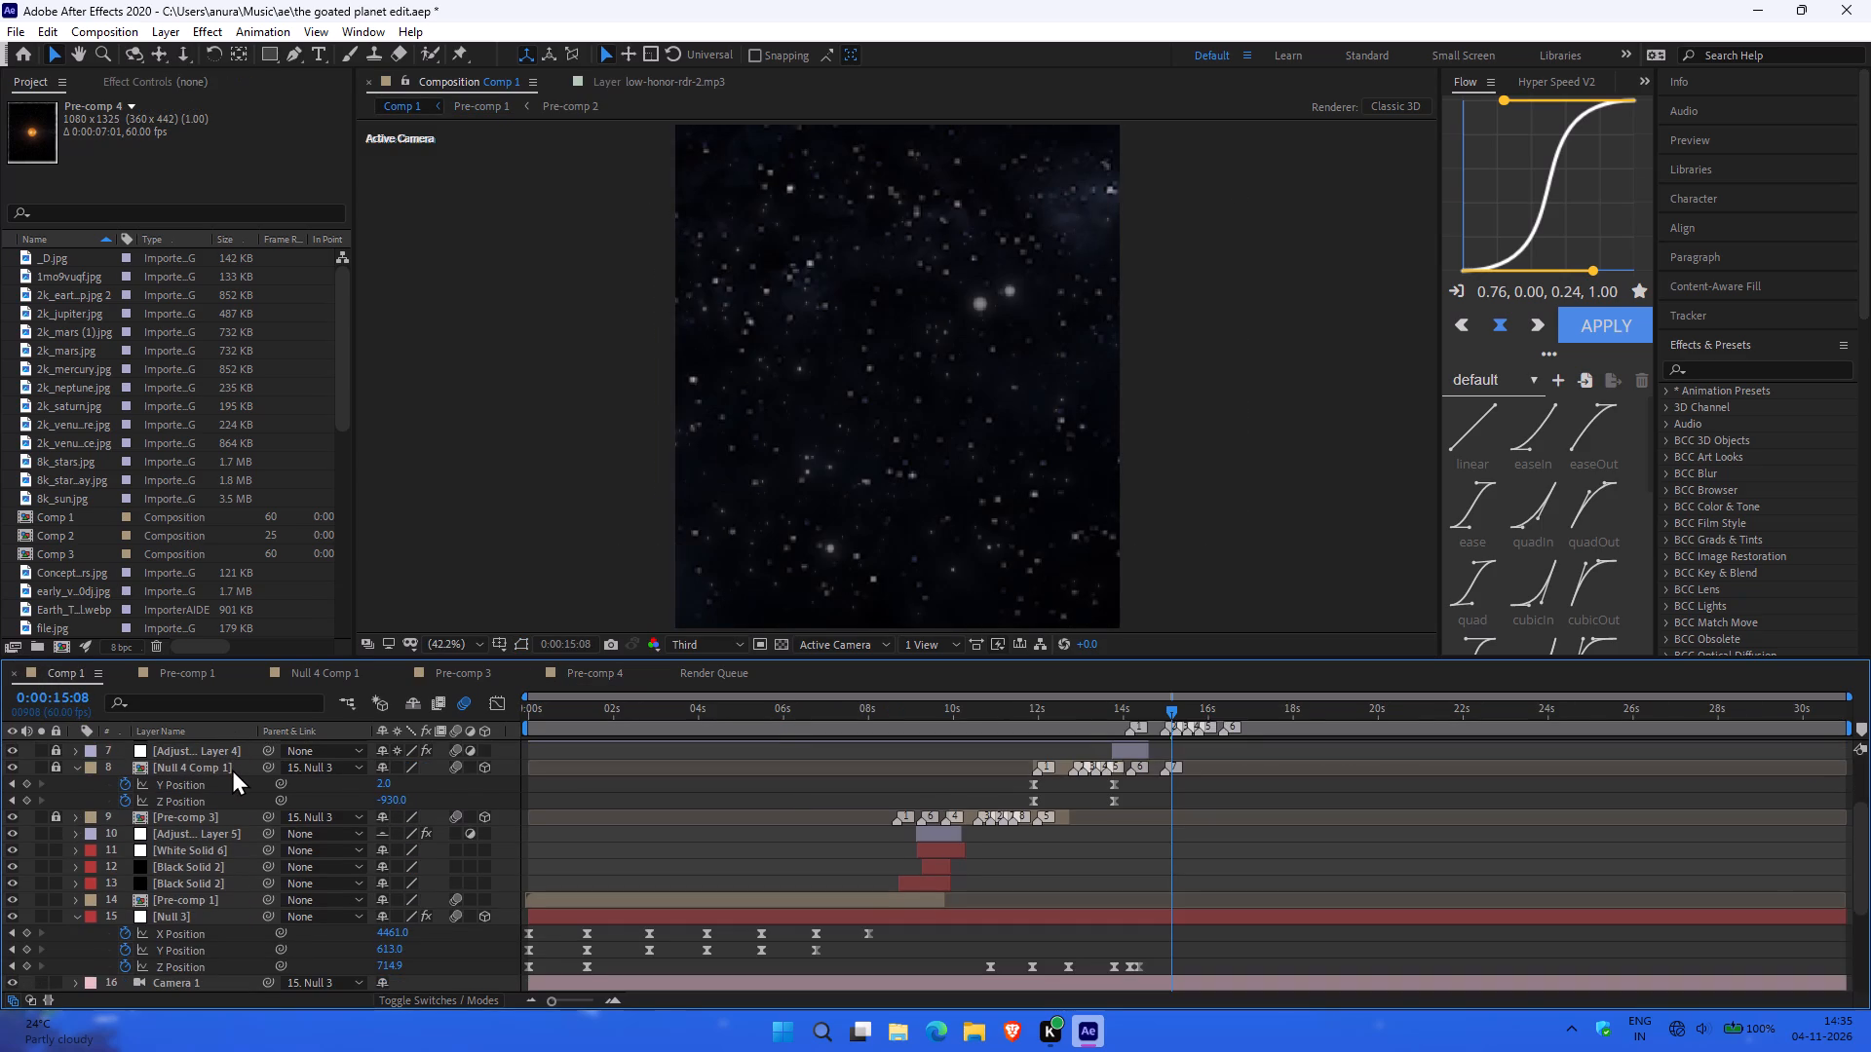
# Unlock the Null 4 Comp 1 layer, check its contents around 0:00:14:06, and delete the layer from Comp 1.
pyautogui.doubleClick(210, 768)
pyautogui.click(51, 765)
pyautogui.doubleClick(182, 761)
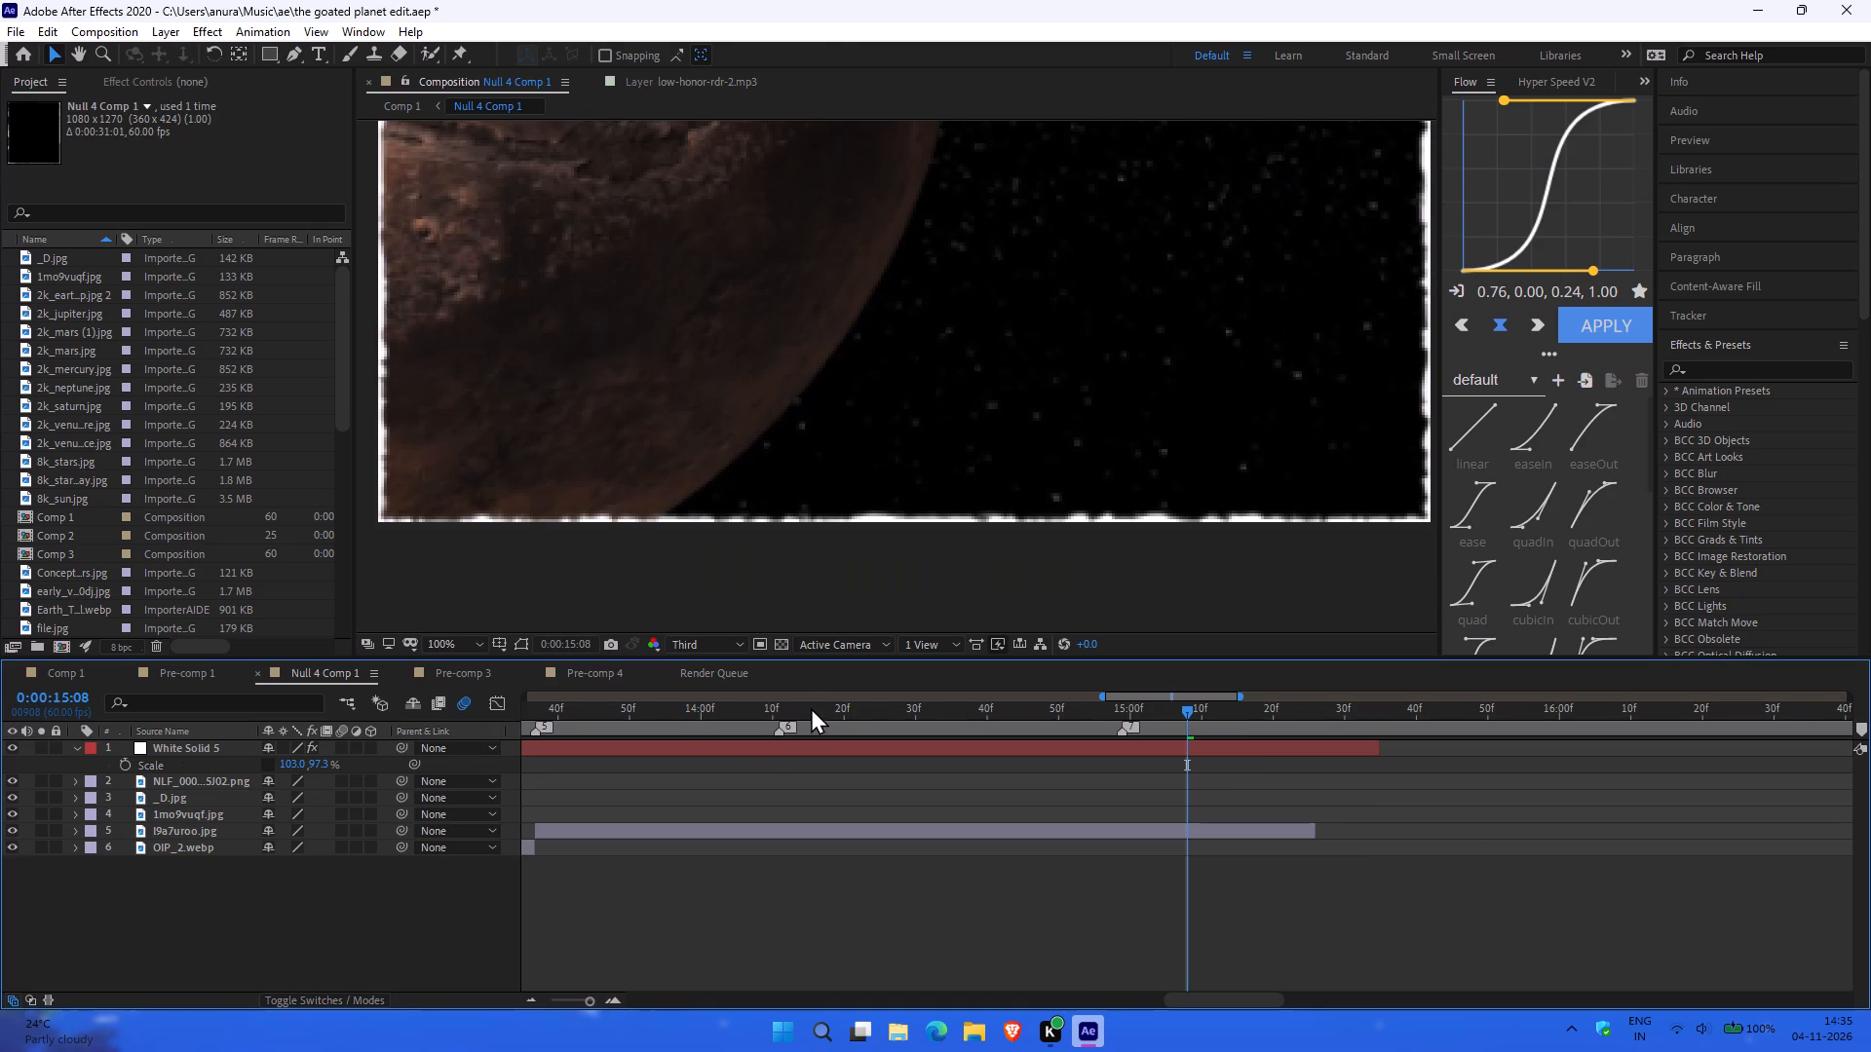
pyautogui.moveTo(812, 706); pyautogui.dragTo(741, 715)
pyautogui.keyDown('ctrl'); pyautogui.scroll(-3, 805, 518); pyautogui.keyUp('ctrl')
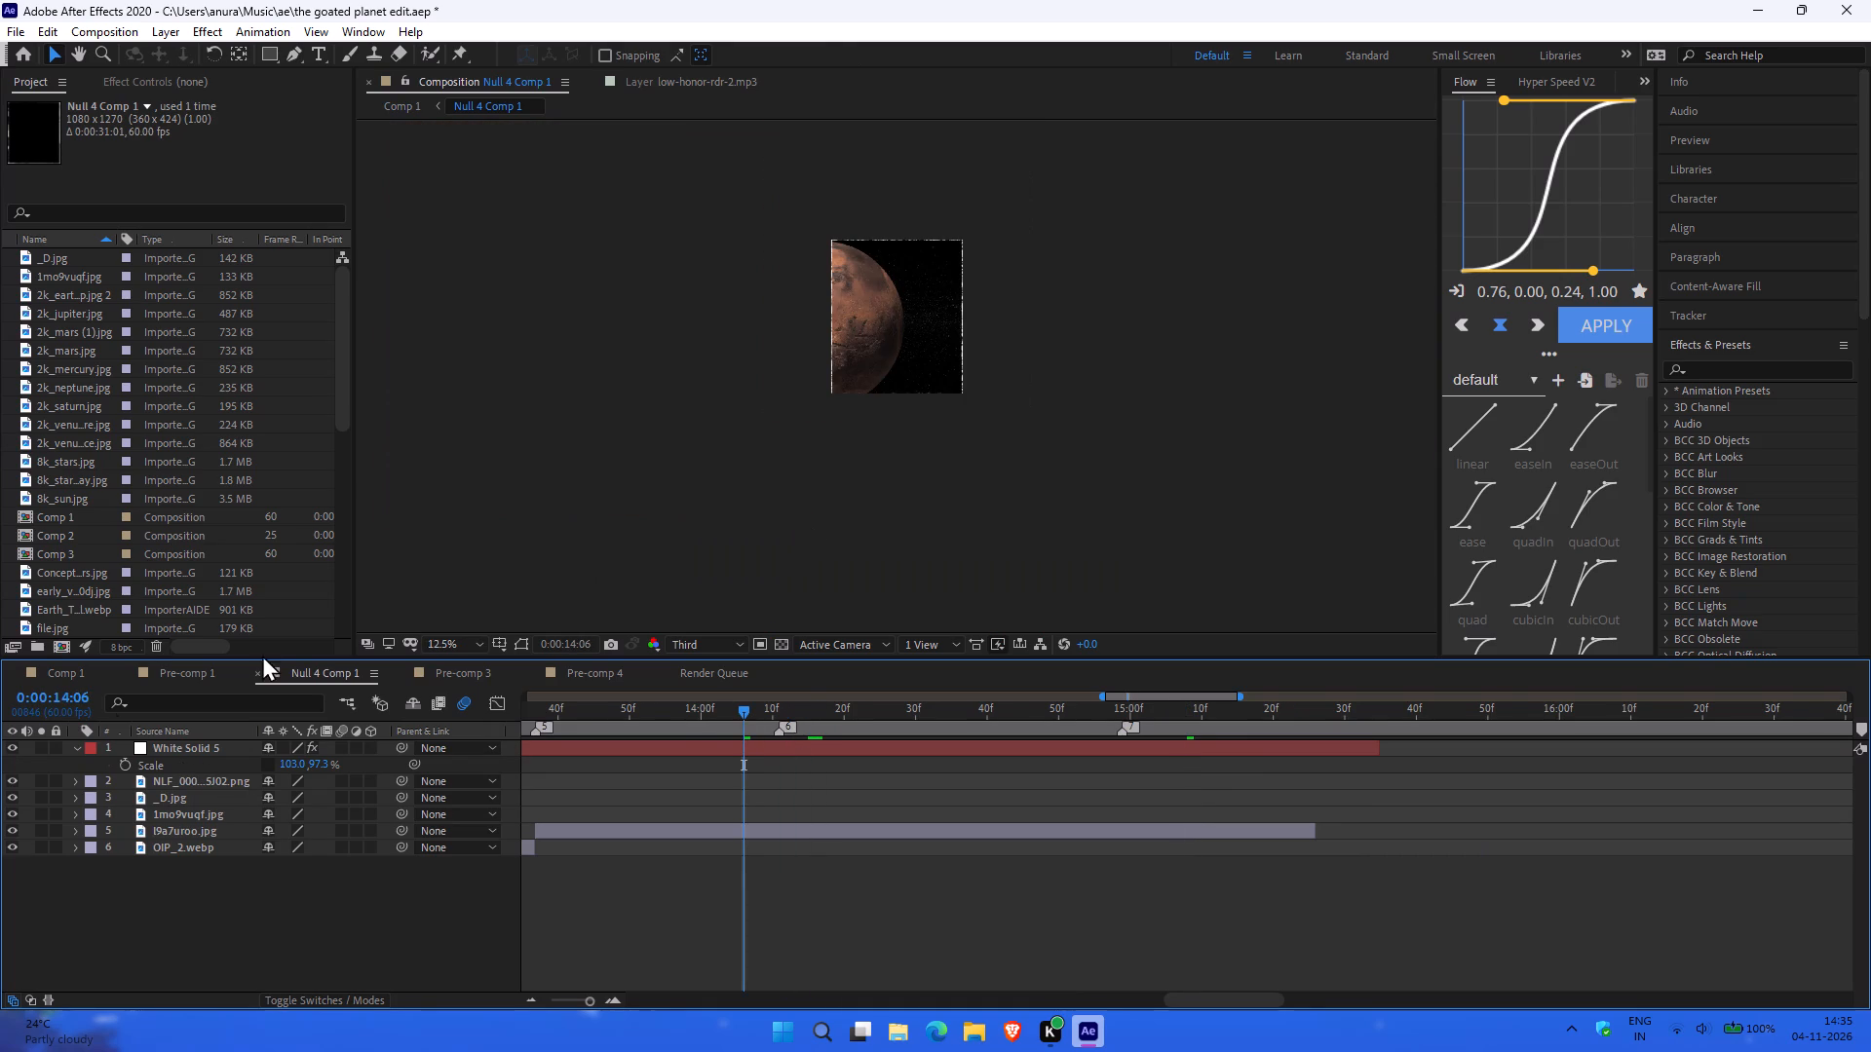
pyautogui.click(64, 680)
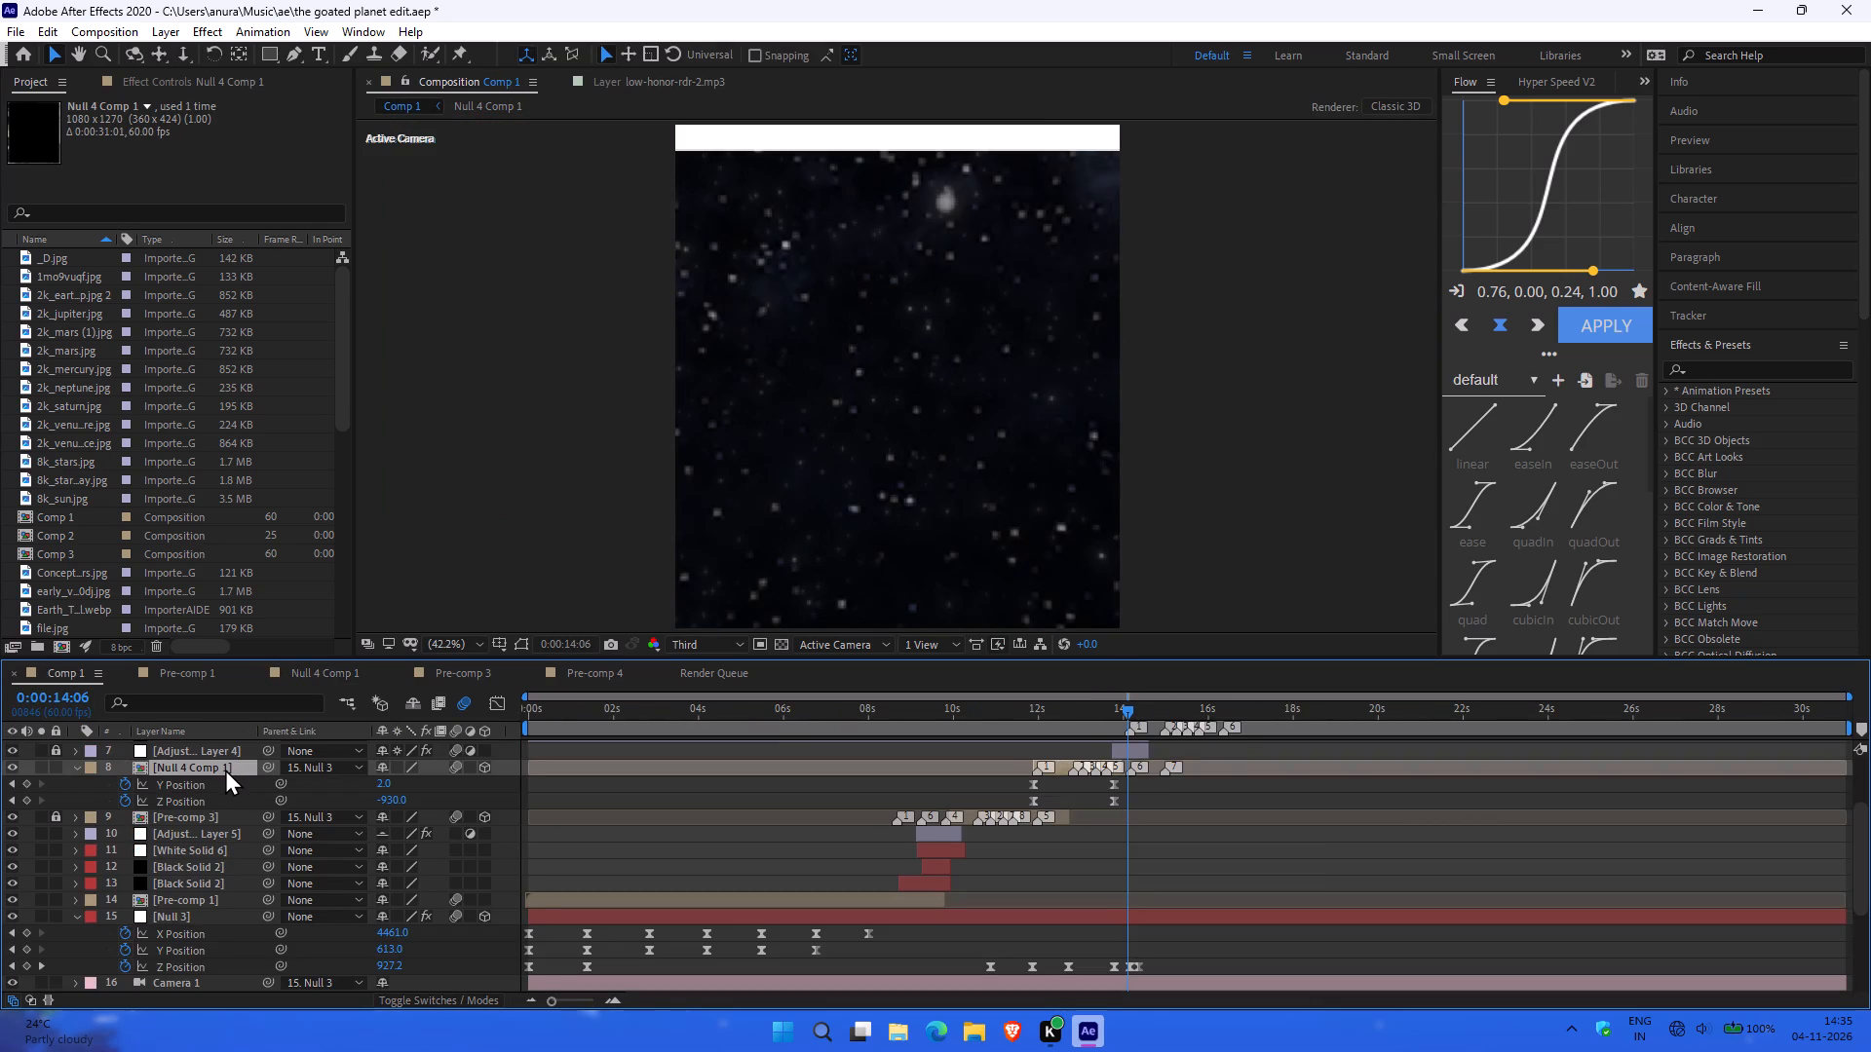
pyautogui.press('Delete')
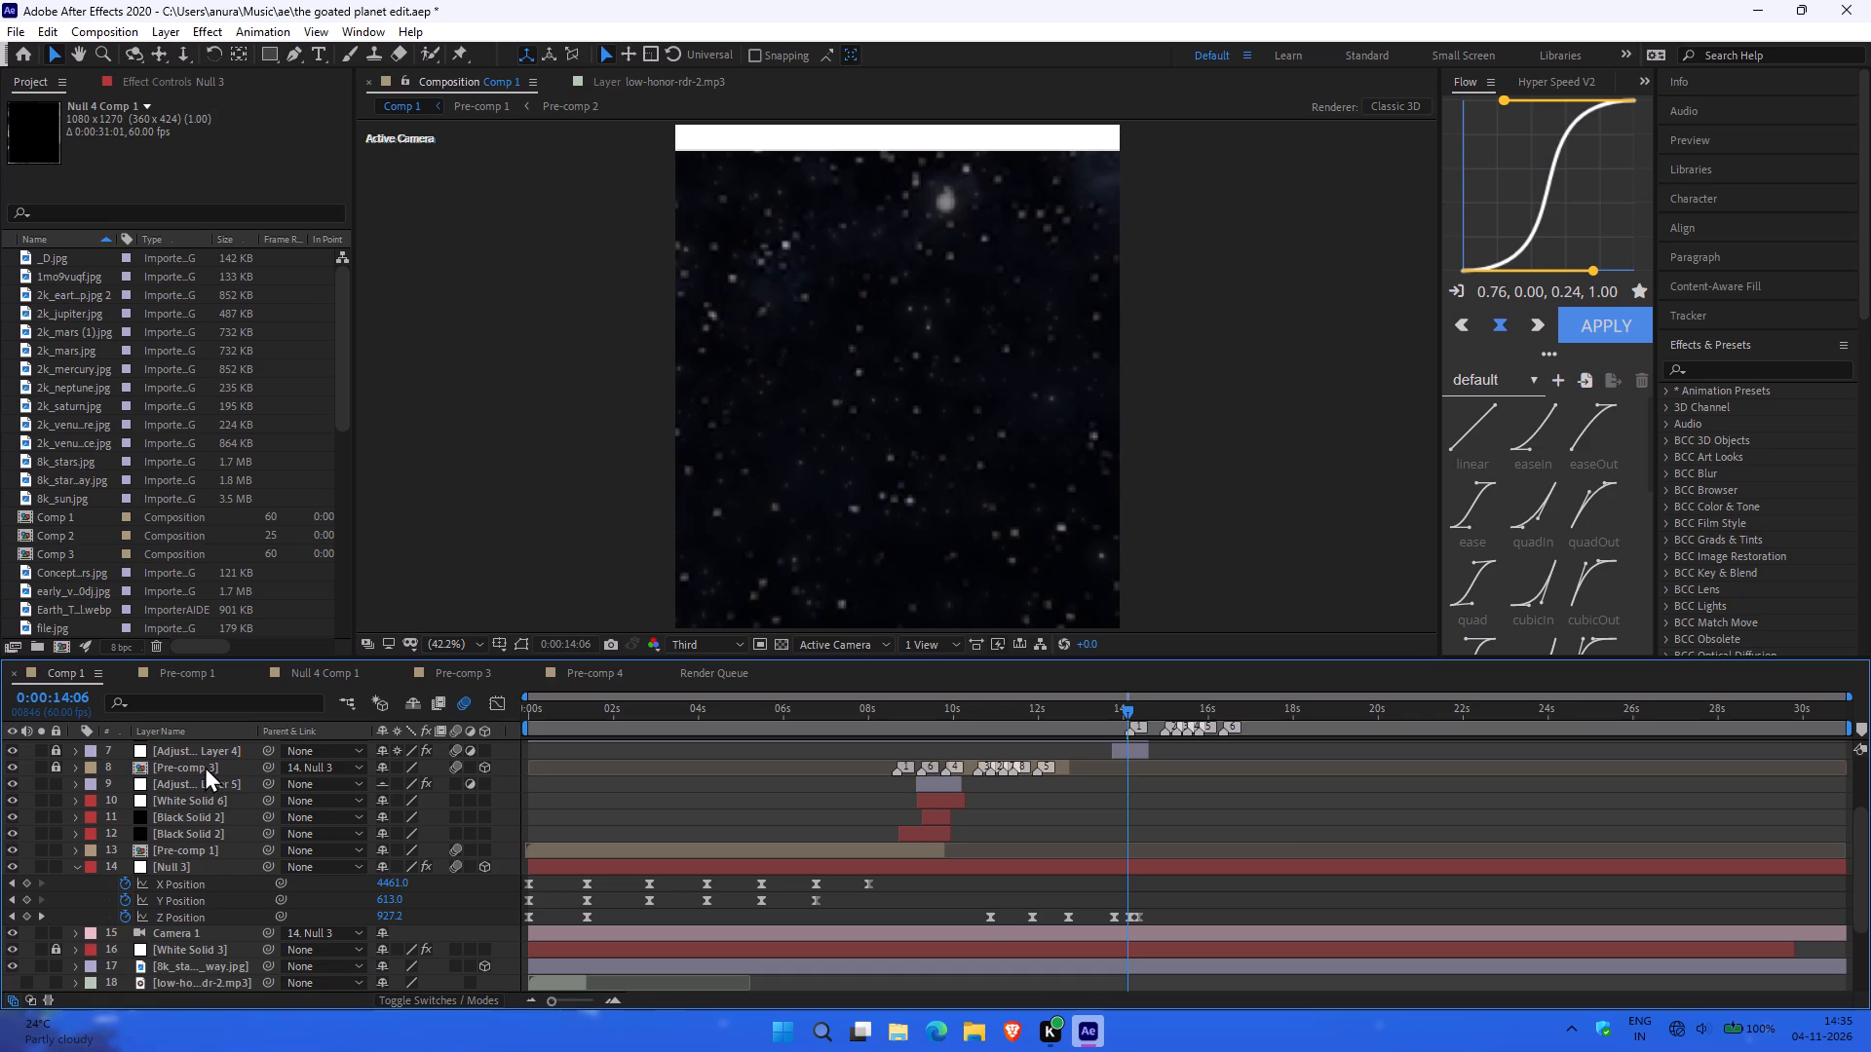
# Unlock the Pre-comp 3 layer, check its contents, and delete the layer from Comp 1.
pyautogui.doubleClick(204, 766)
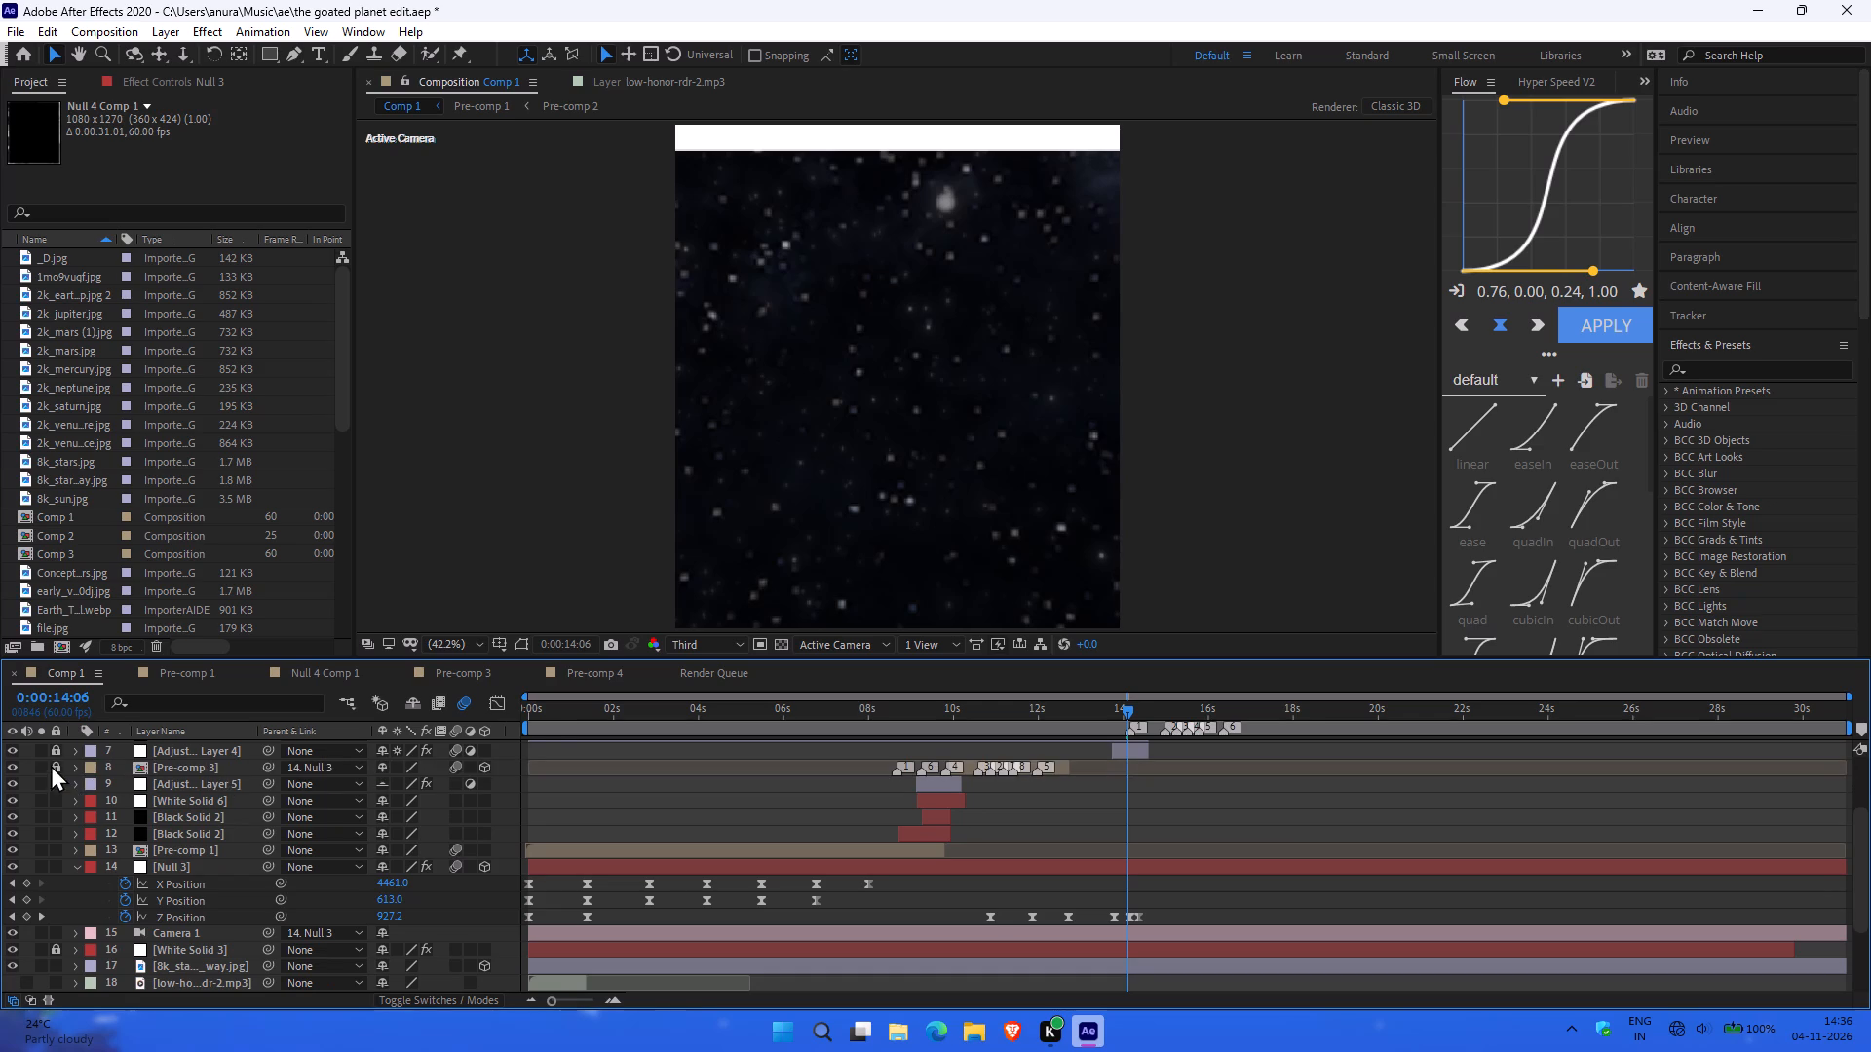
pyautogui.click(51, 765)
pyautogui.doubleClick(190, 764)
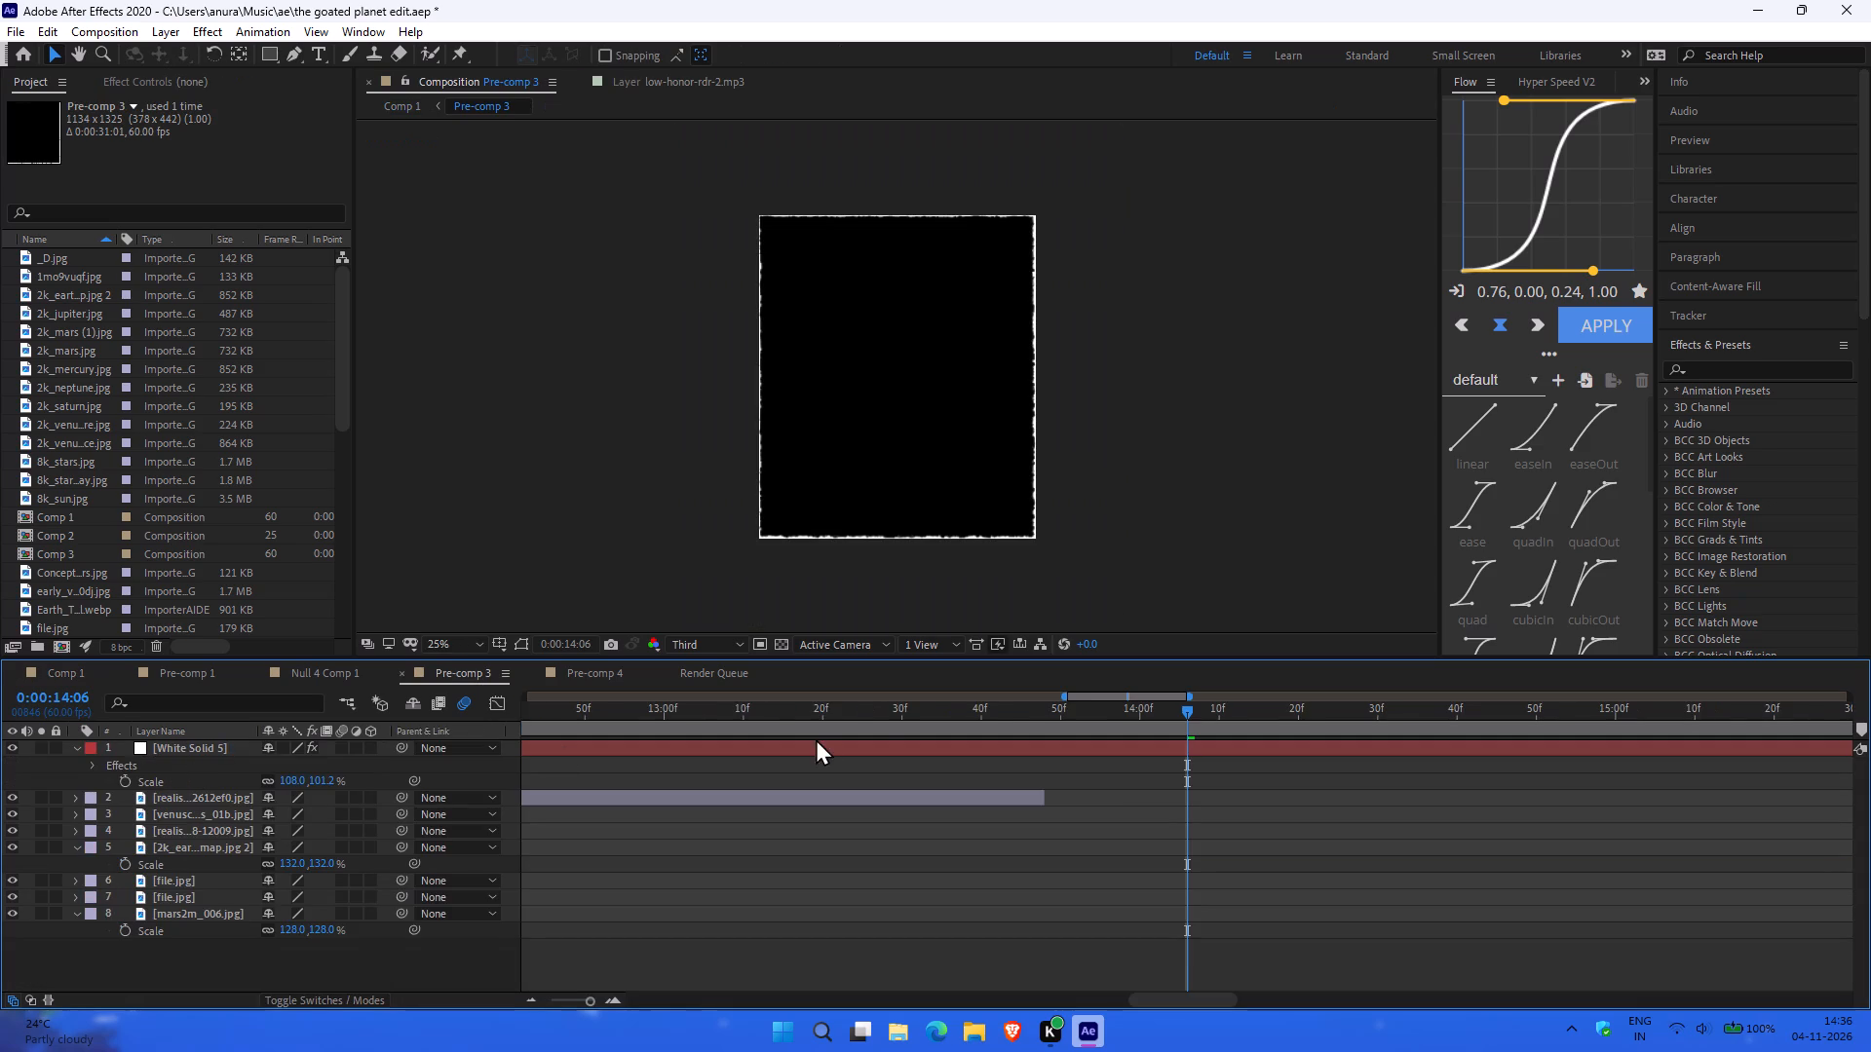
pyautogui.click(77, 675)
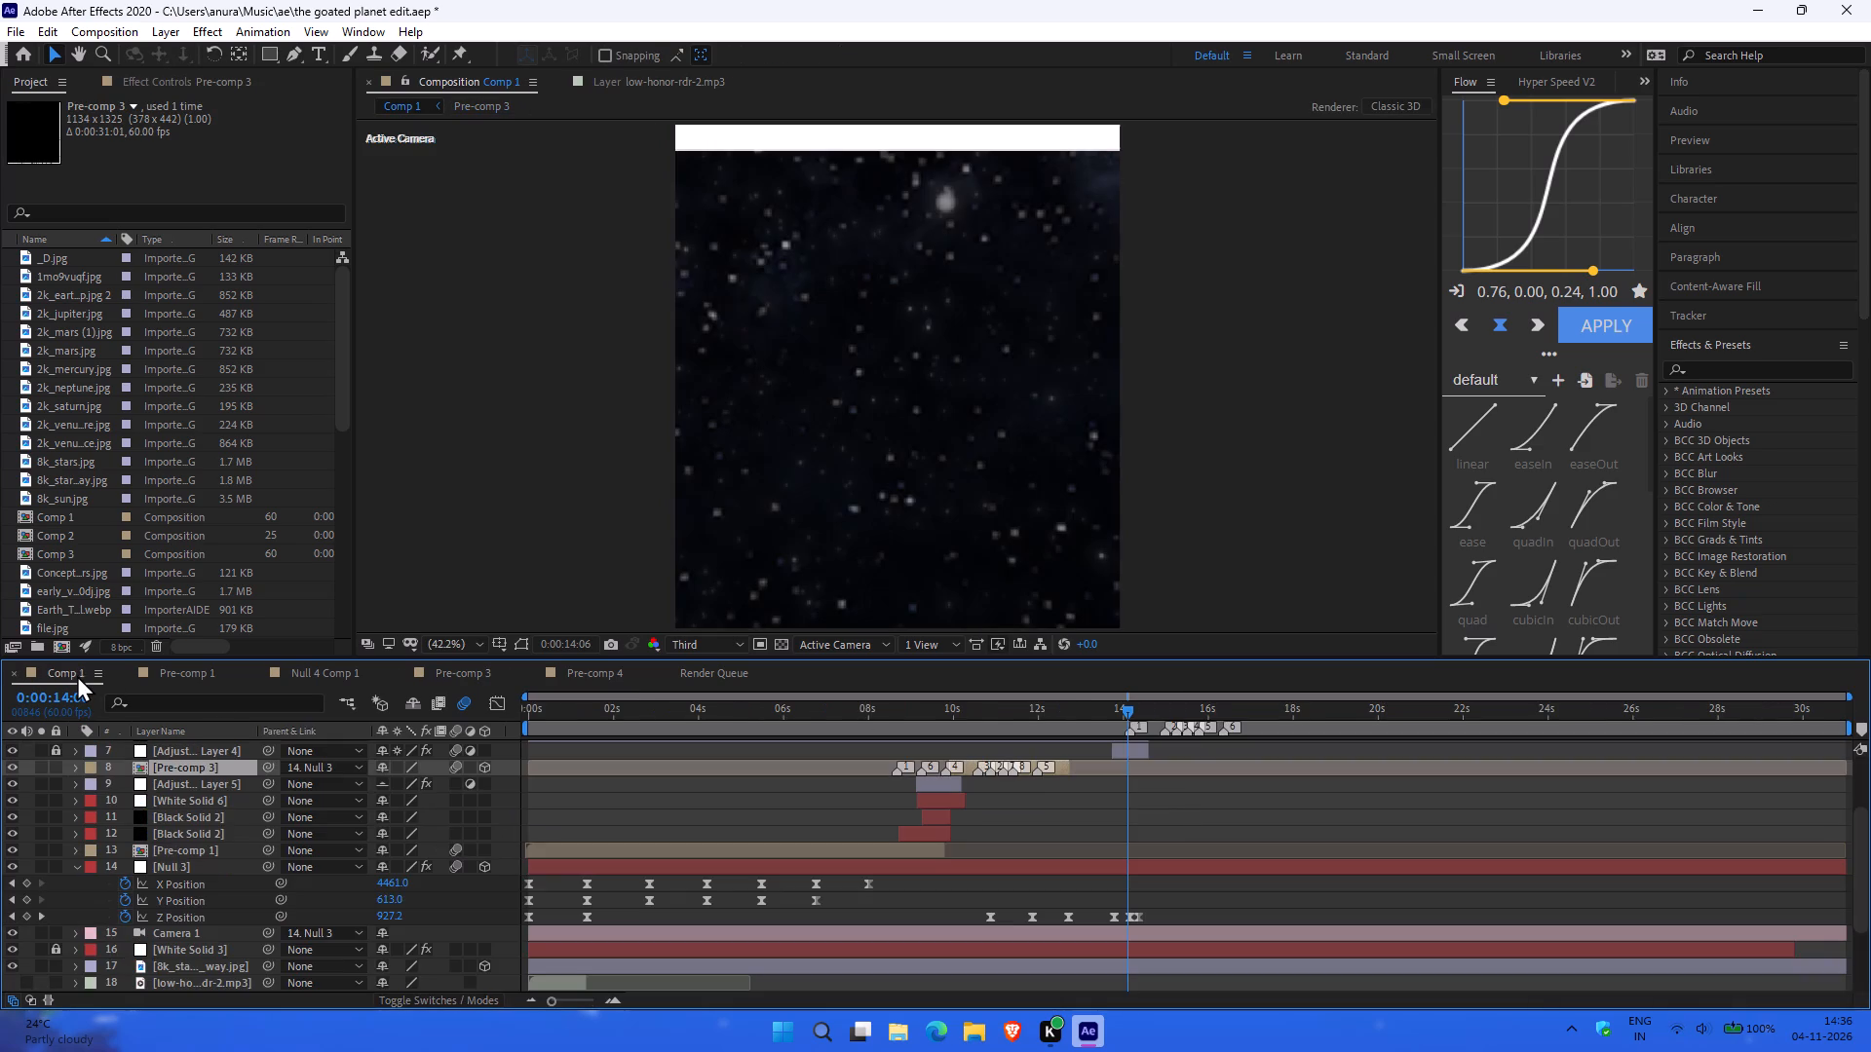
pyautogui.press('Delete')
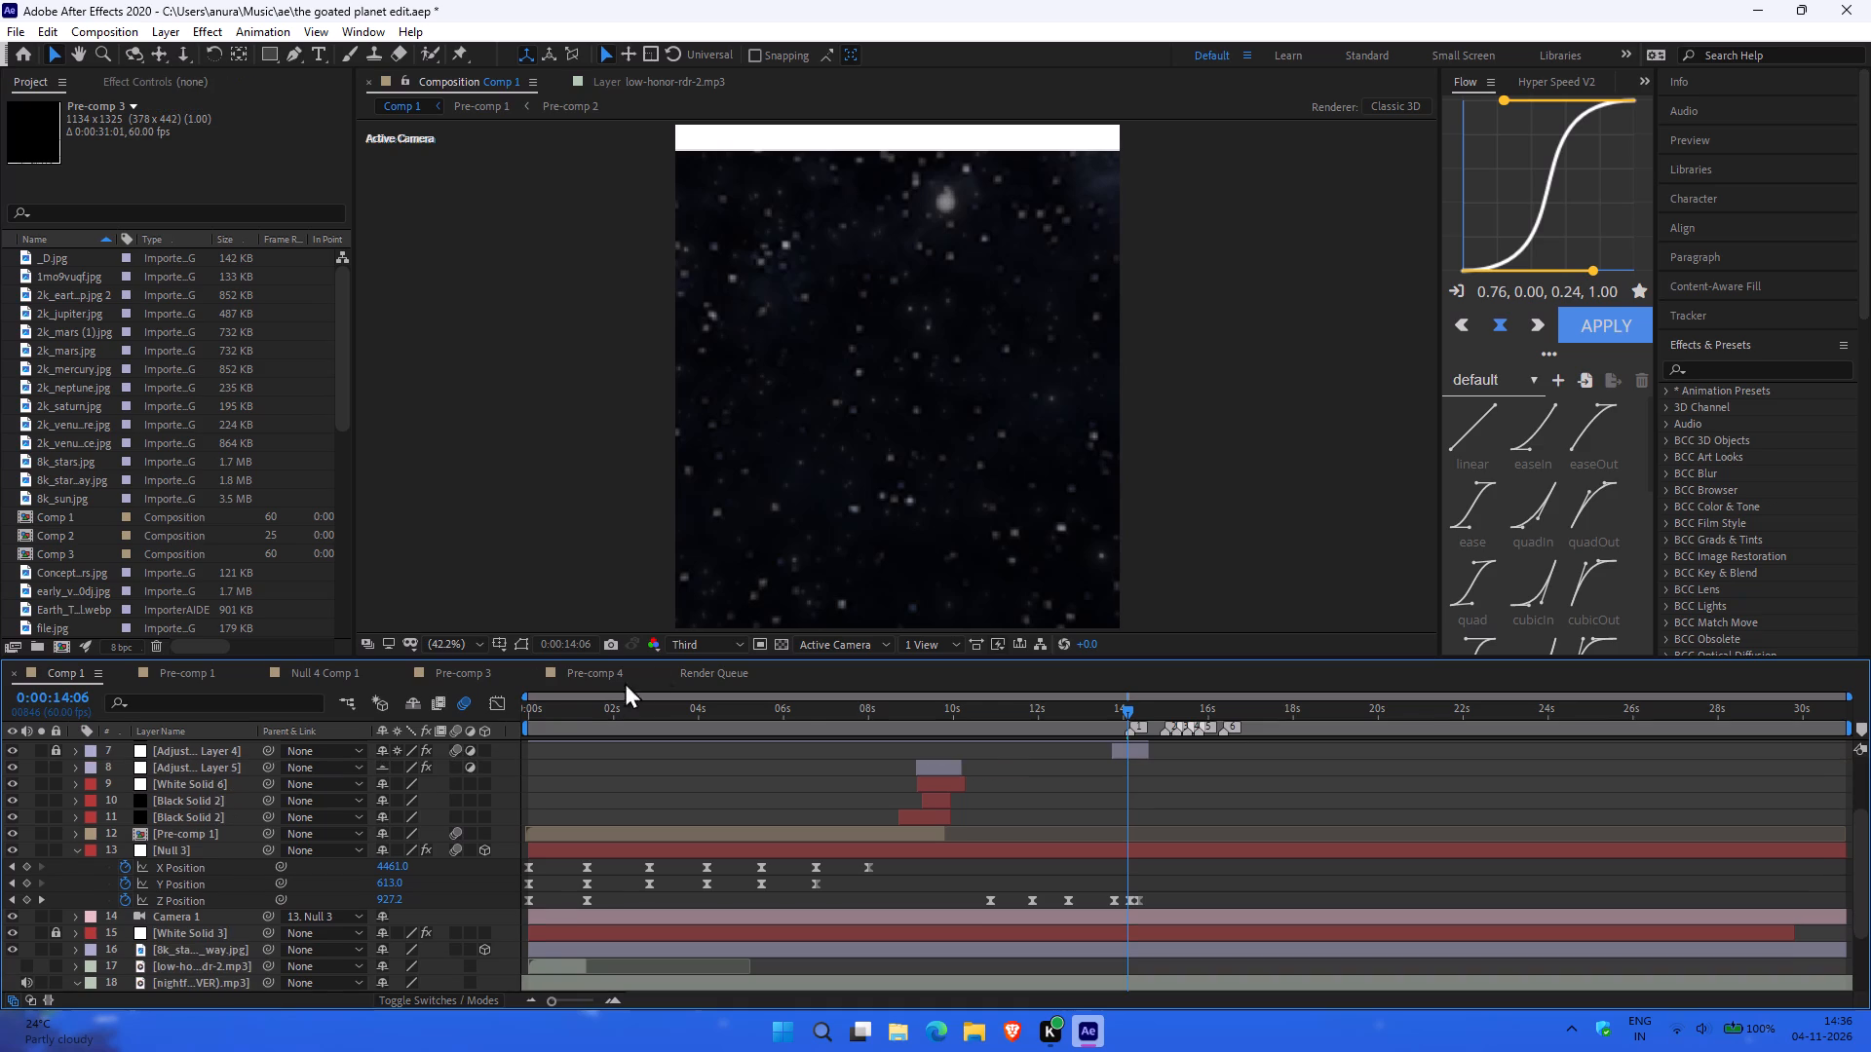
# Close the timelines of Pre-comp 4, Pre-comp 3 and Null 4 Comp 1, and return to Comp 1.
pyautogui.click(592, 677)
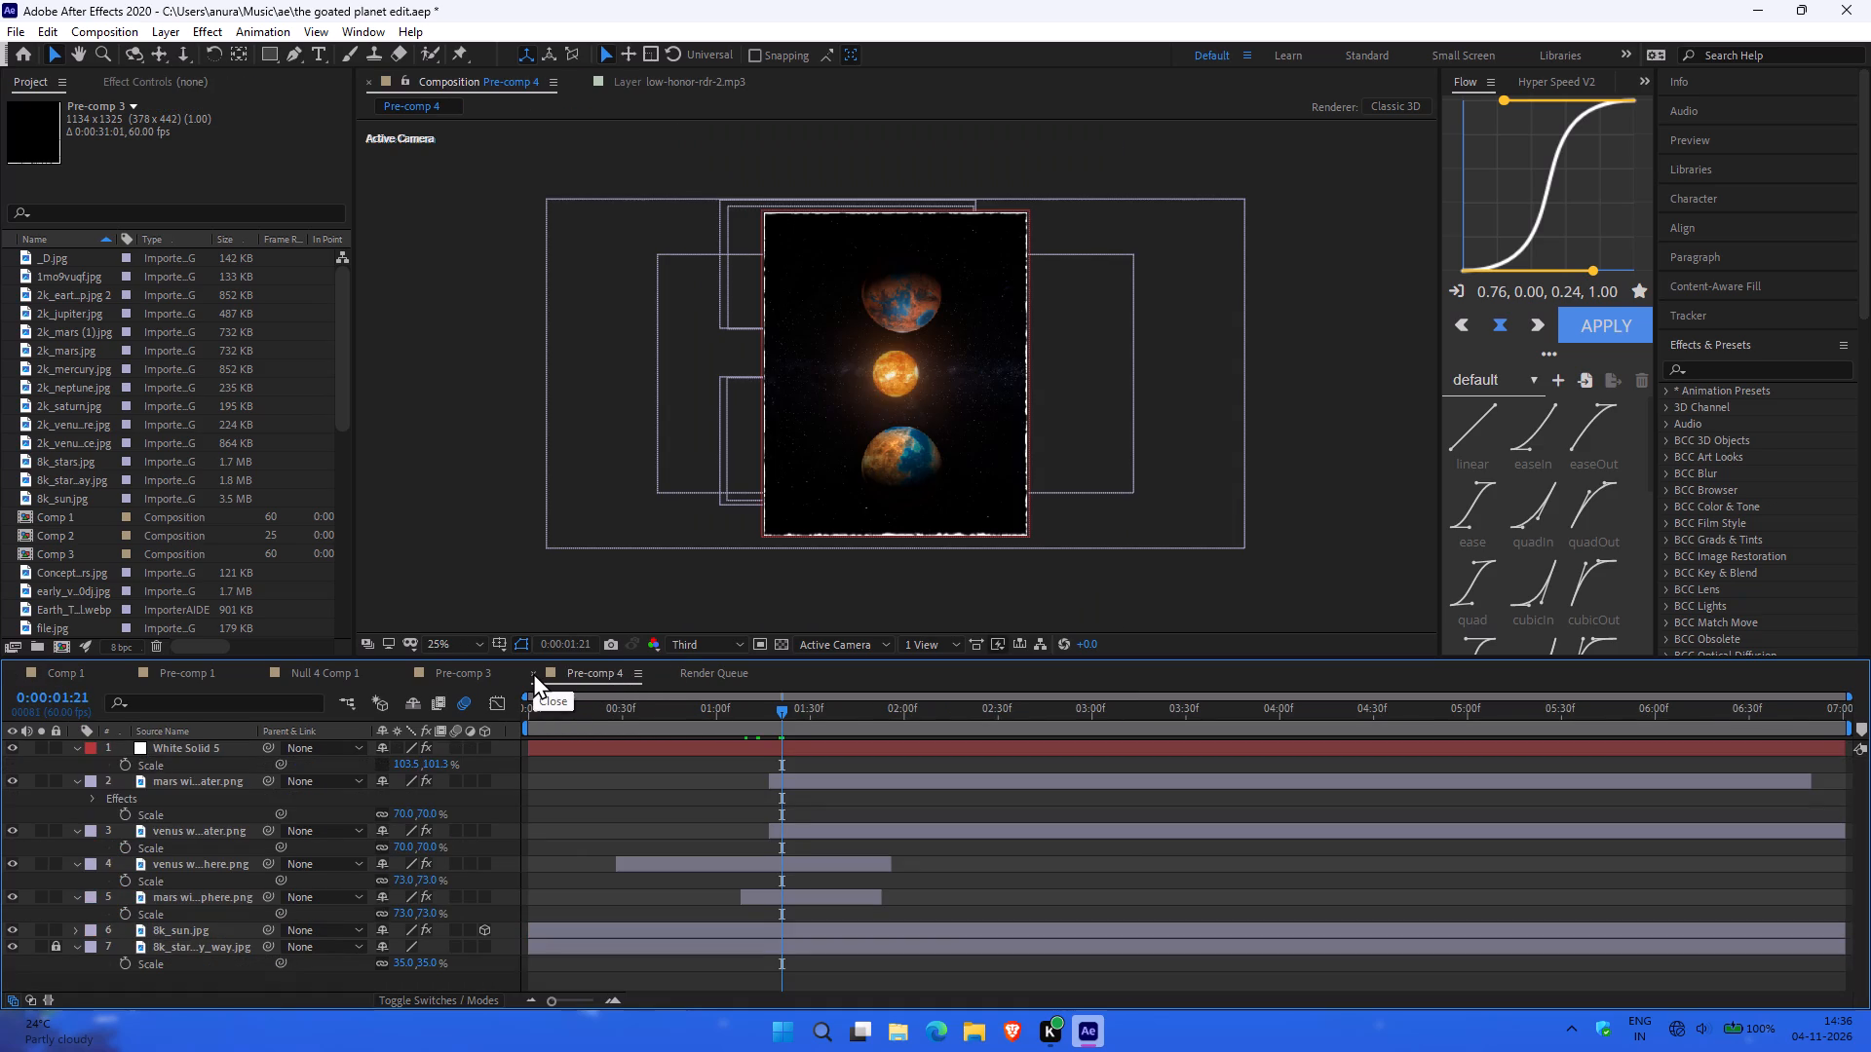
pyautogui.click(533, 672)
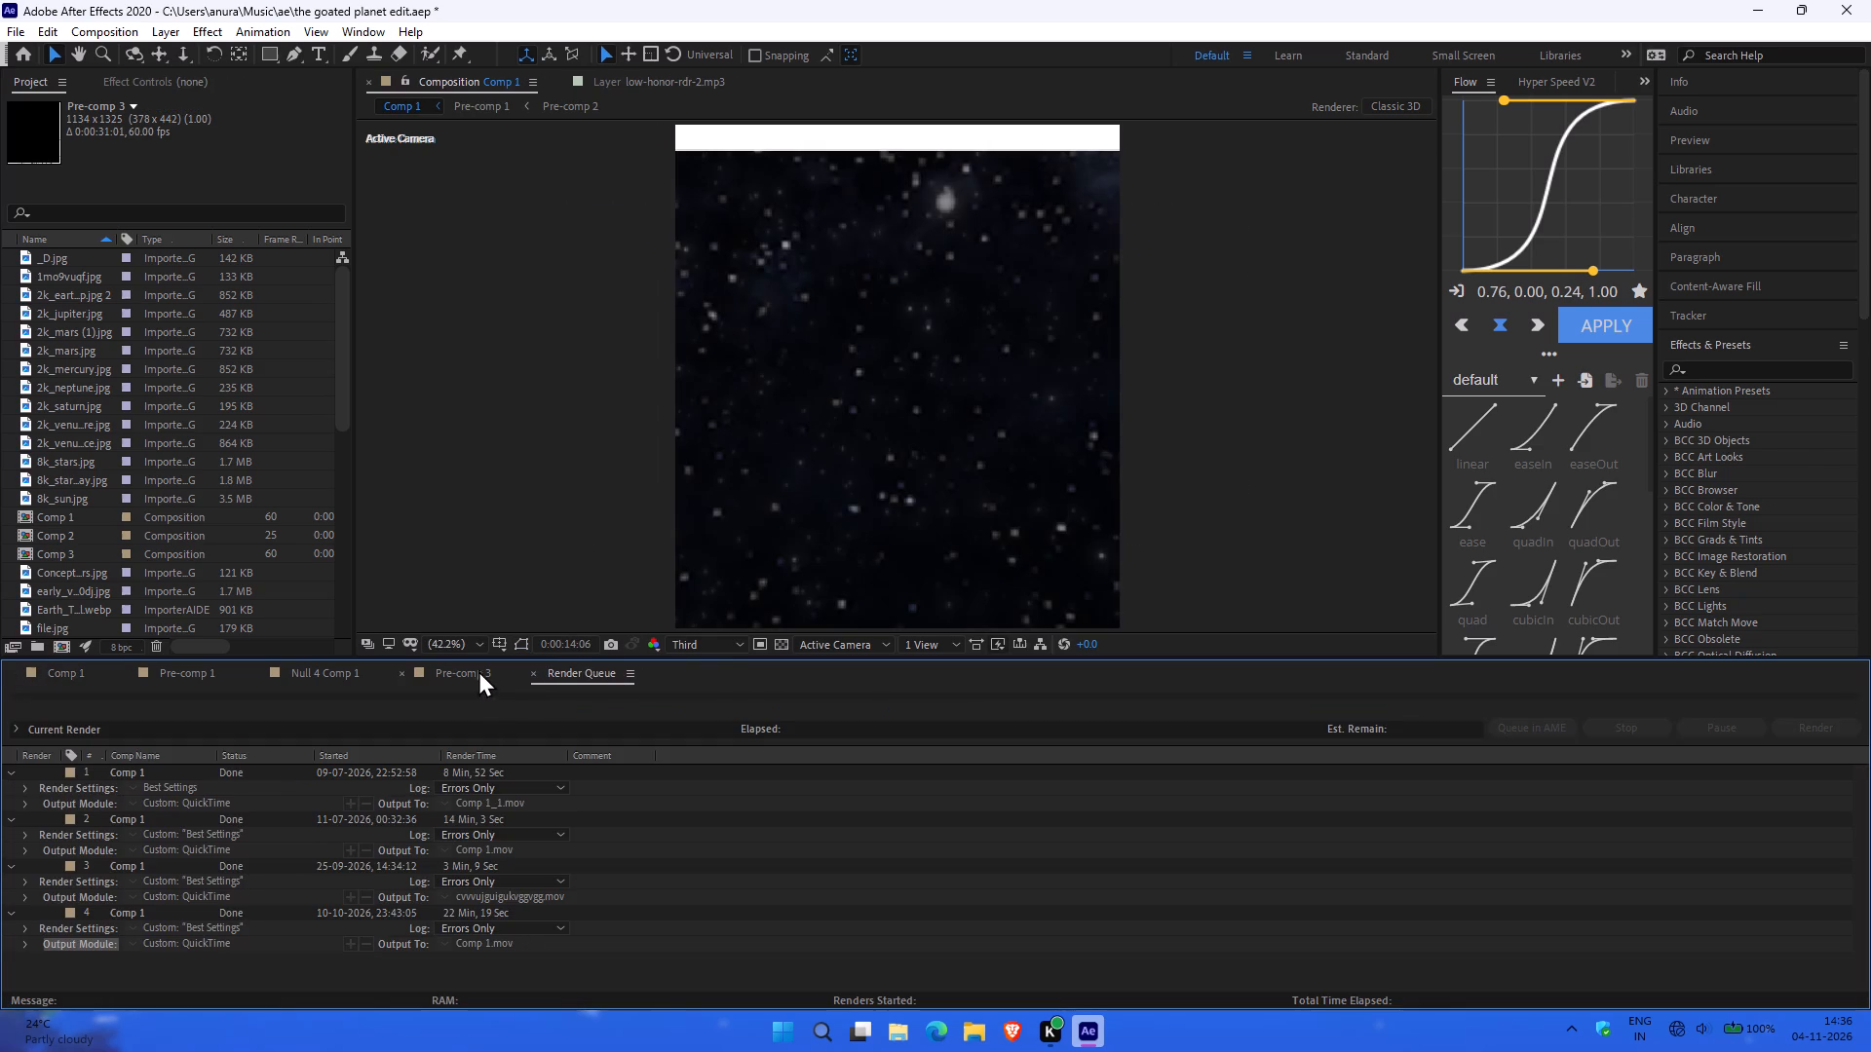
pyautogui.click(439, 671)
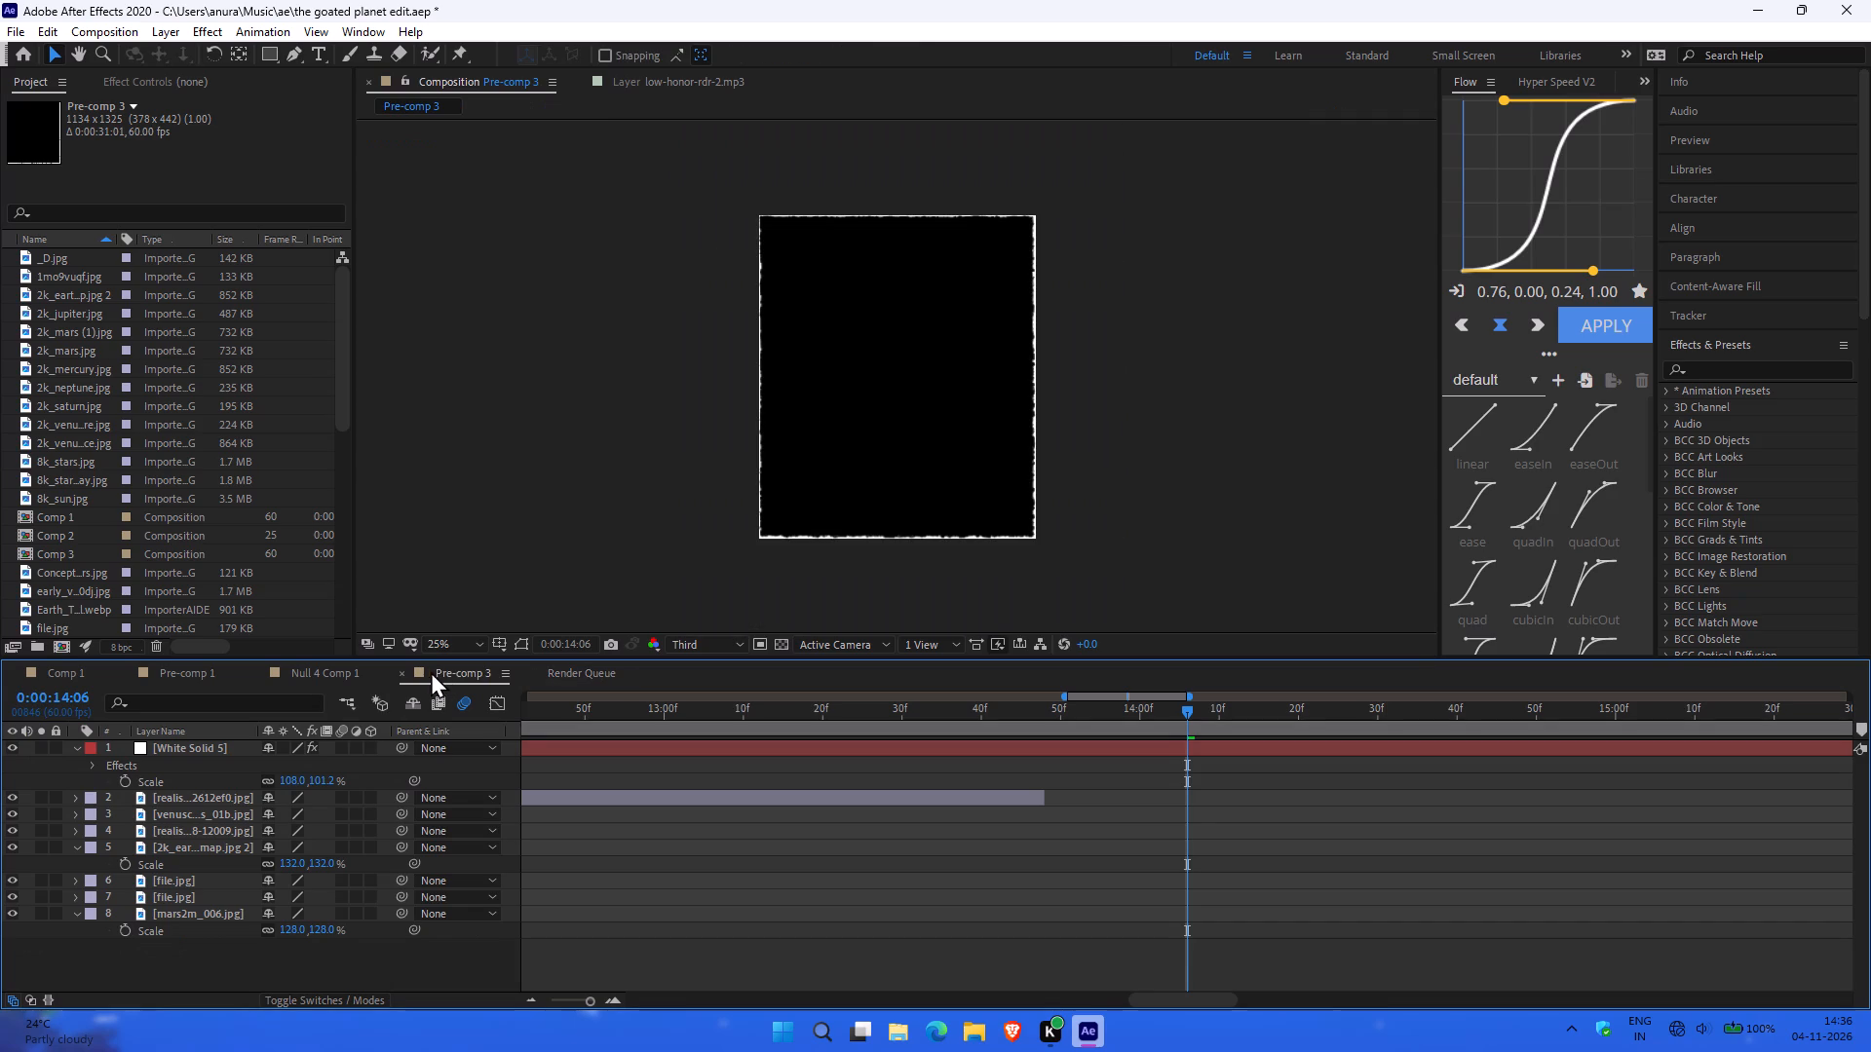
pyautogui.click(408, 668)
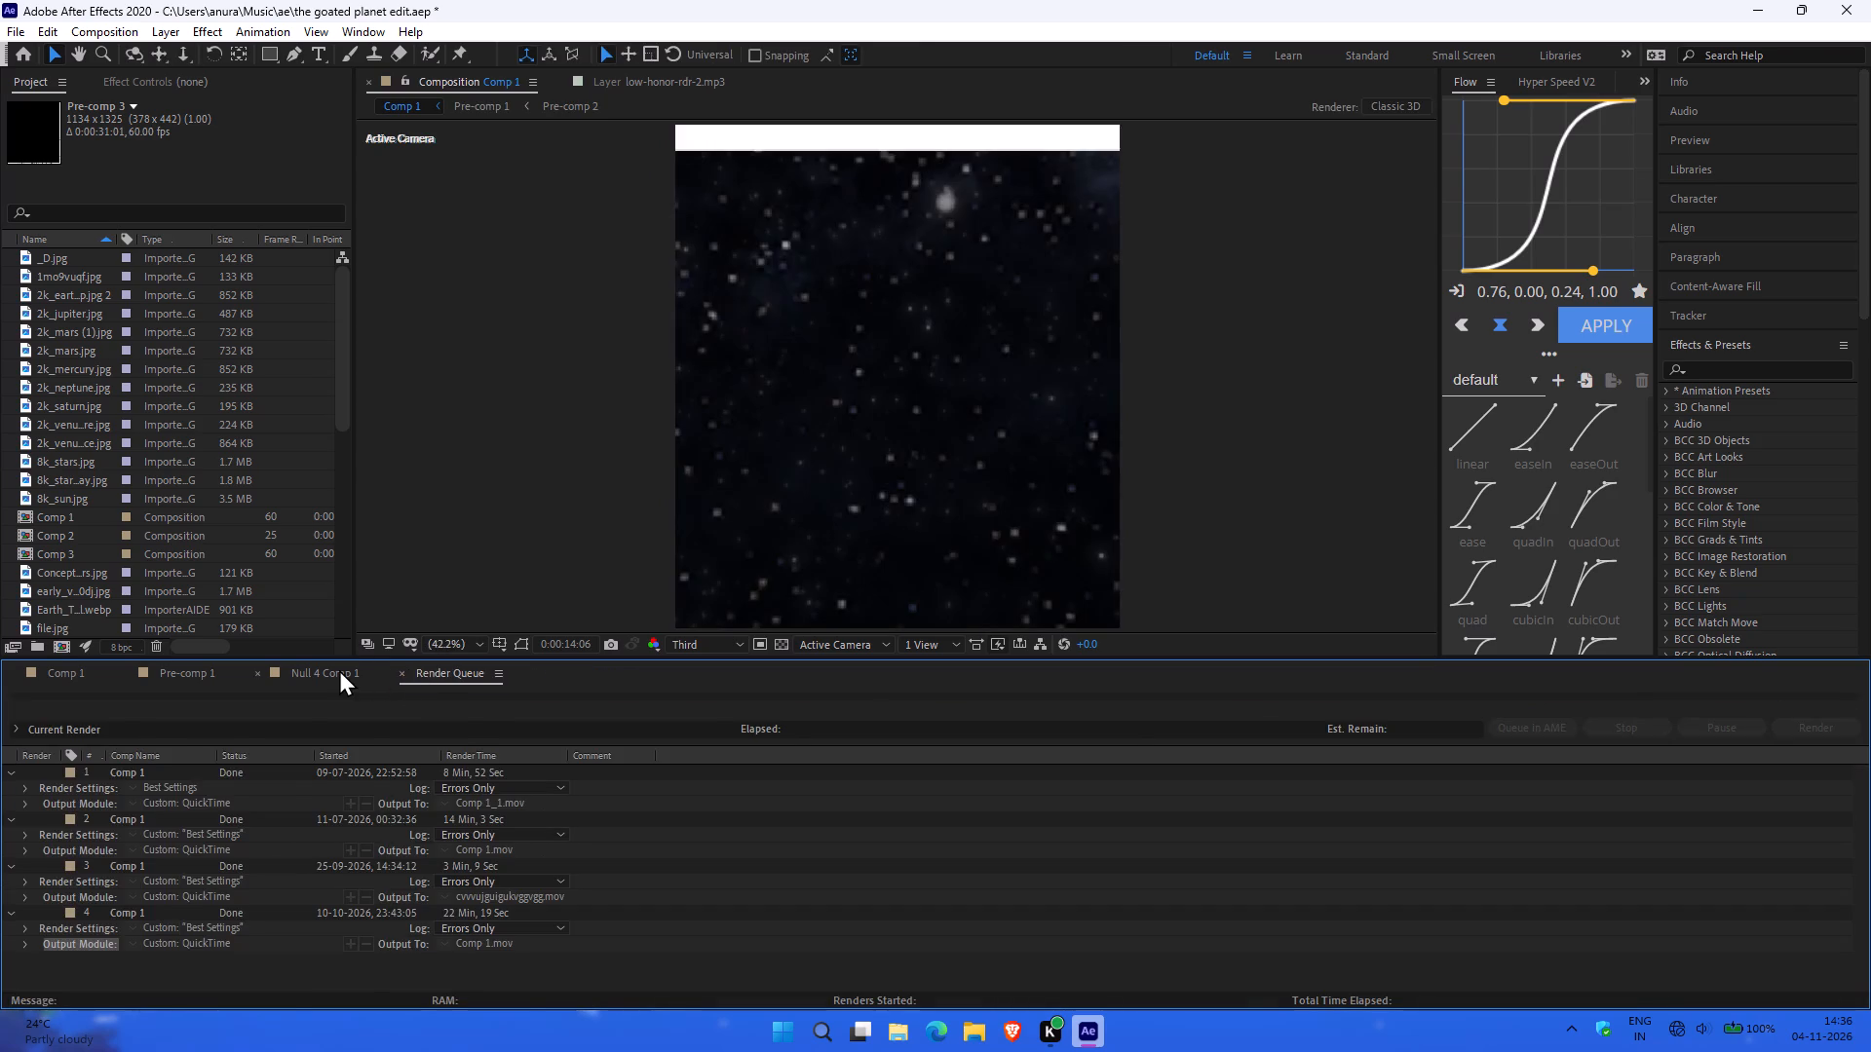
pyautogui.click(339, 669)
pyautogui.click(254, 670)
pyautogui.click(197, 671)
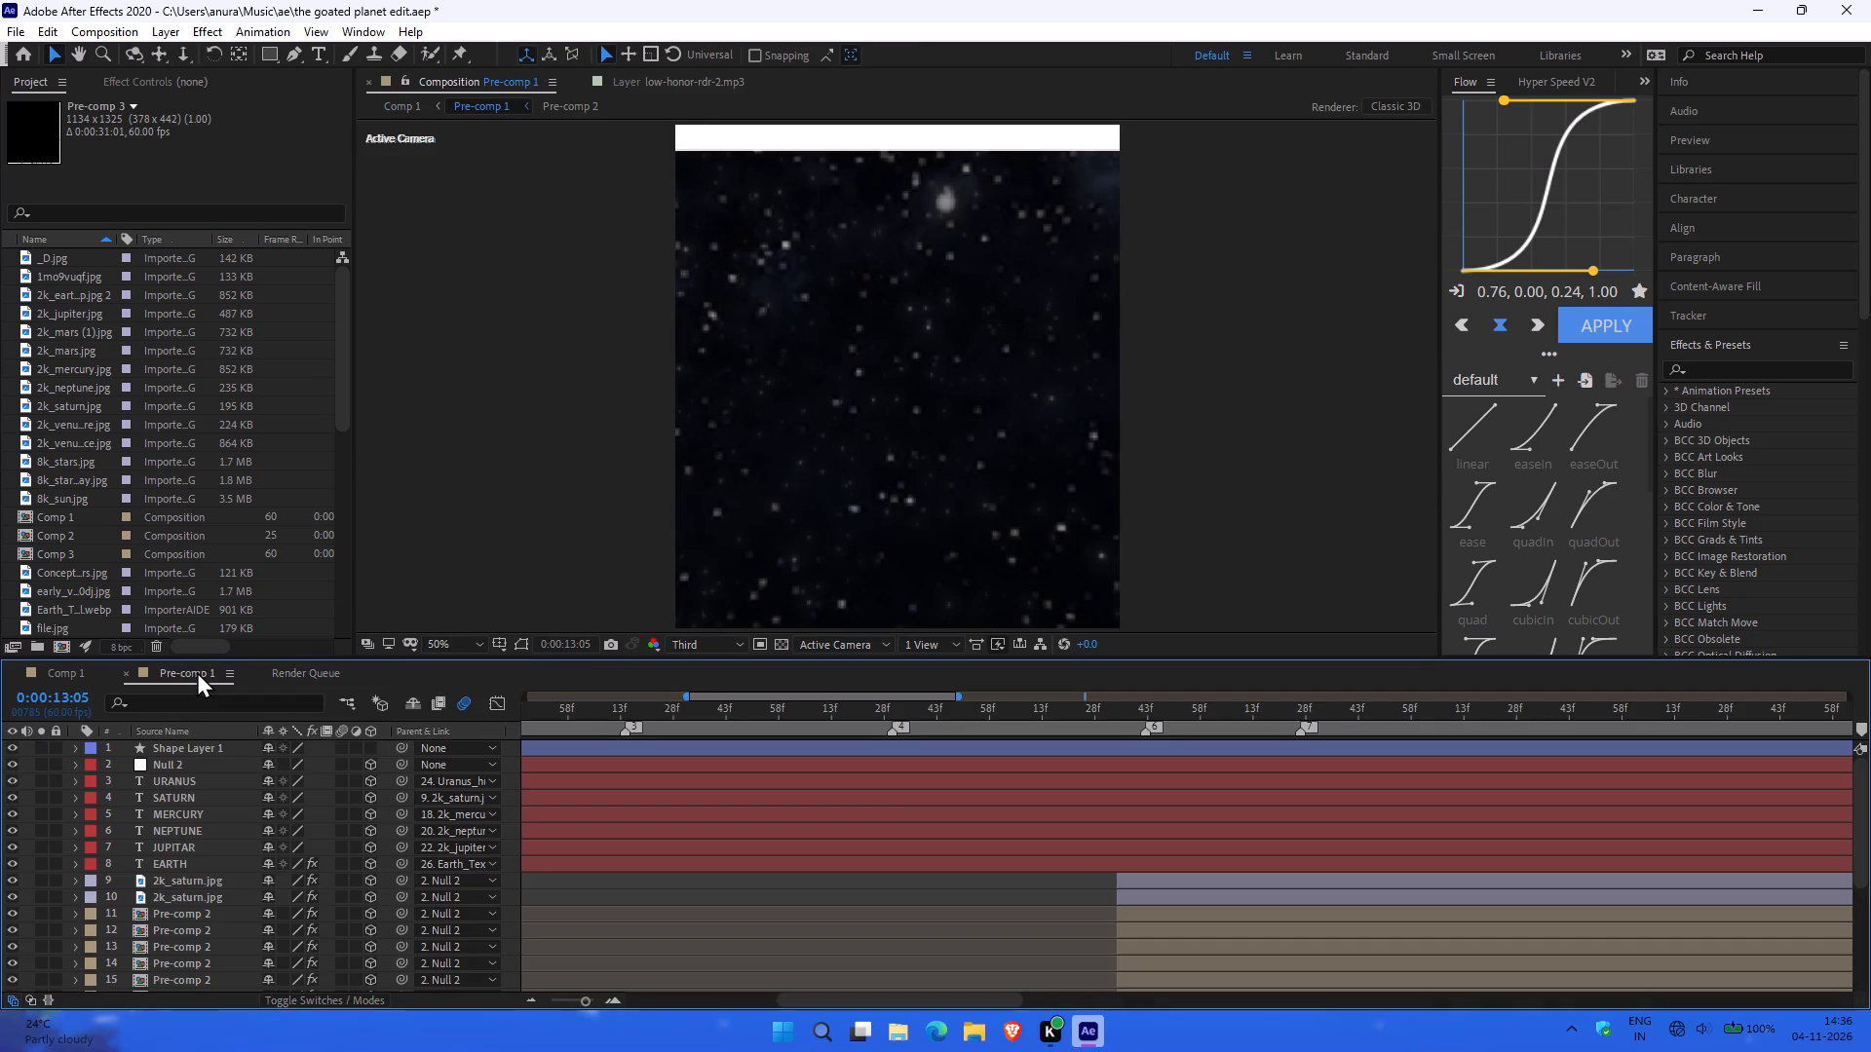
pyautogui.click(57, 670)
# Examine the remaining layers in Comp 1, from the top of the stack through Pre-comp 1 to the audio layers.
pyautogui.scroll(1, 239, 872)
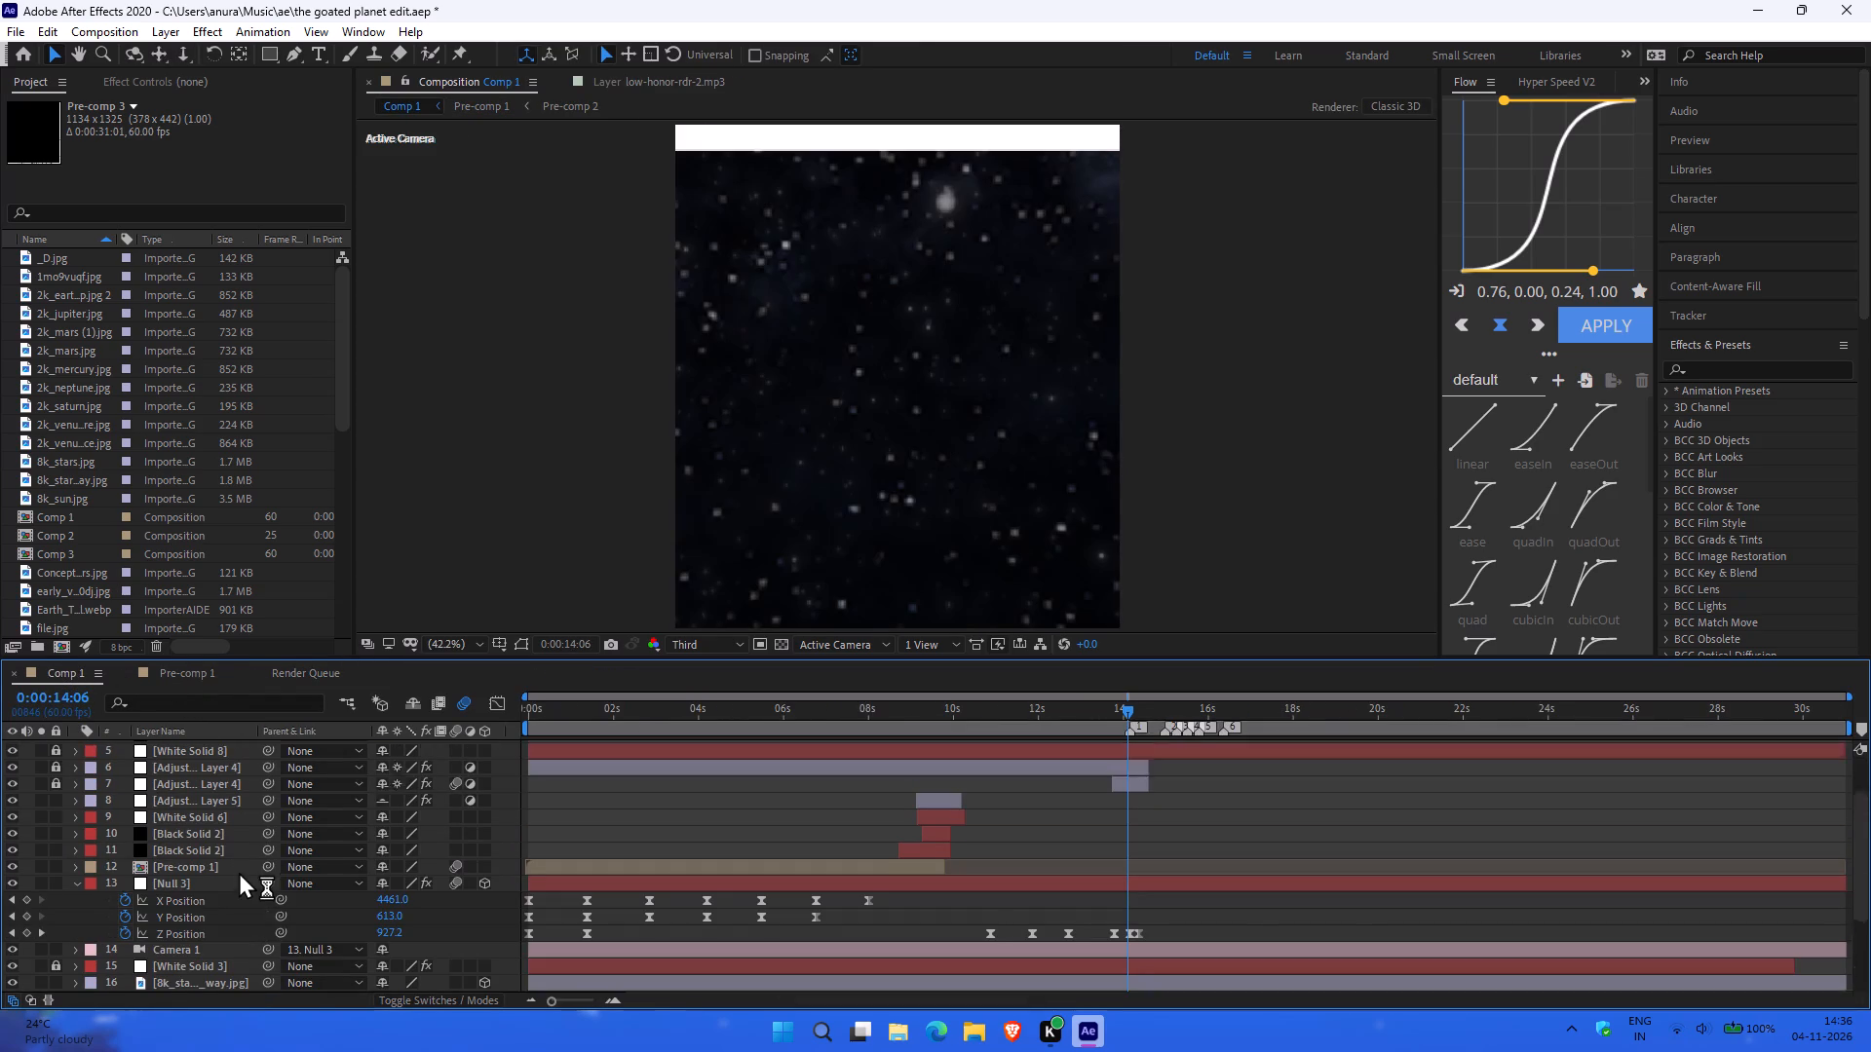
pyautogui.scroll(1, 239, 872)
pyautogui.scroll(2, 122, 958)
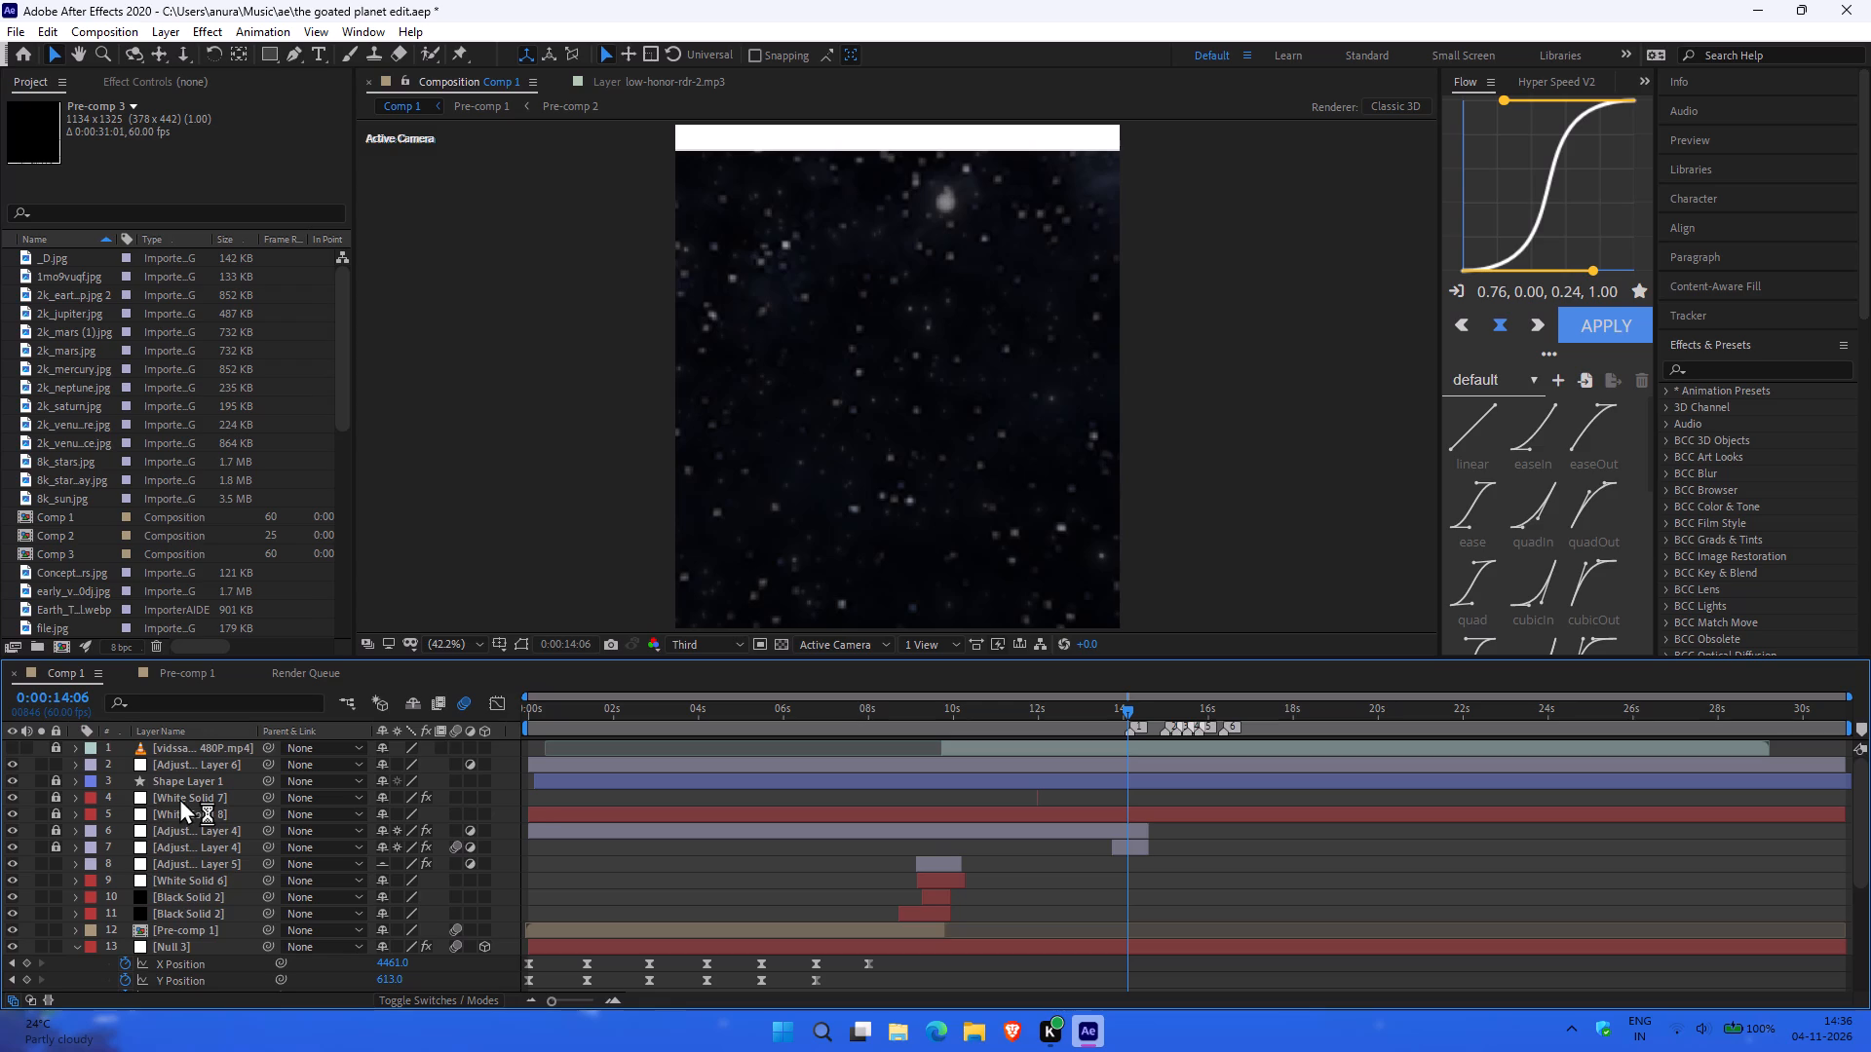
pyautogui.scroll(-1, 199, 923)
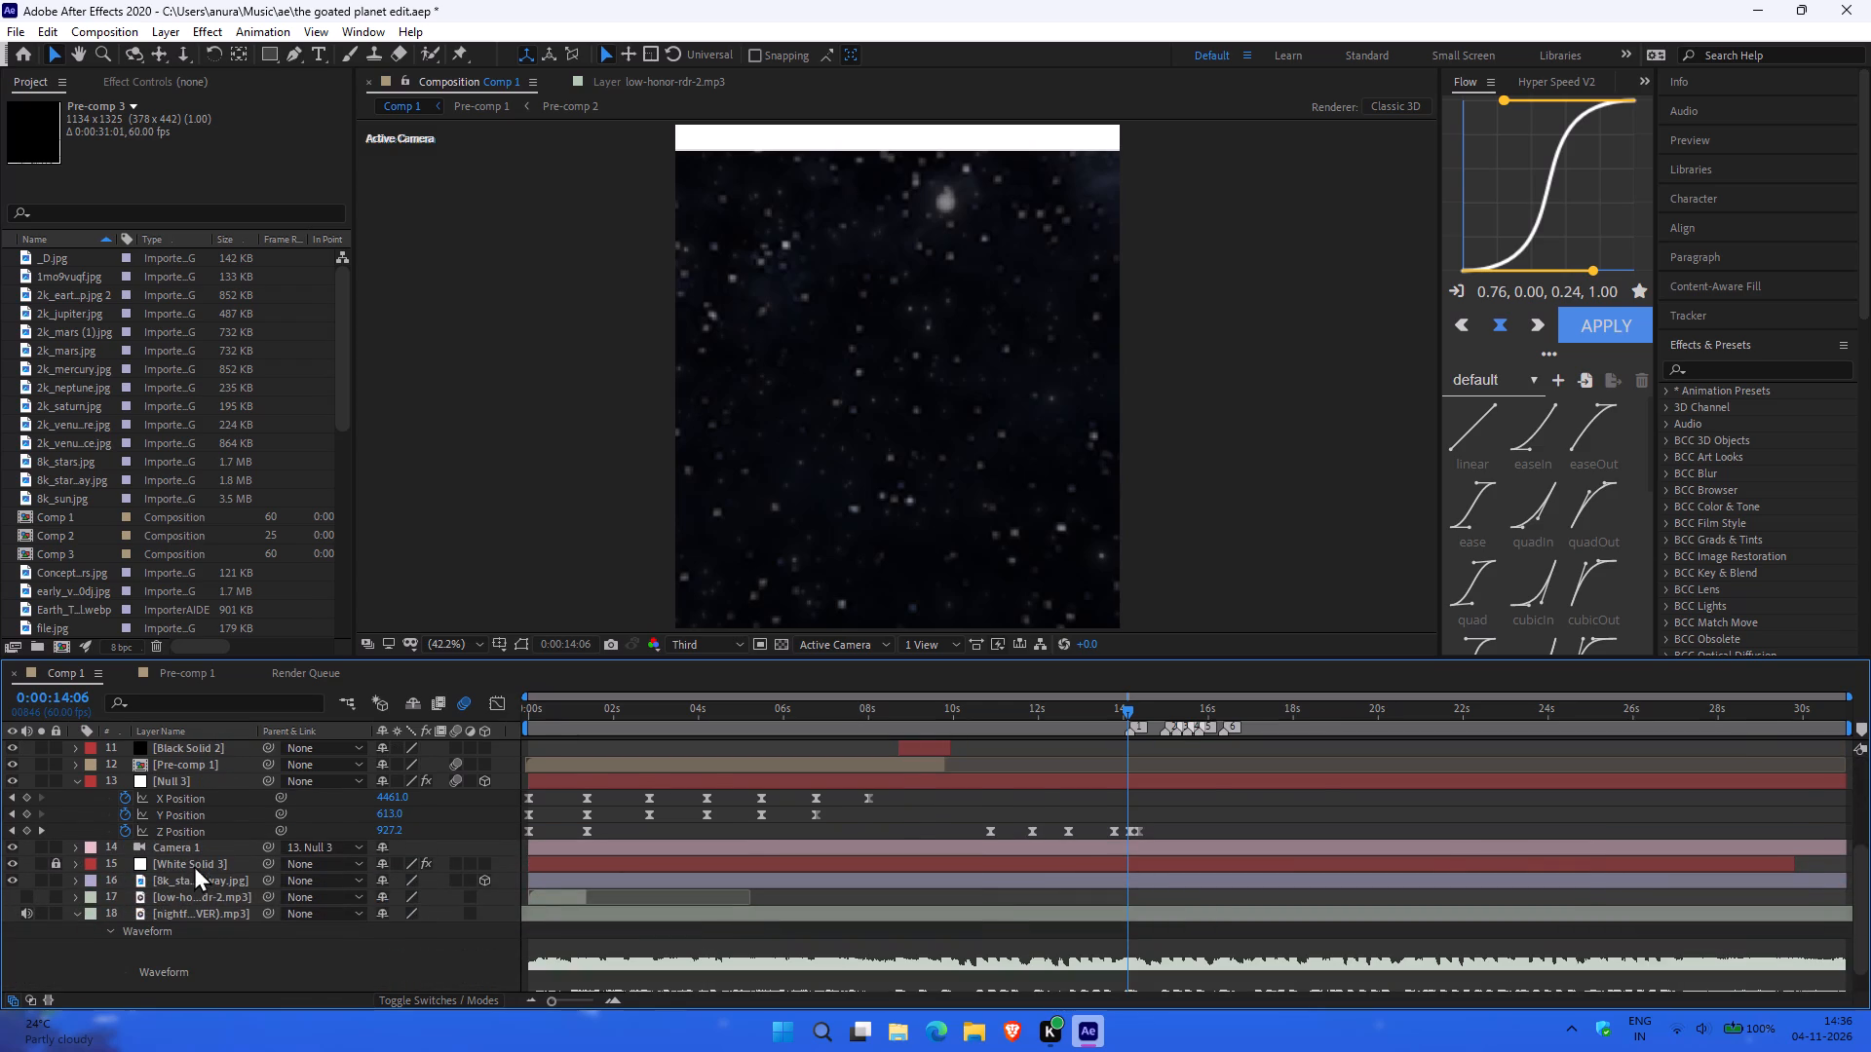
pyautogui.rightClick(194, 760)
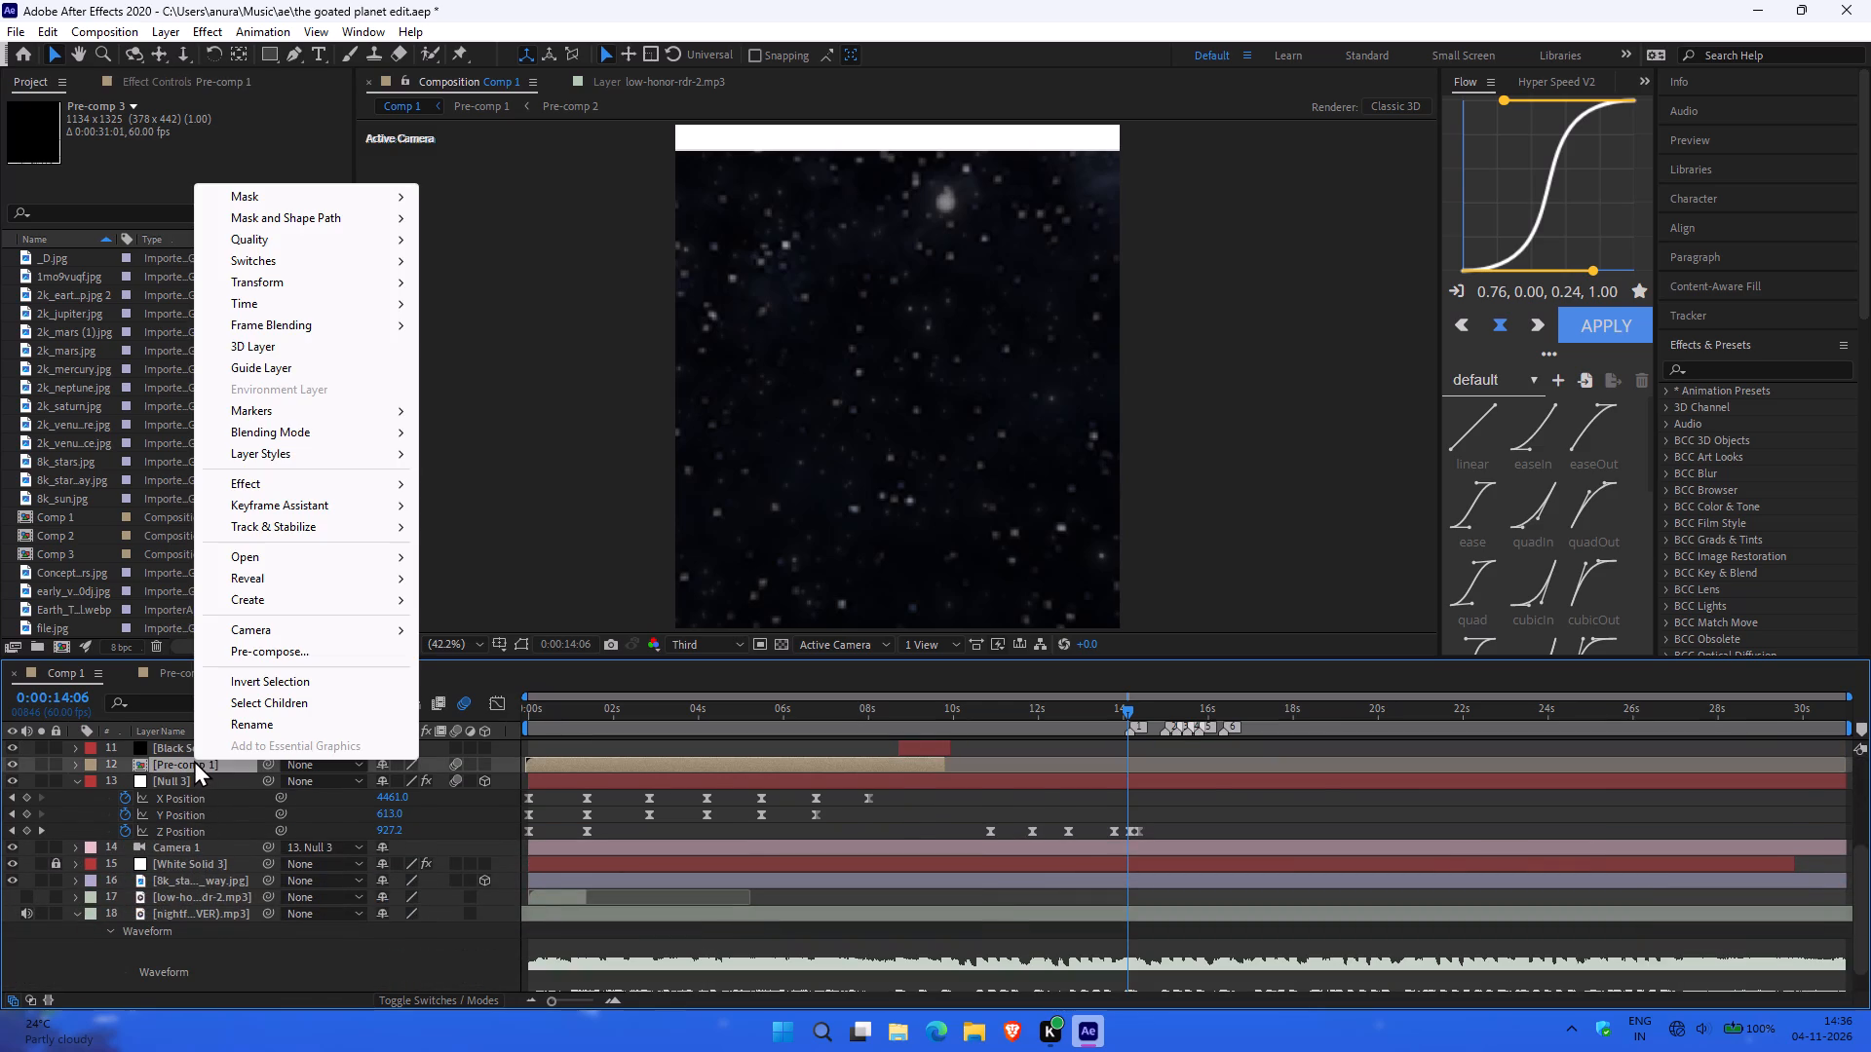
pyautogui.click(167, 760)
pyautogui.scroll(1, 248, 778)
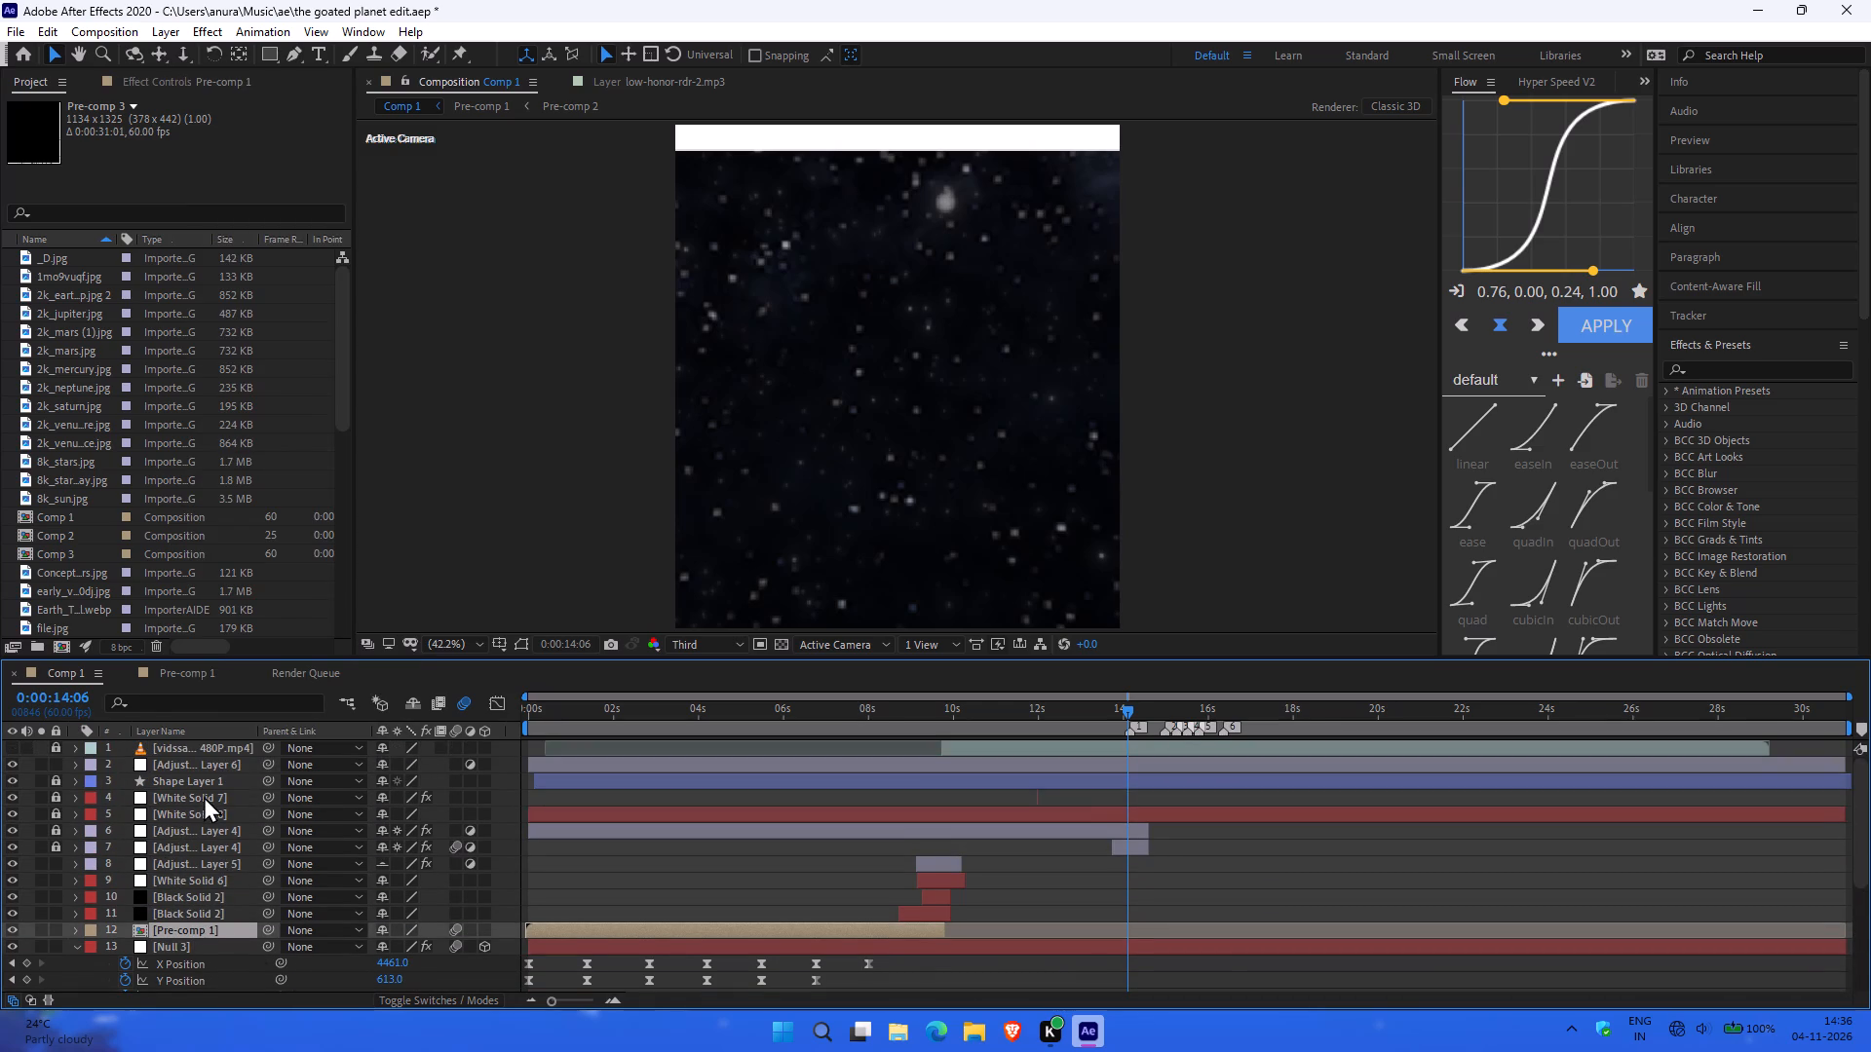
pyautogui.scroll(1, 207, 798)
# Unlock both Adjustment Layer 4 layers in Comp 1, keeping White Solid 8 locked.
pyautogui.click(55, 814)
pyautogui.click(57, 810)
pyautogui.click(828, 830)
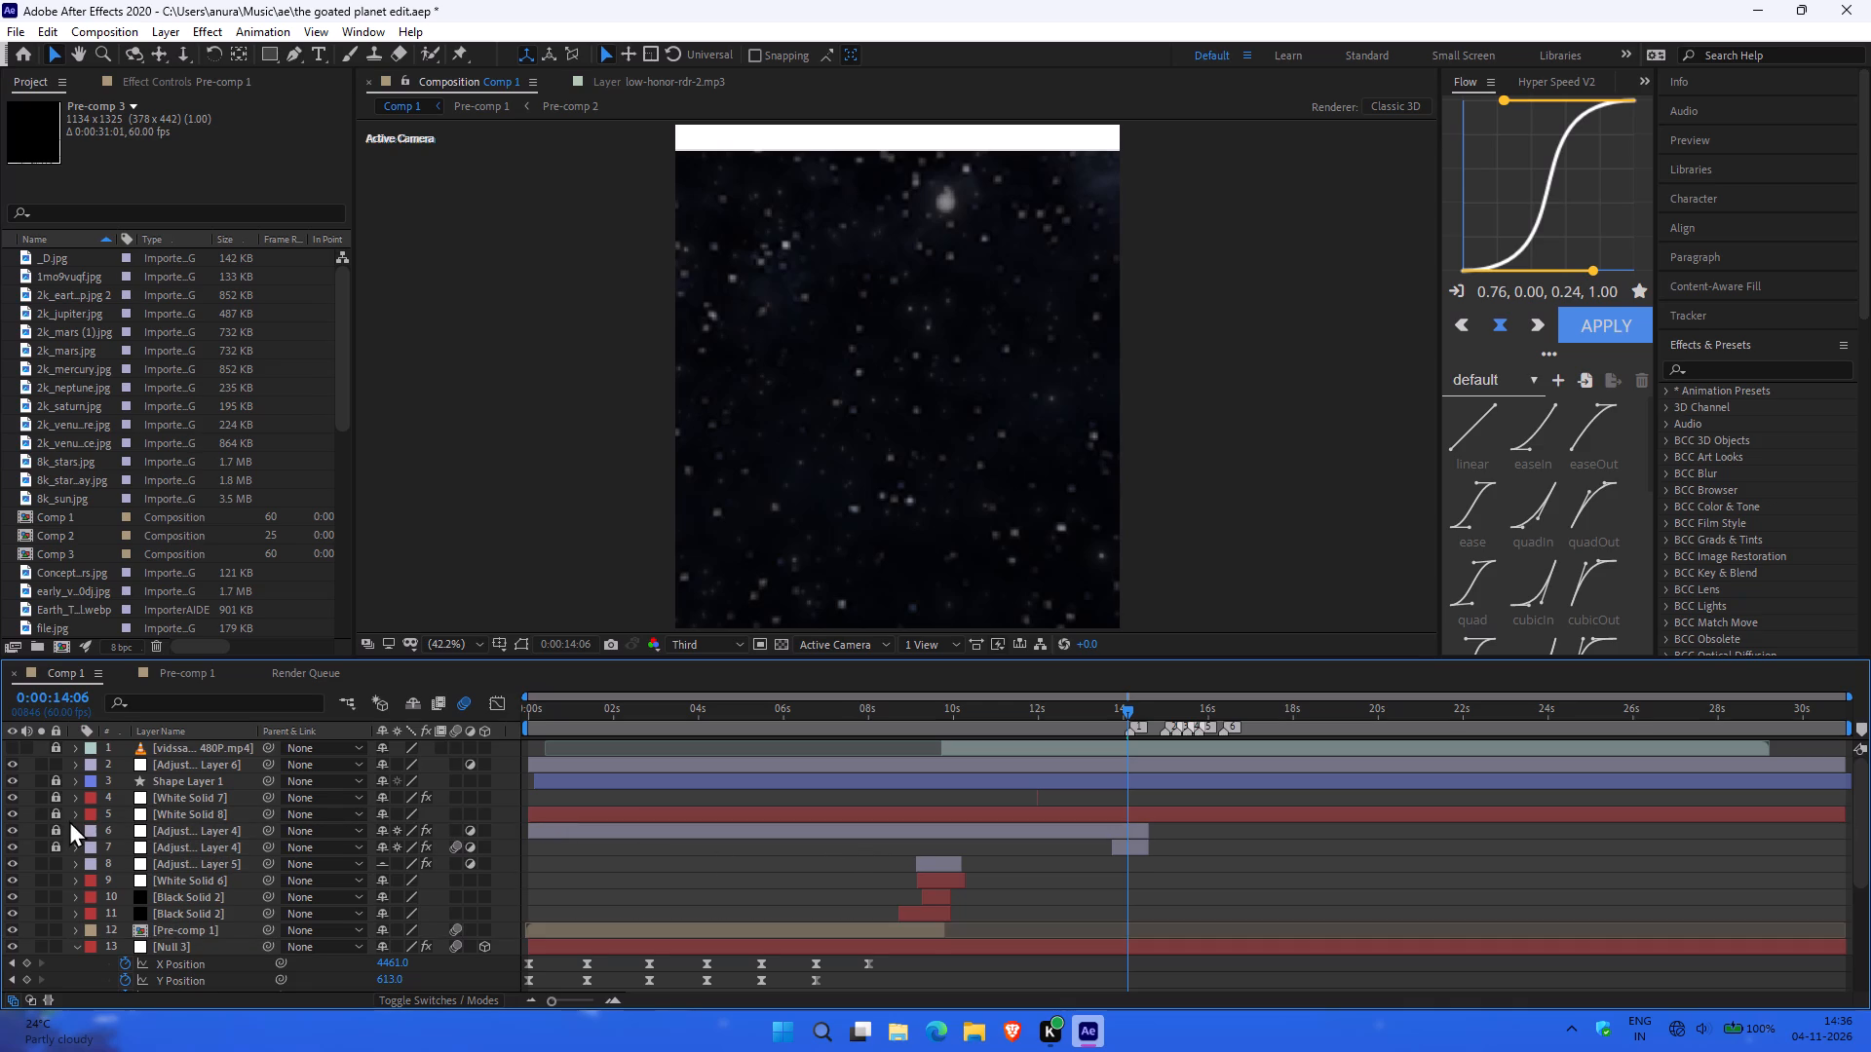
pyautogui.click(56, 826)
pyautogui.click(52, 849)
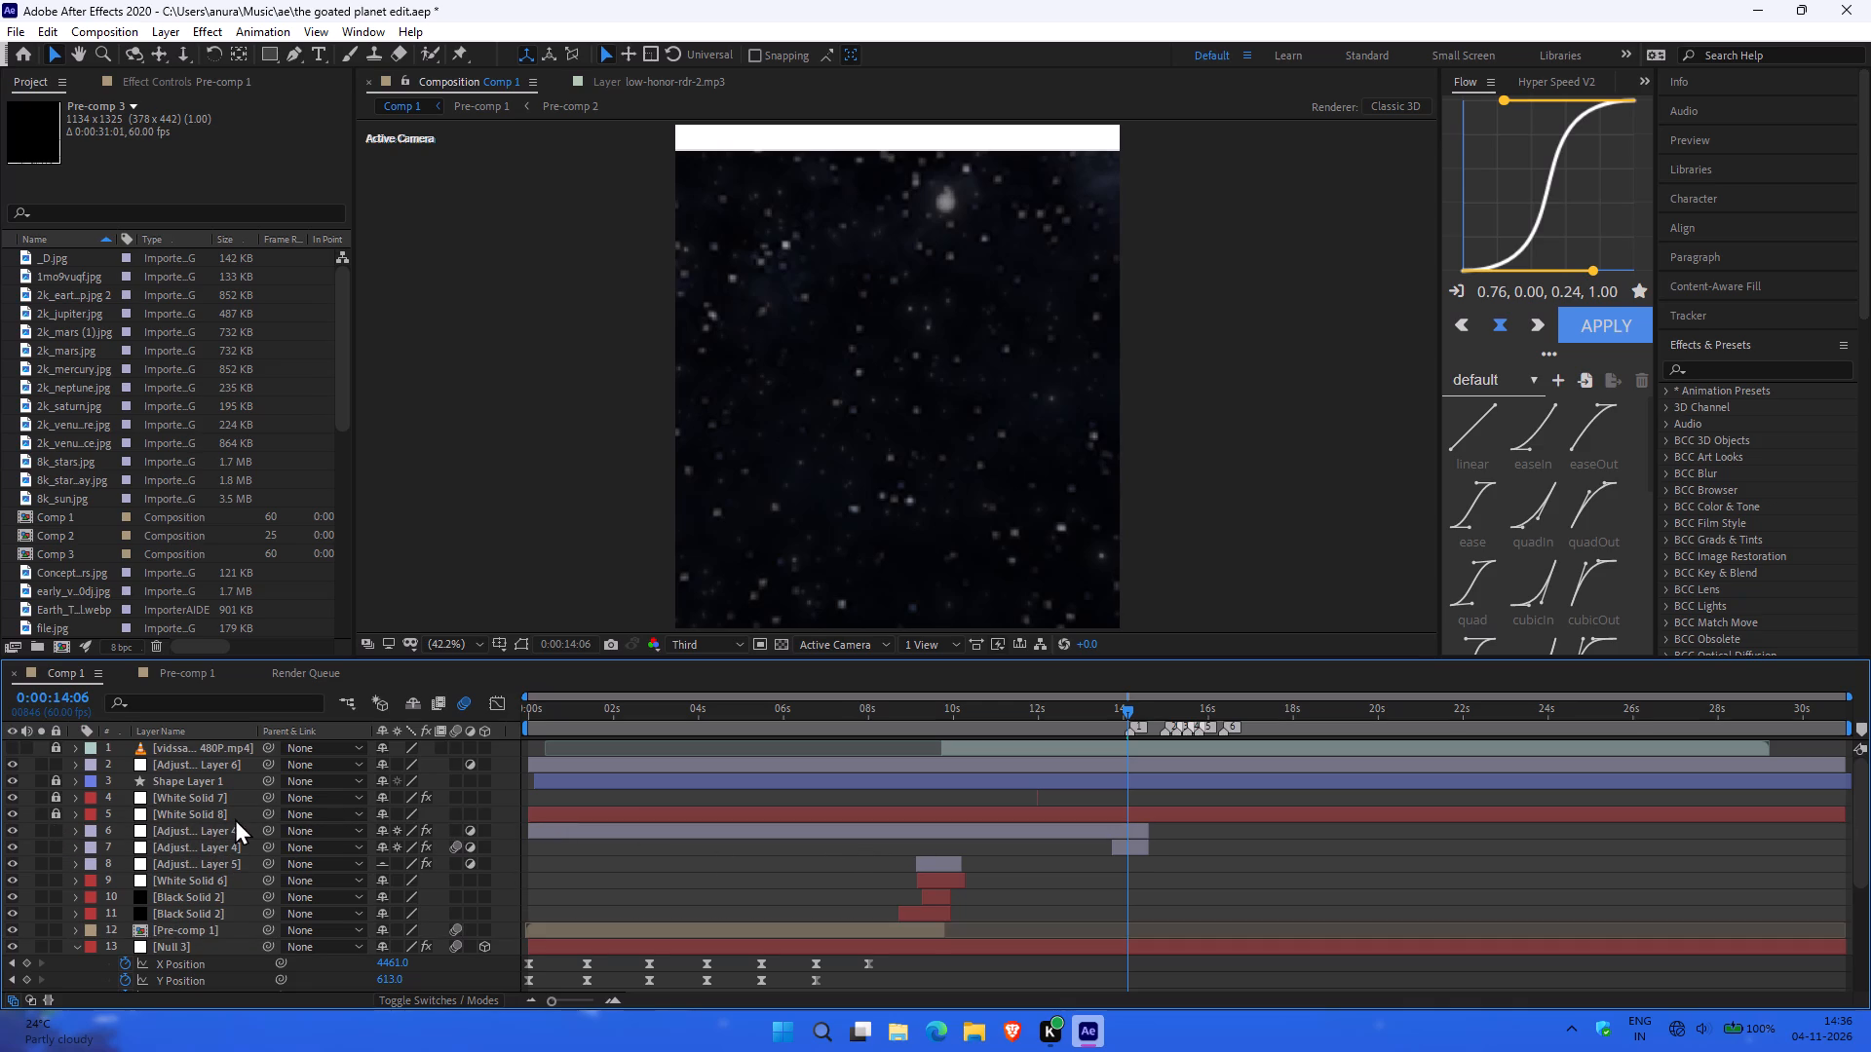
# Reveal the keyframes of the longer Adjustment Layer 4 and examine the composition's frames between about 0:00:09:30 and 0:00:18:18.
pyautogui.click(225, 837)
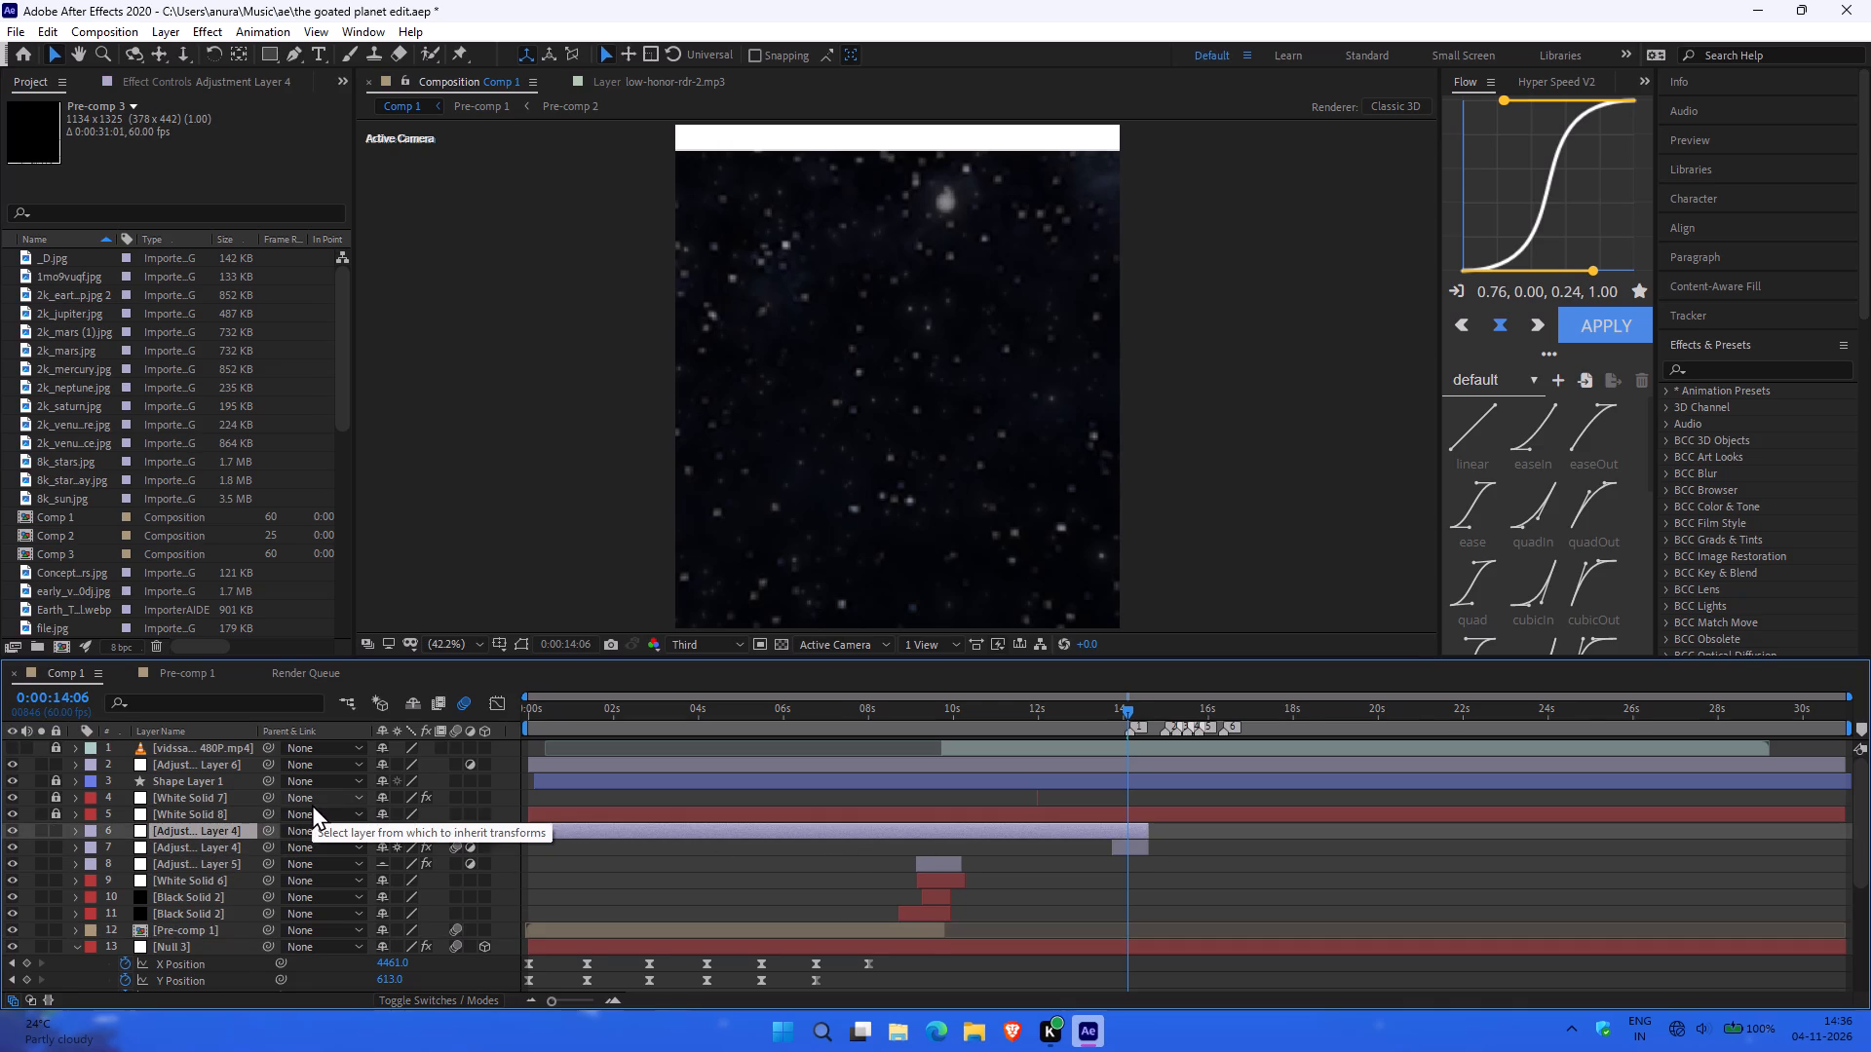
pyautogui.press('u')
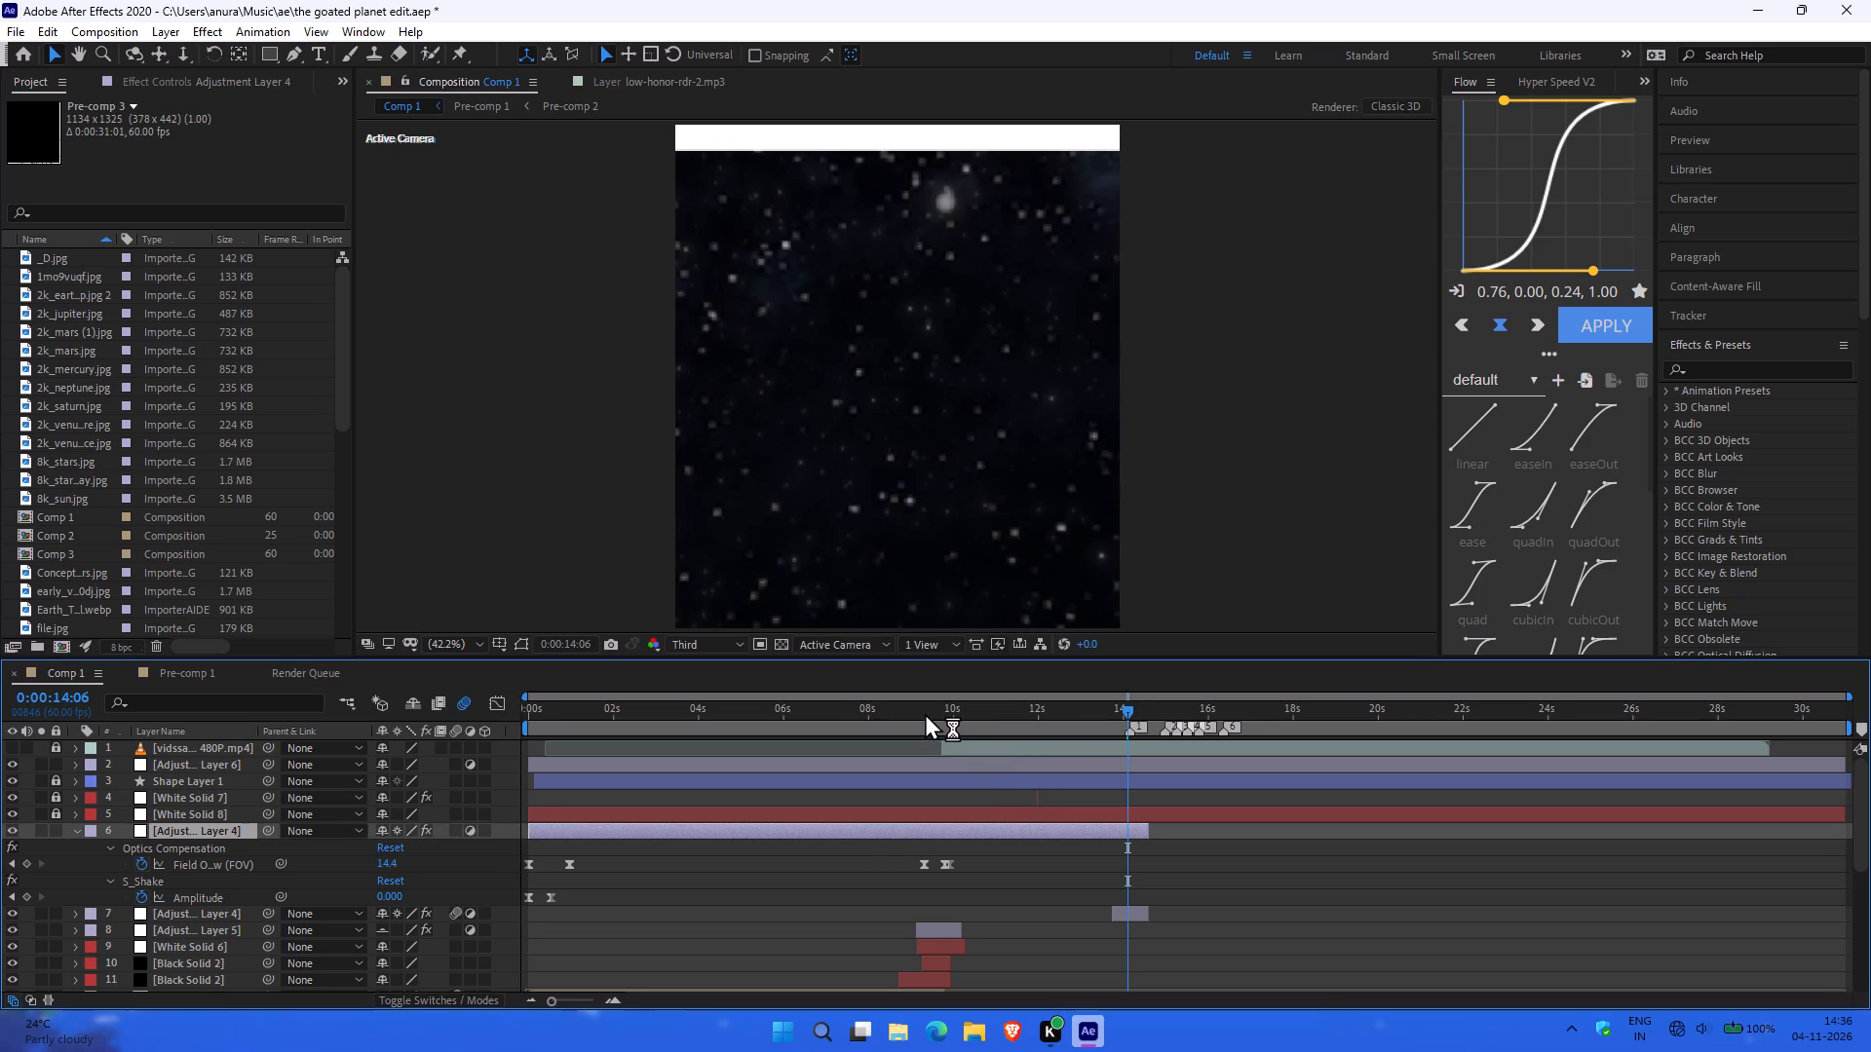
pyautogui.moveTo(924, 713); pyautogui.dragTo(942, 703)
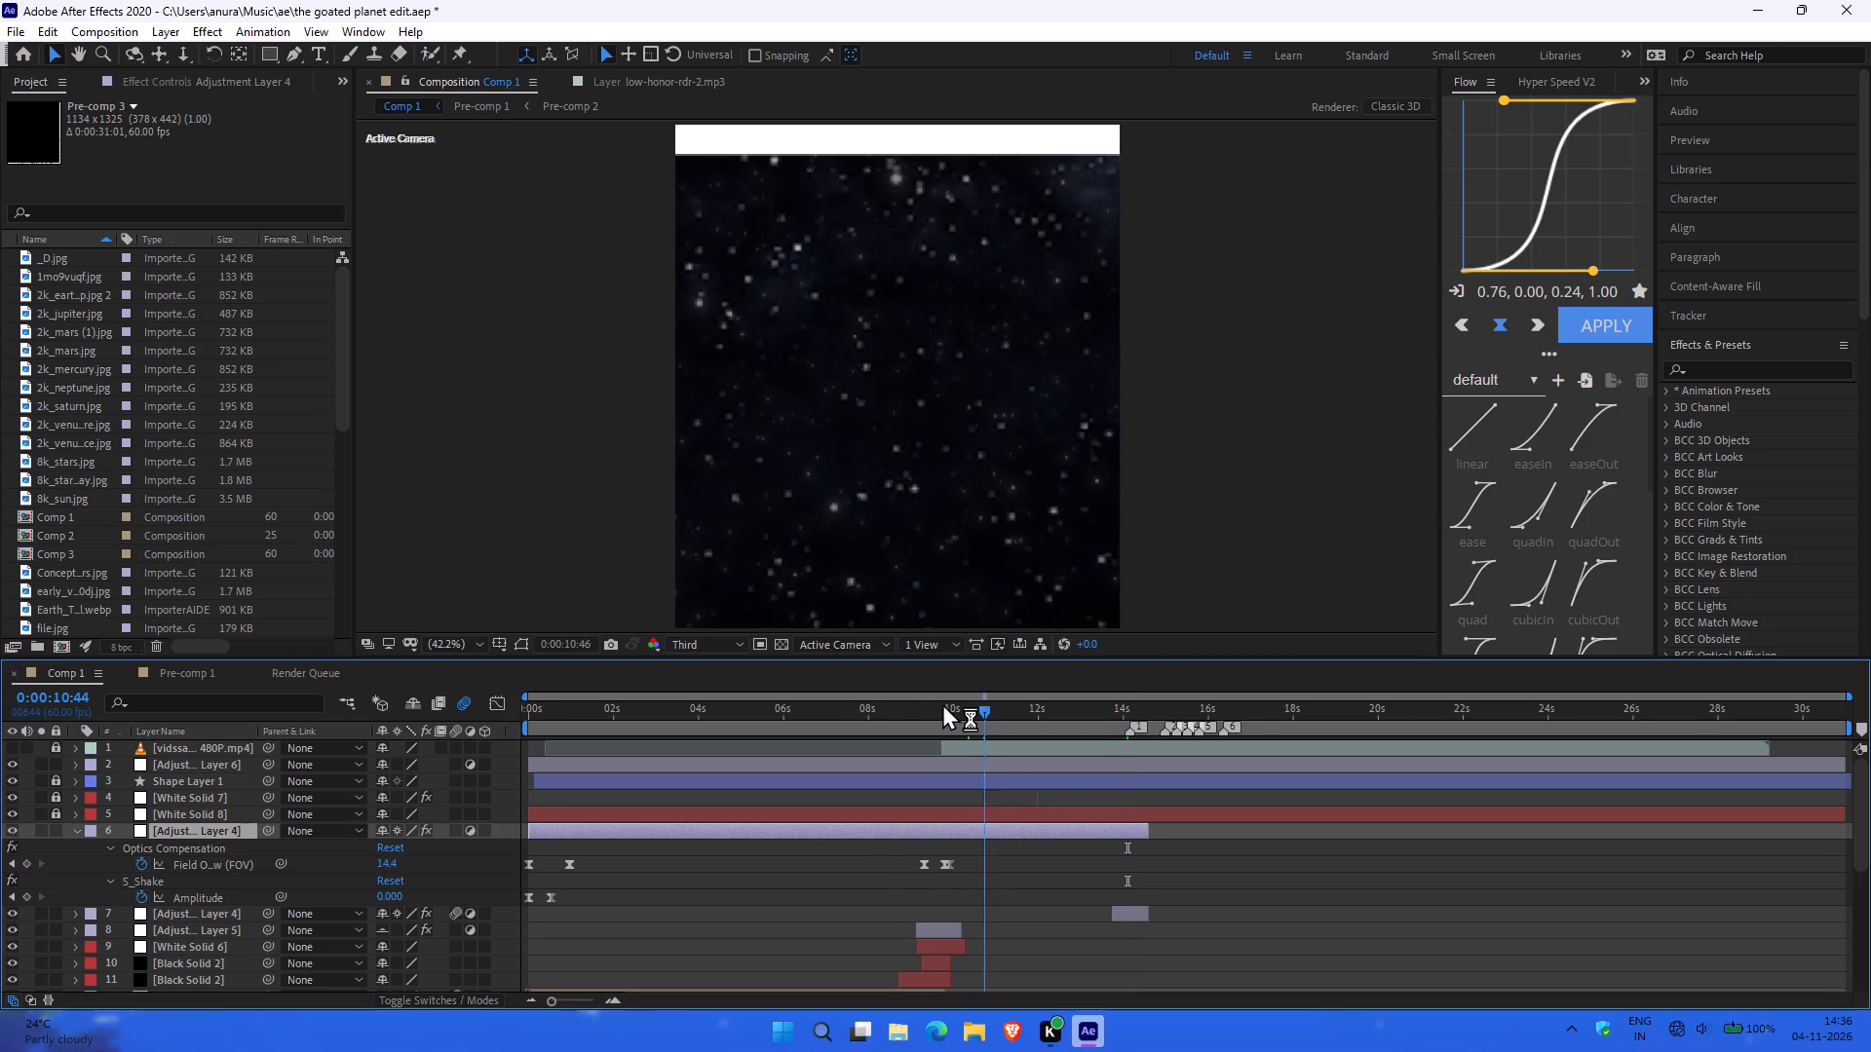
pyautogui.moveTo(942, 703); pyautogui.dragTo(932, 704)
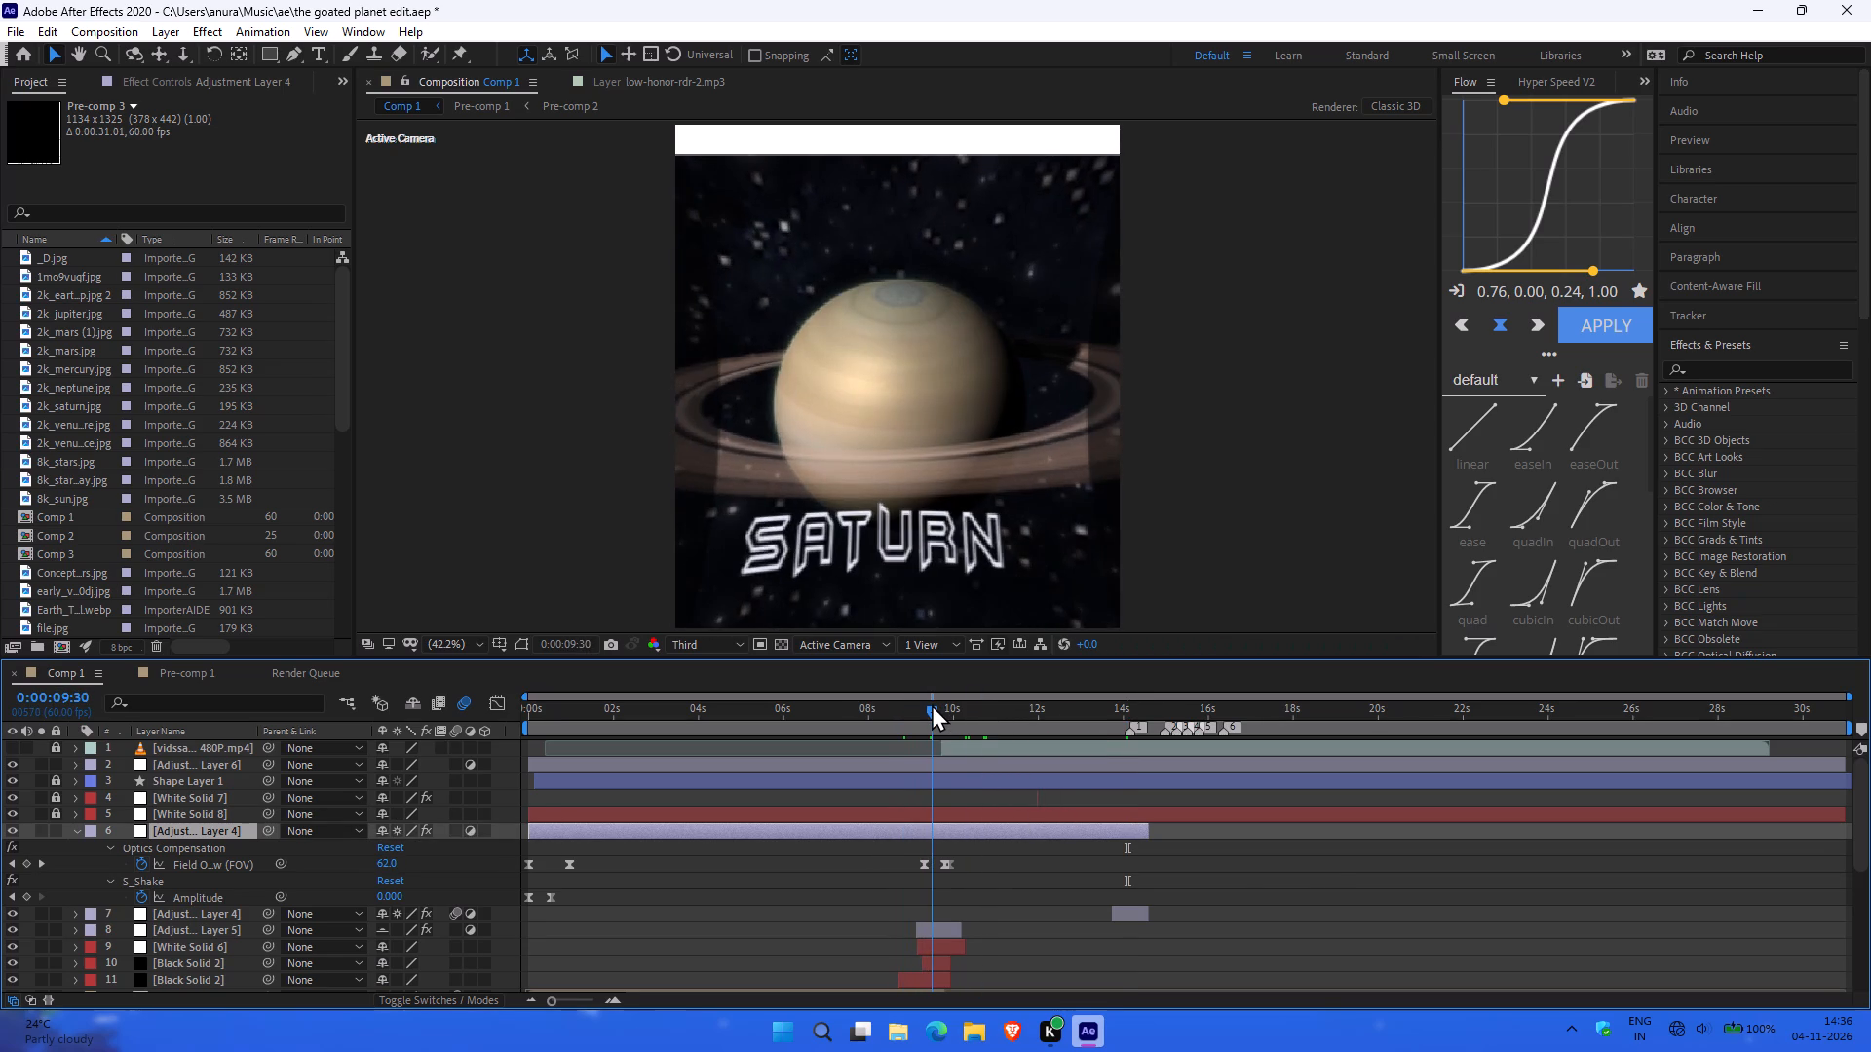
pyautogui.moveTo(932, 704); pyautogui.dragTo(991, 702)
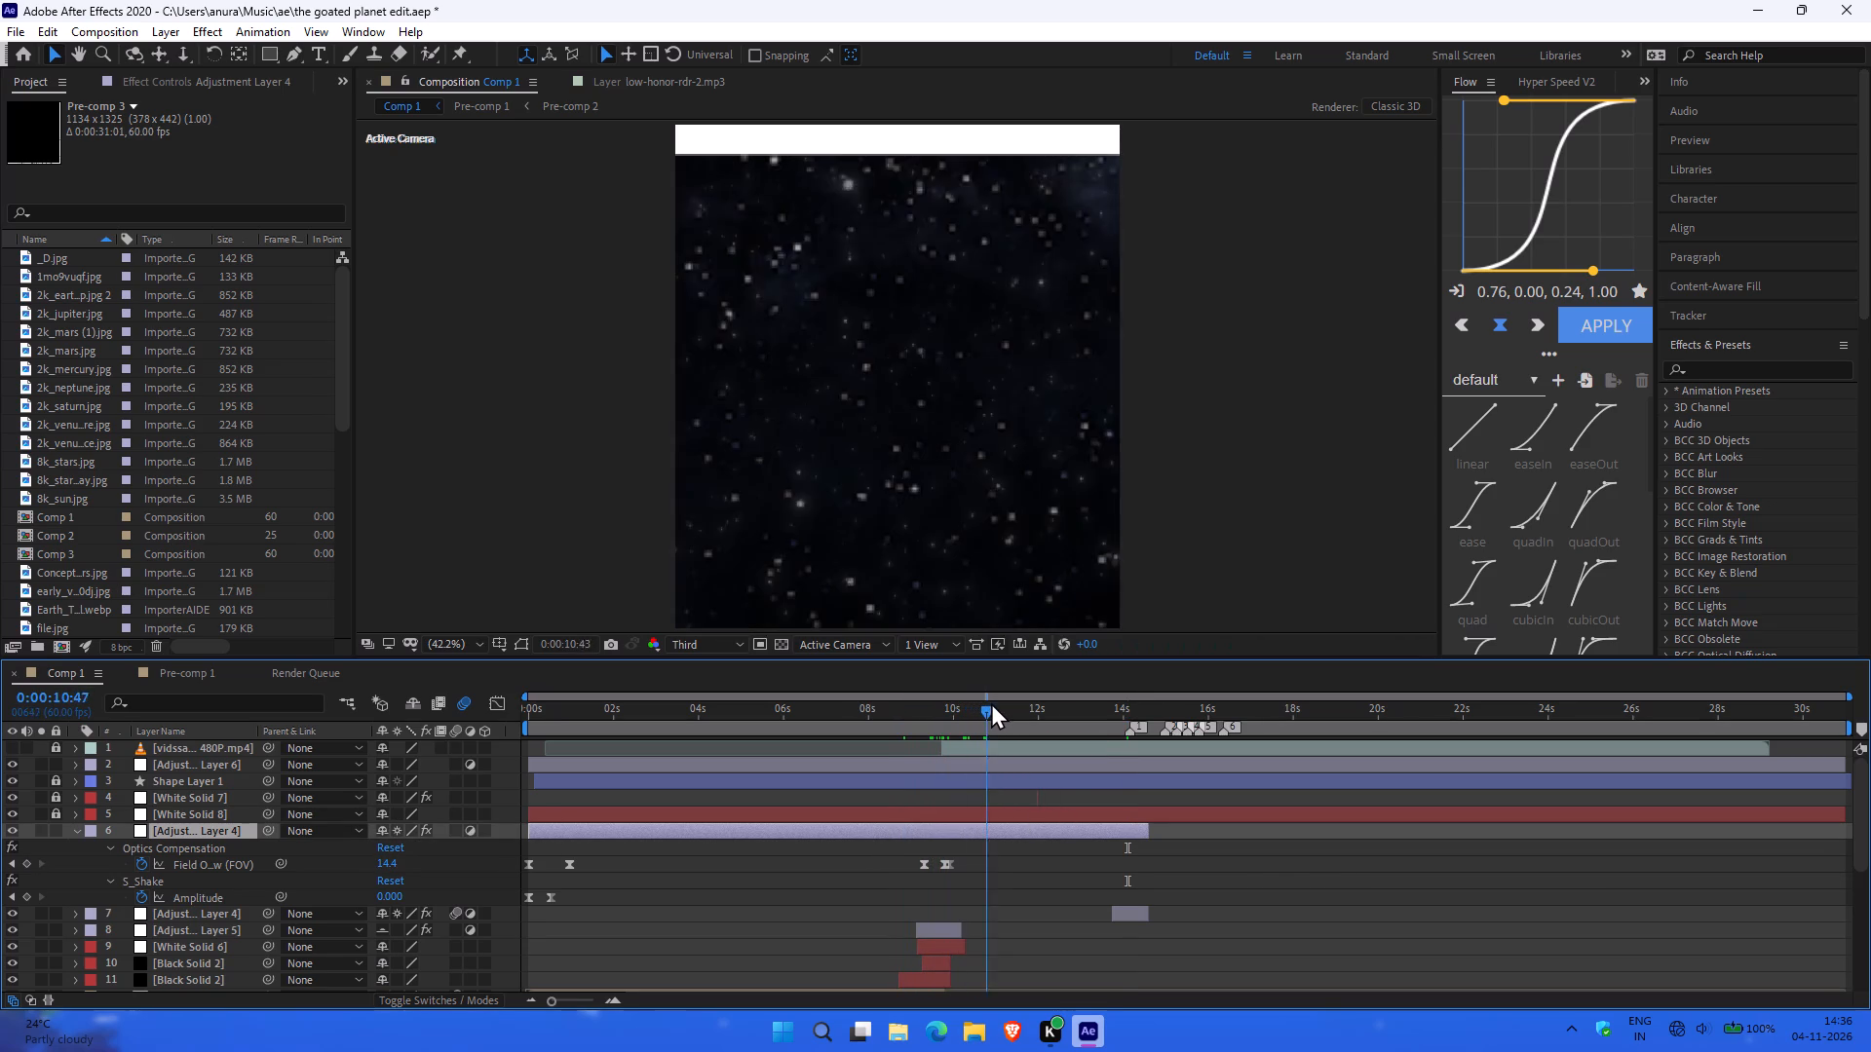
pyautogui.moveTo(991, 702); pyautogui.dragTo(1114, 722)
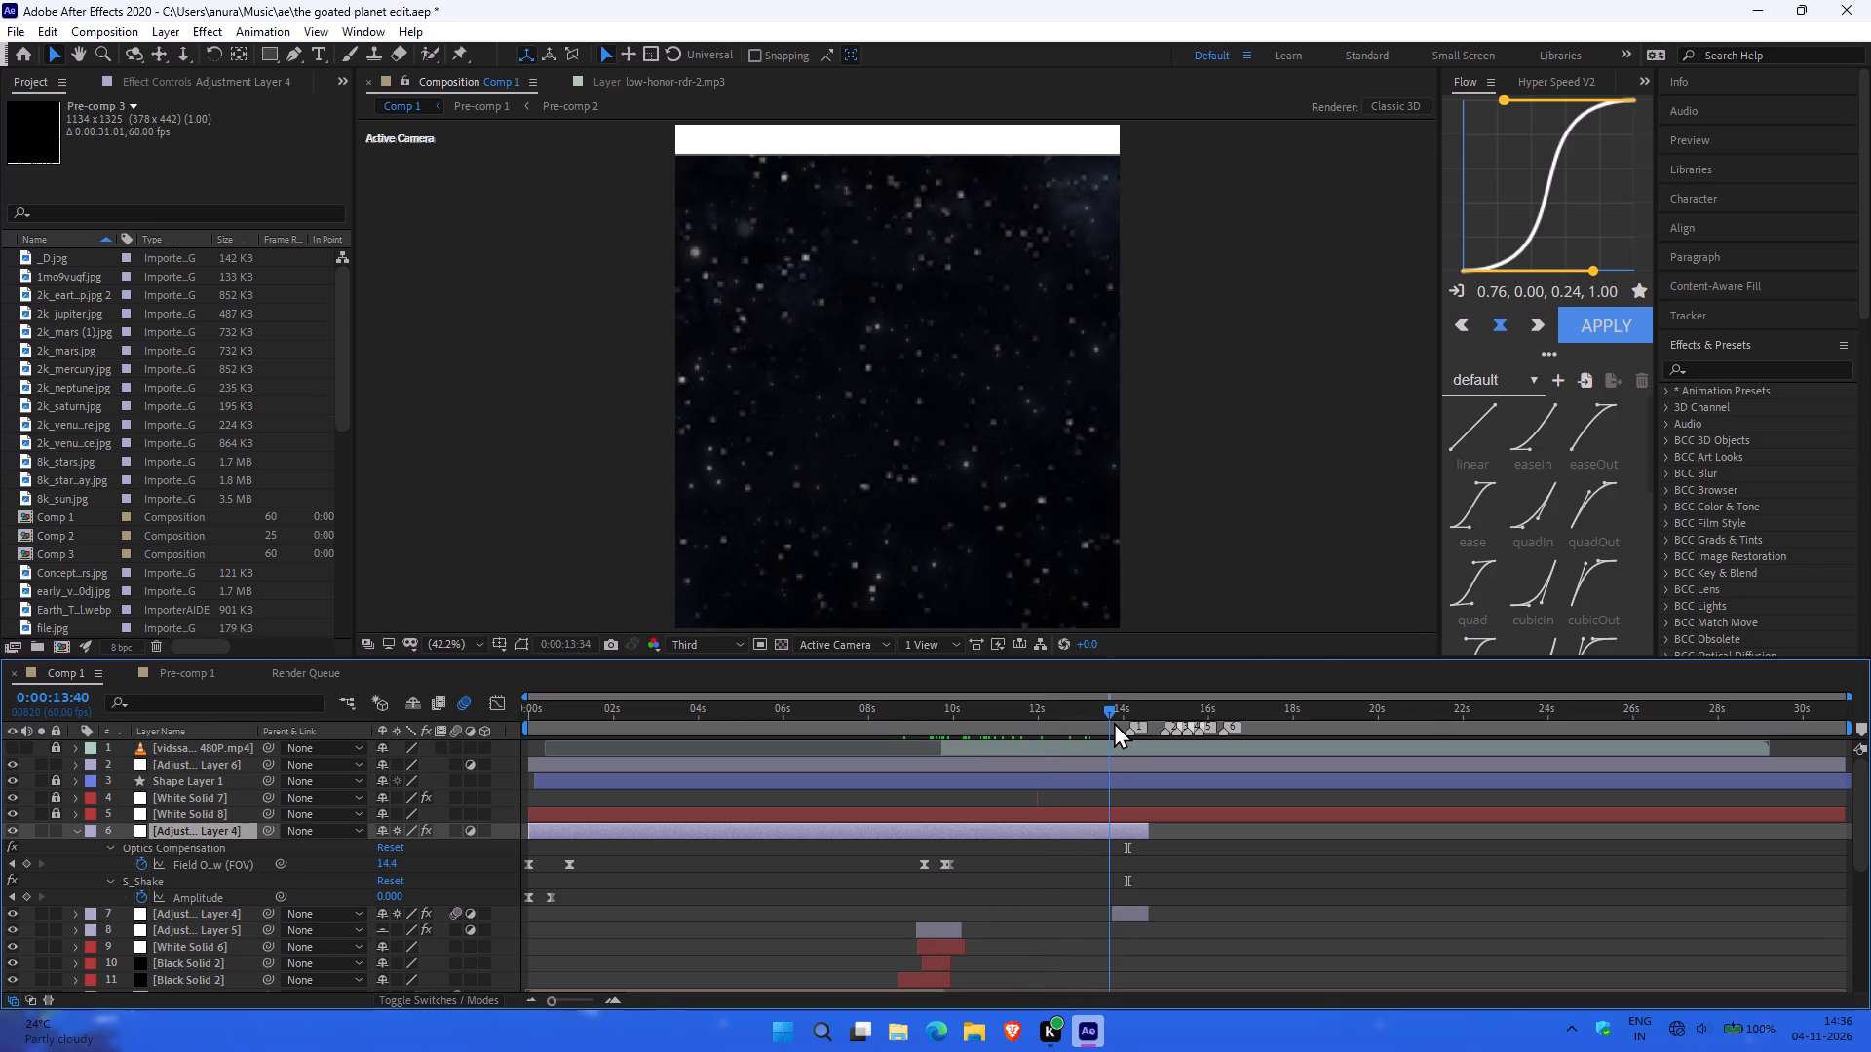
pyautogui.moveTo(1114, 722); pyautogui.dragTo(1021, 725)
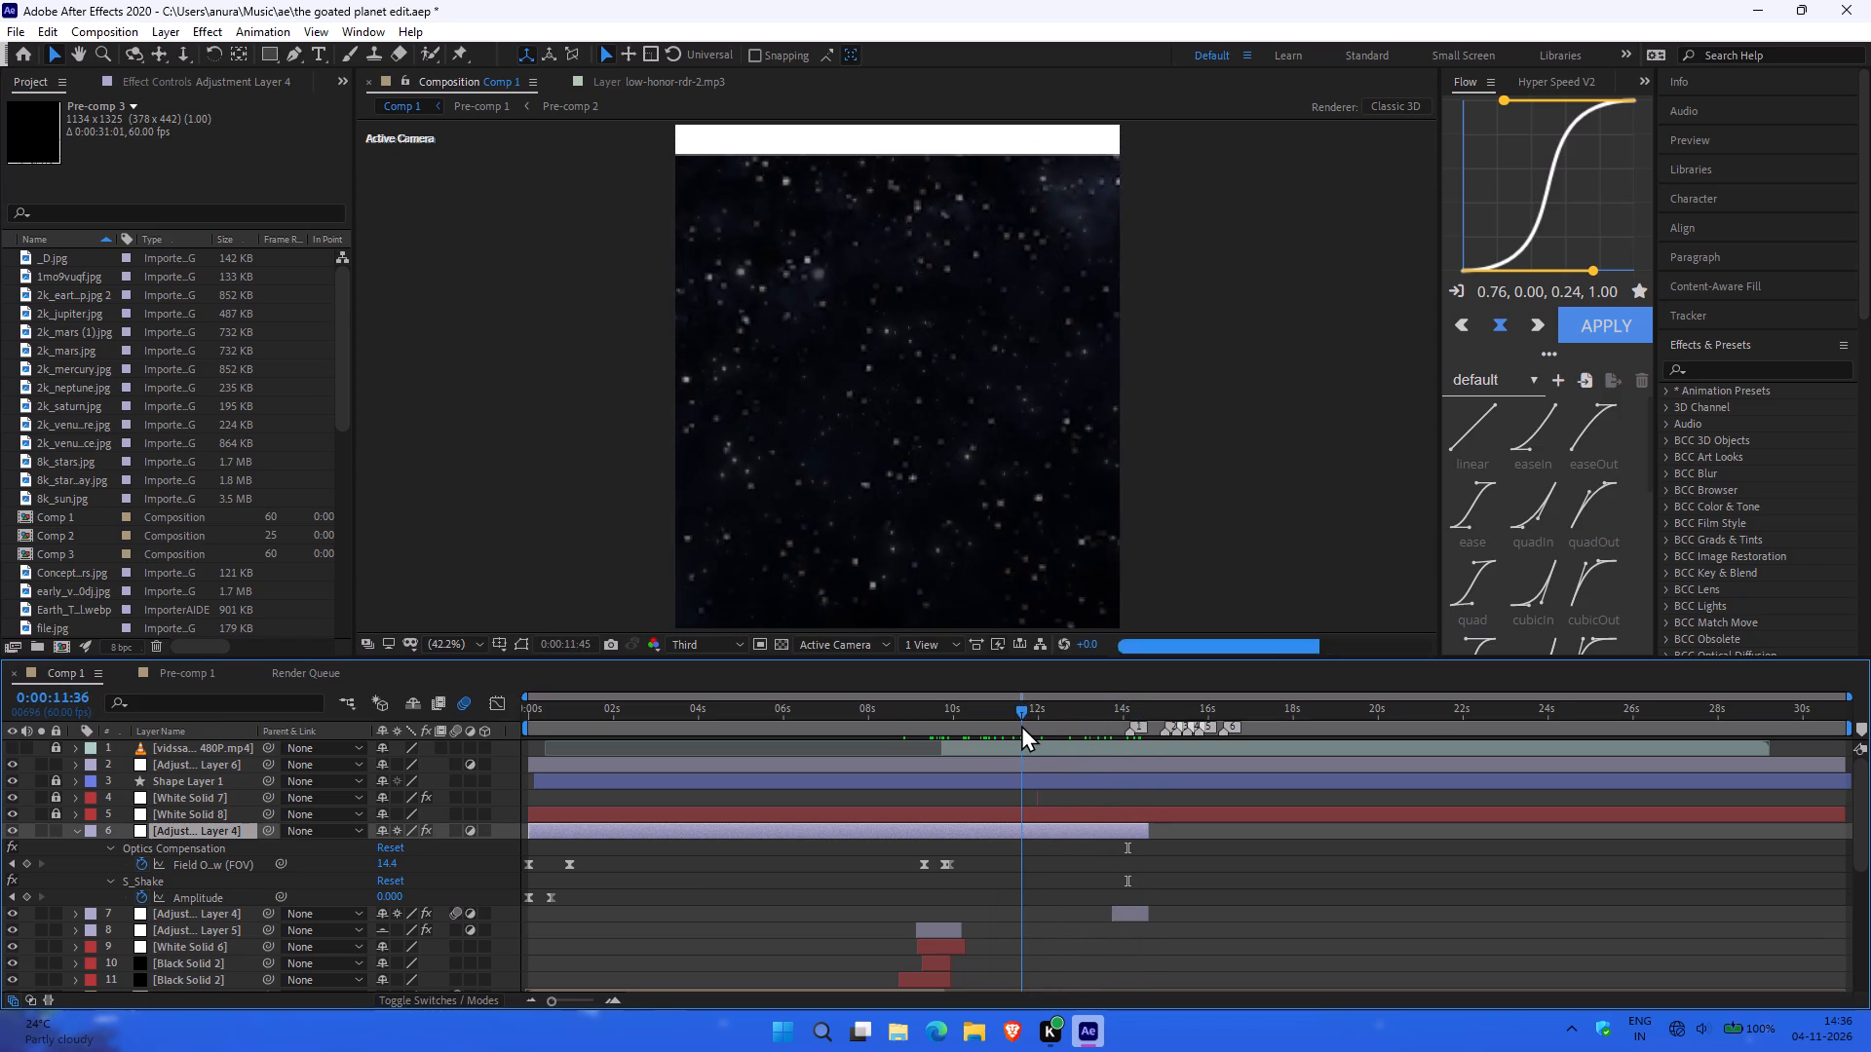
pyautogui.moveTo(1021, 725); pyautogui.dragTo(1109, 730)
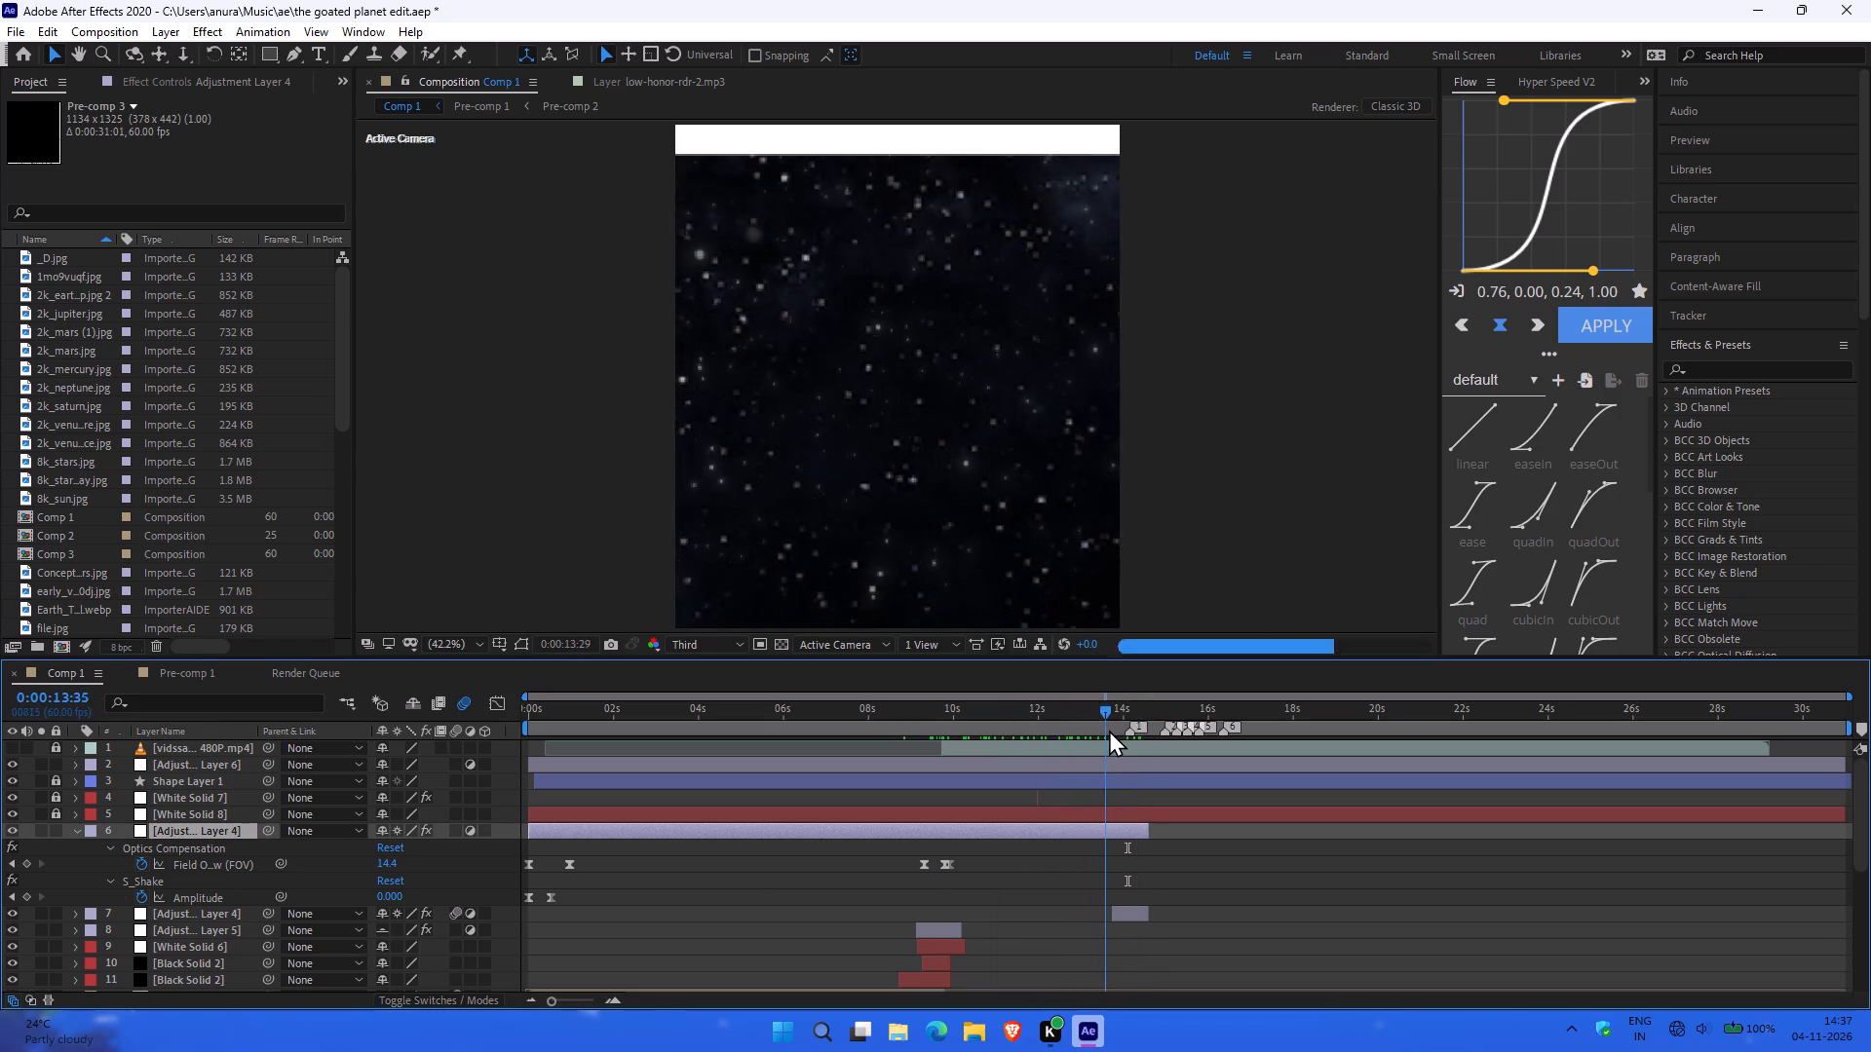
pyautogui.moveTo(1109, 730); pyautogui.dragTo(1017, 732)
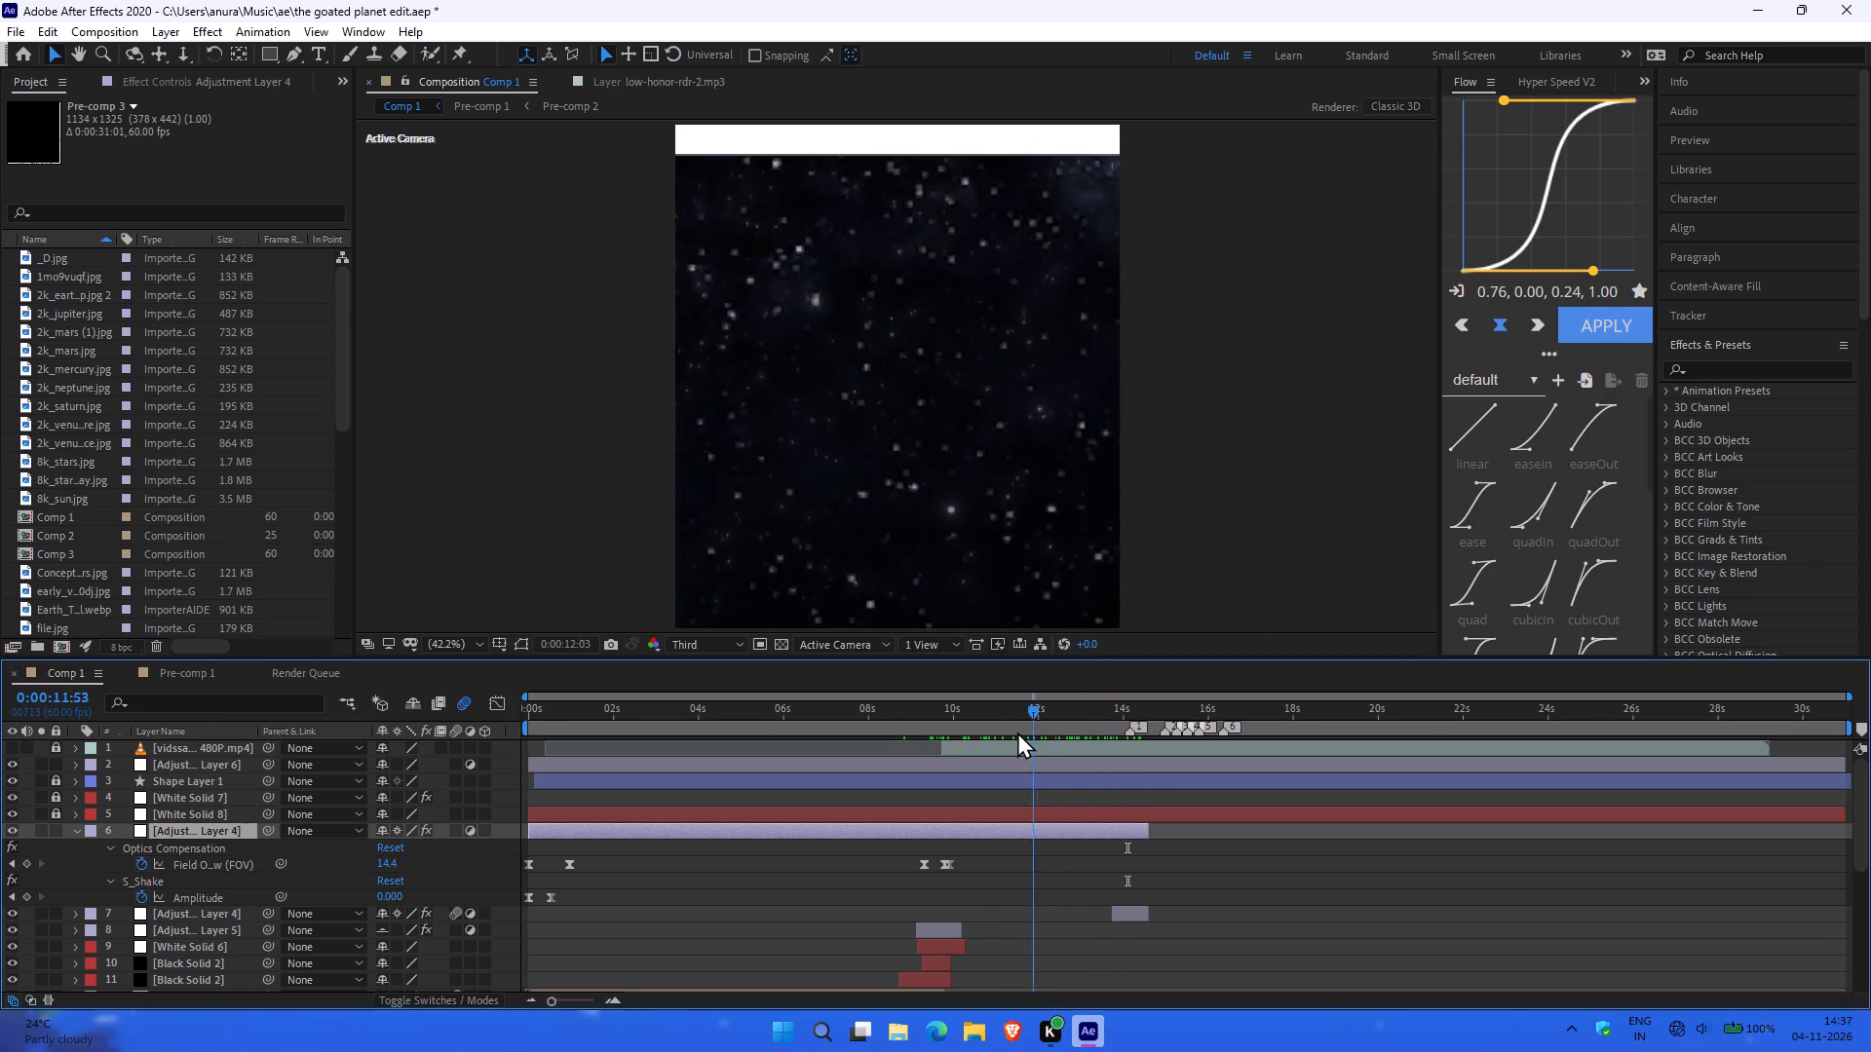
pyautogui.moveTo(1017, 732); pyautogui.dragTo(1155, 733)
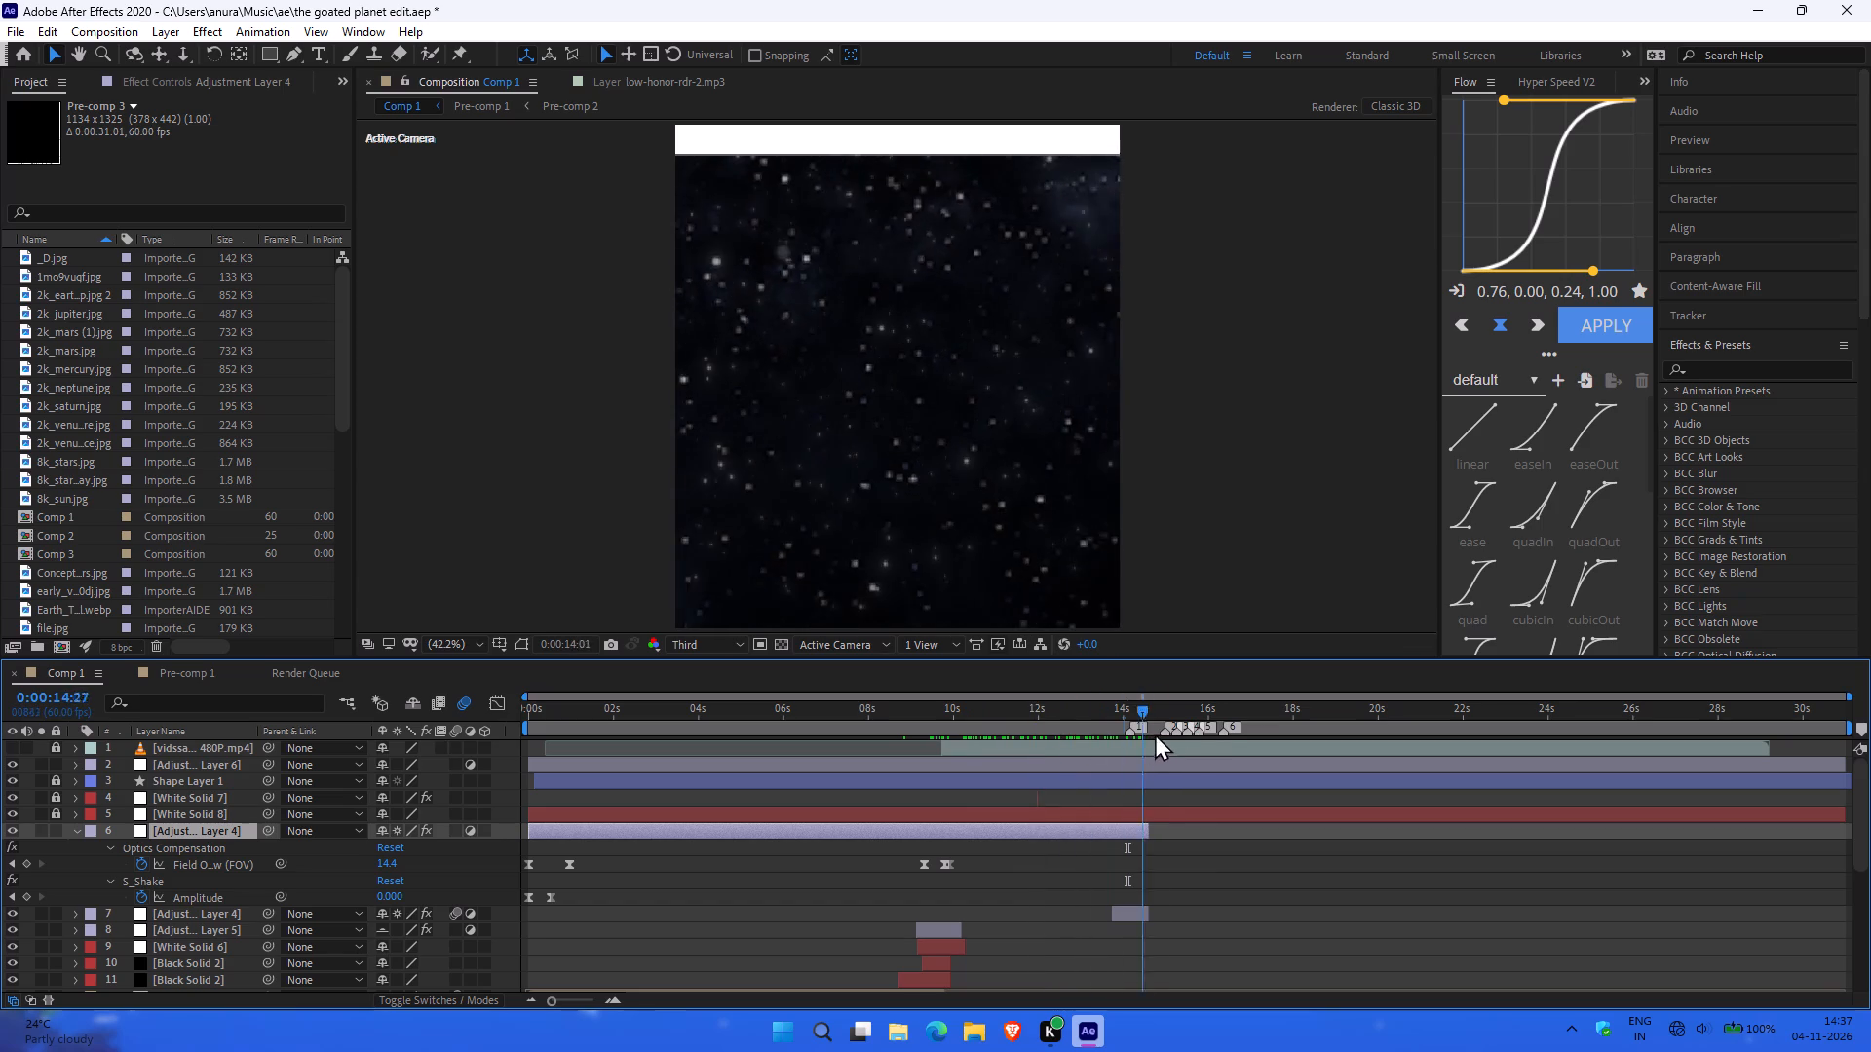
pyautogui.moveTo(1155, 733); pyautogui.dragTo(1314, 732)
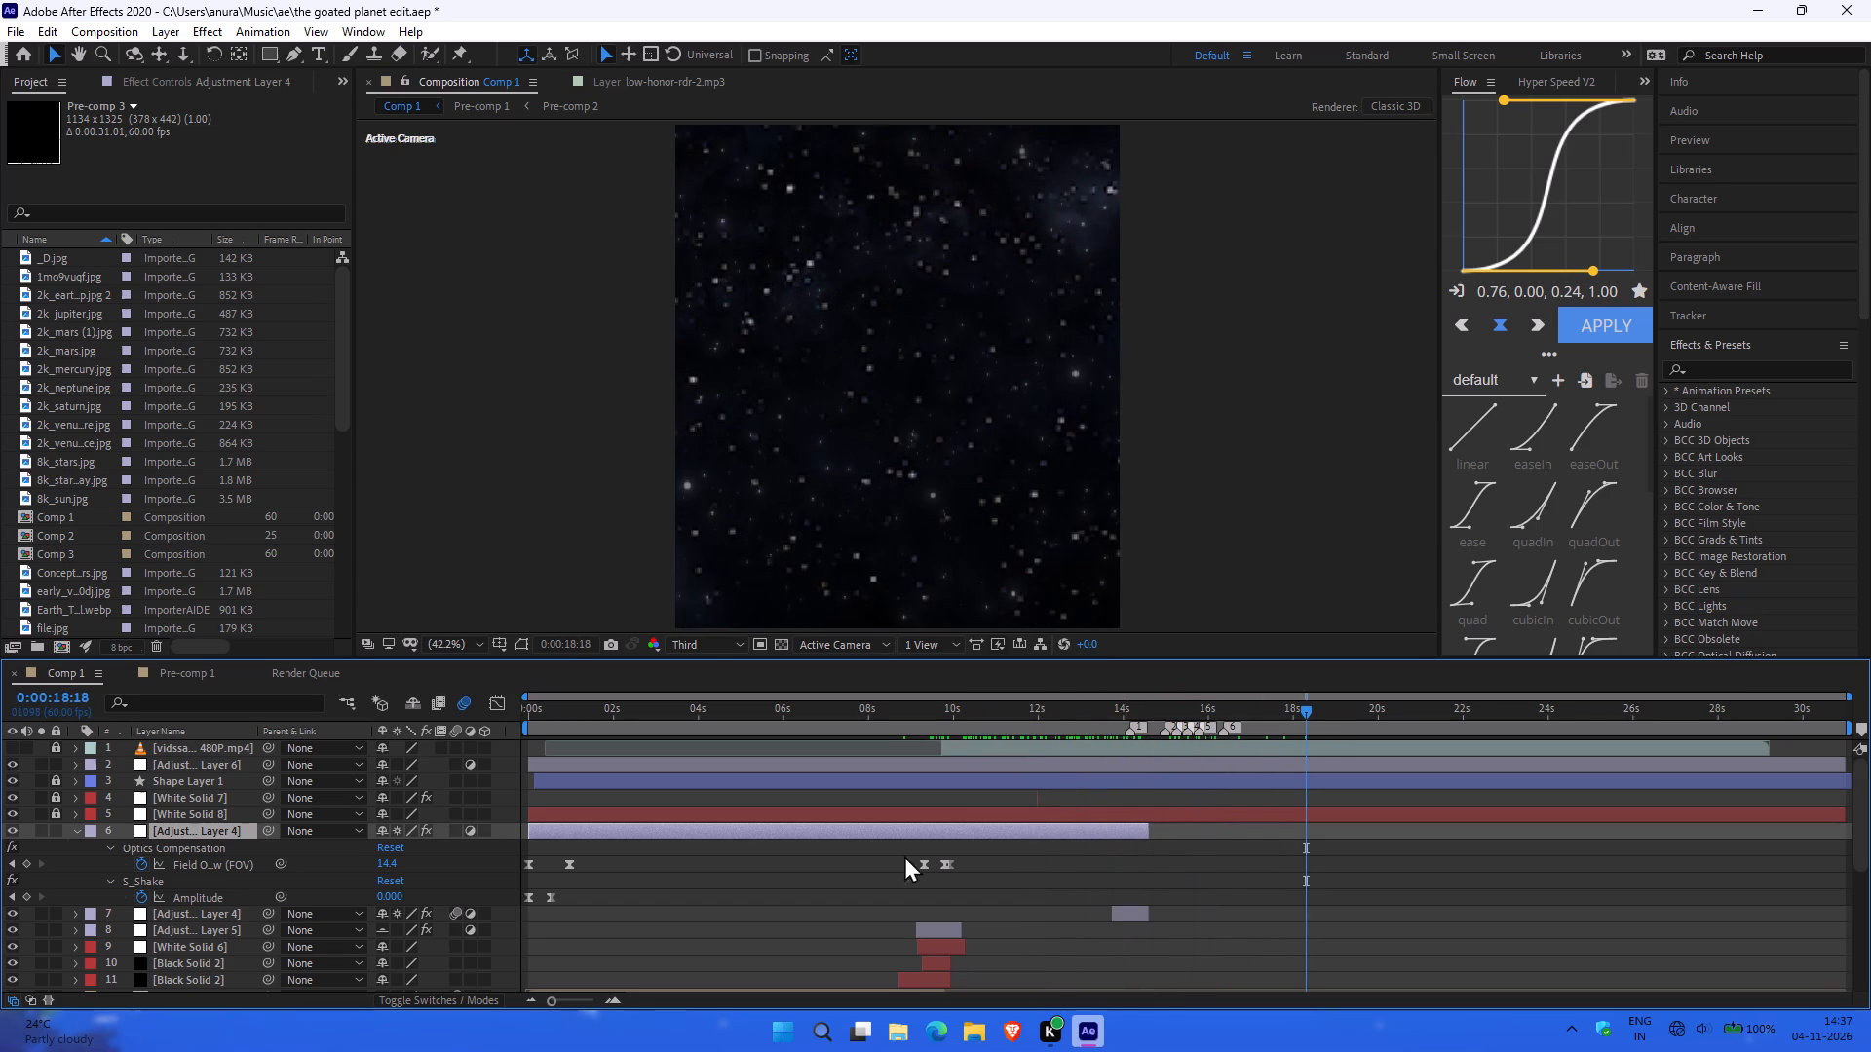
# Reveal the keyframes of the short Adjustment Layer 4 around 14 seconds, and delete that layer from Comp 1.
pyautogui.click(198, 910)
pyautogui.press('u')
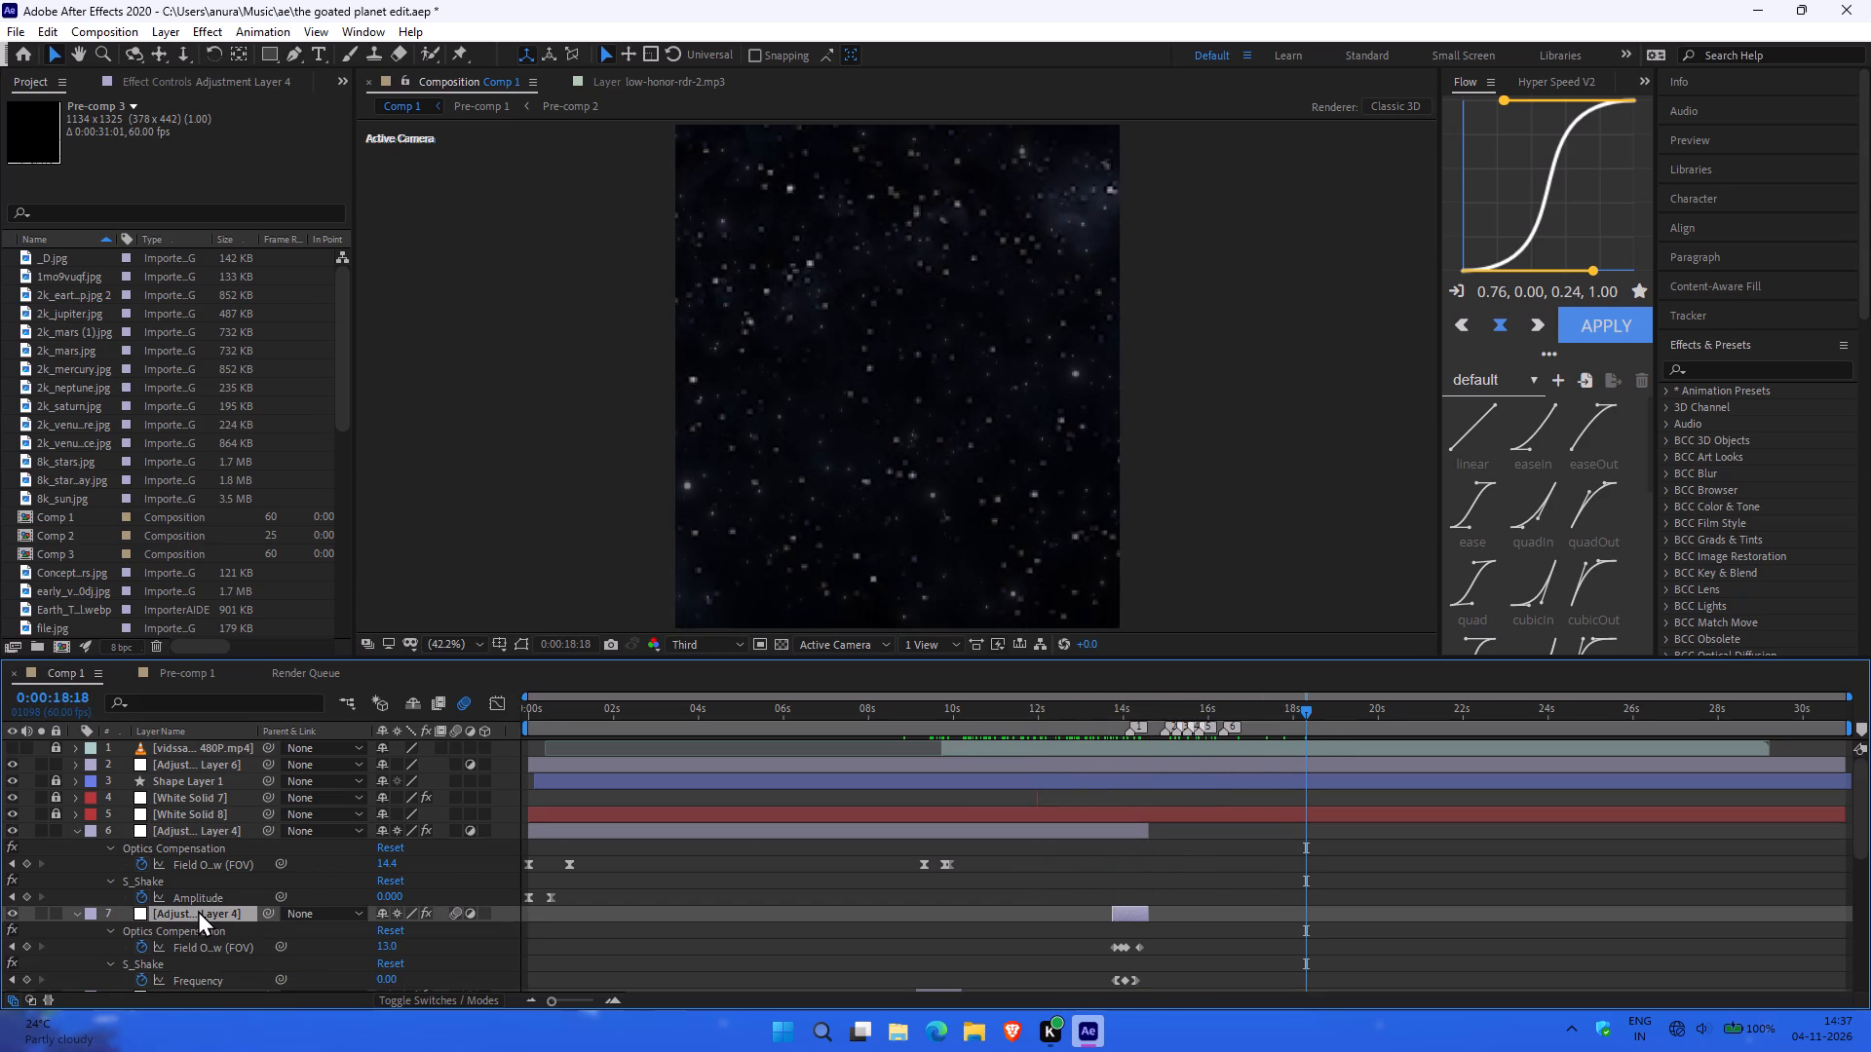
pyautogui.scroll(-1, 506, 838)
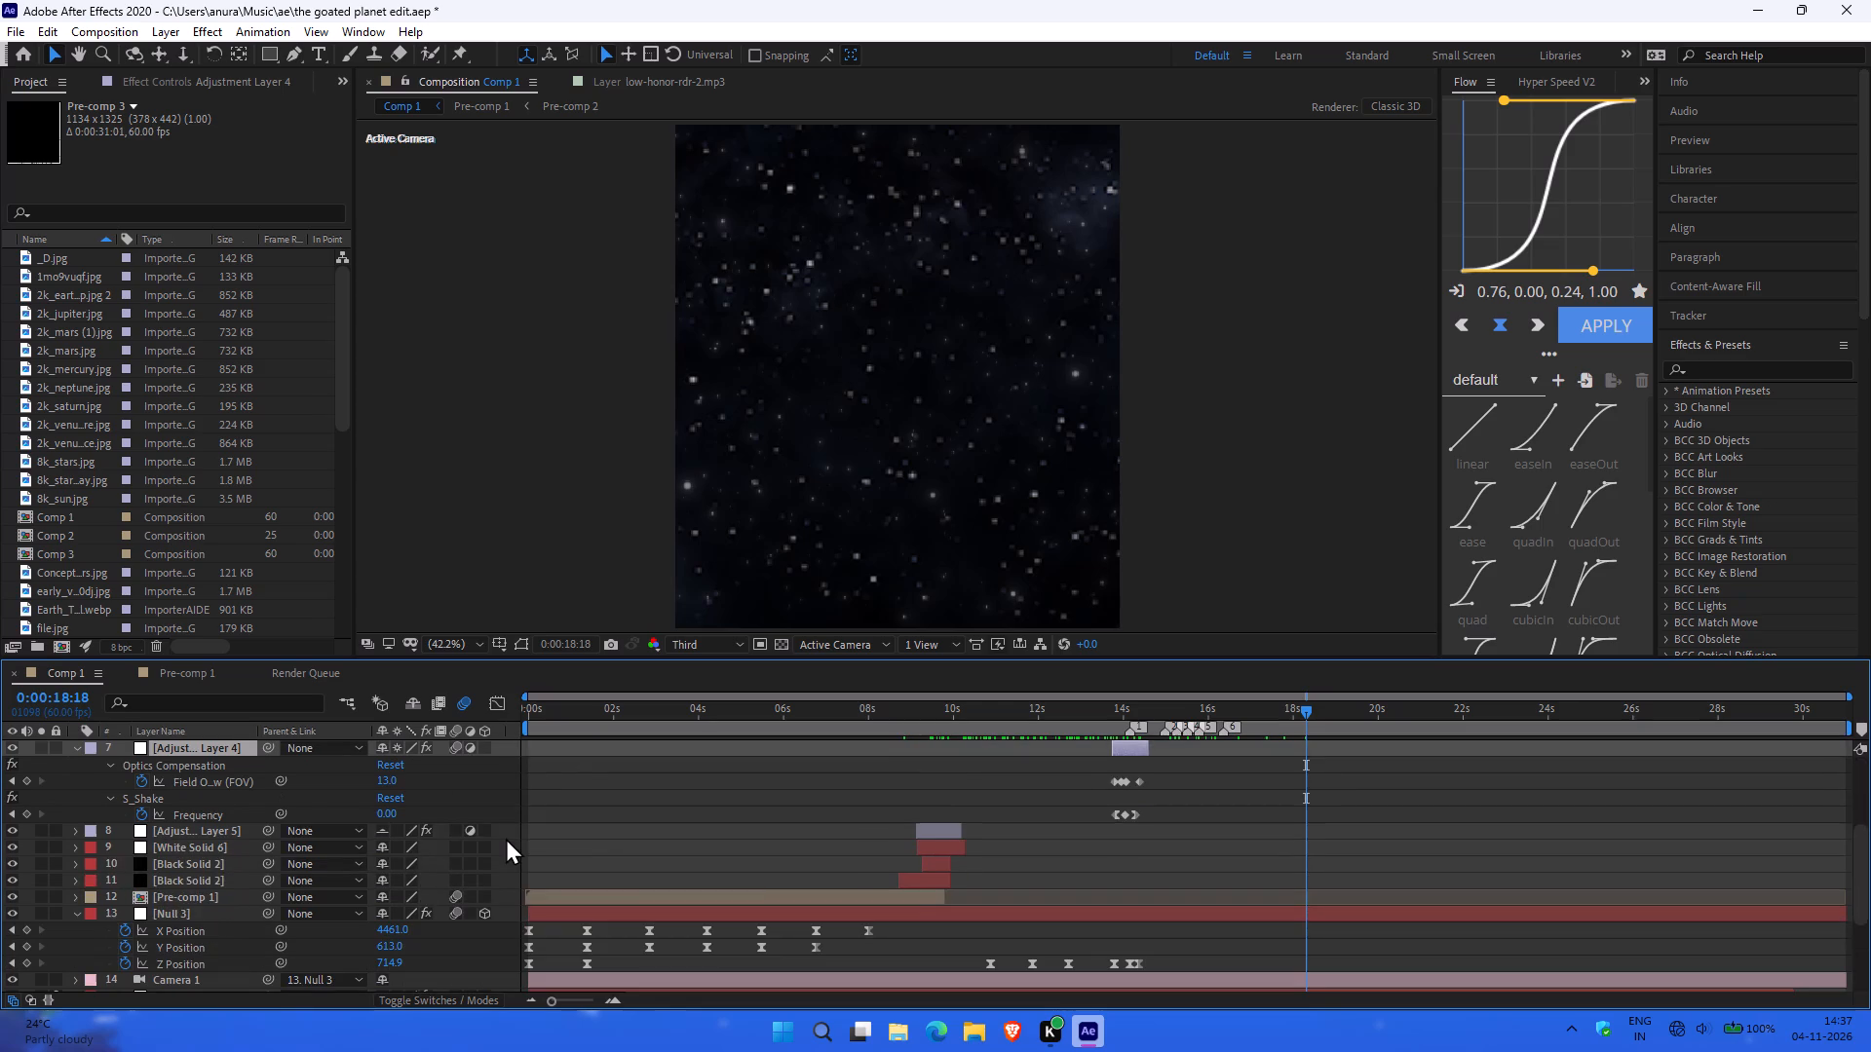
pyautogui.scroll(1, 873, 819)
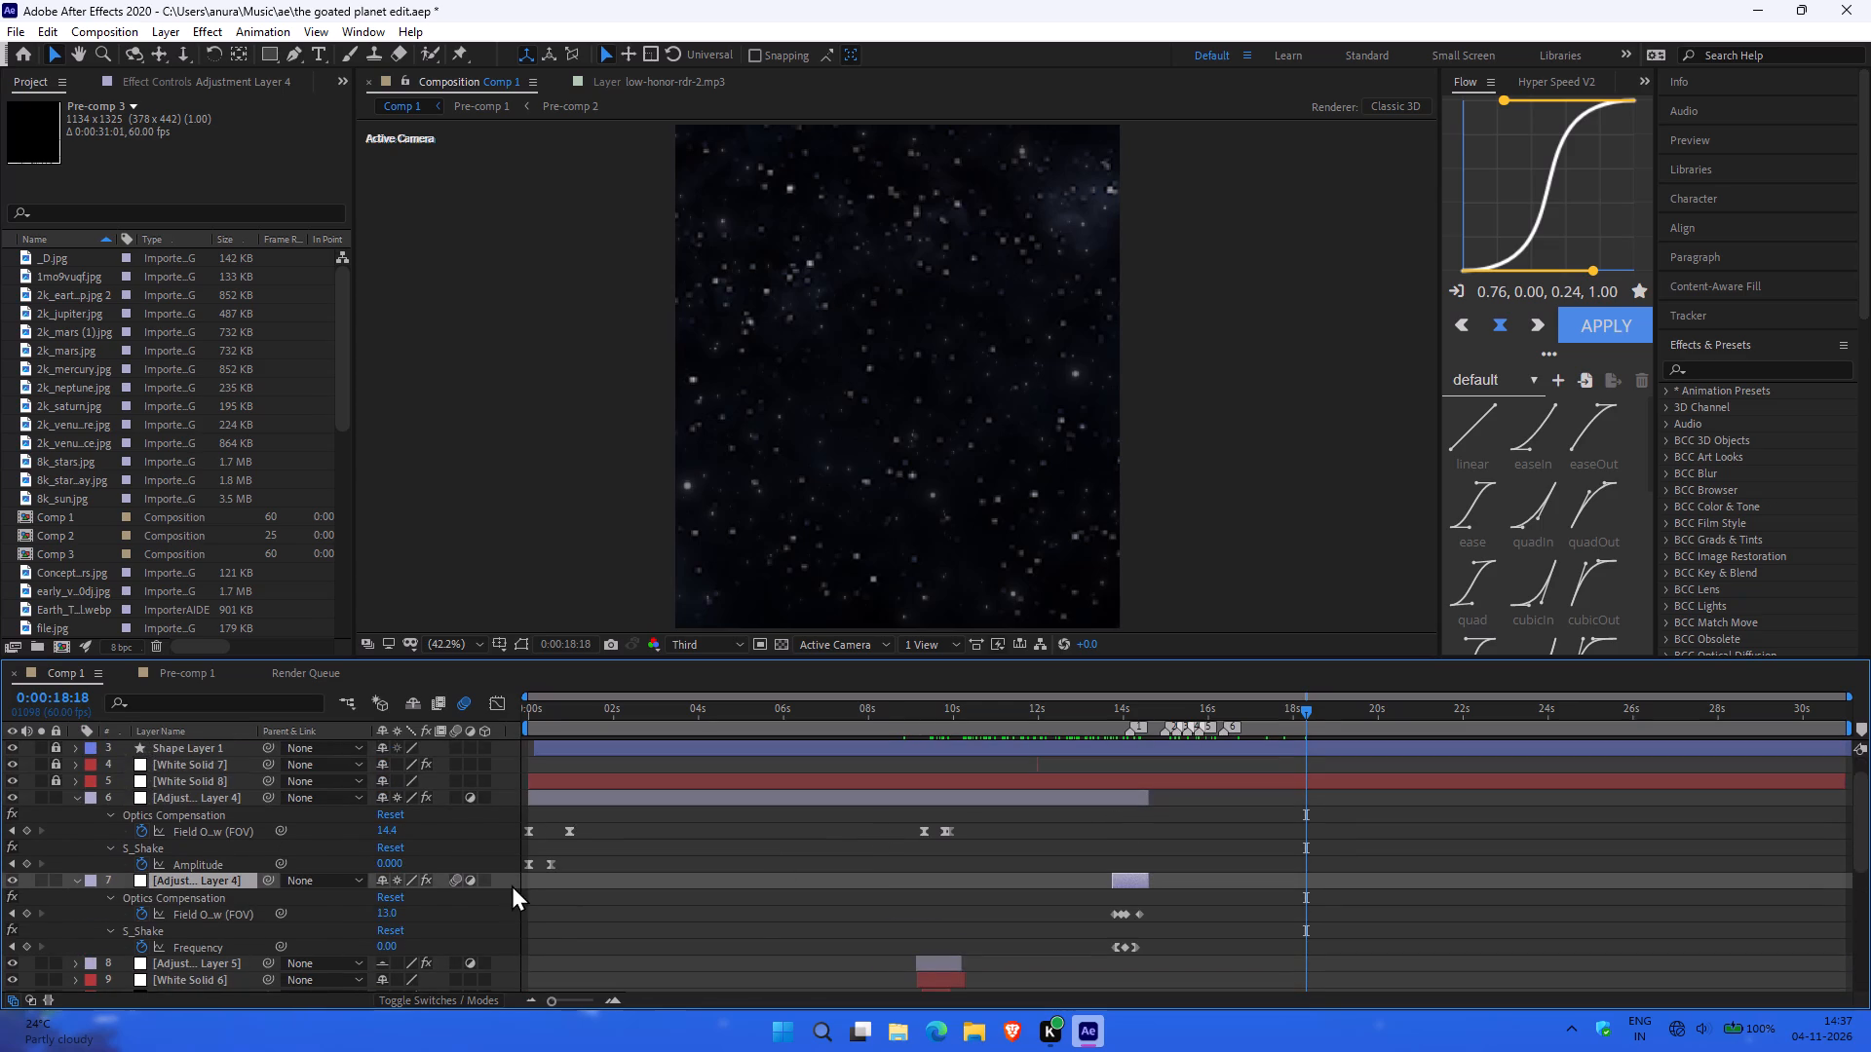
pyautogui.click(291, 902)
pyautogui.press('Delete')
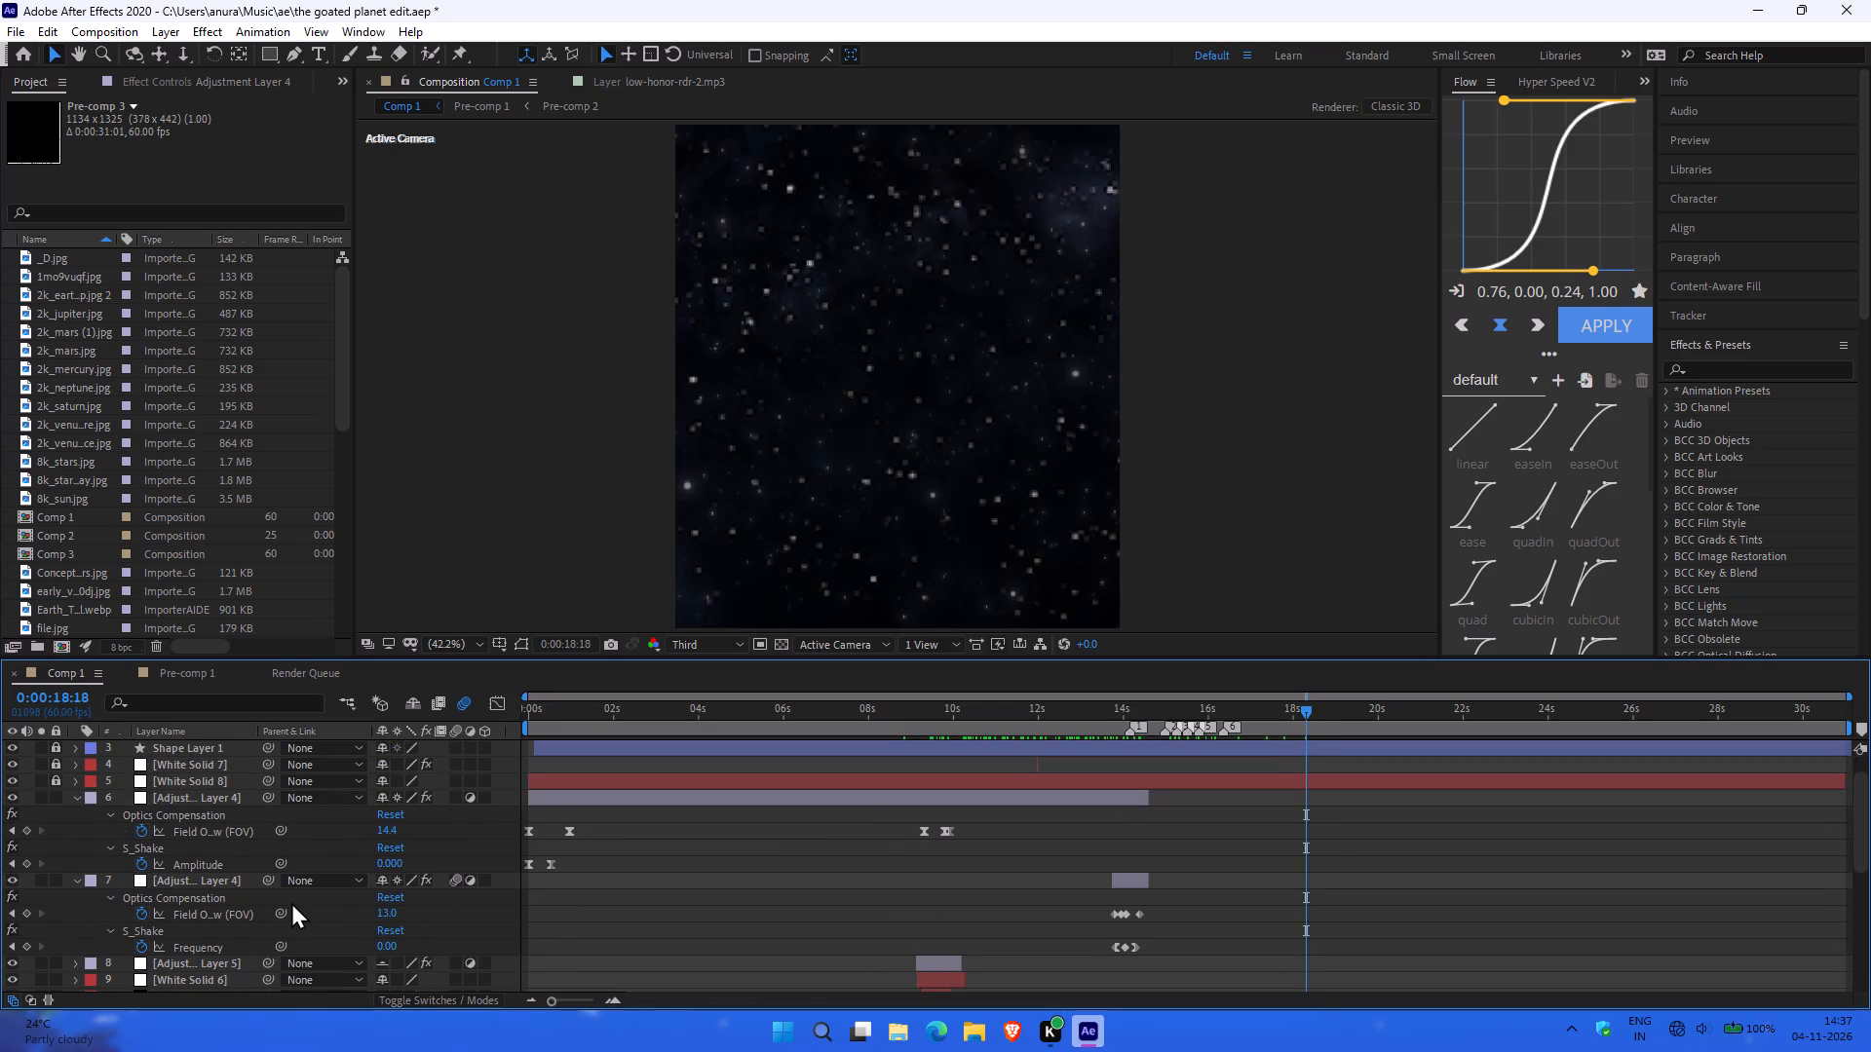
pyautogui.click(215, 883)
pyautogui.press('Delete')
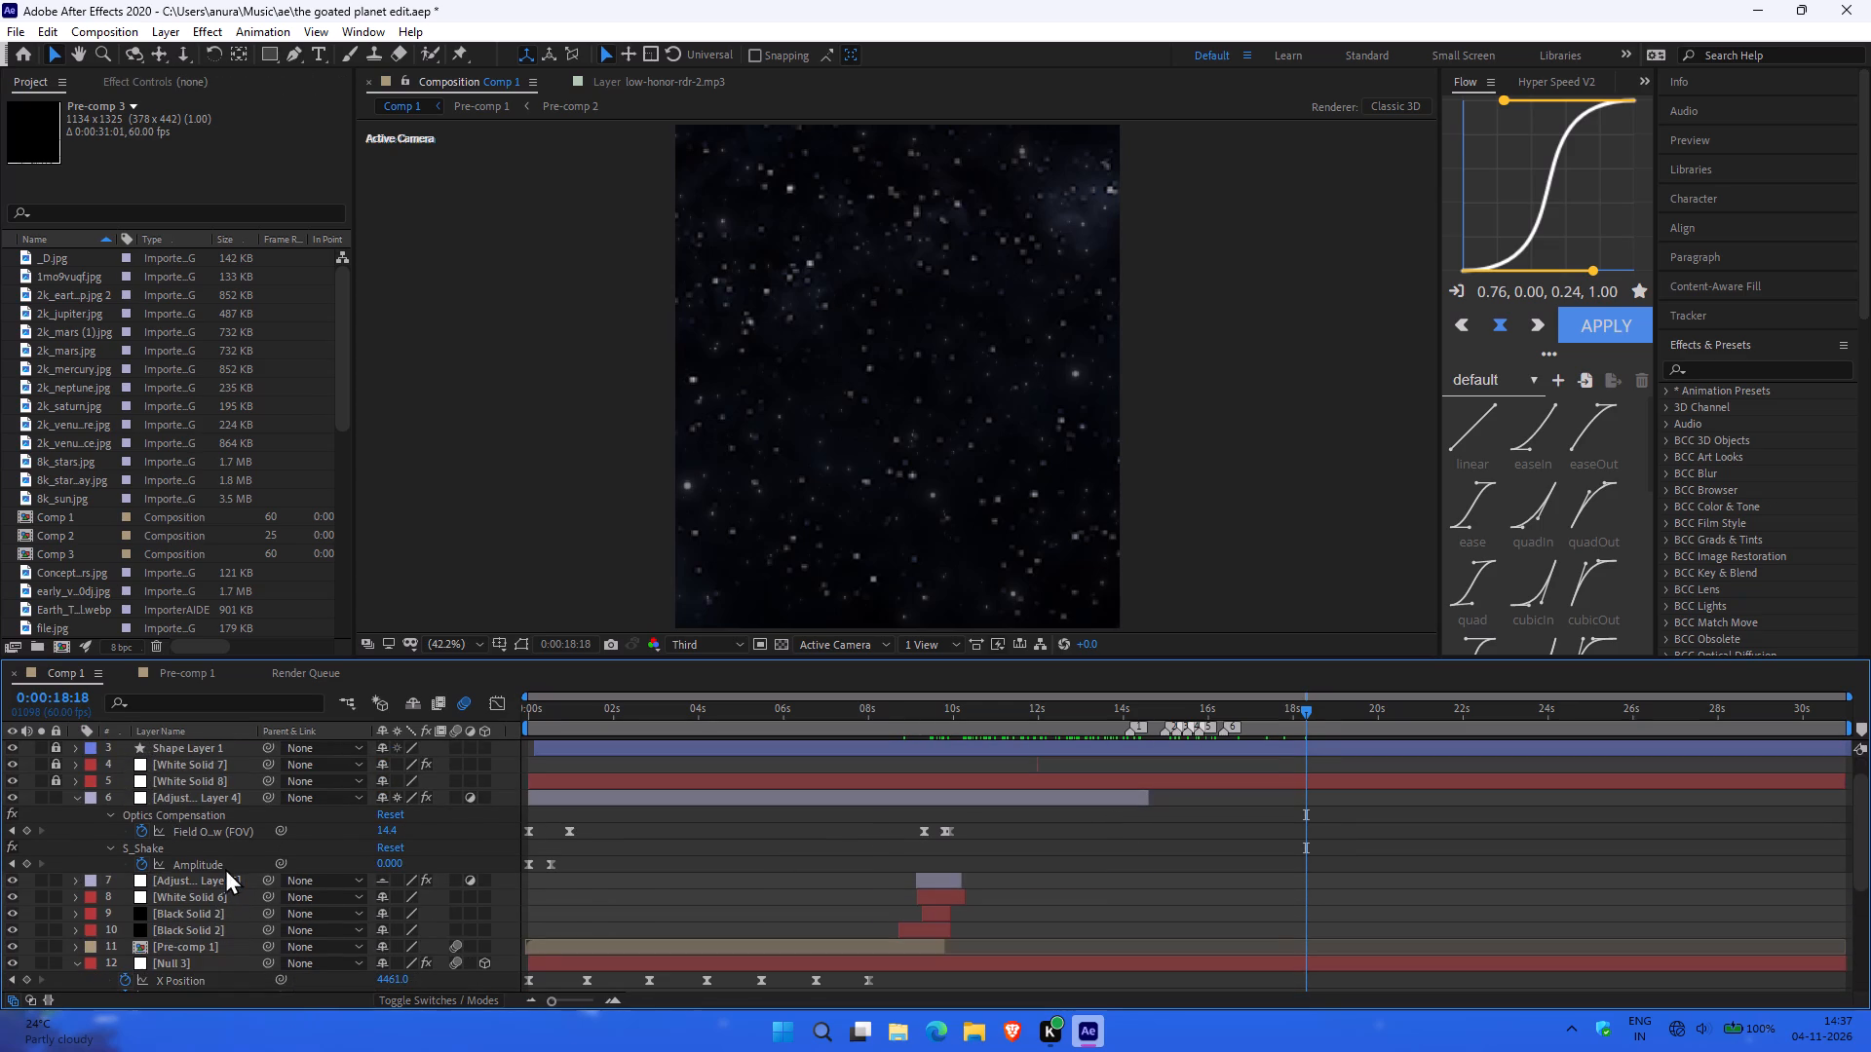
# Reveal the keyframes of Adjustment Layer 5 and examine the frames between about 0:00:09:01 and 0:00:10:28.
pyautogui.click(190, 881)
pyautogui.click(190, 881)
pyautogui.press('u')
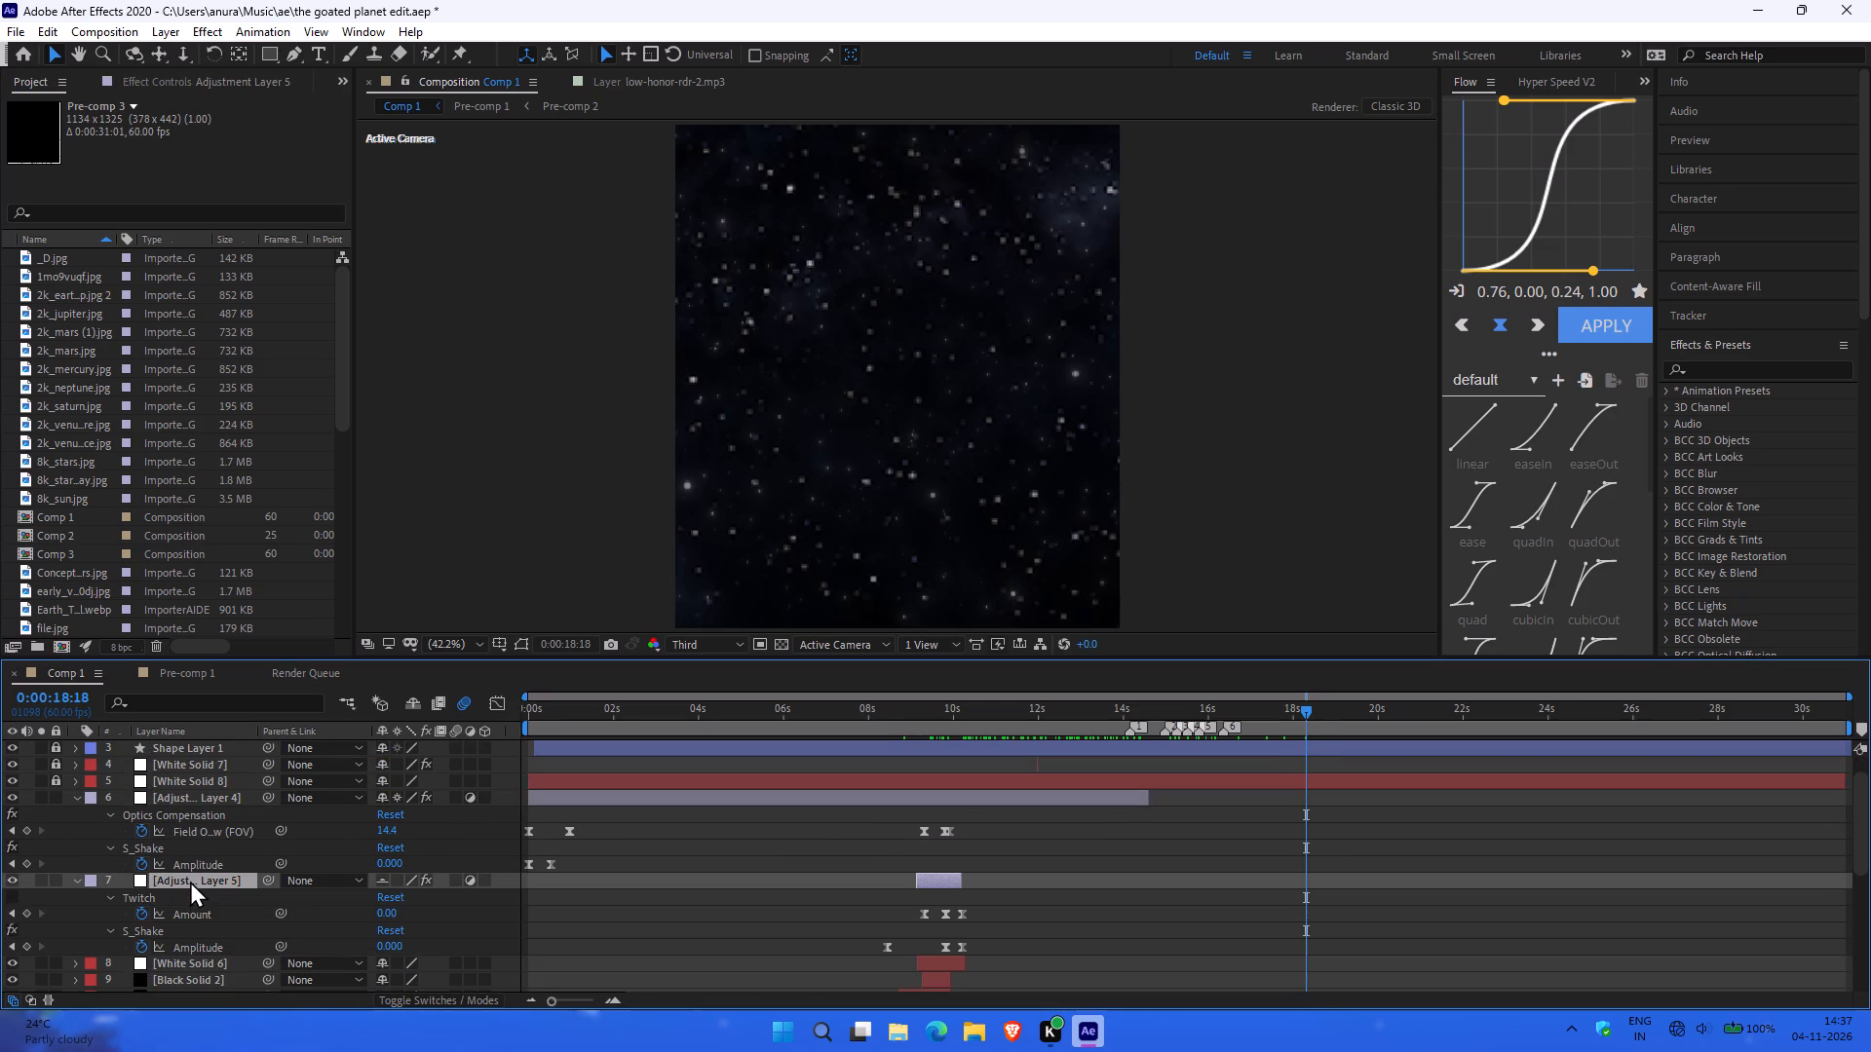
pyautogui.write('uu')
pyautogui.moveTo(901, 699); pyautogui.dragTo(991, 702)
pyautogui.moveTo(991, 702); pyautogui.dragTo(992, 702)
pyautogui.moveTo(956, 712); pyautogui.dragTo(904, 718)
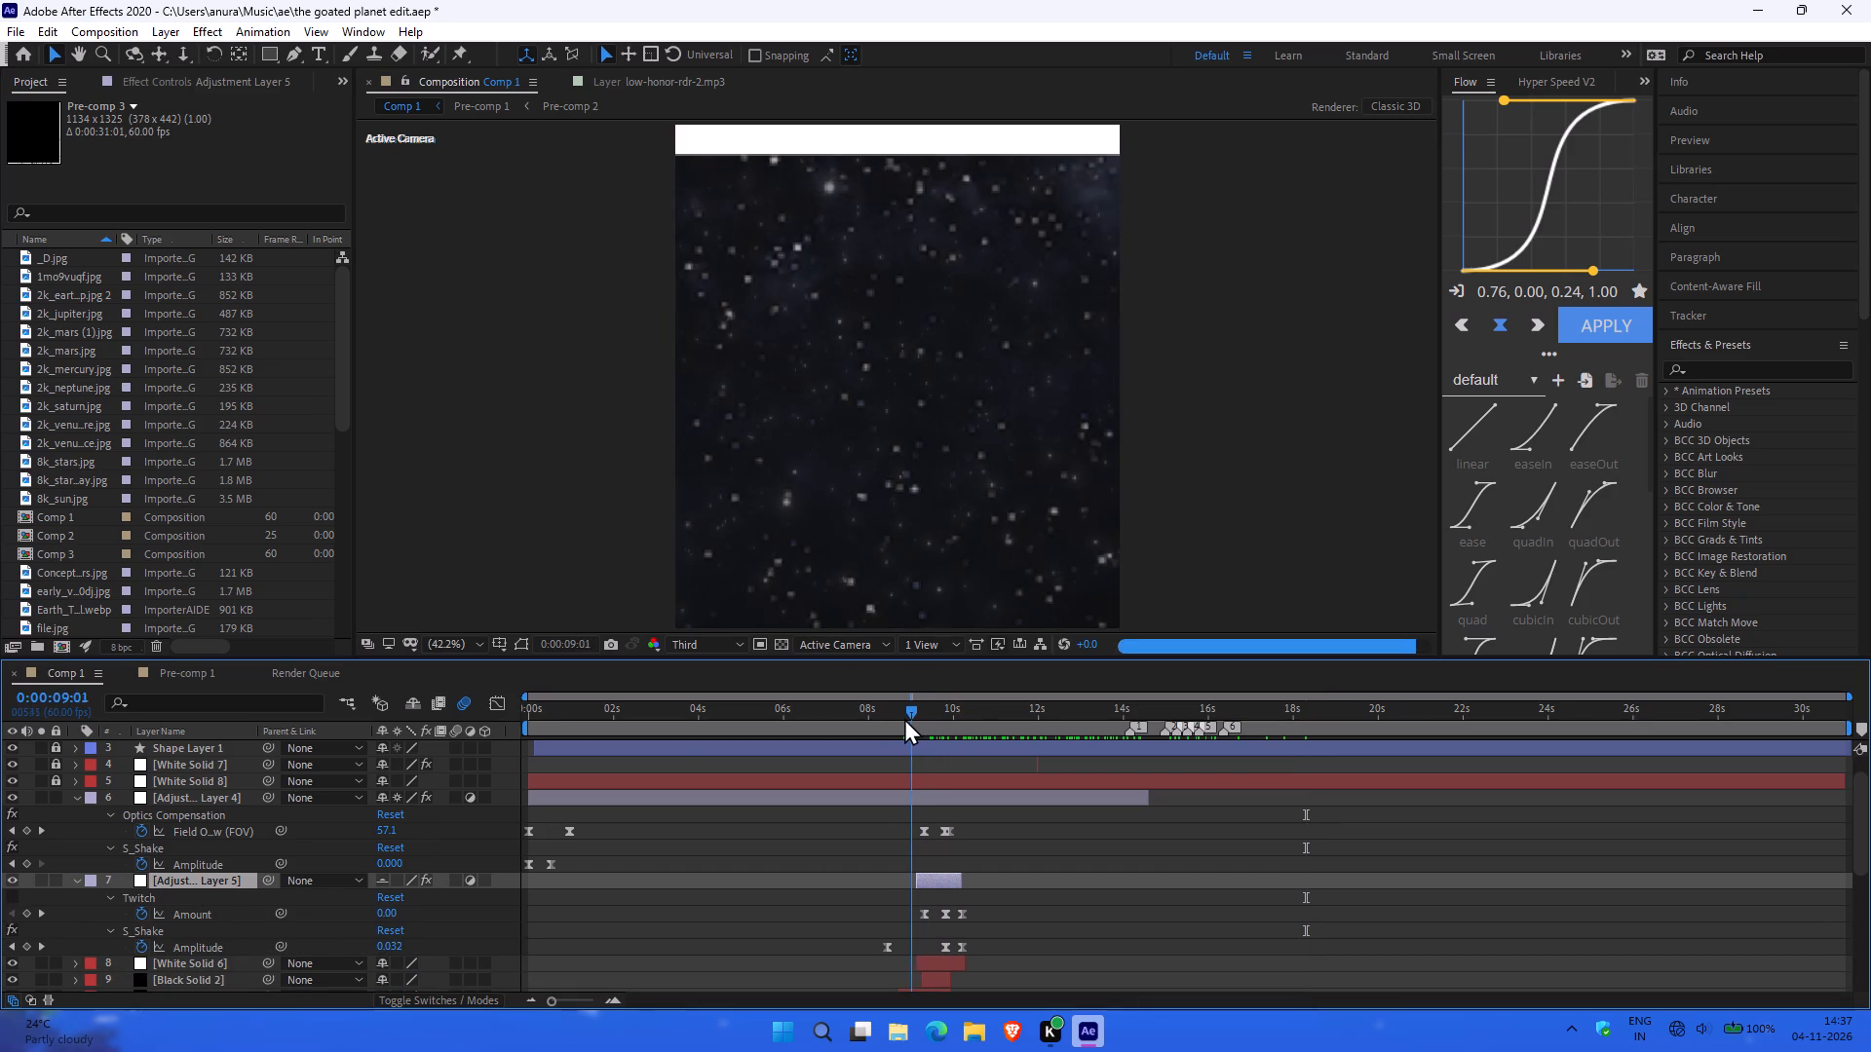
pyautogui.moveTo(904, 718); pyautogui.dragTo(973, 724)
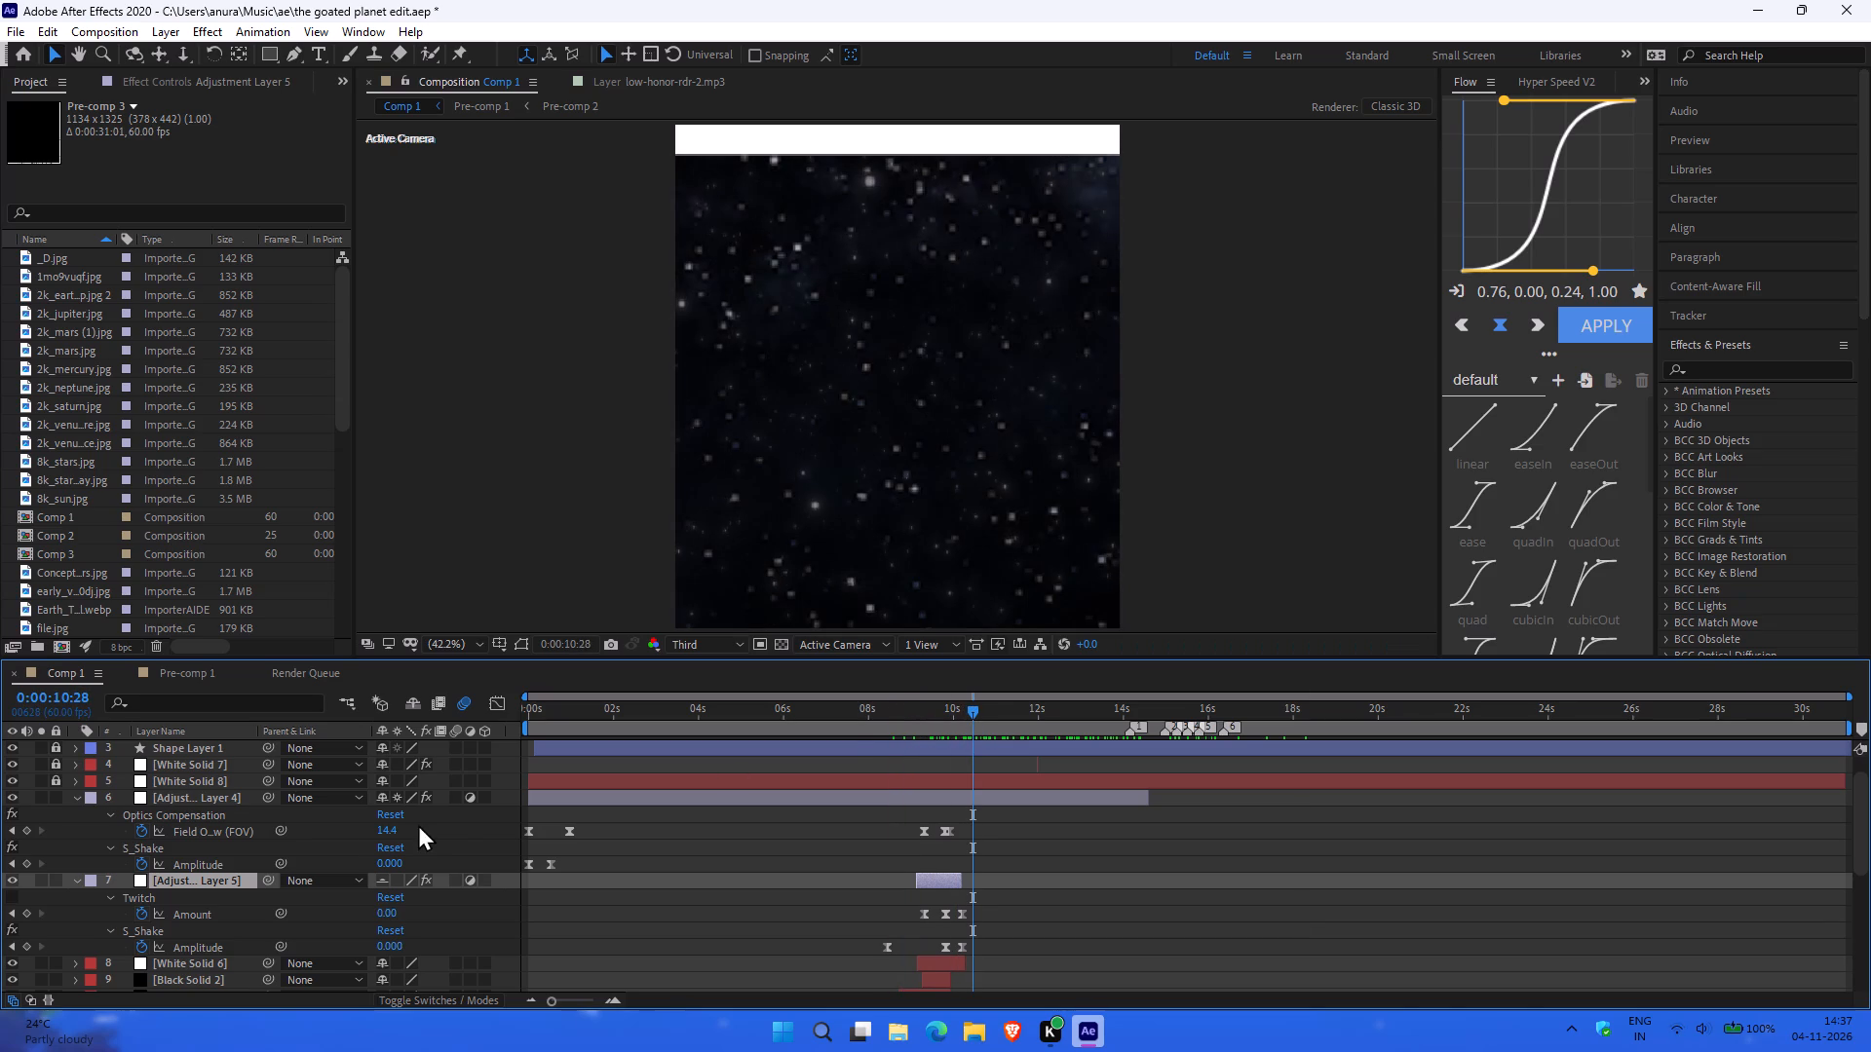
# Collapse the expanded properties of Adjustment Layer 4, Adjustment Layer 5 and Null 3 in the Comp 1 layer stack.
pyautogui.click(73, 797)
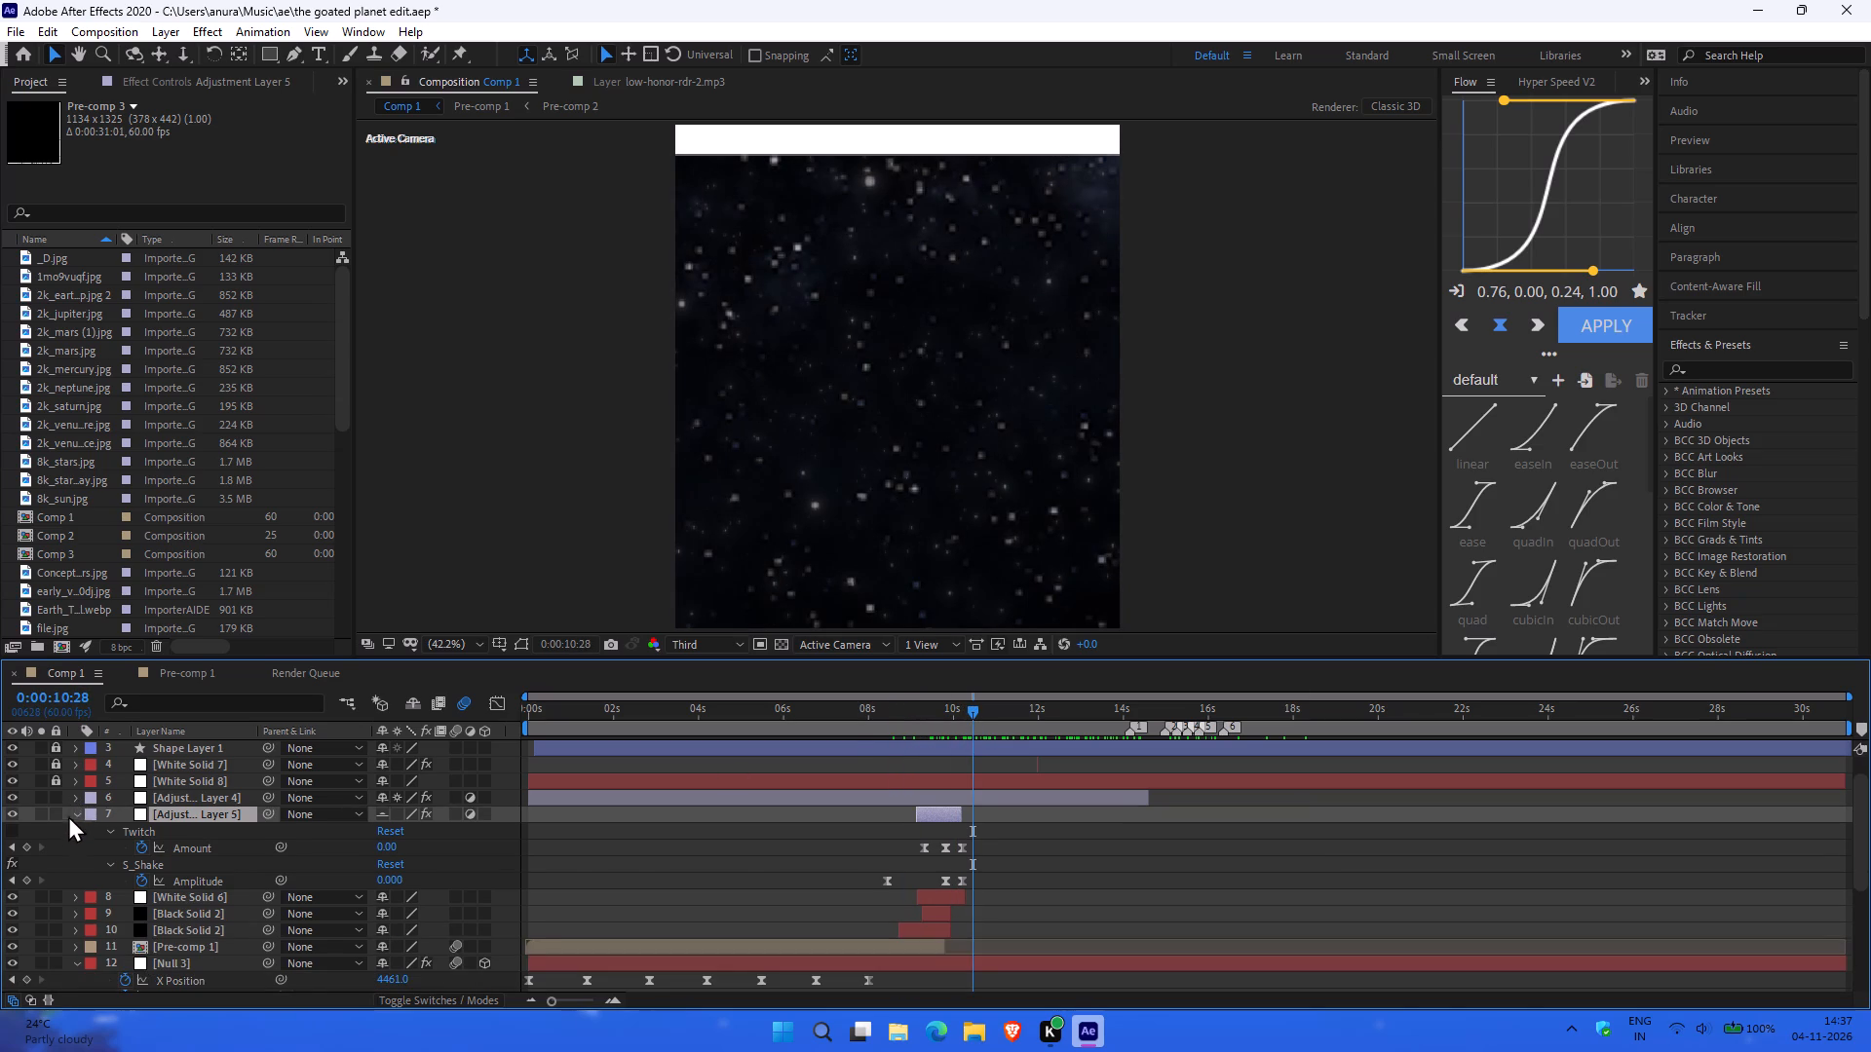
pyautogui.click(68, 818)
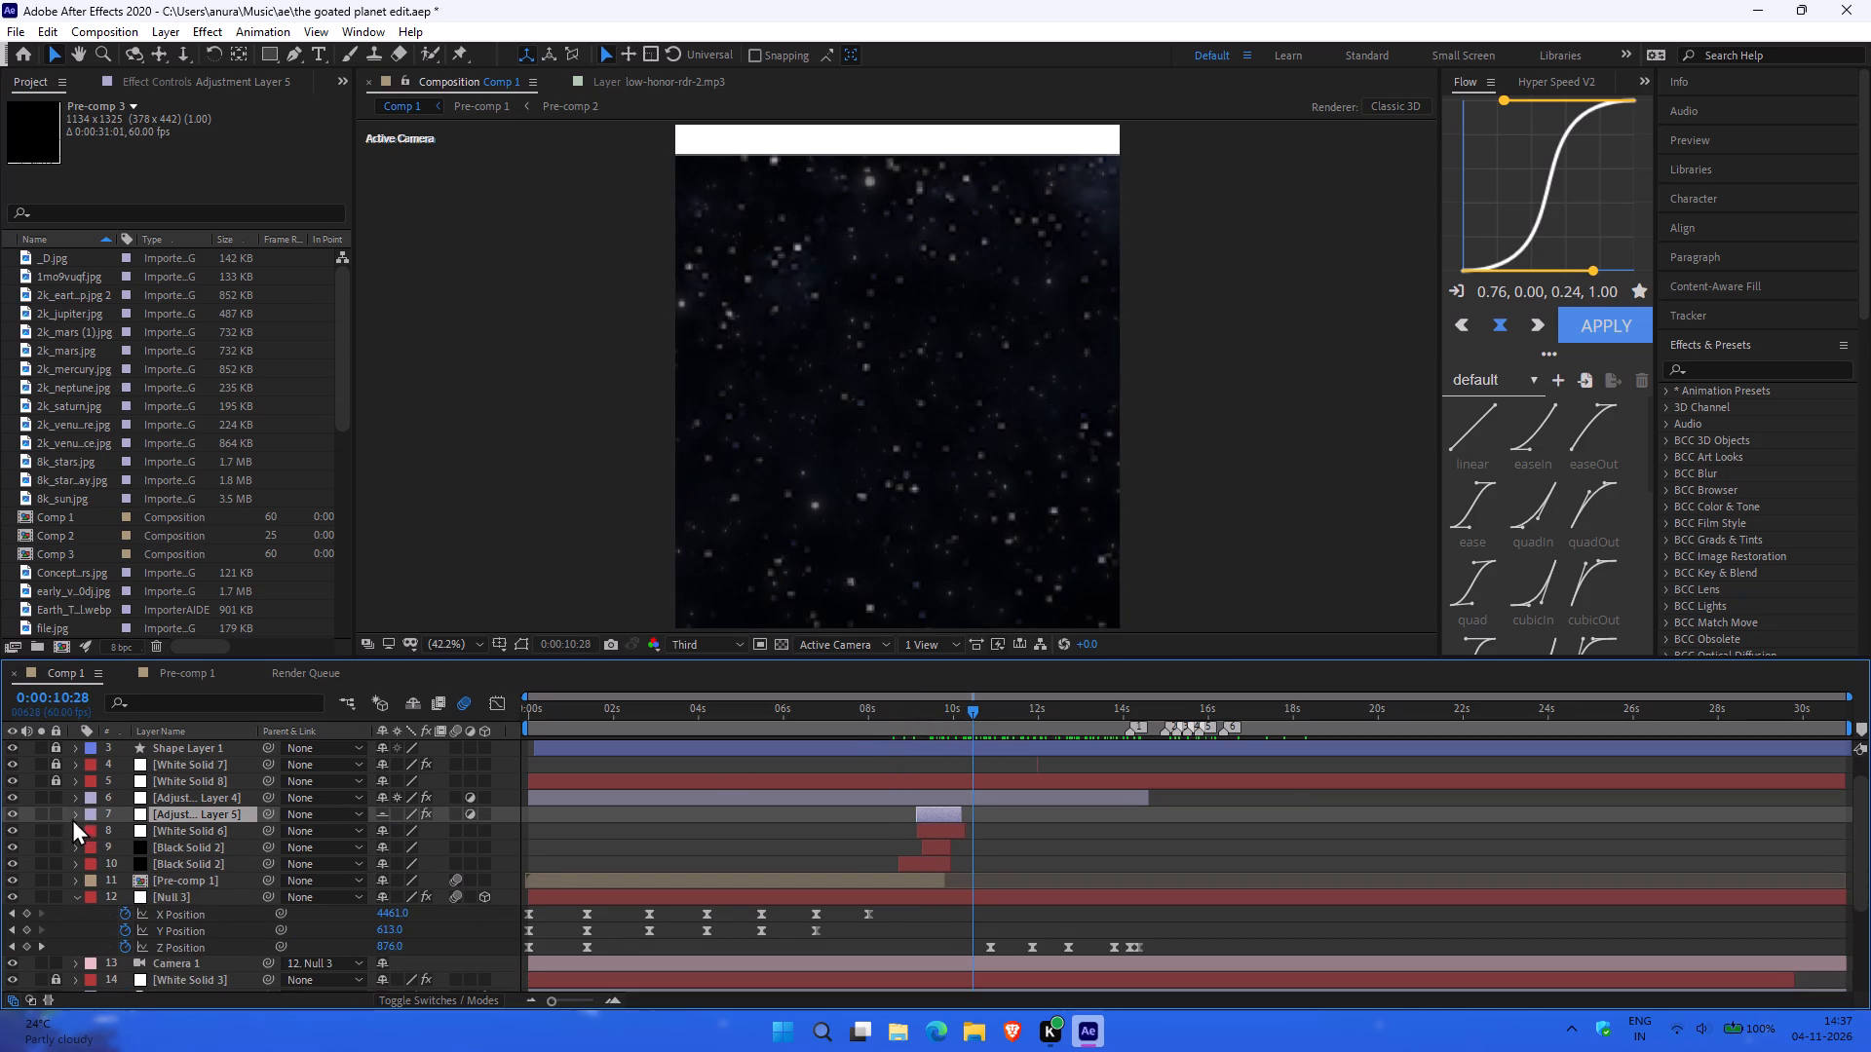
pyautogui.click(72, 890)
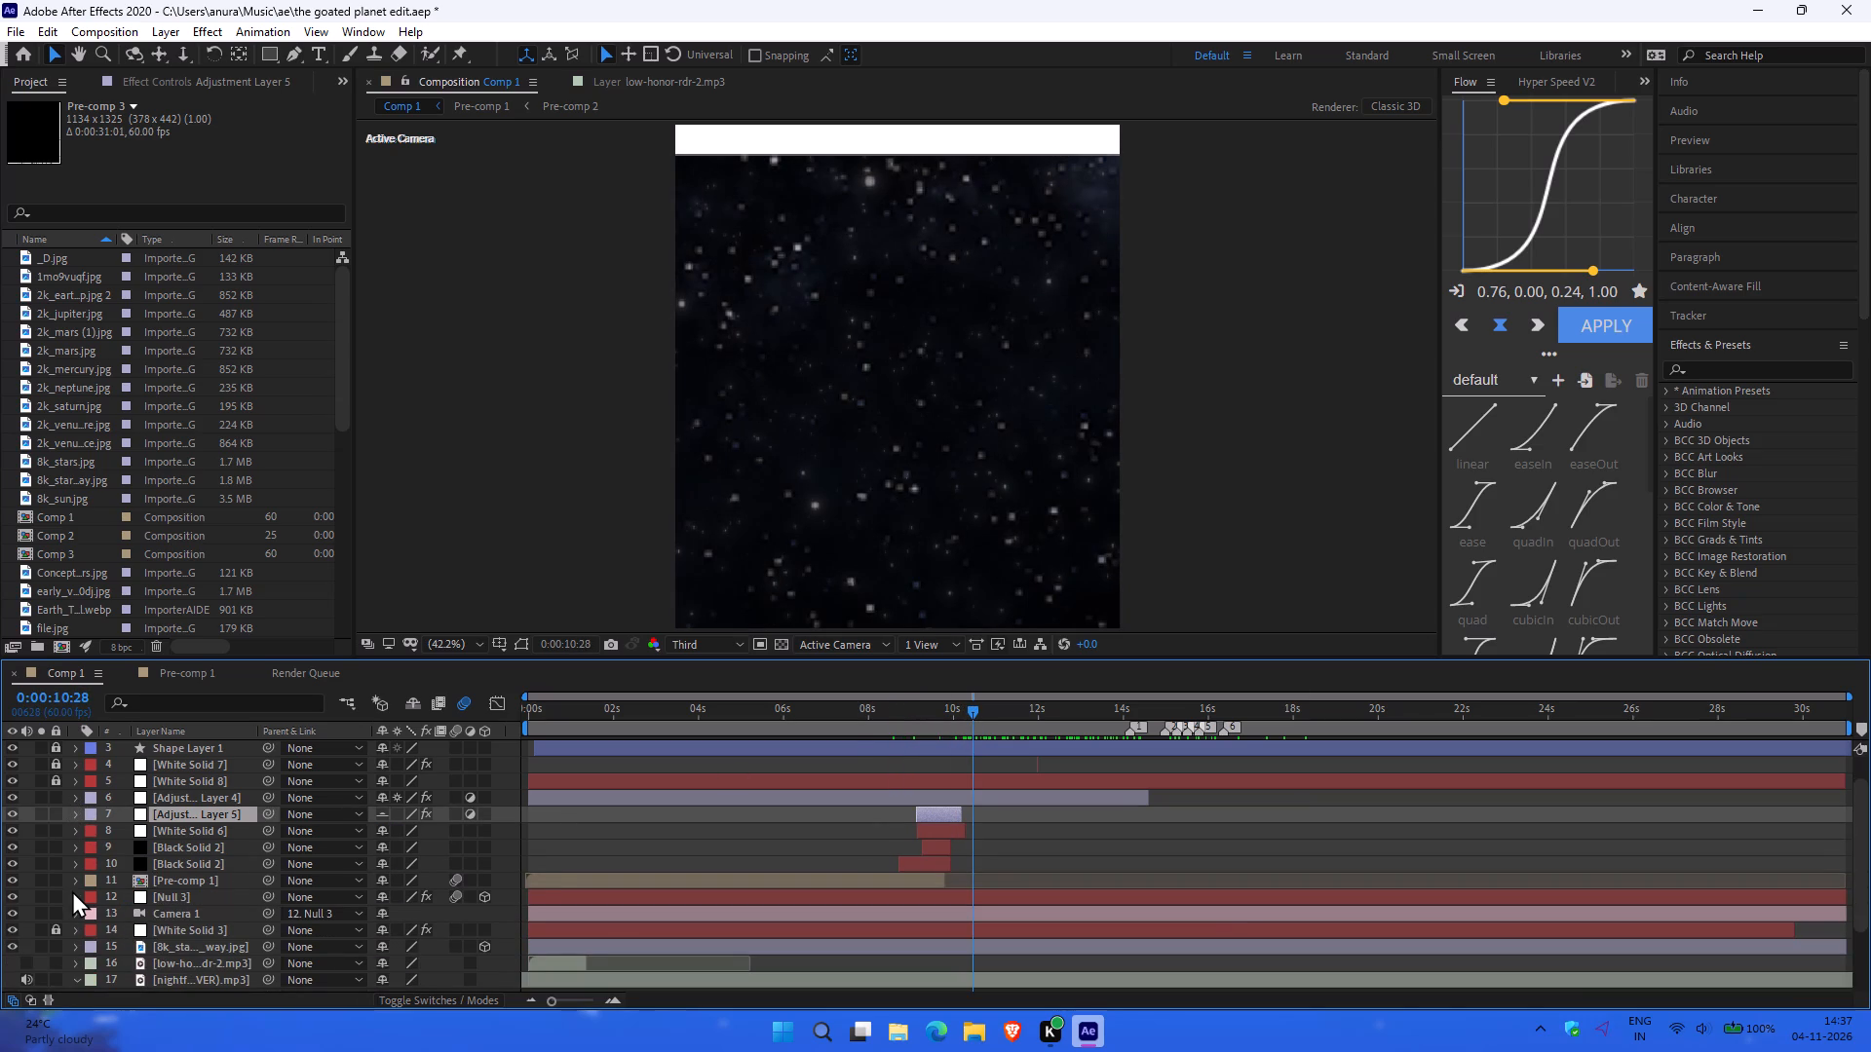
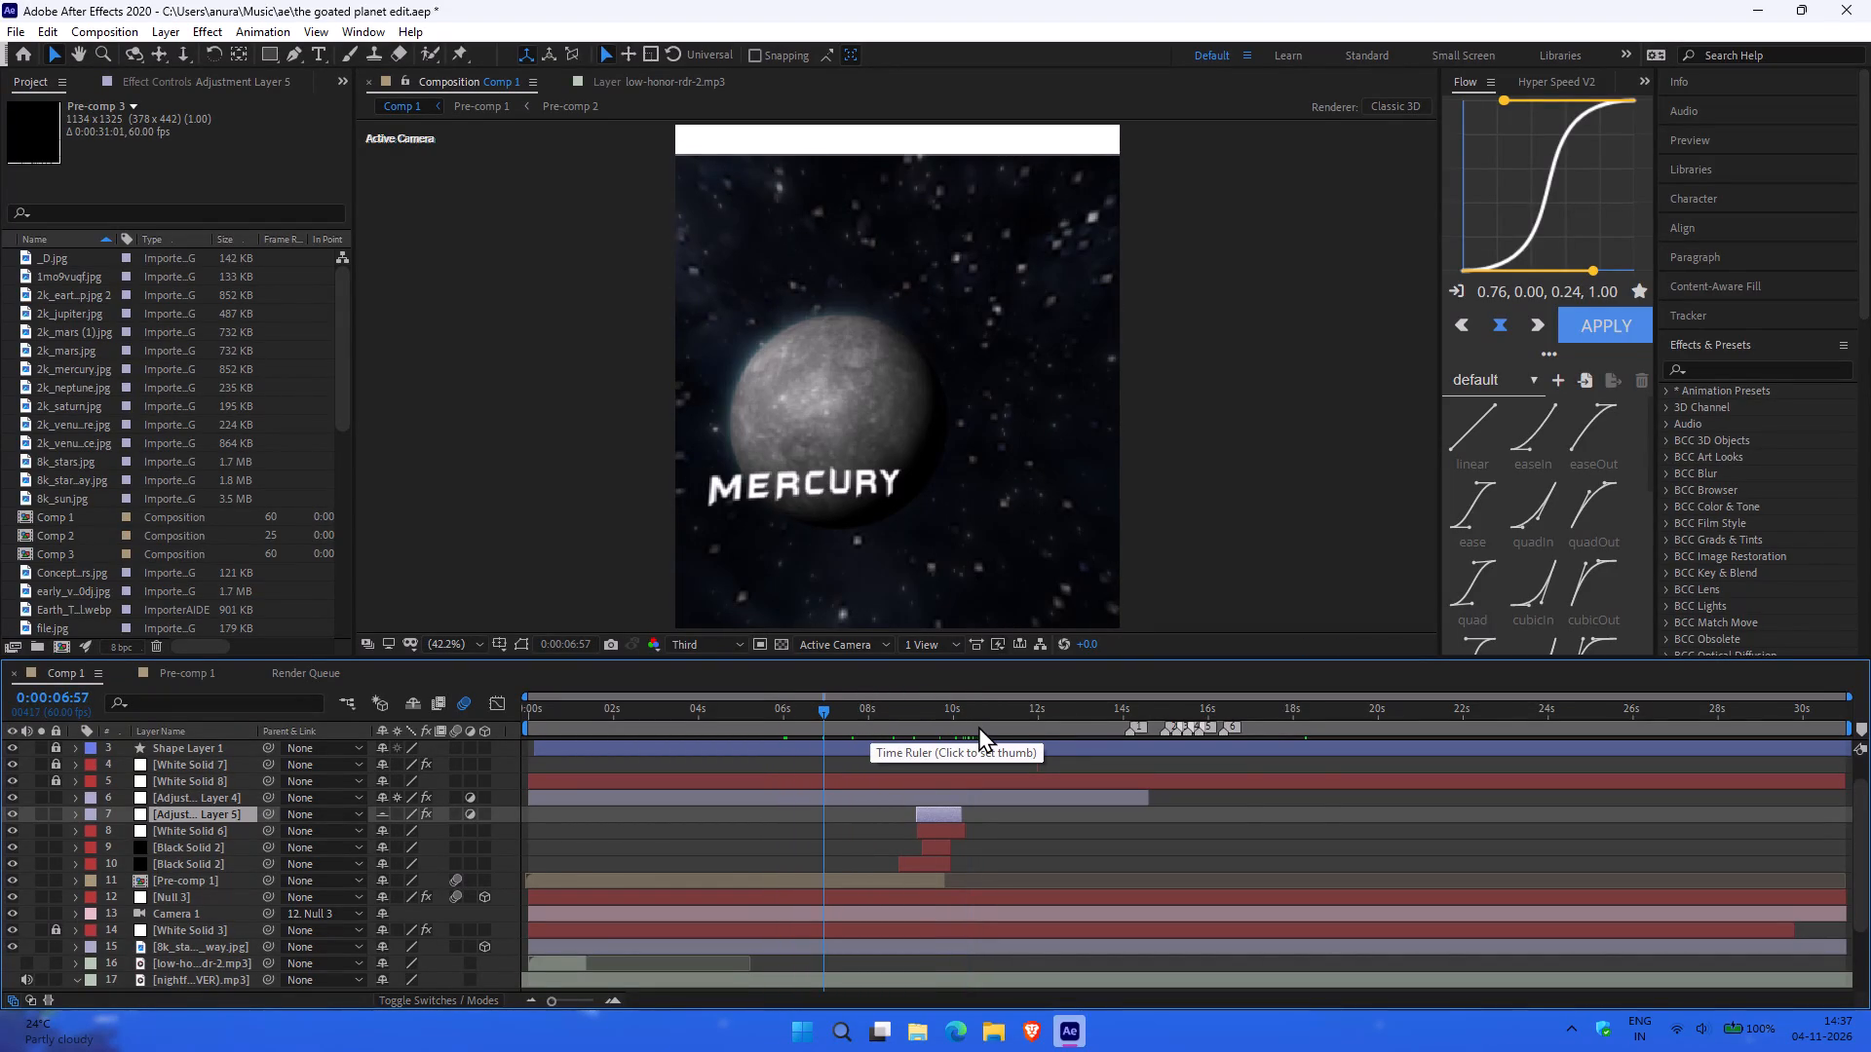
# Examine Comp 1's frames between about 0:00:08:55 and 0:00:11:08, where Saturn gives way to the empty star field.
pyautogui.moveTo(825, 706); pyautogui.dragTo(956, 692)
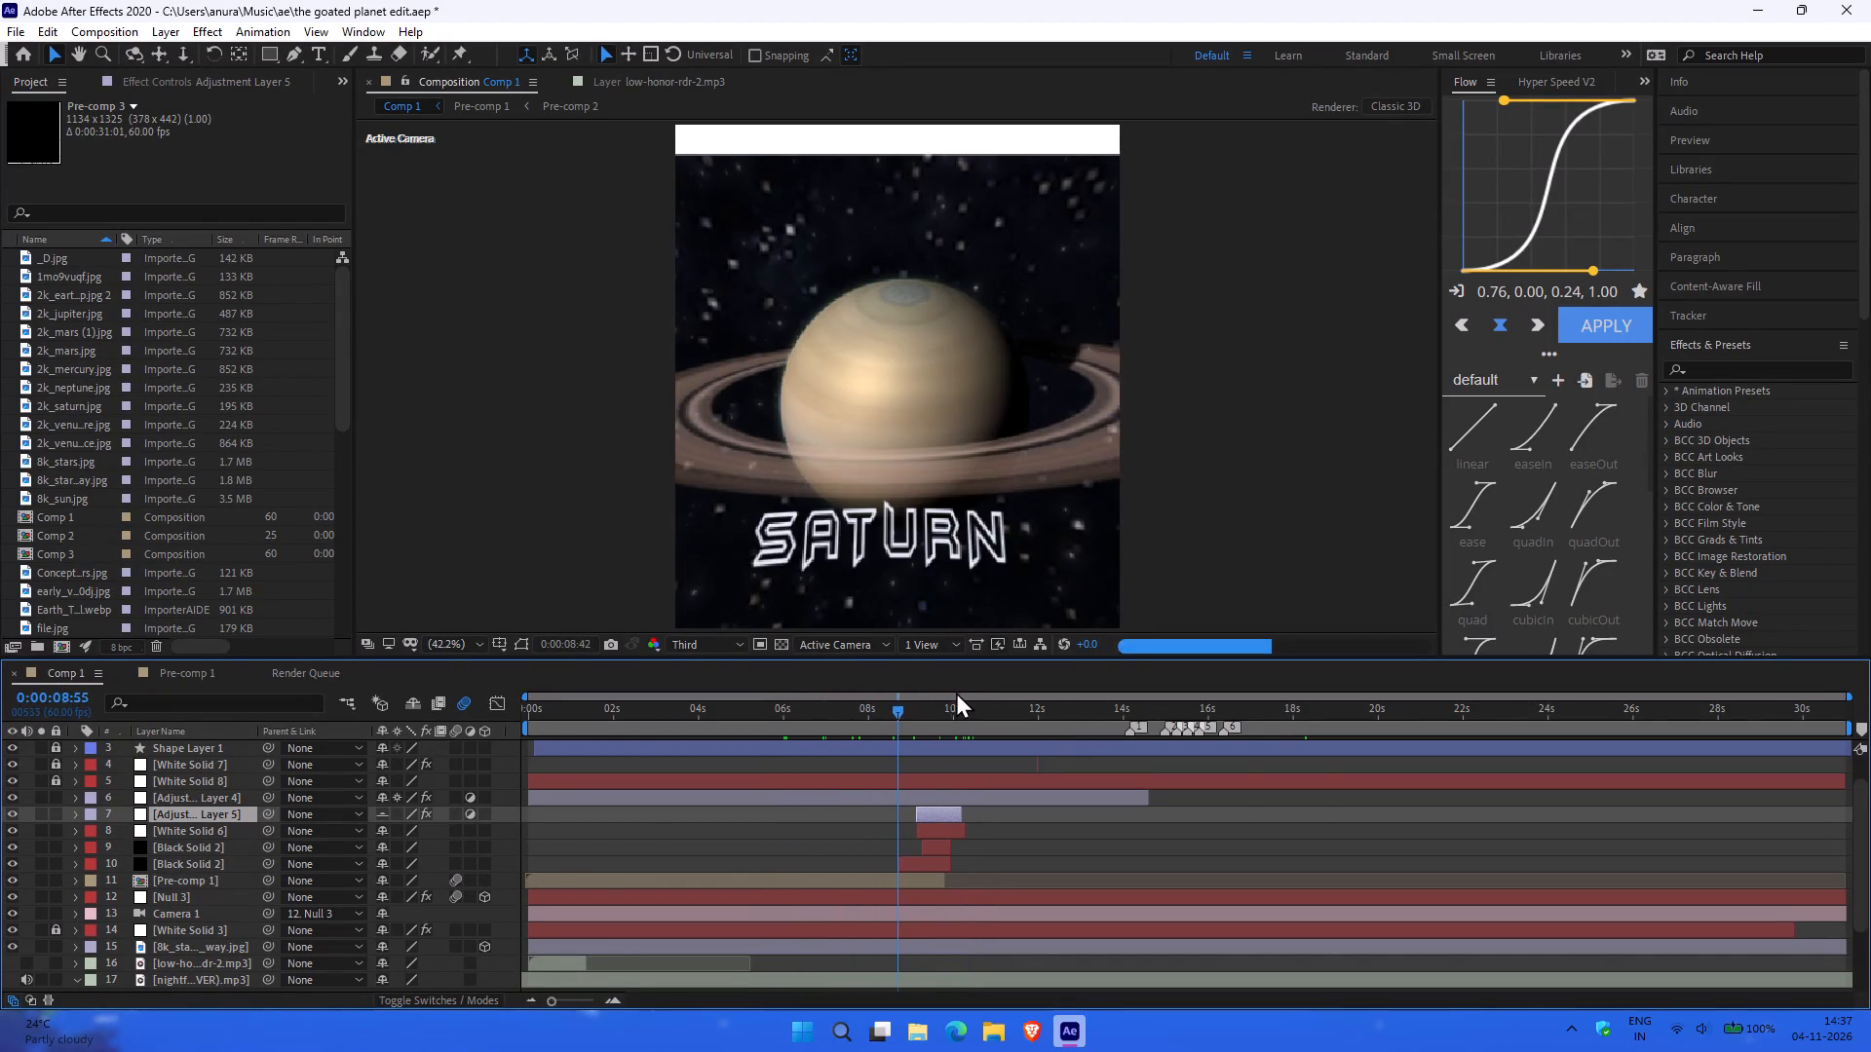
pyautogui.moveTo(956, 692); pyautogui.dragTo(970, 694)
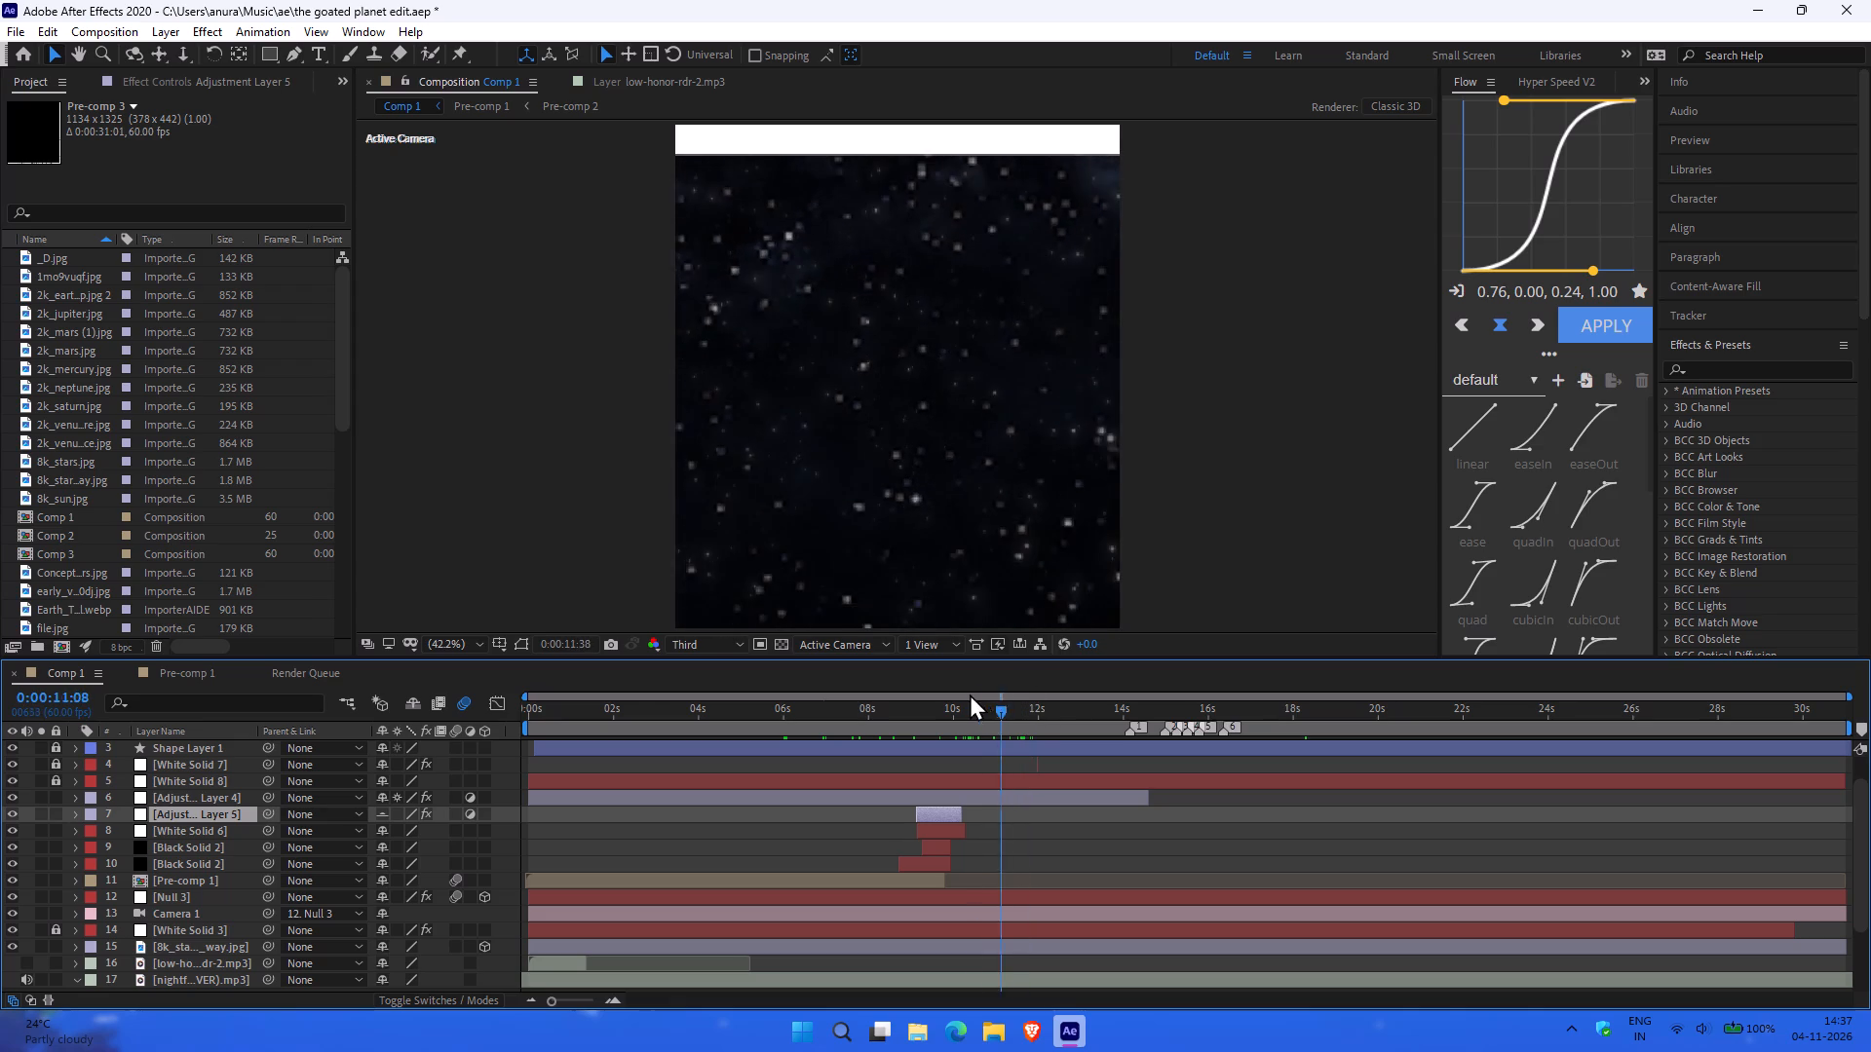
pyautogui.moveTo(970, 694); pyautogui.dragTo(936, 696)
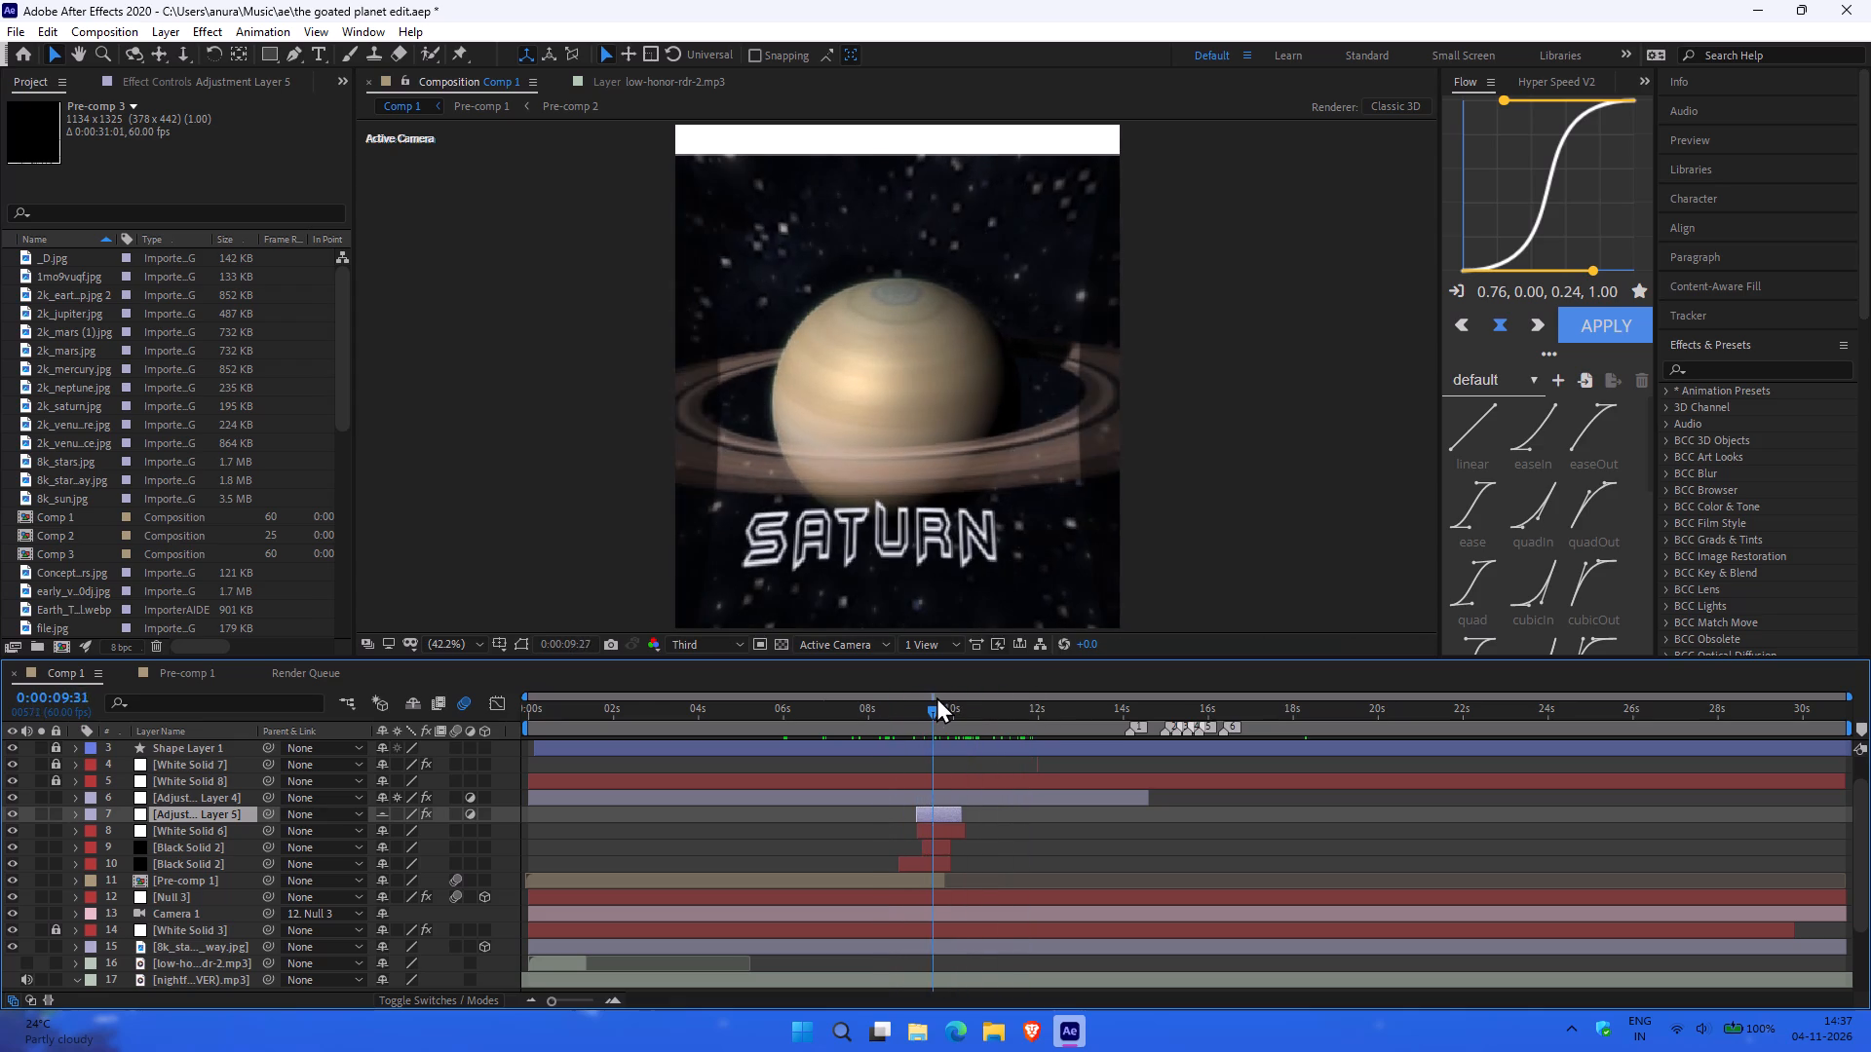
pyautogui.moveTo(936, 696); pyautogui.dragTo(955, 694)
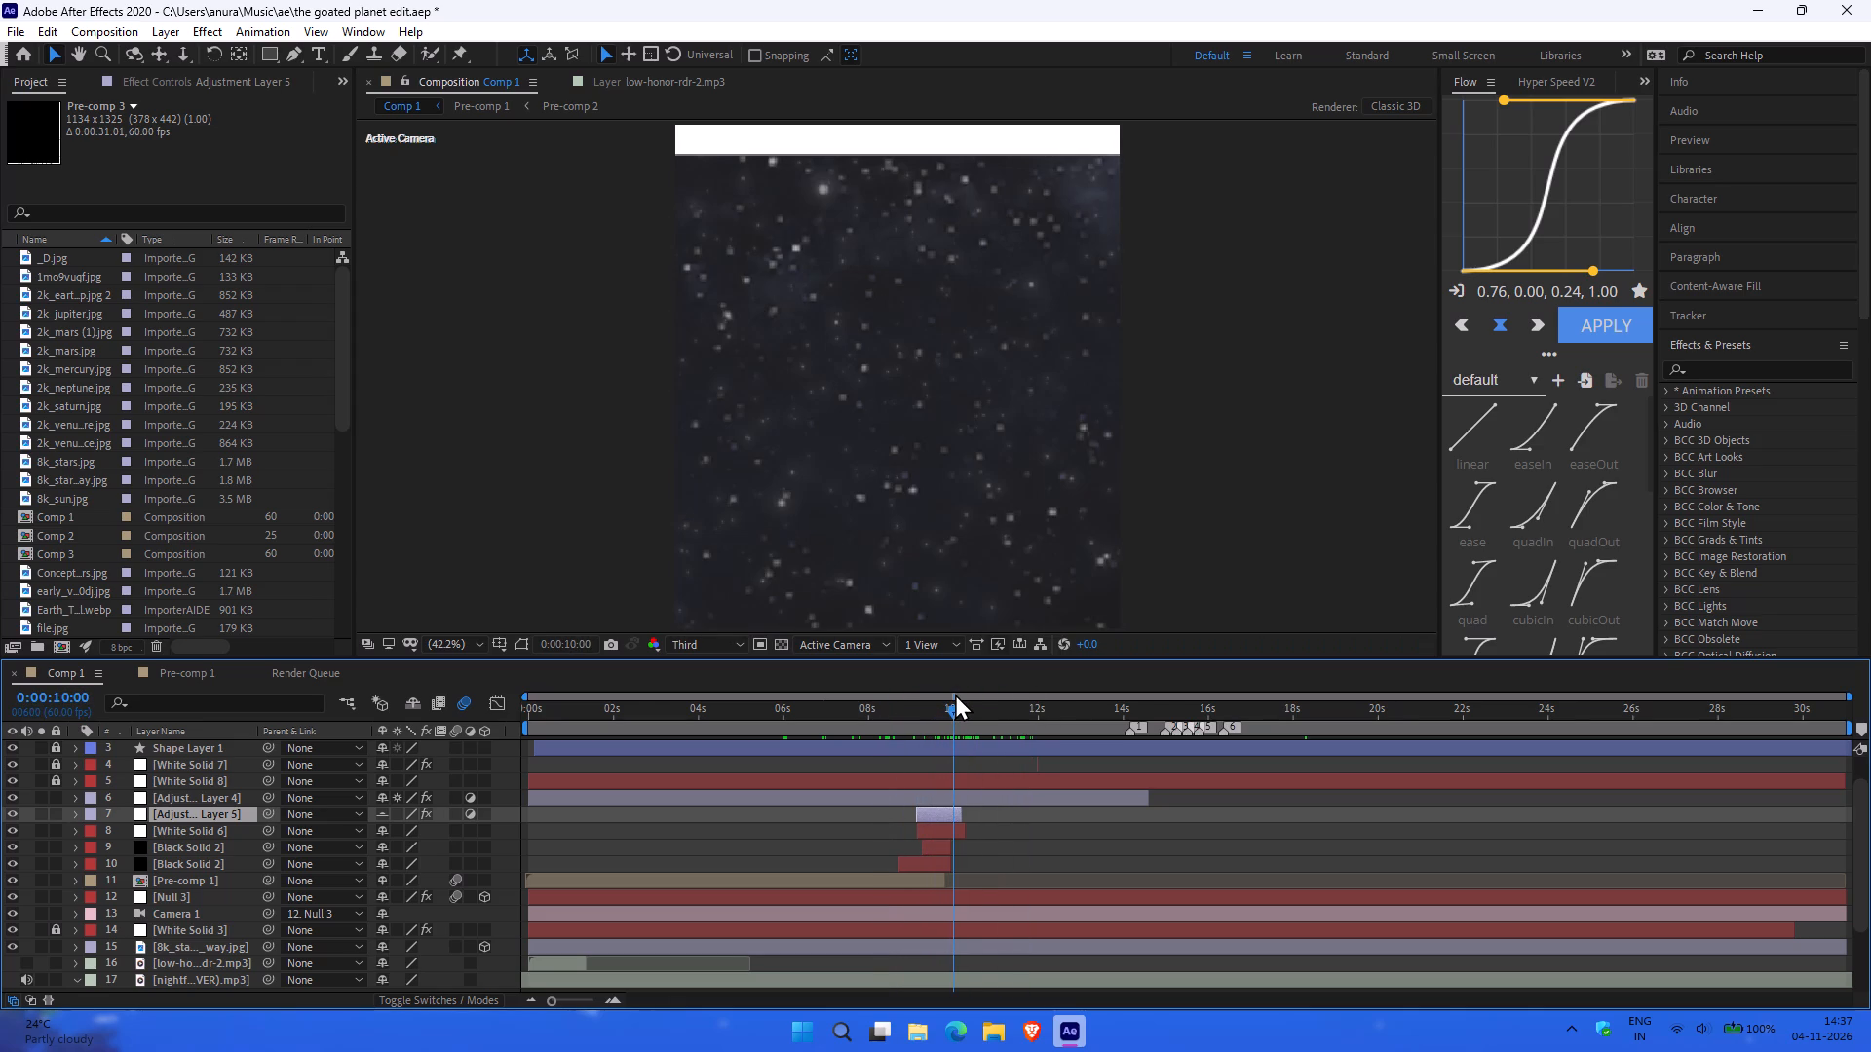
# Remove composition marker 1 near 14 seconds from Comp 1's time ruler.
pyautogui.click(1130, 716)
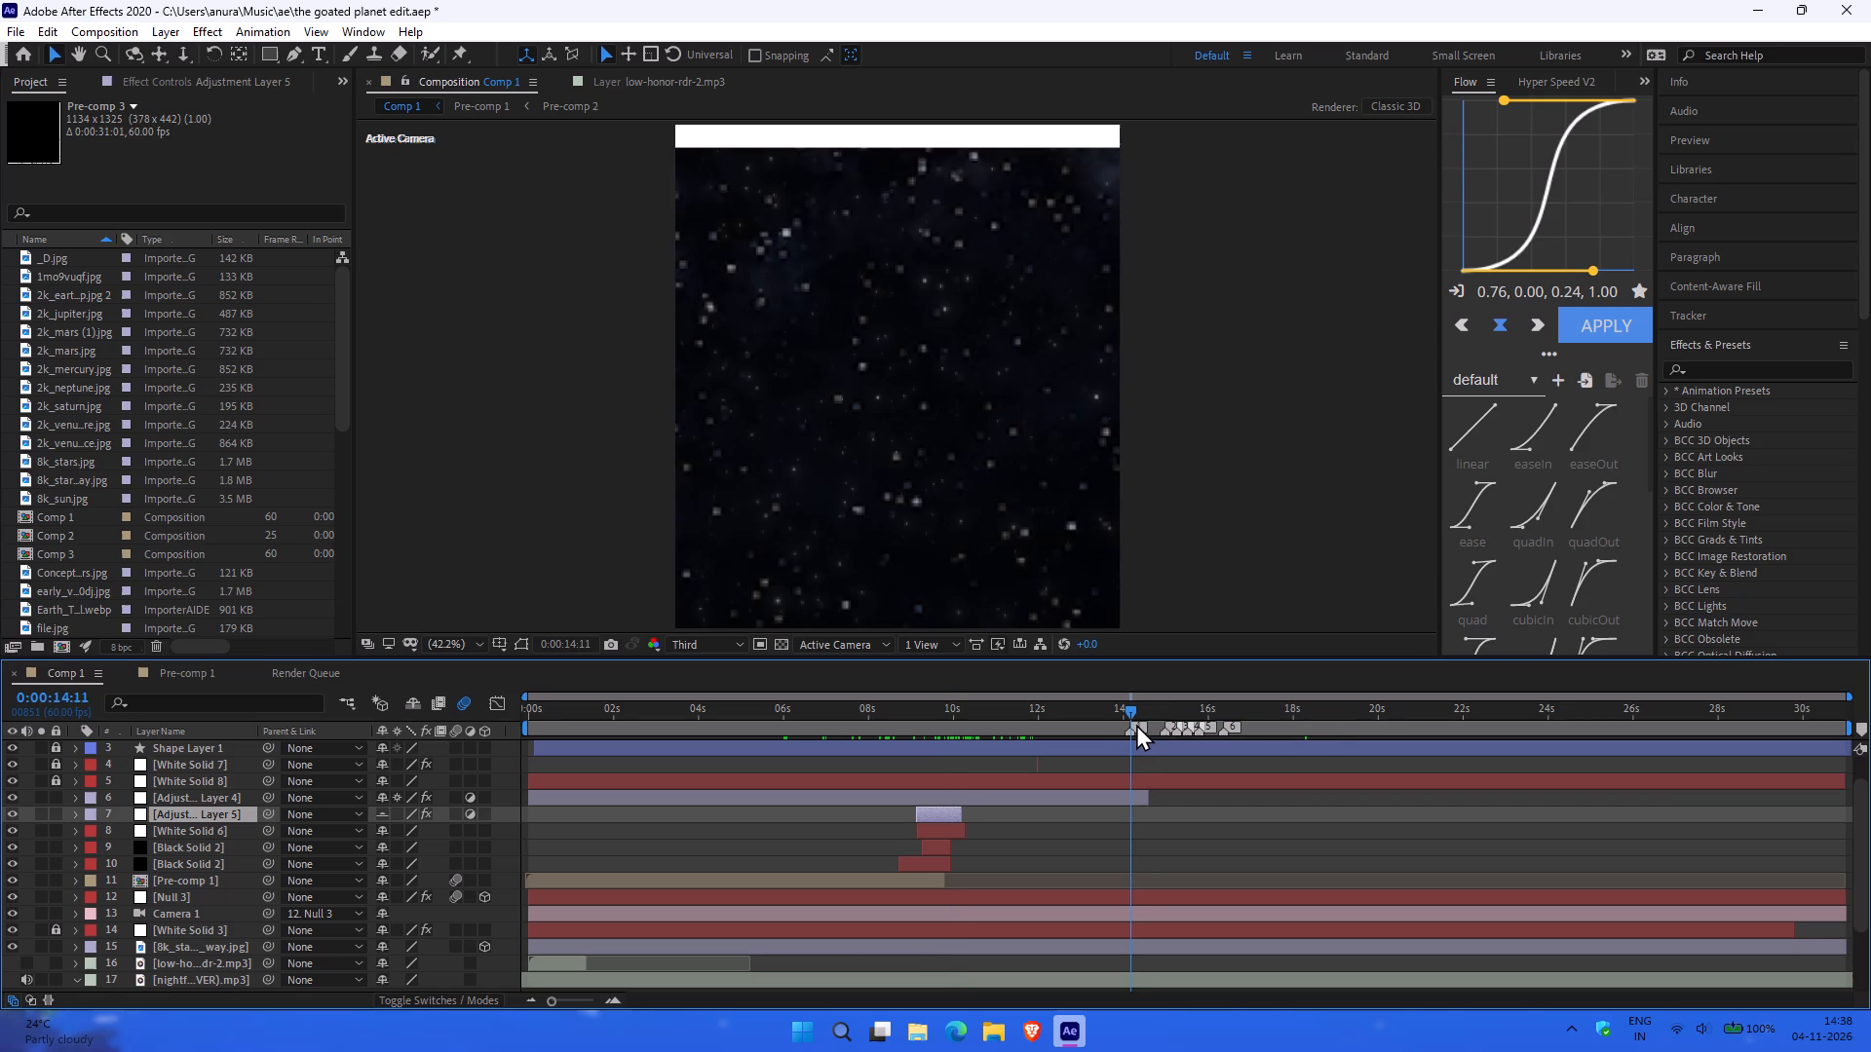
pyautogui.rightClick(1136, 724)
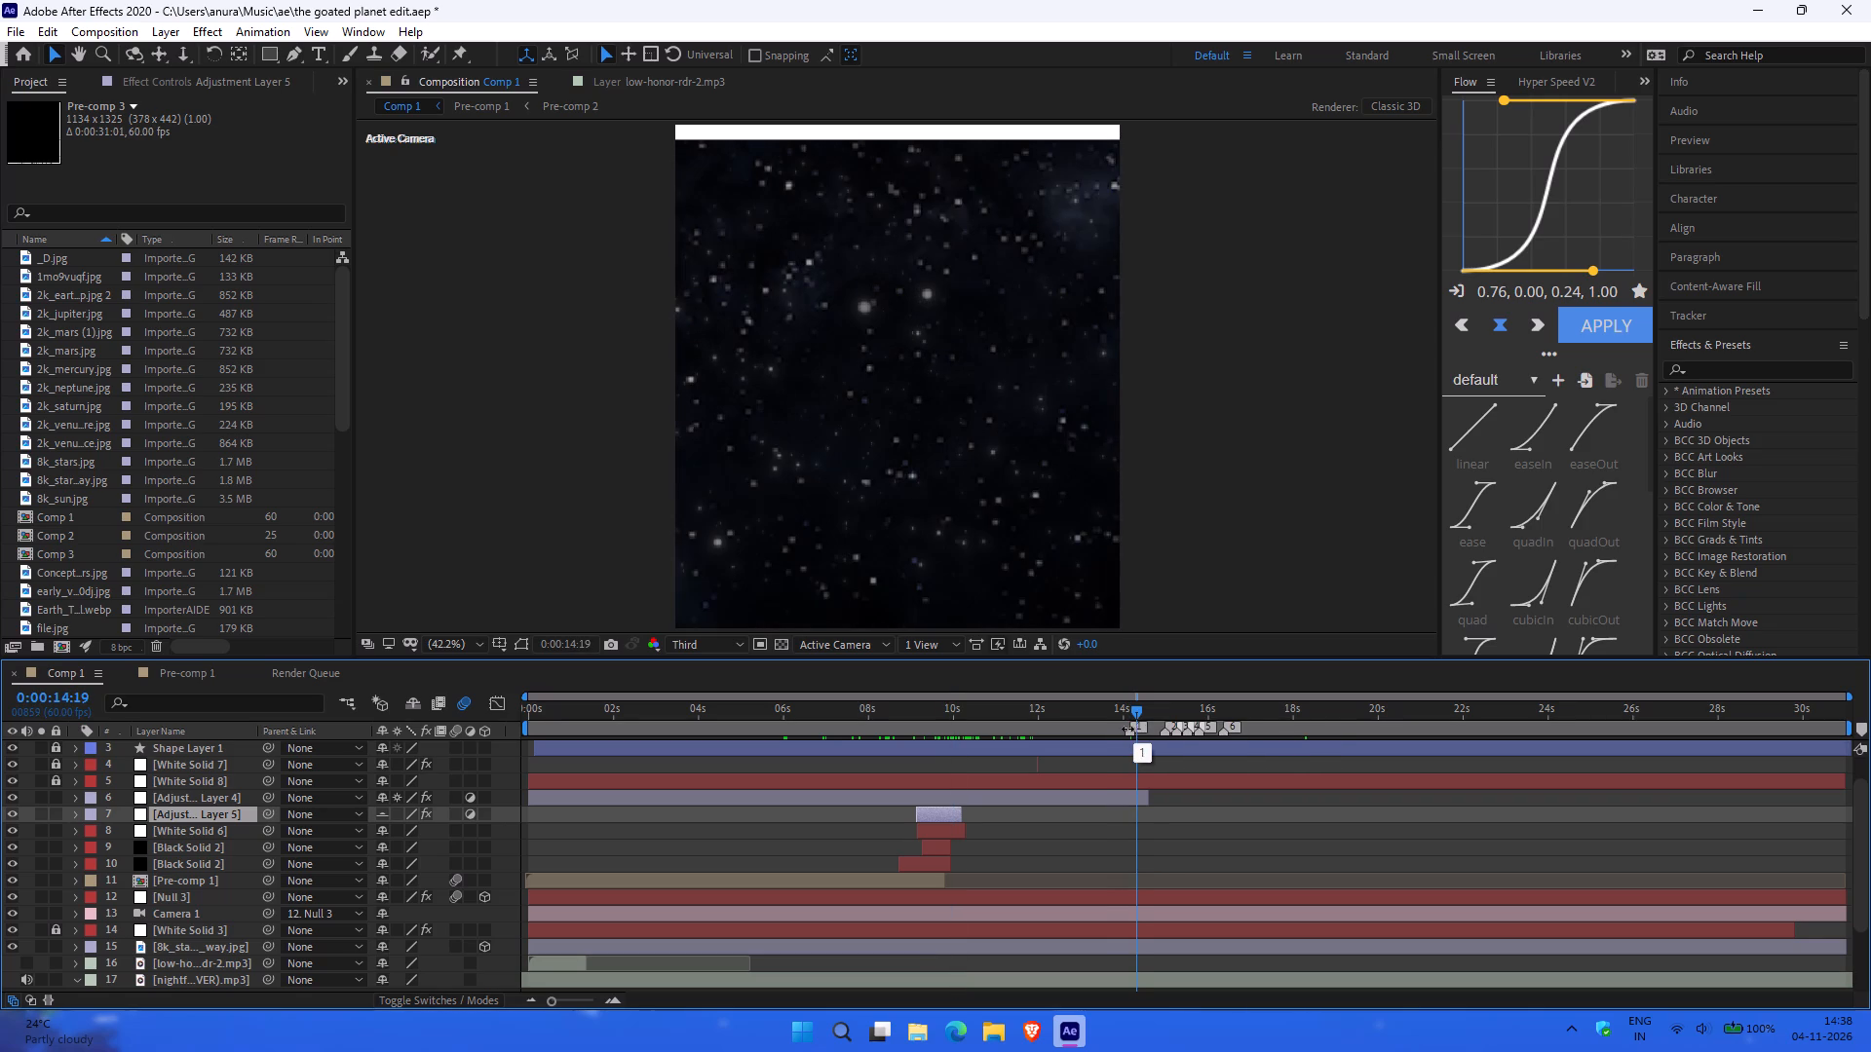
pyautogui.moveTo(1139, 726); pyautogui.dragTo(1175, 716)
pyautogui.moveTo(1135, 723); pyautogui.dragTo(1740, 742)
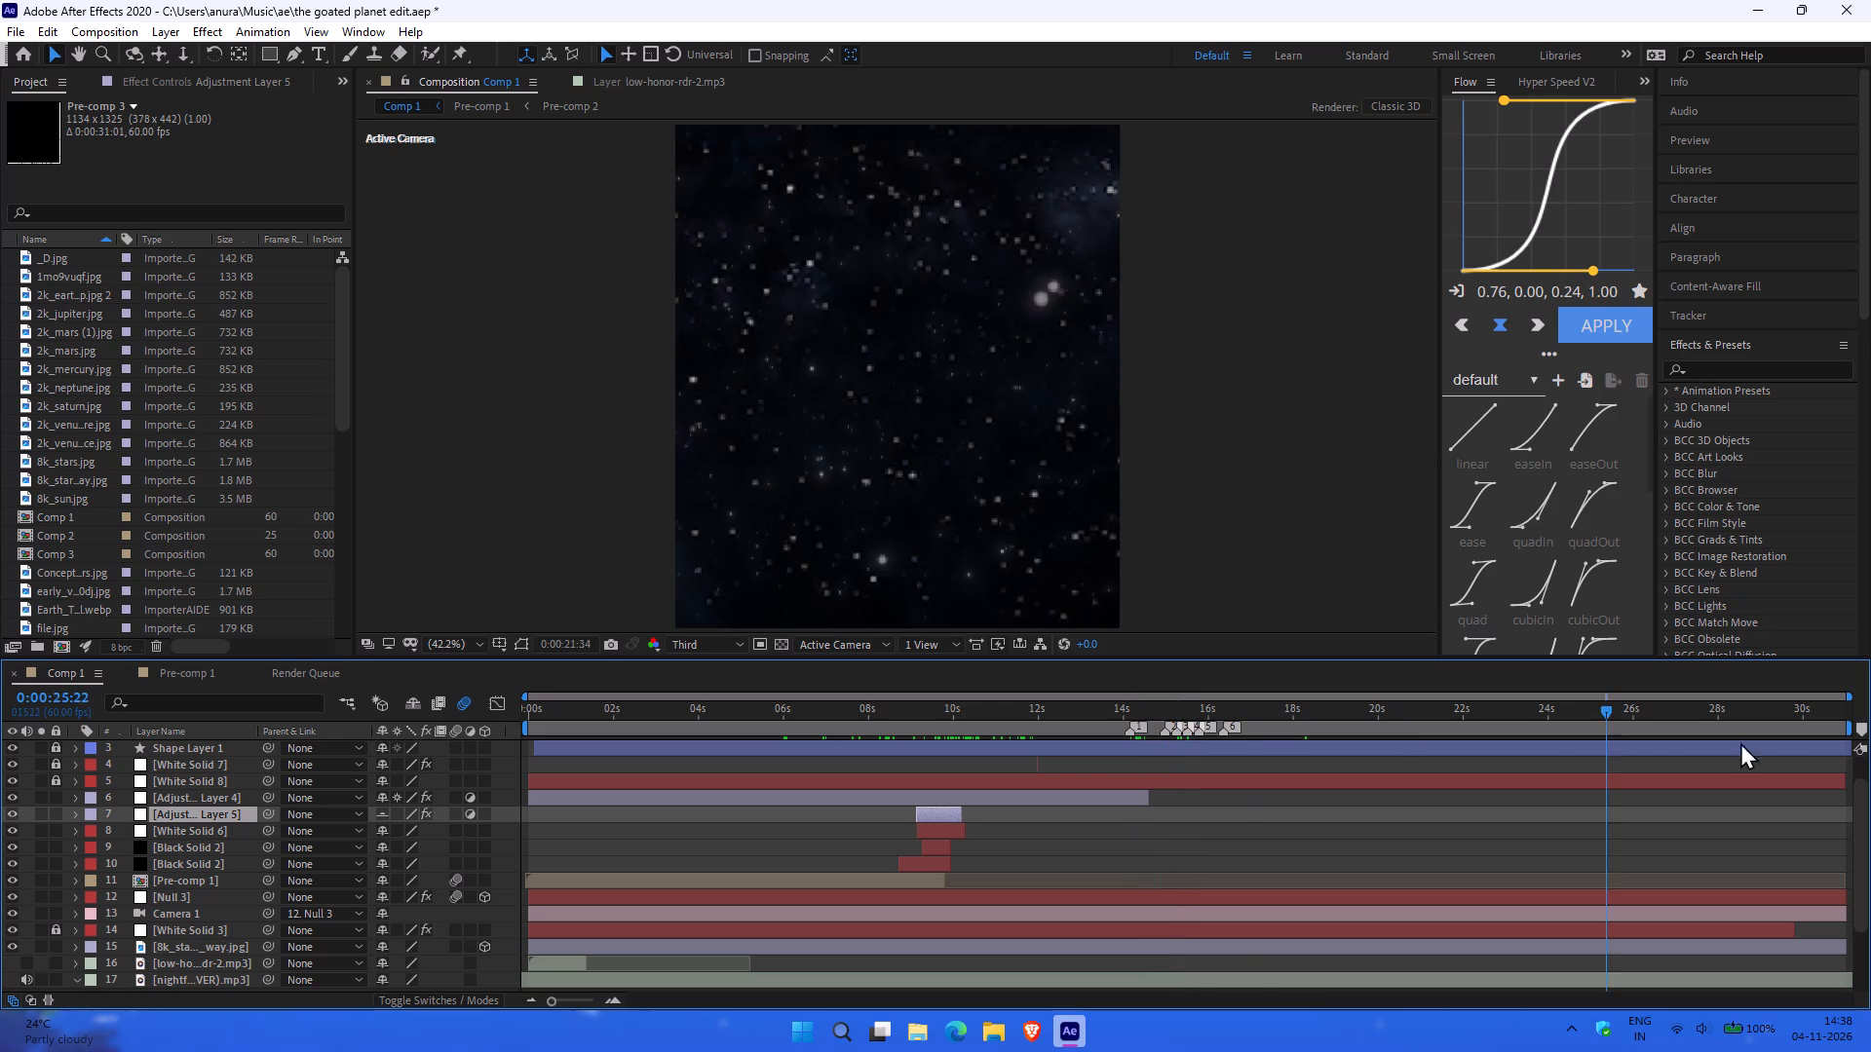
pyautogui.moveTo(1740, 742); pyautogui.dragTo(1508, 787)
pyautogui.hscroll(1, 1235, 808)
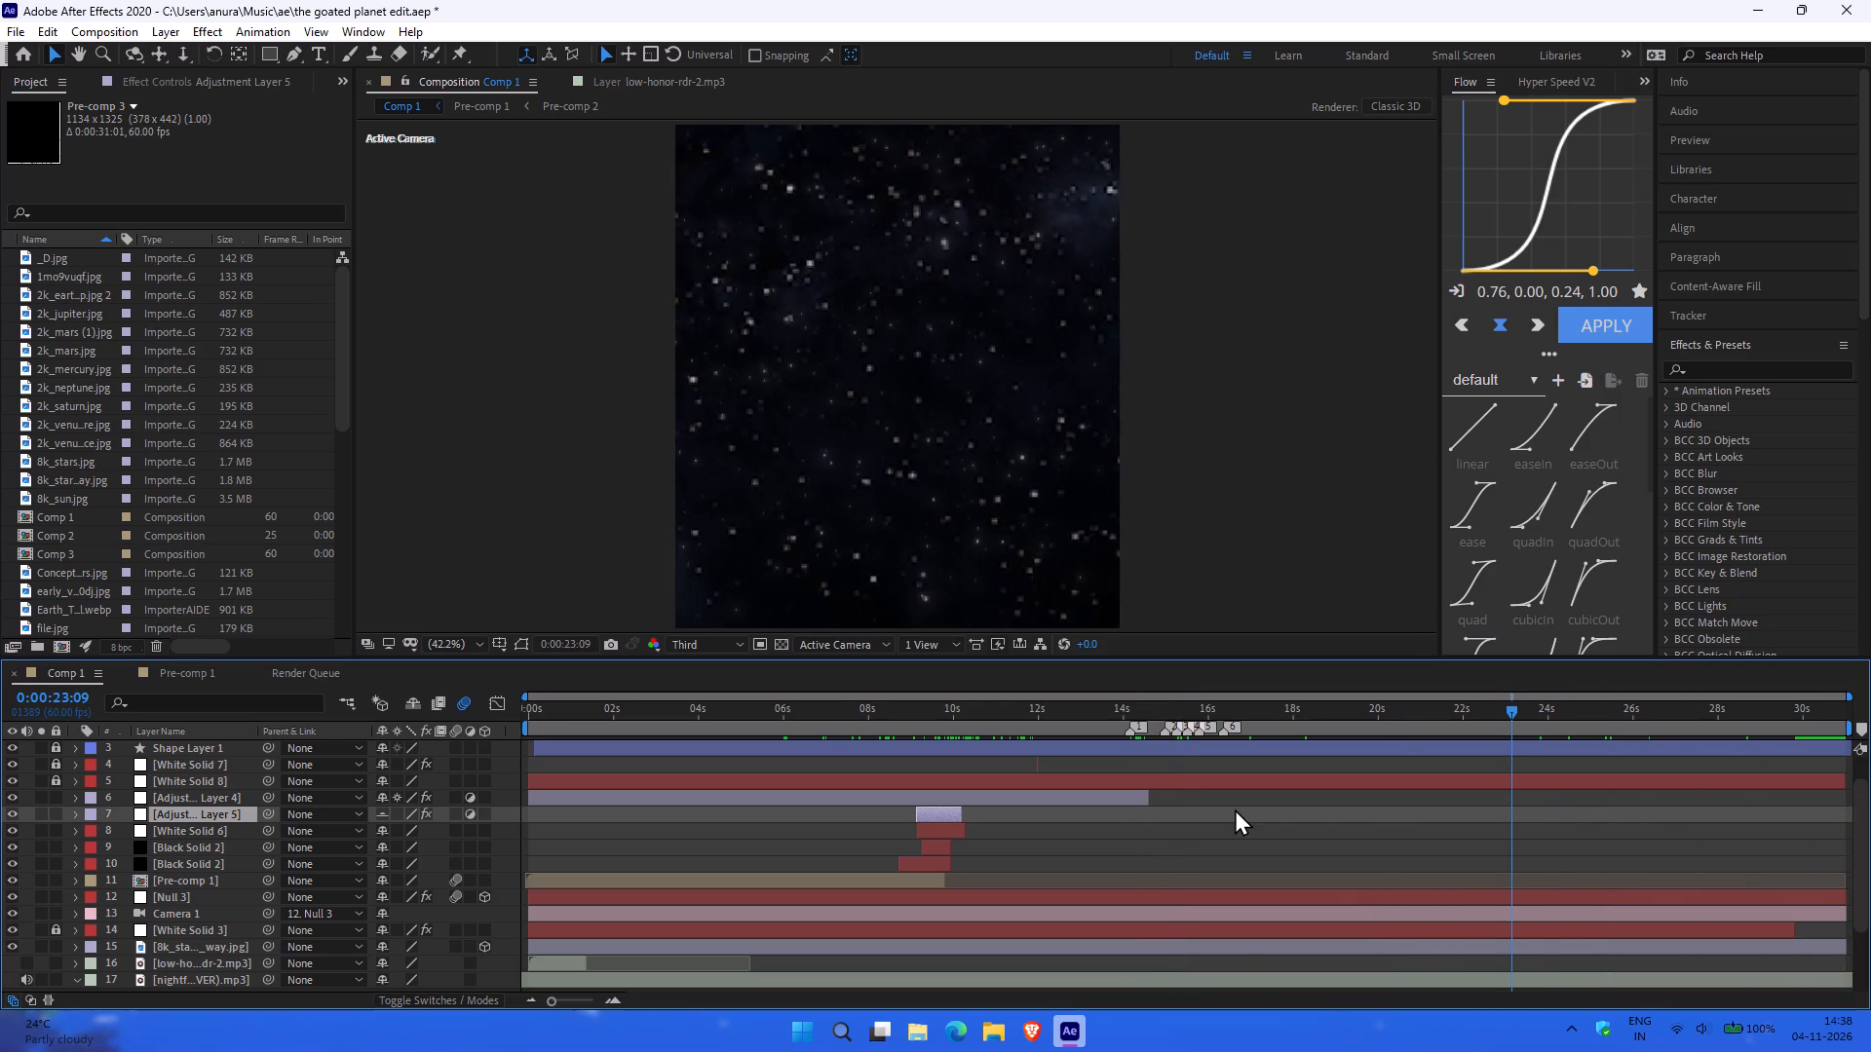
pyautogui.hscroll(1, 1235, 808)
pyautogui.moveTo(1139, 722); pyautogui.dragTo(1212, 724)
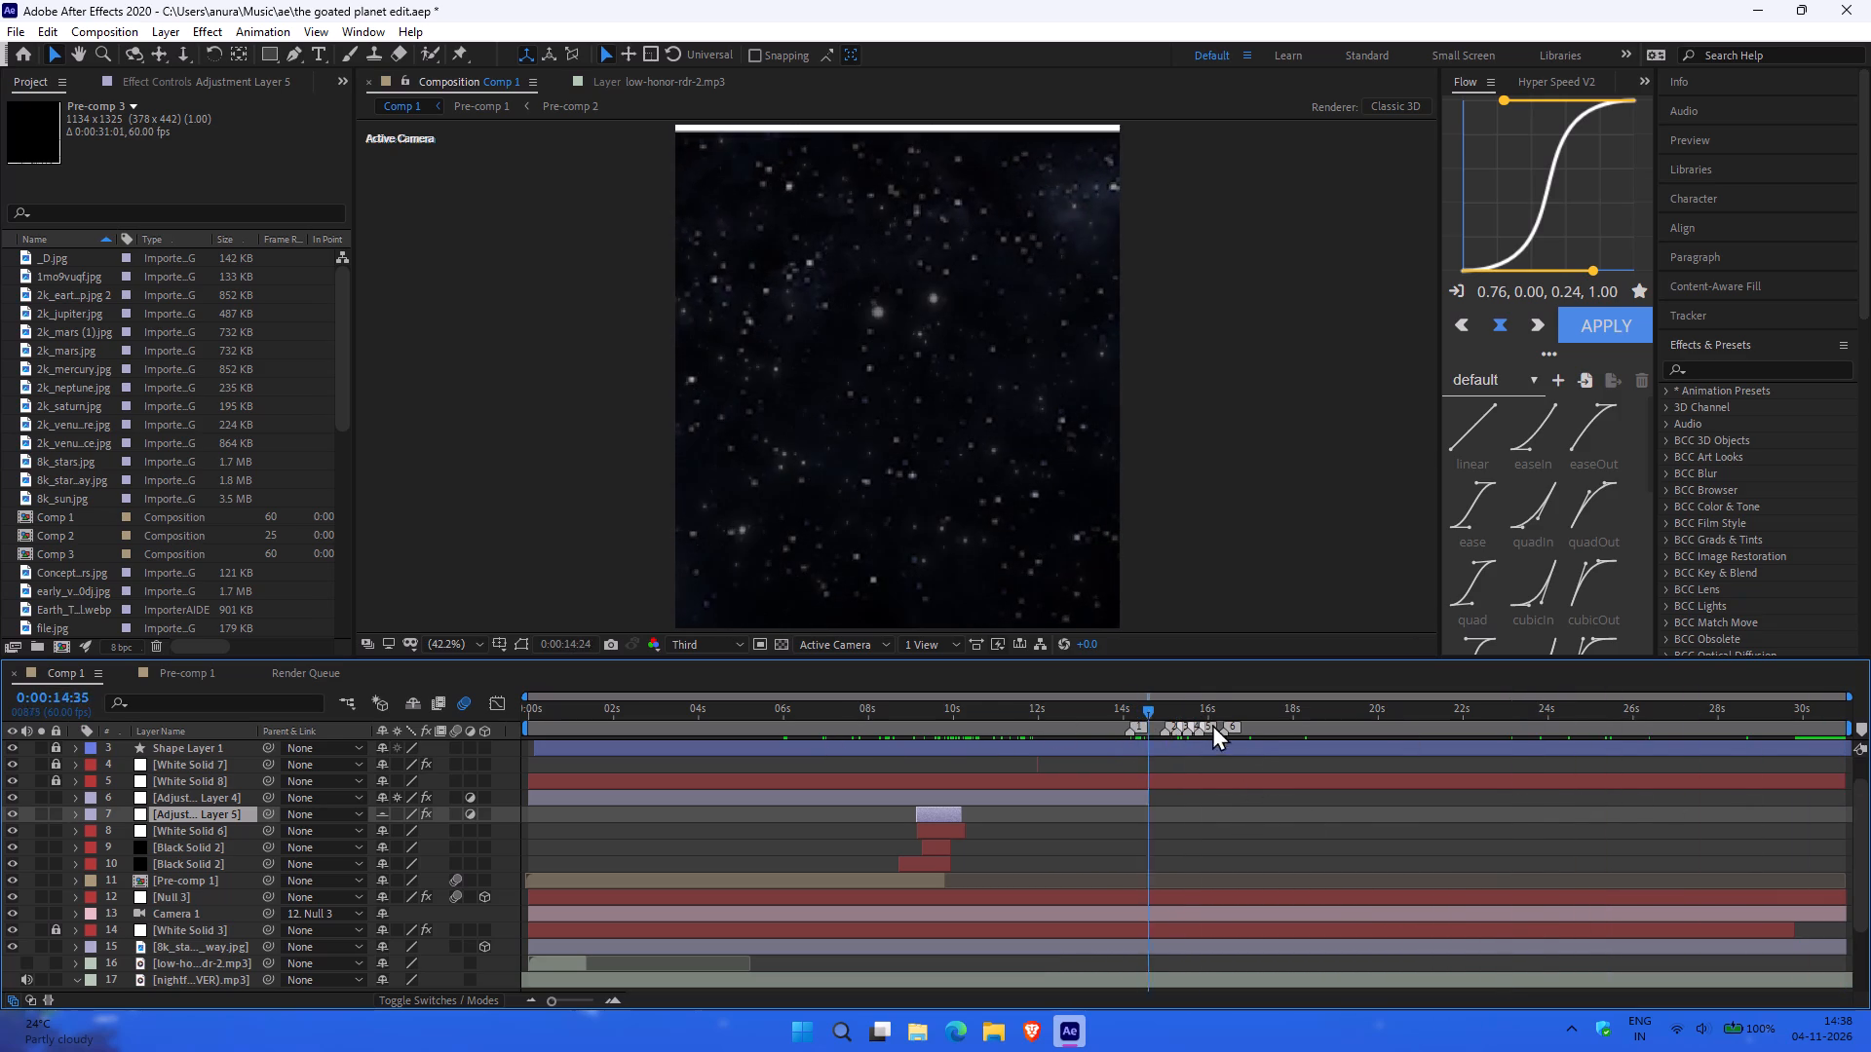
pyautogui.moveTo(1212, 724); pyautogui.dragTo(1241, 719)
pyautogui.moveTo(1137, 723); pyautogui.dragTo(1147, 723)
pyautogui.moveTo(1133, 729); pyautogui.dragTo(1317, 747)
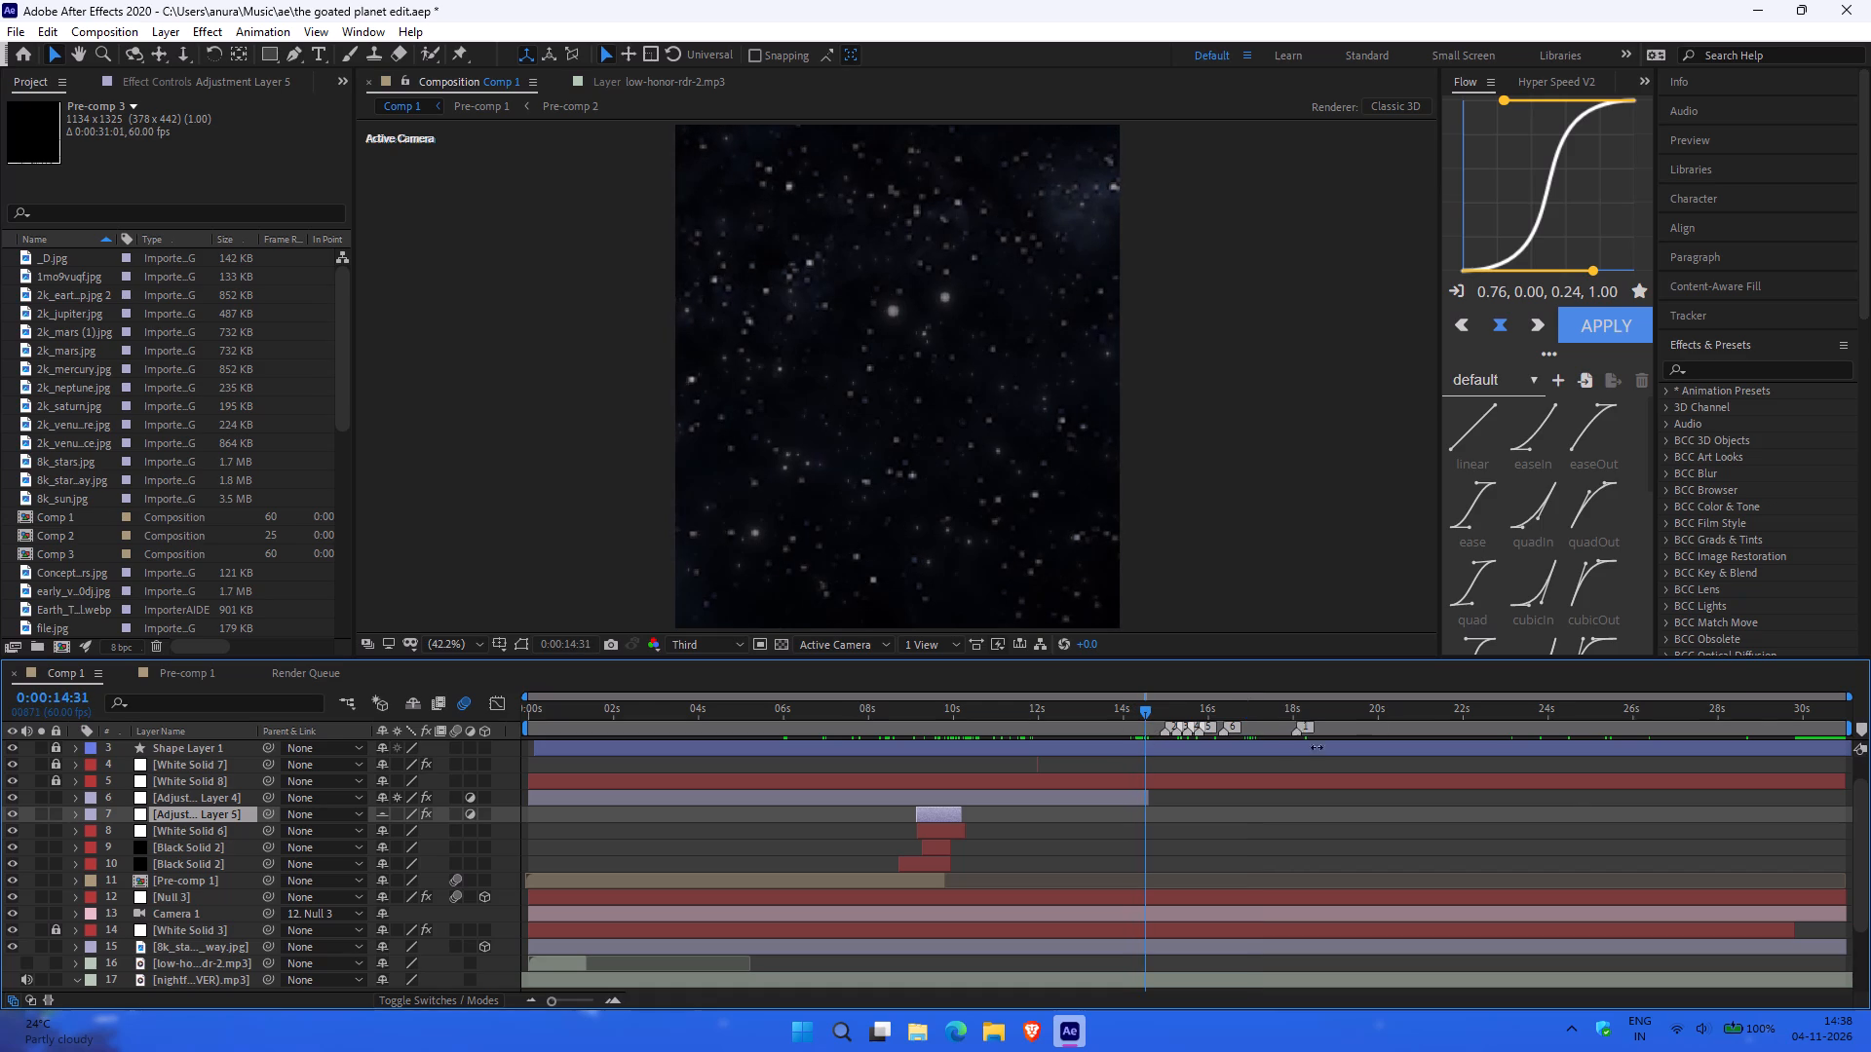
pyautogui.moveTo(1317, 747); pyautogui.dragTo(1870, 804)
# Delete all remaining composition markers between about 15 and 17 seconds in Comp 1.
pyautogui.moveTo(1174, 725); pyautogui.dragTo(1870, 759)
pyautogui.moveTo(1166, 730); pyautogui.dragTo(1870, 781)
pyautogui.moveTo(1196, 725); pyautogui.dragTo(1868, 785, button='right')
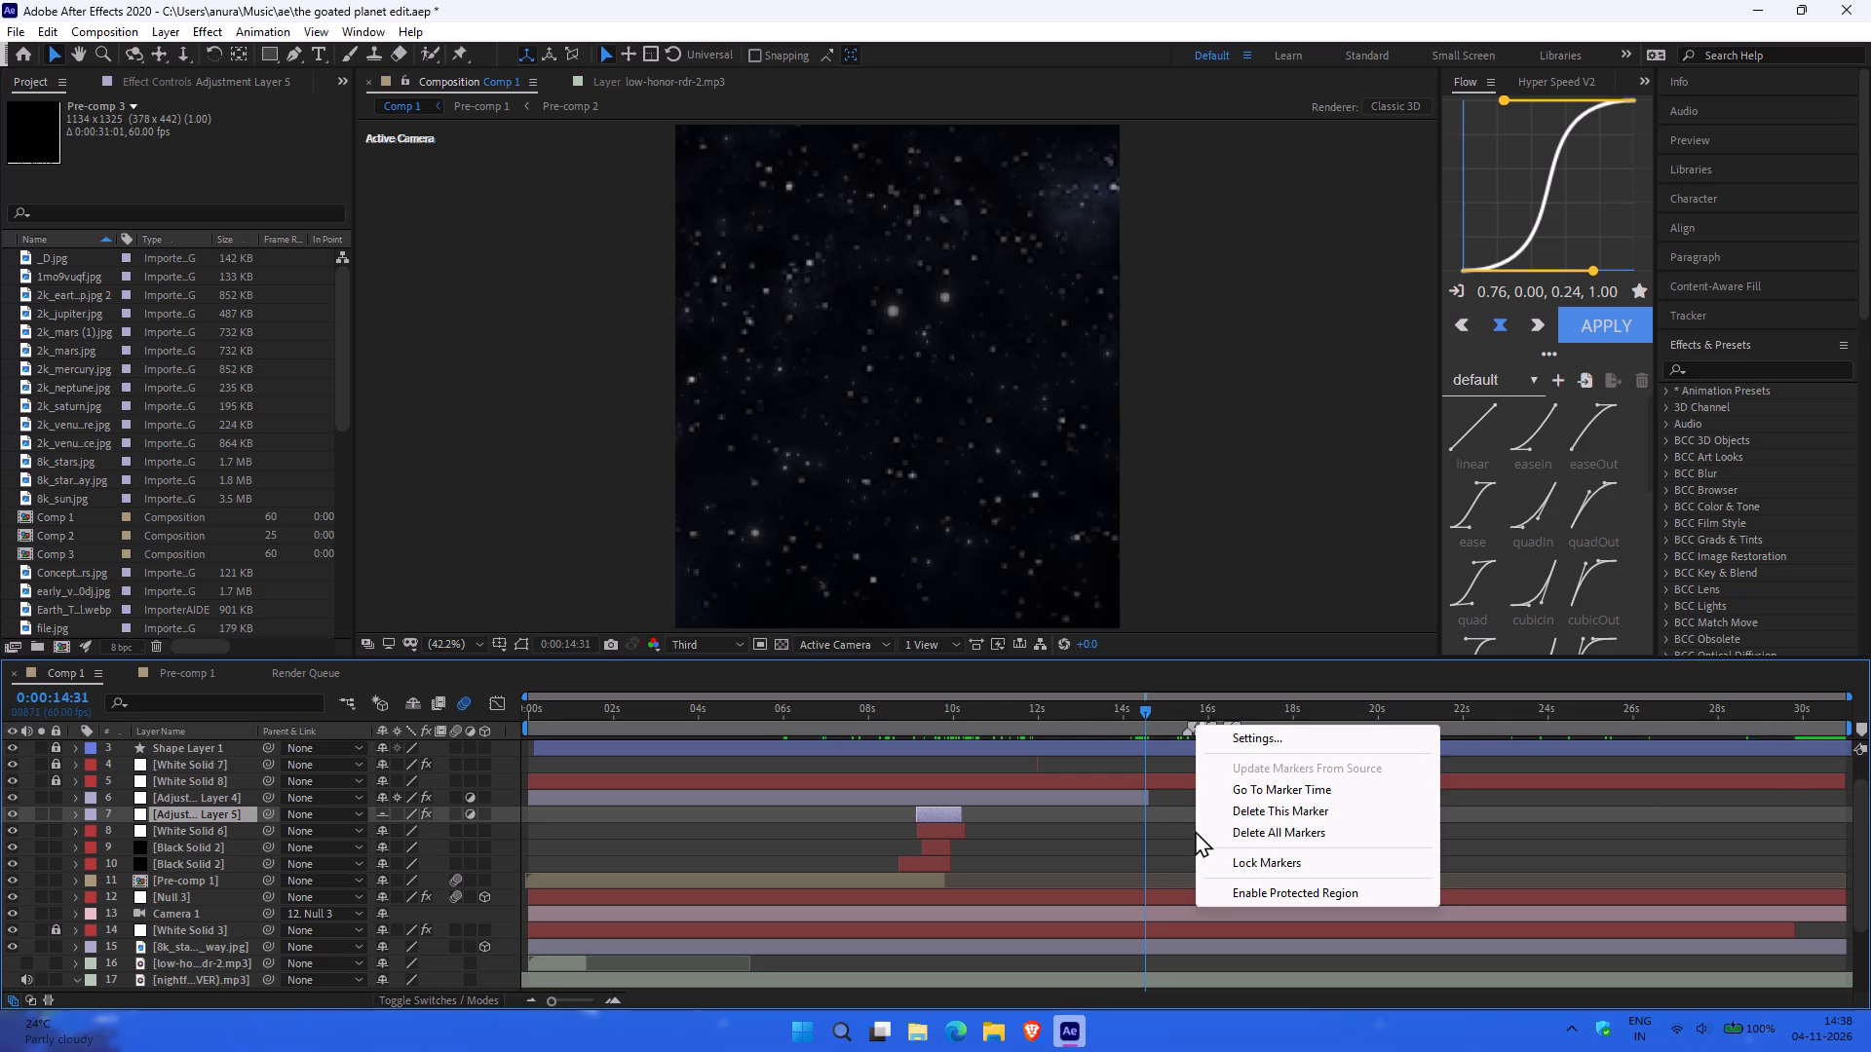
pyautogui.click(1316, 829)
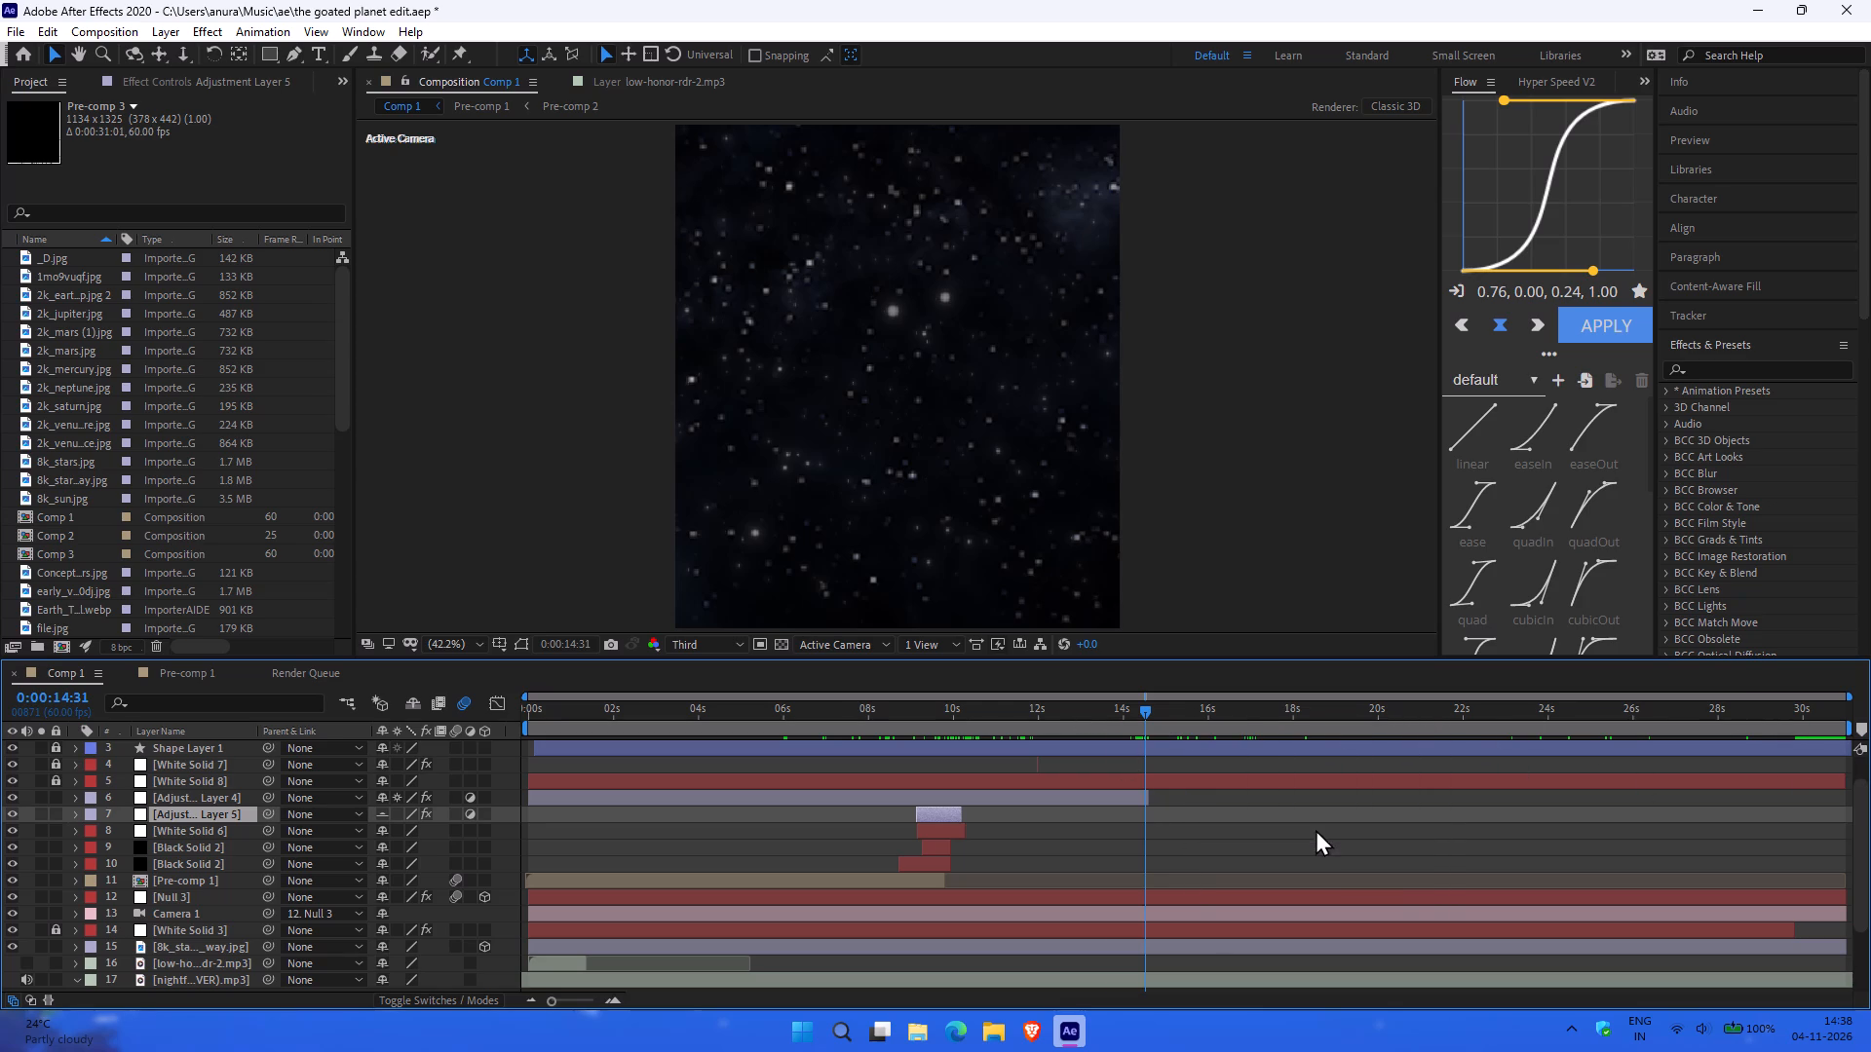
# Preview the hidden 480P video layer over the frame at 0:00:10:10, and hide it again.
pyautogui.click(960, 715)
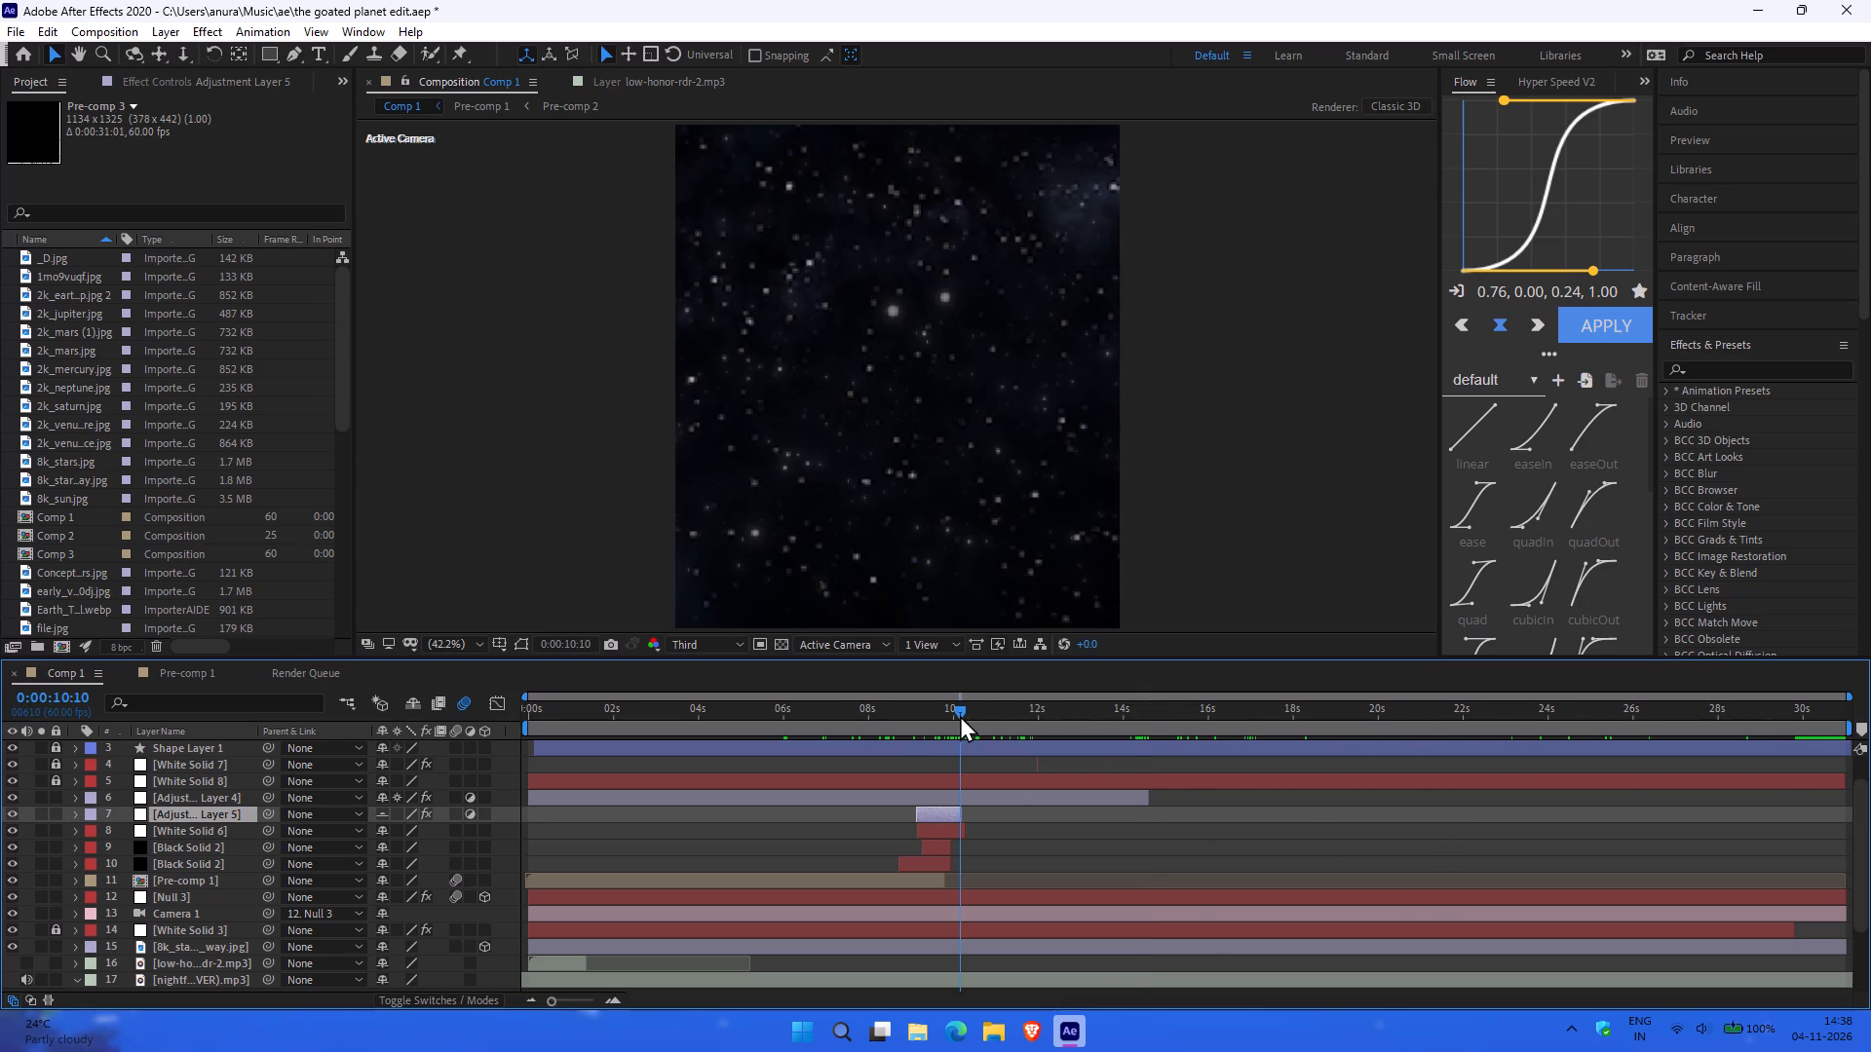
pyautogui.scroll(-1, 284, 879)
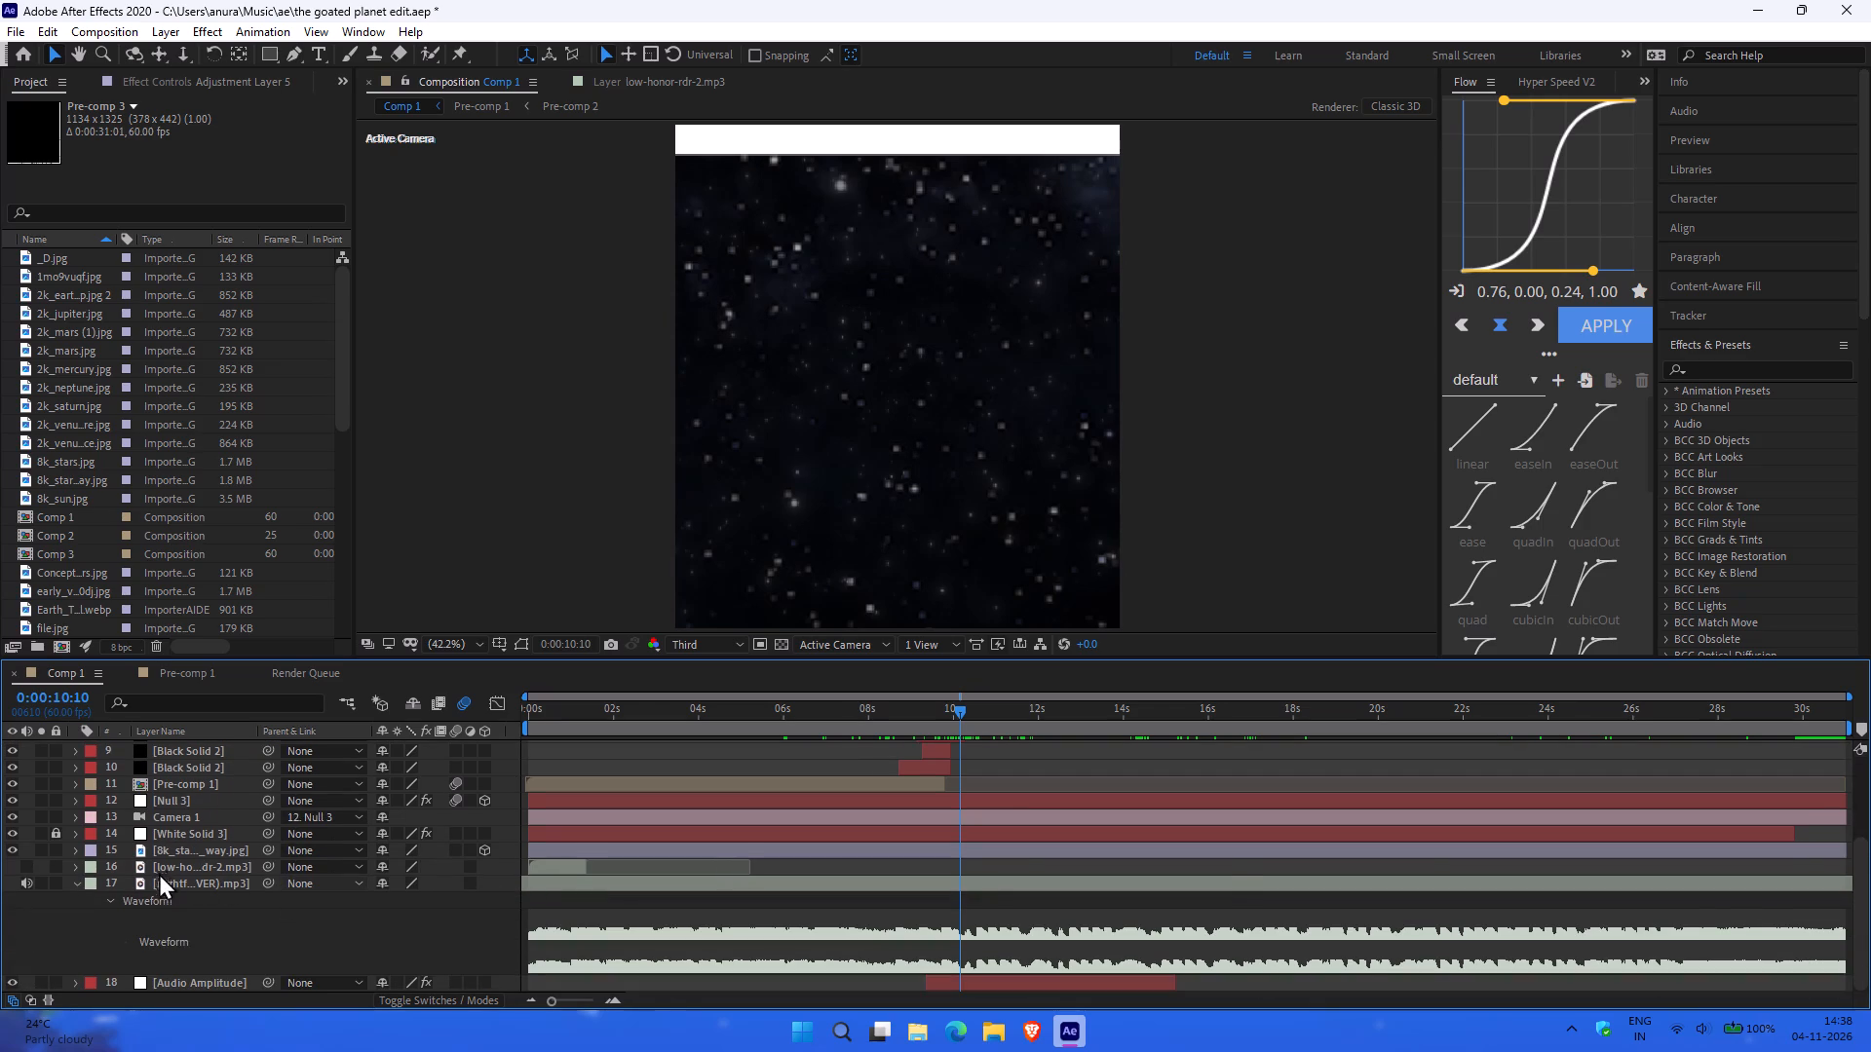
pyautogui.scroll(-3, 207, 860)
pyautogui.scroll(5, 207, 860)
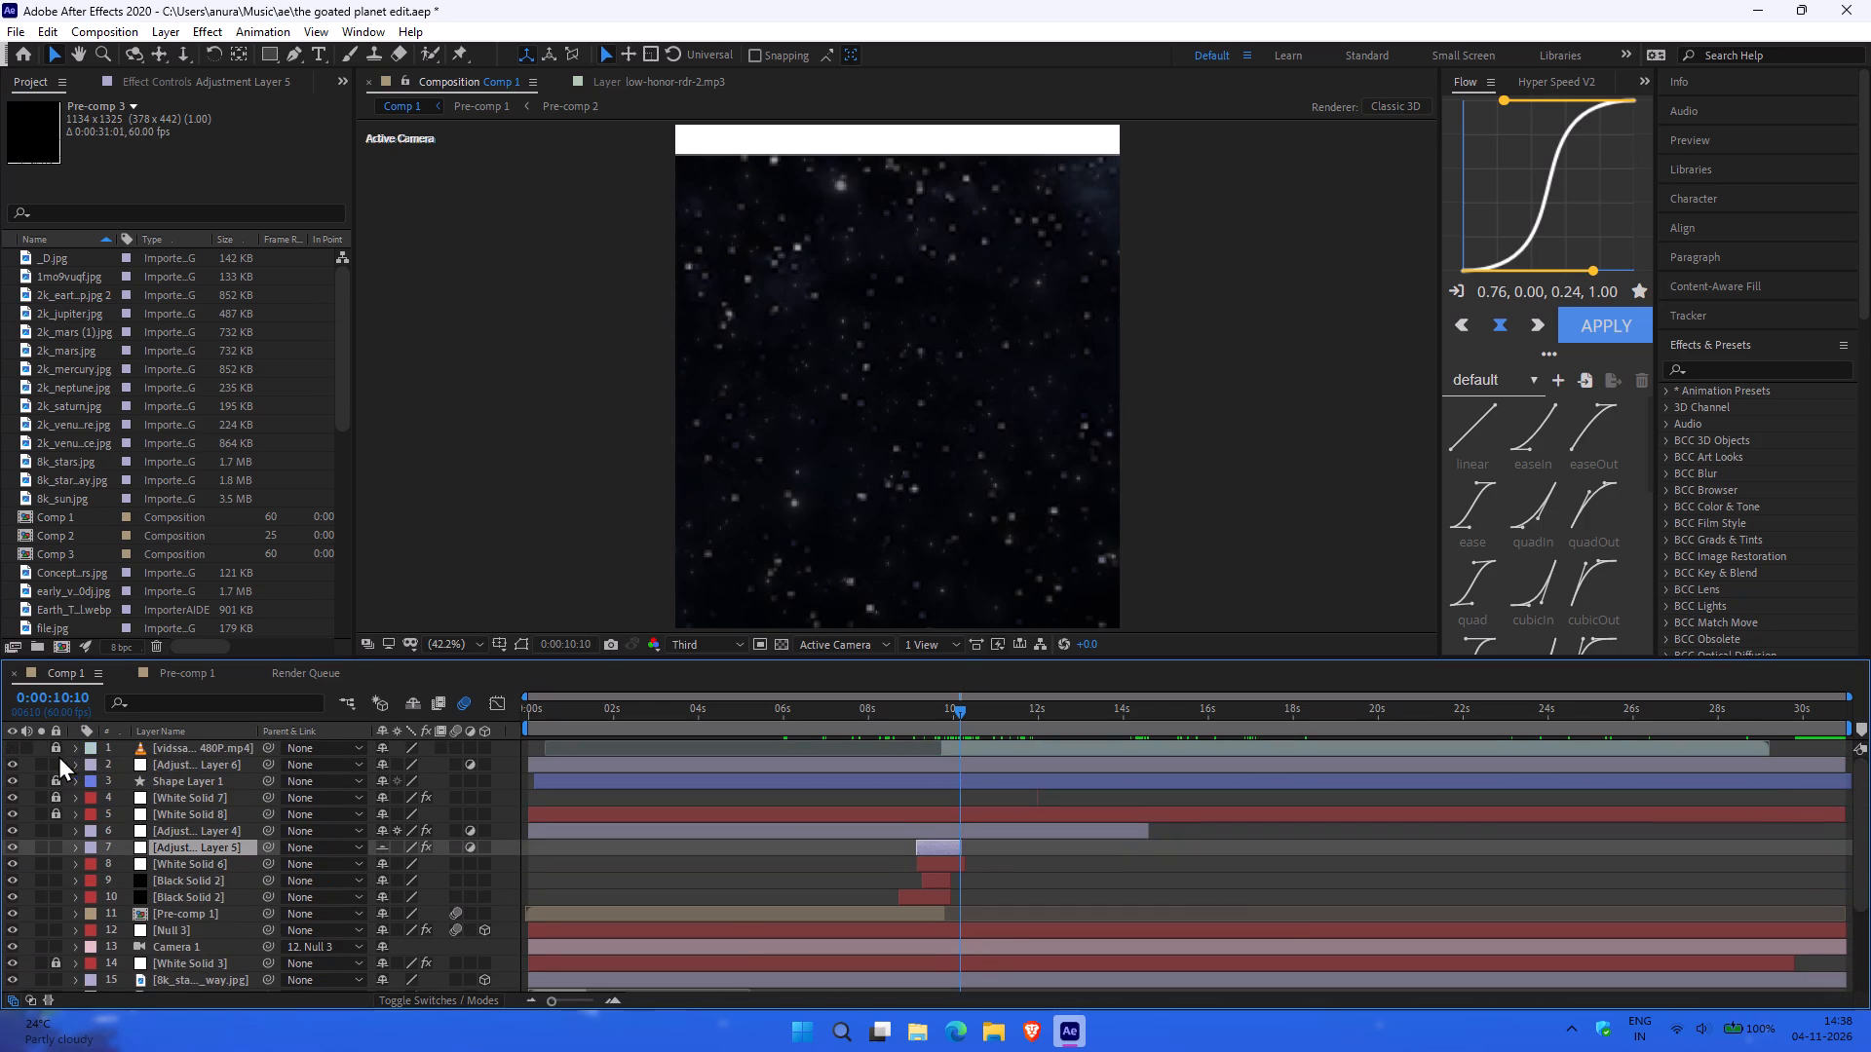
pyautogui.click(57, 746)
pyautogui.click(57, 746)
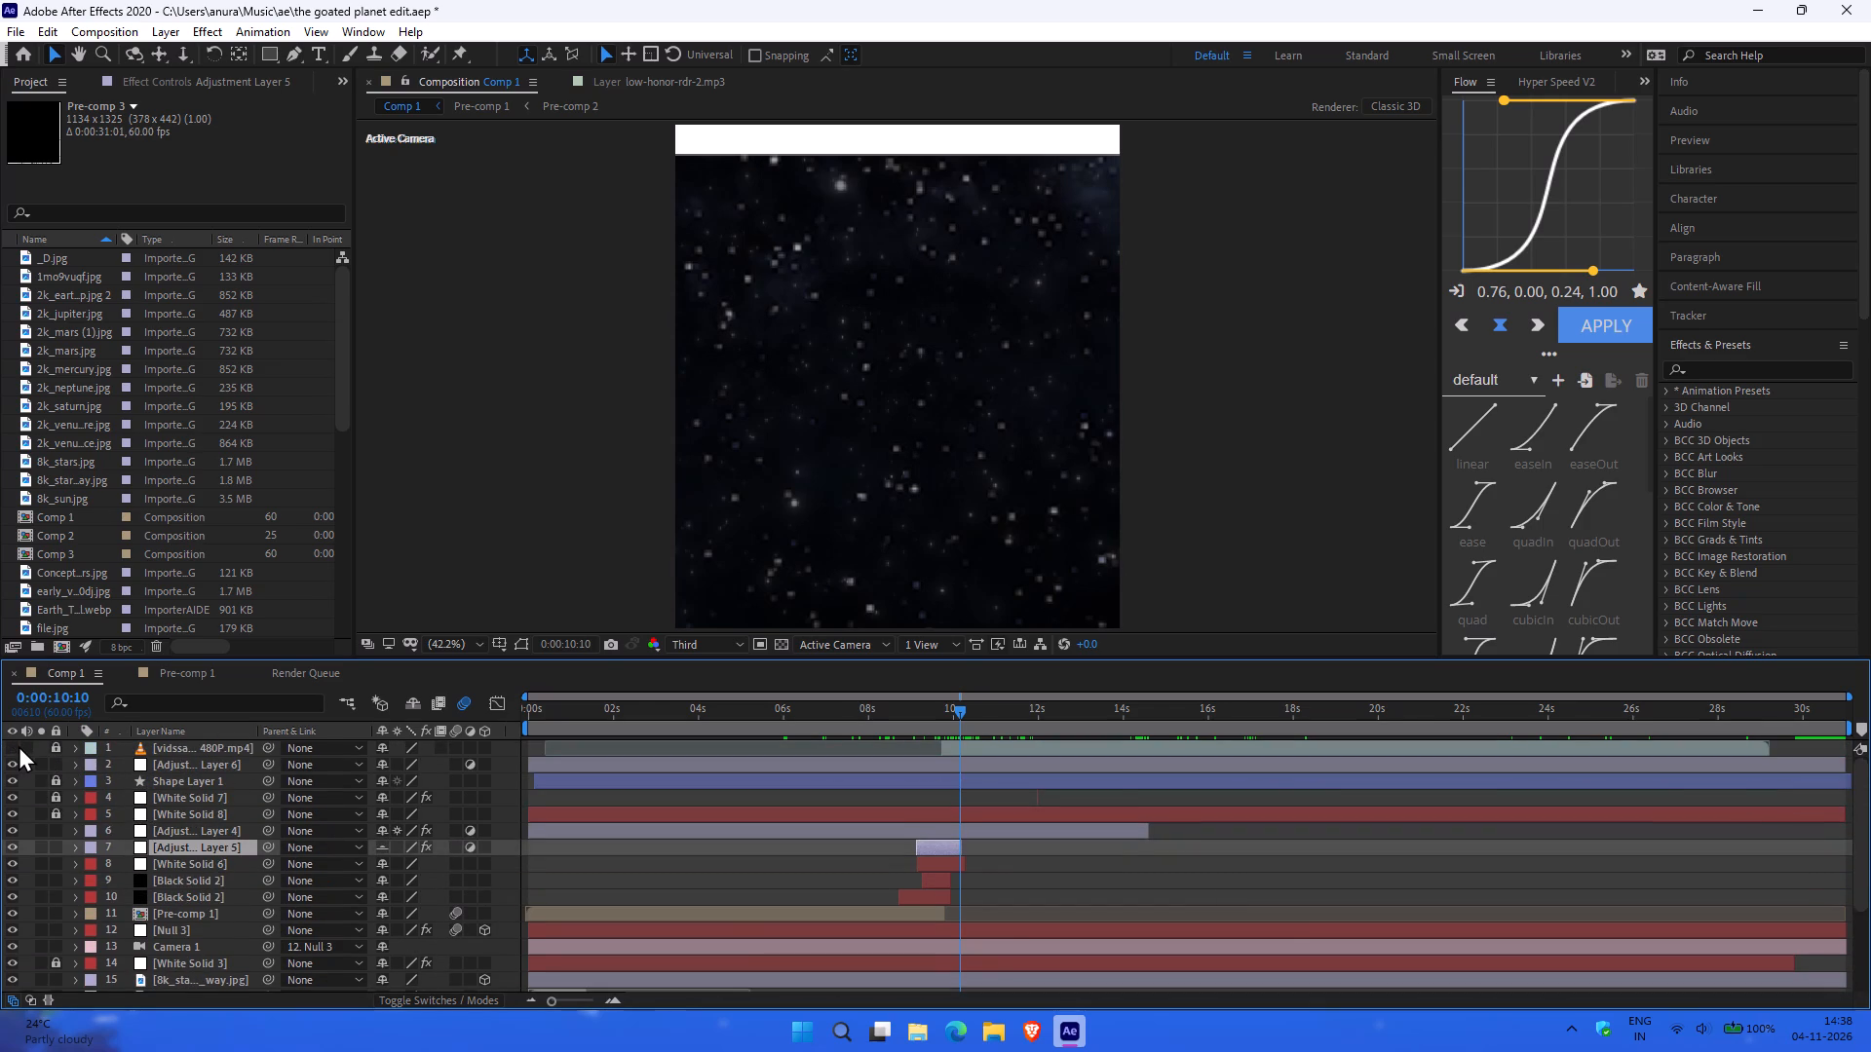
pyautogui.click(8, 745)
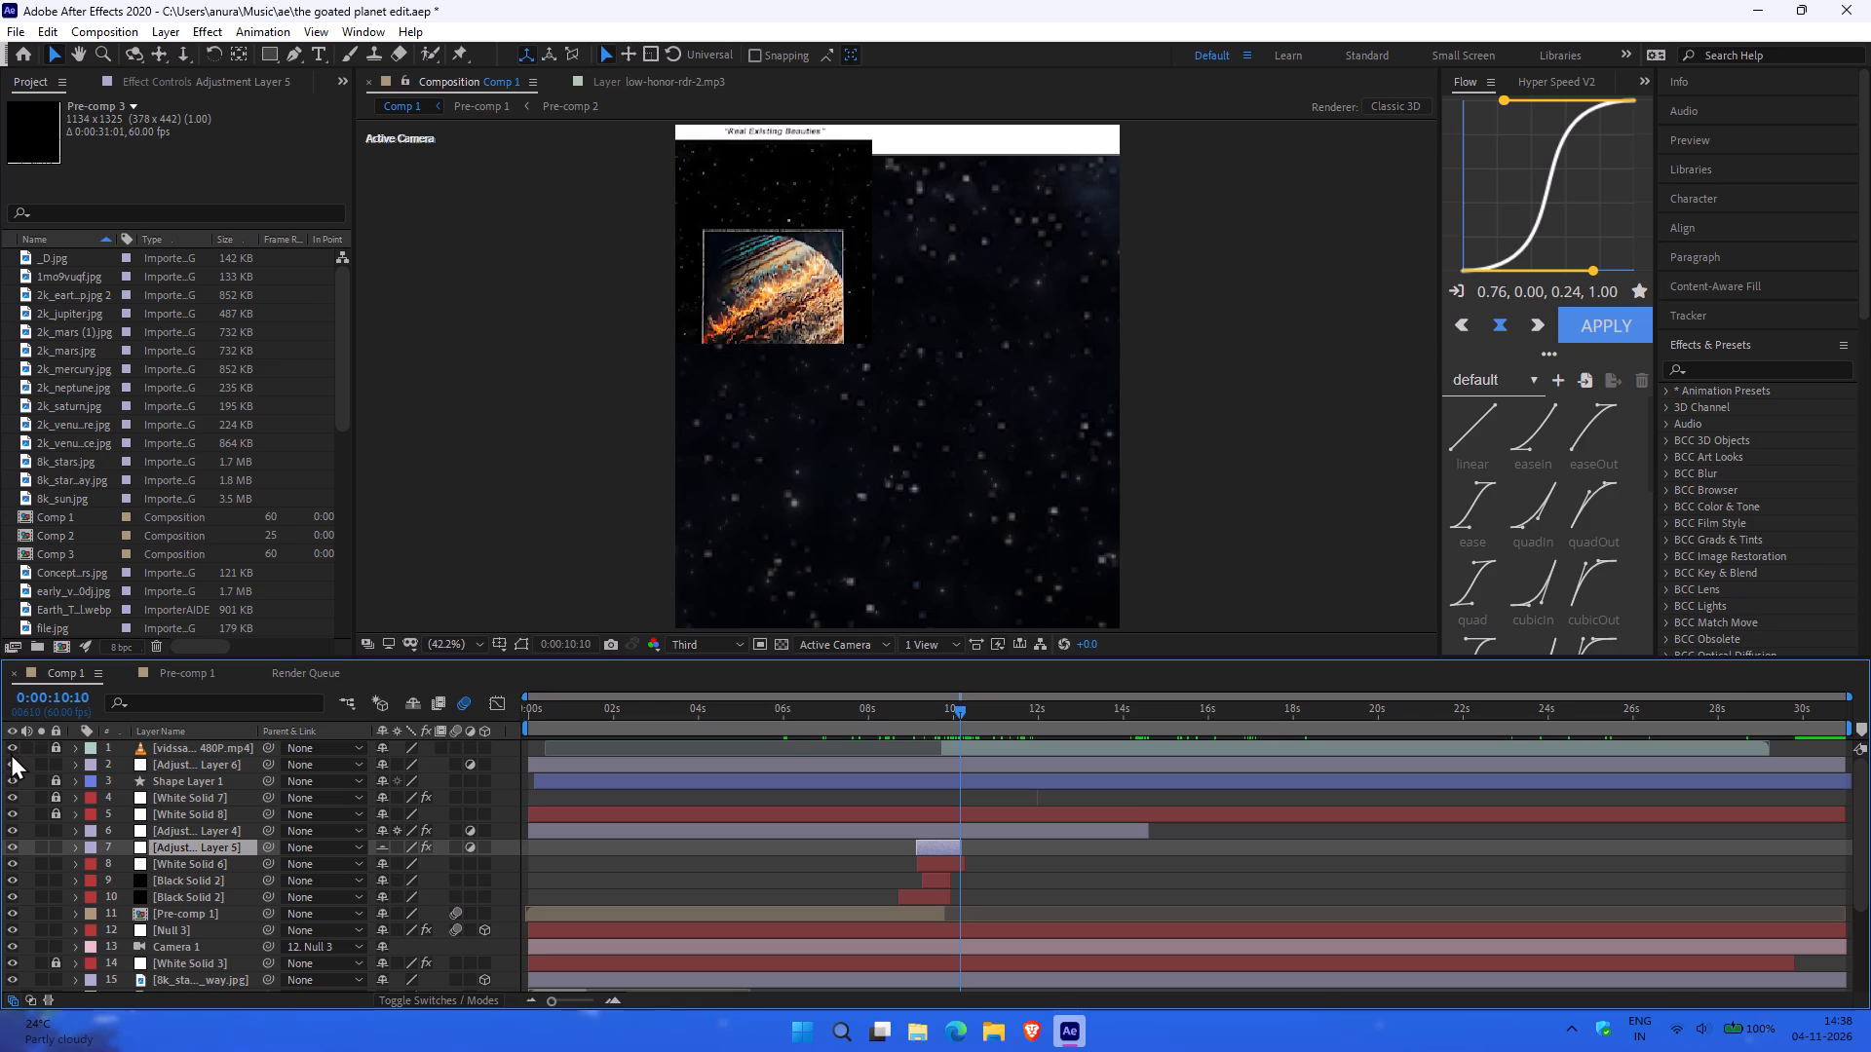
pyautogui.click(11, 753)
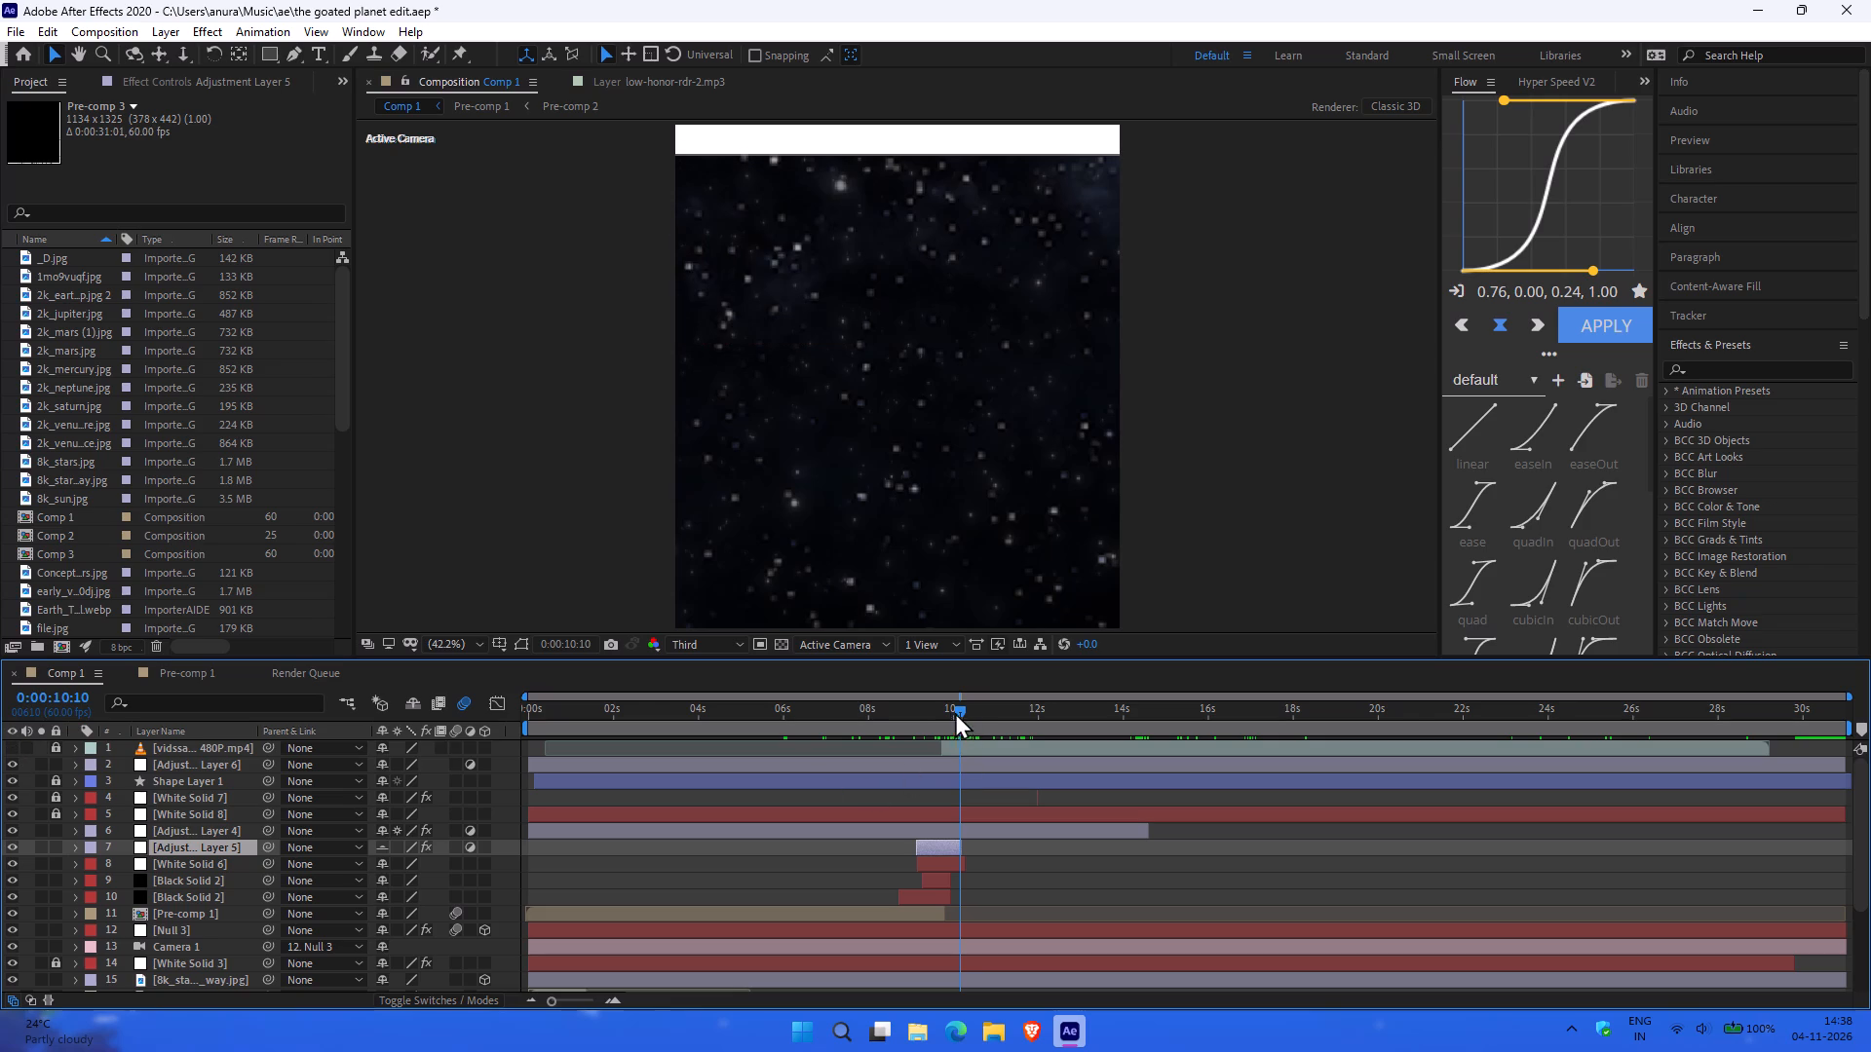
# Unlock the 480P video layer at the top of the Comp 1 stack and delete it.
pyautogui.click(192, 748)
pyautogui.click(56, 740)
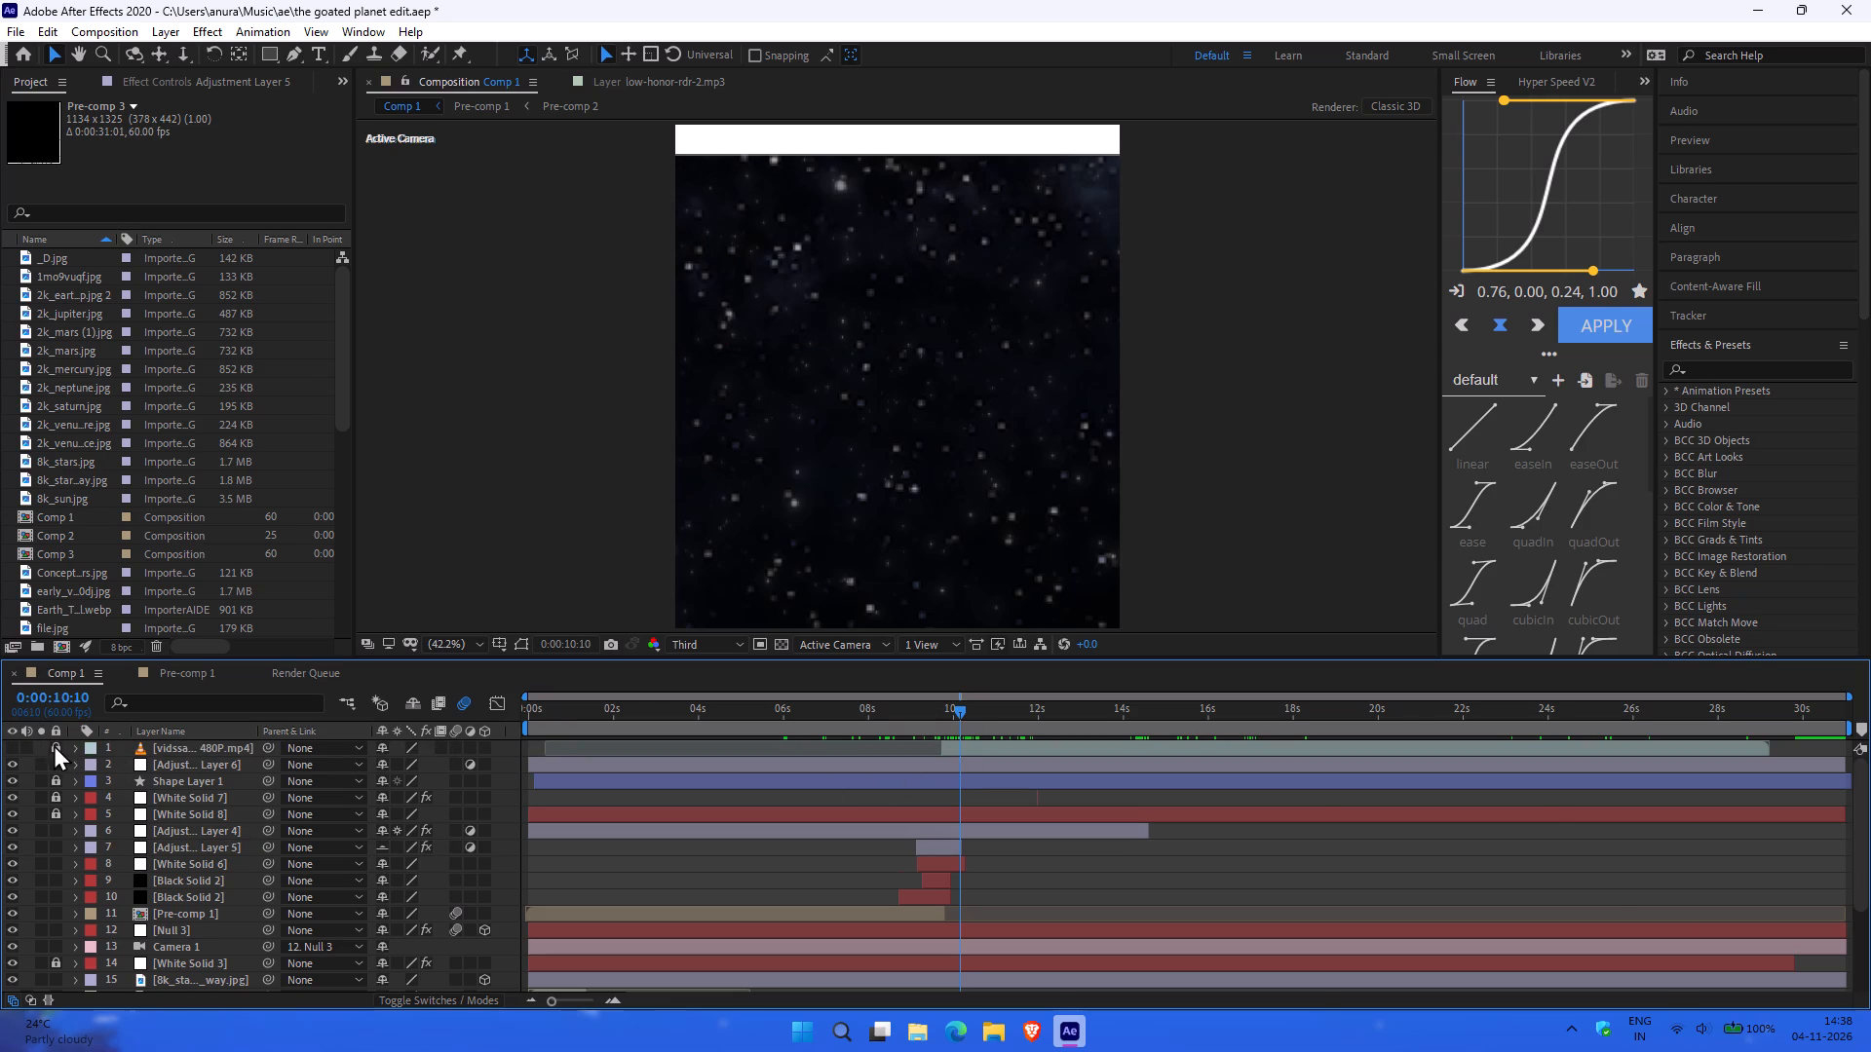
pyautogui.click(54, 744)
pyautogui.click(196, 748)
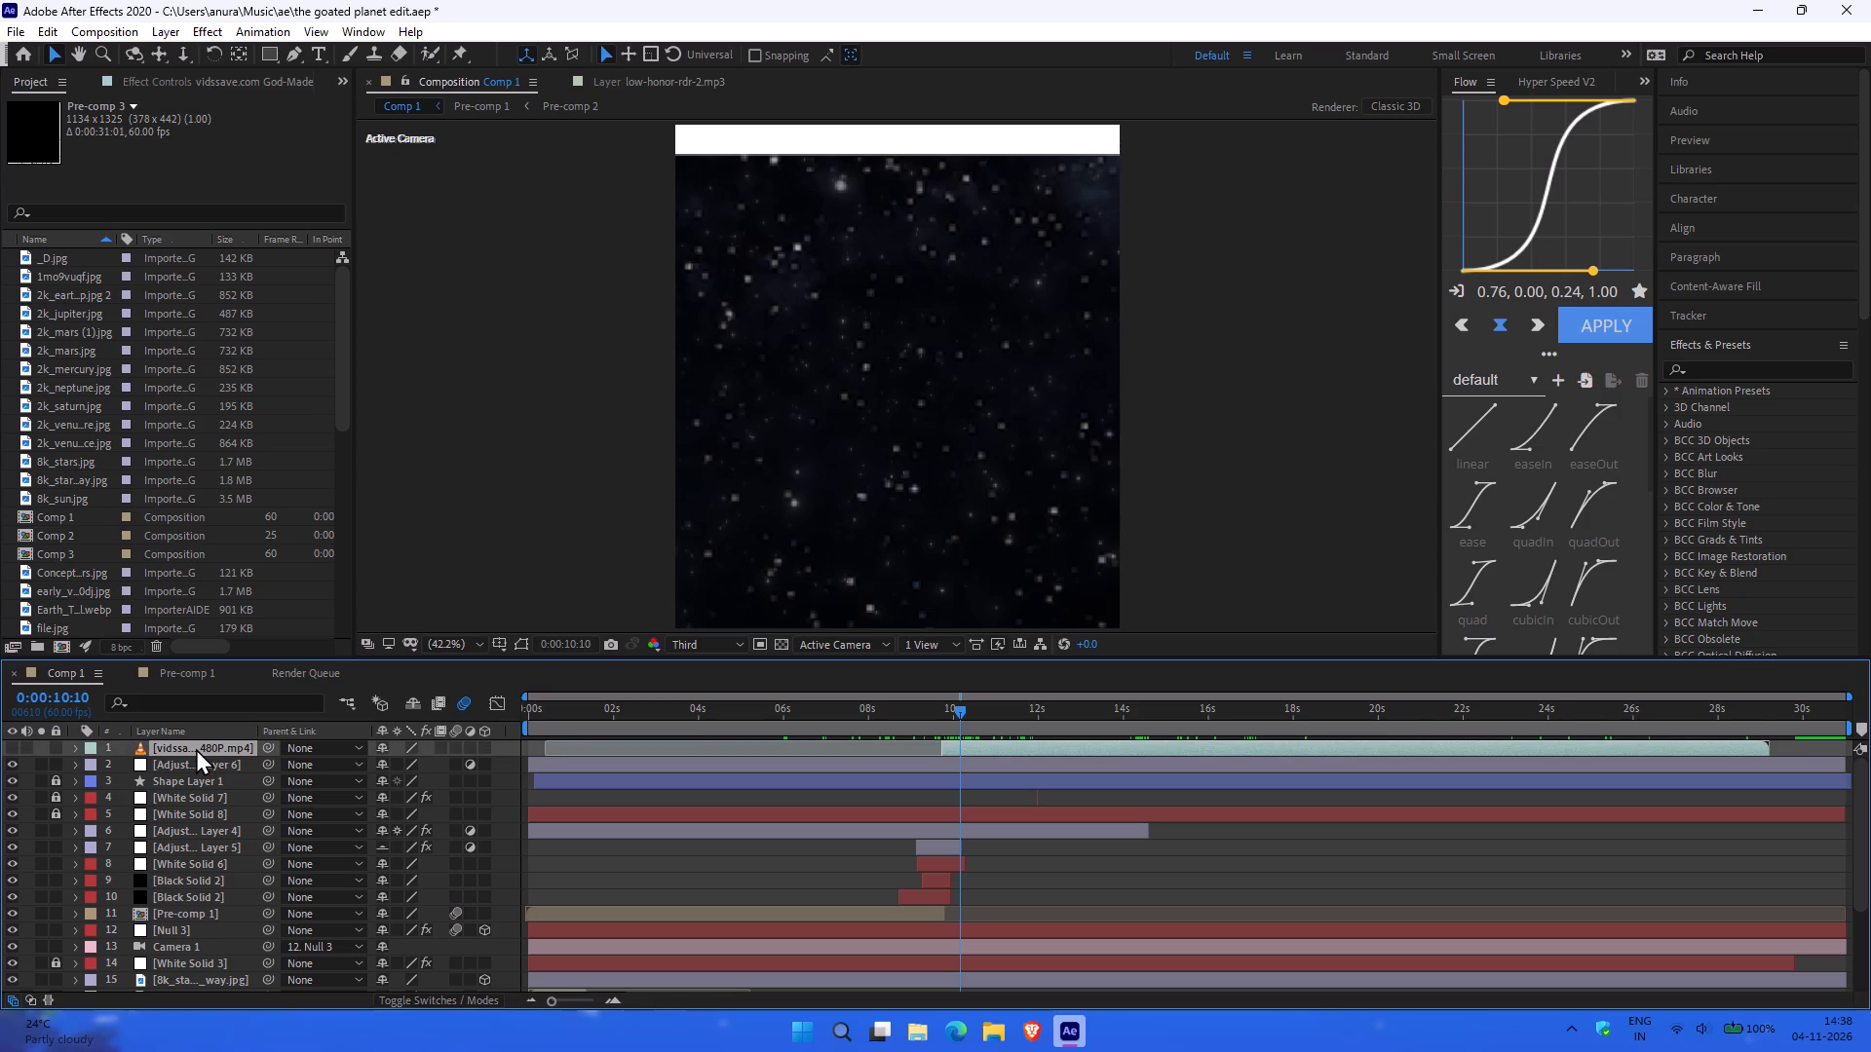
pyautogui.press('Delete')
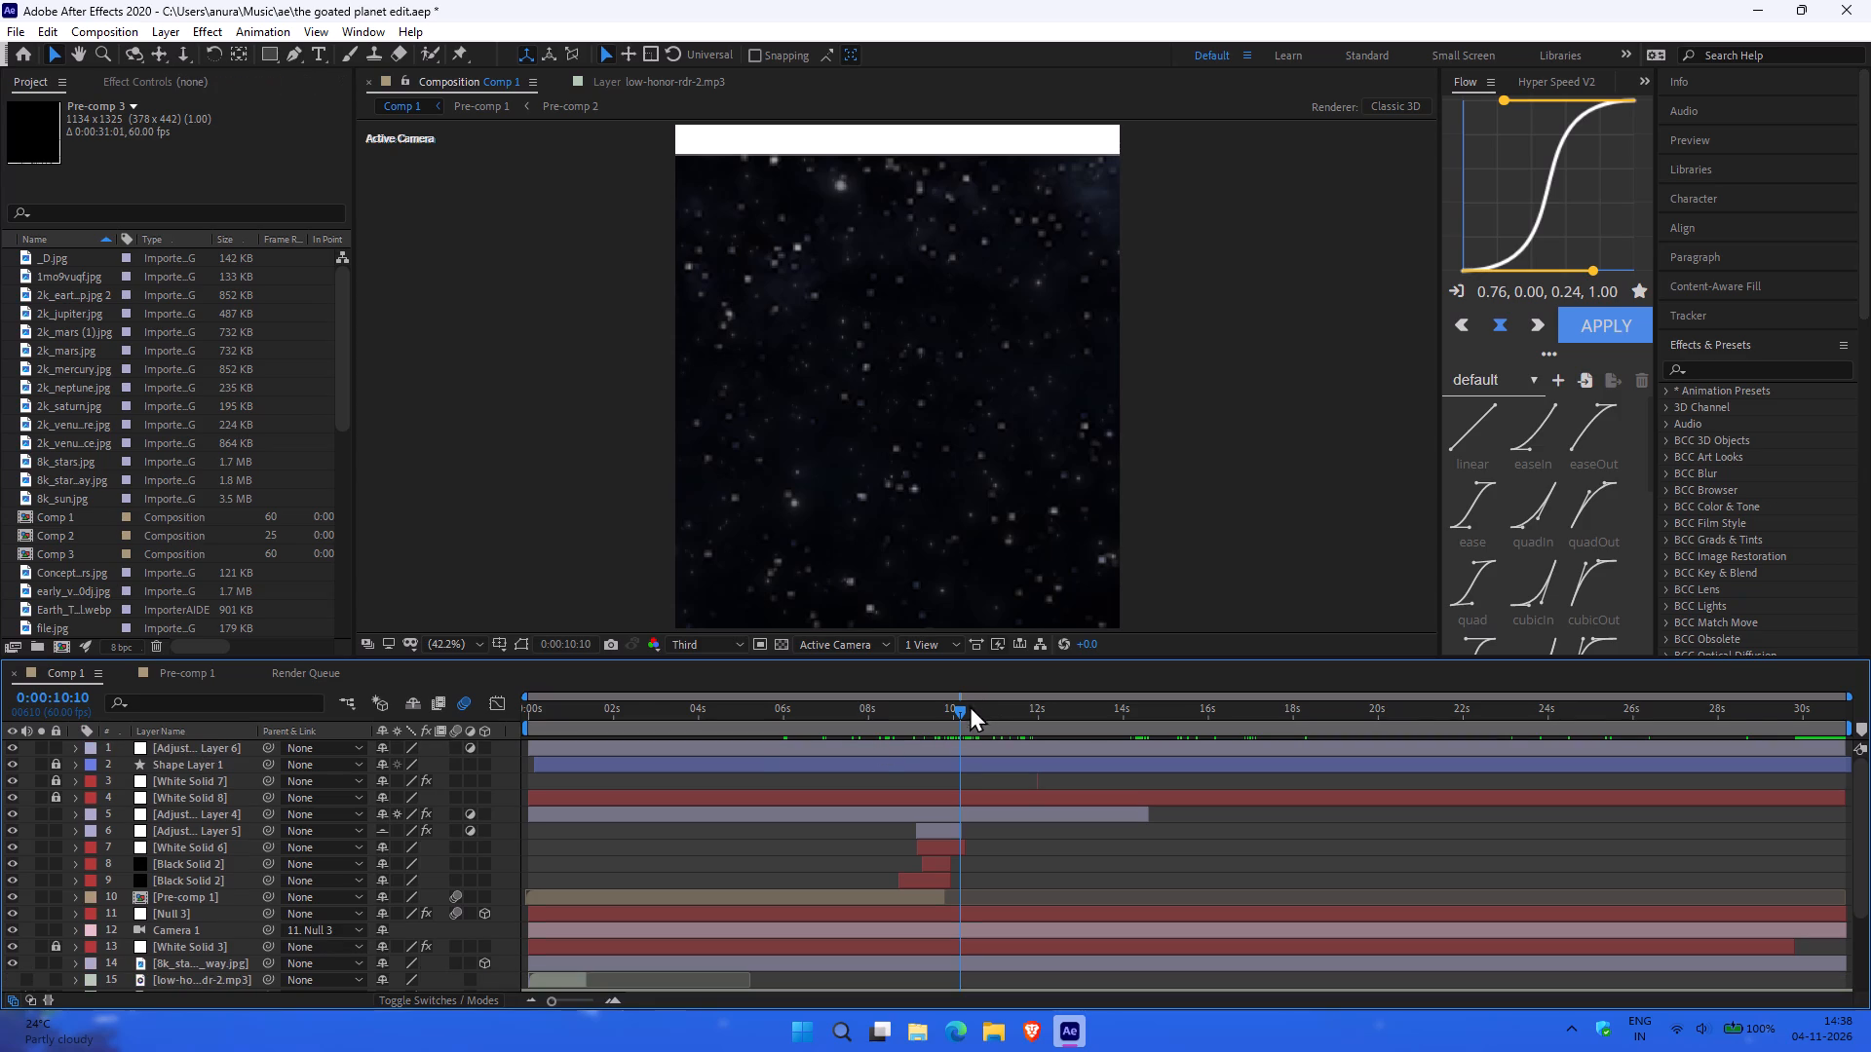
# Save the planet edit project with the playhead at 0:00:08:51.
pyautogui.moveTo(959, 713); pyautogui.dragTo(904, 712)
pyautogui.hotkey('ctrl', 's')
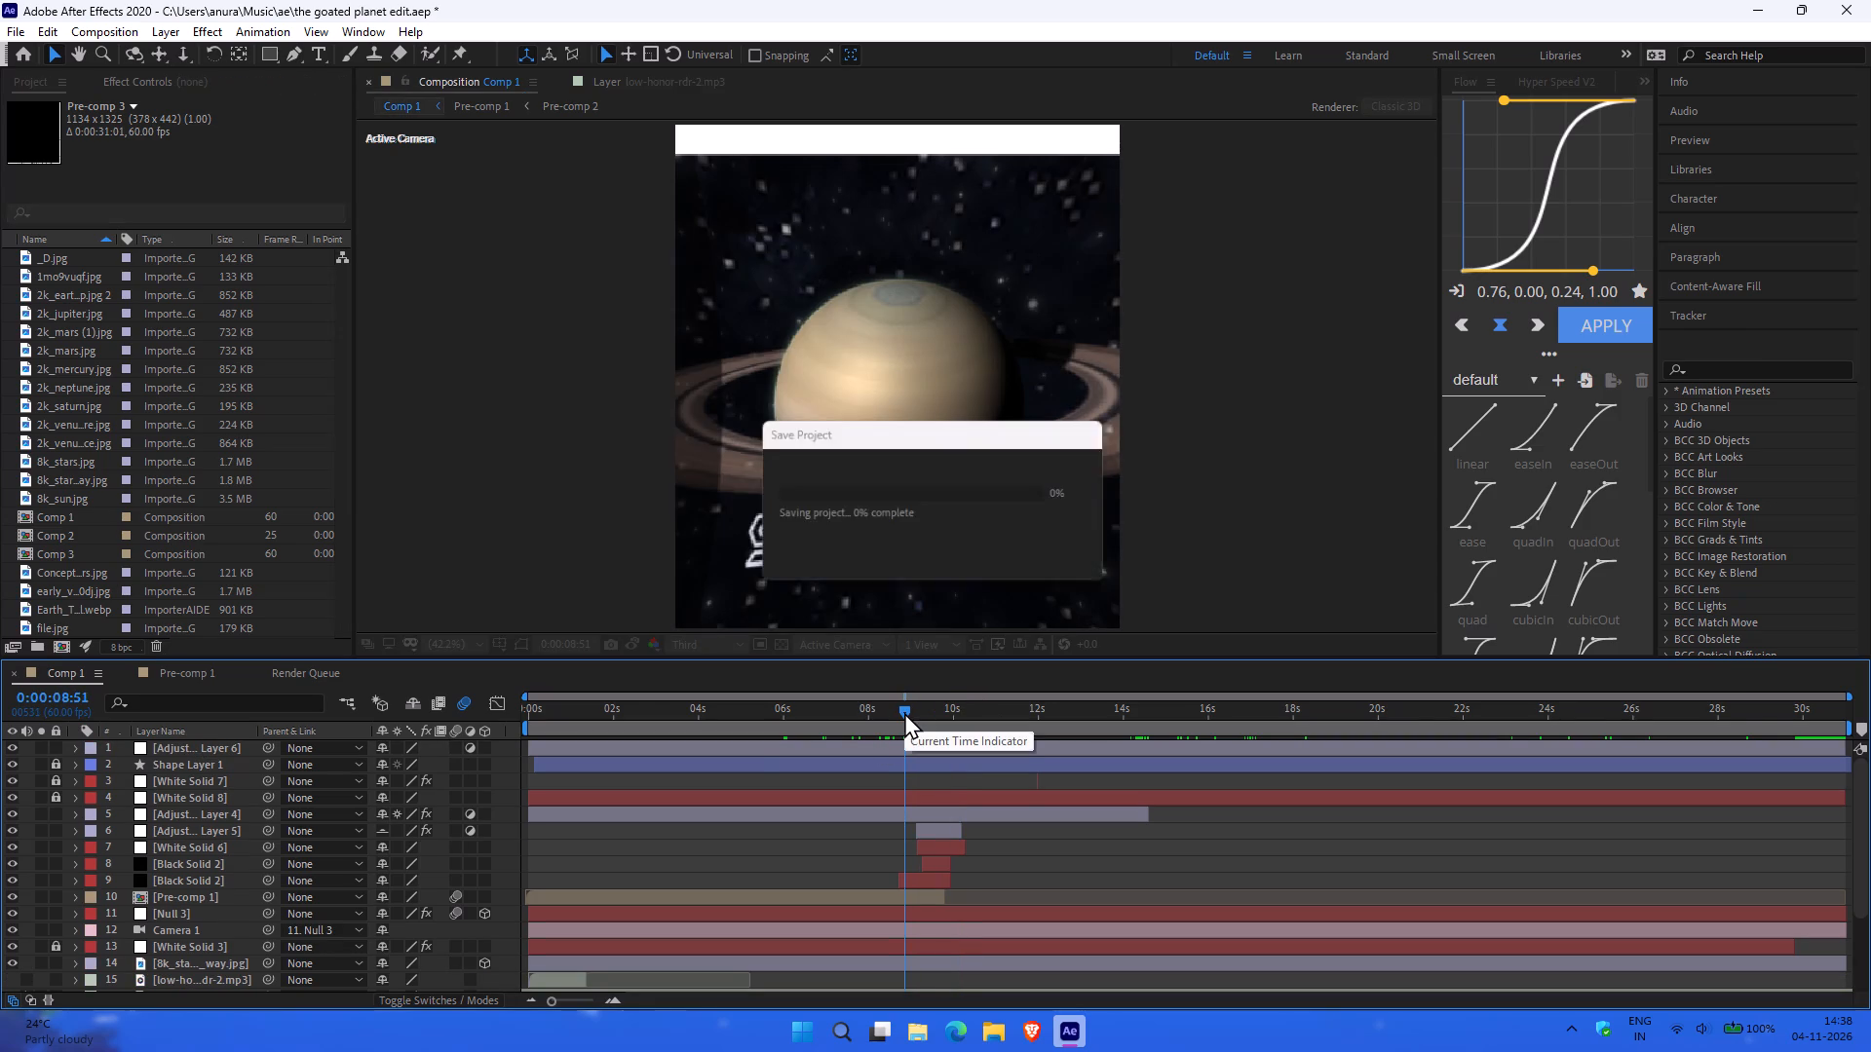
# Examine the Saturn exit and the following star field between about 0:00:08:44 and 0:00:10:30.
pyautogui.moveTo(894, 712); pyautogui.dragTo(902, 724)
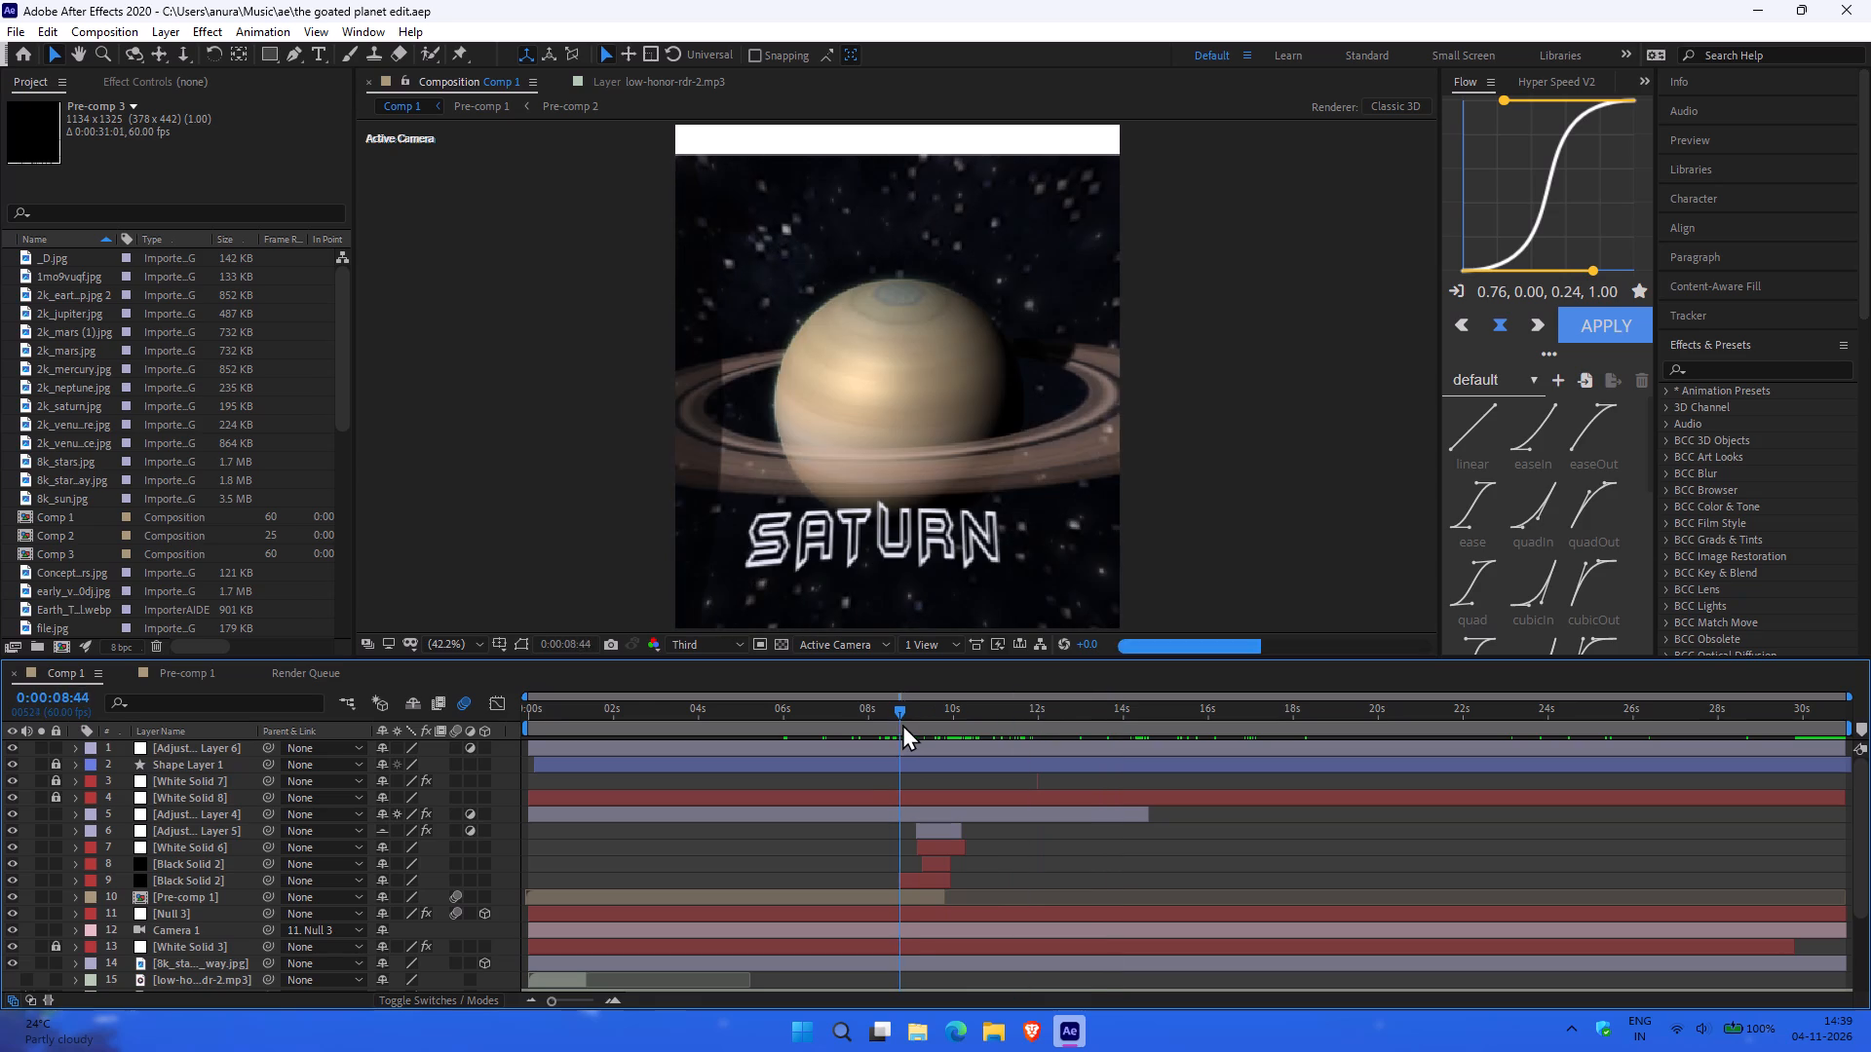
pyautogui.moveTo(902, 724); pyautogui.dragTo(977, 726)
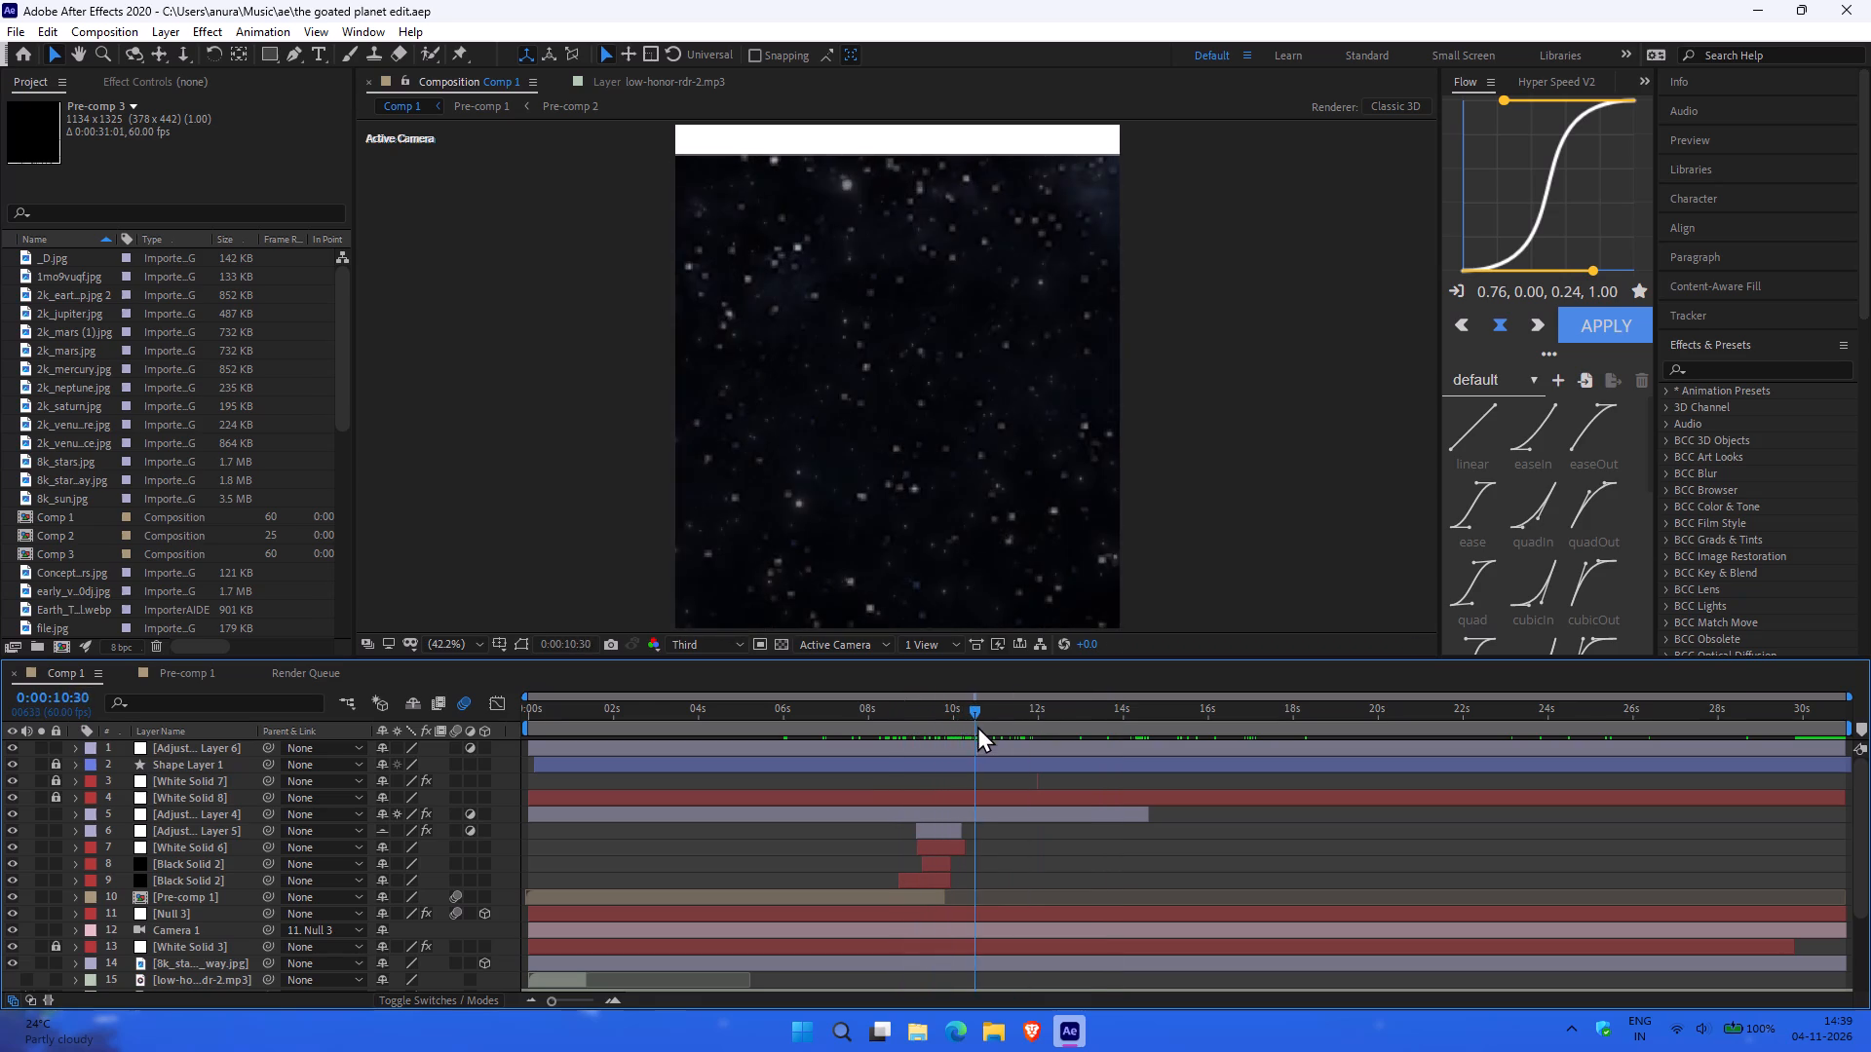
pyautogui.moveTo(977, 726); pyautogui.dragTo(927, 733)
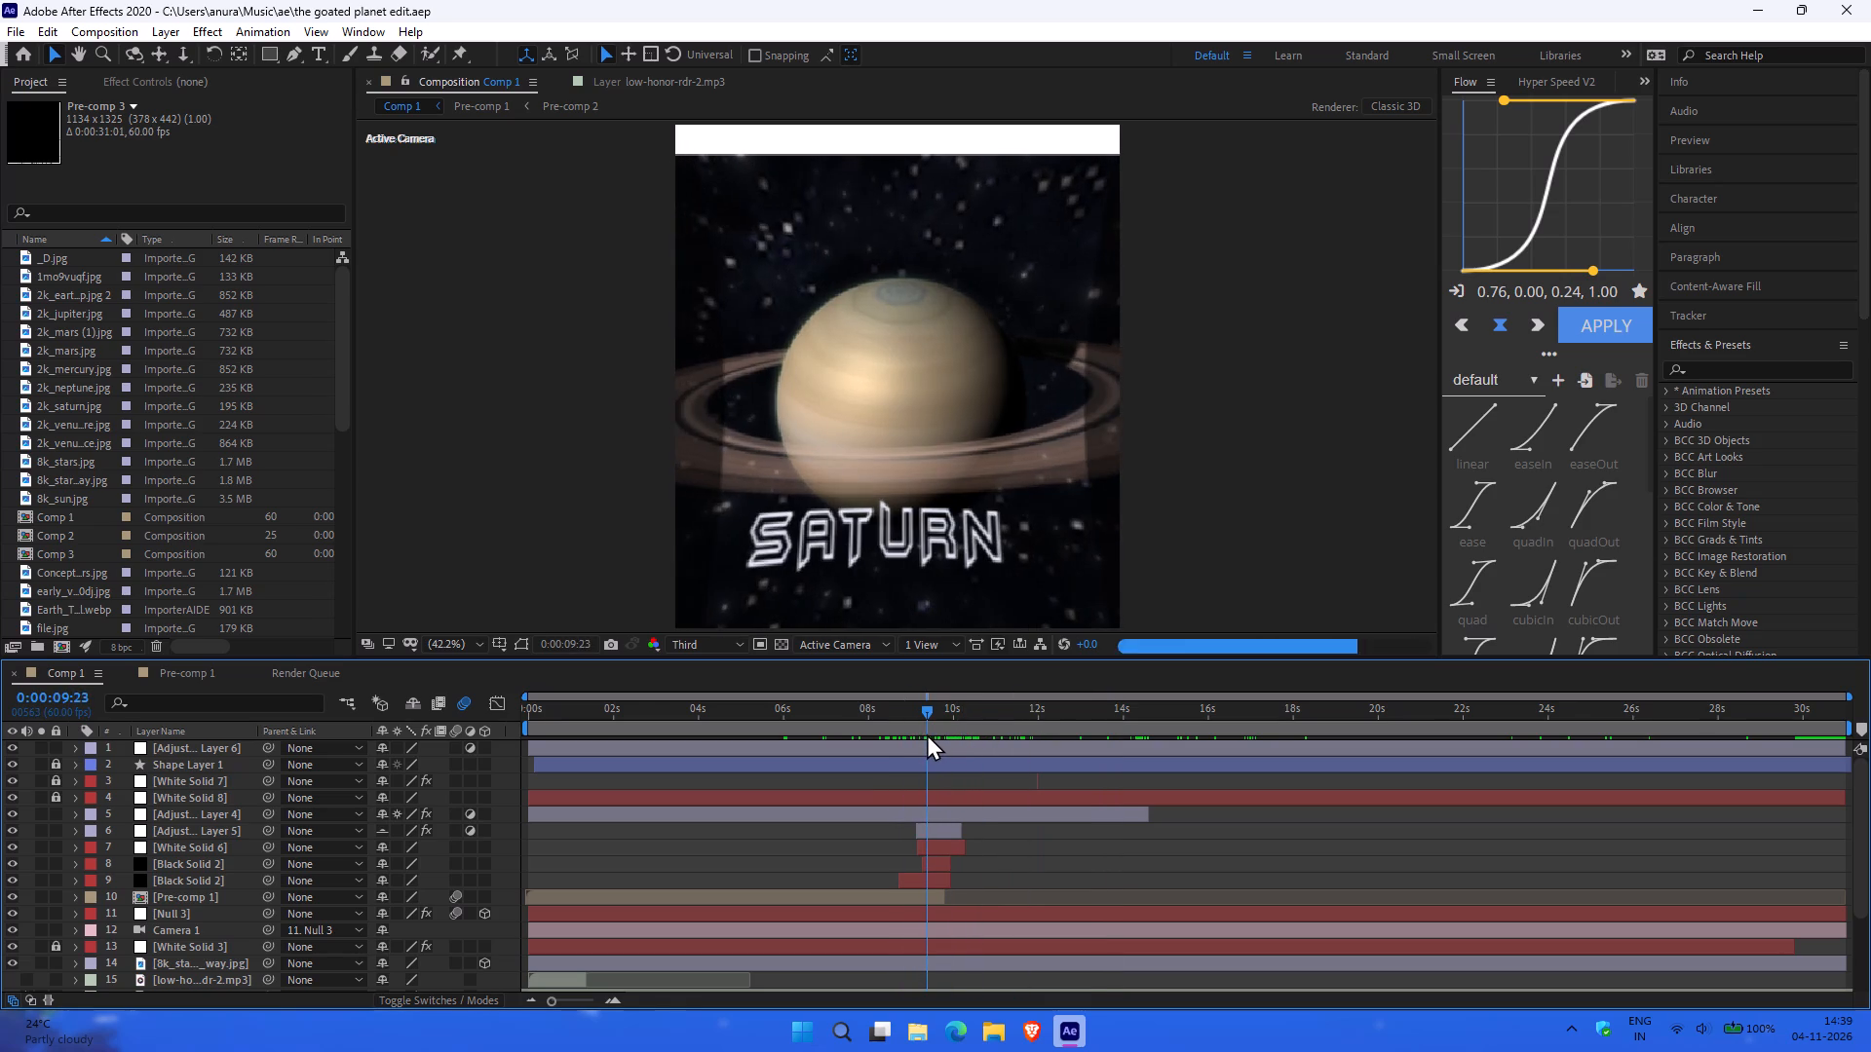
pyautogui.moveTo(927, 733); pyautogui.dragTo(943, 733)
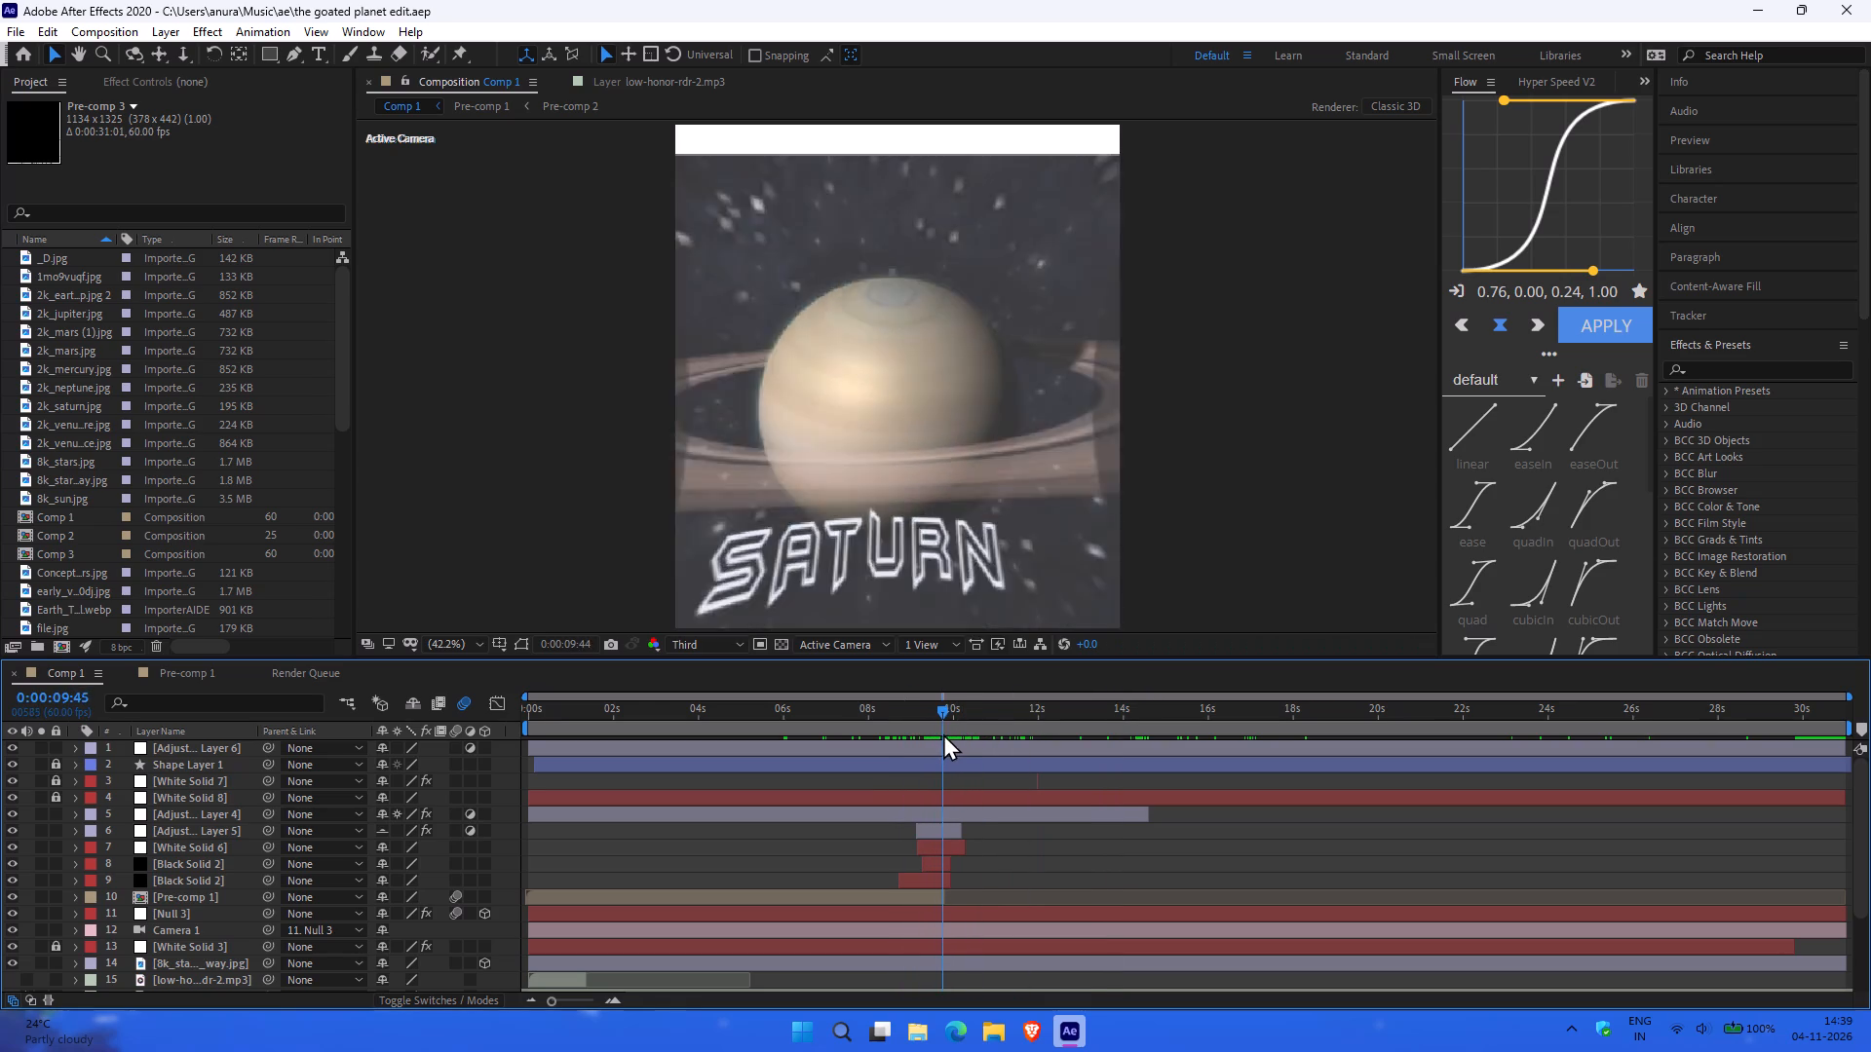
pyautogui.moveTo(943, 733); pyautogui.dragTo(965, 734)
# Delete the old Audio Amplitude layer at the bottom of the Comp 1 layer stack.
pyautogui.scroll(2, 178, 840)
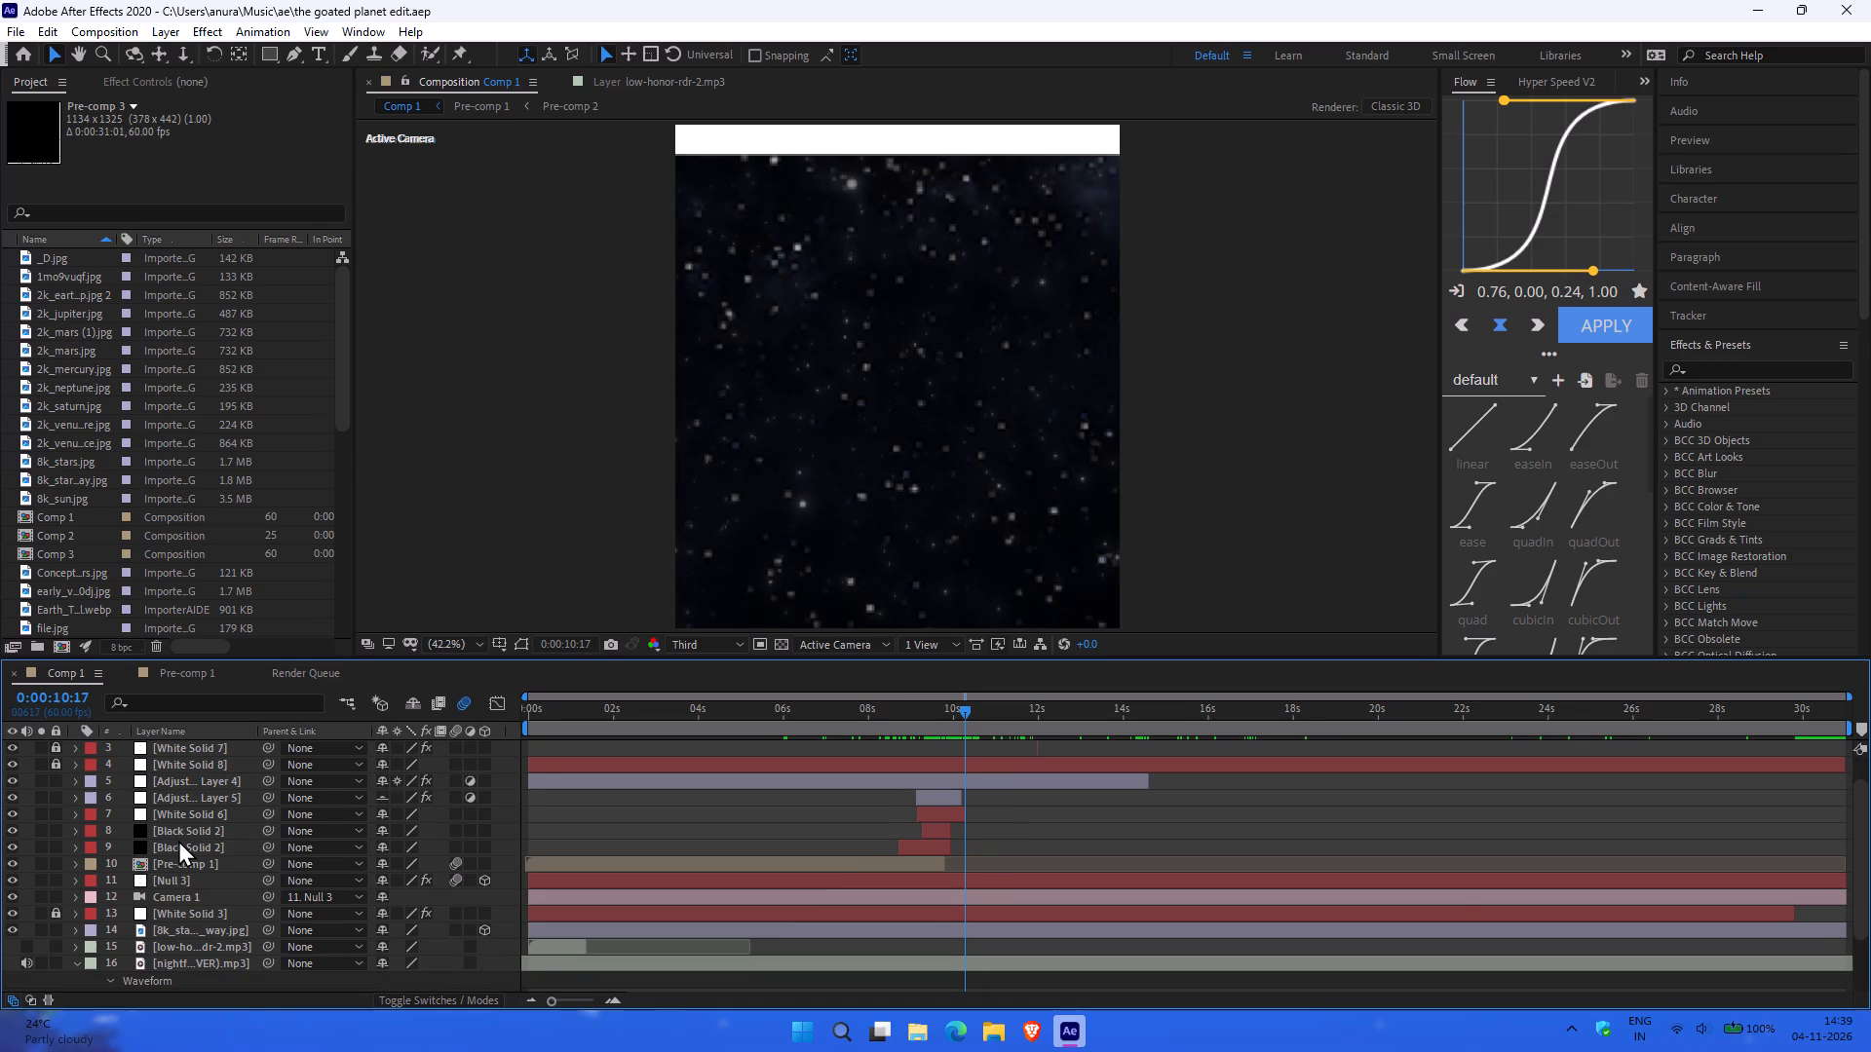
pyautogui.scroll(2, 178, 840)
pyautogui.scroll(-2, 220, 958)
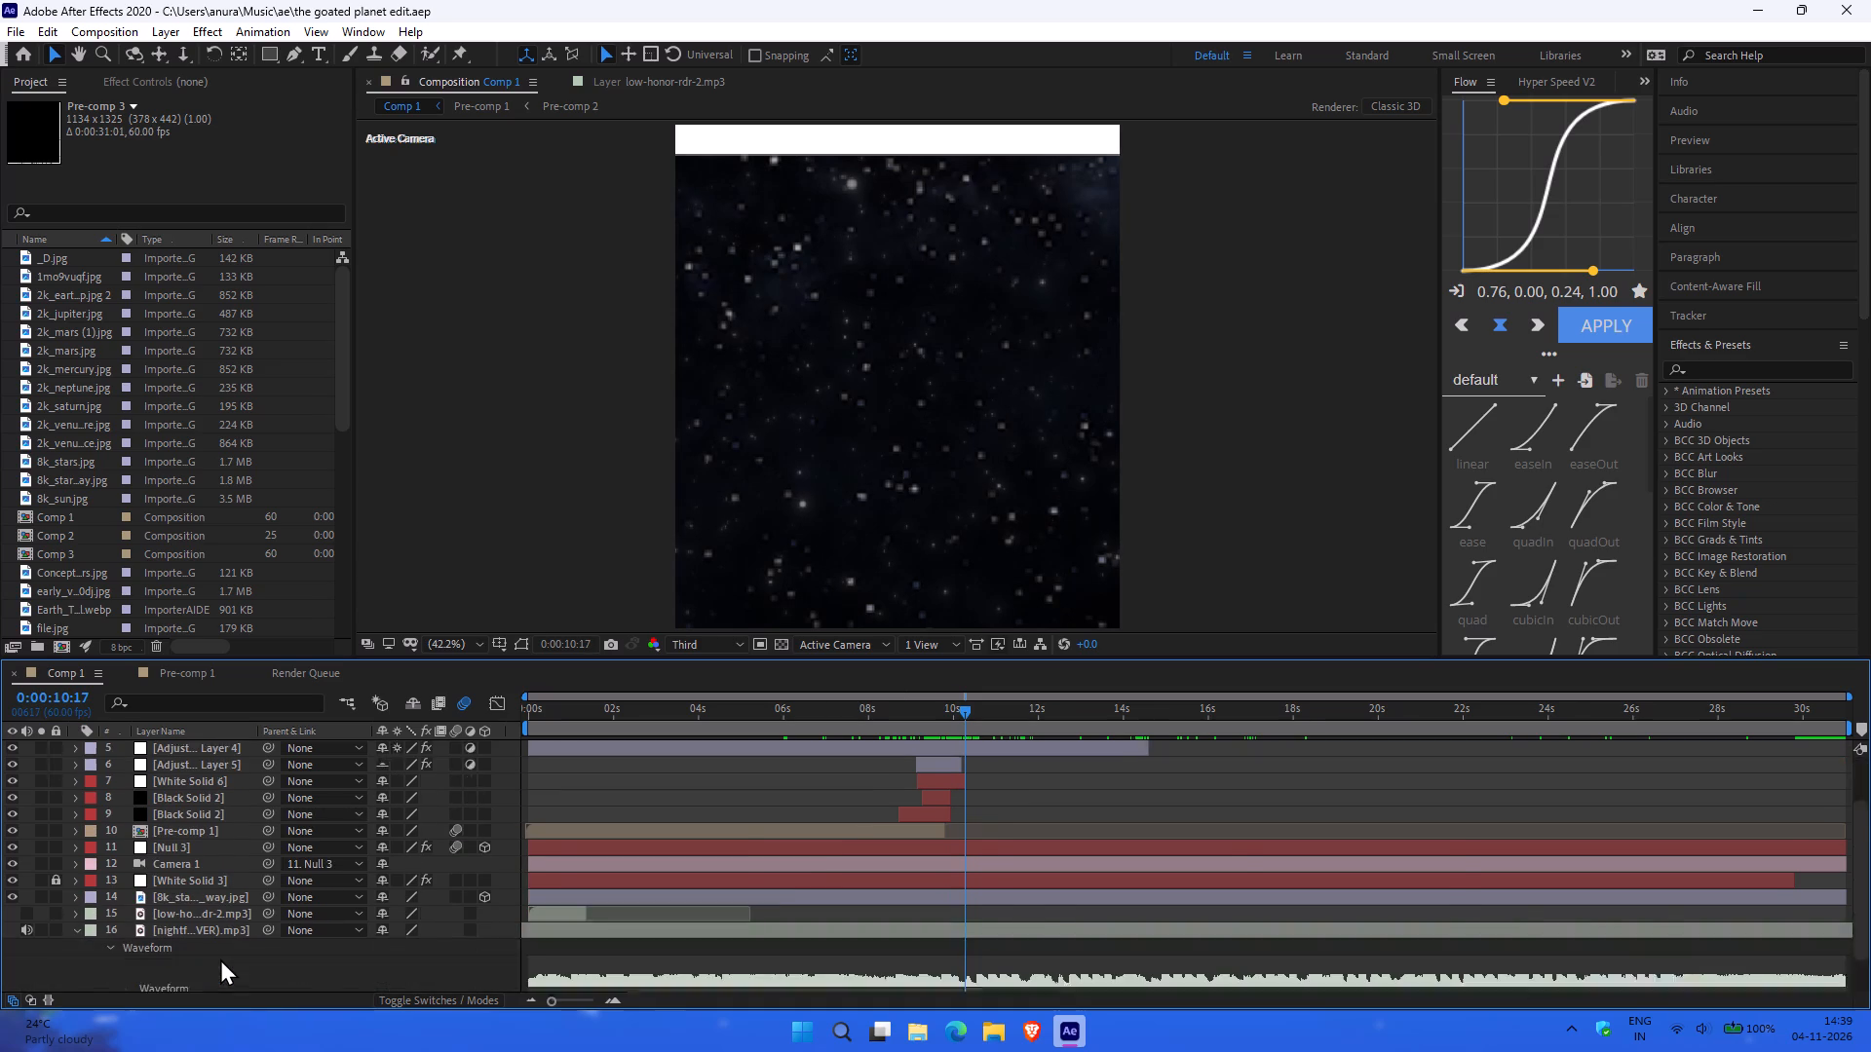
pyautogui.scroll(-6, 220, 958)
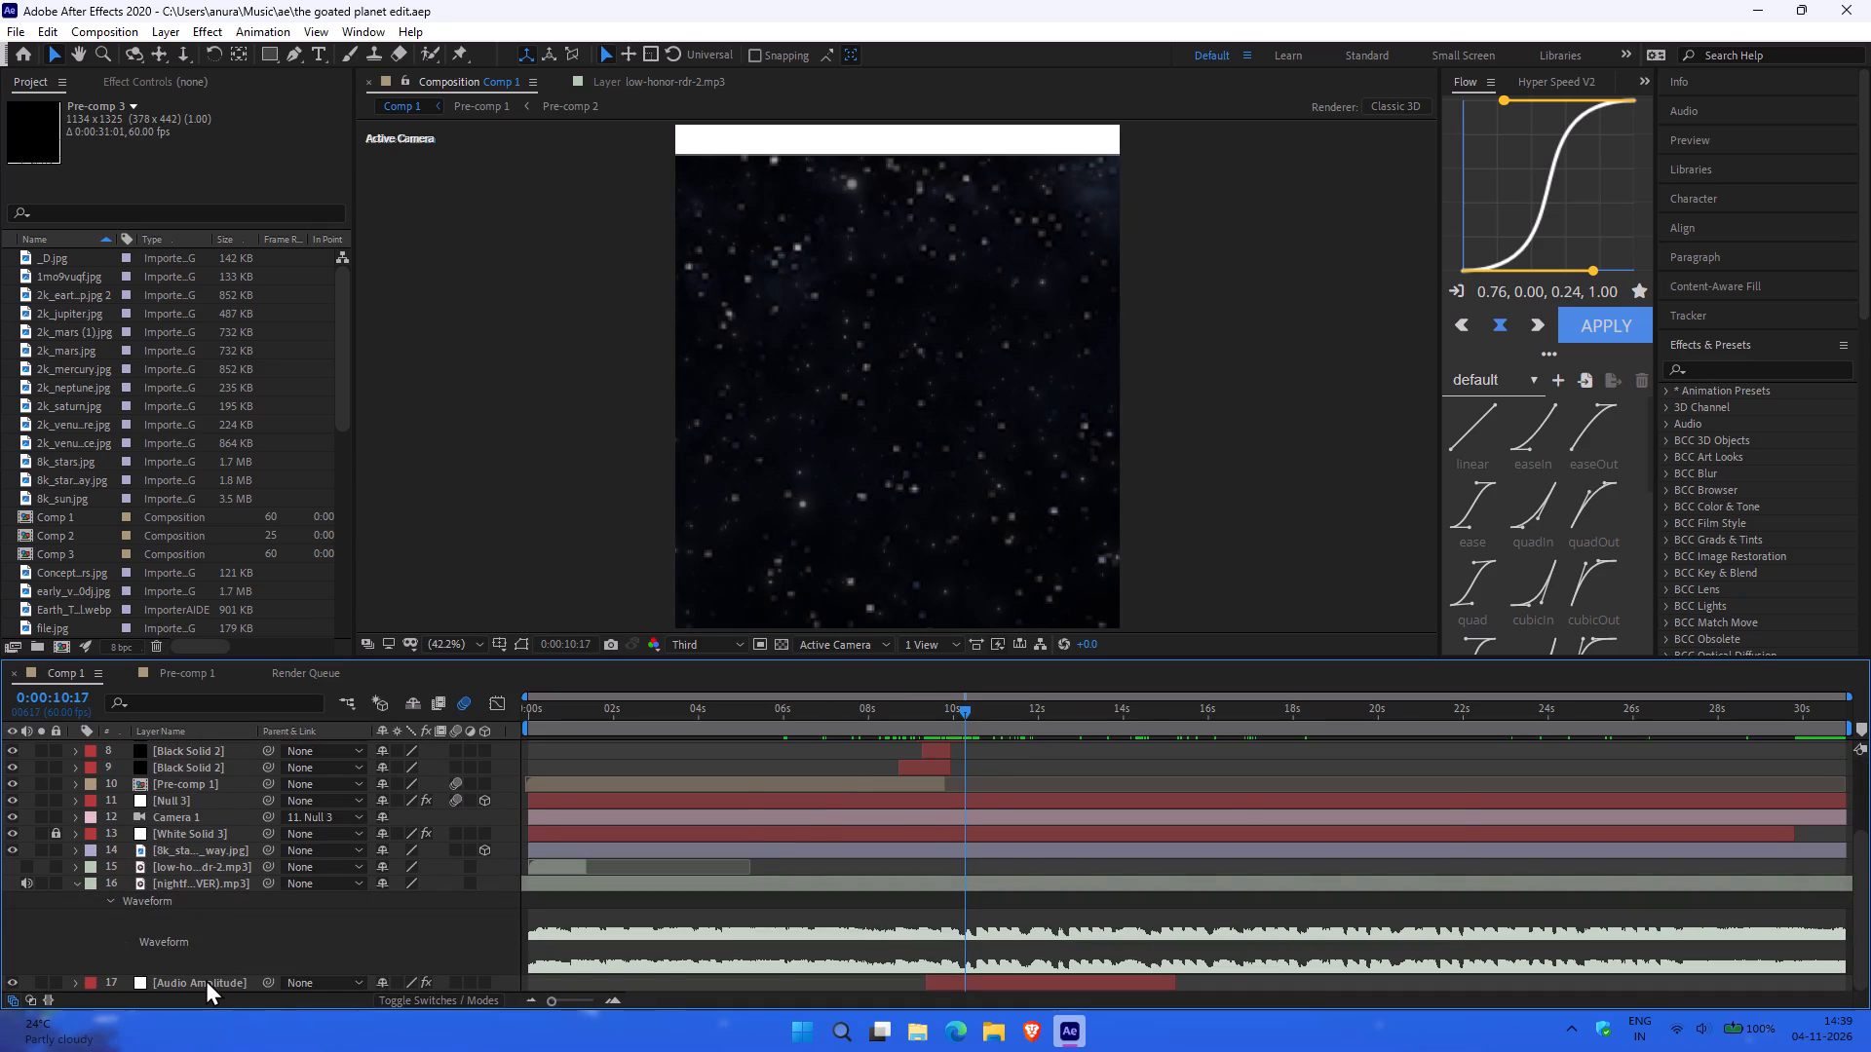
pyautogui.click(206, 979)
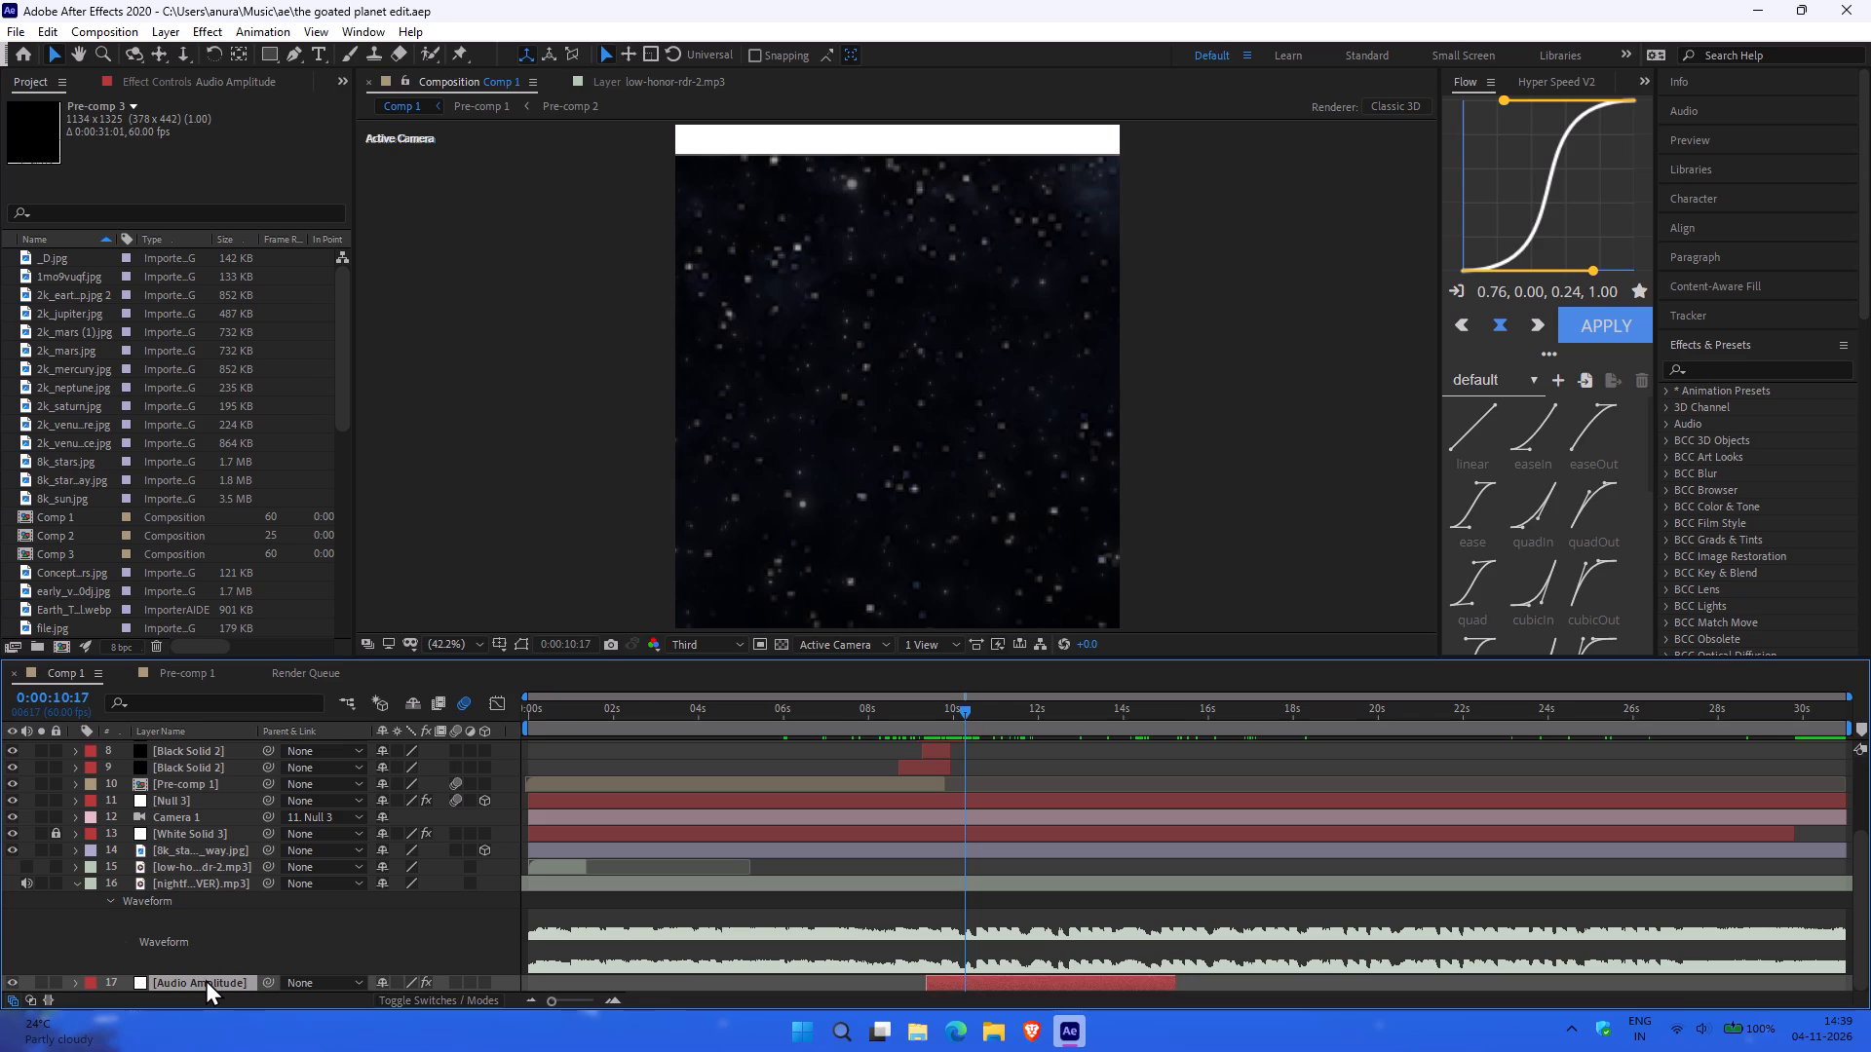
pyautogui.press('Delete')
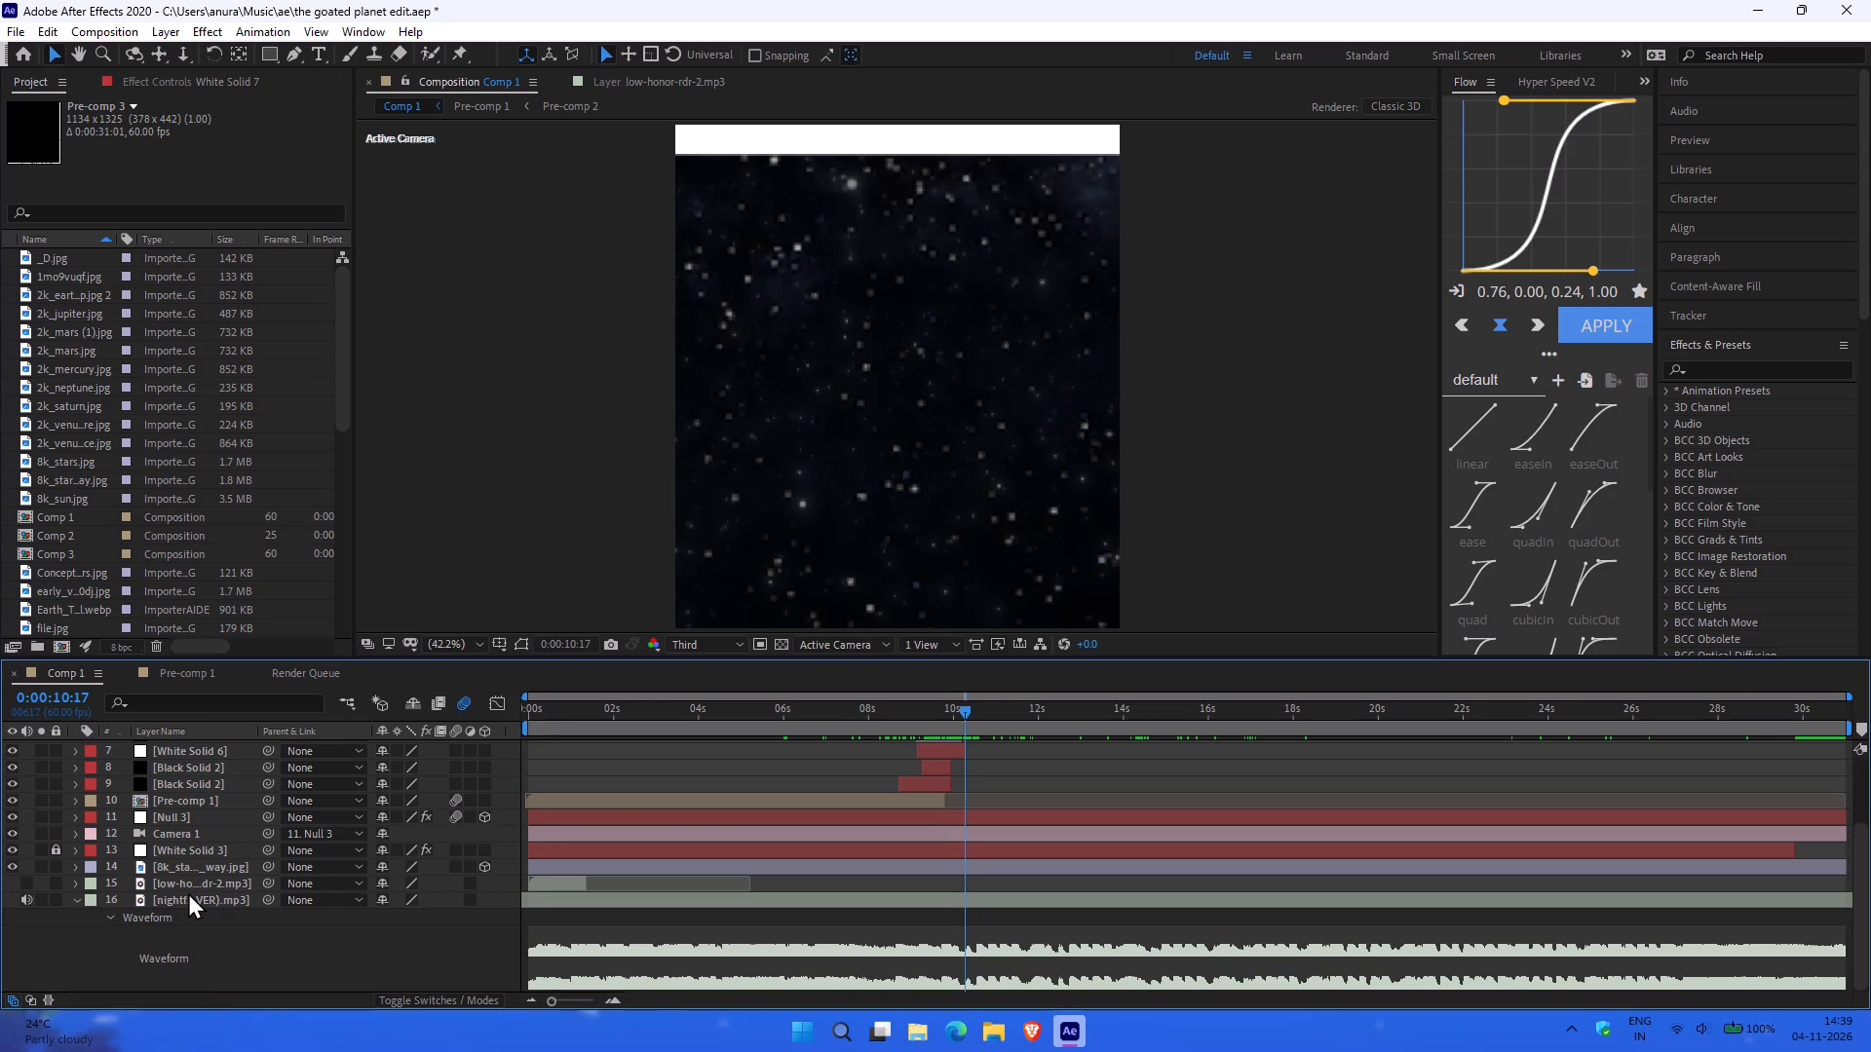
# Convert the audio of the nightforce mp3 layer to keyframes in Comp 1.
pyautogui.click(181, 900)
pyautogui.rightClick(181, 900)
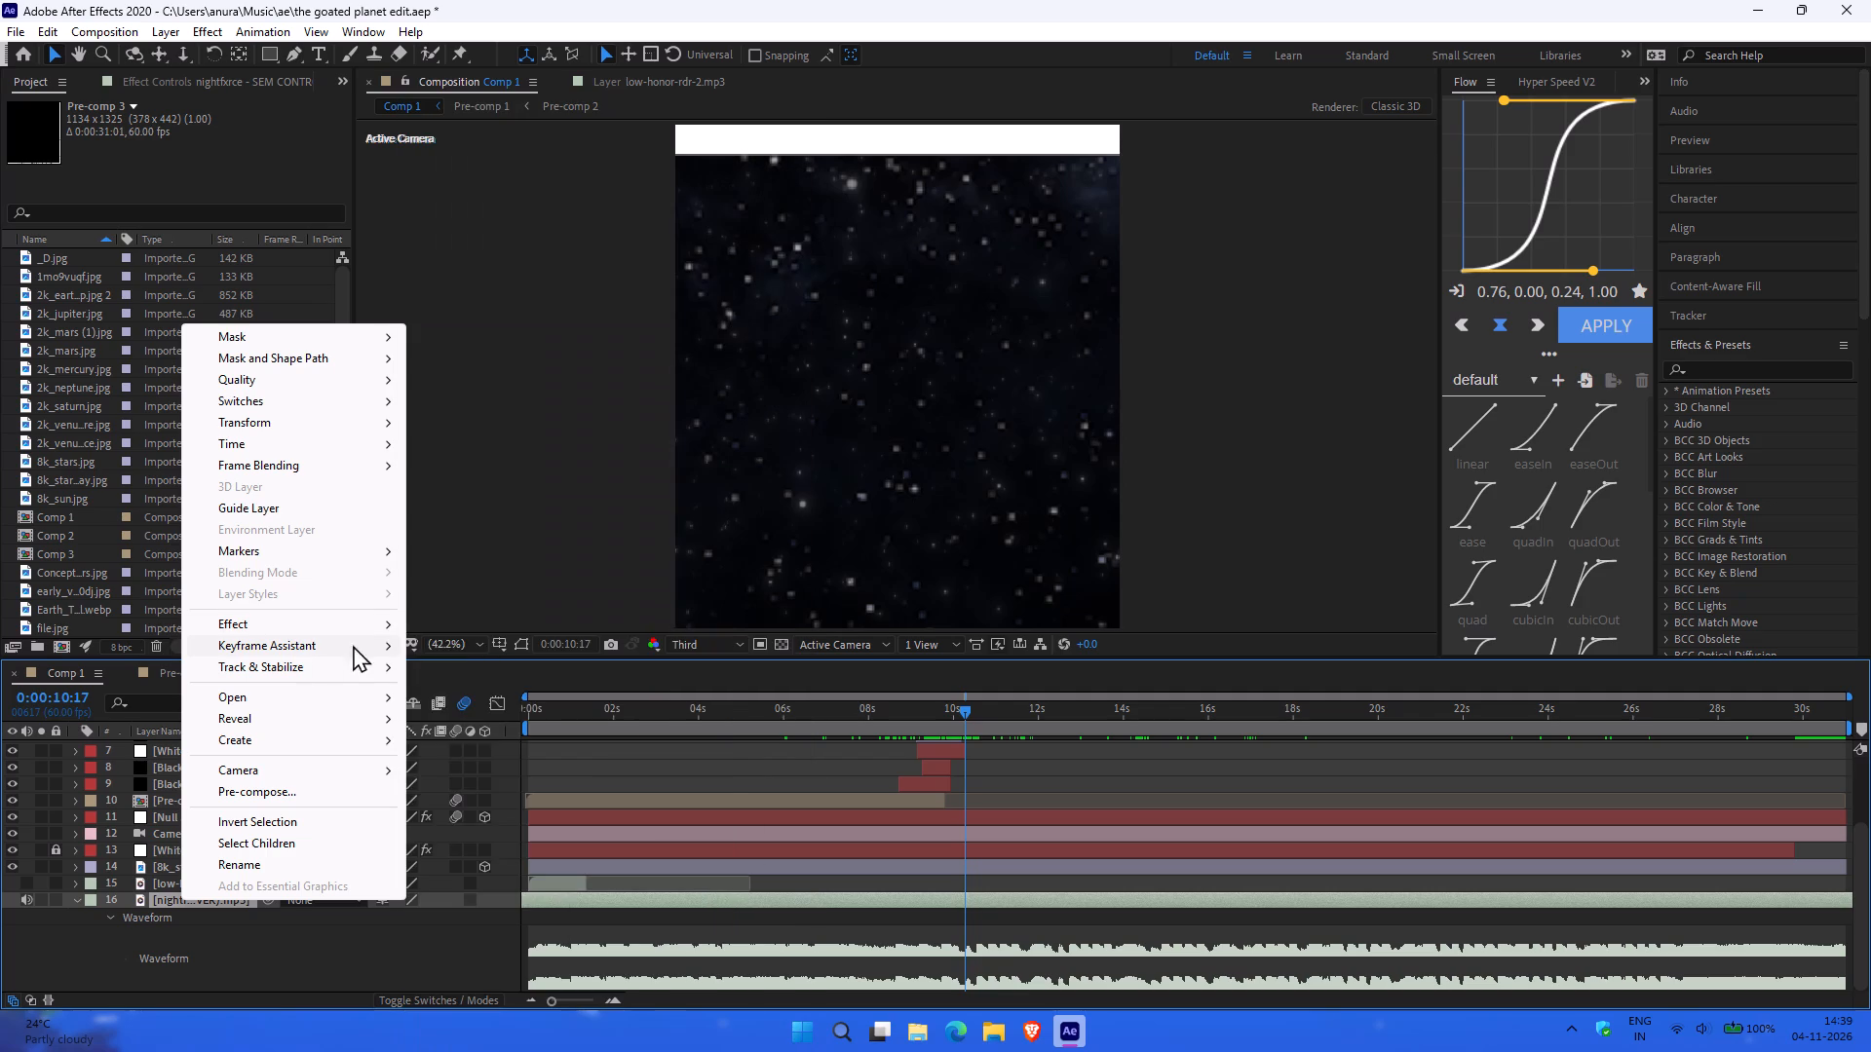
pyautogui.click(463, 643)
# Move the new Audio Amplitude layer from the top of the stack to below the nightforce mp3 layer.
pyautogui.scroll(2, 208, 790)
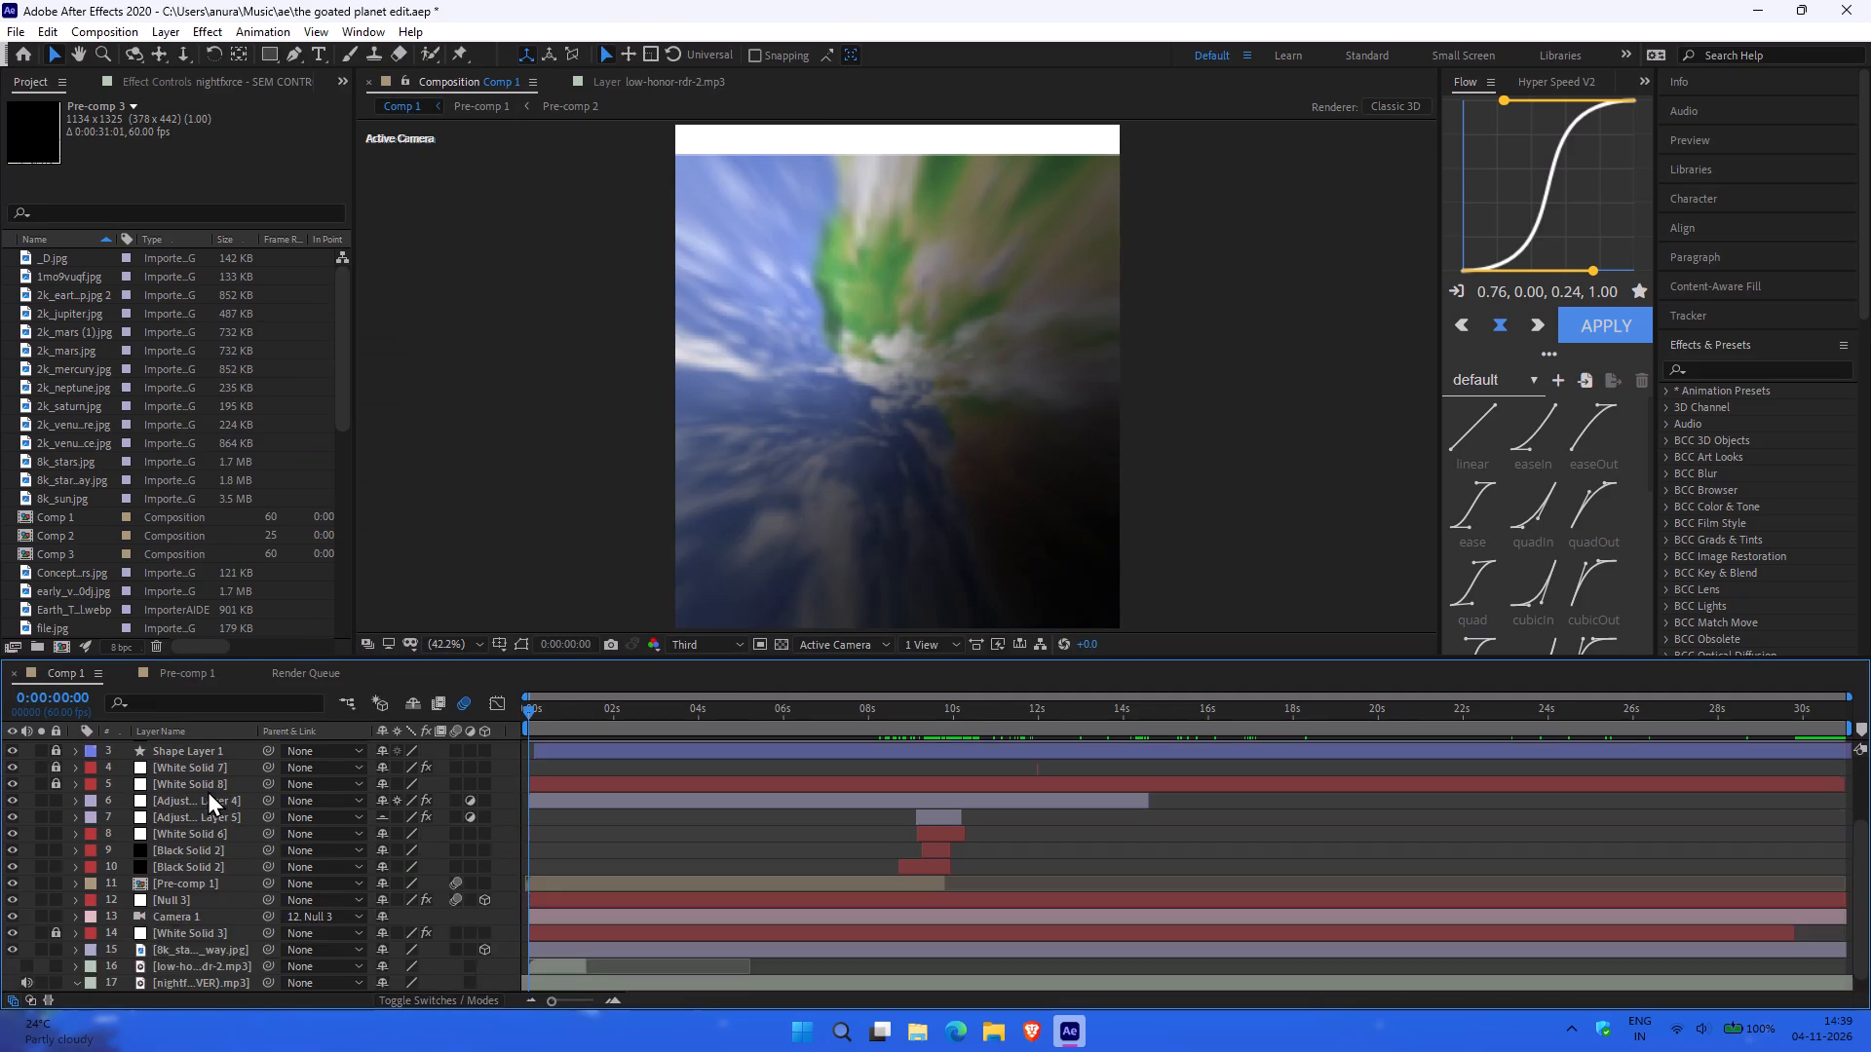
pyautogui.scroll(13, 208, 790)
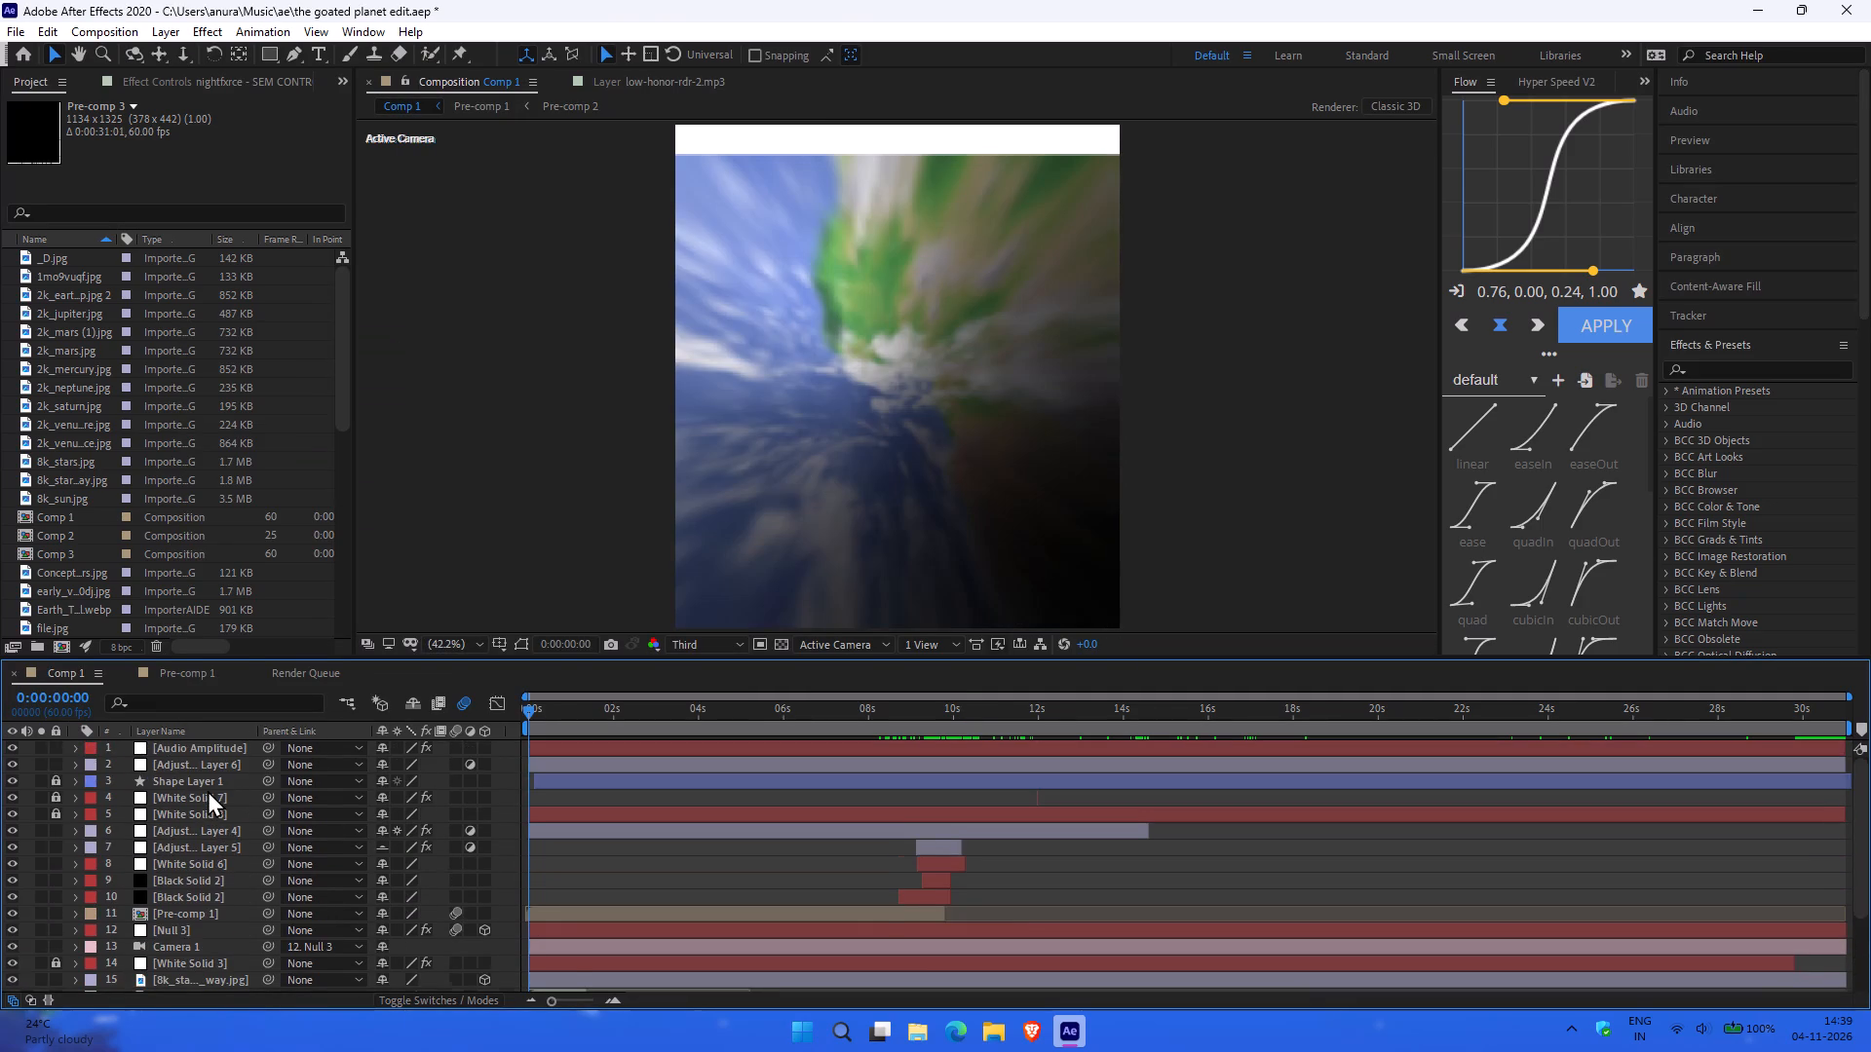
pyautogui.moveTo(193, 750); pyautogui.dragTo(172, 884)
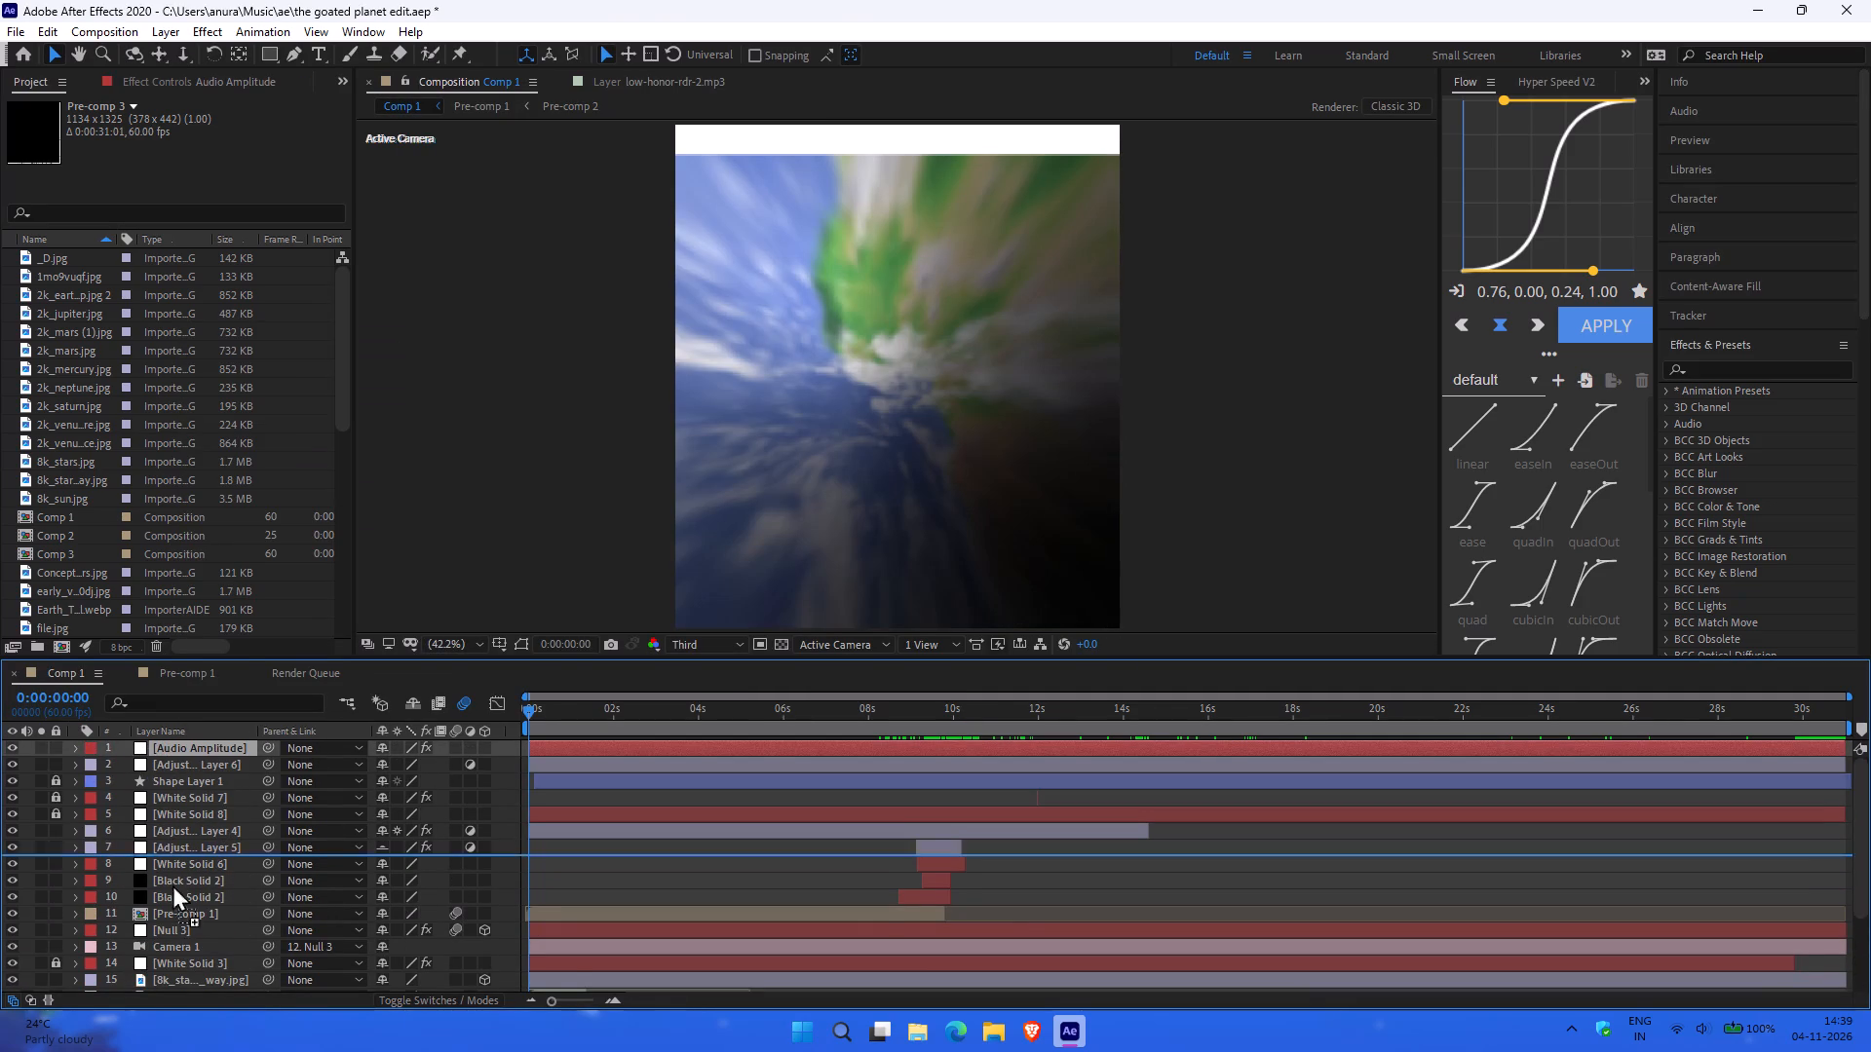
pyautogui.moveTo(172, 884); pyautogui.dragTo(172, 863)
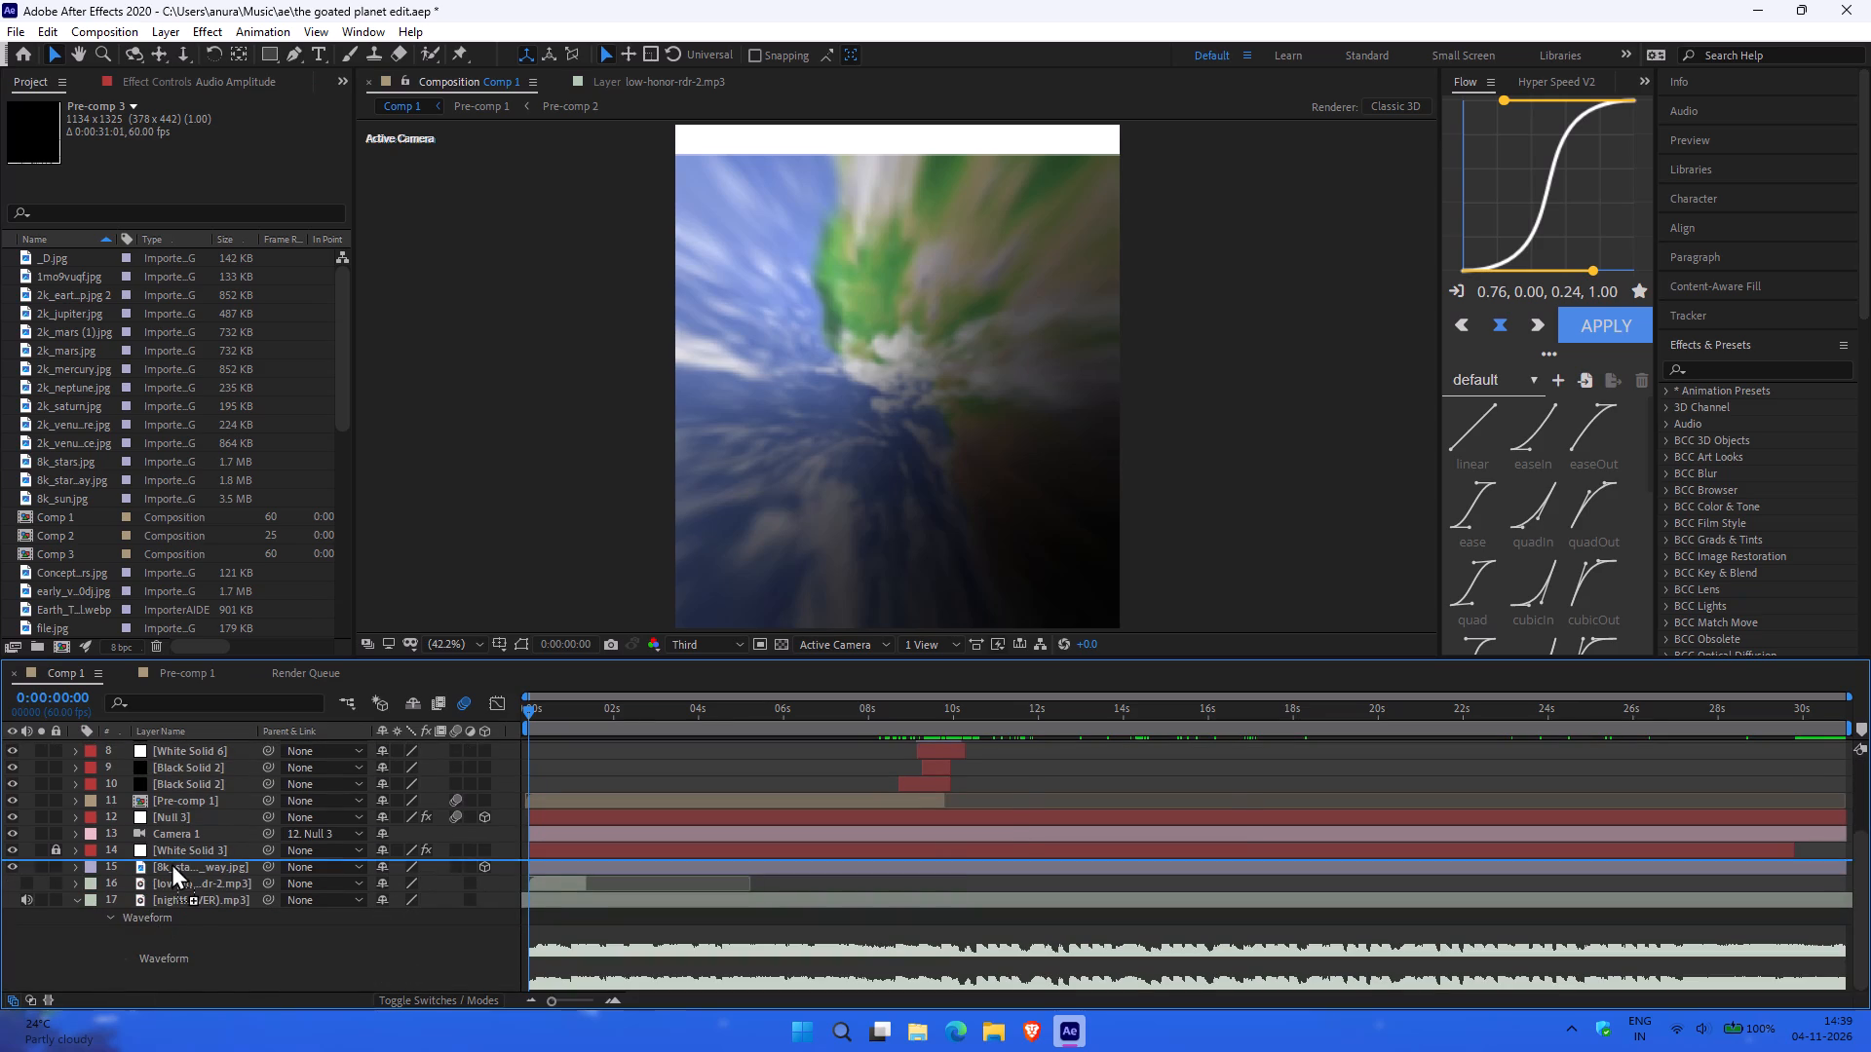
pyautogui.moveTo(172, 863); pyautogui.dragTo(172, 916)
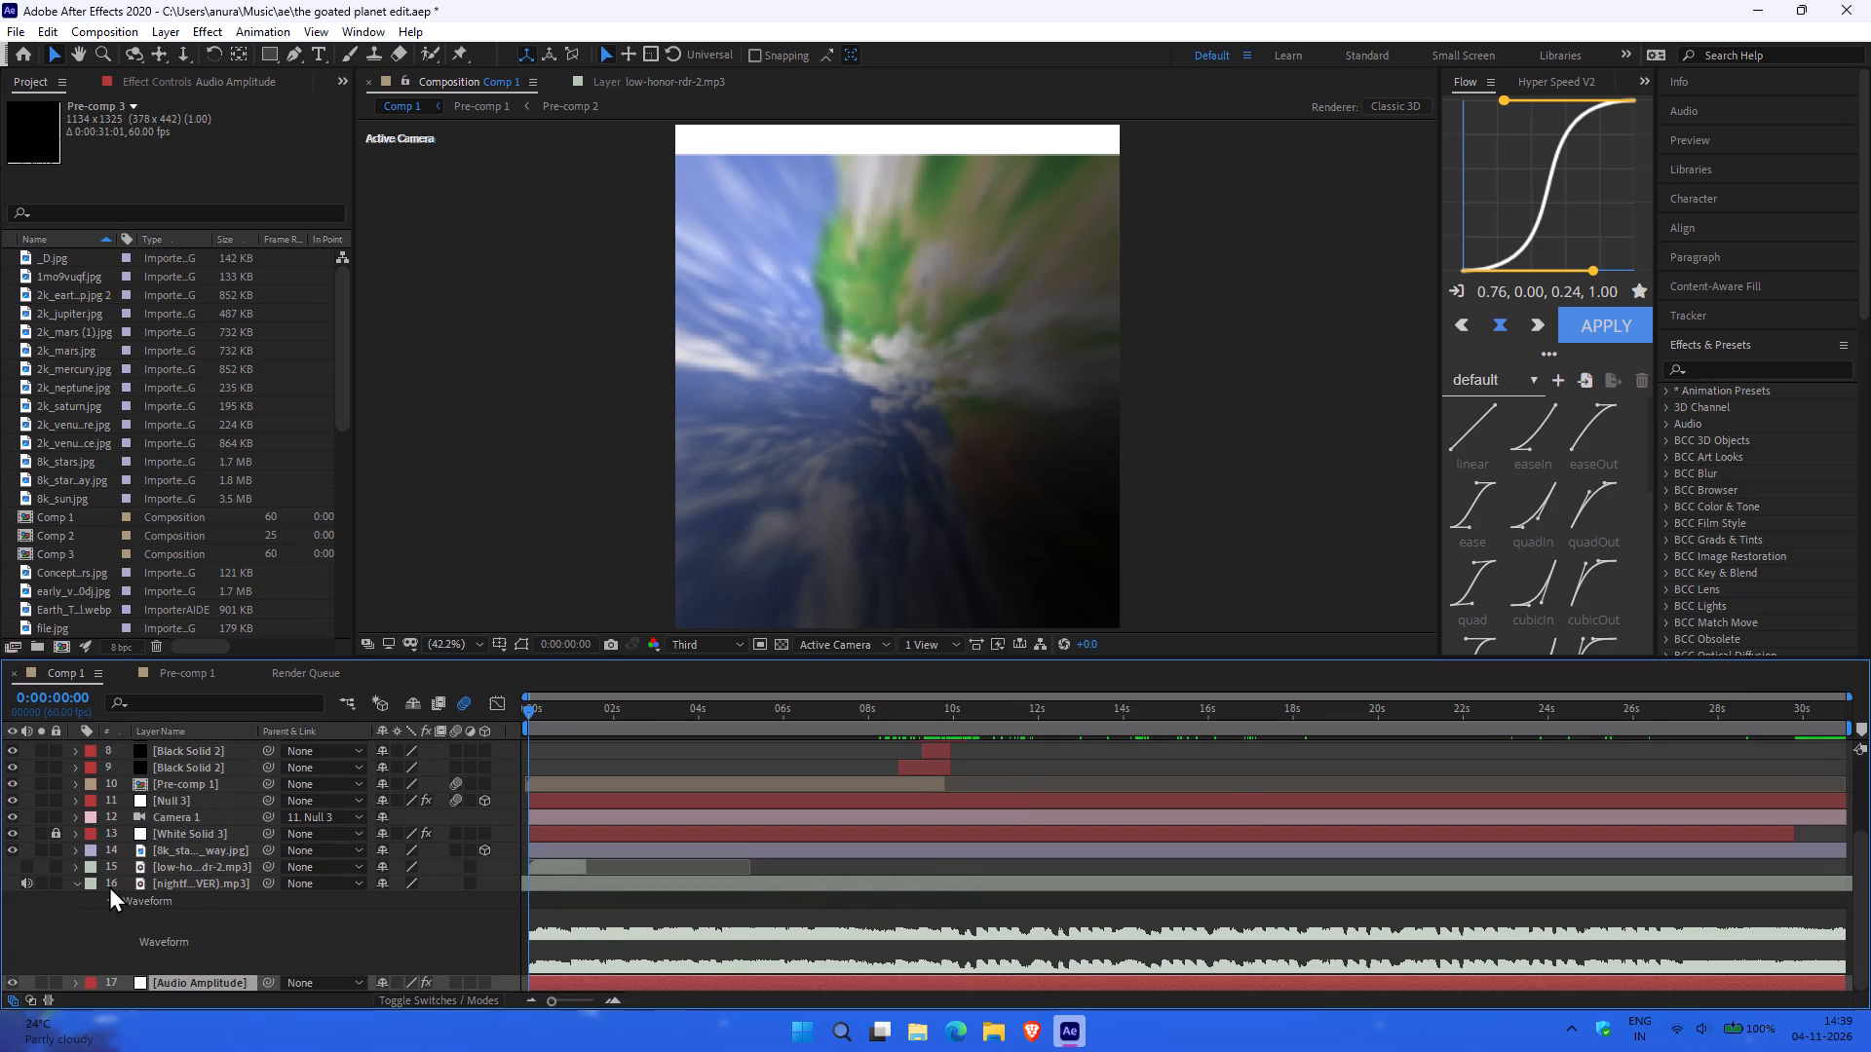
# Collapse the waveform display of the nightforce mp3 layer.
pyautogui.click(83, 884)
pyautogui.click(79, 881)
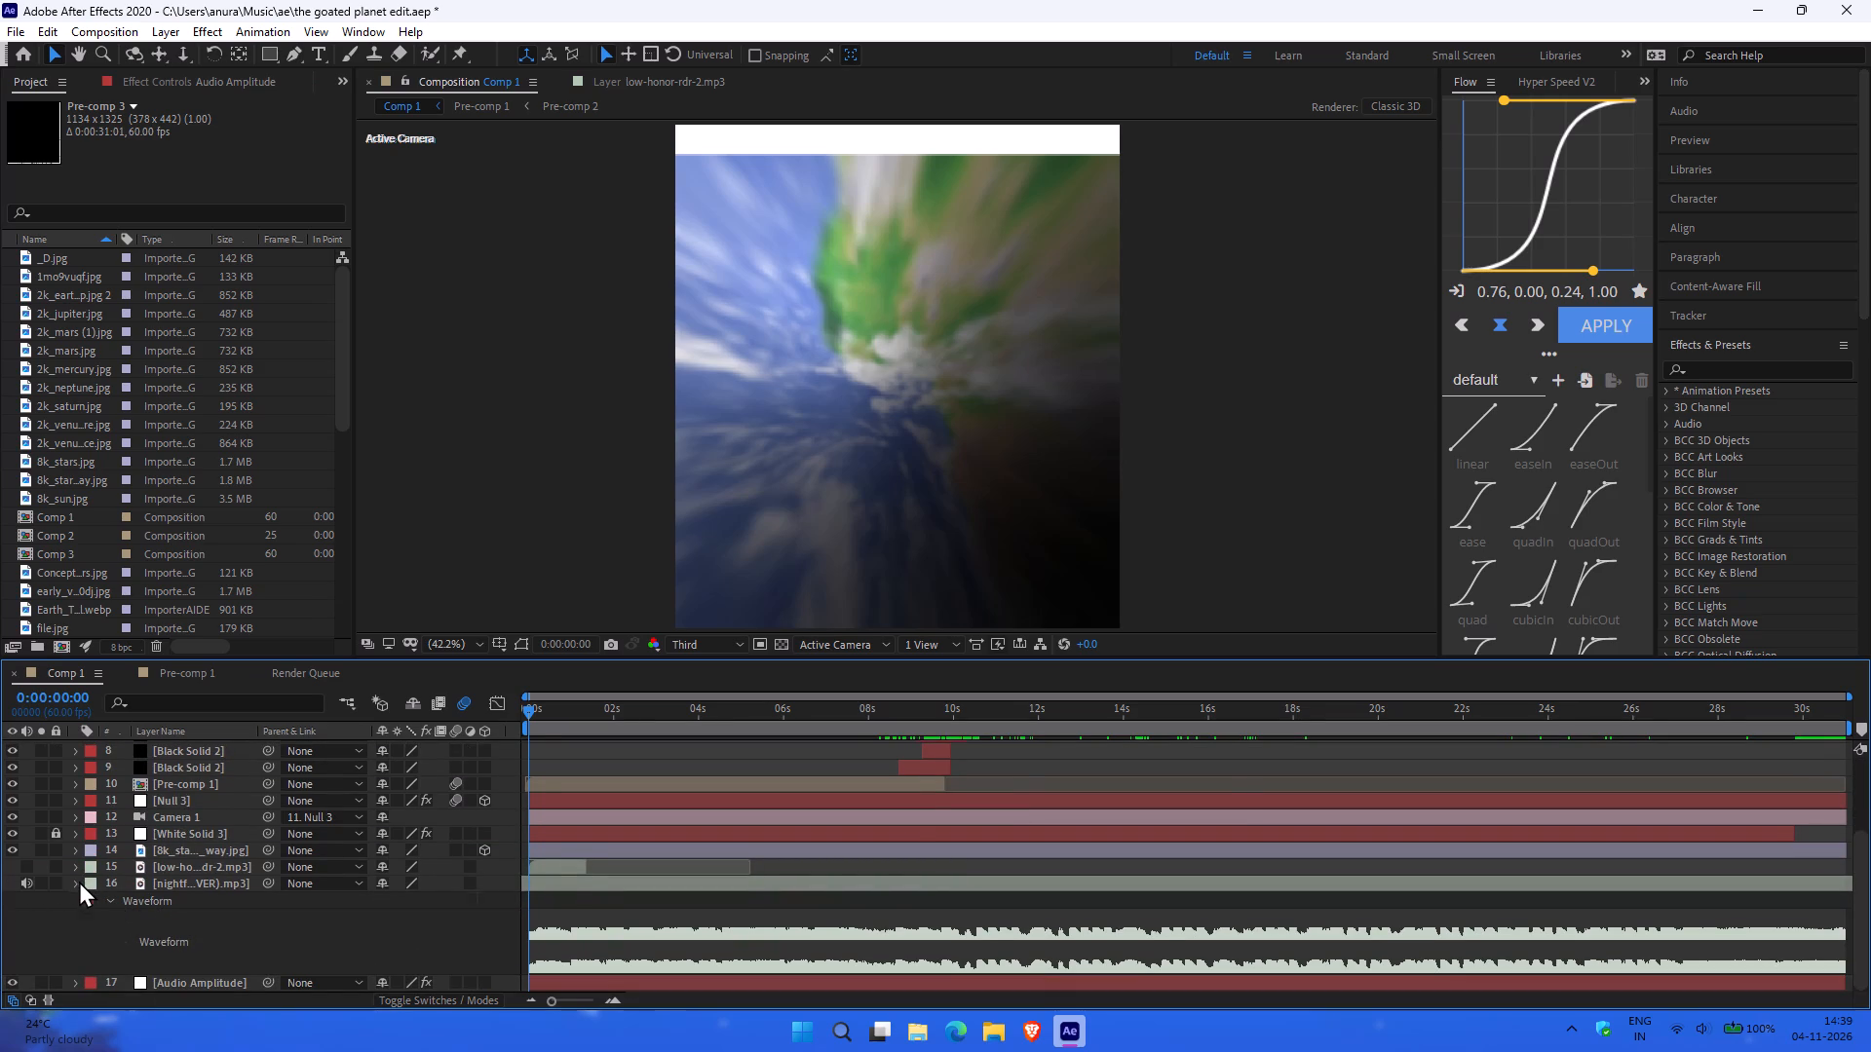
# Show the Both Channels slider of the Audio Amplitude layer in the Graph Editor.
pyautogui.scroll(-3, 126, 931)
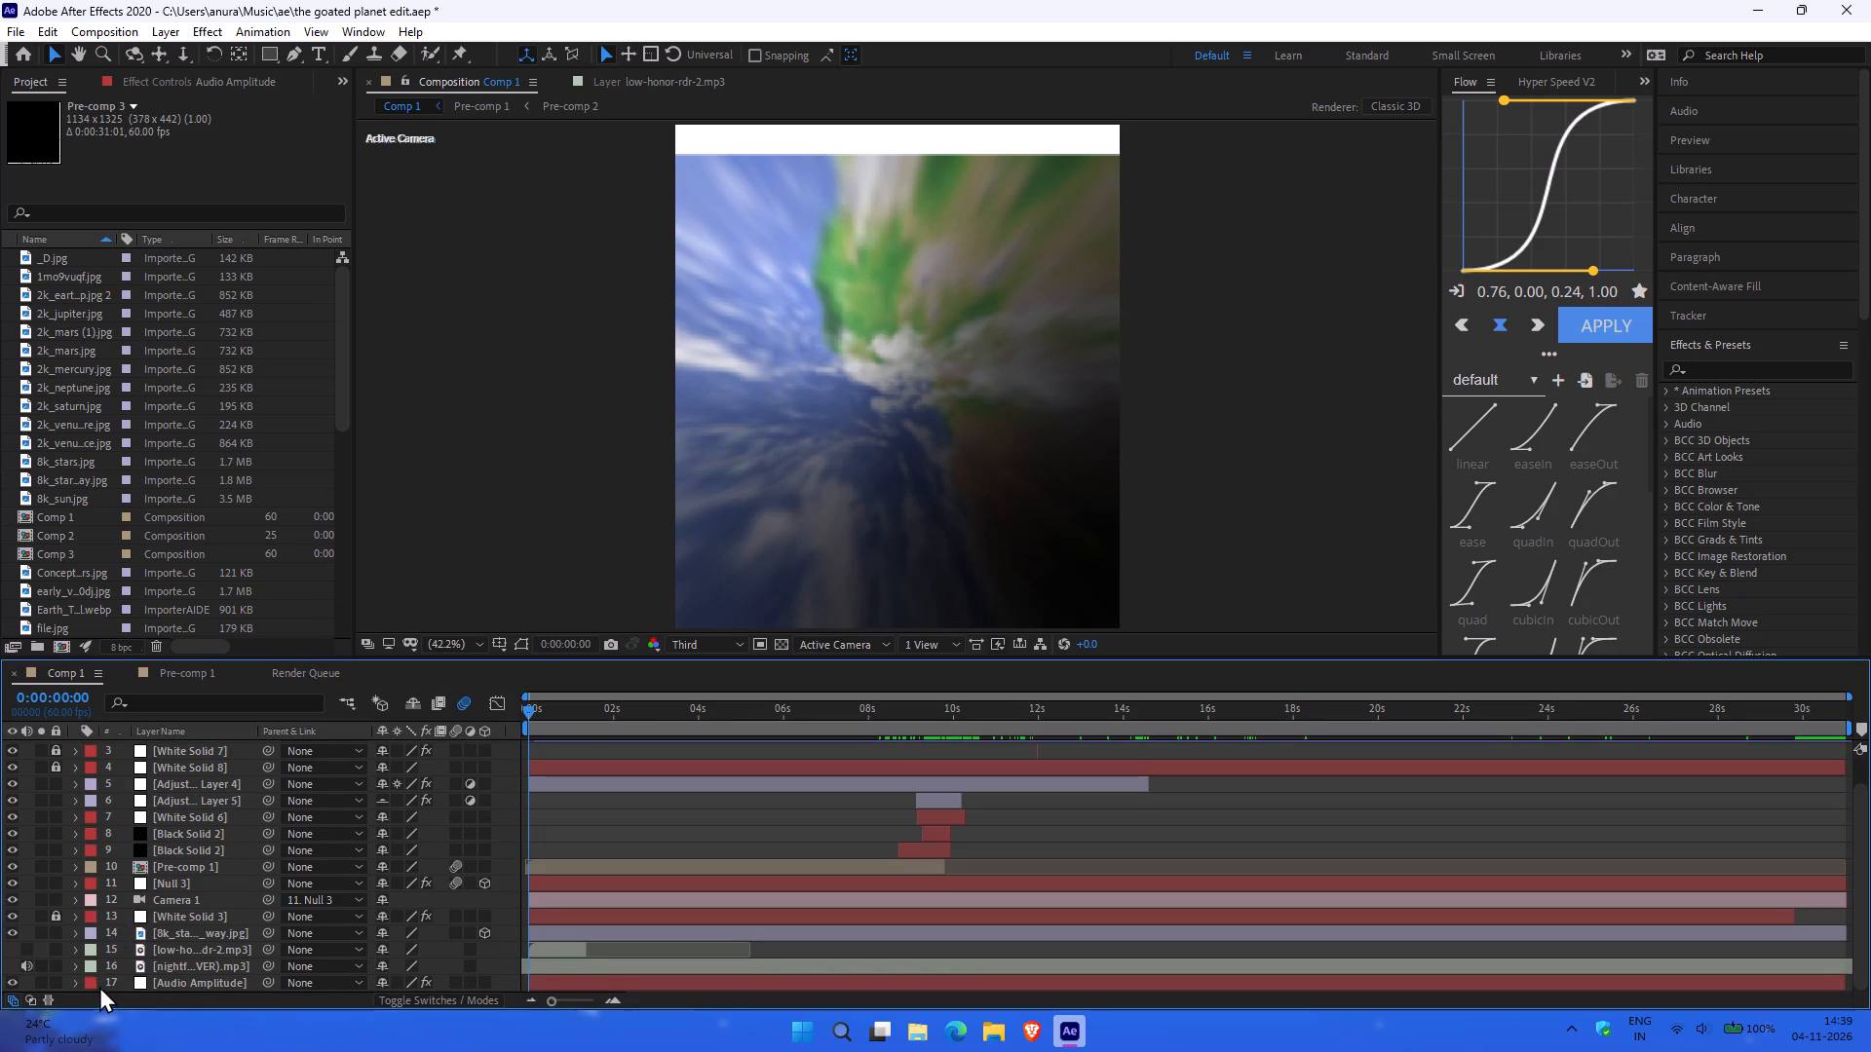
pyautogui.click(71, 981)
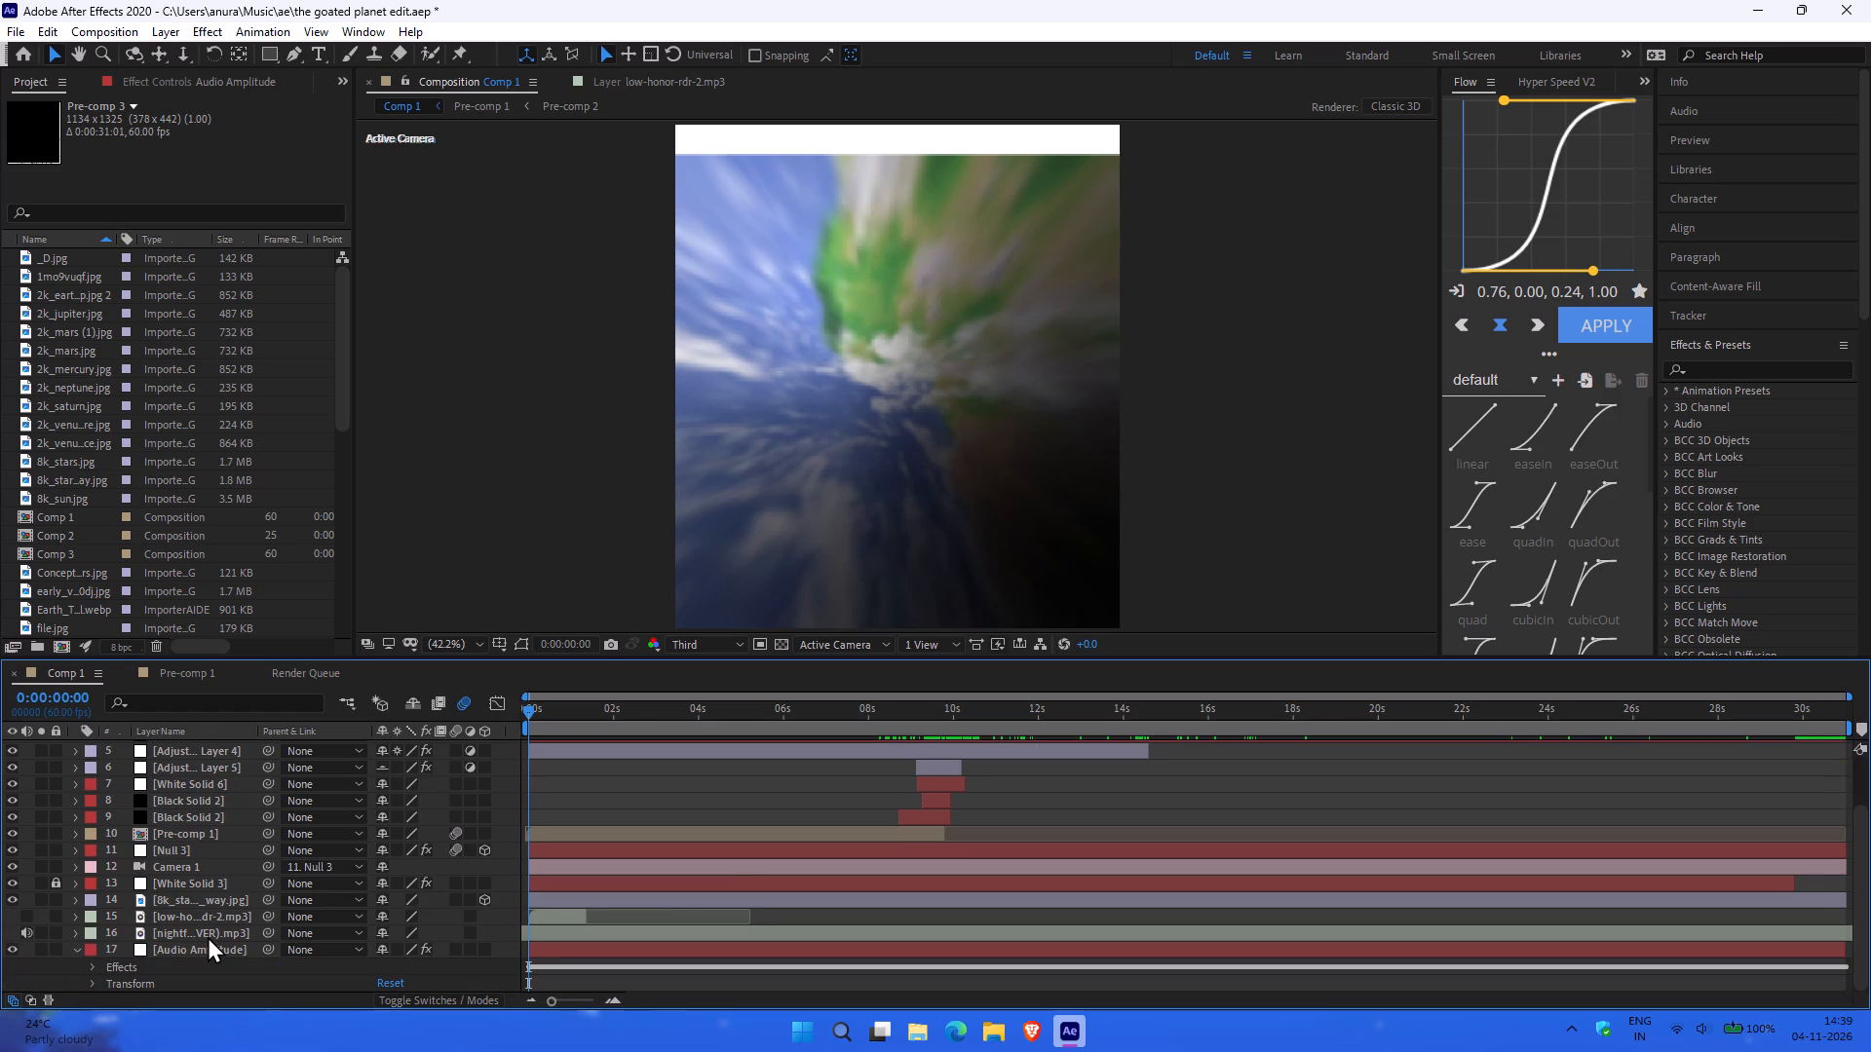
pyautogui.click(89, 962)
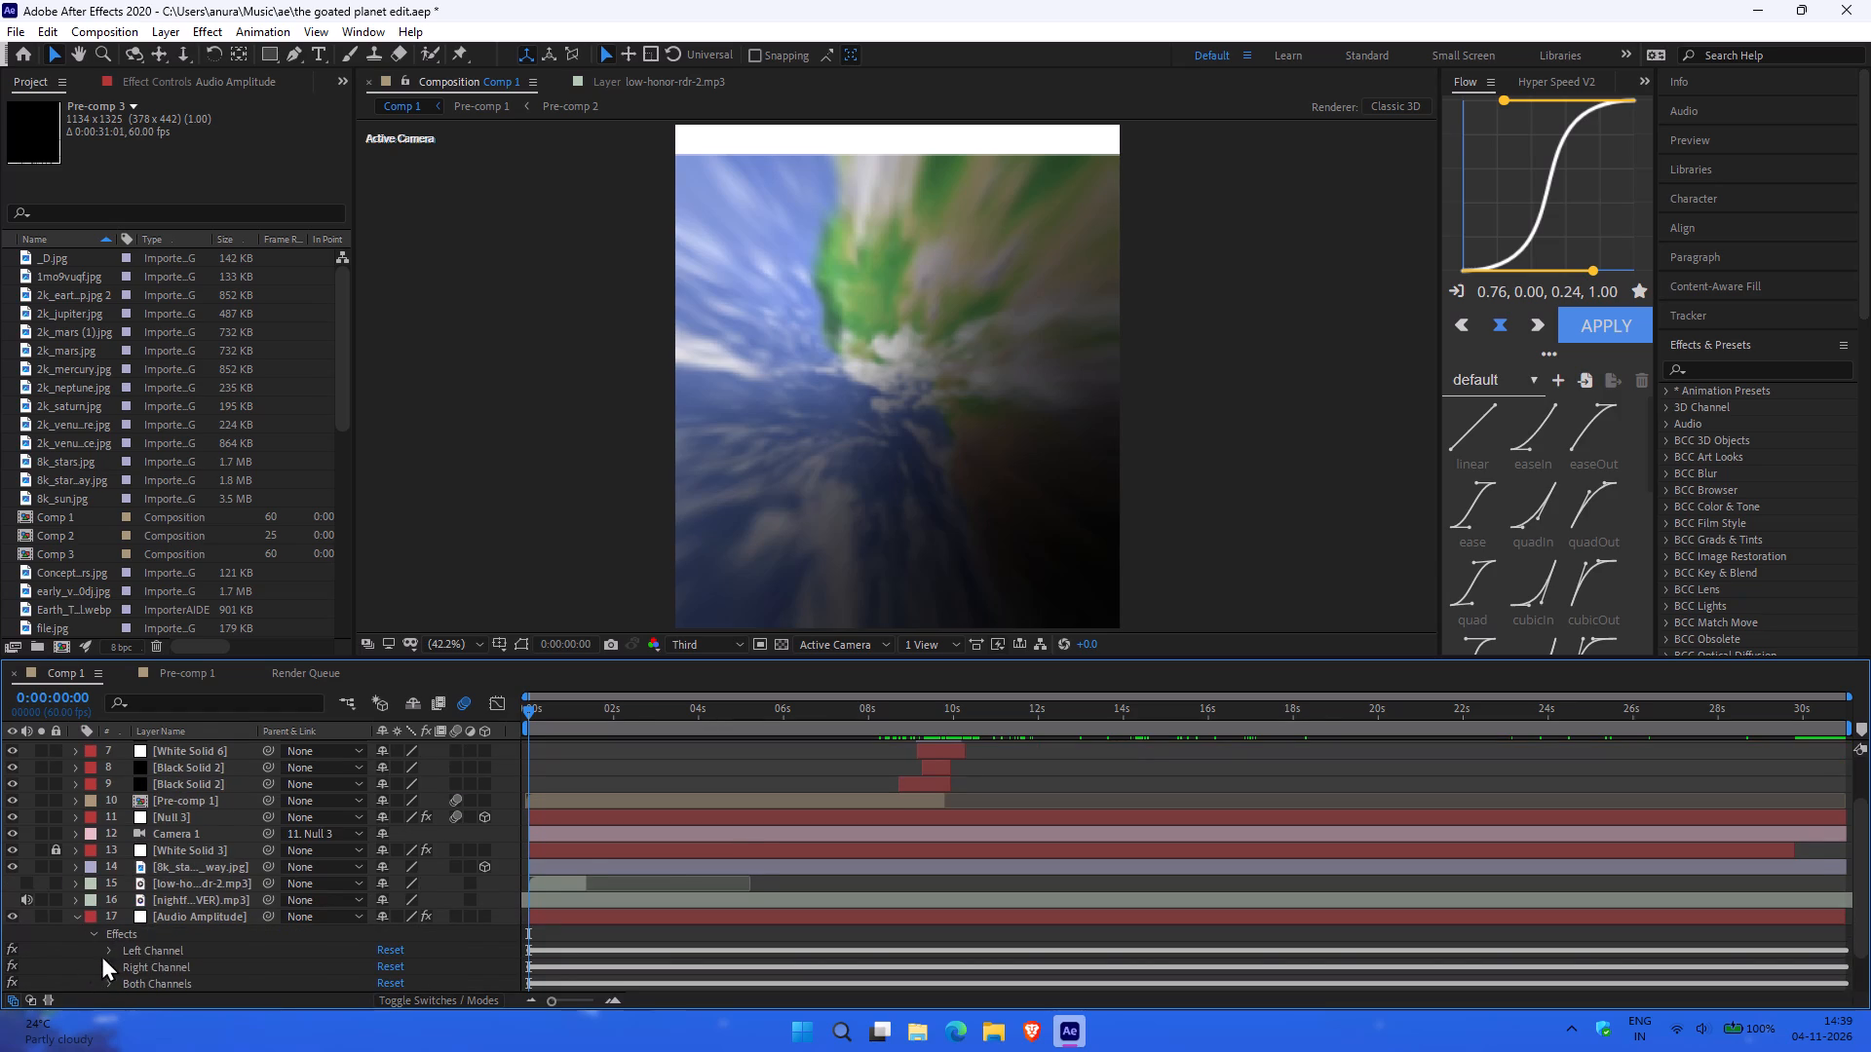
pyautogui.click(106, 980)
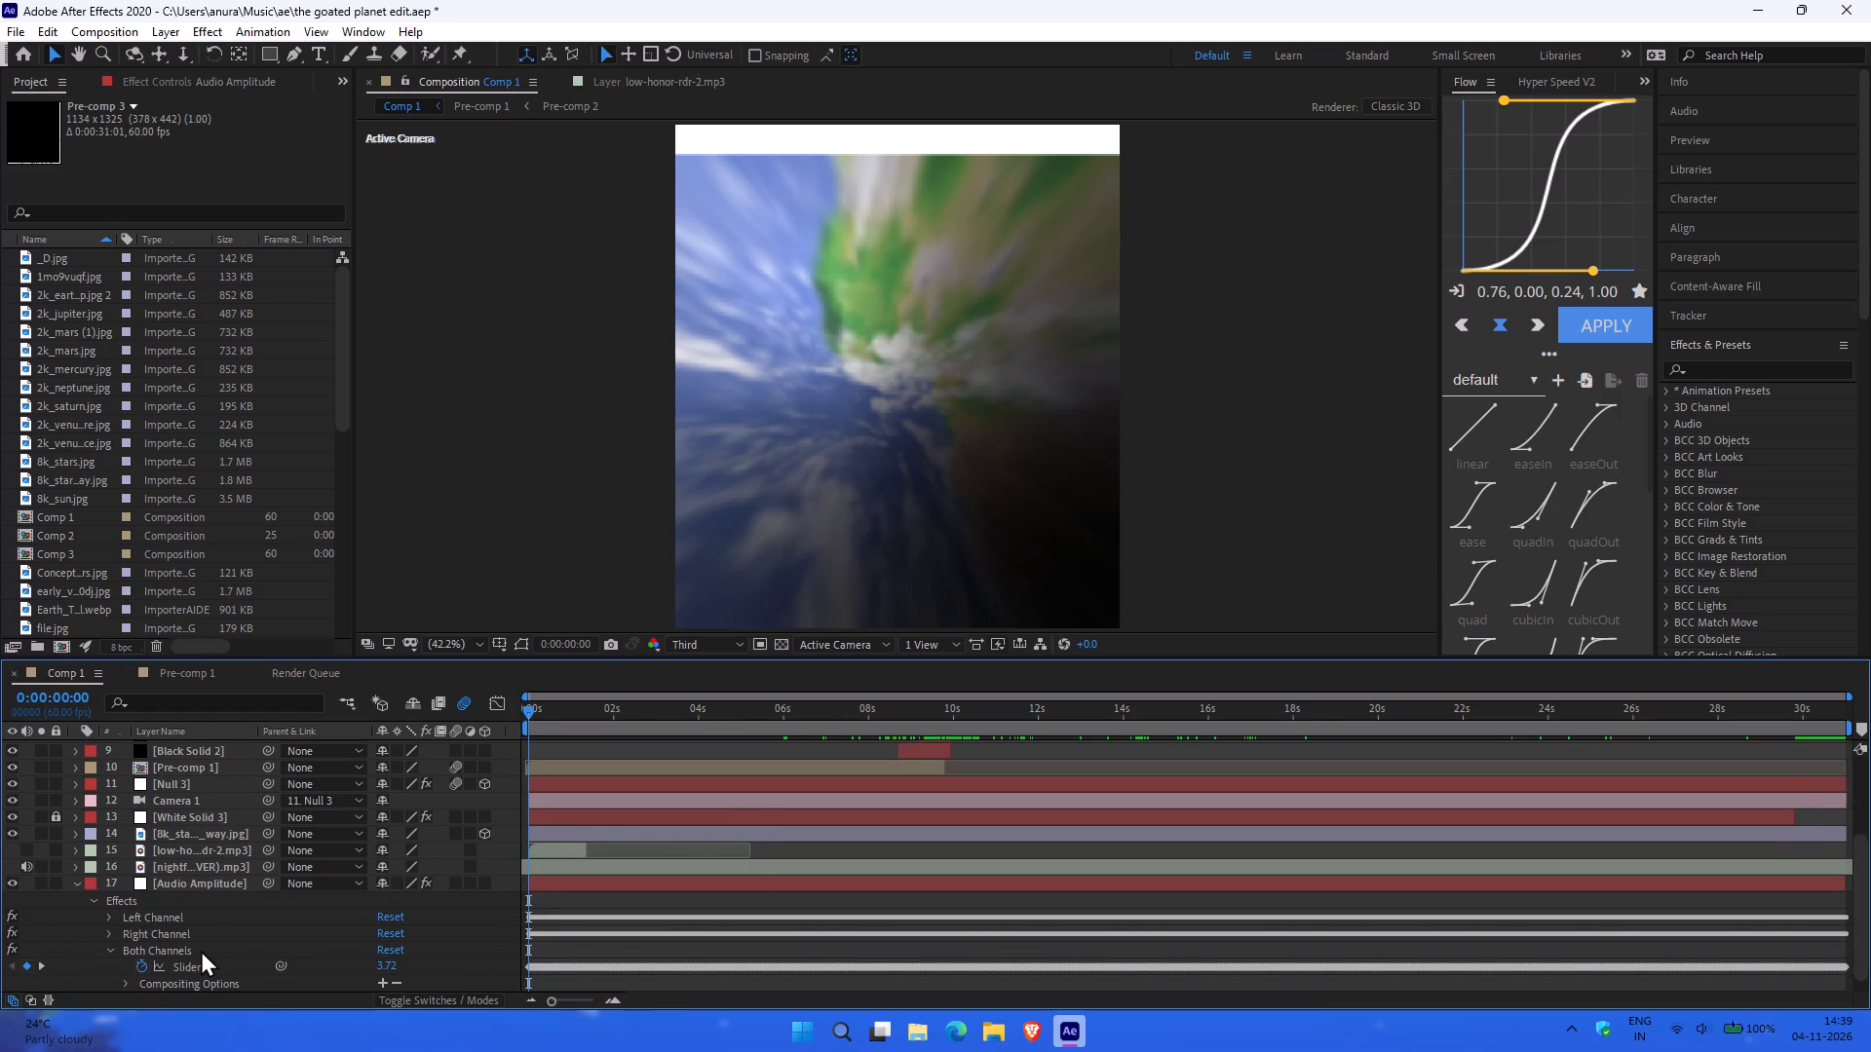
pyautogui.scroll(-1, 201, 950)
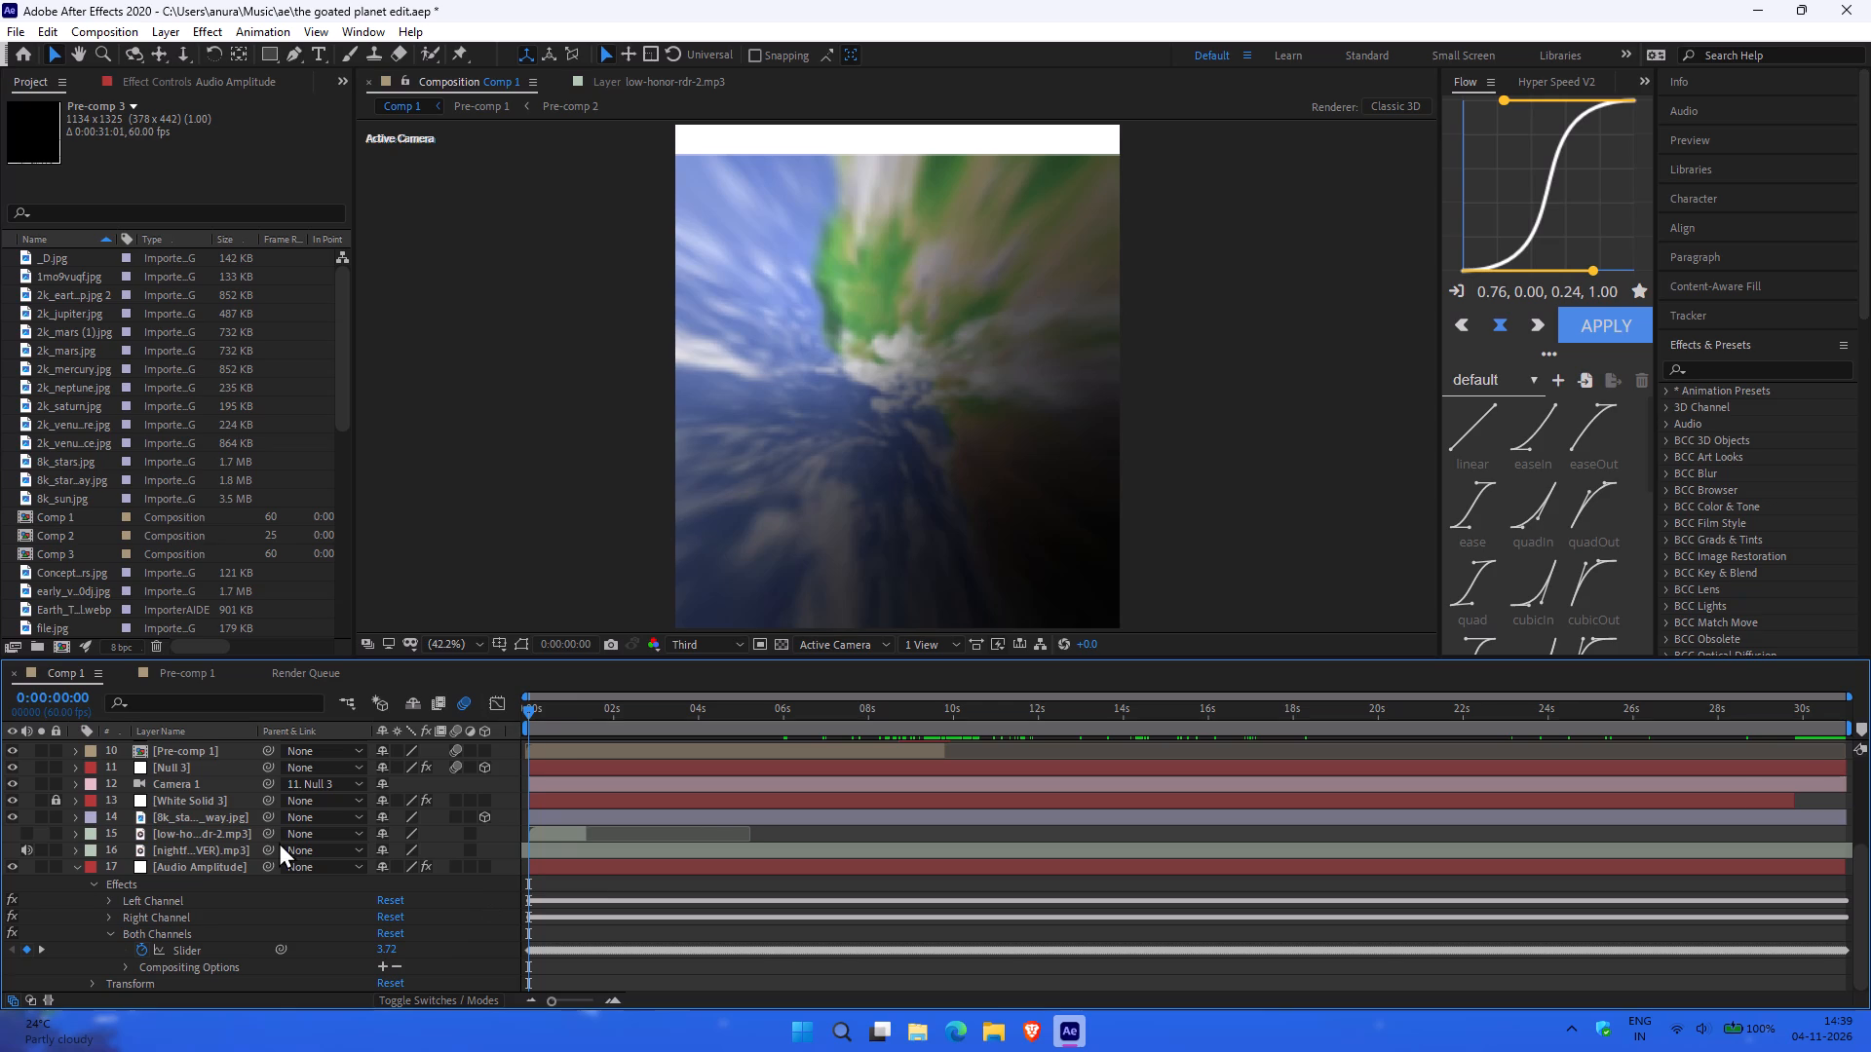
pyautogui.click(192, 947)
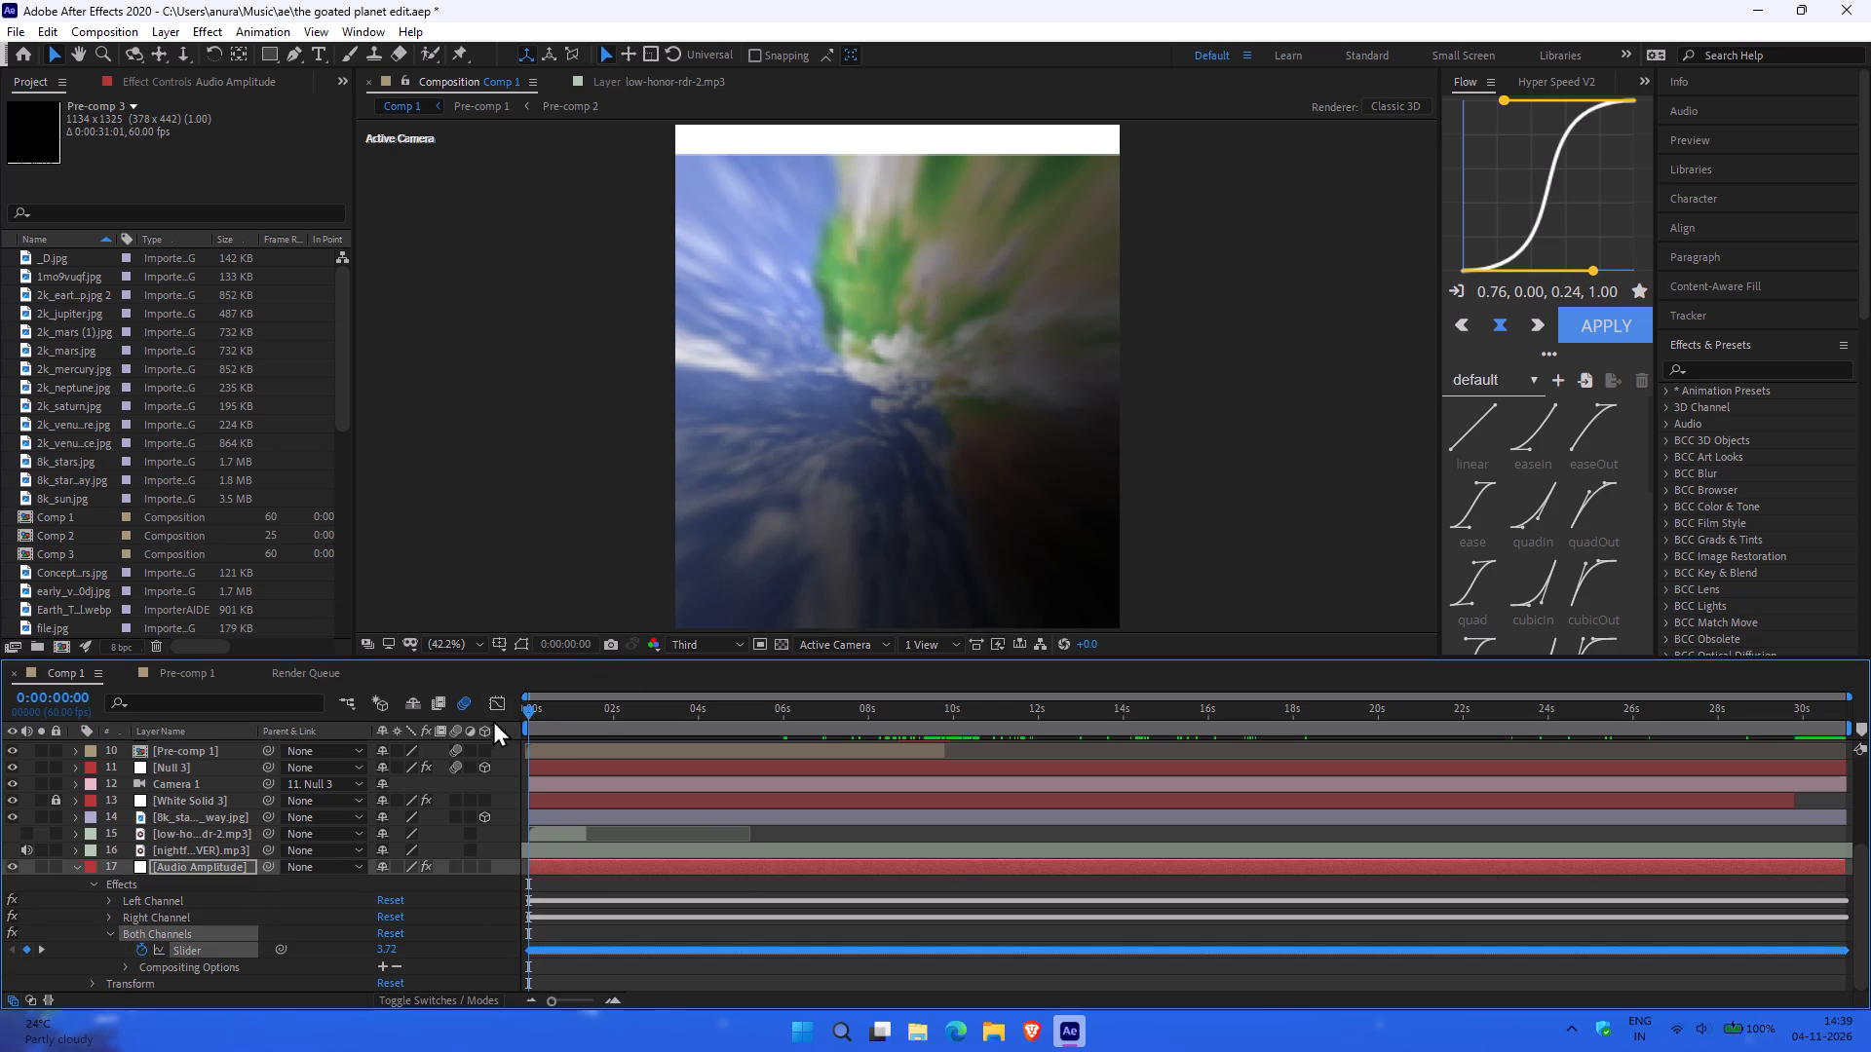
pyautogui.click(503, 706)
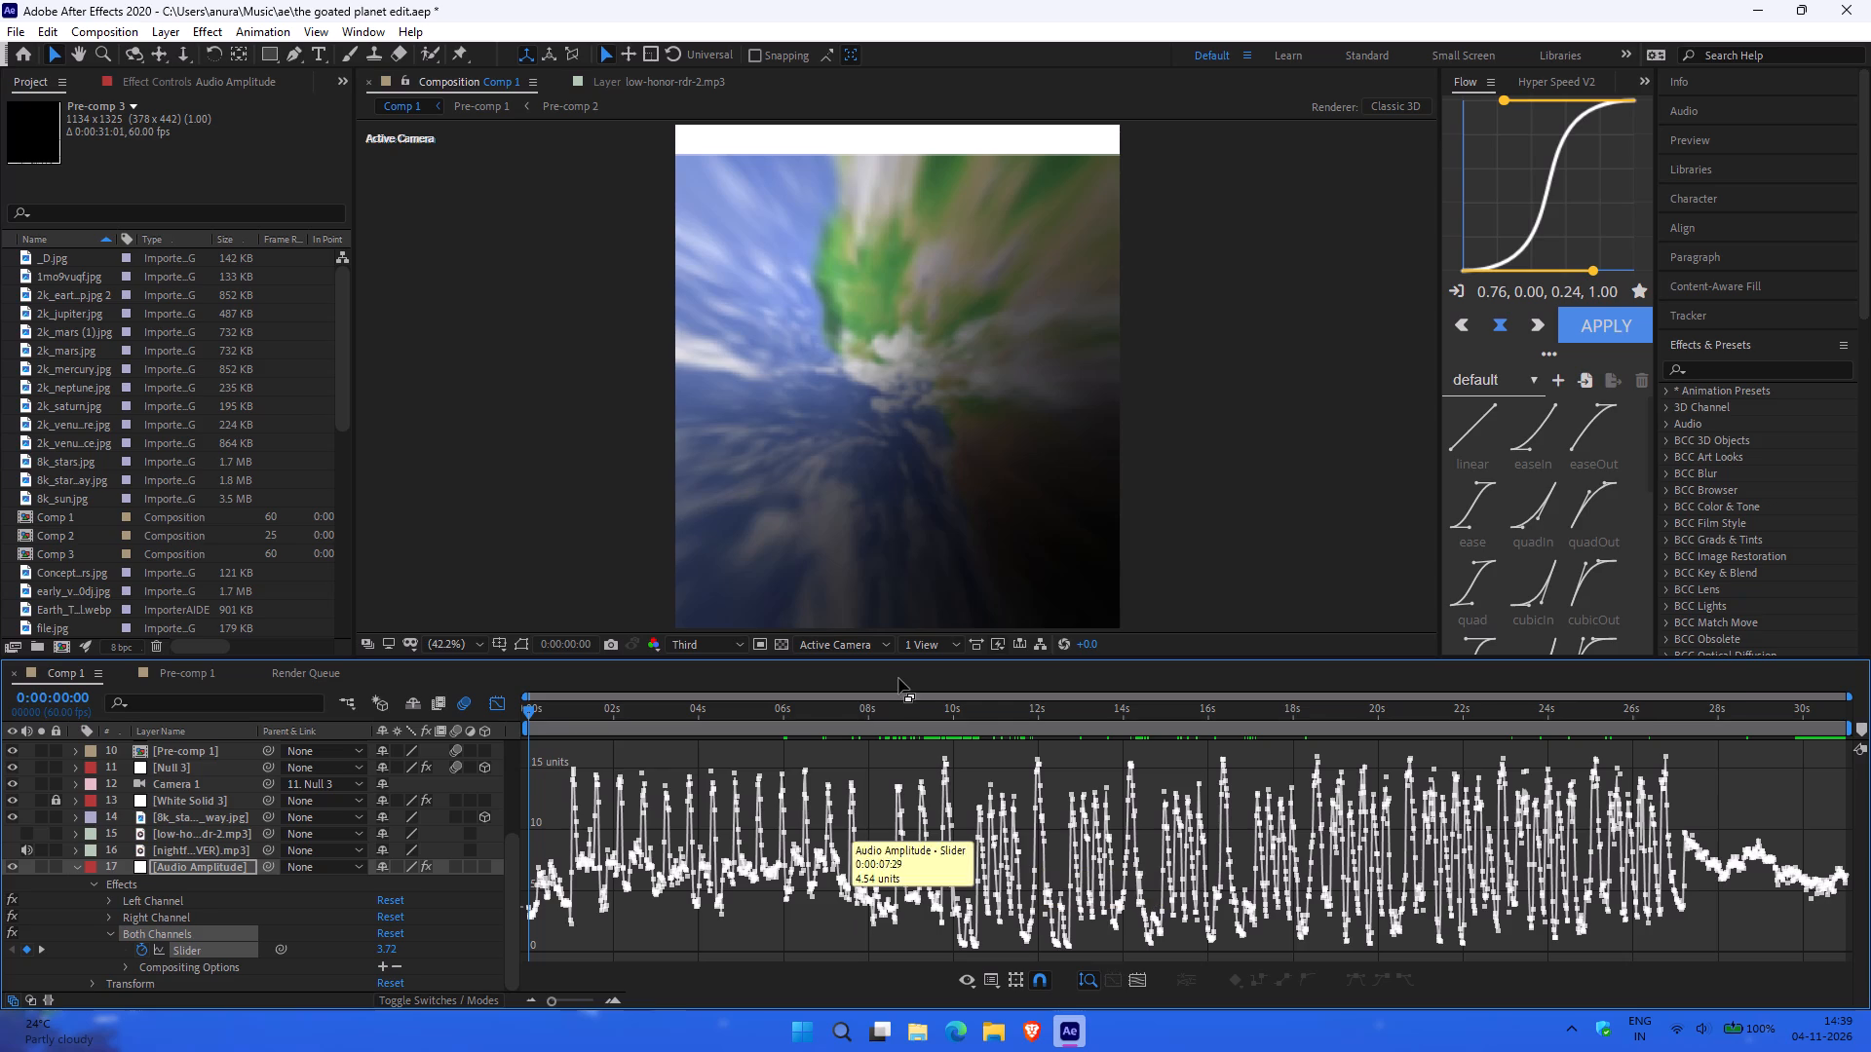
# Examine the Both Channels amplitude curve against the Saturn frames between about 0:00:09:18 and 0:00:09:44.
pyautogui.moveTo(551, 997); pyautogui.dragTo(560, 997)
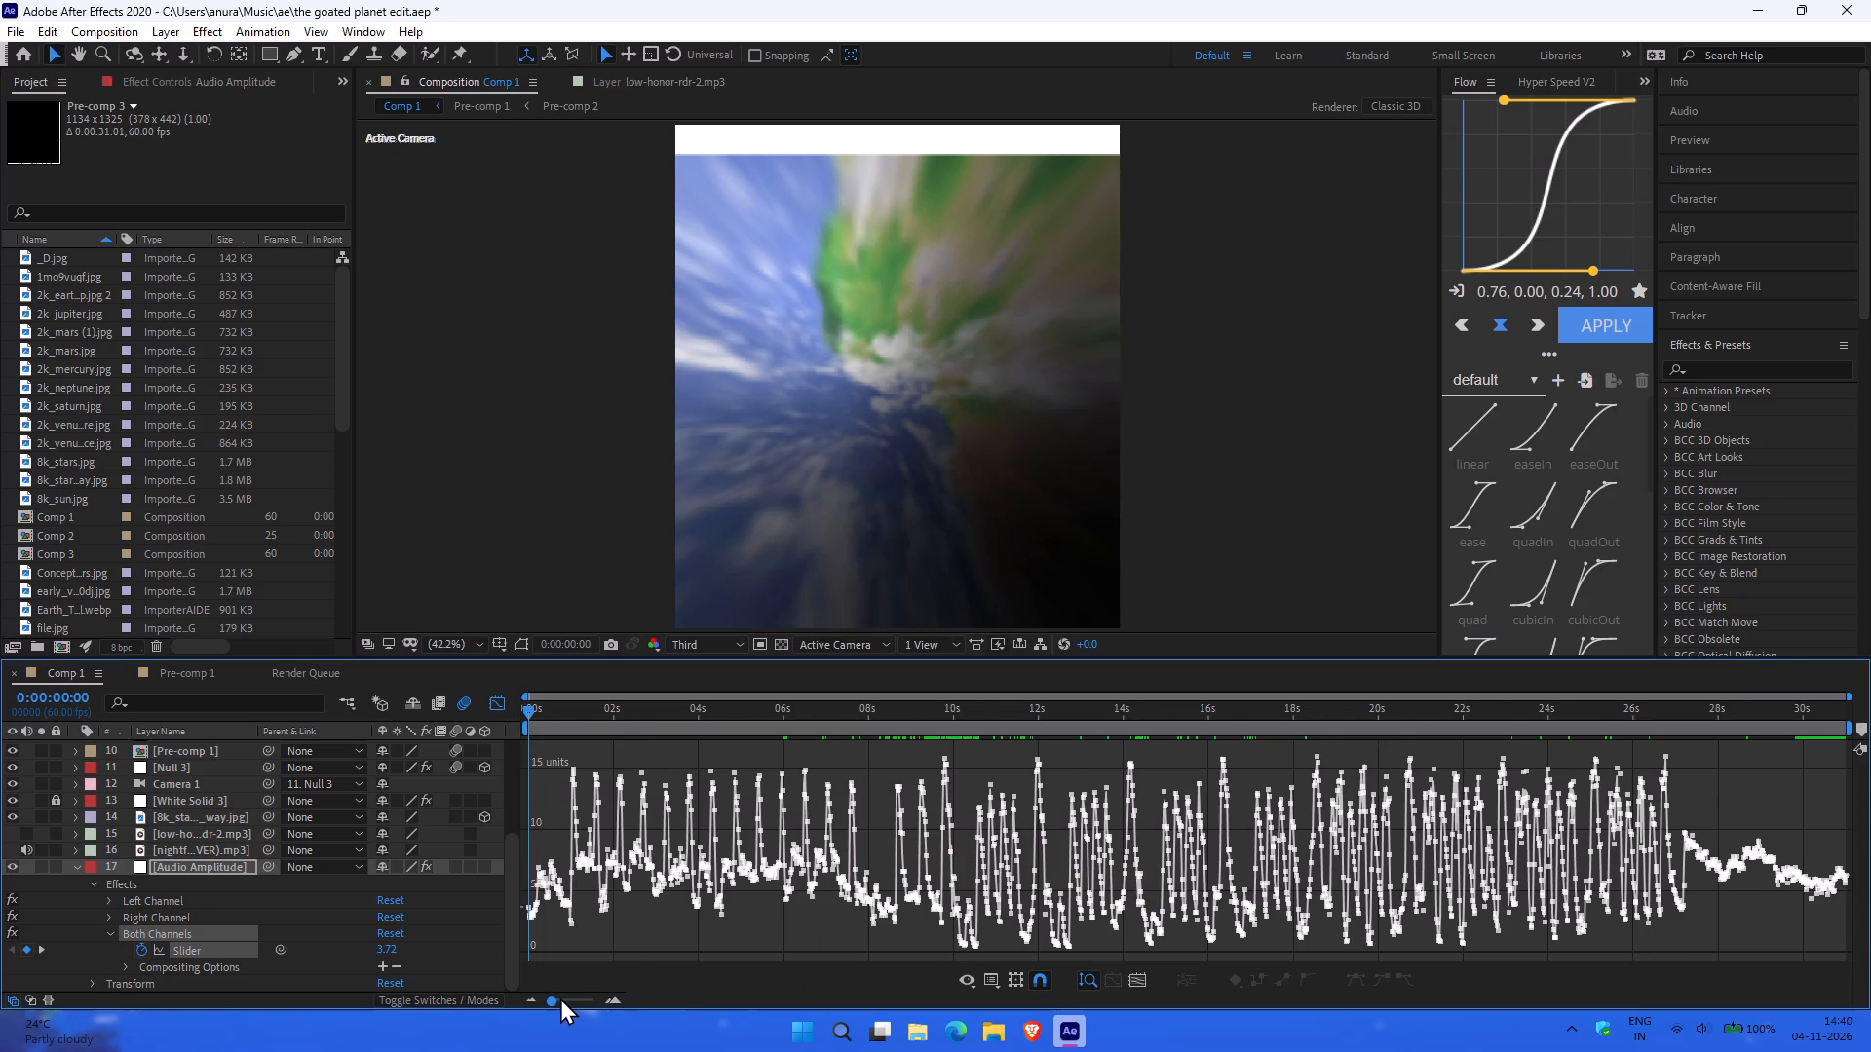
pyautogui.moveTo(560, 997); pyautogui.dragTo(561, 997)
pyautogui.click(561, 997)
pyautogui.moveTo(561, 997); pyautogui.dragTo(607, 997, button='right')
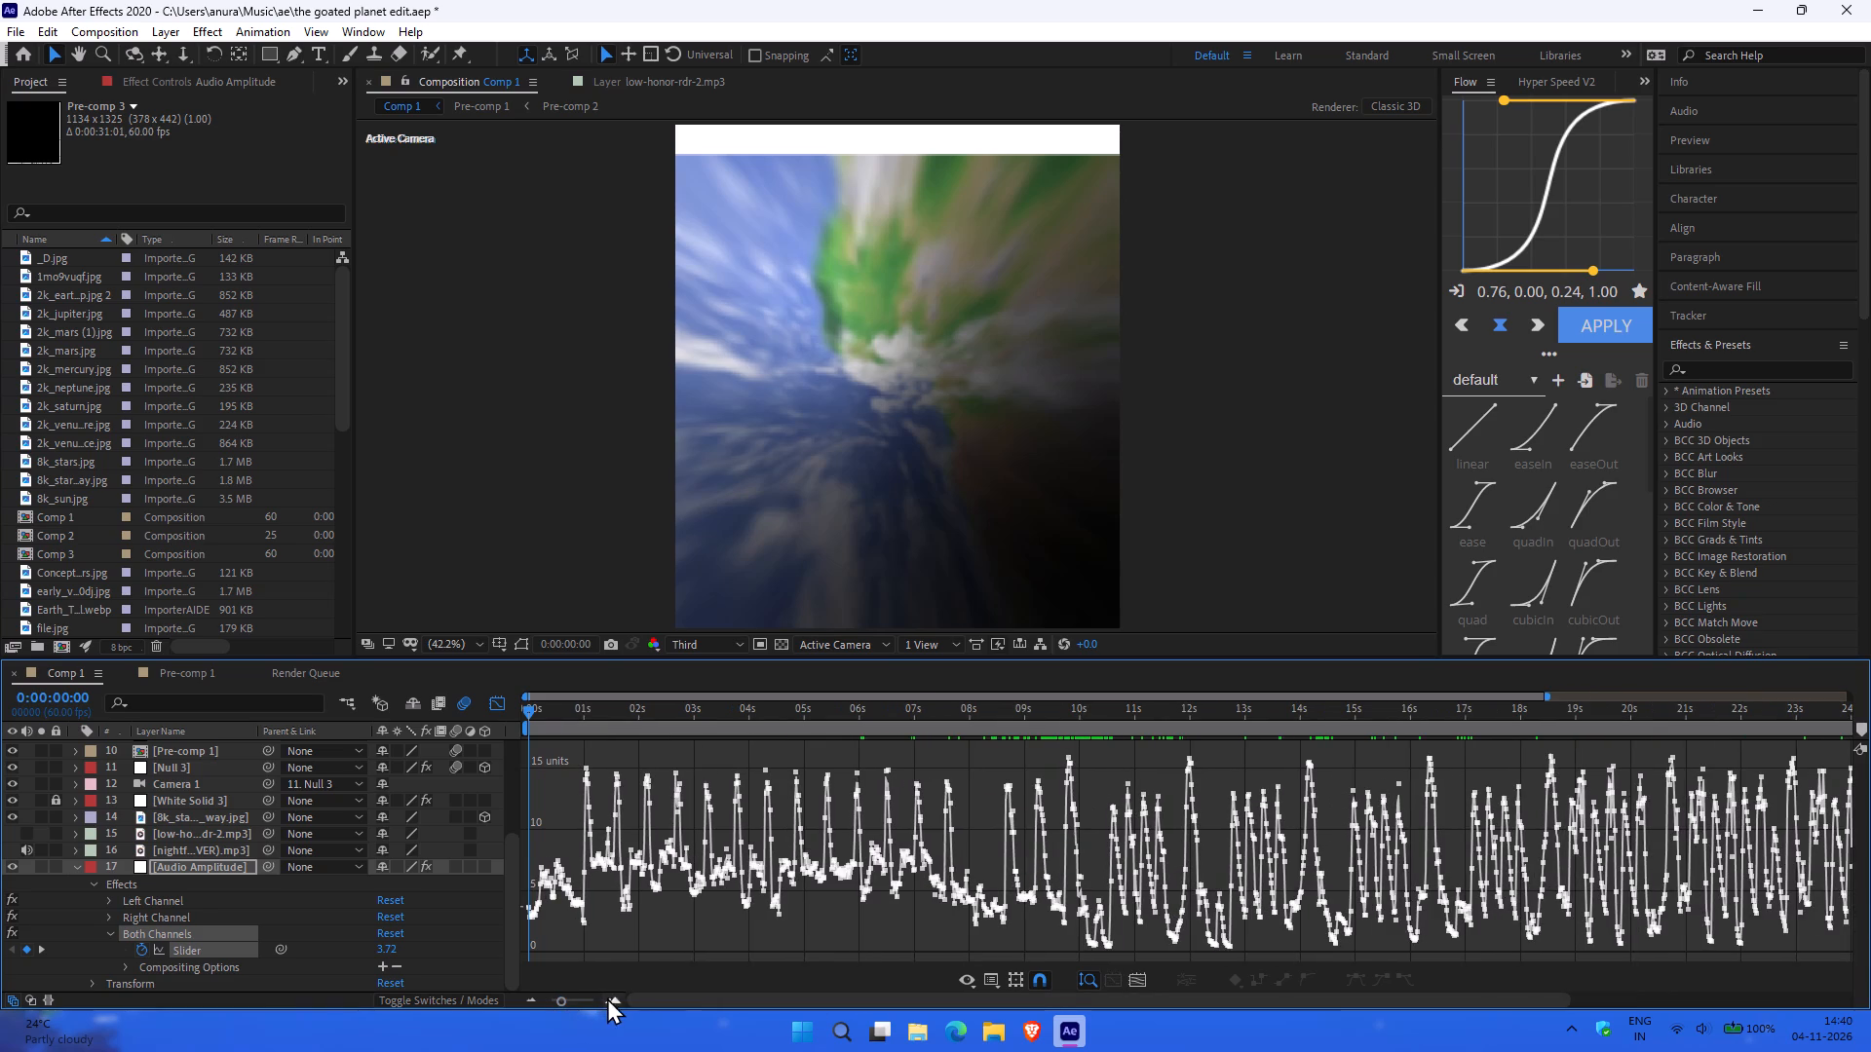
pyautogui.moveTo(607, 997); pyautogui.dragTo(614, 996, button='right')
pyautogui.moveTo(578, 998); pyautogui.dragTo(584, 998)
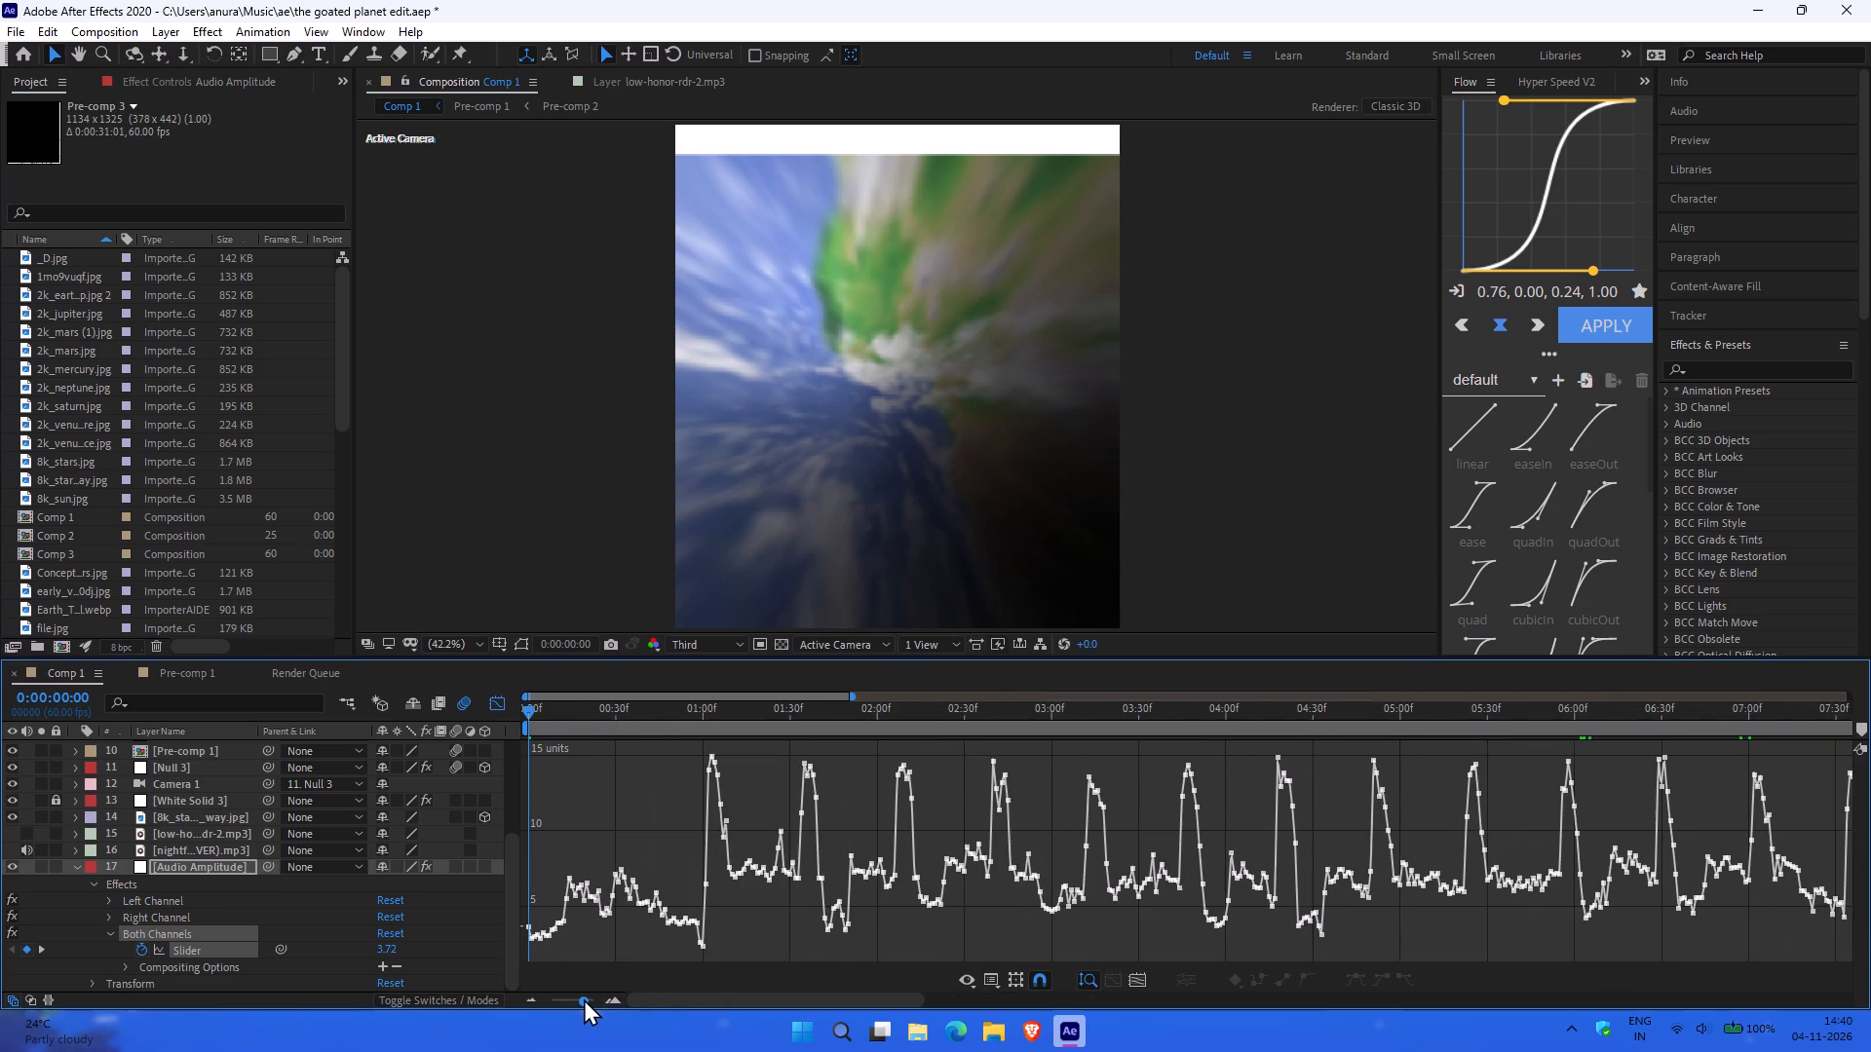
pyautogui.moveTo(584, 998); pyautogui.dragTo(564, 1001)
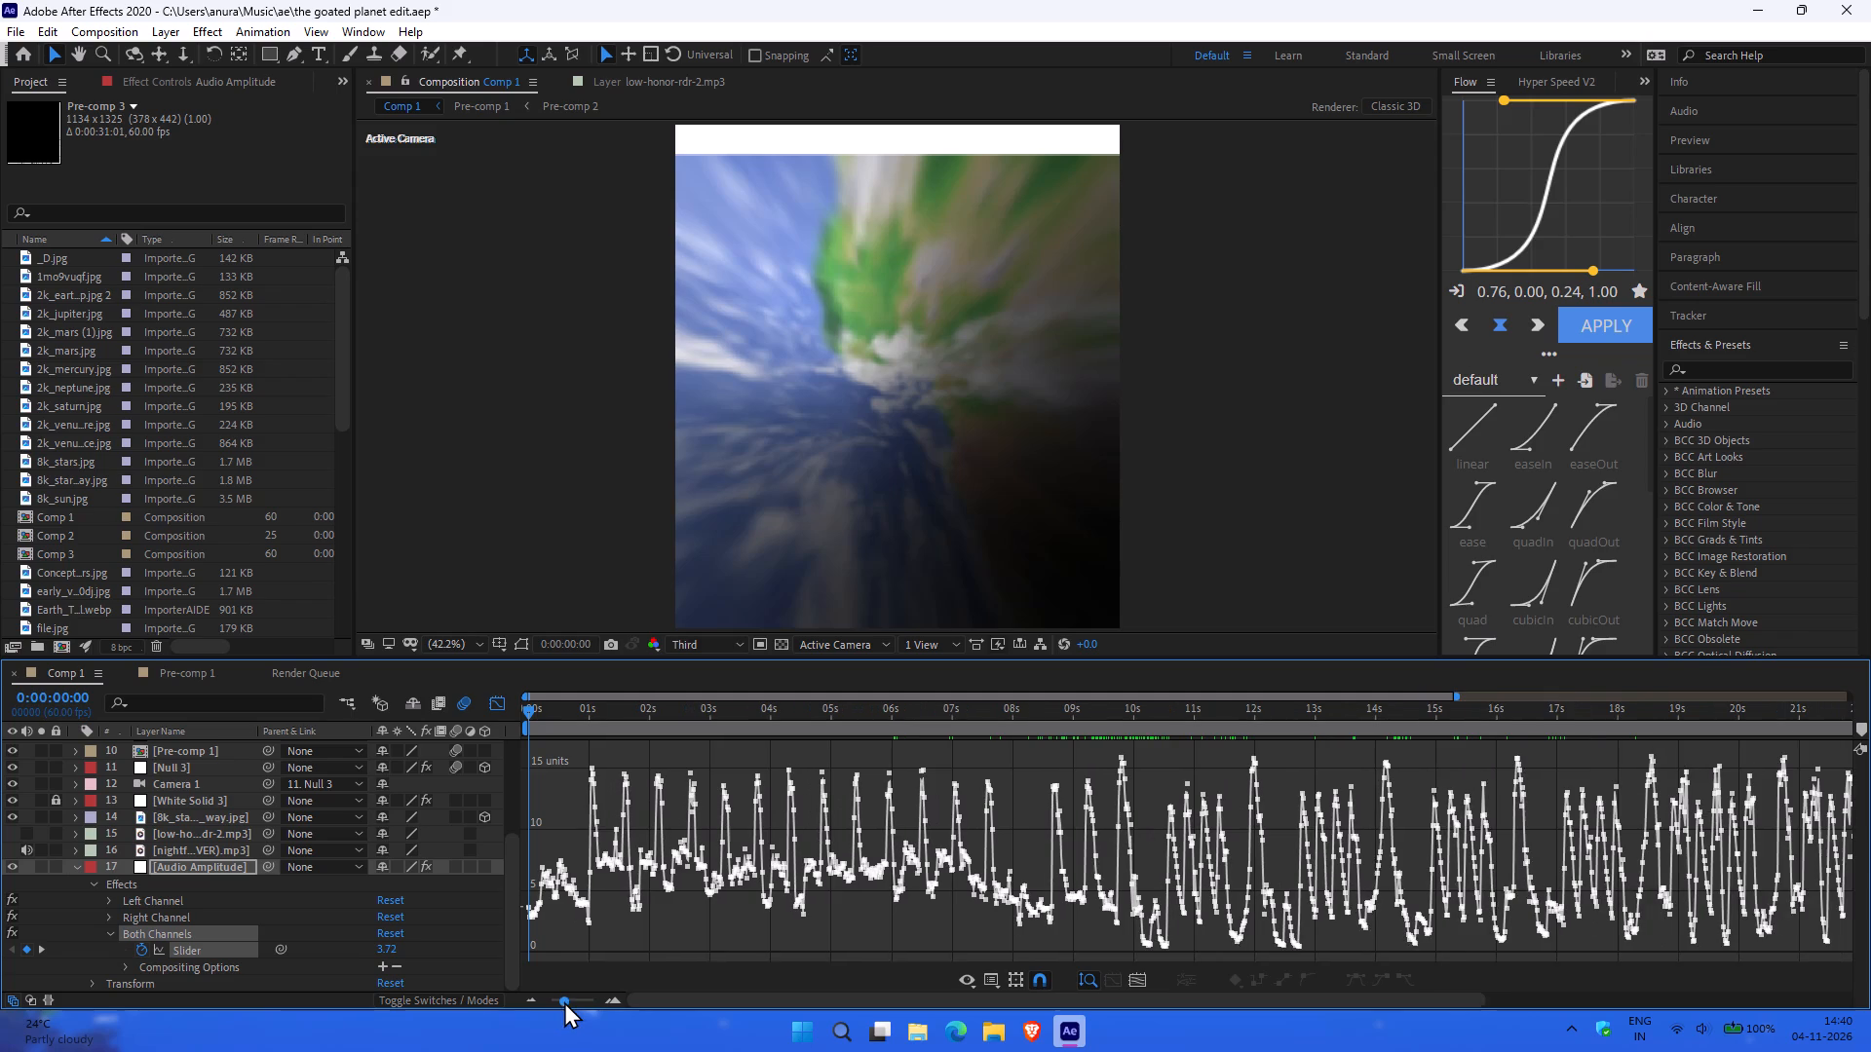
pyautogui.moveTo(1019, 708); pyautogui.dragTo(1095, 703)
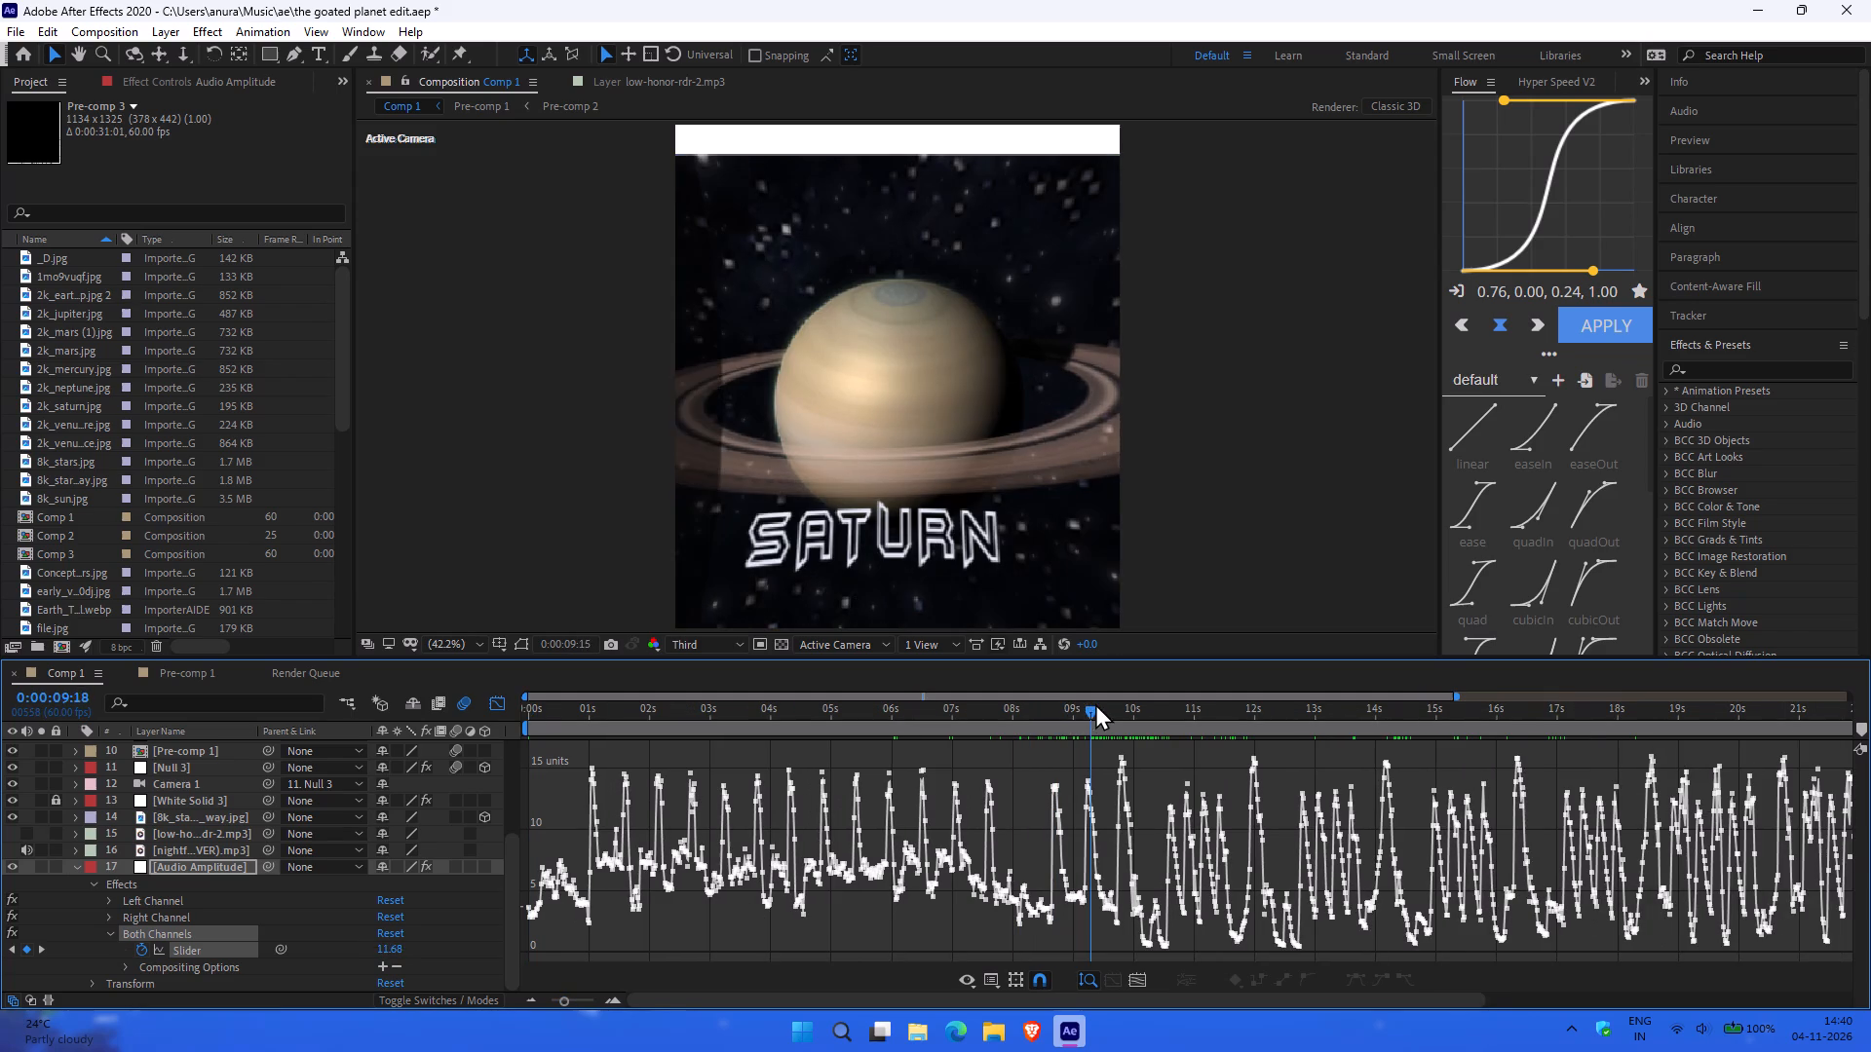
pyautogui.moveTo(1095, 703); pyautogui.dragTo(1113, 704)
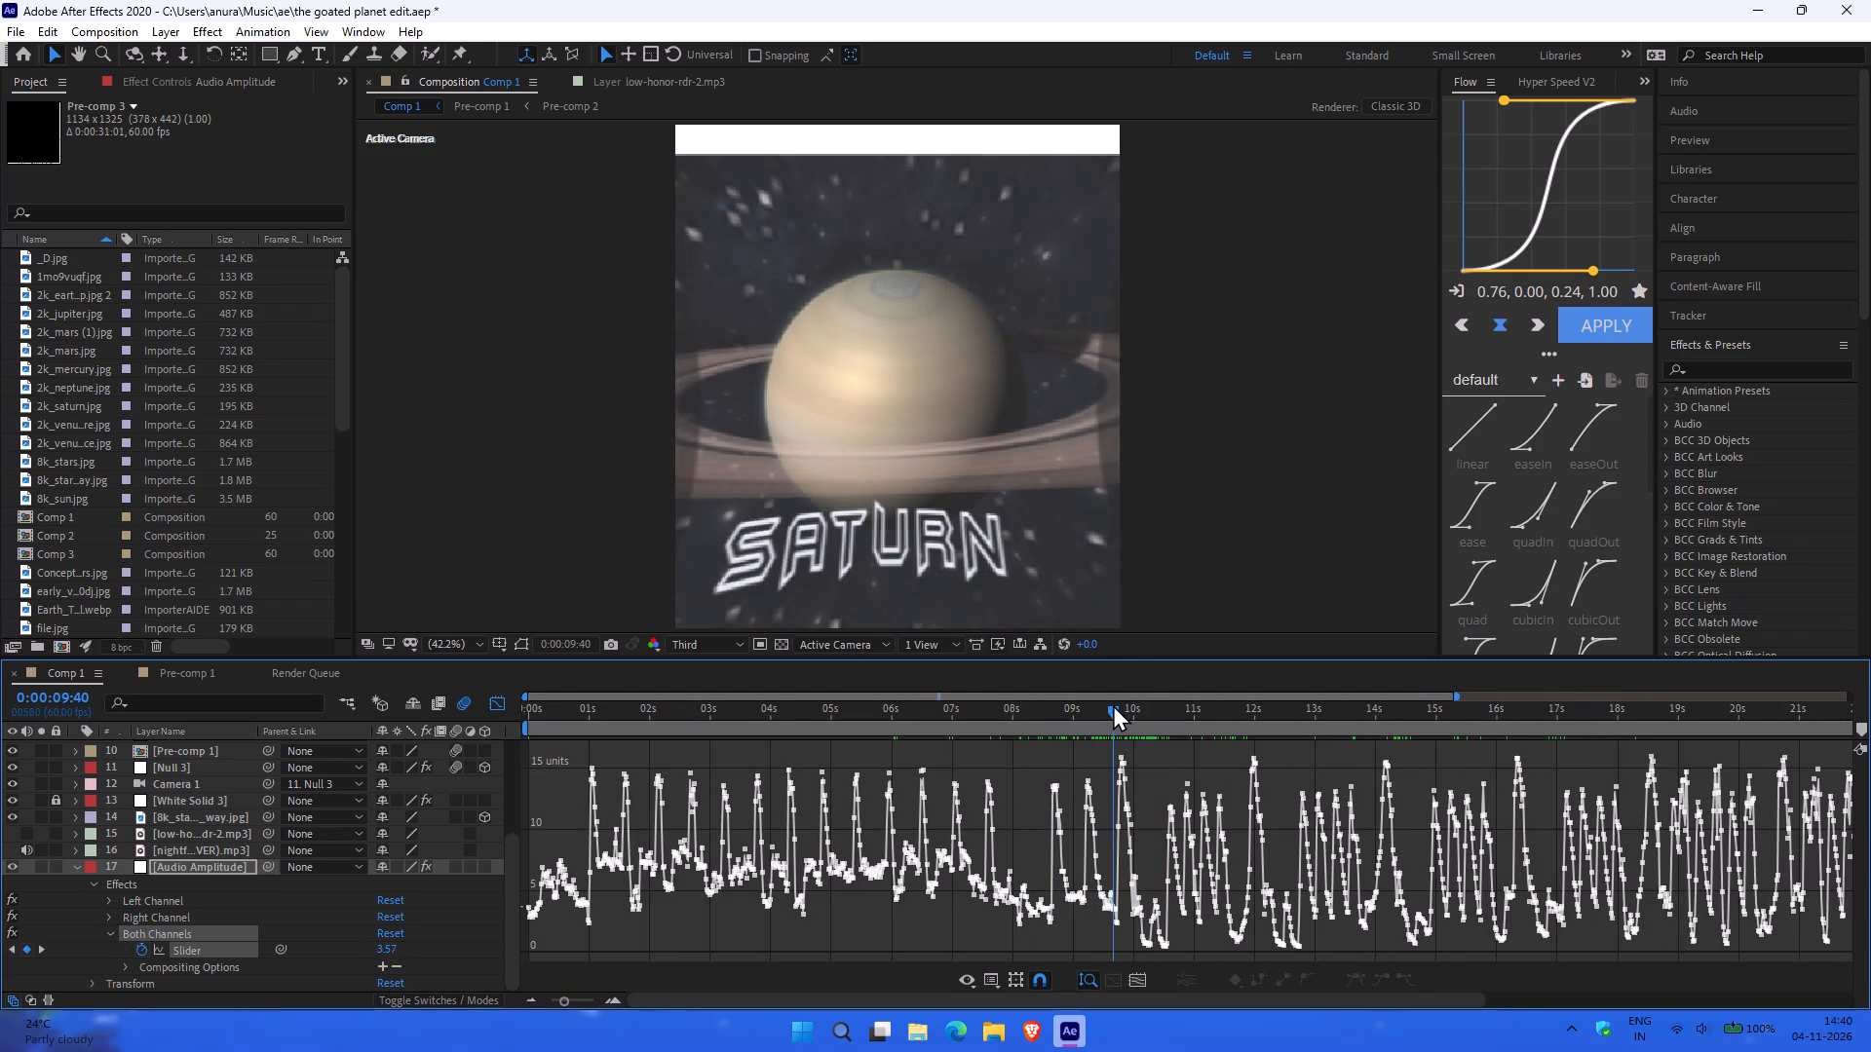
pyautogui.moveTo(1113, 704); pyautogui.dragTo(1117, 703)
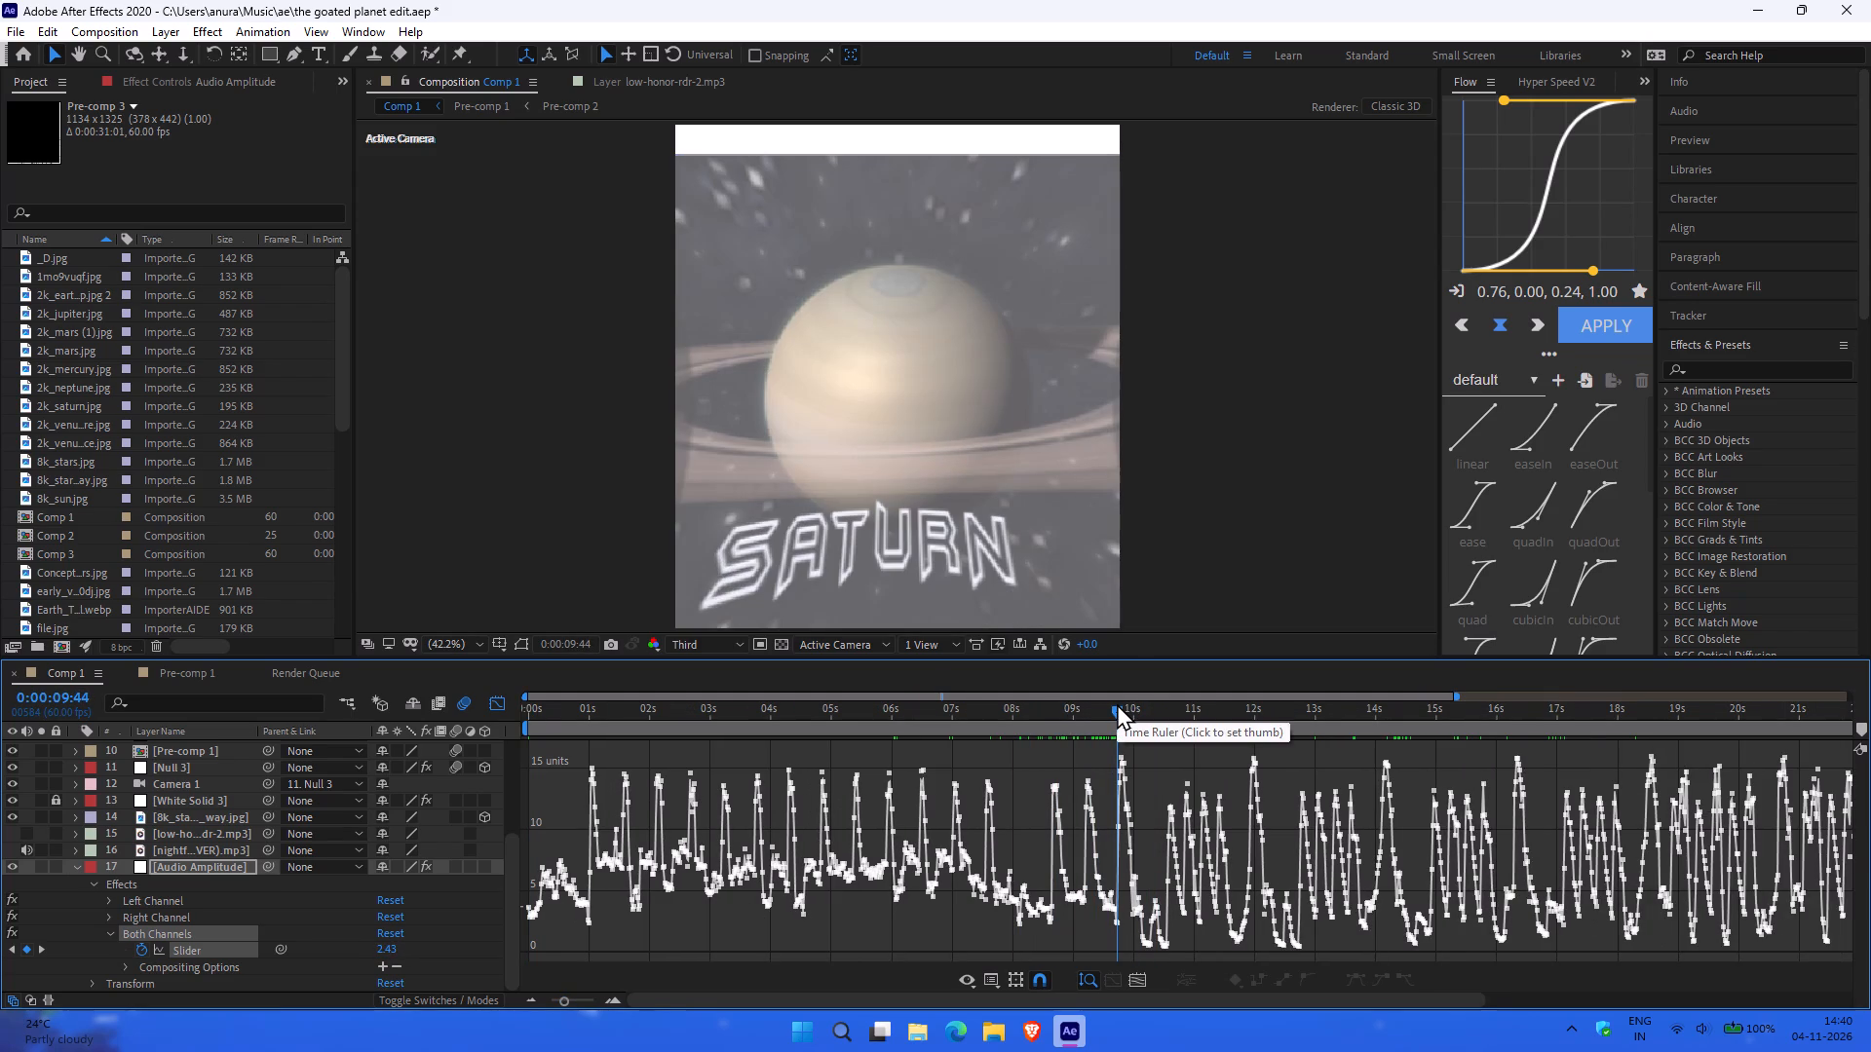
pyautogui.moveTo(1117, 703); pyautogui.dragTo(1106, 703, button='right')
# Preview playback of the Saturn section with its audio from 0:00:08:39.
pyautogui.moveTo(1120, 708); pyautogui.dragTo(1054, 708)
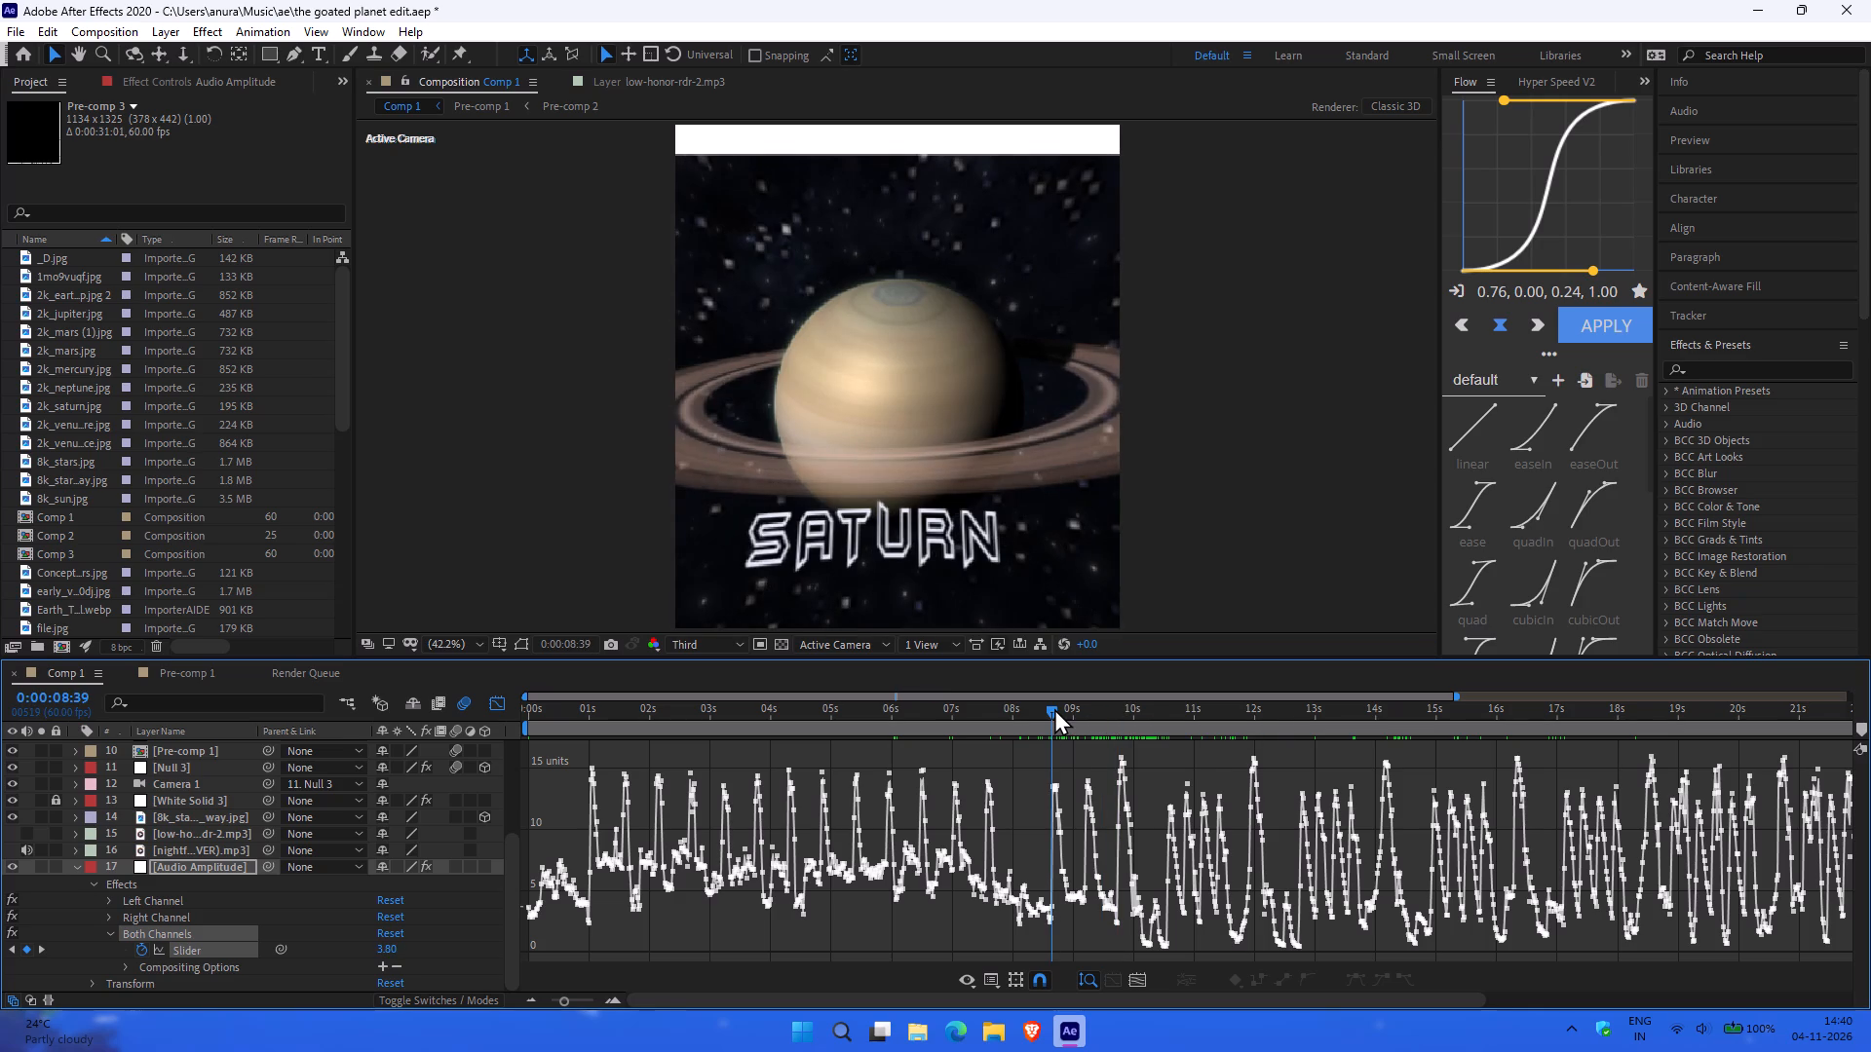
pyautogui.press('space')
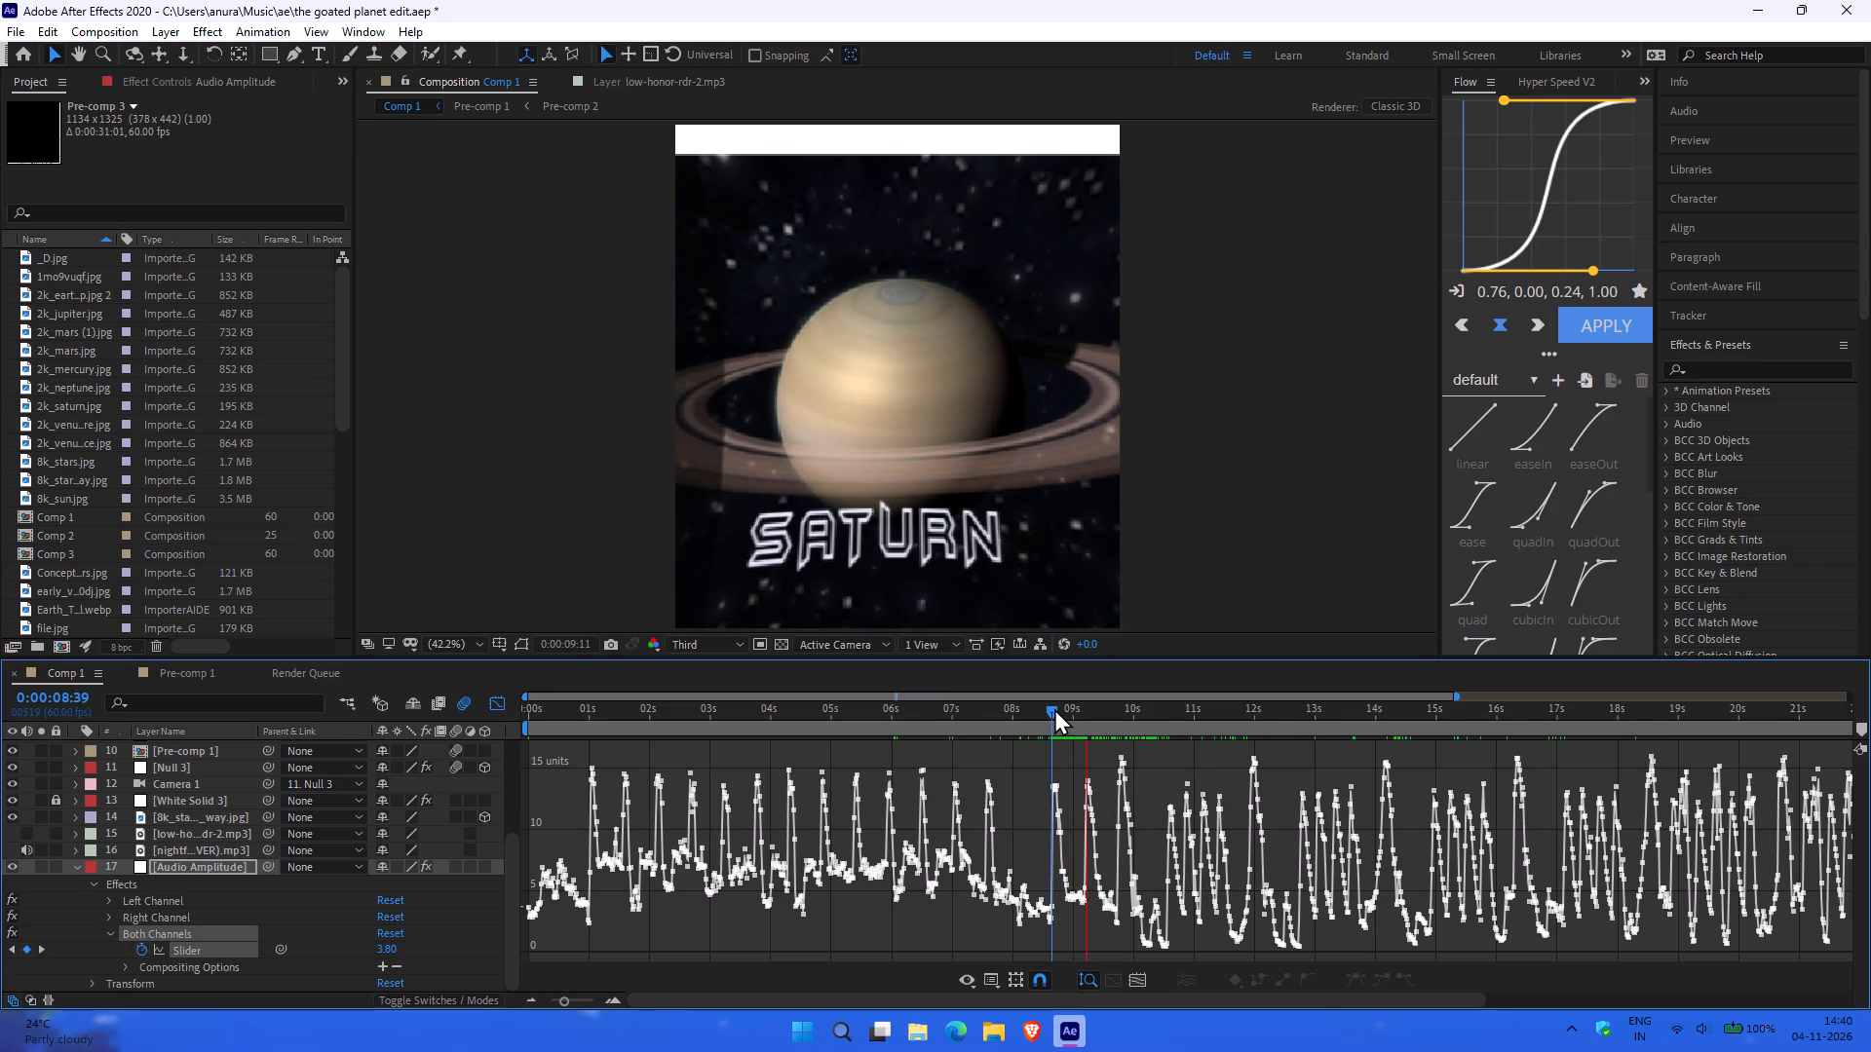
pyautogui.press('space')
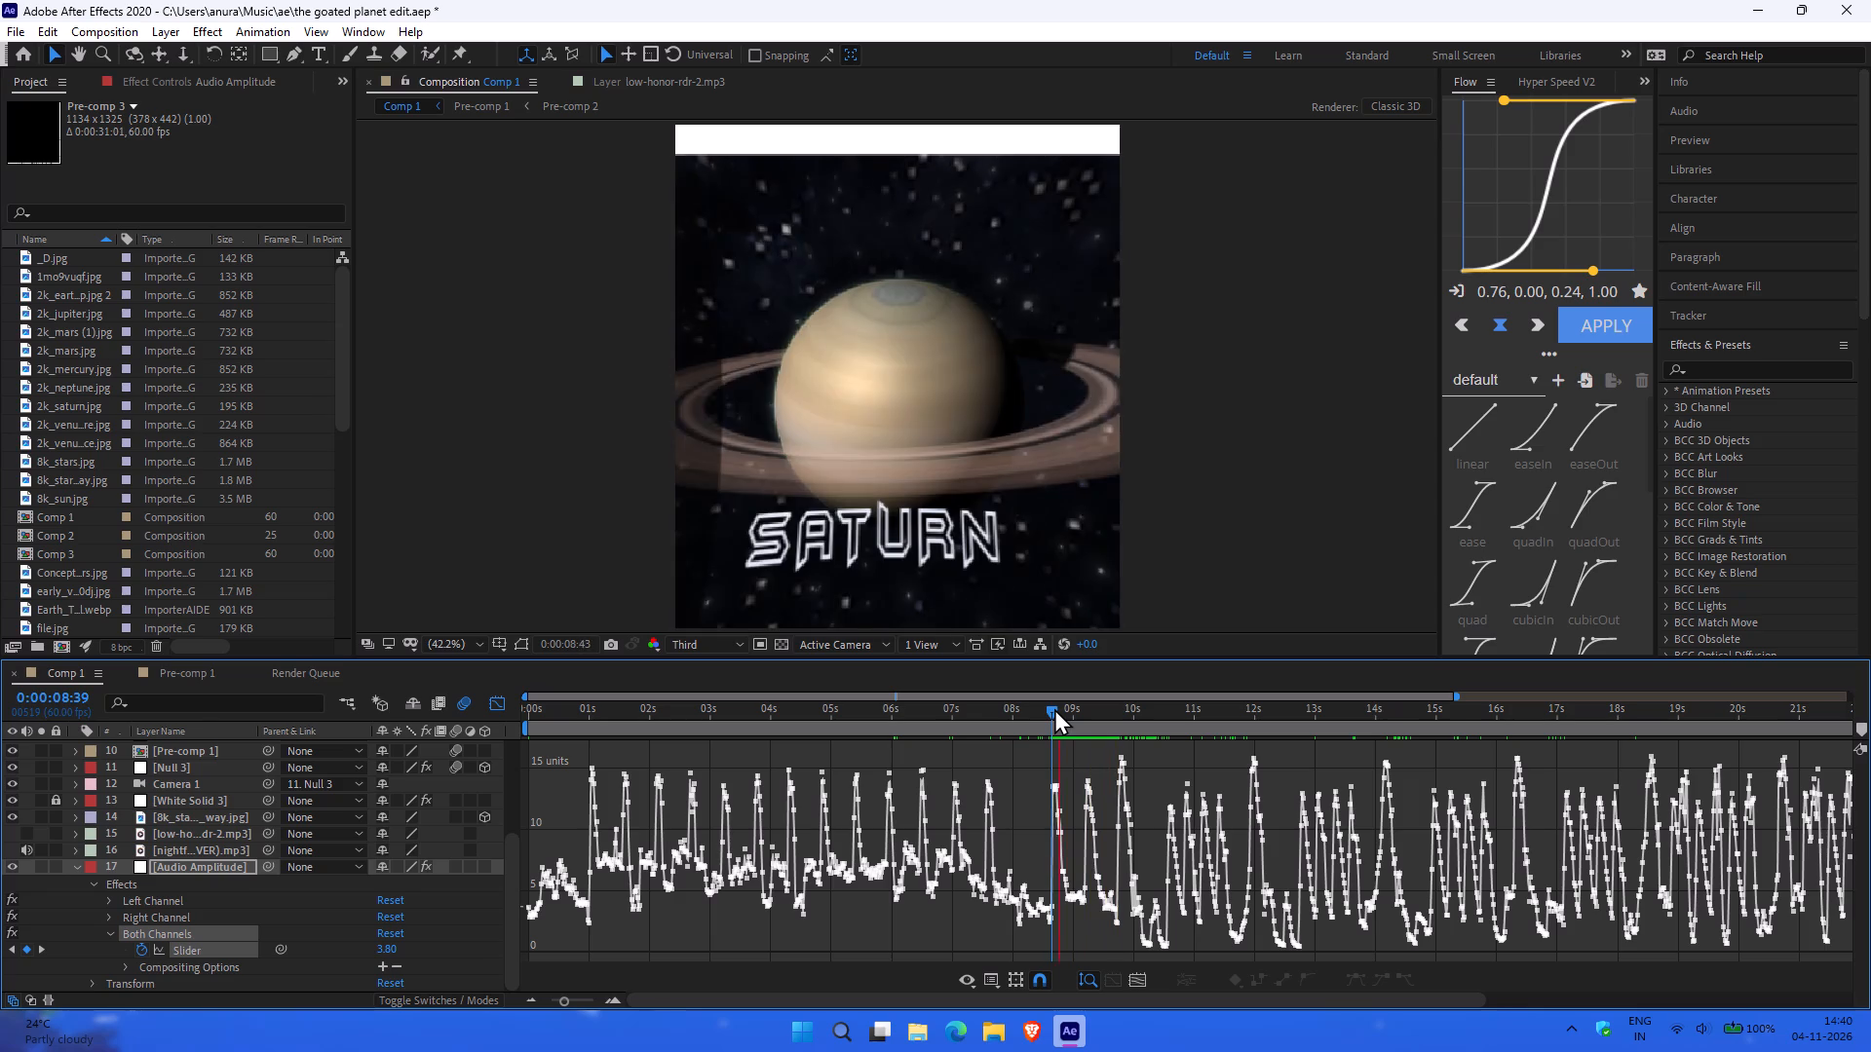
pyautogui.press('space')
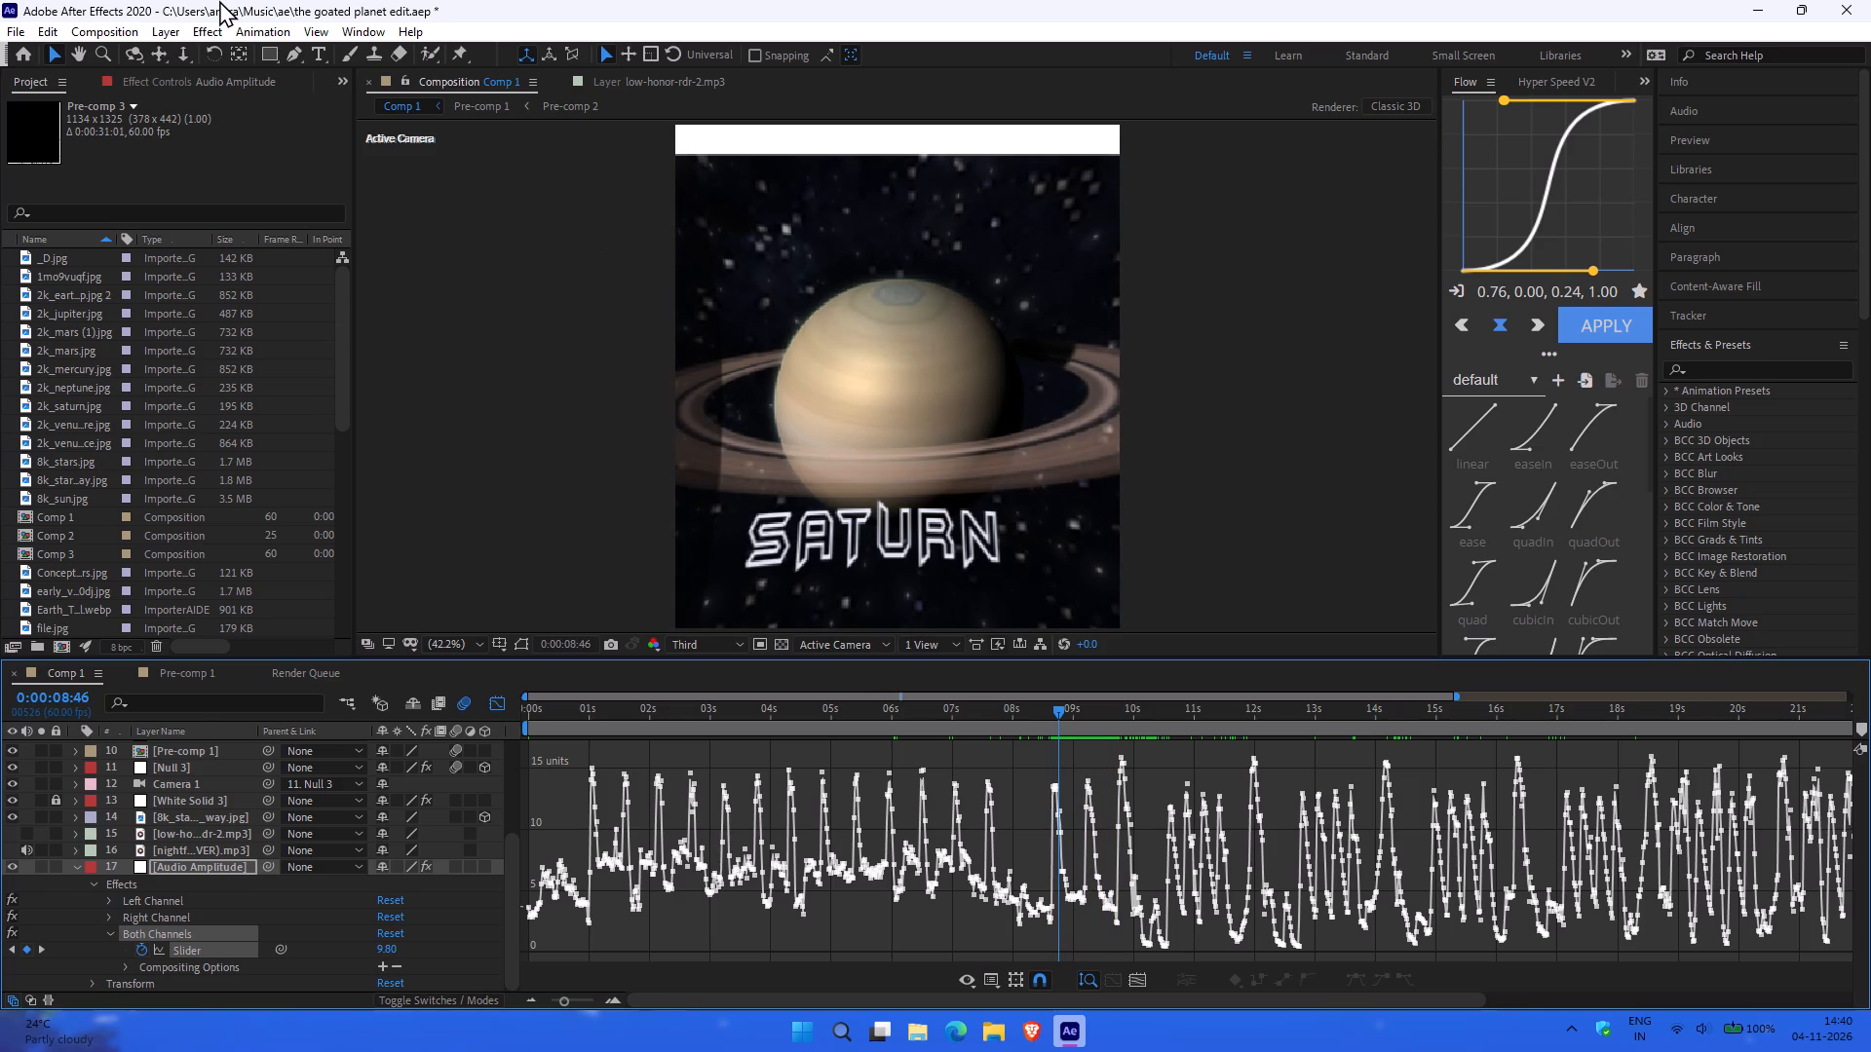
# Set the default output in the Audio Hardware preferences to Headphones (Realtek(R) Audio).
pyautogui.click(7, 20)
pyautogui.click(15, 32)
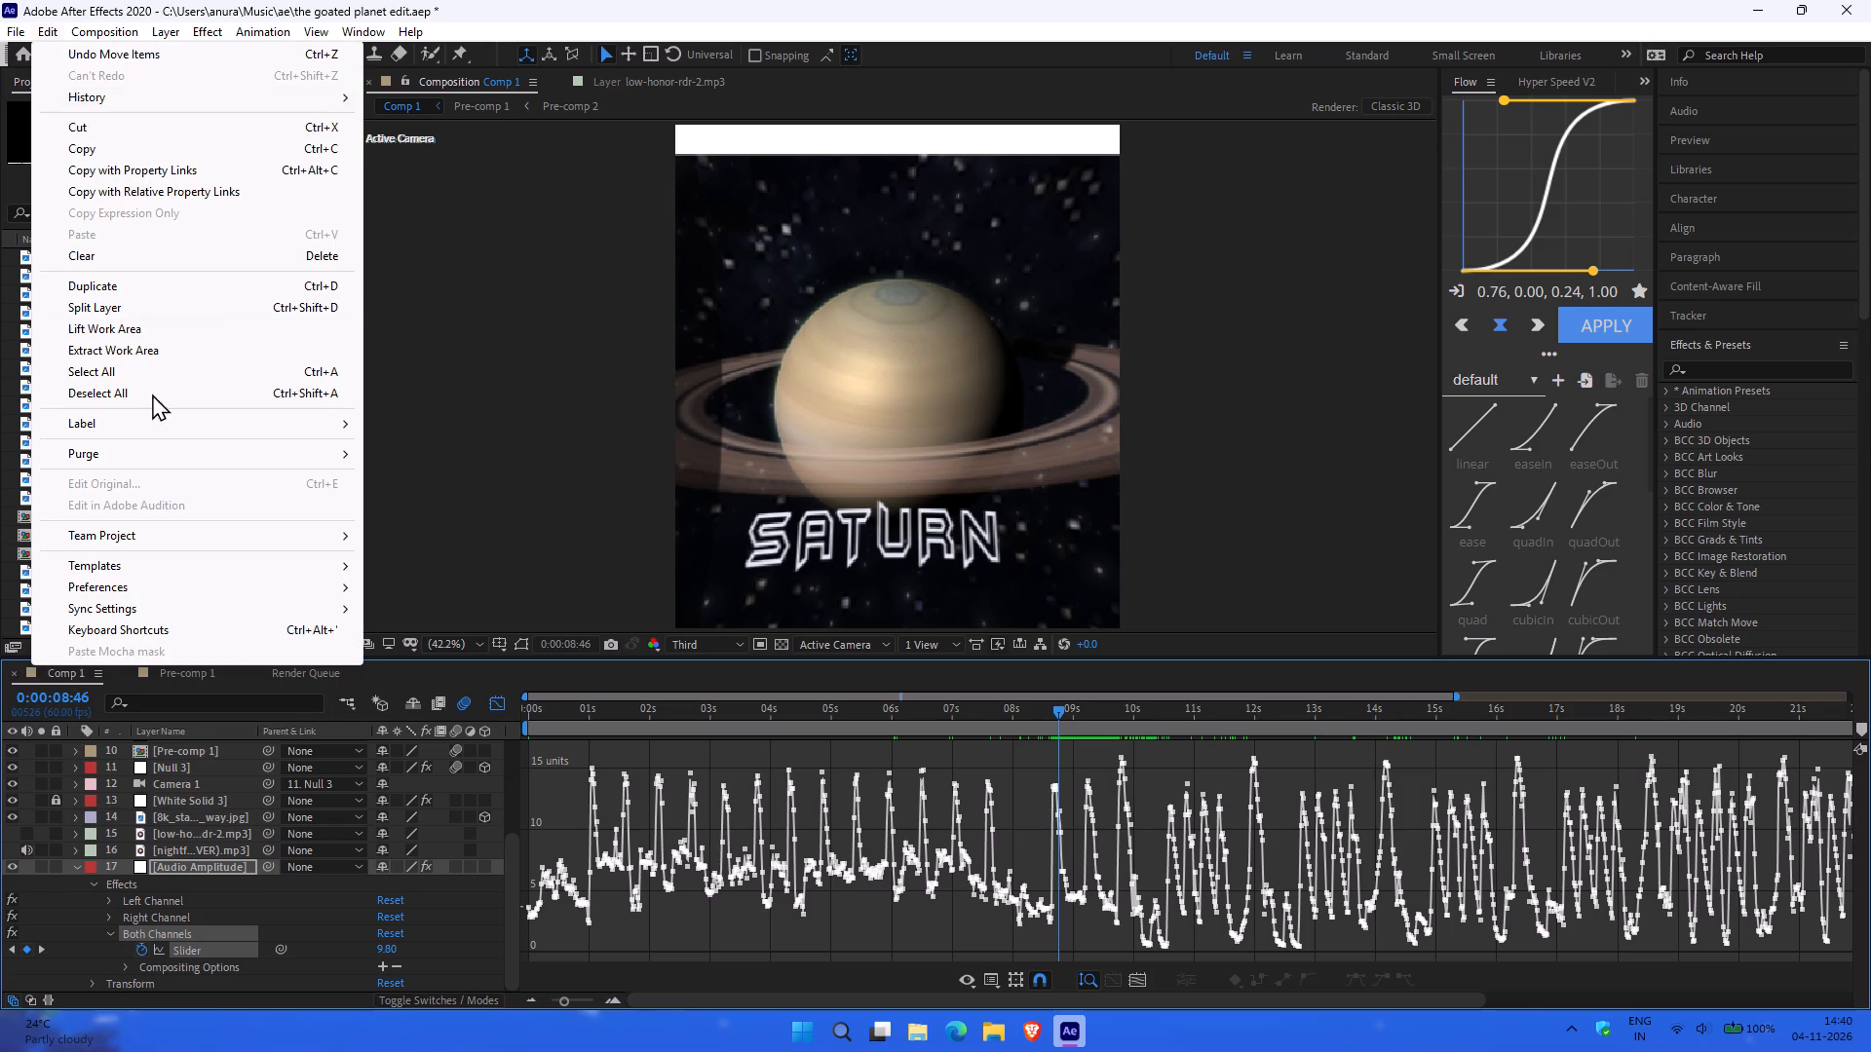
pyautogui.click(135, 592)
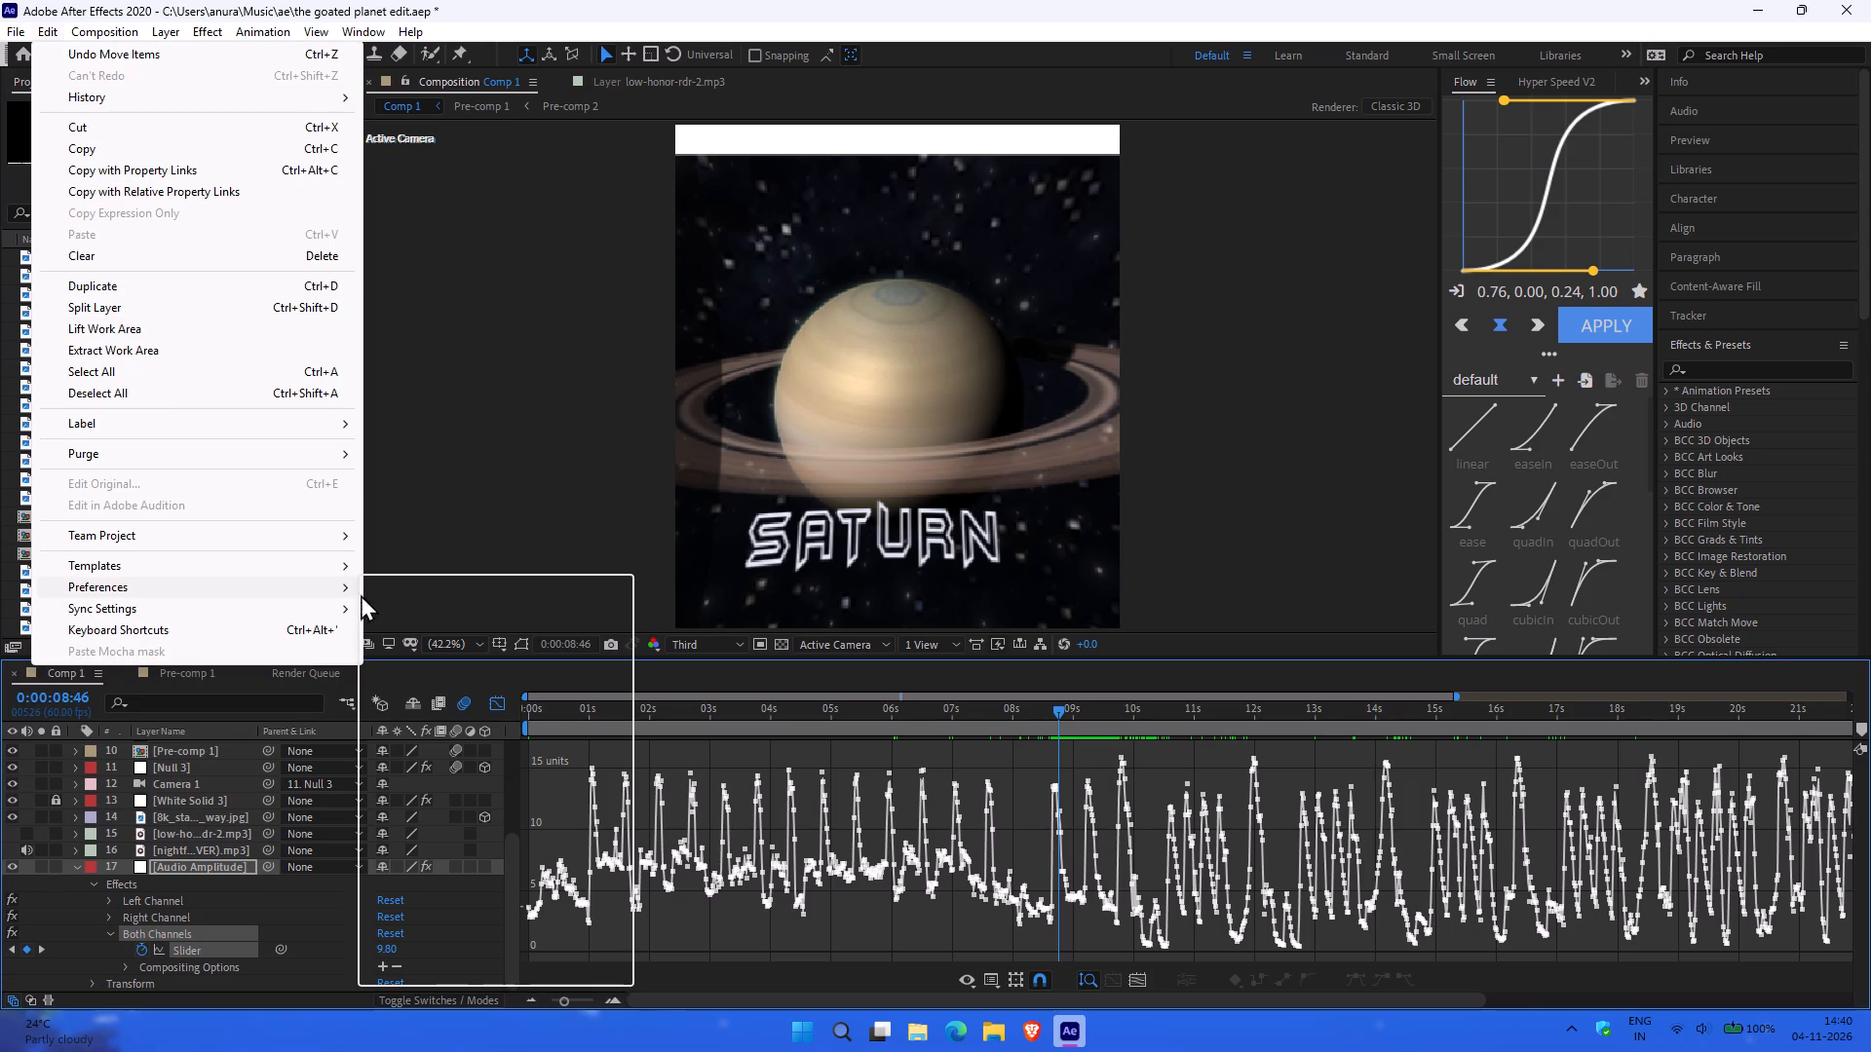
pyautogui.click(398, 586)
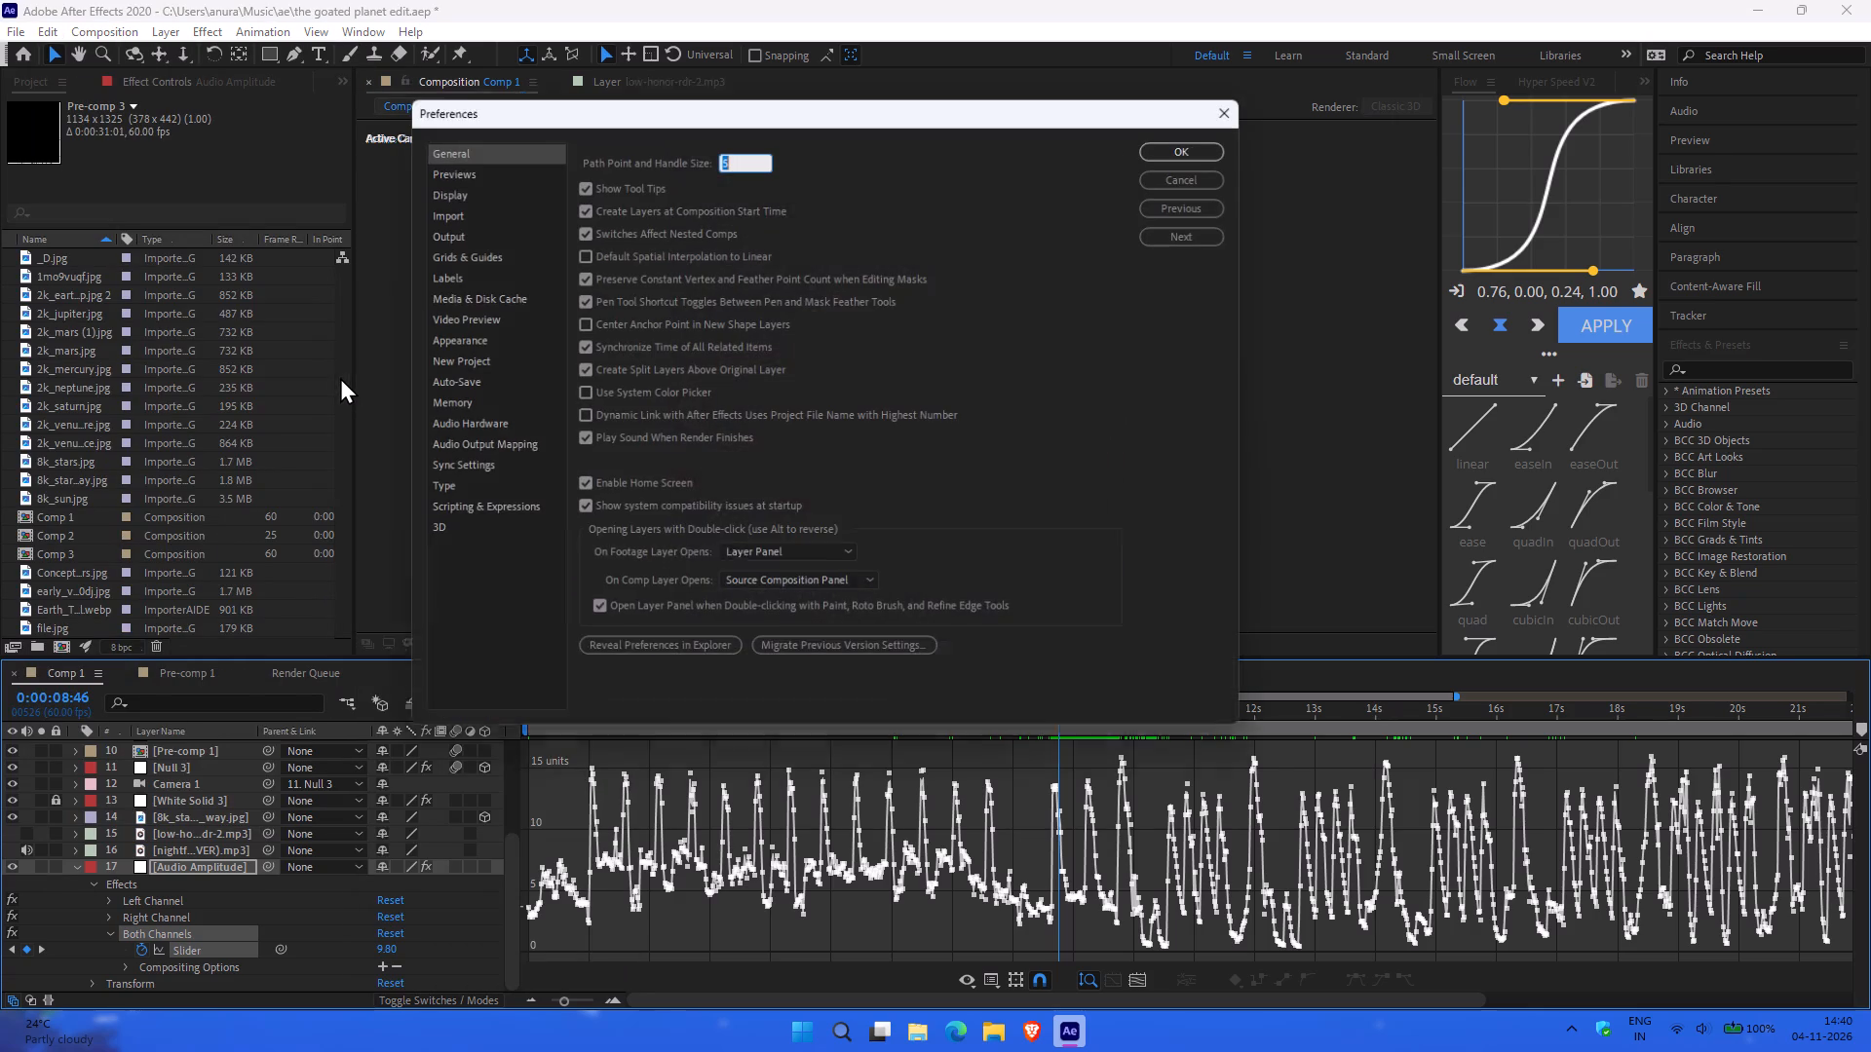
pyautogui.click(461, 429)
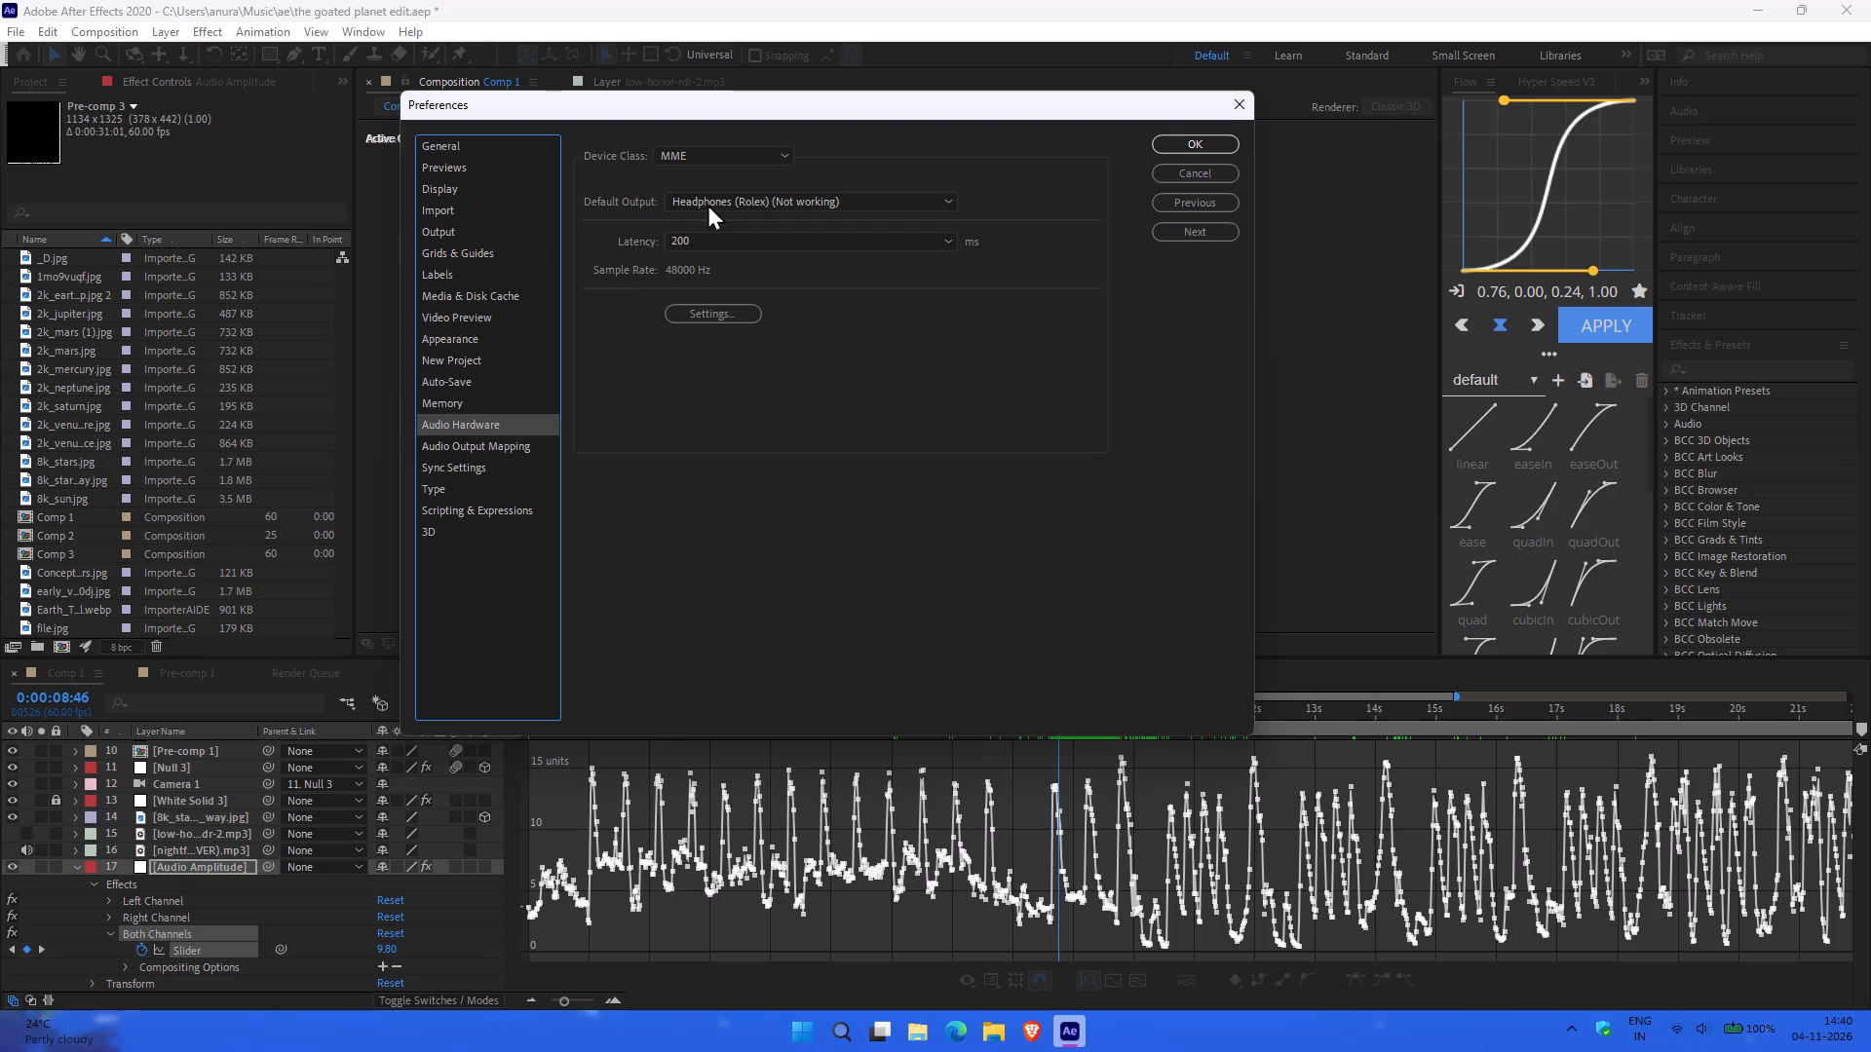
pyautogui.click(740, 197)
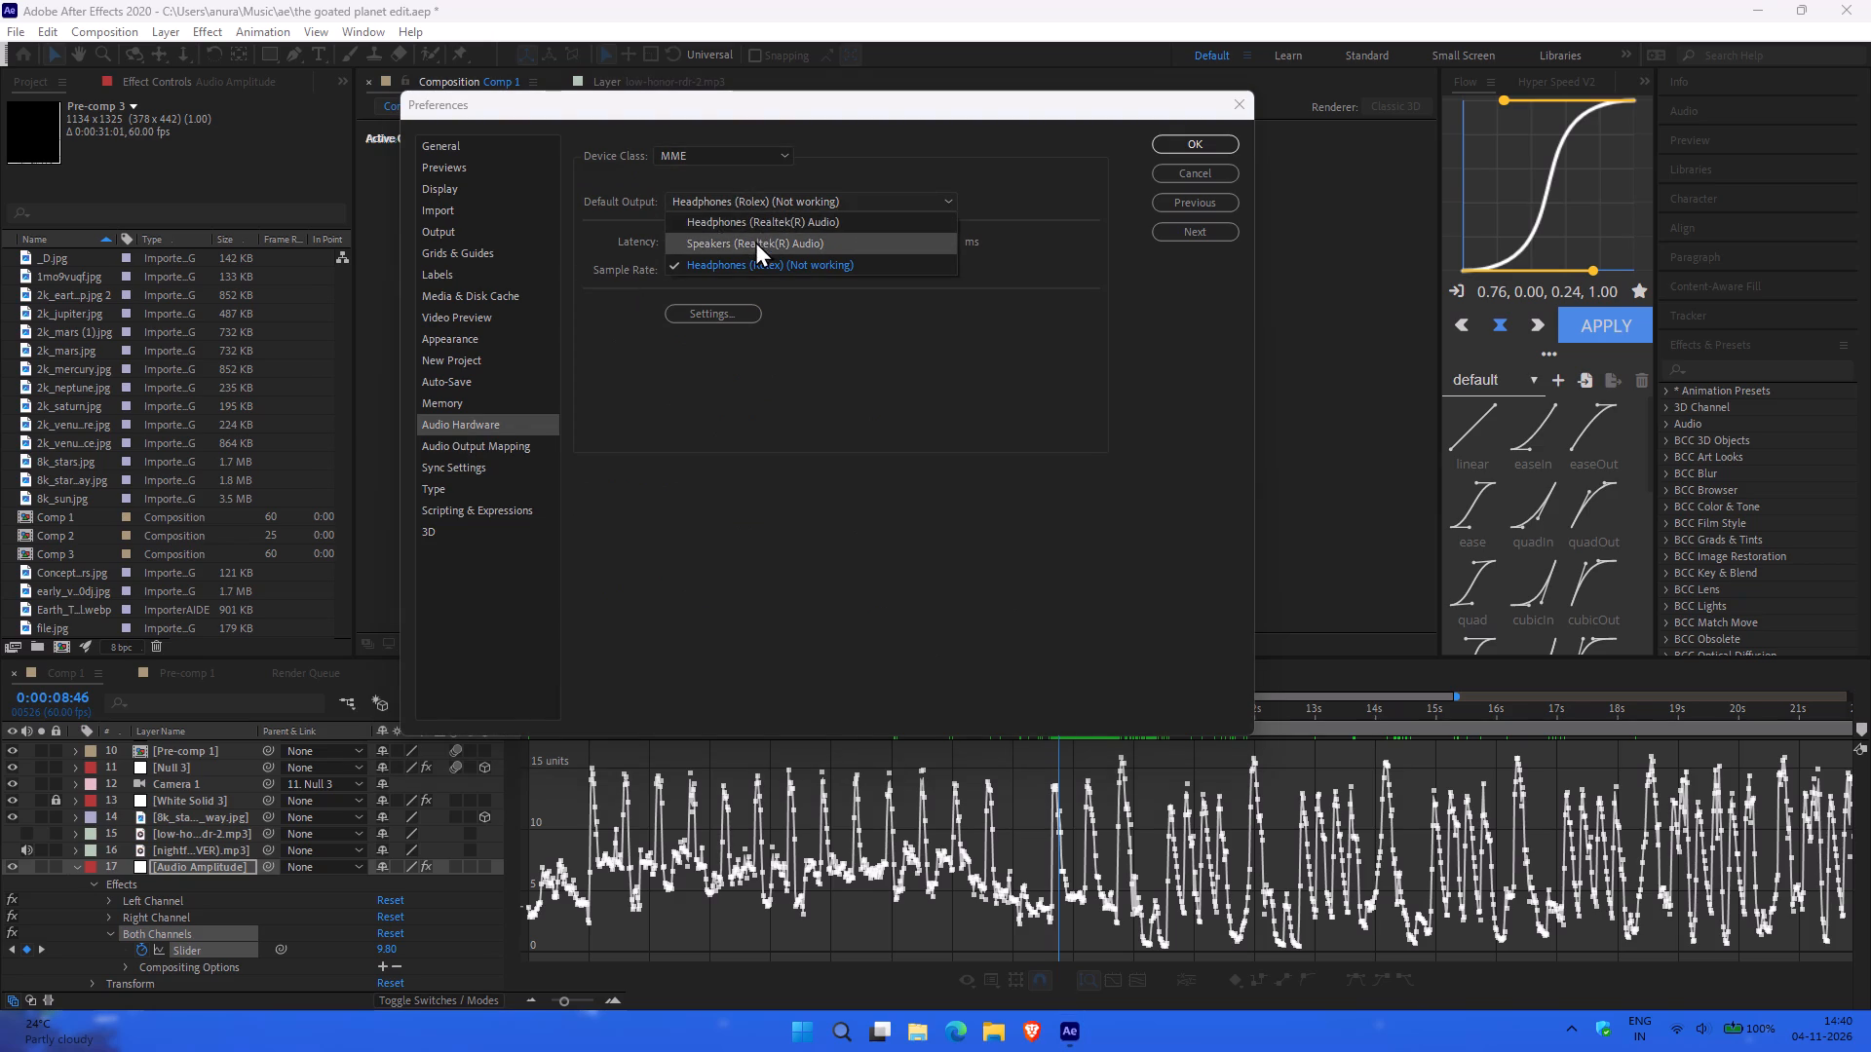
pyautogui.click(793, 222)
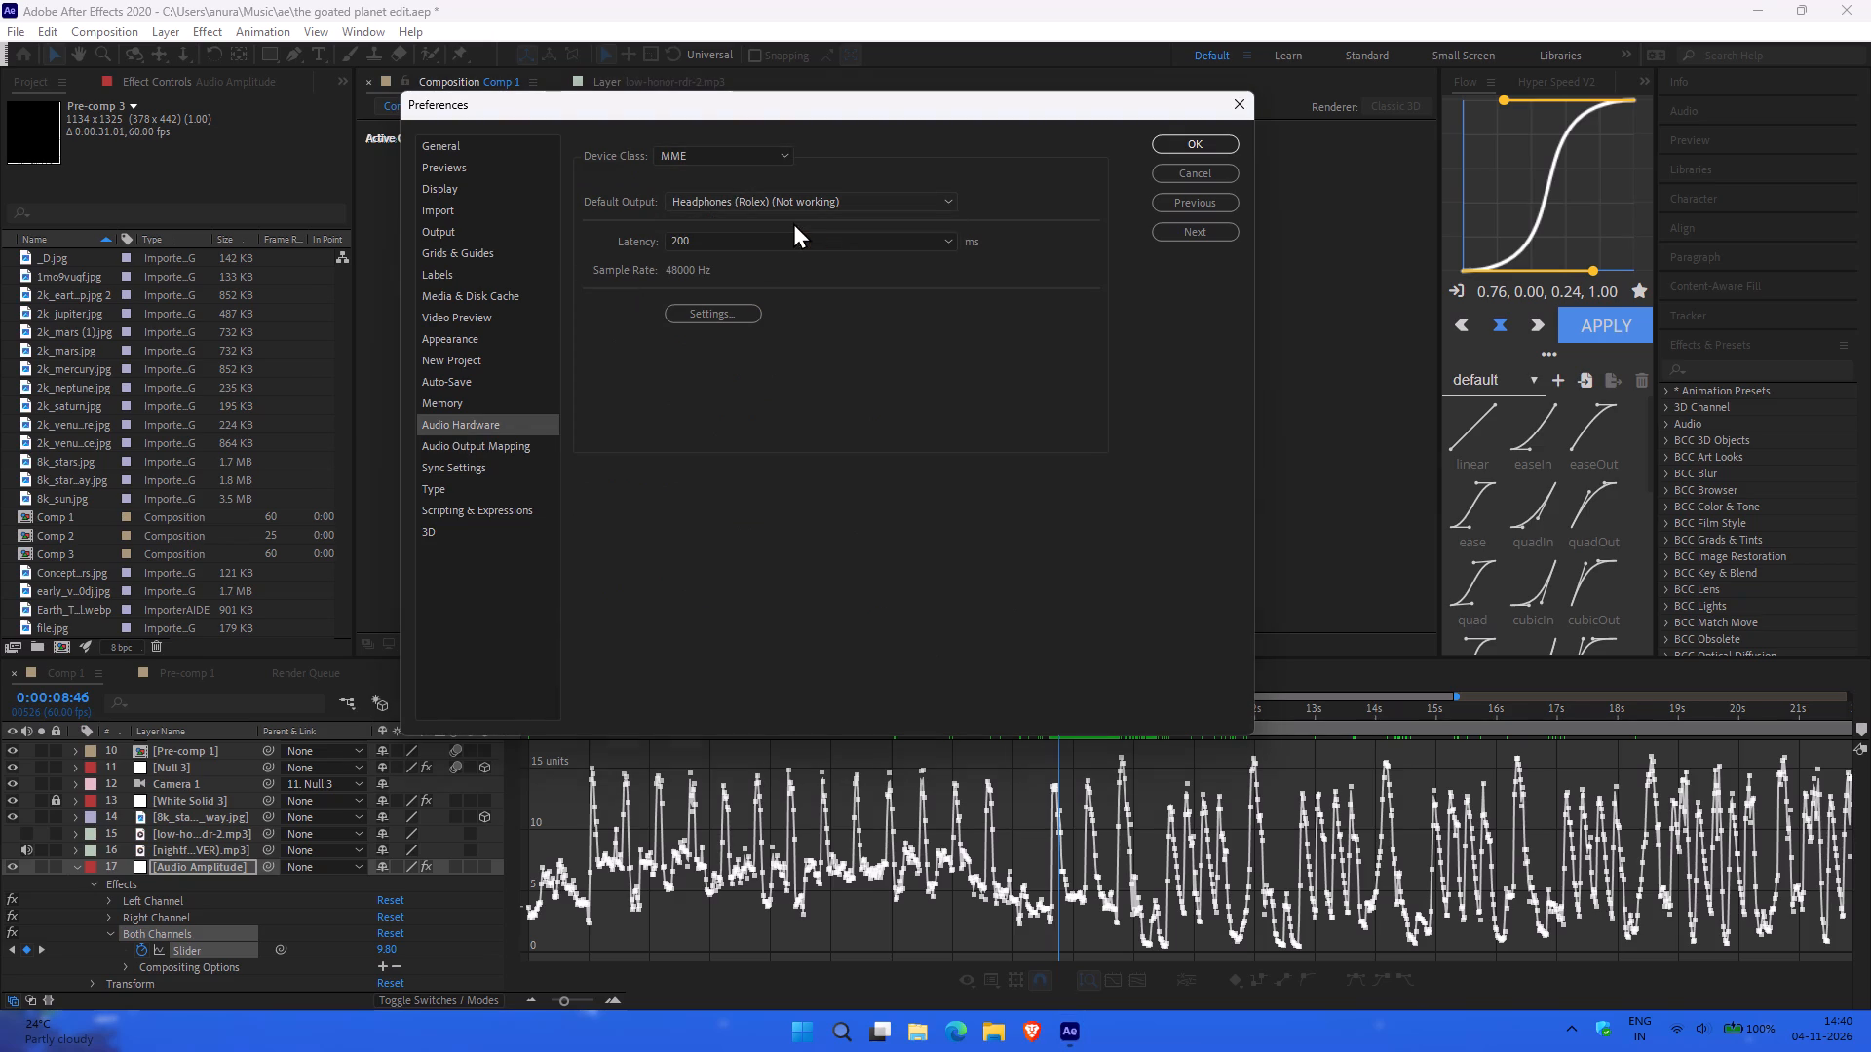
pyautogui.click(1197, 141)
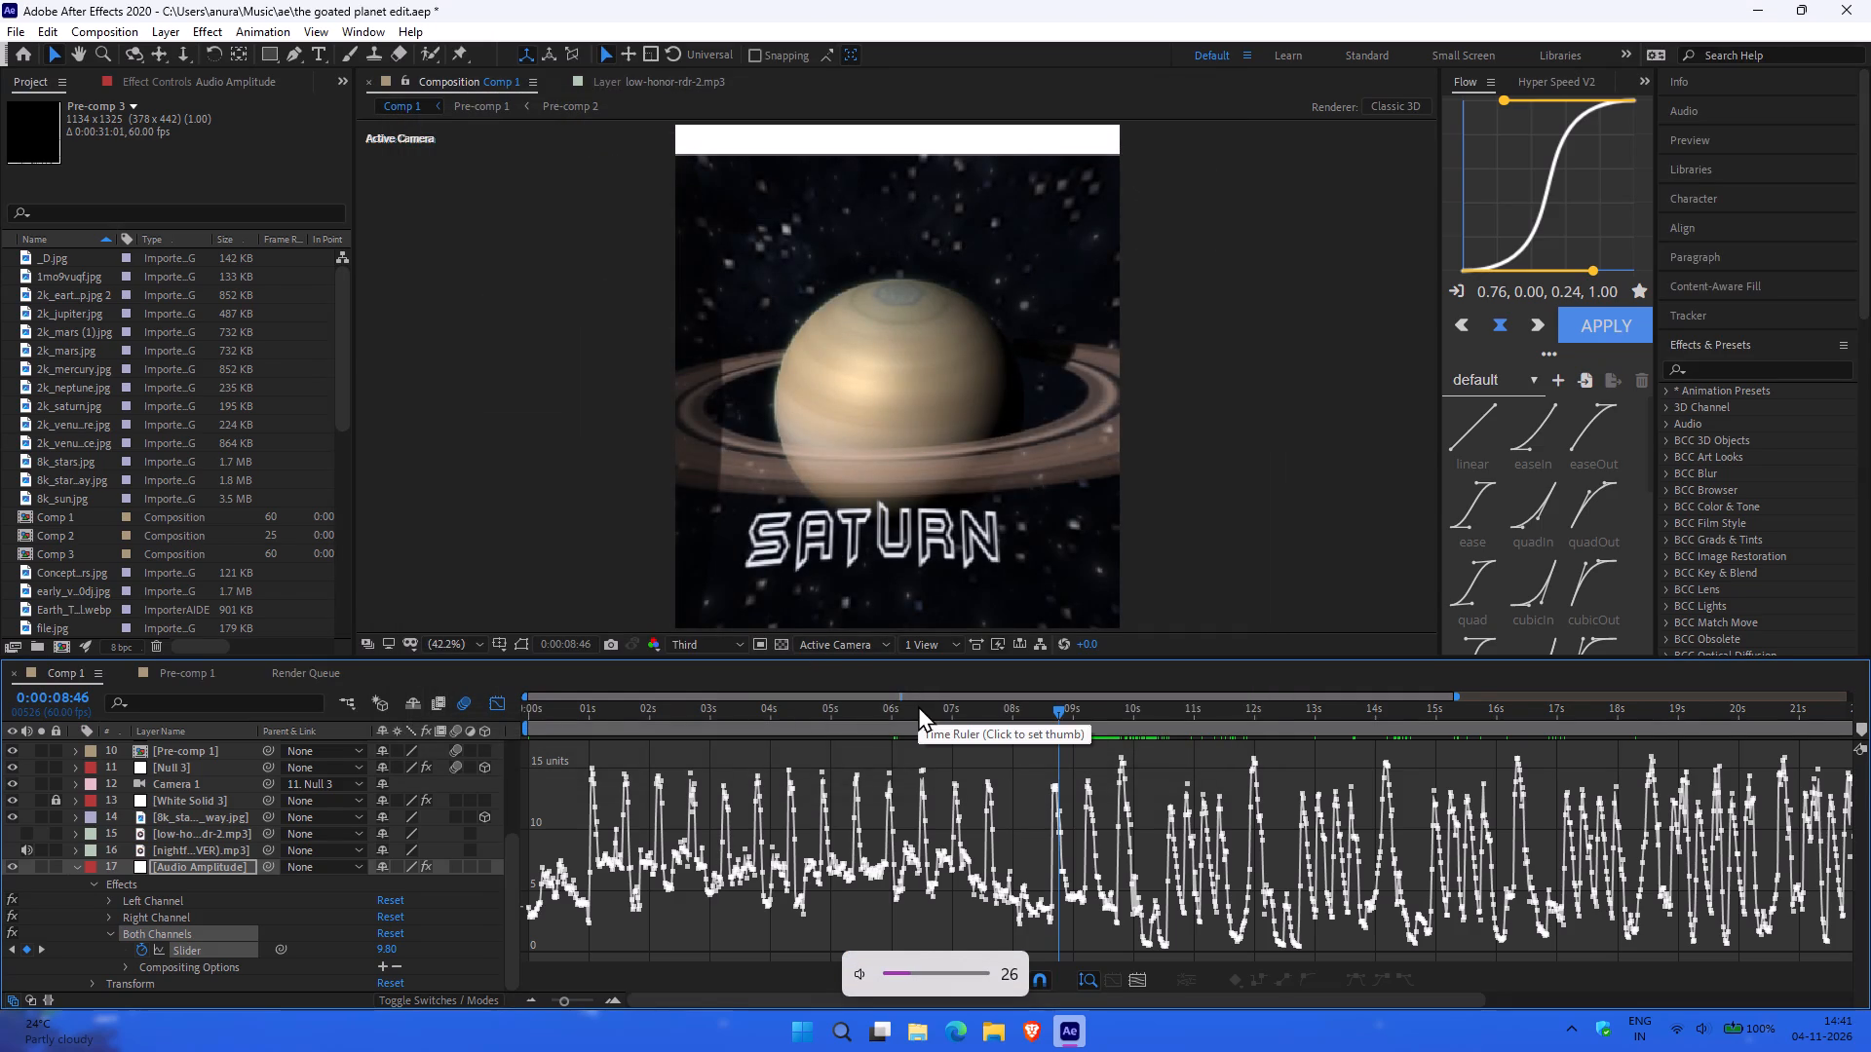
# Preview the Saturn section with its audio from 0:00:08:46, 0:00:07:45 and 0:00:08:20, comparing the beats with the amplitude curve.
pyautogui.press('space')
pyautogui.press('space')
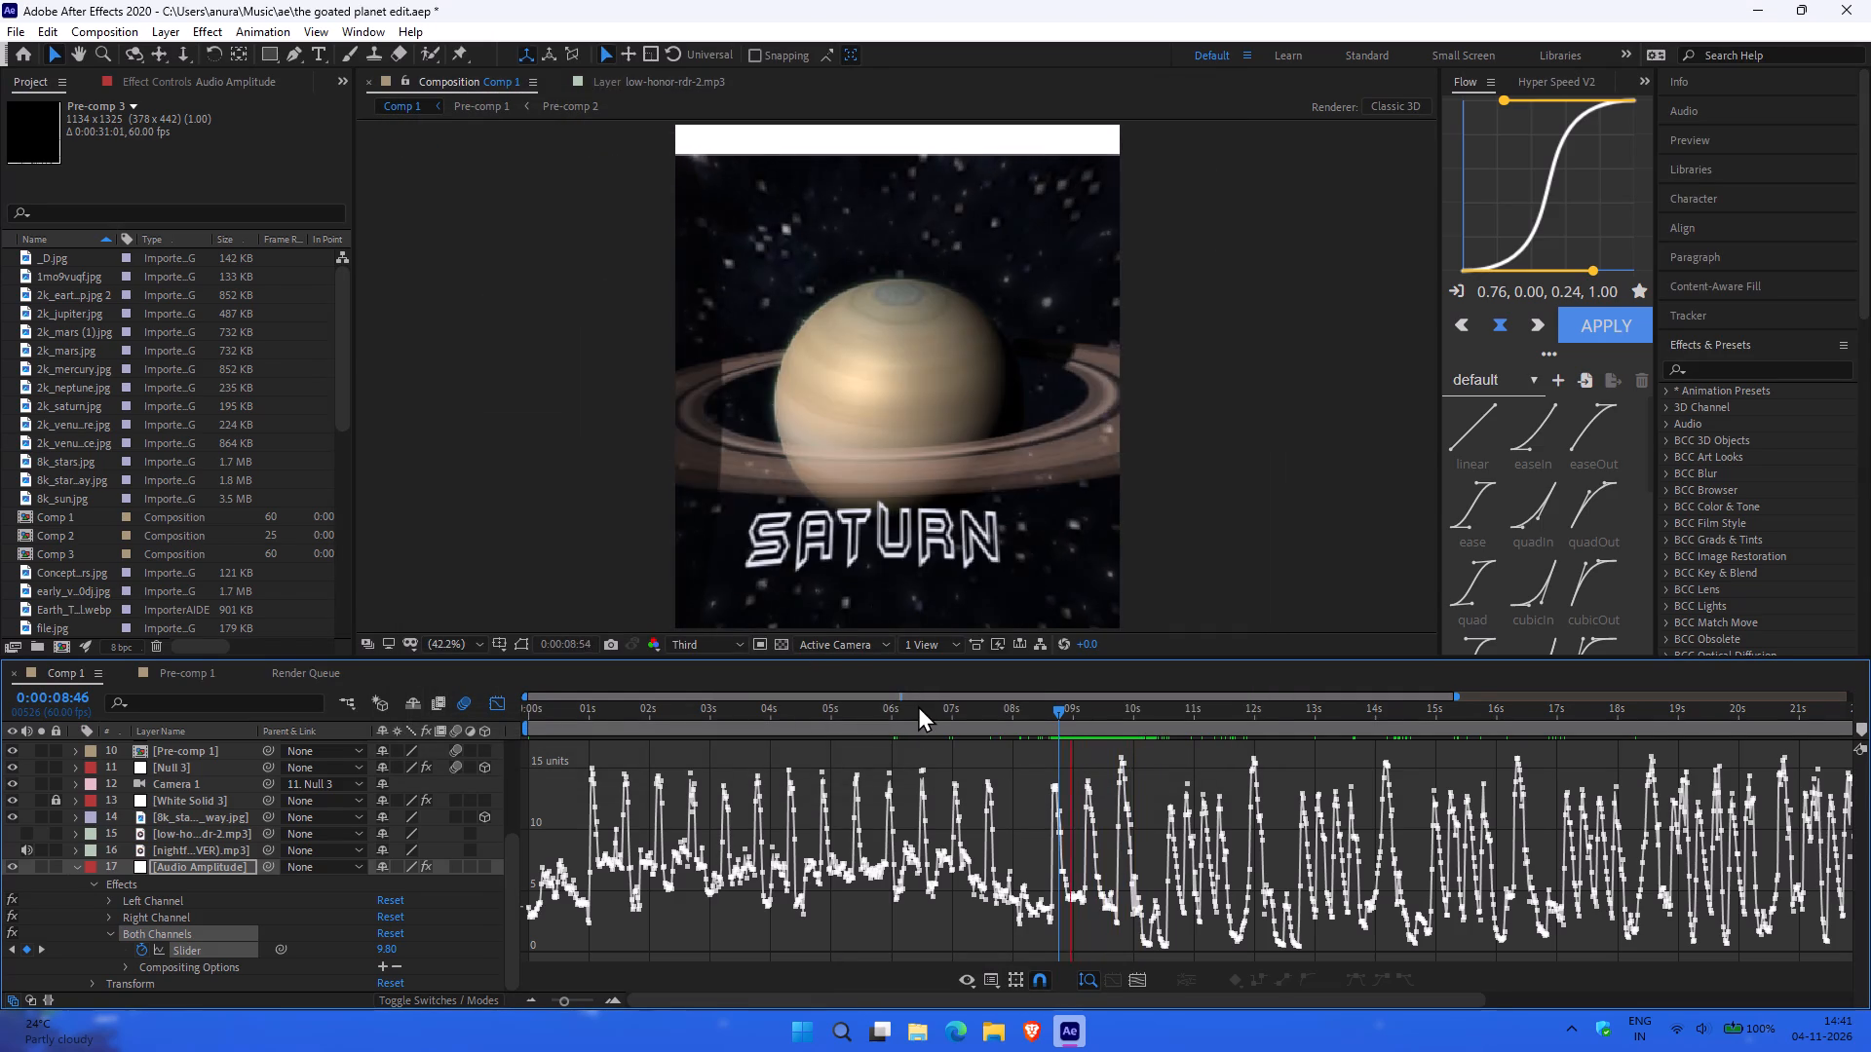
pyautogui.moveTo(1060, 708); pyautogui.dragTo(1082, 708)
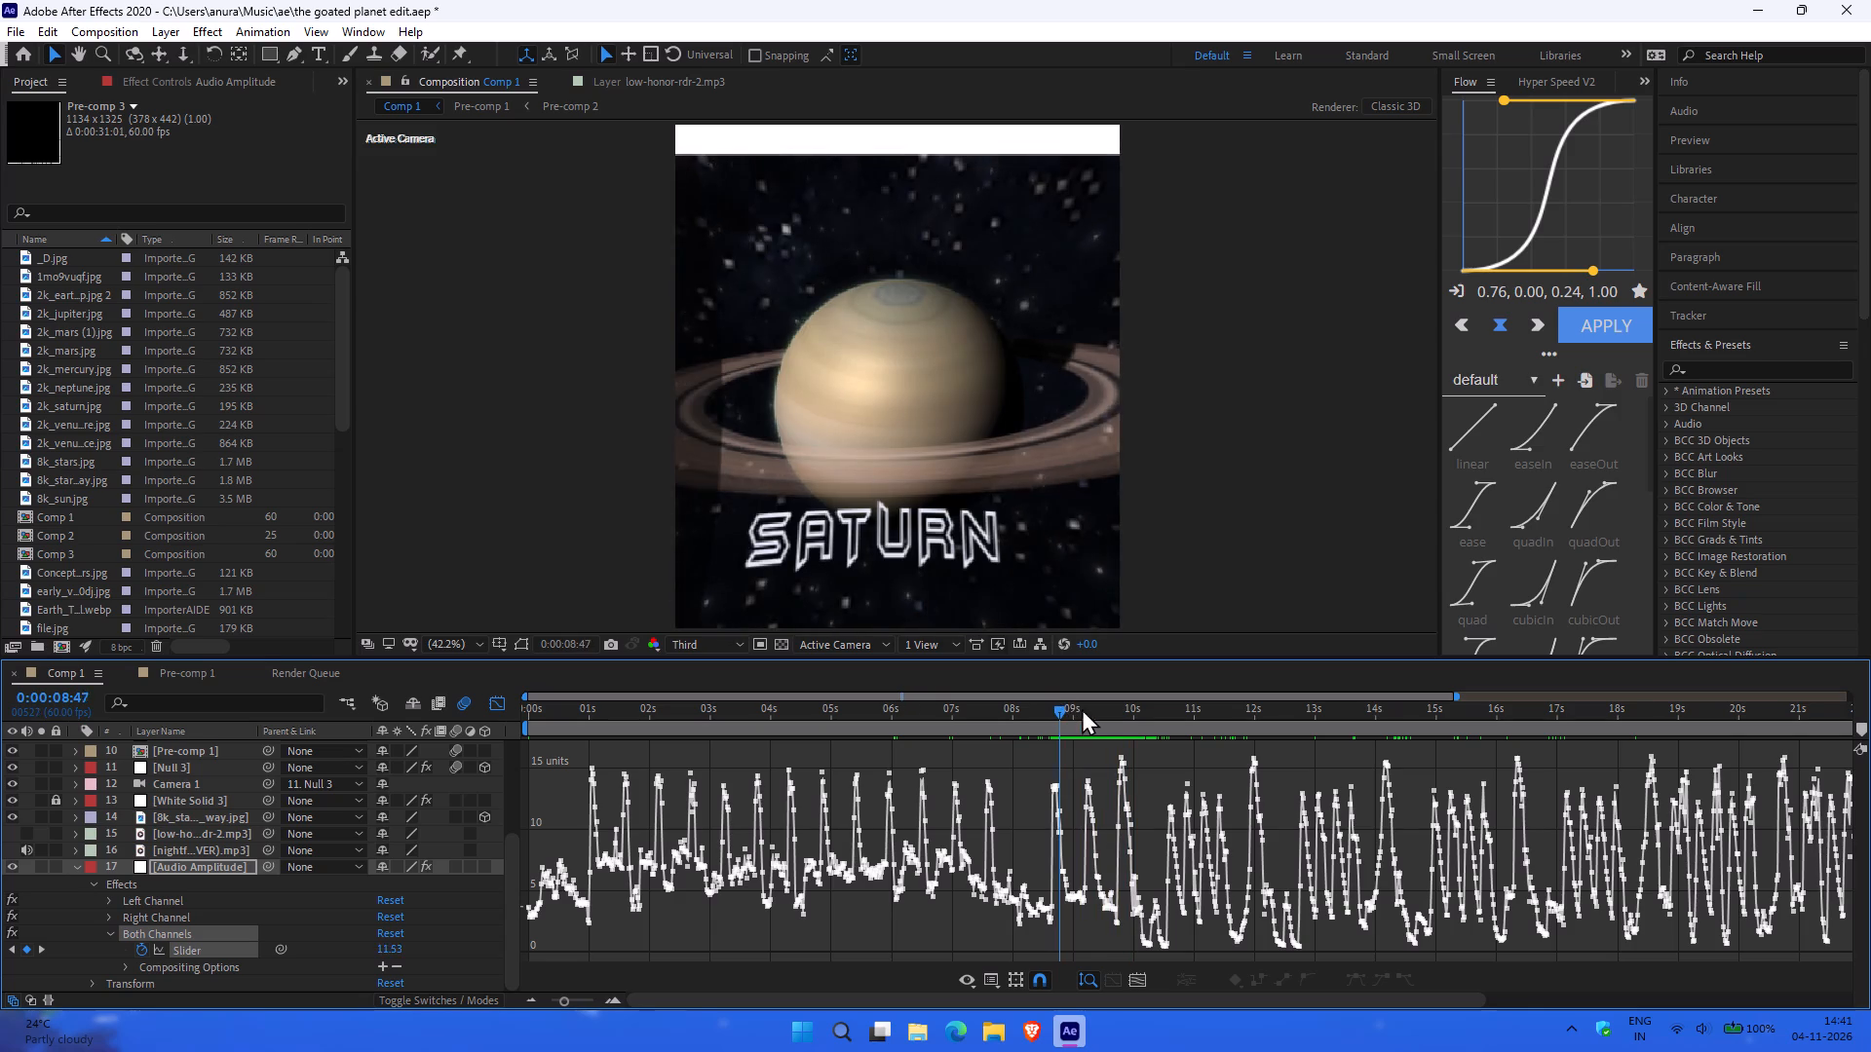
pyautogui.moveTo(1082, 708); pyautogui.dragTo(1019, 718)
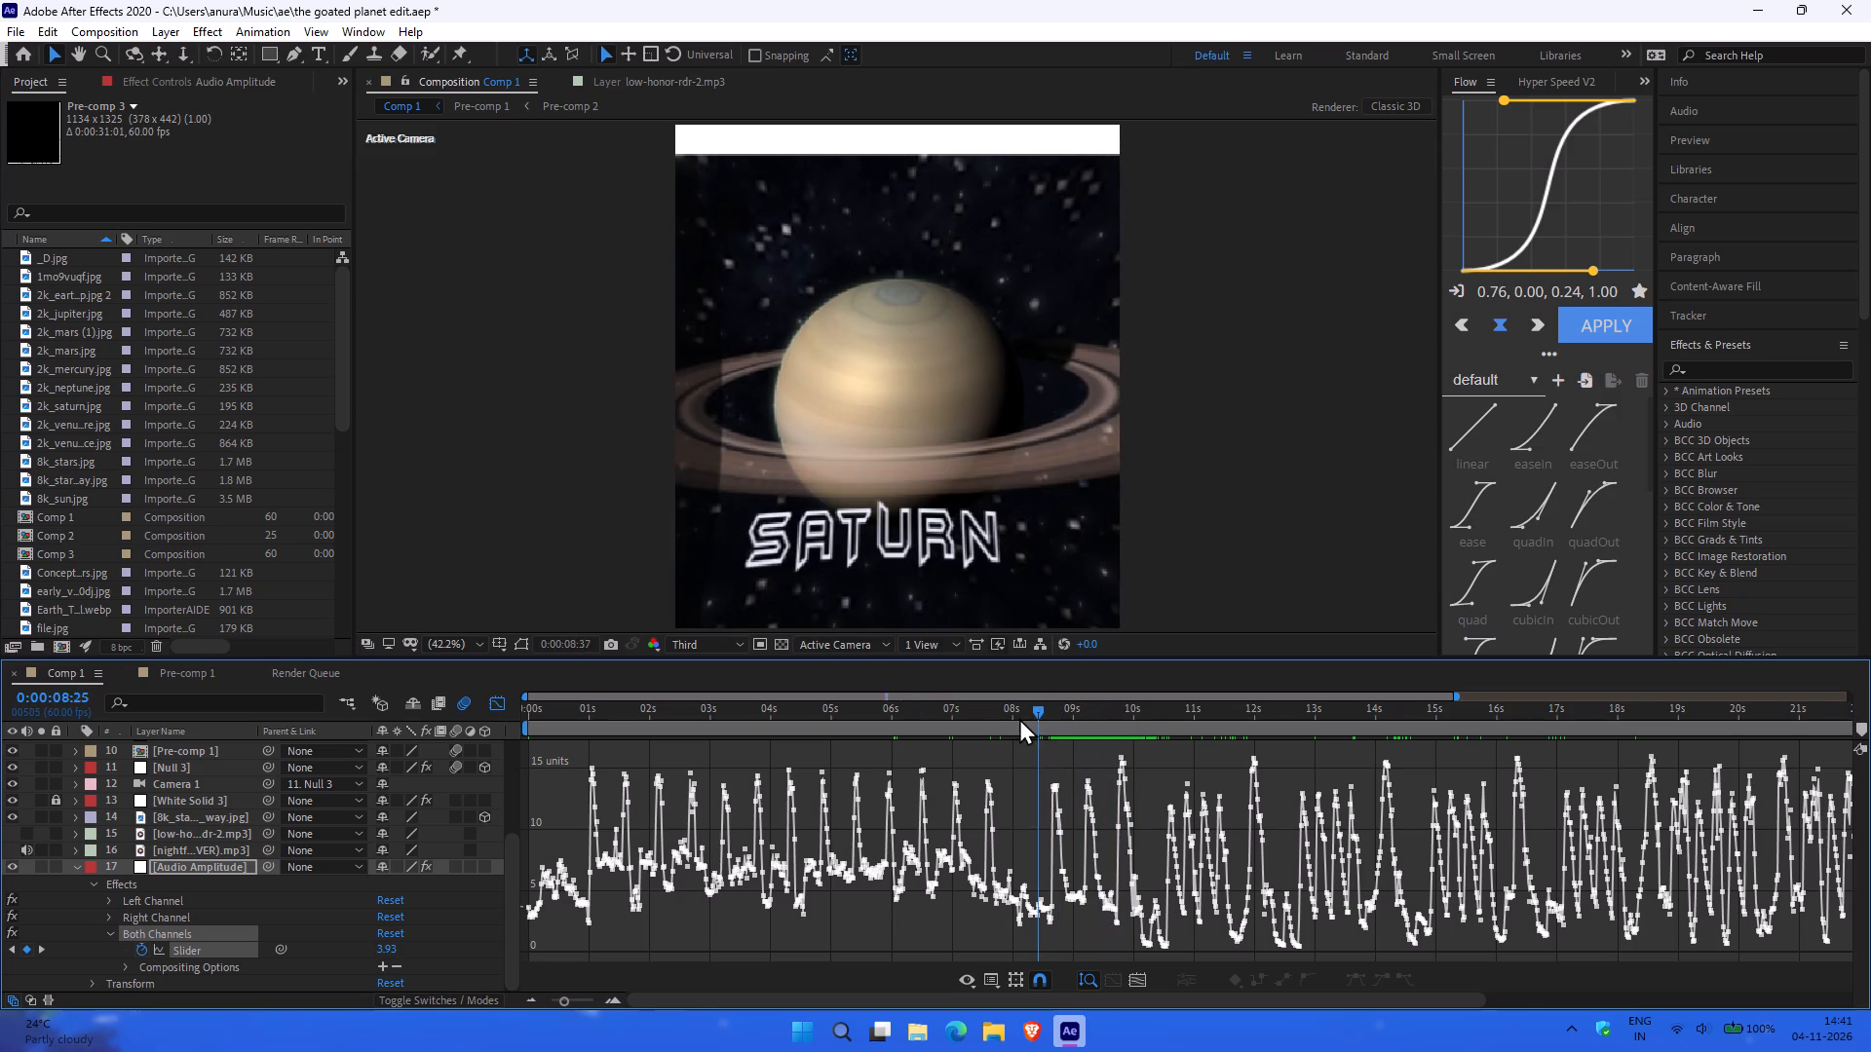
pyautogui.moveTo(1019, 718); pyautogui.dragTo(997, 707)
pyautogui.press('space')
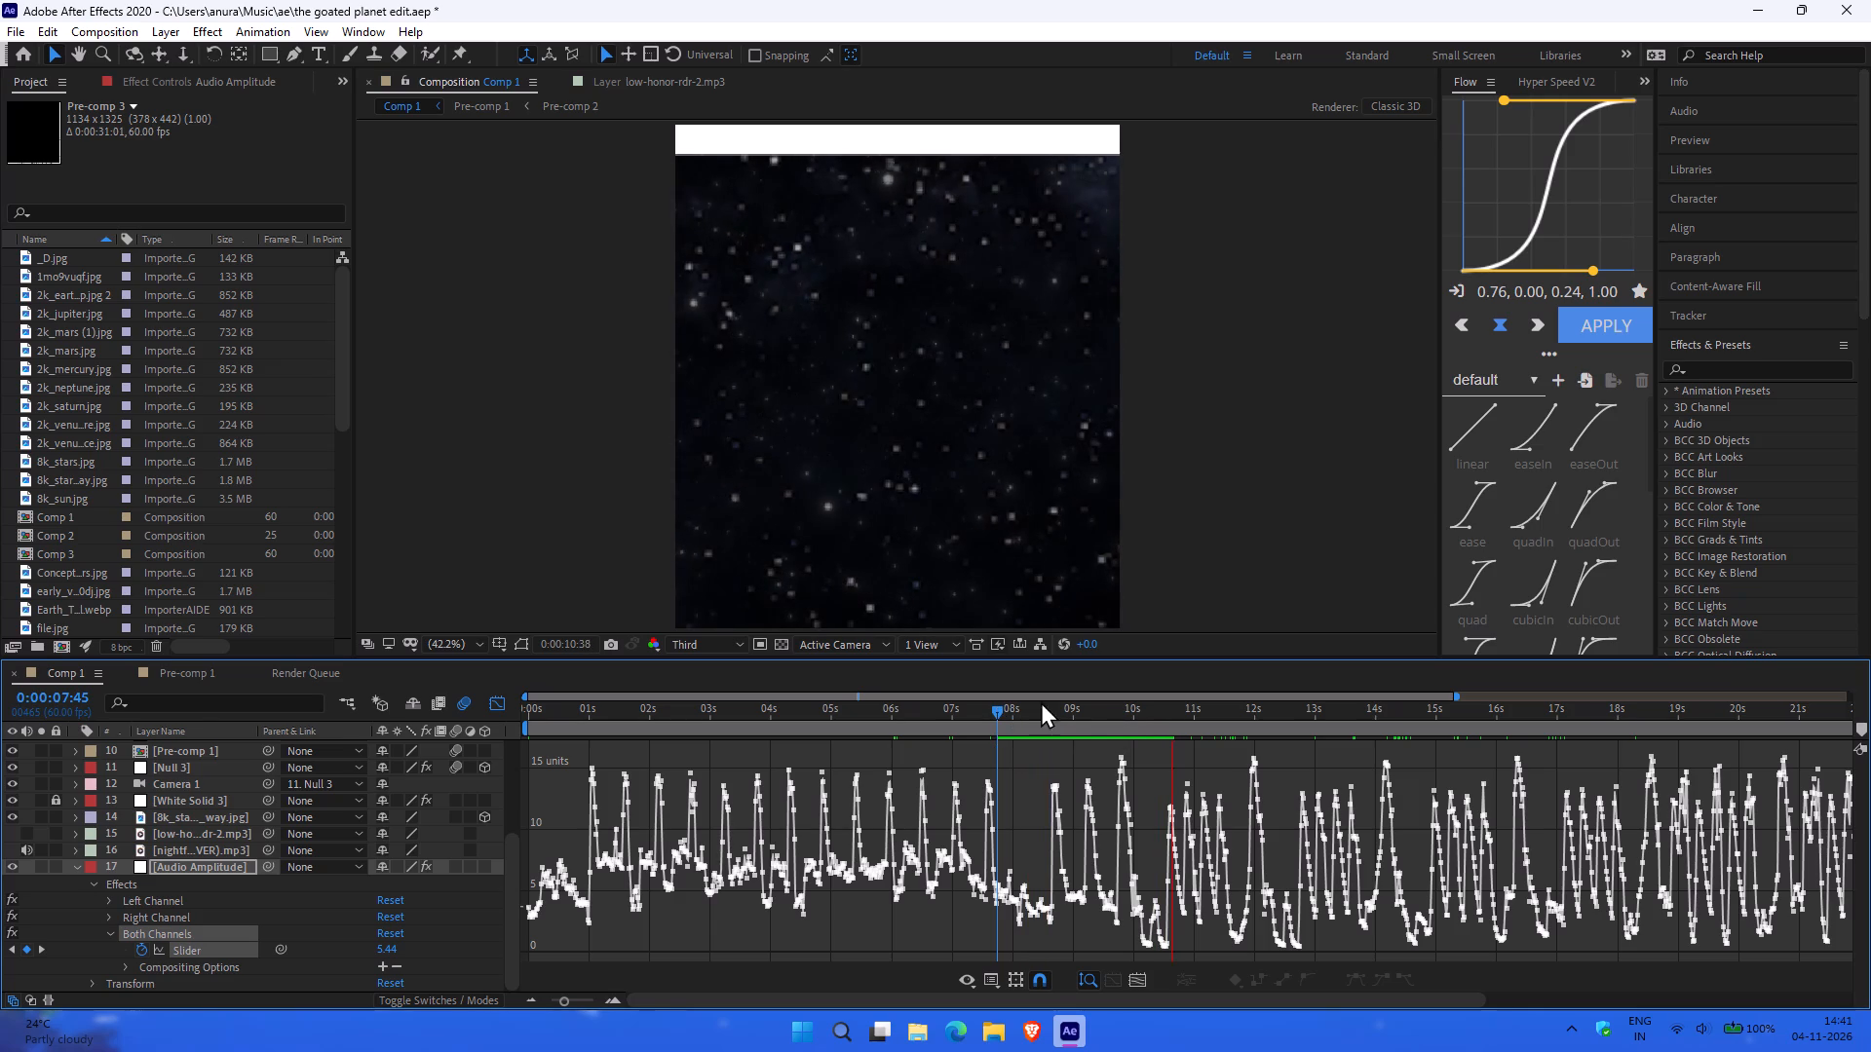
pyautogui.moveTo(998, 713); pyautogui.dragTo(974, 714)
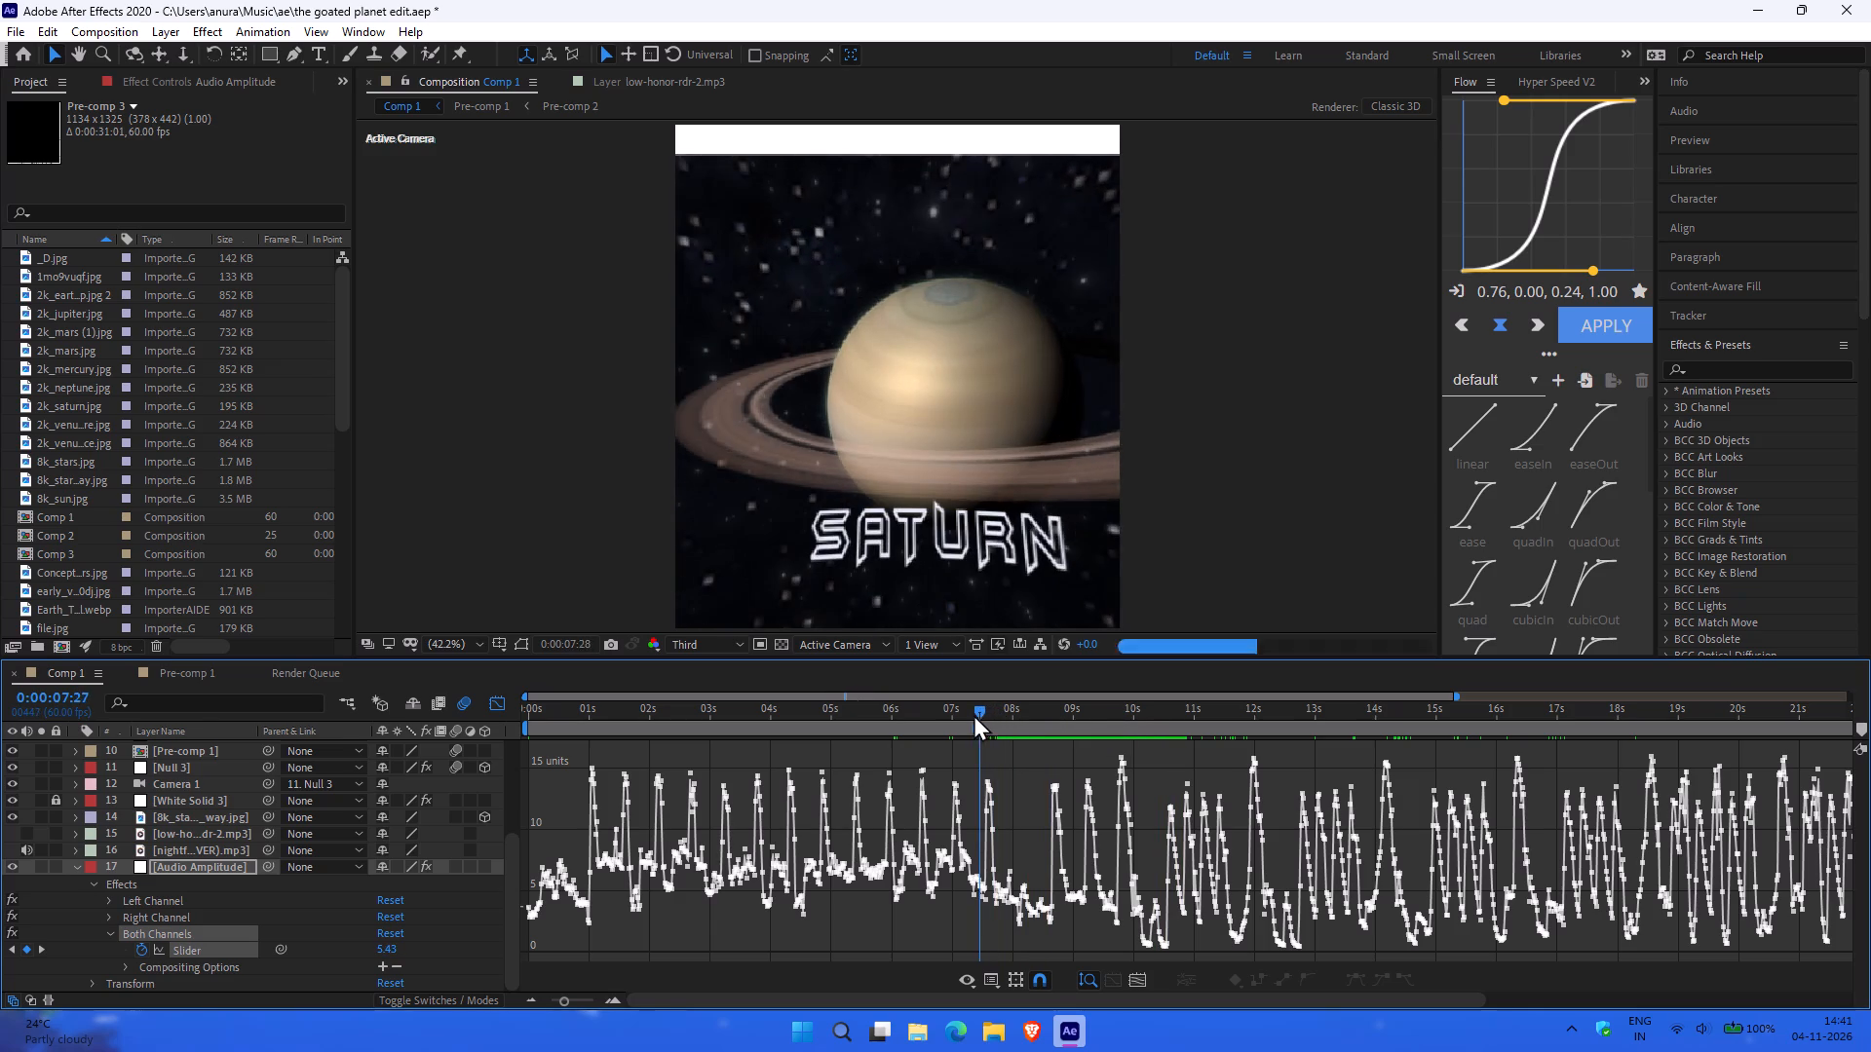
pyautogui.moveTo(974, 714); pyautogui.dragTo(1063, 725)
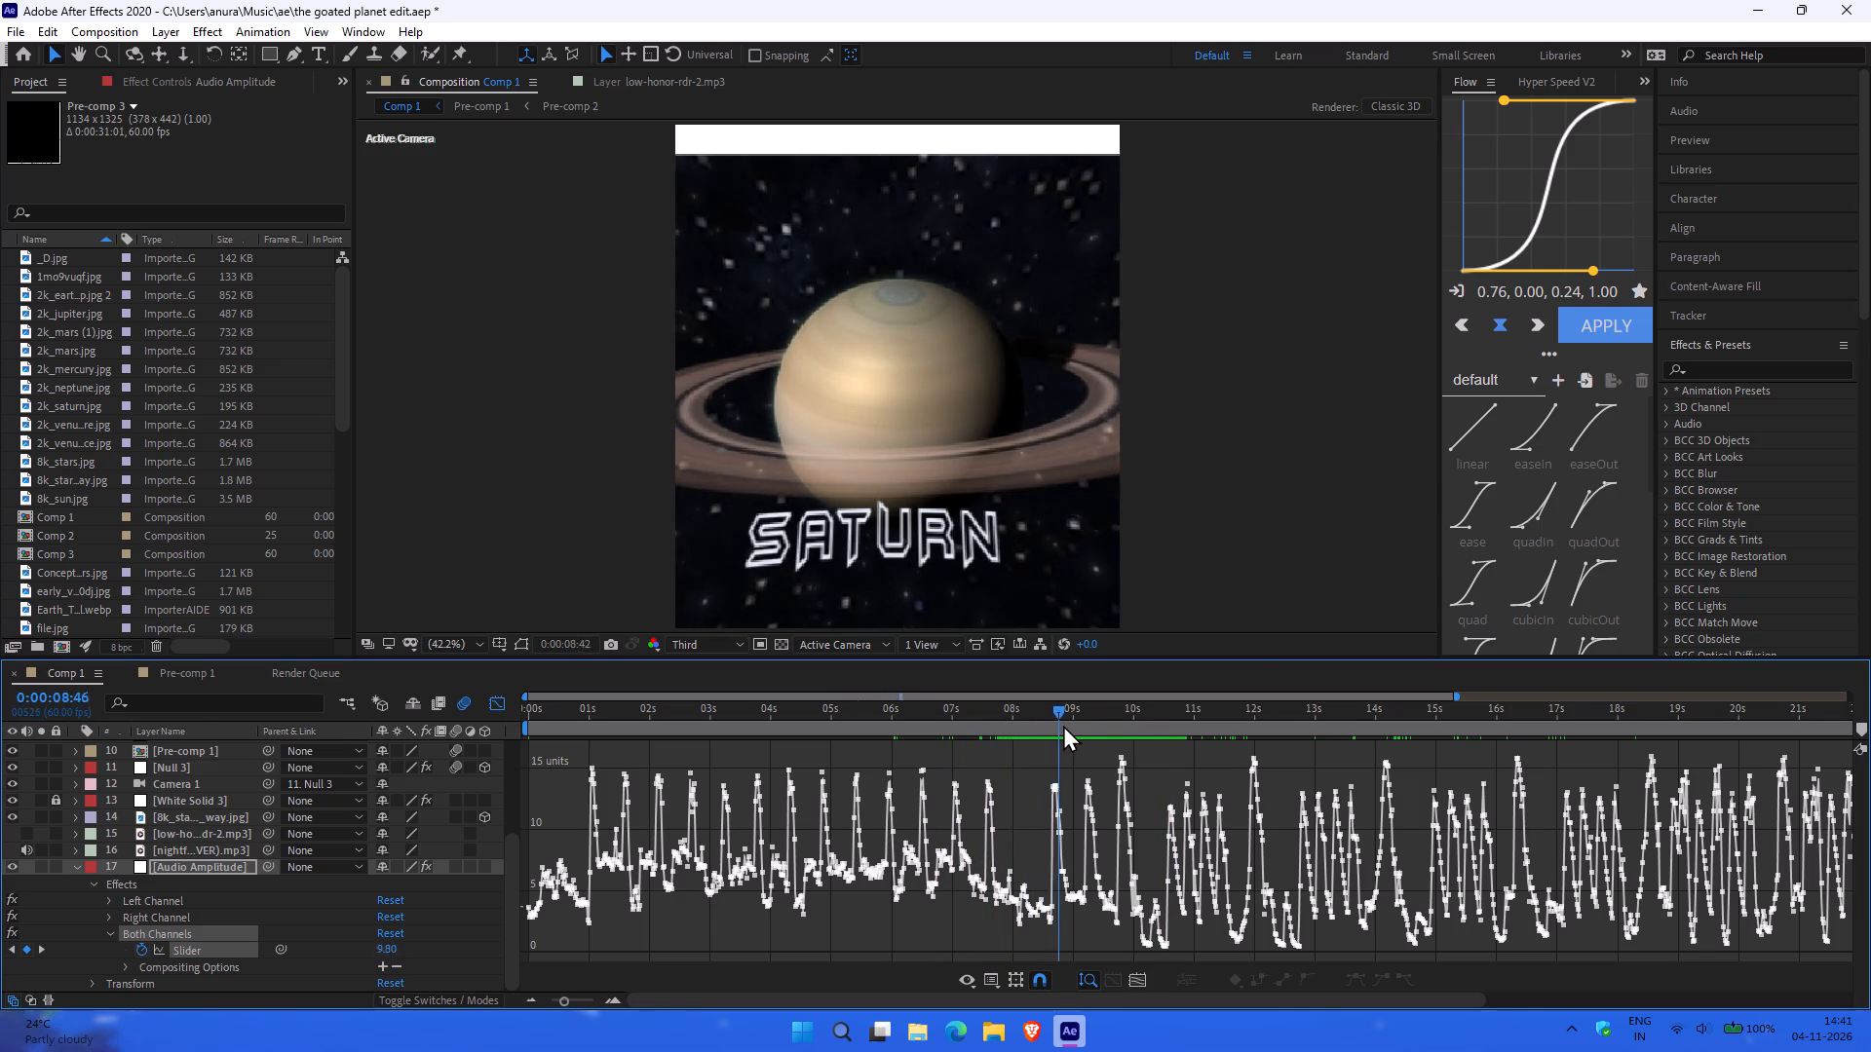
pyautogui.moveTo(1063, 725); pyautogui.dragTo(1110, 729)
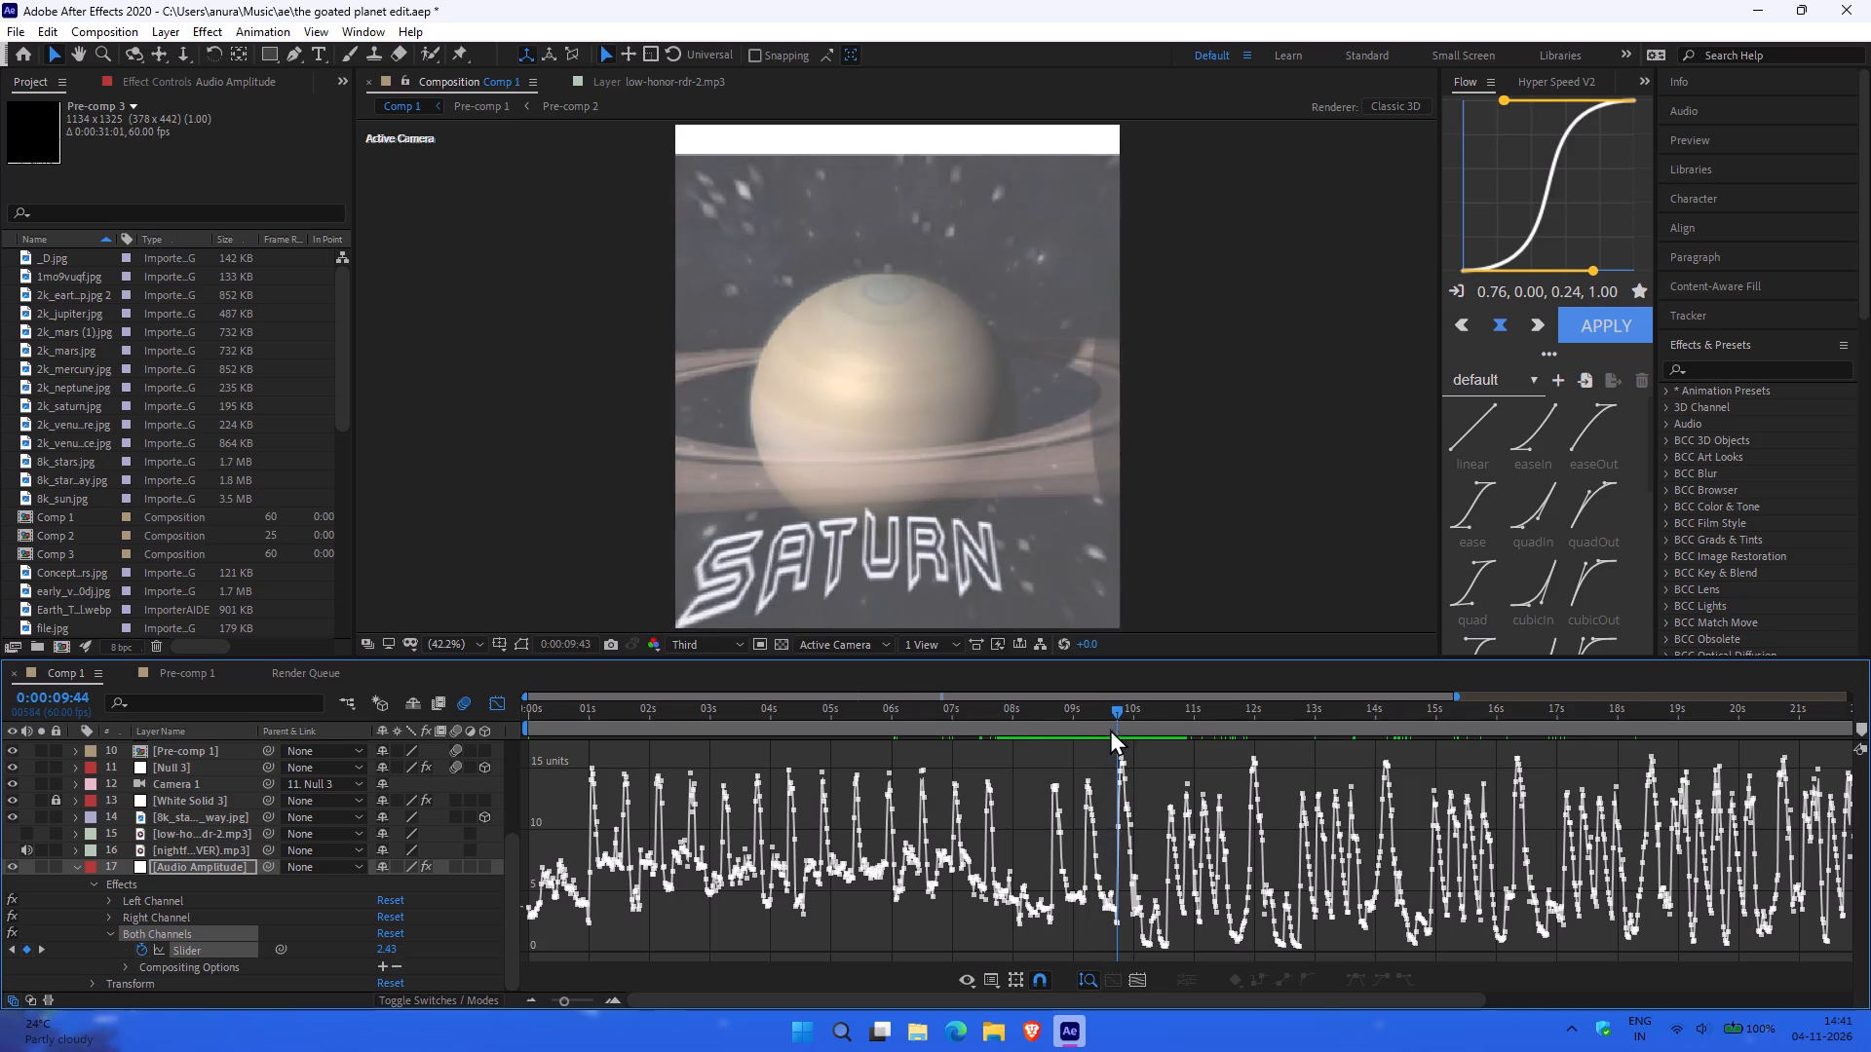
pyautogui.moveTo(1110, 729); pyautogui.dragTo(1033, 715)
pyautogui.press('space')
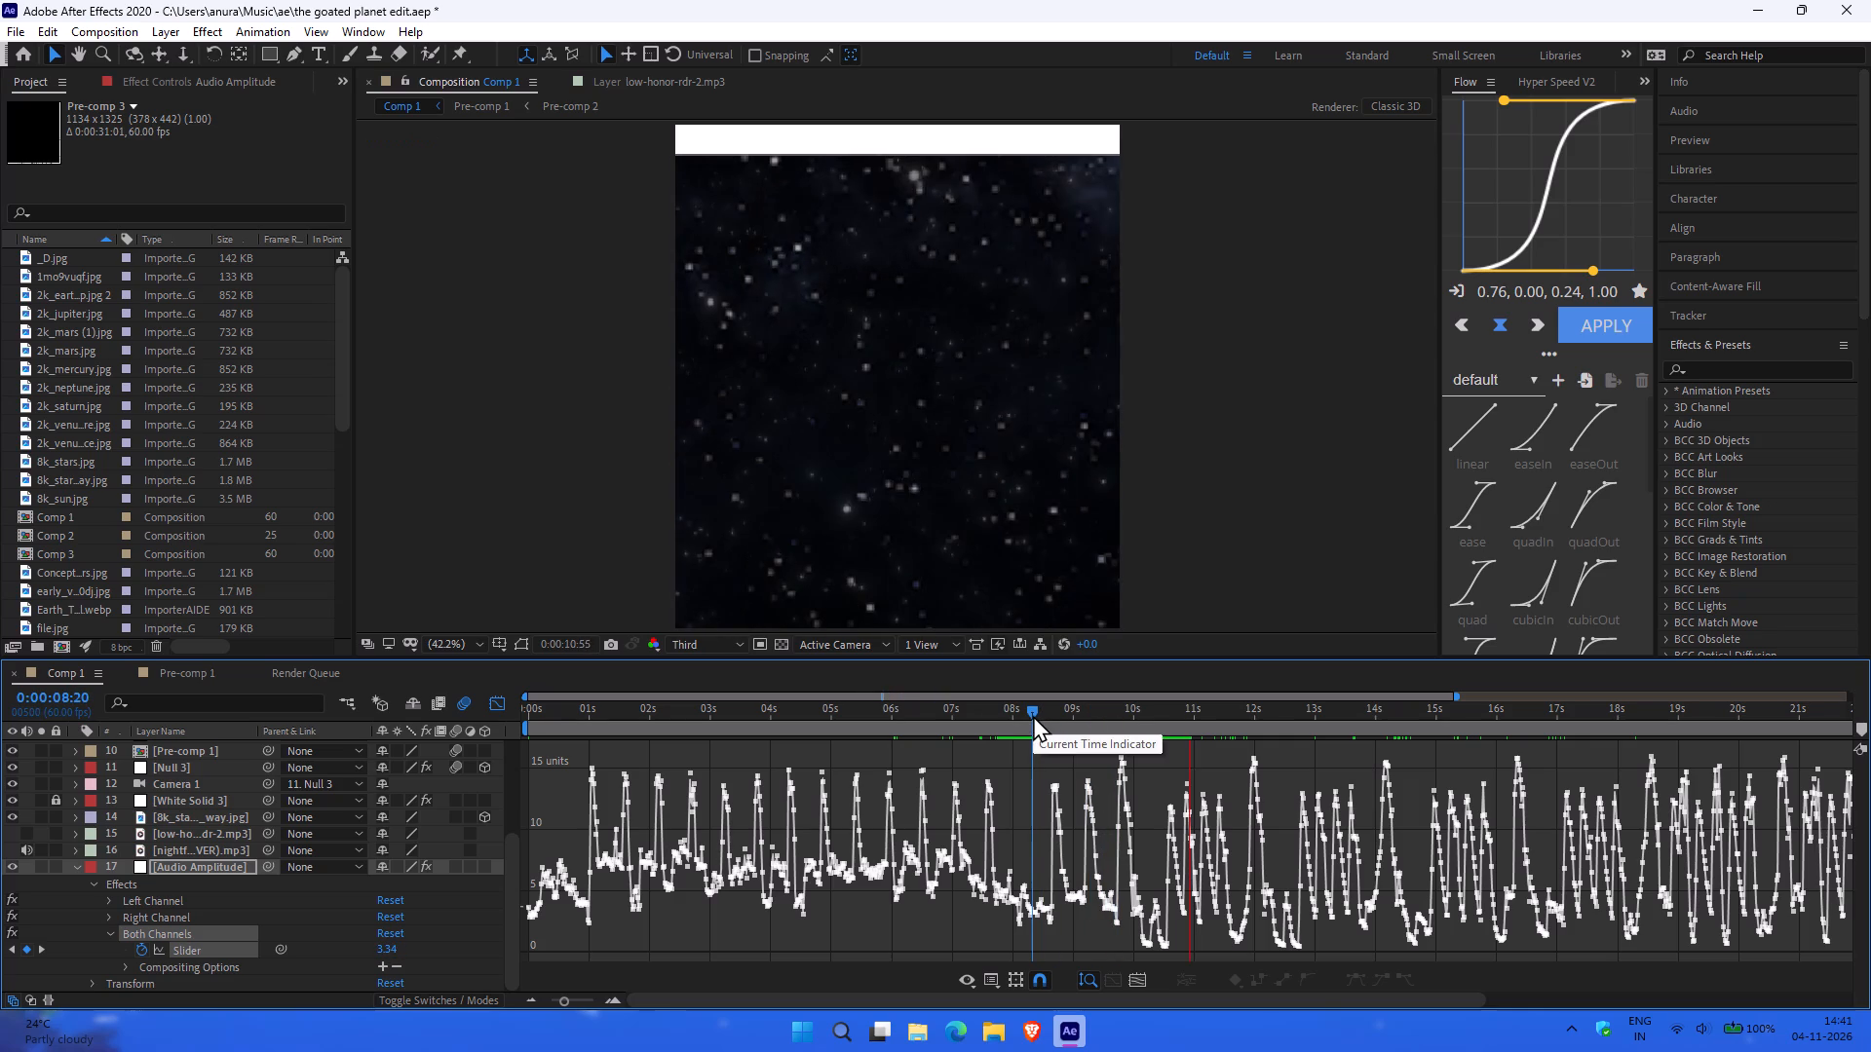
pyautogui.press('space')
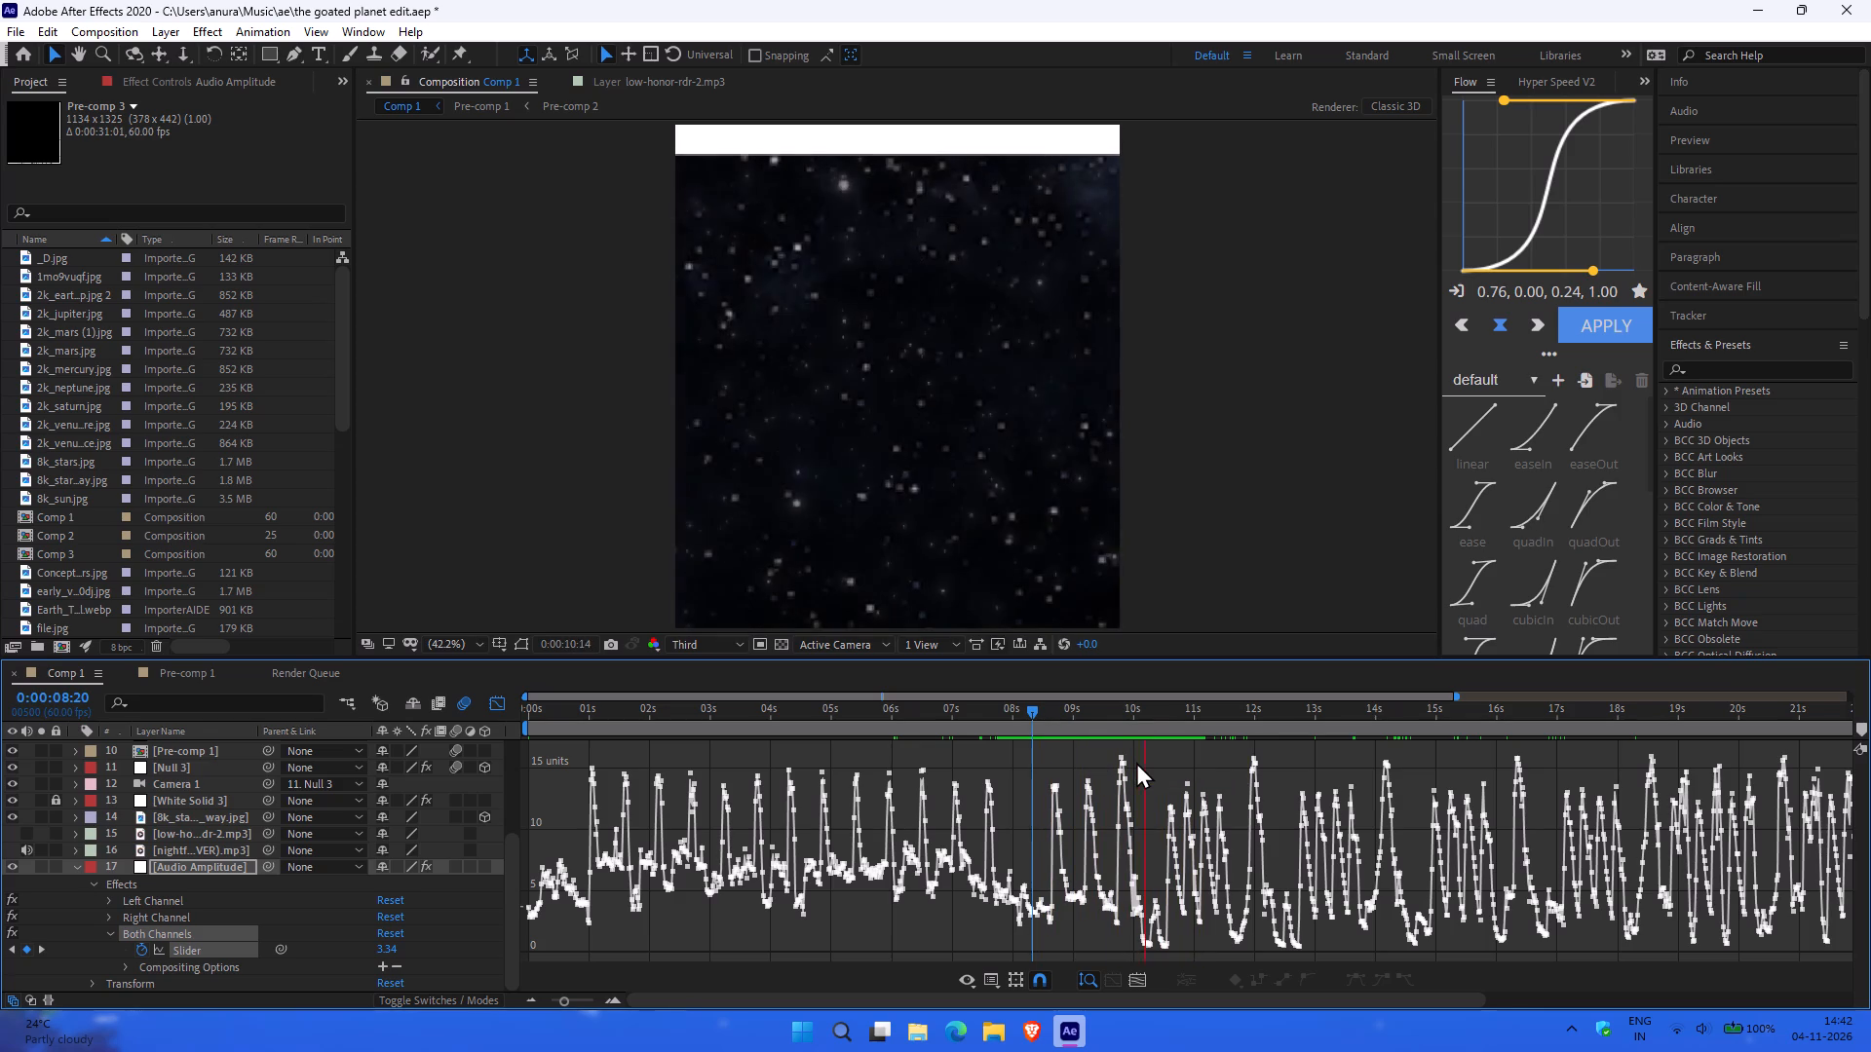
# Add composition markers on the first two amplitude peaks after Saturn, at 0:00:10:36 and 0:00:10:52.
pyautogui.click(1167, 714)
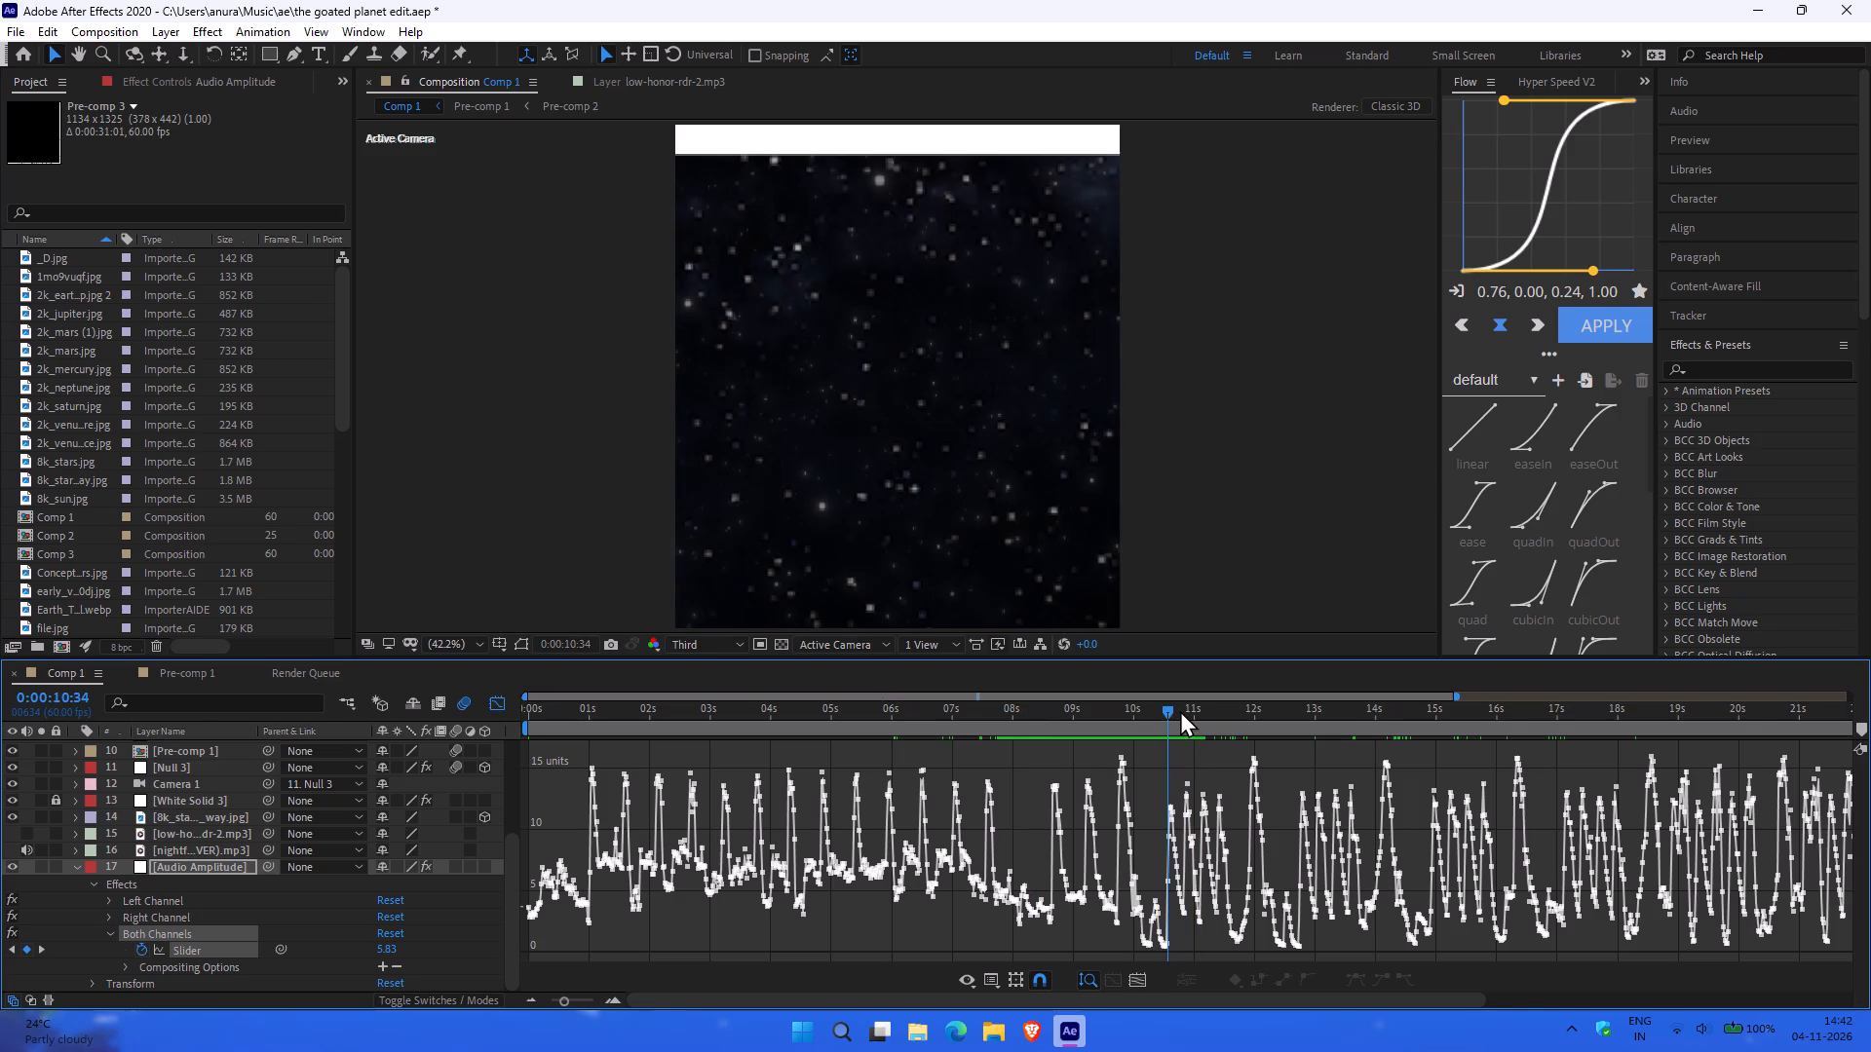
pyautogui.click(1170, 709)
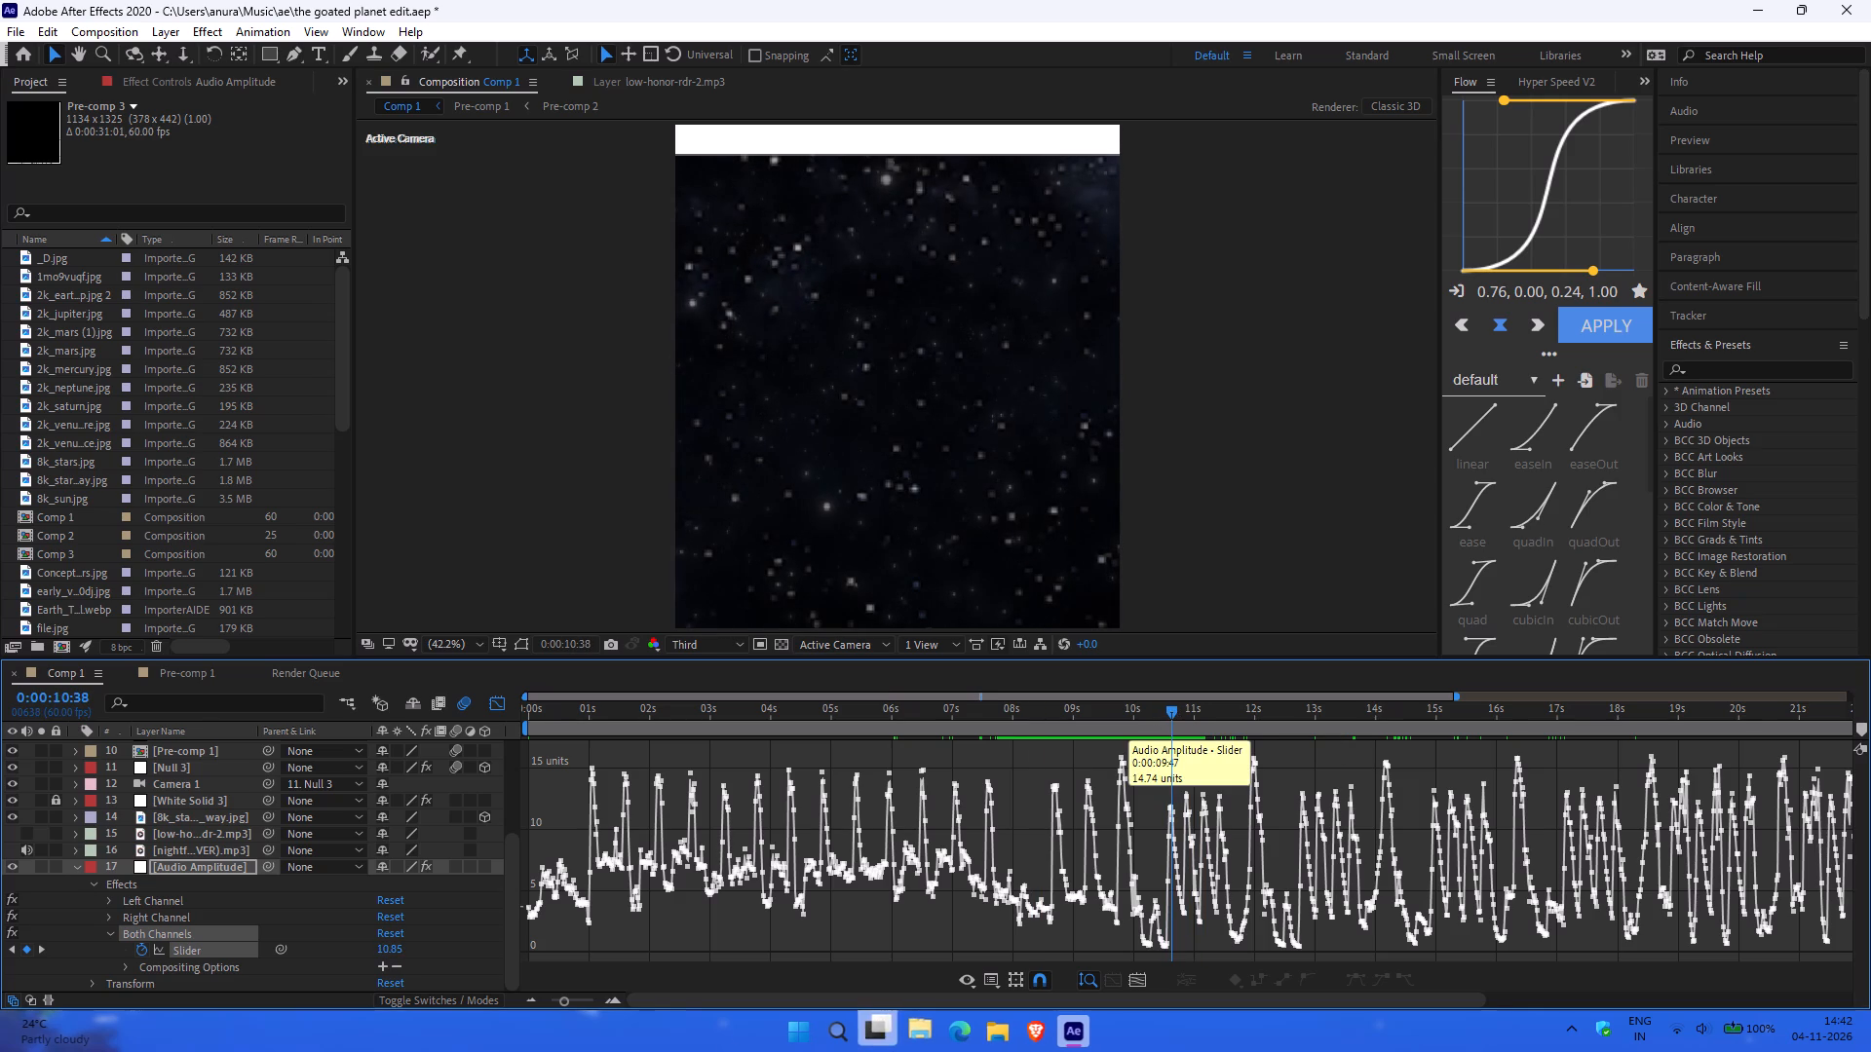
pyautogui.moveTo(558, 1002); pyautogui.dragTo(589, 1000)
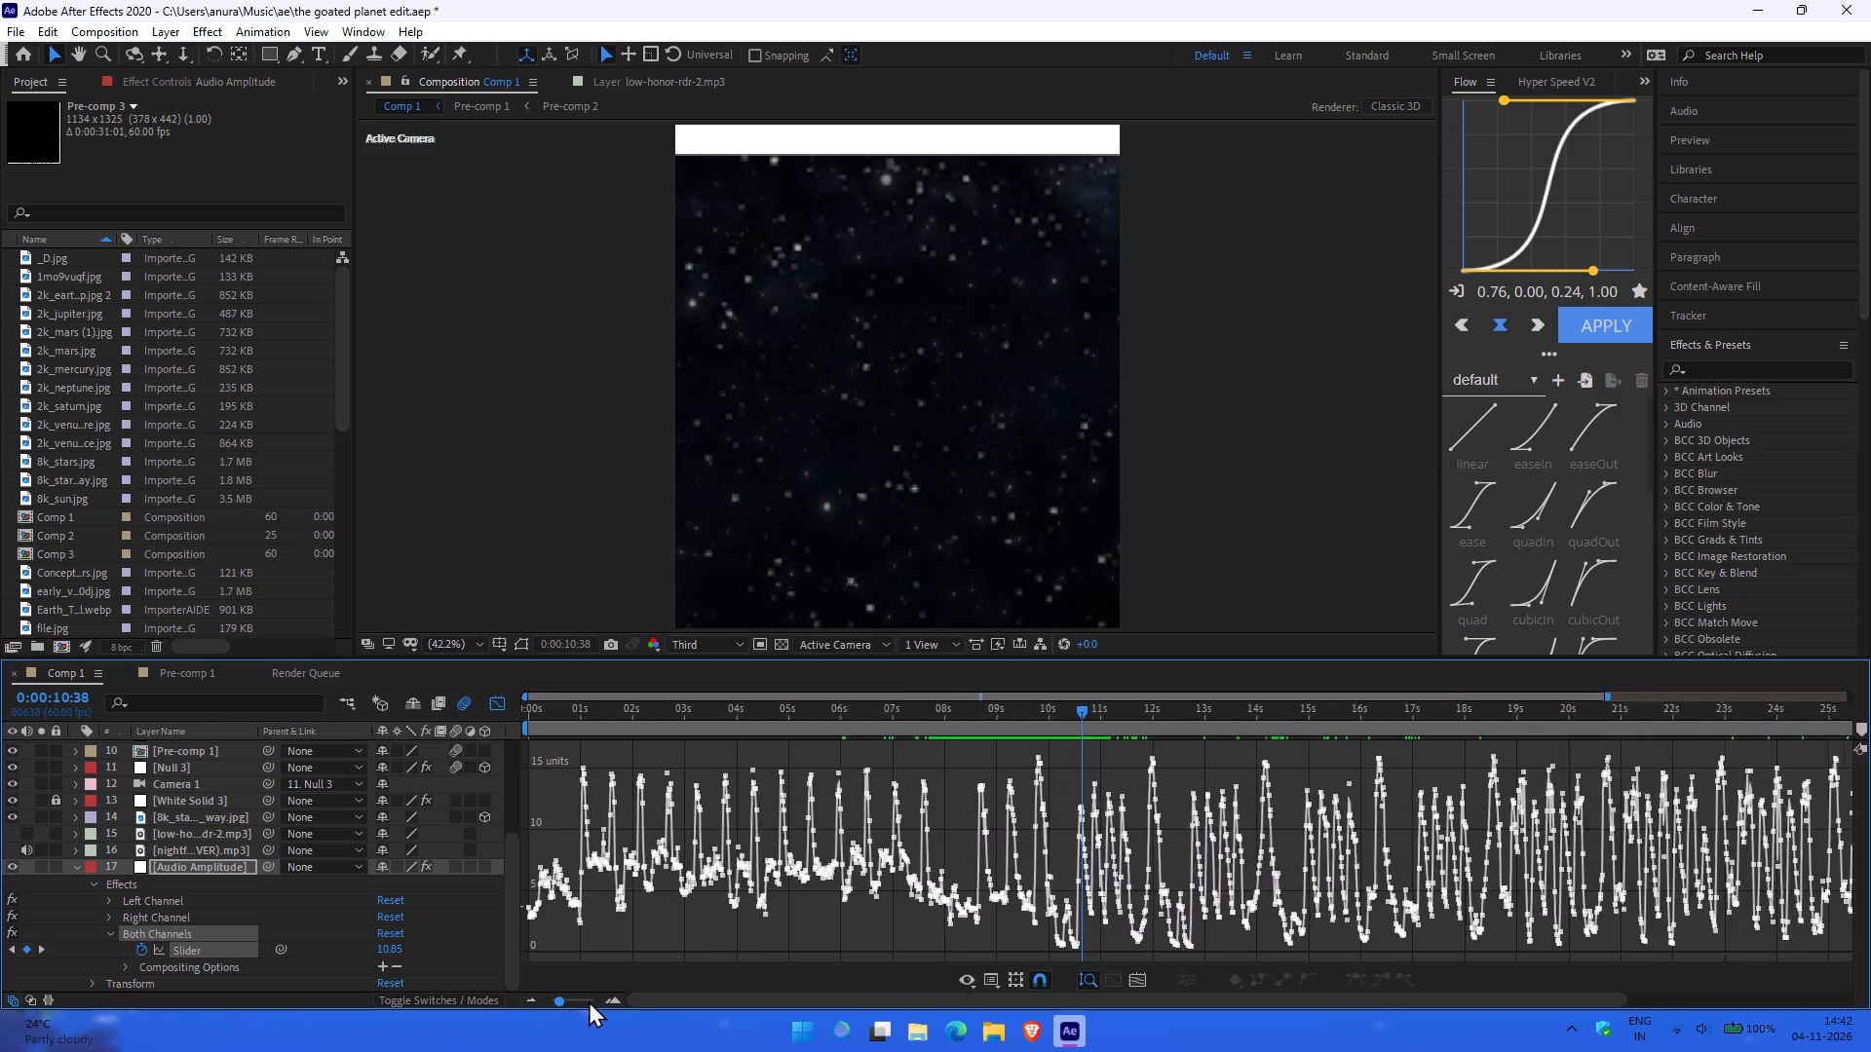
pyautogui.moveTo(589, 1000); pyautogui.dragTo(577, 1007)
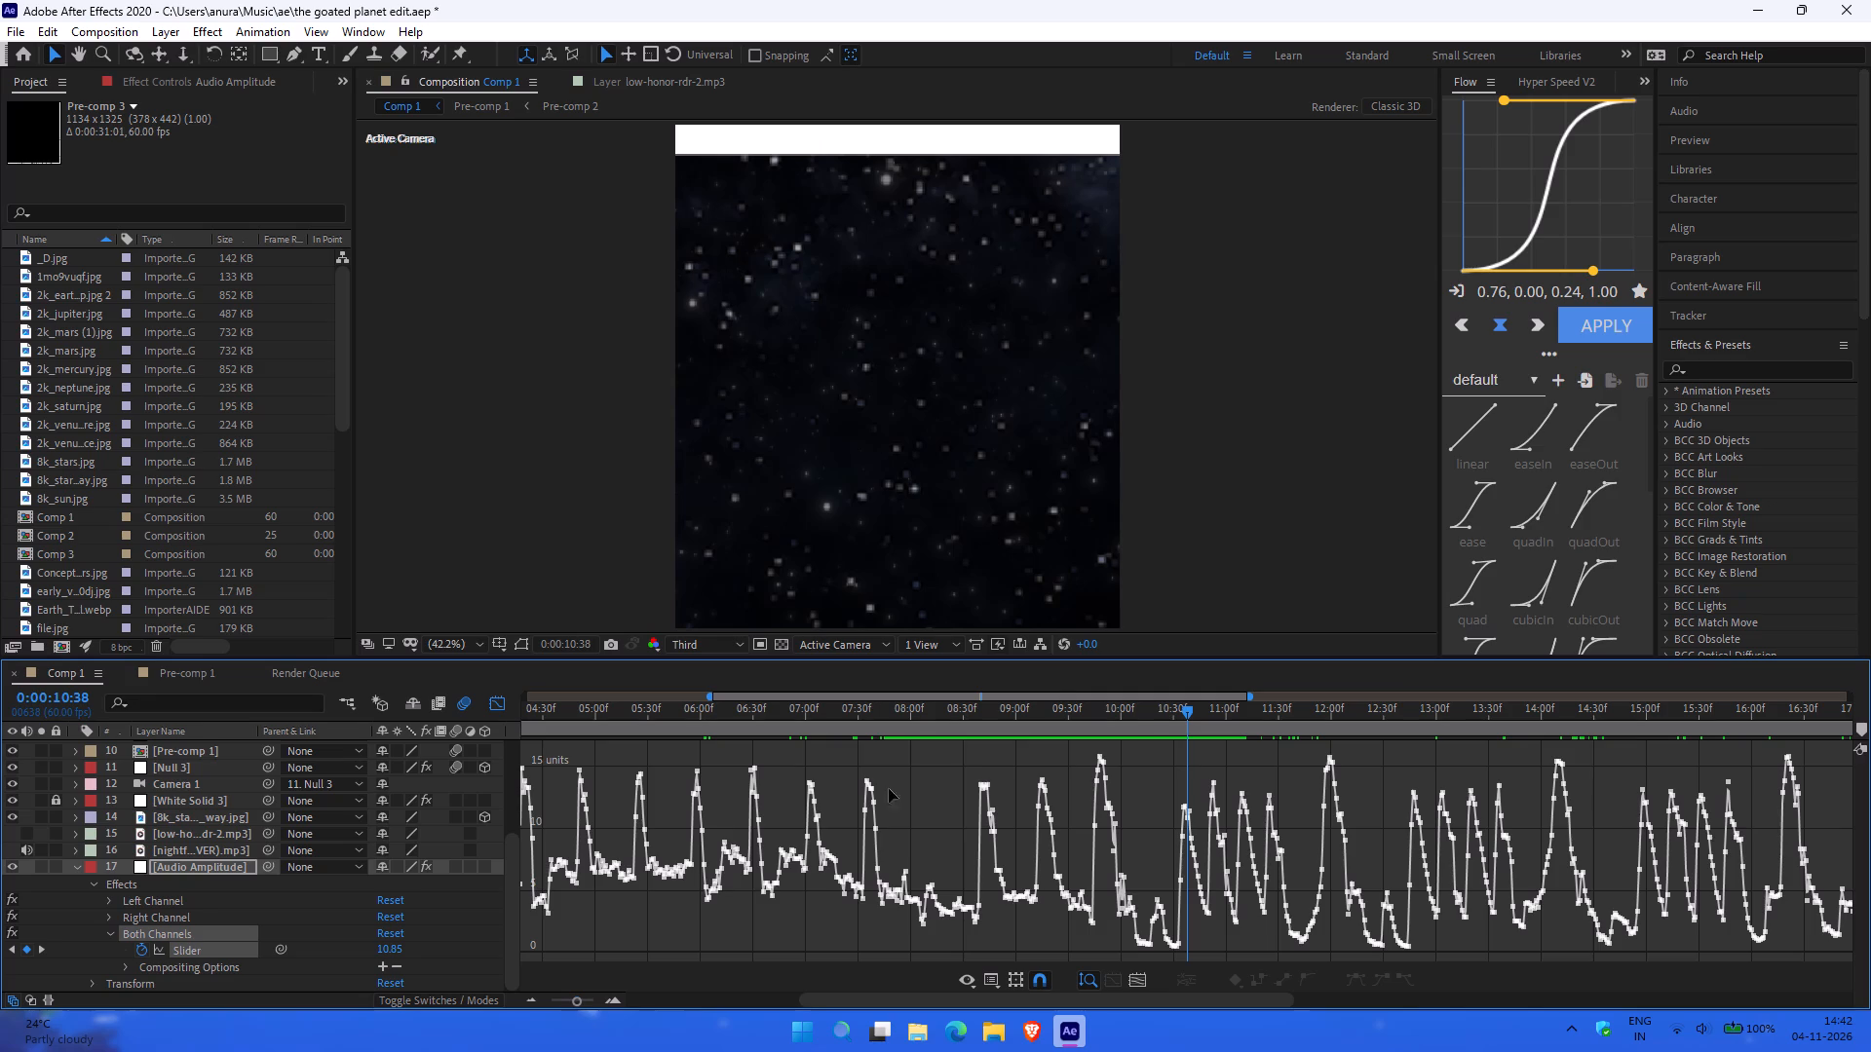
pyautogui.click(1188, 715)
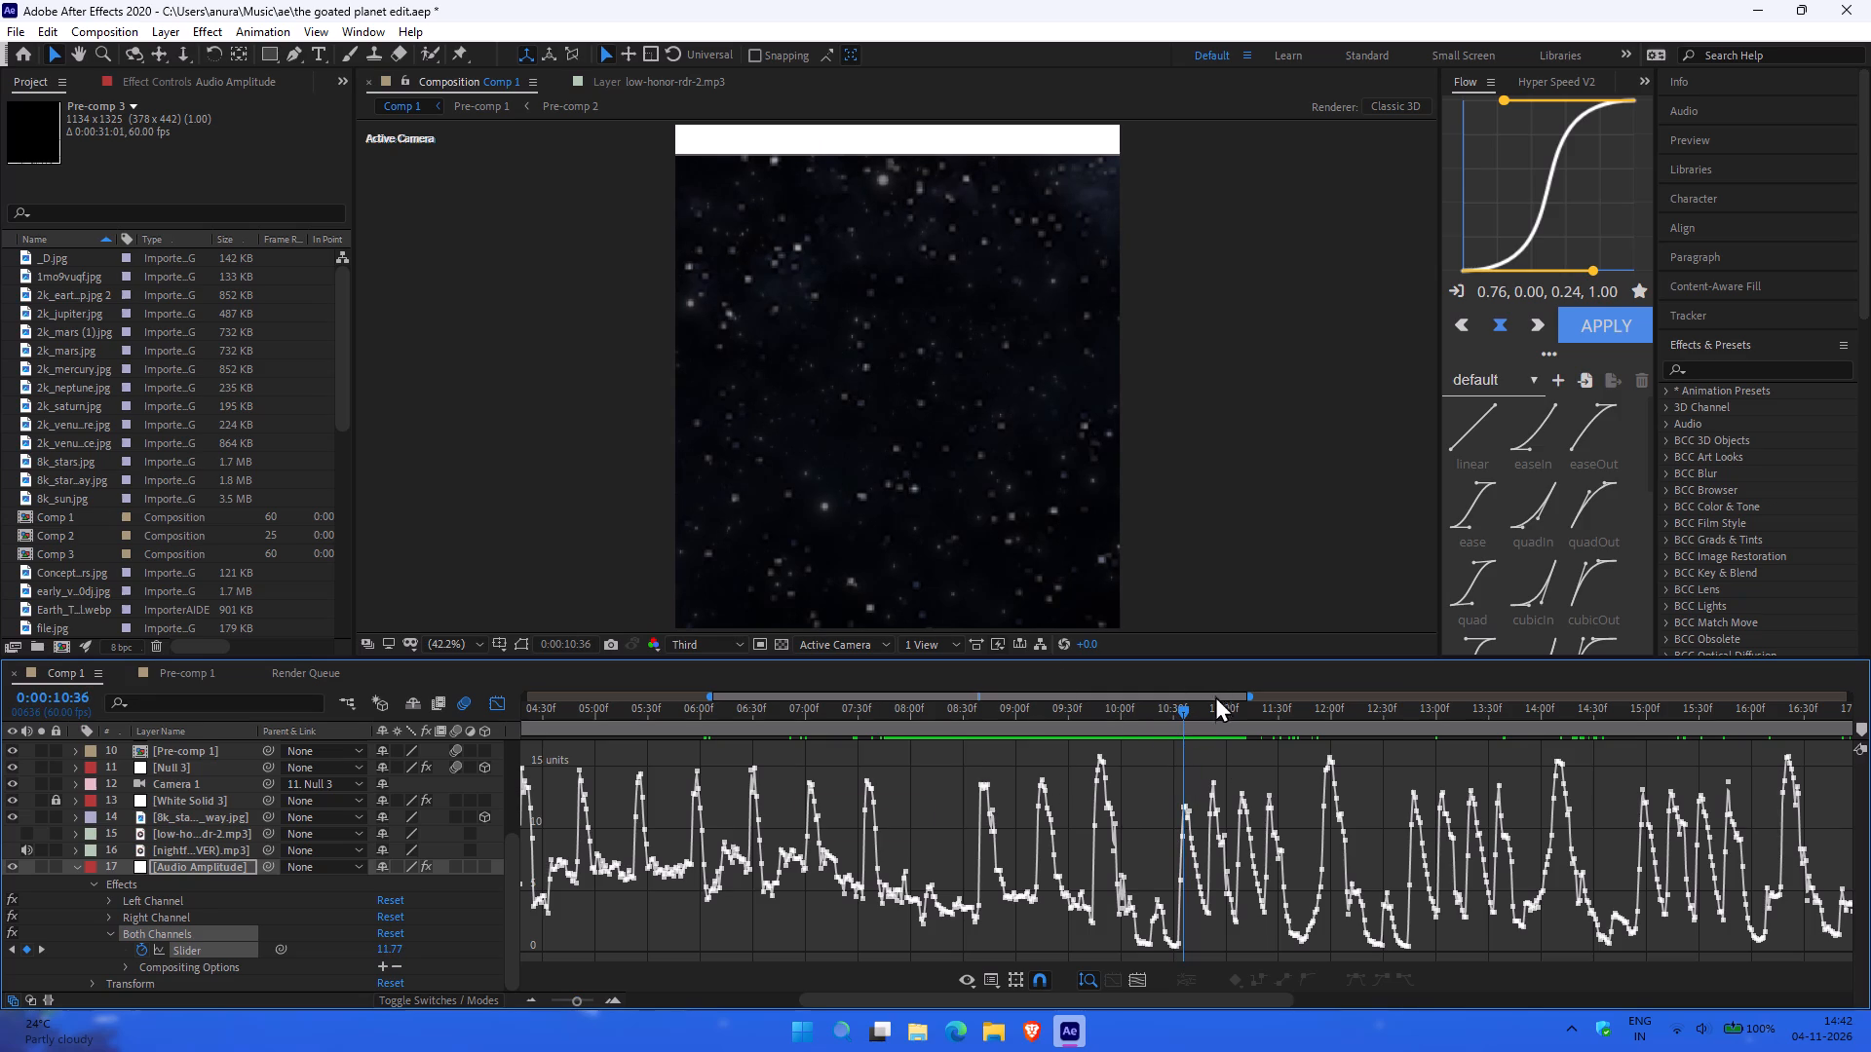
pyautogui.click(1861, 726)
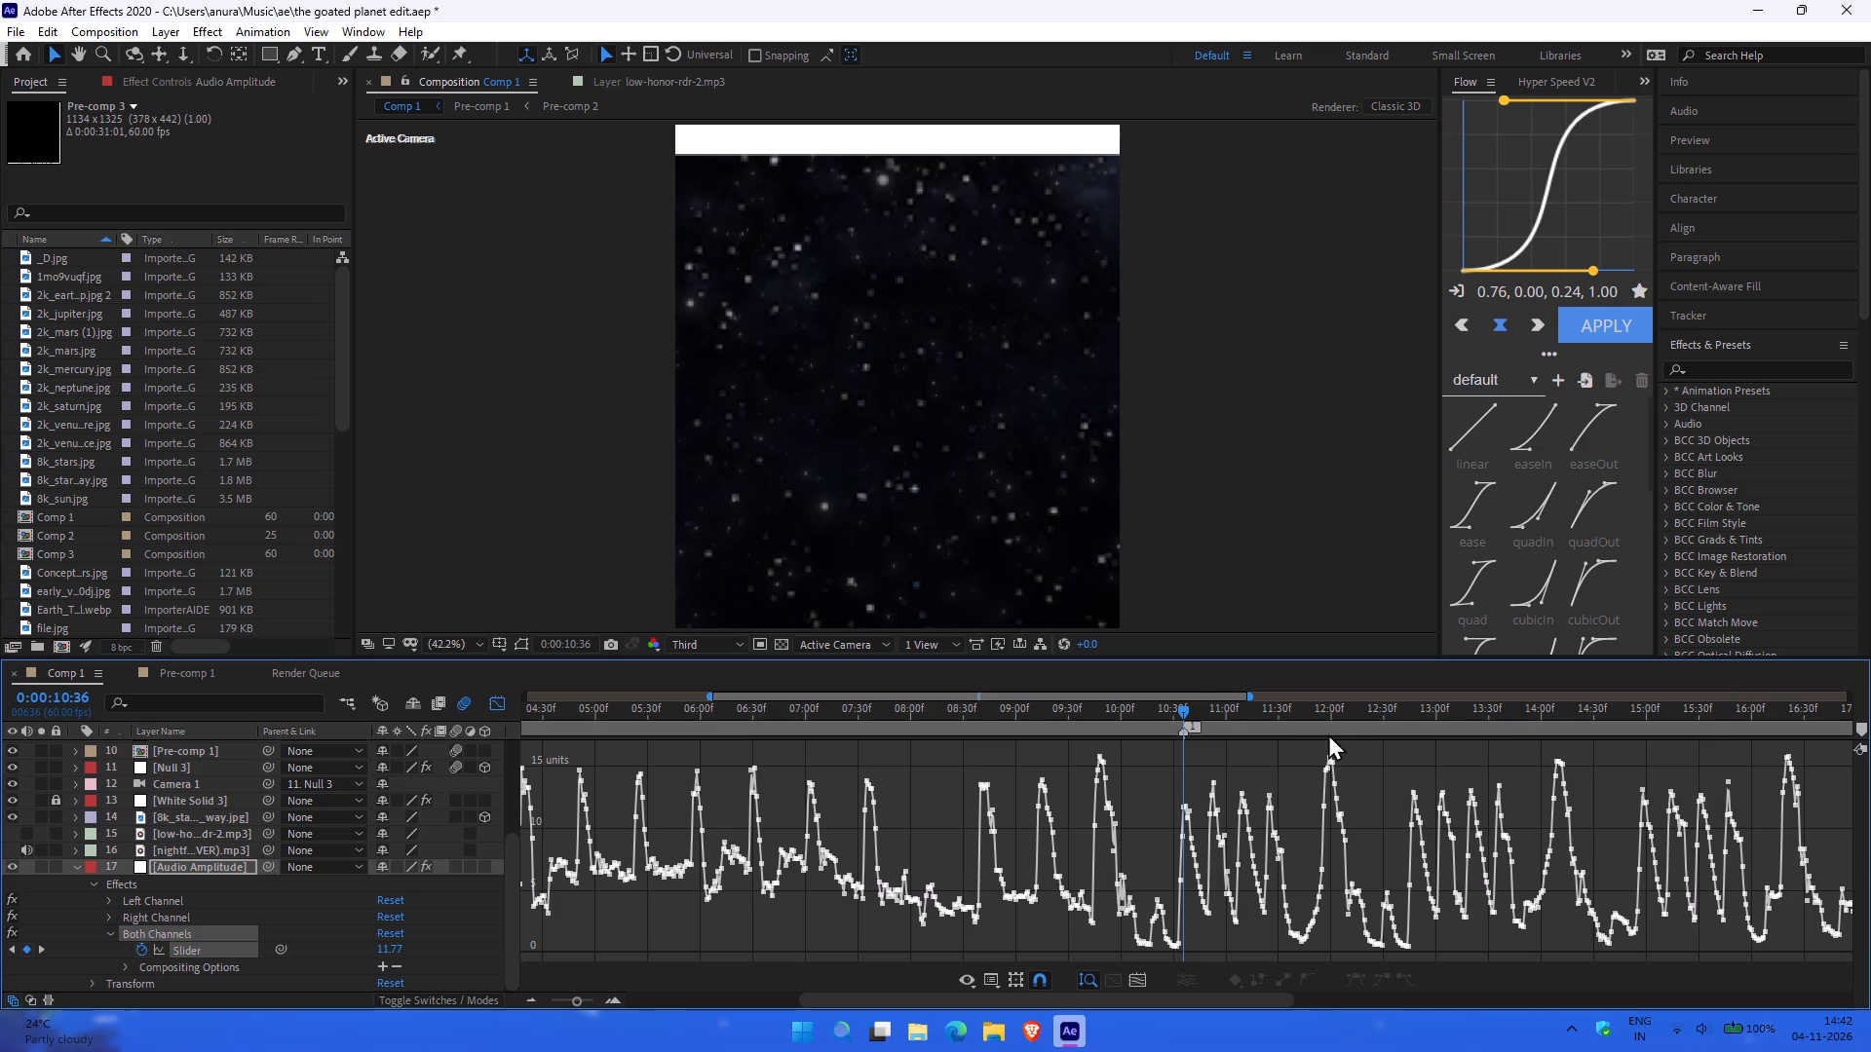
pyautogui.moveTo(1186, 703); pyautogui.dragTo(1212, 705)
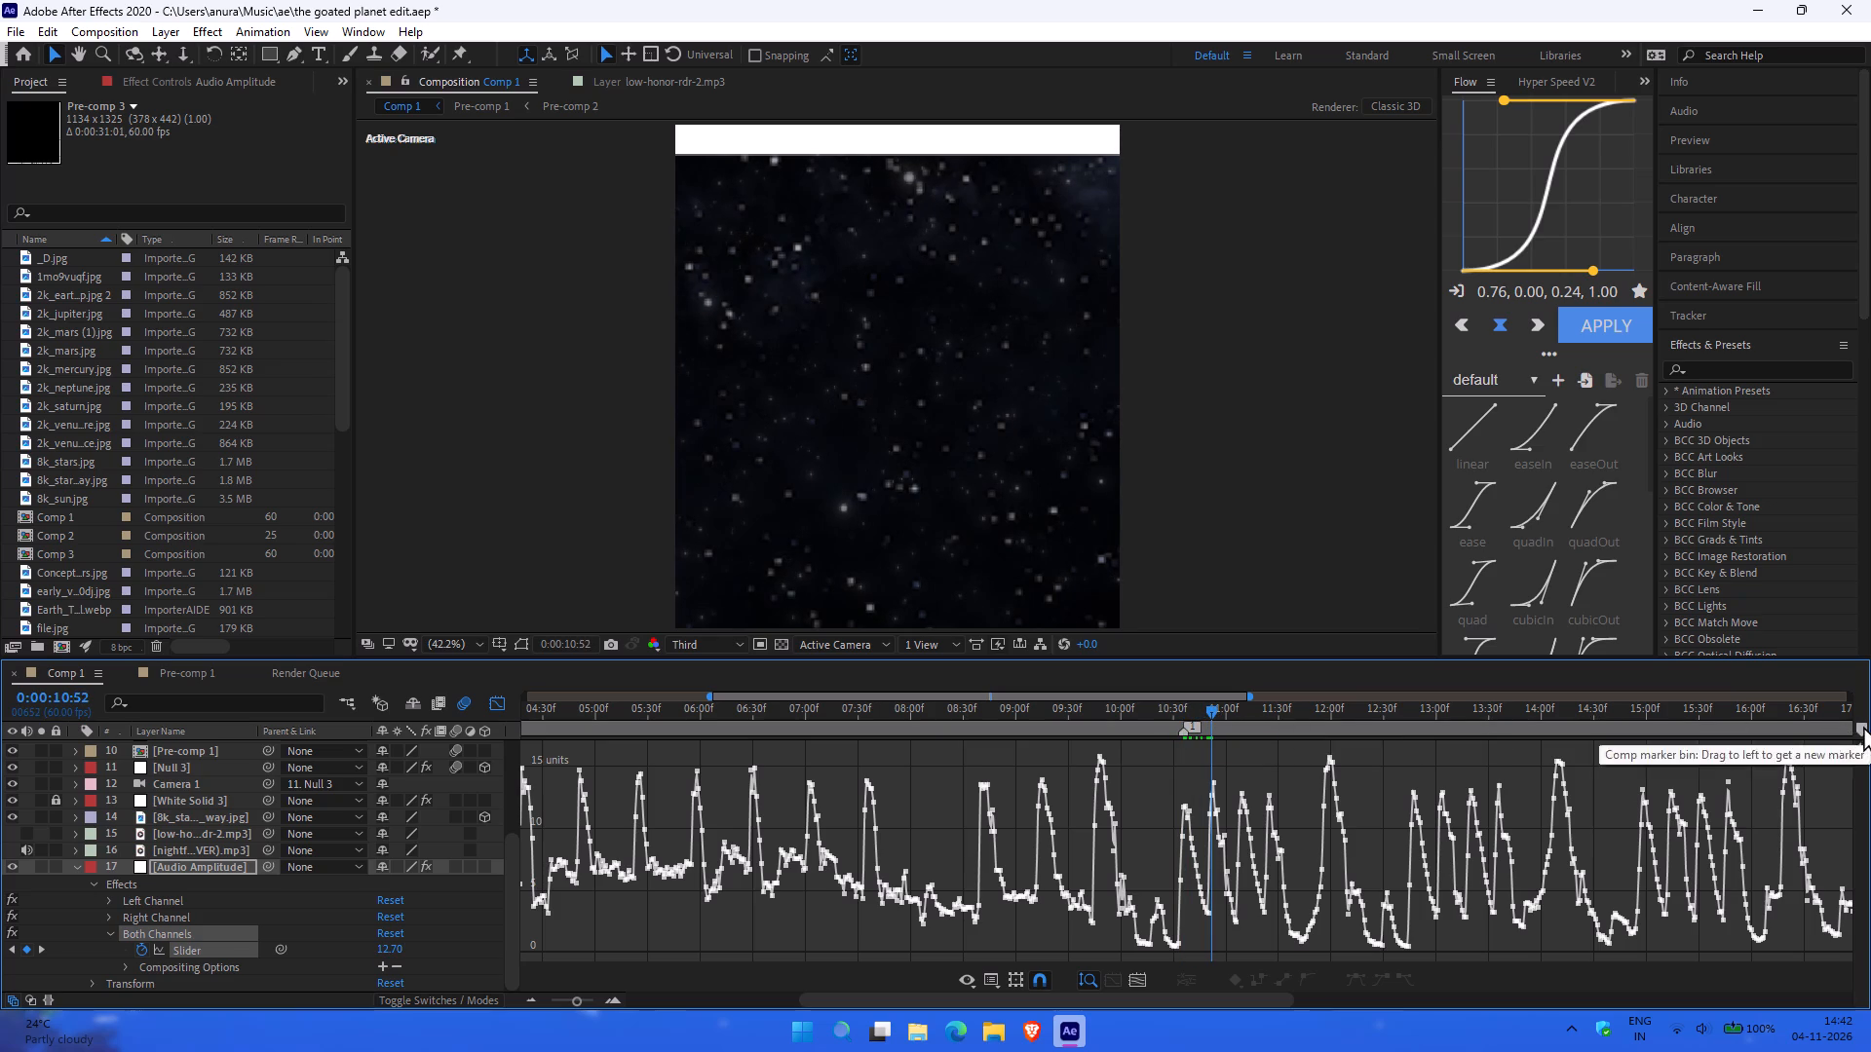
pyautogui.click(1867, 727)
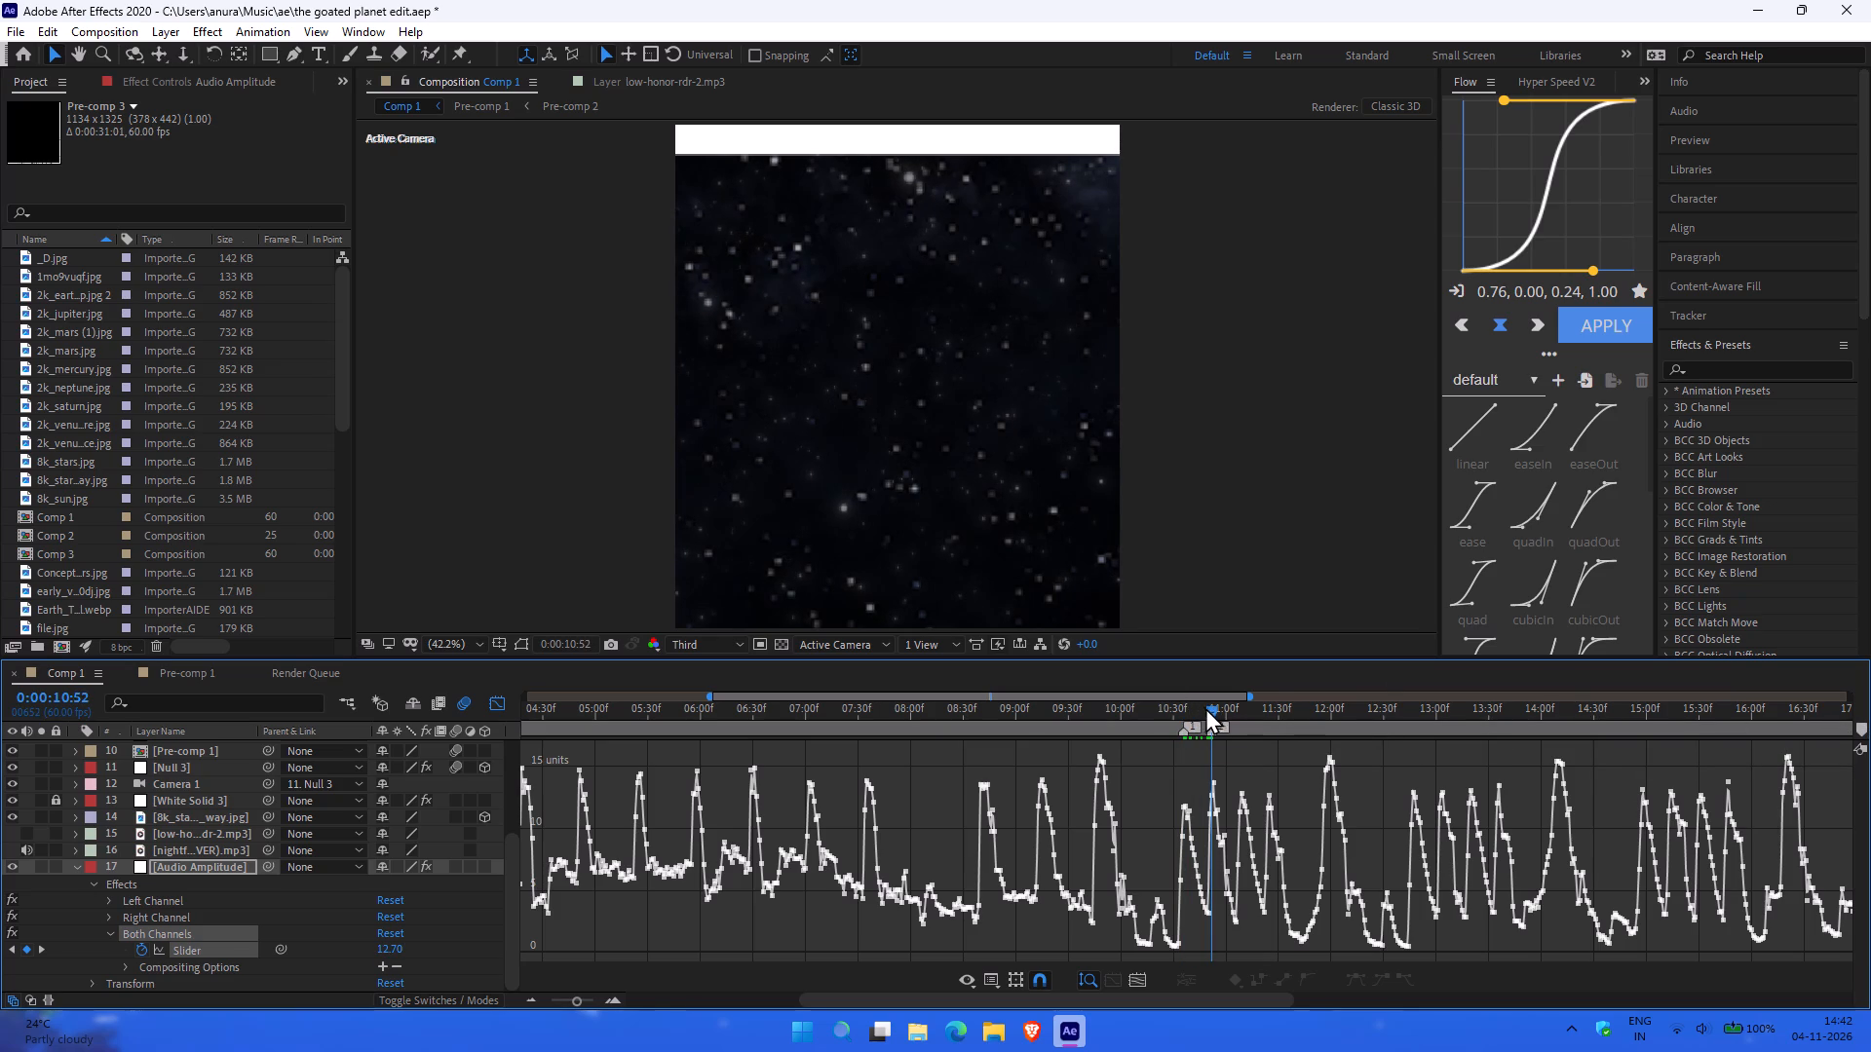
# Add composition markers on the following two amplitude peaks, at 0:00:11:09 and 0:00:11:24.
pyautogui.moveTo(1214, 712); pyautogui.dragTo(1245, 718)
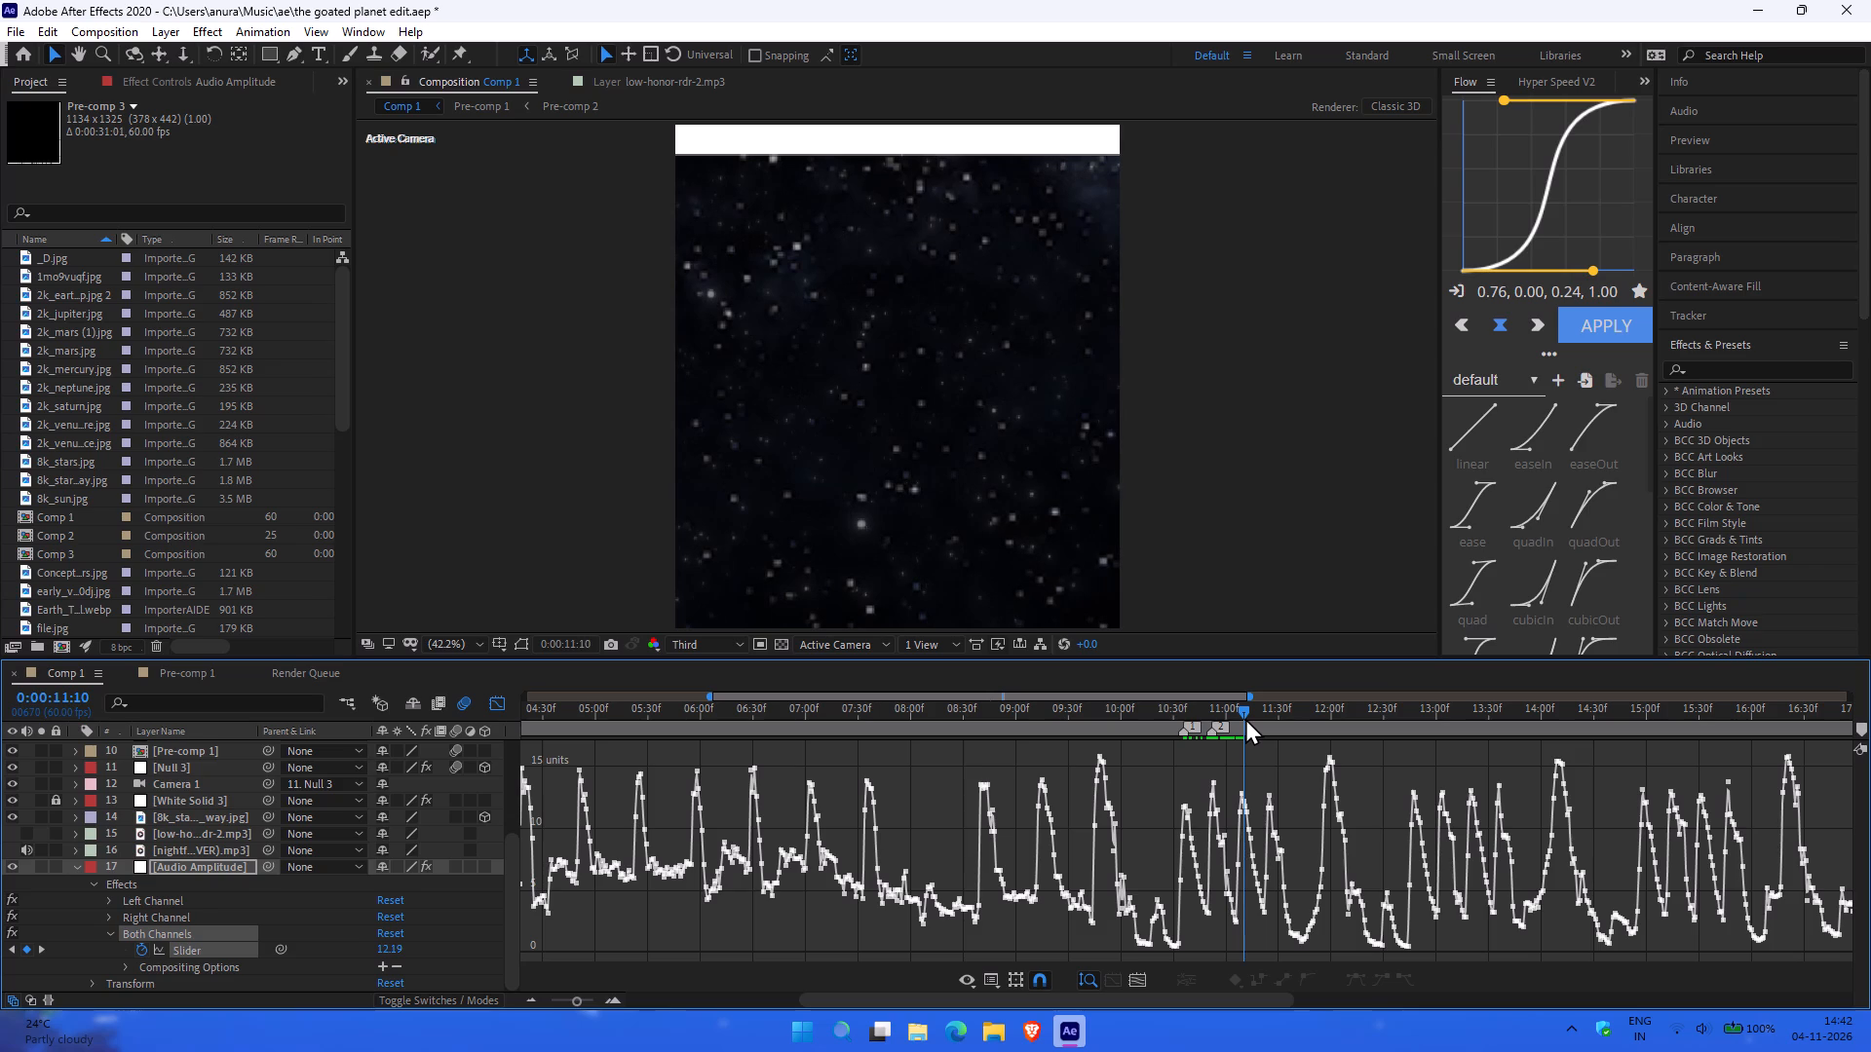
pyautogui.moveTo(1245, 718); pyautogui.dragTo(1244, 720)
pyautogui.moveTo(1244, 720); pyautogui.dragTo(1245, 721)
pyautogui.moveTo(1245, 721); pyautogui.dragTo(1244, 722)
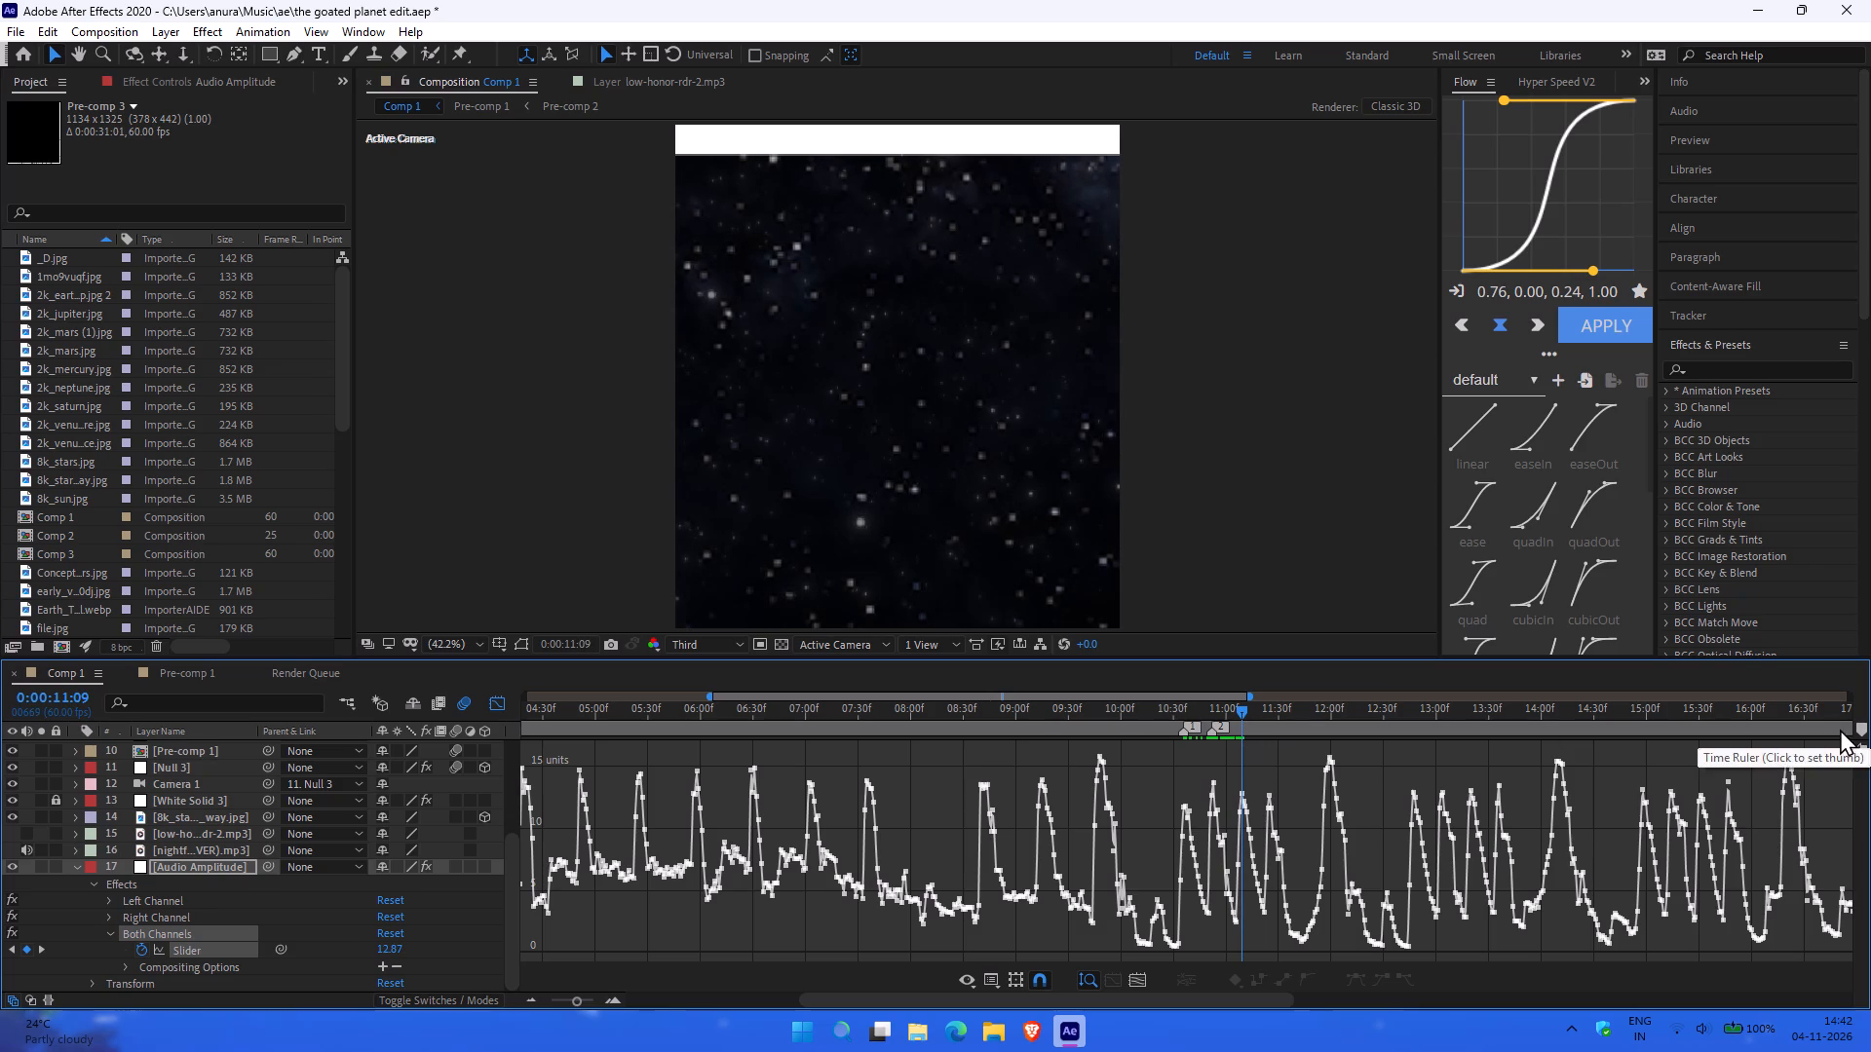
pyautogui.click(1864, 733)
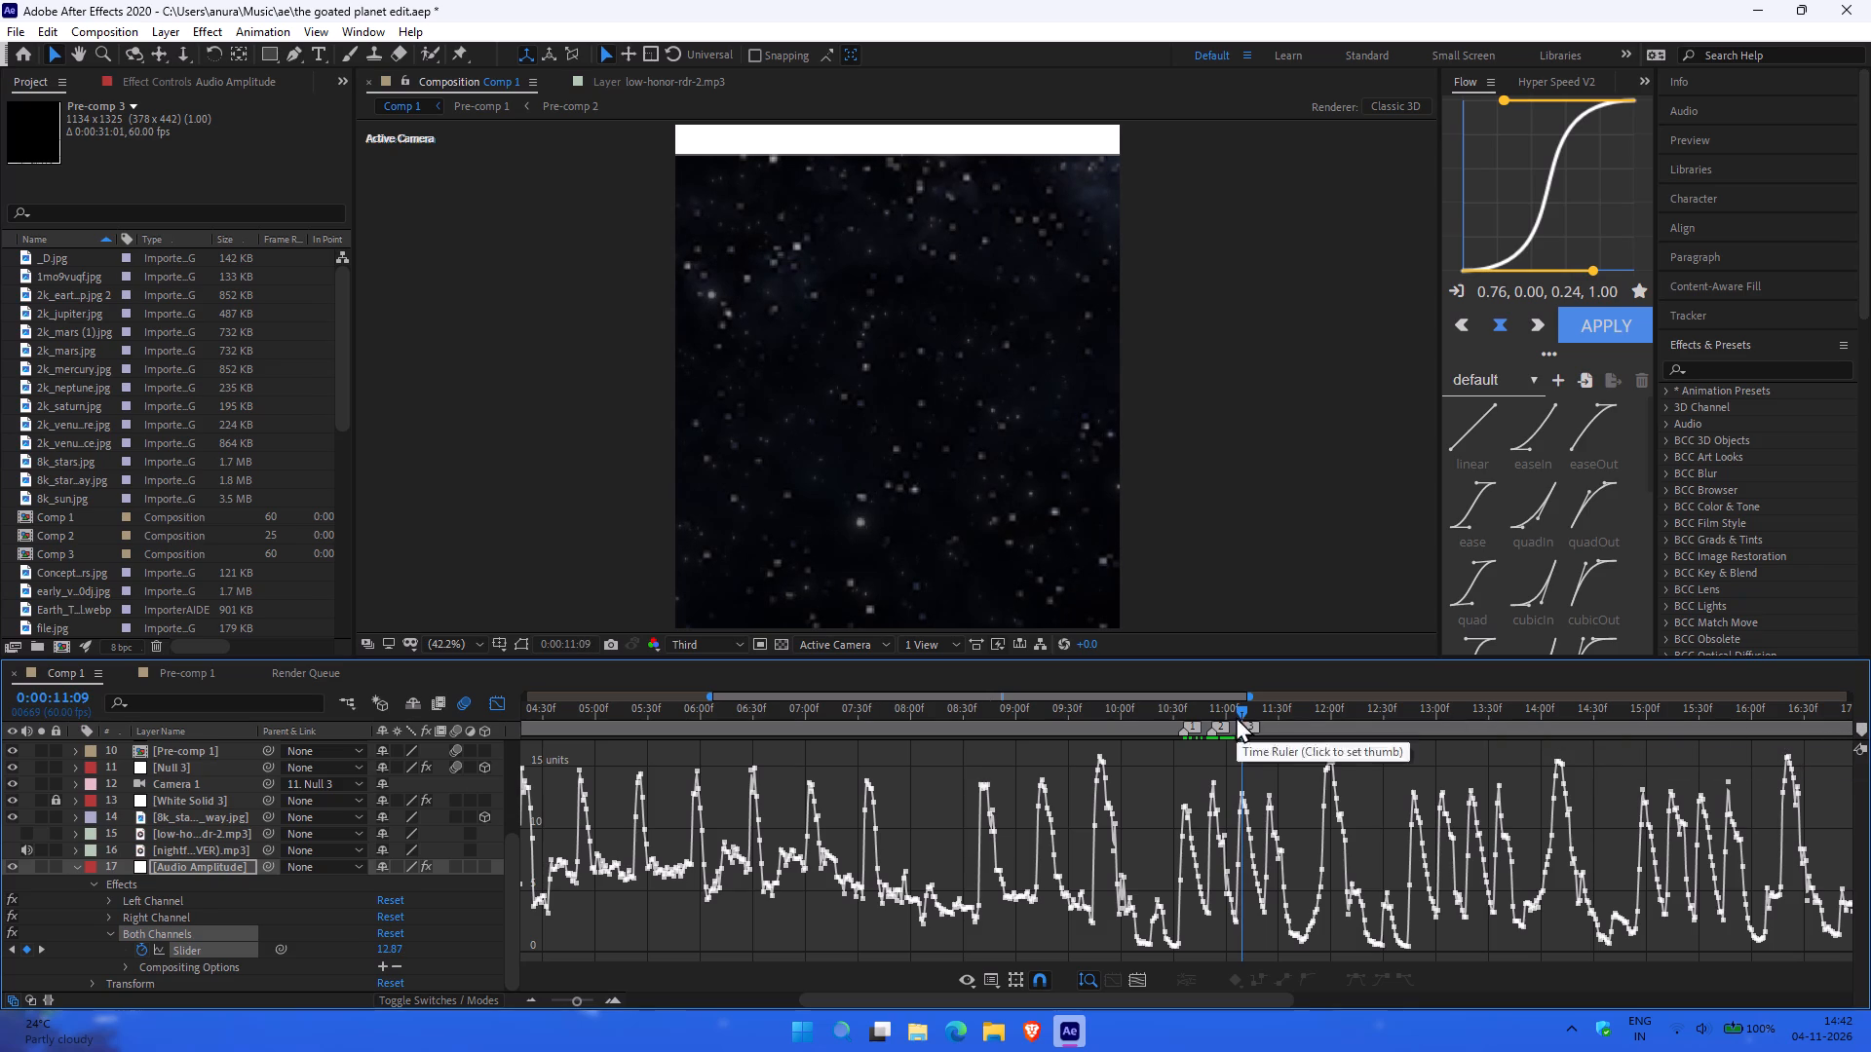
pyautogui.moveTo(1245, 711); pyautogui.dragTo(1274, 711)
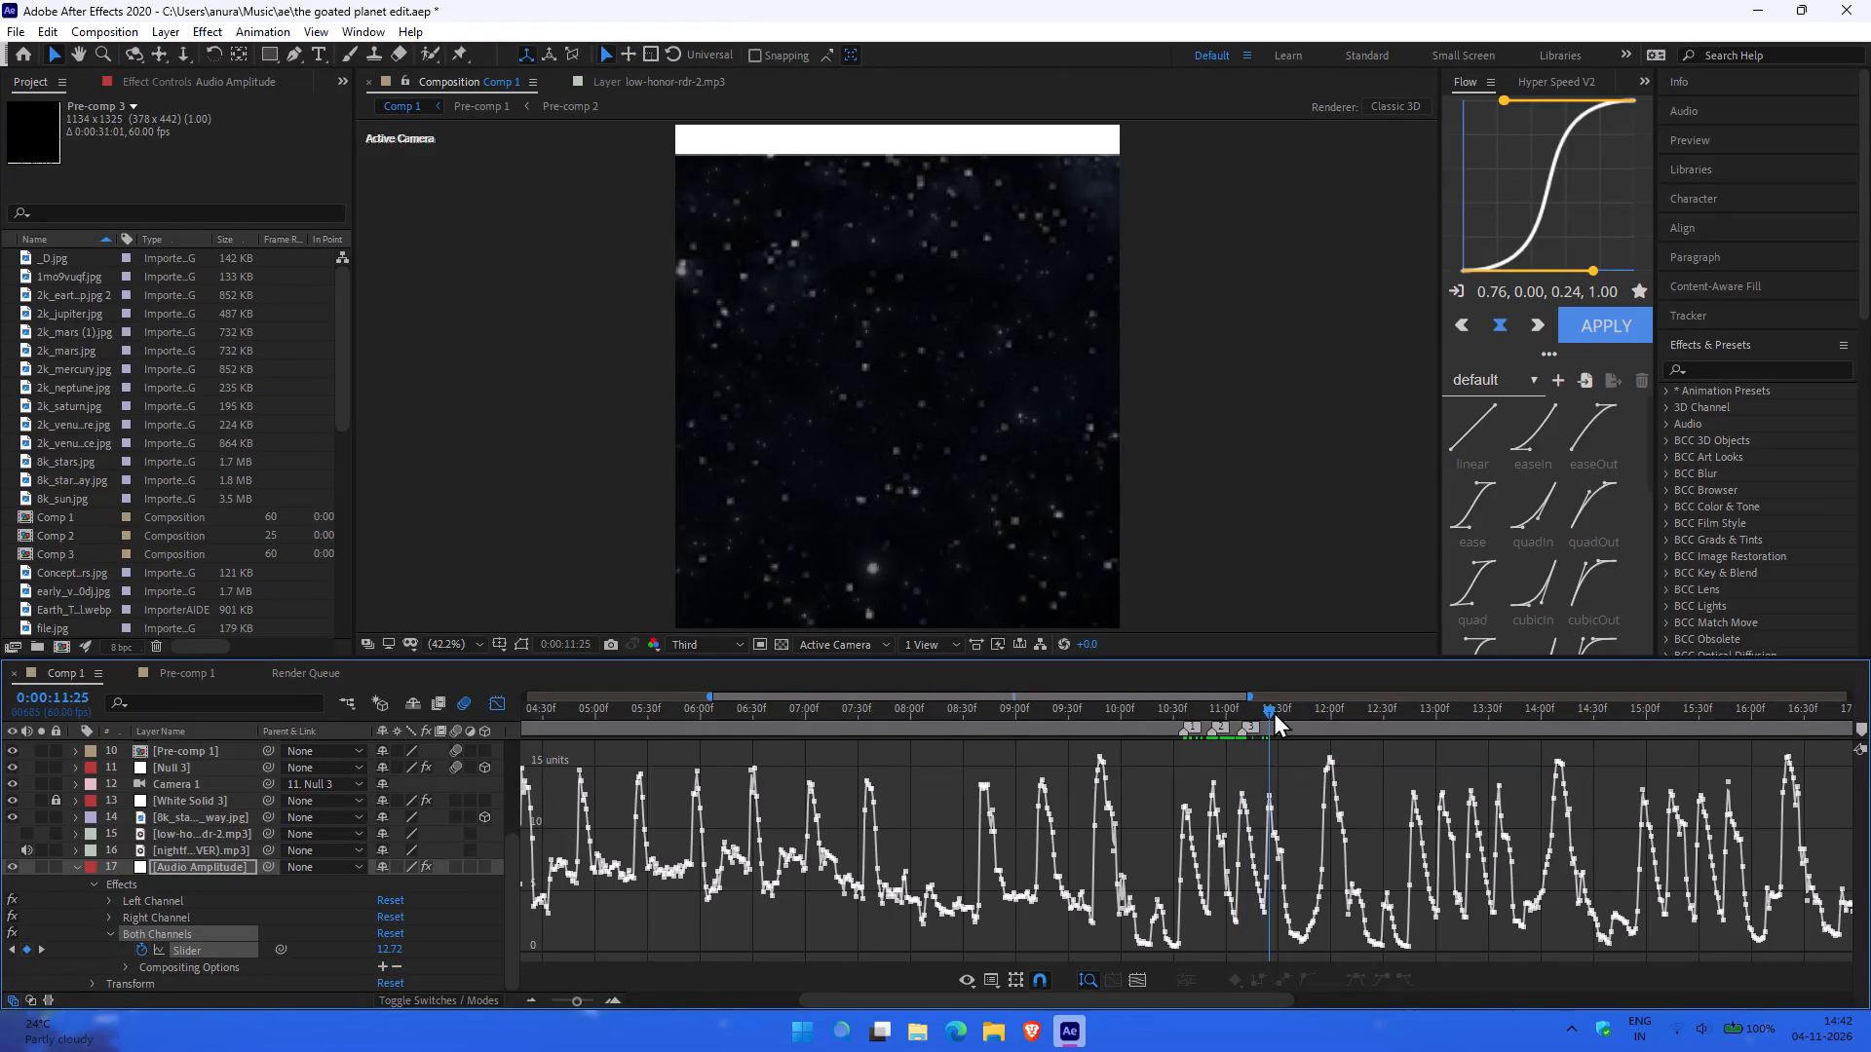
pyautogui.moveTo(1274, 711); pyautogui.dragTo(1272, 711)
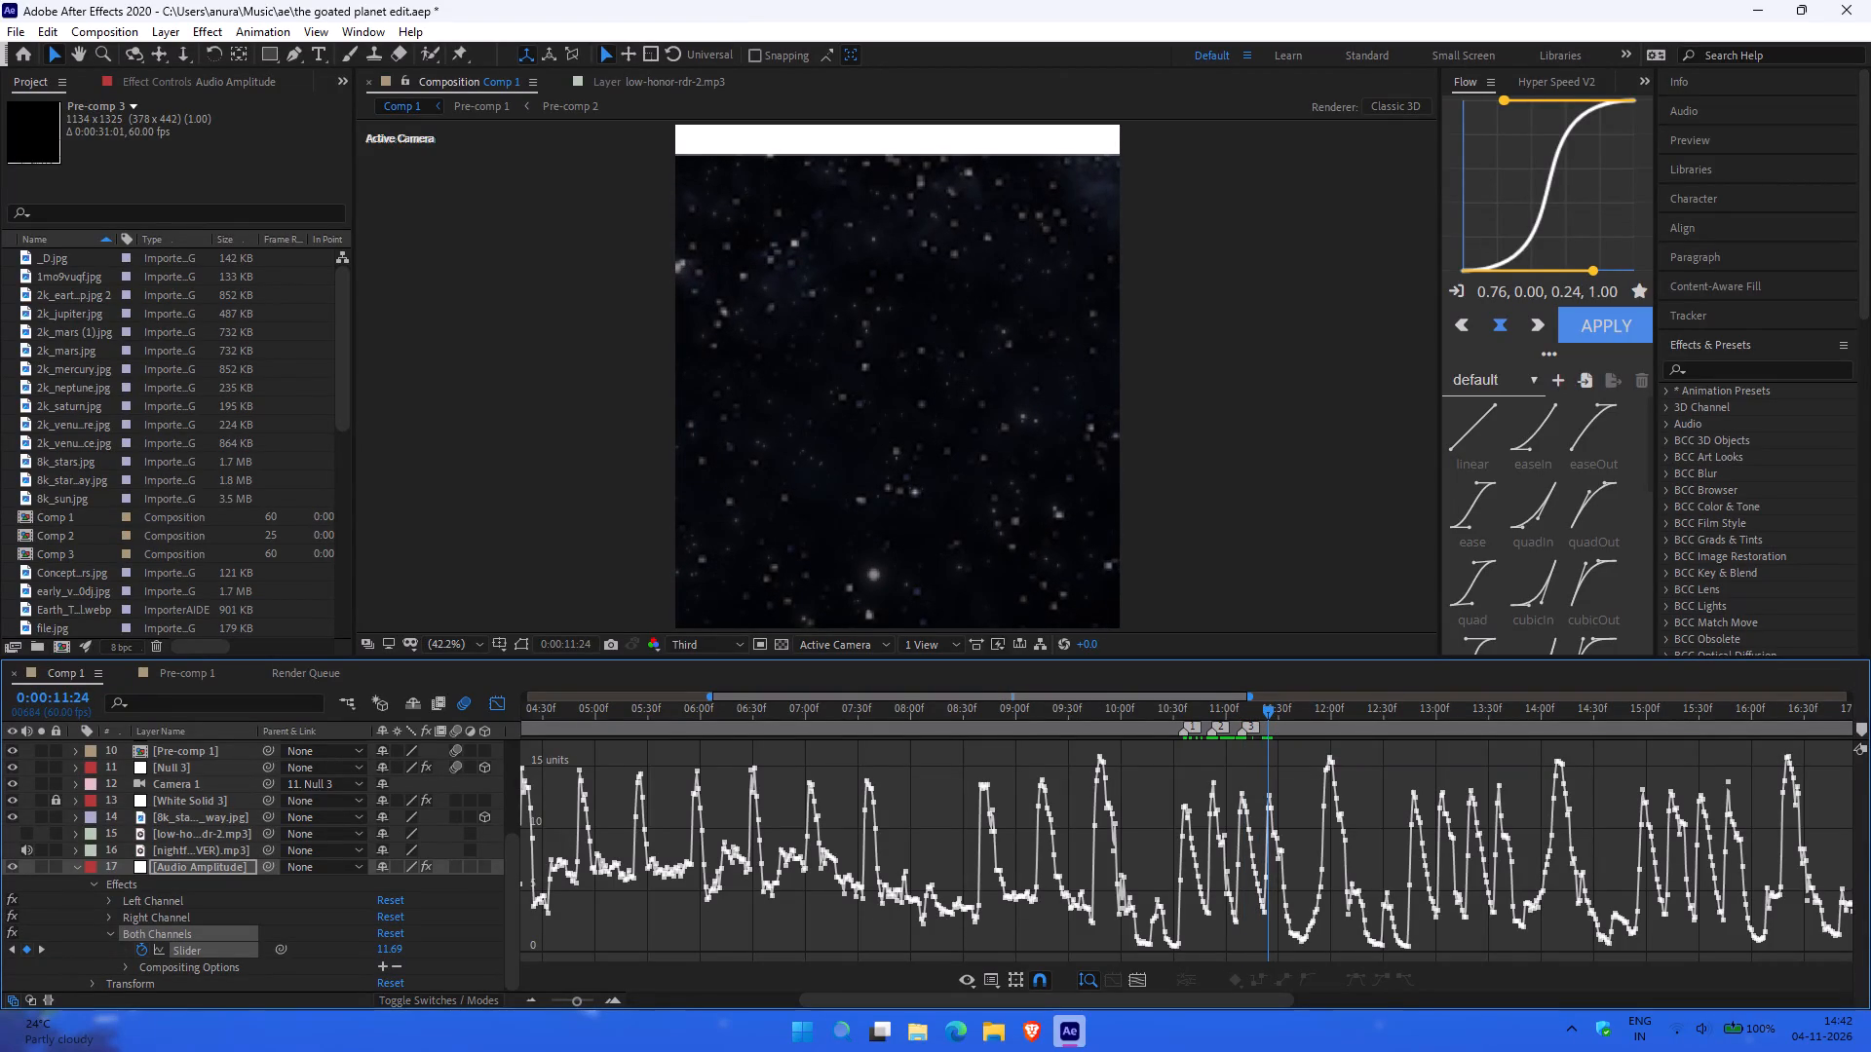
pyautogui.click(1859, 723)
# Add a composition marker on the tall amplitude peak at 0:00:11:59.
pyautogui.moveTo(1265, 709); pyautogui.dragTo(1325, 718)
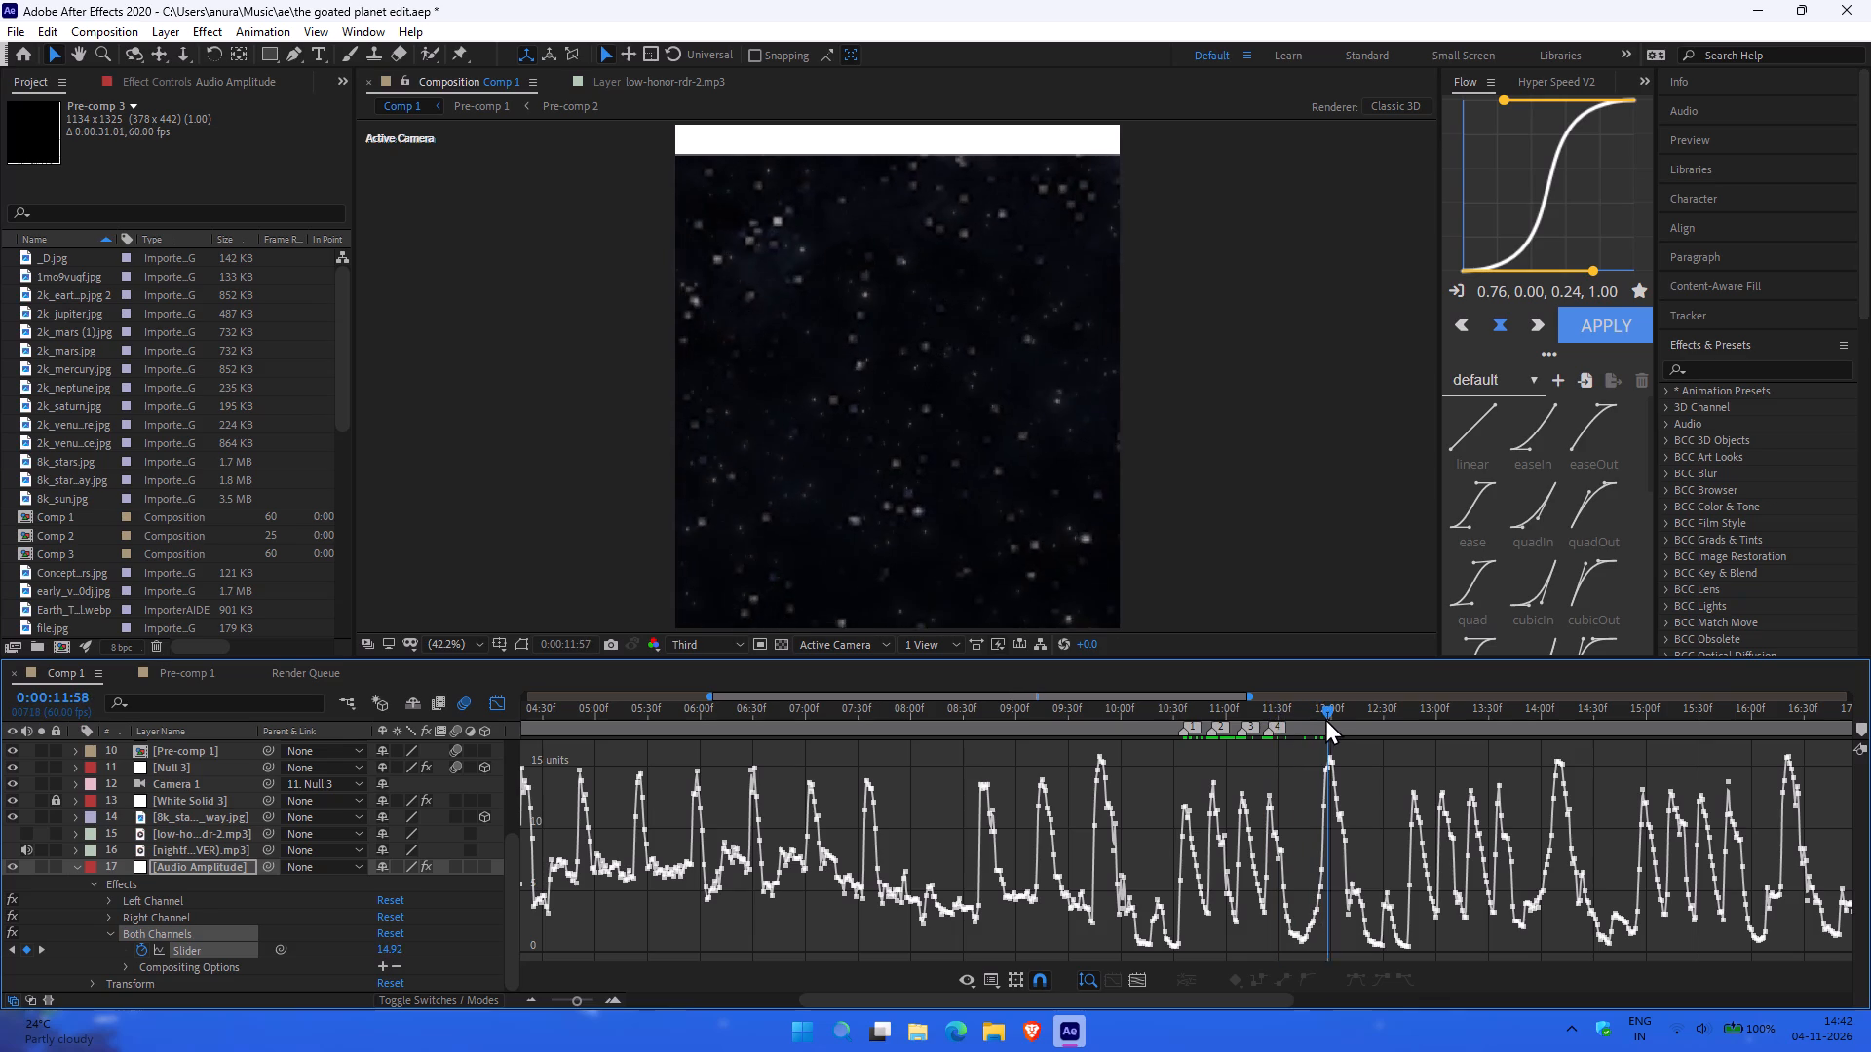
pyautogui.moveTo(1325, 718); pyautogui.dragTo(1326, 718)
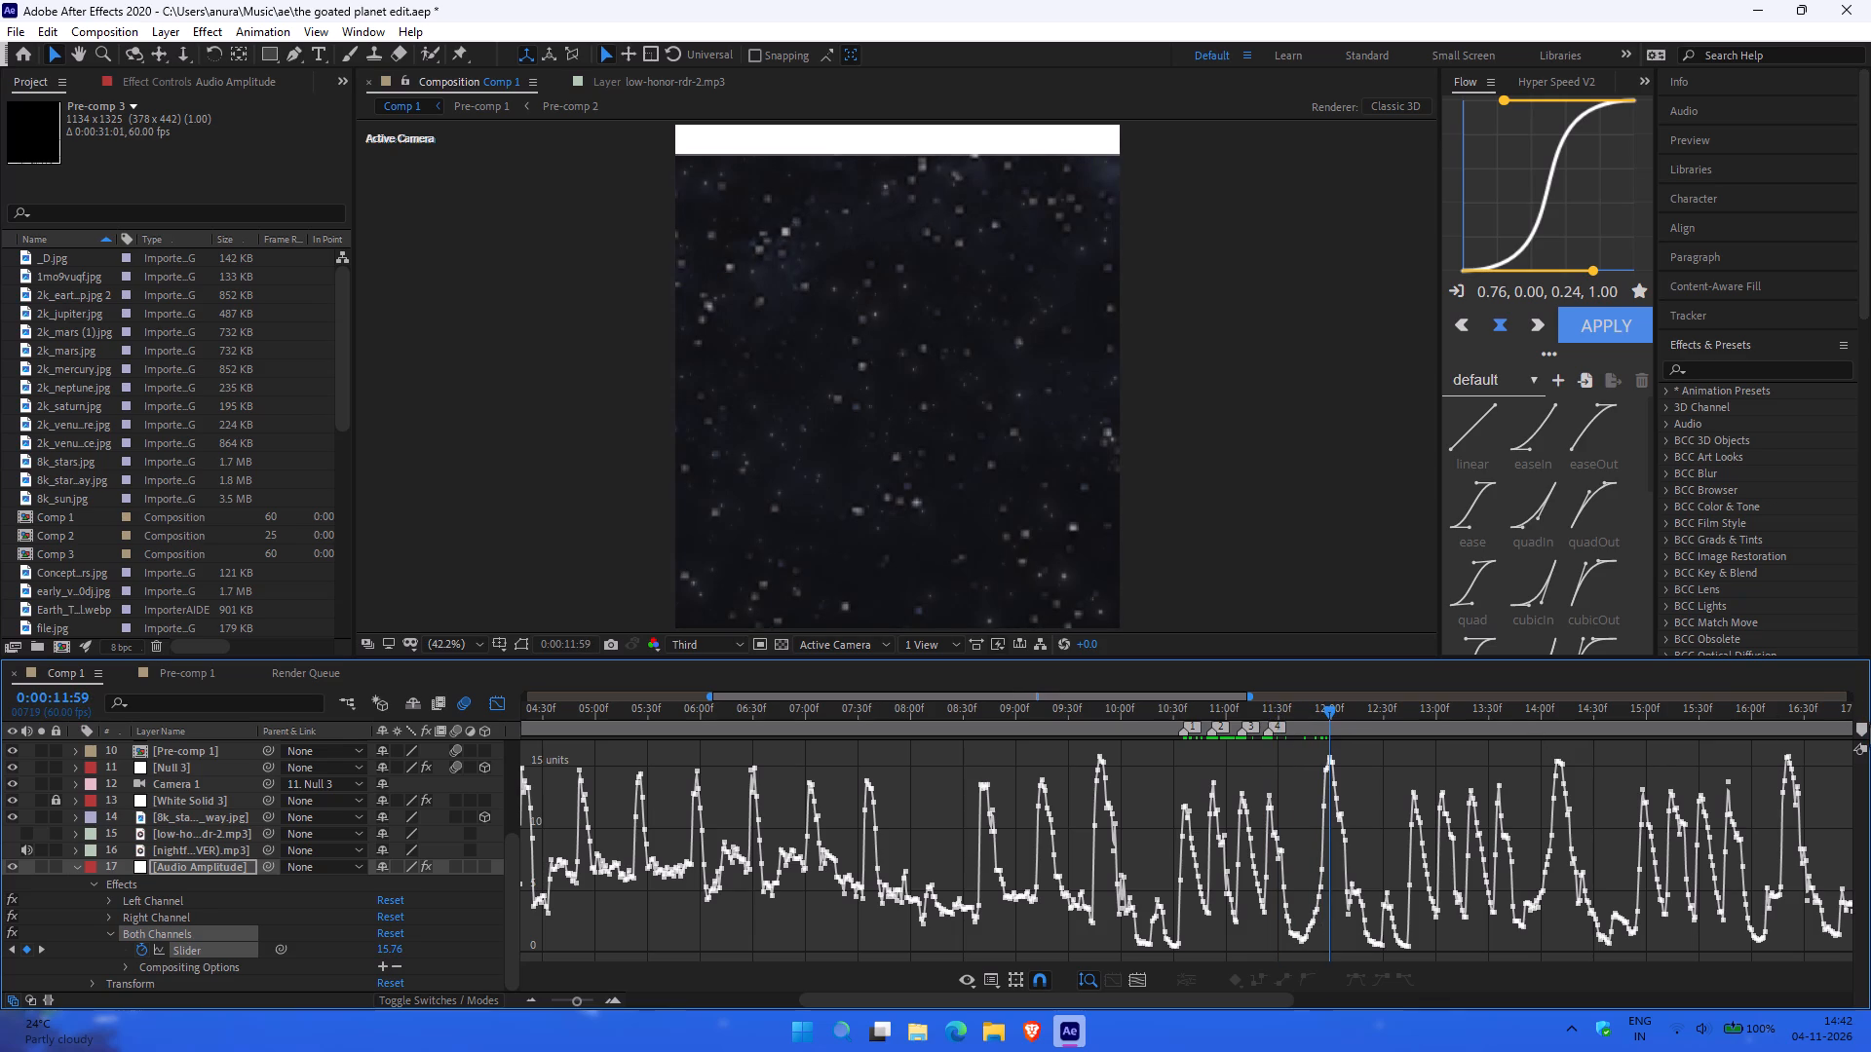
pyautogui.click(1857, 728)
# Add composition markers on the two amplitude peaks at 0:00:12:48 and 0:00:13:04.
pyautogui.moveTo(1327, 710); pyautogui.dragTo(1412, 730)
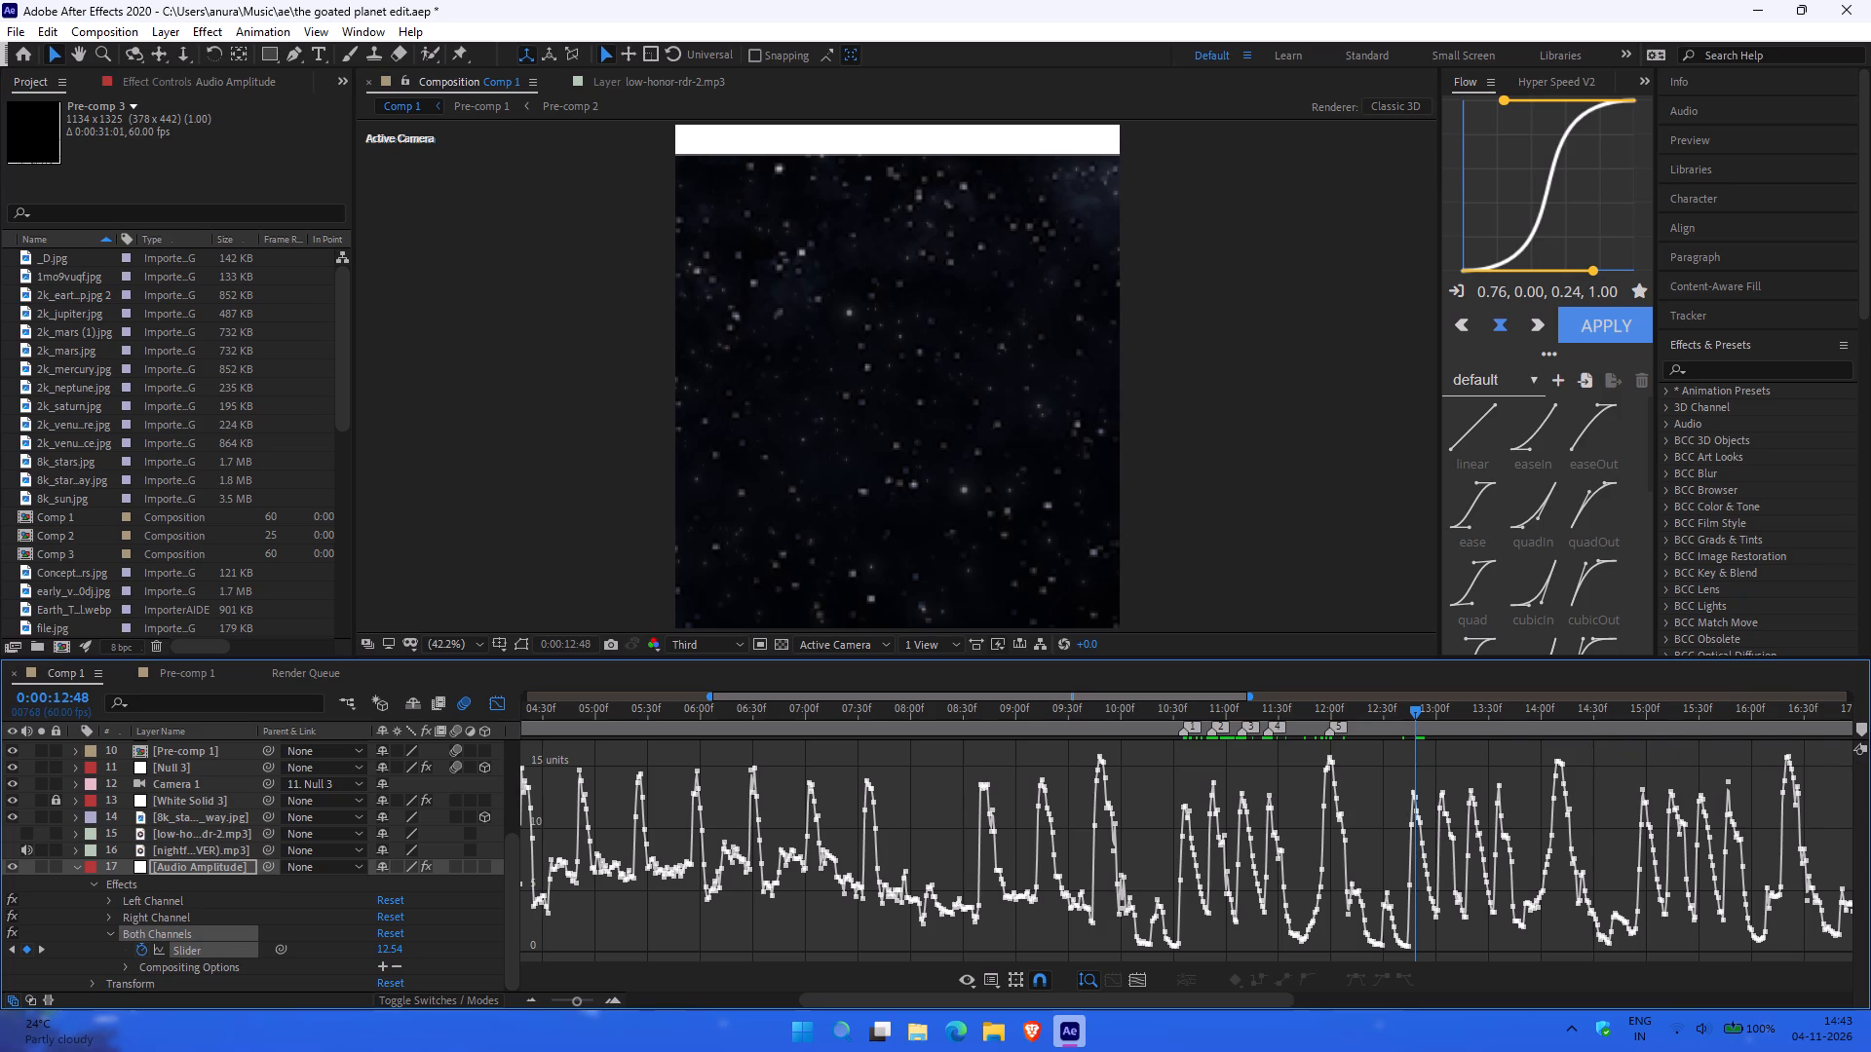
pyautogui.click(1861, 733)
pyautogui.moveTo(1455, 709); pyautogui.dragTo(1444, 712)
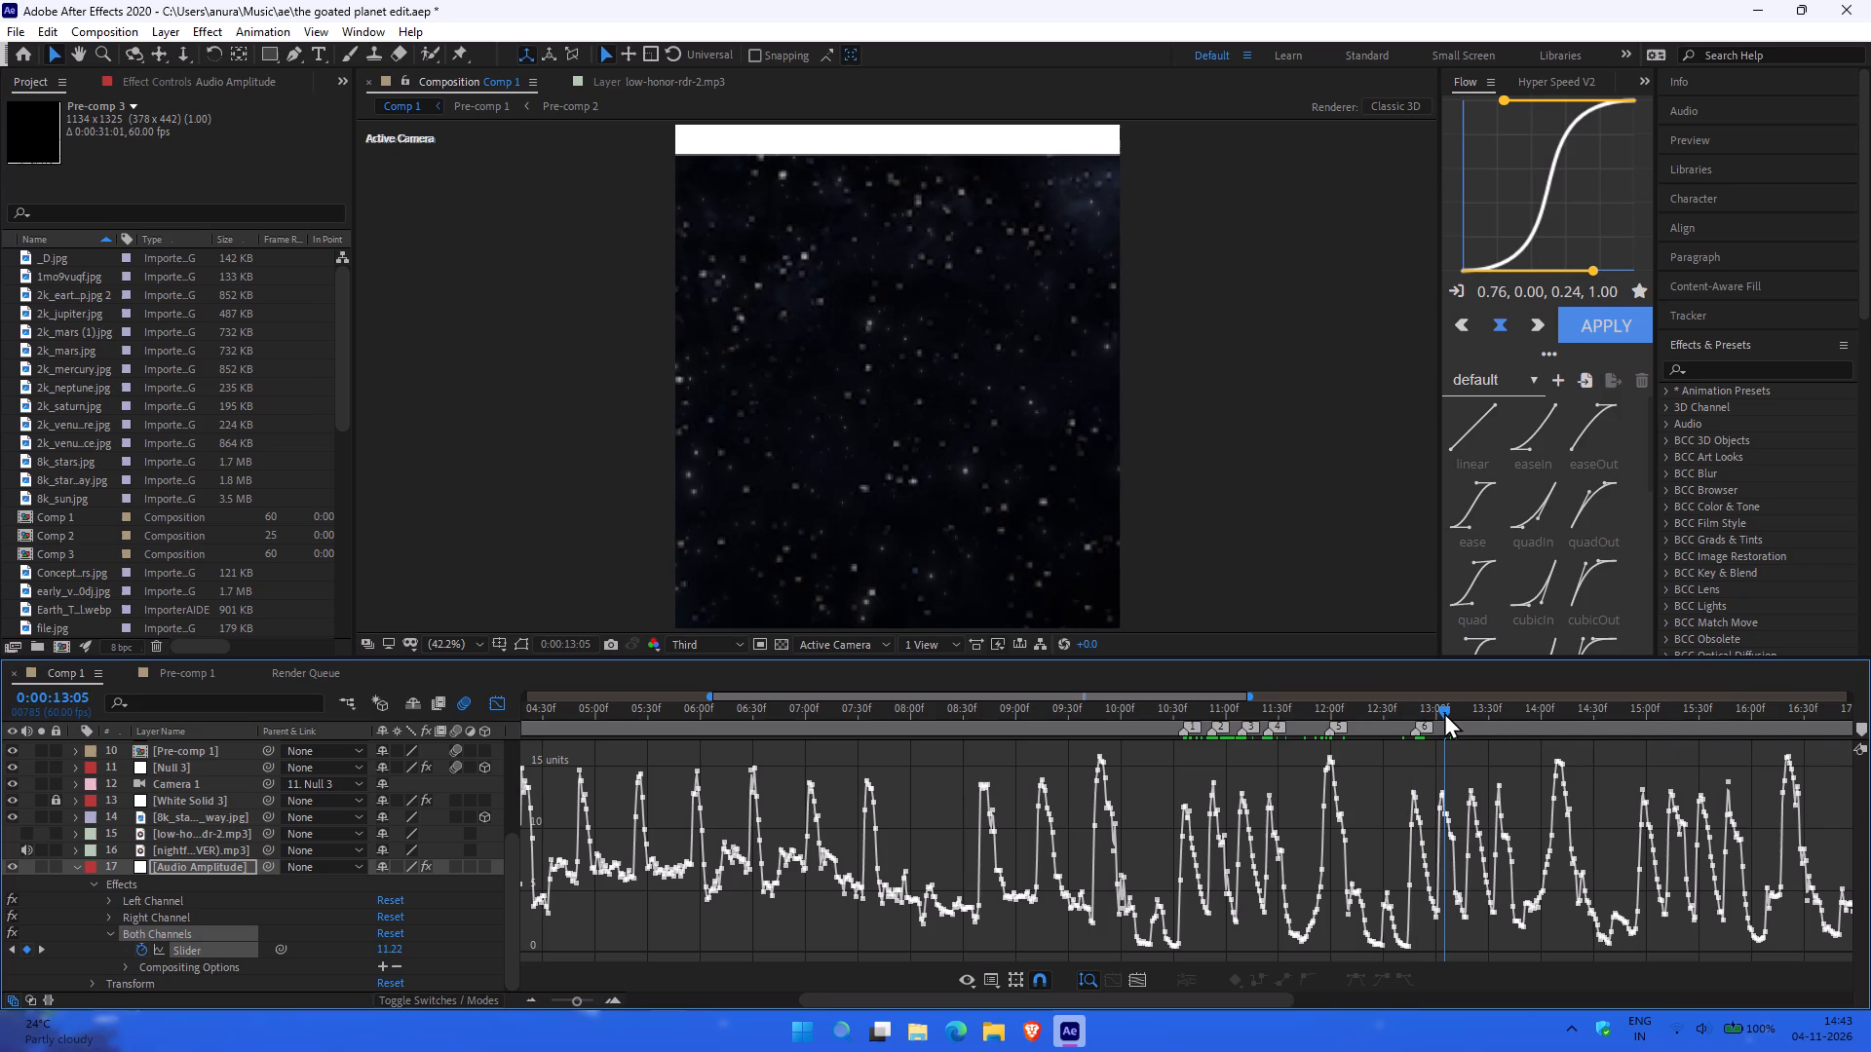
pyautogui.moveTo(1444, 712); pyautogui.dragTo(1447, 715)
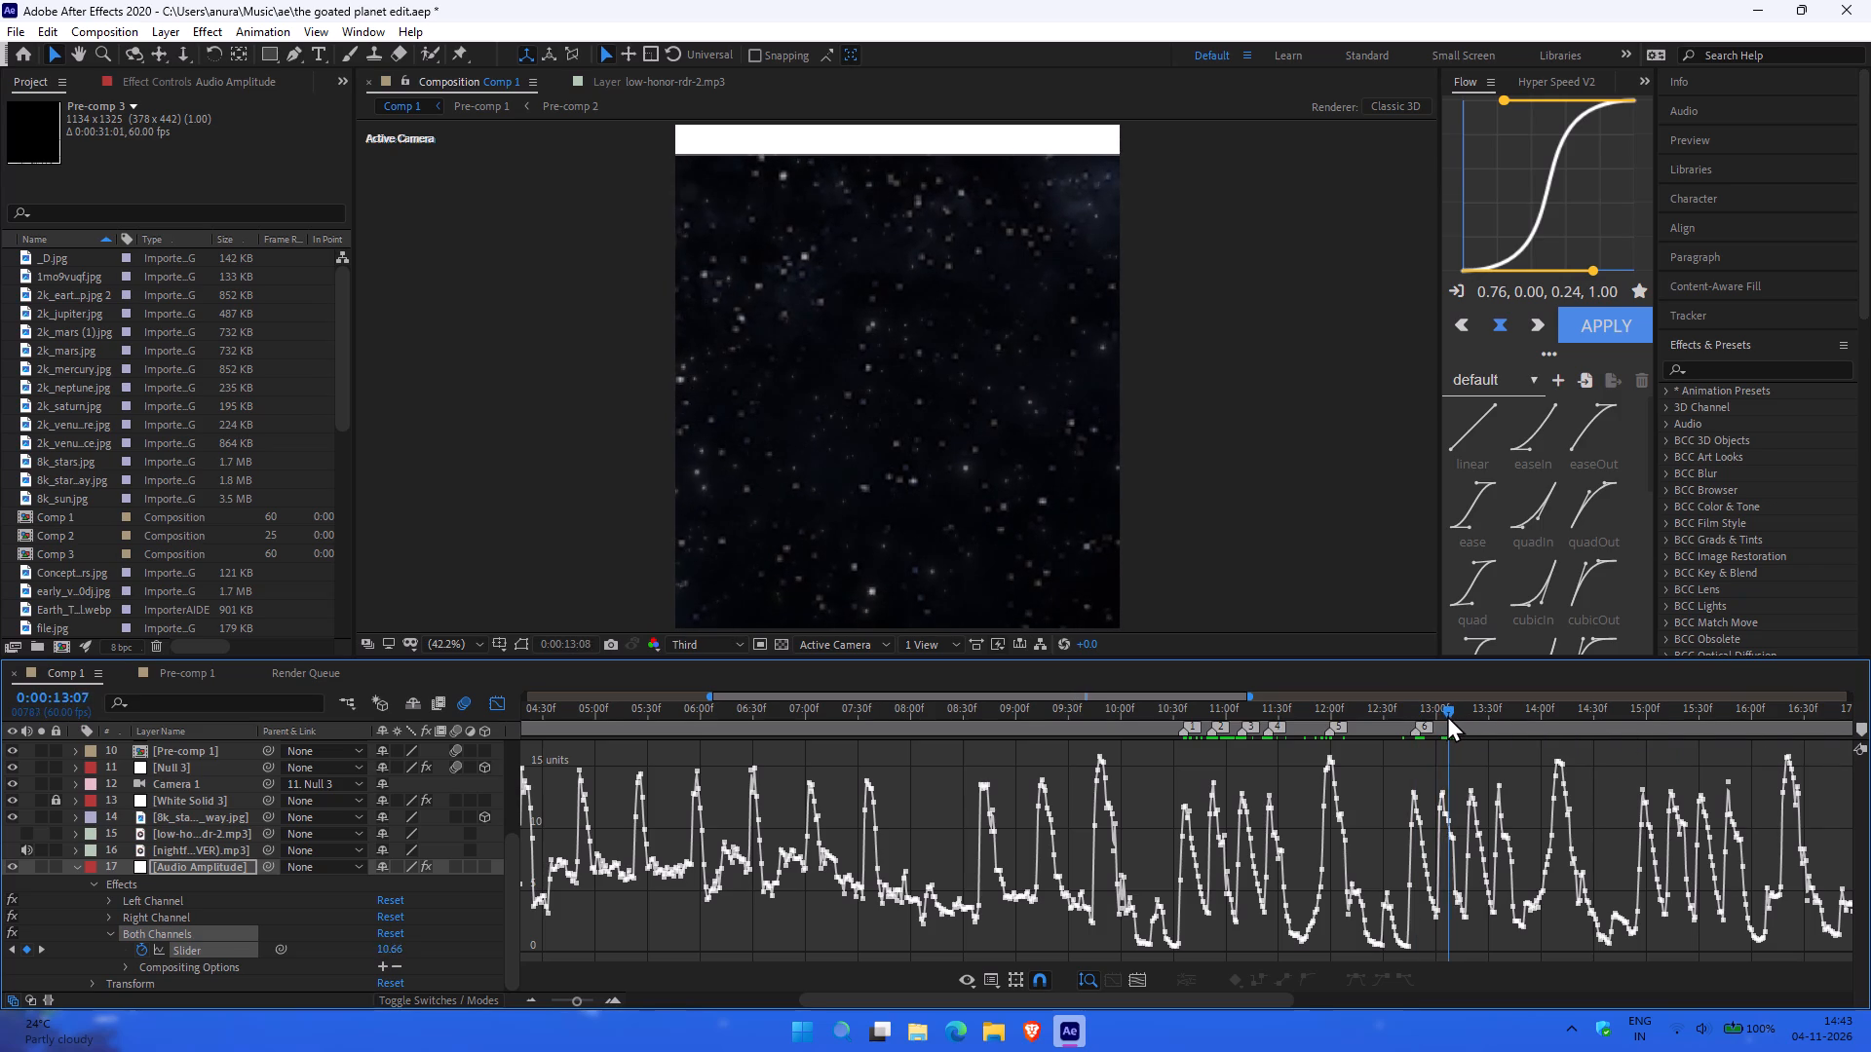
pyautogui.moveTo(1447, 715); pyautogui.dragTo(1443, 716)
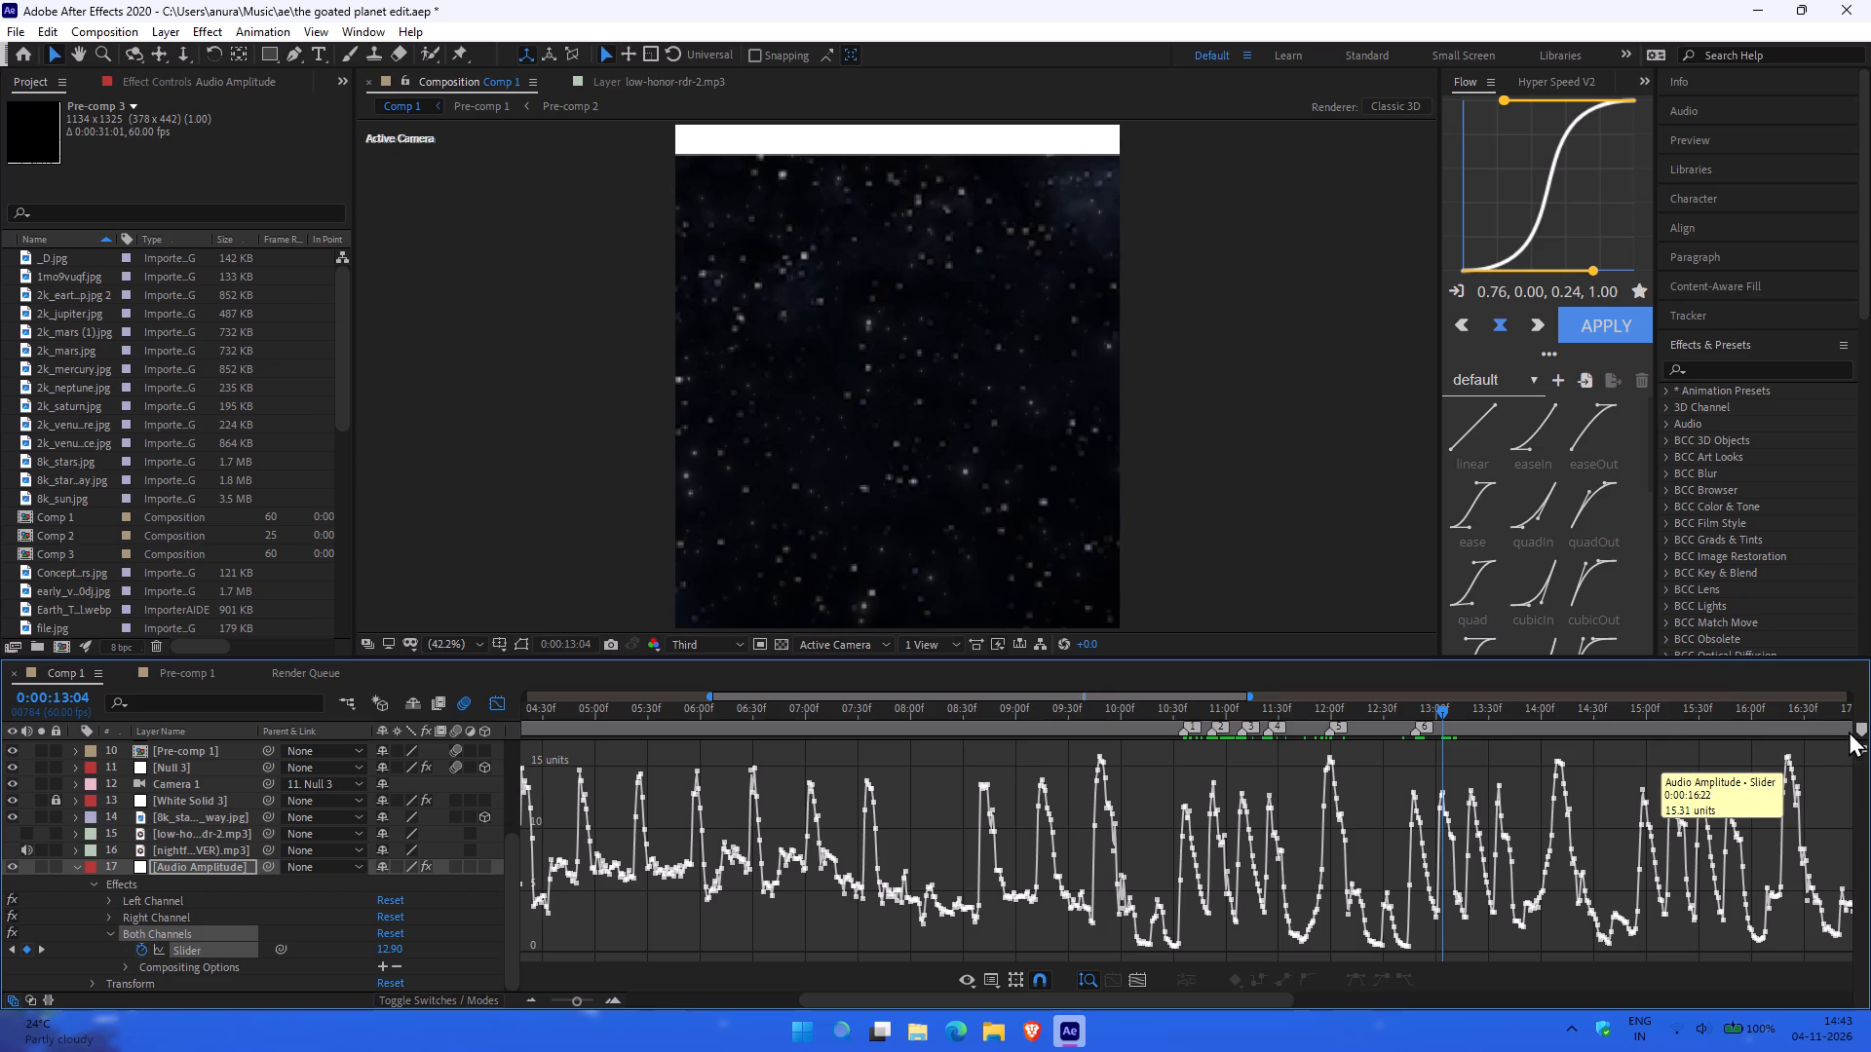
pyautogui.click(1857, 731)
# Add composition markers on the following two amplitude peaks, at 0:00:13:19 and 0:00:13:36.
pyautogui.click(1463, 717)
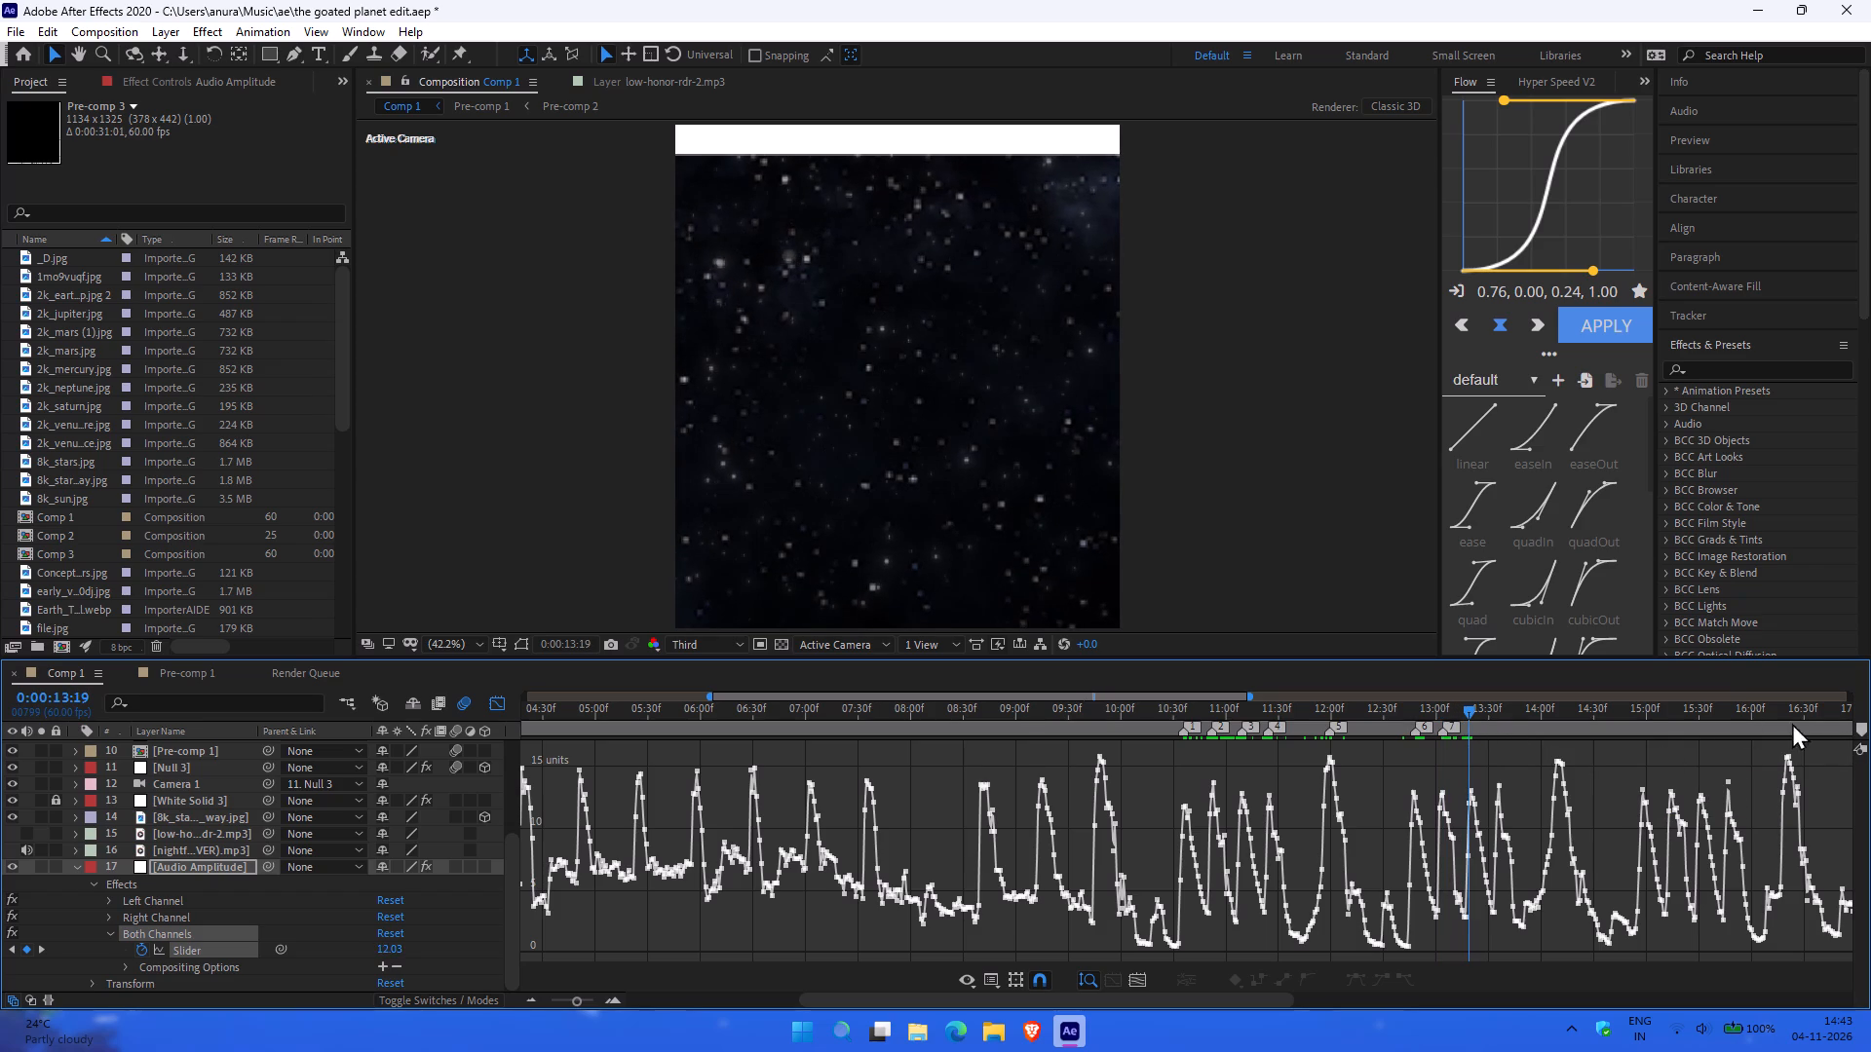
pyautogui.click(1857, 729)
pyautogui.moveTo(1510, 708); pyautogui.dragTo(1506, 708)
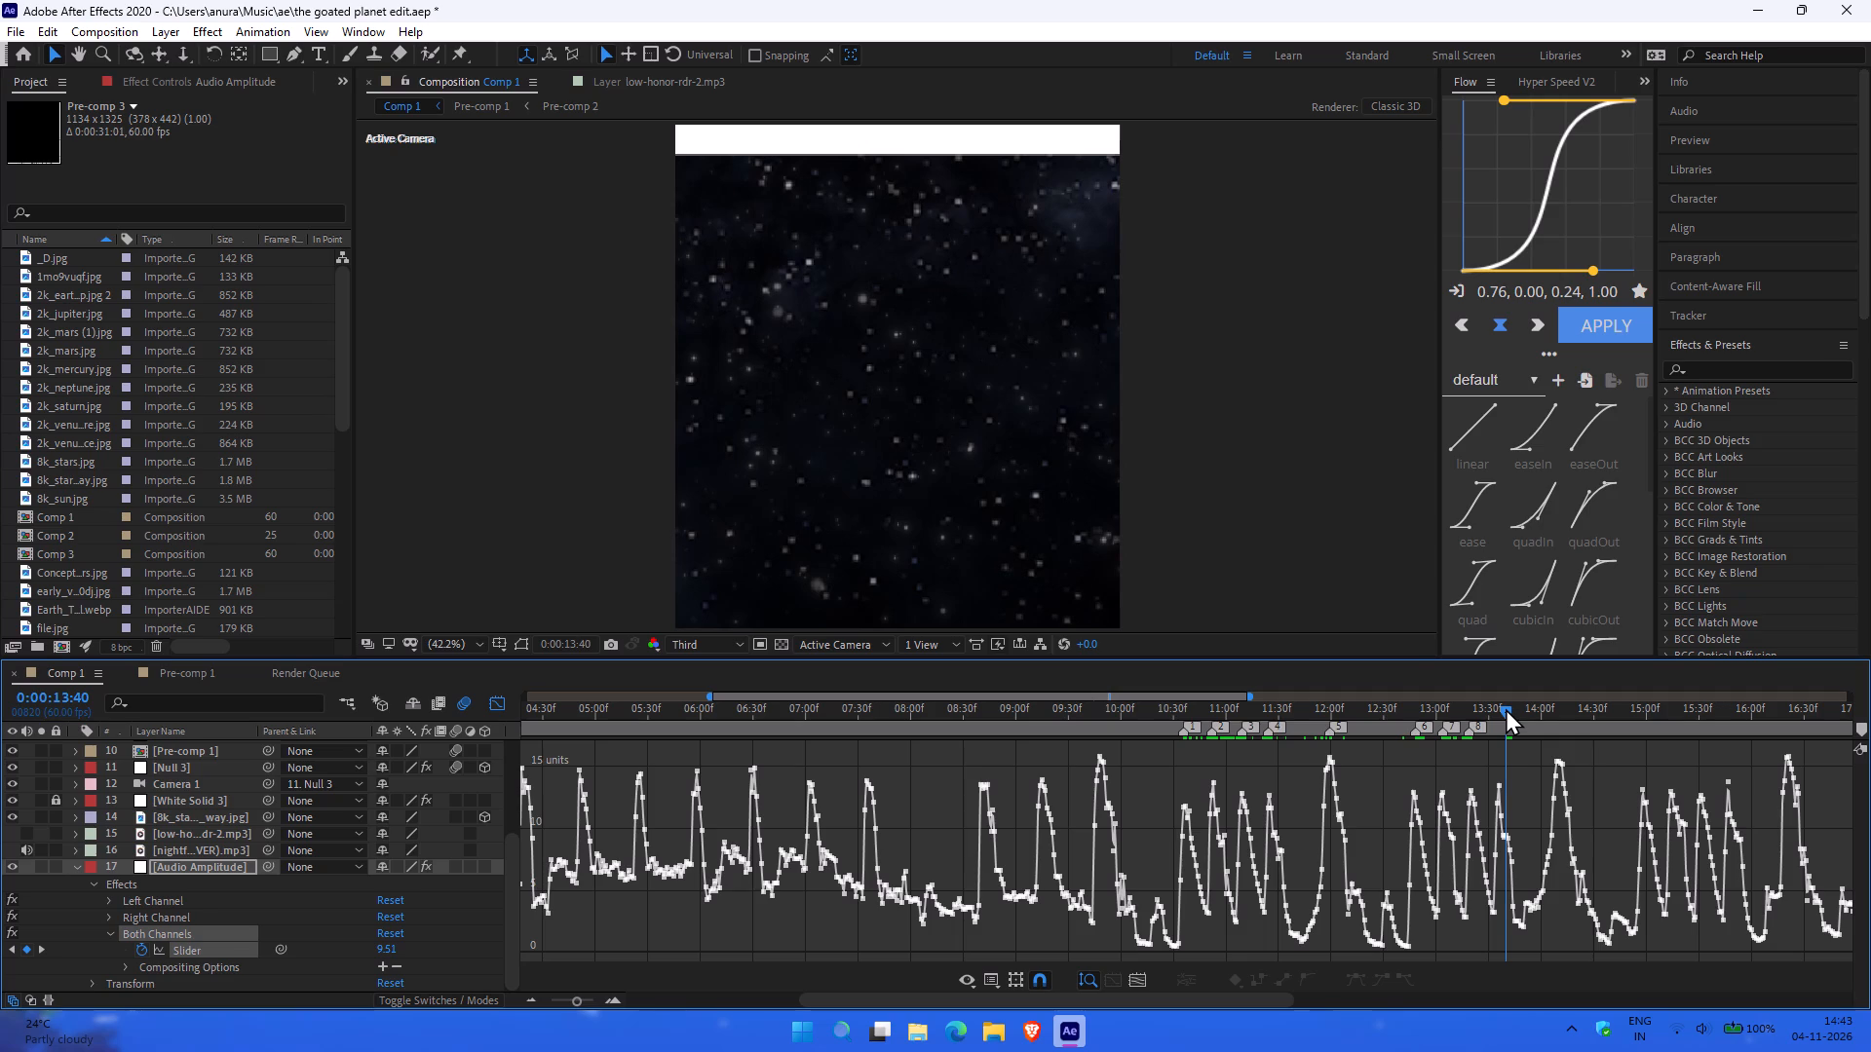
pyautogui.moveTo(1506, 708); pyautogui.dragTo(1498, 713)
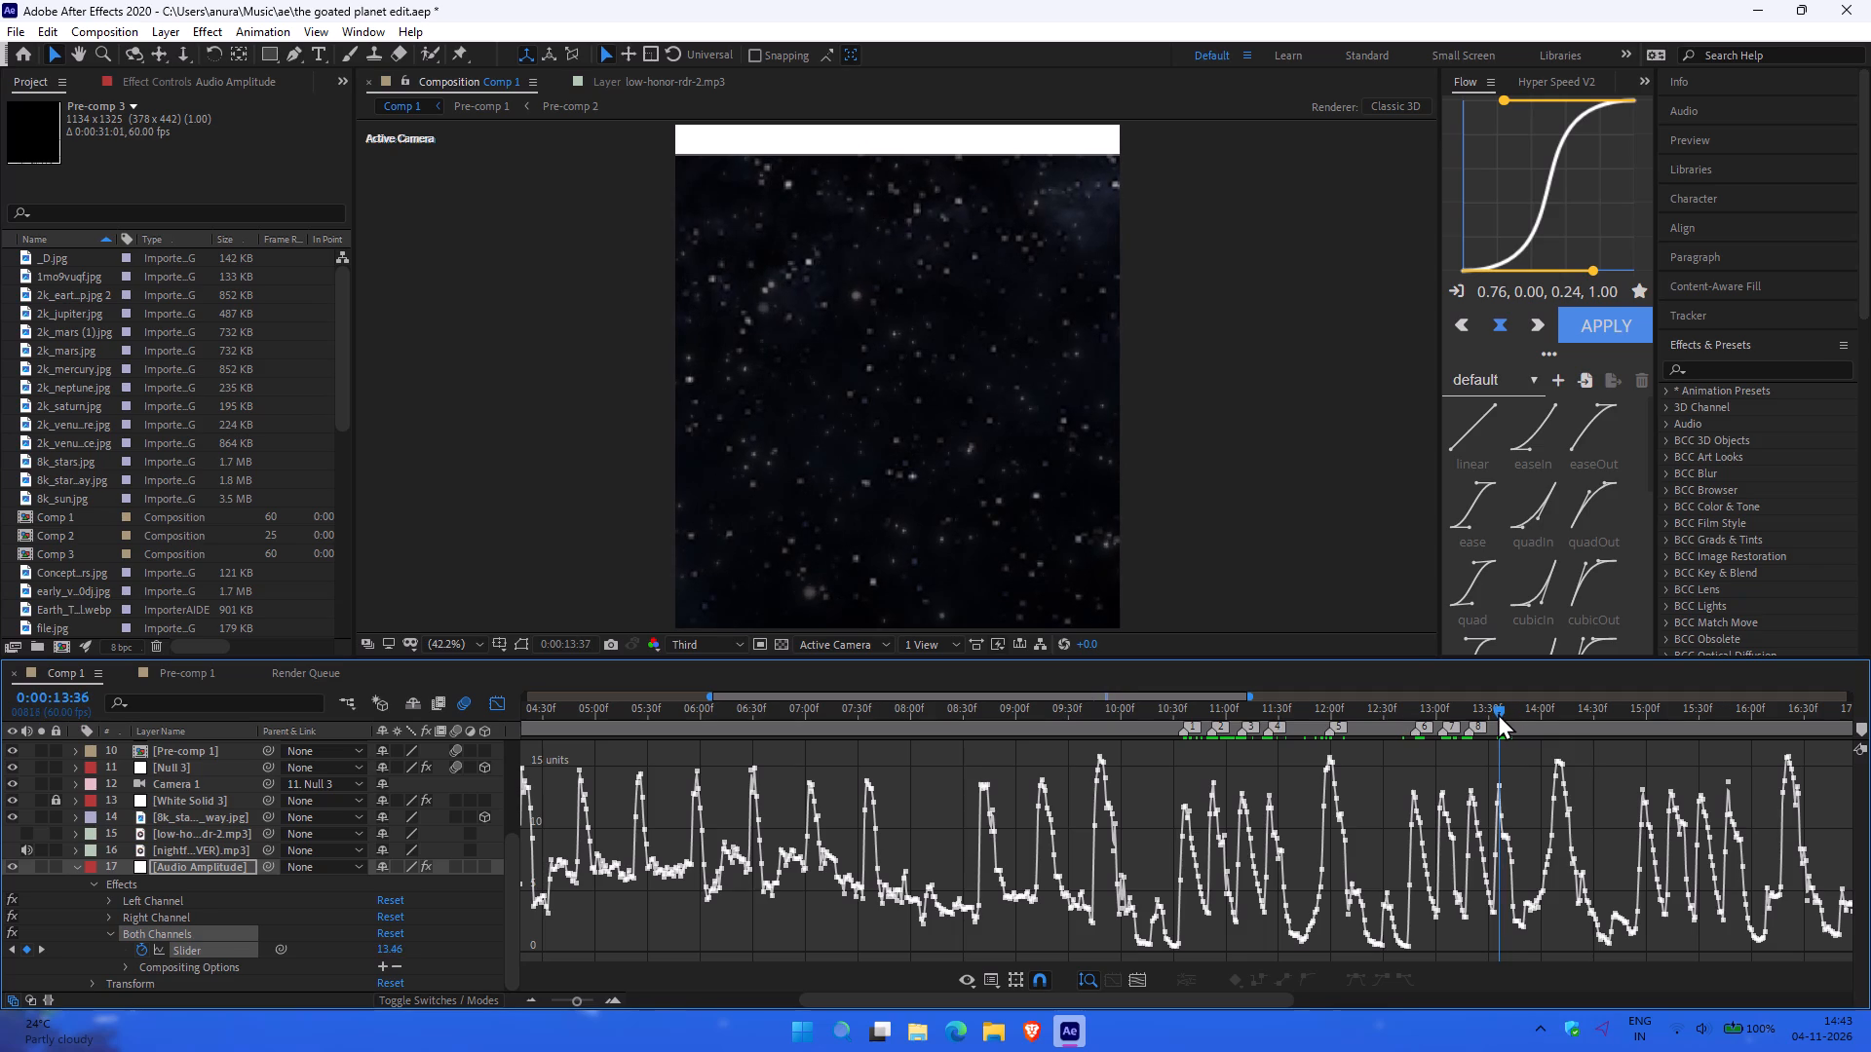
pyautogui.moveTo(1498, 713); pyautogui.dragTo(1499, 713)
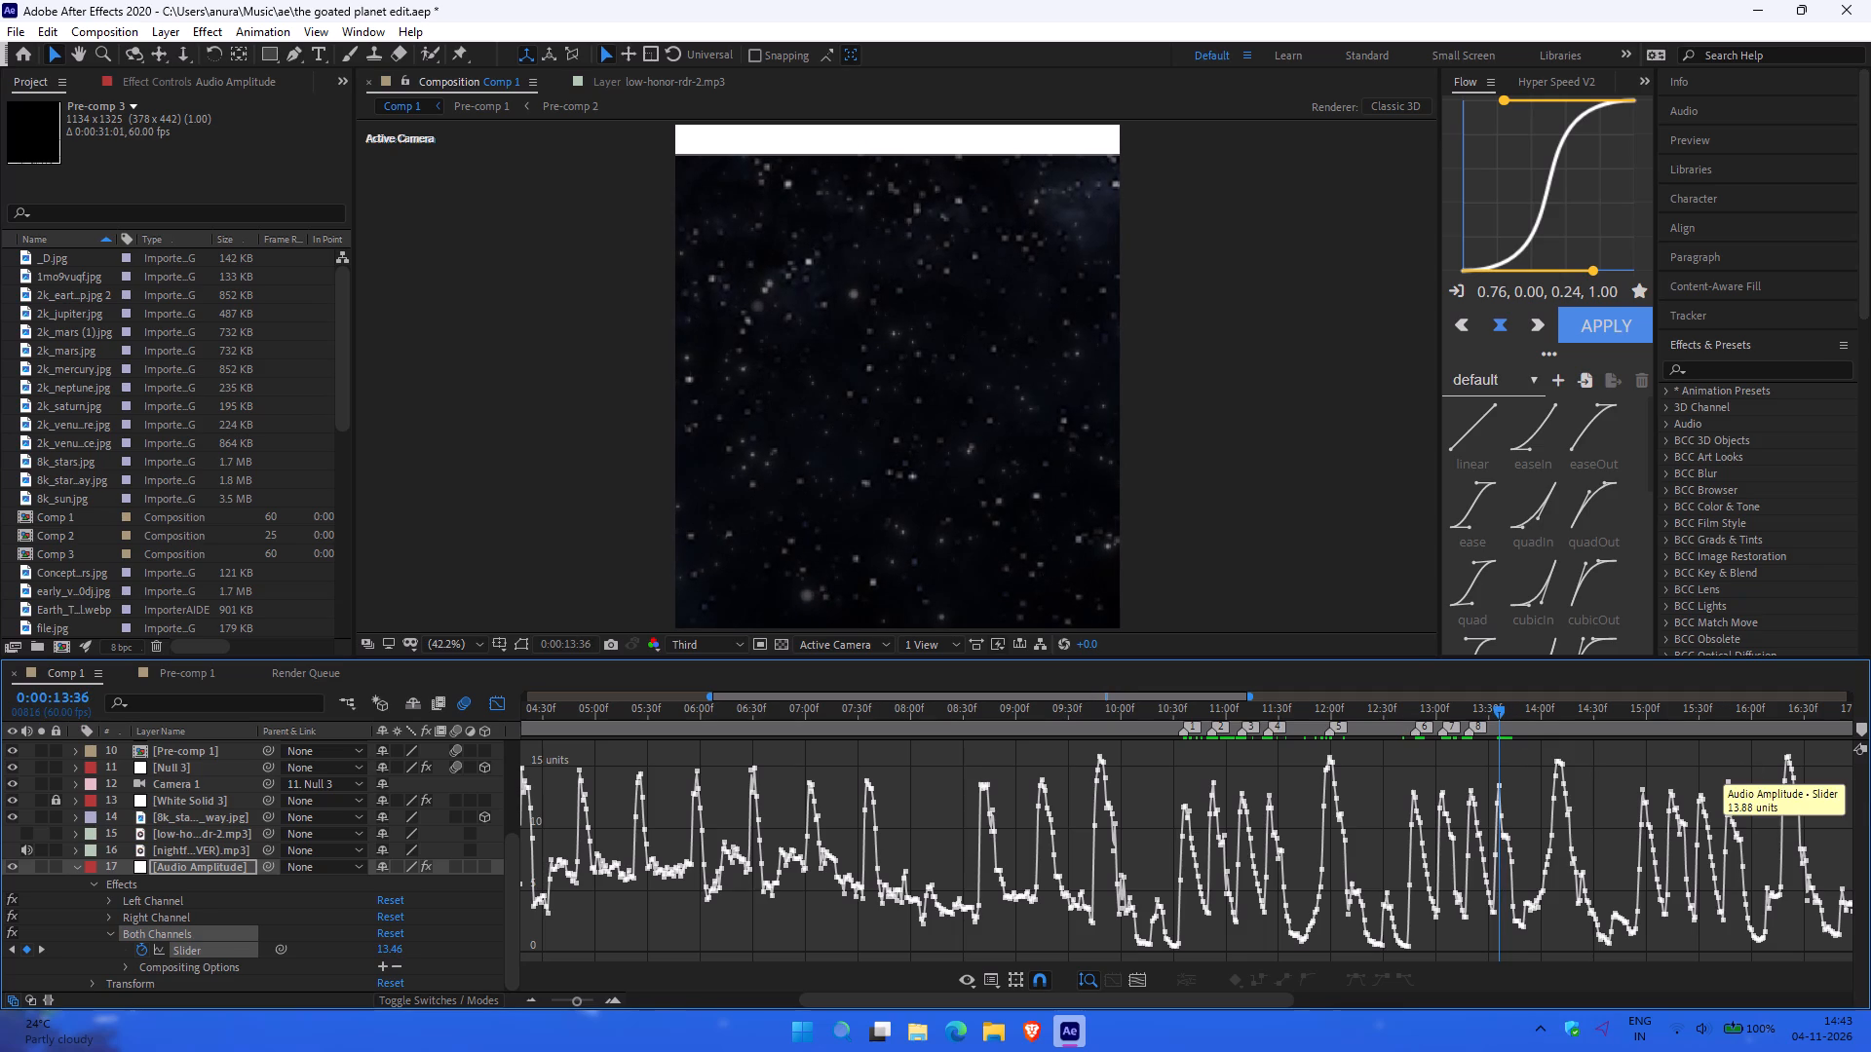
pyautogui.click(1863, 727)
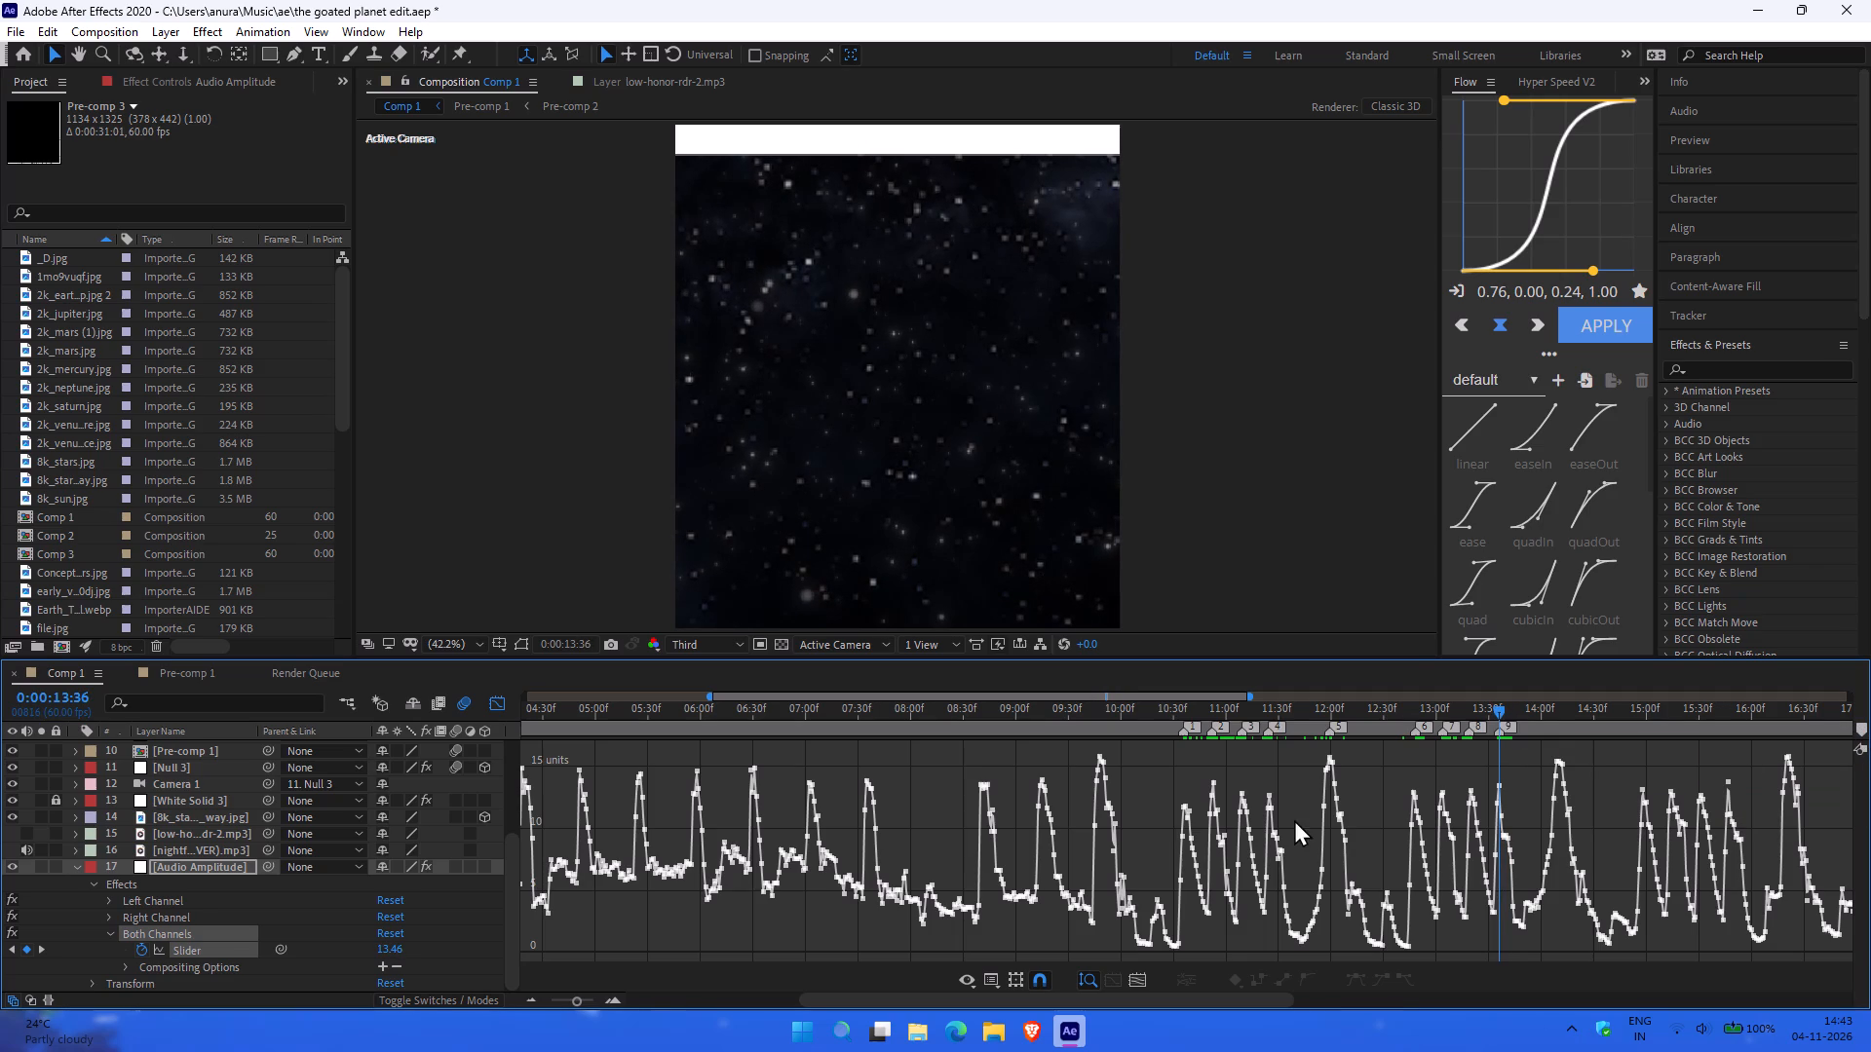
# Collapse the Audio Amplitude layer, switch to the layer bars and examine the frames where Saturn flashes out, around 0:00:09:43.
pyautogui.click(76, 868)
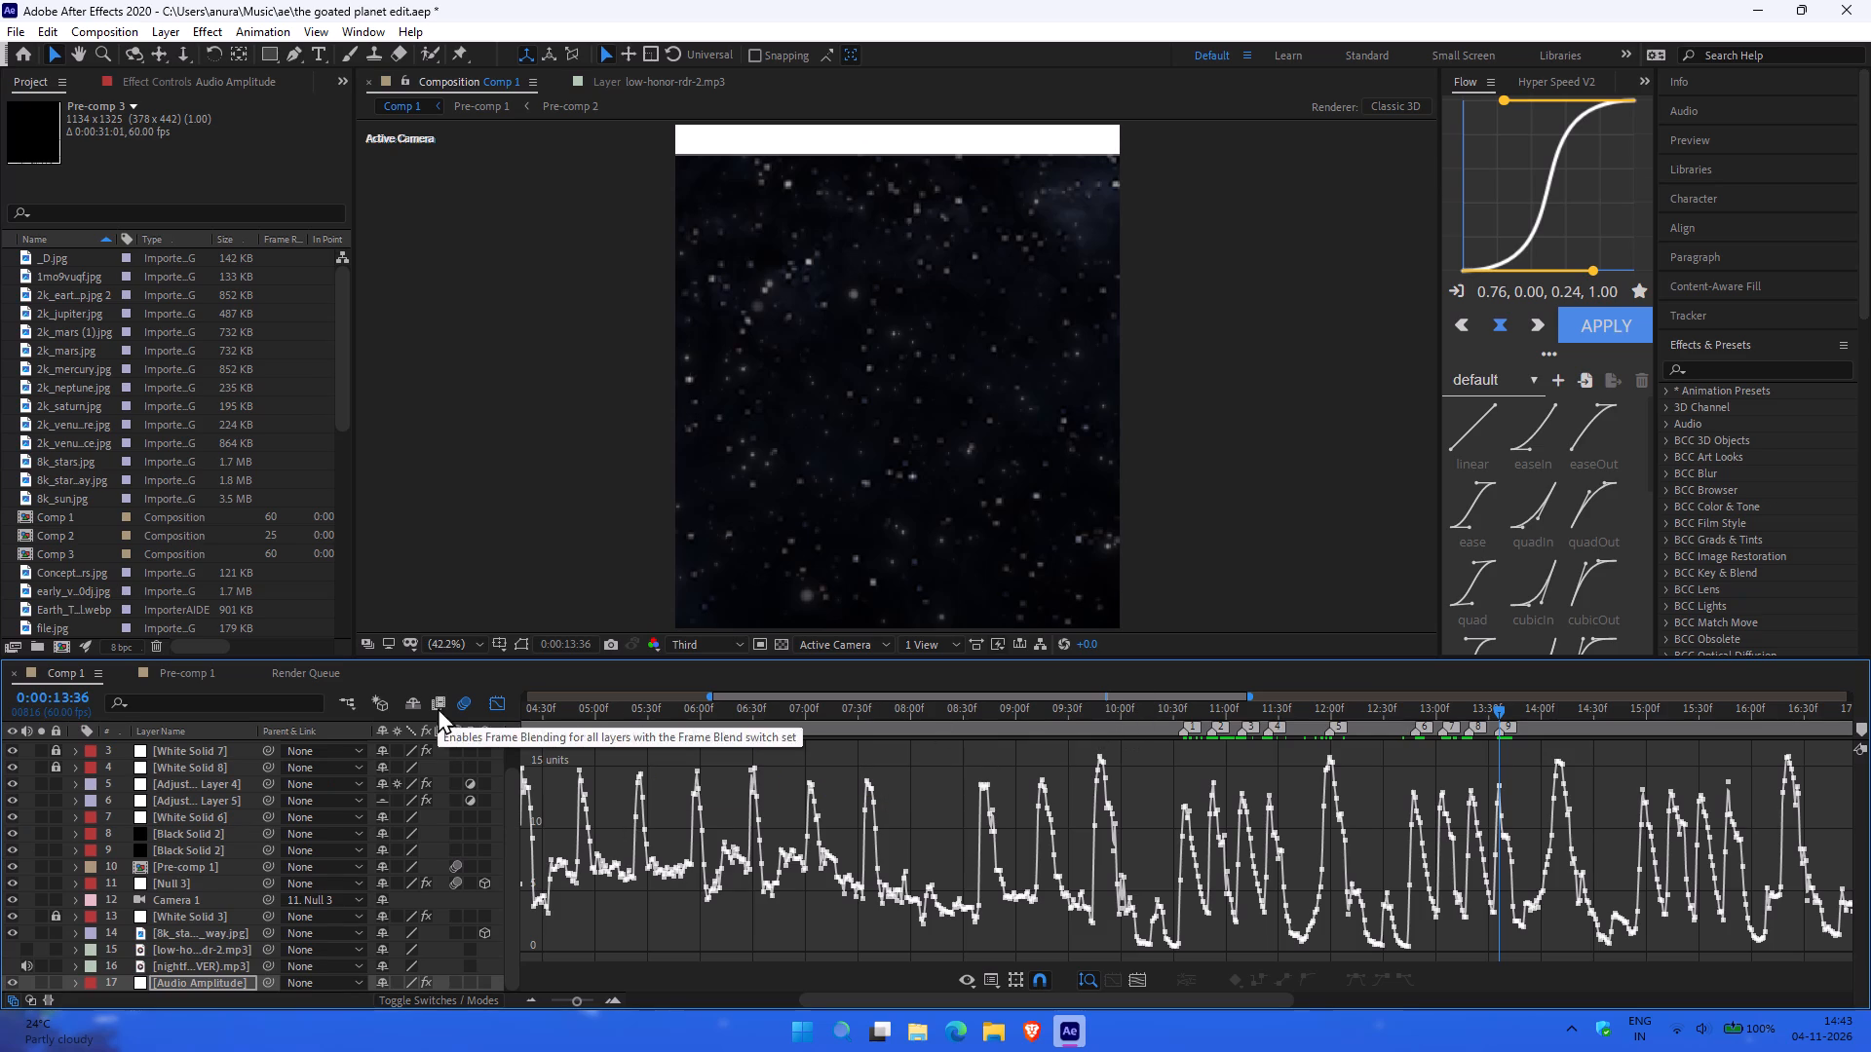
pyautogui.click(495, 702)
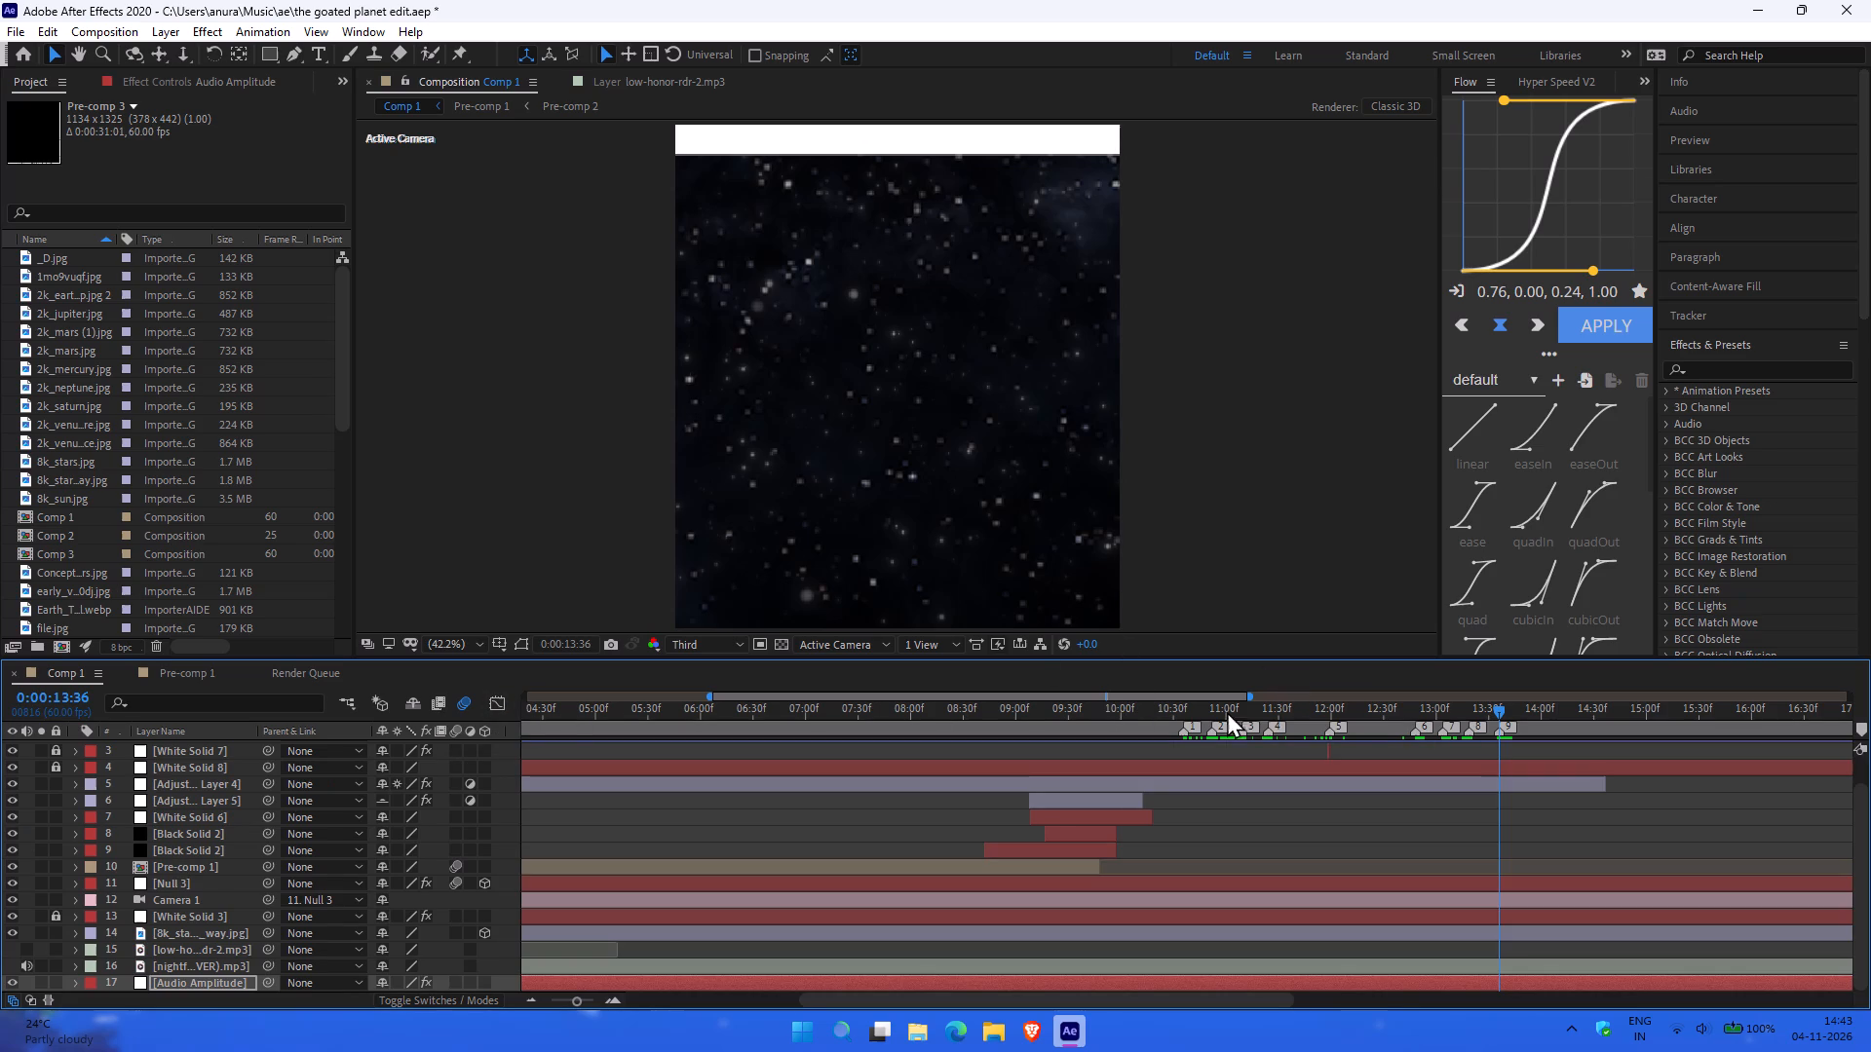
pyautogui.moveTo(1180, 704); pyautogui.dragTo(1104, 691)
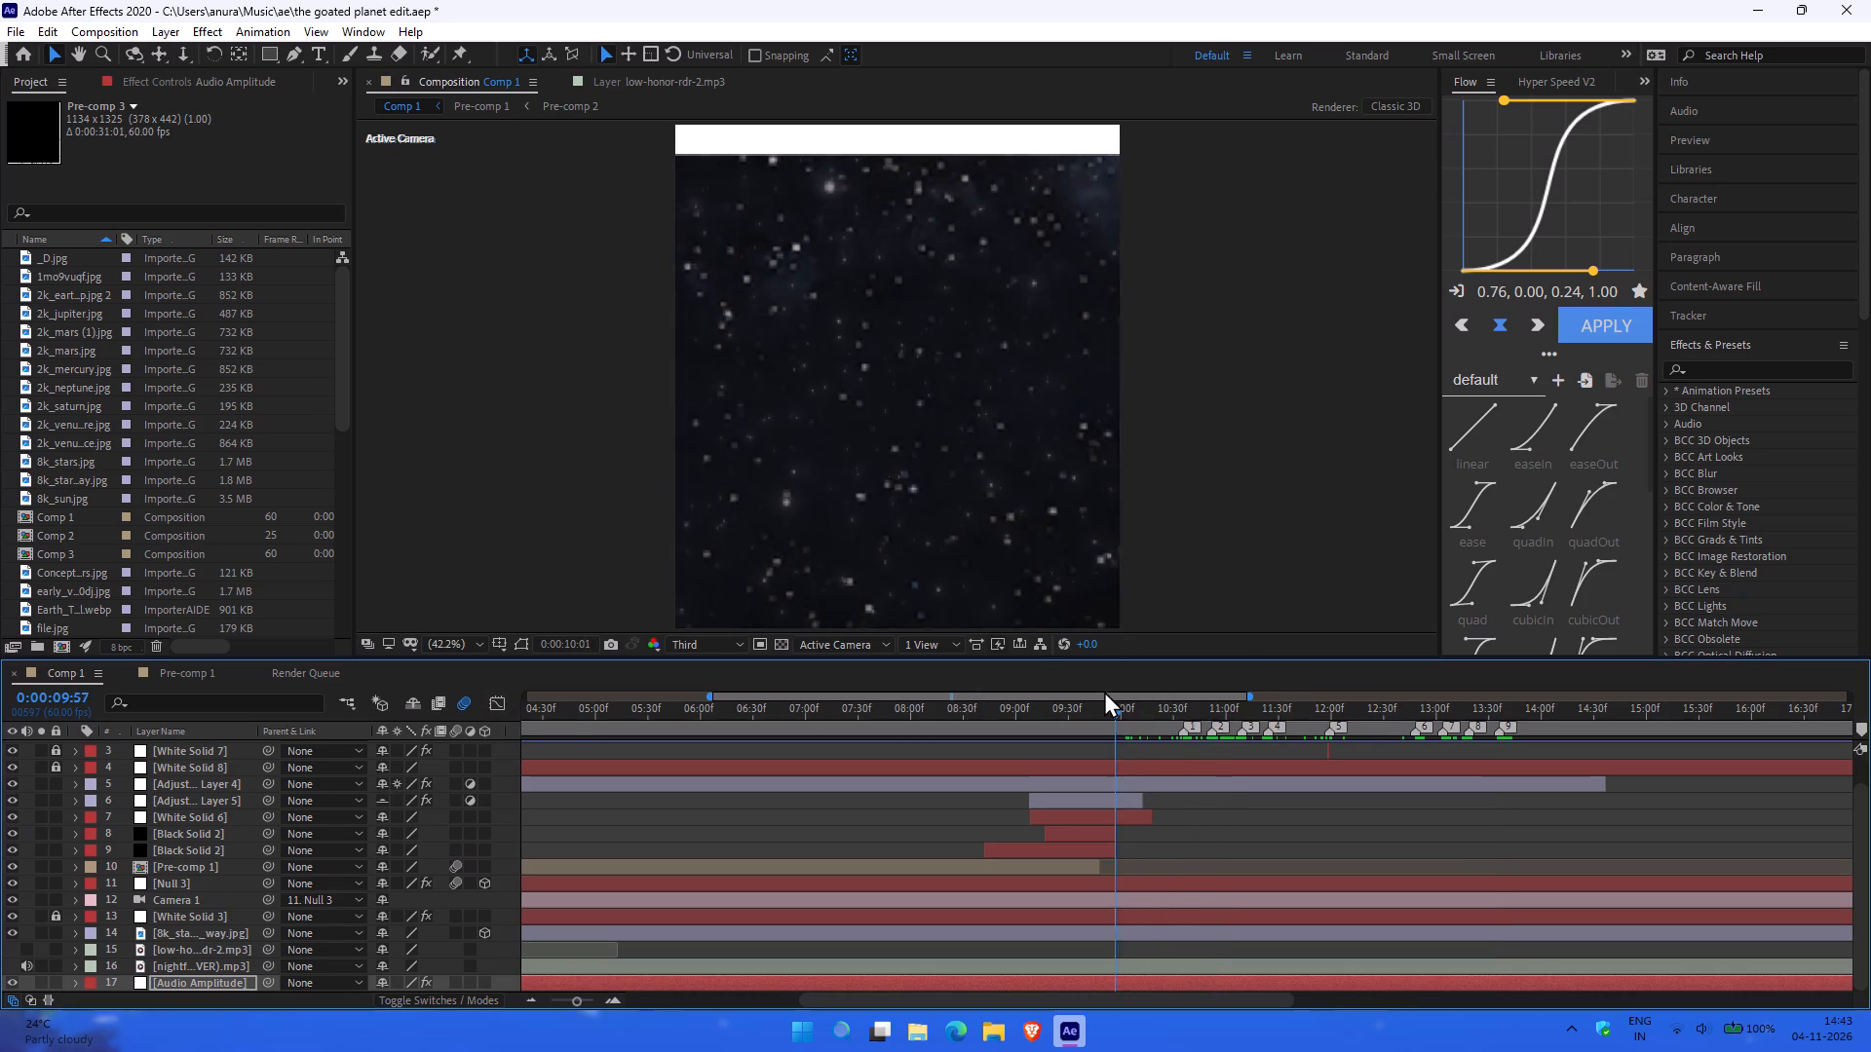
pyautogui.moveTo(1104, 691); pyautogui.dragTo(1089, 700)
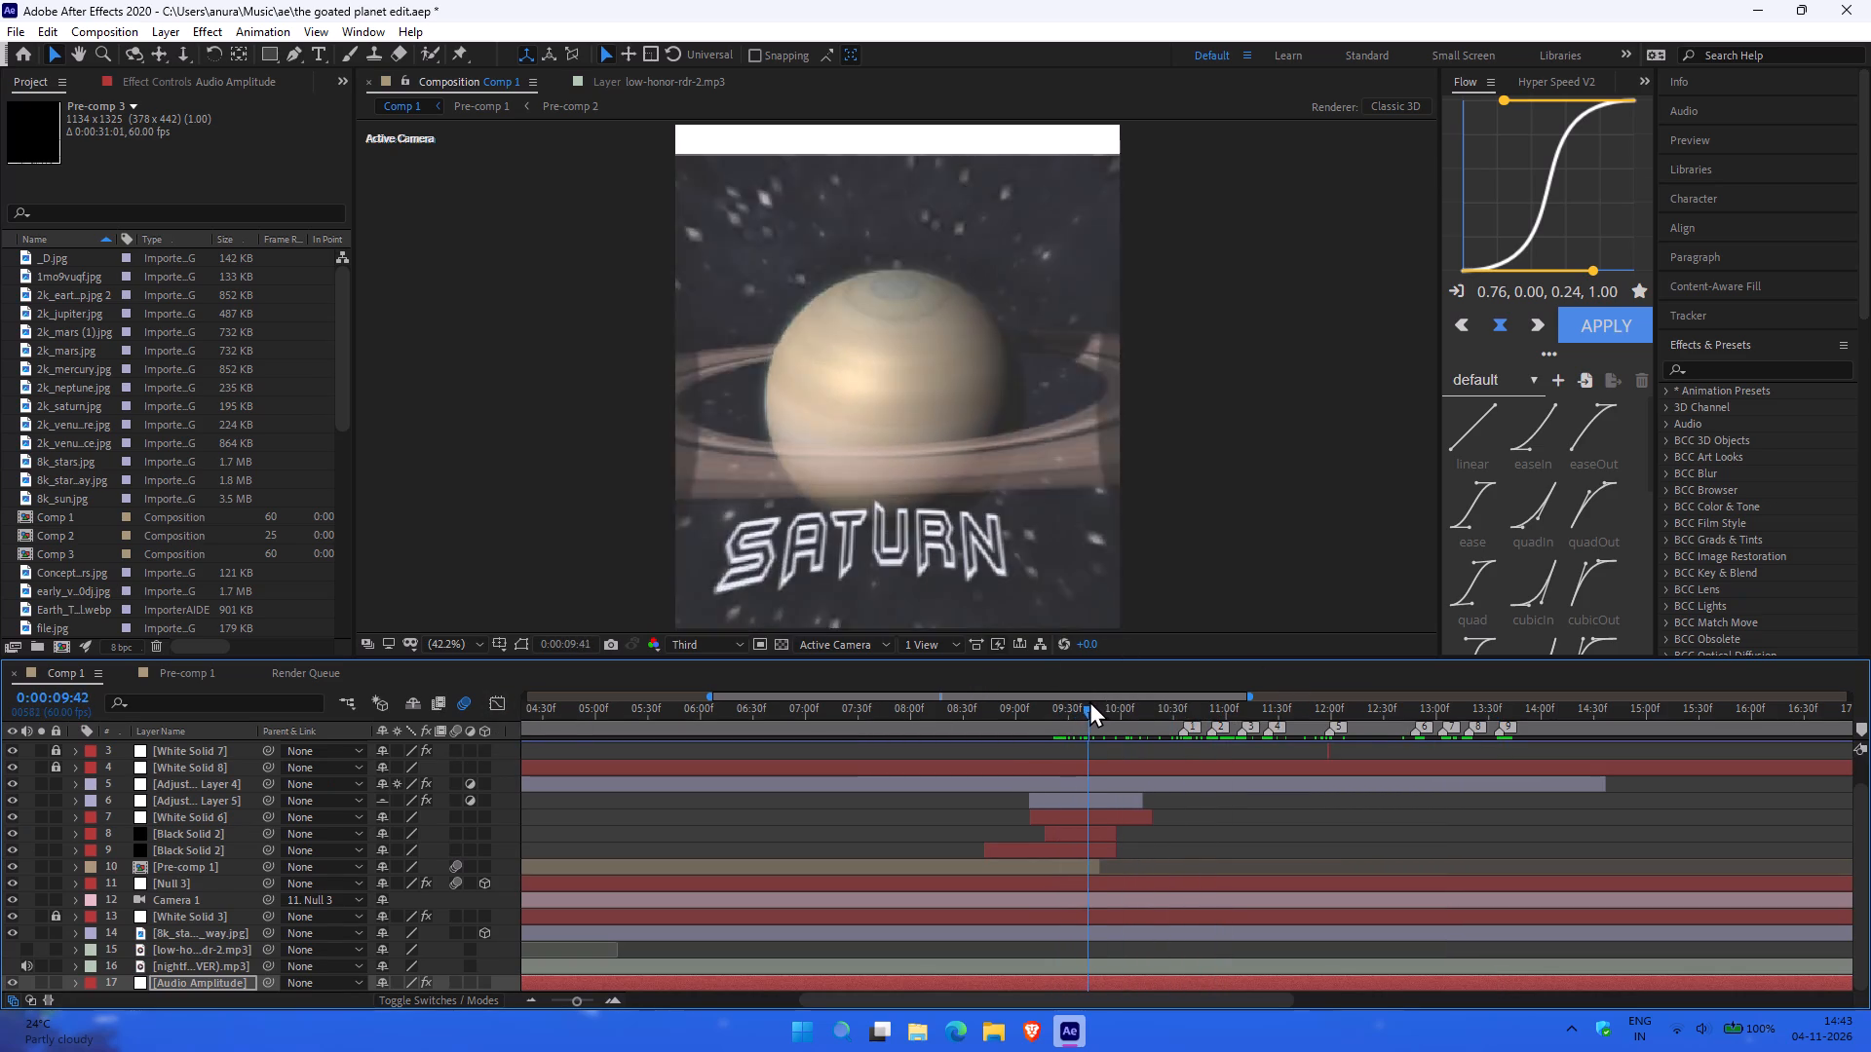
pyautogui.moveTo(1089, 700); pyautogui.dragTo(1091, 700)
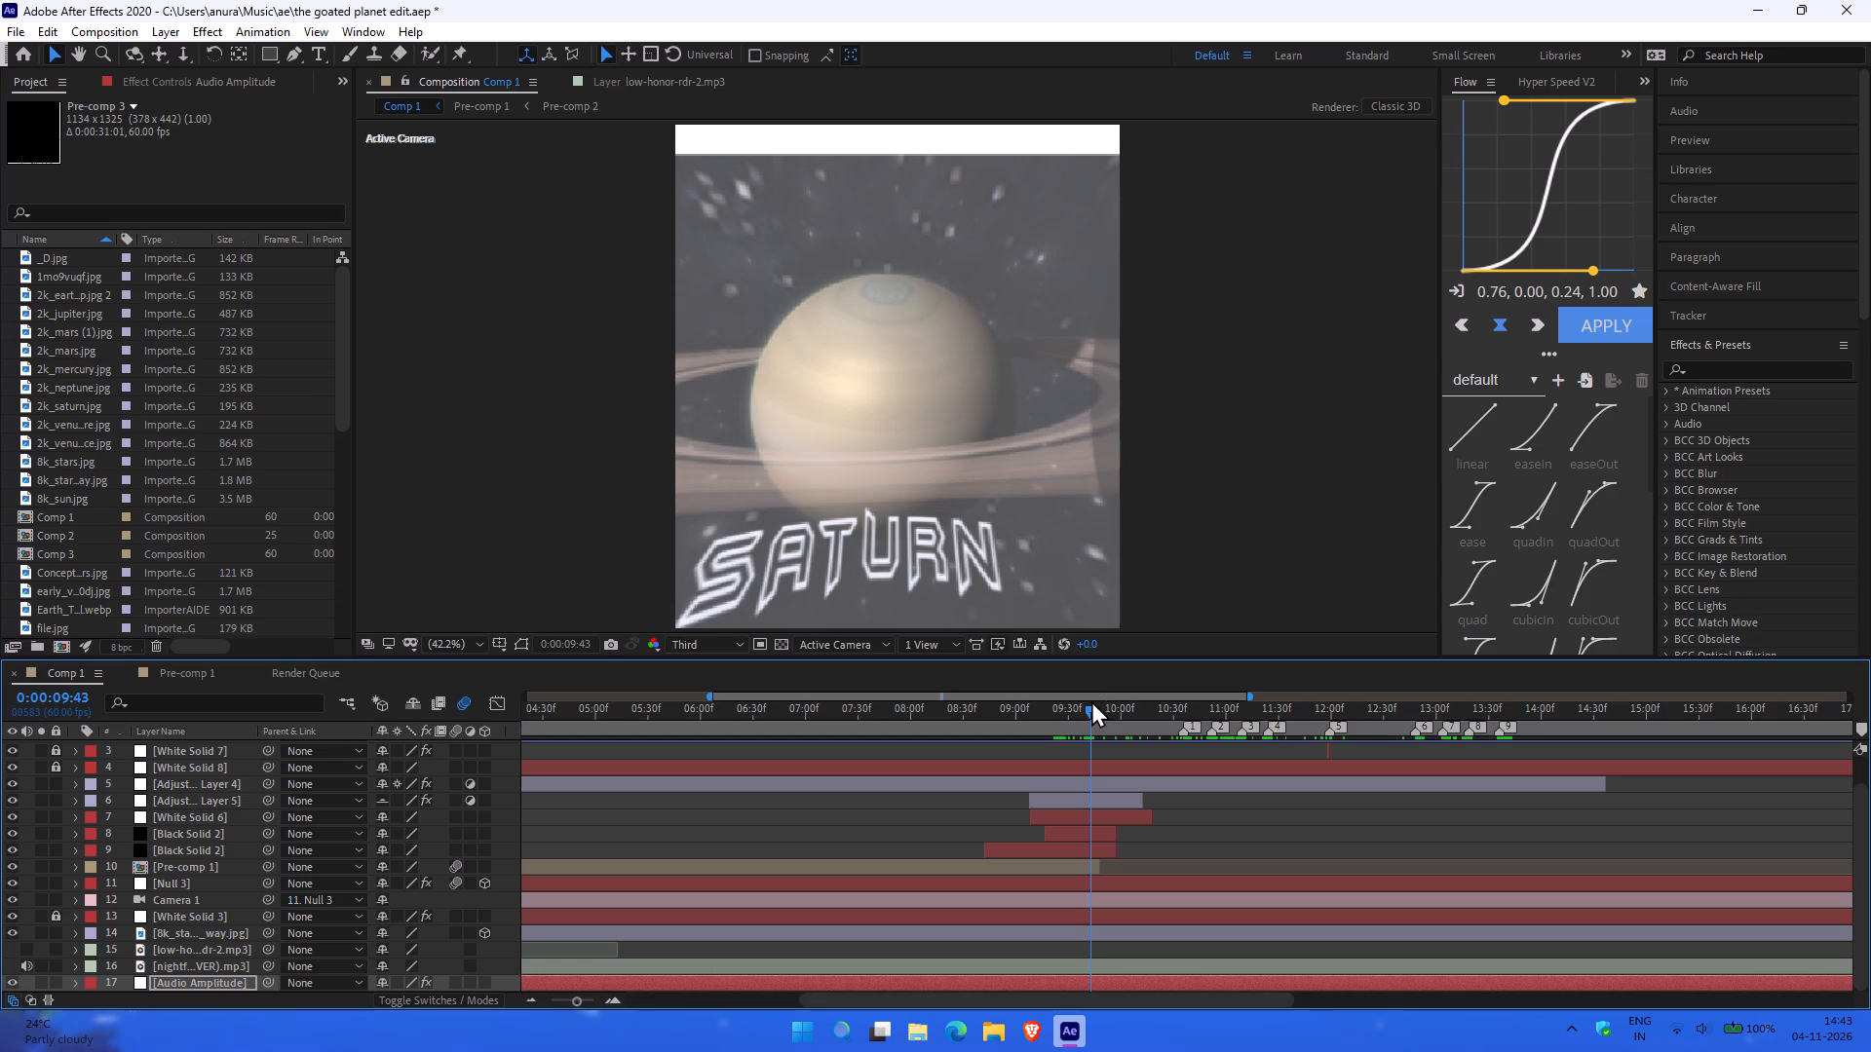
pyautogui.moveTo(1091, 700); pyautogui.dragTo(1101, 699)
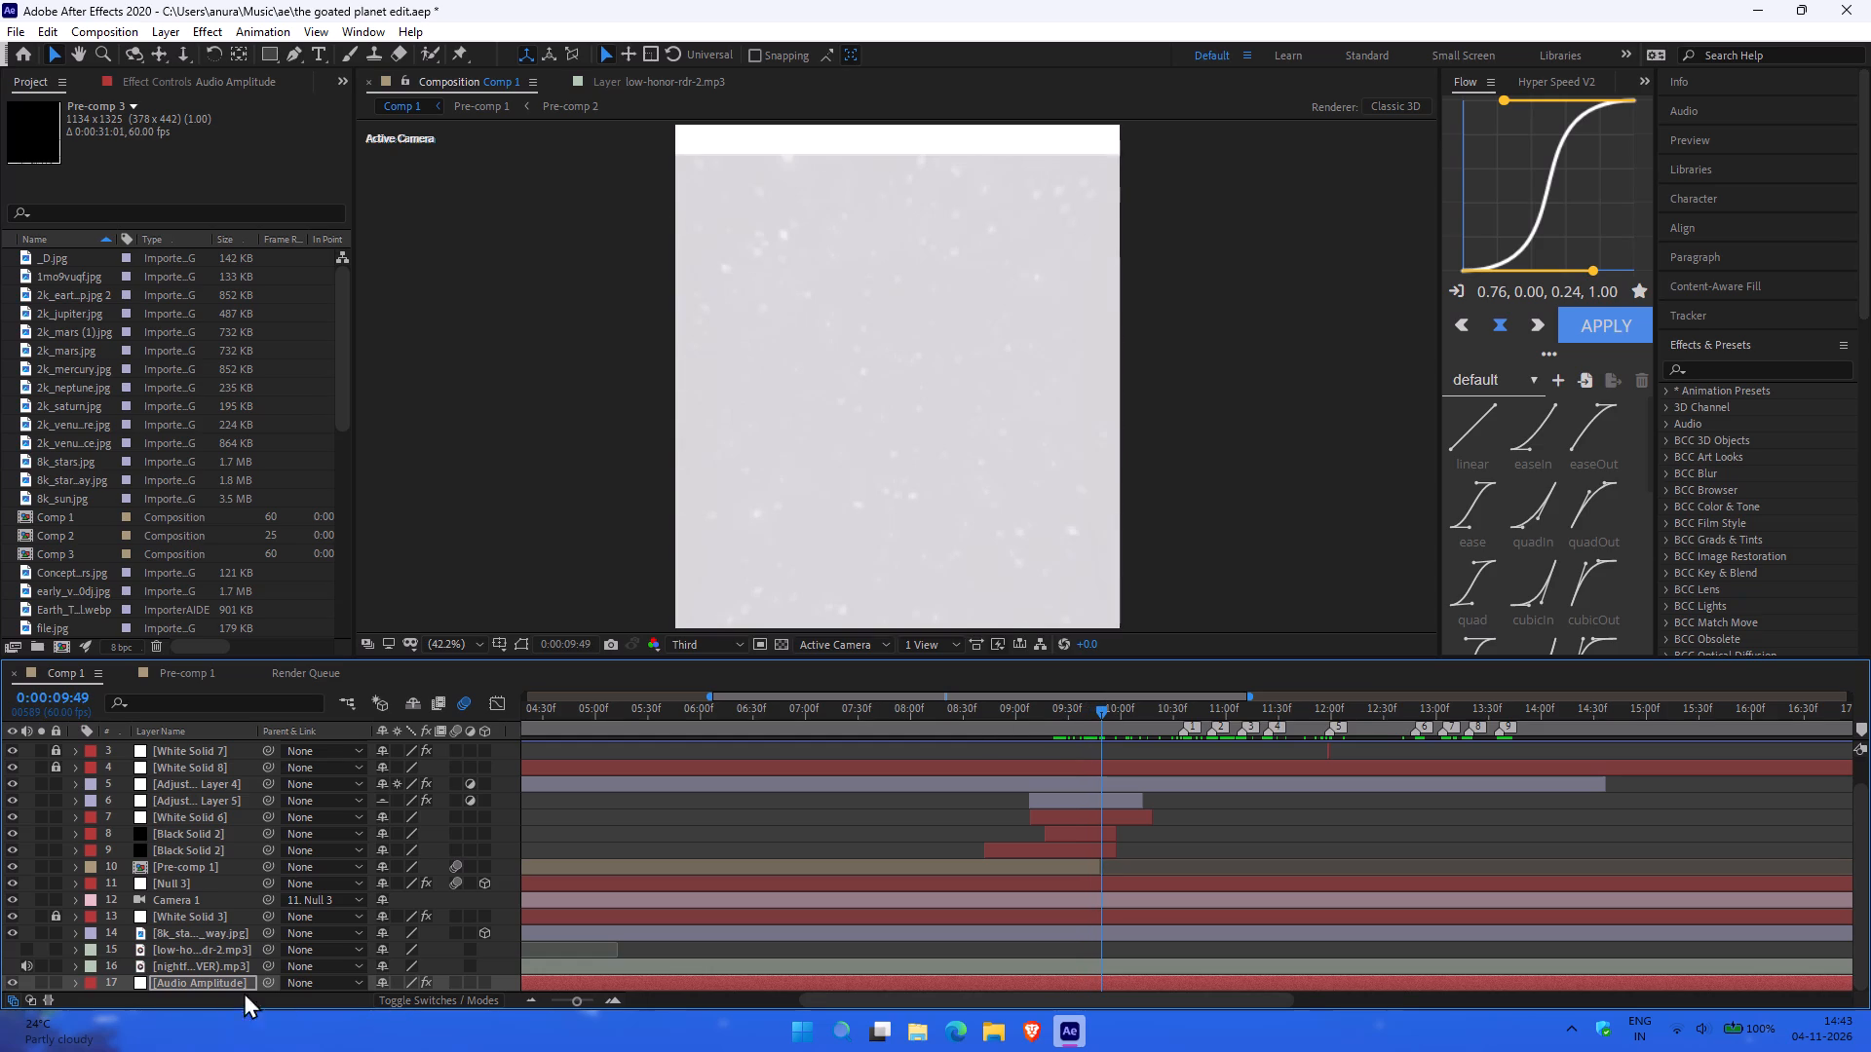
# Bring back the amplitude curve and add composition markers on the small peaks at 0:00:10:21 and 0:00:12:32.
pyautogui.click(496, 711)
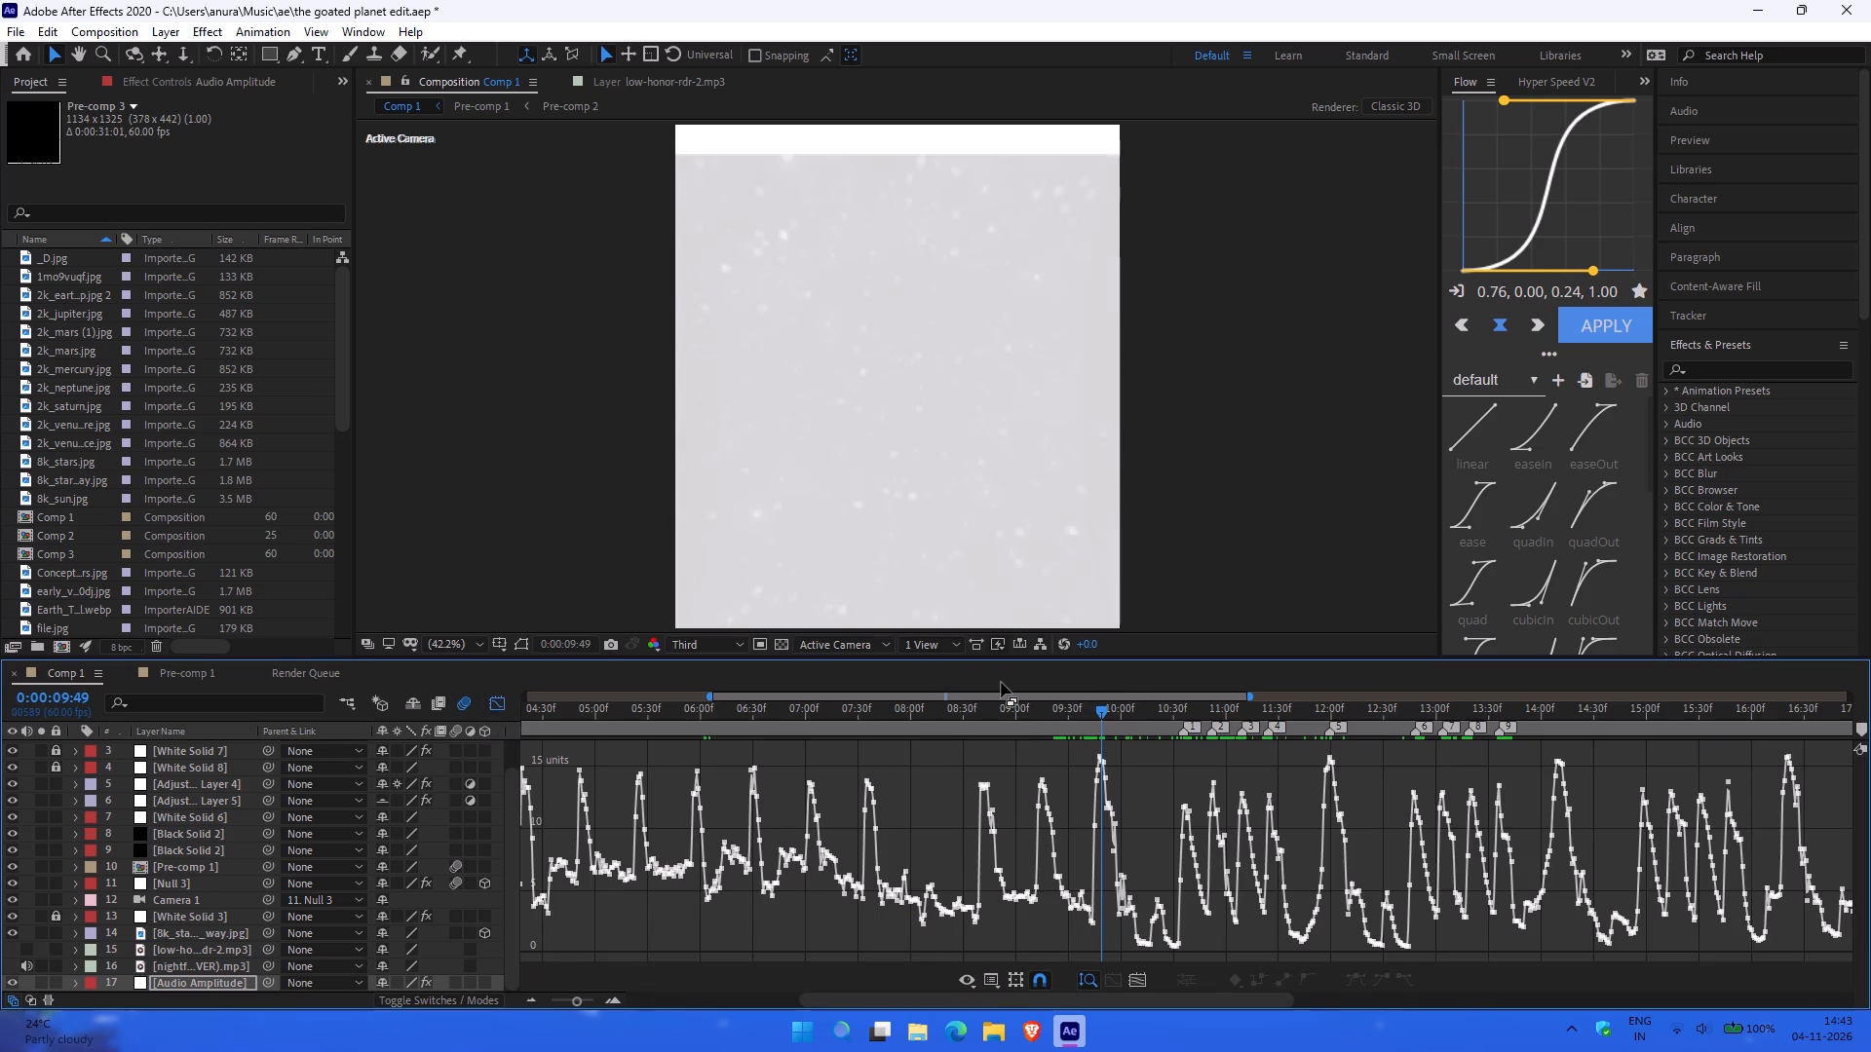
pyautogui.moveTo(1104, 714); pyautogui.dragTo(1137, 716)
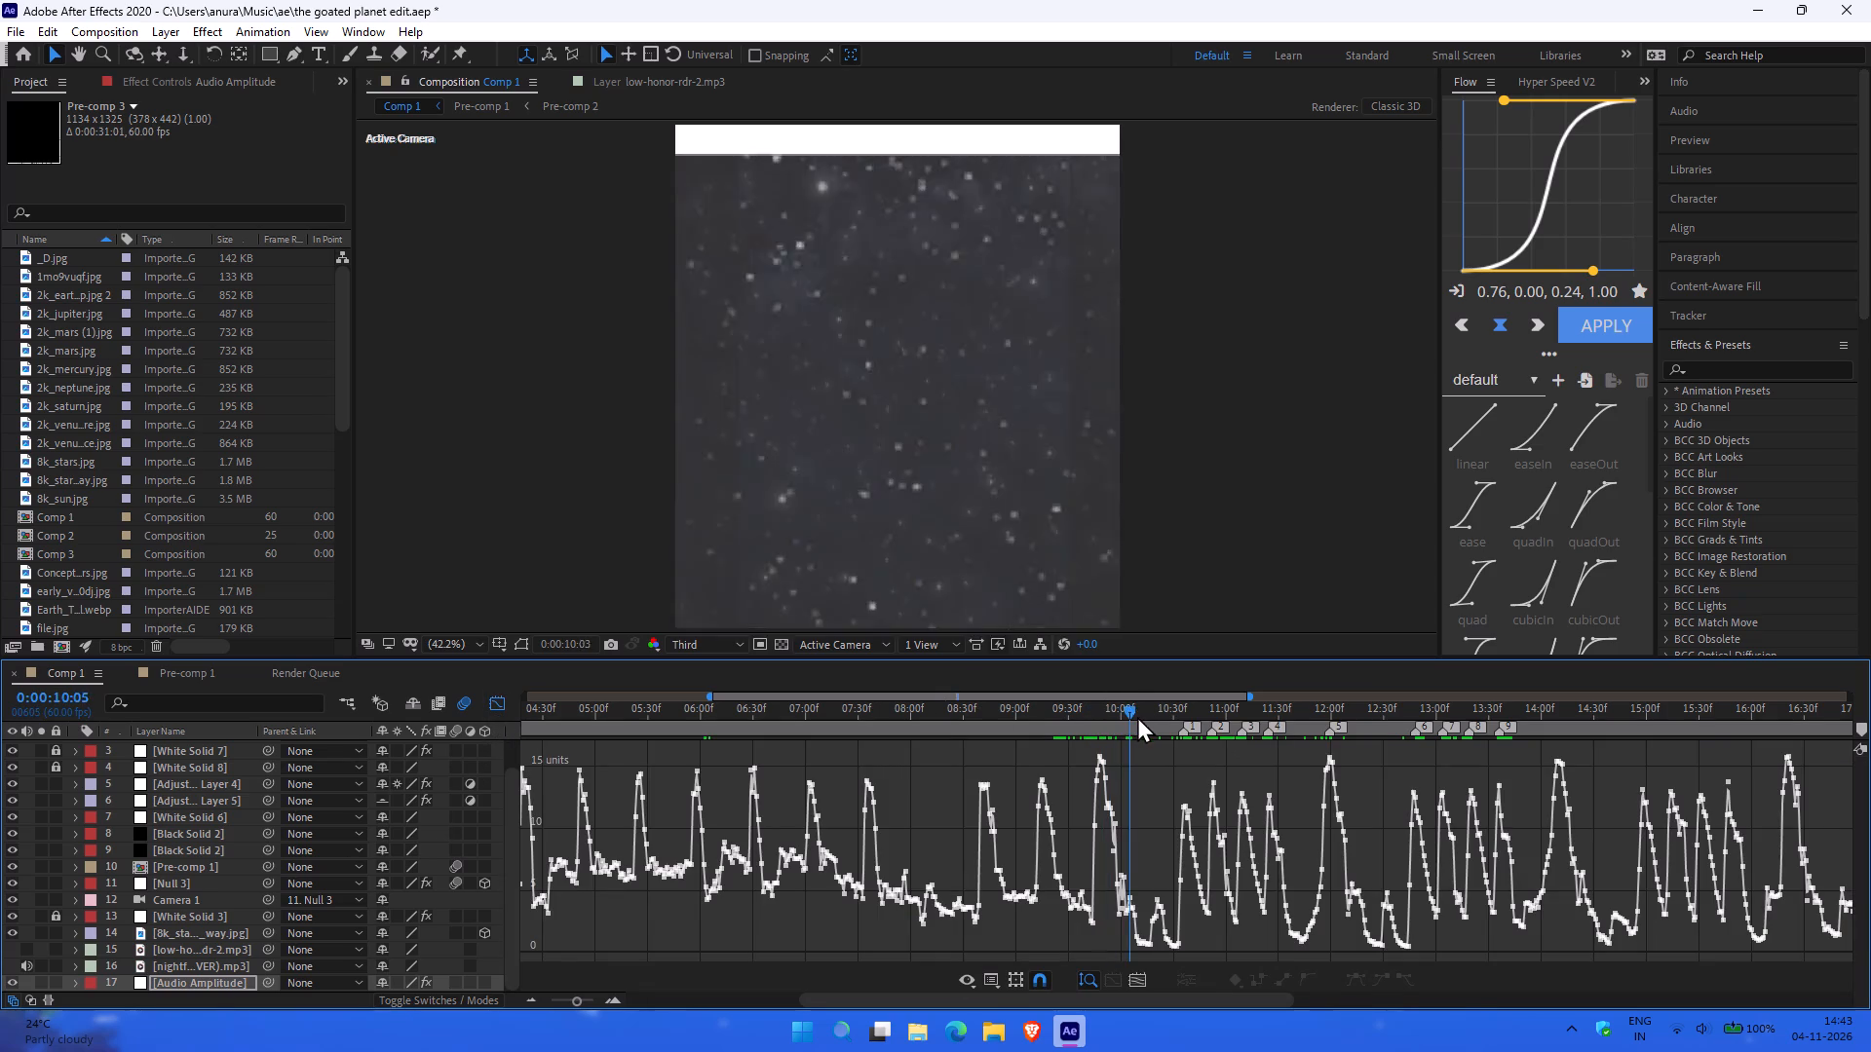
pyautogui.moveTo(1137, 716); pyautogui.dragTo(1160, 720)
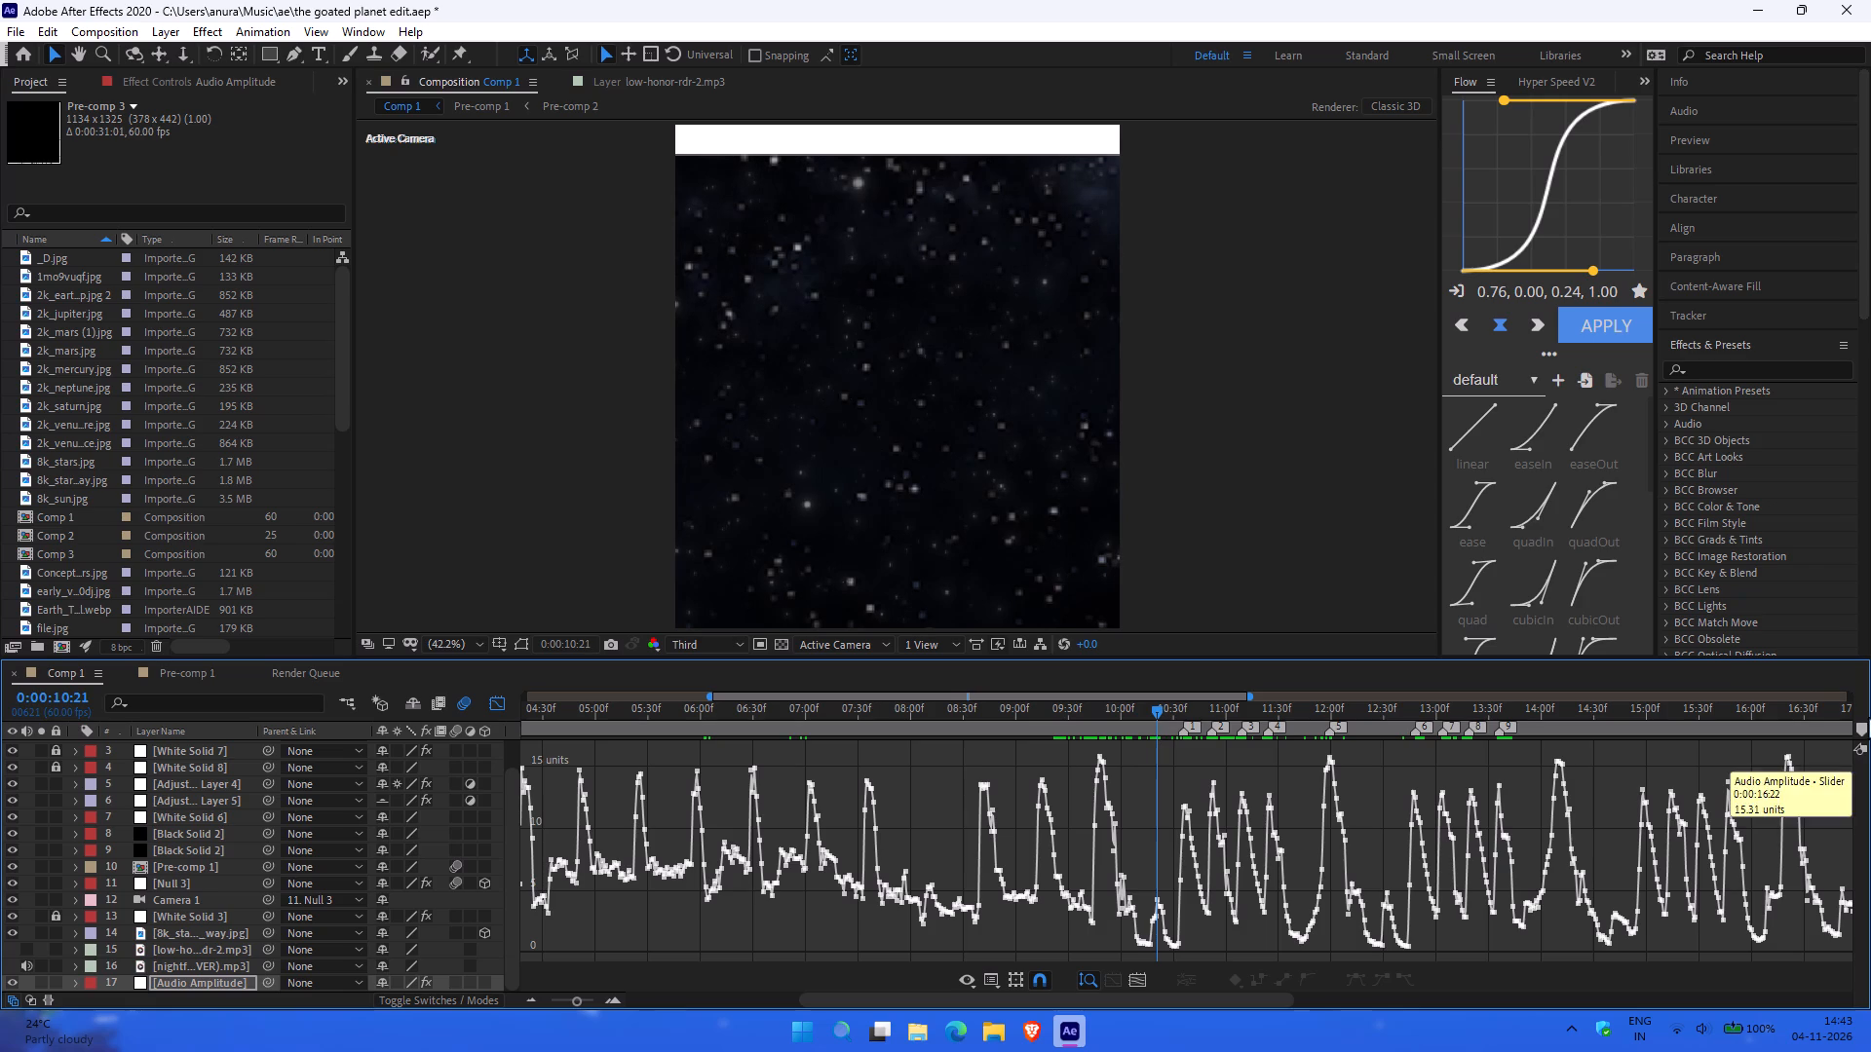
pyautogui.click(1864, 722)
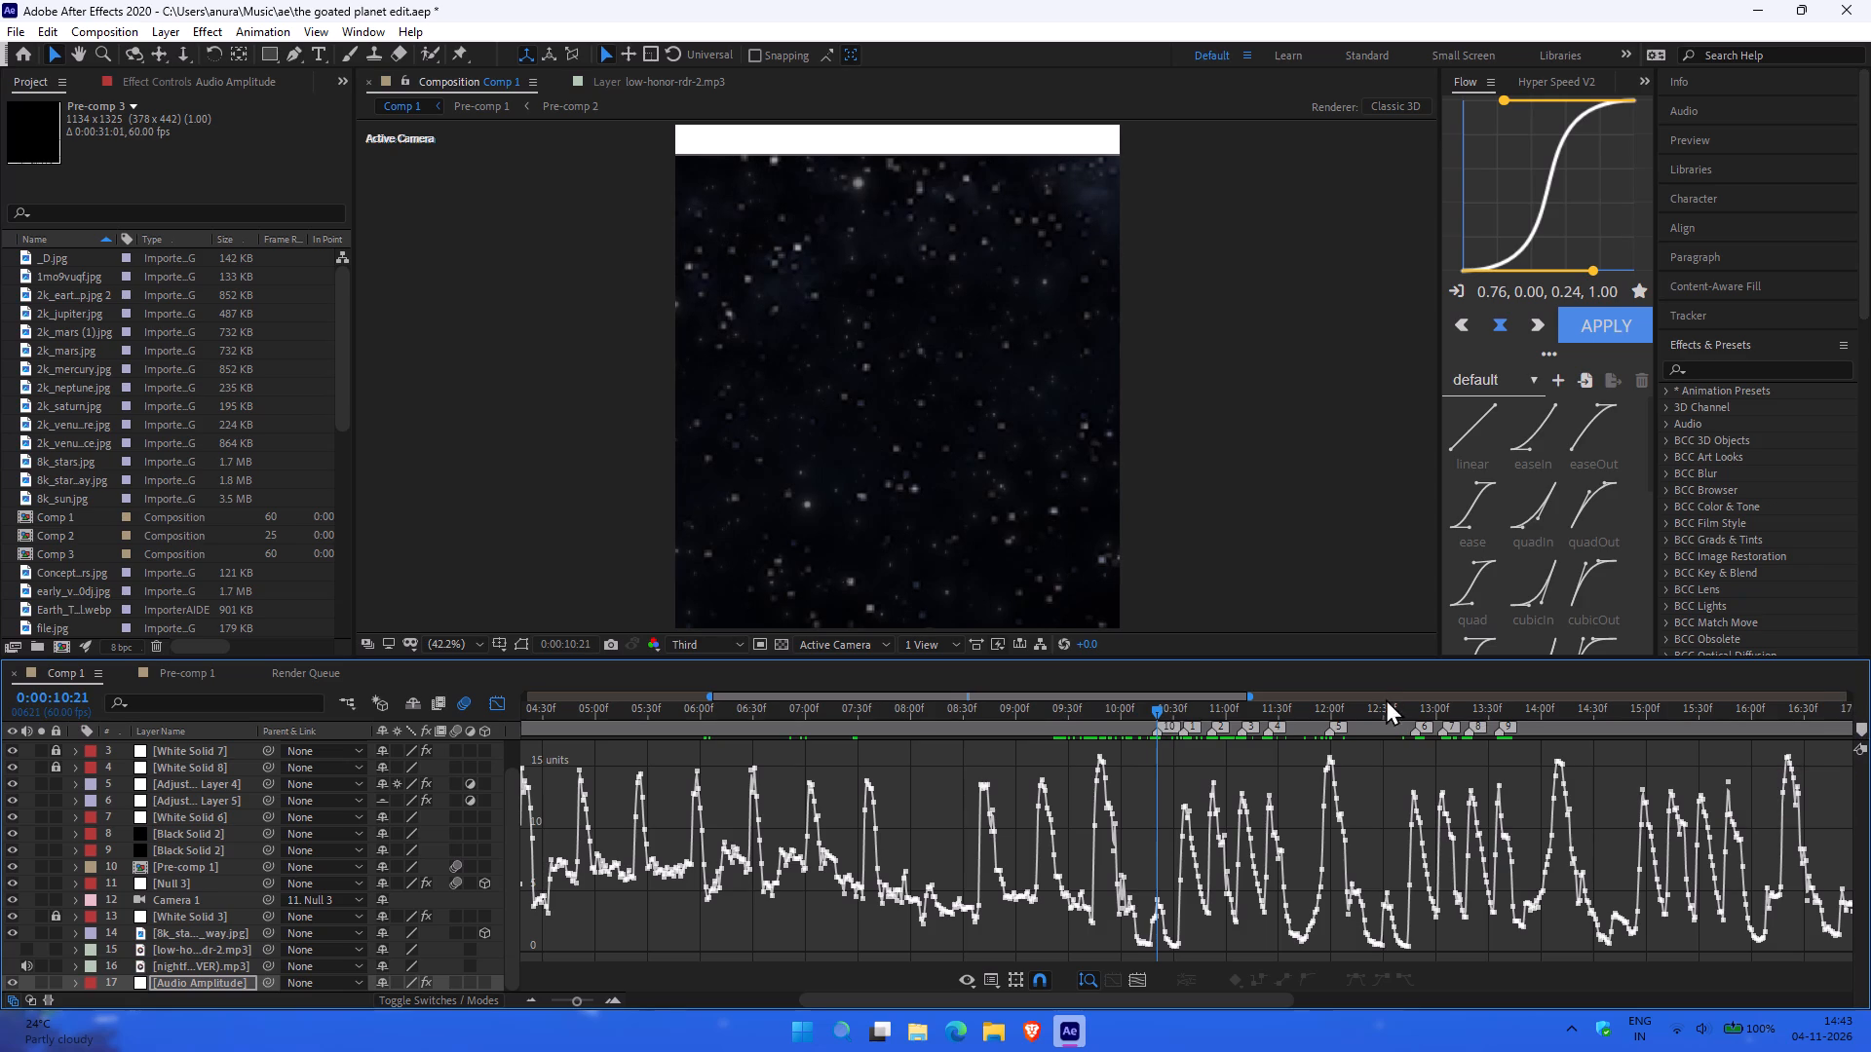
pyautogui.click(1392, 717)
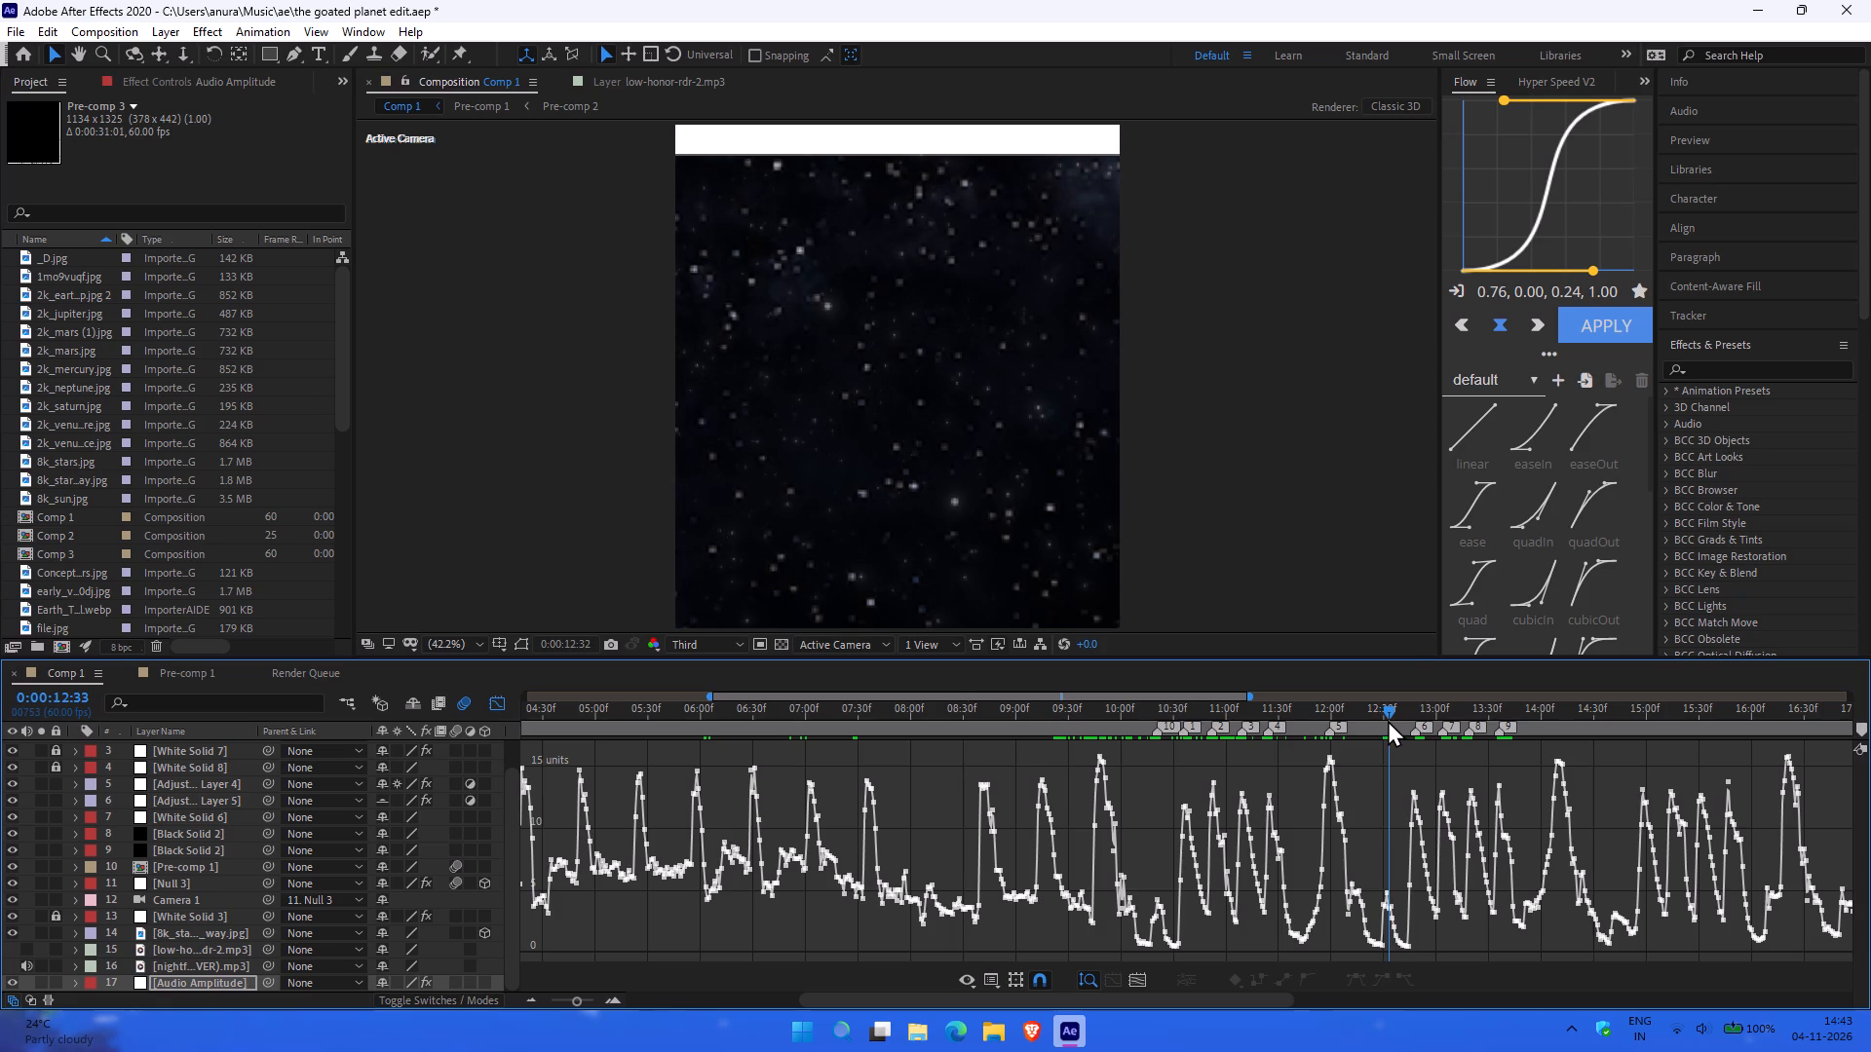
pyautogui.click(1862, 725)
# Hide the amplitude curve and preview the marked section with its audio from 0:00:10:06 and 0:00:09:36.
pyautogui.click(499, 704)
pyautogui.moveTo(1155, 706); pyautogui.dragTo(1183, 706)
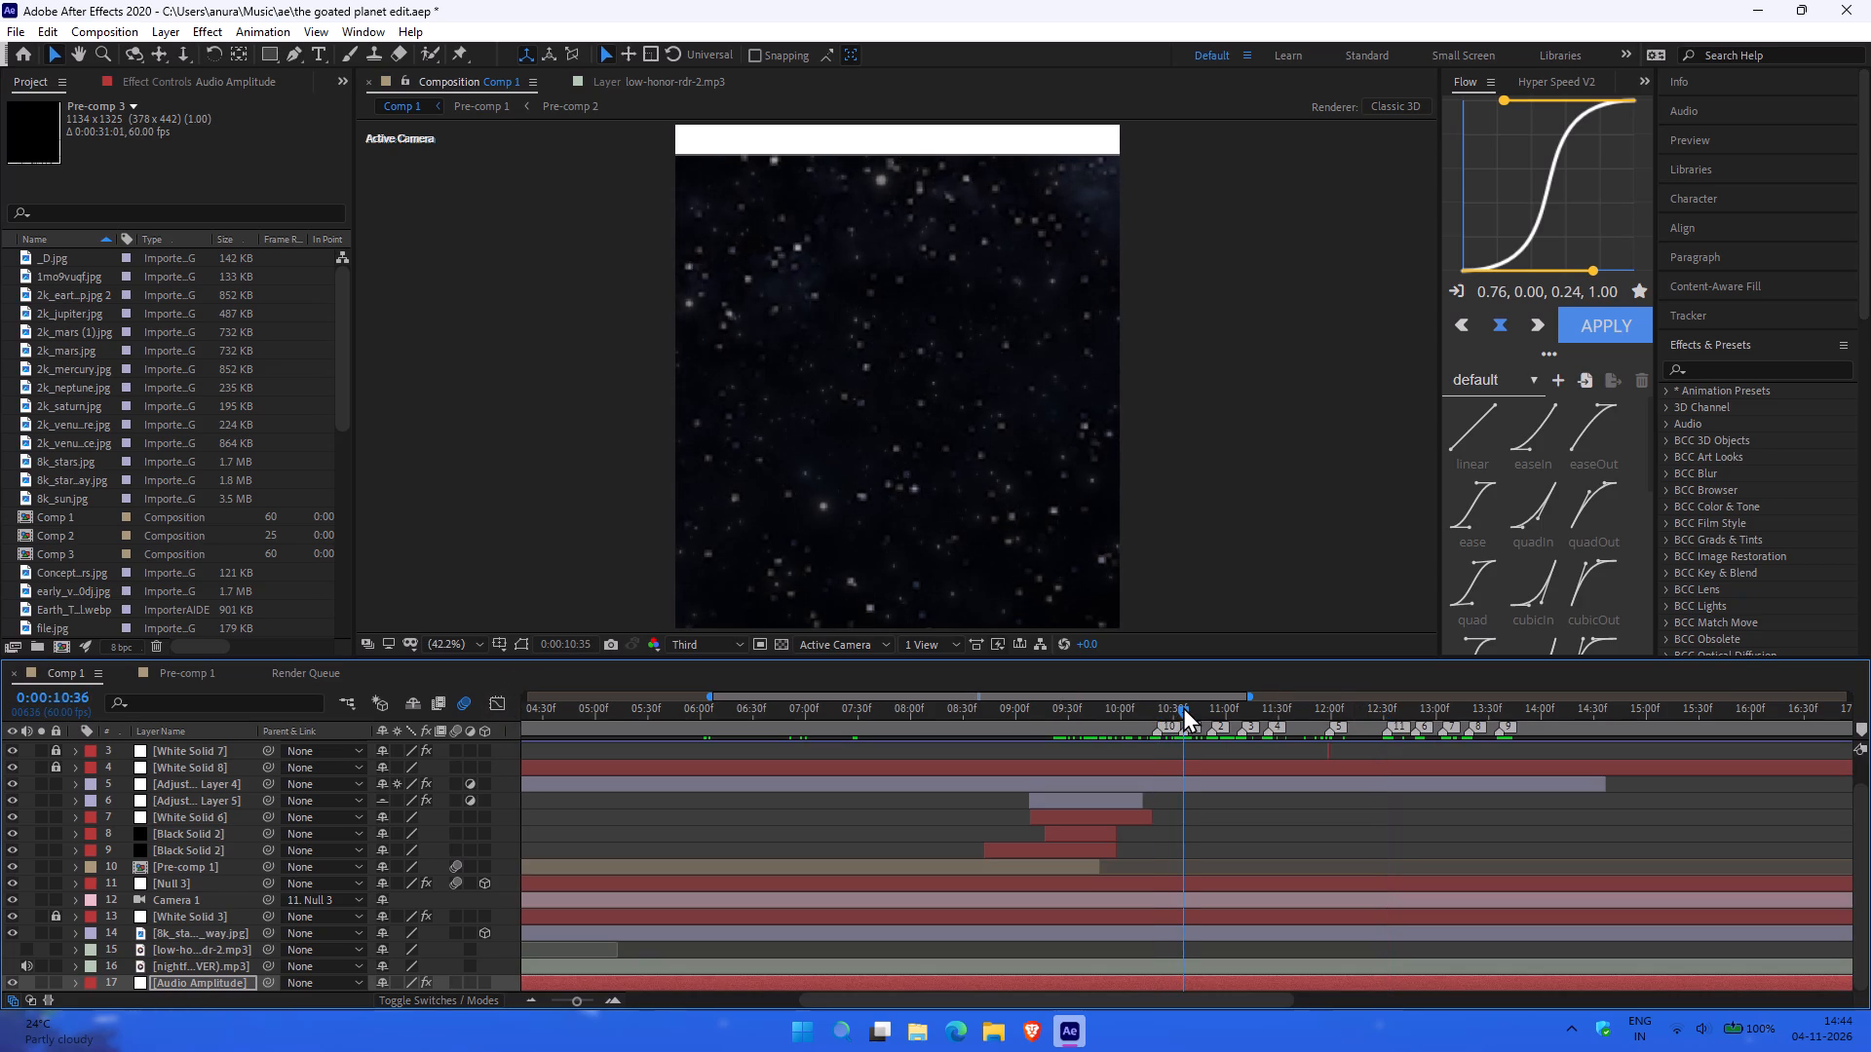
pyautogui.moveTo(1183, 706); pyautogui.dragTo(1180, 715)
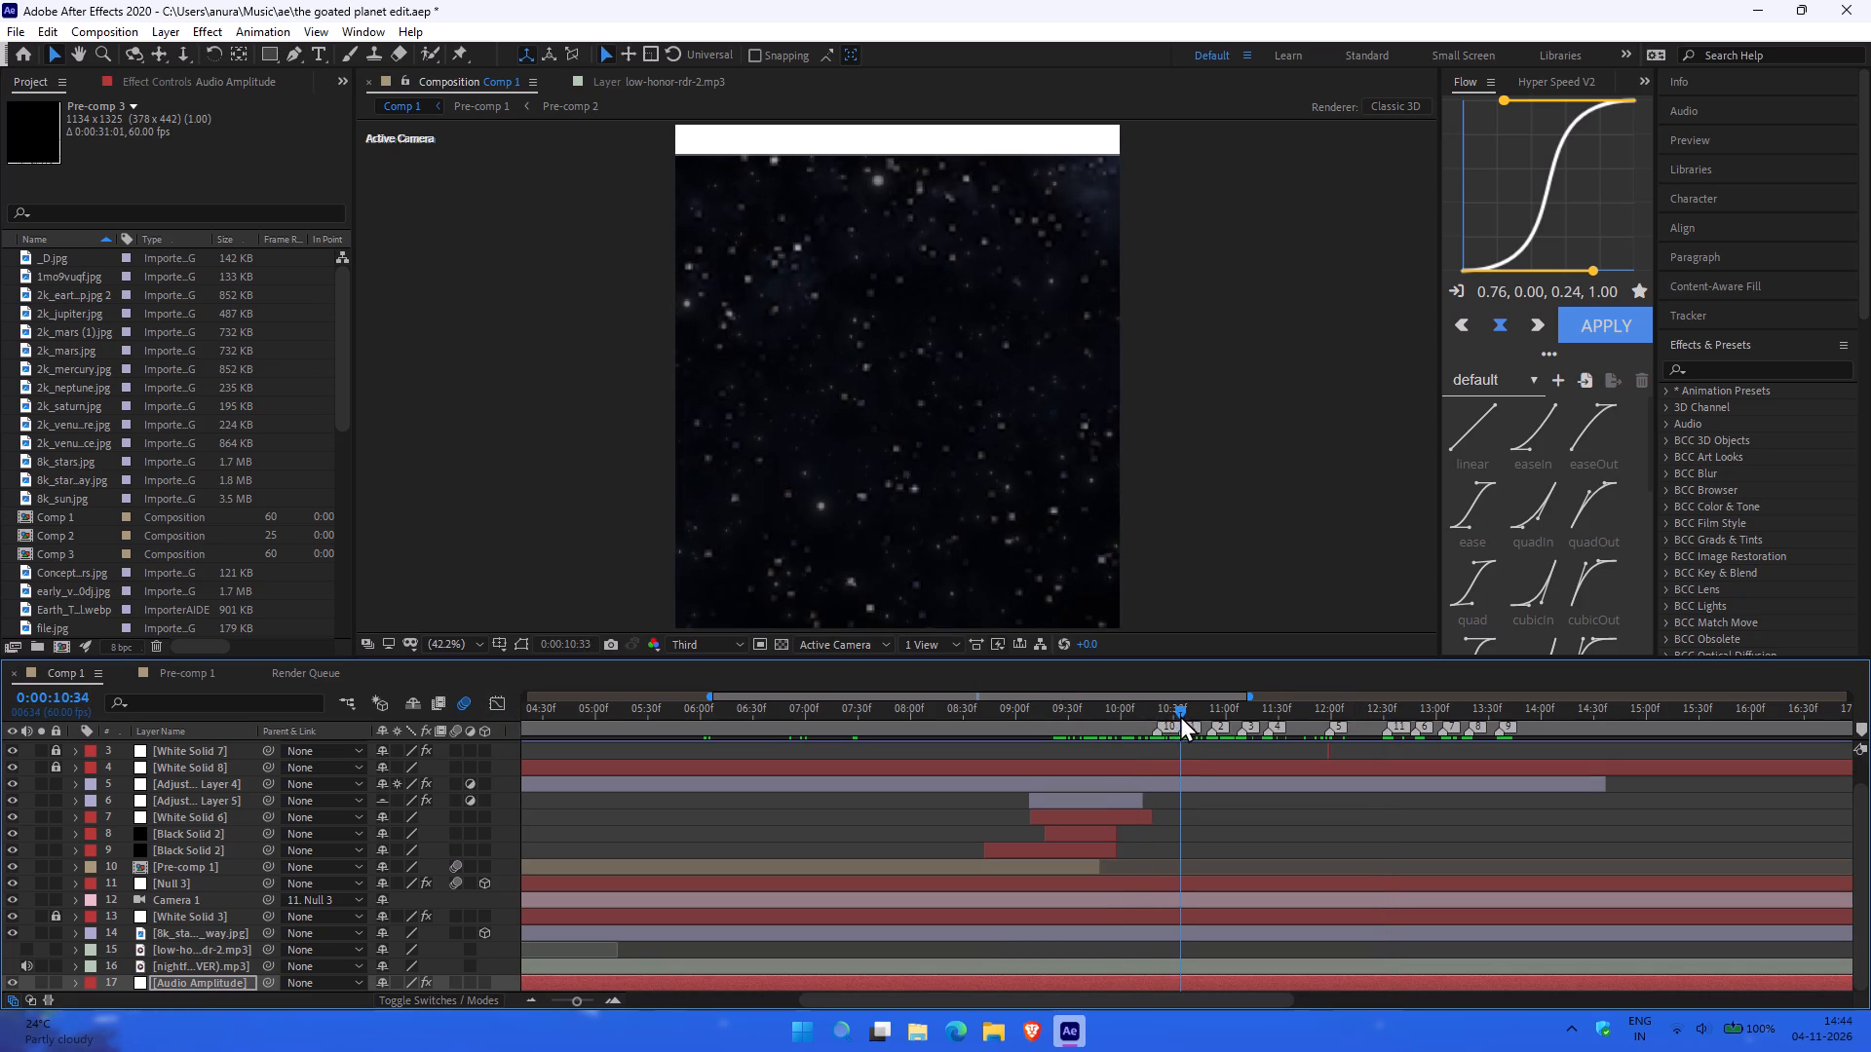
pyautogui.moveTo(1180, 715); pyautogui.dragTo(1146, 736)
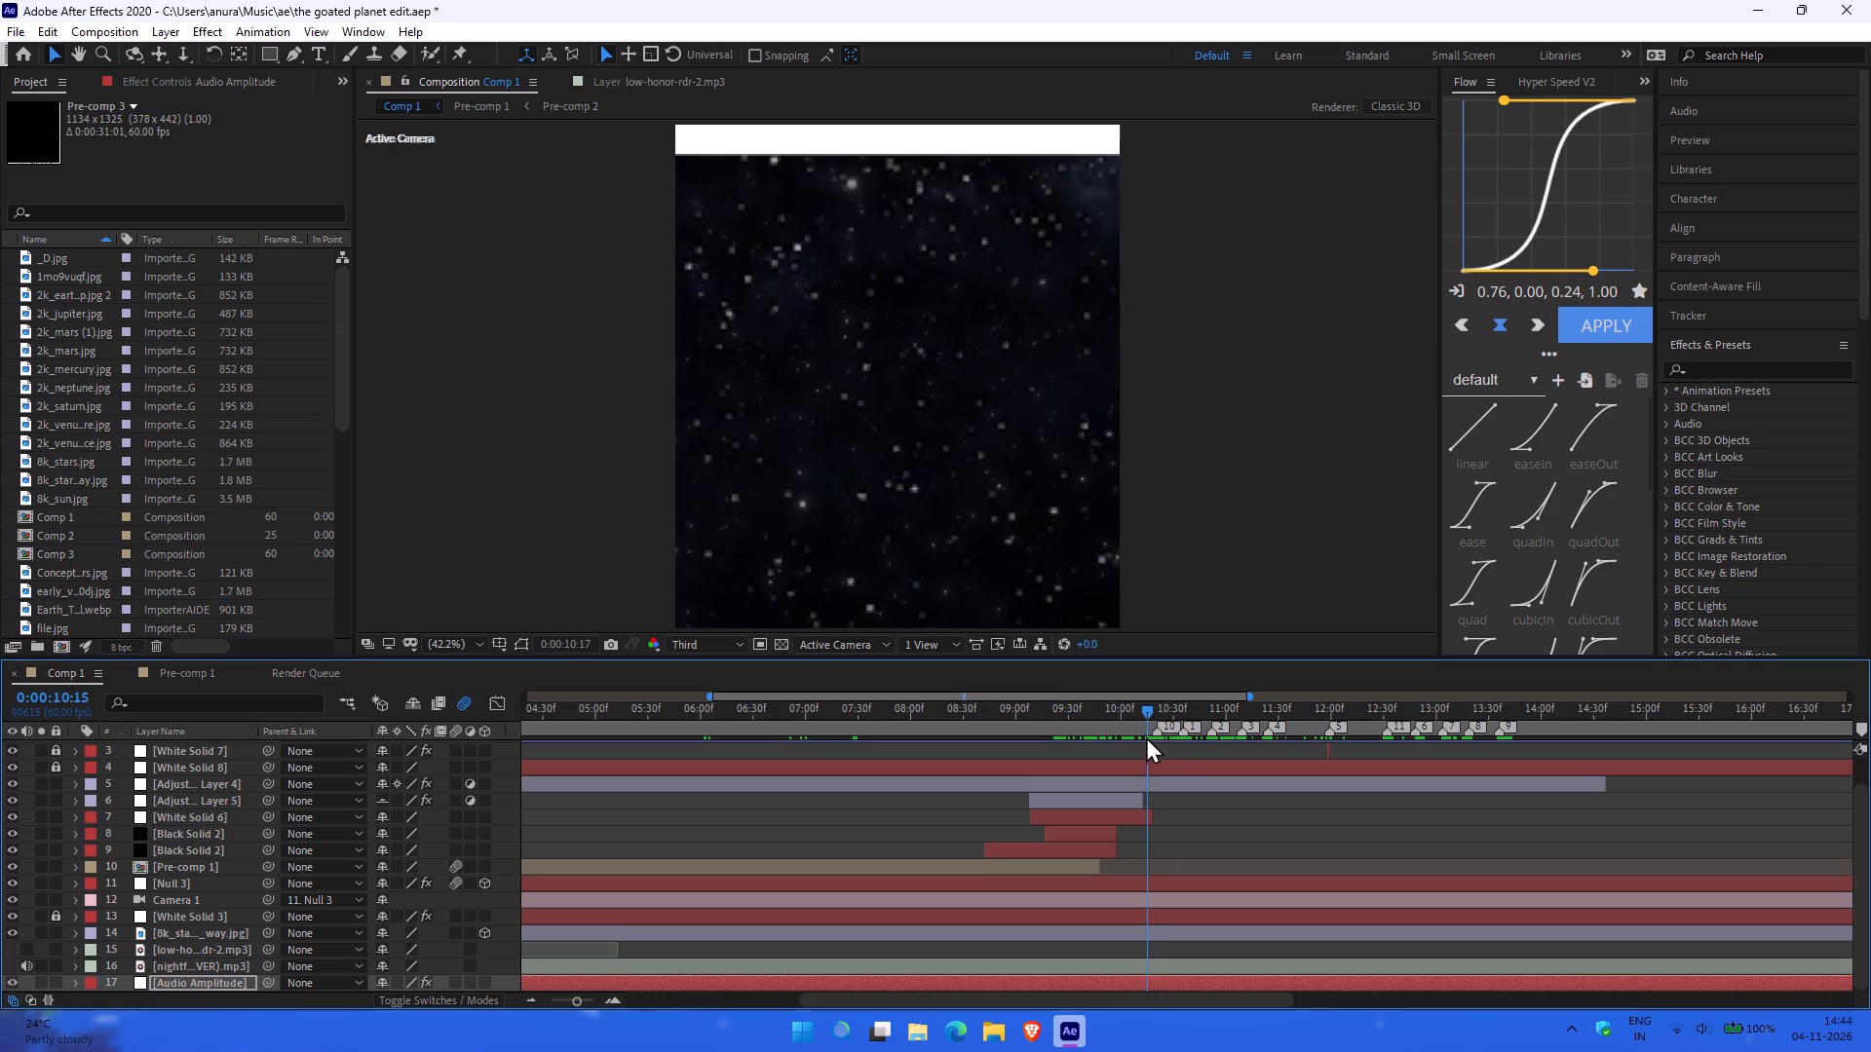
pyautogui.moveTo(1146, 736); pyautogui.dragTo(1130, 762)
pyautogui.press('space')
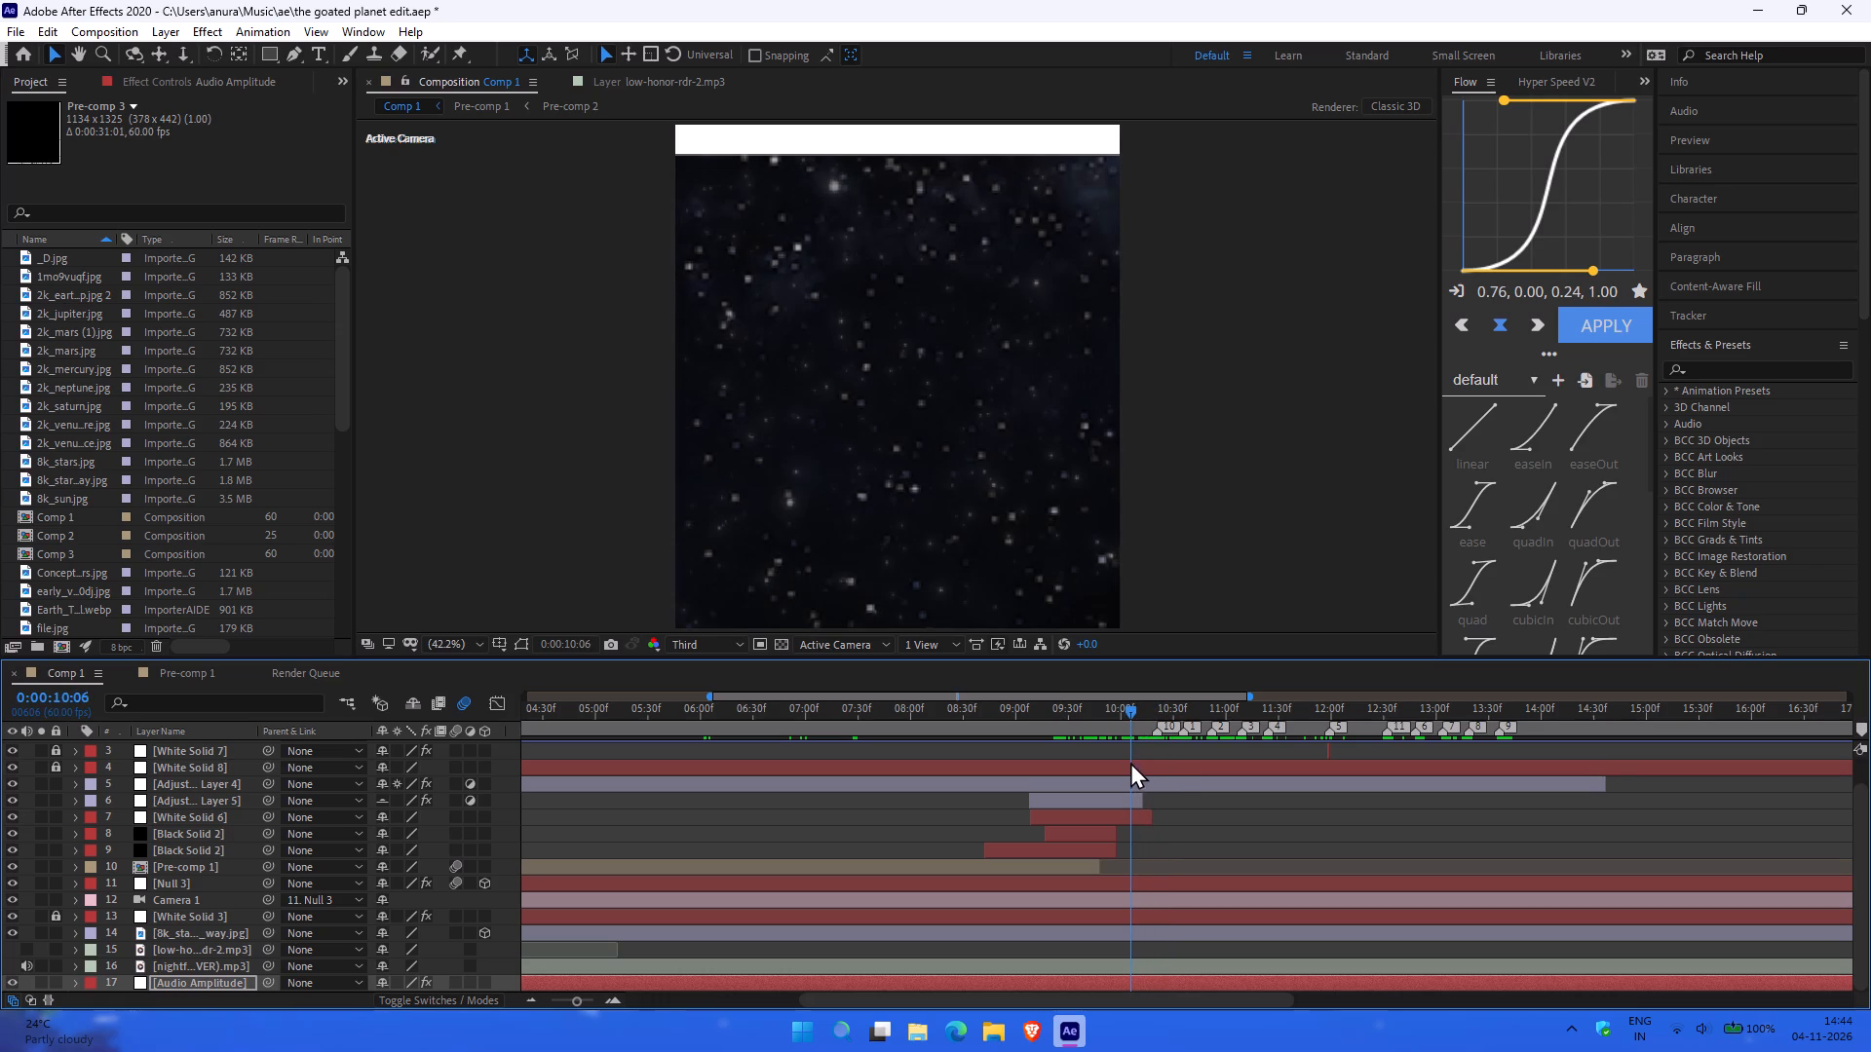
pyautogui.press('space')
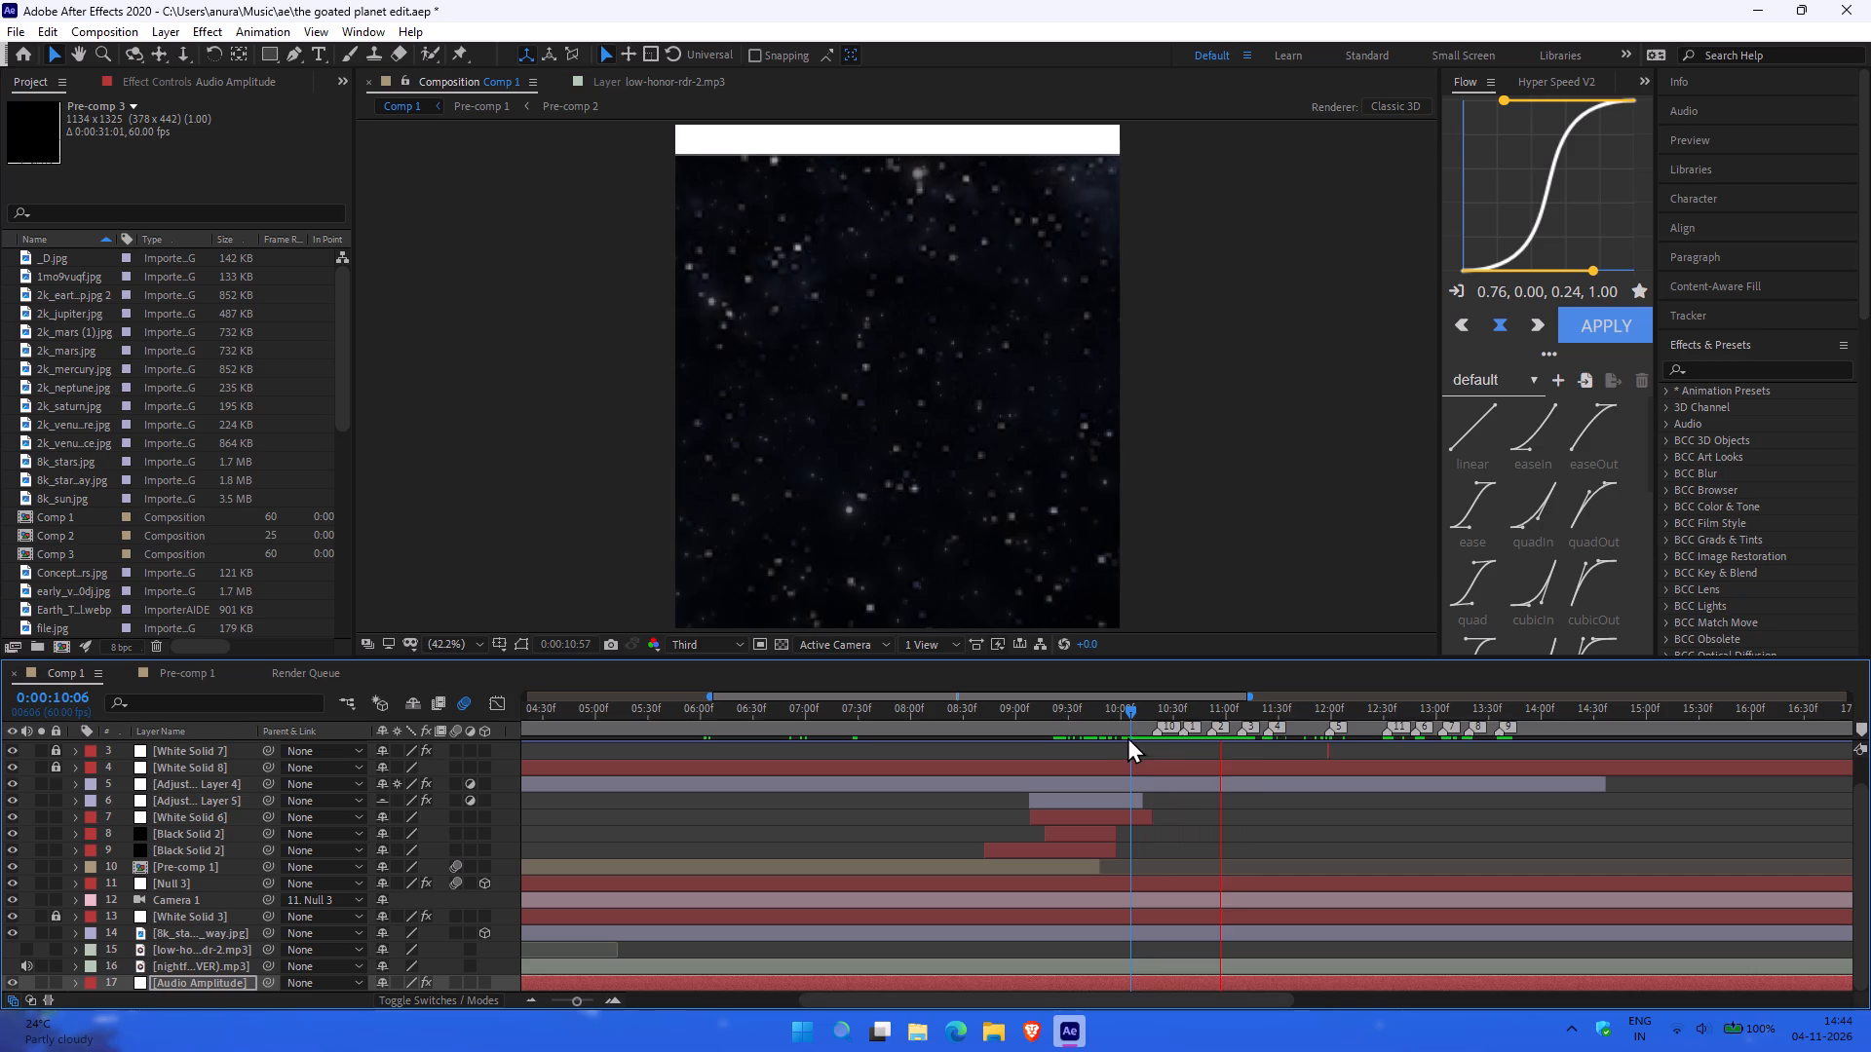
pyautogui.moveTo(1126, 707); pyautogui.dragTo(1074, 707)
pyautogui.press('space')
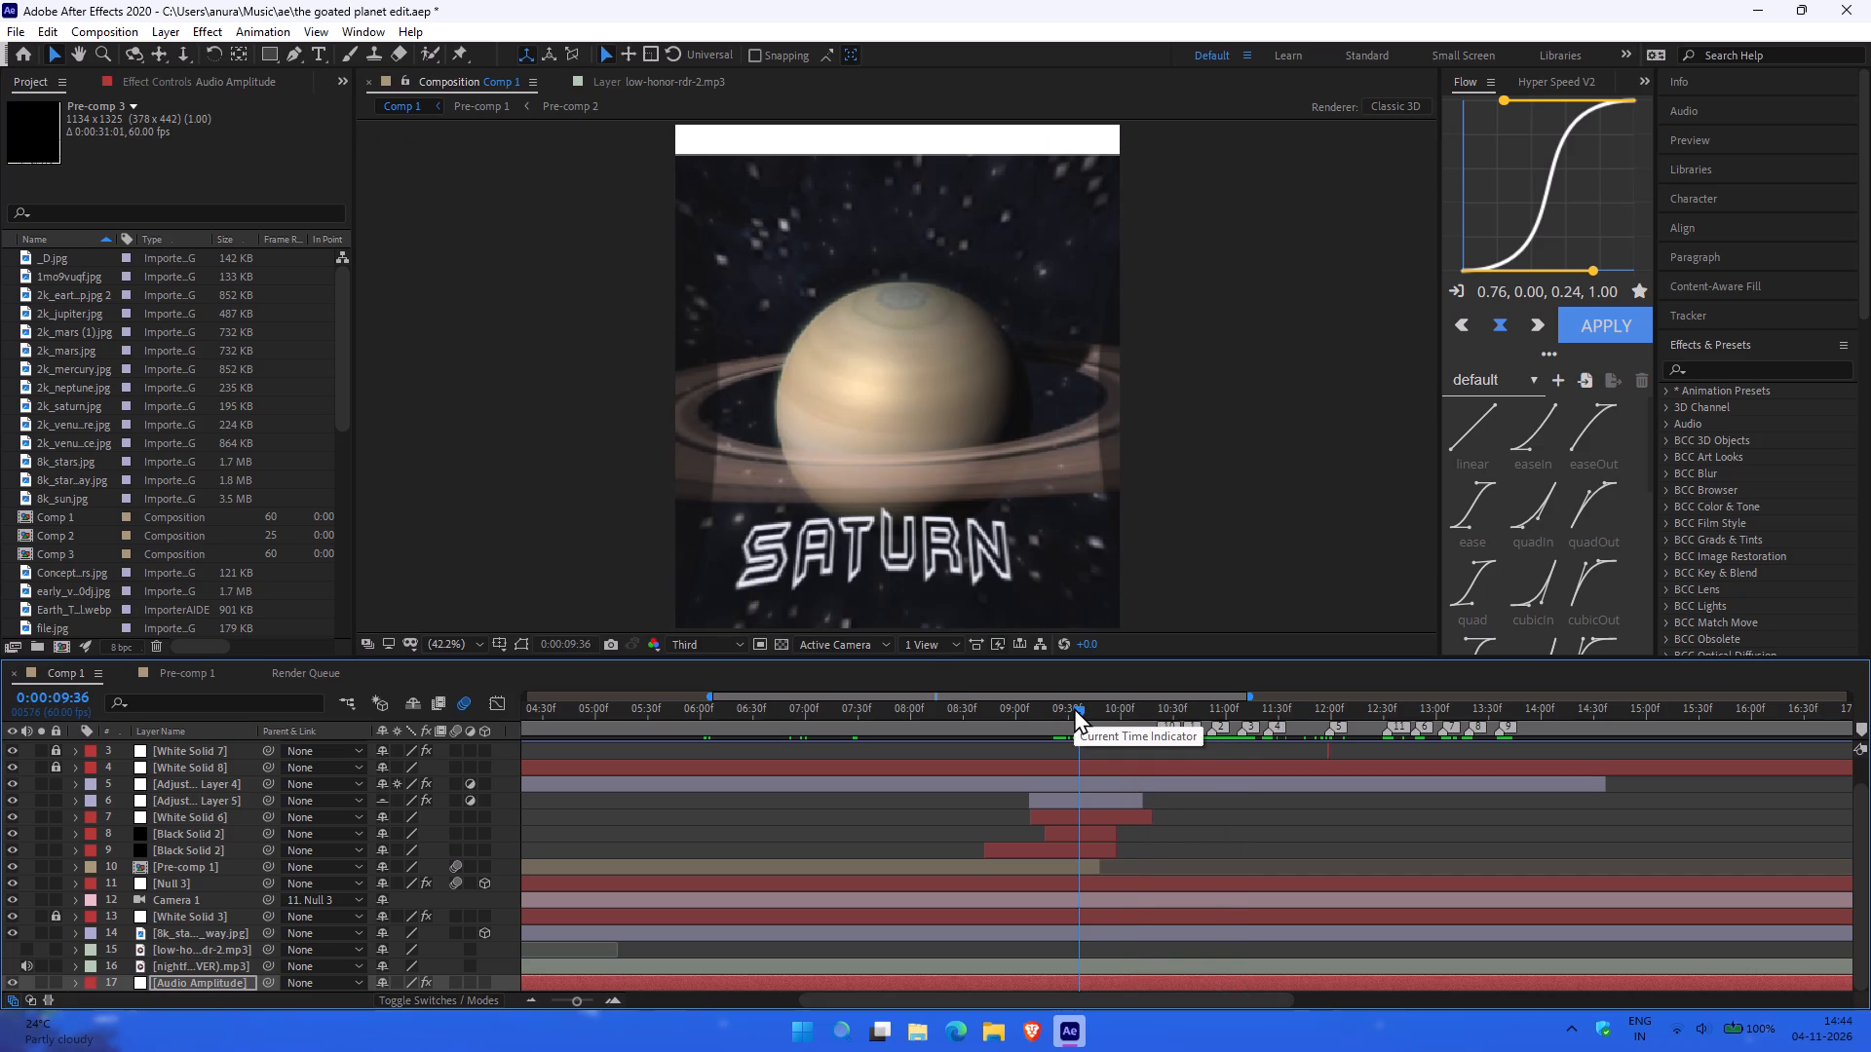
pyautogui.press('space')
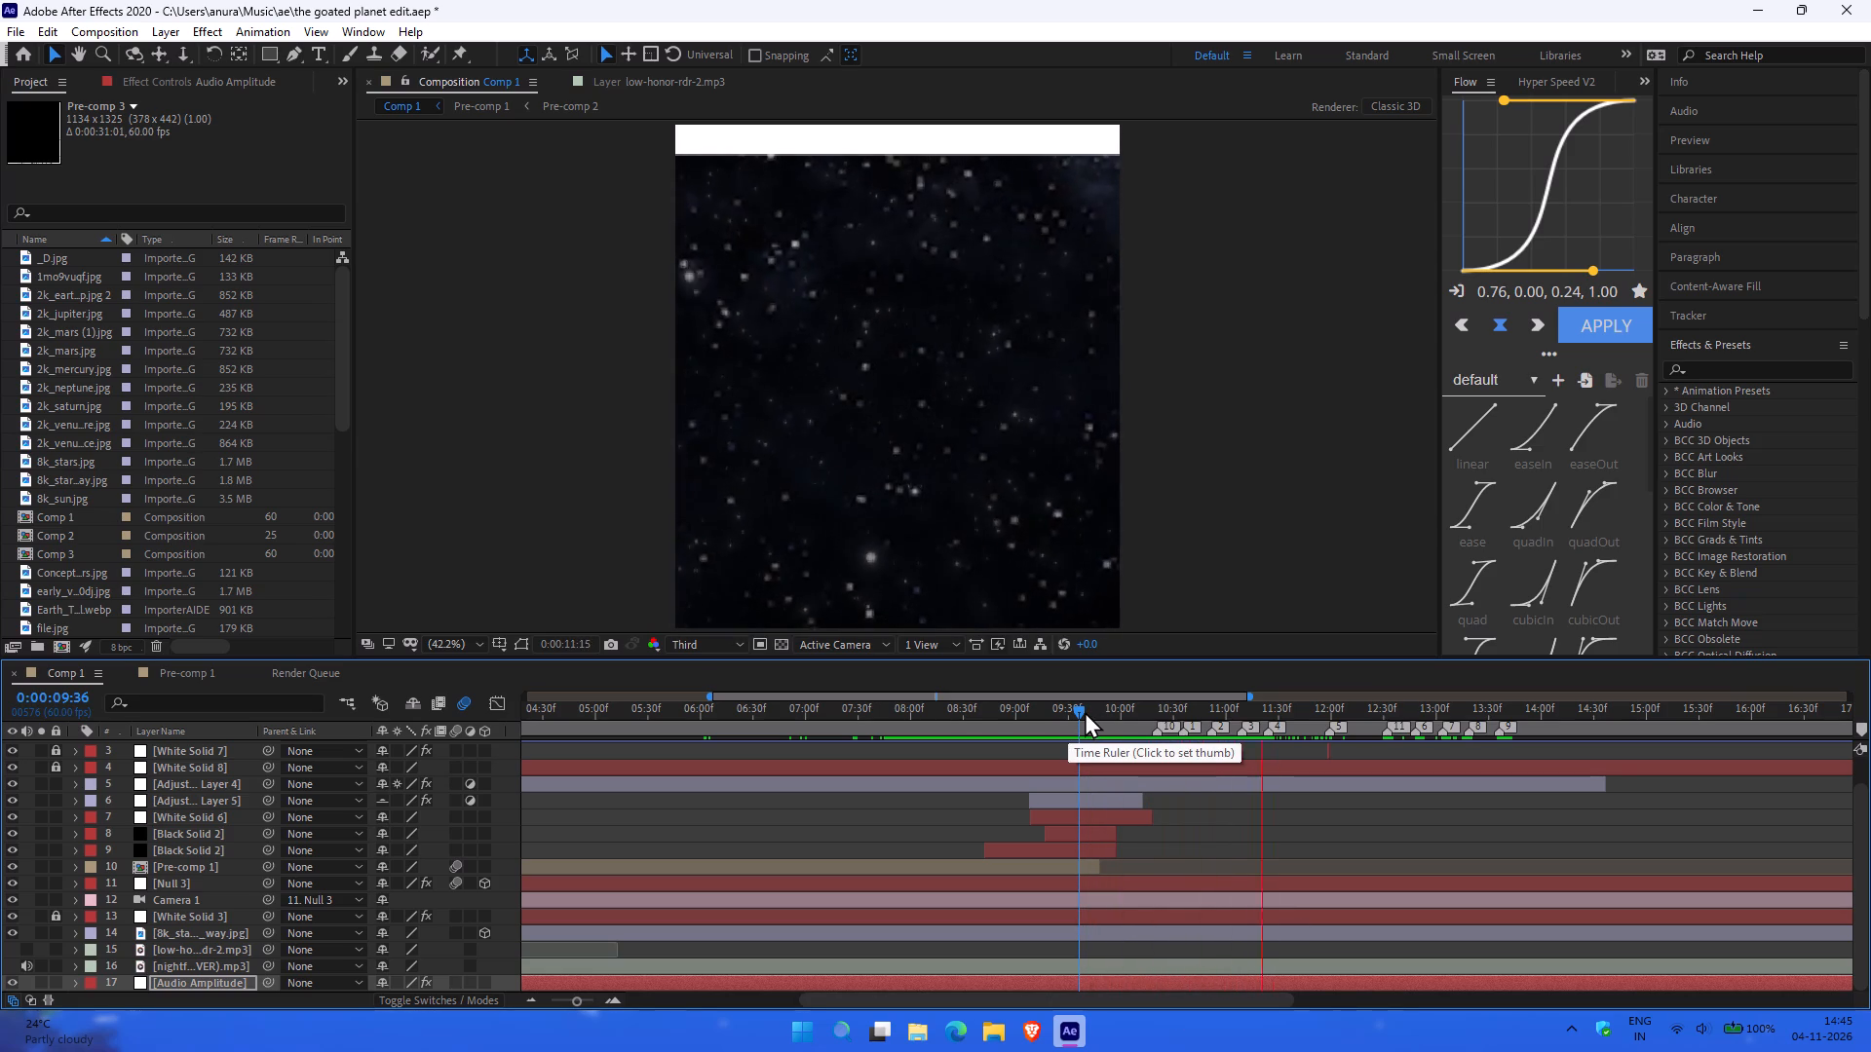
# Scrub through Saturn's flash-out to the starfield at 0:00:10:01 and look over Comp 1's layer stack.
pyautogui.moveTo(1081, 711); pyautogui.dragTo(1090, 709)
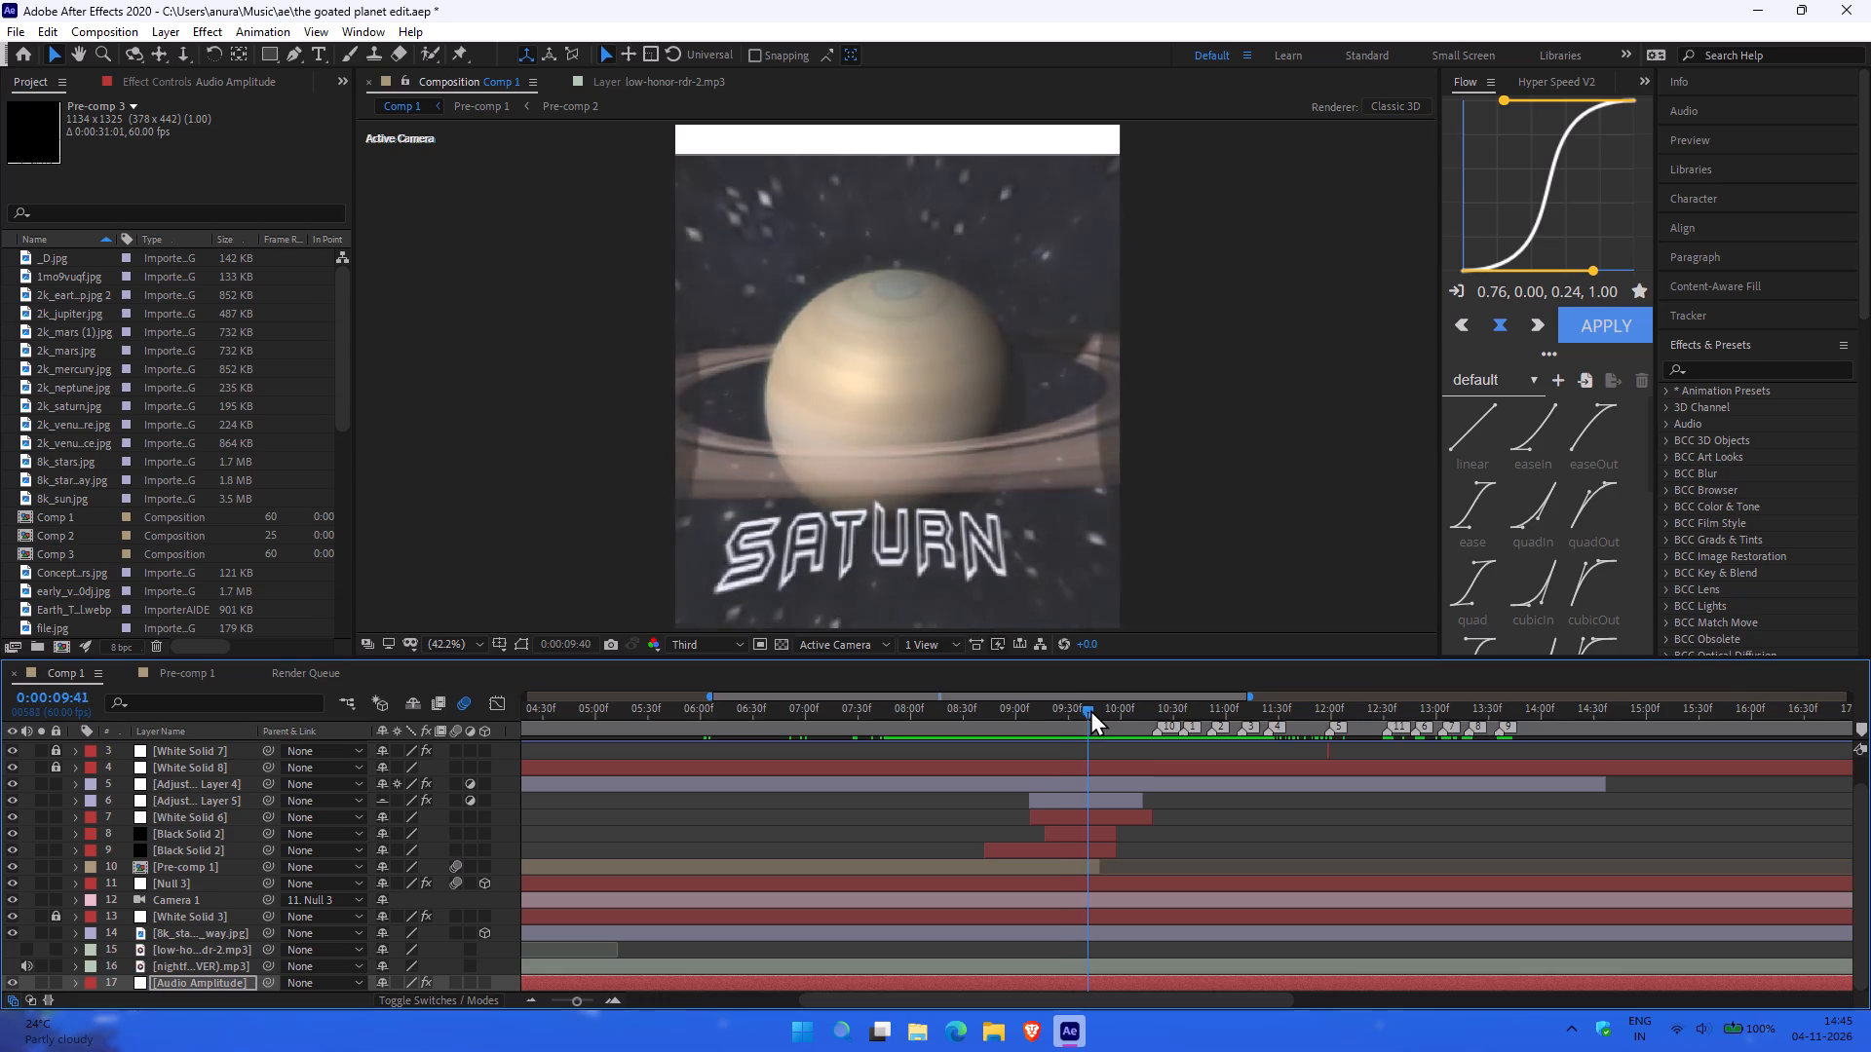
pyautogui.moveTo(1090, 709); pyautogui.dragTo(1113, 706)
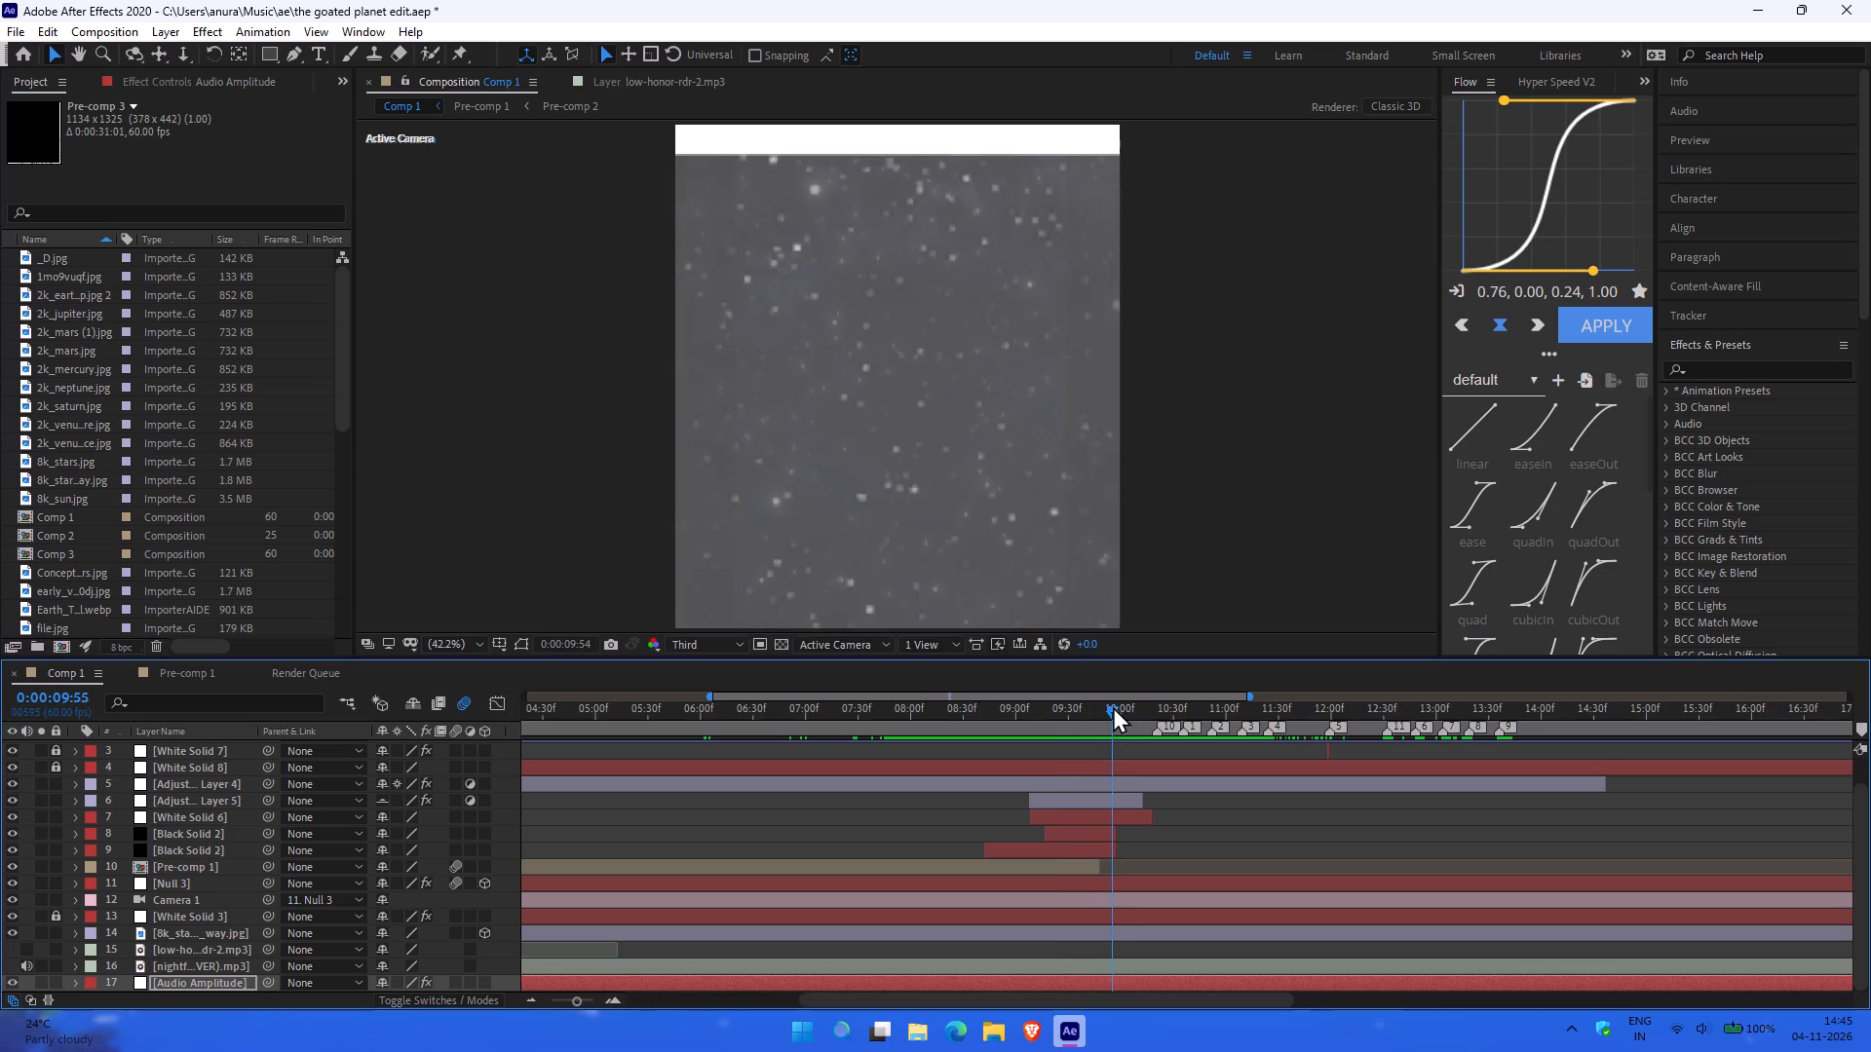
pyautogui.moveTo(1113, 706); pyautogui.dragTo(1125, 705)
pyautogui.scroll(3, 198, 908)
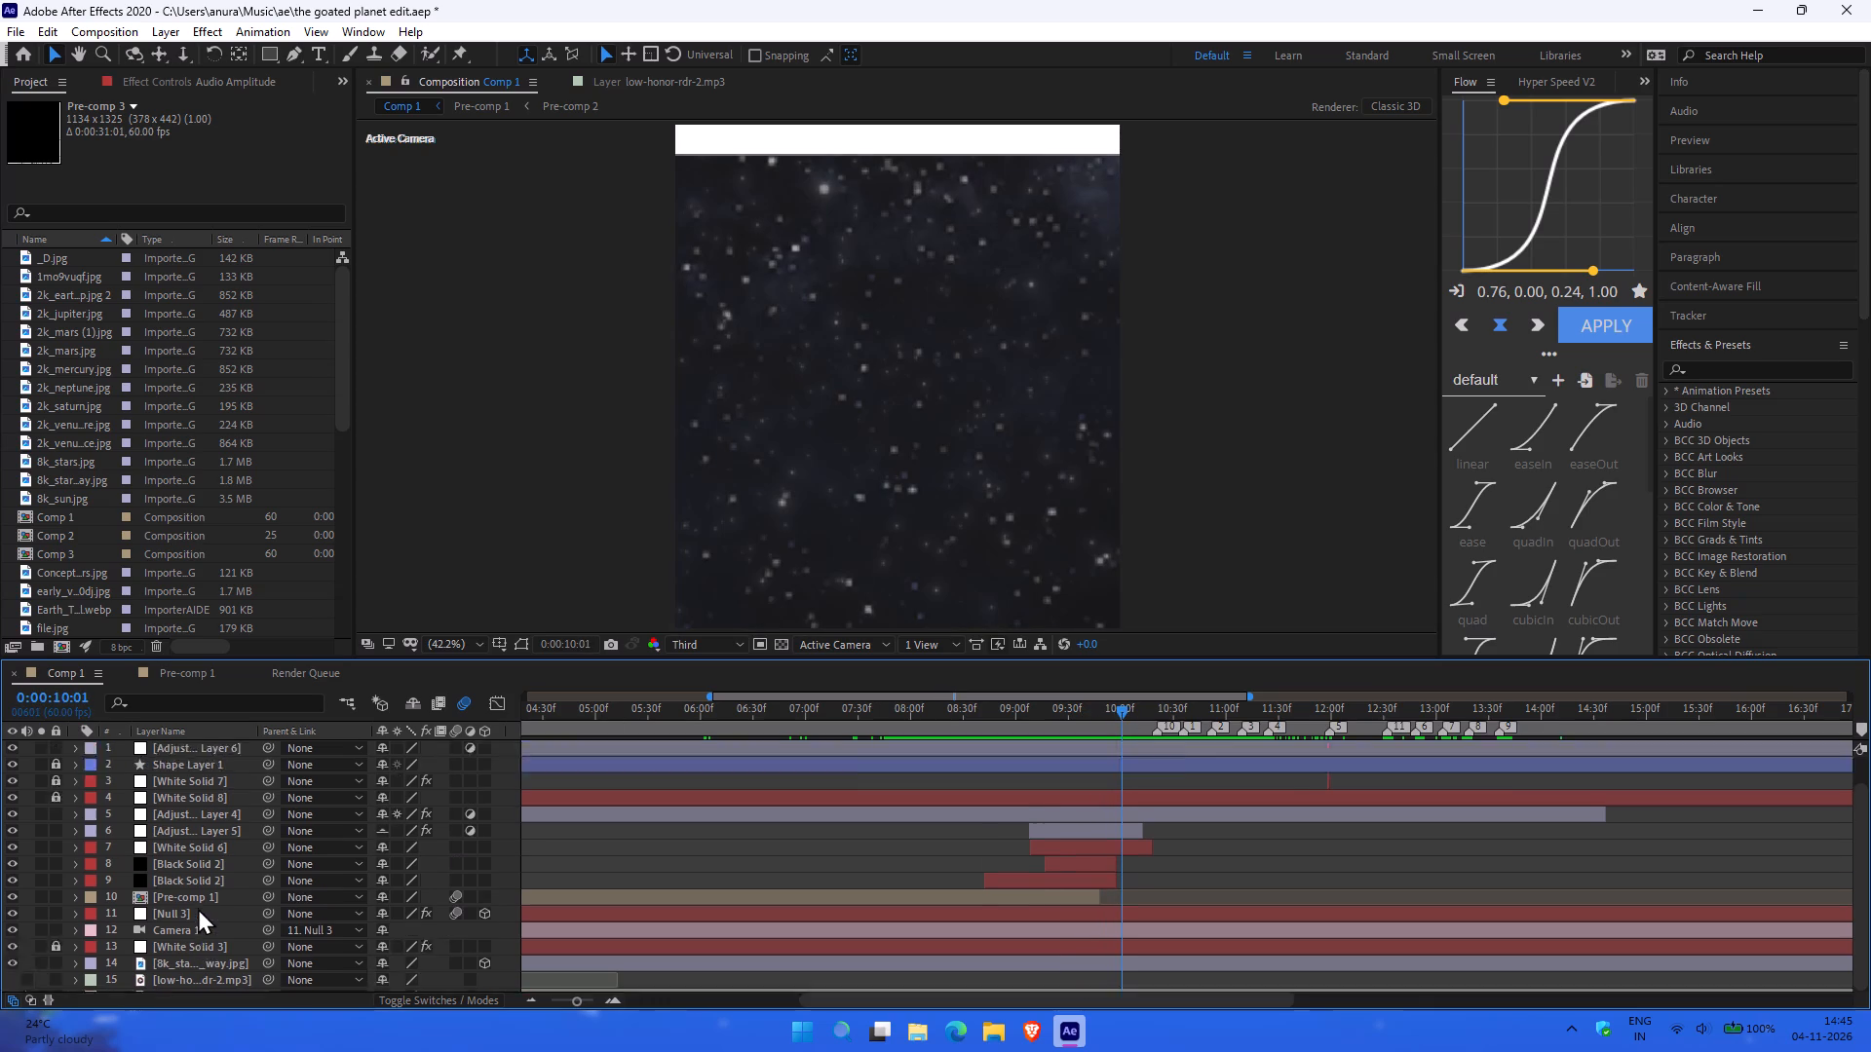
pyautogui.scroll(3, 198, 908)
pyautogui.scroll(-2, 198, 908)
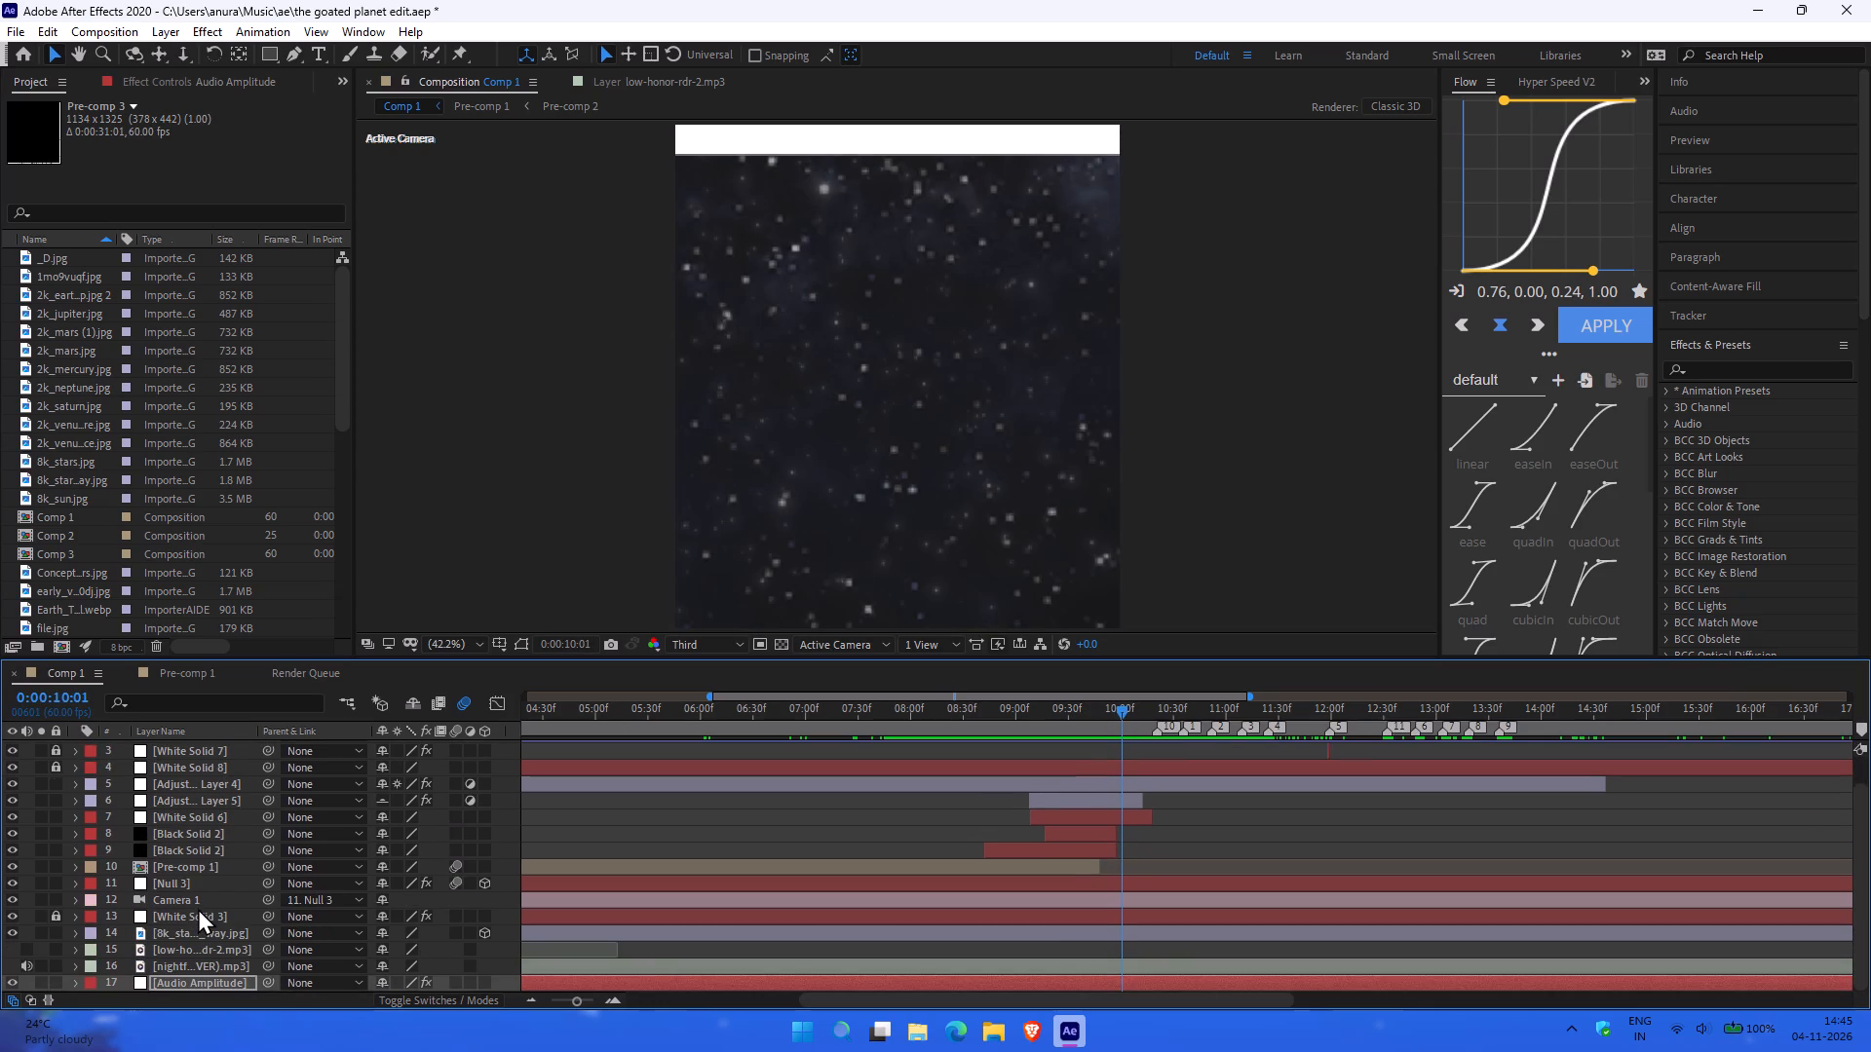
pyautogui.scroll(4, 240, 794)
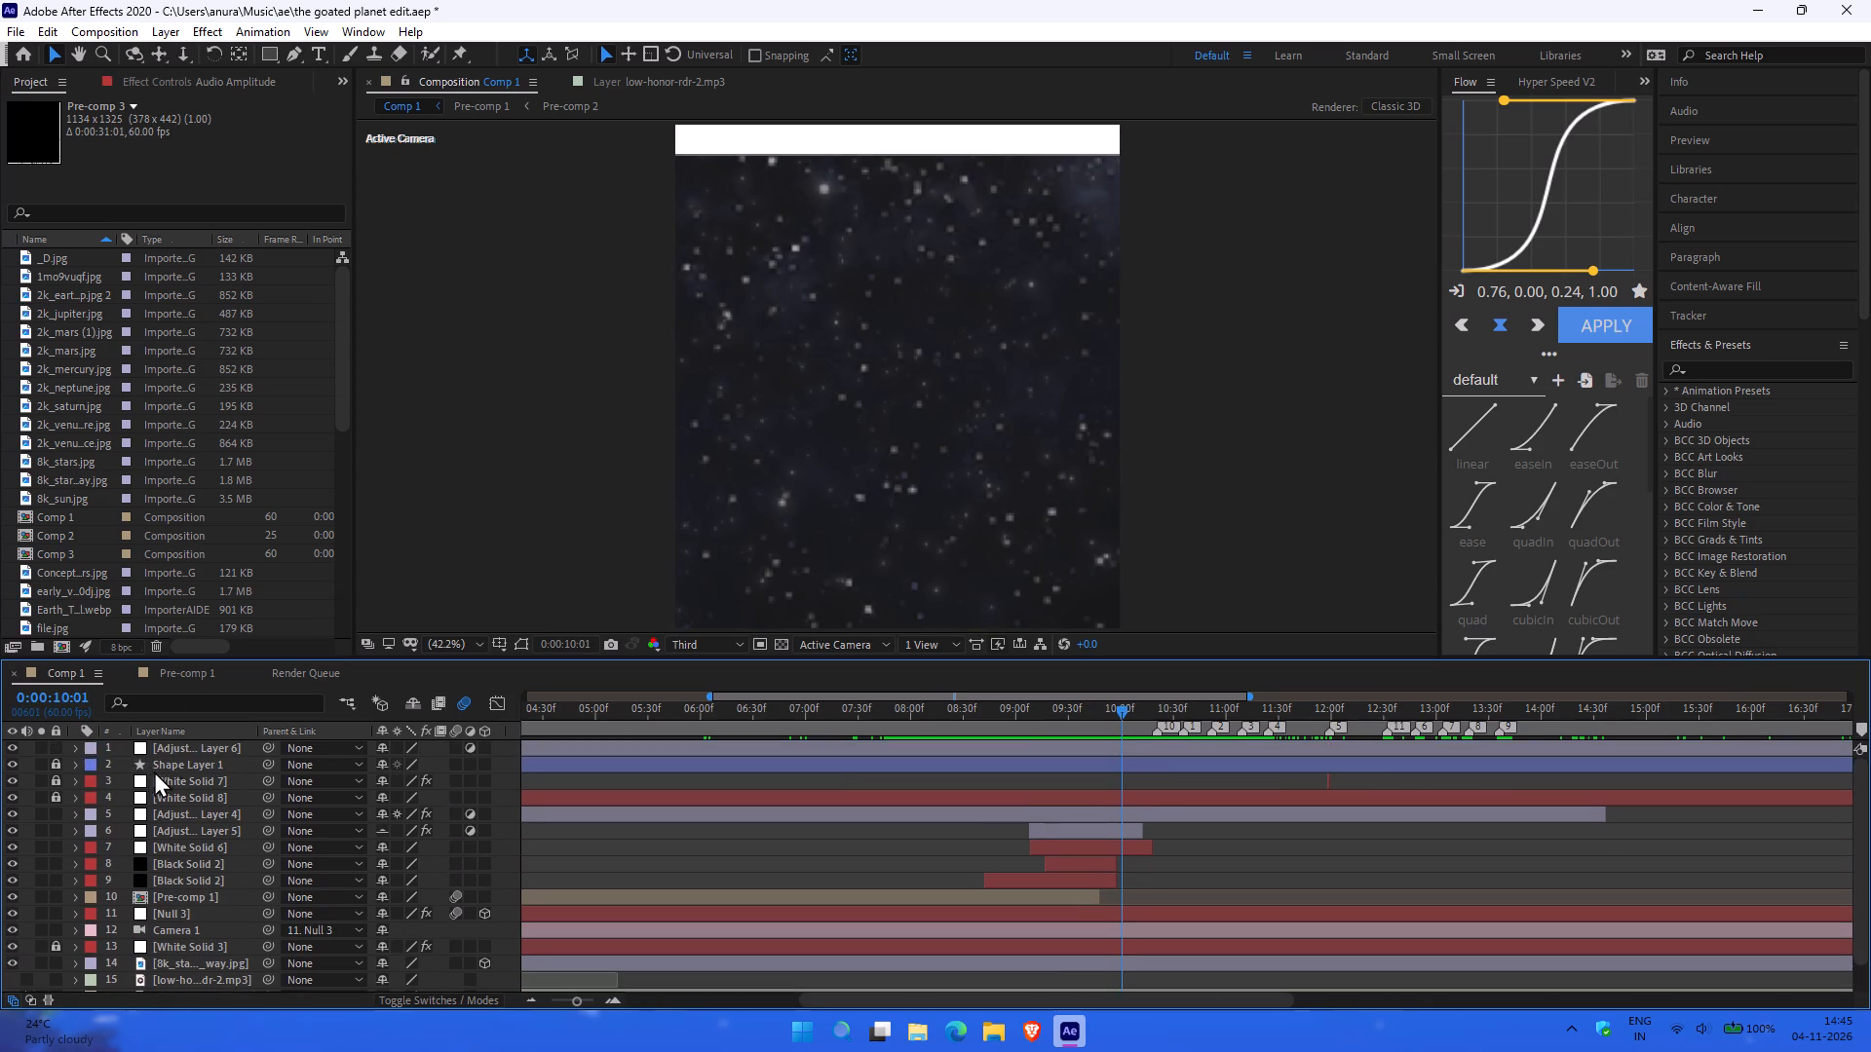
pyautogui.scroll(2, 99, 365)
# Examine the project's planet images, opening the 2k_earth_daymap.jpg 2 and 2k_jupiter.jpg footage for viewing.
pyautogui.click(69, 274)
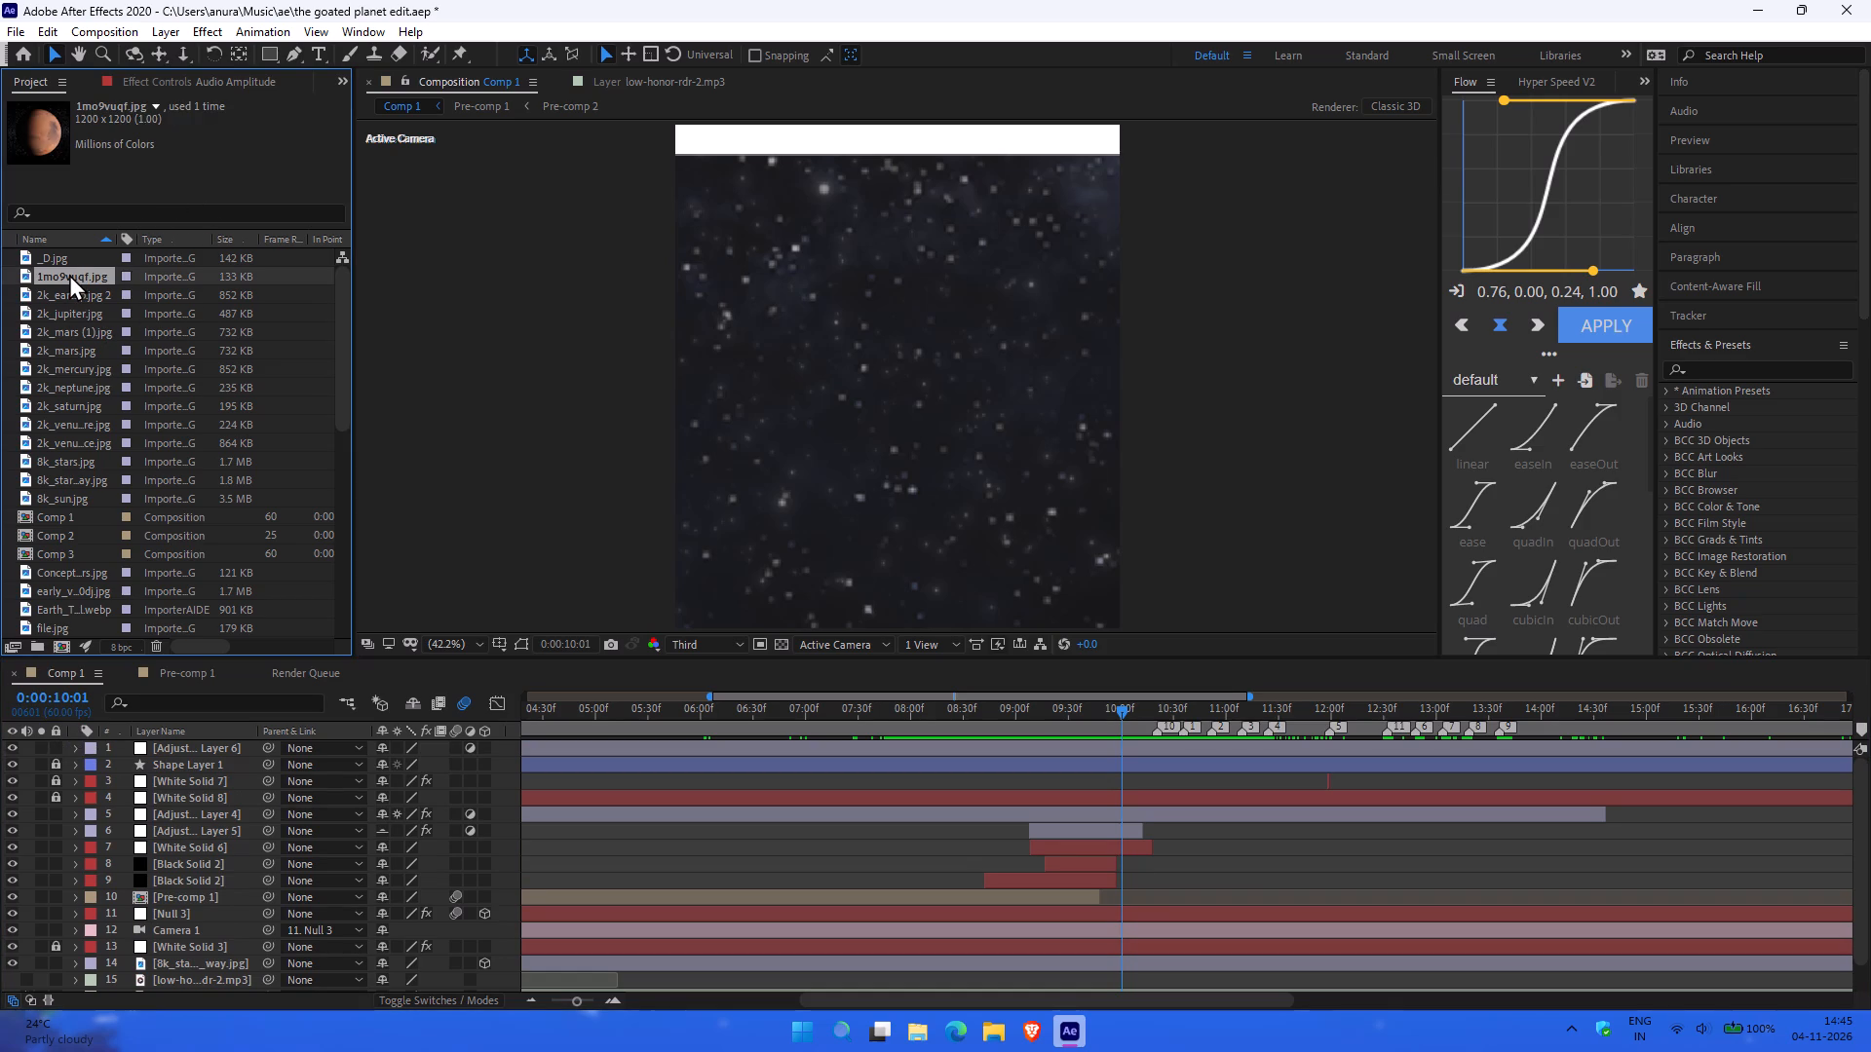
pyautogui.click(59, 314)
pyautogui.doubleClick(78, 301)
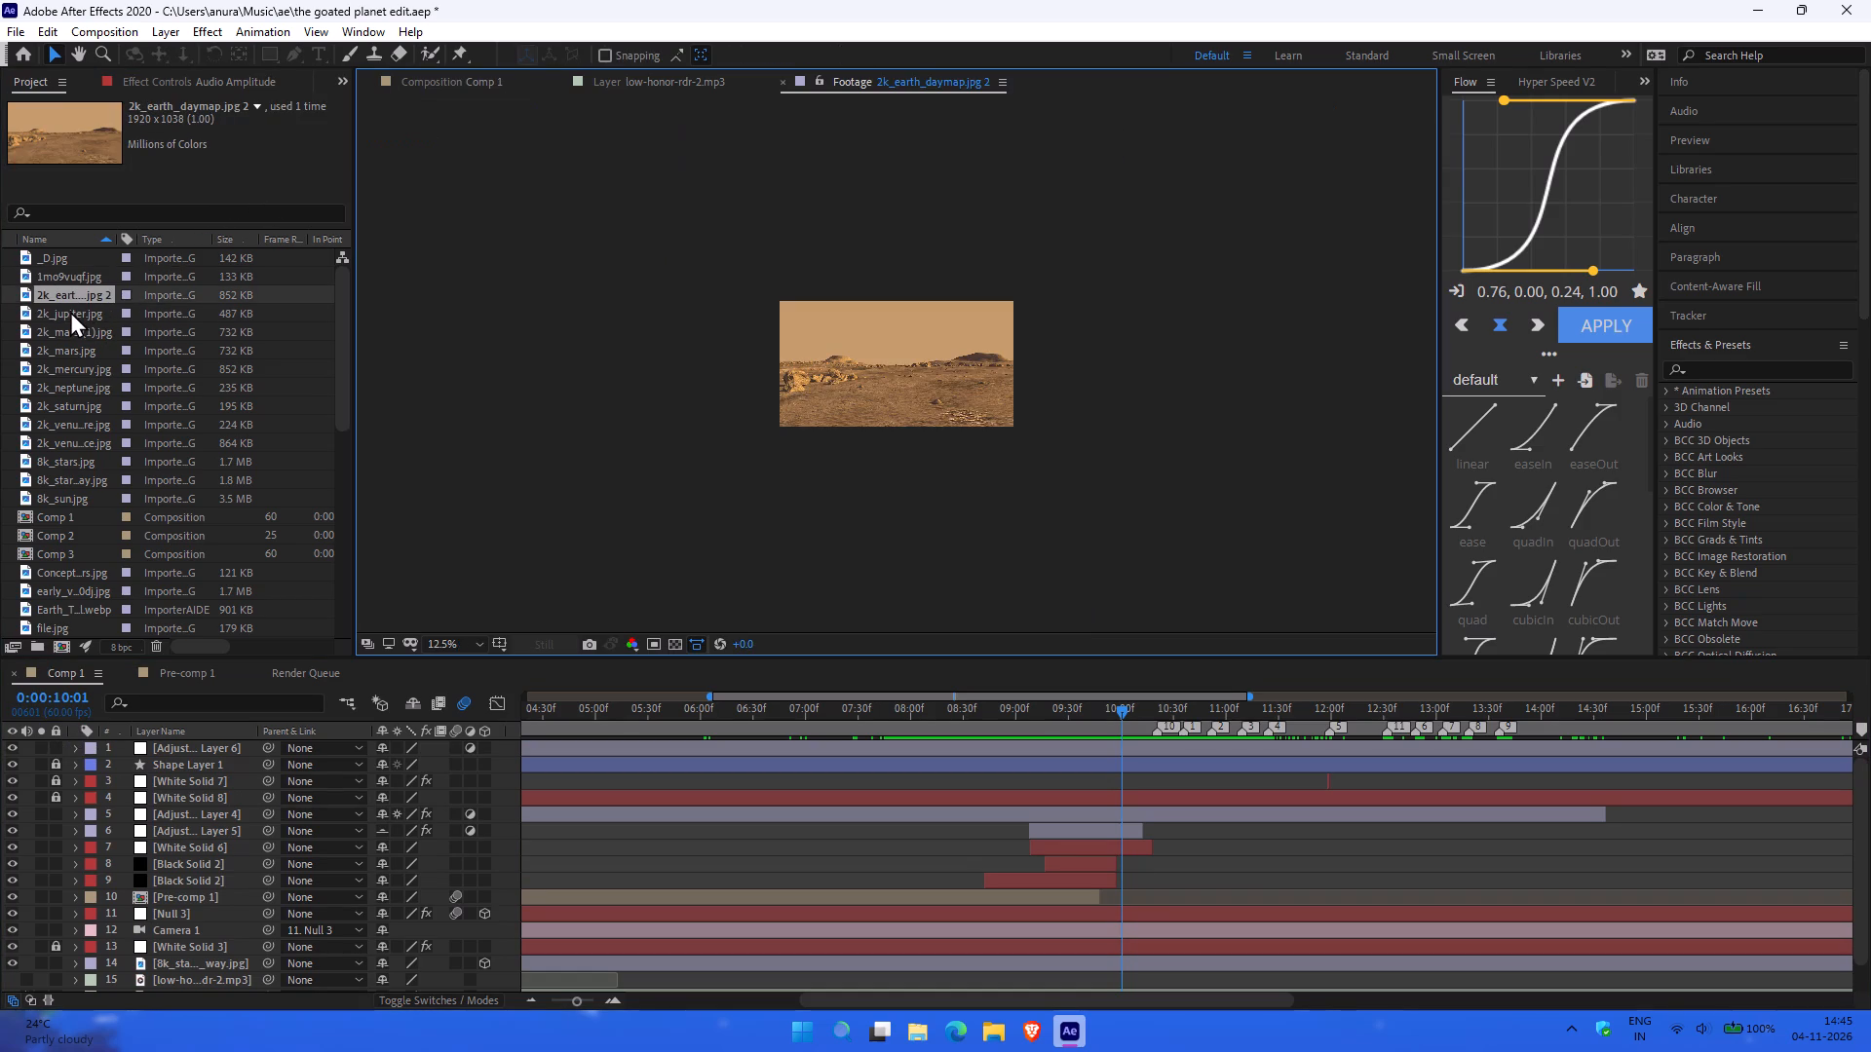
pyautogui.click(70, 311)
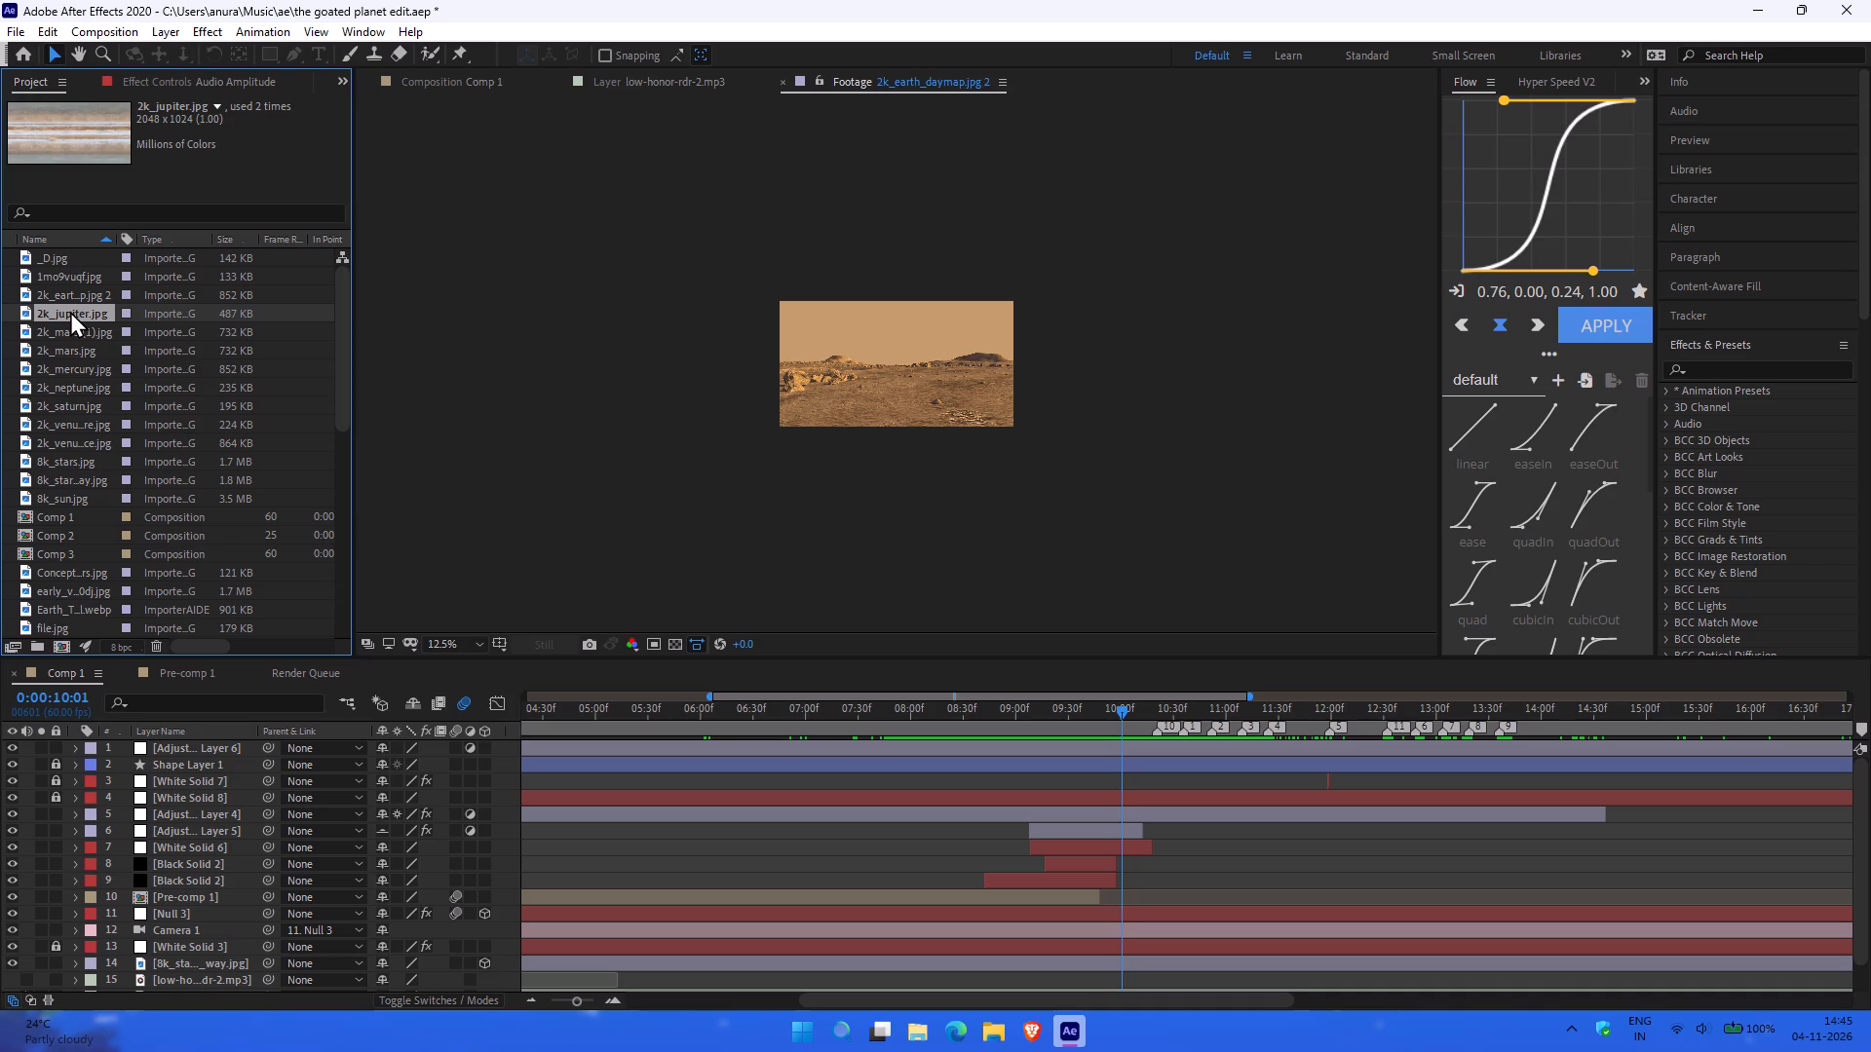
pyautogui.click(70, 311)
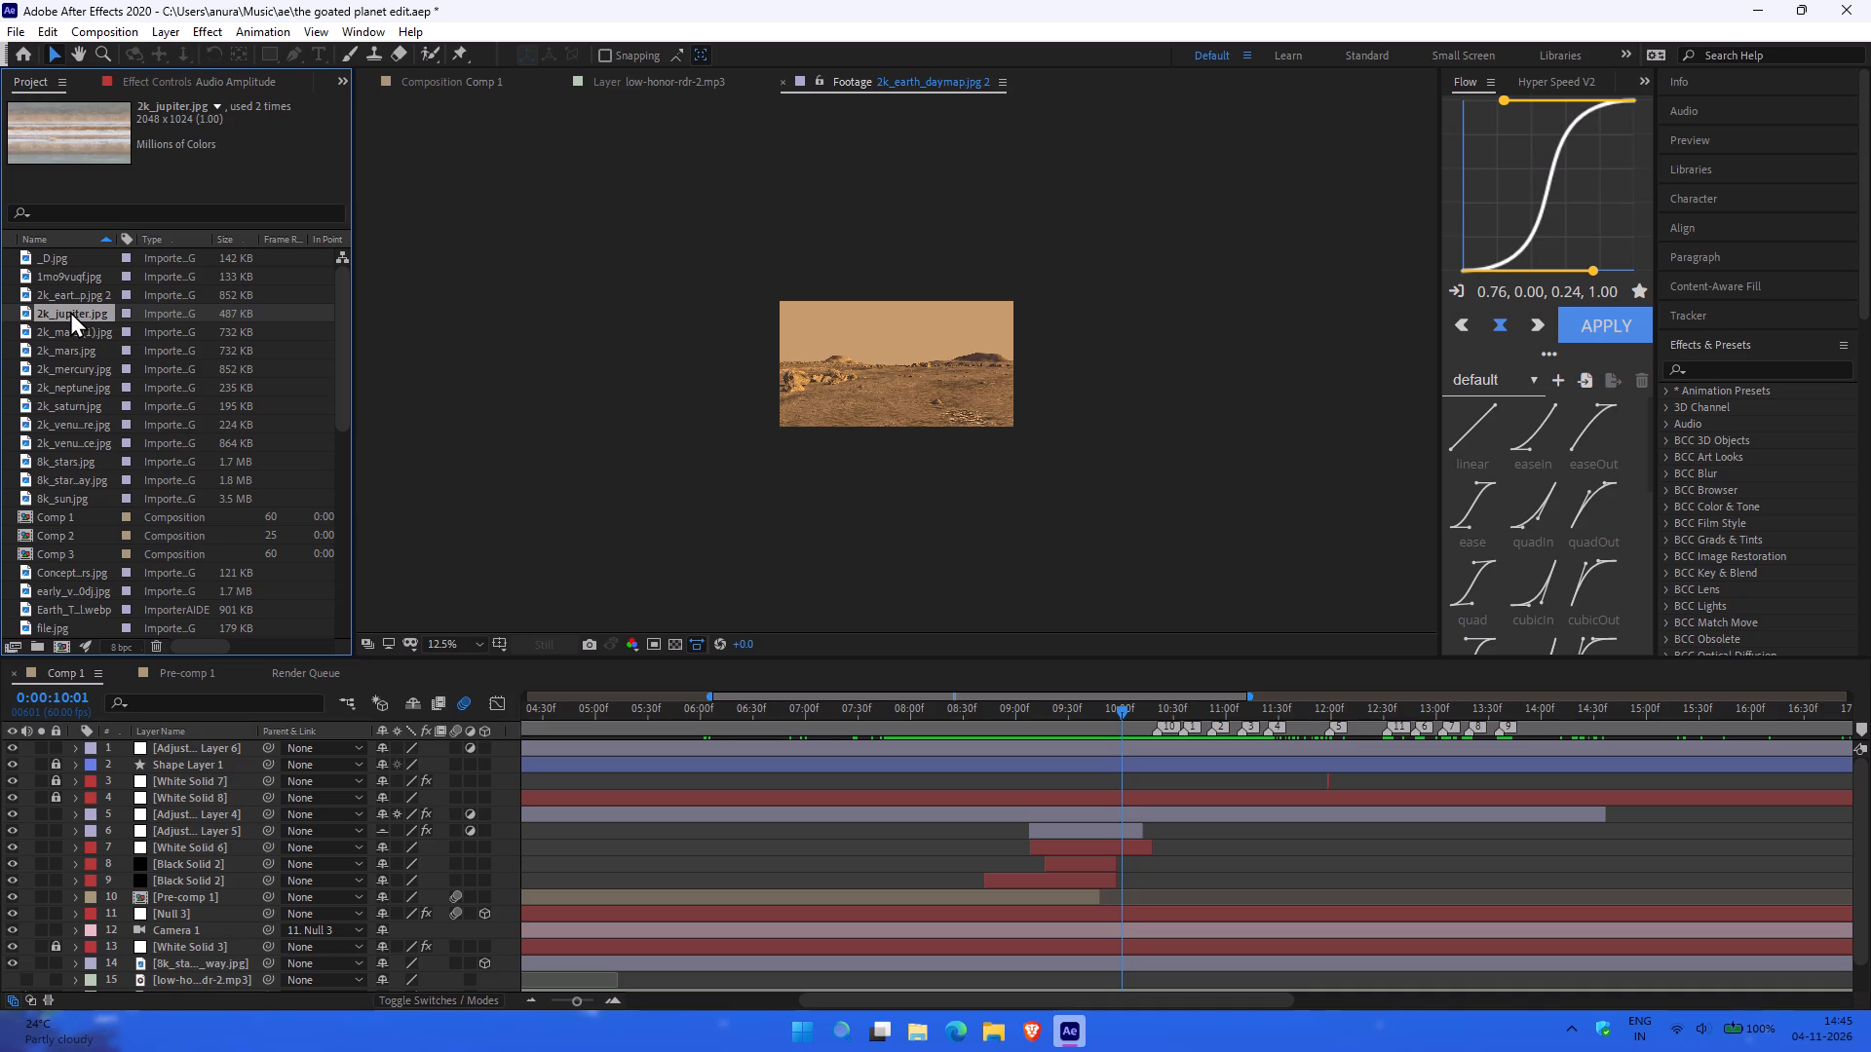
pyautogui.doubleClick(83, 313)
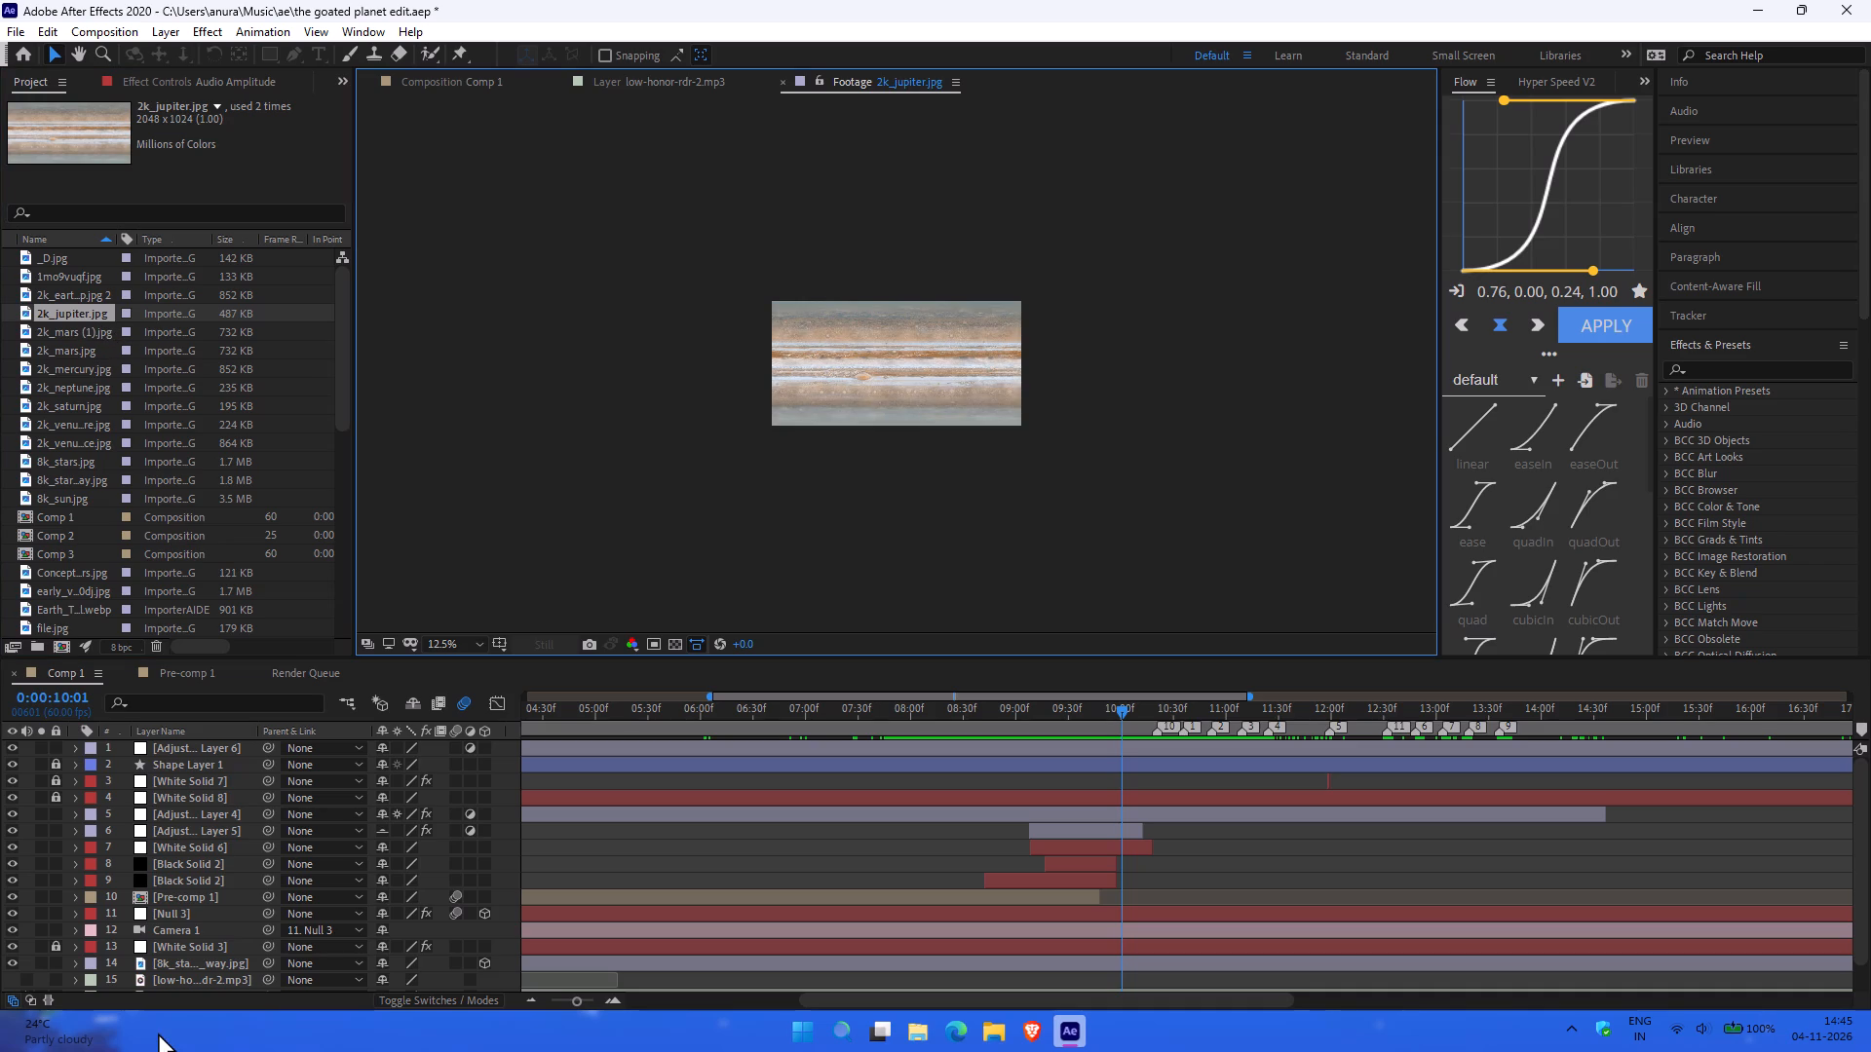
pyautogui.scroll(-3, 158, 1033)
pyautogui.scroll(4, 228, 849)
# Close the low-honor-rdr-2.mp3 layer viewer and the 2k_jupiter.jpg footage viewer, returning to the Comp 1 view.
pyautogui.click(220, 758)
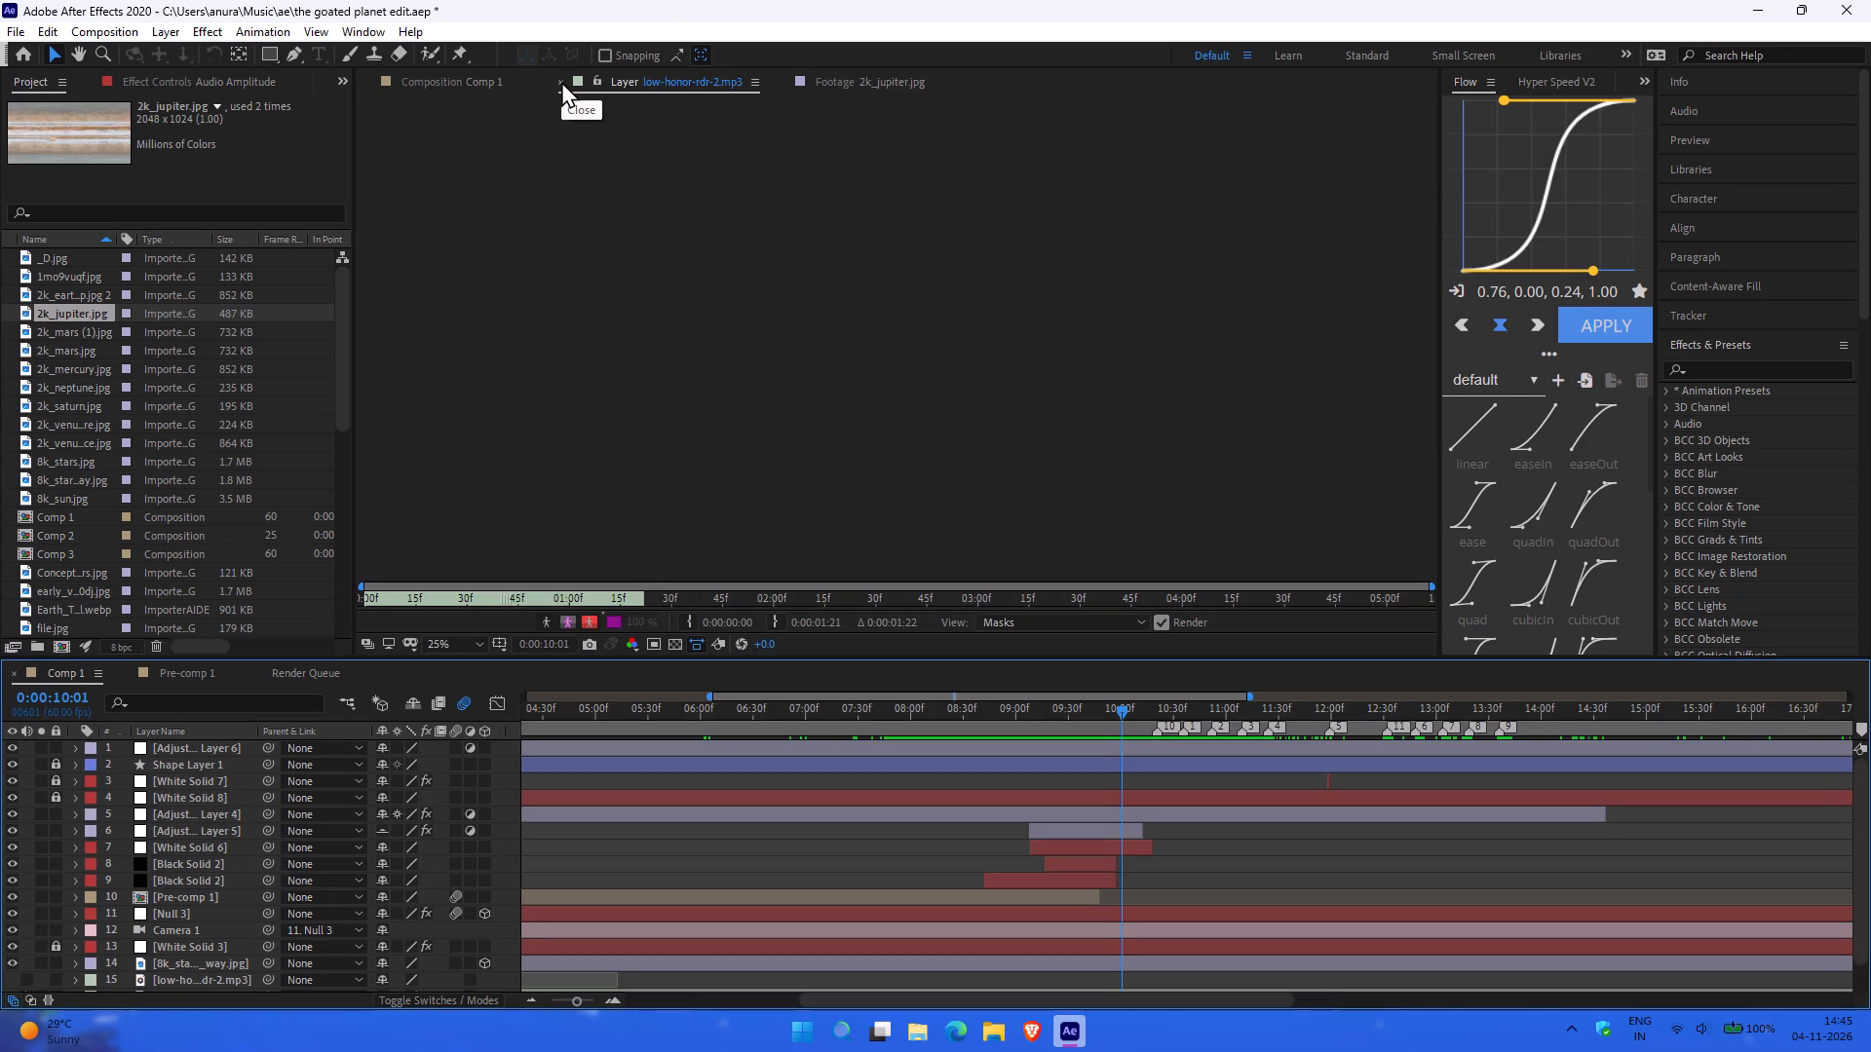
pyautogui.click(561, 81)
pyautogui.click(561, 81)
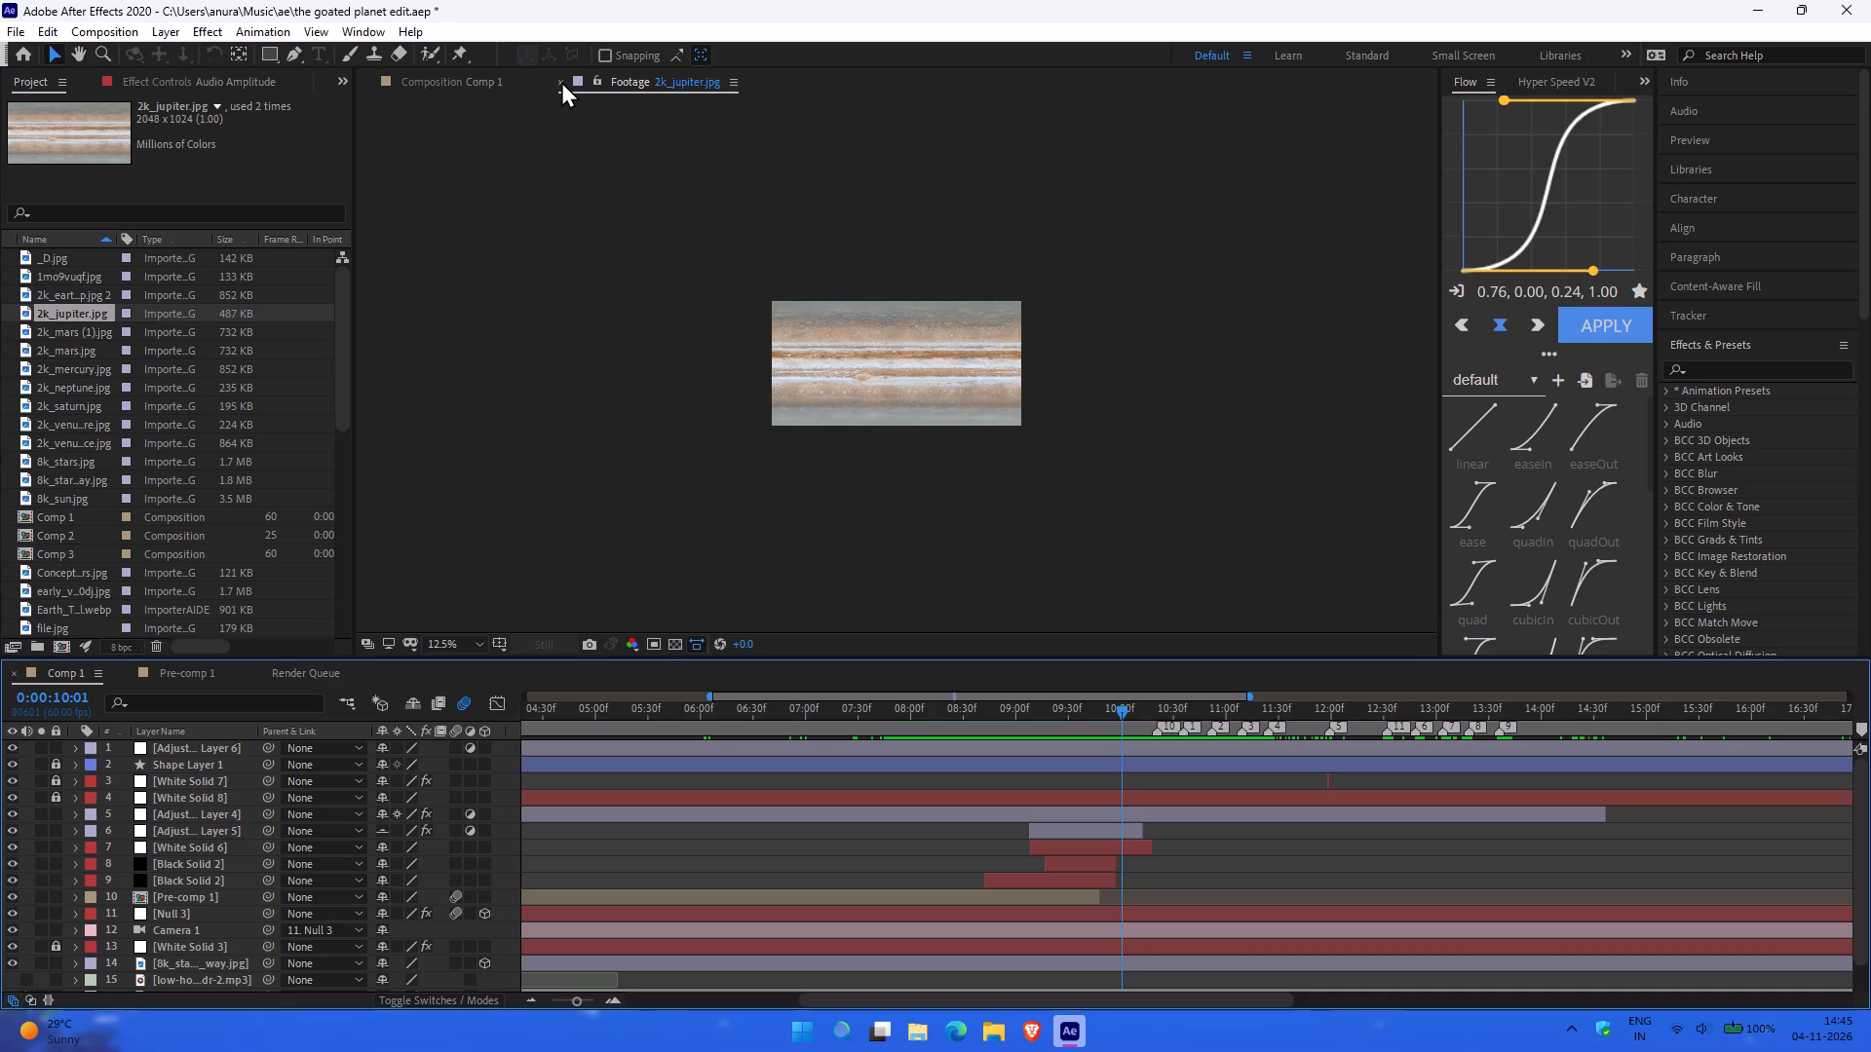
# Compare the Mars and Mercury textures in the project and delete the duplicate 2k_mars (1).jpg footage item.
pyautogui.click(83, 334)
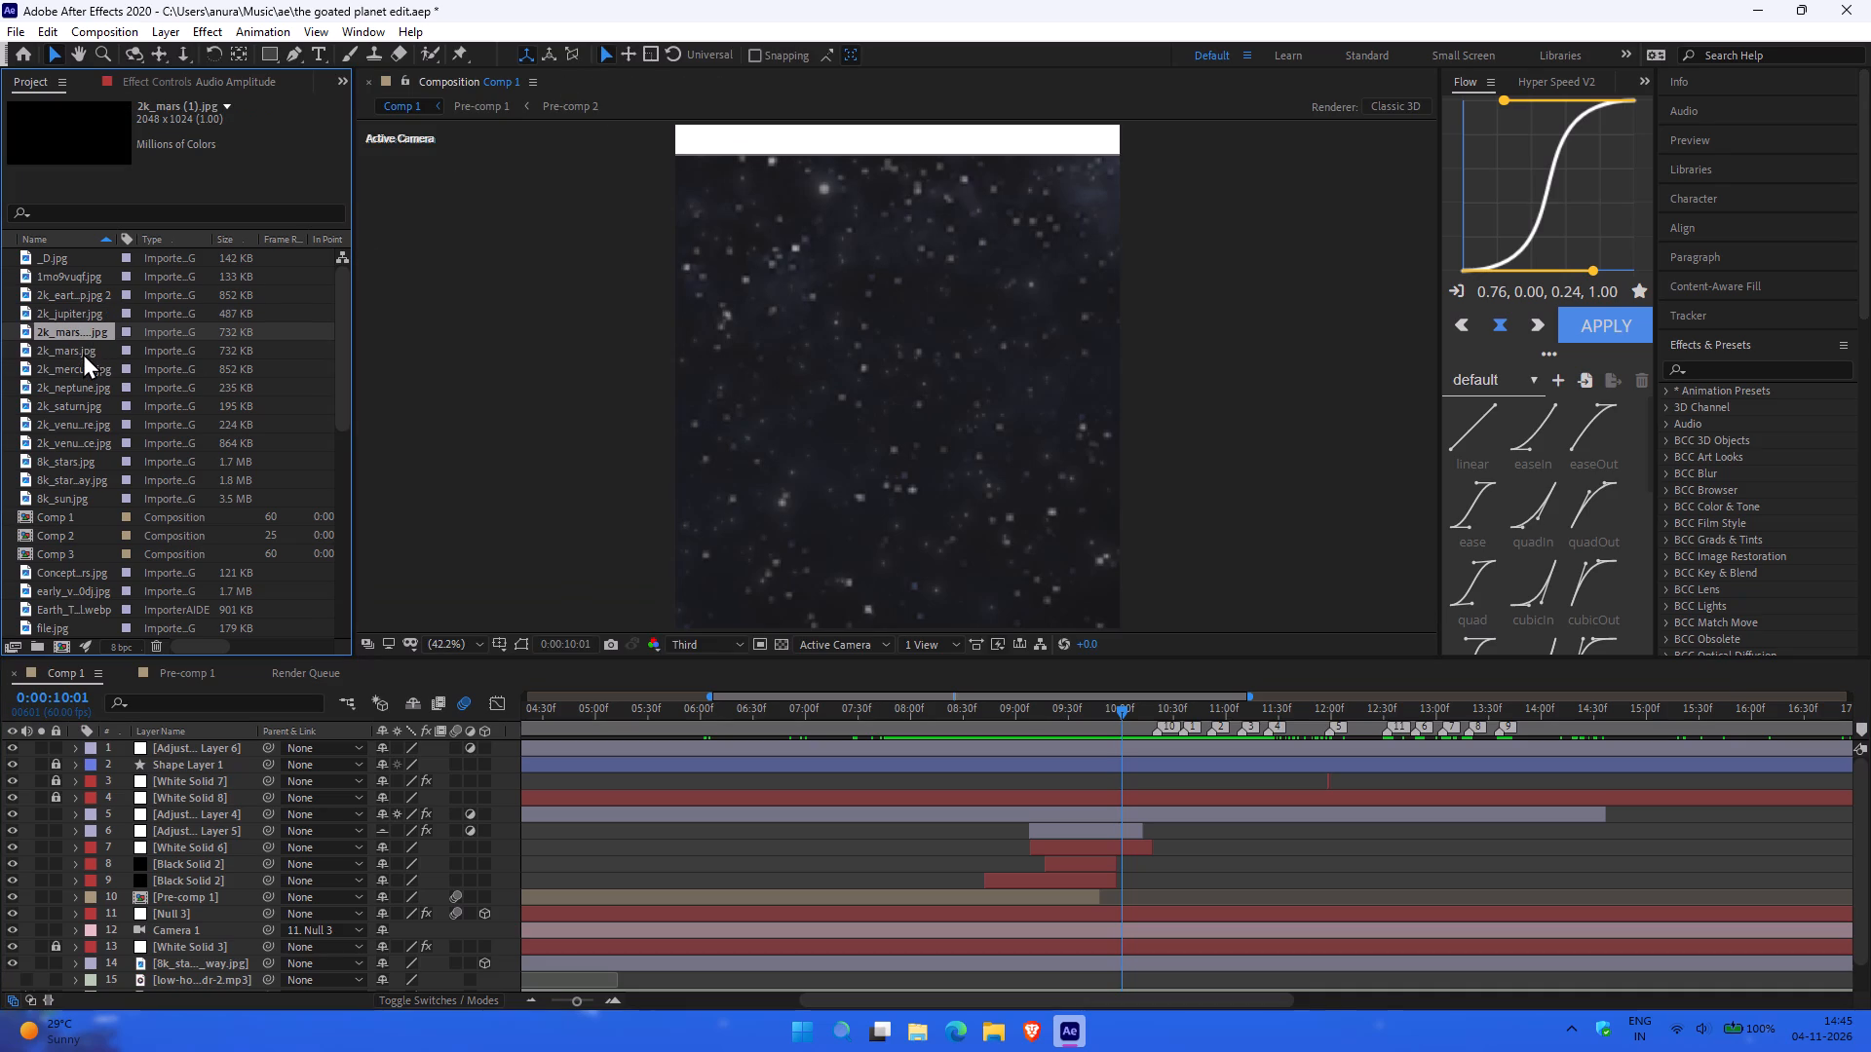
pyautogui.click(87, 353)
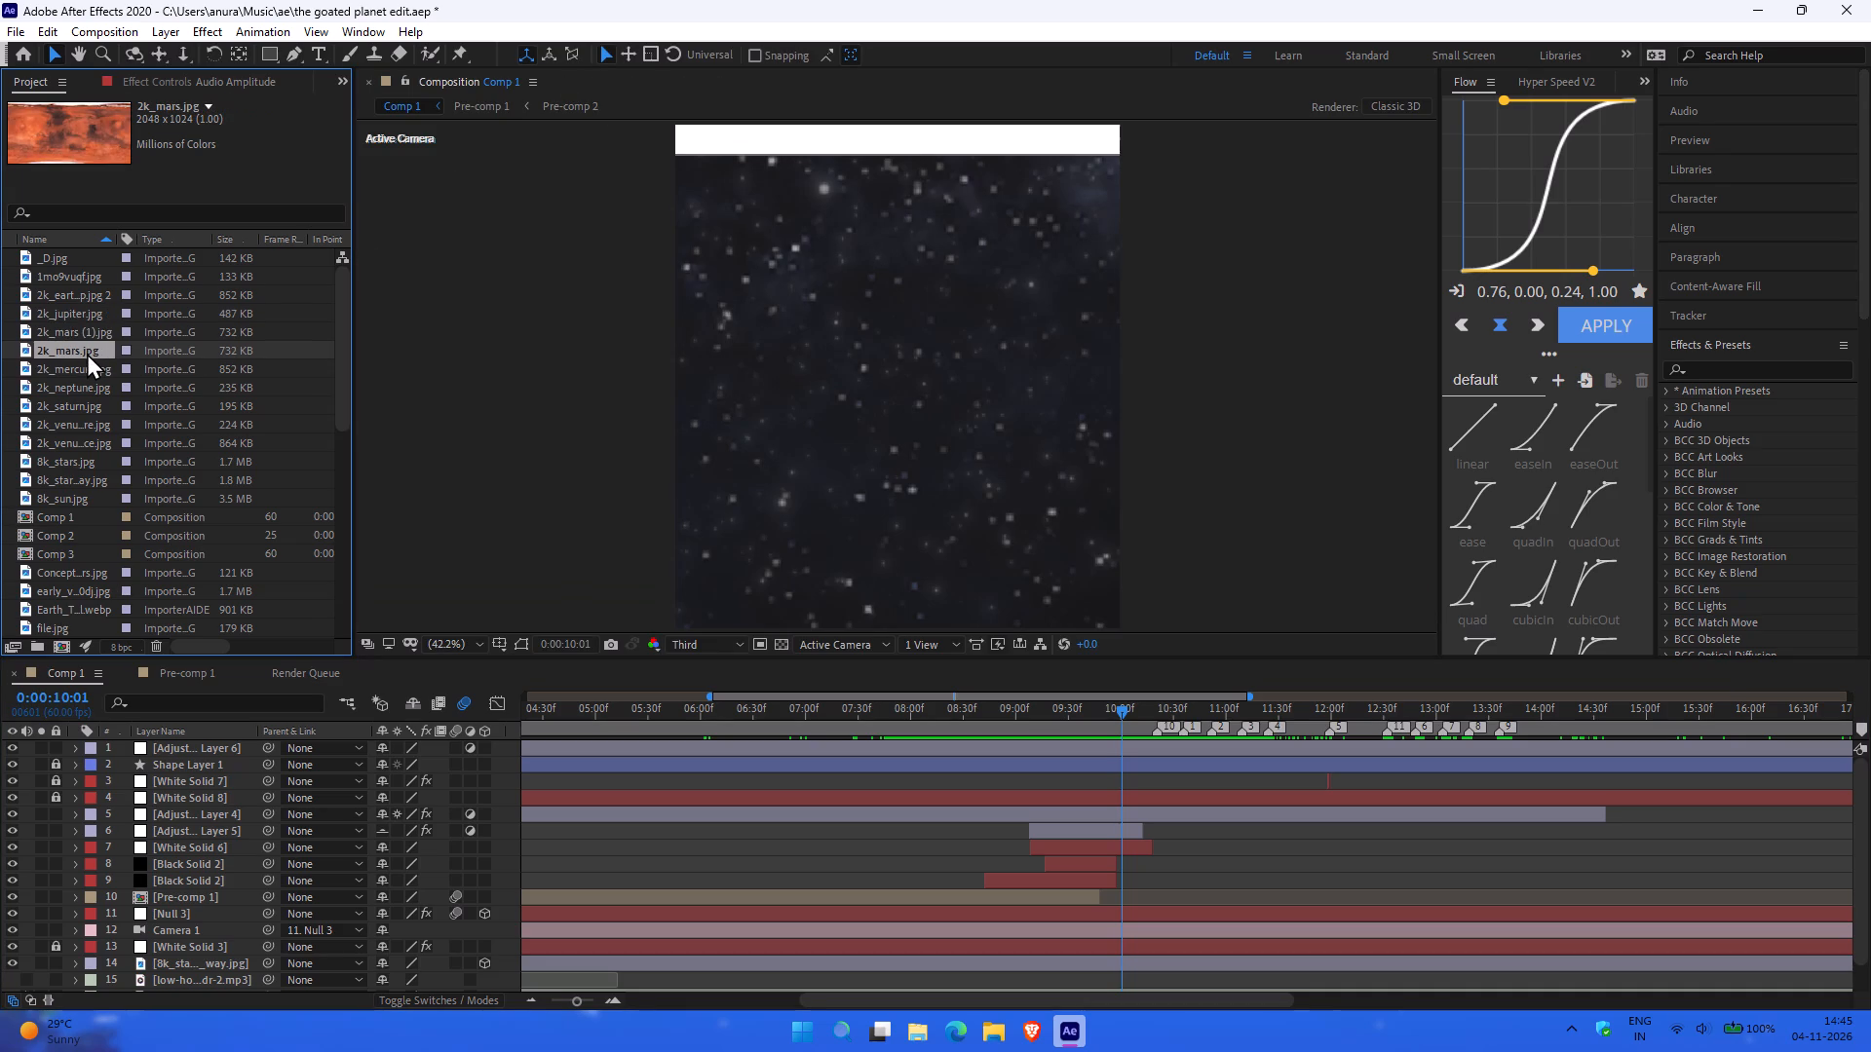
pyautogui.click(86, 364)
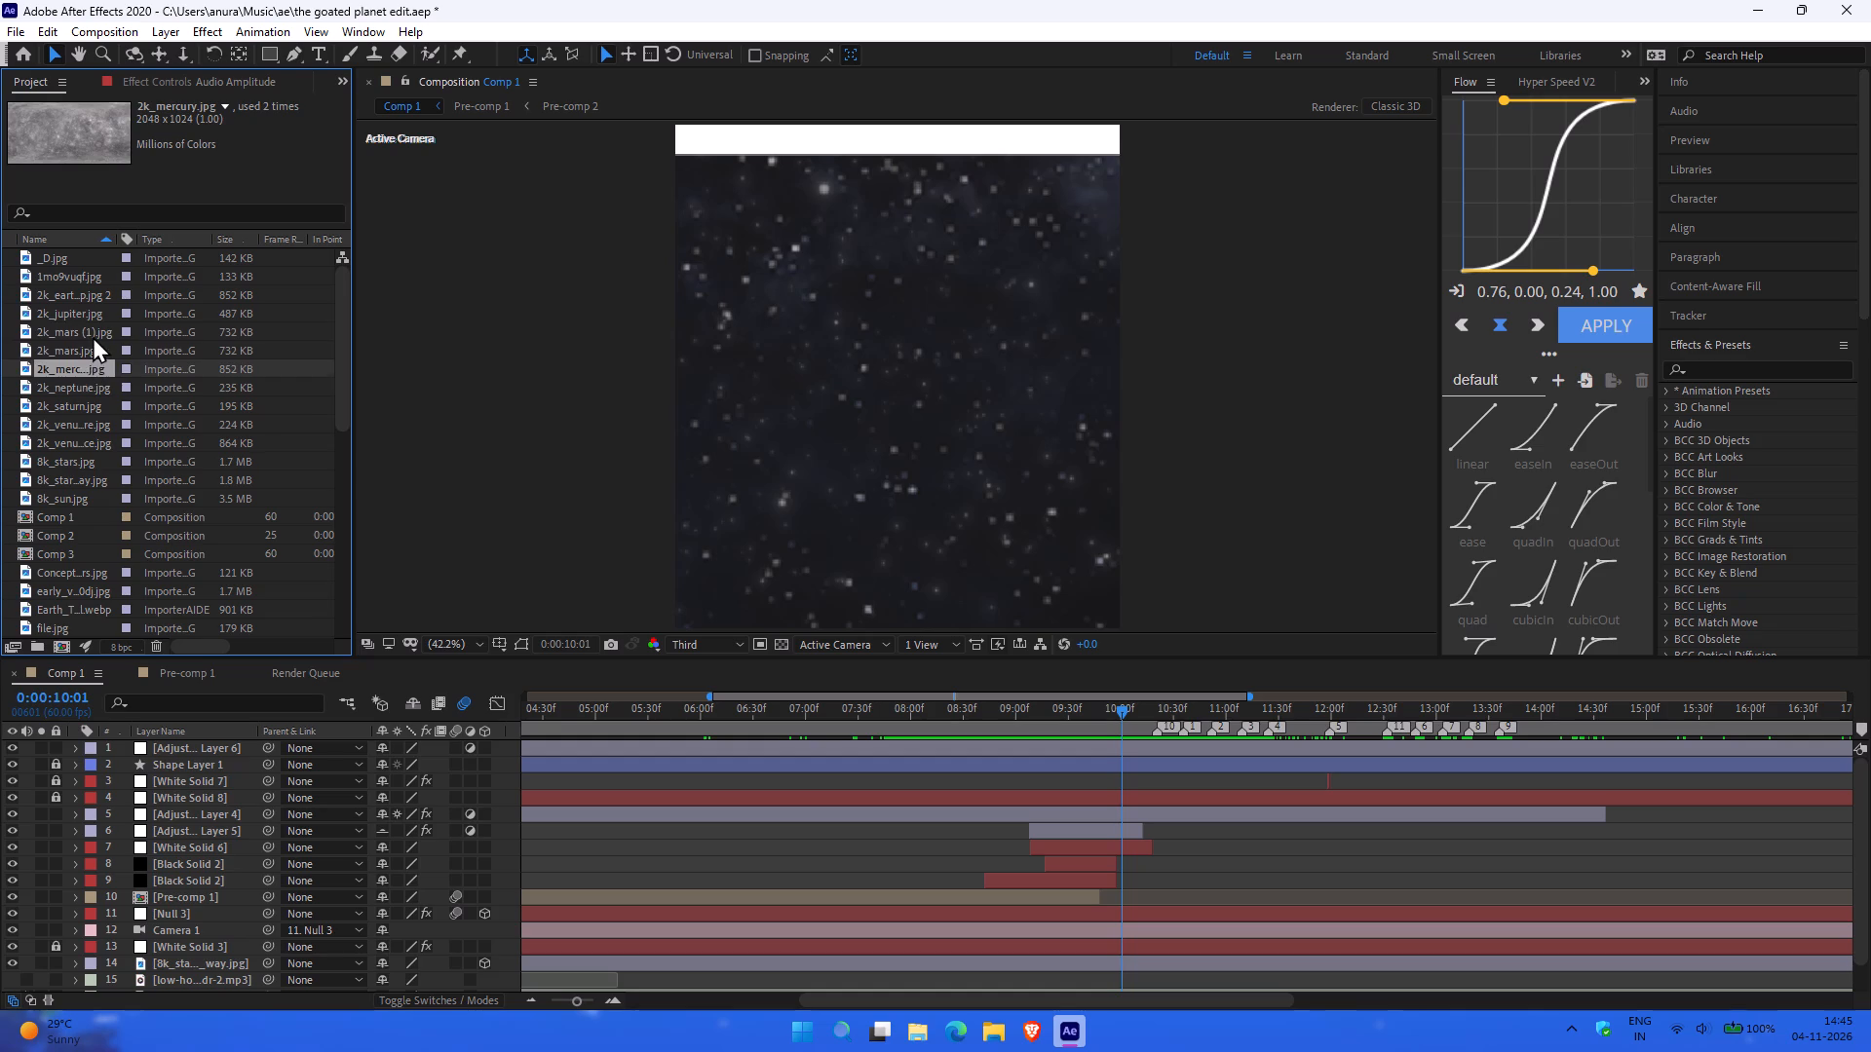
pyautogui.click(93, 336)
pyautogui.press('Delete')
# Examine the project's Mars, Mercury and Venus textures, and open venus with atmosphere.png for a full view.
pyautogui.click(68, 334)
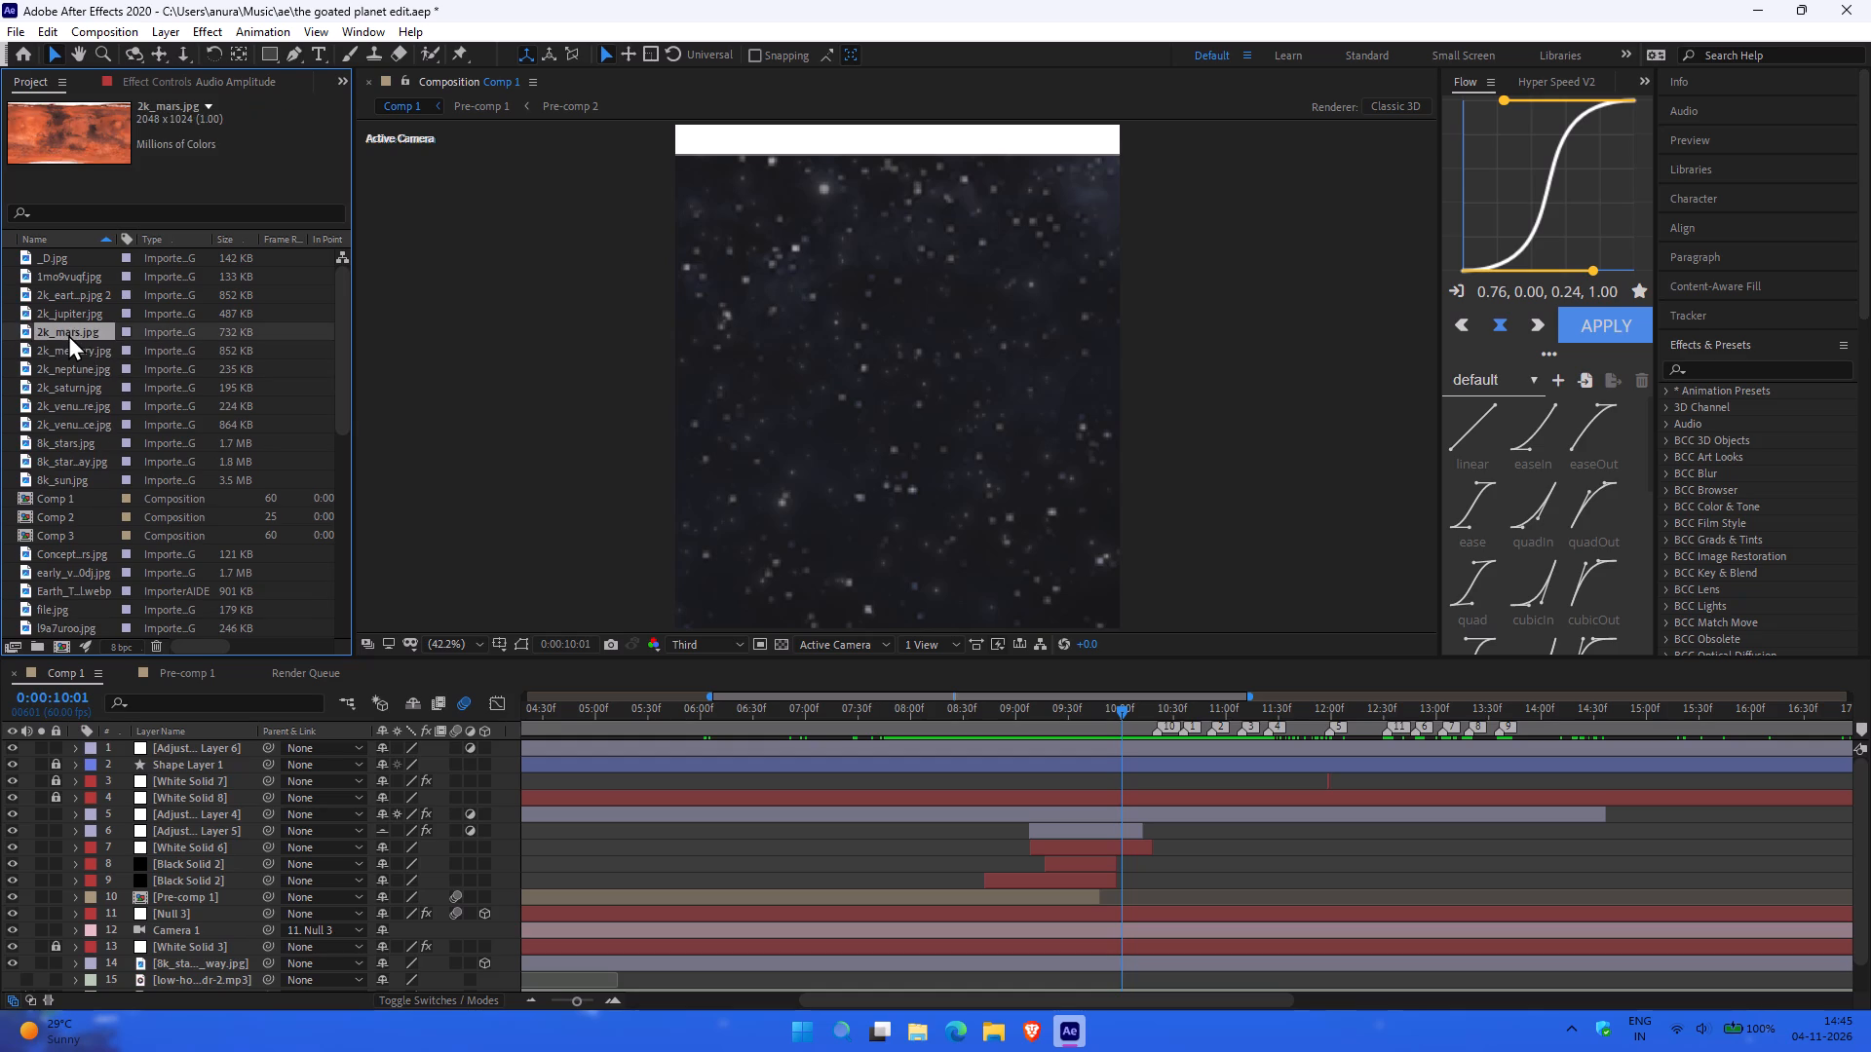
pyautogui.click(94, 353)
pyautogui.click(90, 334)
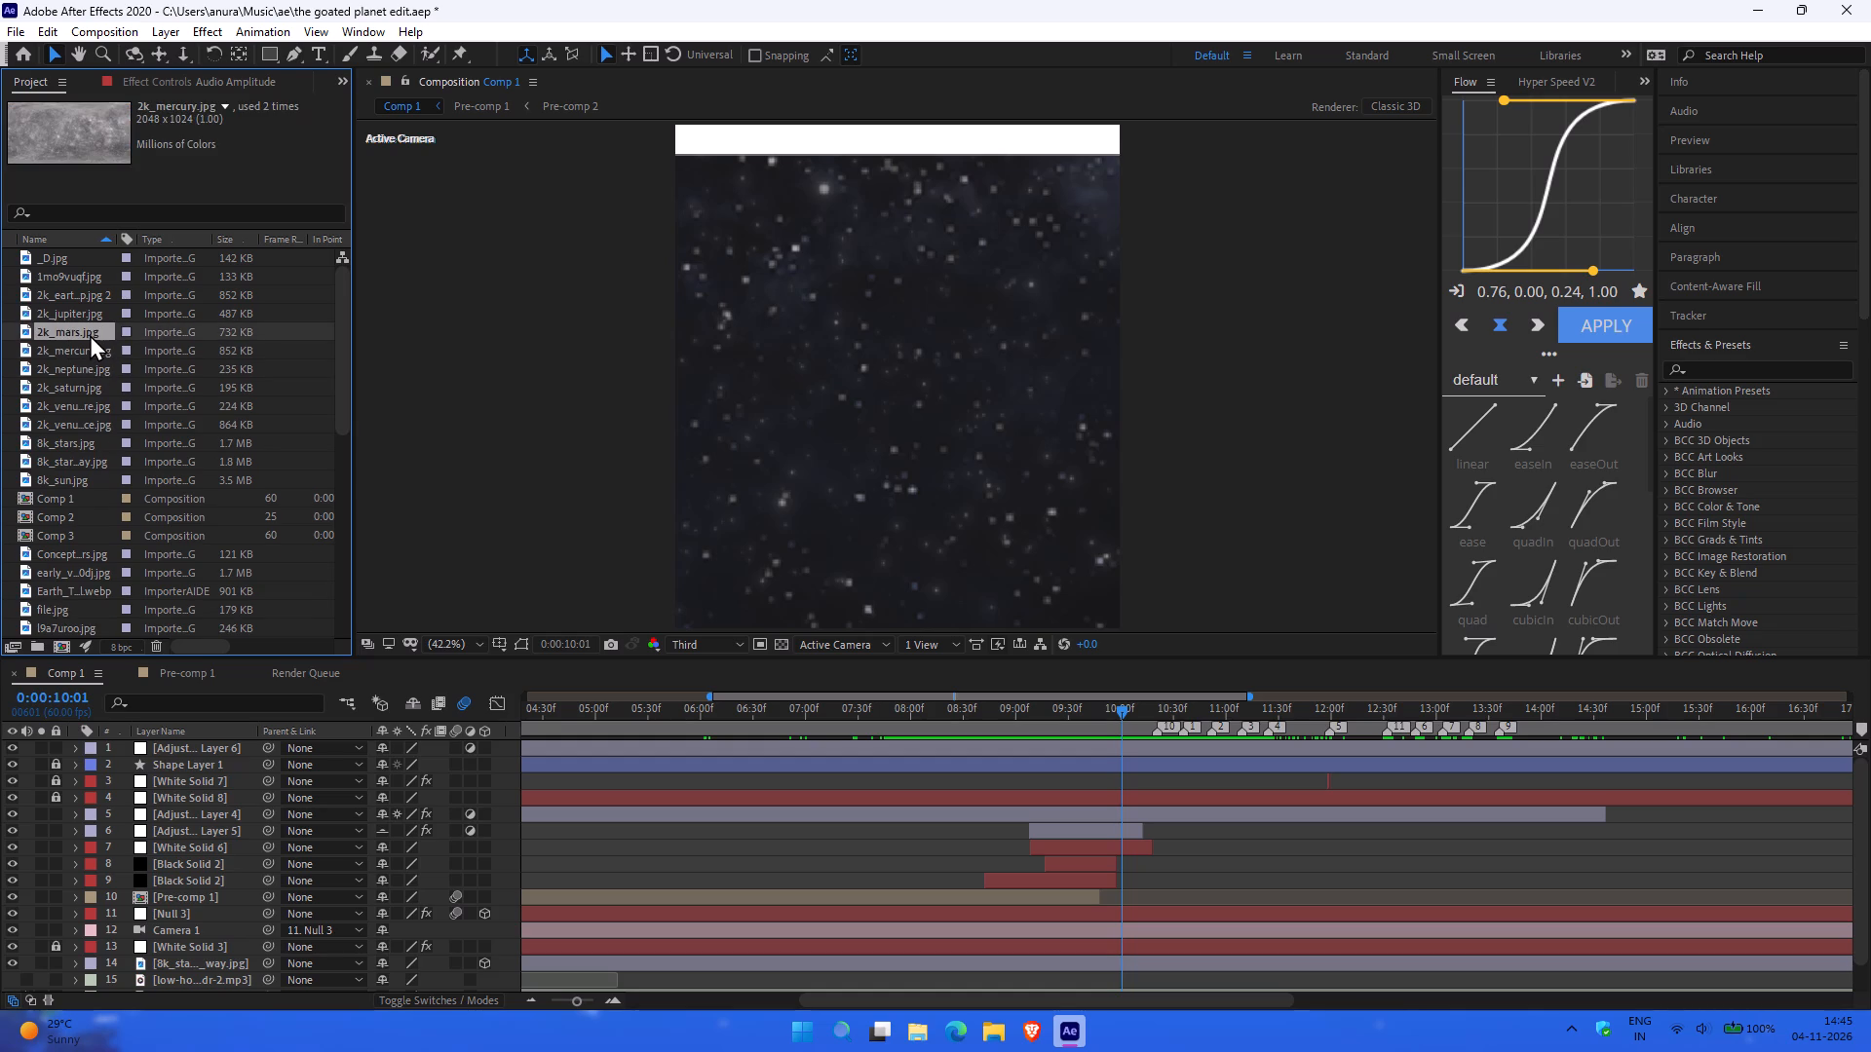
pyautogui.click(85, 397)
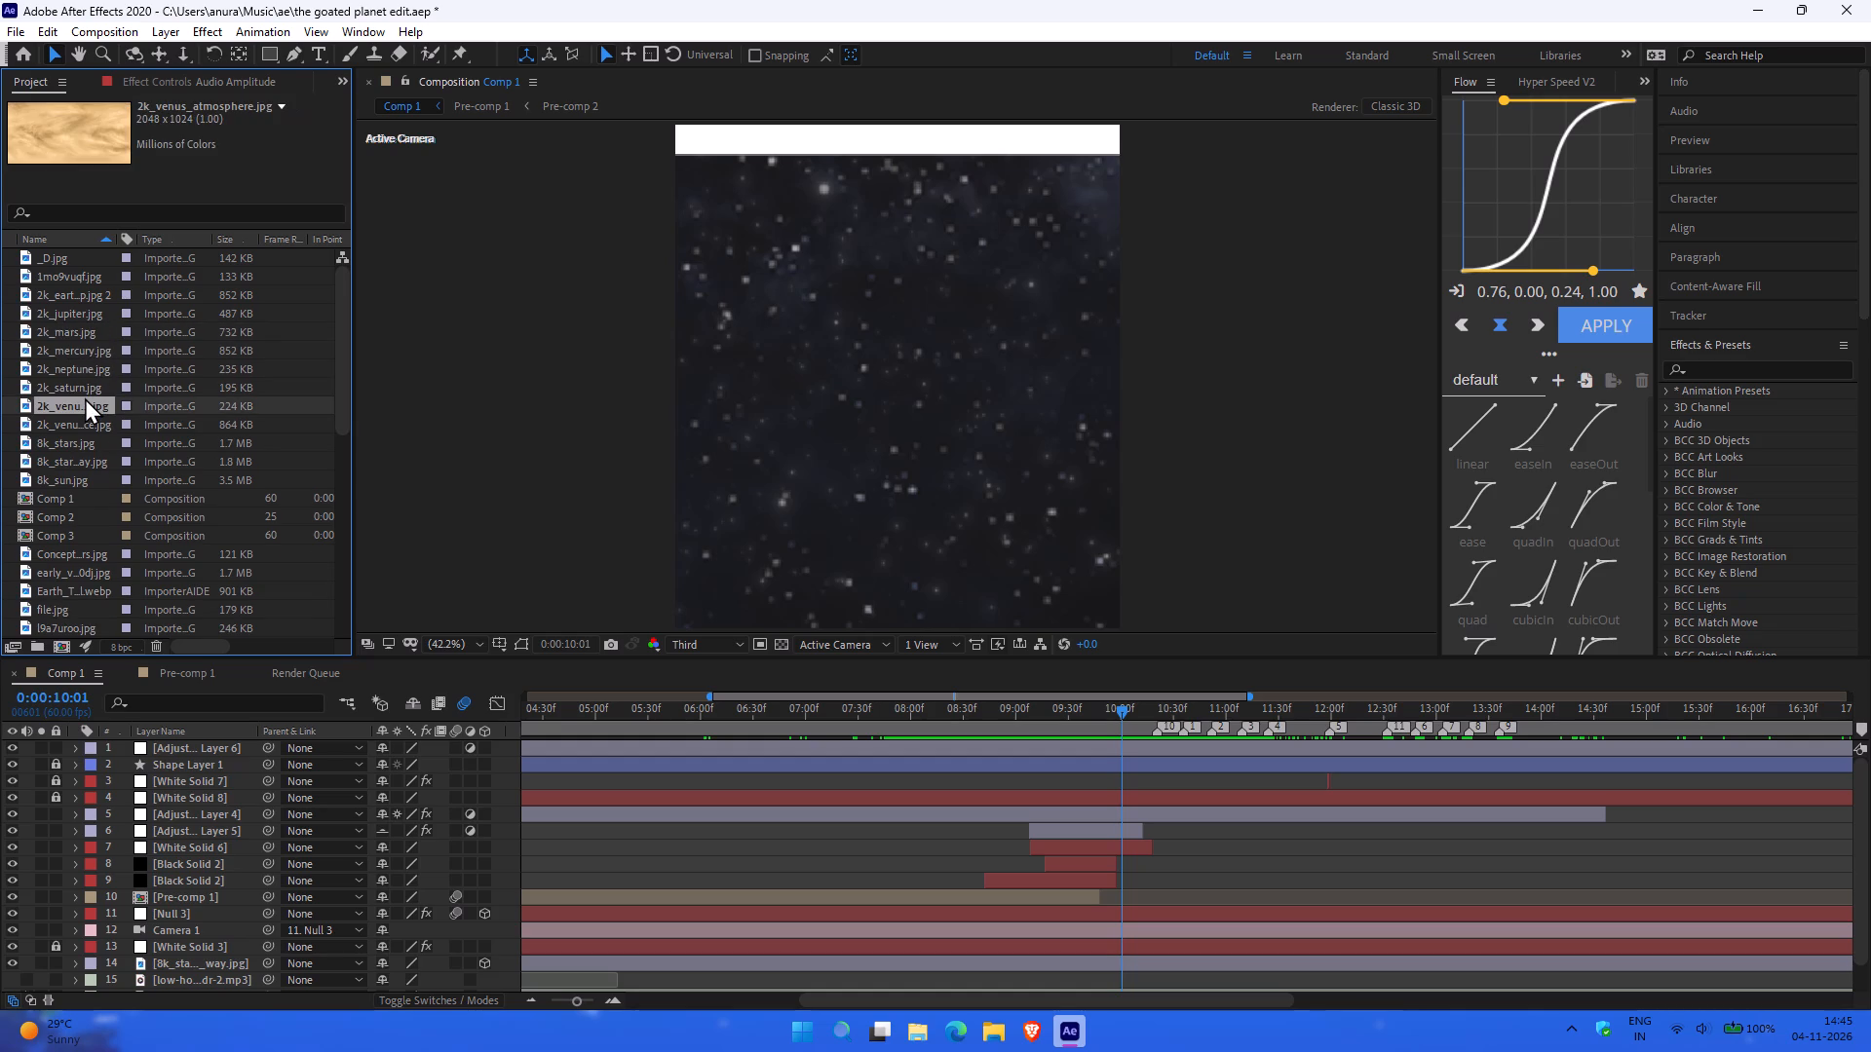
pyautogui.click(83, 417)
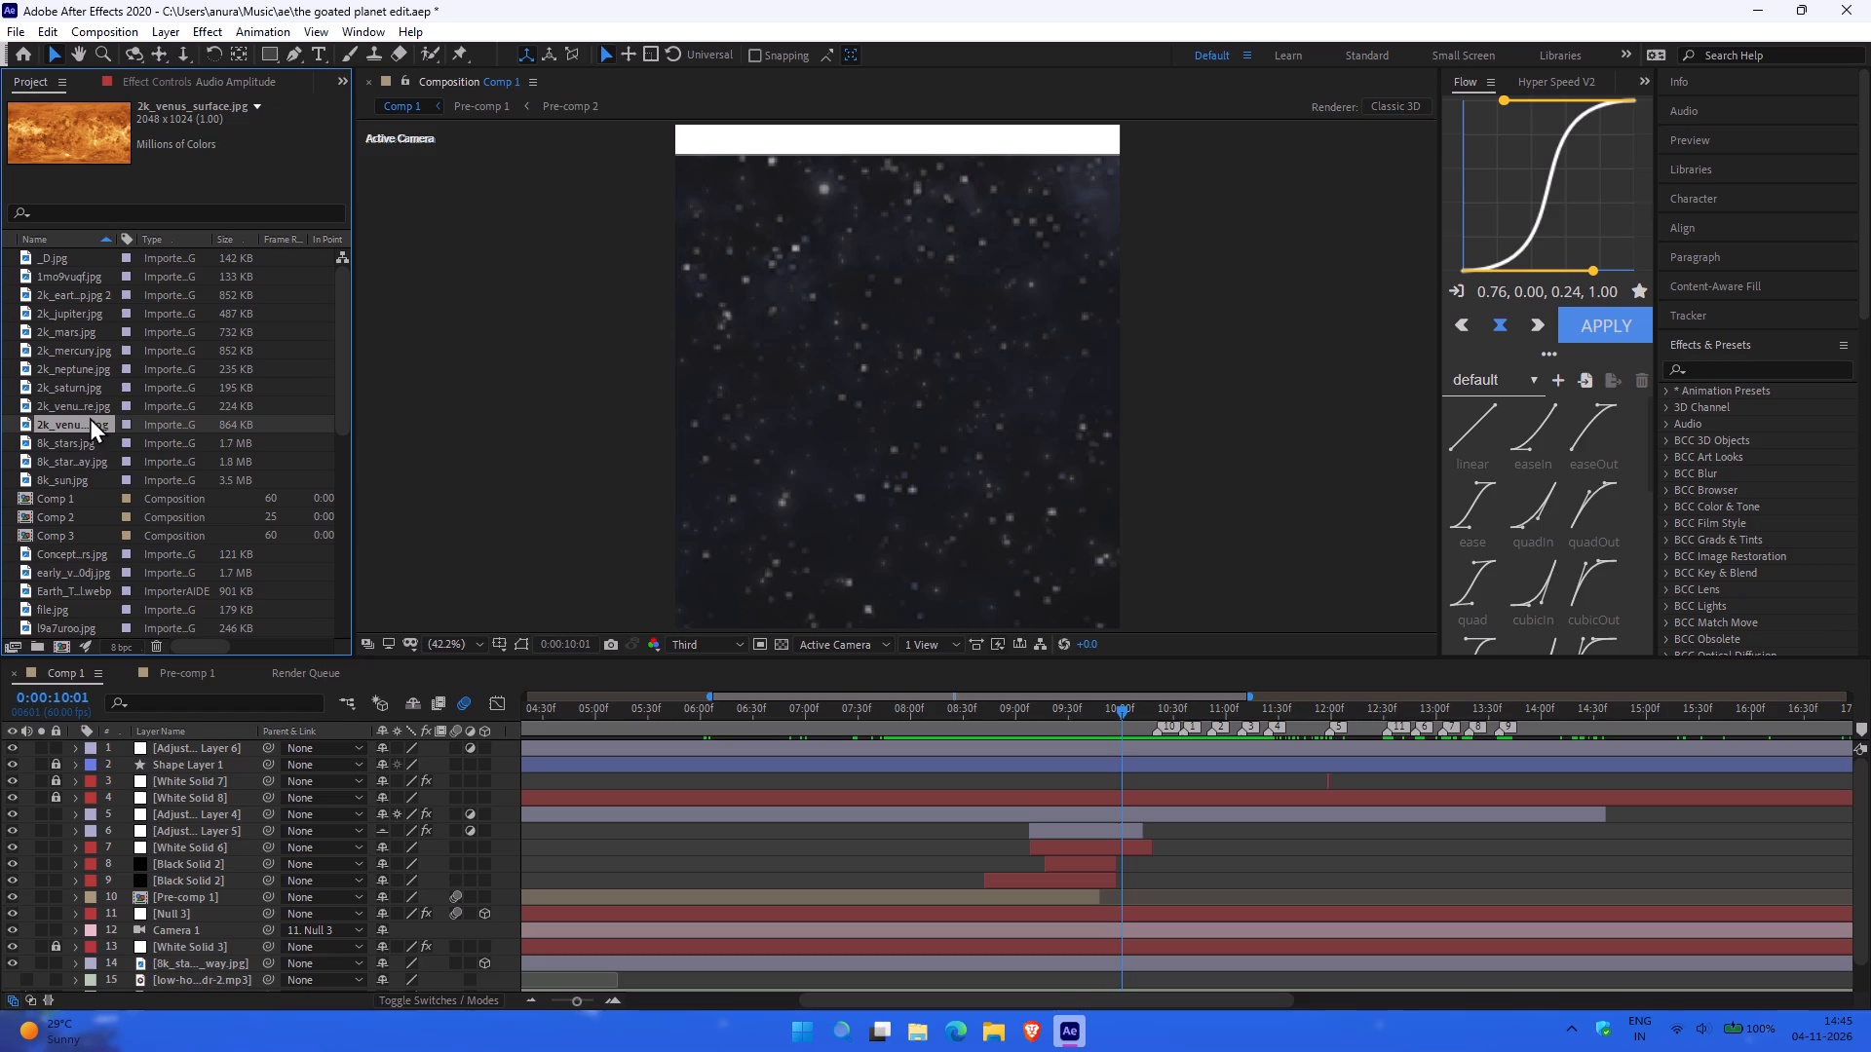
pyautogui.scroll(-1, 80, 474)
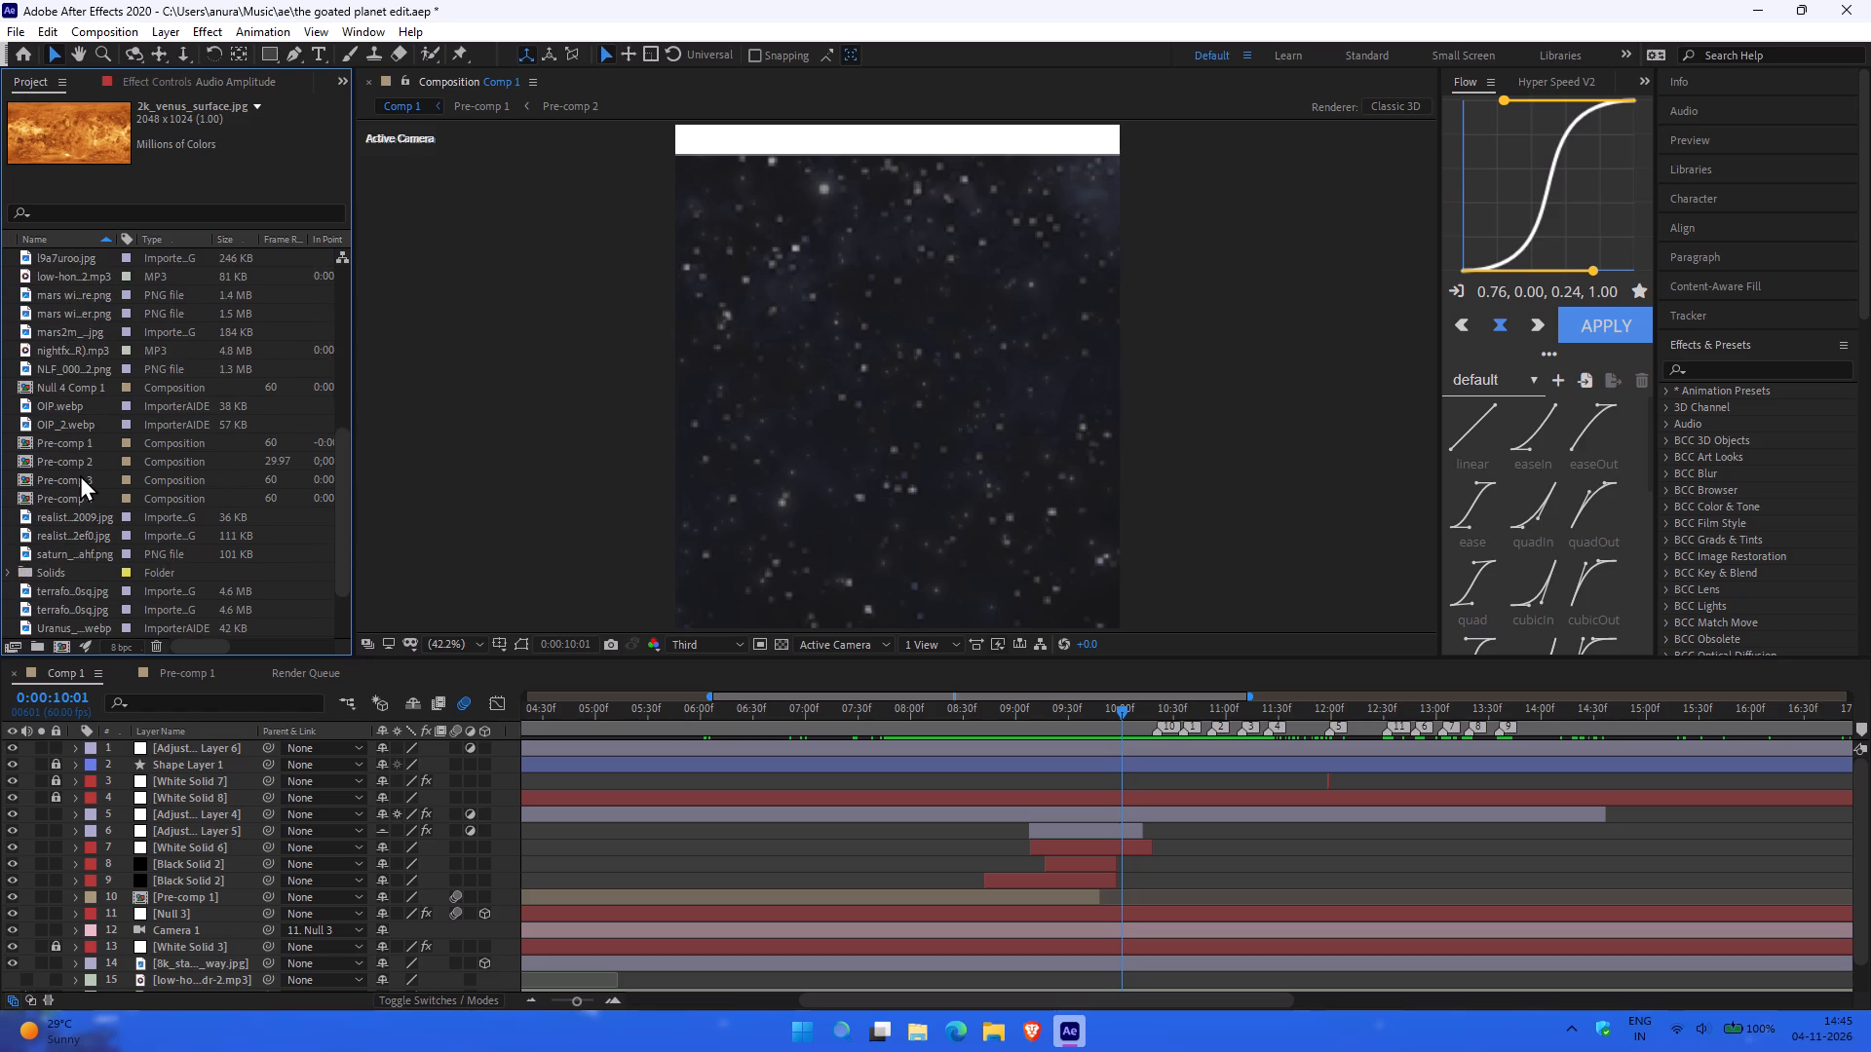
pyautogui.scroll(-2, 80, 474)
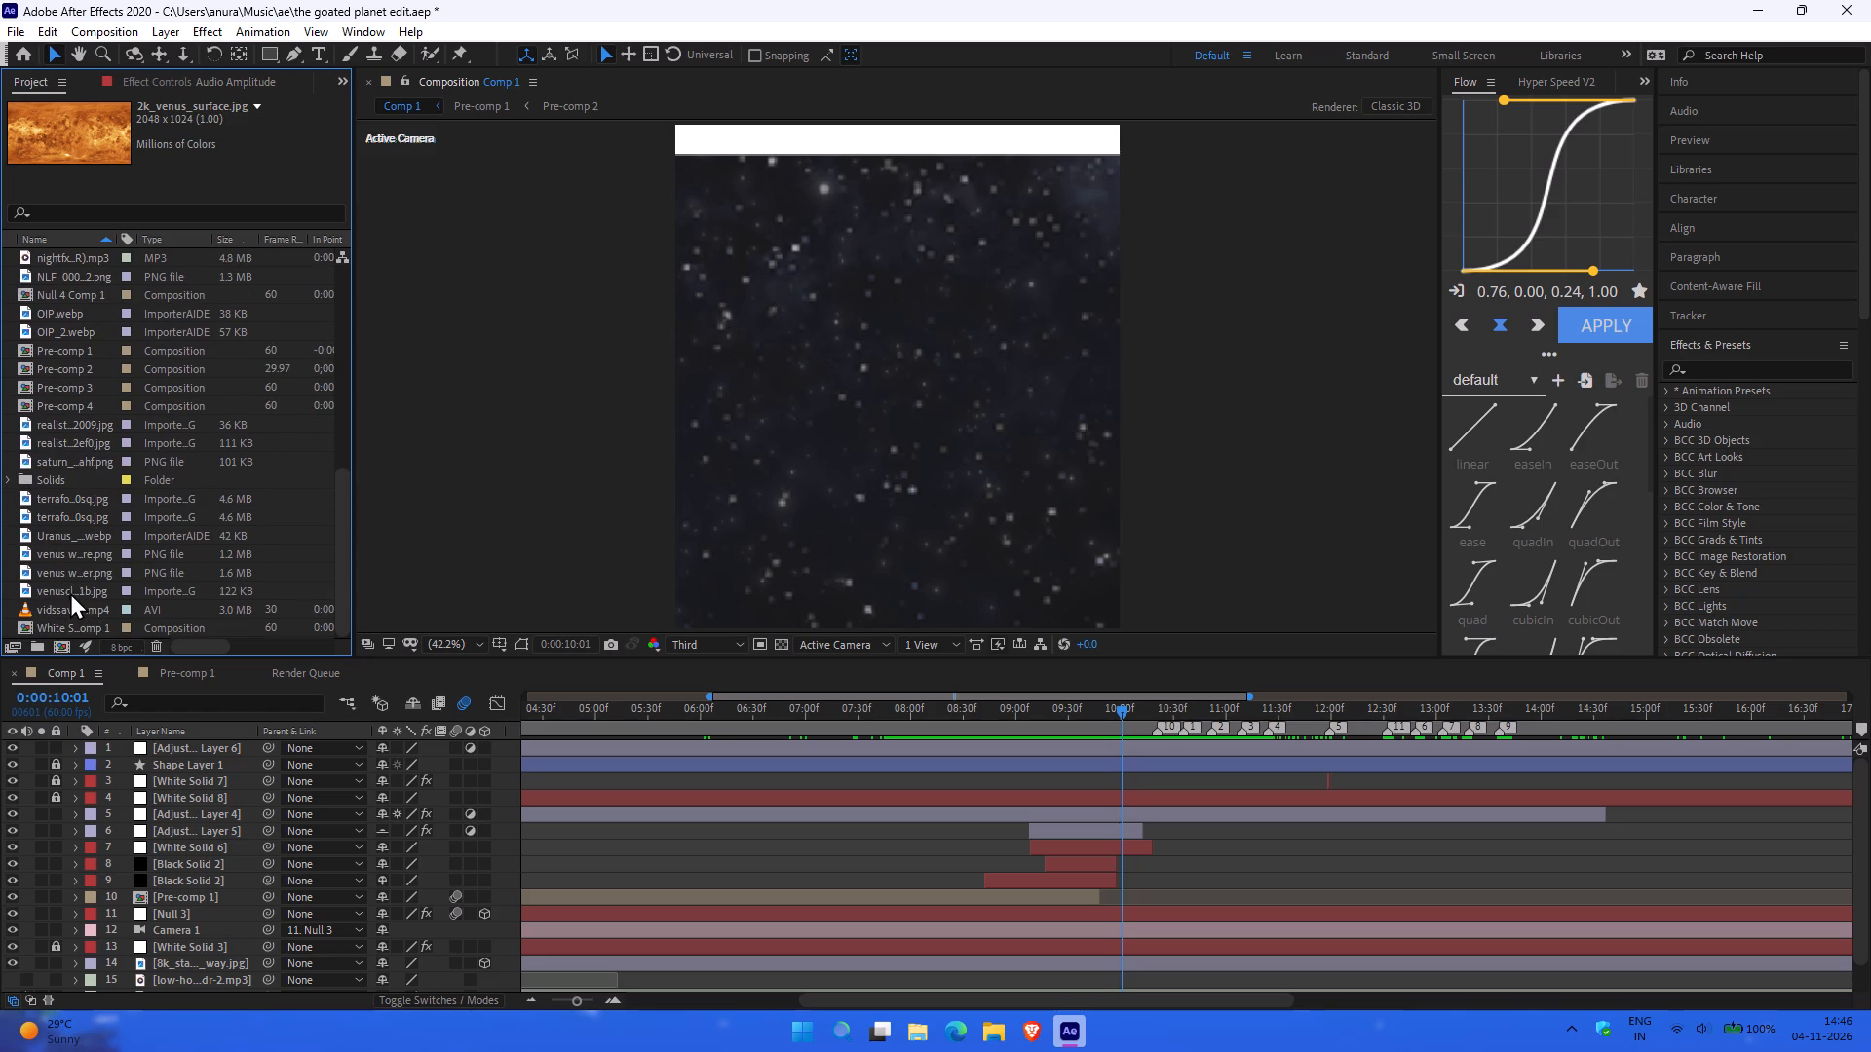
pyautogui.click(70, 592)
pyautogui.click(79, 565)
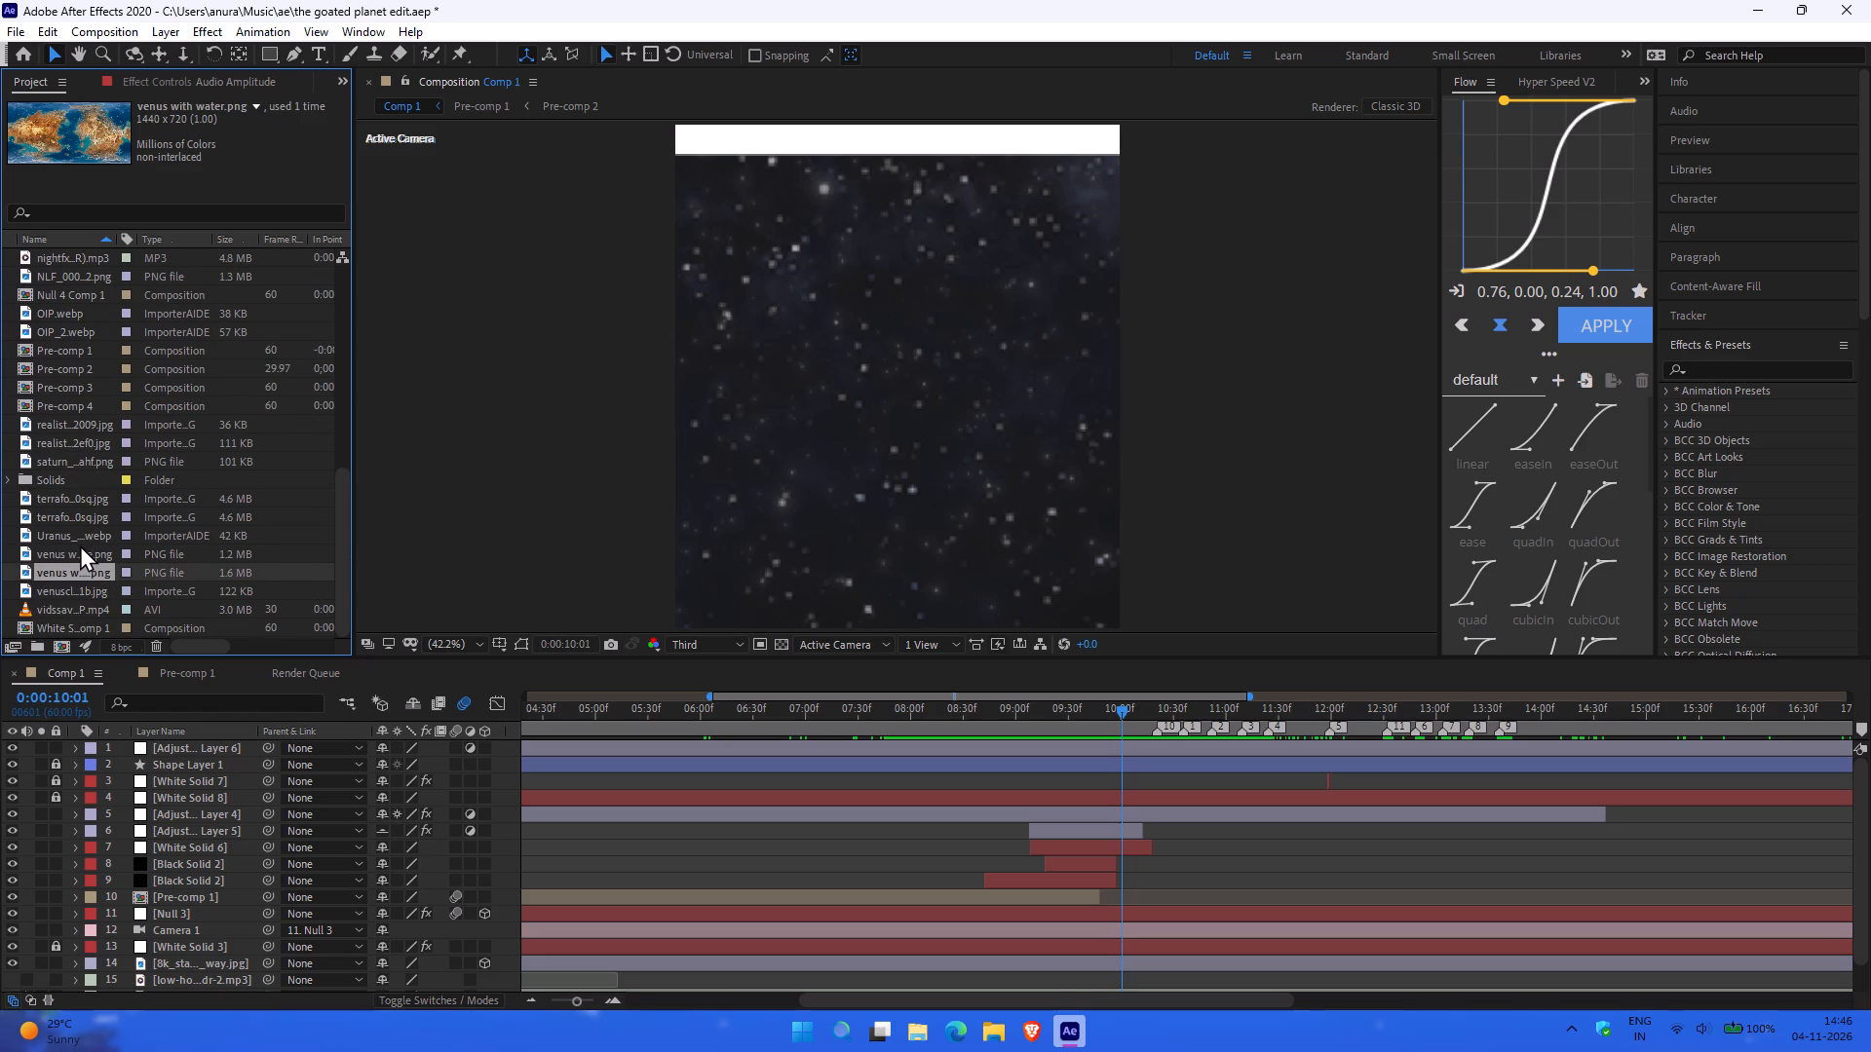
pyautogui.click(79, 545)
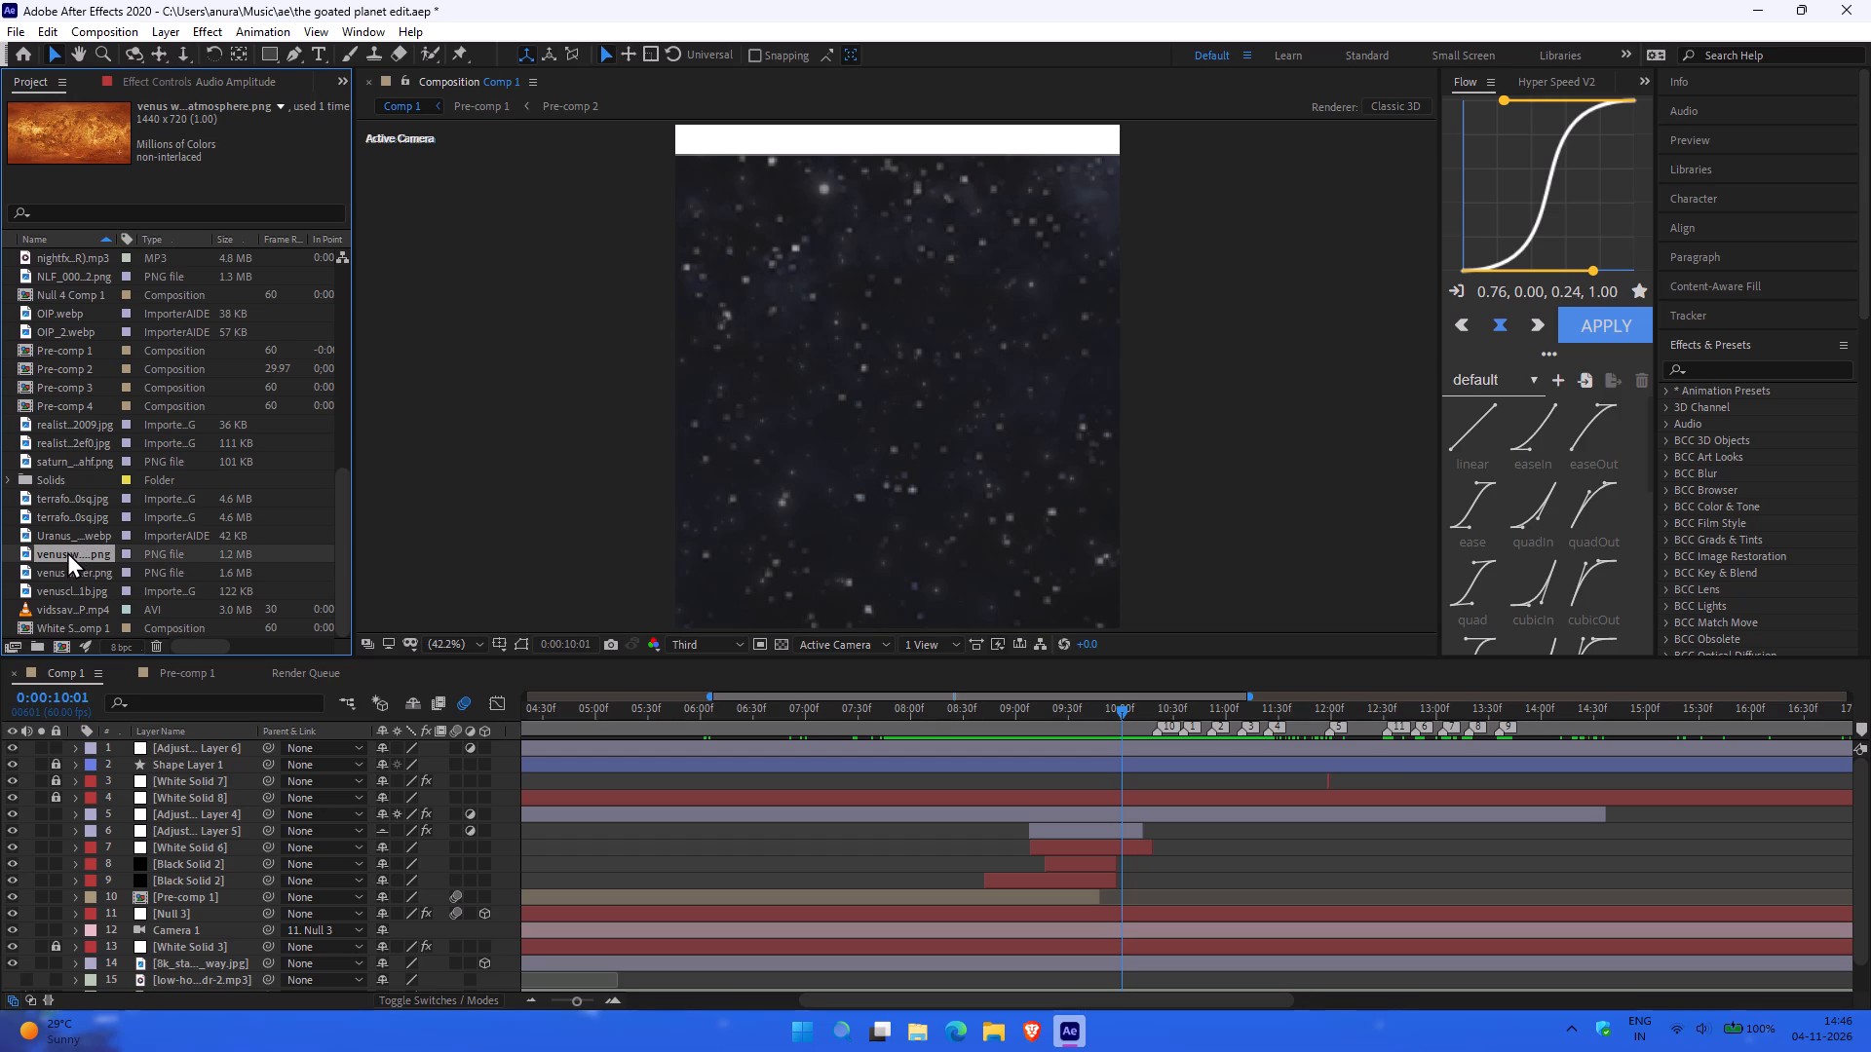
pyautogui.doubleClick(67, 551)
pyautogui.keyDown('ctrl'); pyautogui.scroll(5, 862, 434); pyautogui.keyUp('ctrl')
pyautogui.keyDown('ctrl'); pyautogui.scroll(-3, 862, 434); pyautogui.keyUp('ctrl')
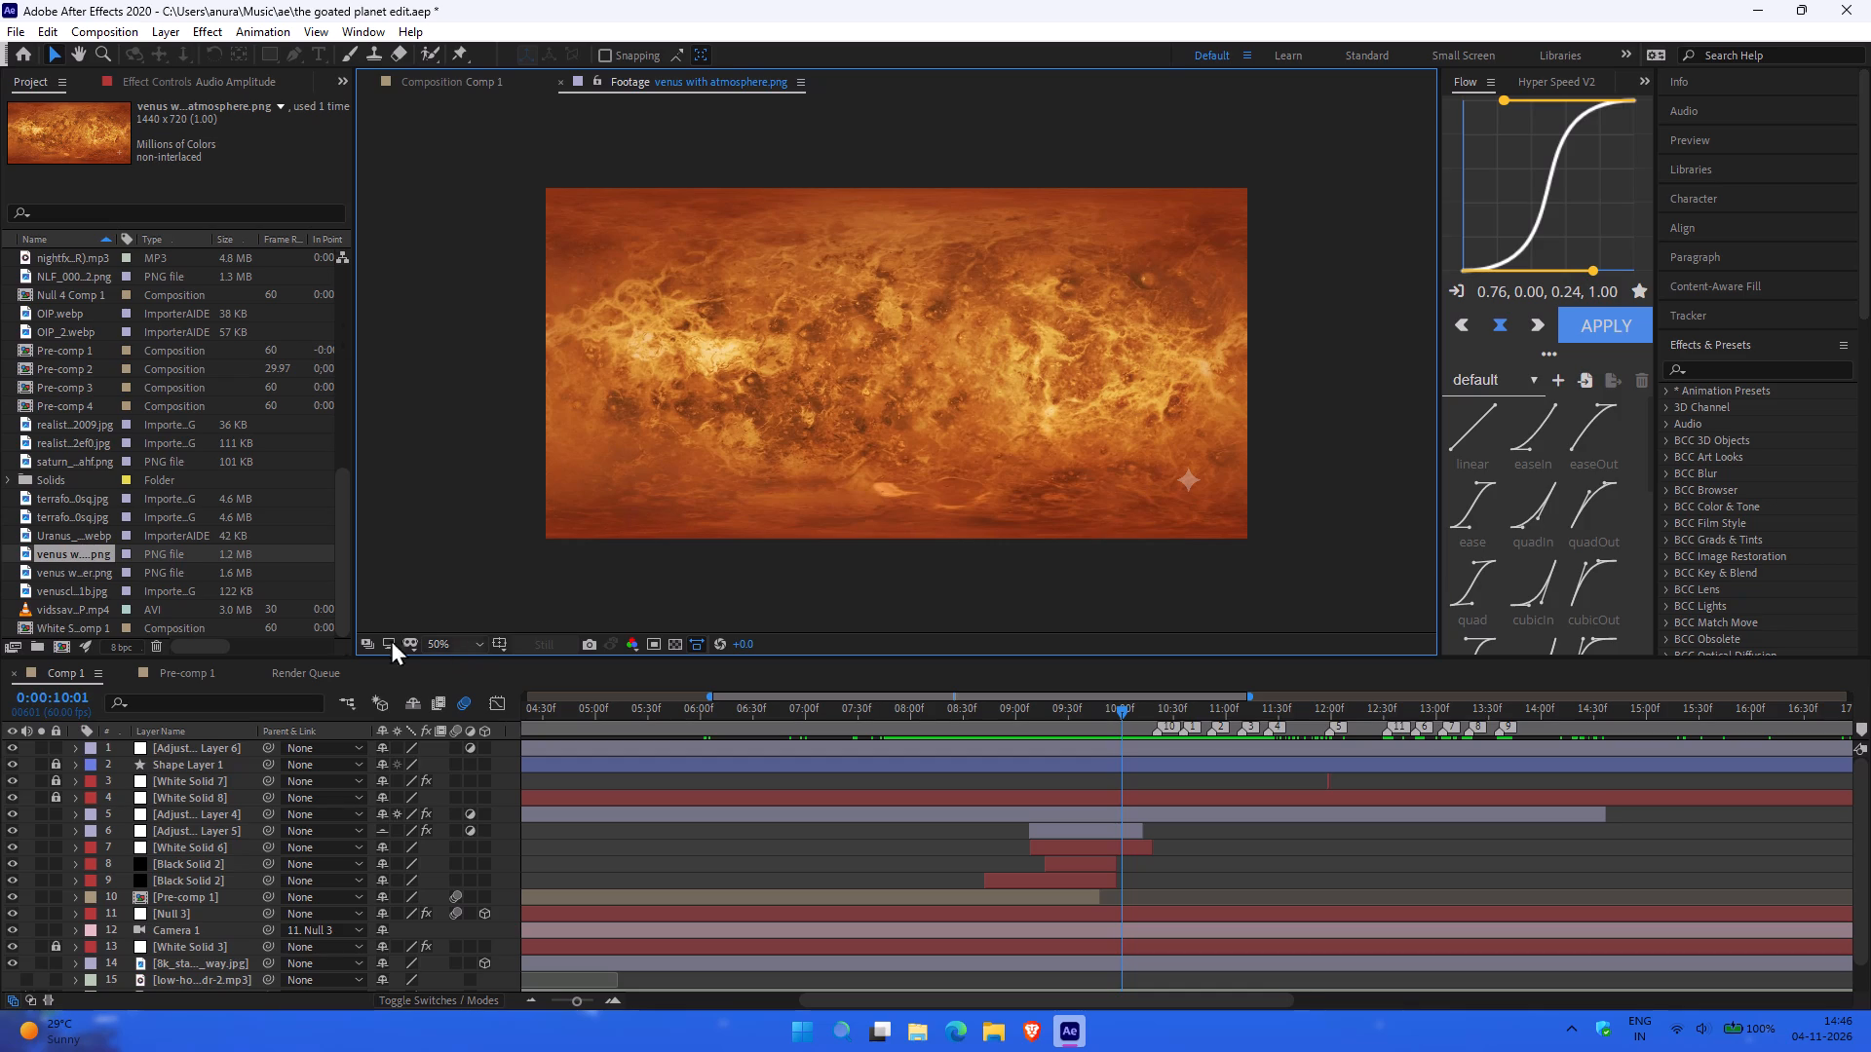
# Add venus with atmosphere.png to Comp 1 as a layer directly above Pre-comp 1.
pyautogui.moveTo(80, 551); pyautogui.dragTo(236, 775)
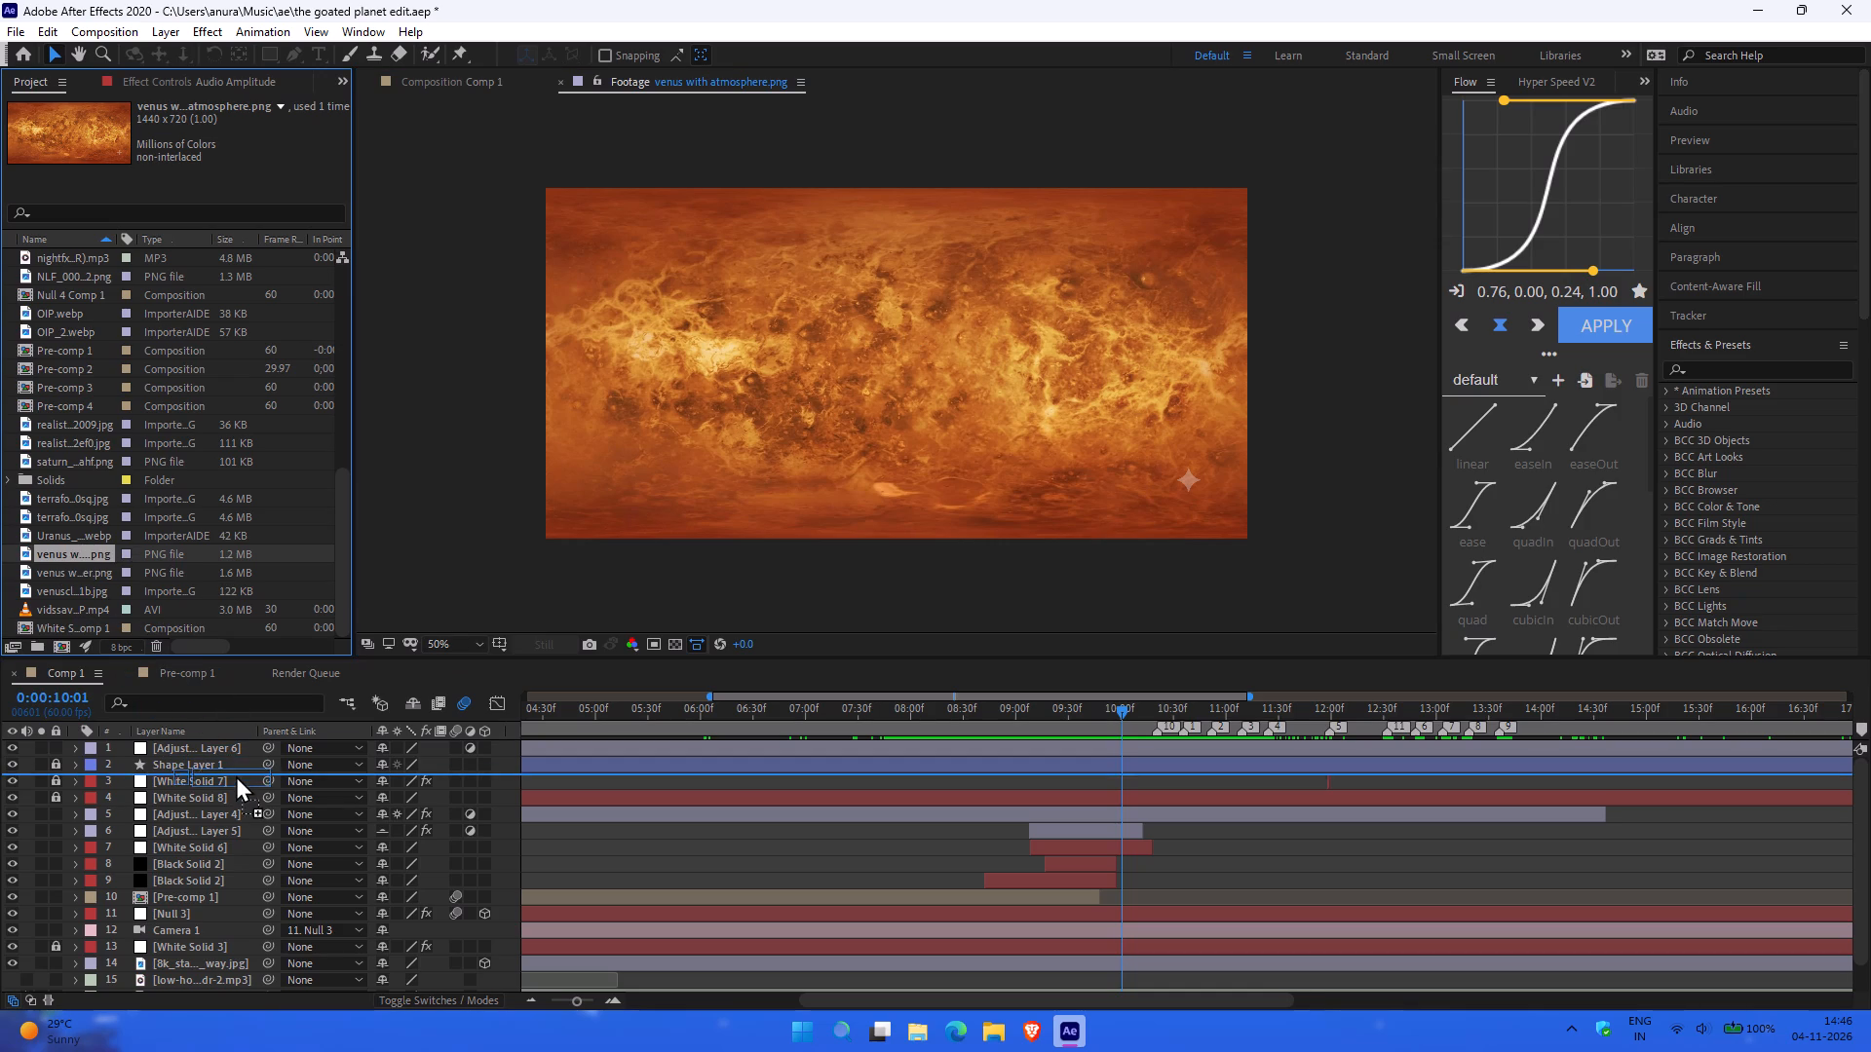
pyautogui.moveTo(236, 775); pyautogui.dragTo(230, 765)
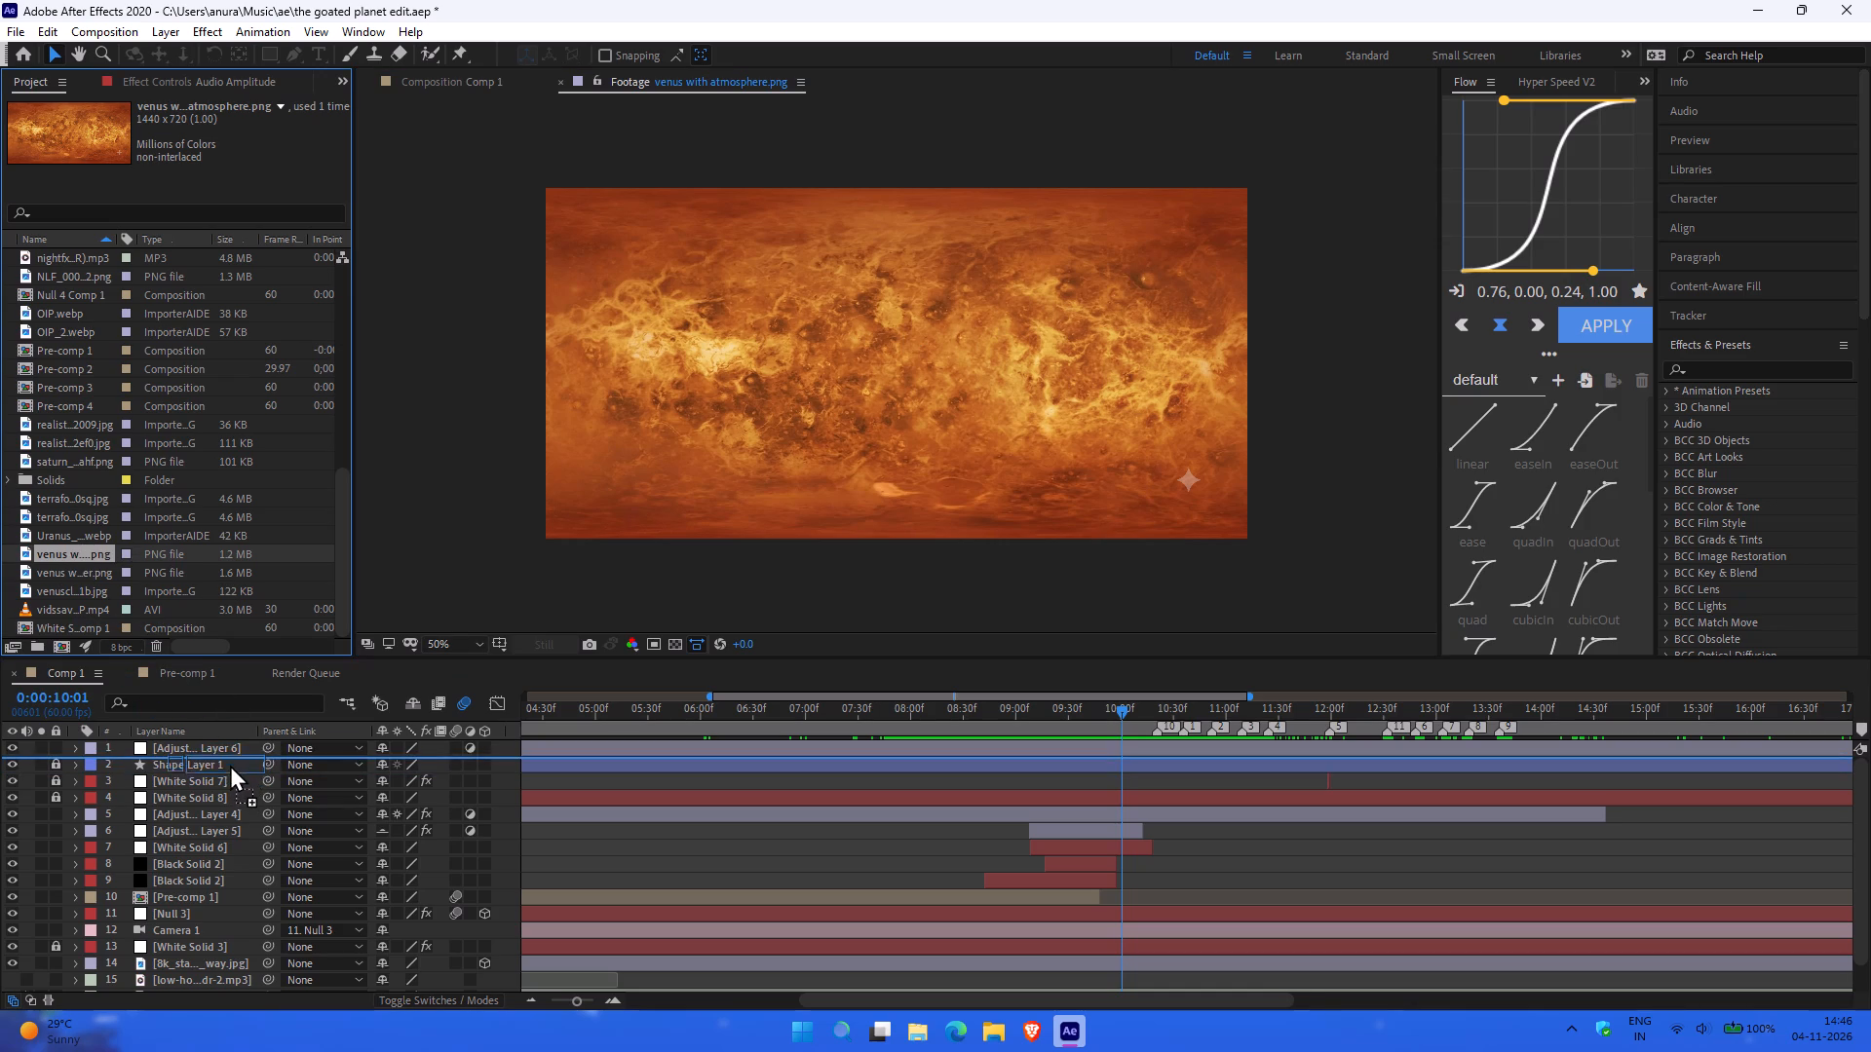
pyautogui.moveTo(230, 765); pyautogui.dragTo(233, 897)
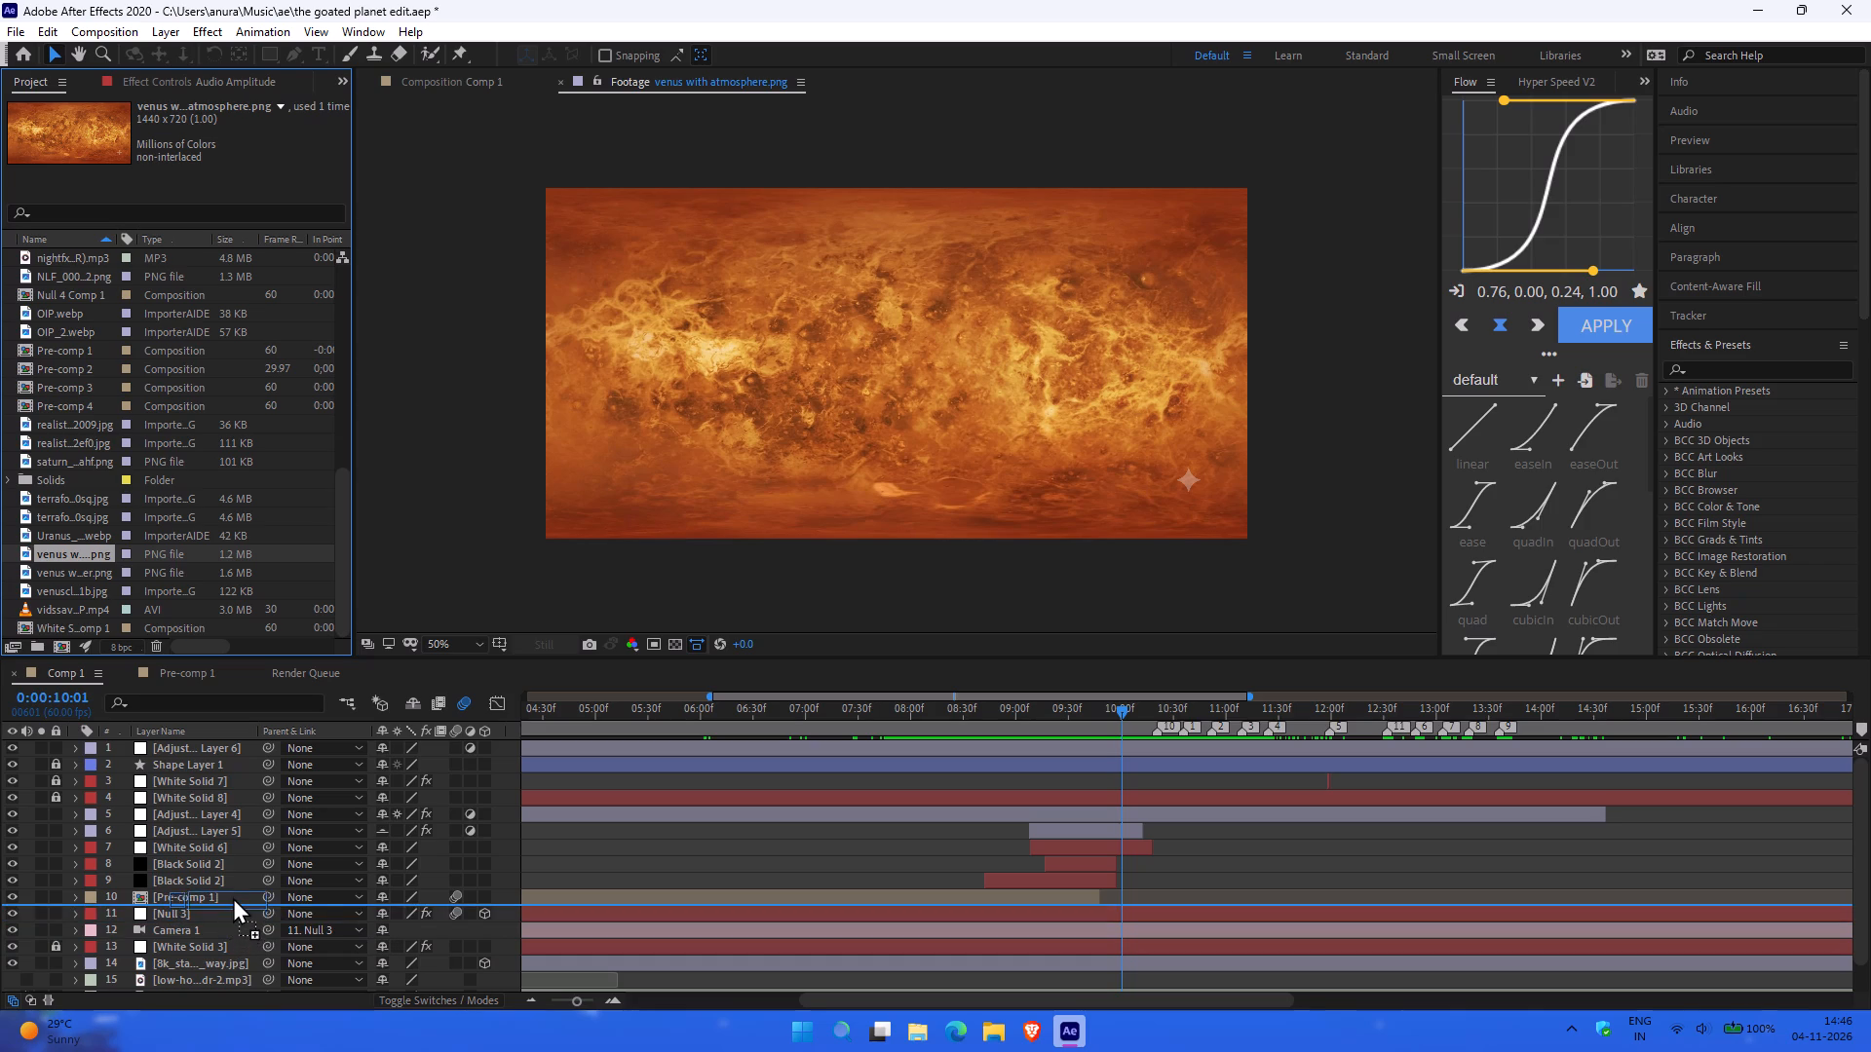
pyautogui.moveTo(233, 897); pyautogui.dragTo(233, 889)
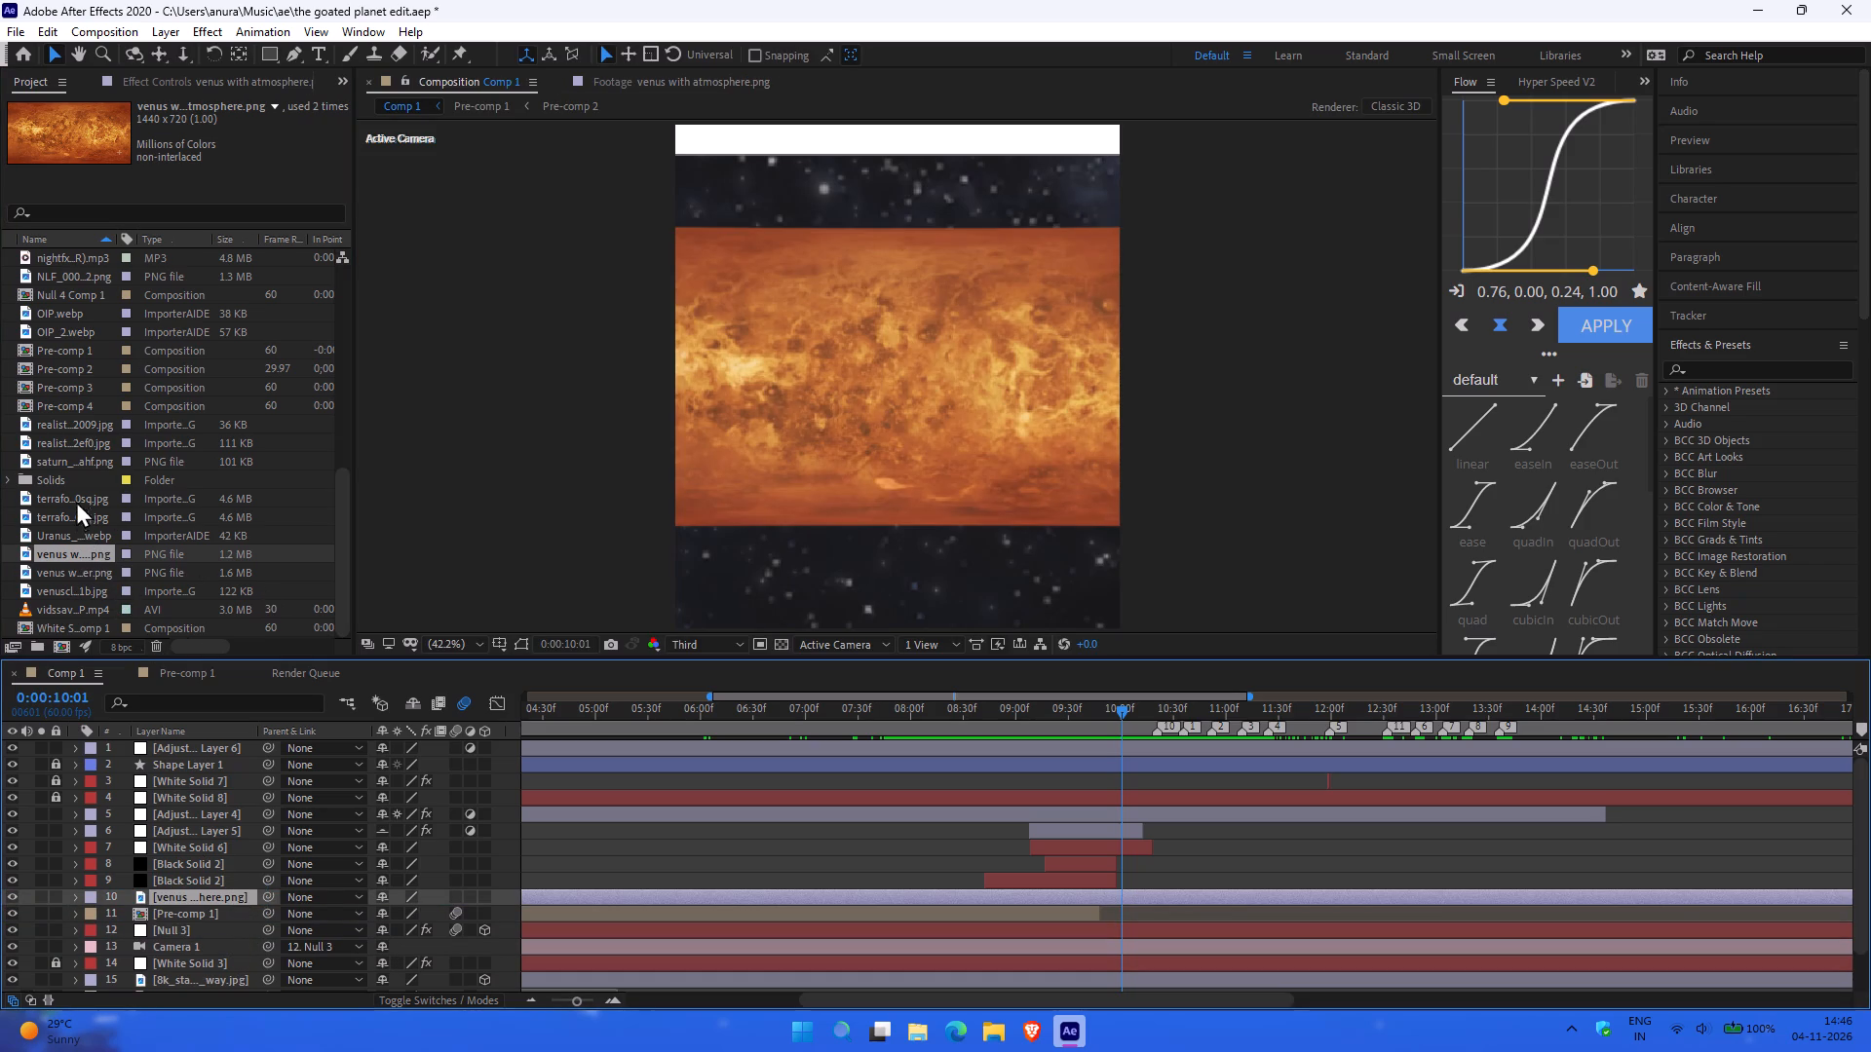
pyautogui.scroll(-1, 68, 519)
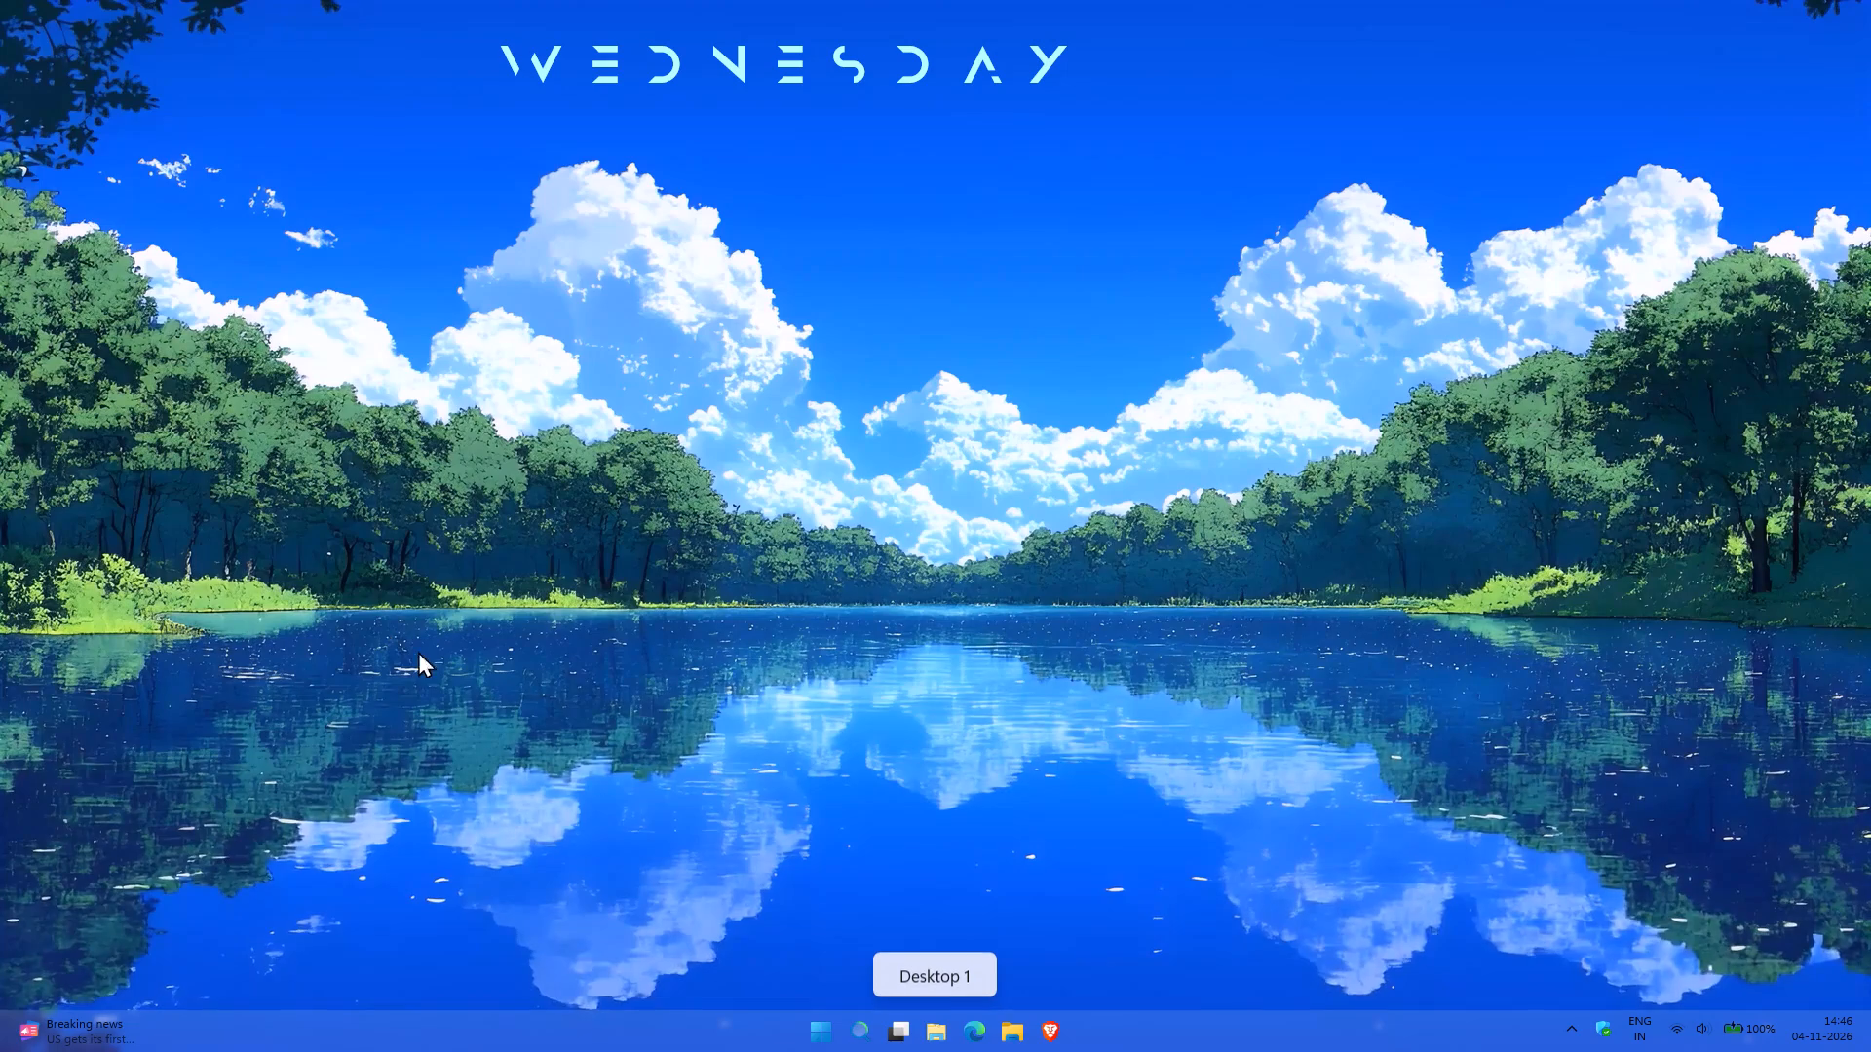
pyautogui.click(1038, 1031)
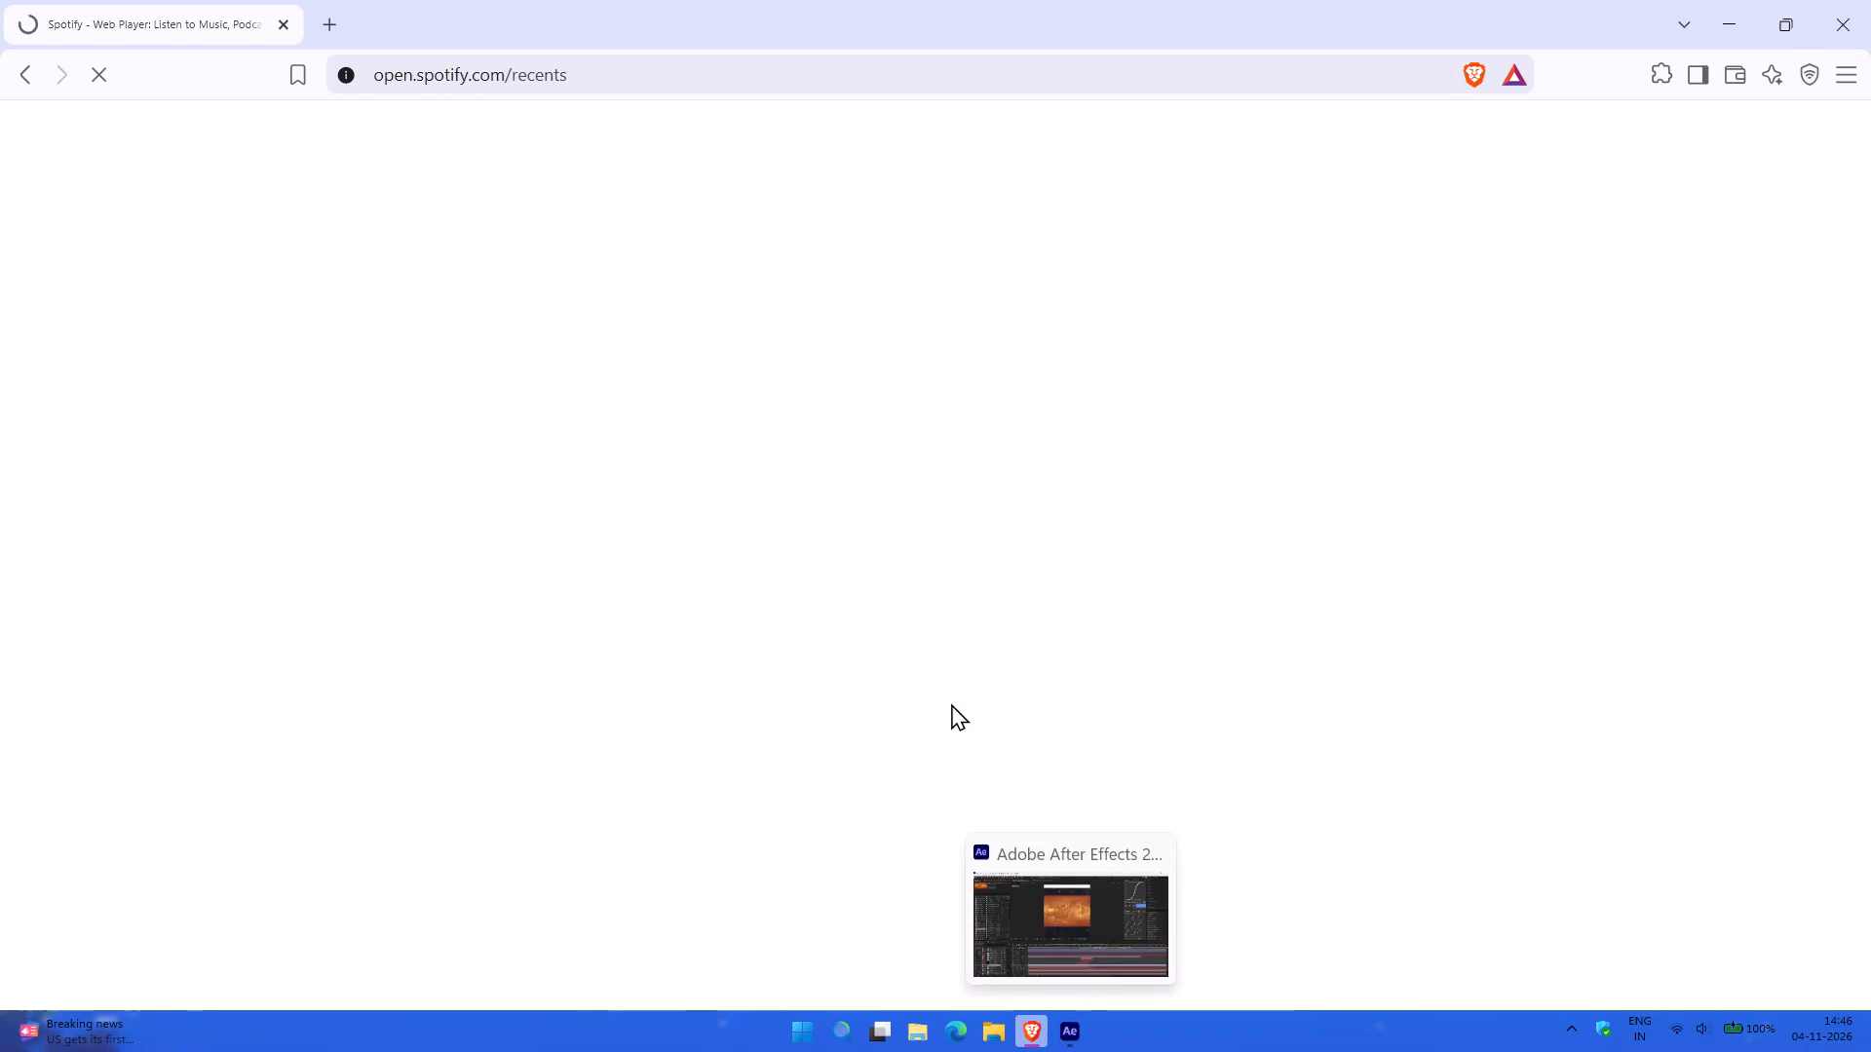
pyautogui.click(1063, 1033)
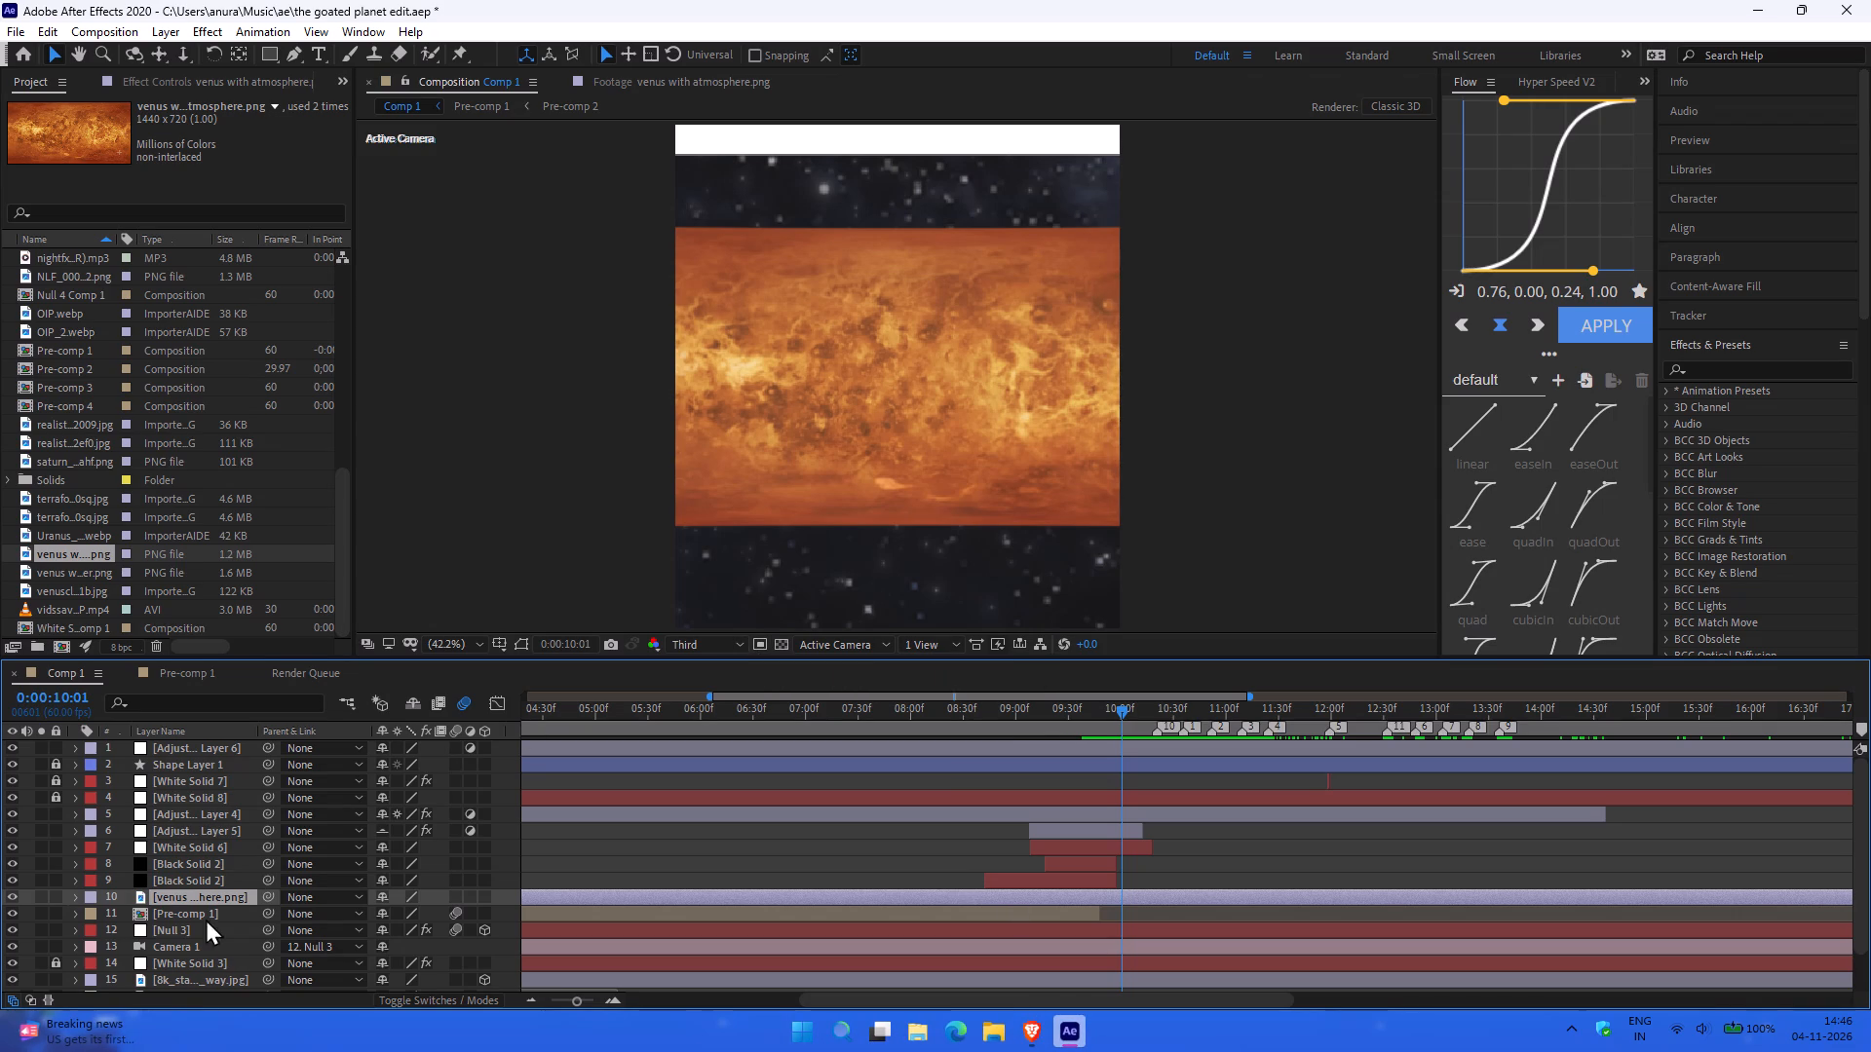
pyautogui.click(1032, 1032)
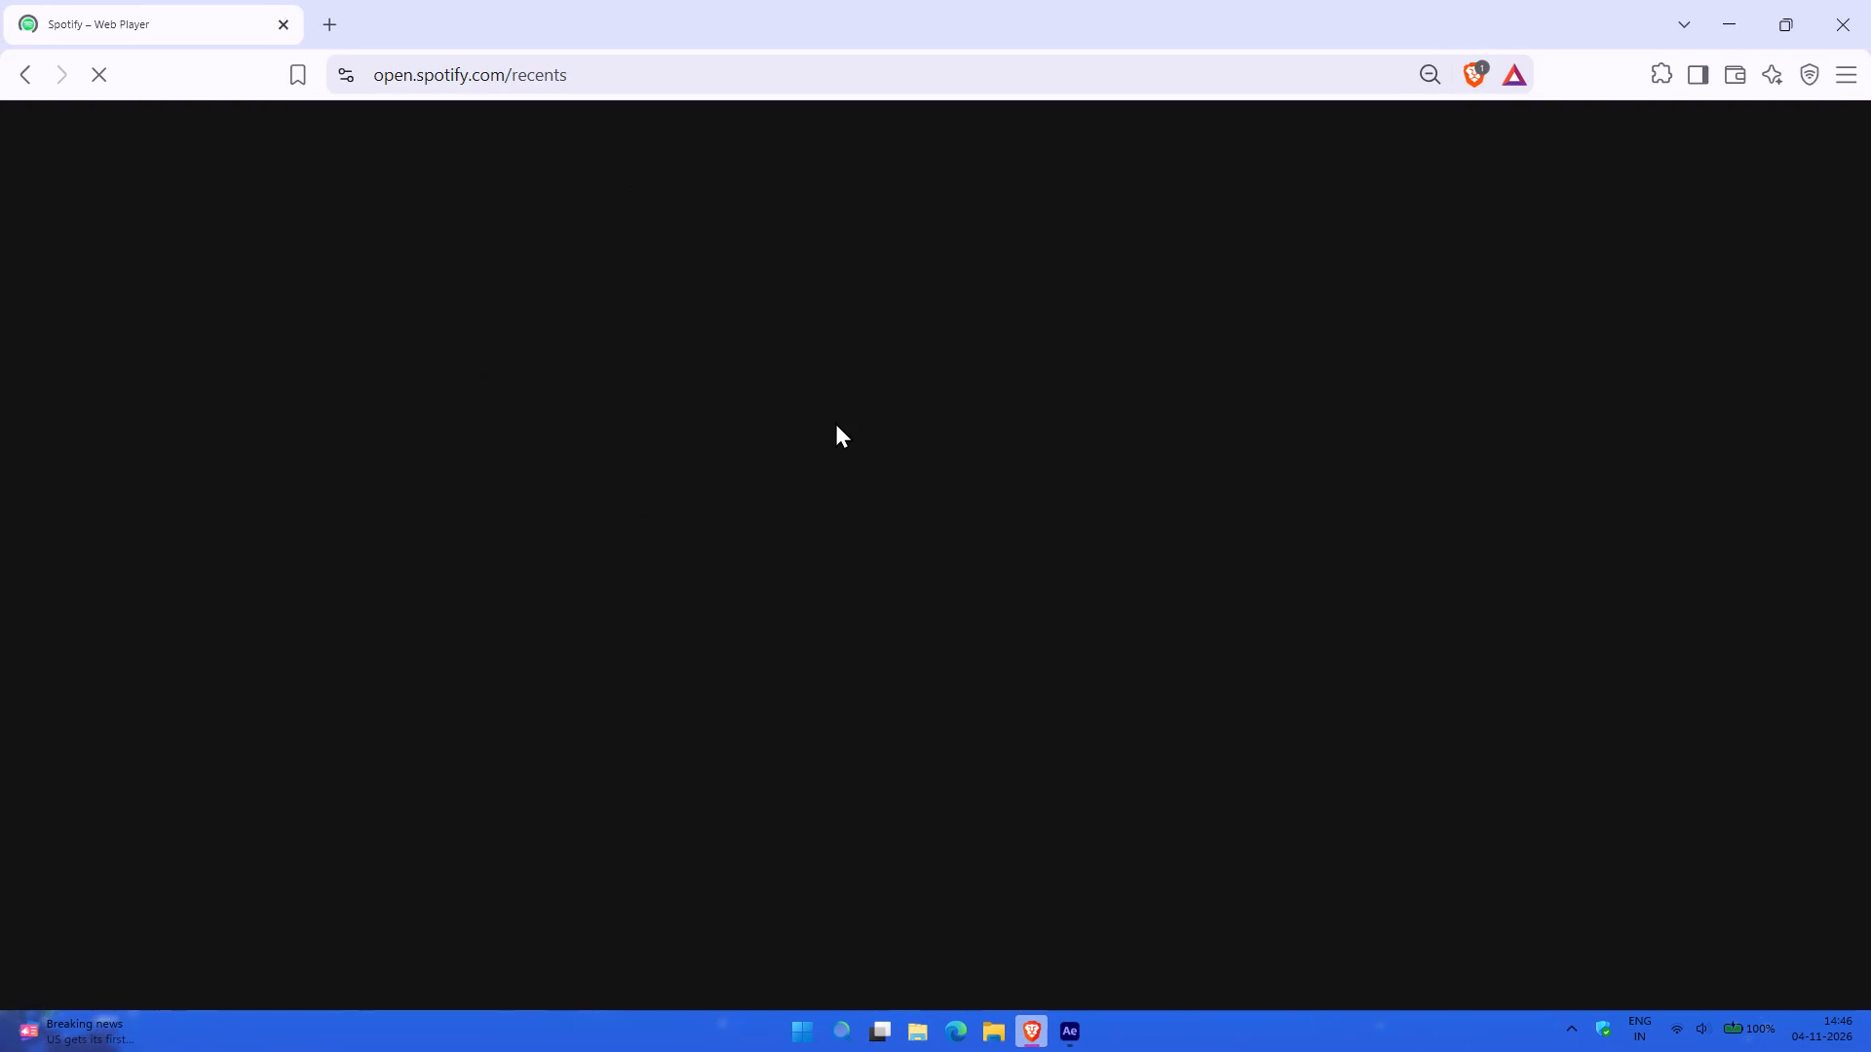
pyautogui.click(1072, 1028)
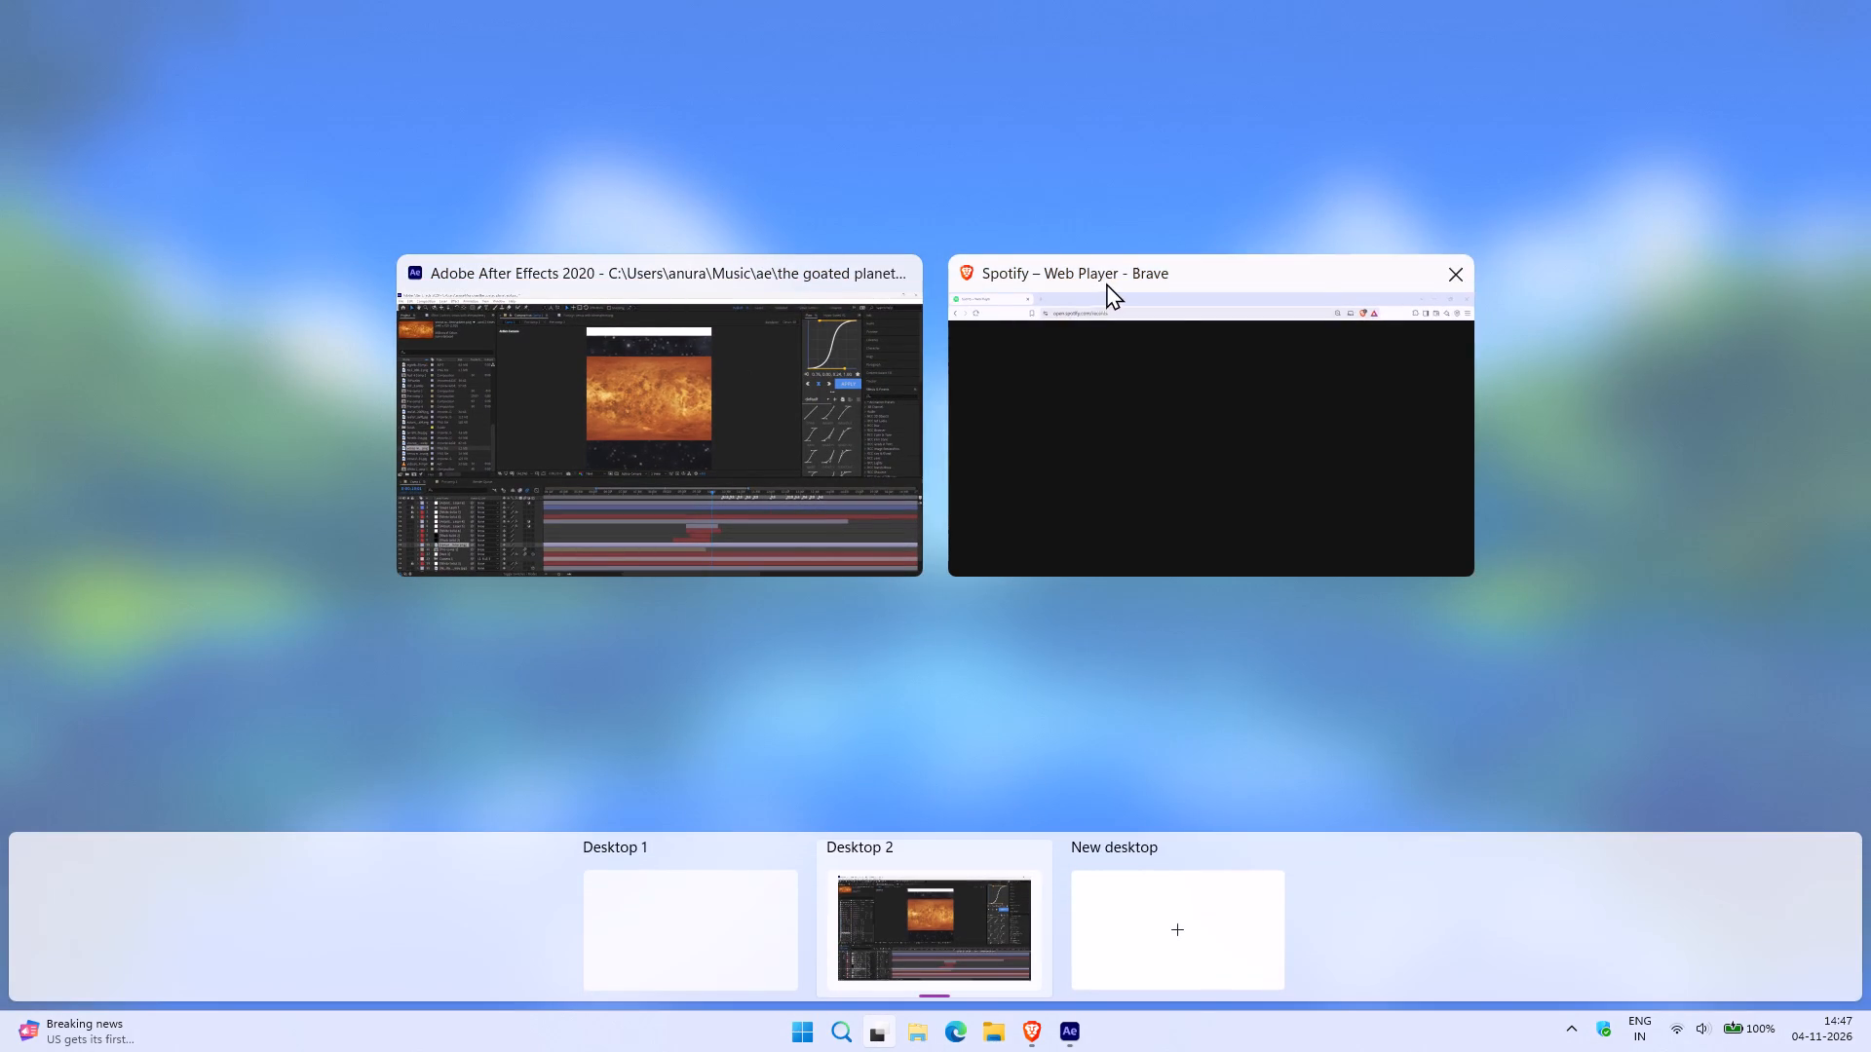
pyautogui.moveTo(1106, 283); pyautogui.dragTo(661, 854)
pyautogui.click(890, 403)
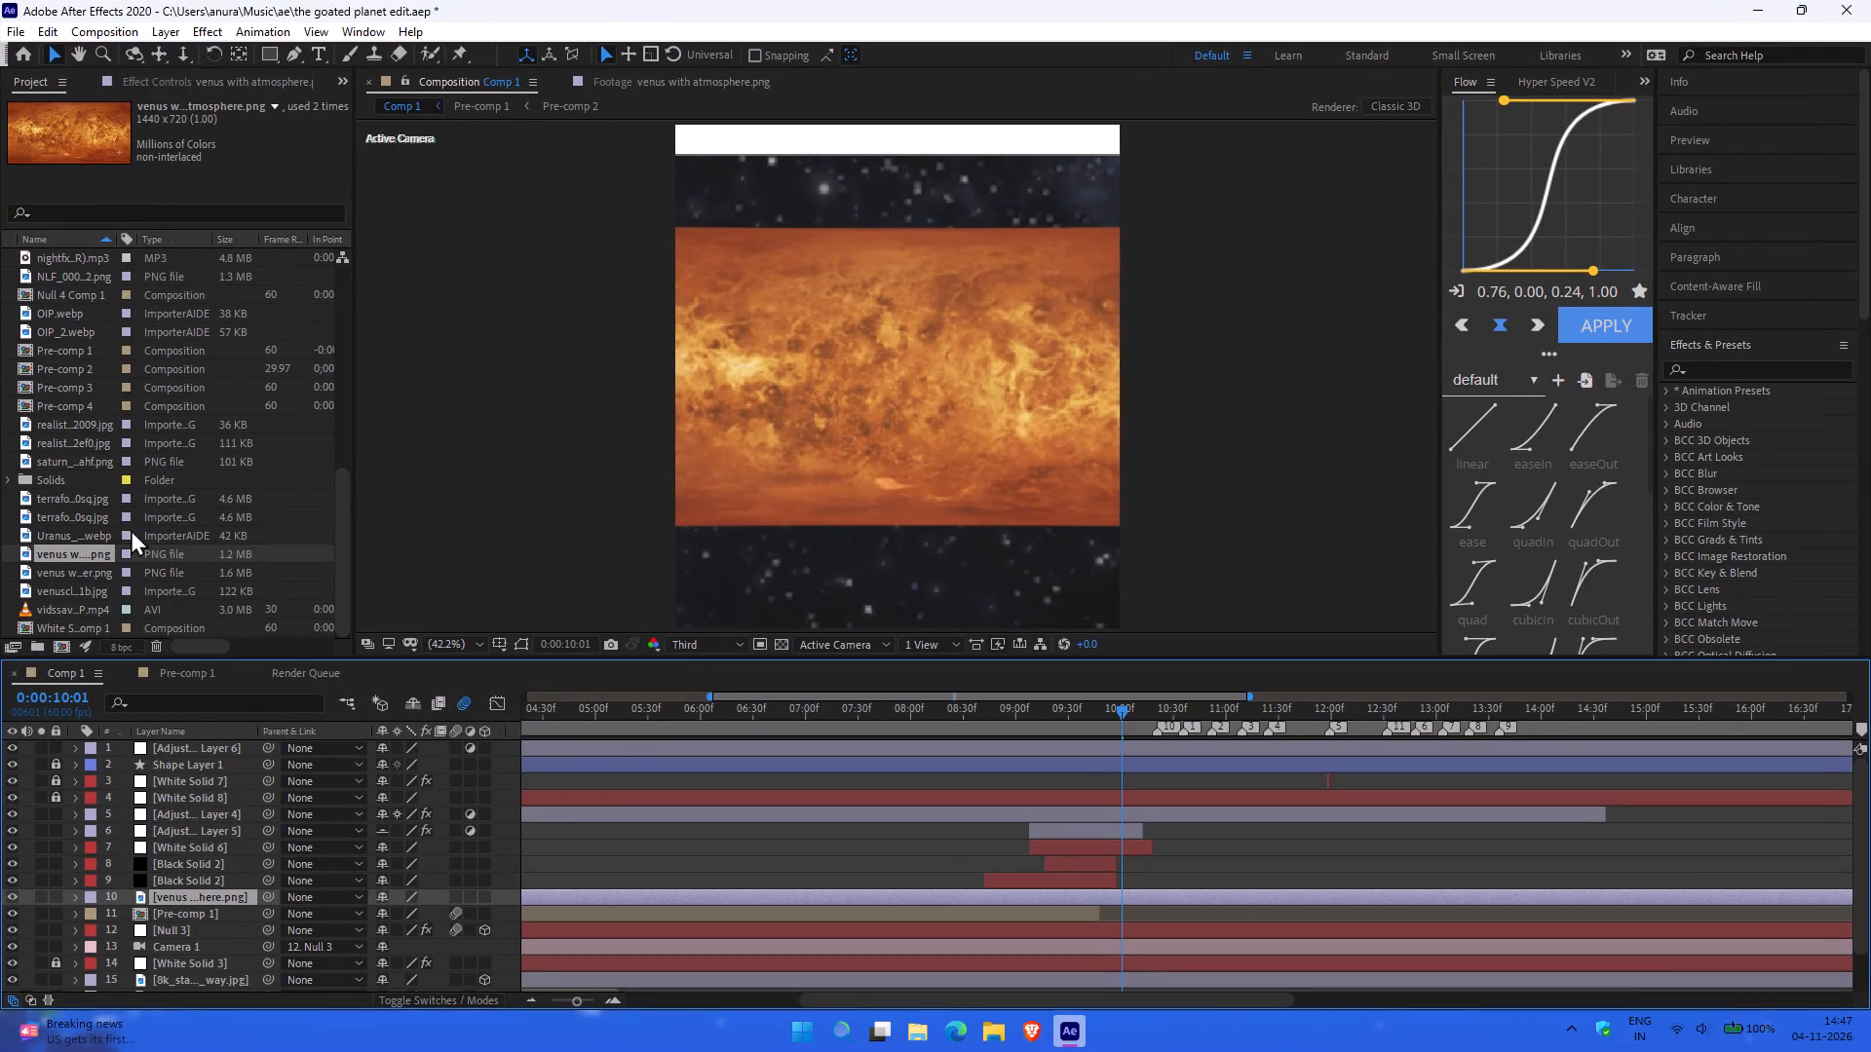
# Preview the project's terraformed-planet, Uranus, Saturn, Mars, Venus and Earth images, ending with Earth_Texture_Full.webp.
pyautogui.click(89, 533)
pyautogui.click(84, 516)
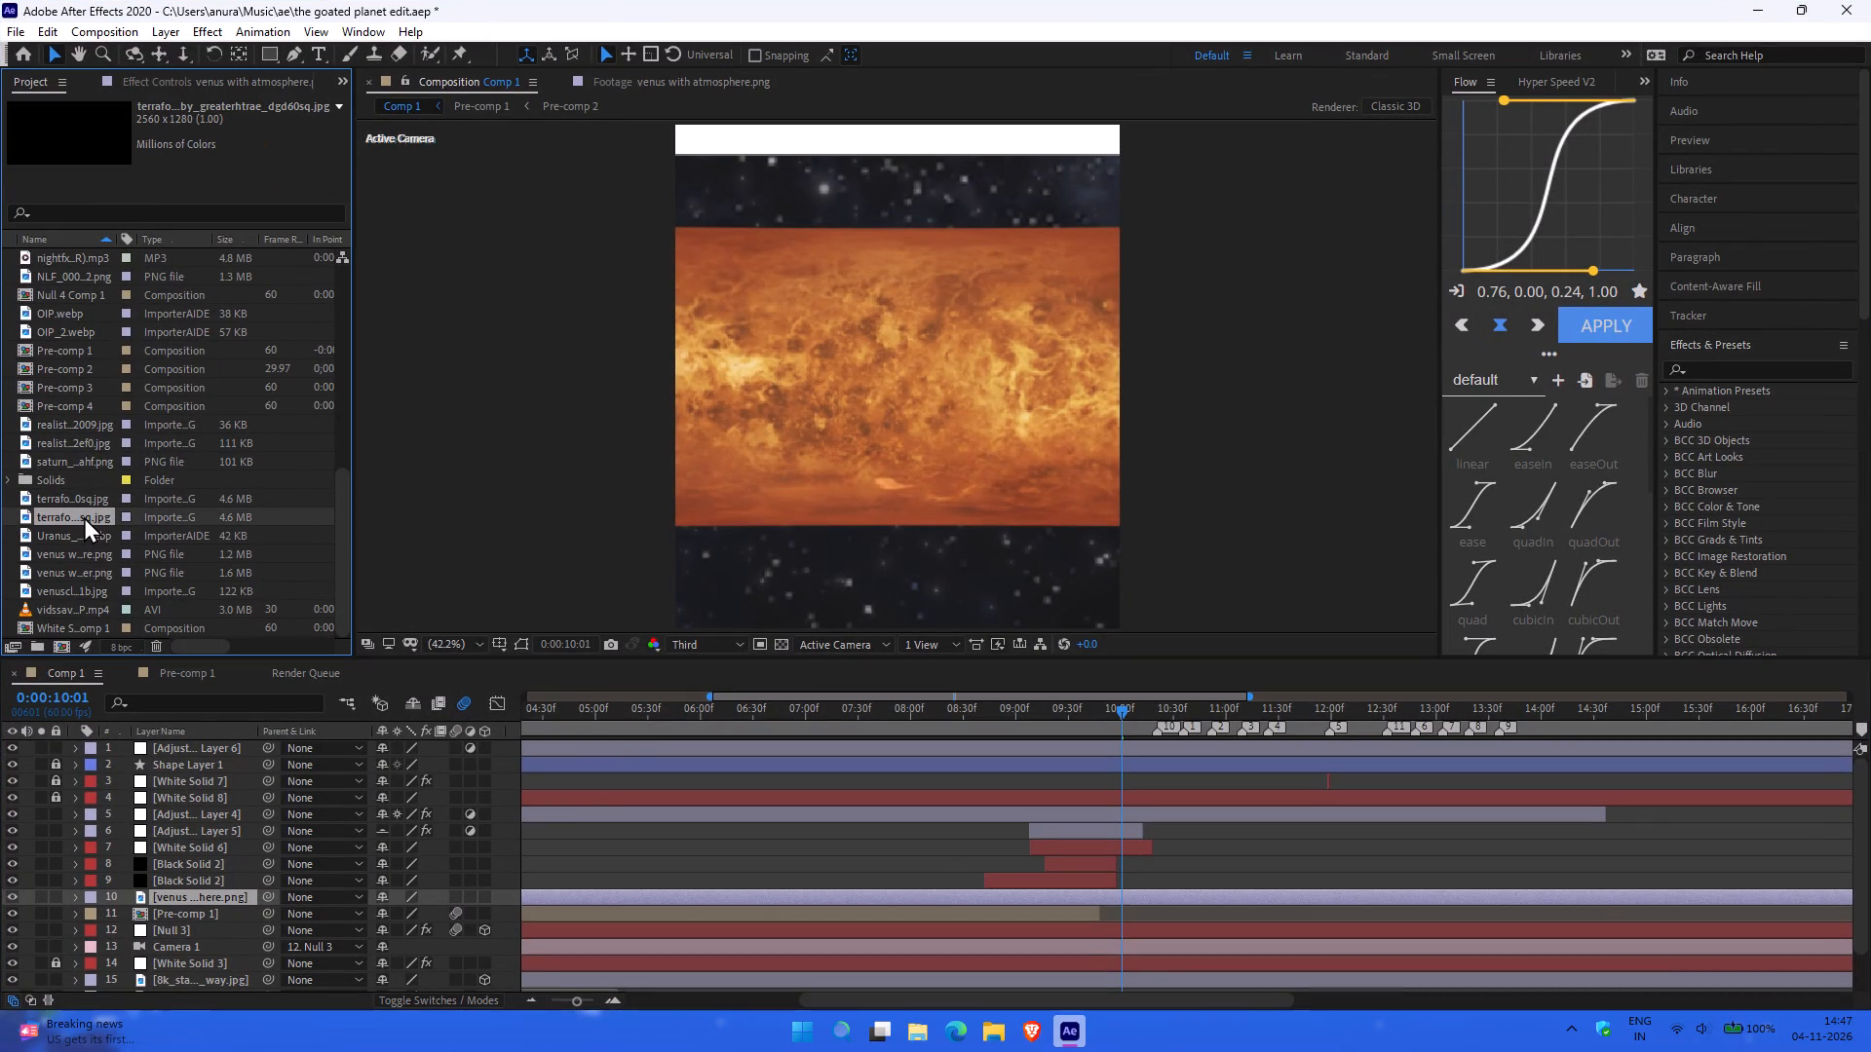
pyautogui.click(82, 496)
pyautogui.click(82, 525)
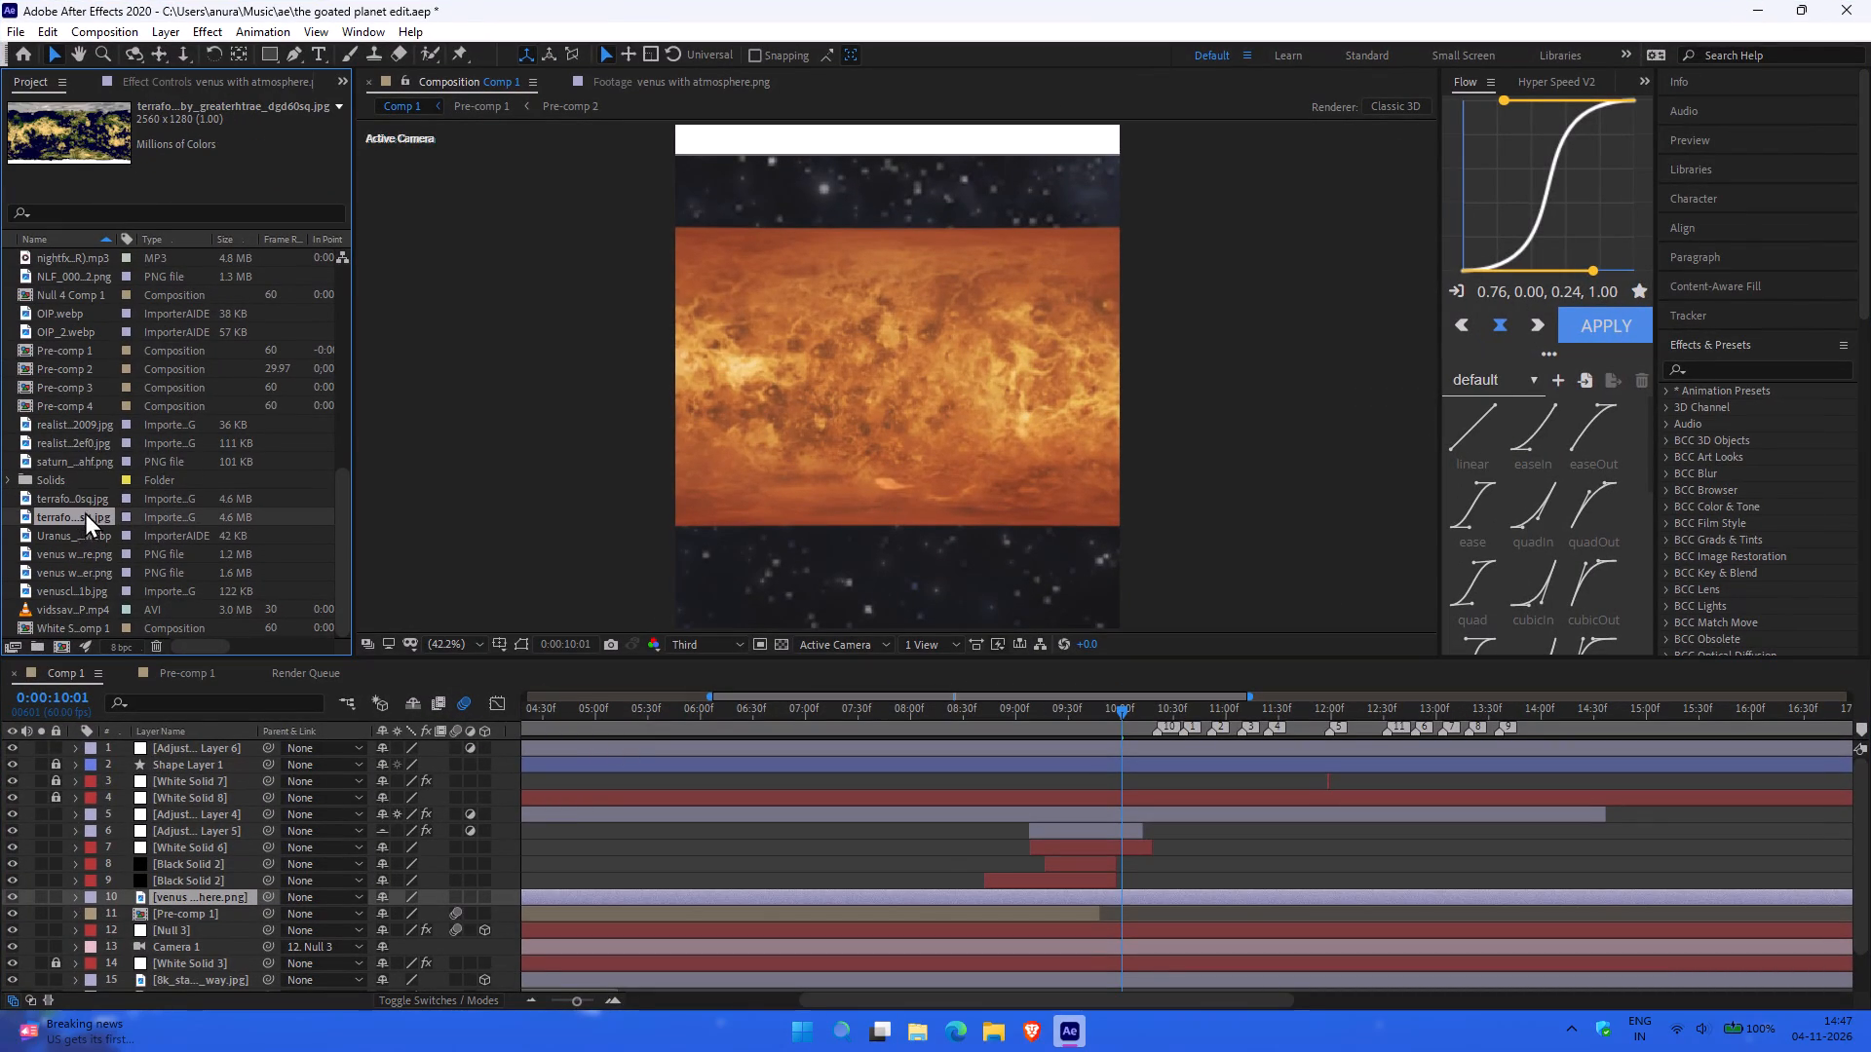
pyautogui.click(85, 503)
pyautogui.click(85, 459)
pyautogui.scroll(2, 103, 426)
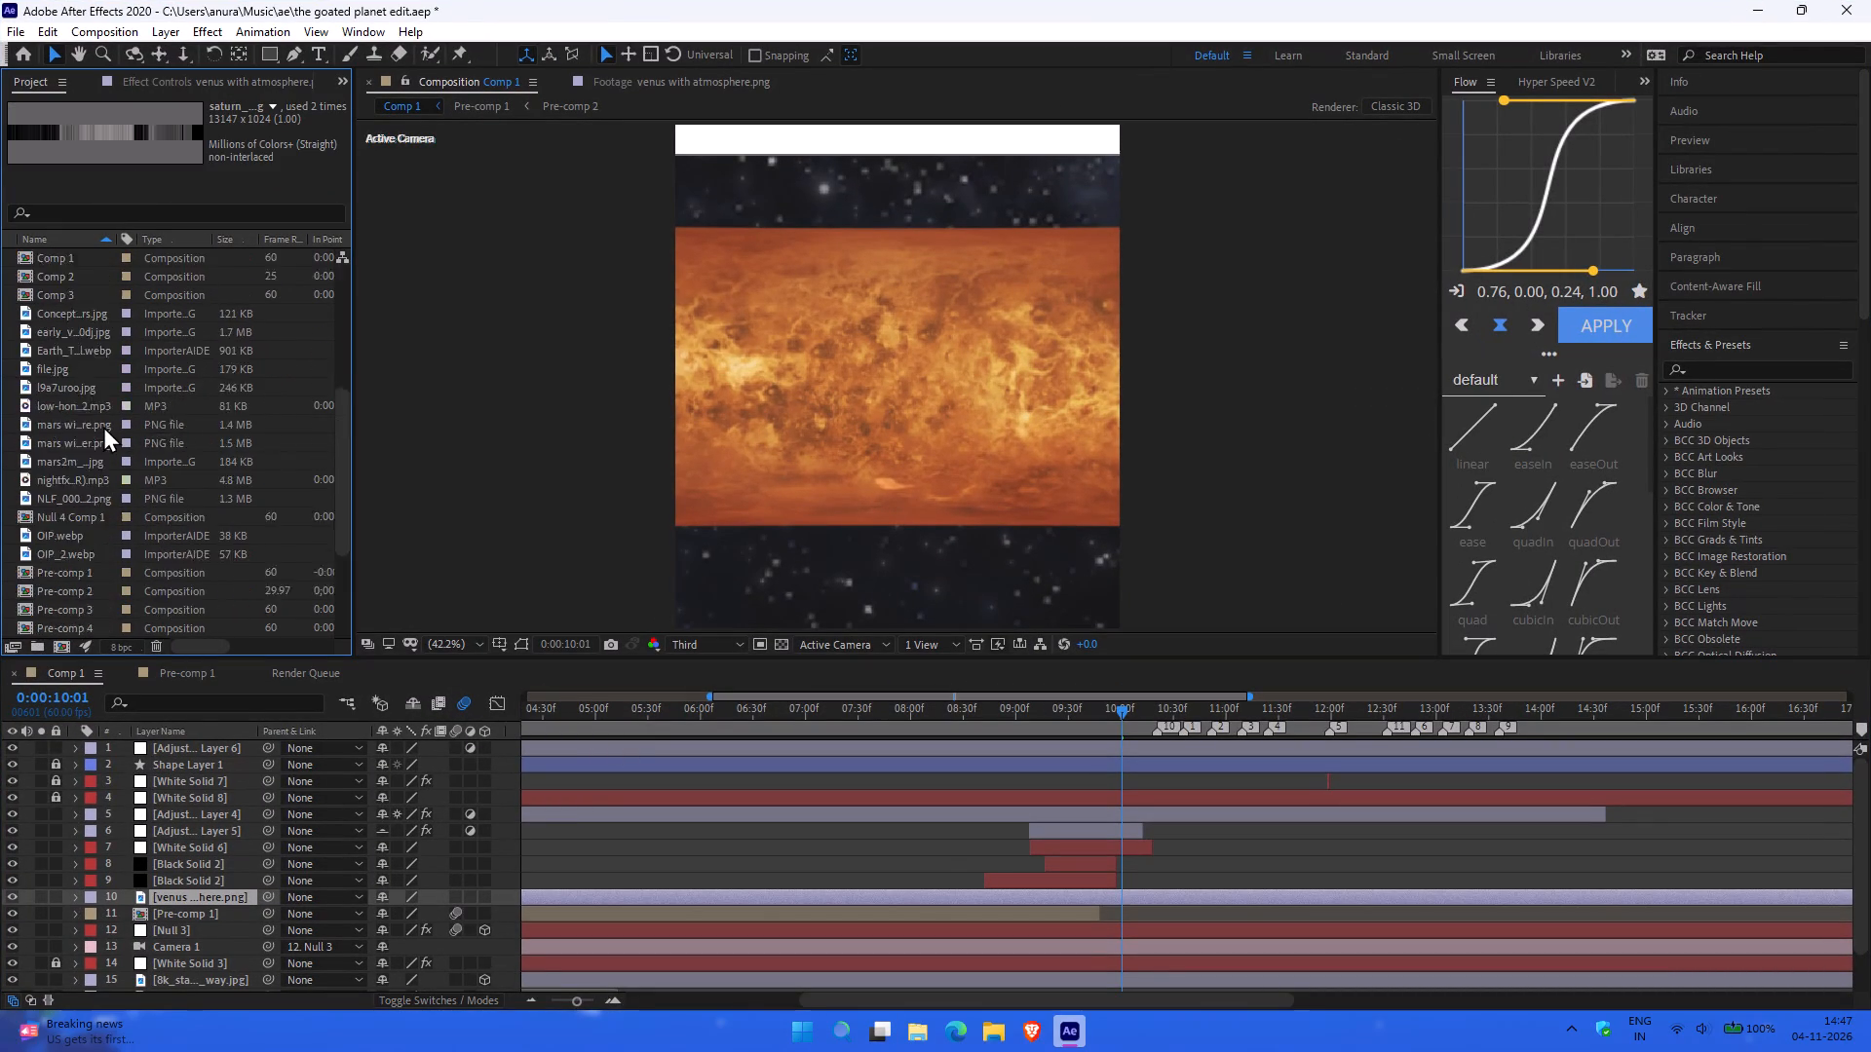
pyautogui.scroll(4, 103, 426)
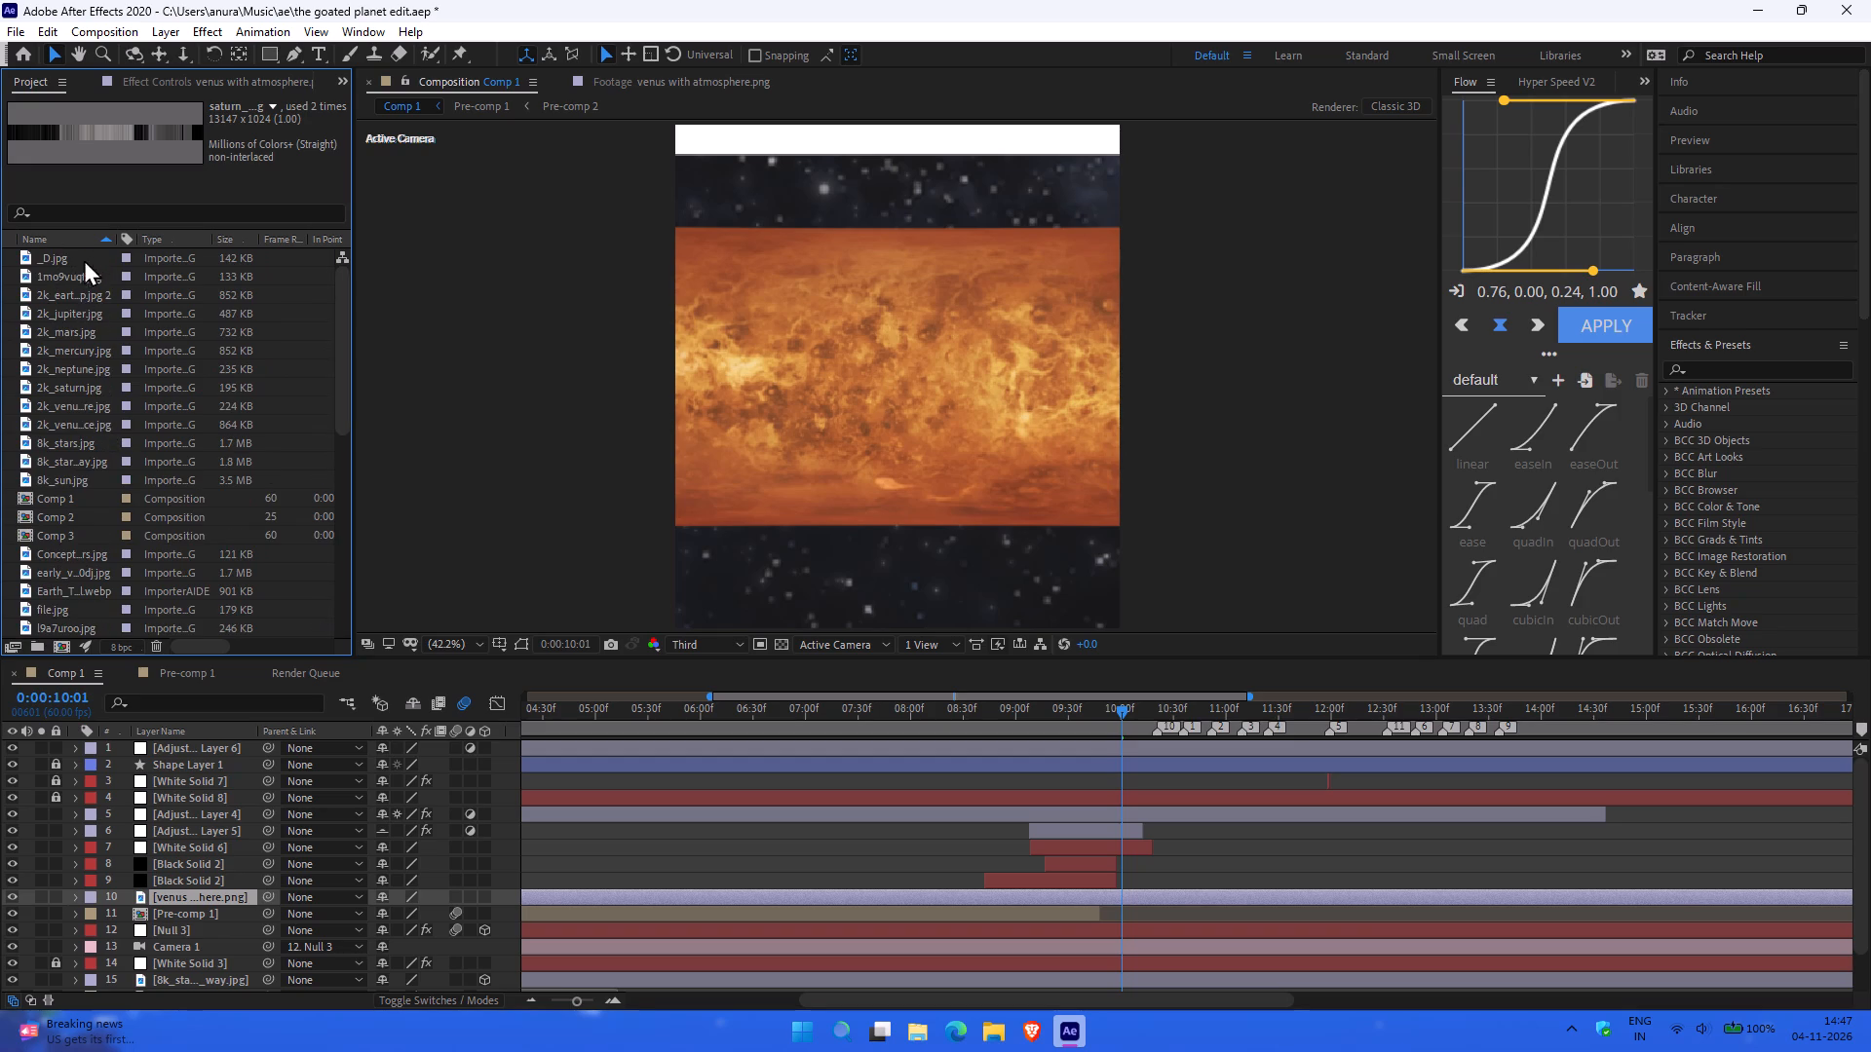
pyautogui.click(64, 277)
pyautogui.click(73, 297)
pyautogui.click(56, 340)
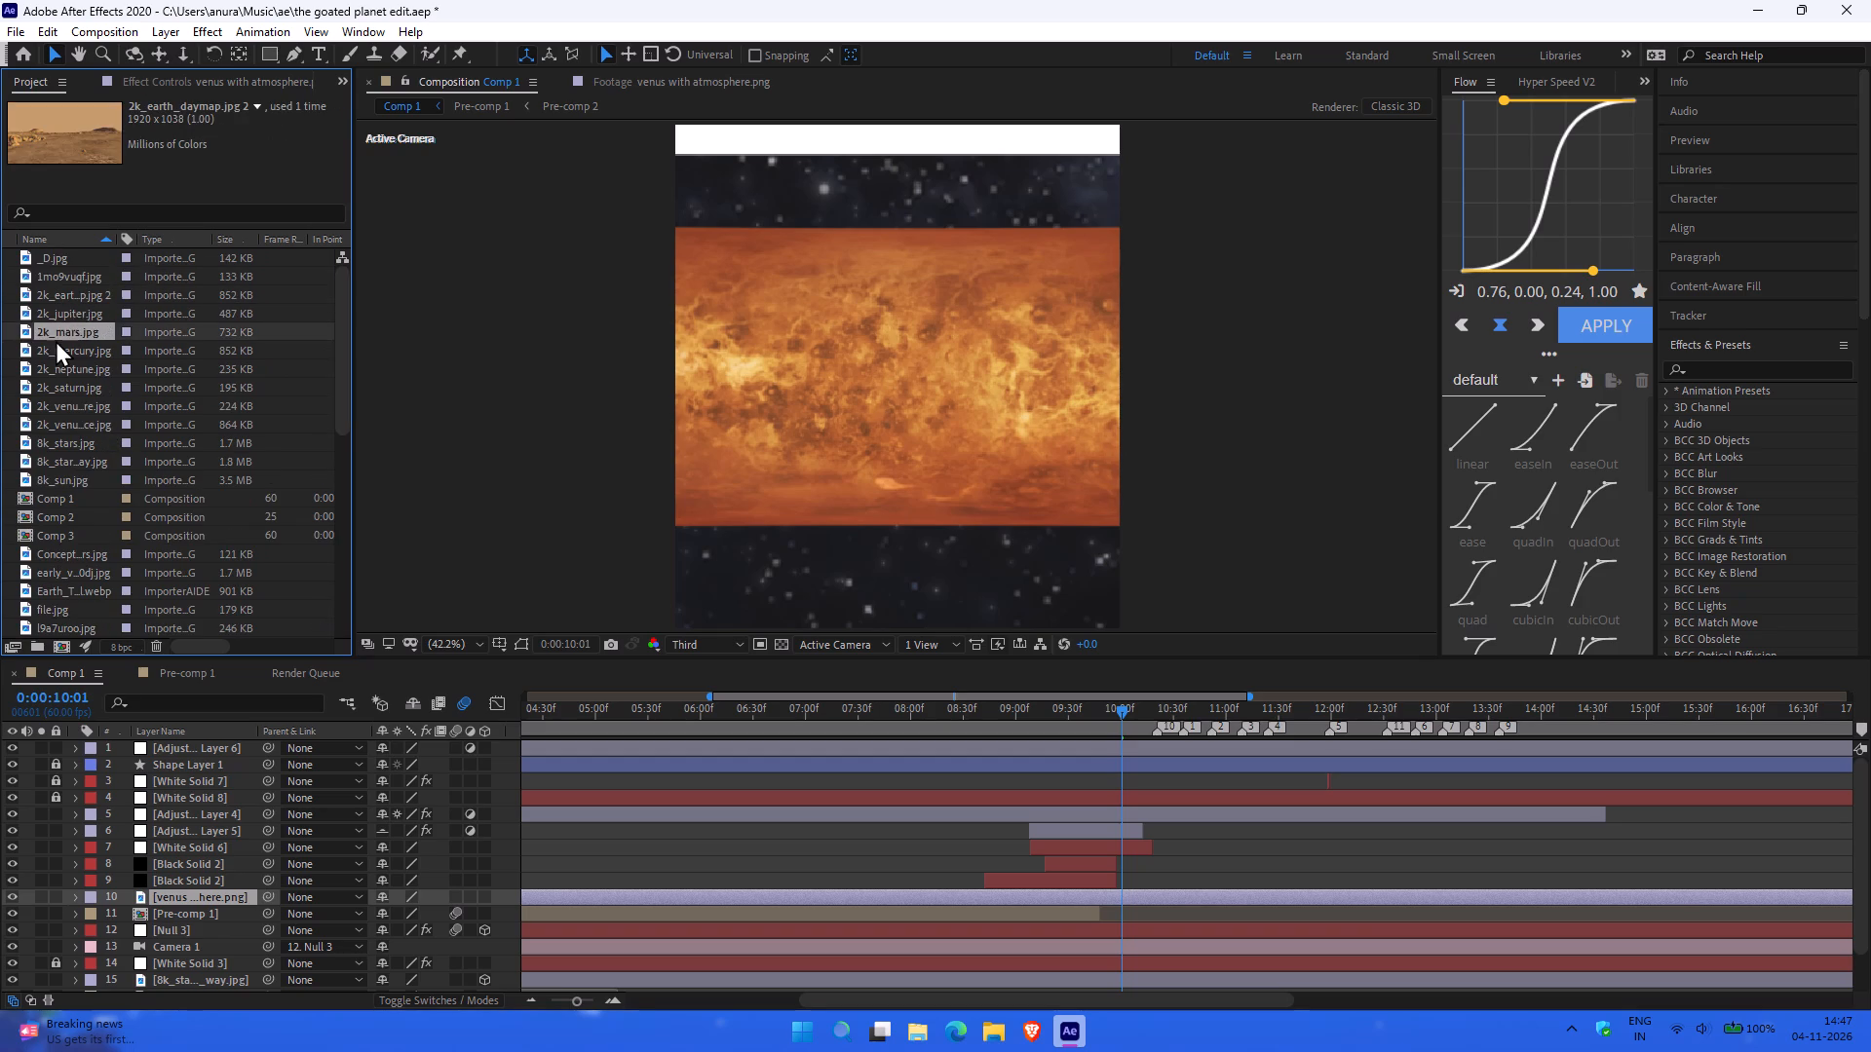
pyautogui.click(56, 390)
pyautogui.click(60, 423)
pyautogui.click(62, 494)
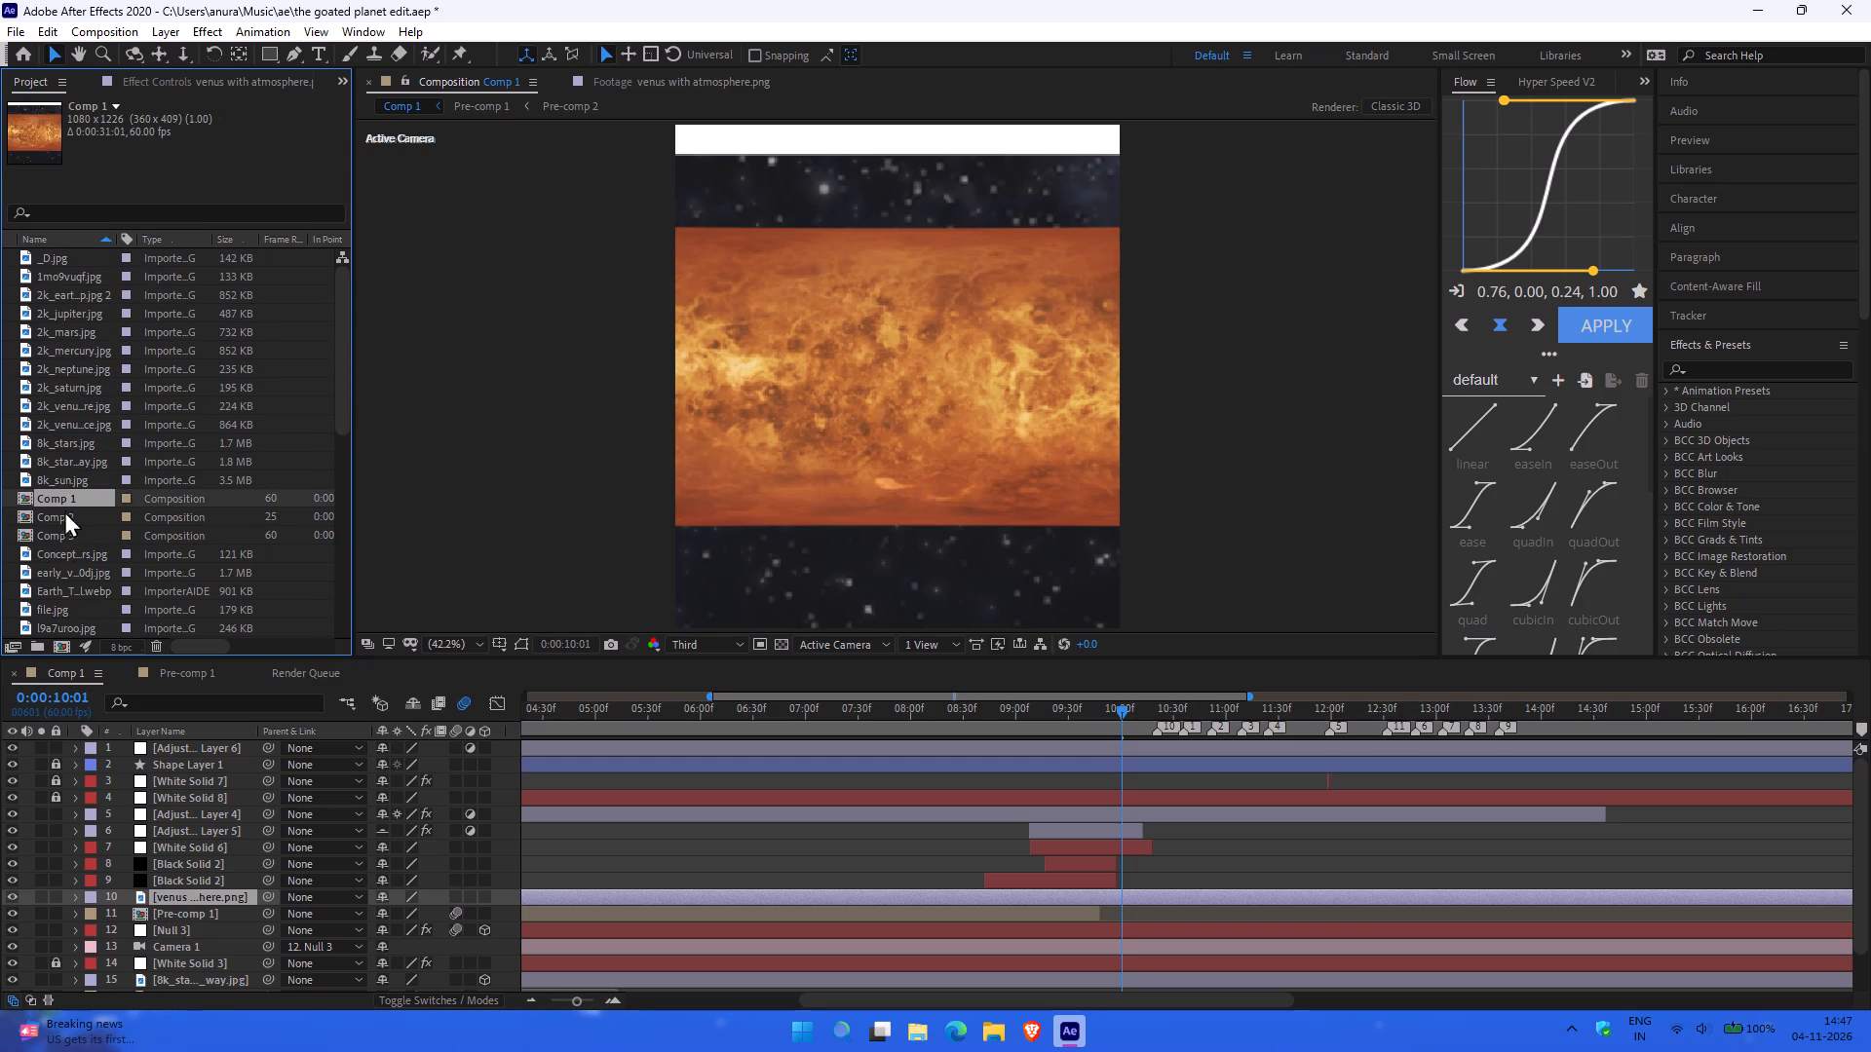
pyautogui.click(51, 557)
pyautogui.click(77, 589)
# Examine the project's remaining footage, from the Venus, Uranus and terraformed-planet images to the reference video and White Solid 5 Comp 1.
pyautogui.scroll(-2, 94, 587)
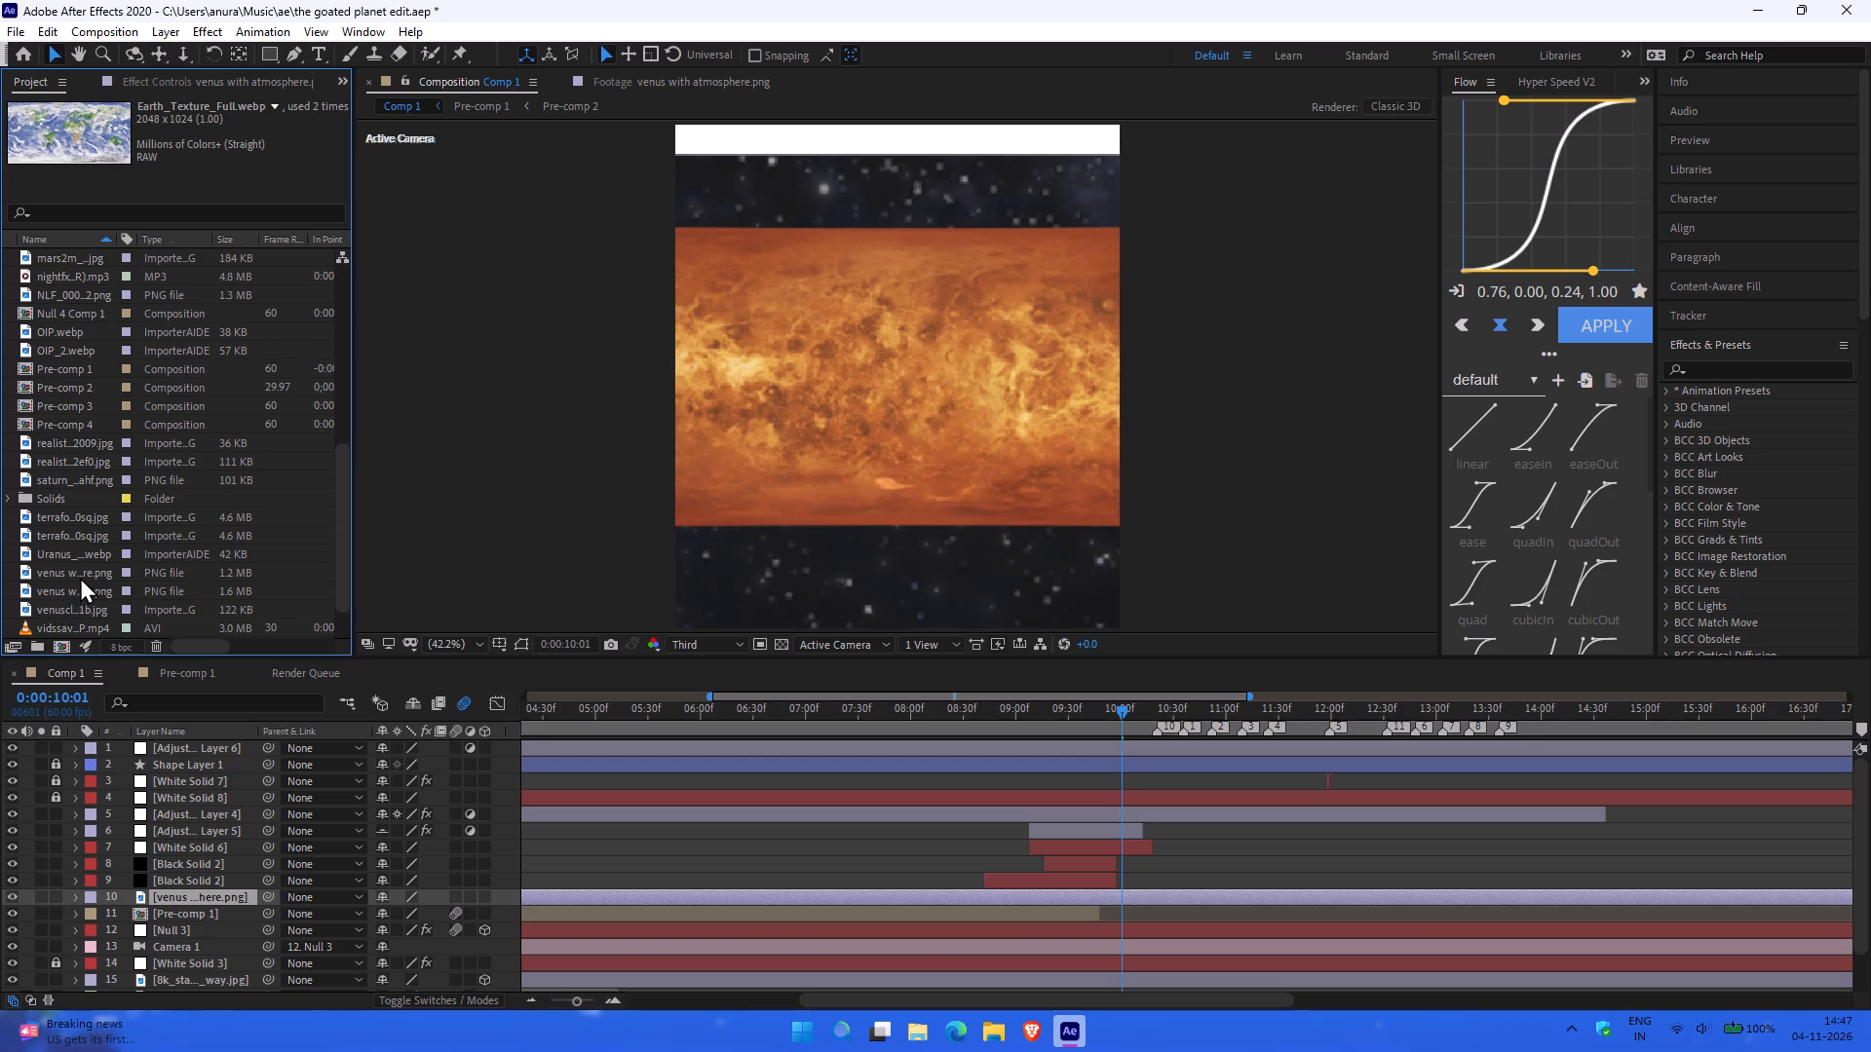
pyautogui.click(80, 577)
pyautogui.click(75, 552)
pyautogui.click(79, 528)
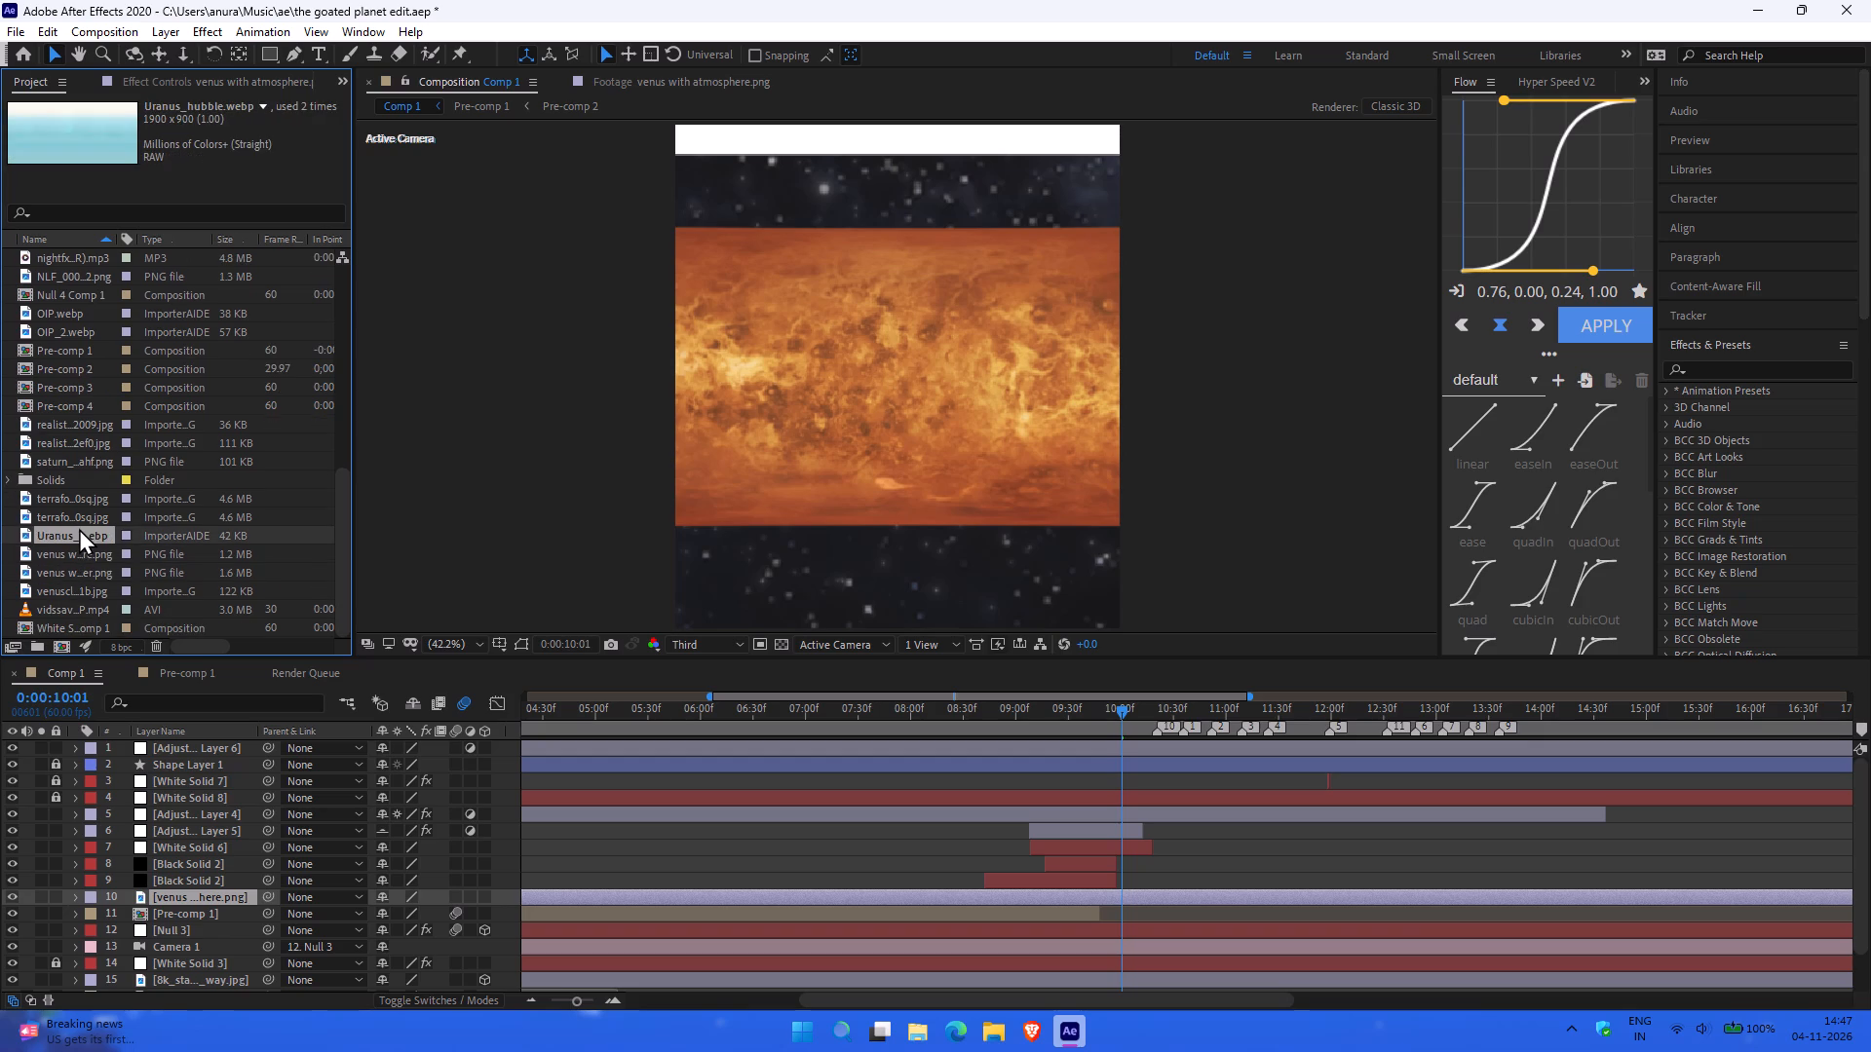
pyautogui.click(81, 521)
pyautogui.click(88, 502)
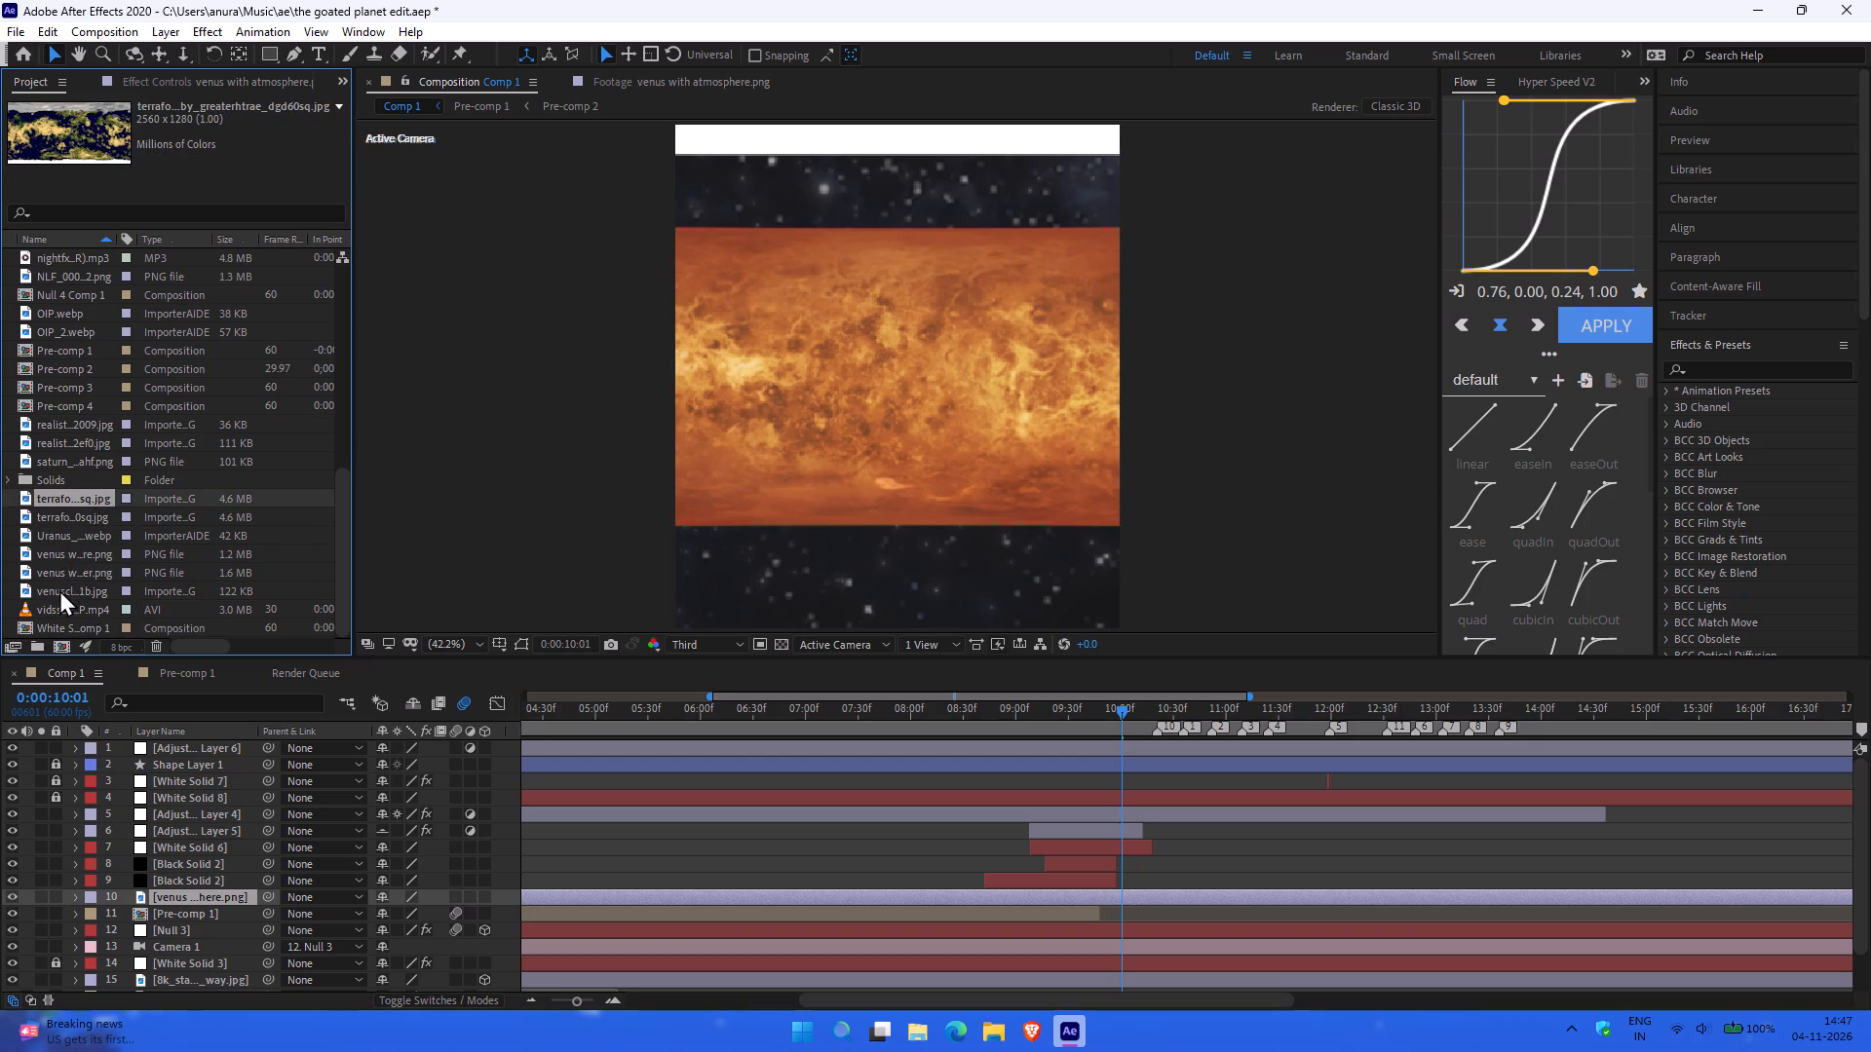
pyautogui.click(59, 593)
pyautogui.click(63, 611)
pyautogui.scroll(-1, 76, 613)
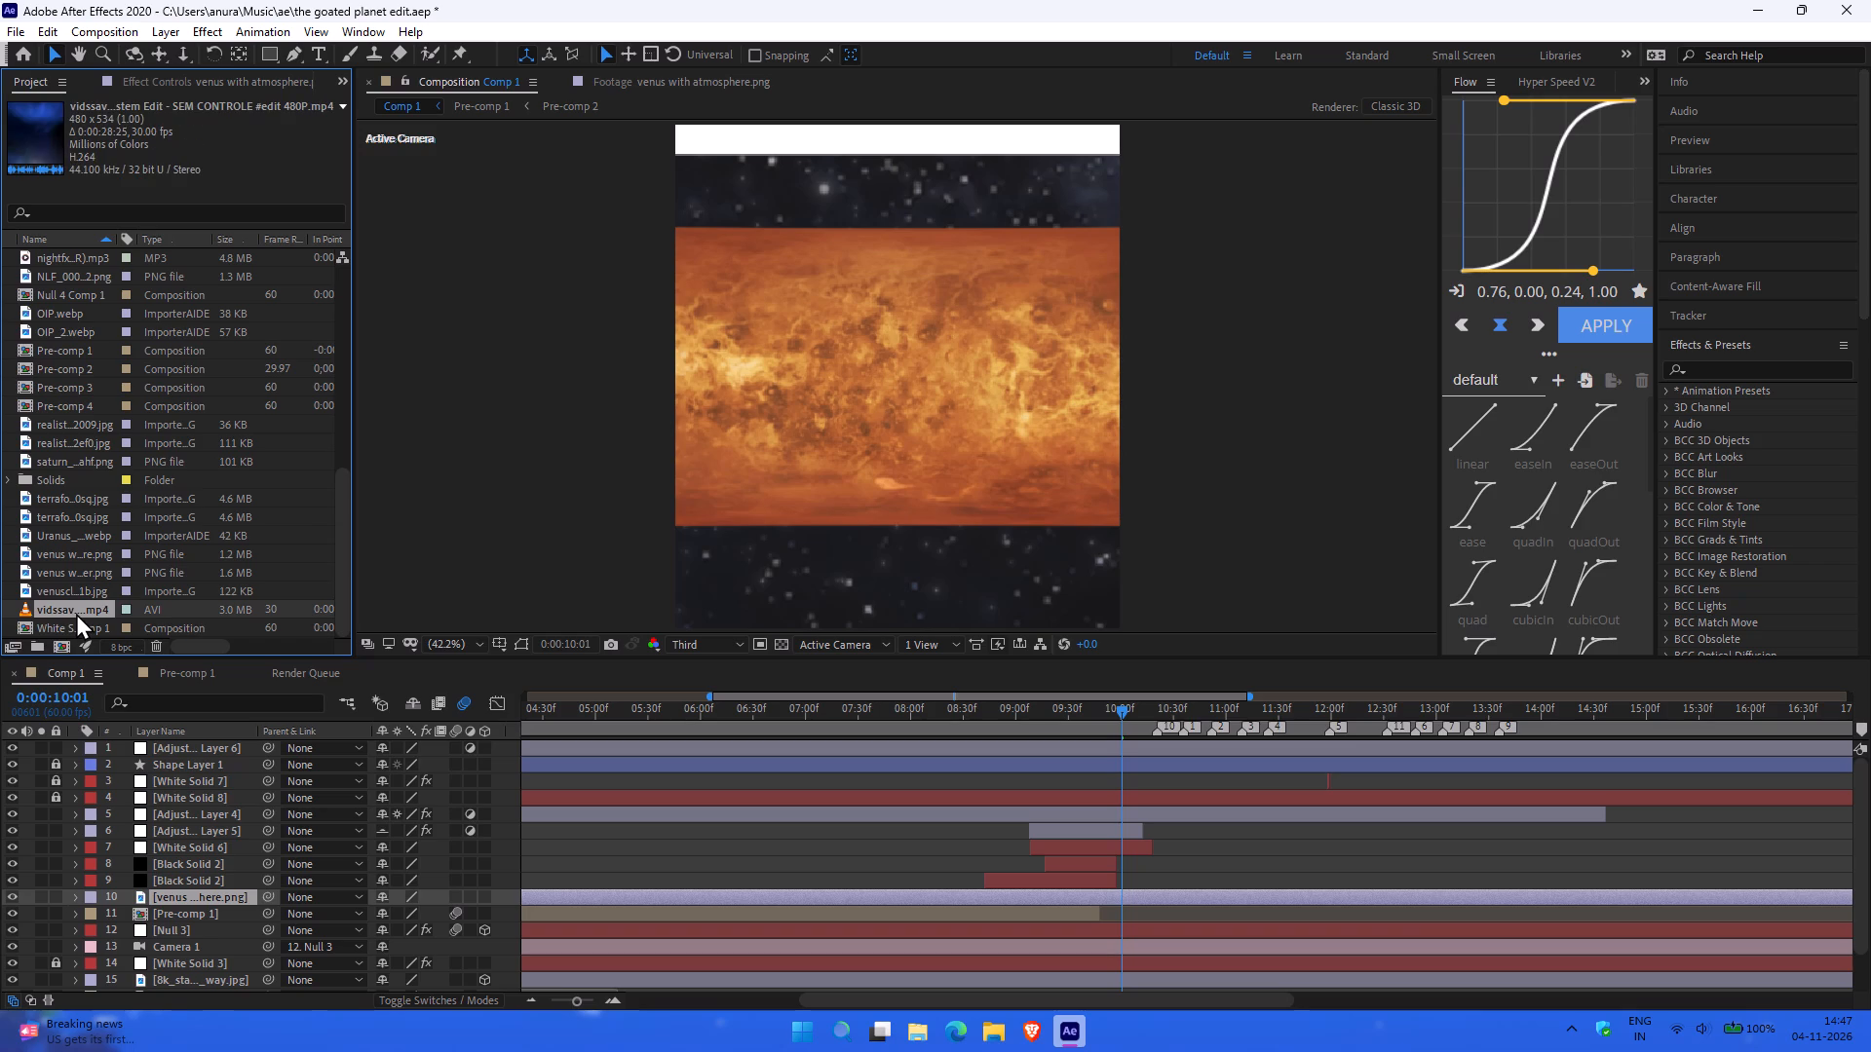
pyautogui.scroll(-1, 76, 613)
pyautogui.click(66, 631)
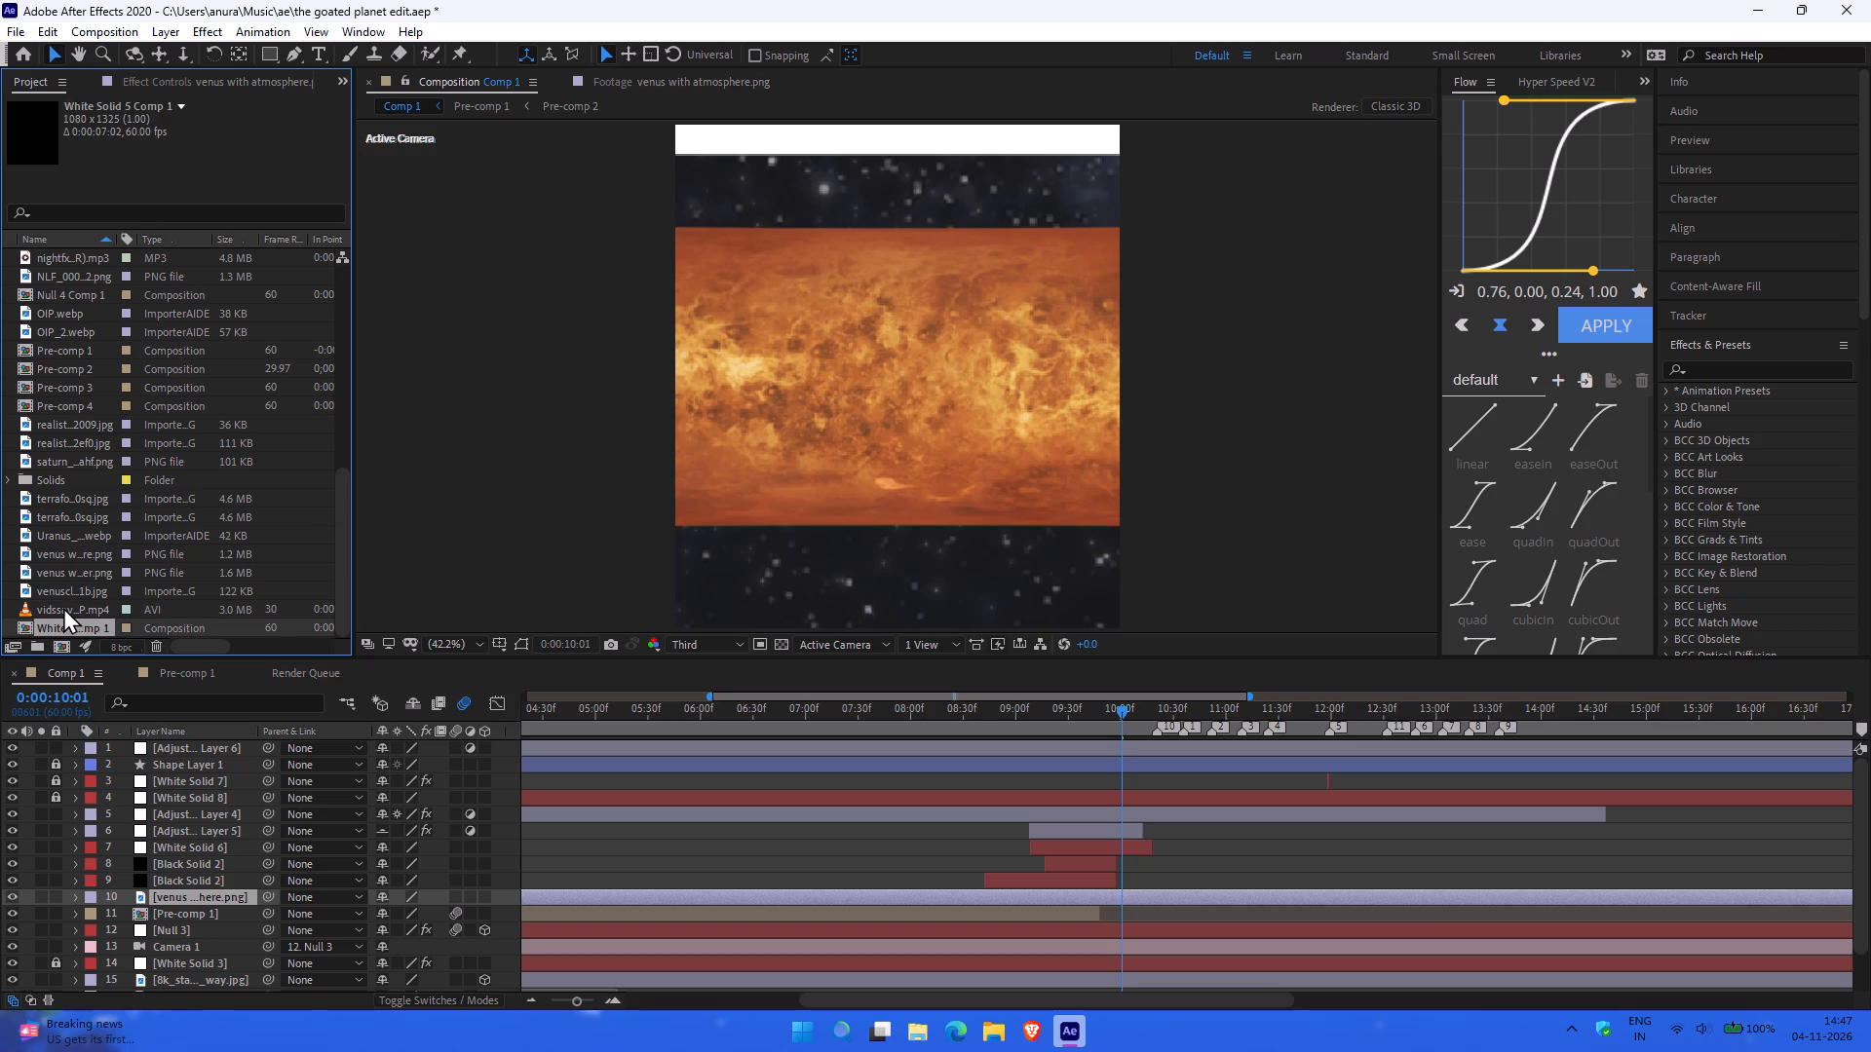
pyautogui.scroll(2, 63, 607)
# Import mars with atmosphere.png and mars with water.png as footage from the venus and mars folder.
pyautogui.rightClick(12, 324)
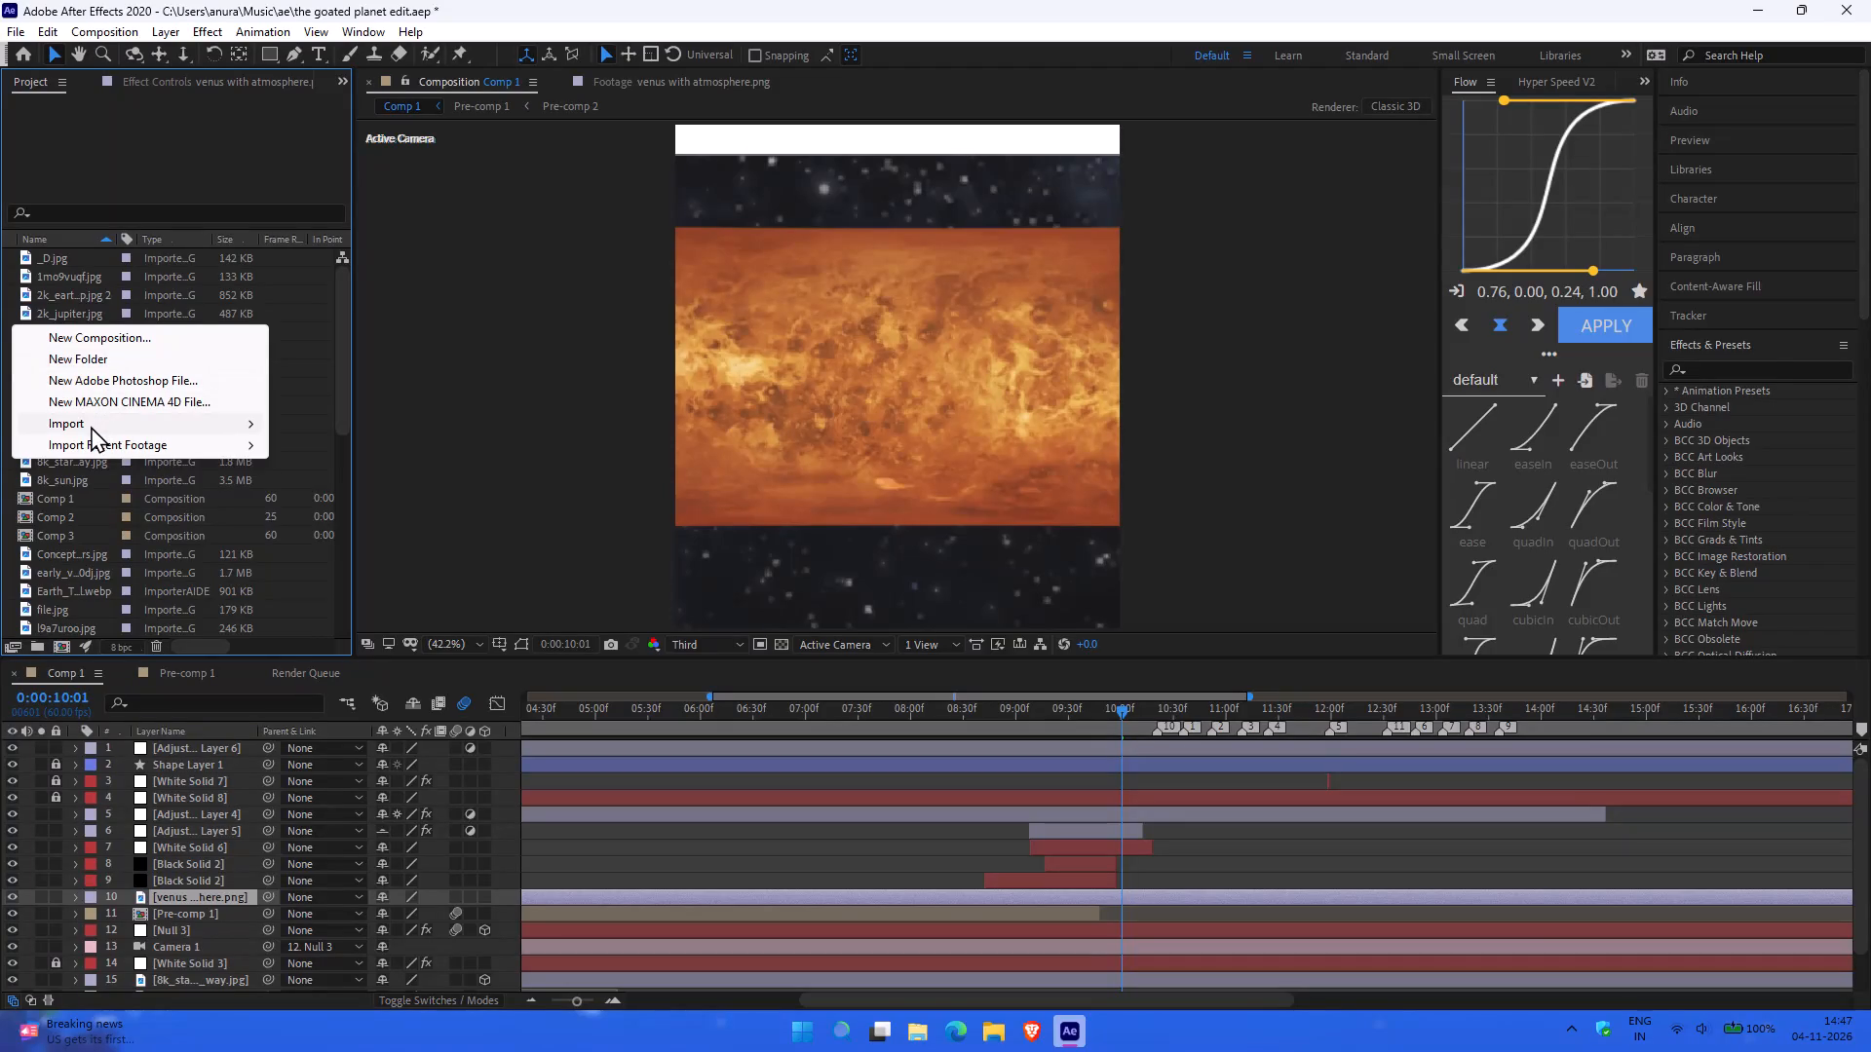
pyautogui.click(325, 427)
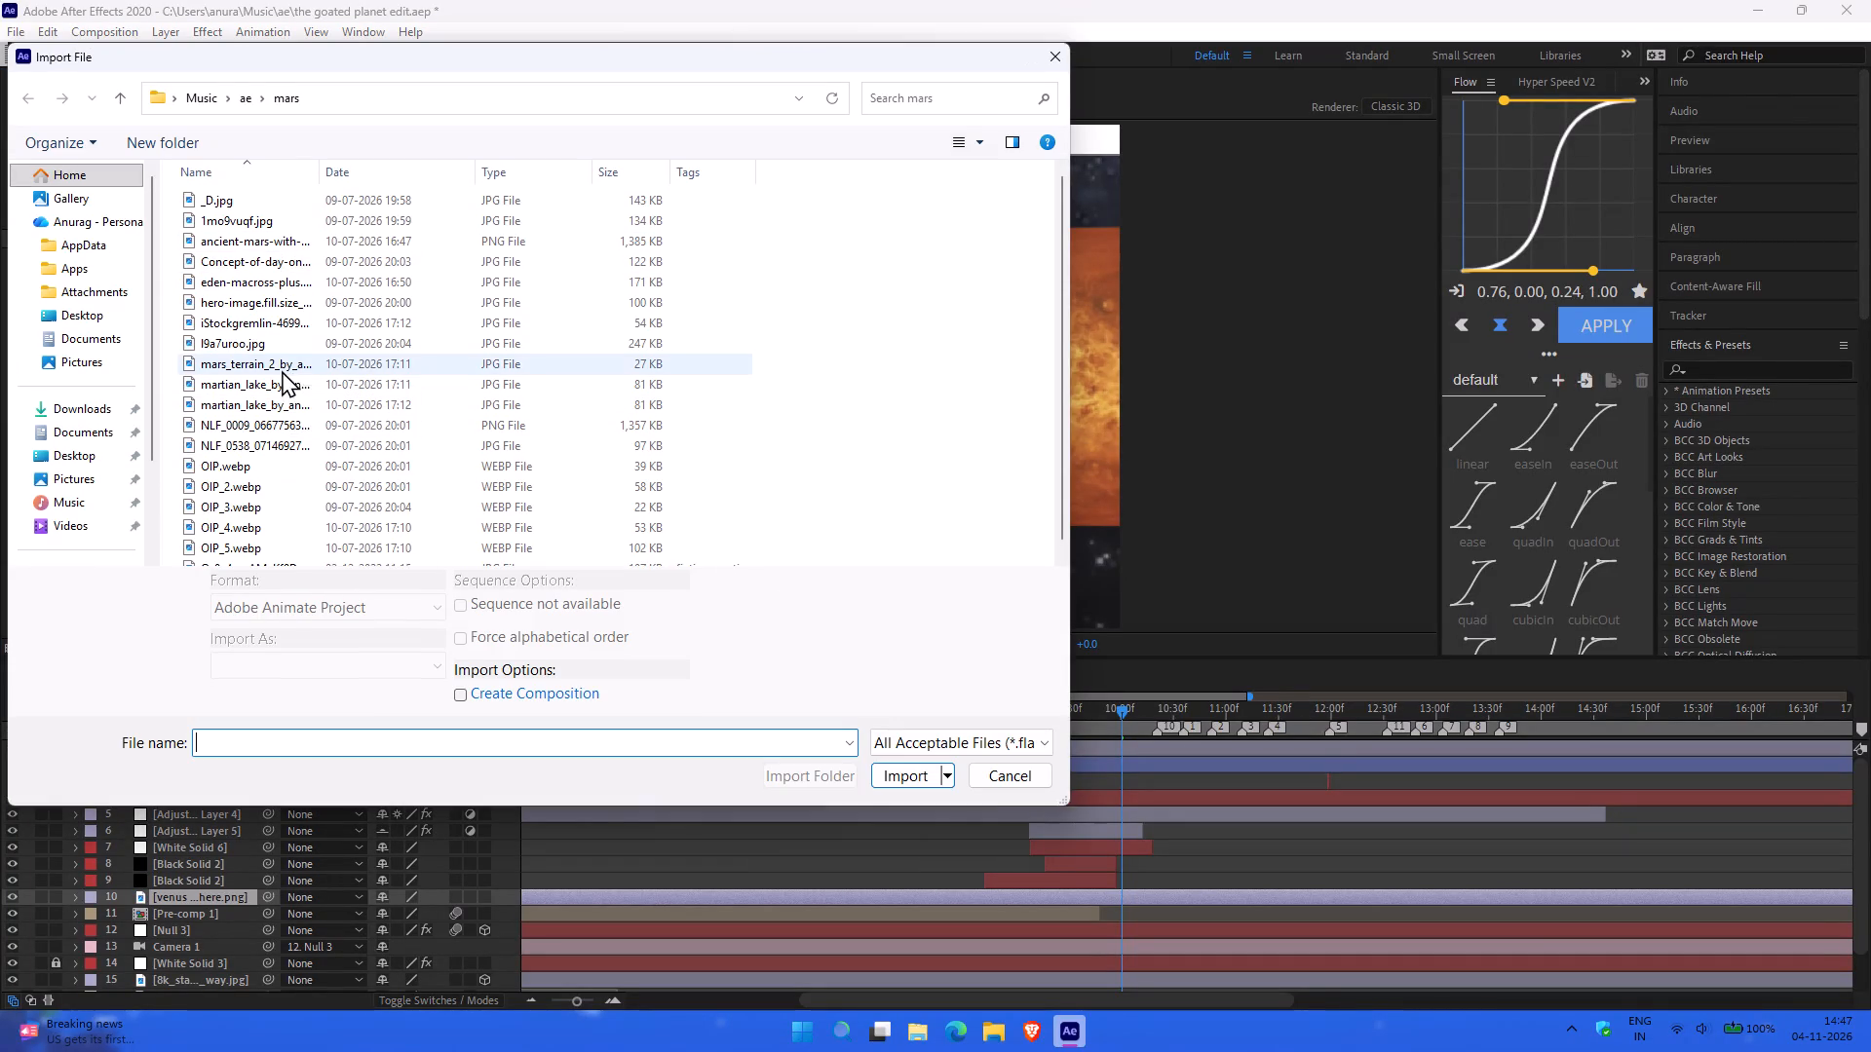
pyautogui.rightClick(855, 332)
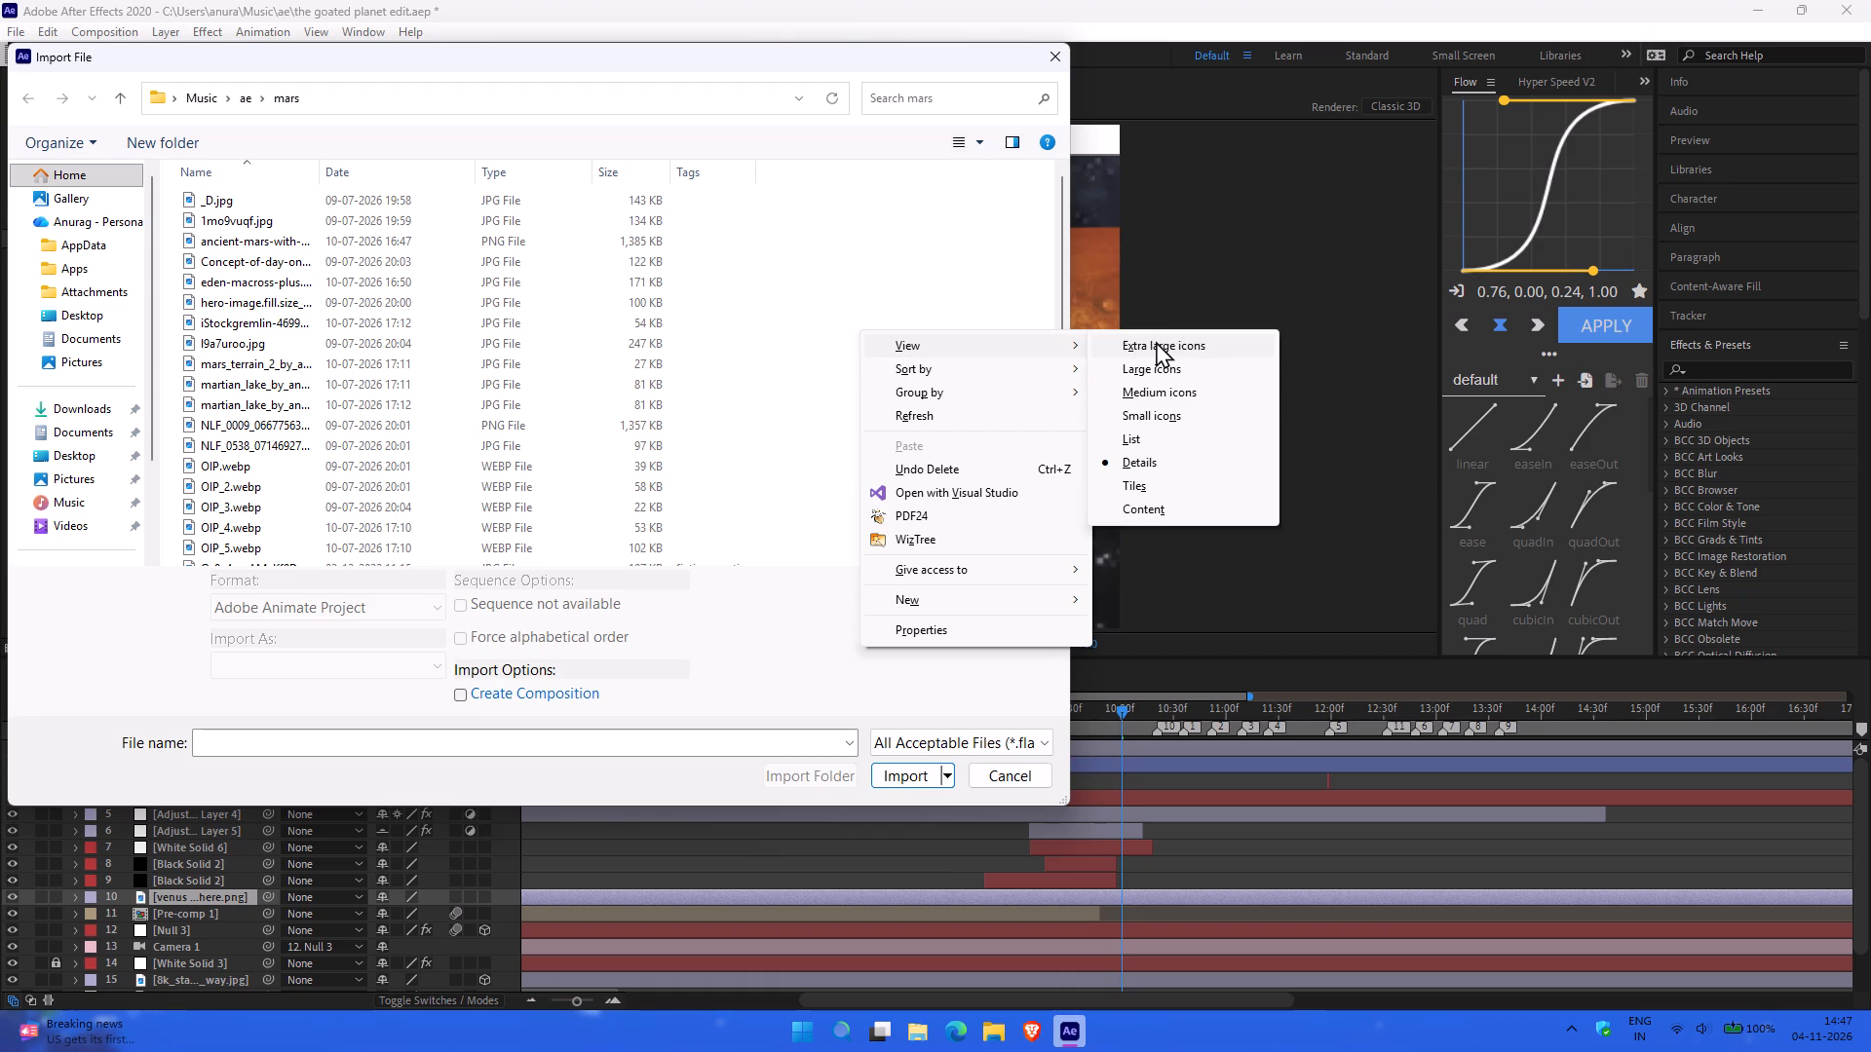
pyautogui.click(1151, 374)
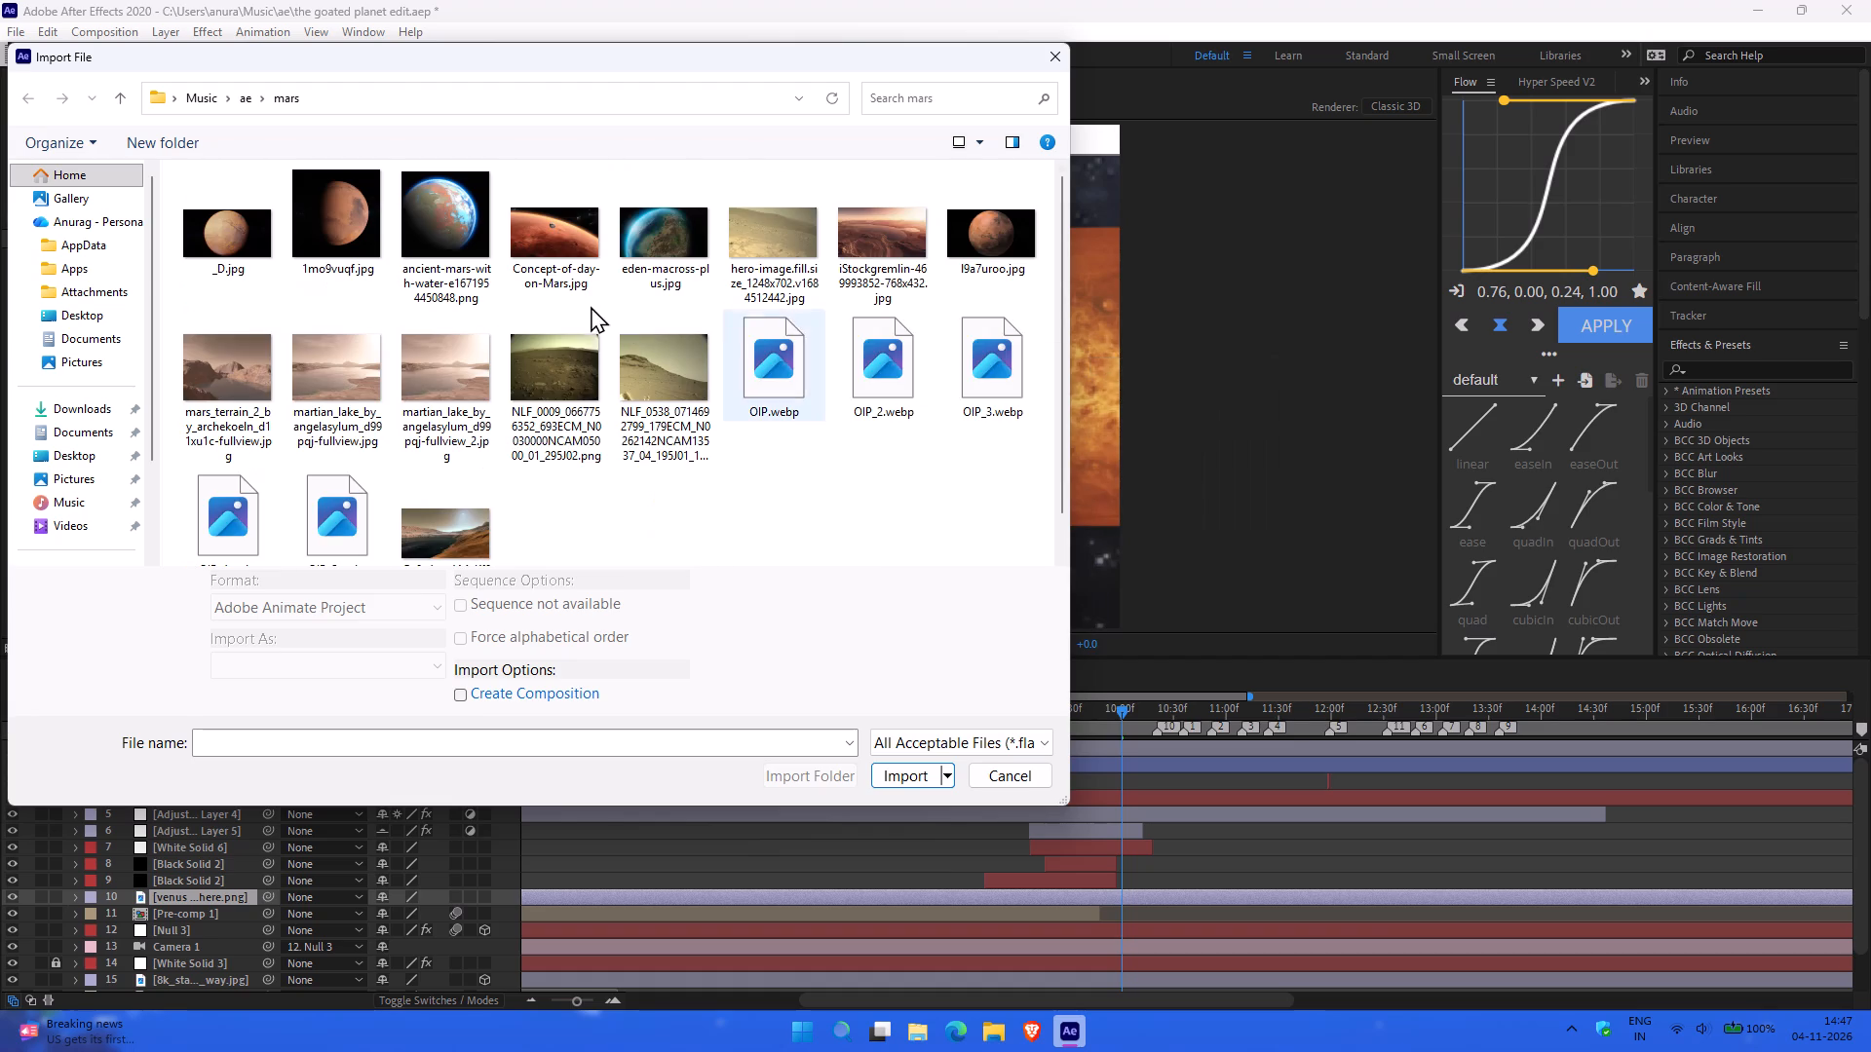
pyautogui.click(240, 95)
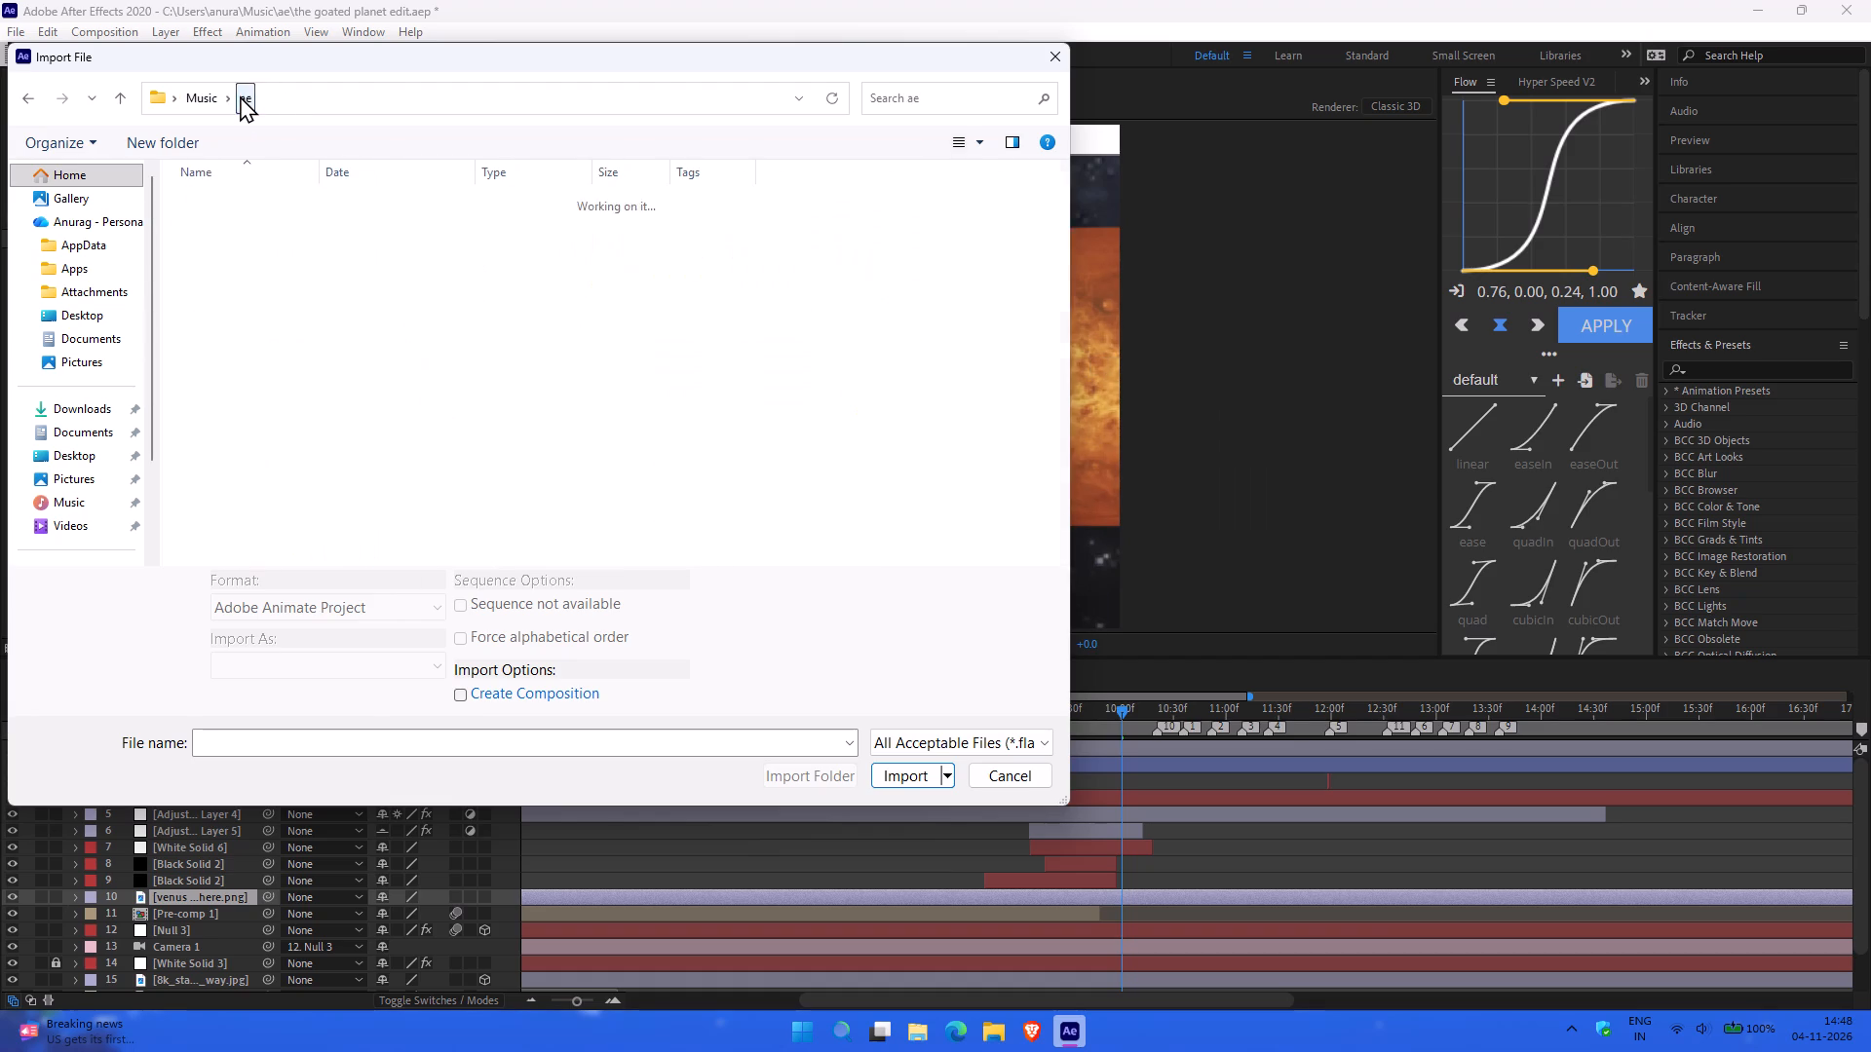
pyautogui.doubleClick(250, 241)
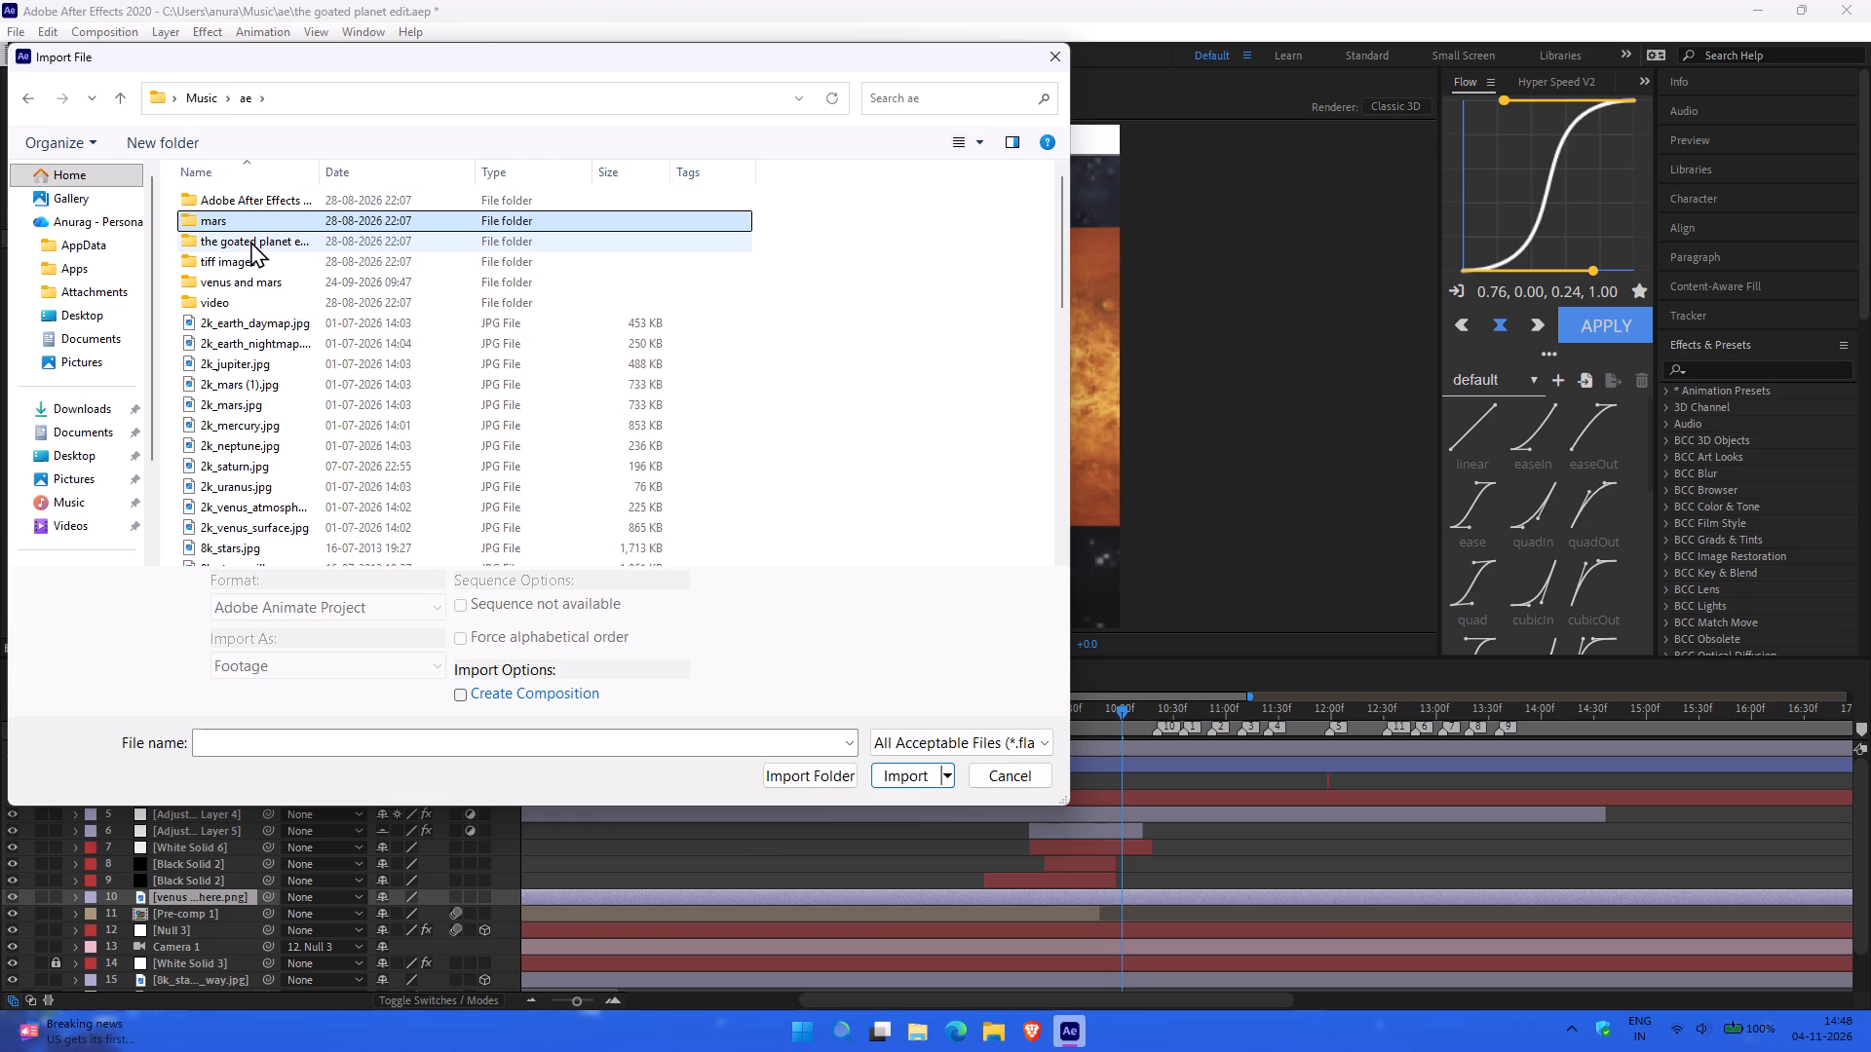
pyautogui.click(244, 102)
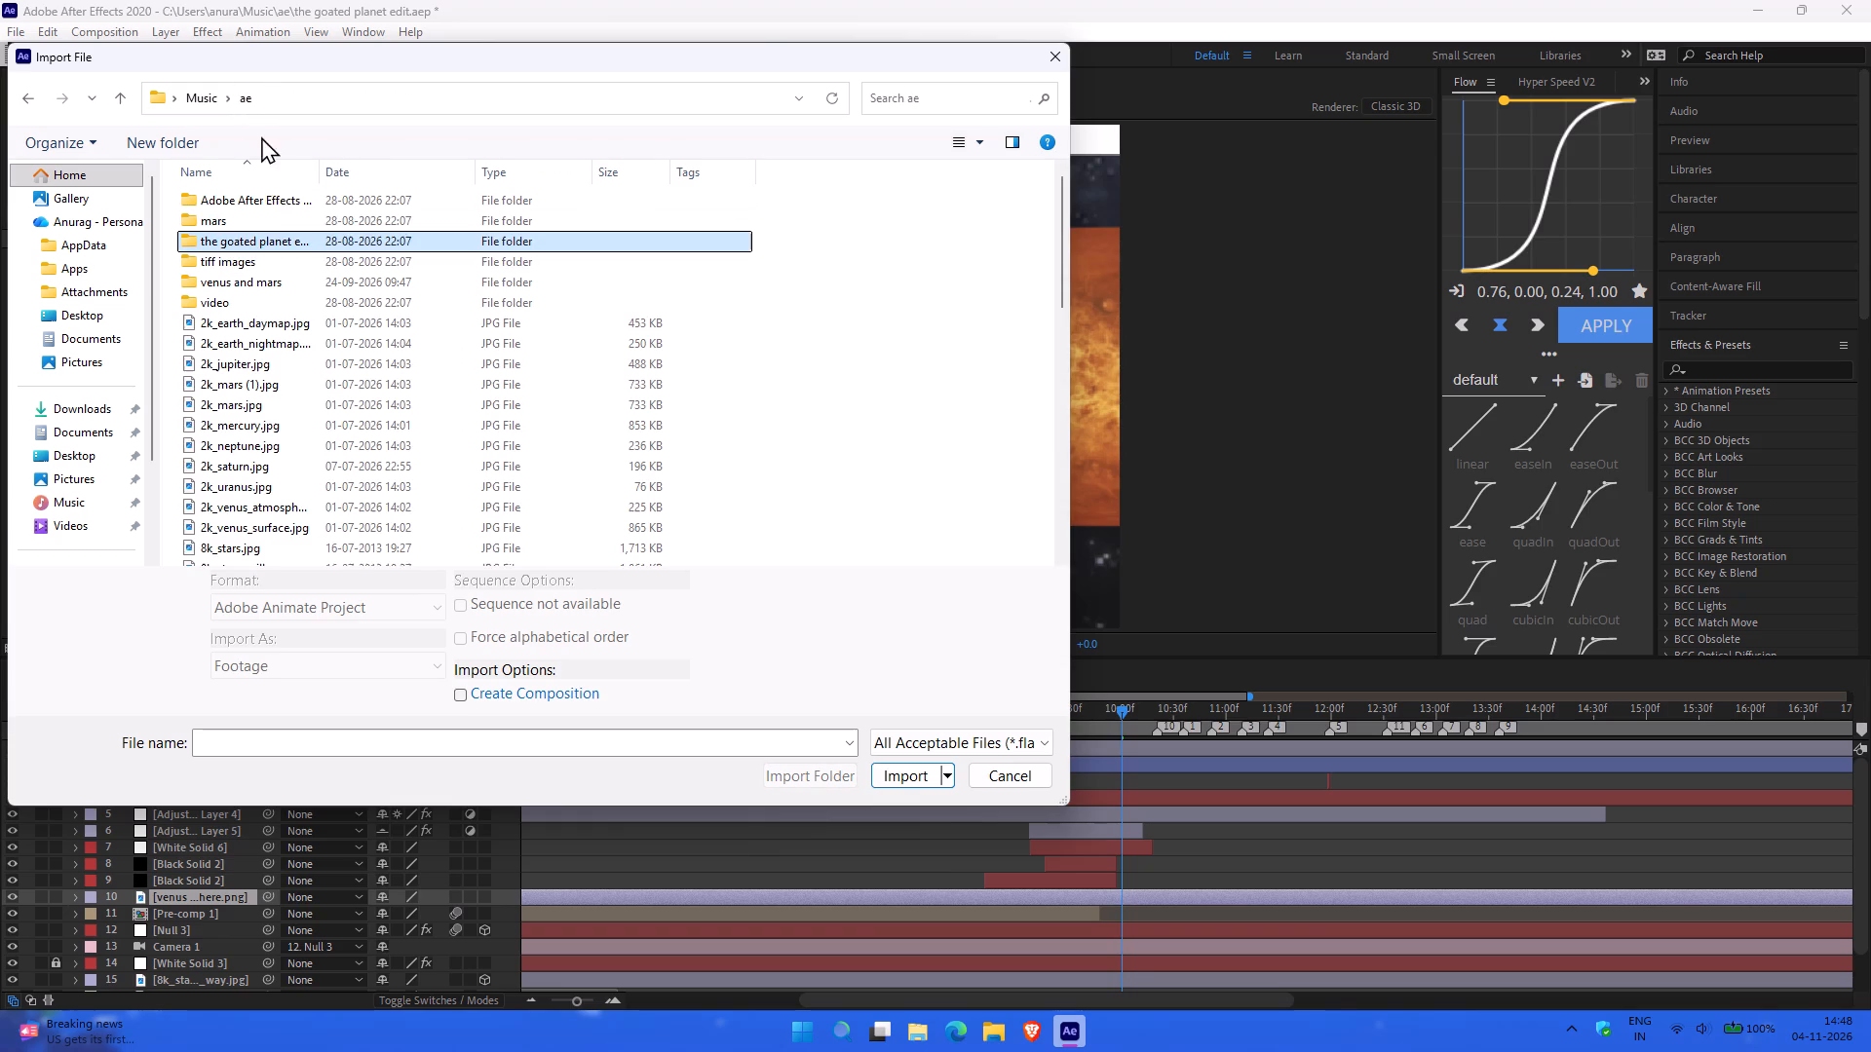
pyautogui.doubleClick(212, 263)
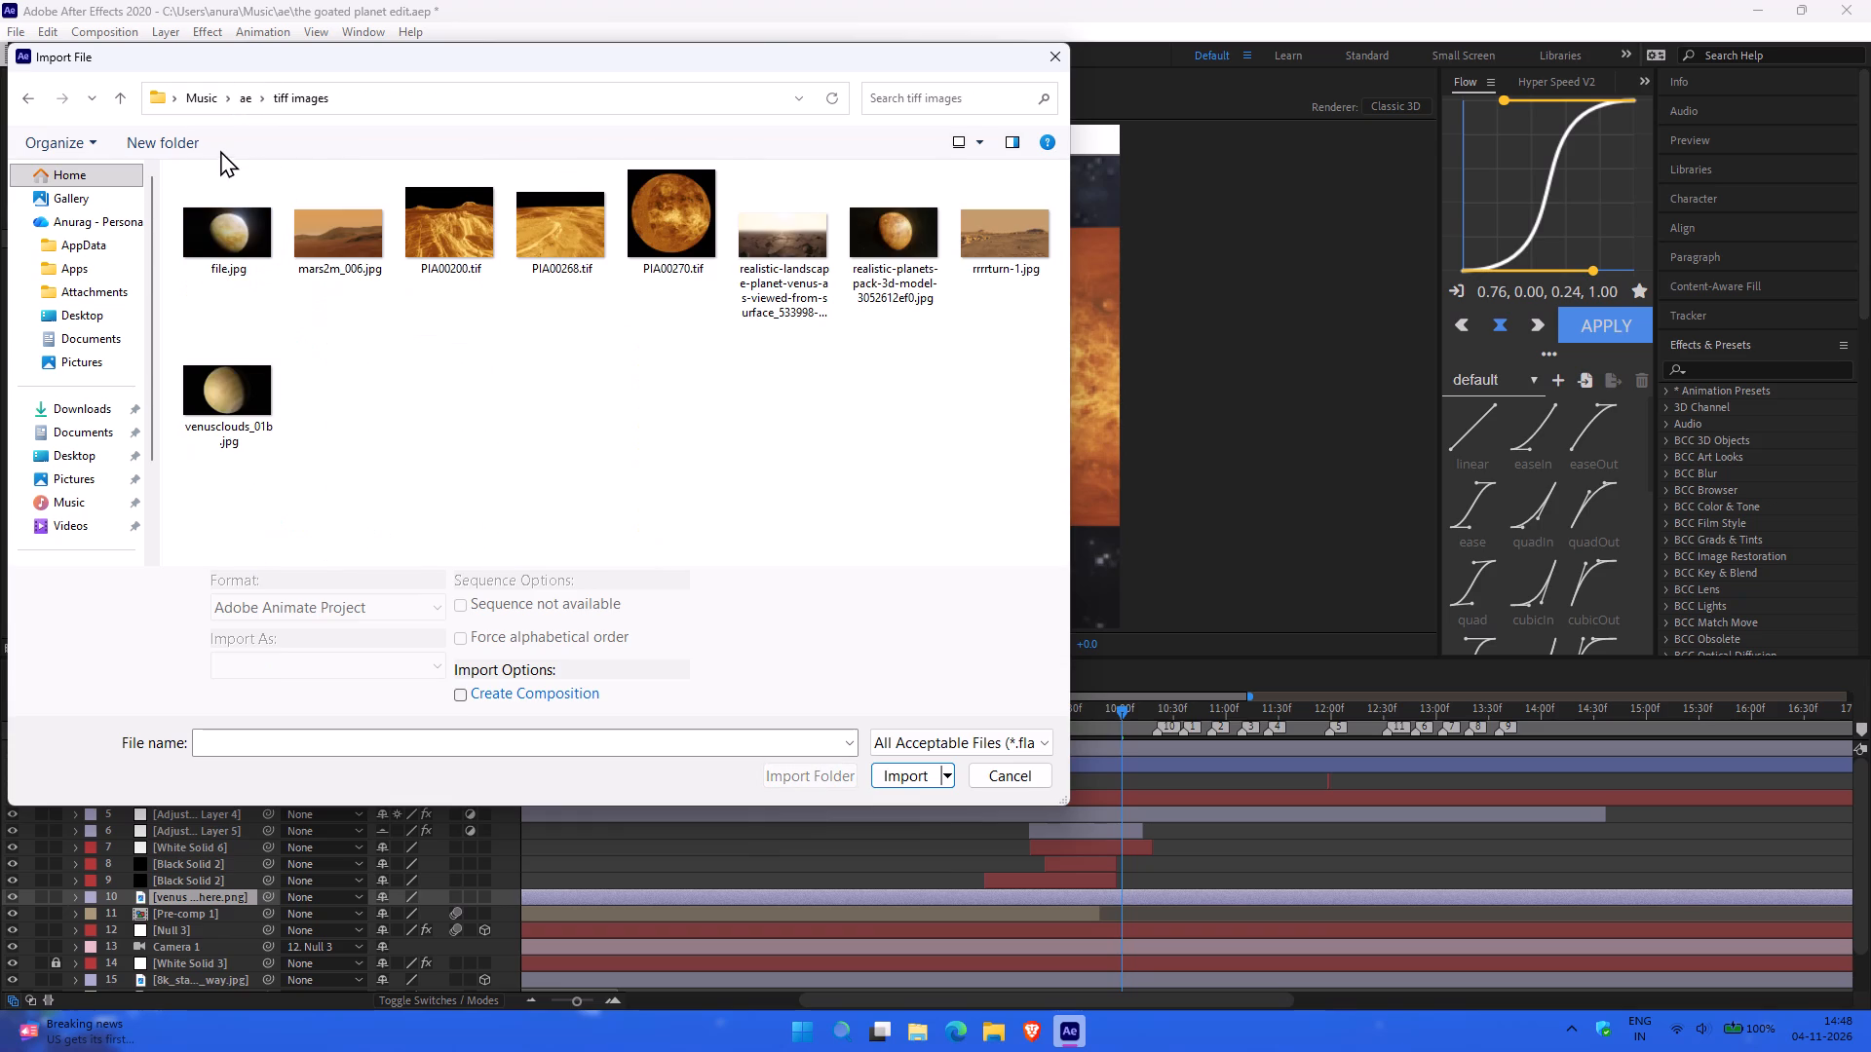
pyautogui.click(239, 102)
pyautogui.doubleClick(212, 285)
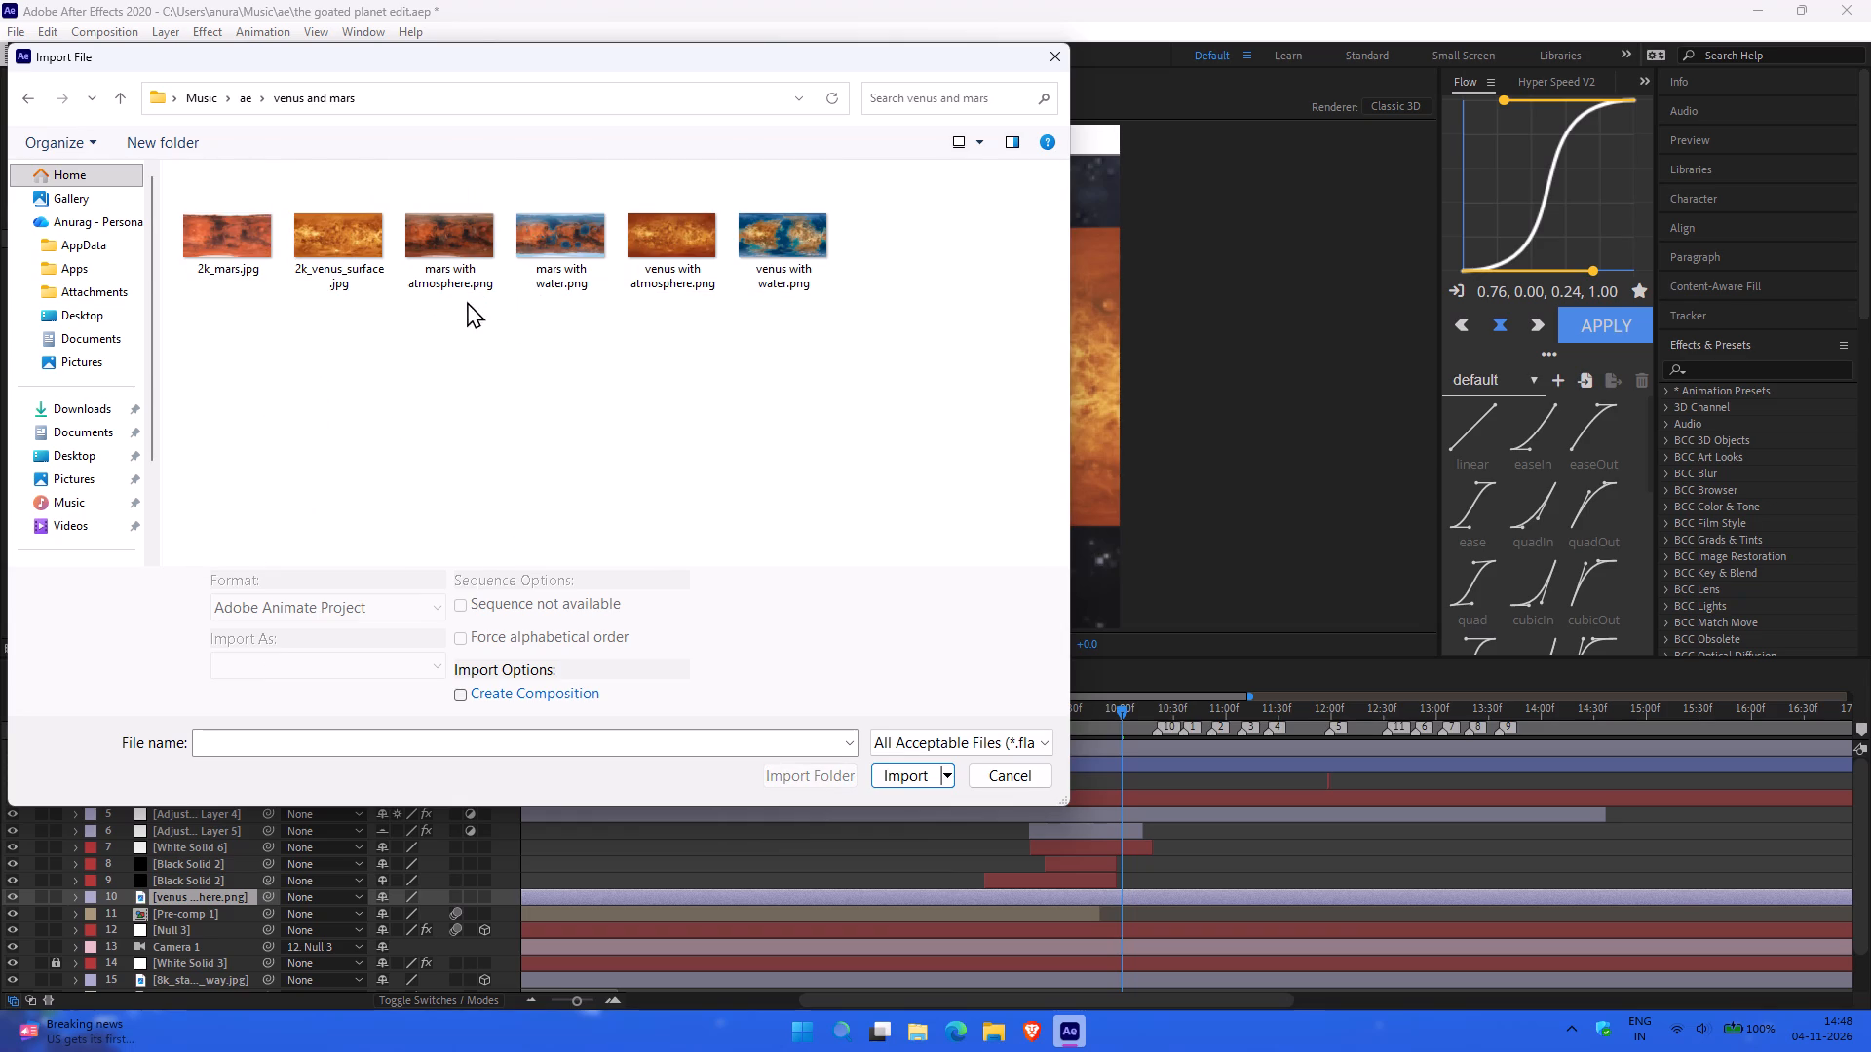
pyautogui.moveTo(454, 328); pyautogui.dragTo(583, 215)
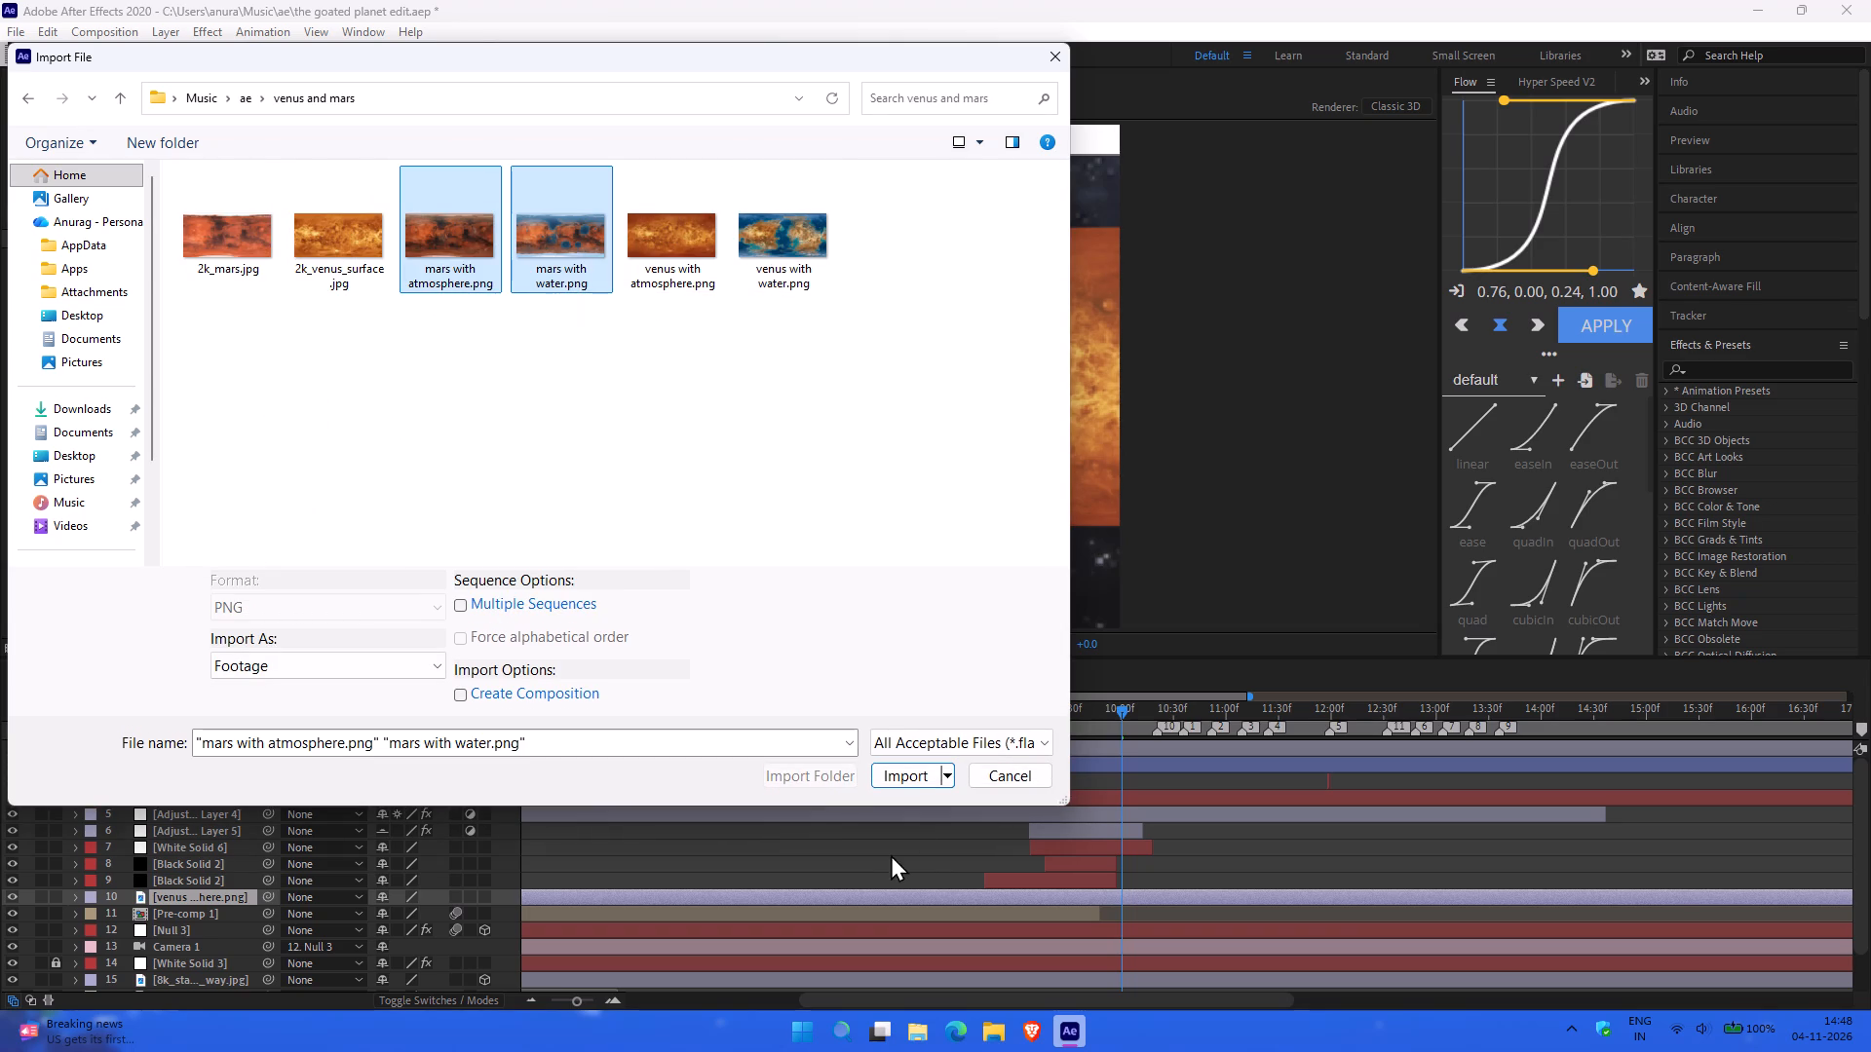
pyautogui.click(901, 770)
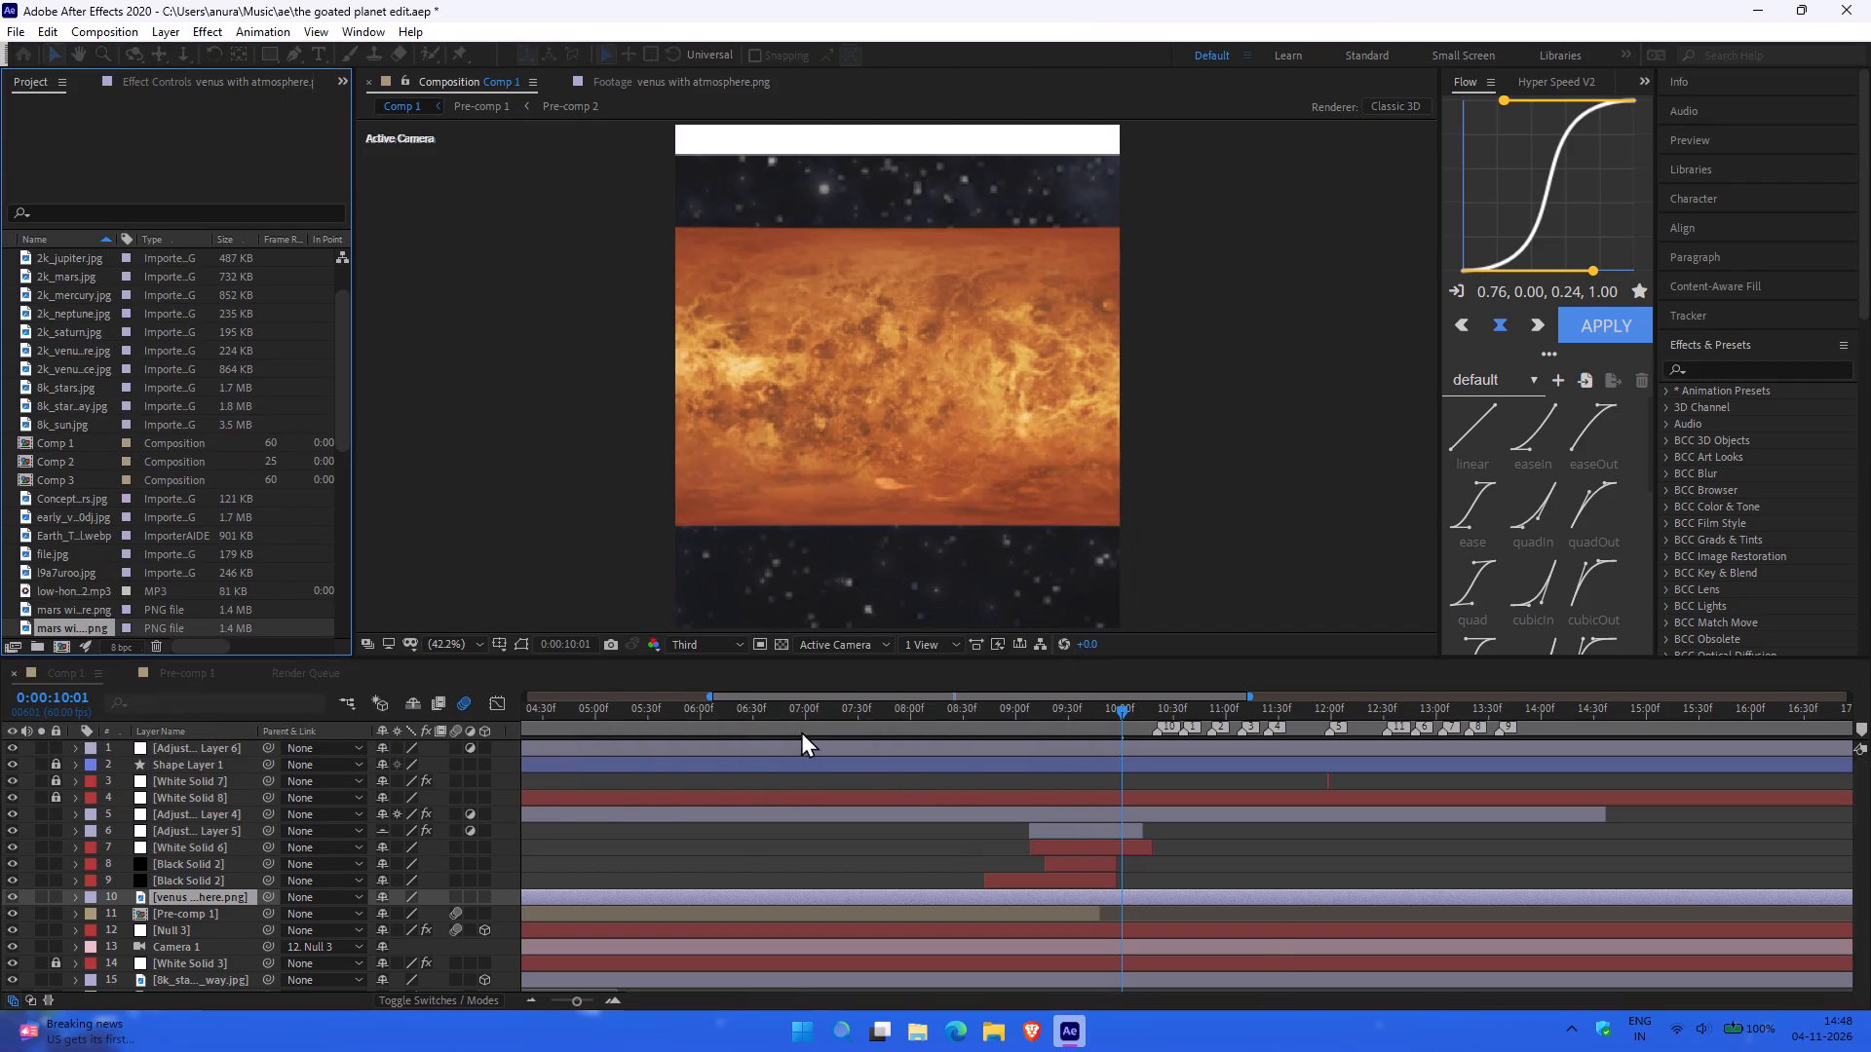
# Compare the duplicate mars with atmosphere.png and mars with water.png items in the project, checking which ones are used.
pyautogui.scroll(-2, 167, 477)
pyautogui.scroll(1, 167, 477)
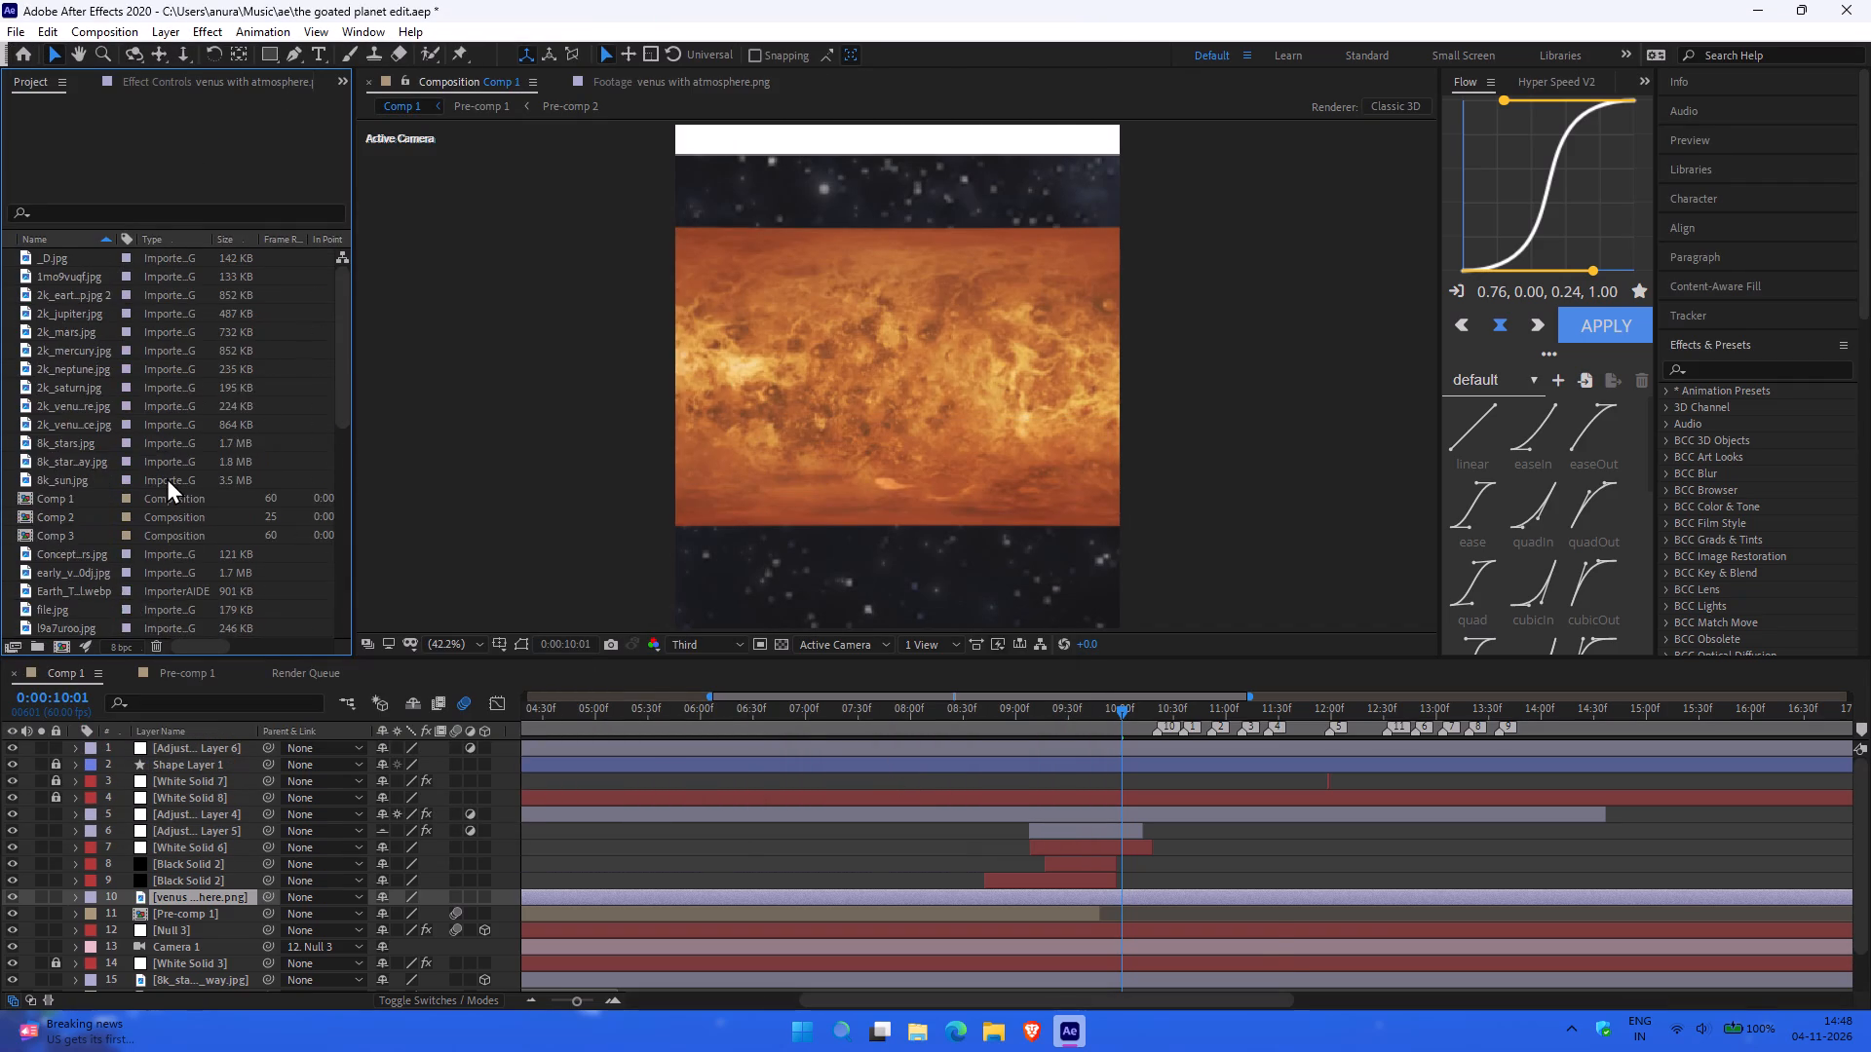
pyautogui.scroll(2, 167, 477)
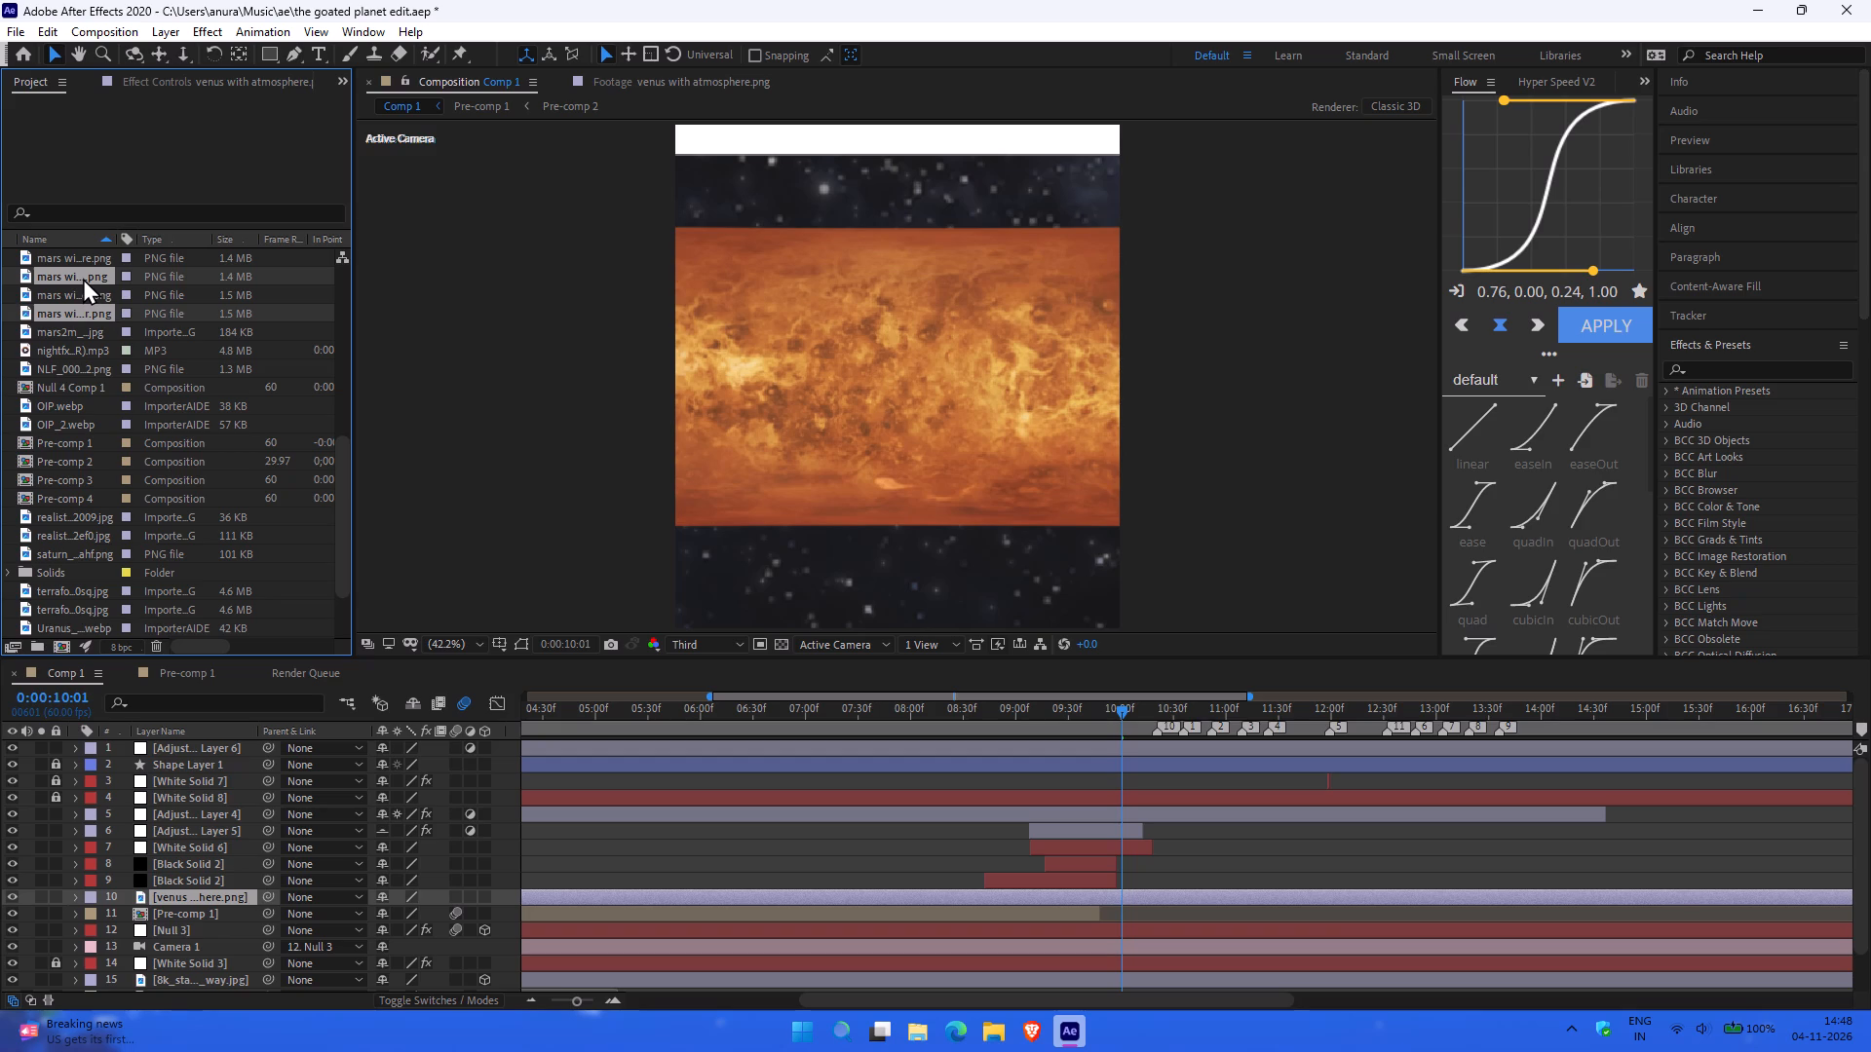
pyautogui.click(72, 339)
pyautogui.click(90, 317)
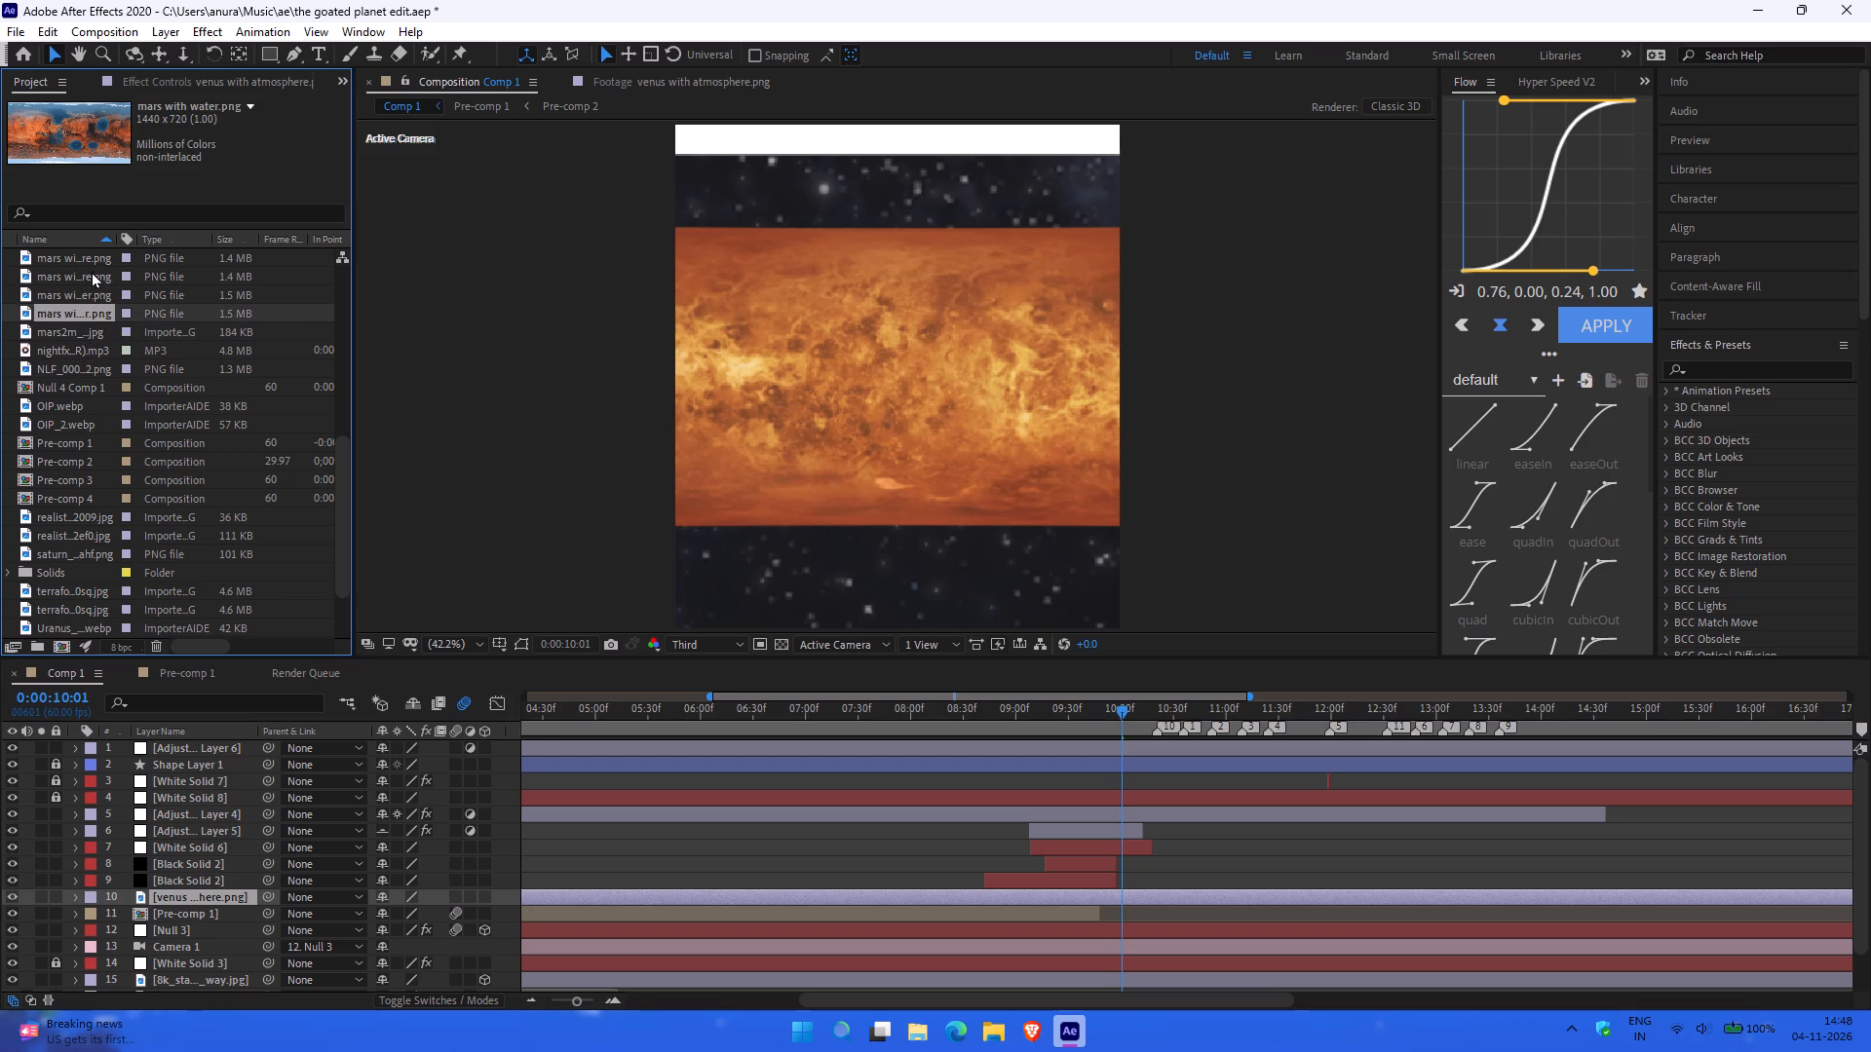
pyautogui.click(89, 276)
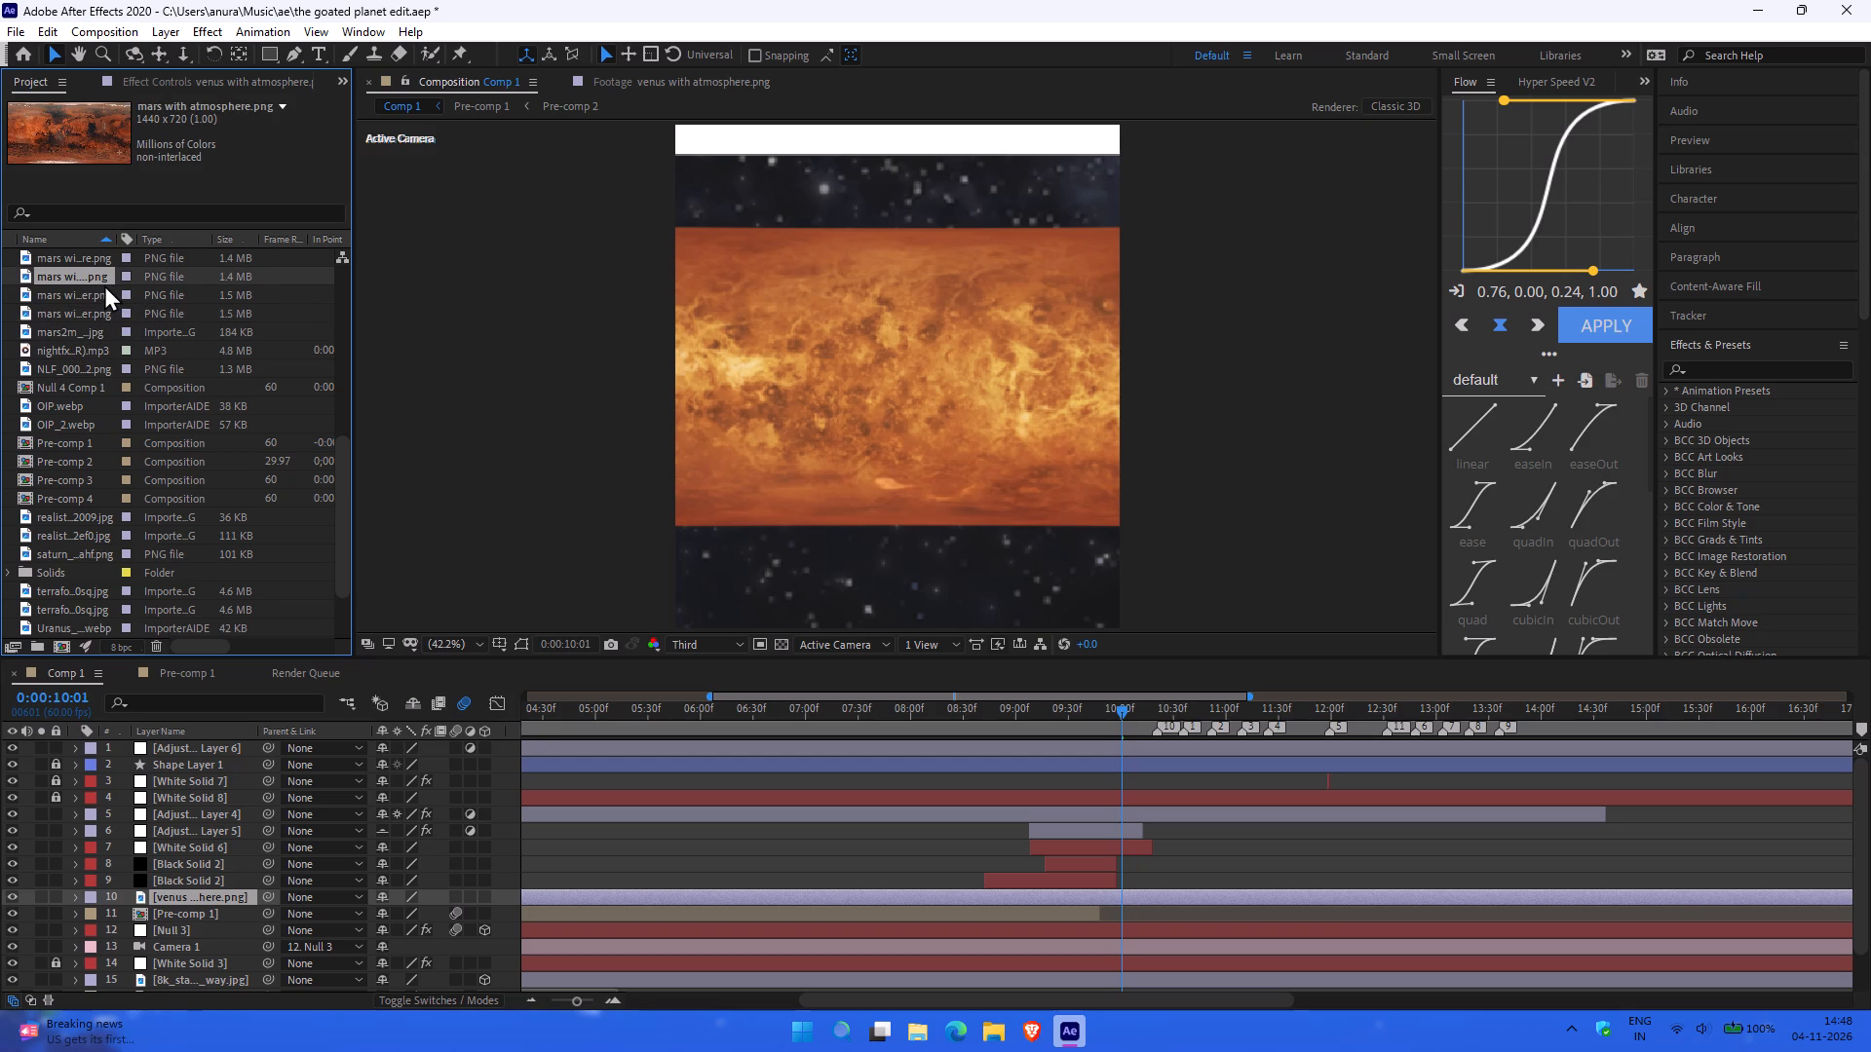
pyautogui.click(92, 296)
pyautogui.click(93, 258)
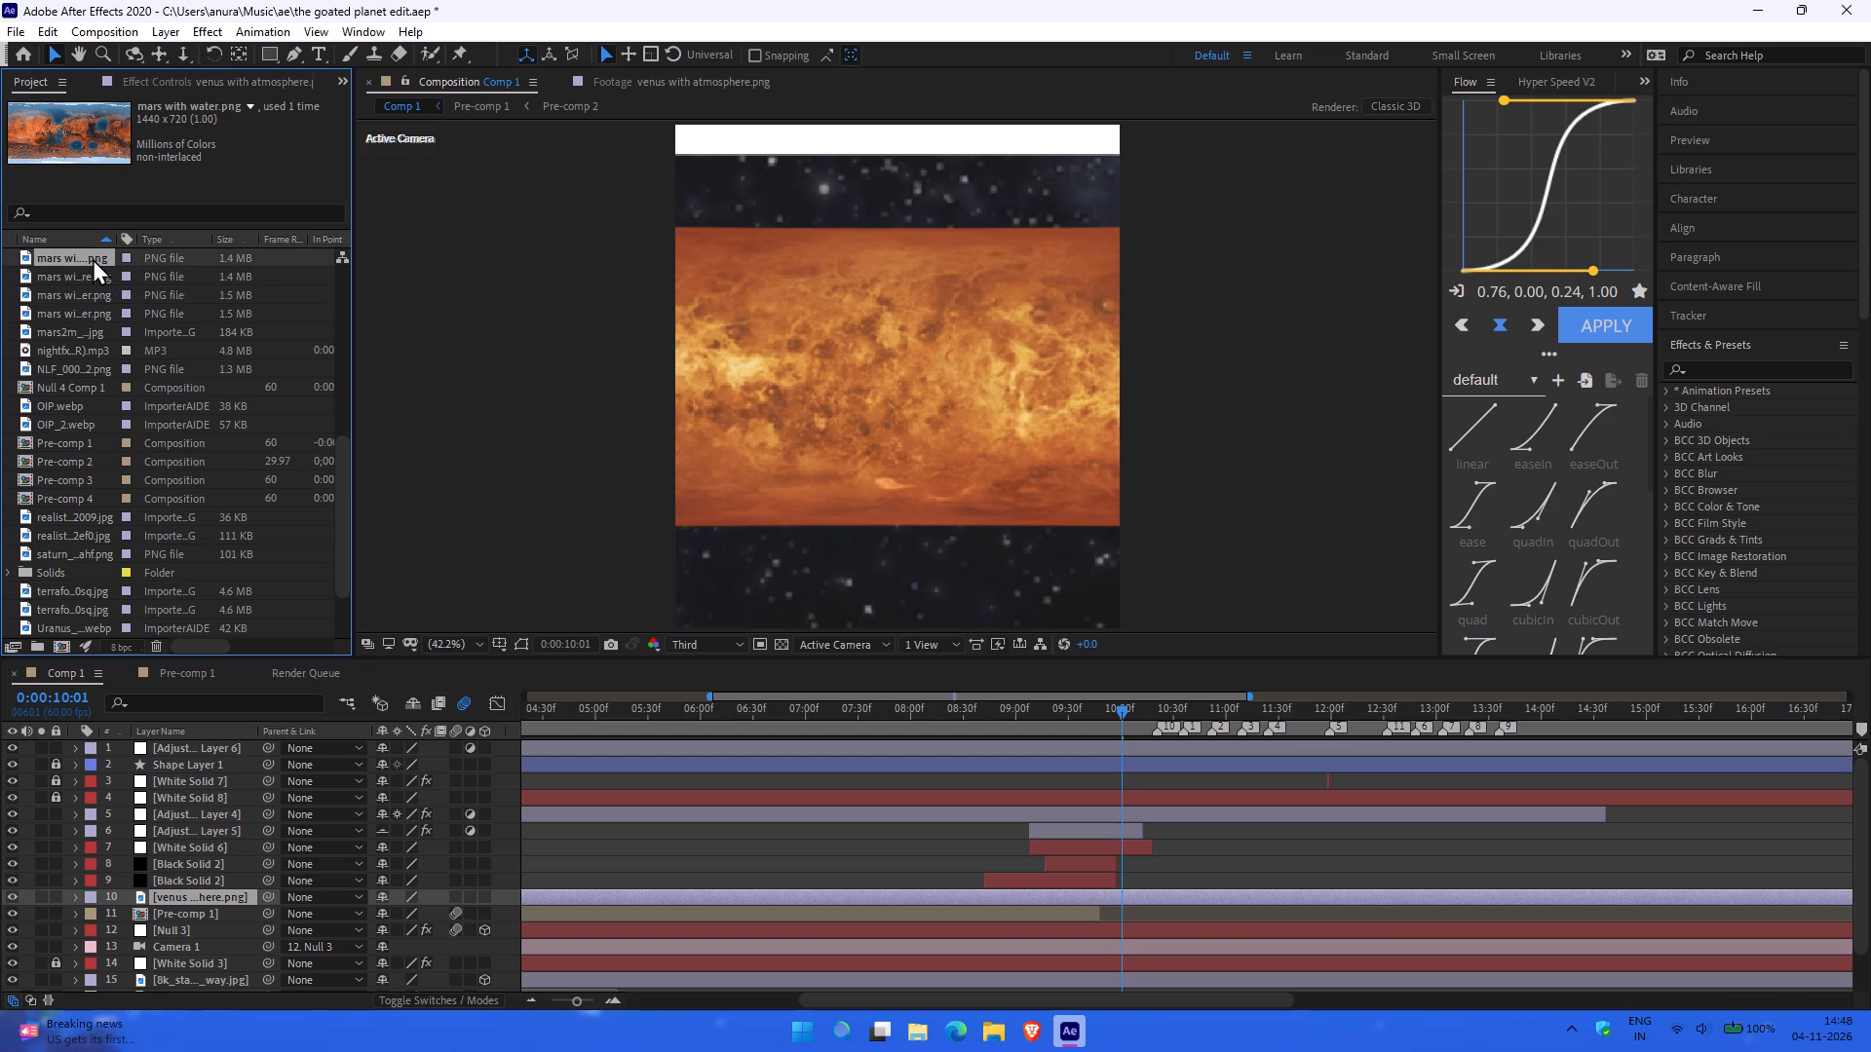
pyautogui.click(95, 311)
pyautogui.click(94, 289)
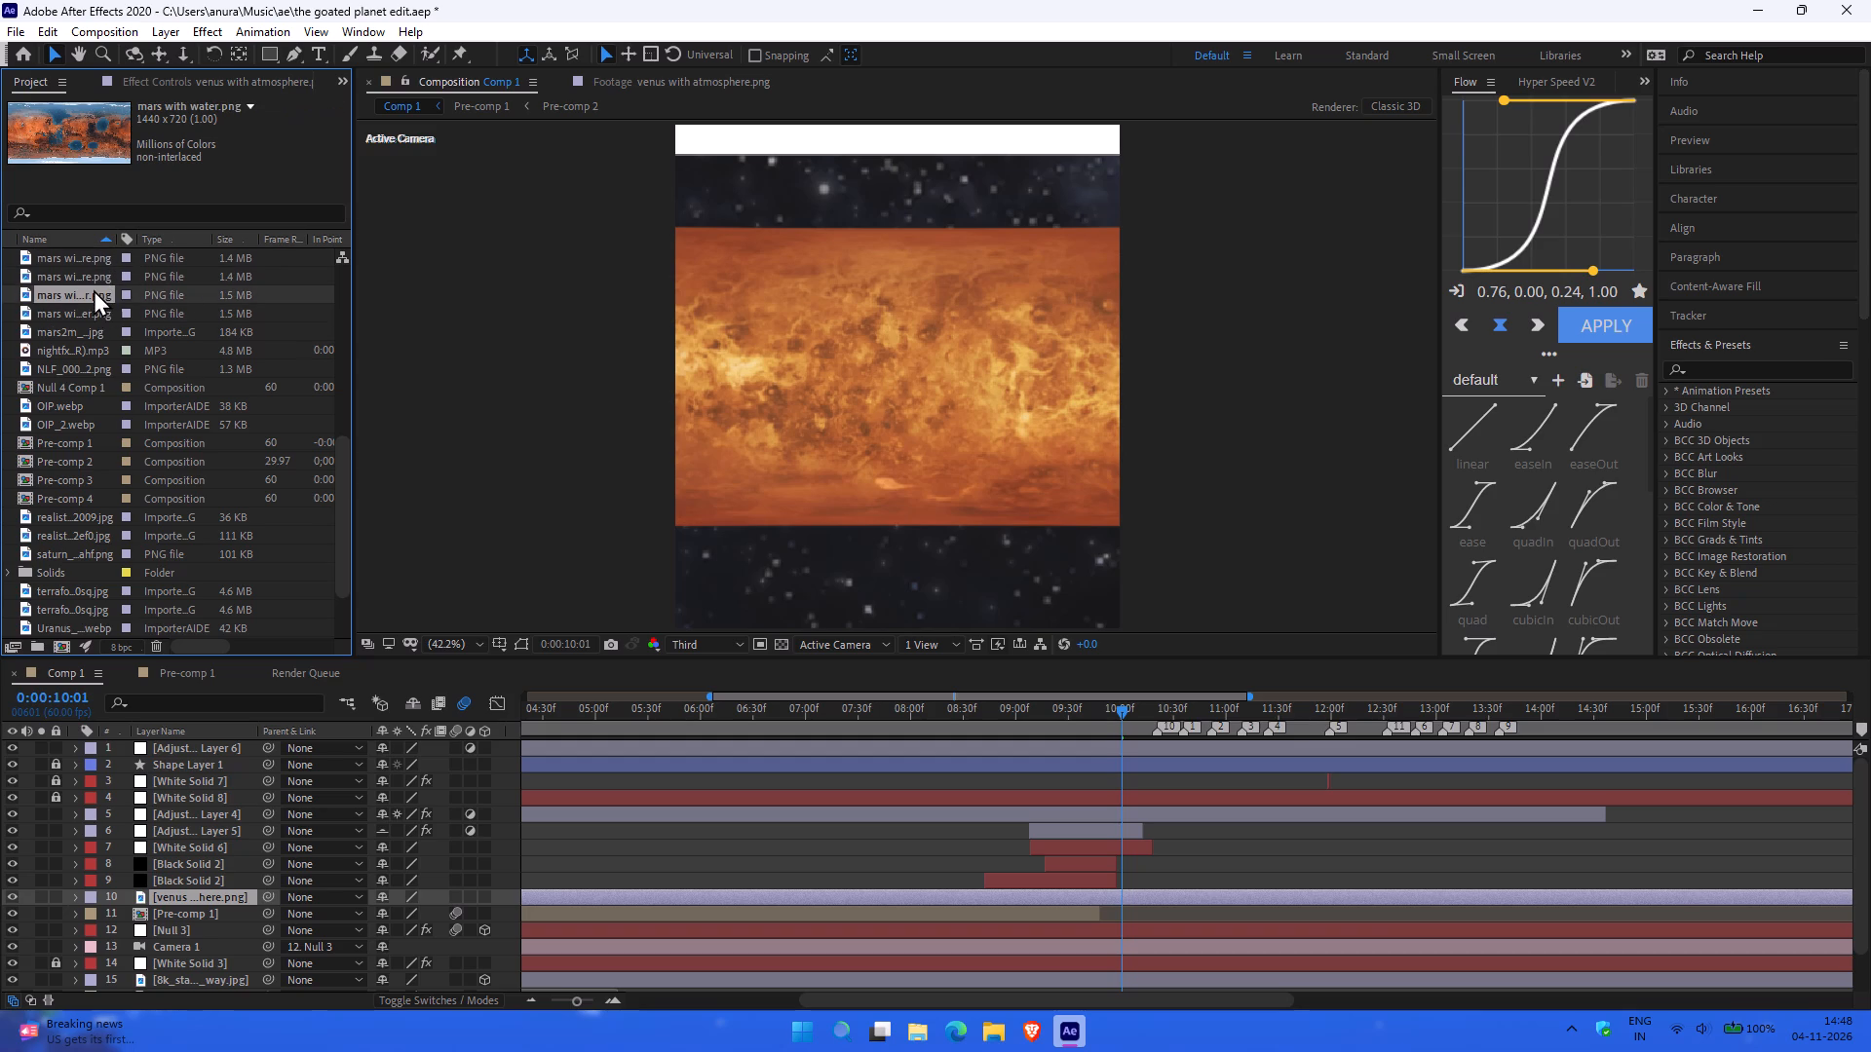
pyautogui.click(93, 313)
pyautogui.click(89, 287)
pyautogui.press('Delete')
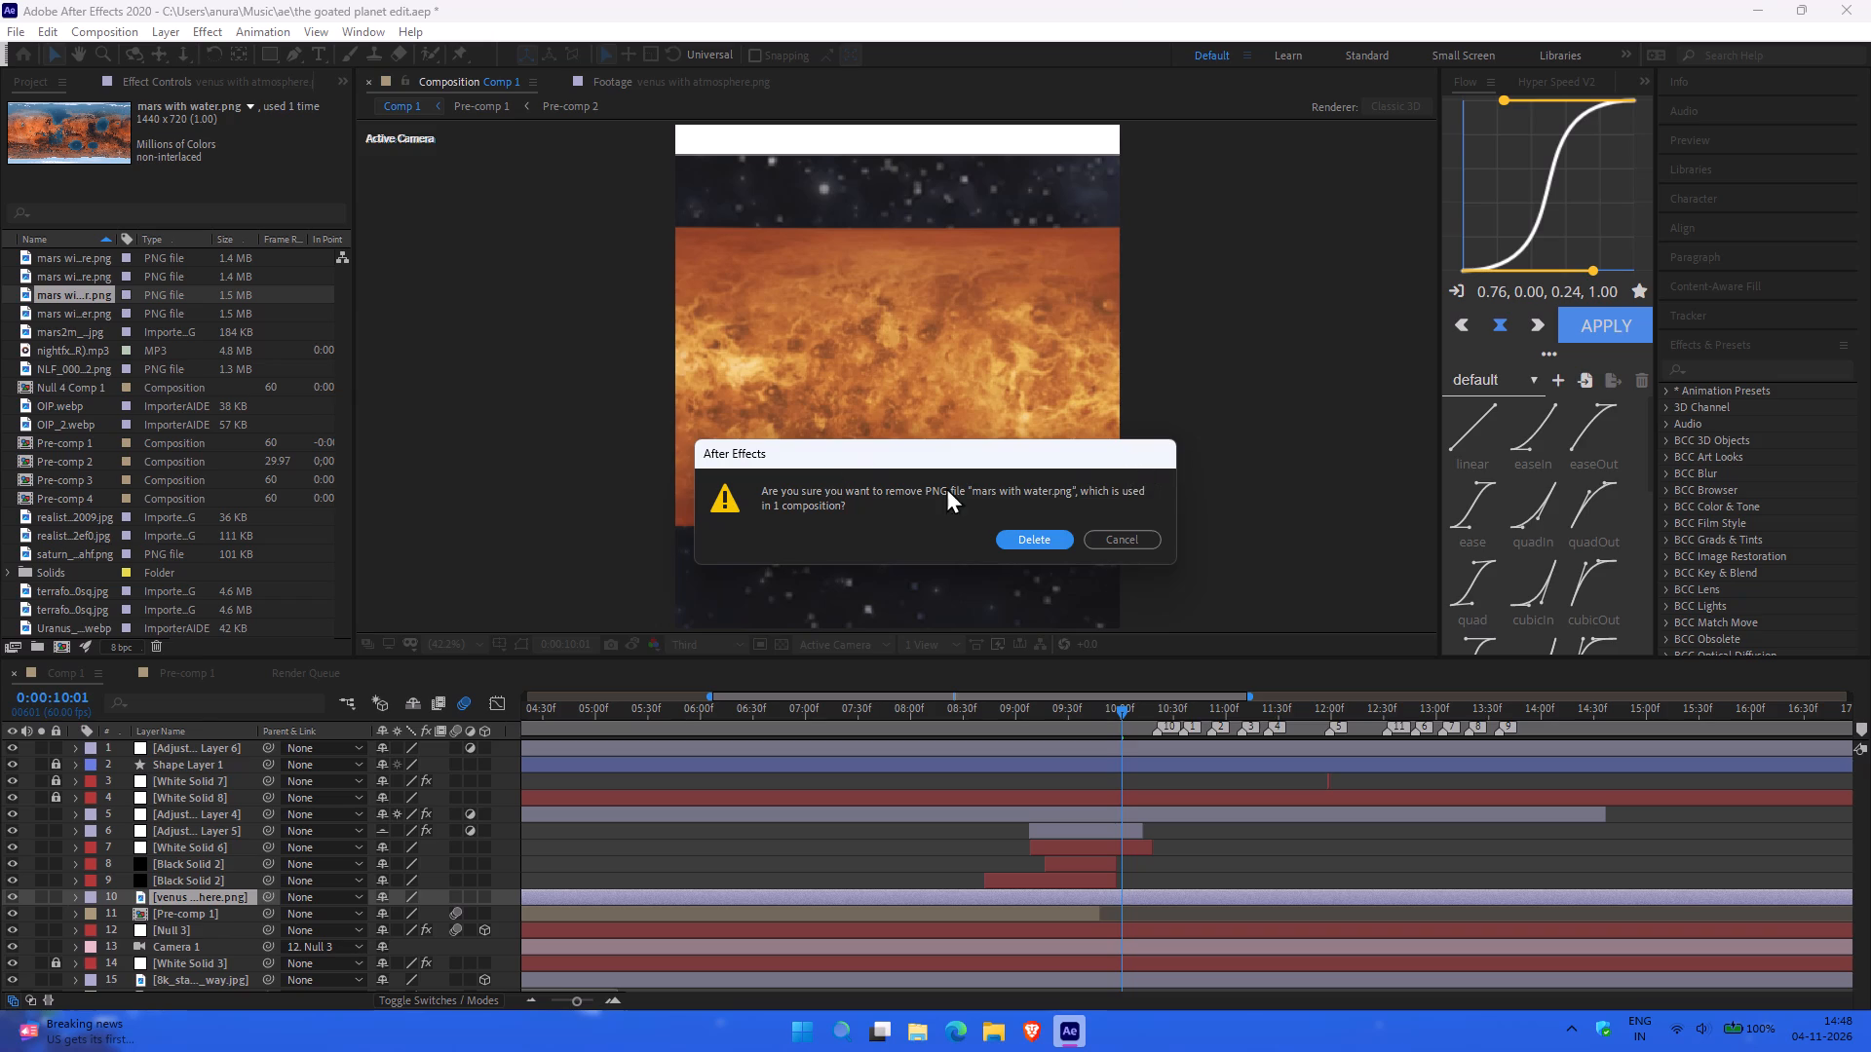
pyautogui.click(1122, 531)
# Delete the unused duplicate of mars with water.png from the project.
pyautogui.click(77, 314)
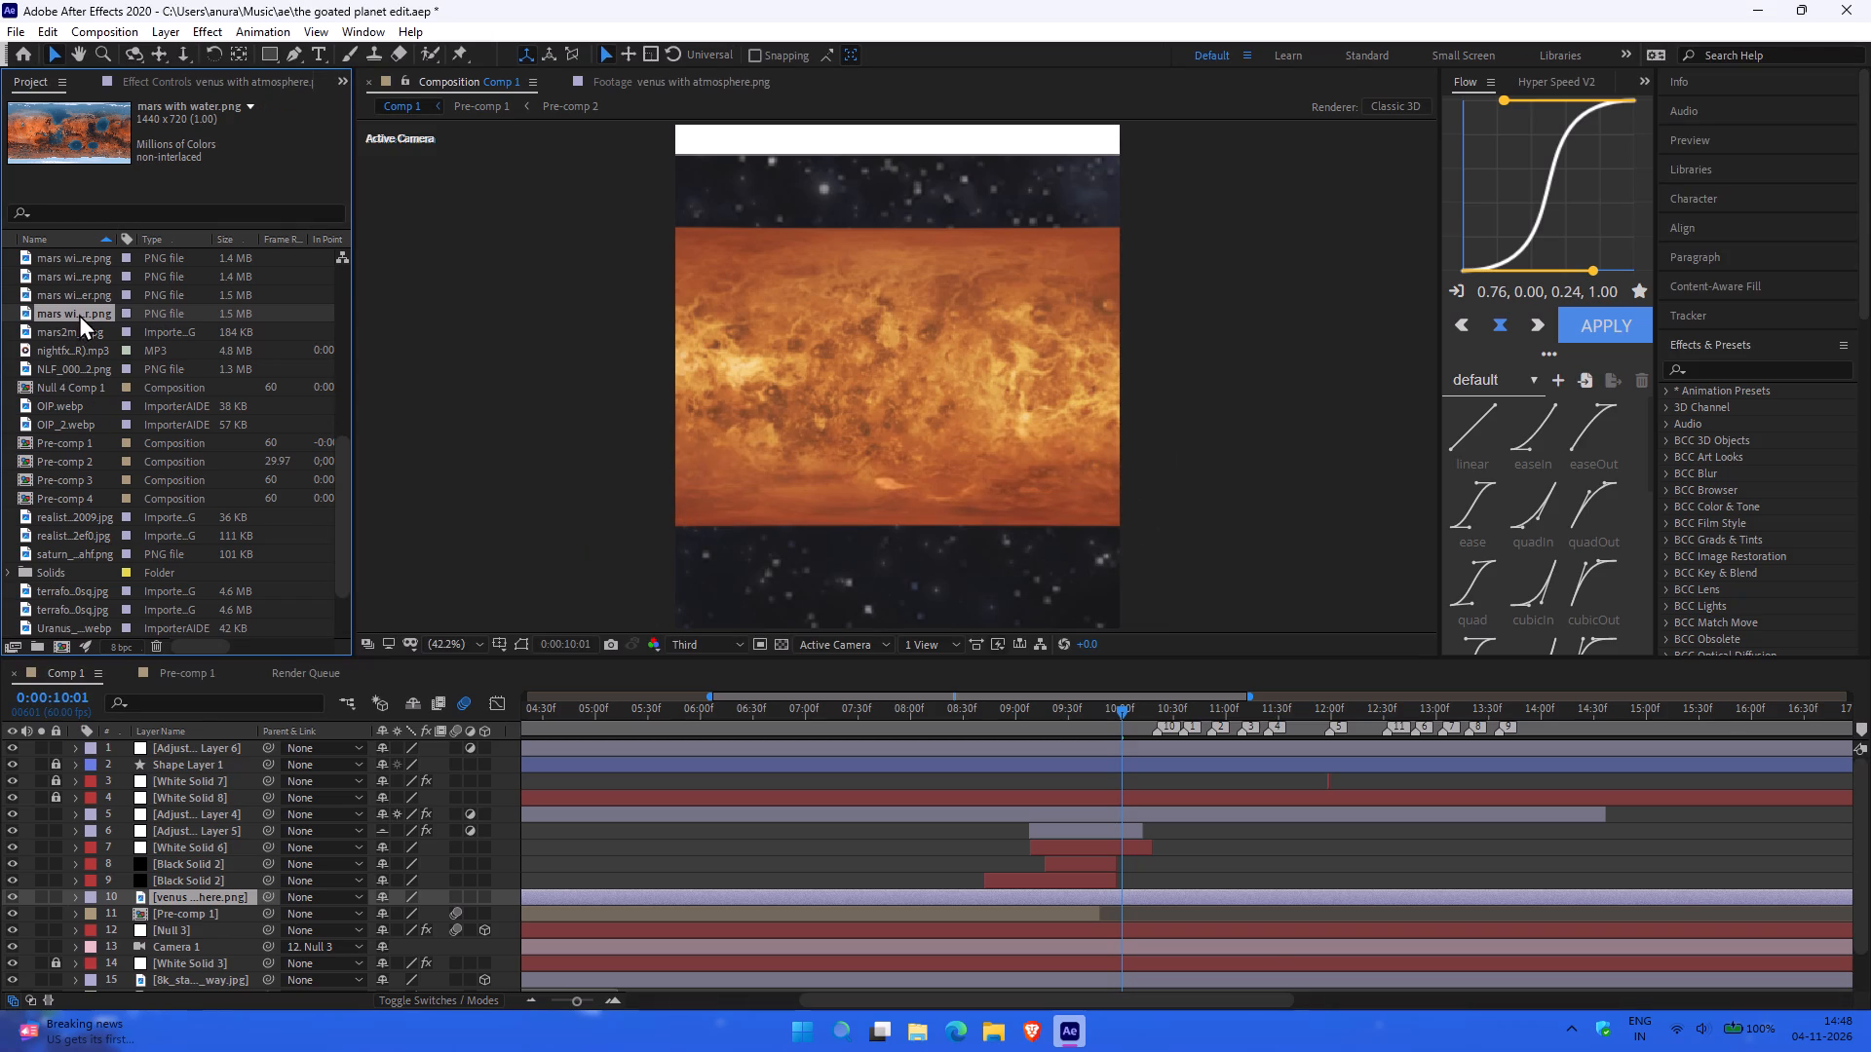
pyautogui.click(97, 287)
pyautogui.click(93, 299)
pyautogui.click(92, 317)
pyautogui.press('Delete')
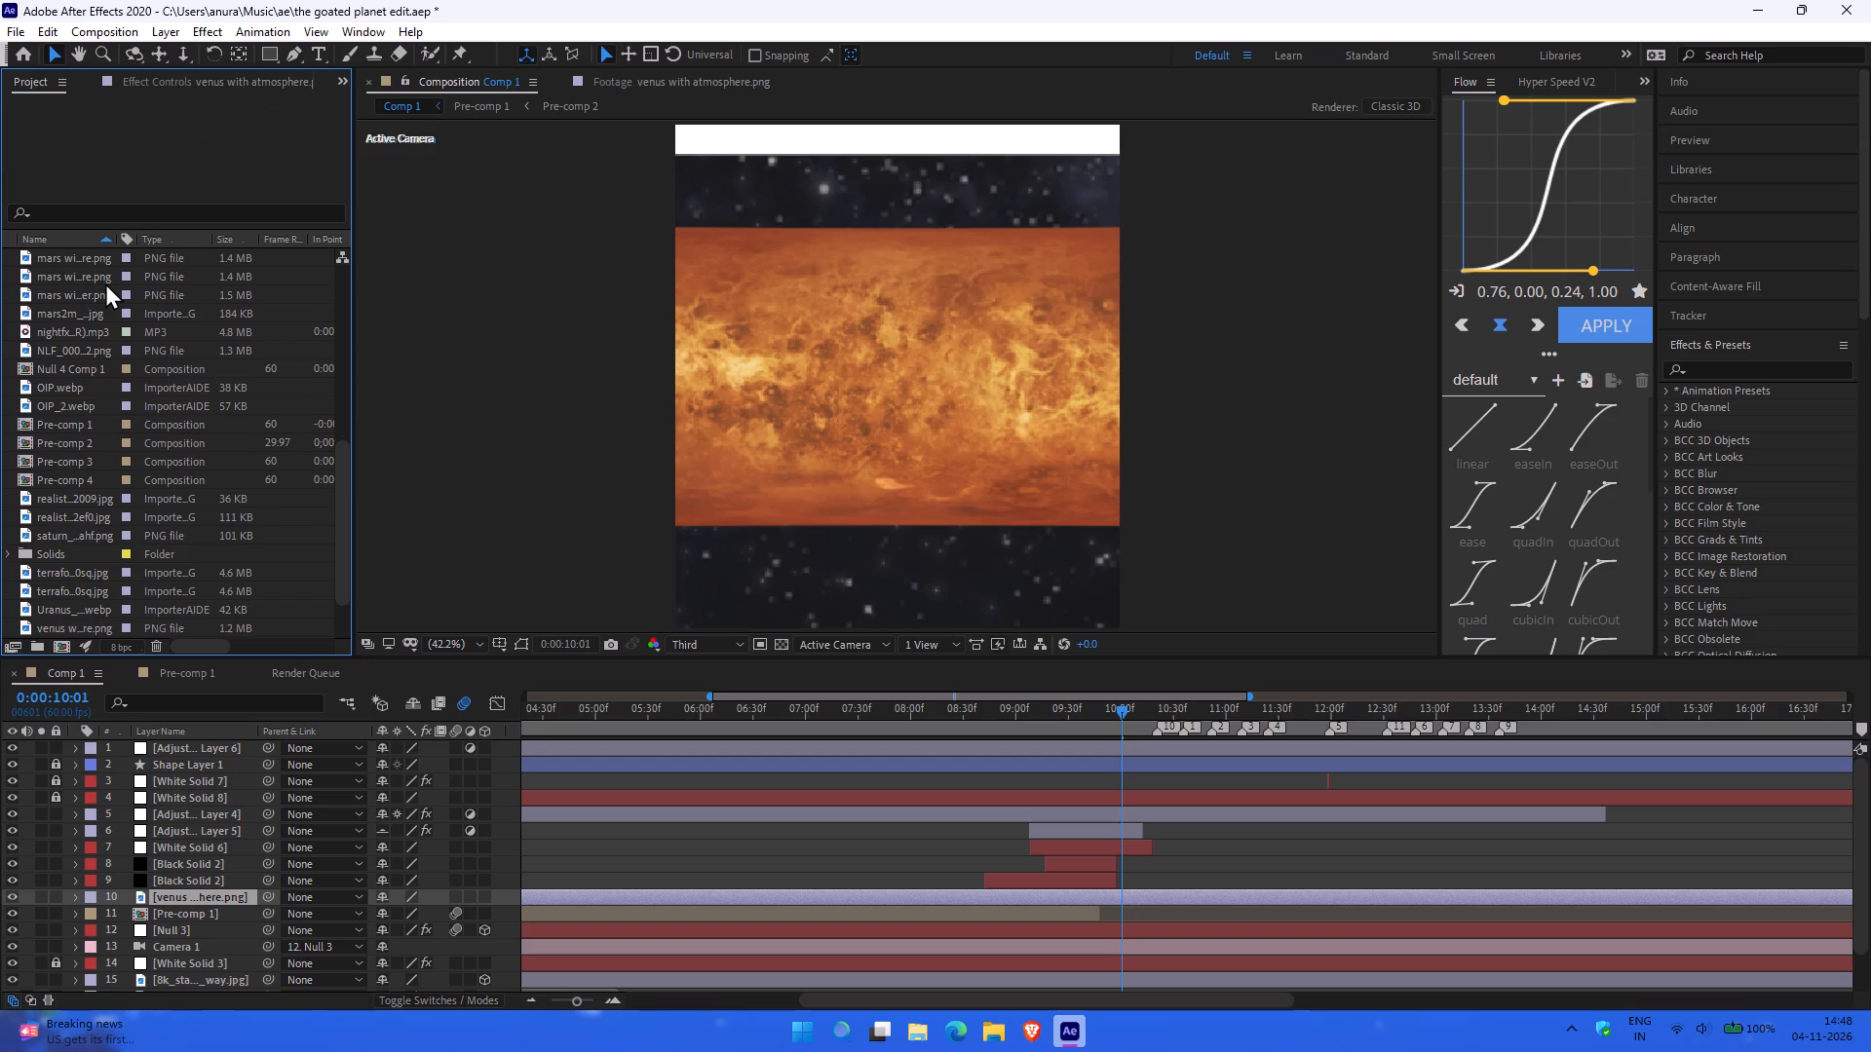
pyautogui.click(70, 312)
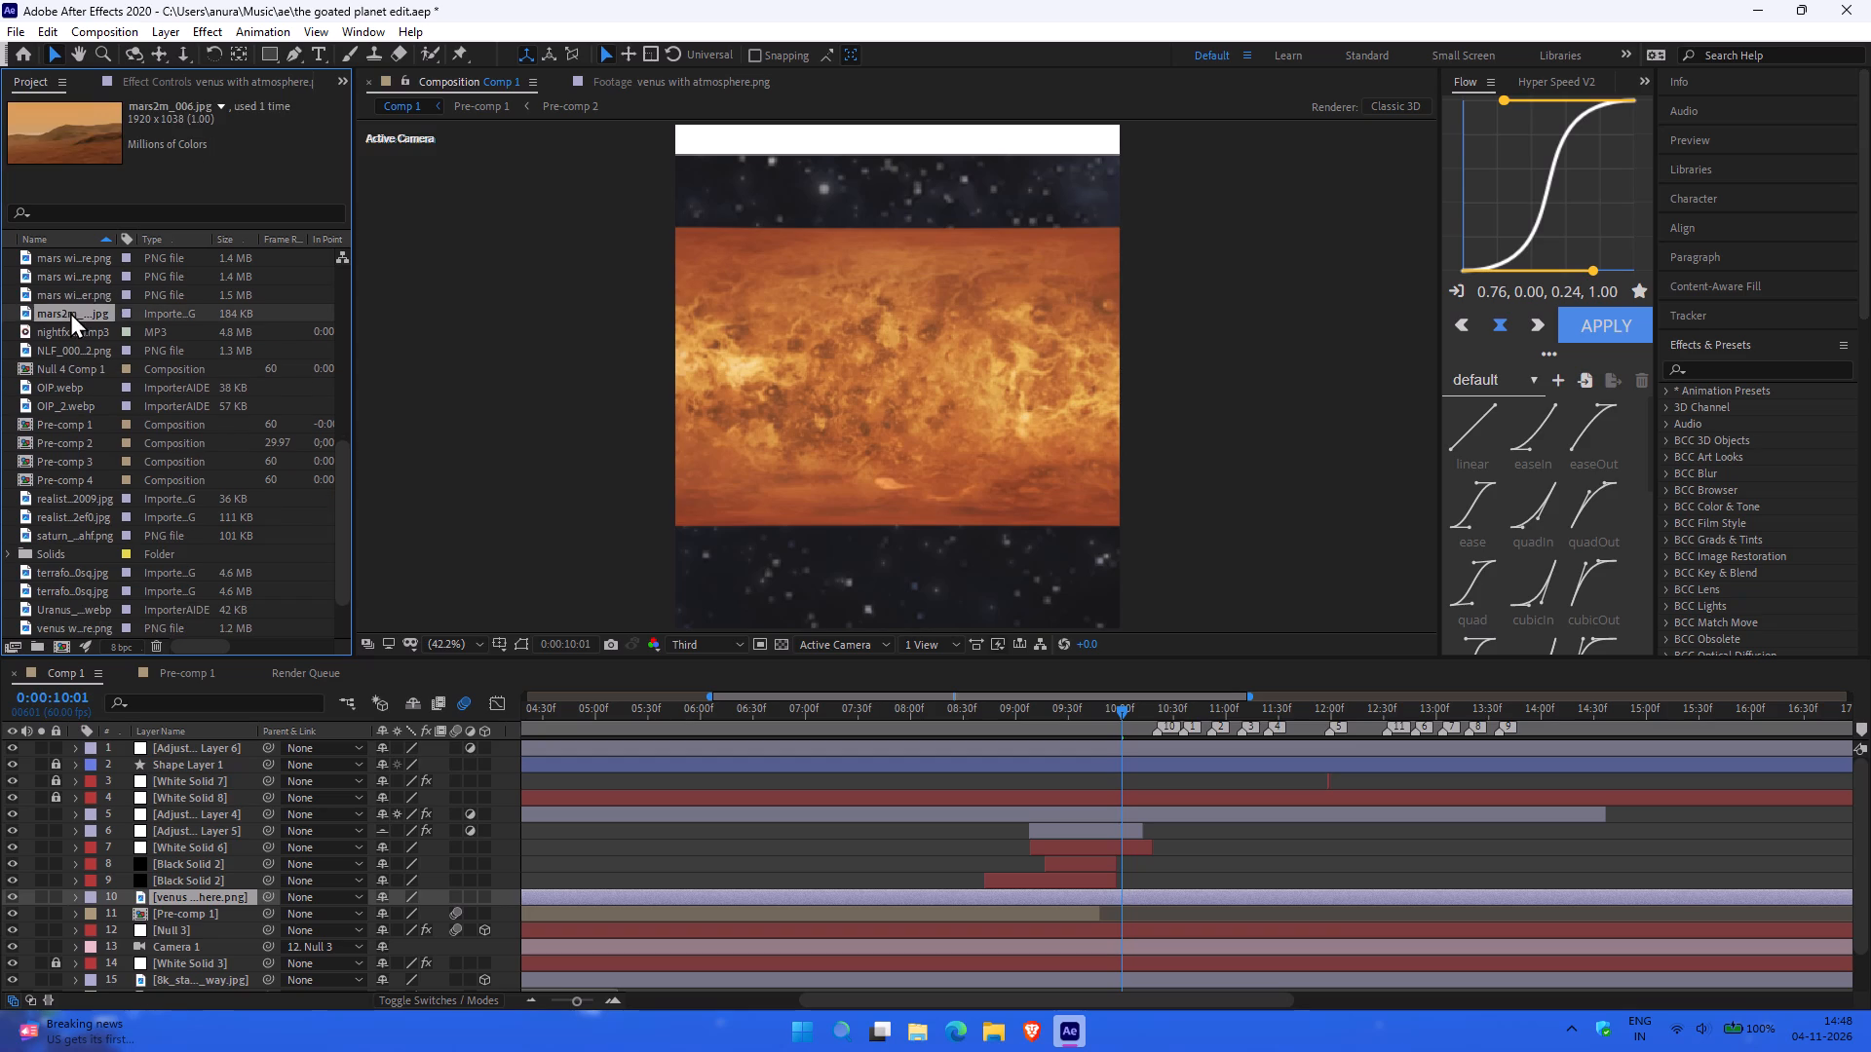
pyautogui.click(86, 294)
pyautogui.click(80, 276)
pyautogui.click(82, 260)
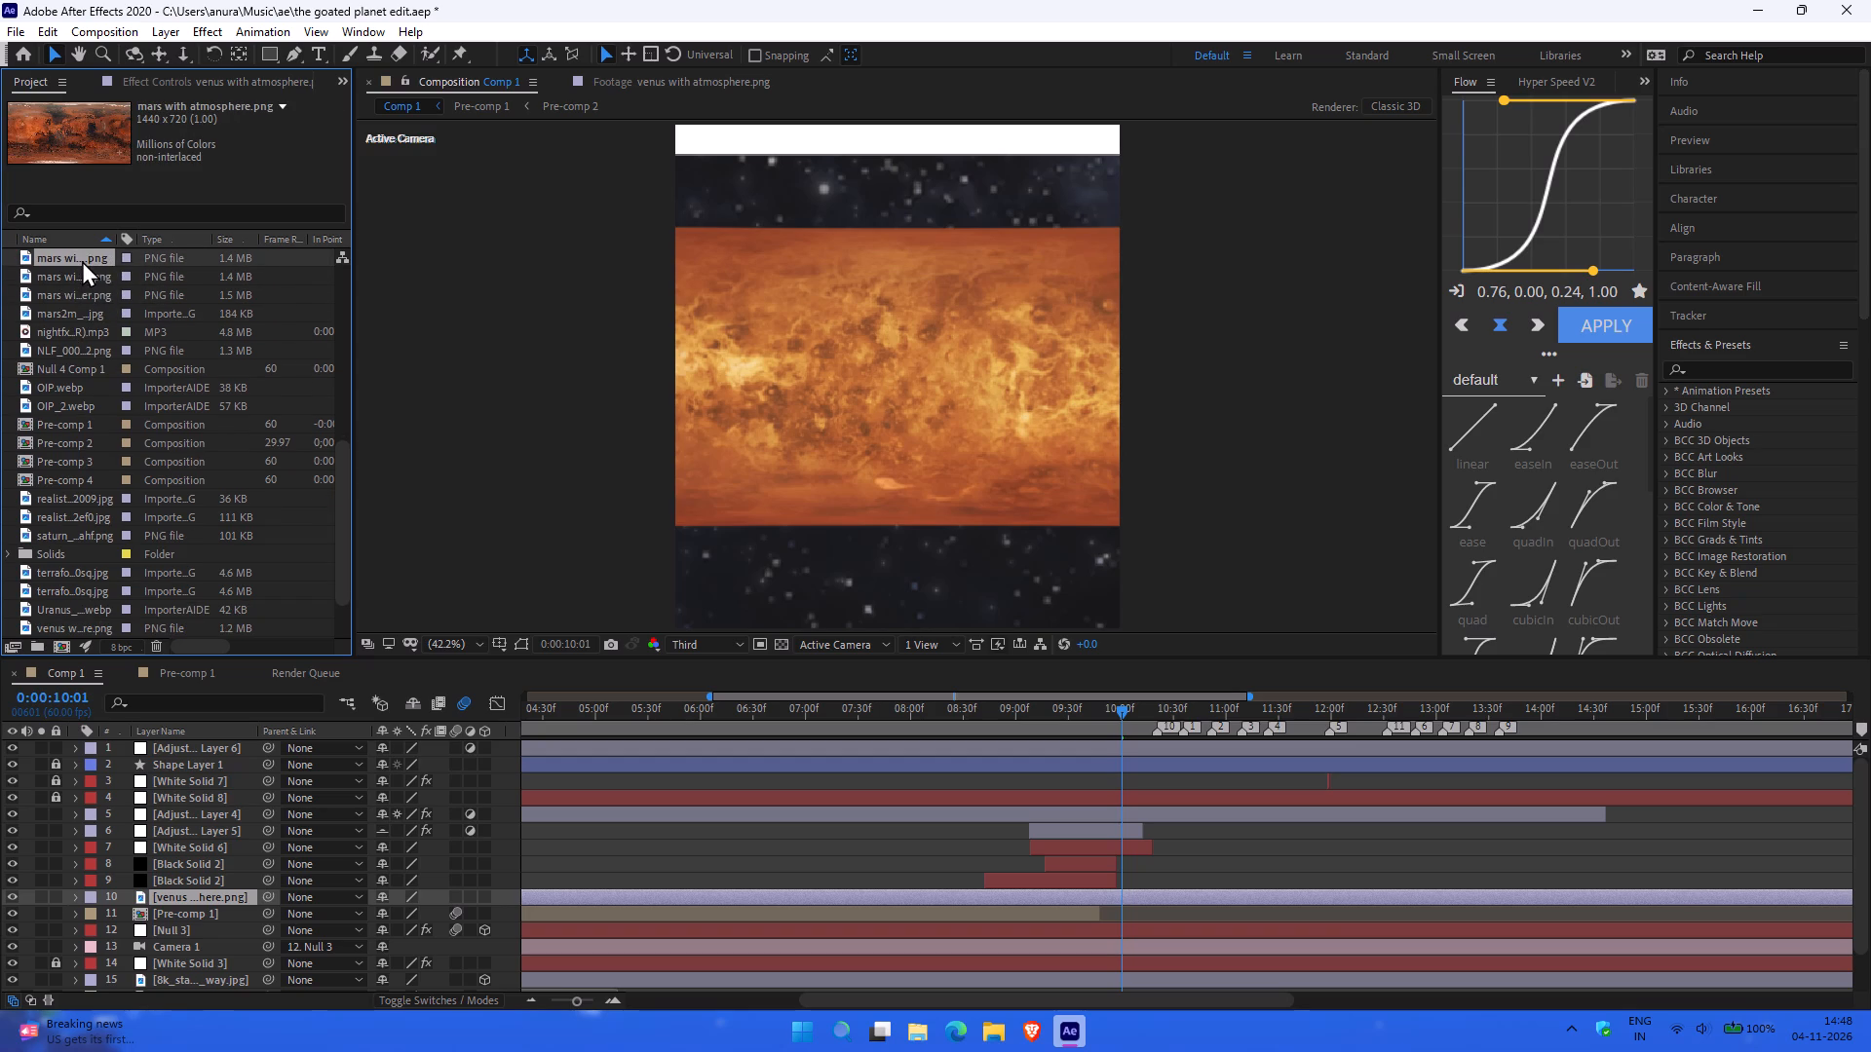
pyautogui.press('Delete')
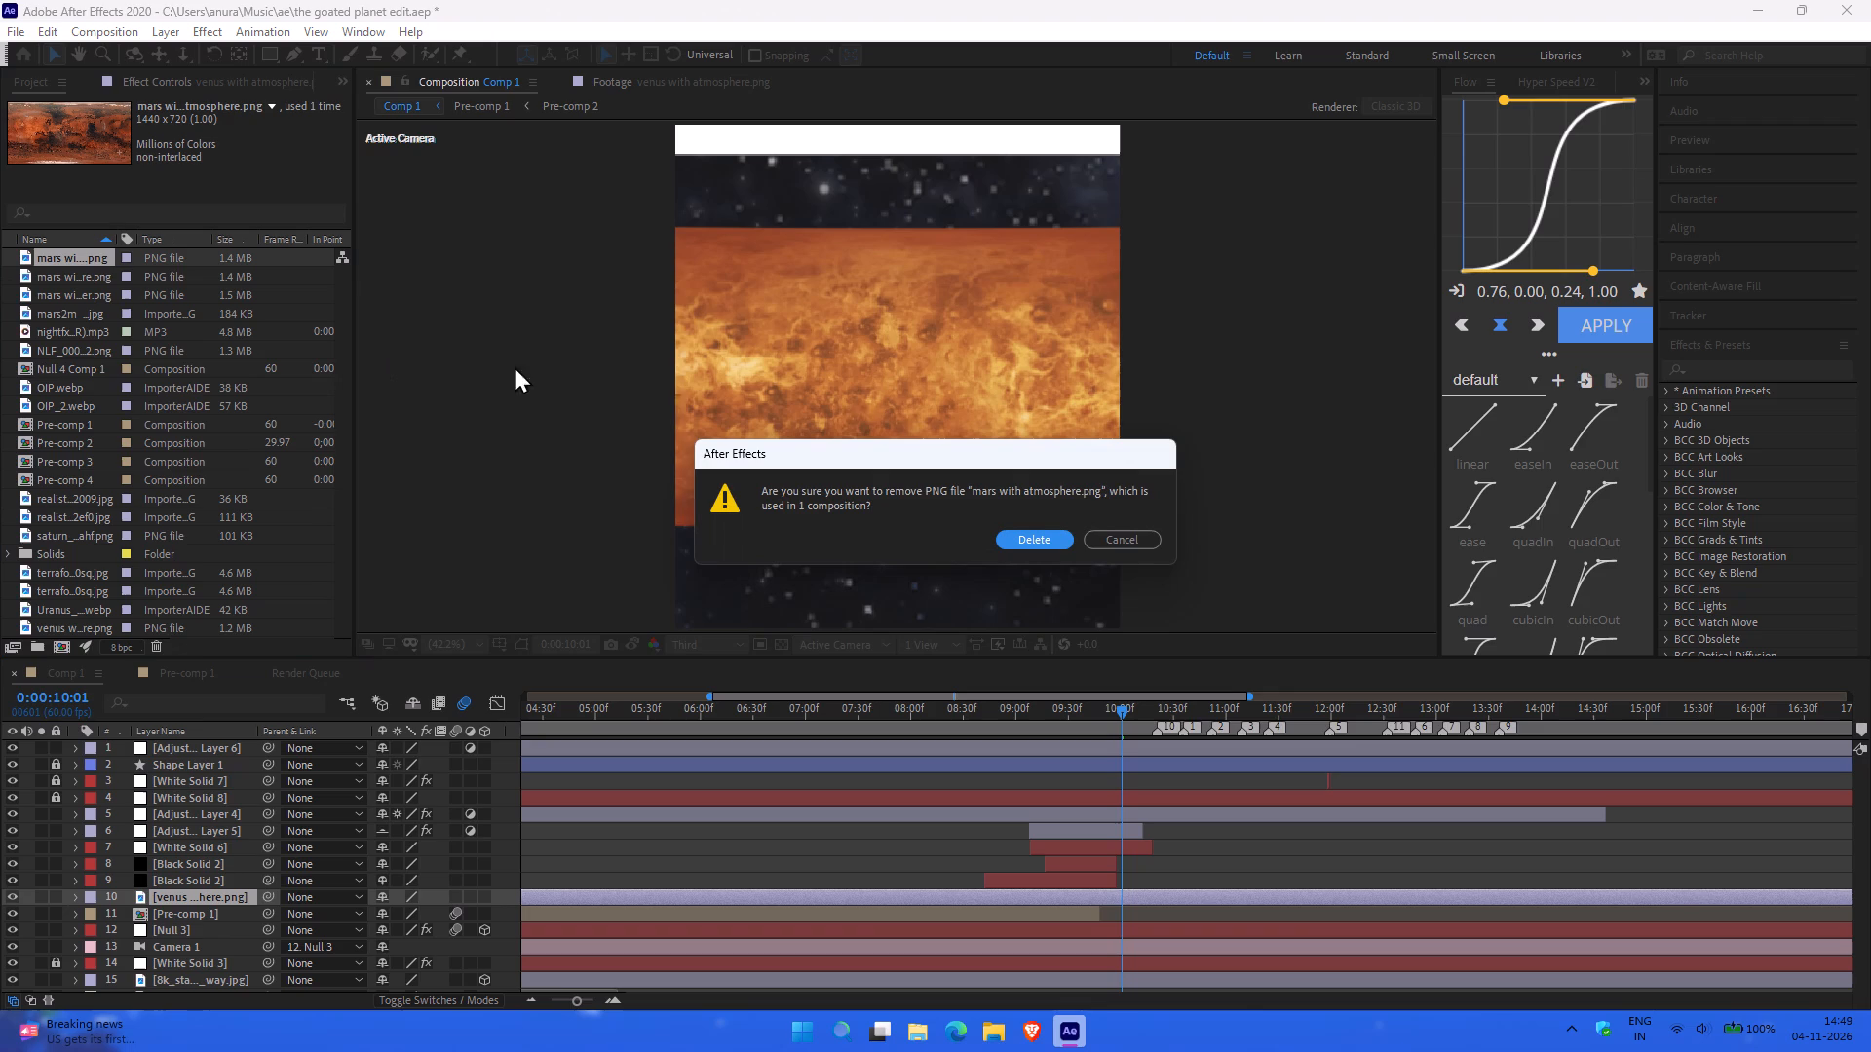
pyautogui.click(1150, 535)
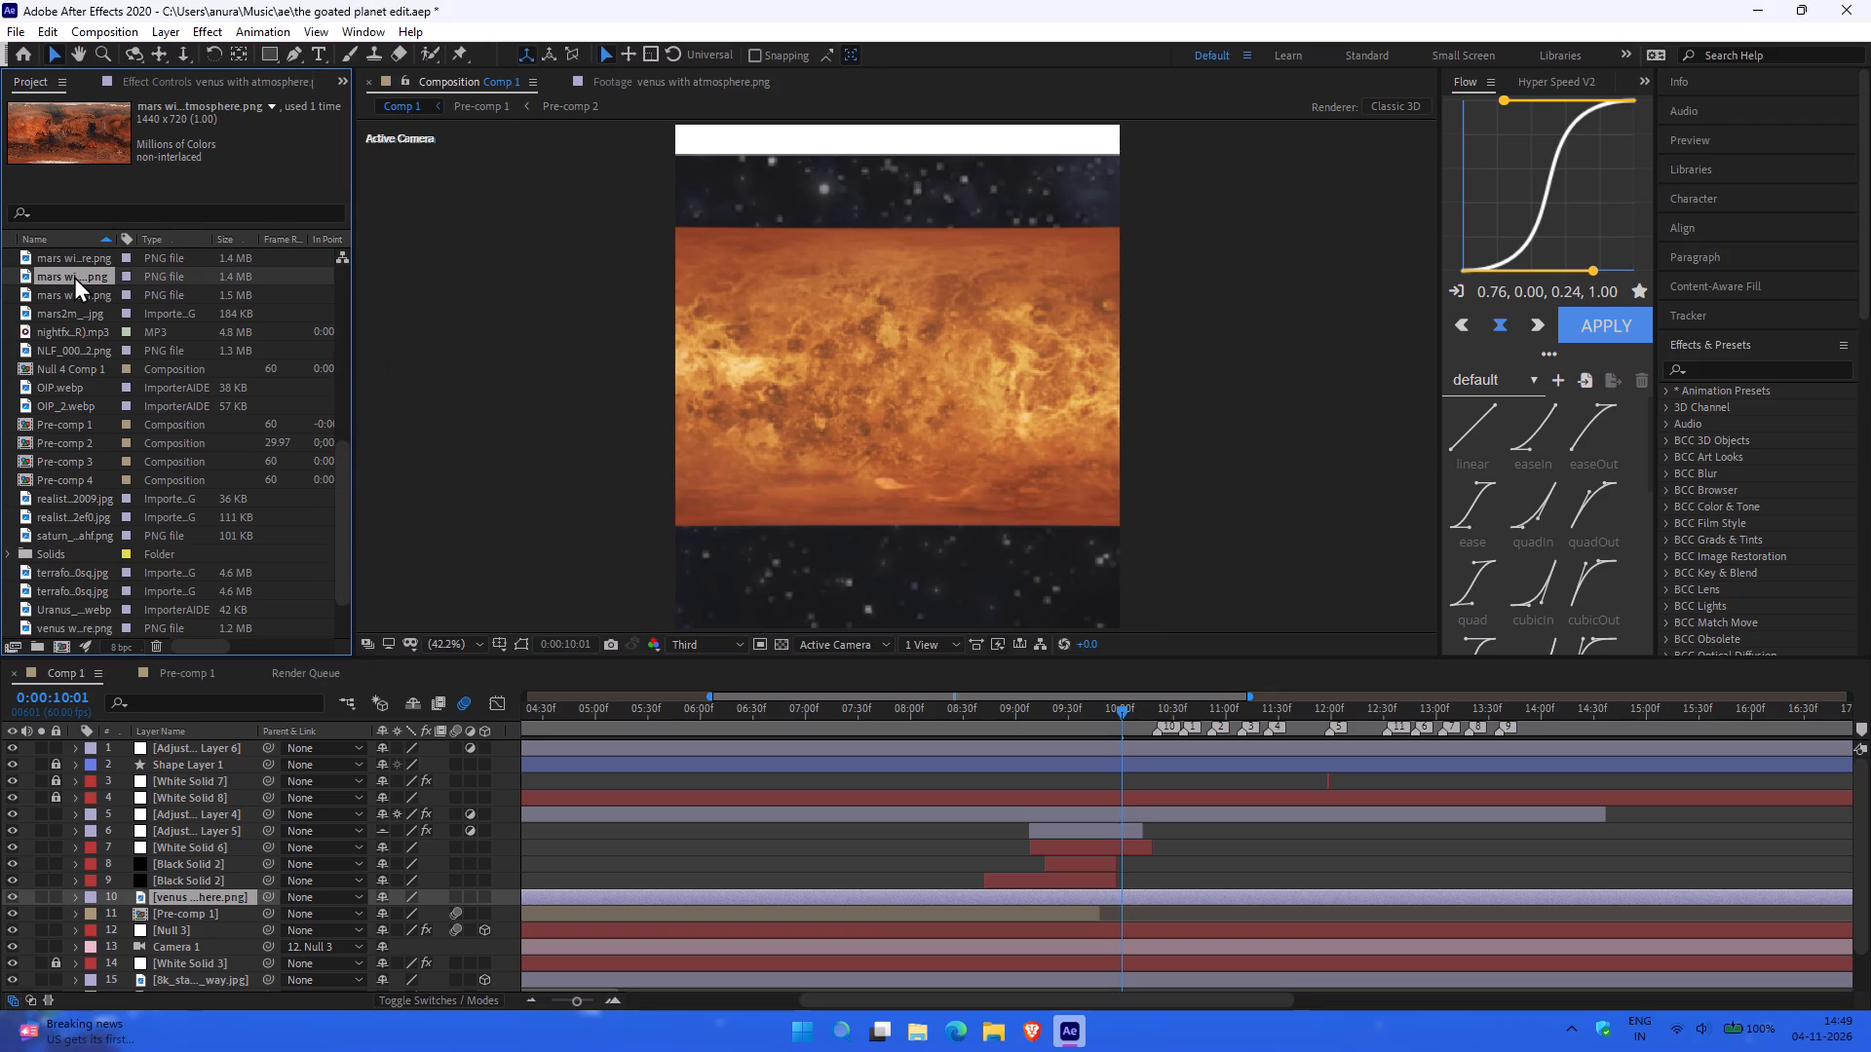
# Examine the layer stack of Pre-comp 1, from the planet name texts to the planet texture layers.
pyautogui.click(74, 276)
pyautogui.click(169, 681)
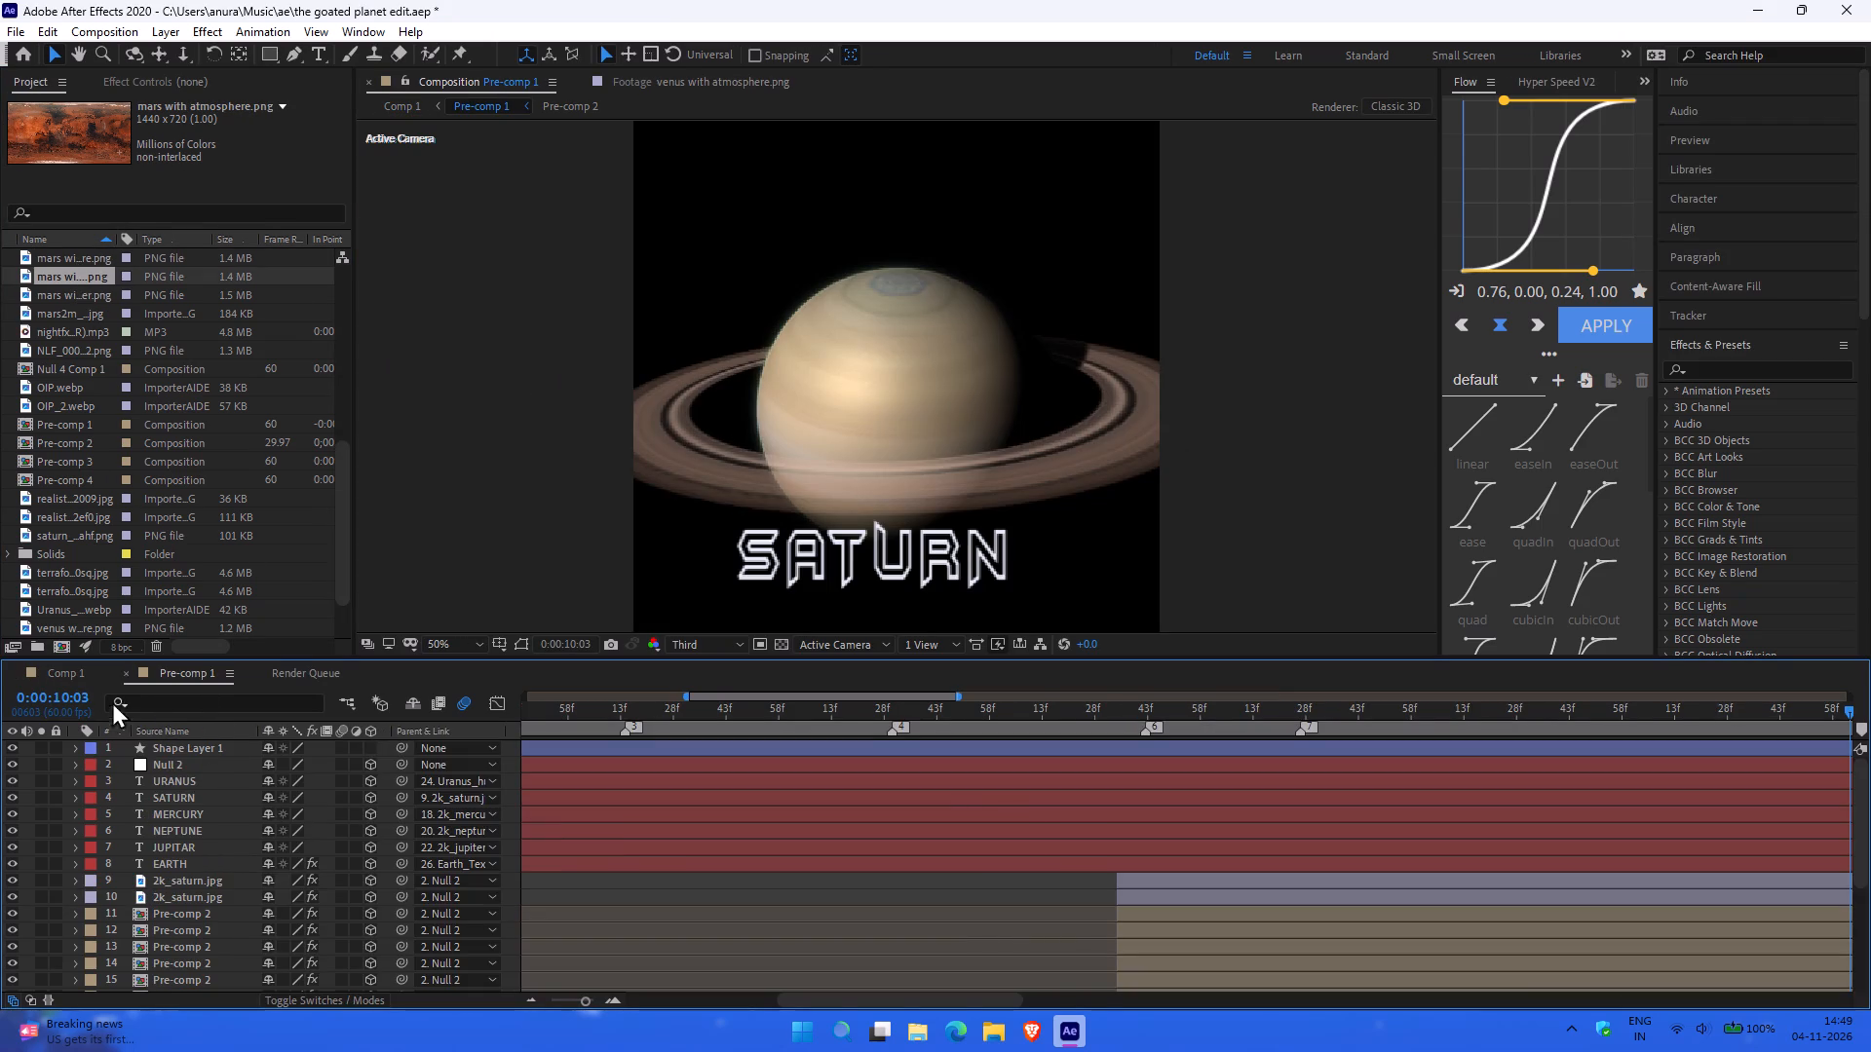
pyautogui.scroll(-3, 185, 832)
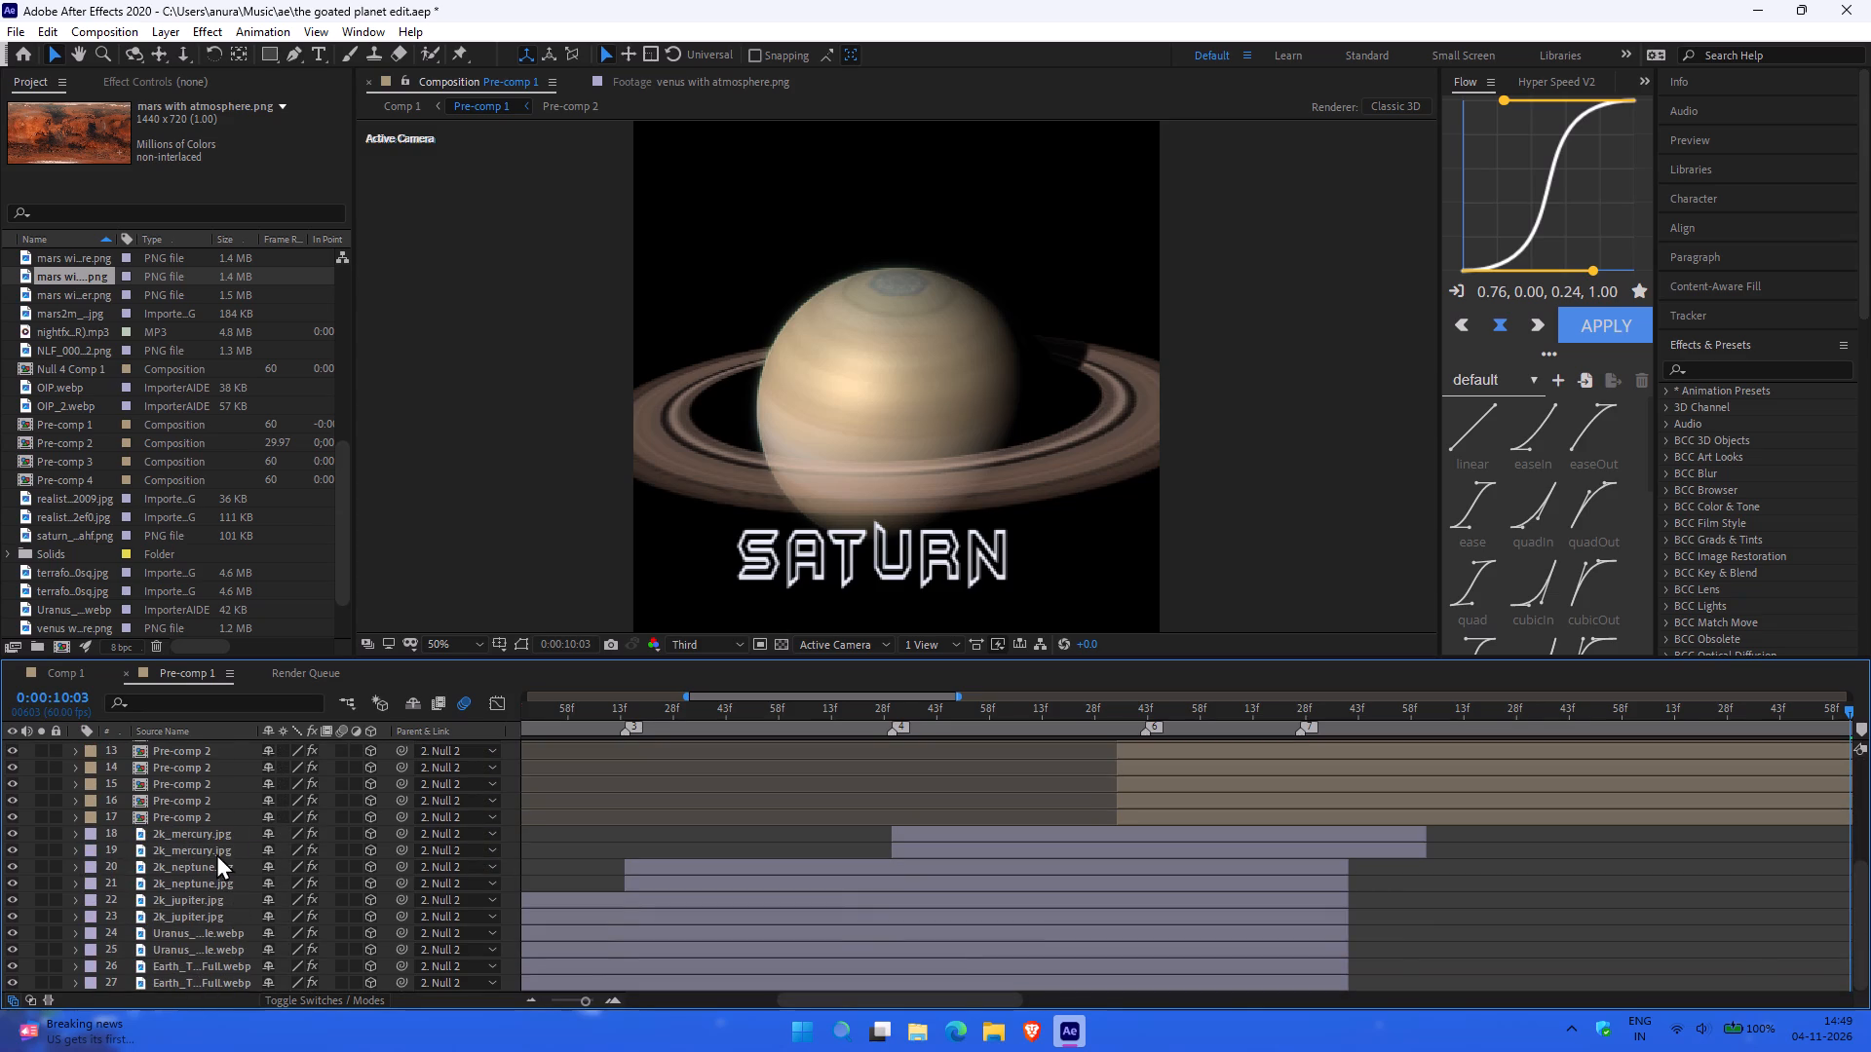
pyautogui.scroll(3, 210, 914)
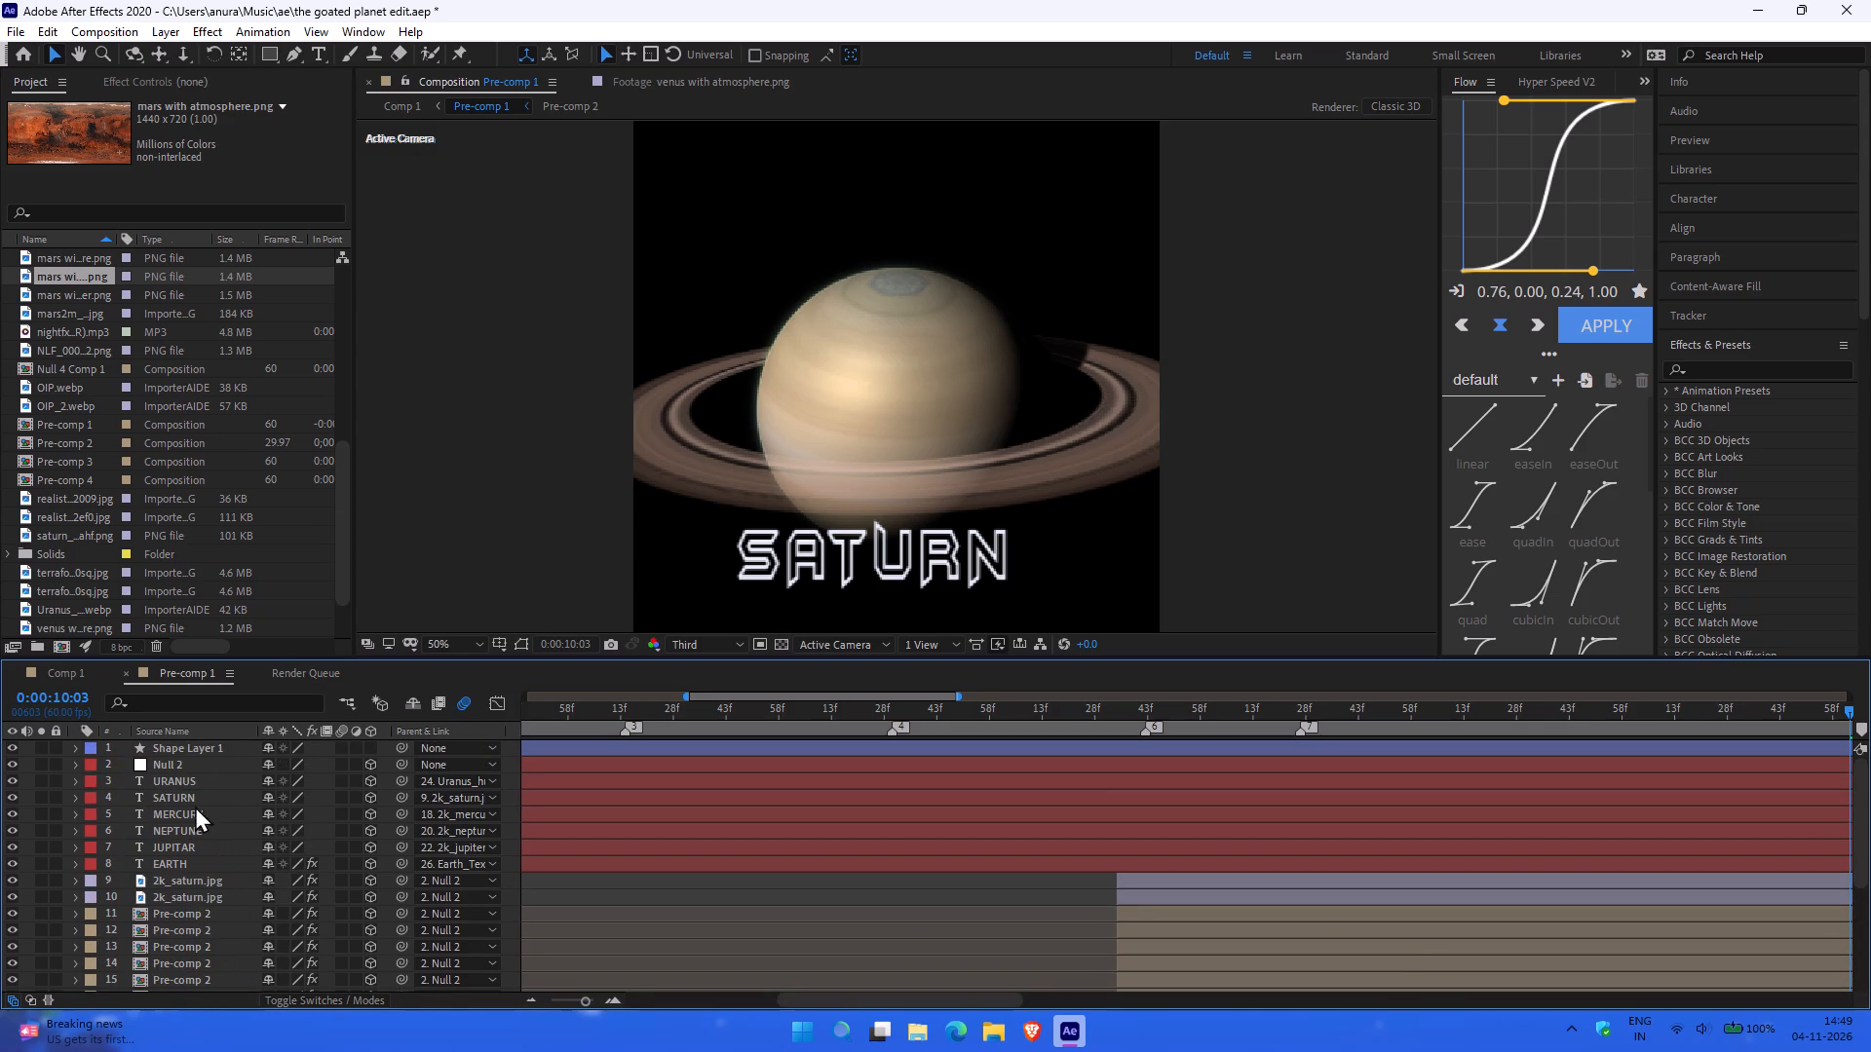
pyautogui.scroll(-3, 151, 914)
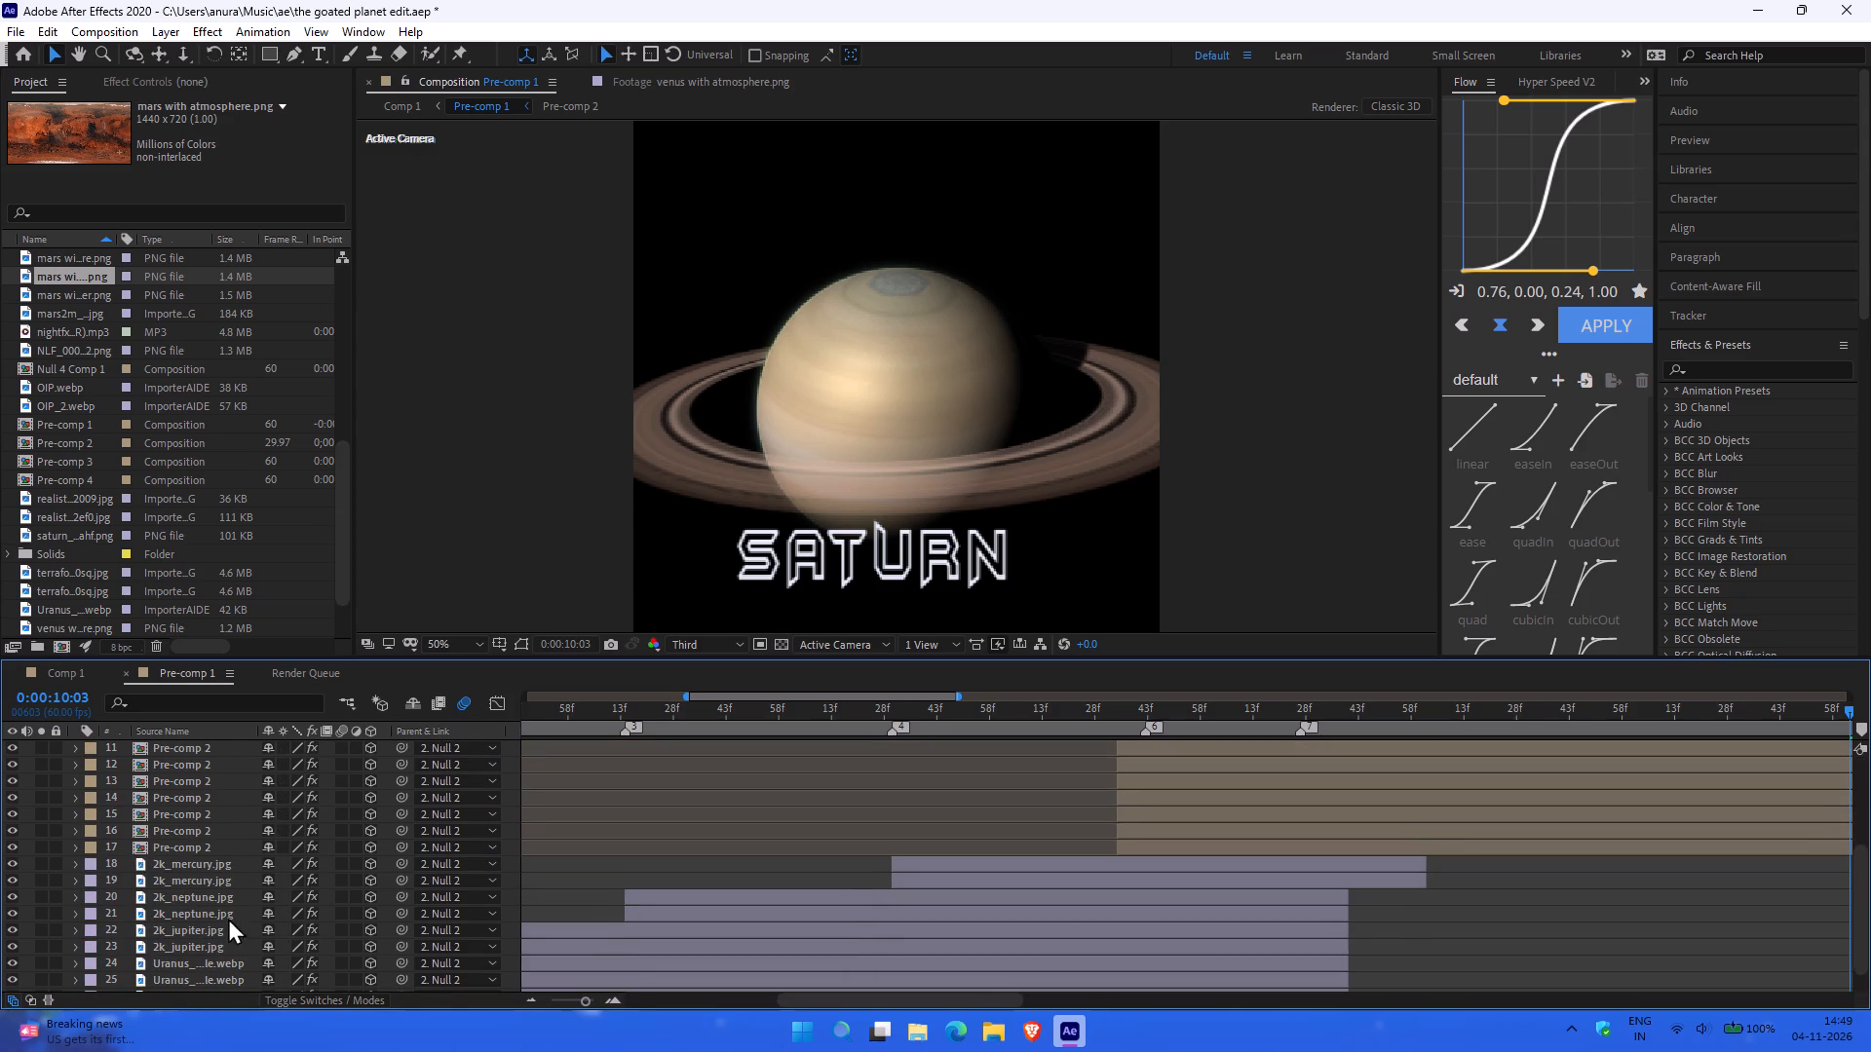
pyautogui.scroll(1, 206, 883)
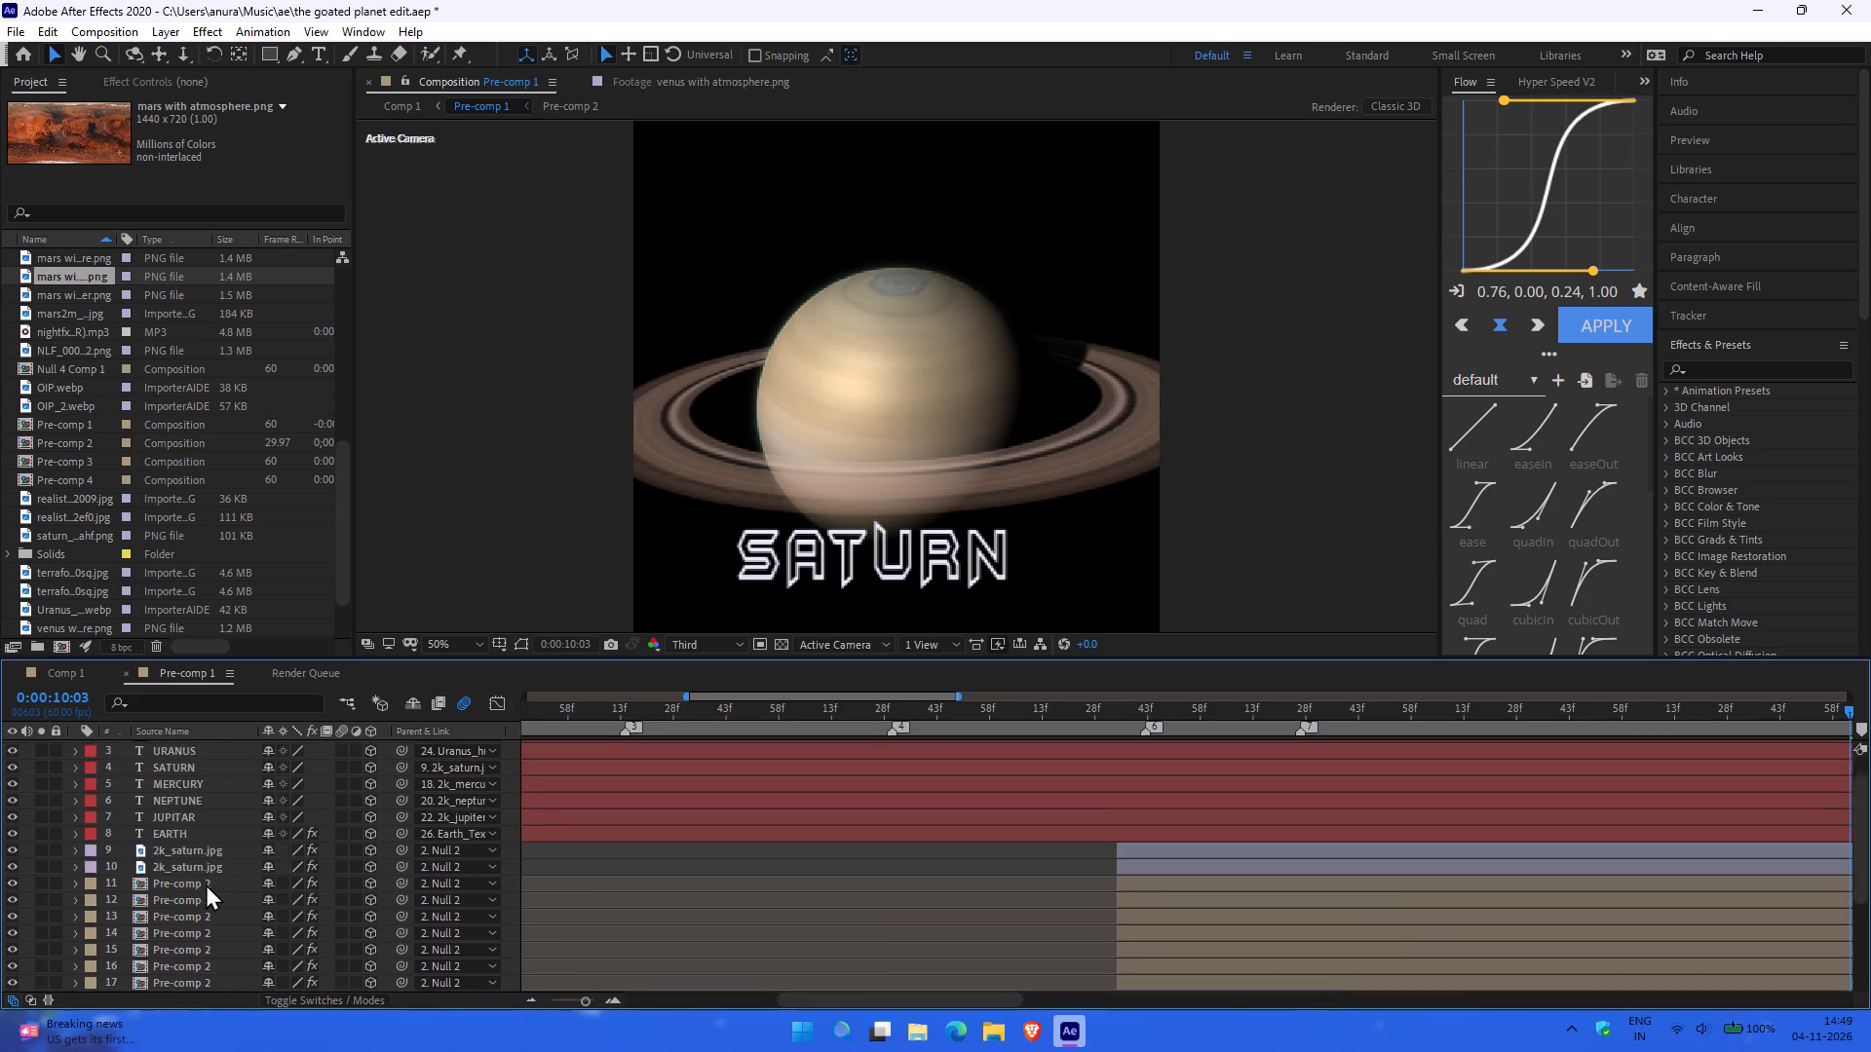
pyautogui.scroll(1, 206, 883)
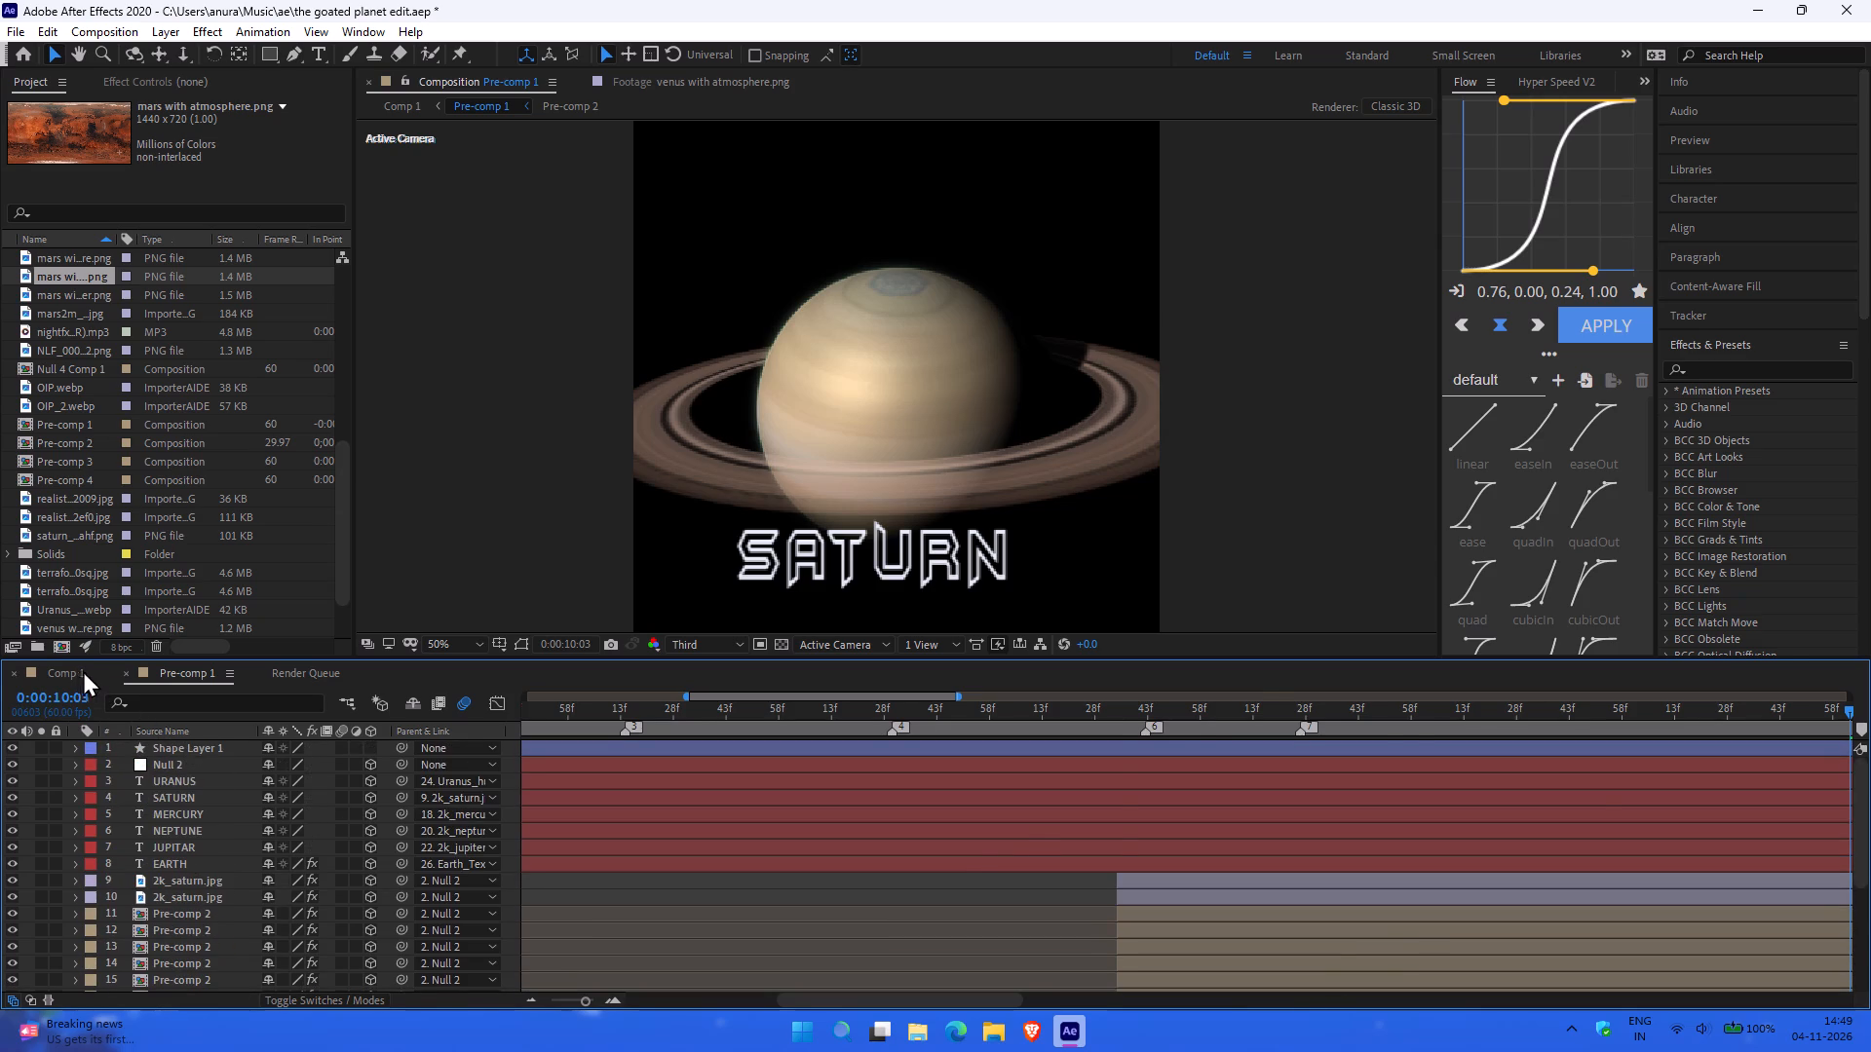
# Return to Comp 1 and view the unused duplicate of mars with atmosphere.png as footage.
pyautogui.click(77, 667)
pyautogui.click(74, 291)
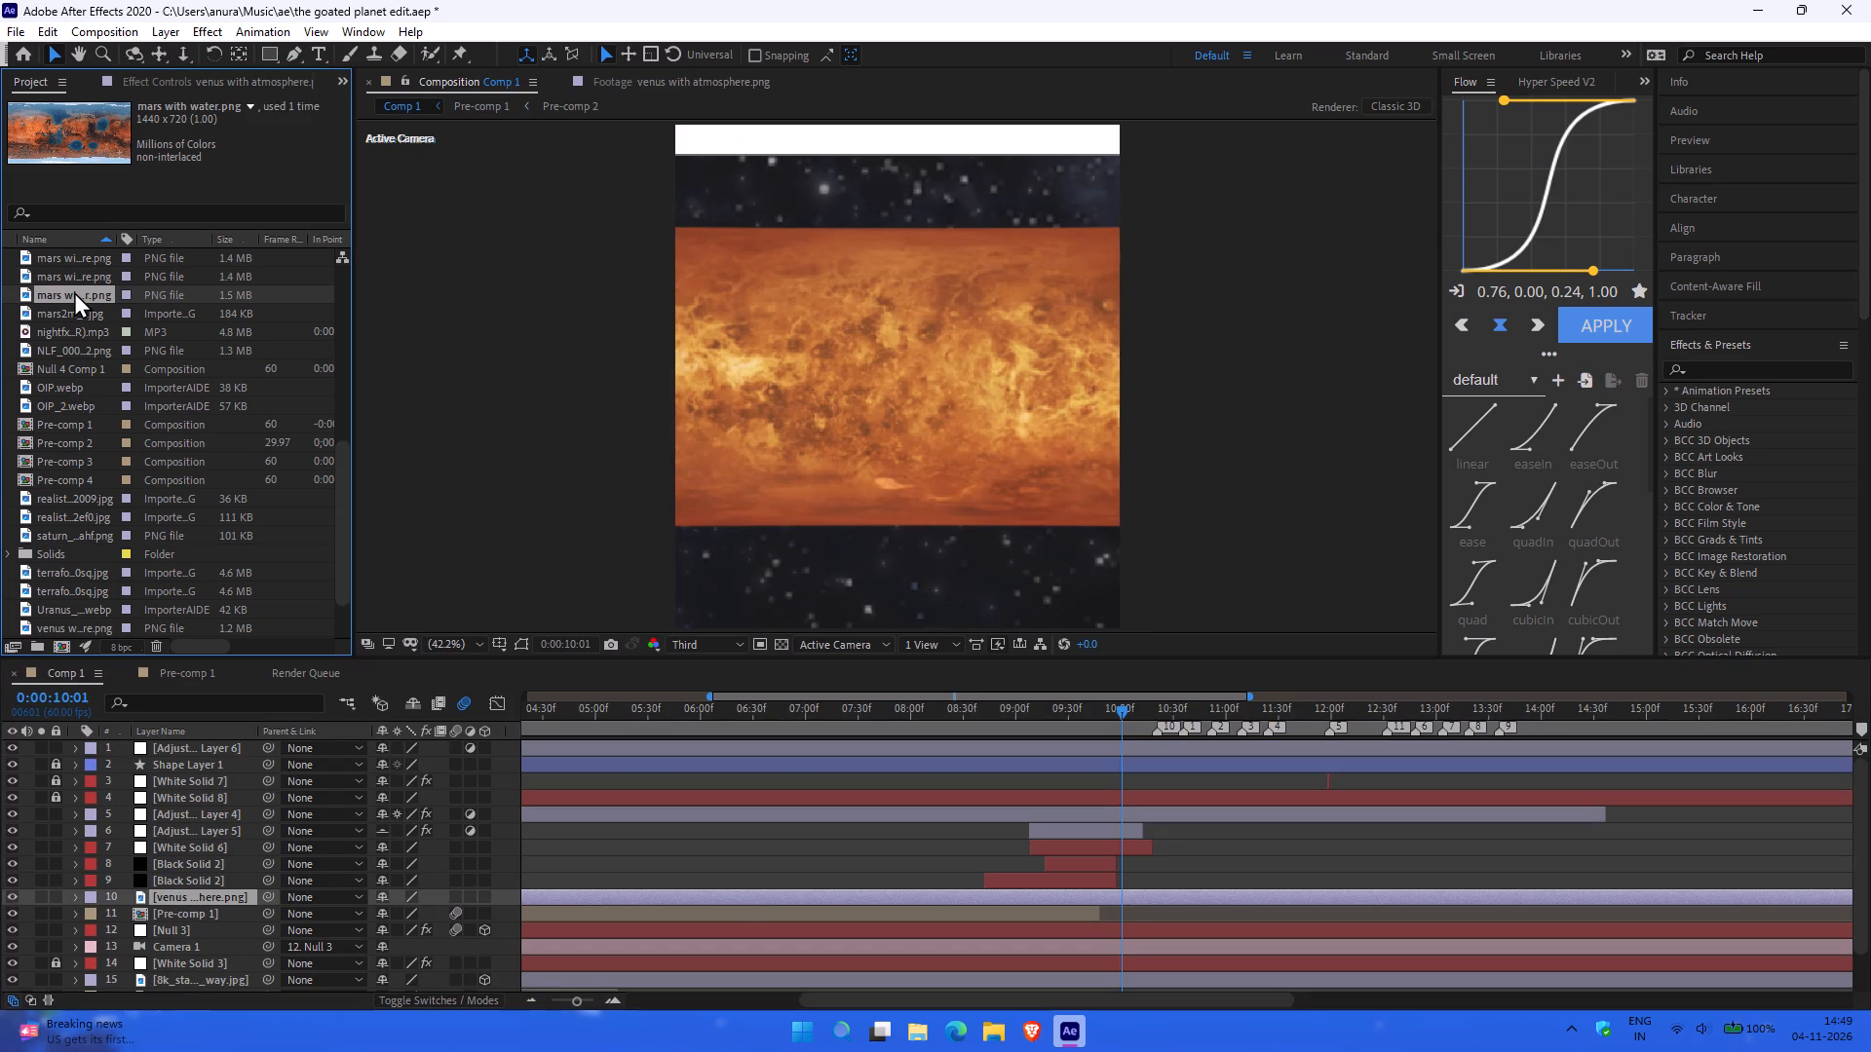
pyautogui.click(80, 273)
pyautogui.doubleClick(80, 273)
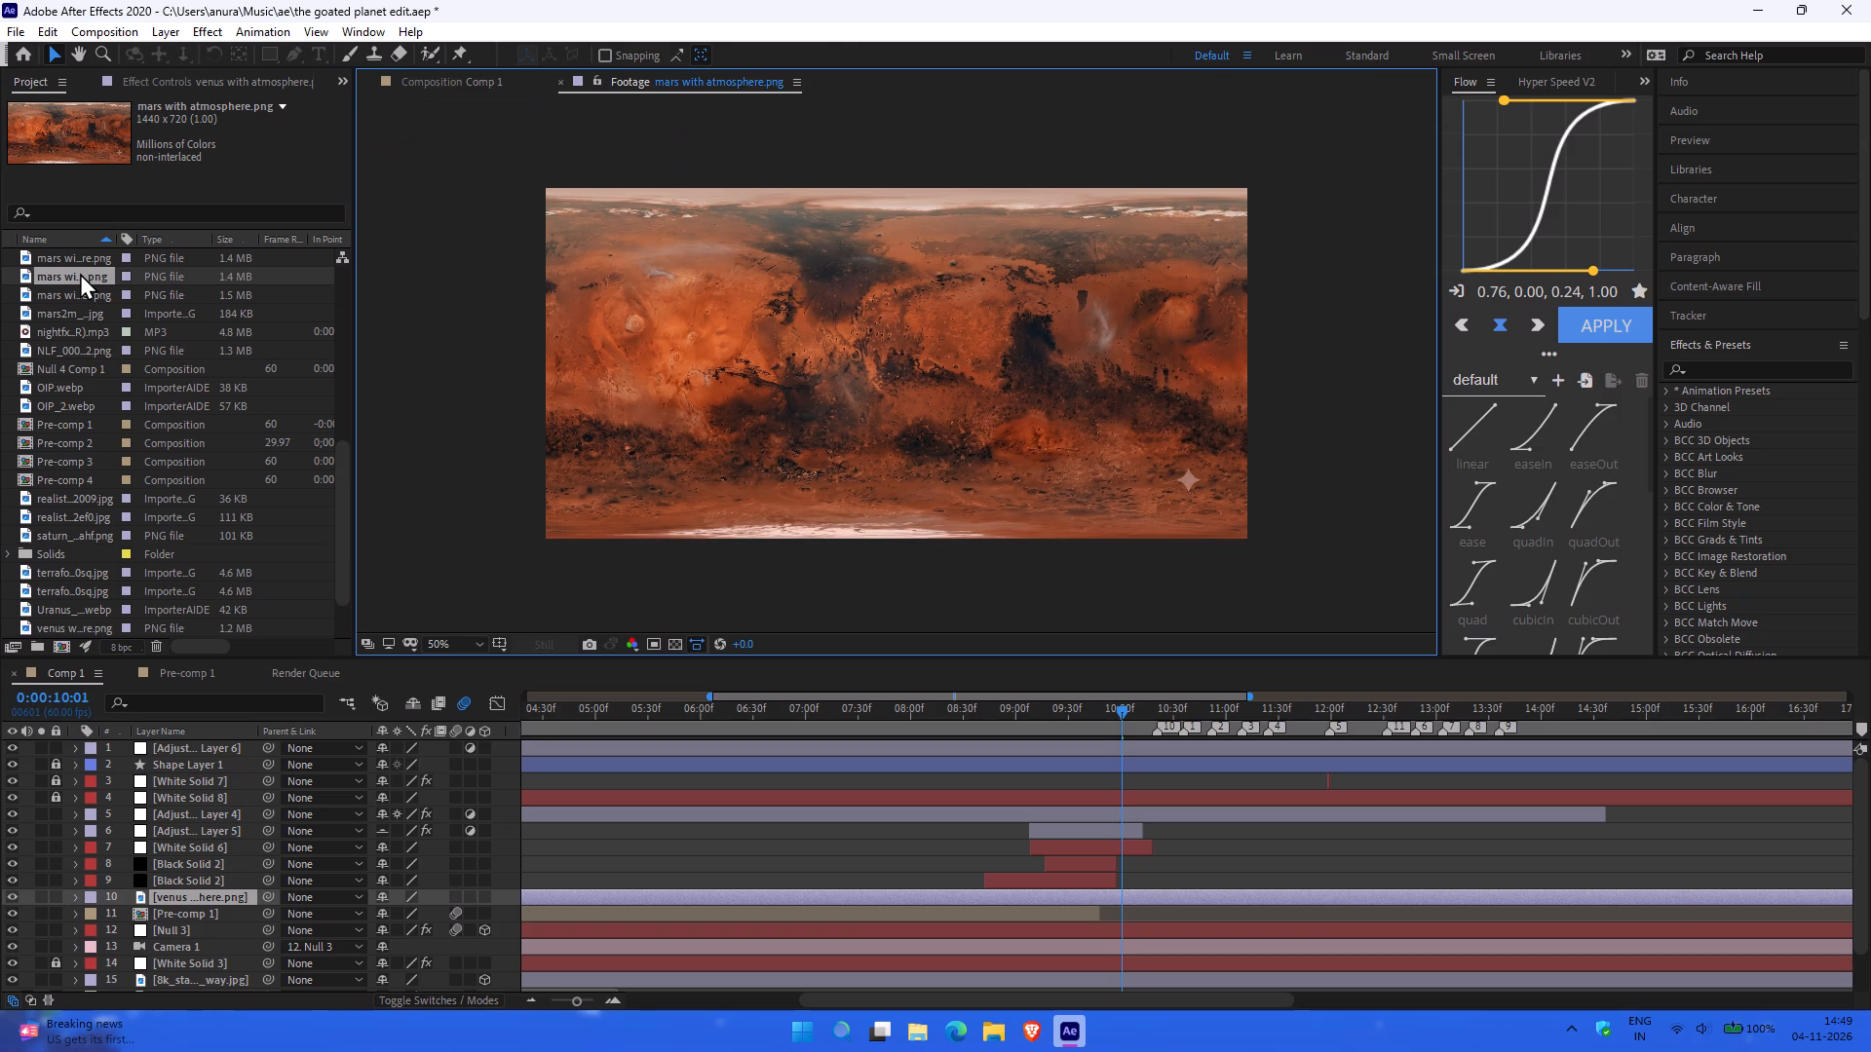
pyautogui.press('Delete')
pyautogui.click(81, 291)
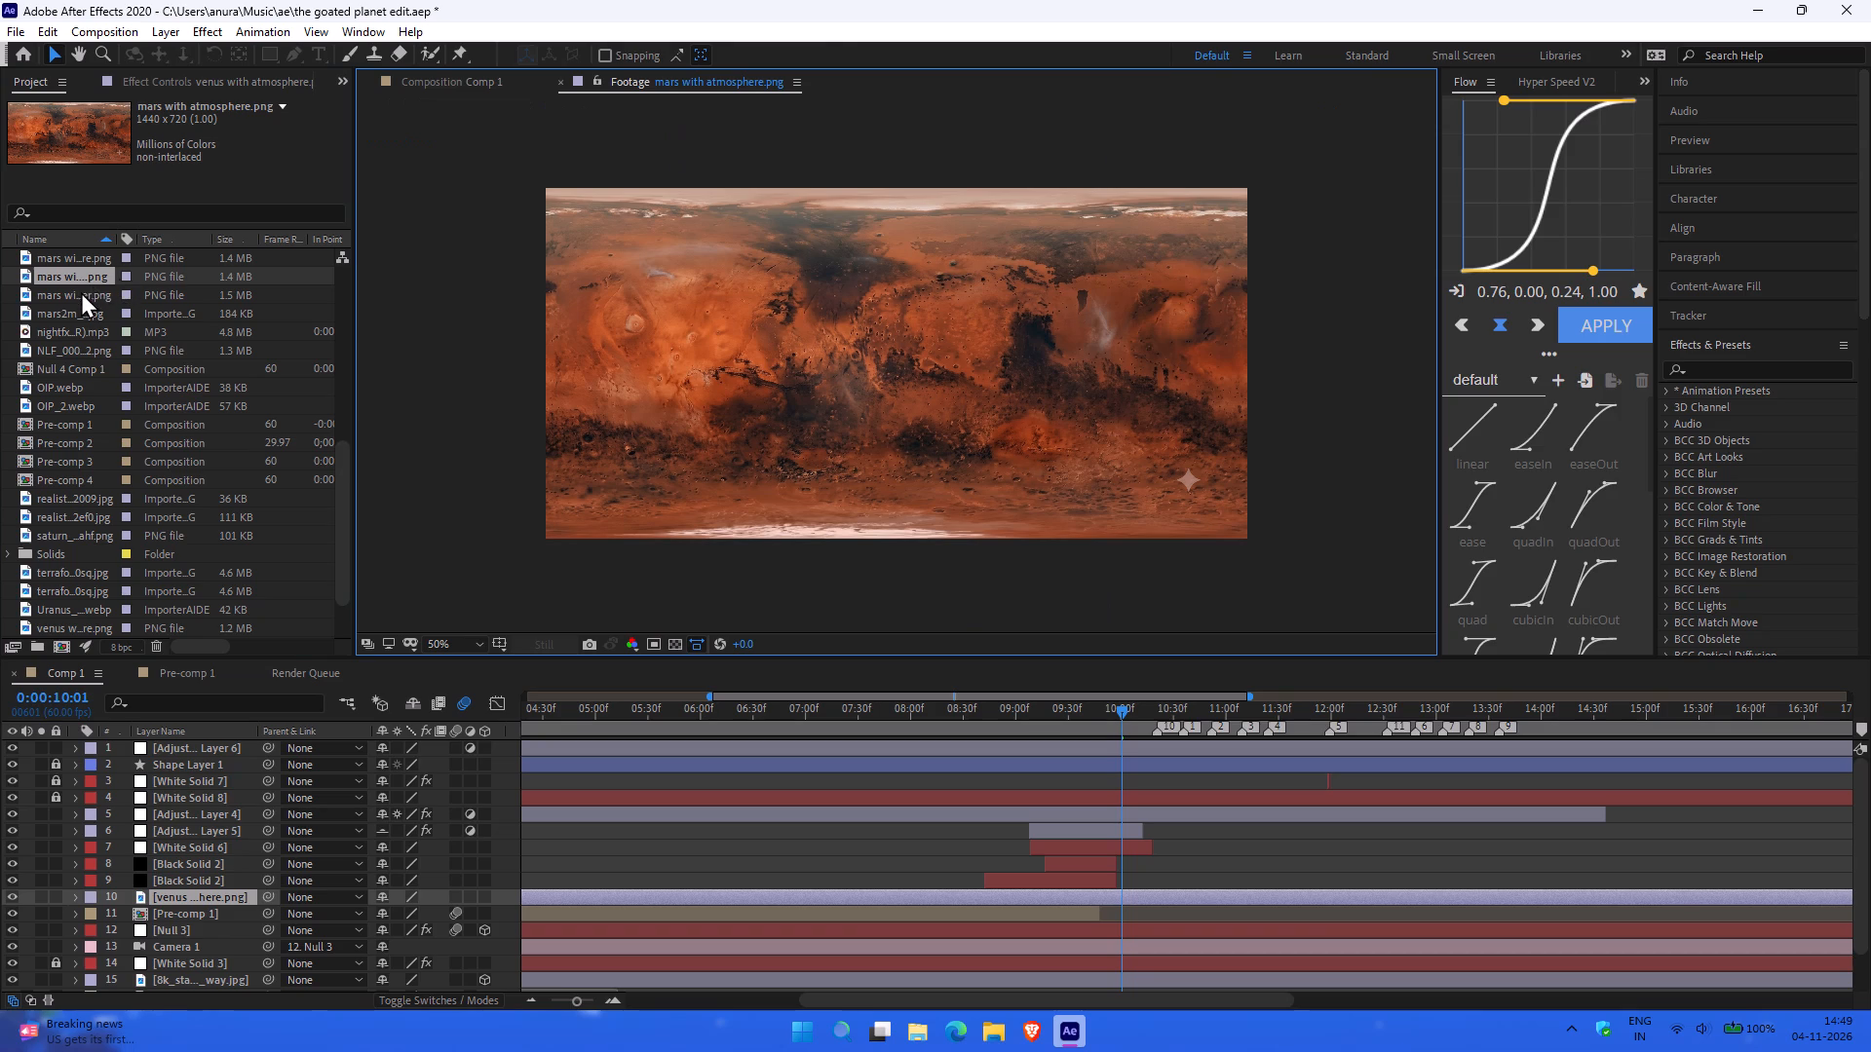
pyautogui.click(83, 286)
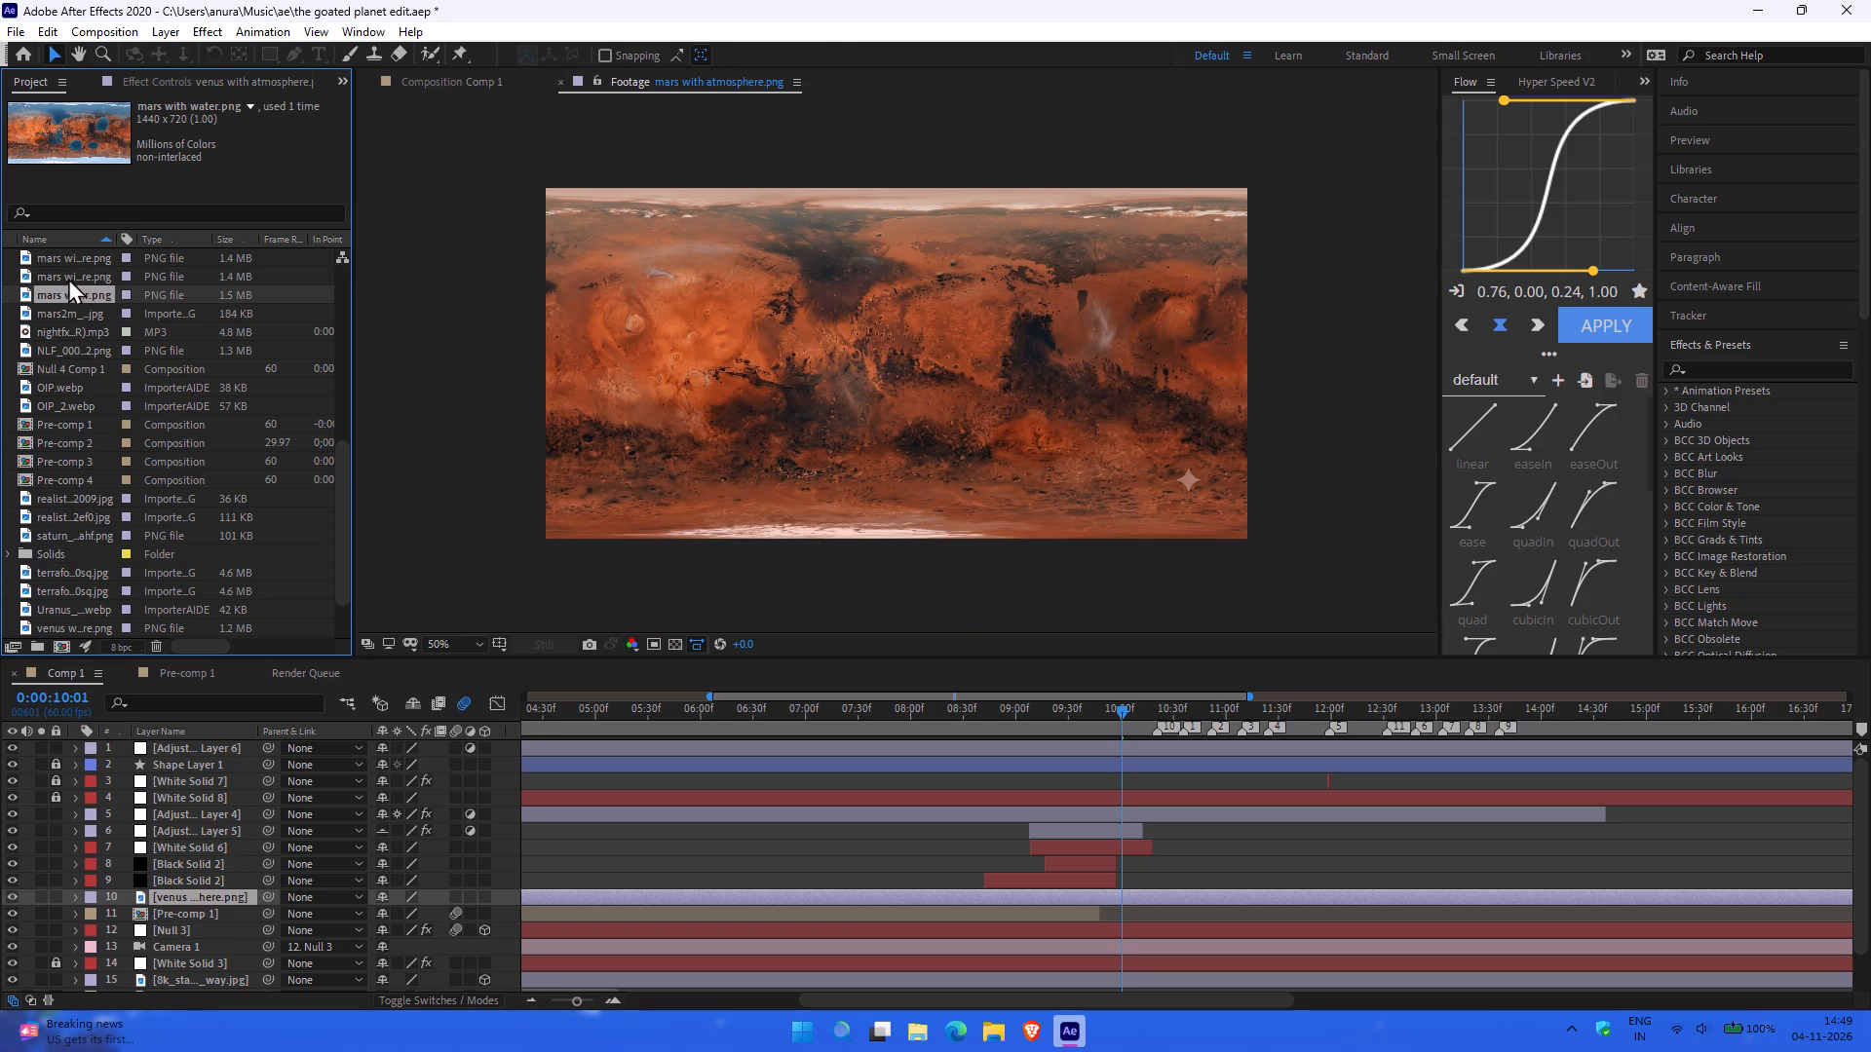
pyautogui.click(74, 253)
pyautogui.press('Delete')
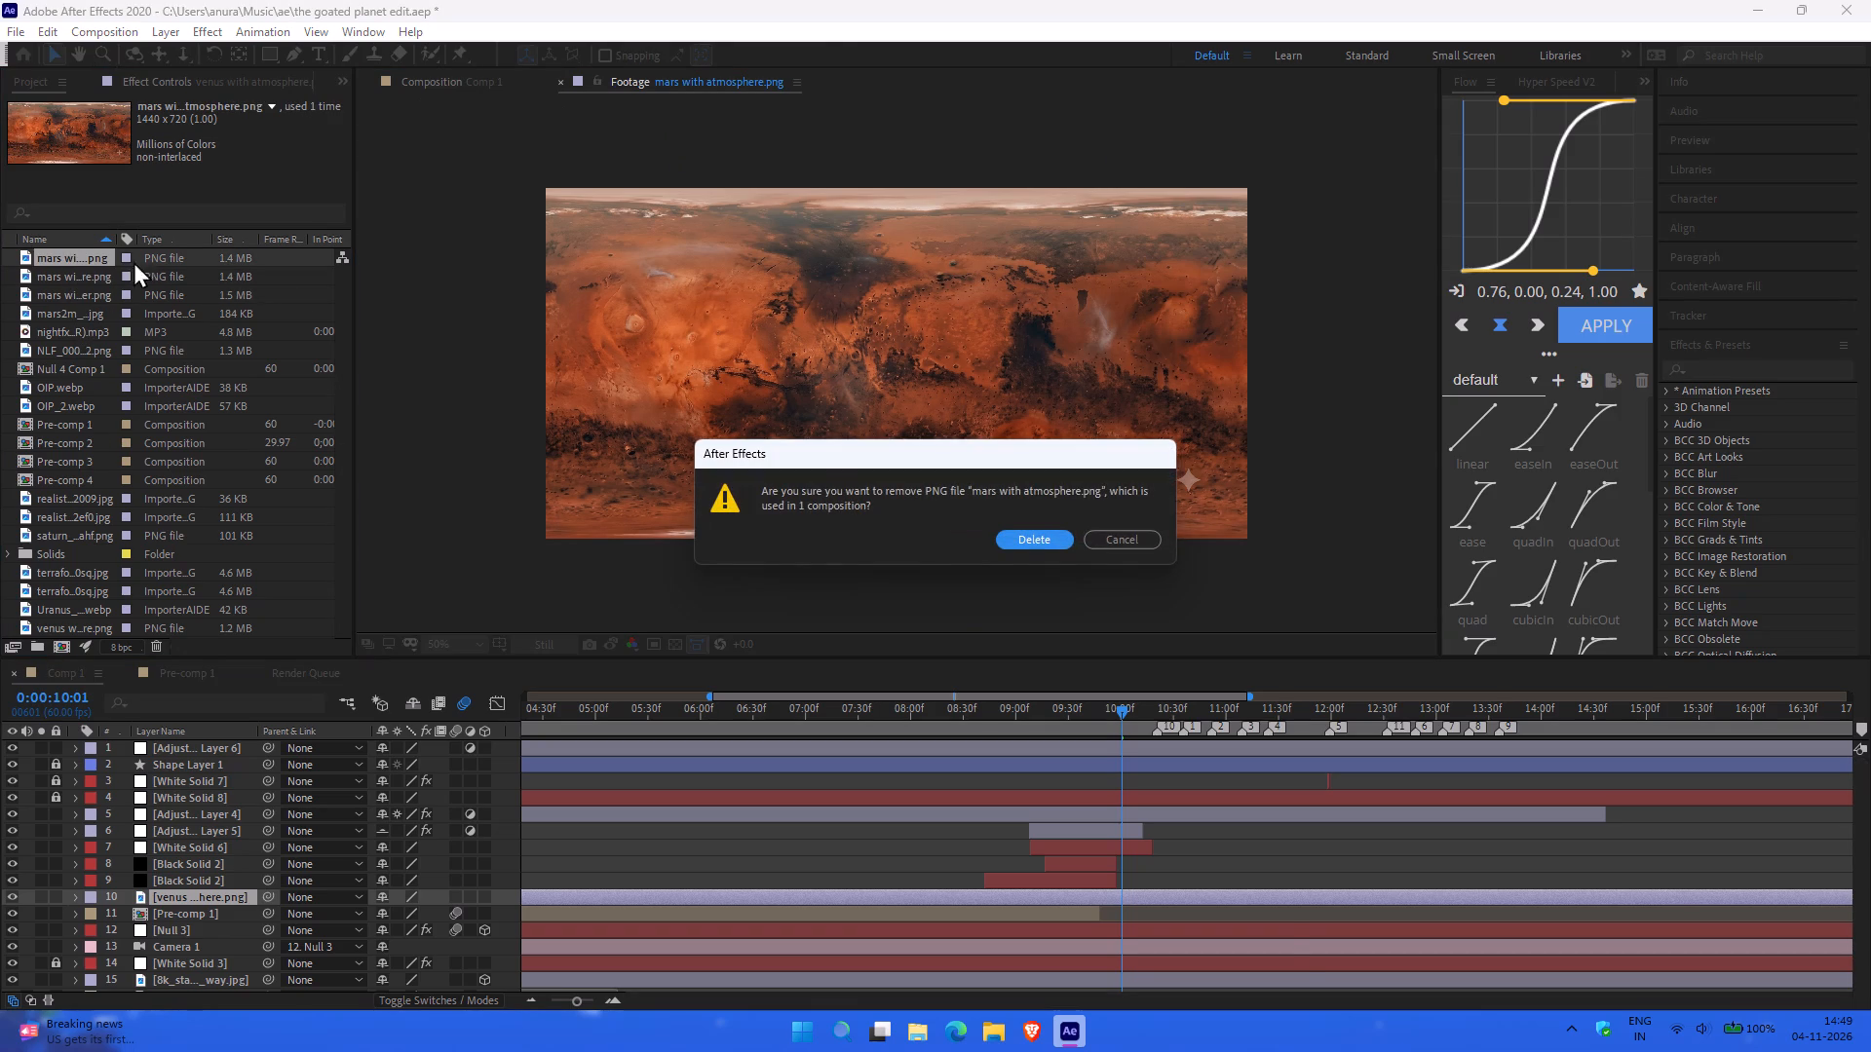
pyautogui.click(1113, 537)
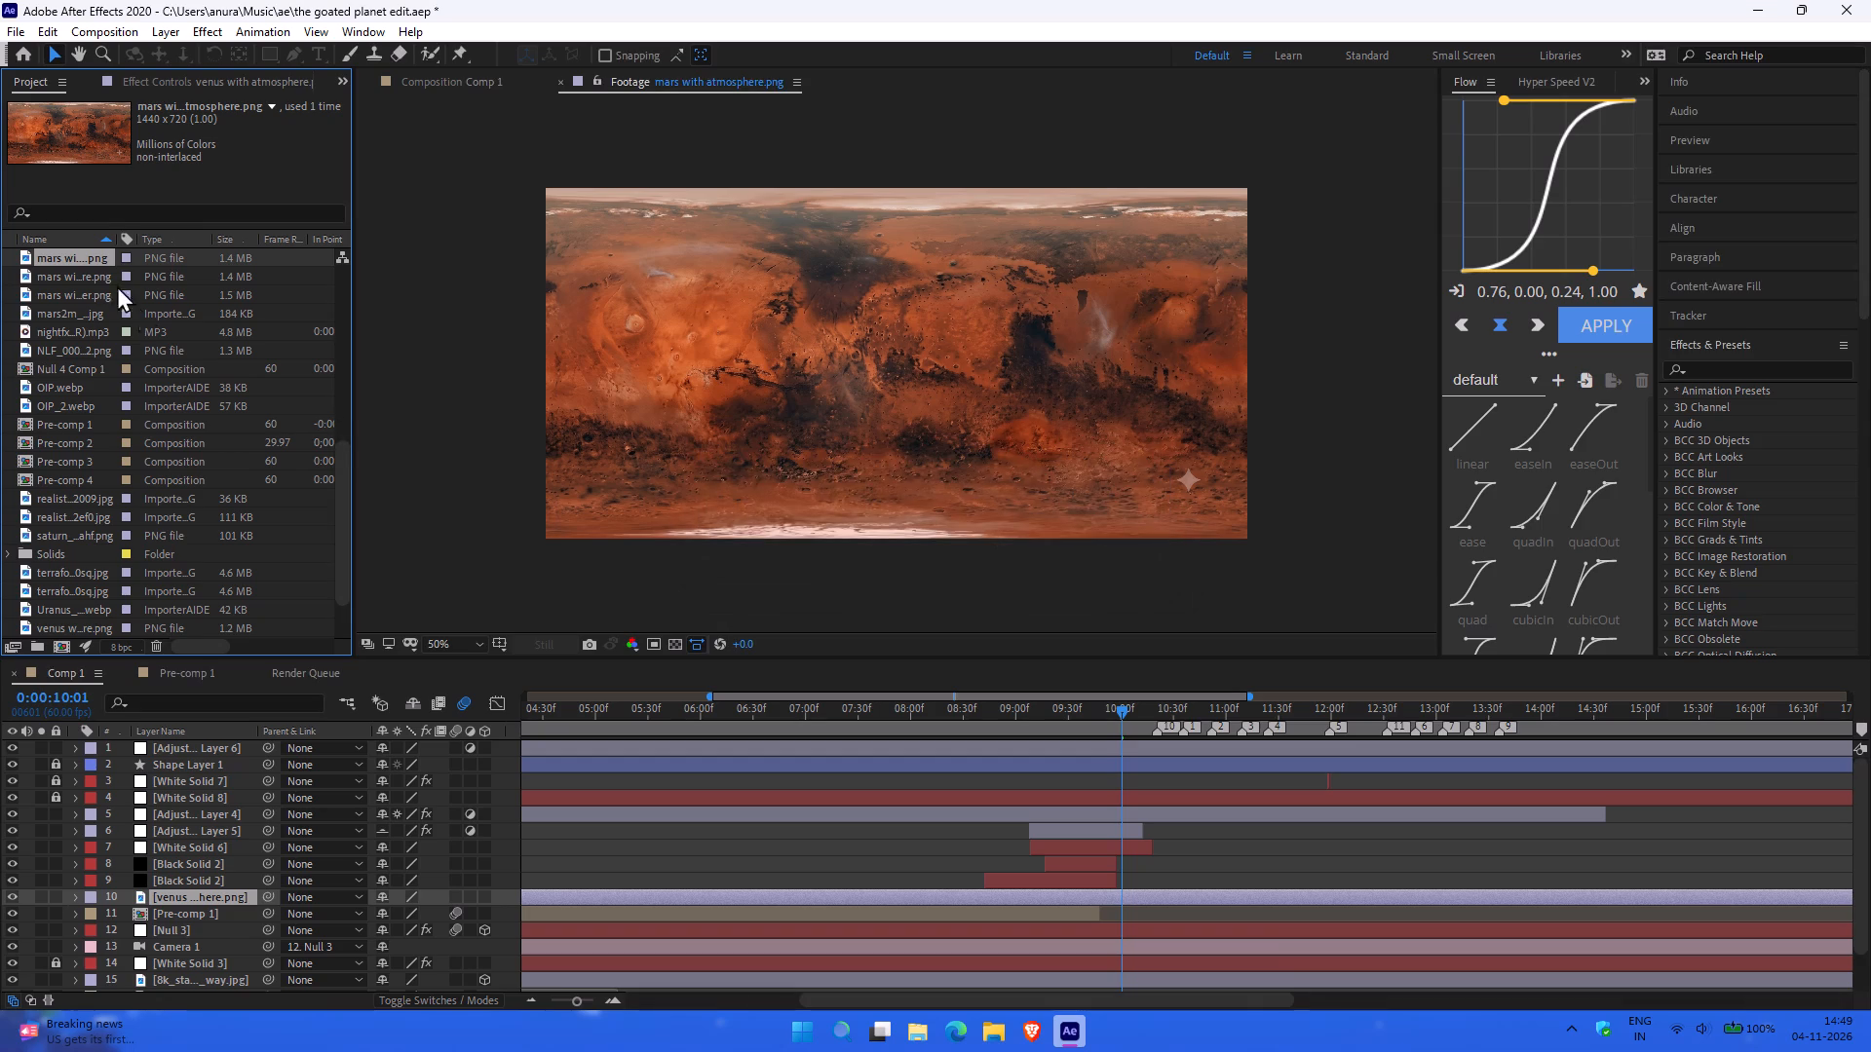
# Delete the unused duplicate of mars with atmosphere.png from the project.
pyautogui.click(71, 272)
pyautogui.press('Delete')
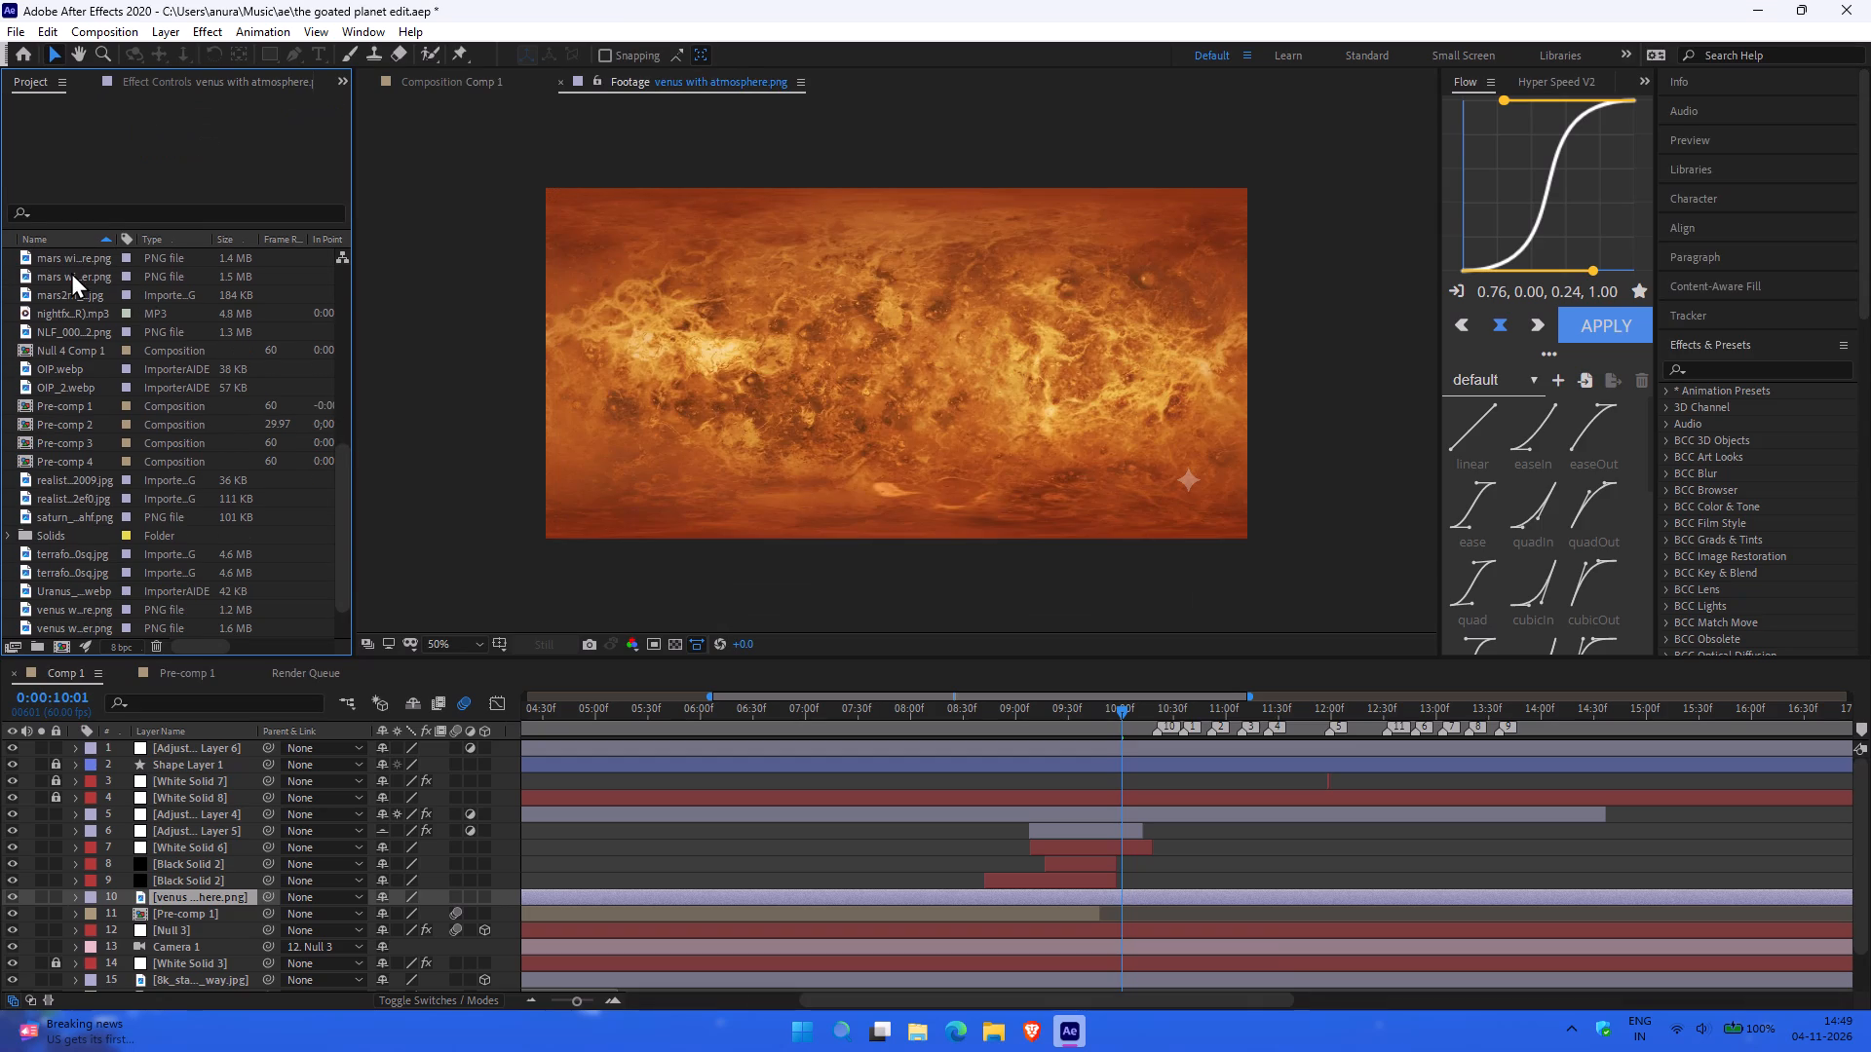
# Add mars with atmosphere.png to Comp 1 as a layer directly above the venus with atmosphere.png layer.
pyautogui.click(59, 258)
pyautogui.moveTo(59, 258); pyautogui.dragTo(189, 905)
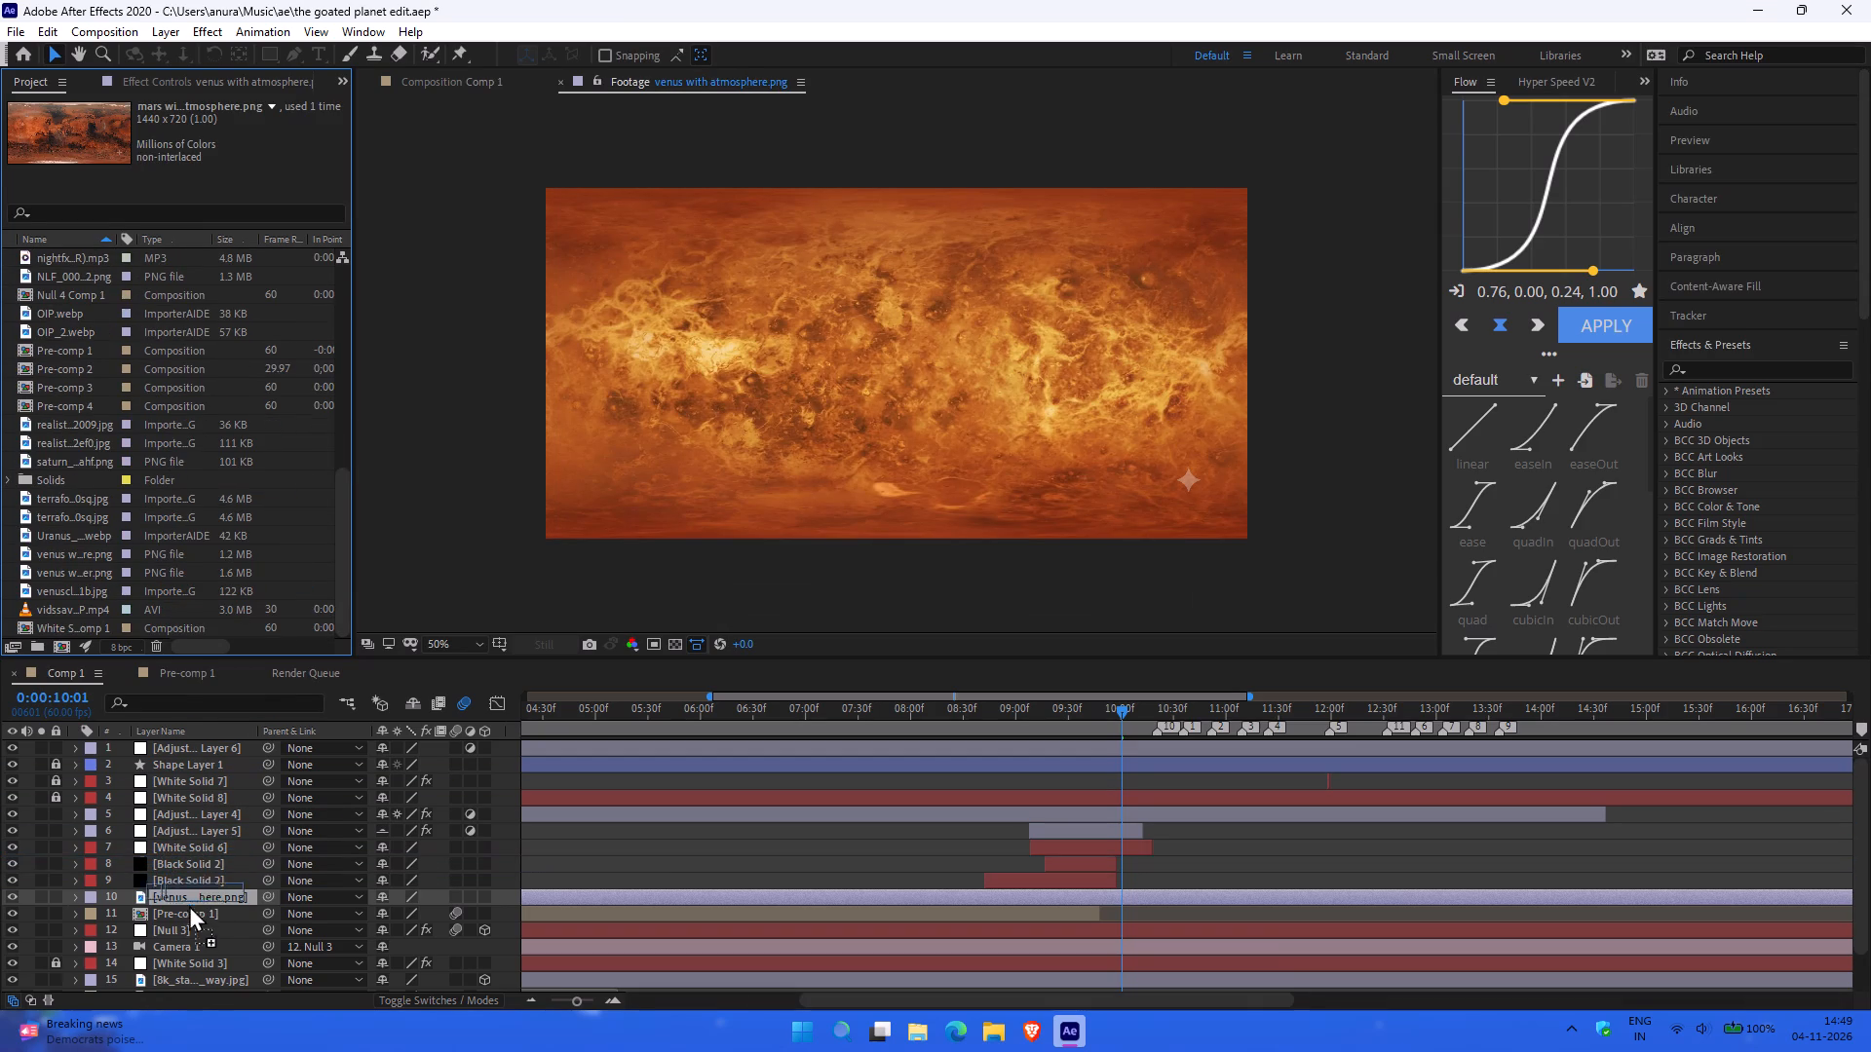
pyautogui.moveTo(189, 905); pyautogui.dragTo(194, 888)
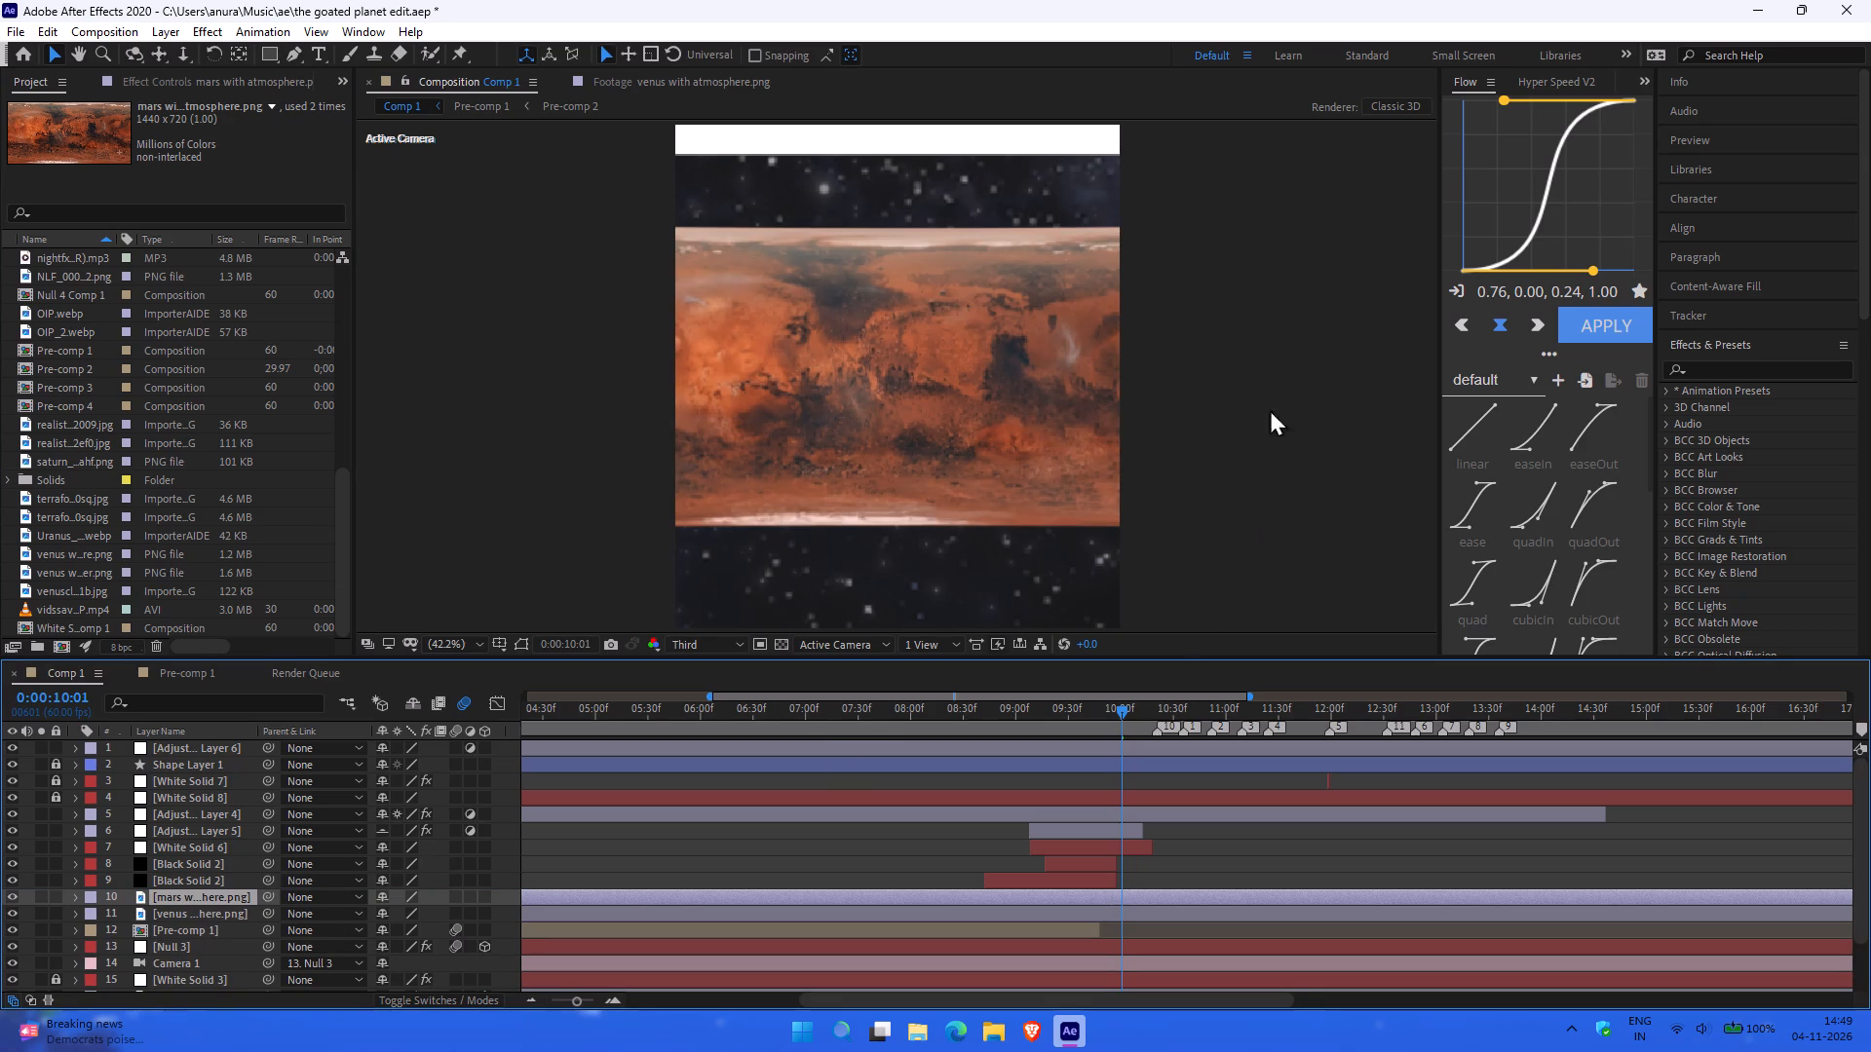
# Search the effects and presets for "cc sph".
pyautogui.scroll(1, 1726, 270)
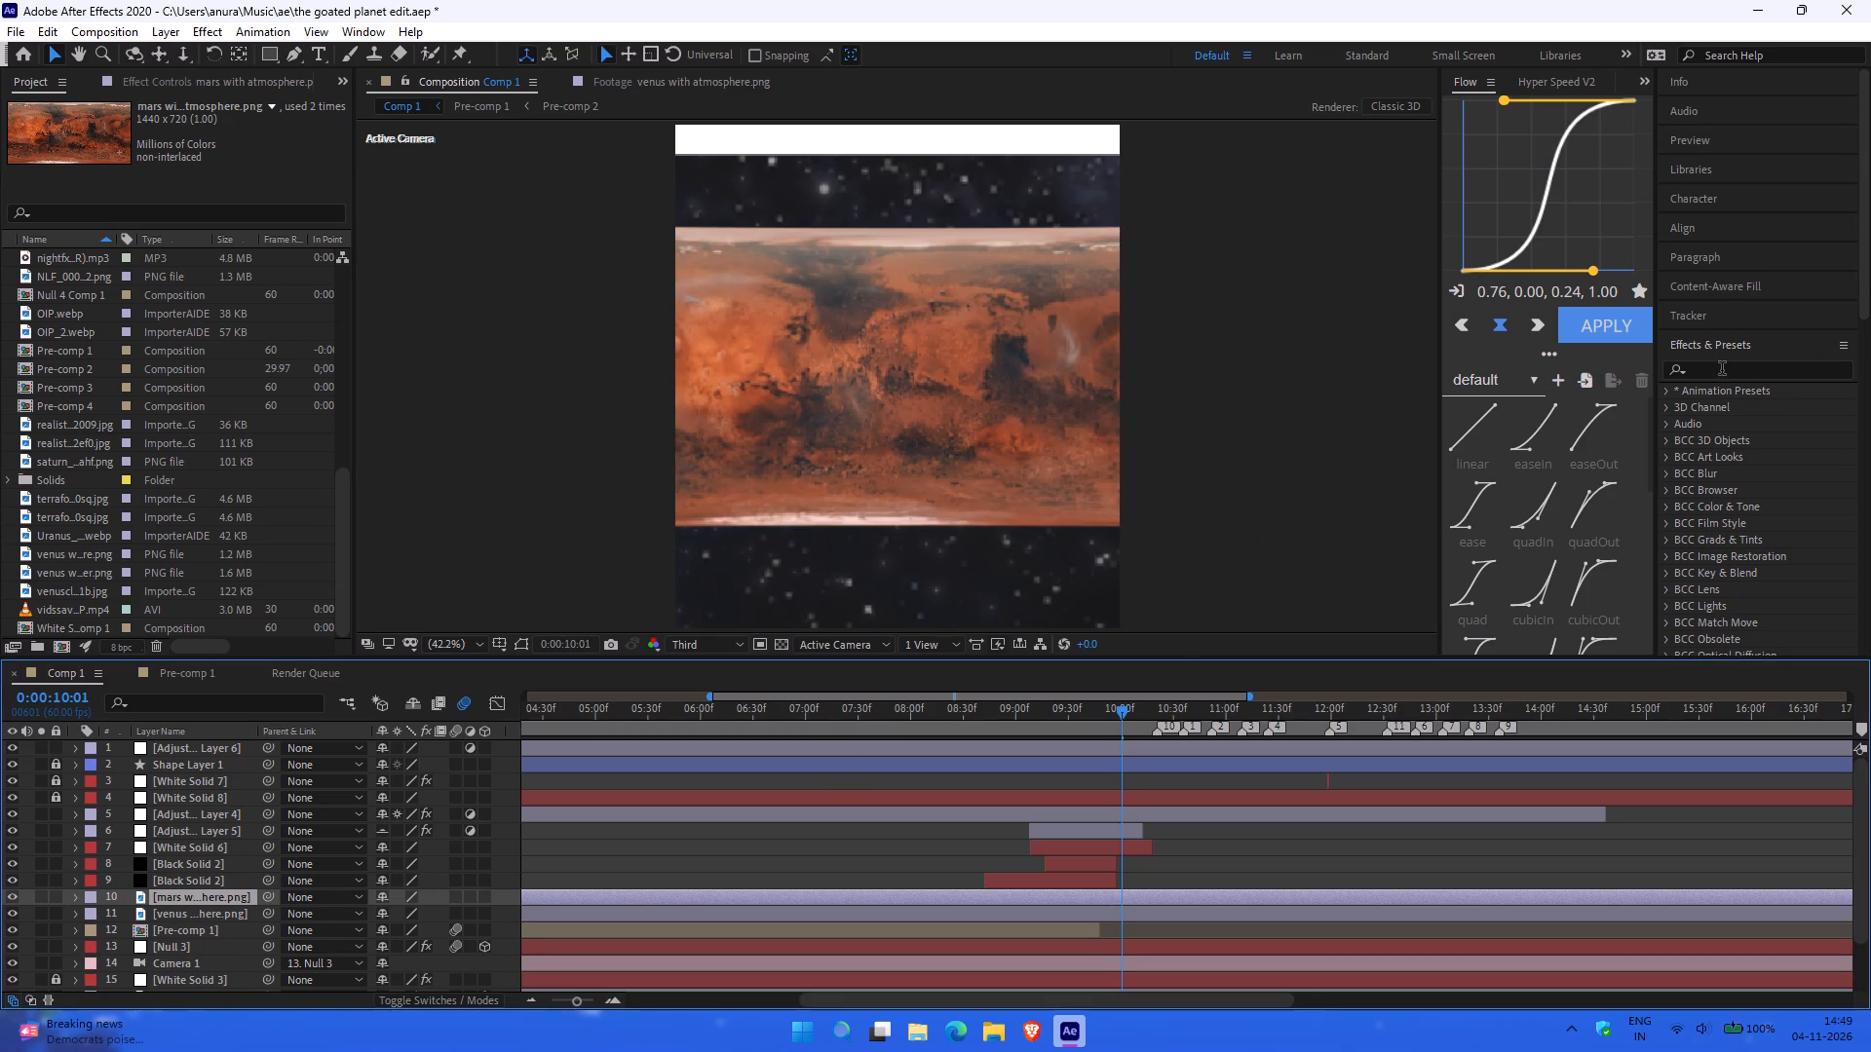
pyautogui.click(1722, 369)
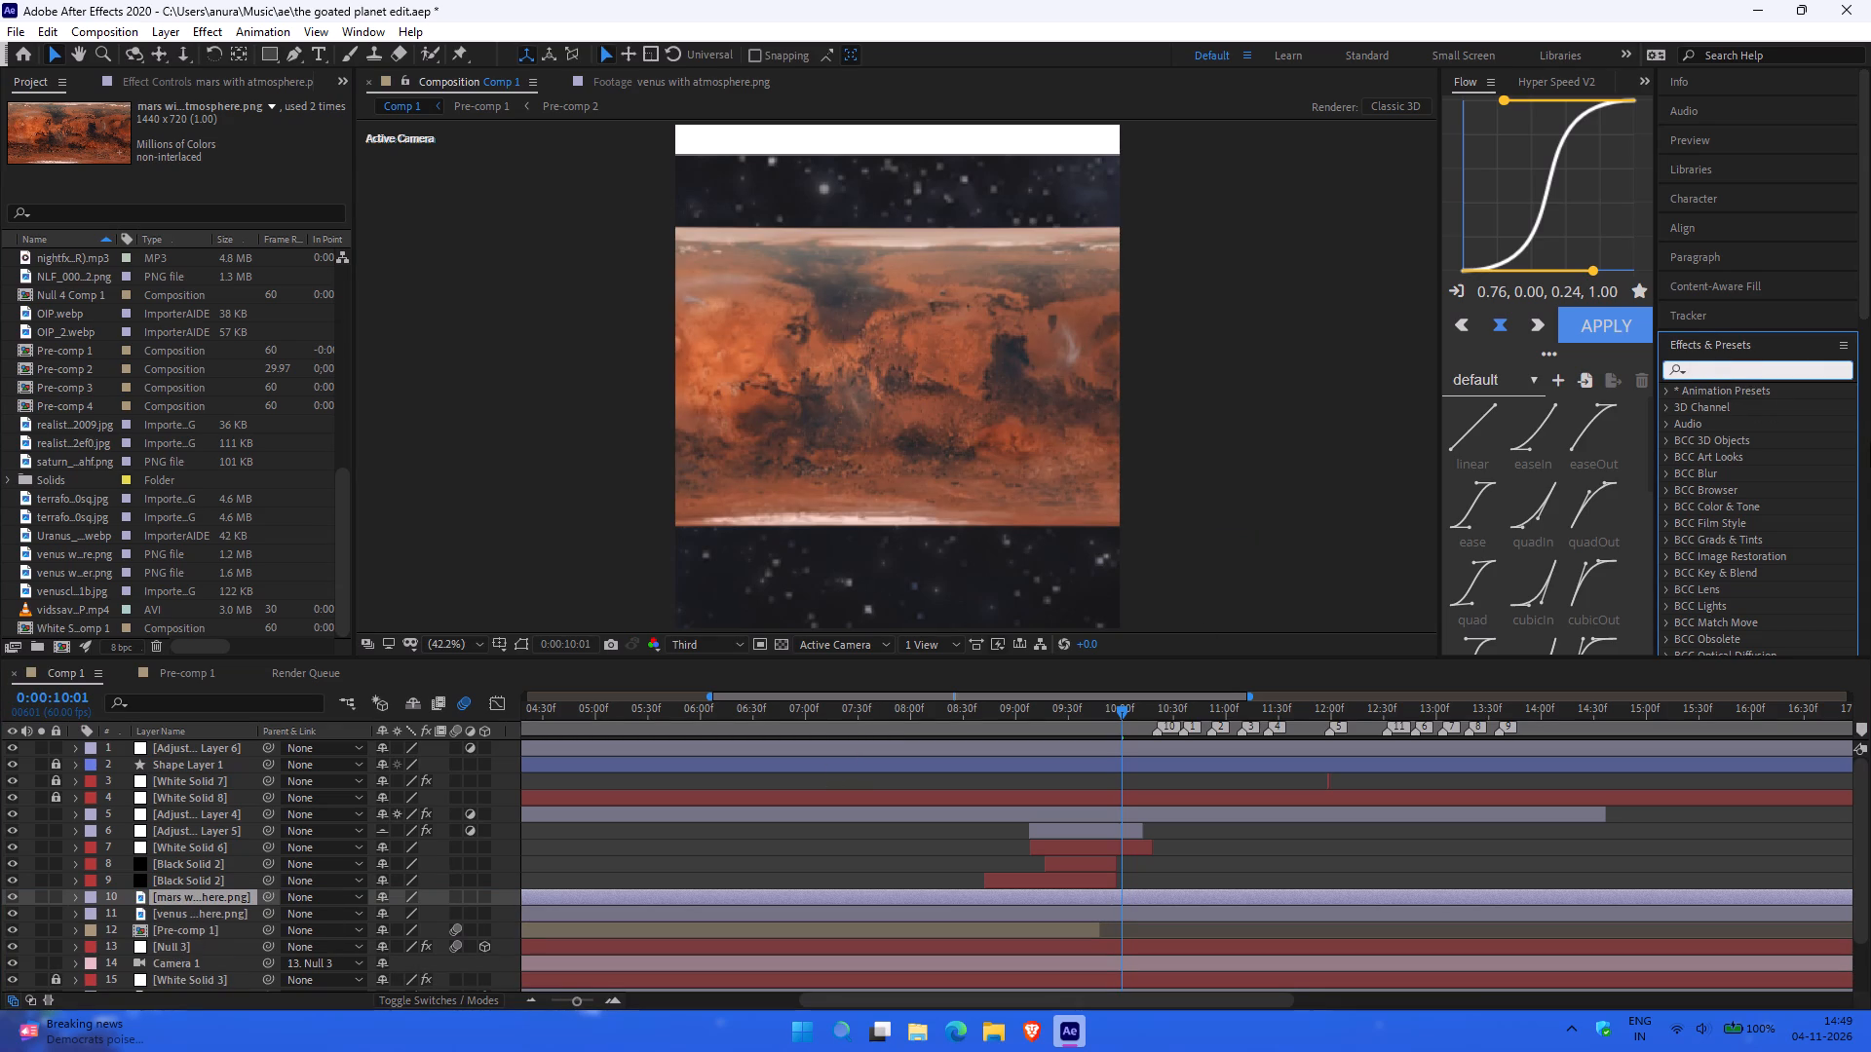
pyautogui.write('cc')
pyautogui.press('space')
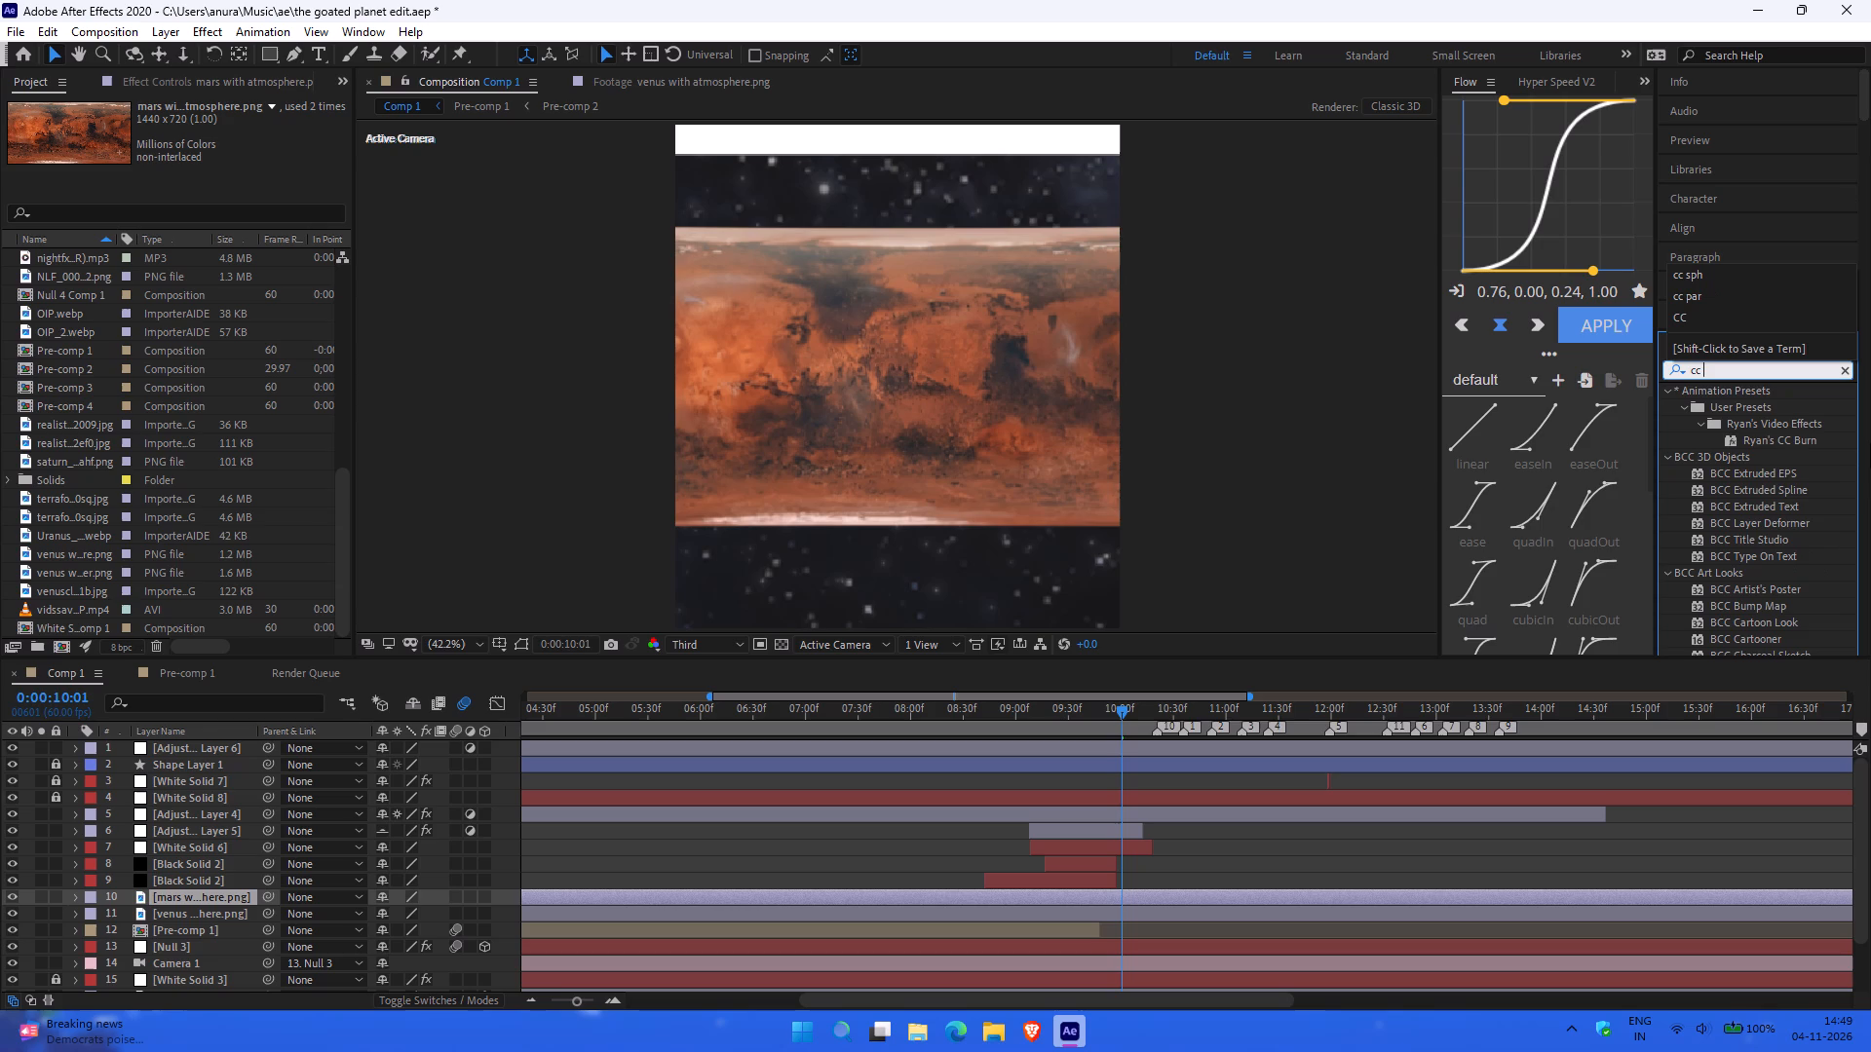
pyautogui.write('sp')
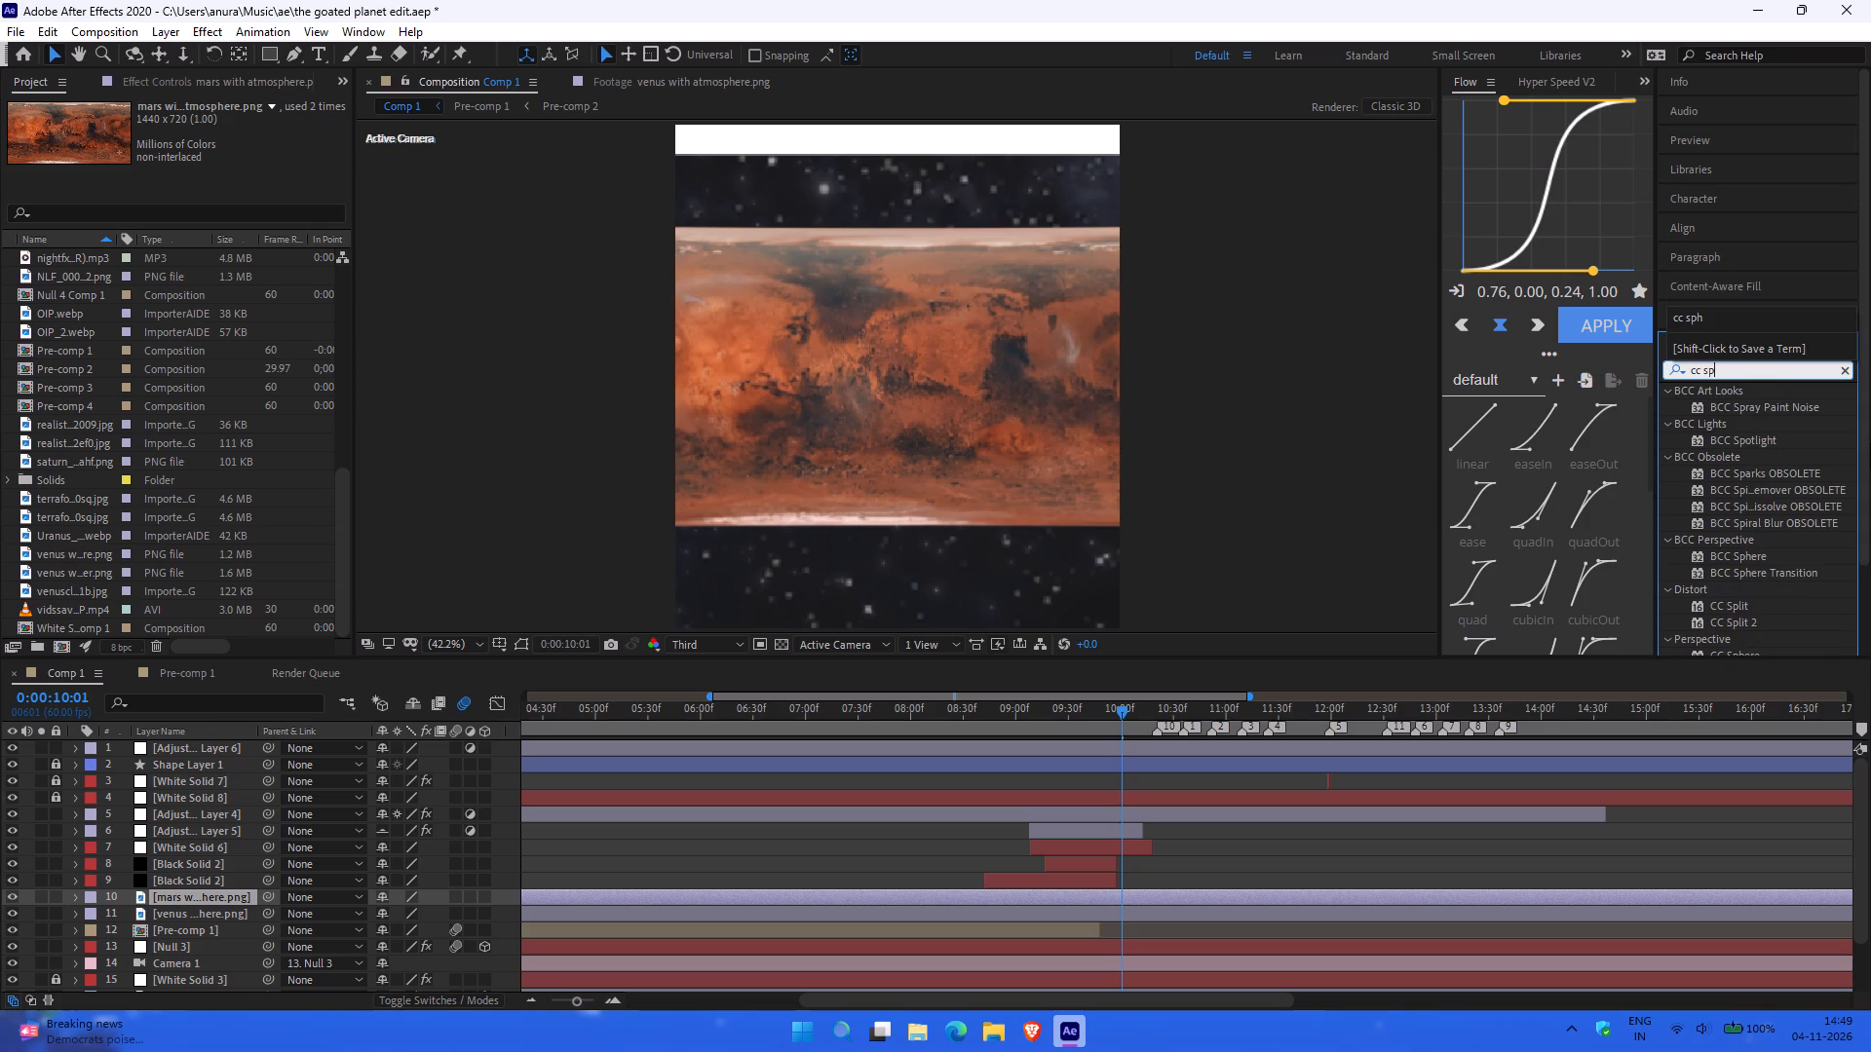
pyautogui.press('h')
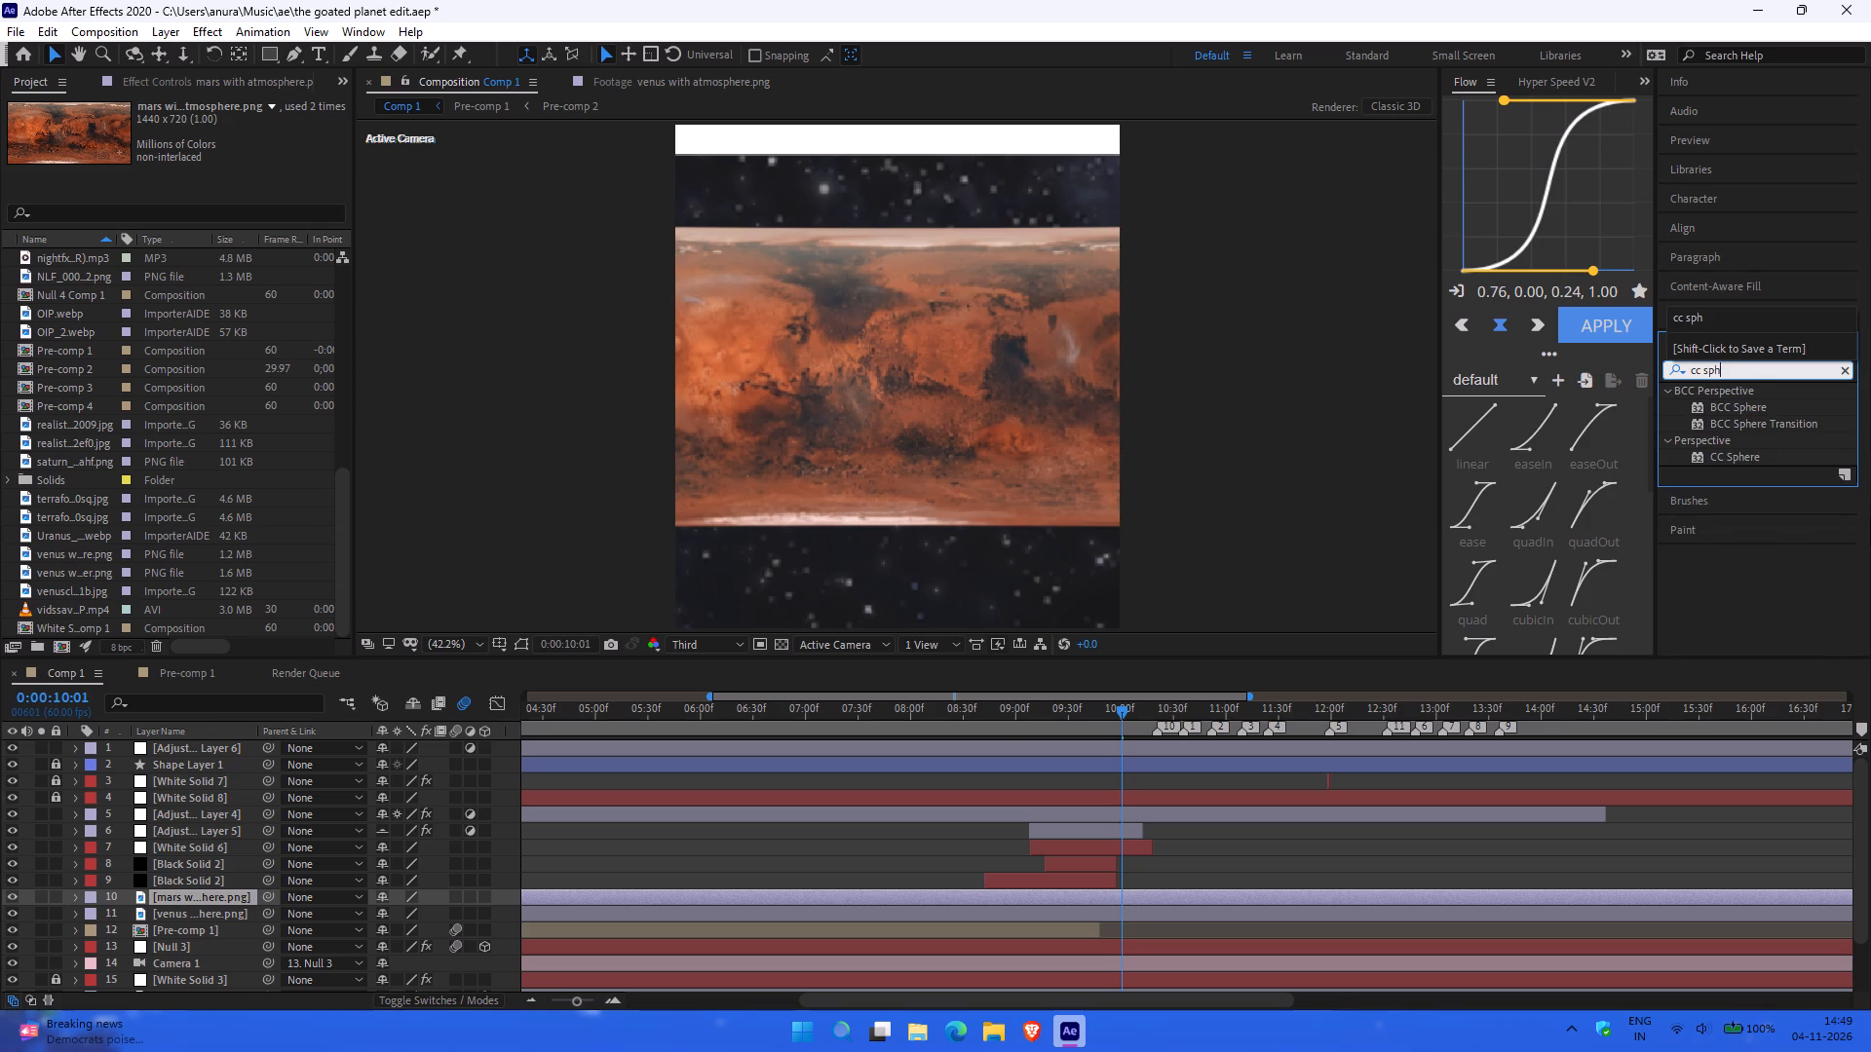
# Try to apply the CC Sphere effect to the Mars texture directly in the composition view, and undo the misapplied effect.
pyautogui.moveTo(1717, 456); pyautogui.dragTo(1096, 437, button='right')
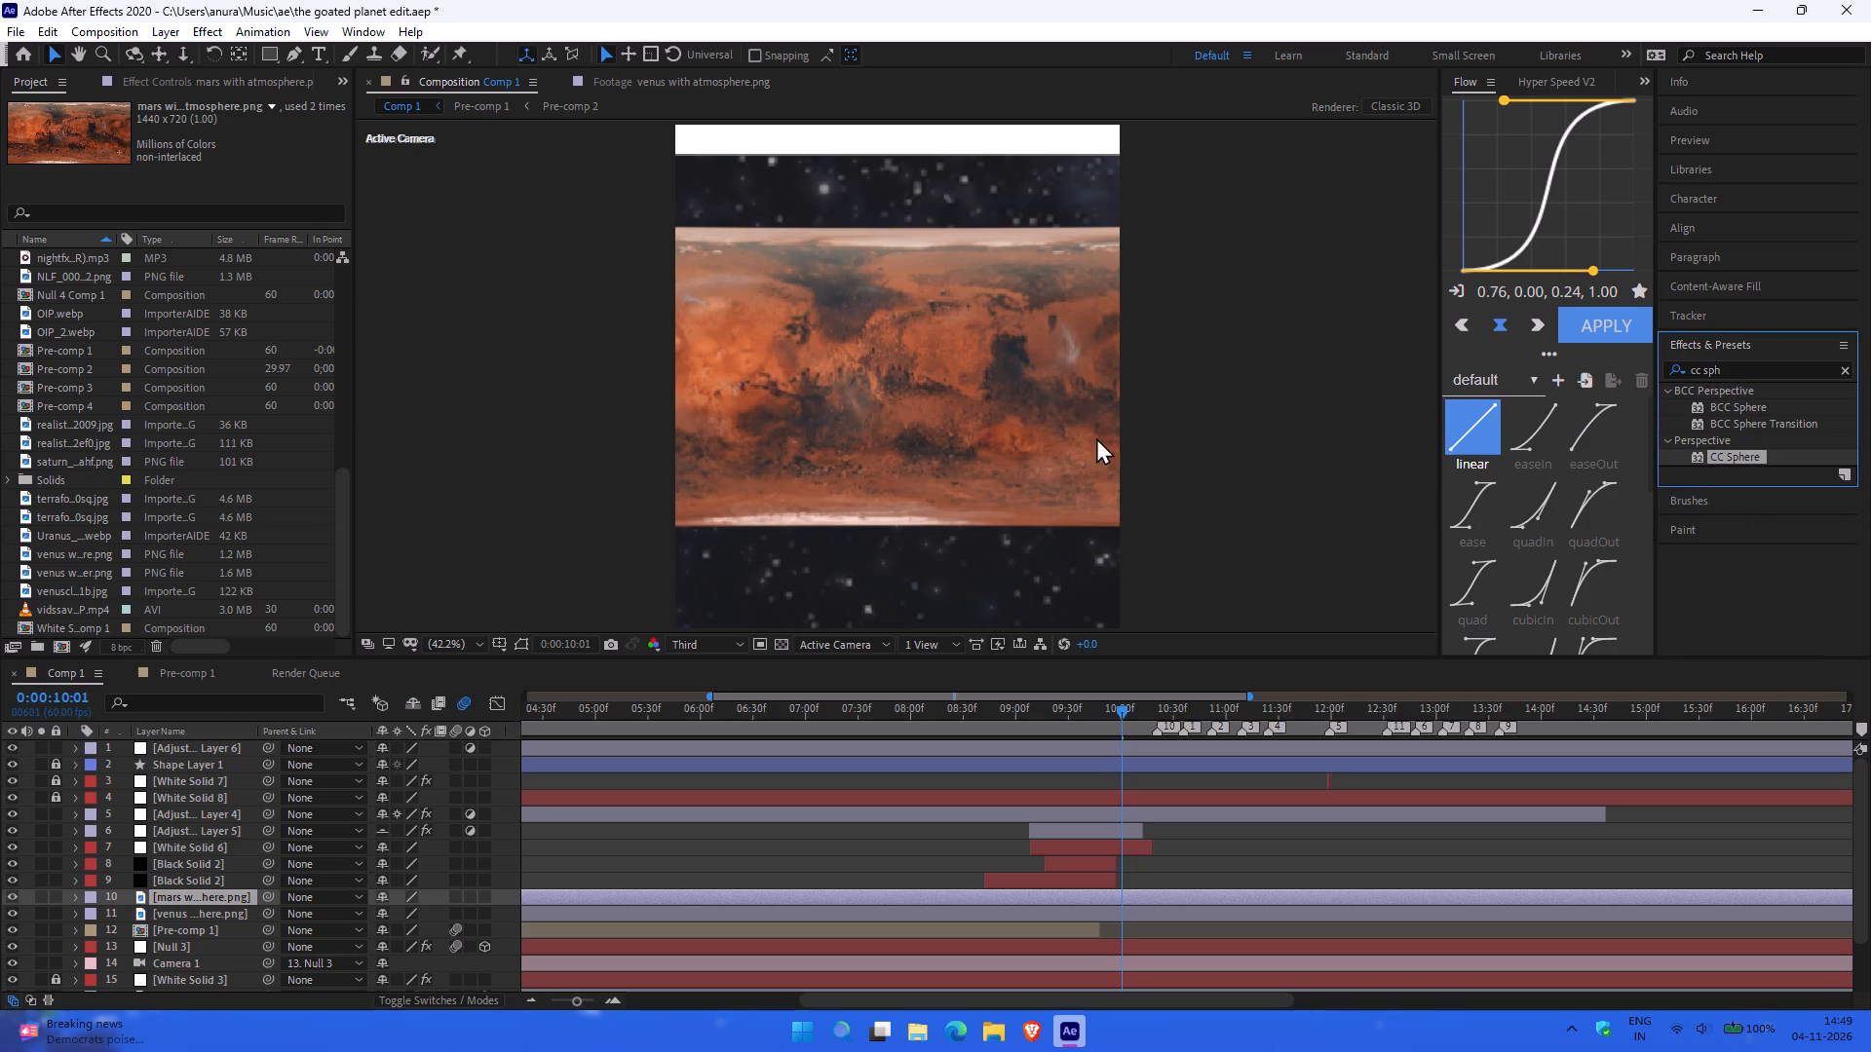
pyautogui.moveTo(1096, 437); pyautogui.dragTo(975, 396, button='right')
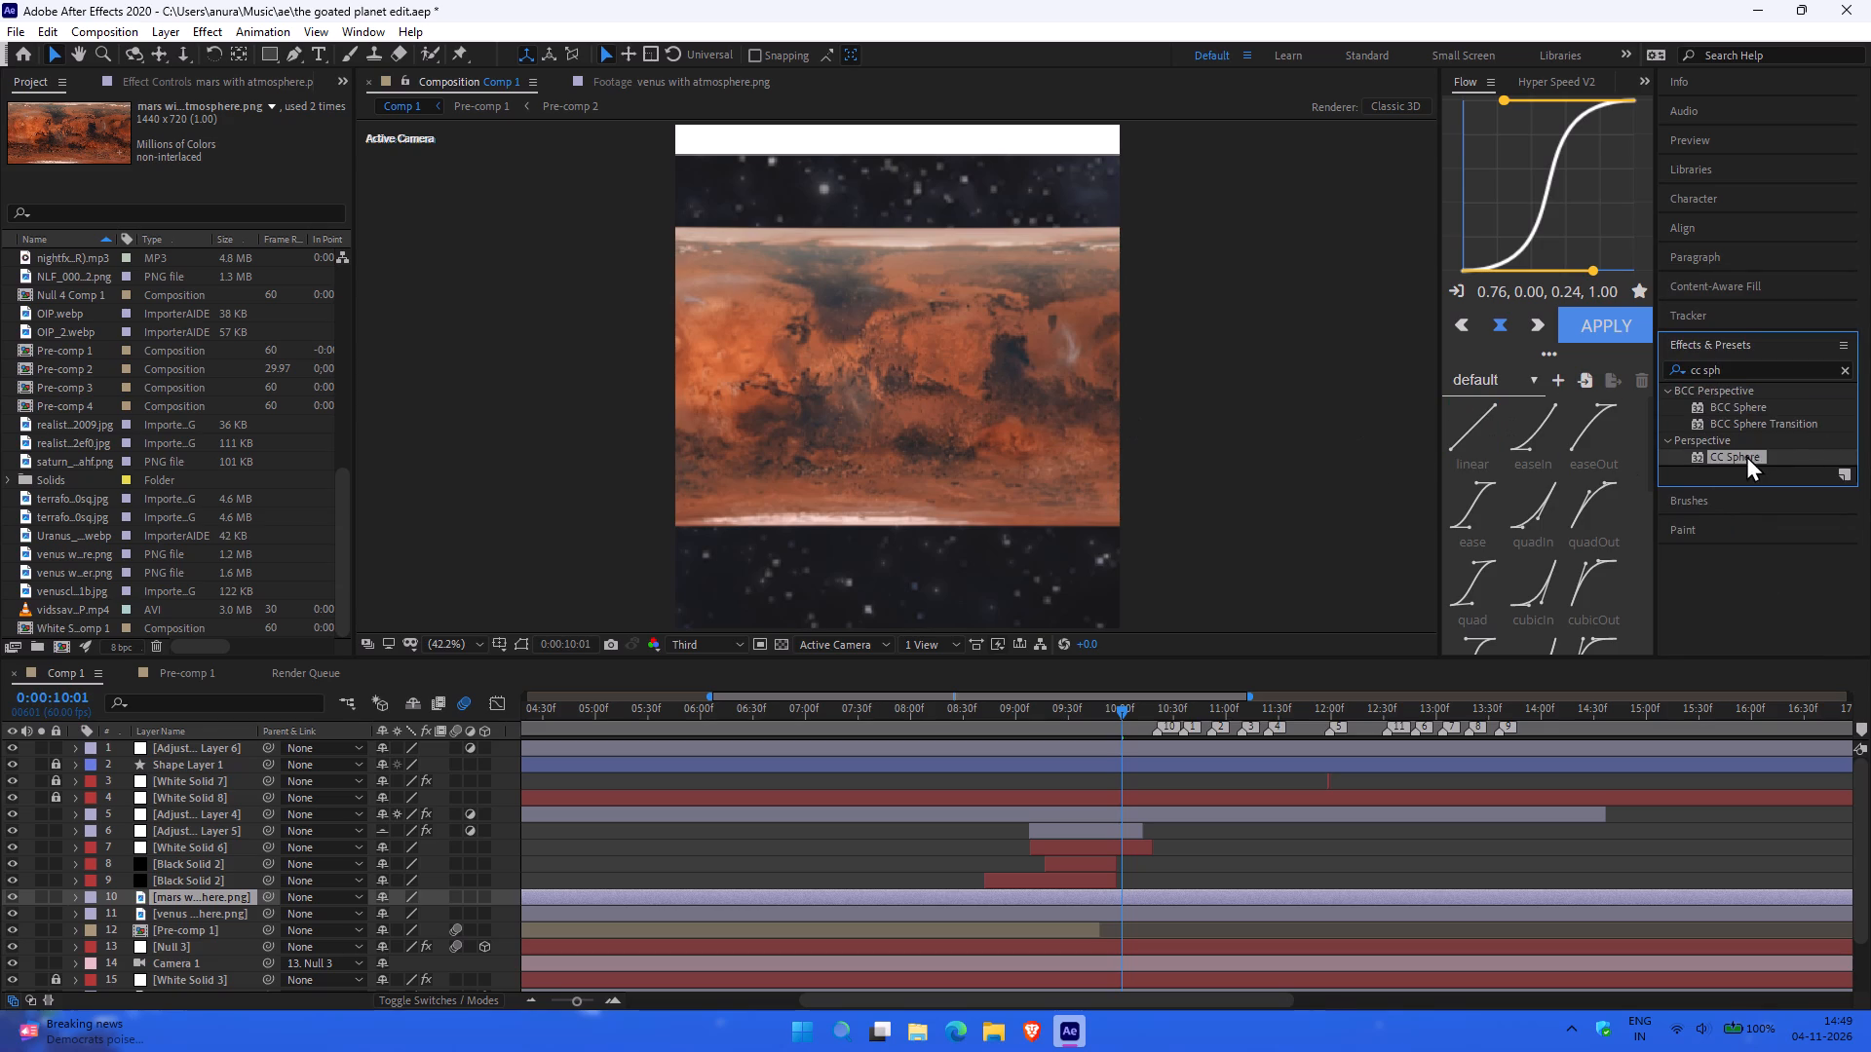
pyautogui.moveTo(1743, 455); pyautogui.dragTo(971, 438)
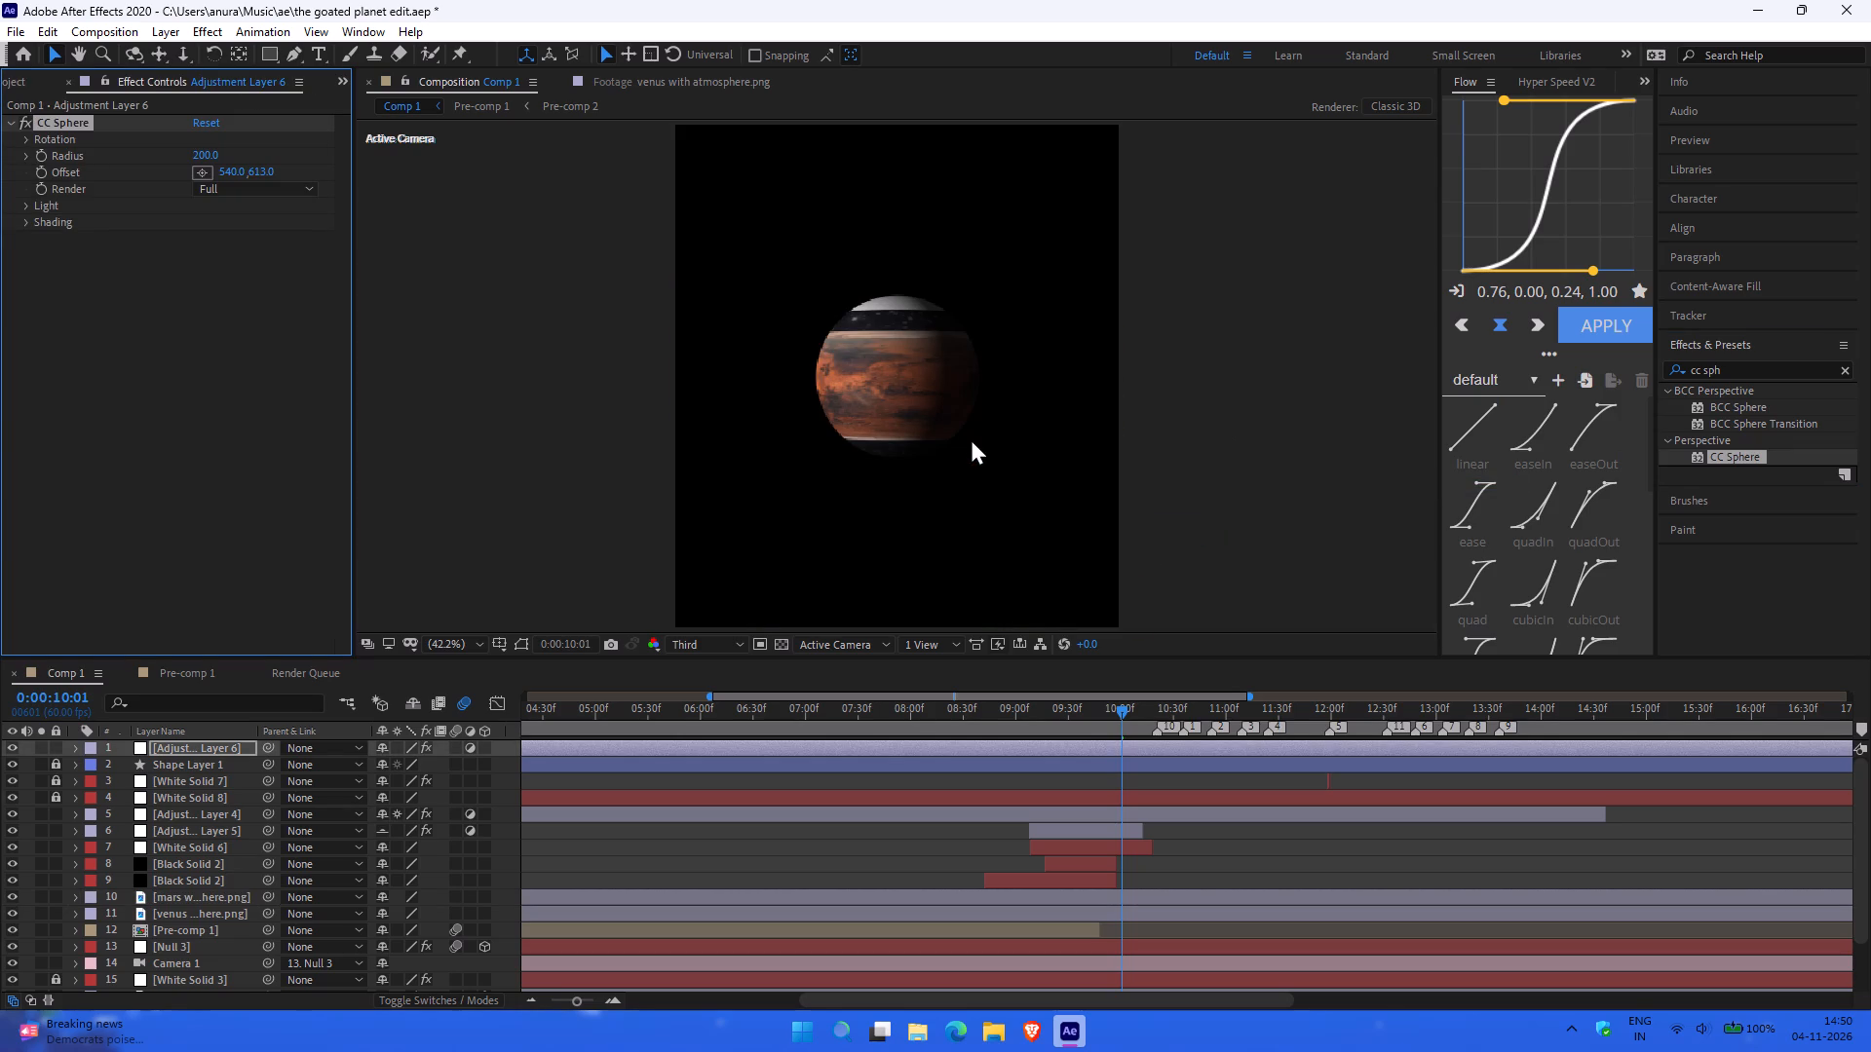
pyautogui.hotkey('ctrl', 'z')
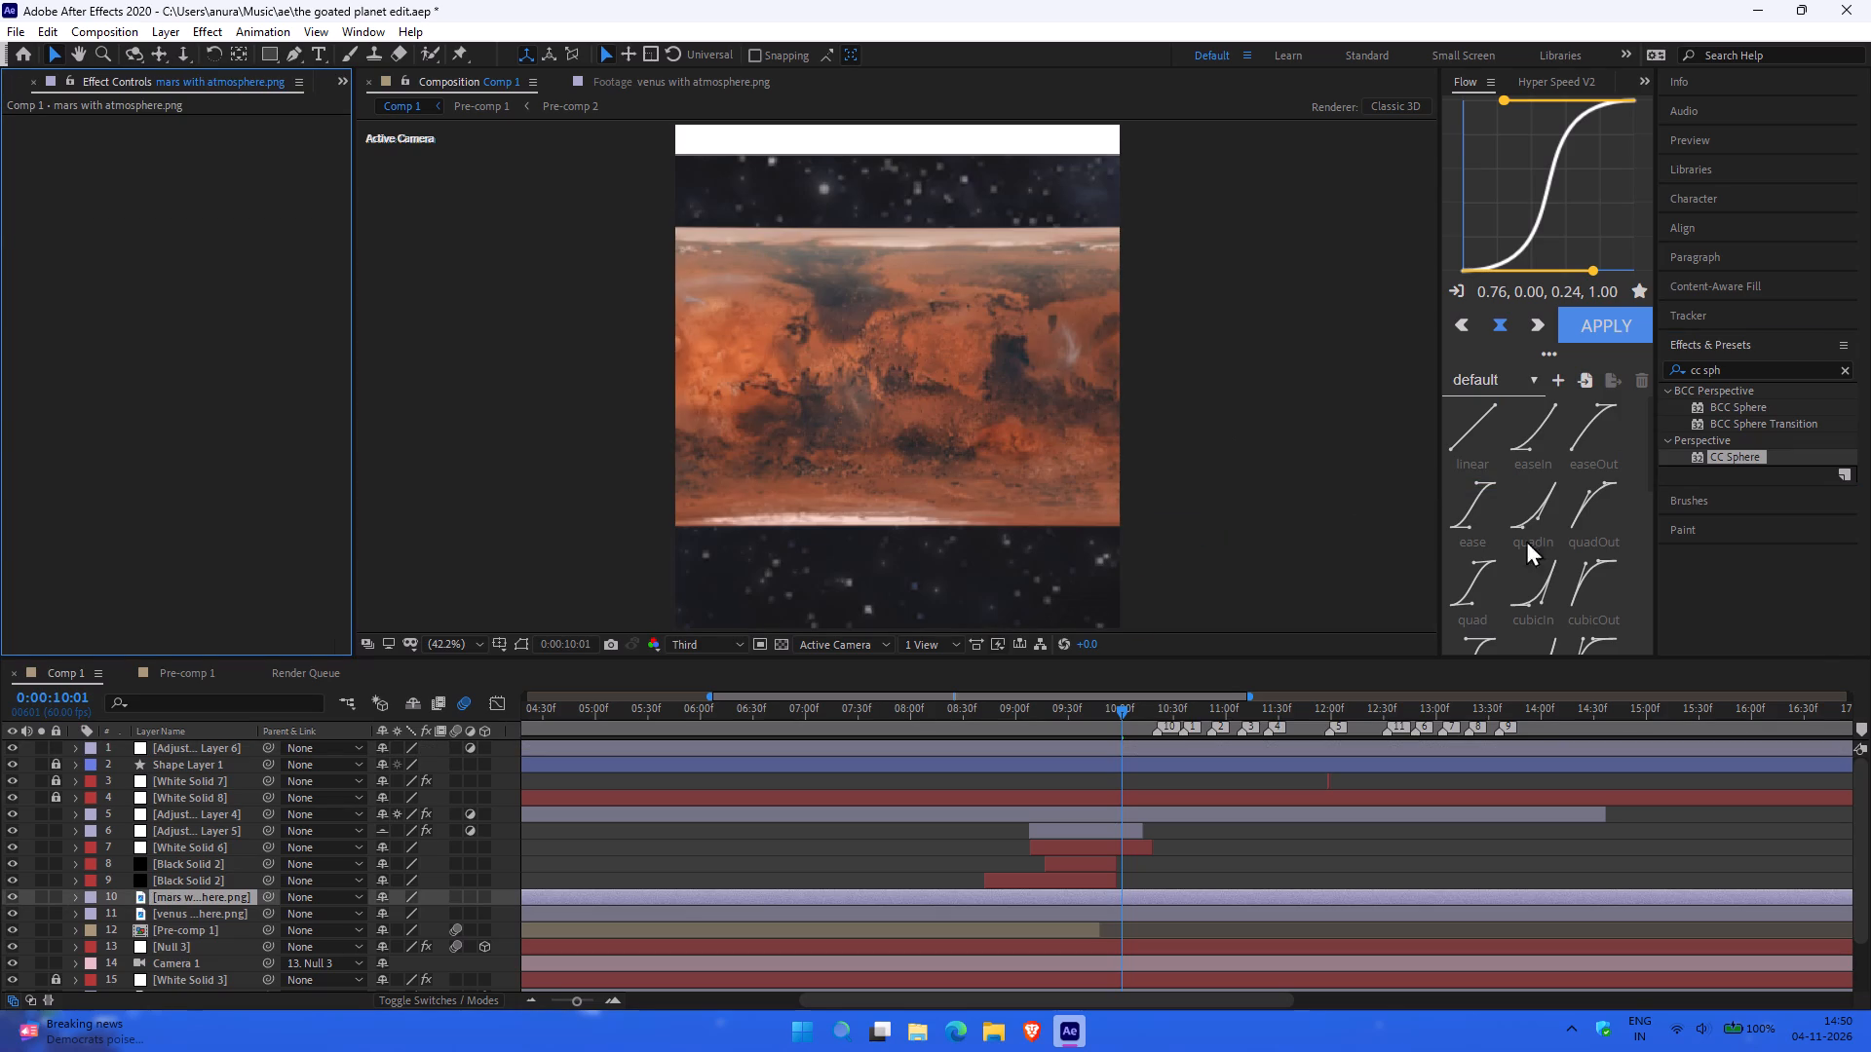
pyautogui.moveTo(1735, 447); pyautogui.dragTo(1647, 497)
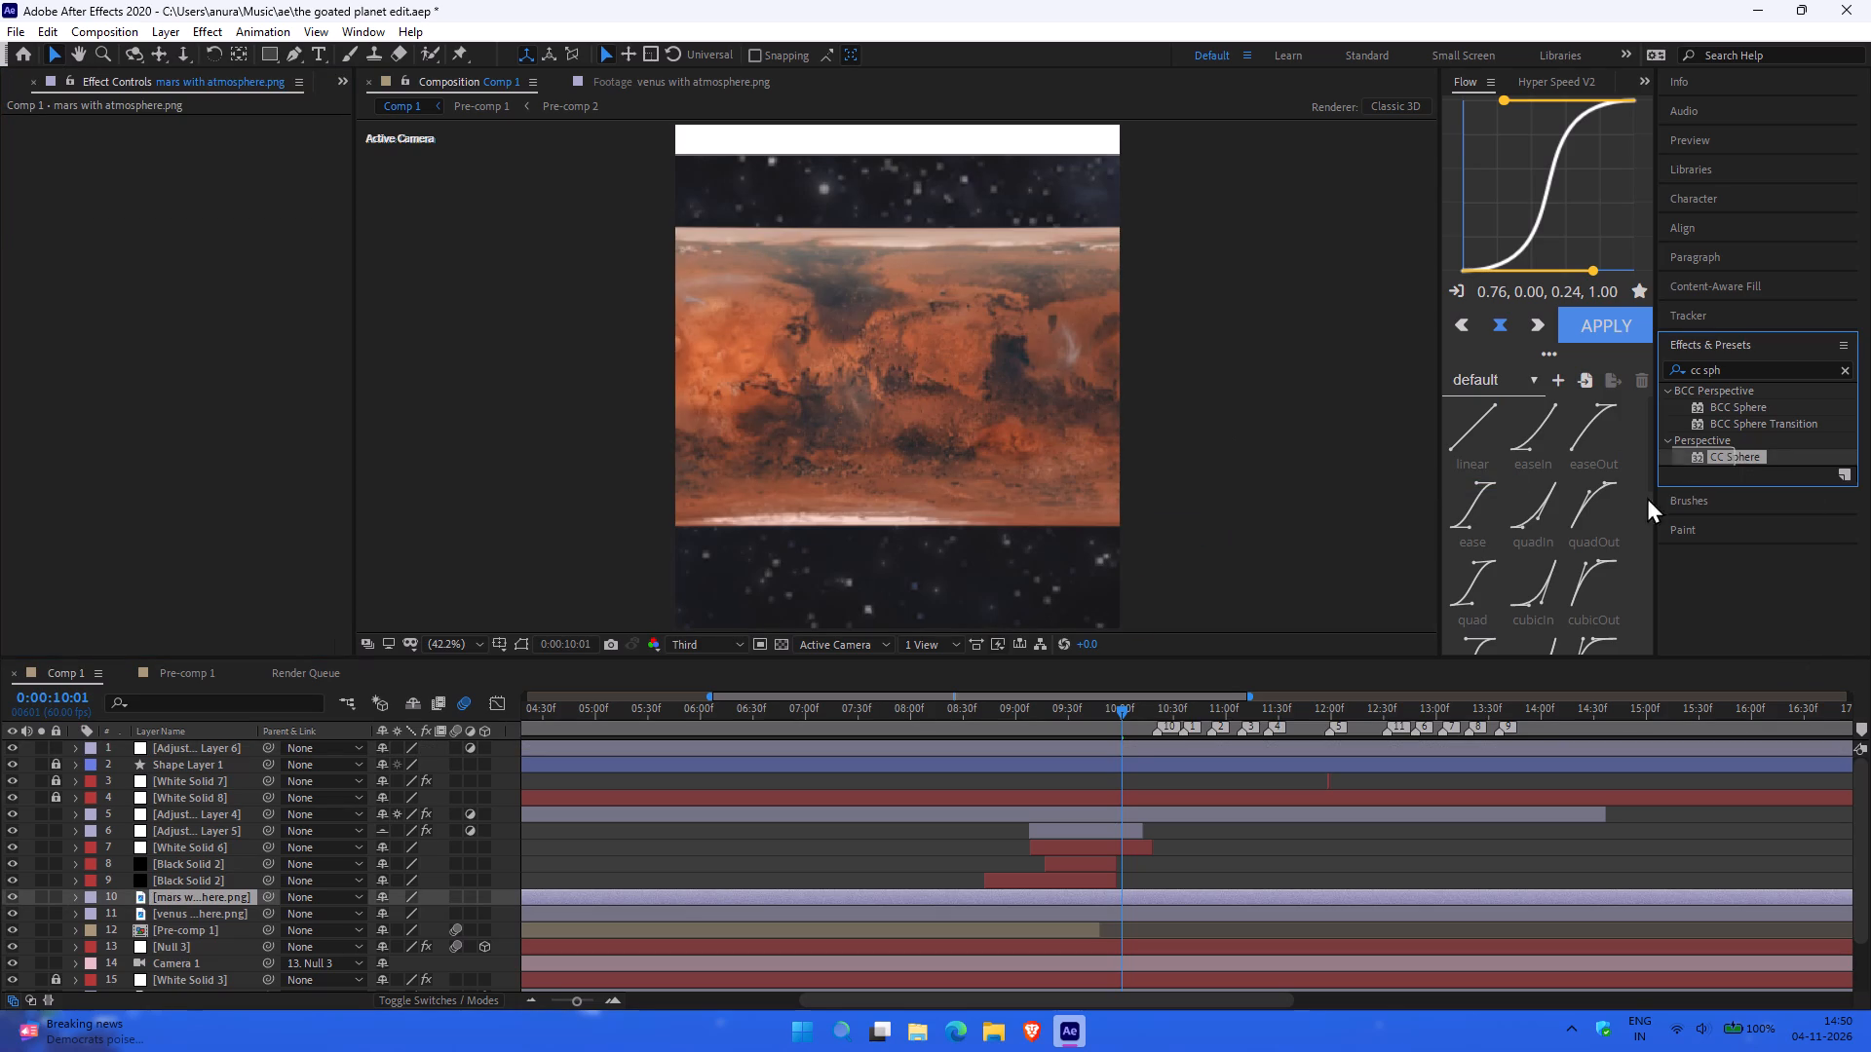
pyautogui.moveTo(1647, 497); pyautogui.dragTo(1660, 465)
# Parent the mars with atmosphere.png and venus with atmosphere.png layers to Null 3.
pyautogui.click(319, 895)
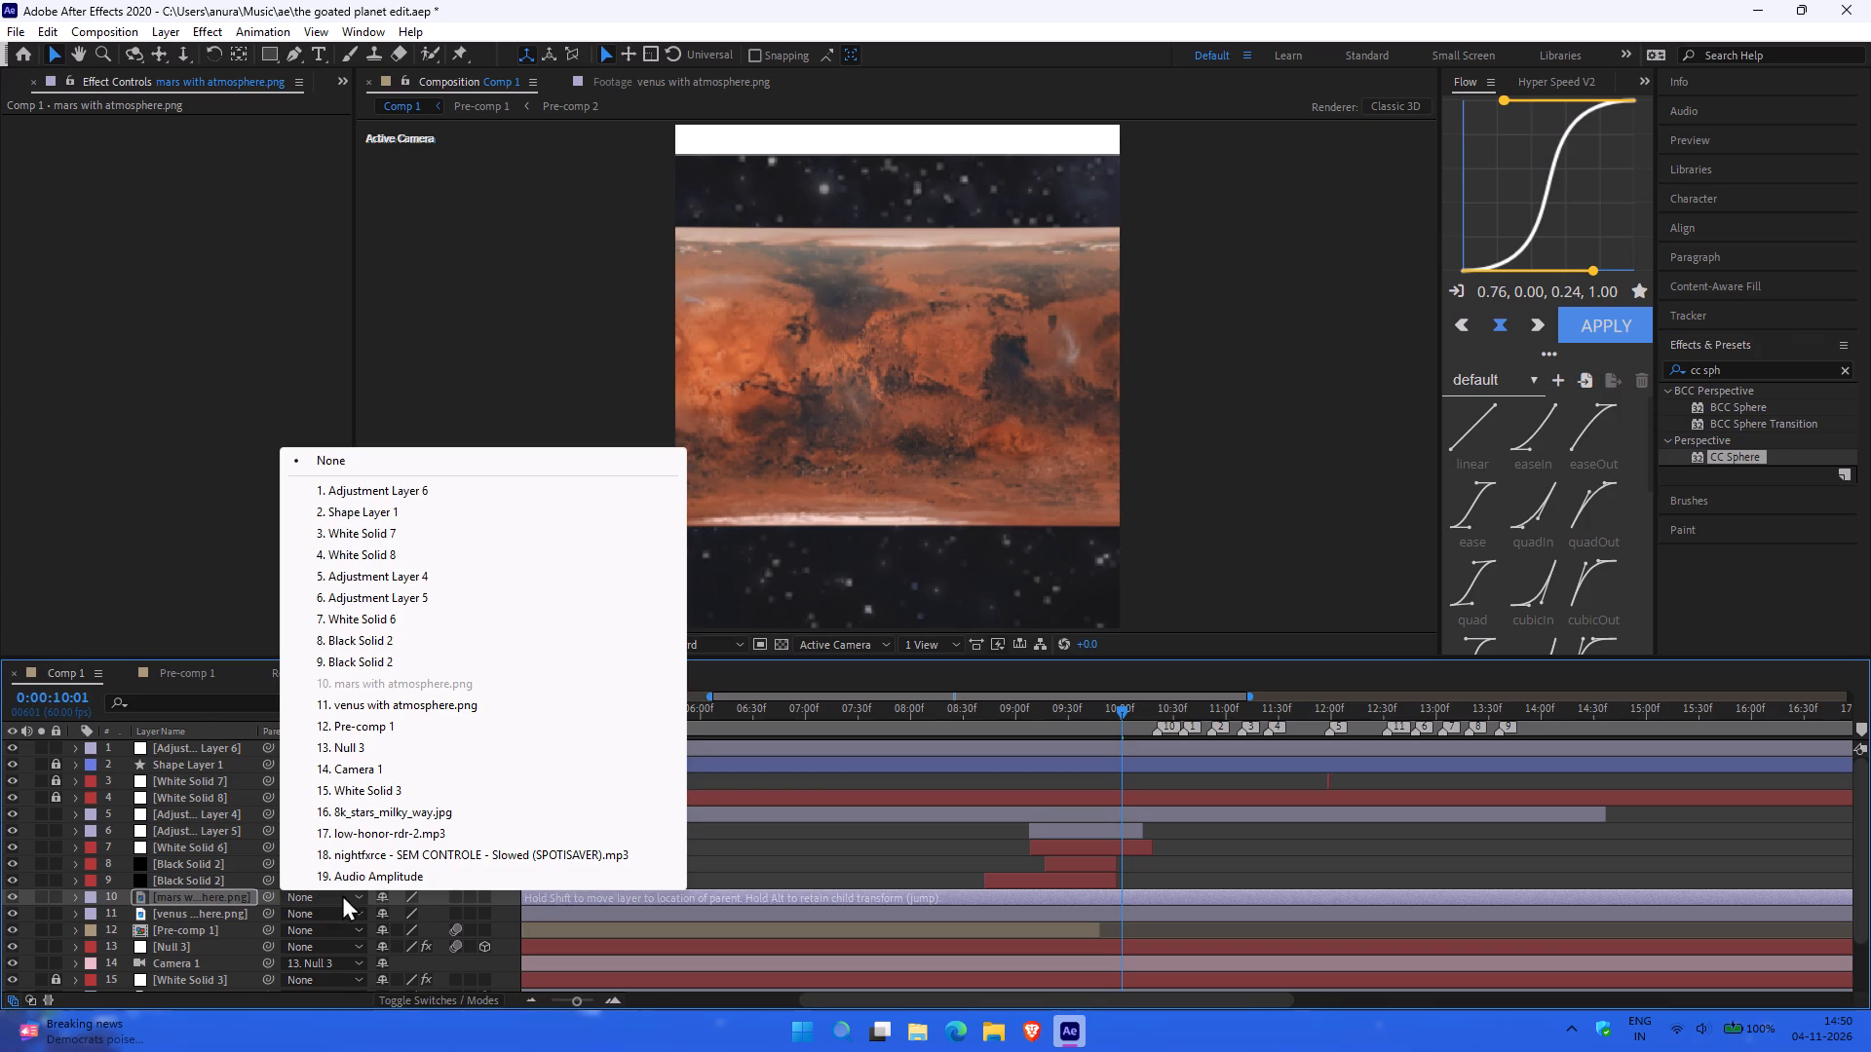
pyautogui.click(390, 747)
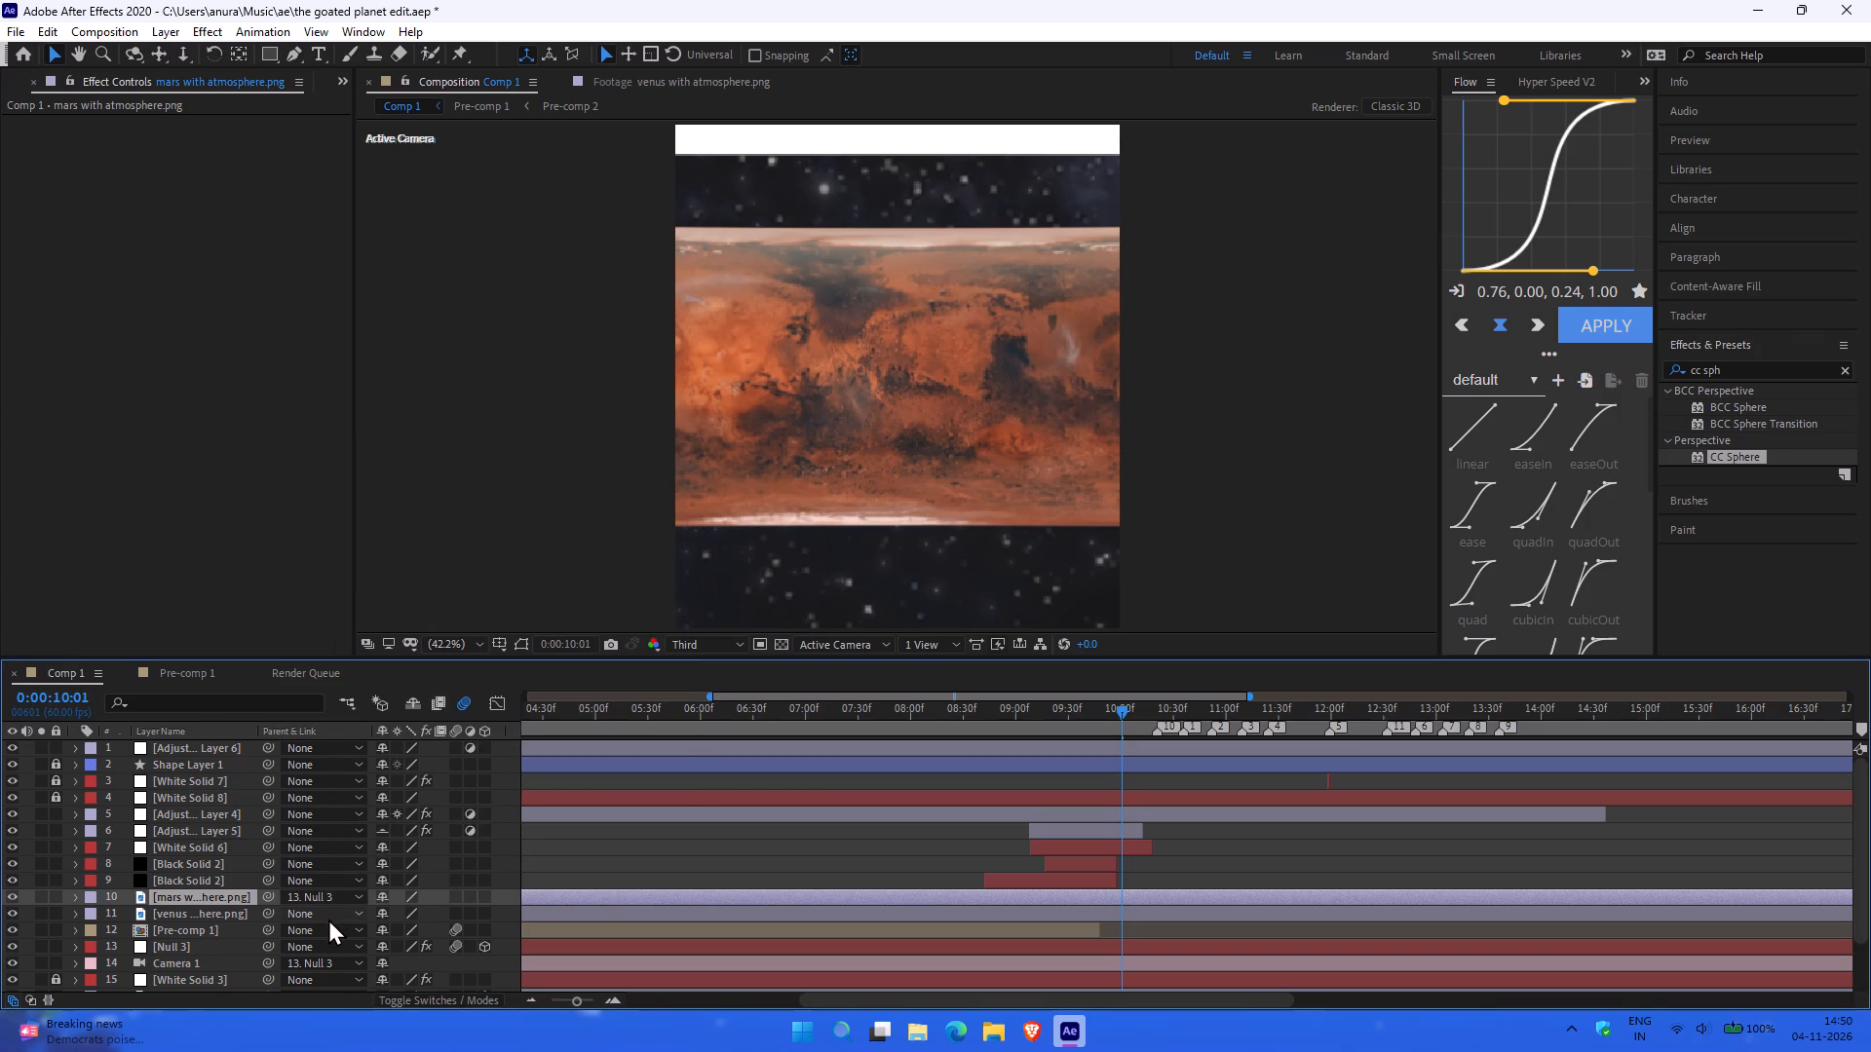
pyautogui.click(328, 919)
pyautogui.click(380, 764)
# Apply the CC Sphere effect to the mars with atmosphere.png layer and the venus with atmosphere.png layer.
pyautogui.moveTo(1739, 454); pyautogui.dragTo(676, 683)
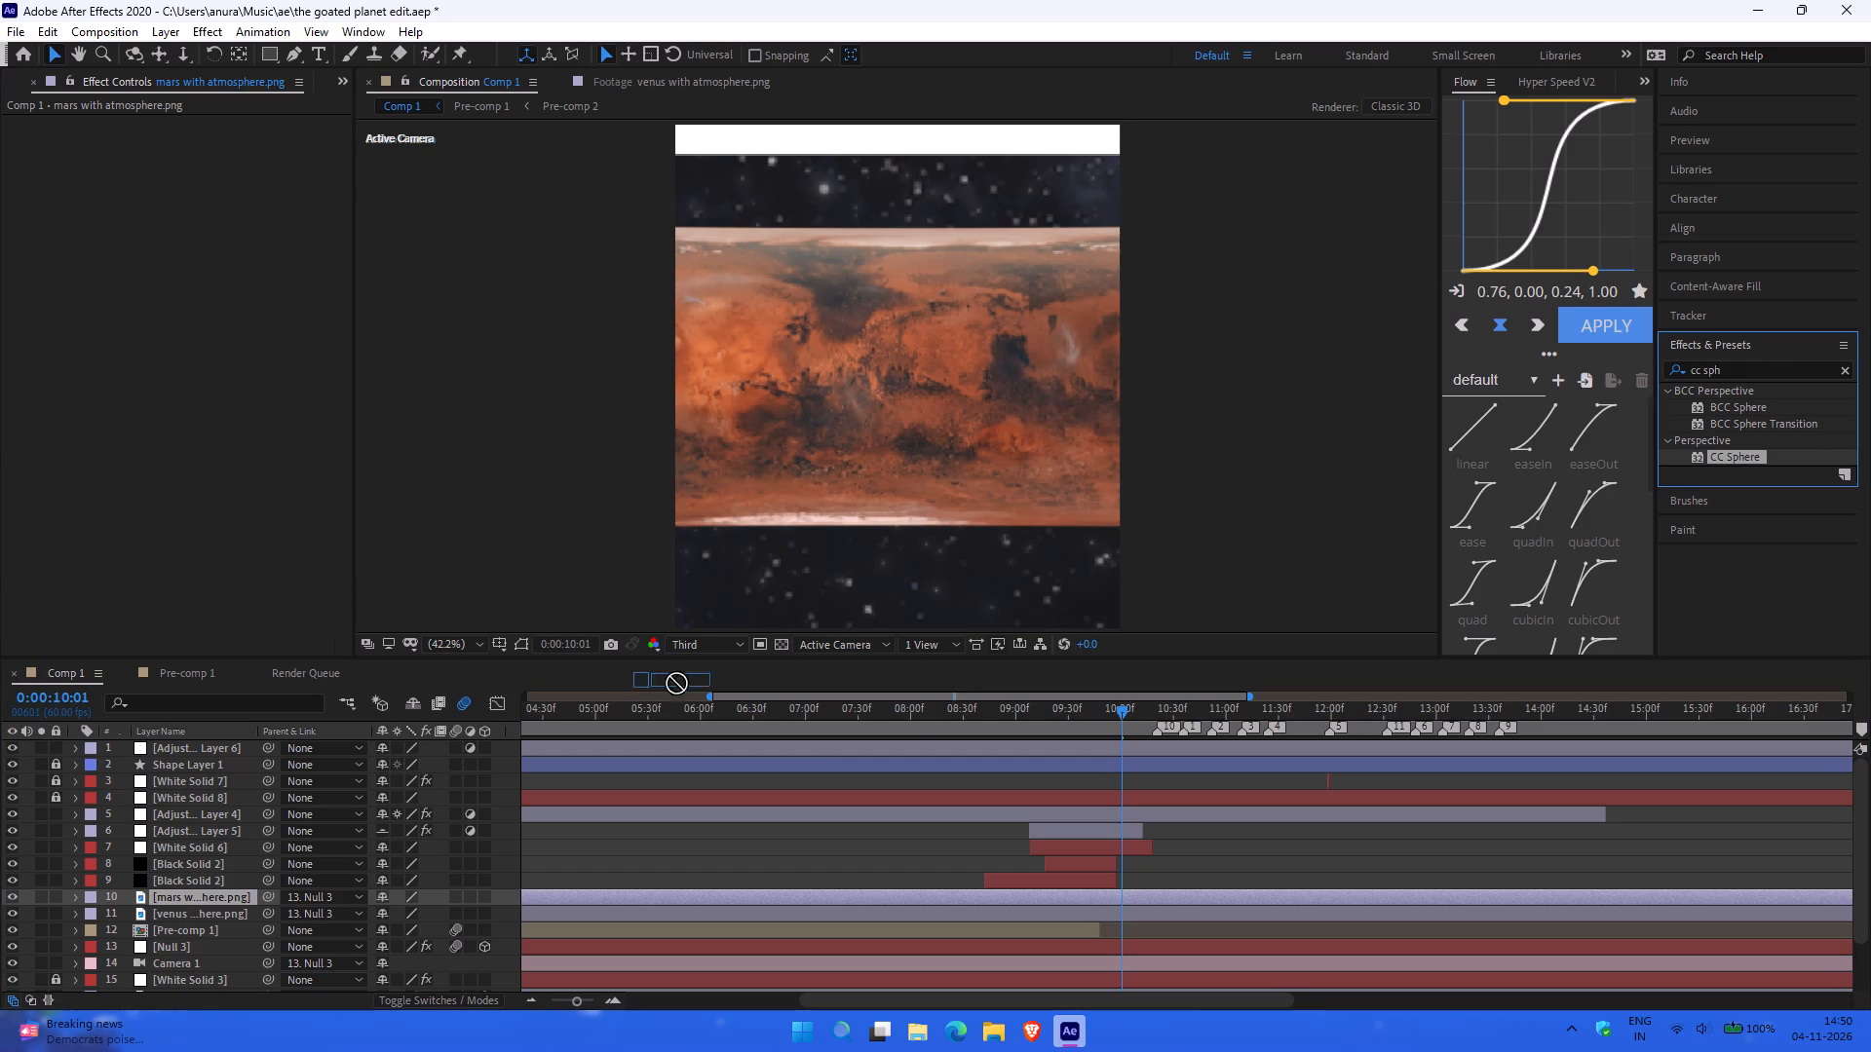
pyautogui.moveTo(676, 683); pyautogui.dragTo(355, 829)
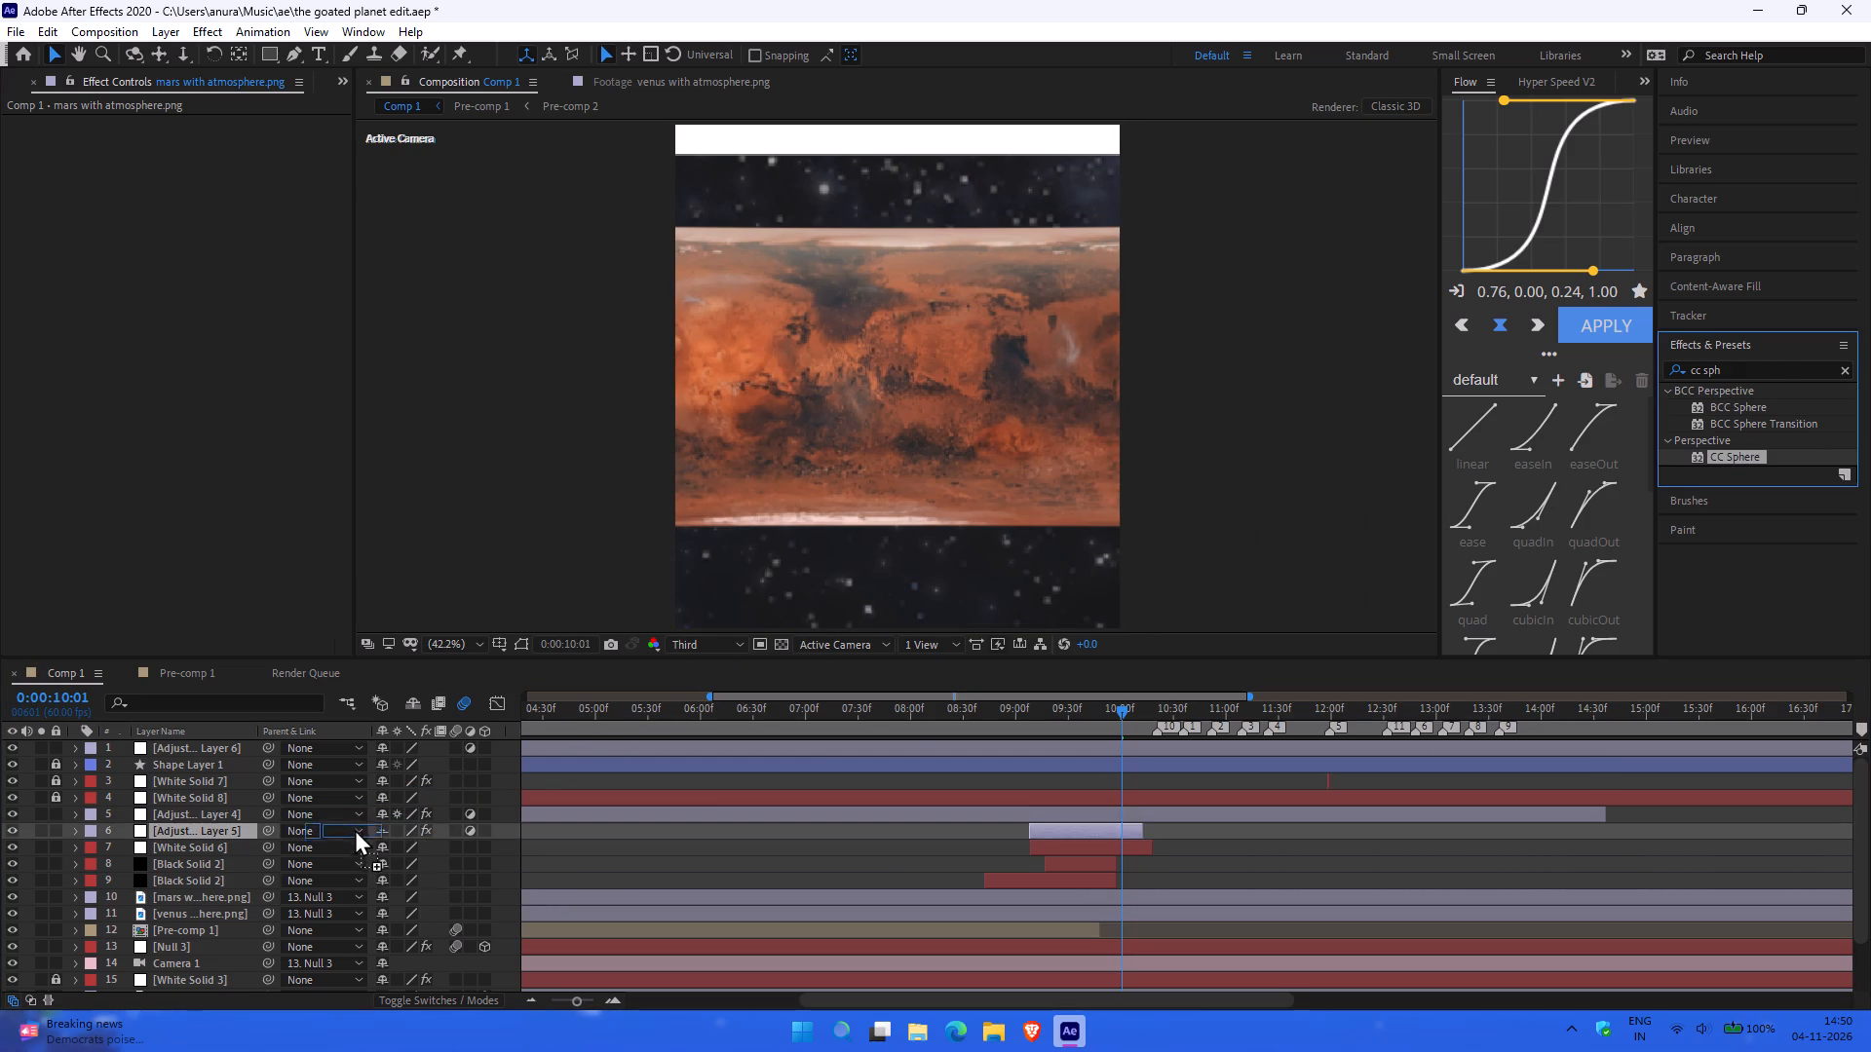
pyautogui.moveTo(355, 829); pyautogui.dragTo(249, 898)
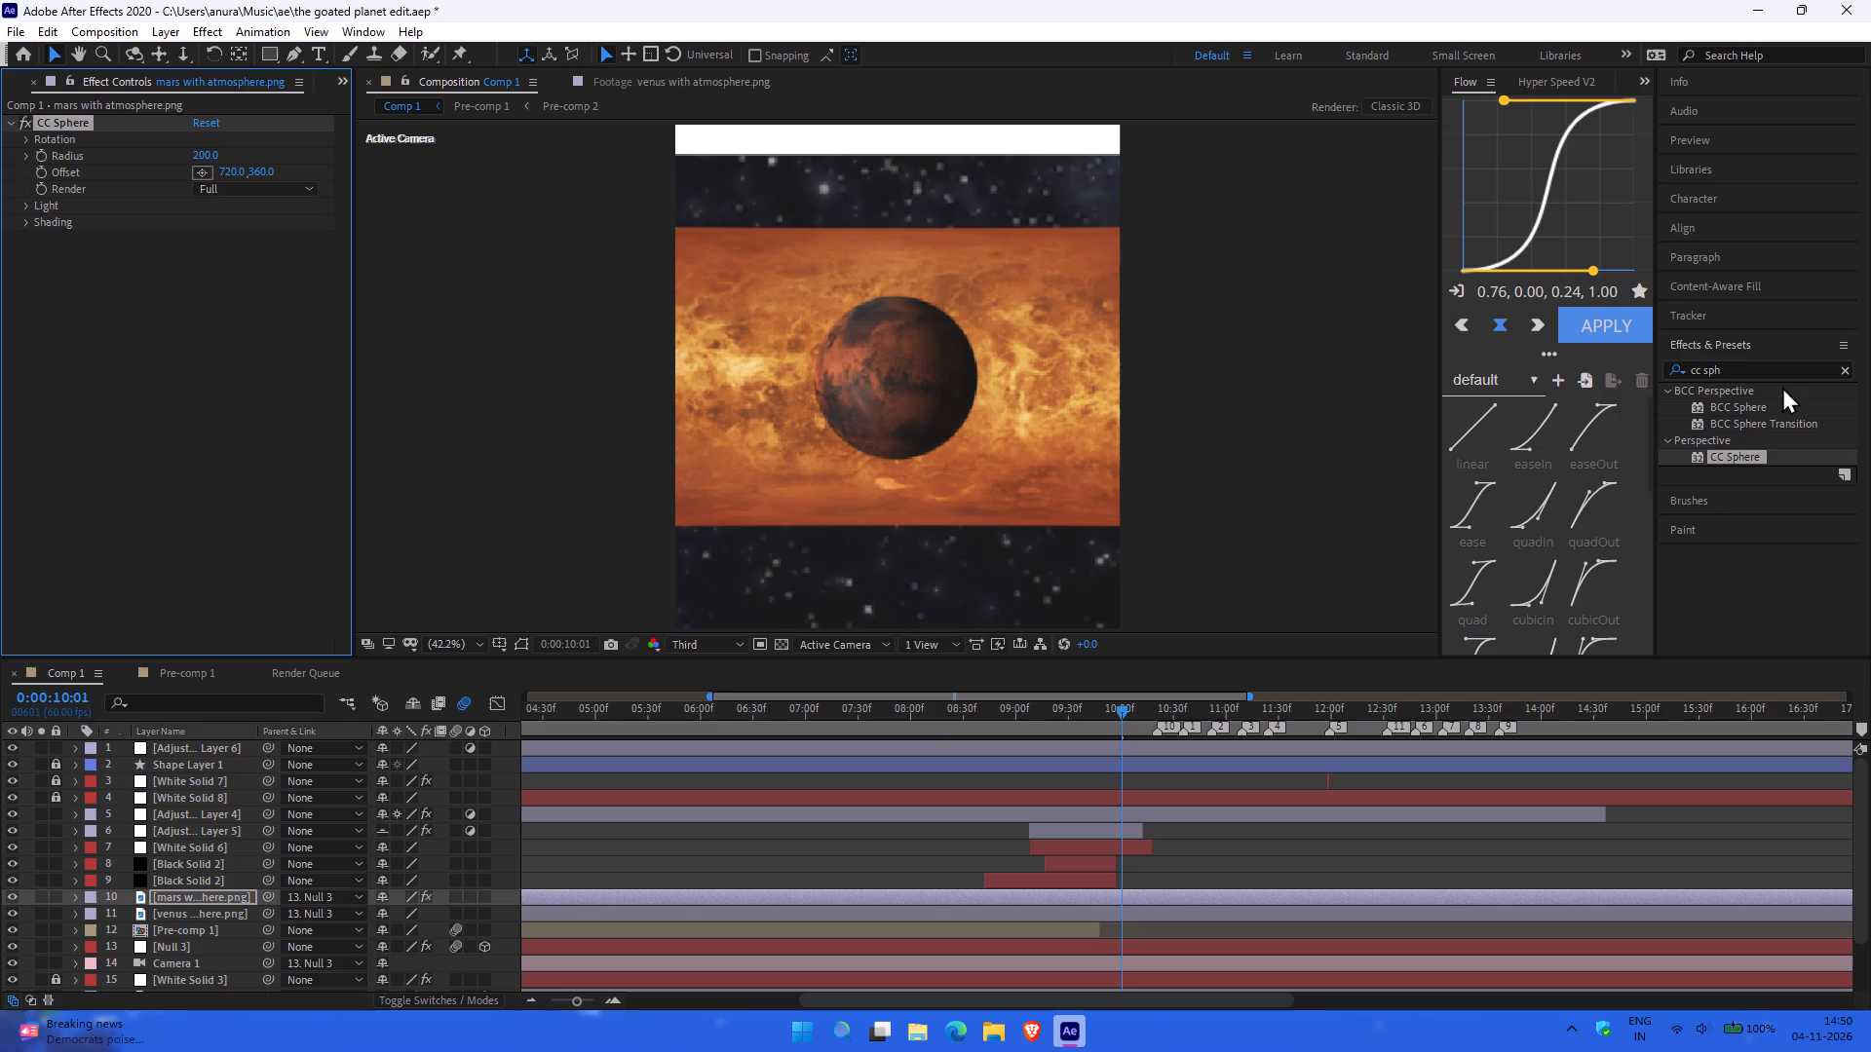
pyautogui.moveTo(1724, 453); pyautogui.dragTo(175, 899)
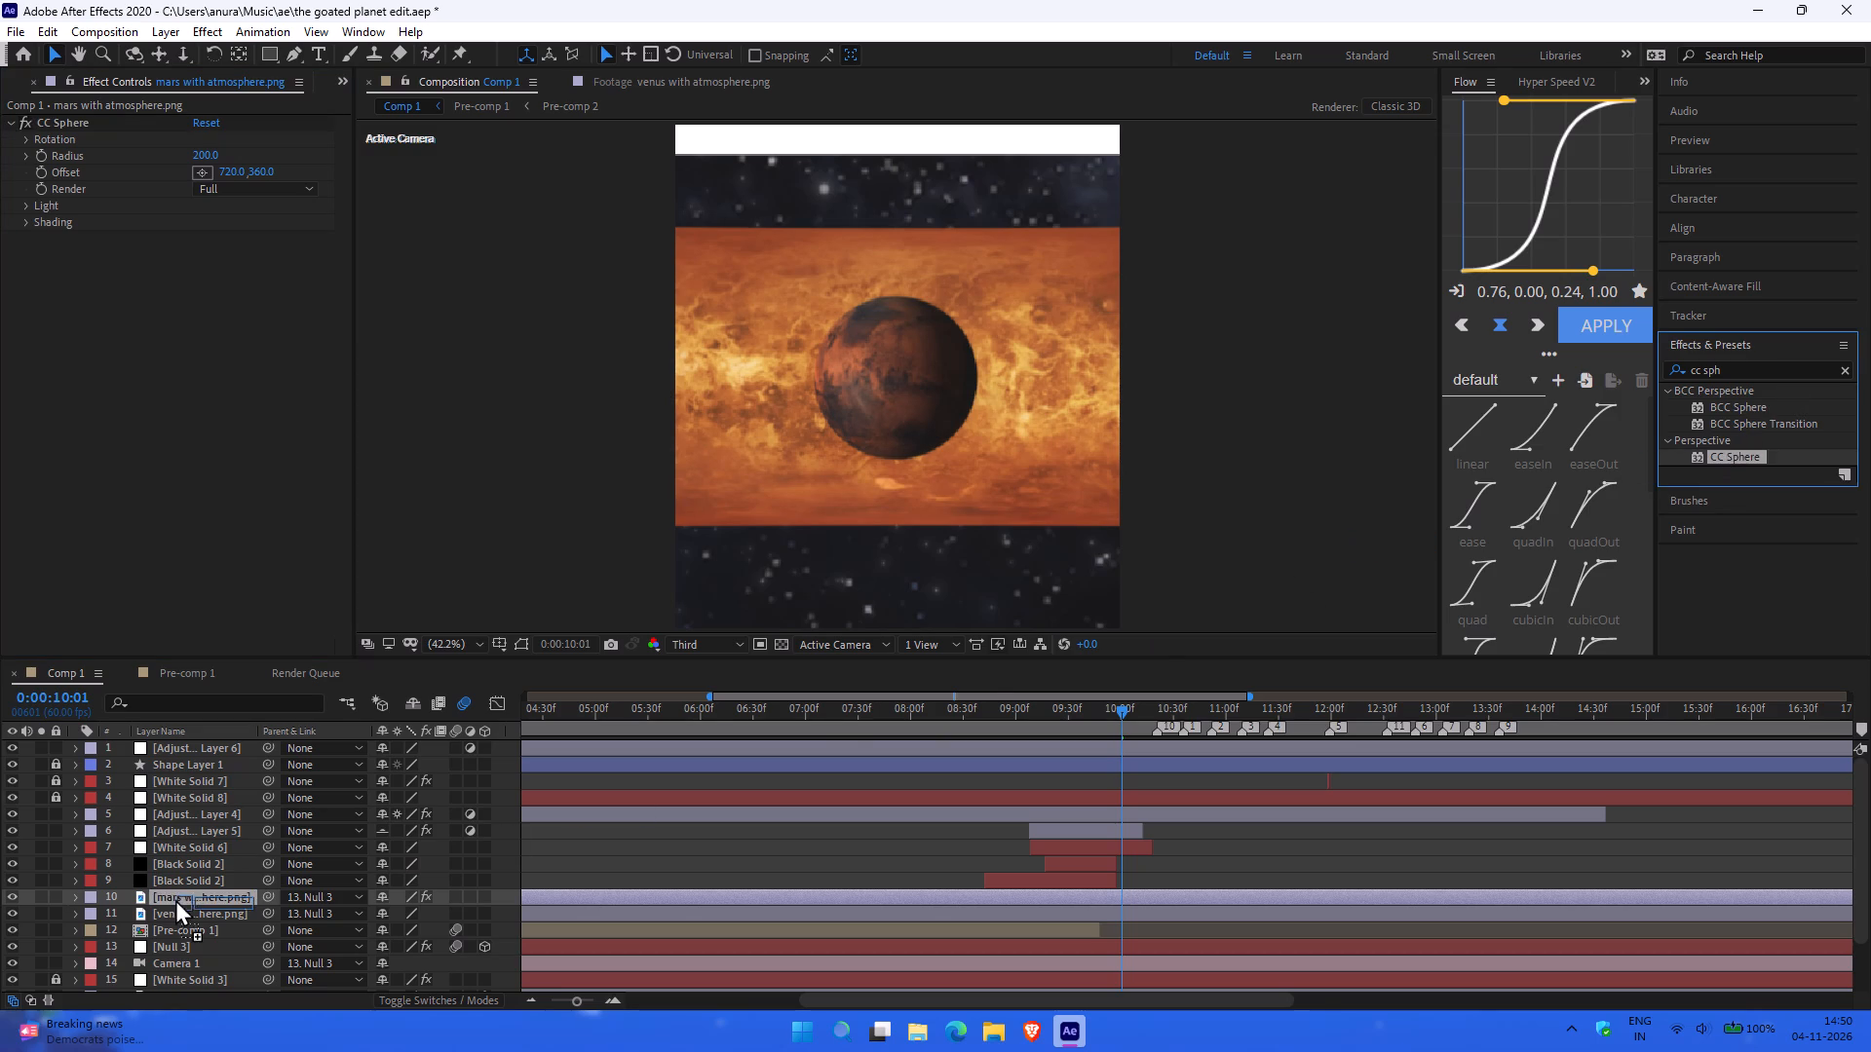
pyautogui.moveTo(175, 899); pyautogui.dragTo(184, 906)
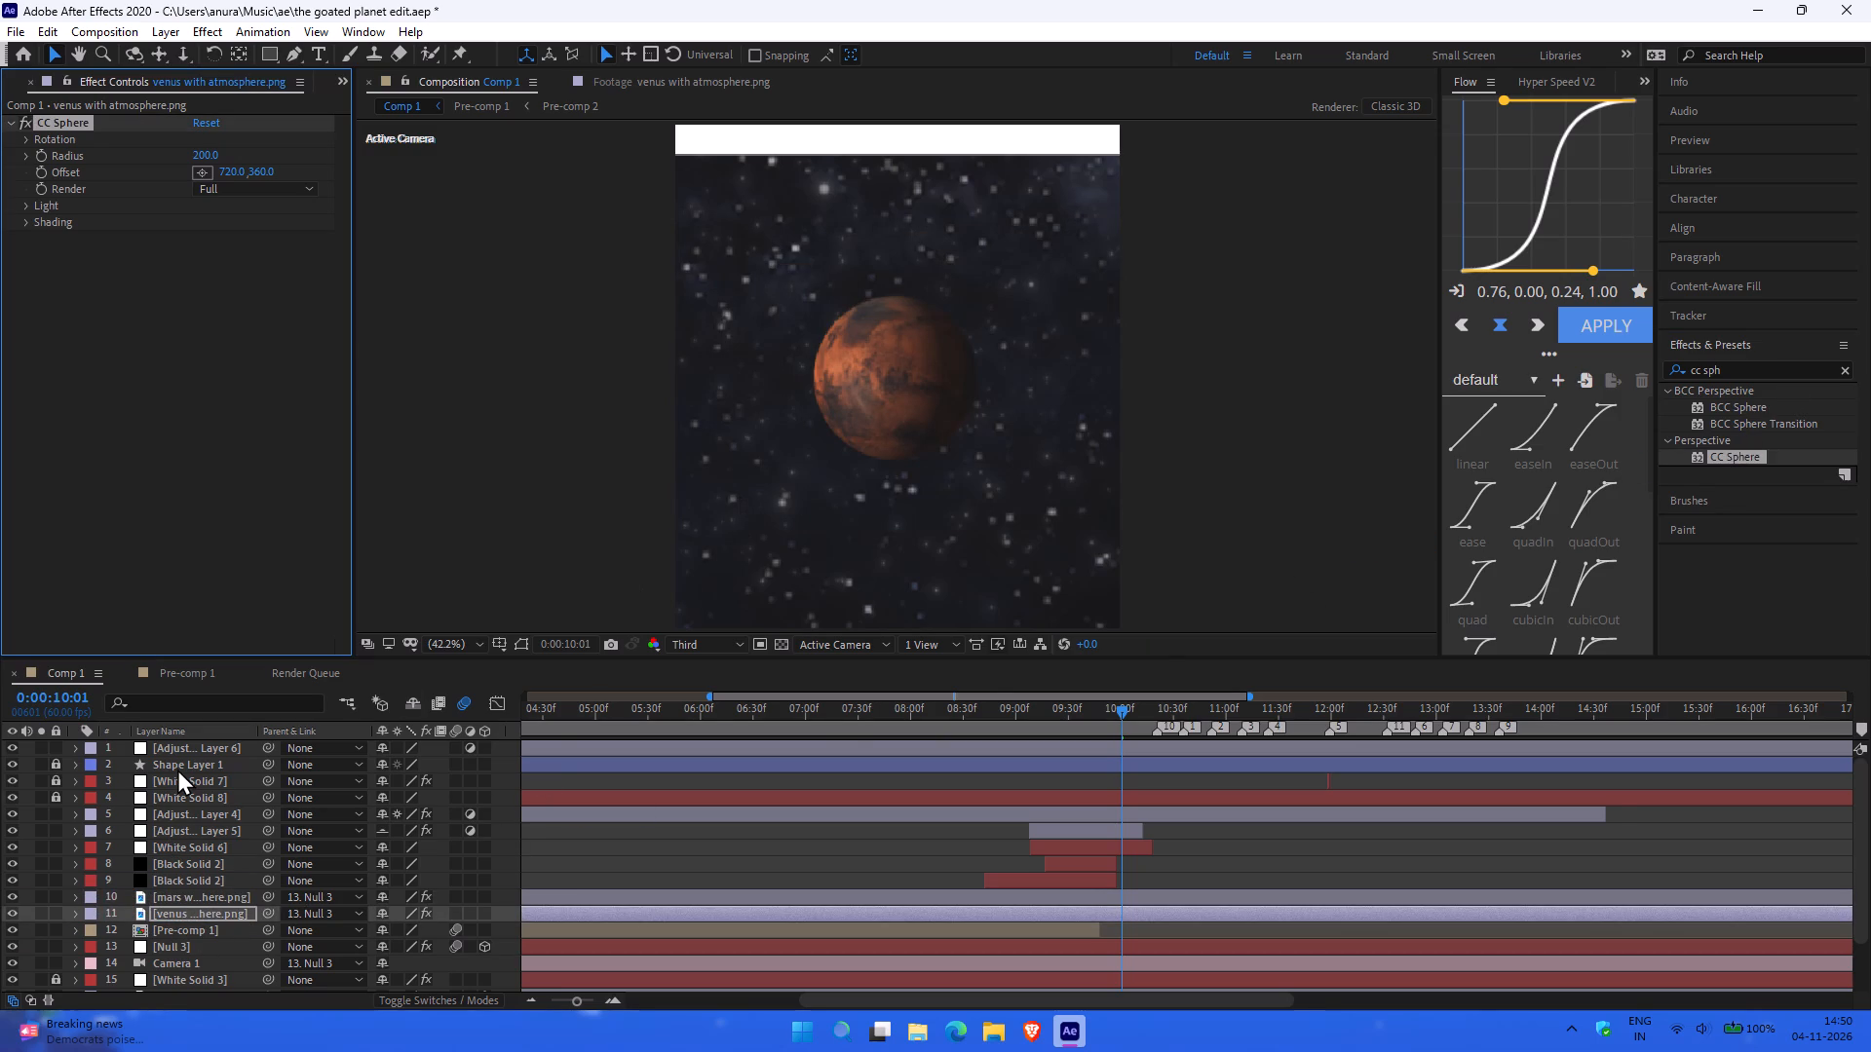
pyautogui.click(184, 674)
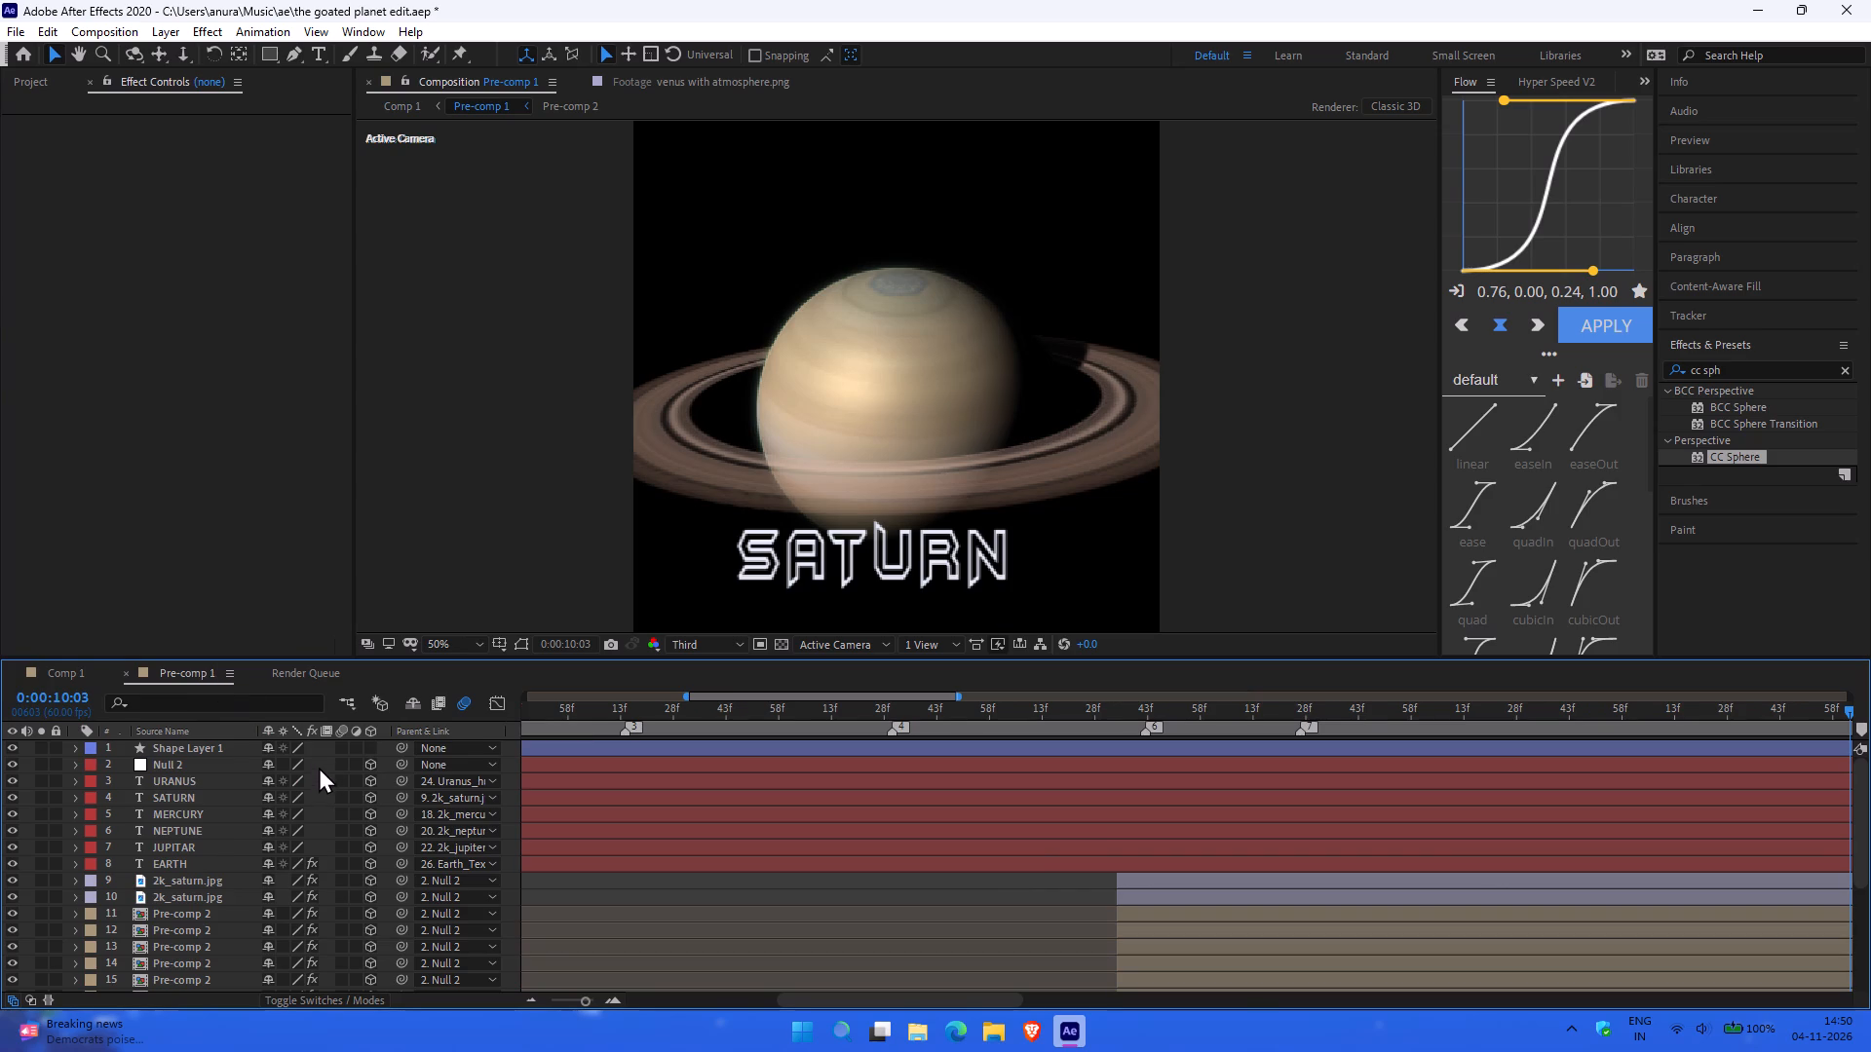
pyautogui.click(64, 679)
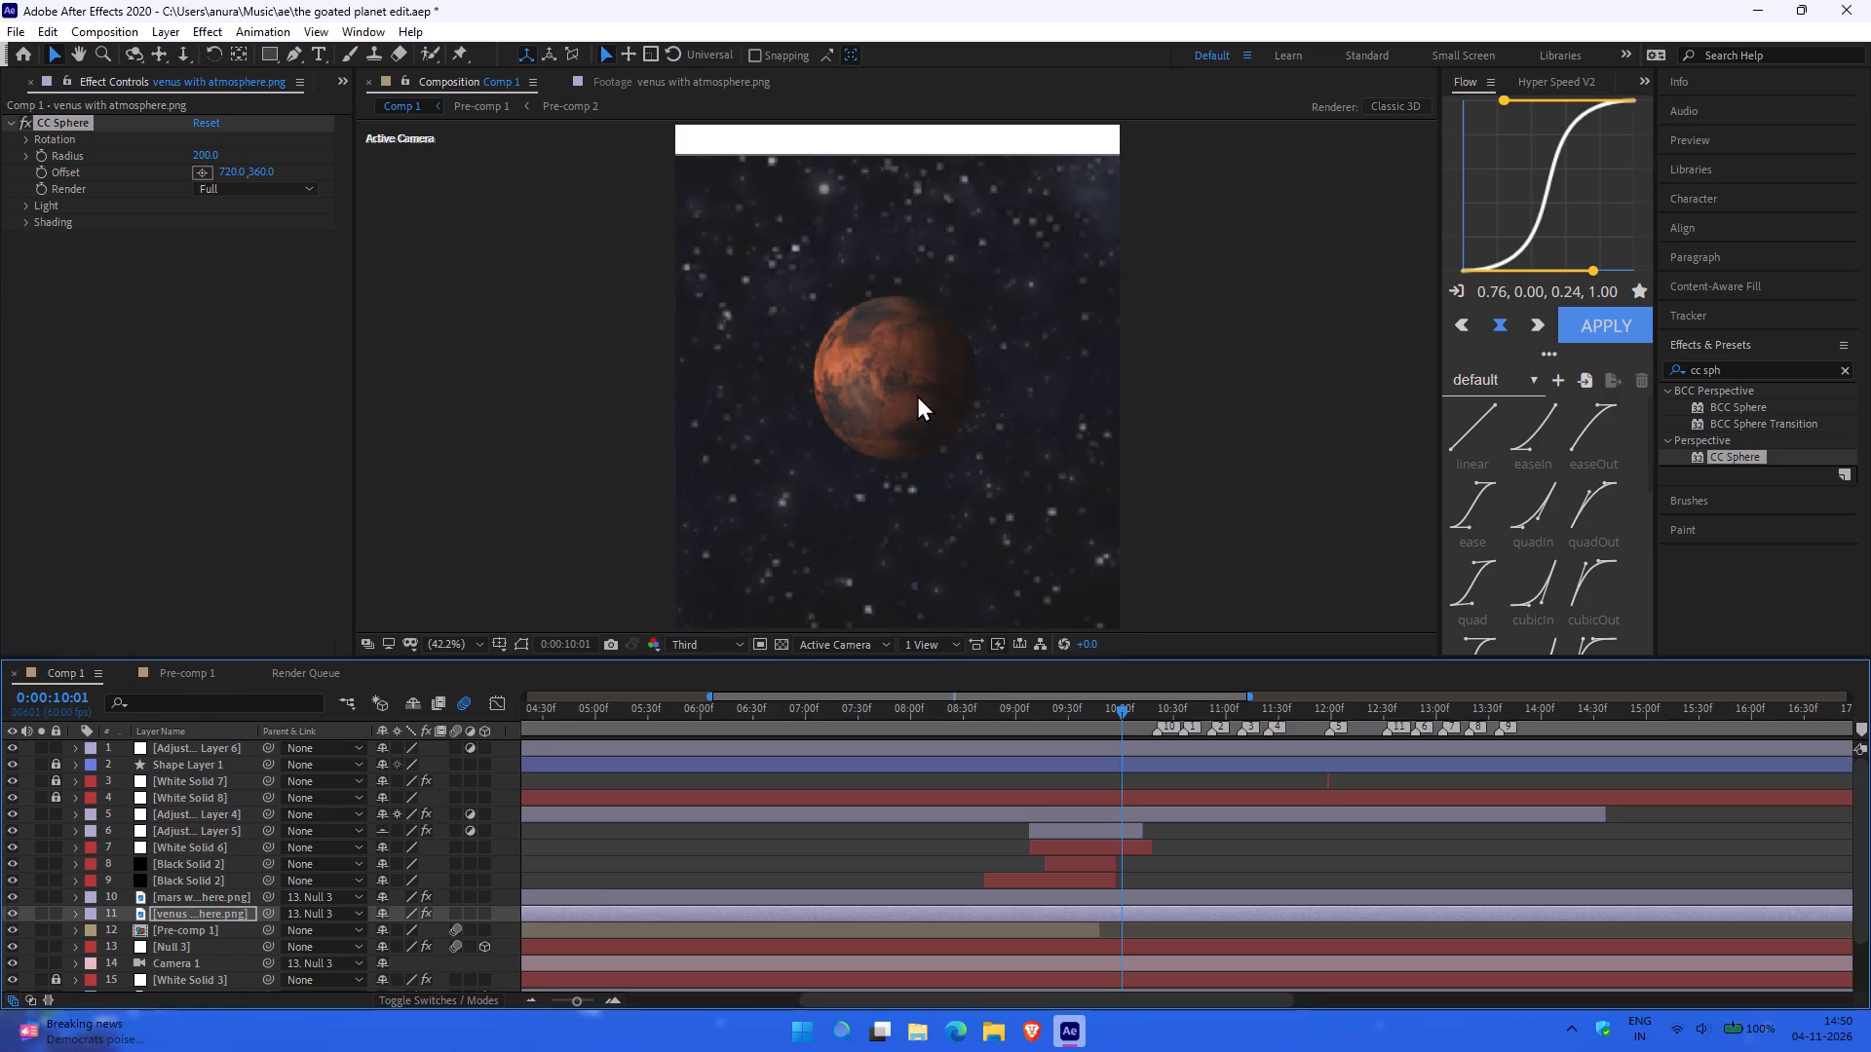
# Set the Comp 1 preview resolution to Full and inspect the Mars sphere's surface detail up close.
pyautogui.keyDown('ctrl'); pyautogui.scroll(3, 917, 394); pyautogui.keyUp('ctrl')
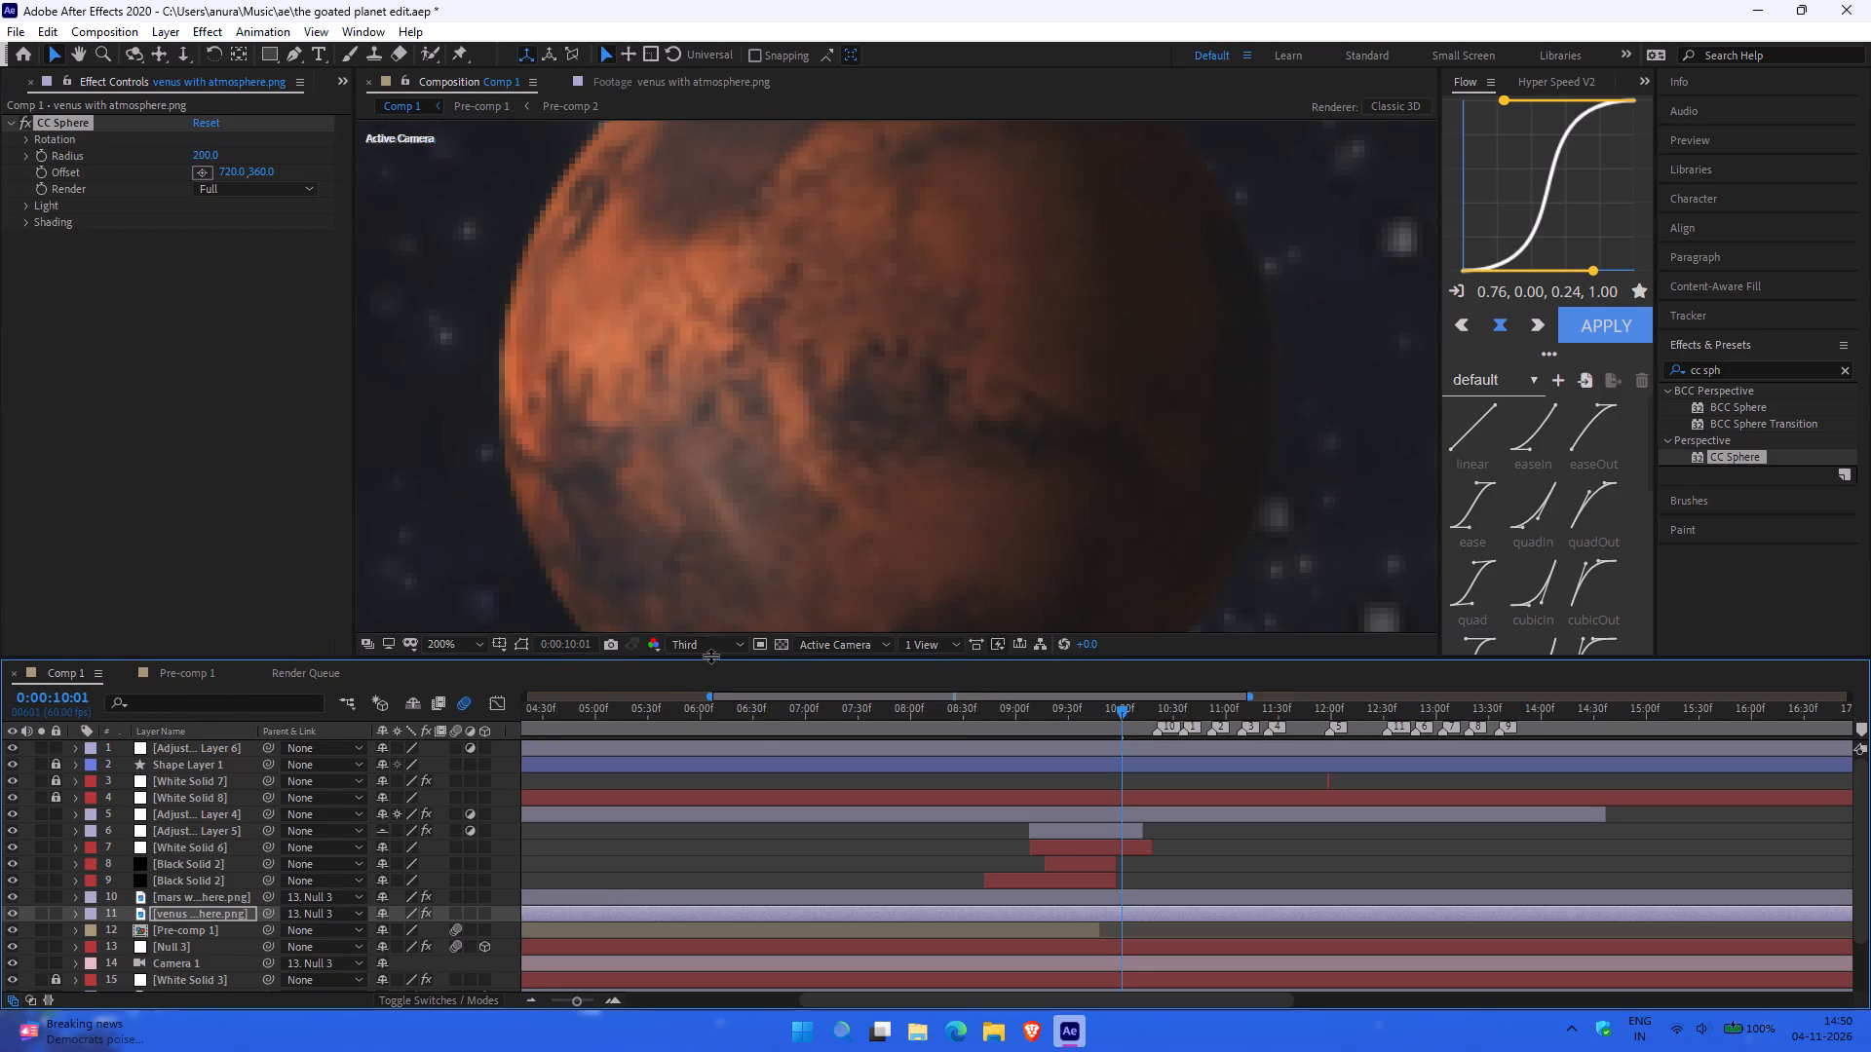
pyautogui.click(715, 652)
pyautogui.click(702, 691)
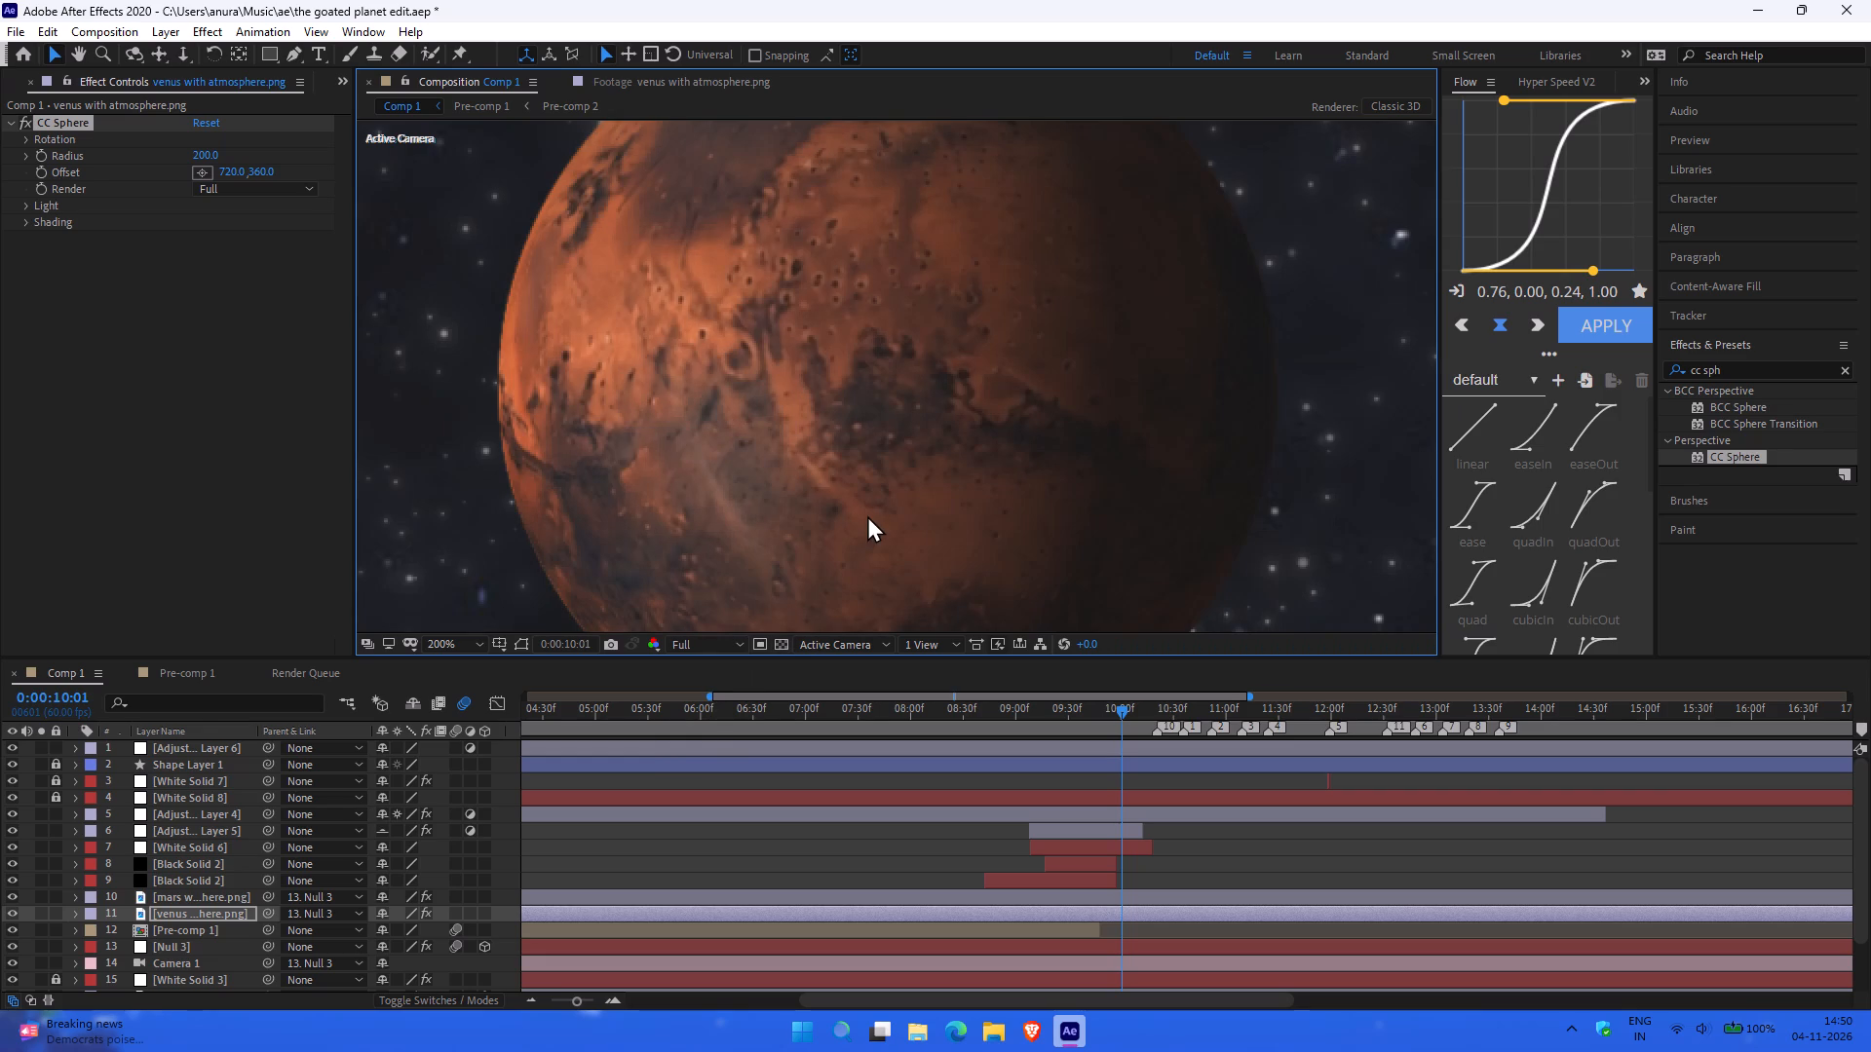
pyautogui.keyDown('ctrl'); pyautogui.scroll(-3, 922, 448); pyautogui.keyUp('ctrl')
pyautogui.keyDown('ctrl'); pyautogui.scroll(1, 922, 448); pyautogui.keyUp('ctrl')
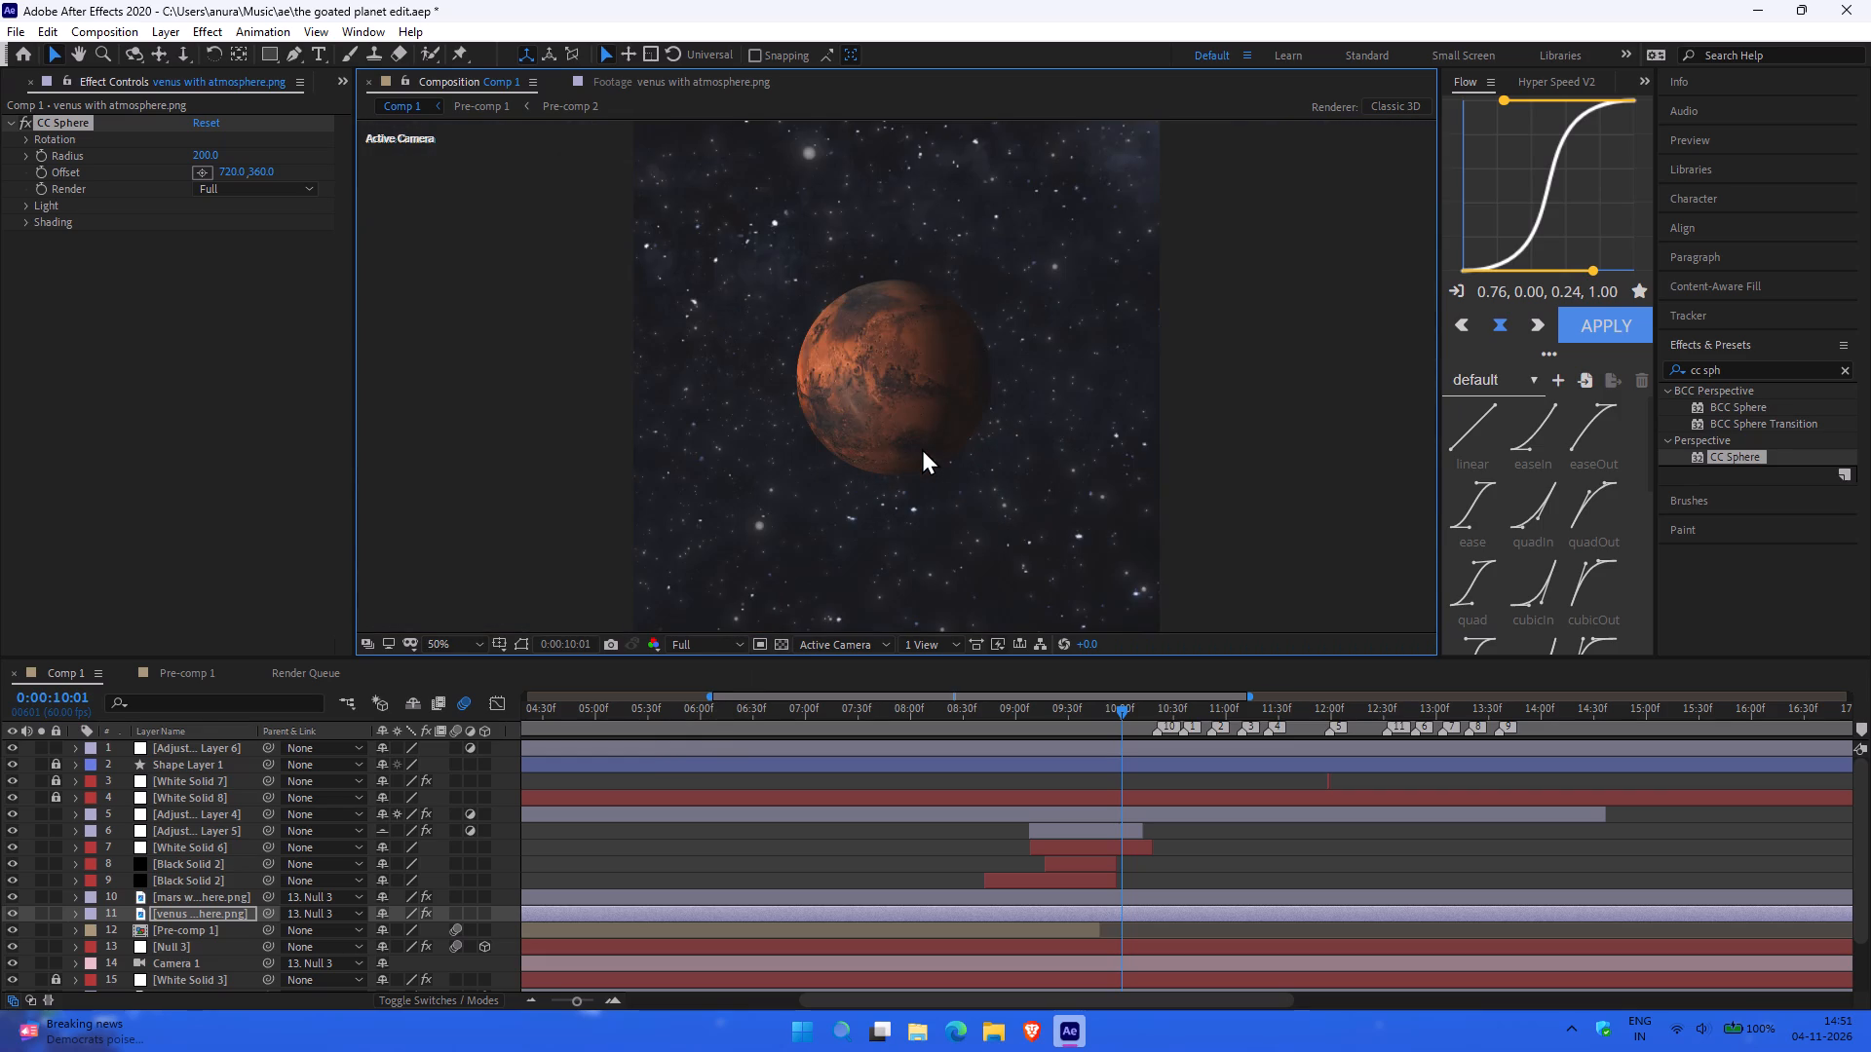
pyautogui.keyDown('ctrl'); pyautogui.scroll(1, 922, 448); pyautogui.keyUp('ctrl')
pyautogui.keyDown('ctrl'); pyautogui.scroll(-1, 1088, 313); pyautogui.keyUp('ctrl')
# Review the earlier planet shots in Comp 1, from Earth through Uranus and Jupiter to Neptune.
pyautogui.click(199, 681)
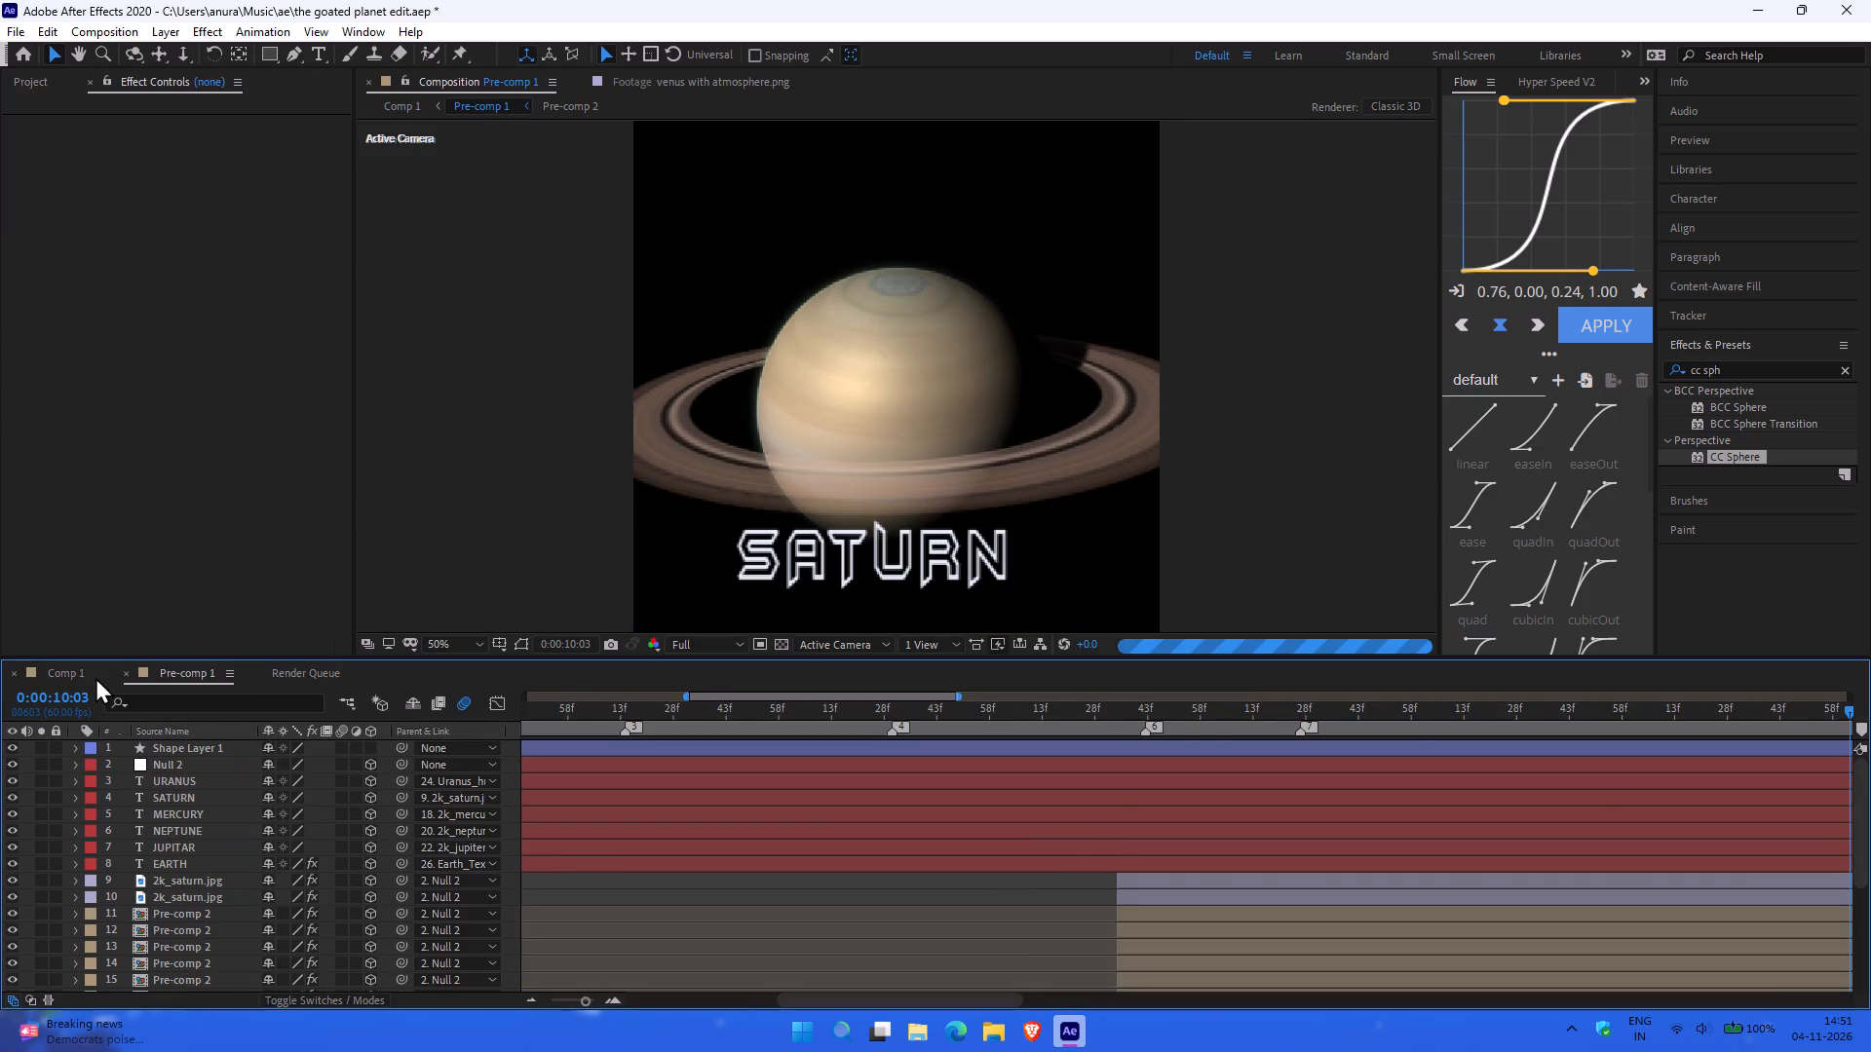
pyautogui.click(52, 672)
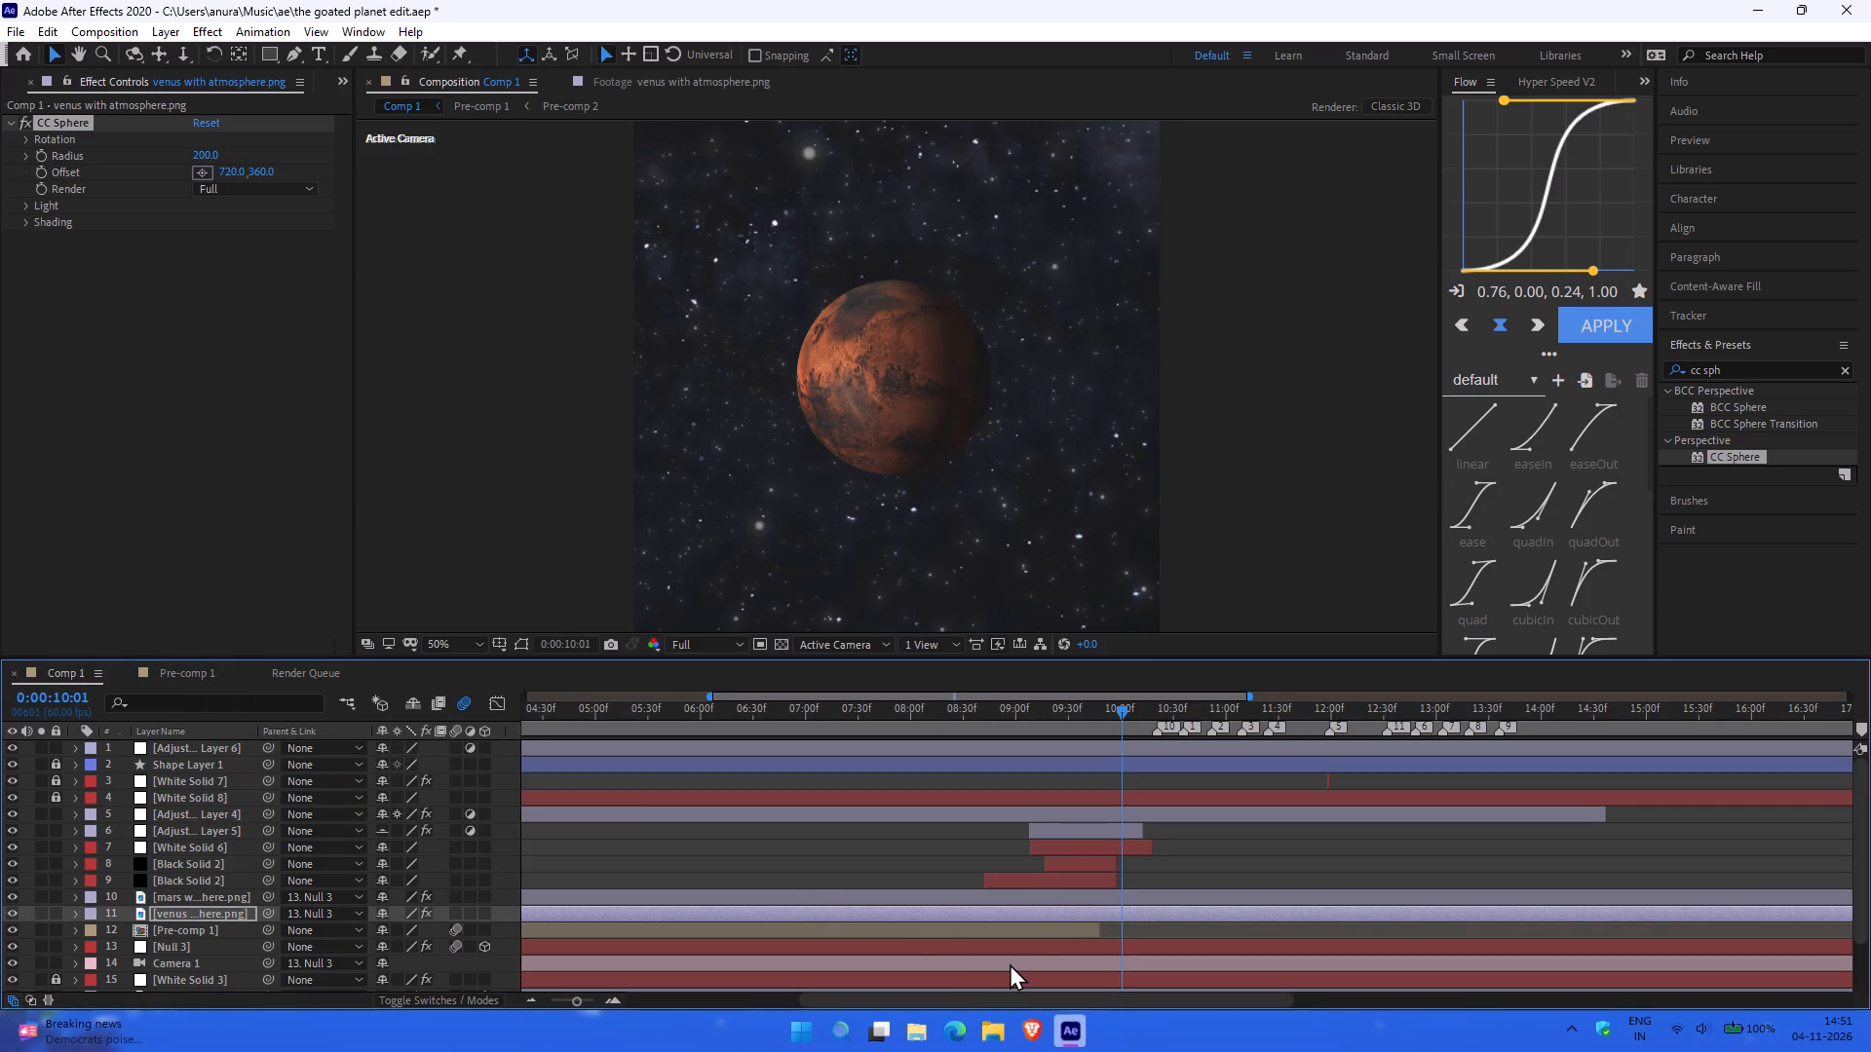
pyautogui.keyDown('ctrl'); pyautogui.scroll(-1, 821, 915); pyautogui.keyUp('ctrl')
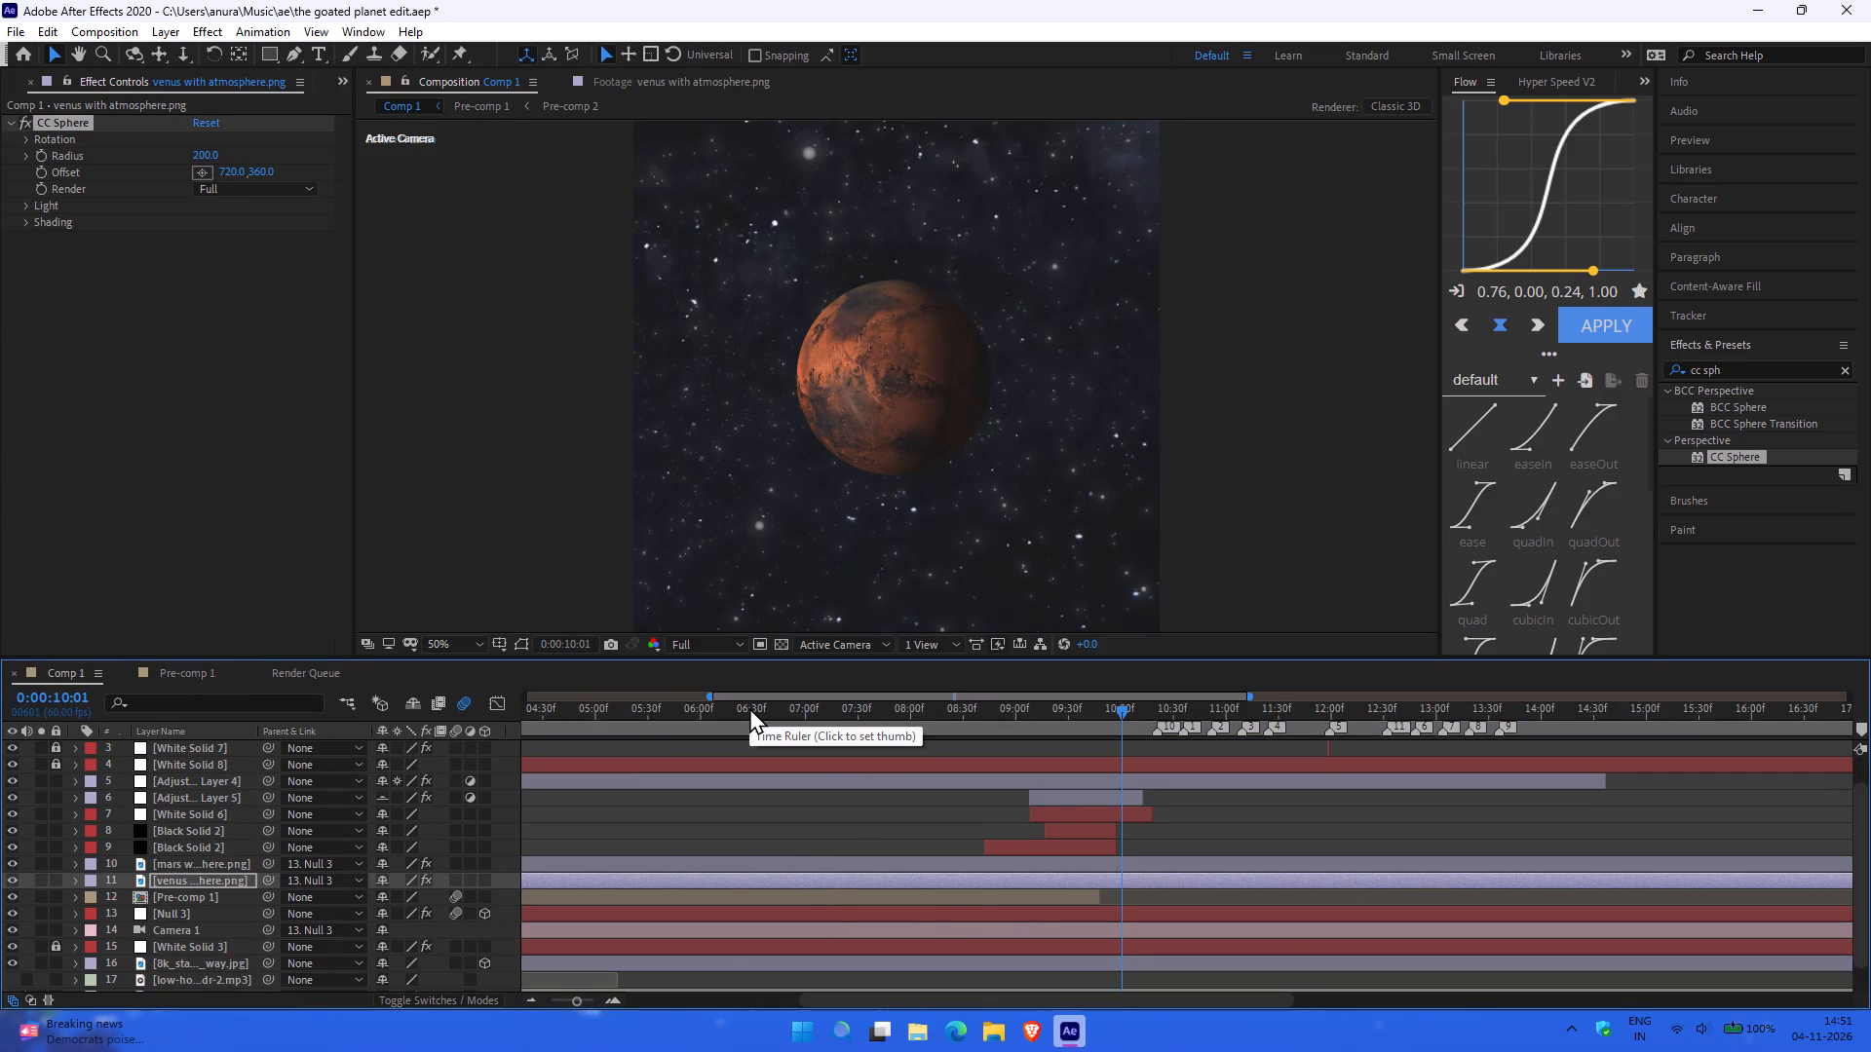
pyautogui.moveTo(749, 707); pyautogui.dragTo(446, 710)
pyautogui.moveTo(565, 701); pyautogui.dragTo(637, 701)
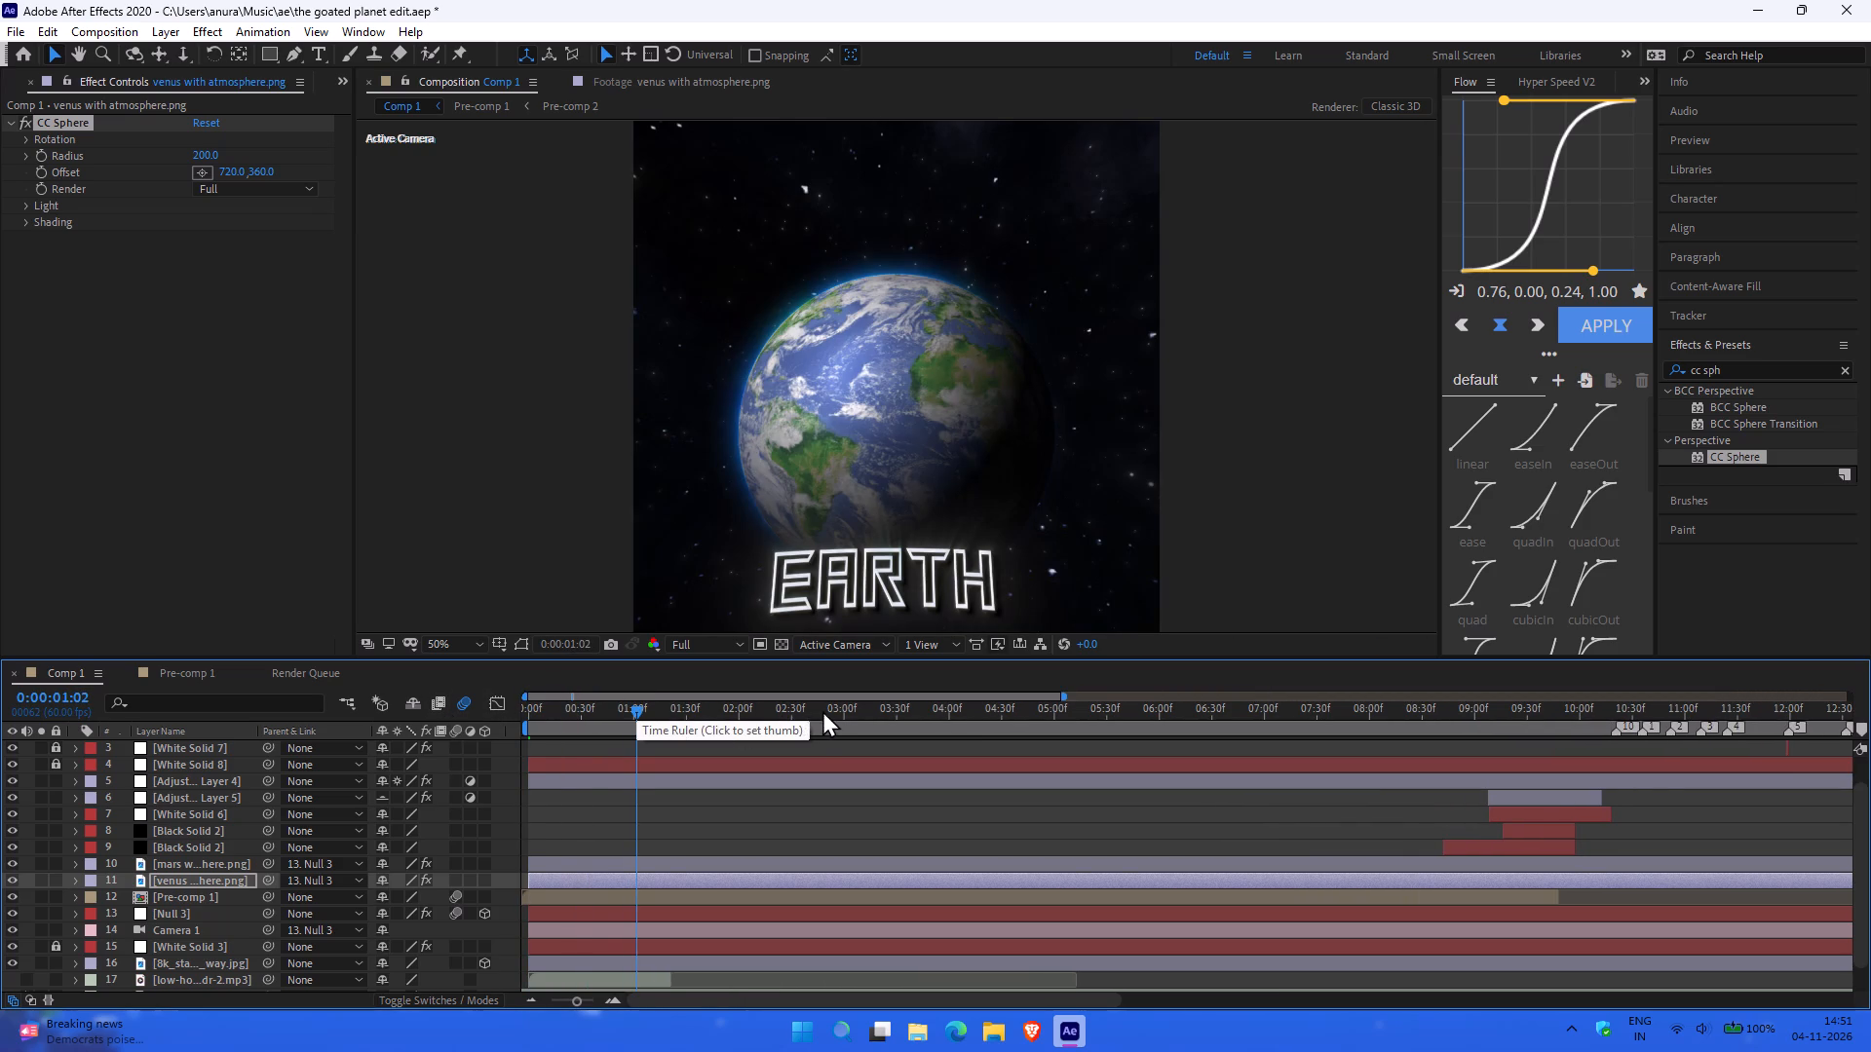
pyautogui.click(826, 708)
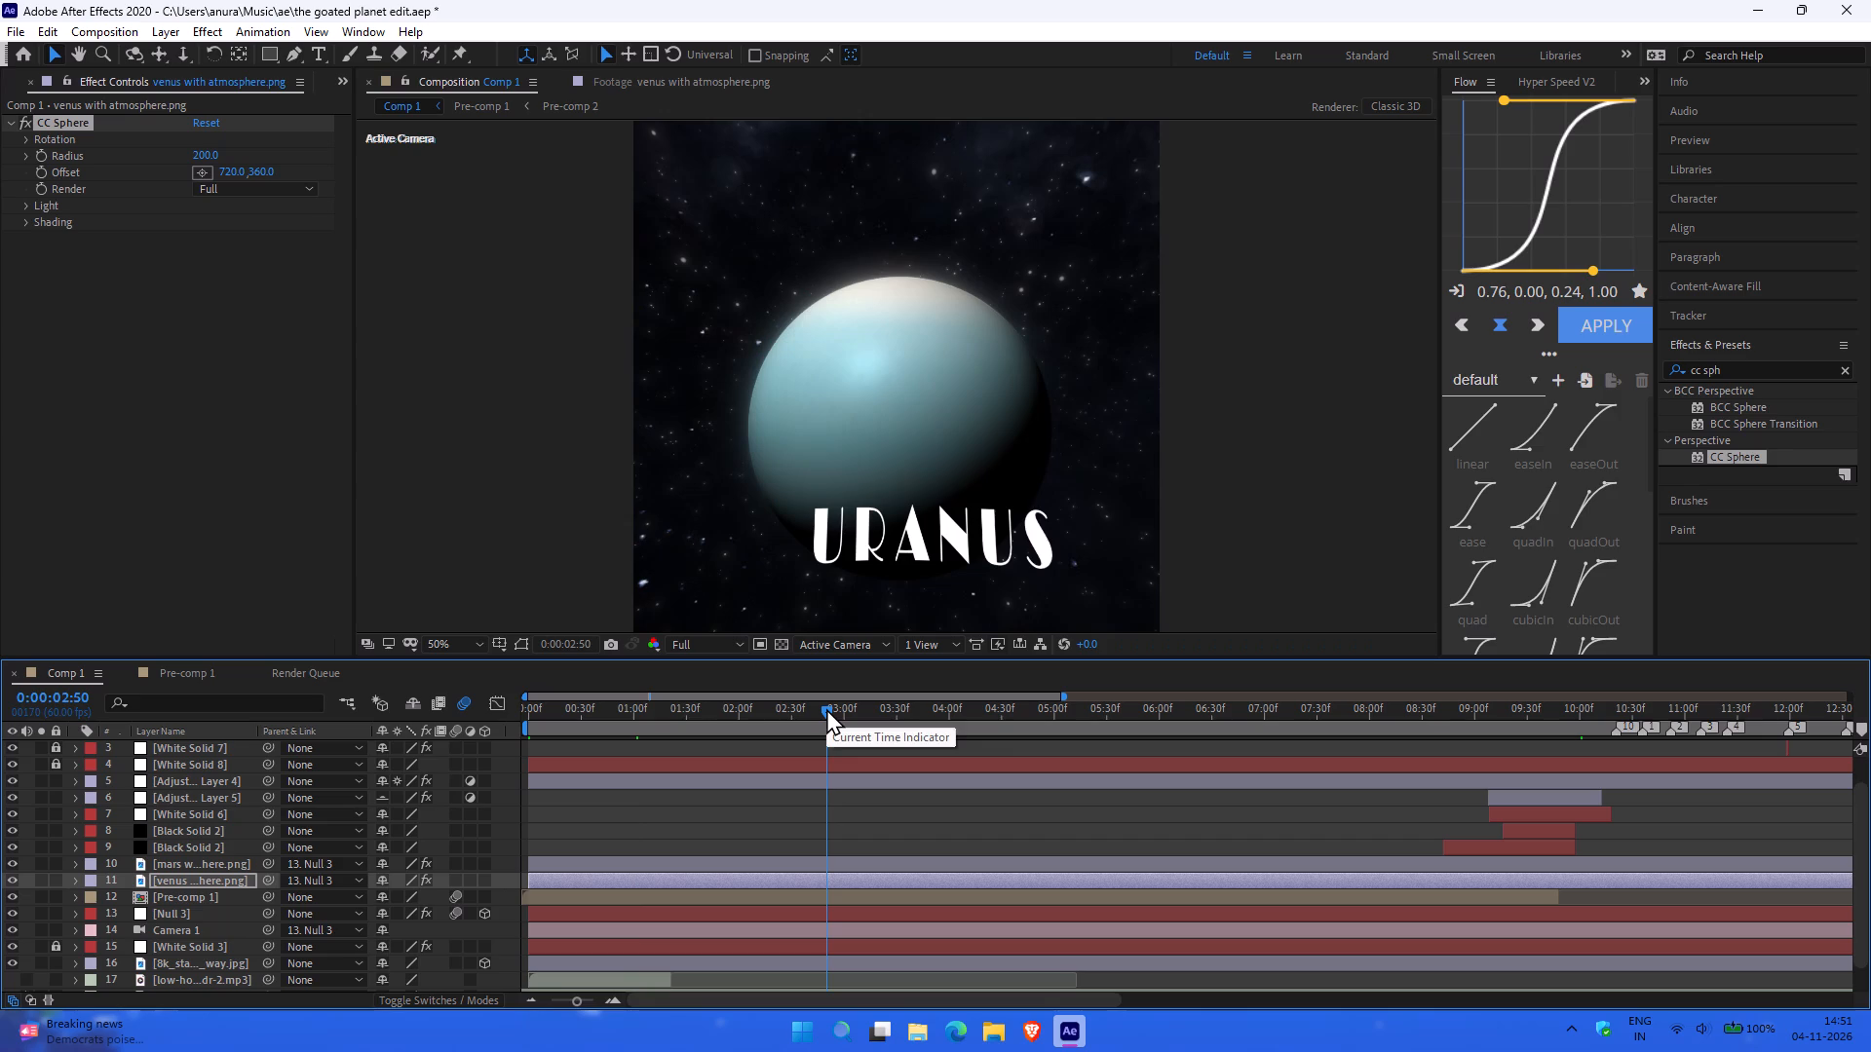
pyautogui.click(982, 700)
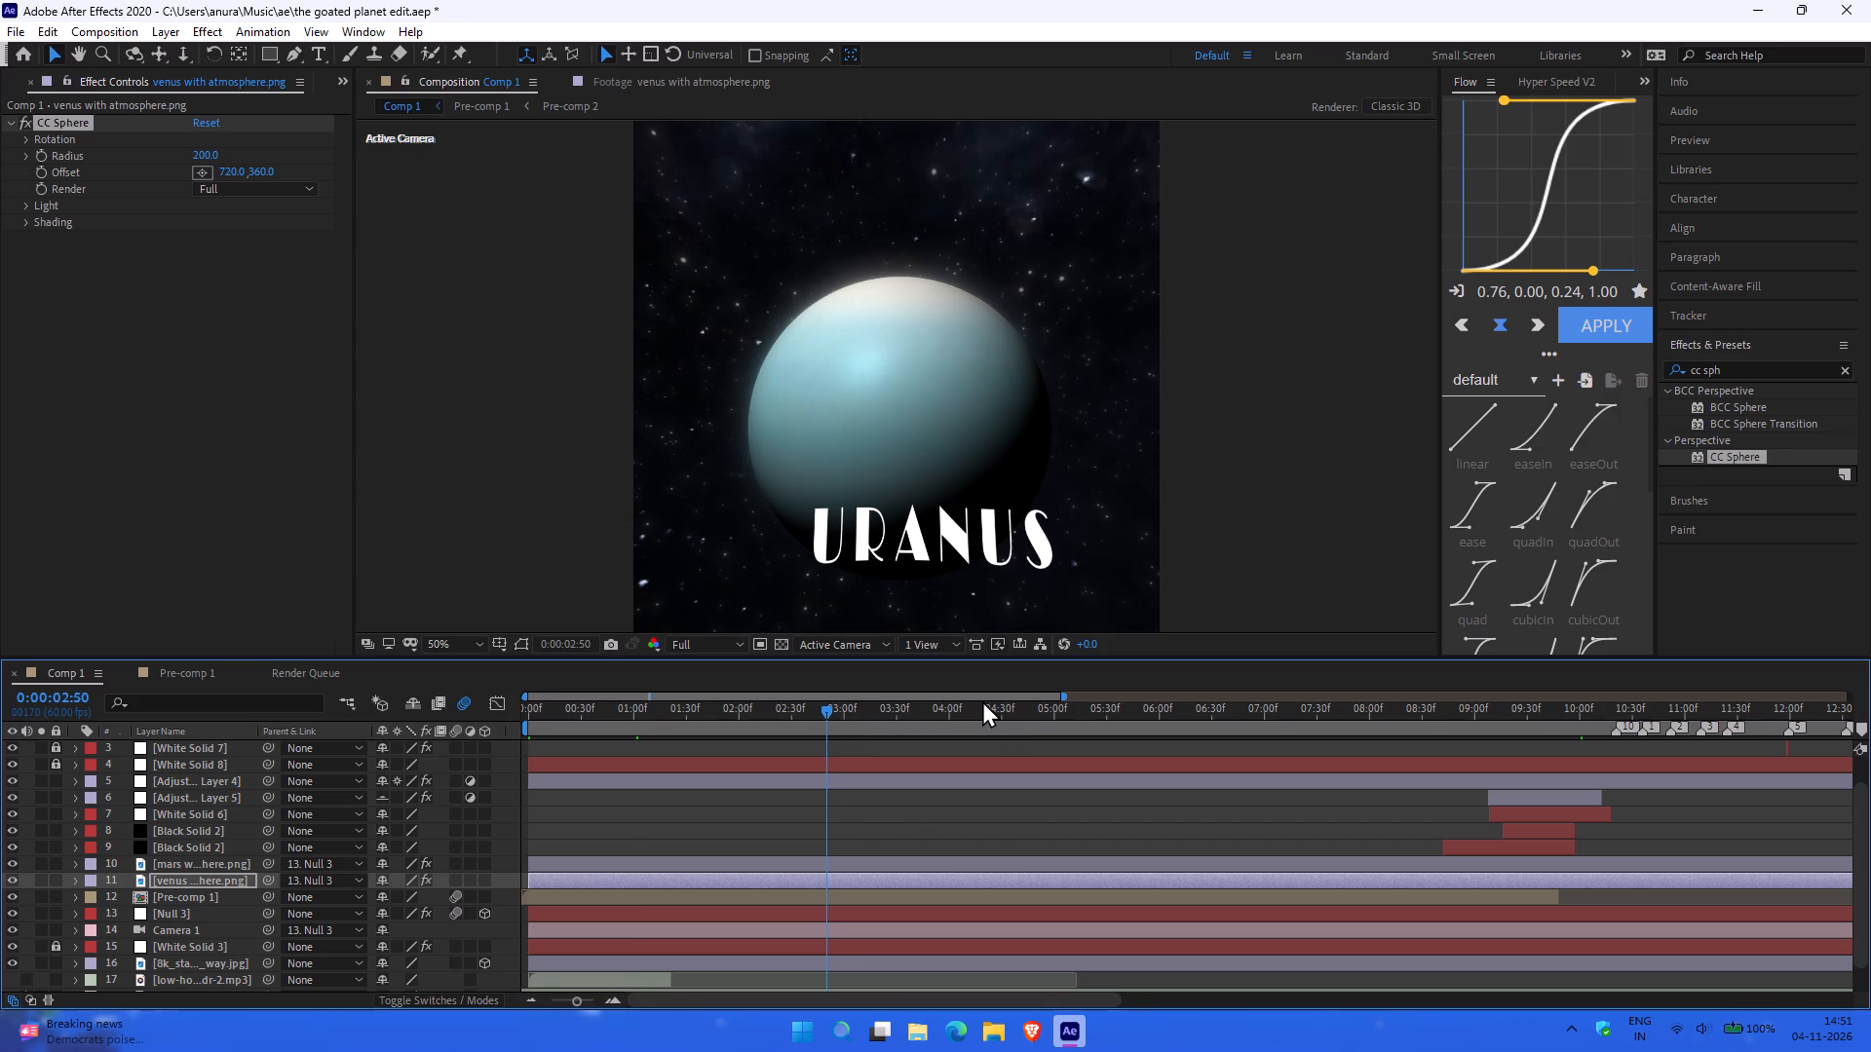
pyautogui.click(962, 706)
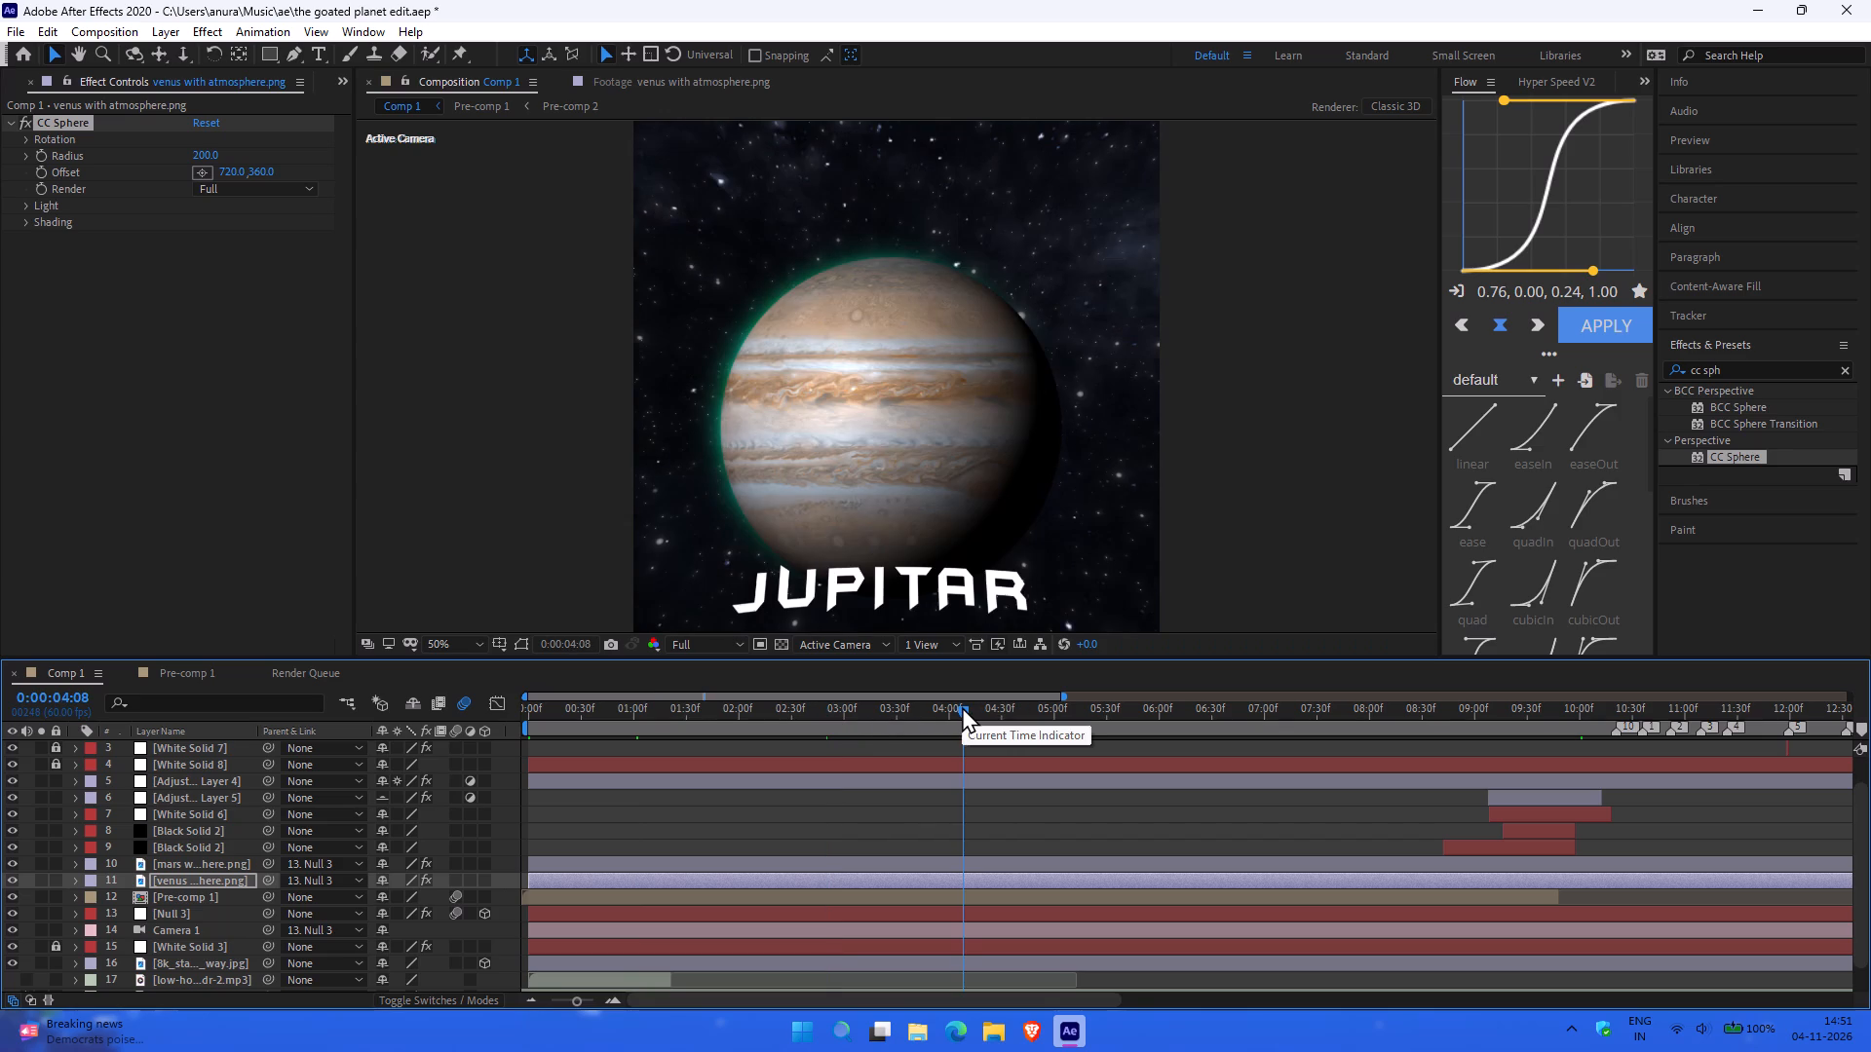
pyautogui.moveTo(962, 706); pyautogui.dragTo(1048, 711)
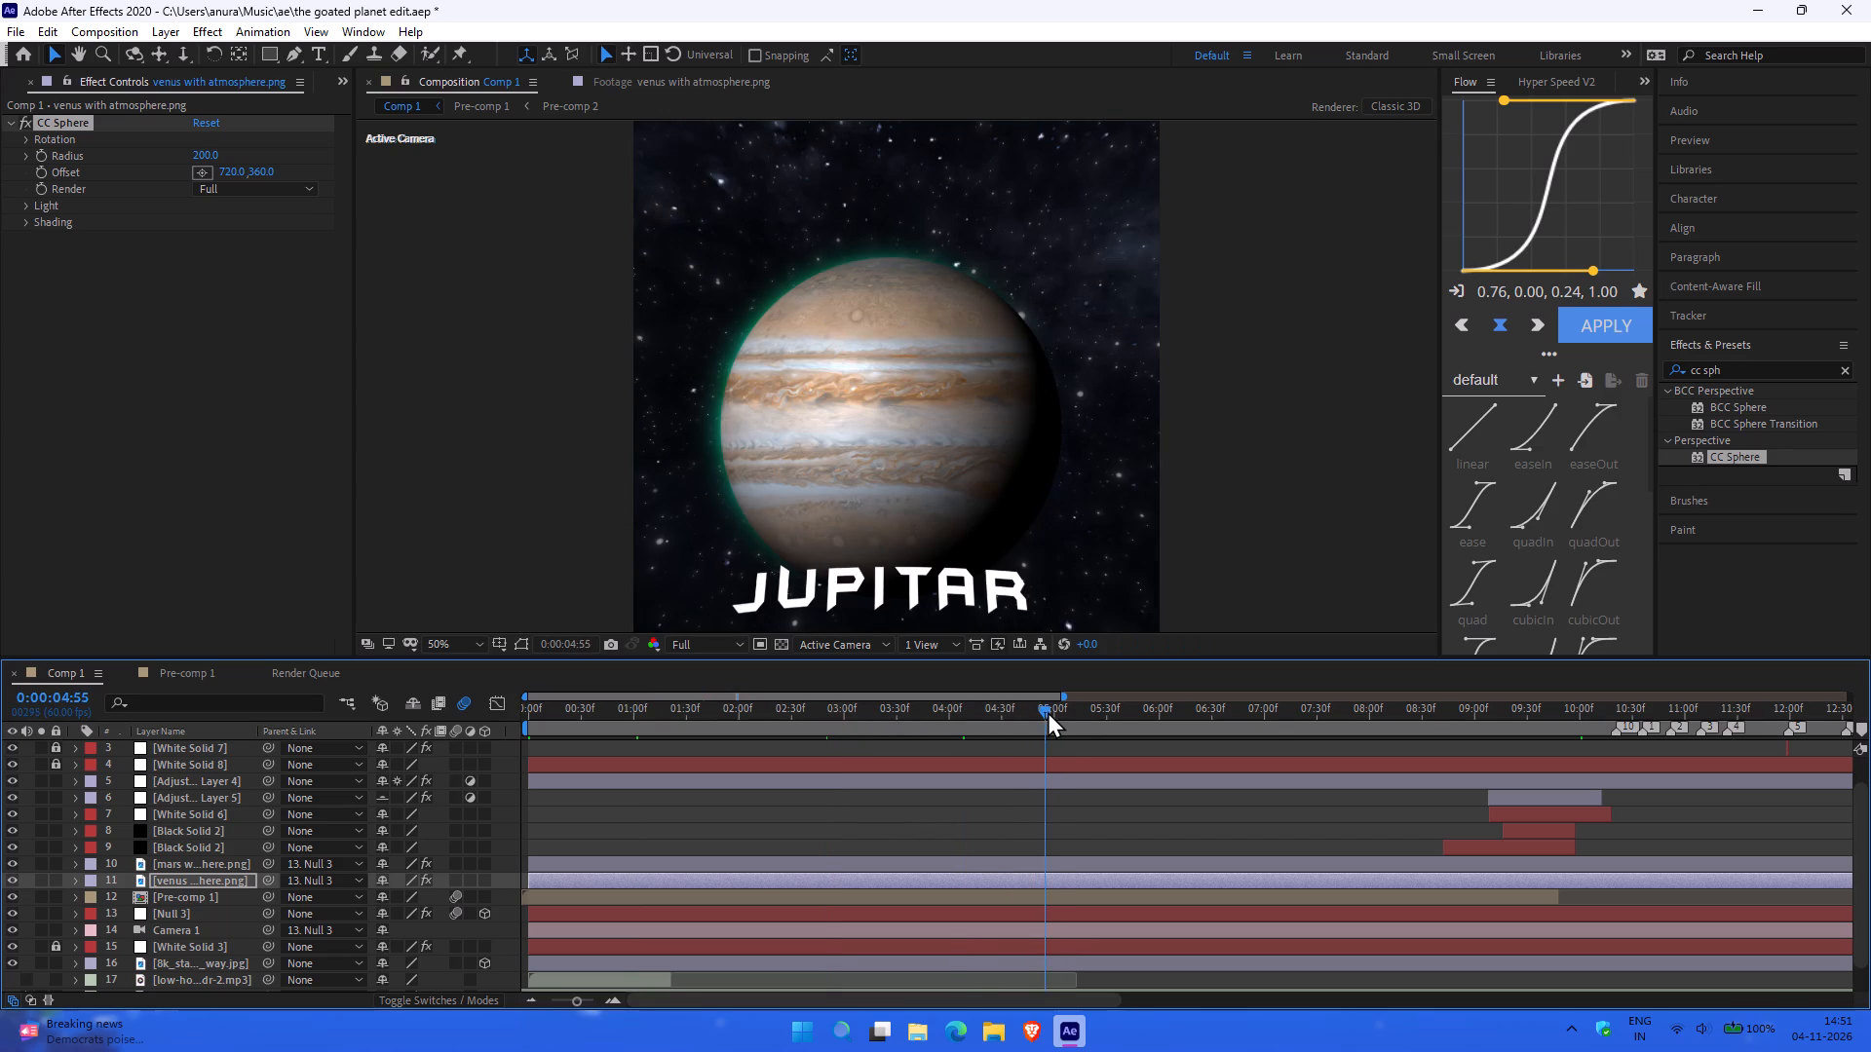
pyautogui.moveTo(1048, 711); pyautogui.dragTo(1101, 704)
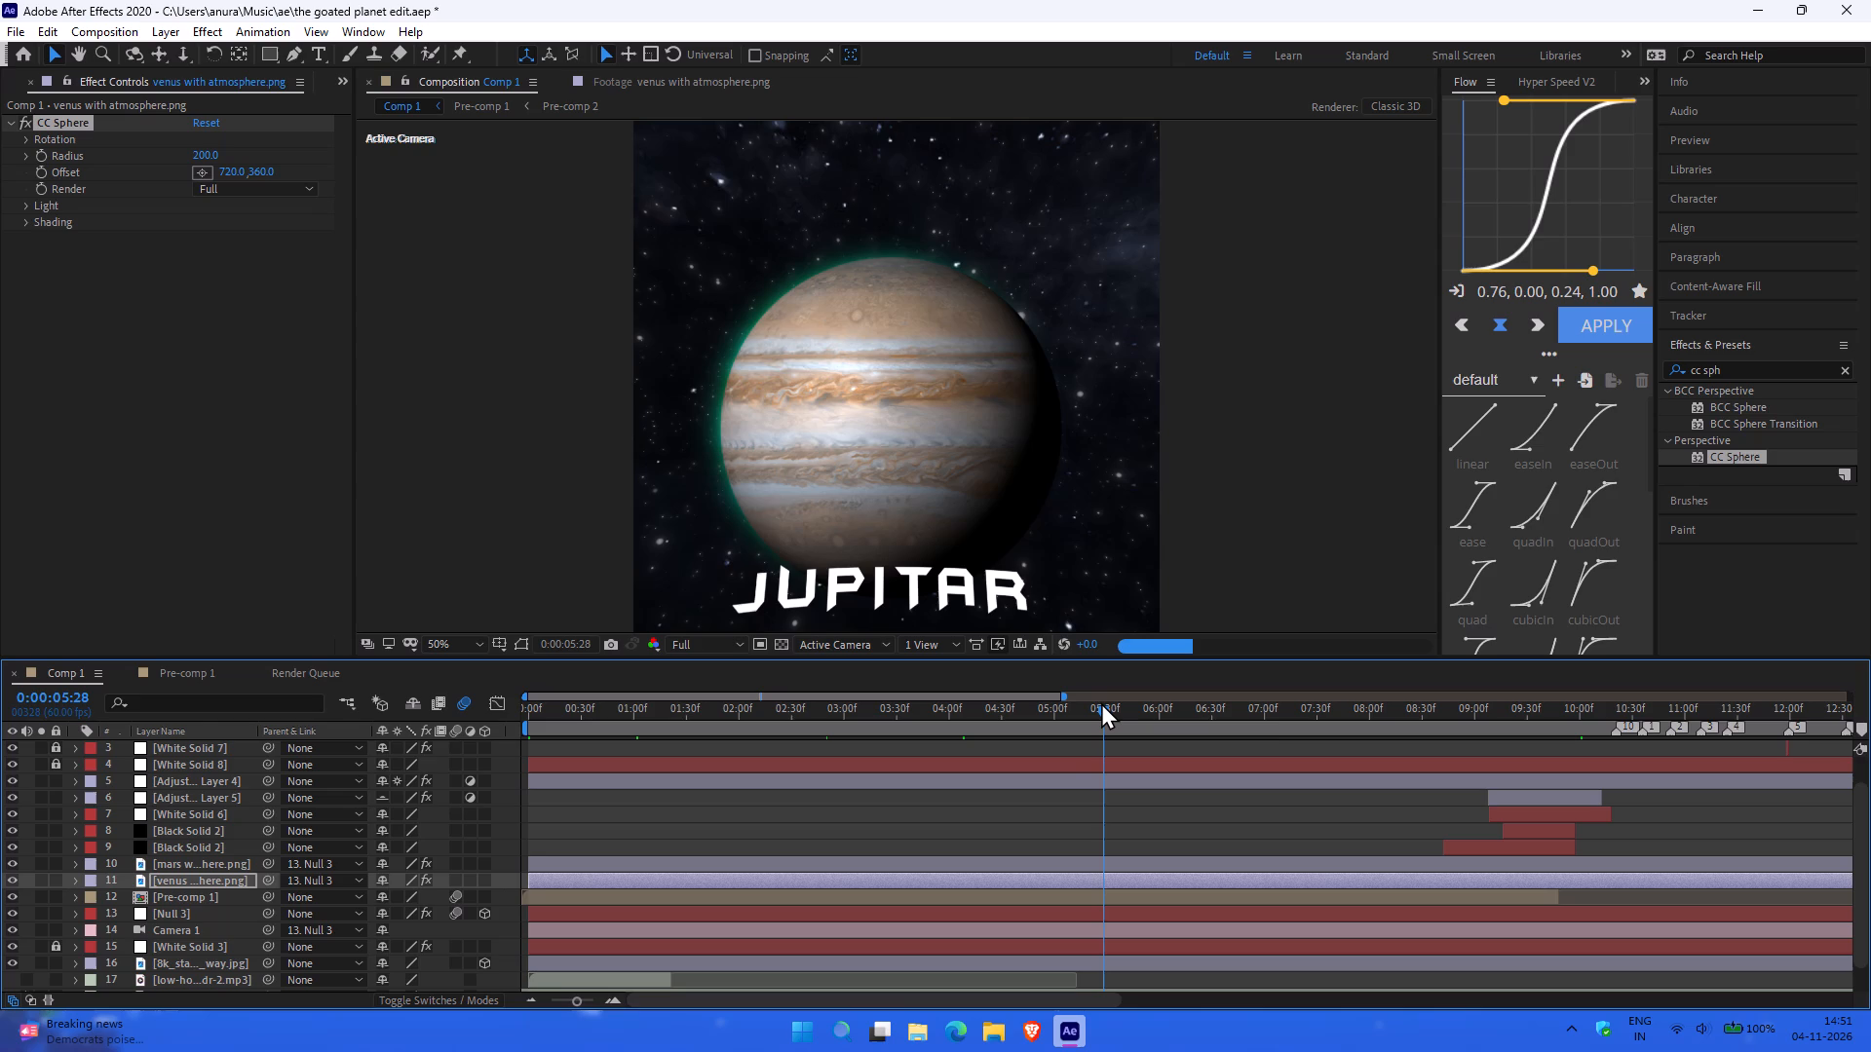
pyautogui.press('space')
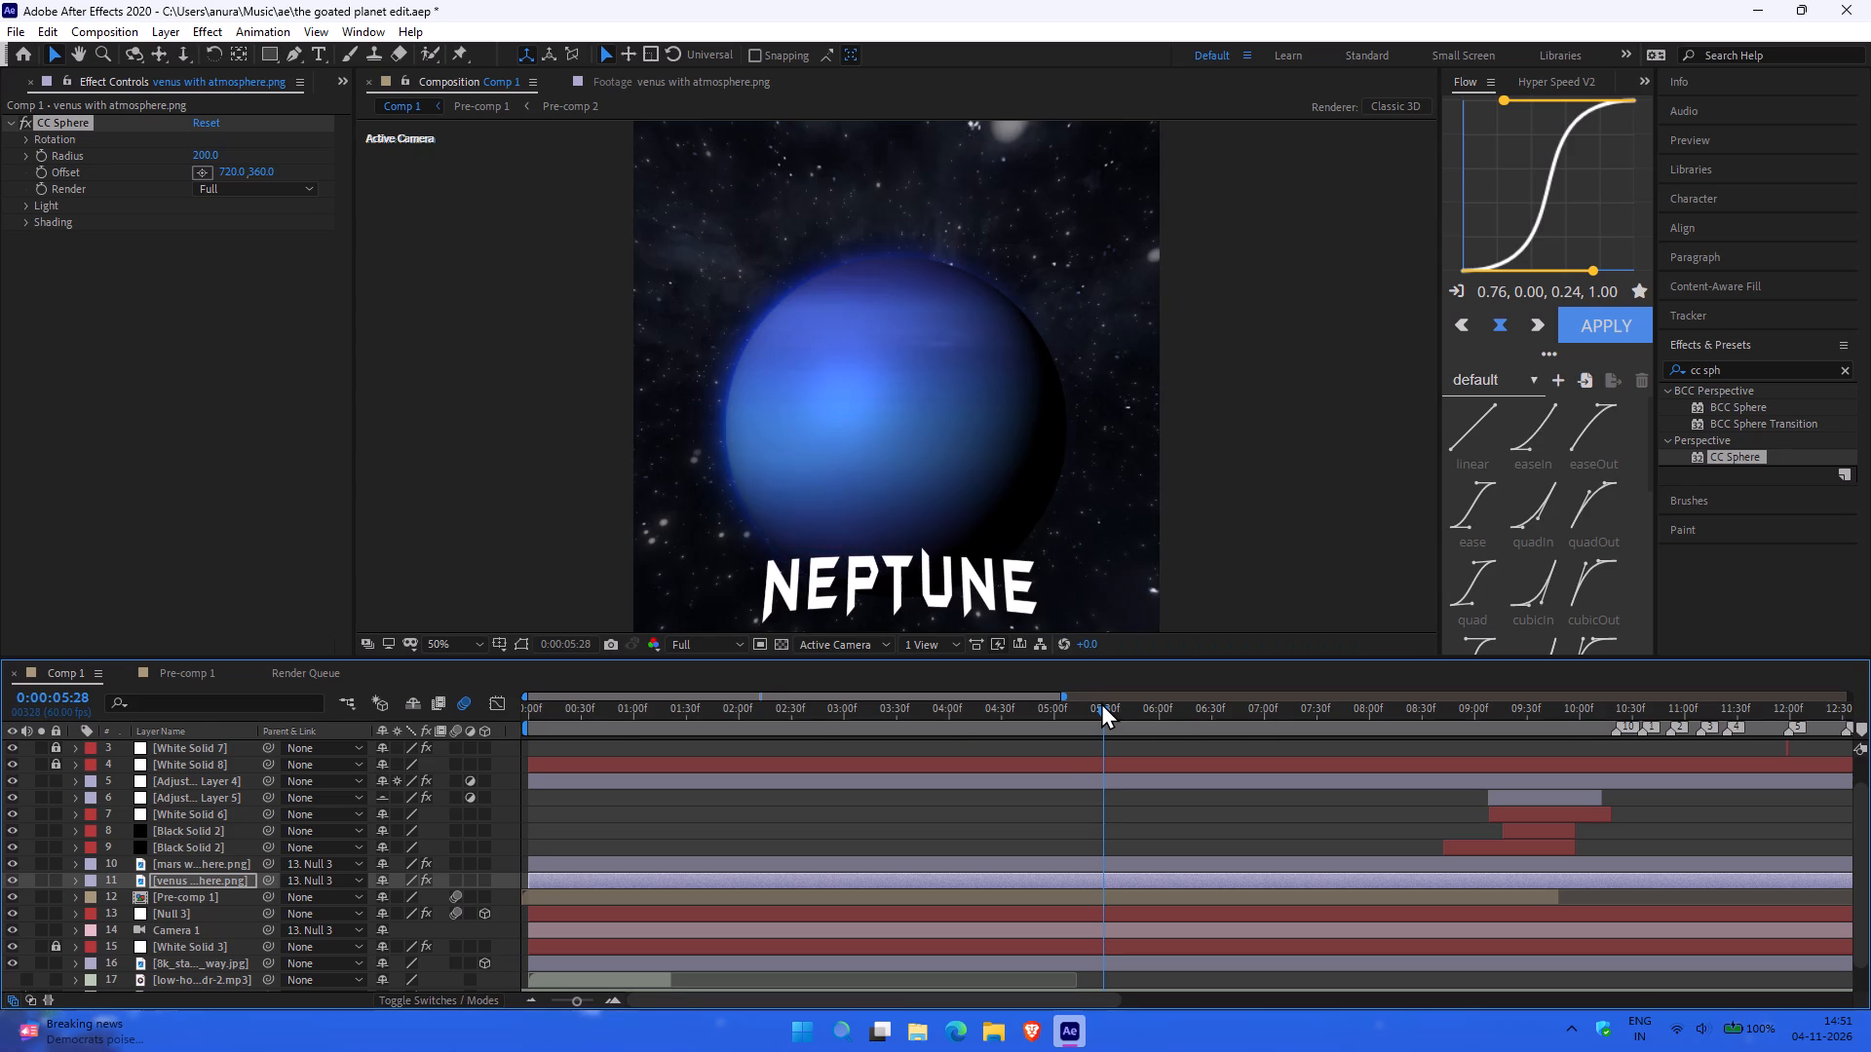
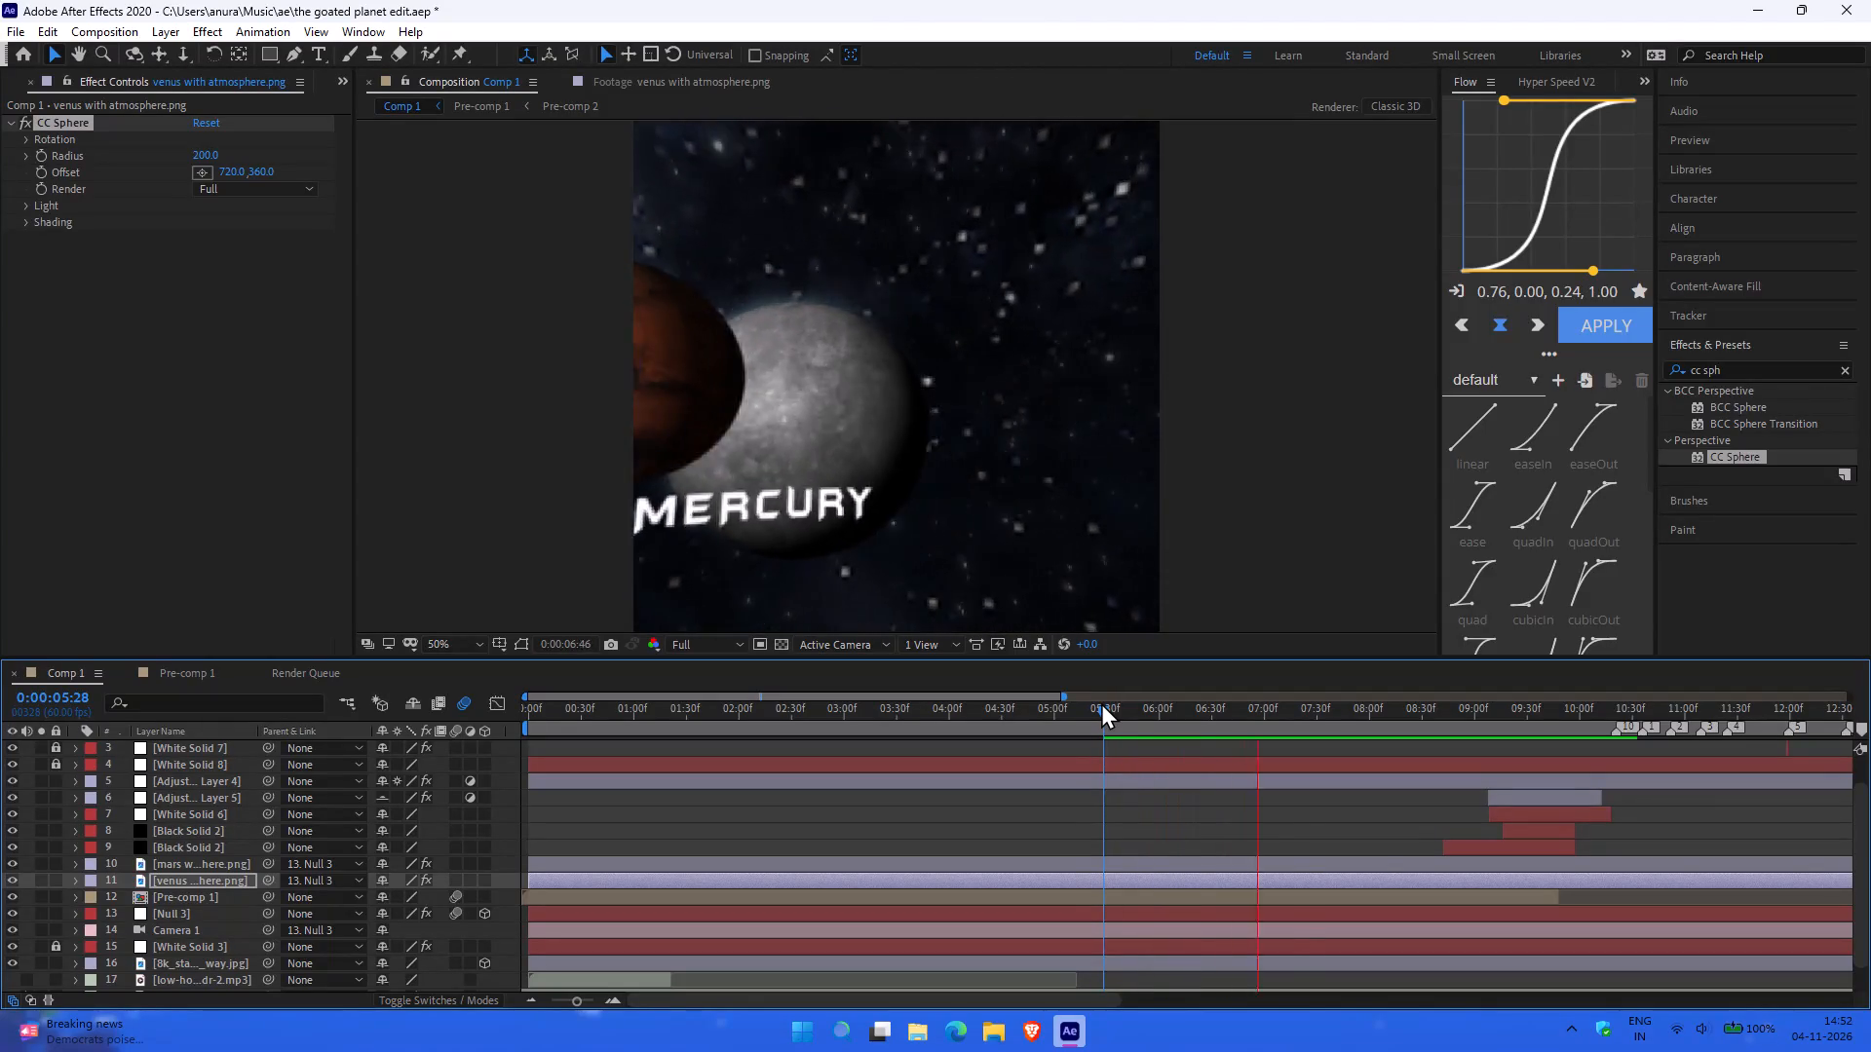
# Remove the Null 3 parent from the venus with atmosphere.png and mars with atmosphere.png layers.
pyautogui.press('space')
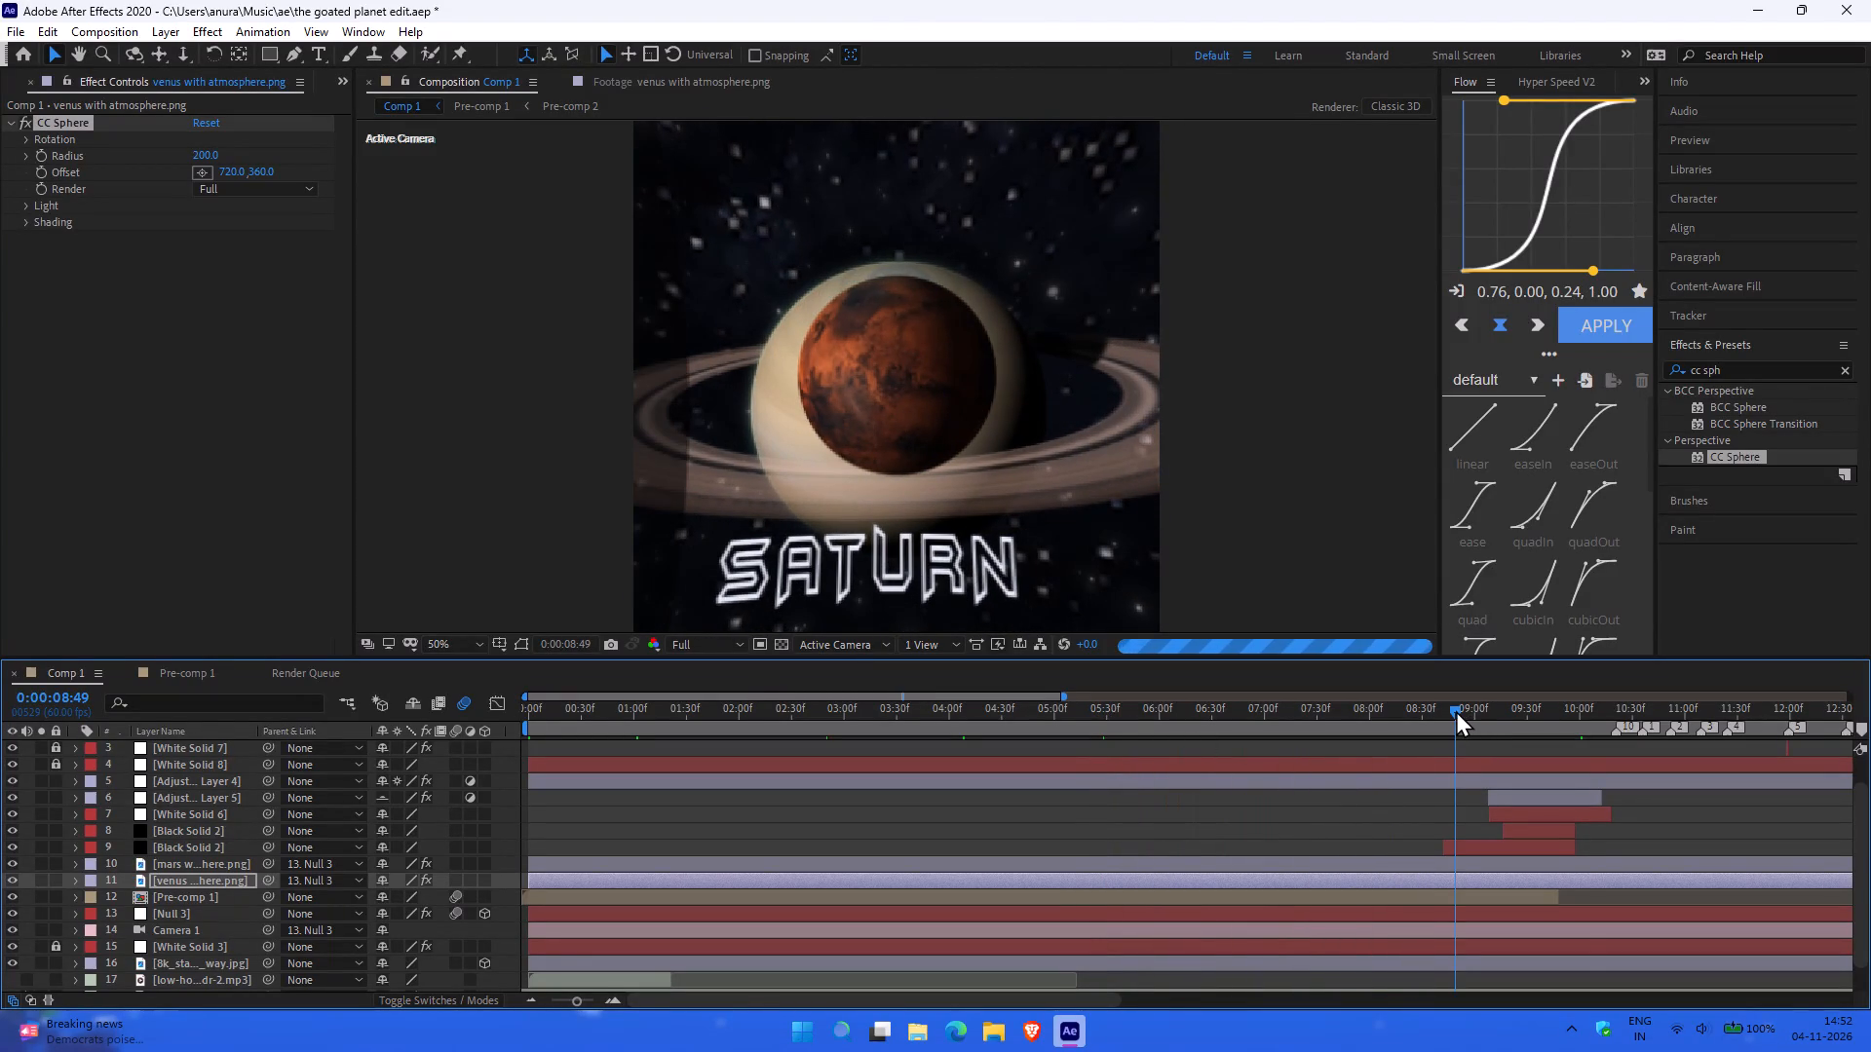
pyautogui.moveTo(1456, 710); pyautogui.dragTo(1601, 718)
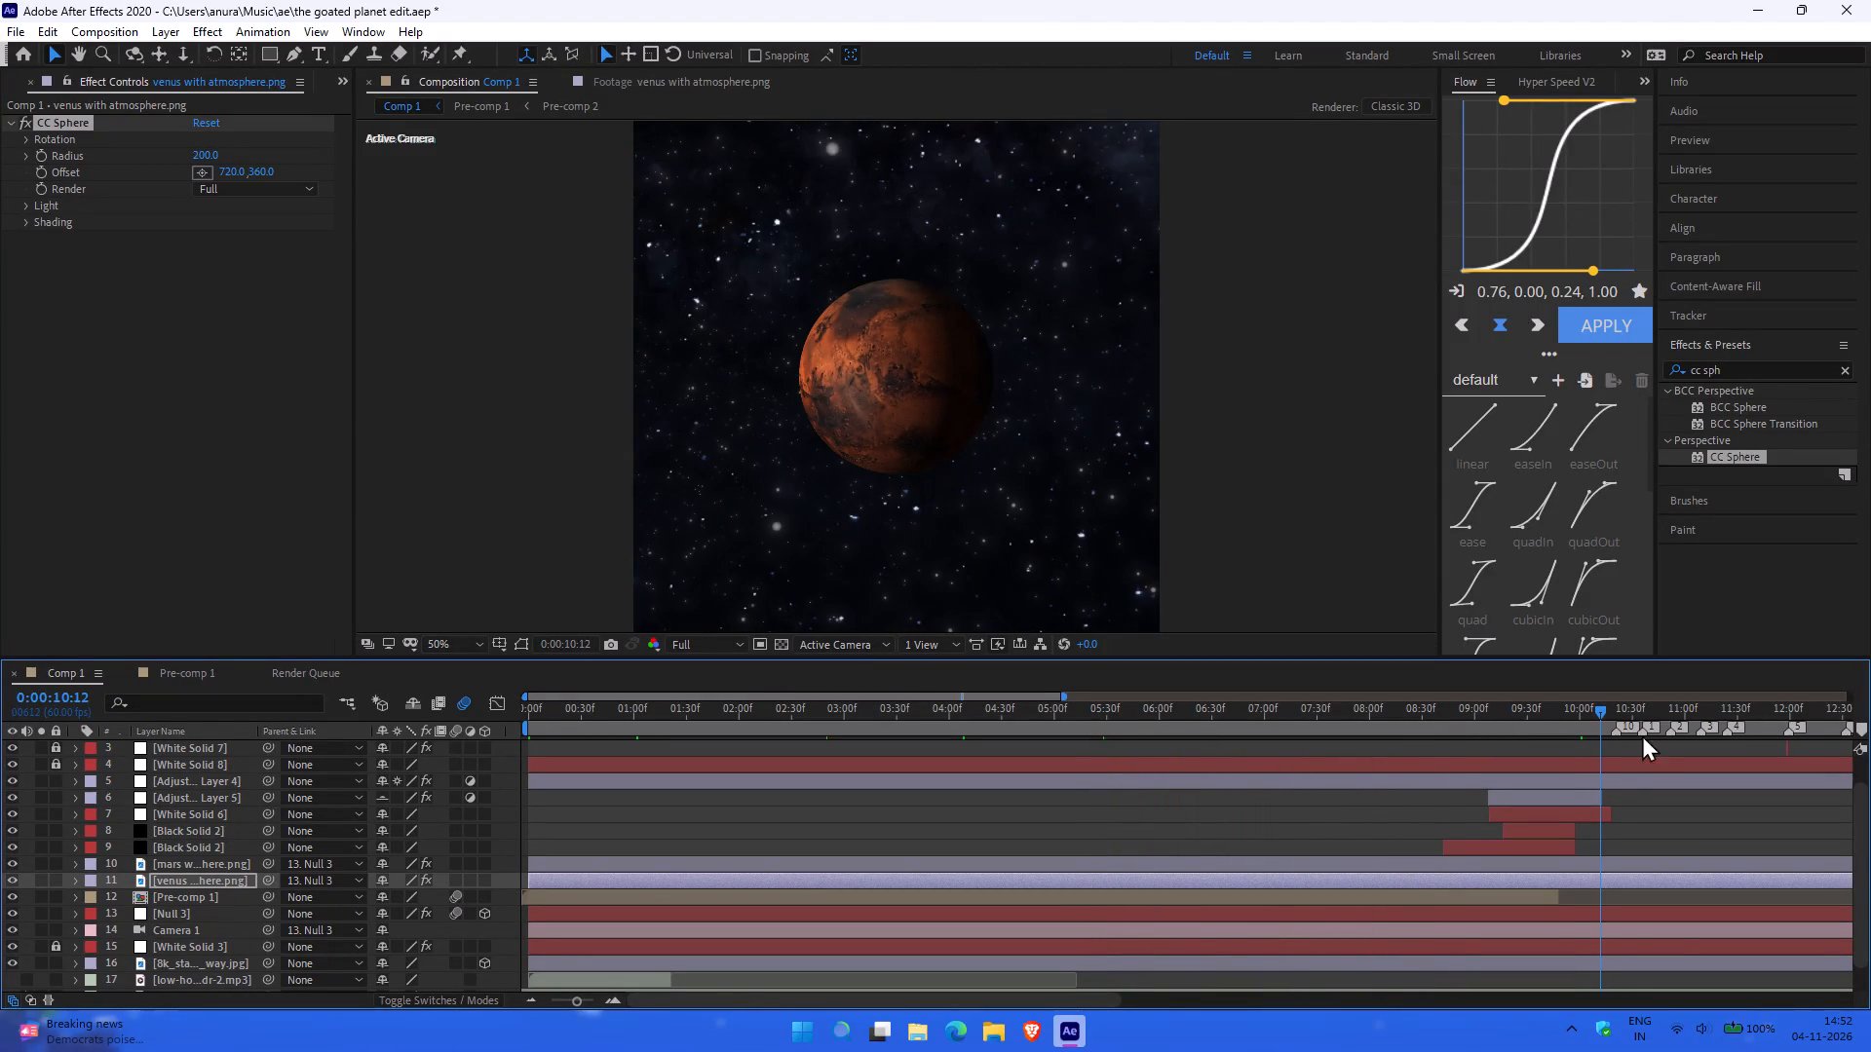
pyautogui.hscroll(-1, 1566, 811)
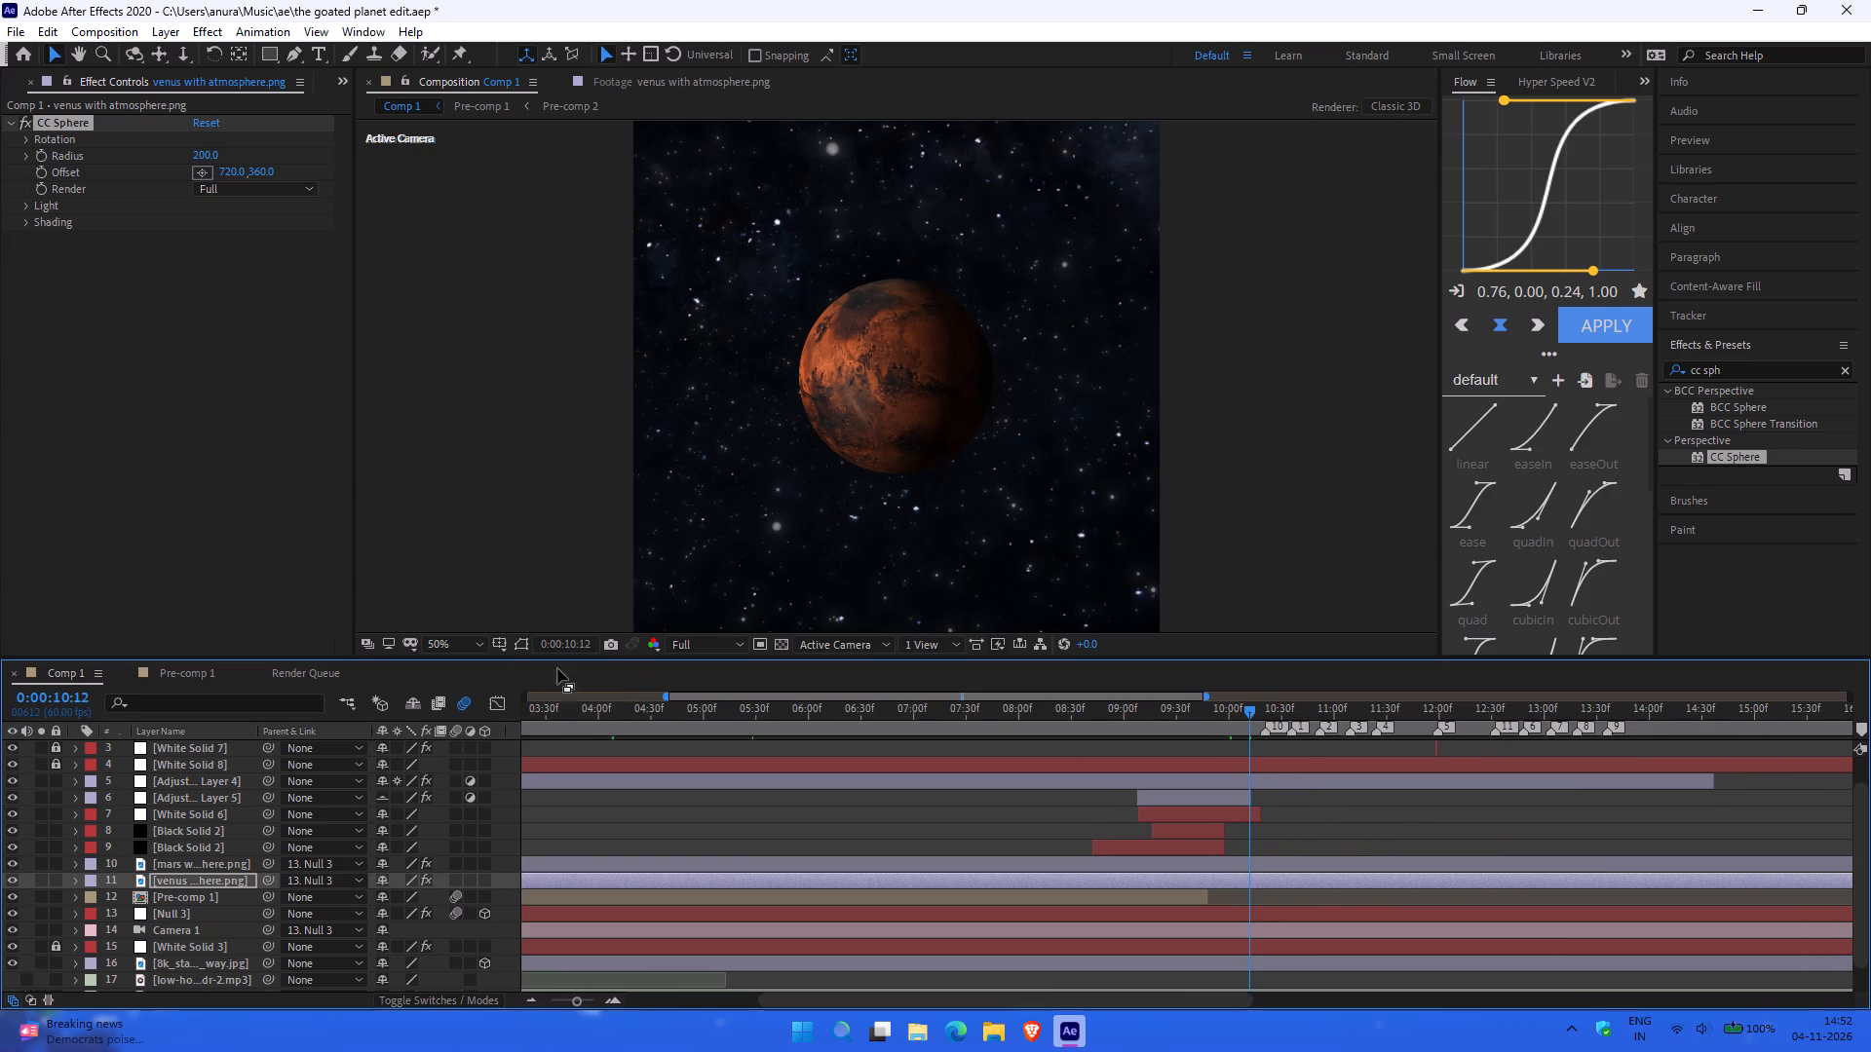
pyautogui.click(328, 876)
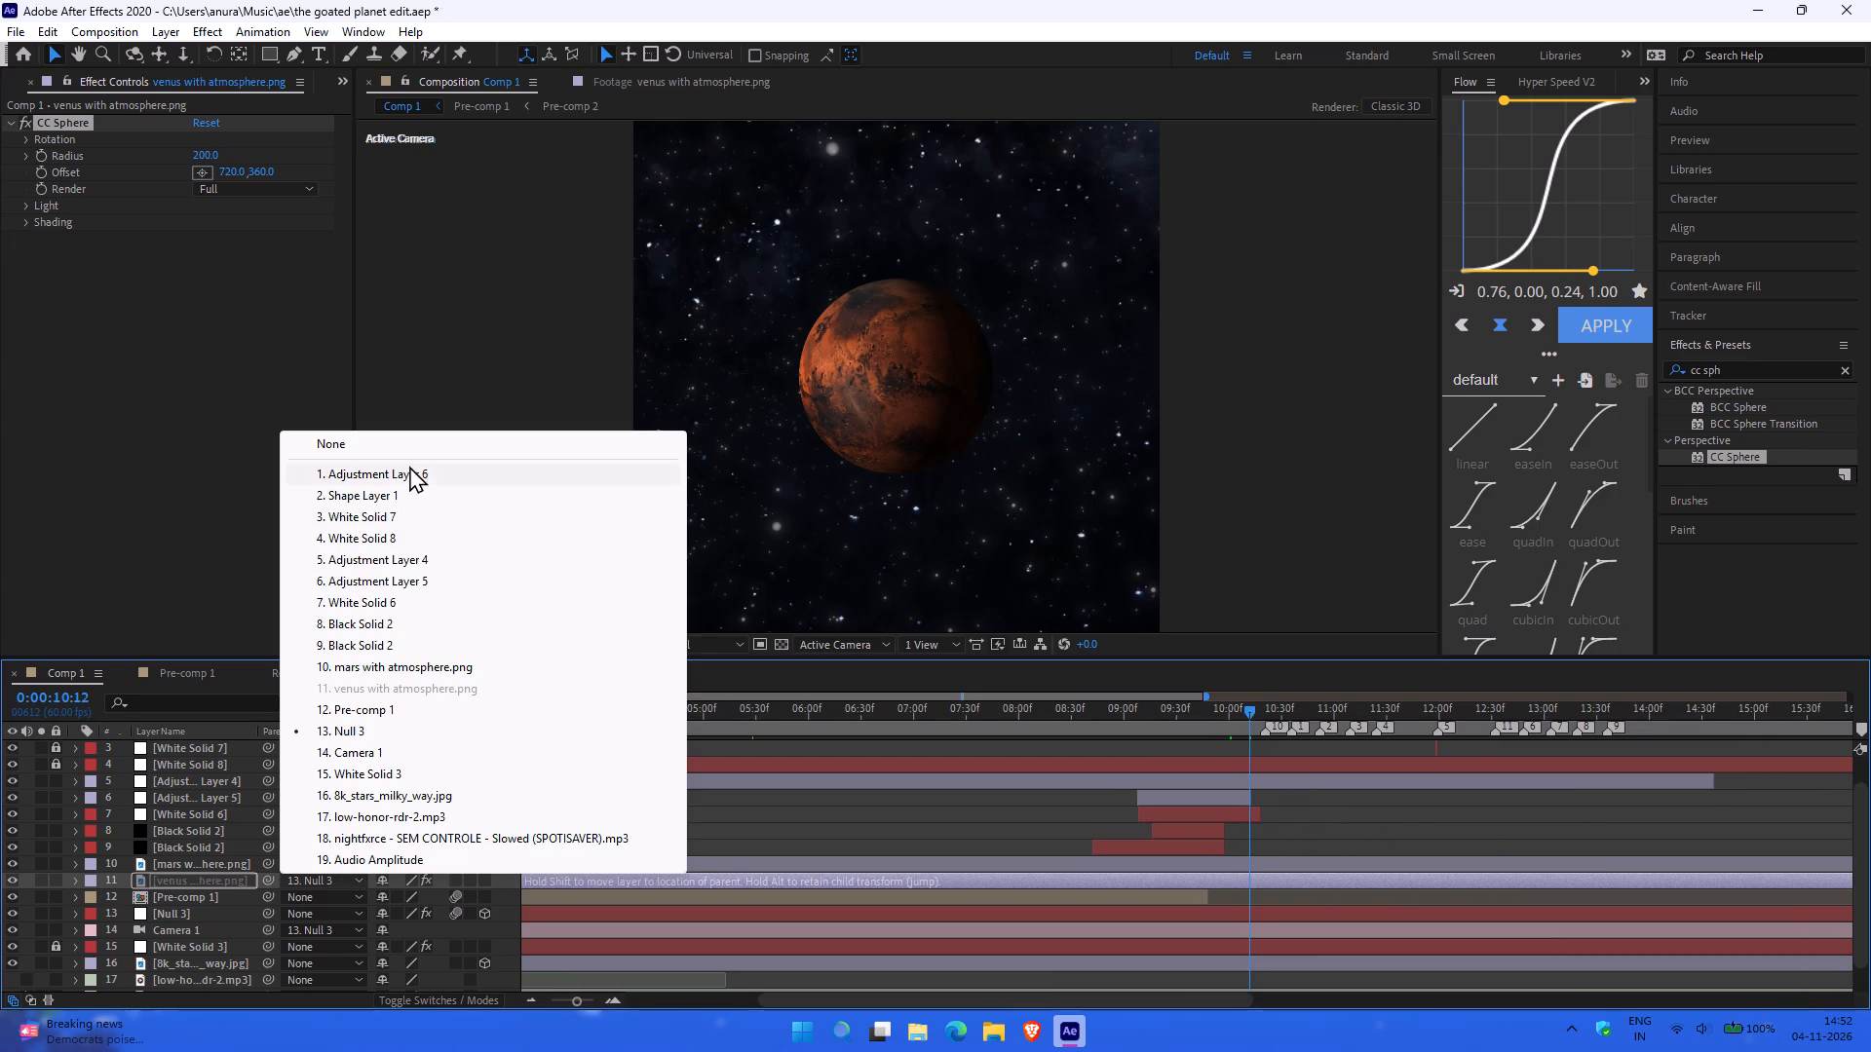
pyautogui.click(403, 450)
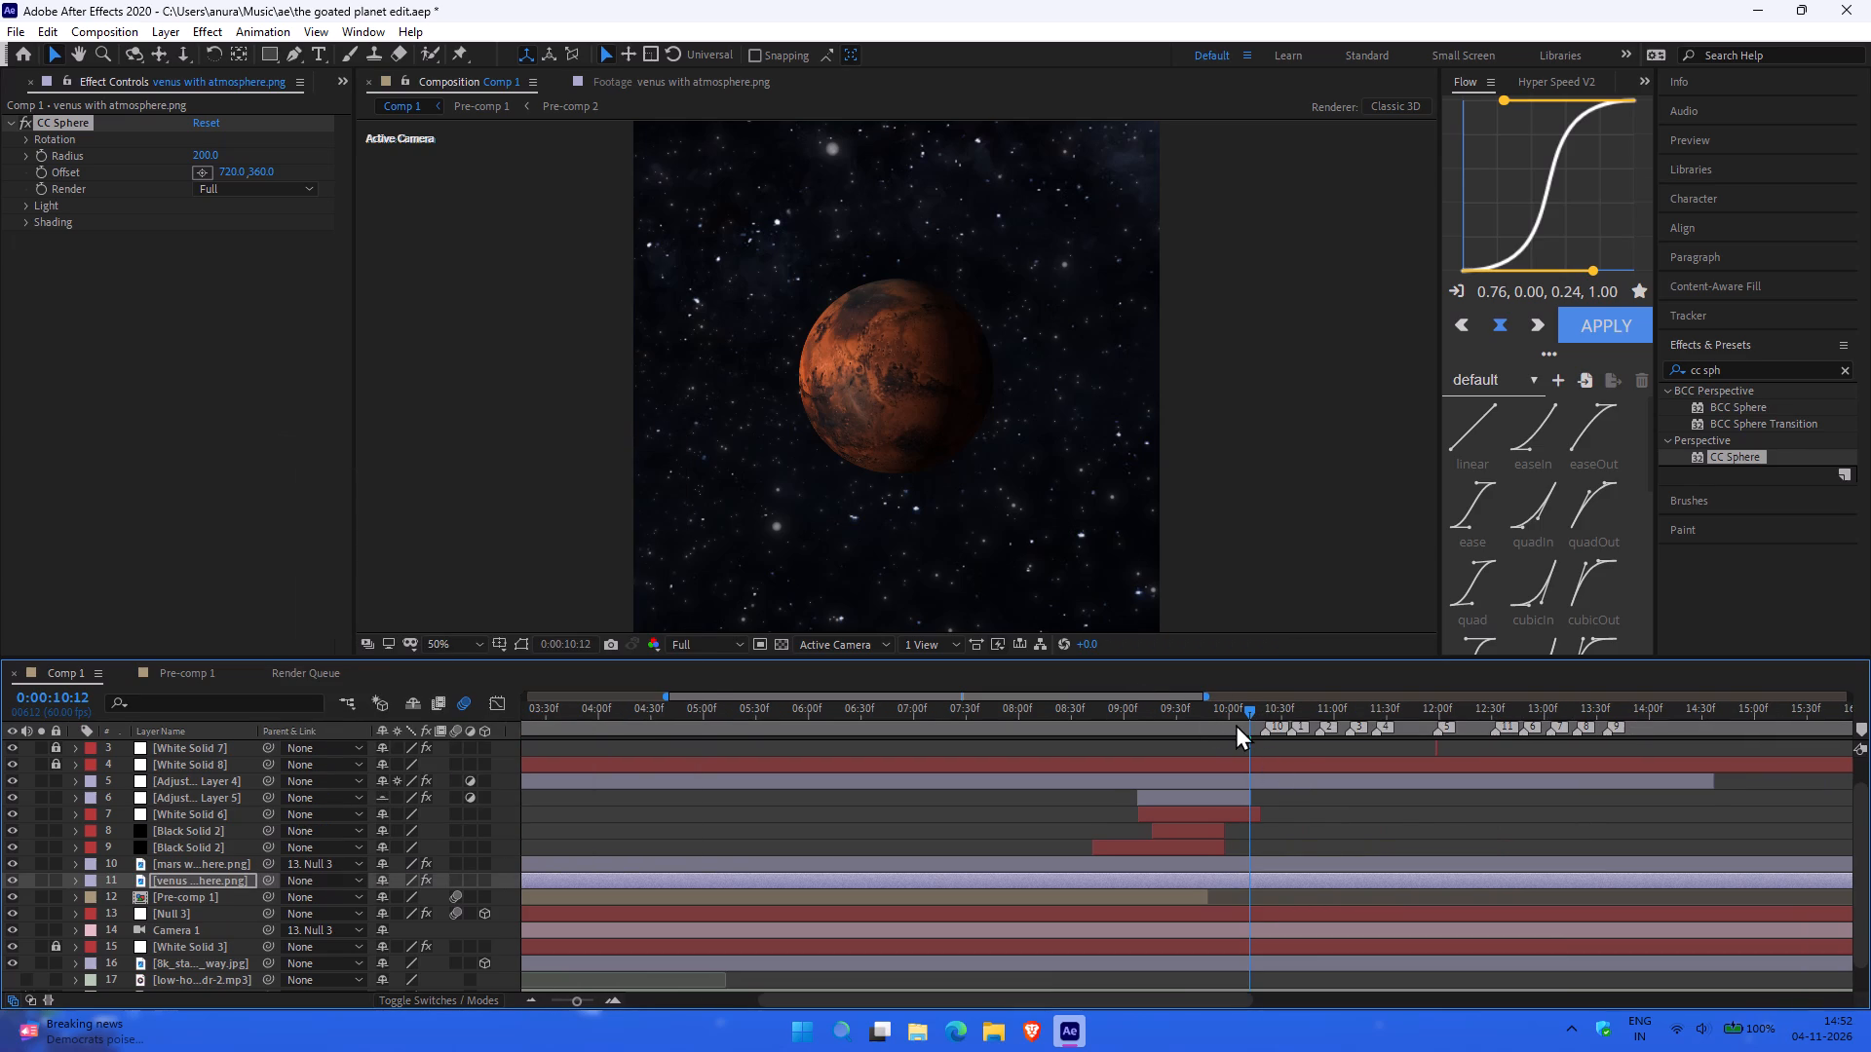
pyautogui.click(337, 865)
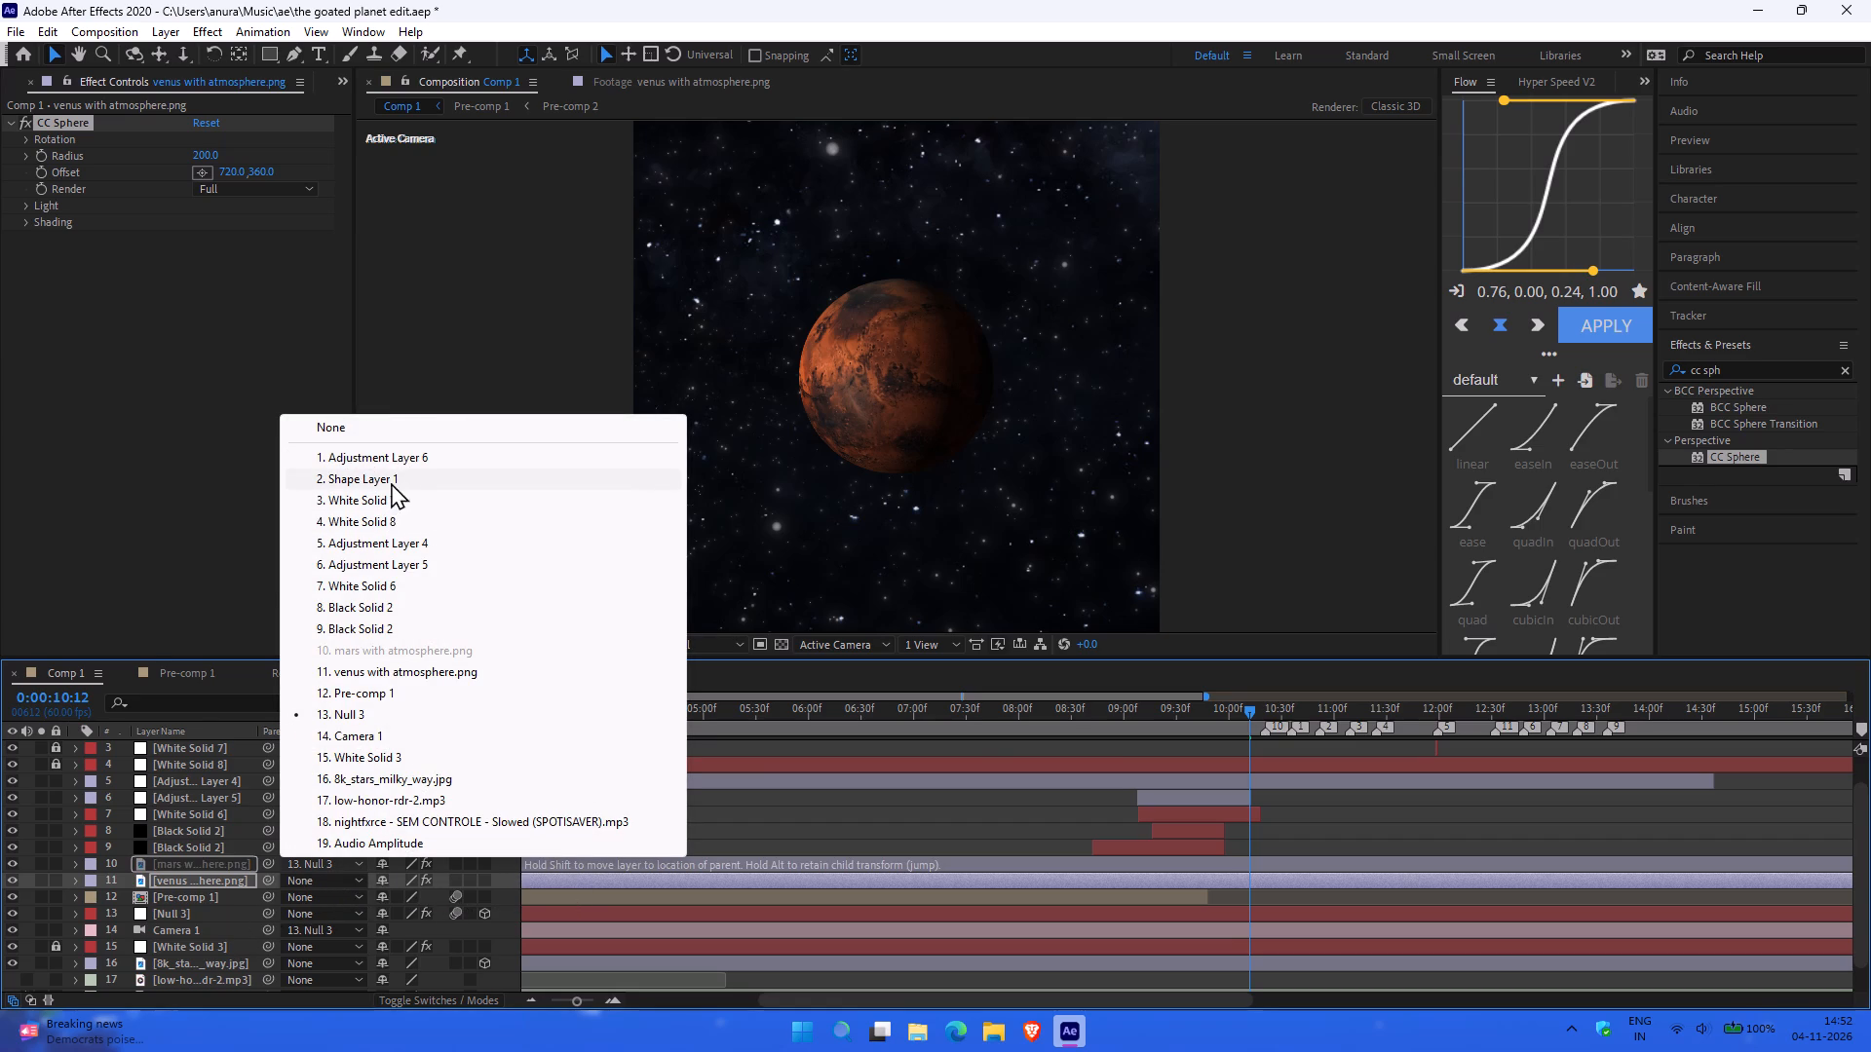
pyautogui.click(404, 434)
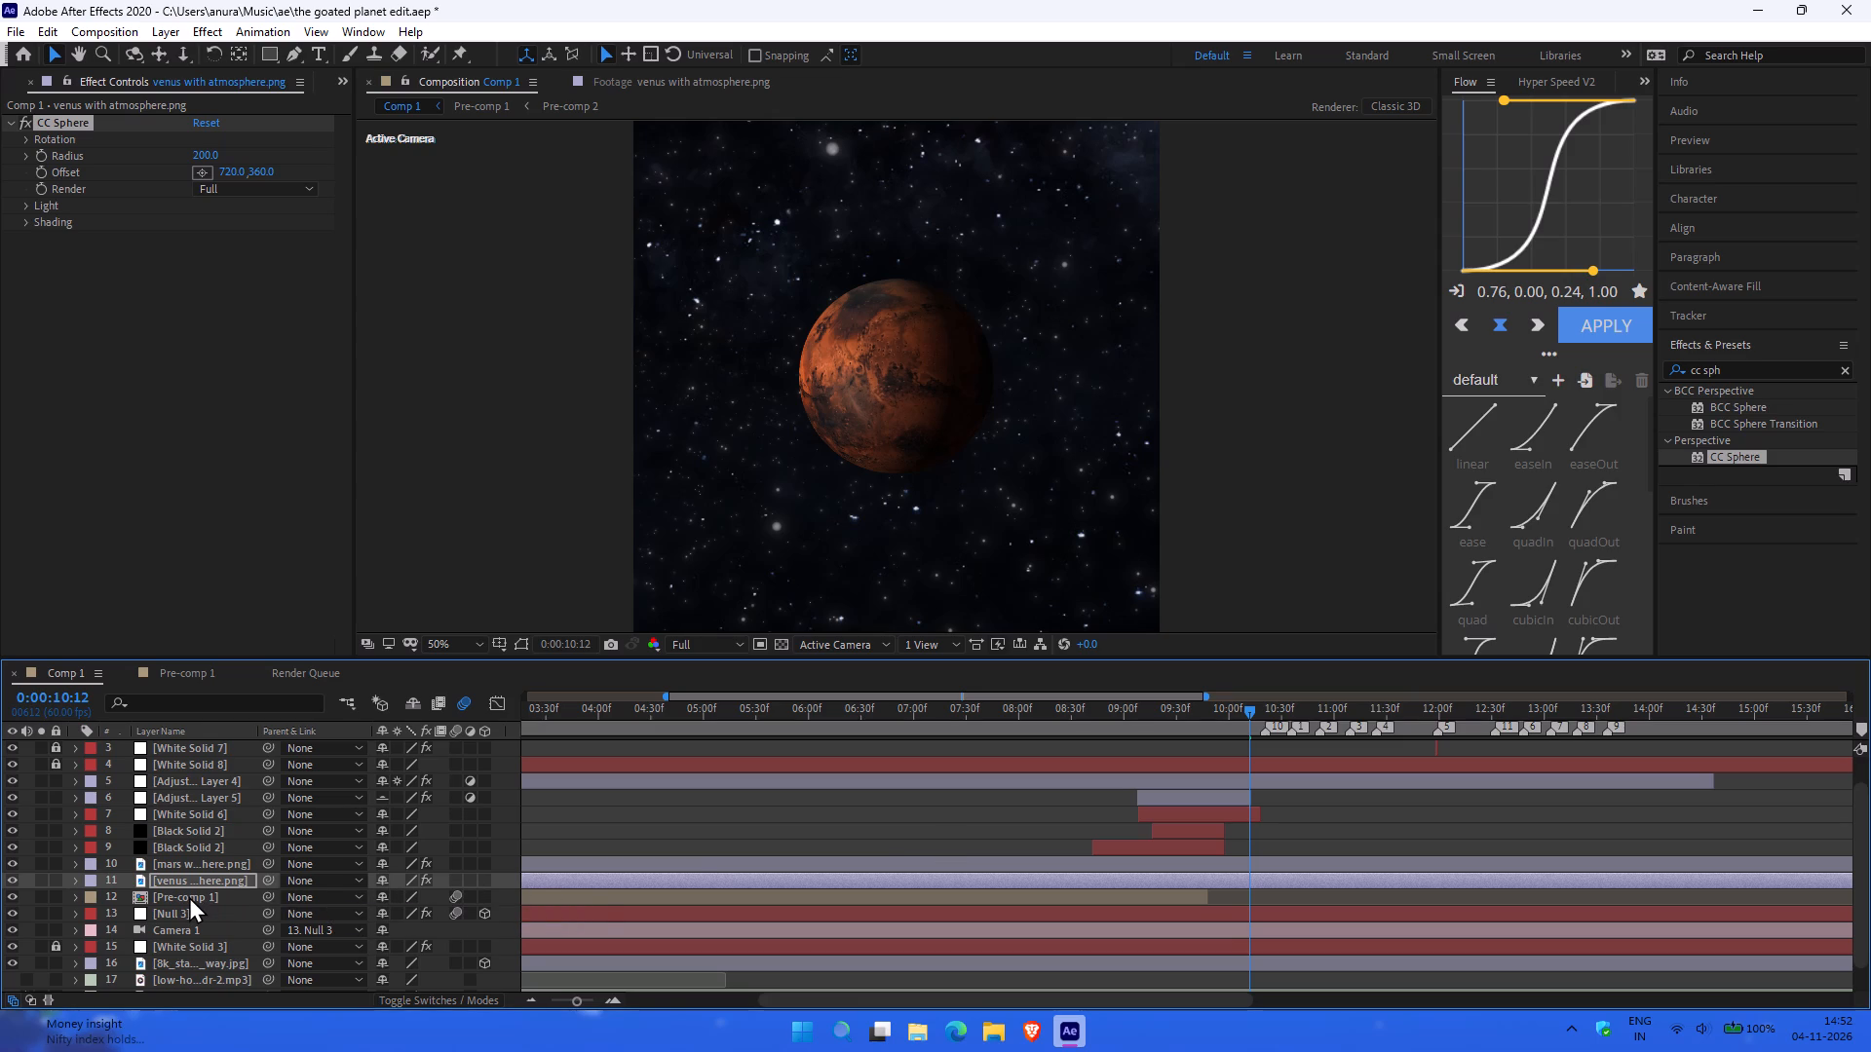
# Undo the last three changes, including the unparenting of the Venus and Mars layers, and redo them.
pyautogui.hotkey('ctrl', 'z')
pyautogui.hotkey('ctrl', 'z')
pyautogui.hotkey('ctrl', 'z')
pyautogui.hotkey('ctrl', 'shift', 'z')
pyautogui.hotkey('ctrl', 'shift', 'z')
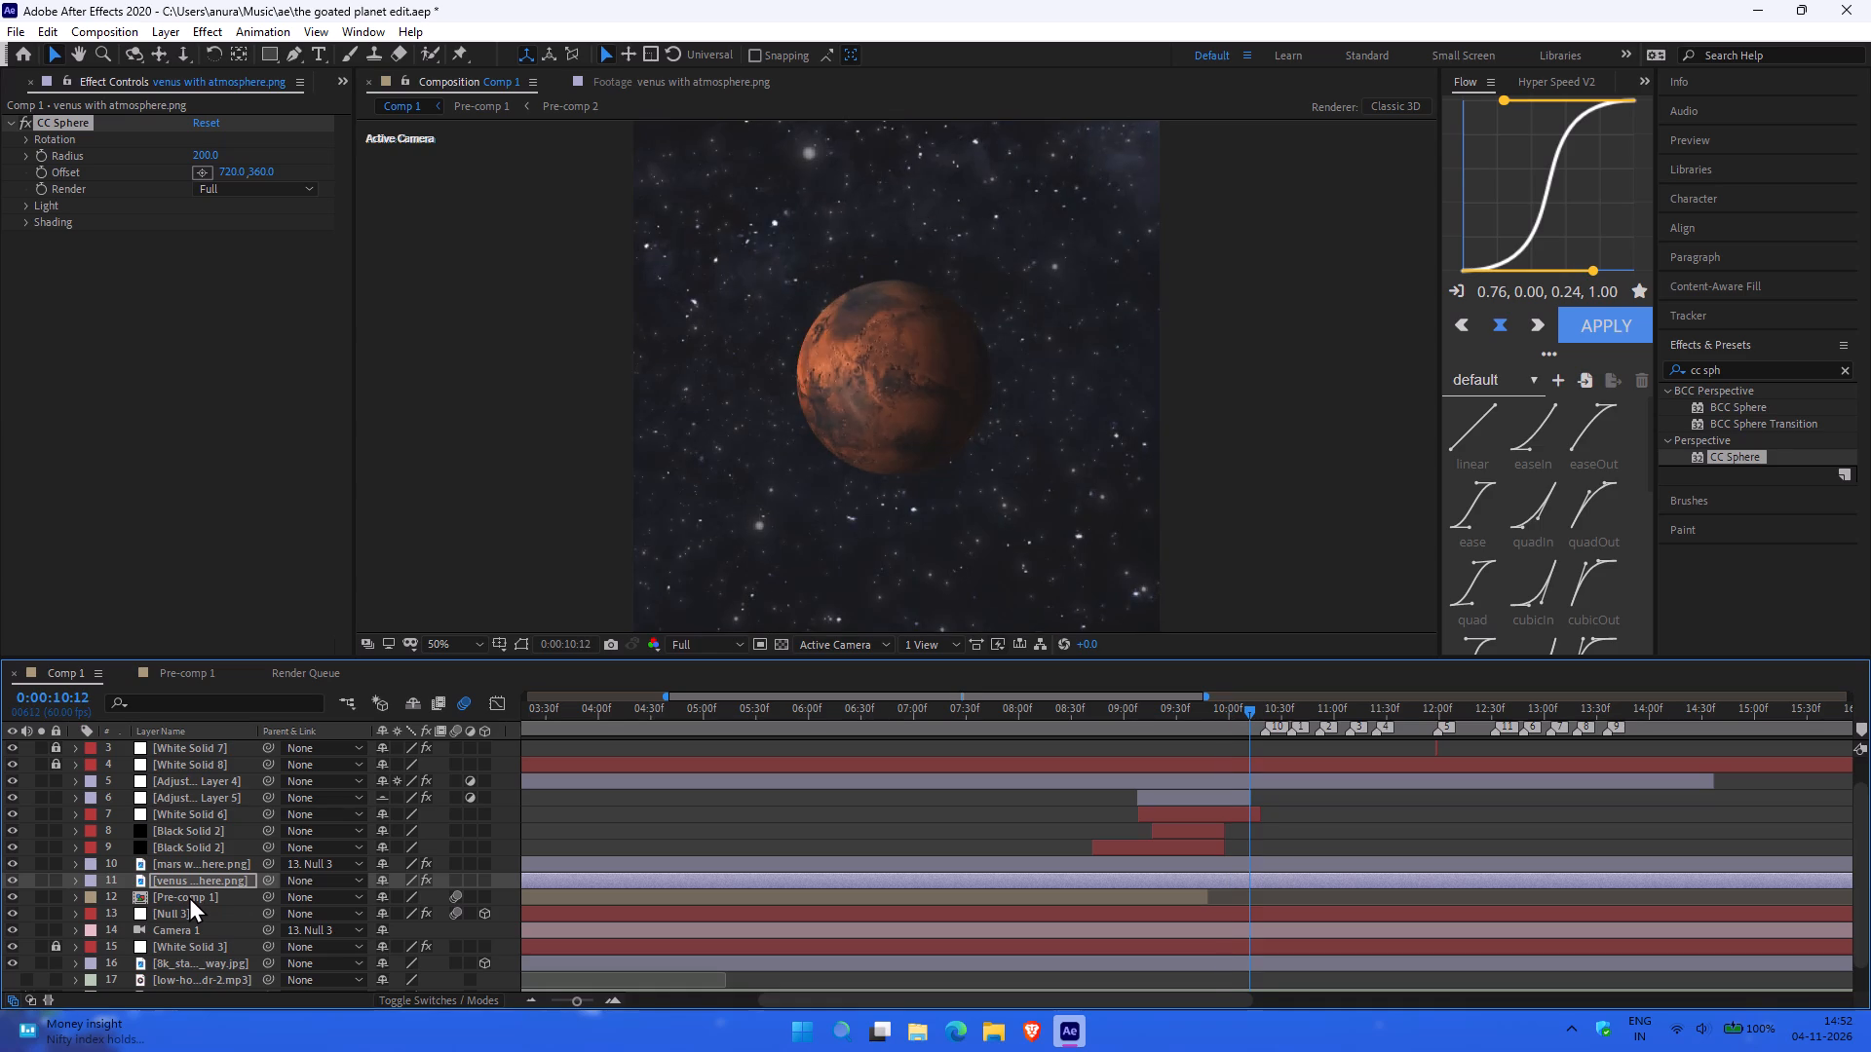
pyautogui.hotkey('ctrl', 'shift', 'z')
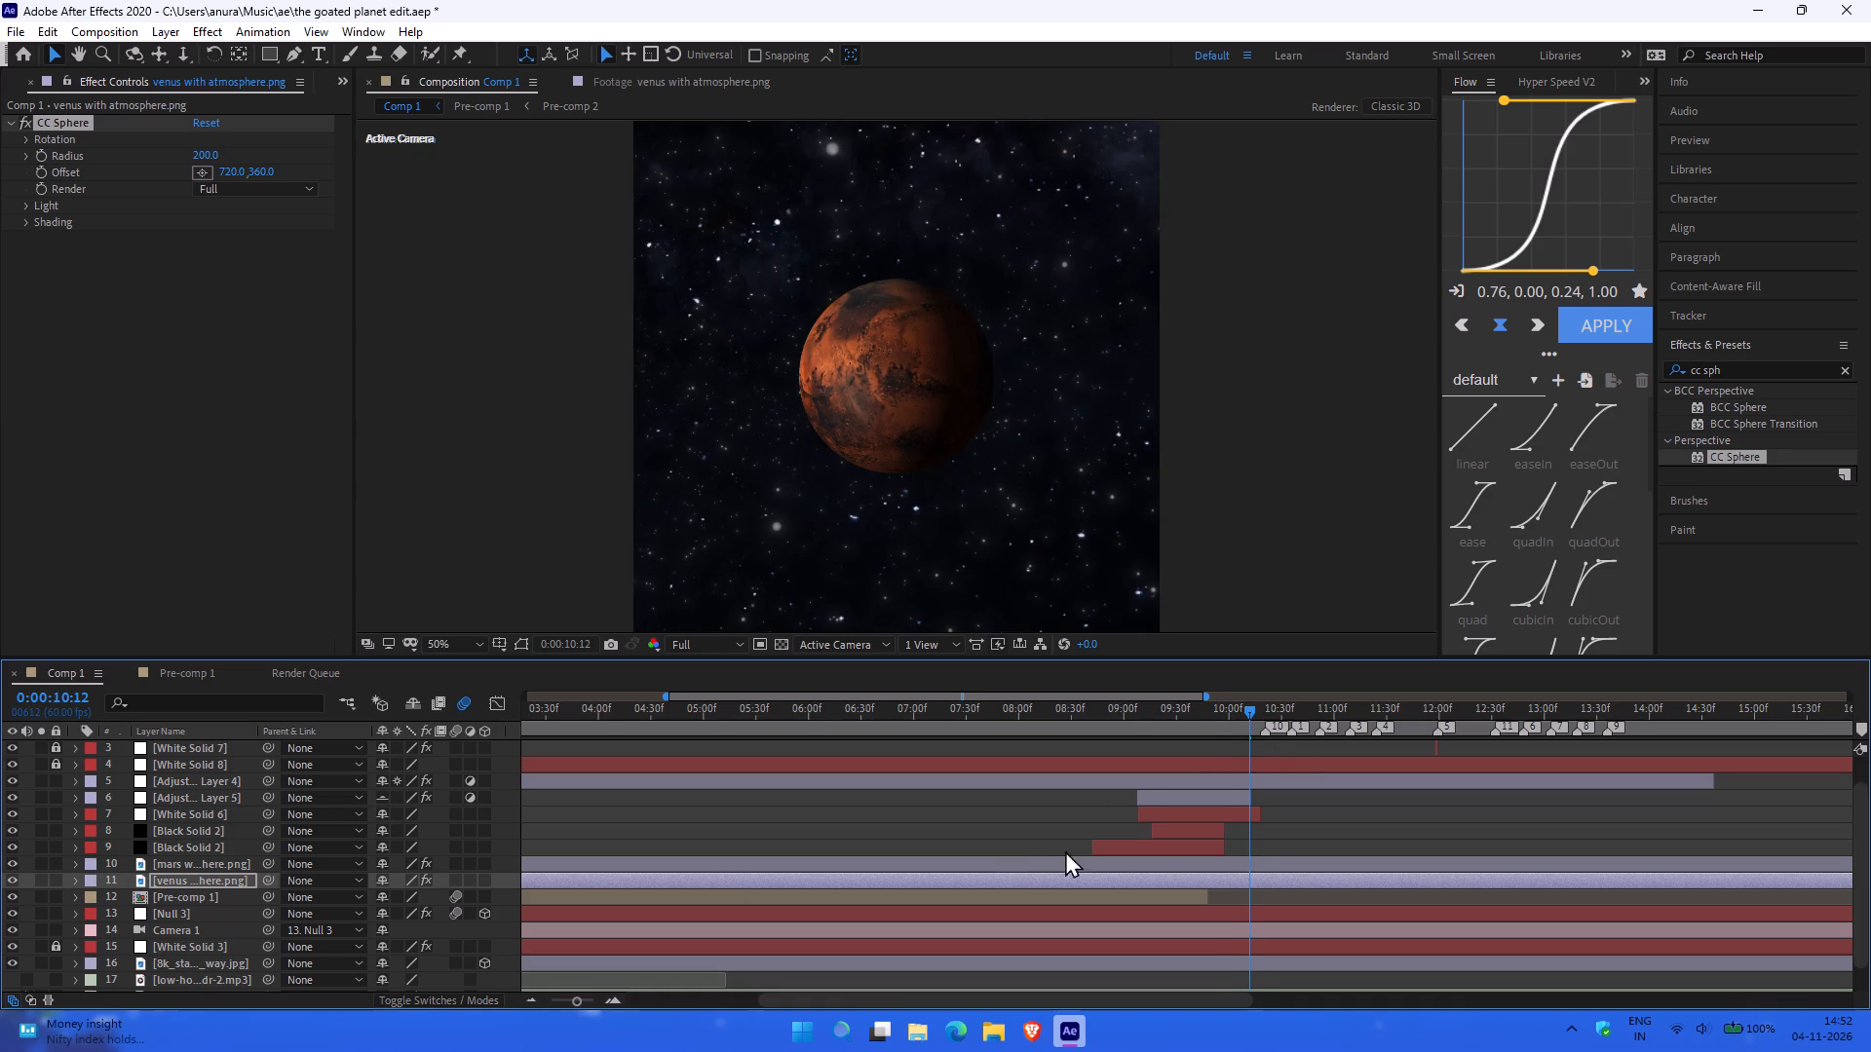
# Split the mars with atmosphere.png and venus with atmosphere.png layers at 0:00:09:08 and again at 0:00:10:45.
pyautogui.moveTo(1250, 710); pyautogui.dragTo(1139, 709)
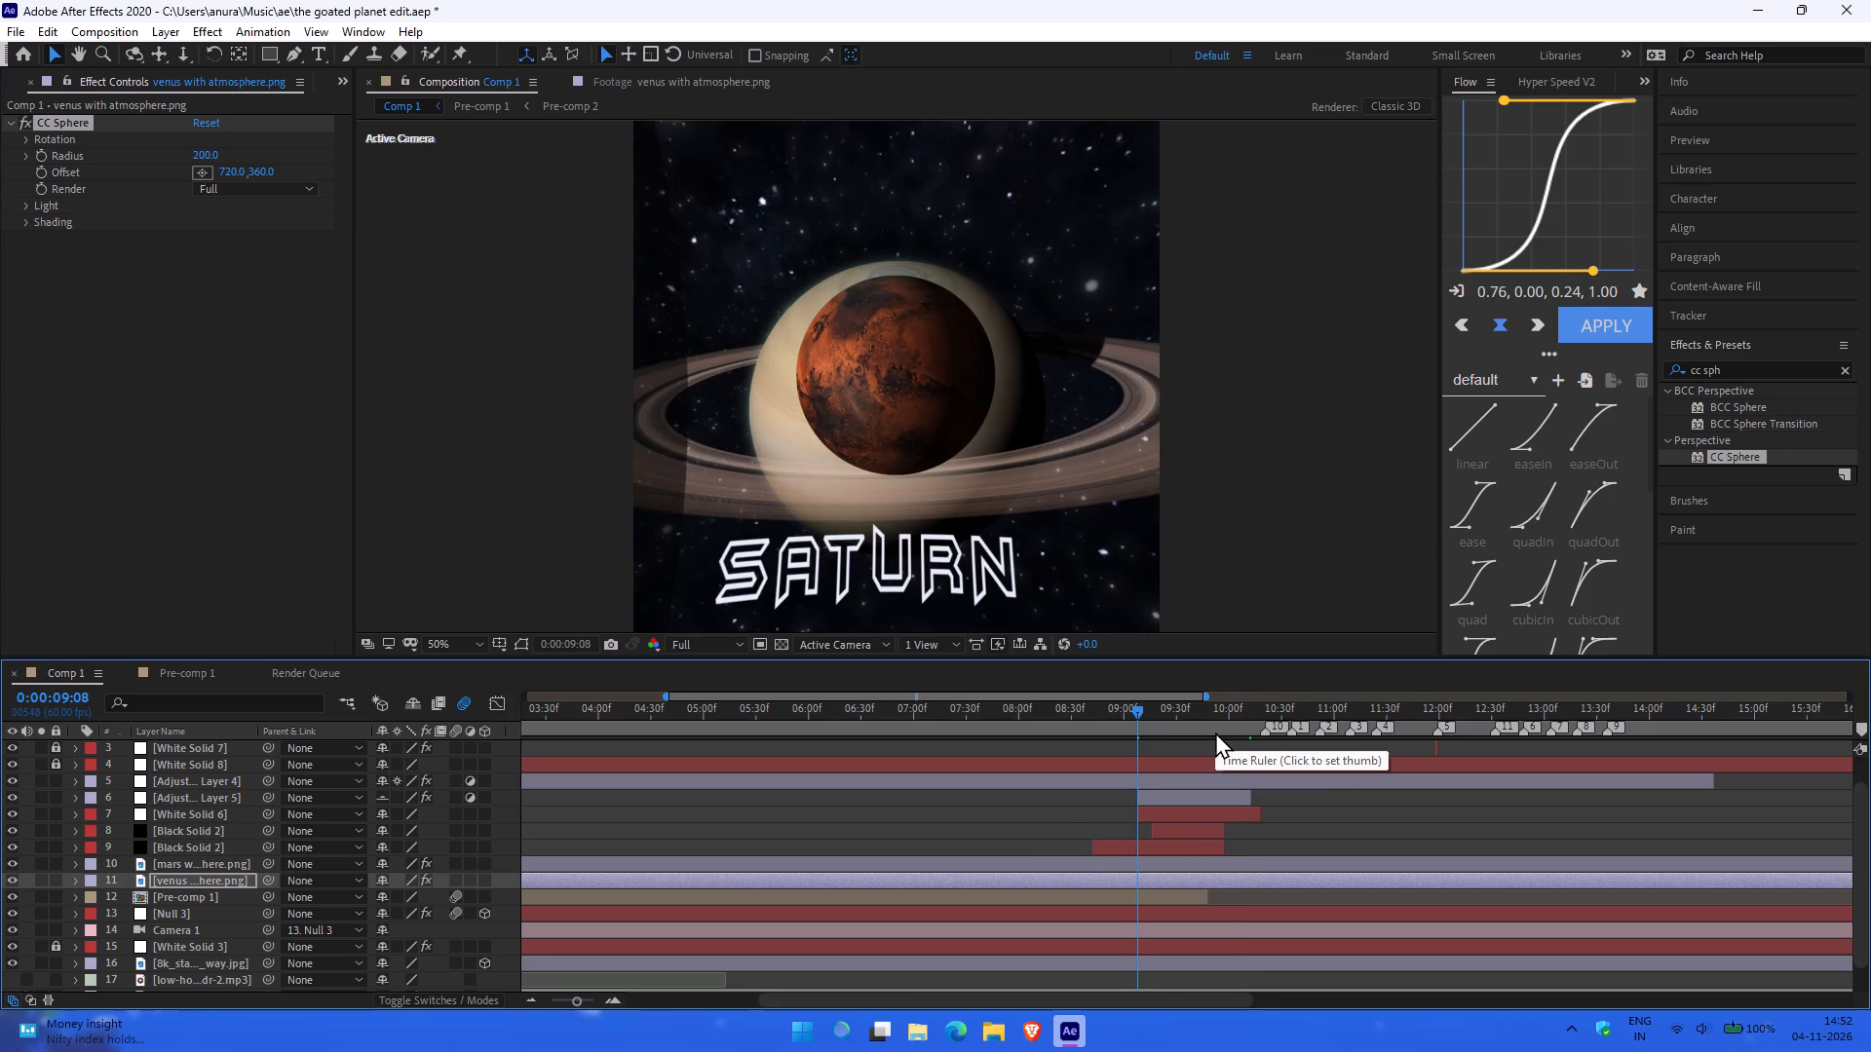
pyautogui.click(1120, 860)
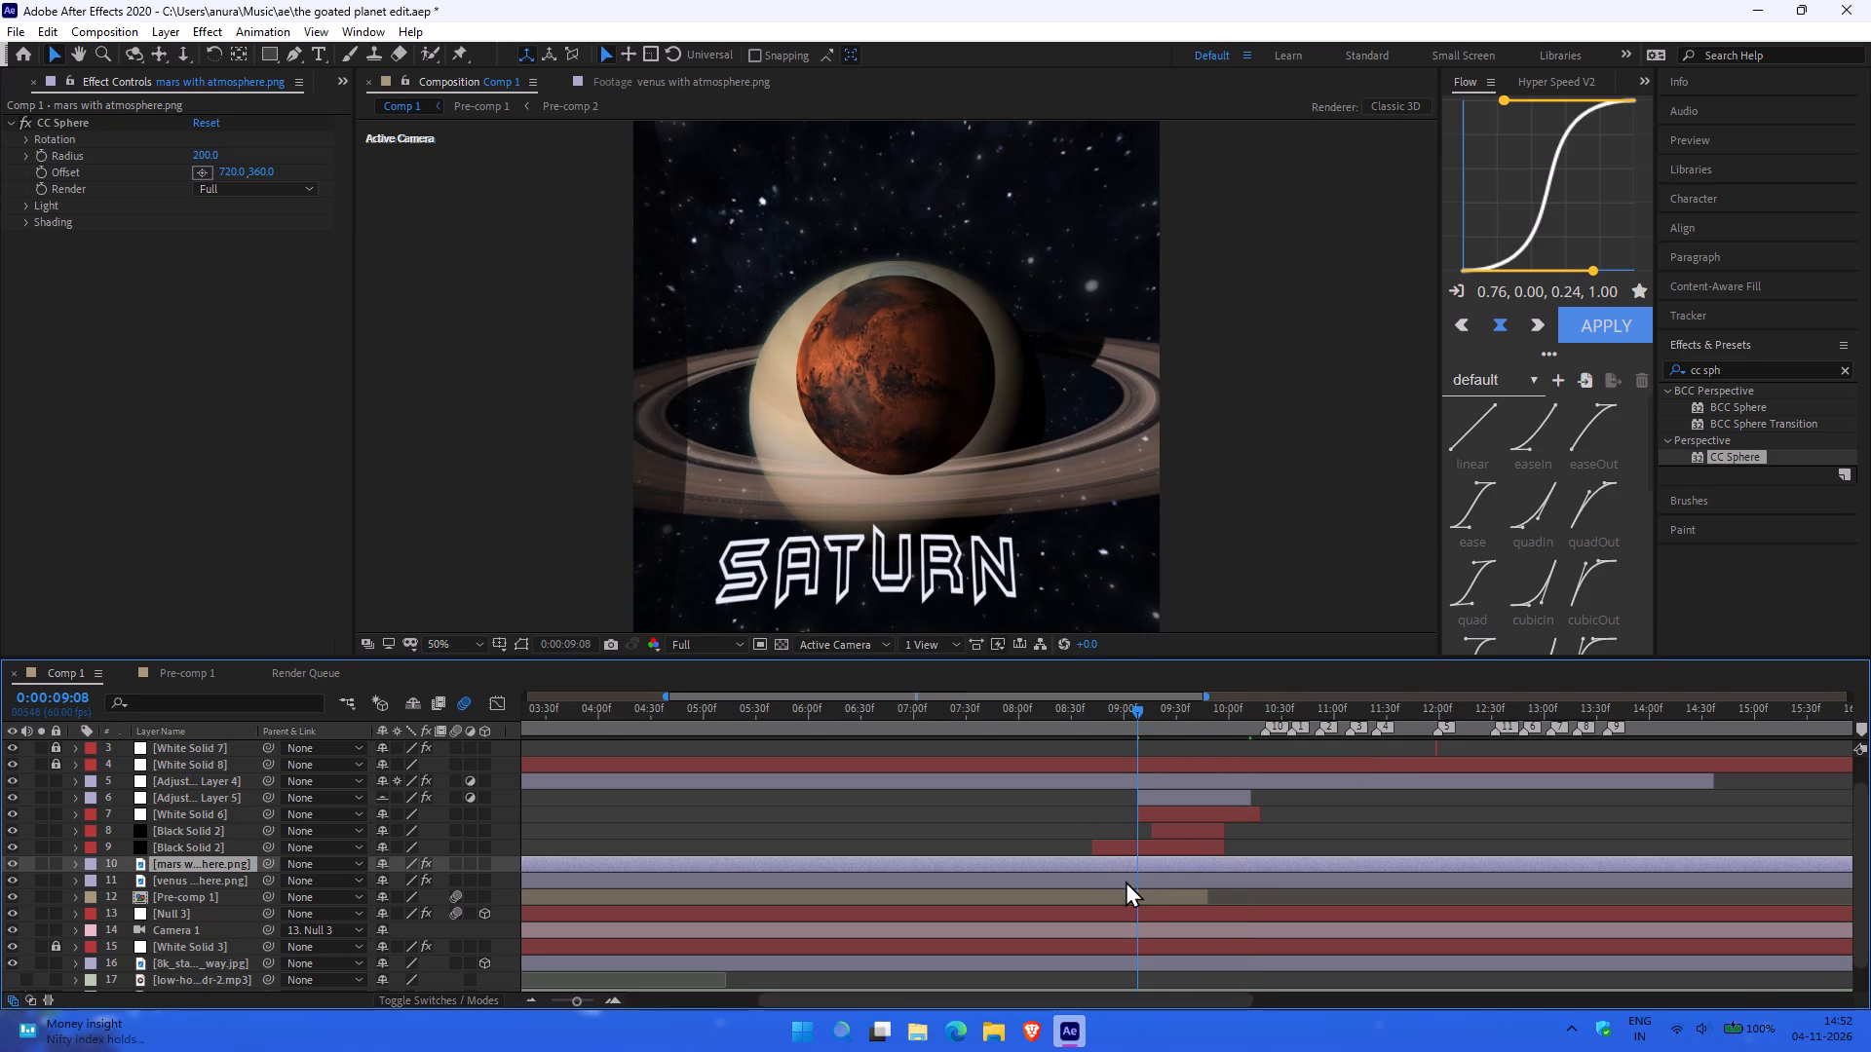
pyautogui.keyDown('shift'); pyautogui.click(1120, 882); pyautogui.keyUp('shift')
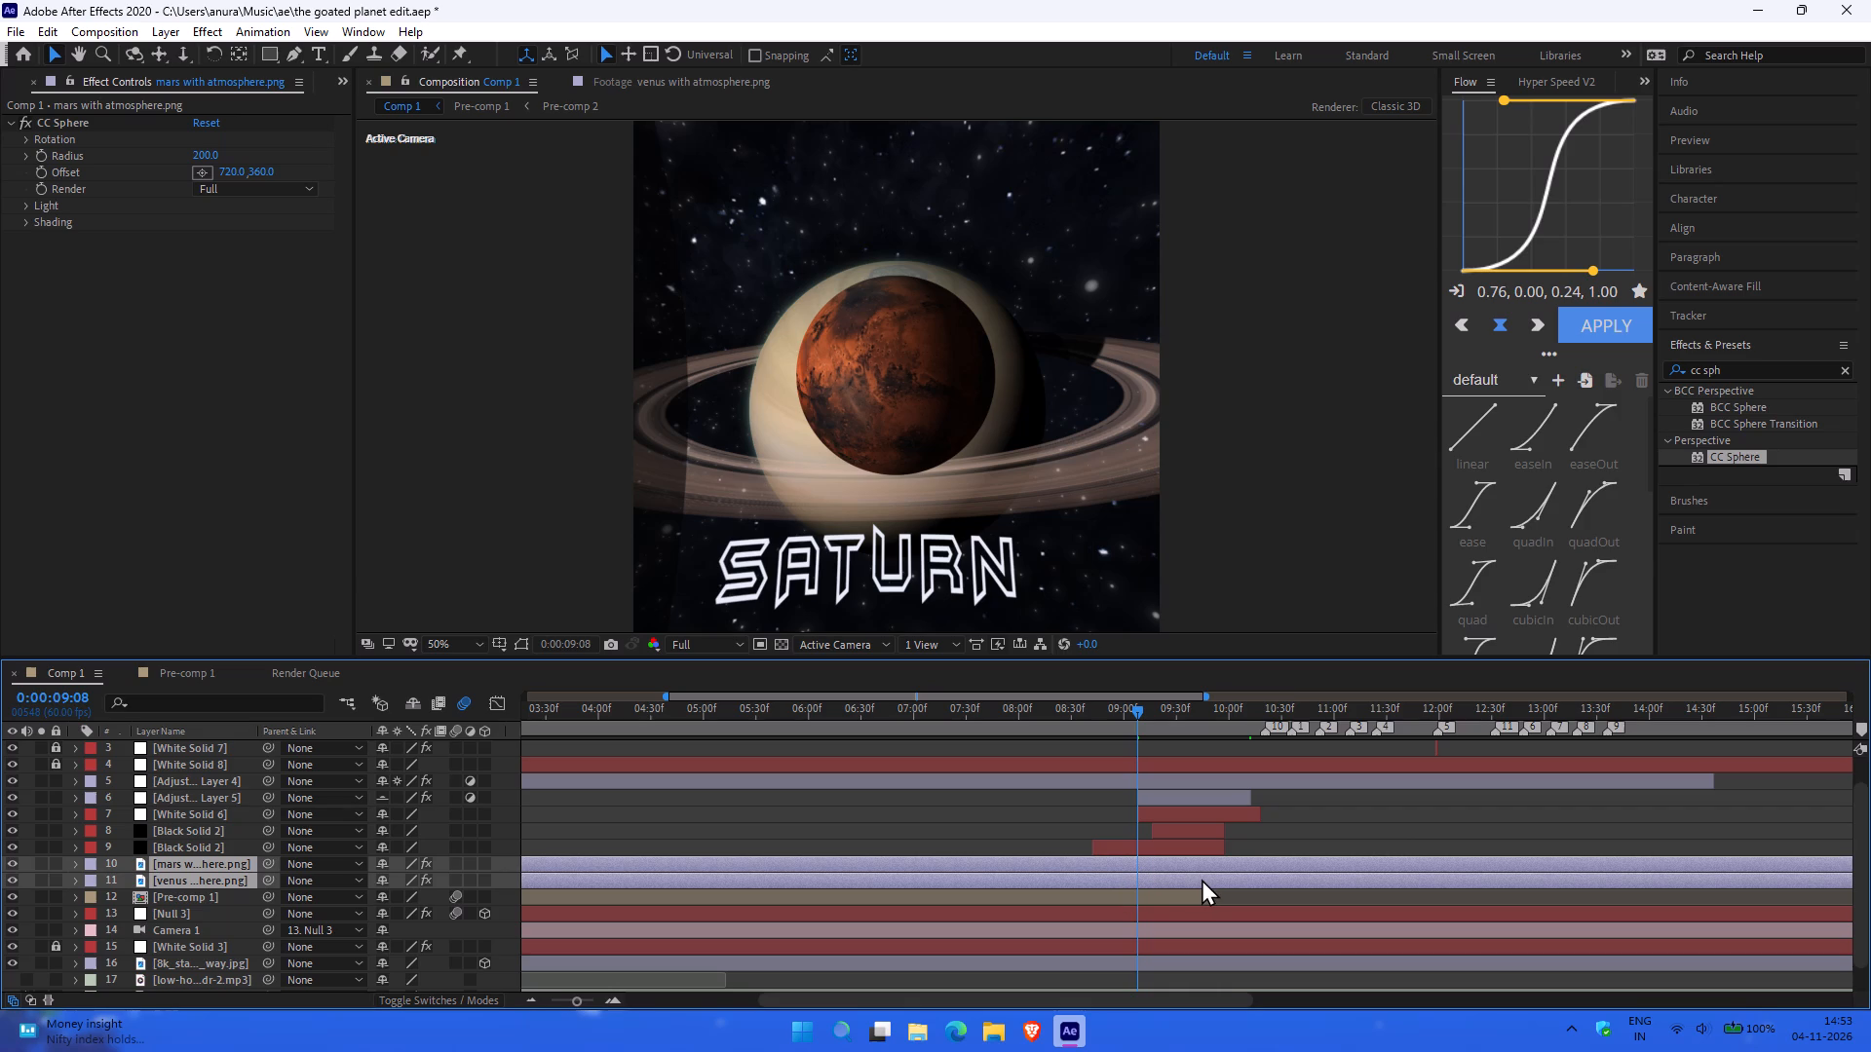
pyautogui.hotkey('ctrl', 'shift', 'z')
pyautogui.hotkey('ctrl', 'shift', 'd')
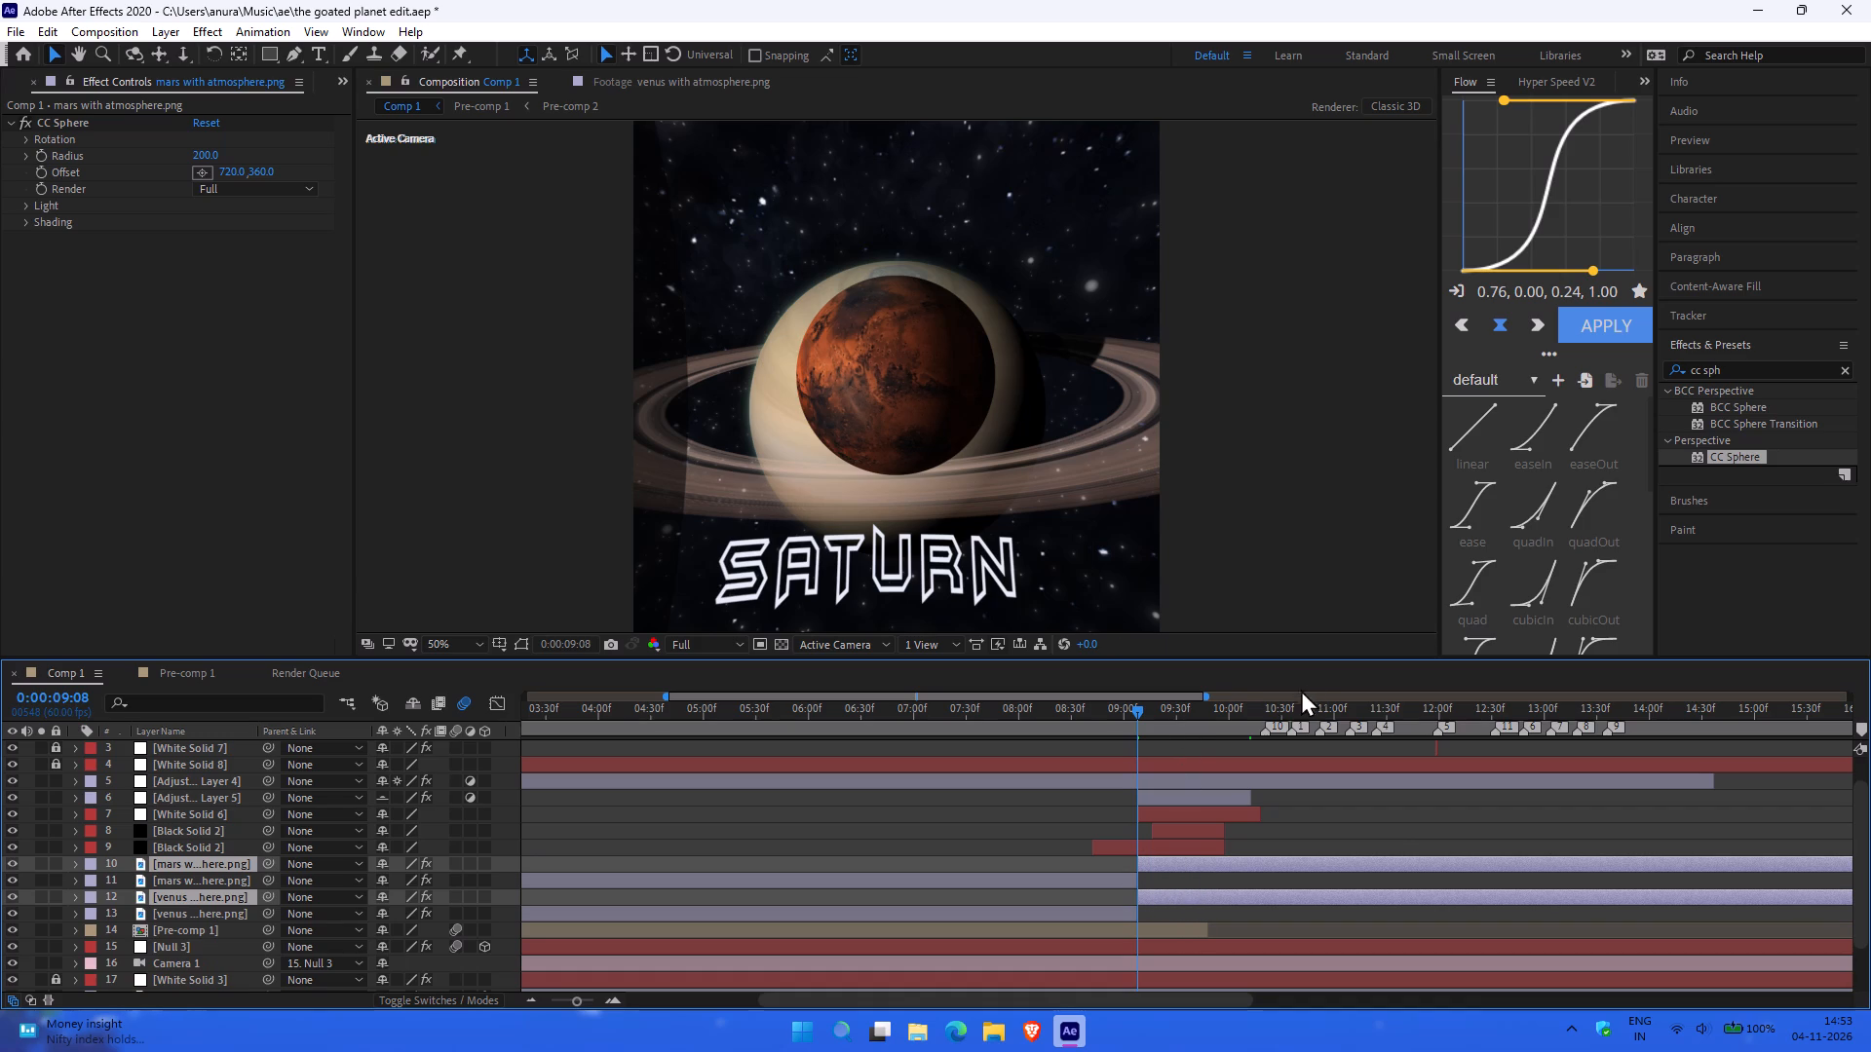
pyautogui.click(1308, 710)
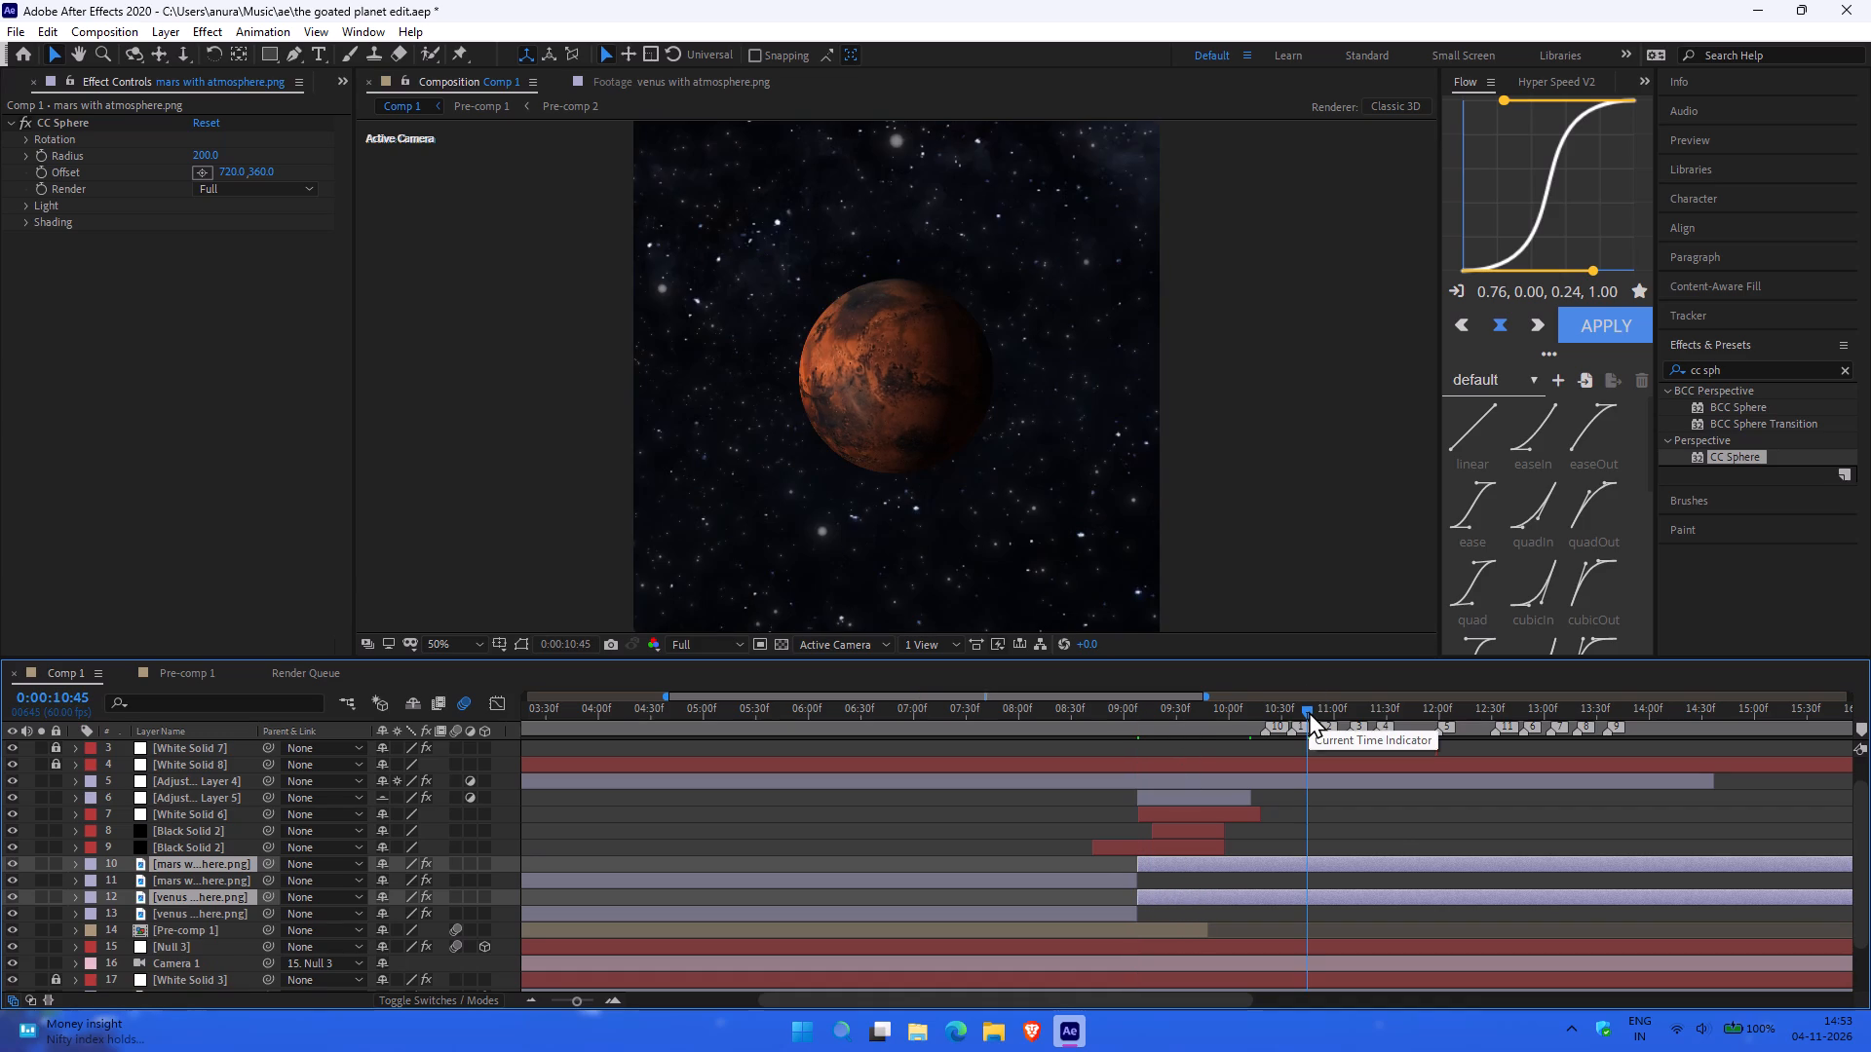
pyautogui.hotkey('ctrl', 'shift', 'd')
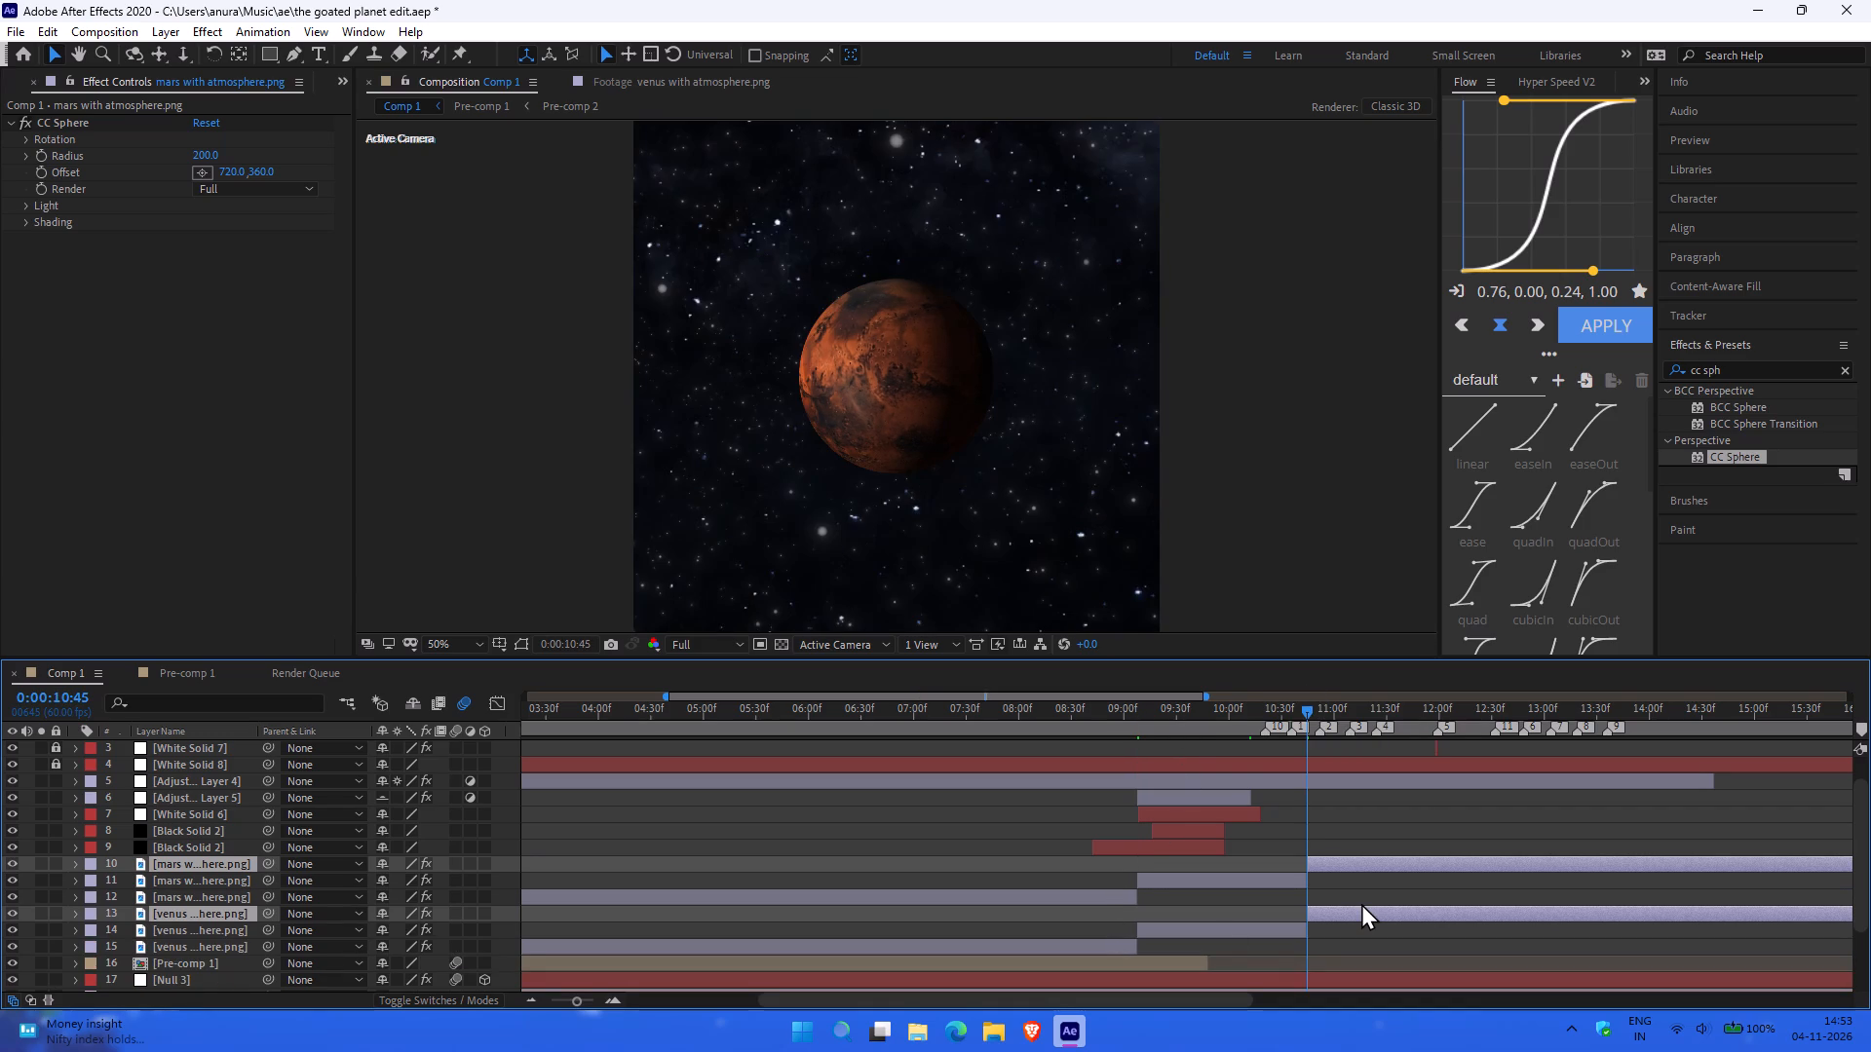
# Delete the Mars and Venus layer pieces before 0:00:09:08 and after 0:00:10:45, keeping only the middle clips.
pyautogui.press('BackSpace')
pyautogui.click(1042, 879)
pyautogui.press('BackSpace')
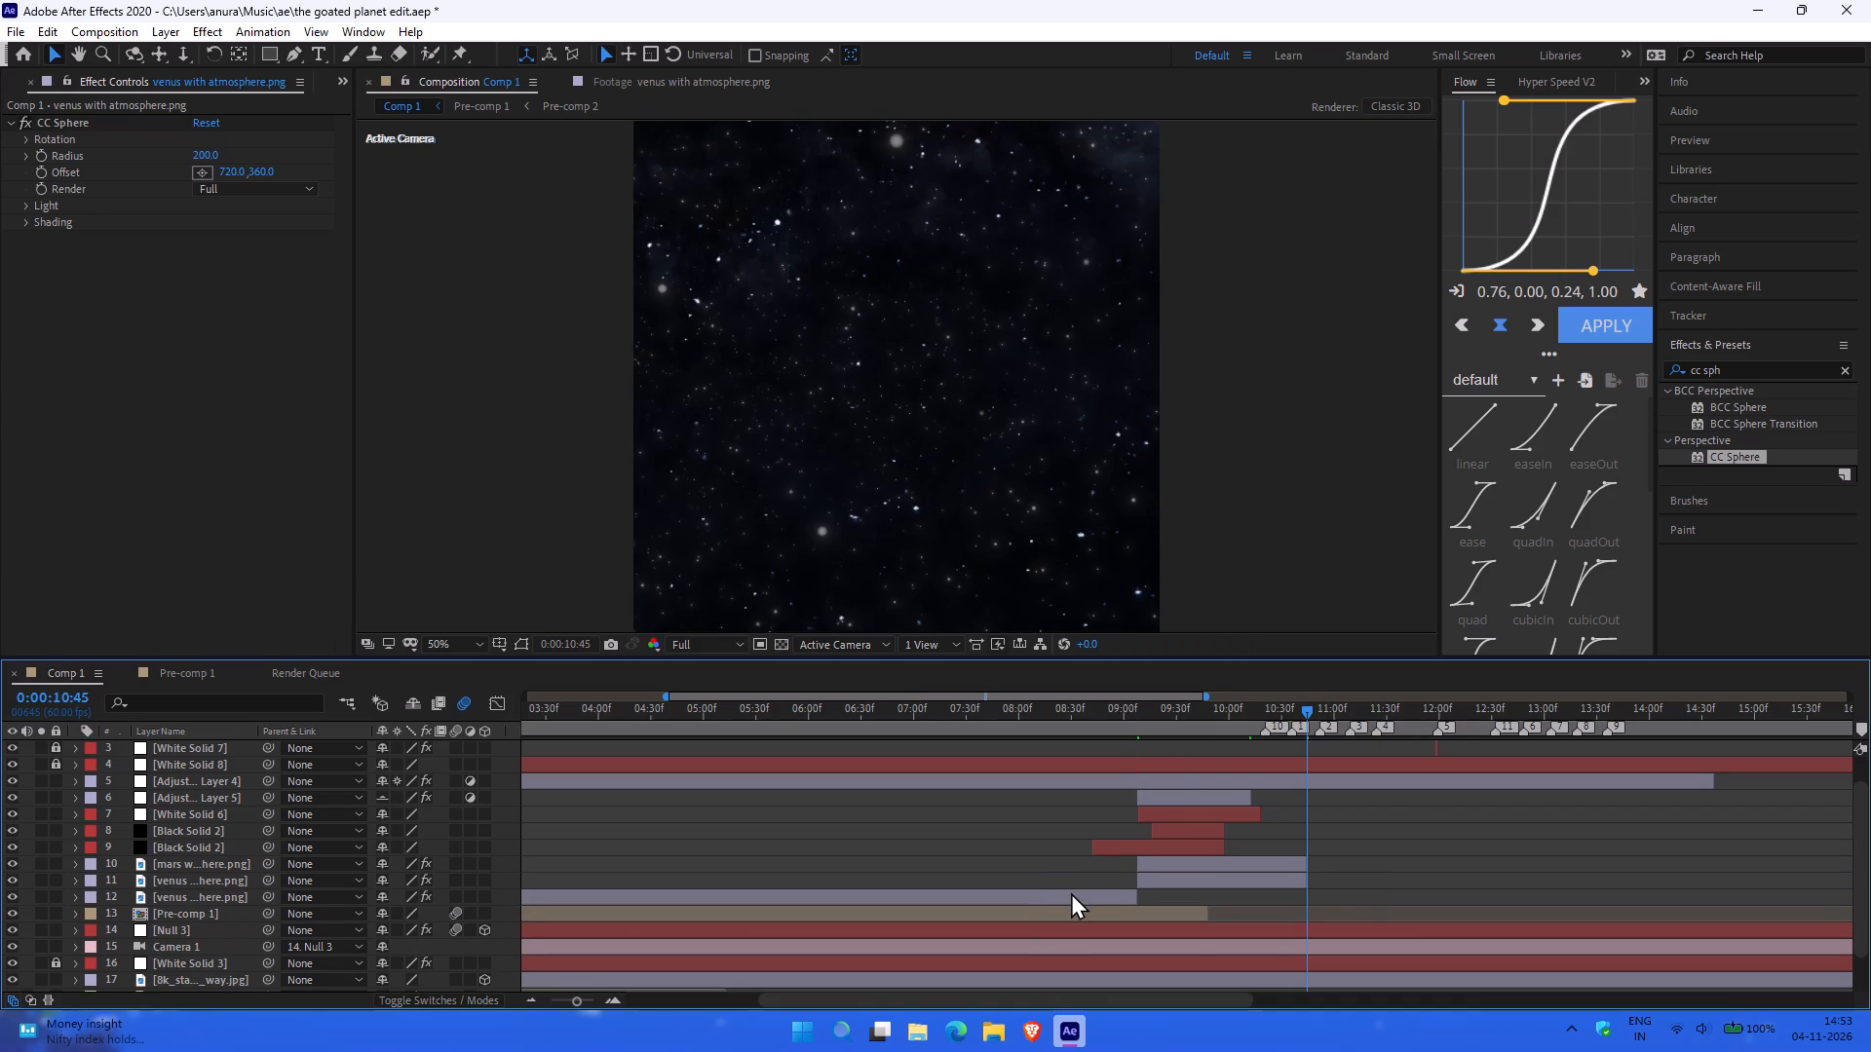
pyautogui.click(1071, 892)
pyautogui.press('BackSpace')
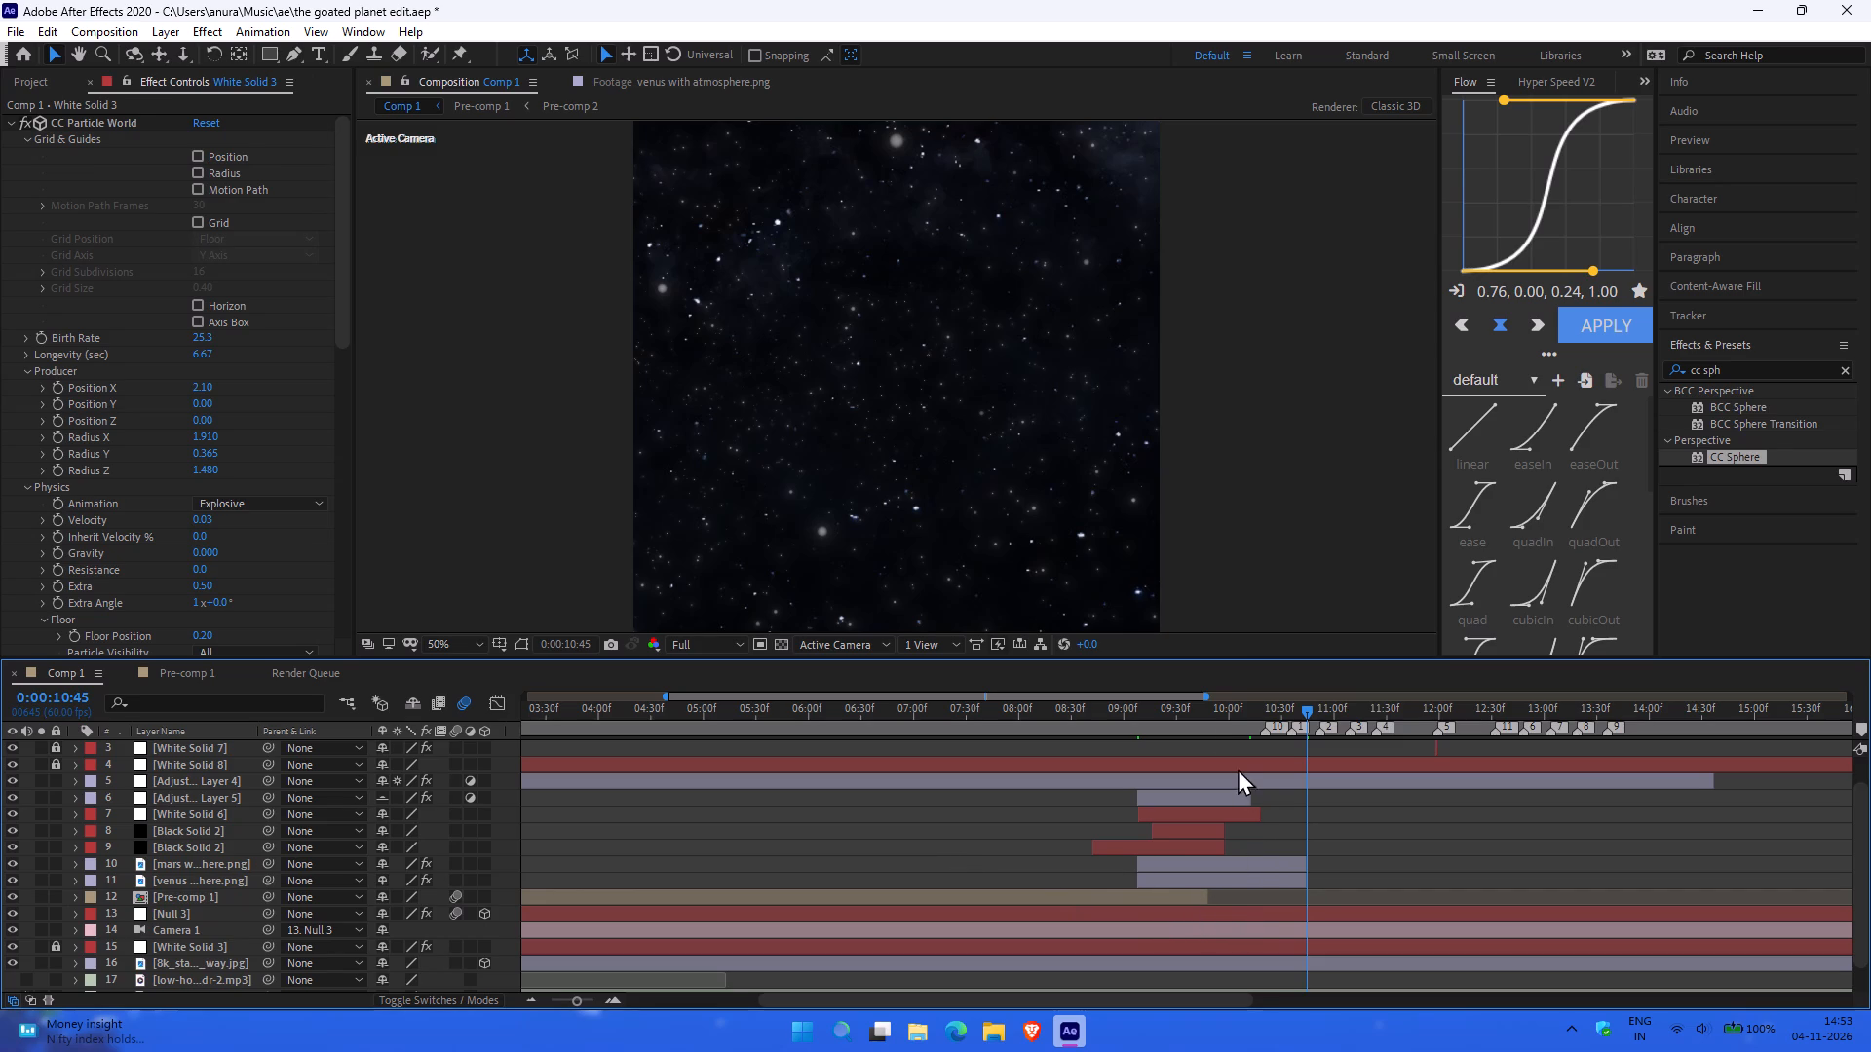
# Move the Venus clip to start at about 0:00:10:37 and the Mars clip at about 0:00:10:57.
pyautogui.moveTo(1178, 711); pyautogui.dragTo(1122, 715)
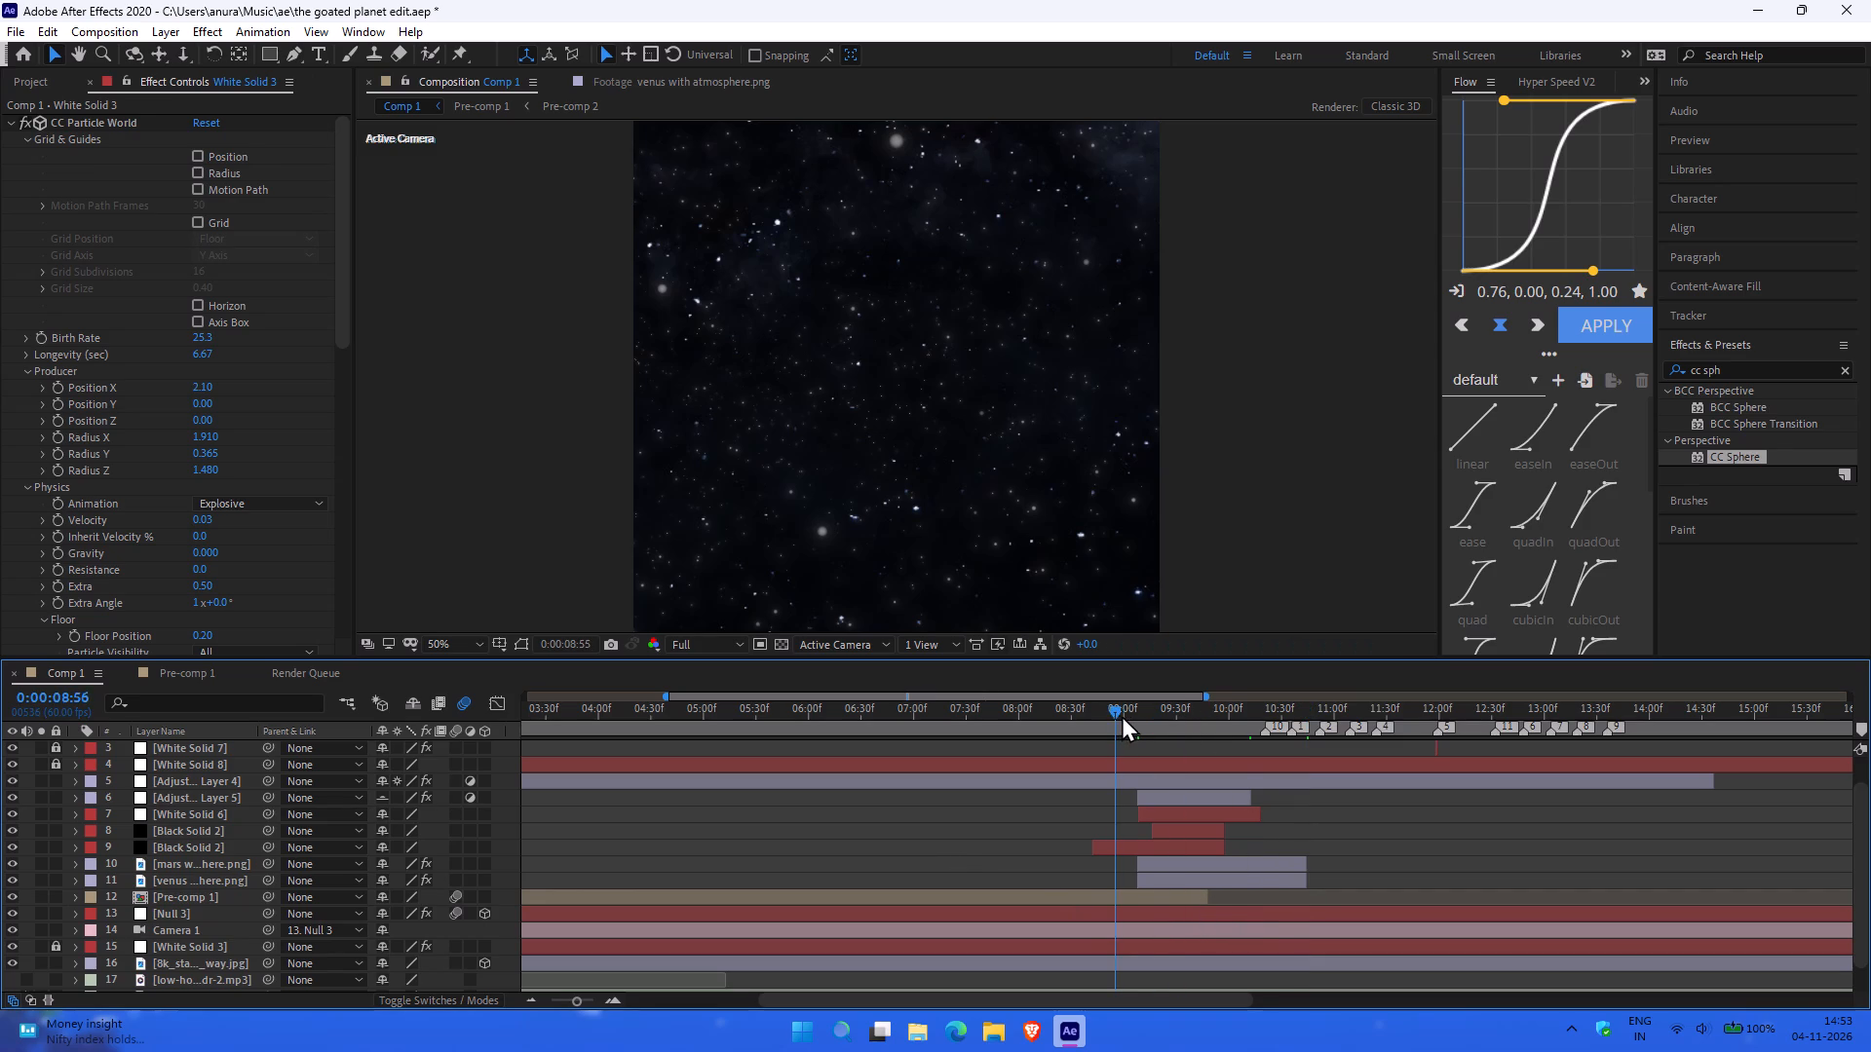
pyautogui.moveTo(1122, 715); pyautogui.dragTo(1162, 712)
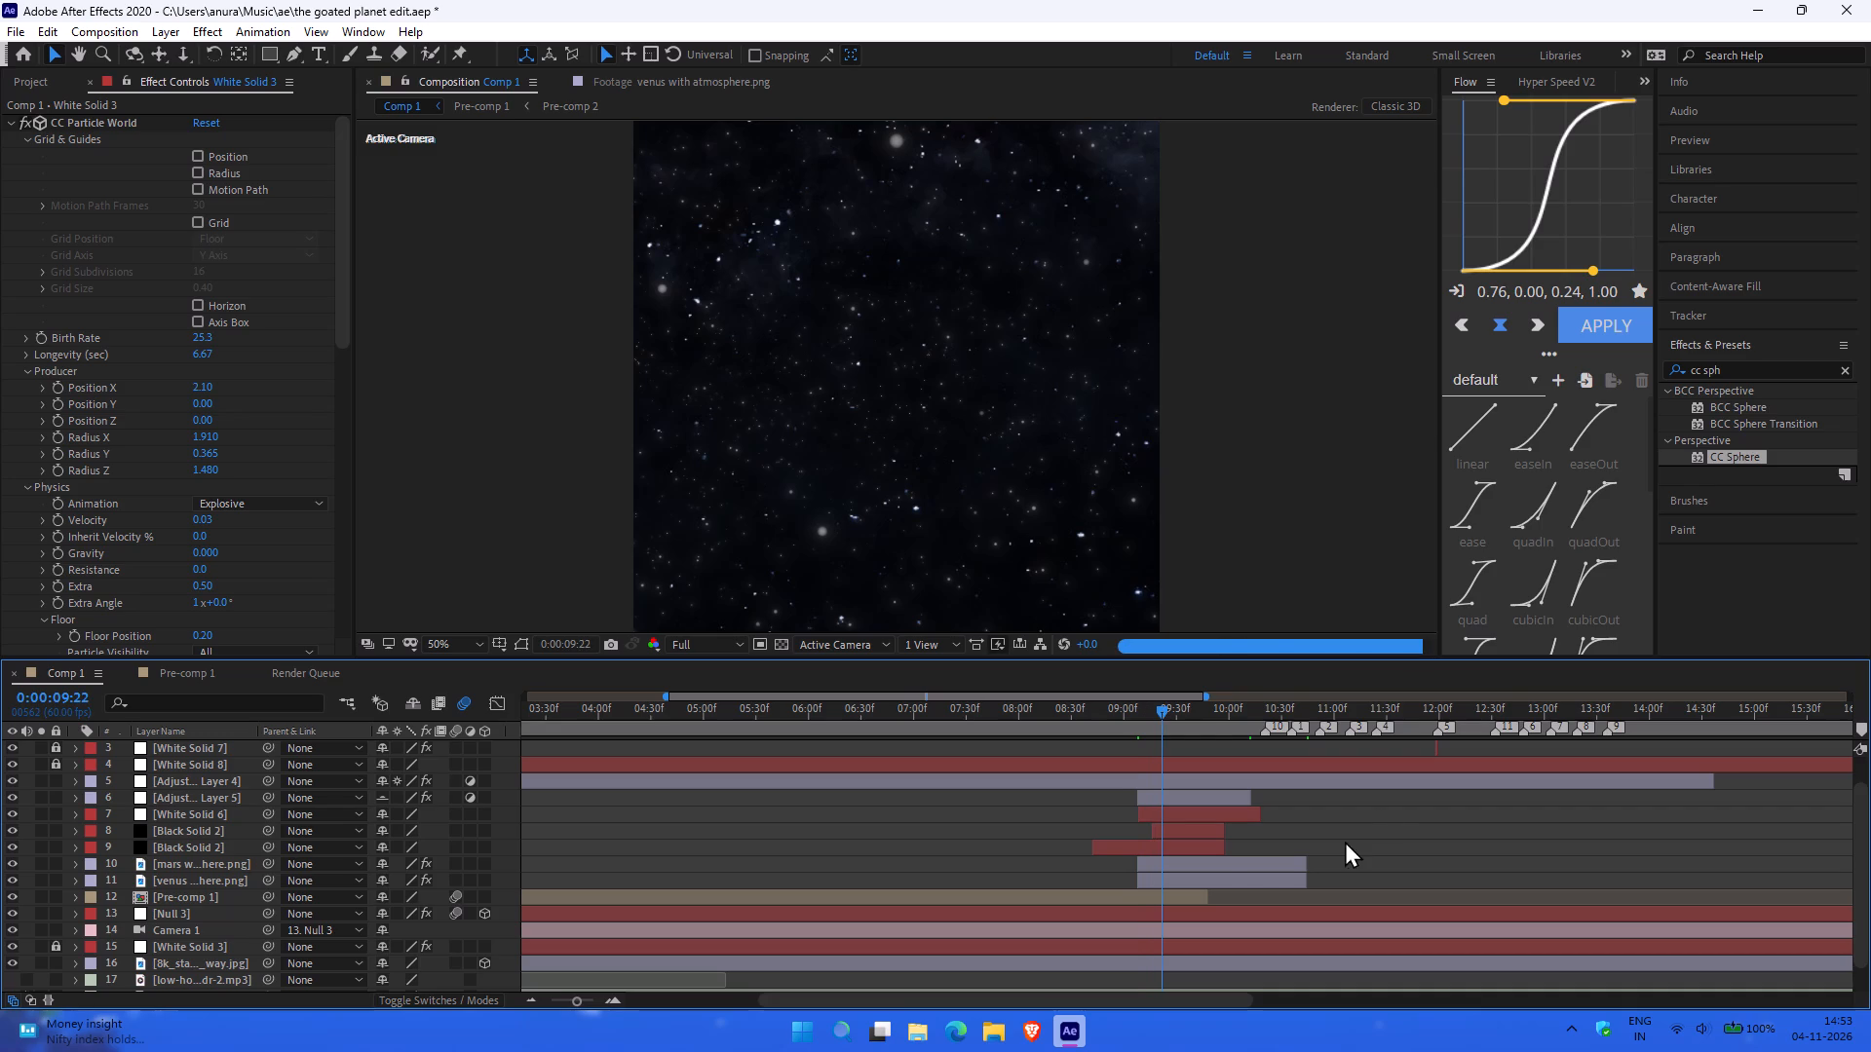
pyautogui.moveTo(1224, 855); pyautogui.dragTo(1267, 855)
pyautogui.moveTo(1237, 866); pyautogui.dragTo(1276, 866)
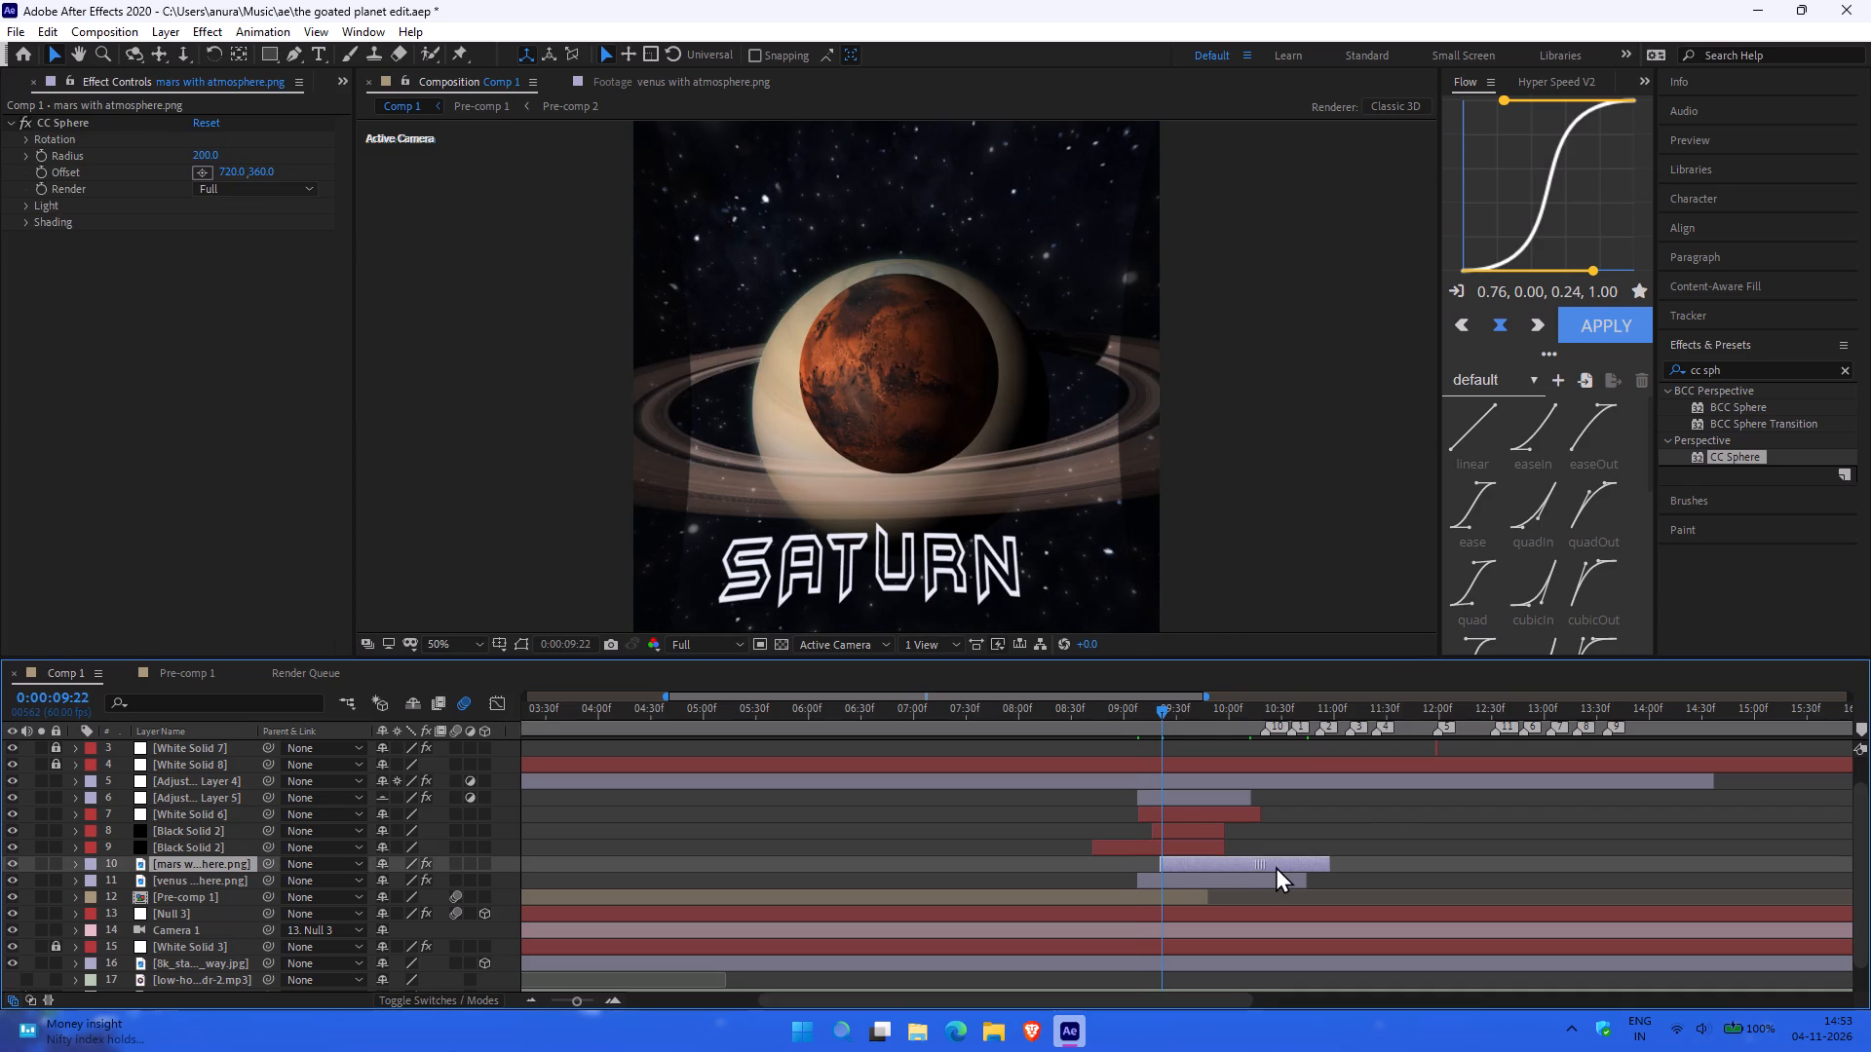
pyautogui.moveTo(1276, 866); pyautogui.dragTo(1308, 870)
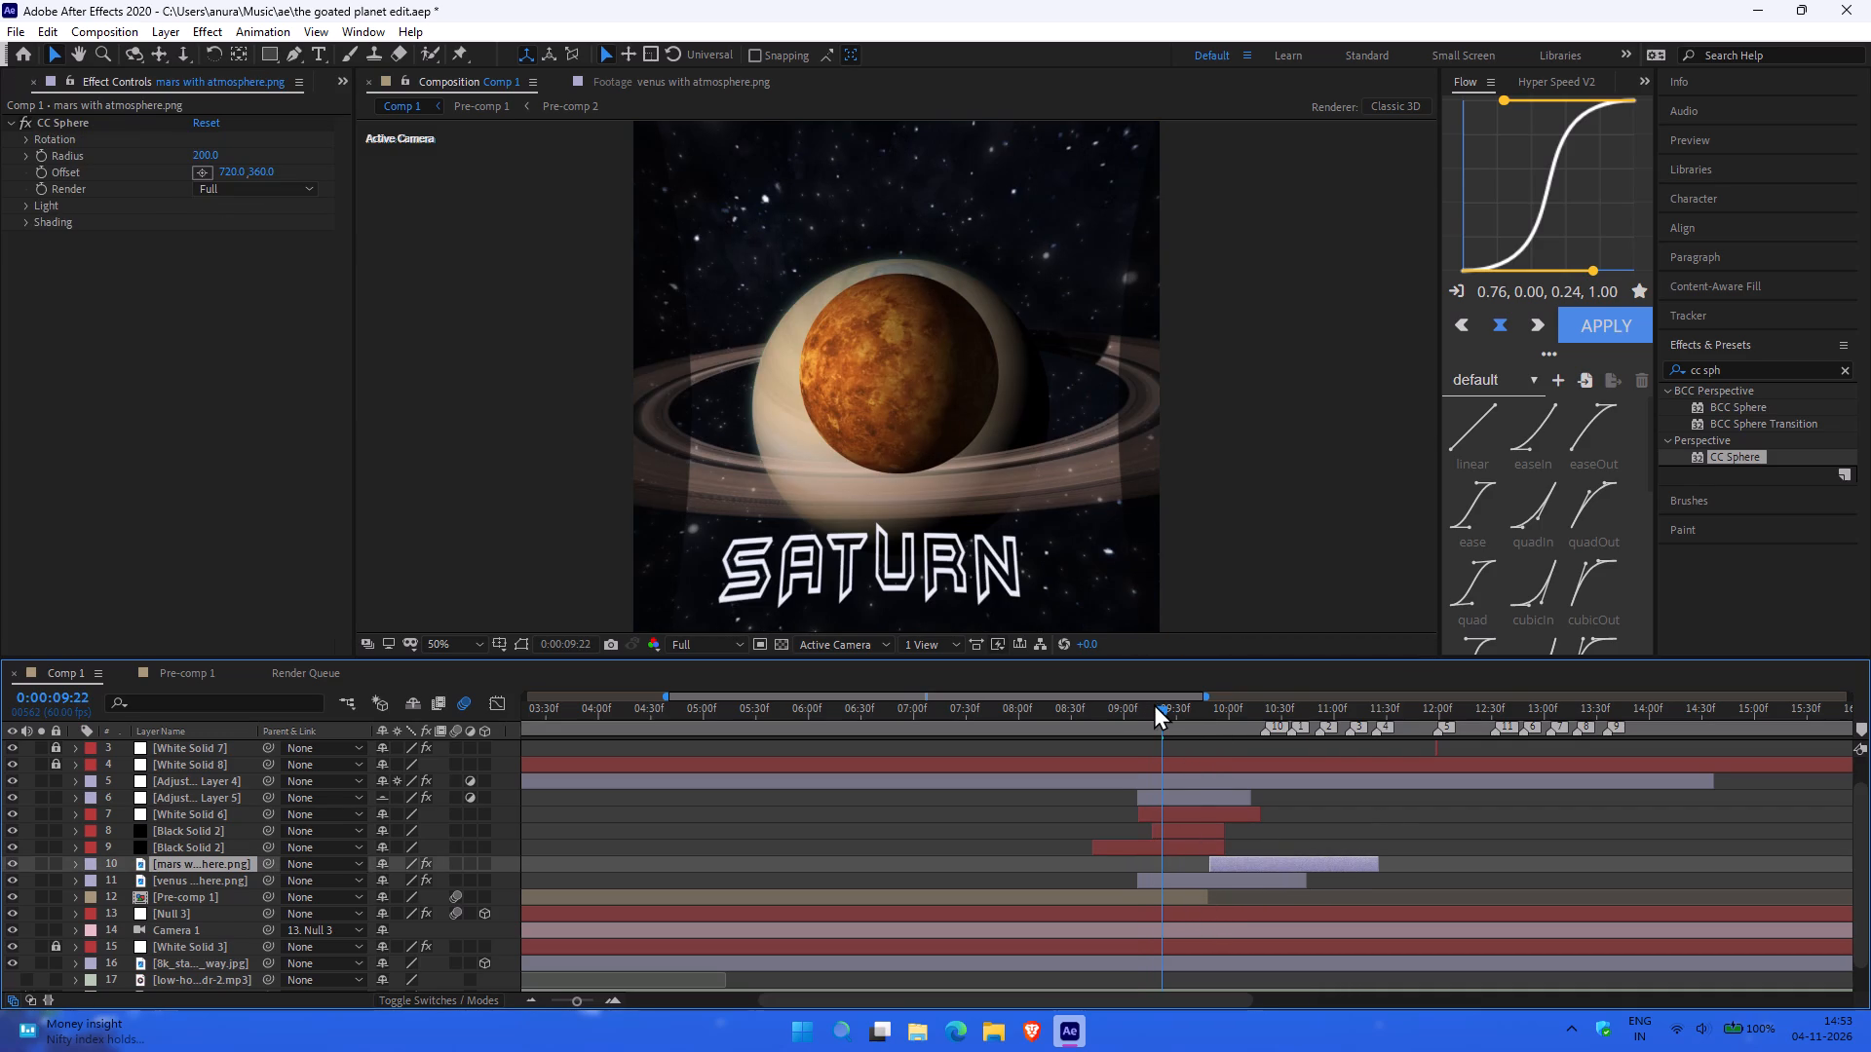
pyautogui.moveTo(1165, 709); pyautogui.dragTo(1241, 737)
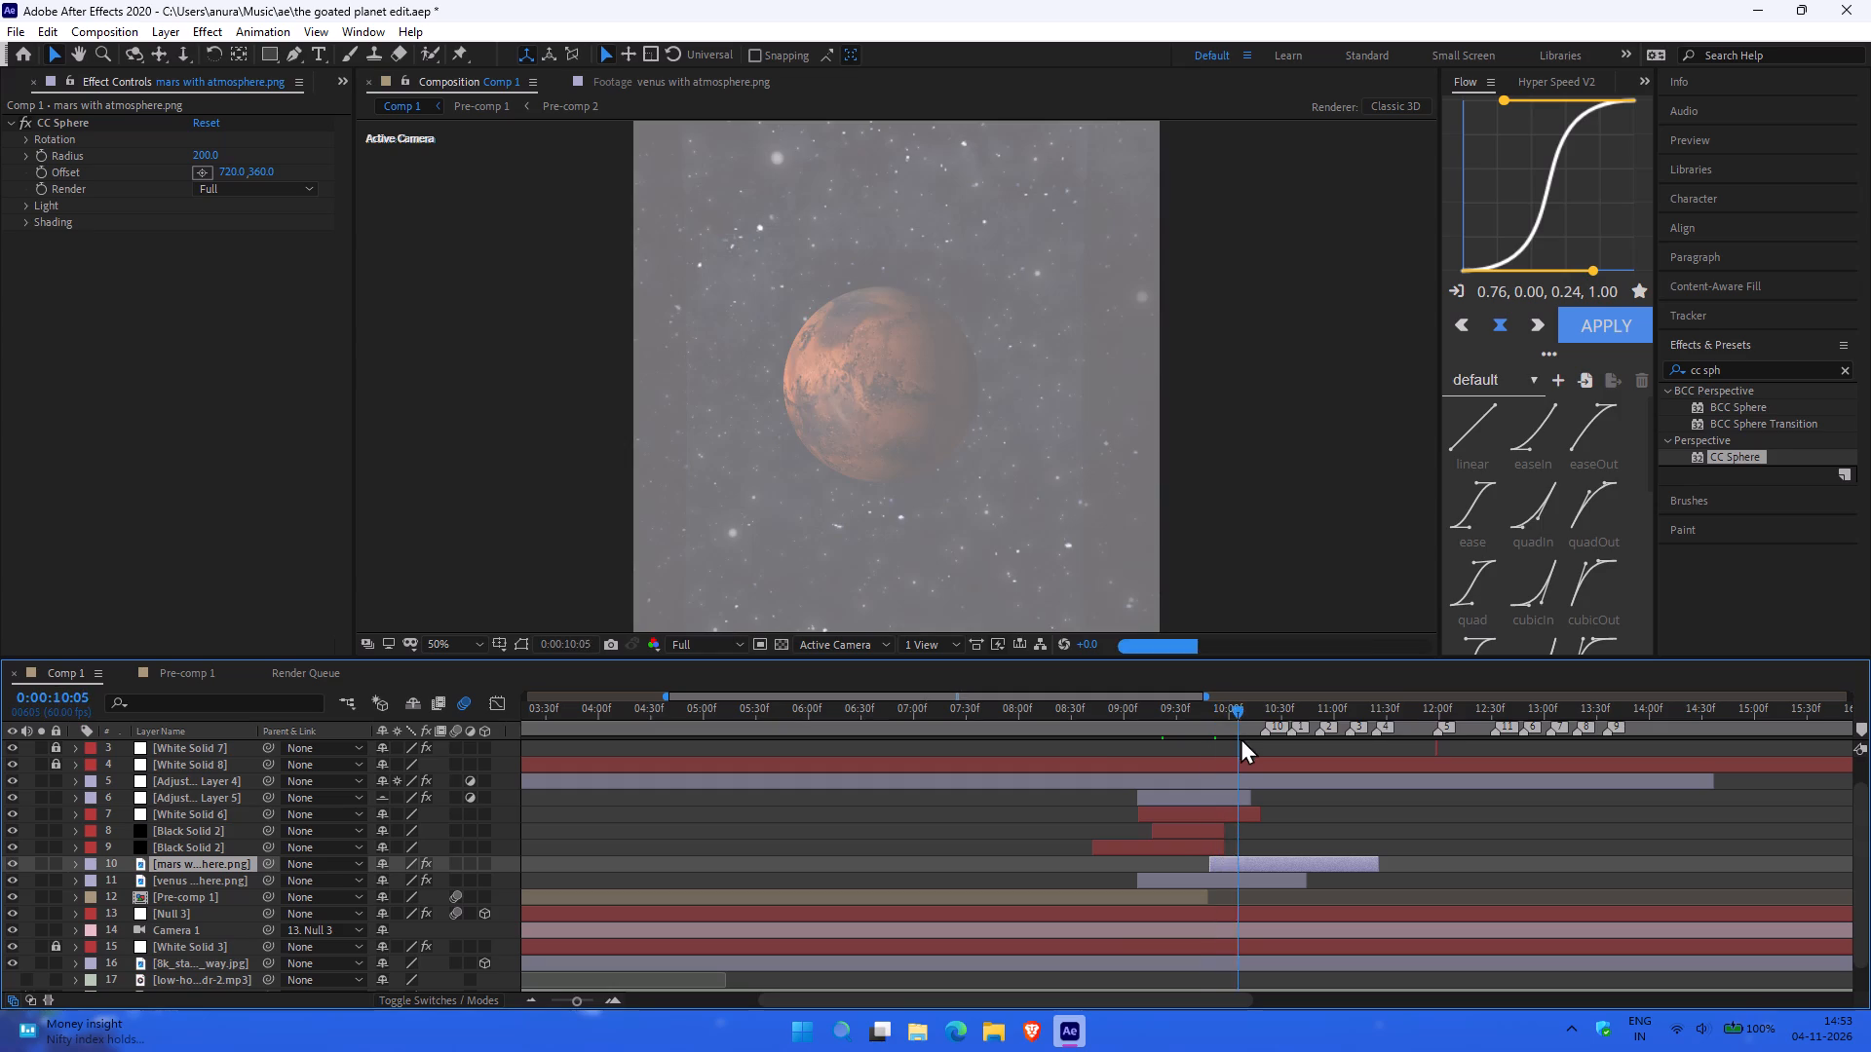
pyautogui.moveTo(1241, 737); pyautogui.dragTo(1122, 740)
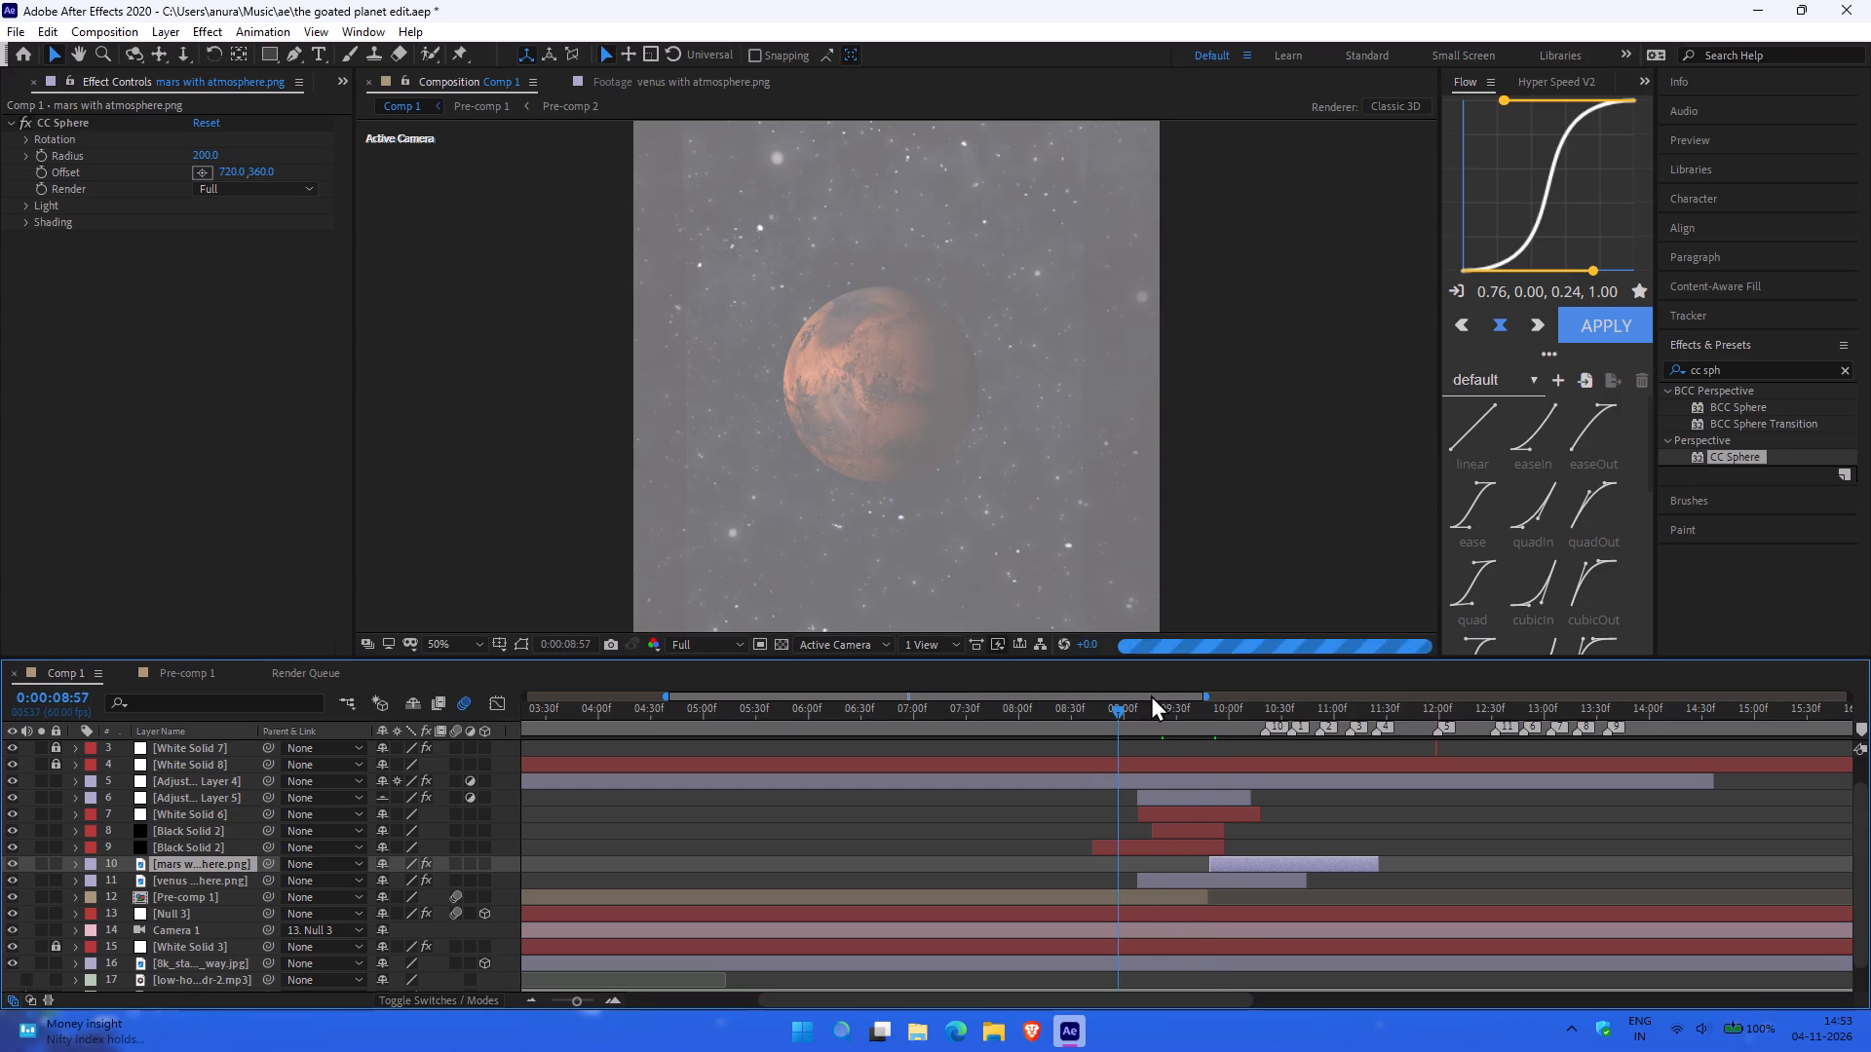
pyautogui.moveTo(1197, 874); pyautogui.dragTo(1345, 884)
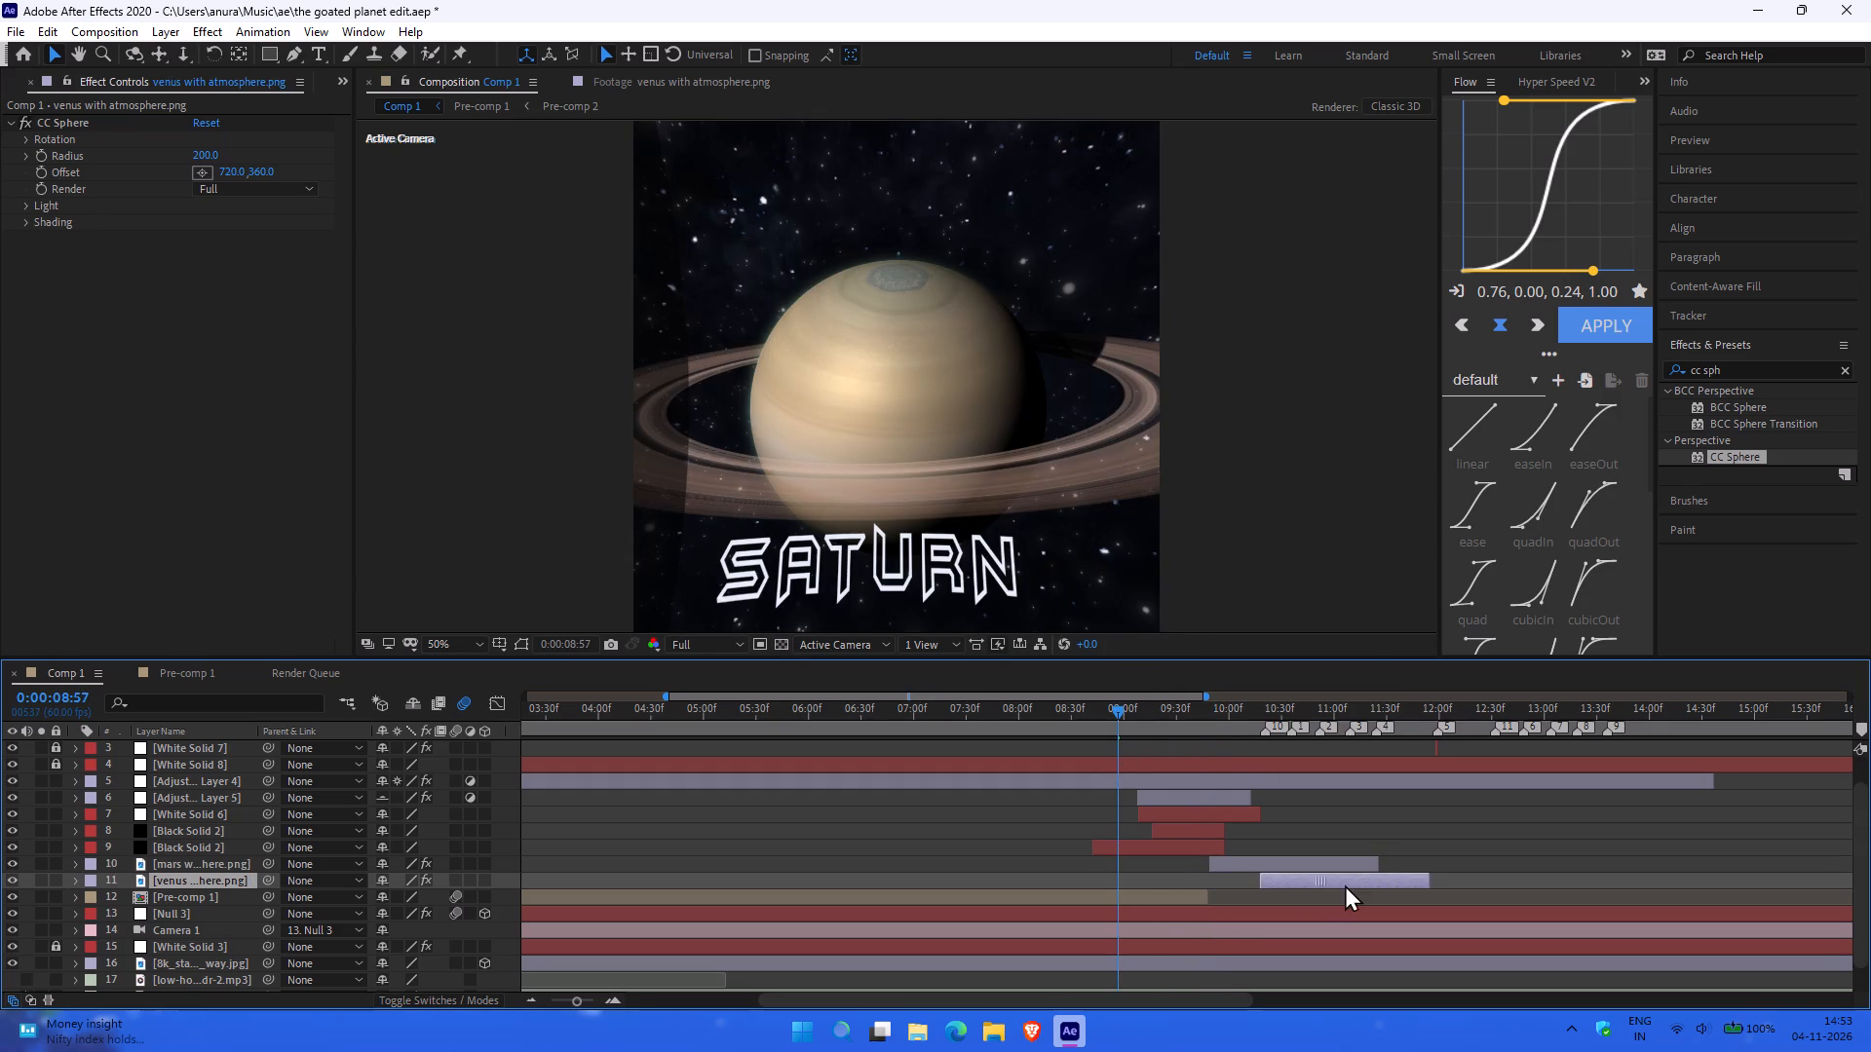
pyautogui.moveTo(1345, 884); pyautogui.dragTo(1351, 884)
pyautogui.moveTo(1305, 862); pyautogui.dragTo(1425, 867)
# Set the CC Sphere Offset of the mars with atmosphere.png layer to 702.0, 345.0 near the visible planet's centre.
pyautogui.hscroll(-1, 1383, 712)
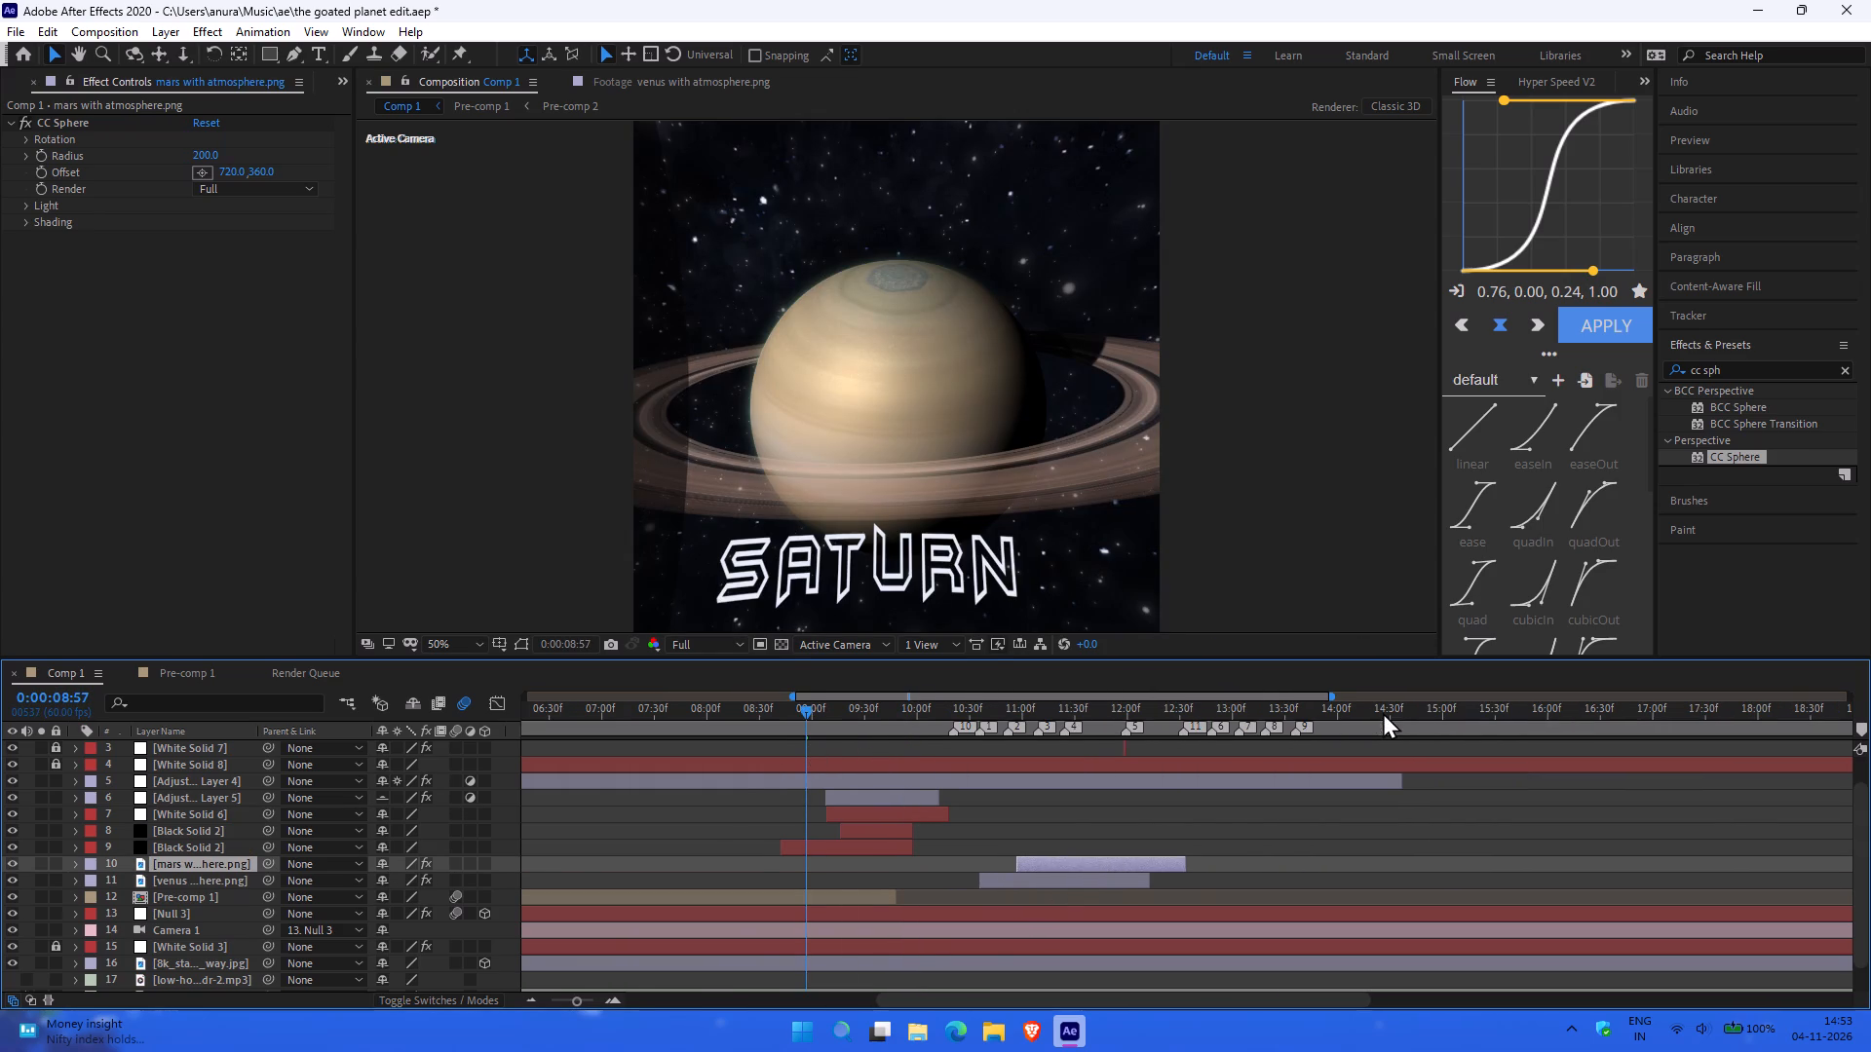
pyautogui.click(1052, 697)
pyautogui.click(1072, 716)
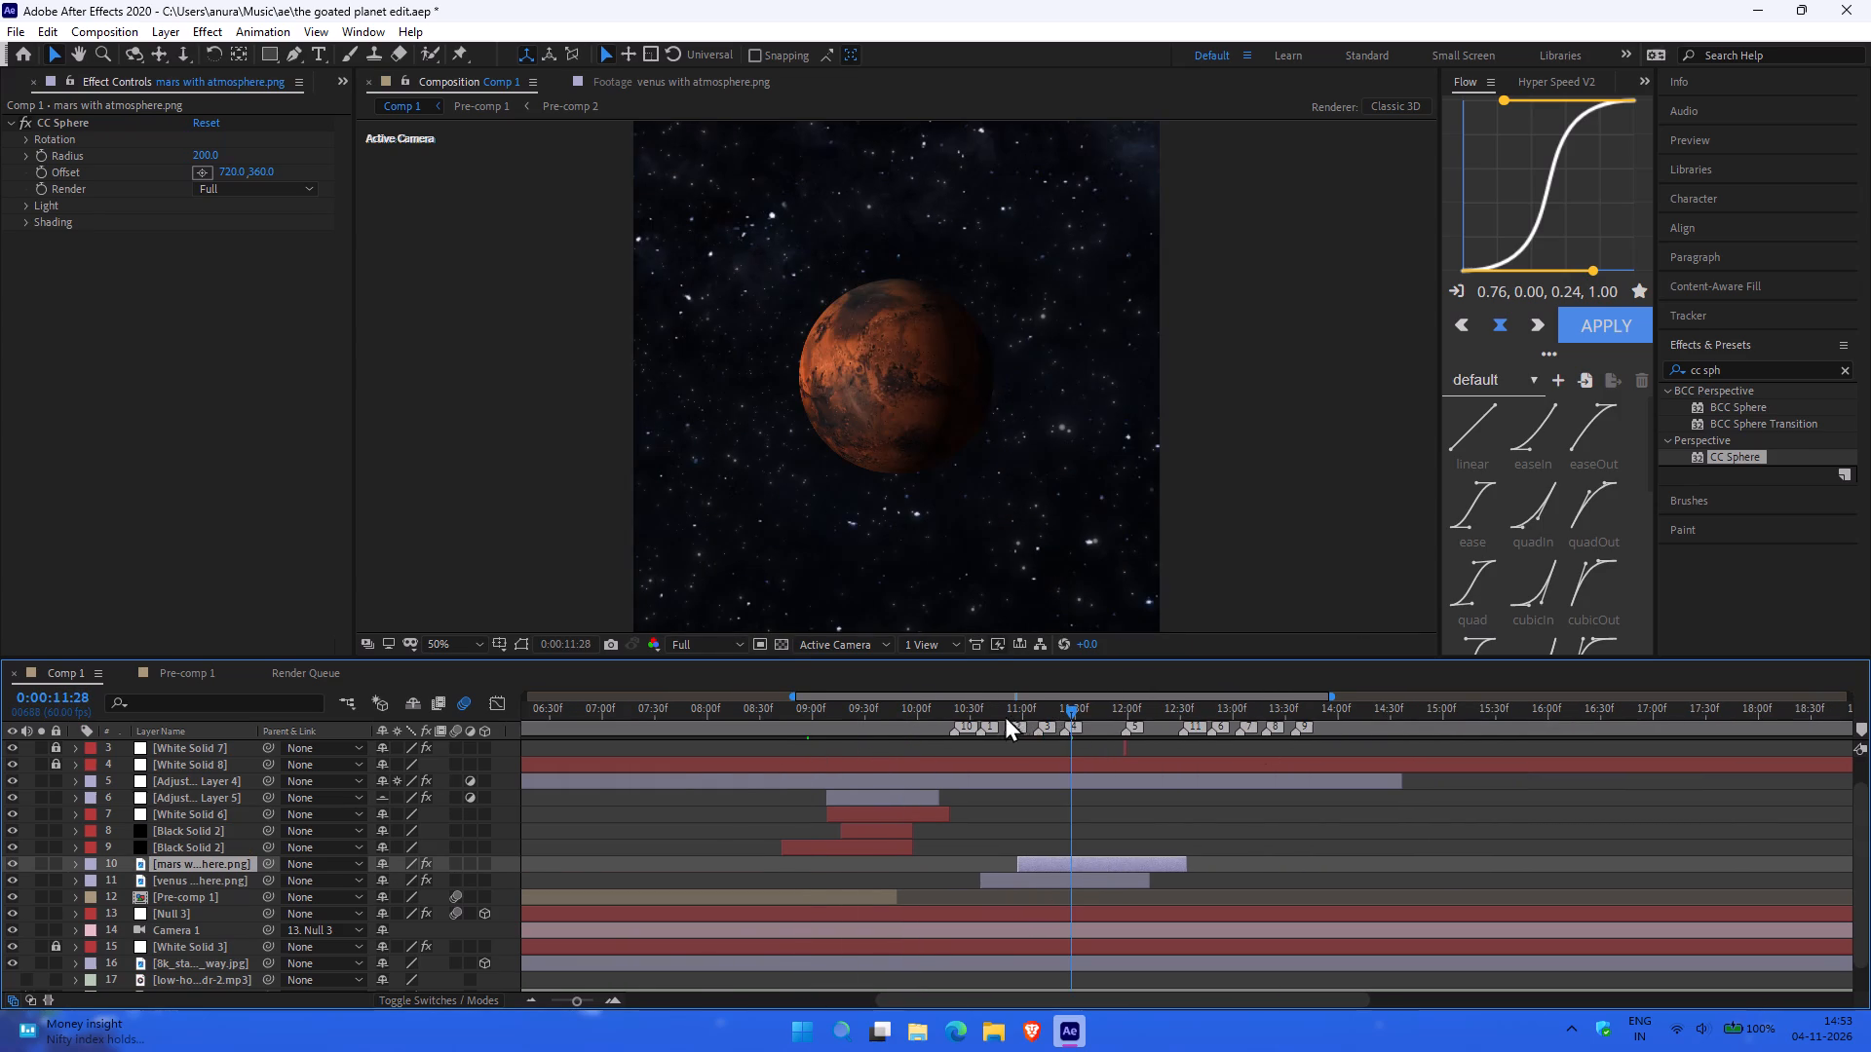
pyautogui.click(1000, 715)
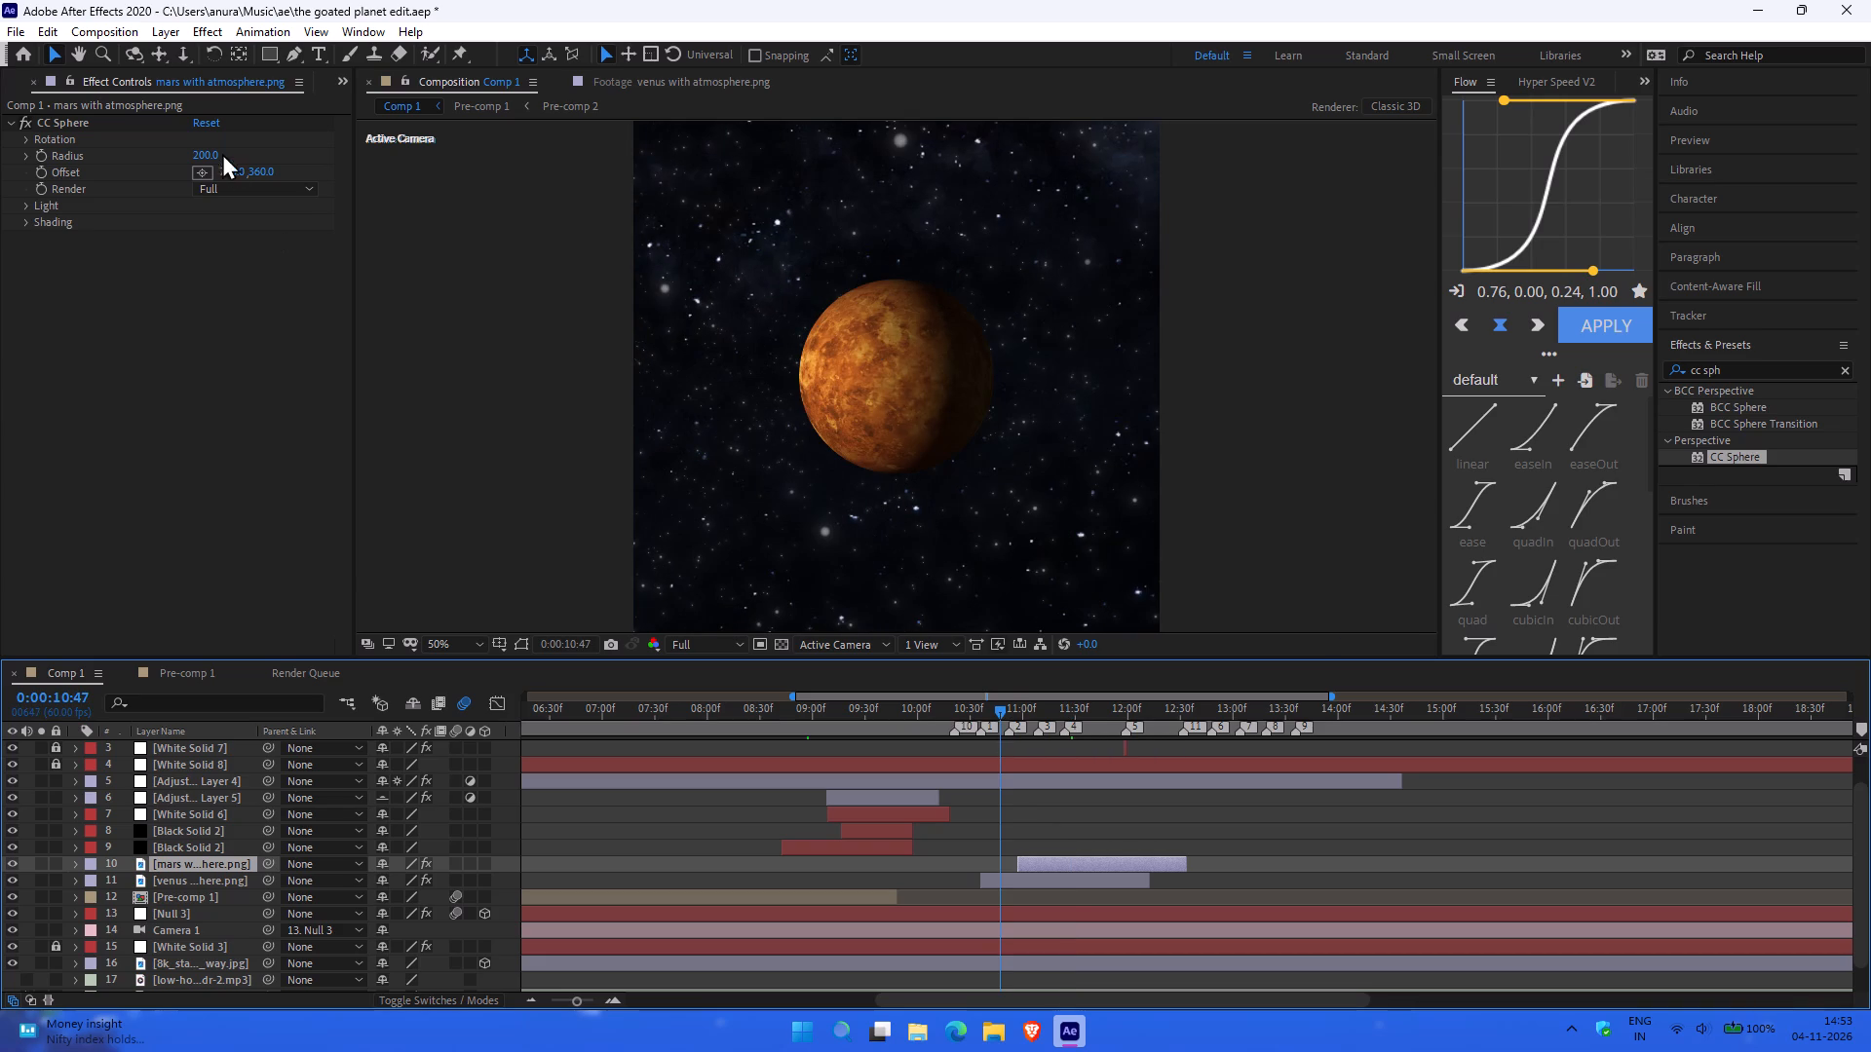
pyautogui.click(203, 170)
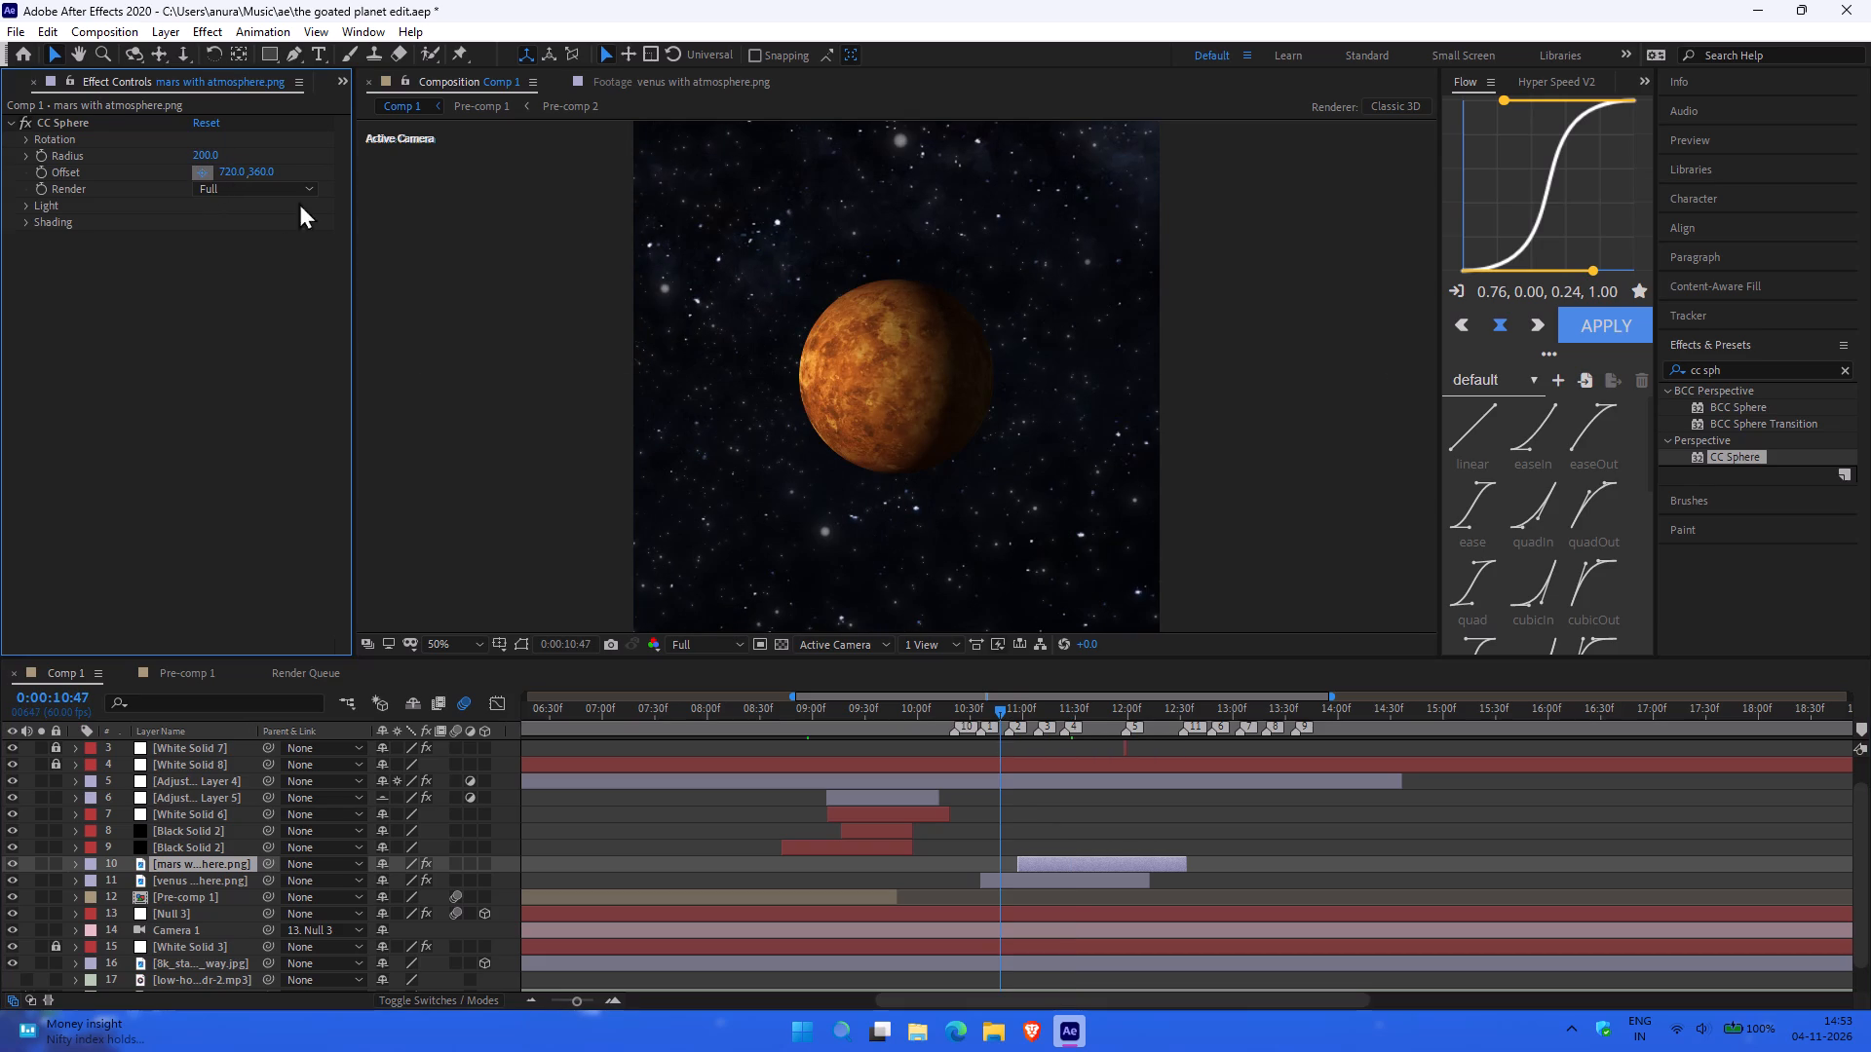
pyautogui.click(888, 369)
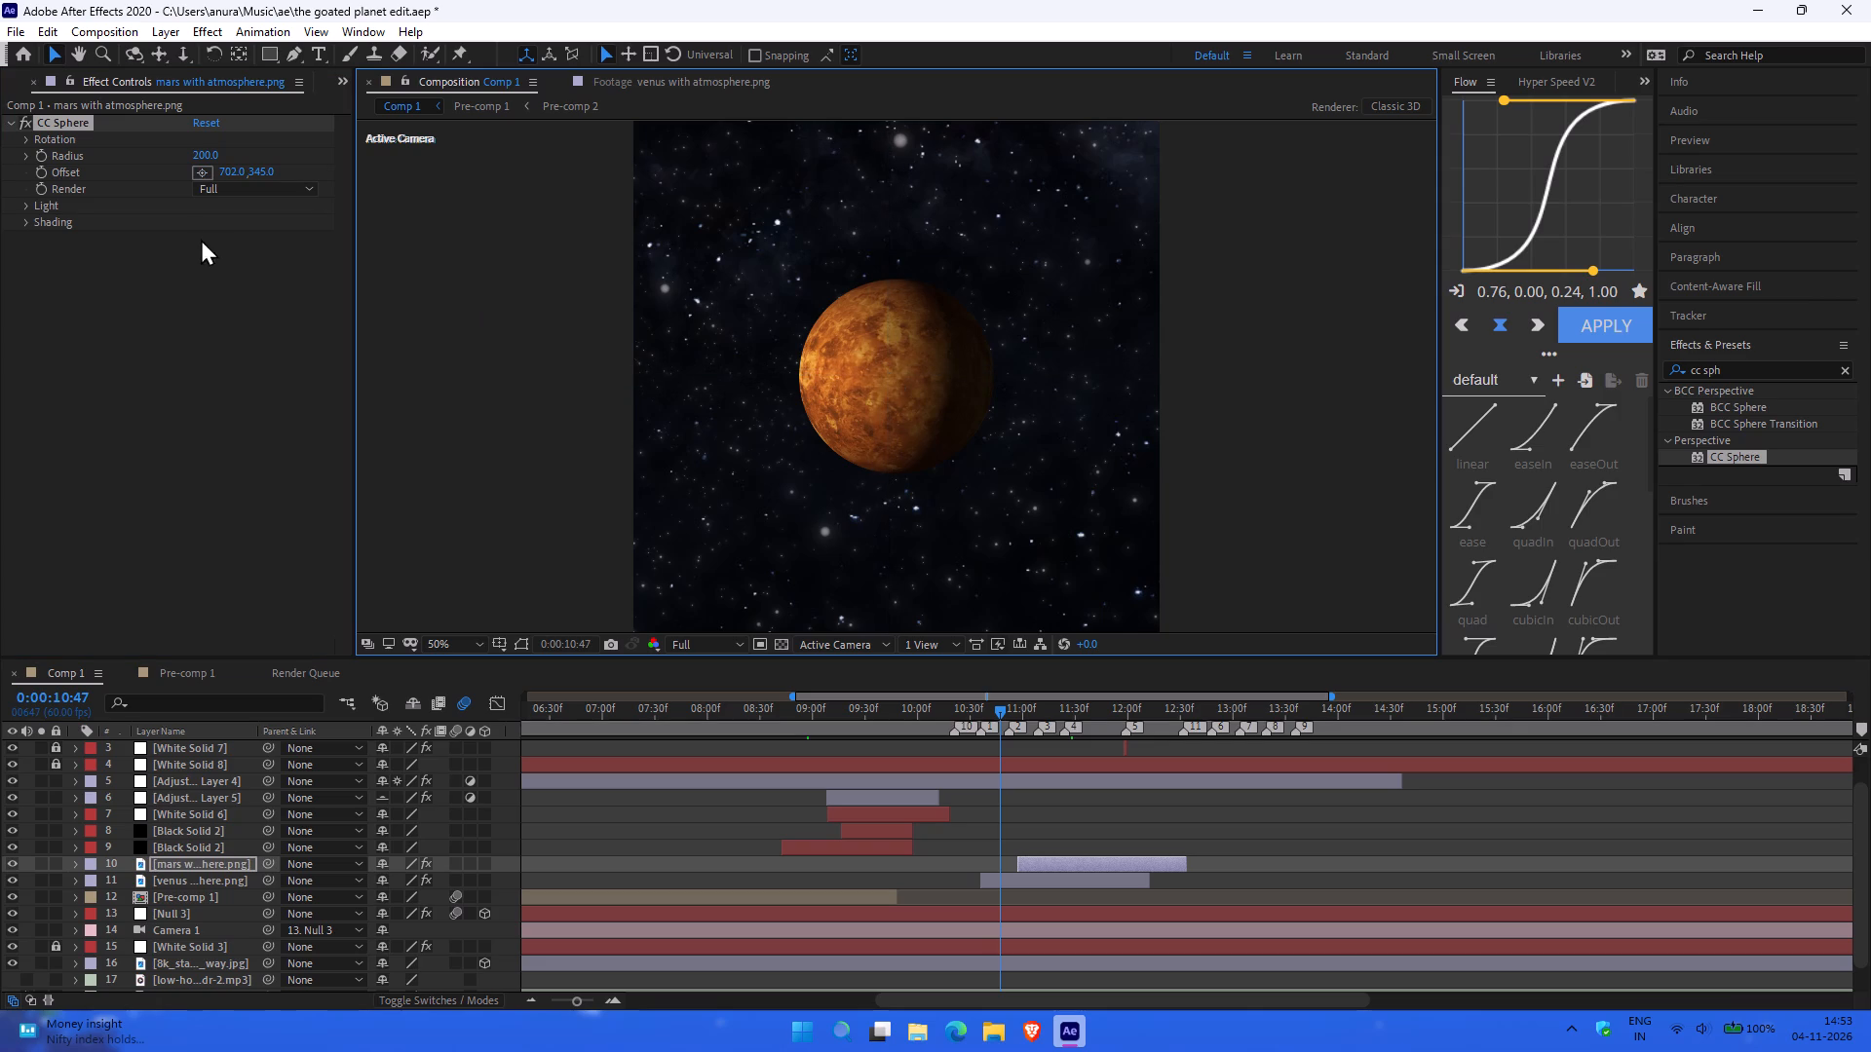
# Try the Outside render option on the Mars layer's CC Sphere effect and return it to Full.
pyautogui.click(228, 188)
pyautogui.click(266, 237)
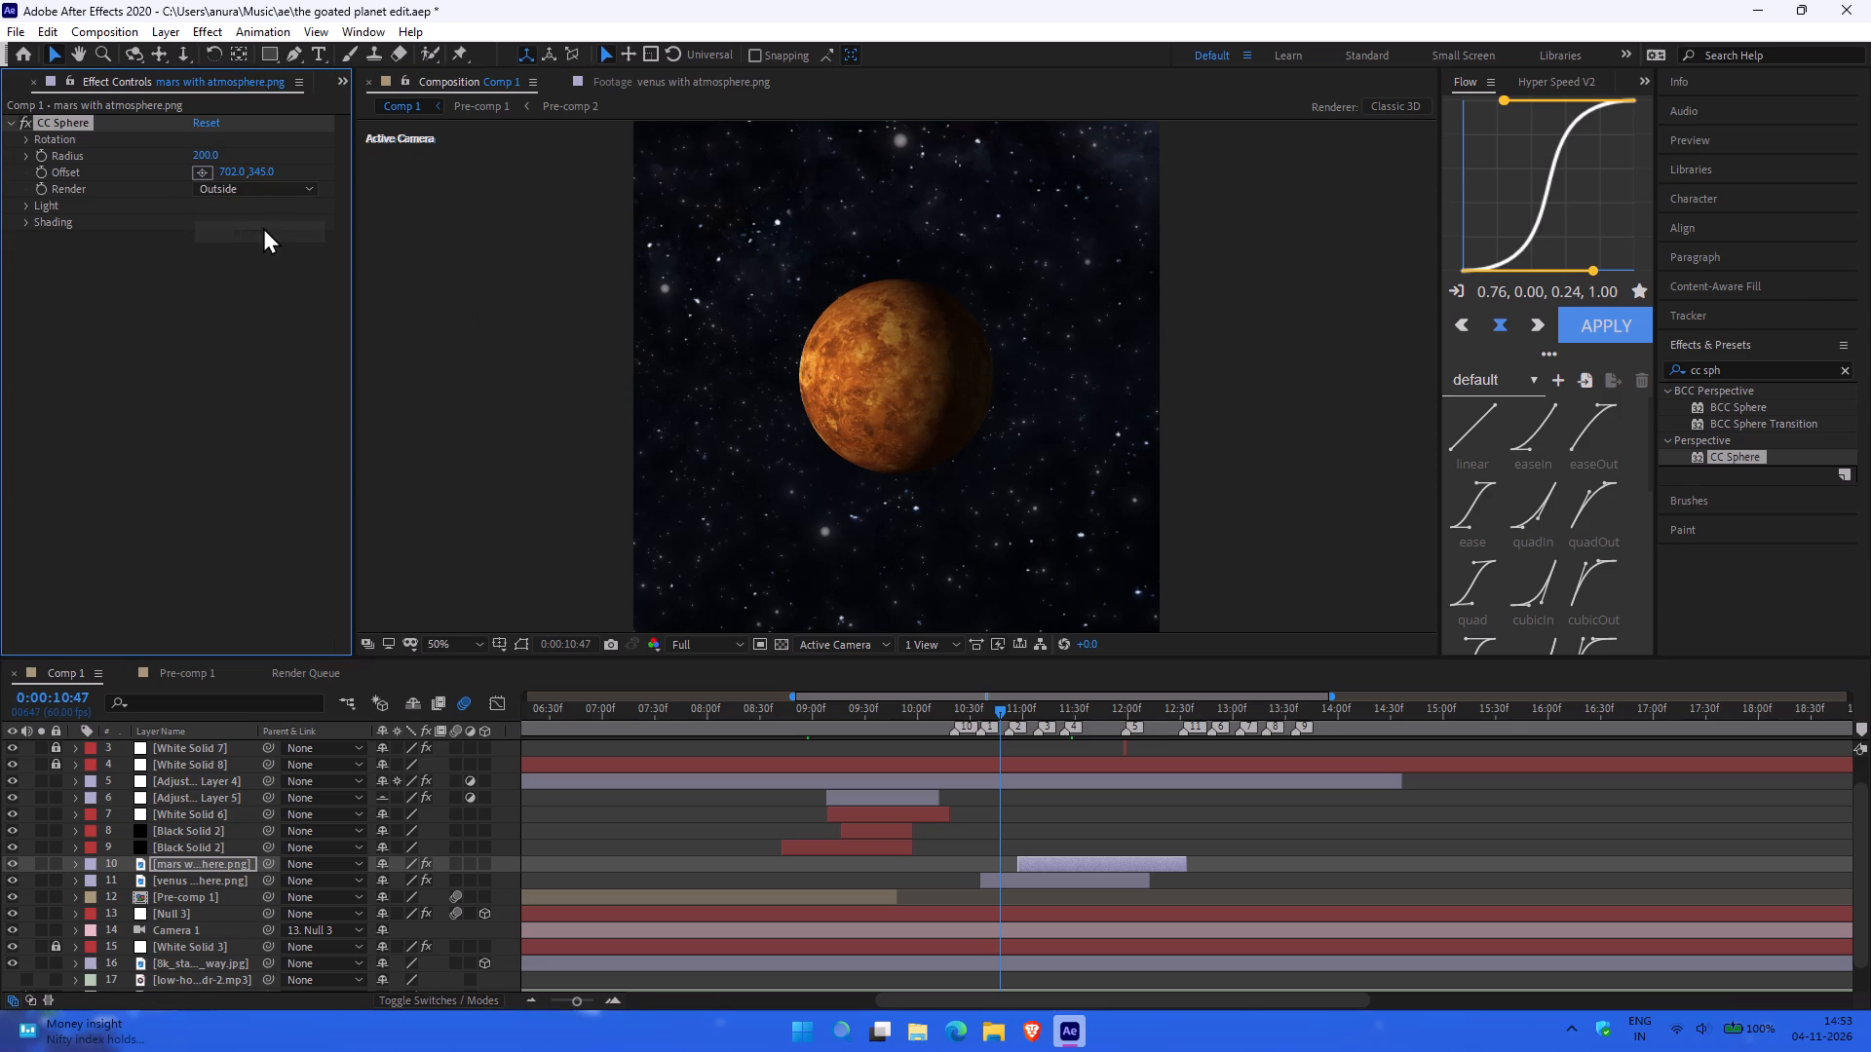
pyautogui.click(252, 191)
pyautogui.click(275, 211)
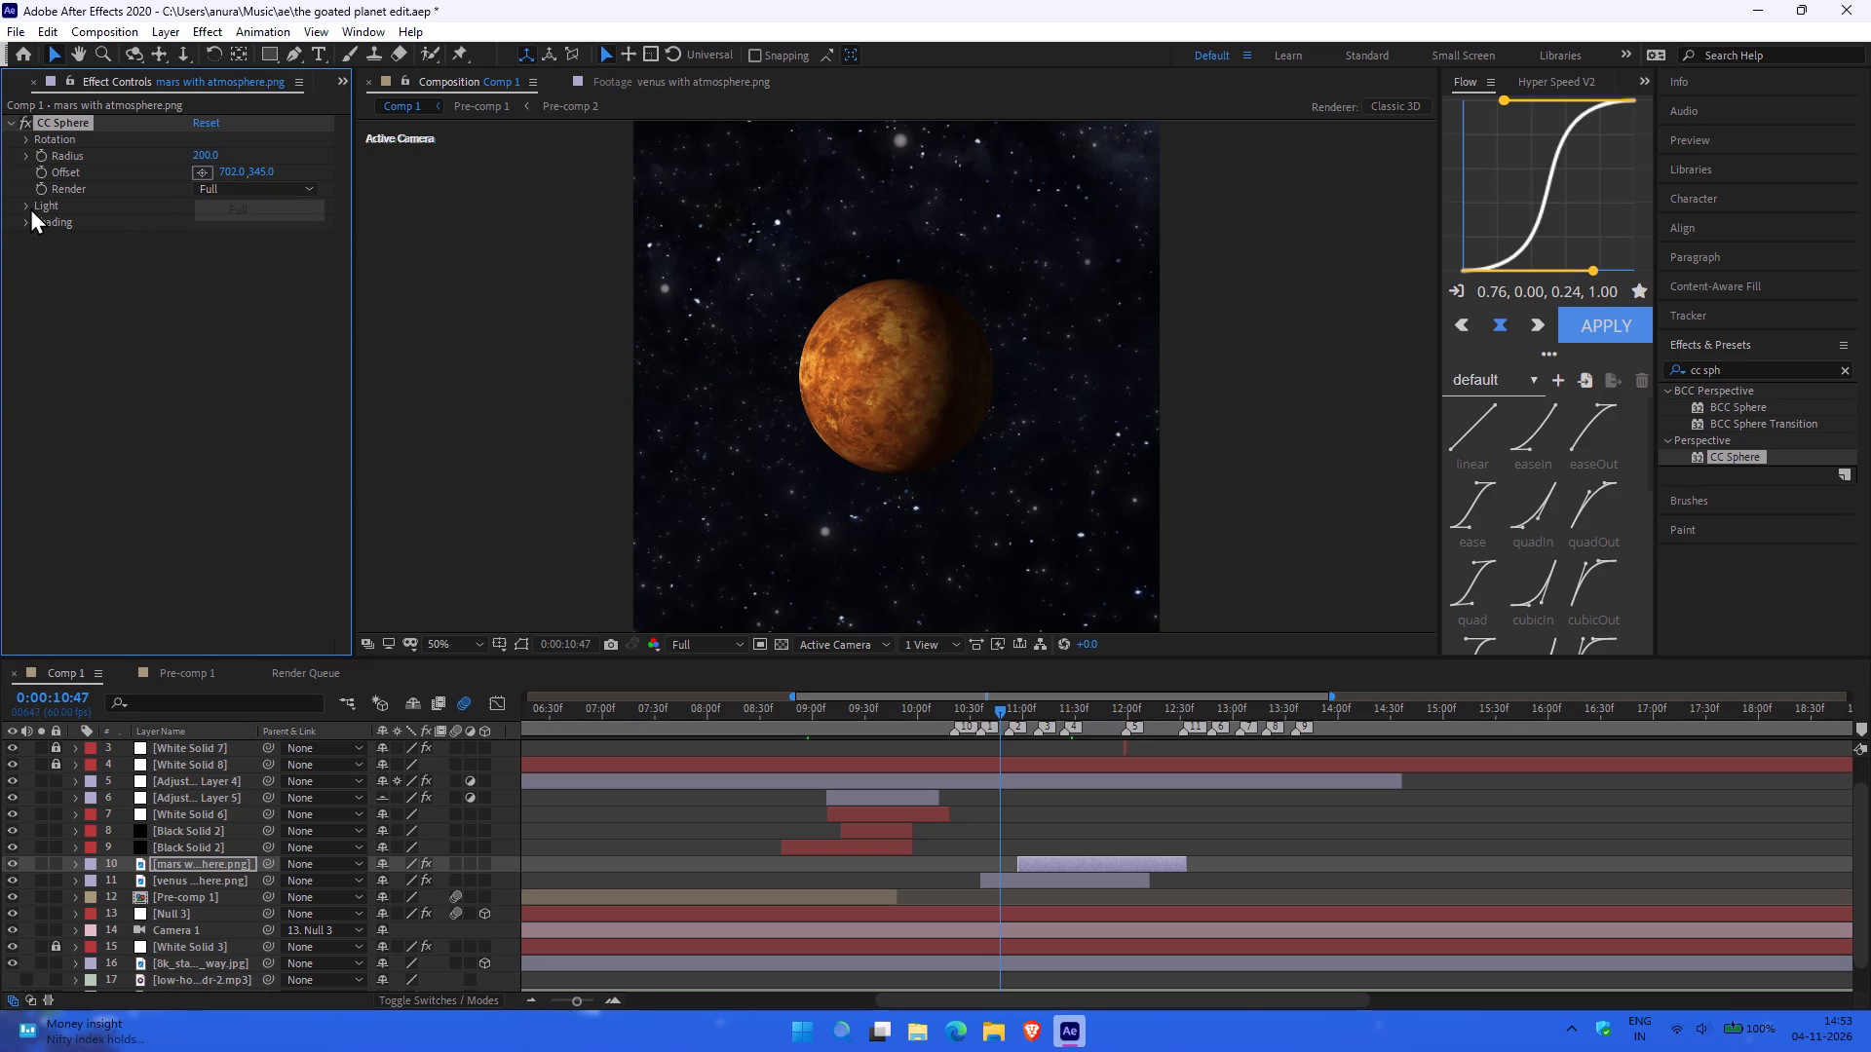
# Raise the CC Sphere Light Intensity of the mars with atmosphere.png layer to 148.
pyautogui.click(28, 201)
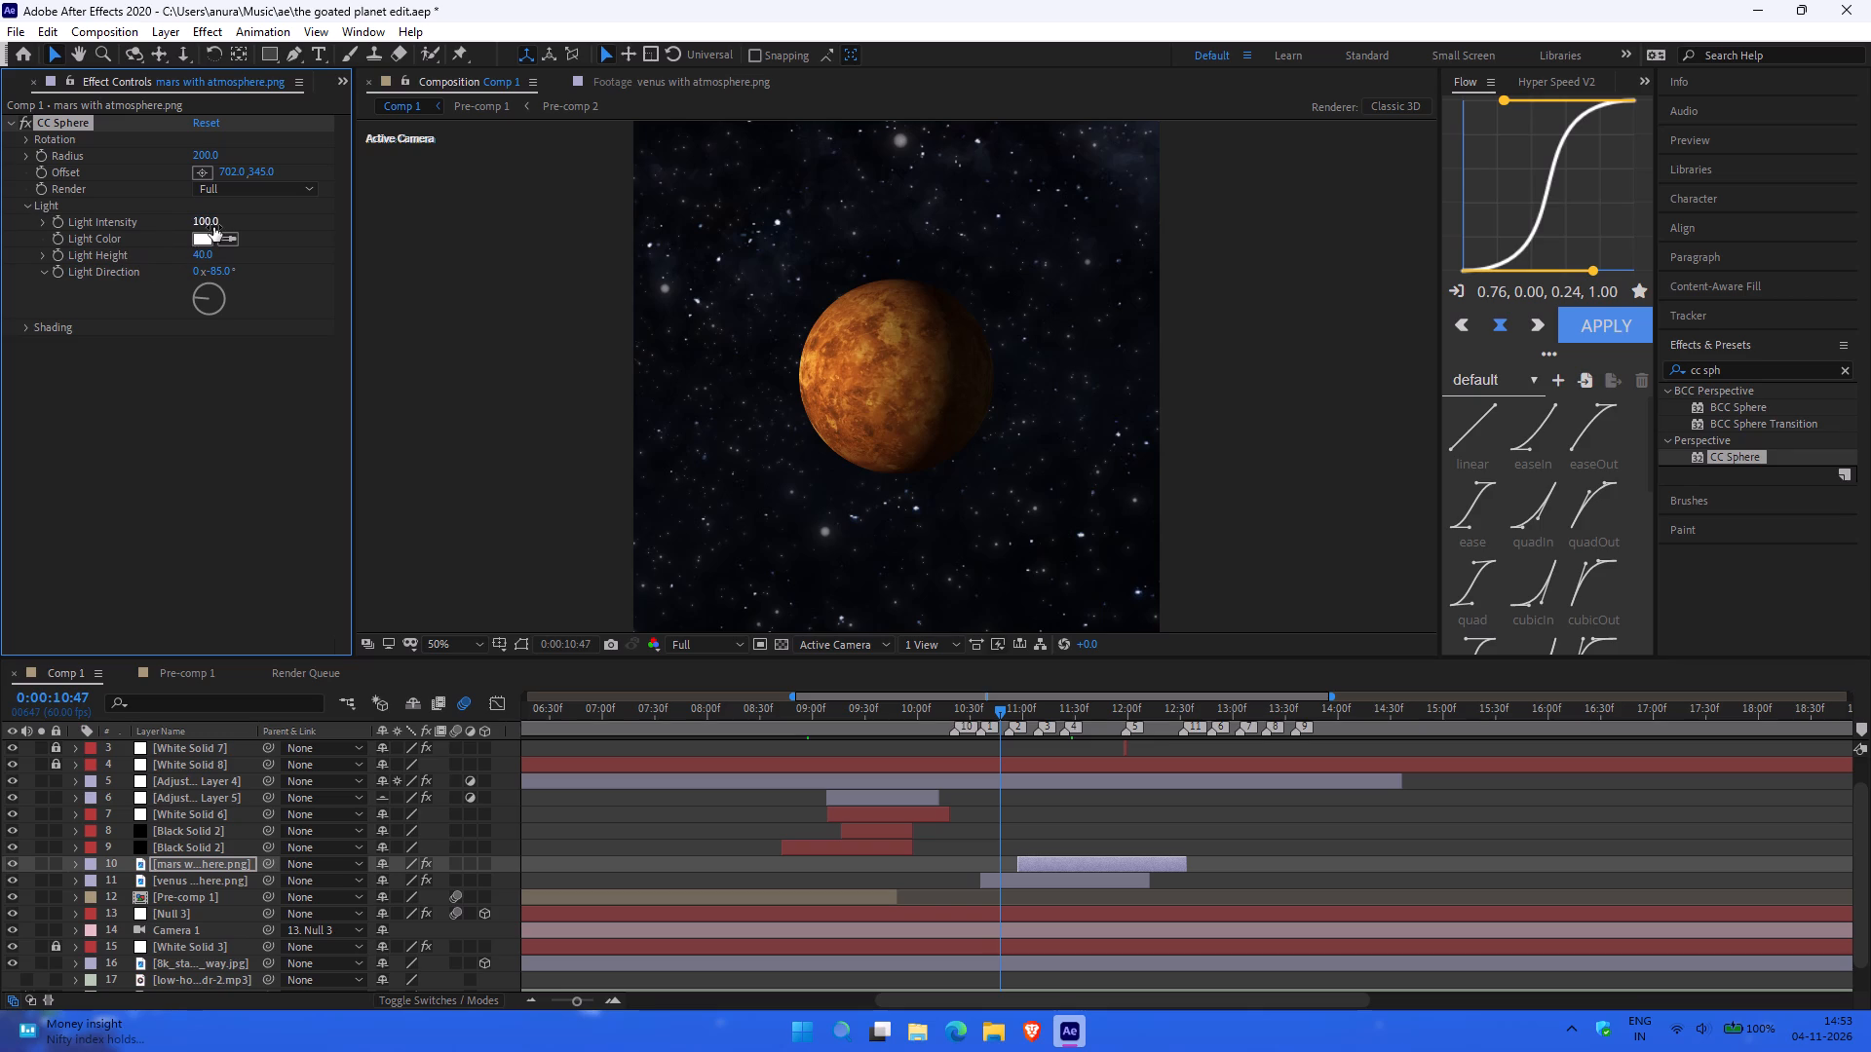
pyautogui.moveTo(211, 227); pyautogui.dragTo(273, 243)
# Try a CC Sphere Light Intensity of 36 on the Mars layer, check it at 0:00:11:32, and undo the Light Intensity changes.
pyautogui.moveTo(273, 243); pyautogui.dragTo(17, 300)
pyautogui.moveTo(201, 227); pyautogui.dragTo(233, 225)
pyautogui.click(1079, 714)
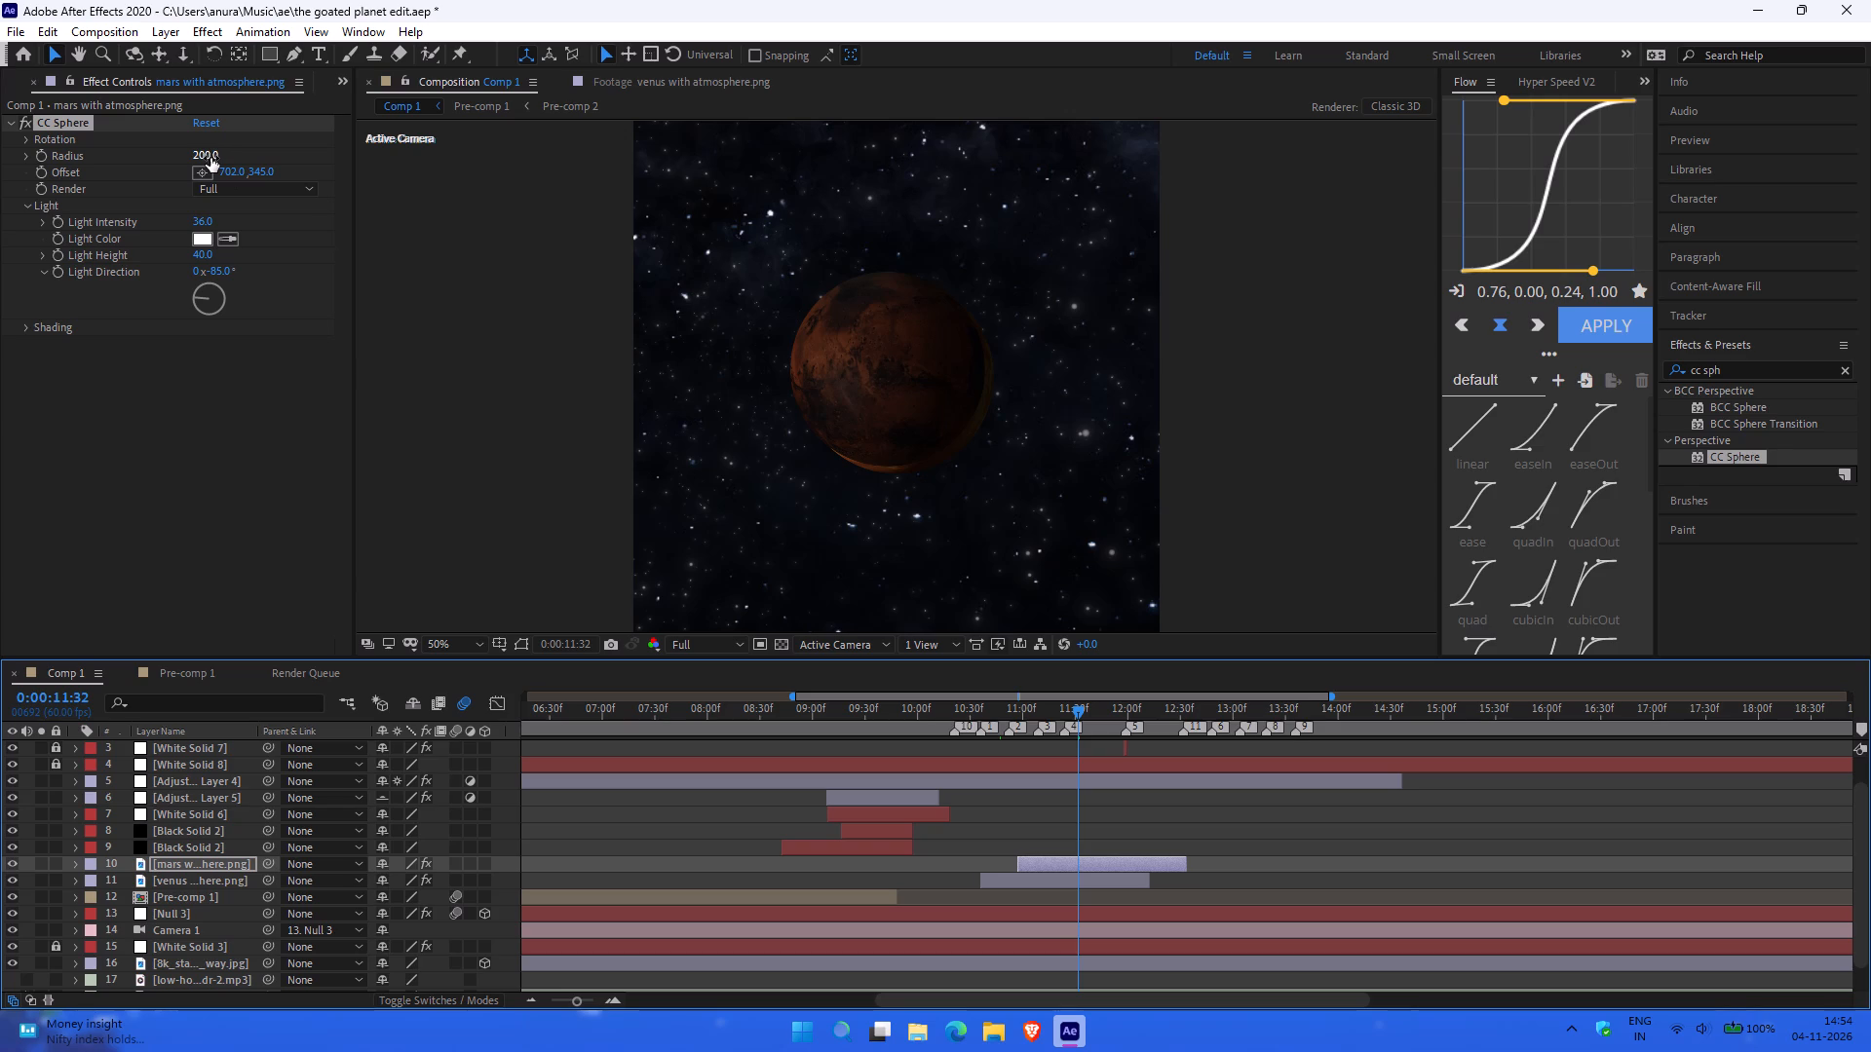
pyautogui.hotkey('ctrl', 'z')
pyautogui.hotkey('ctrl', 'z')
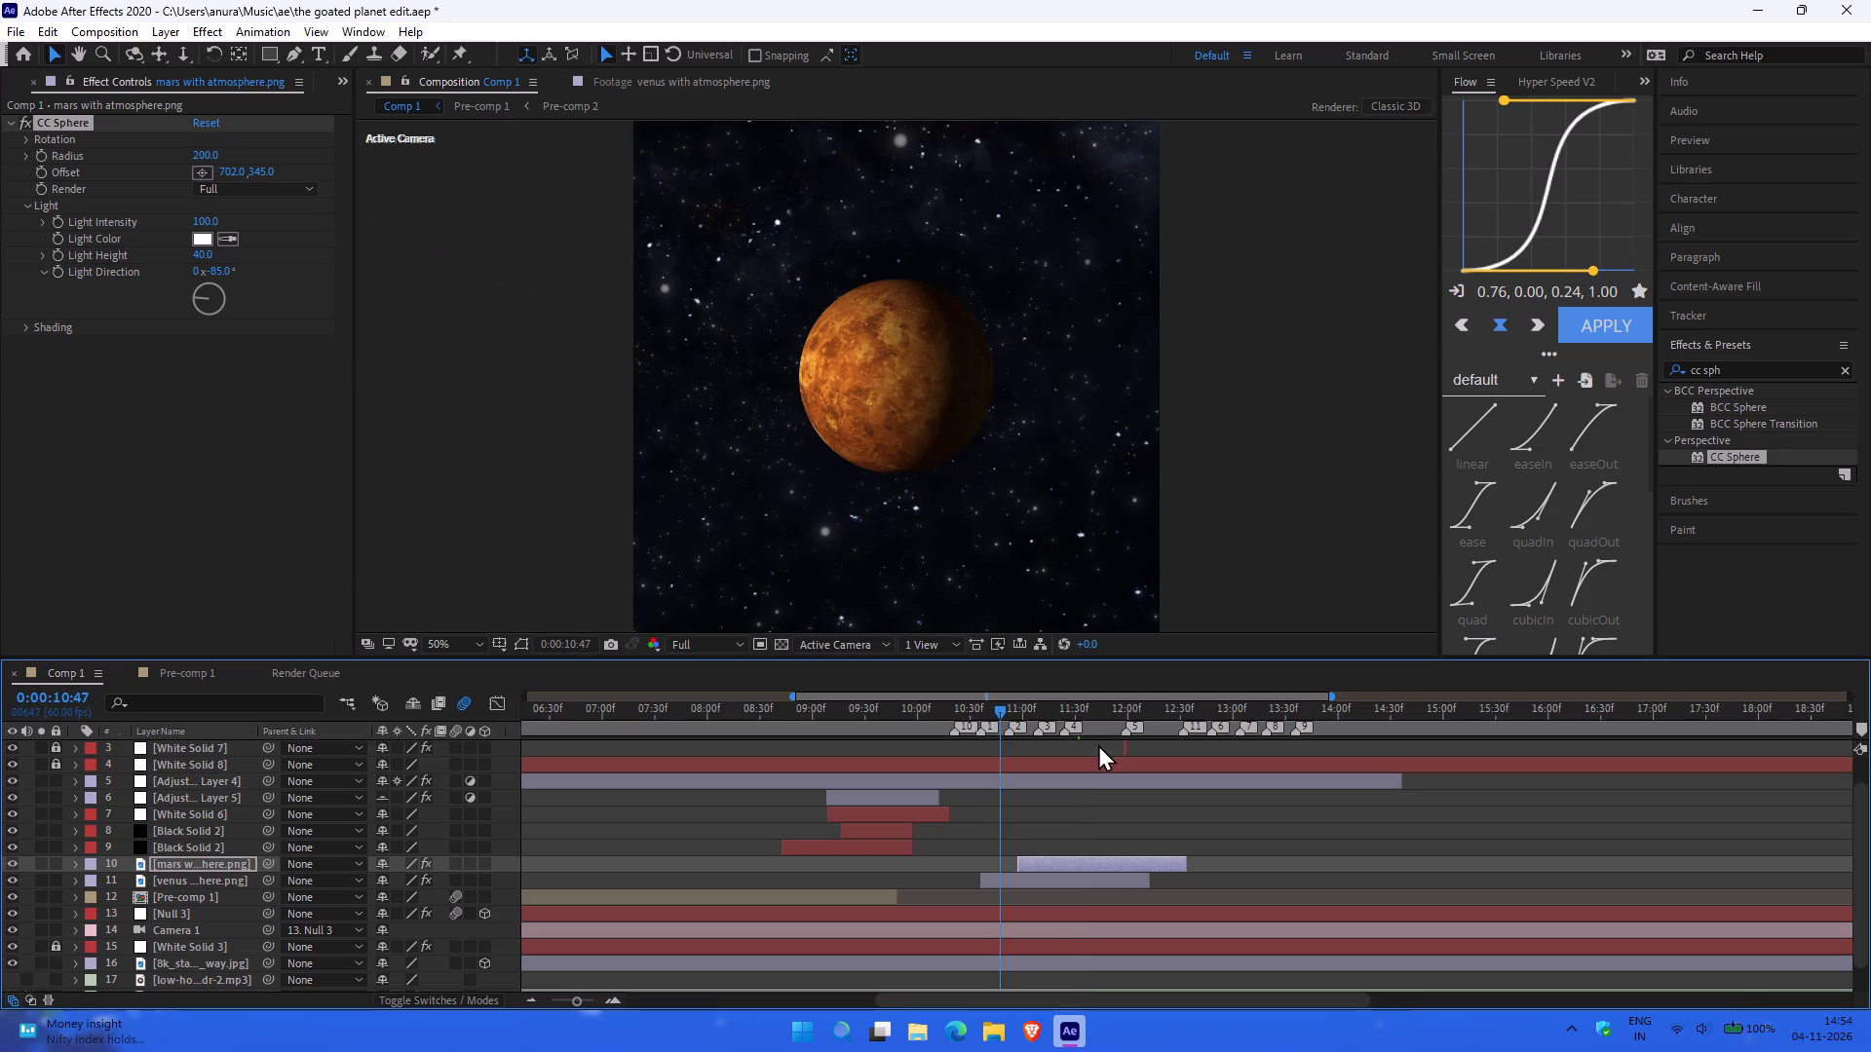
# Undo the Mars layer's CC Sphere Render and Offset changes and its clip move, and view Mars at 0:00:10:56.
pyautogui.click(1121, 709)
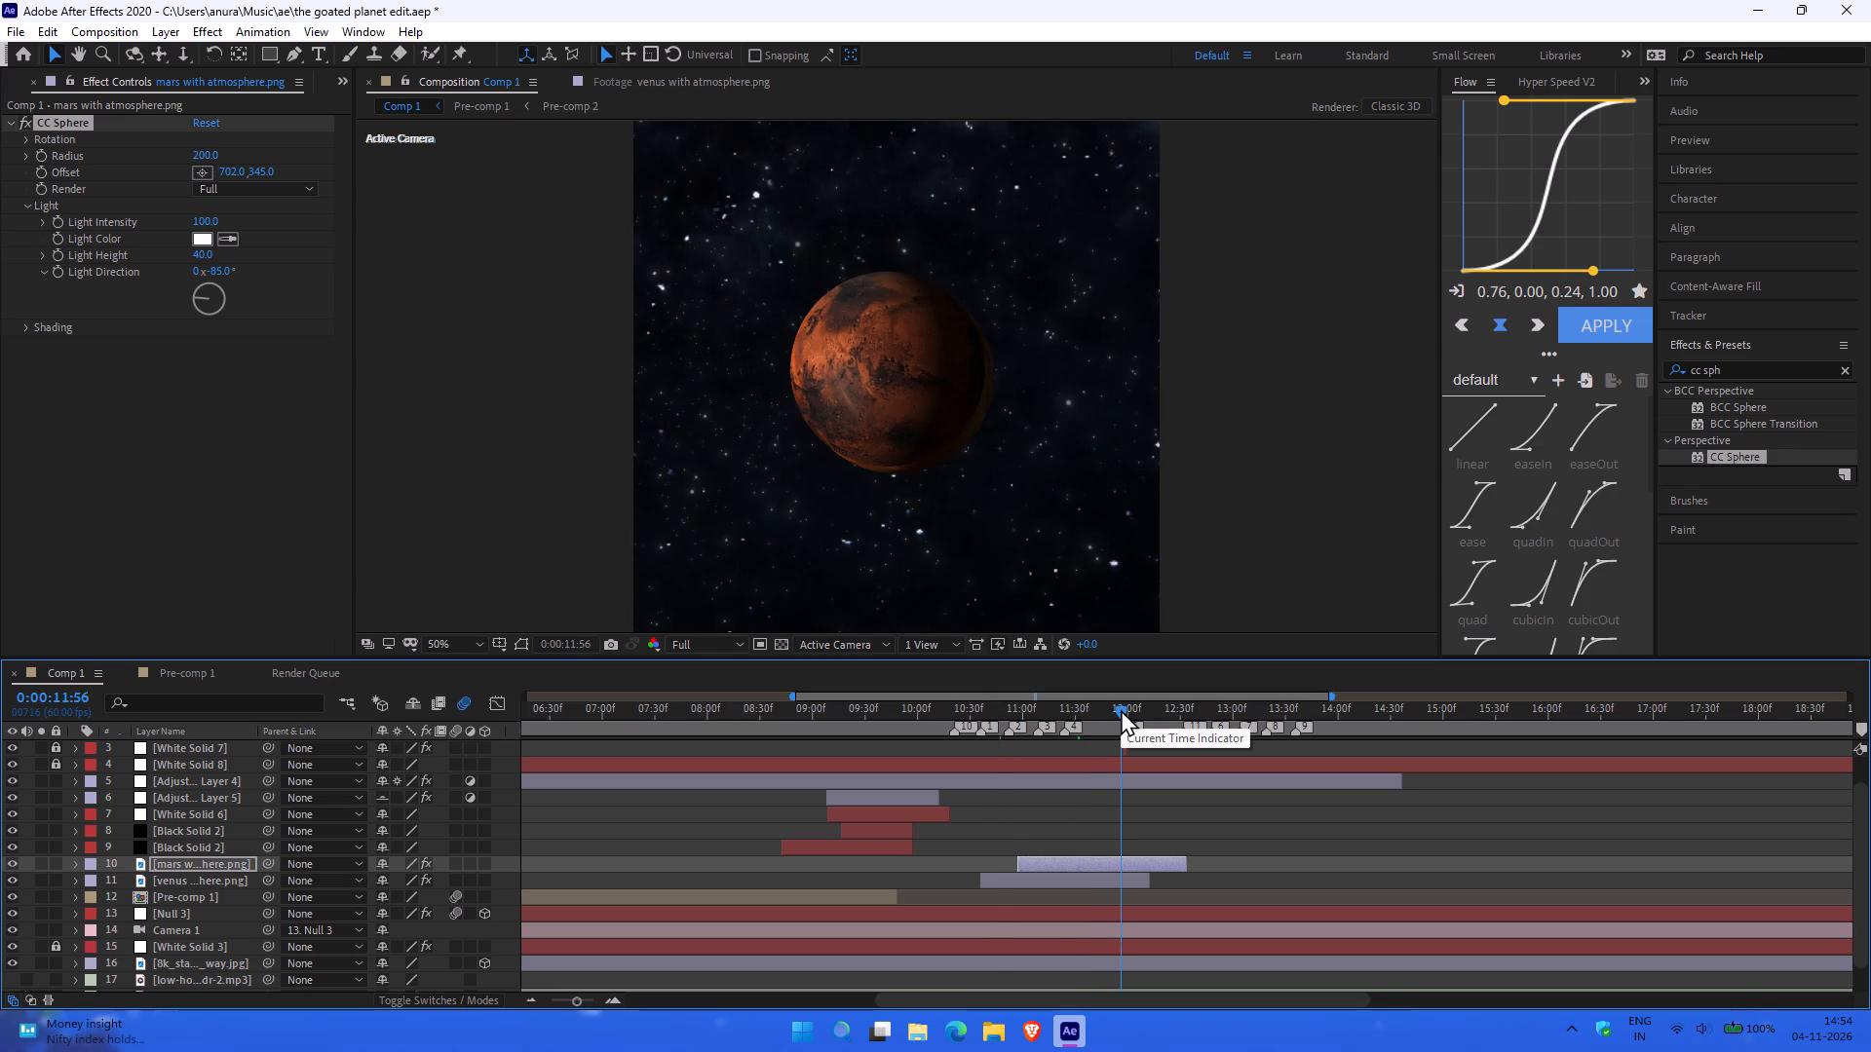
pyautogui.hotkey('ctrl', 'z')
pyautogui.rightClick(1121, 709)
pyautogui.press('z')
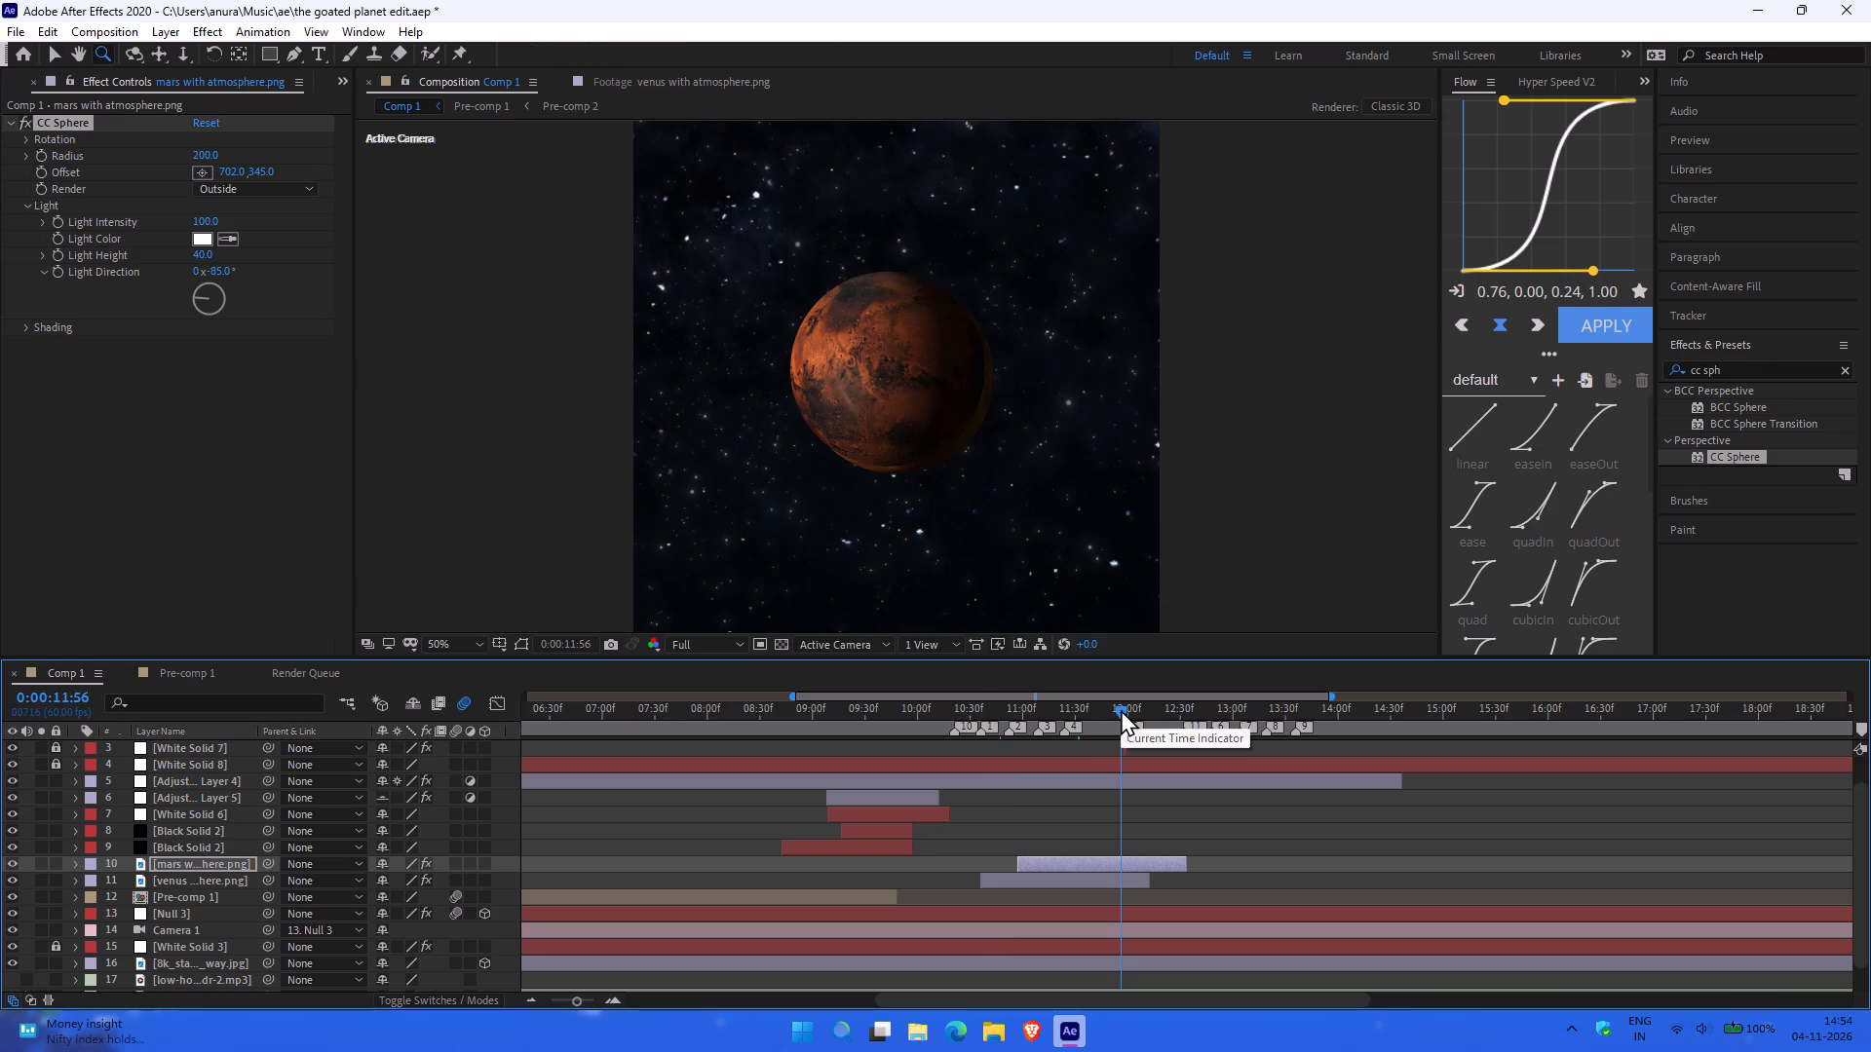
pyautogui.hotkey('ctrl', 'z')
pyautogui.hotkey('ctrl', 'z')
pyautogui.hotkey('ctrl', 'z')
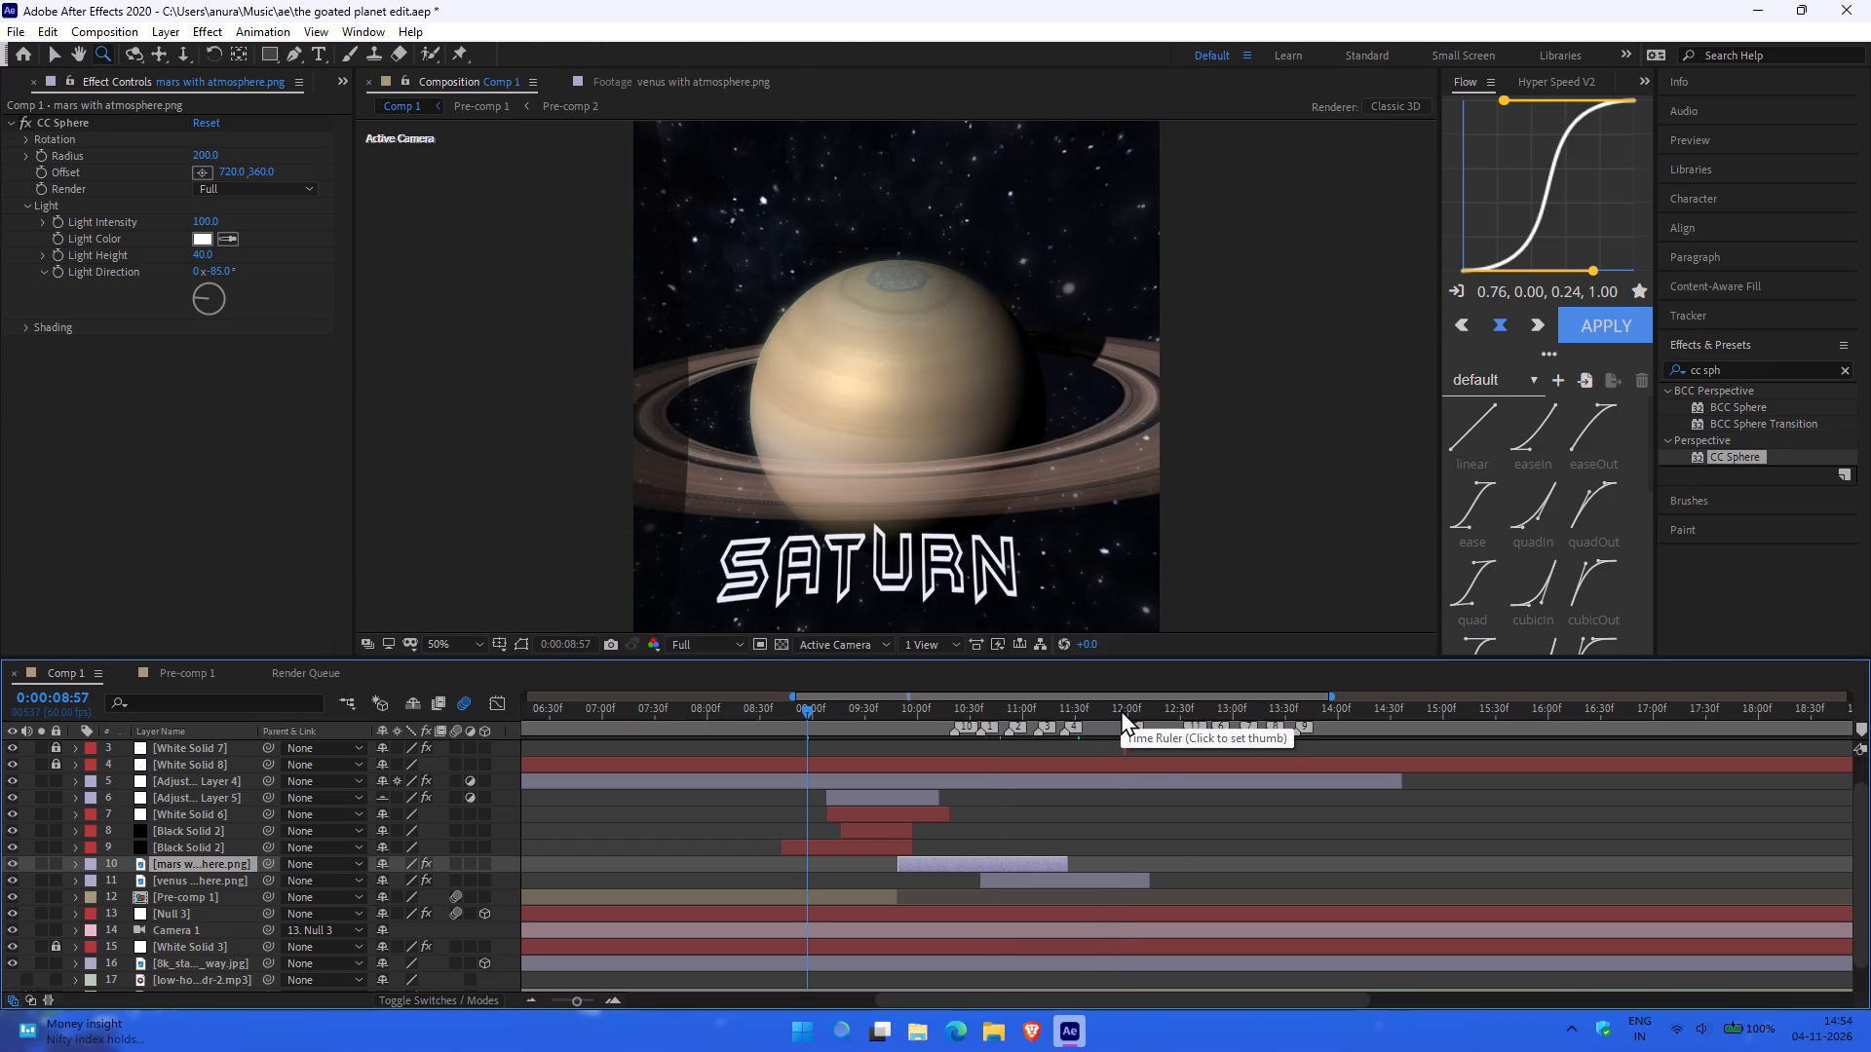
pyautogui.rightClick(1121, 709)
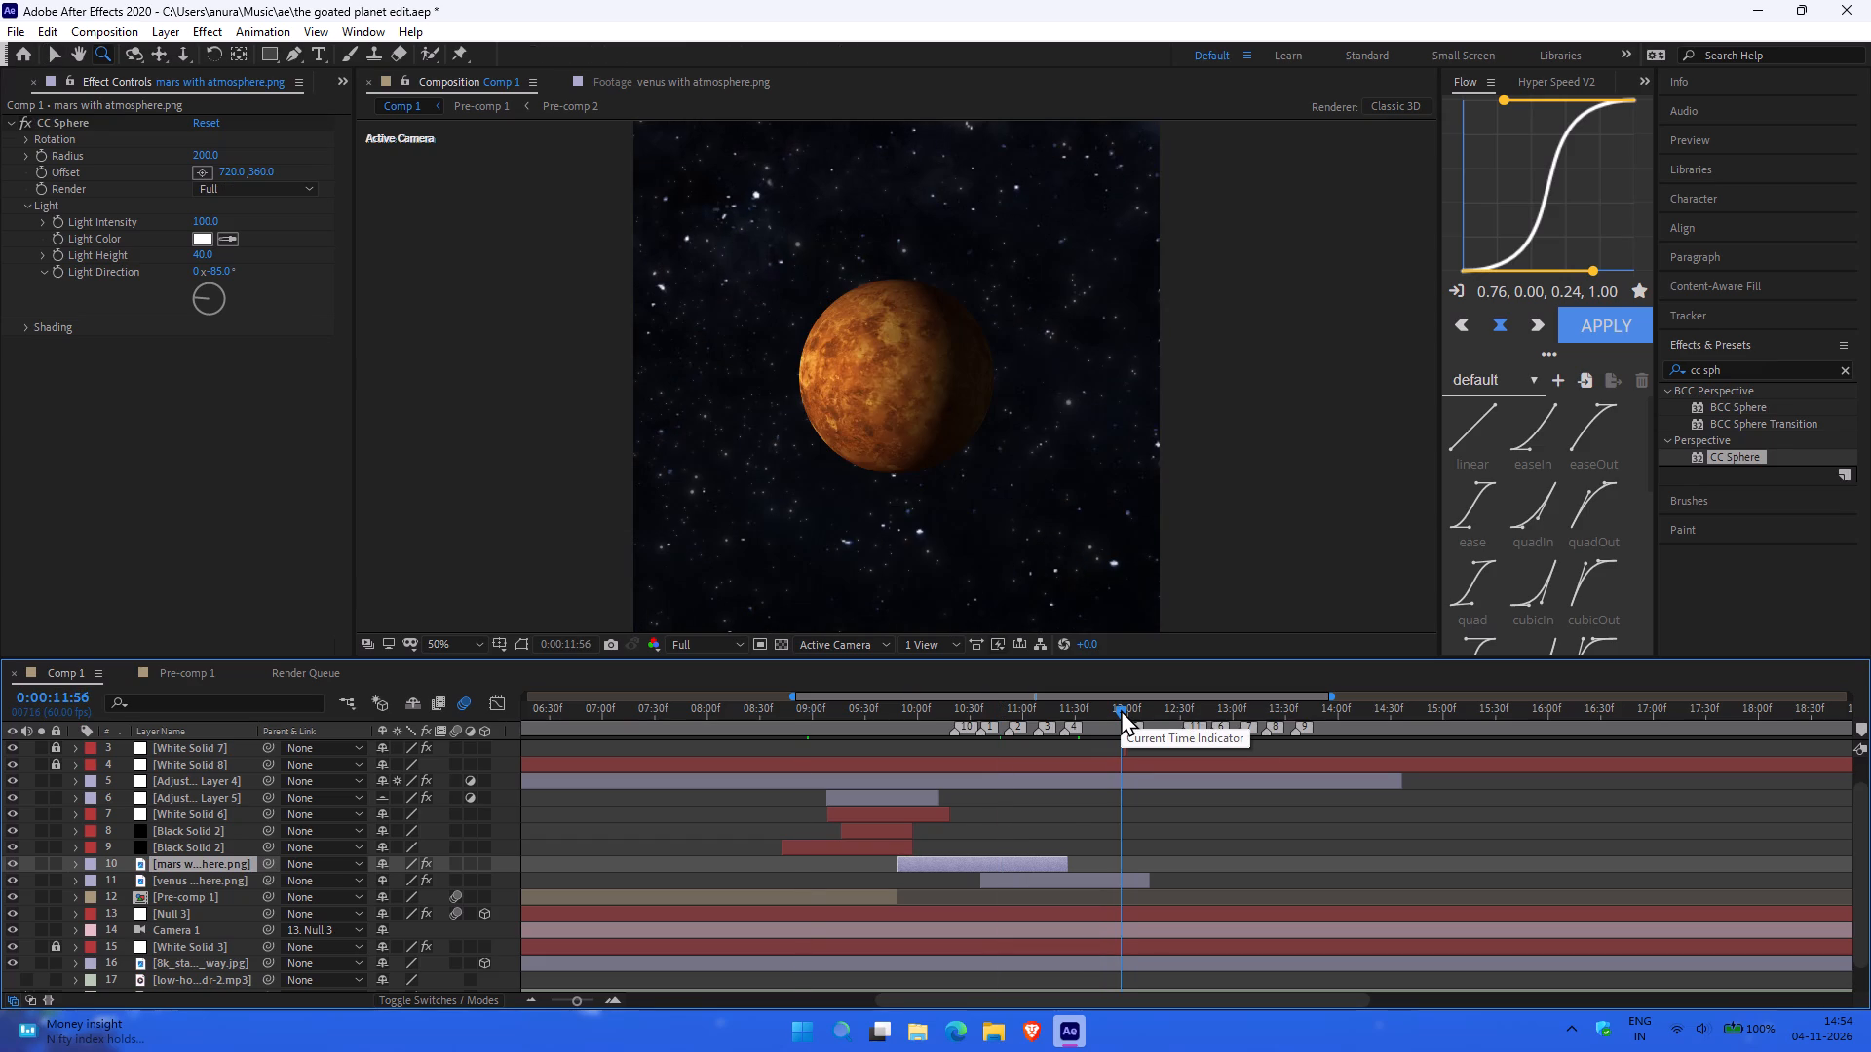
pyautogui.hotkey('ctrl', 'shift', 'z')
pyautogui.click(1067, 715)
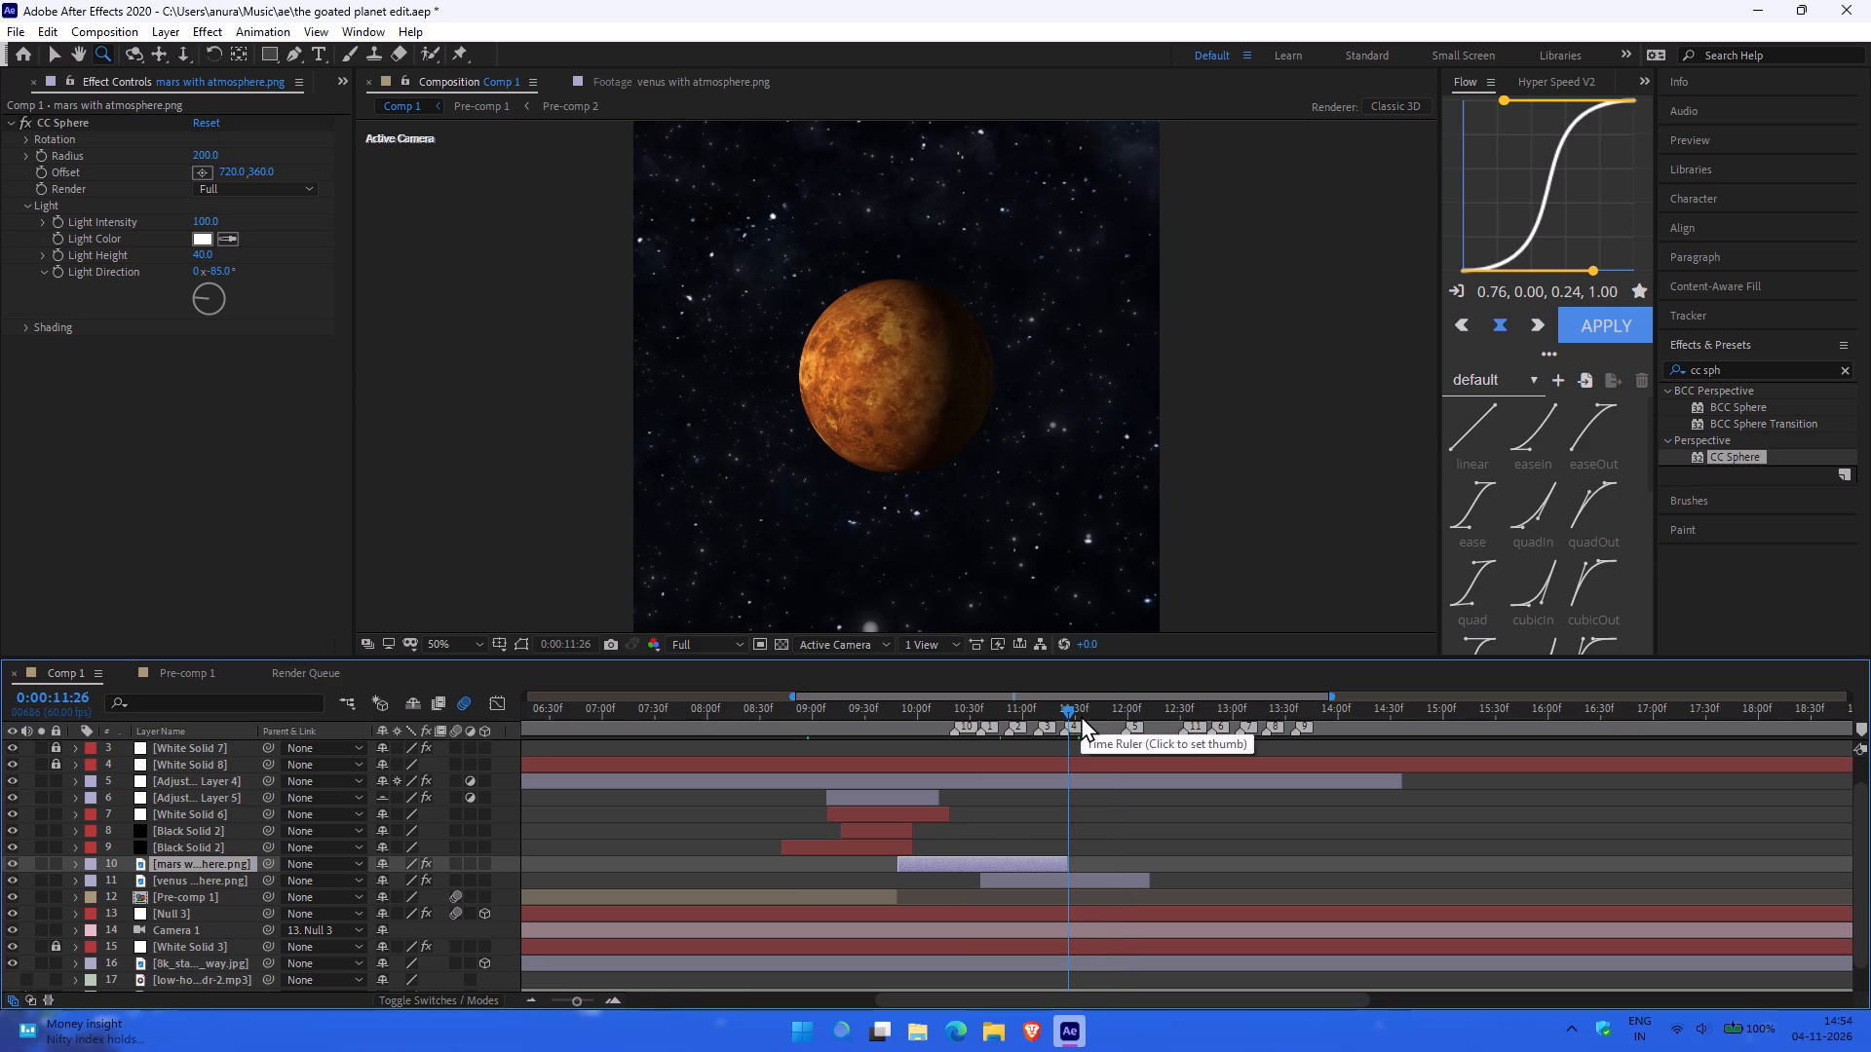
pyautogui.click(1014, 710)
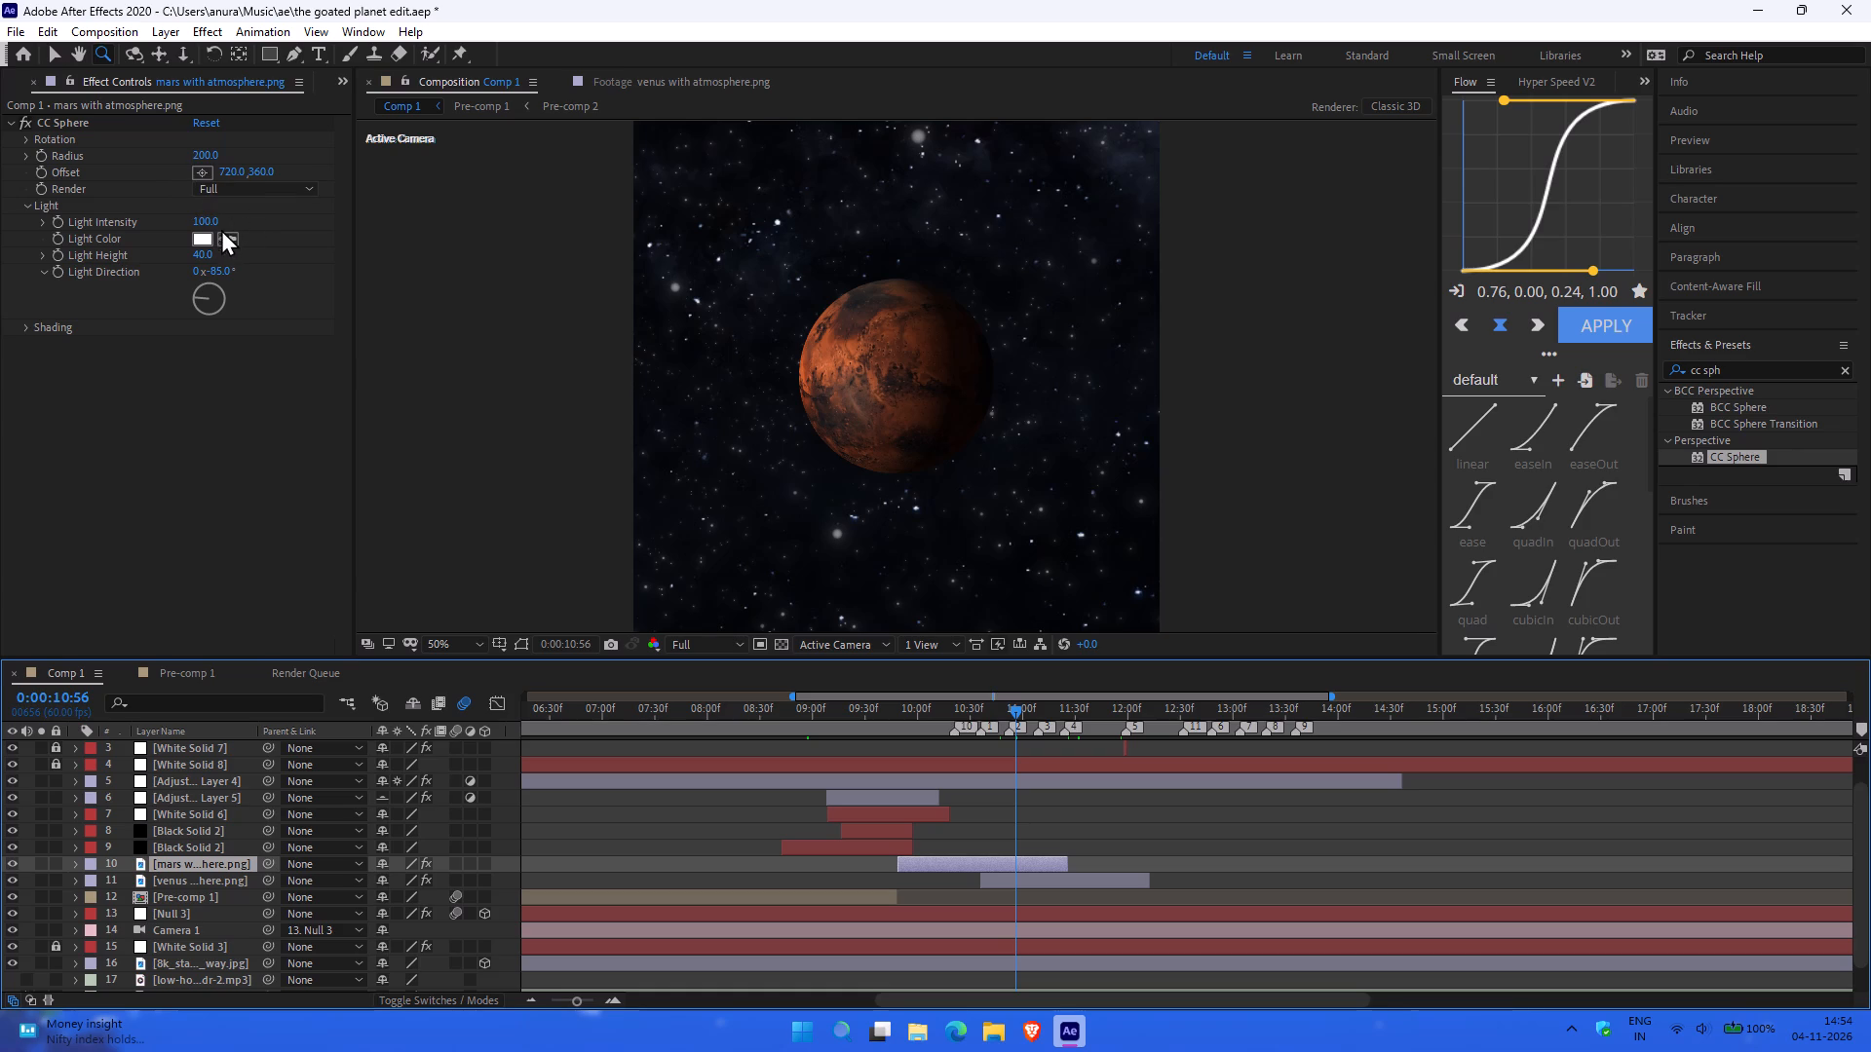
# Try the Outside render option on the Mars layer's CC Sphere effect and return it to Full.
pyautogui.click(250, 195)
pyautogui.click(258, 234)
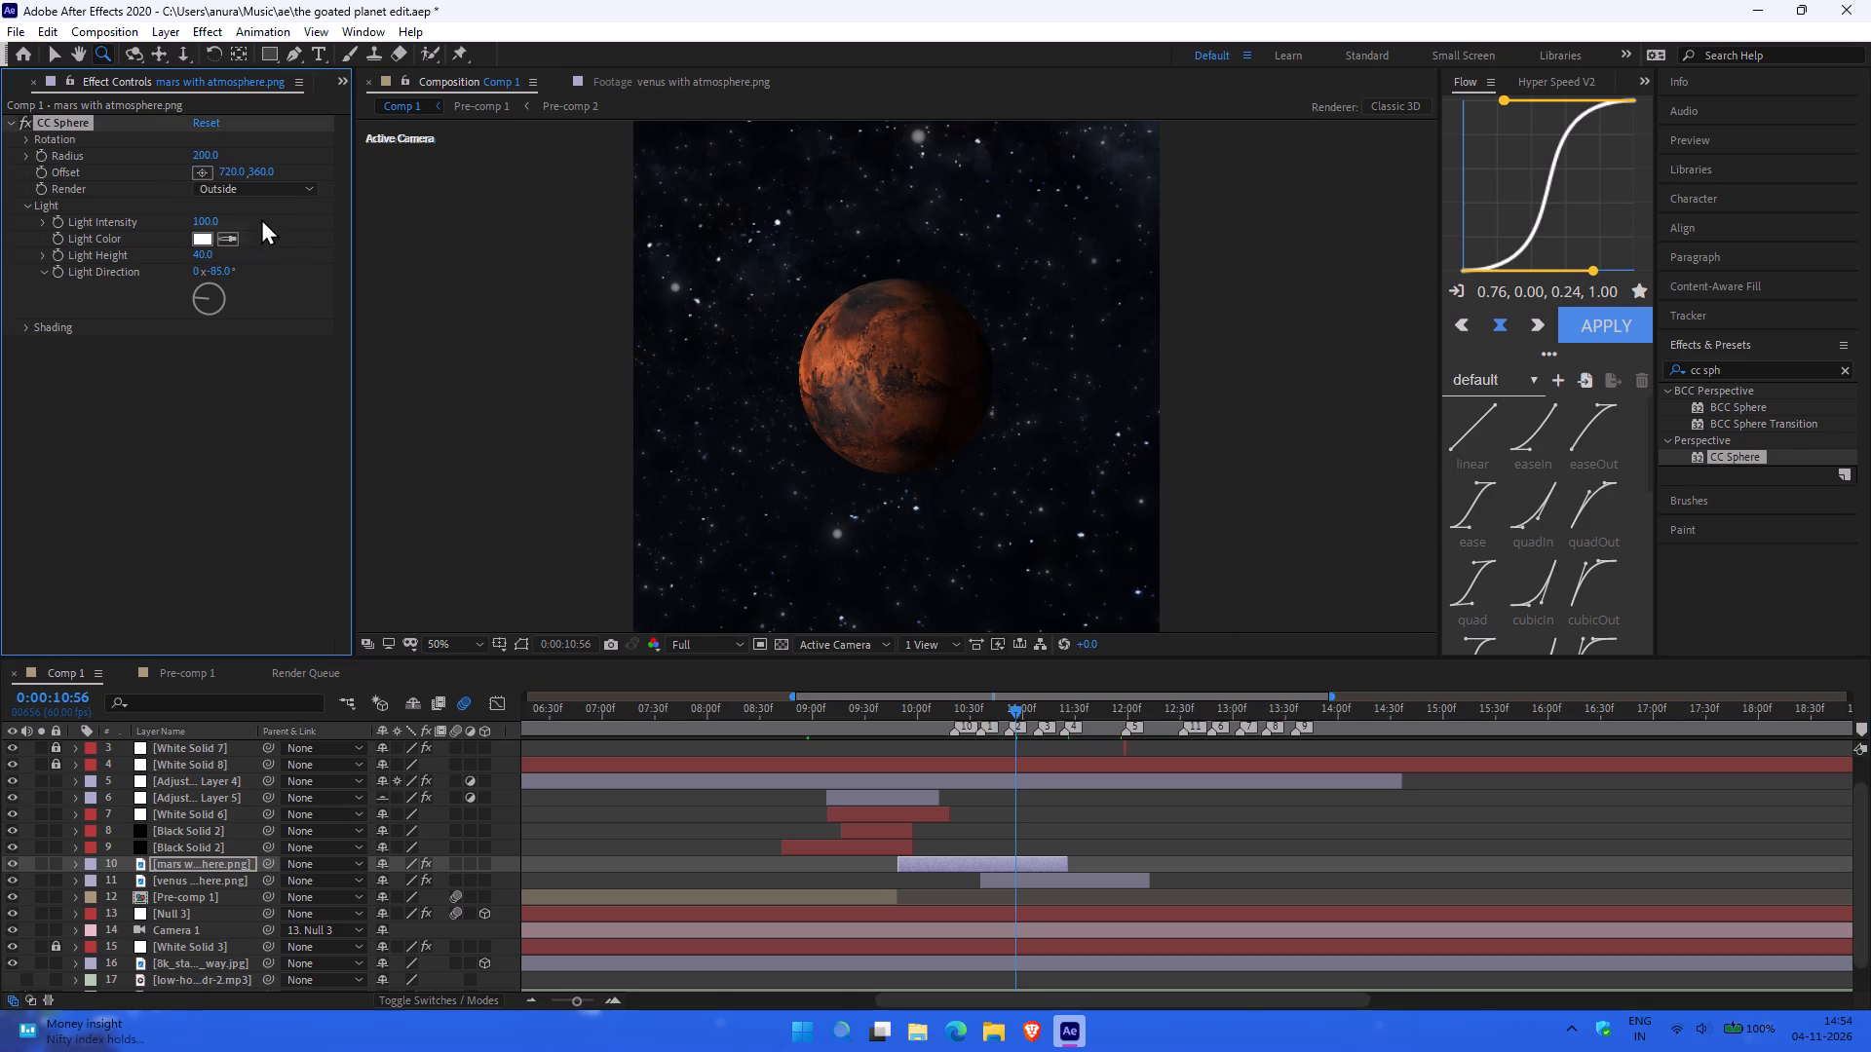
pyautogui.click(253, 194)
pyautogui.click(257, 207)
# Set the CC Sphere Light Intensity of the mars with atmosphere.png layer to 147.
pyautogui.moveTo(207, 221); pyautogui.dragTo(416, 223)
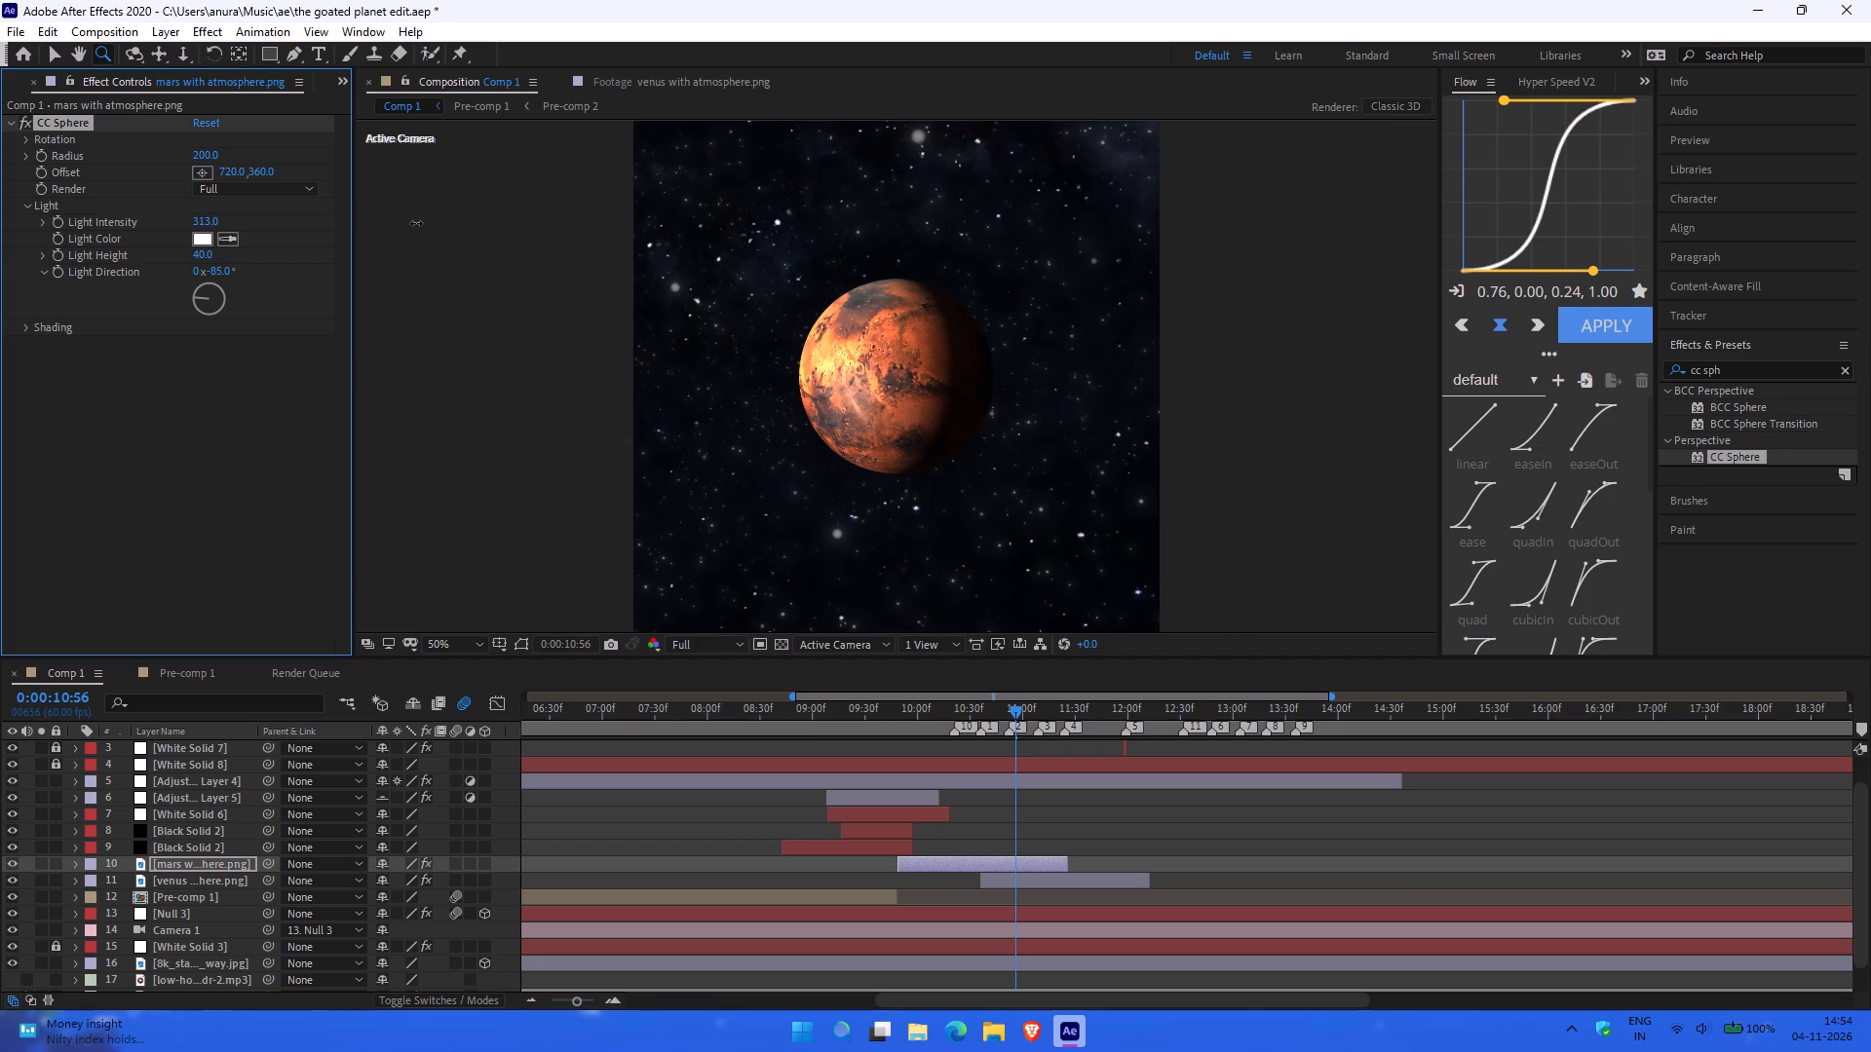
pyautogui.moveTo(416, 223); pyautogui.dragTo(326, 237)
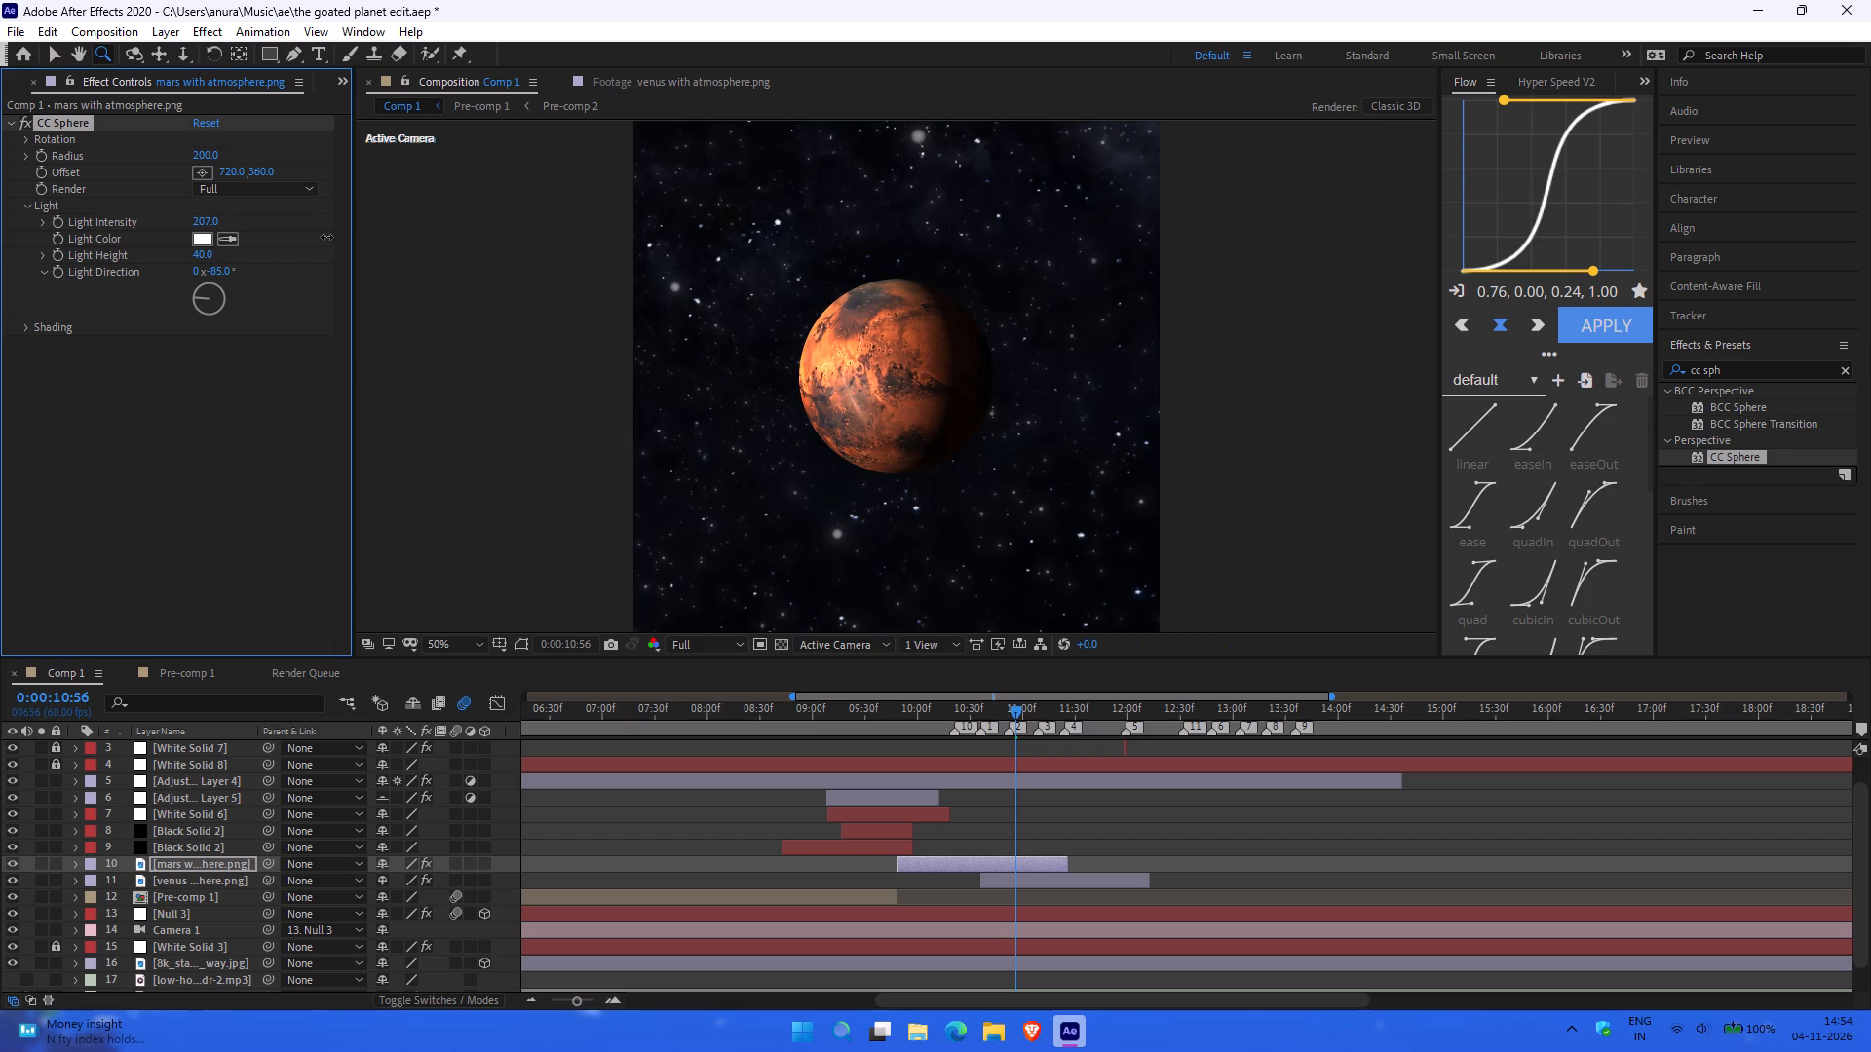
pyautogui.moveTo(326, 237); pyautogui.dragTo(314, 241)
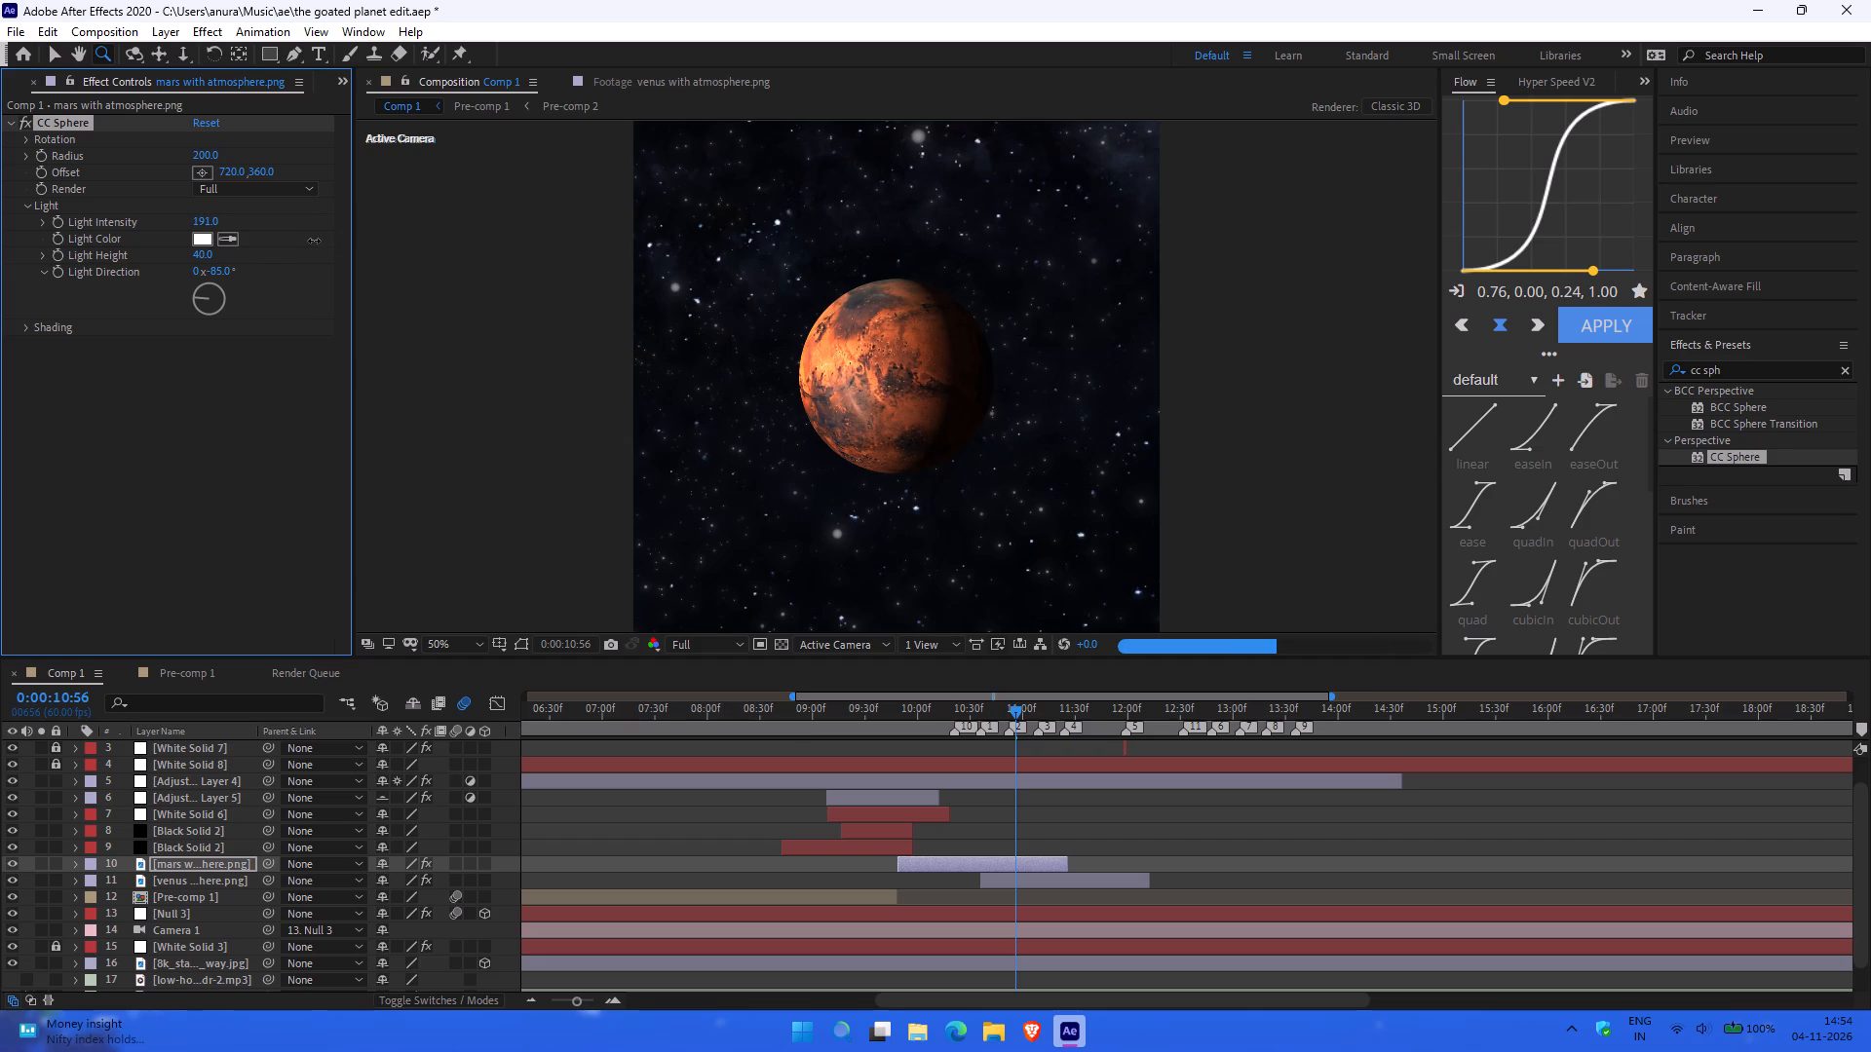
pyautogui.moveTo(314, 241); pyautogui.dragTo(274, 243)
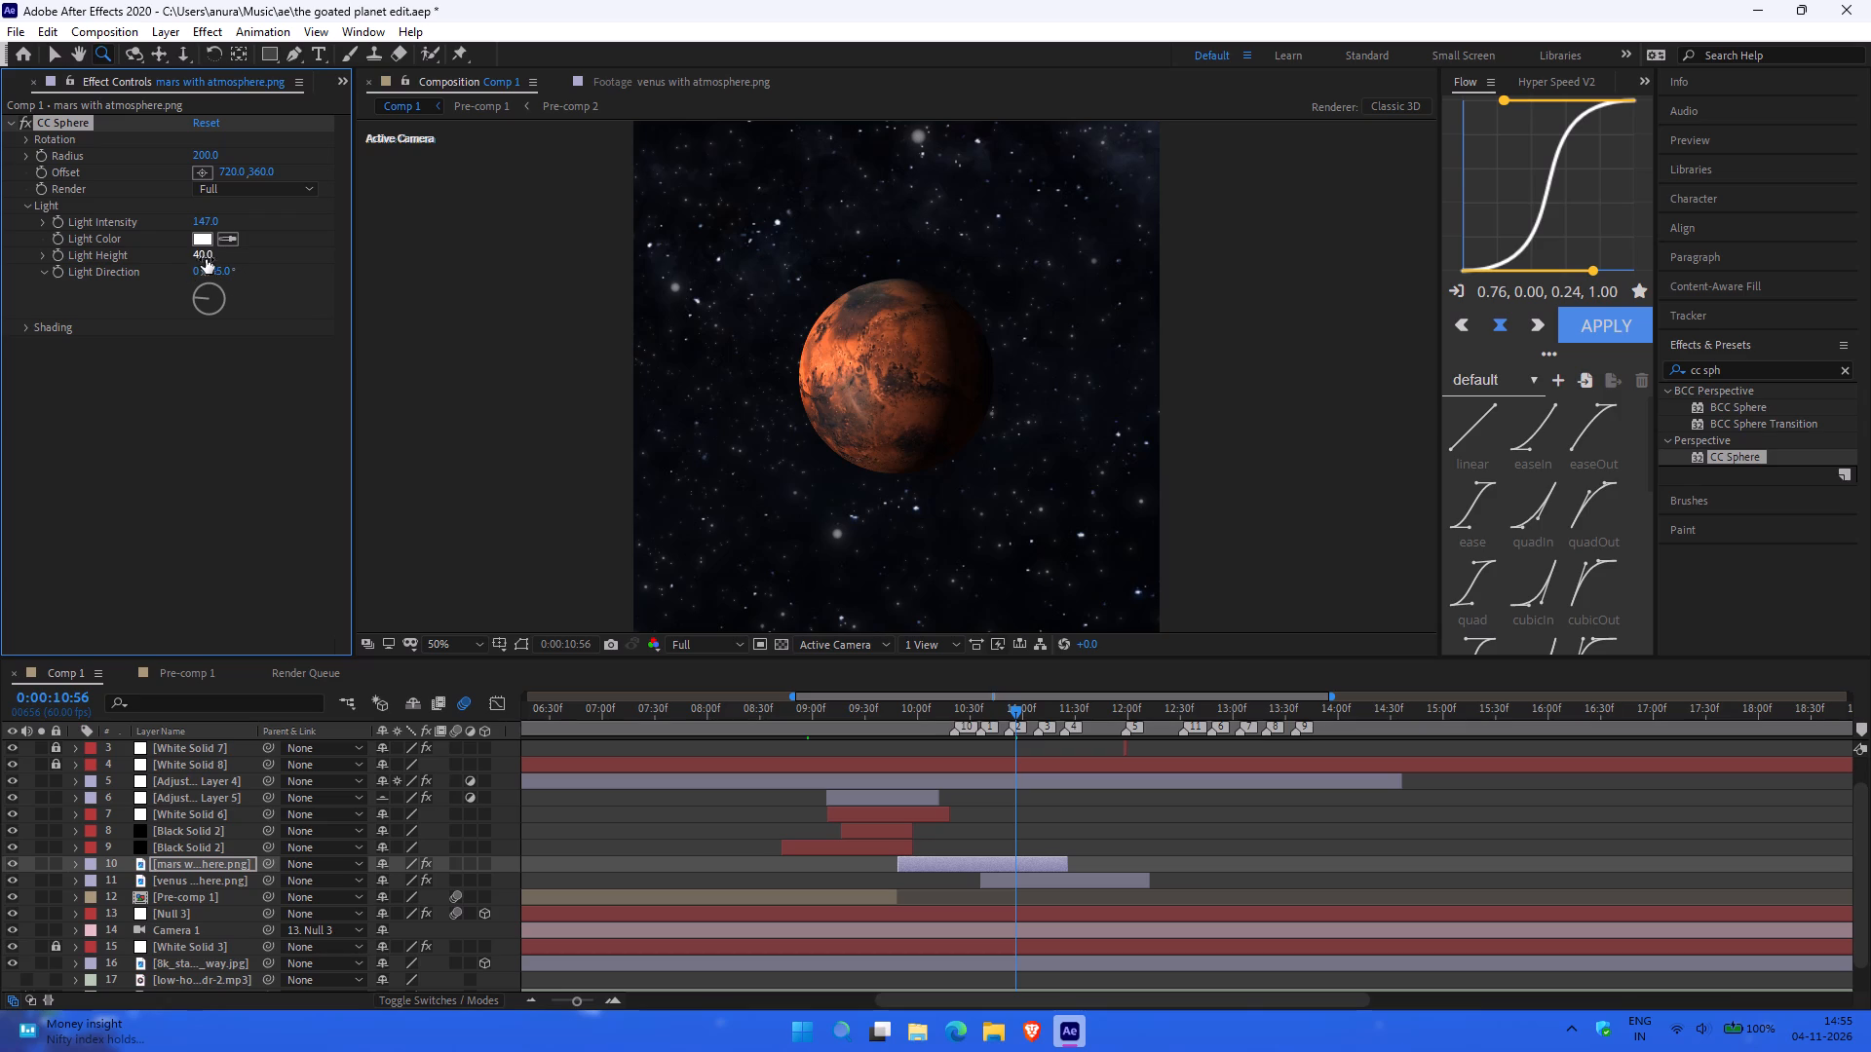
# Set the Mars layer's CC Sphere Light Height to 31 and Light Direction to -66°.
pyautogui.moveTo(208, 259); pyautogui.dragTo(225, 275)
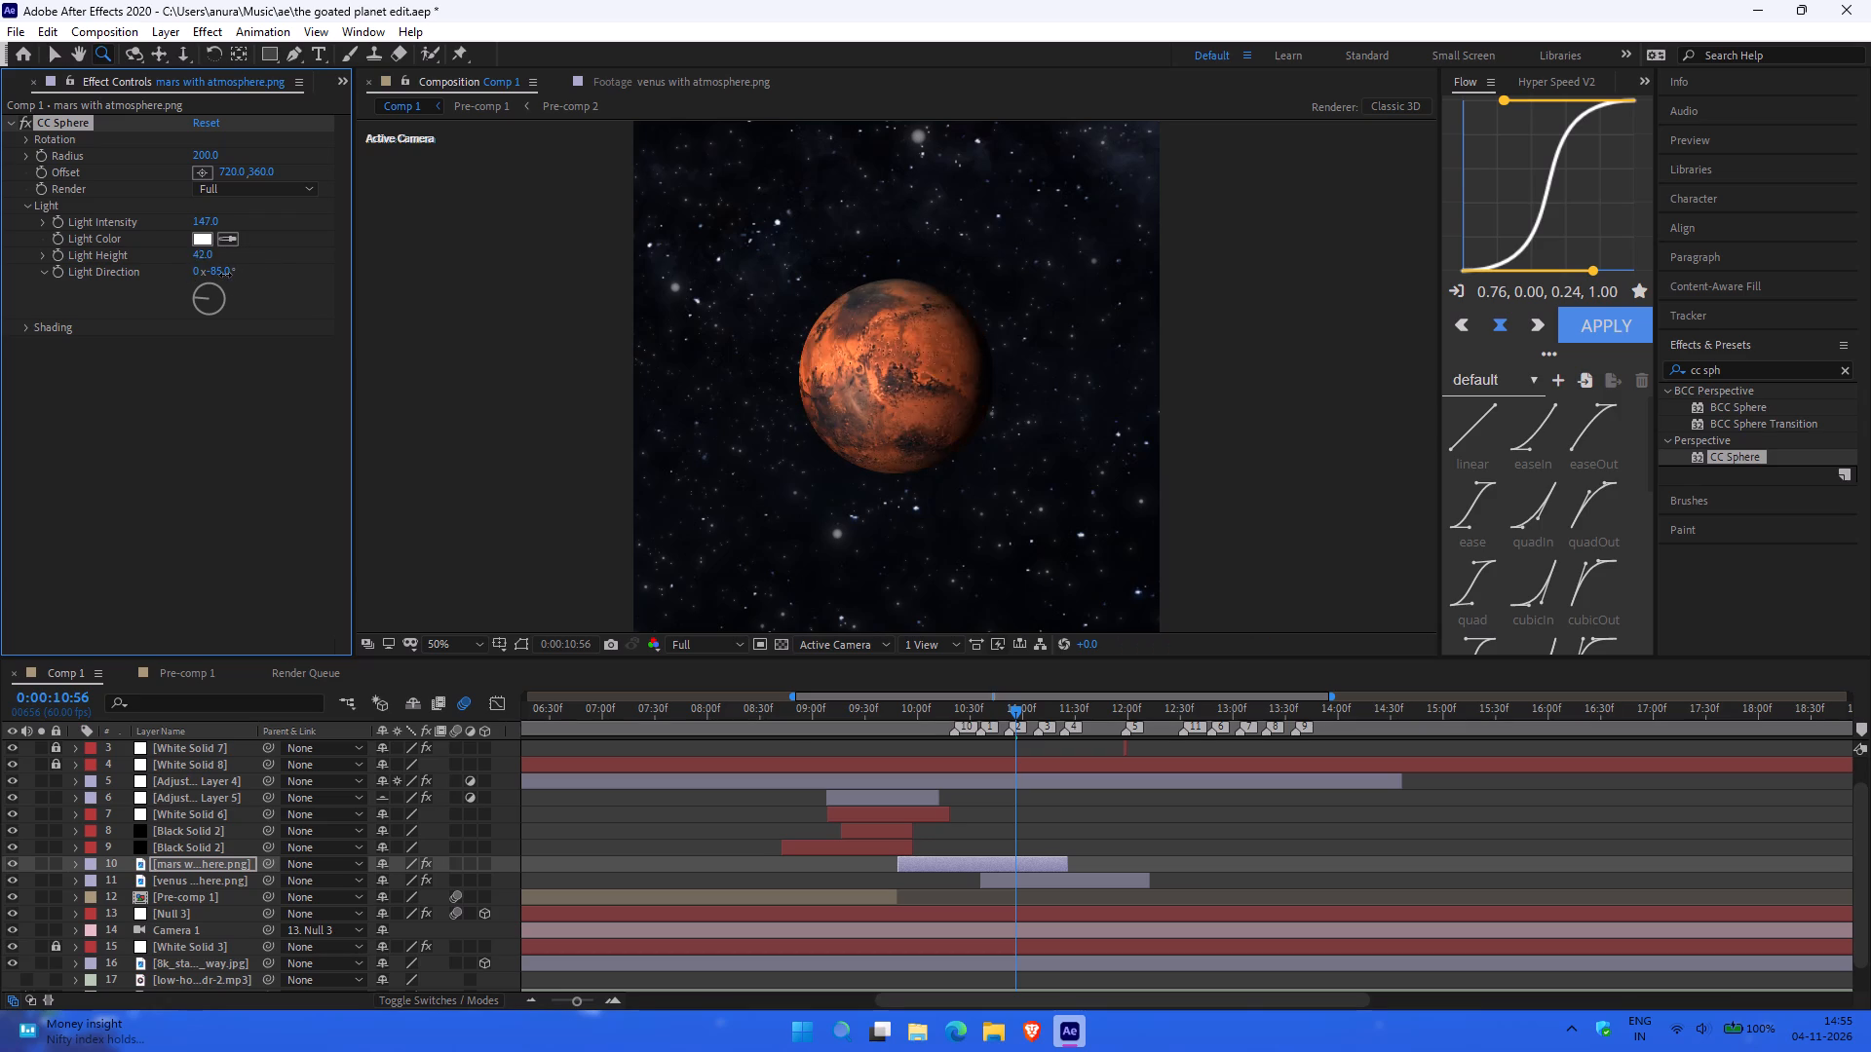
pyautogui.moveTo(225, 275); pyautogui.dragTo(220, 277)
pyautogui.moveTo(217, 278); pyautogui.dragTo(248, 274)
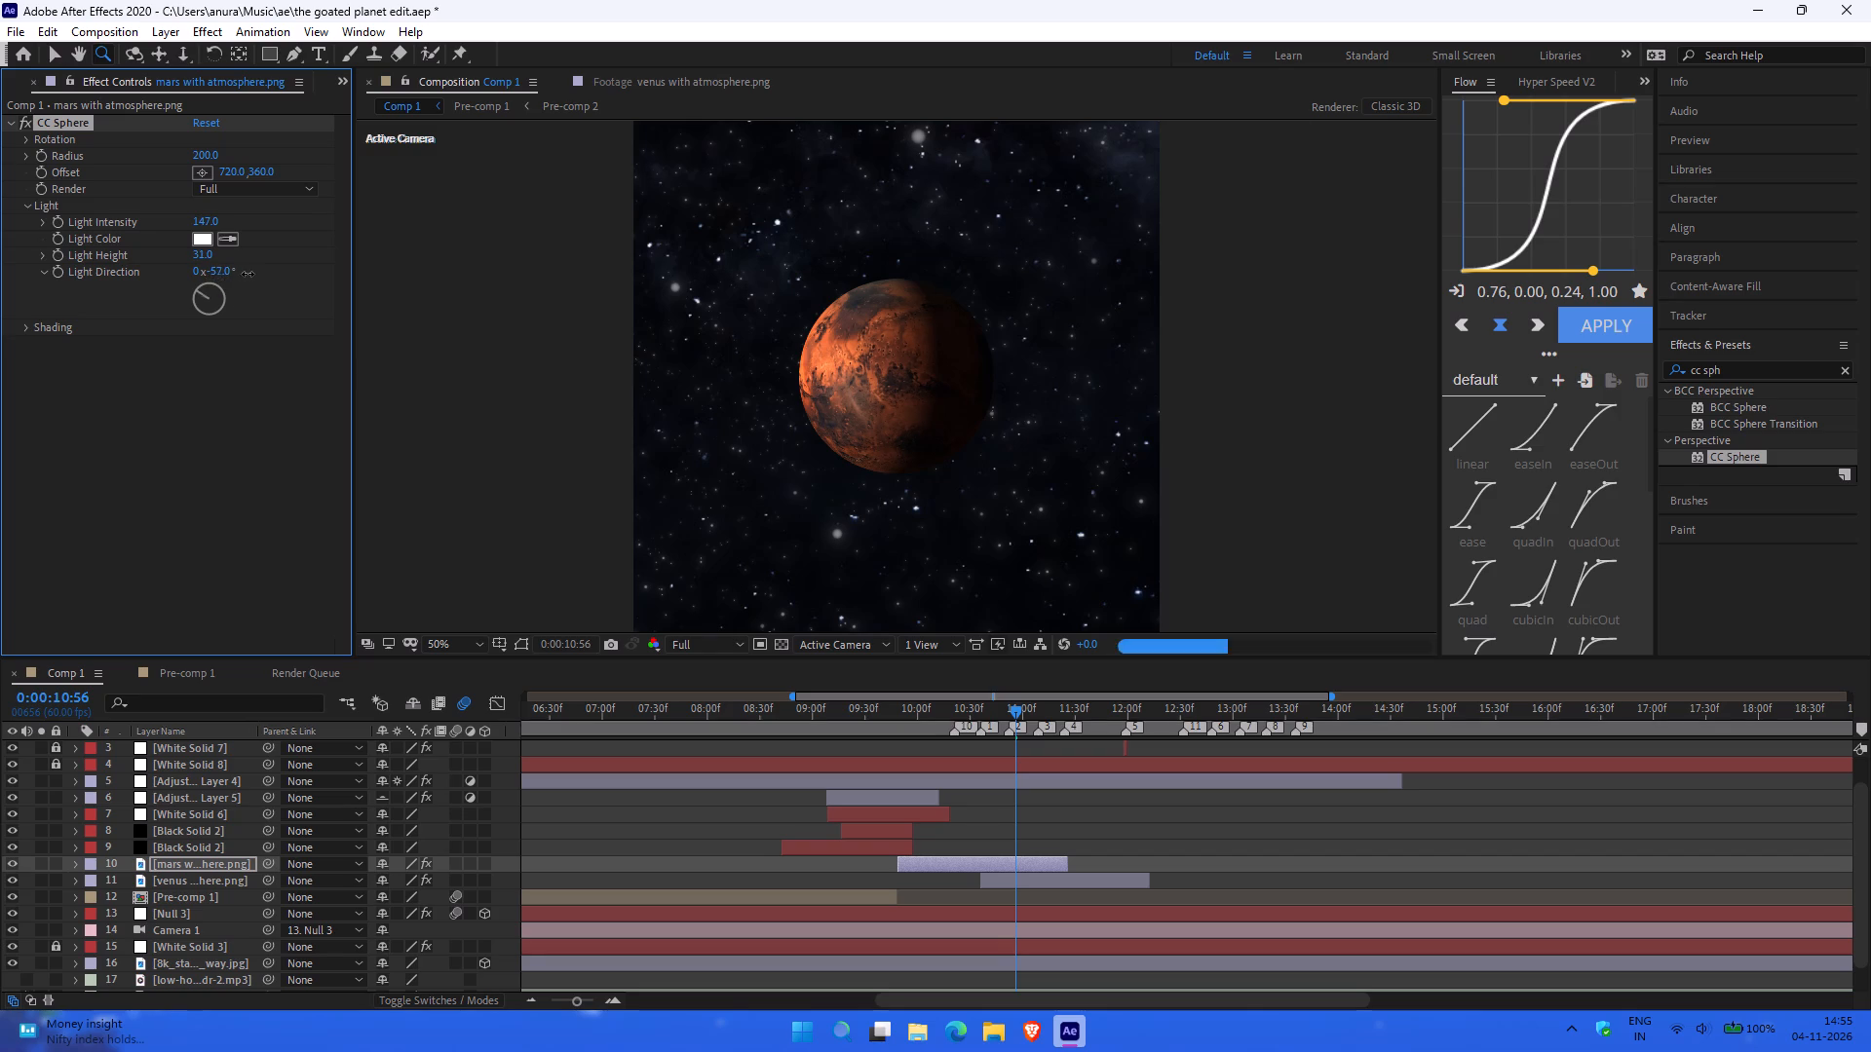
pyautogui.moveTo(248, 274); pyautogui.dragTo(242, 283)
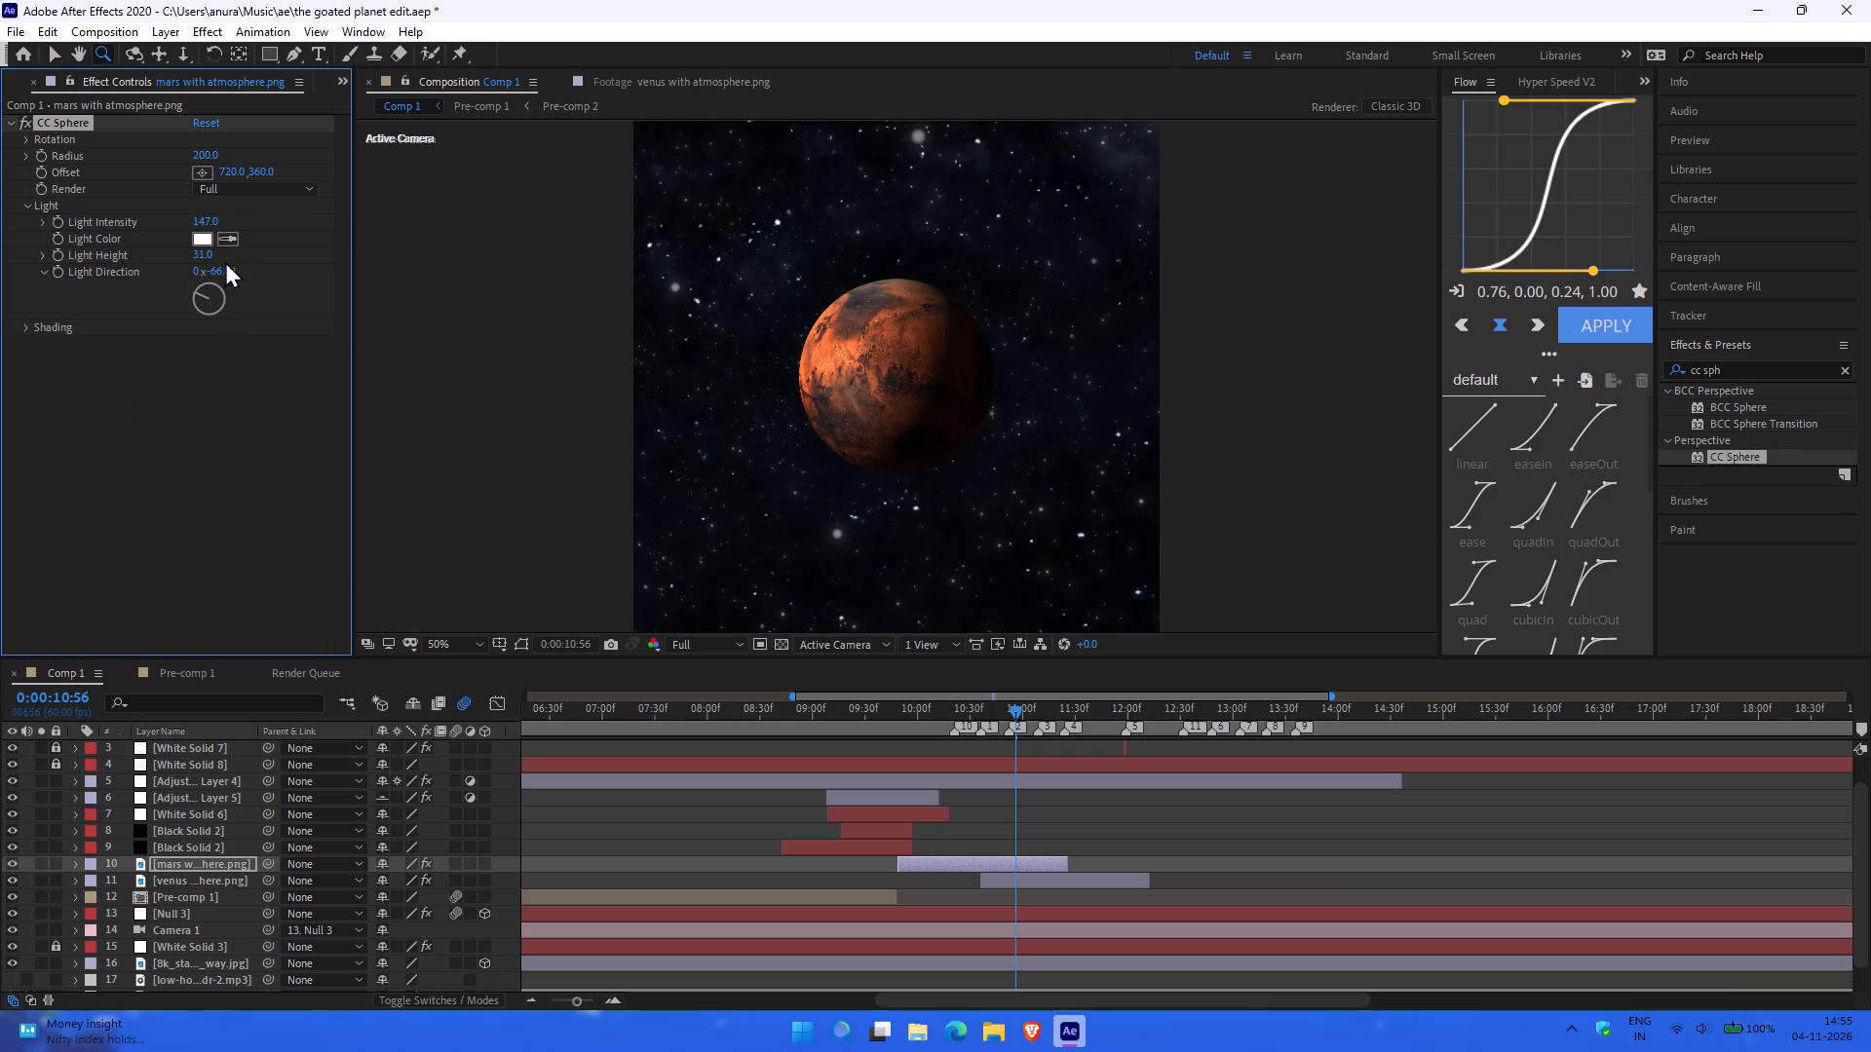
# Set the Ambient shading of the Mars layer's CC Sphere effect to 14.
pyautogui.click(31, 324)
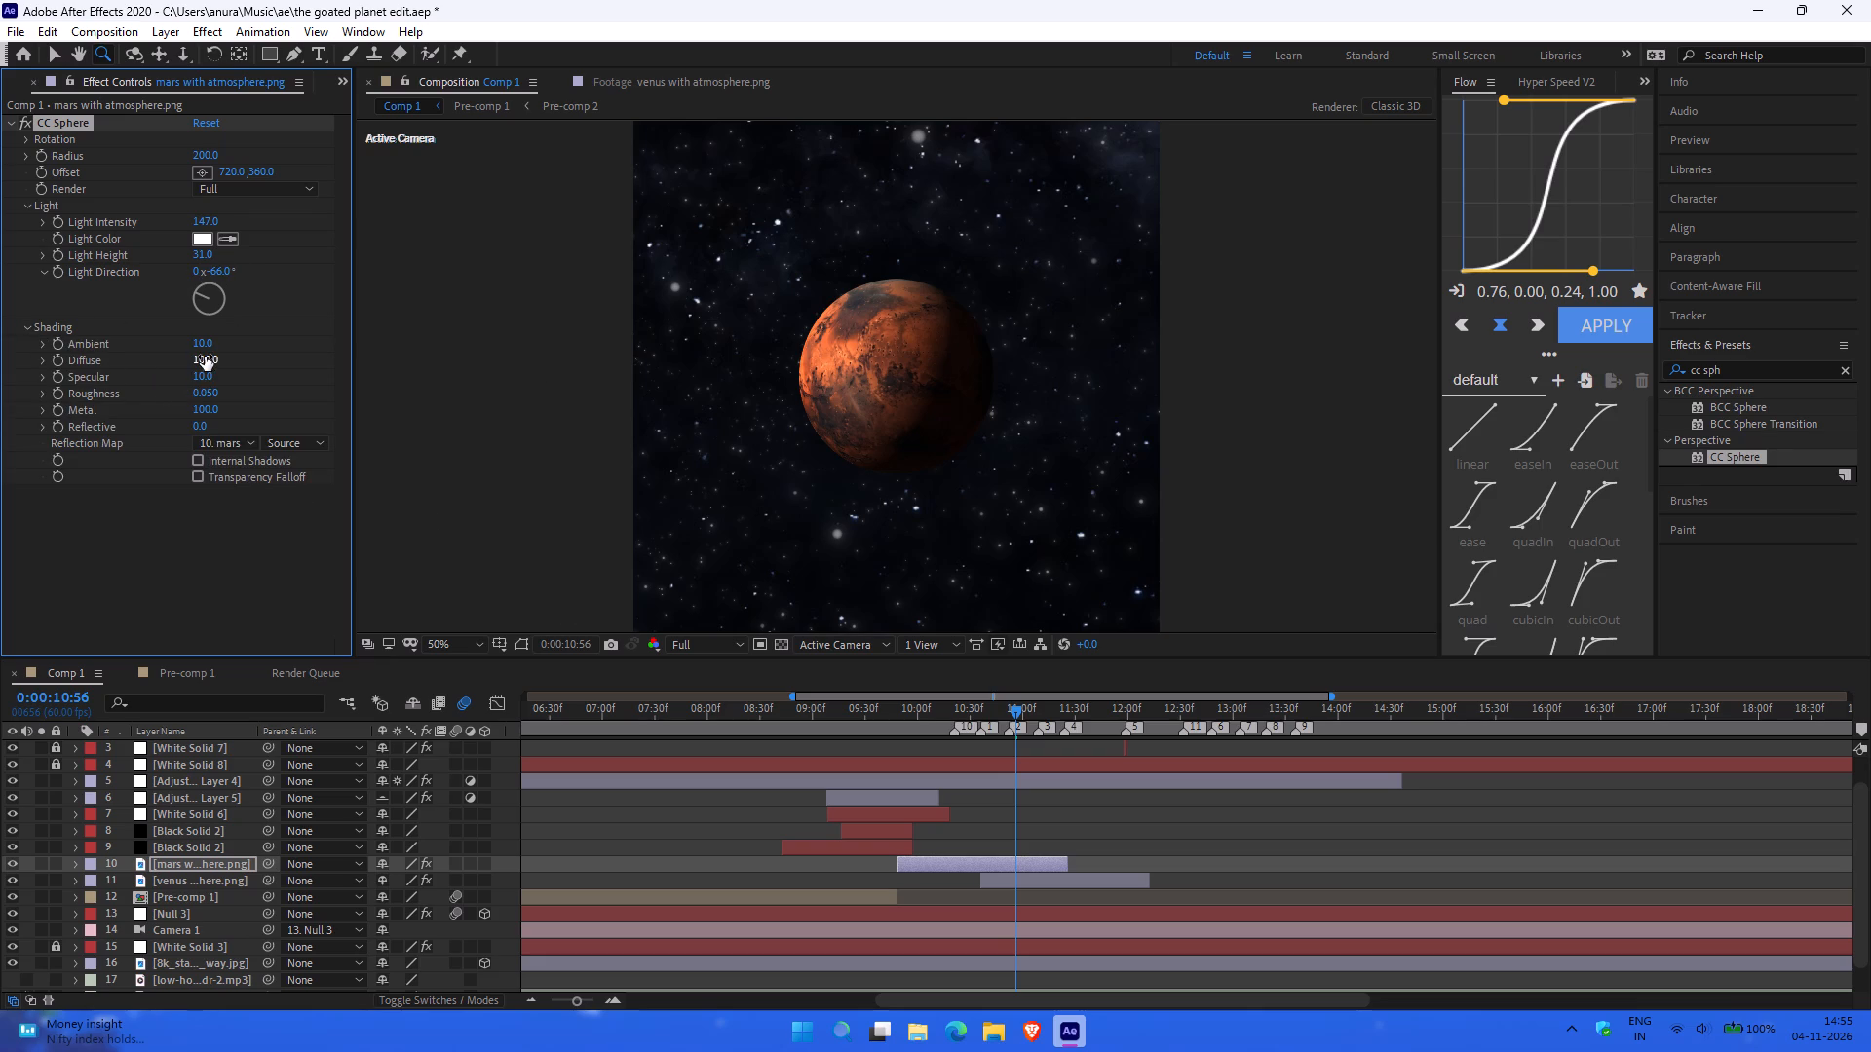
pyautogui.moveTo(201, 346); pyautogui.dragTo(239, 356)
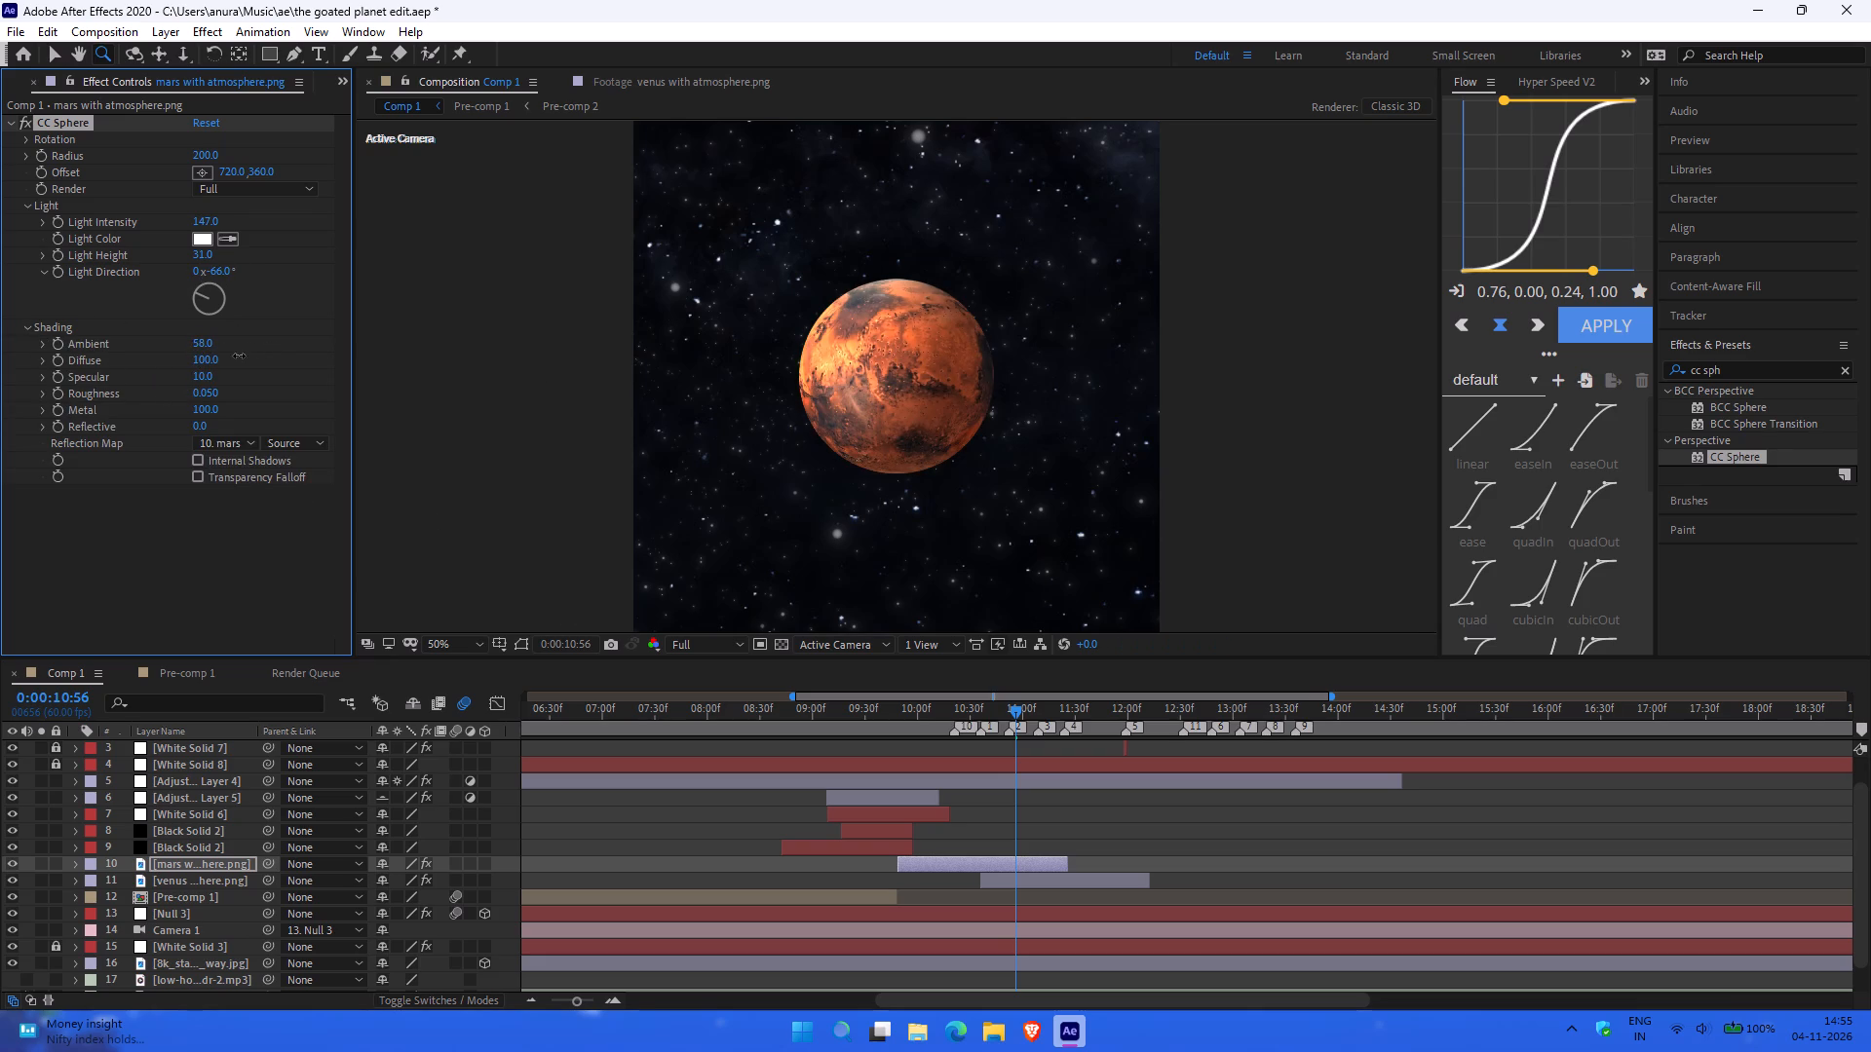
pyautogui.moveTo(239, 356); pyautogui.dragTo(244, 362)
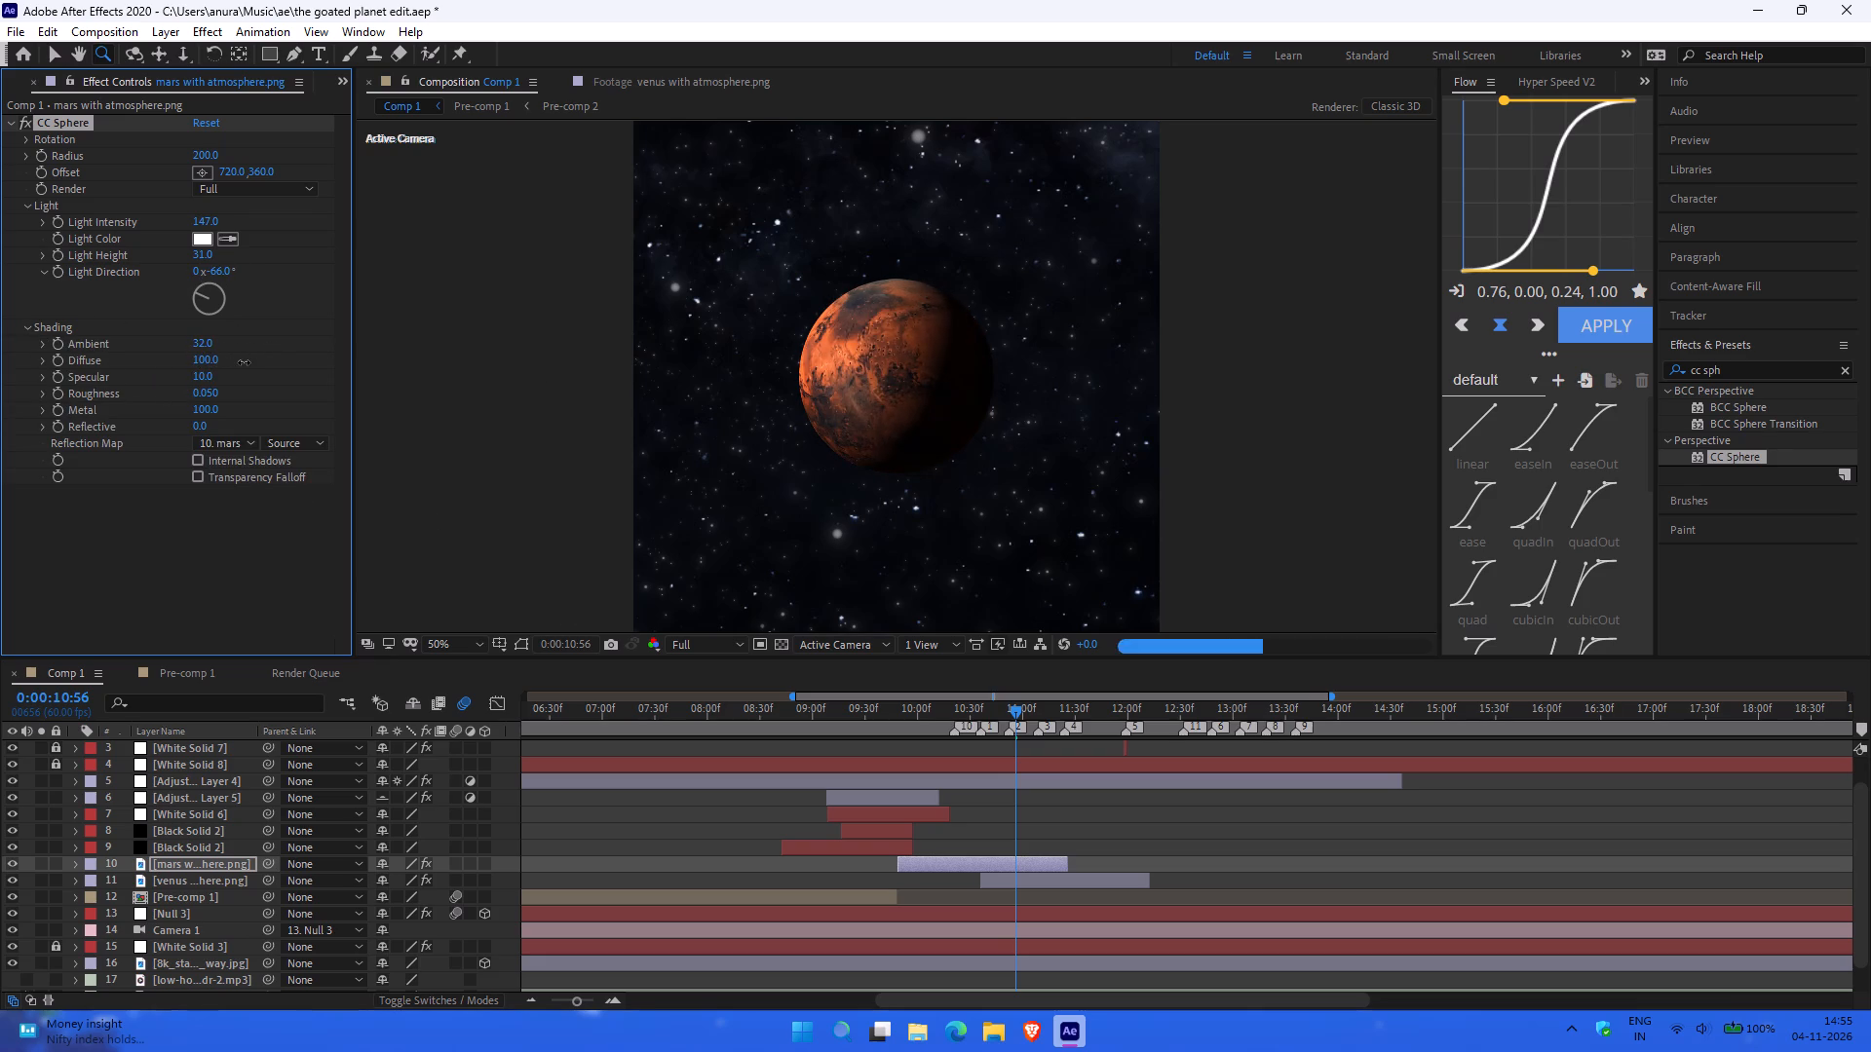
pyautogui.moveTo(244, 362); pyautogui.dragTo(231, 372)
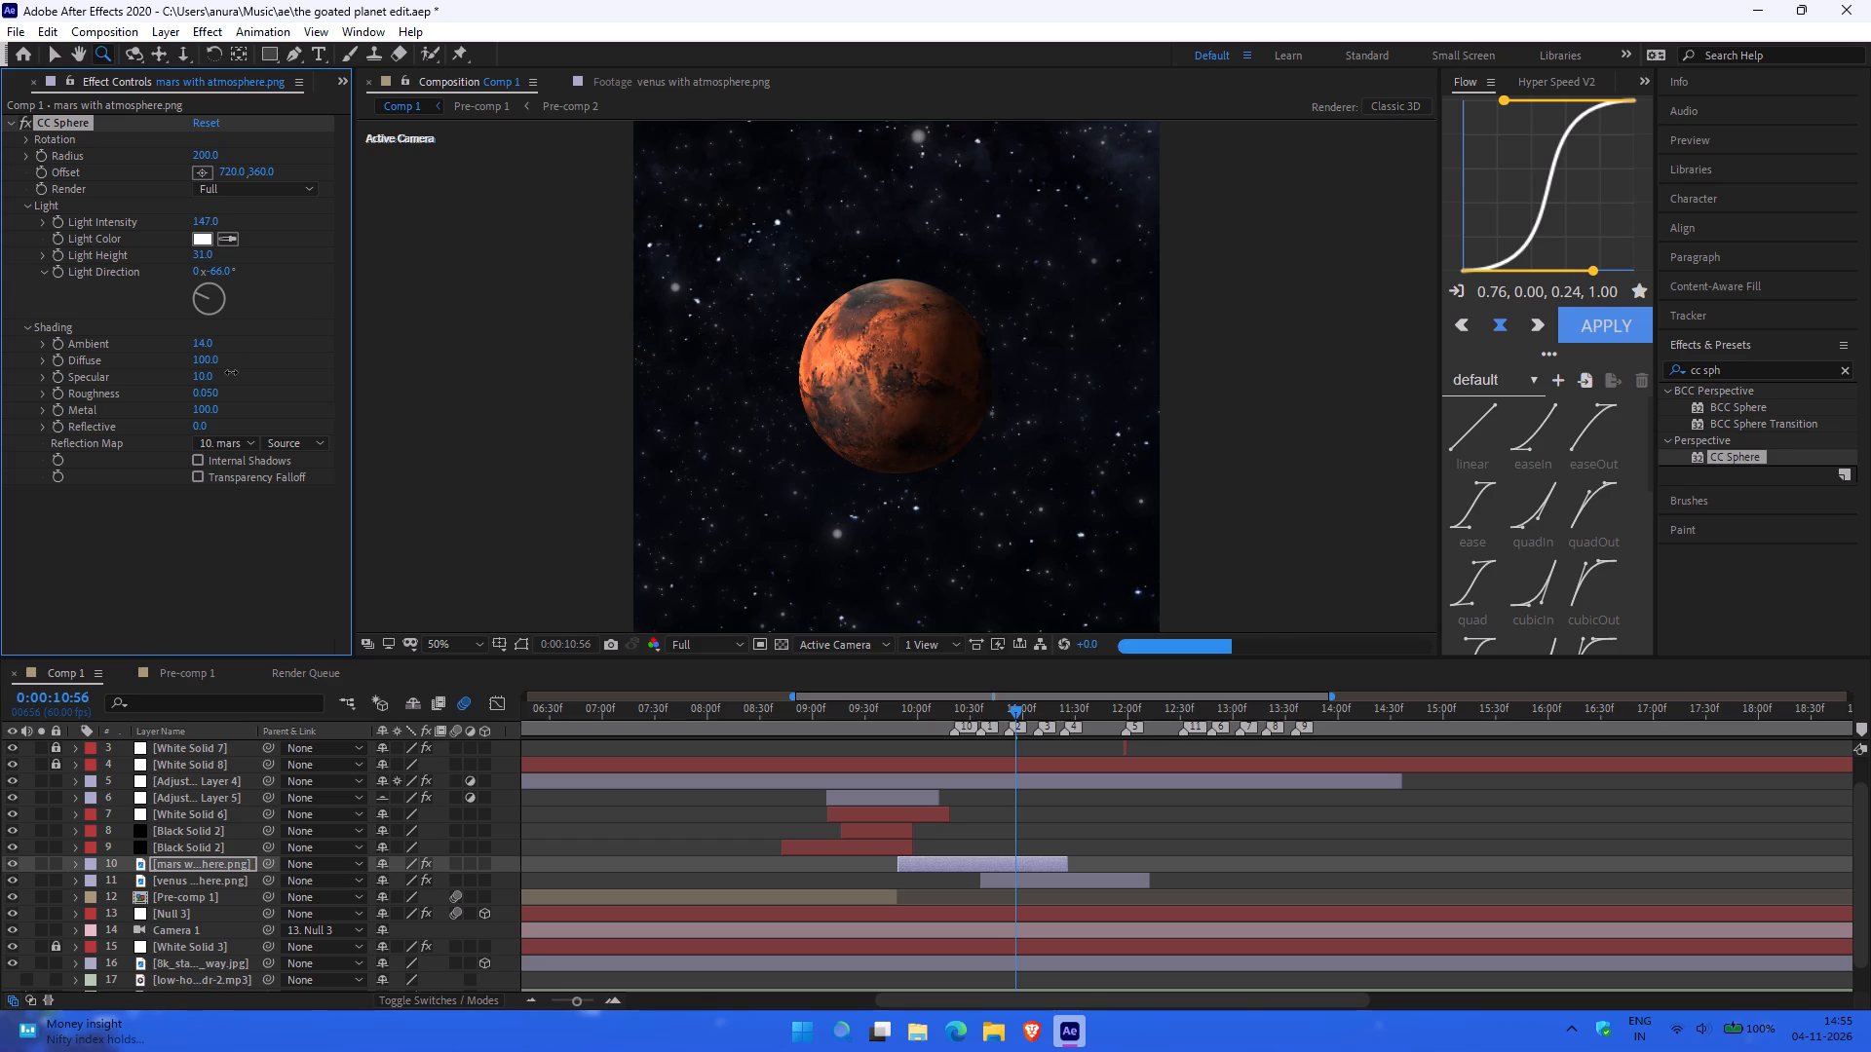
pyautogui.moveTo(231, 372); pyautogui.dragTo(240, 372)
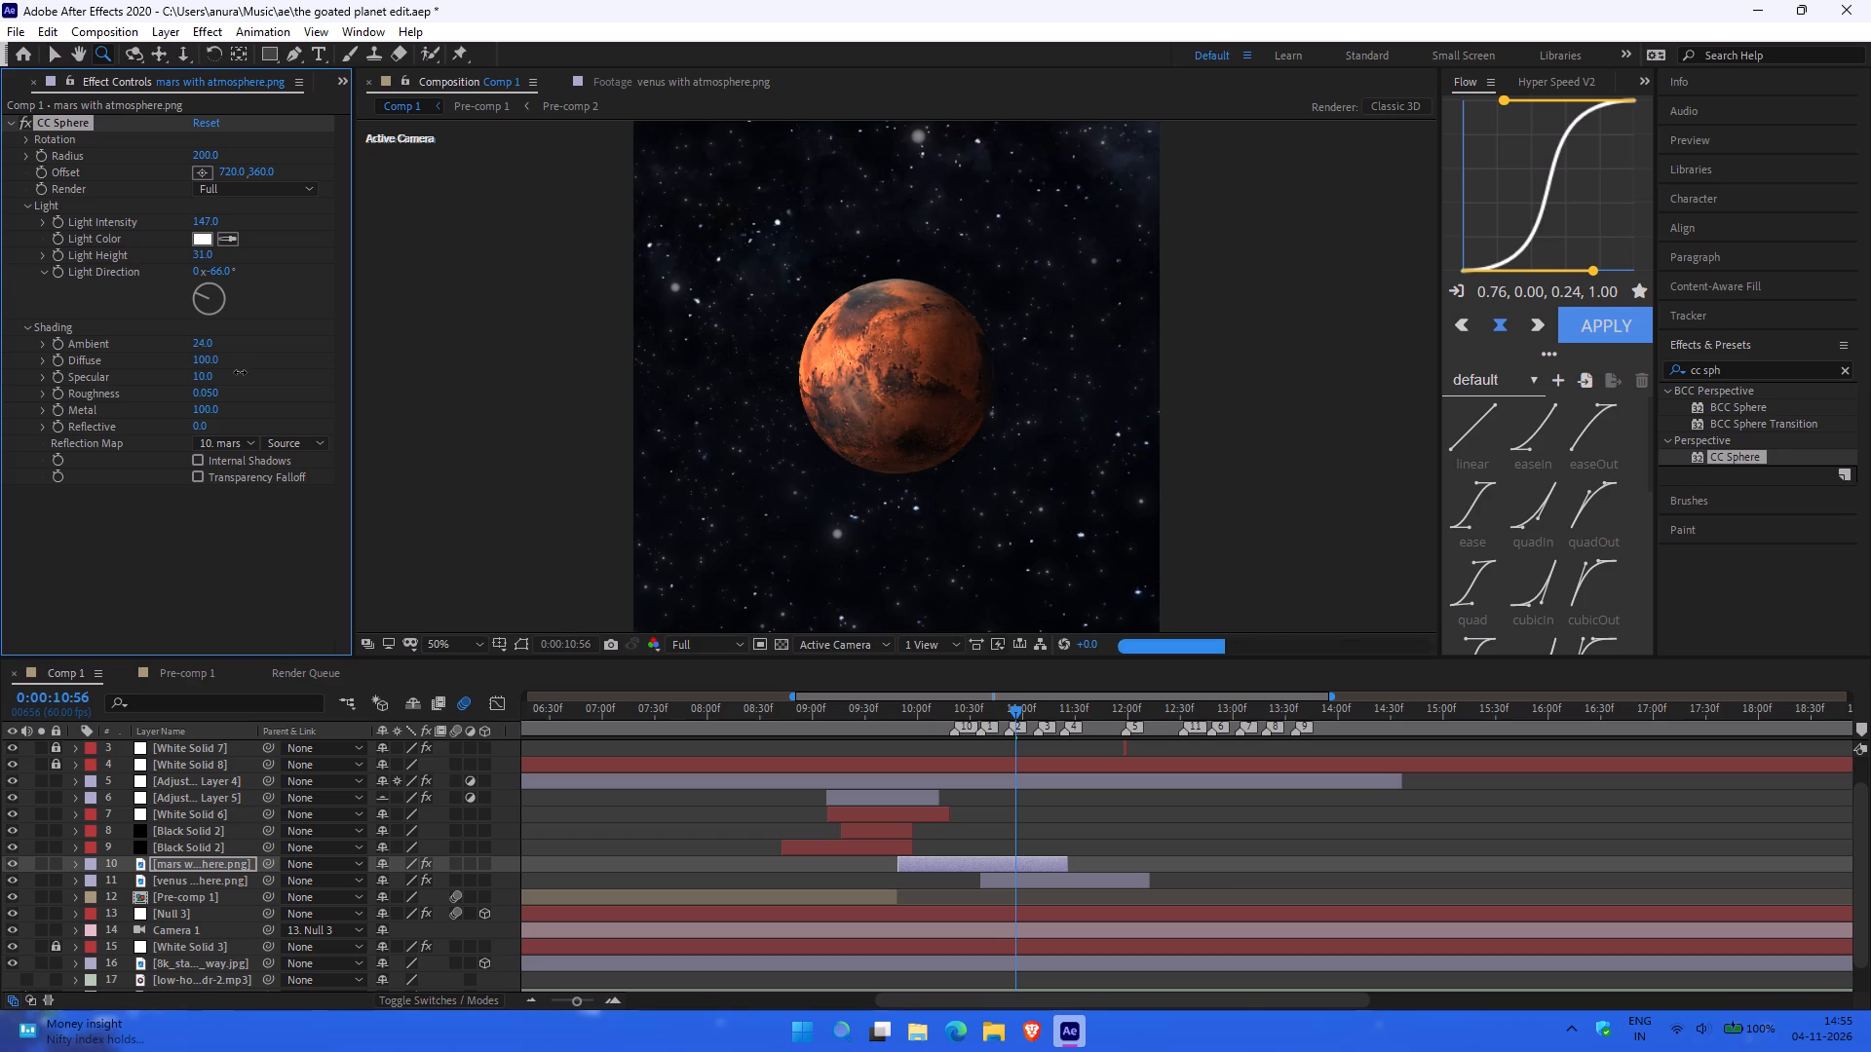
pyautogui.moveTo(240, 372); pyautogui.dragTo(234, 375)
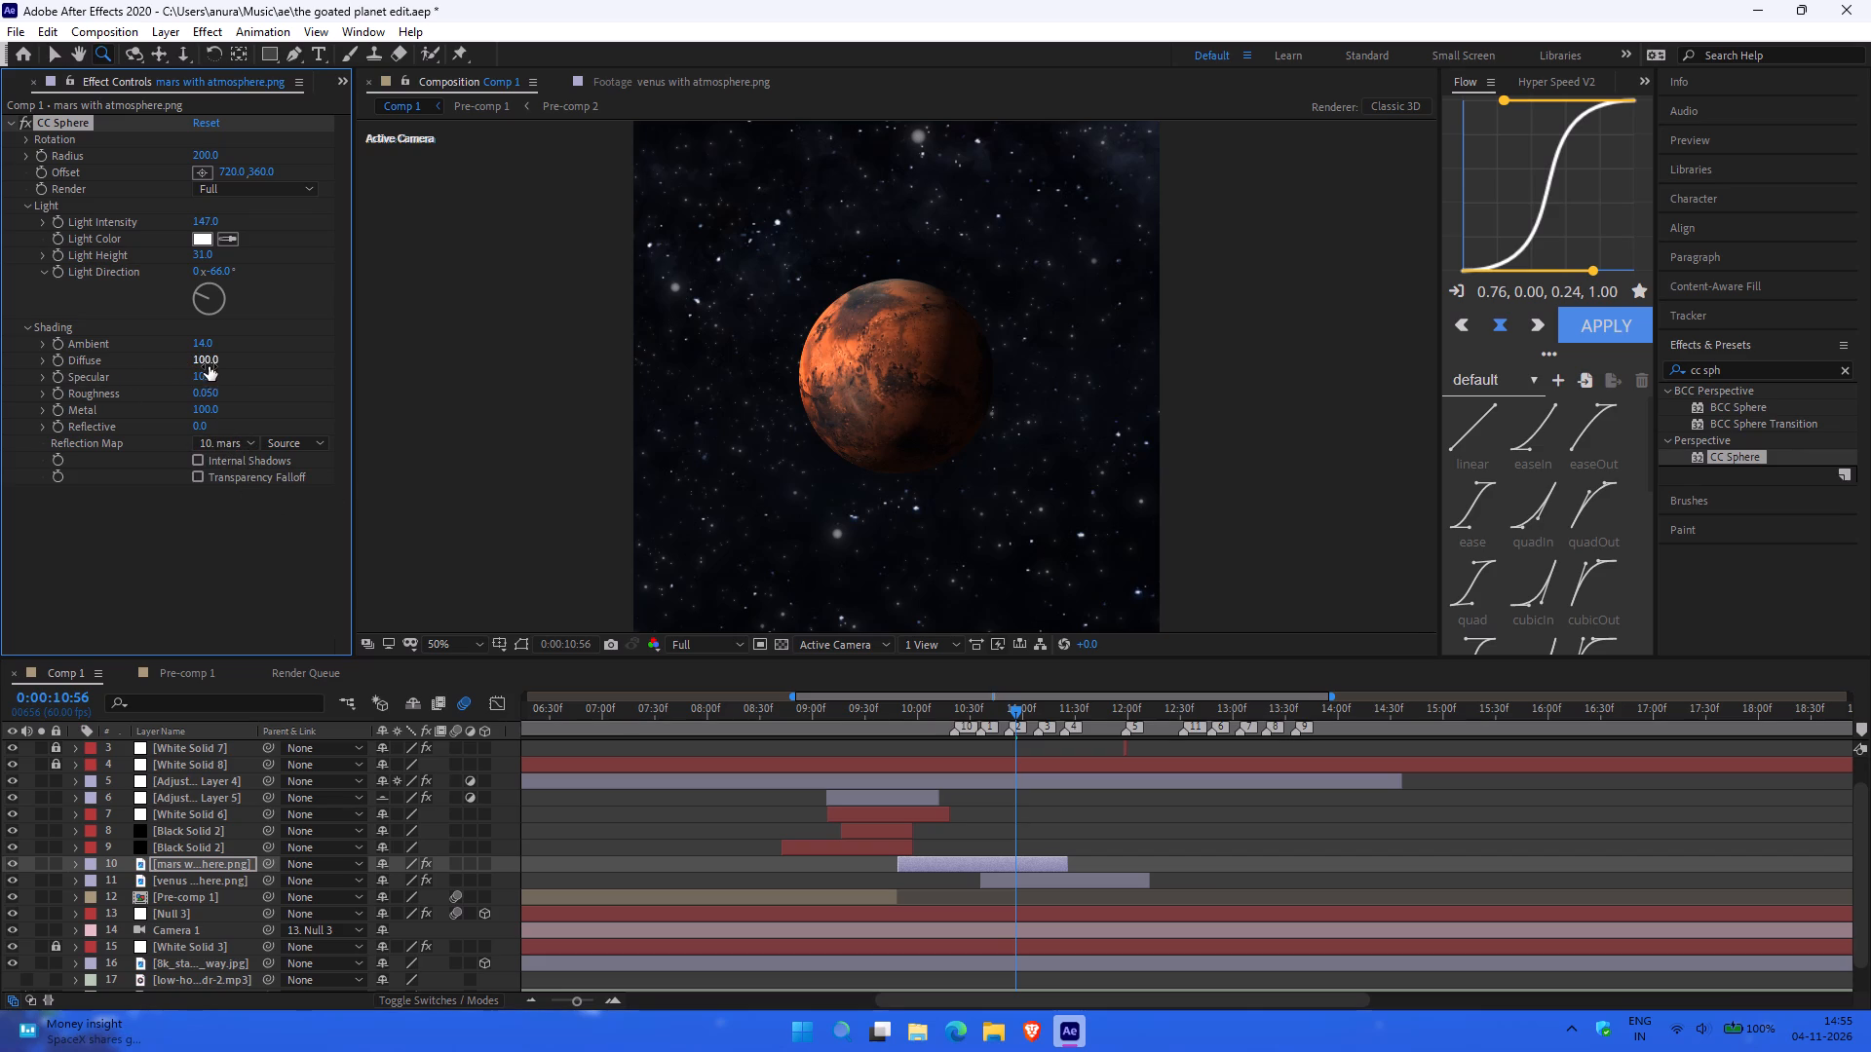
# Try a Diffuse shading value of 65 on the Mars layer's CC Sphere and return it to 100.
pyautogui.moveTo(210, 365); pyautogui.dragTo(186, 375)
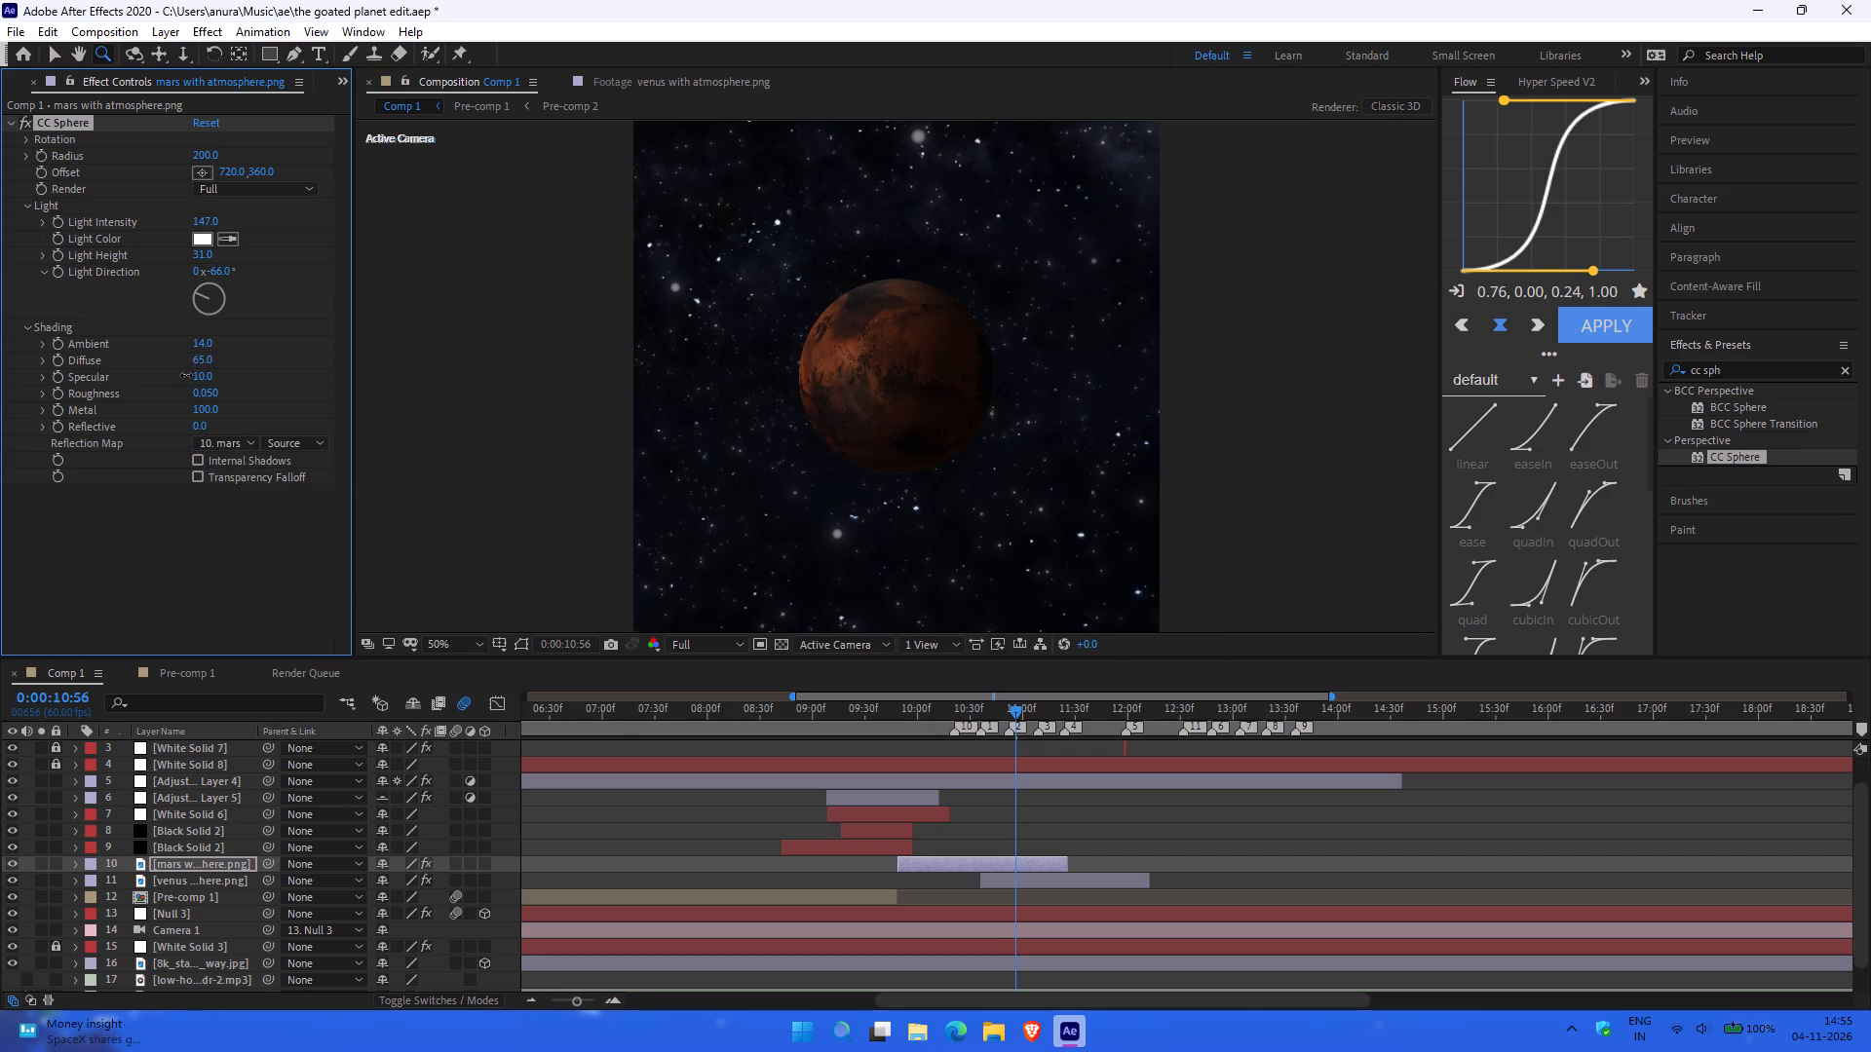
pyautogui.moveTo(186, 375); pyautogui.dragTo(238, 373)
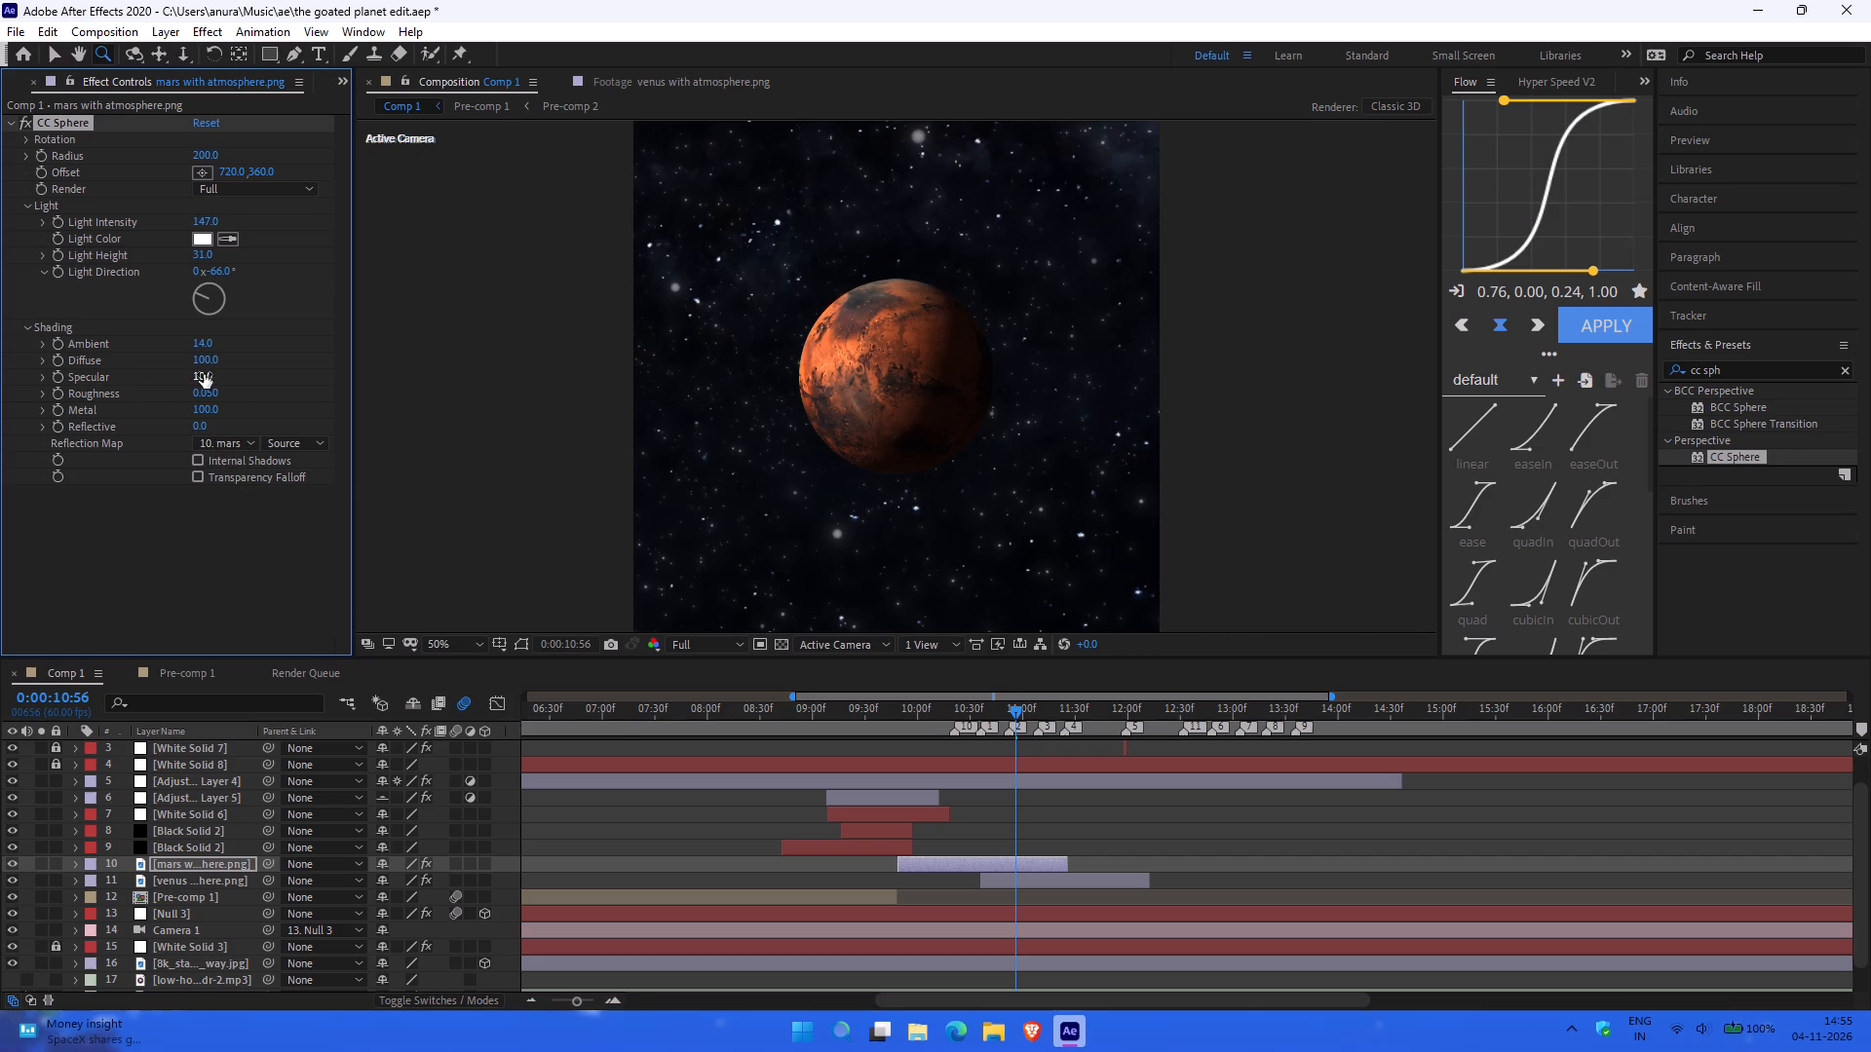
# Set the Specular shading of the Mars layer's CC Sphere effect to 0.
pyautogui.moveTo(204, 374); pyautogui.dragTo(131, 406)
pyautogui.moveTo(131, 406); pyautogui.dragTo(191, 434)
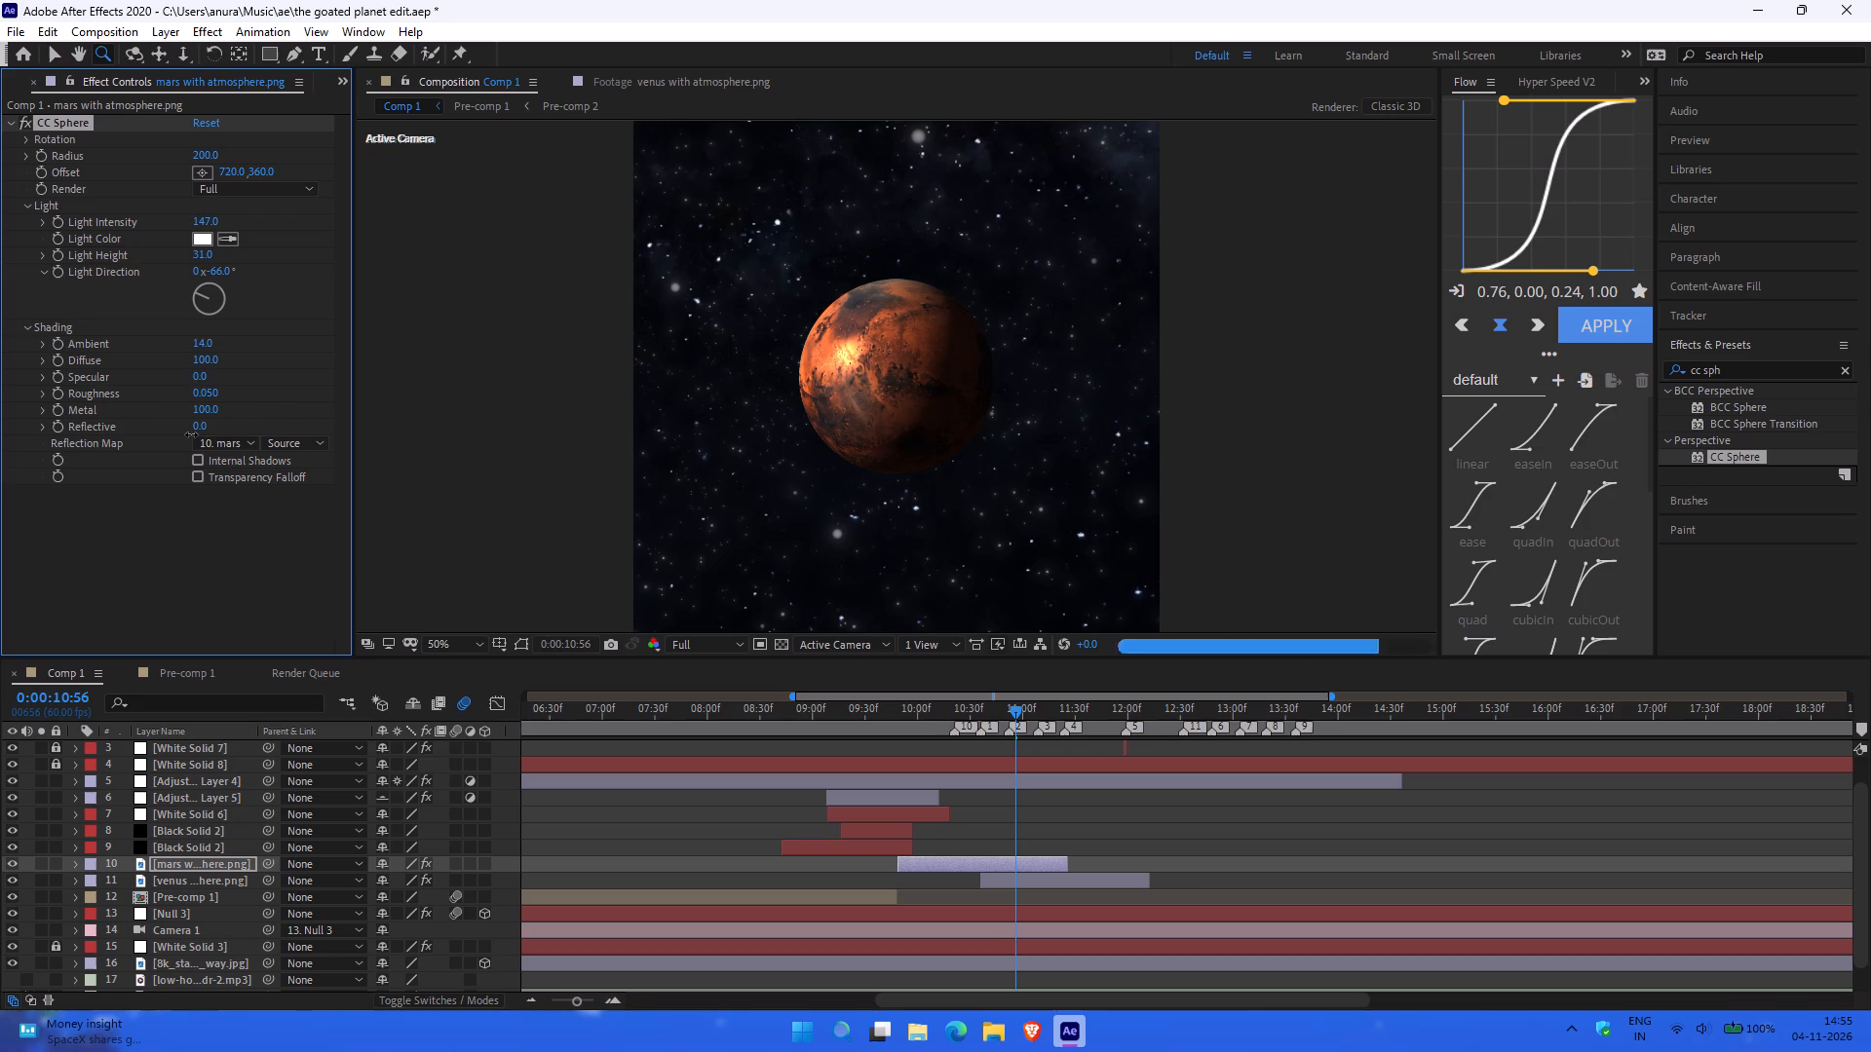
pyautogui.moveTo(191, 434); pyautogui.dragTo(197, 441)
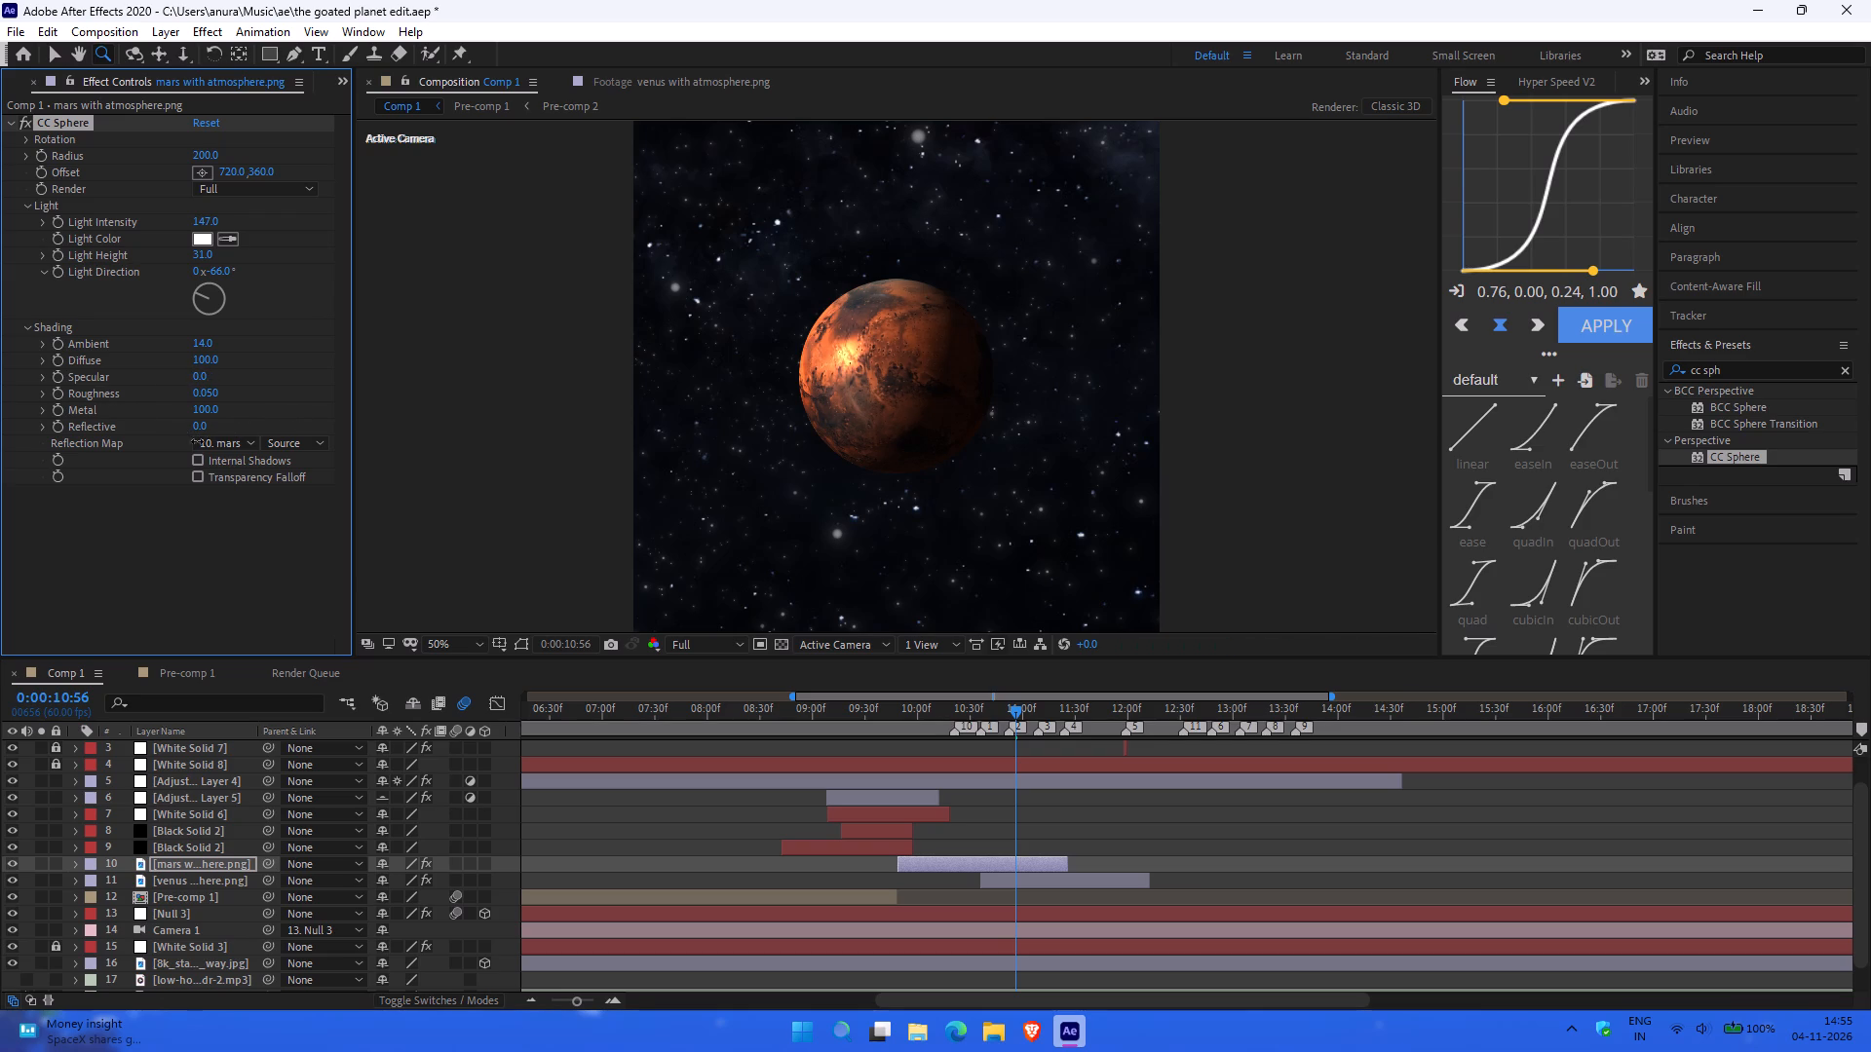
pyautogui.moveTo(197, 441); pyautogui.dragTo(168, 446)
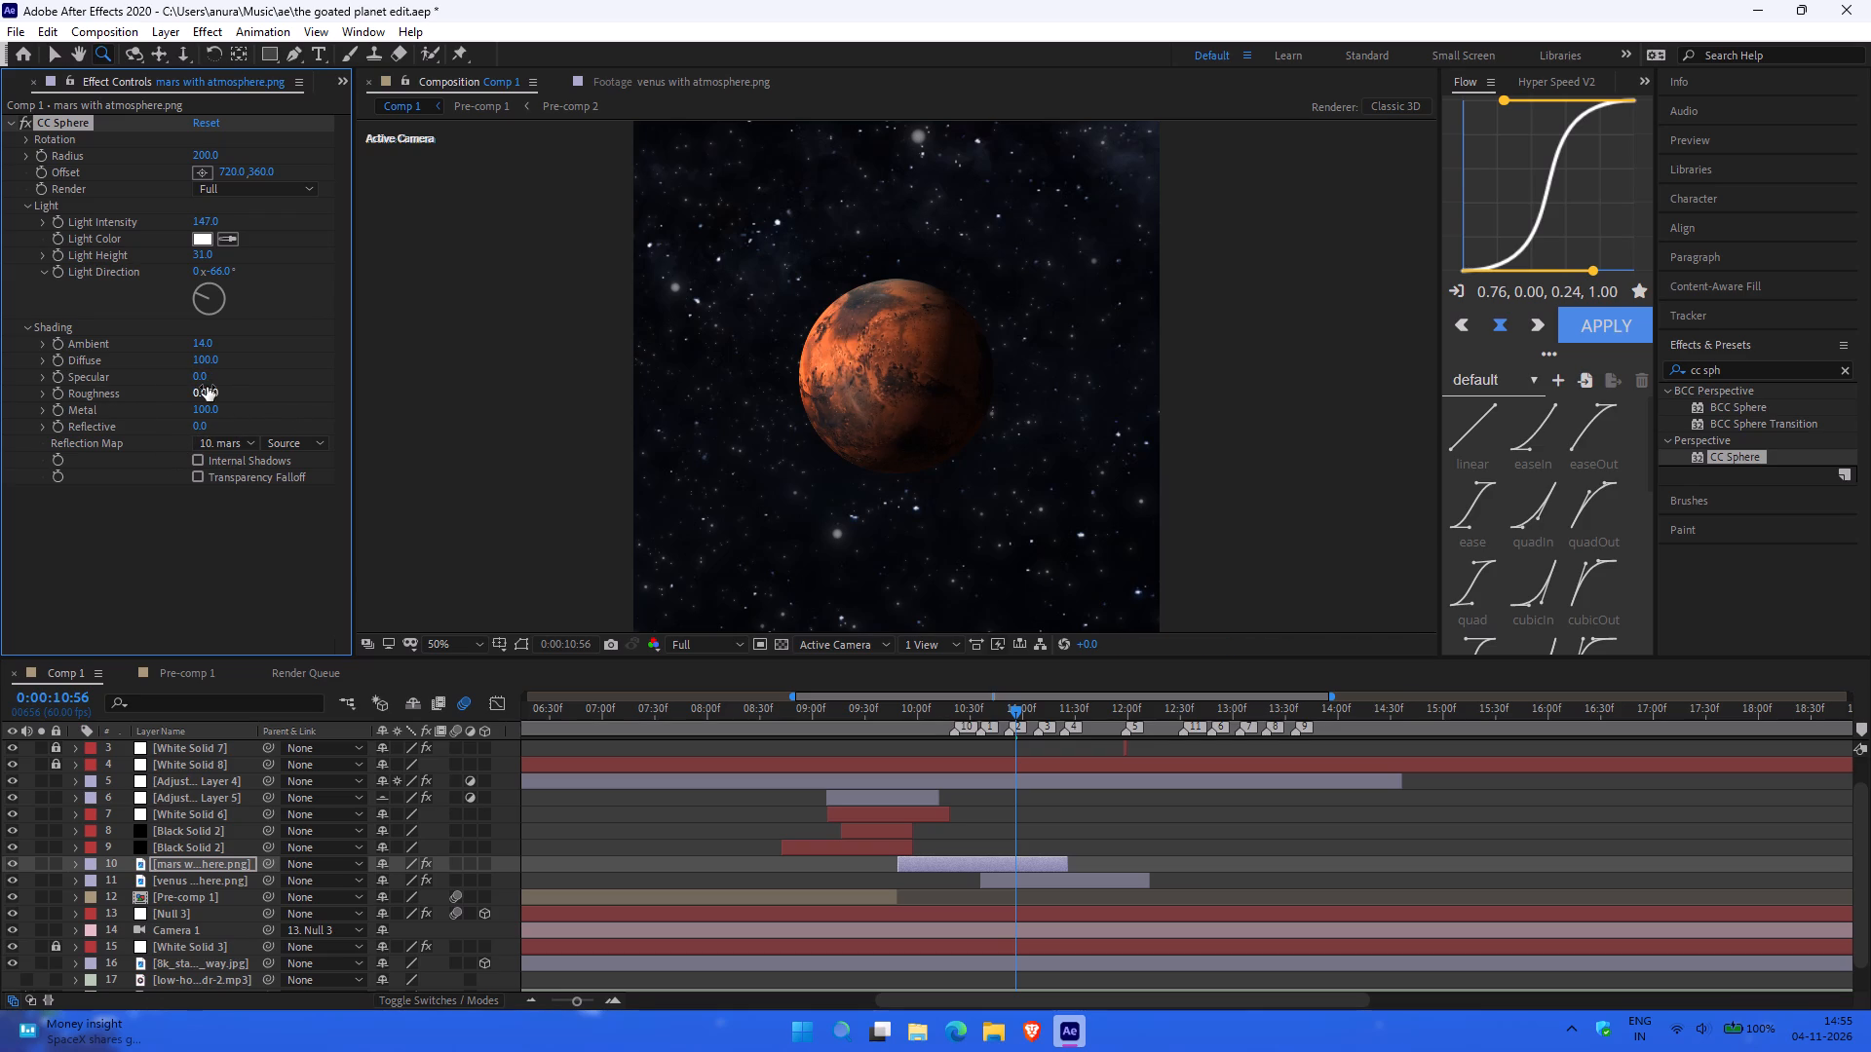
# Set the Roughness shading of the Mars layer's CC Sphere effect to 0.058.
pyautogui.moveTo(207, 387); pyautogui.dragTo(283, 386)
pyautogui.moveTo(283, 386); pyautogui.dragTo(683, 431)
pyautogui.moveTo(683, 431); pyautogui.dragTo(245, 558)
pyautogui.moveTo(217, 399); pyautogui.dragTo(280, 406)
# Set the Metal shading of the Mars layer's CC Sphere effect to 0.
pyautogui.moveTo(209, 413); pyautogui.dragTo(264, 413)
pyautogui.moveTo(264, 413); pyautogui.dragTo(235, 400)
pyautogui.moveTo(210, 410); pyautogui.dragTo(91, 431)
pyautogui.keyDown('ctrl'); pyautogui.scroll(2, 566, 386); pyautogui.keyUp('ctrl')
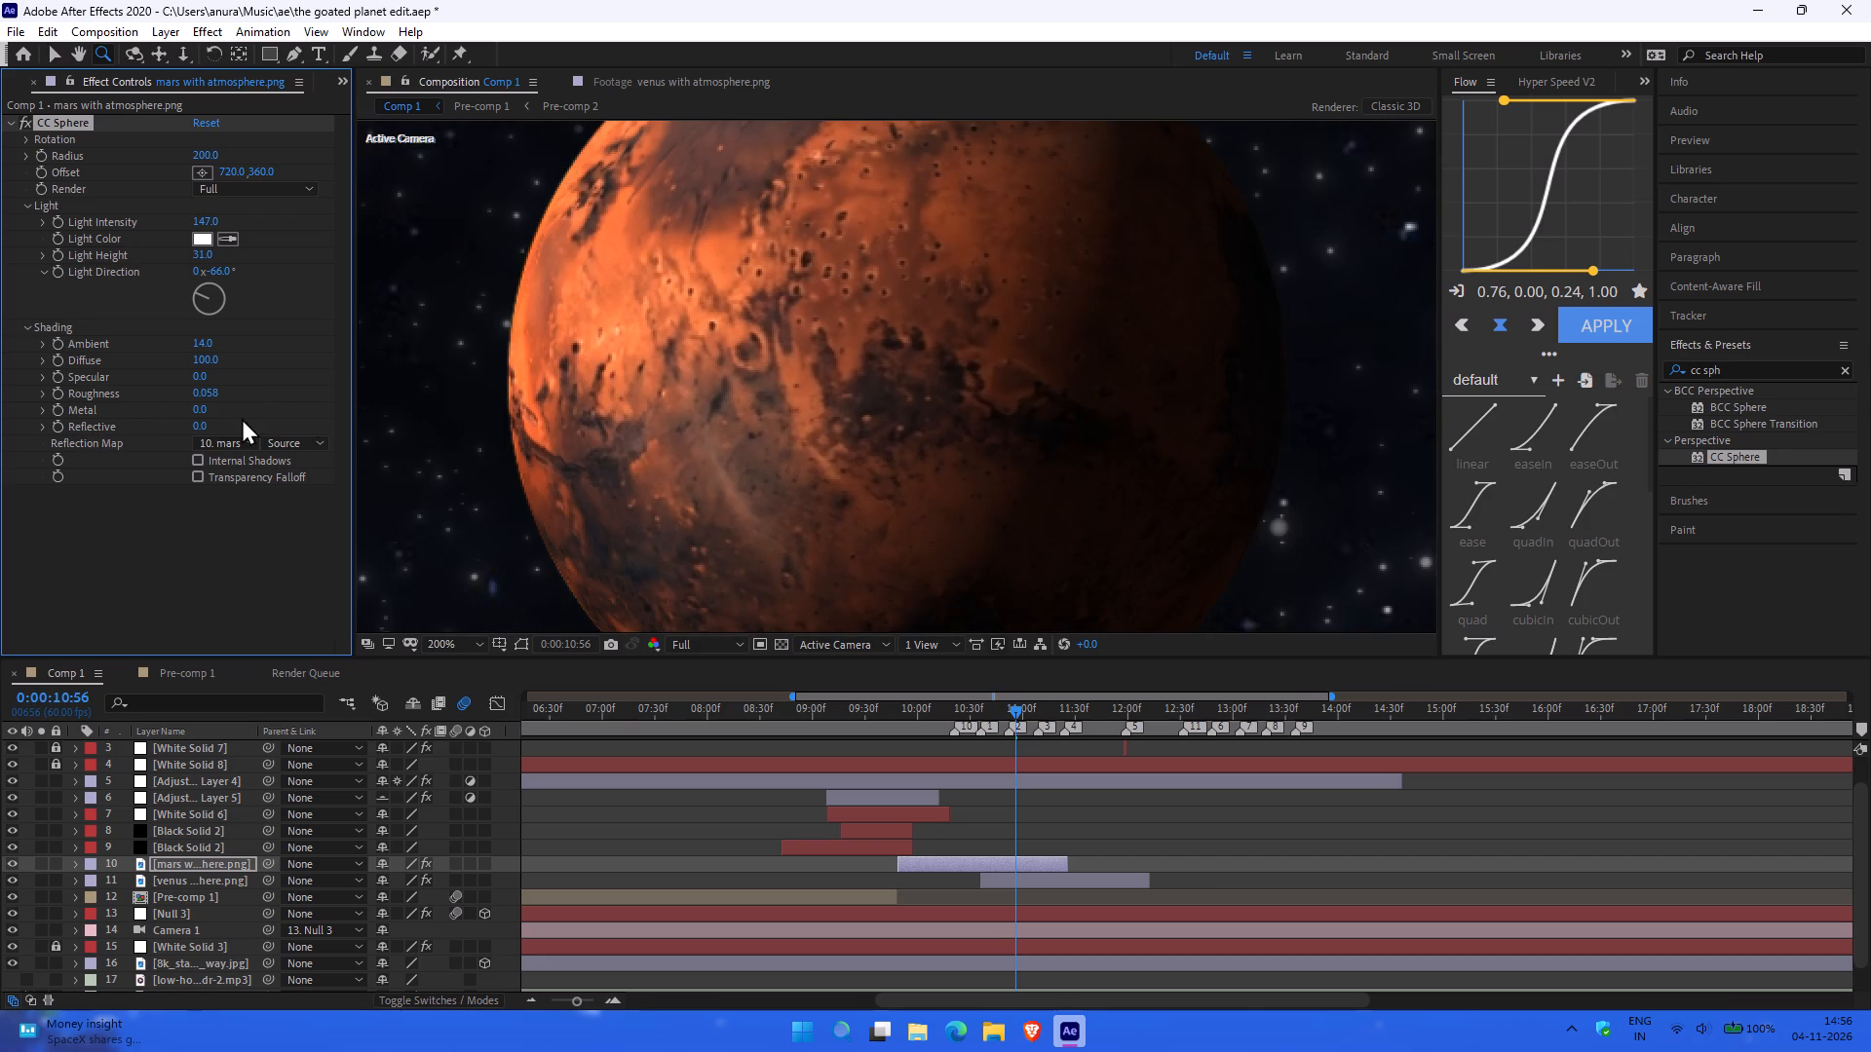
pyautogui.moveTo(202, 403); pyautogui.dragTo(526, 454)
pyautogui.moveTo(526, 454); pyautogui.dragTo(340, 485)
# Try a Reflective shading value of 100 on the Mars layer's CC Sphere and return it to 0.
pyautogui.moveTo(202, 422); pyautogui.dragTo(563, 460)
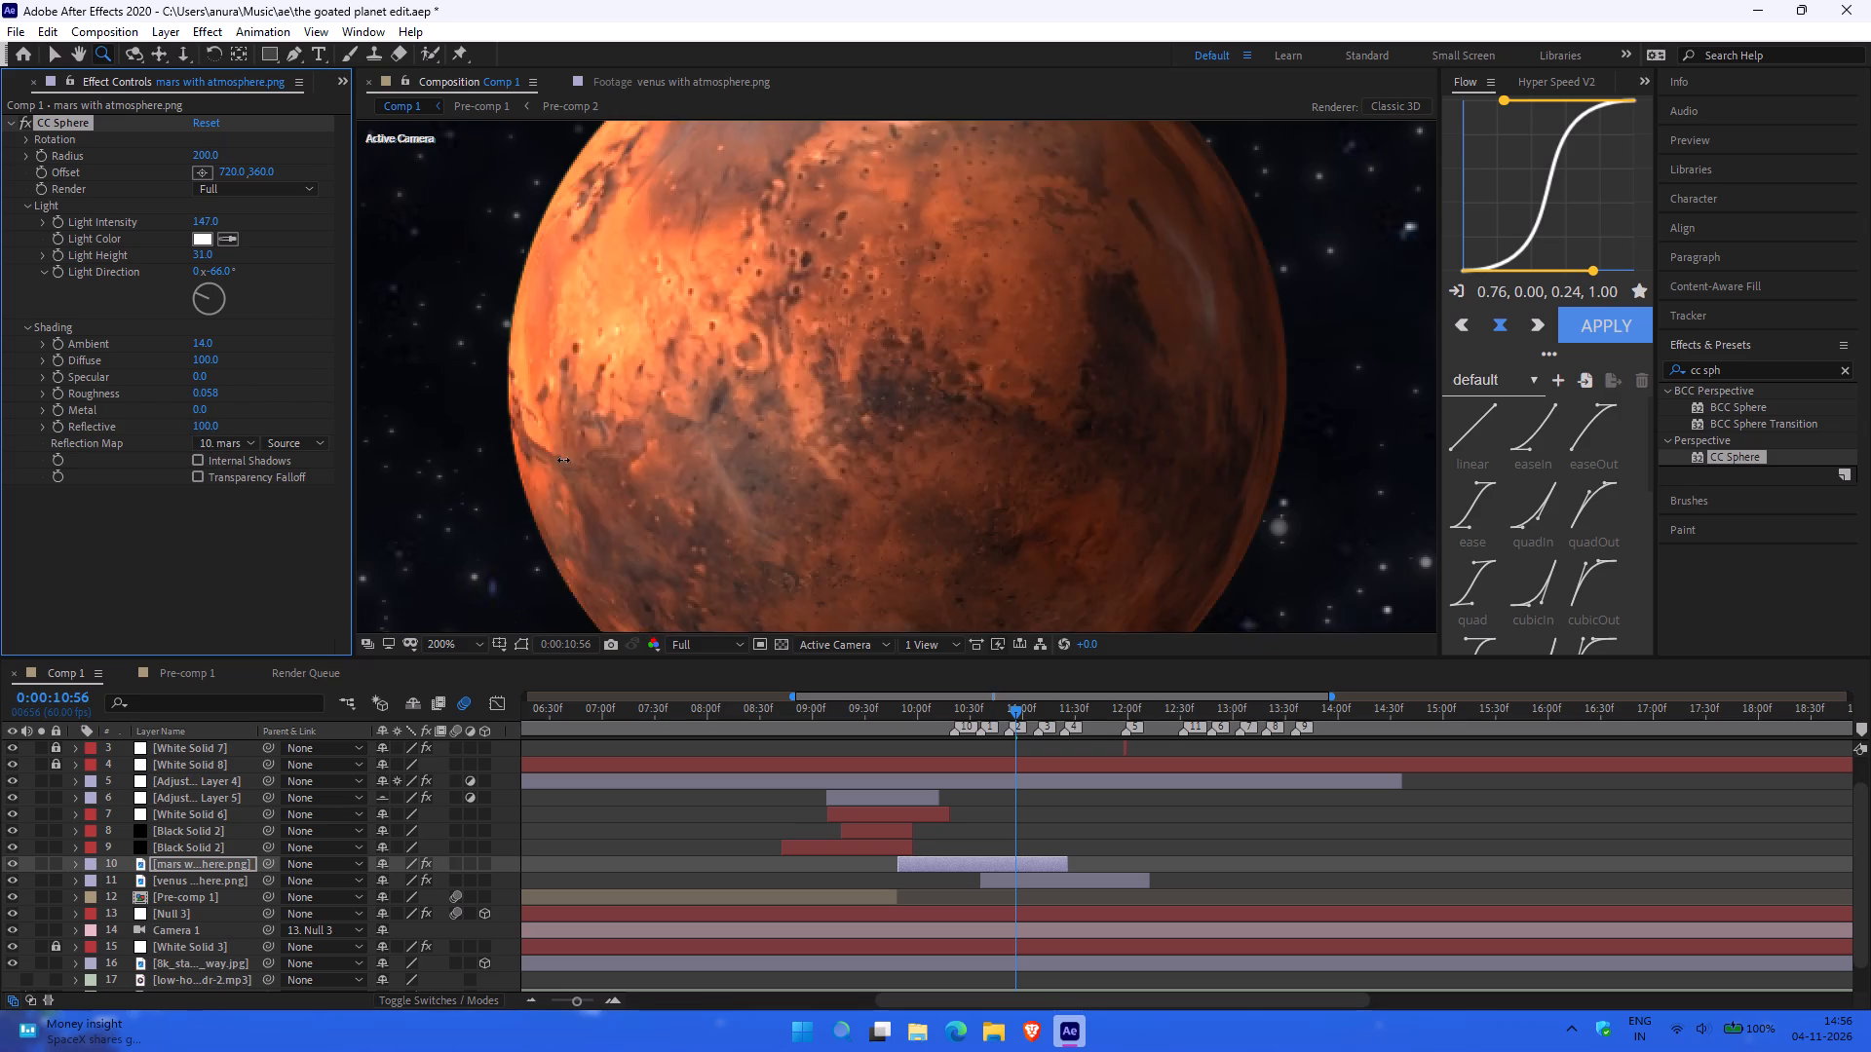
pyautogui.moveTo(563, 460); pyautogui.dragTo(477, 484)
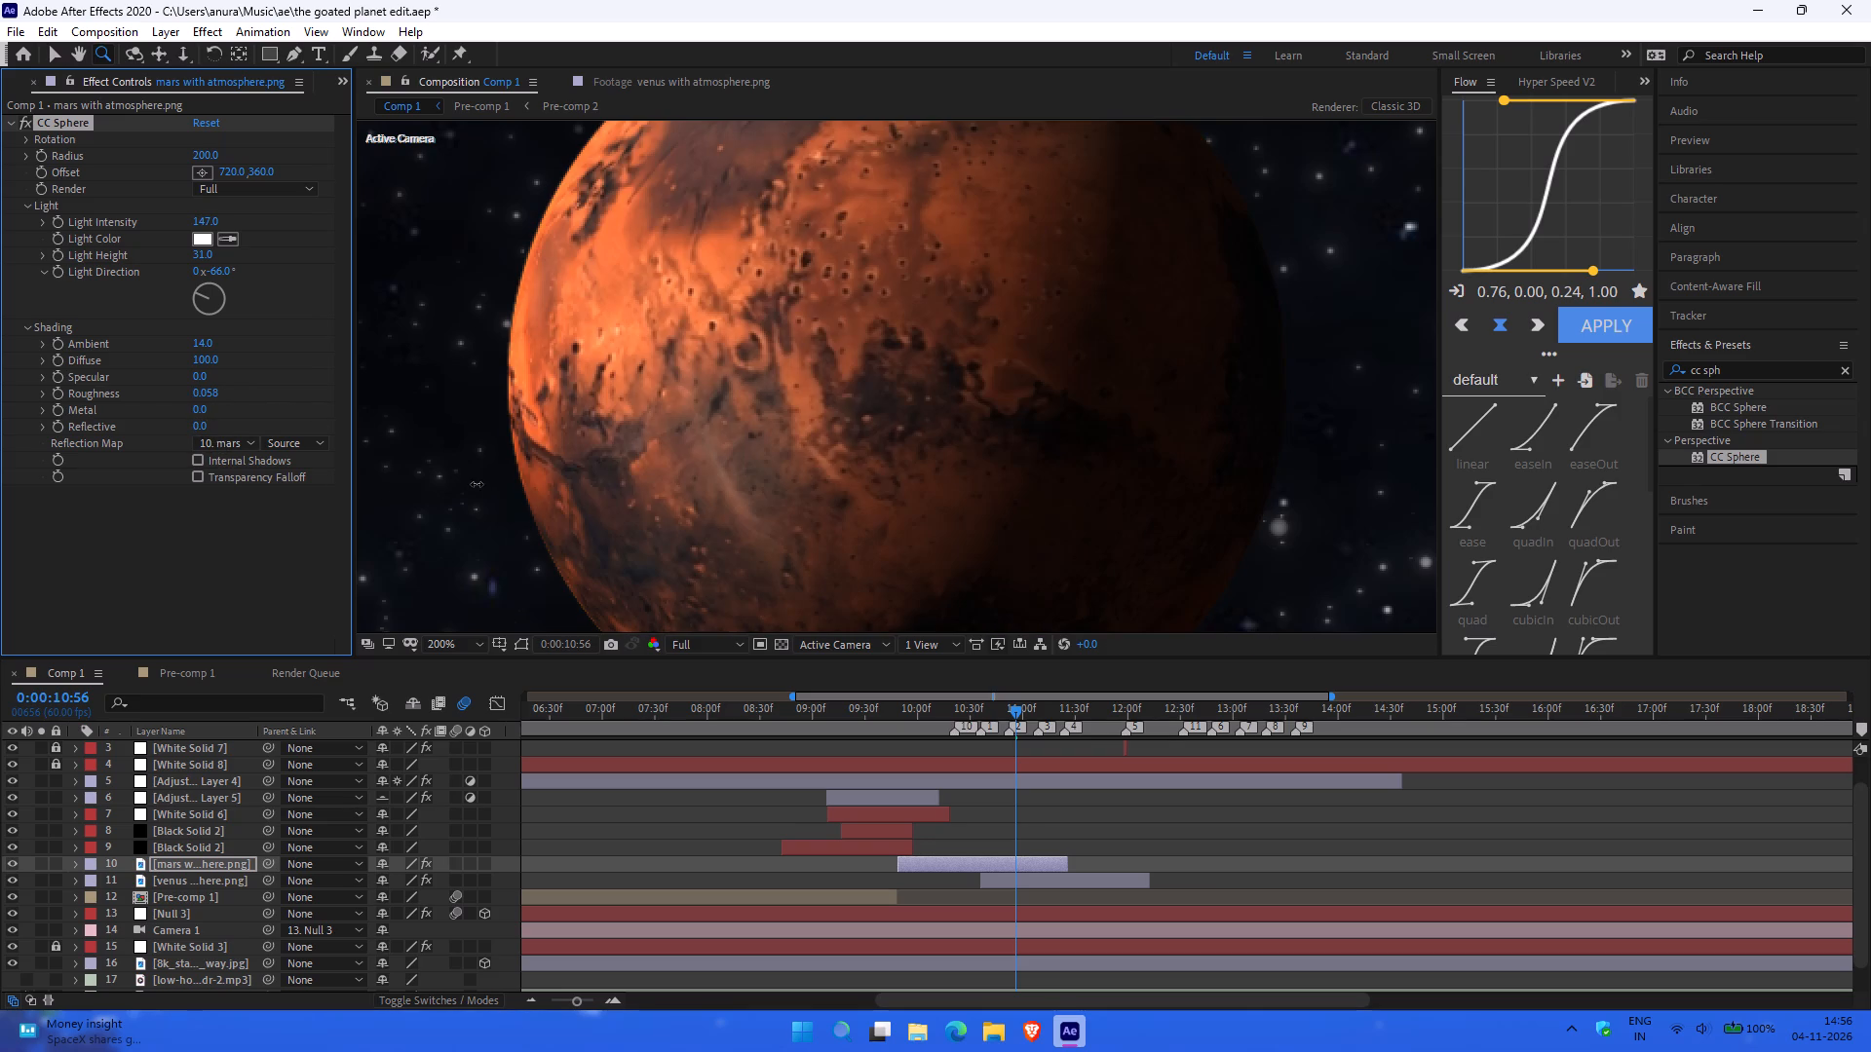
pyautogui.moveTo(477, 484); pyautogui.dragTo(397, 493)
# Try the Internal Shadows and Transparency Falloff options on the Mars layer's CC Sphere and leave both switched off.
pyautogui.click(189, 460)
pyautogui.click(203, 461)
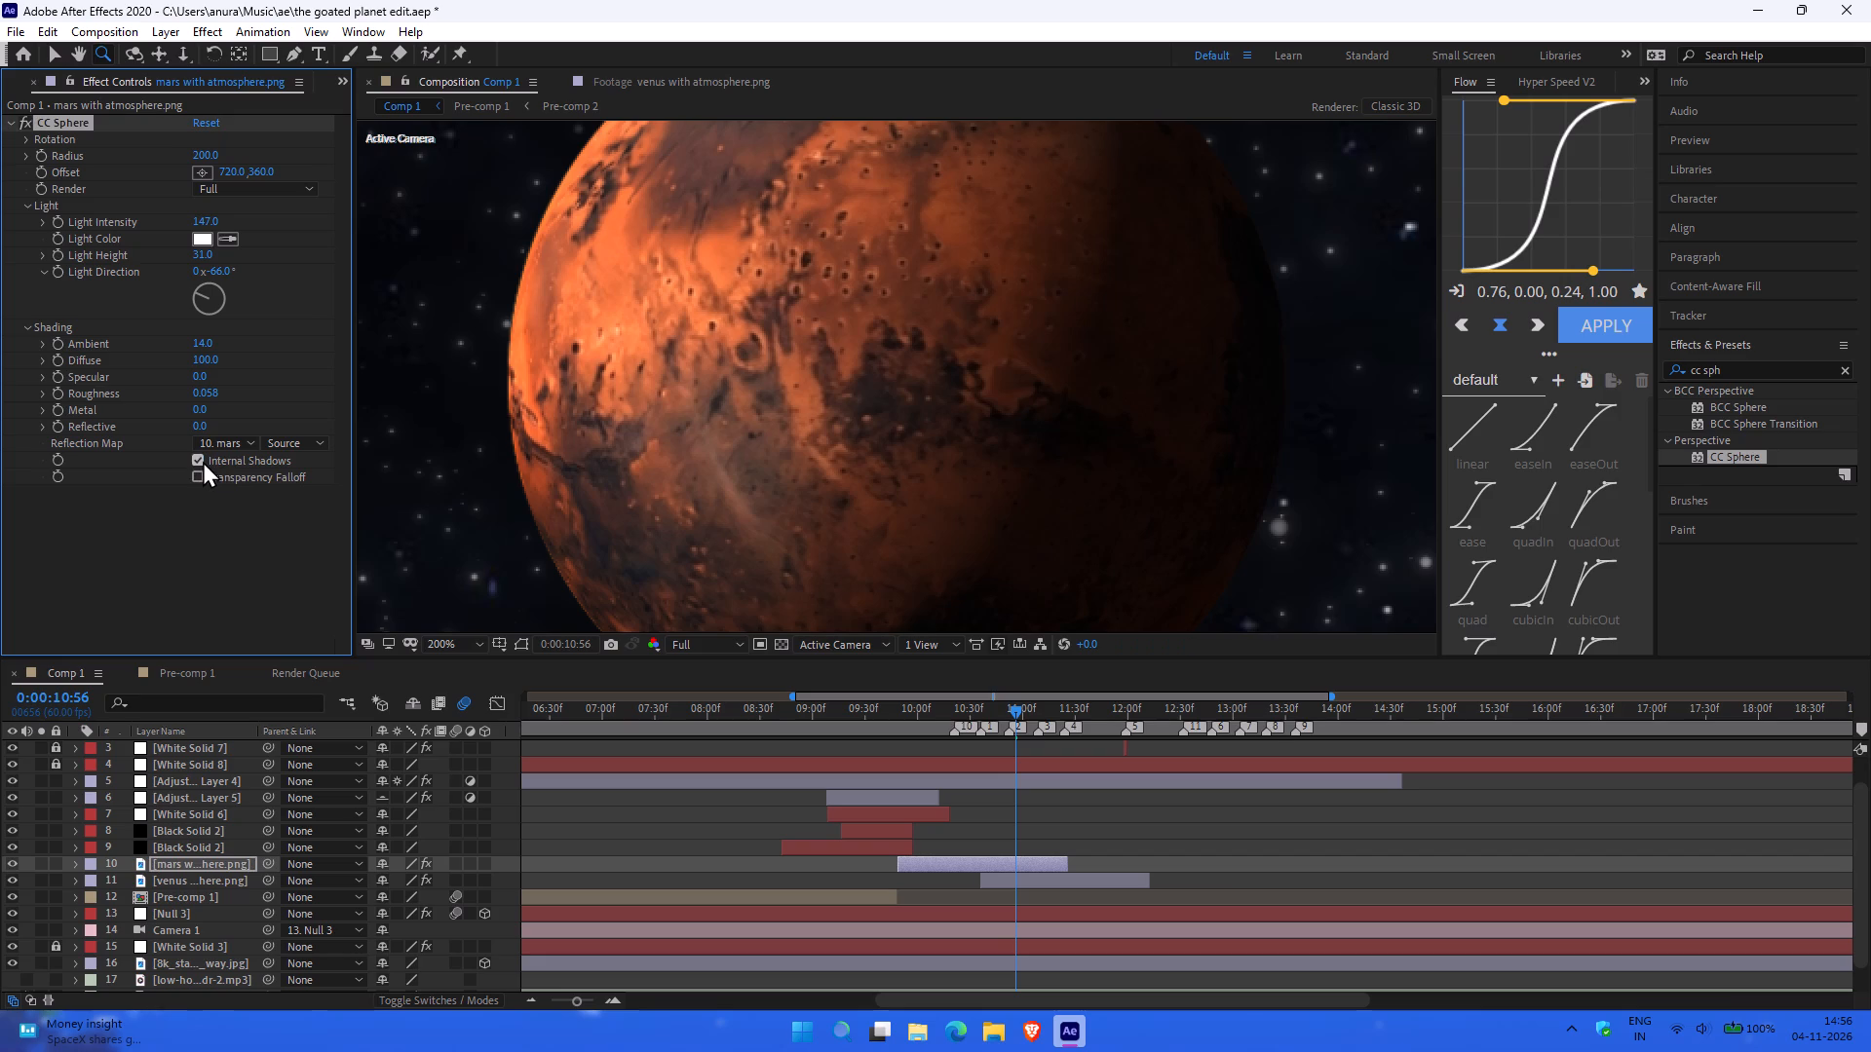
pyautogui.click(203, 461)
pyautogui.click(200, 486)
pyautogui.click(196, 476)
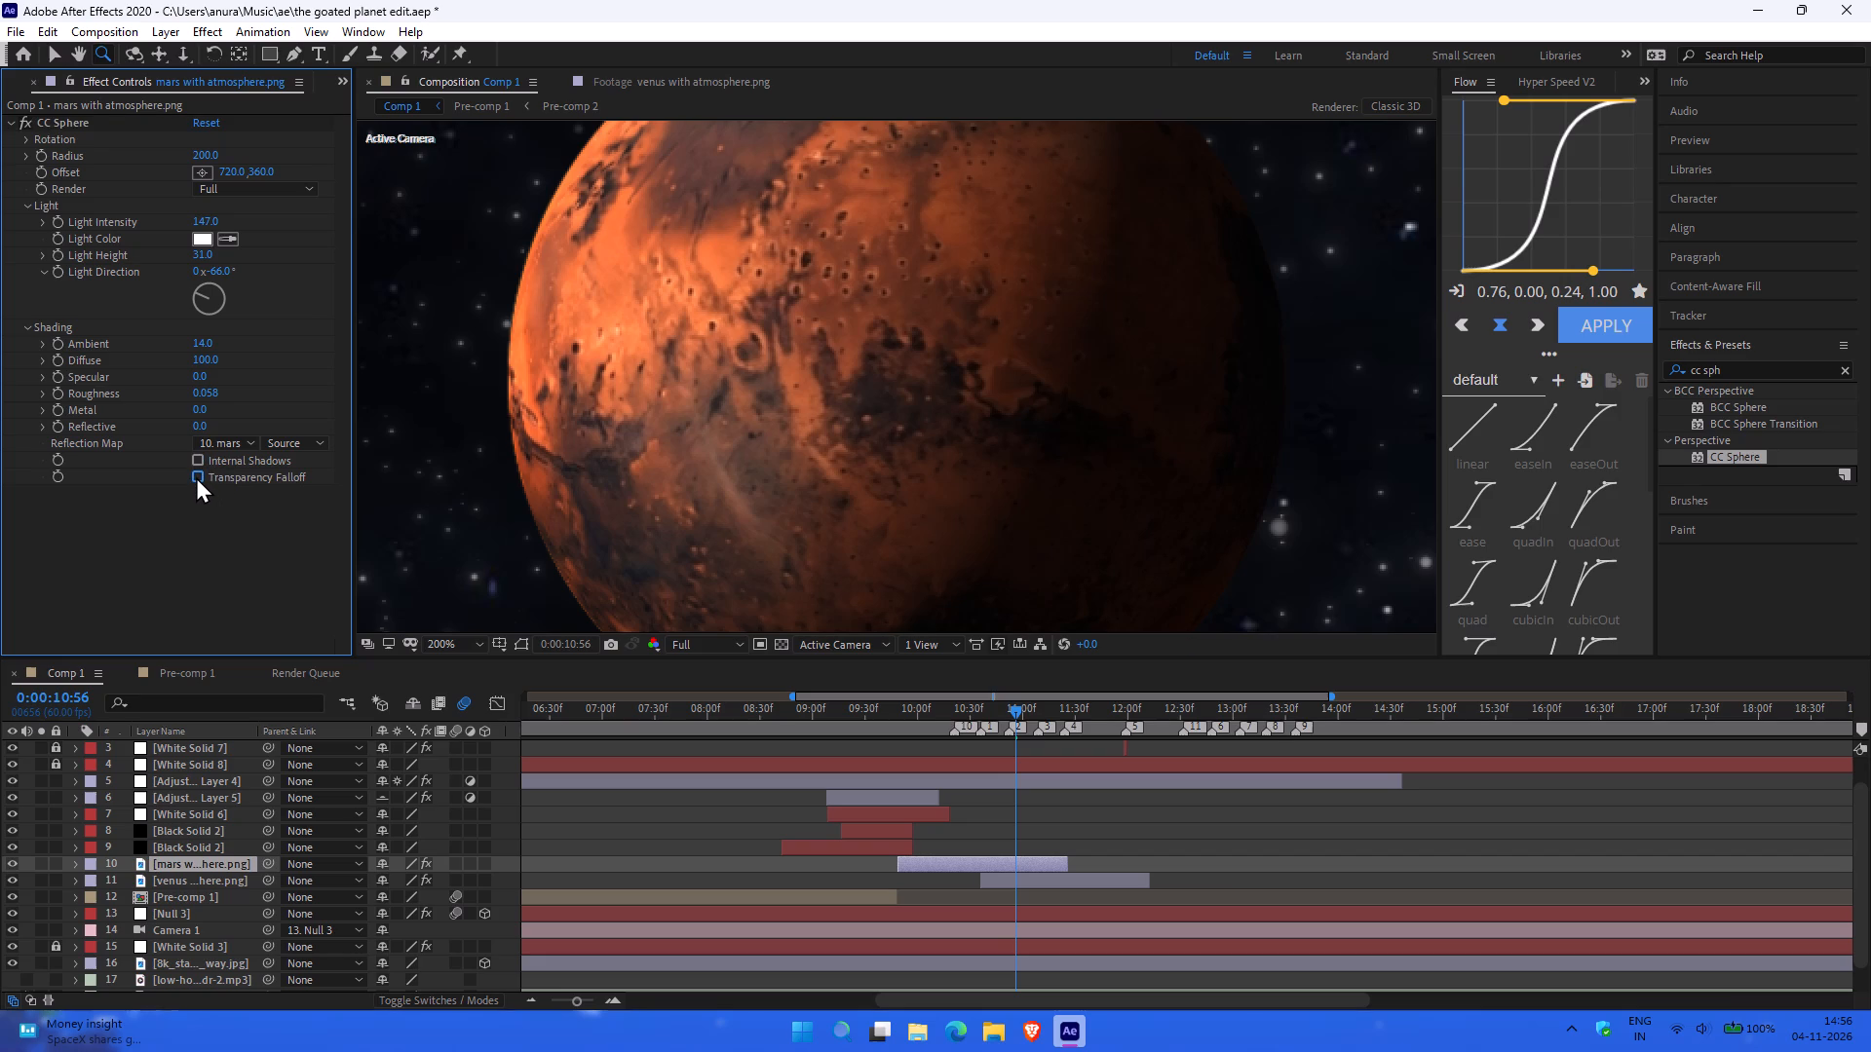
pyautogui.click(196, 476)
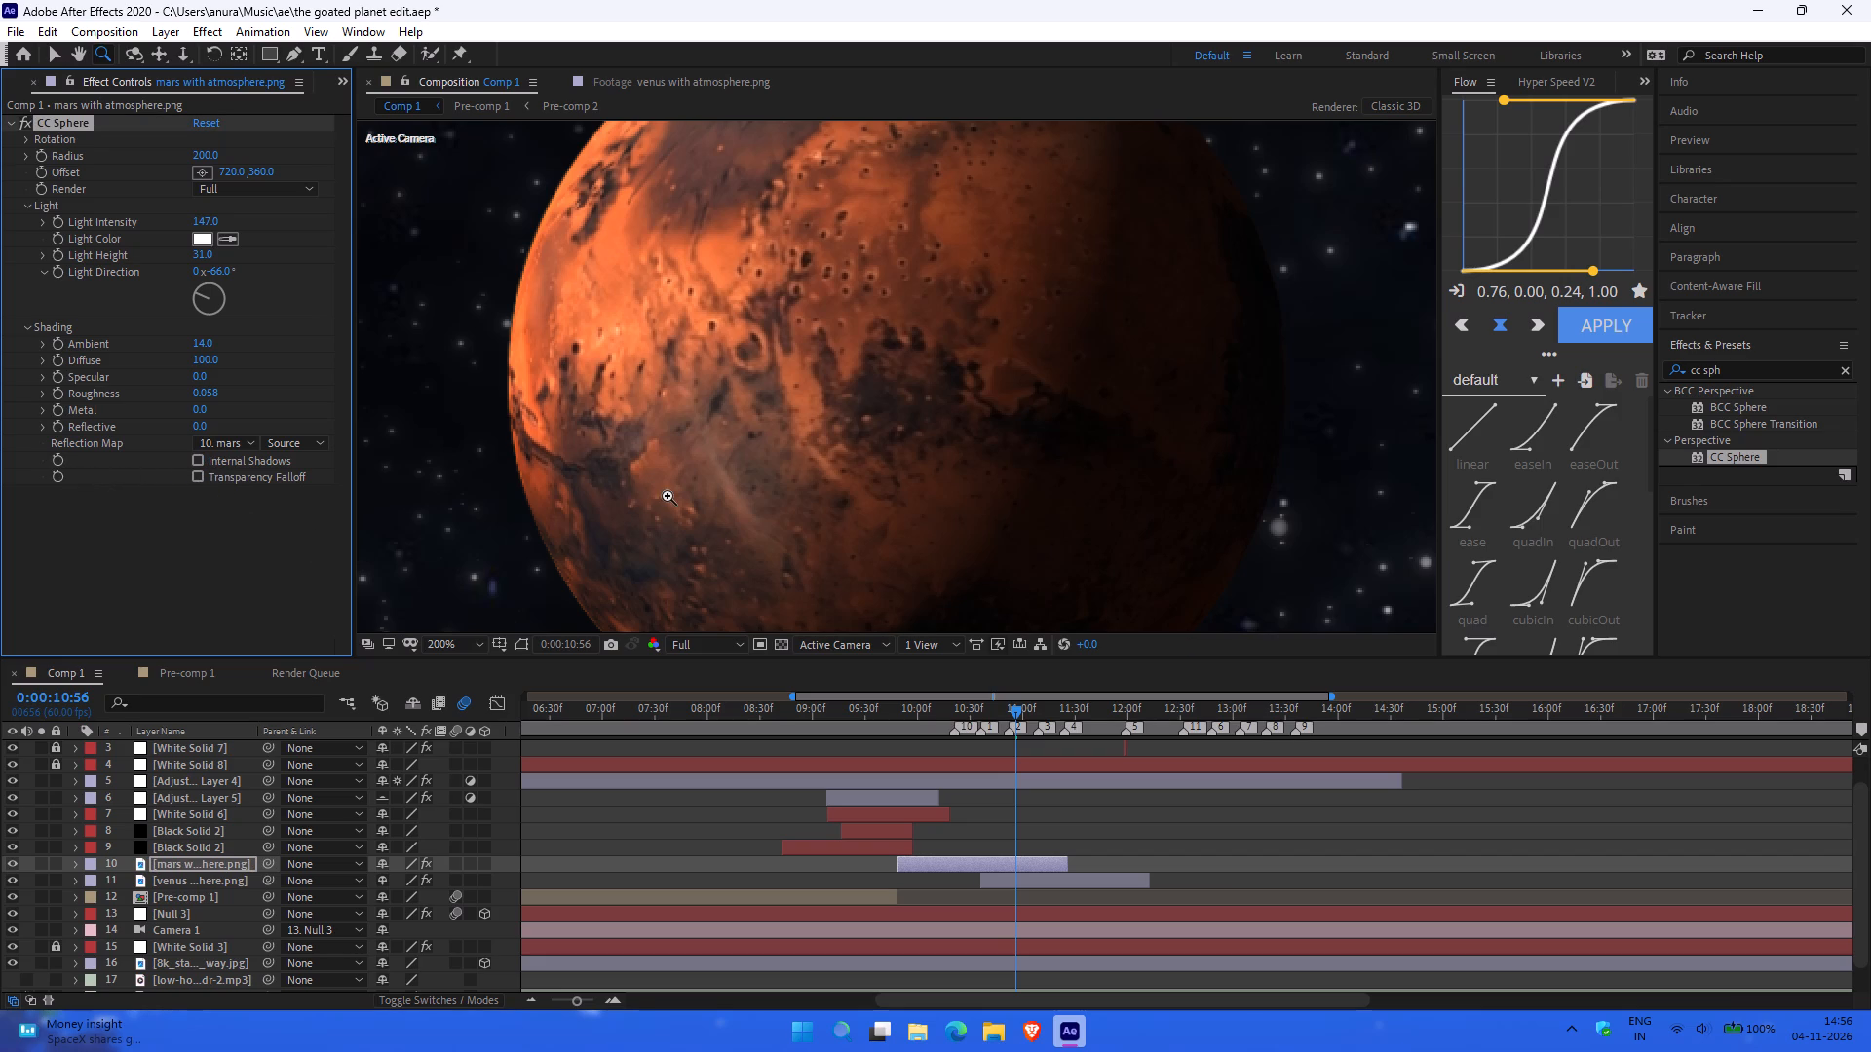
# Set the Ambient shading of the Mars layer's CC Sphere effect to 10.
pyautogui.keyDown('ctrl'); pyautogui.scroll(-1, 668, 496); pyautogui.keyUp('ctrl')
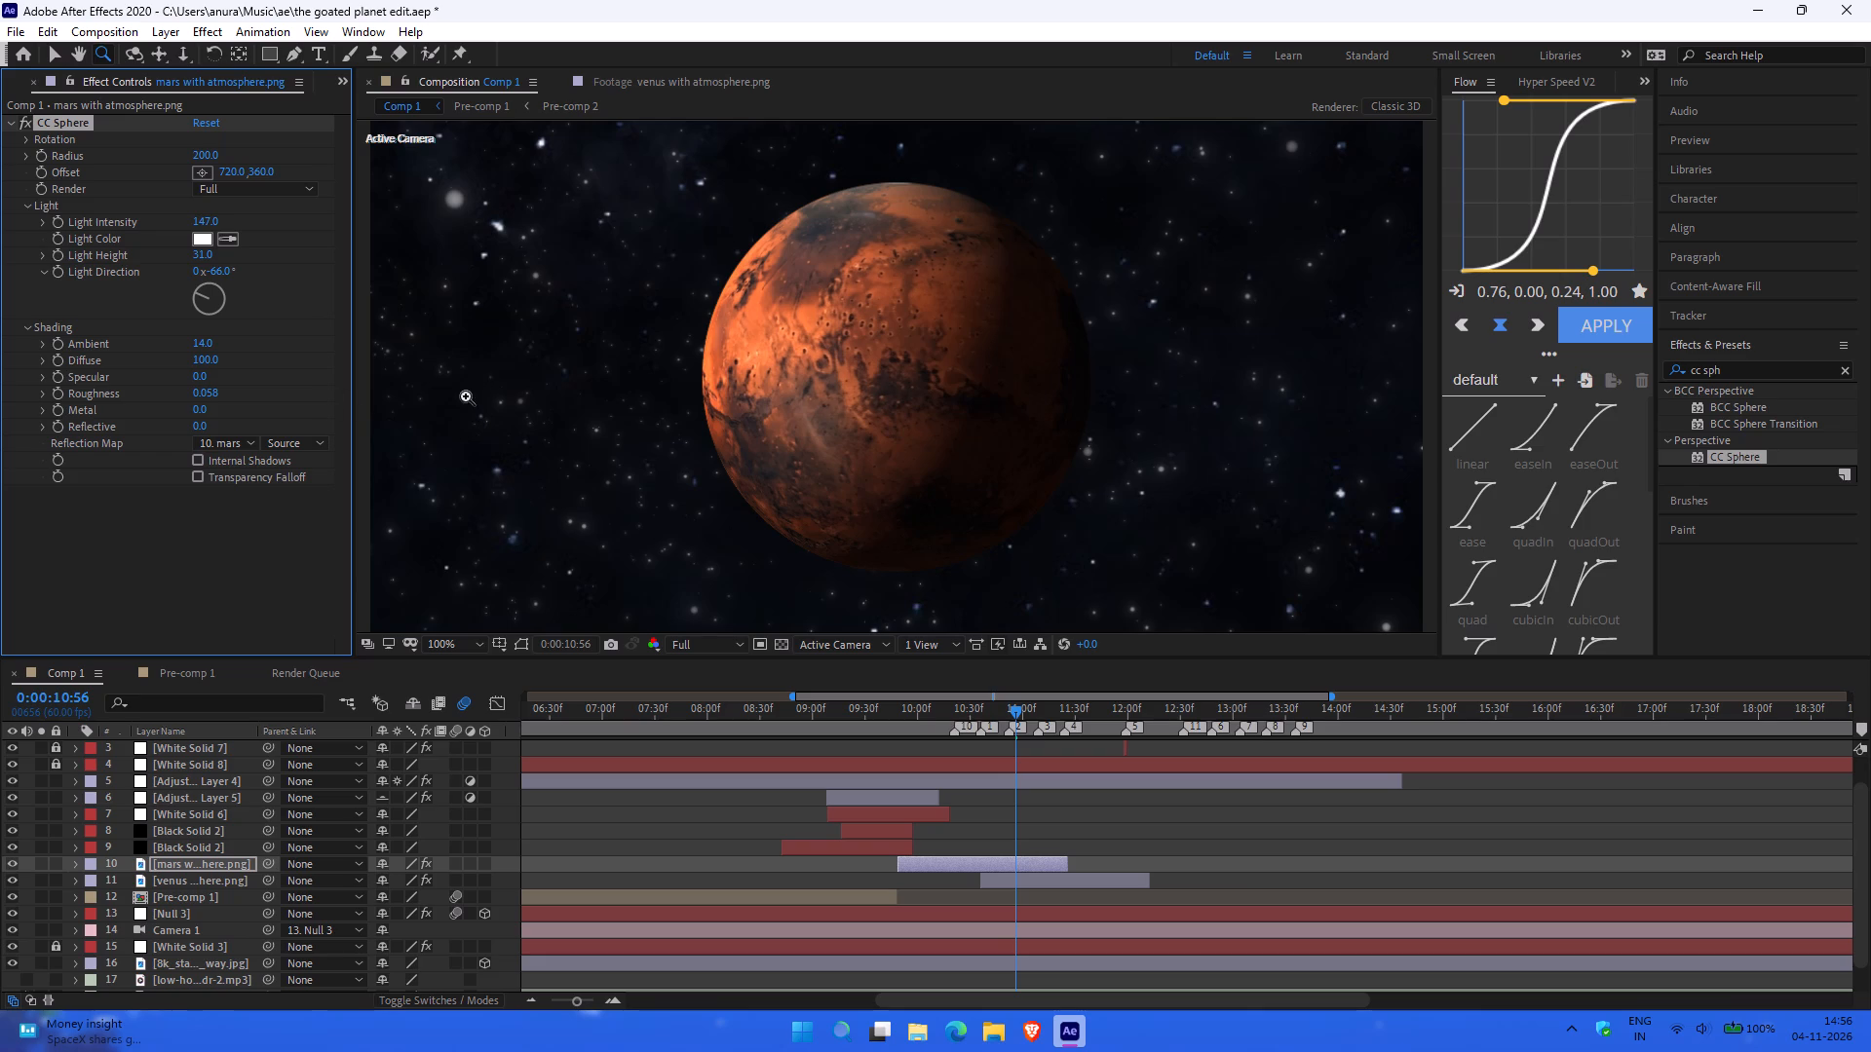
pyautogui.click(207, 363)
pyautogui.moveTo(210, 350); pyautogui.dragTo(256, 350)
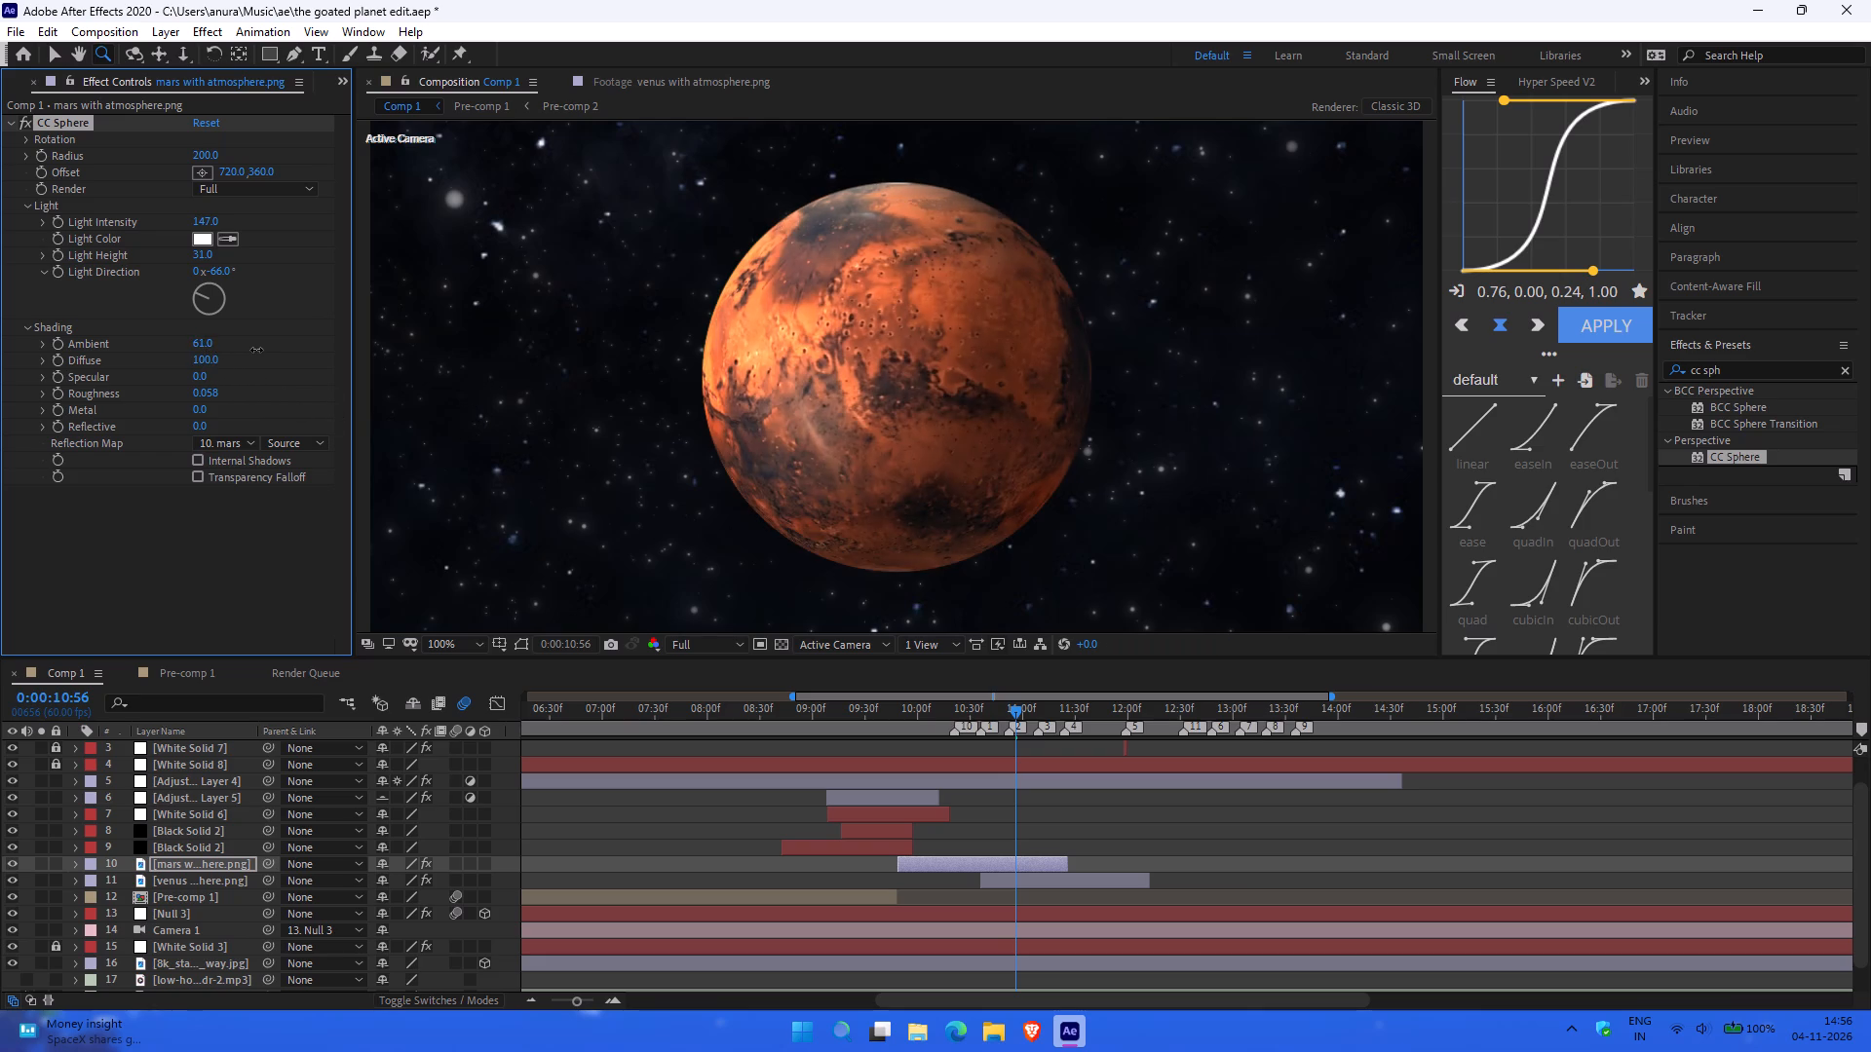
pyautogui.moveTo(256, 350); pyautogui.dragTo(205, 357)
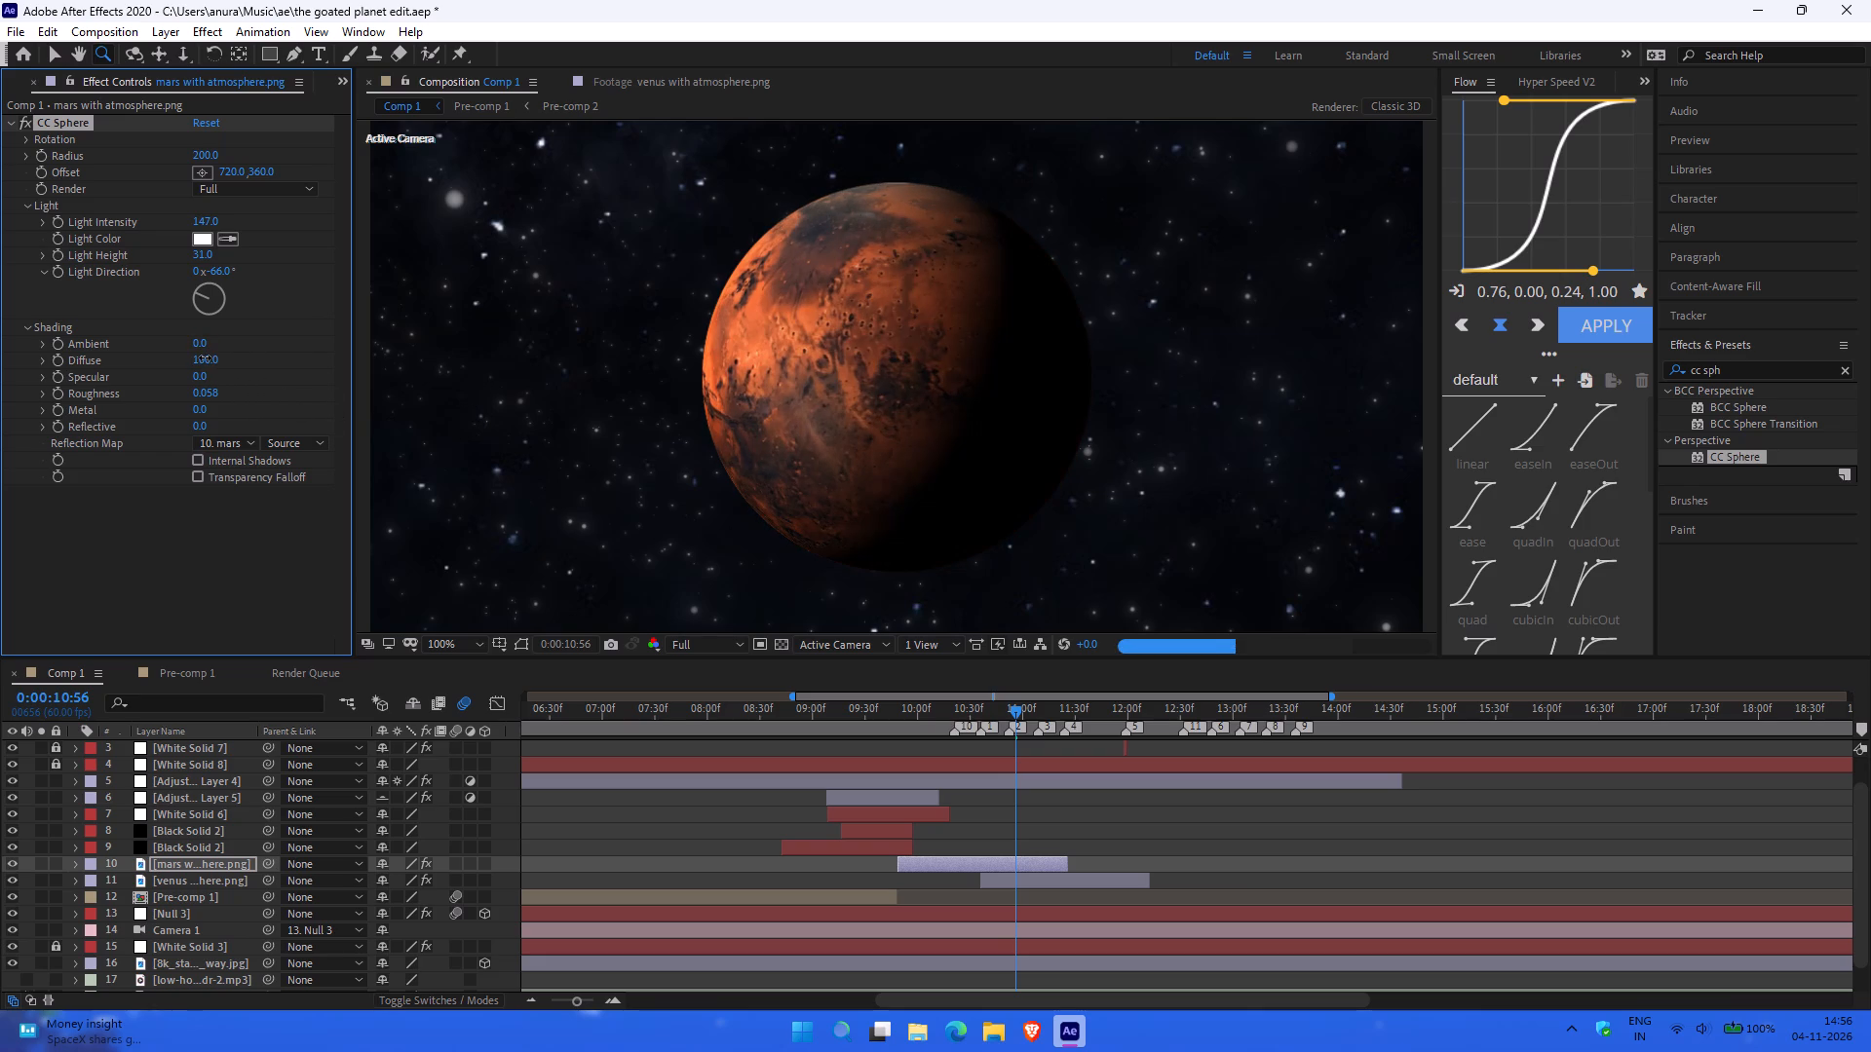
pyautogui.moveTo(205, 357); pyautogui.dragTo(216, 360)
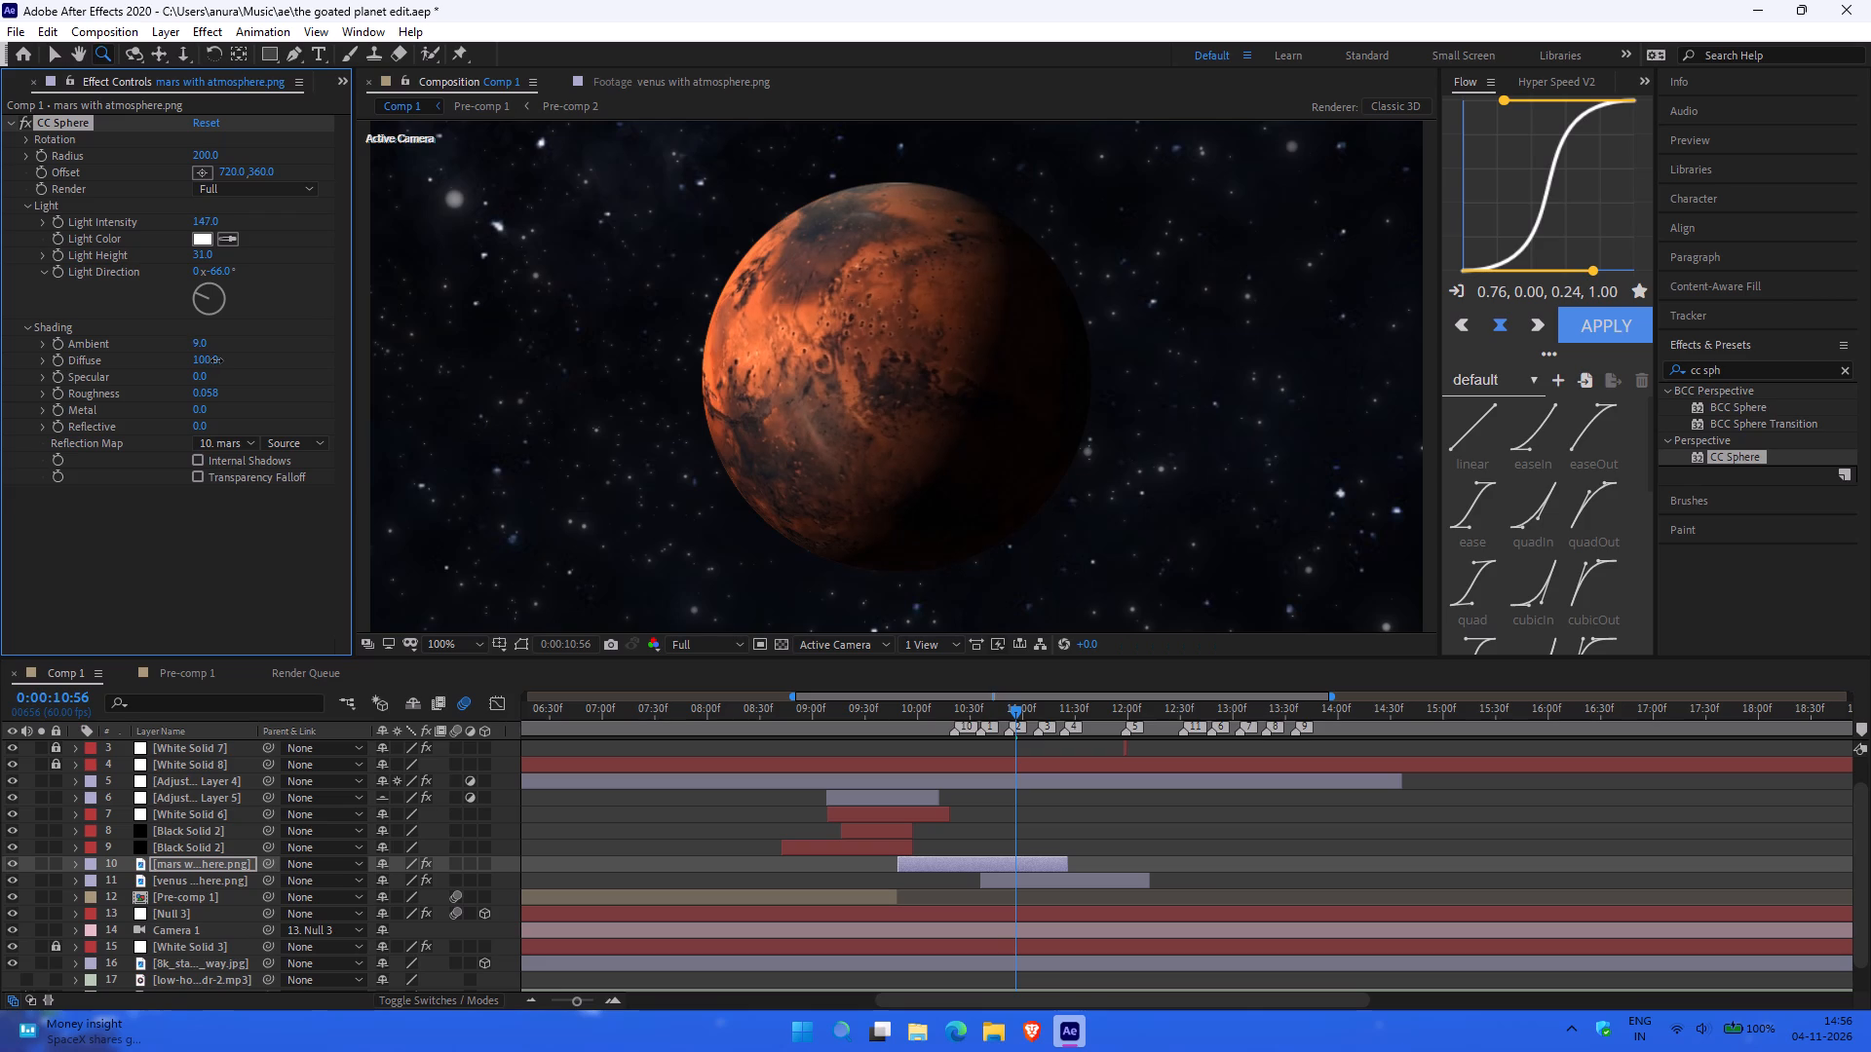
pyautogui.moveTo(216, 360); pyautogui.dragTo(215, 358)
# Inspect the Venus sphere at 0:00:11:32 together with its CC Sphere rotation and light settings.
pyautogui.click(1079, 704)
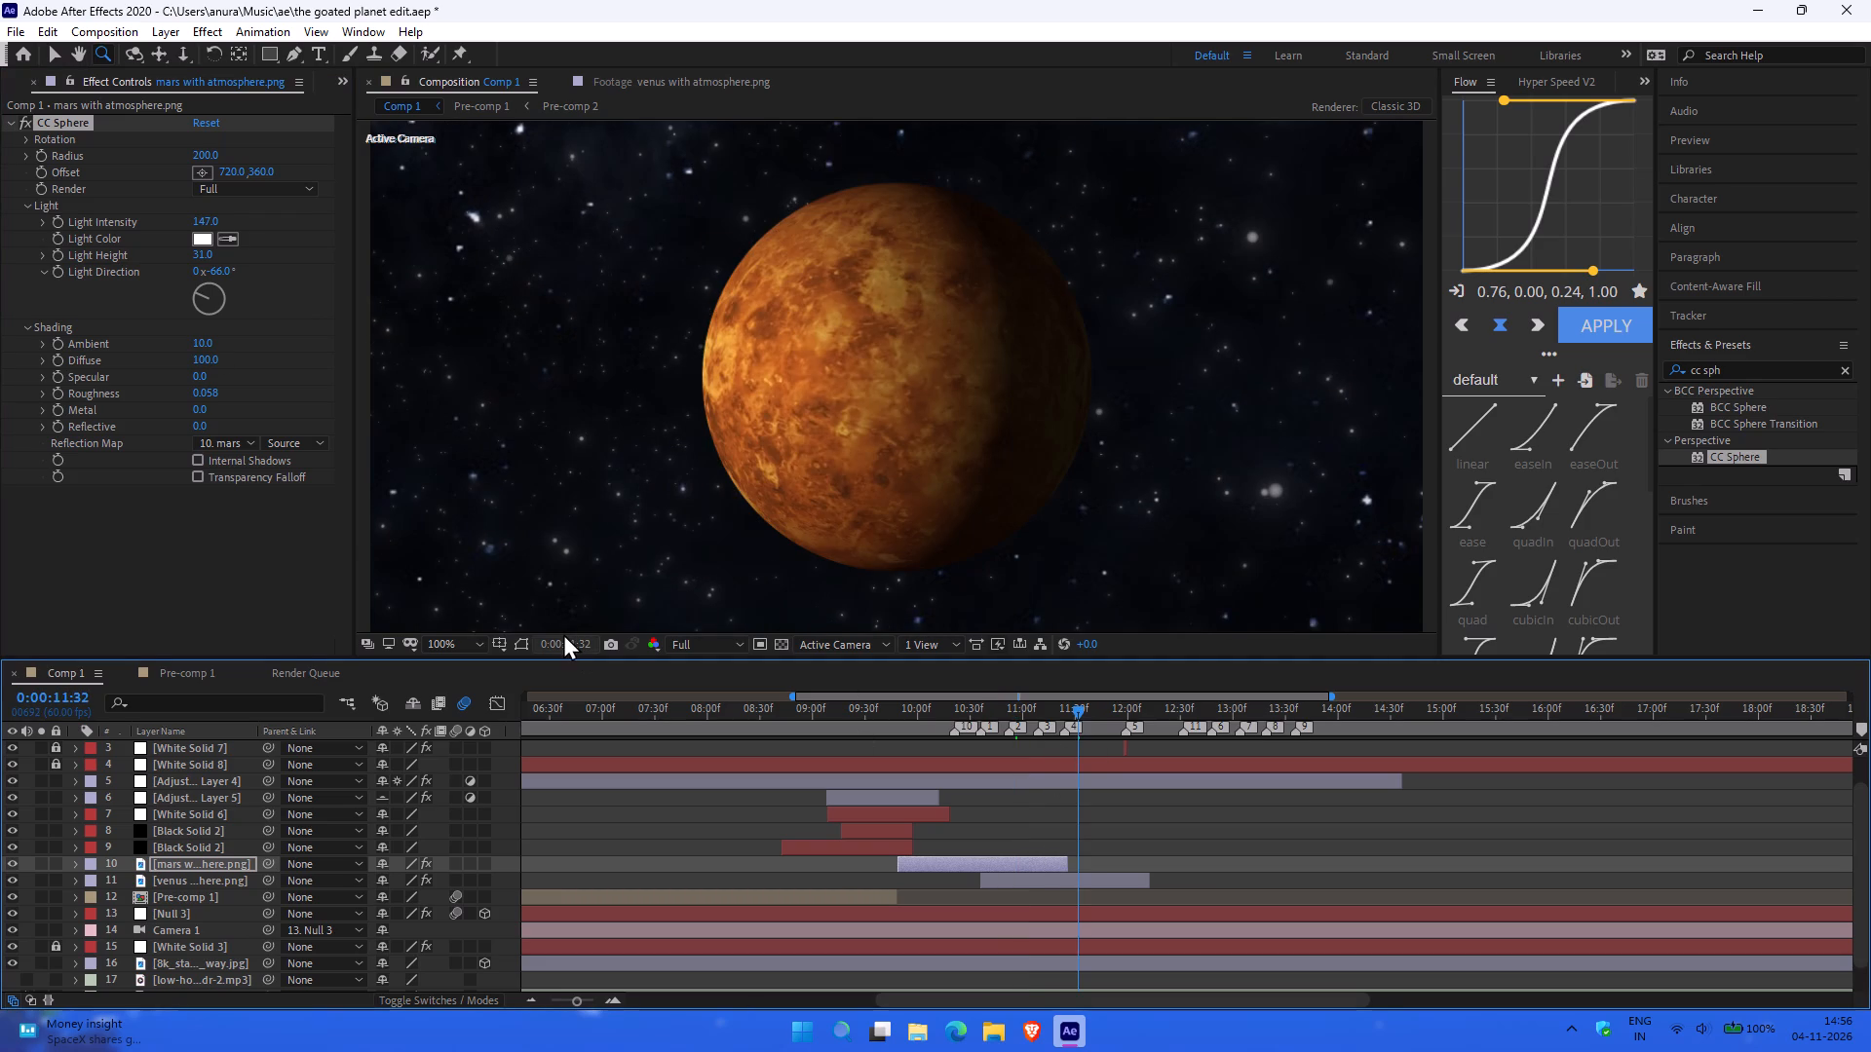
pyautogui.click(189, 881)
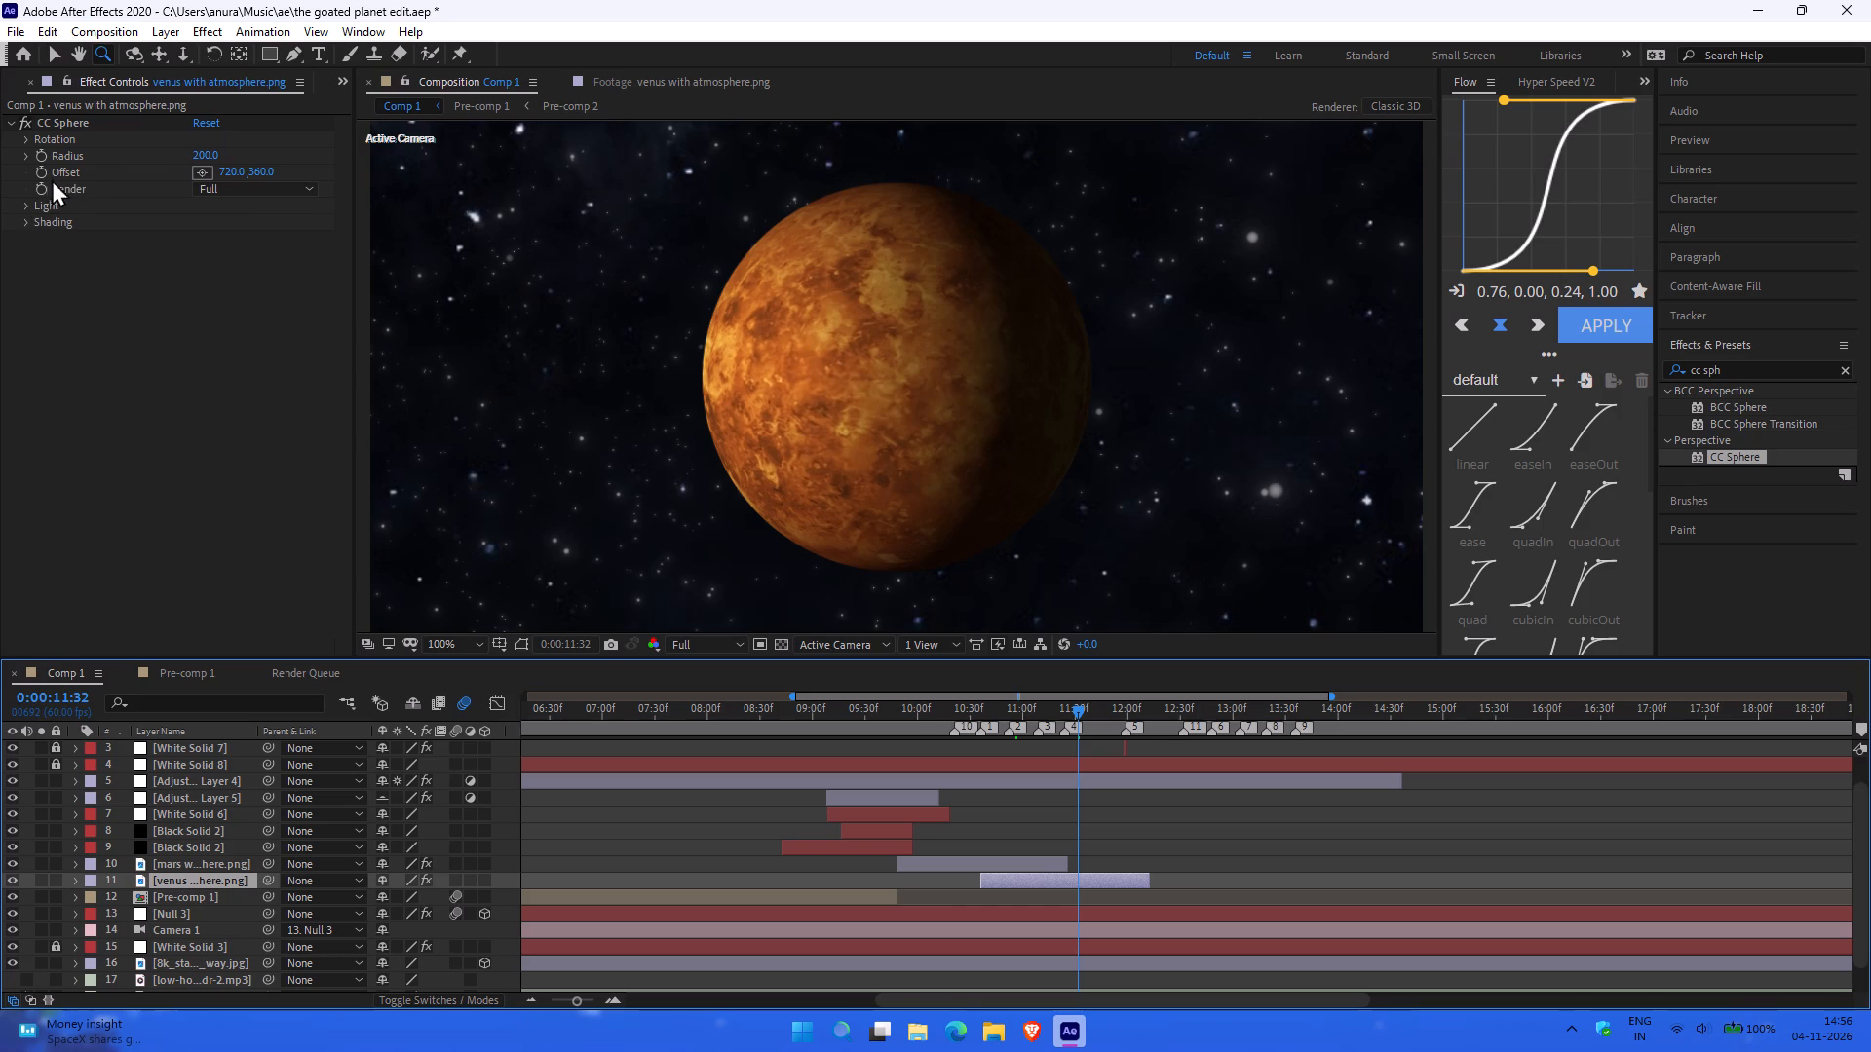
pyautogui.click(24, 135)
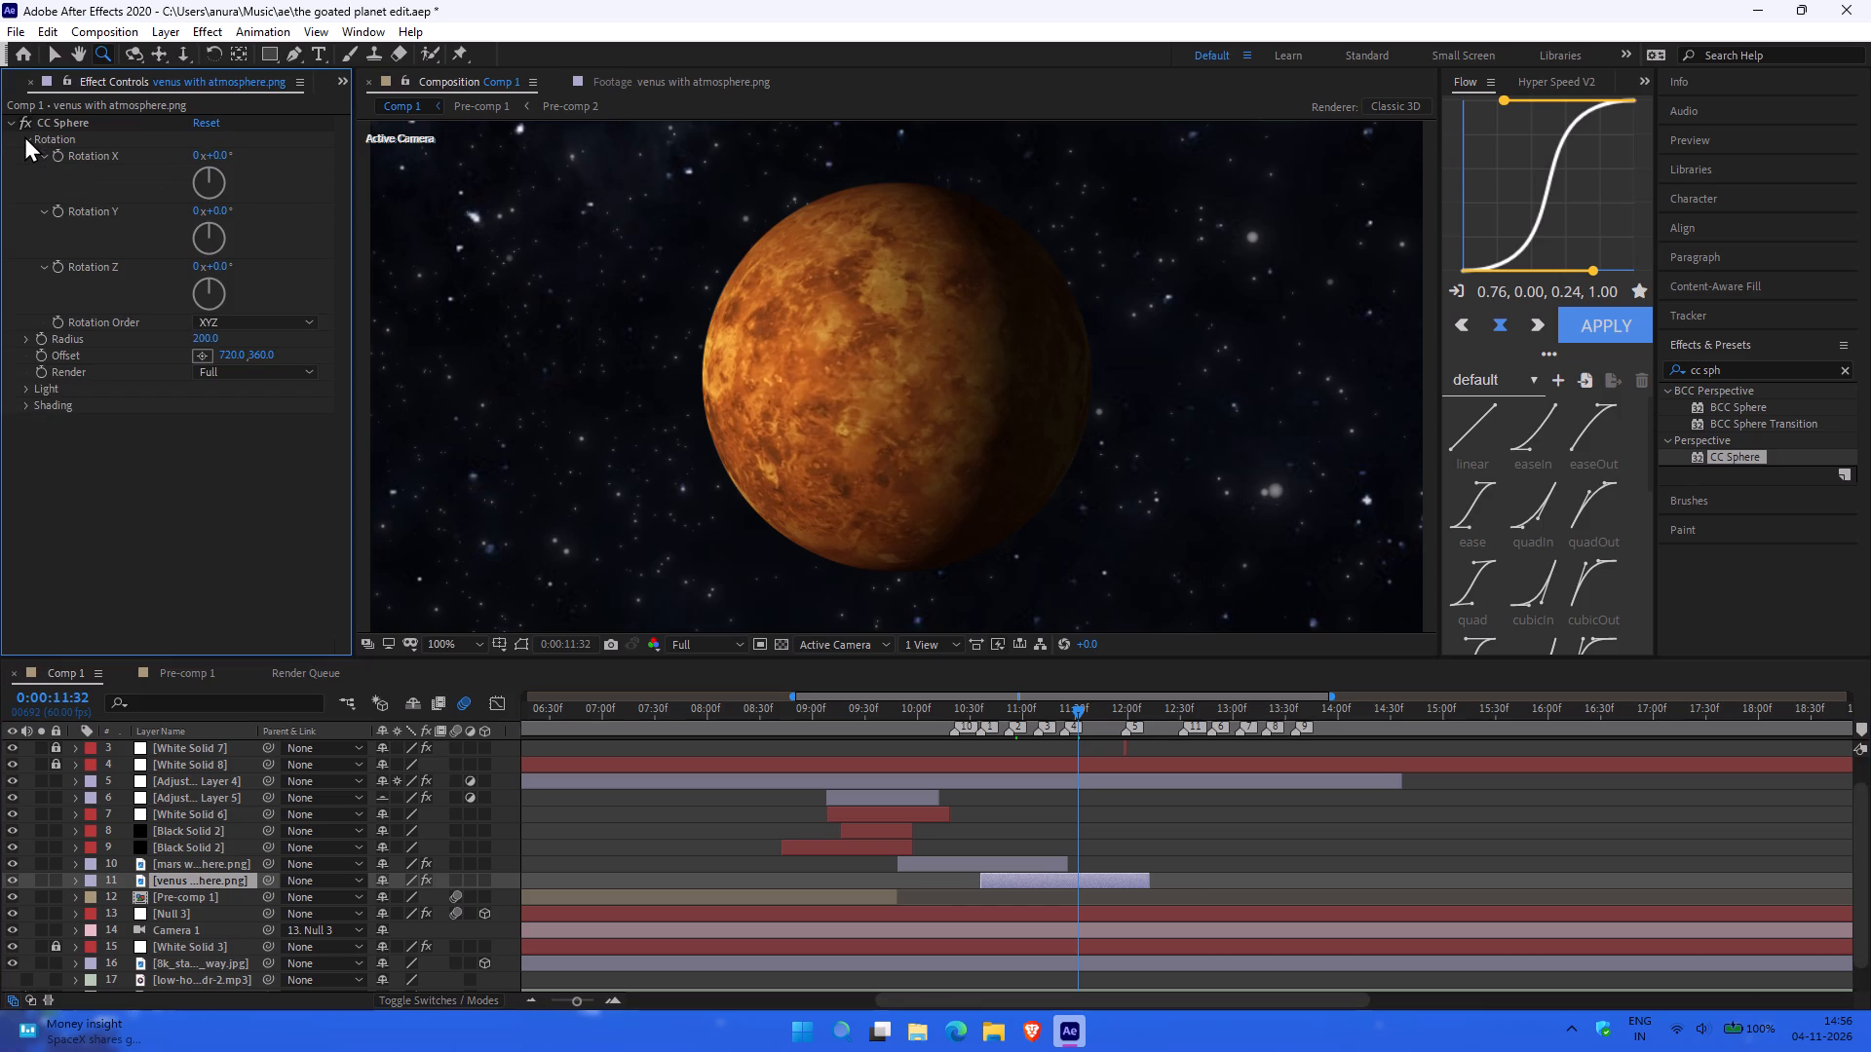
pyautogui.click(24, 135)
pyautogui.click(27, 203)
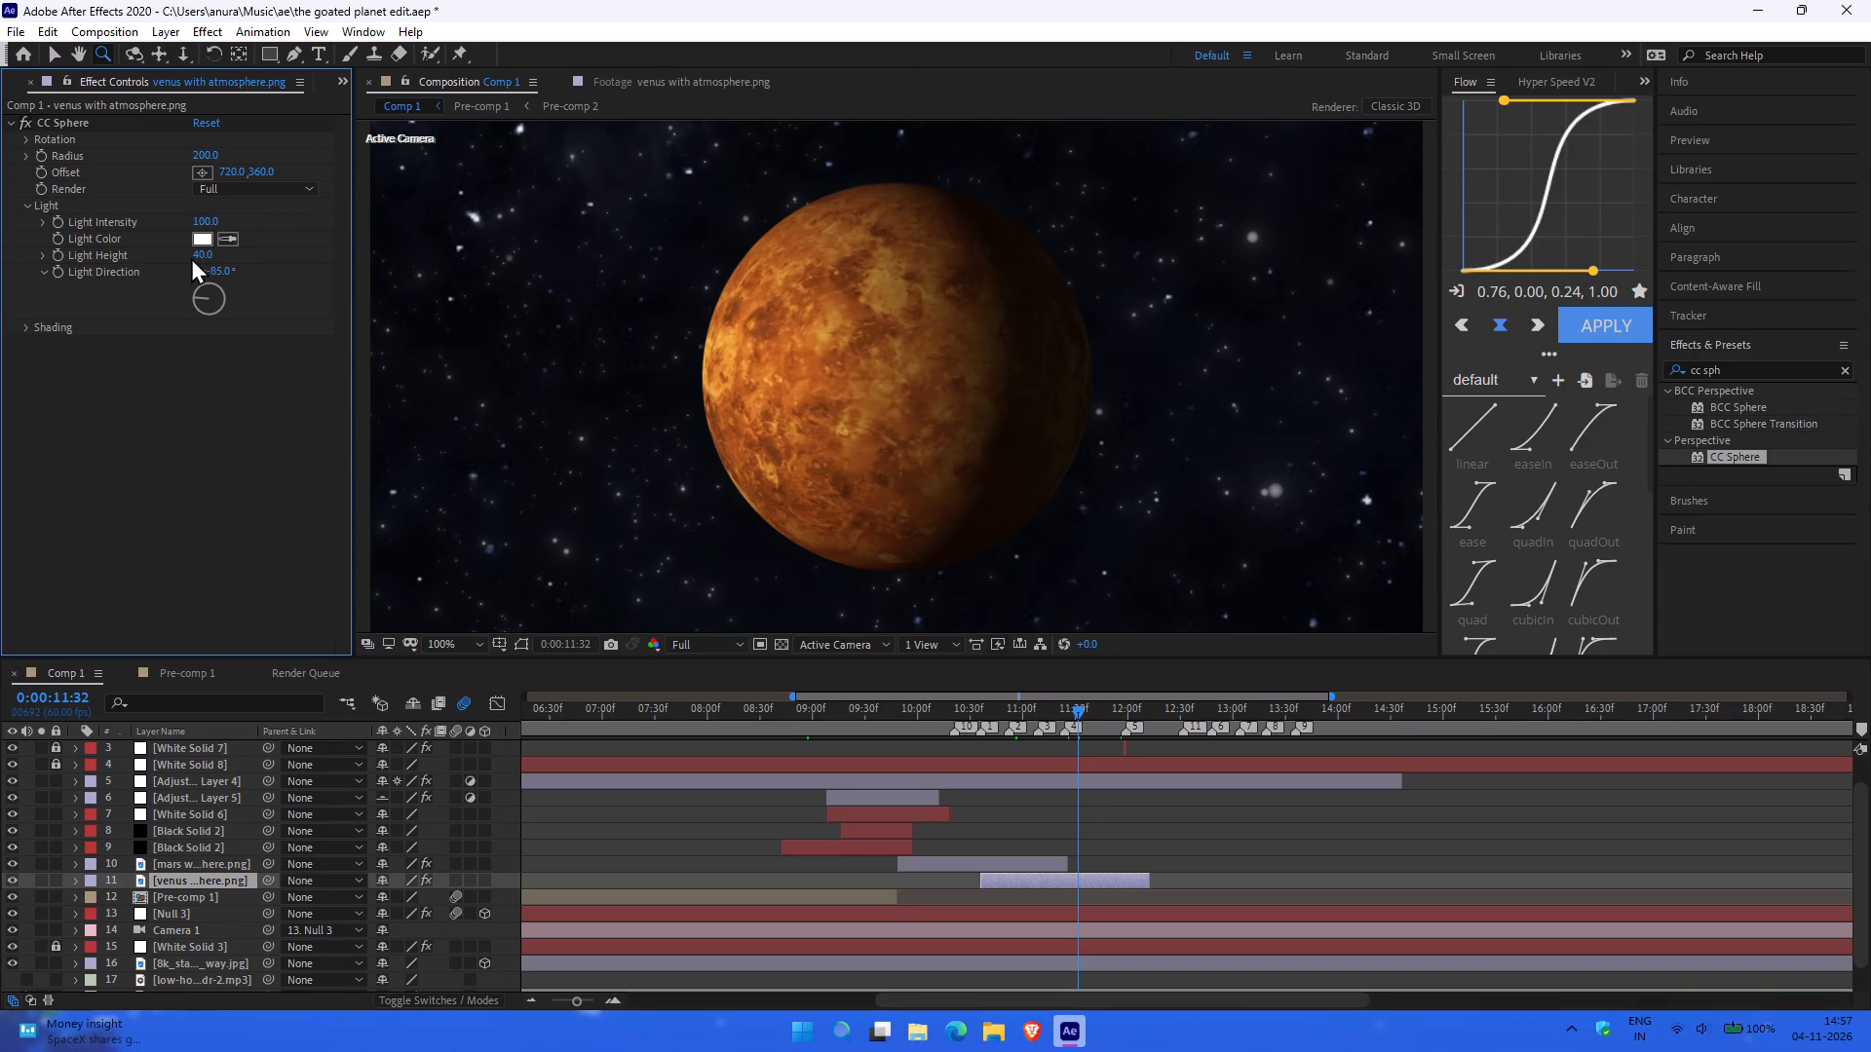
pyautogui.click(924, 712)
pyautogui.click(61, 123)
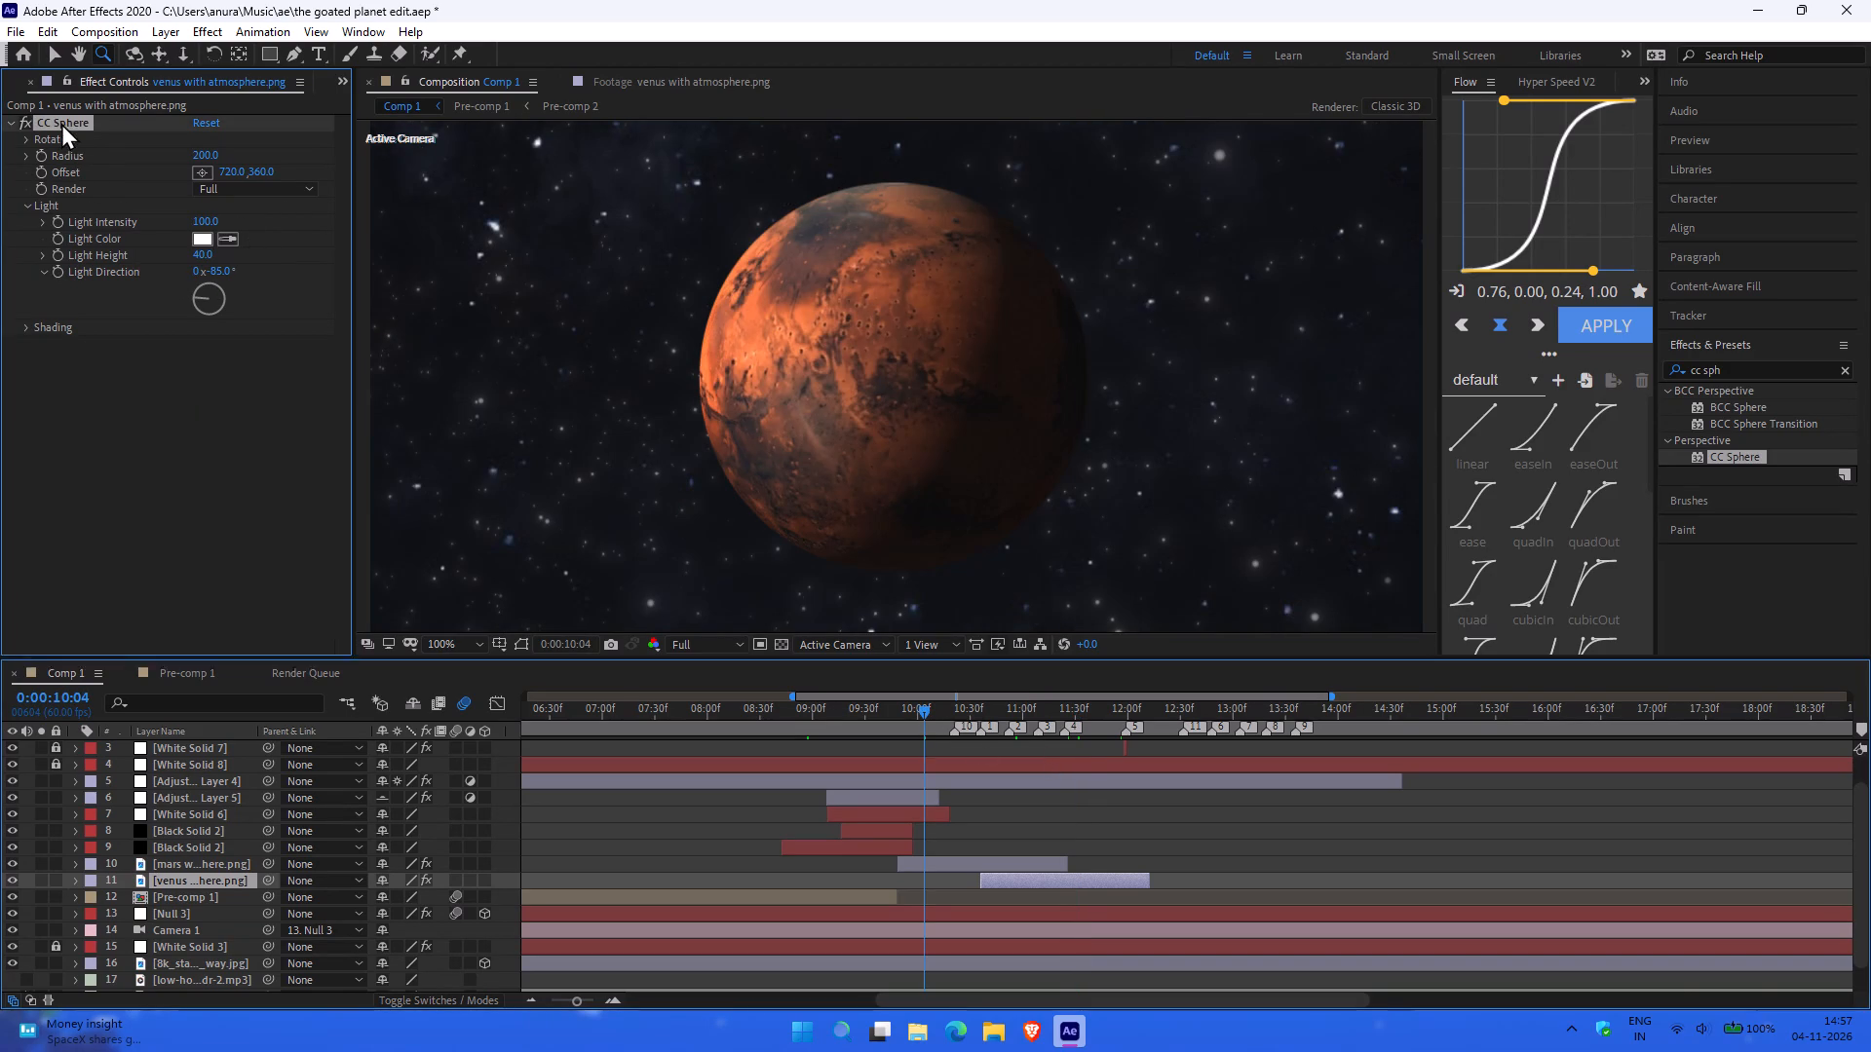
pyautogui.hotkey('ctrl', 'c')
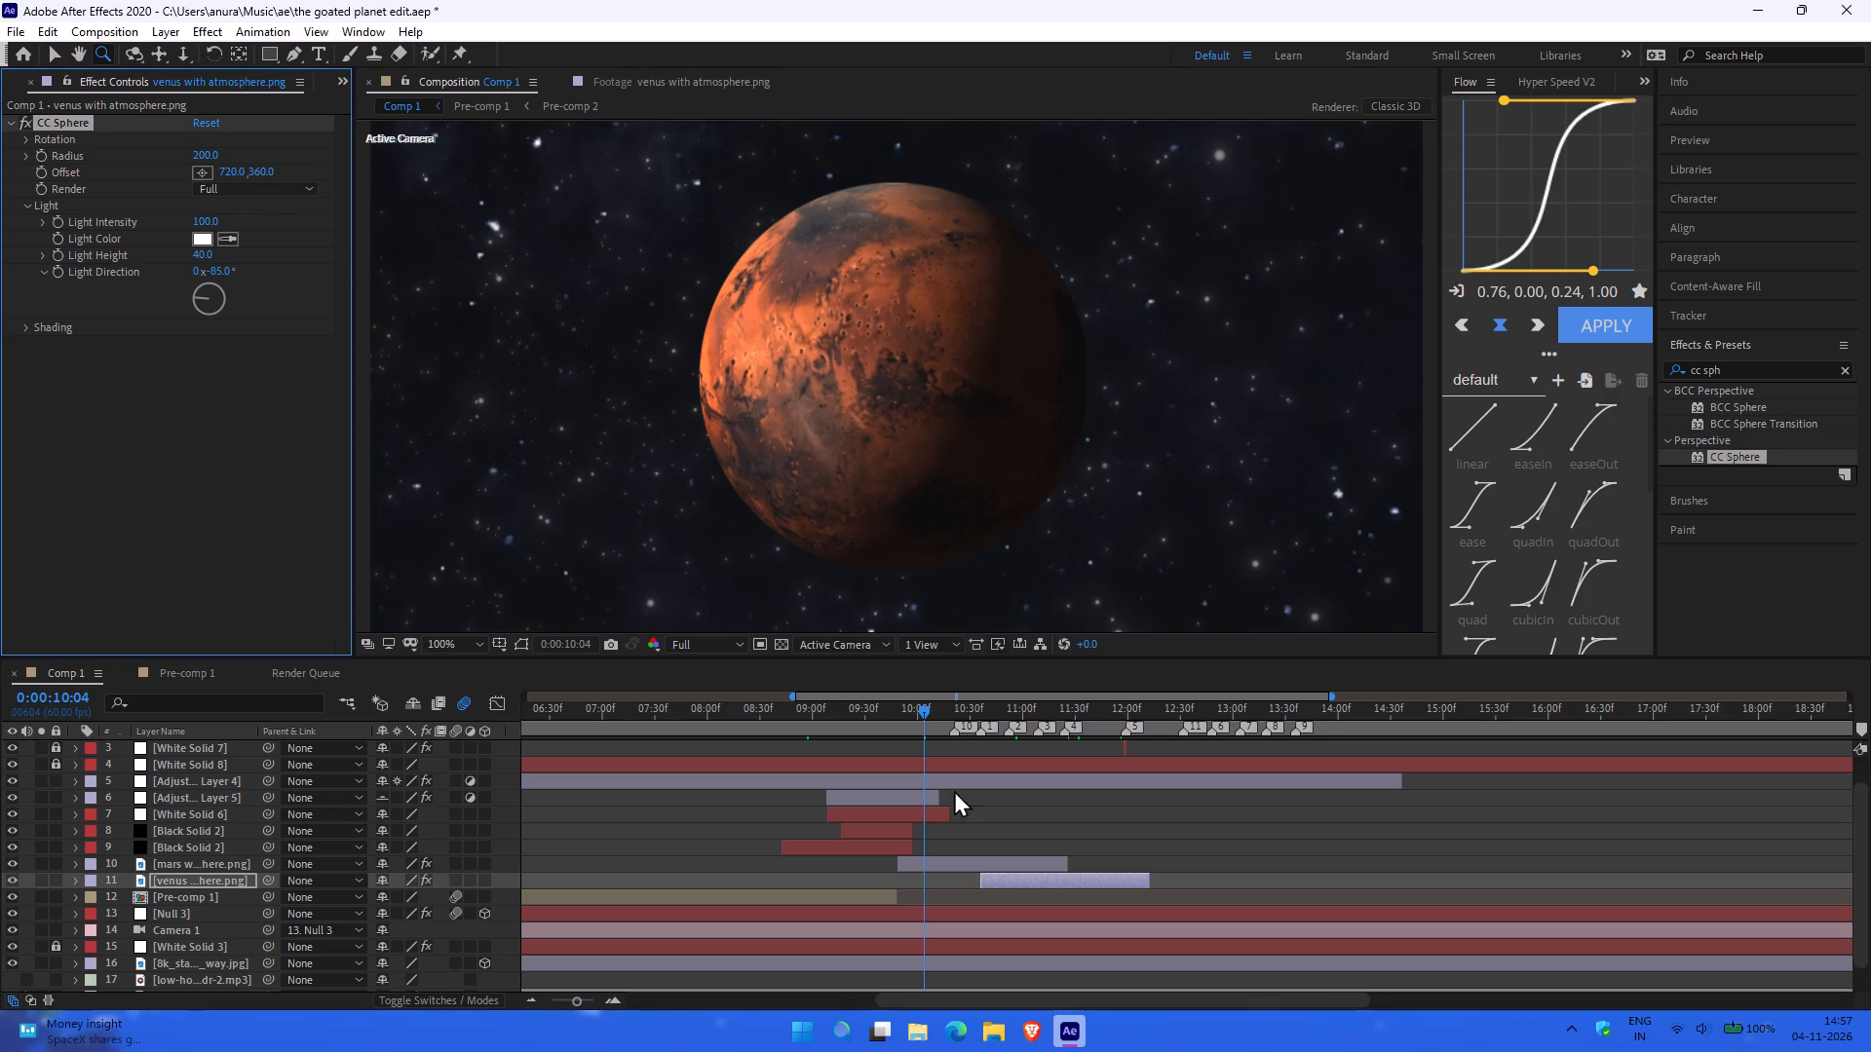
# Copy the CC Sphere effect from the Mars layer and paste it onto the Venus layer.
pyautogui.click(1012, 856)
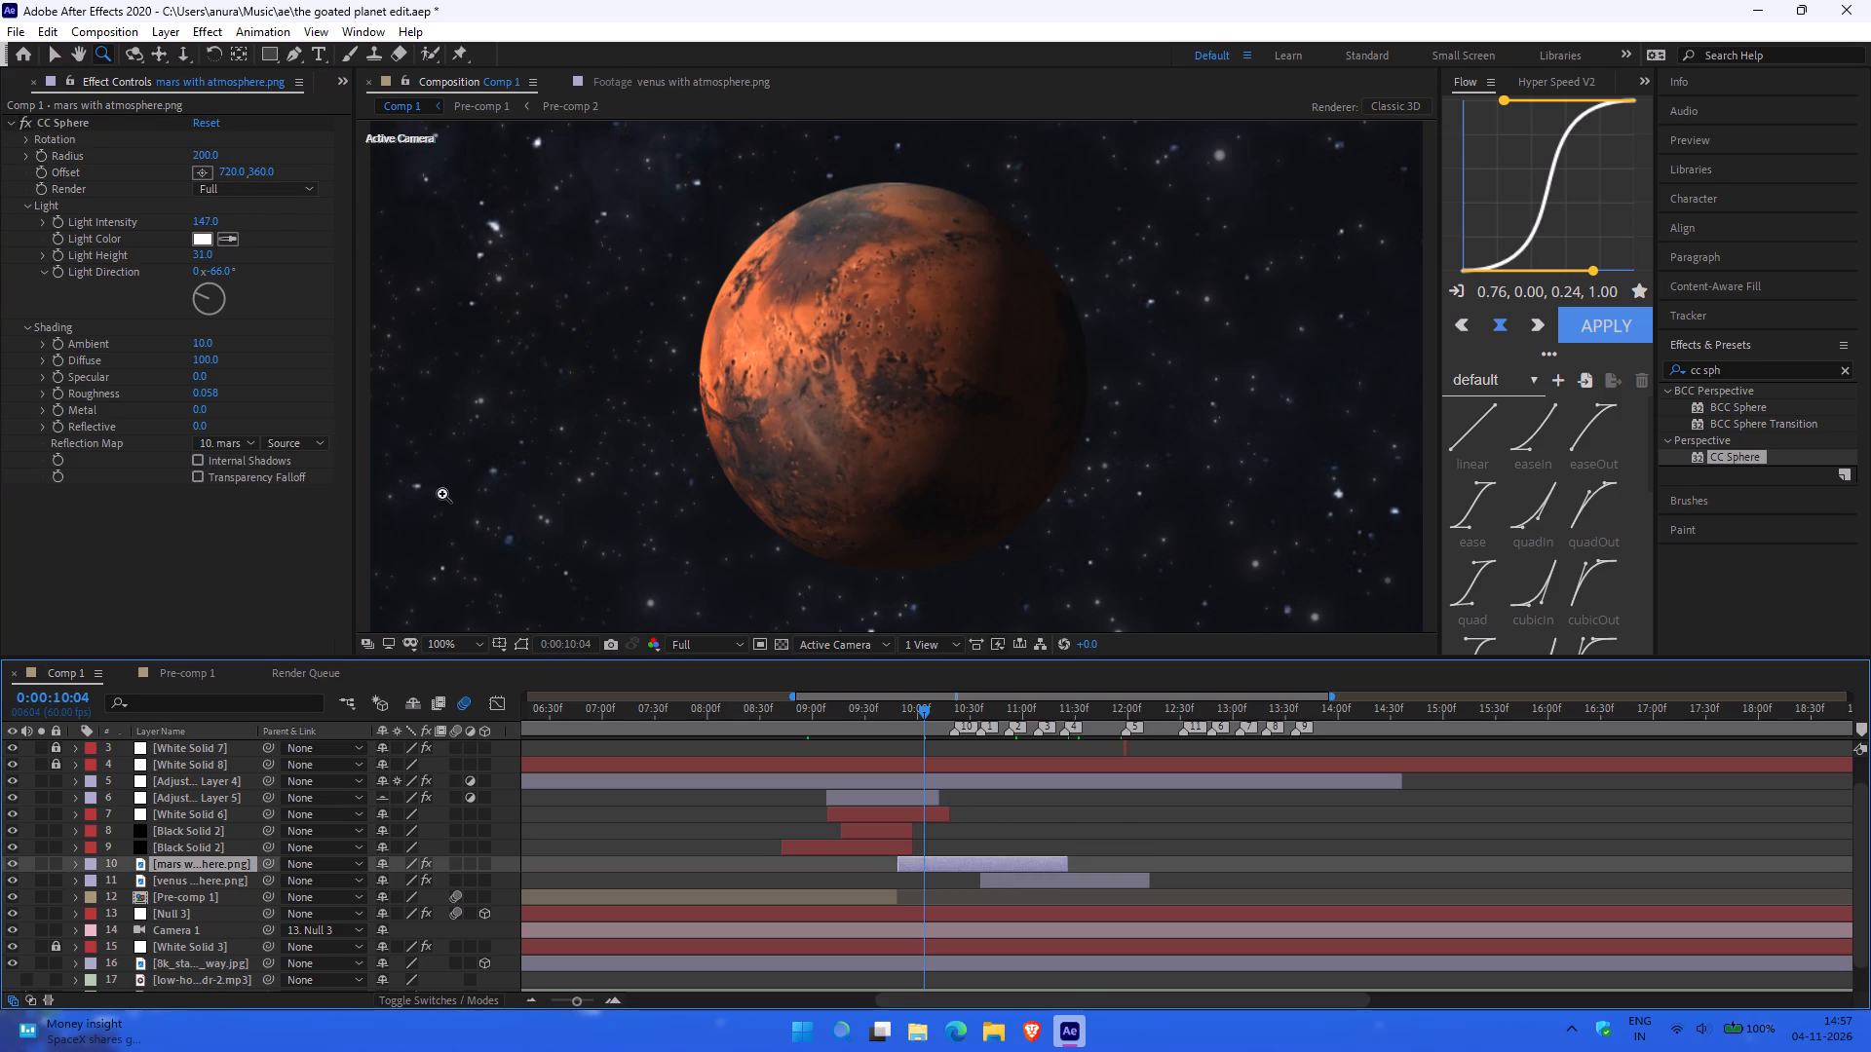
pyautogui.click(68, 122)
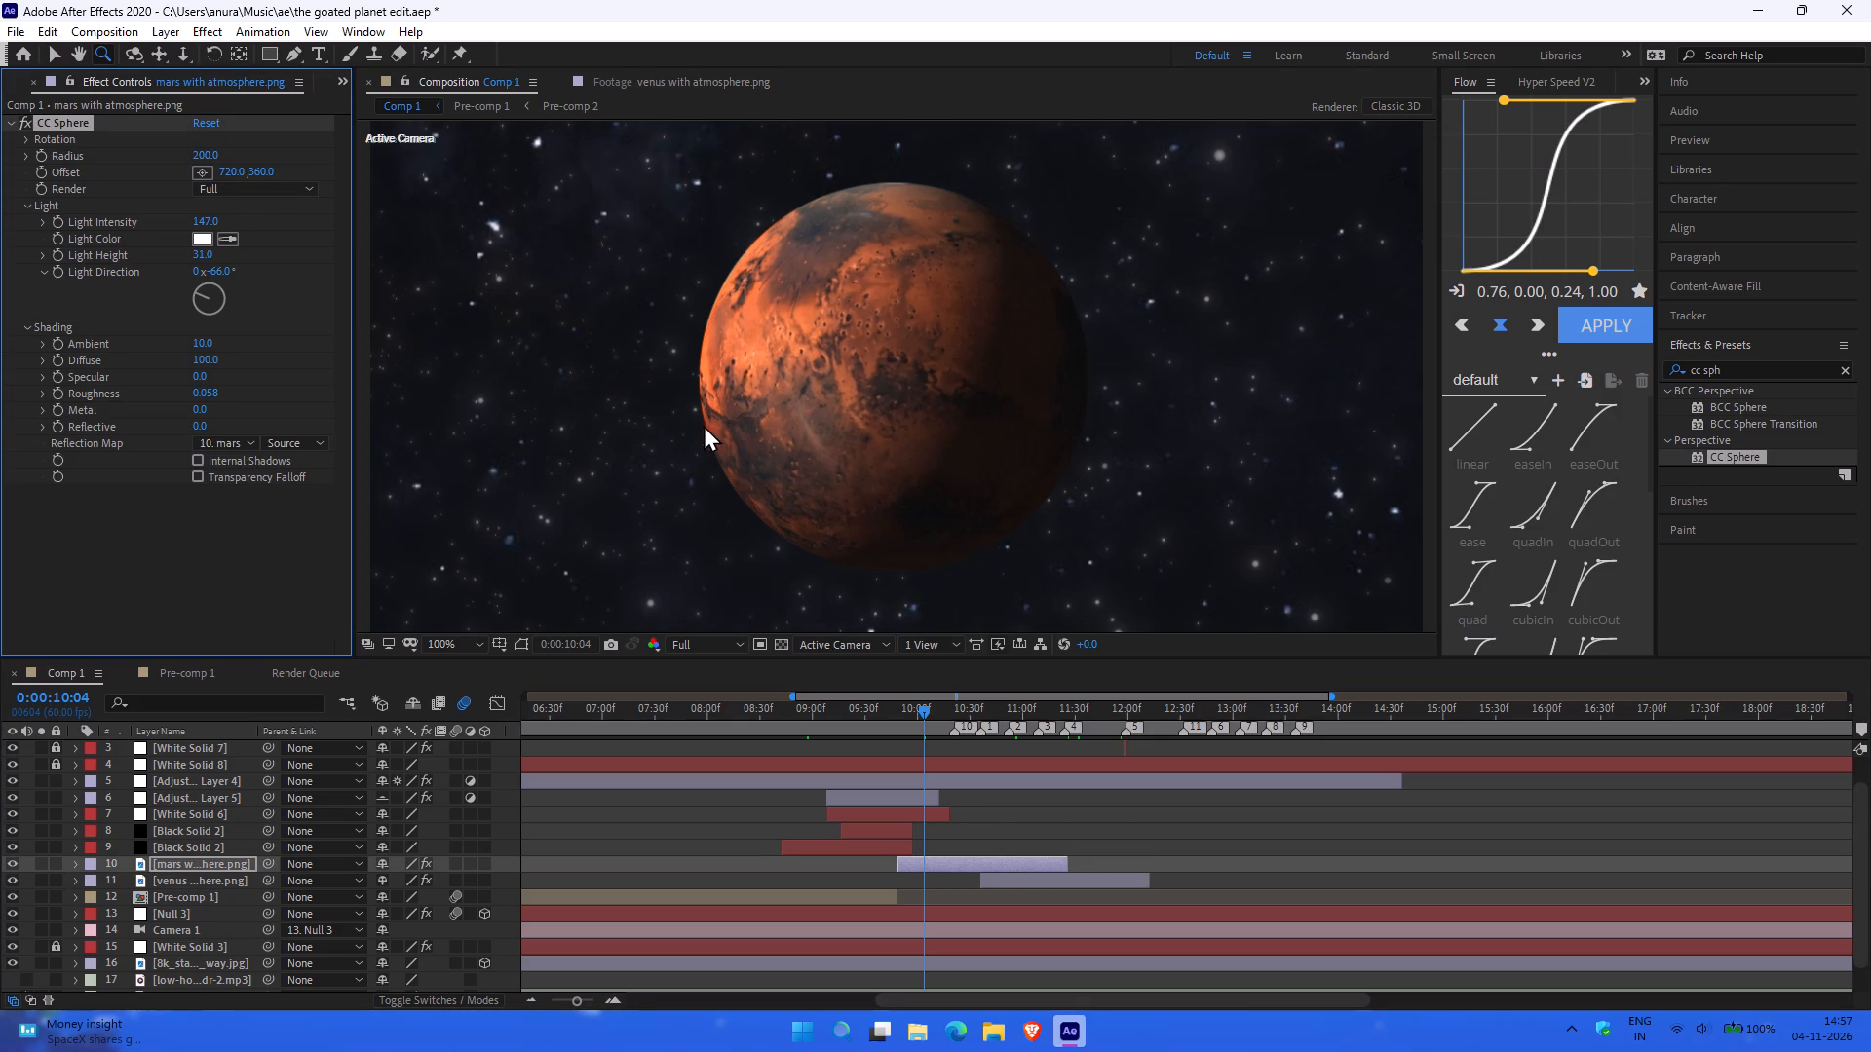
pyautogui.hotkey('ctrl', 'c')
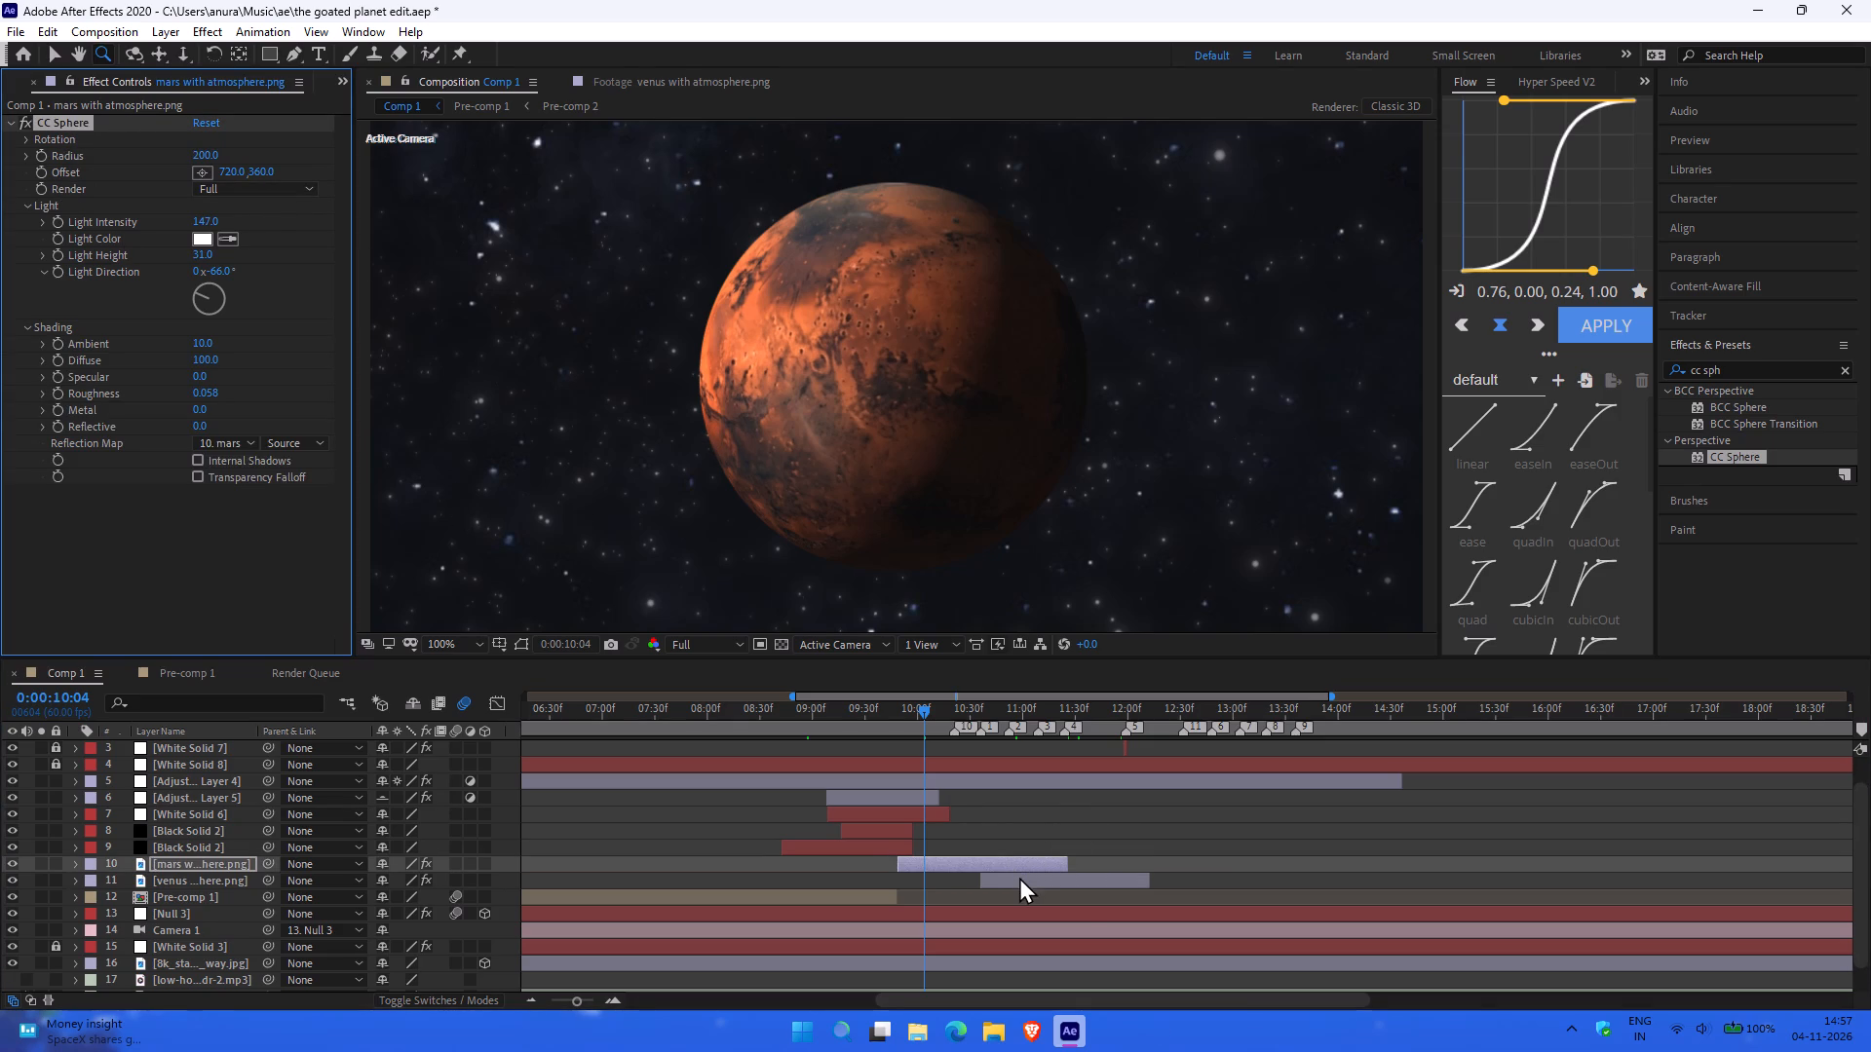
pyautogui.click(1019, 880)
pyautogui.click(159, 430)
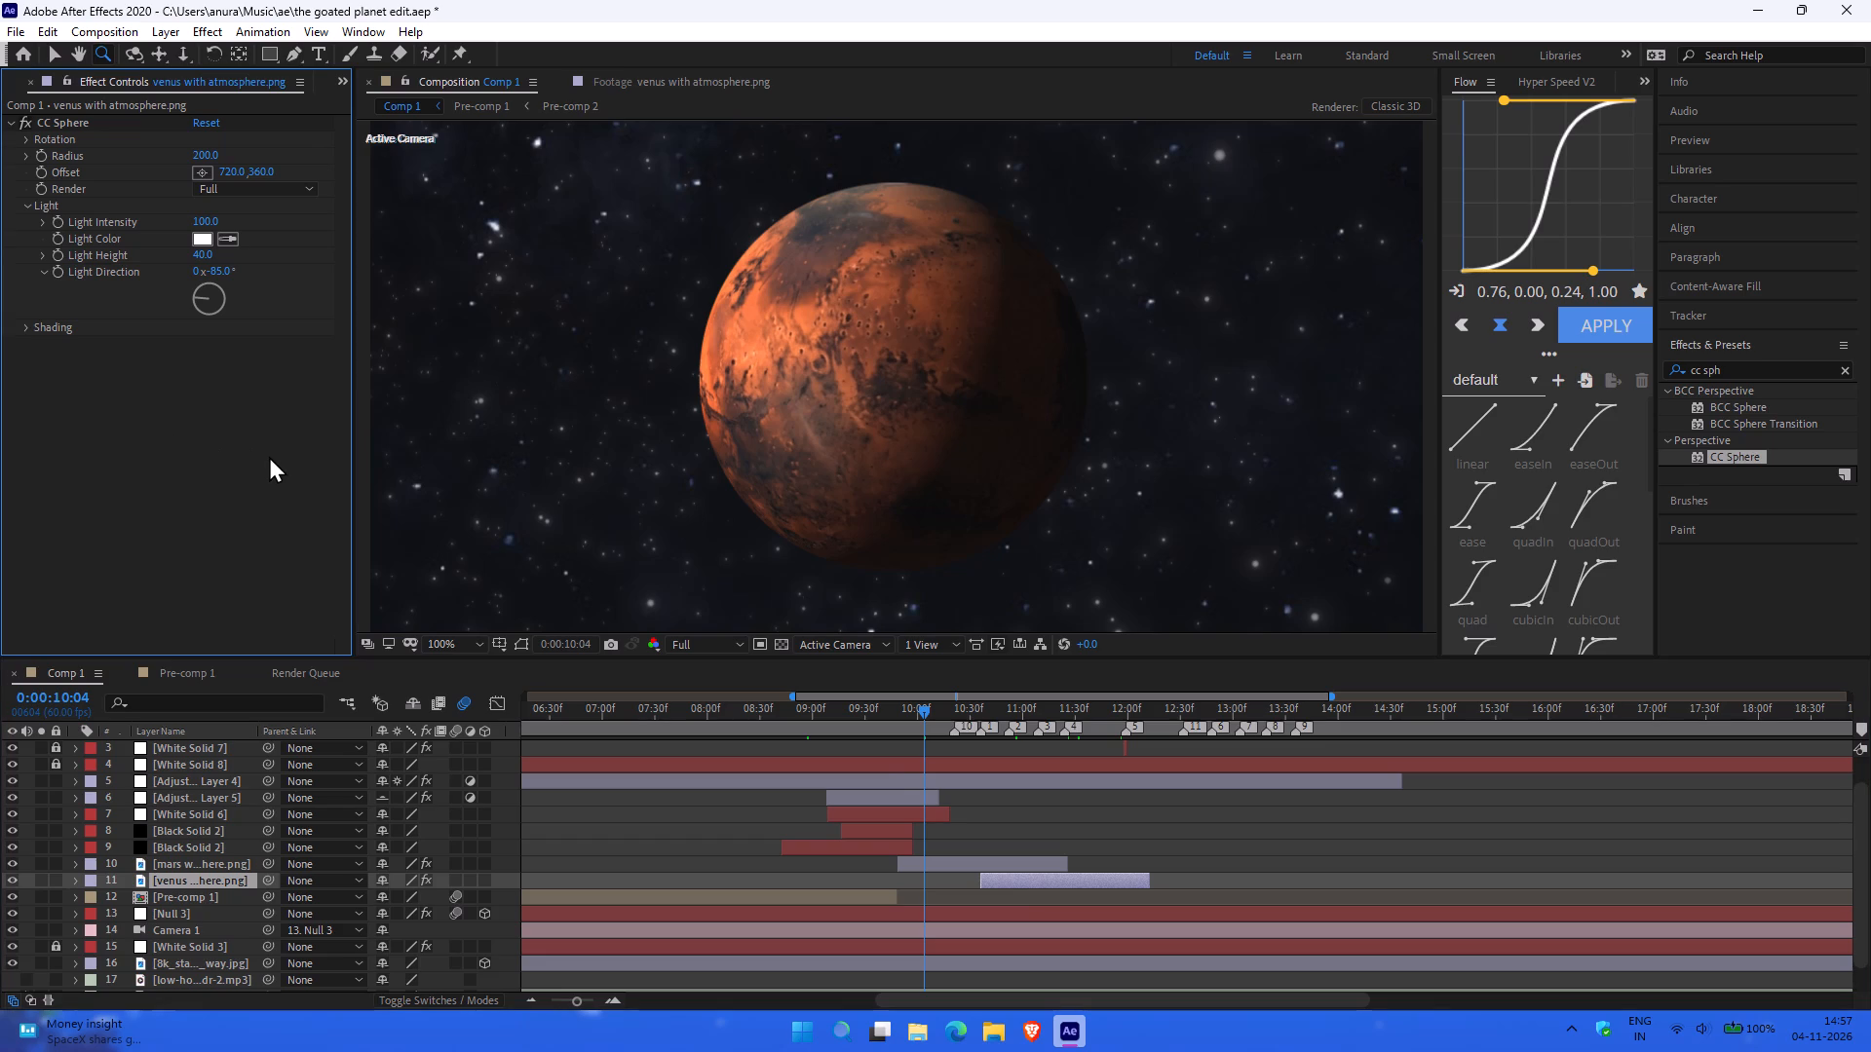
pyautogui.hotkey('ctrl', 'v')
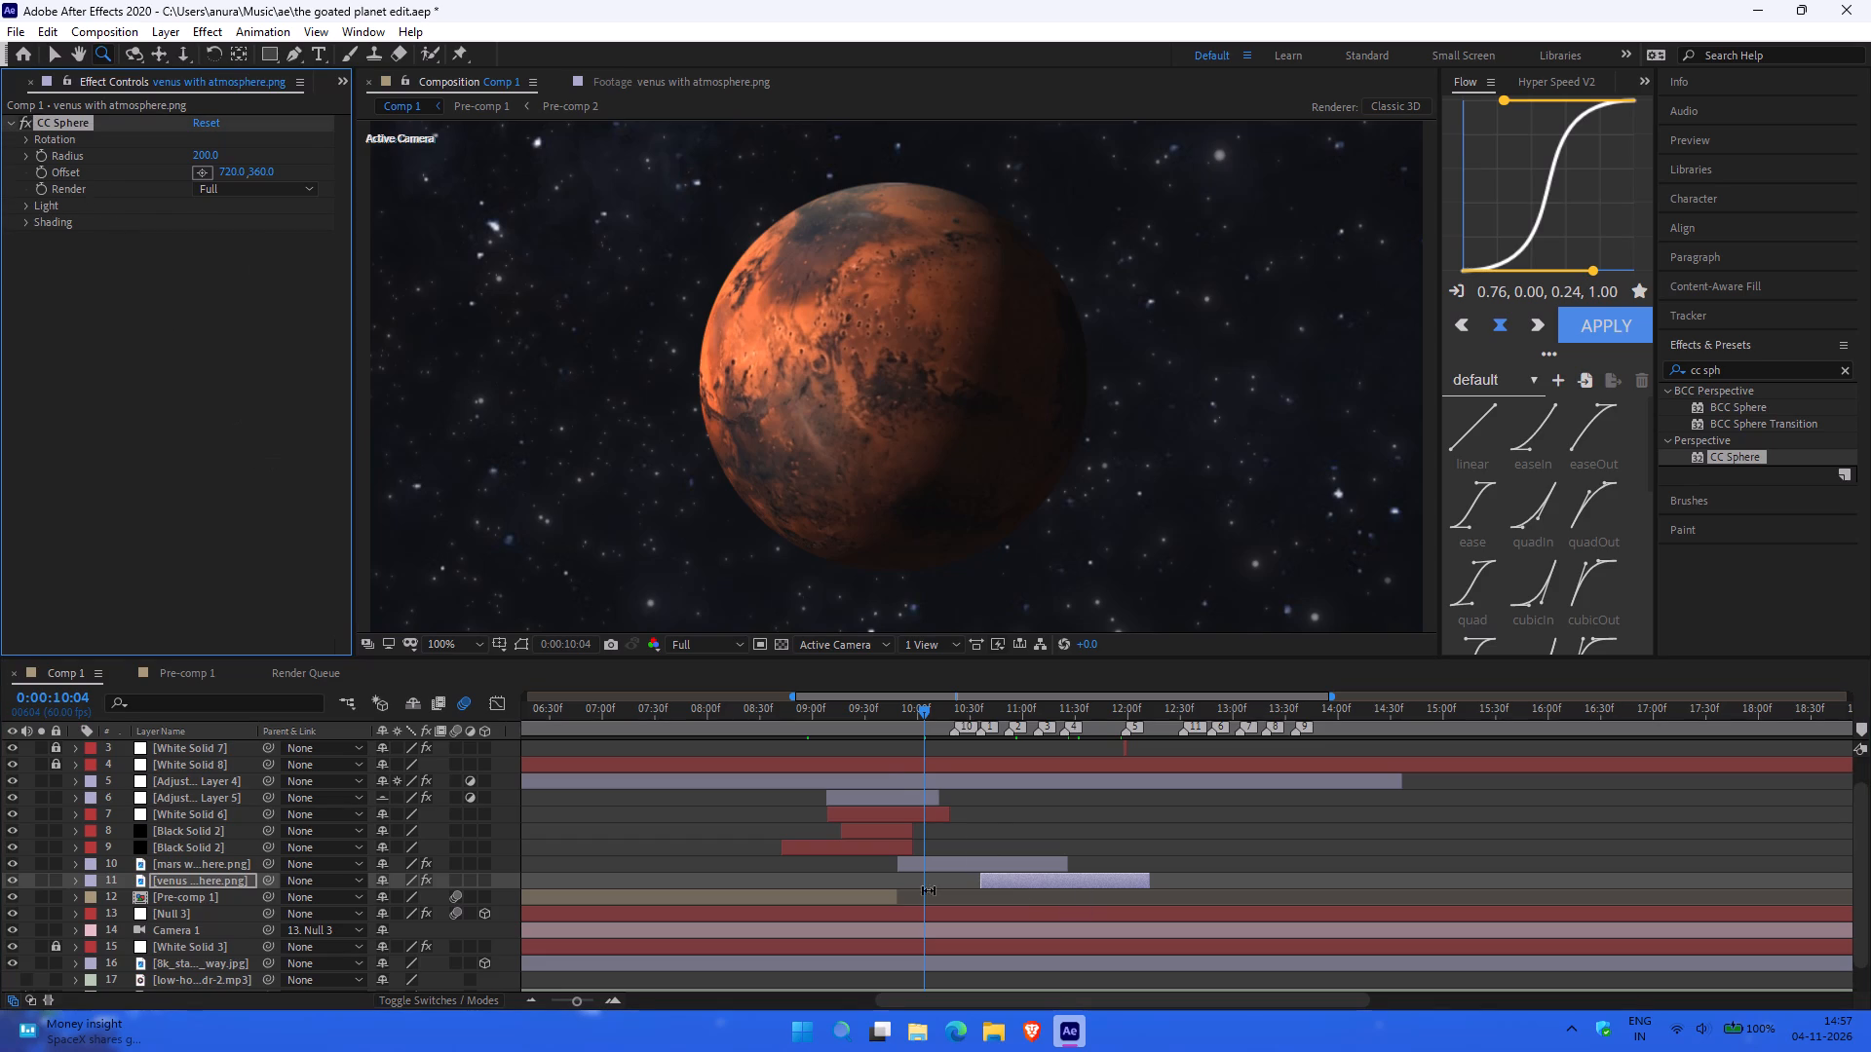
# Check the Venus sphere's look at 0:00:11:45 and its pasted CC Sphere light settings.
pyautogui.click(1101, 703)
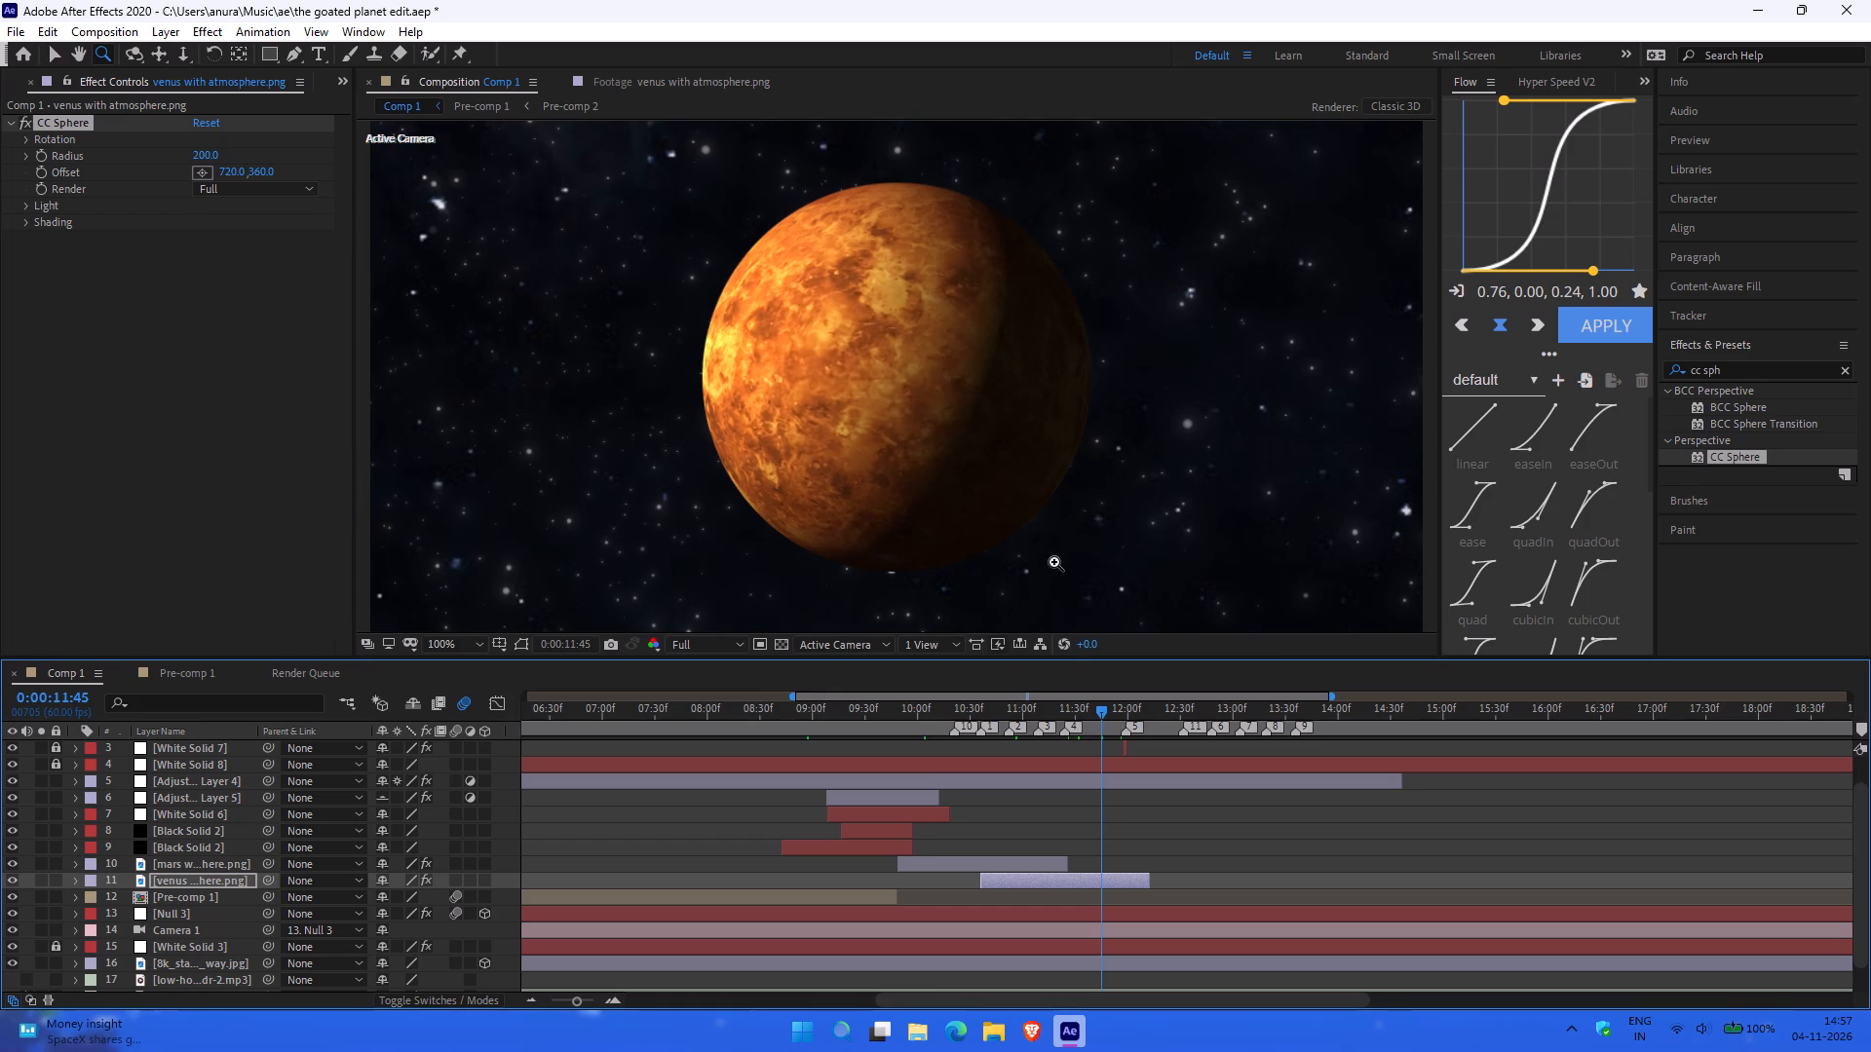
pyautogui.keyDown('ctrl'); pyautogui.scroll(-2, 1068, 553); pyautogui.keyUp('ctrl')
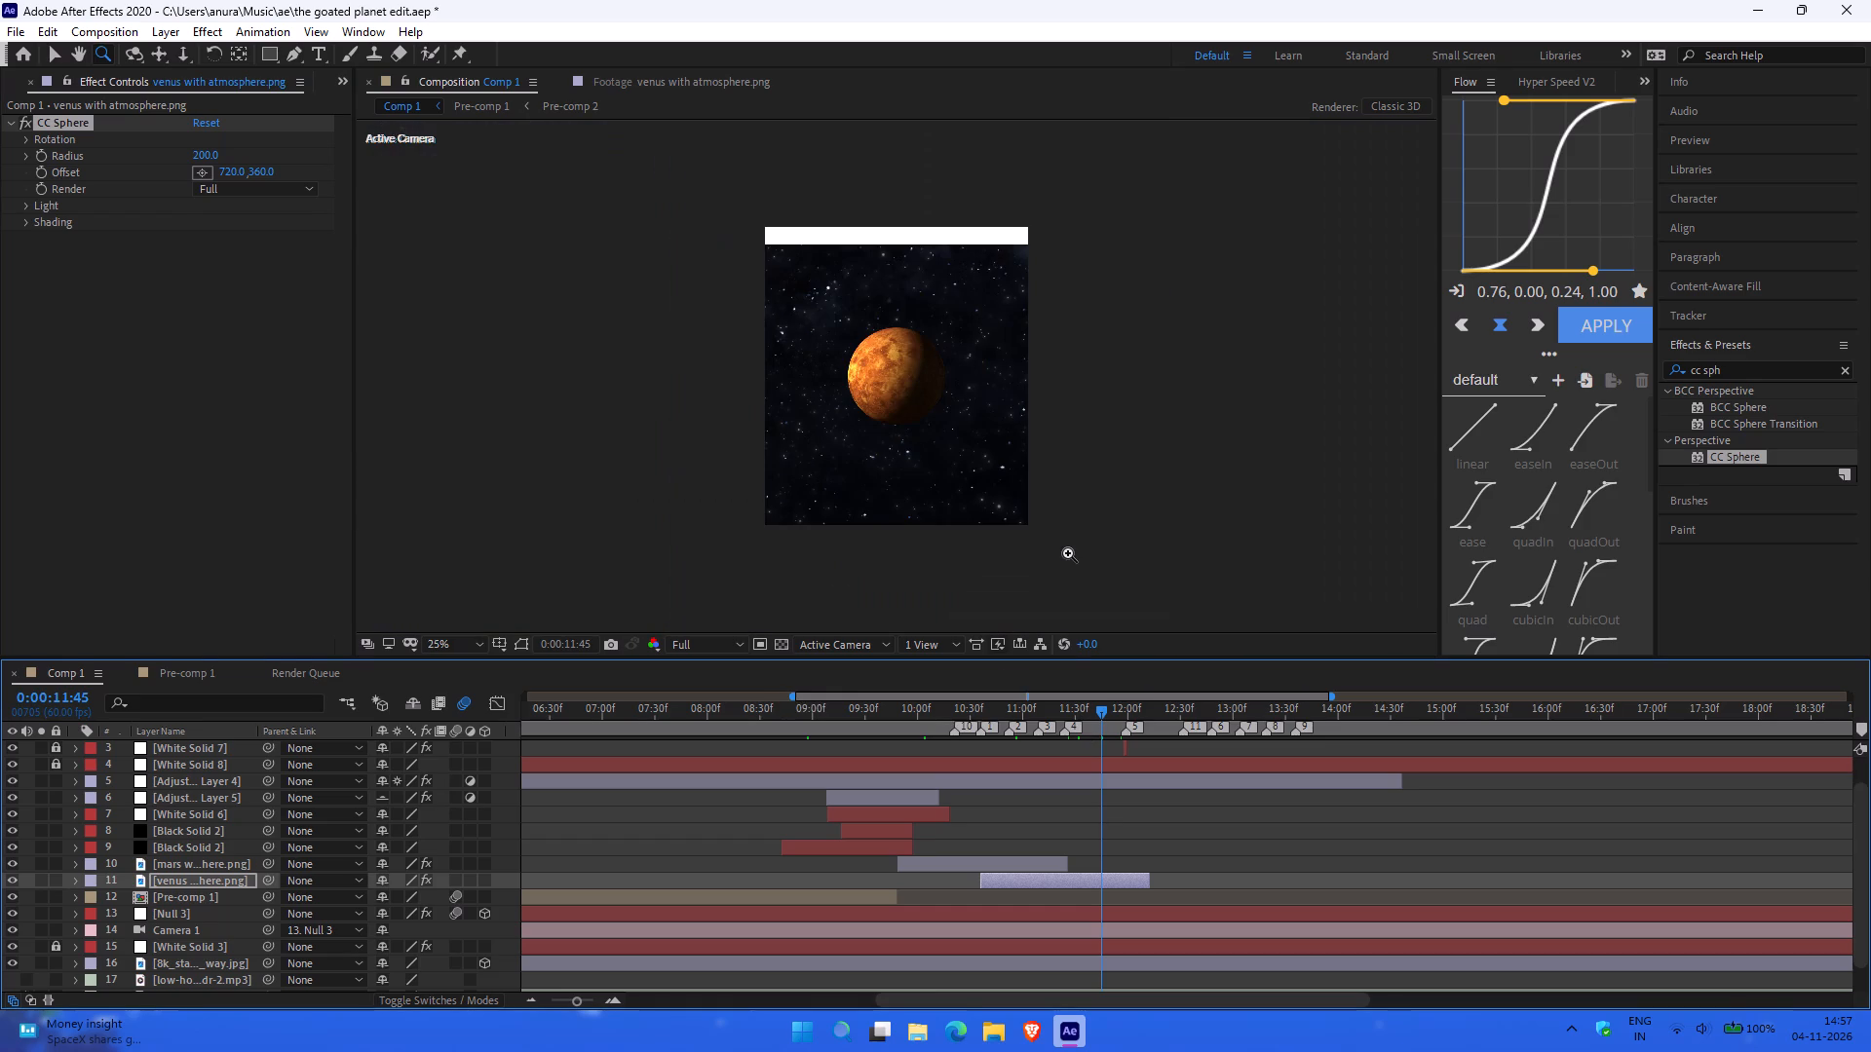
pyautogui.keyDown('ctrl'); pyautogui.scroll(1, 1068, 553); pyautogui.keyUp('ctrl')
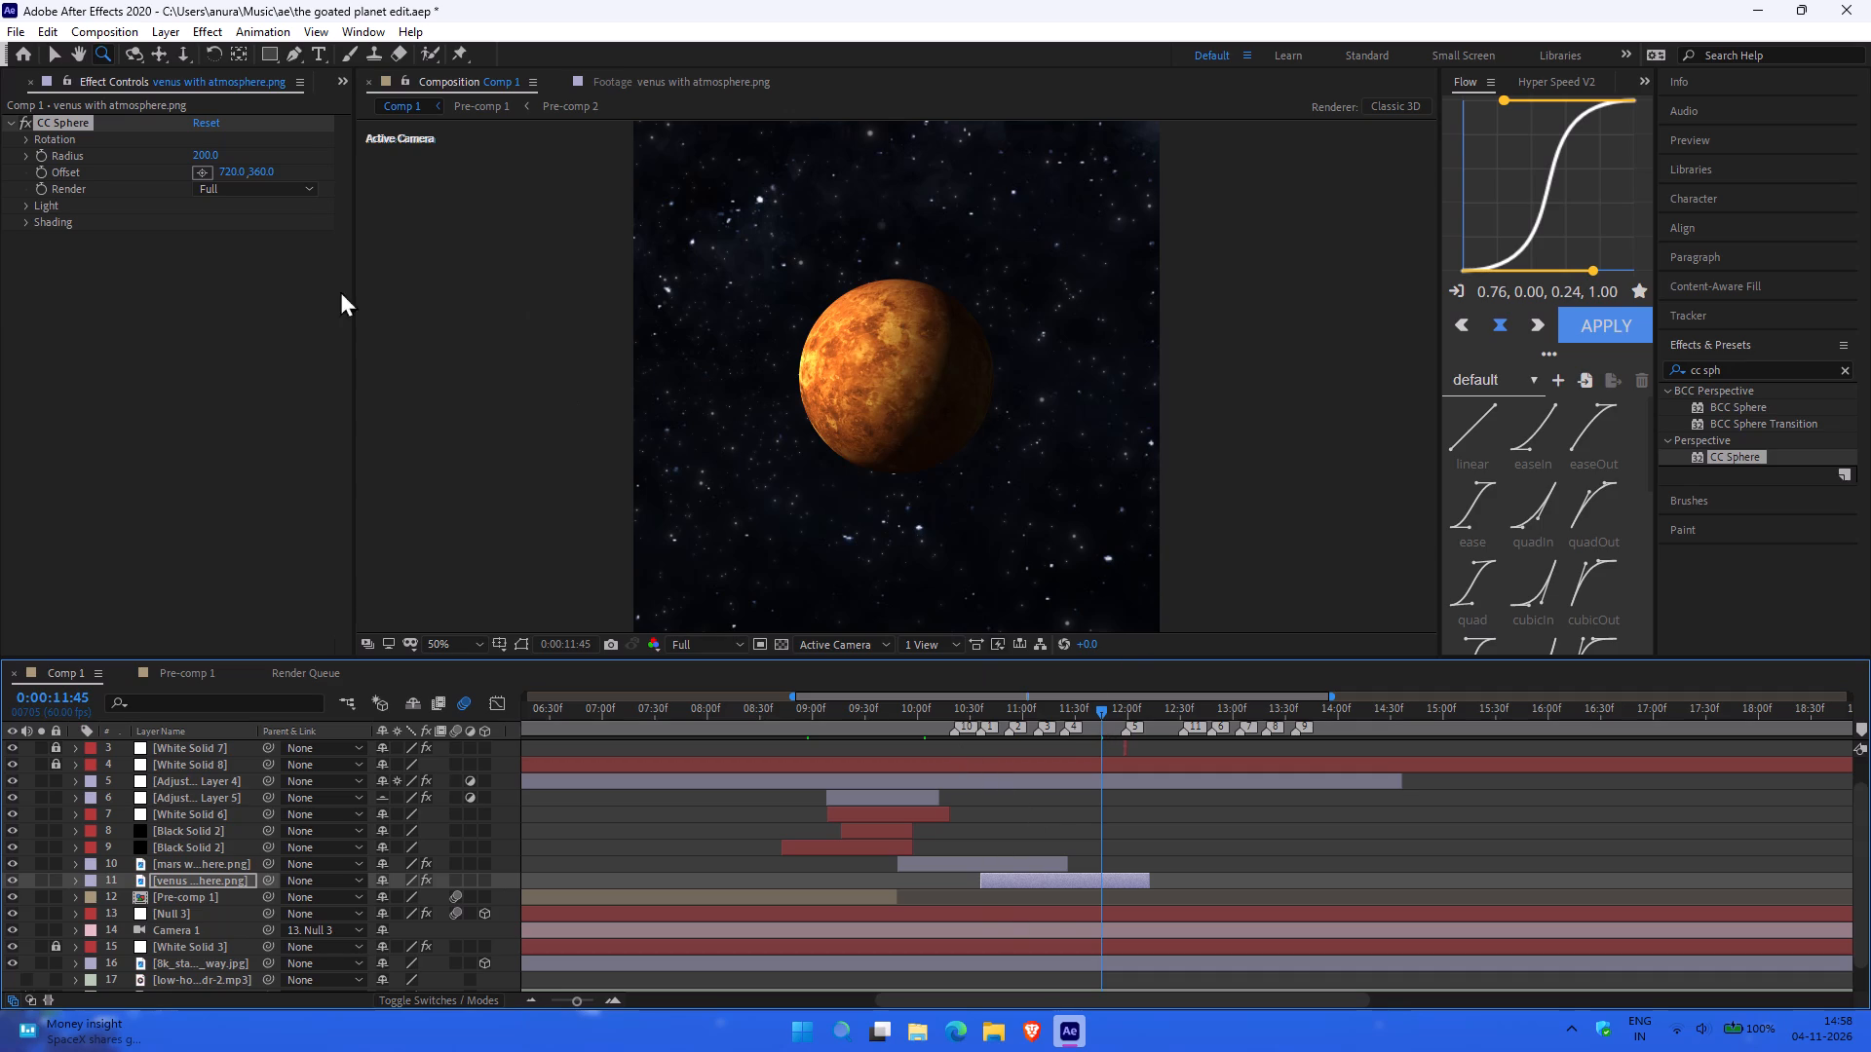
pyautogui.click(32, 228)
pyautogui.click(25, 198)
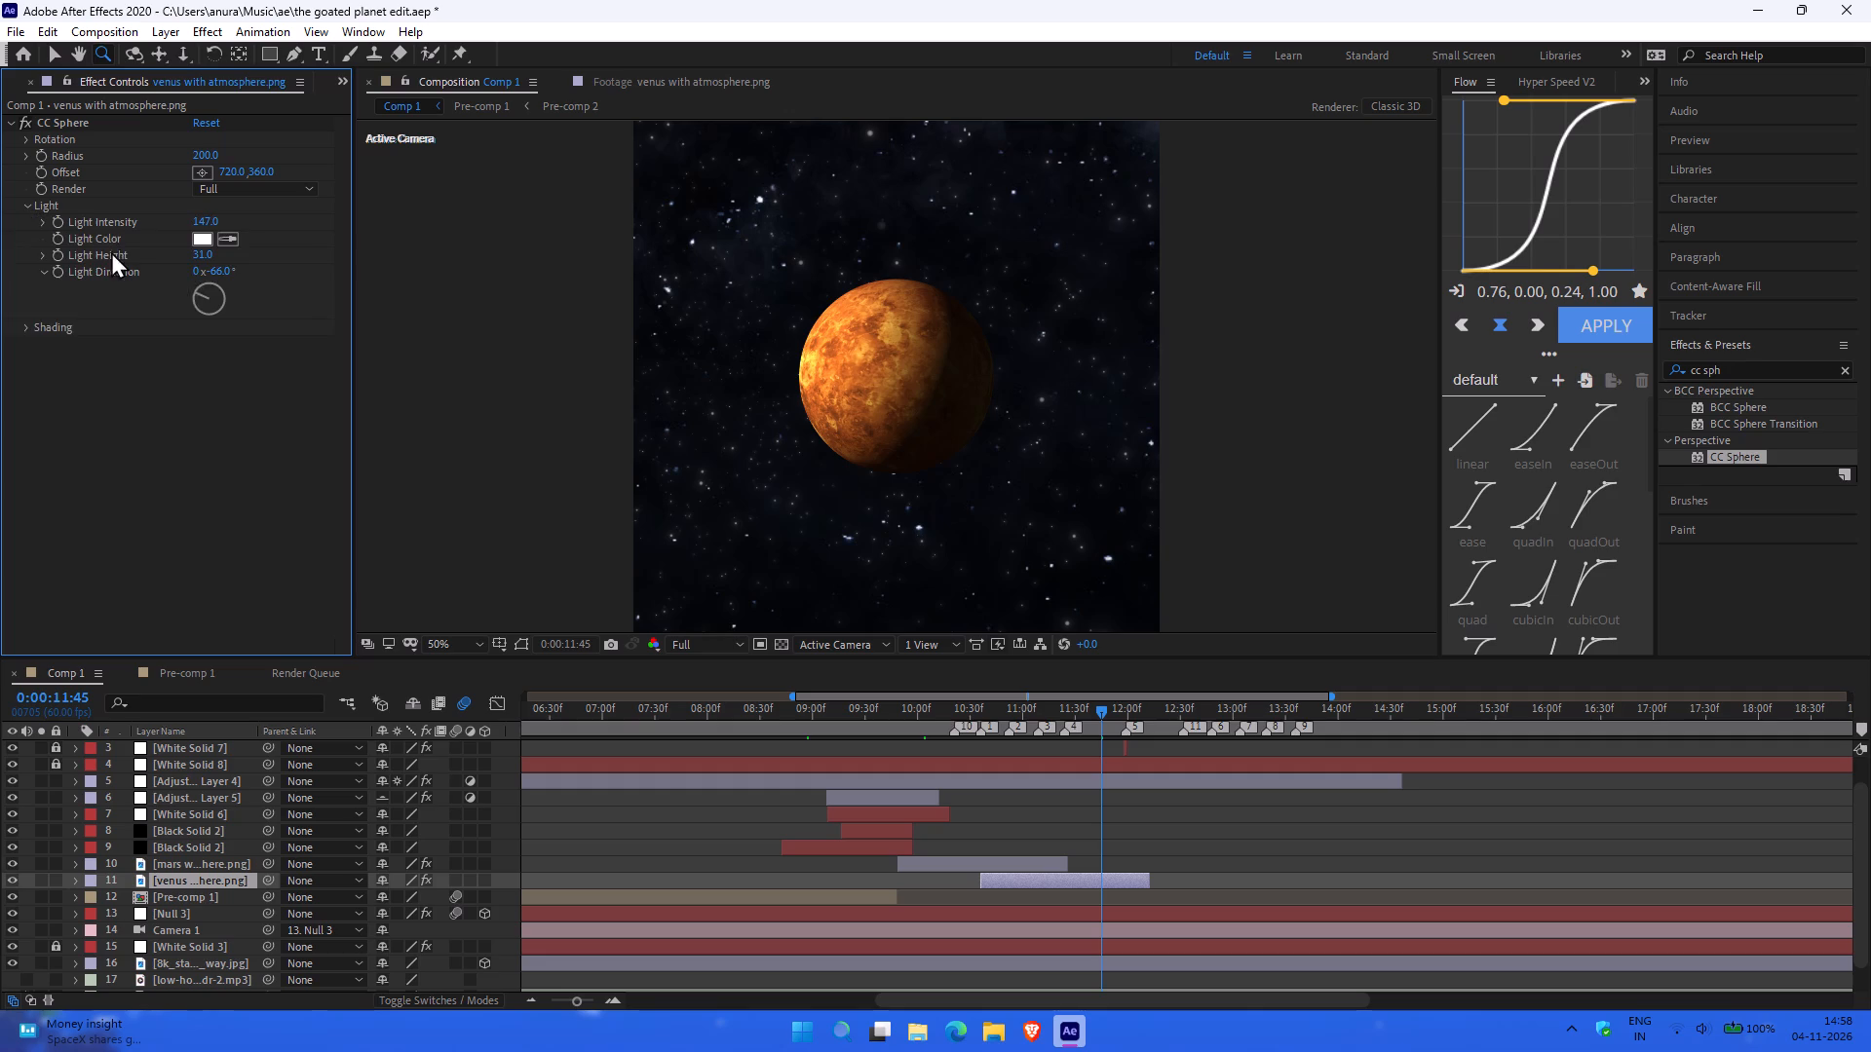
# Set the Light Direction of the Venus layer's CC Sphere effect to -49°.
pyautogui.moveTo(217, 273); pyautogui.dragTo(275, 273)
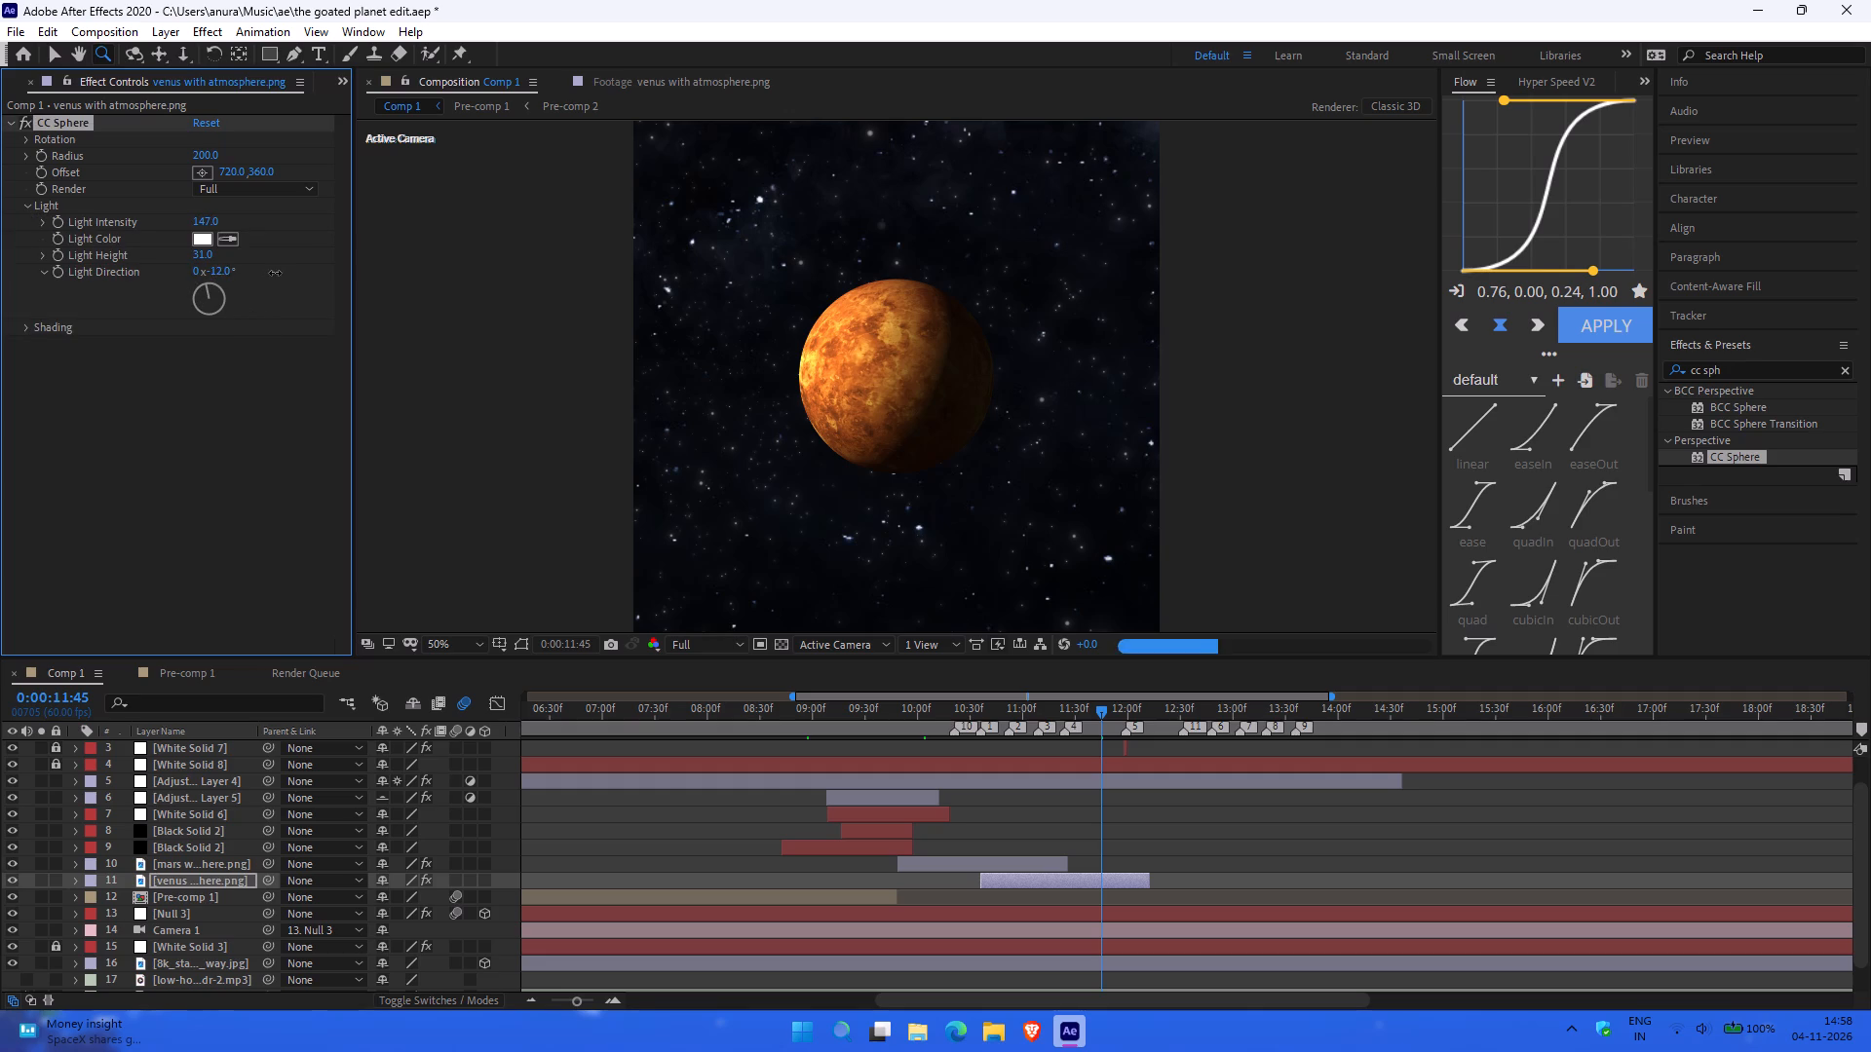
pyautogui.moveTo(275, 273); pyautogui.dragTo(243, 282)
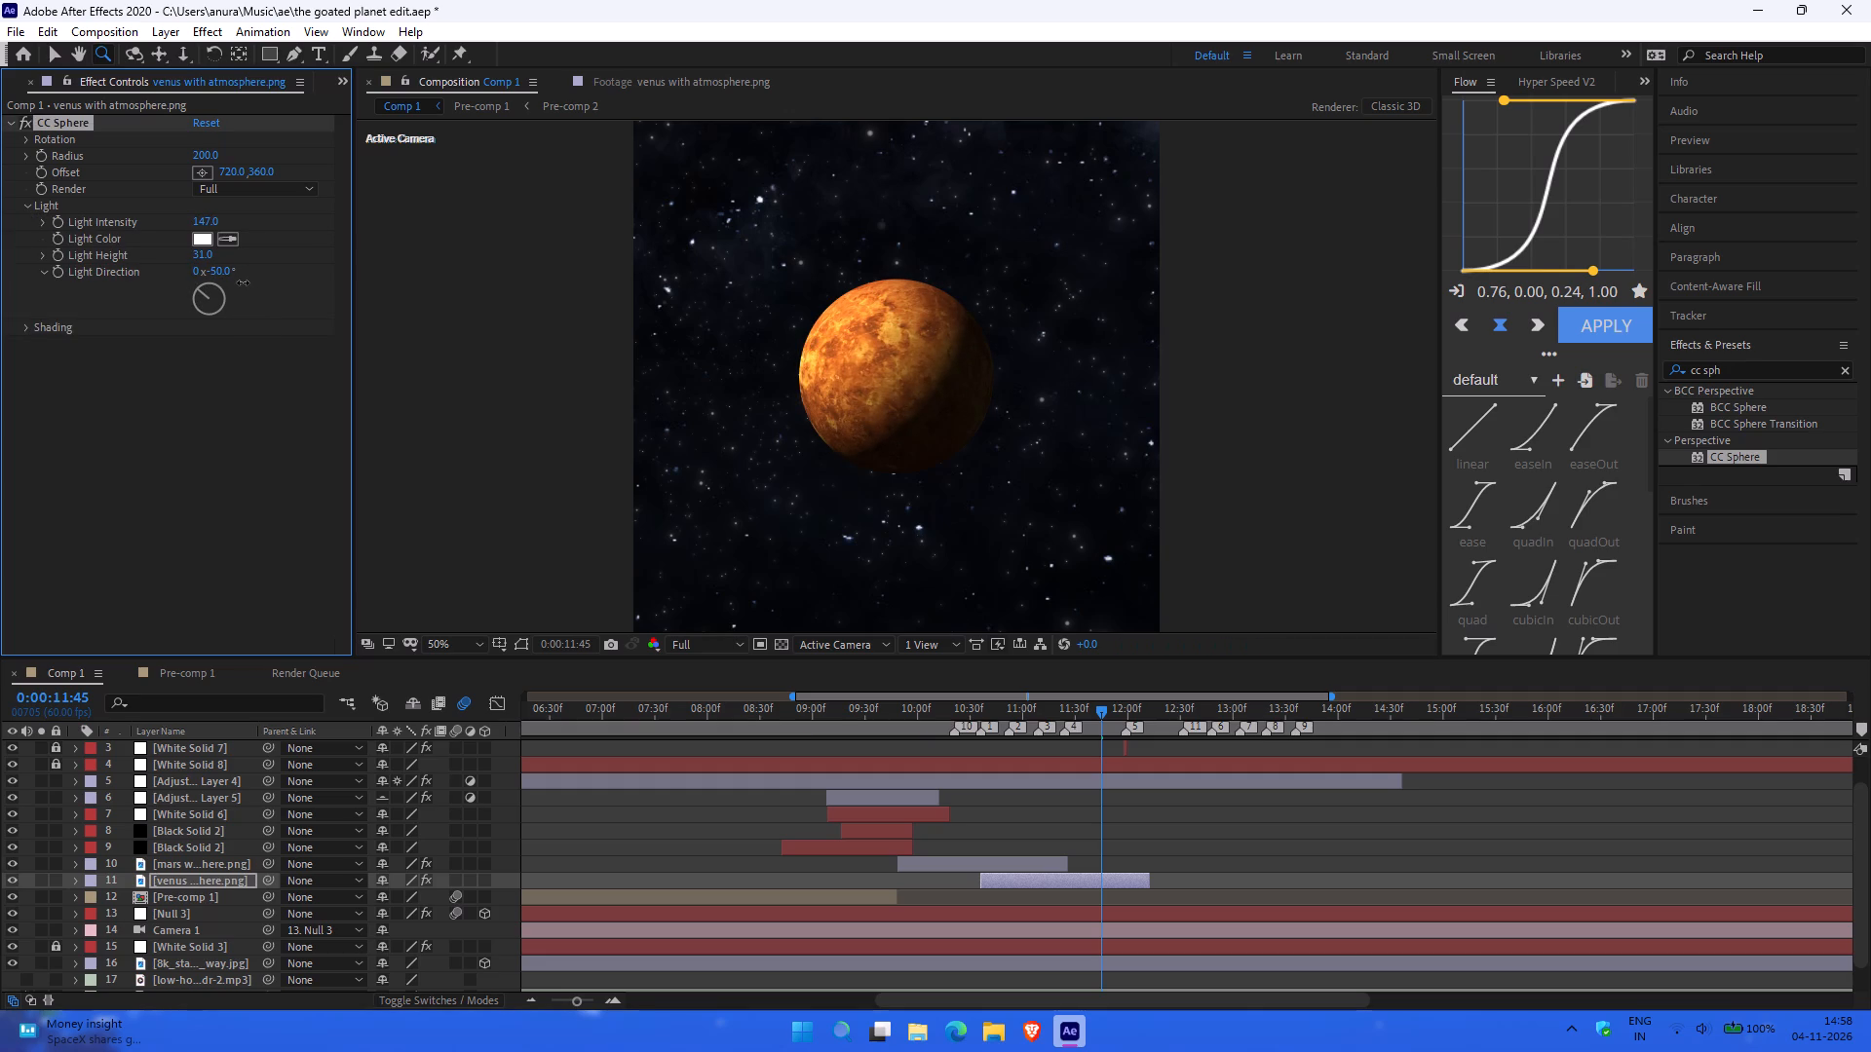
pyautogui.moveTo(243, 282); pyautogui.dragTo(242, 282)
pyautogui.moveTo(242, 282); pyautogui.dragTo(237, 276)
# Set the Light Direction of the Mars layer's CC Sphere effect to -49° to match Venus.
pyautogui.click(914, 709)
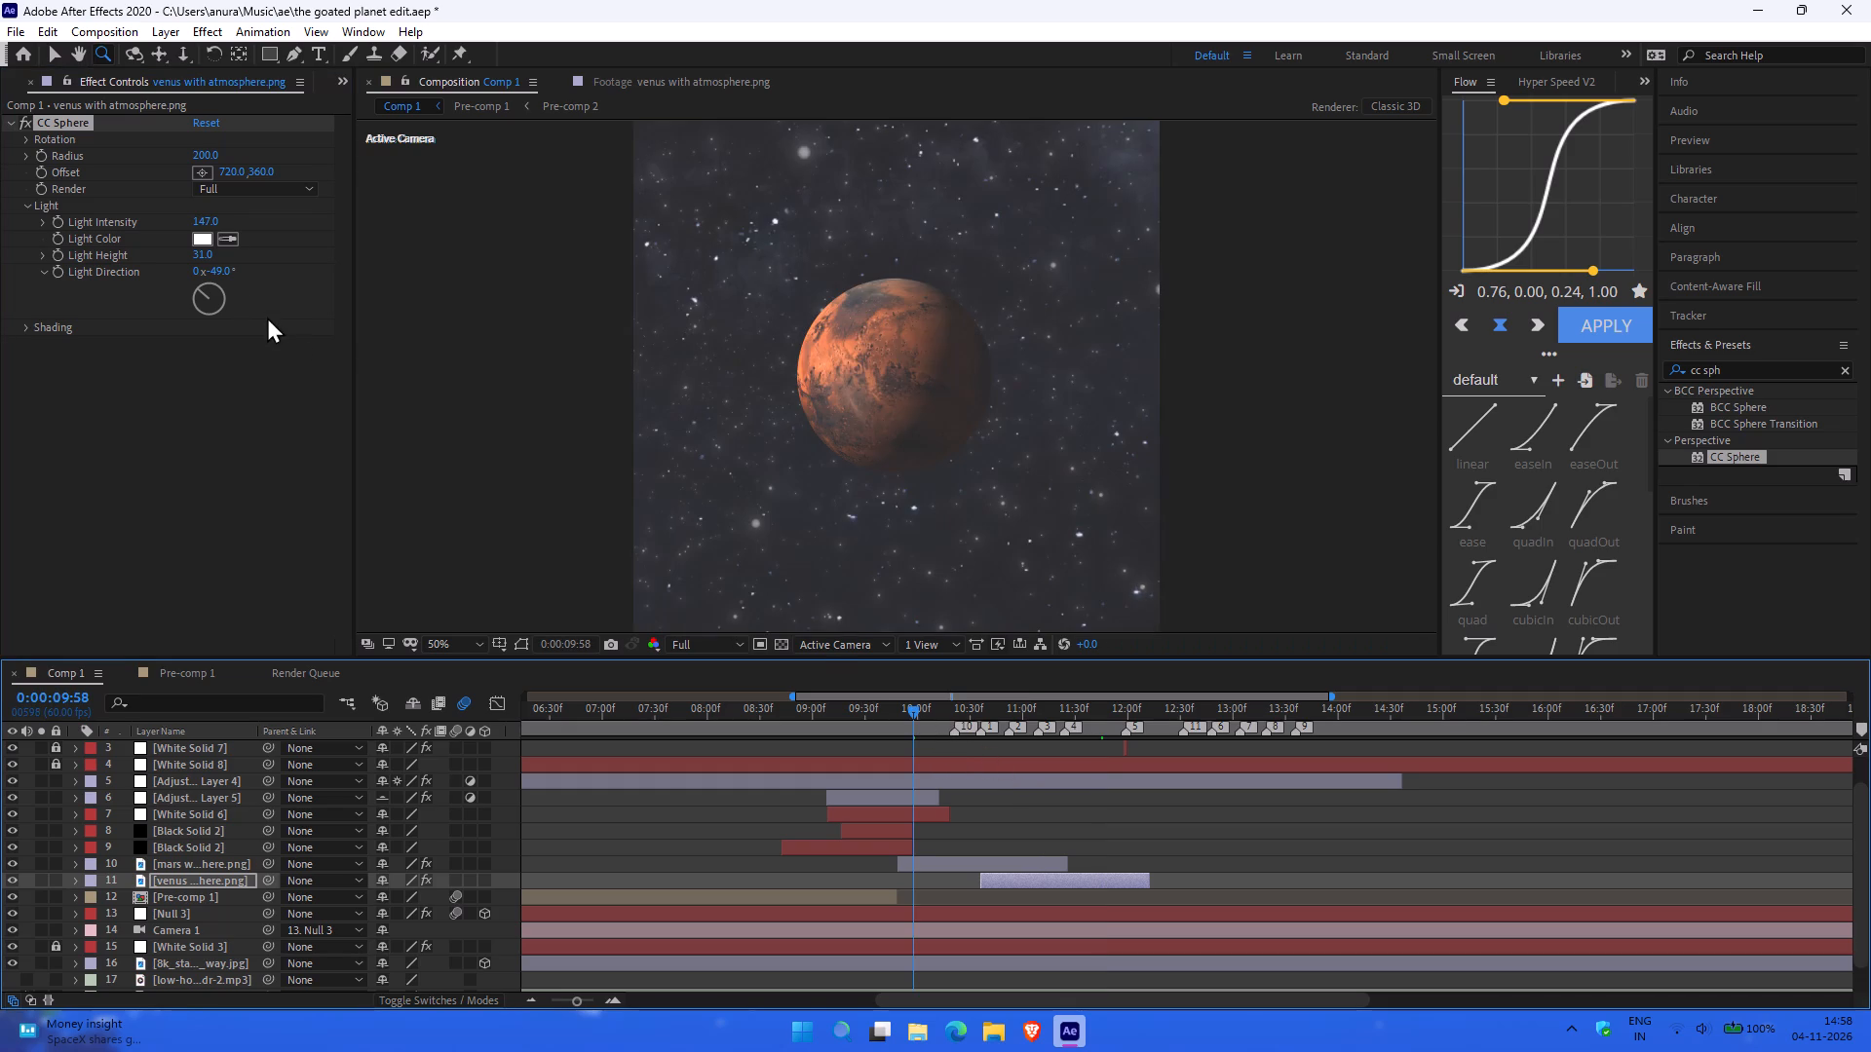
pyautogui.click(928, 860)
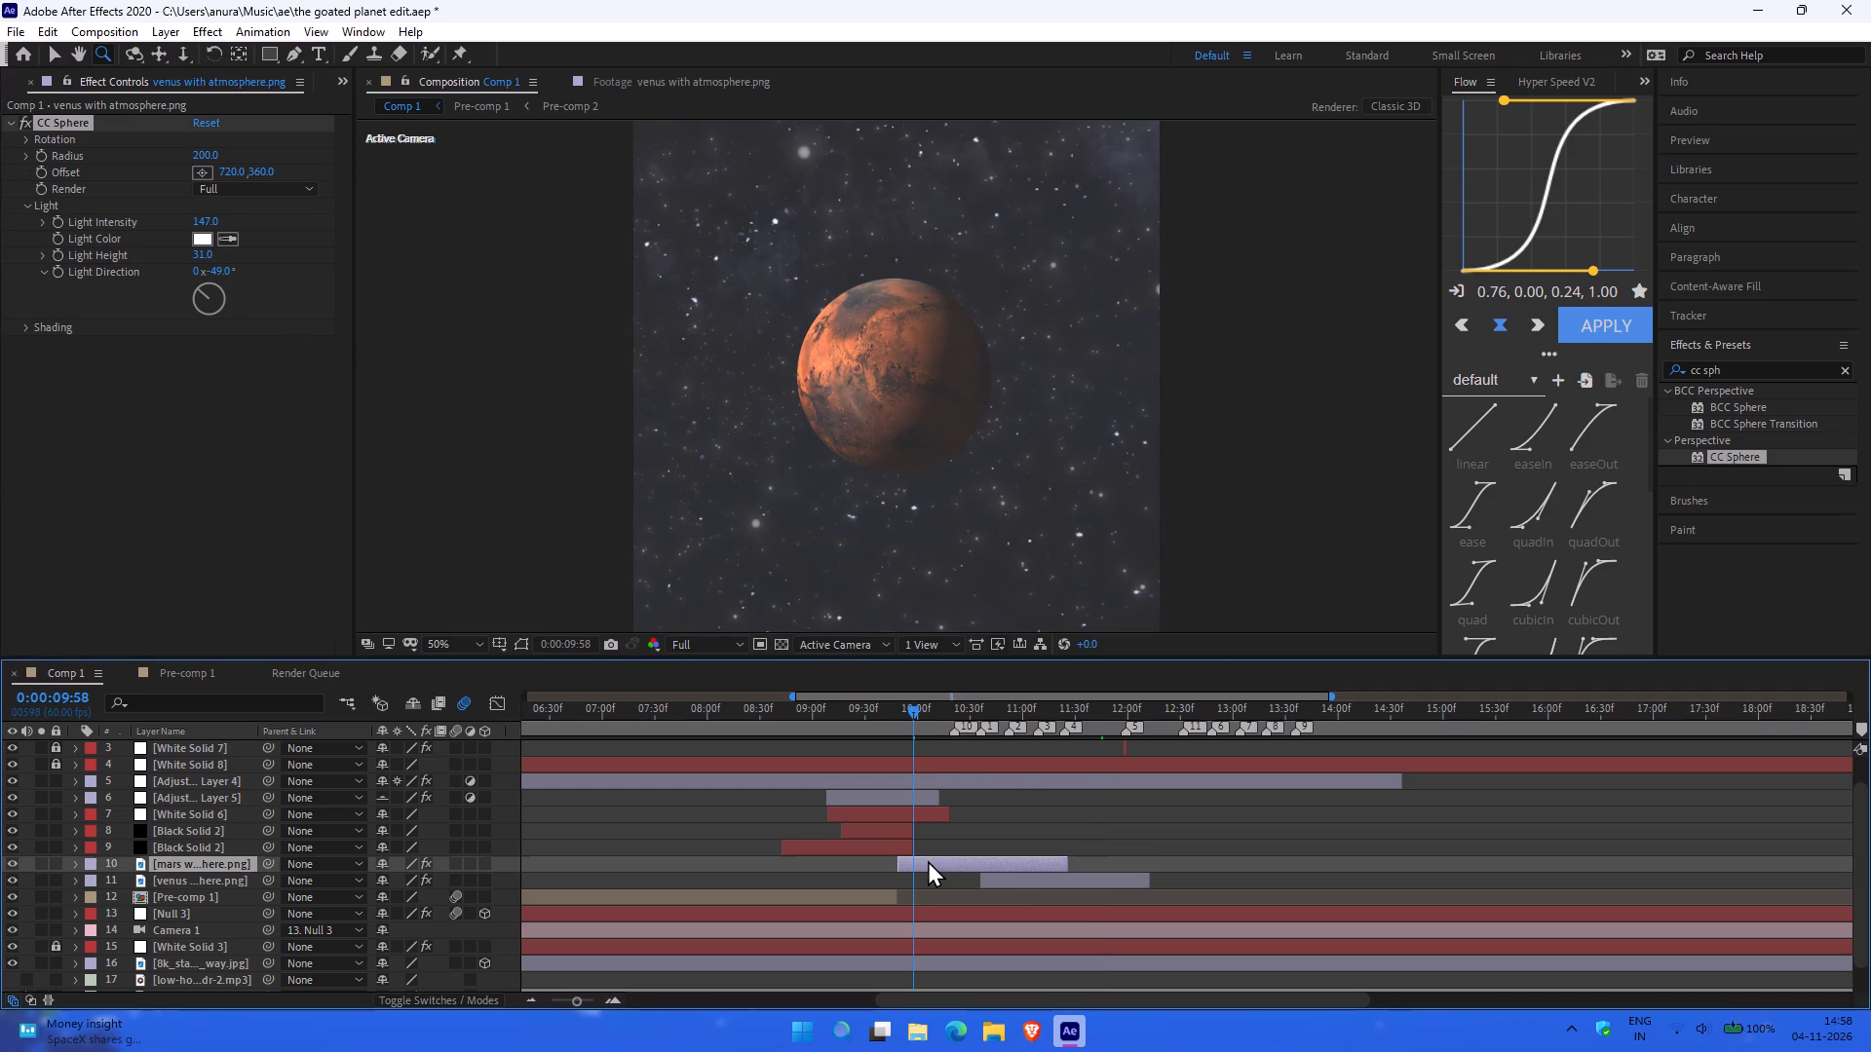
pyautogui.click(212, 275)
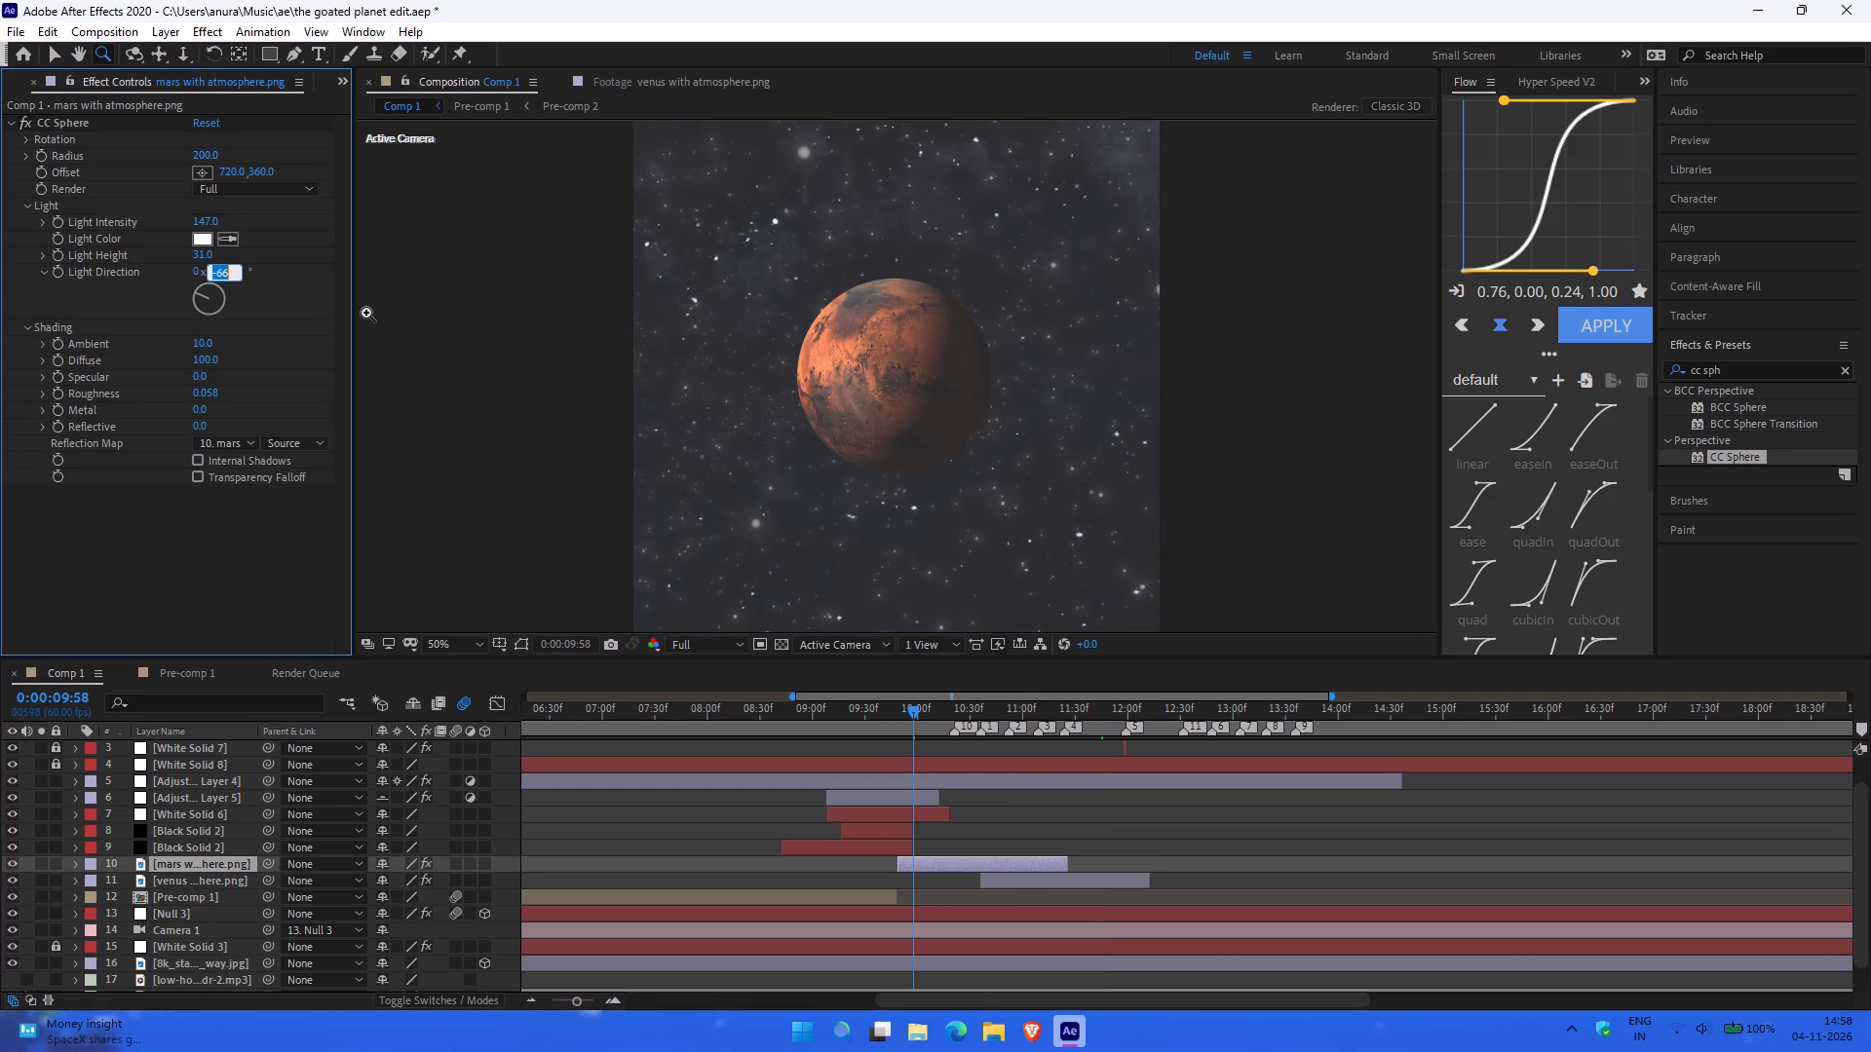
pyautogui.press('-')
pyautogui.write('49')
pyautogui.press('Return')
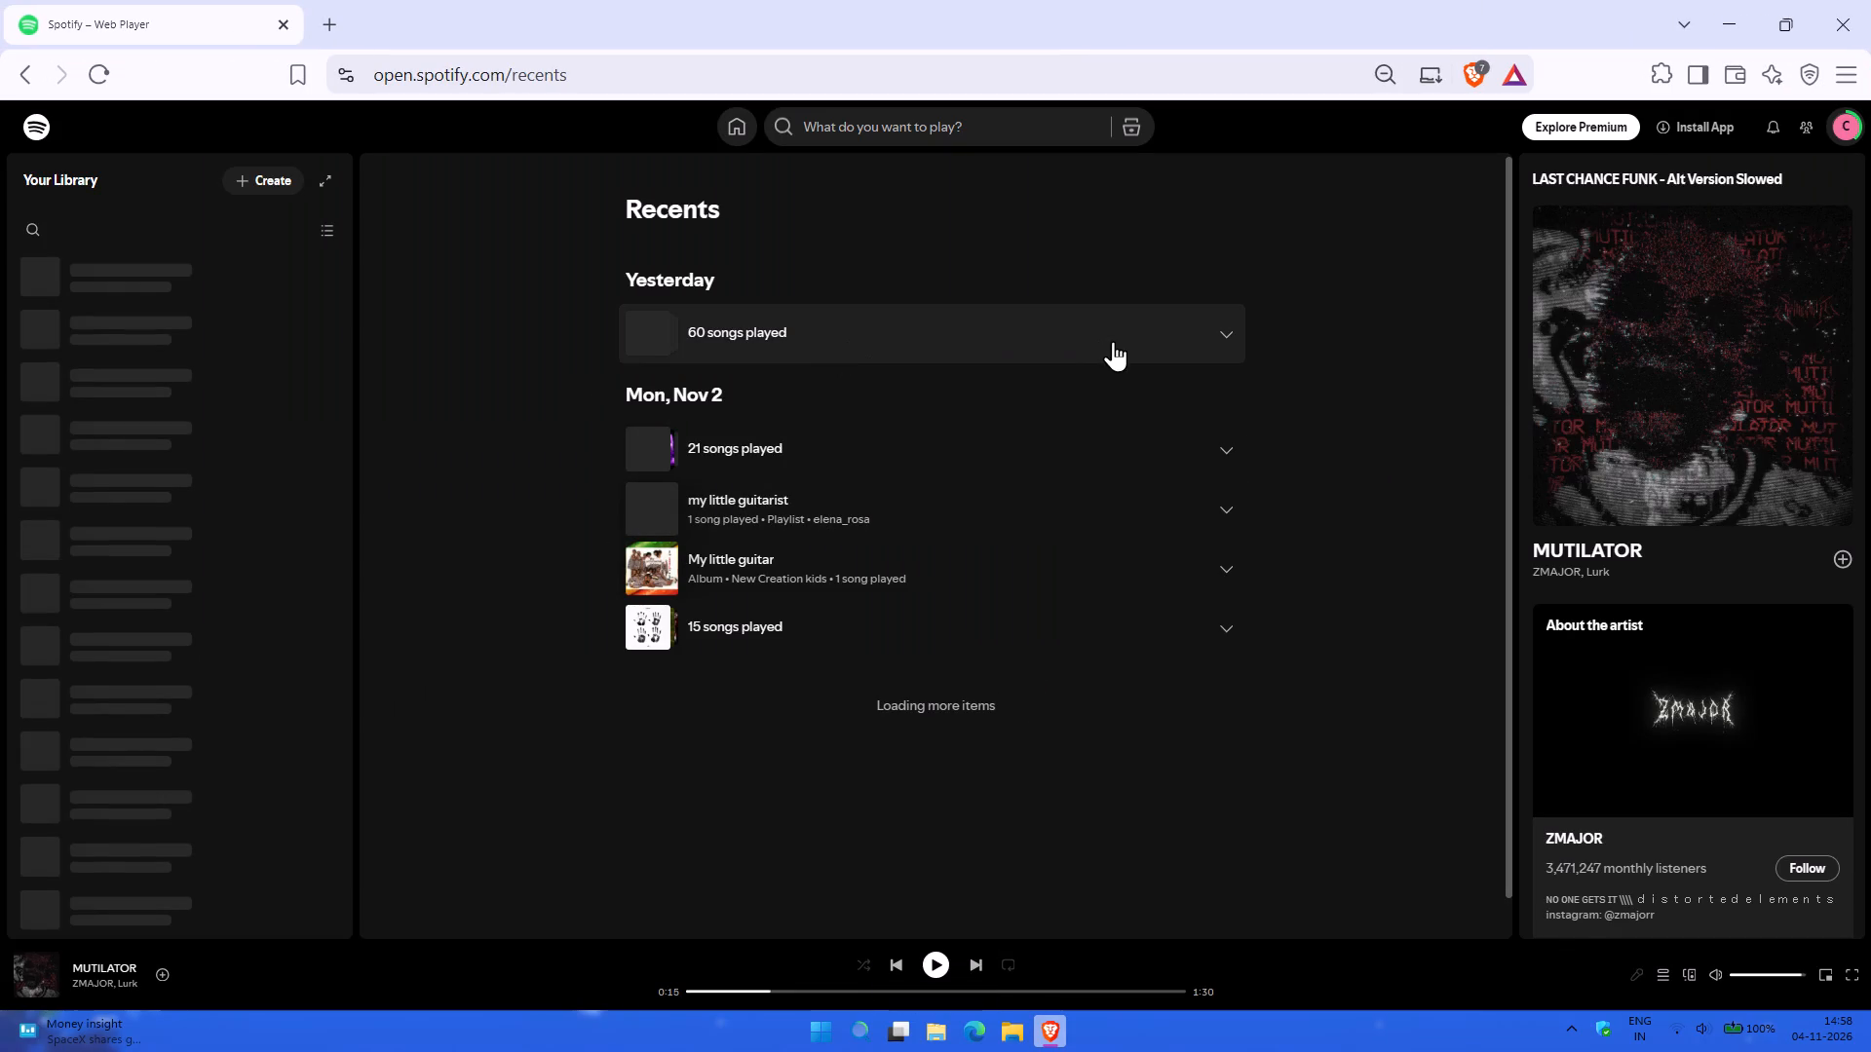
# Switch to Spotify in Brave, expand the 21 songs played on Mon, Nov 2, and try to play LAST CHANCE FUNK - Alt Version Slowed.
pyautogui.click(1038, 347)
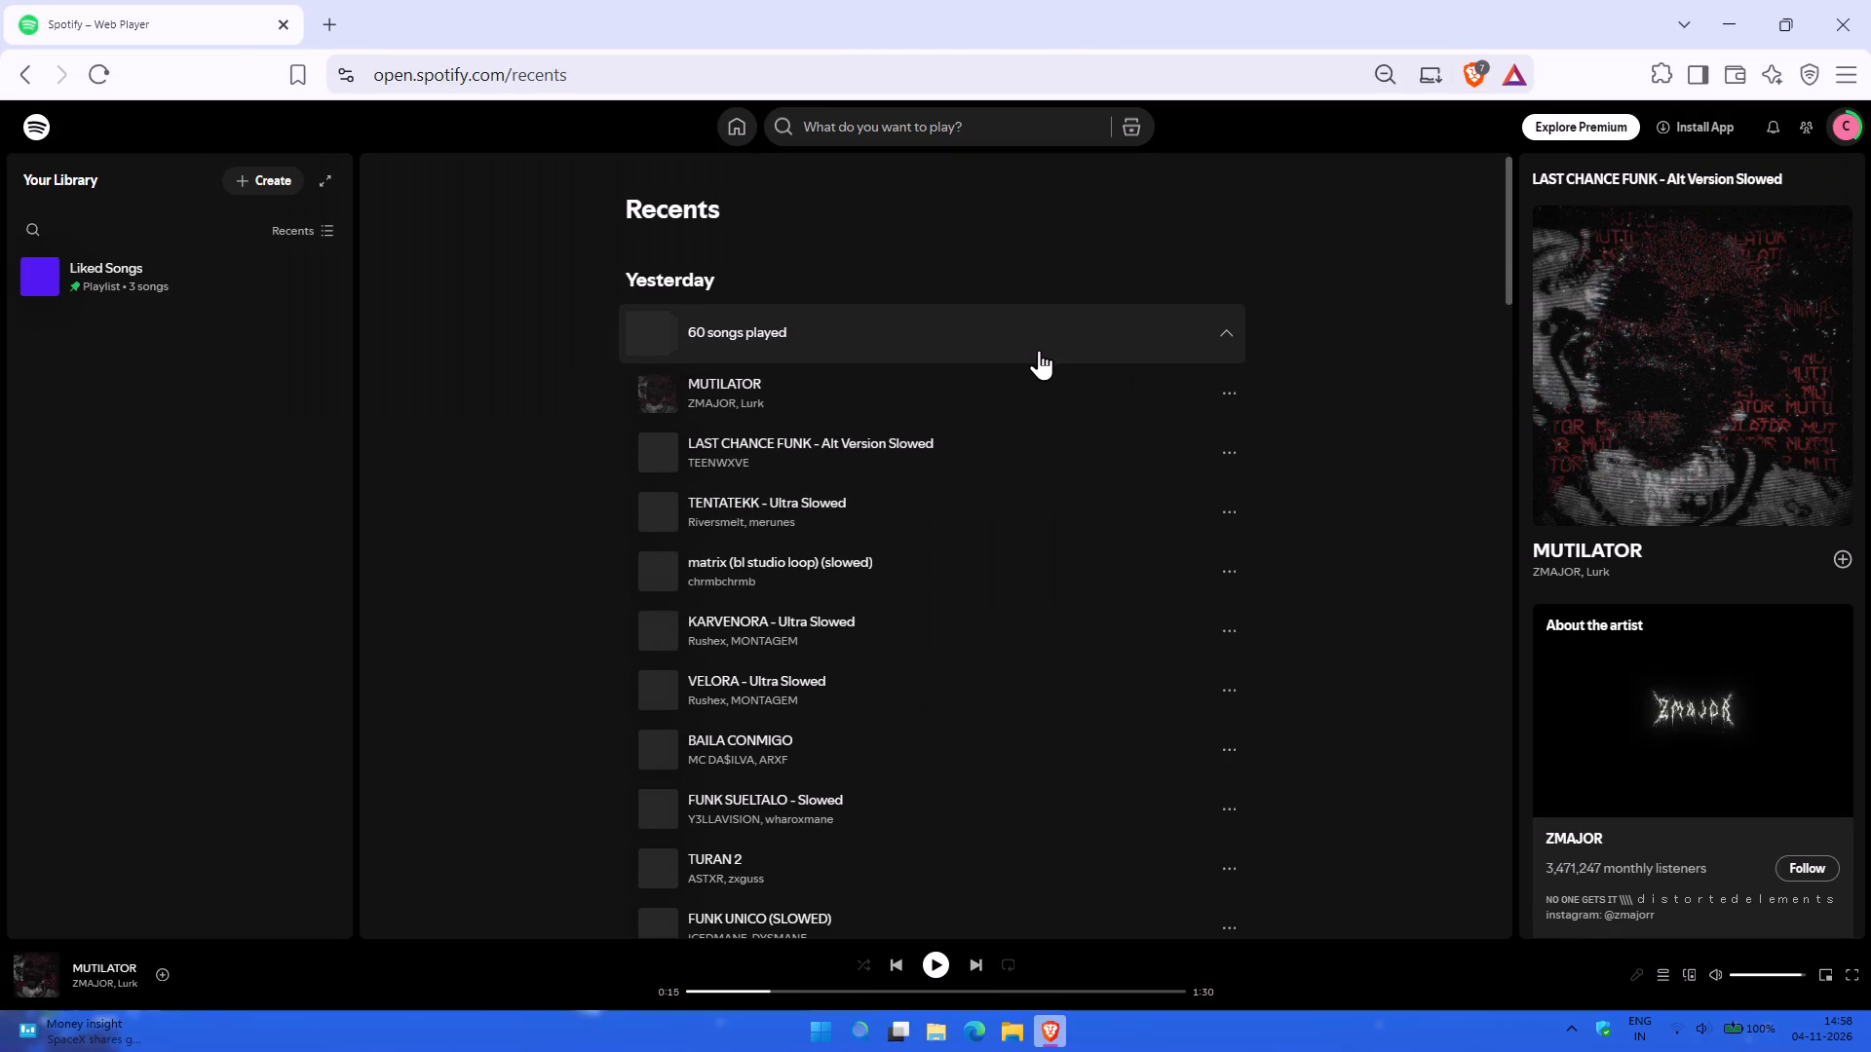
pyautogui.click(1040, 350)
pyautogui.click(960, 472)
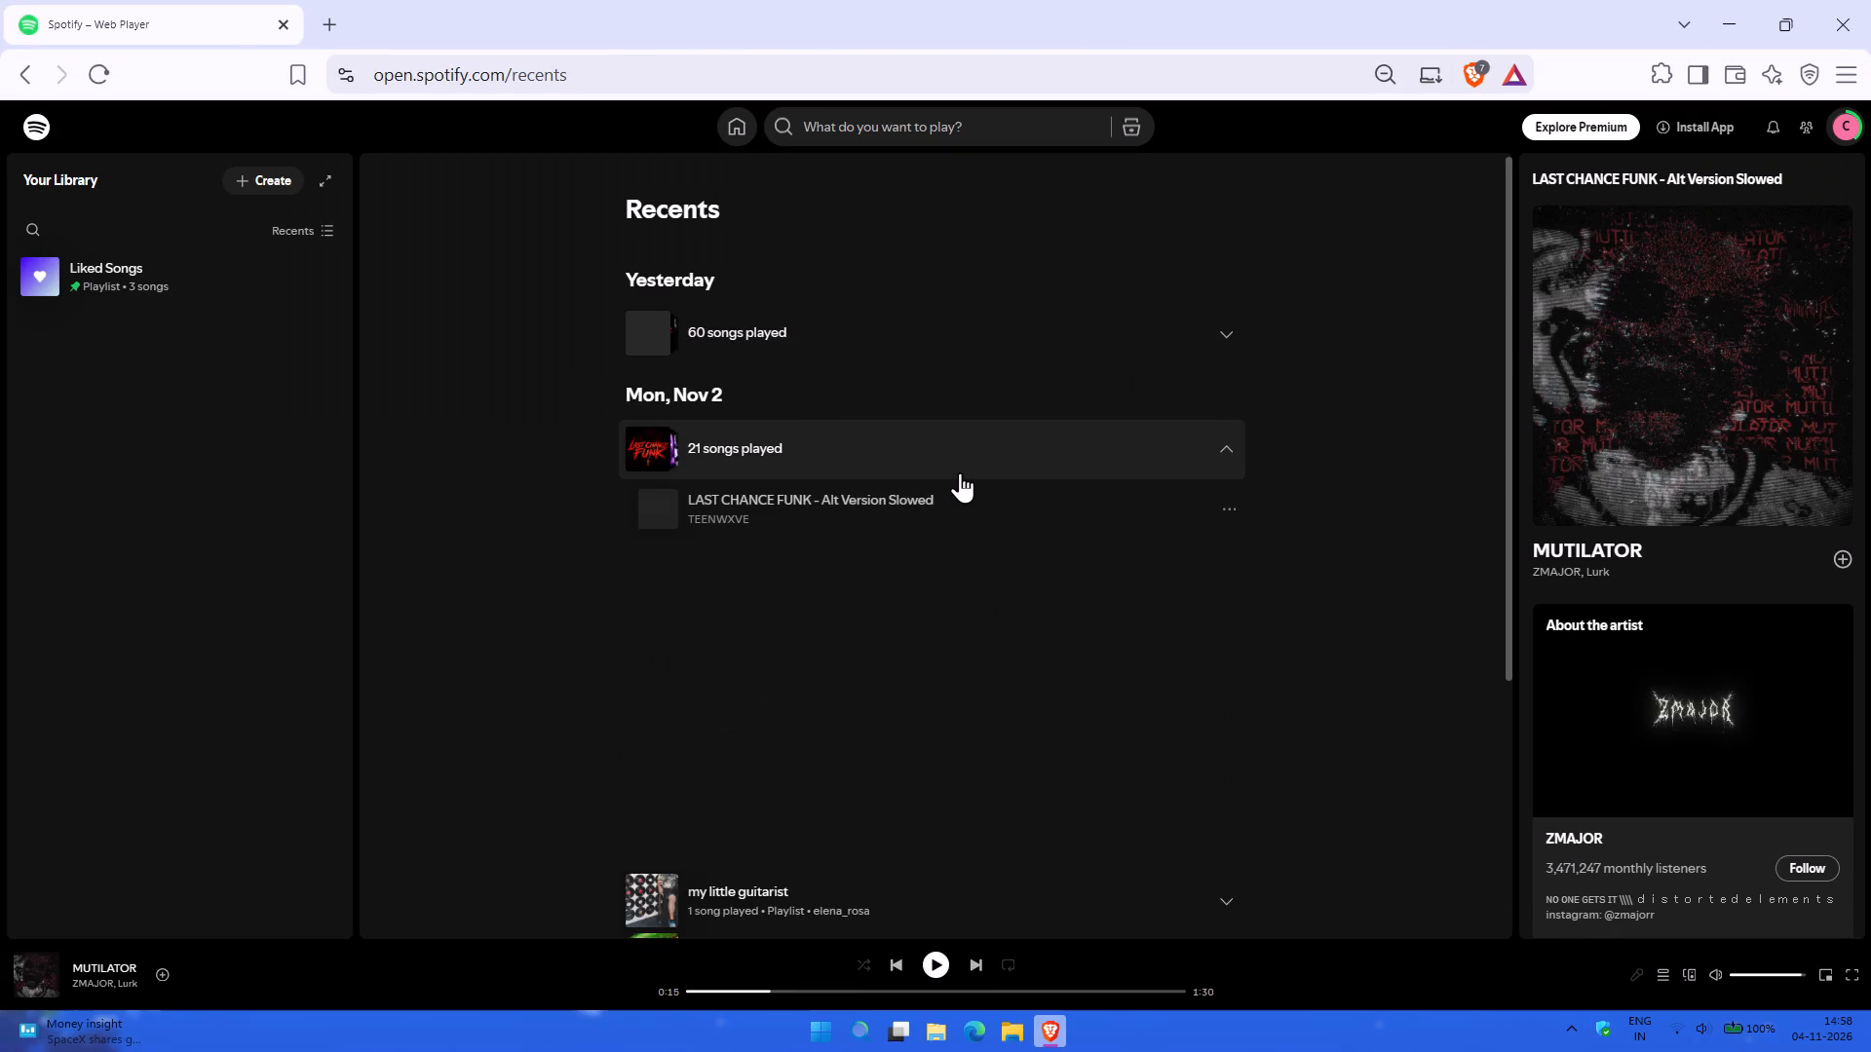
pyautogui.click(655, 505)
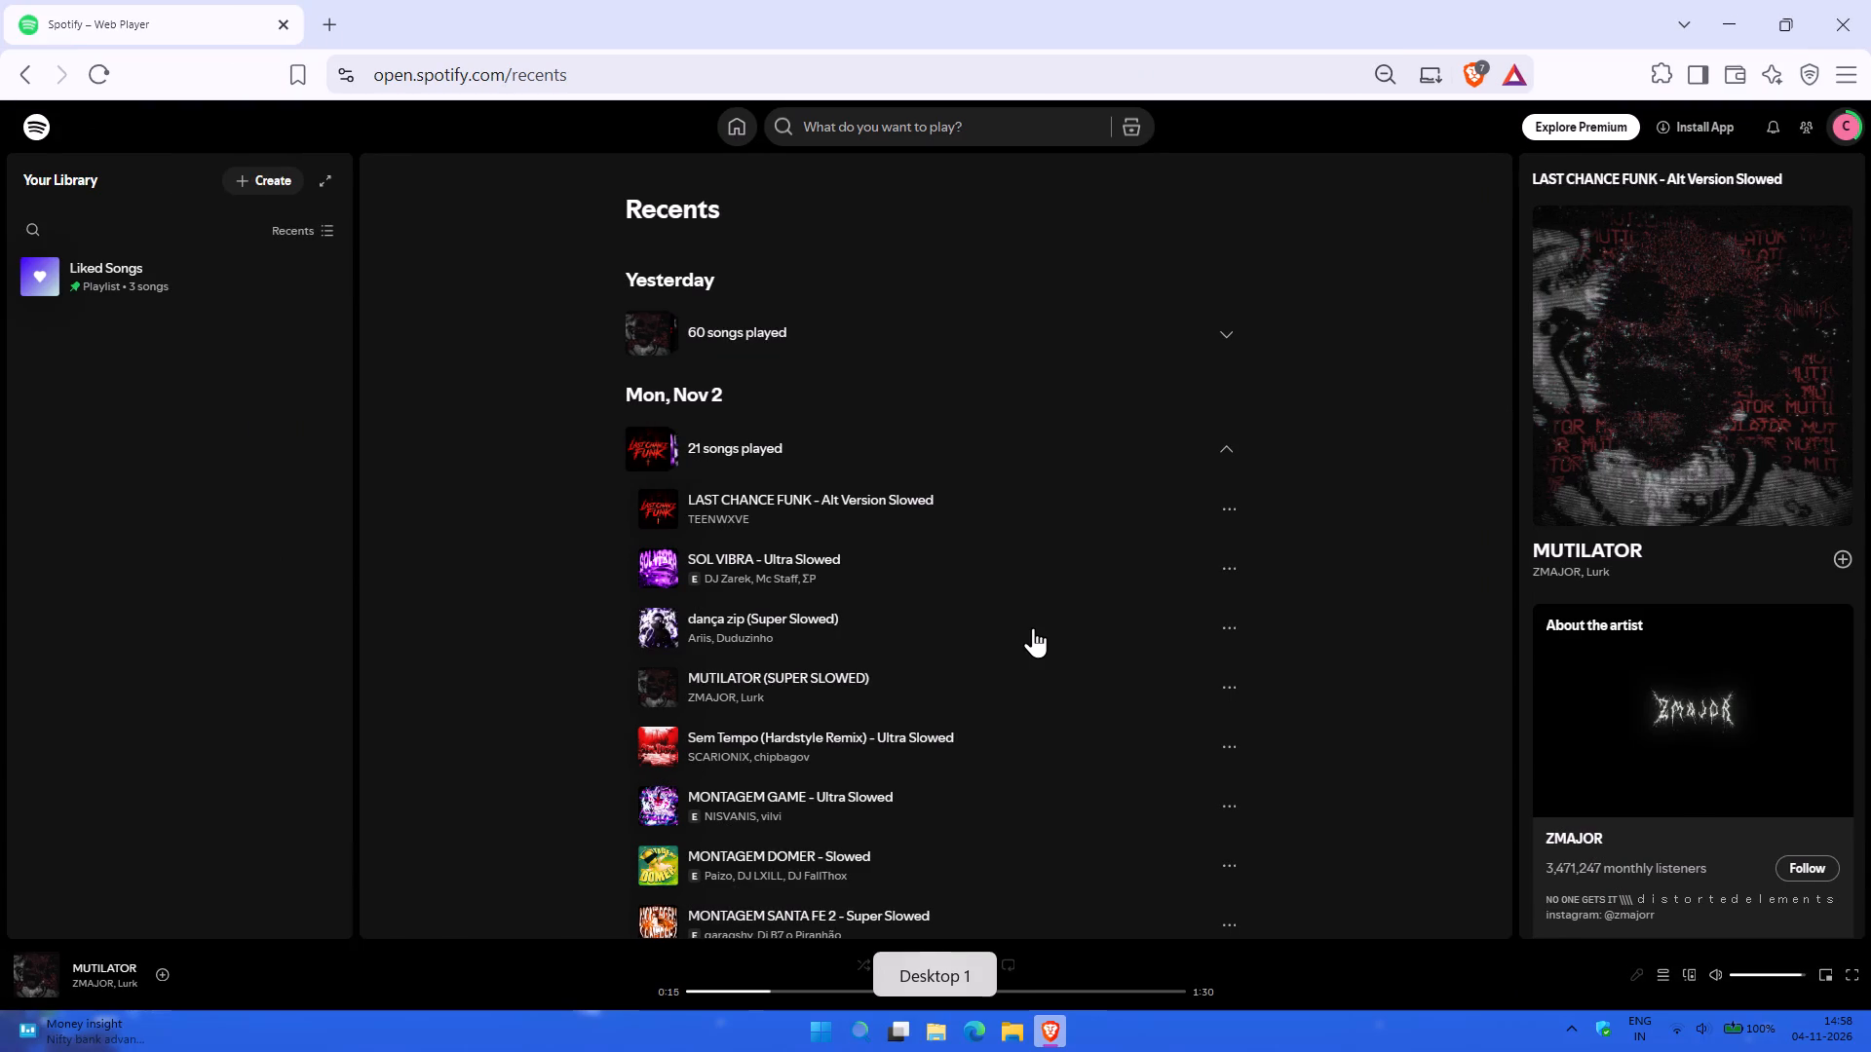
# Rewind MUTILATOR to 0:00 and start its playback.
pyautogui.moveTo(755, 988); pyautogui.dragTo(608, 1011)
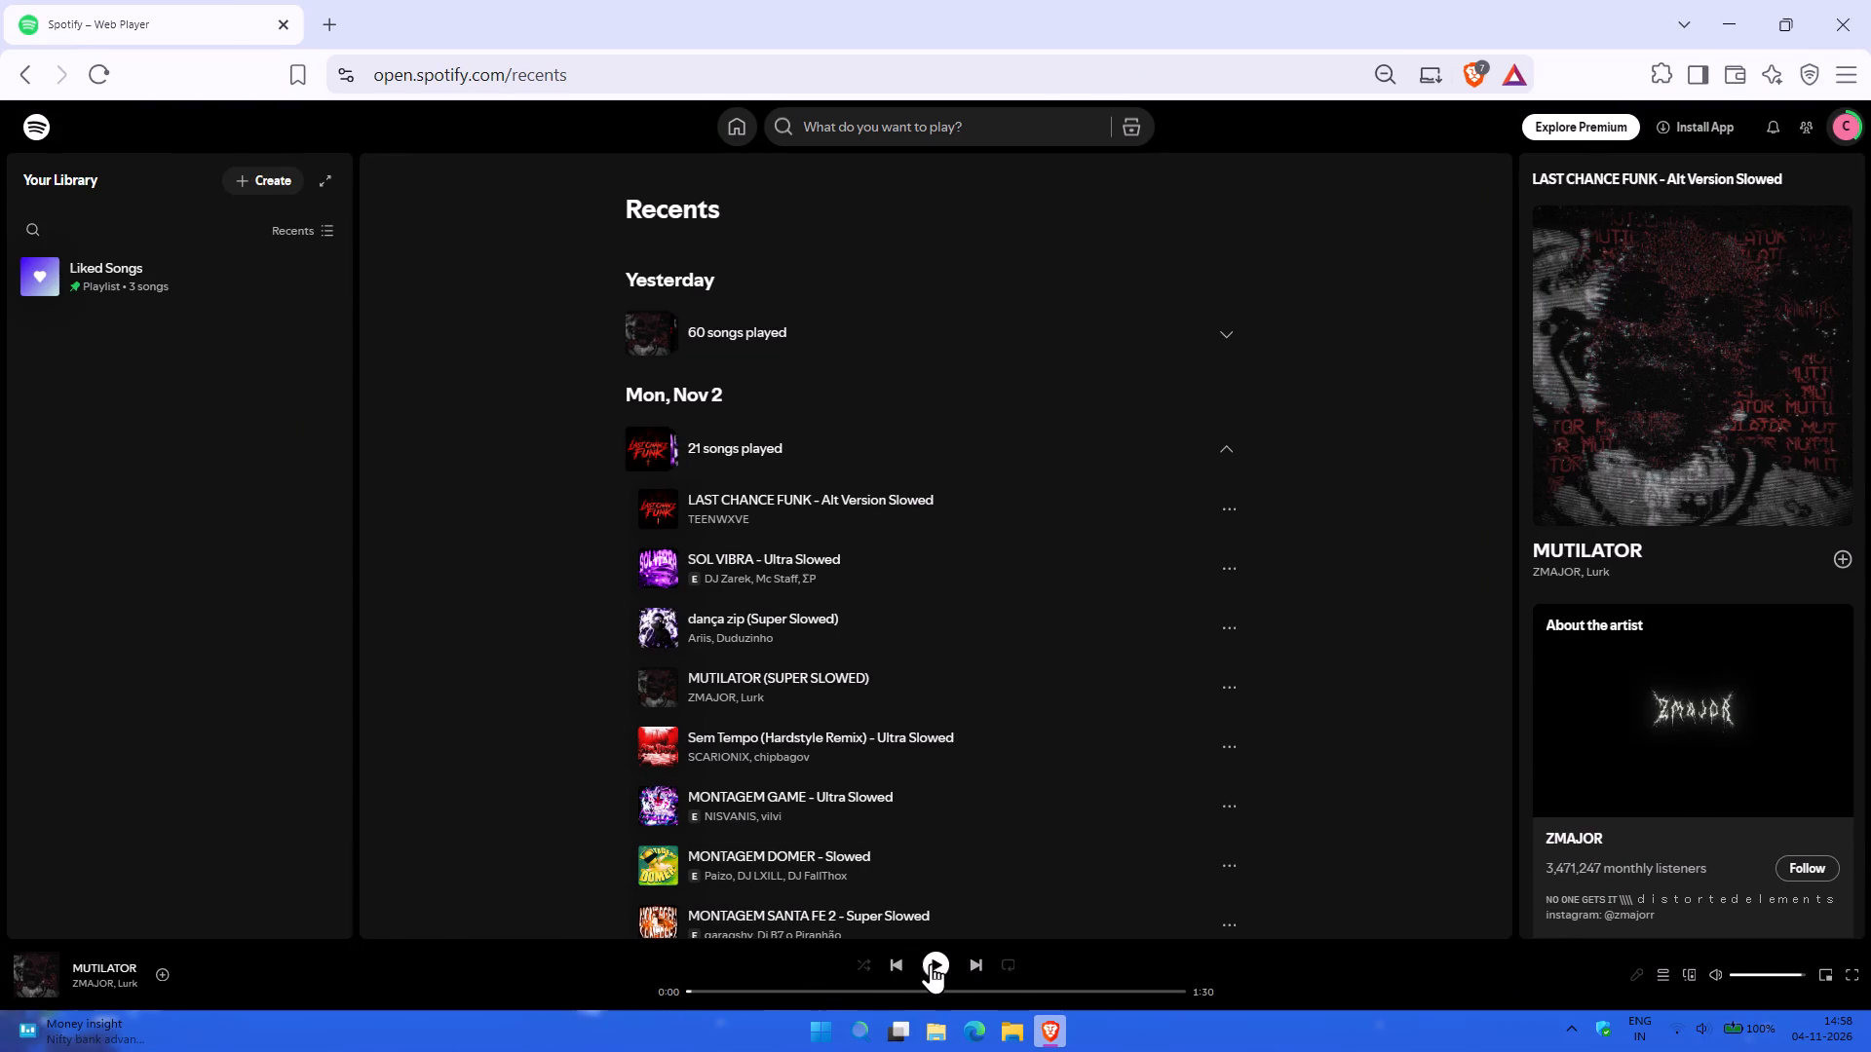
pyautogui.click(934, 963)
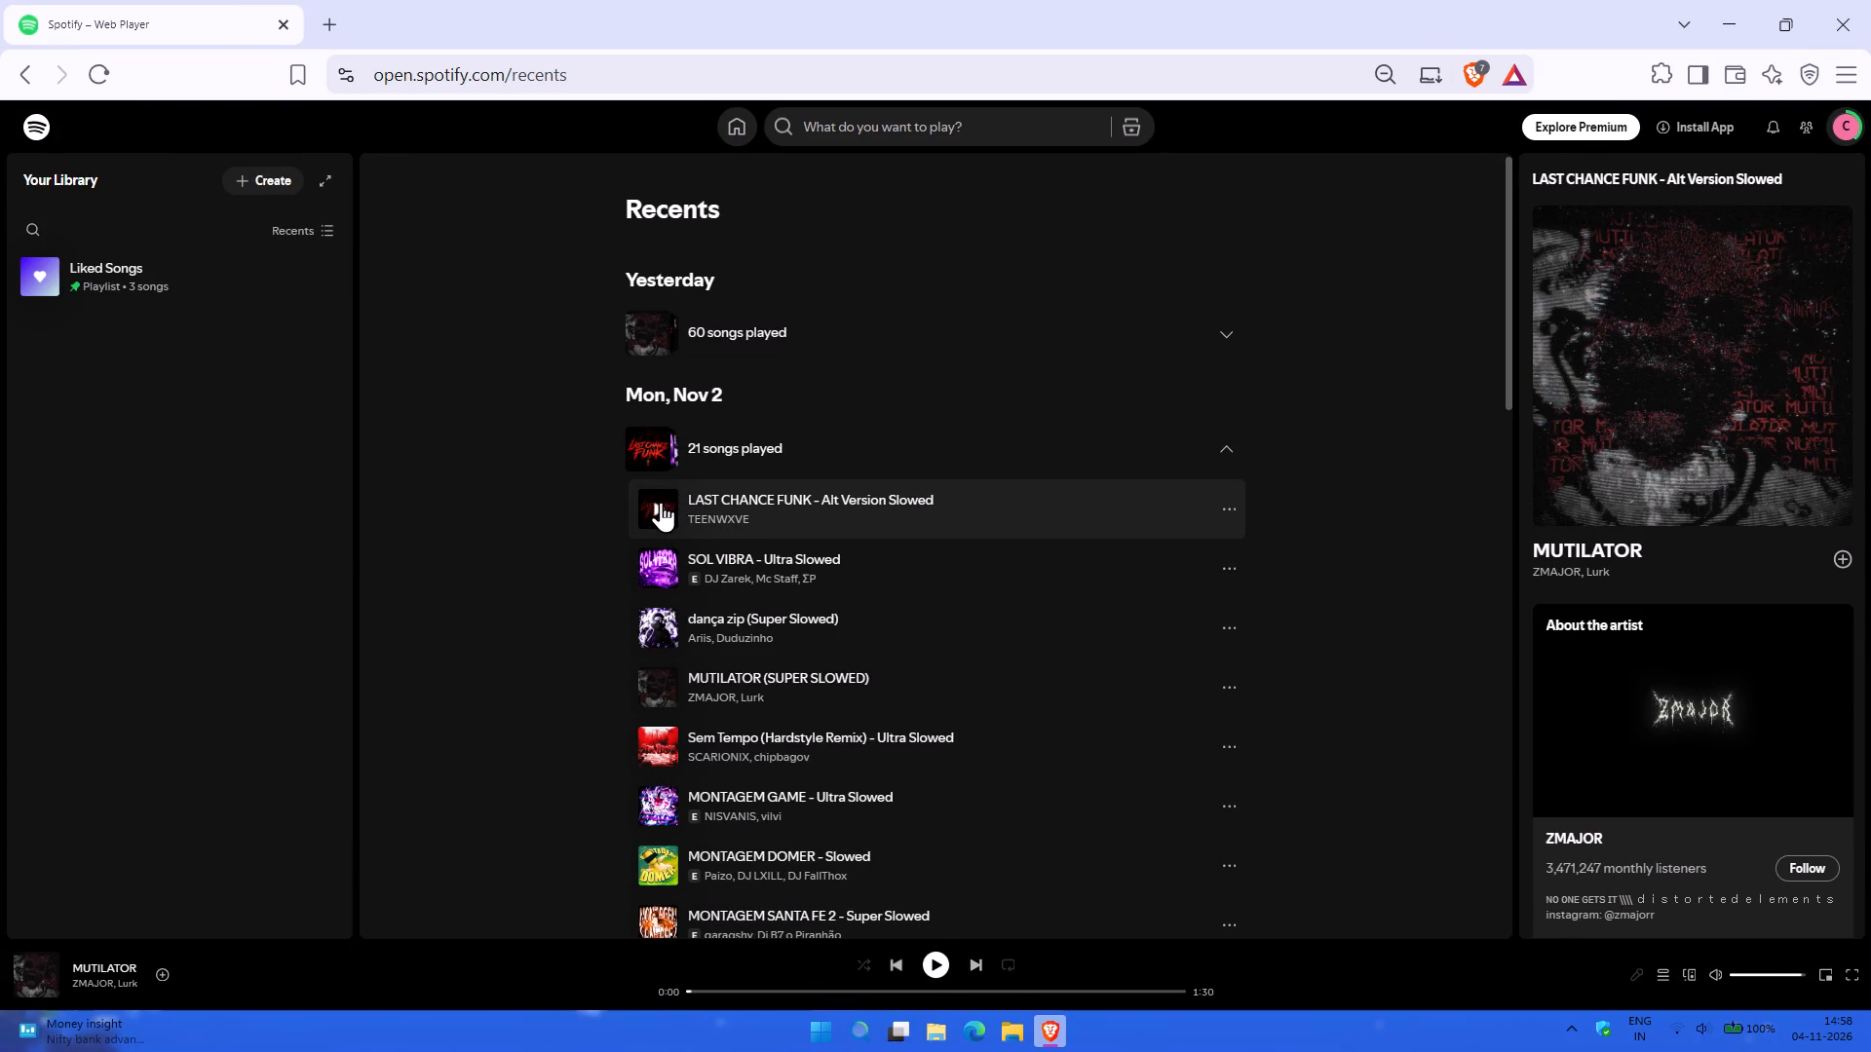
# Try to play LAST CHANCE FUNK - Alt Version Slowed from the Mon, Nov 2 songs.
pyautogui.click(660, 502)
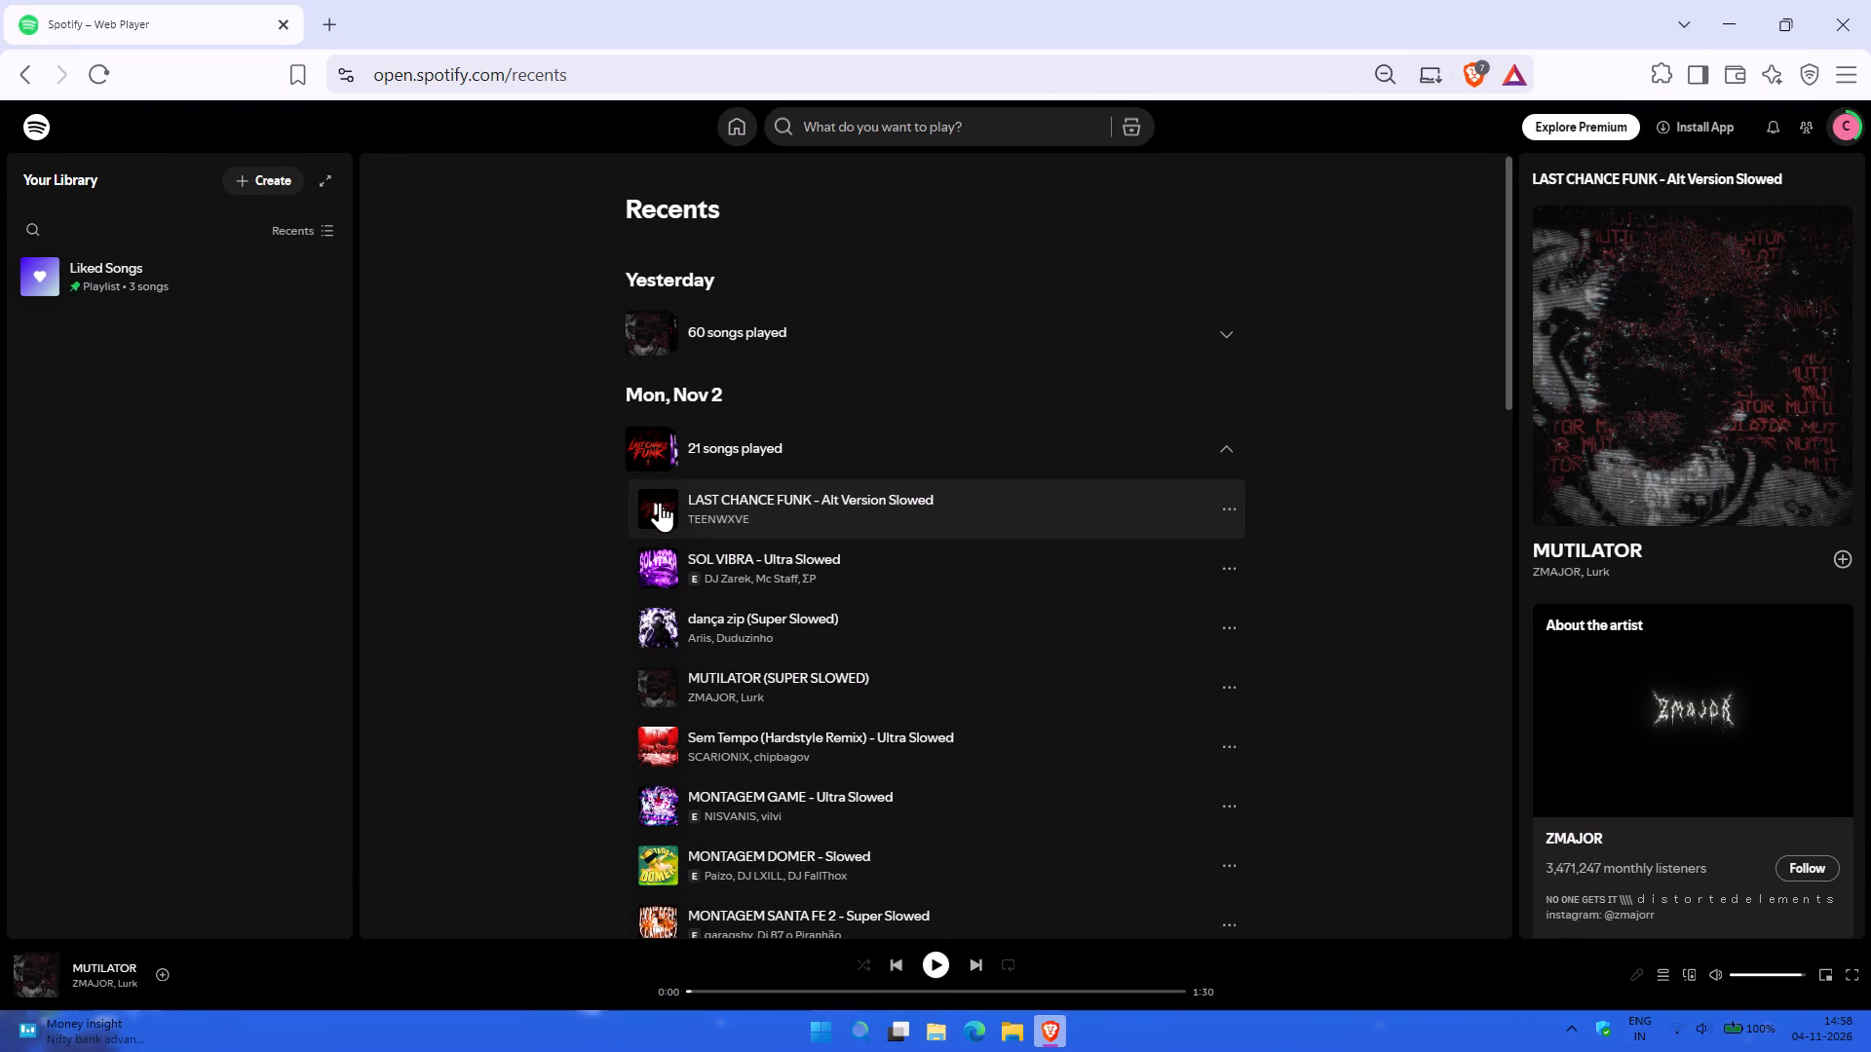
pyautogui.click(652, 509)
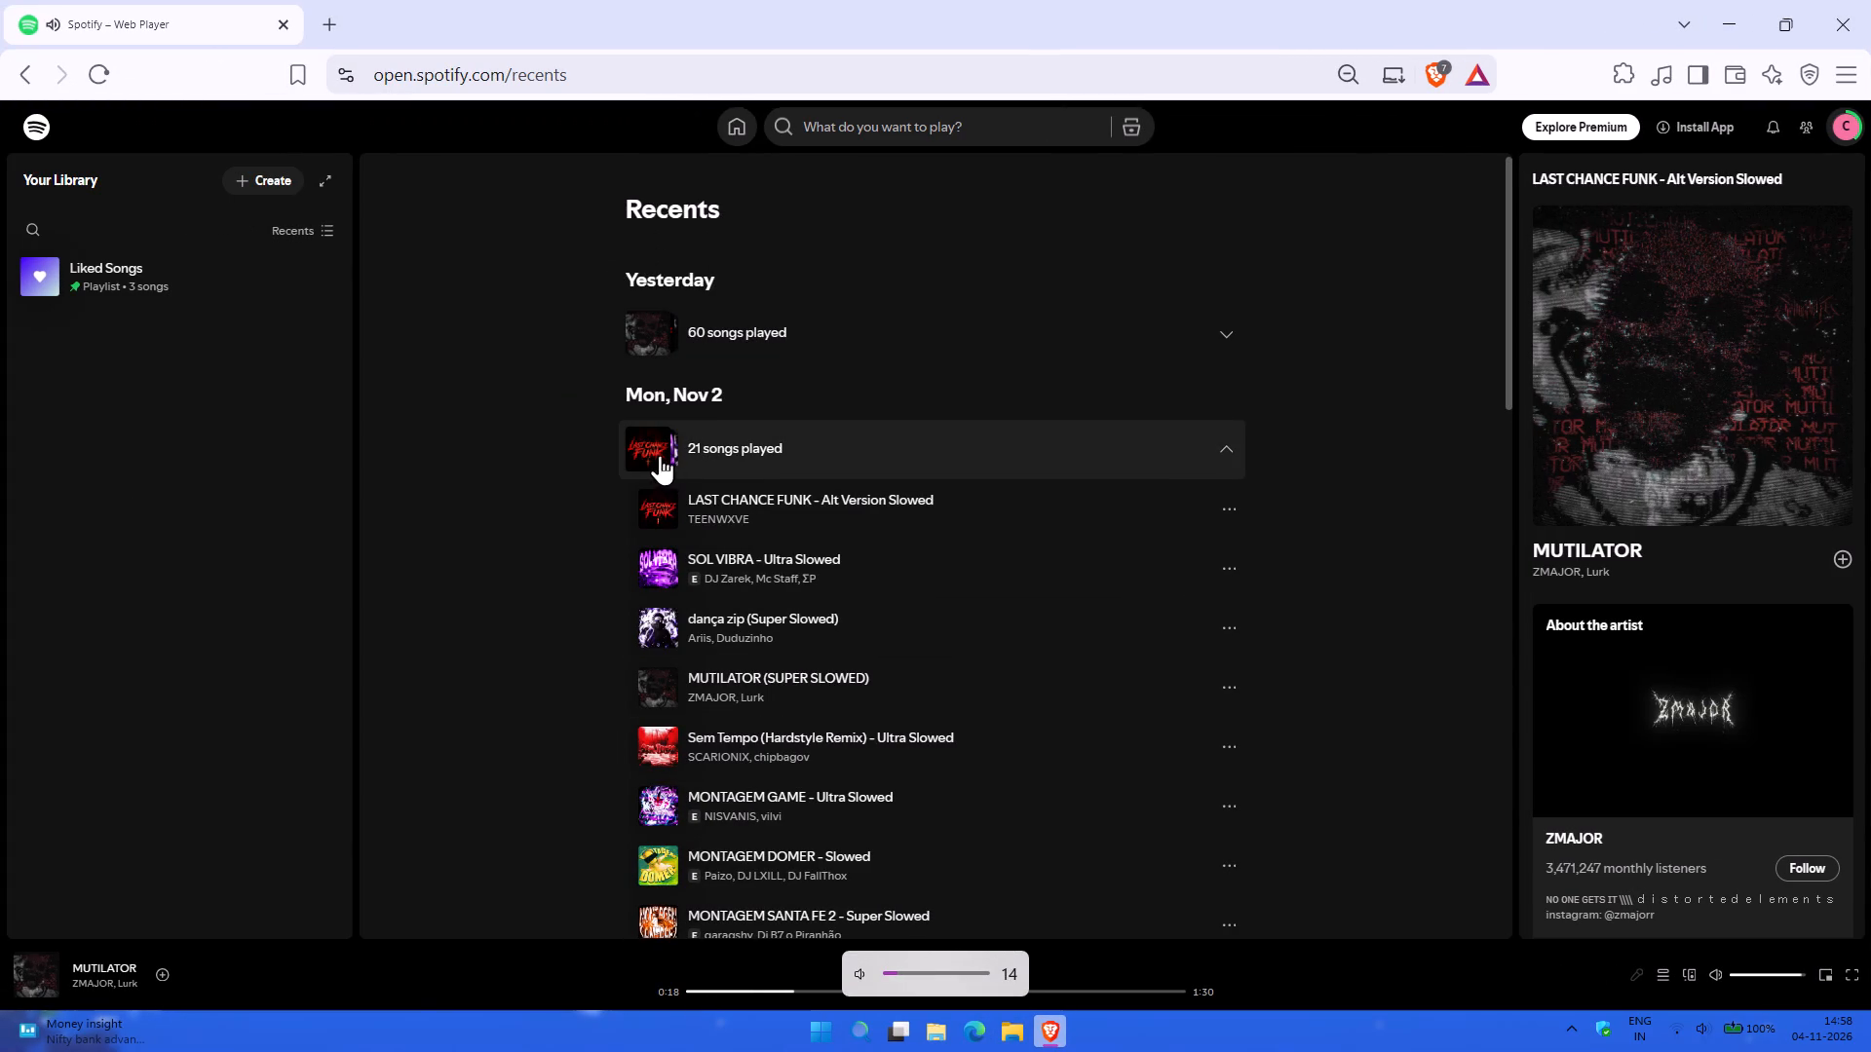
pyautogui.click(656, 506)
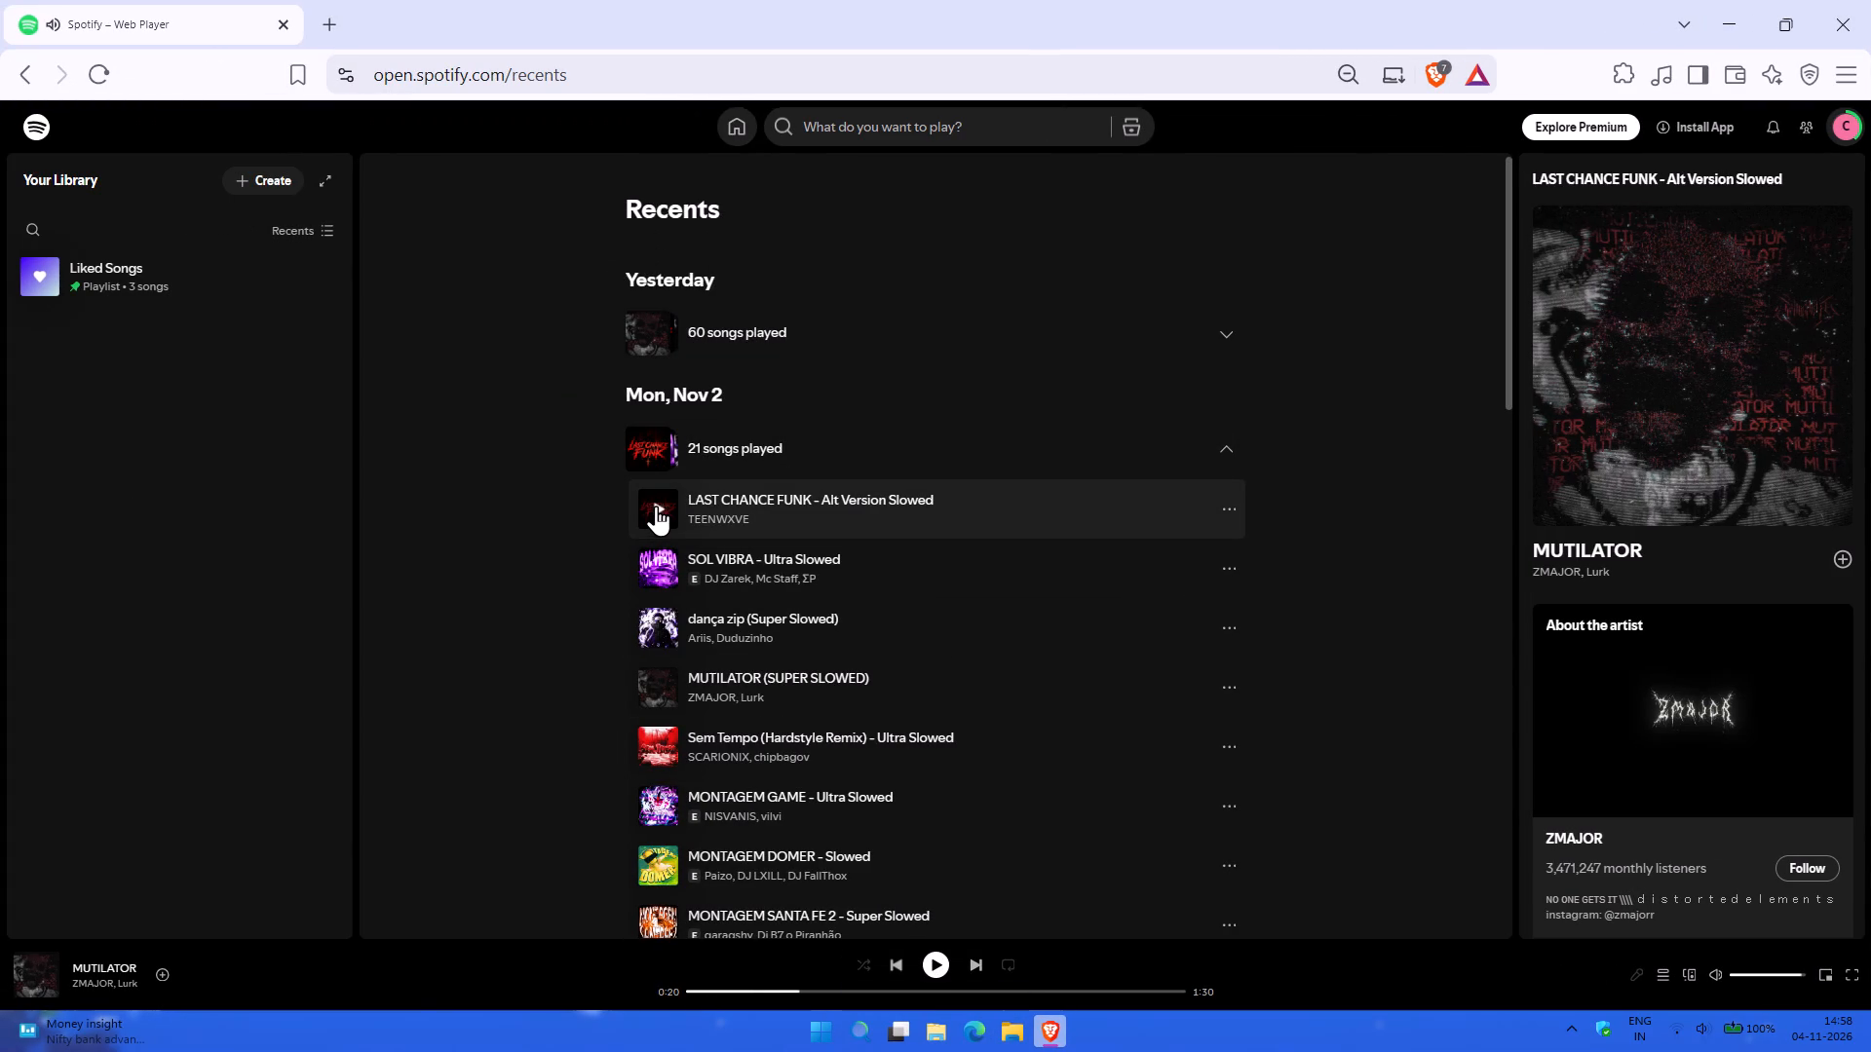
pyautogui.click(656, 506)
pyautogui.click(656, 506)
# Play SOL VIBRA - Ultra Slowed from the Mon, Nov 2 songs.
pyautogui.click(655, 558)
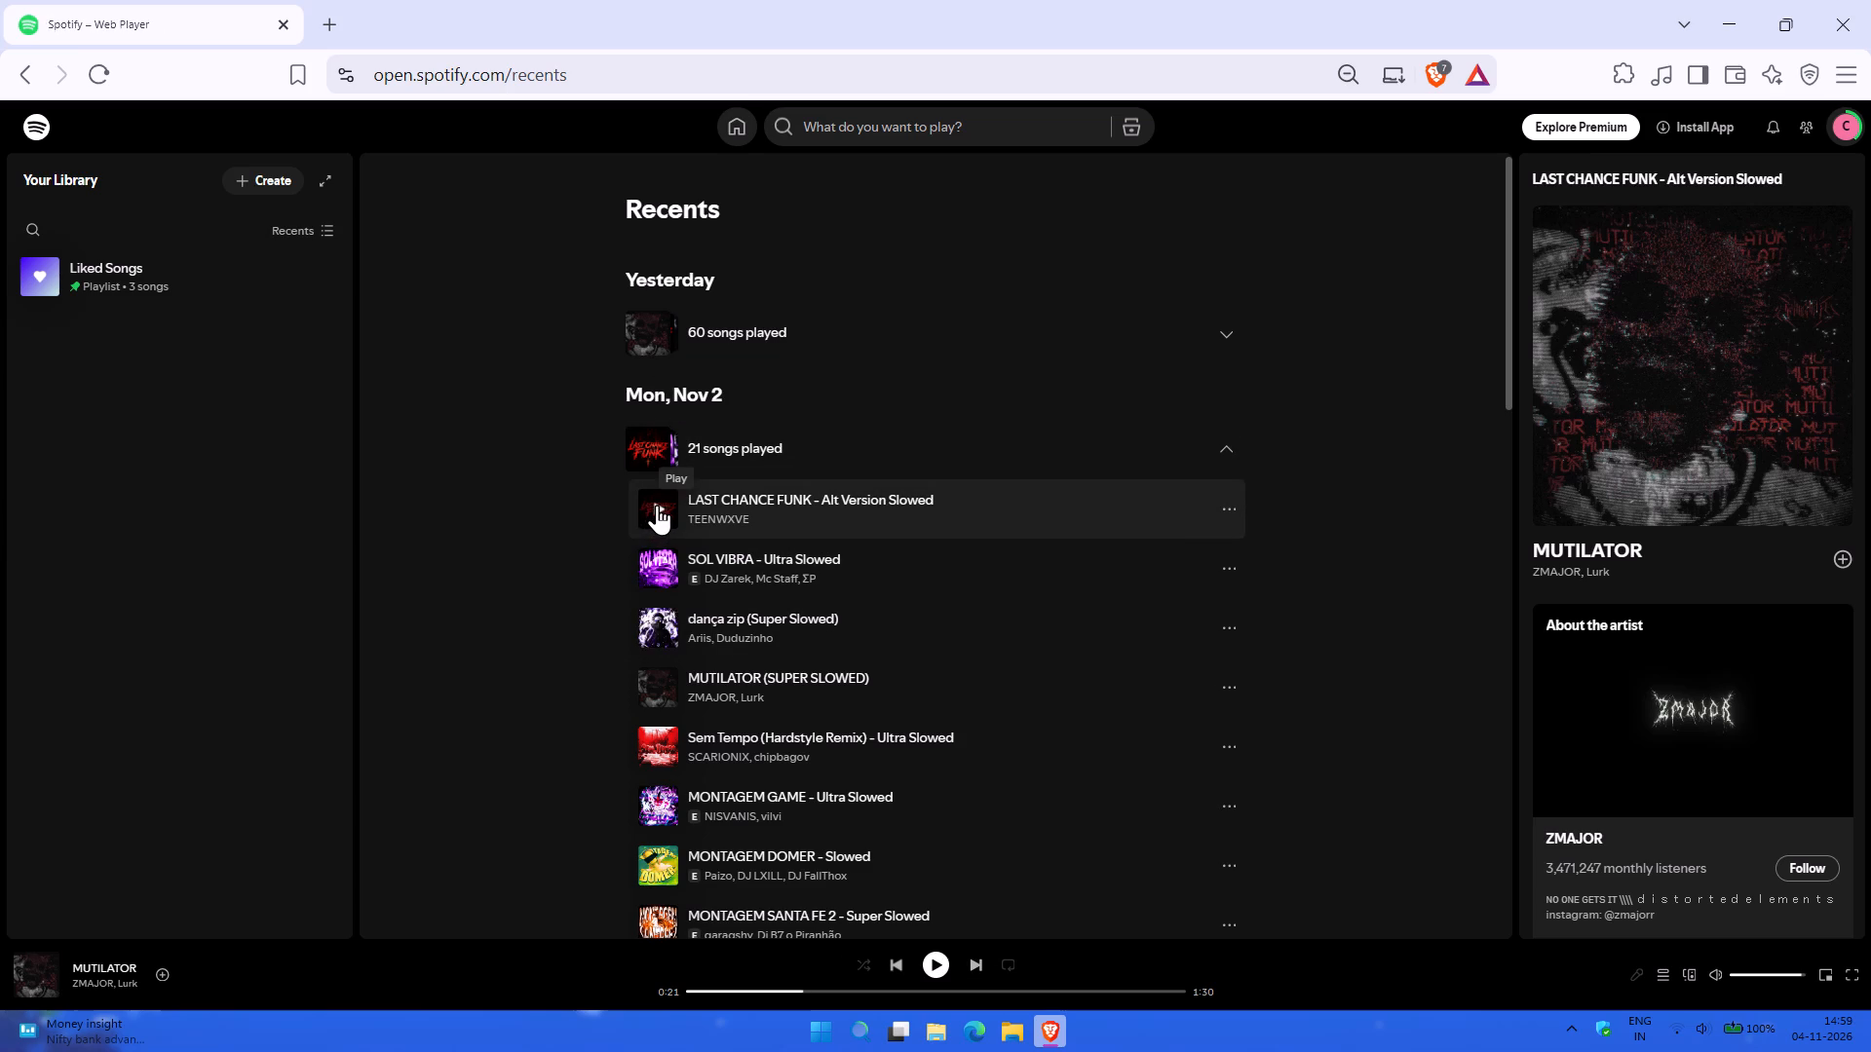
pyautogui.click(656, 563)
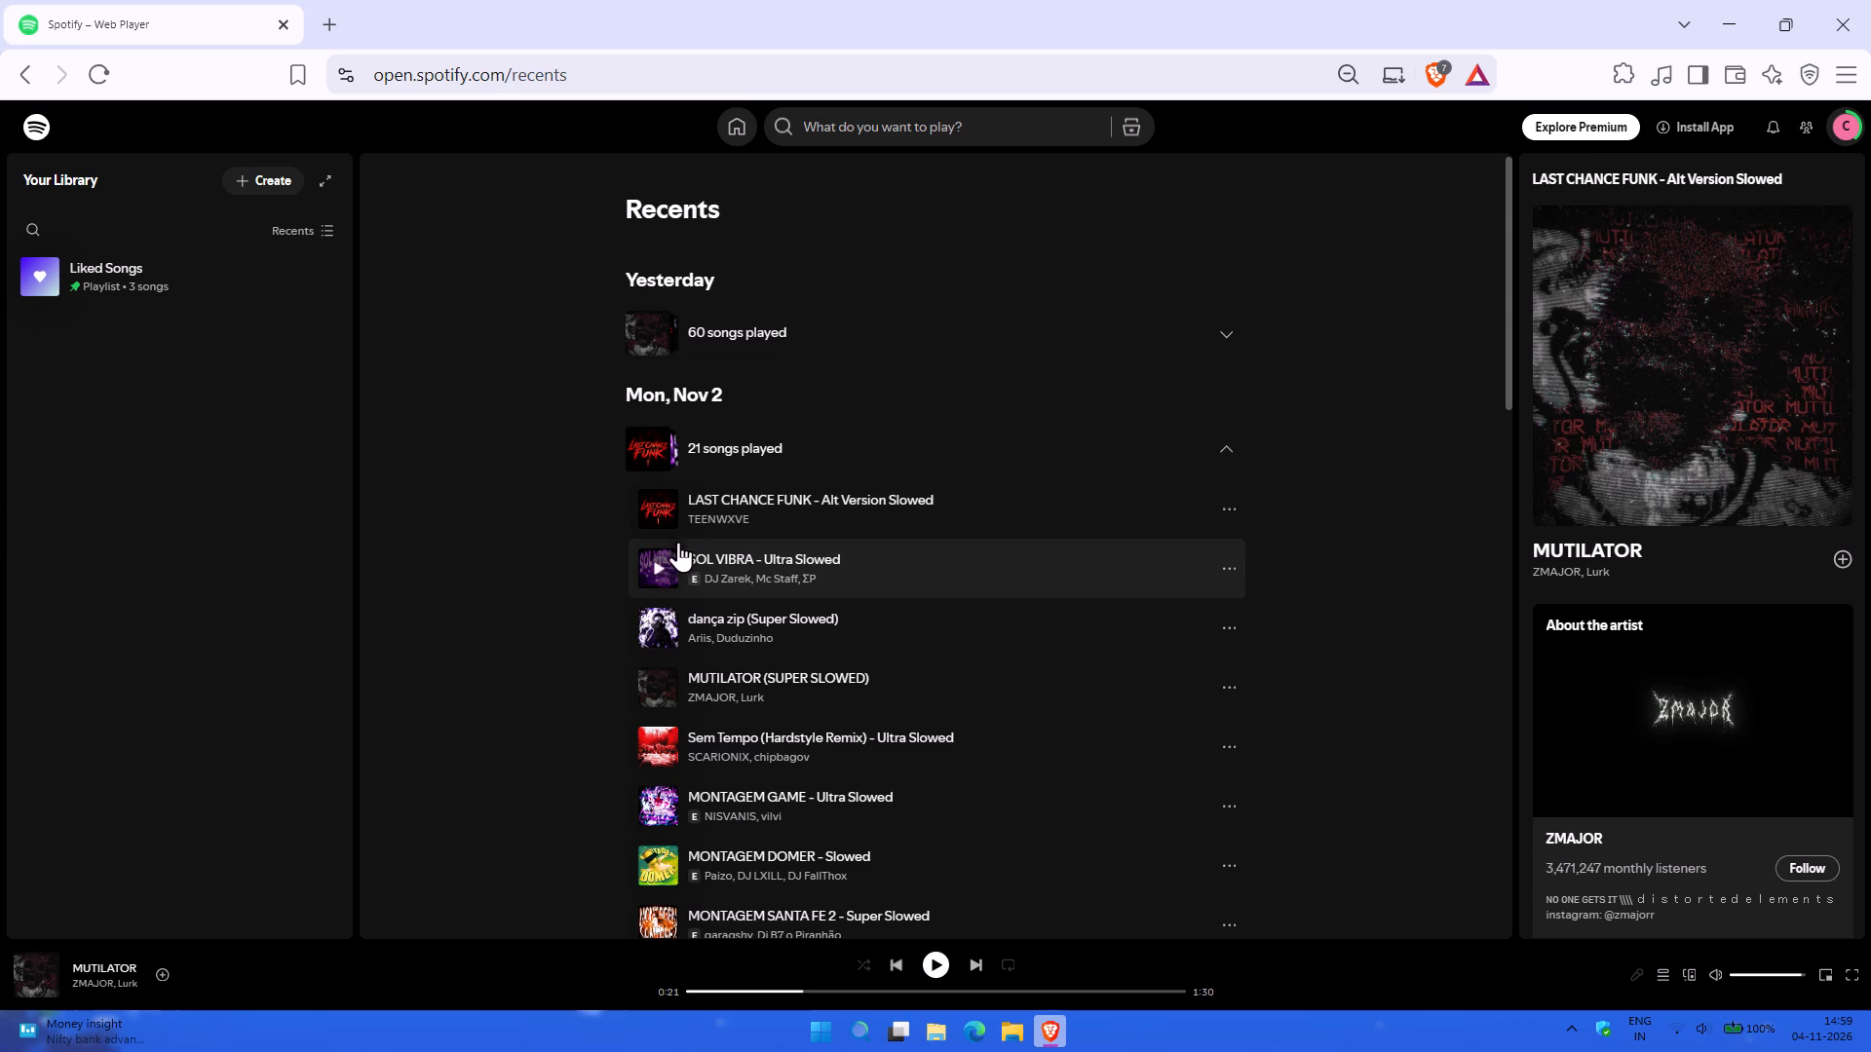
pyautogui.click(659, 503)
pyautogui.click(654, 502)
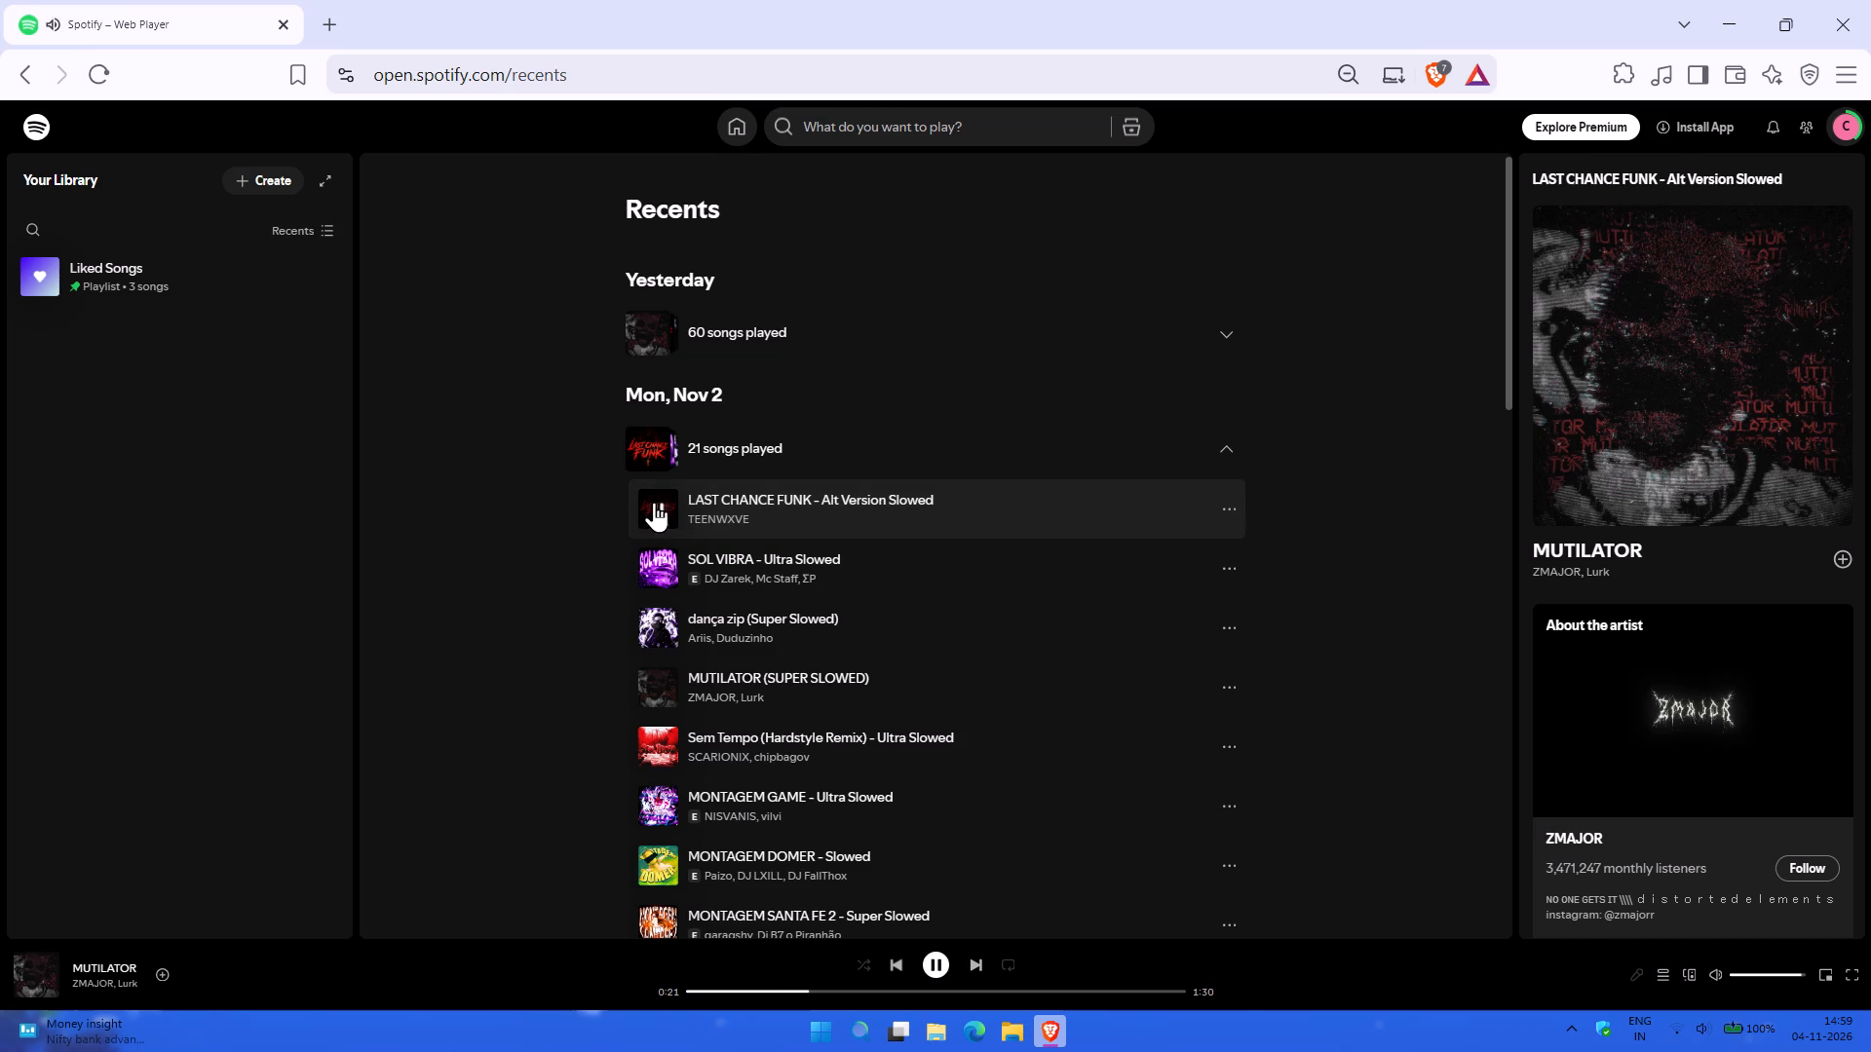
pyautogui.tripleClick(658, 558)
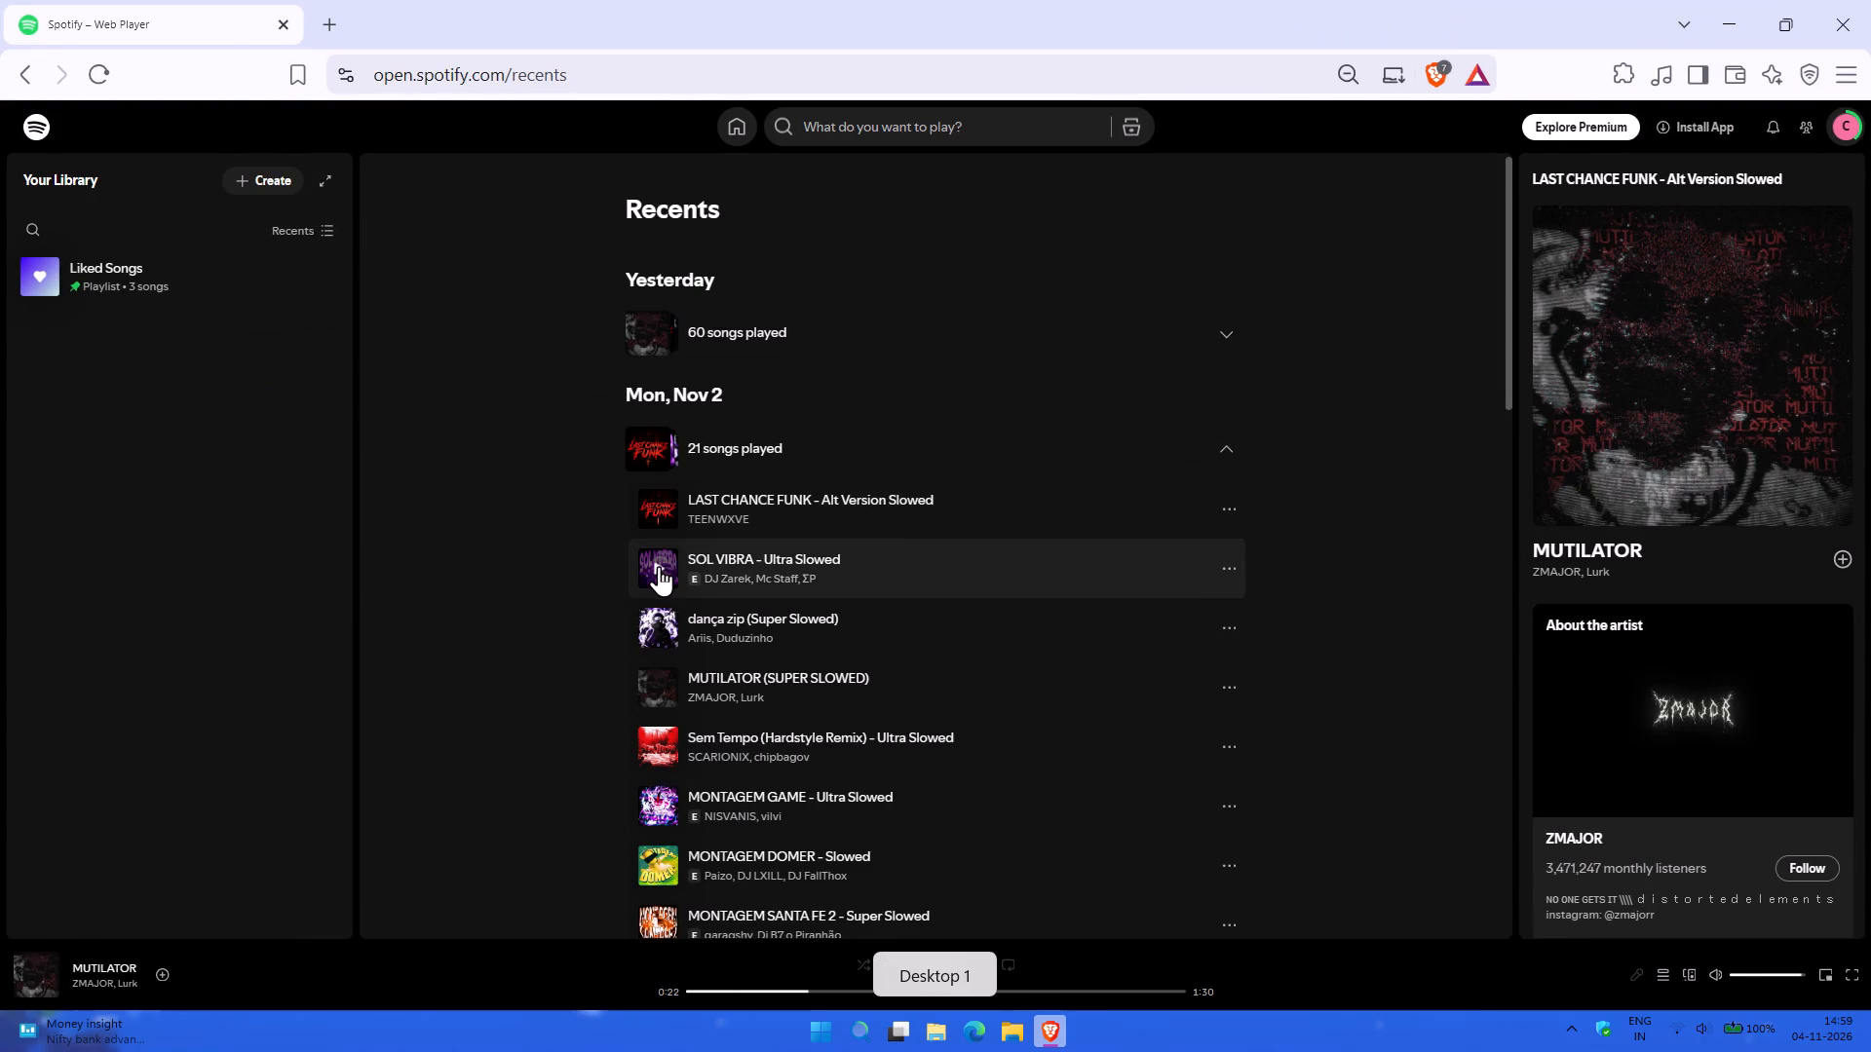
pyautogui.tripleClick(659, 566)
pyautogui.tripleClick(659, 566)
pyautogui.doubleClick(659, 566)
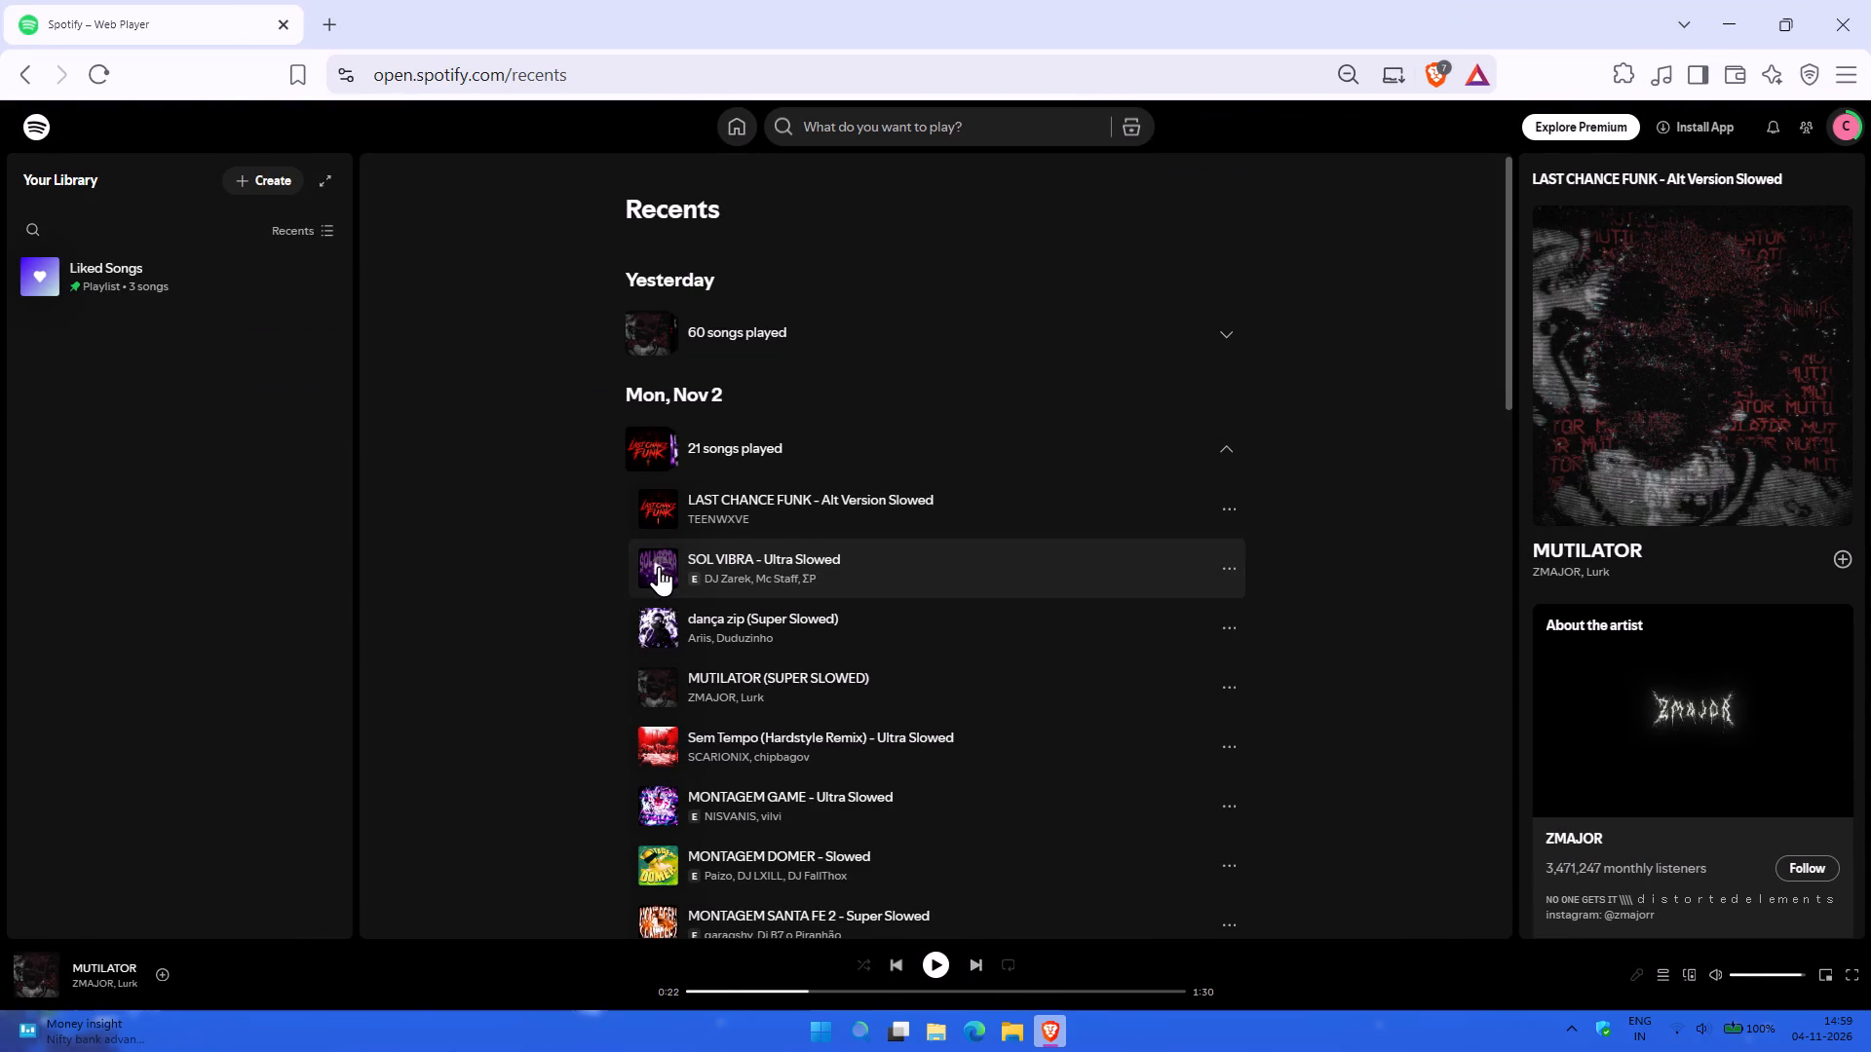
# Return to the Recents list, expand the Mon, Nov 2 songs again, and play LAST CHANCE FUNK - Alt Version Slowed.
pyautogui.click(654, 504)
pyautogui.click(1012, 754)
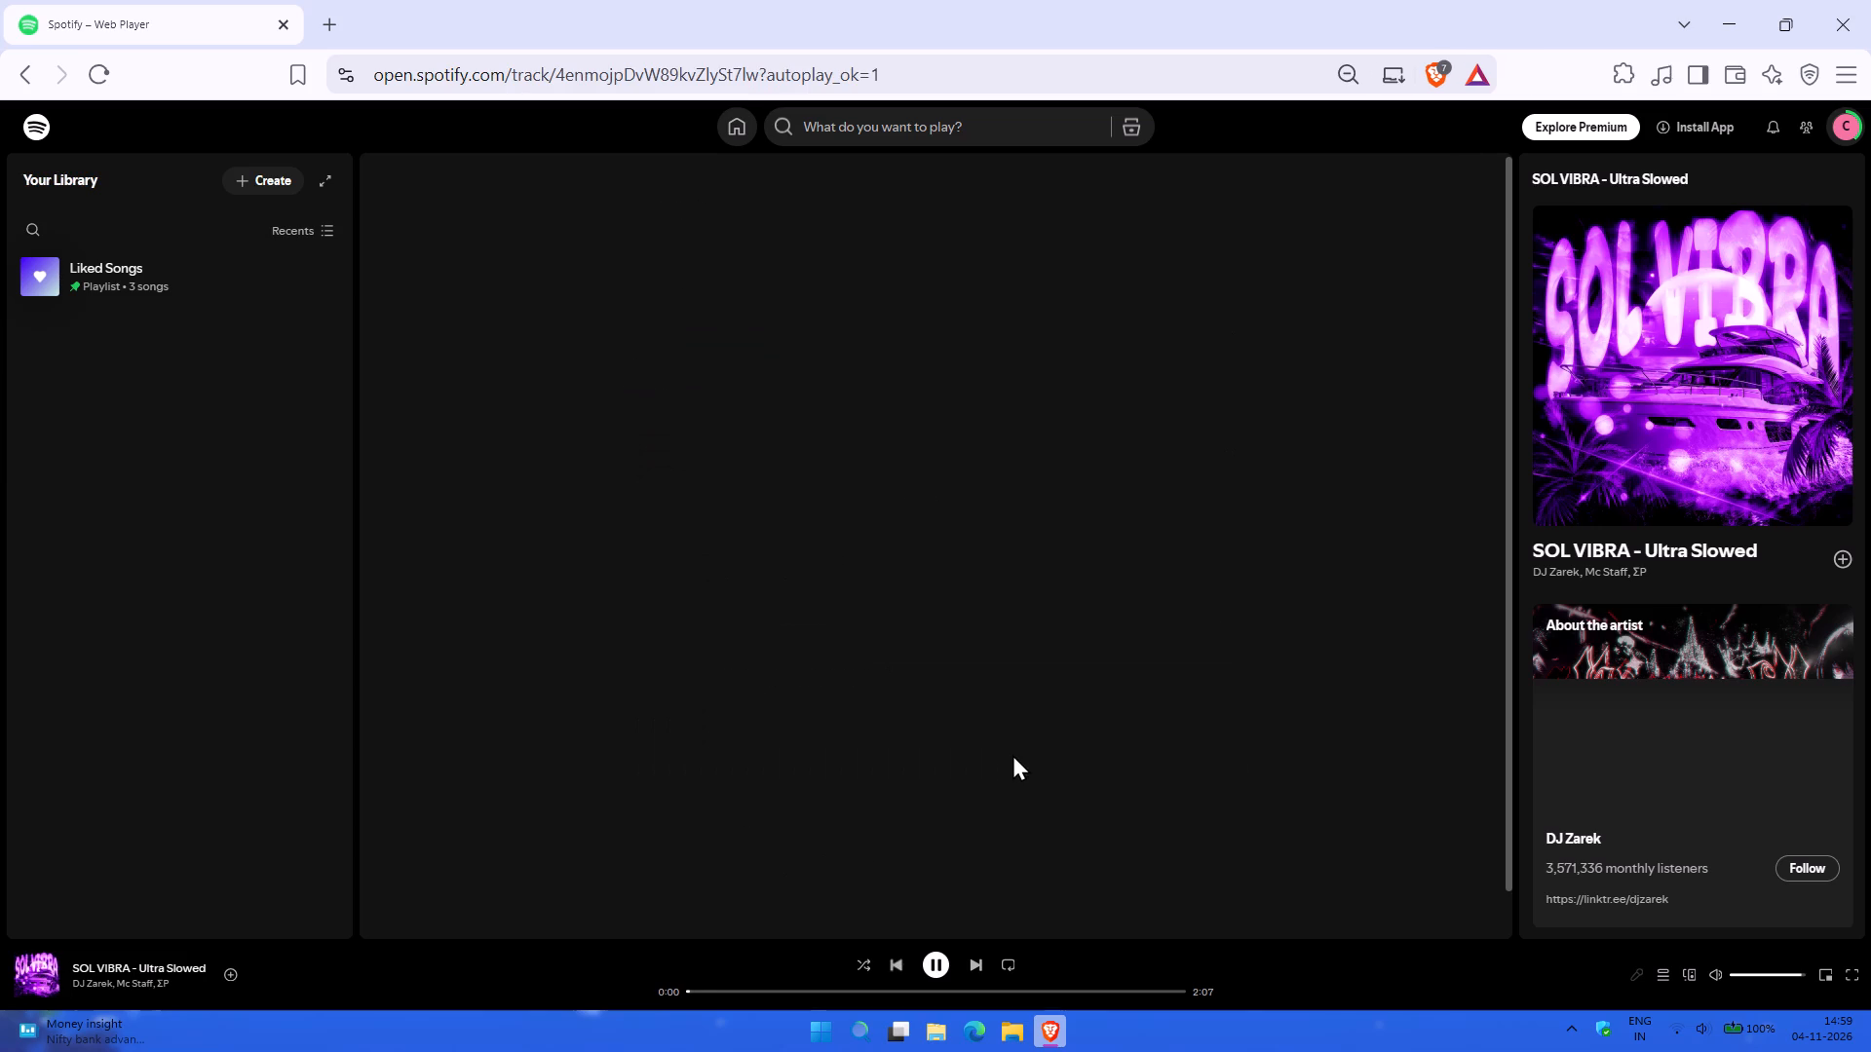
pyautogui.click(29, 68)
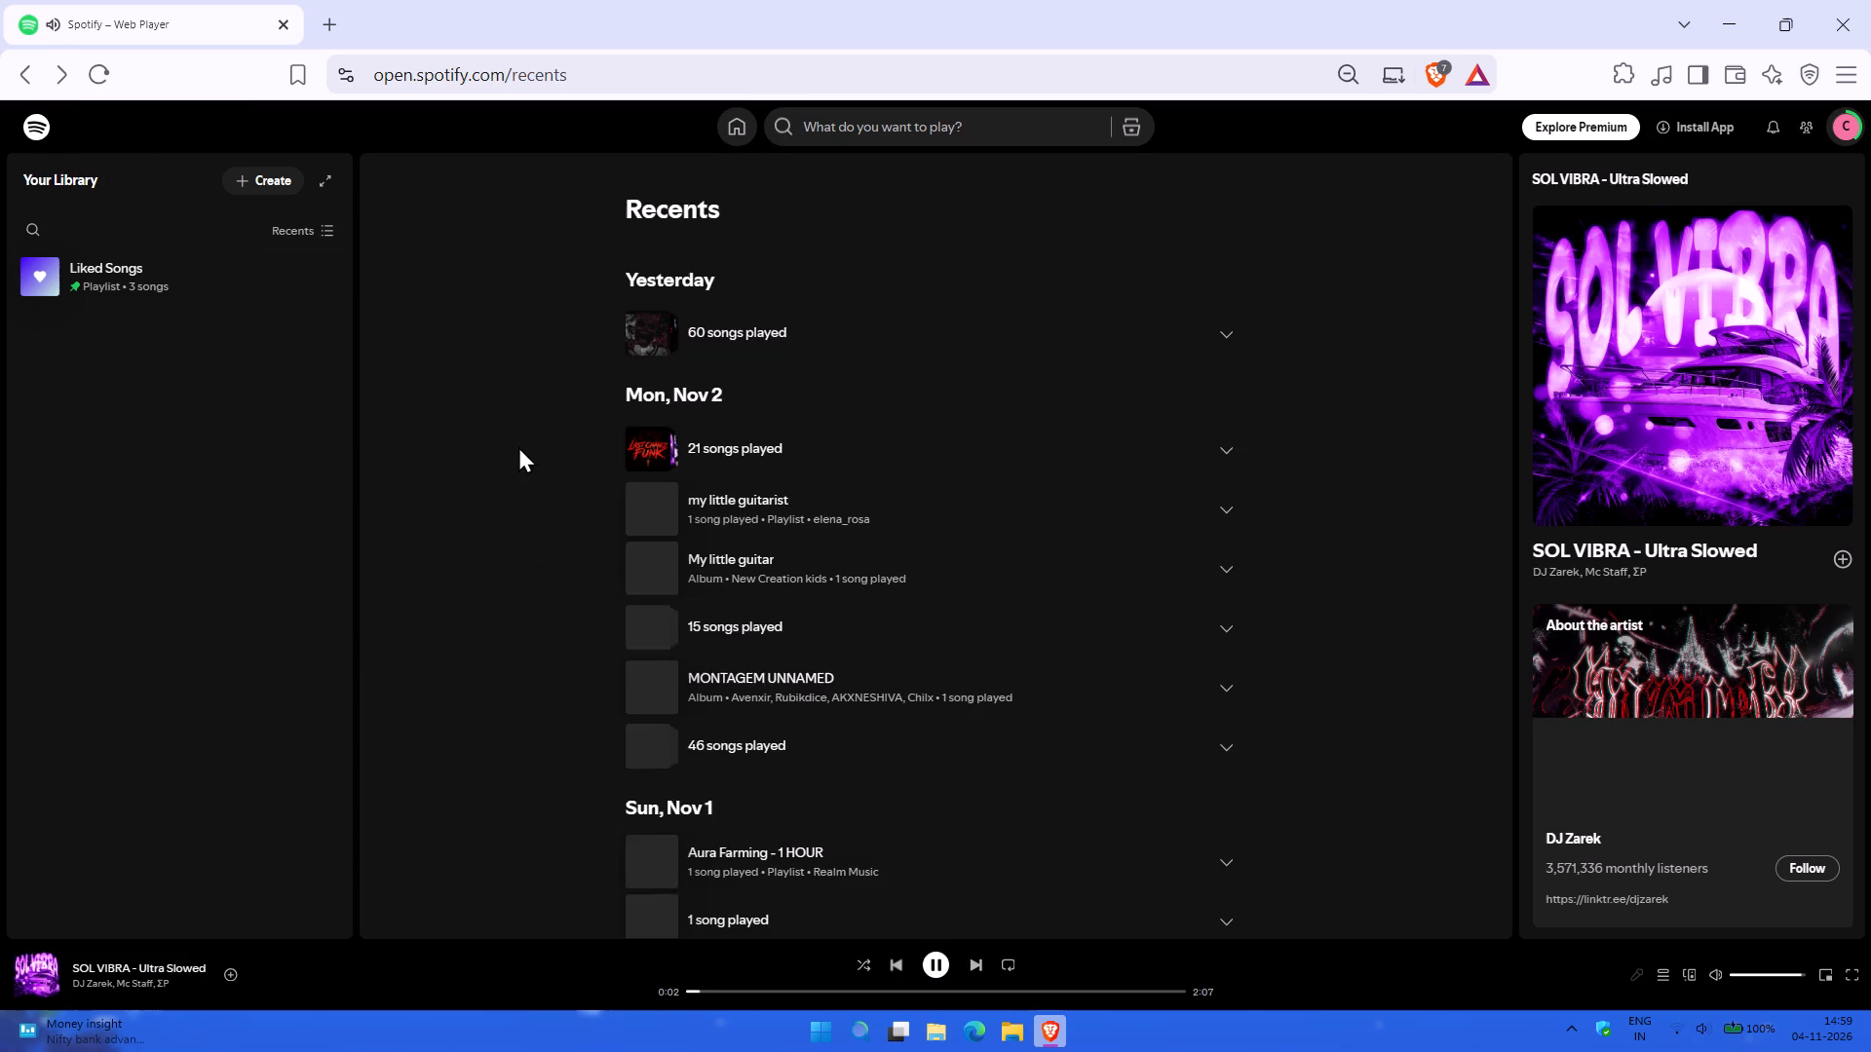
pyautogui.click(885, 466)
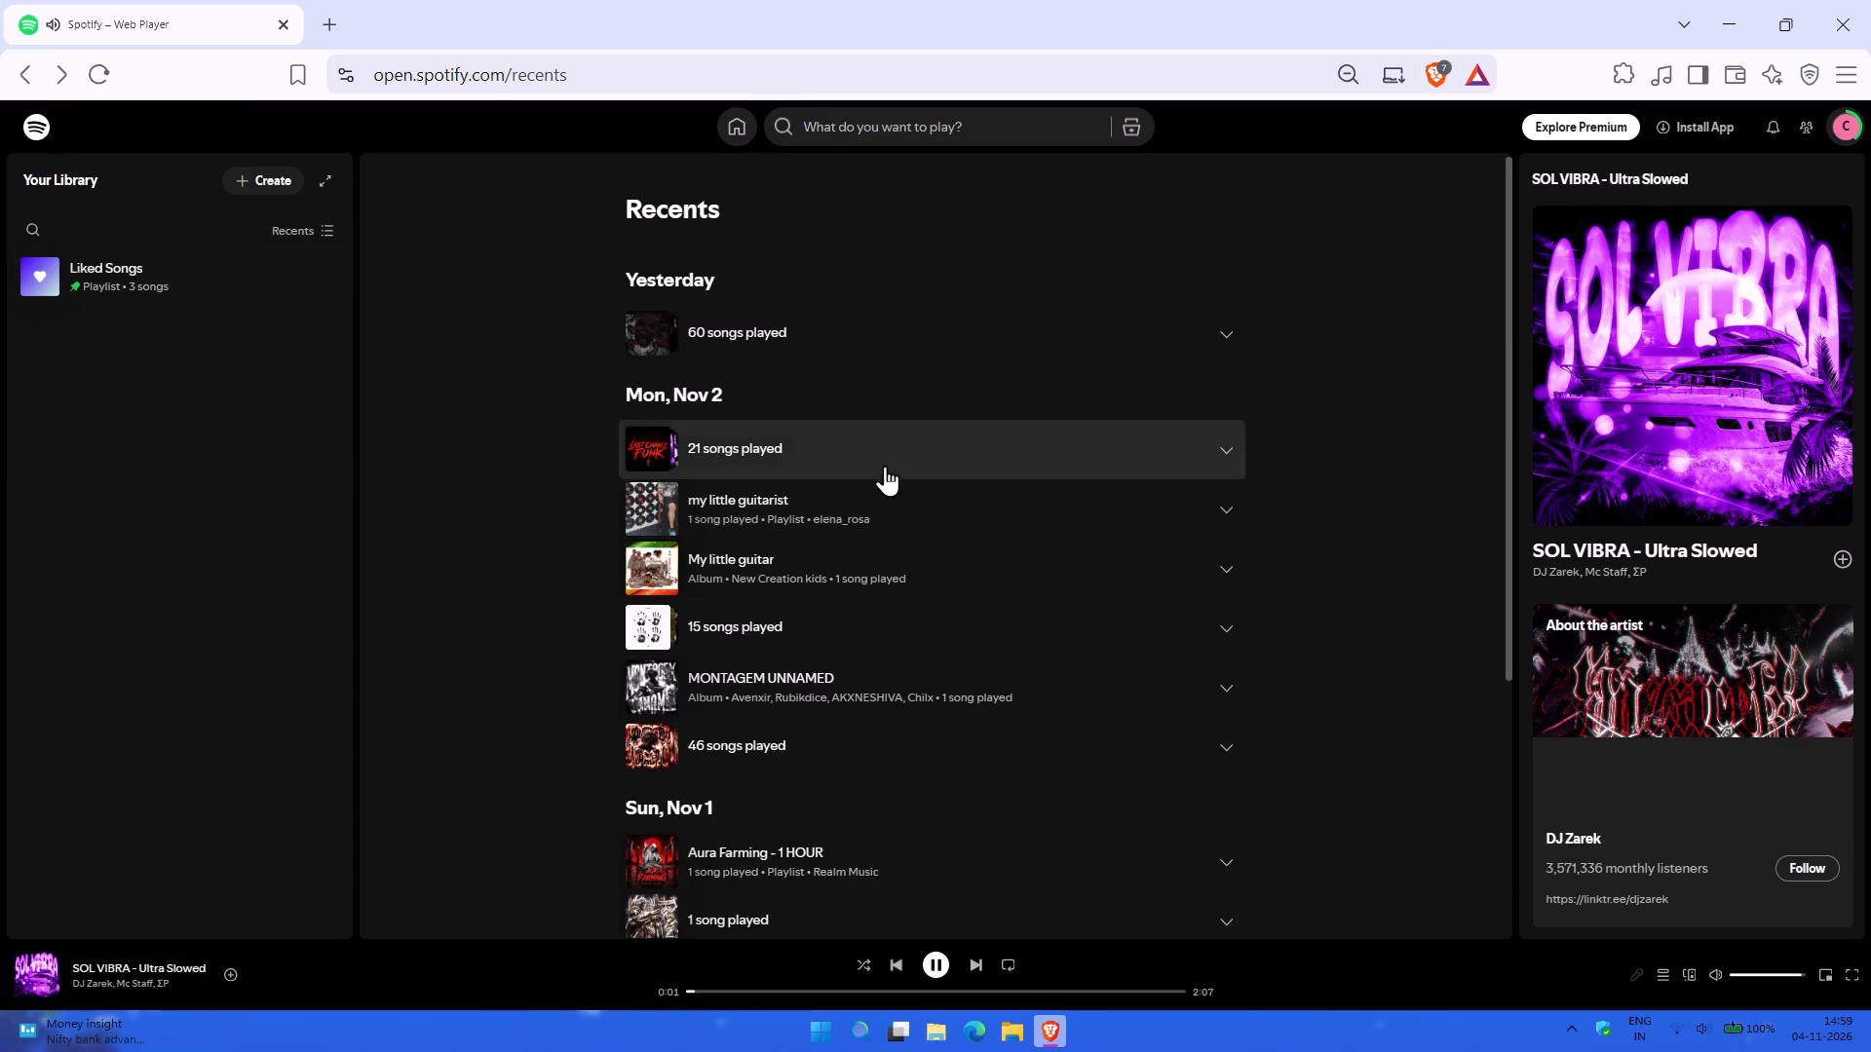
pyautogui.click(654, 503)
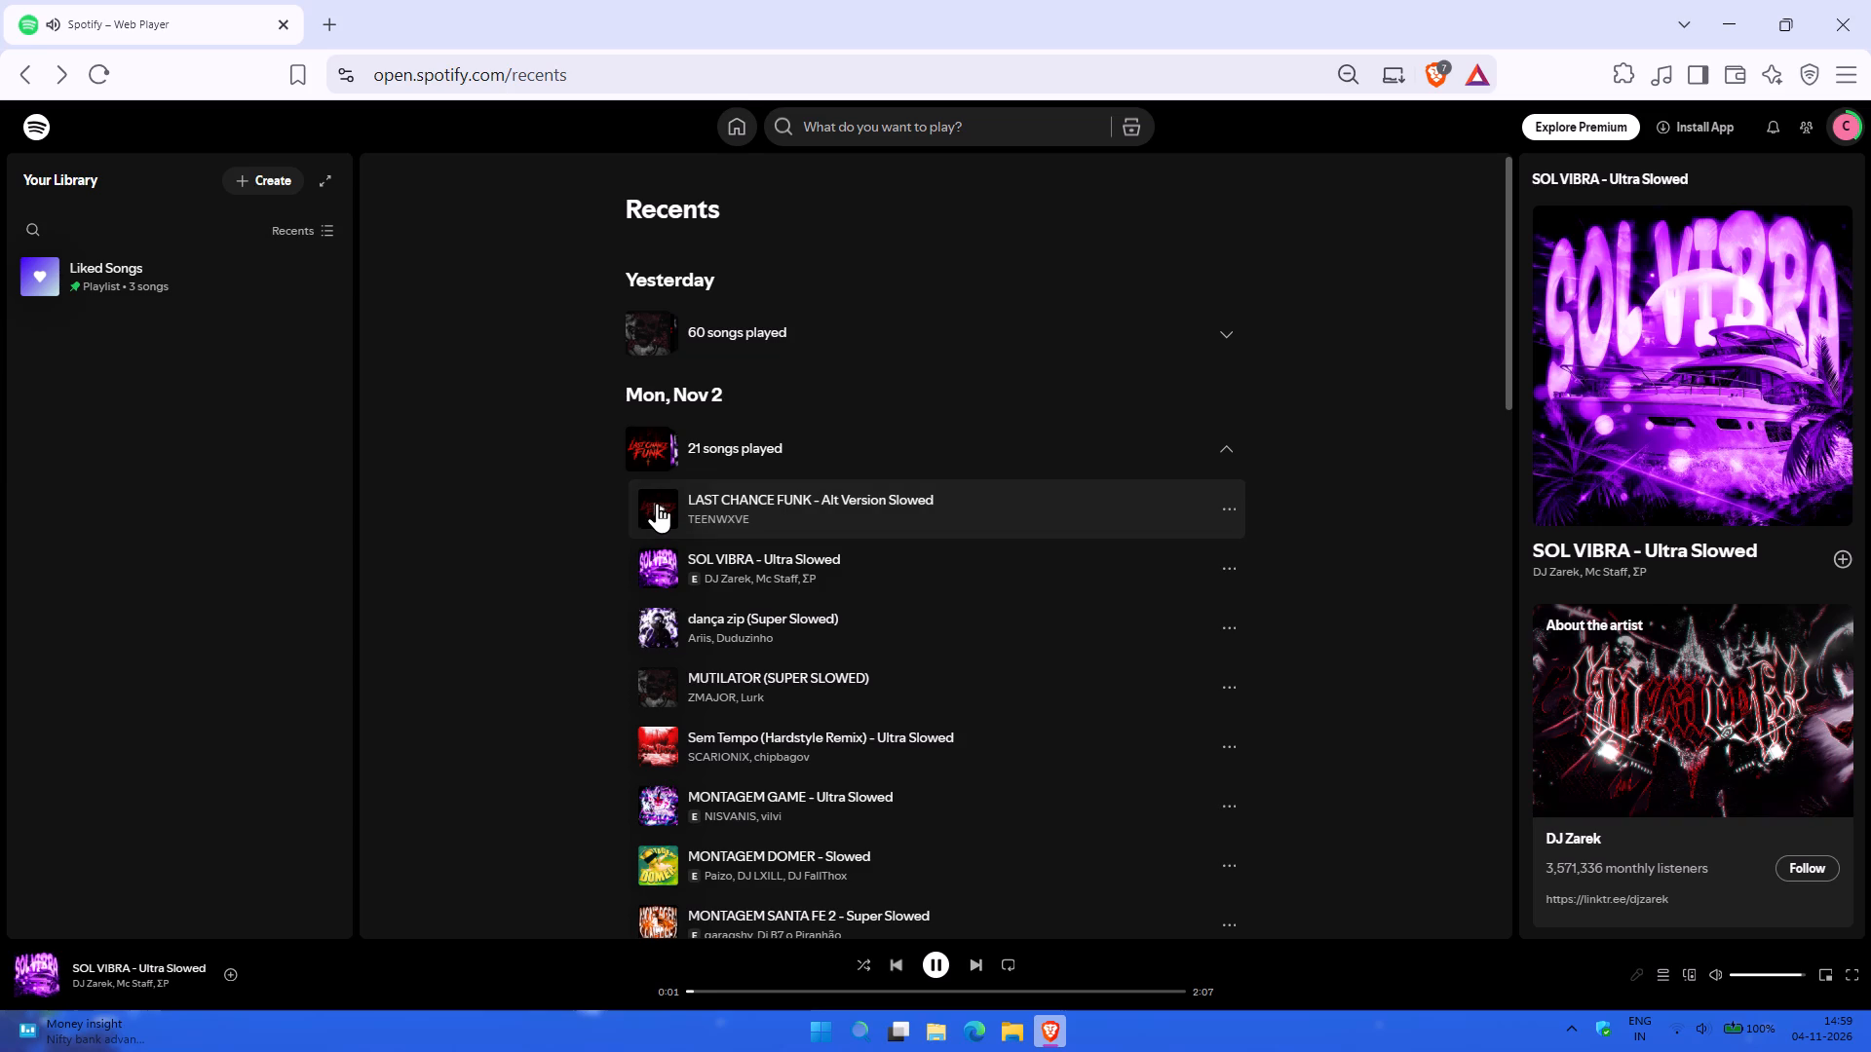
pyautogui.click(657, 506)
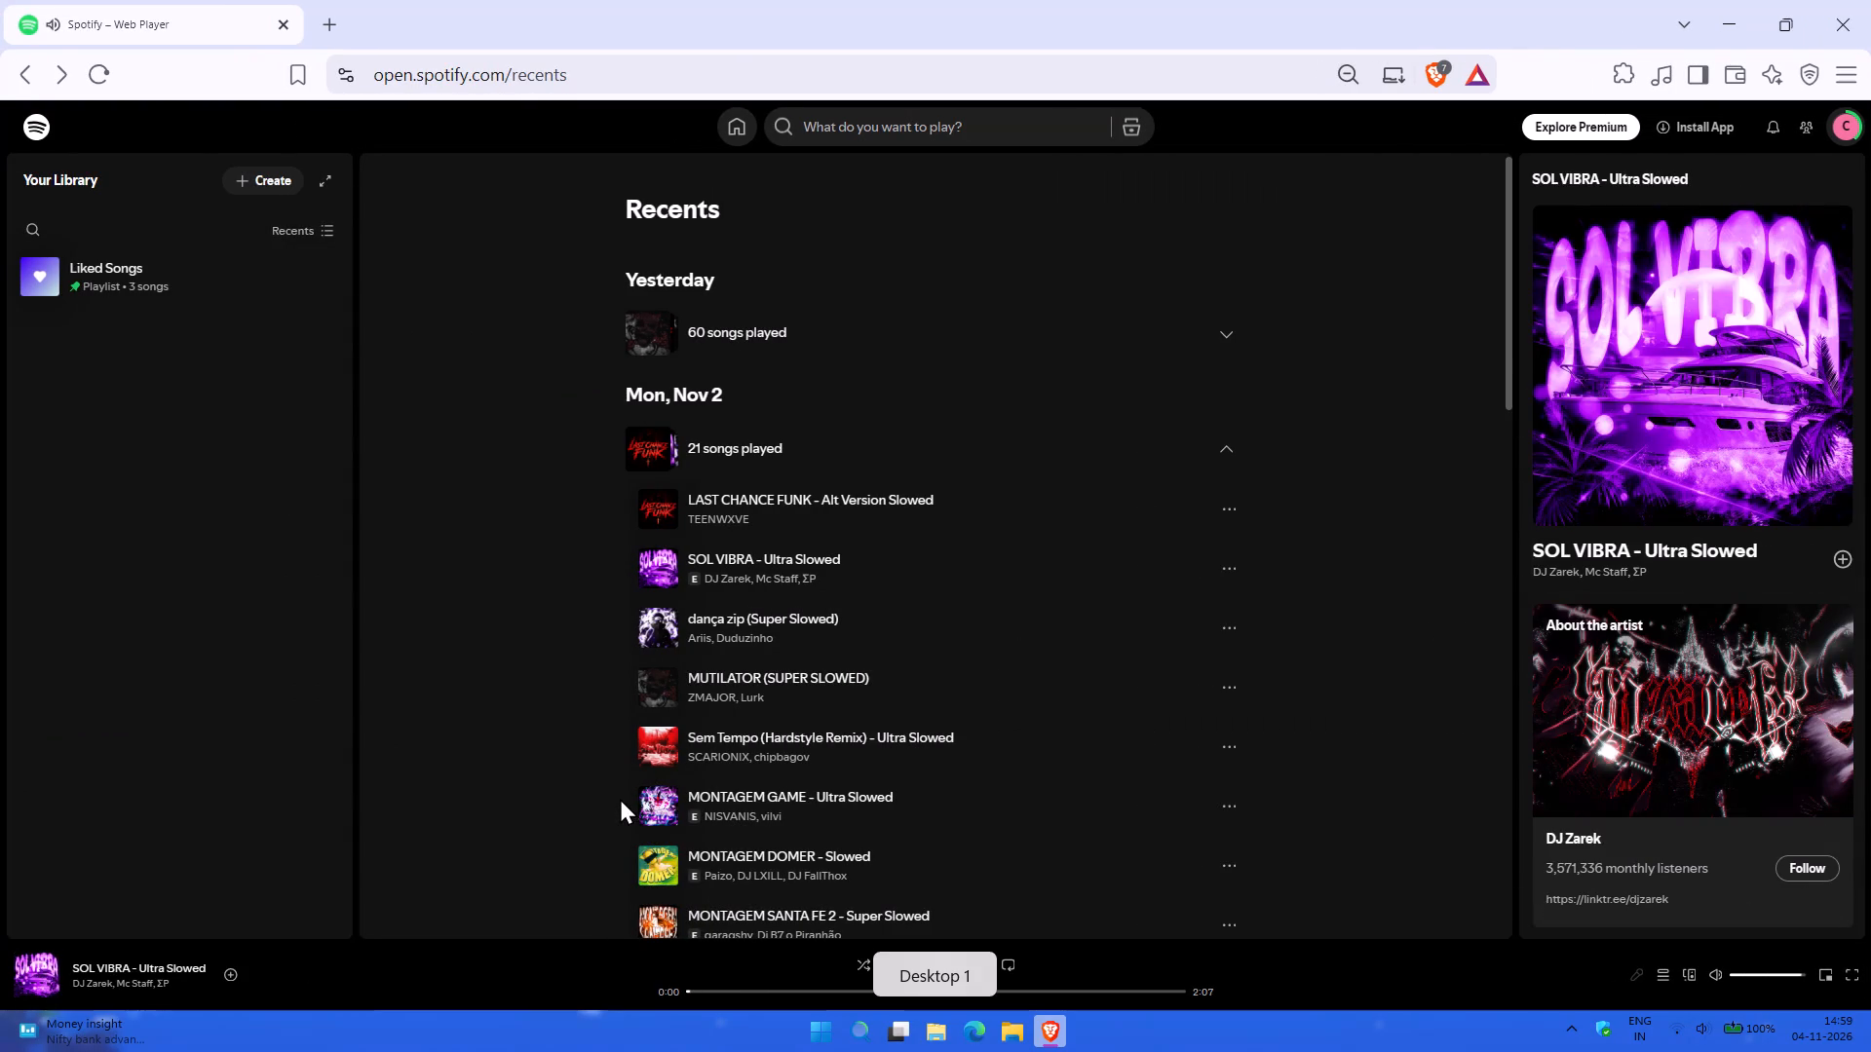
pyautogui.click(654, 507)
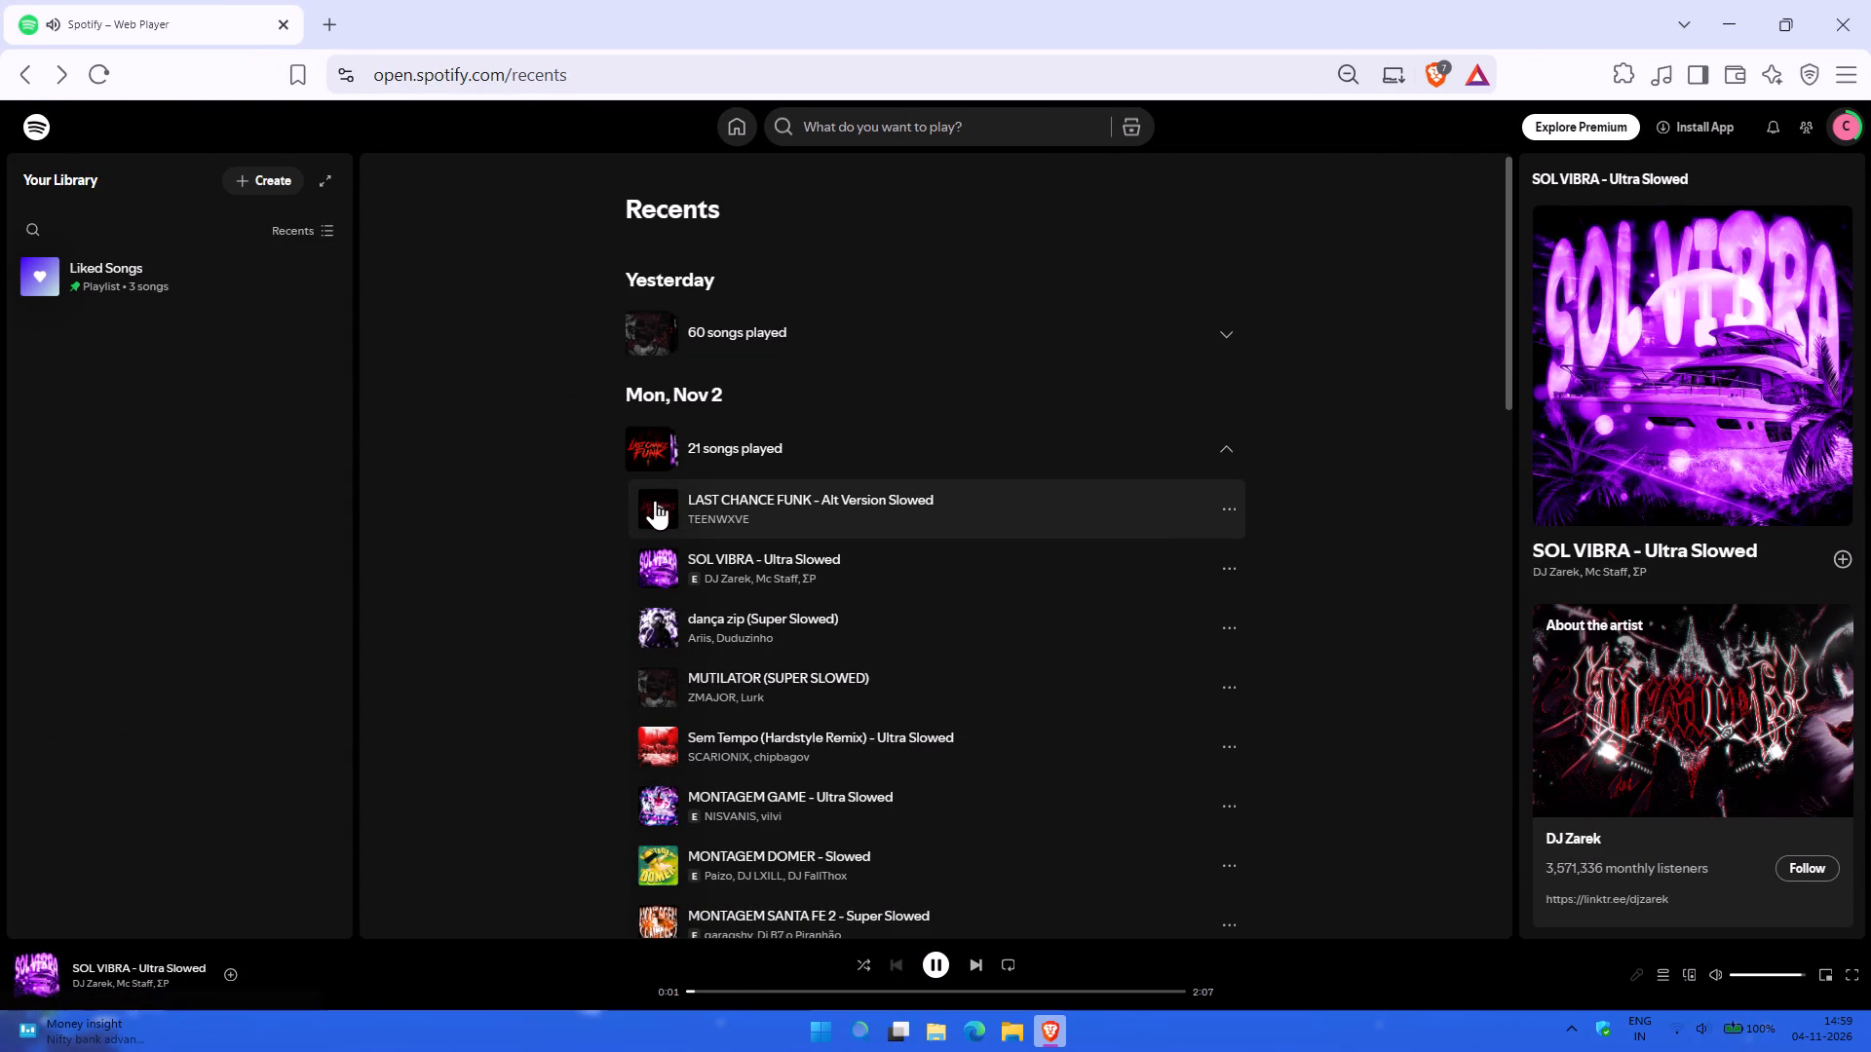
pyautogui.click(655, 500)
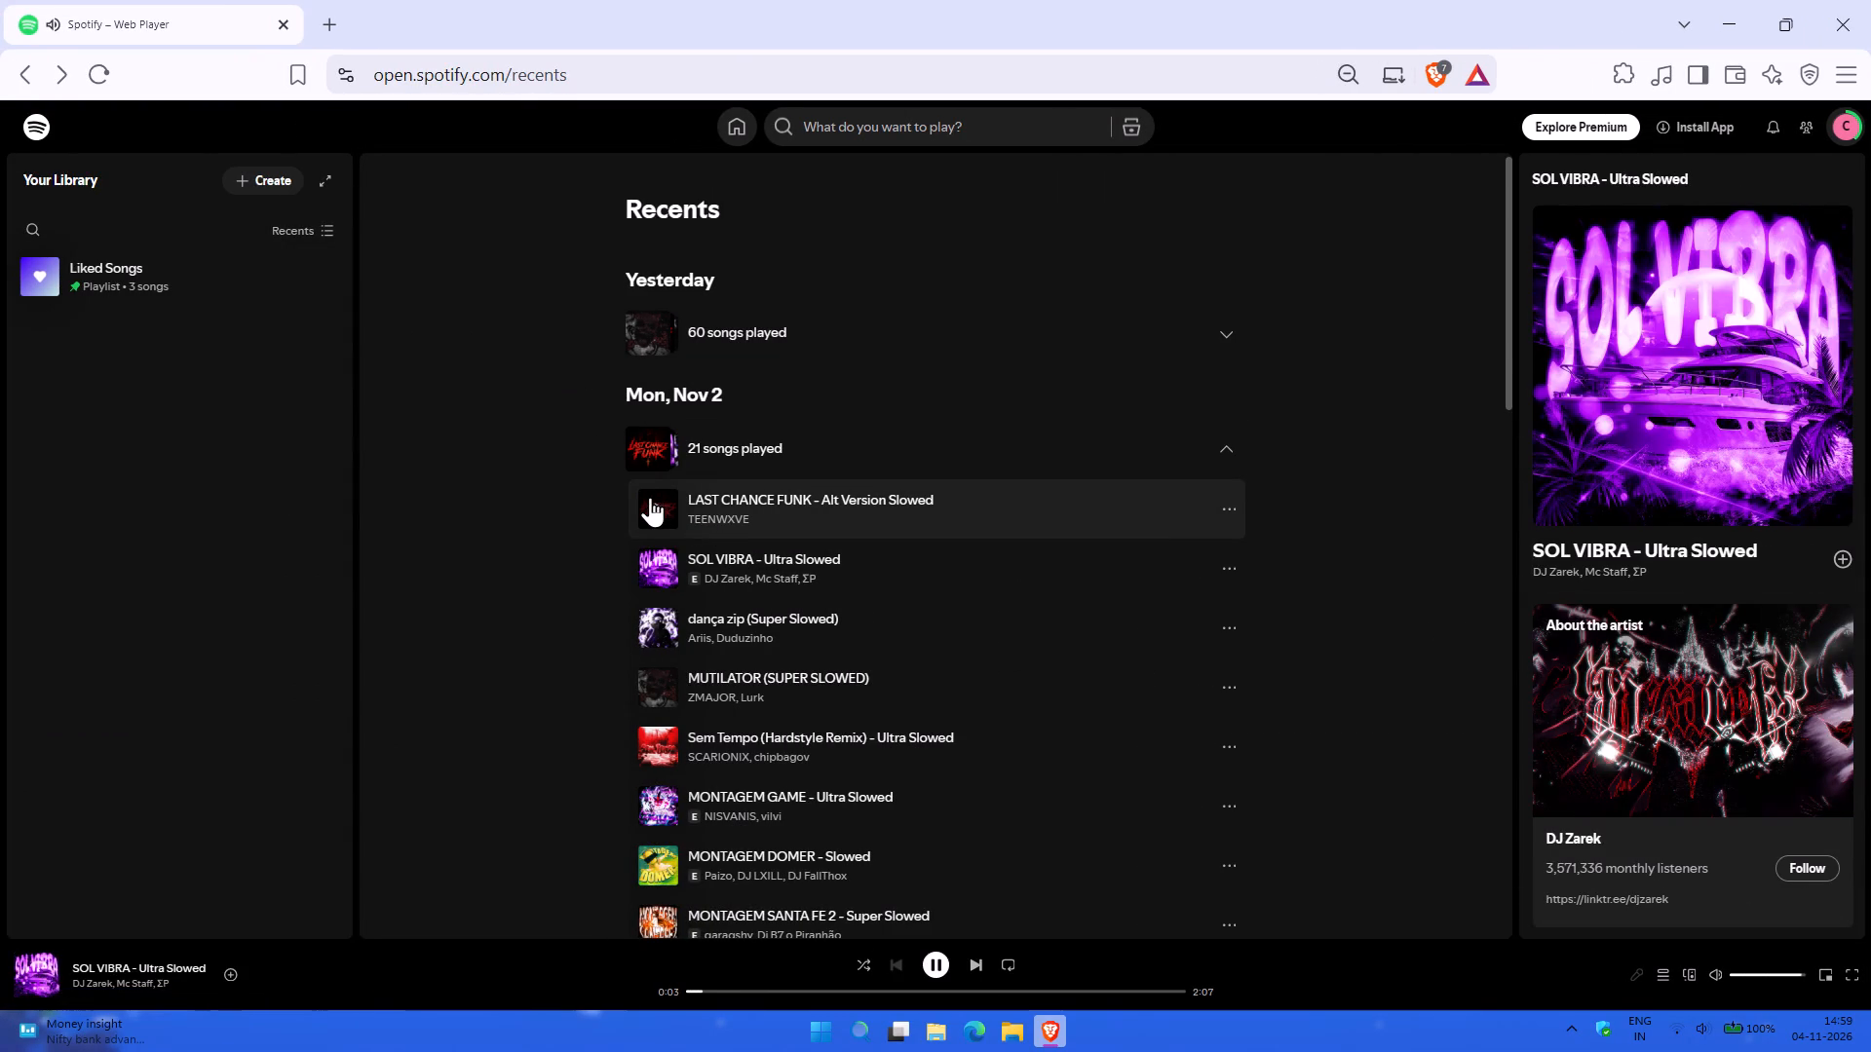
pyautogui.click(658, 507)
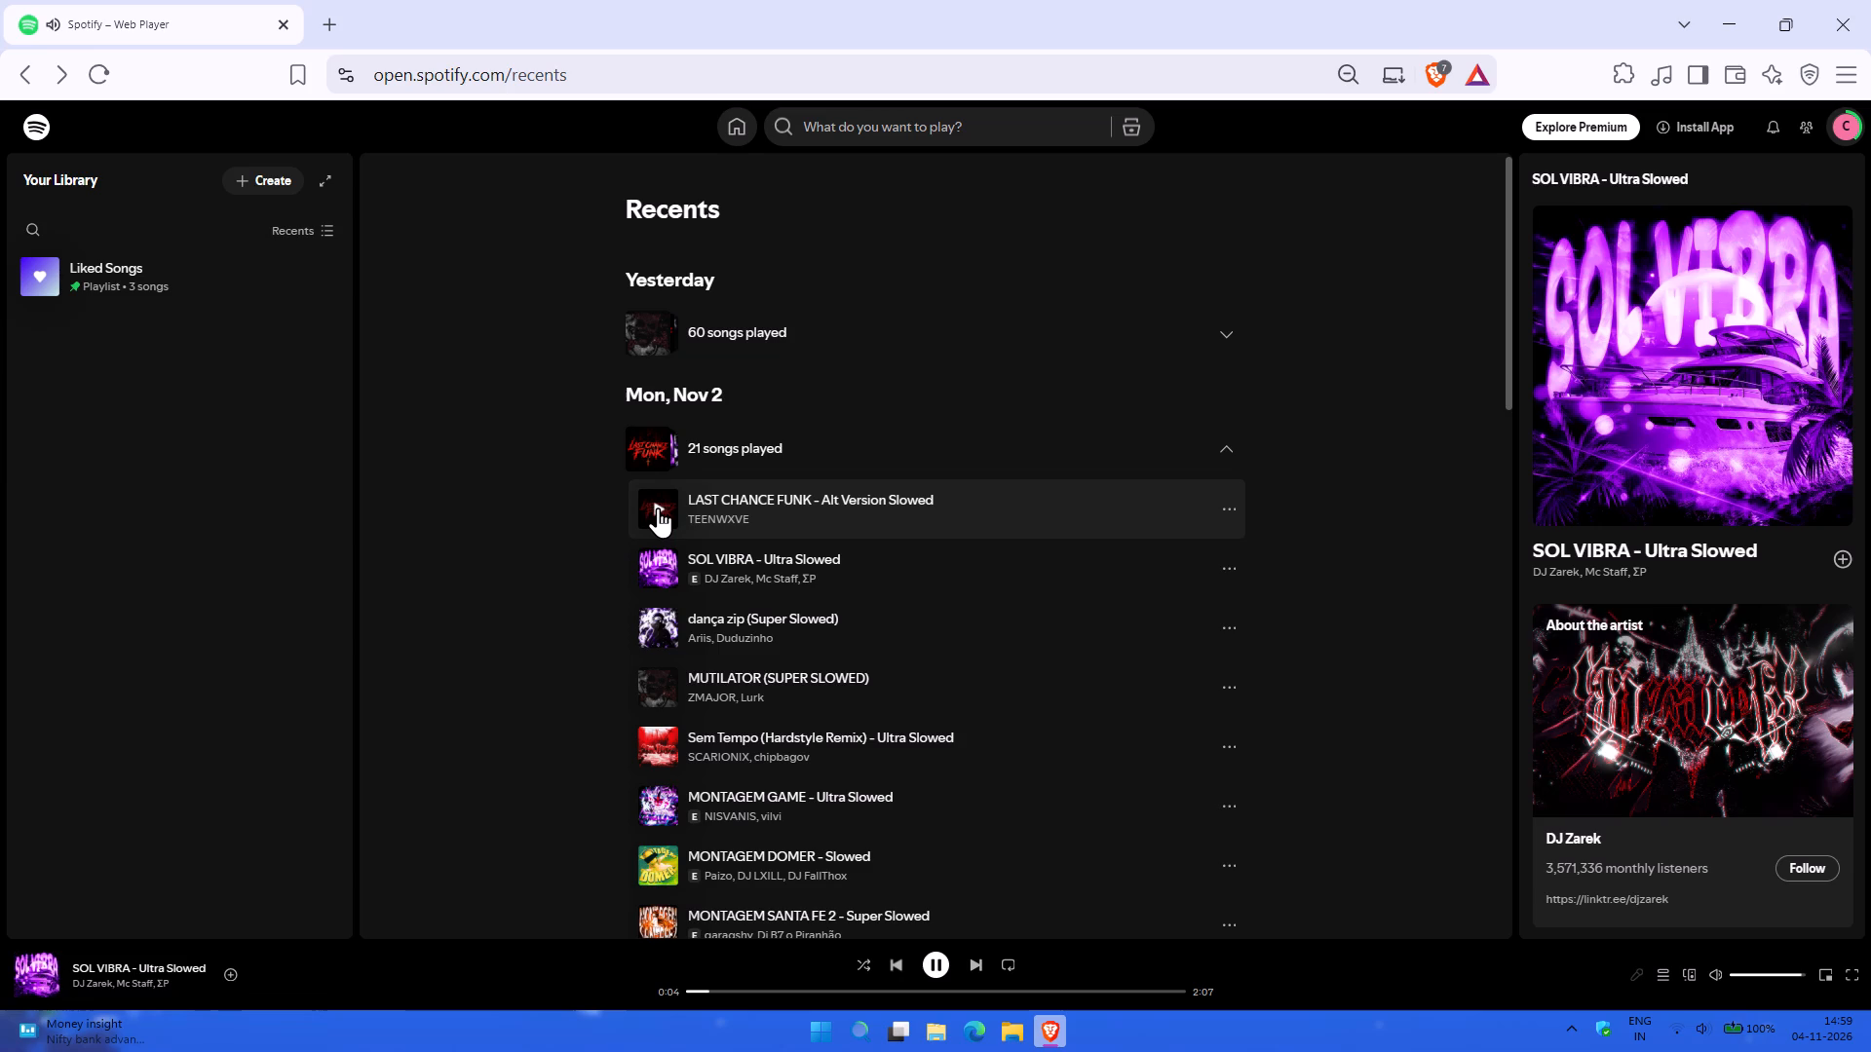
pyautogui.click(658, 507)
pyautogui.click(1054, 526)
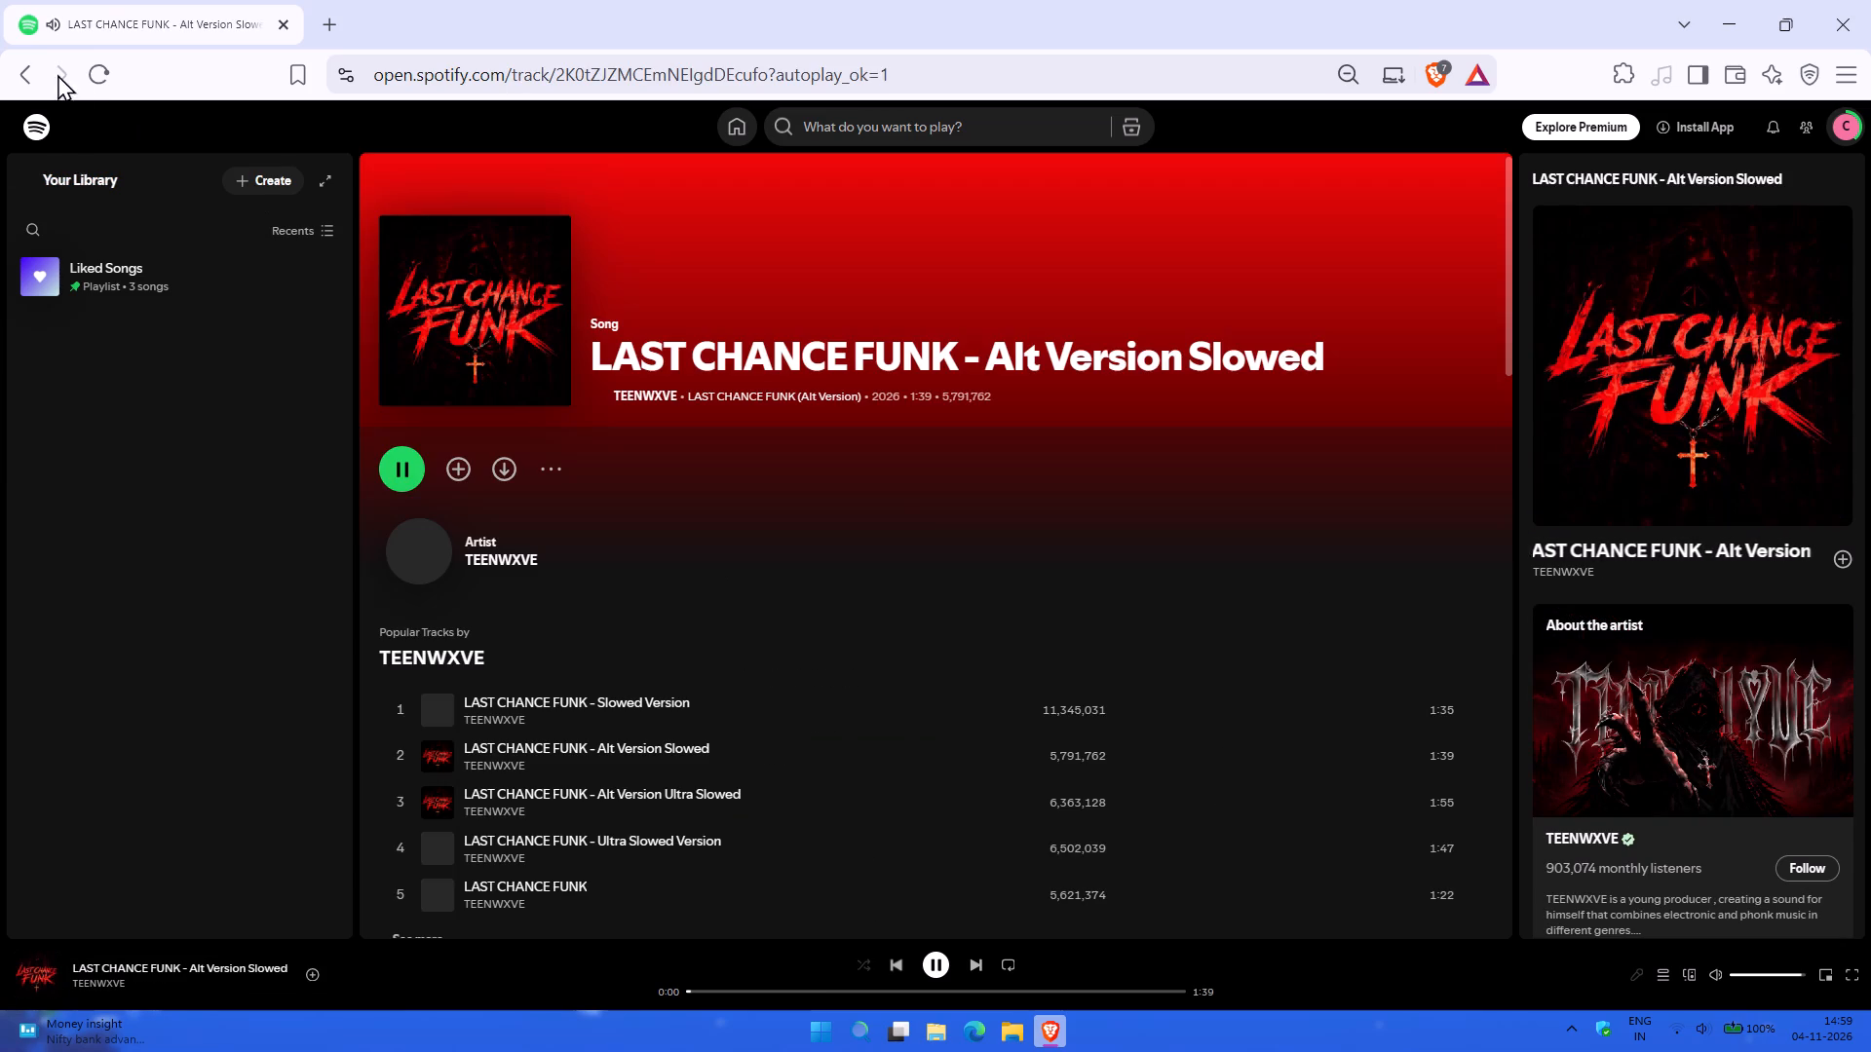
# Return to the Recents list, expand the Mon, Nov 2 songs, and open LAST CHANCE FUNK - Alt Version Slowed.
pyautogui.click(32, 65)
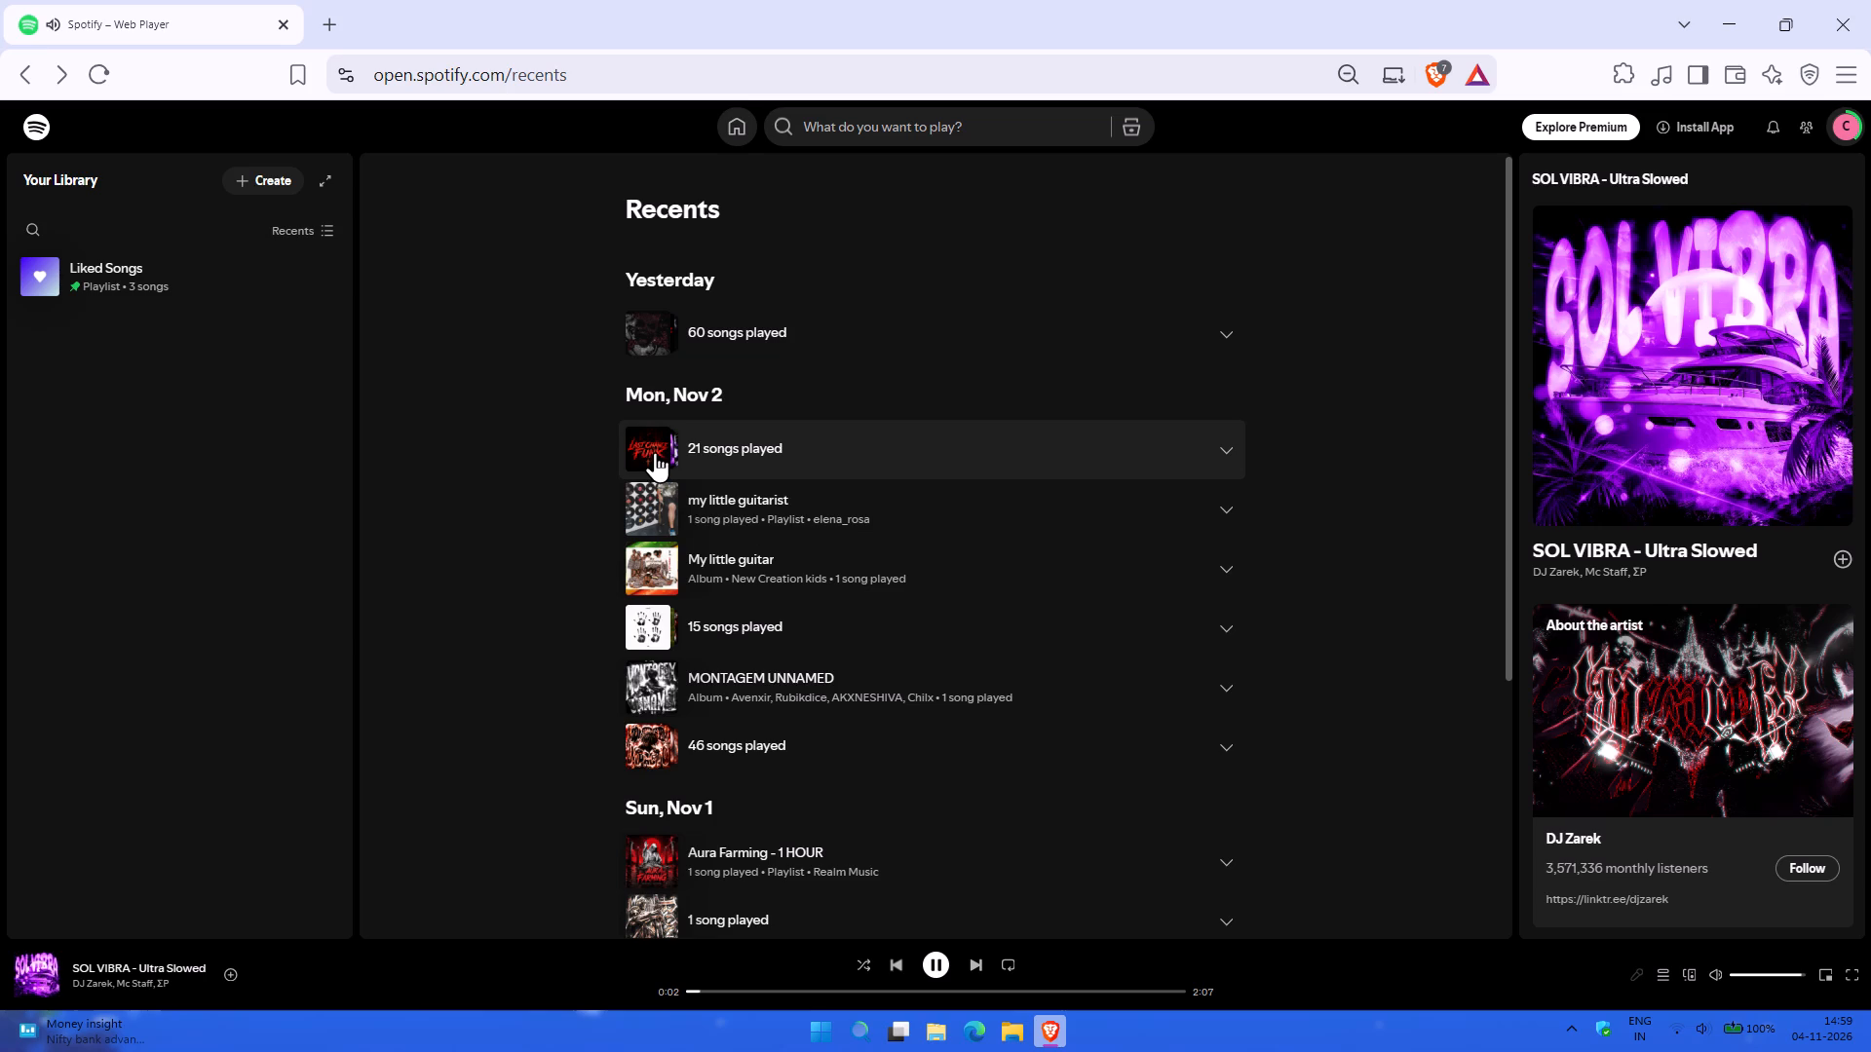
pyautogui.click(1072, 454)
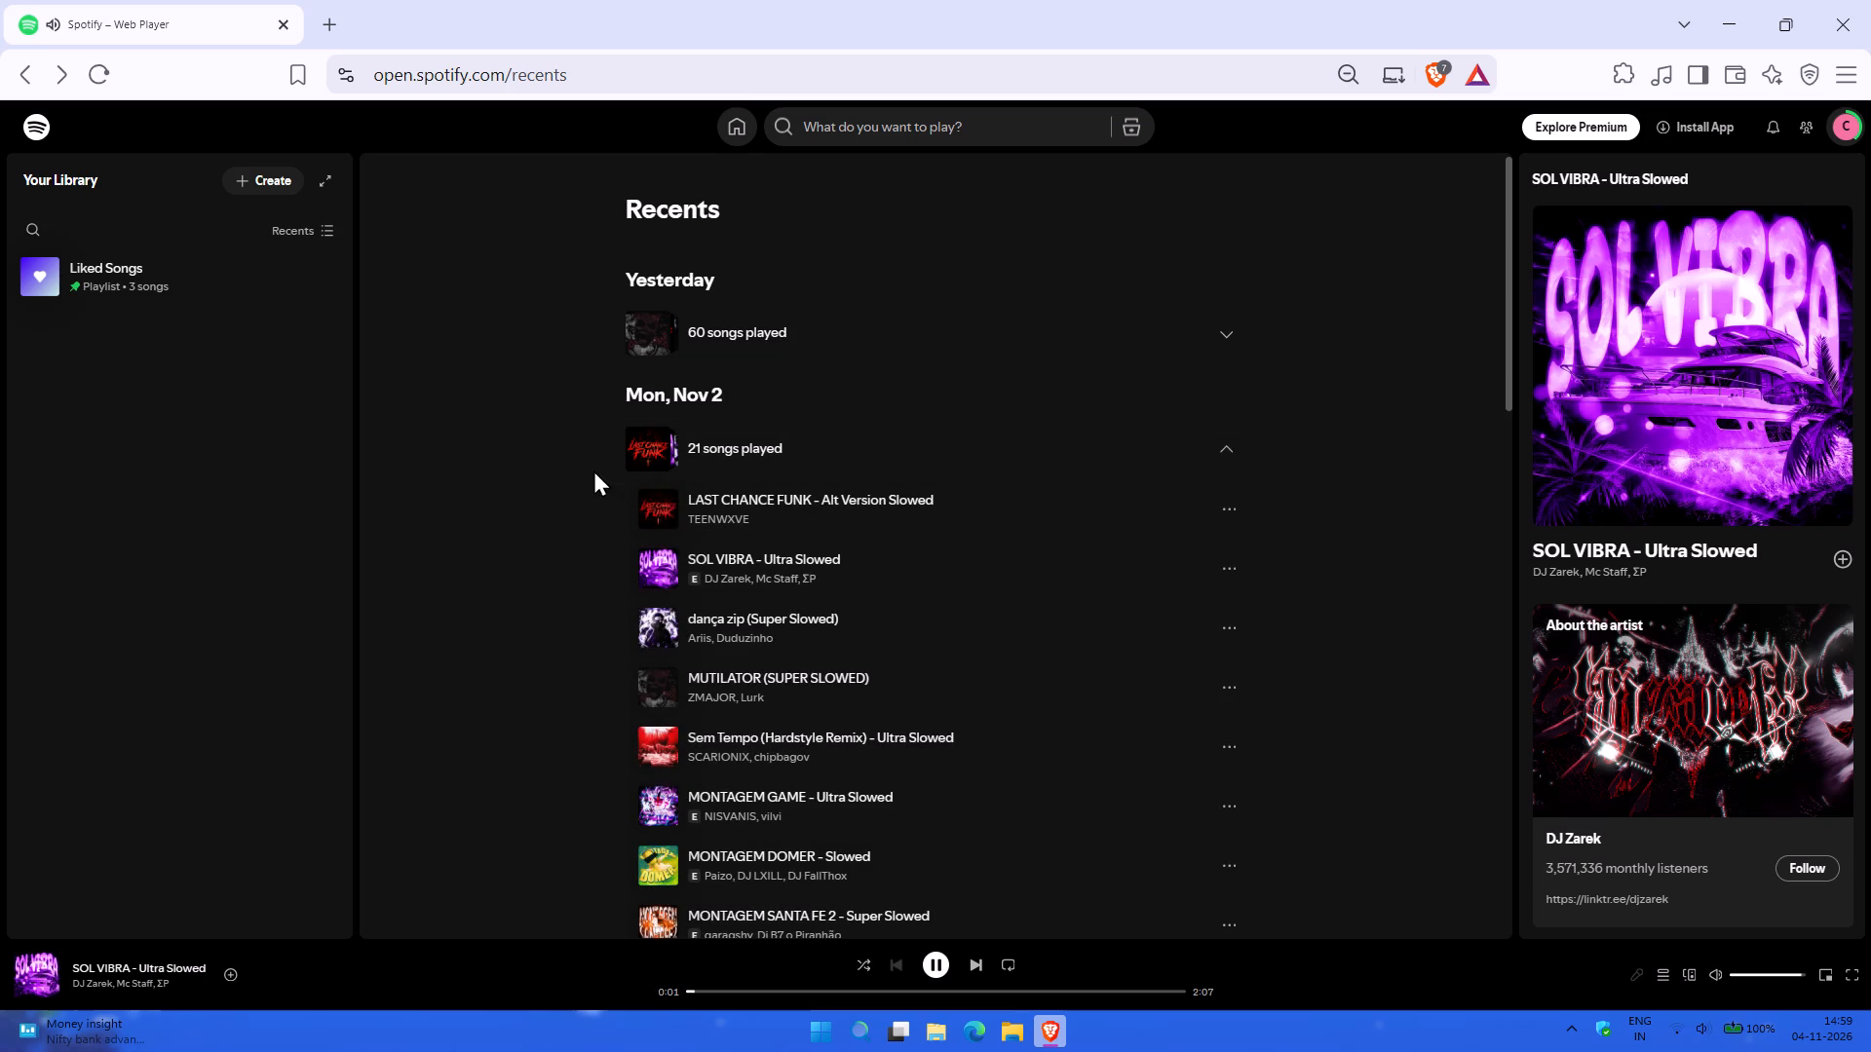
pyautogui.click(654, 506)
pyautogui.click(781, 508)
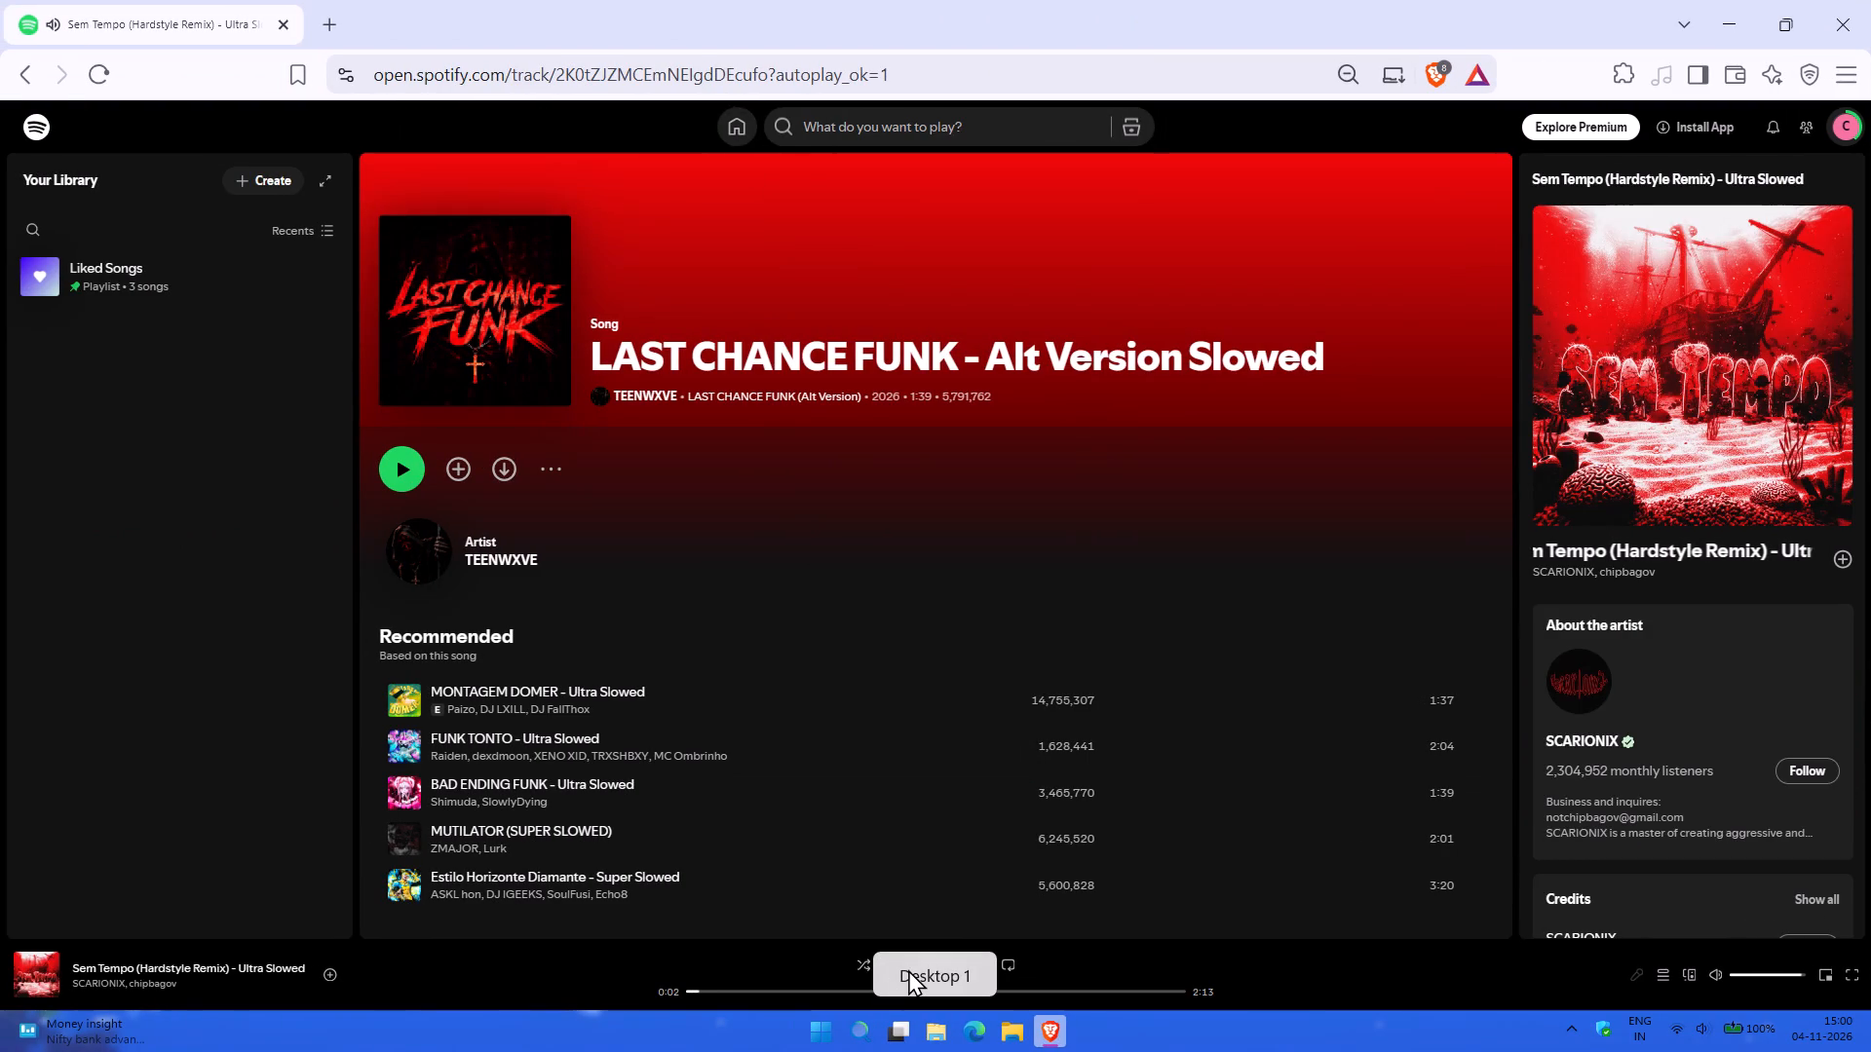
# Adjust the playback and skip tracks to get LAST CHANCE FUNK - Alt Version Slowed playing.
pyautogui.click(941, 958)
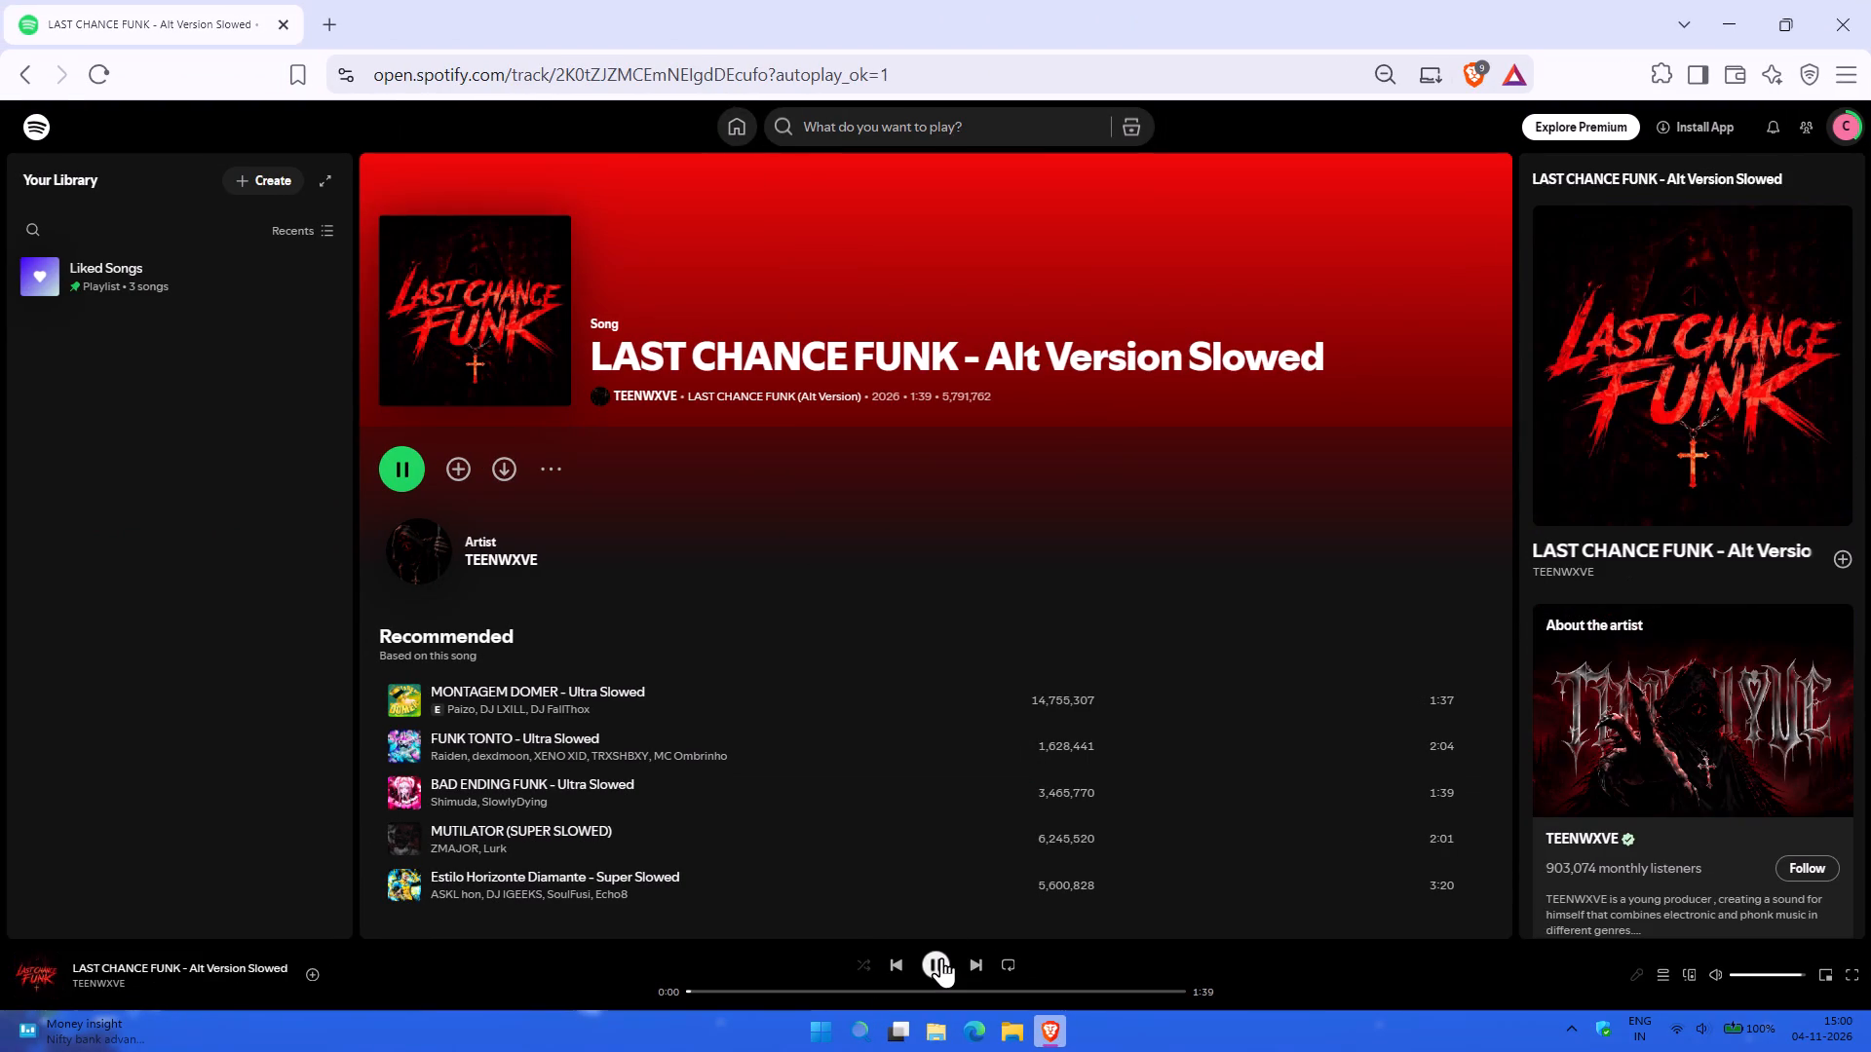
pyautogui.click(937, 967)
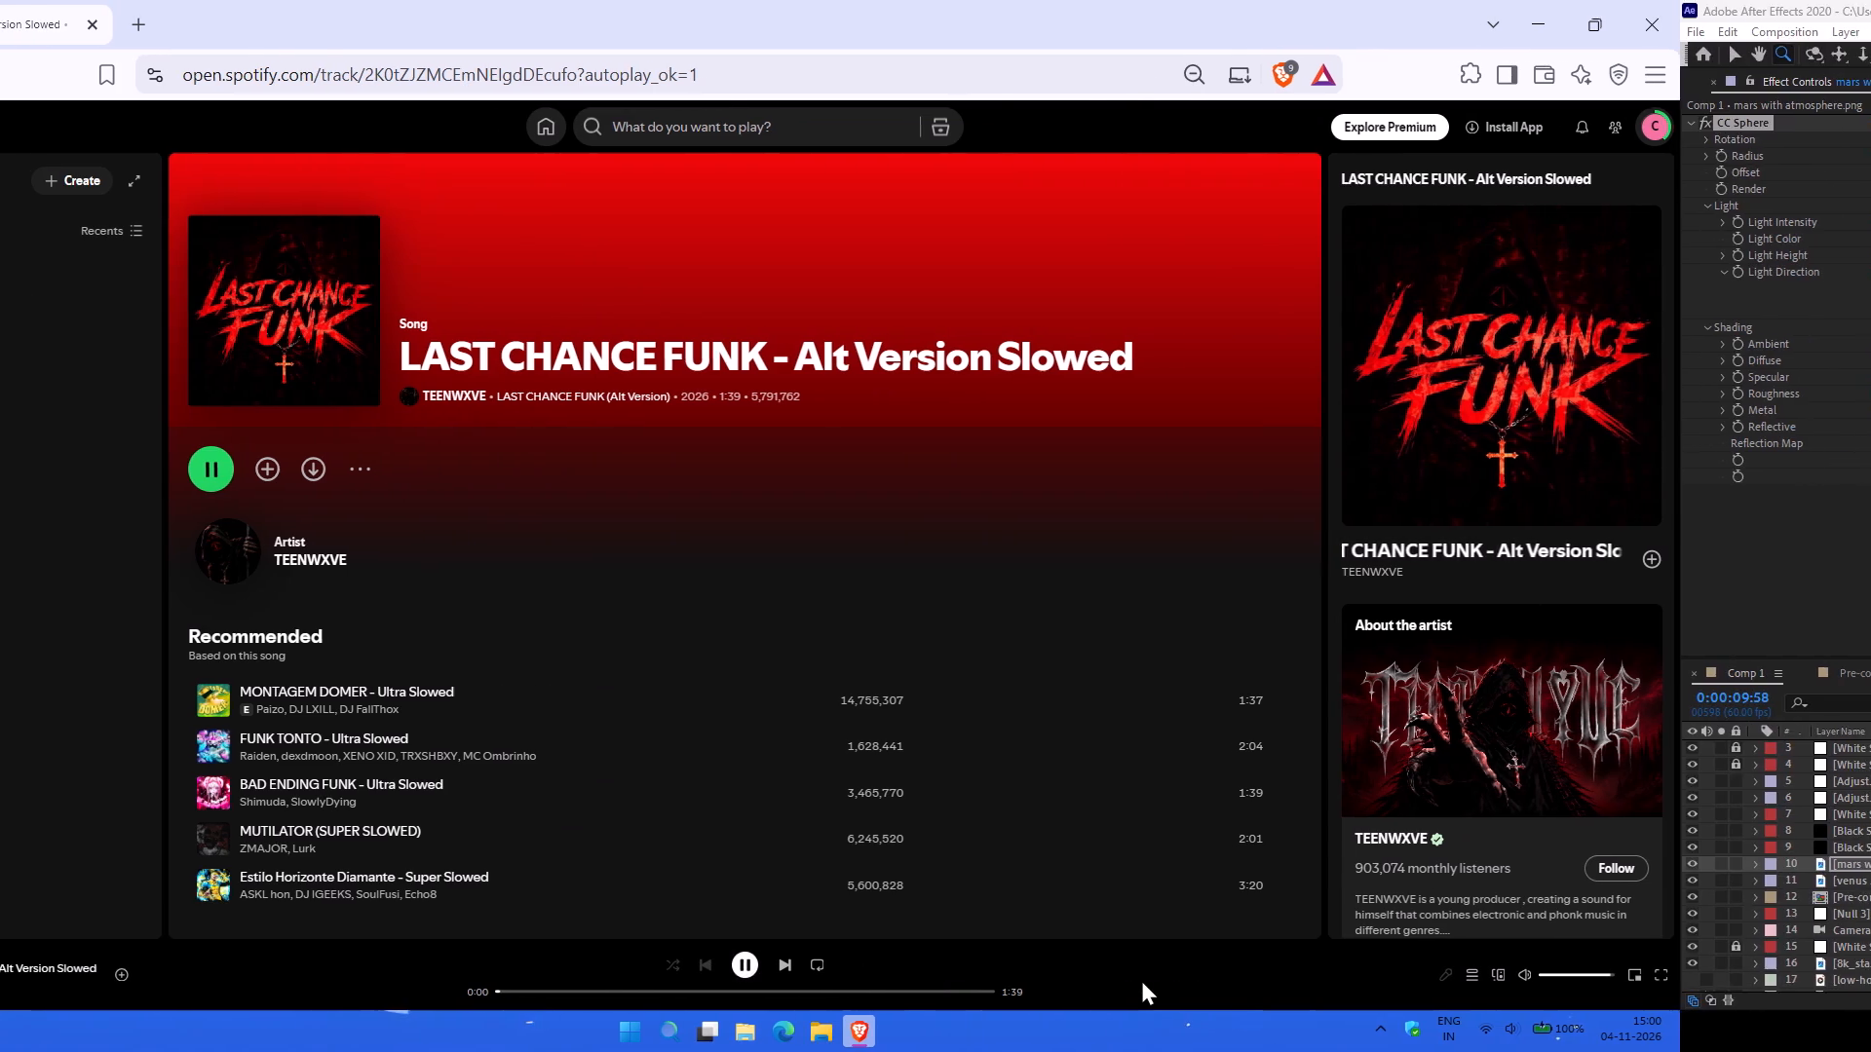
pyautogui.click(940, 969)
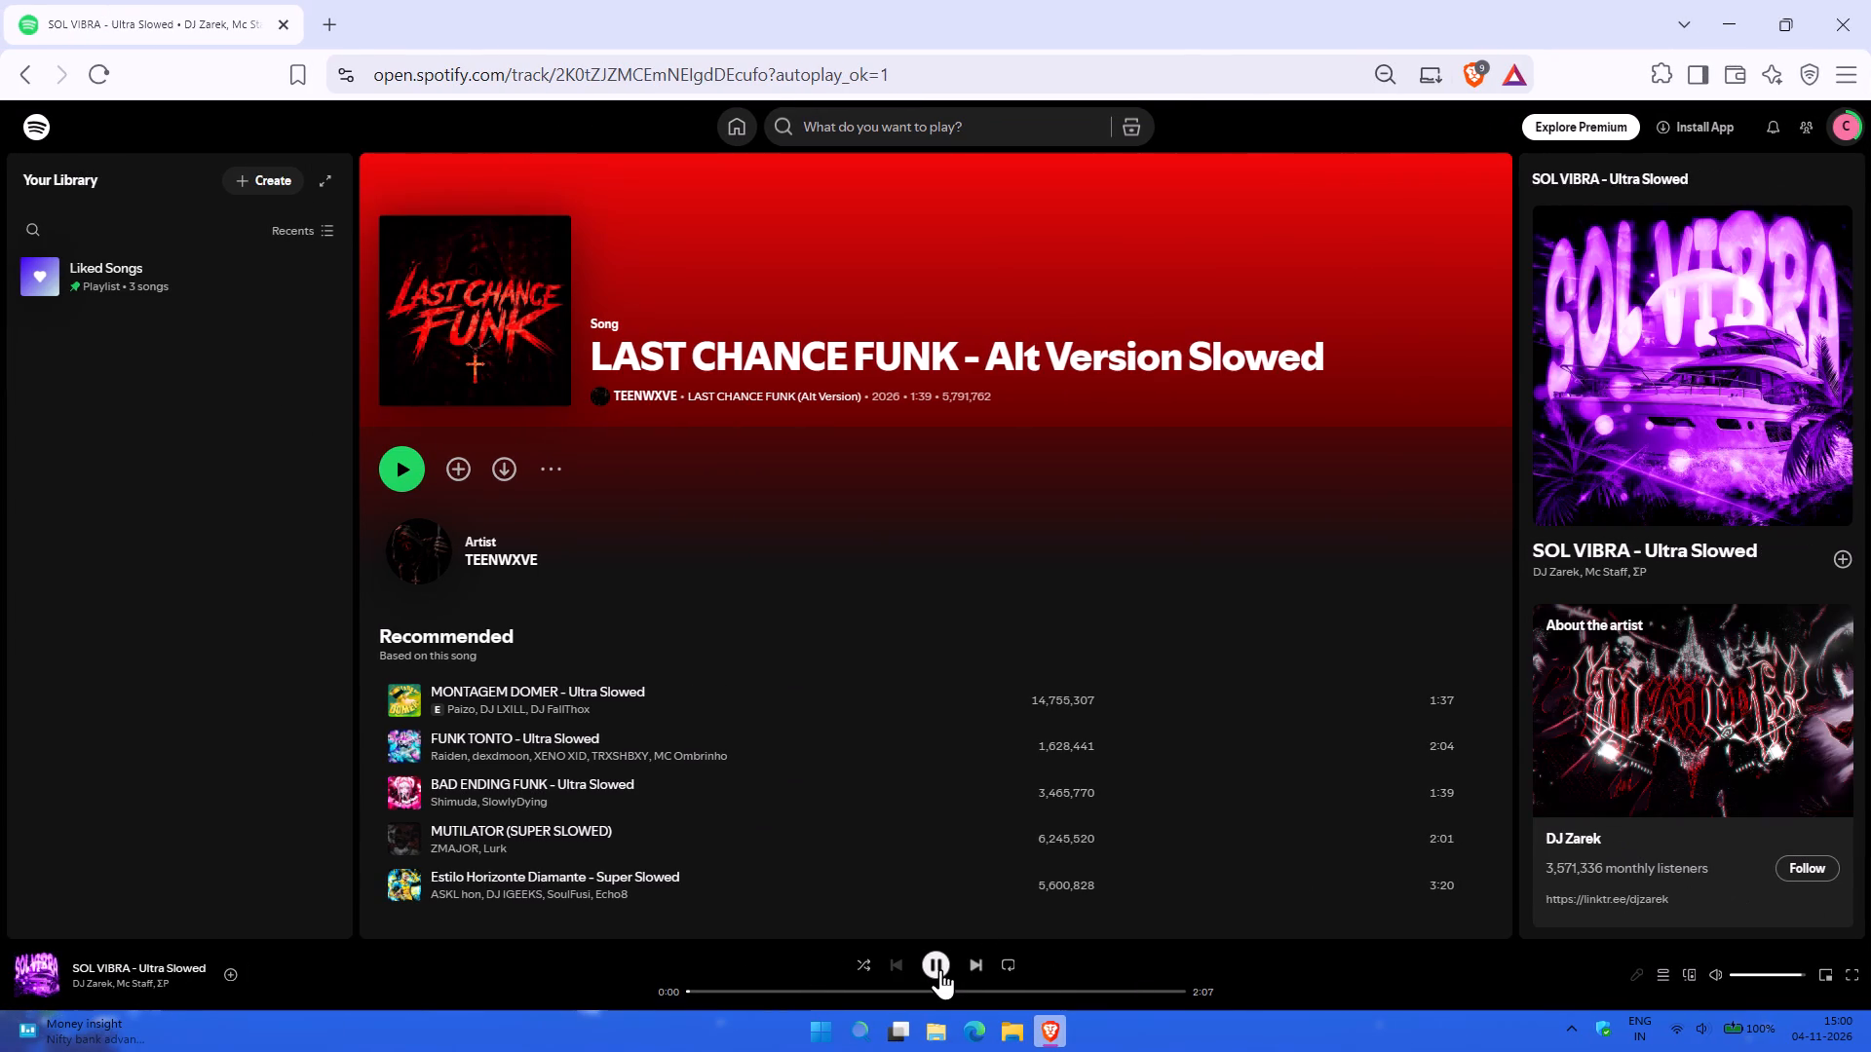
pyautogui.click(970, 969)
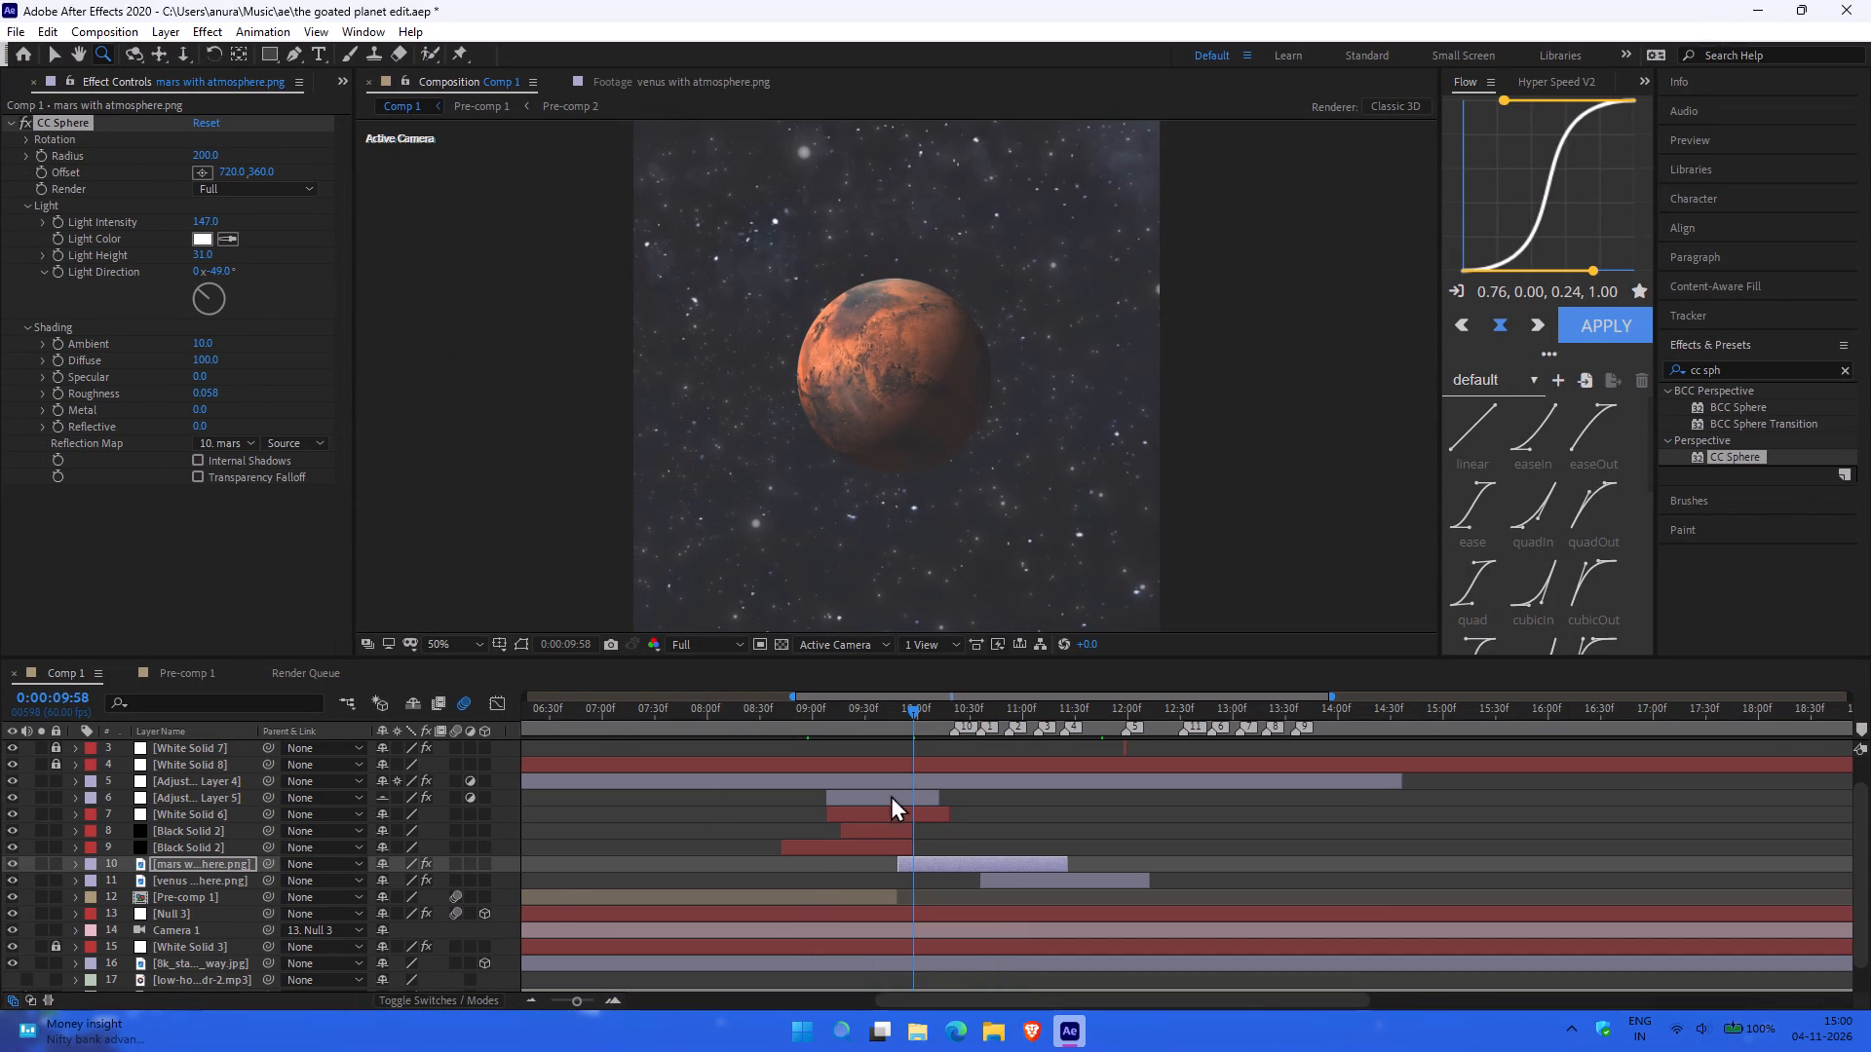
# In After Effects, move the Mars layer to start at about 10:13 and the Venus layer to start at about 11:08.
pyautogui.moveTo(914, 708); pyautogui.dragTo(910, 711)
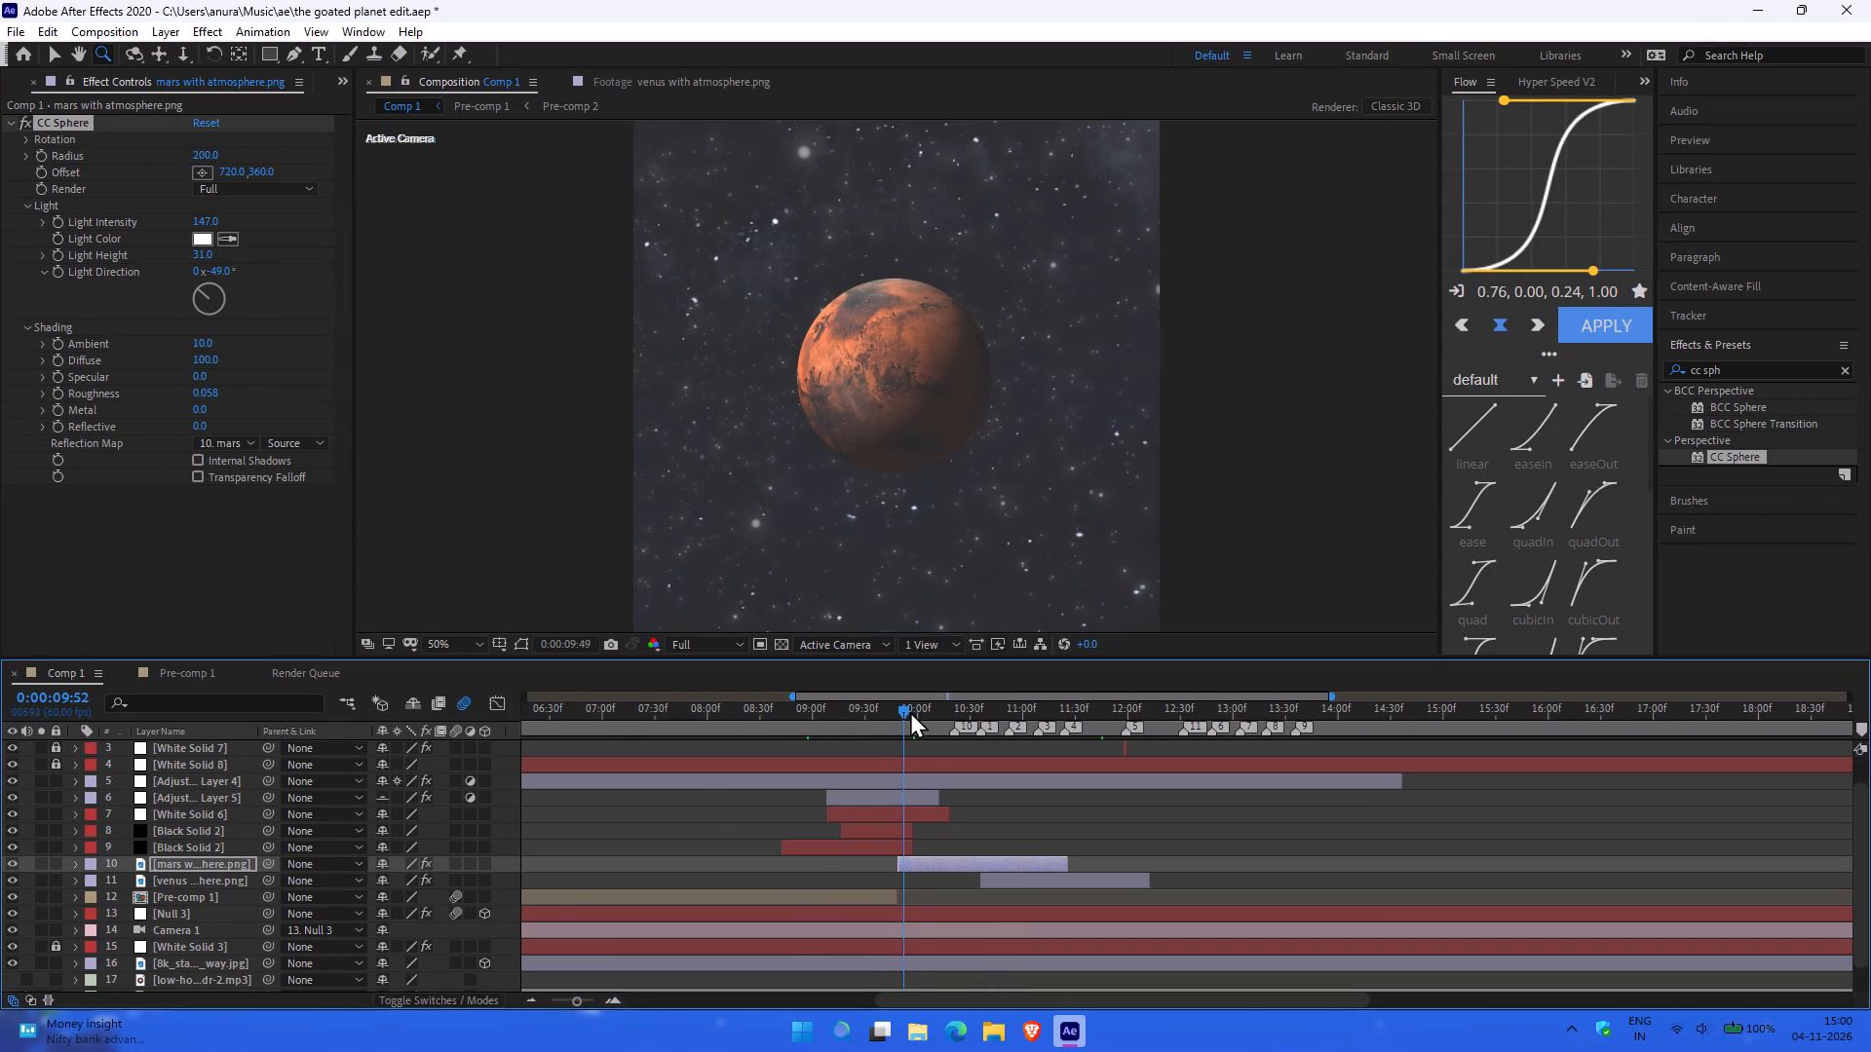
pyautogui.moveTo(910, 711); pyautogui.dragTo(935, 719)
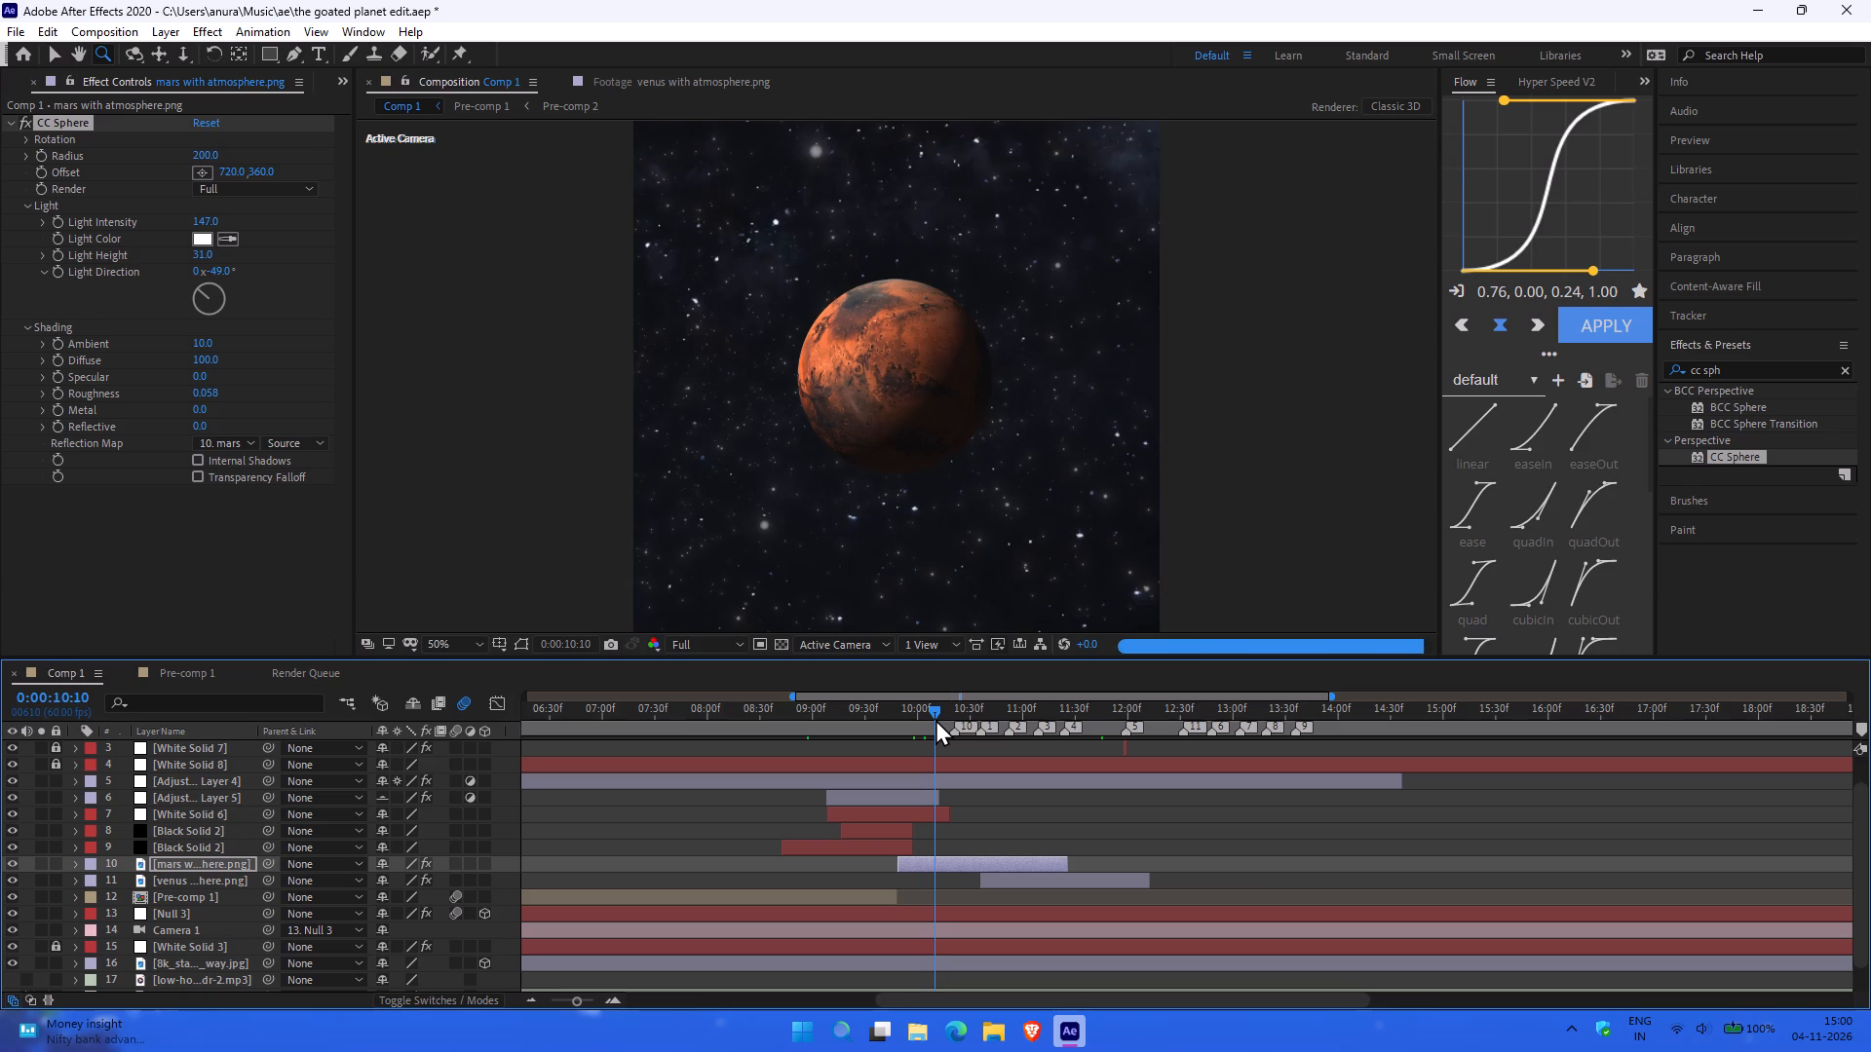
pyautogui.moveTo(935, 719); pyautogui.dragTo(924, 722)
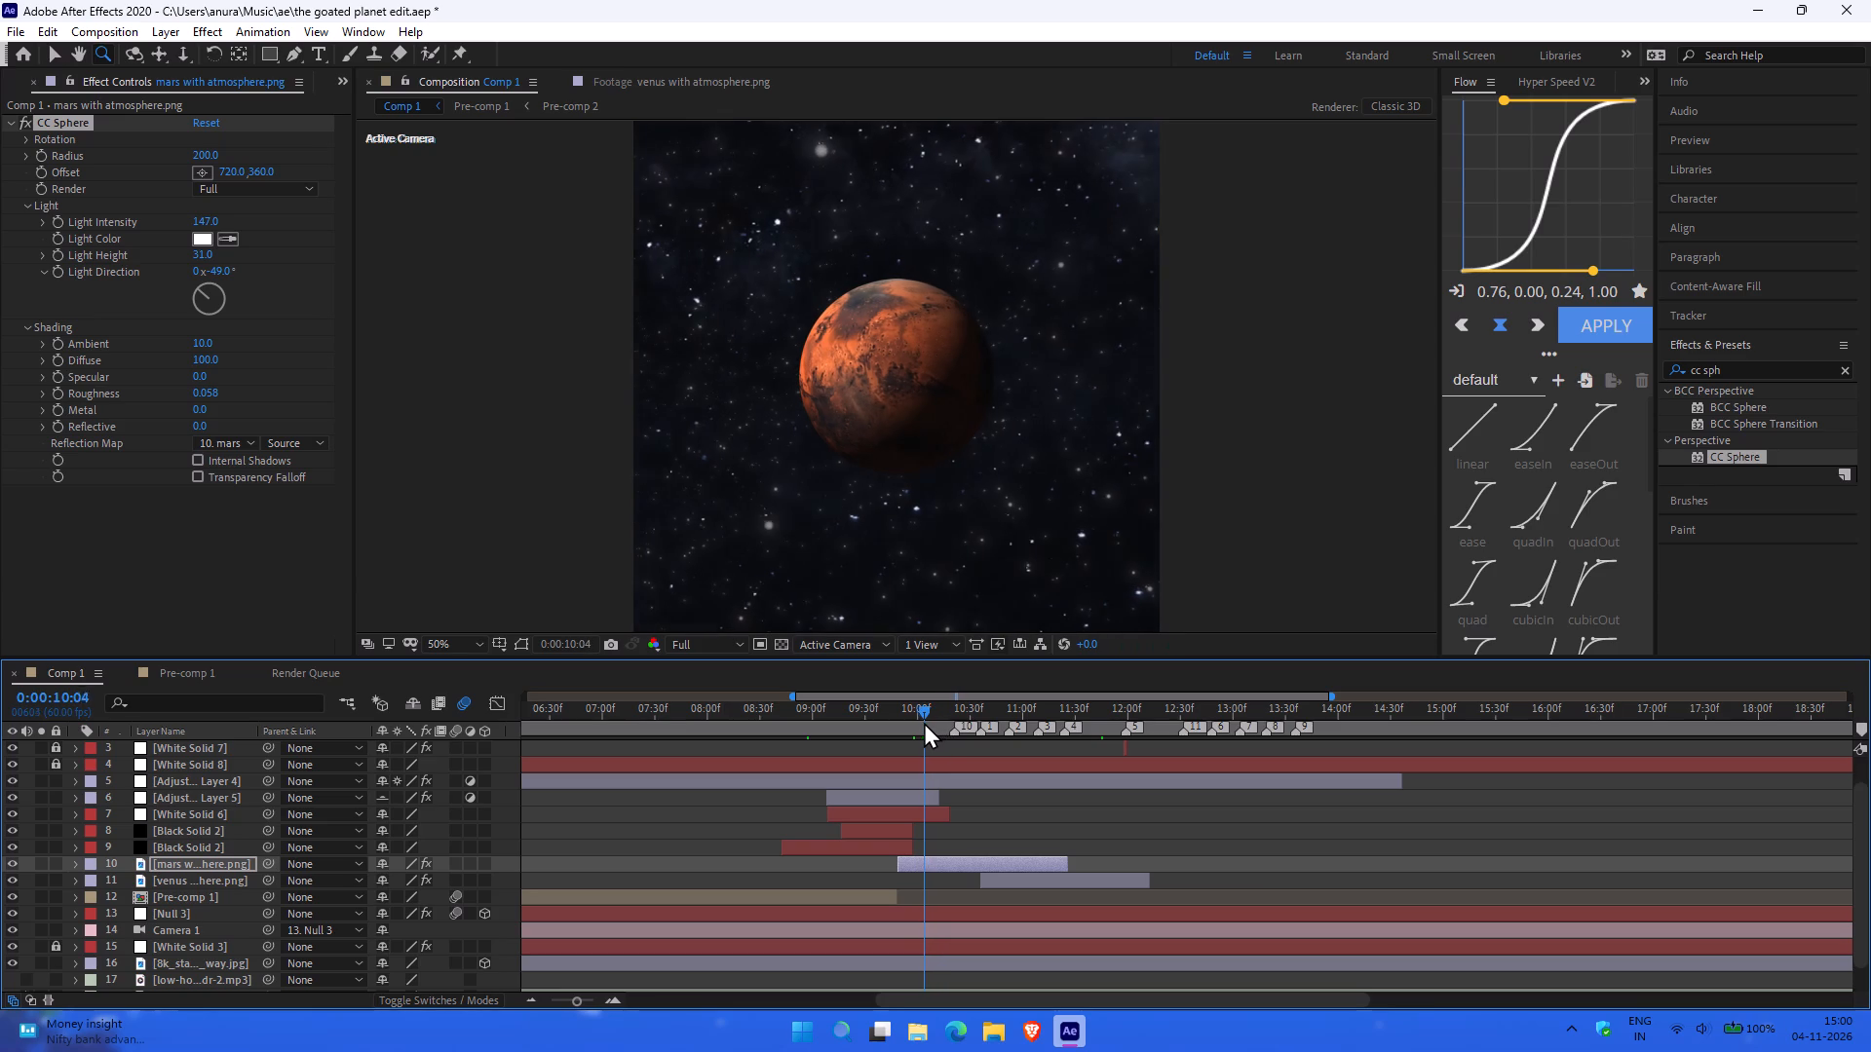
pyautogui.moveTo(924, 722); pyautogui.dragTo(903, 729)
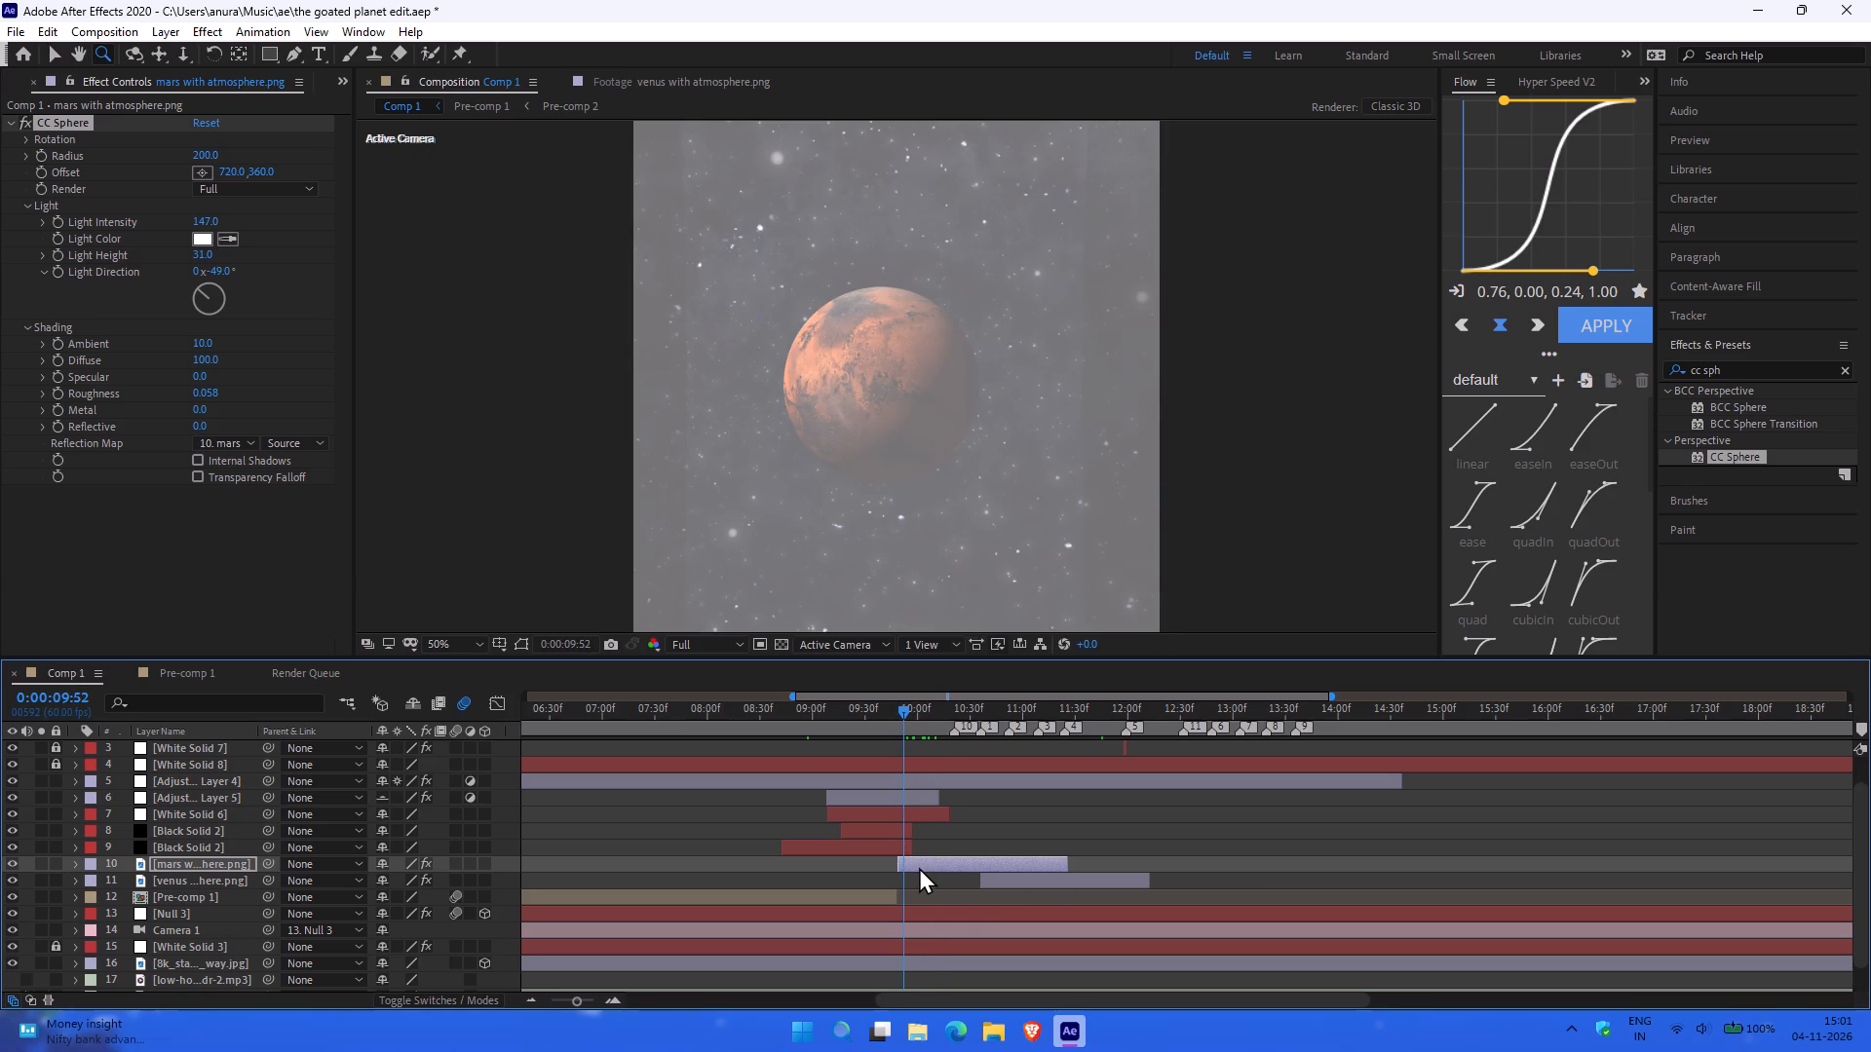
pyautogui.moveTo(917, 865); pyautogui.dragTo(957, 867)
pyautogui.moveTo(1001, 885); pyautogui.dragTo(1017, 884)
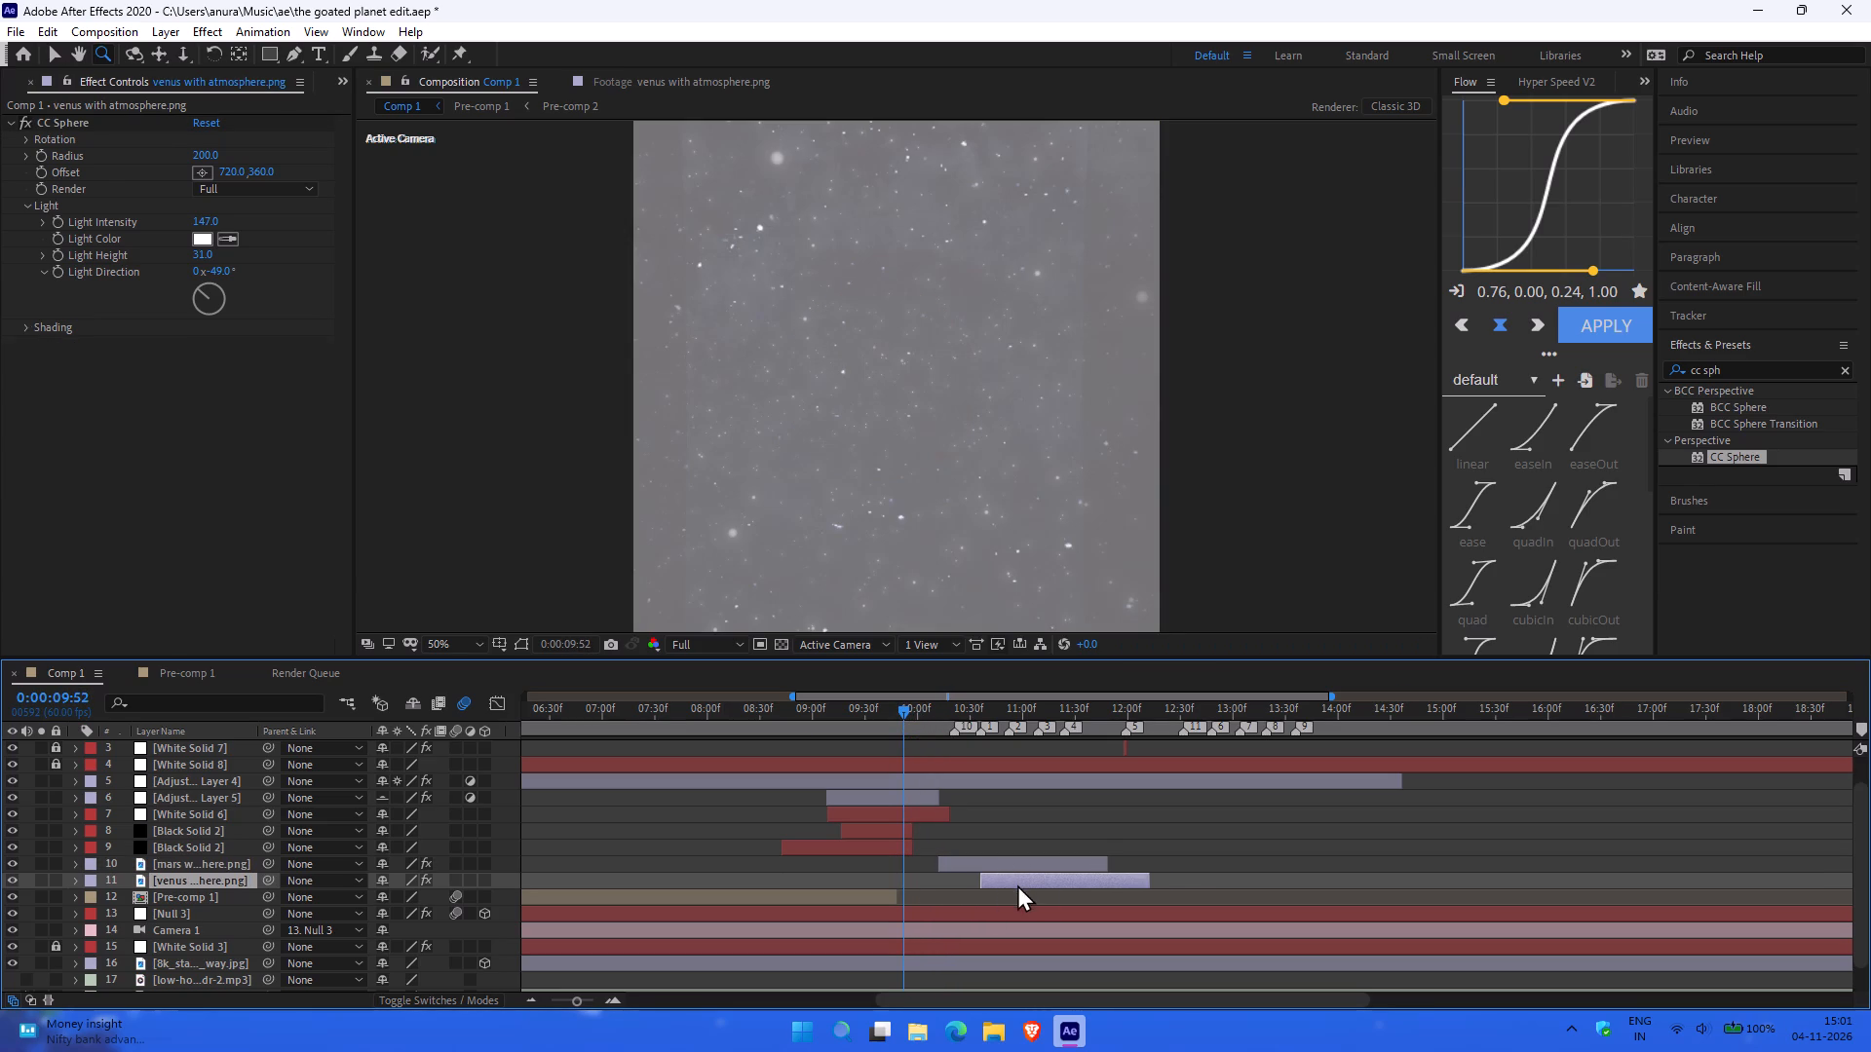
pyautogui.moveTo(1017, 884); pyautogui.dragTo(1054, 883)
# Shift the Mars layer earlier to start at about 9:58, where the Black Solid 2 layers end, and check the frames up to 10:48.
pyautogui.click(942, 713)
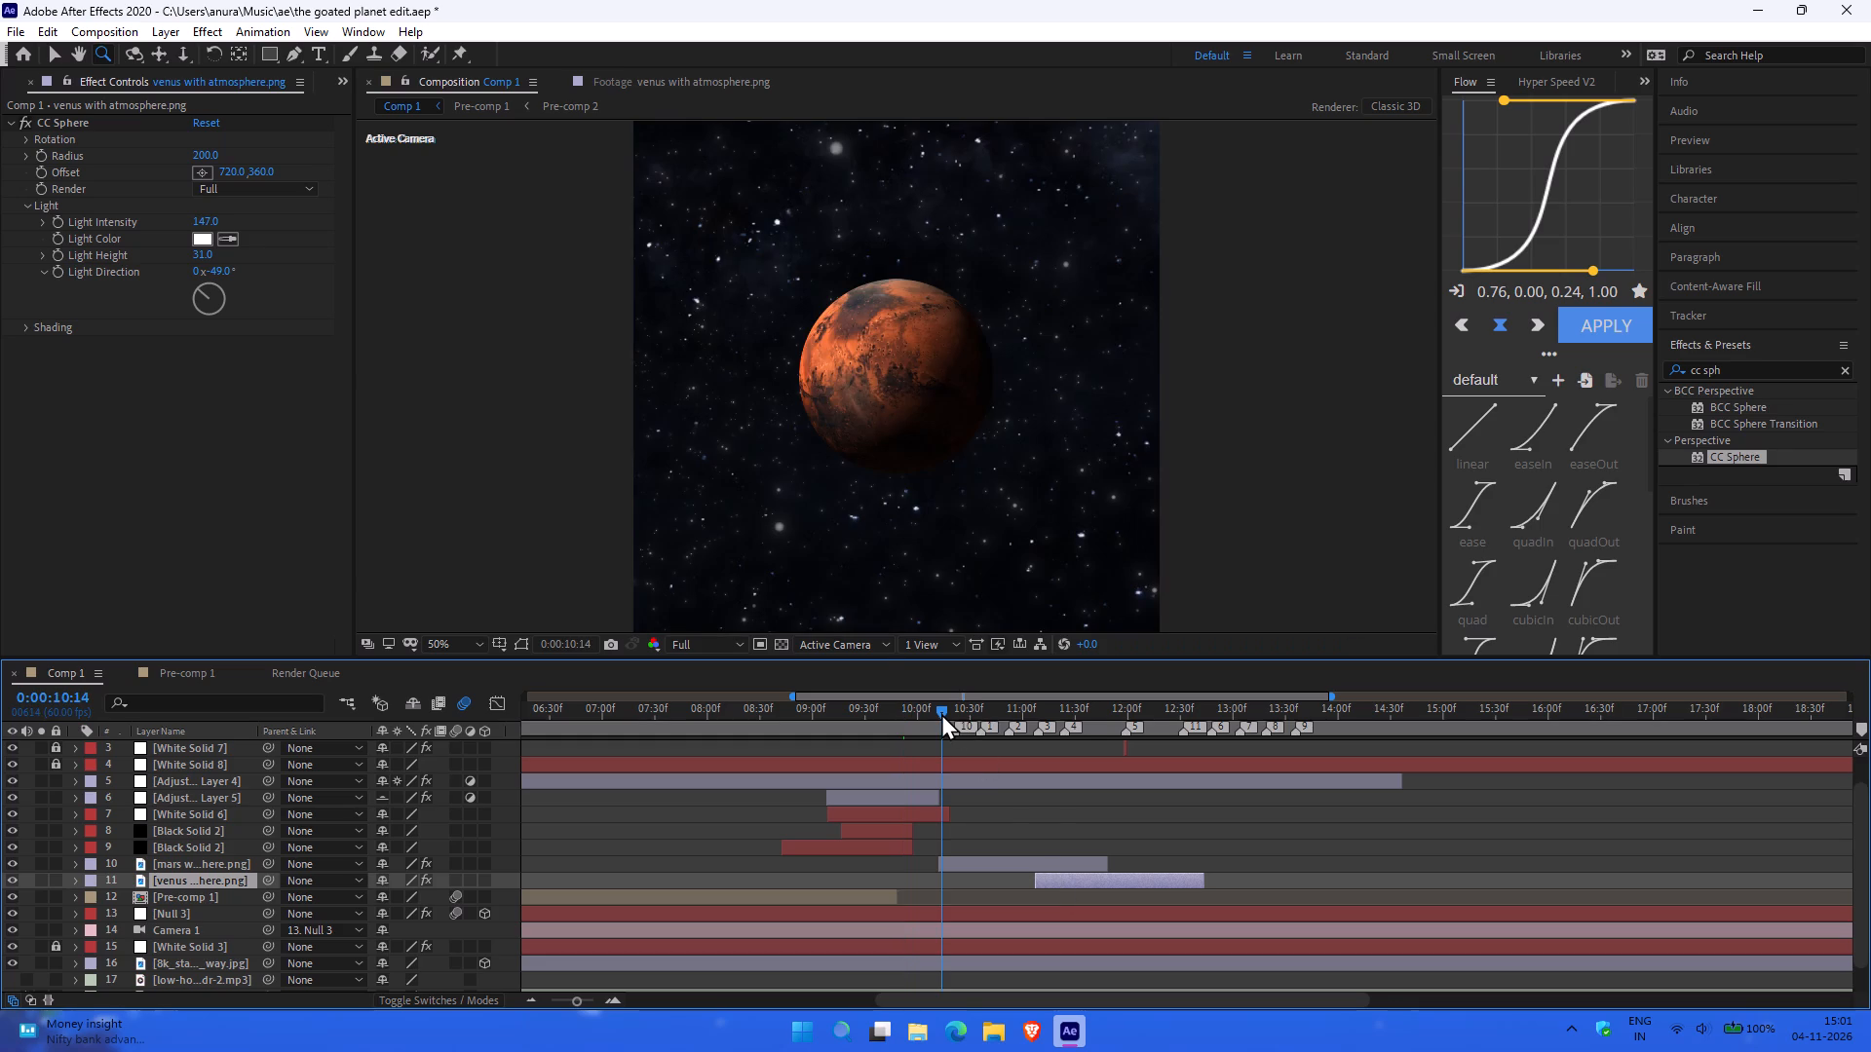
pyautogui.moveTo(941, 713); pyautogui.dragTo(957, 713)
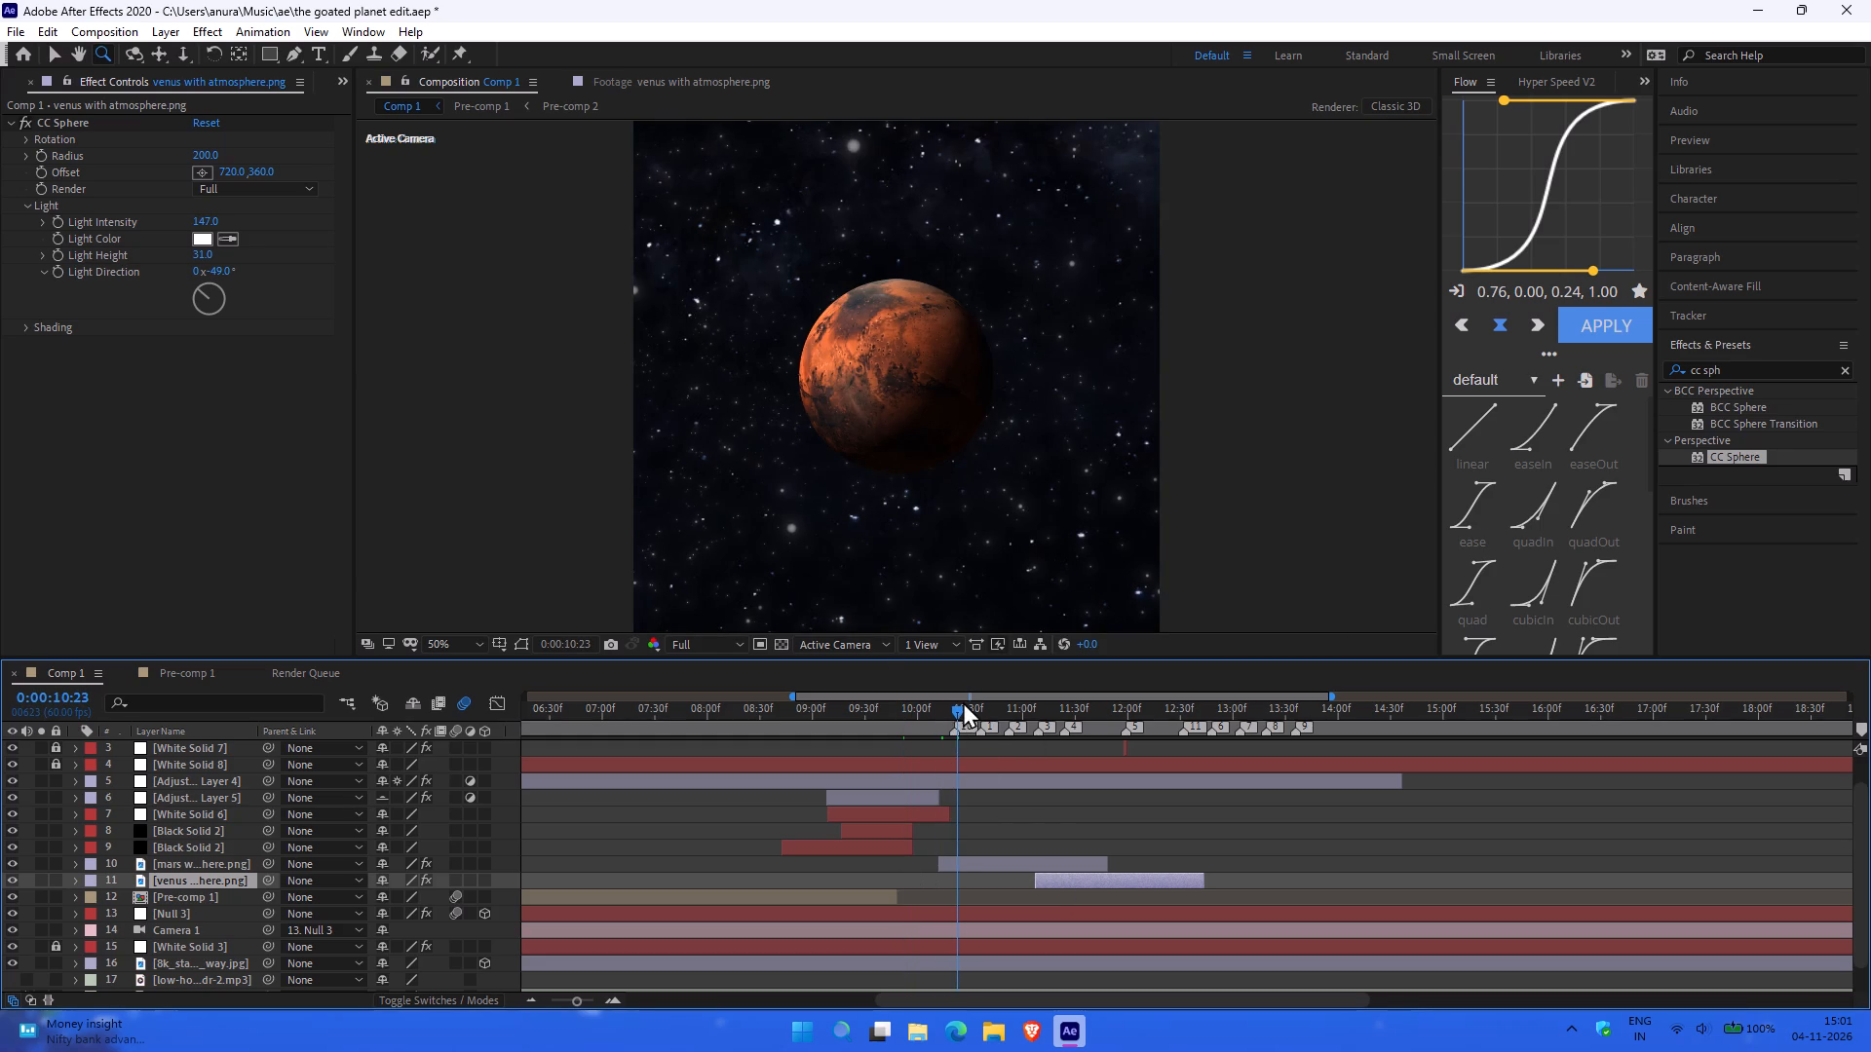
pyautogui.click(937, 858)
pyautogui.moveTo(963, 865); pyautogui.dragTo(984, 864)
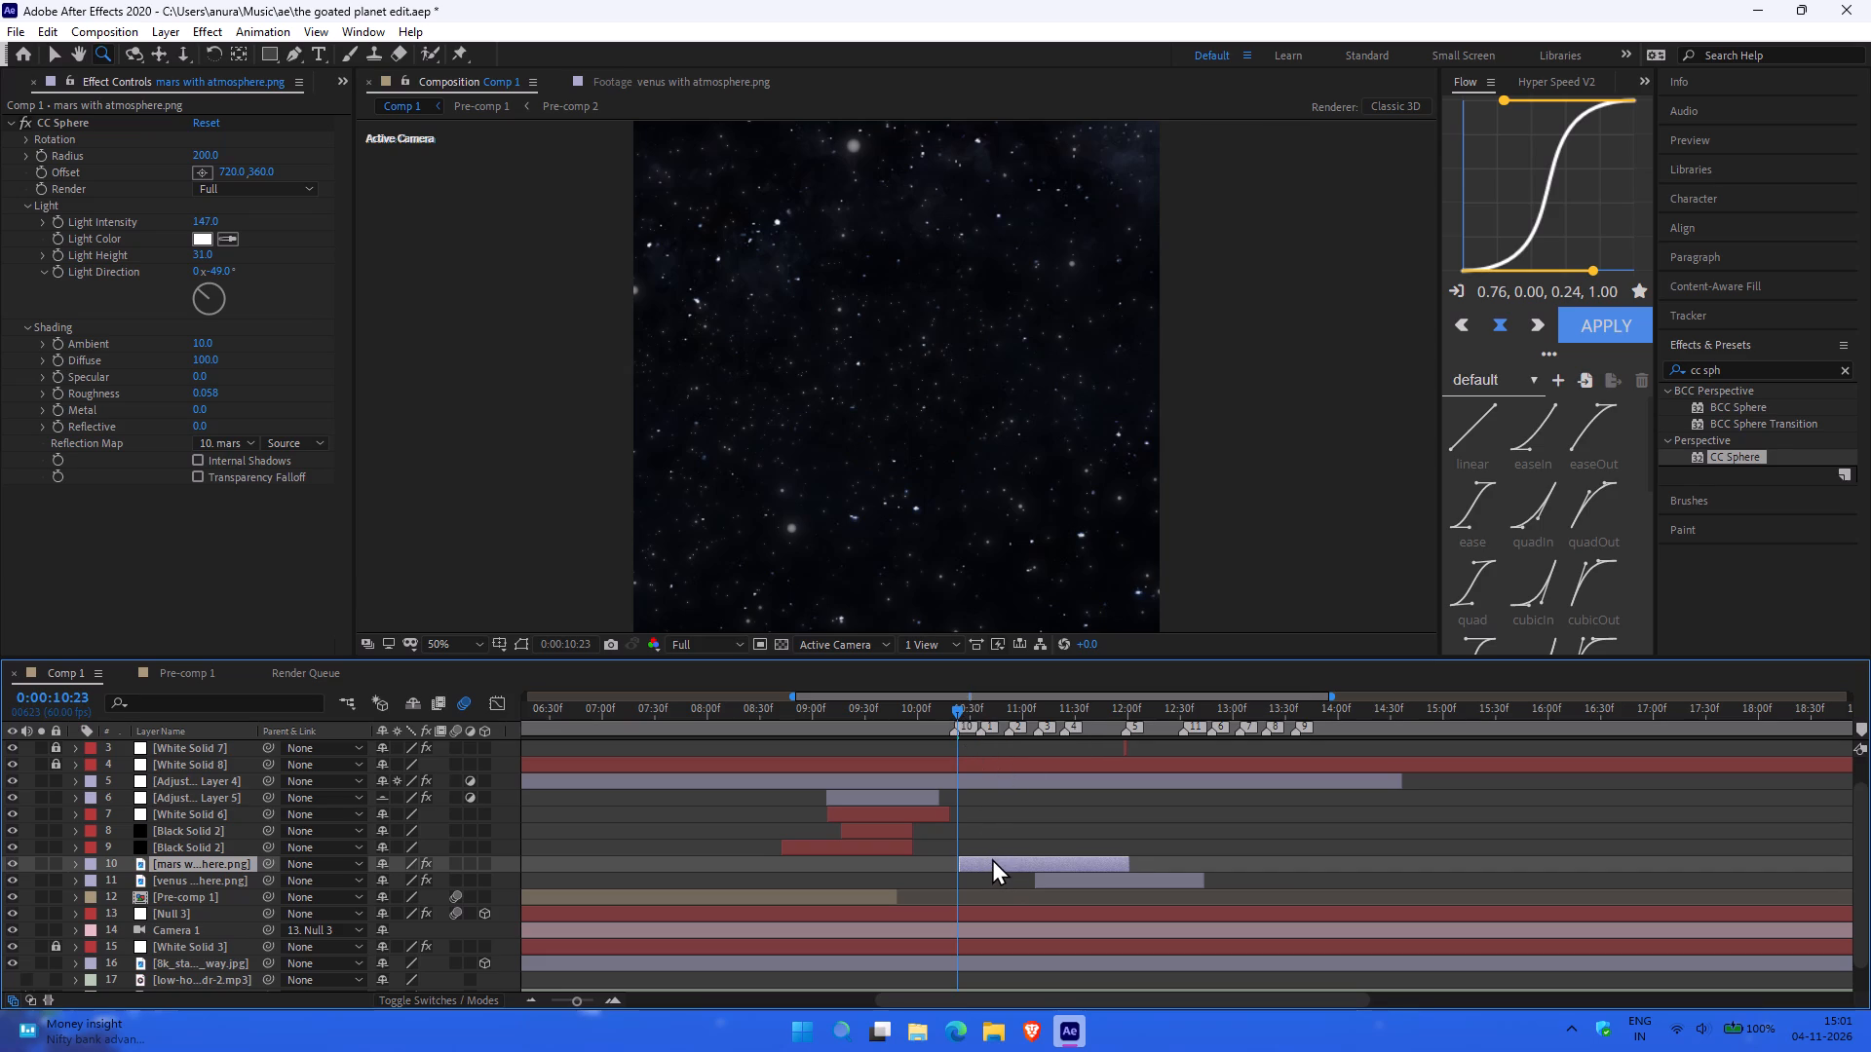
pyautogui.moveTo(991, 860); pyautogui.dragTo(950, 862)
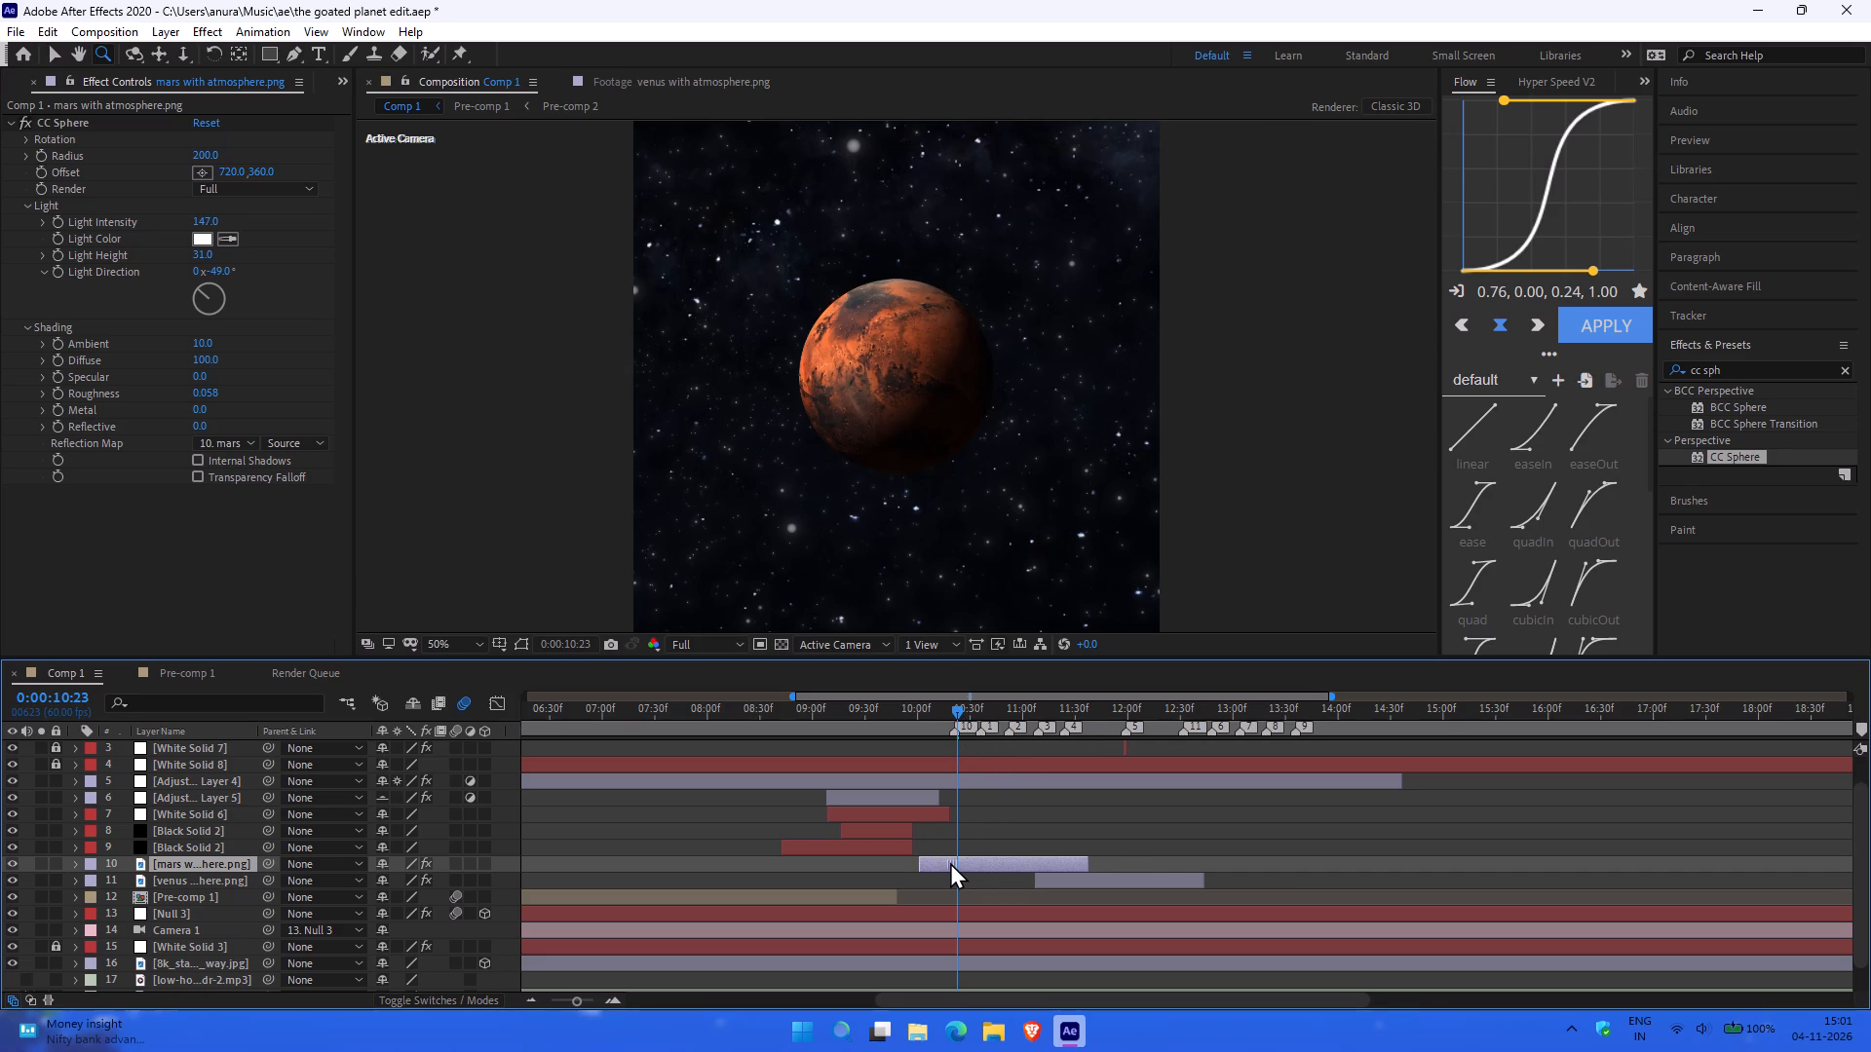
pyautogui.moveTo(950, 862); pyautogui.dragTo(938, 864)
pyautogui.moveTo(938, 864); pyautogui.dragTo(941, 868)
pyautogui.moveTo(941, 868); pyautogui.dragTo(943, 869)
pyautogui.moveTo(955, 711); pyautogui.dragTo(963, 711)
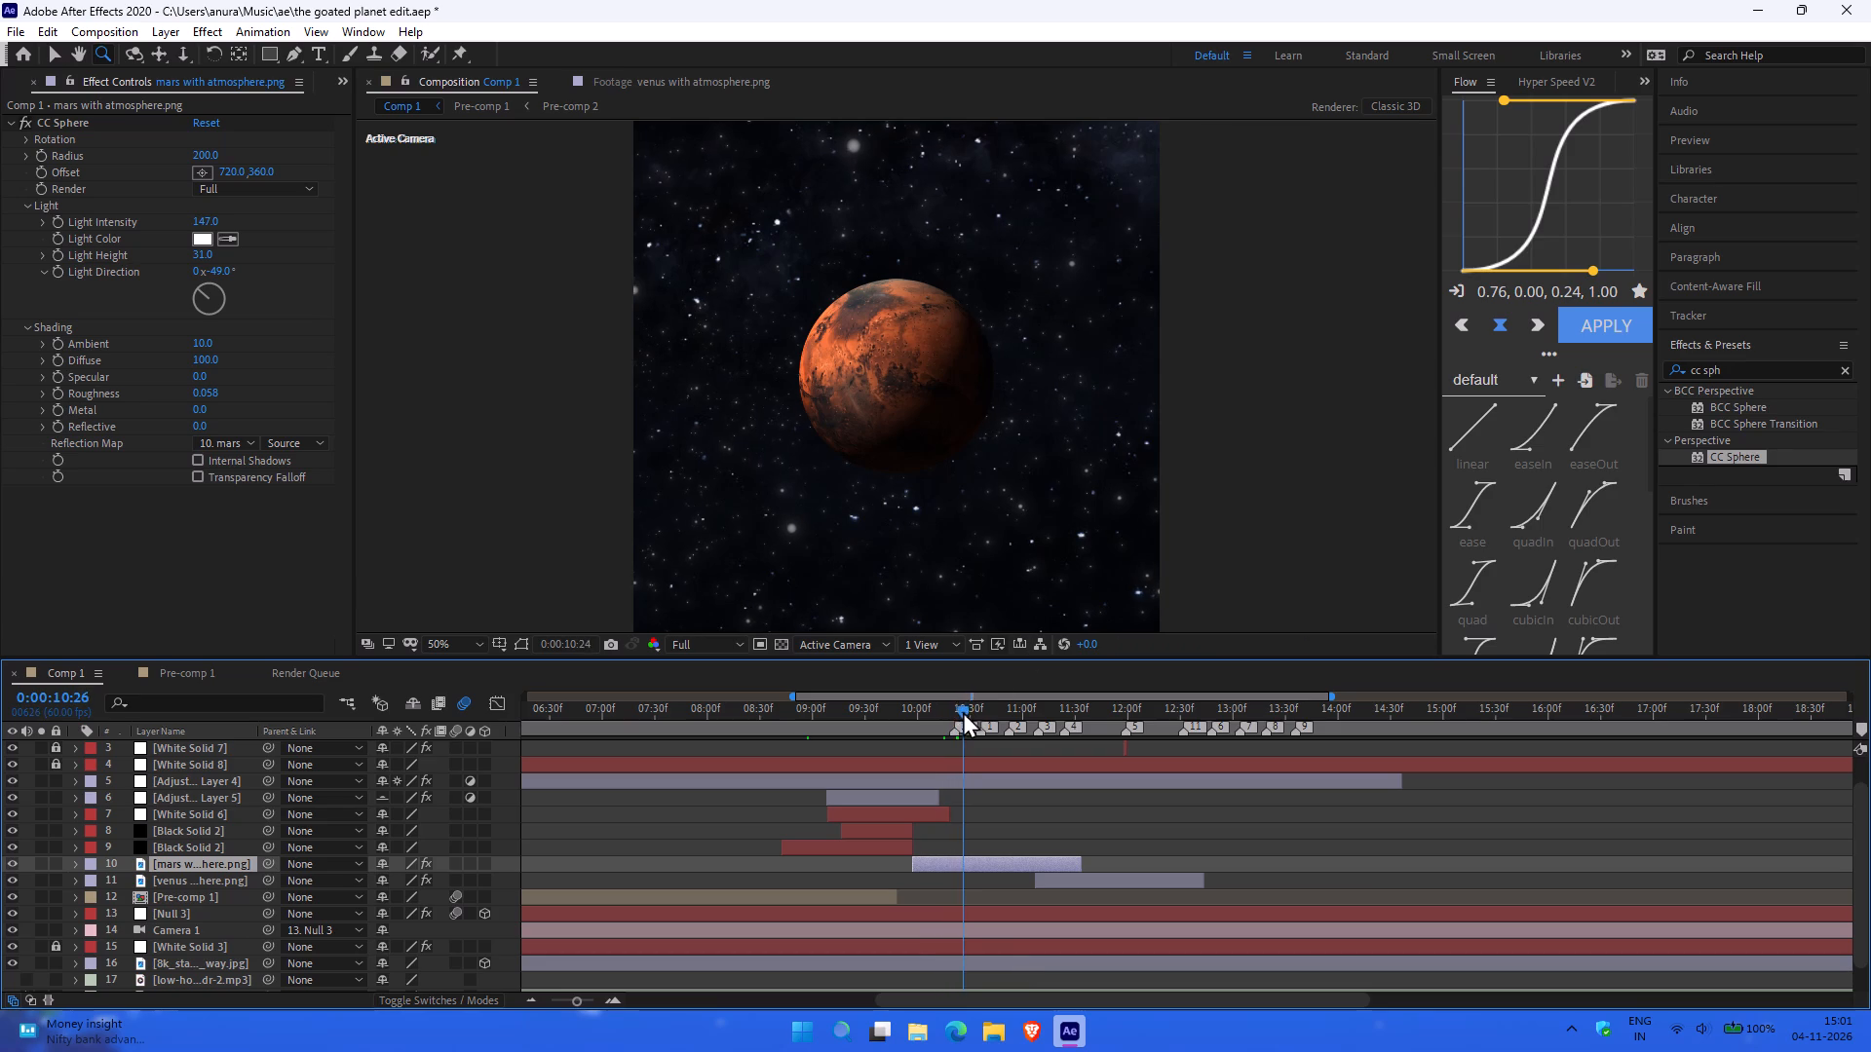
pyautogui.moveTo(963, 711); pyautogui.dragTo(1000, 717)
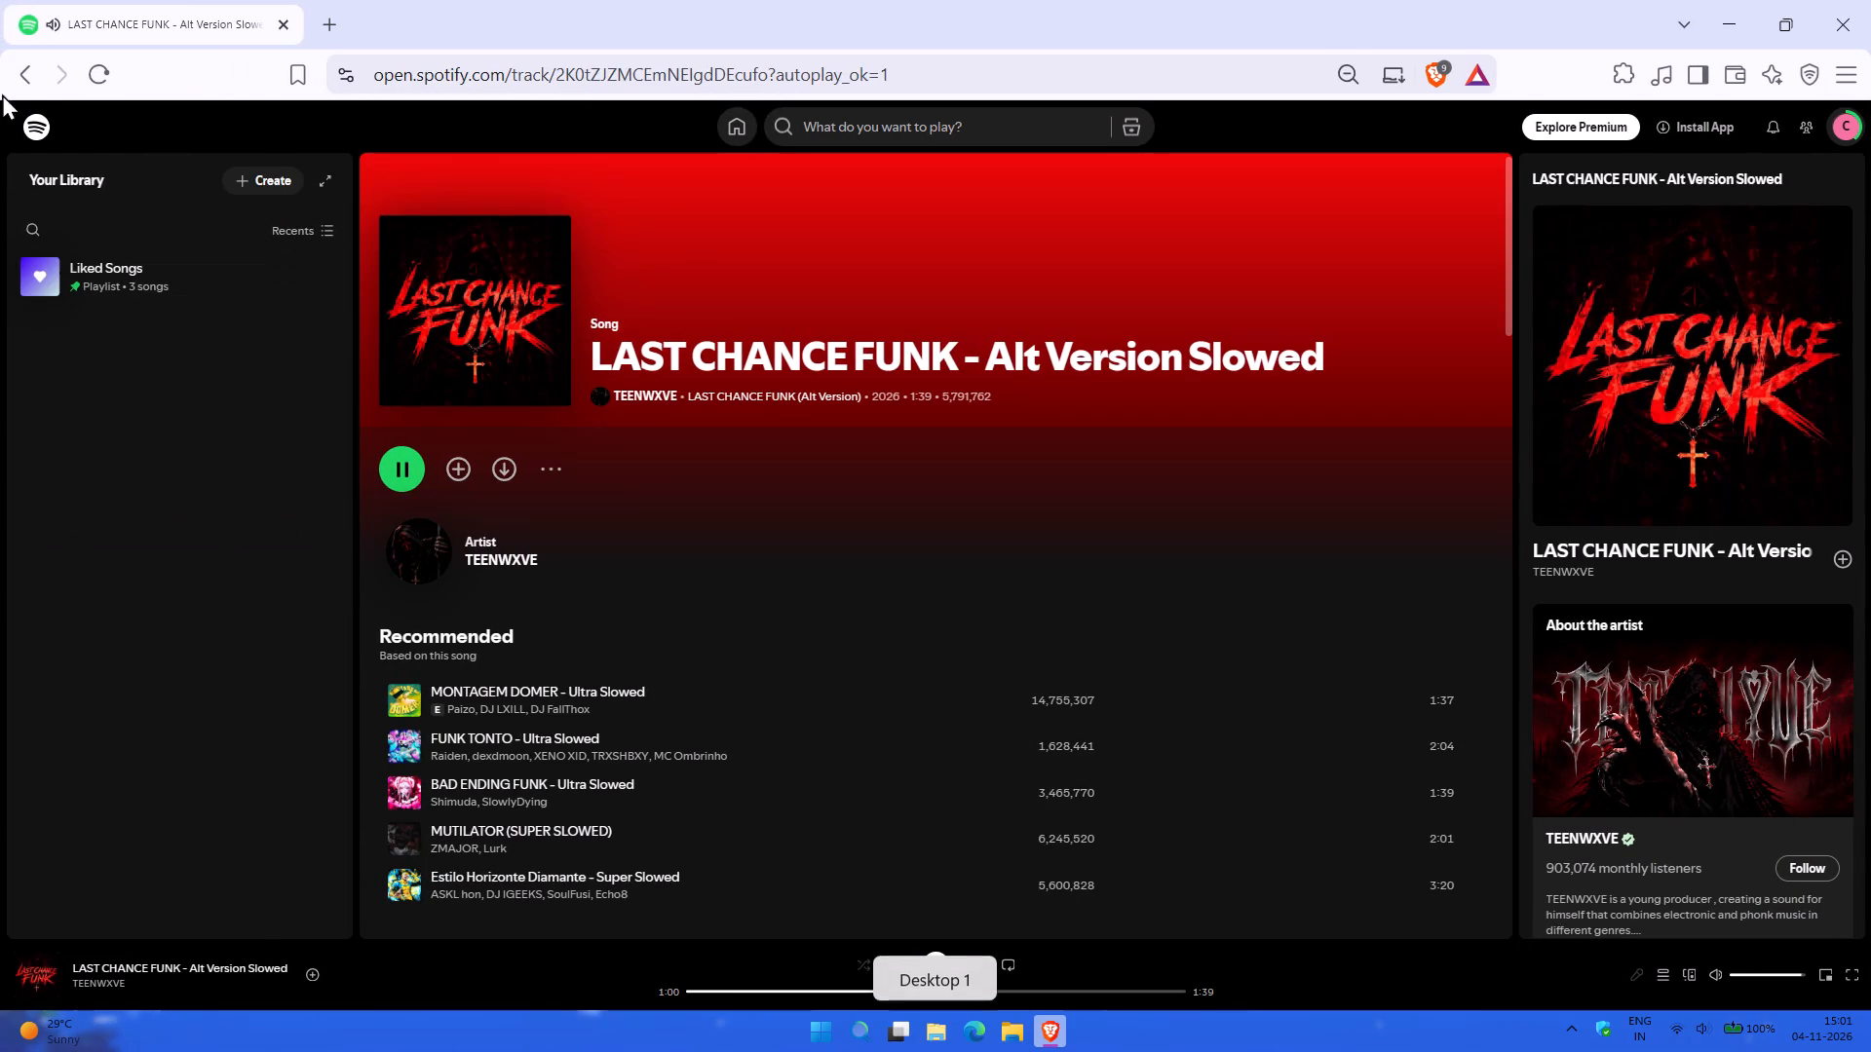
# Switch to Spotify, return to the Recents list, expand Yesterday's songs and play another track from them.
pyautogui.click(29, 78)
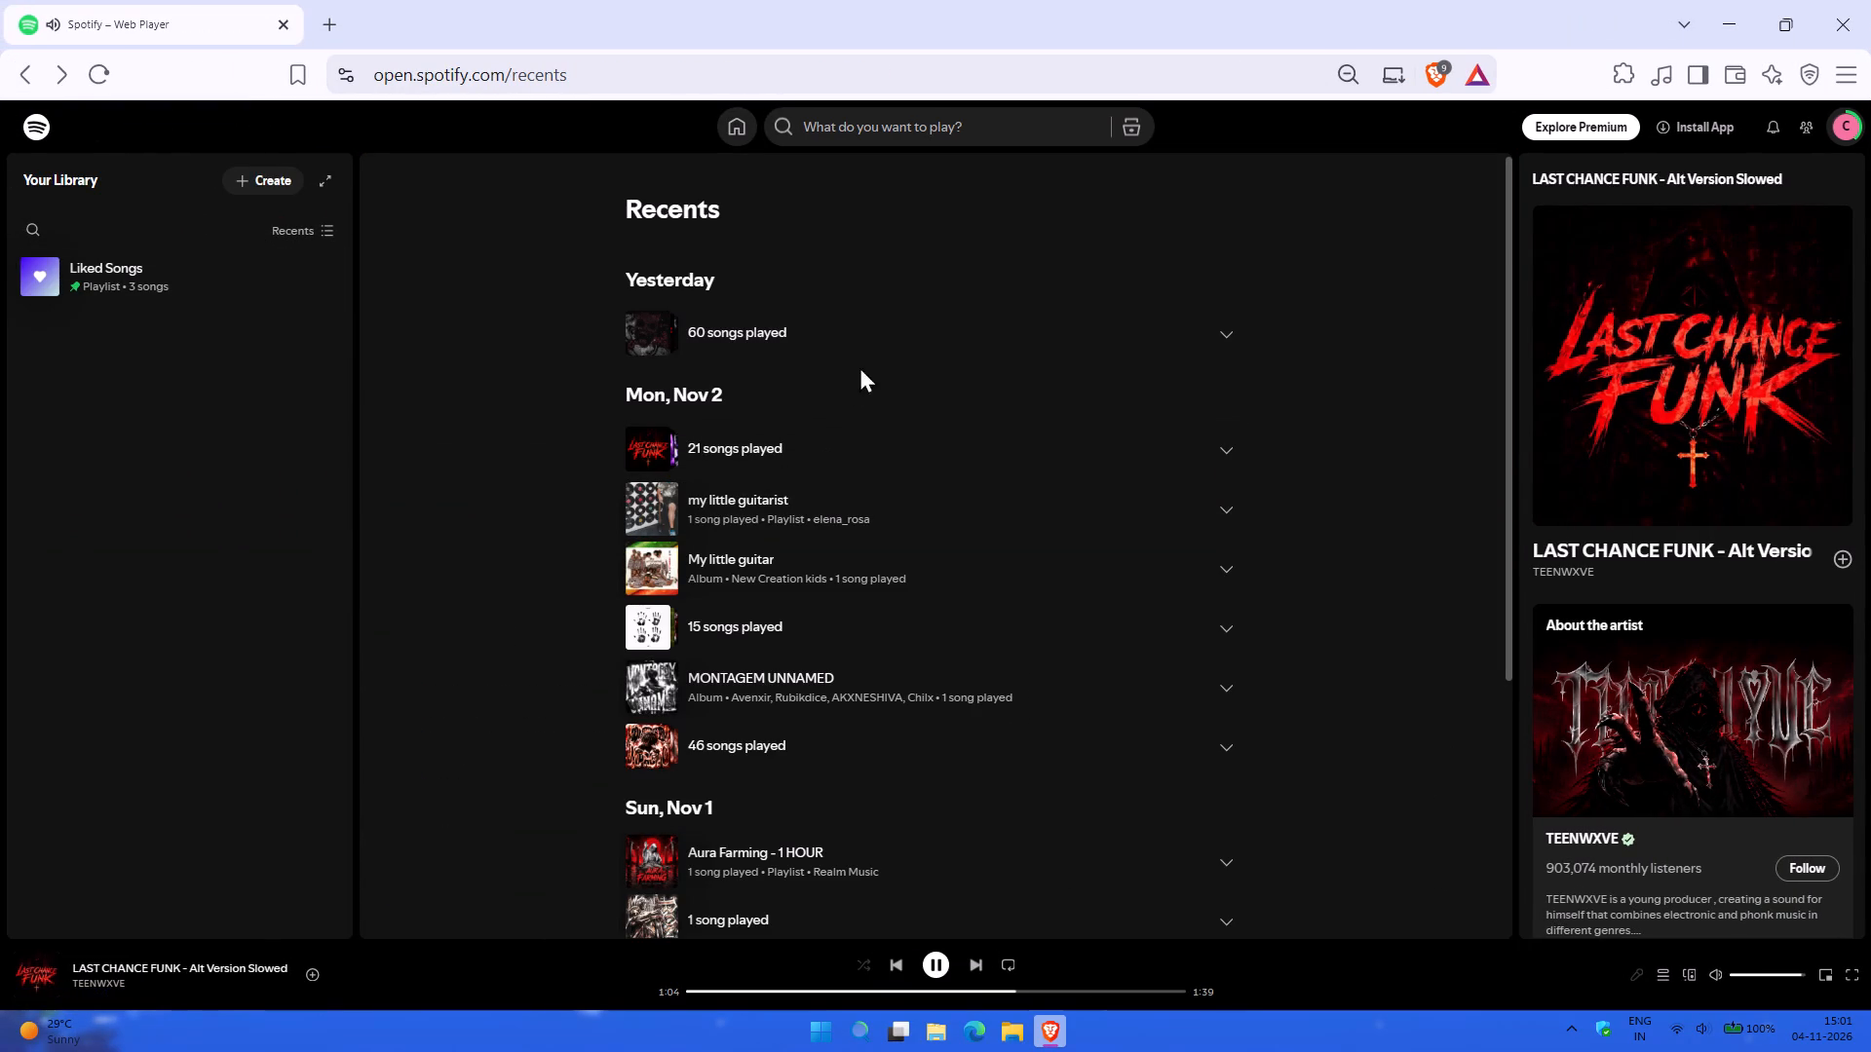
pyautogui.click(885, 348)
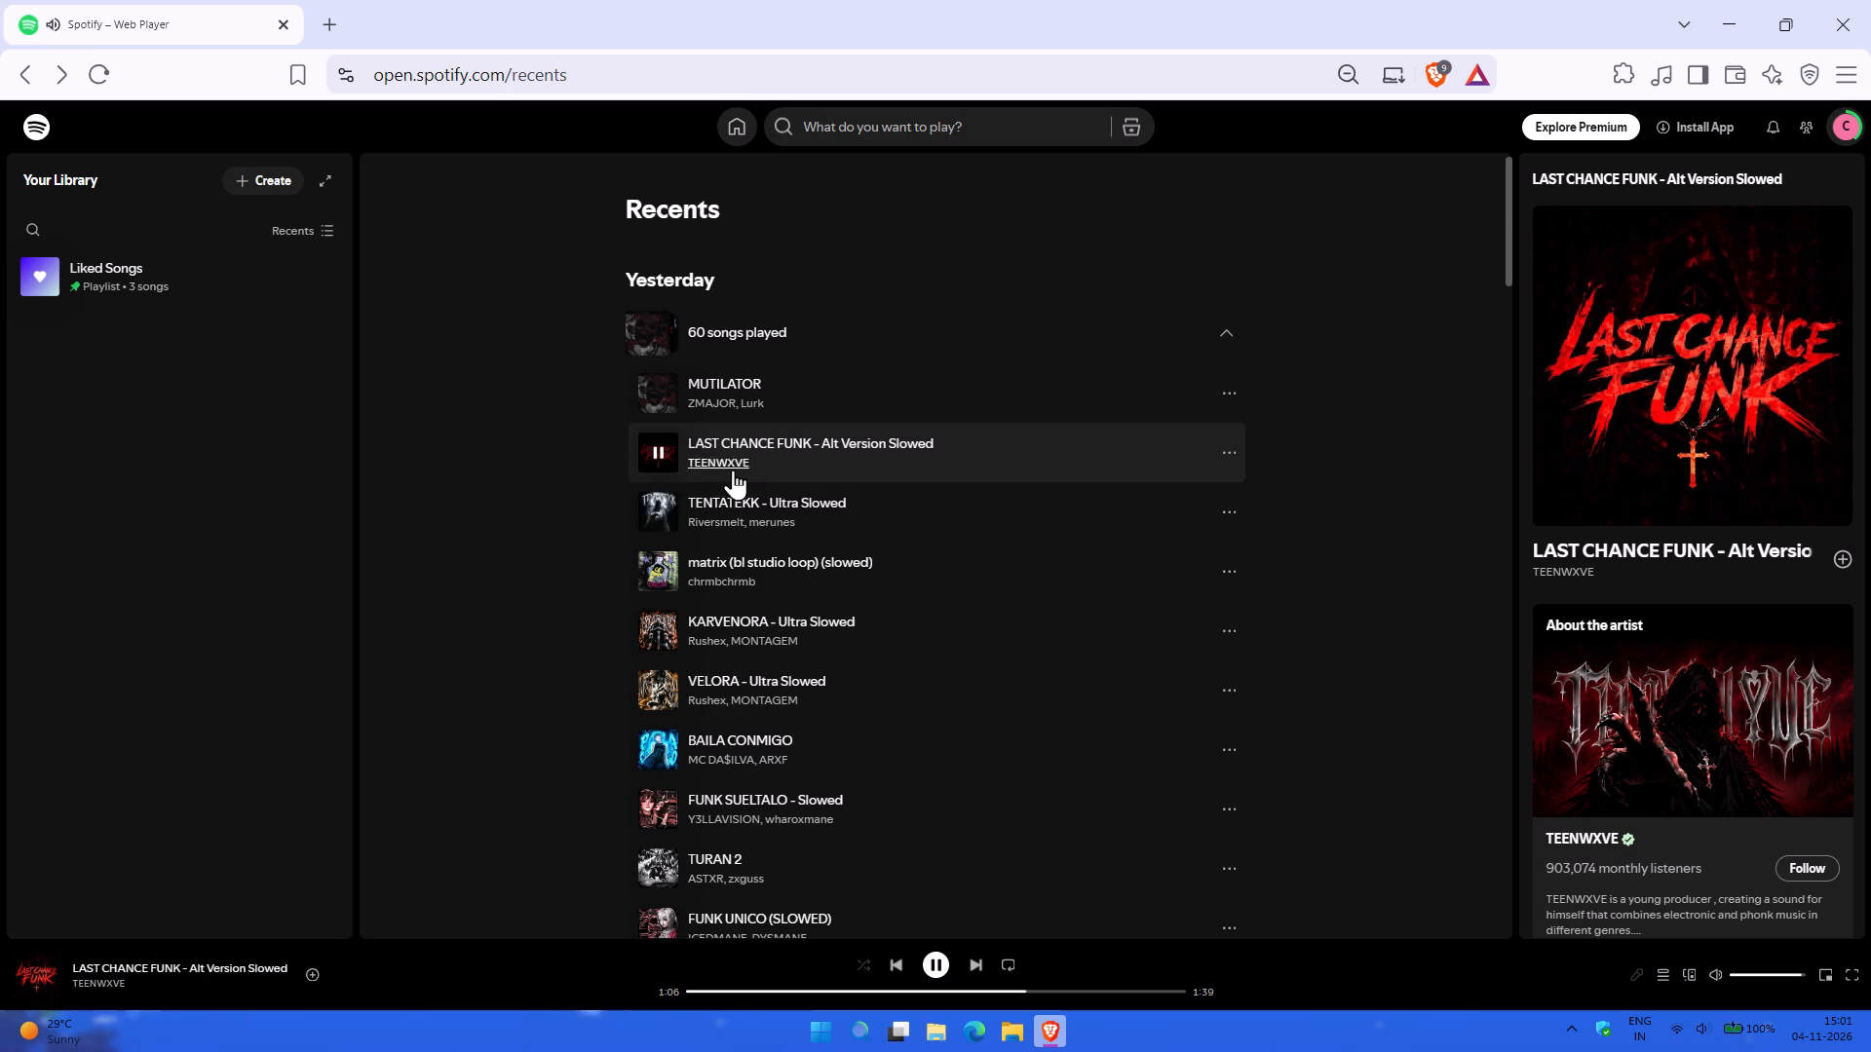
pyautogui.scroll(-1, 719, 544)
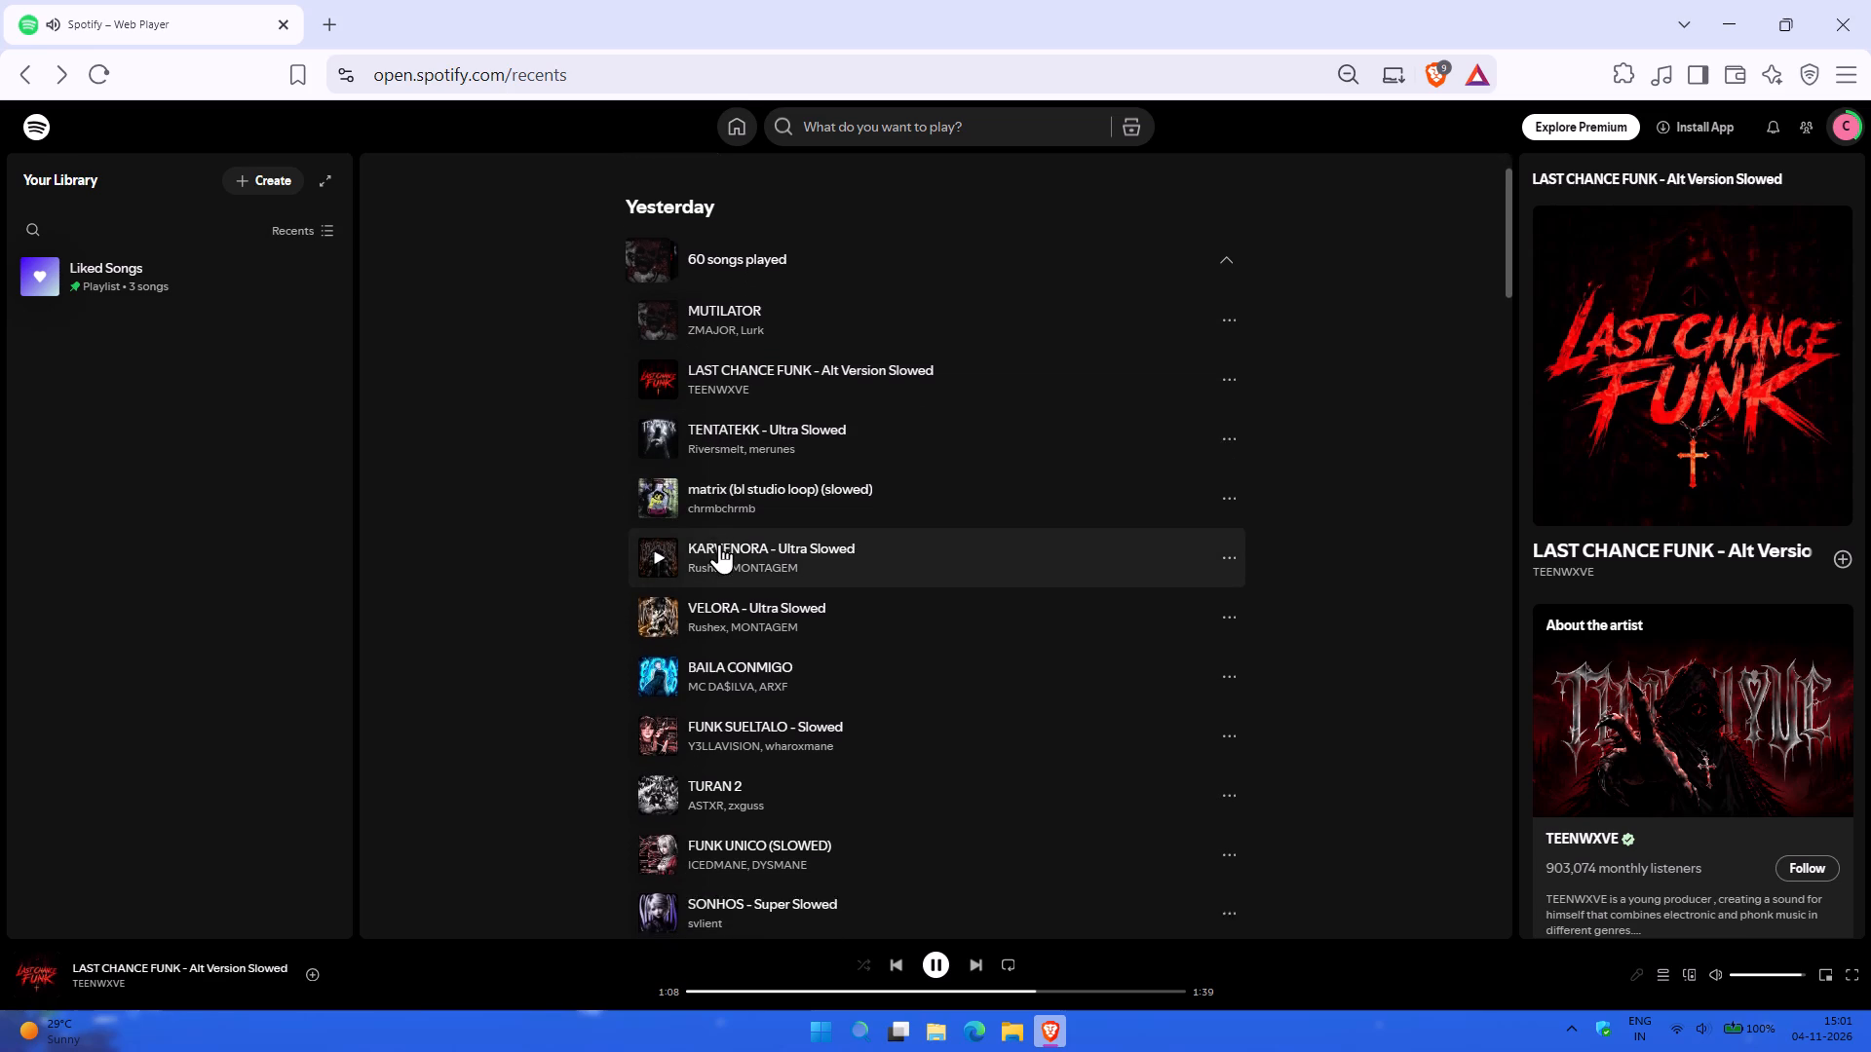
pyautogui.scroll(-1, 719, 544)
pyautogui.click(657, 579)
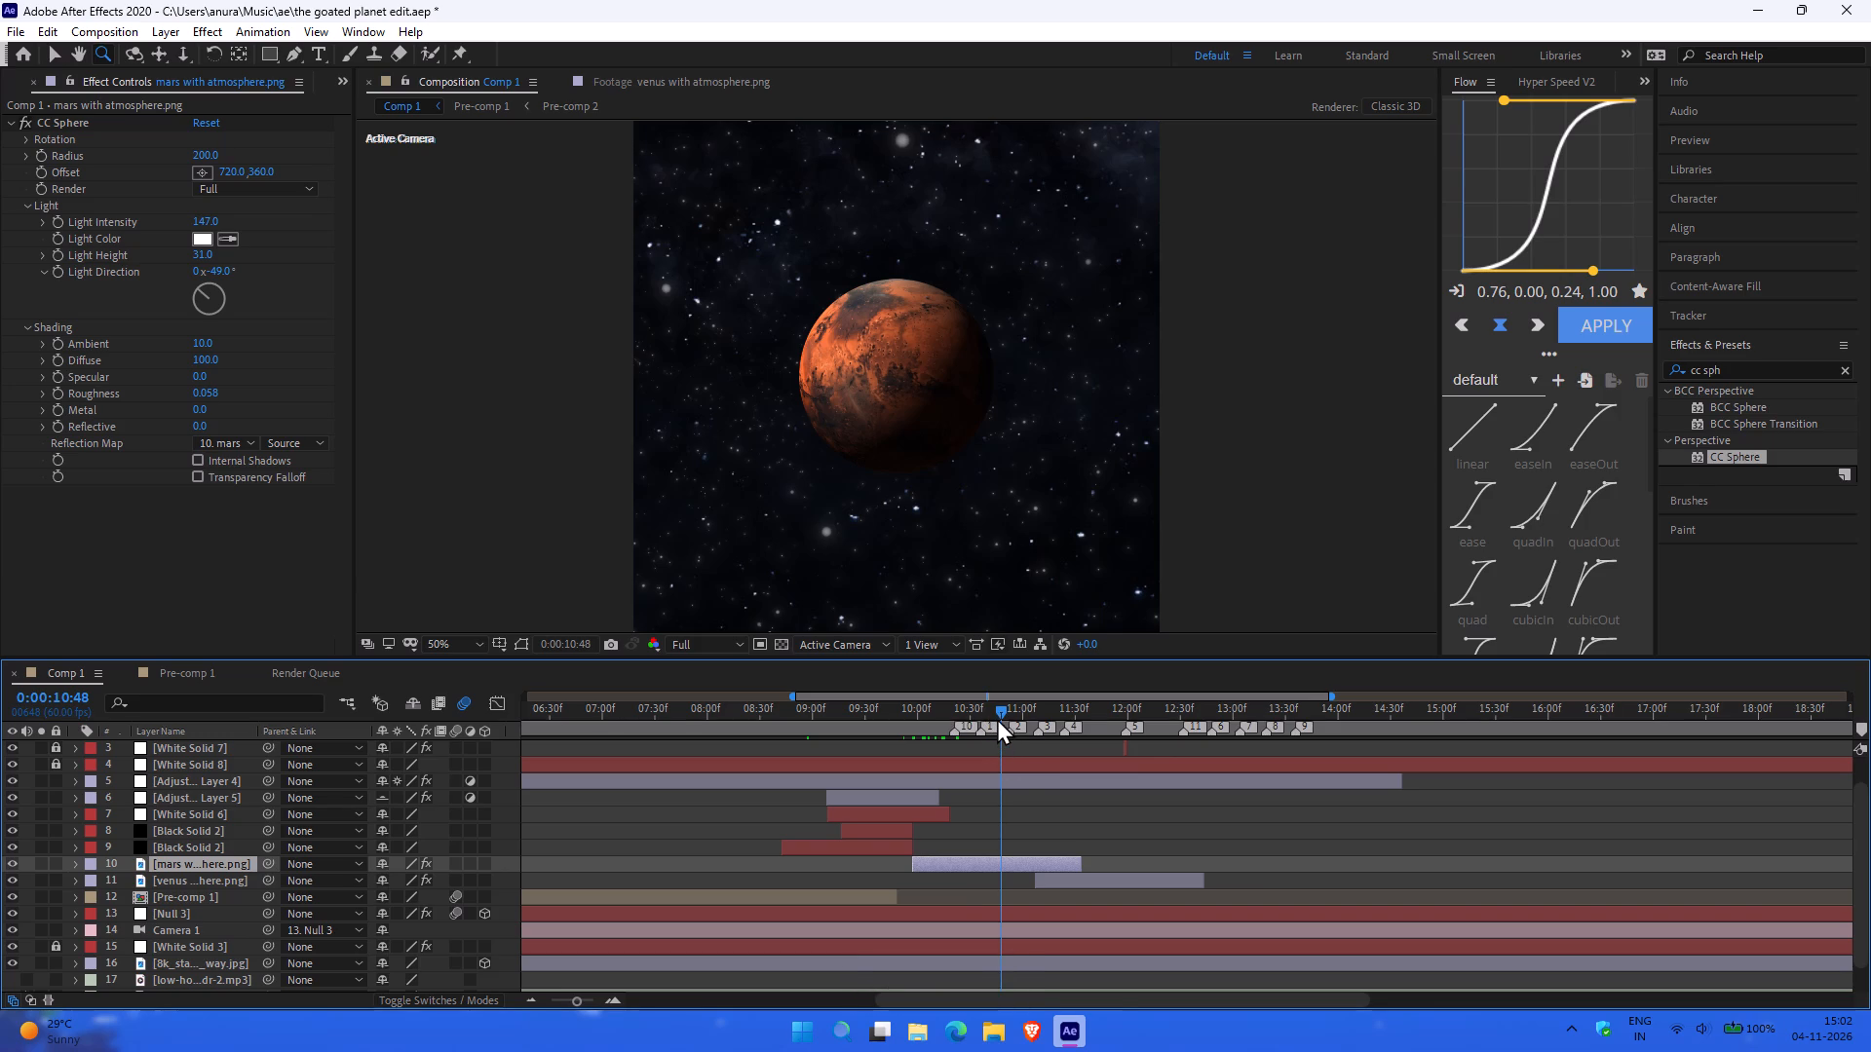
# Back in After Effects, go to 0:00:09:52, reveal the Mars layer's Position property and make Mars a 3D layer.
pyautogui.click(1000, 711)
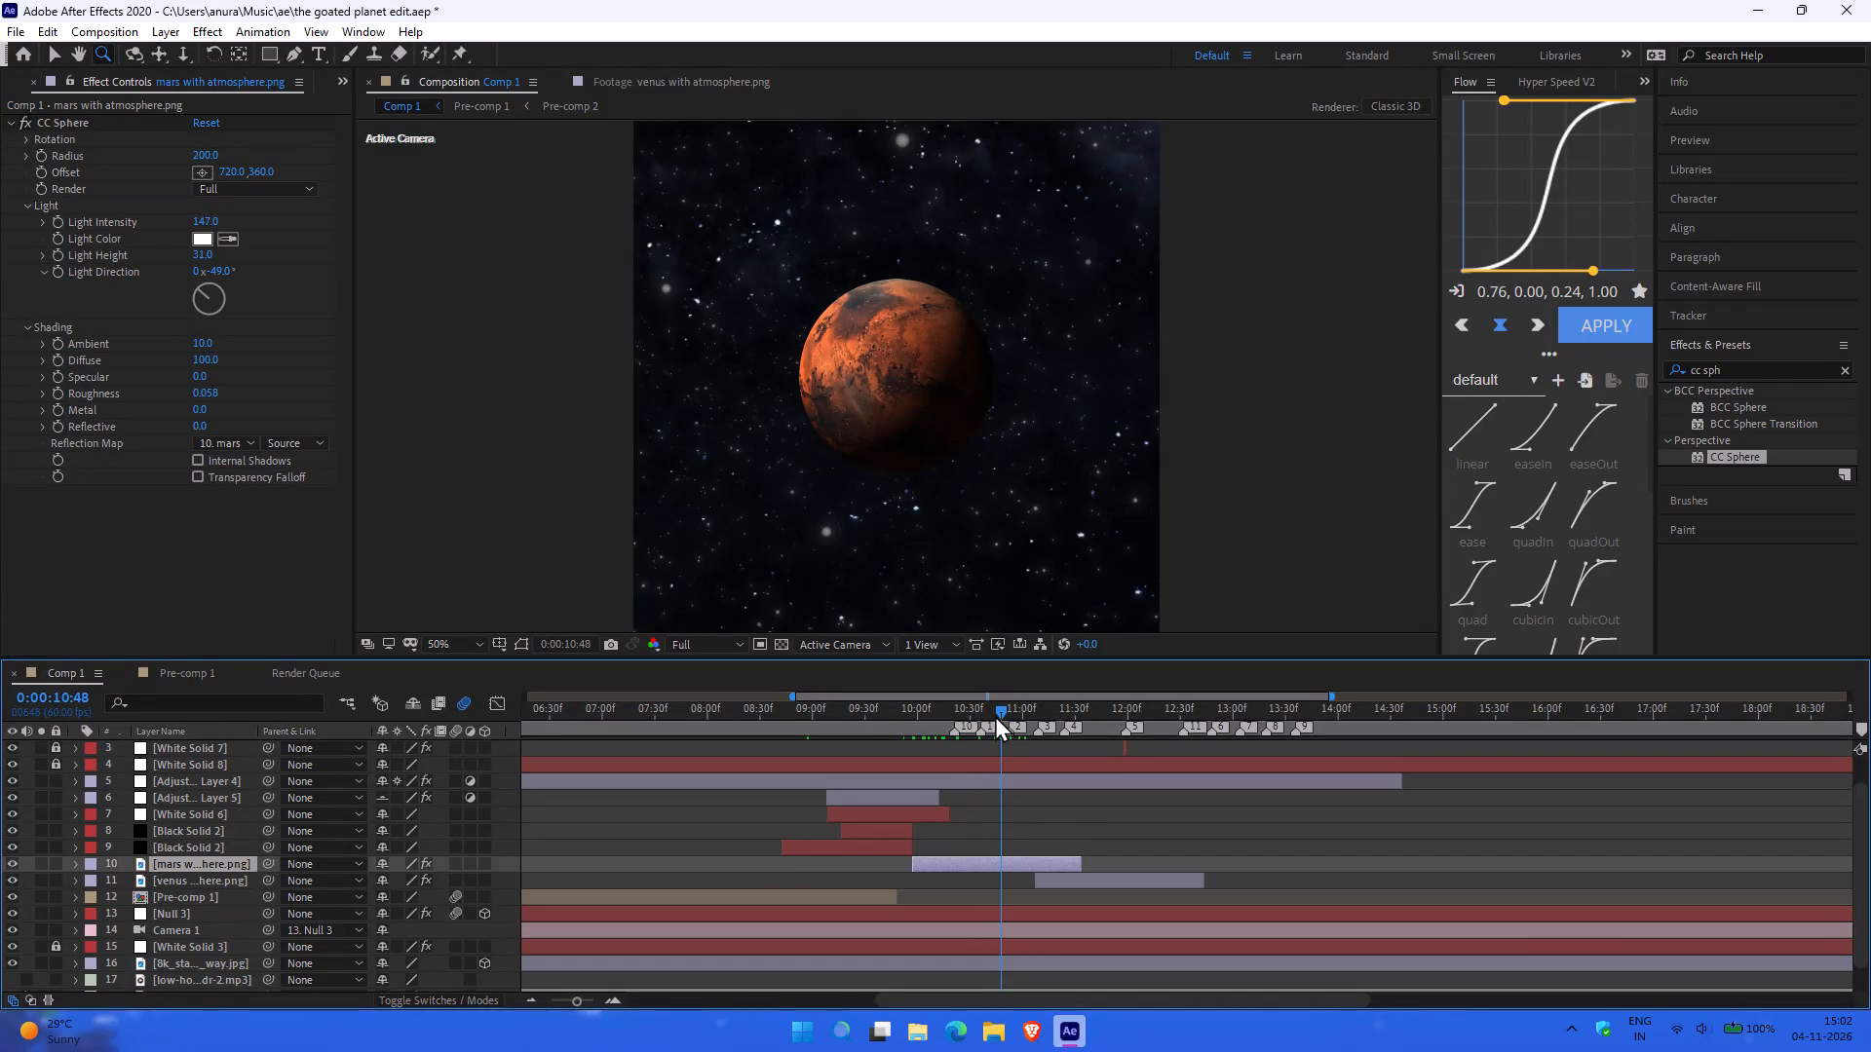
pyautogui.moveTo(999, 709); pyautogui.dragTo(923, 719)
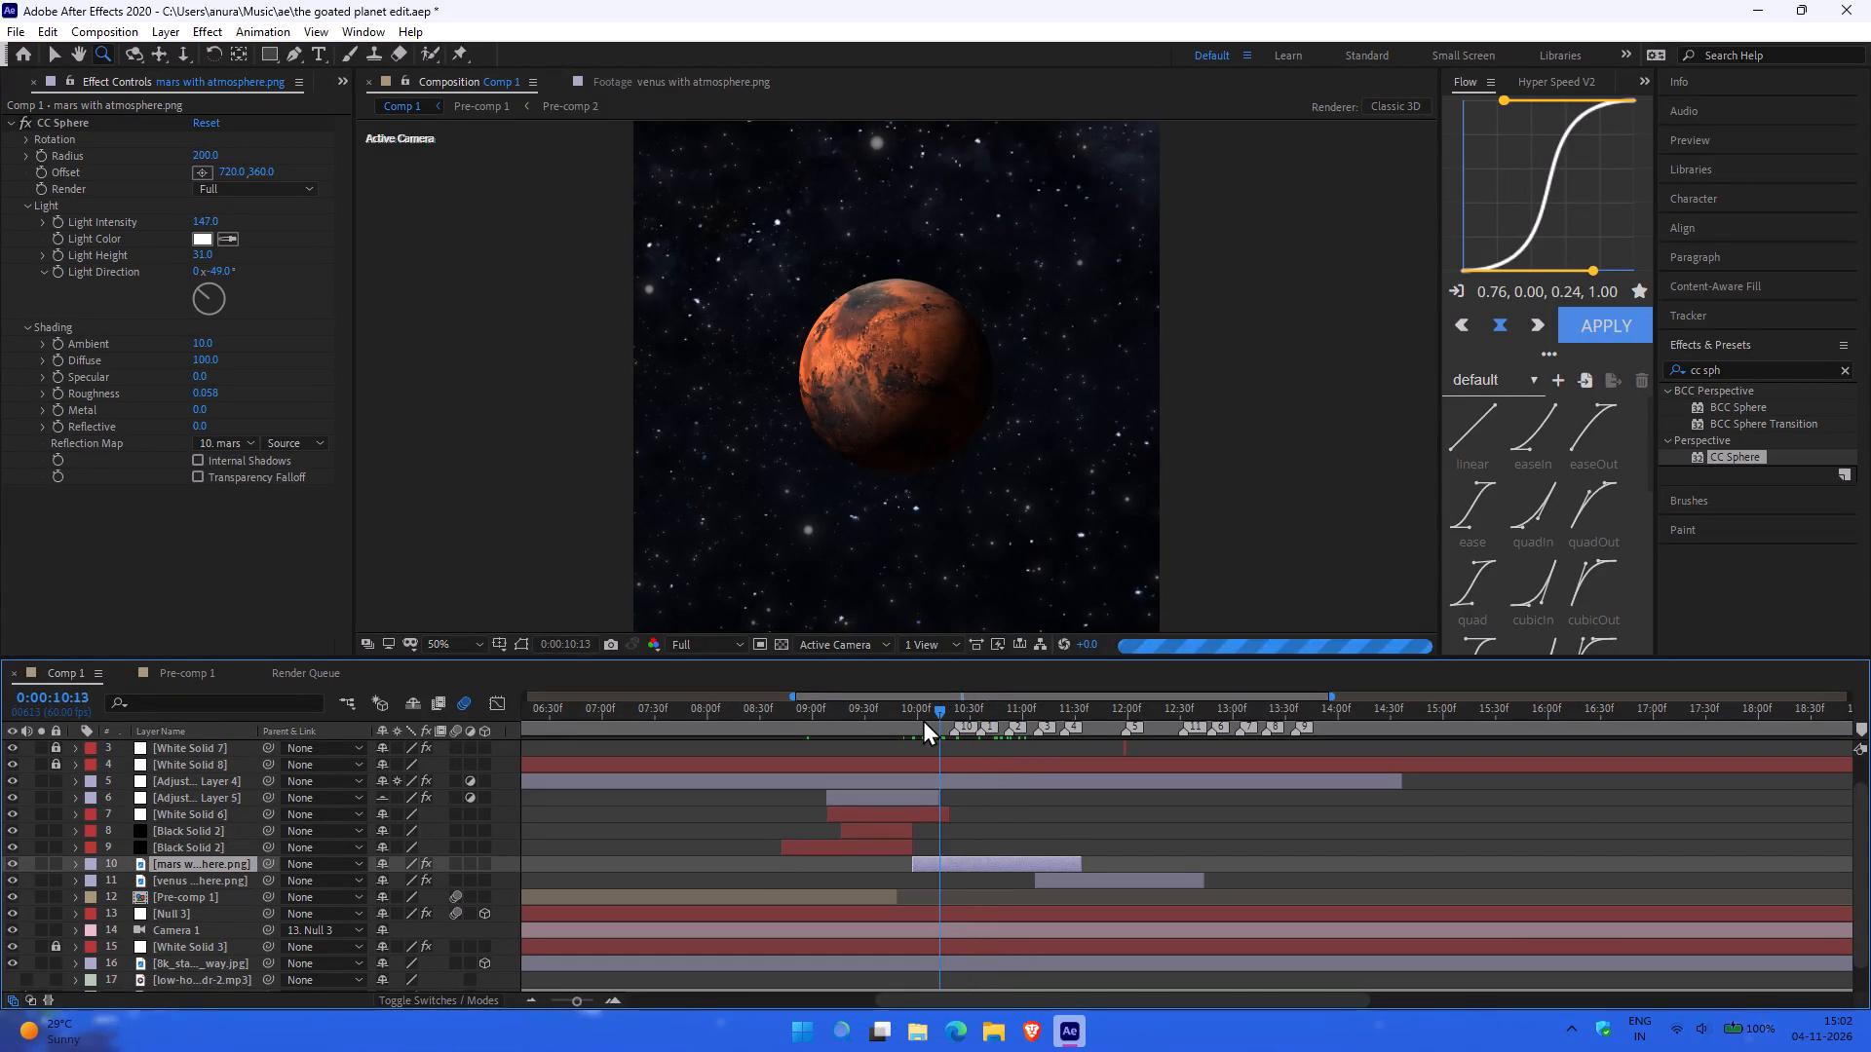
pyautogui.moveTo(923, 719); pyautogui.dragTo(889, 728)
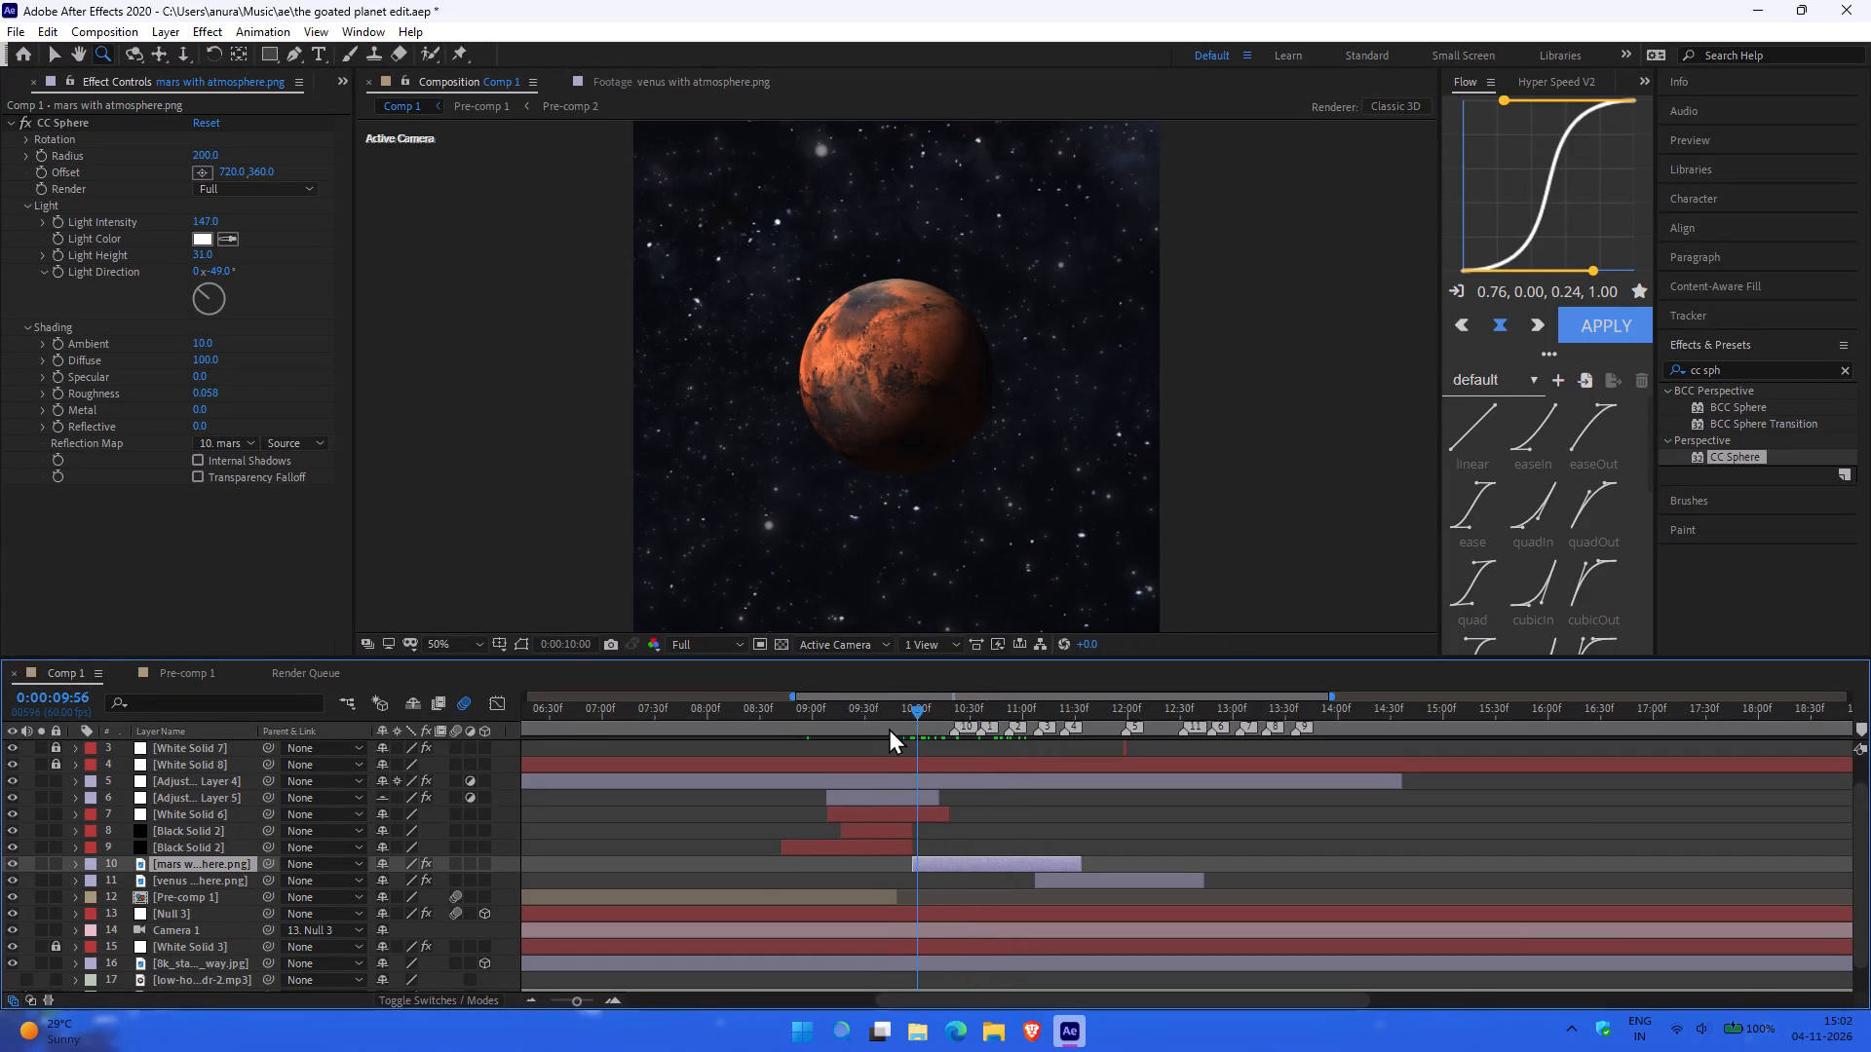
pyautogui.moveTo(889, 728); pyautogui.dragTo(907, 732)
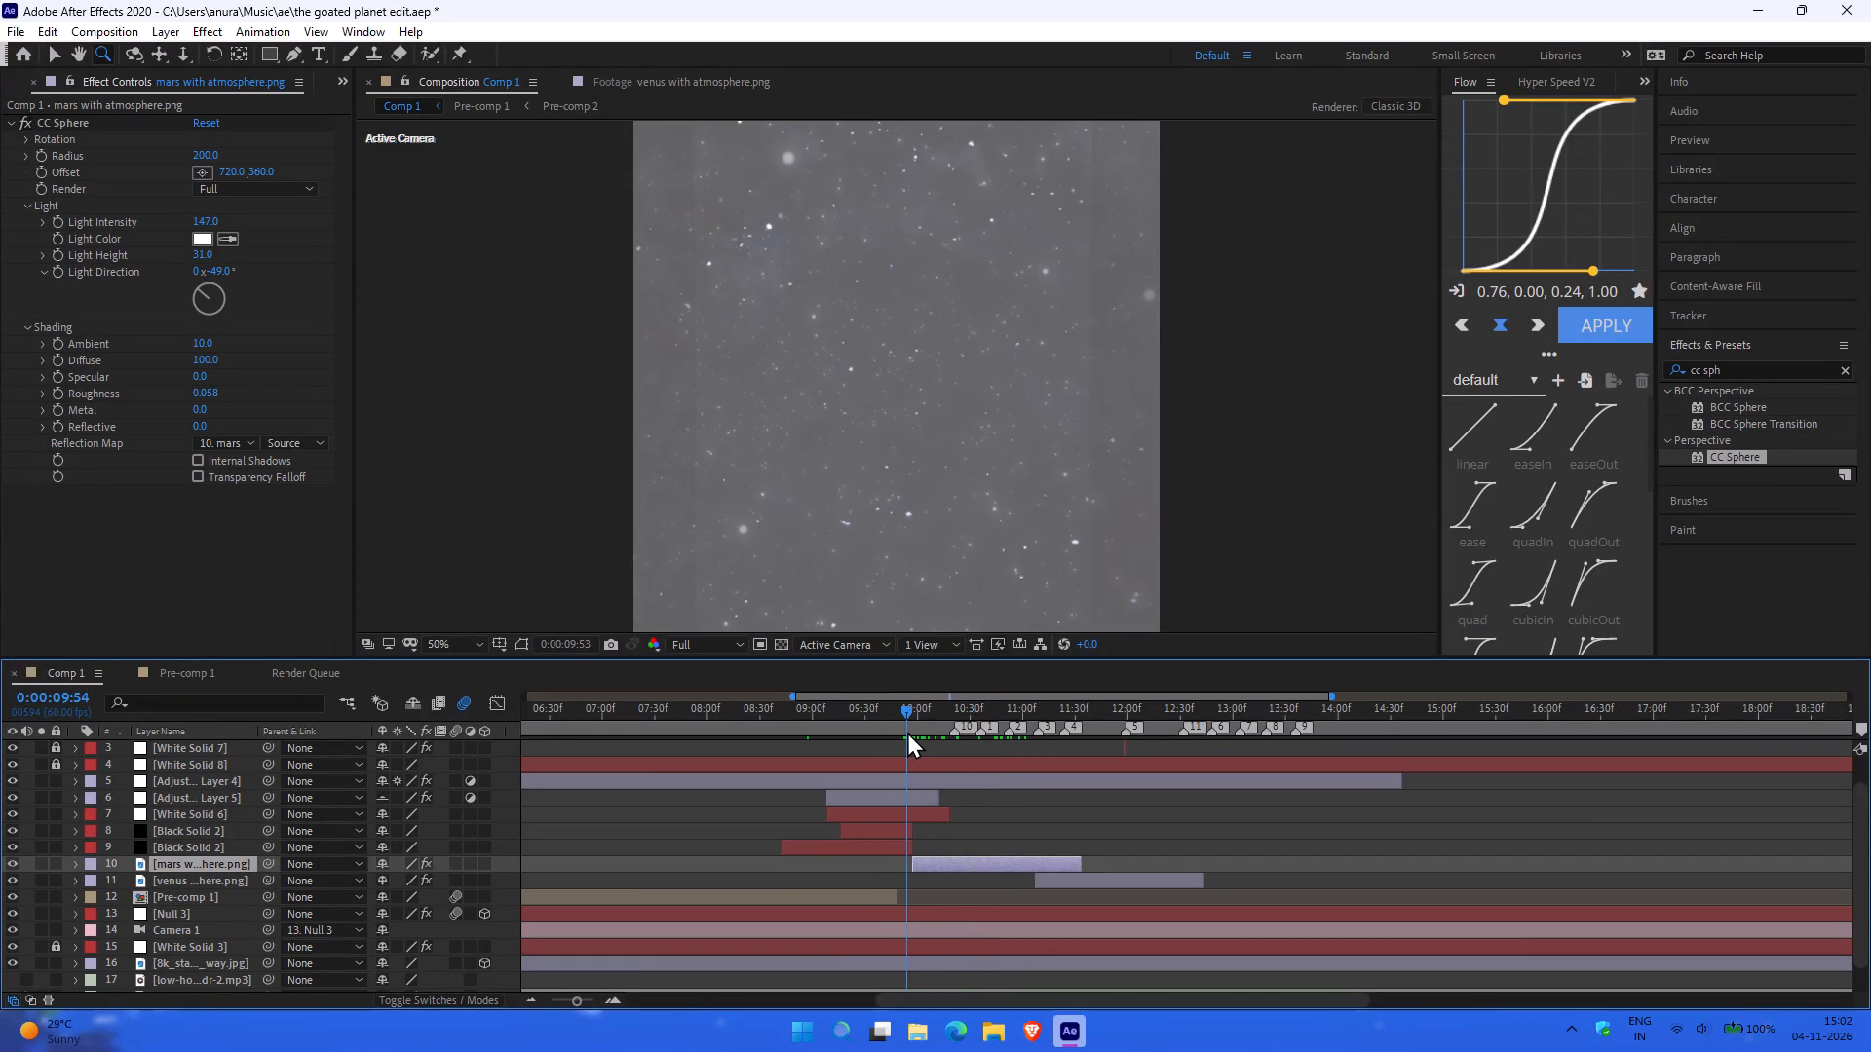
pyautogui.moveTo(907, 732); pyautogui.dragTo(901, 734)
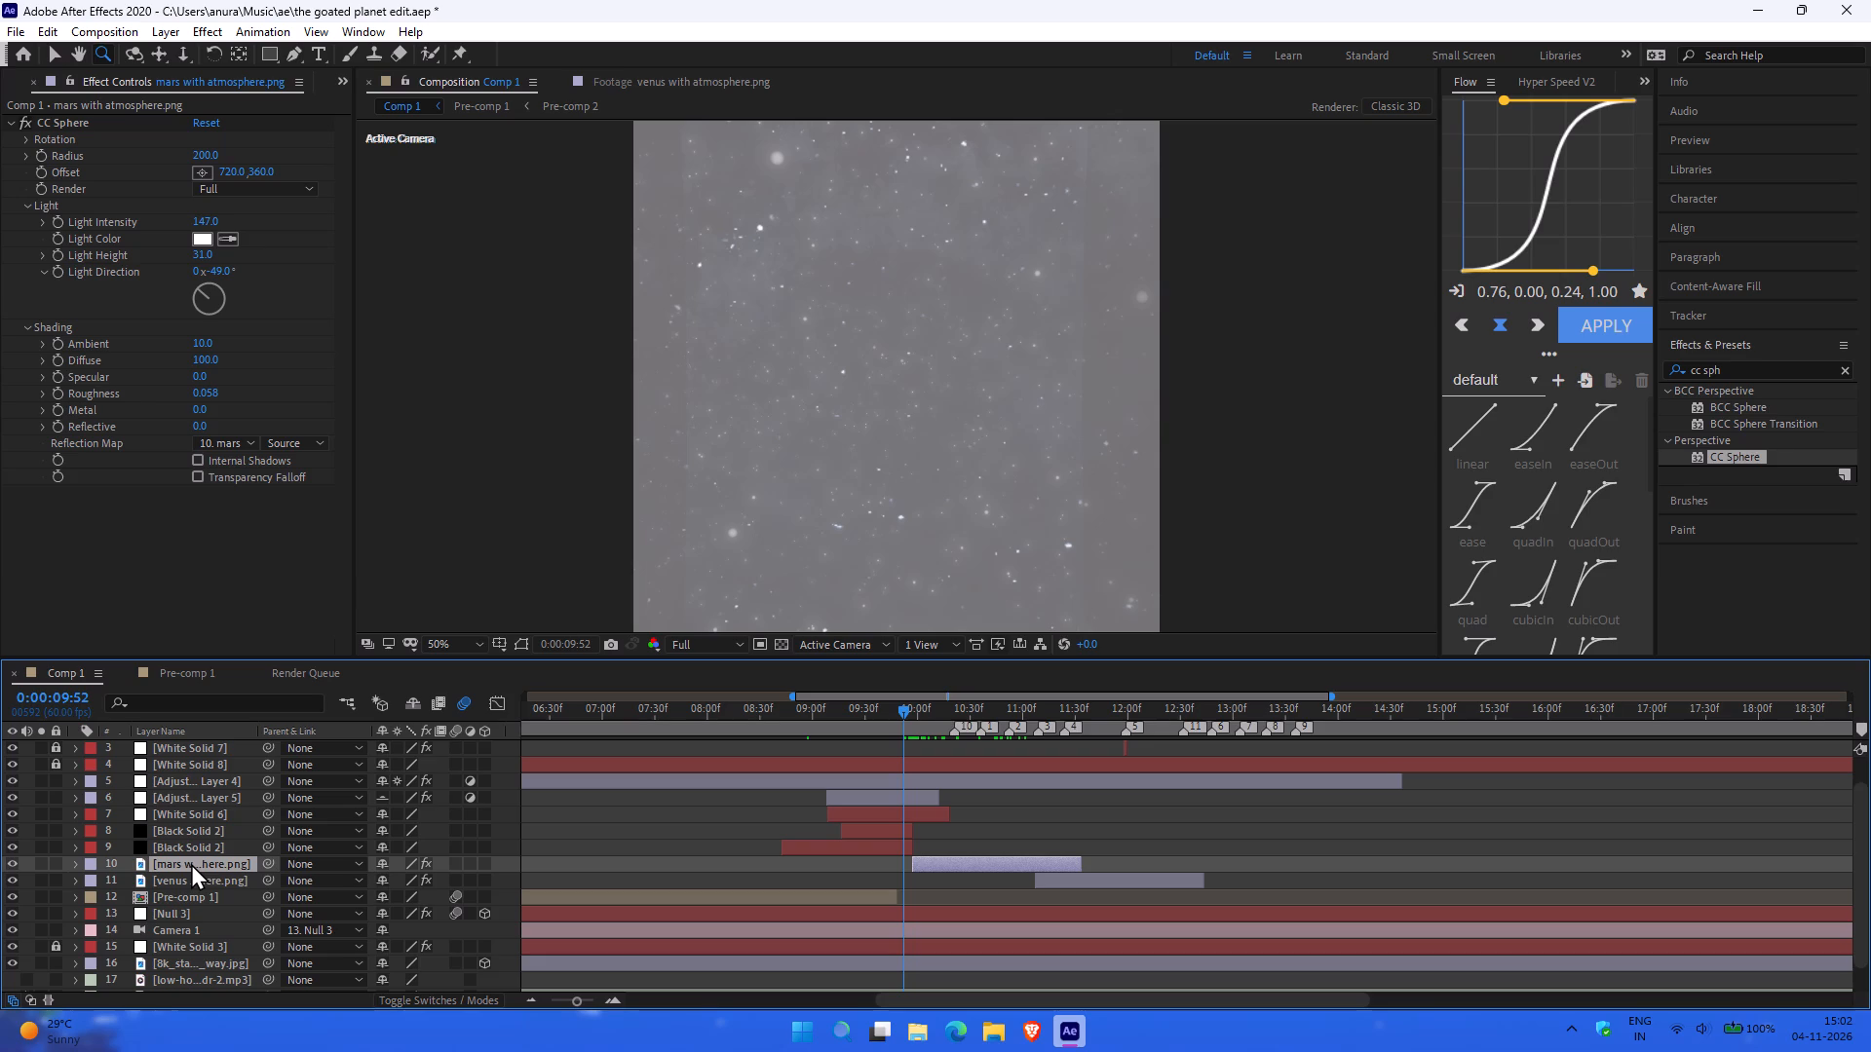
pyautogui.press('p')
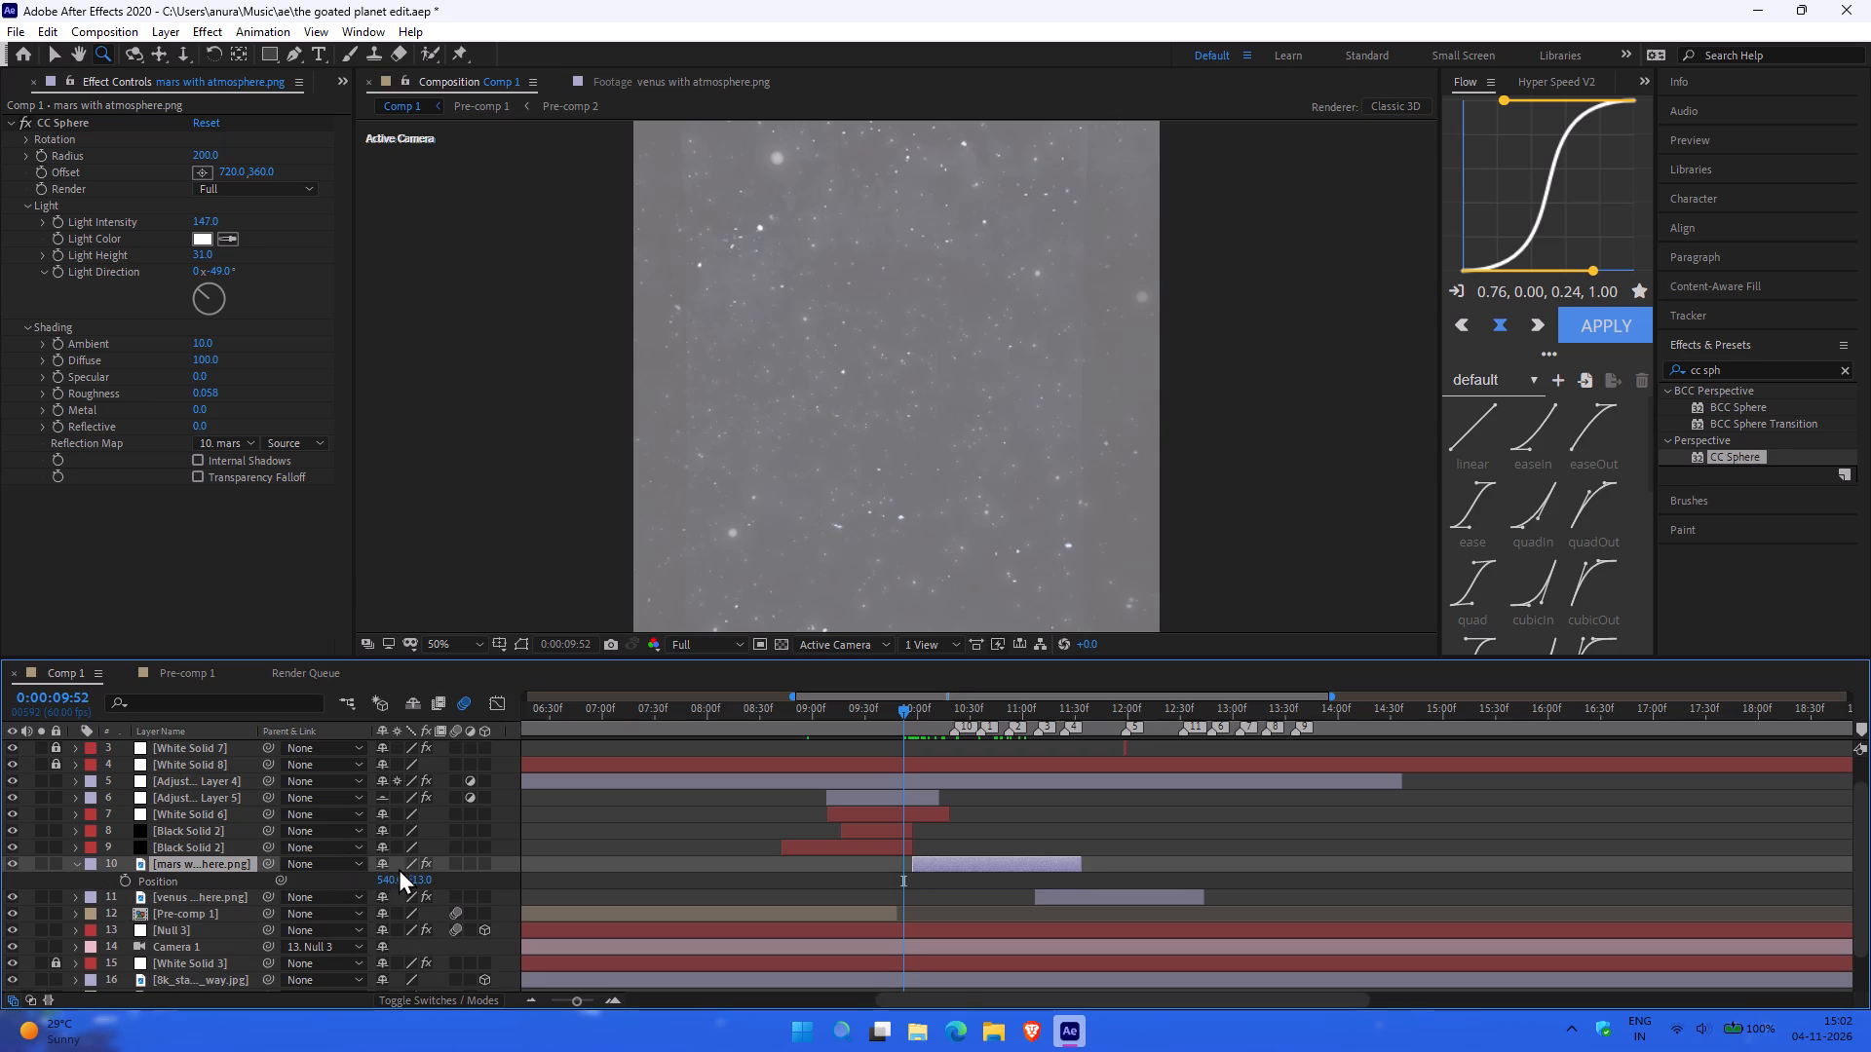
pyautogui.click(314, 865)
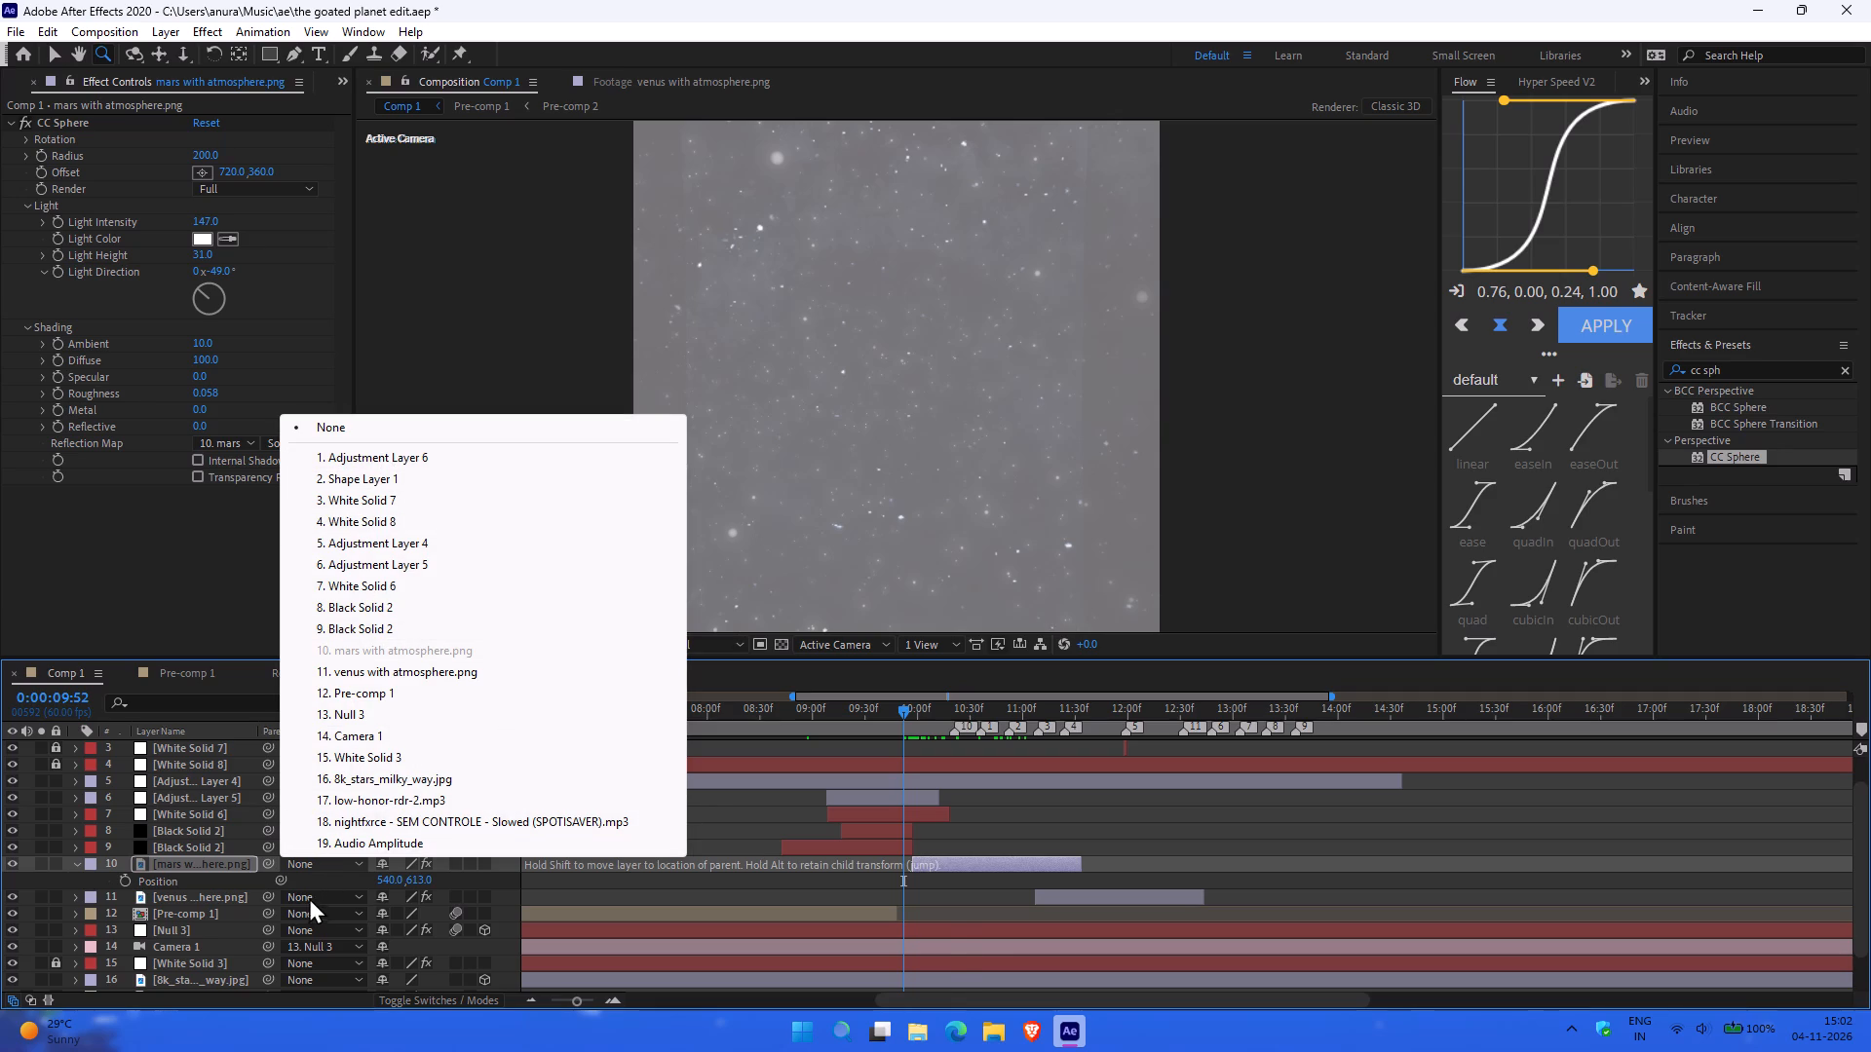
pyautogui.click(313, 885)
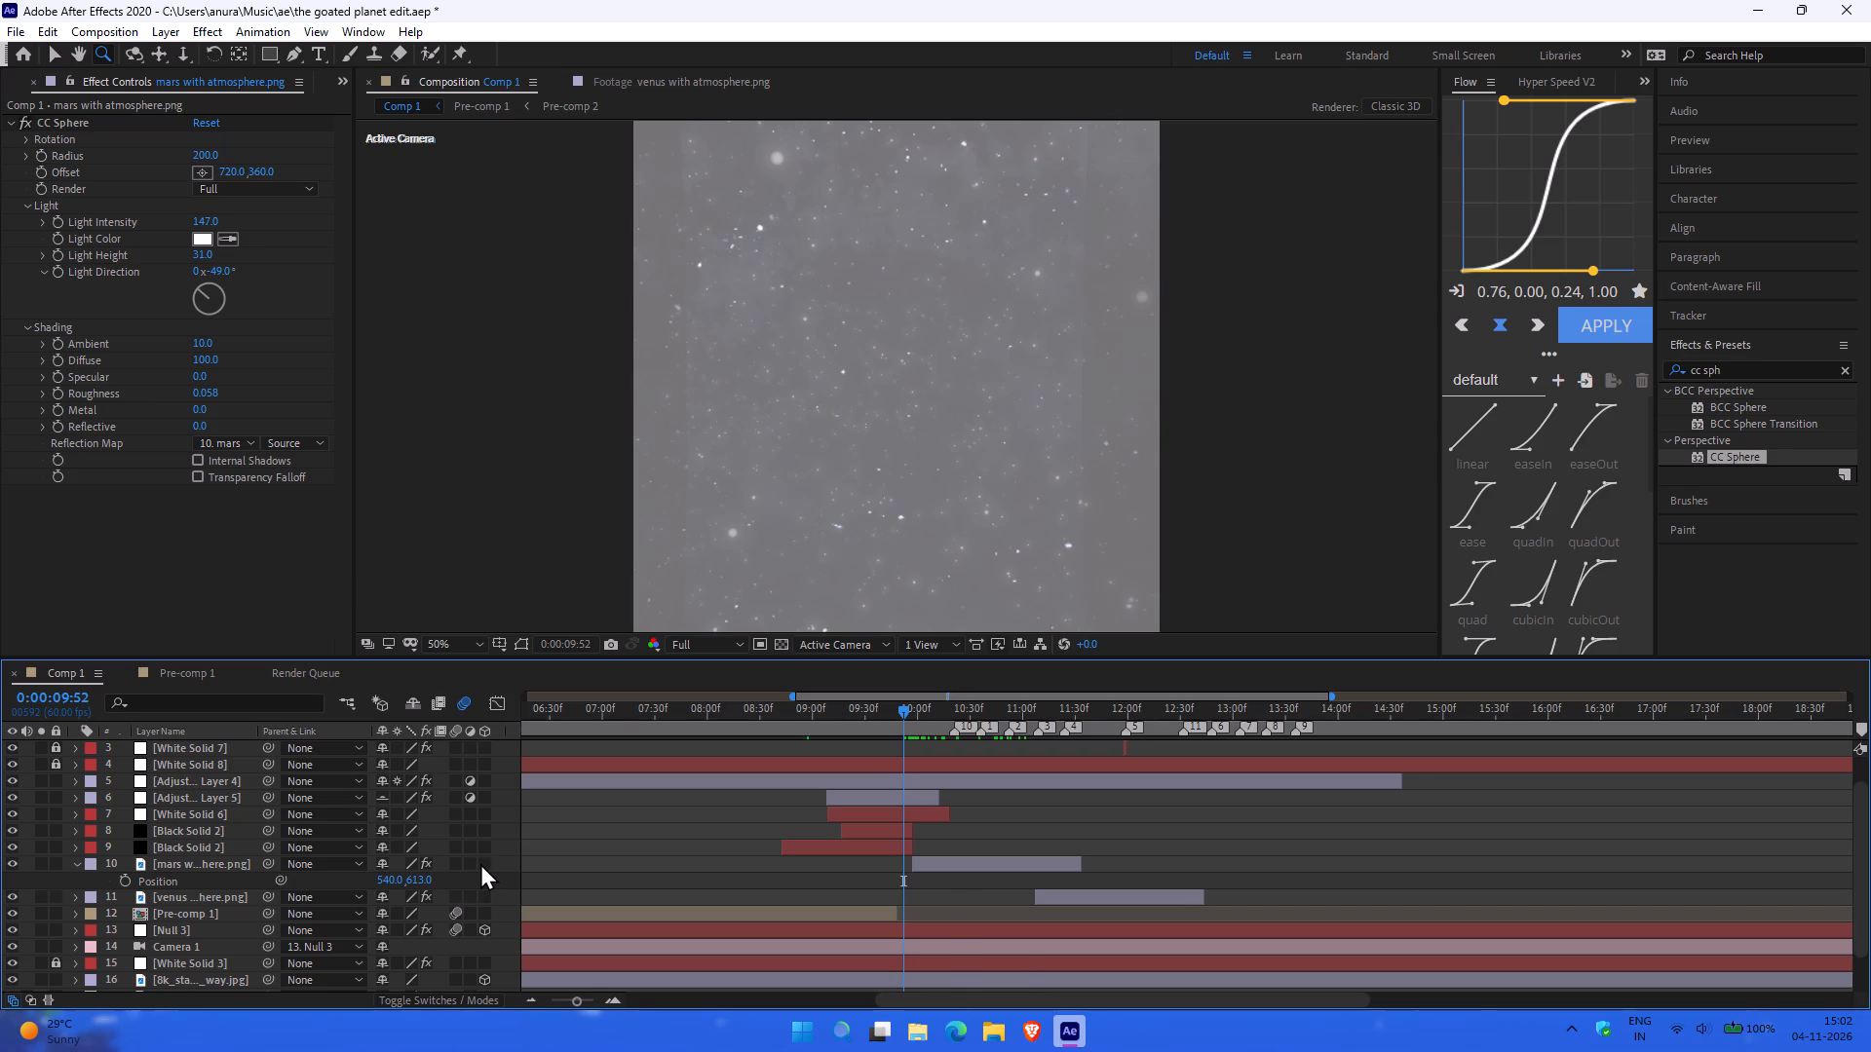
pyautogui.click(480, 863)
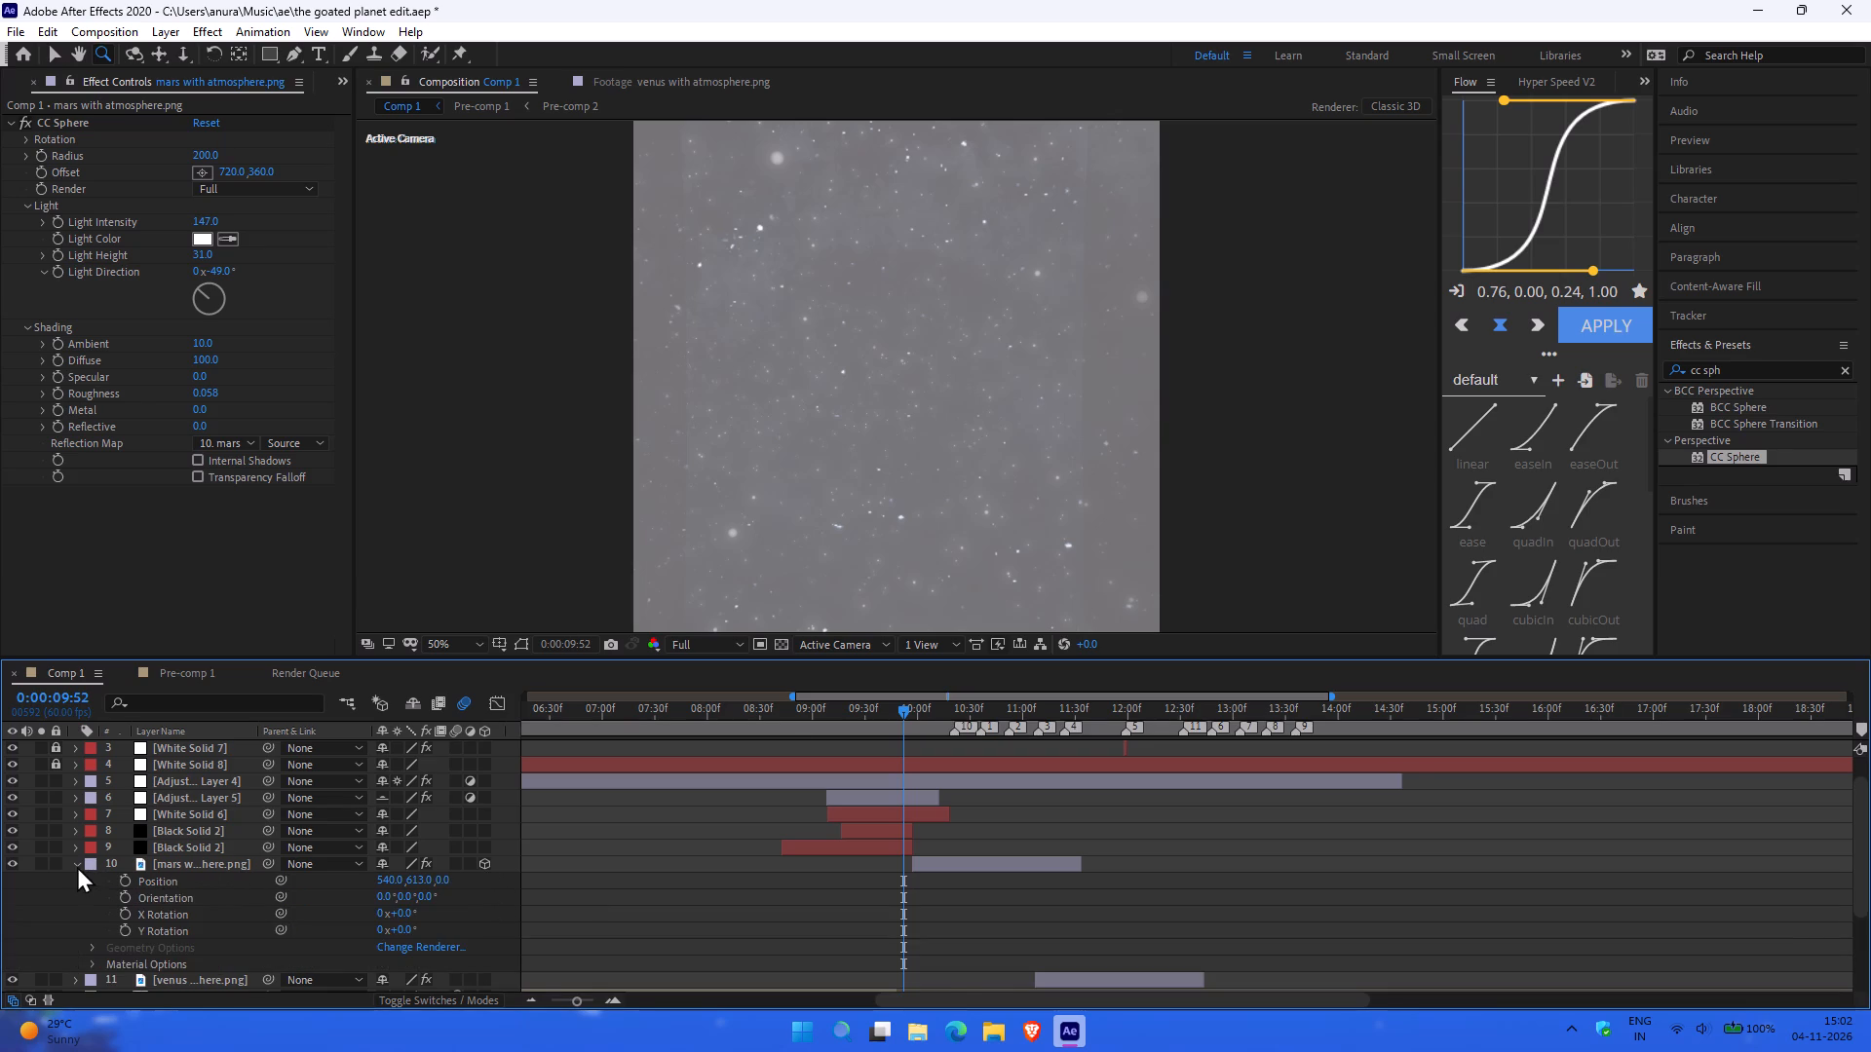
# Collapse the Mars layer's properties and make the Venus layer a 3D layer.
pyautogui.click(83, 861)
pyautogui.click(79, 862)
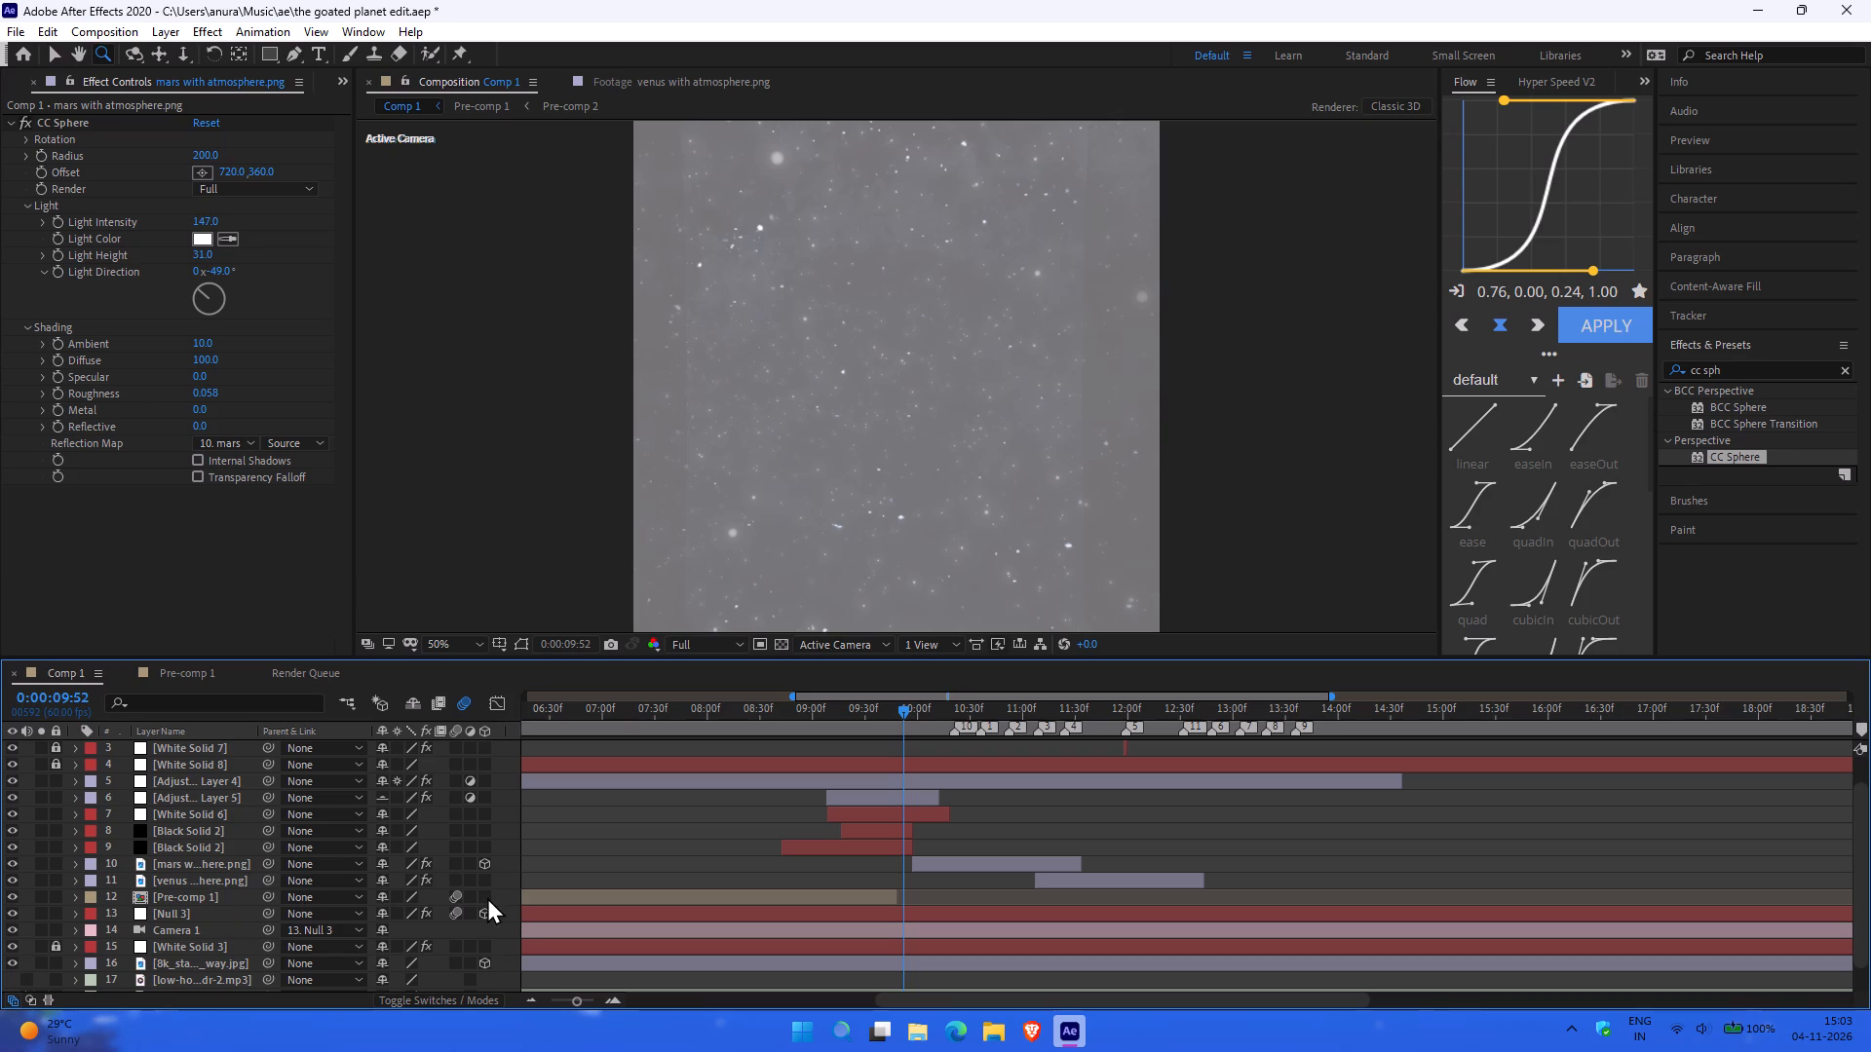
pyautogui.click(483, 883)
# At 0:00:10:40, reveal the Mars layer's Position and set its X value to 610, leaving Y and Z as they are.
pyautogui.click(987, 707)
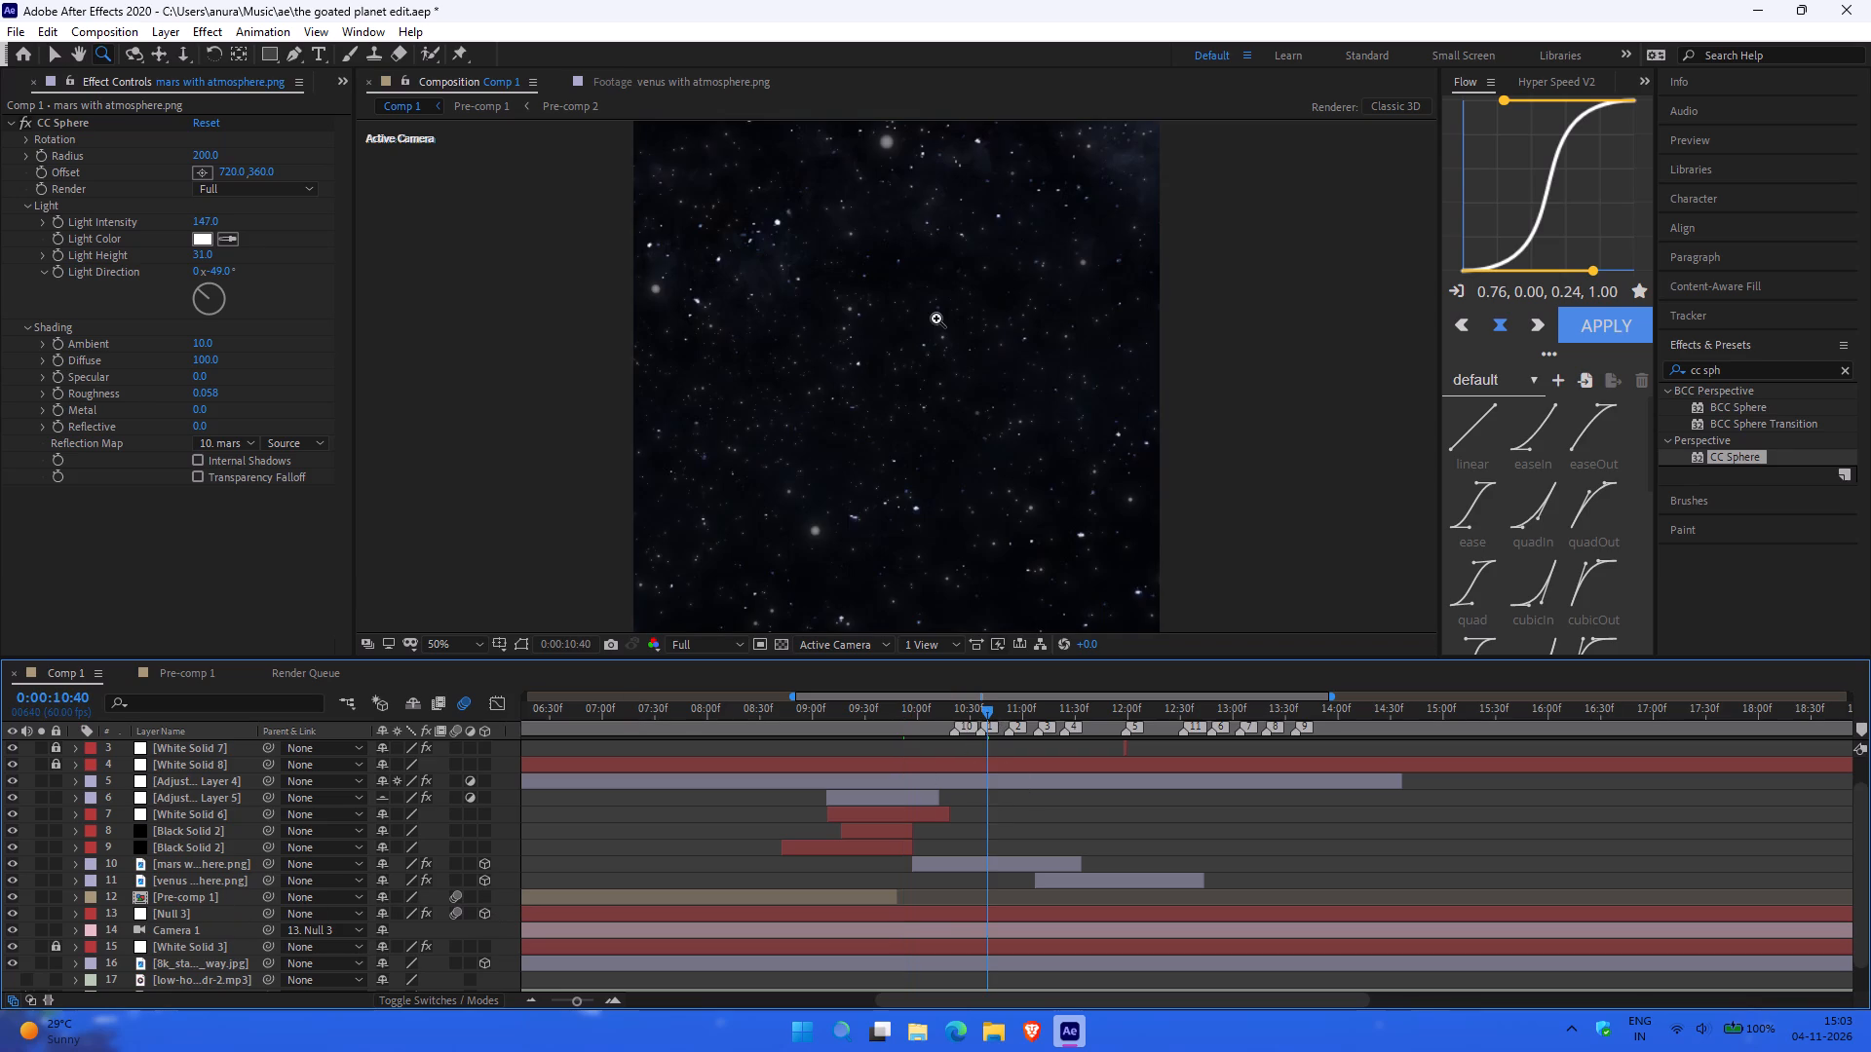
pyautogui.keyDown('ctrl'); pyautogui.scroll(-1, 936, 319); pyautogui.keyUp('ctrl')
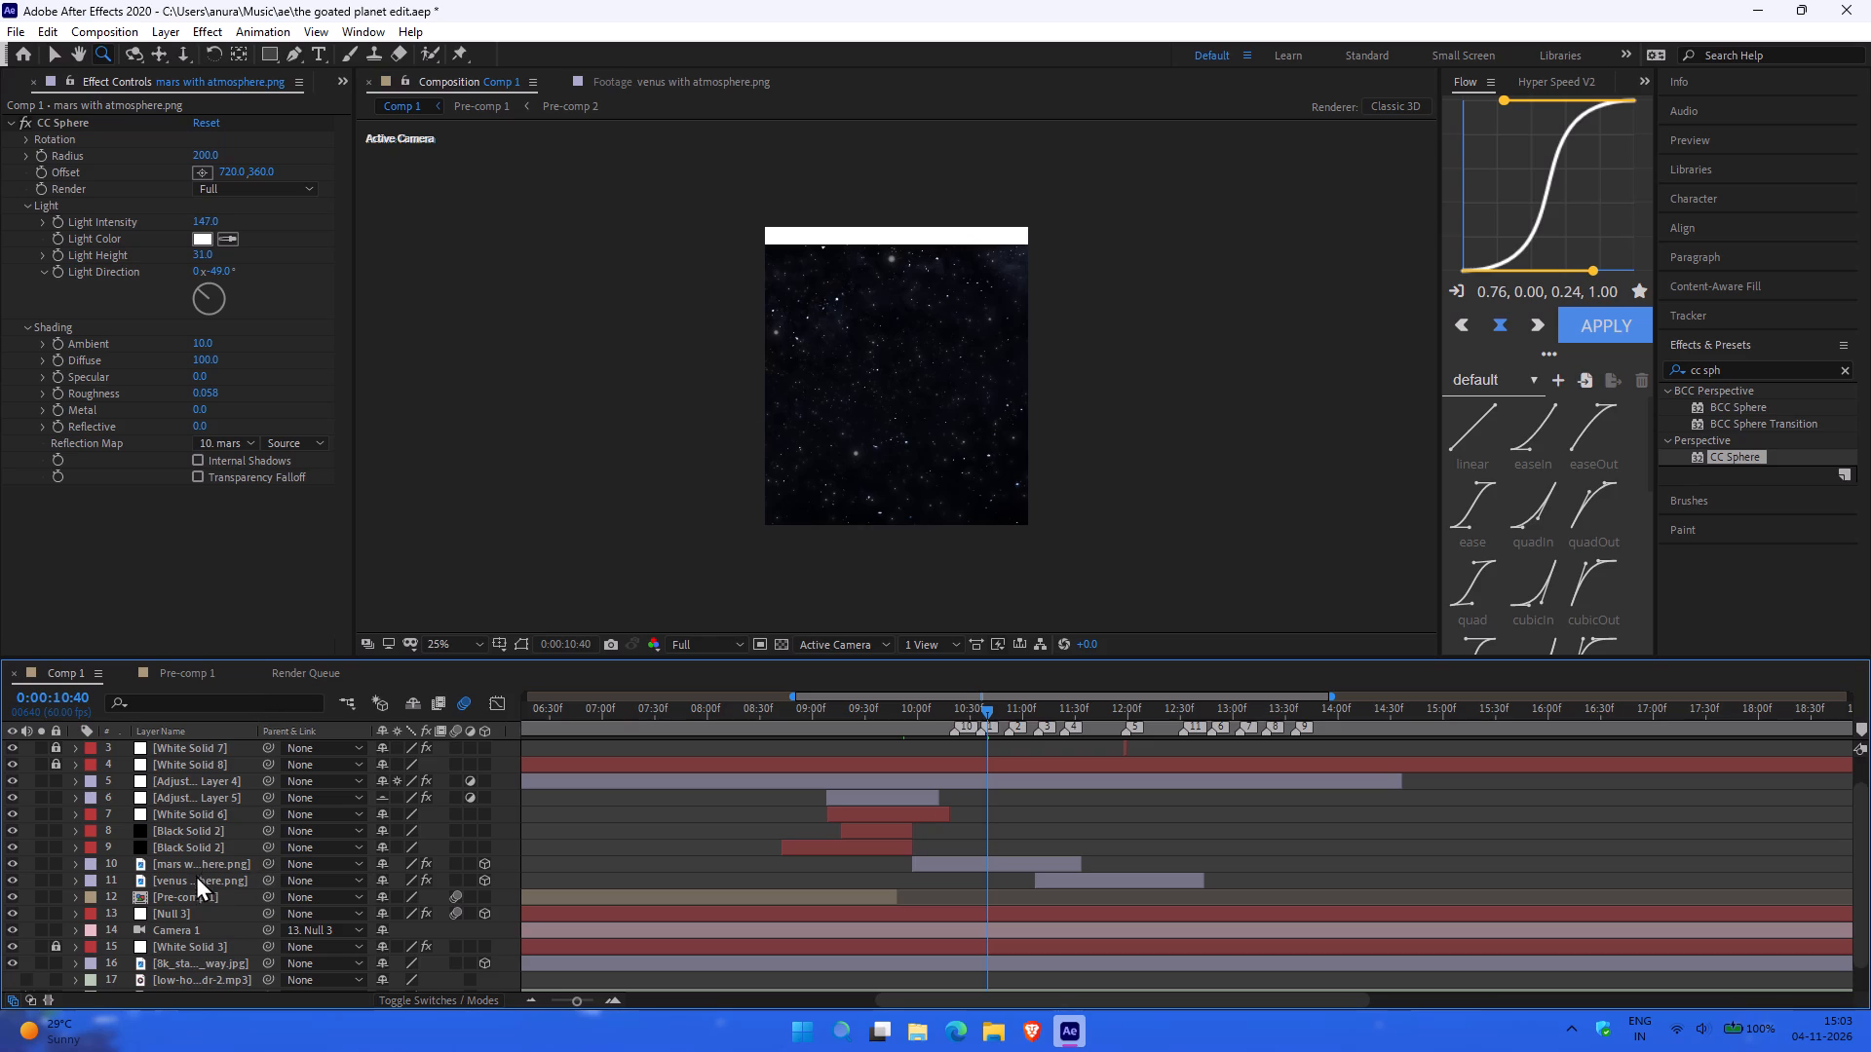
pyautogui.click(204, 866)
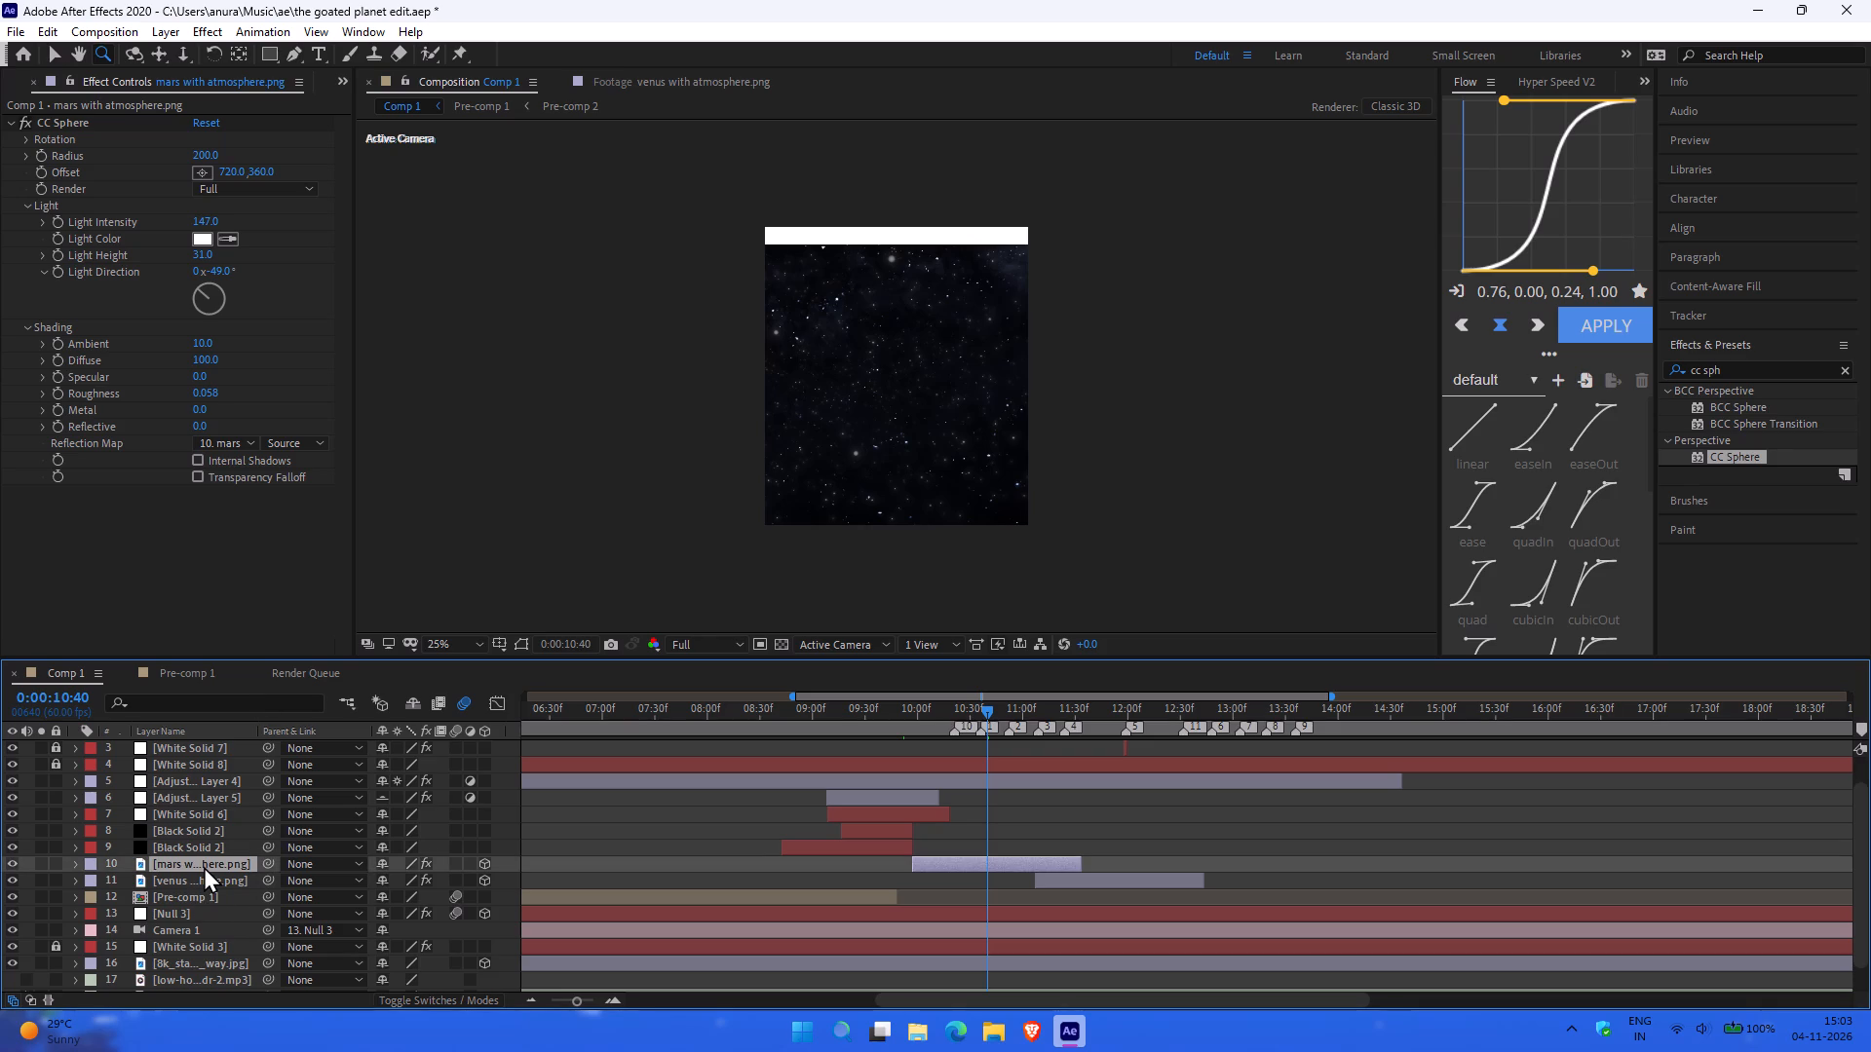
pyautogui.press('p')
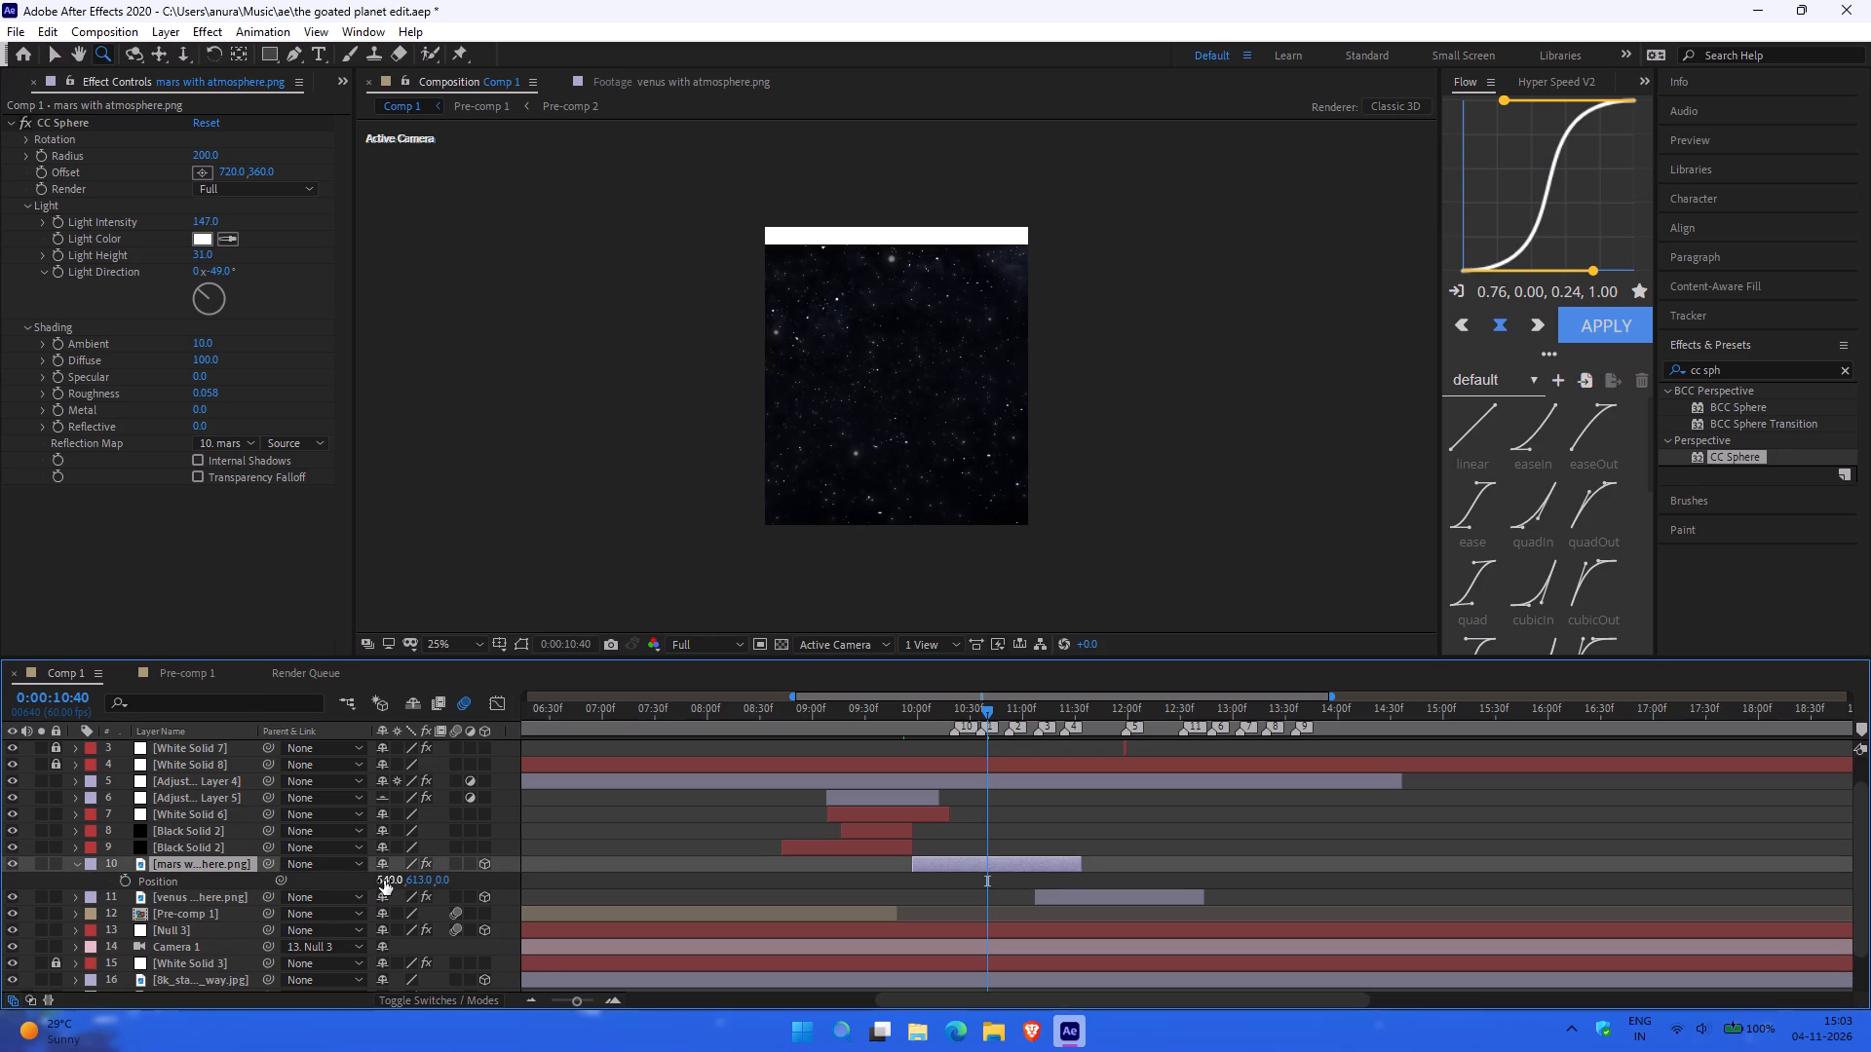
pyautogui.moveTo(384, 881); pyautogui.dragTo(1000, 867)
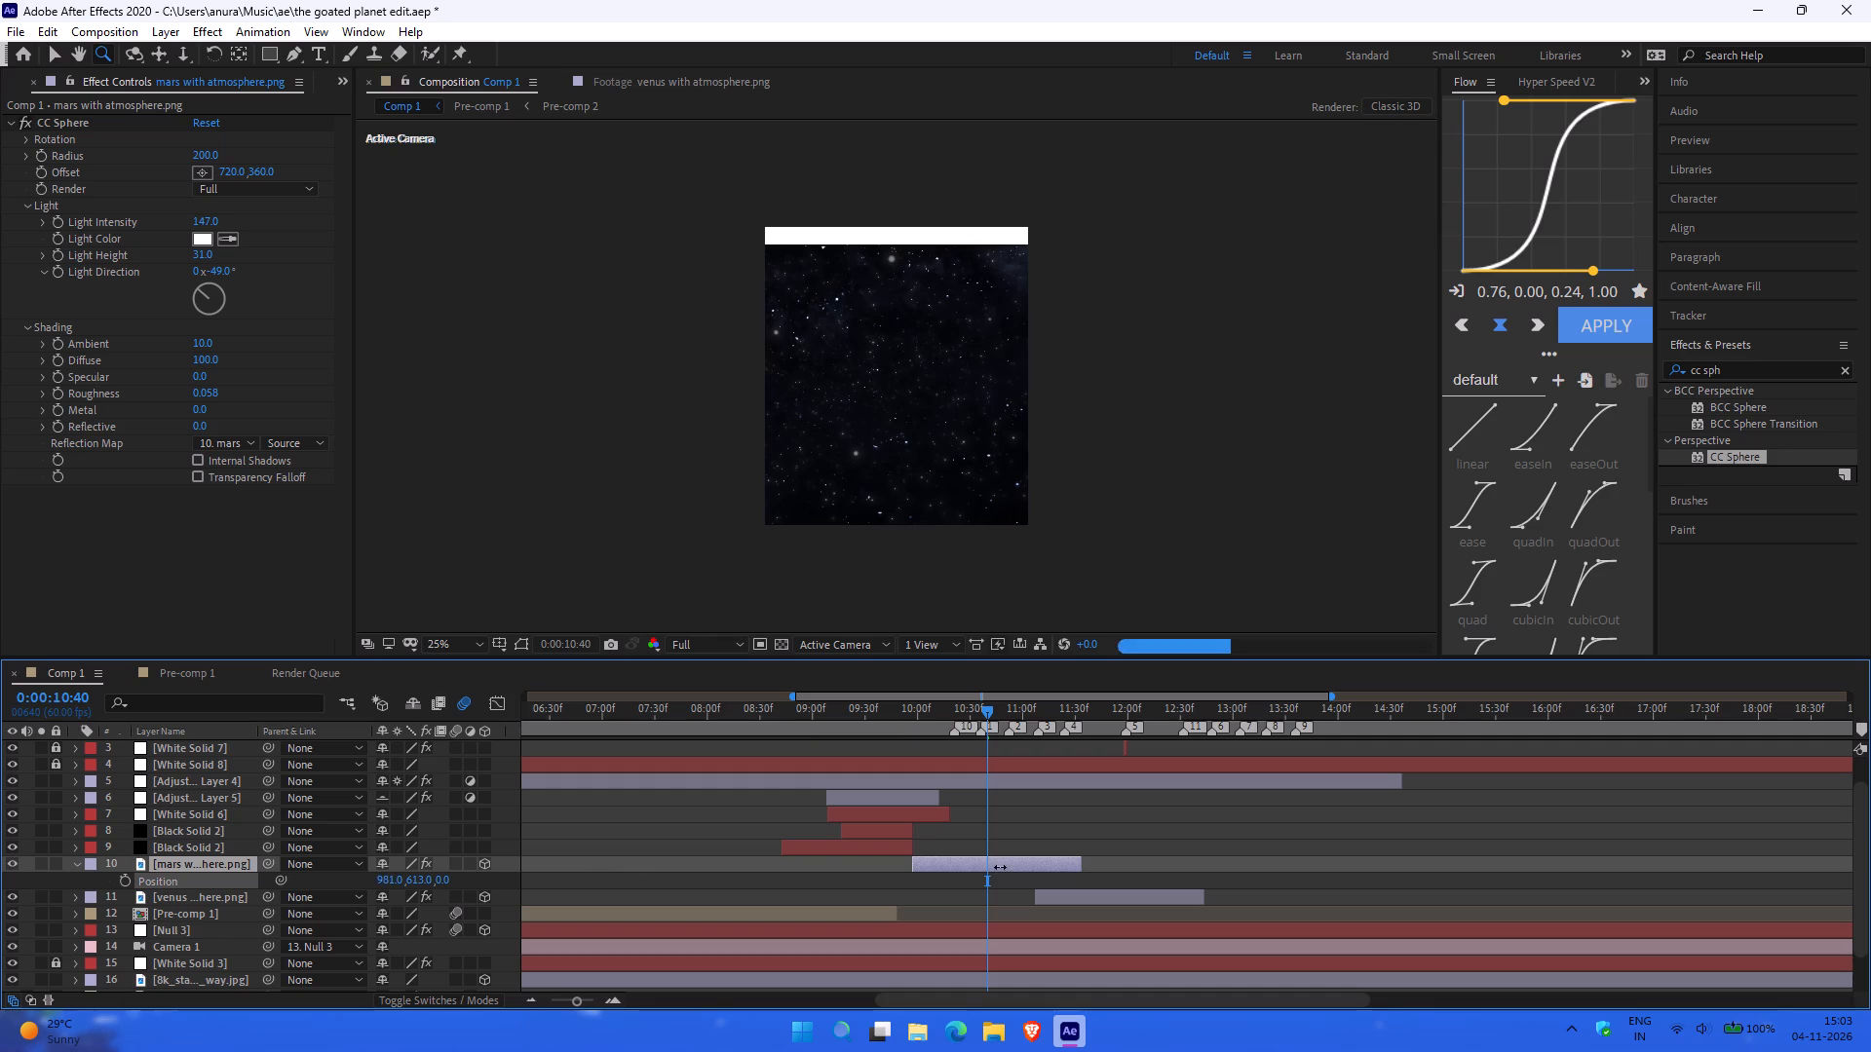
pyautogui.moveTo(1000, 867); pyautogui.dragTo(529, 933)
pyautogui.moveTo(529, 933); pyautogui.dragTo(497, 920)
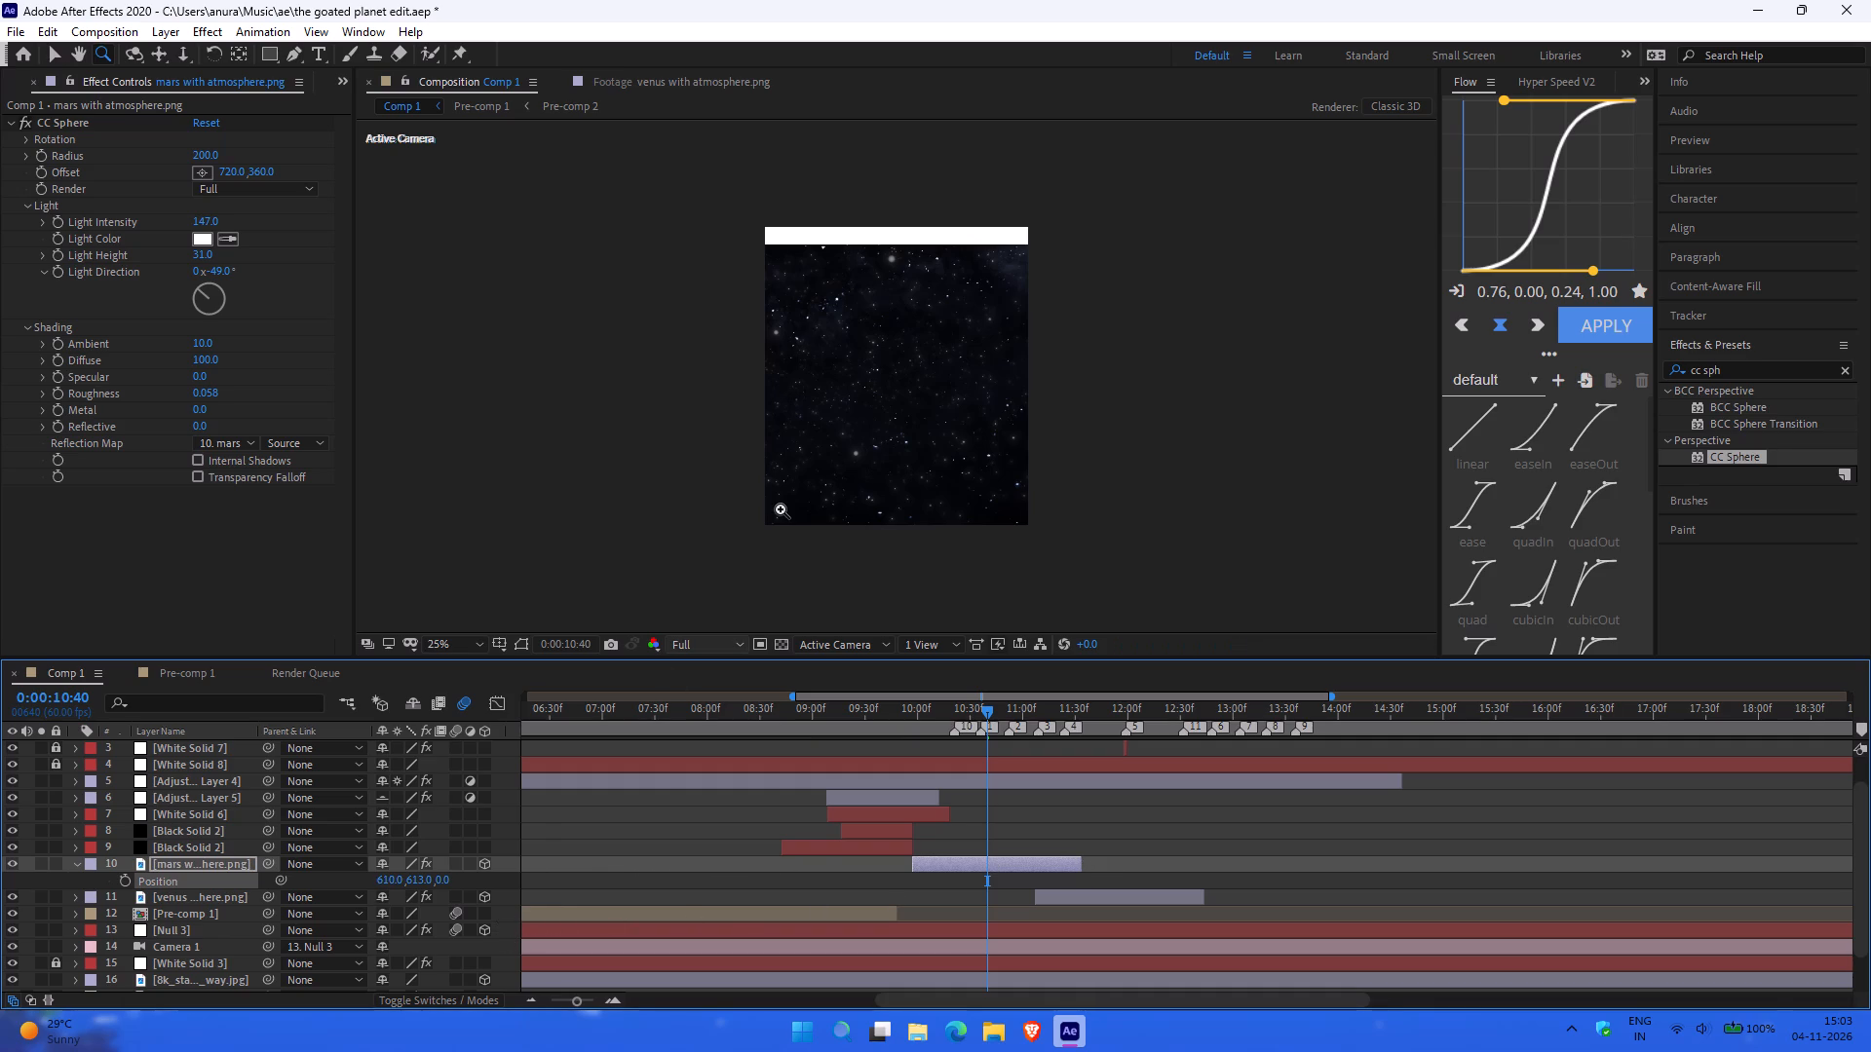
pyautogui.keyDown('ctrl'); pyautogui.scroll(-1, 781, 509); pyautogui.keyUp('ctrl')
pyautogui.keyDown('ctrl'); pyautogui.scroll(2, 781, 509); pyautogui.keyUp('ctrl')
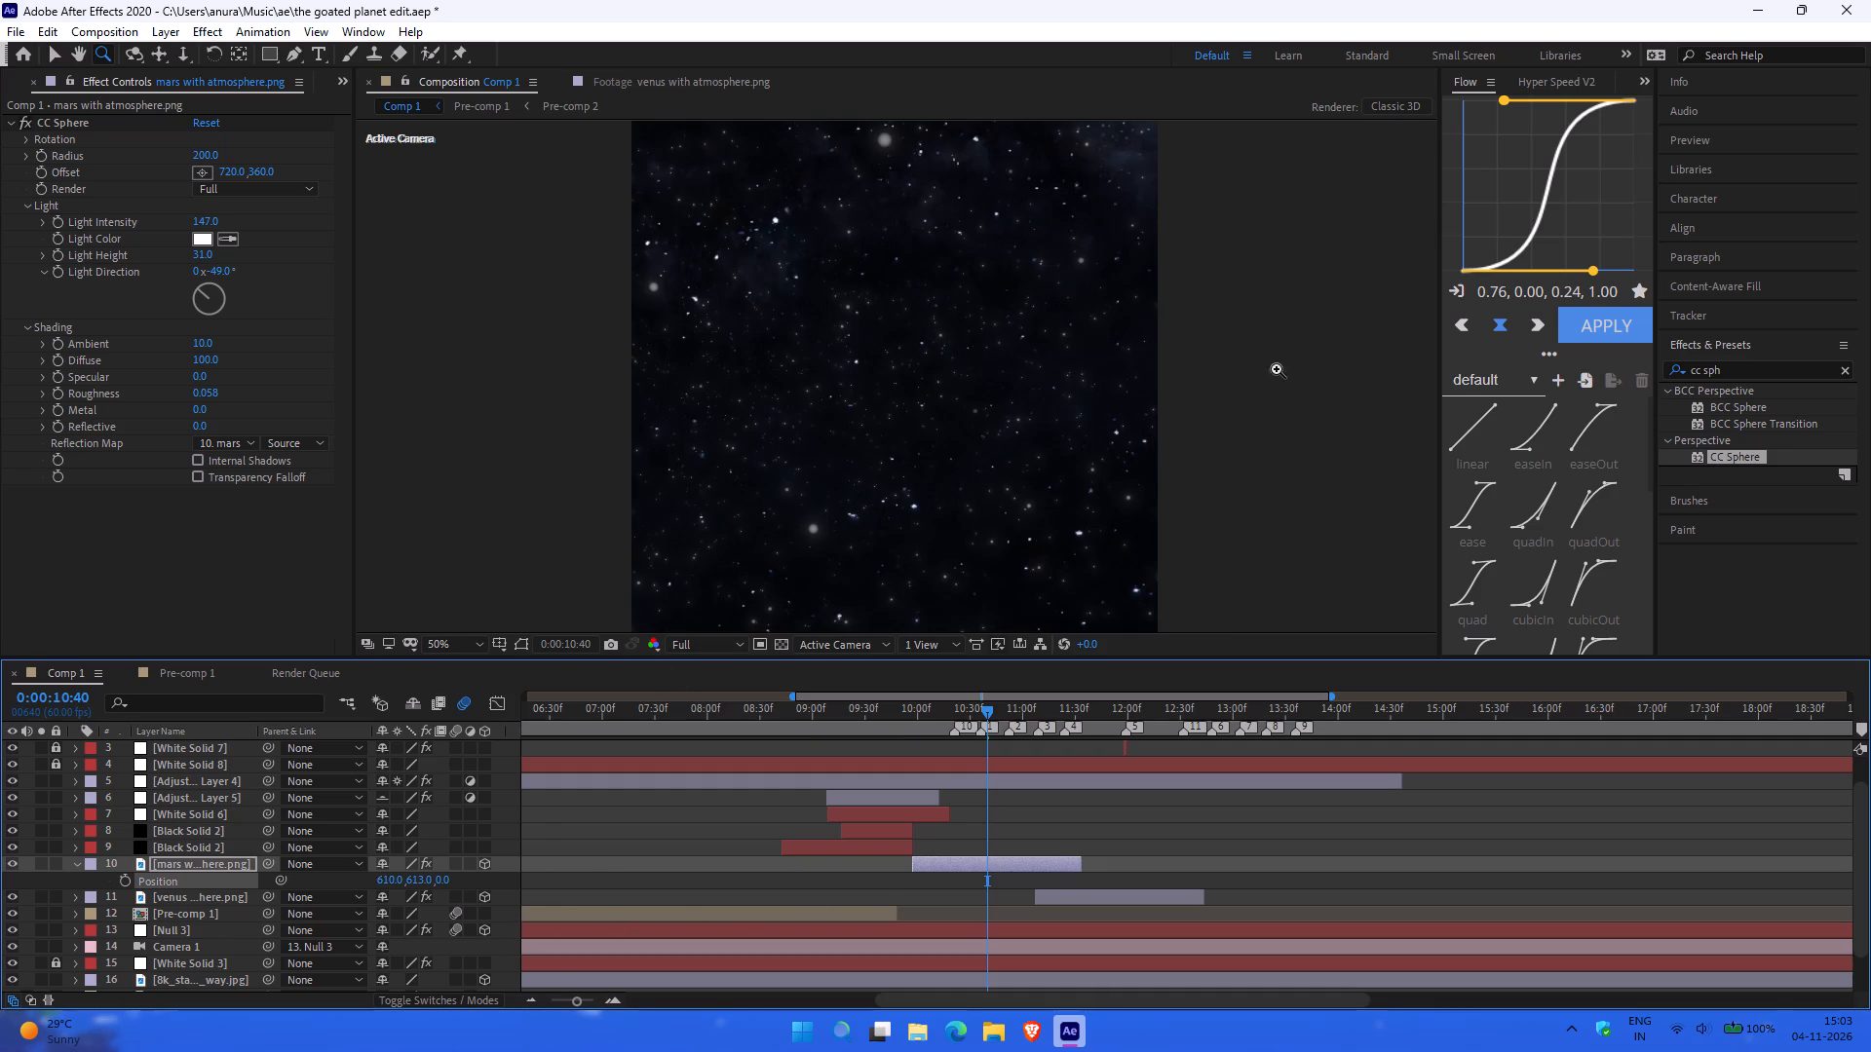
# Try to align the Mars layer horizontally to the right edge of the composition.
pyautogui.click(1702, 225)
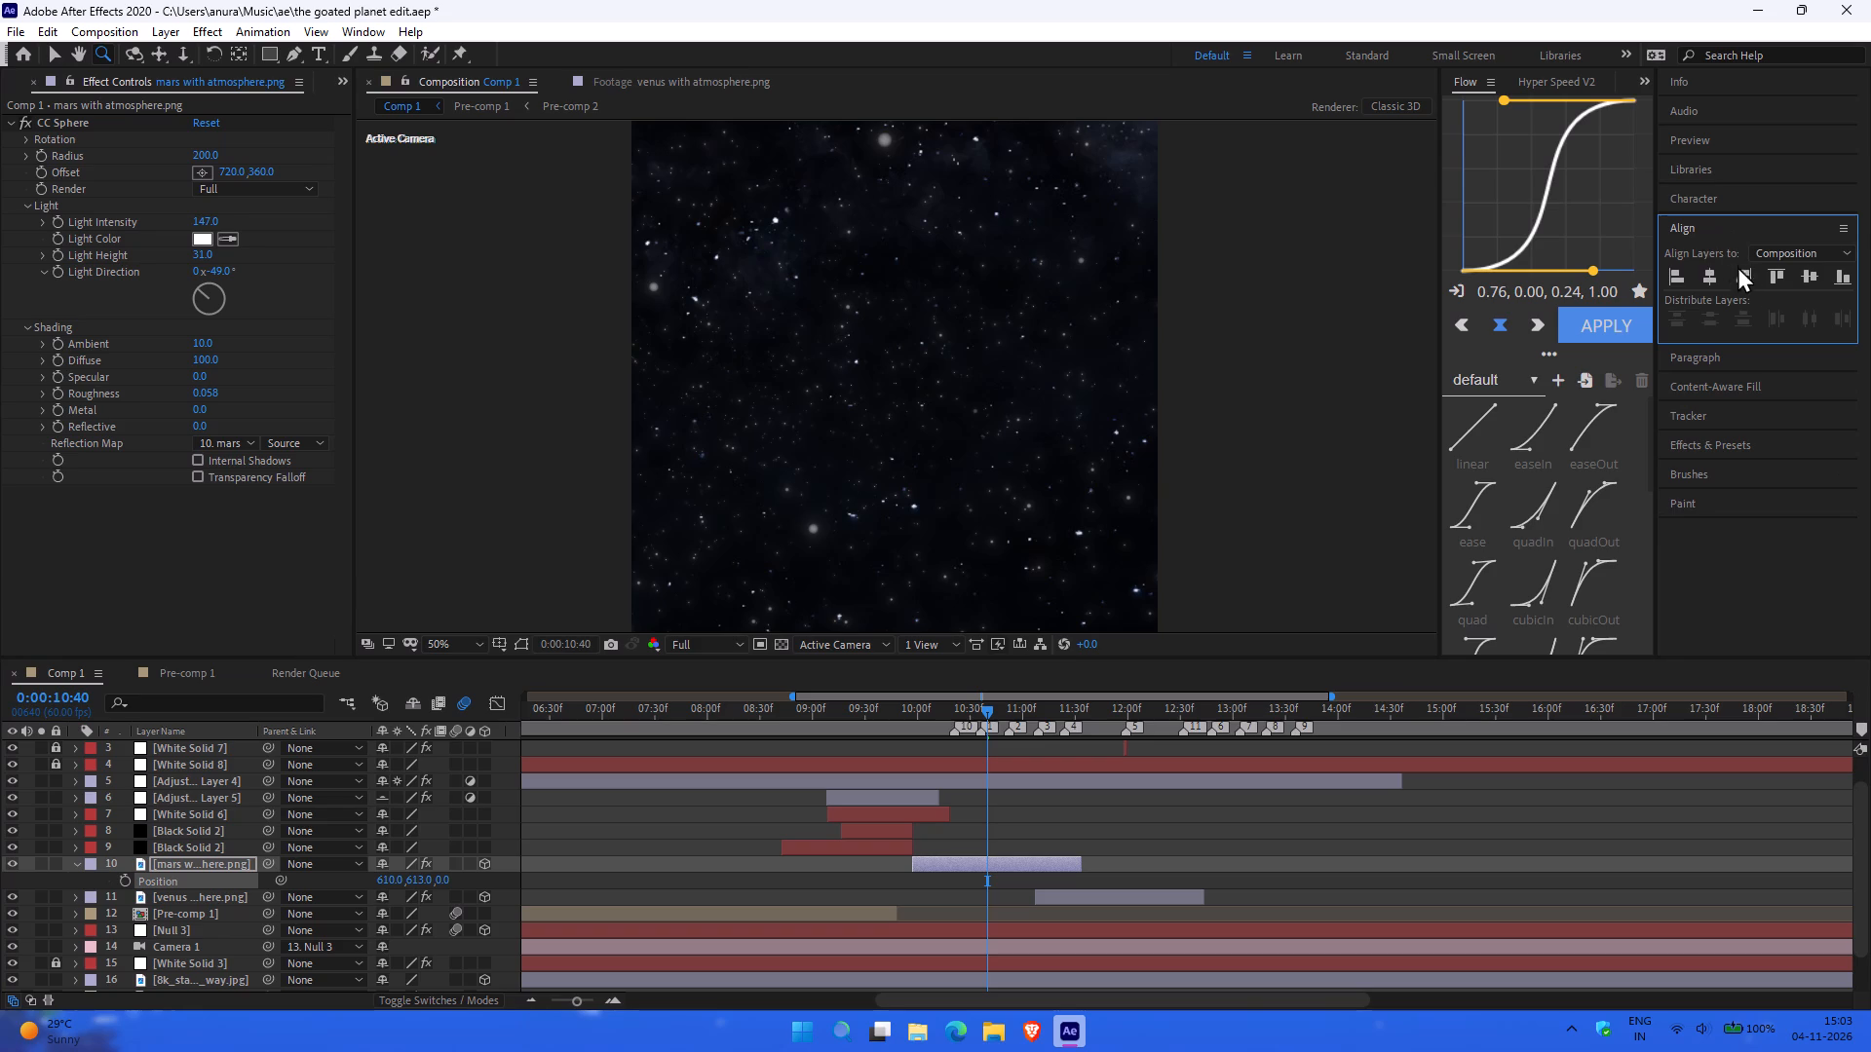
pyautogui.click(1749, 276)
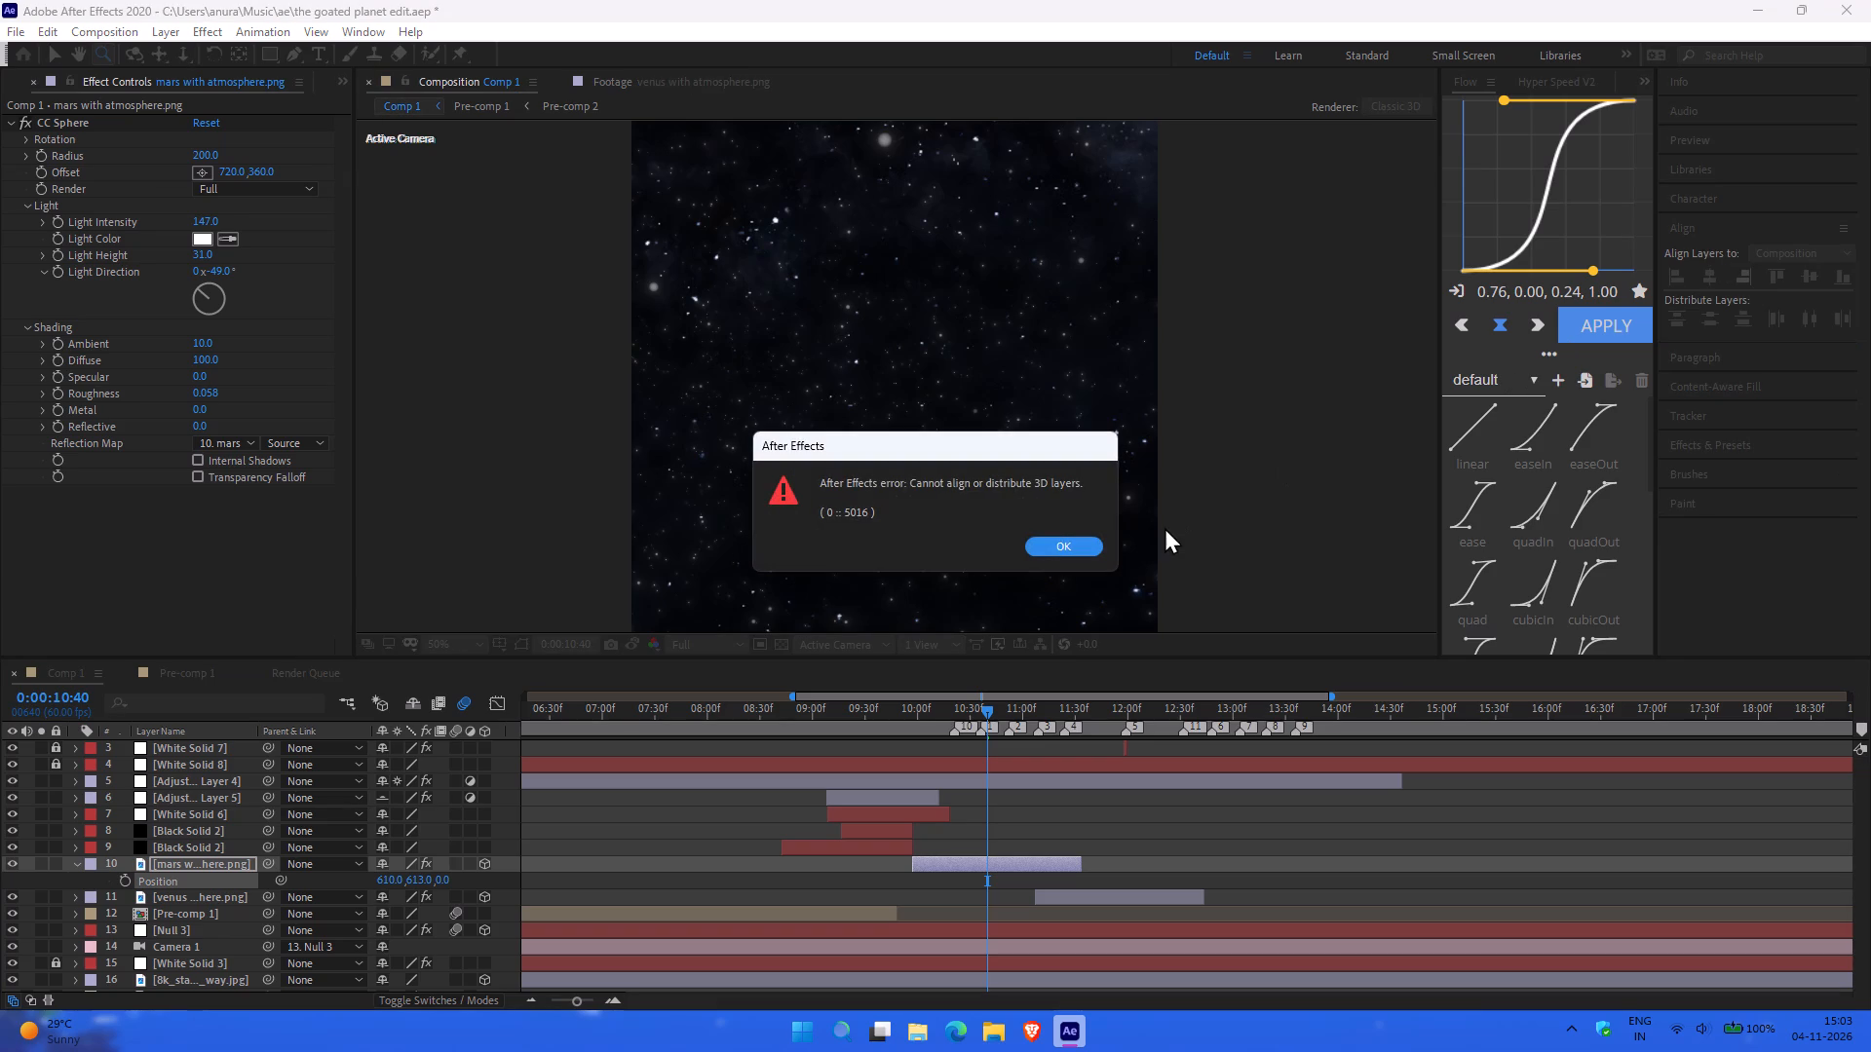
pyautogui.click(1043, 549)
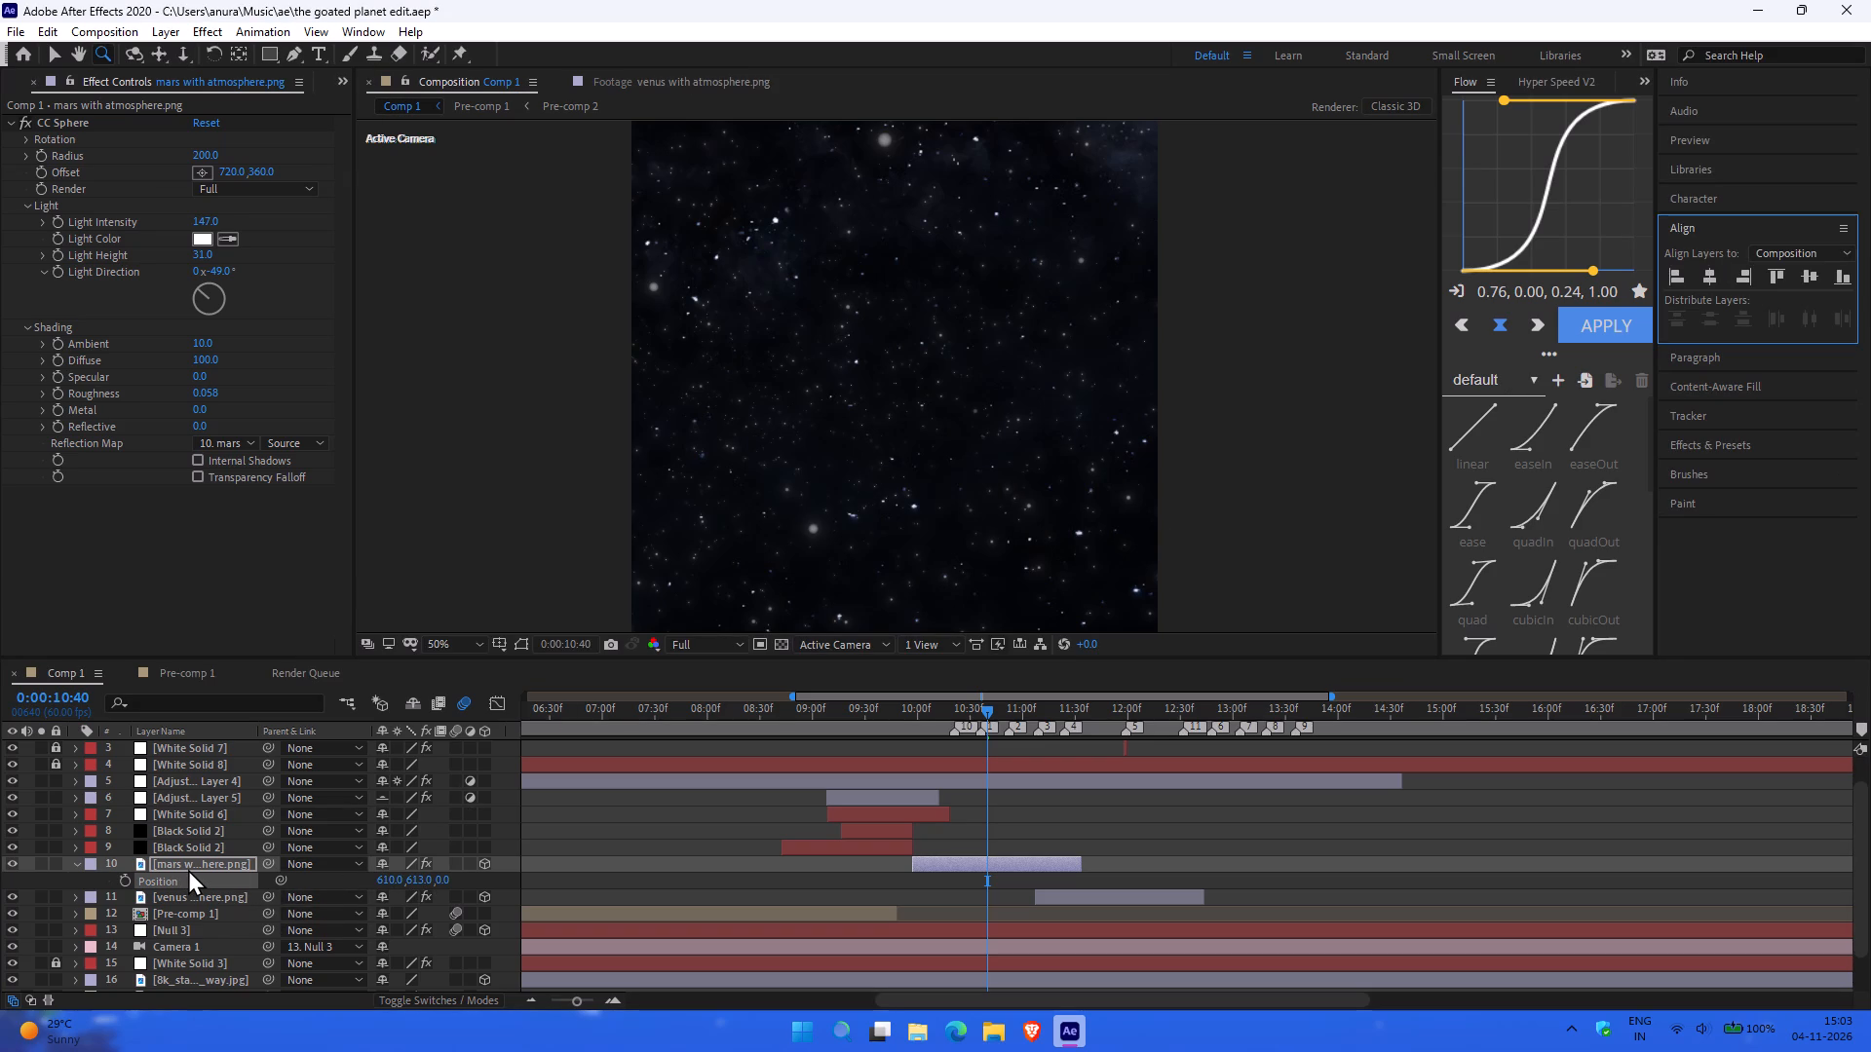
# Reveal the Mars layer's Scale, try sizes up to about 1501%, and settle on 88% for all three axes.
pyautogui.press('s')
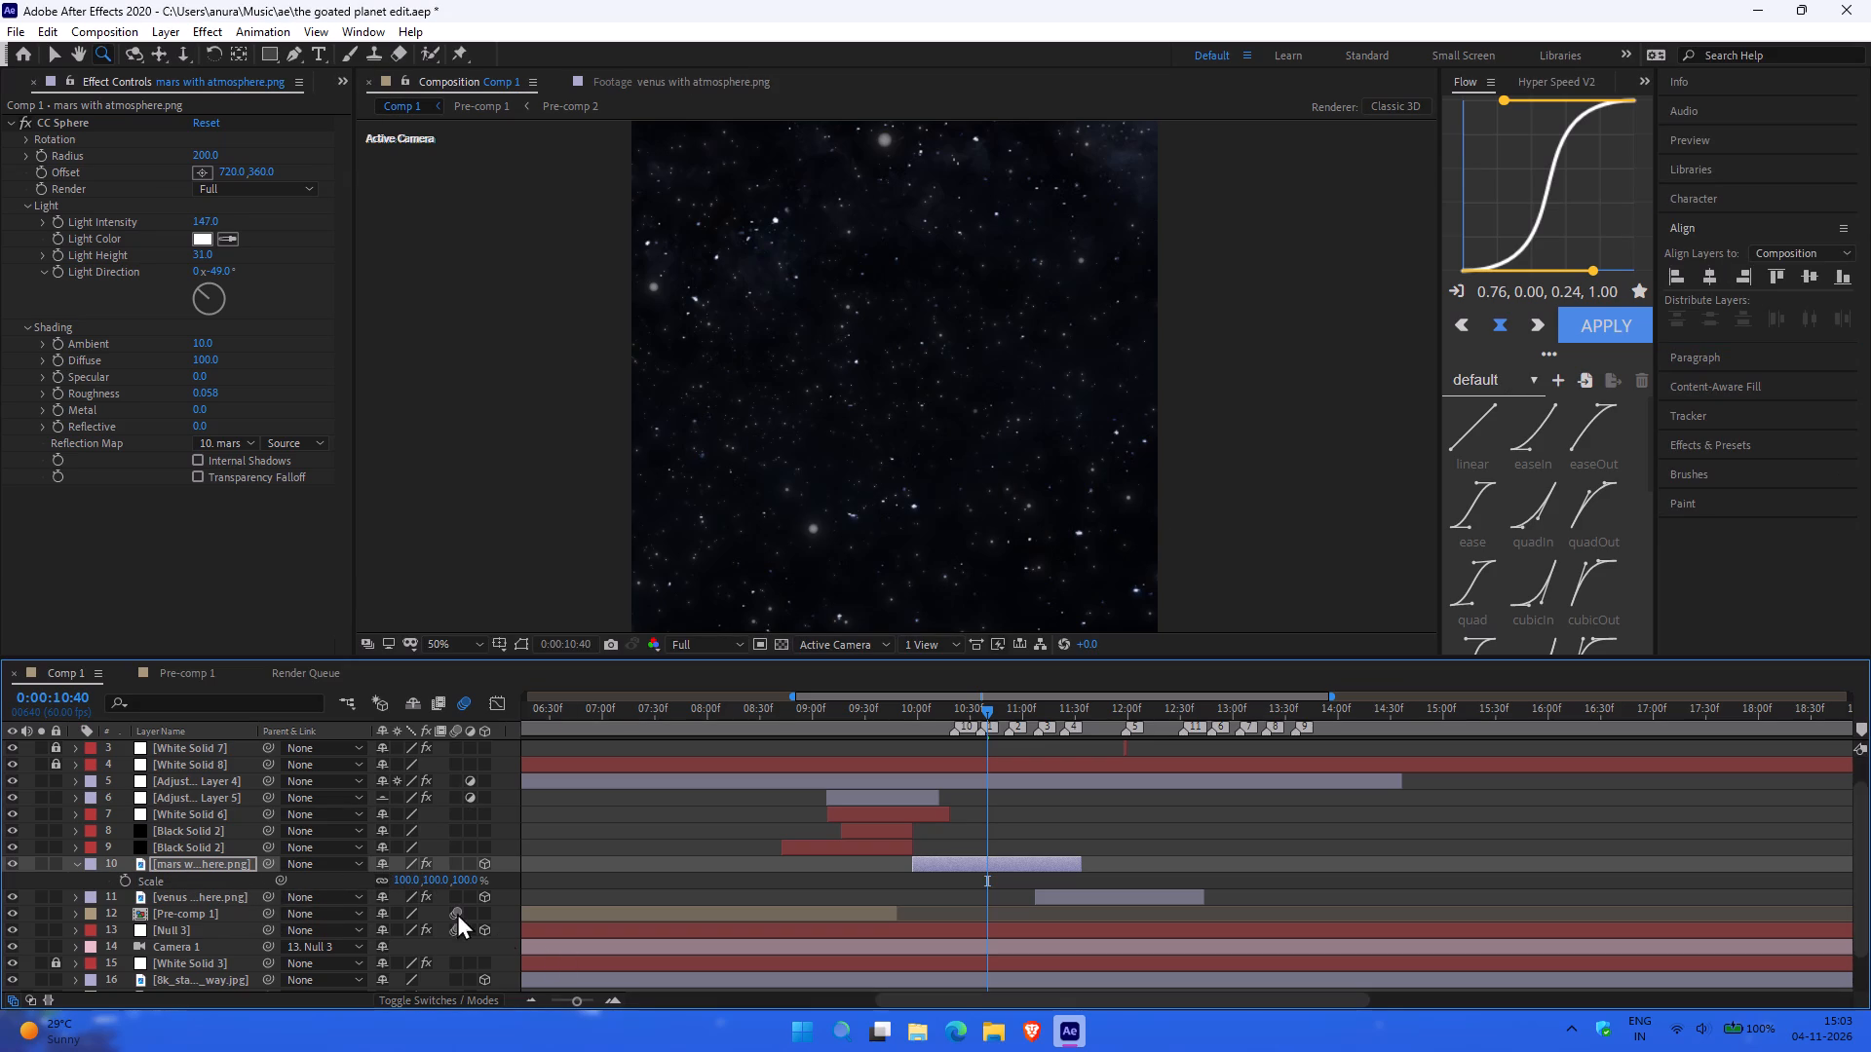
pyautogui.moveTo(429, 880); pyautogui.dragTo(551, 873)
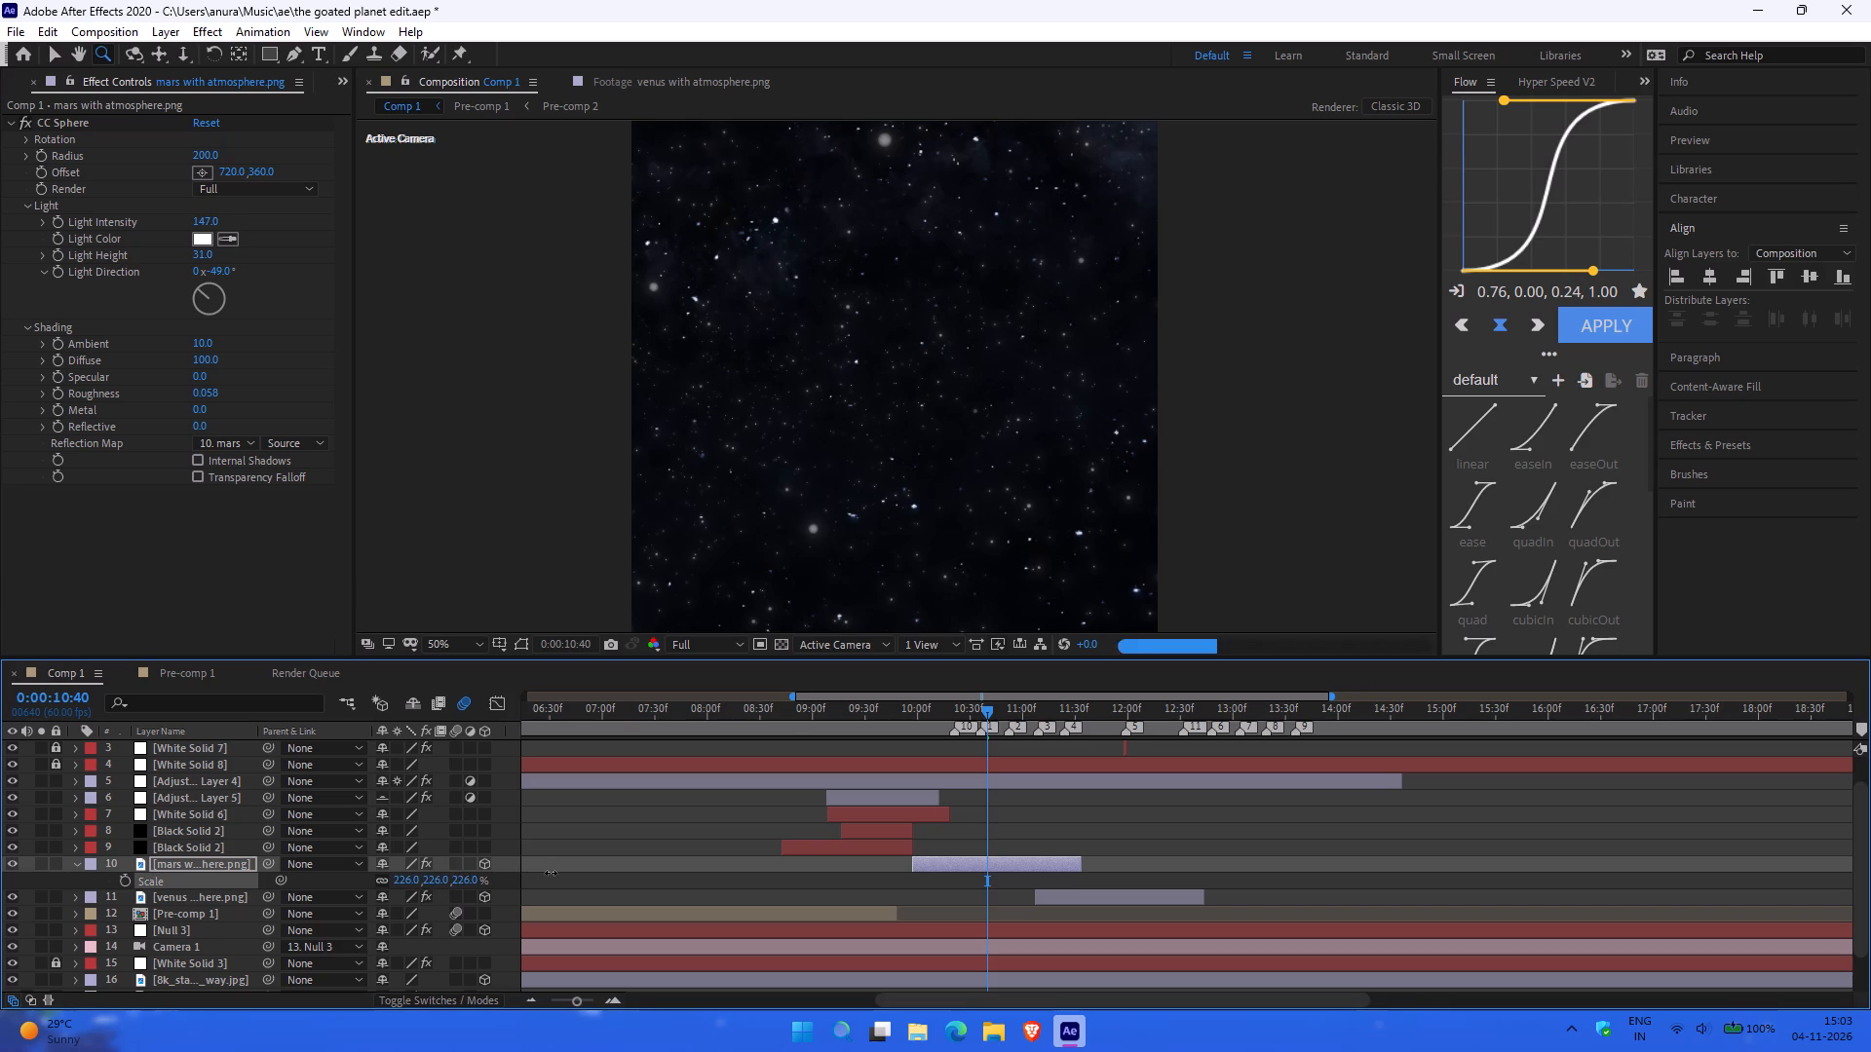
pyautogui.moveTo(551, 873); pyautogui.dragTo(699, 868)
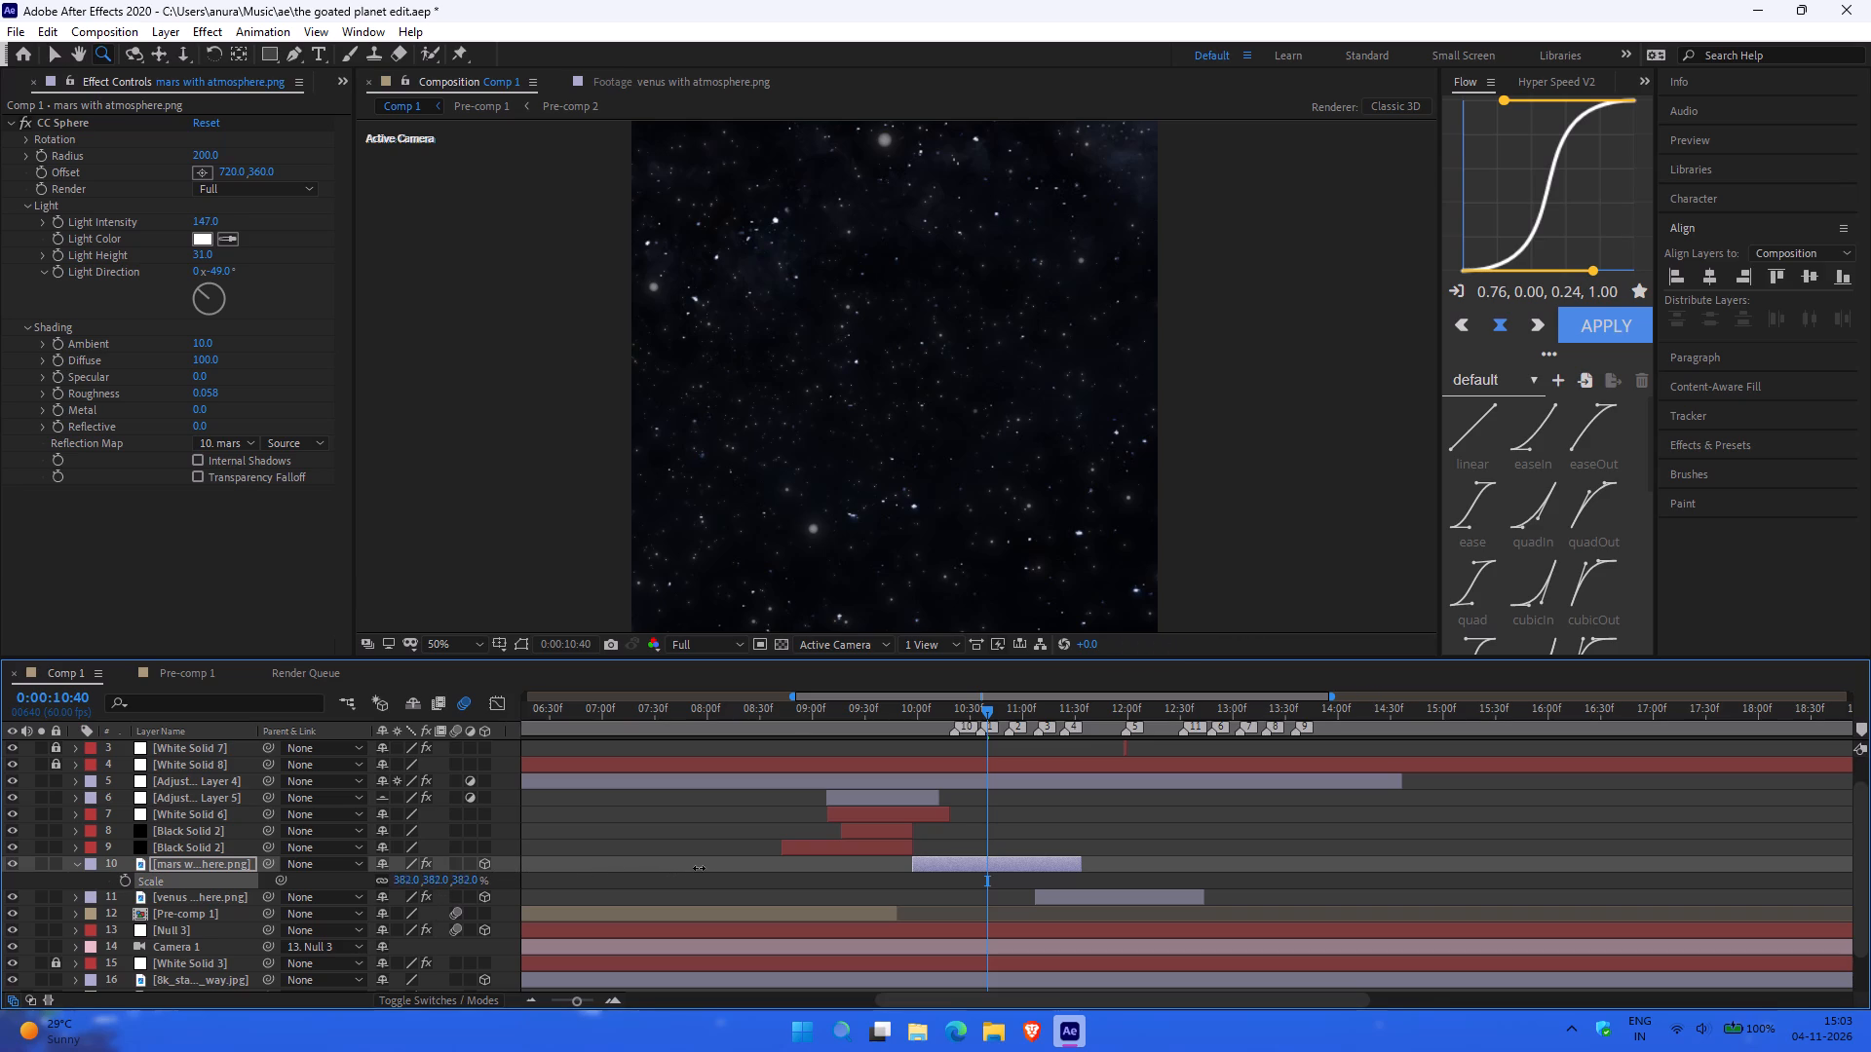
pyautogui.moveTo(699, 868); pyautogui.dragTo(901, 849)
pyautogui.moveTo(901, 849); pyautogui.dragTo(1330, 847)
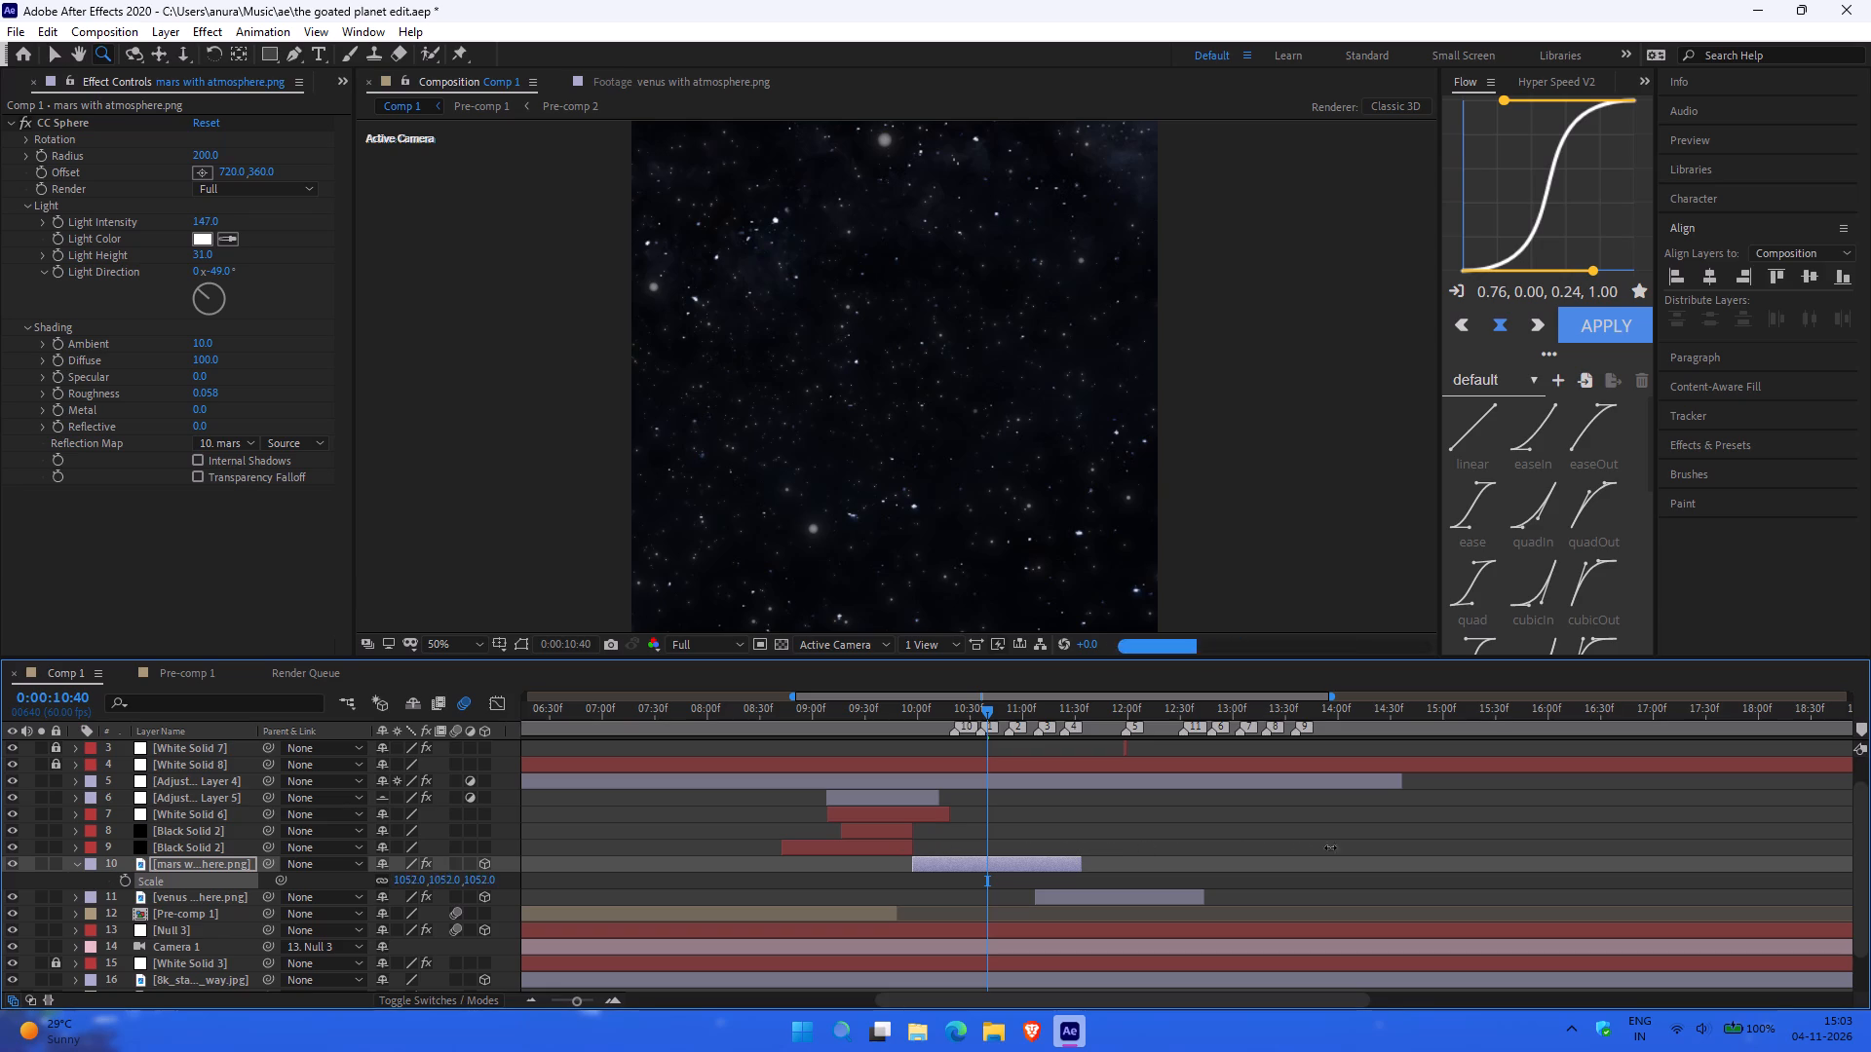
pyautogui.moveTo(1330, 847); pyautogui.dragTo(1782, 847)
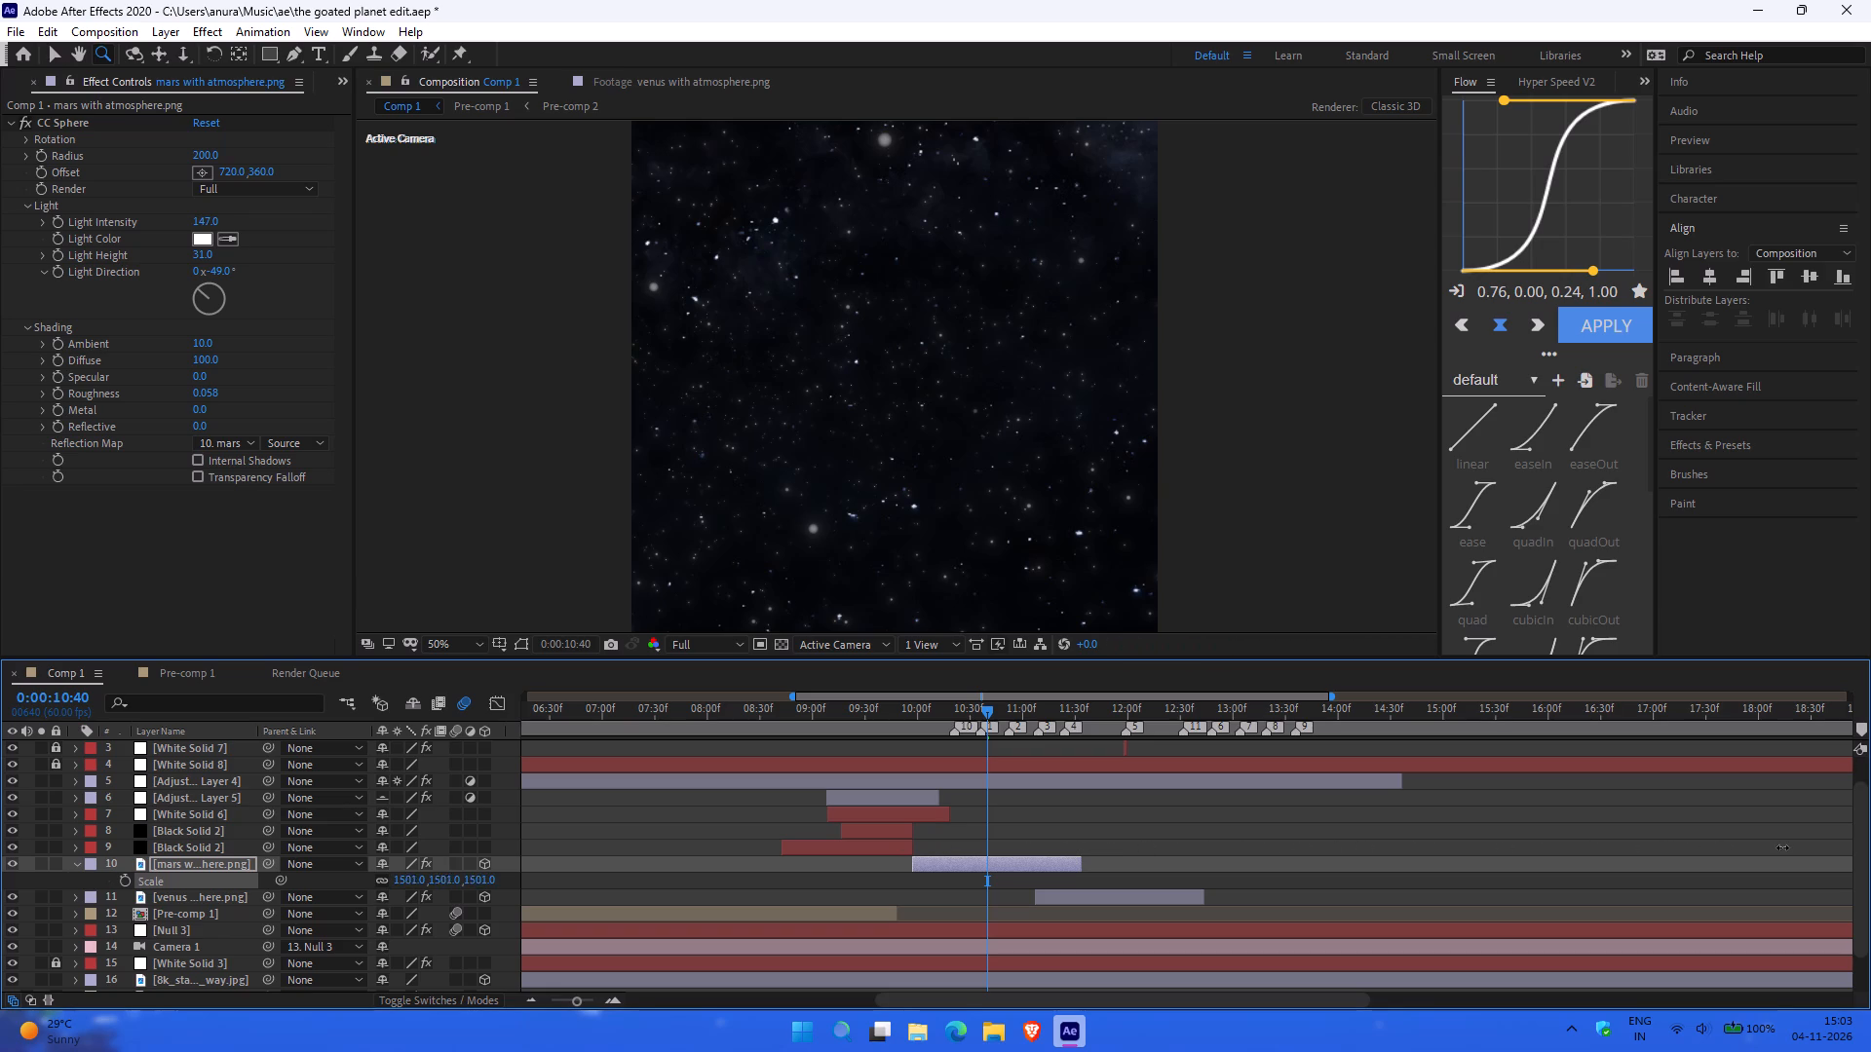
pyautogui.moveTo(1782, 847); pyautogui.dragTo(682, 1050)
pyautogui.moveTo(682, 1050); pyautogui.dragTo(560, 1051)
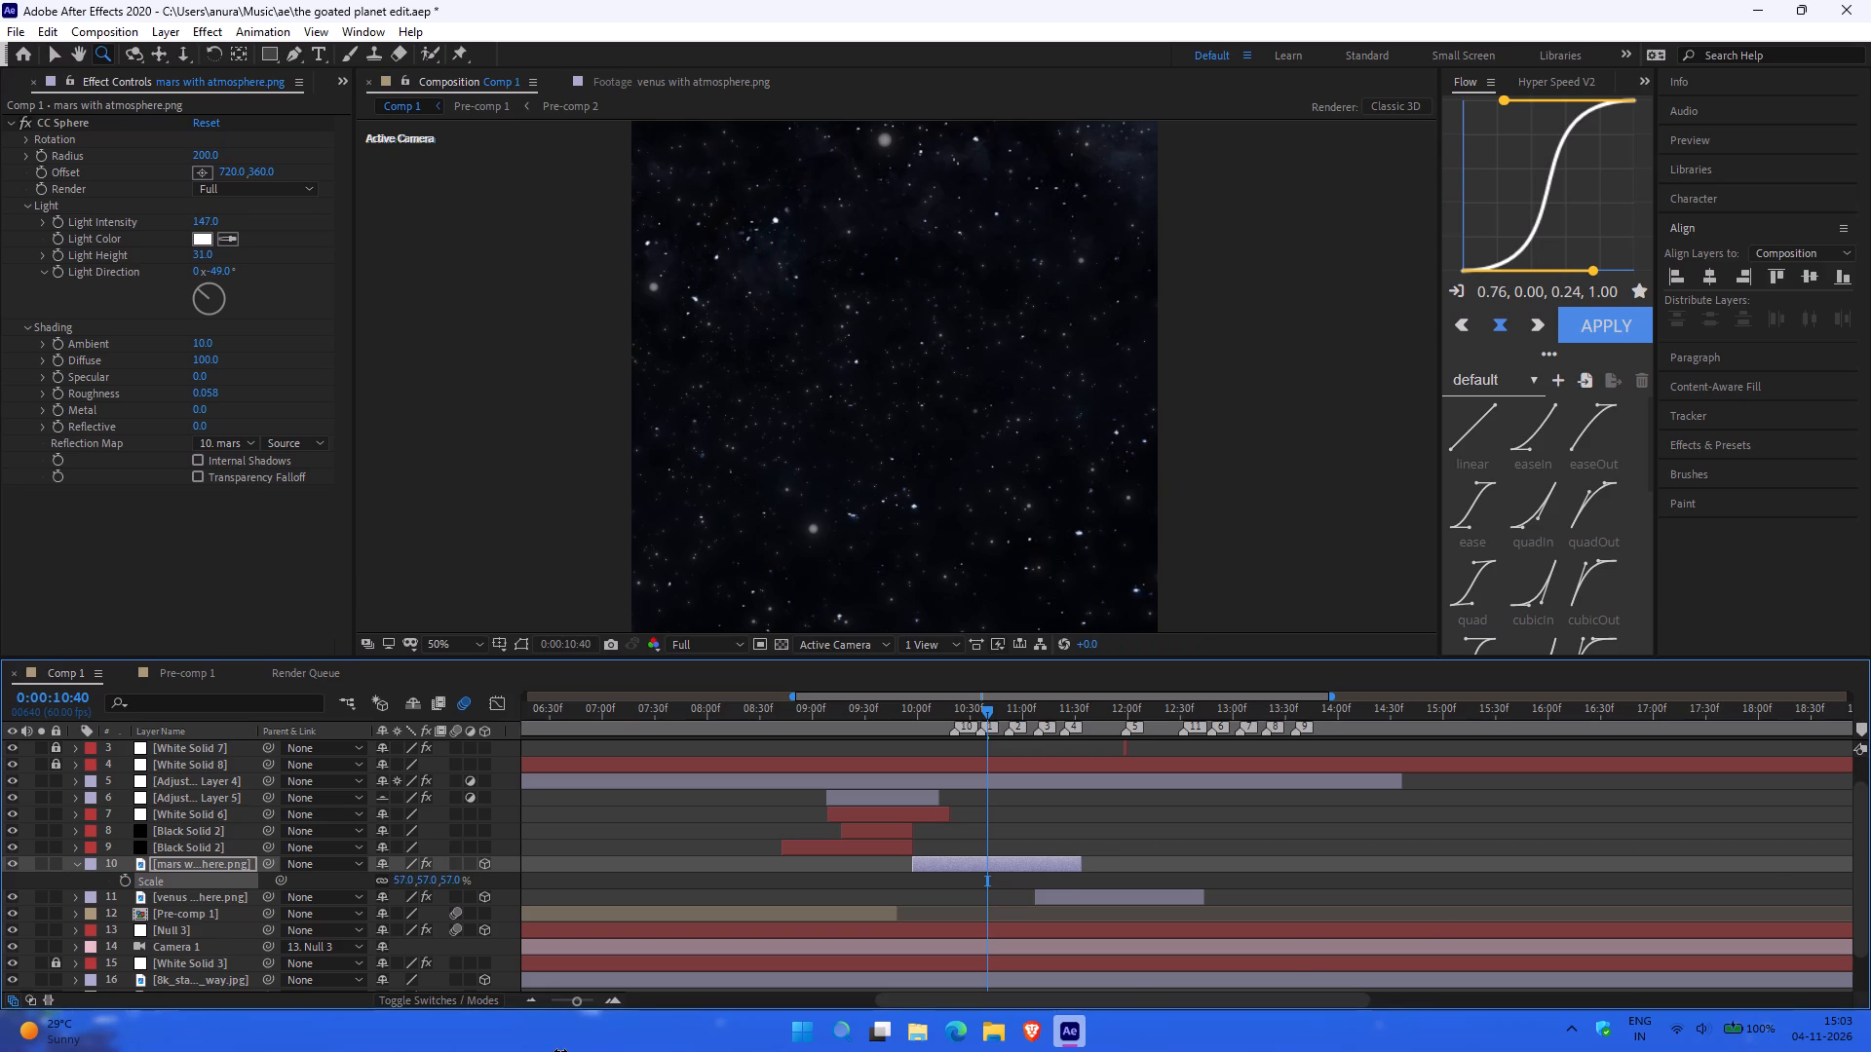
pyautogui.moveTo(560, 1051); pyautogui.dragTo(589, 1051)
# Examine the area in and around the composition frame for the Mars planet at several magnifications.
pyautogui.keyDown('ctrl'); pyautogui.scroll(-3, 986, 253); pyautogui.keyUp('ctrl')
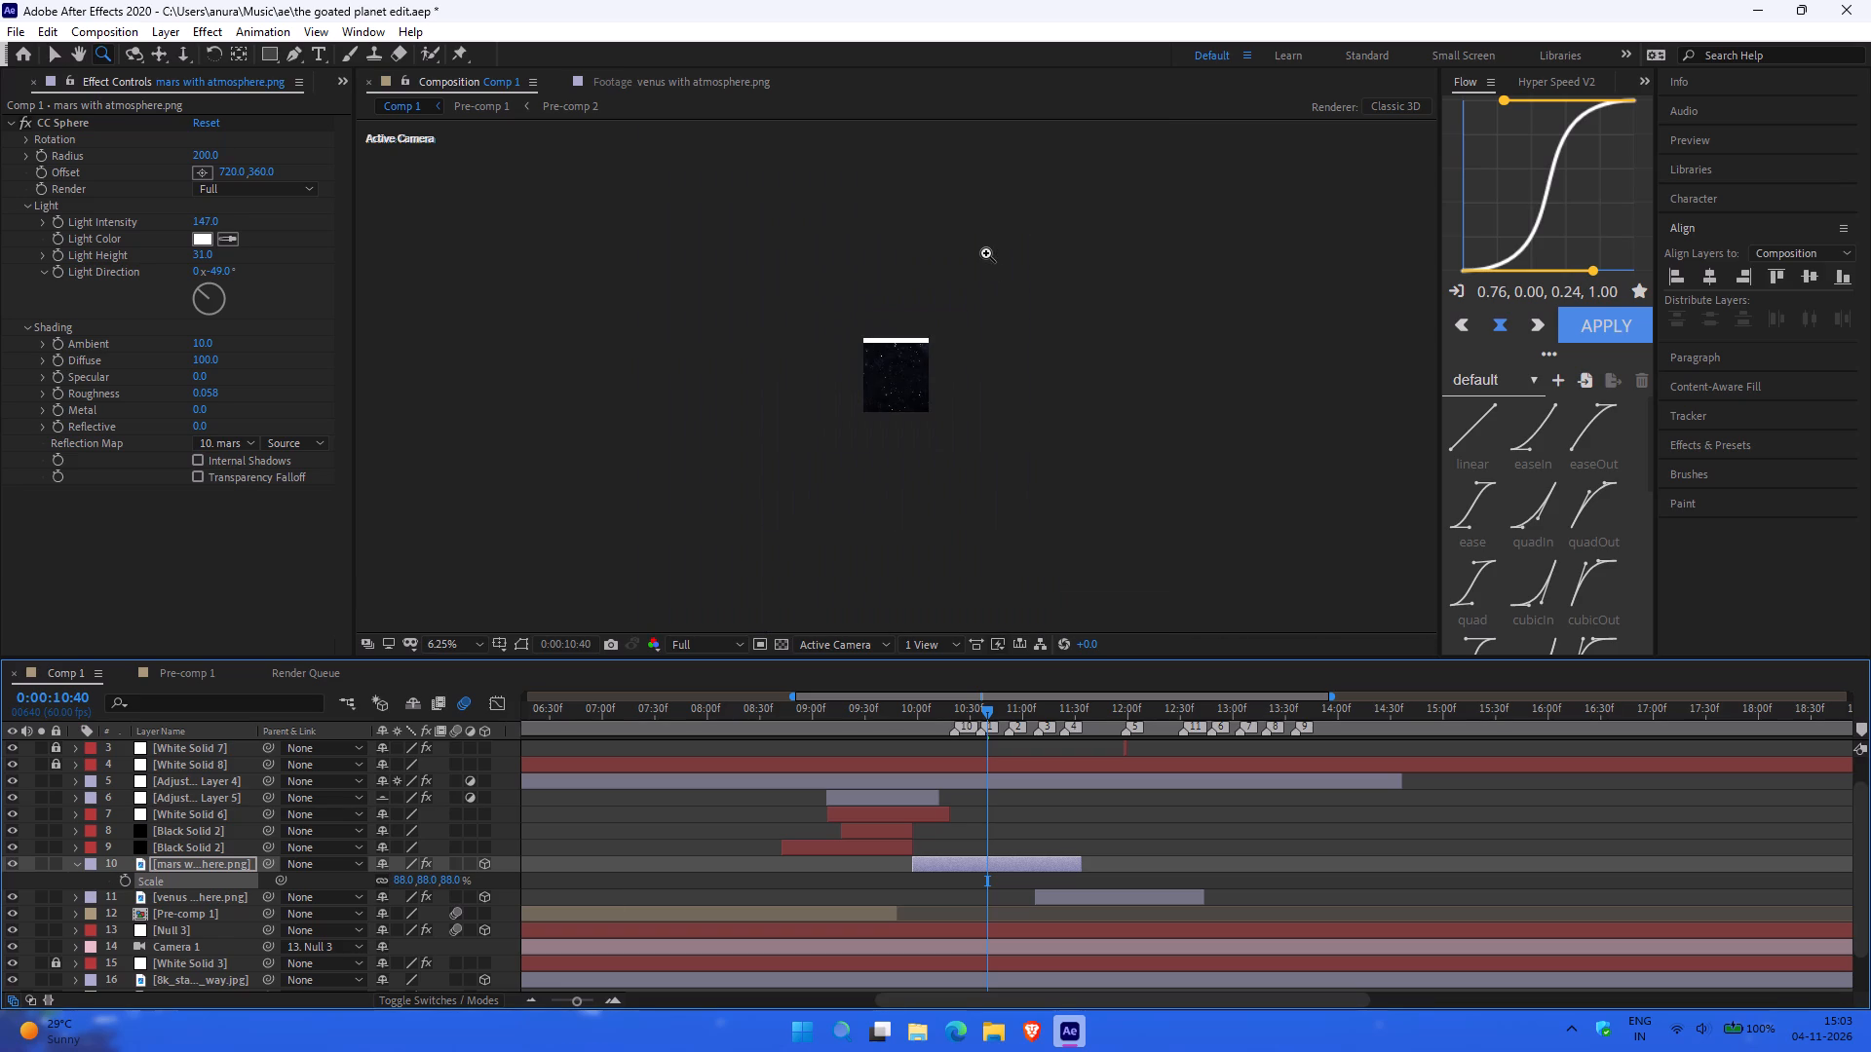
pyautogui.keyDown('ctrl'); pyautogui.scroll(-10, 986, 253); pyautogui.keyUp('ctrl')
pyautogui.keyDown('ctrl'); pyautogui.scroll(3, 986, 253); pyautogui.keyUp('ctrl')
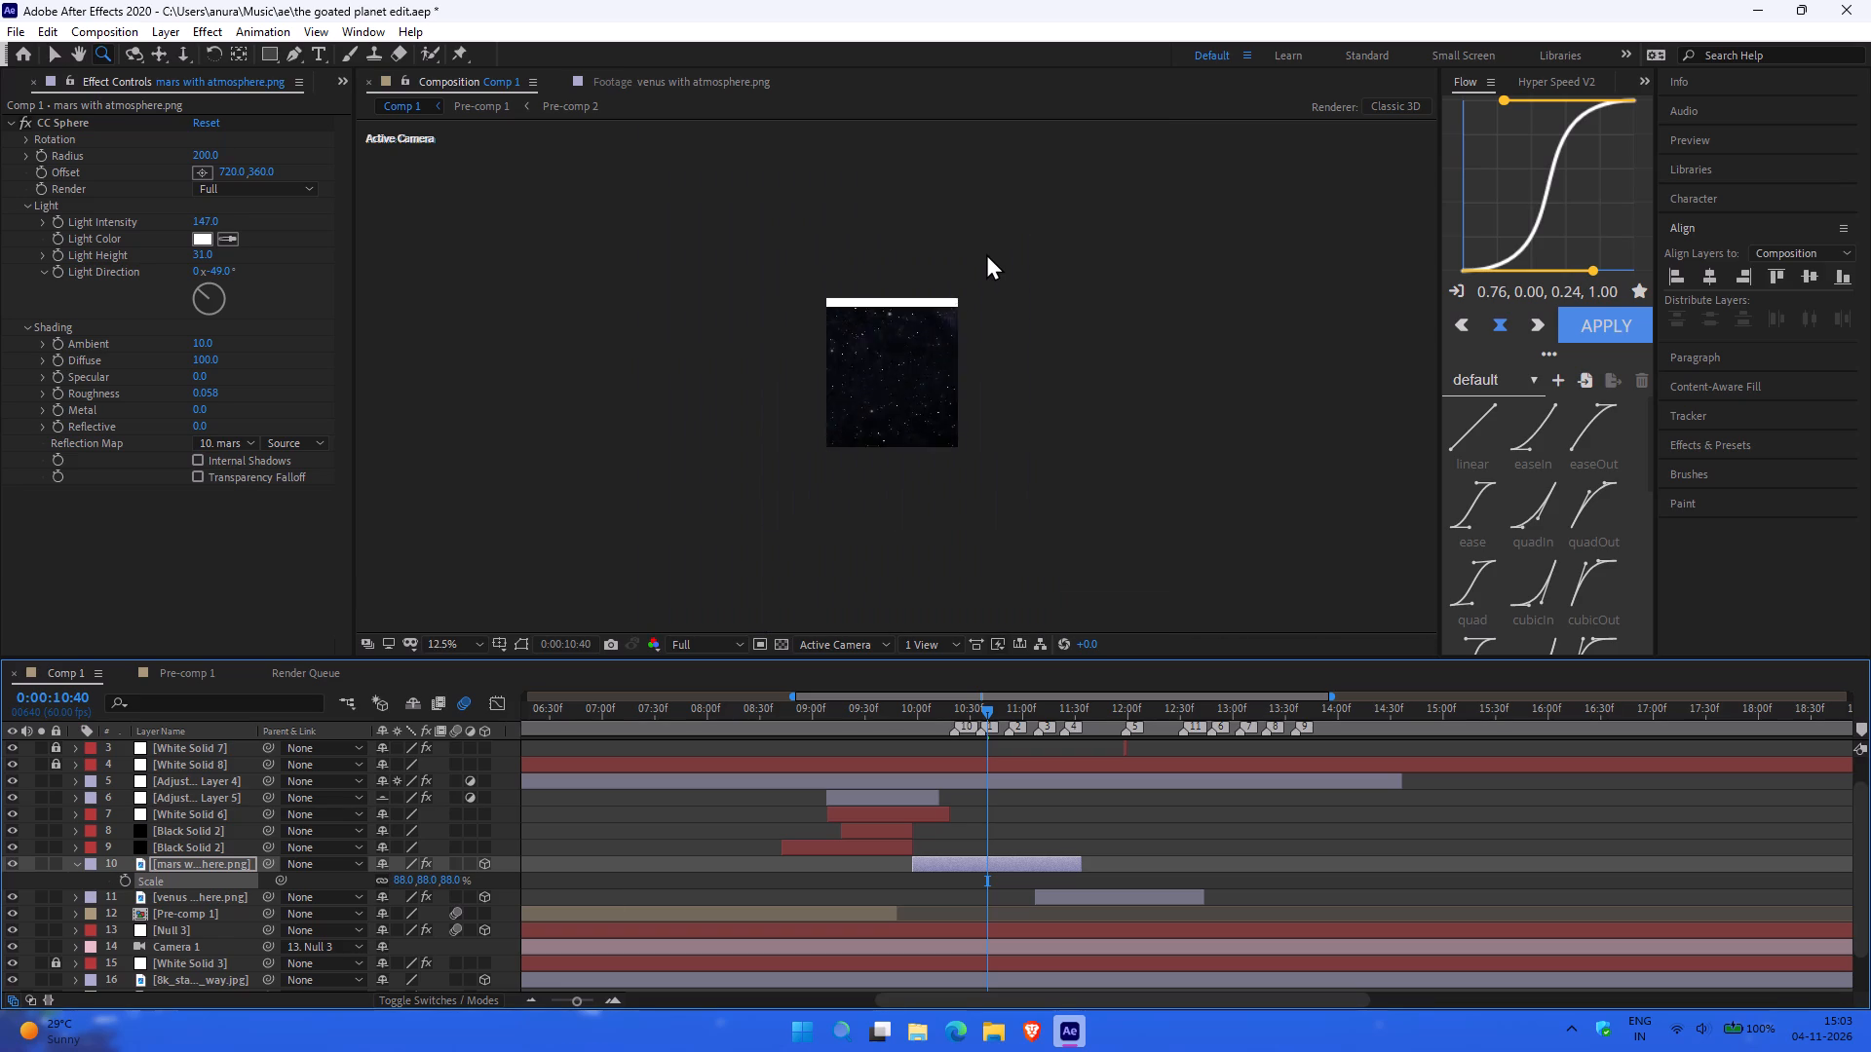
pyautogui.keyDown('ctrl'); pyautogui.scroll(2, 986, 253); pyautogui.keyUp('ctrl')
pyautogui.keyDown('ctrl'); pyautogui.scroll(-1, 986, 253); pyautogui.keyUp('ctrl')
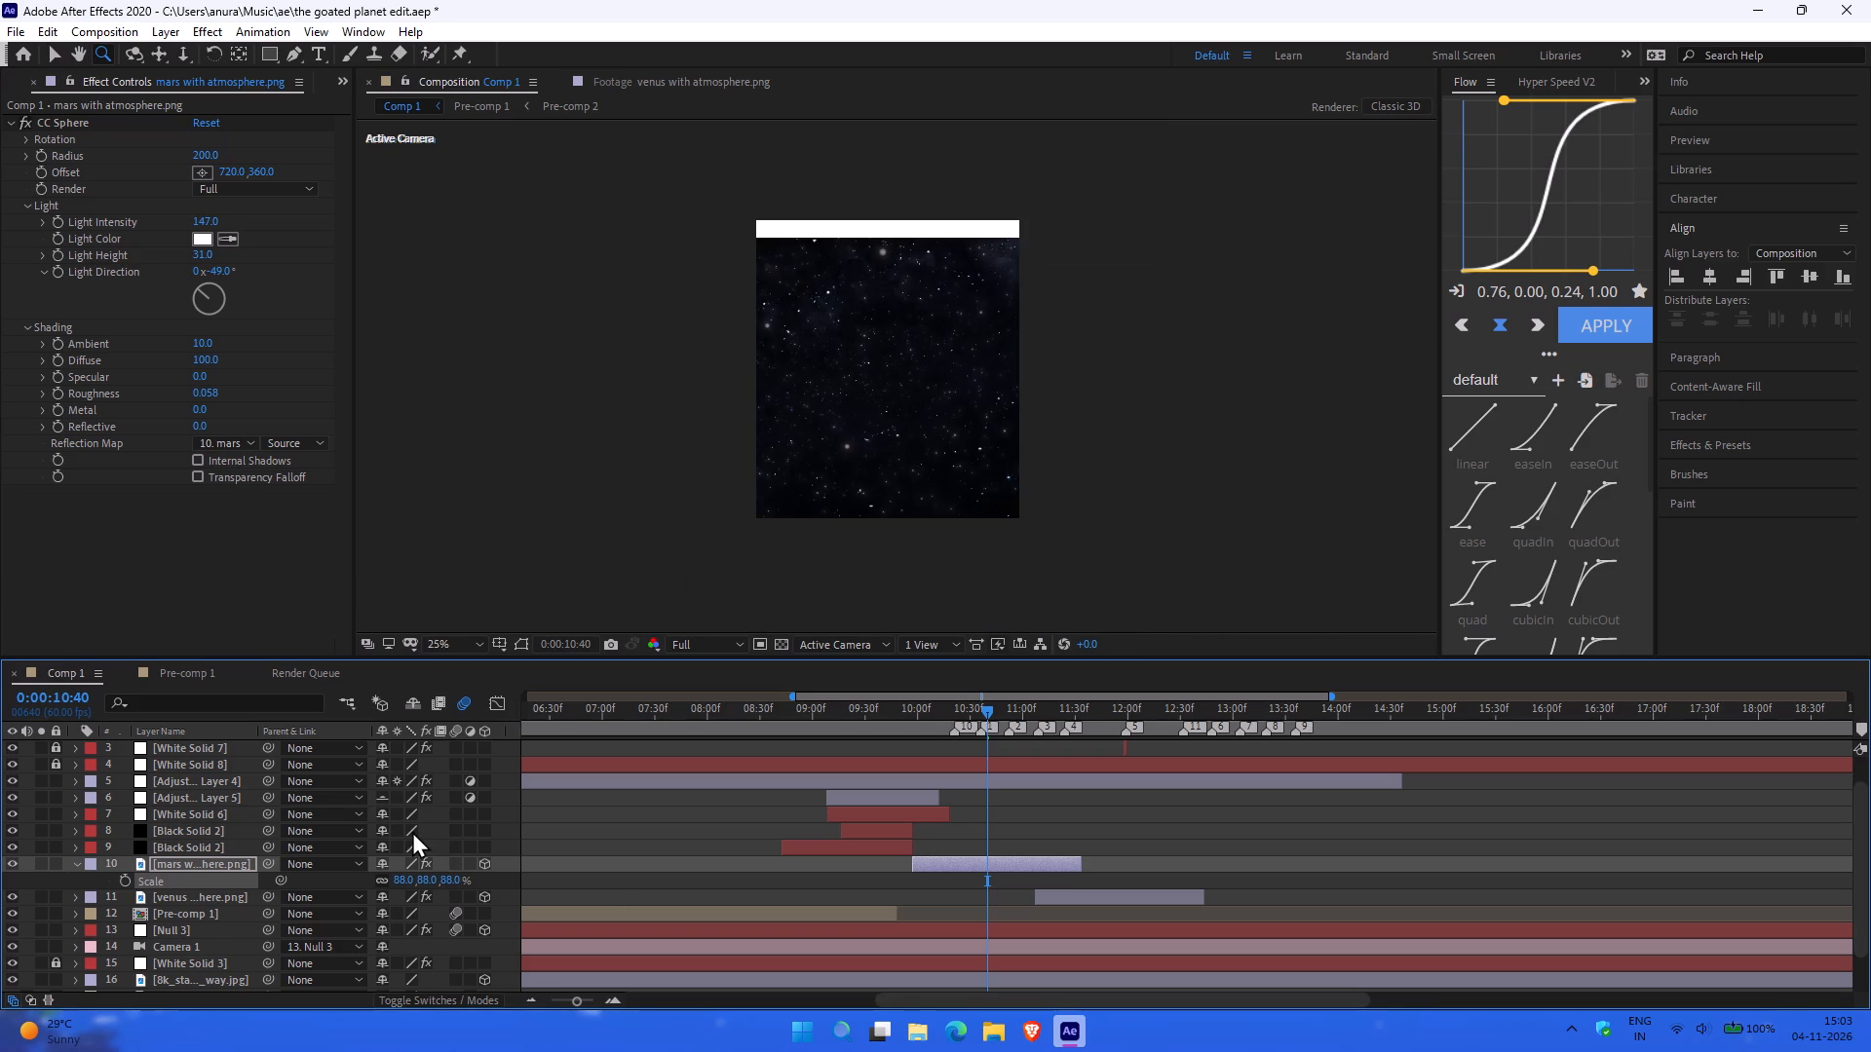
pyautogui.keyDown('ctrl'); pyautogui.scroll(-5, 801, 607); pyautogui.keyUp('ctrl')
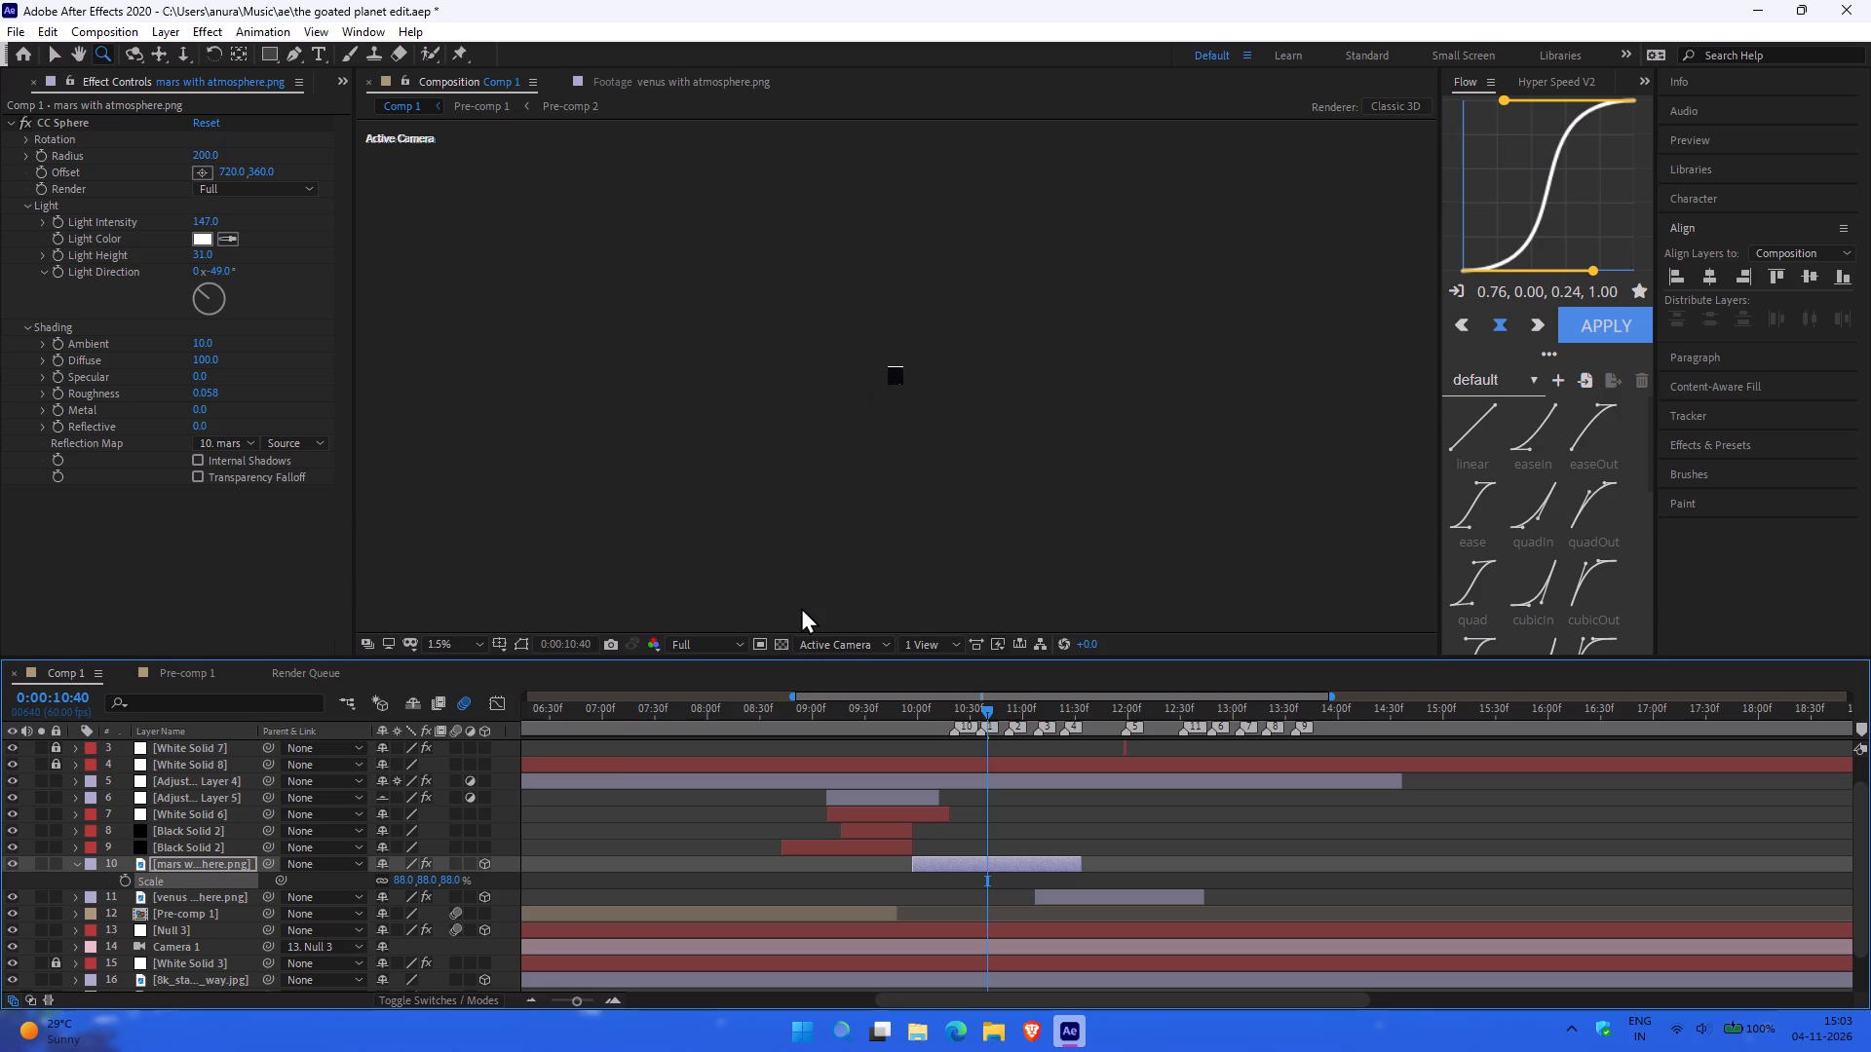
pyautogui.keyDown('ctrl'); pyautogui.scroll(5, 801, 607); pyautogui.keyUp('ctrl')
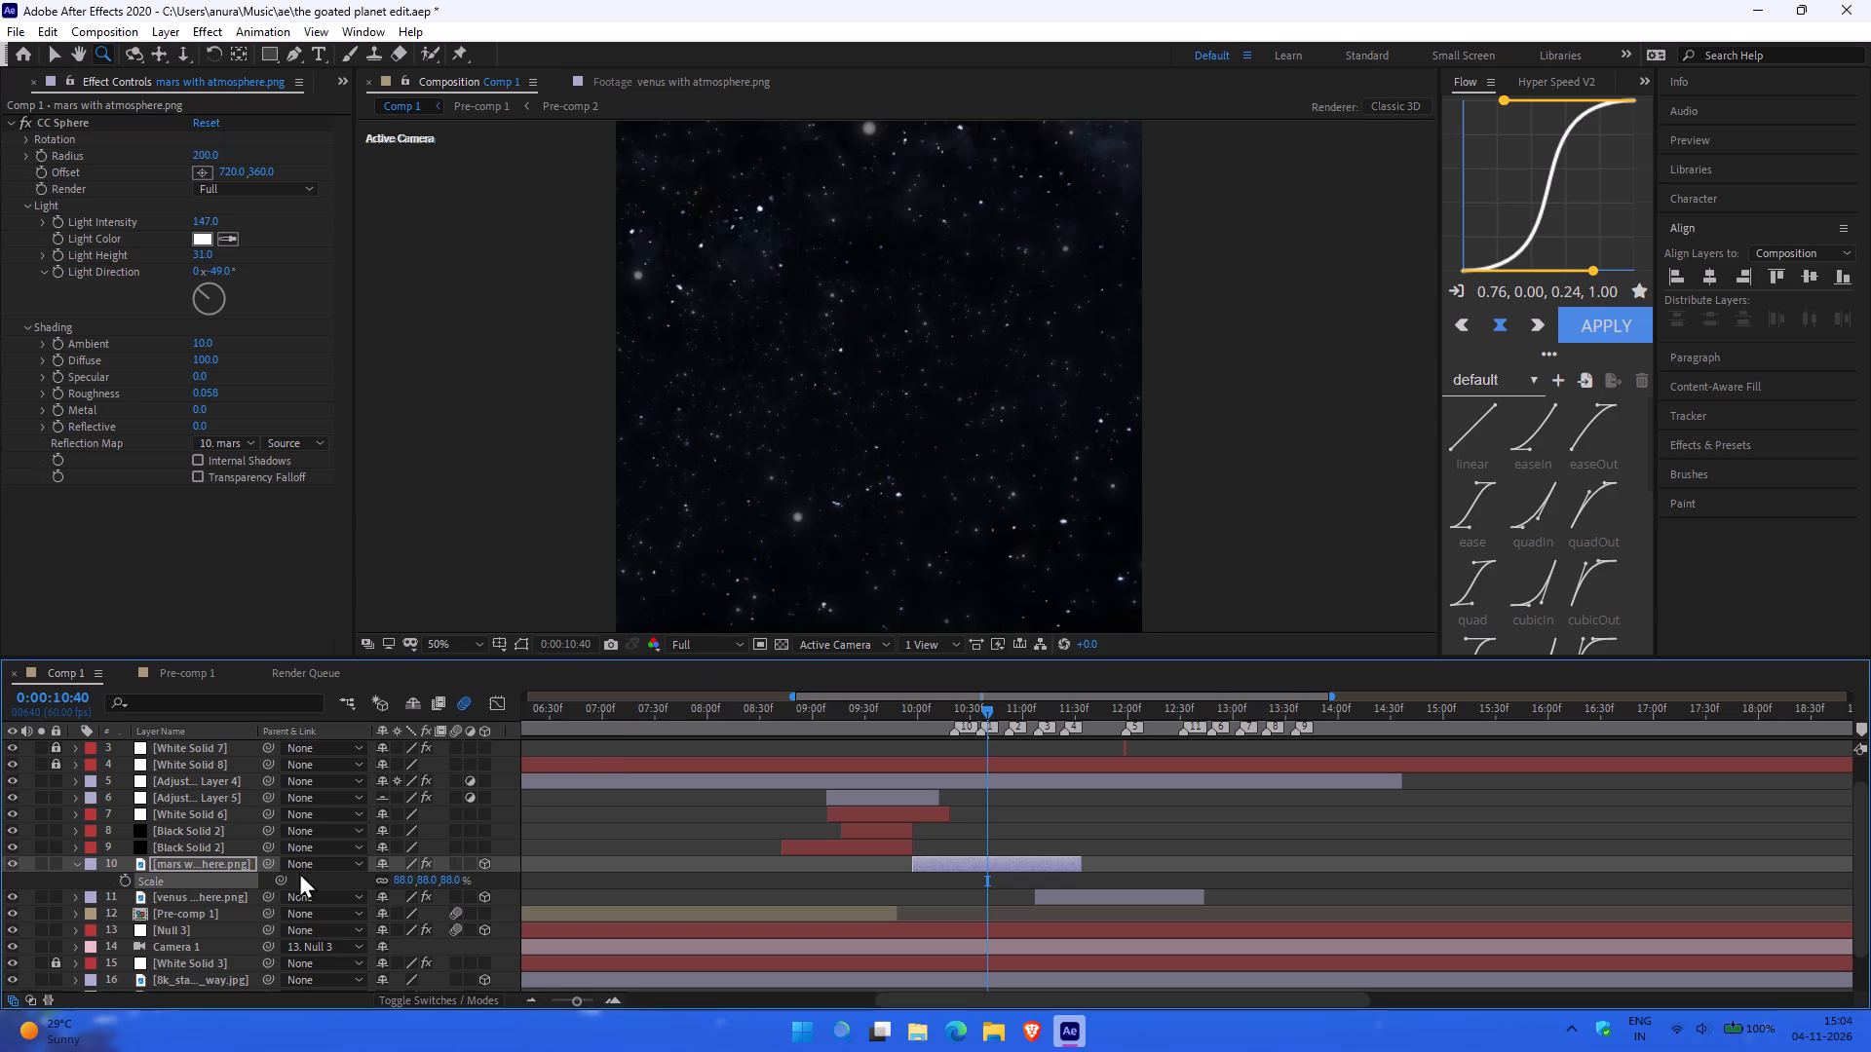
# Toggle the Mars layer between 2D and 3D several times to compare how it renders, ending with 3D on.
pyautogui.click(484, 865)
pyautogui.click(484, 865)
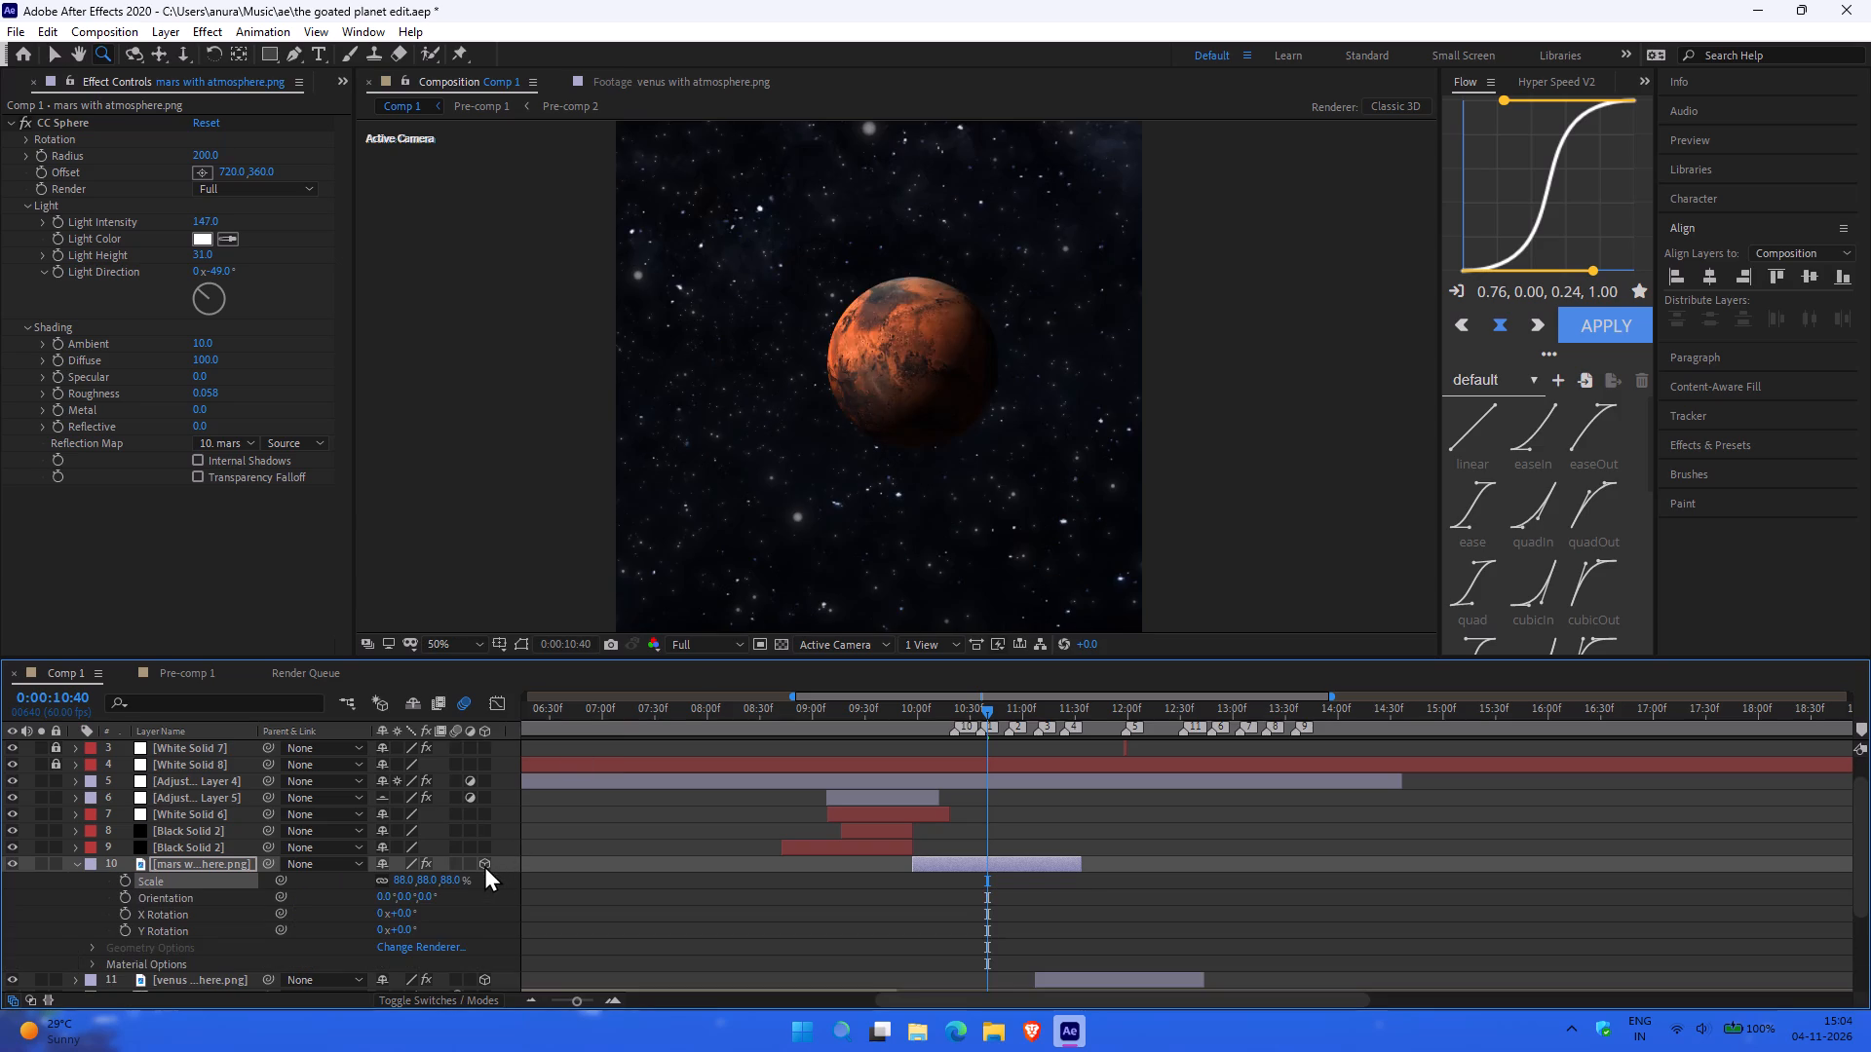
pyautogui.click(484, 865)
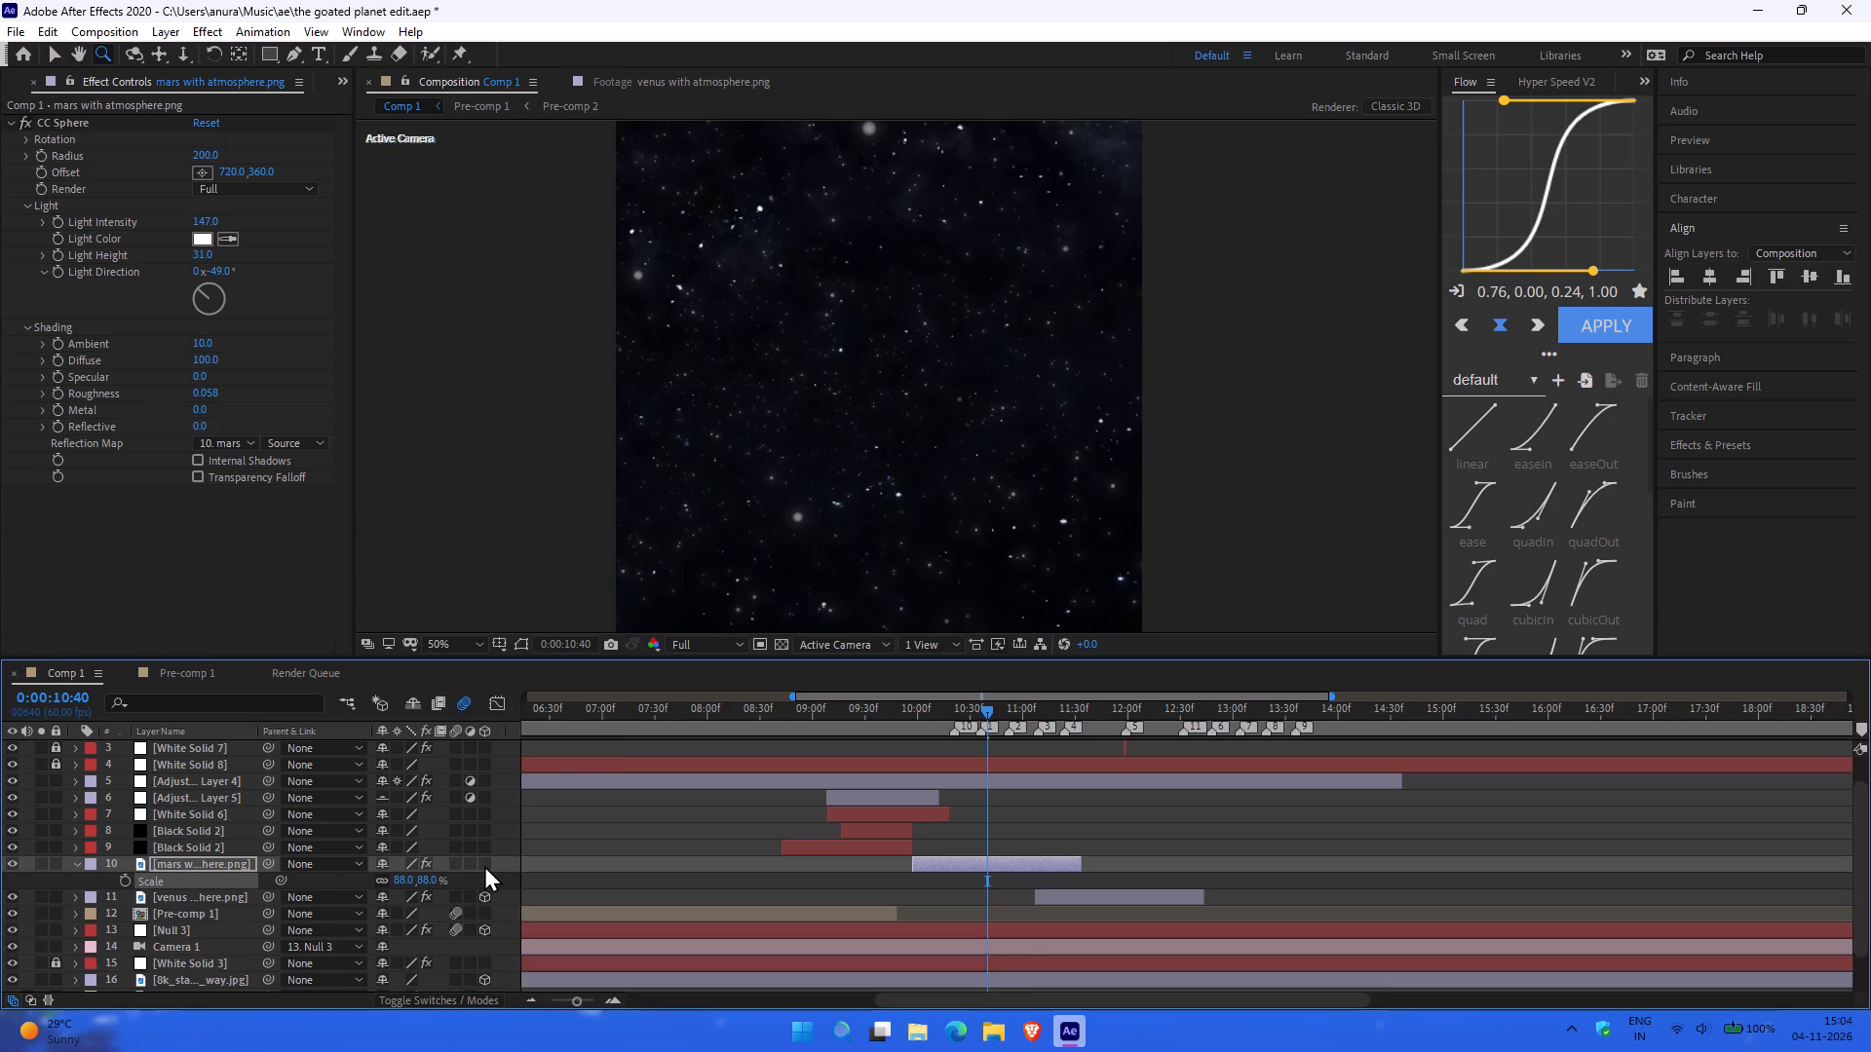
pyautogui.doubleClick(484, 865)
pyautogui.doubleClick(484, 865)
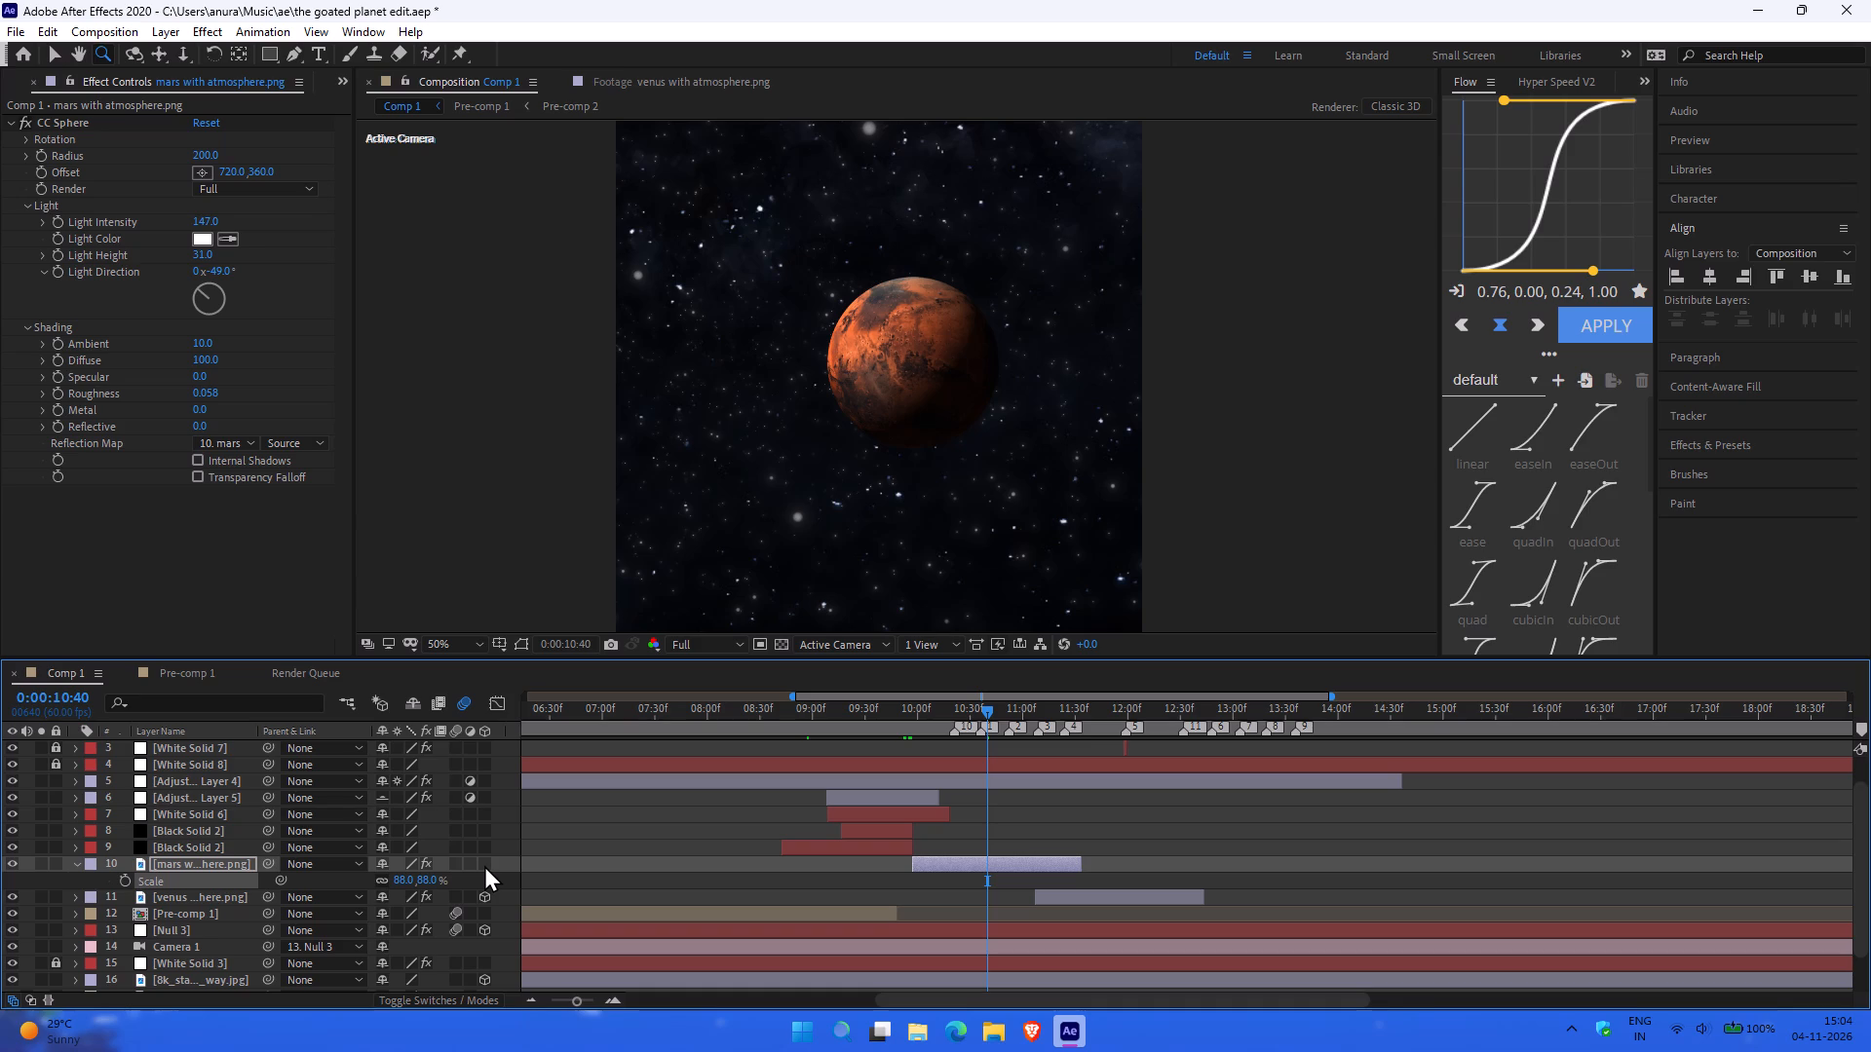
pyautogui.click(484, 865)
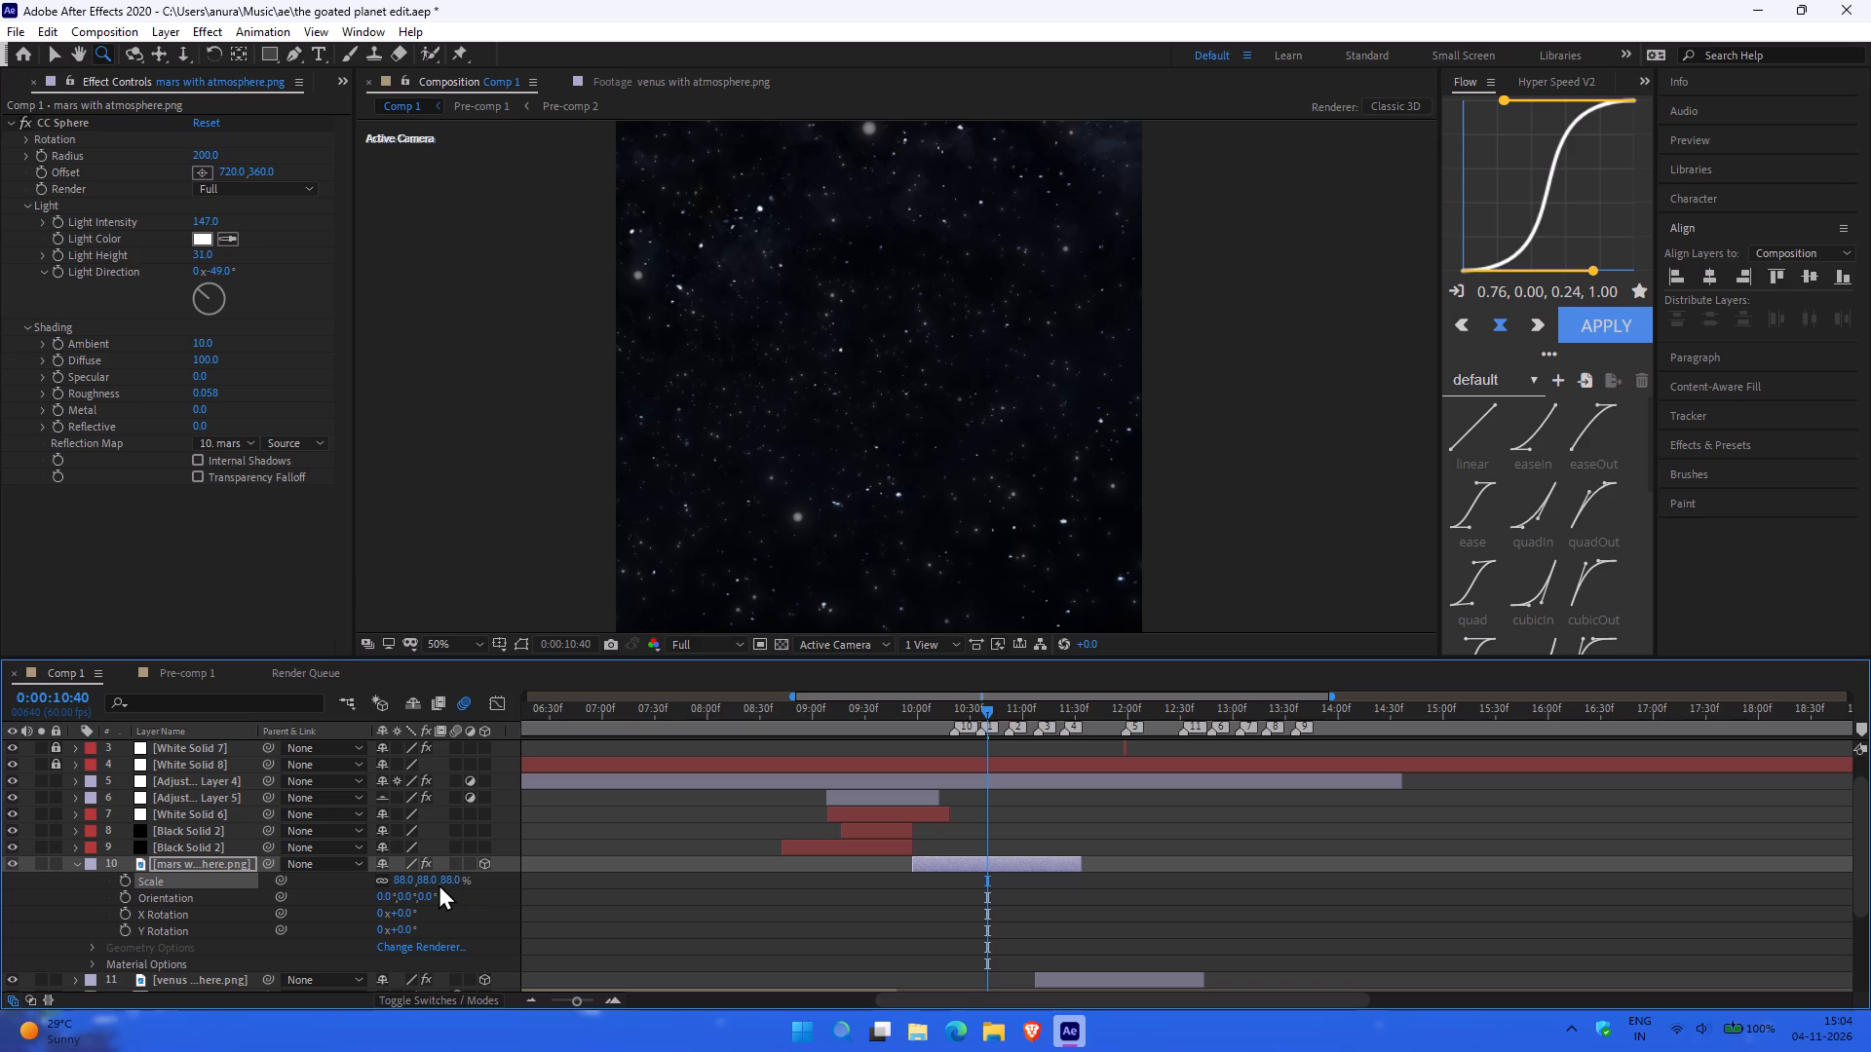
# Save the project.
pyautogui.hotkey('ctrl', 's')
# Reveal the Mars layer's Position and vary its Z value between about -415 and 1520, ending at 17.
pyautogui.press('p')
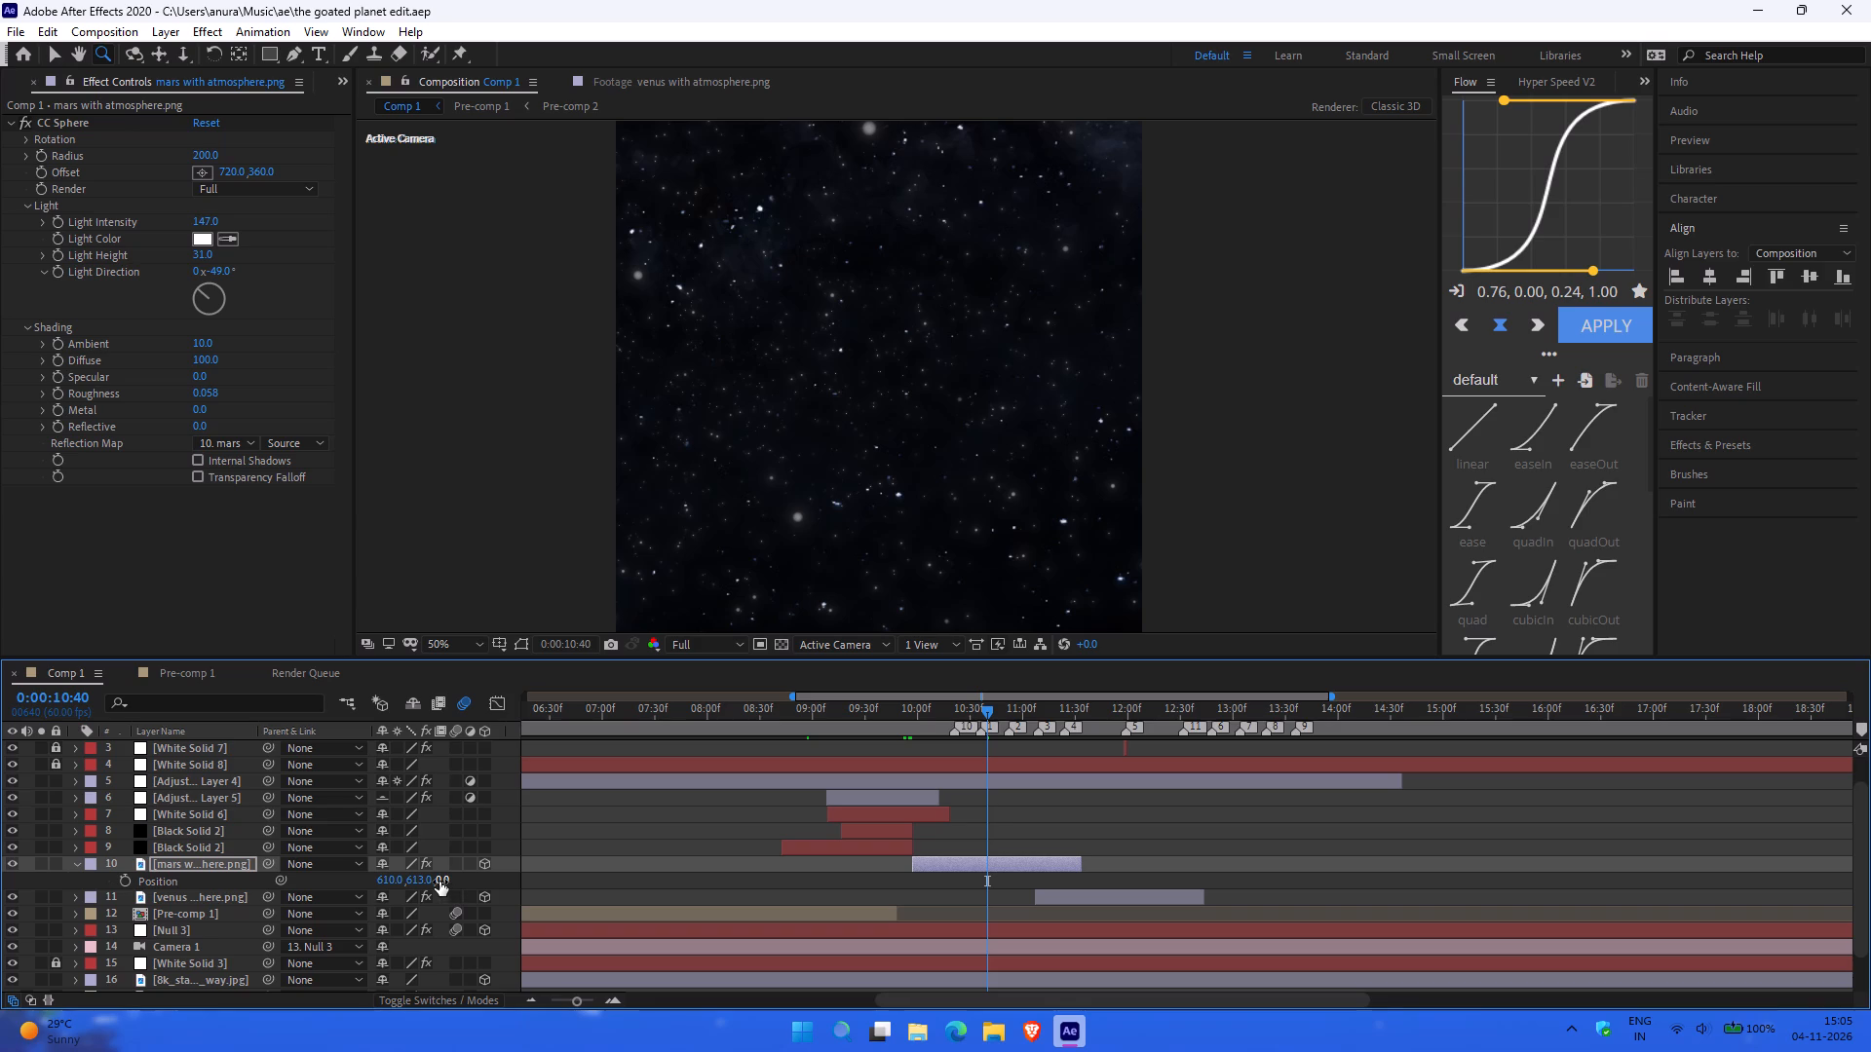
pyautogui.moveTo(446, 879); pyautogui.dragTo(1285, 919)
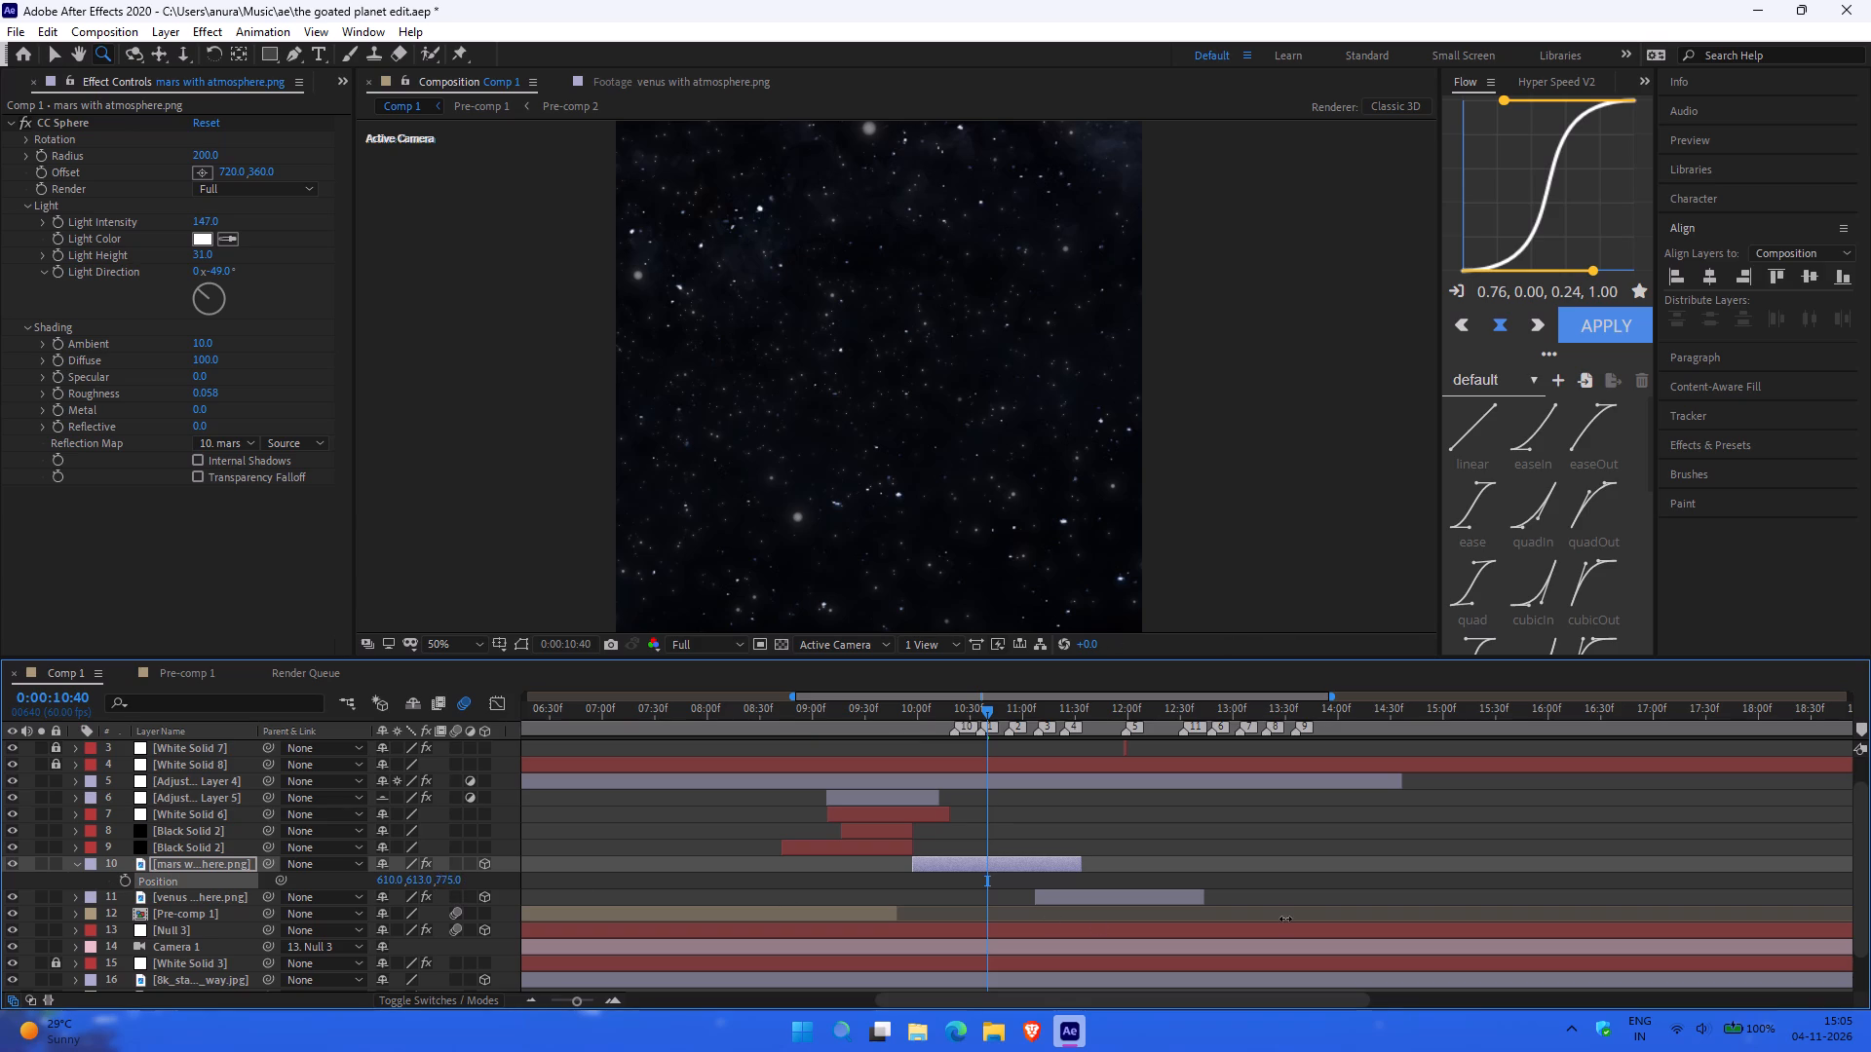
pyautogui.moveTo(1285, 919); pyautogui.dragTo(1436, 944)
pyautogui.moveTo(1436, 944); pyautogui.dragTo(42, 879)
pyautogui.moveTo(42, 879); pyautogui.dragTo(1870, 813)
pyautogui.moveTo(1870, 813); pyautogui.dragTo(1572, 886)
pyautogui.moveTo(1572, 886); pyautogui.dragTo(495, 983)
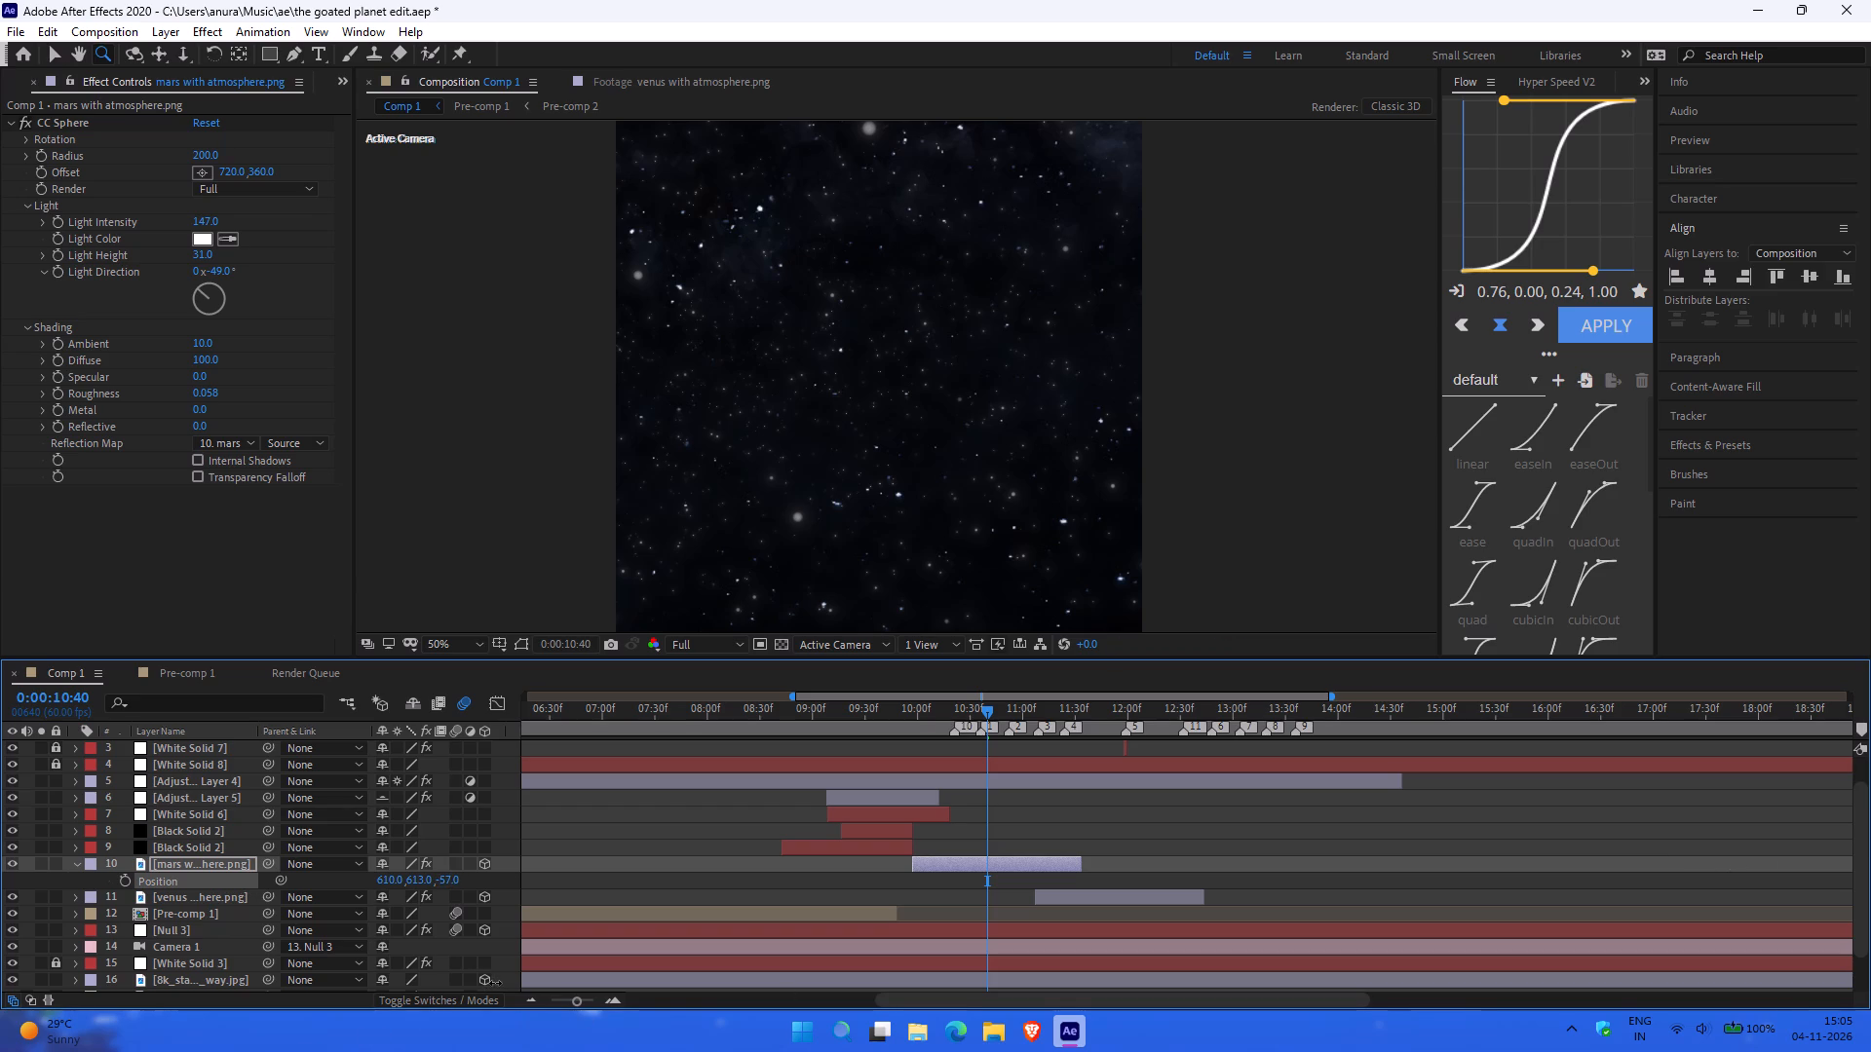
pyautogui.moveTo(495, 983); pyautogui.dragTo(470, 885)
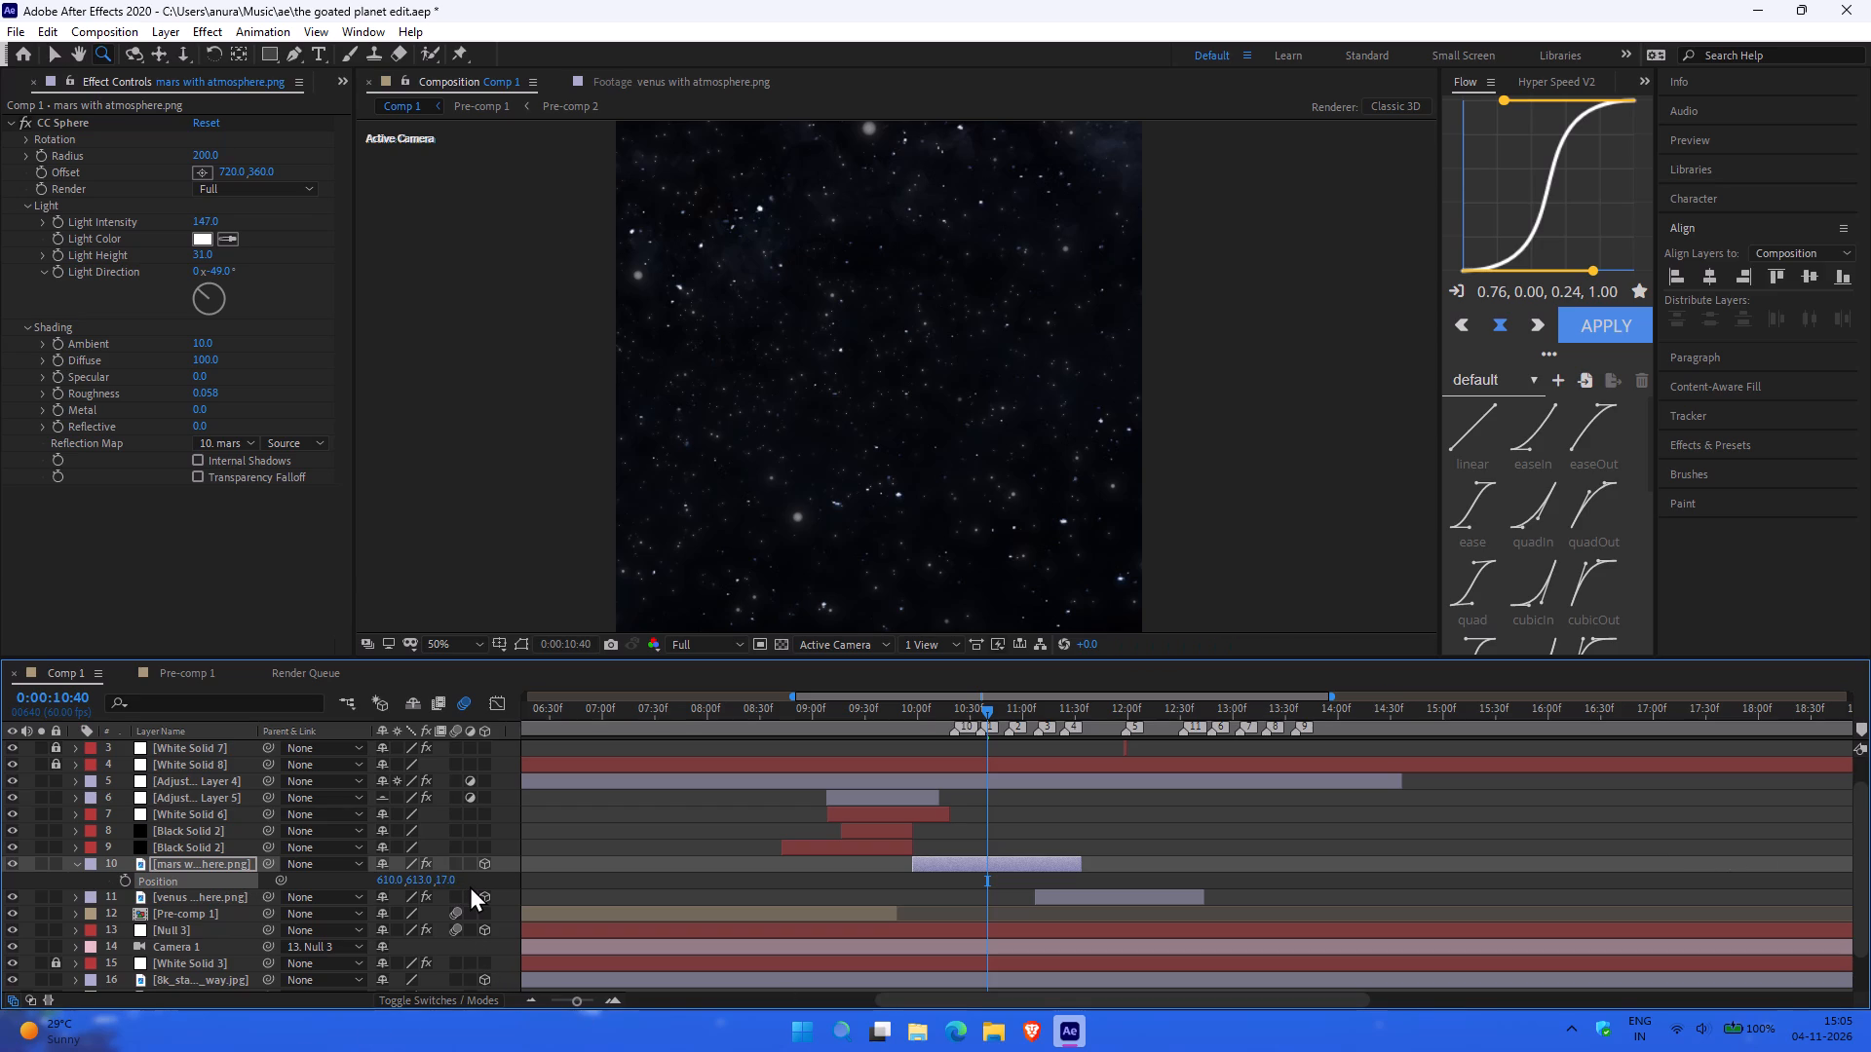
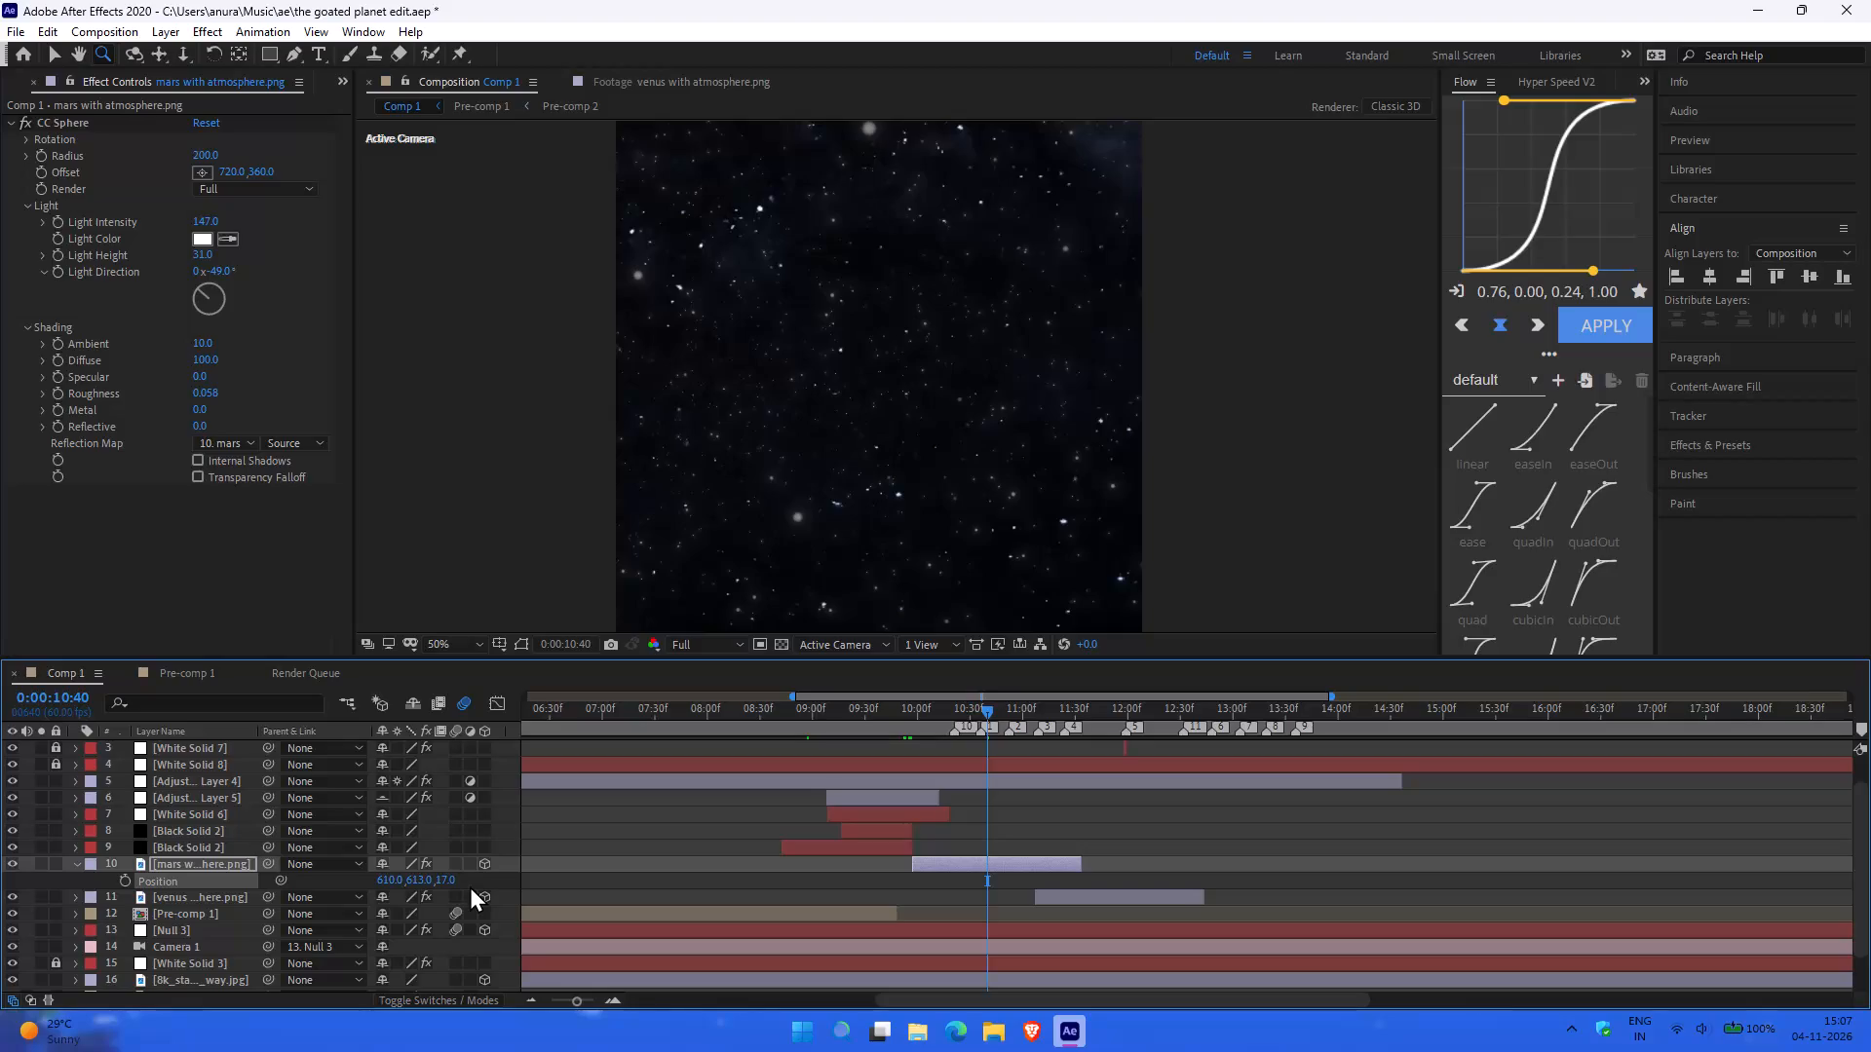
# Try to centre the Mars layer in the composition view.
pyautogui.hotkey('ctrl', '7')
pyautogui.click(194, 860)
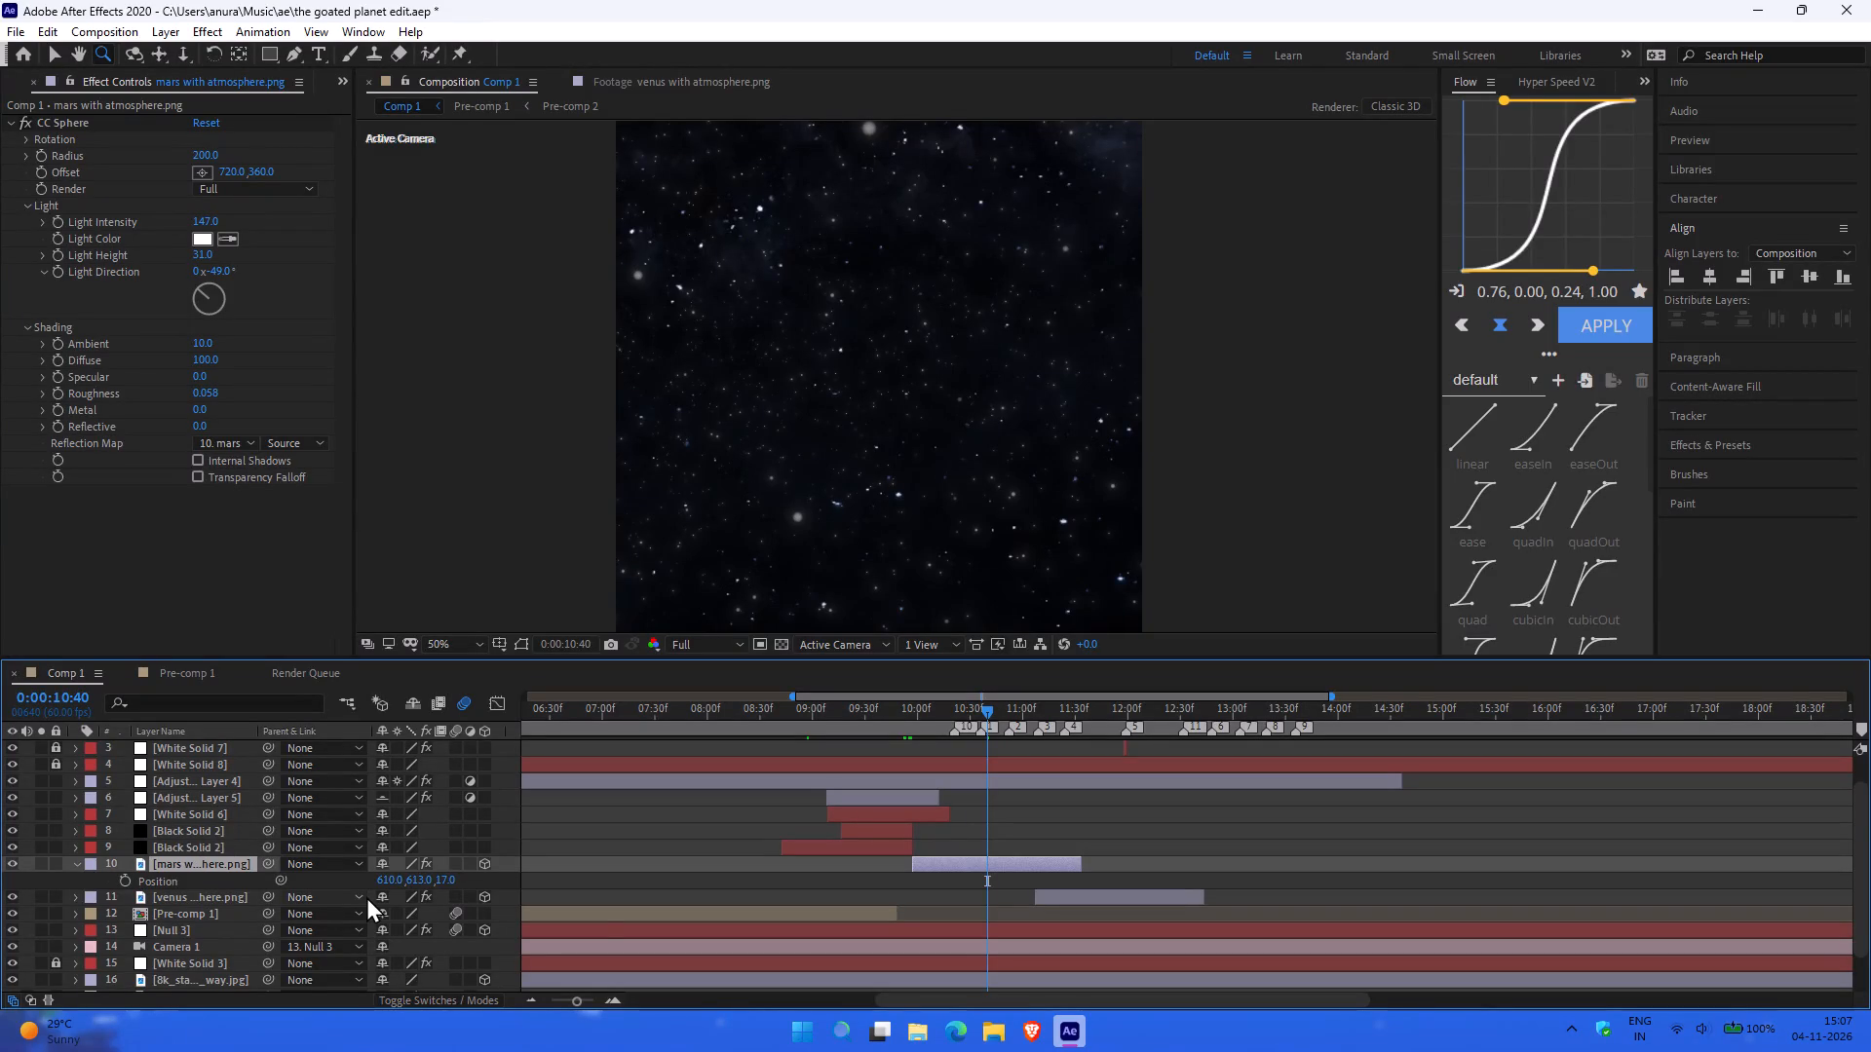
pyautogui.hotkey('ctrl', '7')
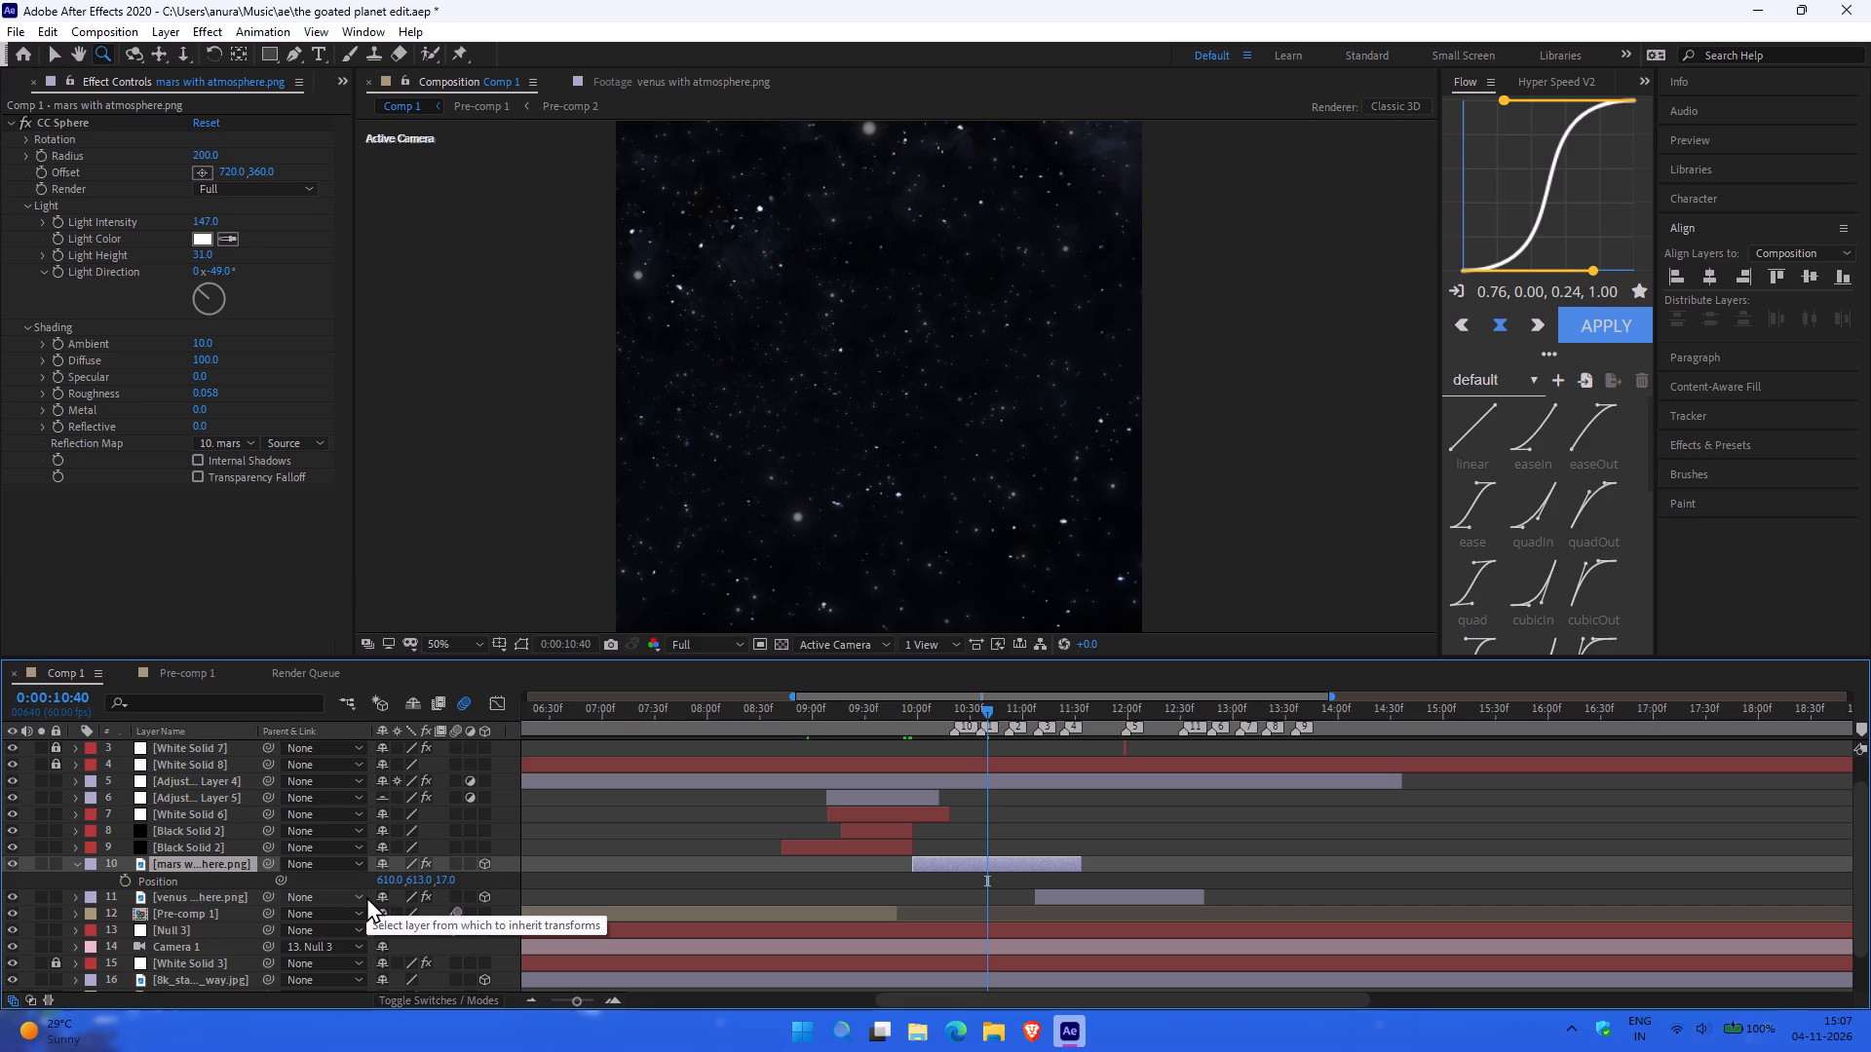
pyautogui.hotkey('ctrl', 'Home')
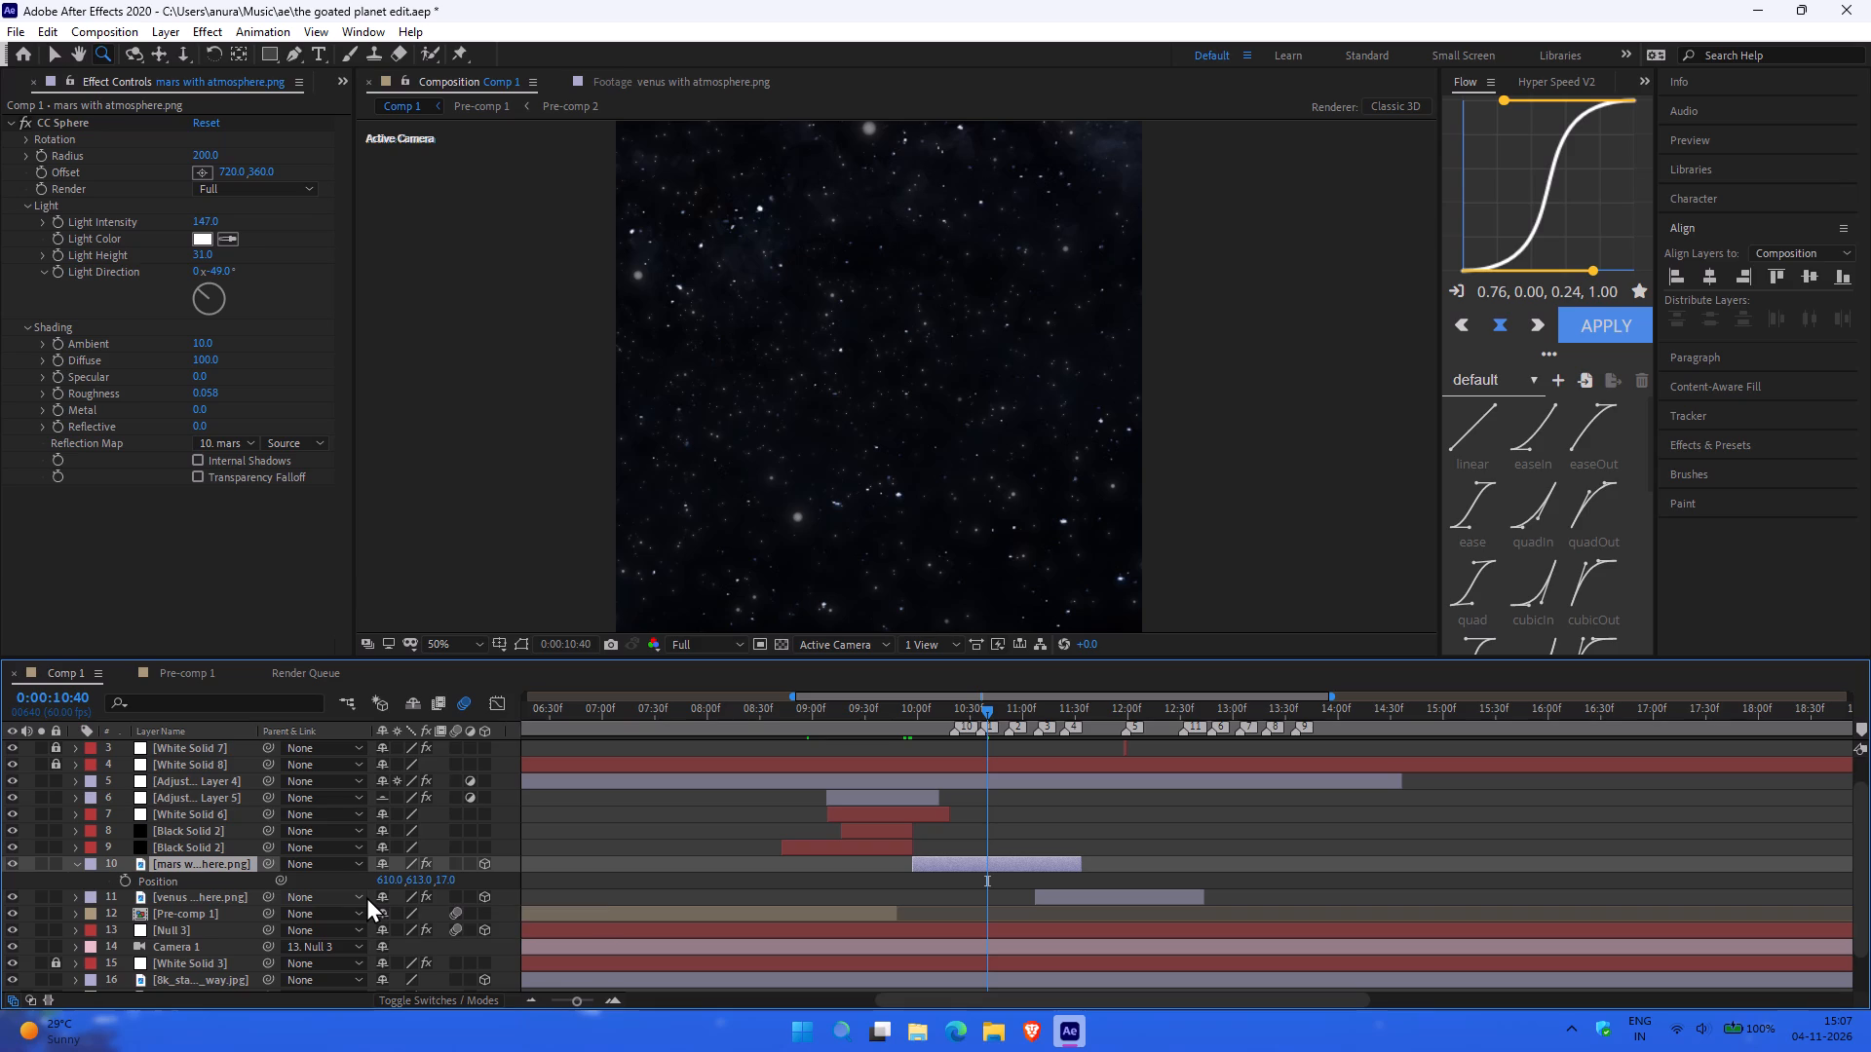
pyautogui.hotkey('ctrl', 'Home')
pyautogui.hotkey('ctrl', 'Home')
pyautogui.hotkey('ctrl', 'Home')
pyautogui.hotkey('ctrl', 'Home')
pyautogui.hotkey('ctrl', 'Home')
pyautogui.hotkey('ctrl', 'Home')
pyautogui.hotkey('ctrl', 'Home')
# Parent both the Mars and Venus layers to Null 3.
pyautogui.click(346, 858)
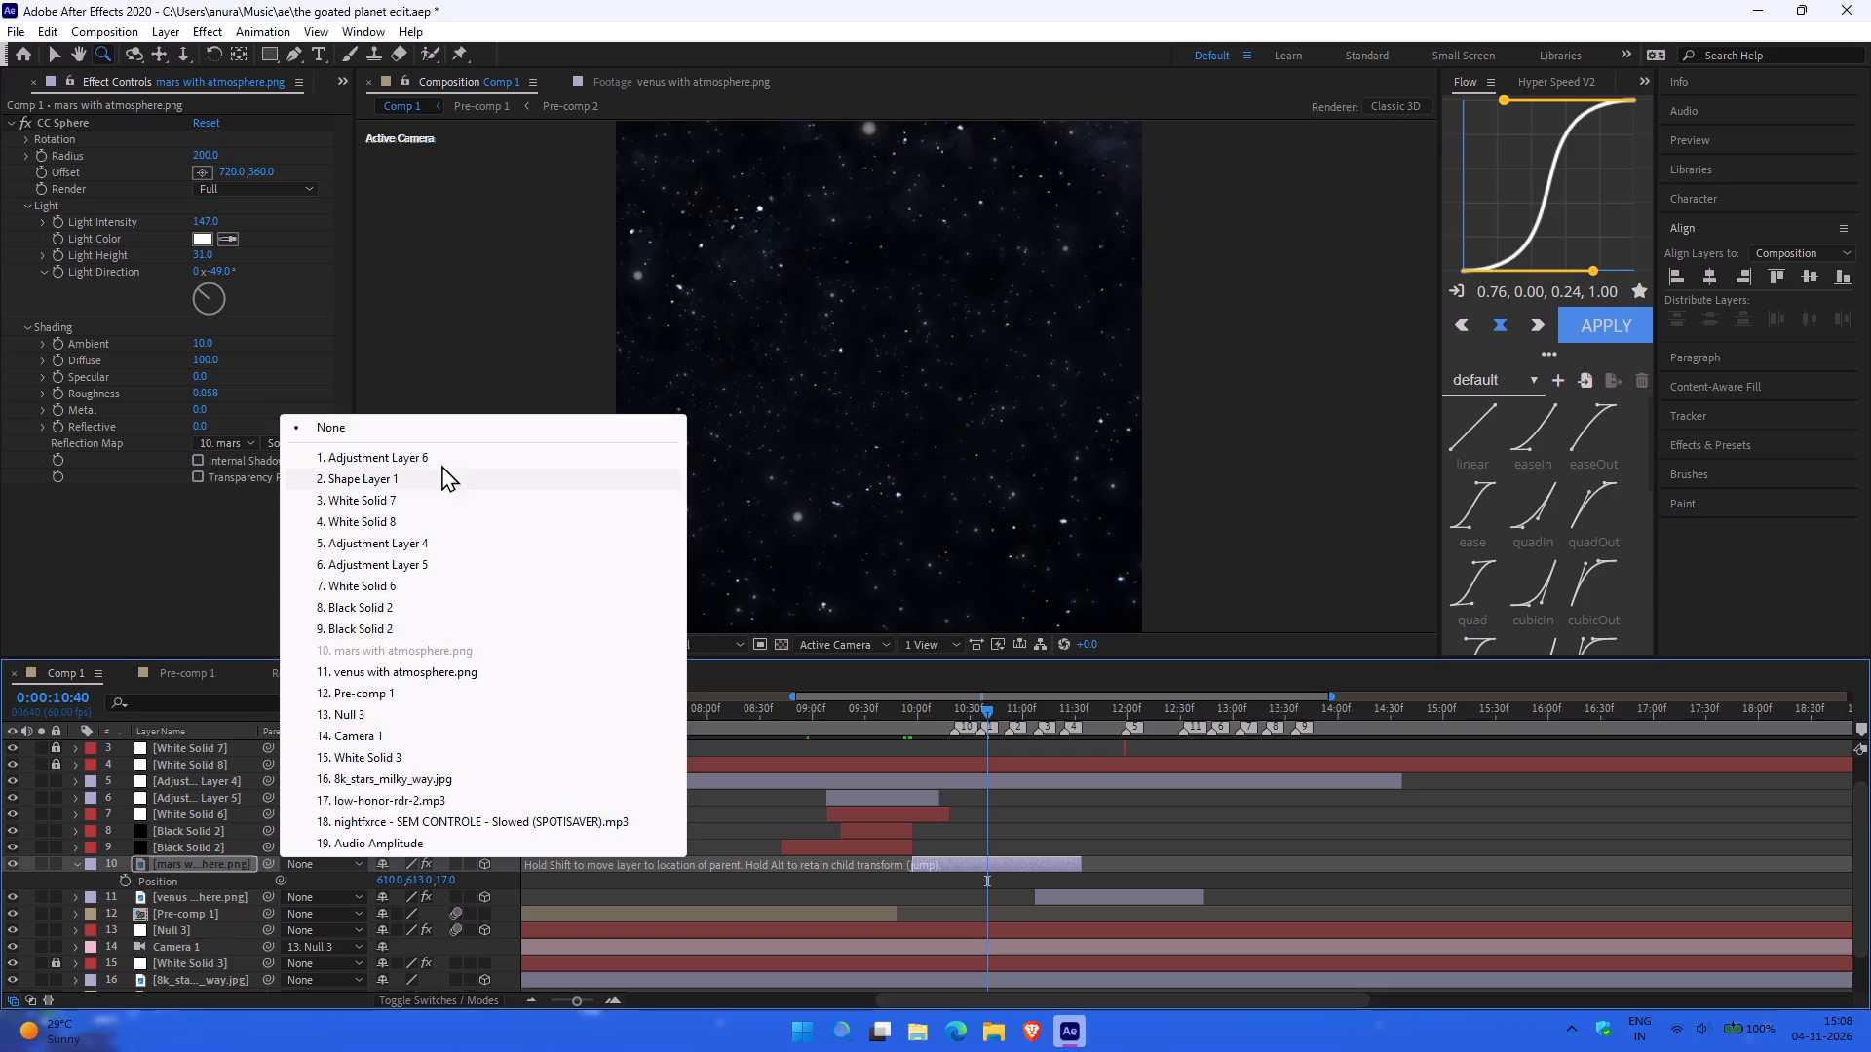
pyautogui.click(371, 713)
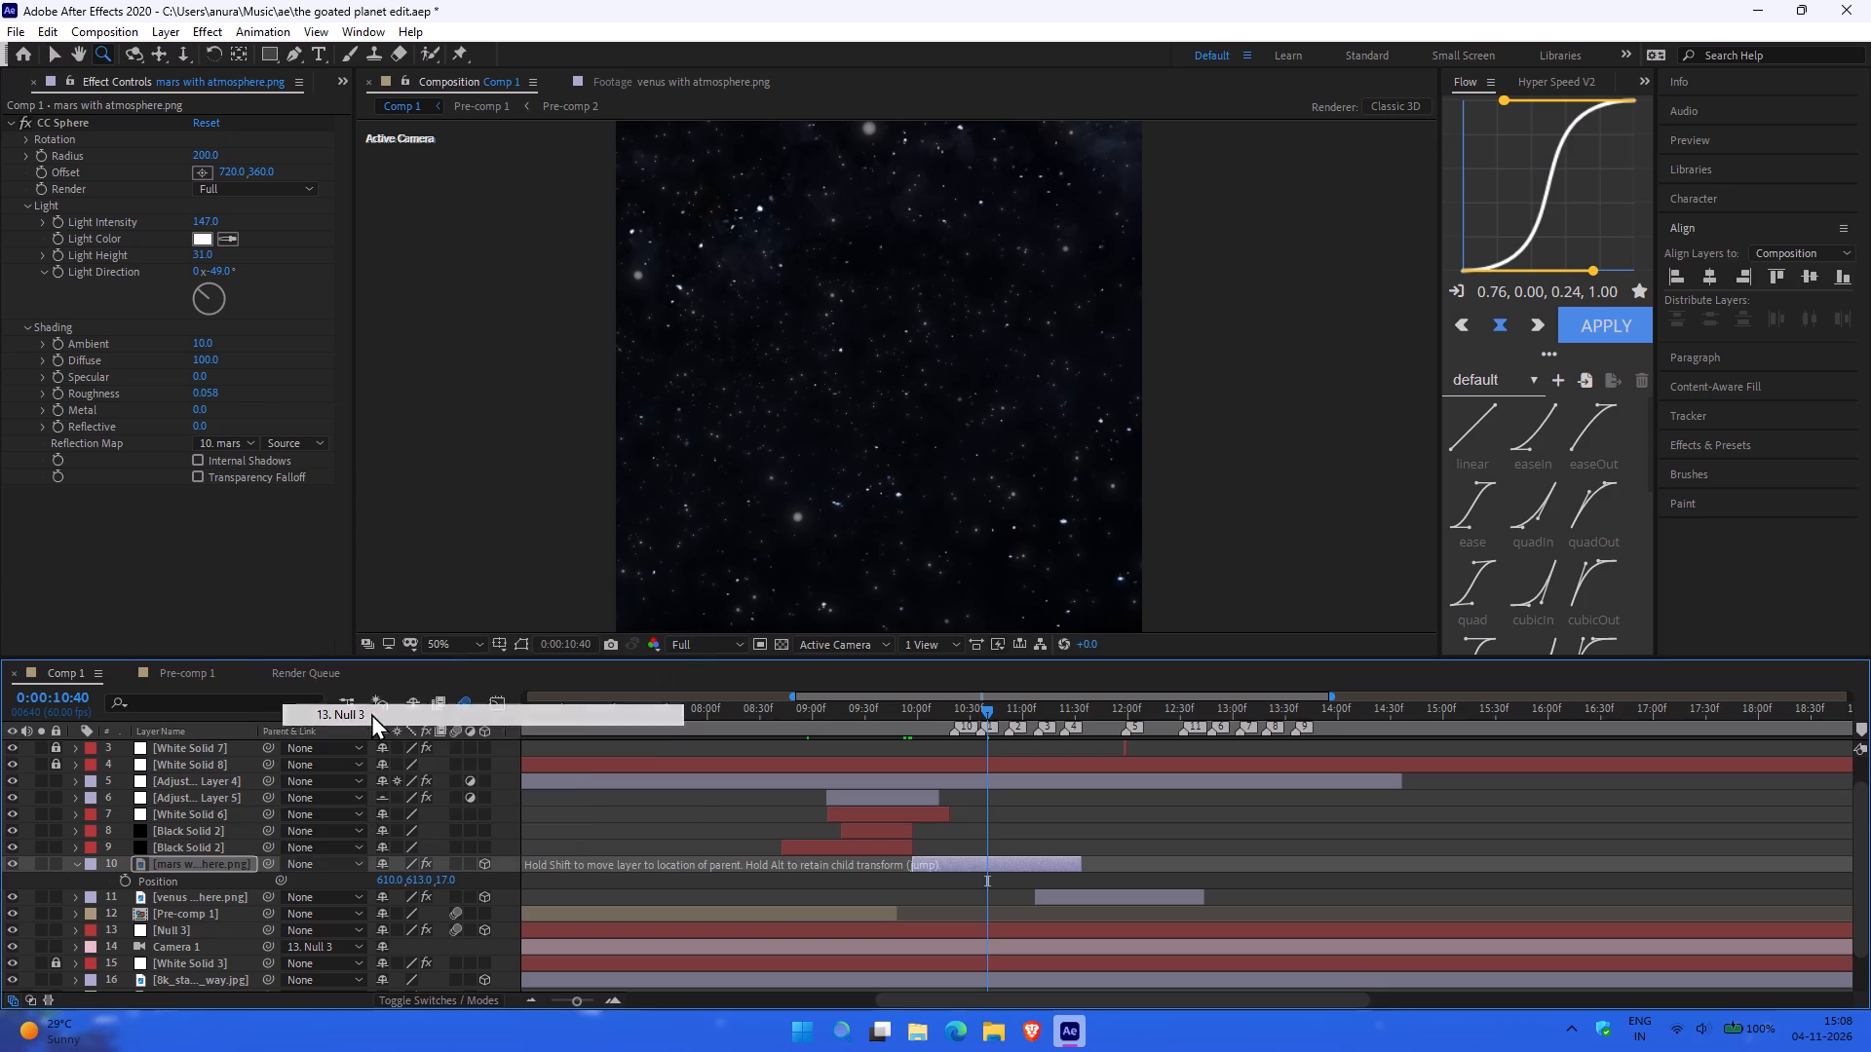
pyautogui.click(315, 896)
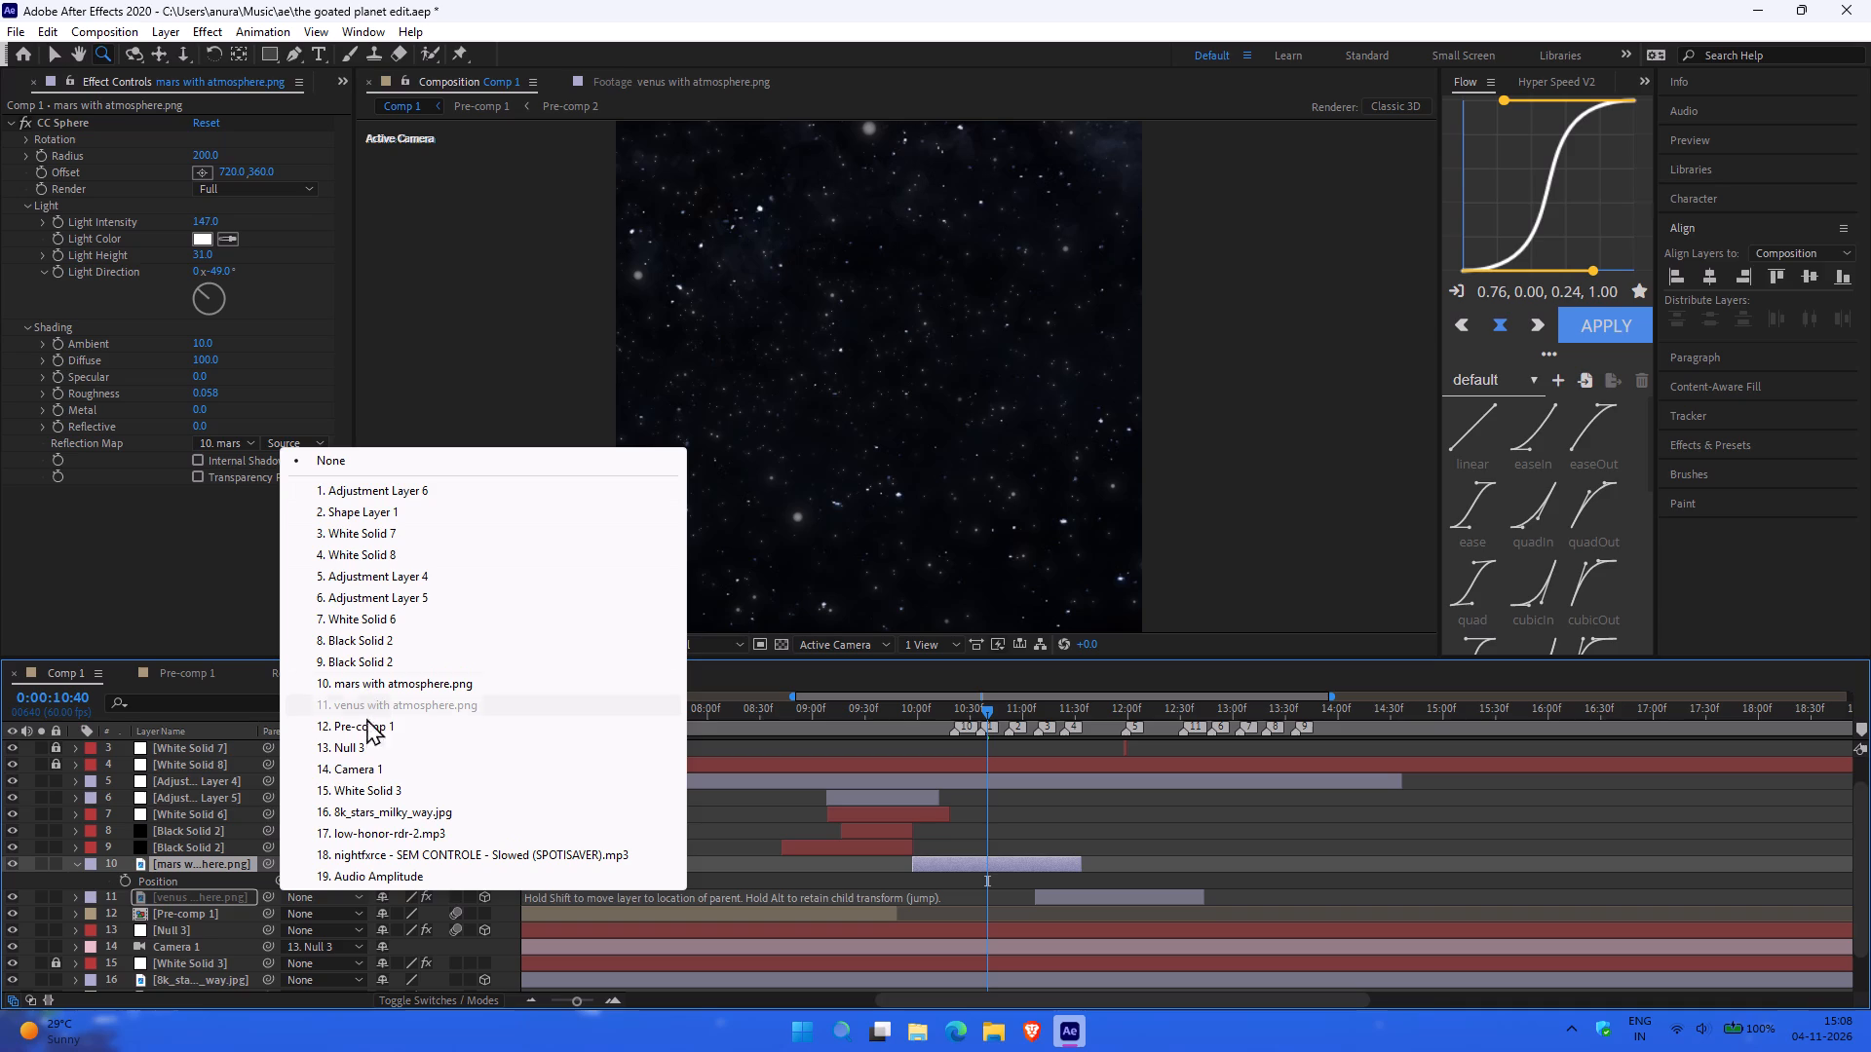
pyautogui.click(378, 746)
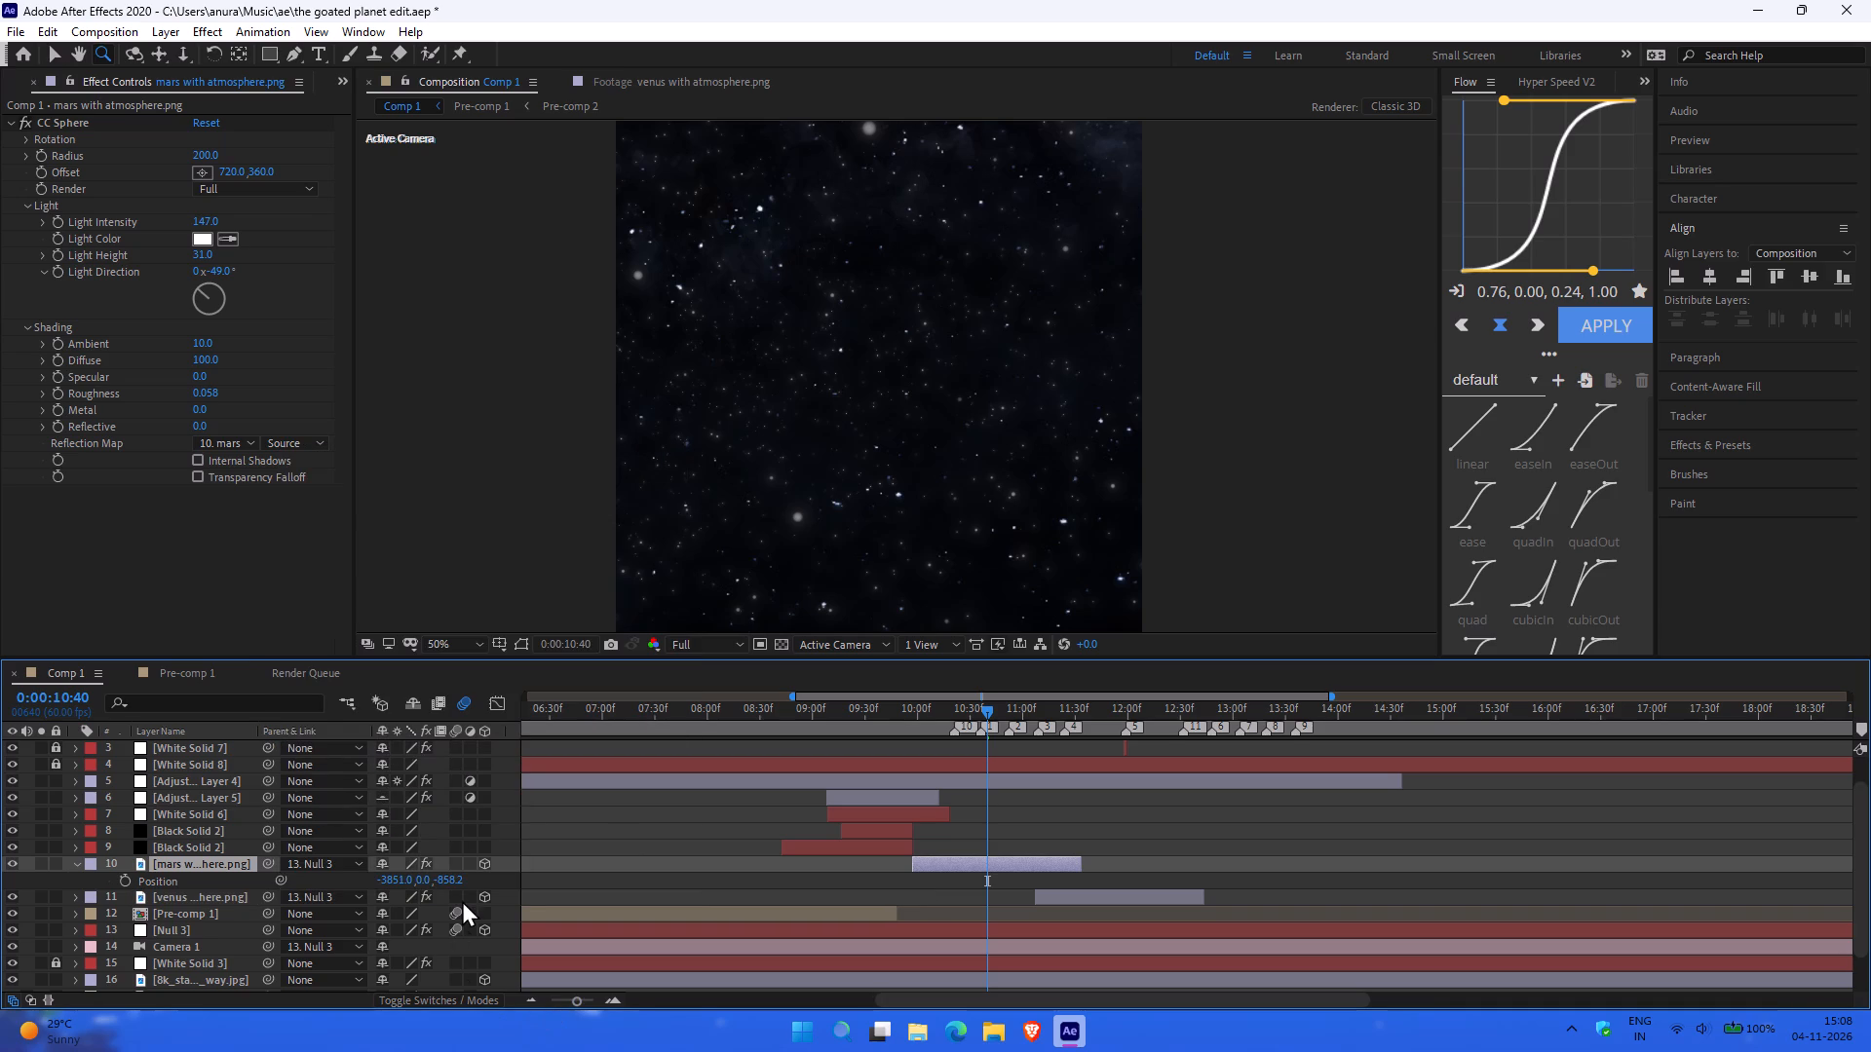
# Switch the Mars layer's 3D off and back on, and collapse its expanded properties.
pyautogui.click(485, 866)
pyautogui.click(485, 866)
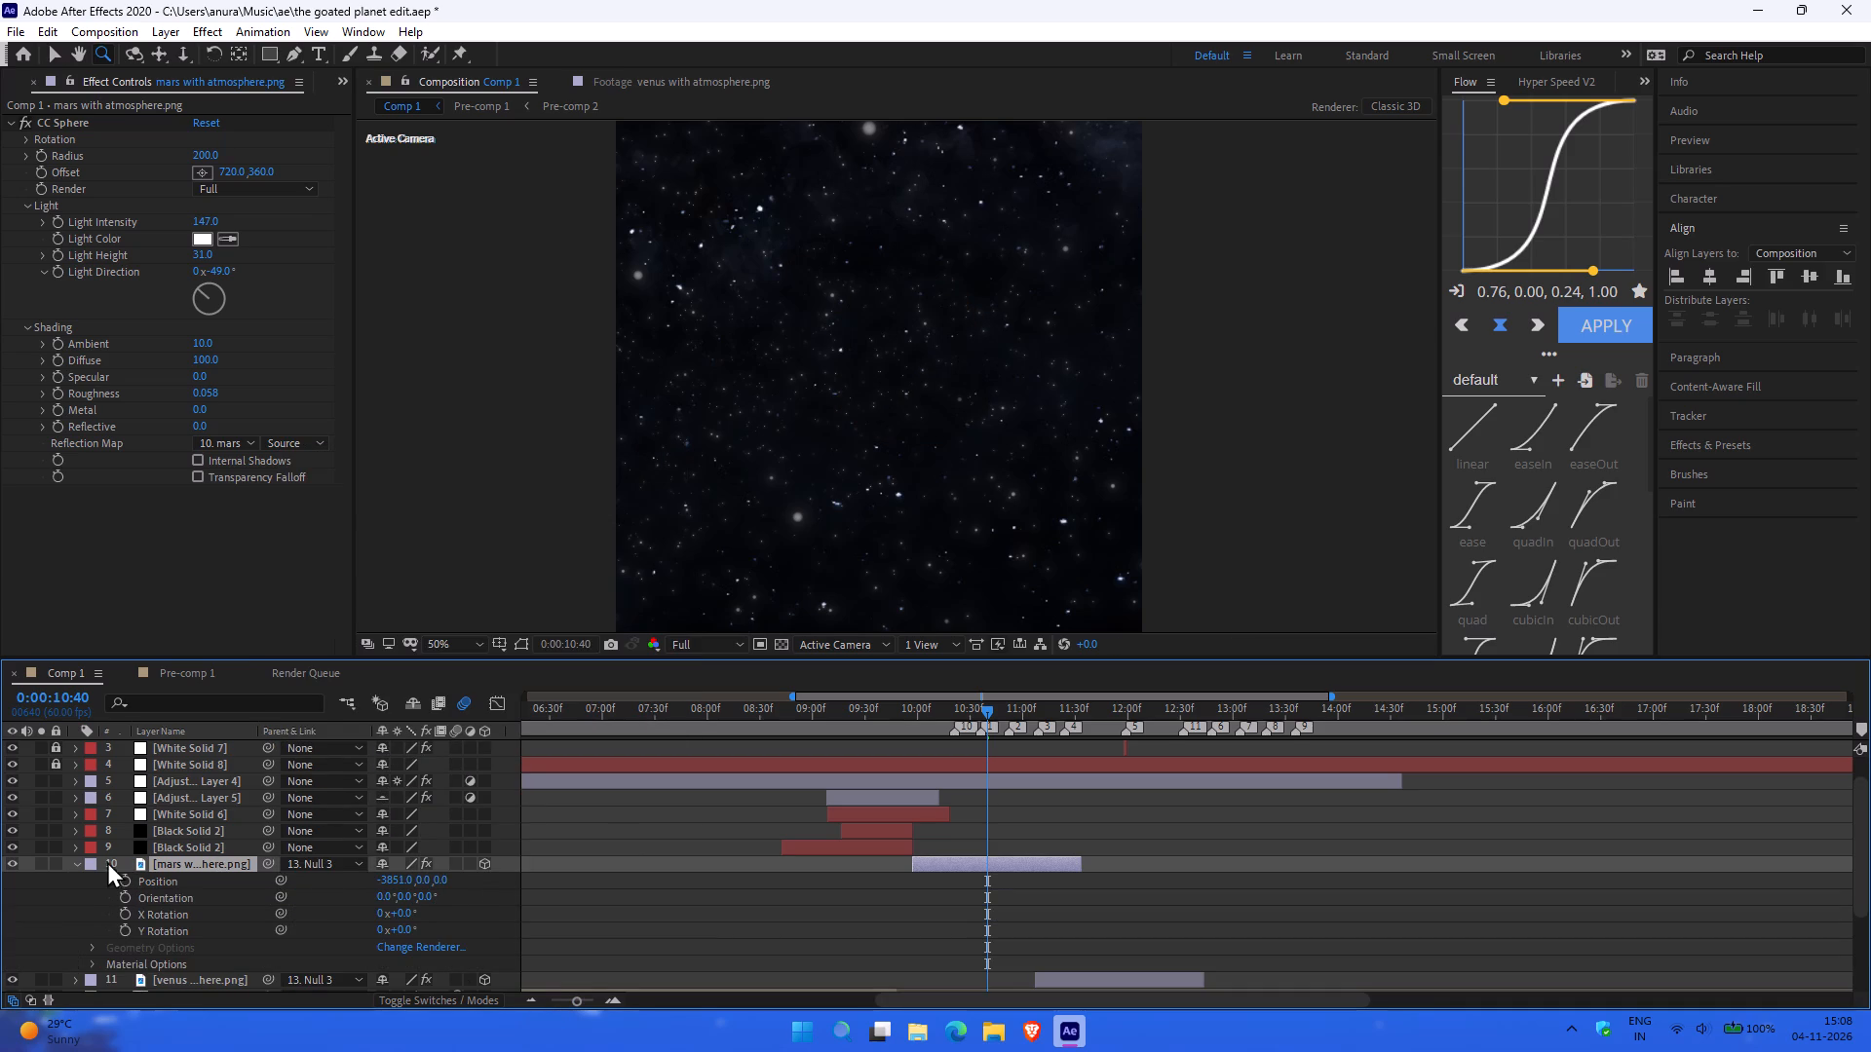
pyautogui.click(82, 863)
pyautogui.click(82, 863)
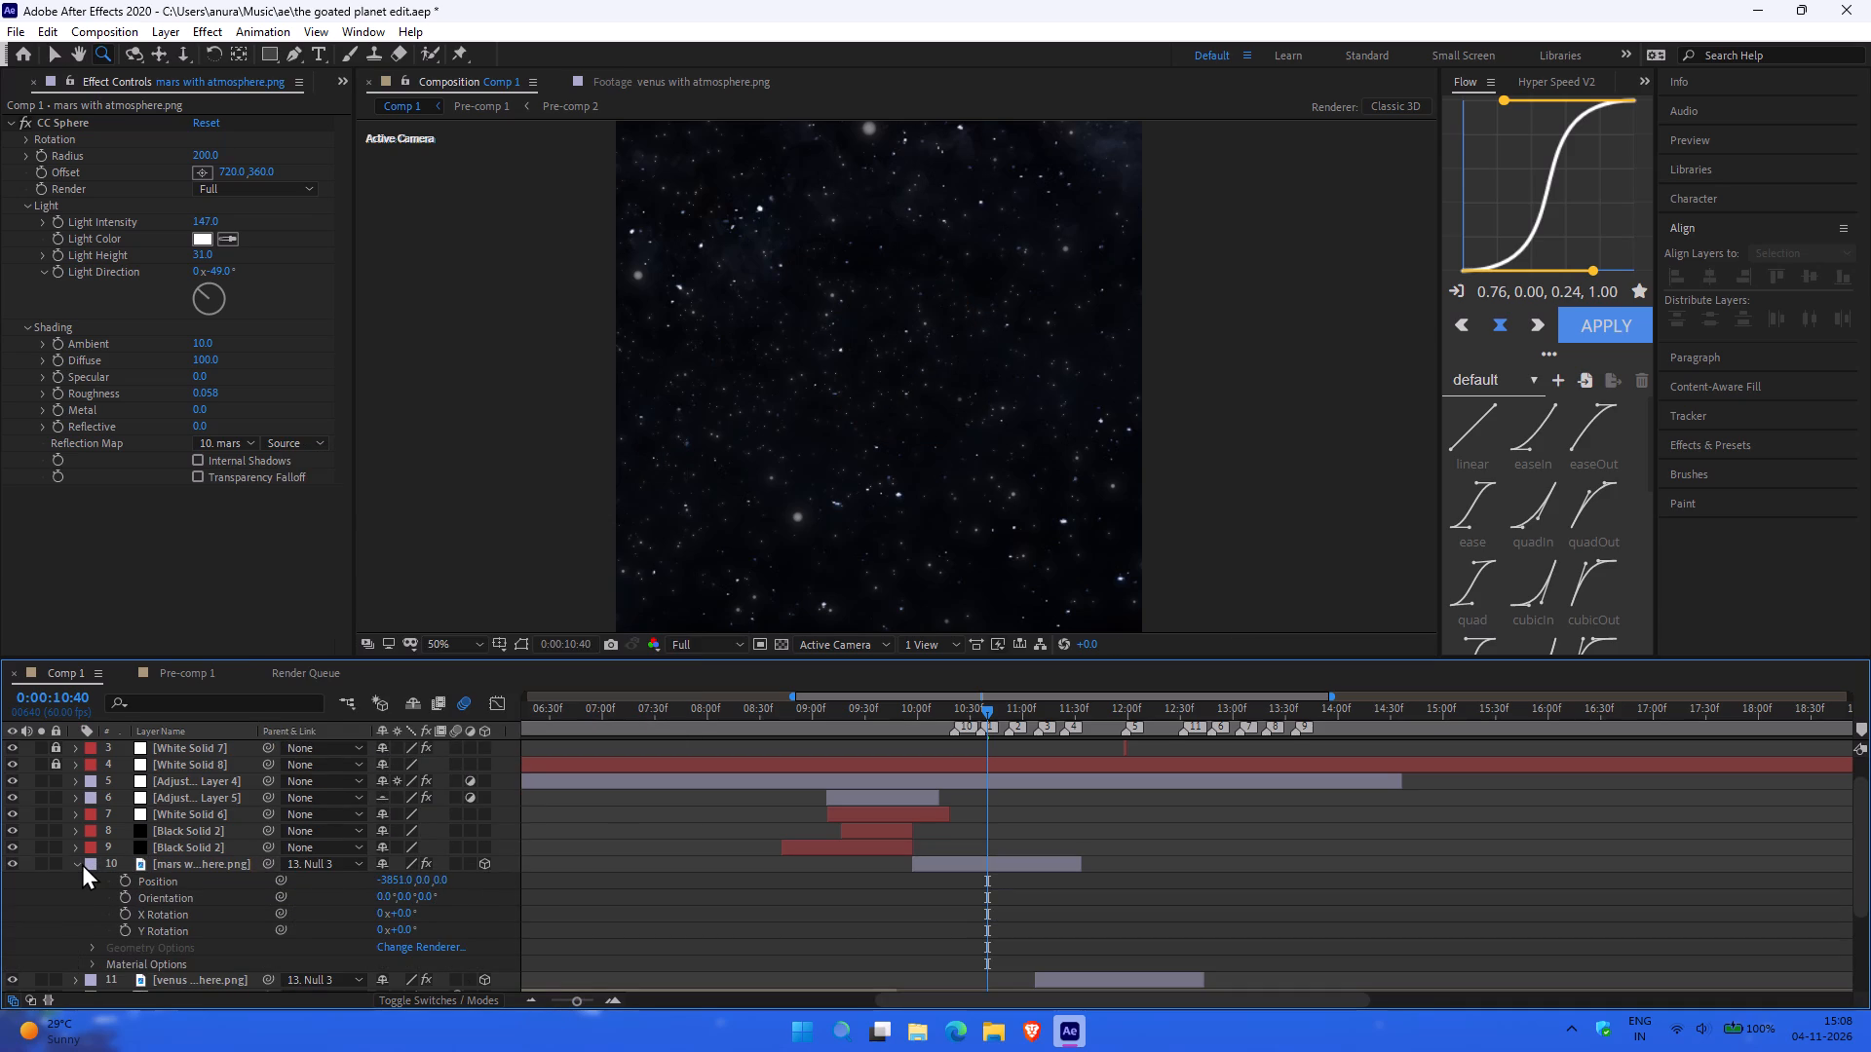
pyautogui.click(76, 863)
# Reveal the Position properties of the Mars and Venus layers and open Venus's Z value for editing.
pyautogui.click(215, 865)
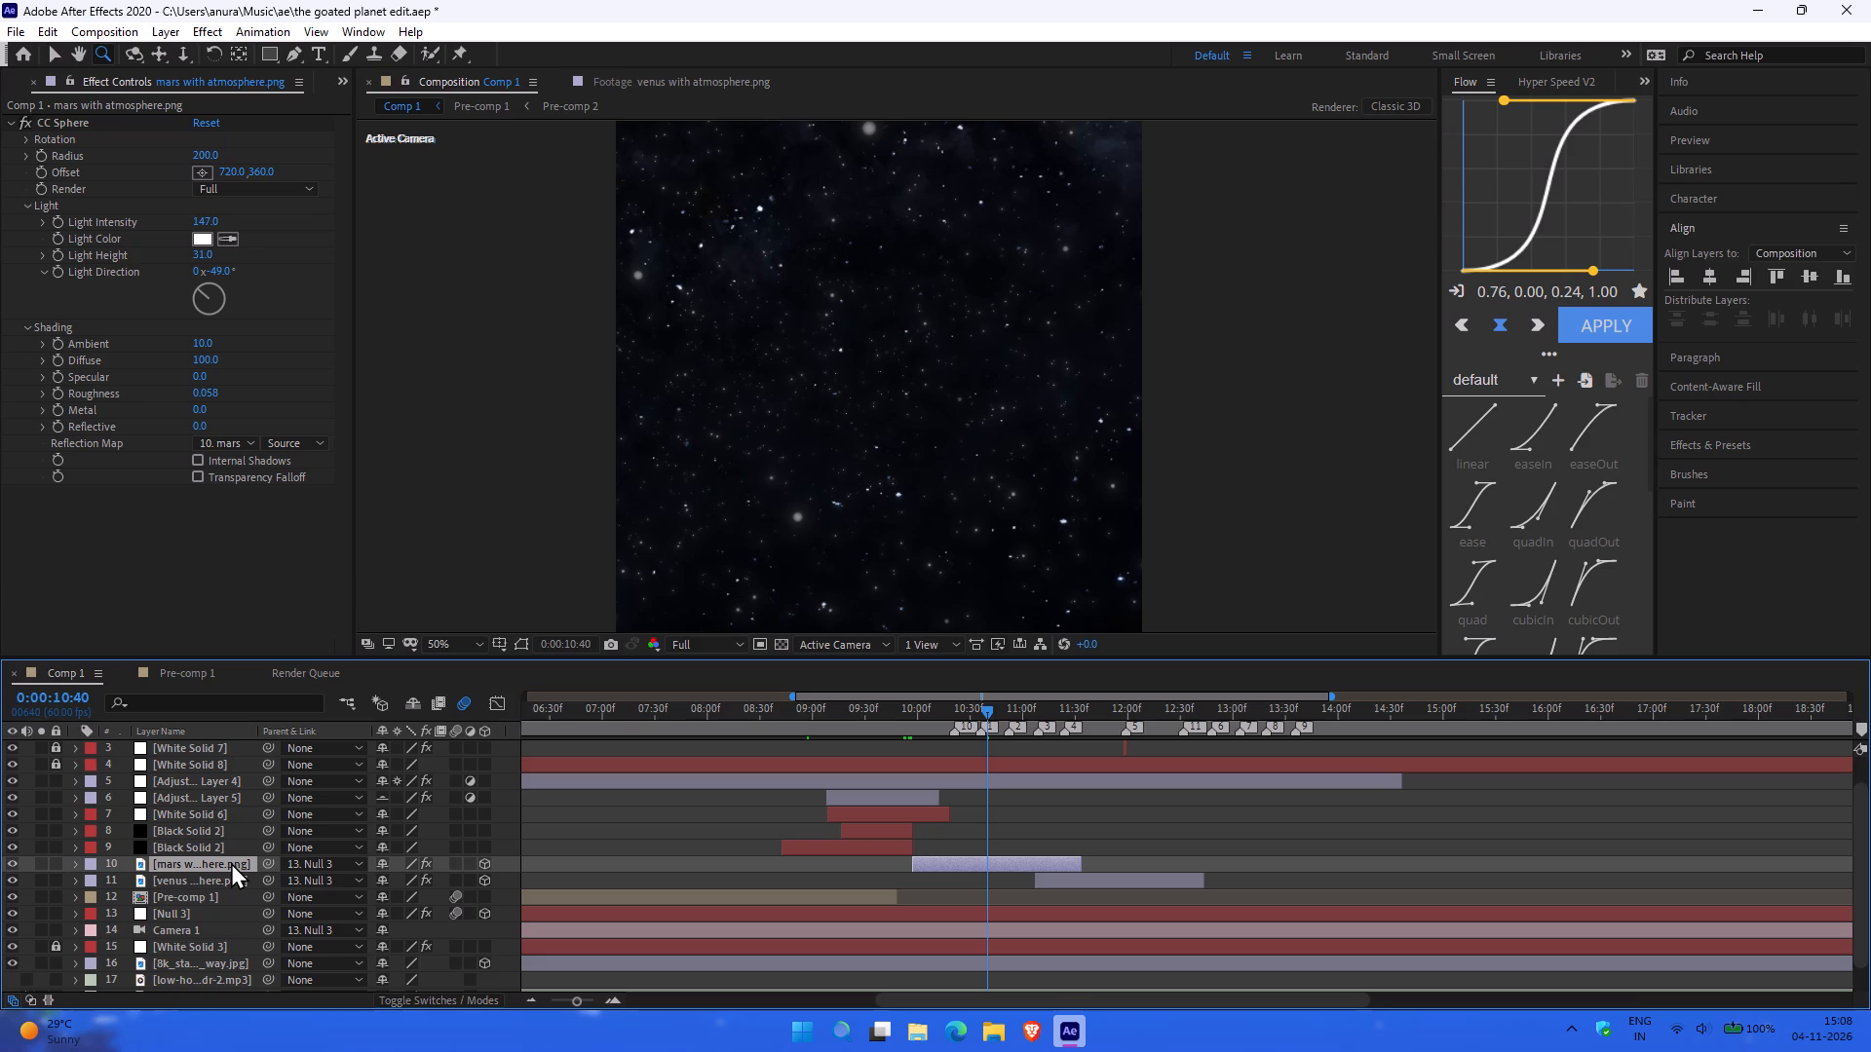
pyautogui.press('p')
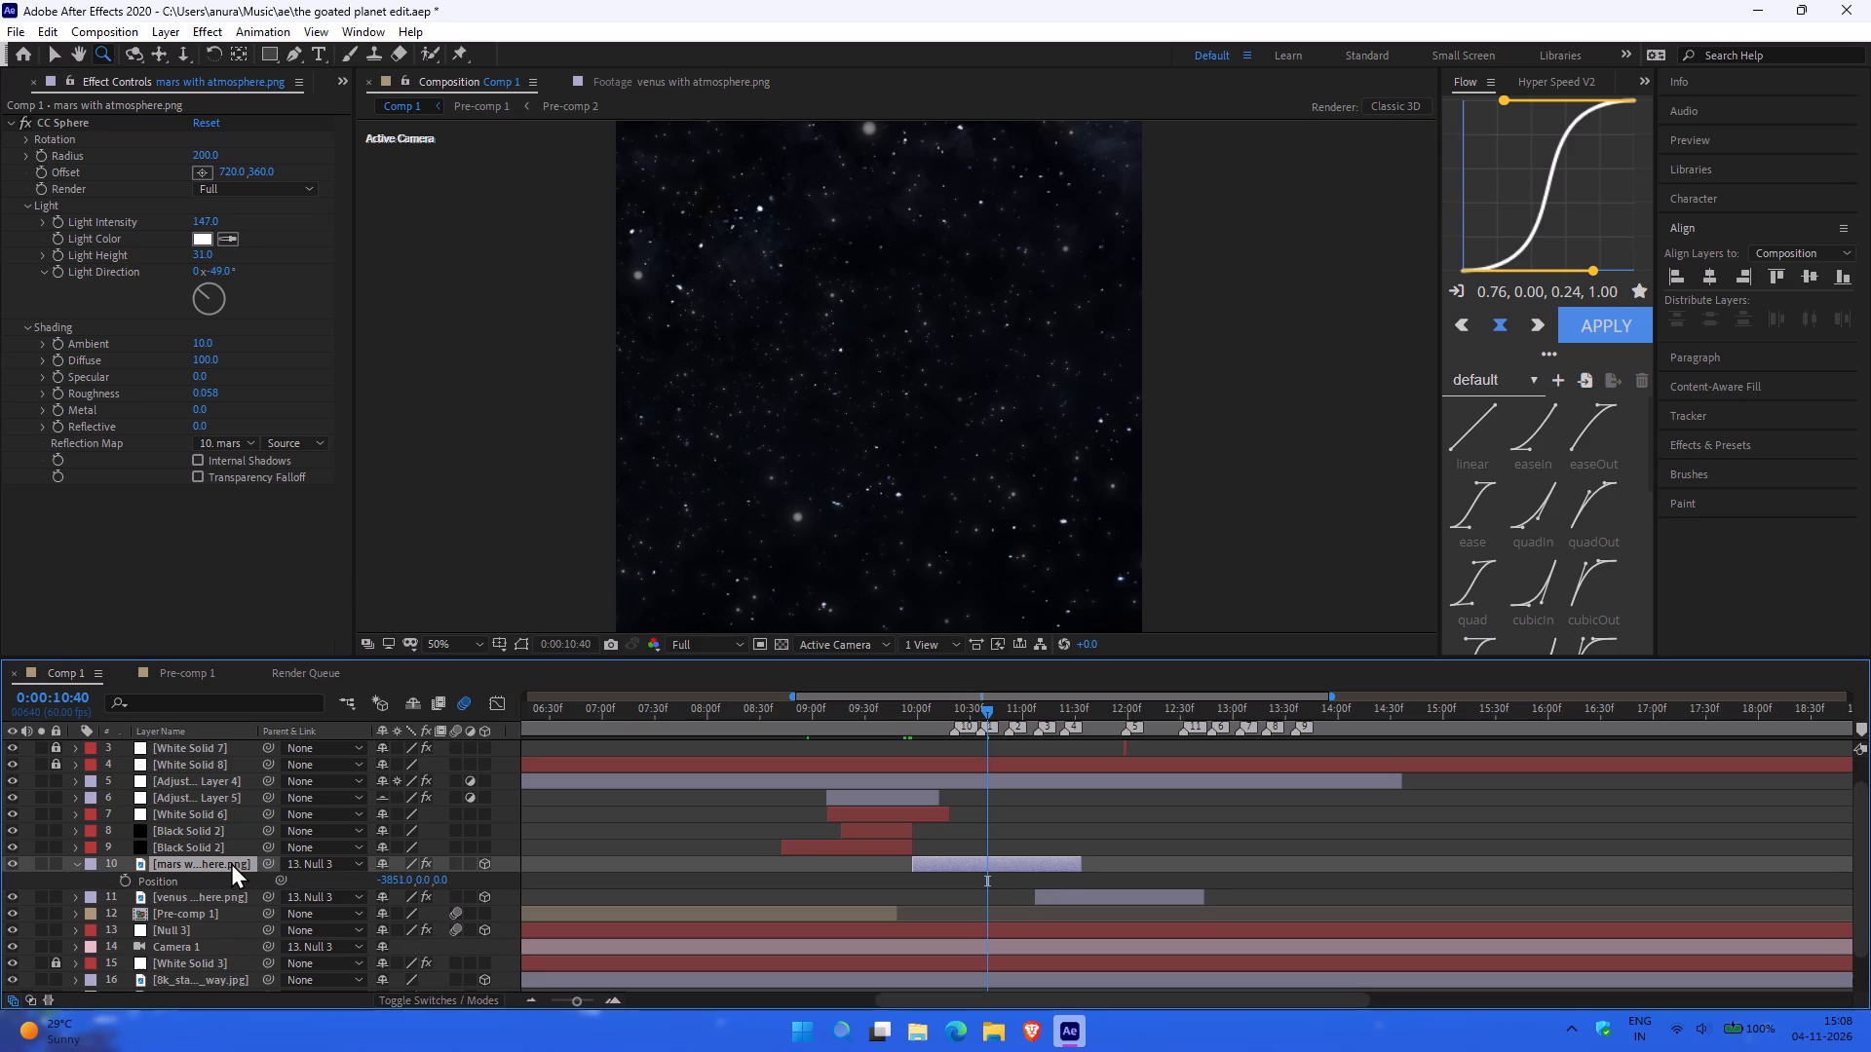
pyautogui.click(192, 897)
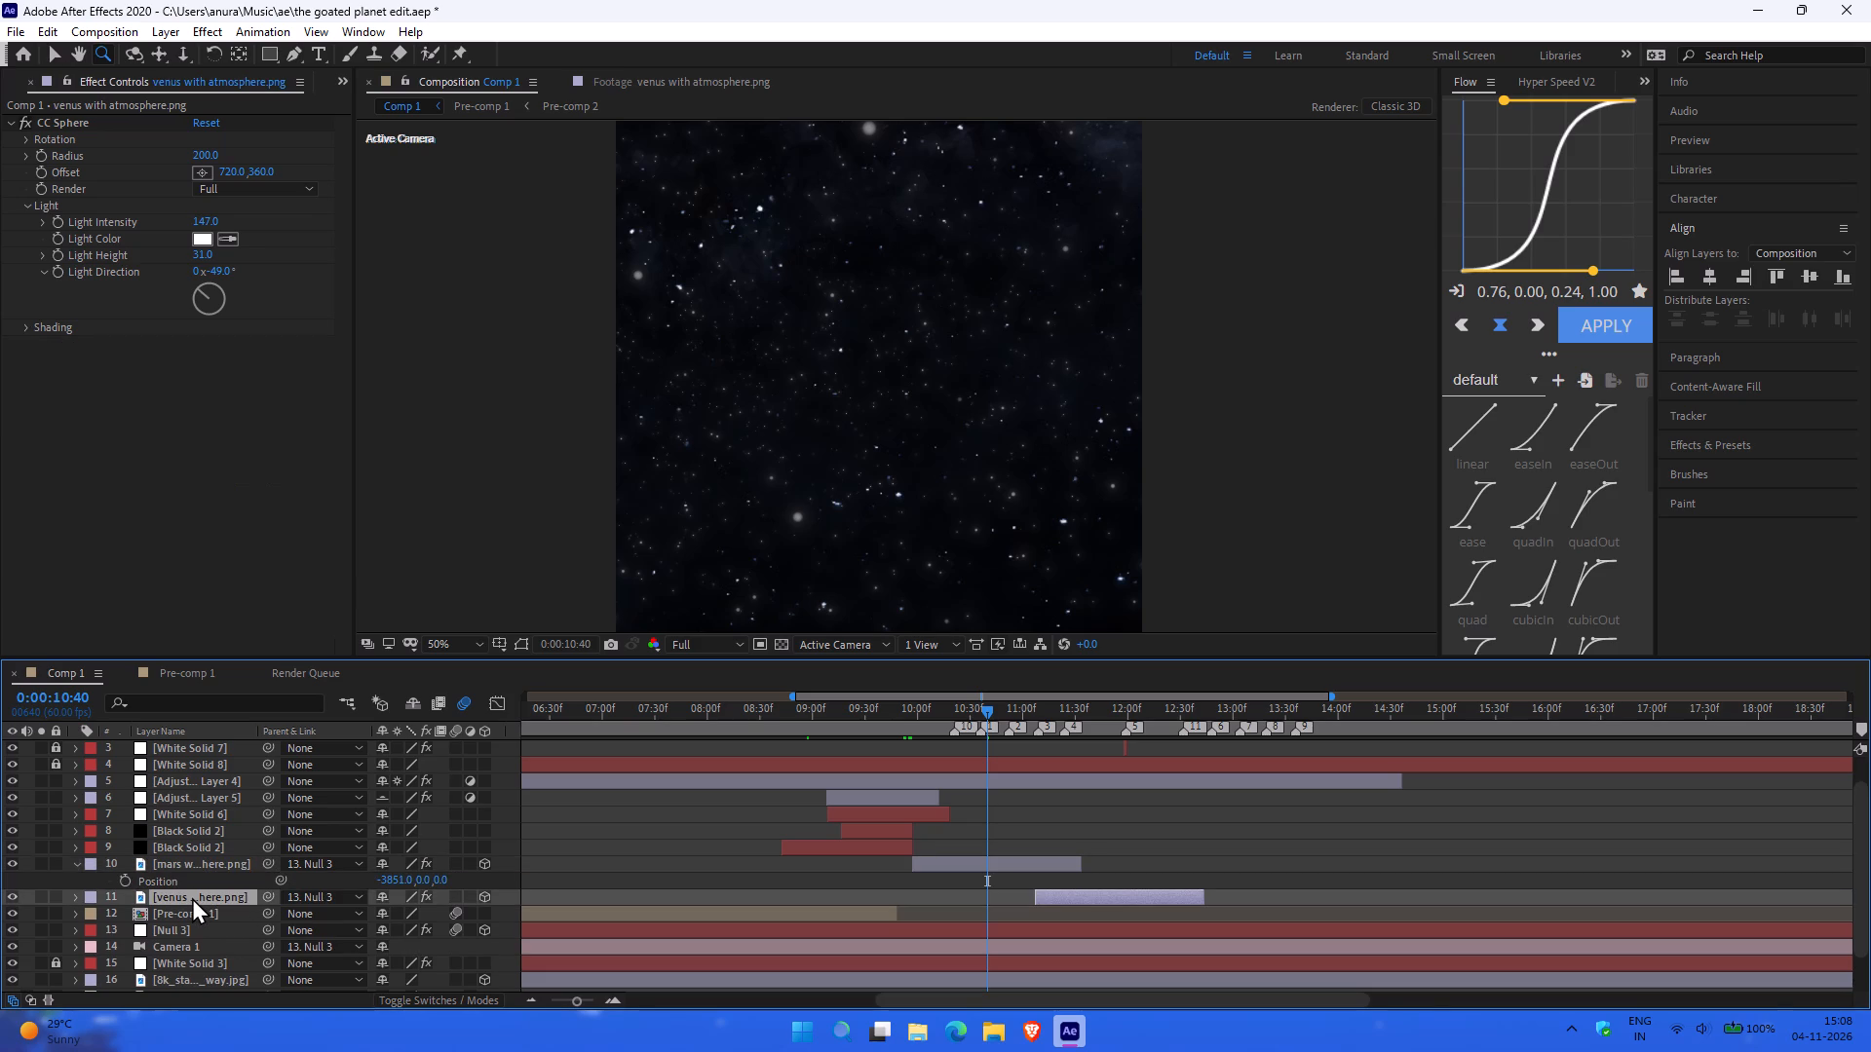
pyautogui.press('p')
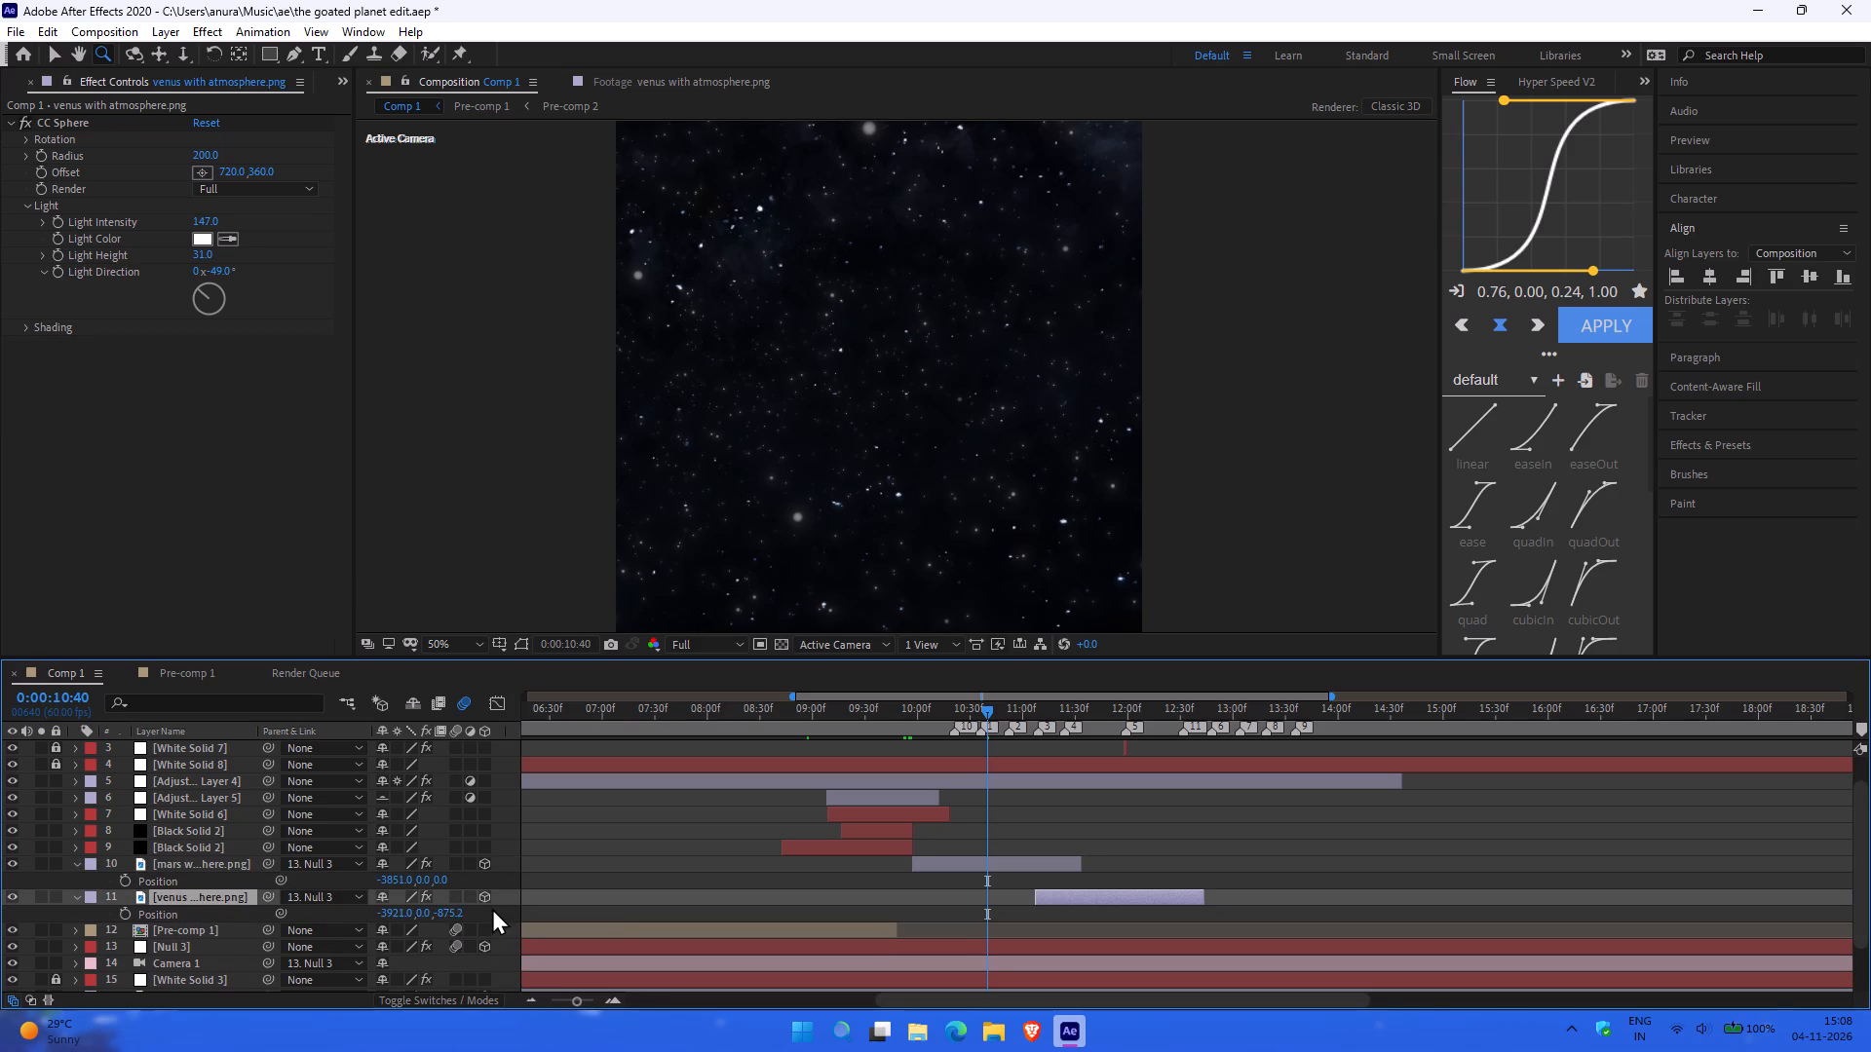
pyautogui.click(447, 911)
pyautogui.click(225, 887)
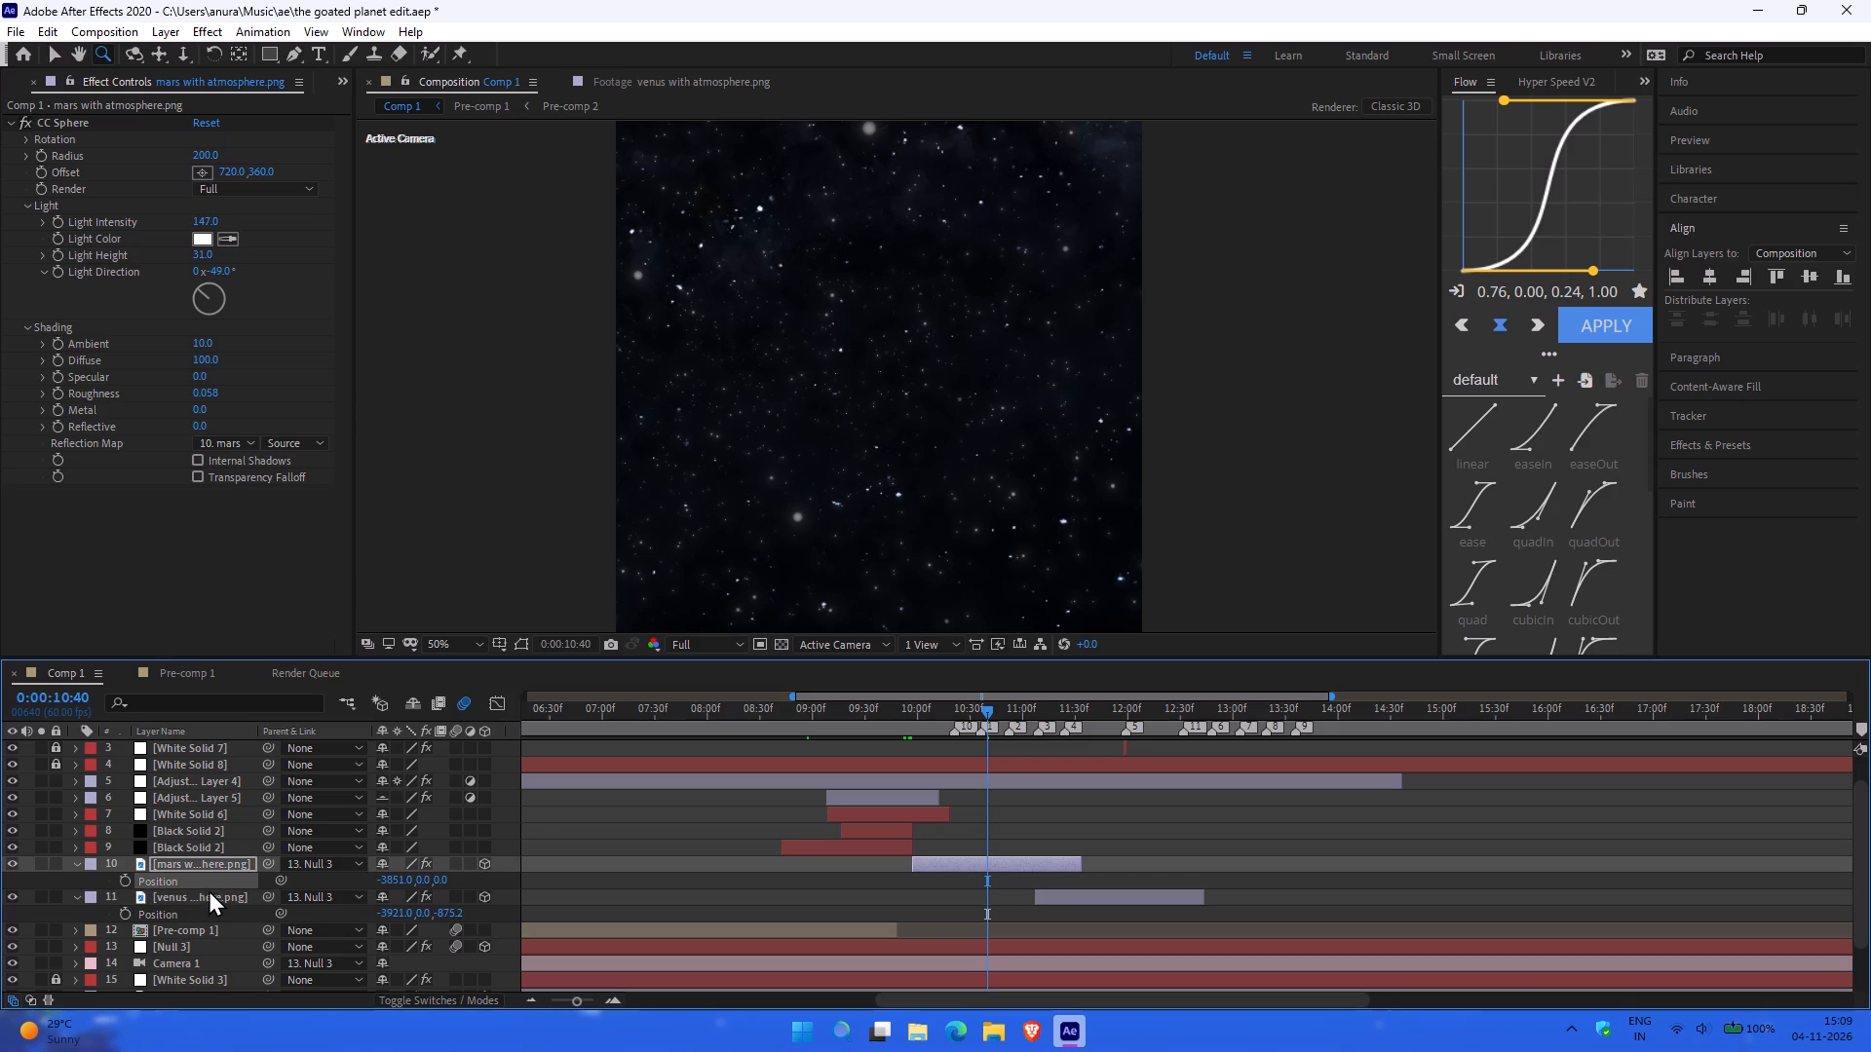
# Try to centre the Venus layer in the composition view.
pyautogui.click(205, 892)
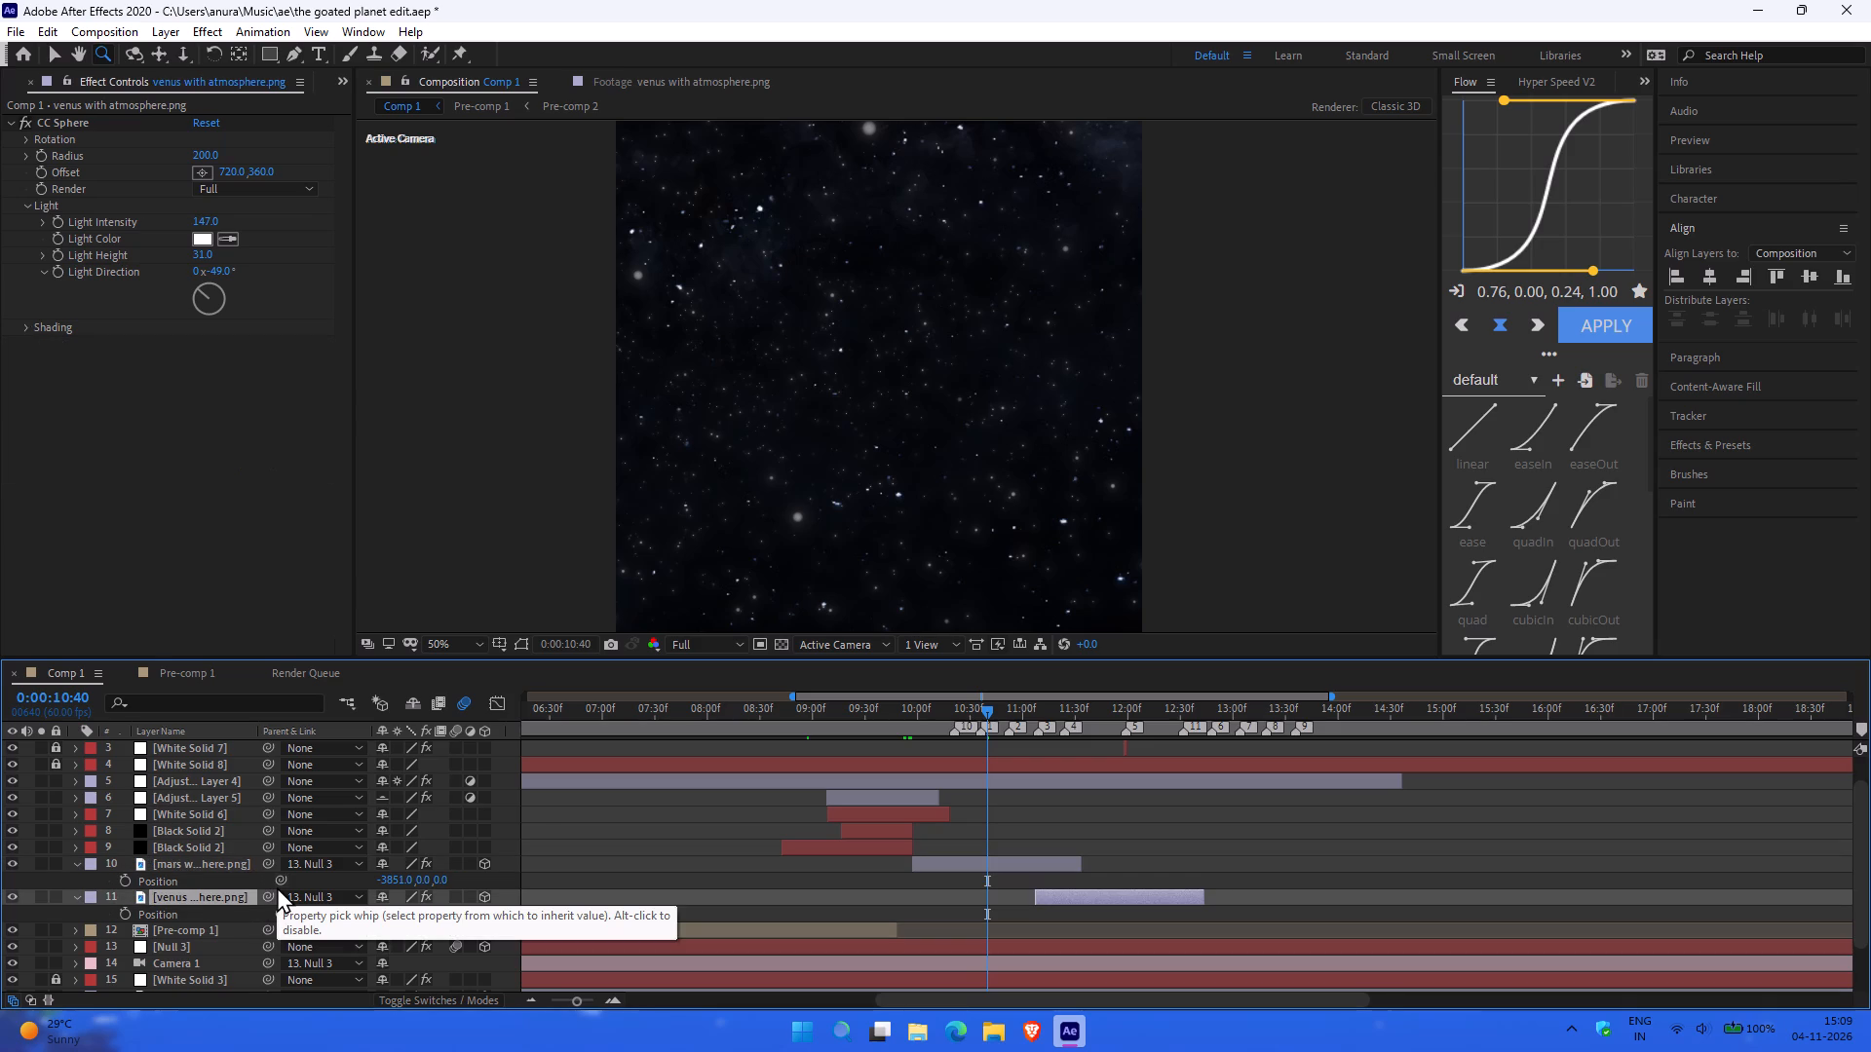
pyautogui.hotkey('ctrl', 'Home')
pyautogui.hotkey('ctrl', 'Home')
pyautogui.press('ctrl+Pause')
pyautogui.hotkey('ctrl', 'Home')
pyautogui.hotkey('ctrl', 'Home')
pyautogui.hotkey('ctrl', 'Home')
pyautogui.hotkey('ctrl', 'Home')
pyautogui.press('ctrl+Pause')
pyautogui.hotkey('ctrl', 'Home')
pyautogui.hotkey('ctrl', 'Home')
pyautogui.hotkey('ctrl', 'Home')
# Step the current time back three frames to 0:00:10:37 and make Mars the selected layer.
pyautogui.hotkey('ctrl', 'Left')
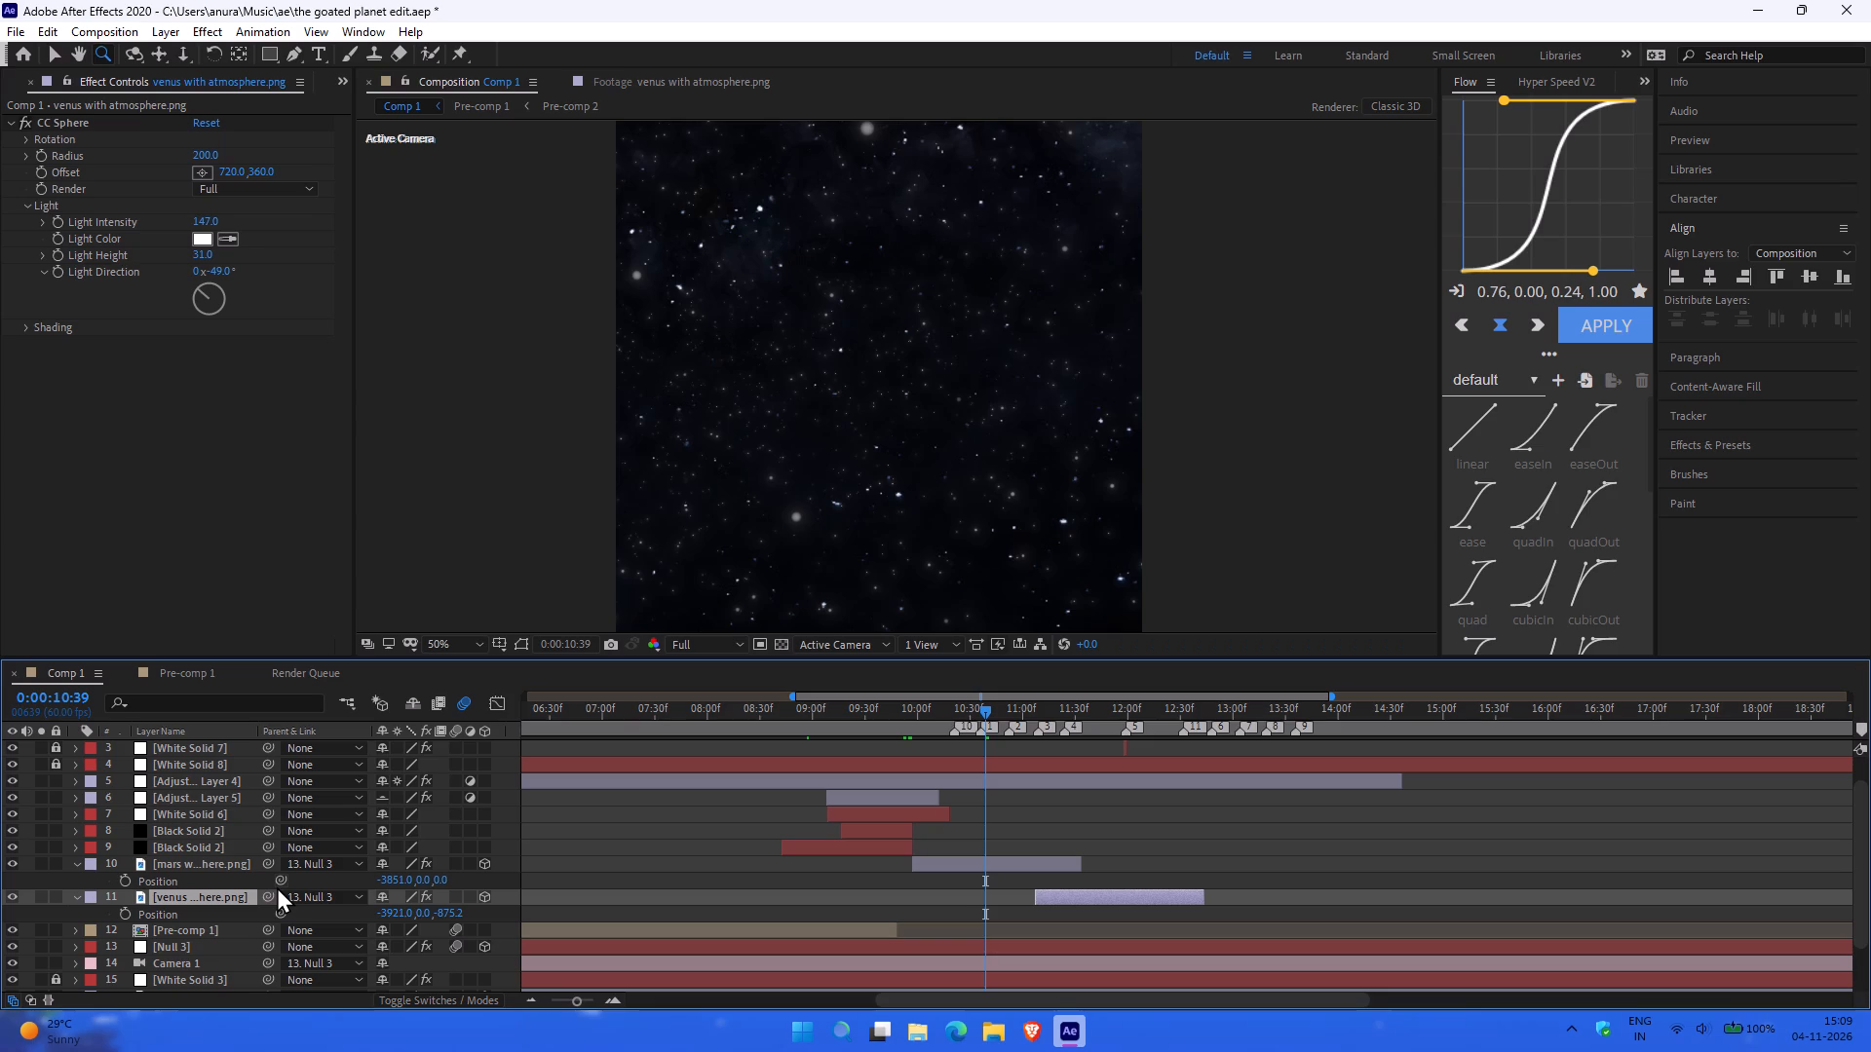
pyautogui.hotkey('ctrl', 'Left')
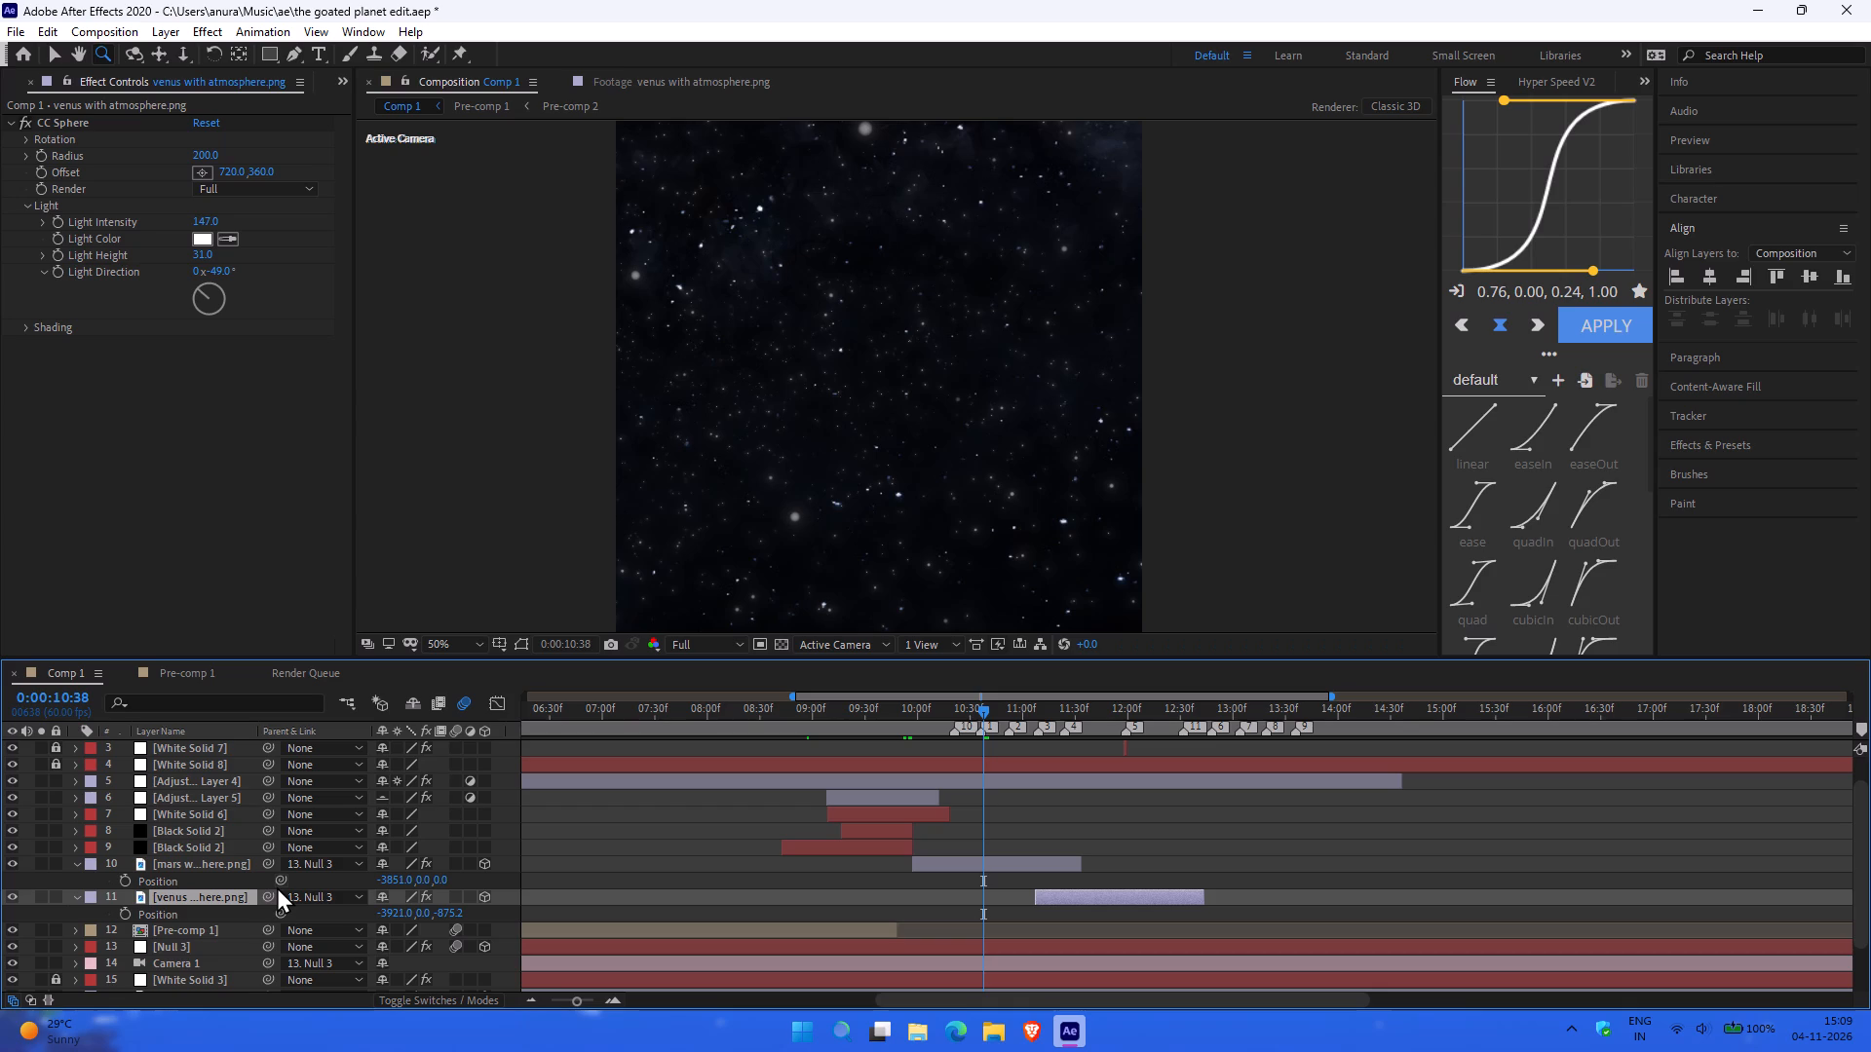
pyautogui.click(203, 859)
pyautogui.hotkey('ctrl', 'Left')
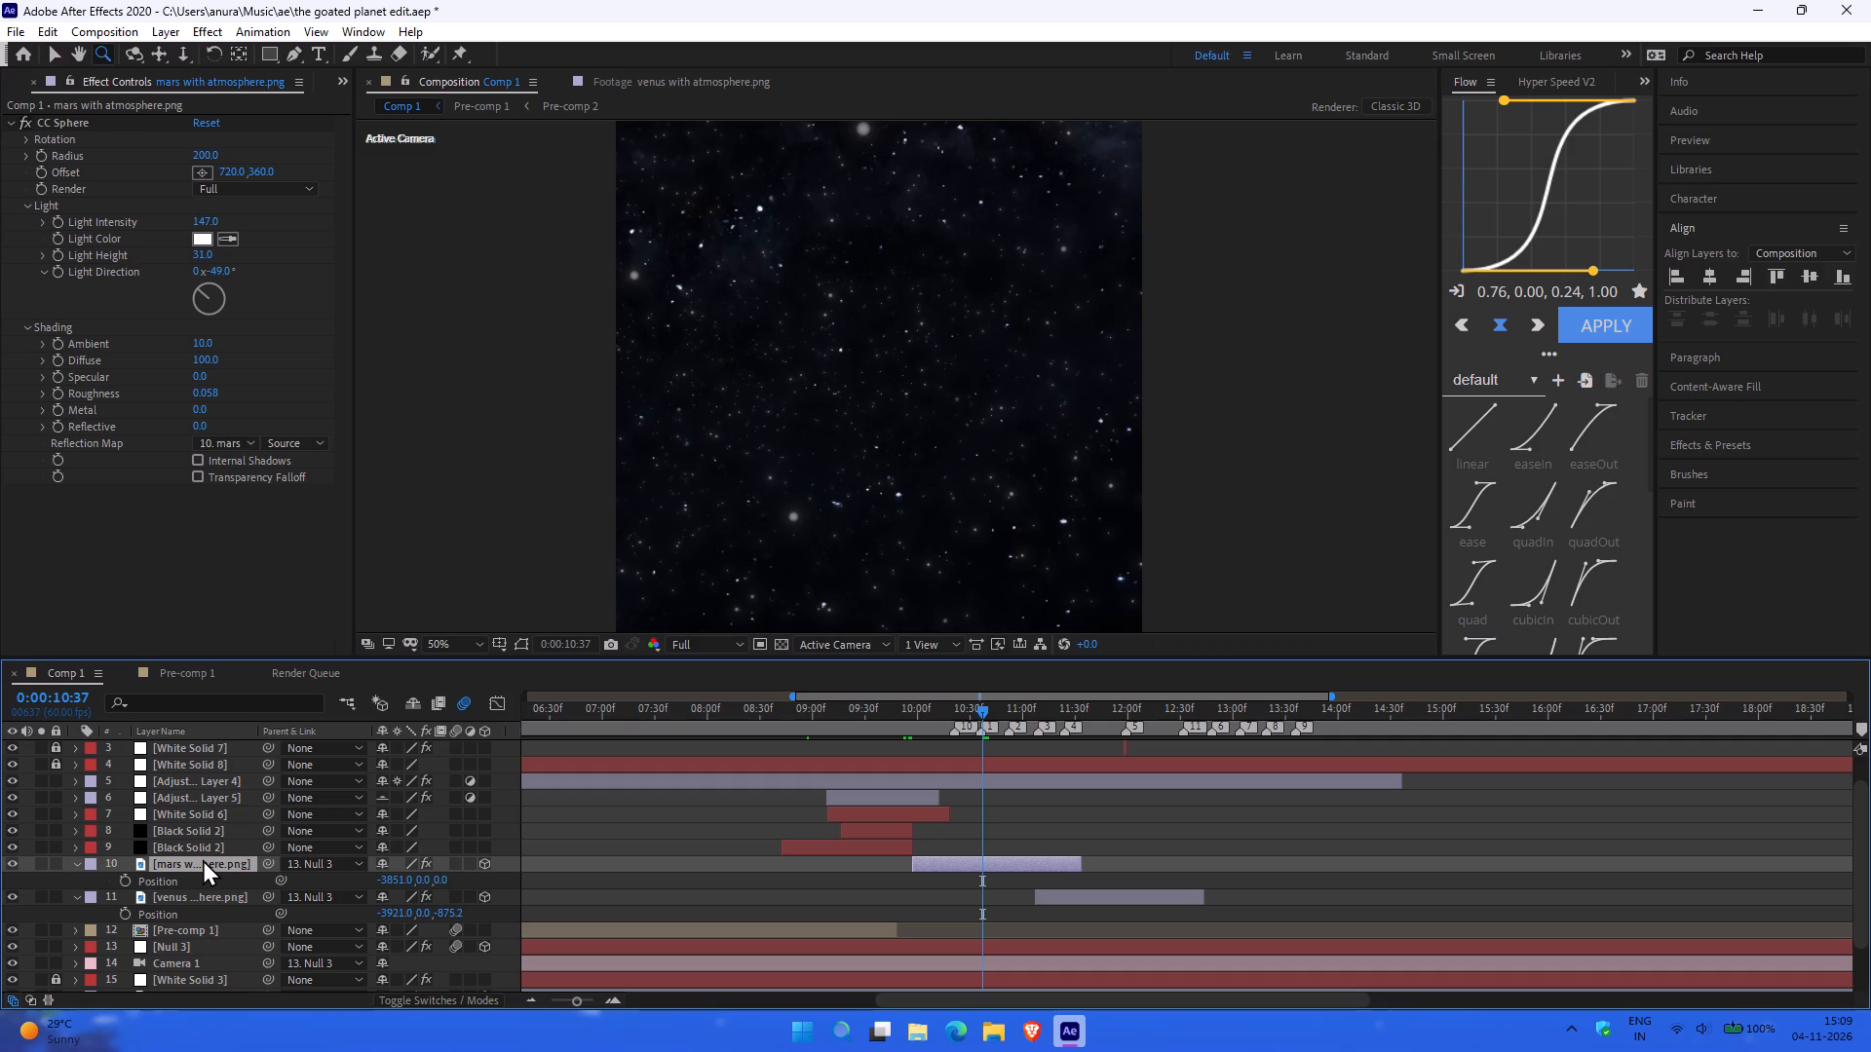
# Examine the area in and around the composition frame for the Mars planet at several magnifications.
pyautogui.keyDown('ctrl'); pyautogui.scroll(-4, 768, 342); pyautogui.keyUp('ctrl')
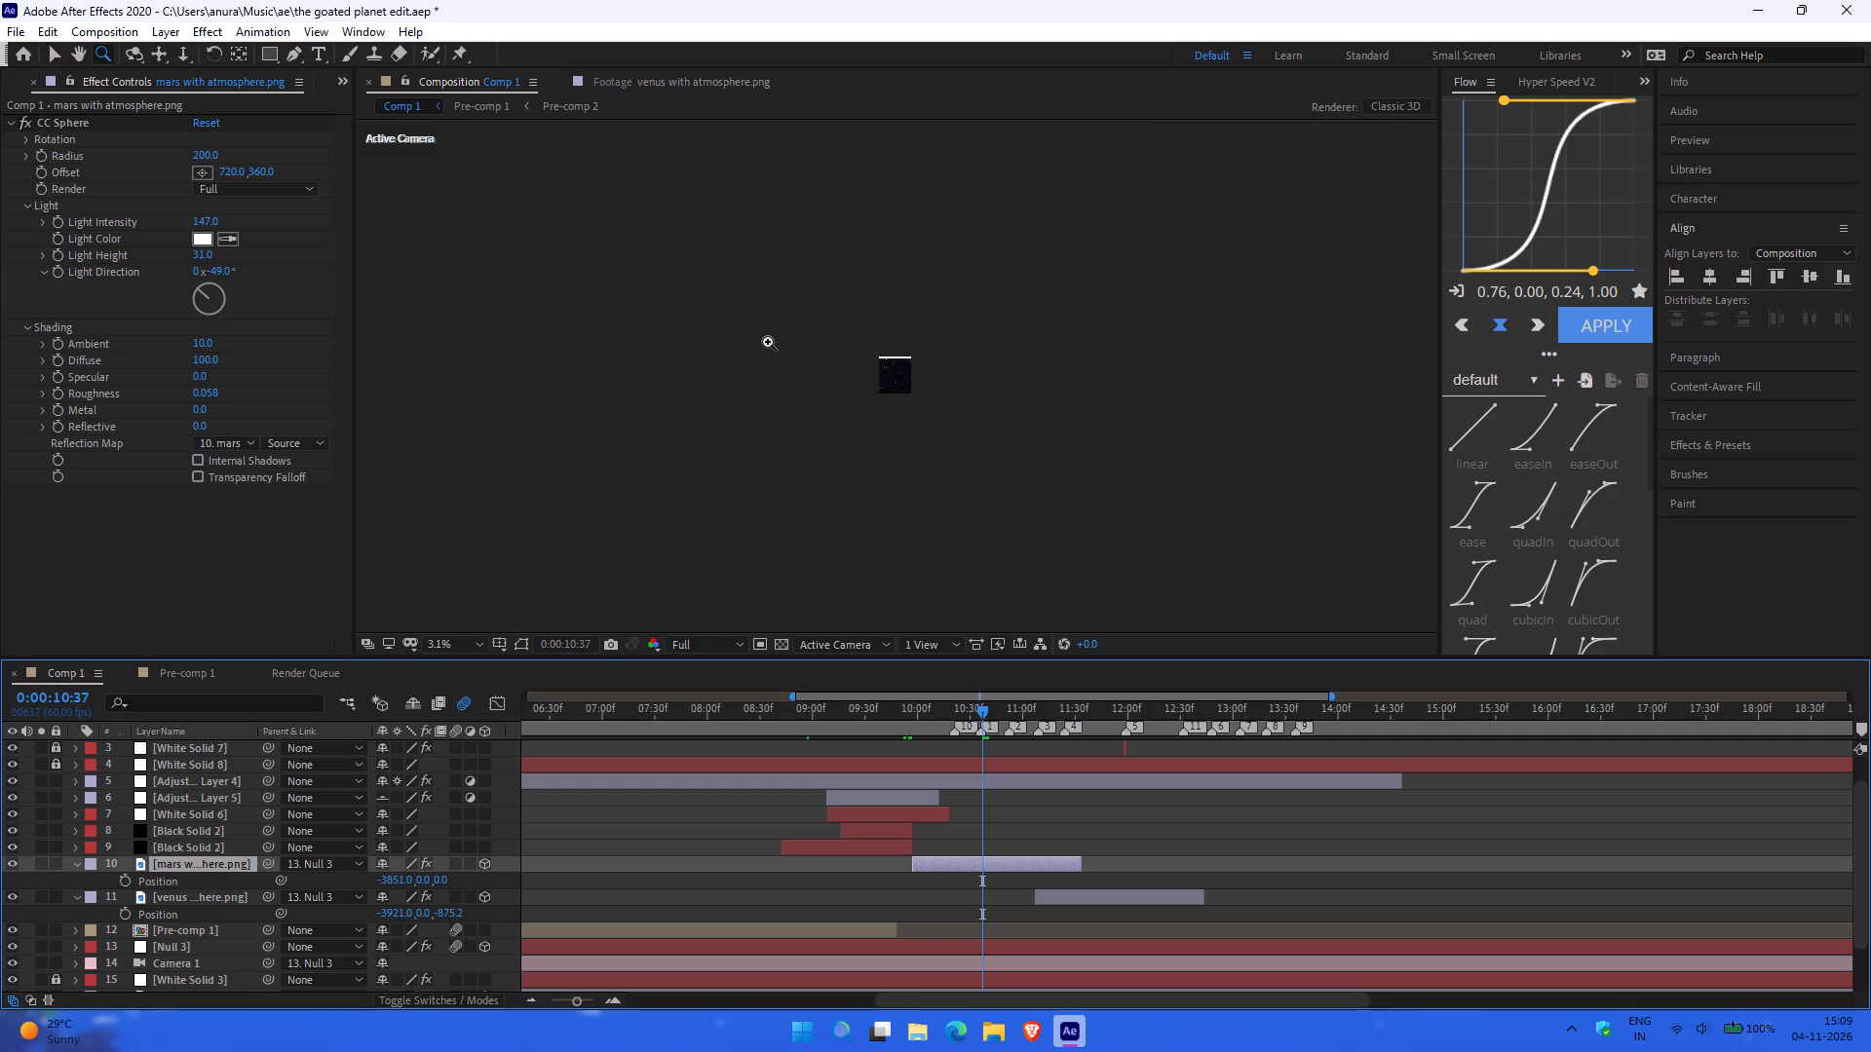
pyautogui.keyDown('ctrl'); pyautogui.scroll(5, 768, 342); pyautogui.keyUp('ctrl')
pyautogui.keyDown('ctrl'); pyautogui.scroll(-2, 768, 342); pyautogui.keyUp('ctrl')
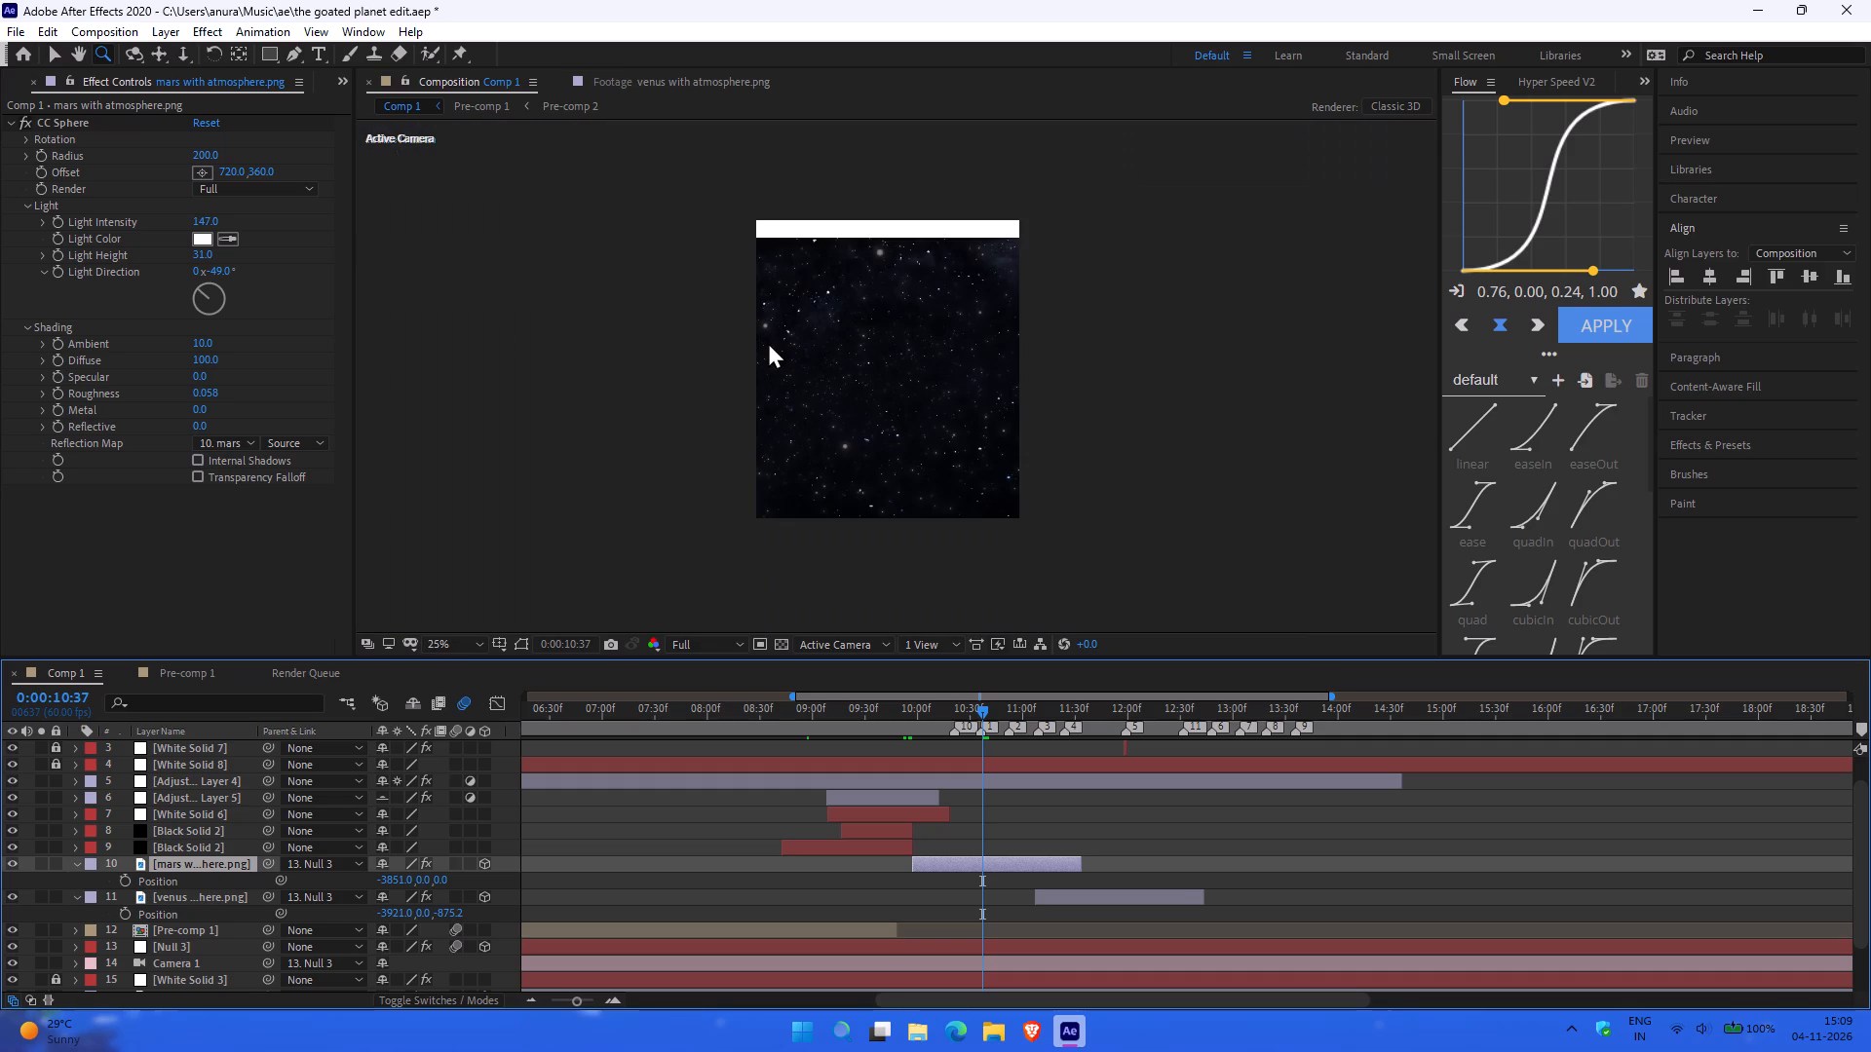
pyautogui.keyDown('ctrl'); pyautogui.scroll(1, 768, 342); pyautogui.keyUp('ctrl')
pyautogui.keyDown('ctrl'); pyautogui.scroll(-2, 768, 342); pyautogui.keyUp('ctrl')
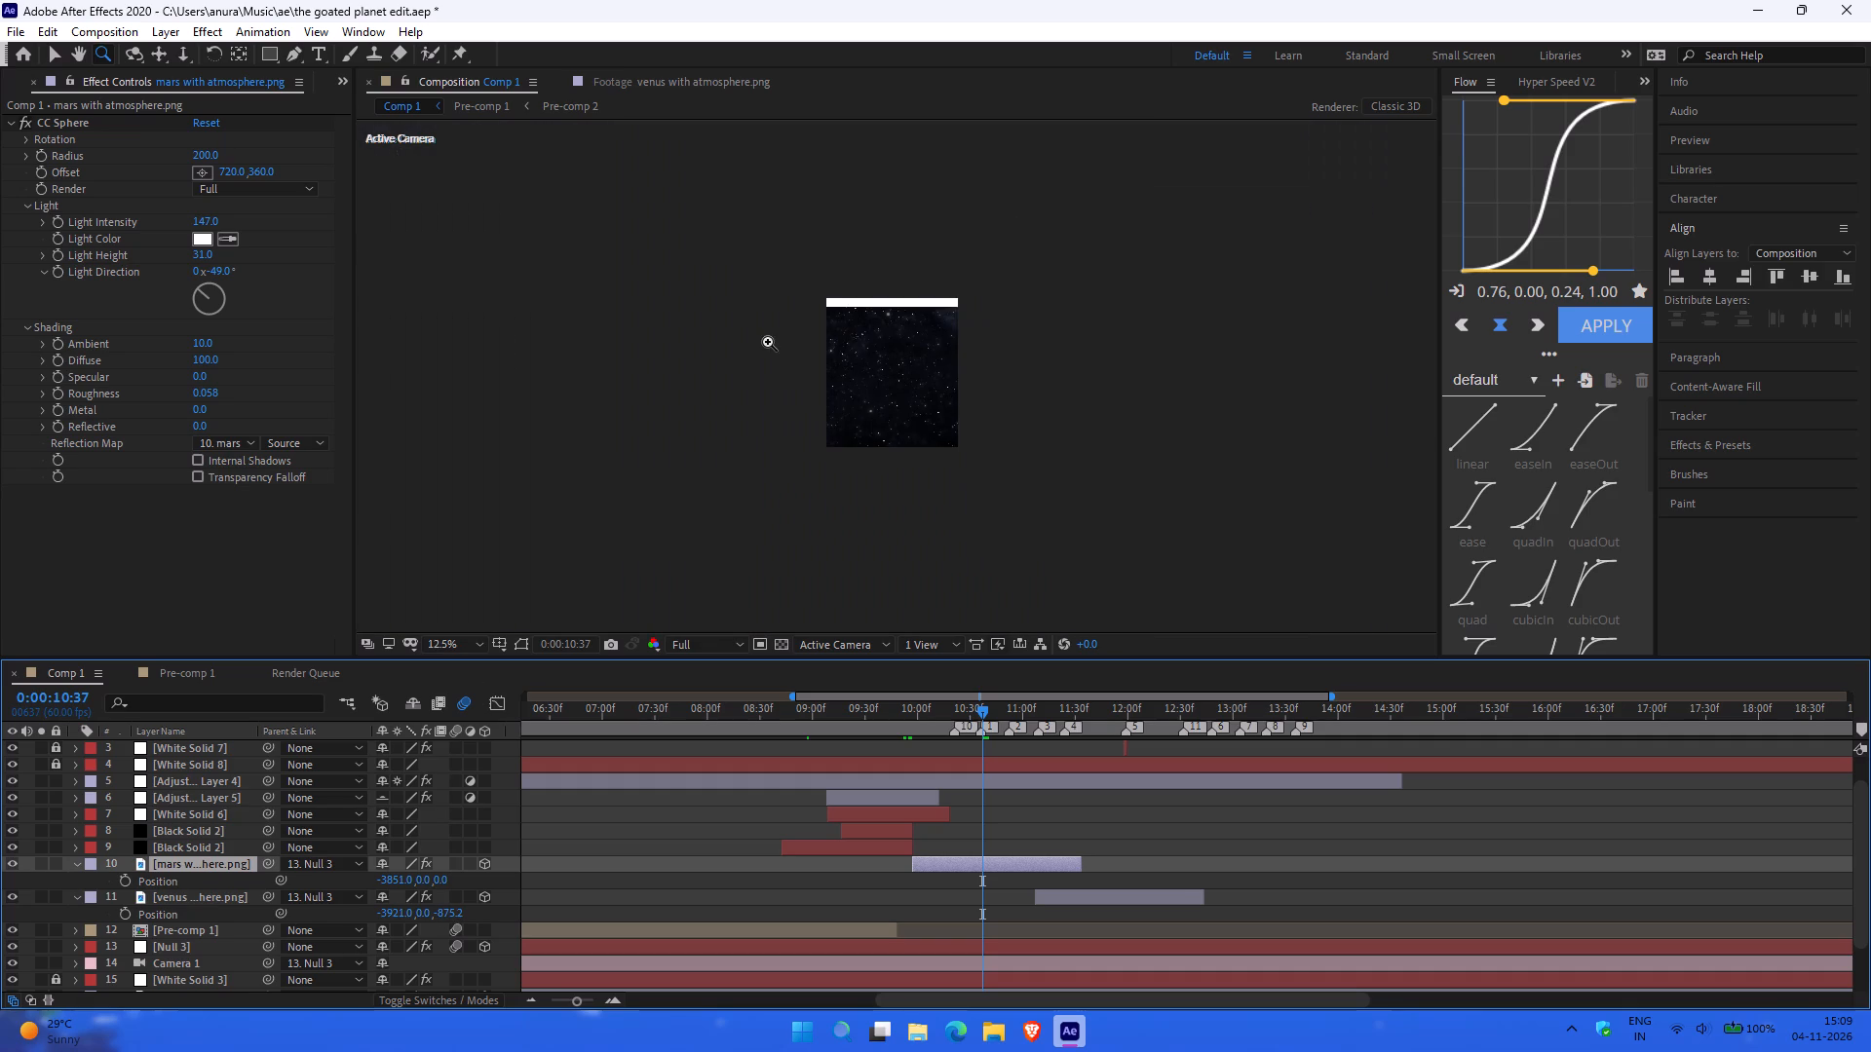
pyautogui.keyDown('ctrl'); pyautogui.scroll(3, 919, 375); pyautogui.keyUp('ctrl')
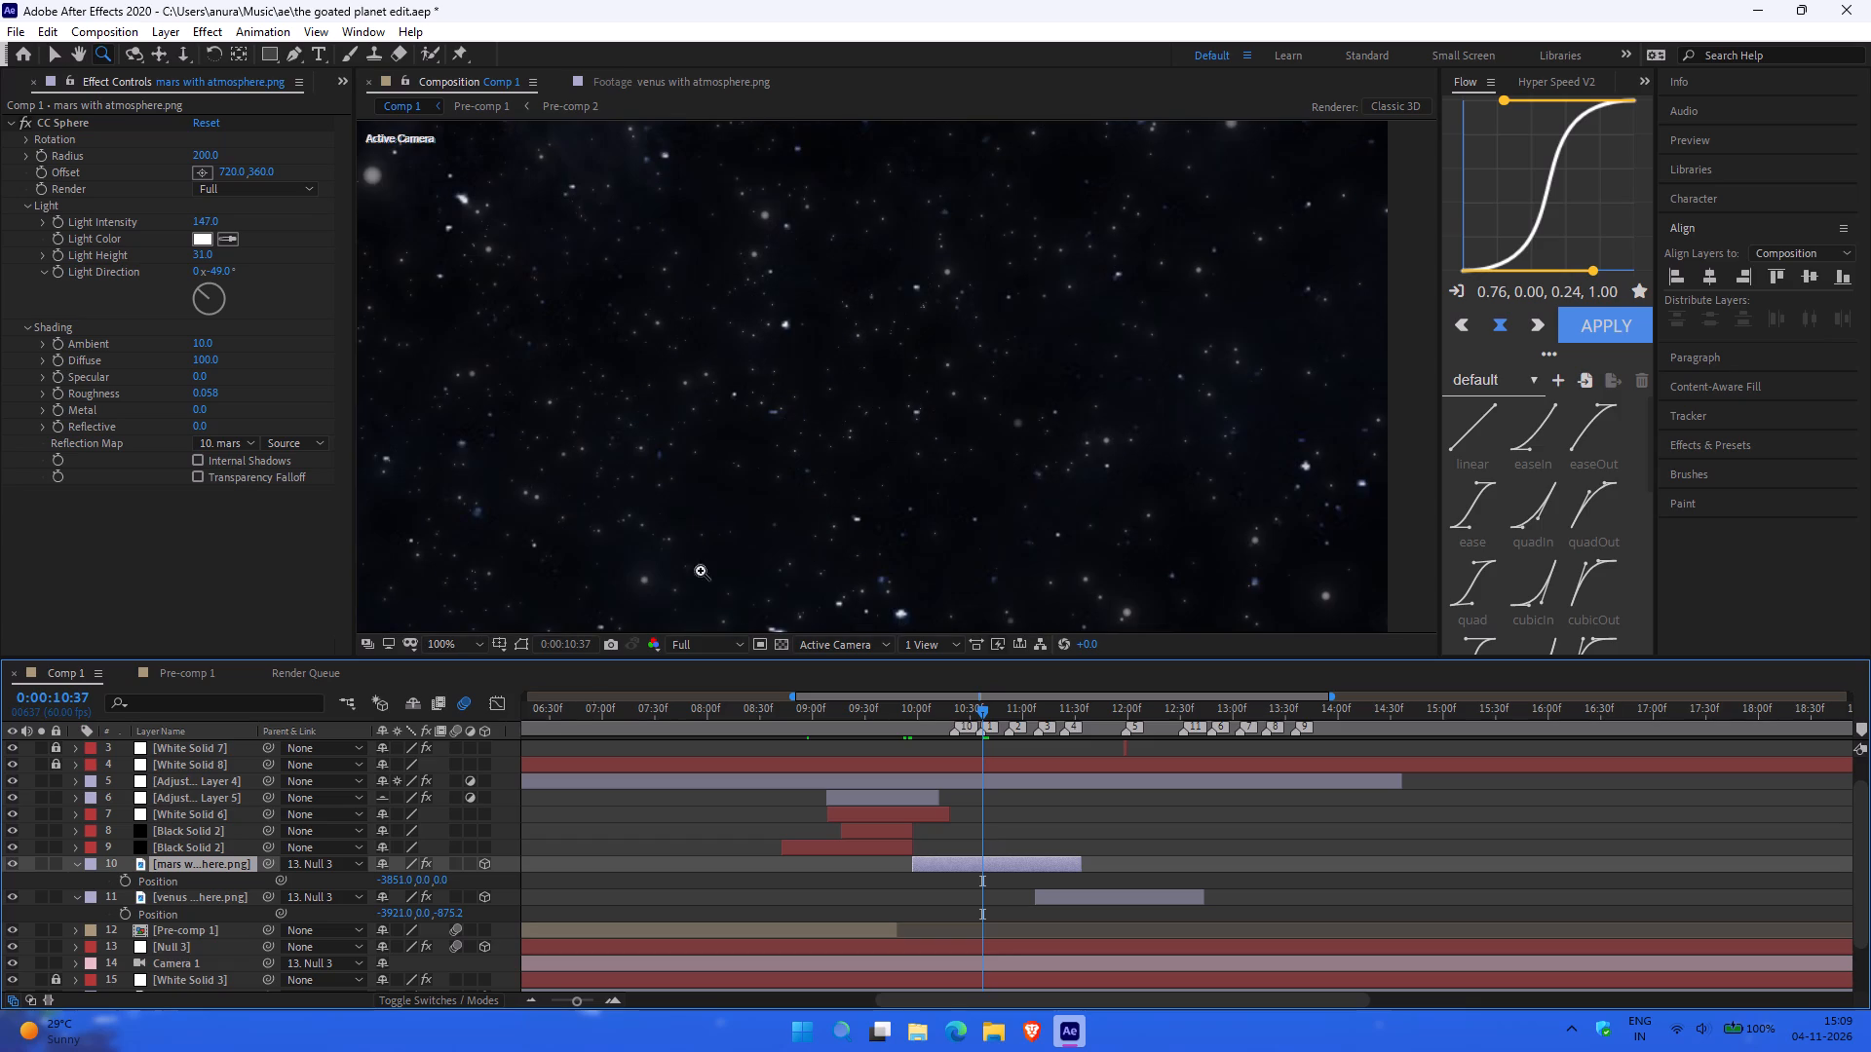
# Reveal the Mars layer's Scale, vary it between about 7% and 1089%, and set it to 10%.
pyautogui.press('s')
pyautogui.moveTo(425, 884); pyautogui.dragTo(780, 897)
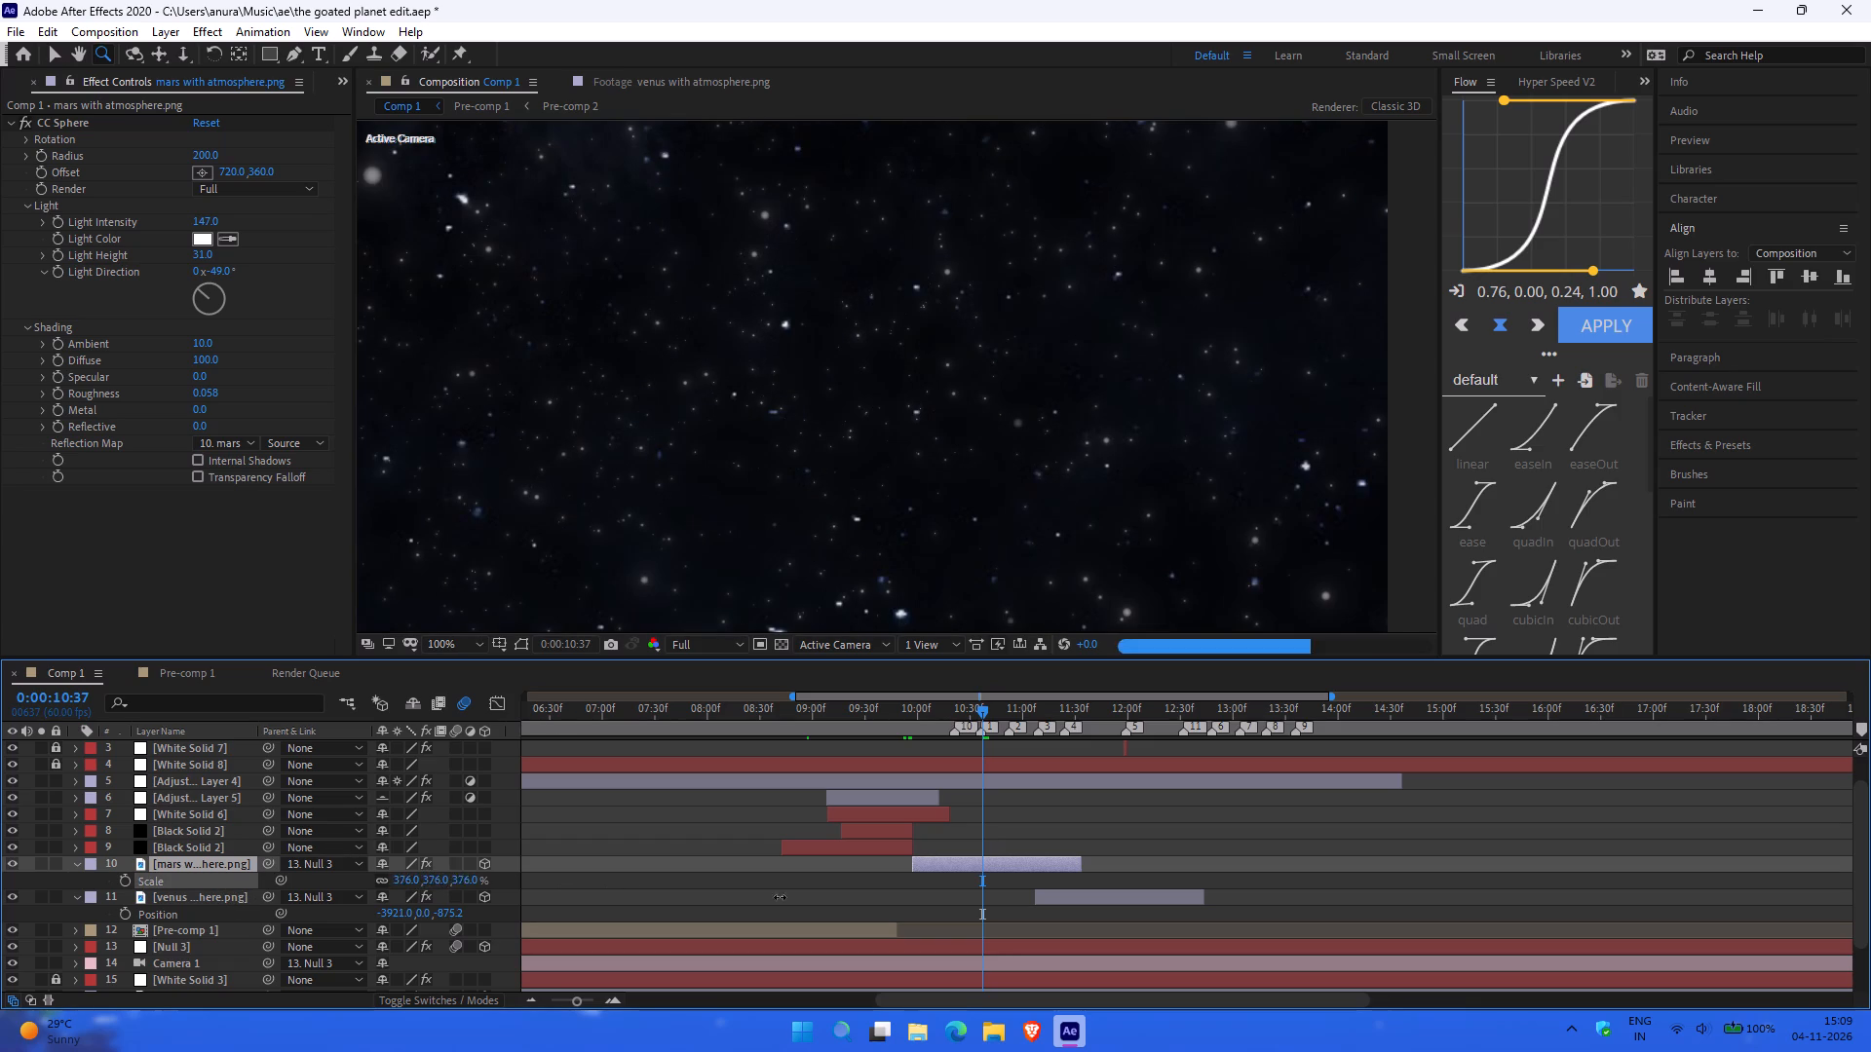
pyautogui.moveTo(780, 897); pyautogui.dragTo(1413, 890)
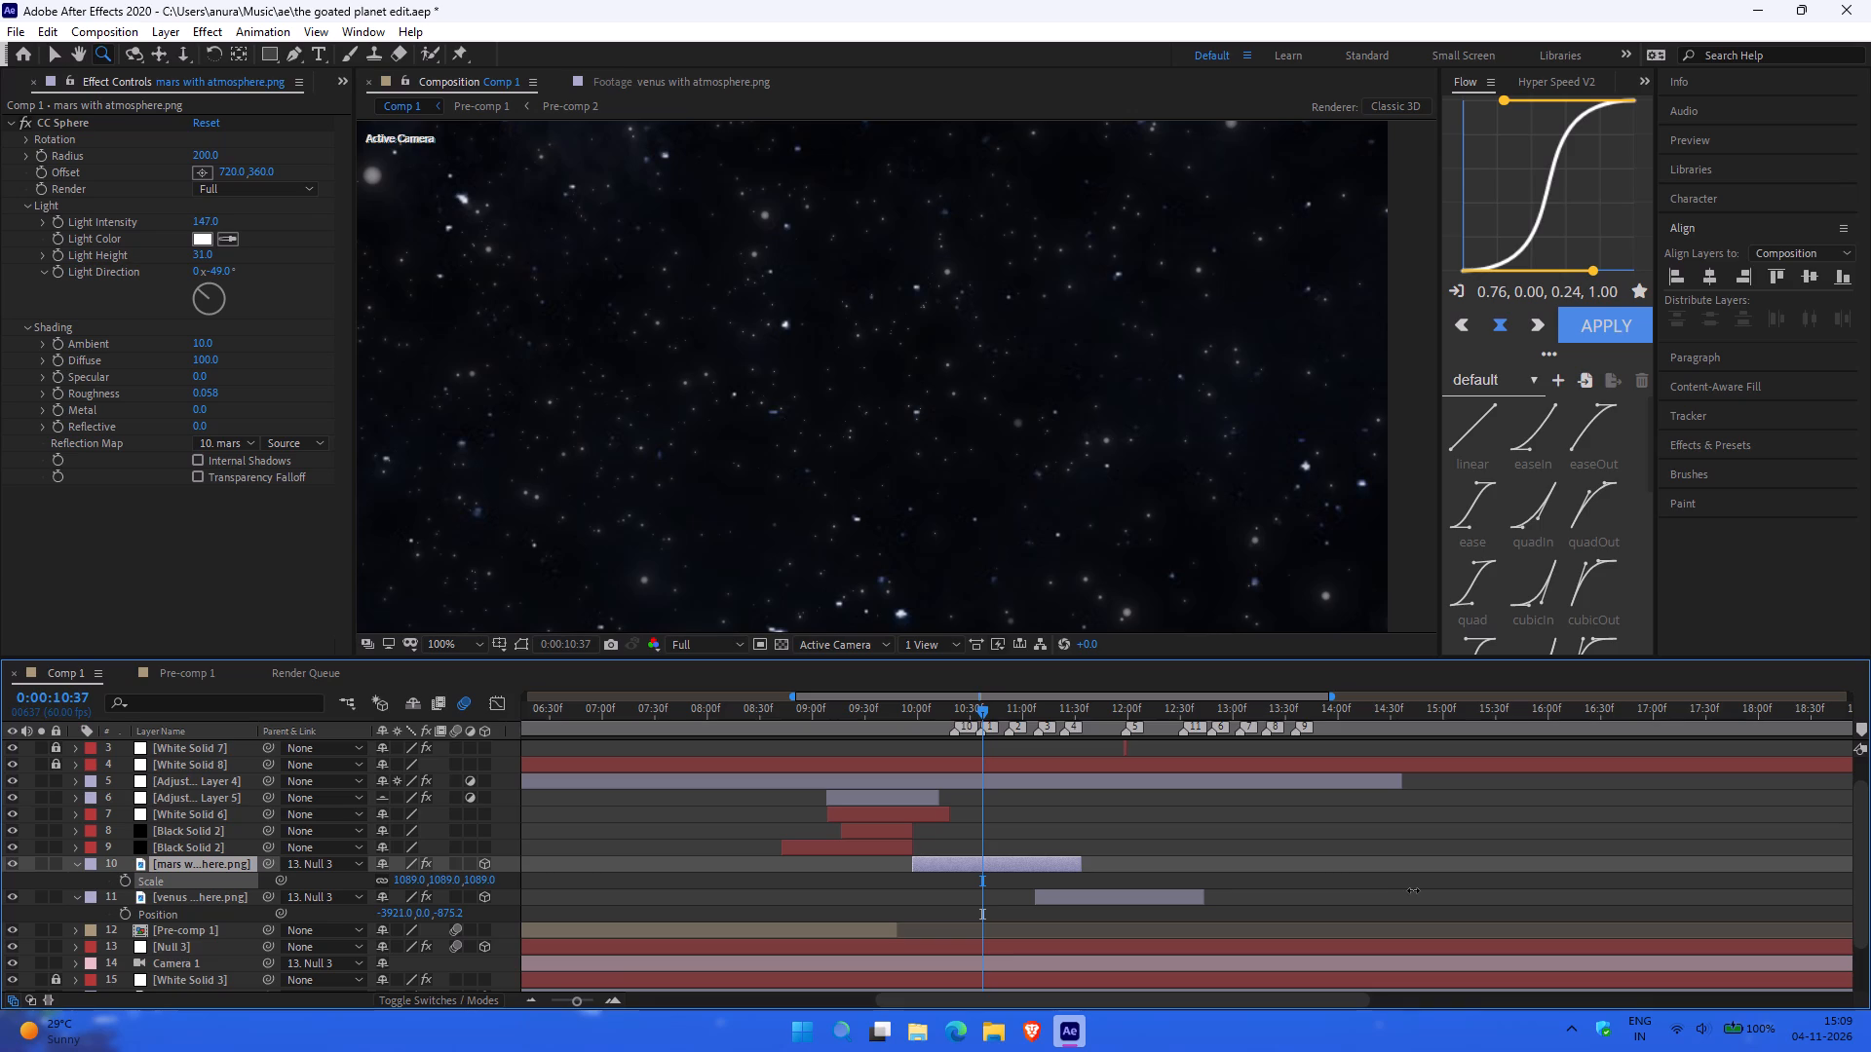
pyautogui.moveTo(1413, 890); pyautogui.dragTo(401, 939)
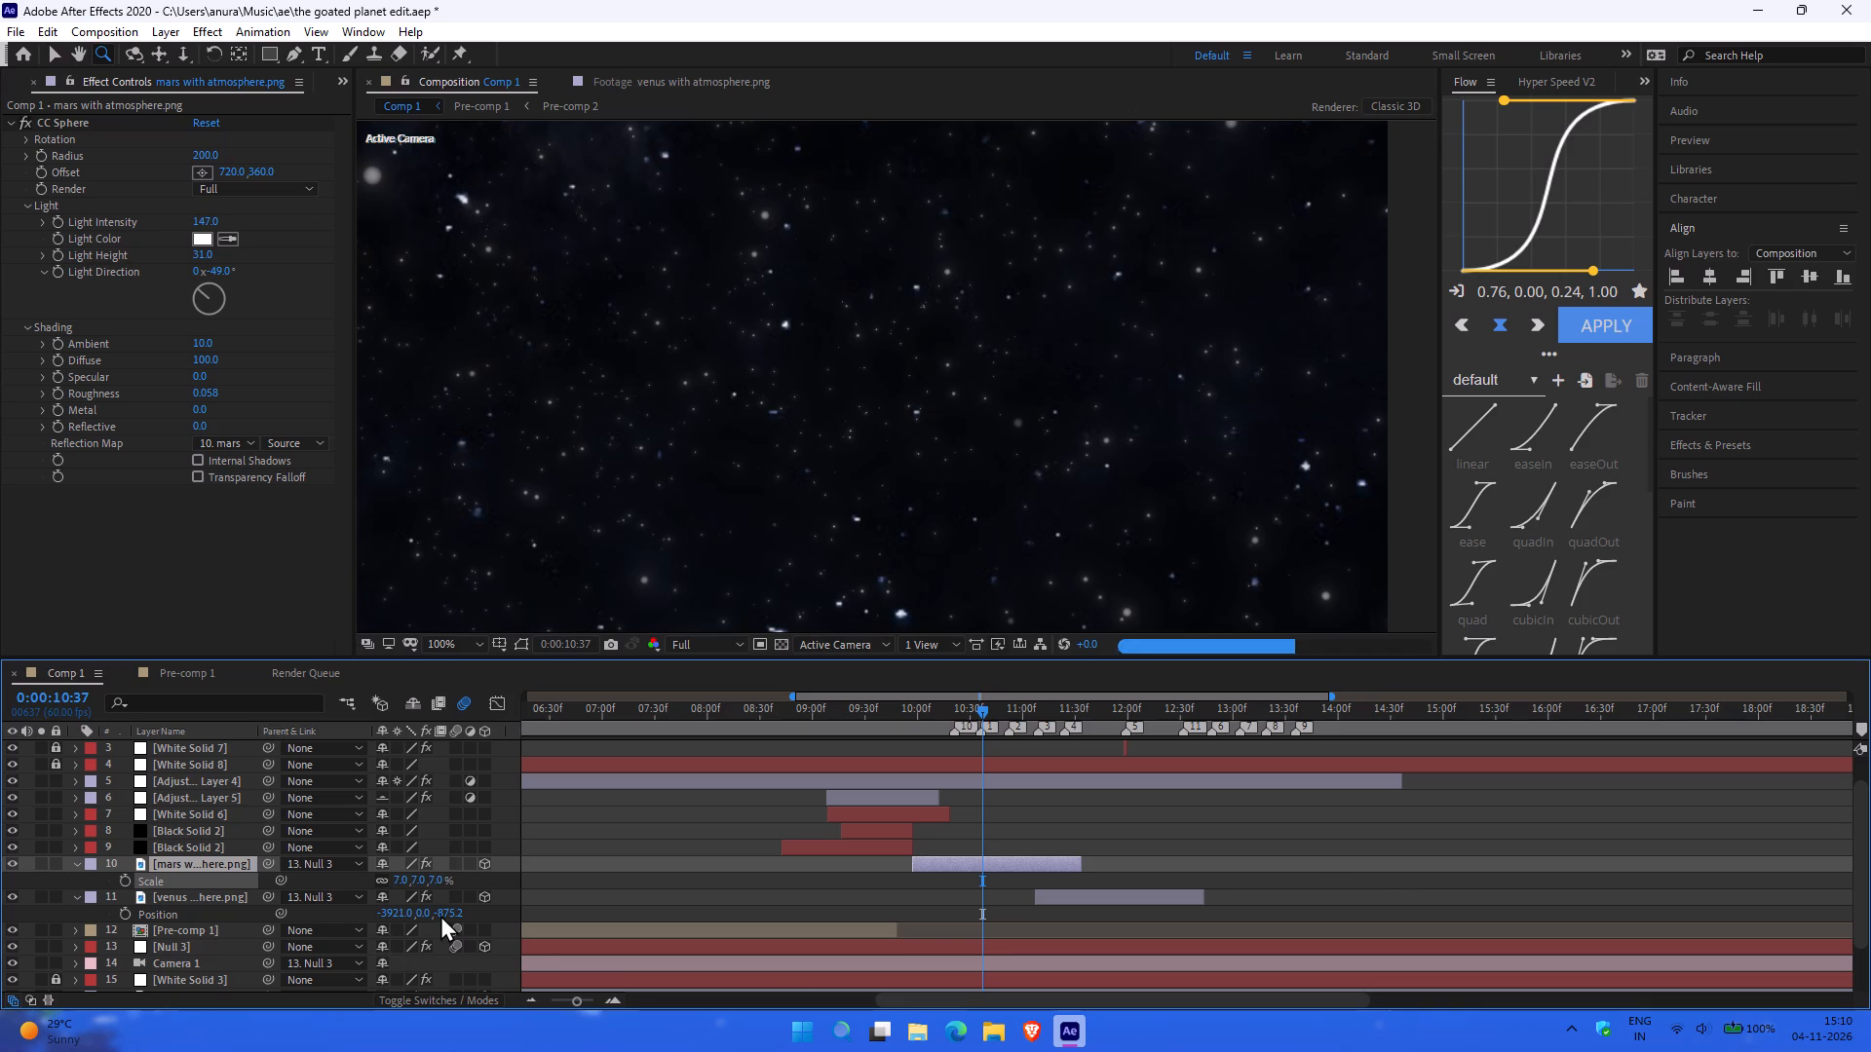
pyautogui.click(415, 879)
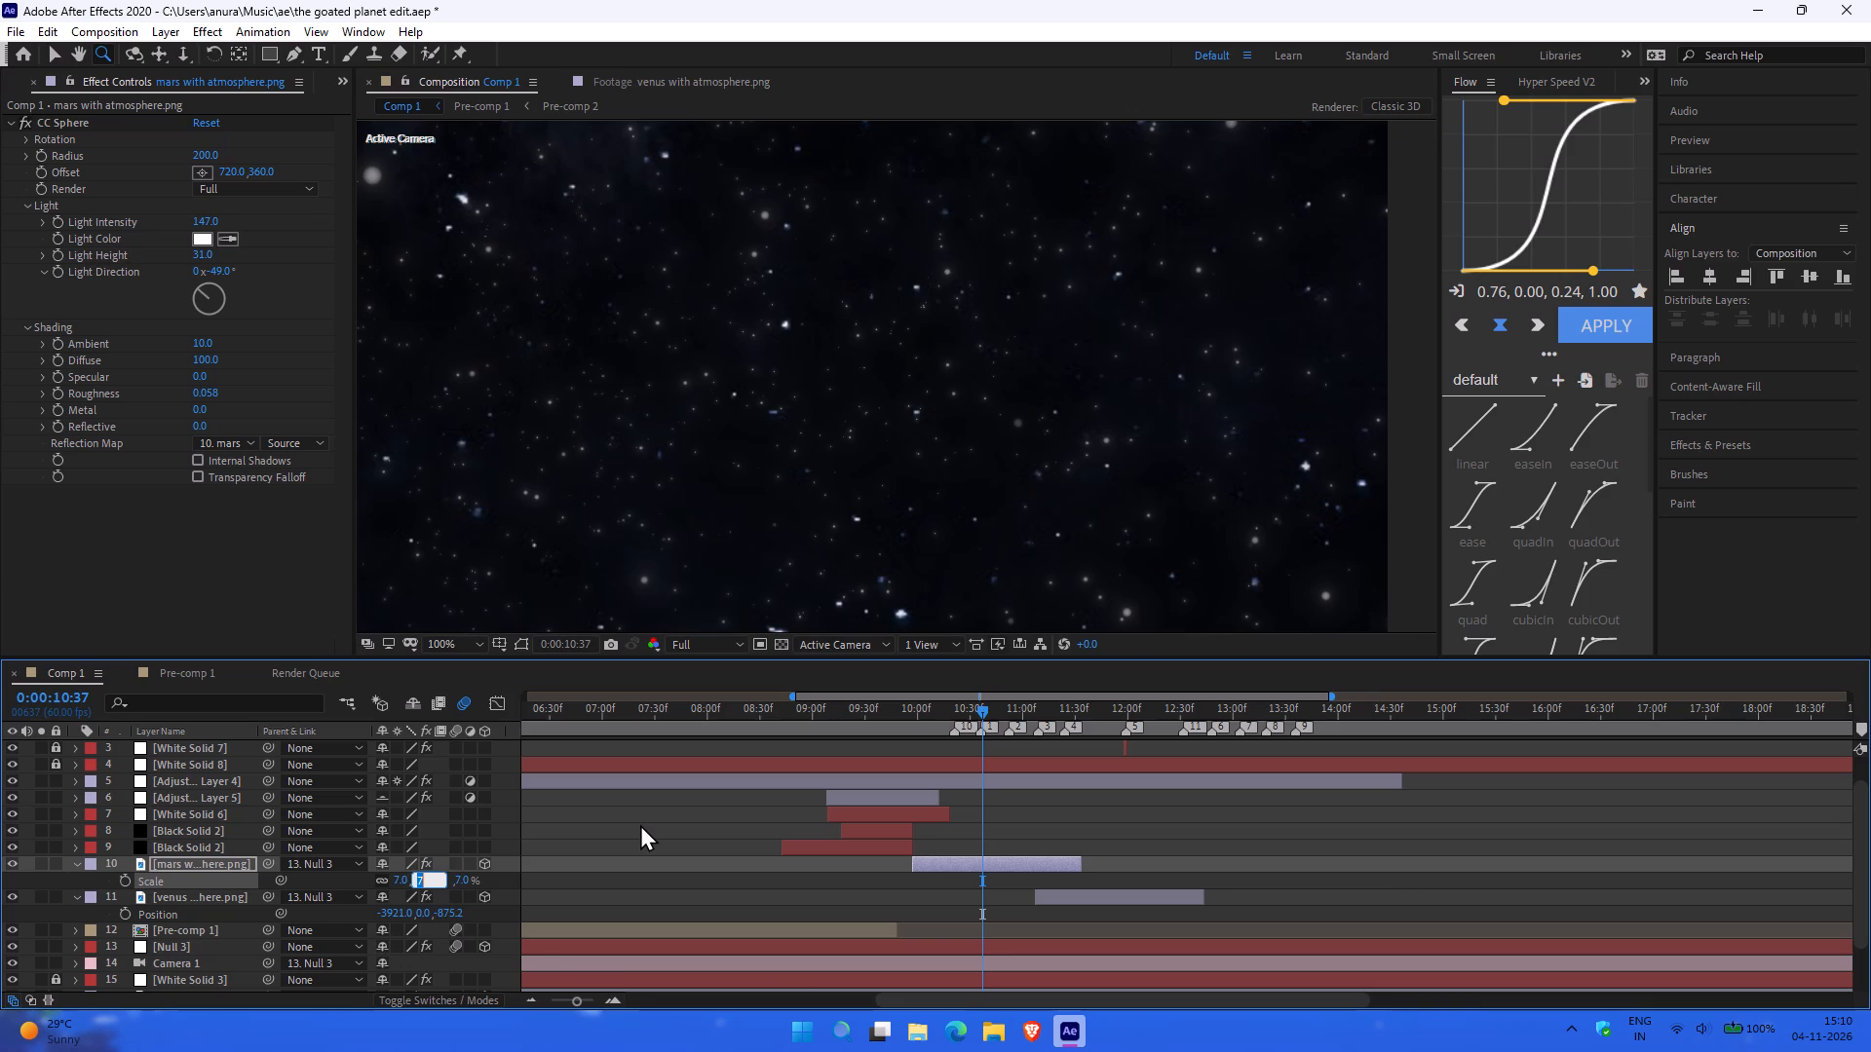
pyautogui.write('10')
pyautogui.press('Return')
# Set the Mars layer's Scale to 100%.
pyautogui.click(422, 874)
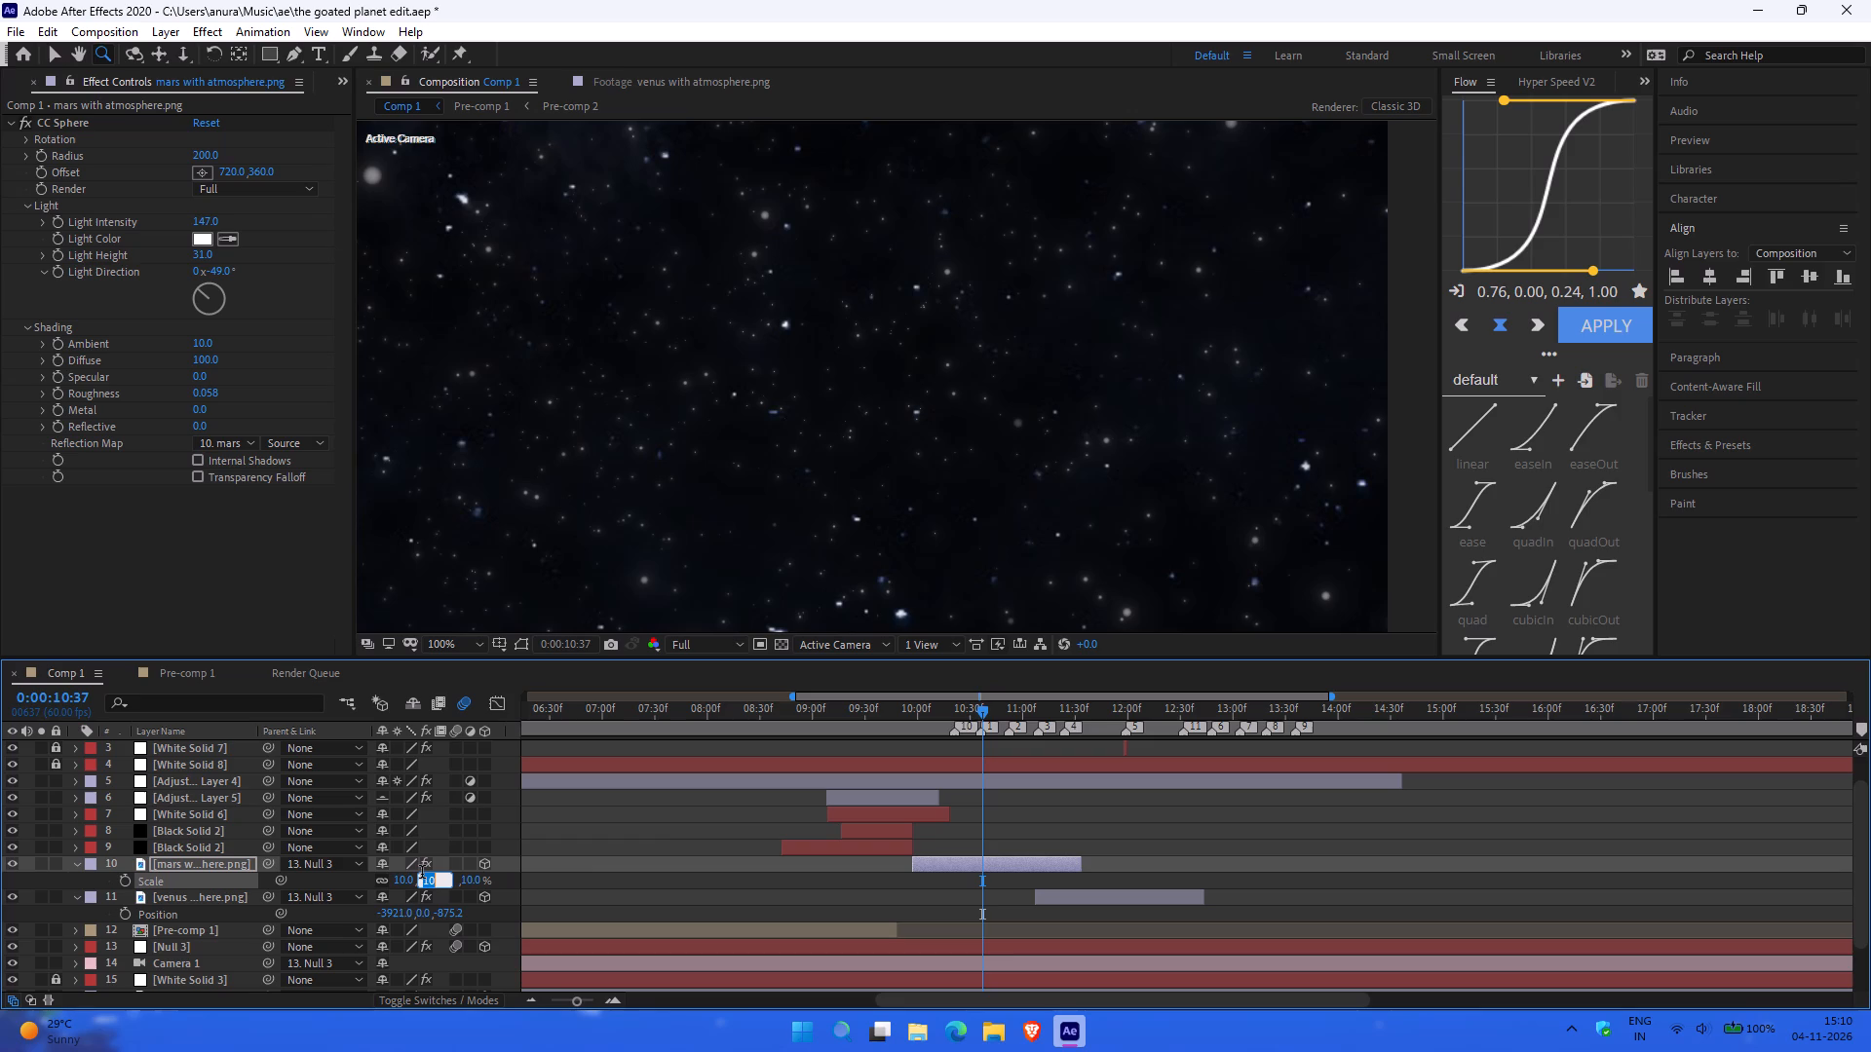
pyautogui.write('100')
pyautogui.press('Return')
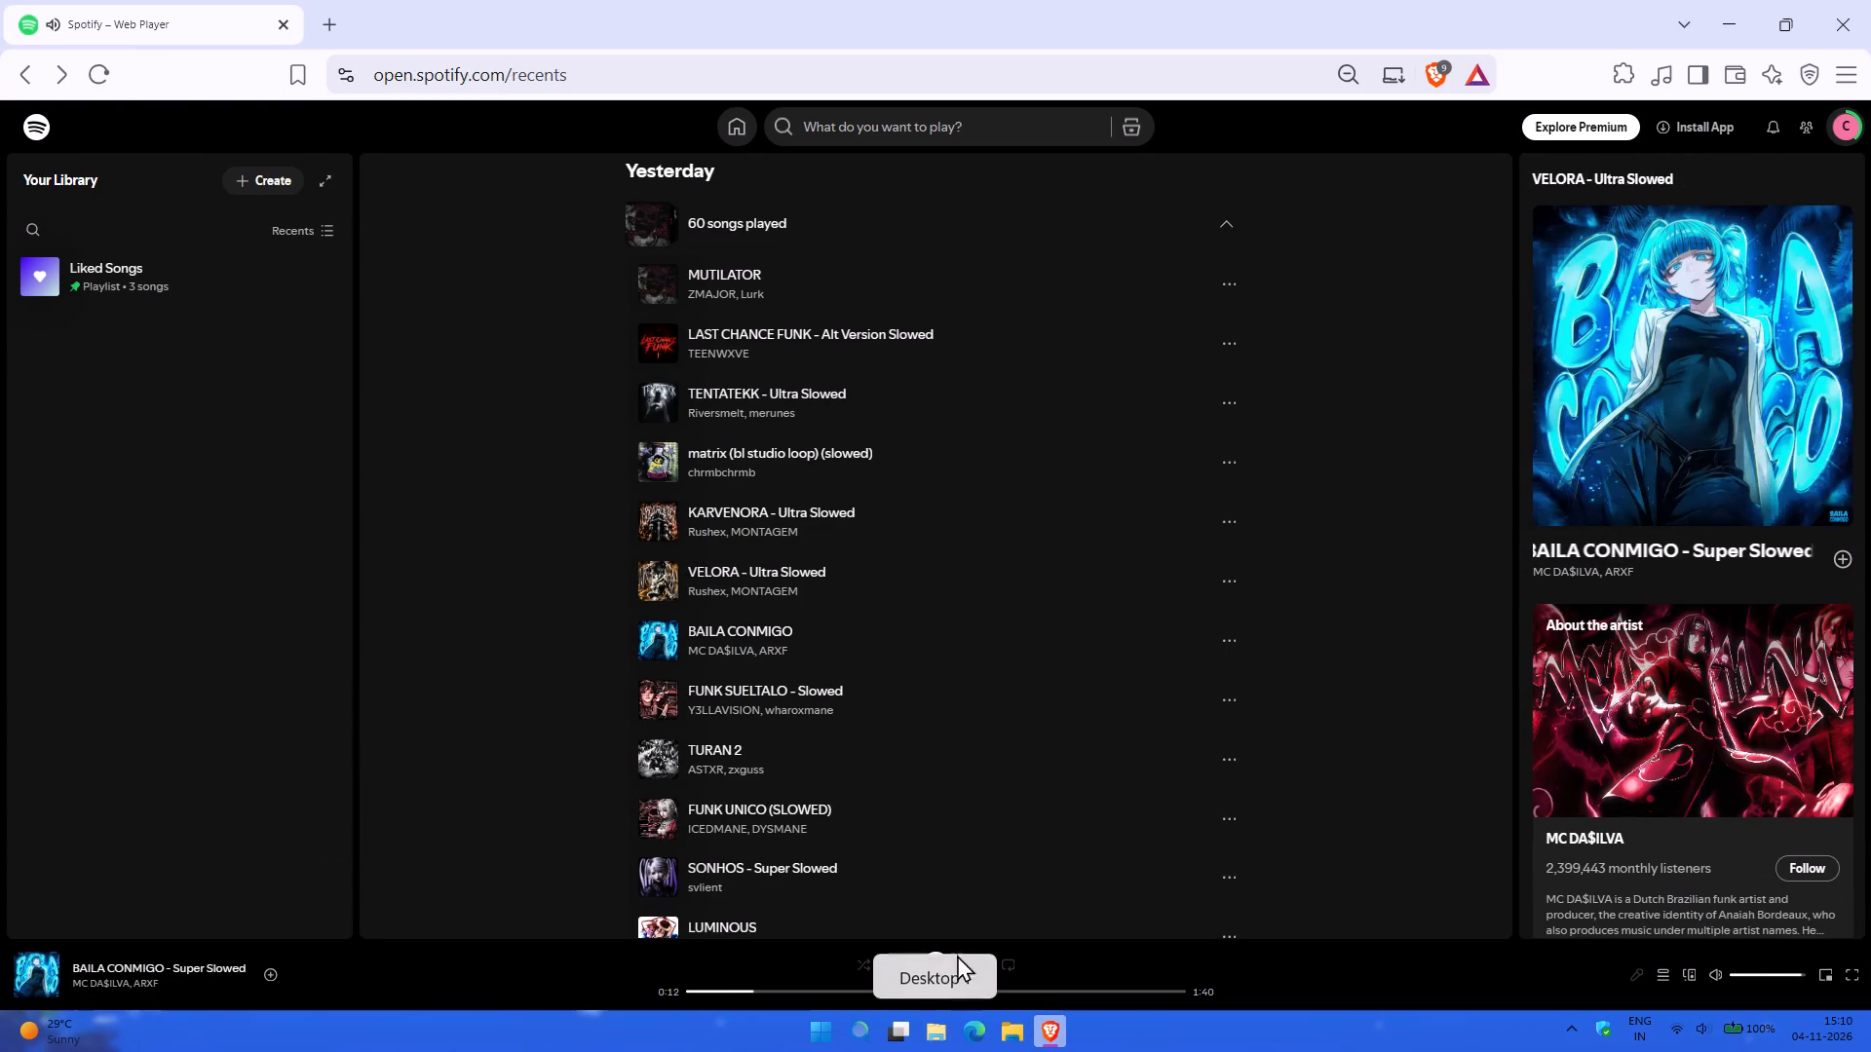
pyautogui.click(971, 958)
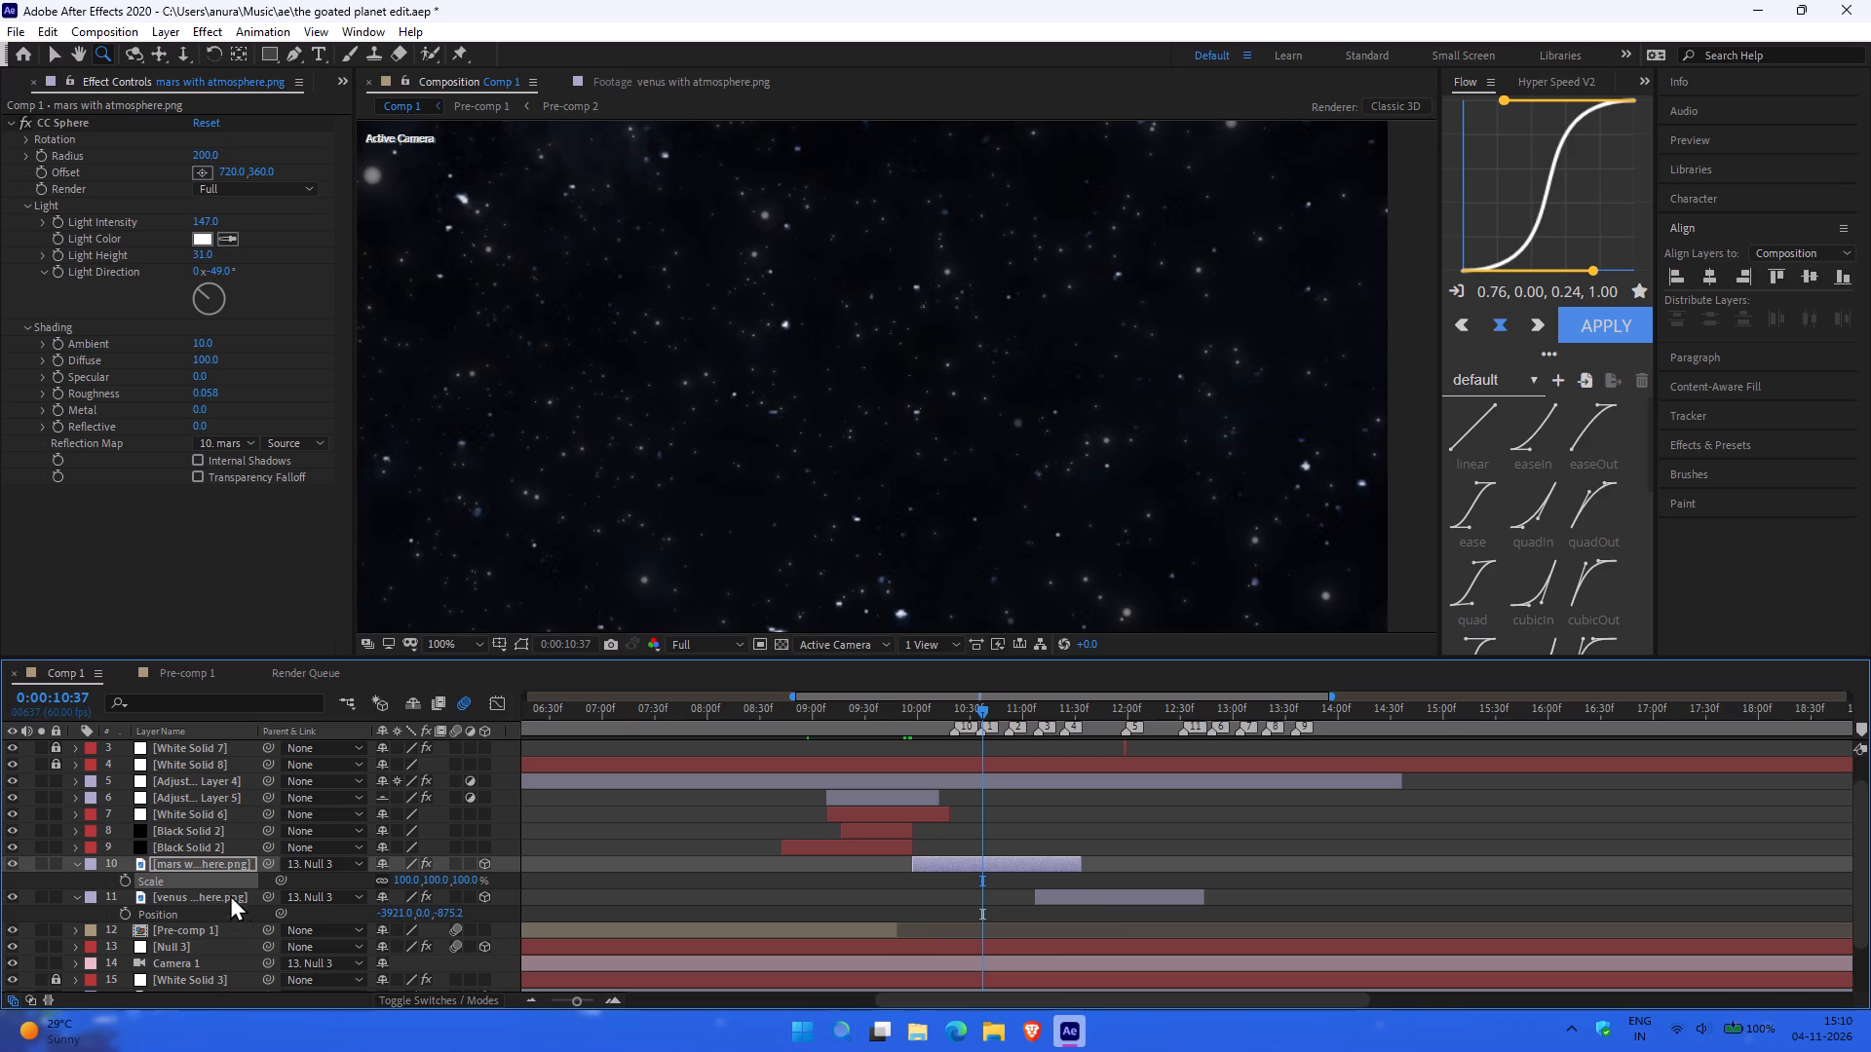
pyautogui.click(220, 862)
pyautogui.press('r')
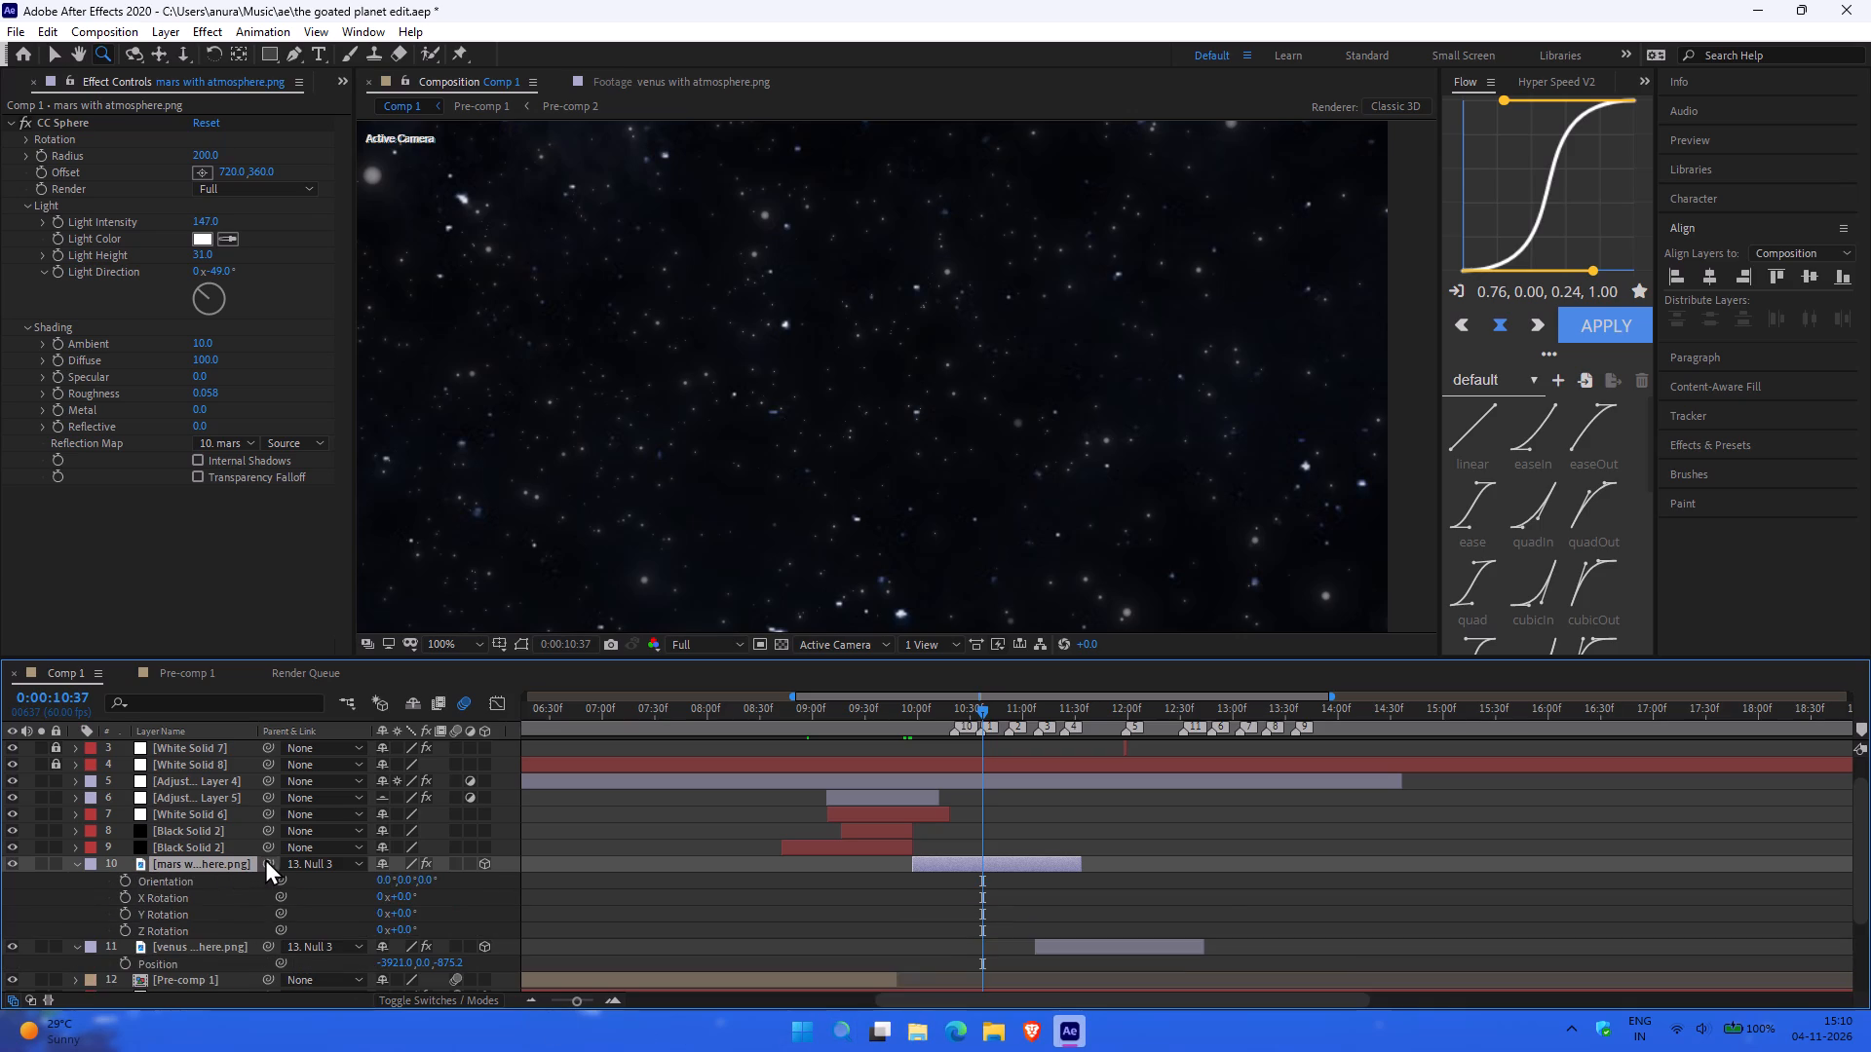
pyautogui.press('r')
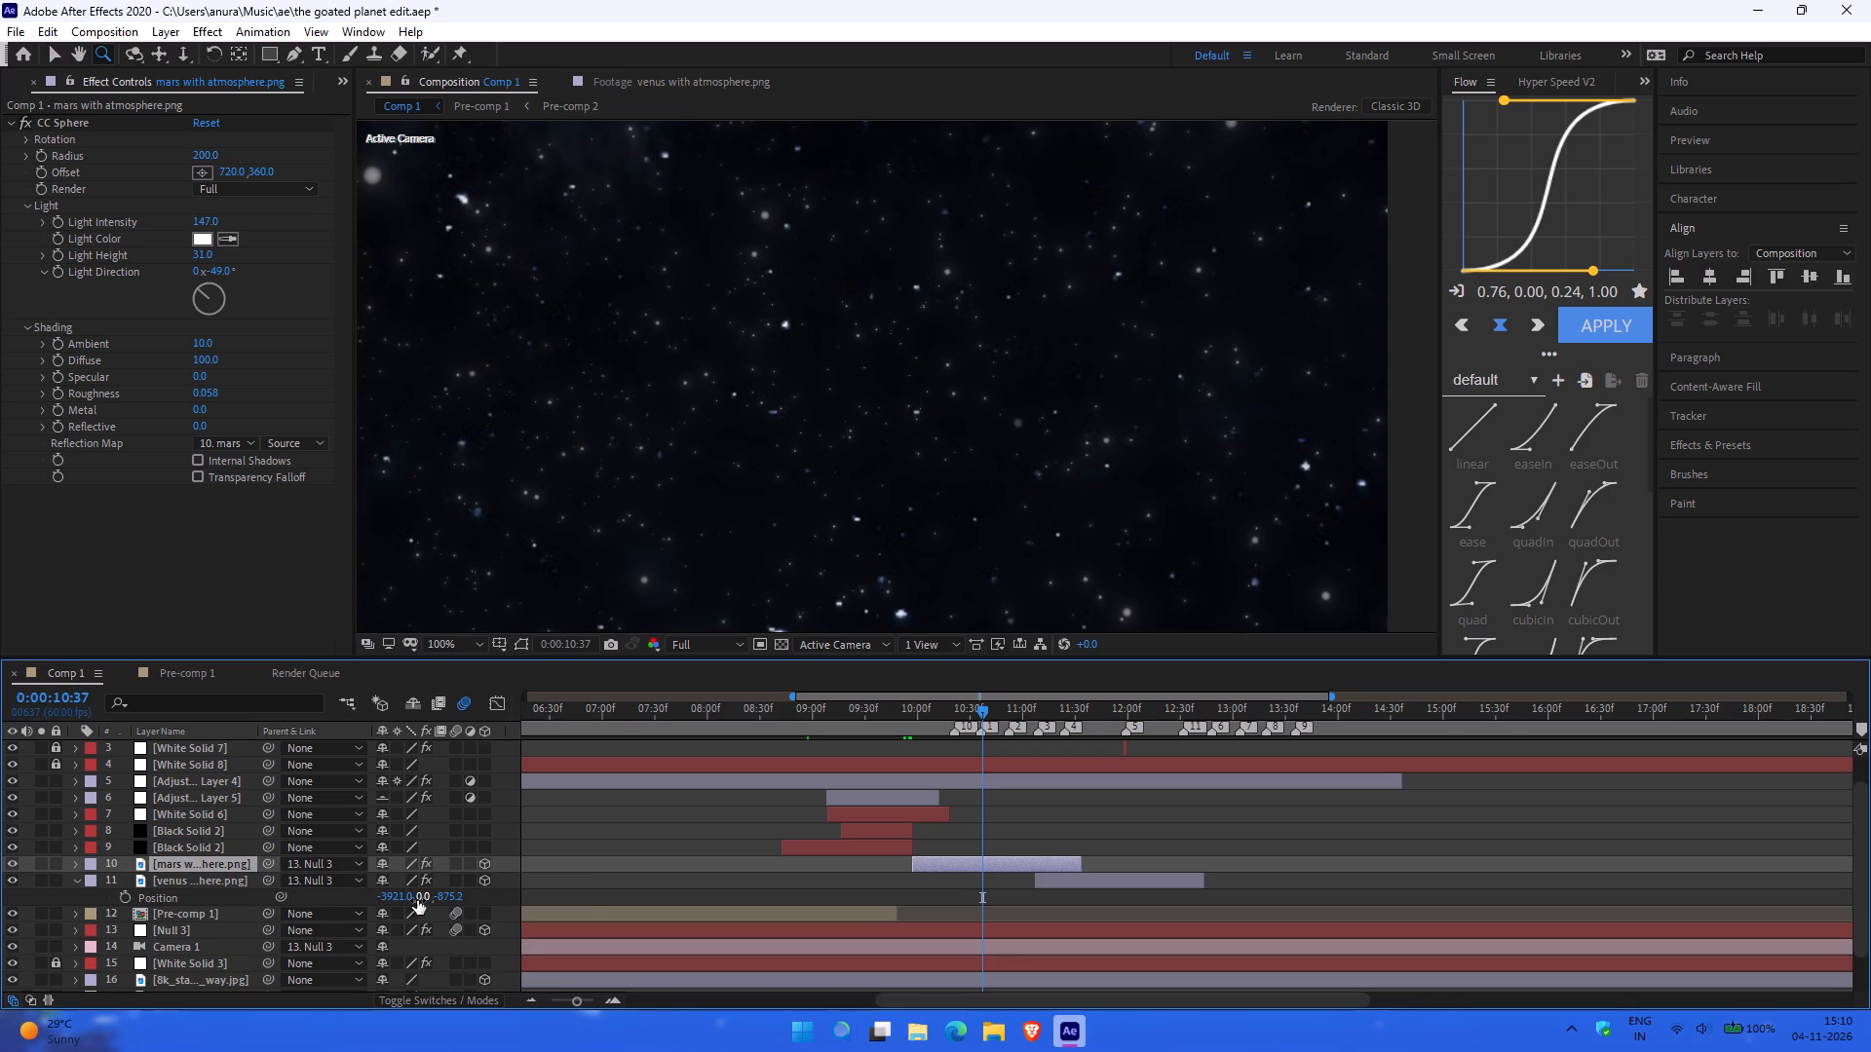
# Turn off 3D for both the Mars and Venus layers and activate the Selection tool.
pyautogui.keyDown('ctrl'); pyautogui.scroll(-2, 565, 614); pyautogui.keyUp('ctrl')
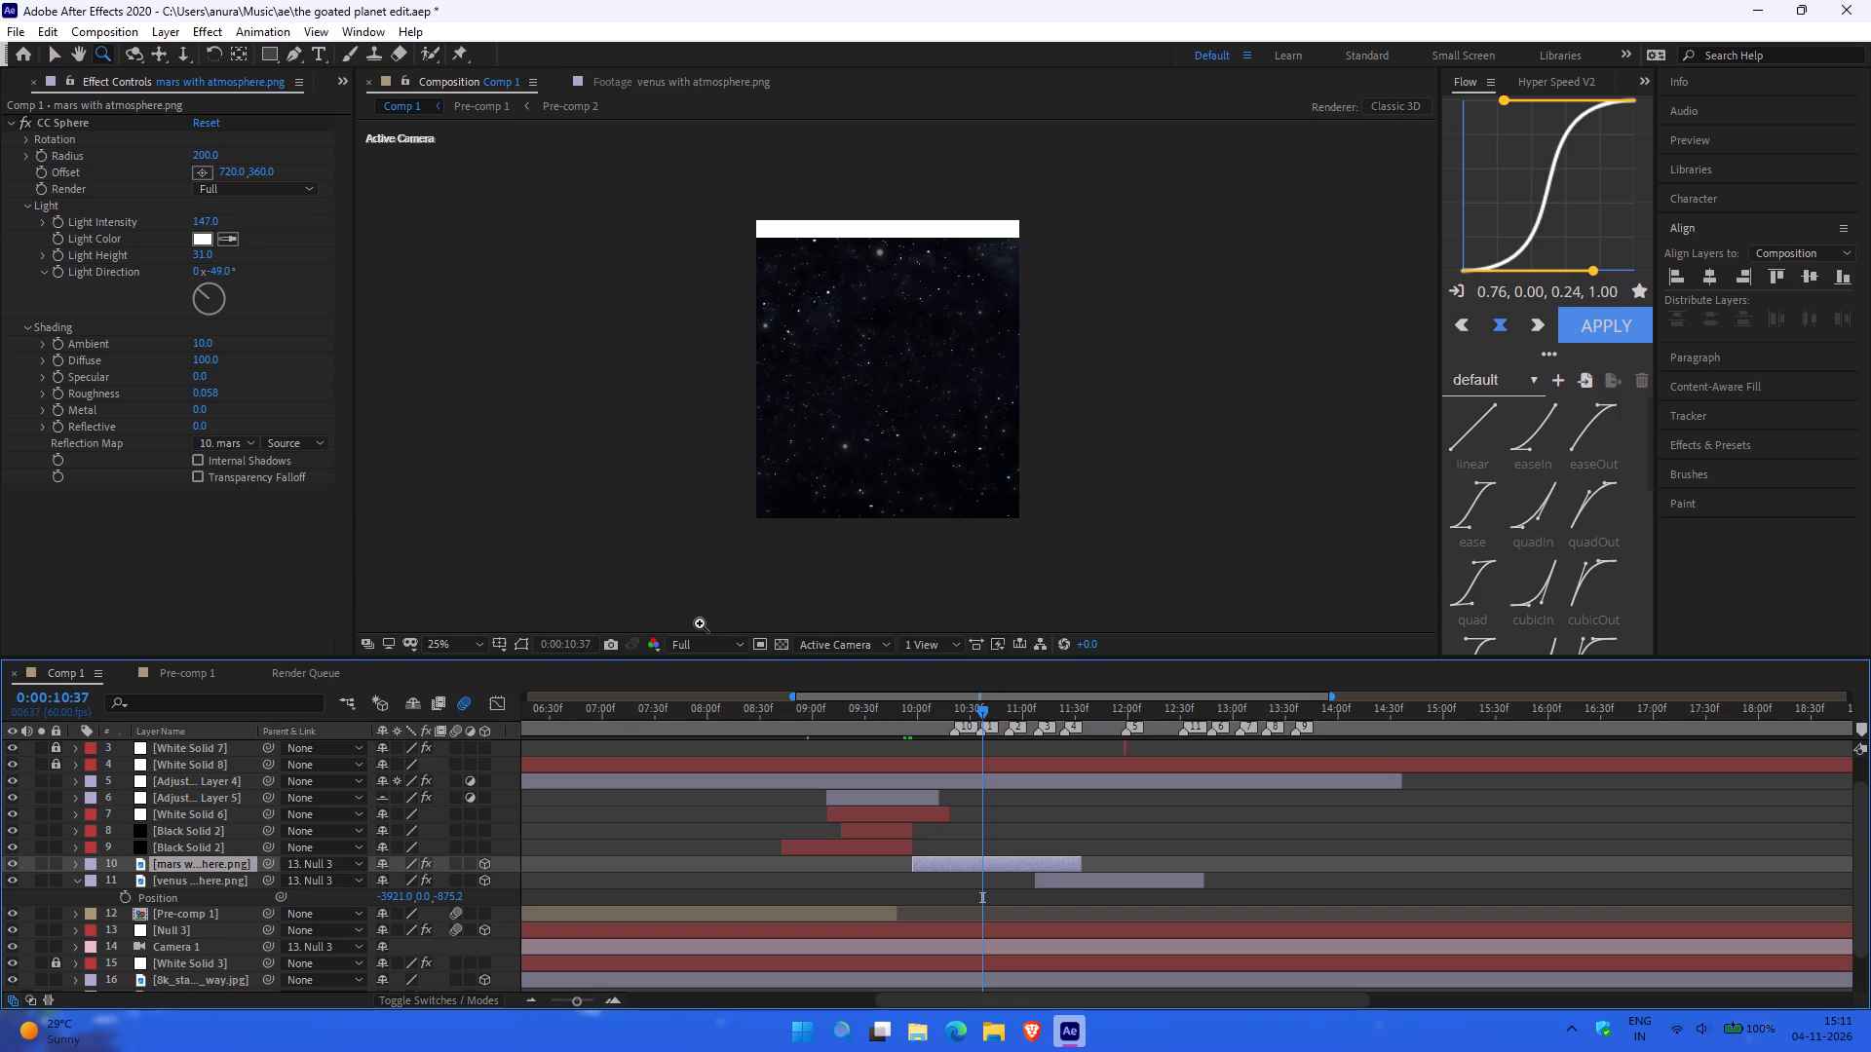
pyautogui.click(478, 861)
pyautogui.click(479, 878)
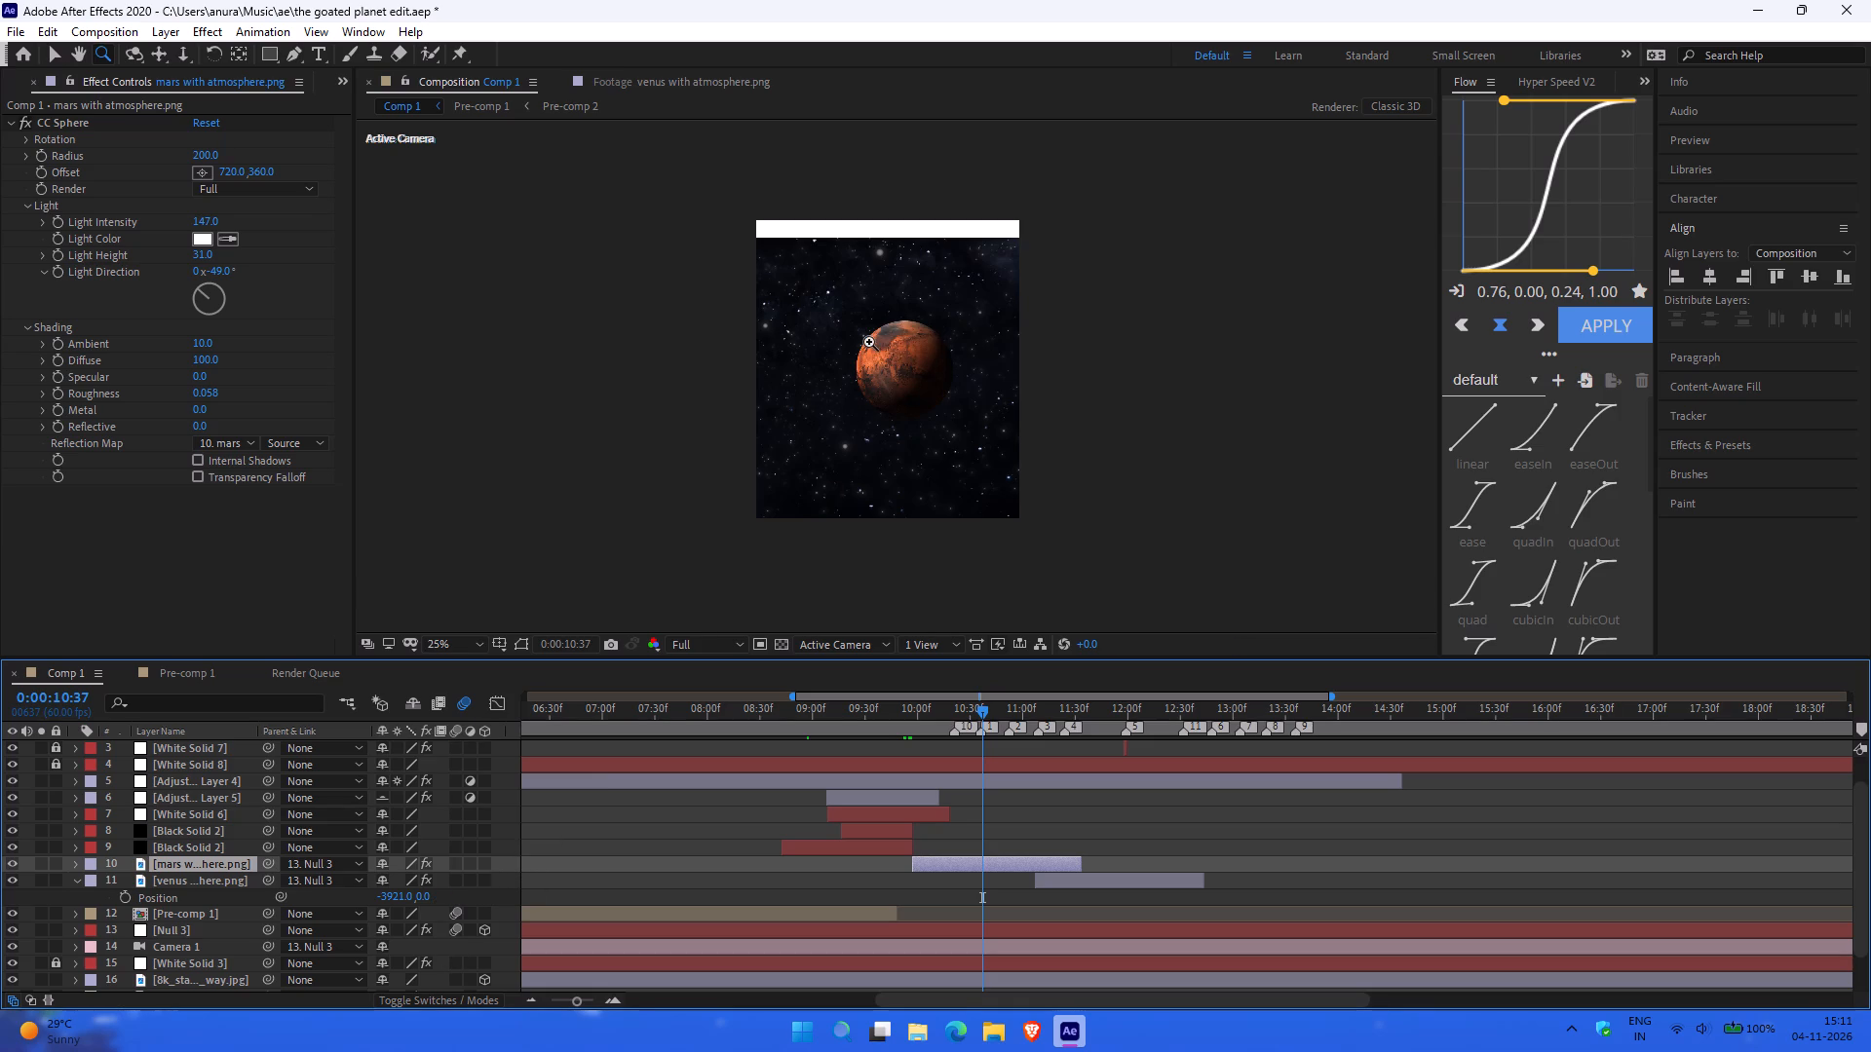
pyautogui.keyDown('ctrl'); pyautogui.scroll(1, 869, 342); pyautogui.keyUp('ctrl')
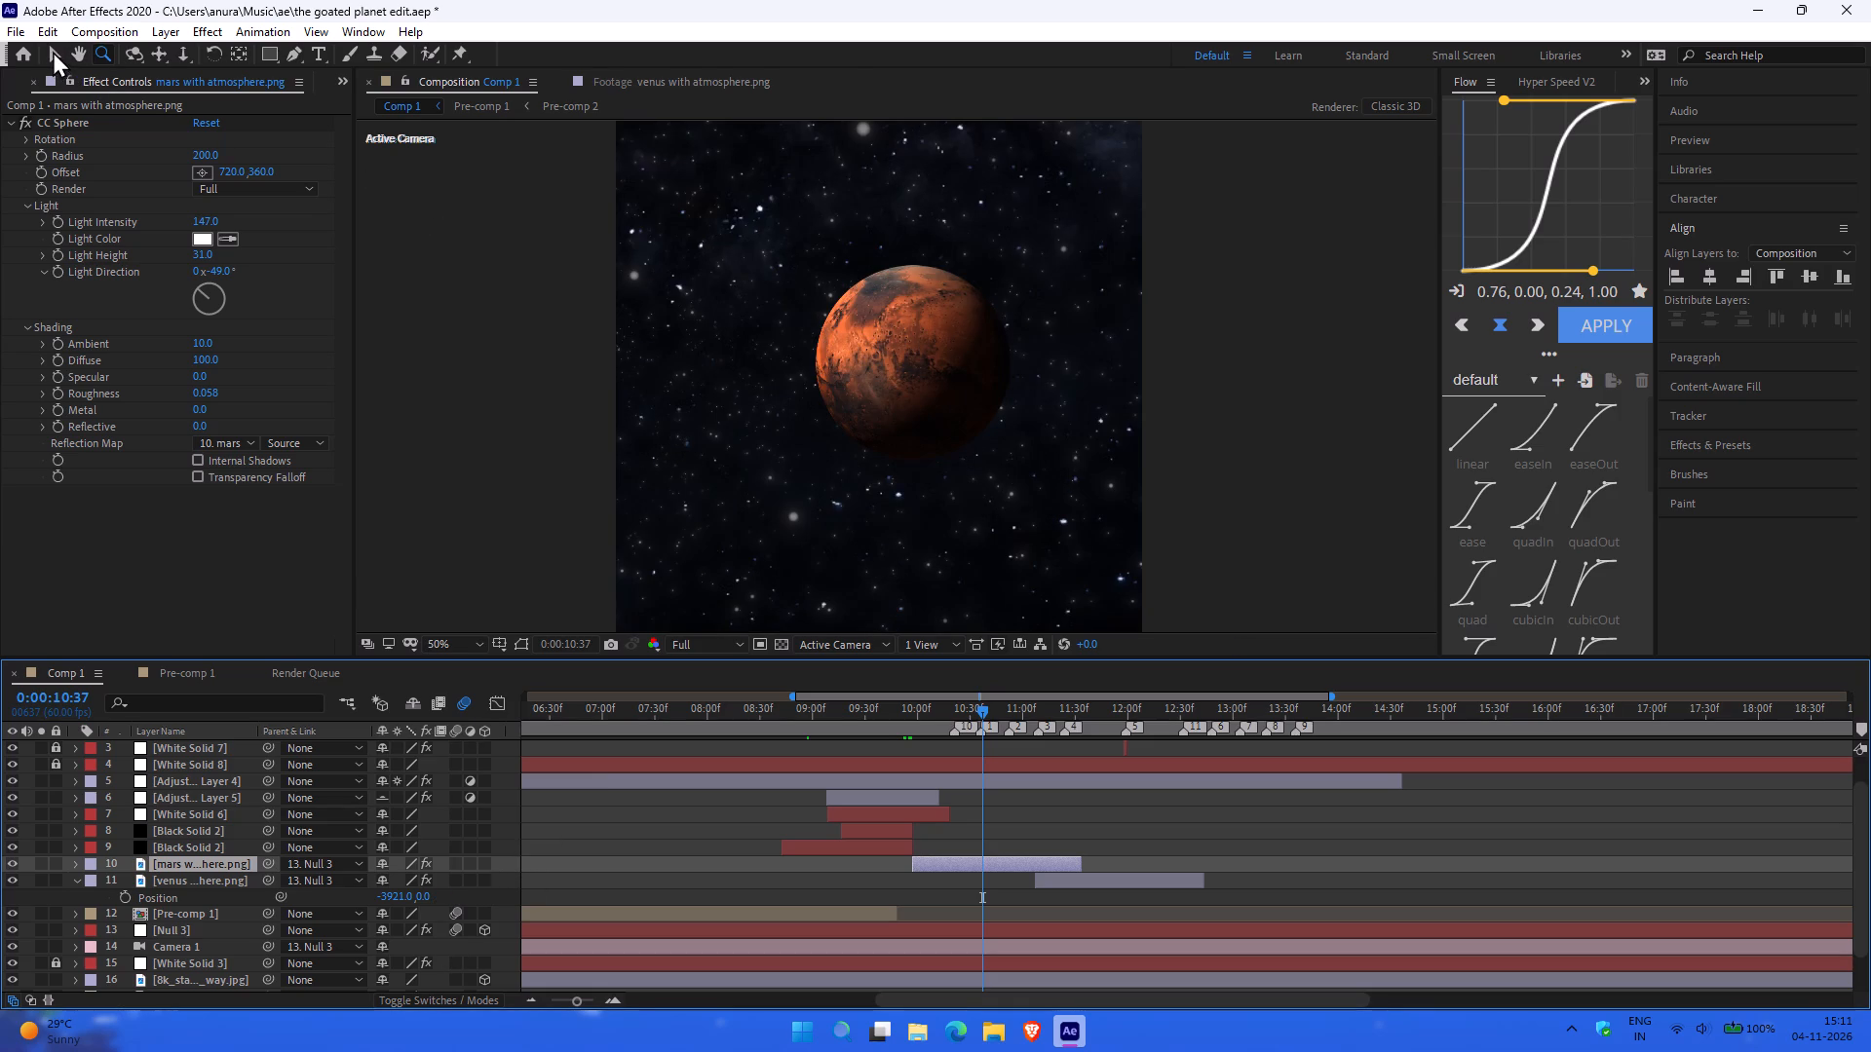
pyautogui.click(53, 51)
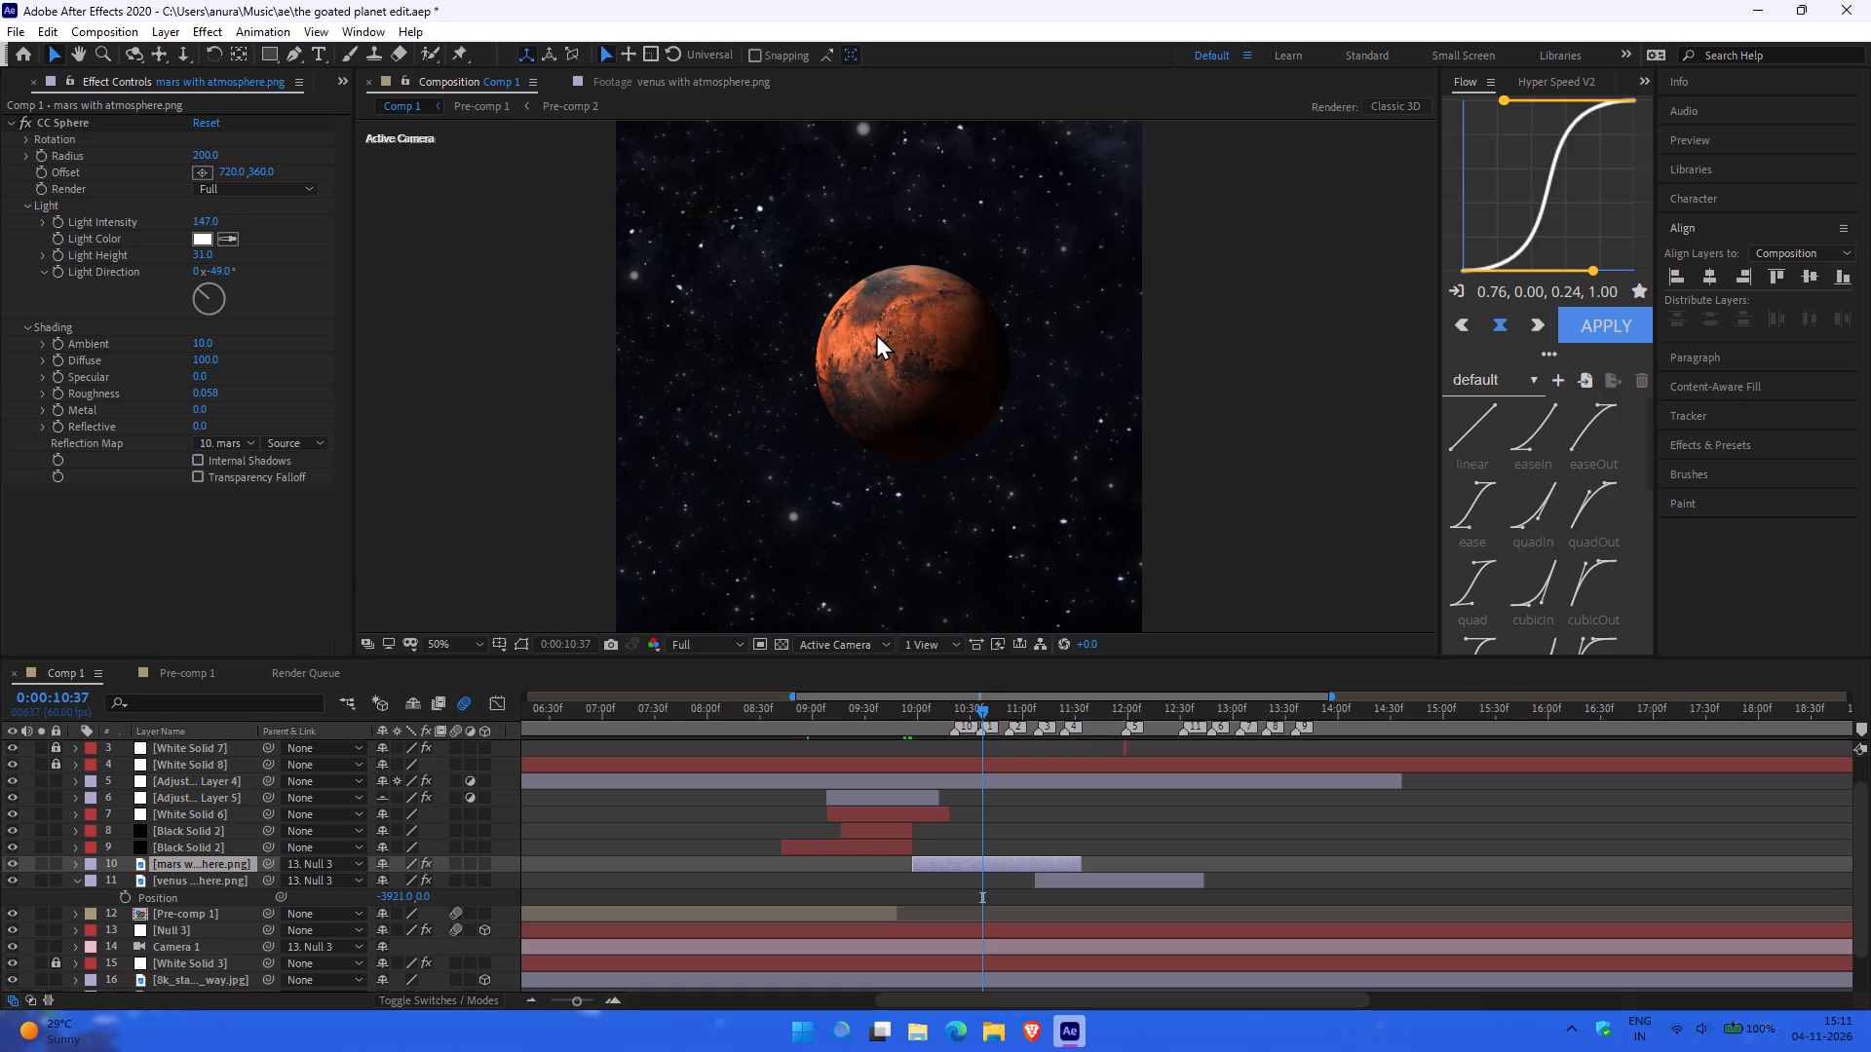
pyautogui.scroll(1, 876, 333)
pyautogui.keyDown('ctrl'); pyautogui.scroll(-3, 876, 333); pyautogui.keyUp('ctrl')
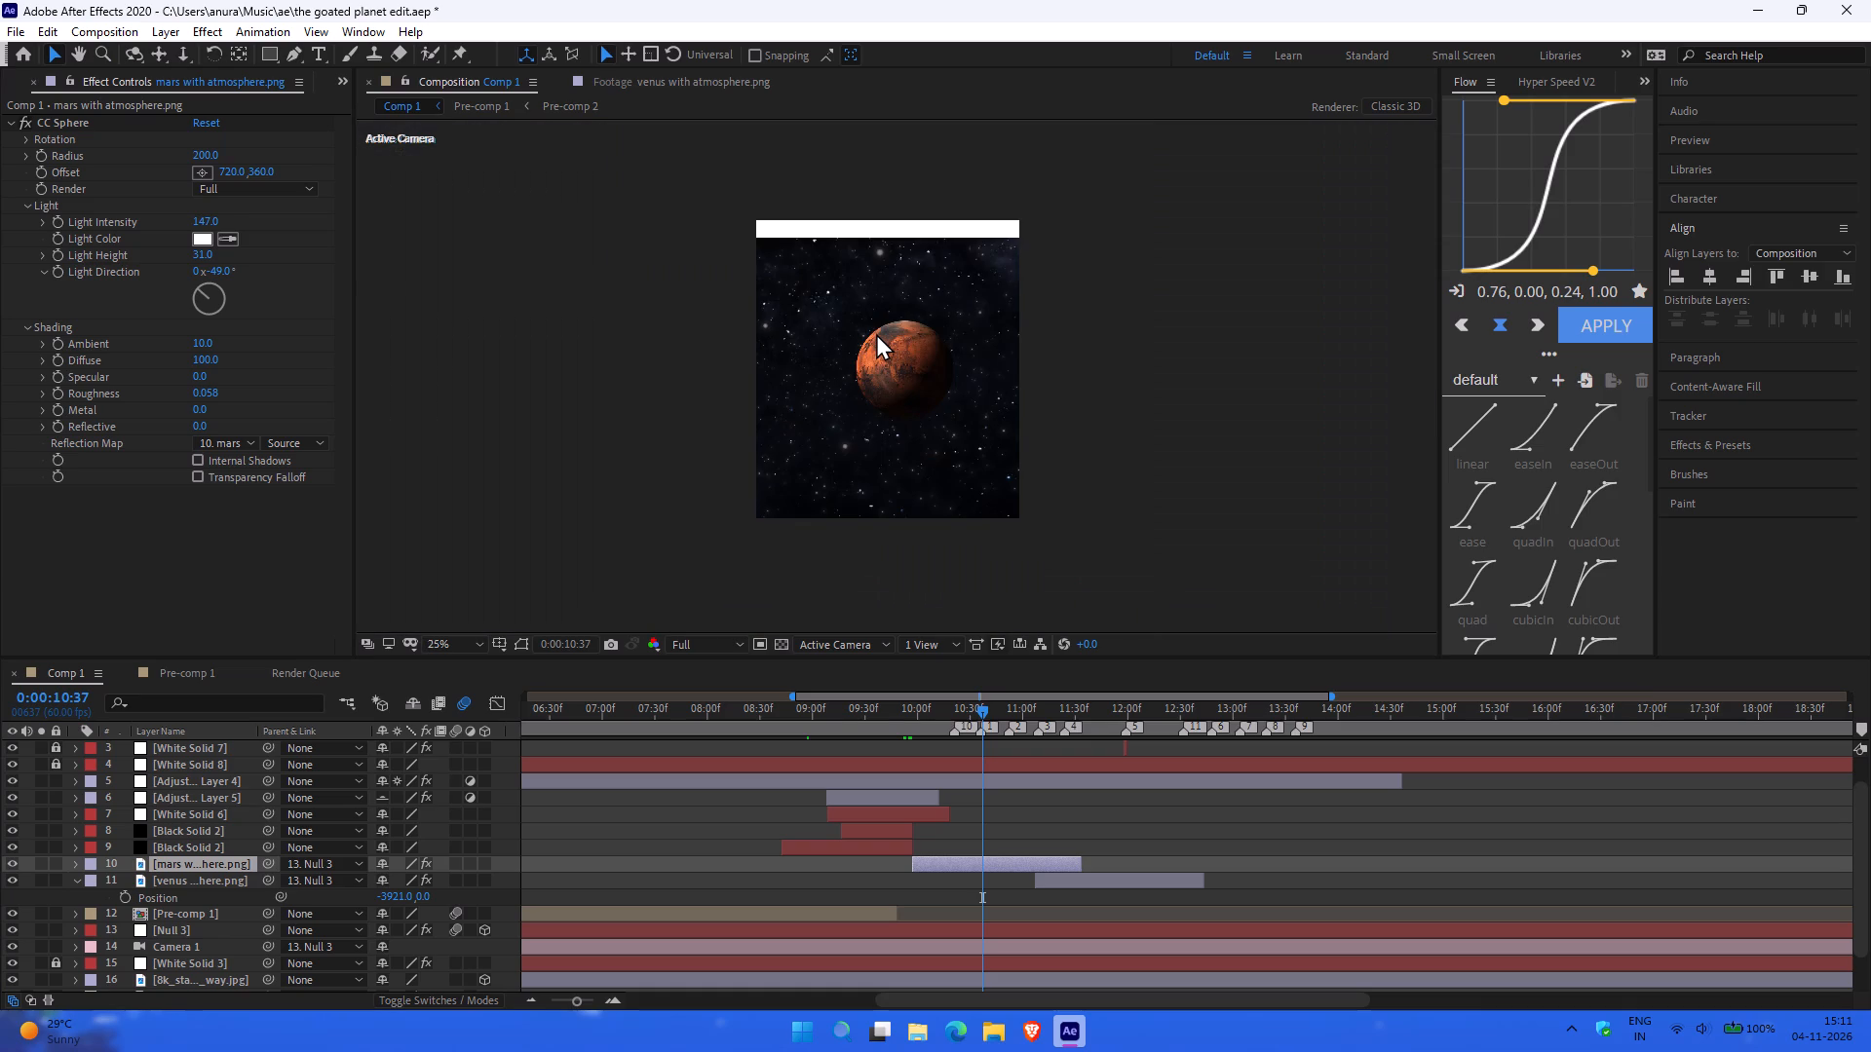
# Remove the Null 3 parent from the Mars and Venus layers by setting each one's parent to None.
pyautogui.click(346, 867)
pyautogui.click(364, 426)
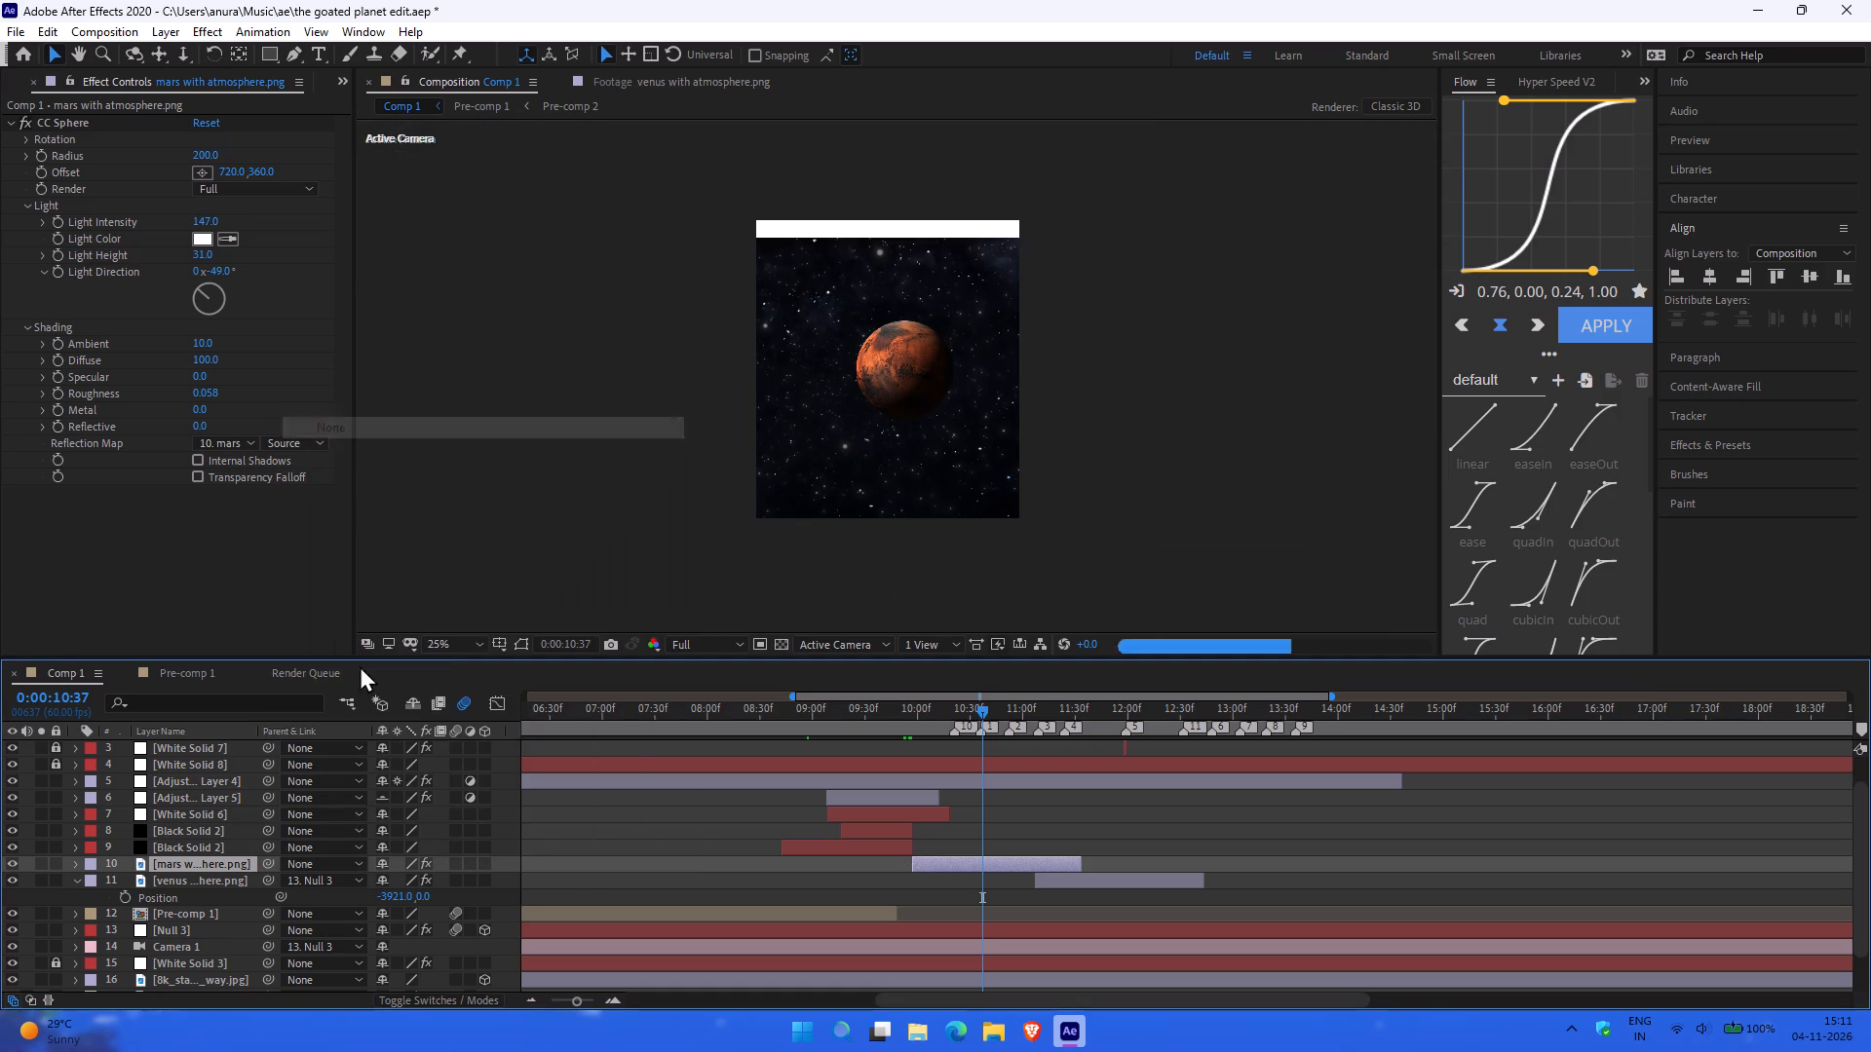
pyautogui.click(303, 878)
pyautogui.click(341, 429)
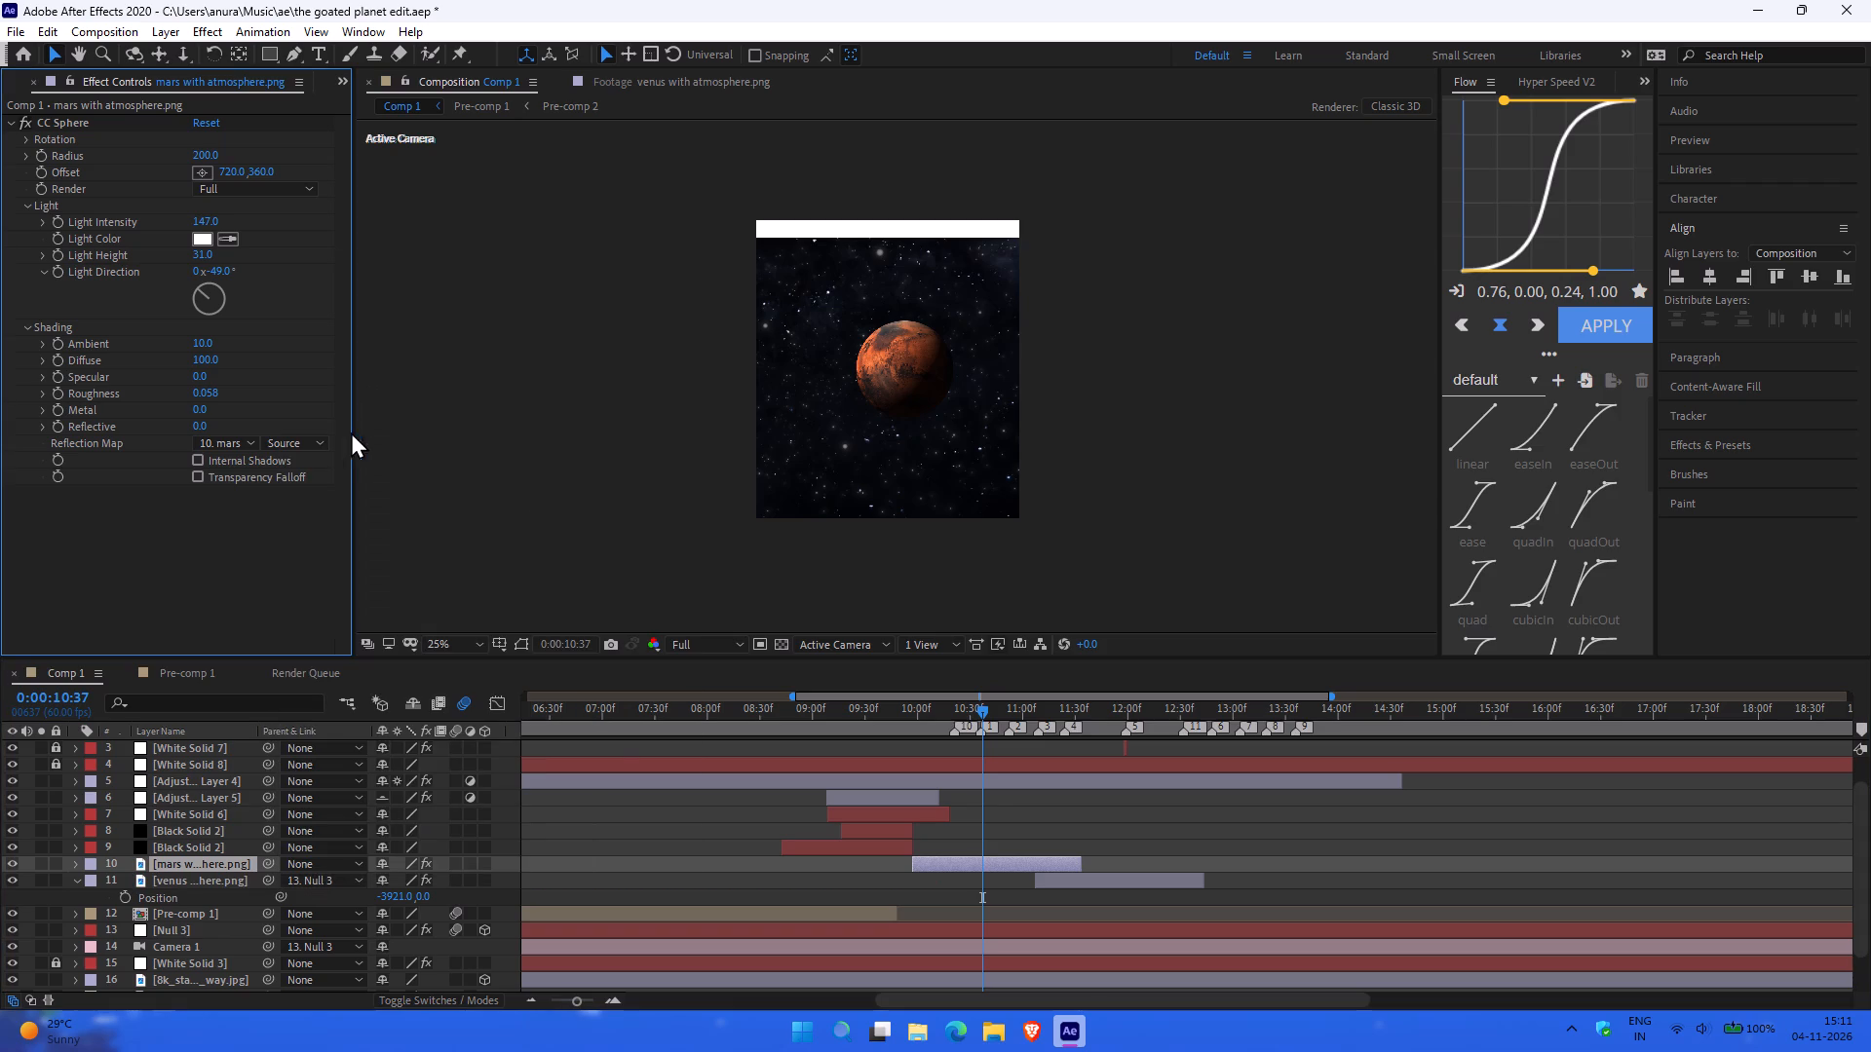
pyautogui.click(324, 883)
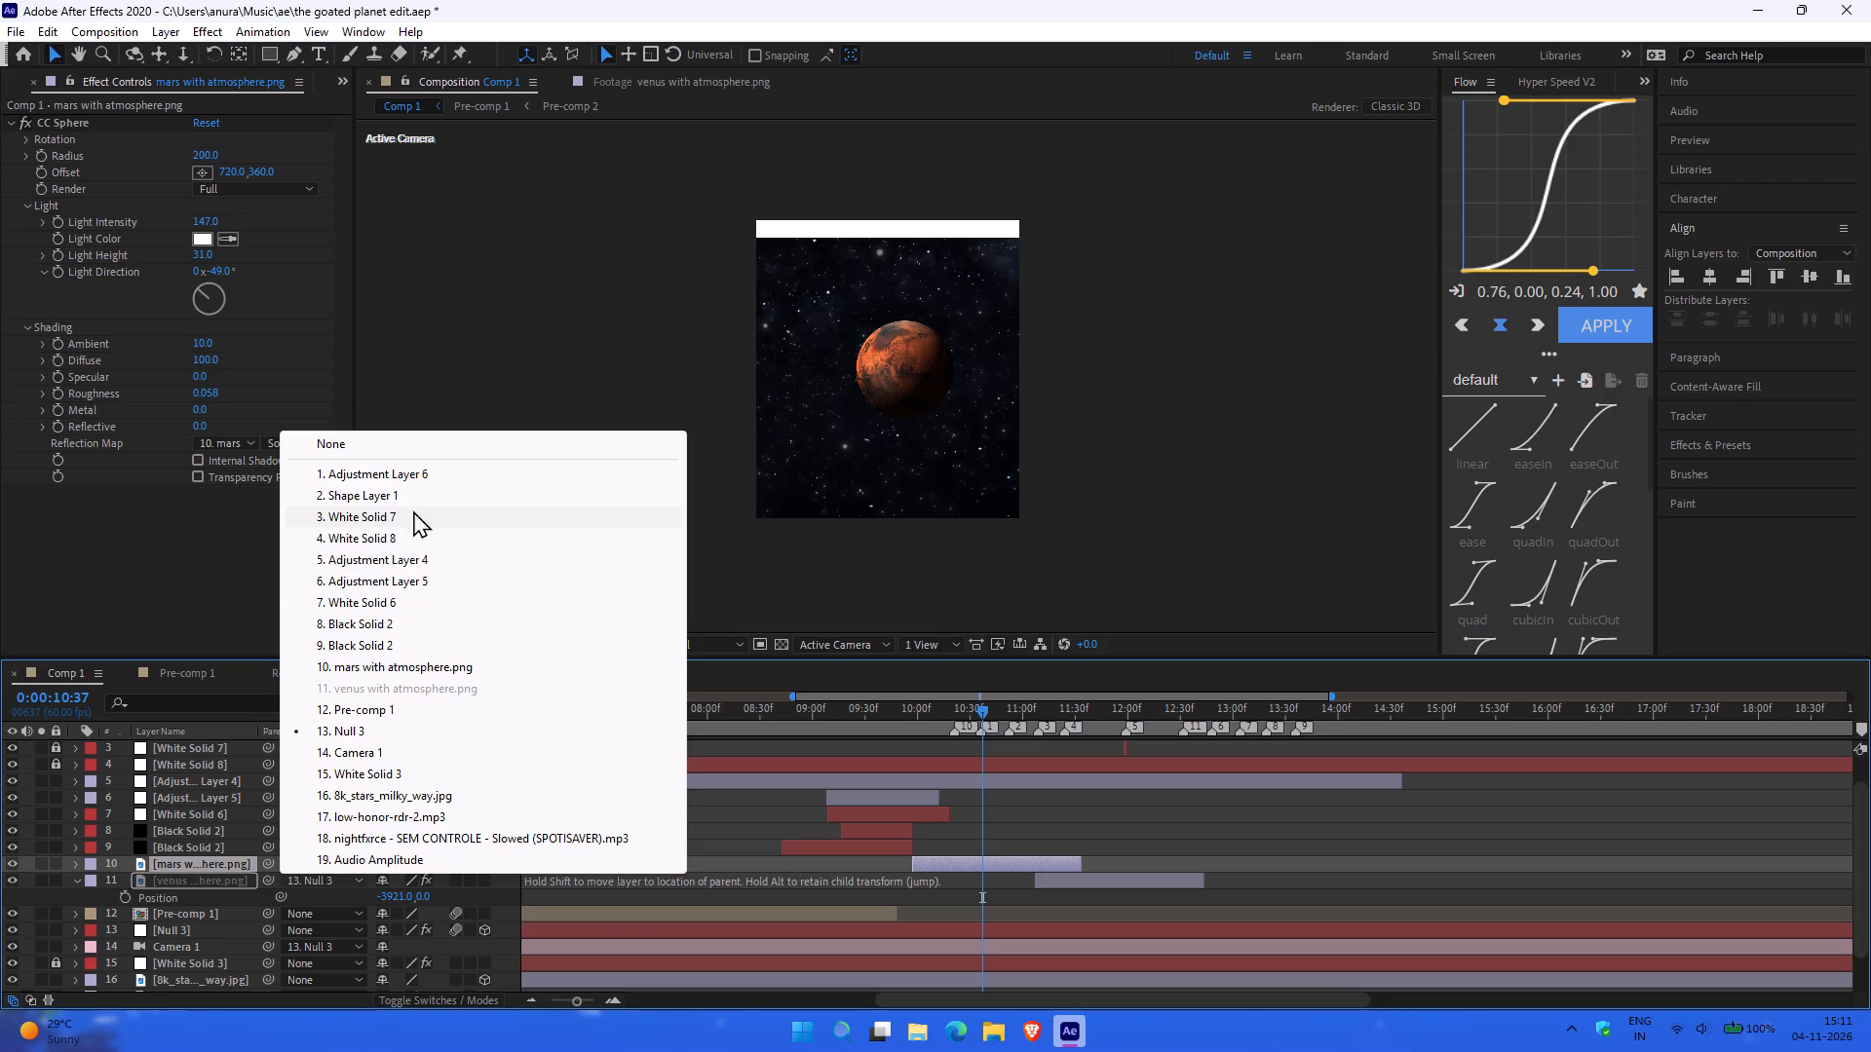
pyautogui.click(432, 444)
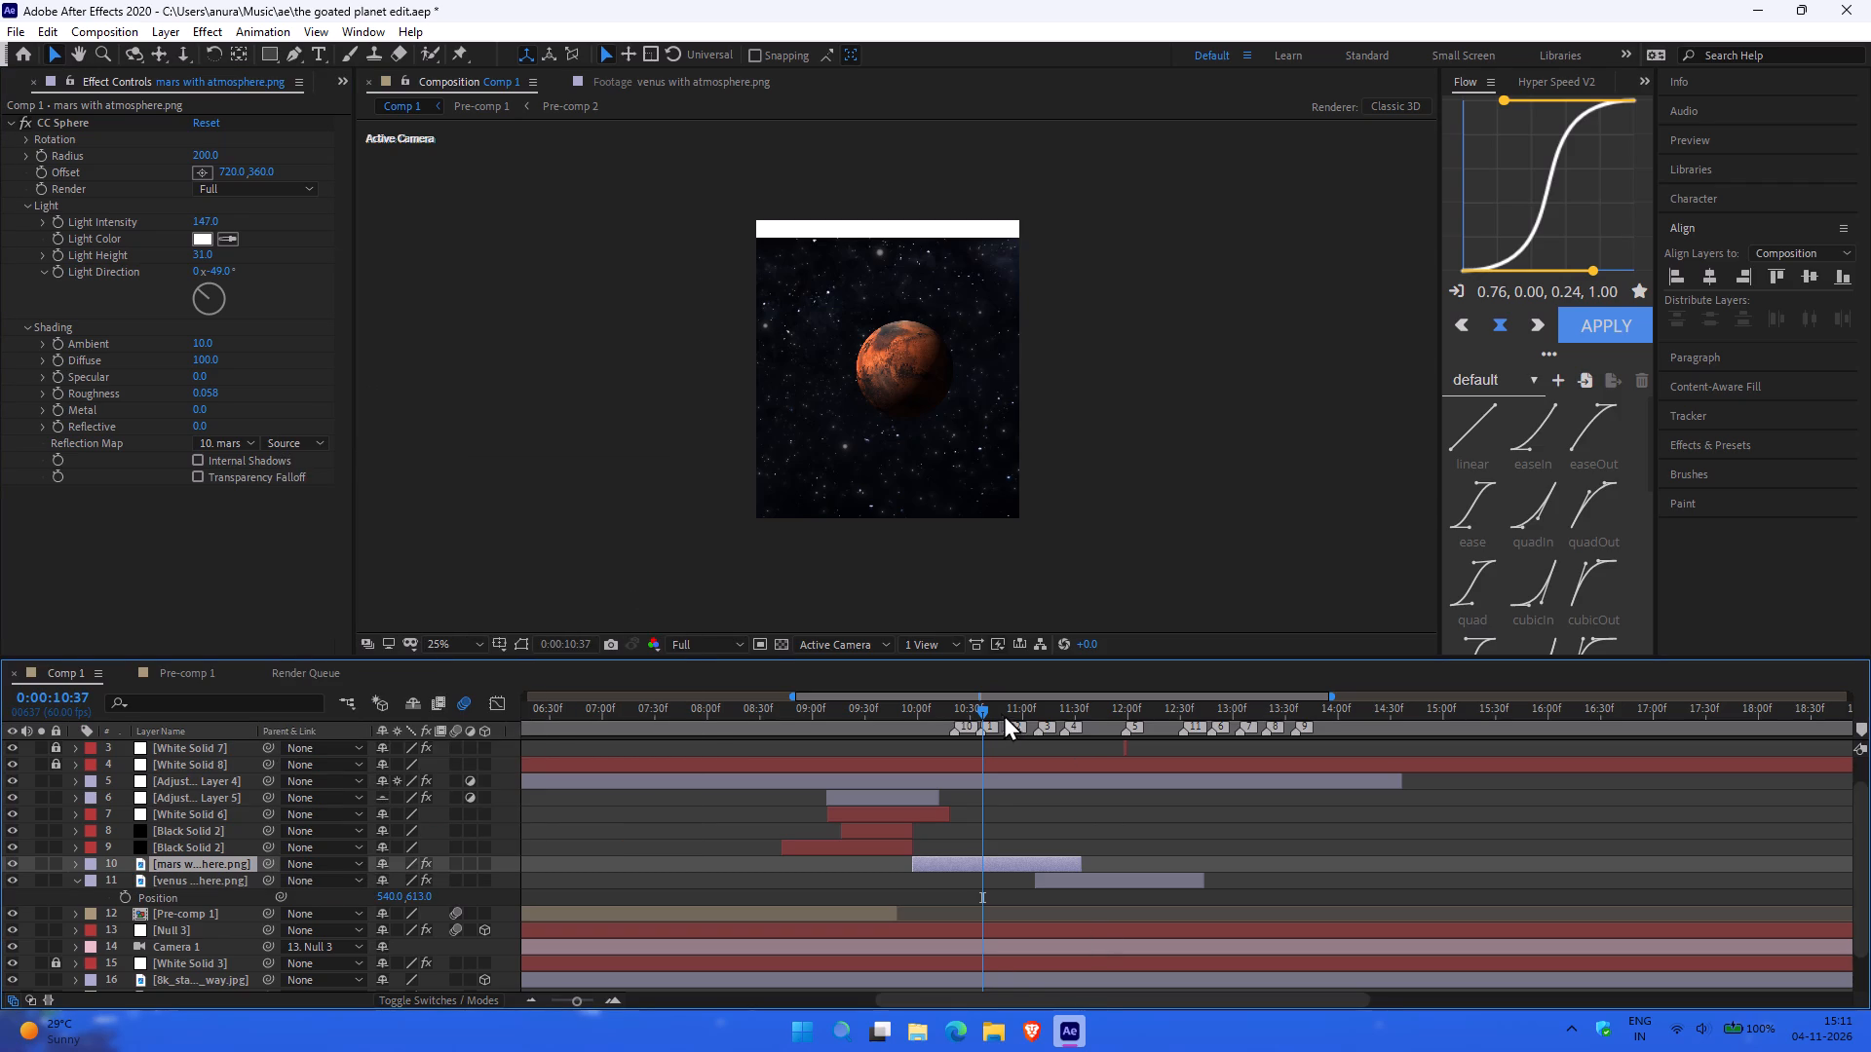
# Scrub the Mars entrance between about 0:00:09:50 and 0:00:10:42, and leave the current time at 0:00:10:22.
pyautogui.moveTo(979, 710); pyautogui.dragTo(985, 712)
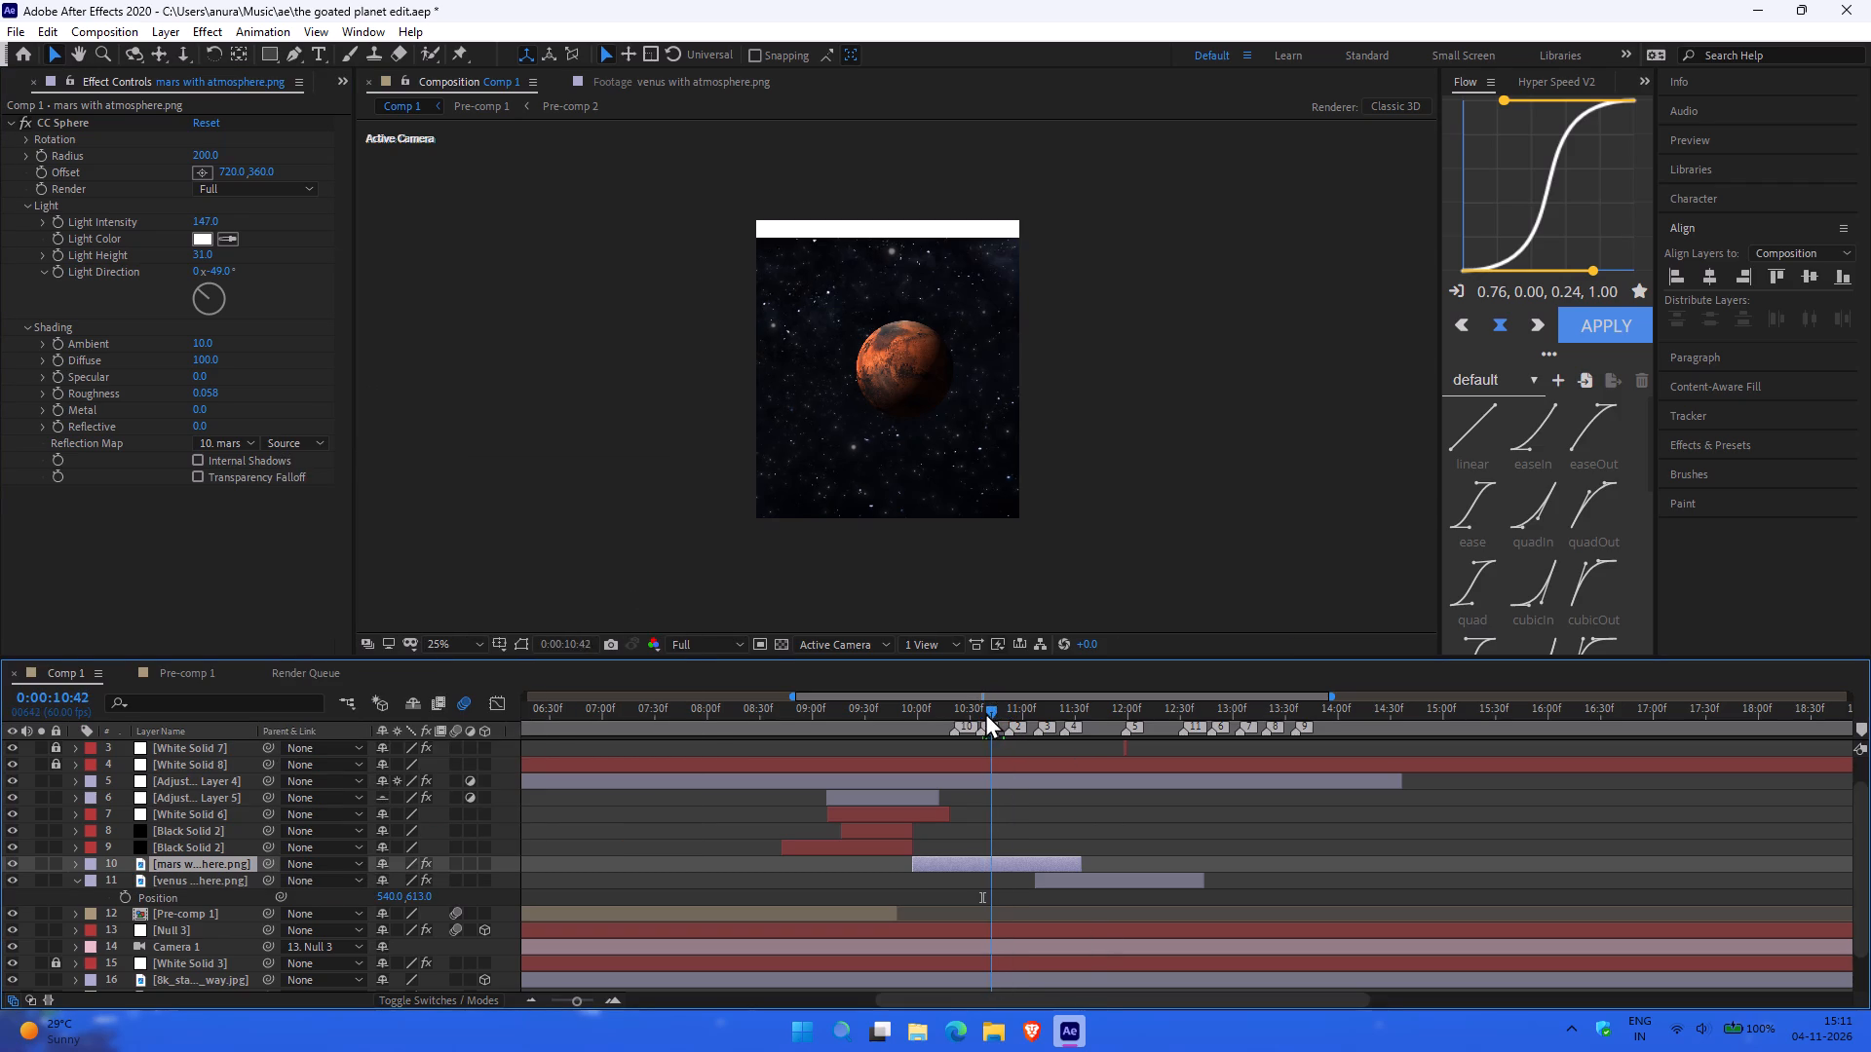
pyautogui.moveTo(985, 712); pyautogui.dragTo(967, 713)
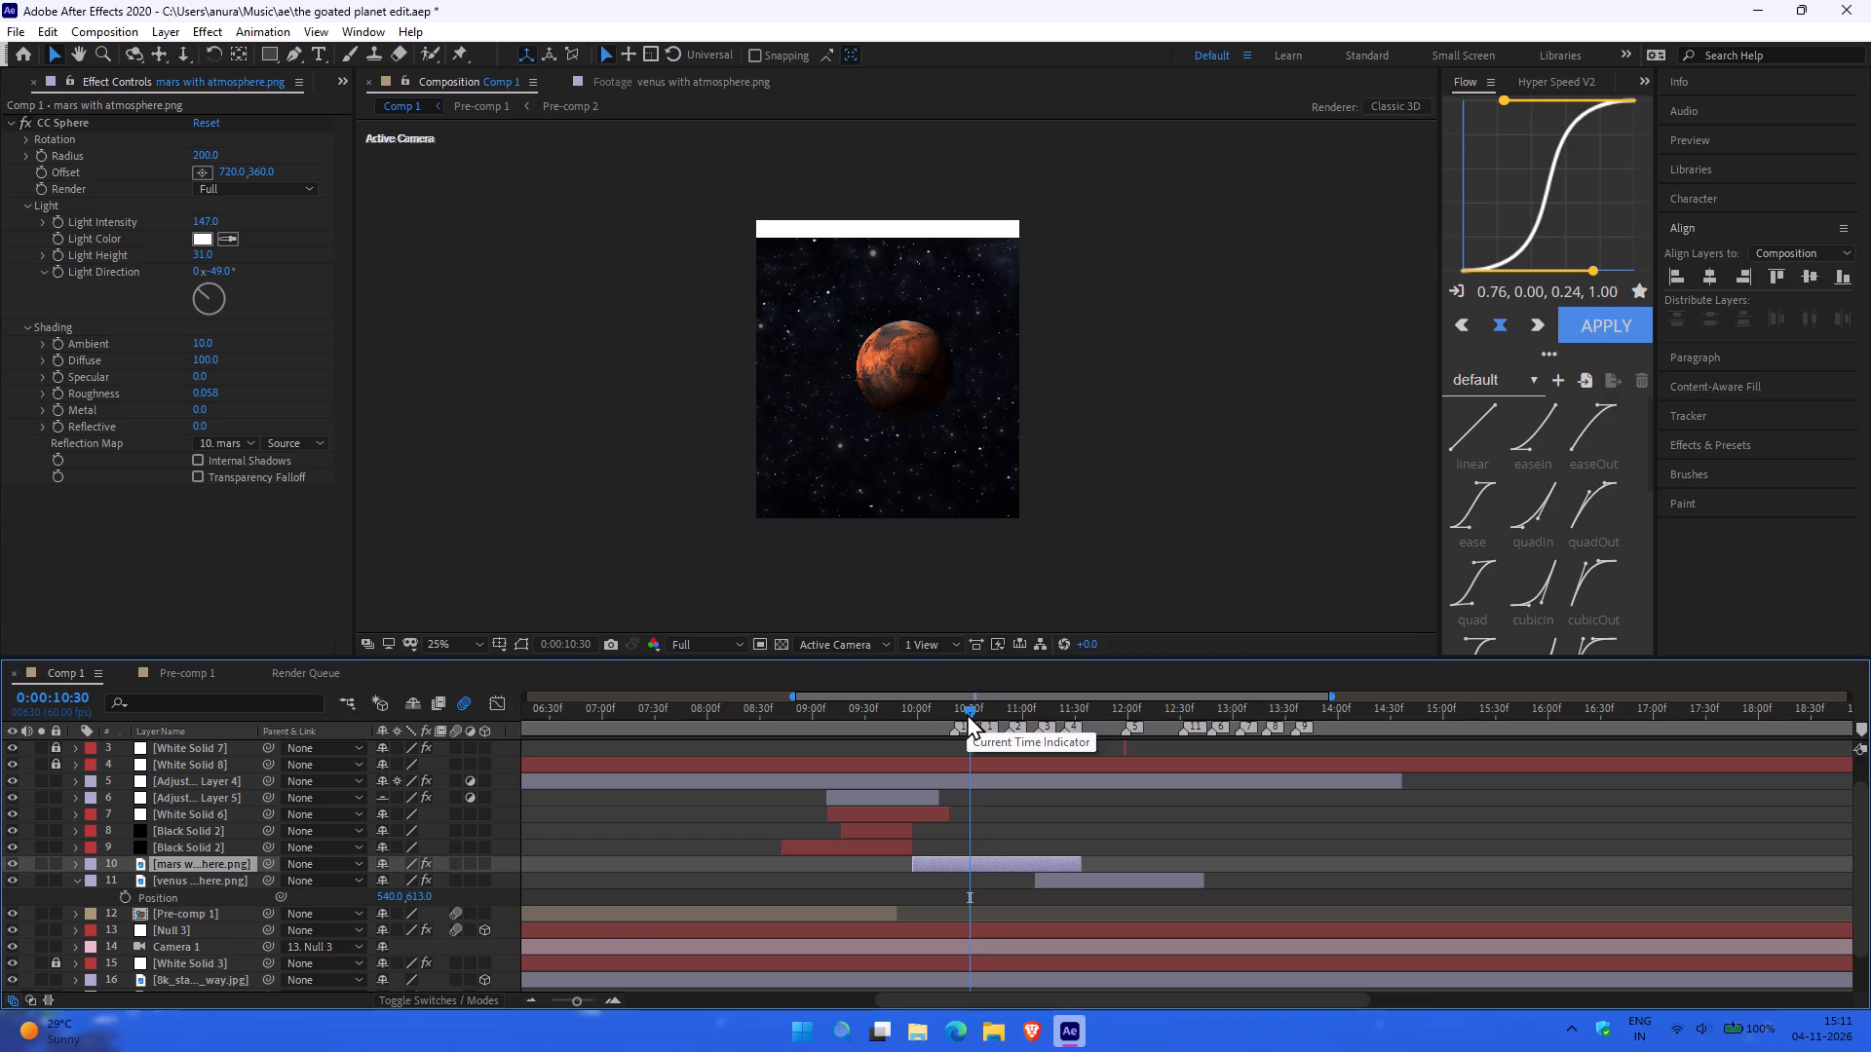
pyautogui.moveTo(967, 713); pyautogui.dragTo(962, 707)
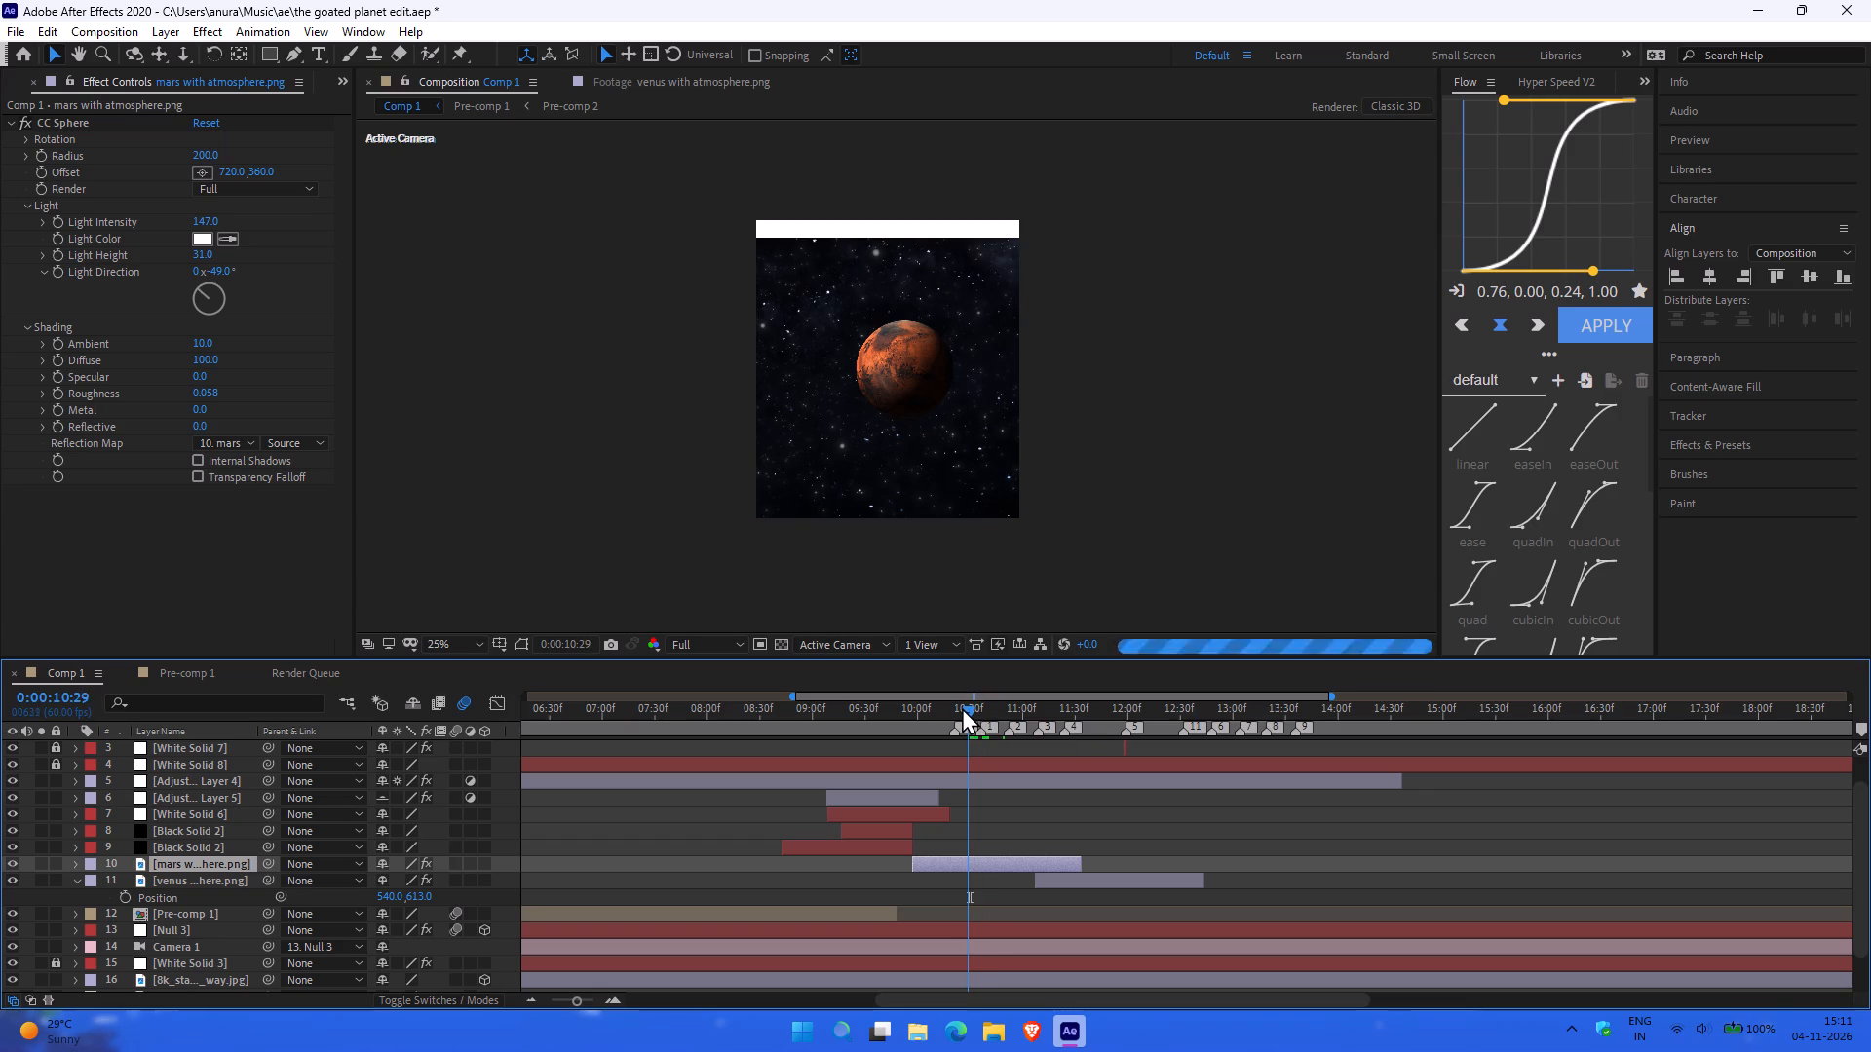
pyautogui.moveTo(962, 707); pyautogui.dragTo(964, 699)
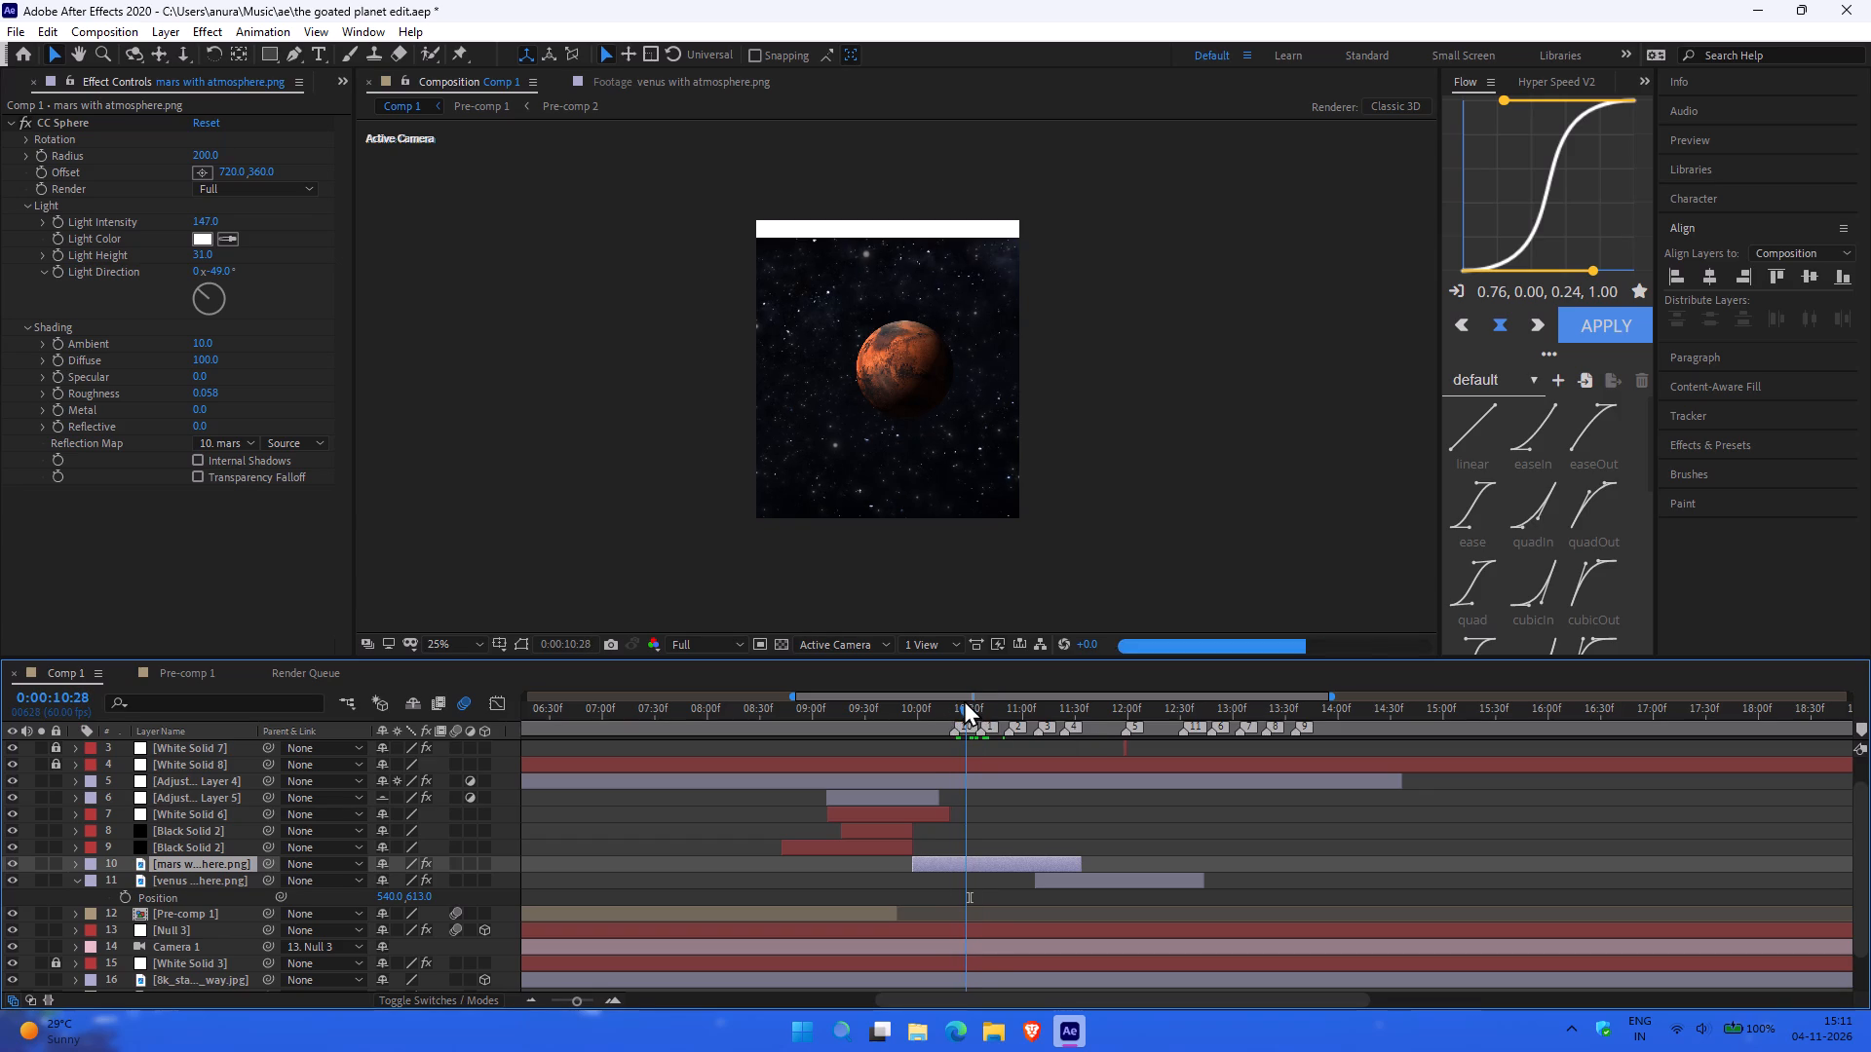
pyautogui.moveTo(964, 699); pyautogui.dragTo(987, 689)
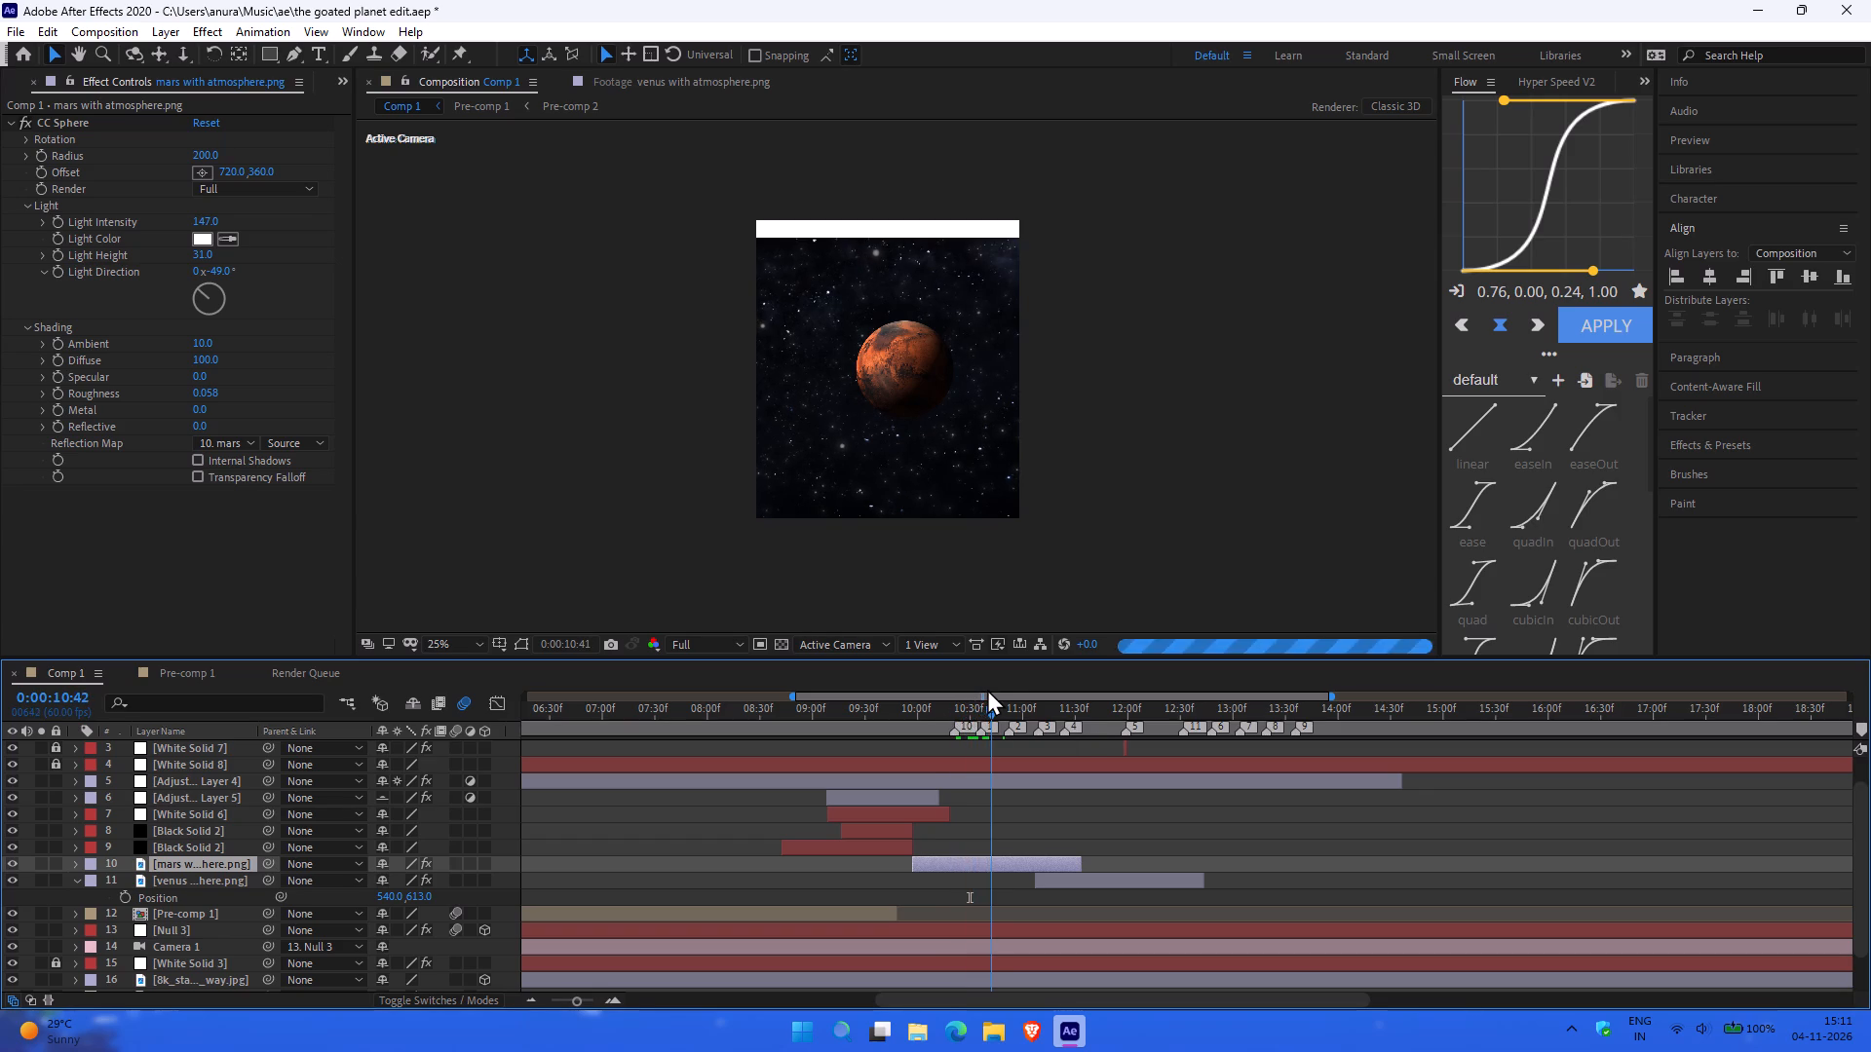
pyautogui.moveTo(987, 689); pyautogui.dragTo(951, 693)
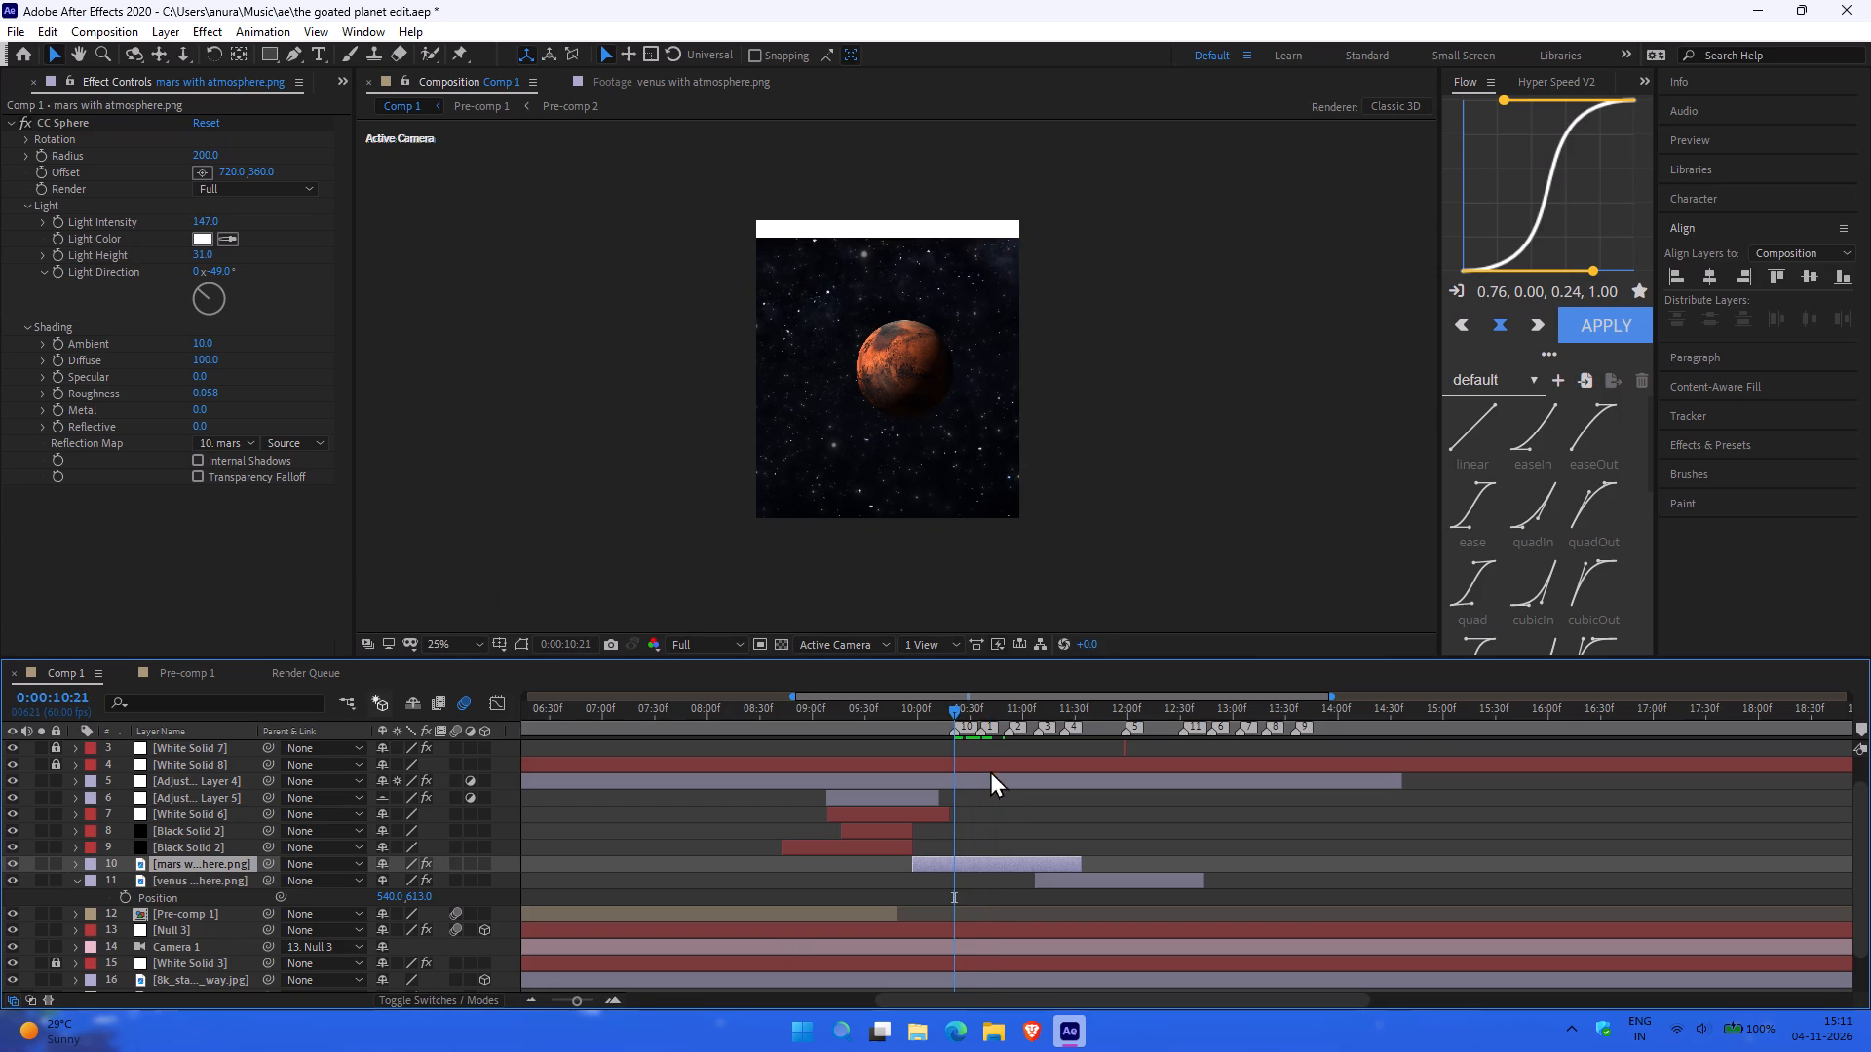
pyautogui.moveTo(953, 707); pyautogui.dragTo(926, 708)
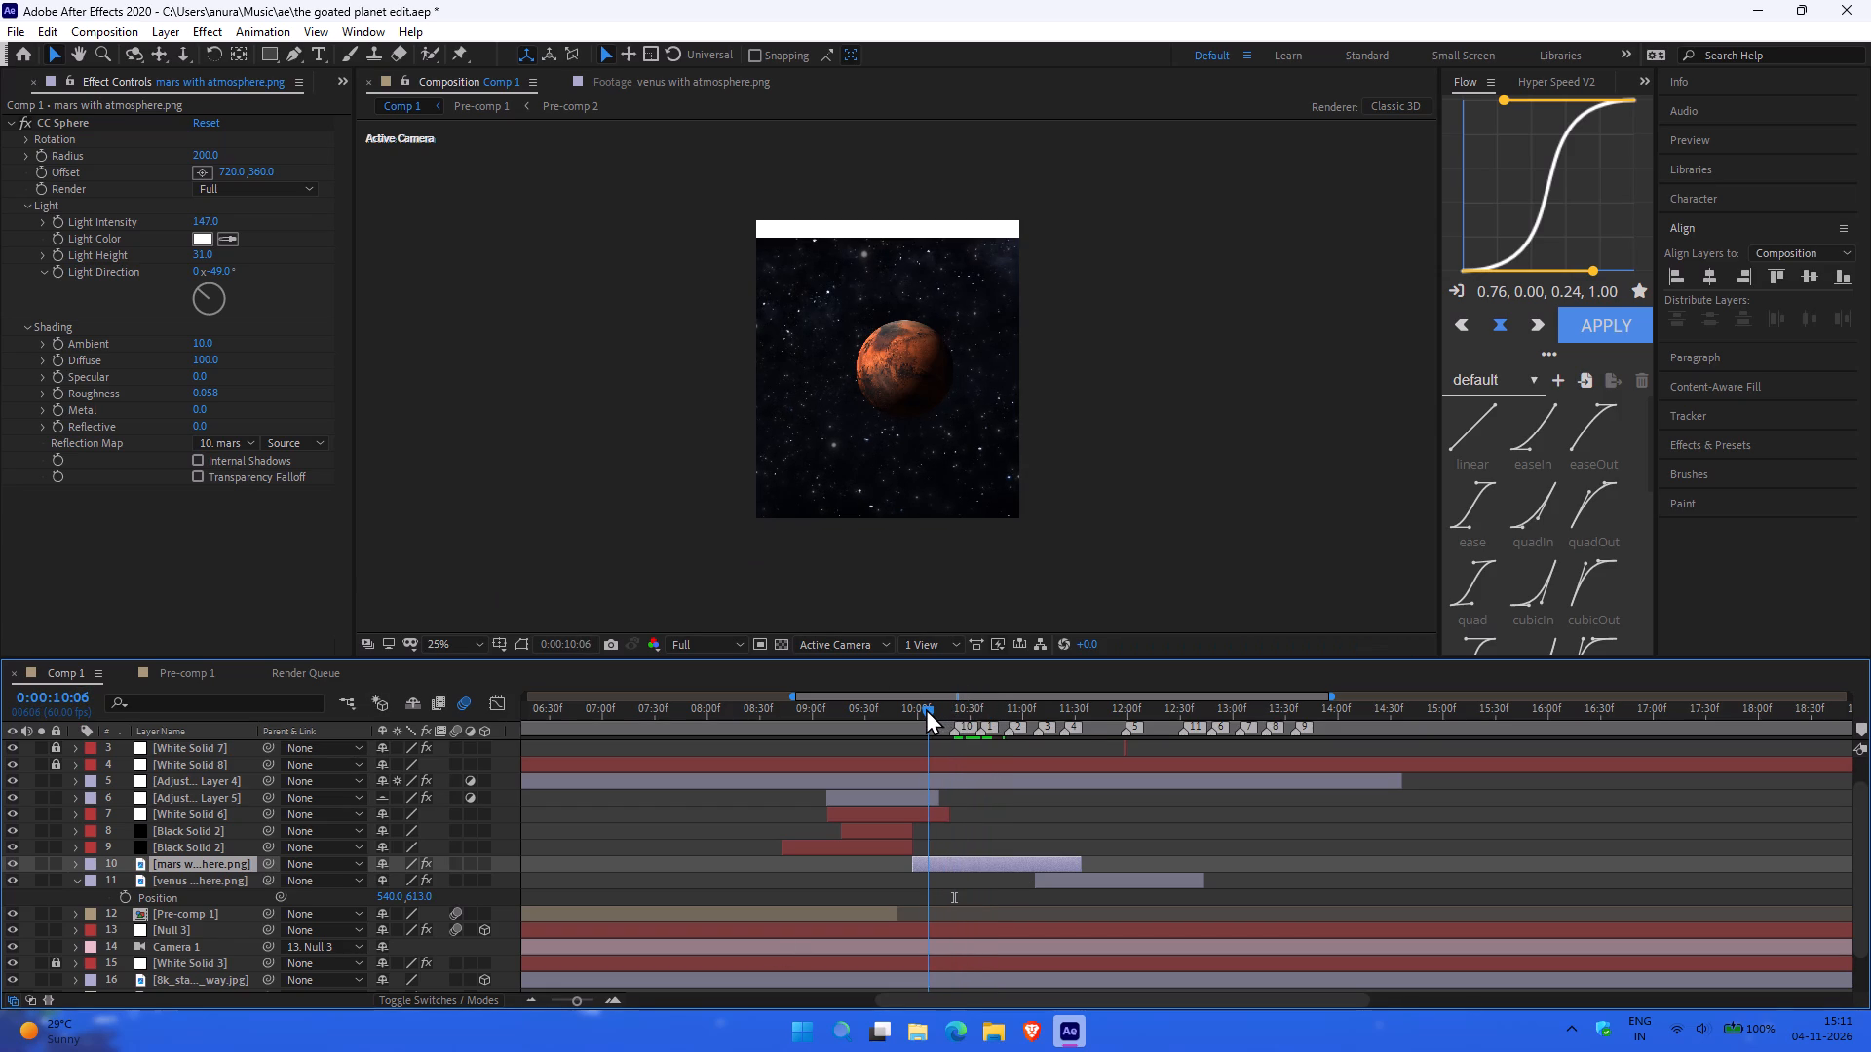
pyautogui.moveTo(926, 708); pyautogui.dragTo(912, 710)
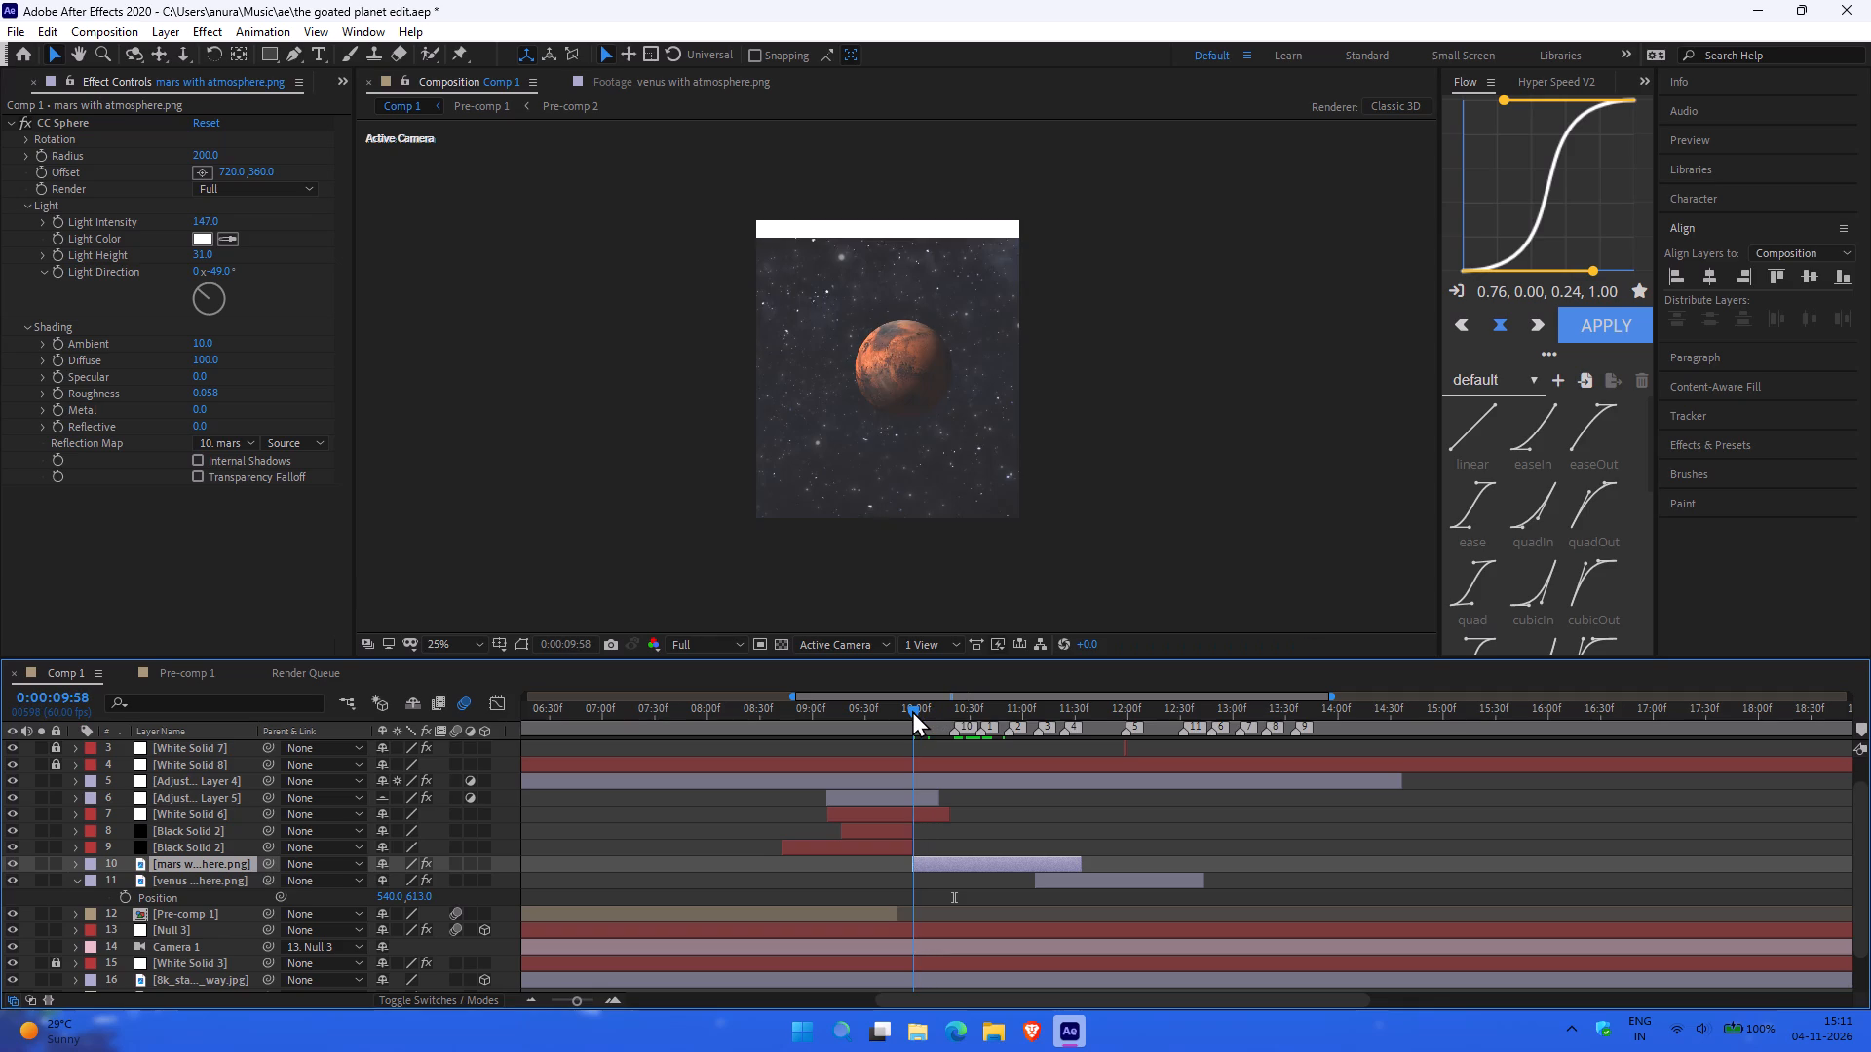
pyautogui.moveTo(912, 710); pyautogui.dragTo(901, 712)
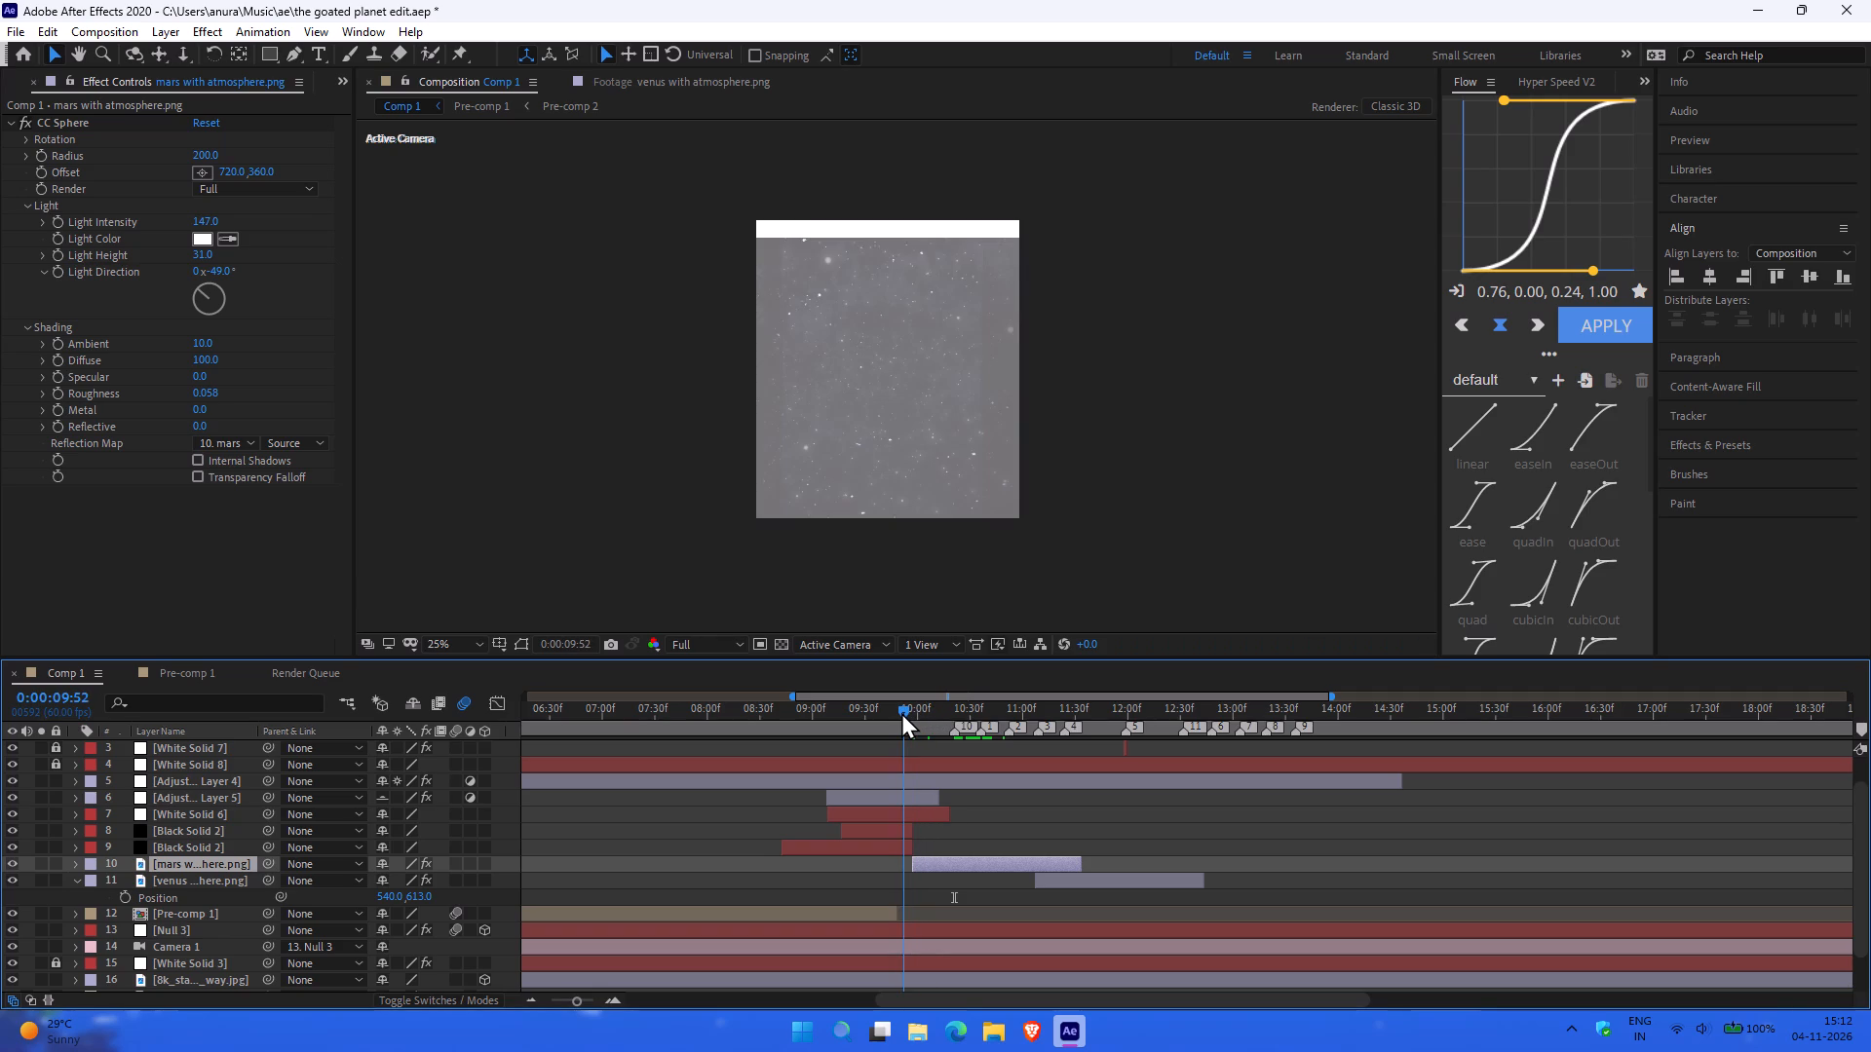
pyautogui.moveTo(901, 712); pyautogui.dragTo(898, 712)
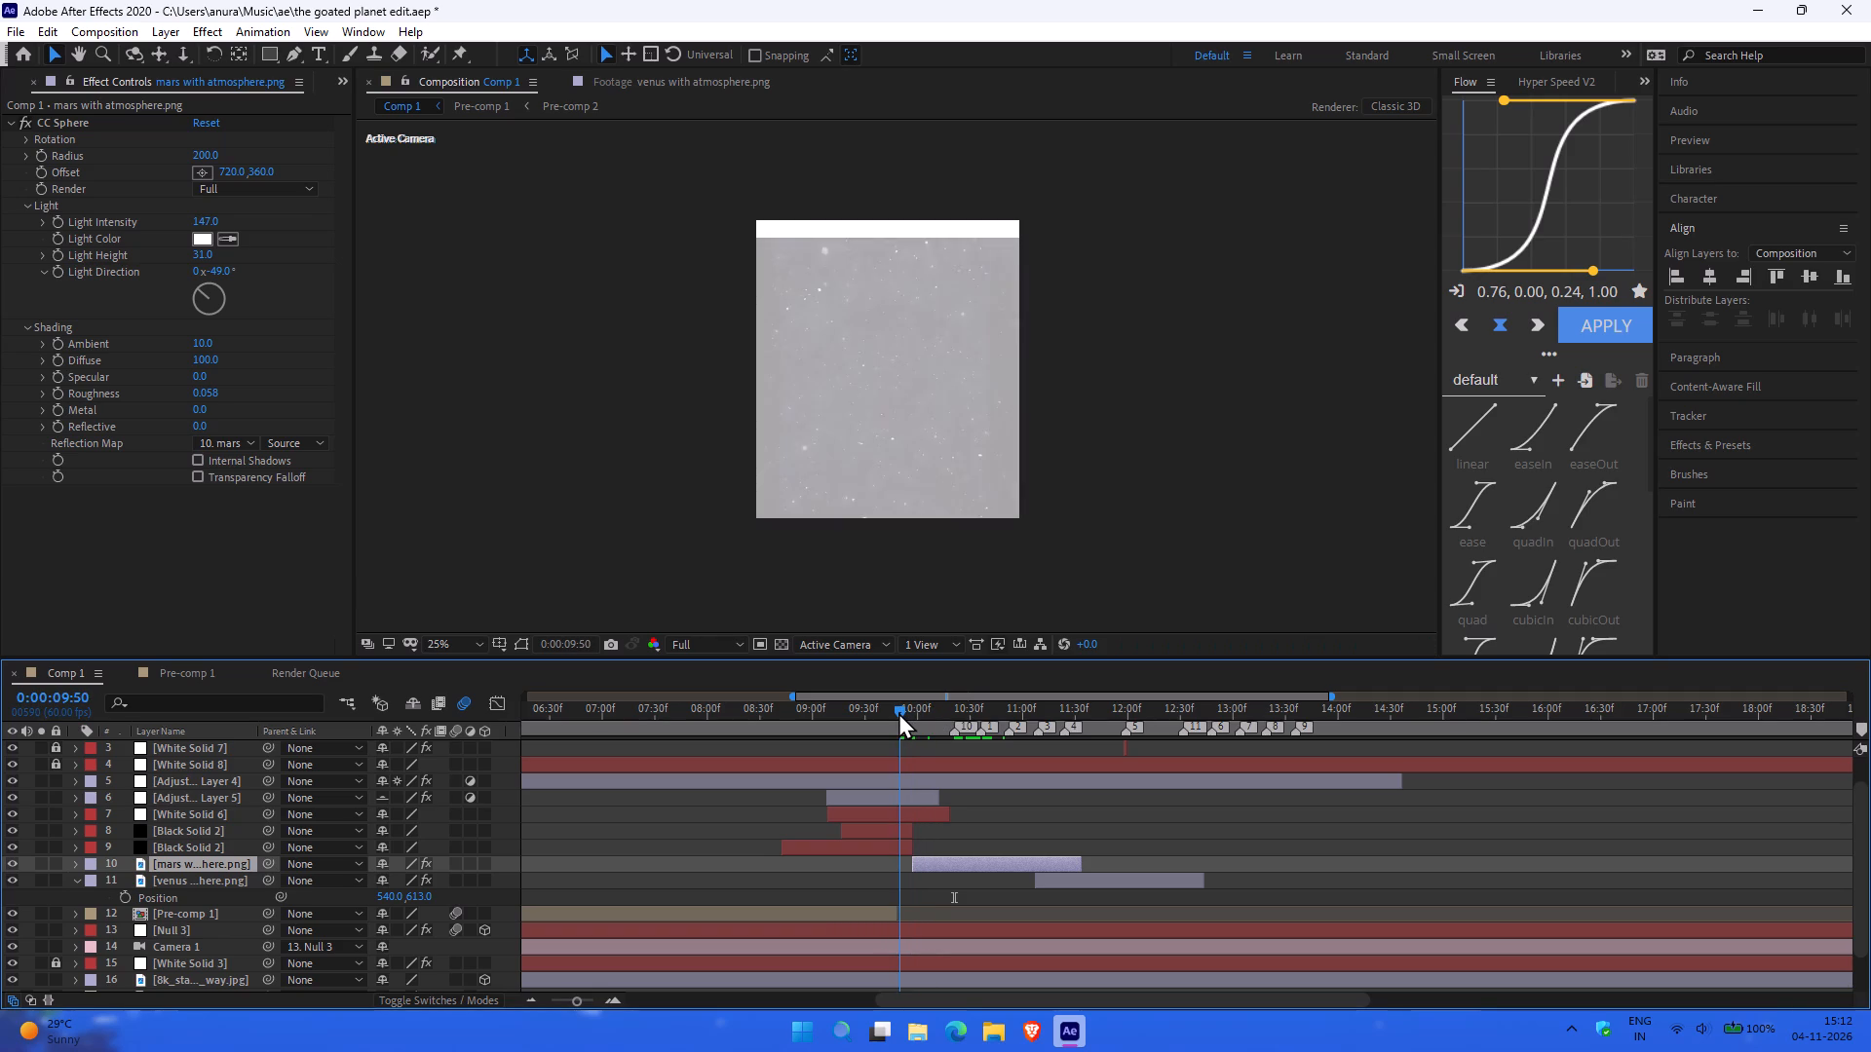
pyautogui.moveTo(898, 712); pyautogui.dragTo(949, 716)
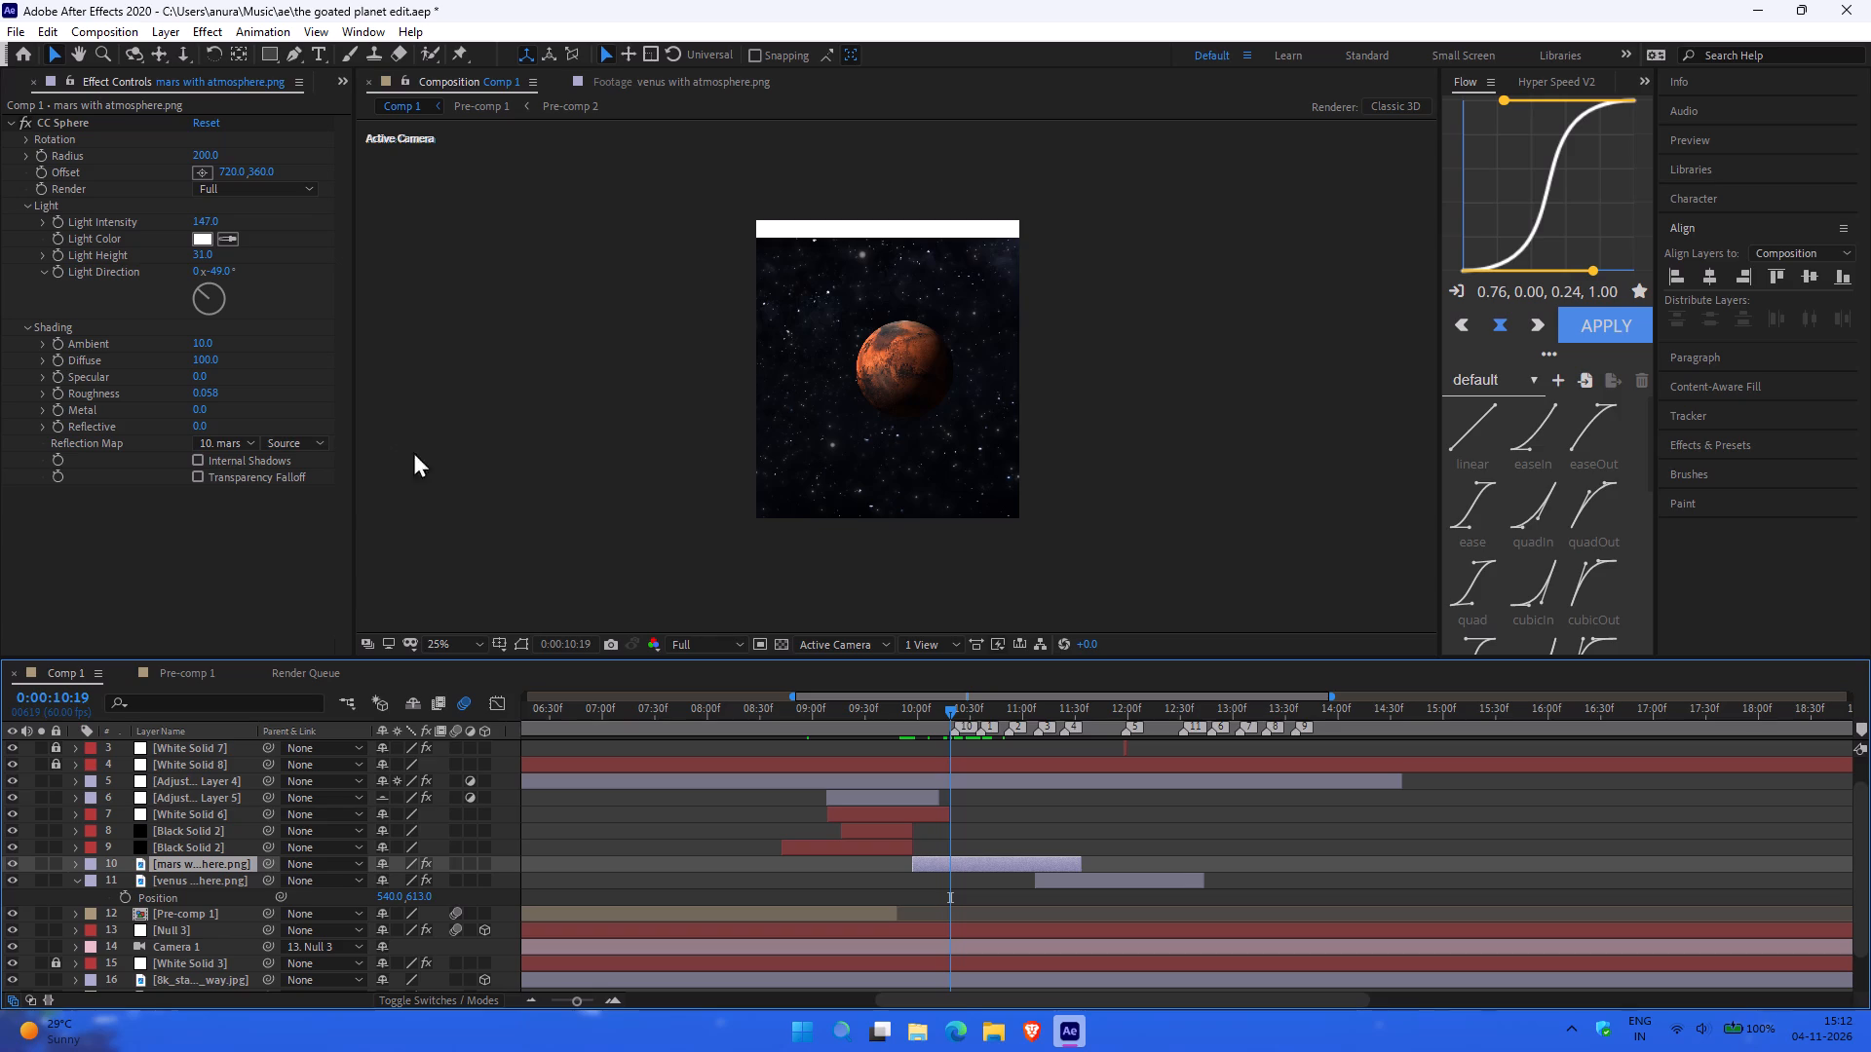
pyautogui.click(947, 713)
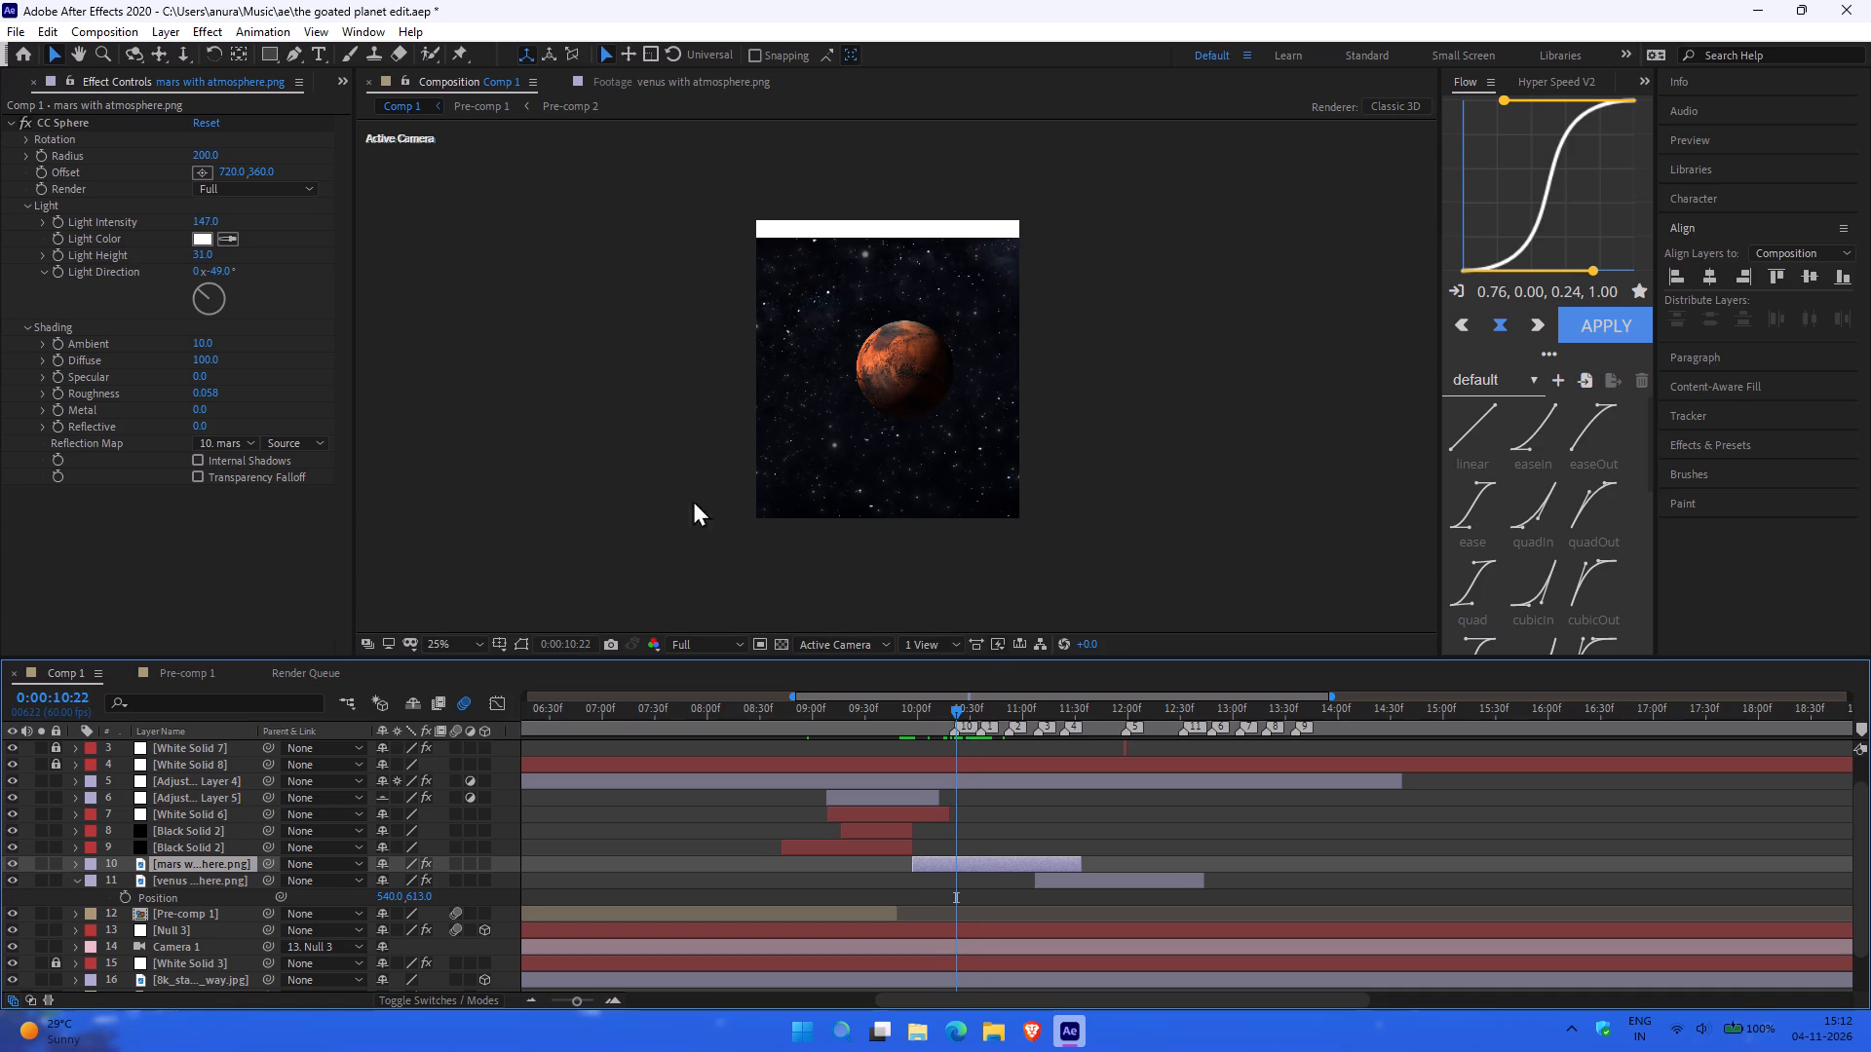
# Centre the Mars layer horizontally and vertically in the composition.
pyautogui.click(199, 867)
pyautogui.click(1708, 277)
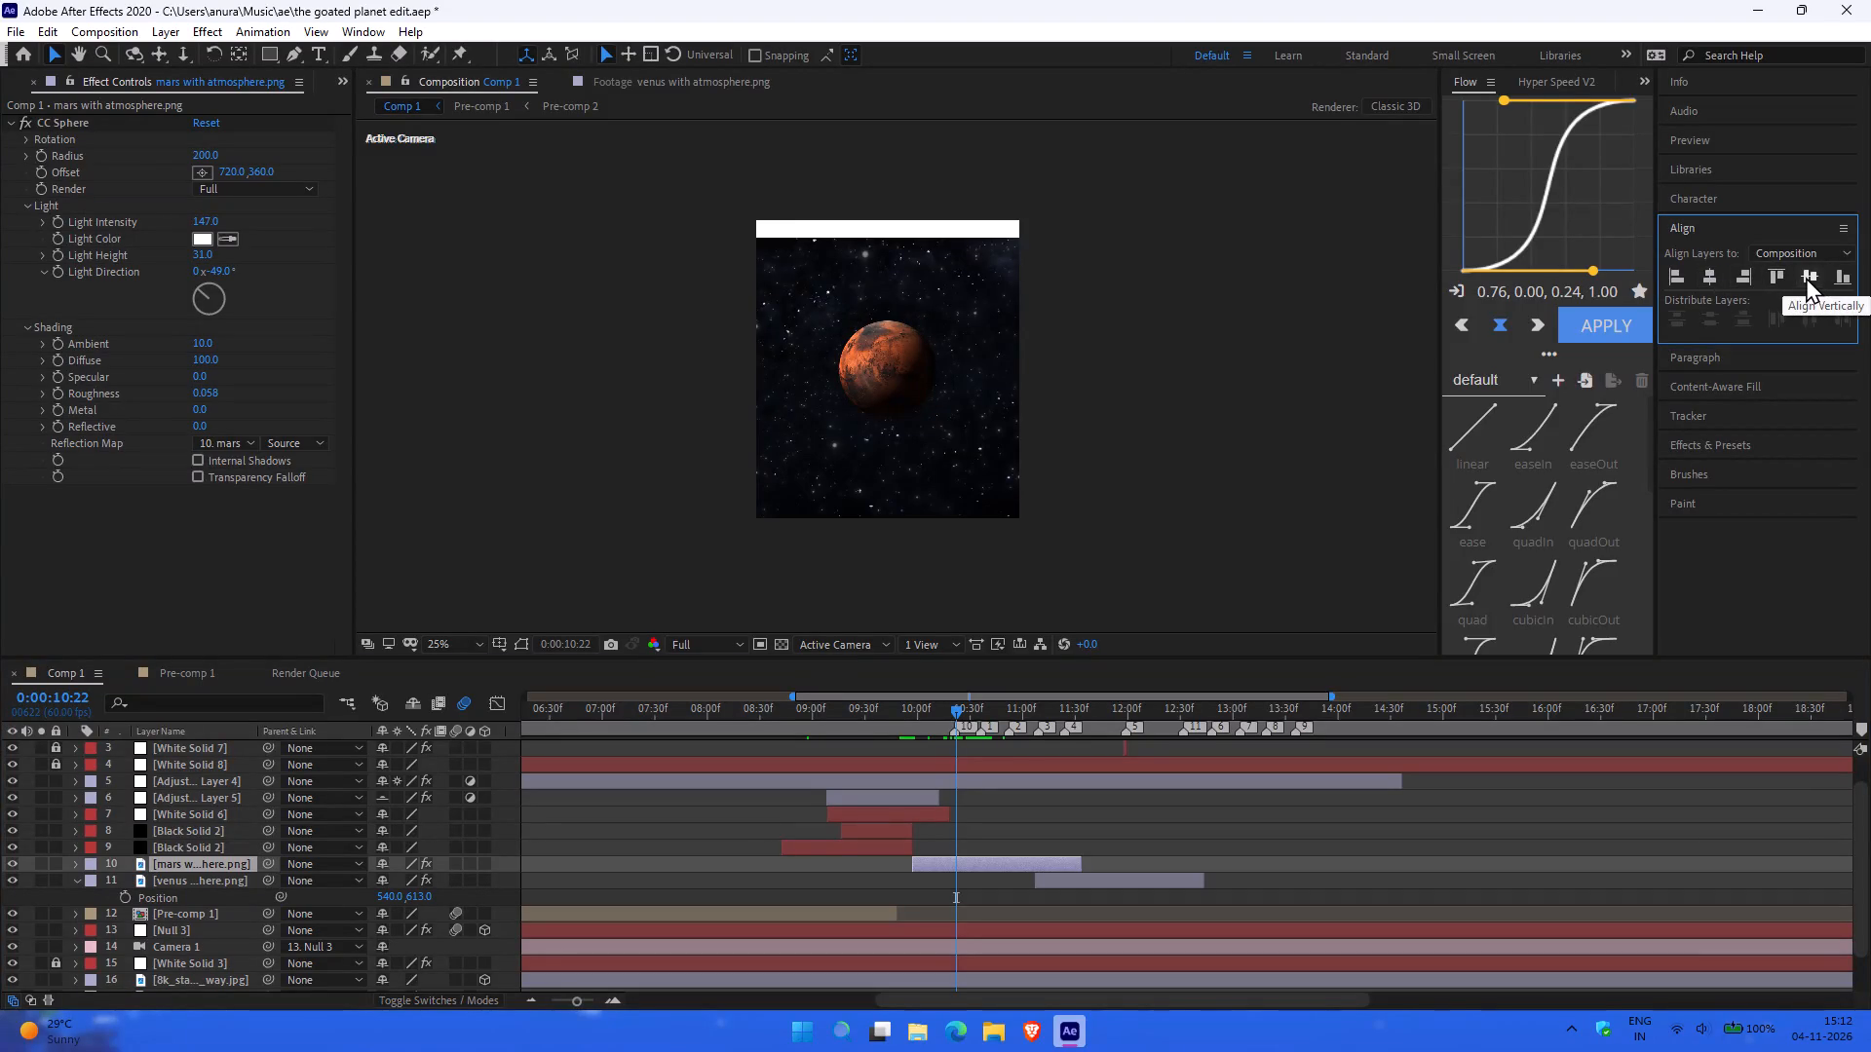
pyautogui.click(1806, 277)
# Reveal the Mars layer's Position and move the planet down to a Y value of 679.
pyautogui.press('p')
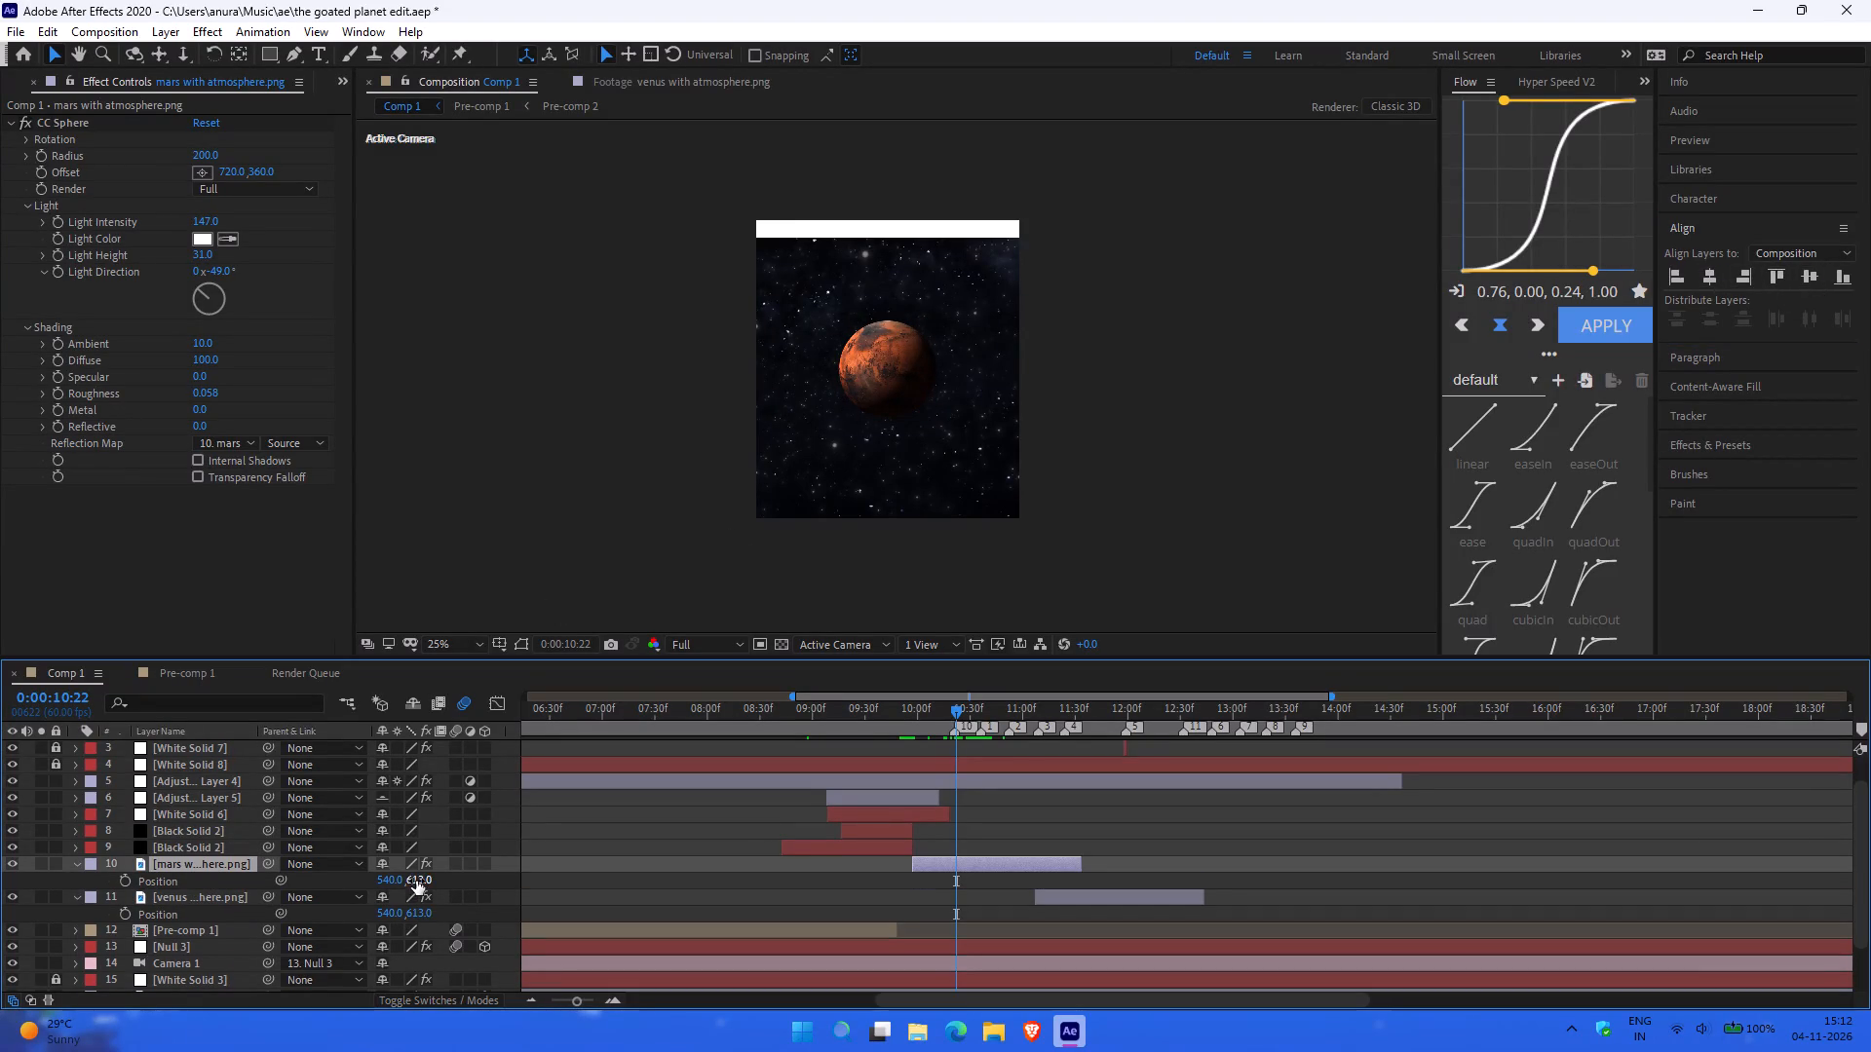
pyautogui.moveTo(416, 881); pyautogui.dragTo(460, 895)
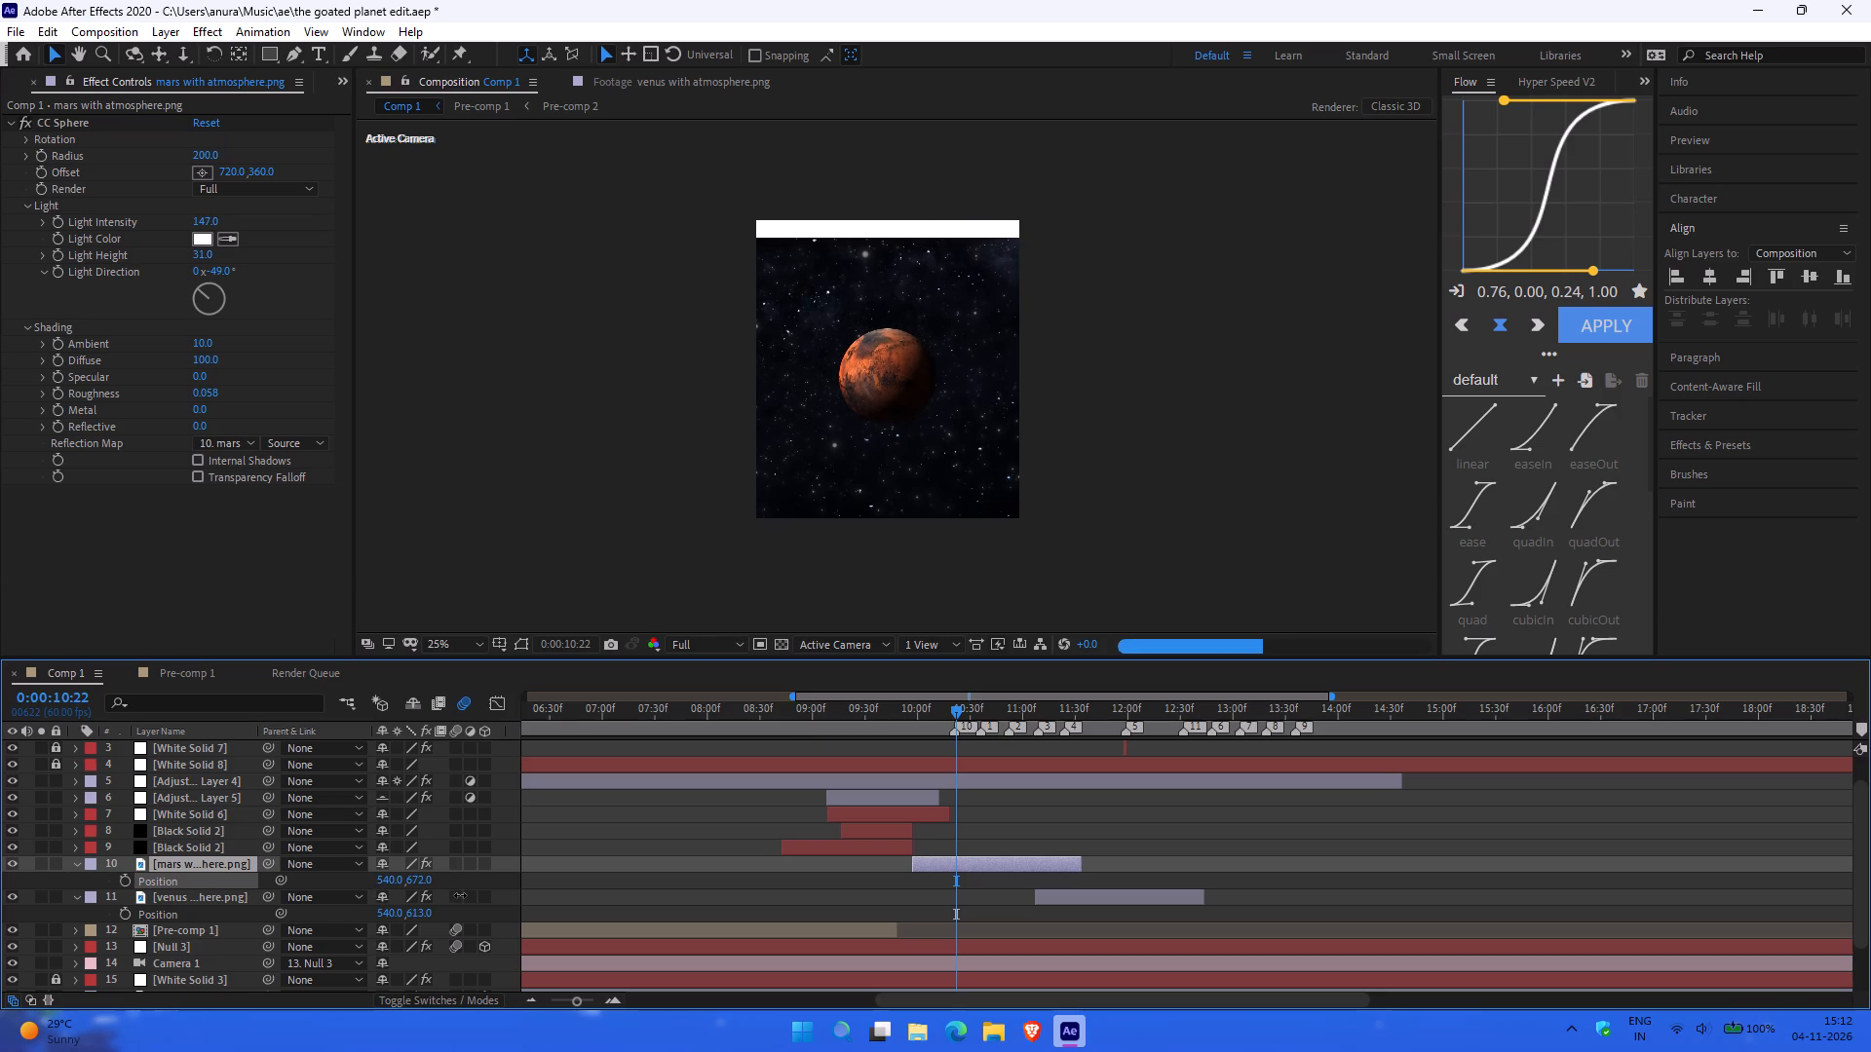
pyautogui.moveTo(460, 895); pyautogui.dragTo(462, 895)
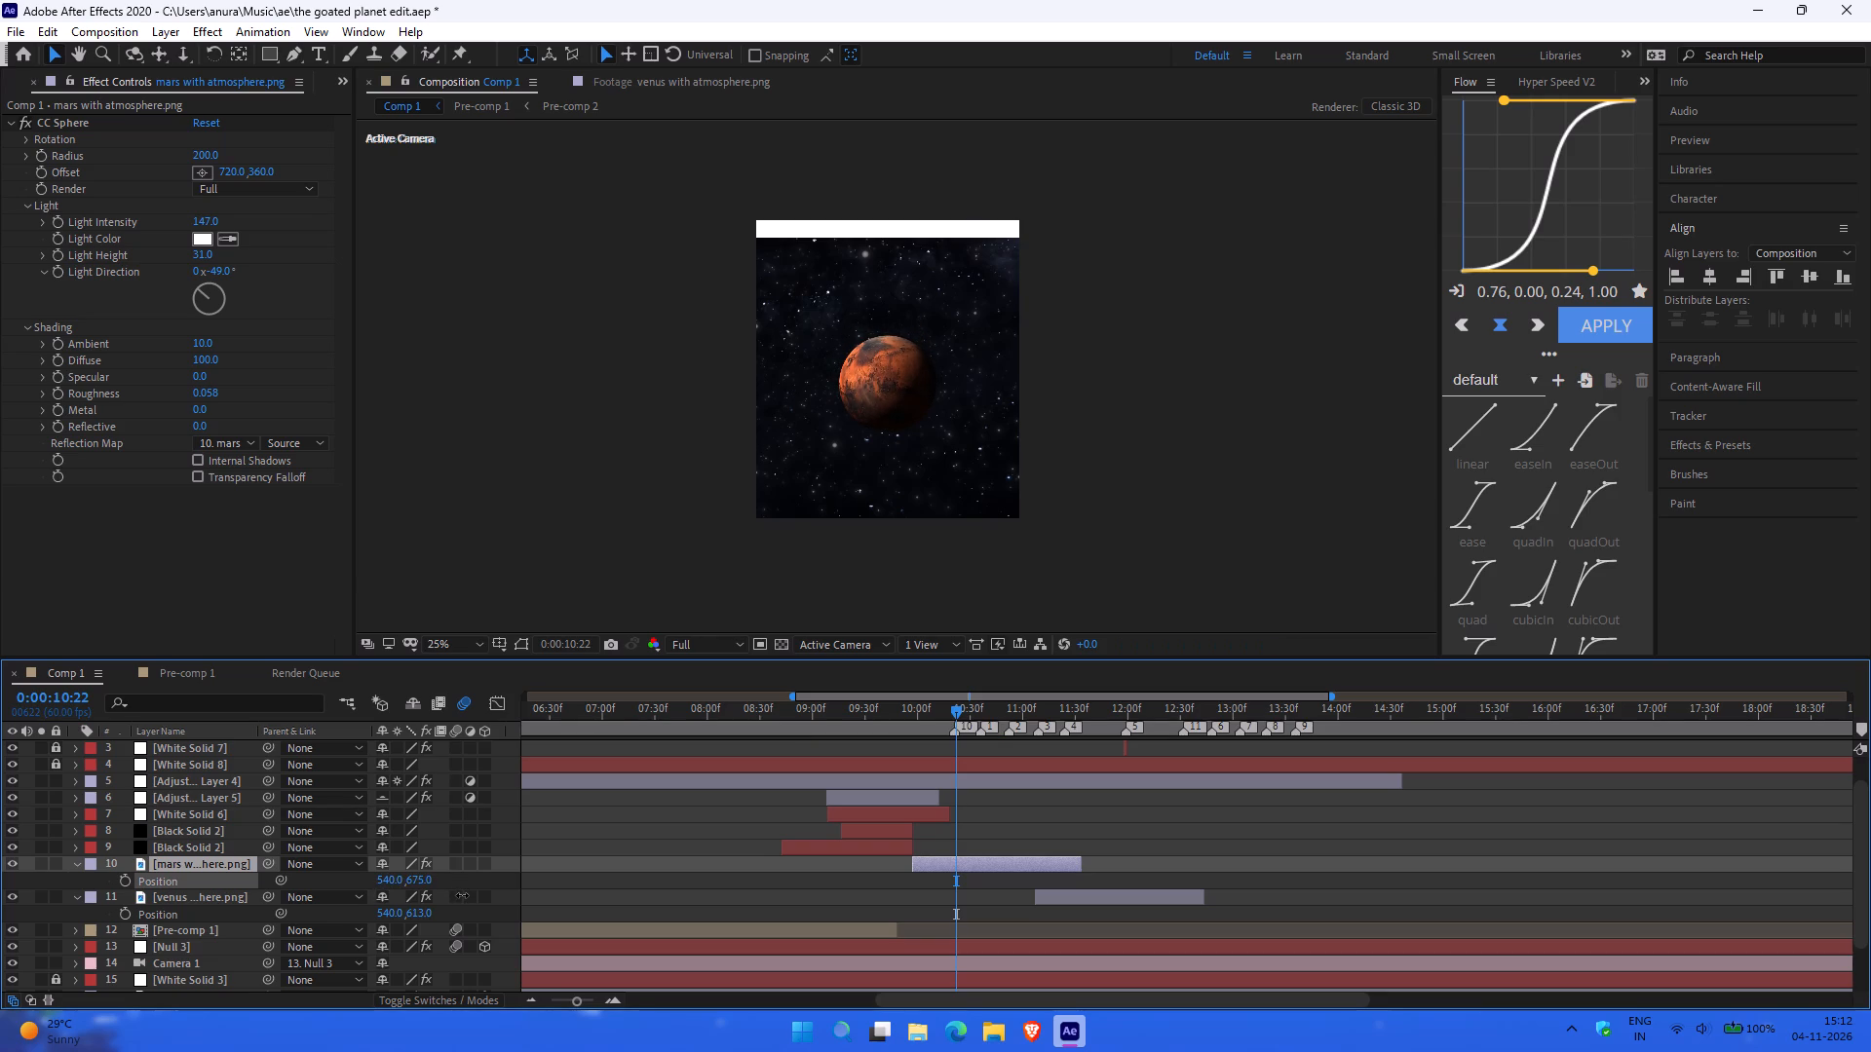
pyautogui.moveTo(462, 895); pyautogui.dragTo(465, 896)
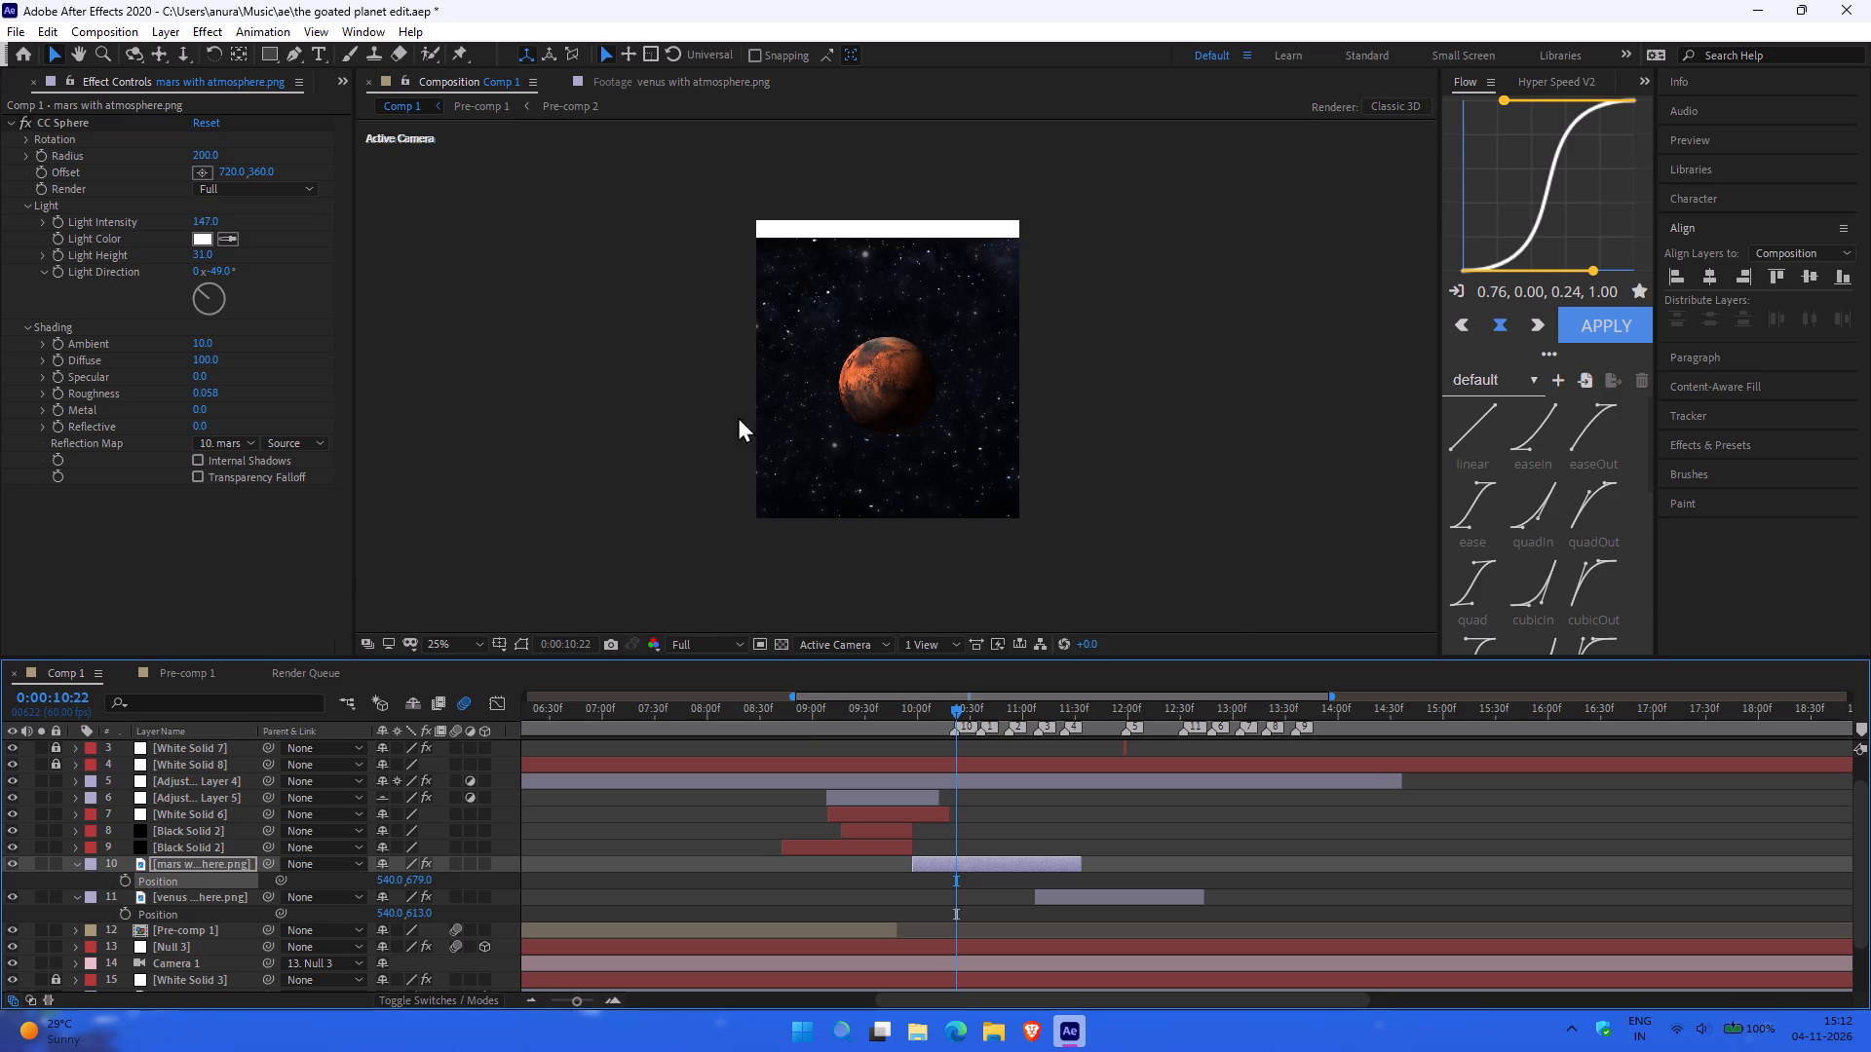
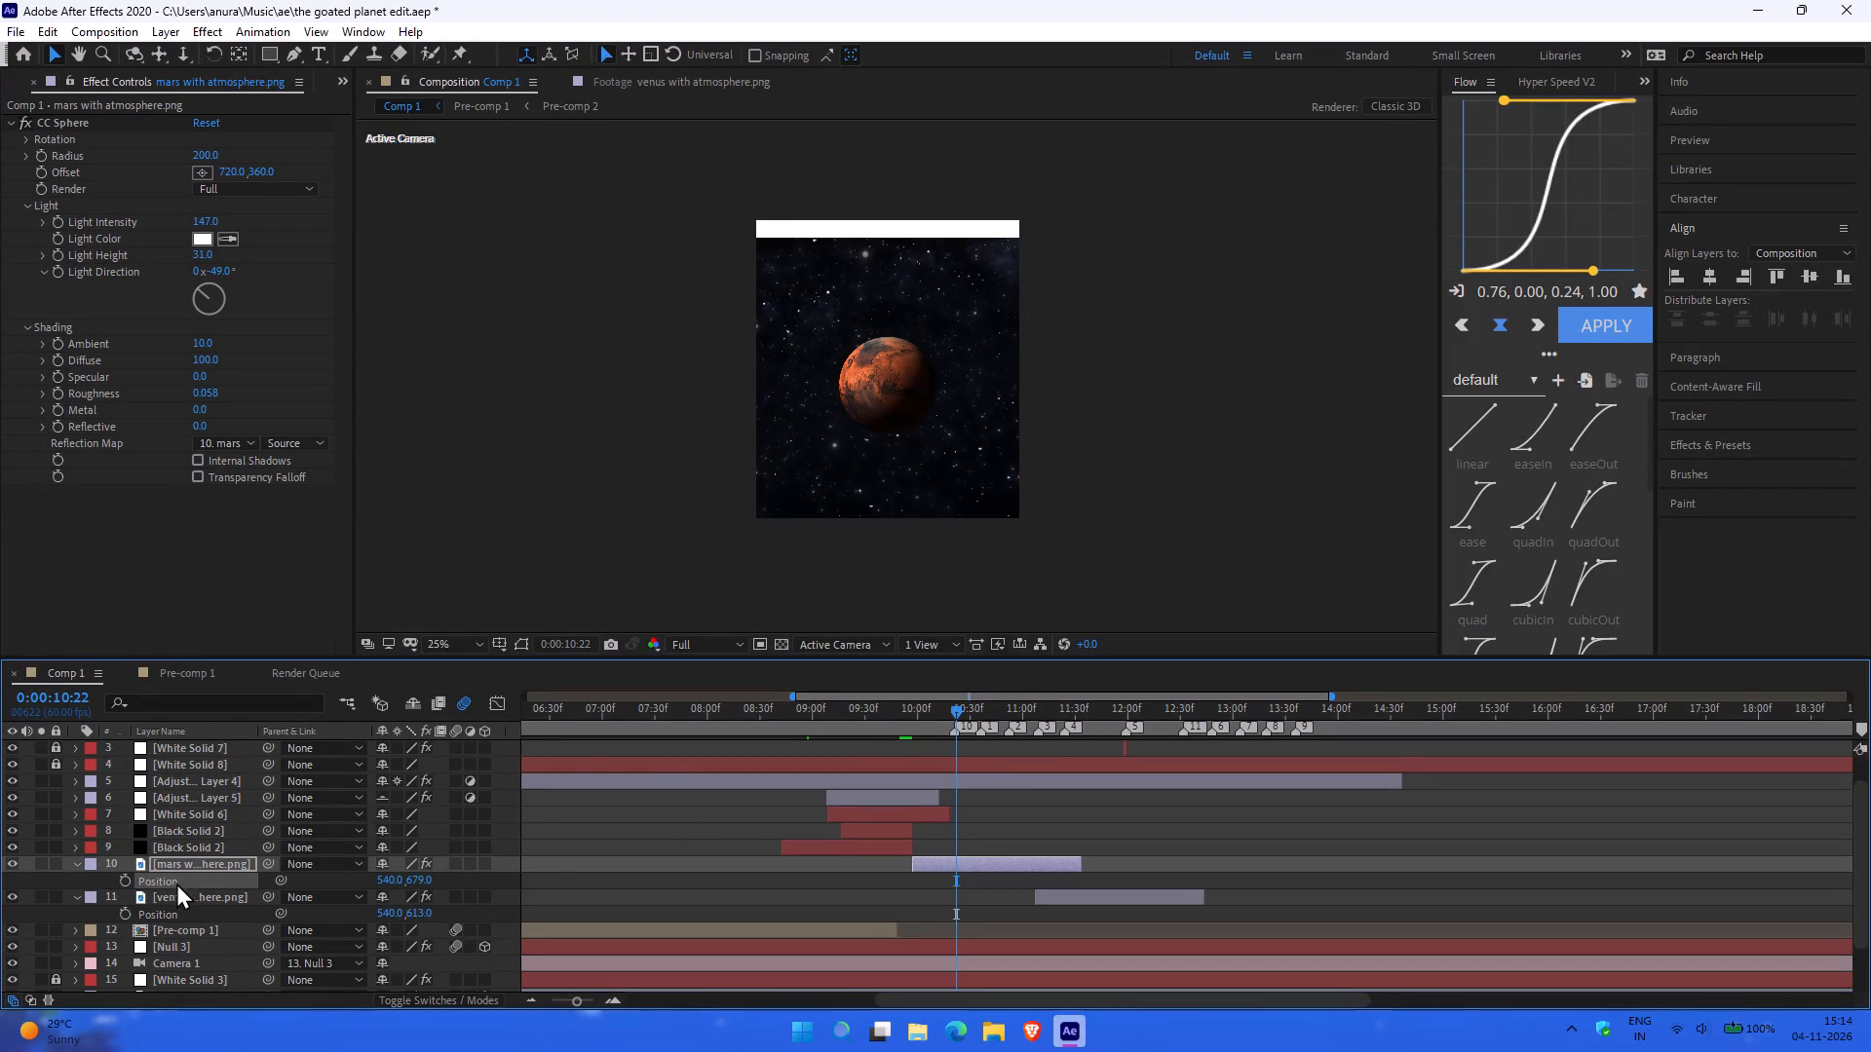
# Collapse the Mars and Venus layers' Position properties, reveal both layers' effects, and expand the Rotation group of Mars's CC Sphere.
pyautogui.click(191, 861)
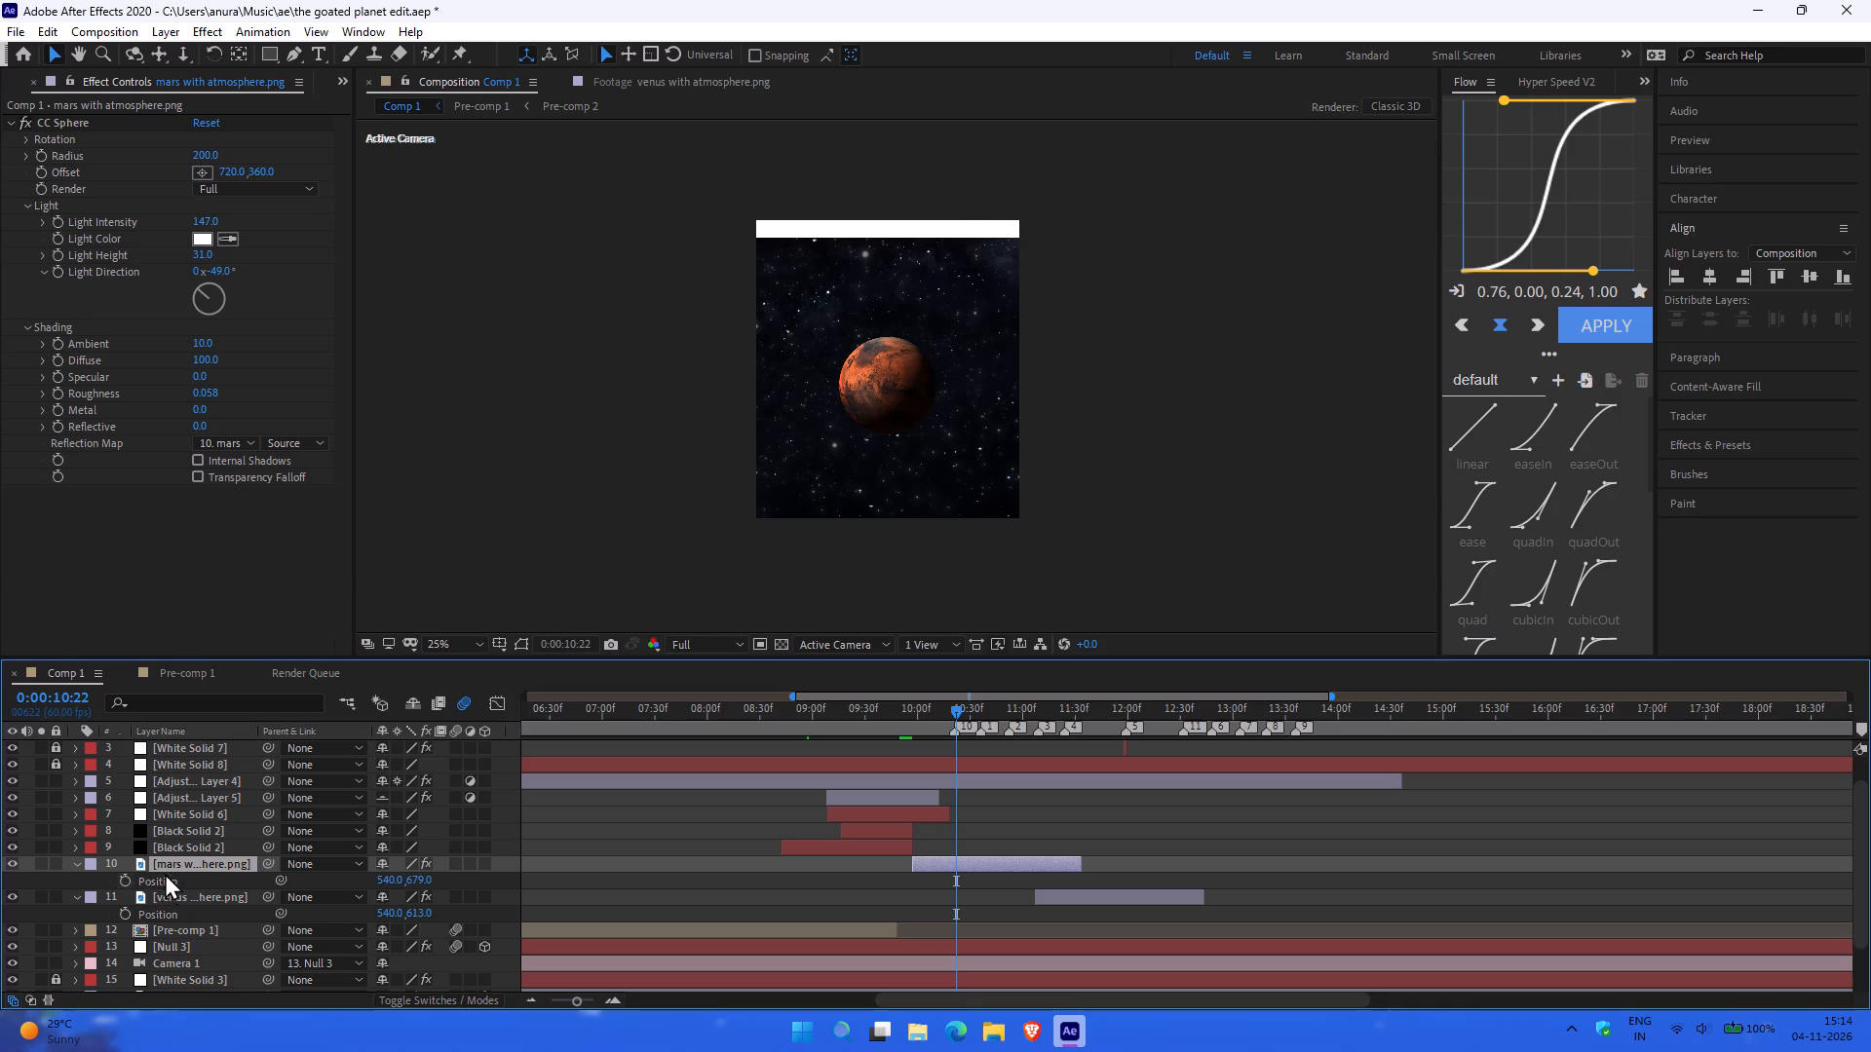
pyautogui.click(68, 868)
pyautogui.click(73, 868)
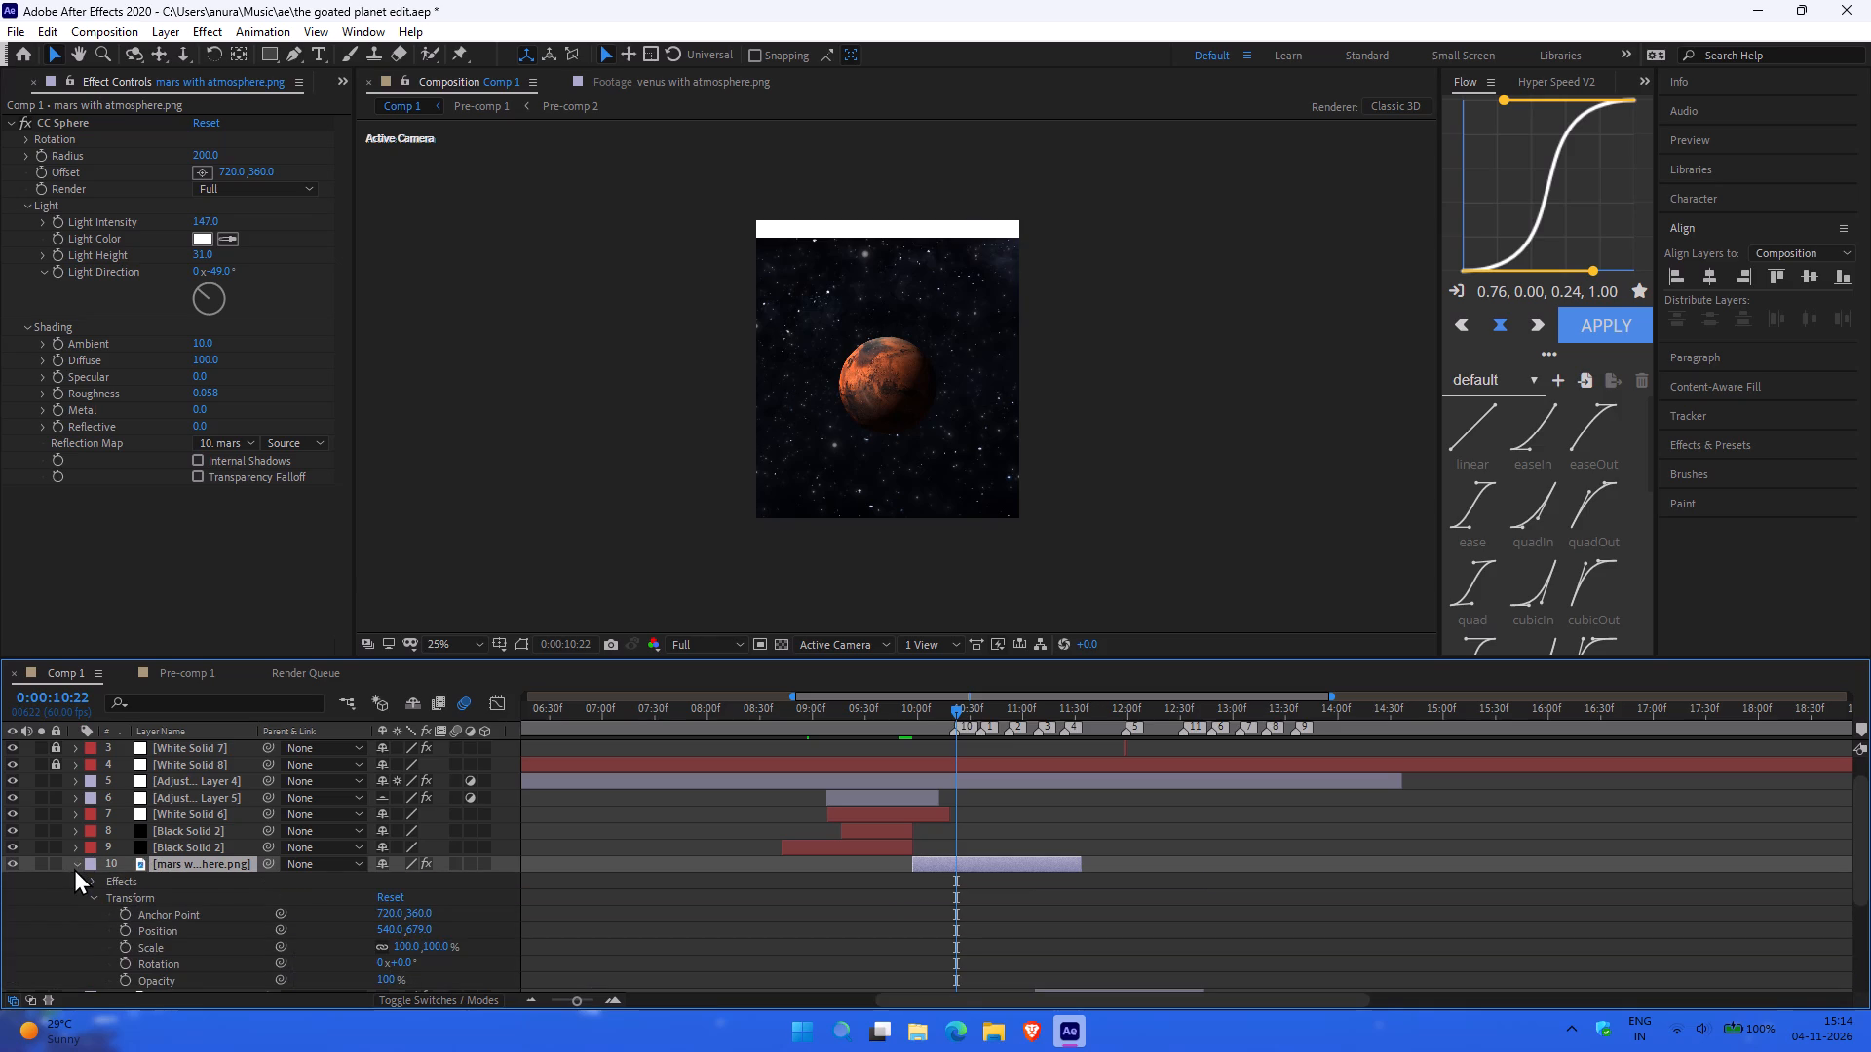
pyautogui.click(79, 860)
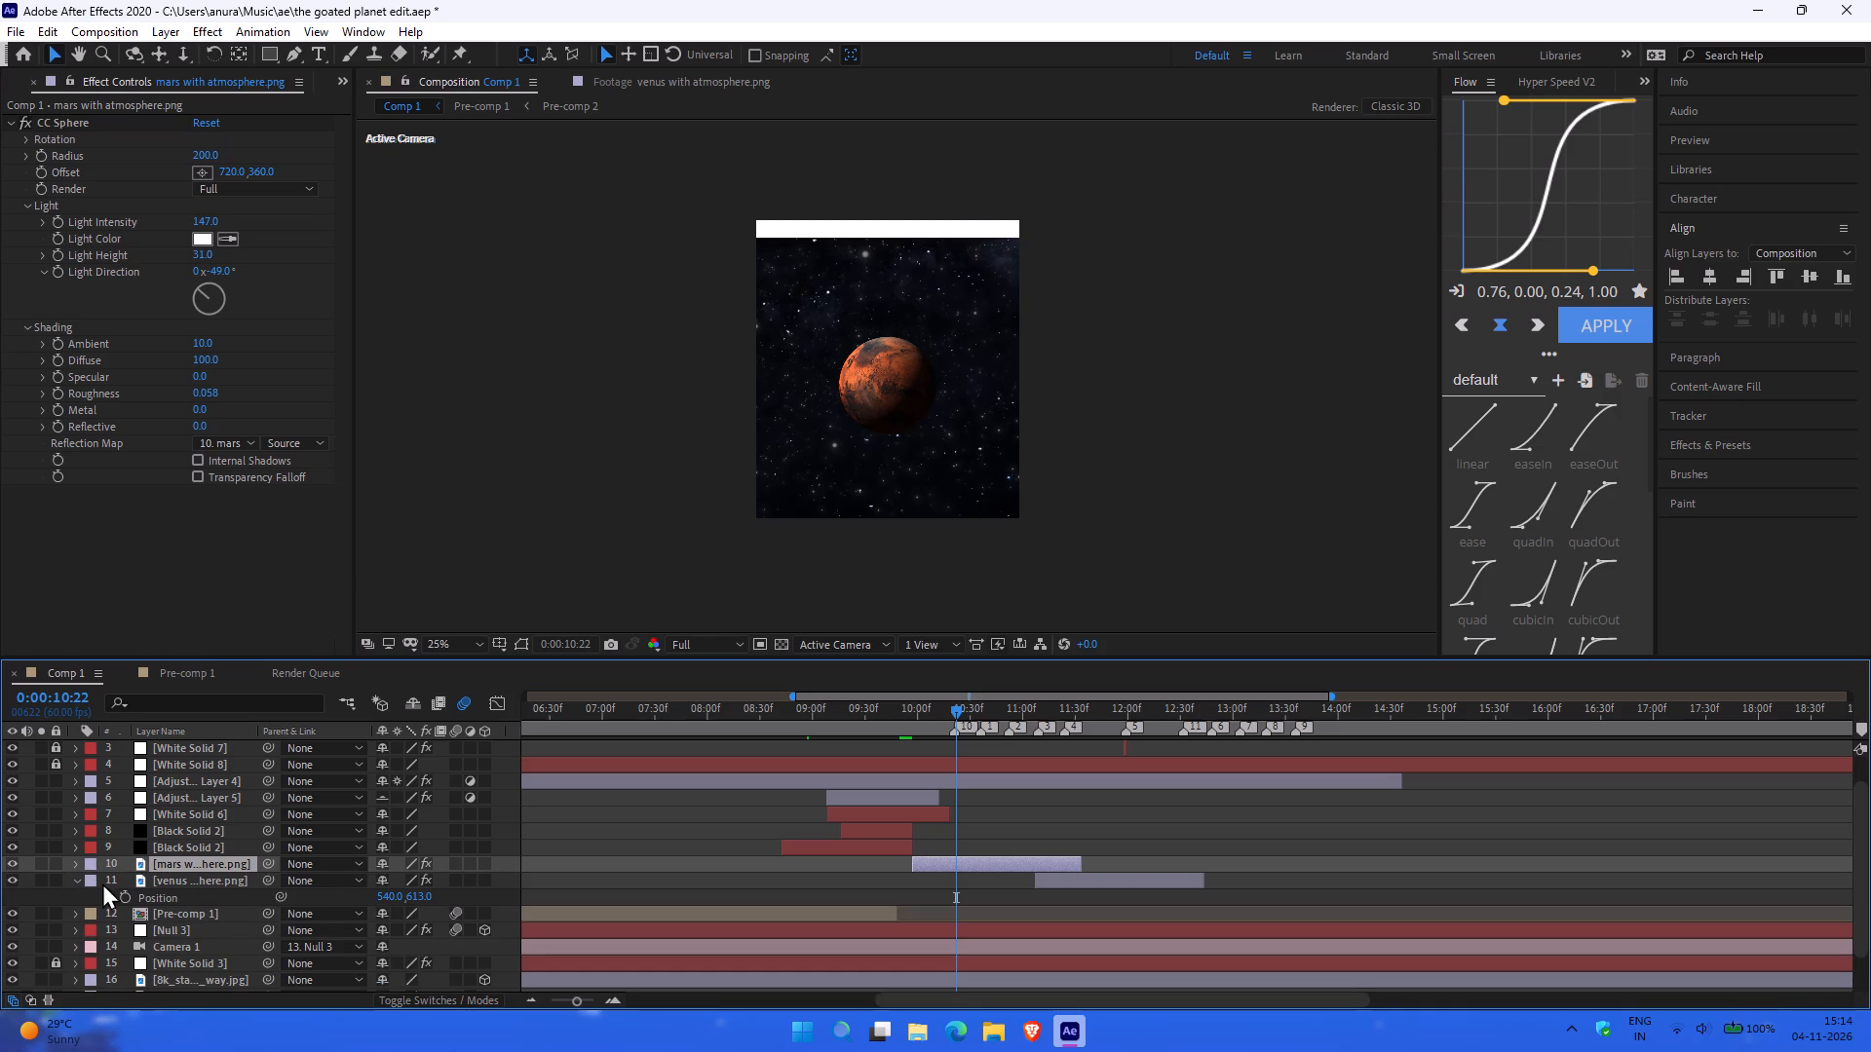
pyautogui.click(81, 879)
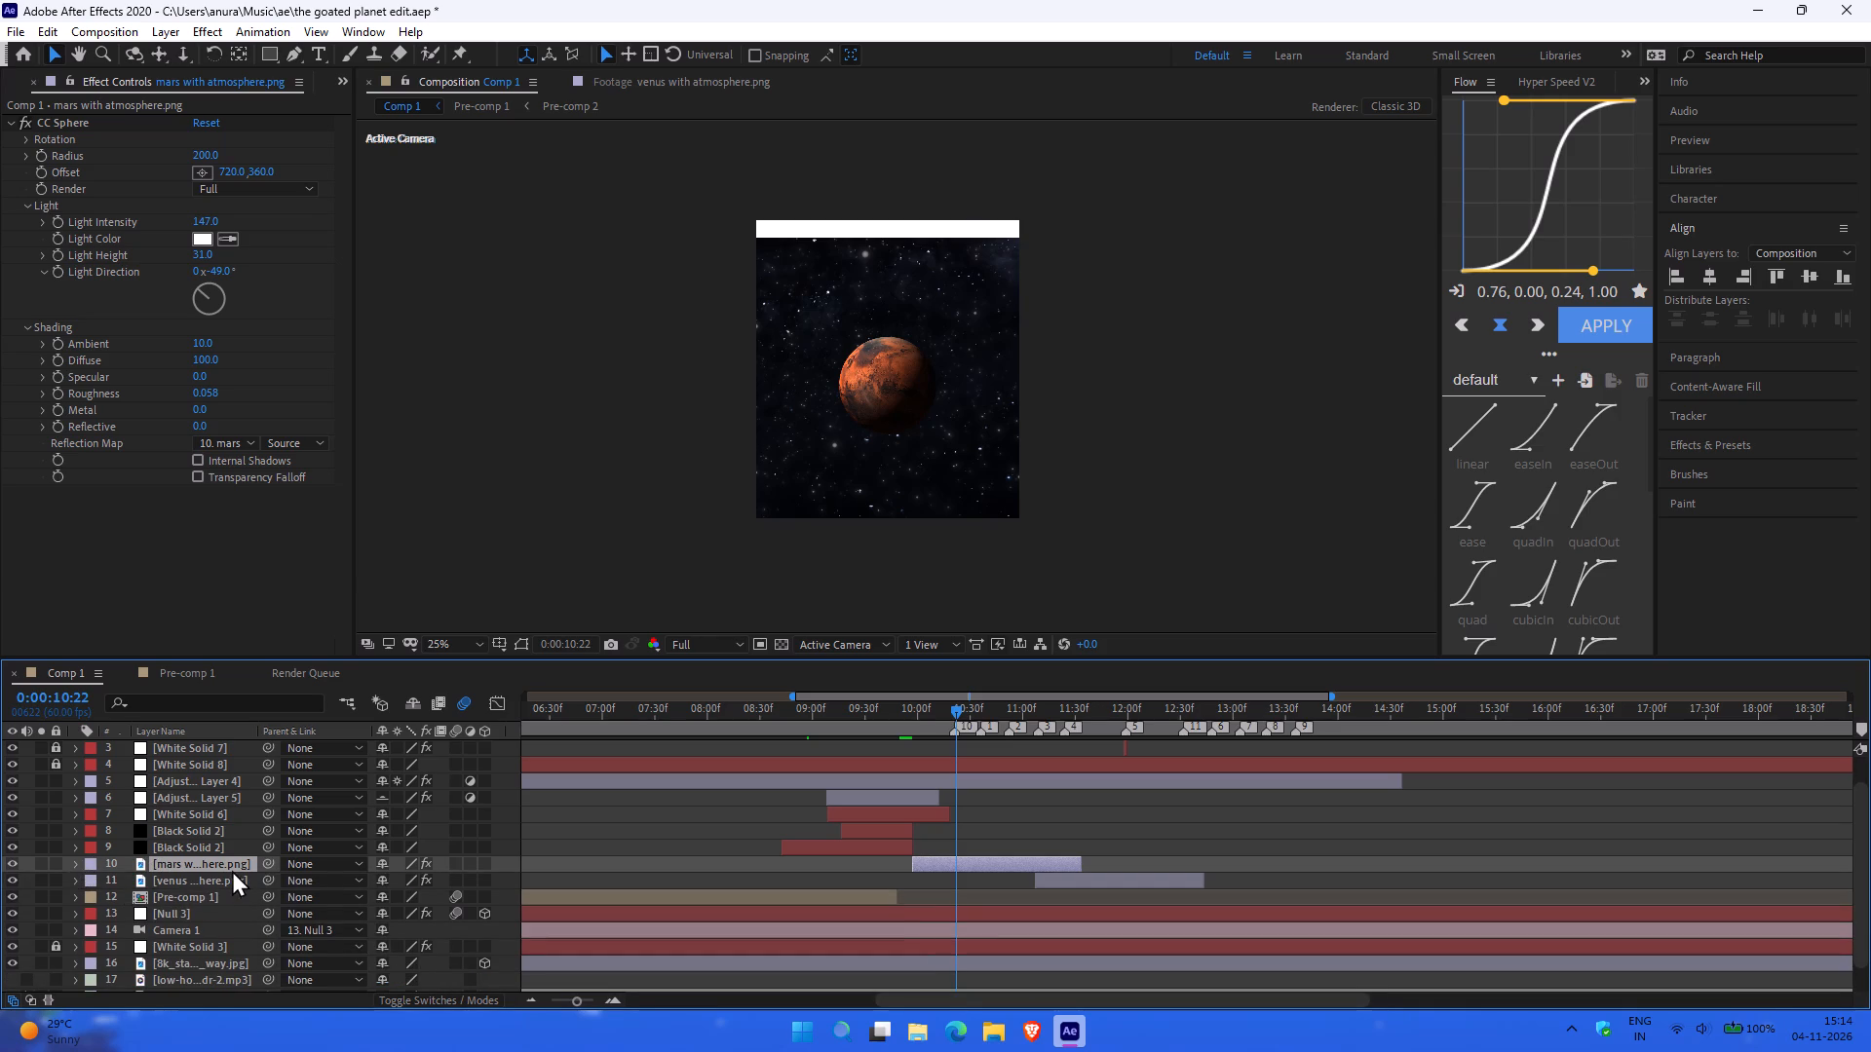
pyautogui.keyDown('shift'); pyautogui.click(217, 877); pyautogui.keyUp('shift')
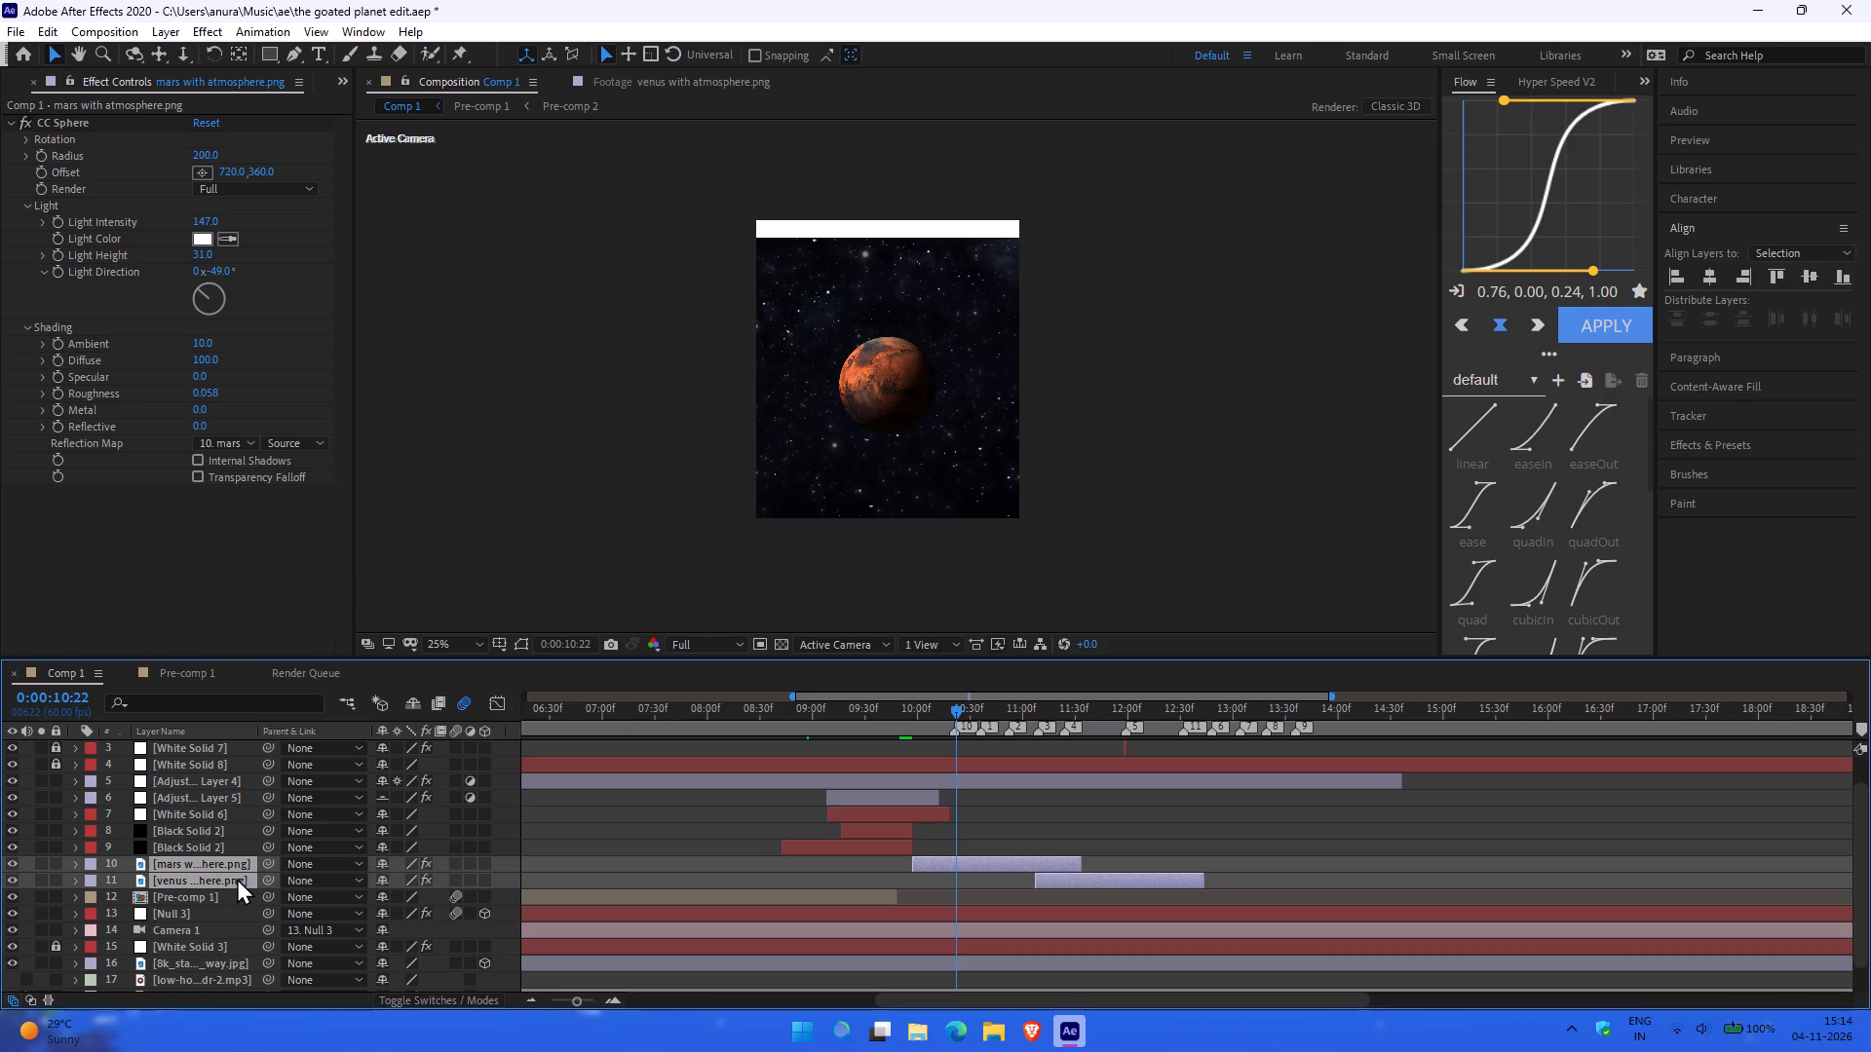
pyautogui.press('e')
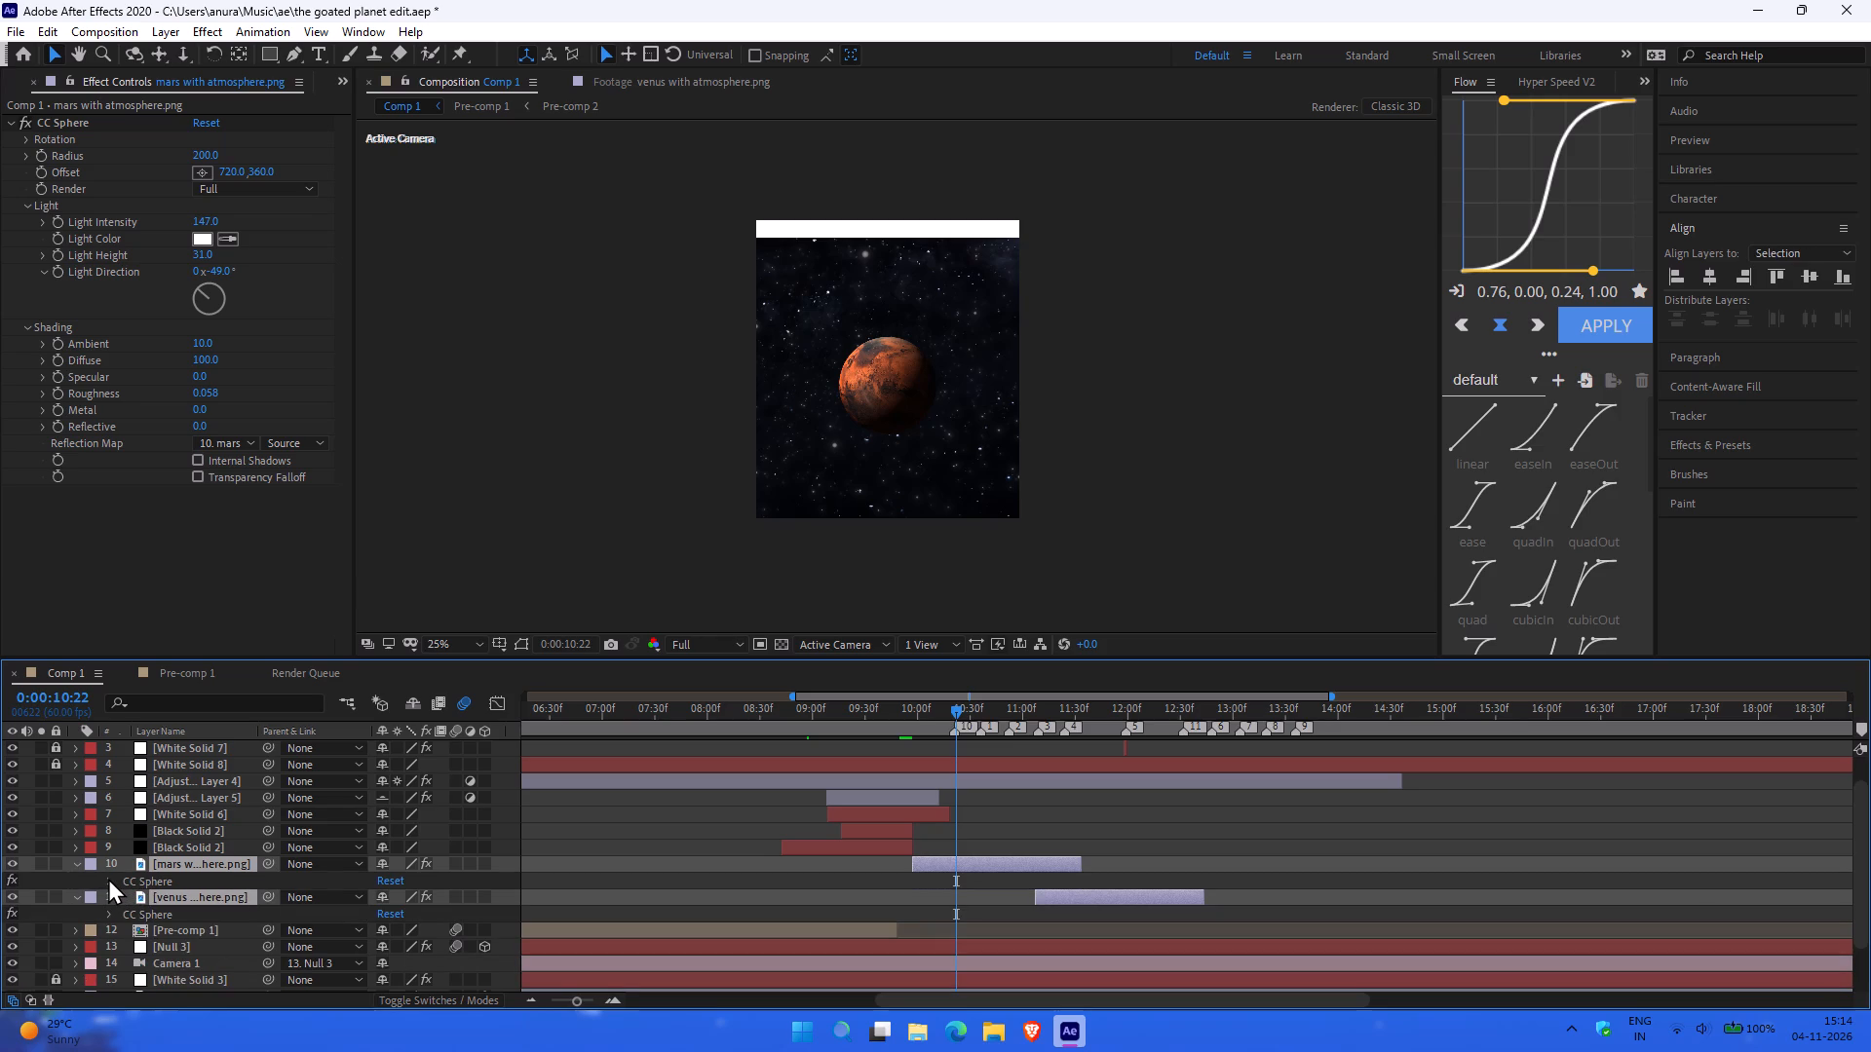
pyautogui.click(108, 878)
pyautogui.scroll(-2, 230, 879)
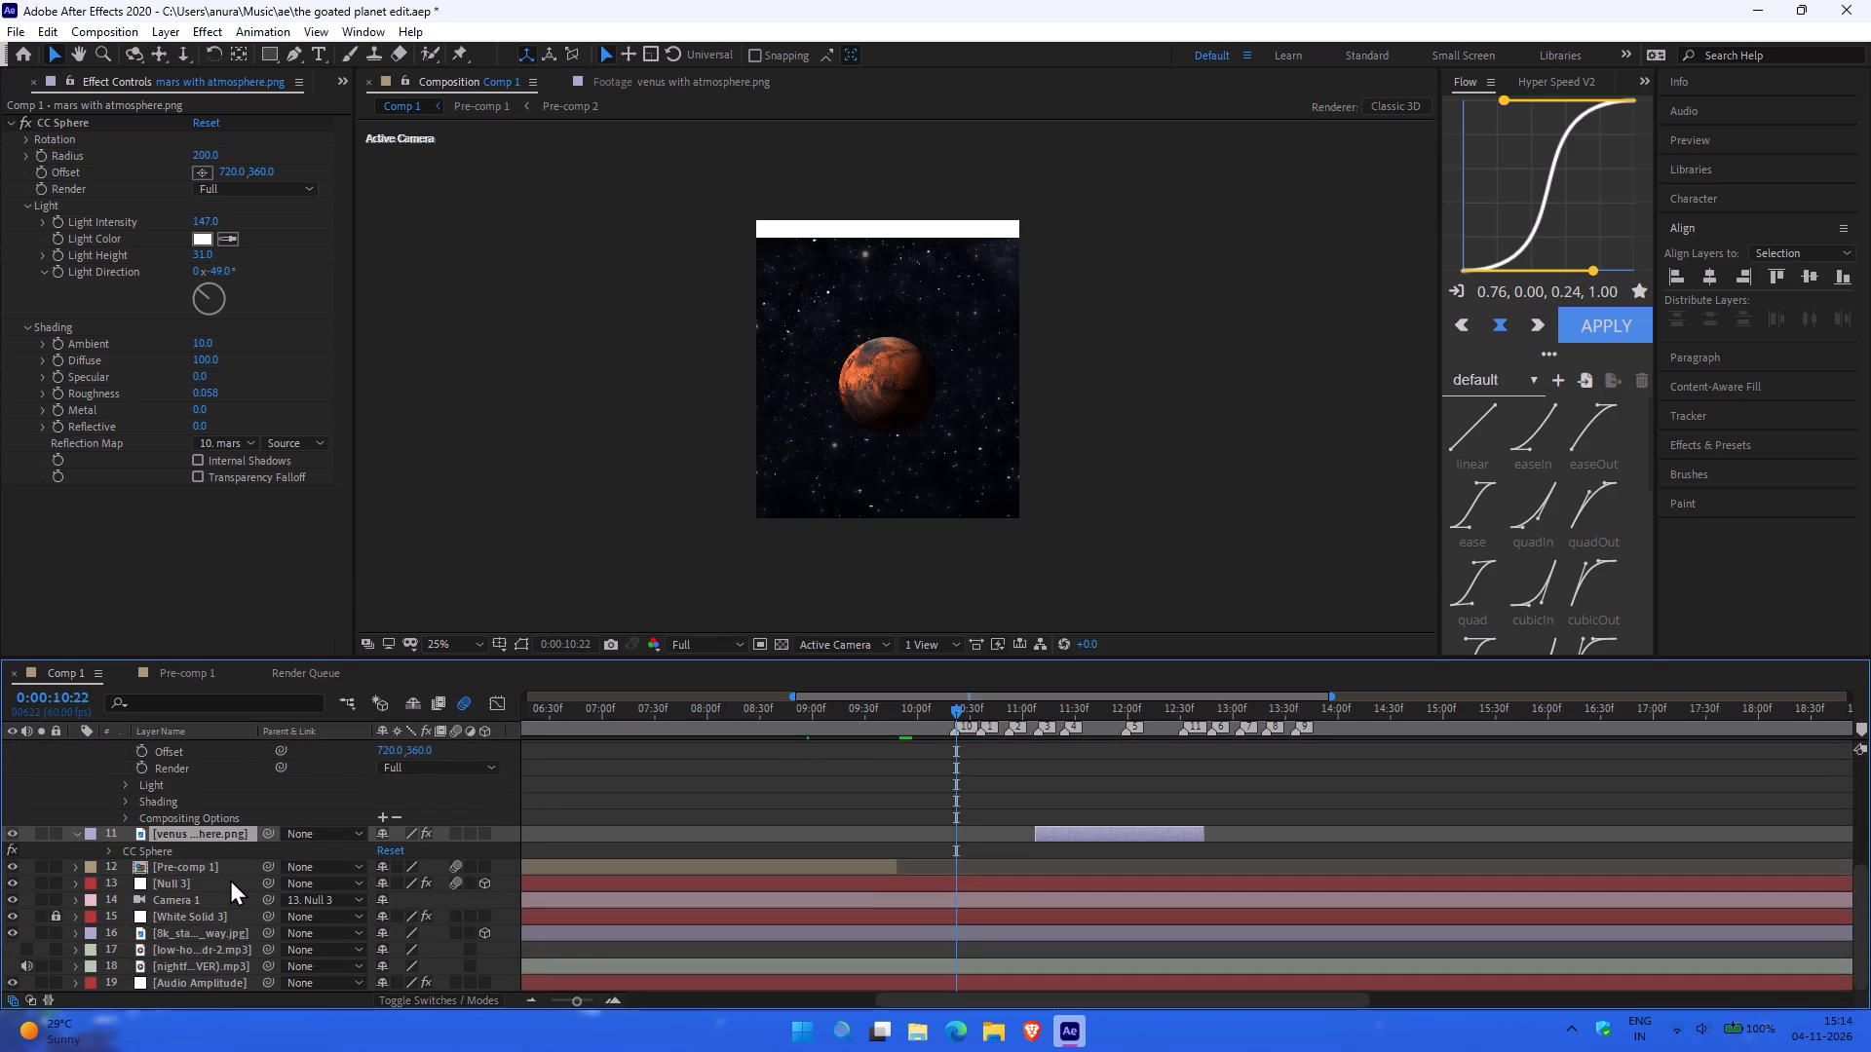
pyautogui.scroll(1, 230, 879)
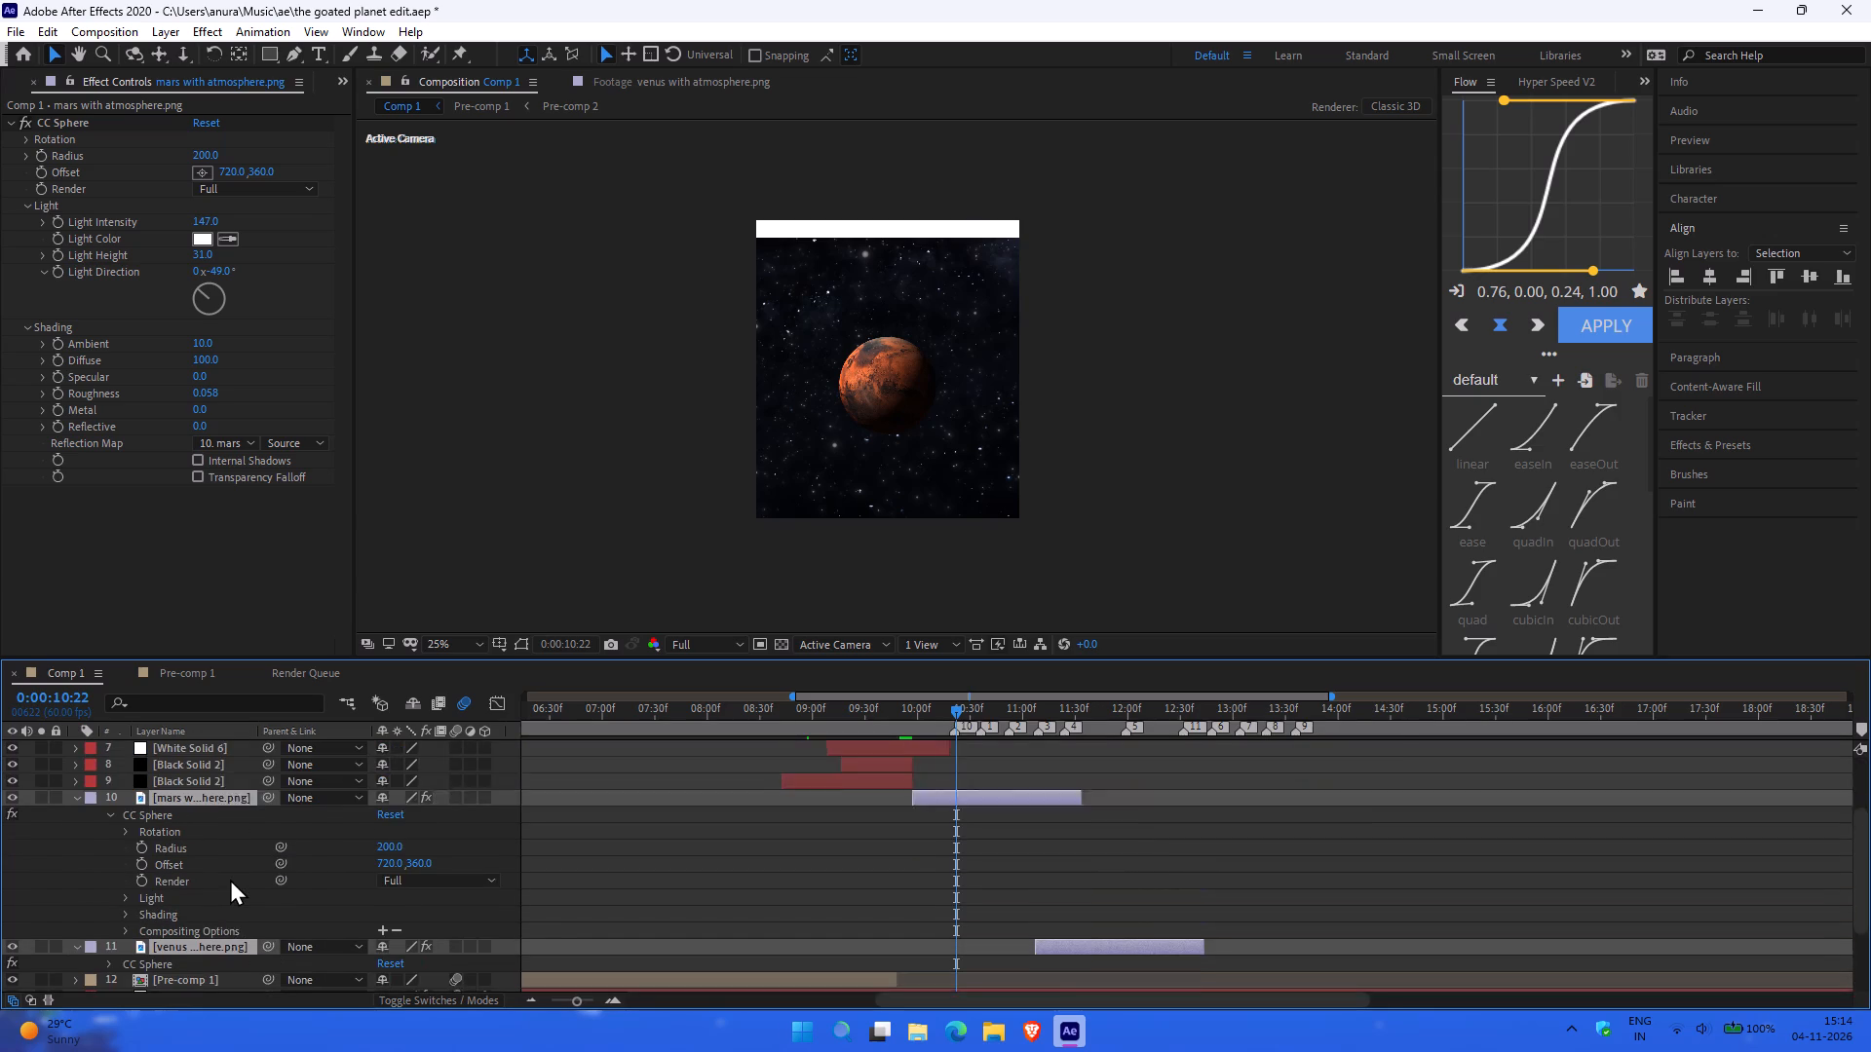
pyautogui.scroll(1, 230, 879)
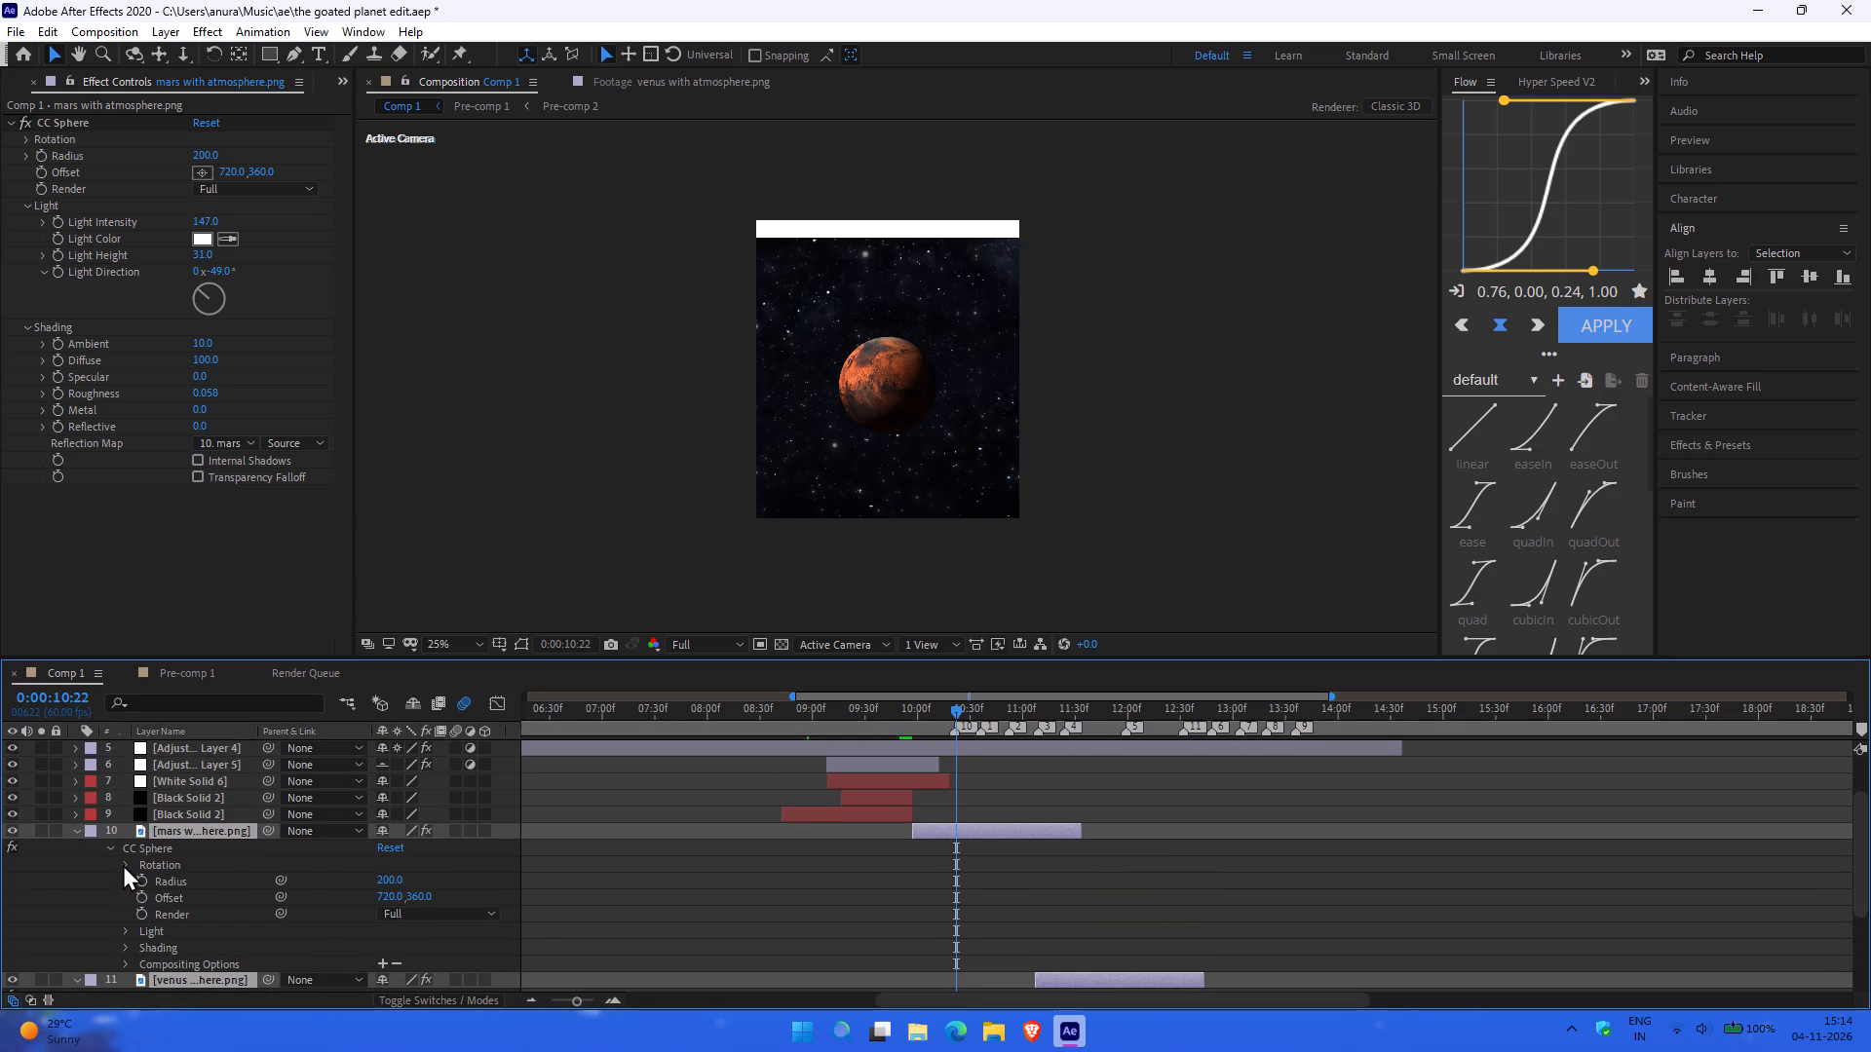
pyautogui.click(123, 863)
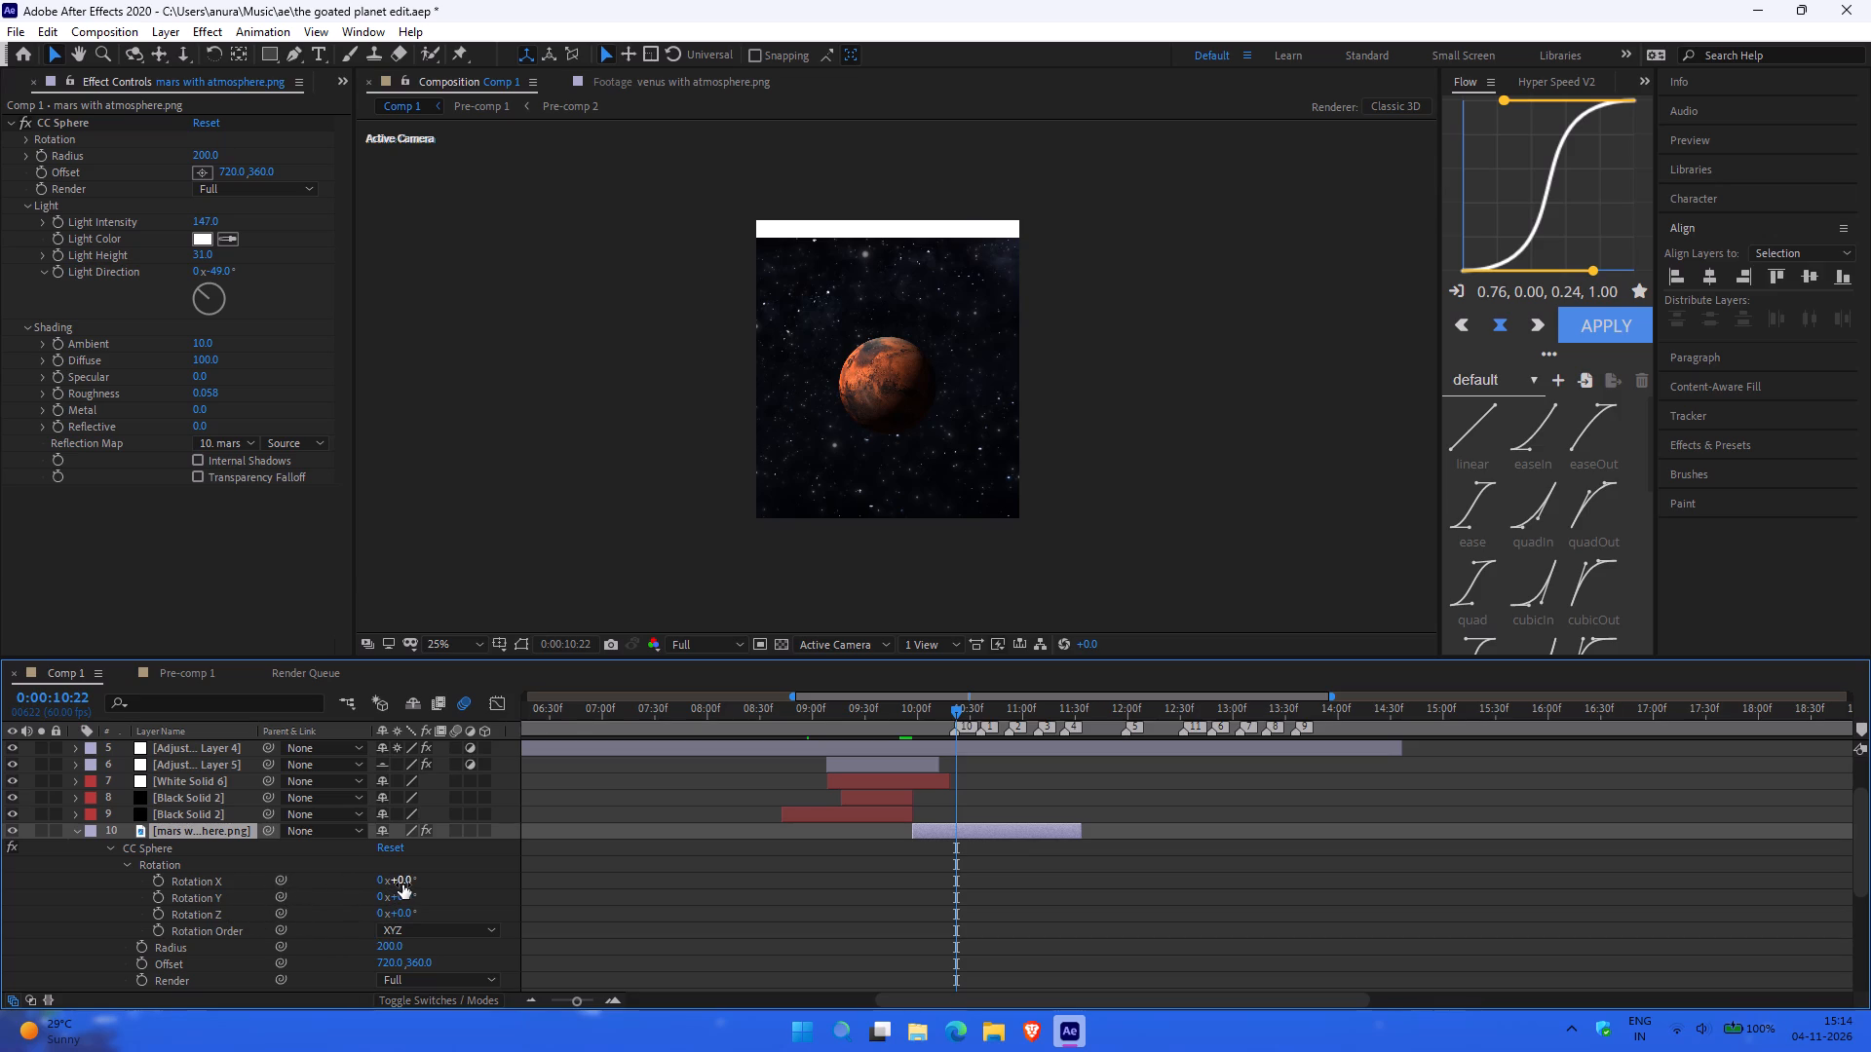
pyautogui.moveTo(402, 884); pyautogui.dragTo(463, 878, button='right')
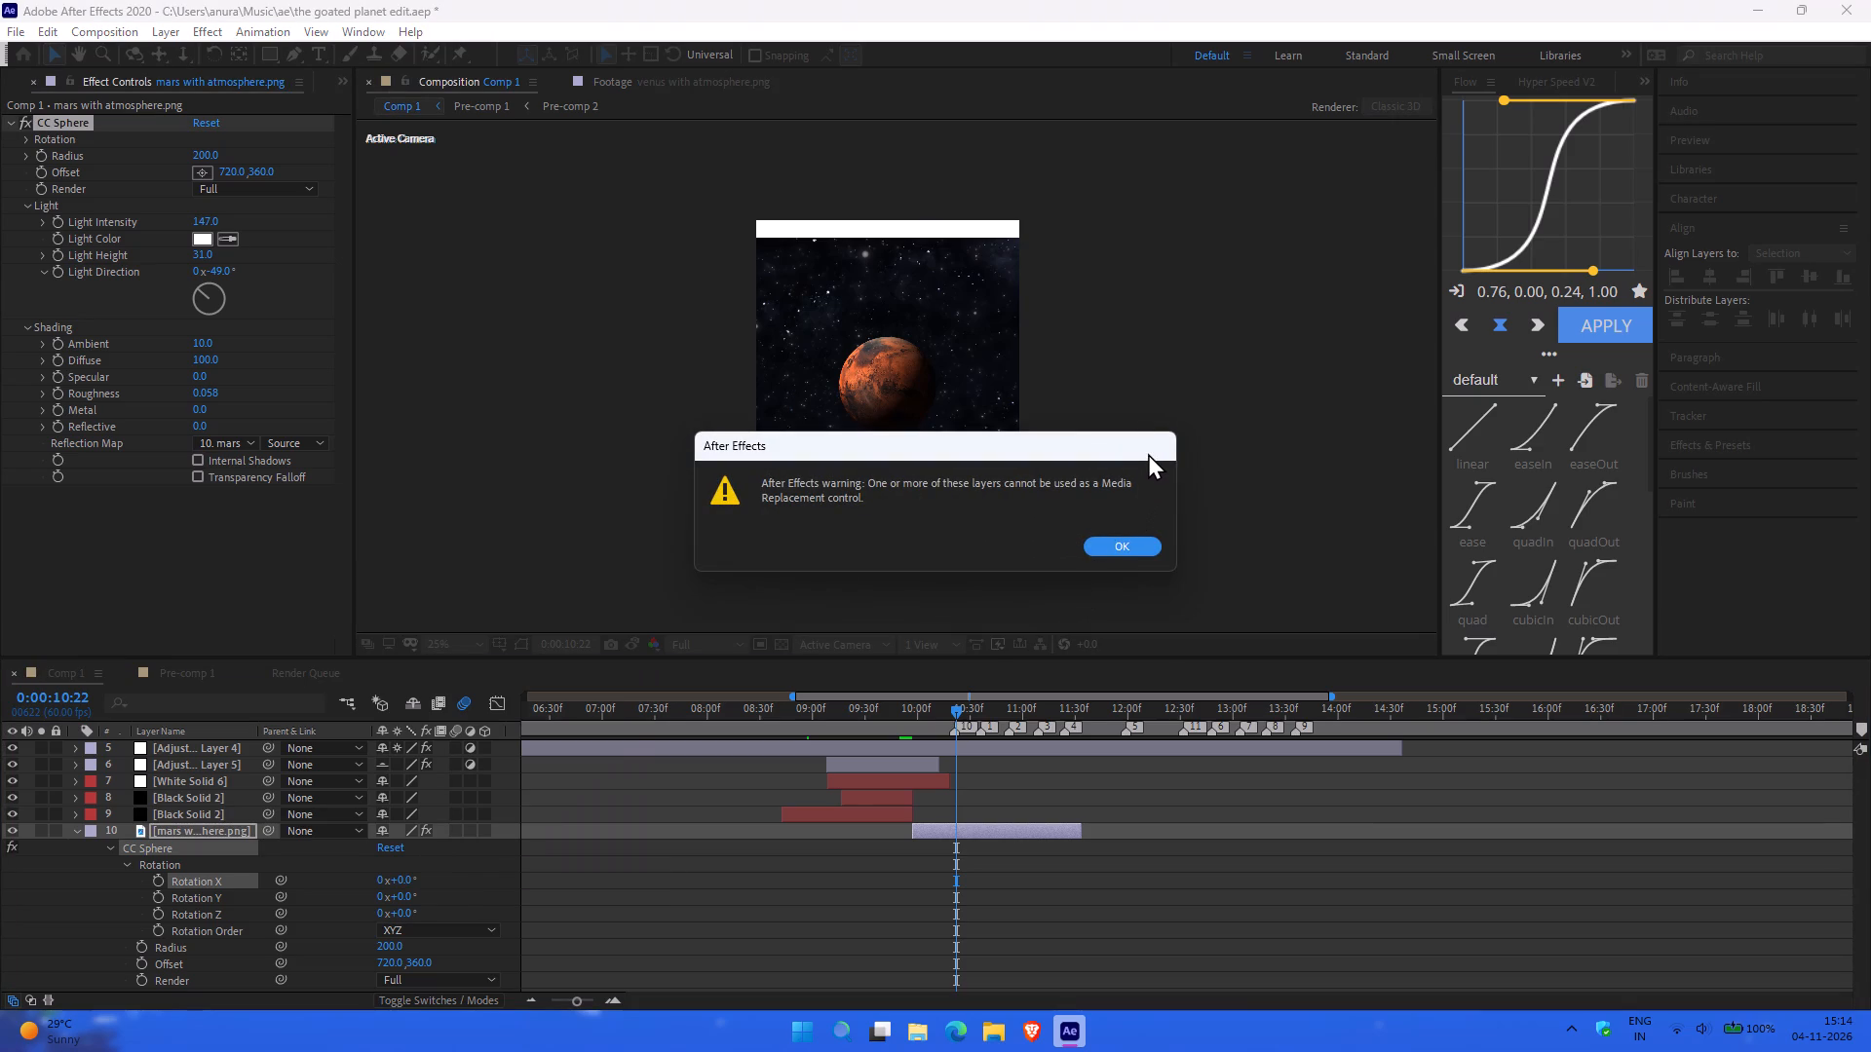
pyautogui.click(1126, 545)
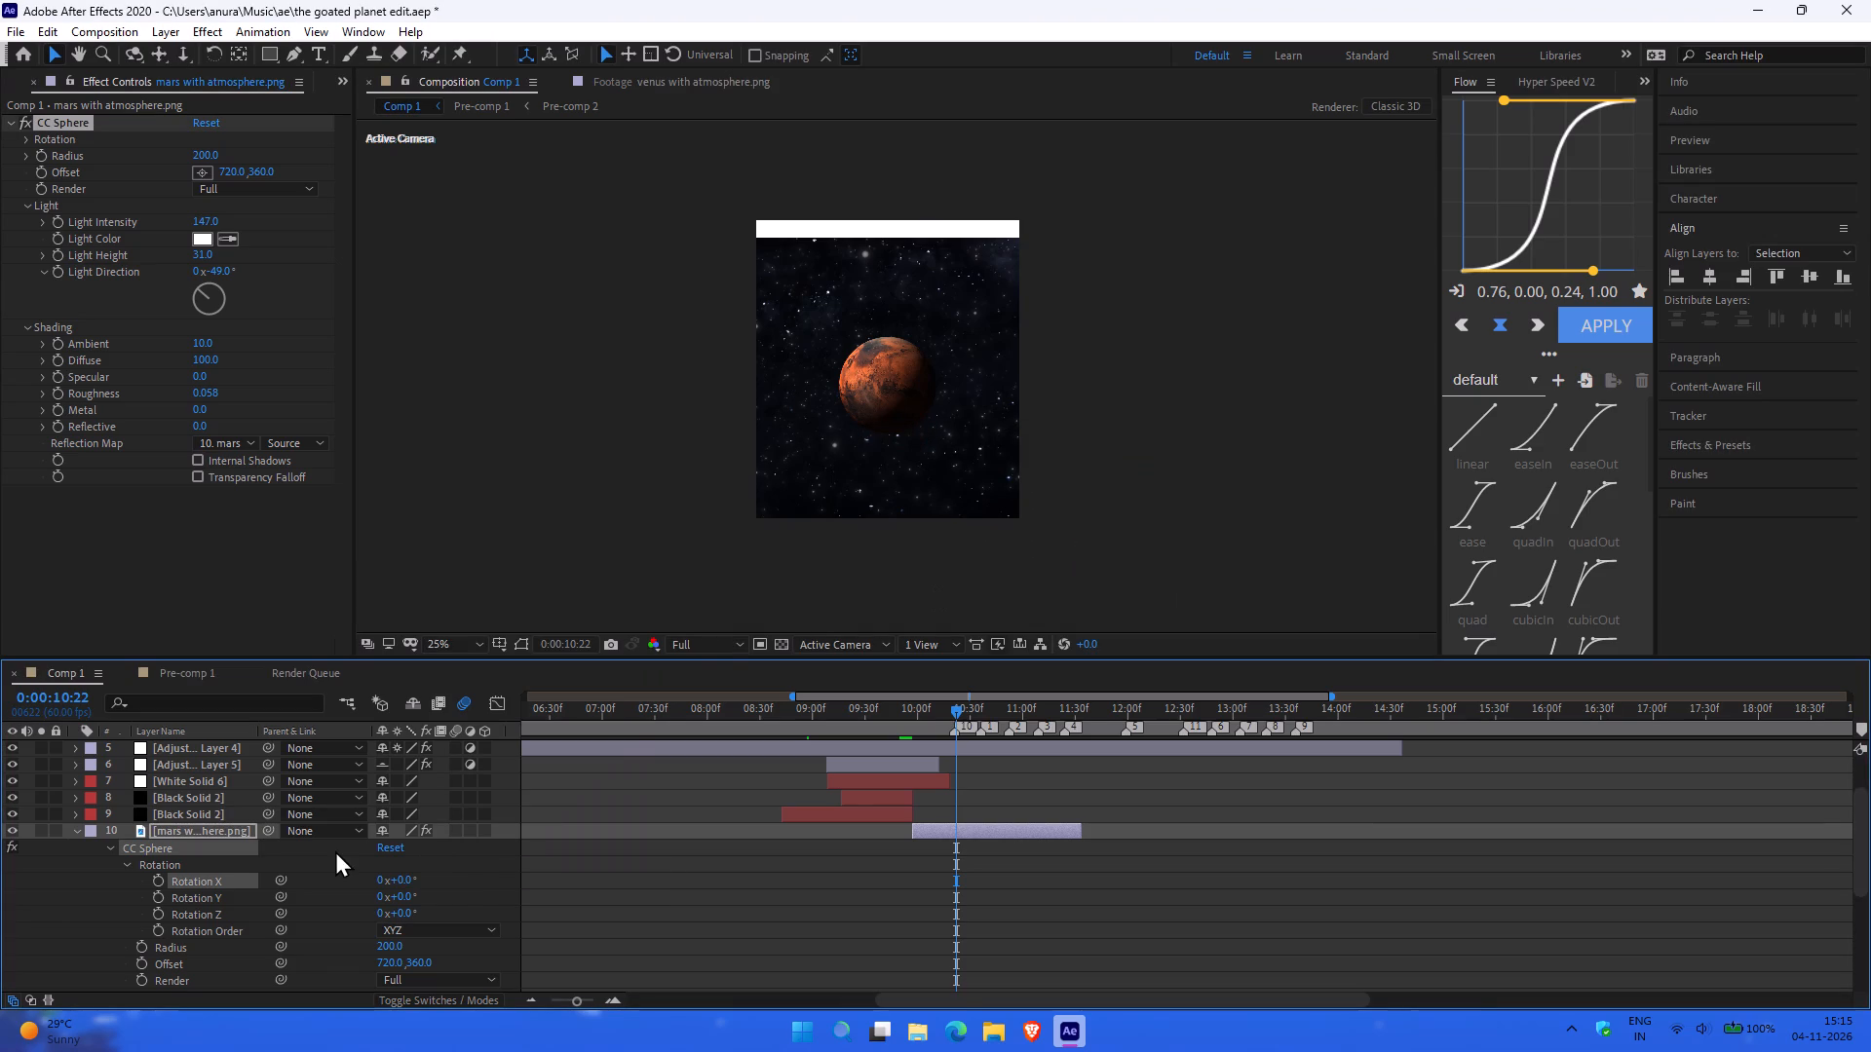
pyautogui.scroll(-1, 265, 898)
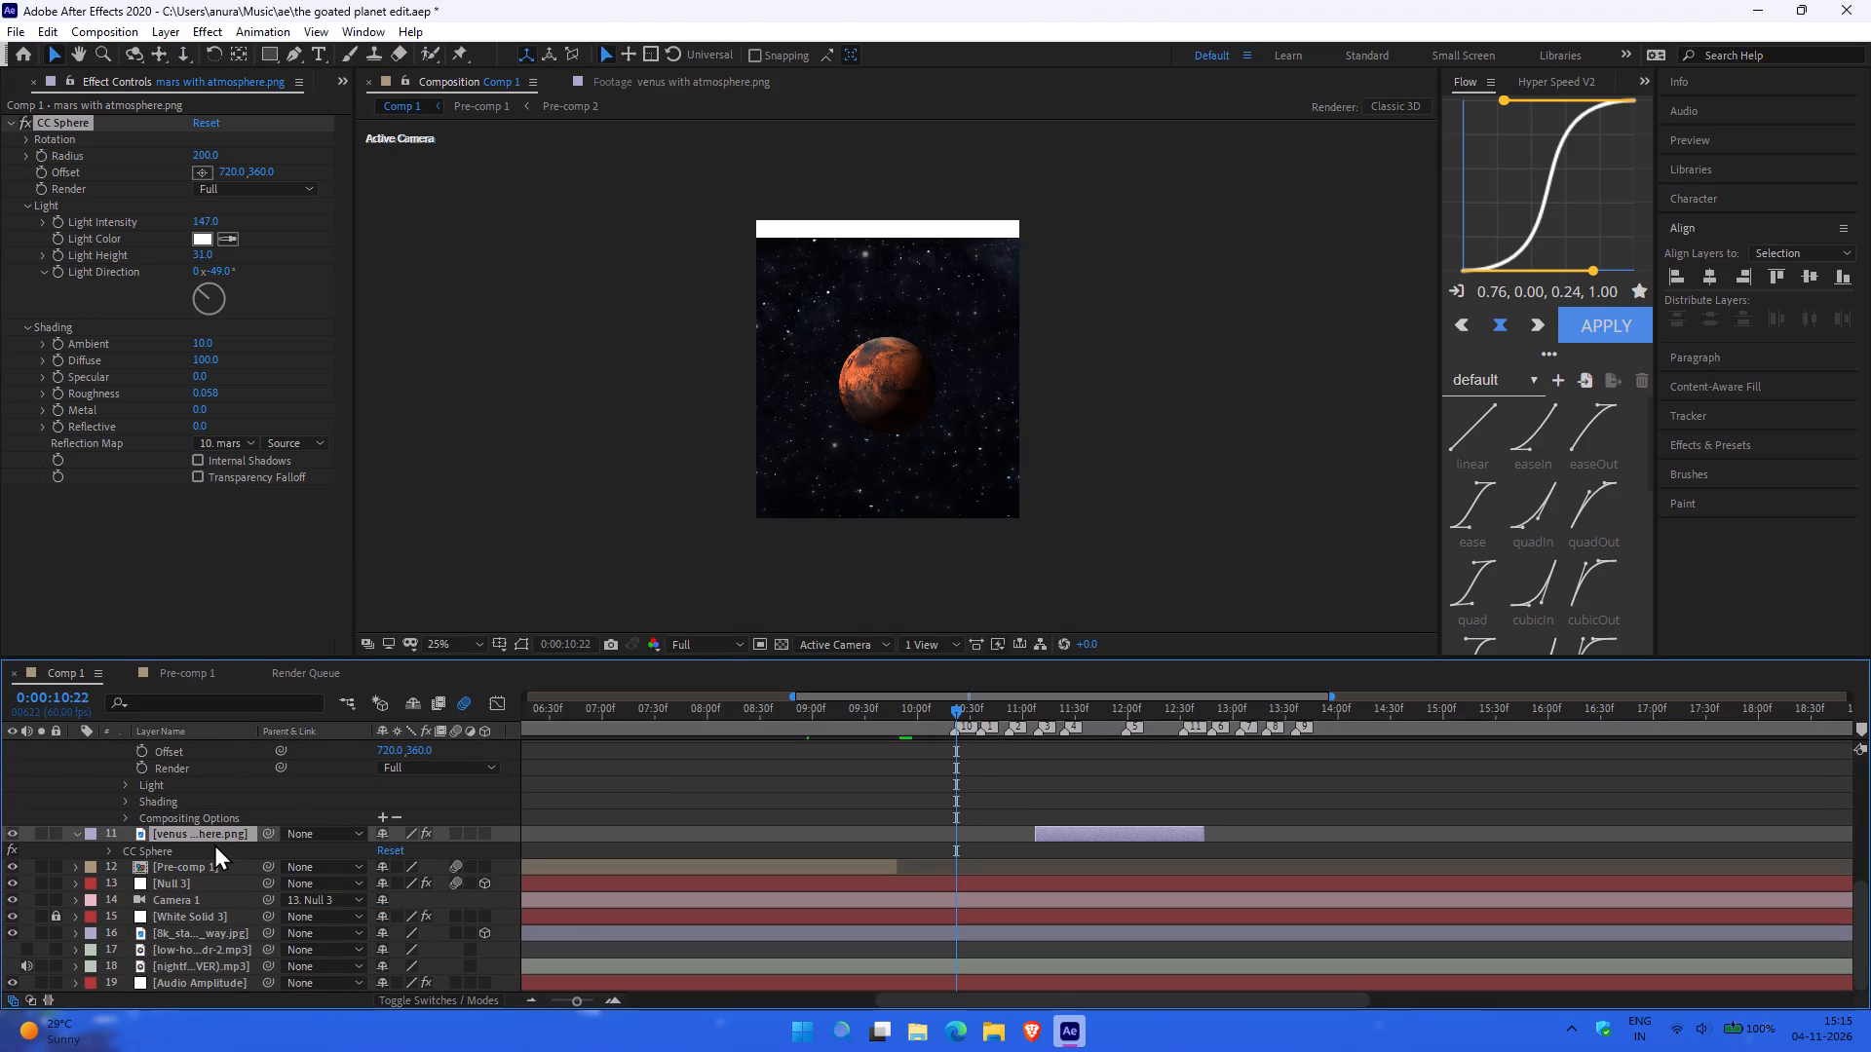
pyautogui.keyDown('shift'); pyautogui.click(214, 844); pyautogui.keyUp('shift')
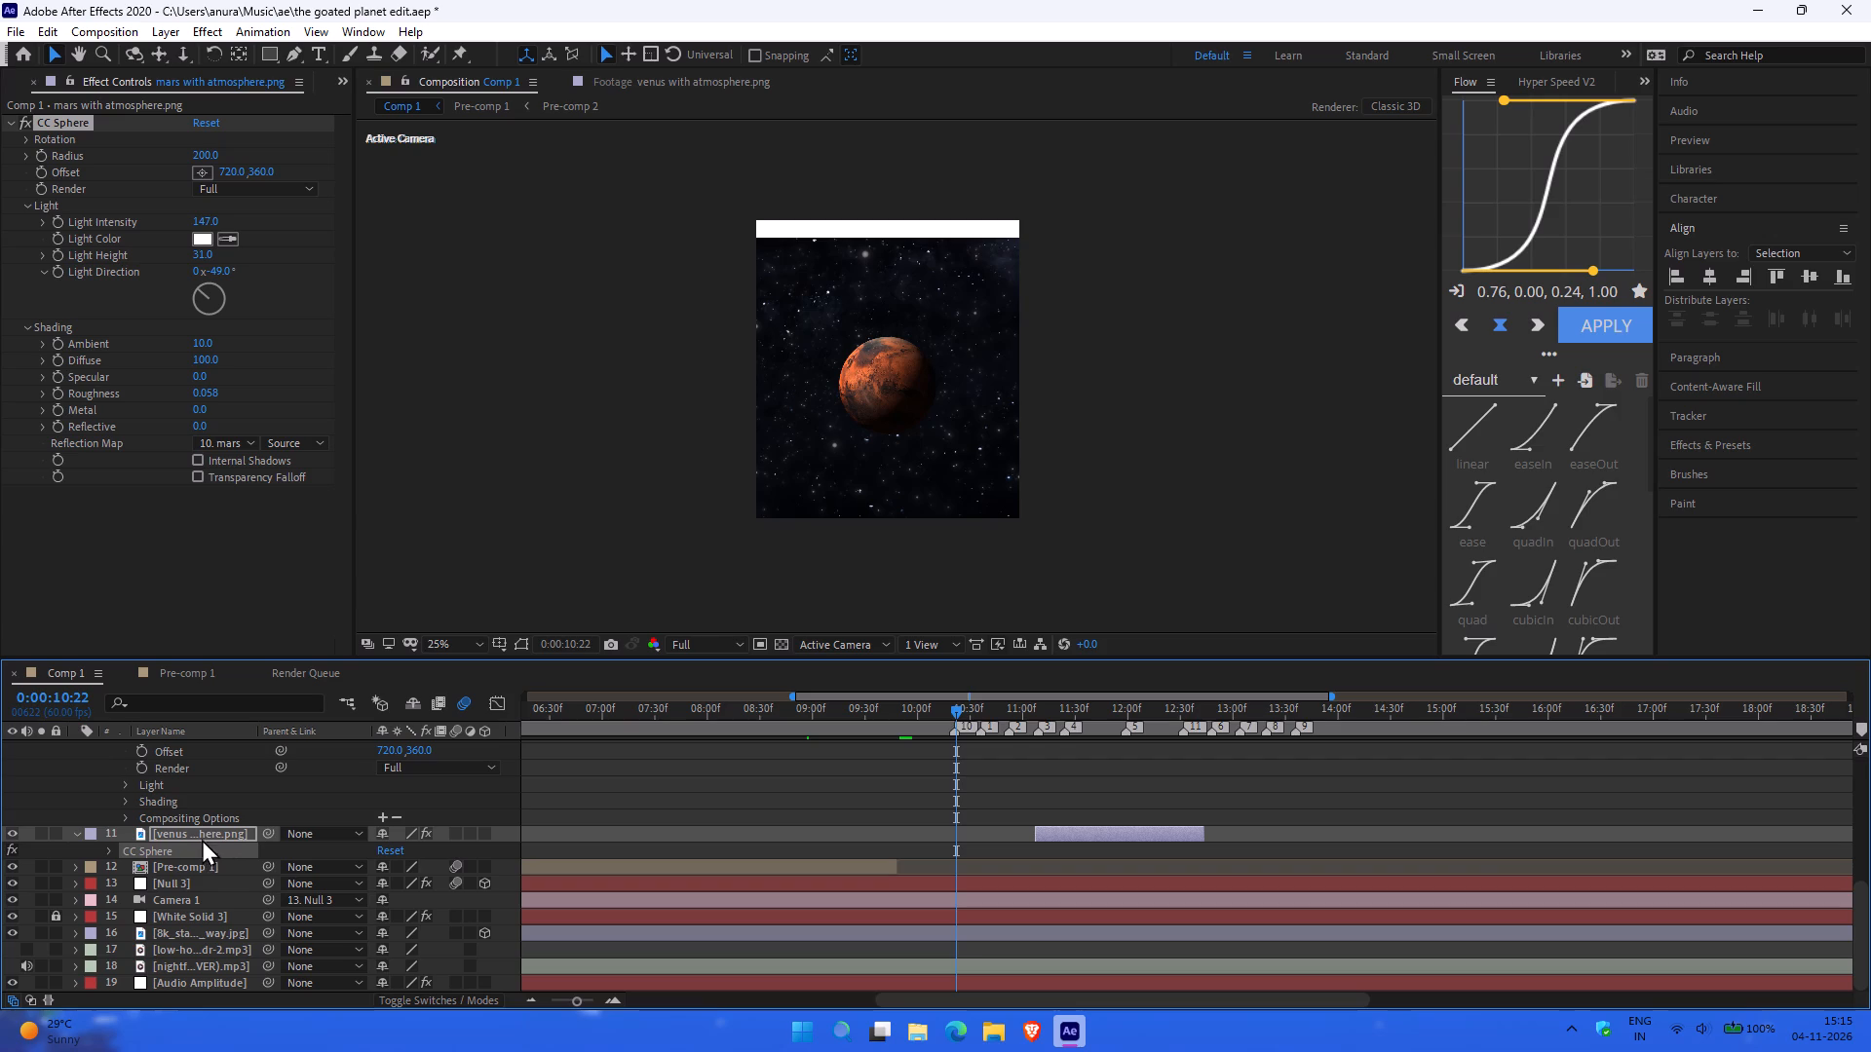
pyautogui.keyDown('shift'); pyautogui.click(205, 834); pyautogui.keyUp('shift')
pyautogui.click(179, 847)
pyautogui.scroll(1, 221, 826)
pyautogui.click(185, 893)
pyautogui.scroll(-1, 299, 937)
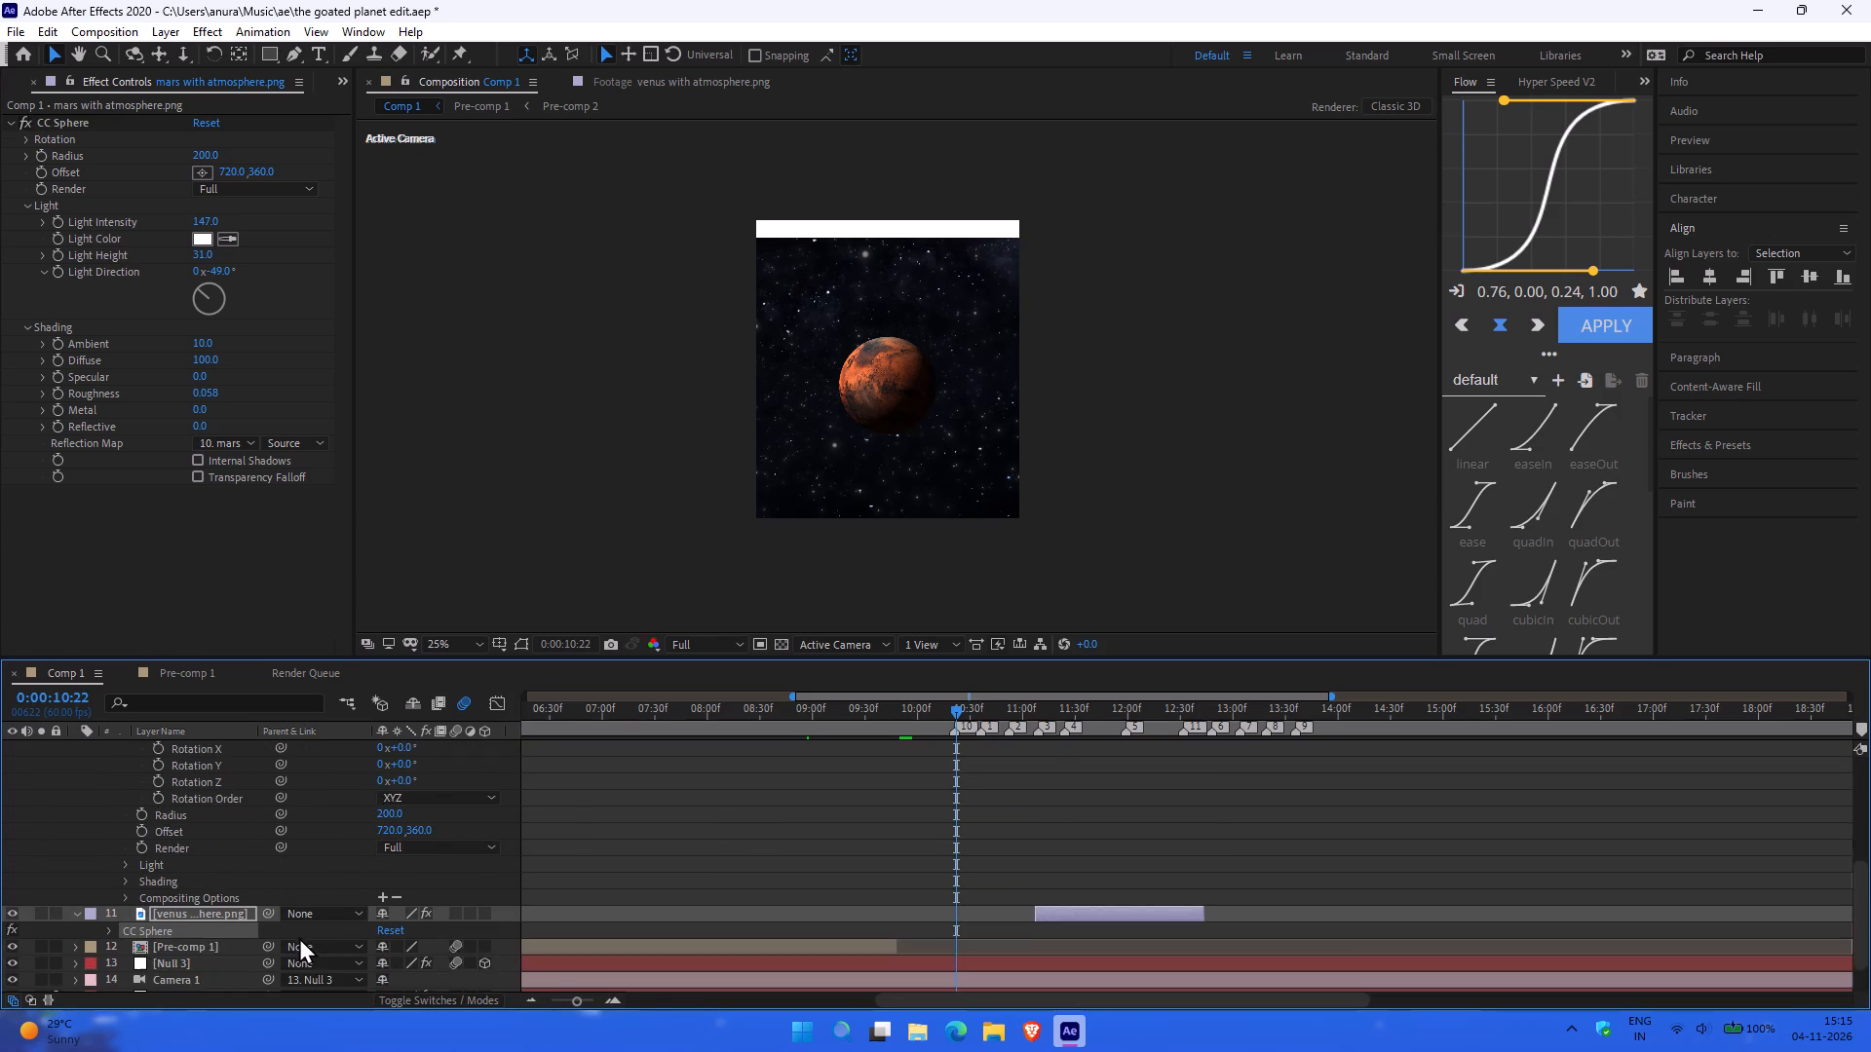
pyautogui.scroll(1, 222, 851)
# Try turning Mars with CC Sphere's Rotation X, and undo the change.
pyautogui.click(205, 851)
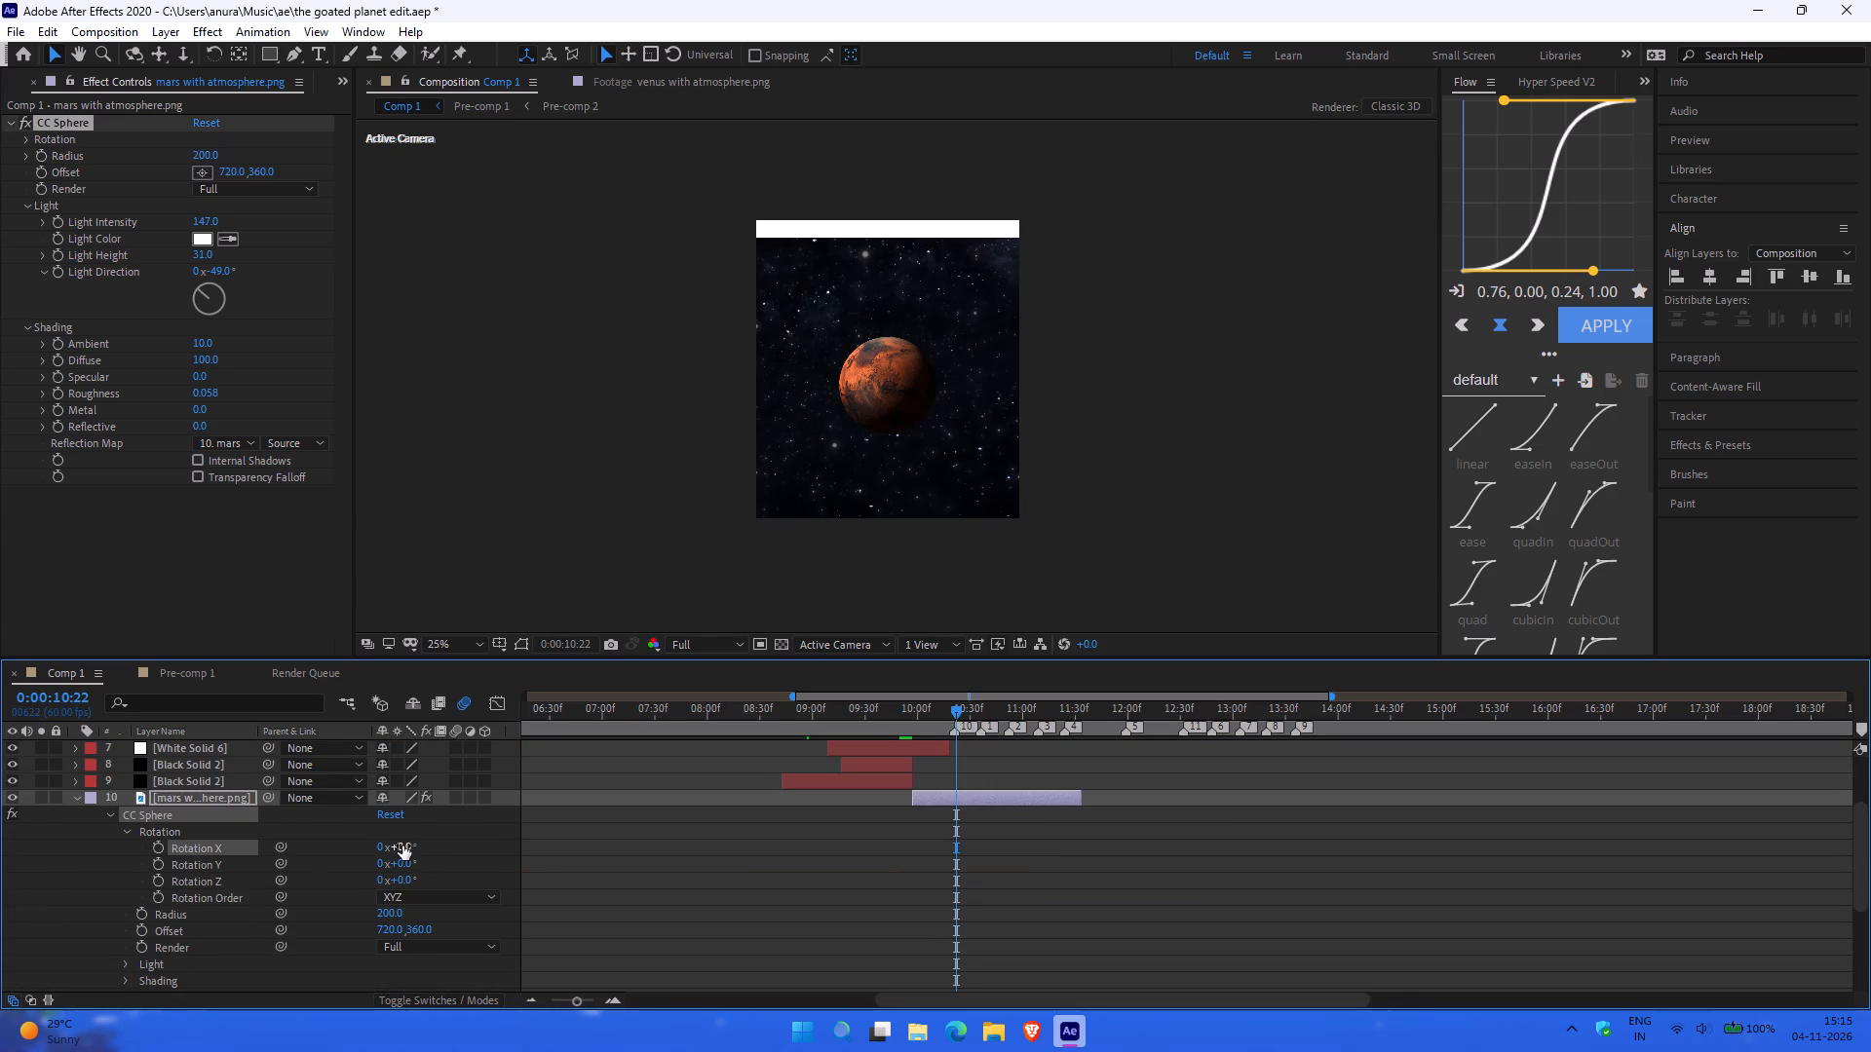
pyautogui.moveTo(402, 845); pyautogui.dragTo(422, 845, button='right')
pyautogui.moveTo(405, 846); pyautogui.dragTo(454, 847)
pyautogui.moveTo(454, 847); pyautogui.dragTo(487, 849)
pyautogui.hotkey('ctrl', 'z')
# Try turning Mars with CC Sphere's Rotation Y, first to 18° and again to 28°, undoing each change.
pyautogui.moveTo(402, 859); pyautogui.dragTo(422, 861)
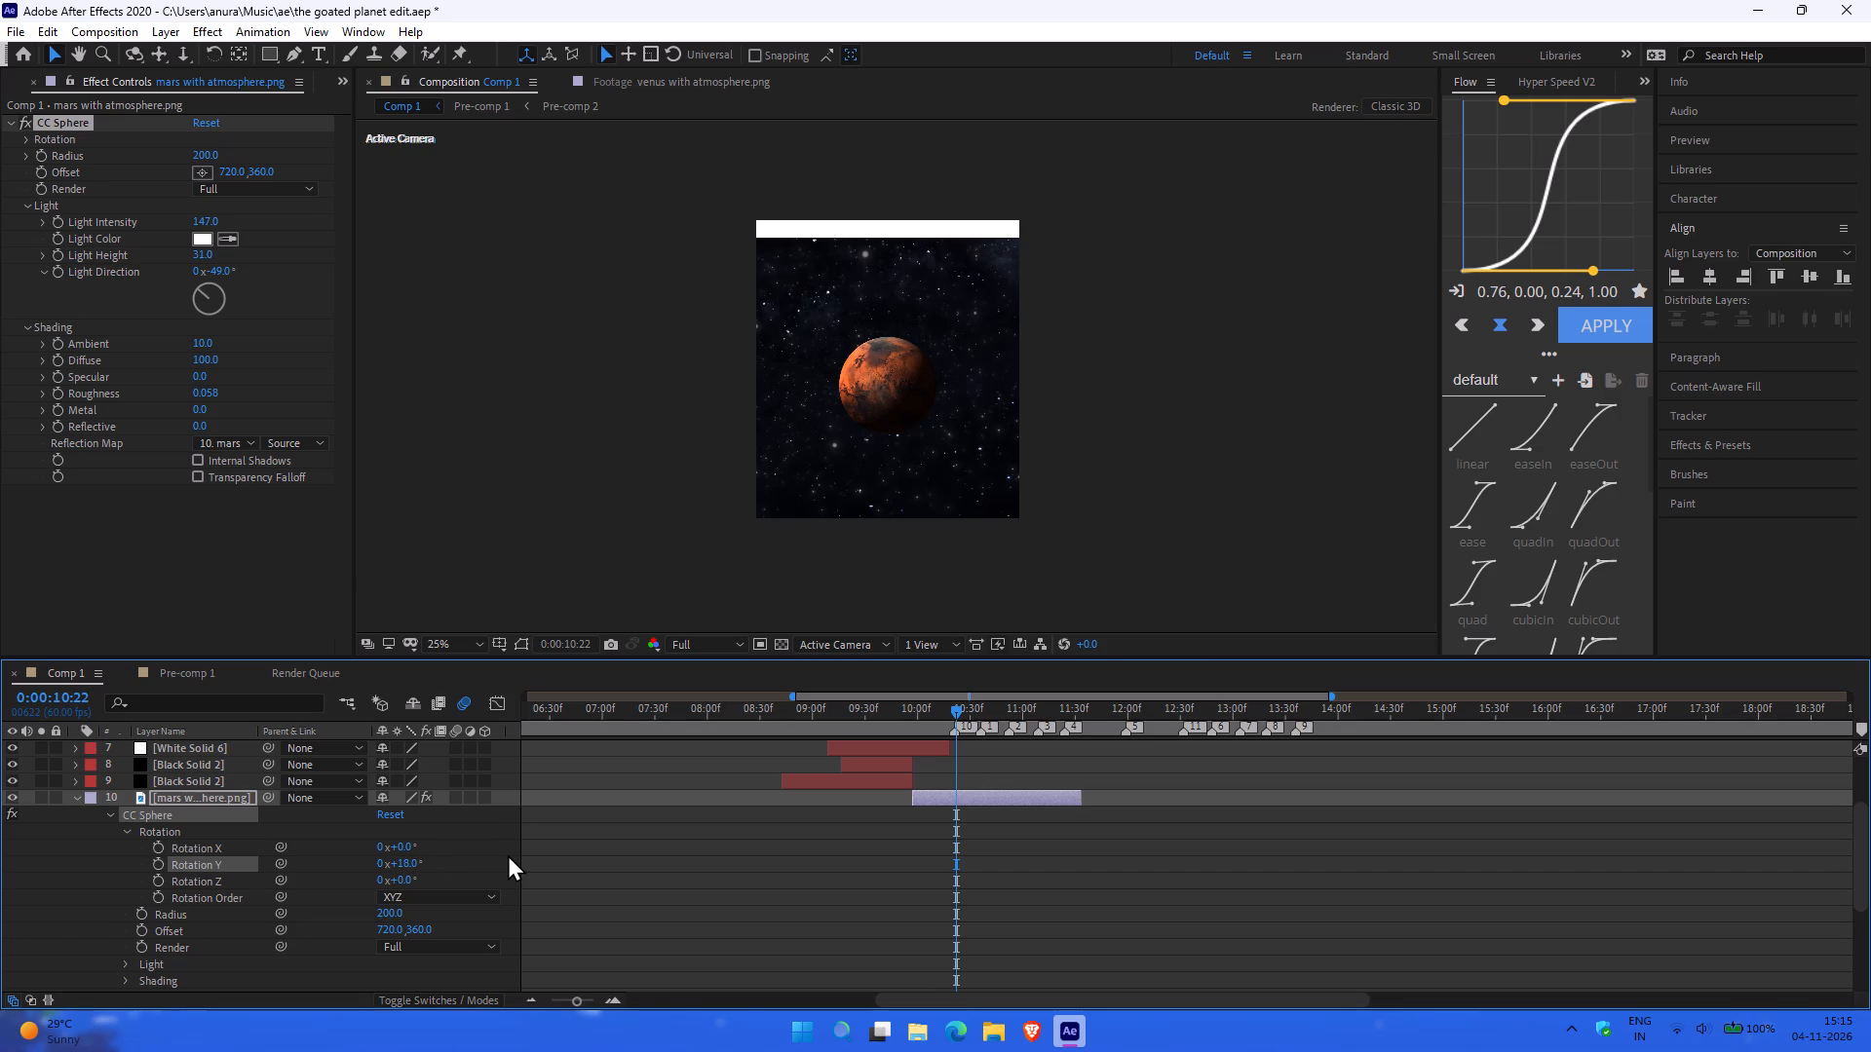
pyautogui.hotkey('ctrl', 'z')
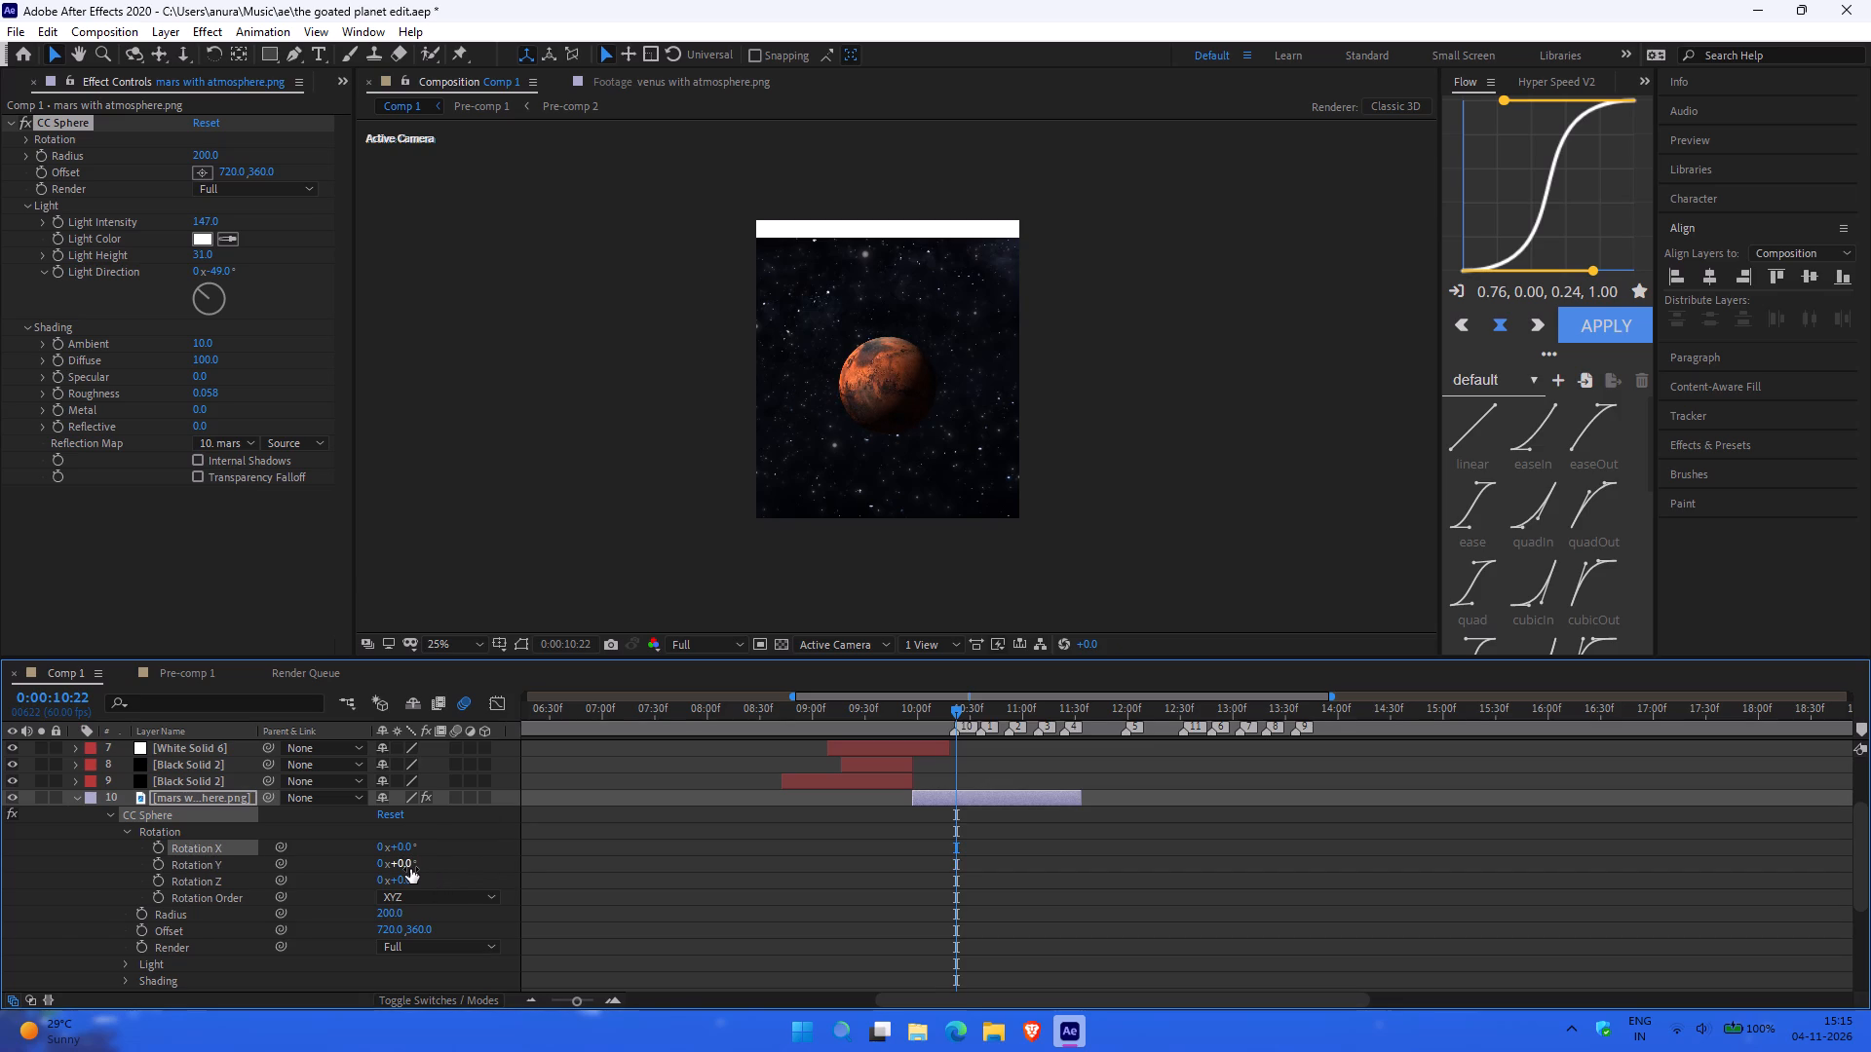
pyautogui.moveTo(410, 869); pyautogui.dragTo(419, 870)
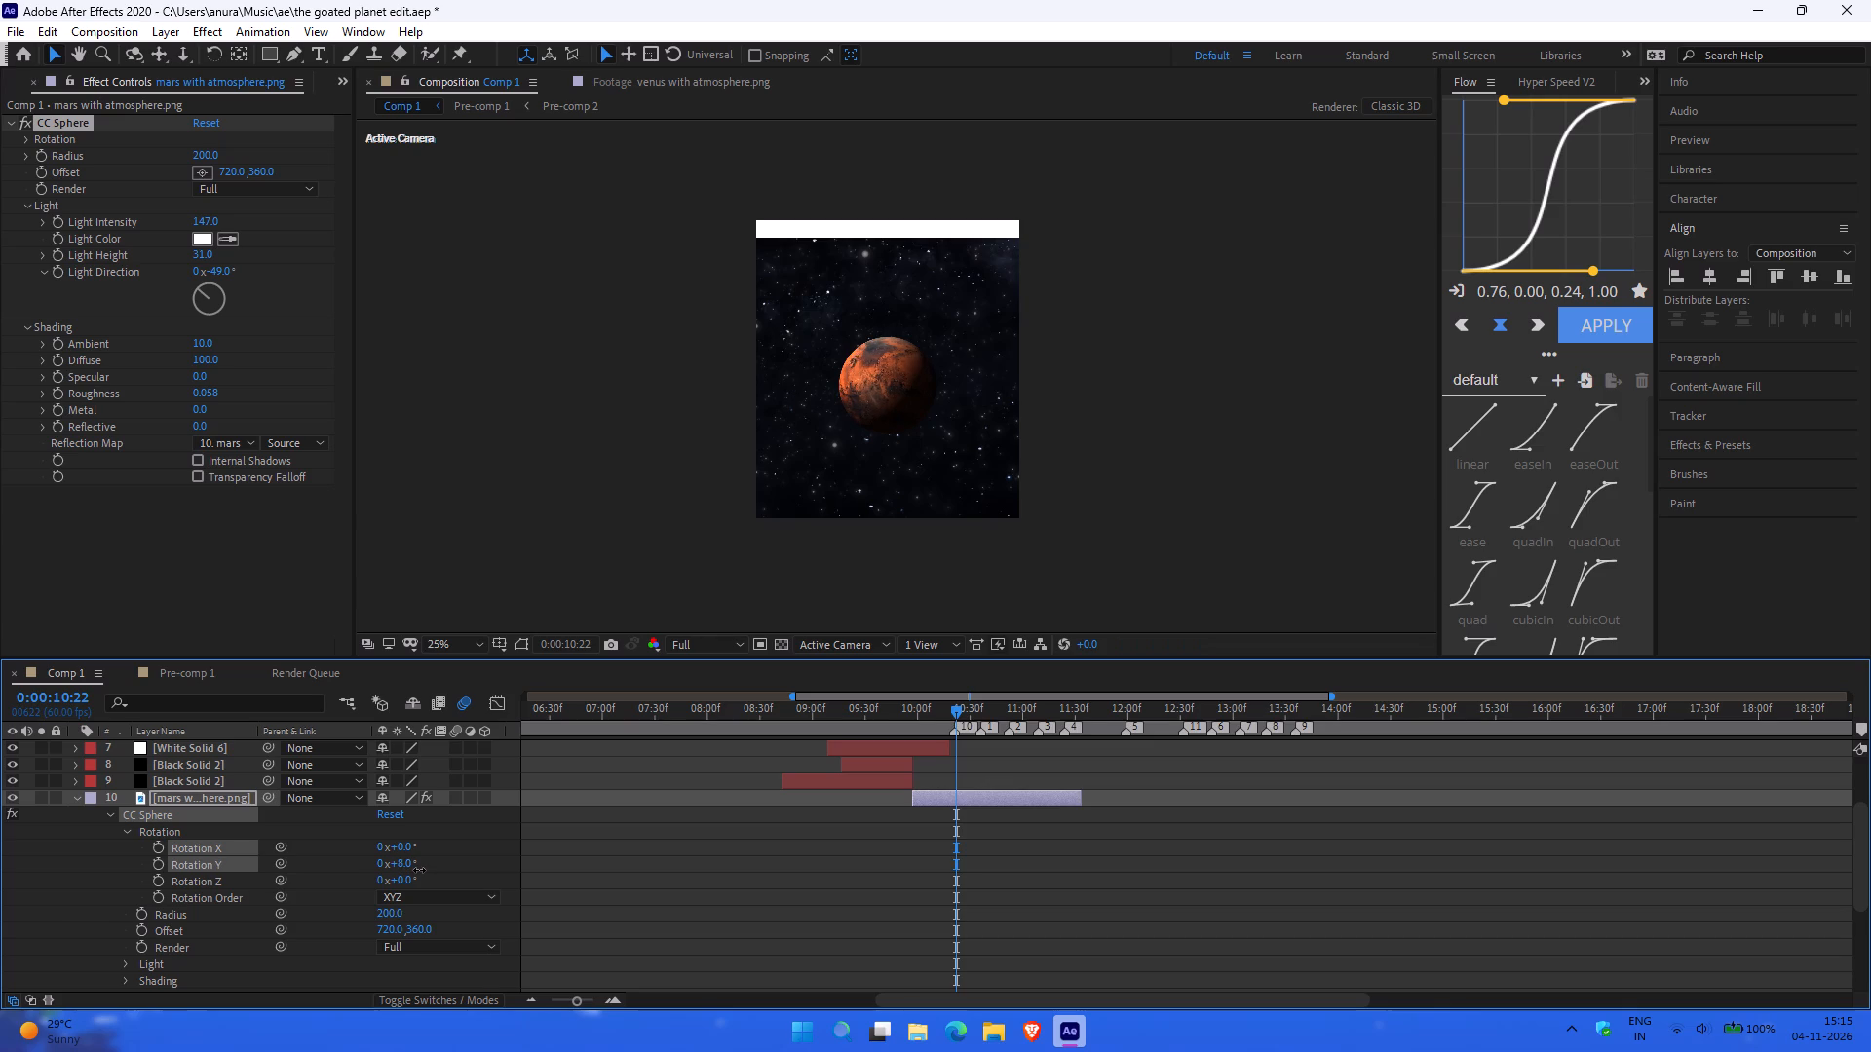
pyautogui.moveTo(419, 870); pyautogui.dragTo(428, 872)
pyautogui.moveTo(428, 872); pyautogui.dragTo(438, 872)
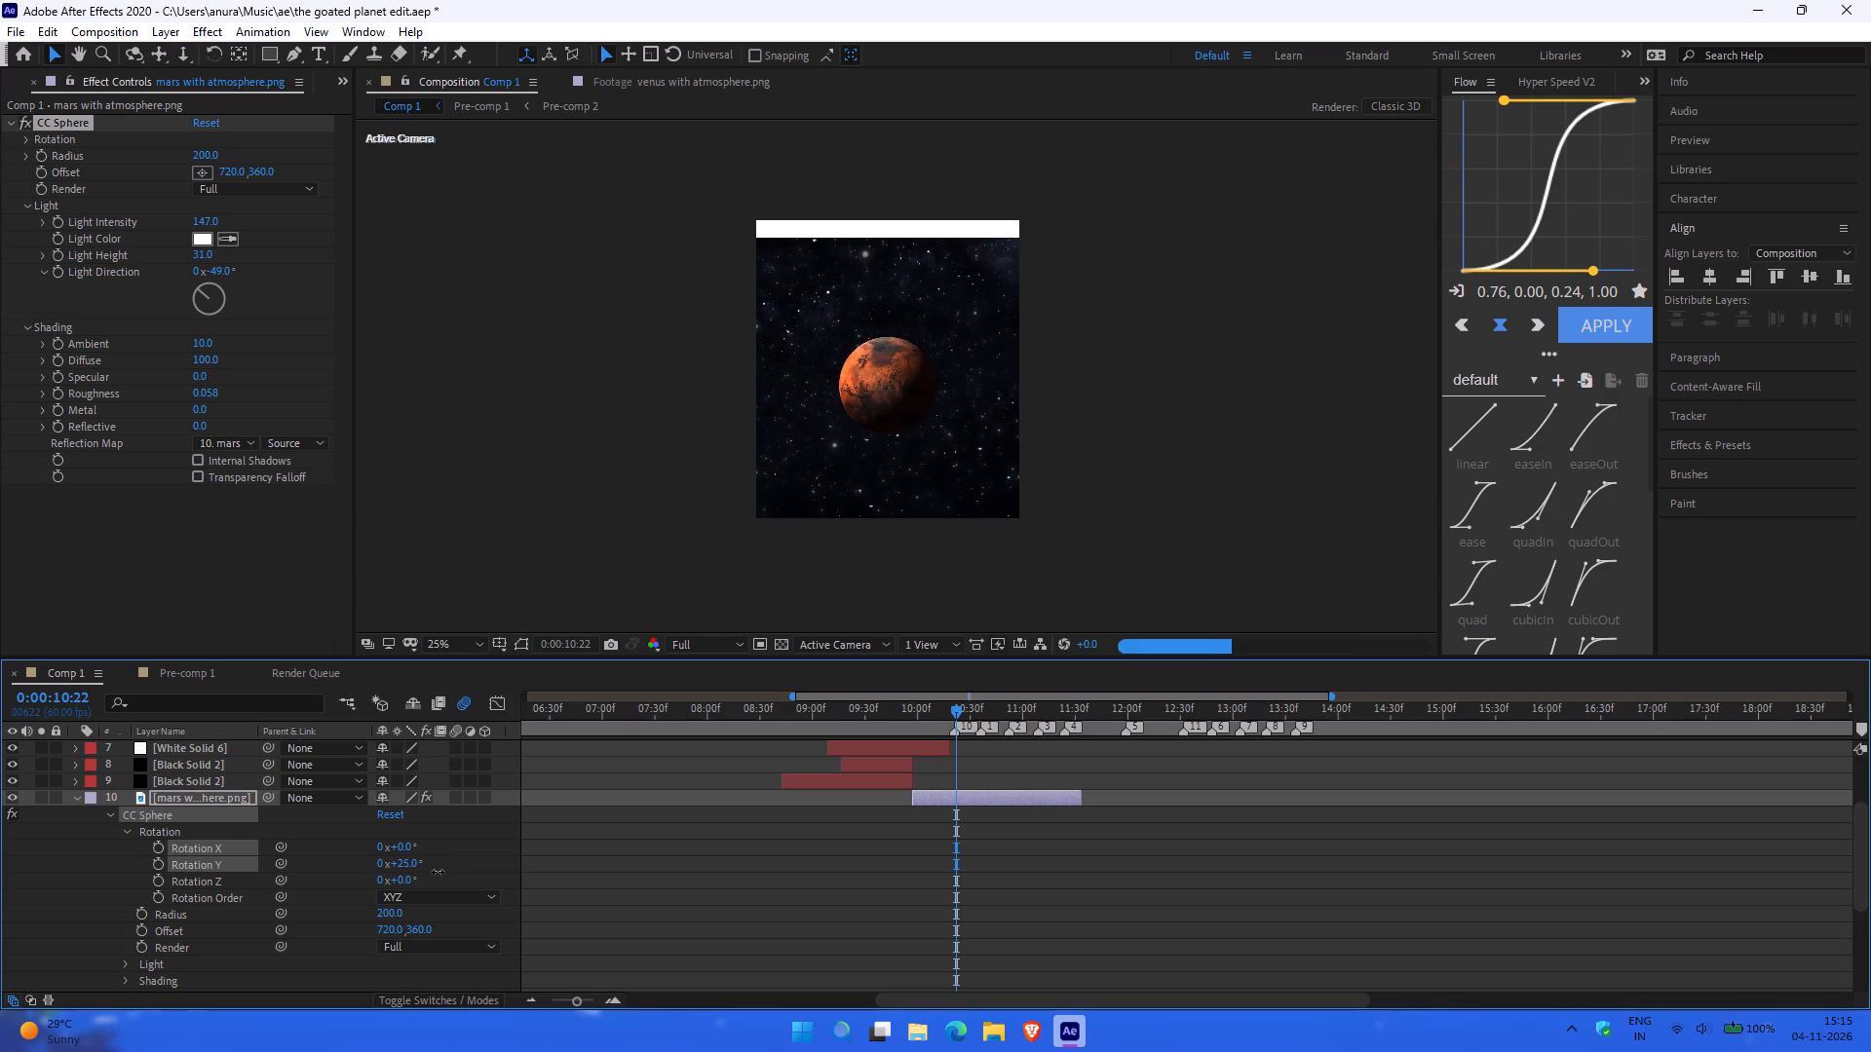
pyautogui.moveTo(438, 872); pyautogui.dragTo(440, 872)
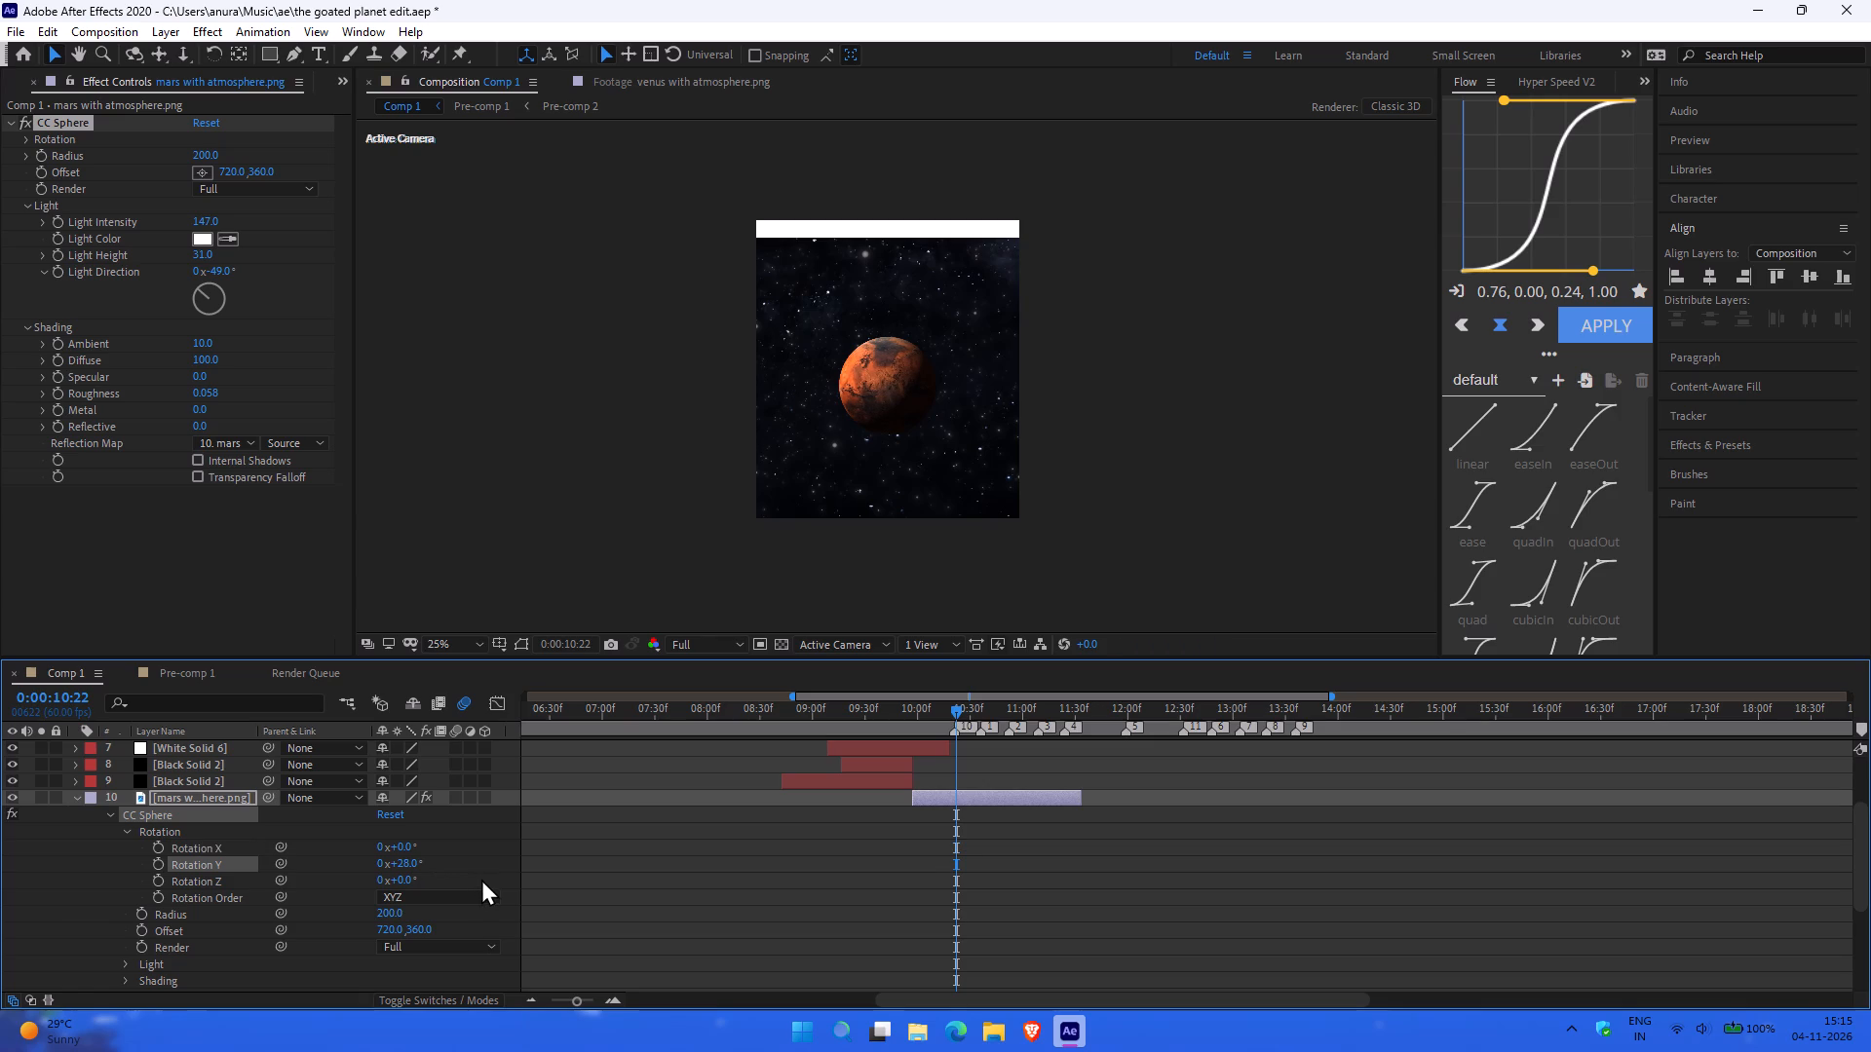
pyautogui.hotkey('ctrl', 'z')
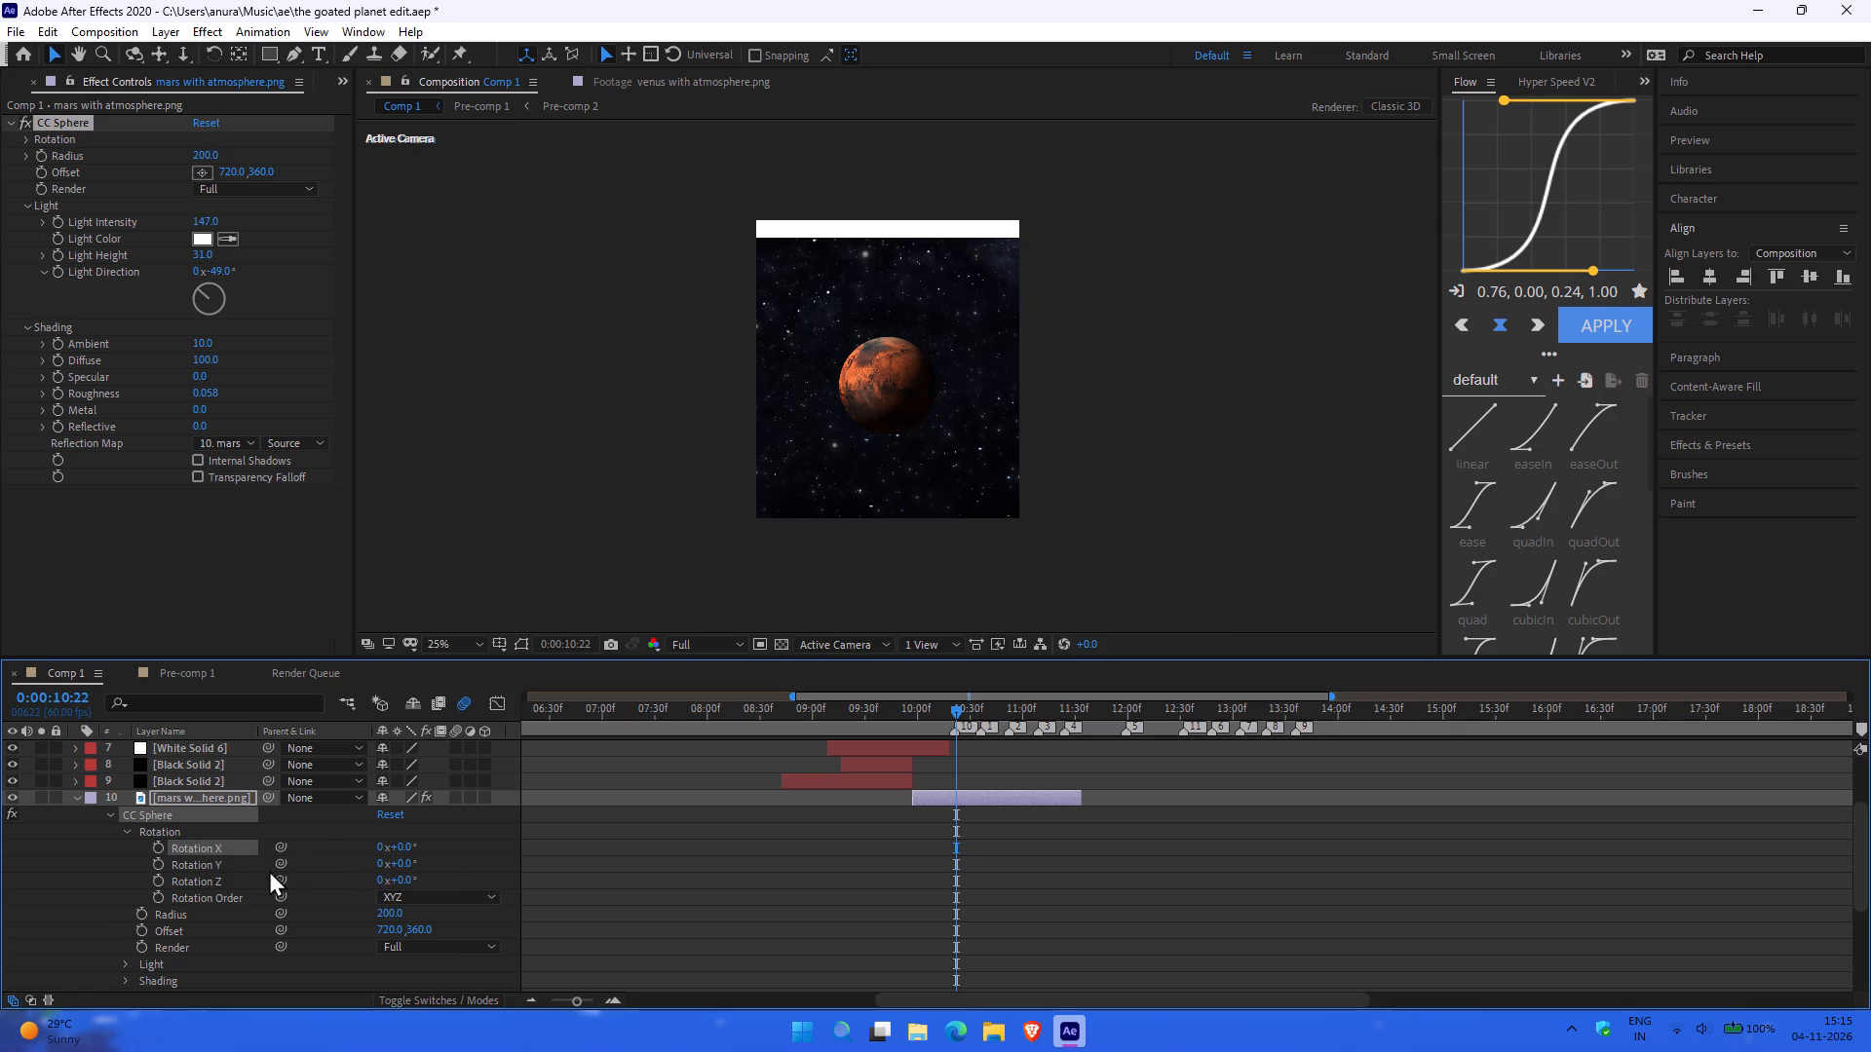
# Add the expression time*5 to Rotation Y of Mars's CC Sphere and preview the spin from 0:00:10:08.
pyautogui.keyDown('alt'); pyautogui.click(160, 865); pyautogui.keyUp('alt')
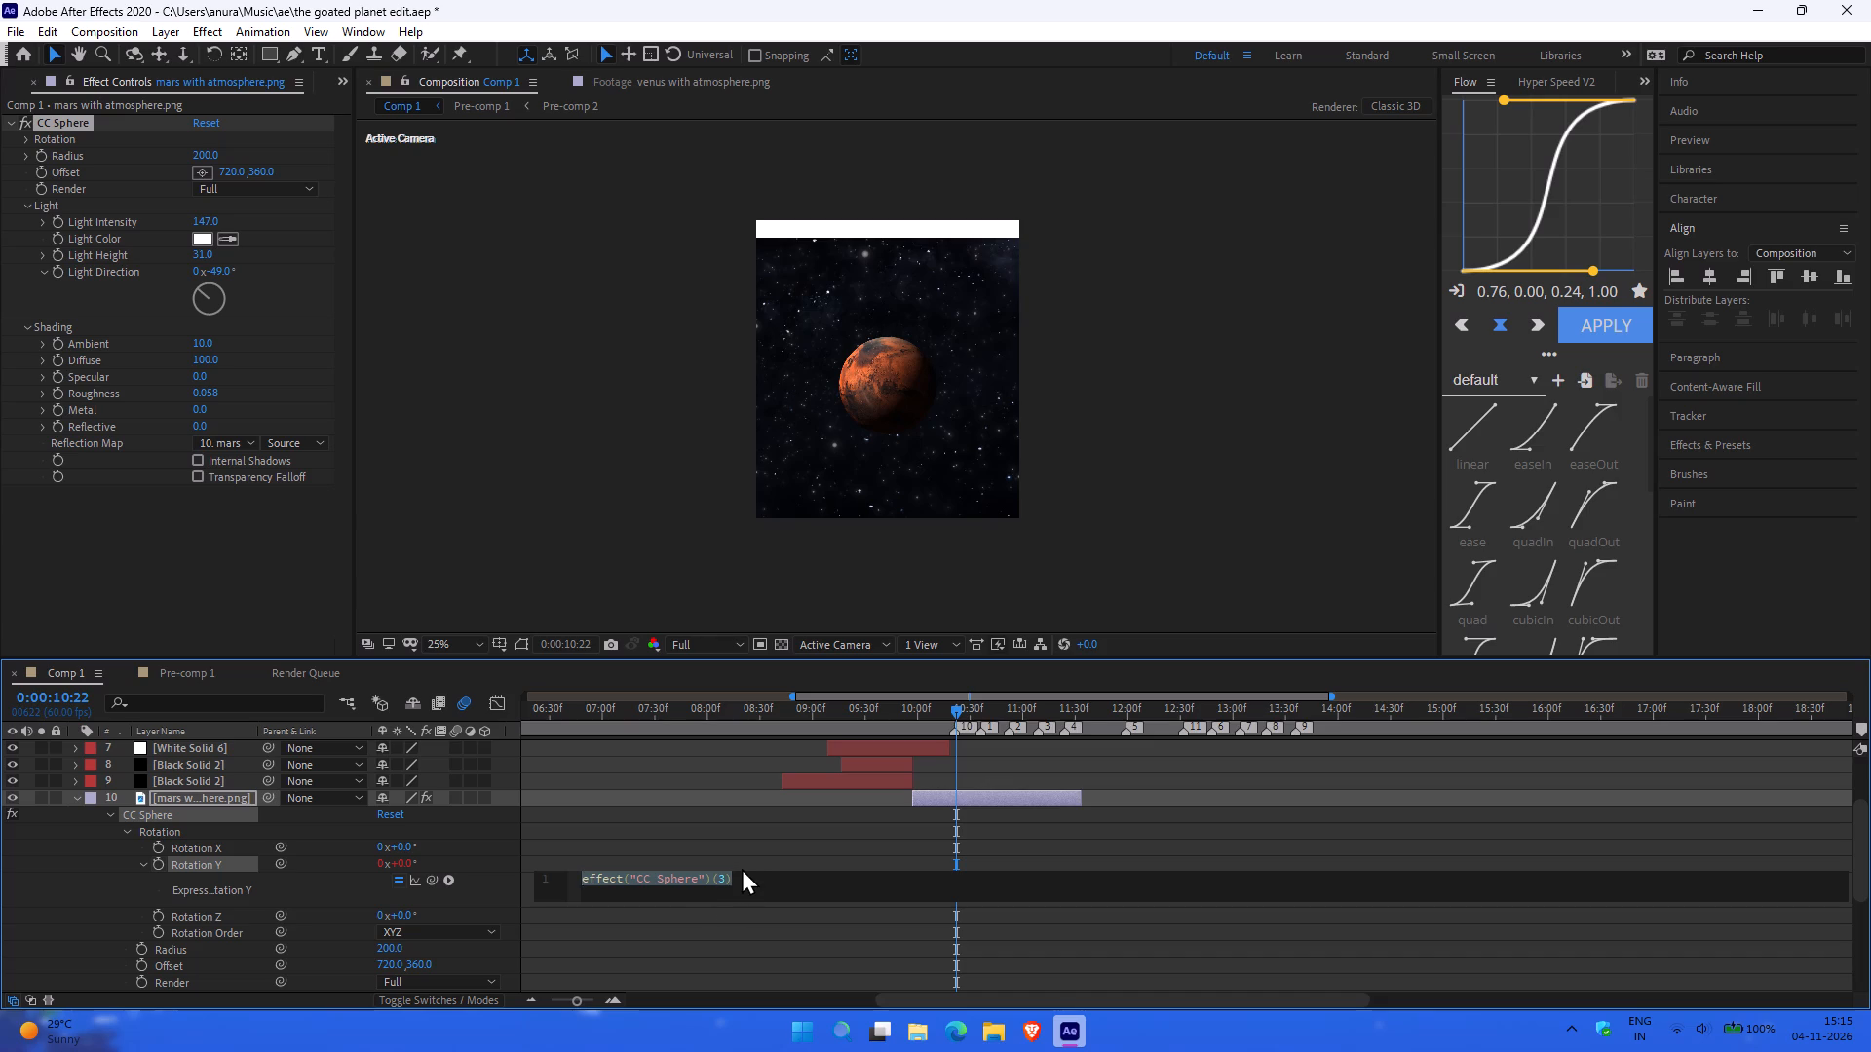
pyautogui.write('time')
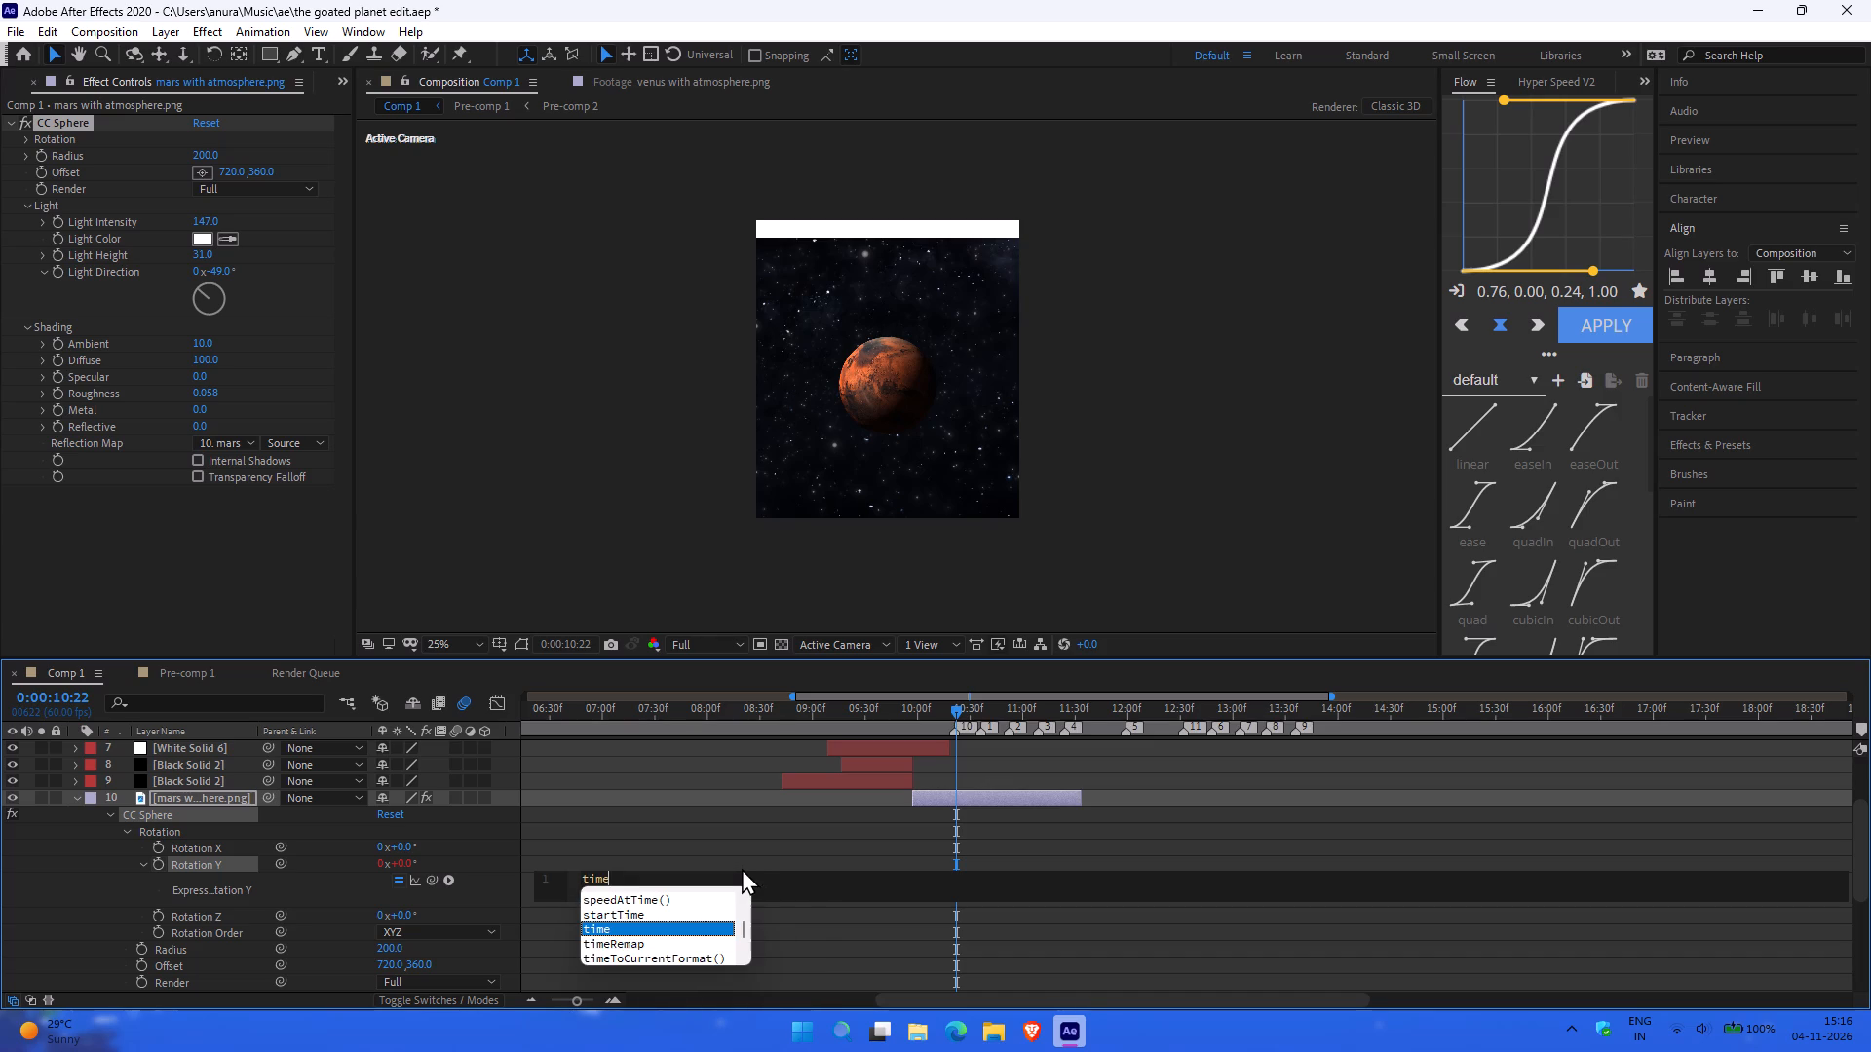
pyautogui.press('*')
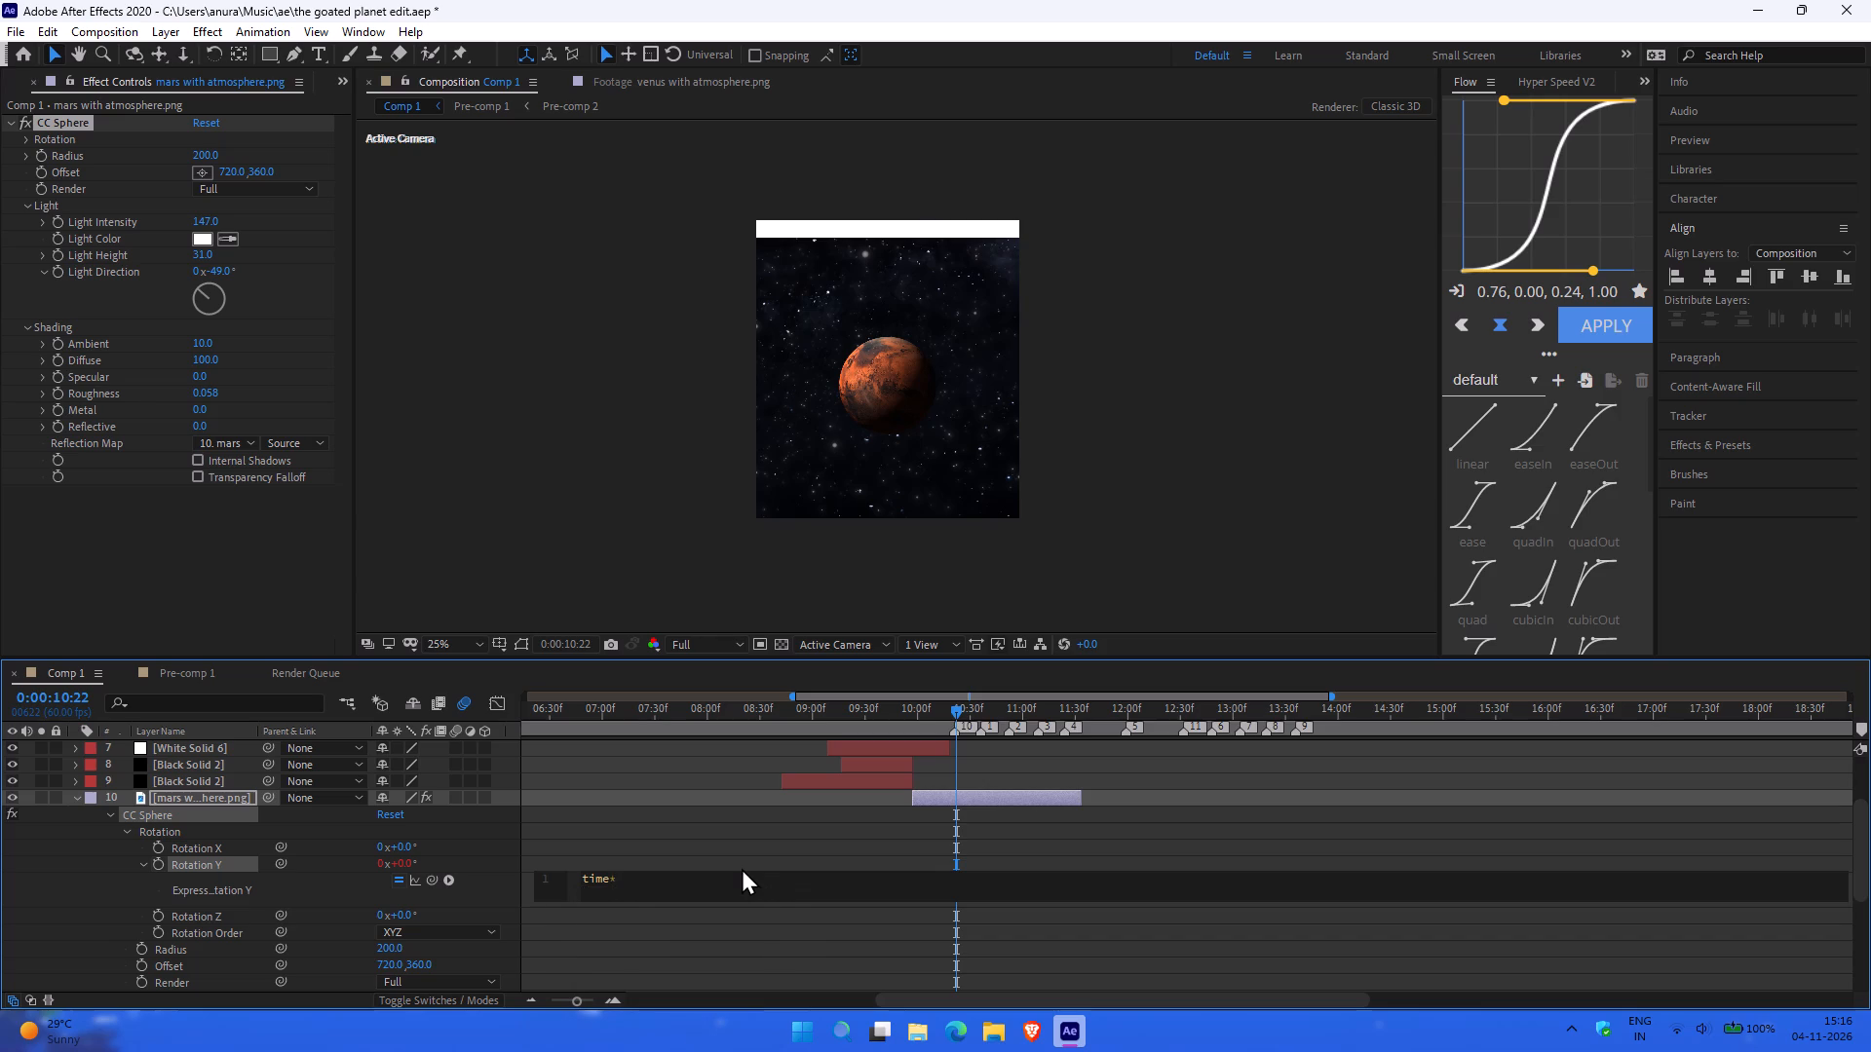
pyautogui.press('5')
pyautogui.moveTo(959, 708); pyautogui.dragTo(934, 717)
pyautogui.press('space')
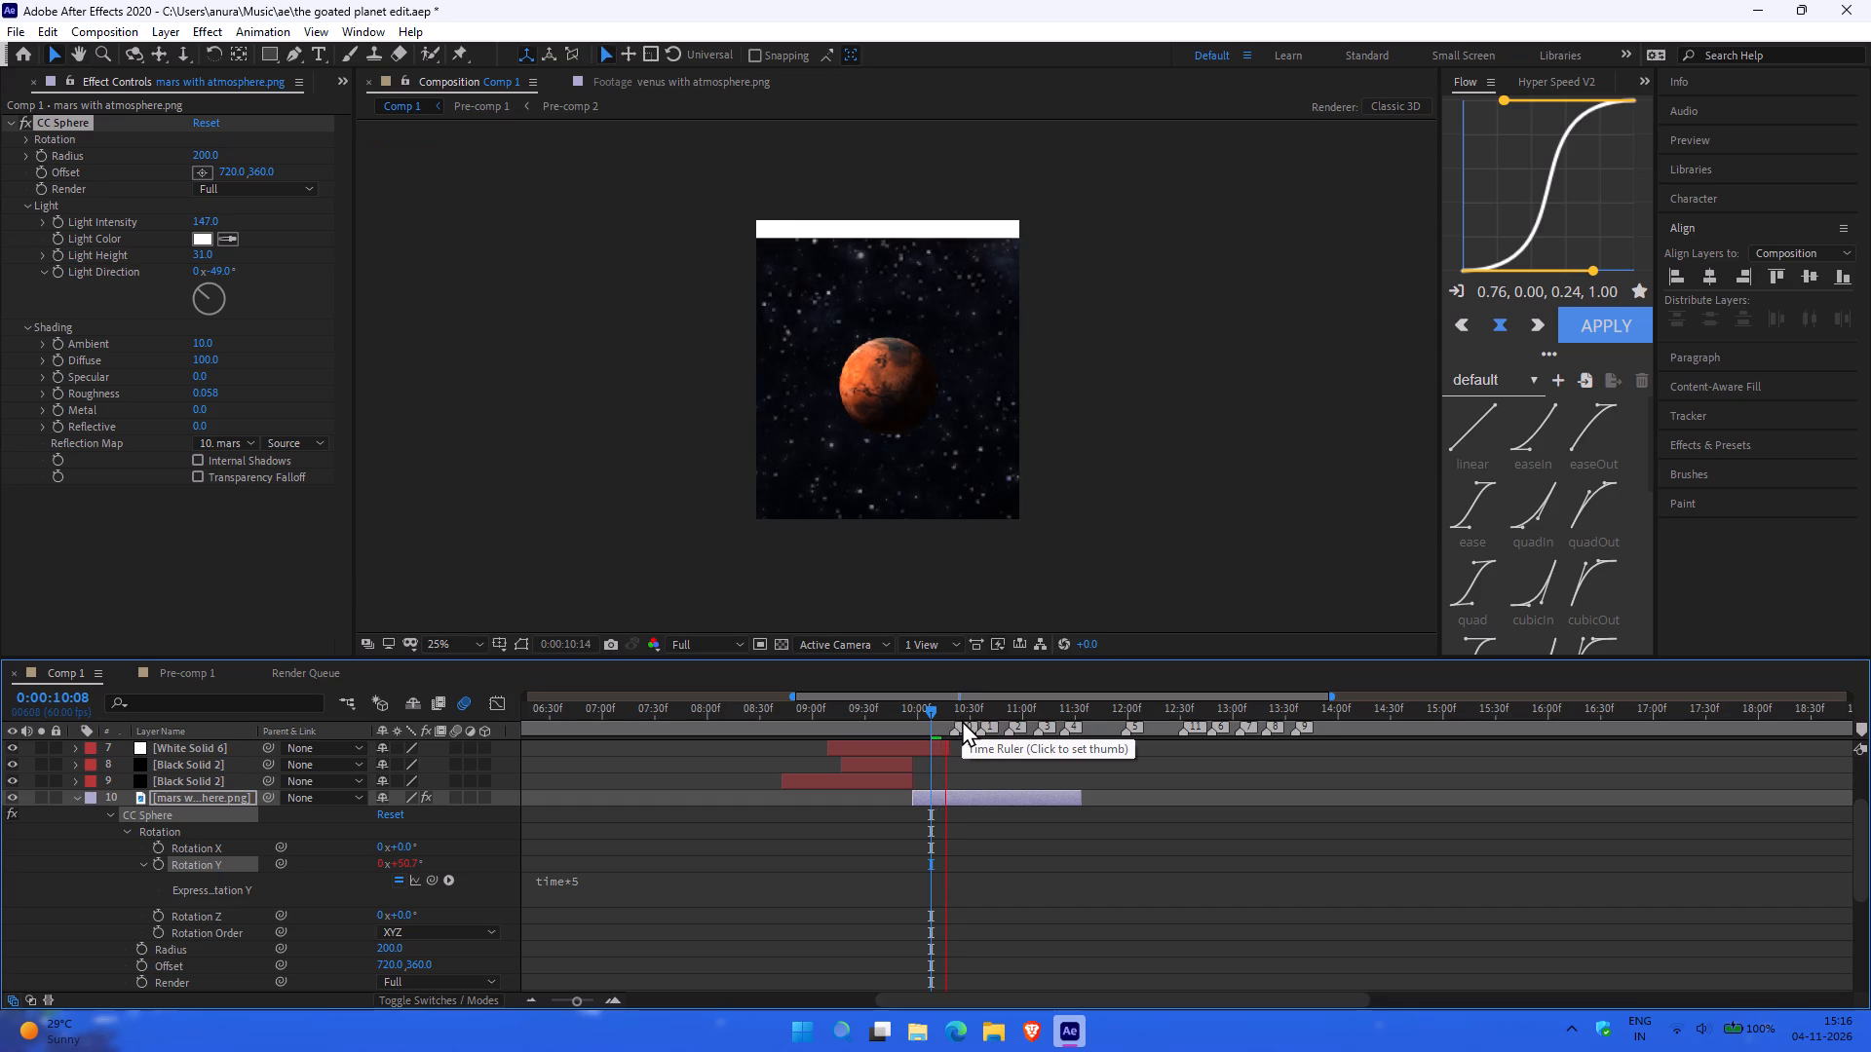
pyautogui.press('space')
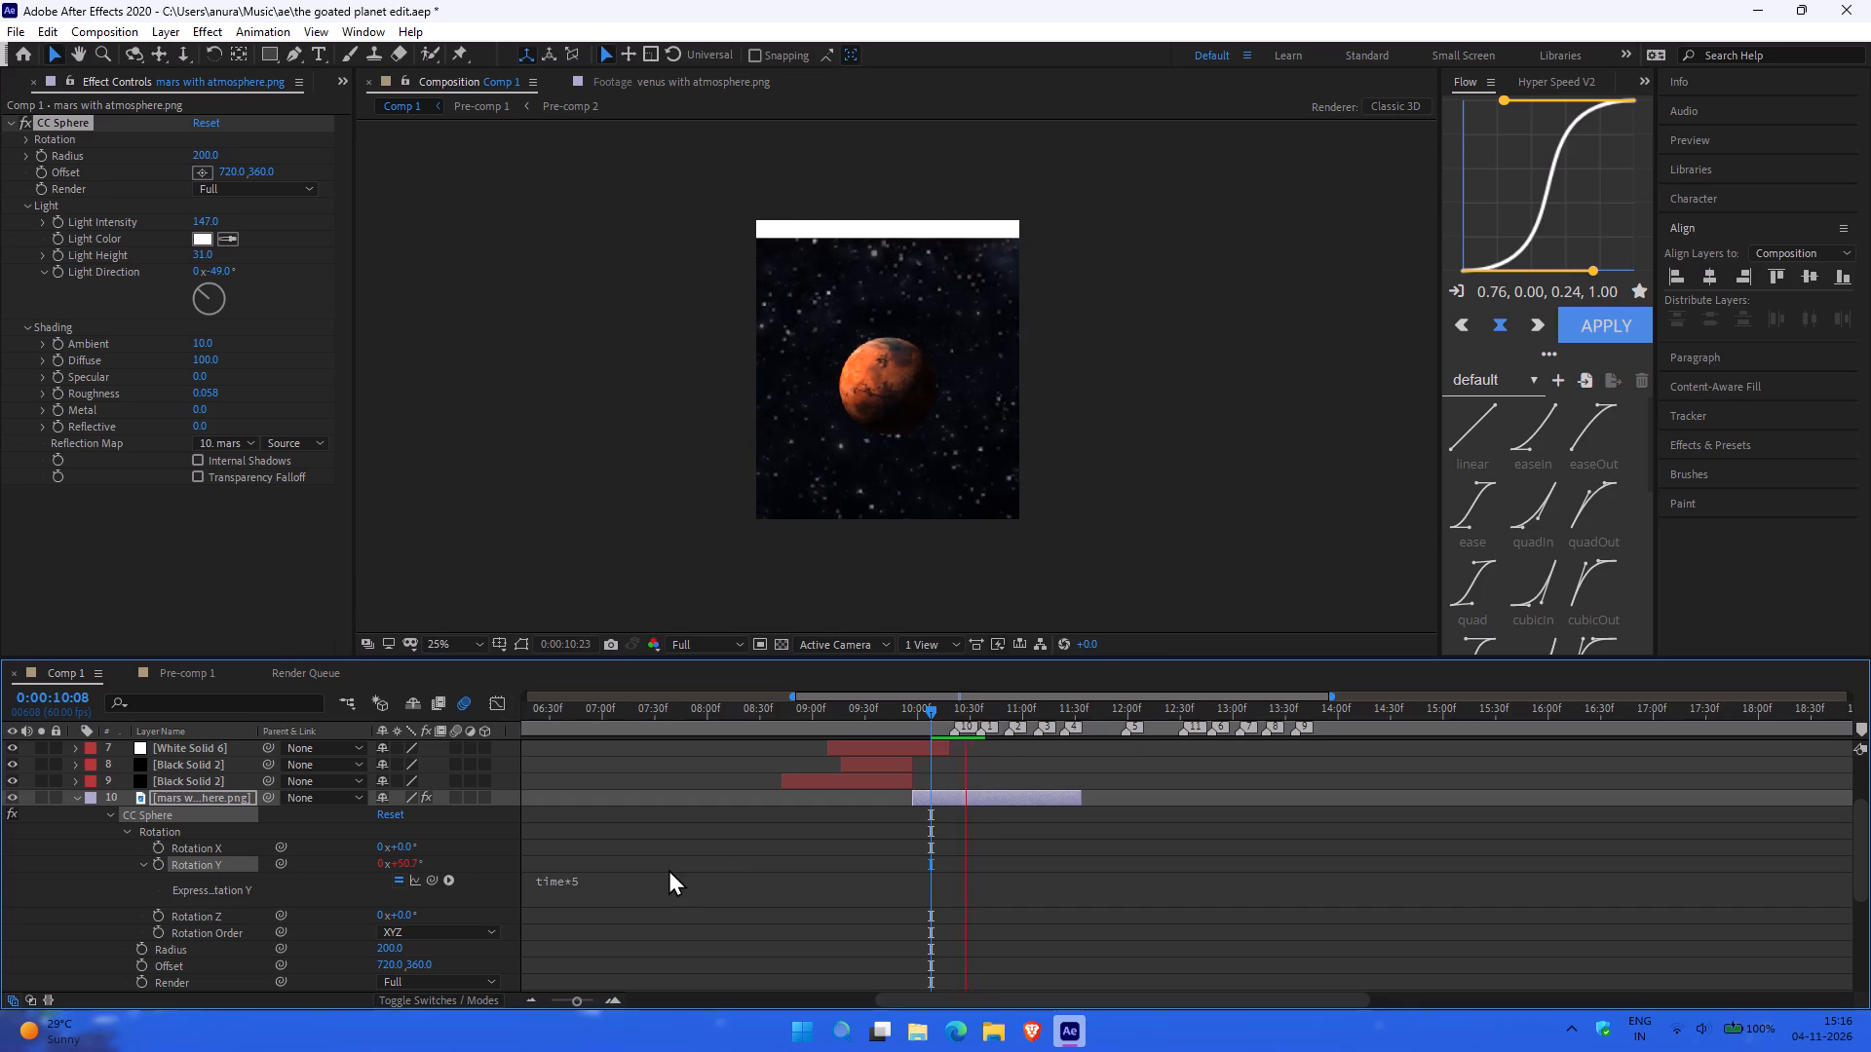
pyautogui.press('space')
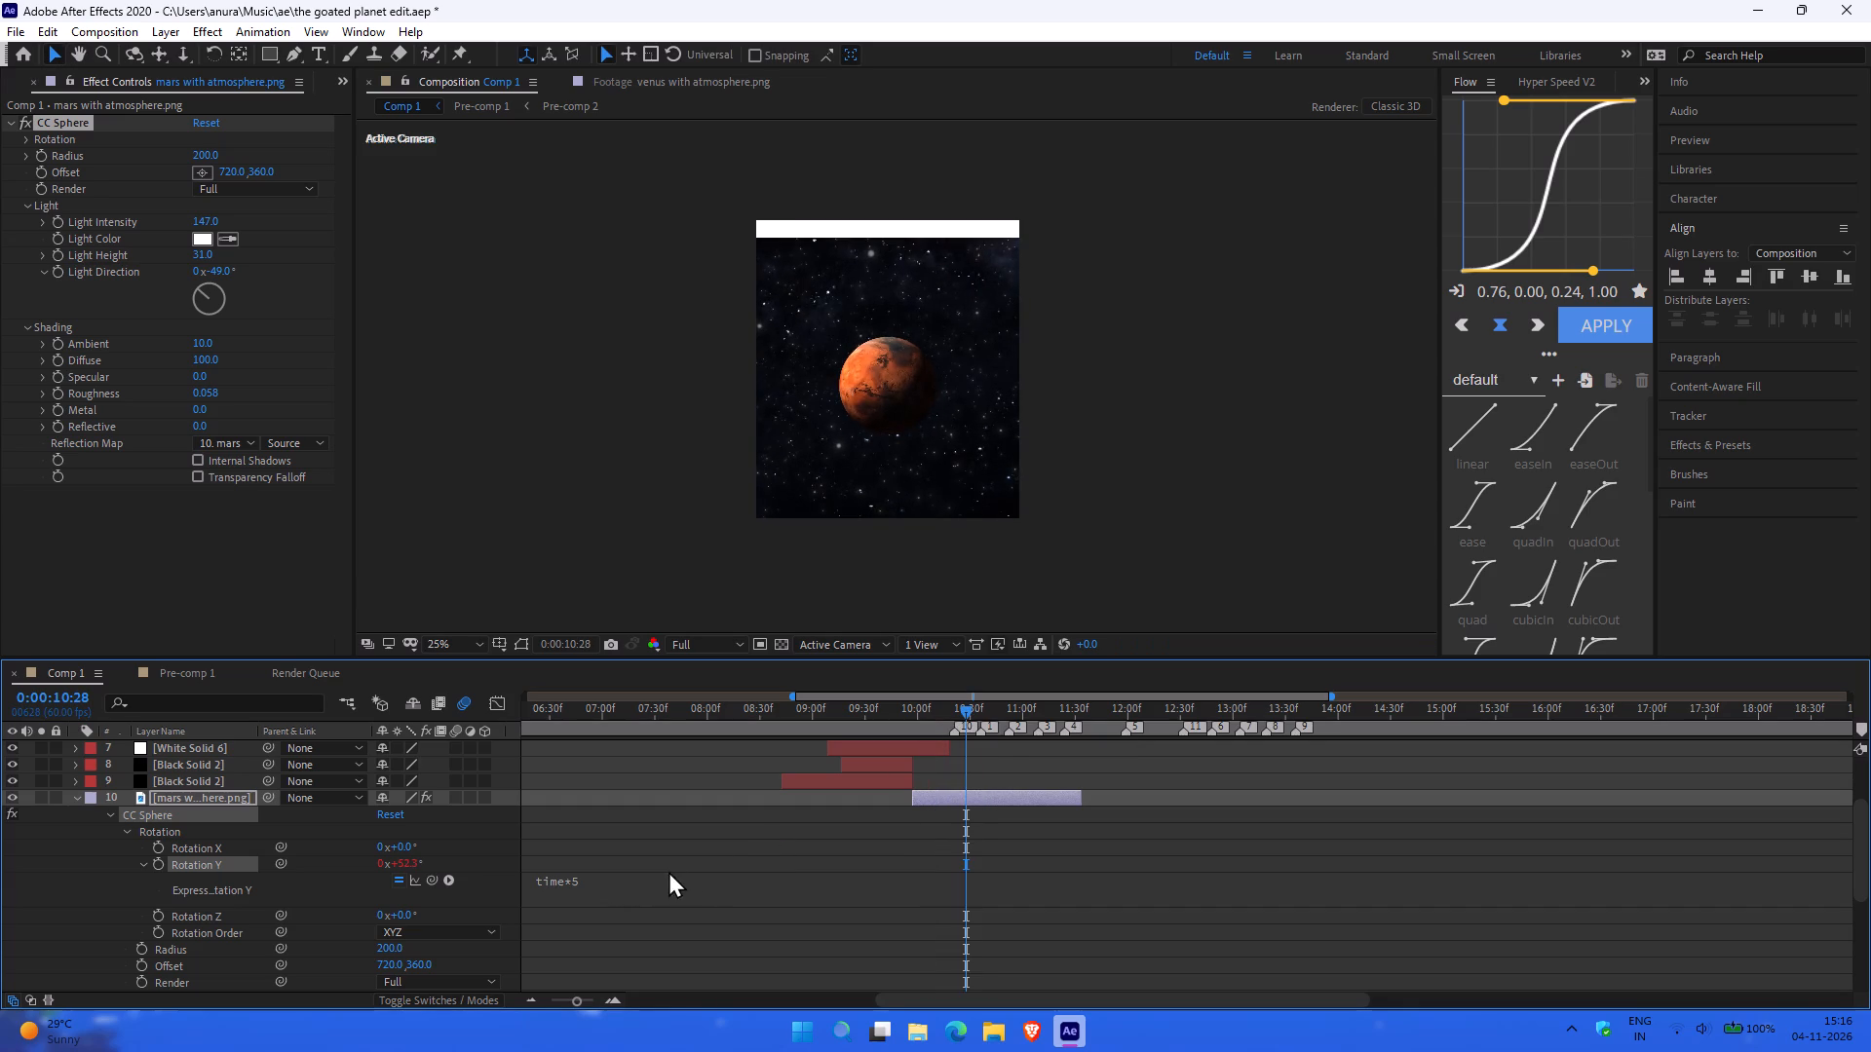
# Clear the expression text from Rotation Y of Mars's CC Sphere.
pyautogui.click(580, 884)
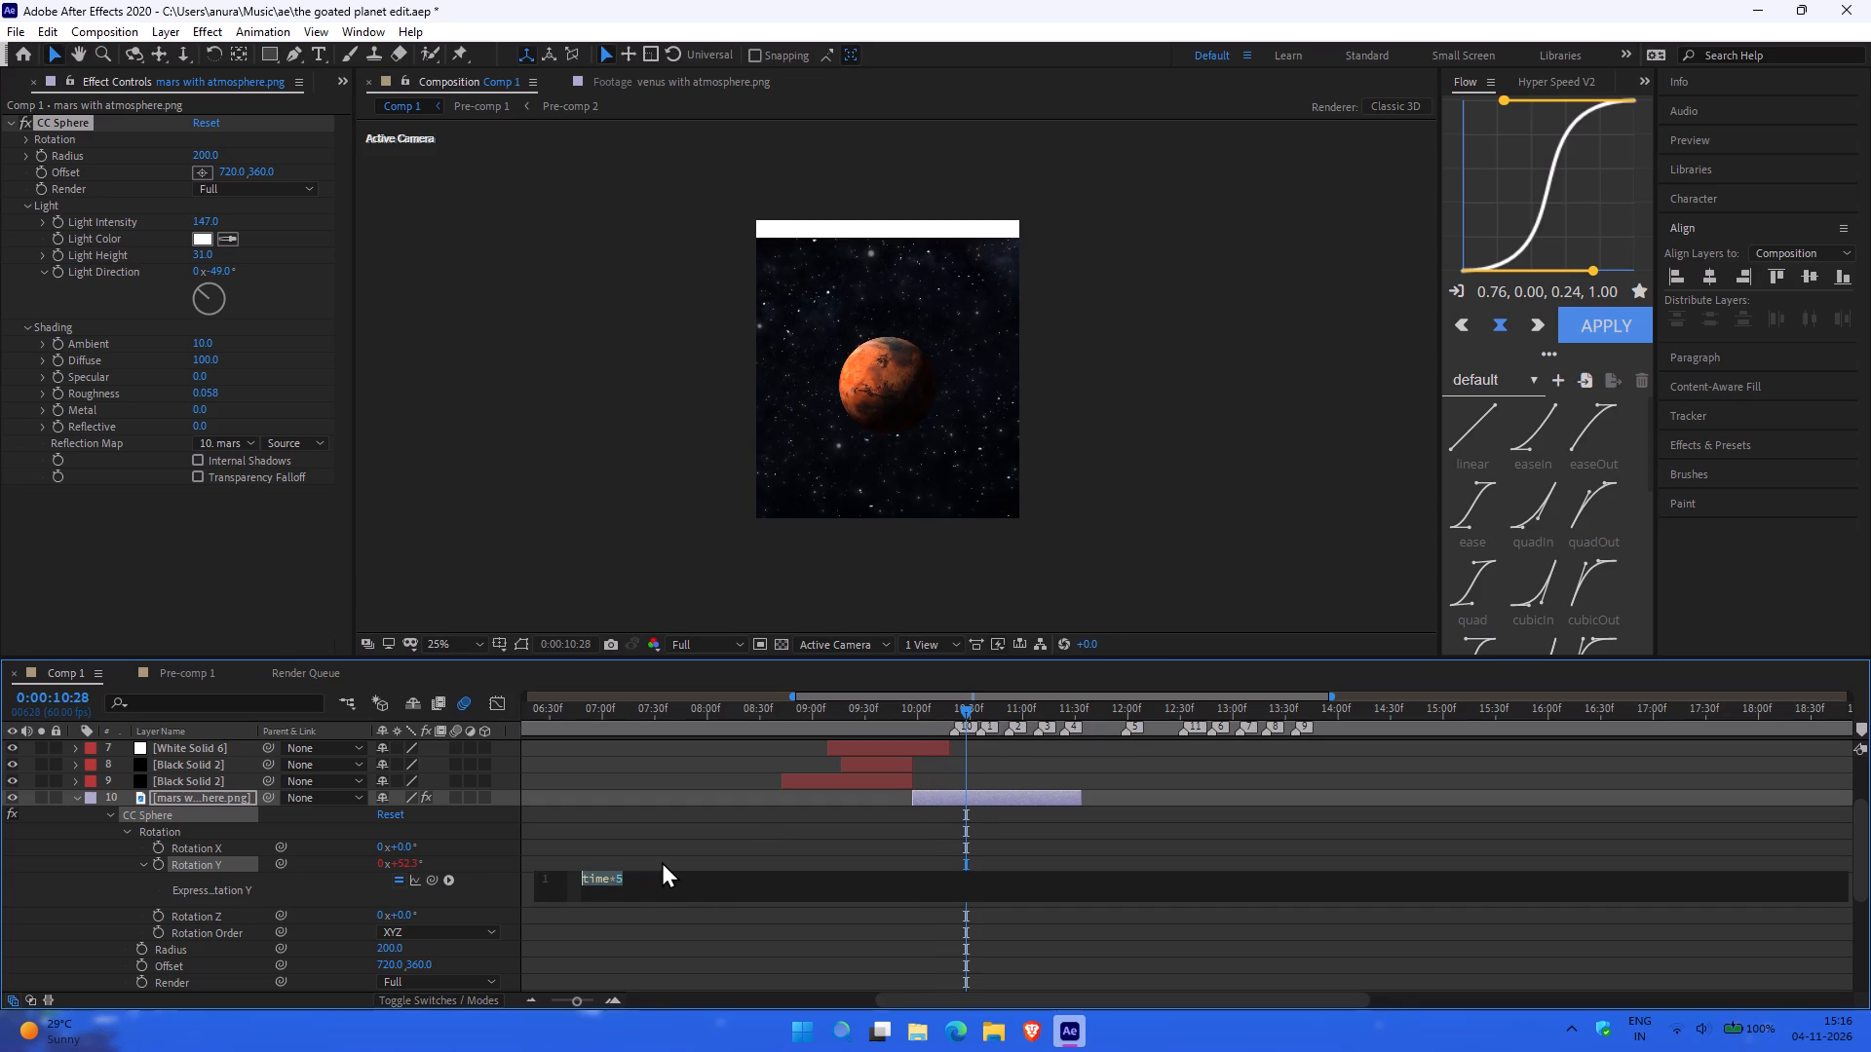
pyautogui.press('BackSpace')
# Examine the Rotation Y expression in the CC Sphere effect of the upper 2k_jupiter.jpg layer in Pre-comp 1.
pyautogui.click(192, 672)
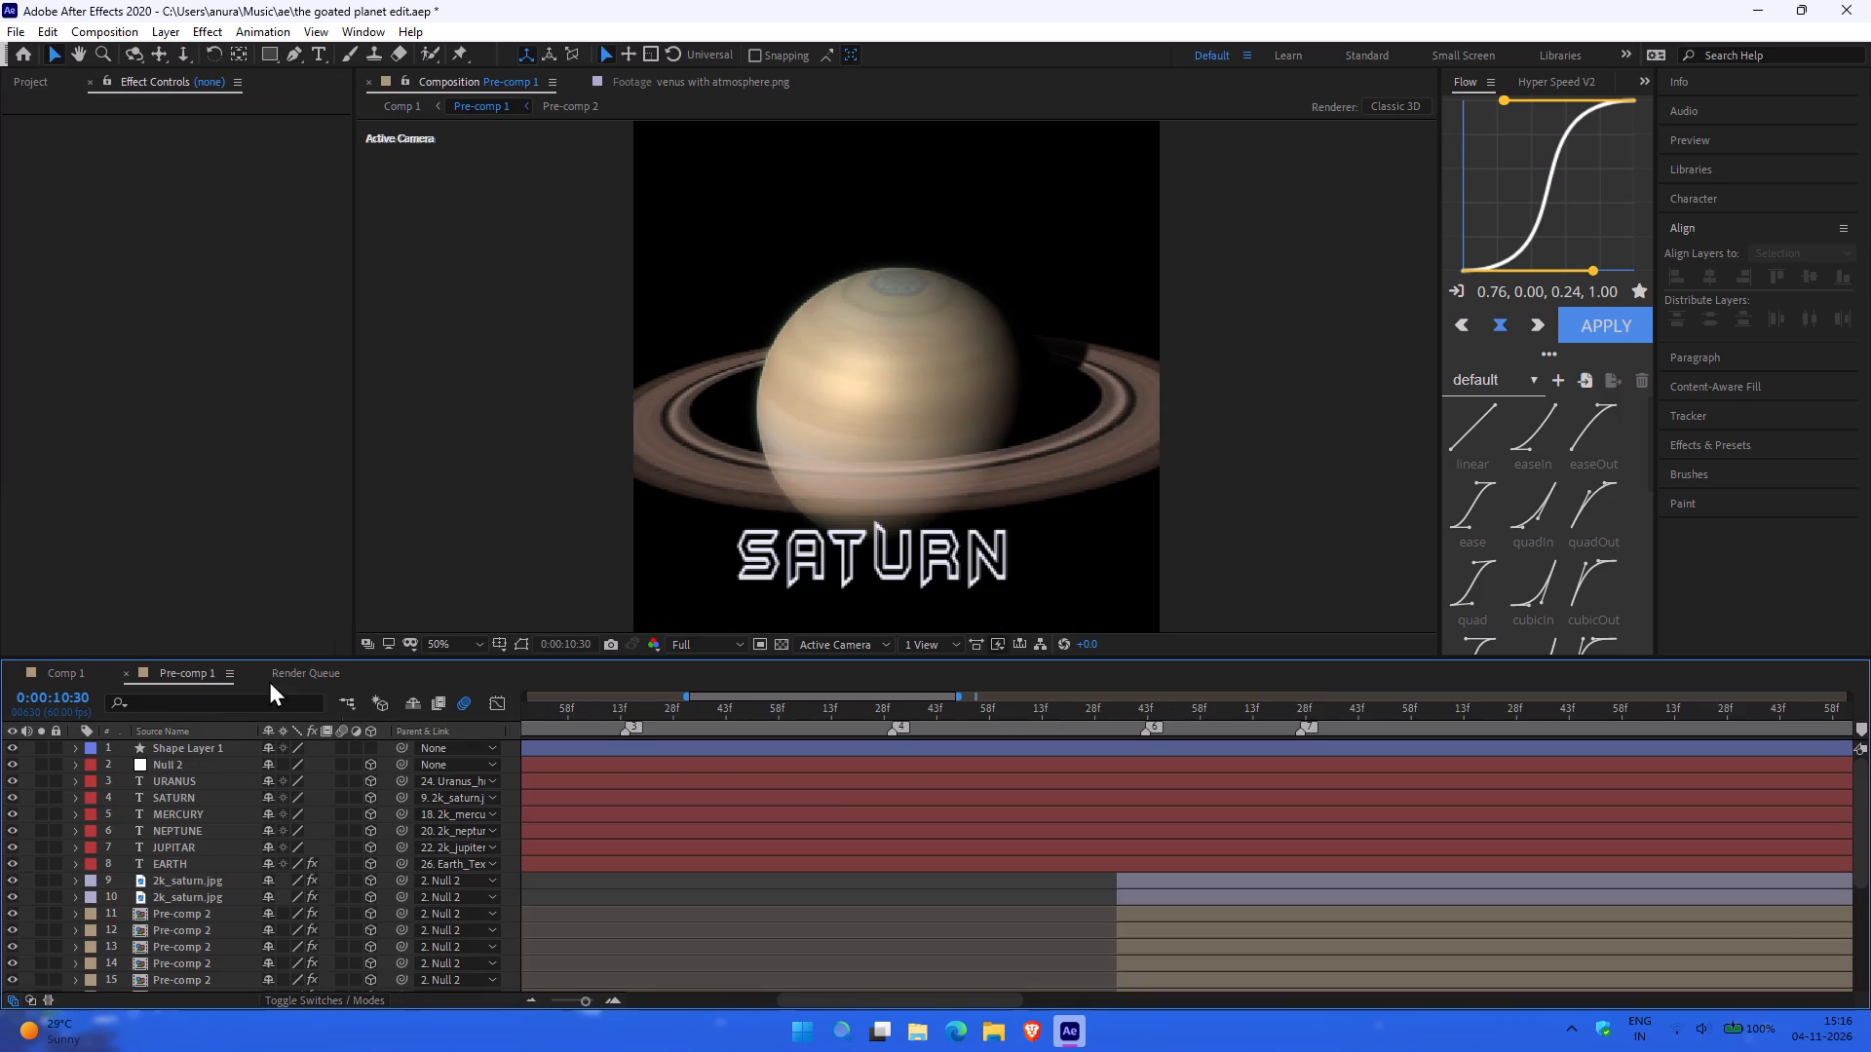
pyautogui.rightClick(195, 863)
pyautogui.scroll(-5, 195, 863)
pyautogui.click(179, 885)
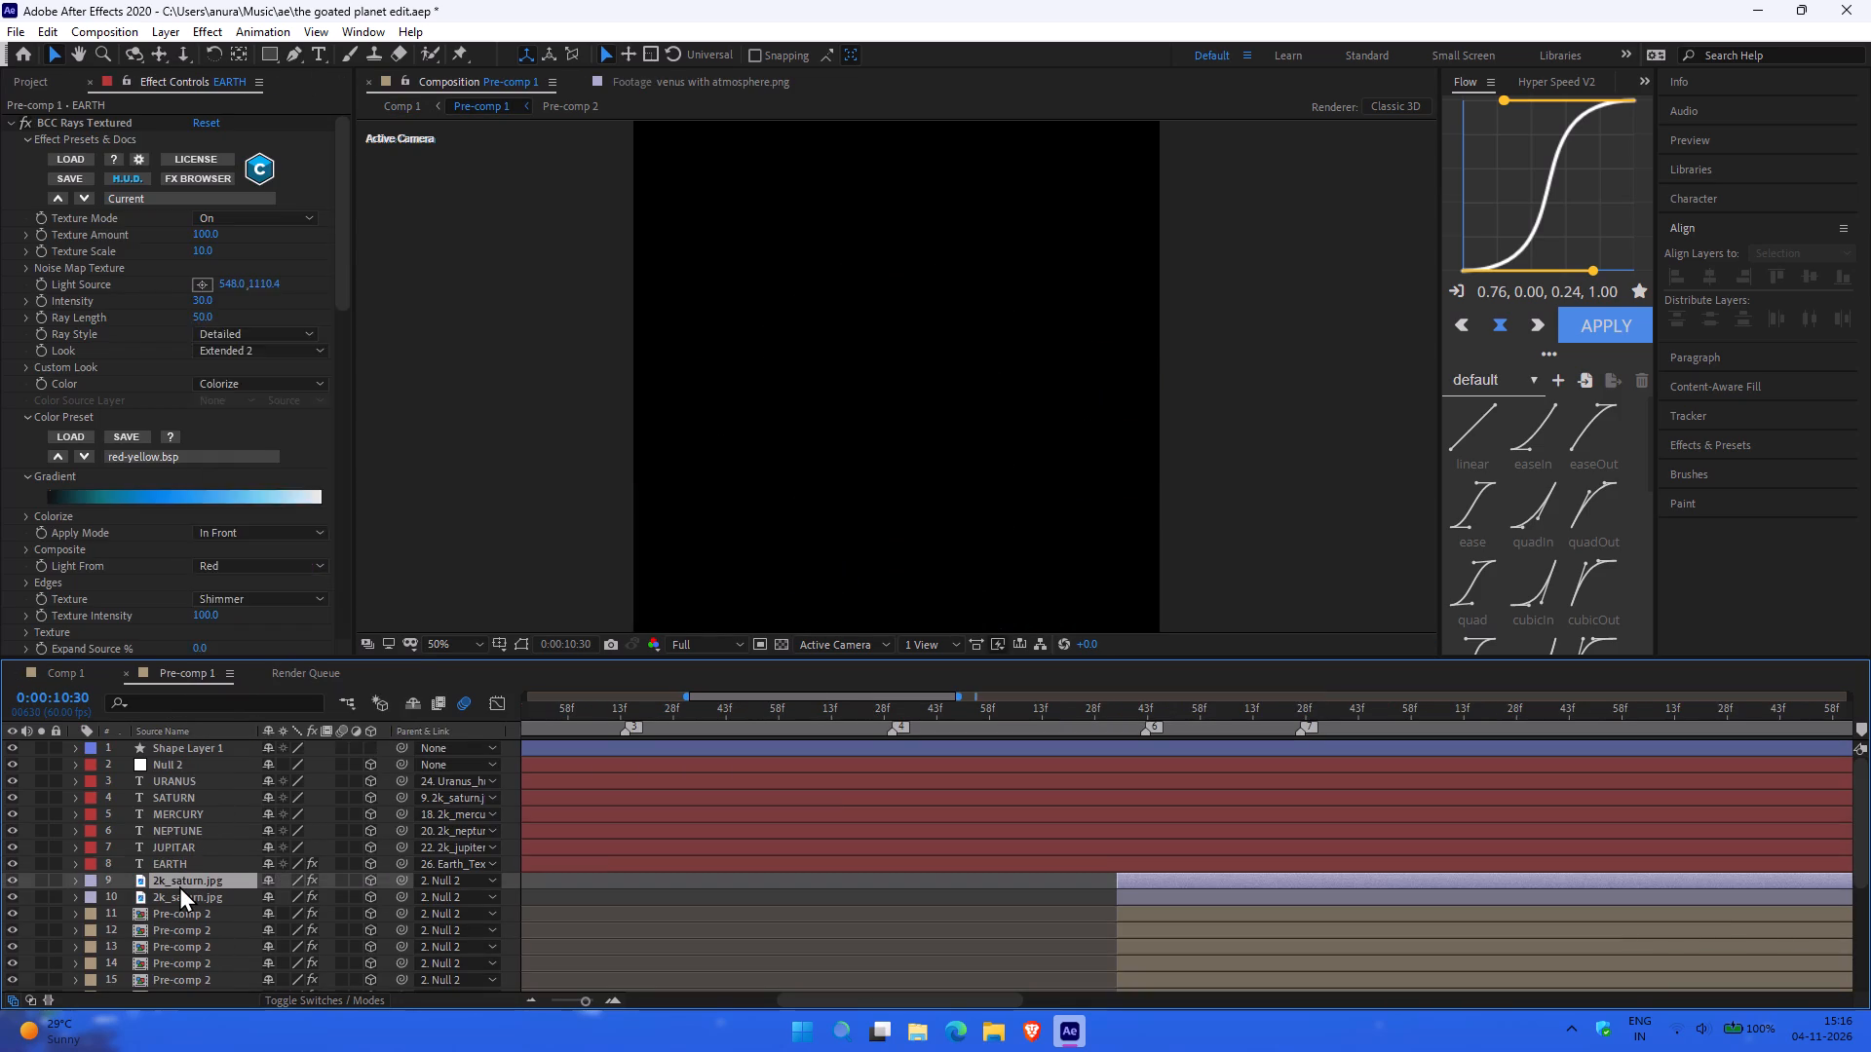
pyautogui.scroll(-4, 179, 885)
pyautogui.click(187, 906)
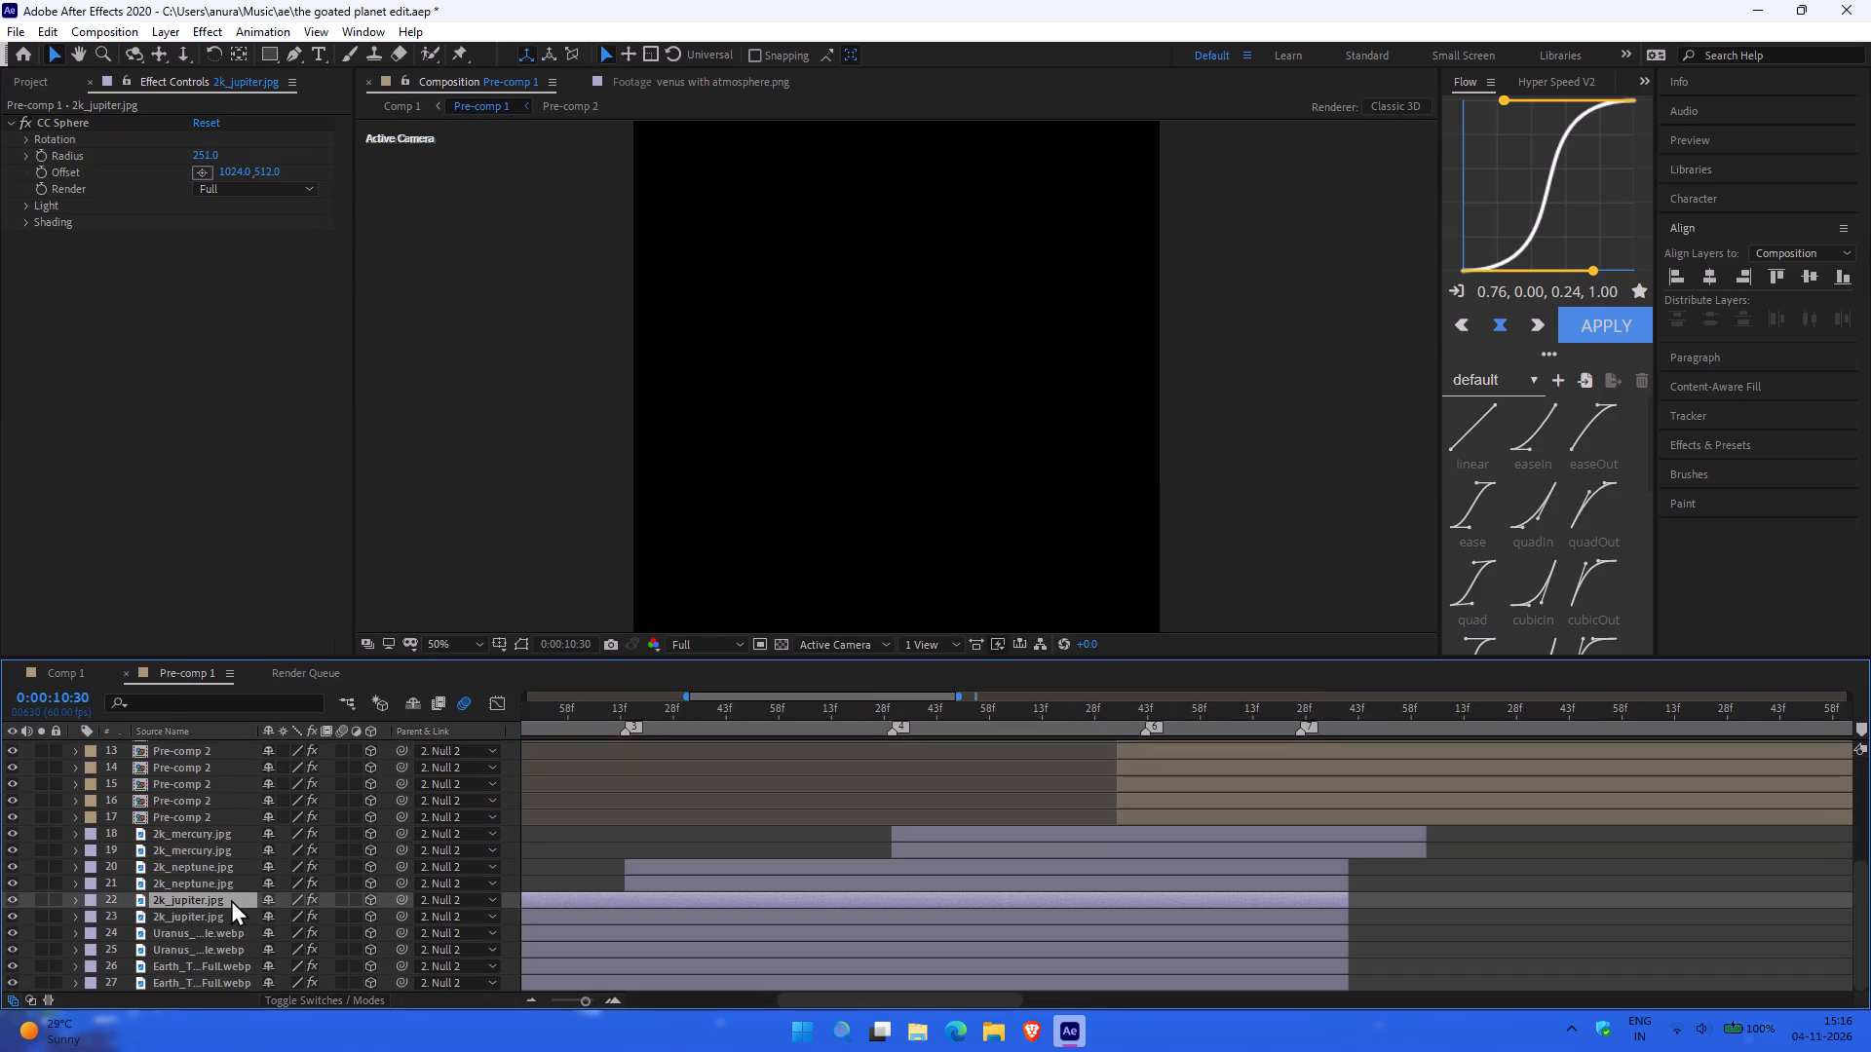
pyautogui.click(29, 205)
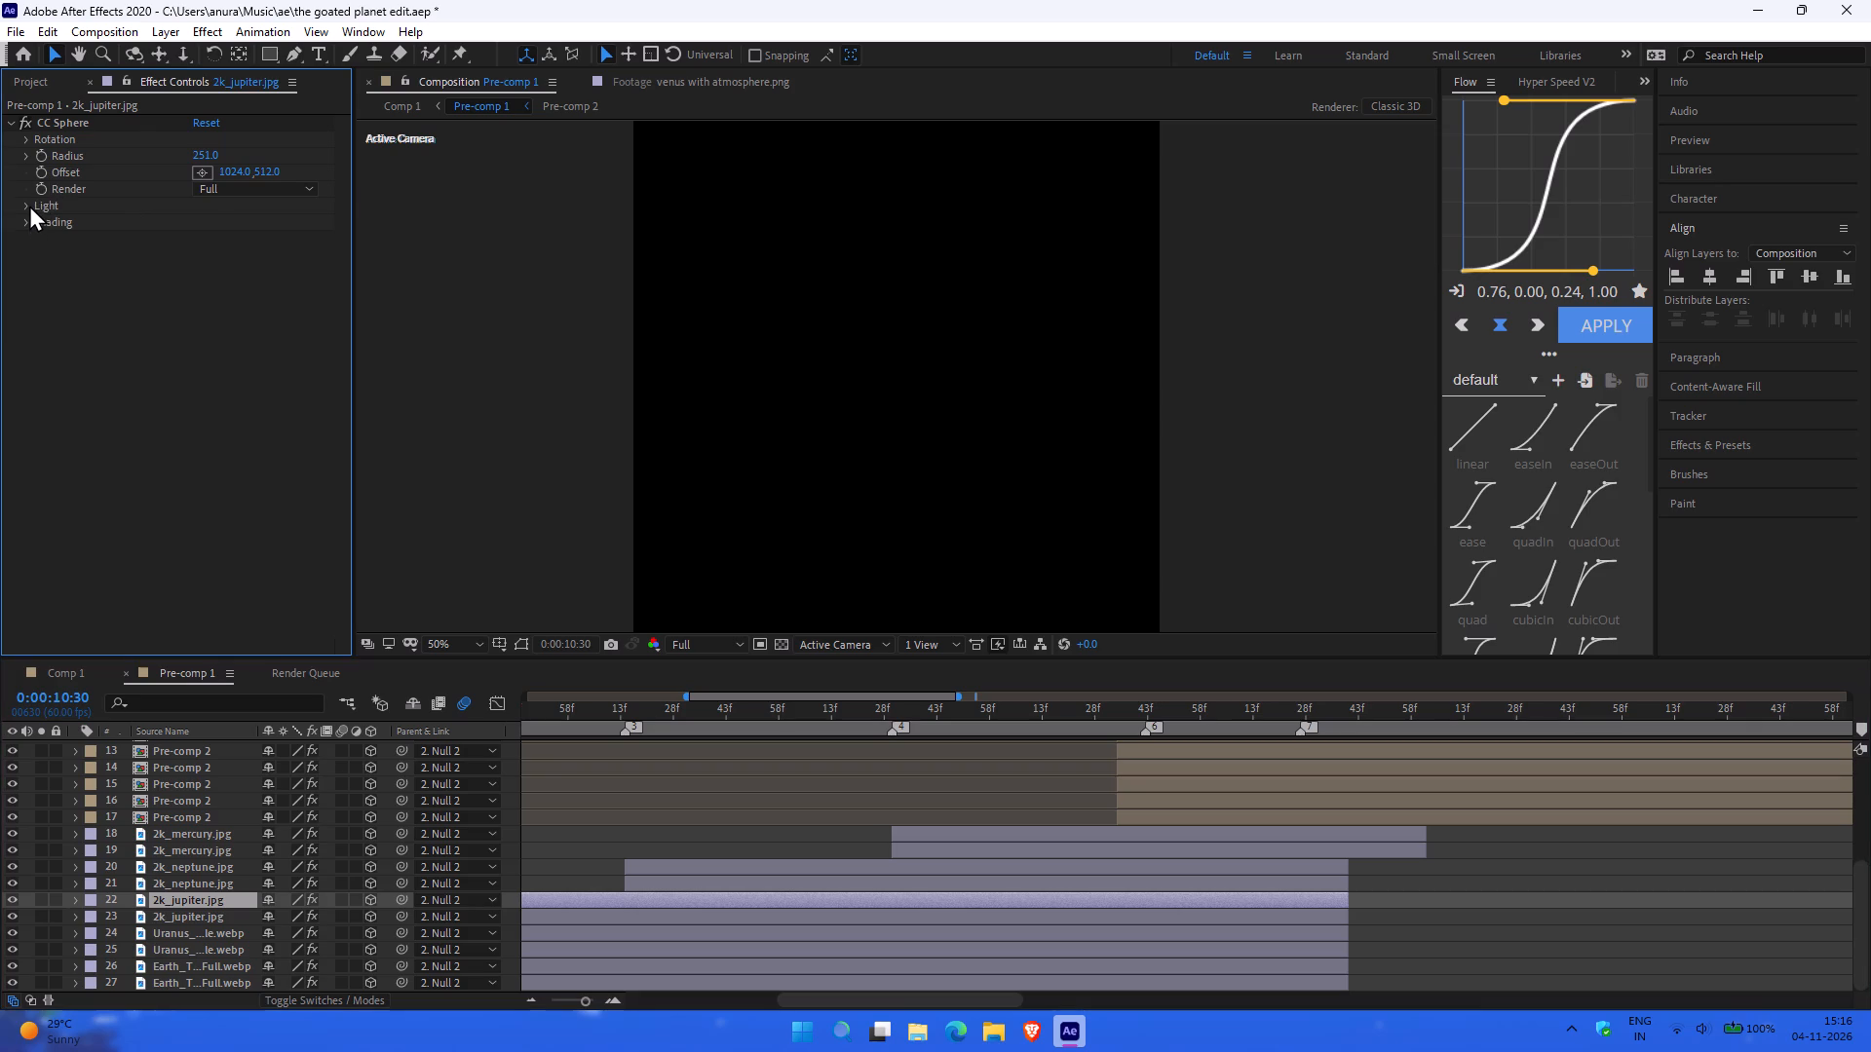
pyautogui.click(29, 205)
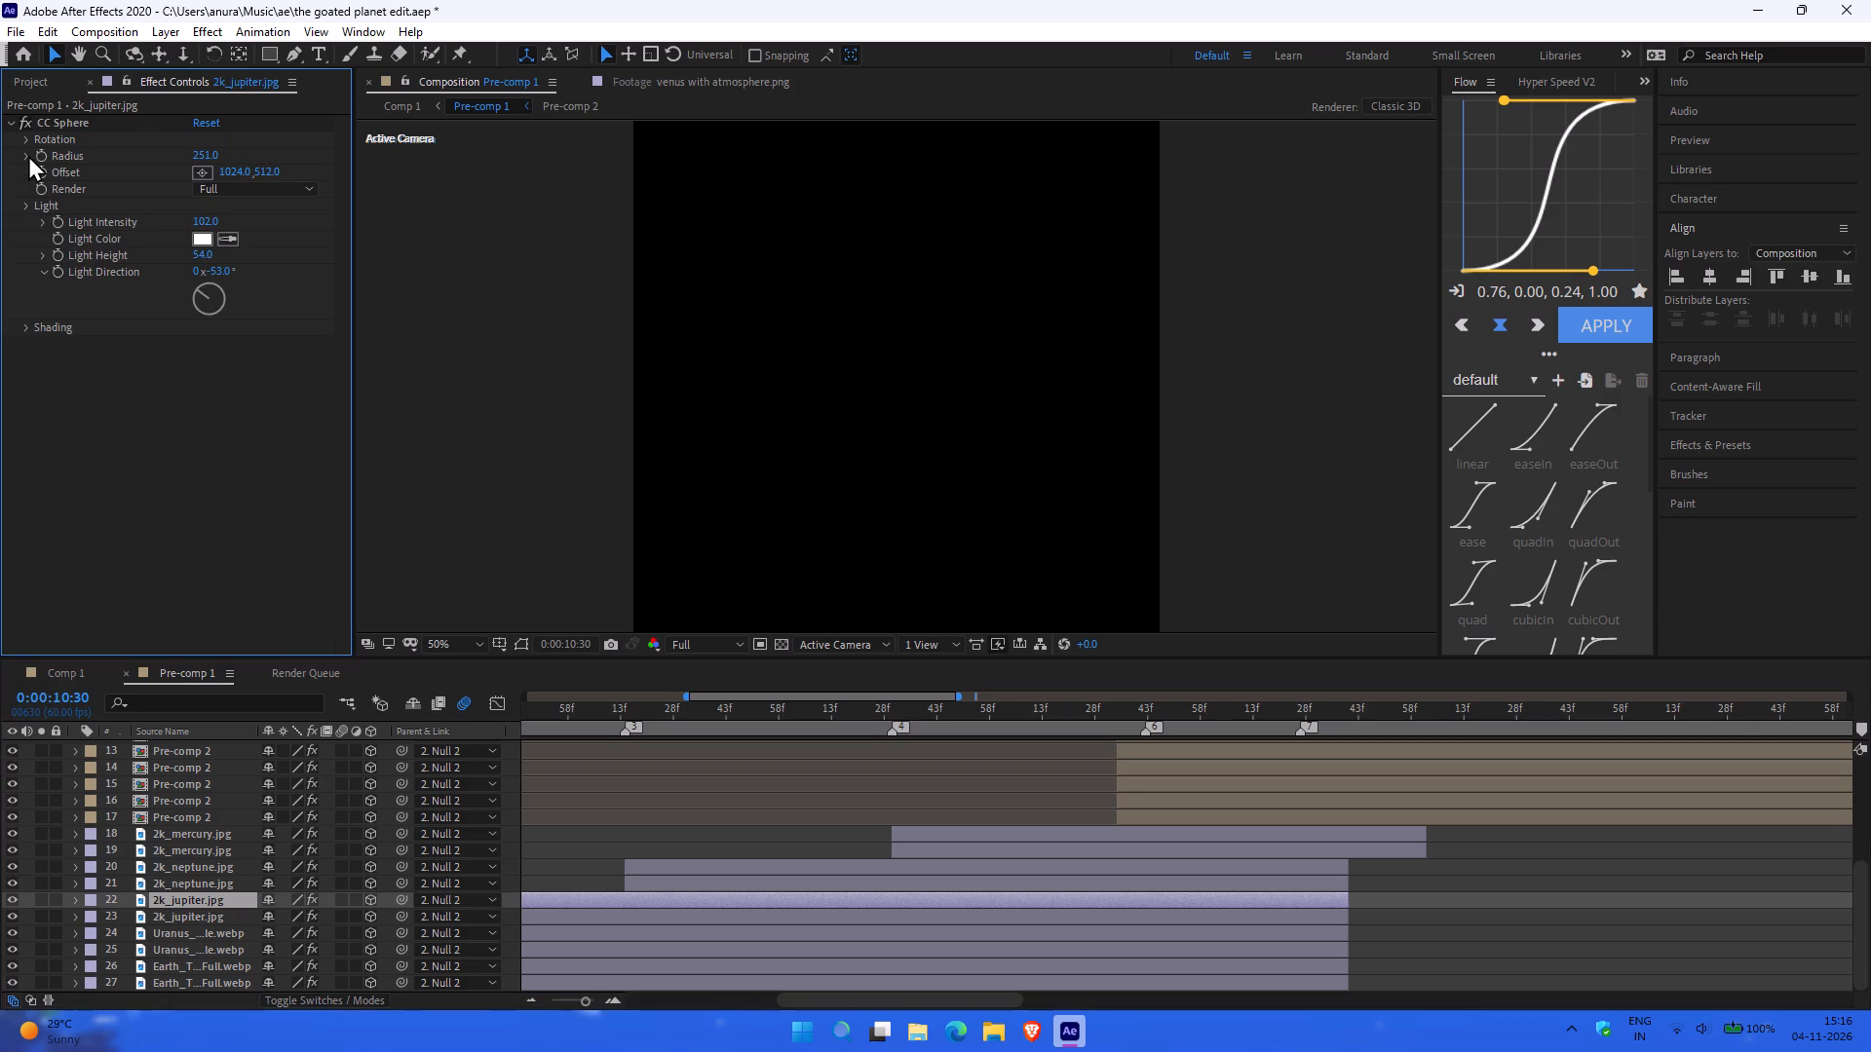
pyautogui.click(28, 155)
pyautogui.click(28, 155)
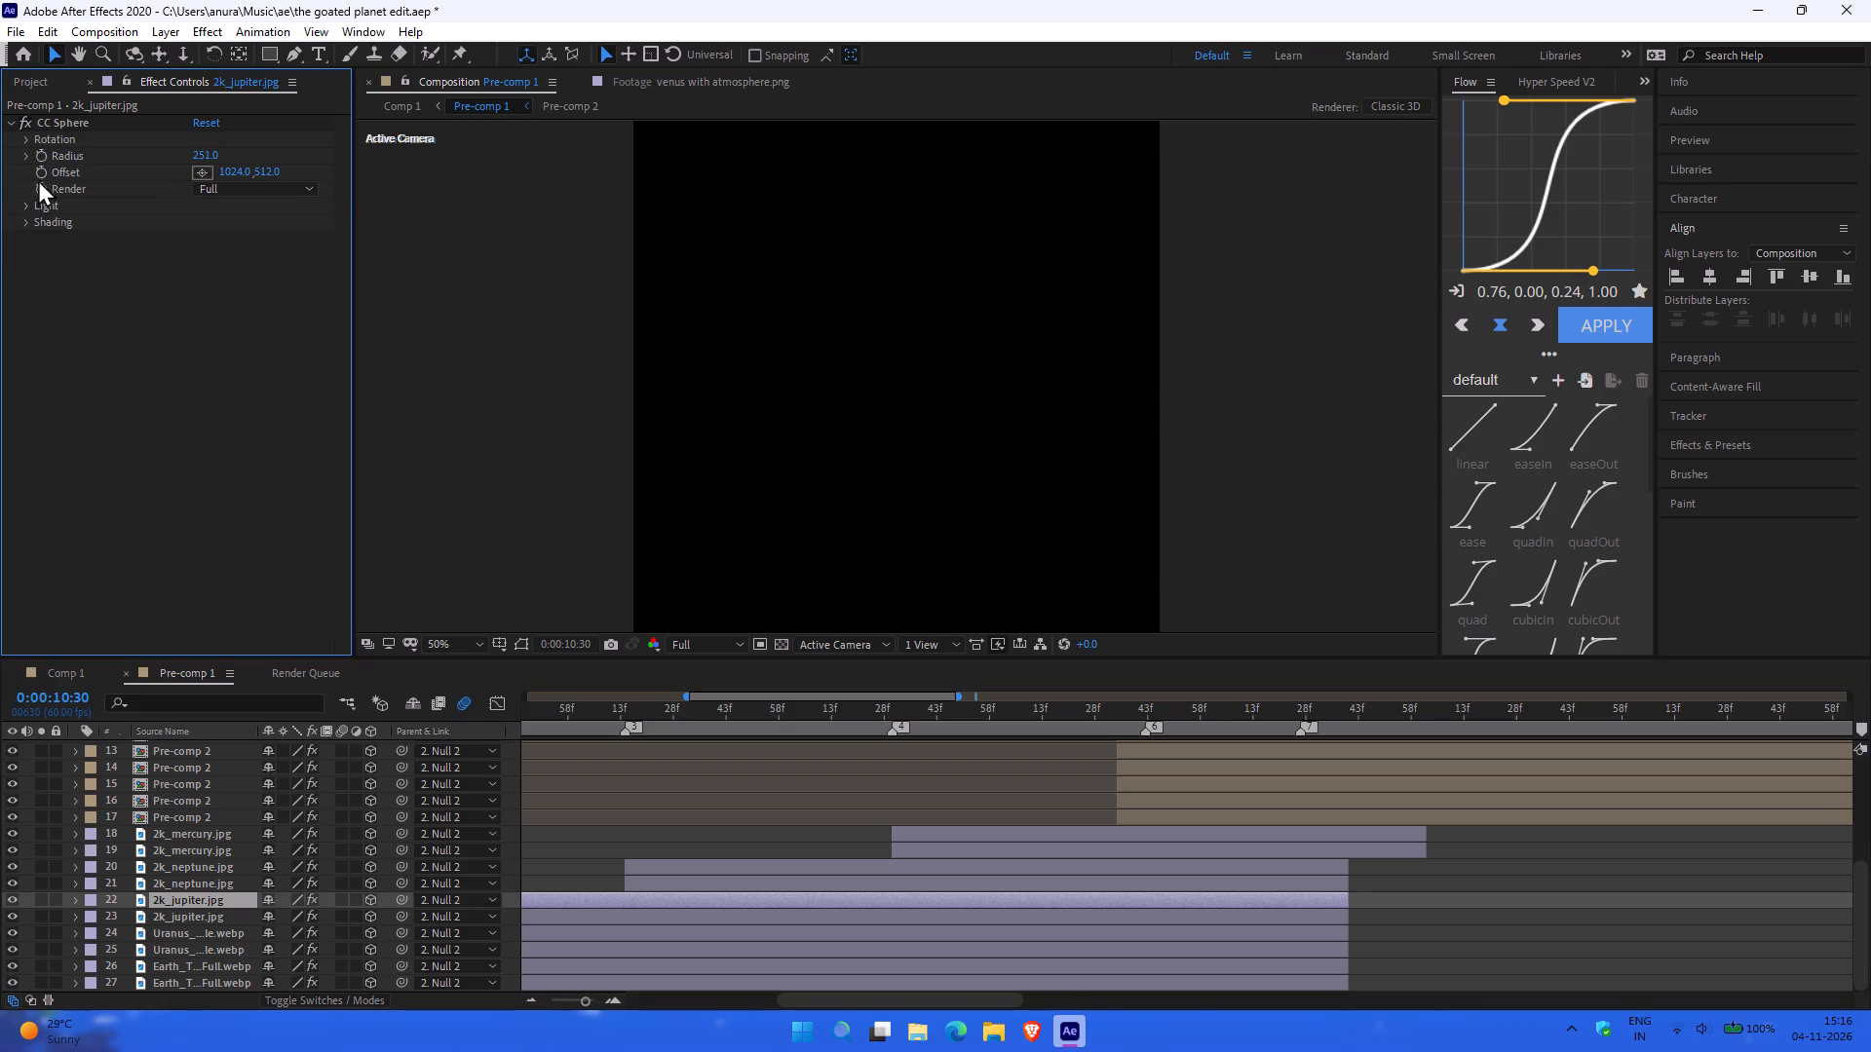
pyautogui.click(26, 139)
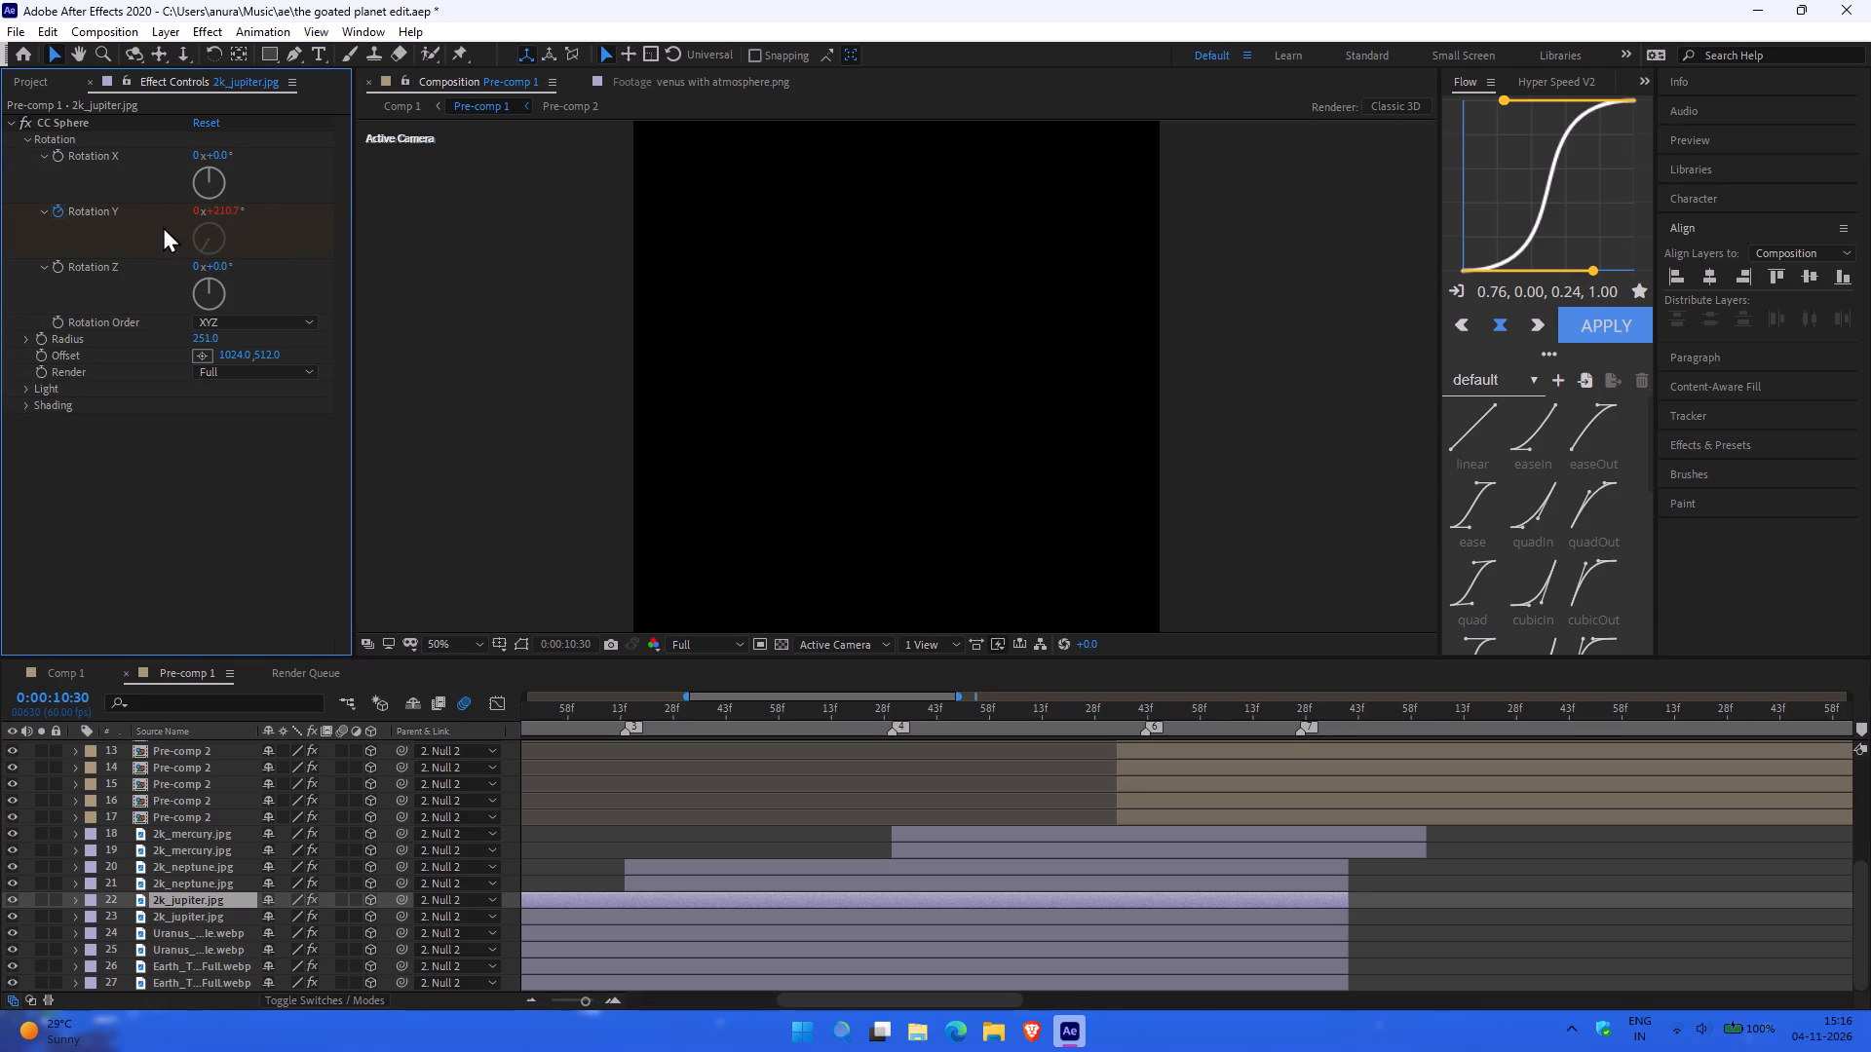
pyautogui.click(94, 213)
pyautogui.click(72, 897)
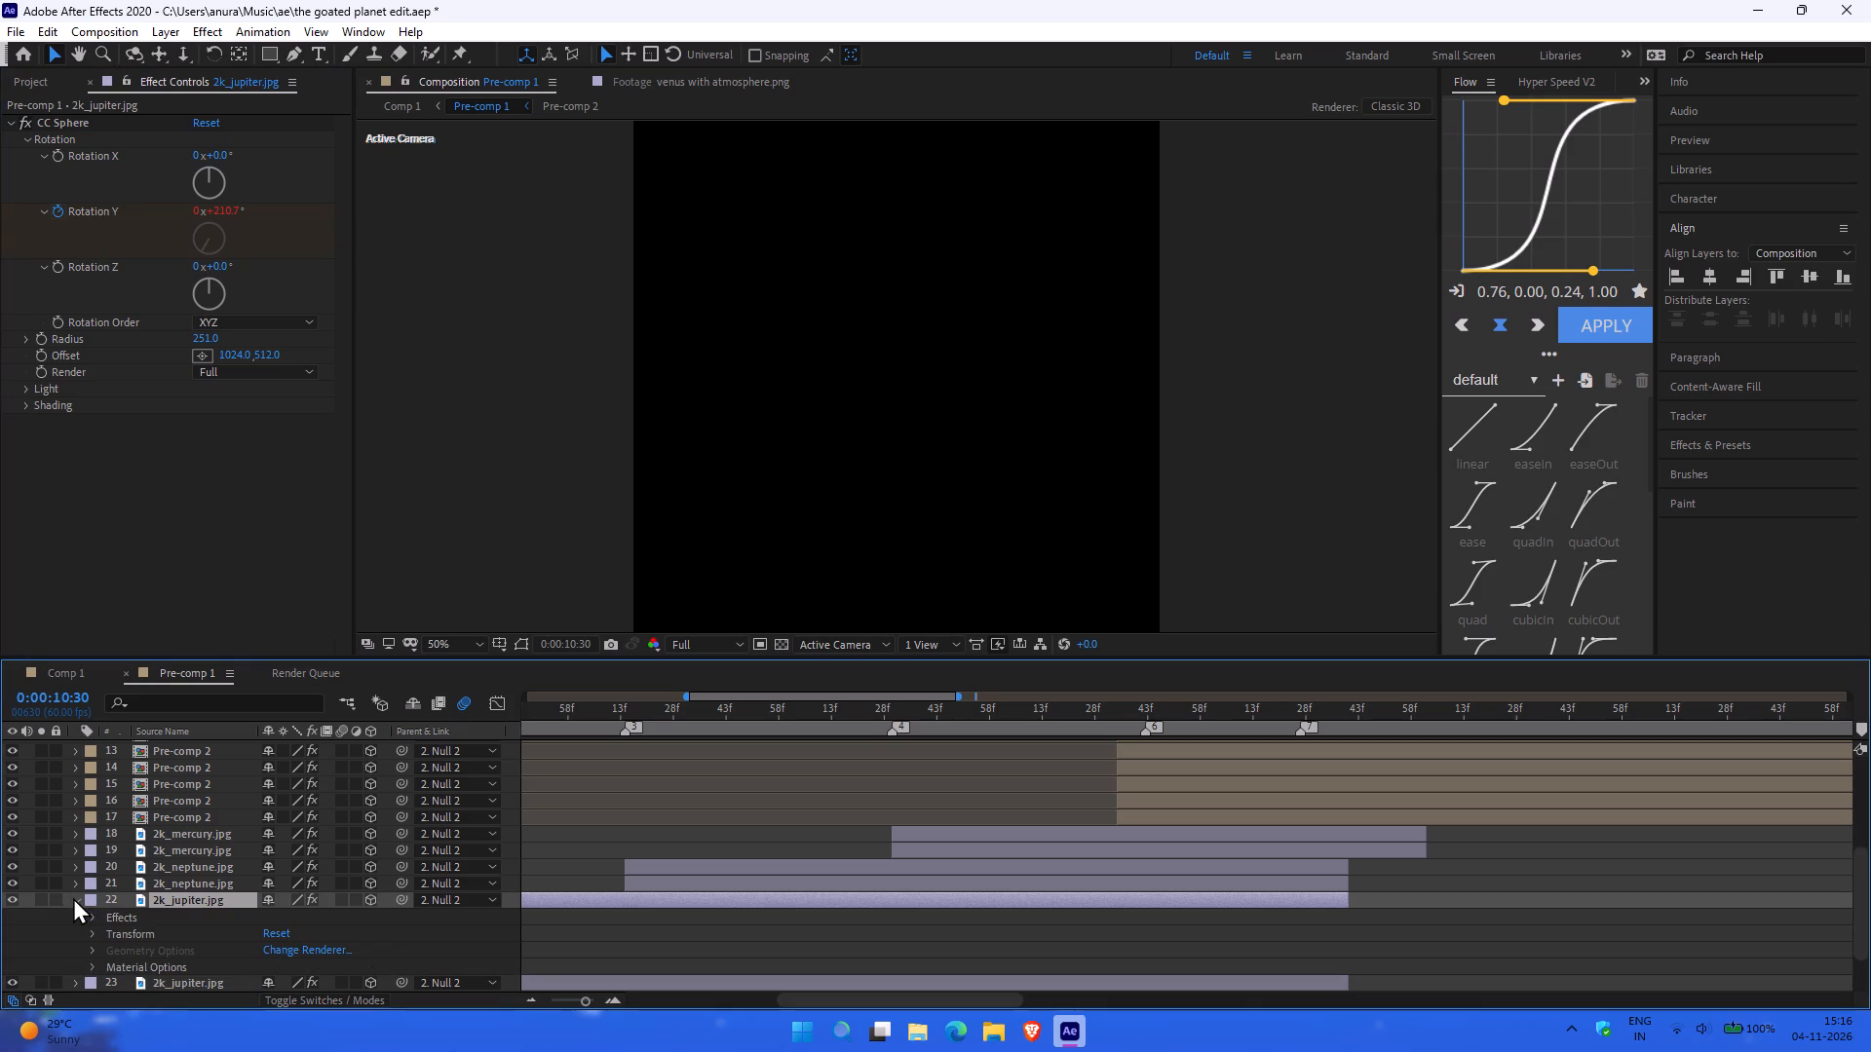
pyautogui.click(73, 897)
pyautogui.press('e')
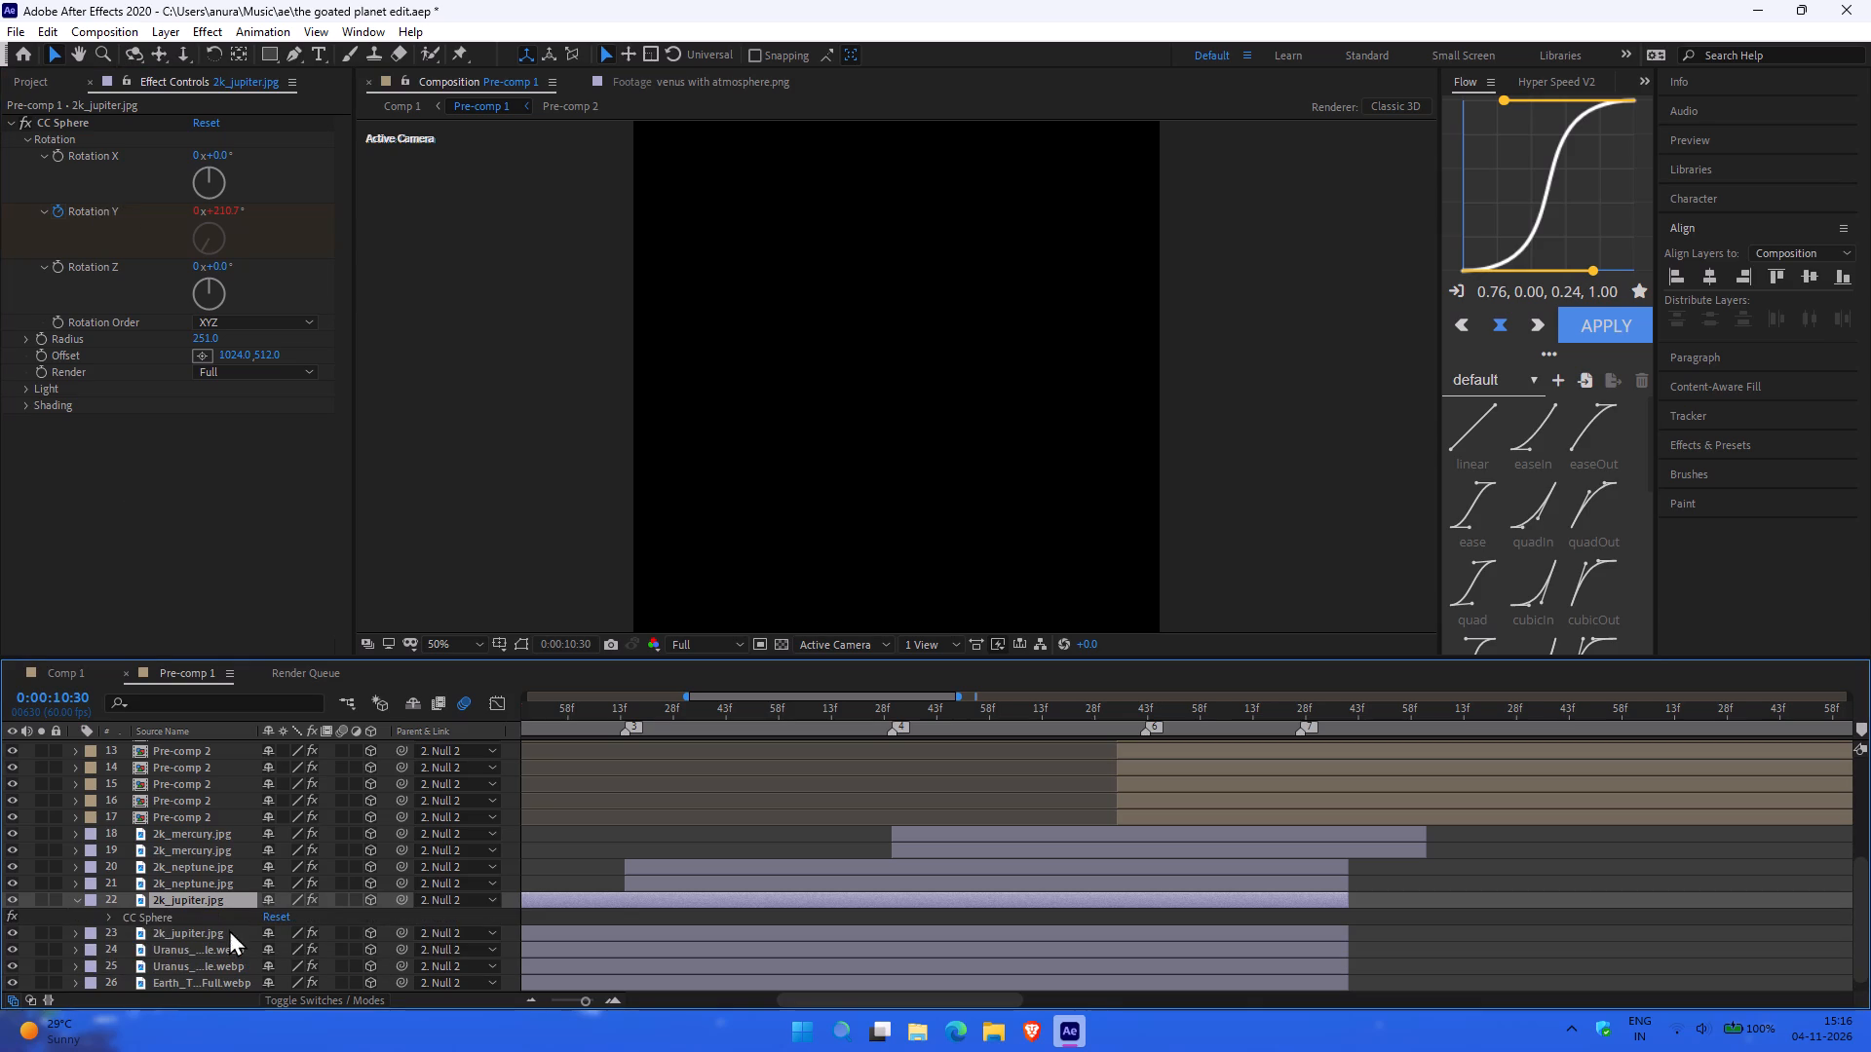
pyautogui.click(102, 917)
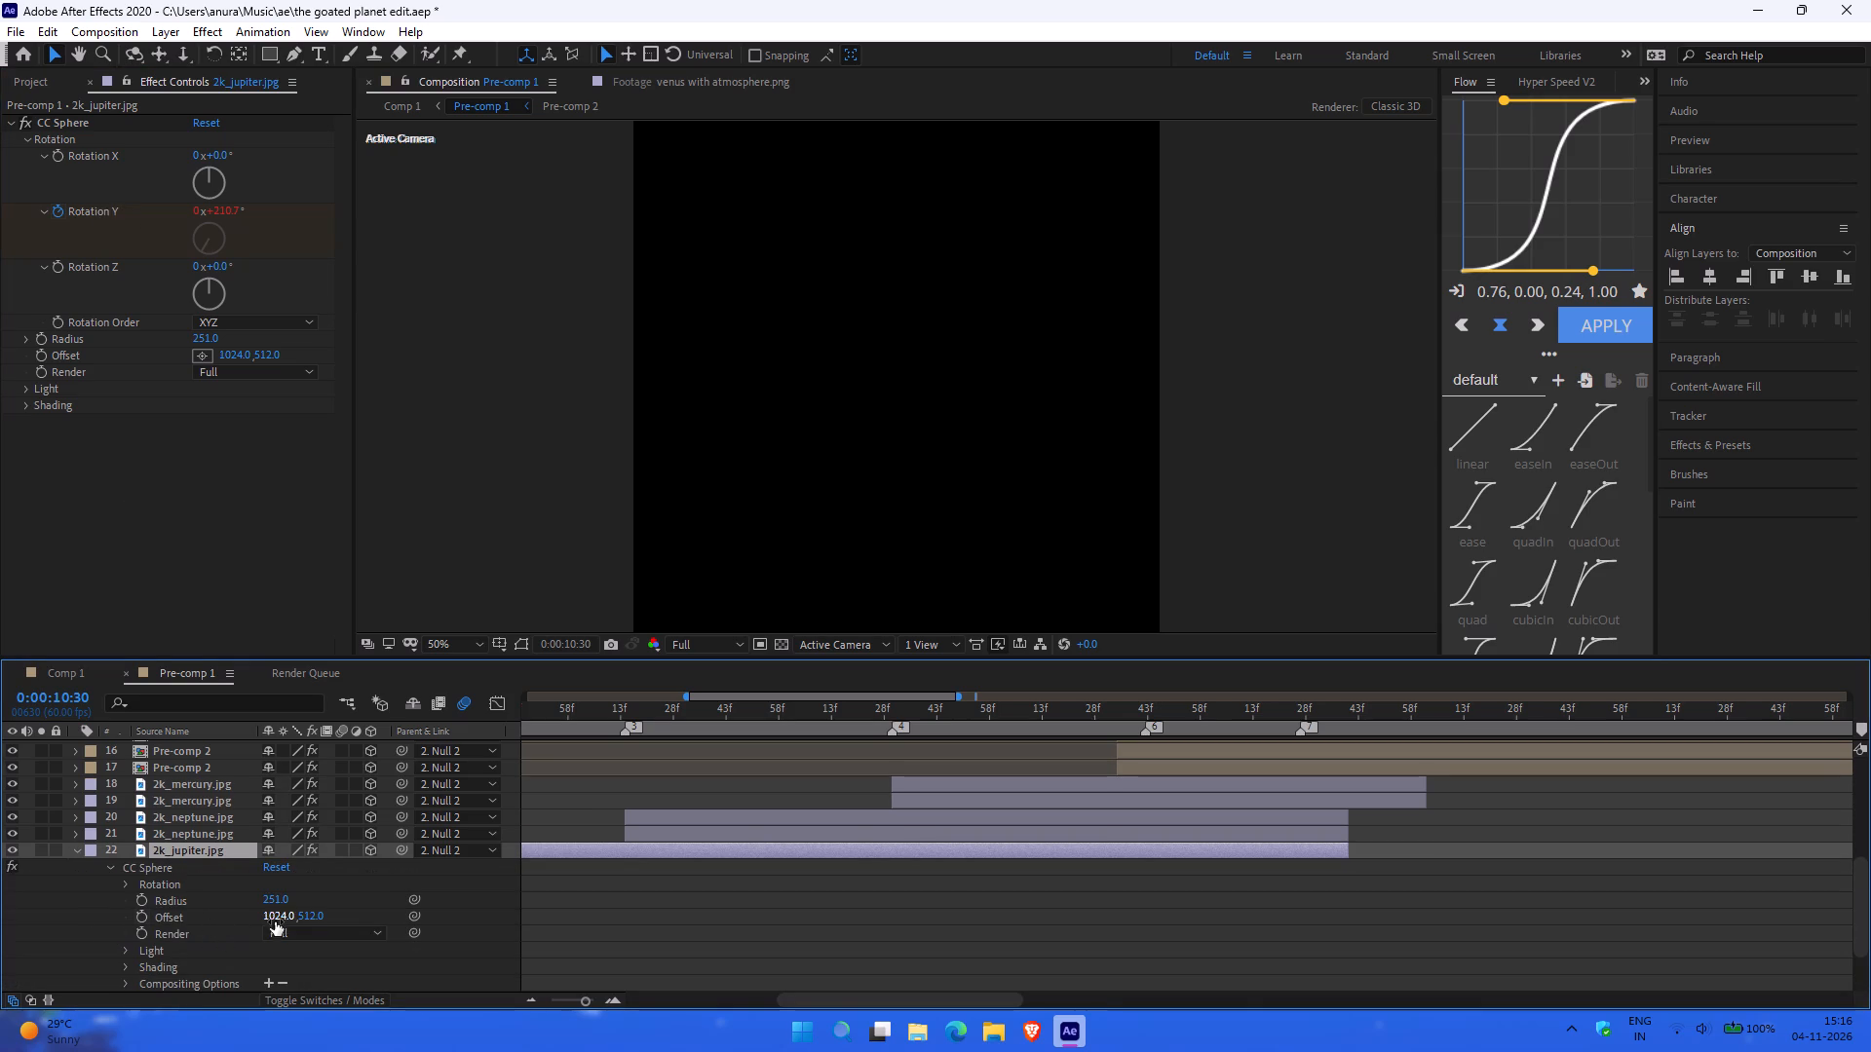
pyautogui.click(120, 881)
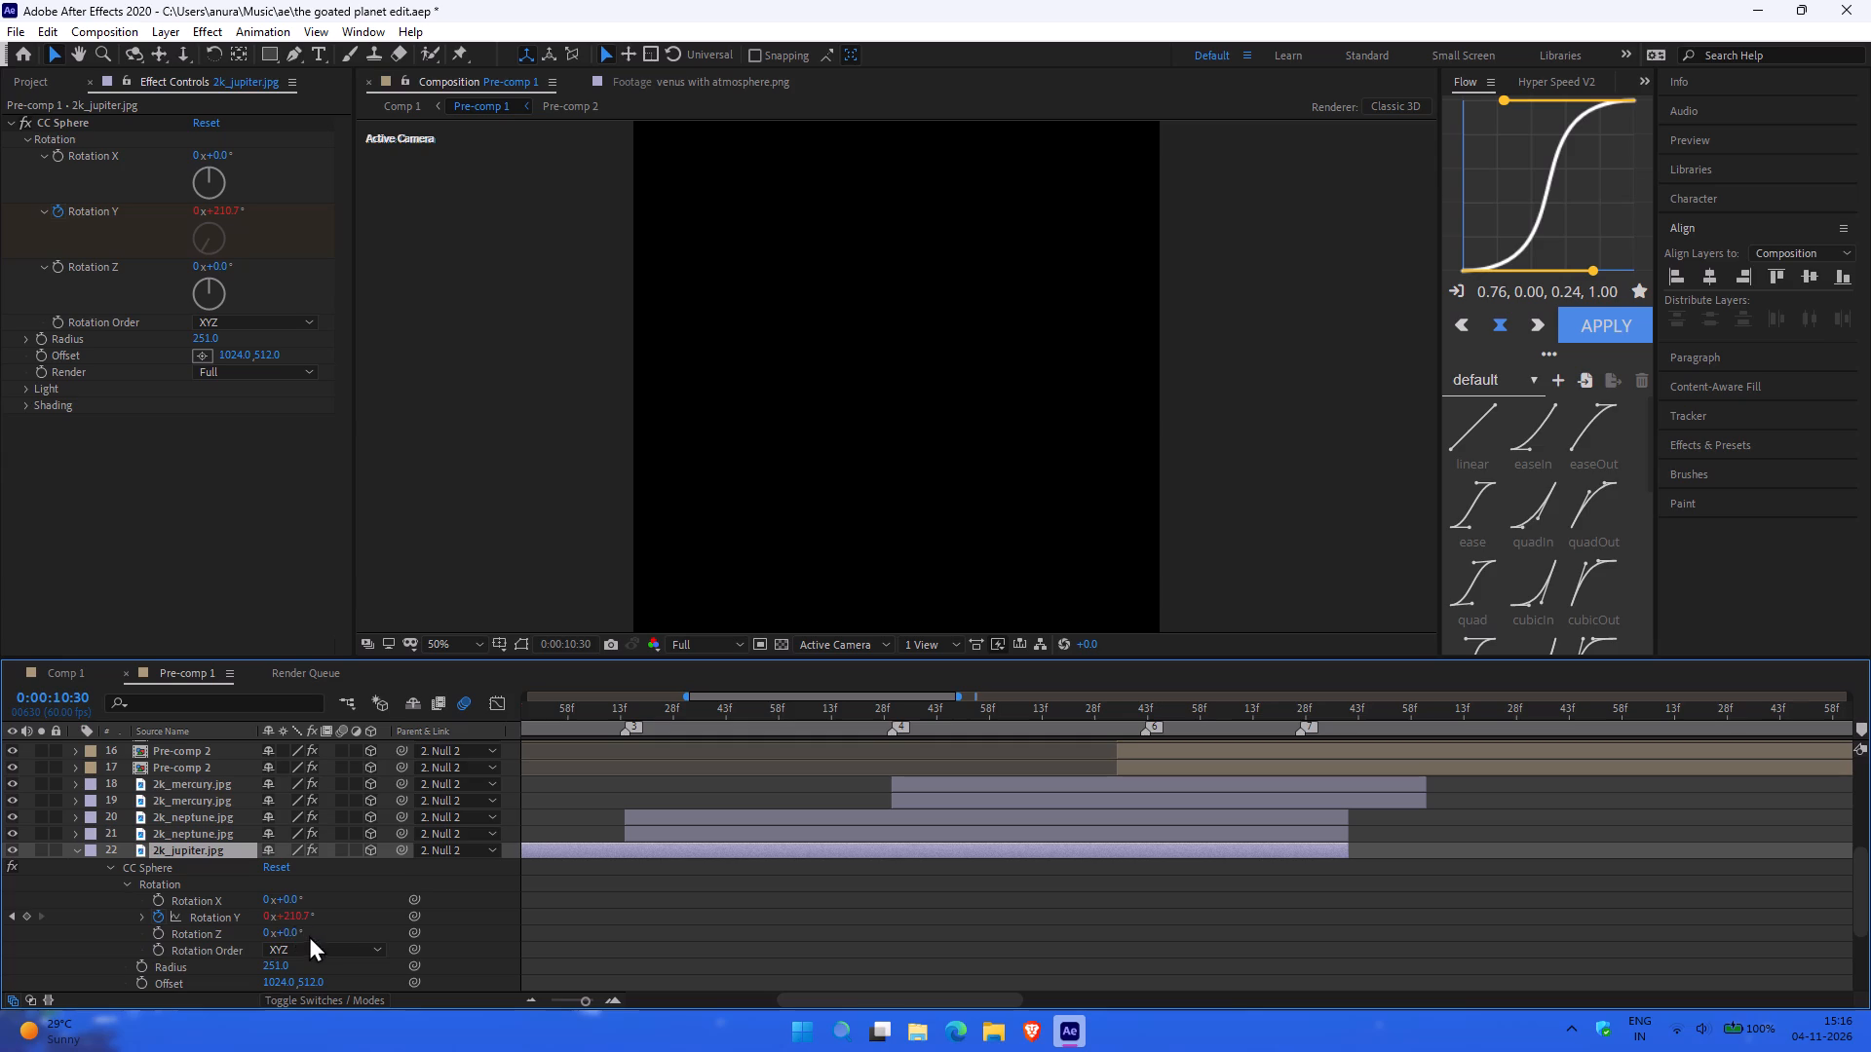
pyautogui.click(199, 916)
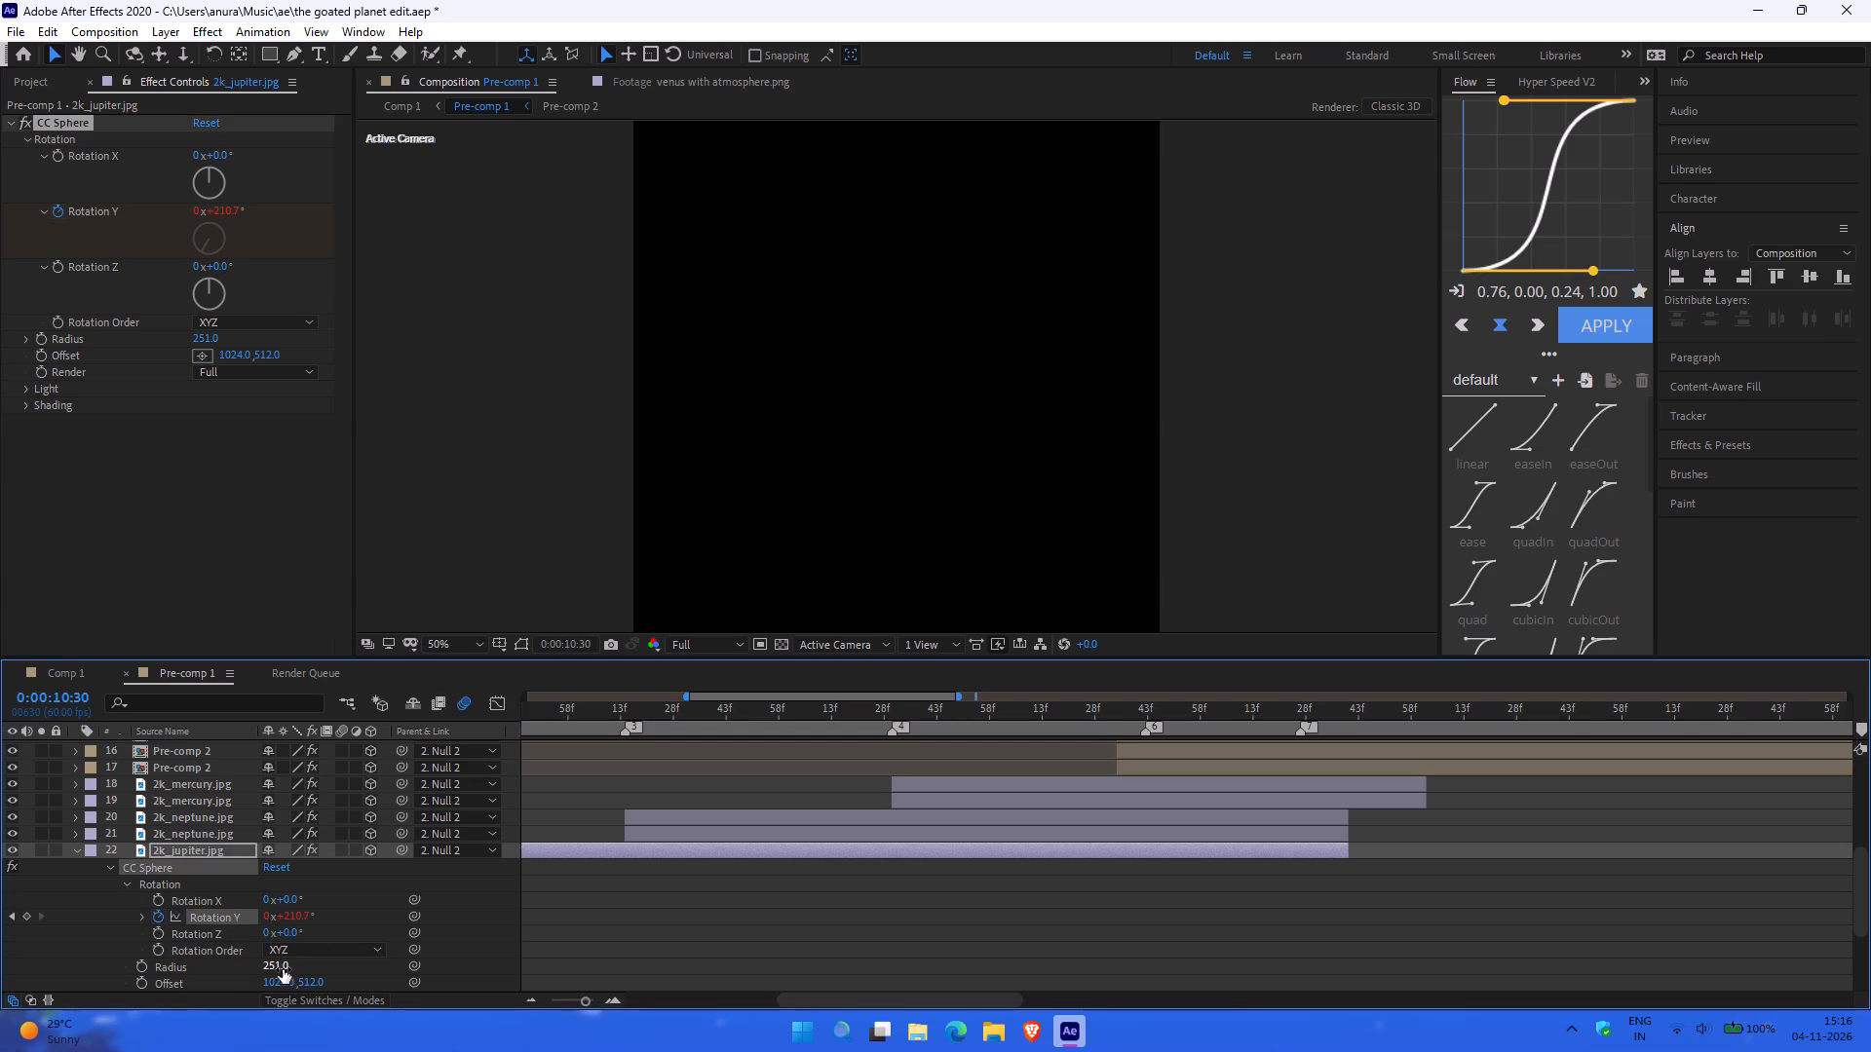
pyautogui.keyDown('alt'); pyautogui.click(214, 914); pyautogui.keyUp('alt')
pyautogui.click(142, 917)
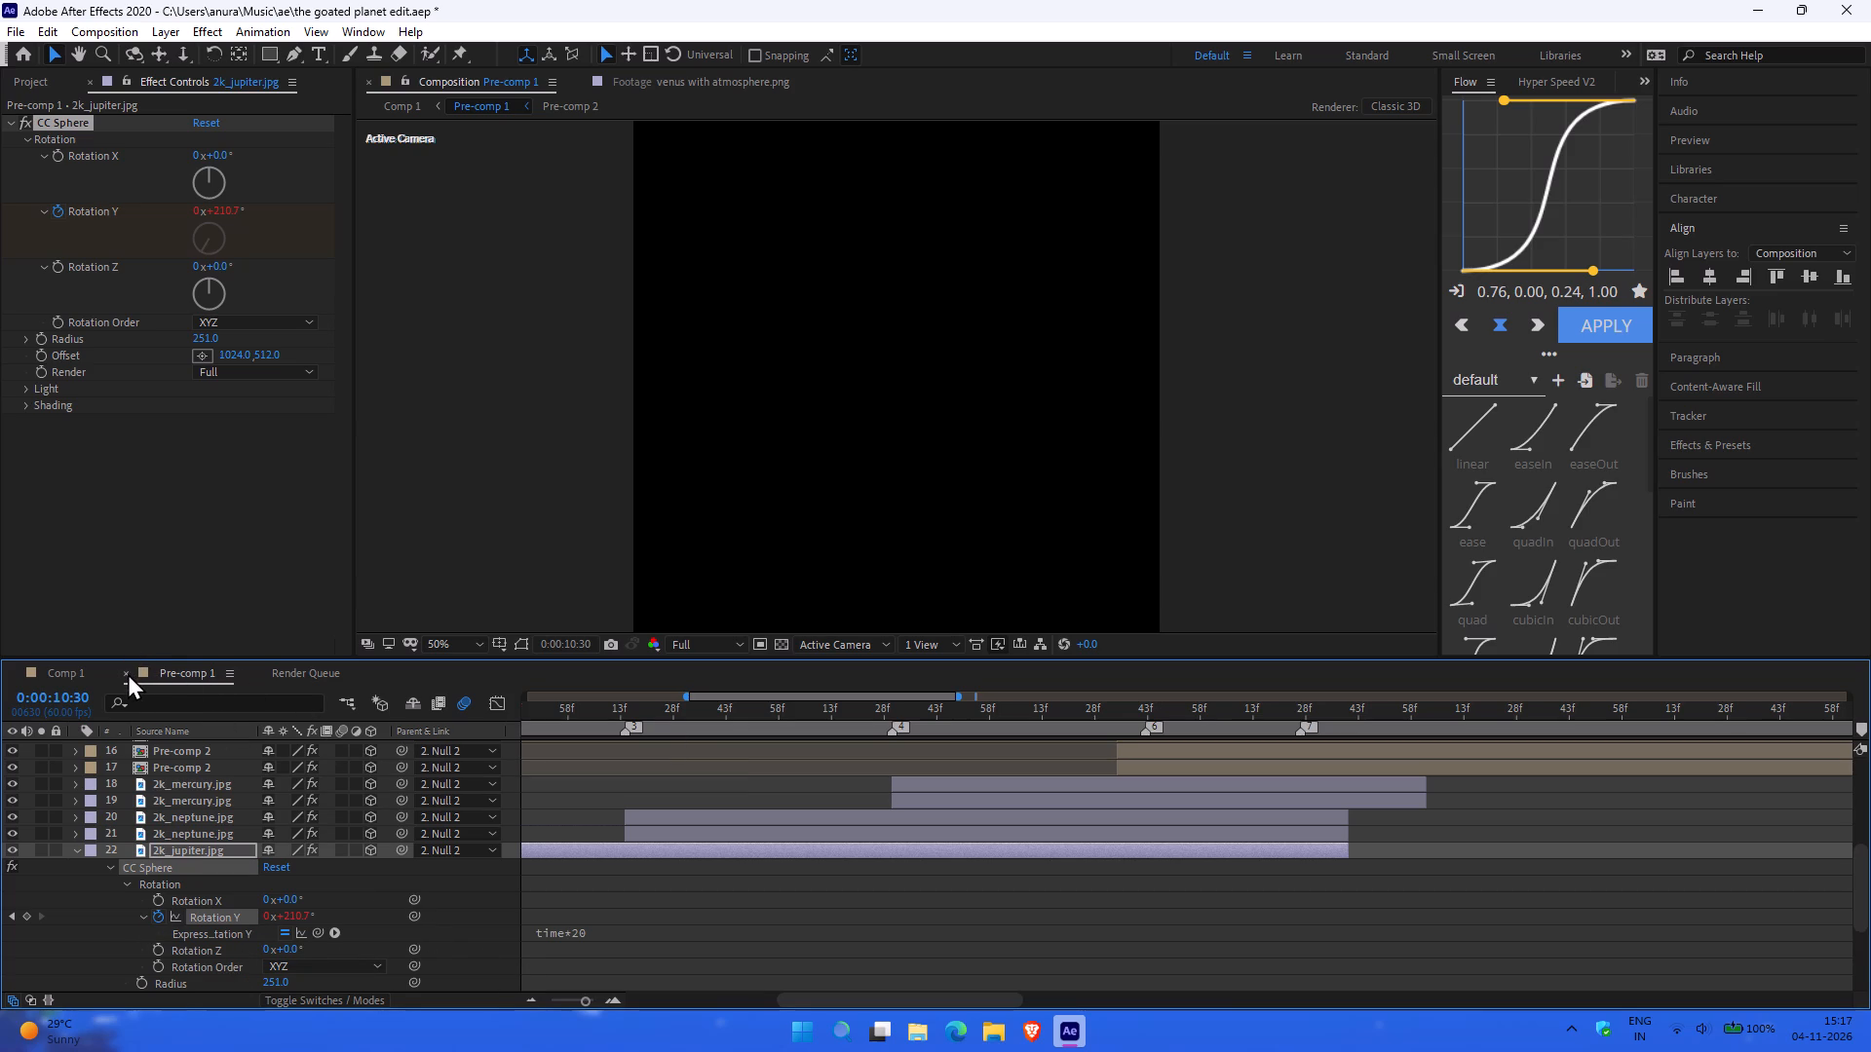
# Add the expression time*10 to Rotation Y of Mars's CC Sphere in Comp 1 and preview the spin from 0:00:10:01.
pyautogui.click(74, 680)
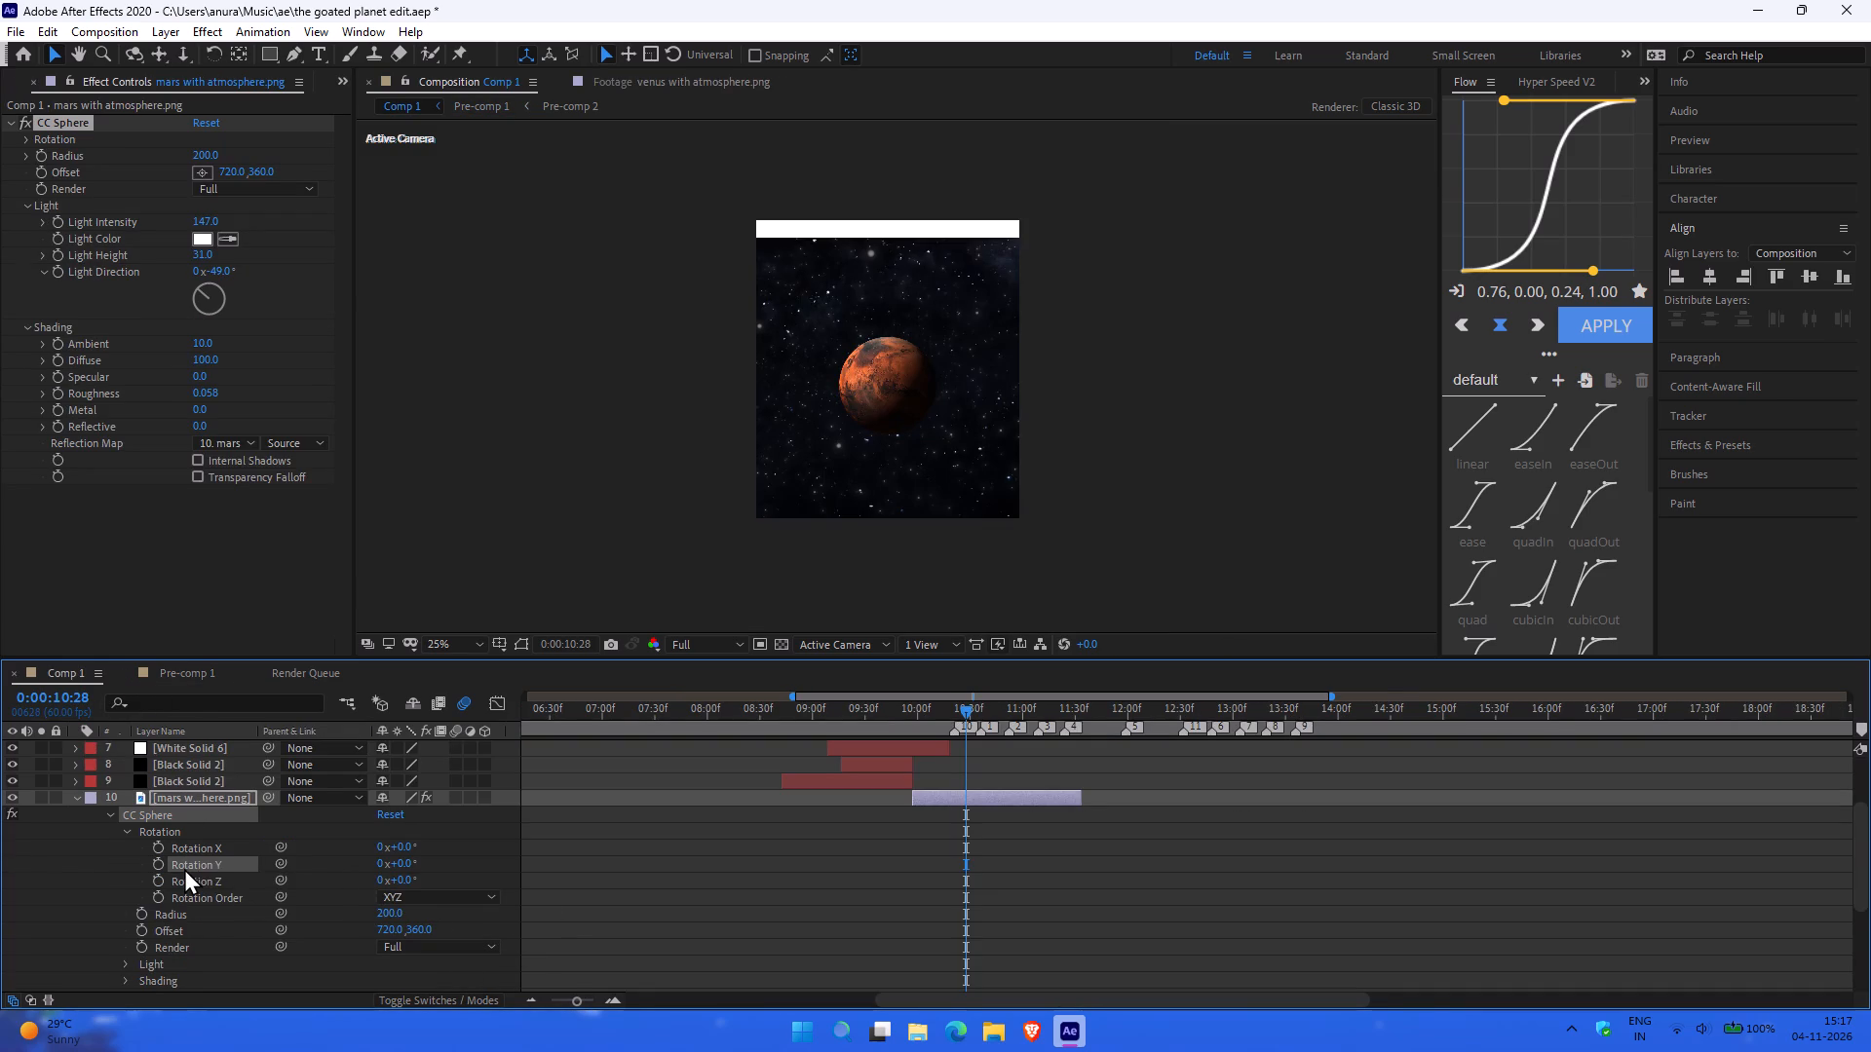
pyautogui.keyDown('alt'); pyautogui.click(156, 863); pyautogui.keyUp('alt')
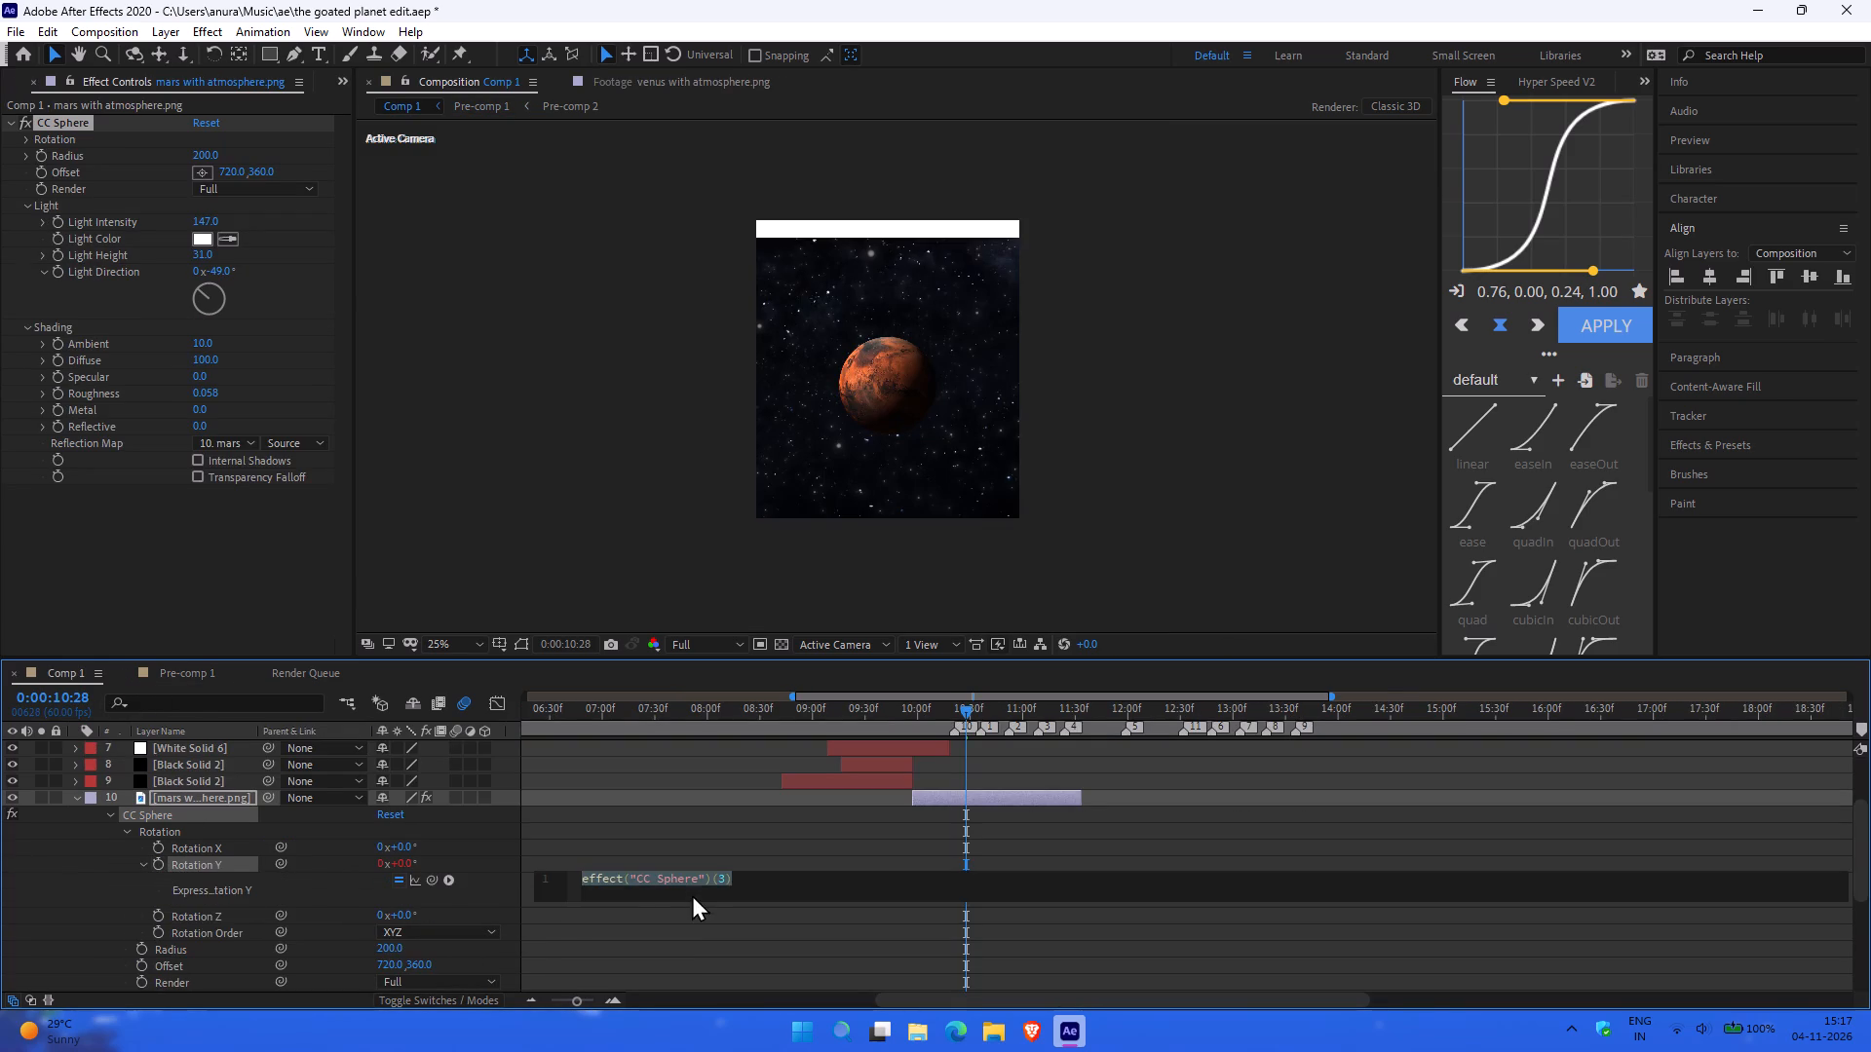
pyautogui.write('time')
pyautogui.press('*')
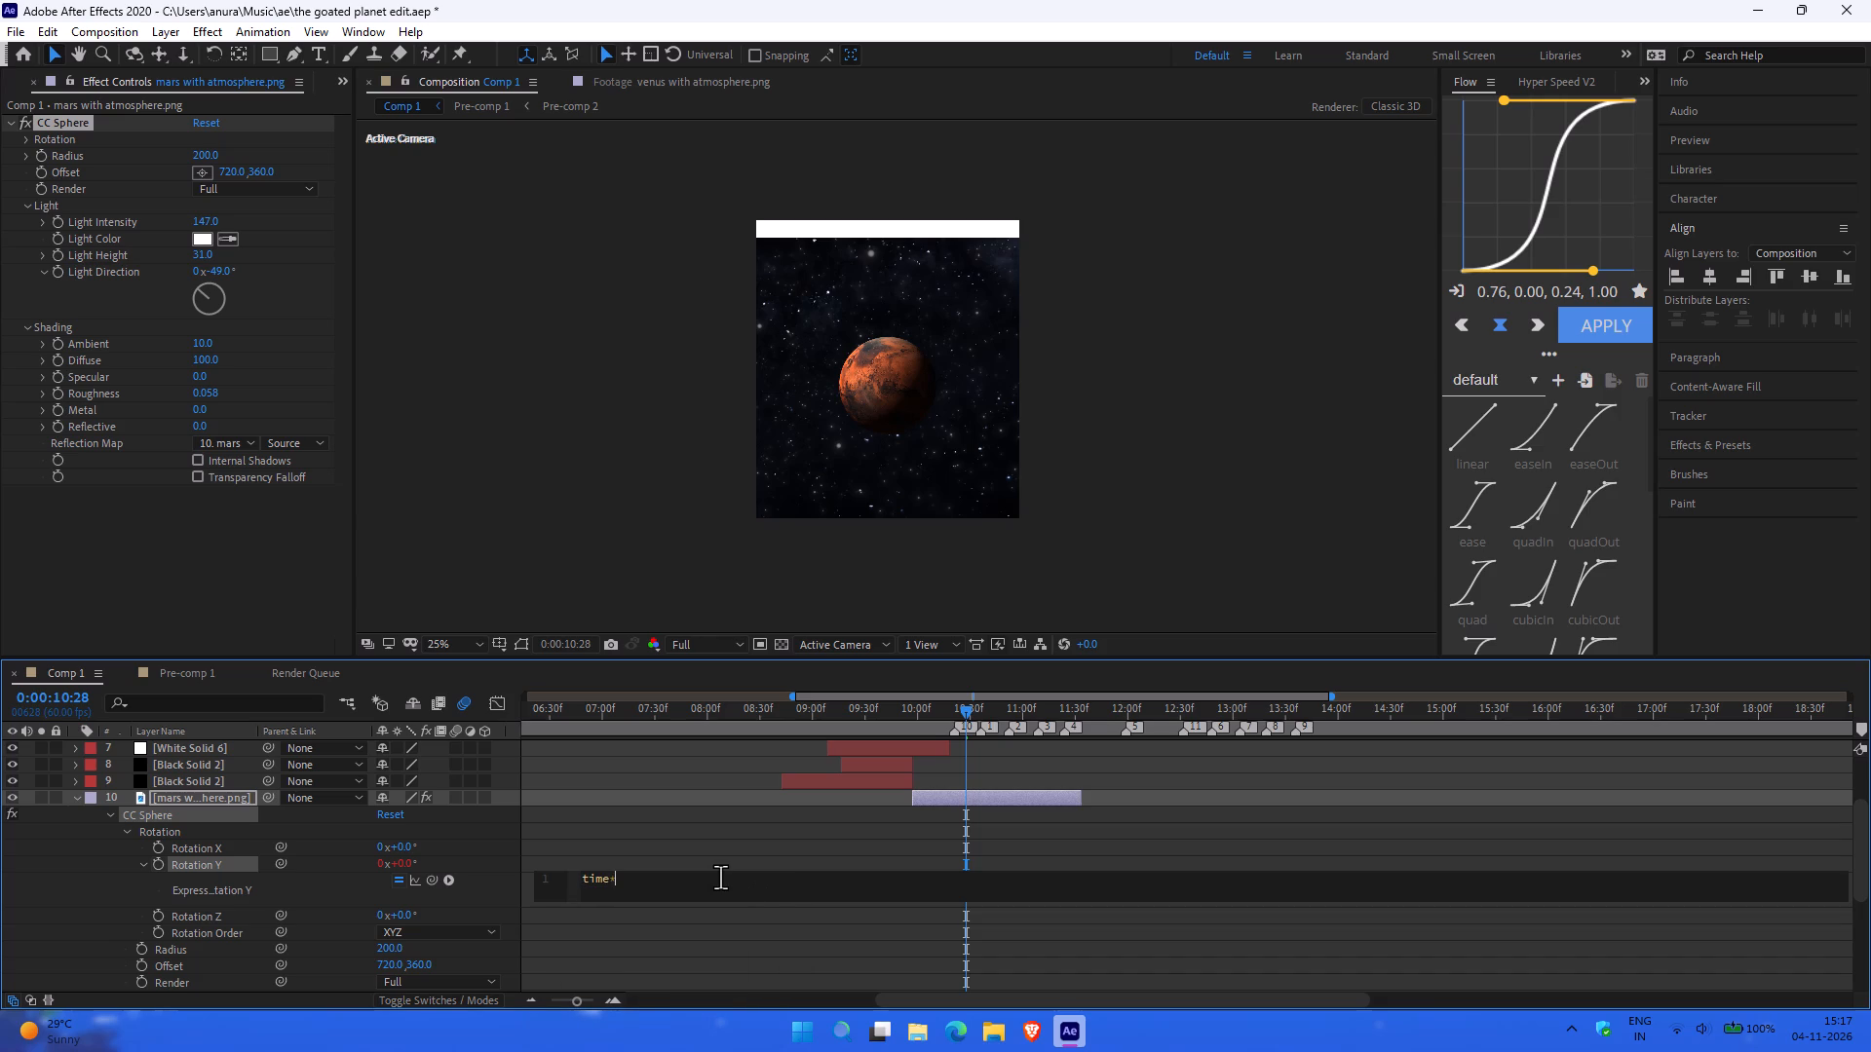
pyautogui.write('10')
pyautogui.press('Return')
pyautogui.click(349, 887)
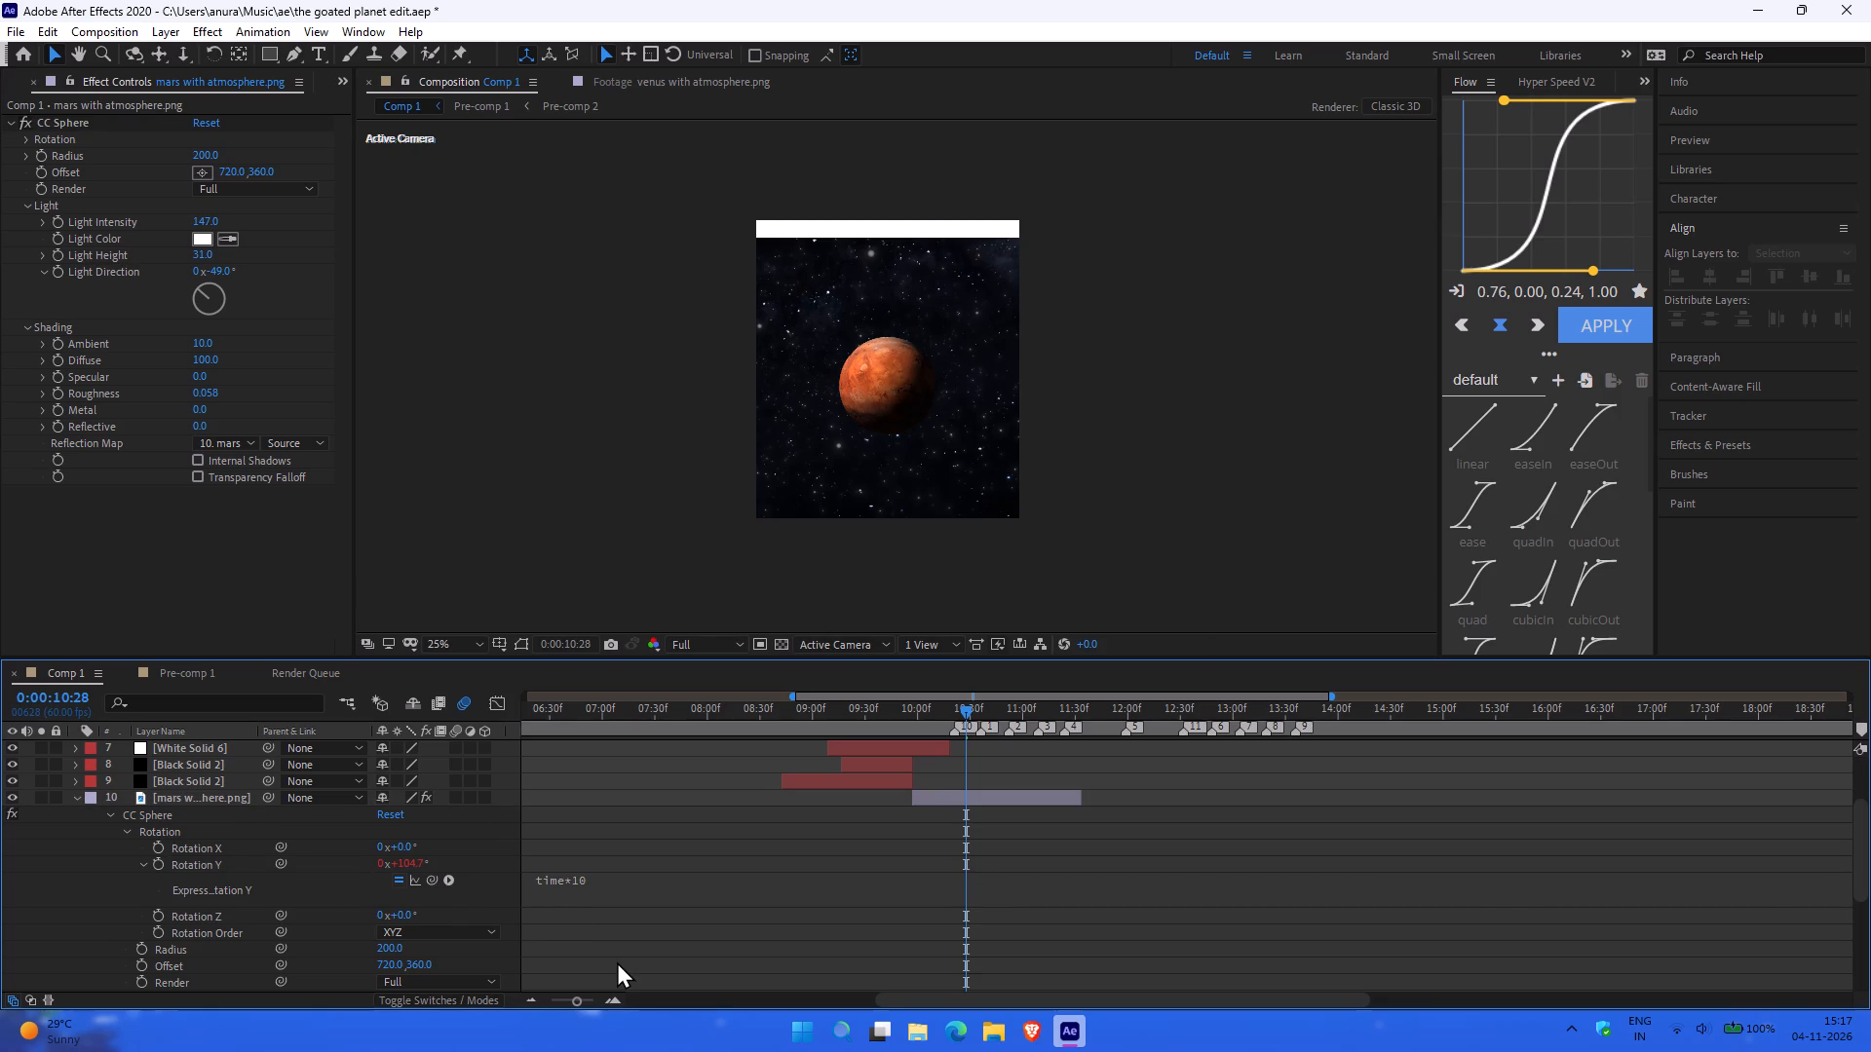
pyautogui.moveTo(956, 709); pyautogui.dragTo(918, 709)
pyautogui.press('space')
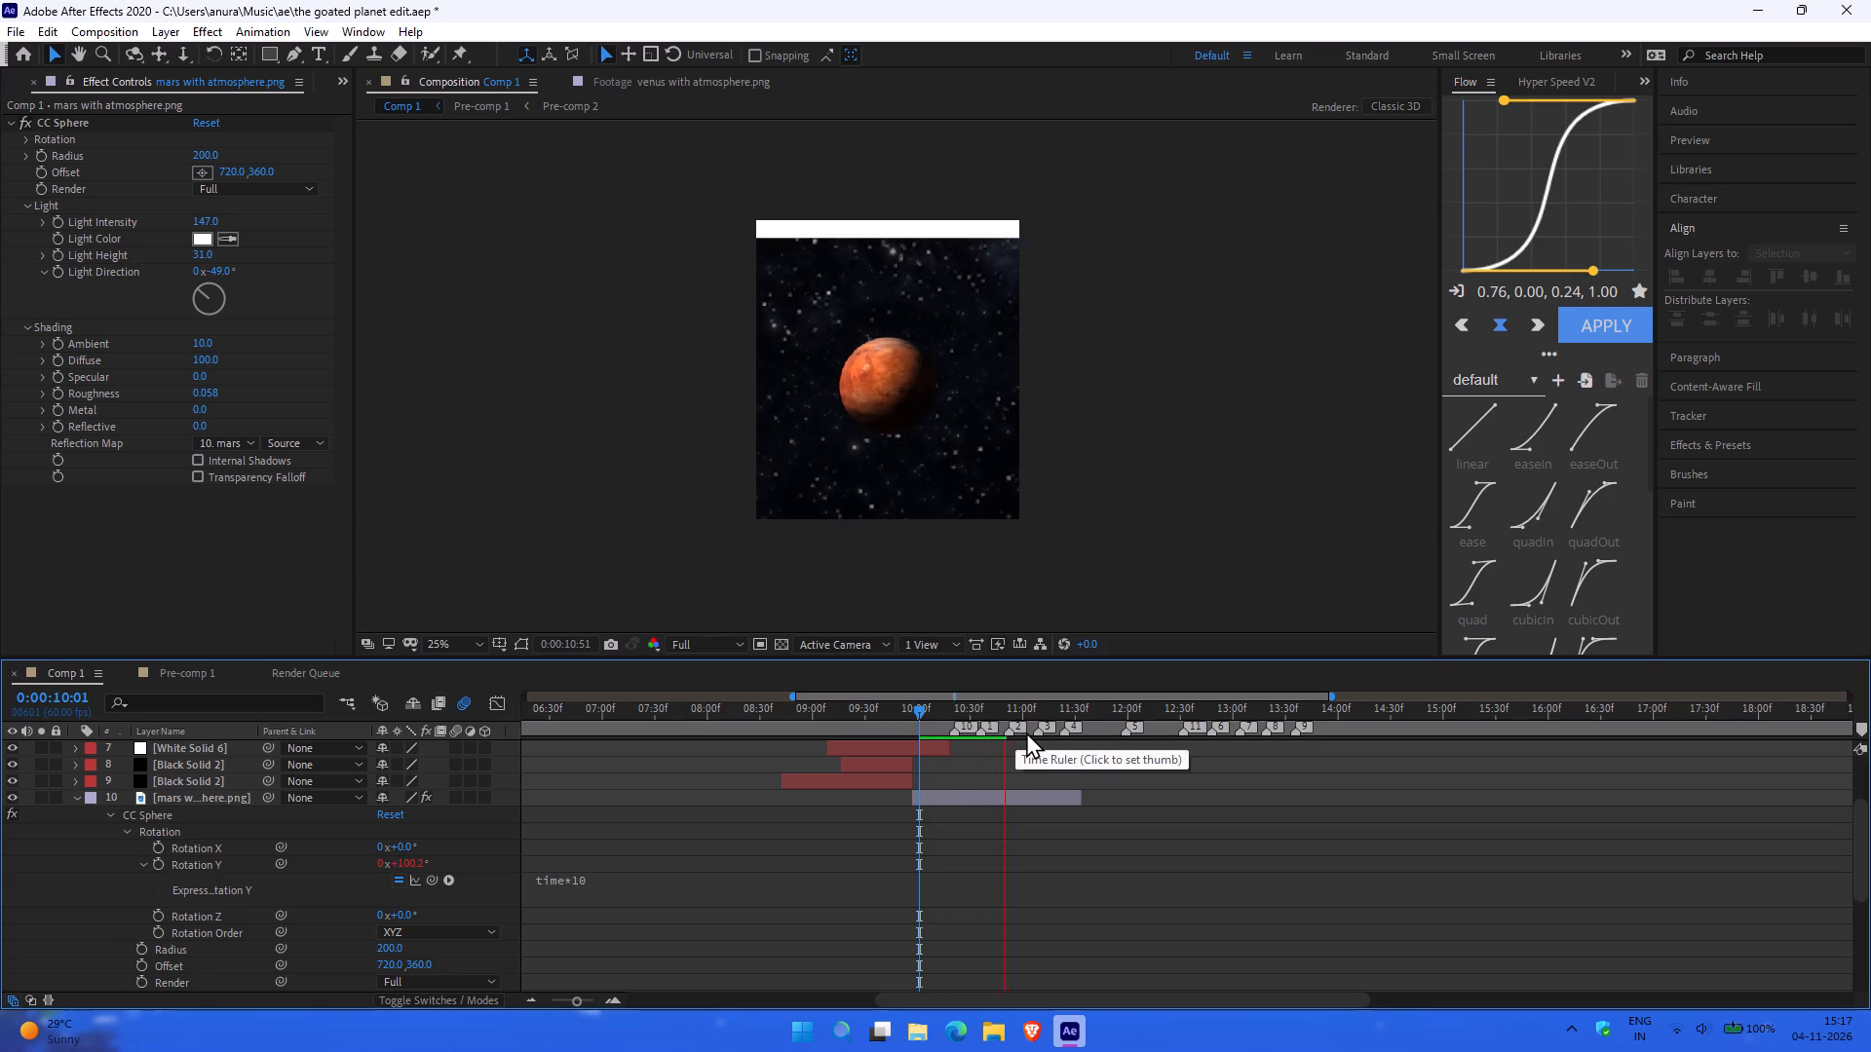
pyautogui.press('space')
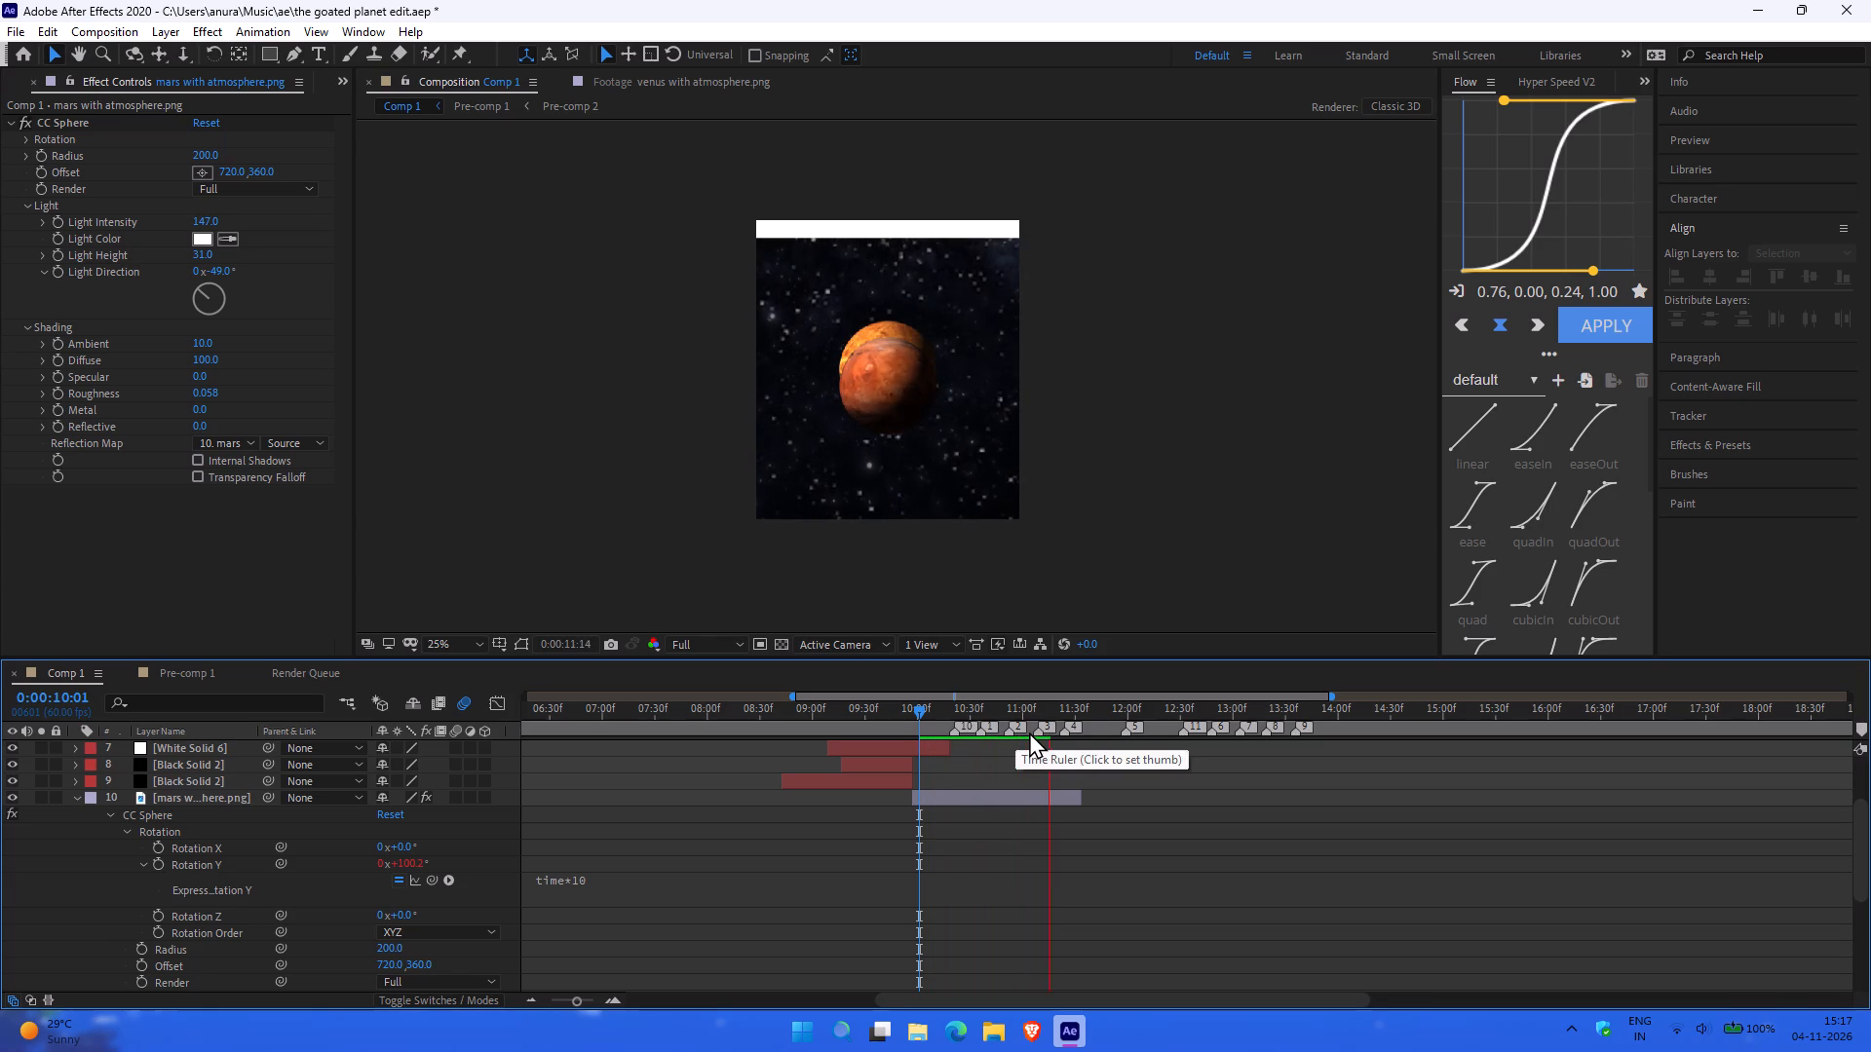
pyautogui.press('space')
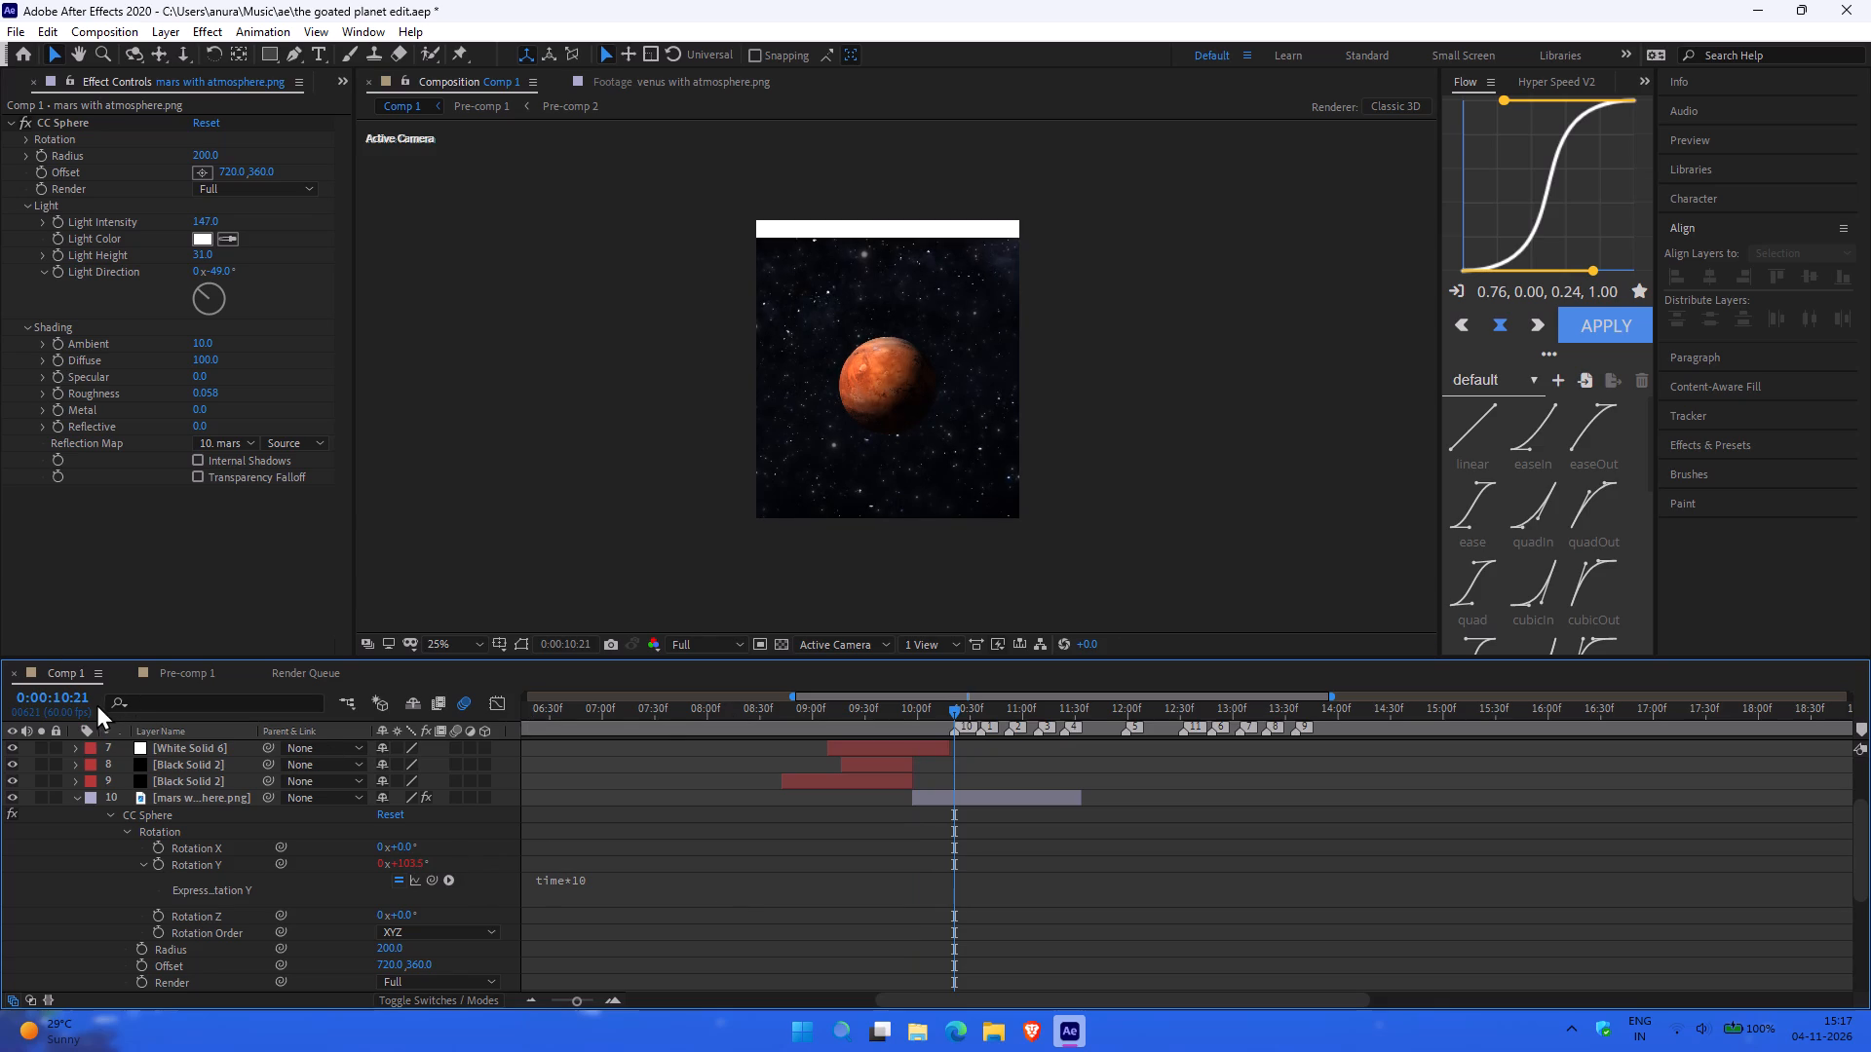
# Add an expression starting with time to Rotation Y of the CC Sphere on the Venus layer.
pyautogui.click(73, 801)
pyautogui.click(109, 851)
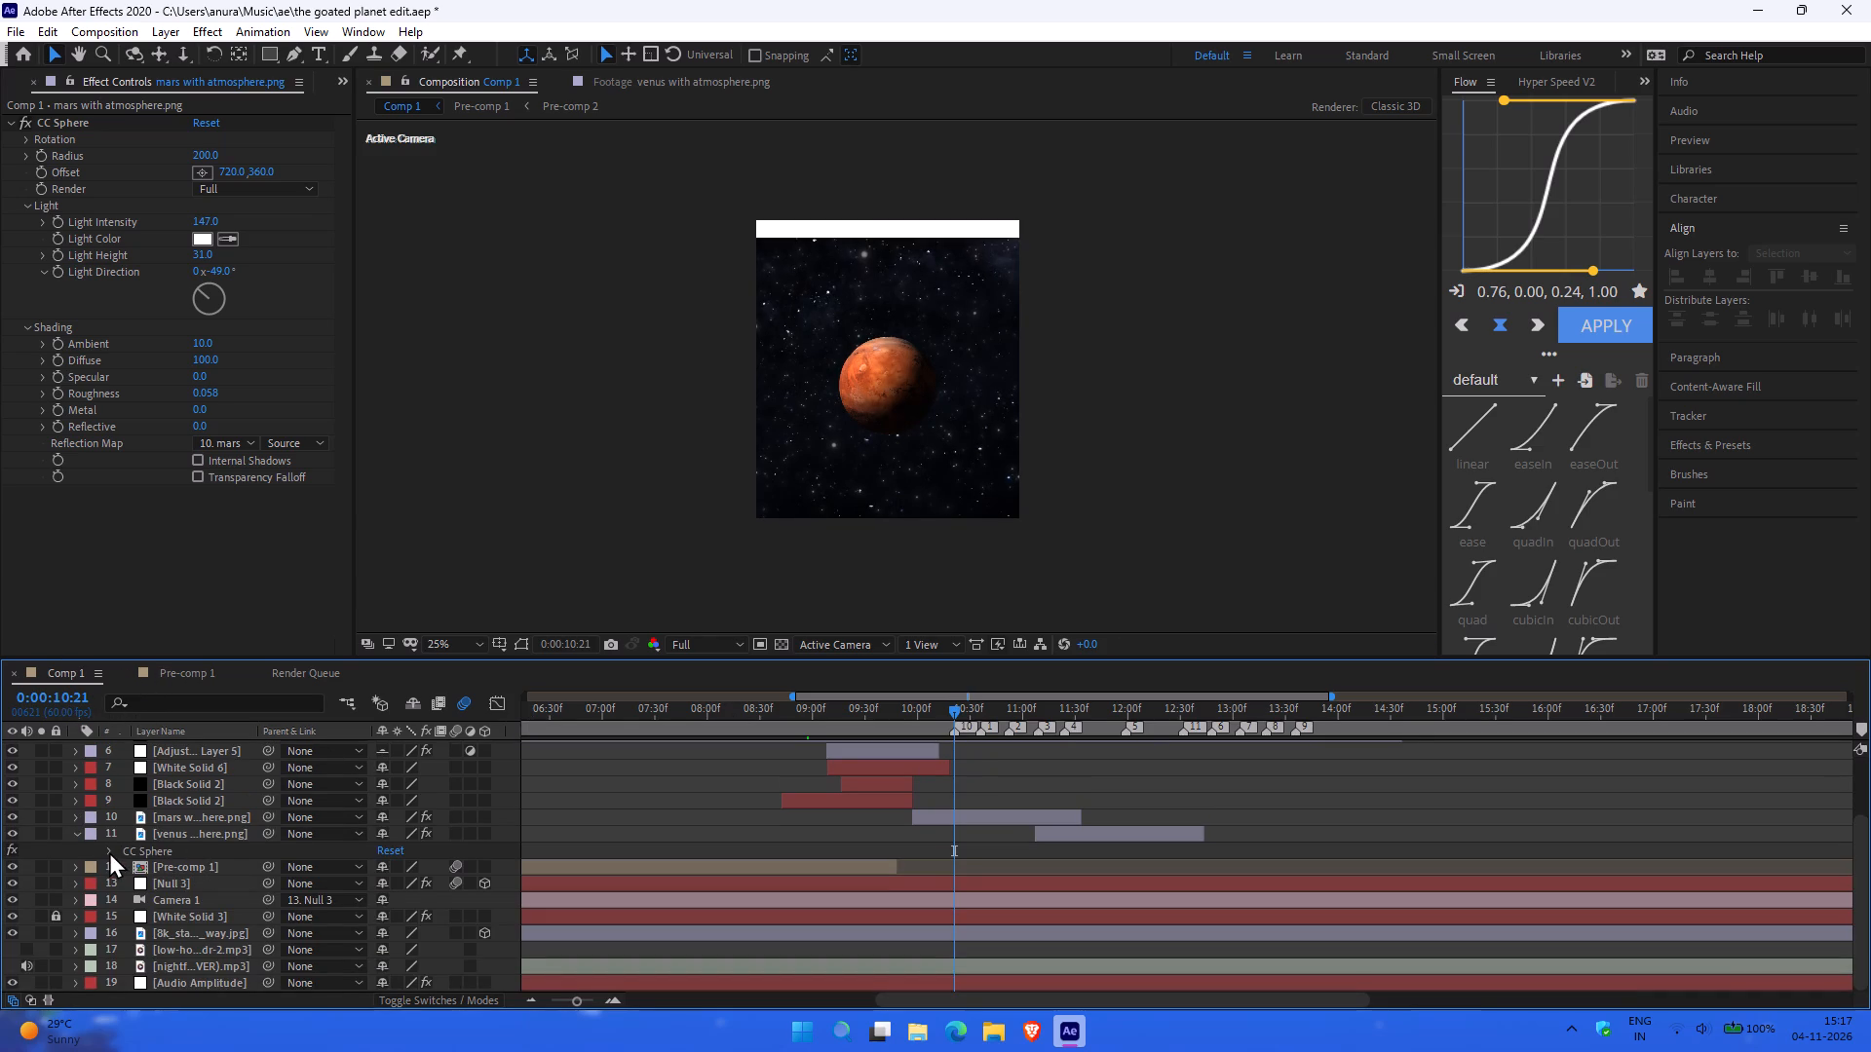
pyautogui.click(124, 872)
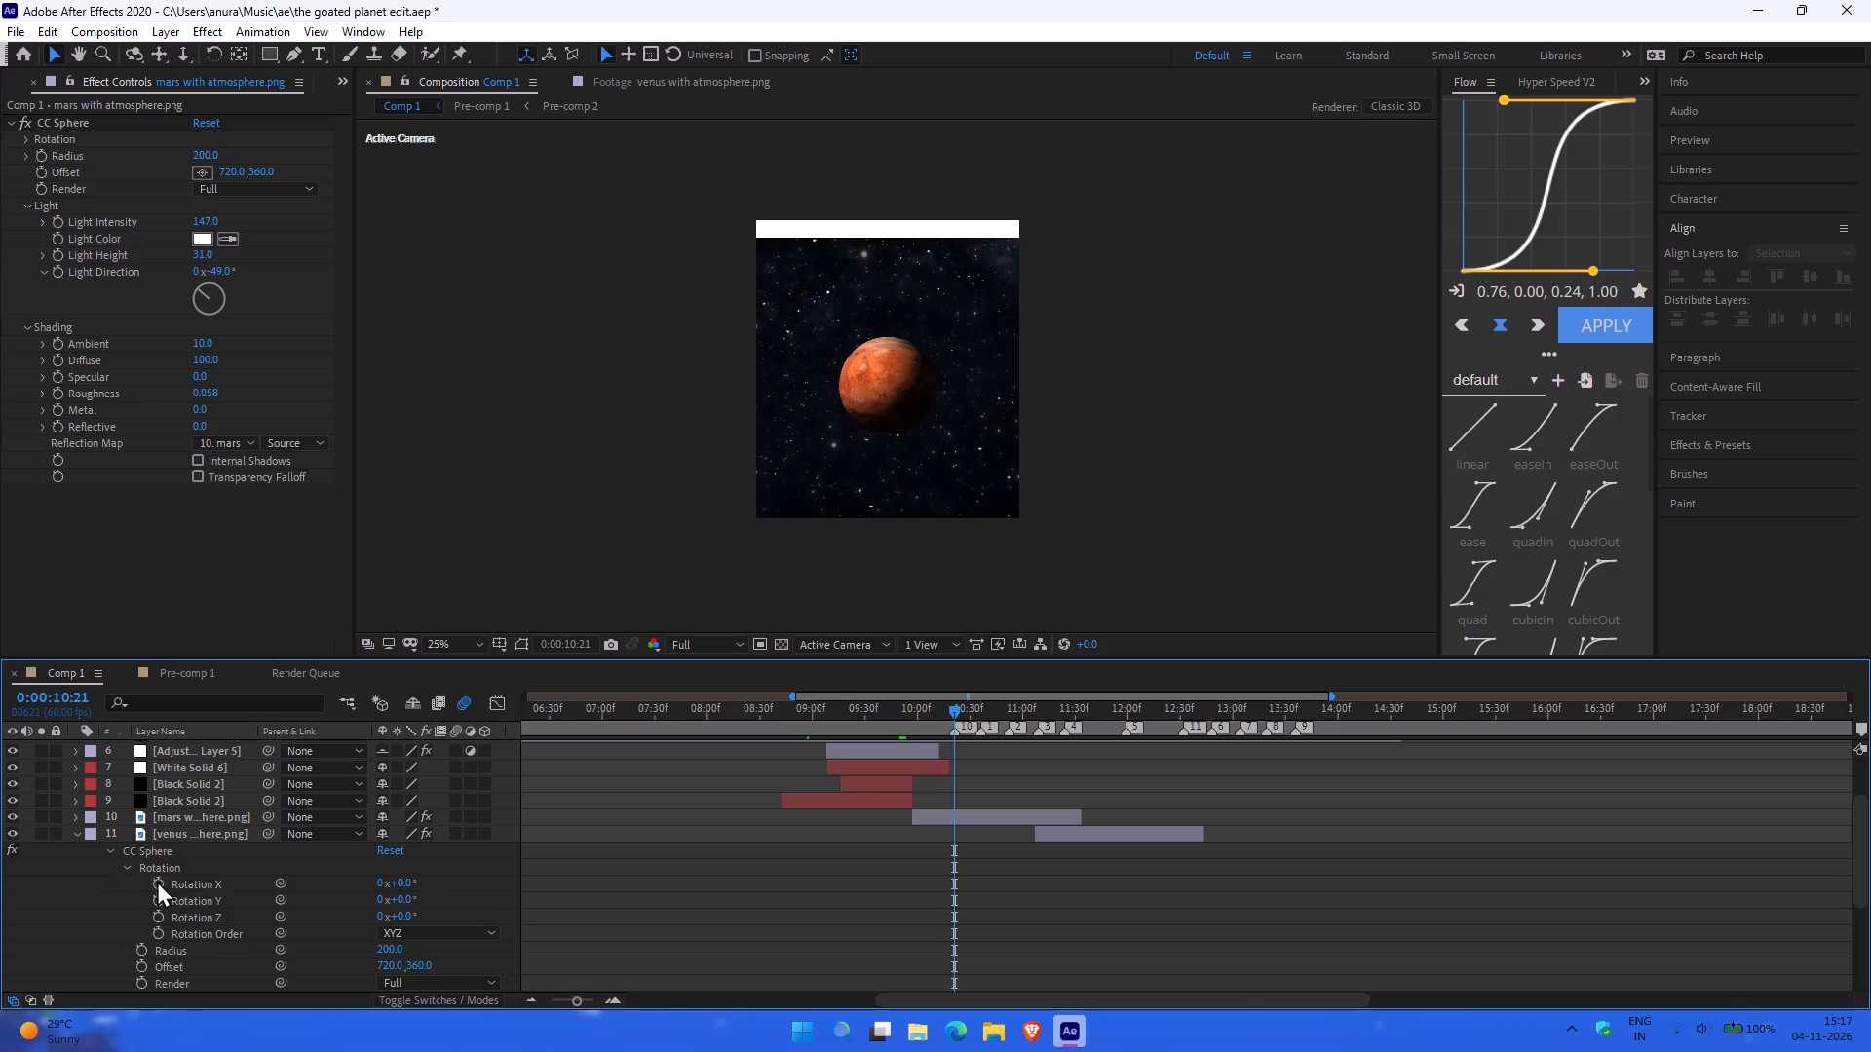
pyautogui.keyDown('alt'); pyautogui.click(204, 902); pyautogui.keyUp('alt')
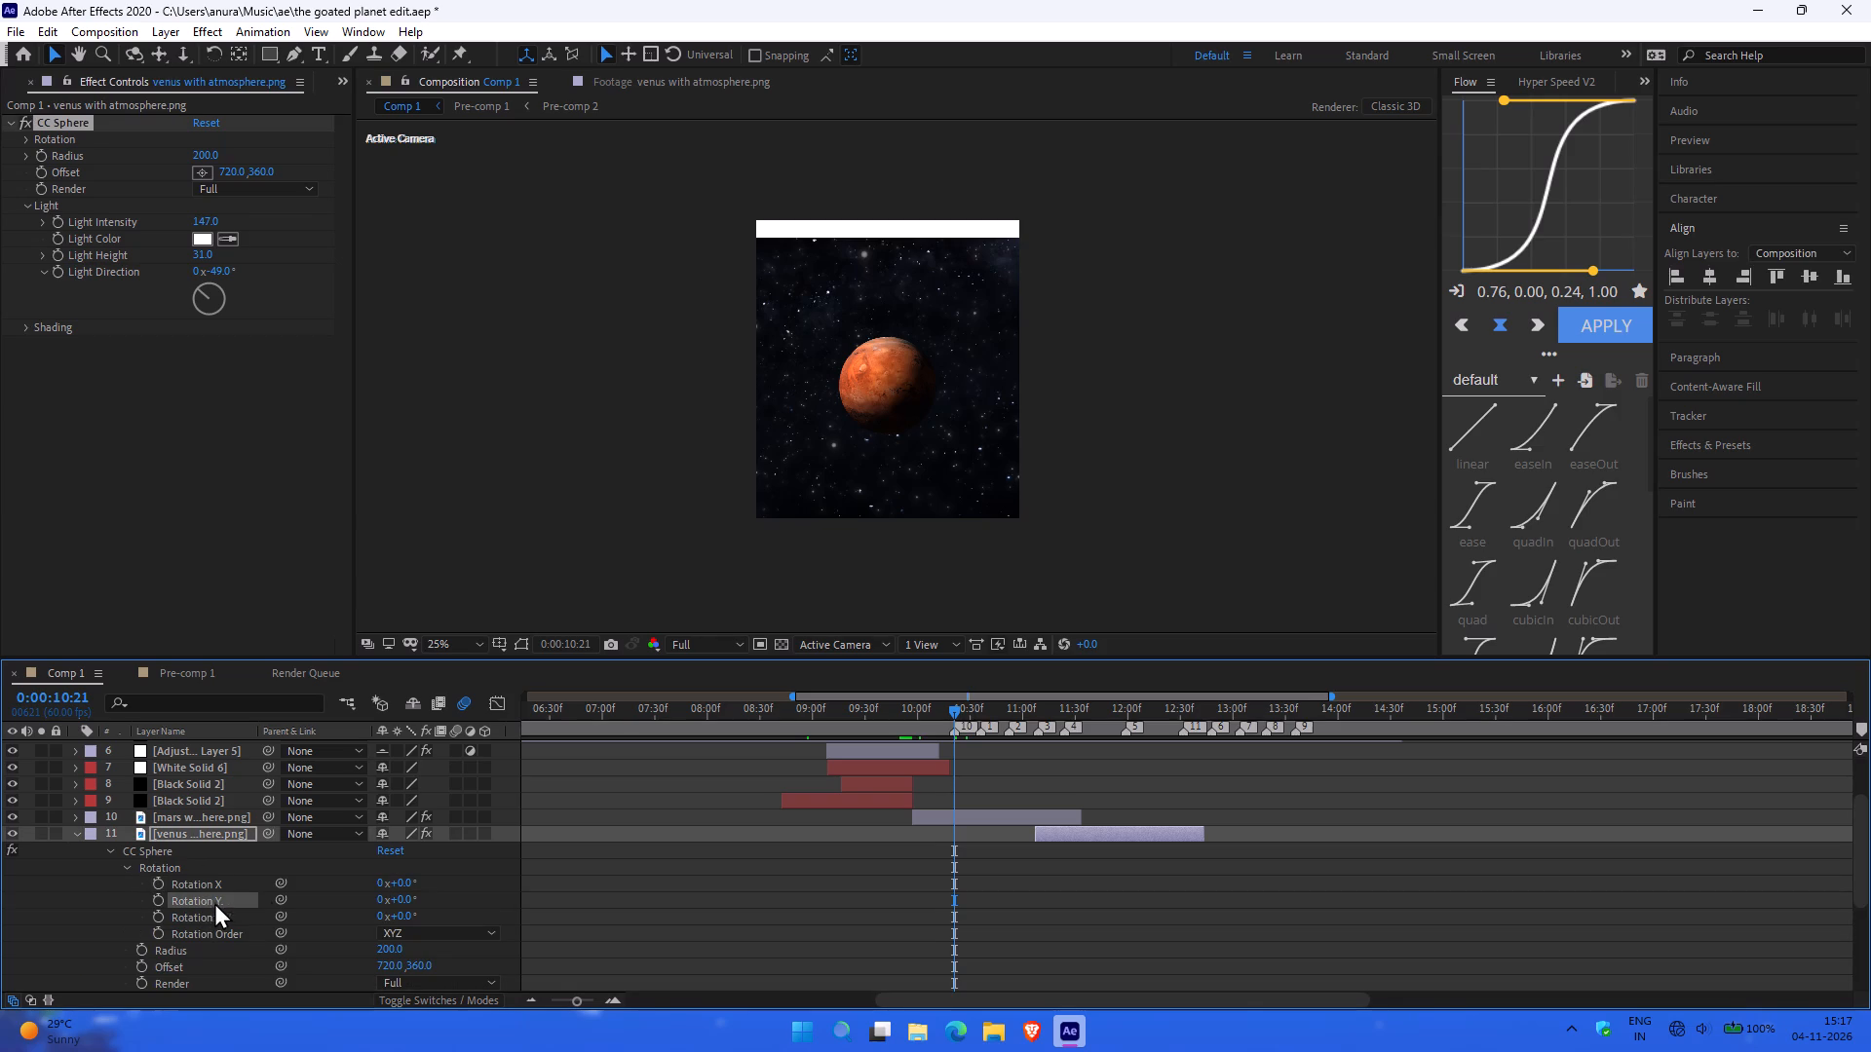
pyautogui.keyDown('alt'); pyautogui.click(156, 900); pyautogui.keyUp('alt')
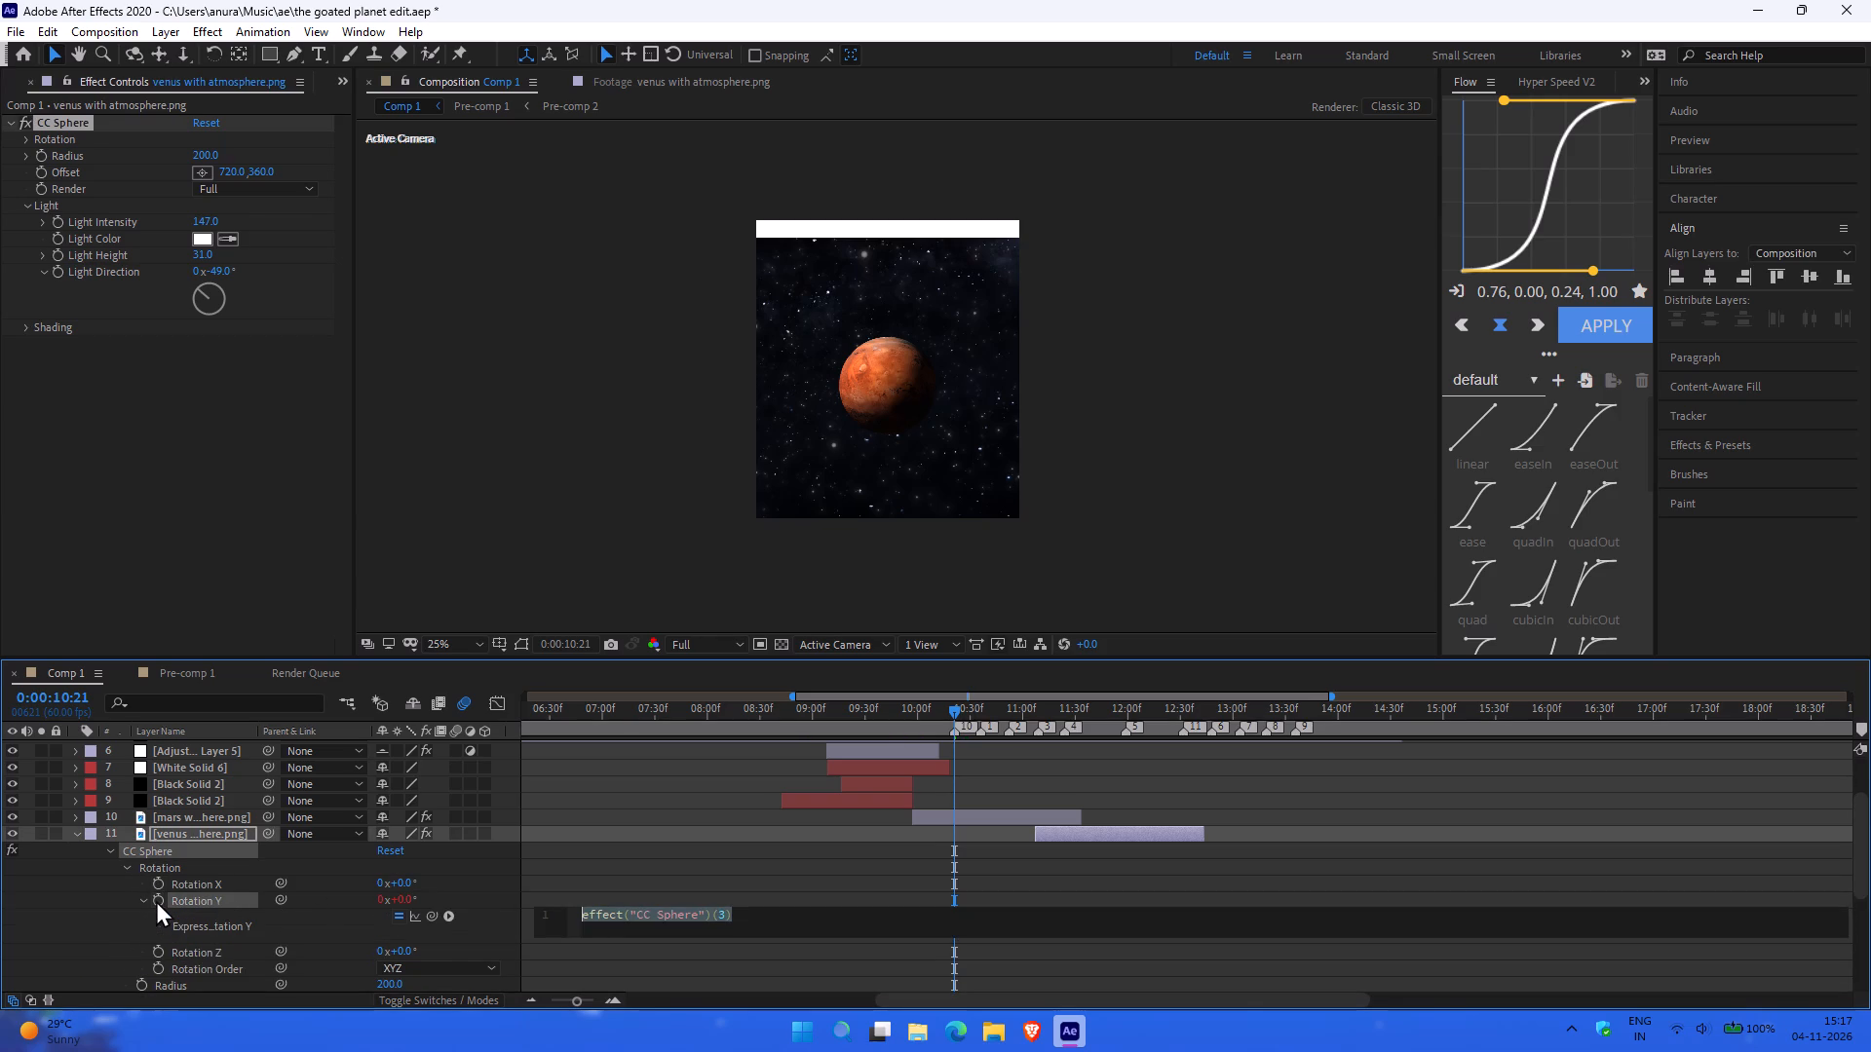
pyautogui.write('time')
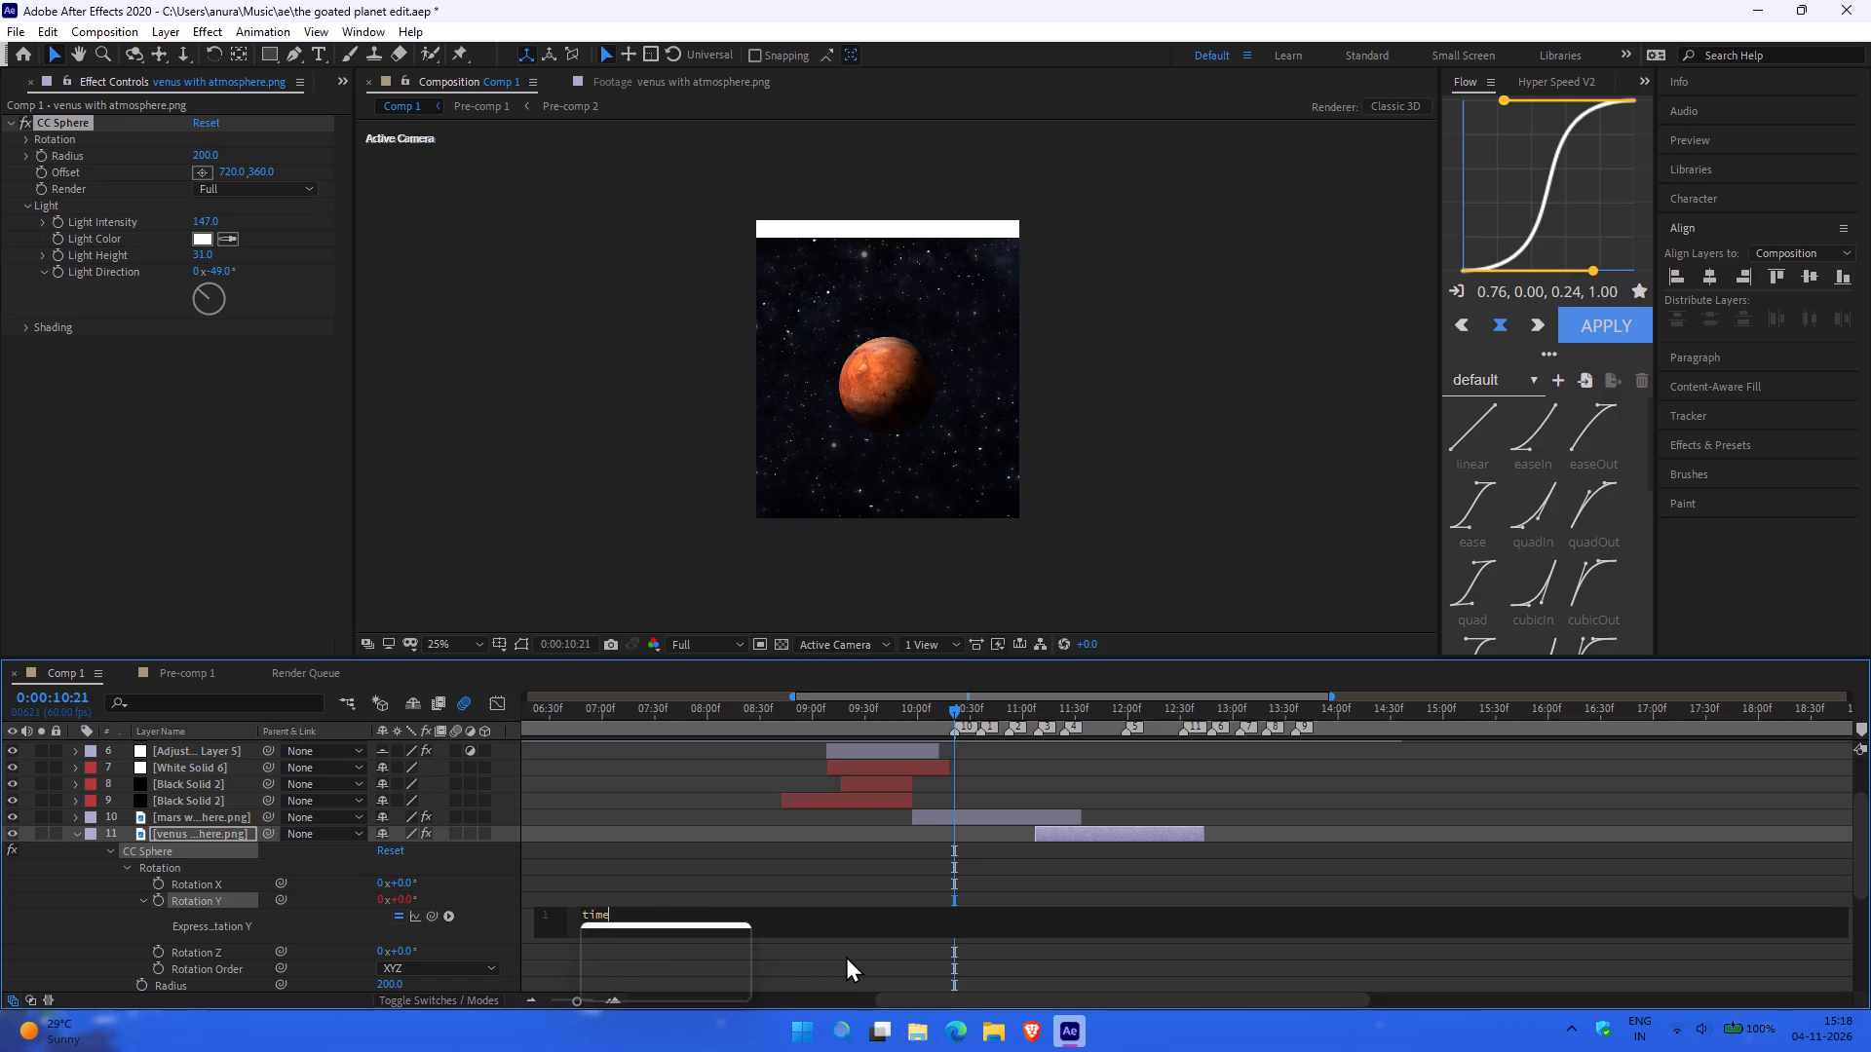
# Complete the Rotation Y expression on Venus's CC Sphere as time*10 and collapse the layer's properties.
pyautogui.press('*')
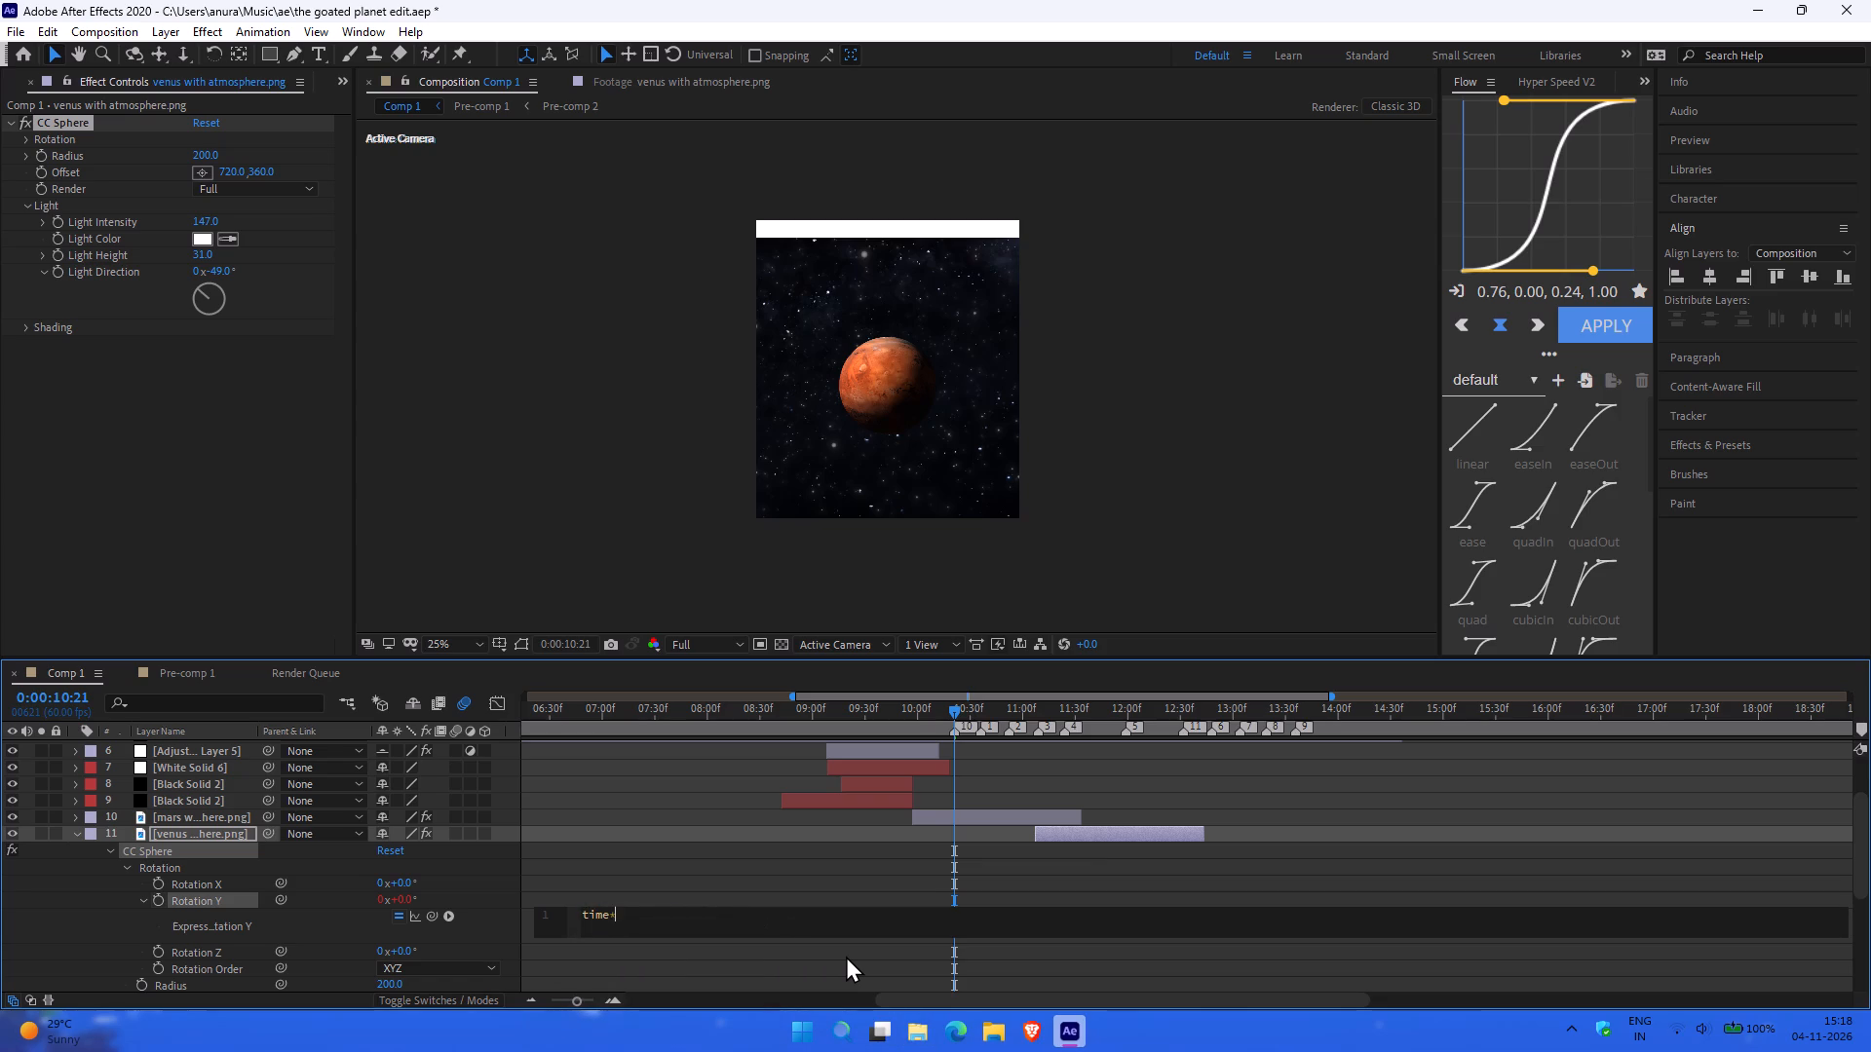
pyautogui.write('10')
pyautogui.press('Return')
pyautogui.click(76, 831)
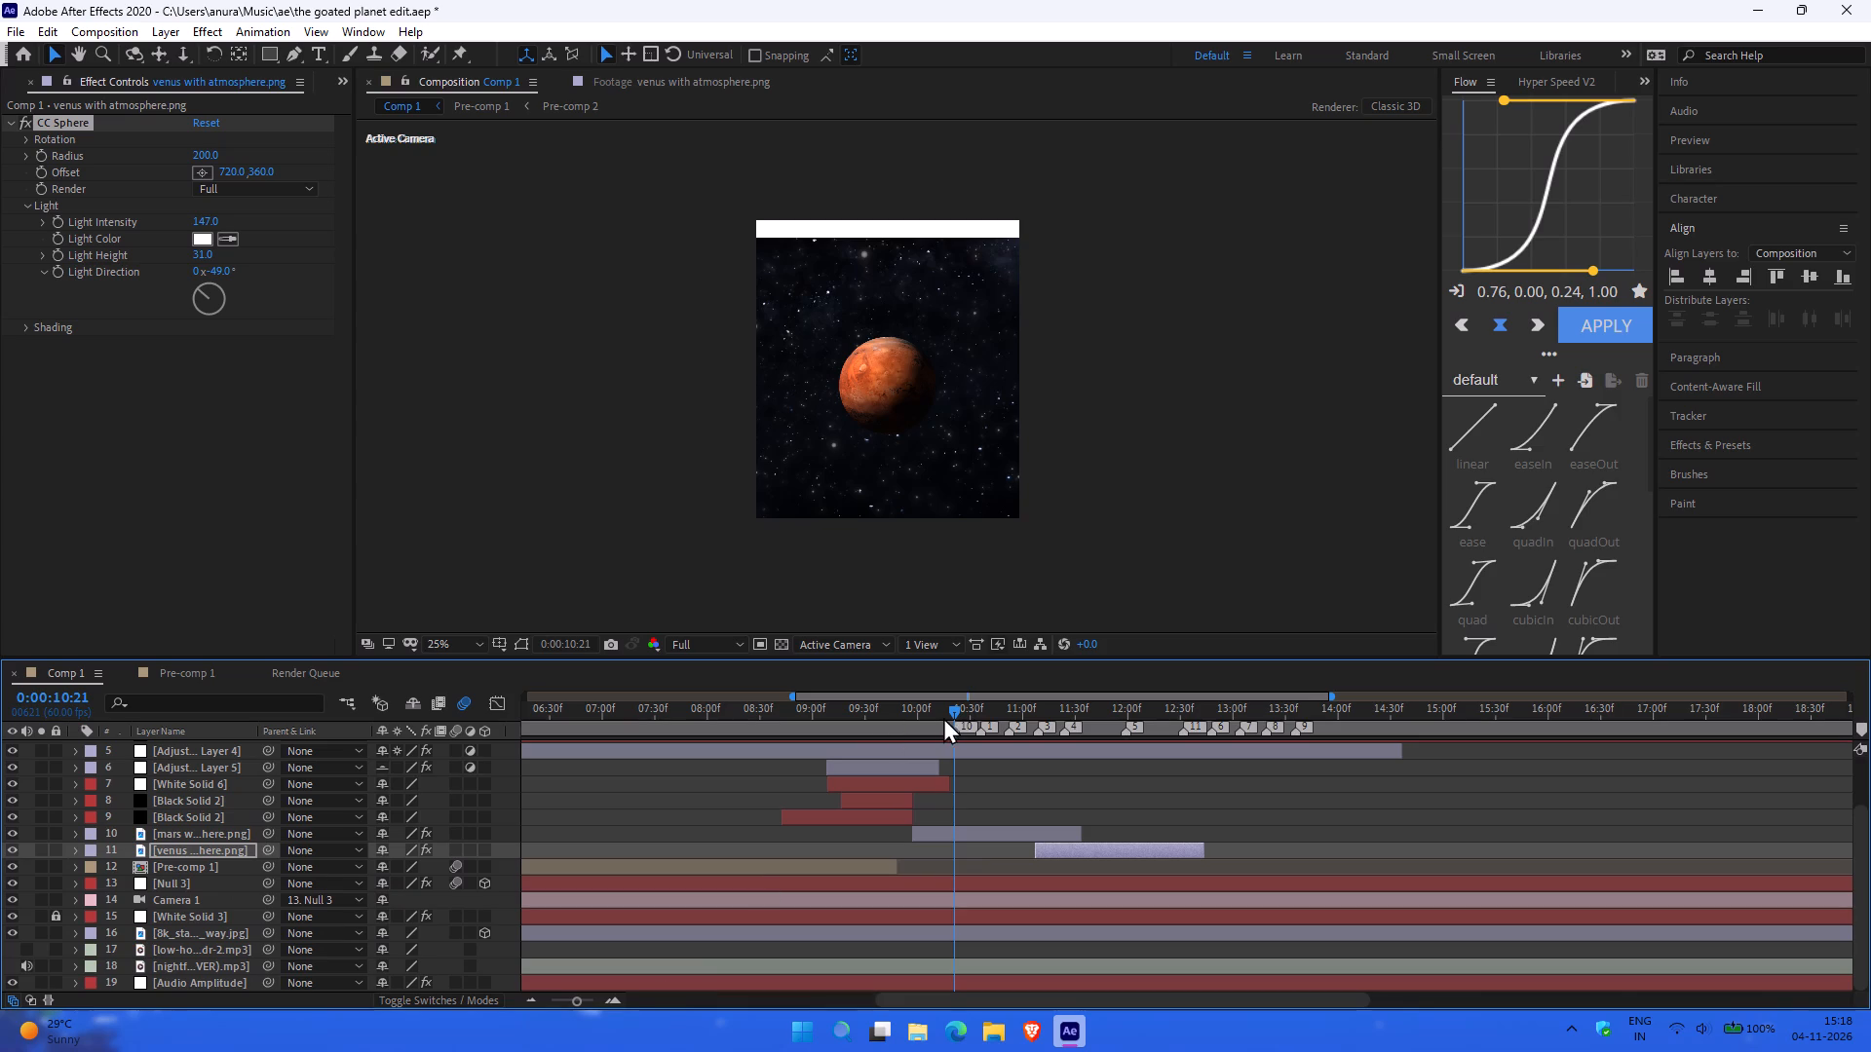
# Enable motion blur on the Mars and Venus layers in Comp 1.
pyautogui.moveTo(954, 712); pyautogui.dragTo(937, 712)
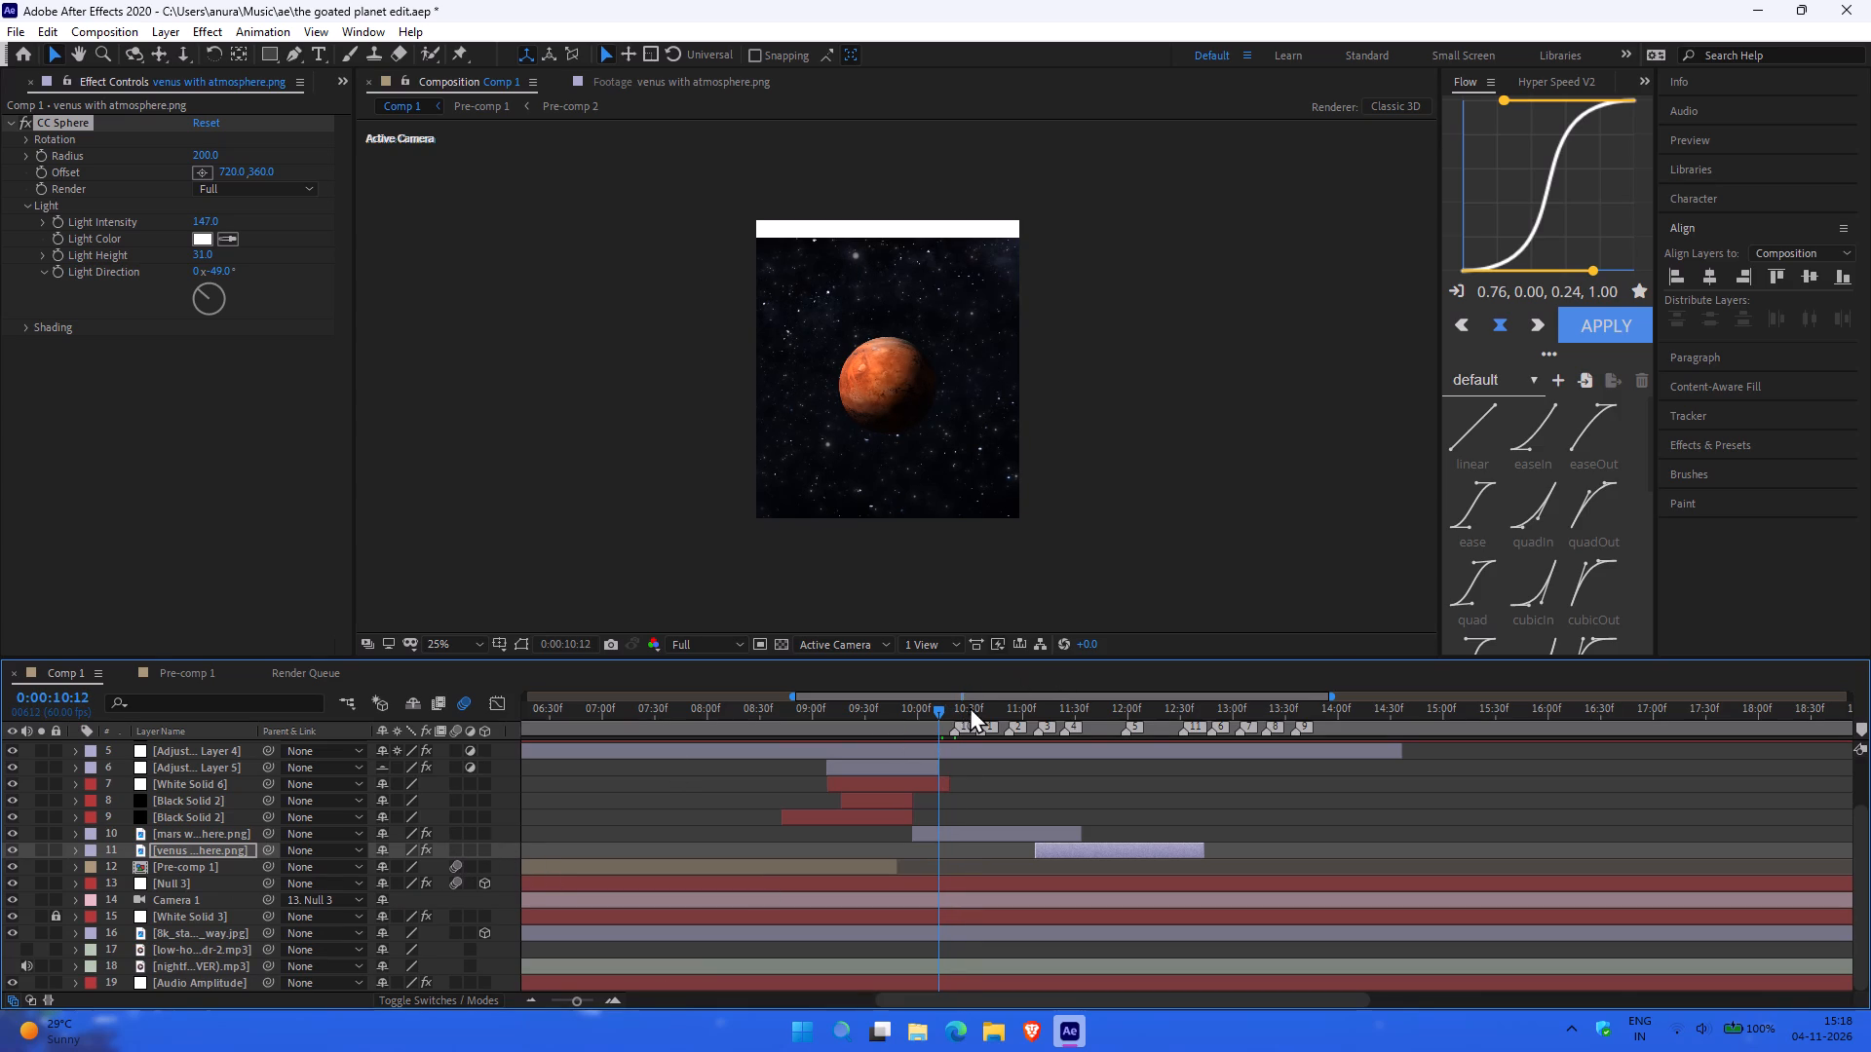
pyautogui.click(452, 845)
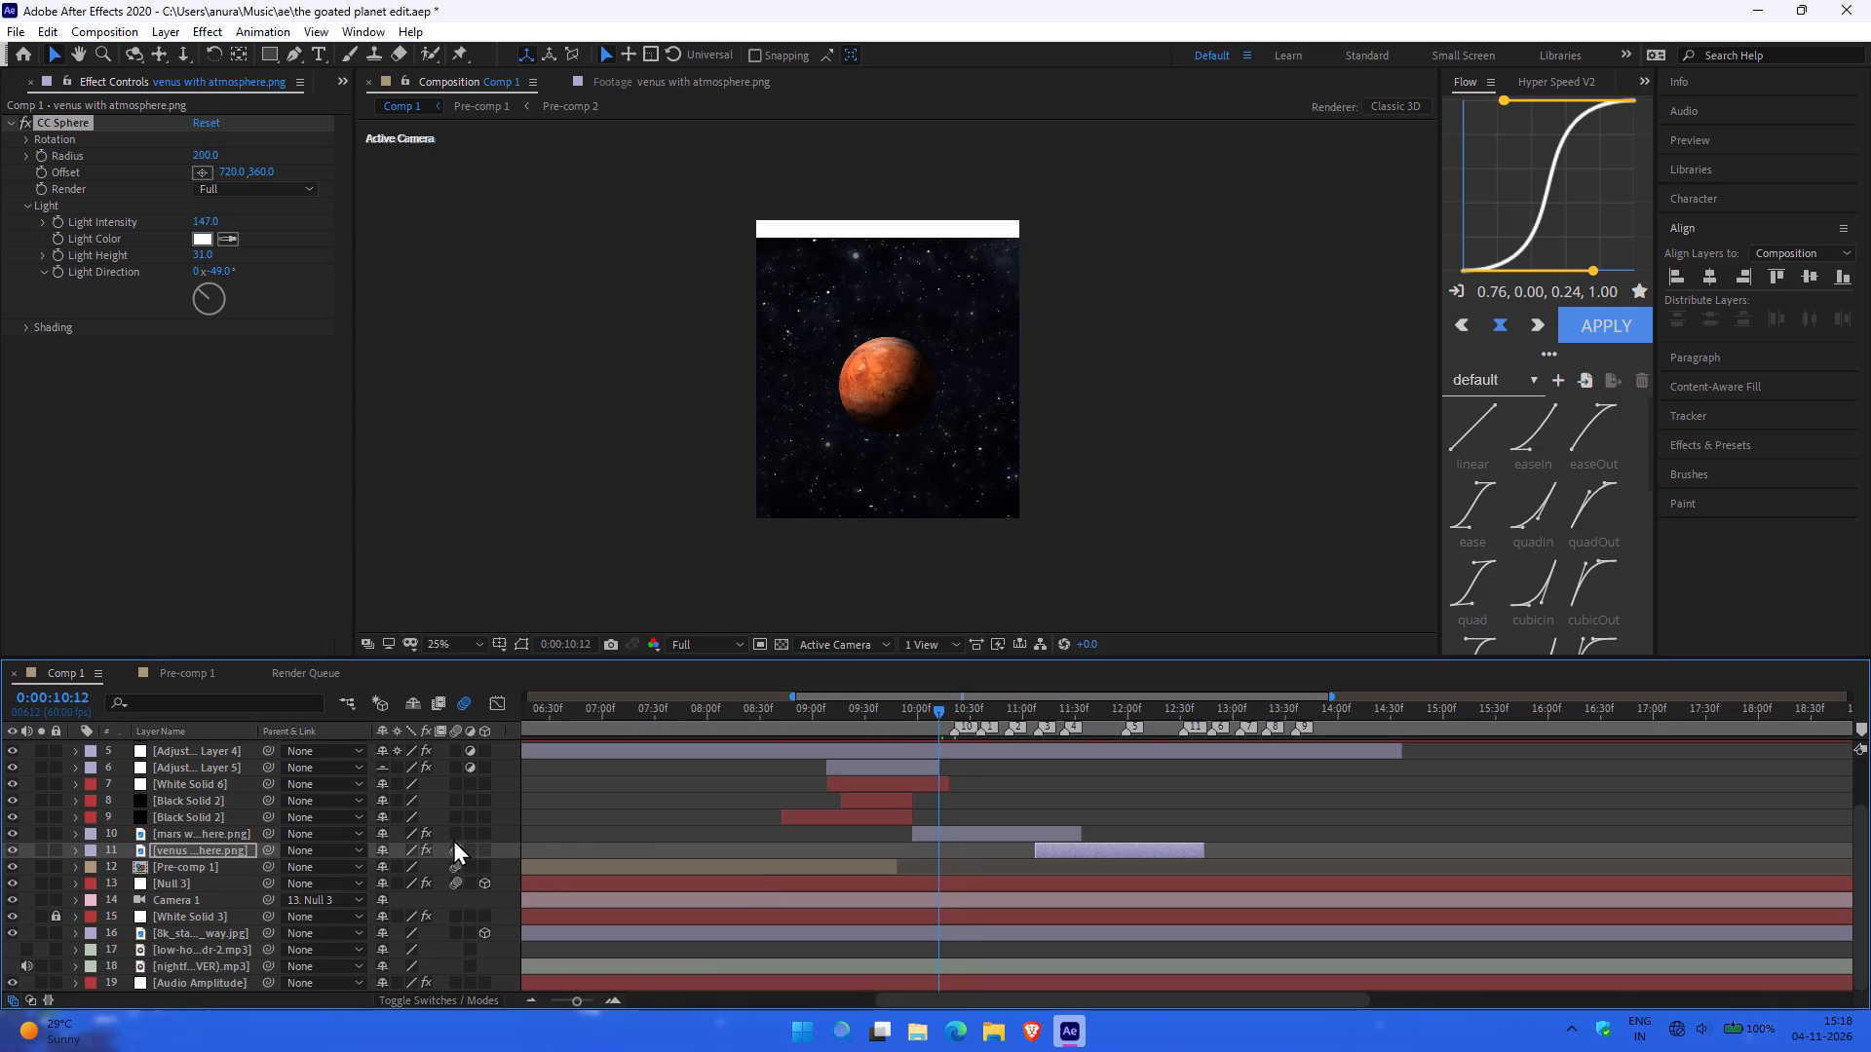
pyautogui.click(454, 838)
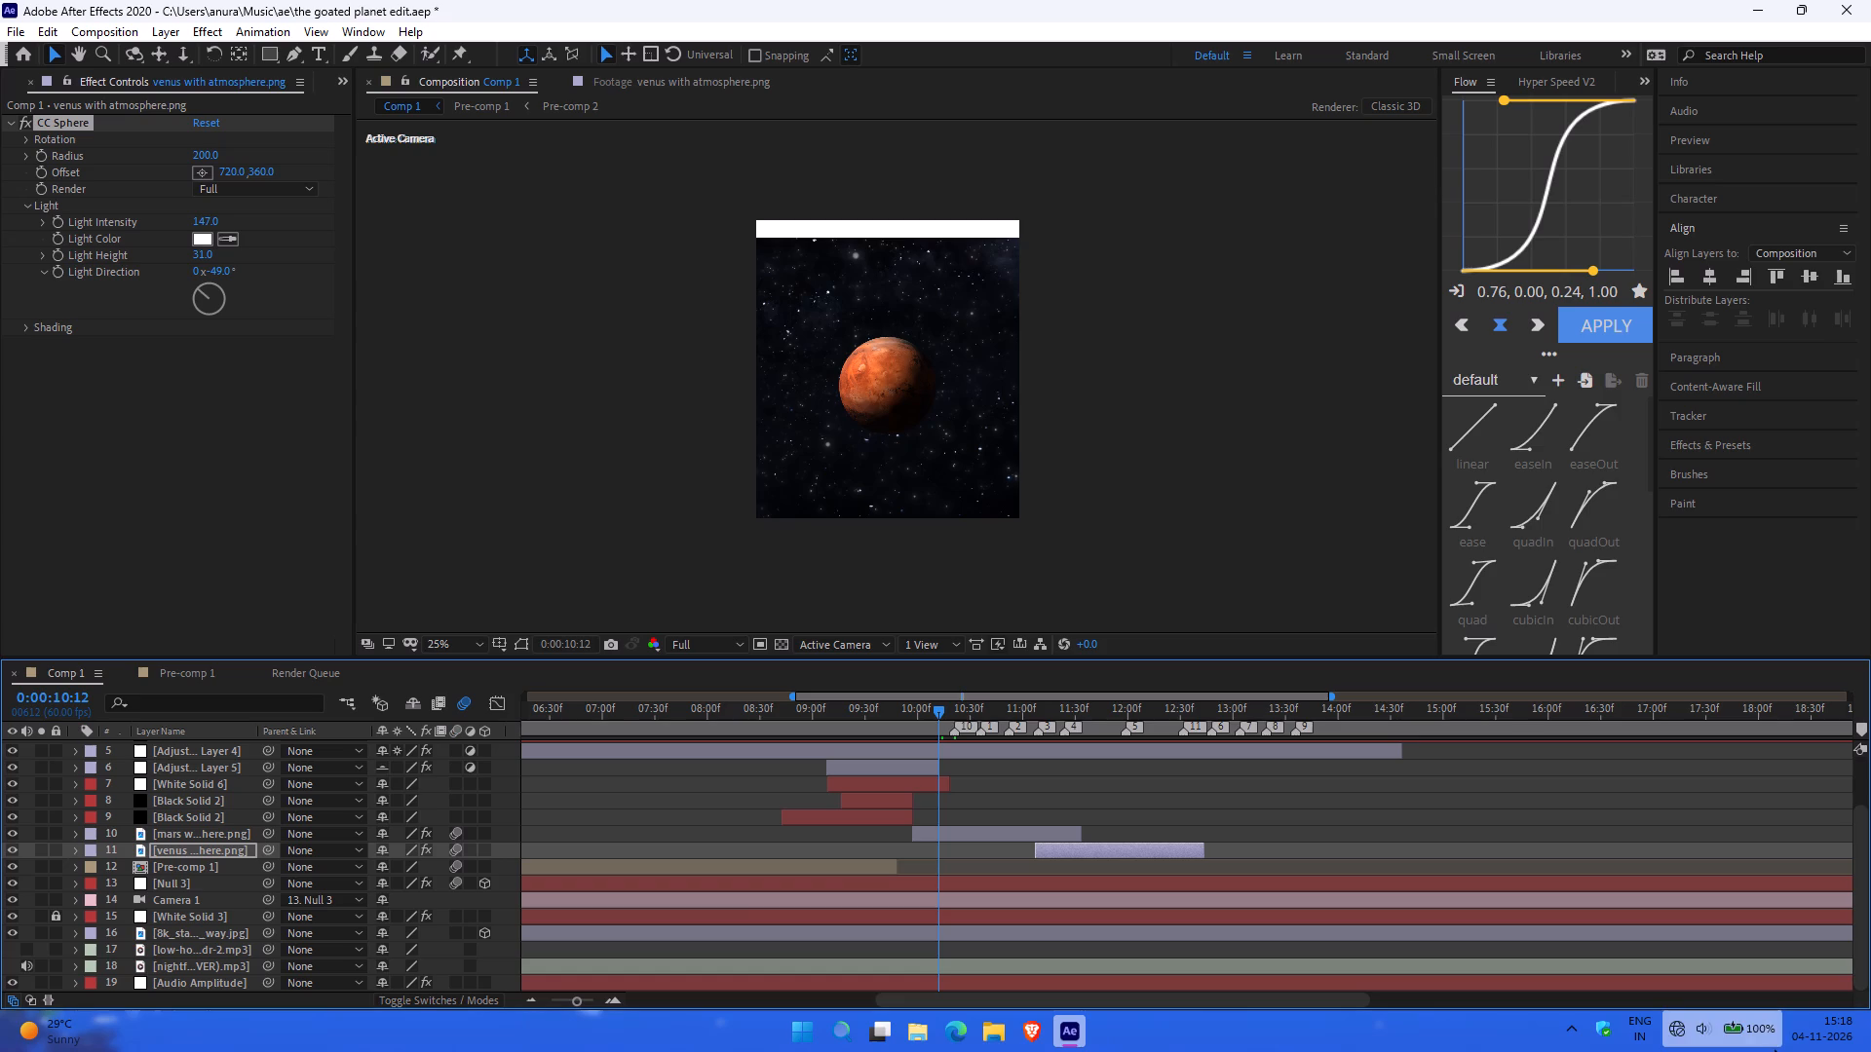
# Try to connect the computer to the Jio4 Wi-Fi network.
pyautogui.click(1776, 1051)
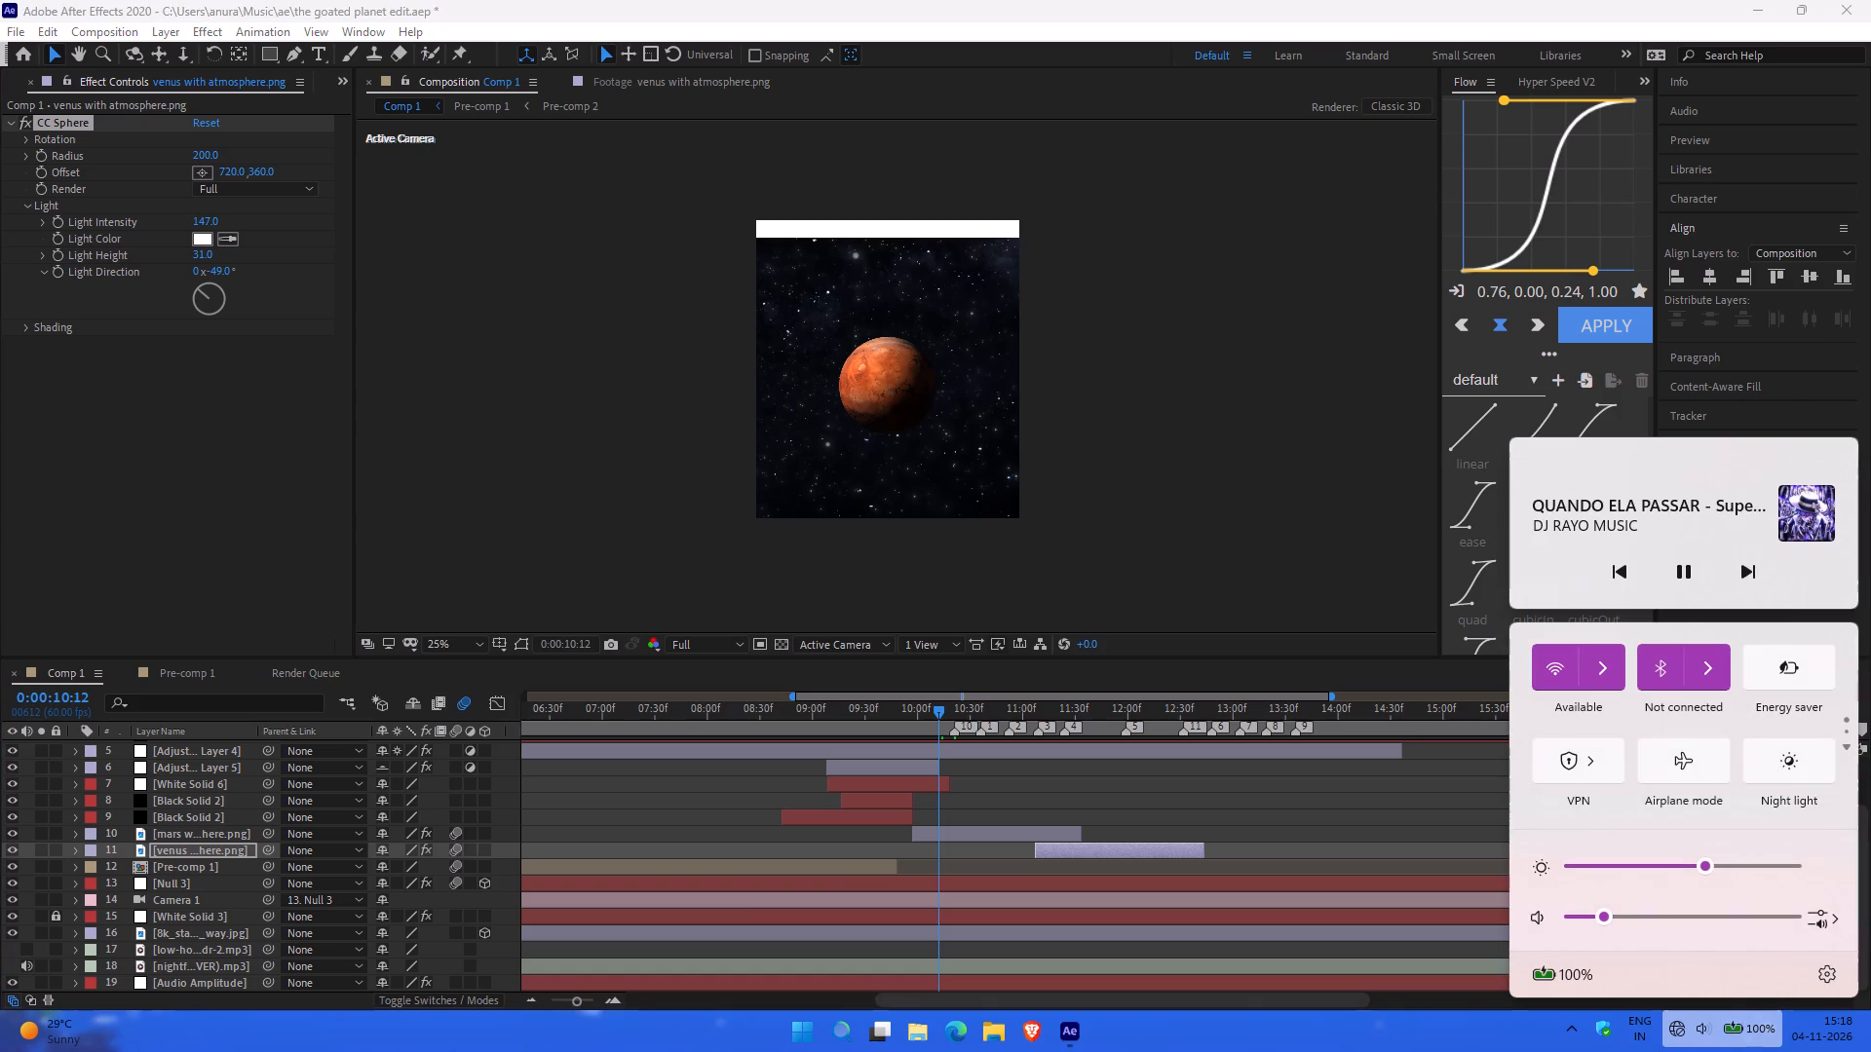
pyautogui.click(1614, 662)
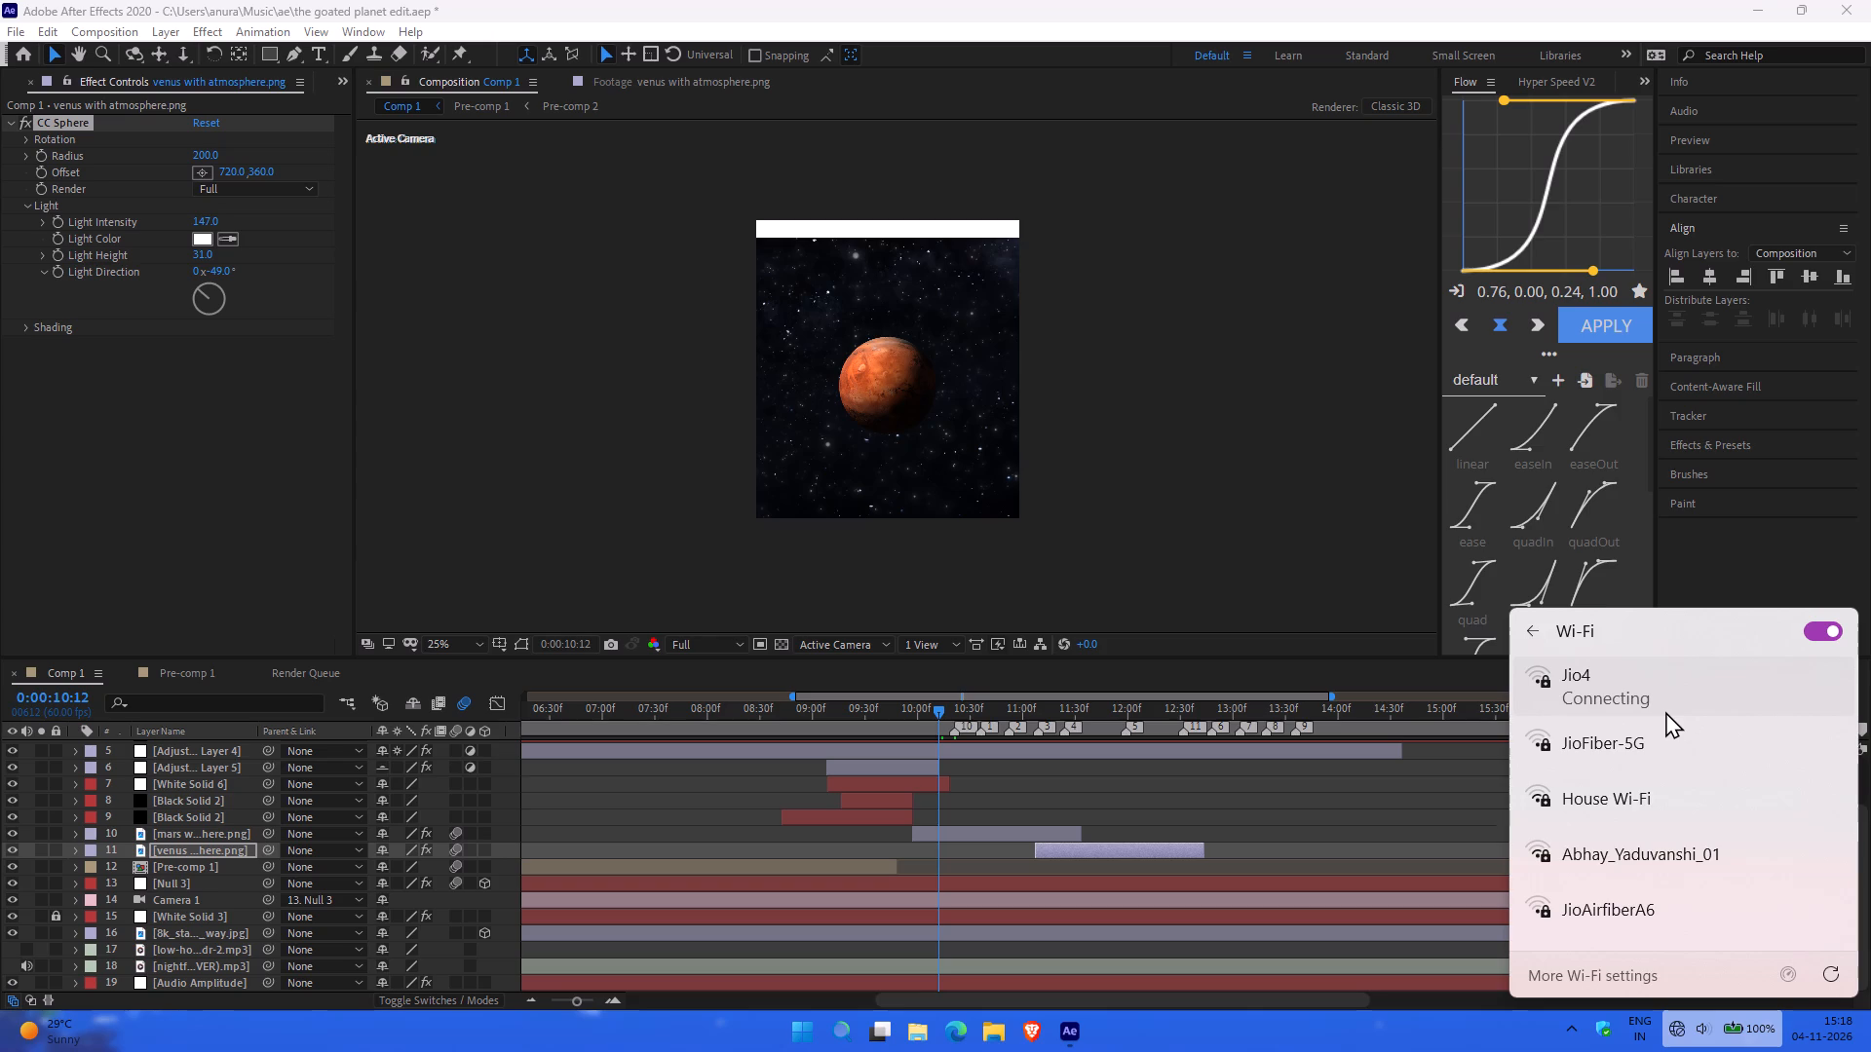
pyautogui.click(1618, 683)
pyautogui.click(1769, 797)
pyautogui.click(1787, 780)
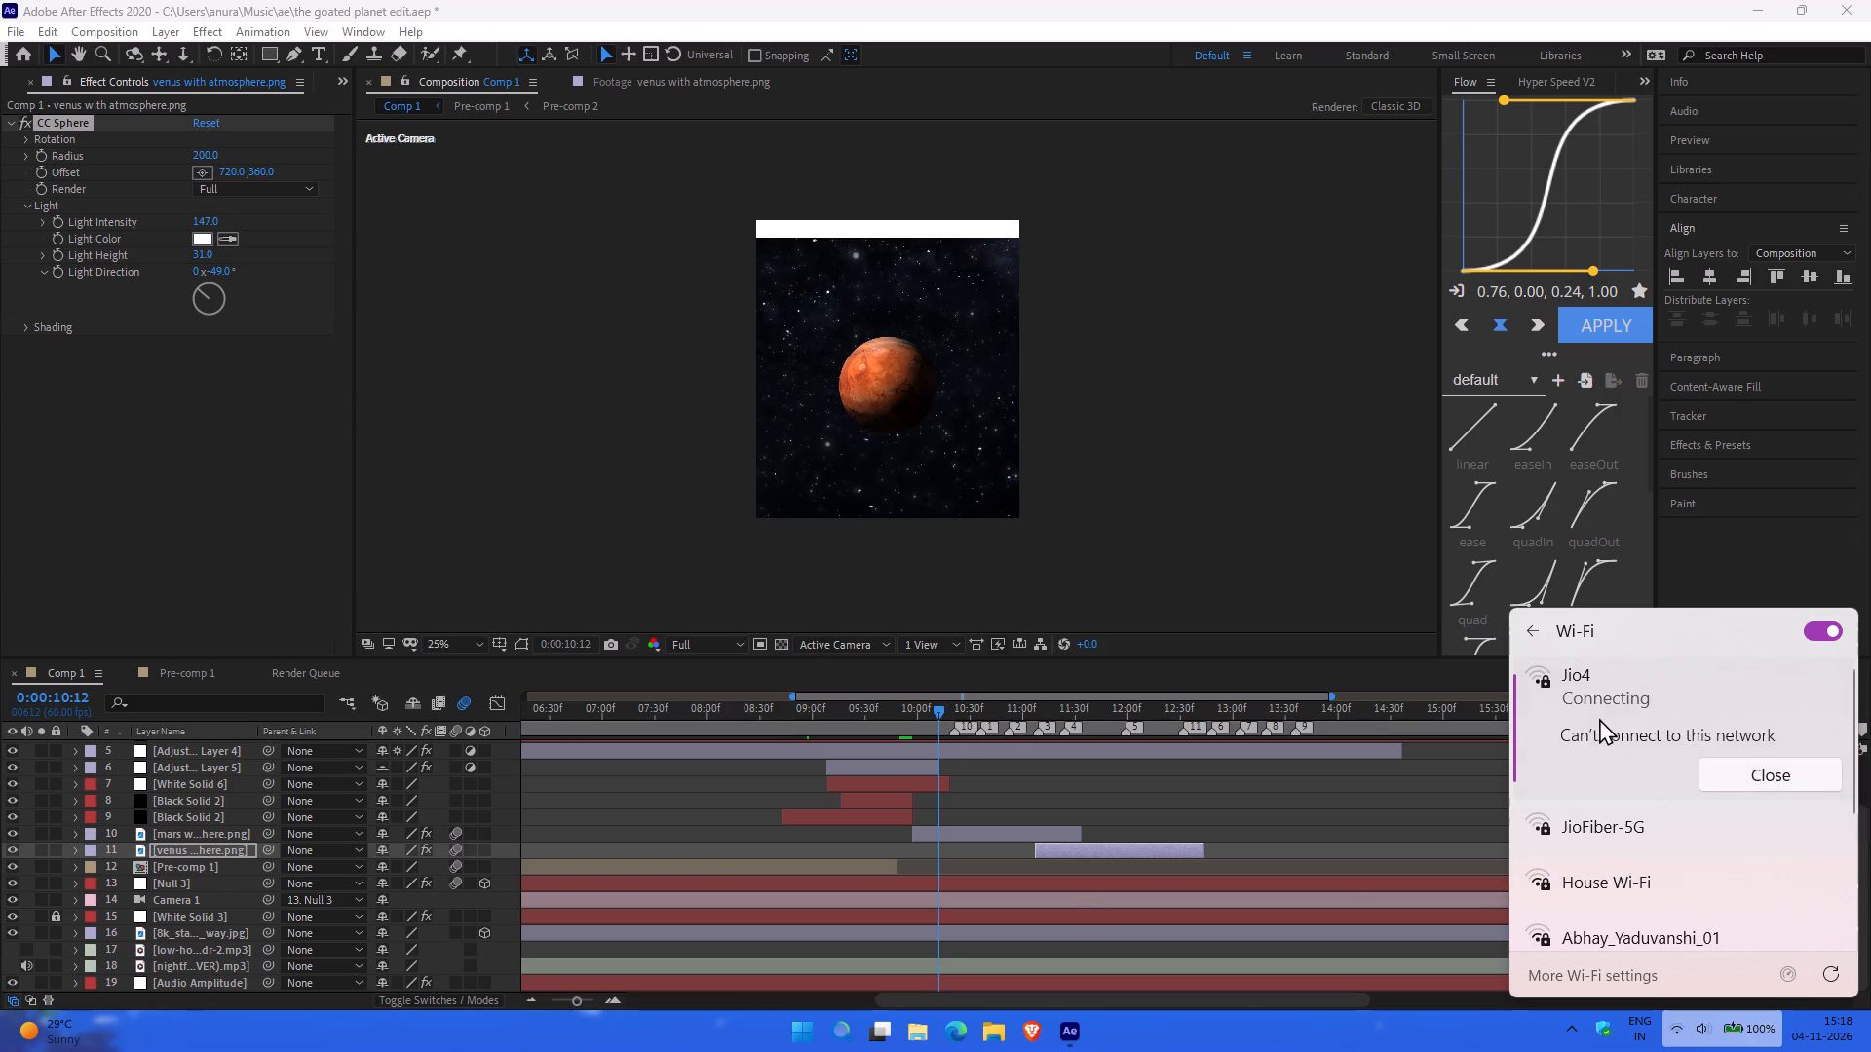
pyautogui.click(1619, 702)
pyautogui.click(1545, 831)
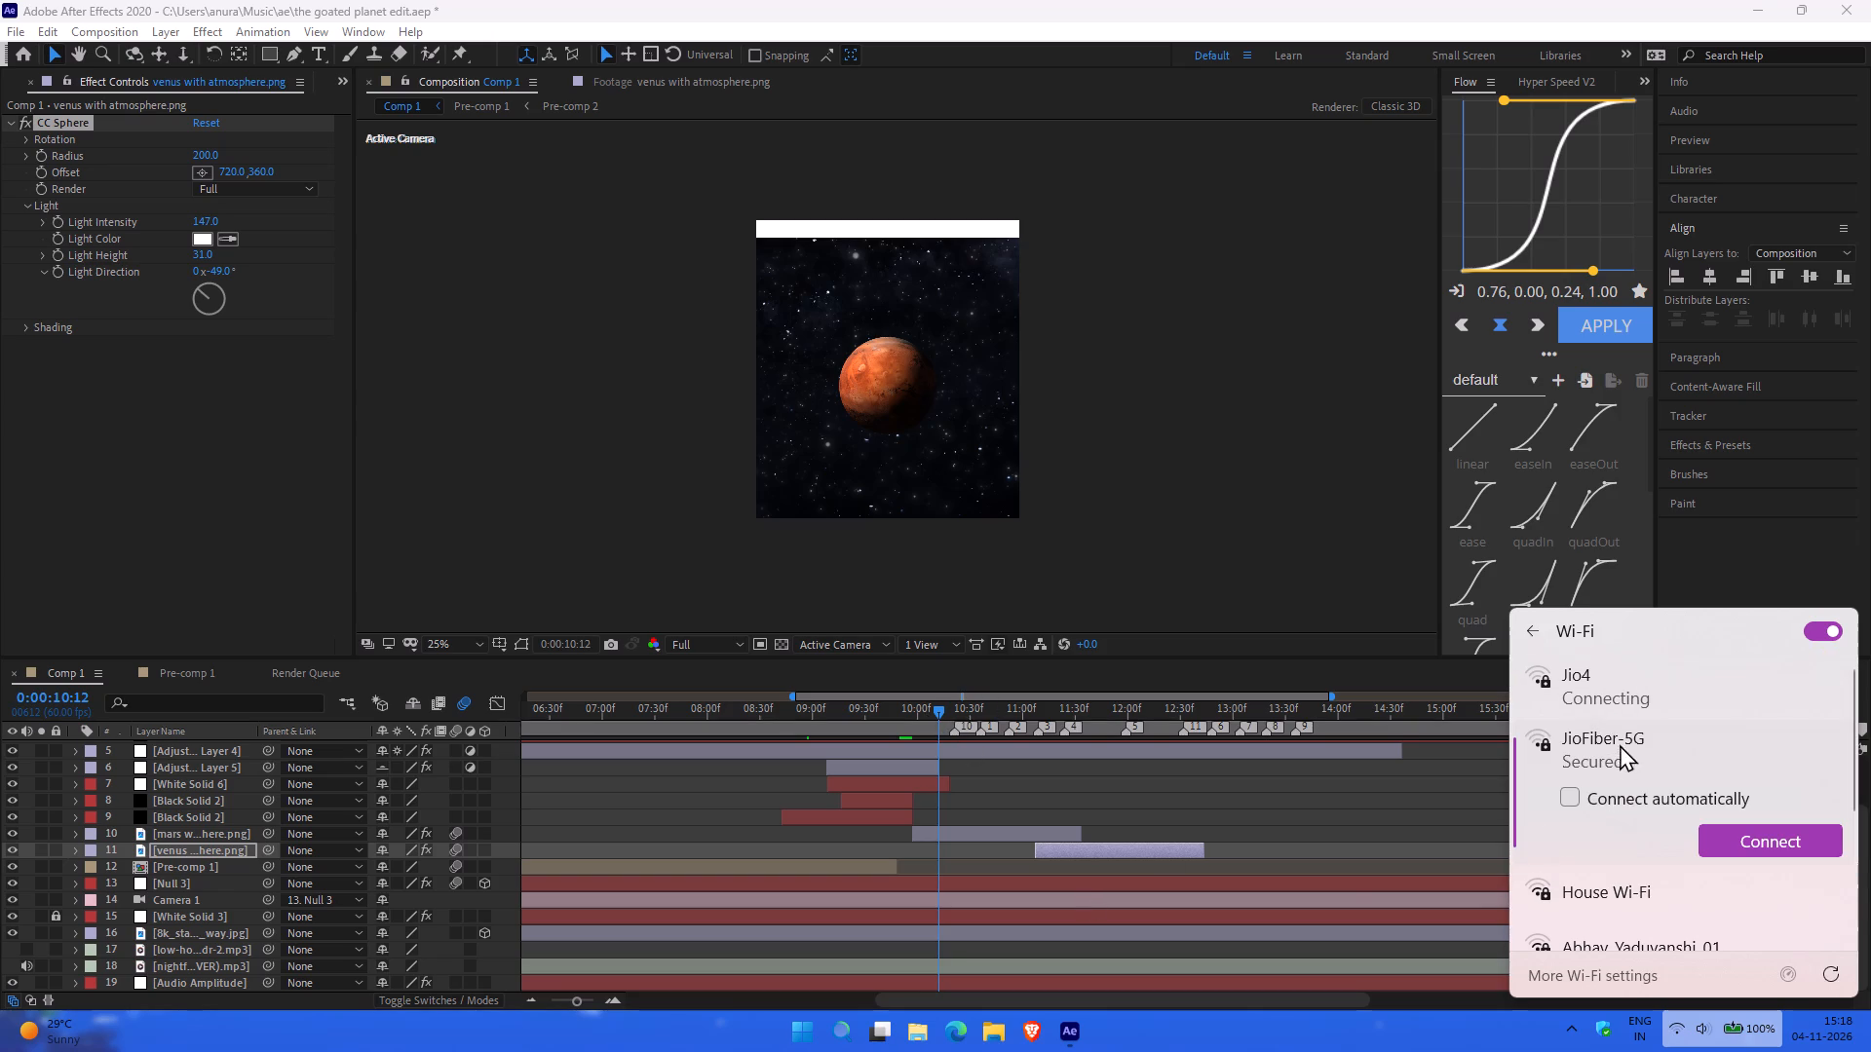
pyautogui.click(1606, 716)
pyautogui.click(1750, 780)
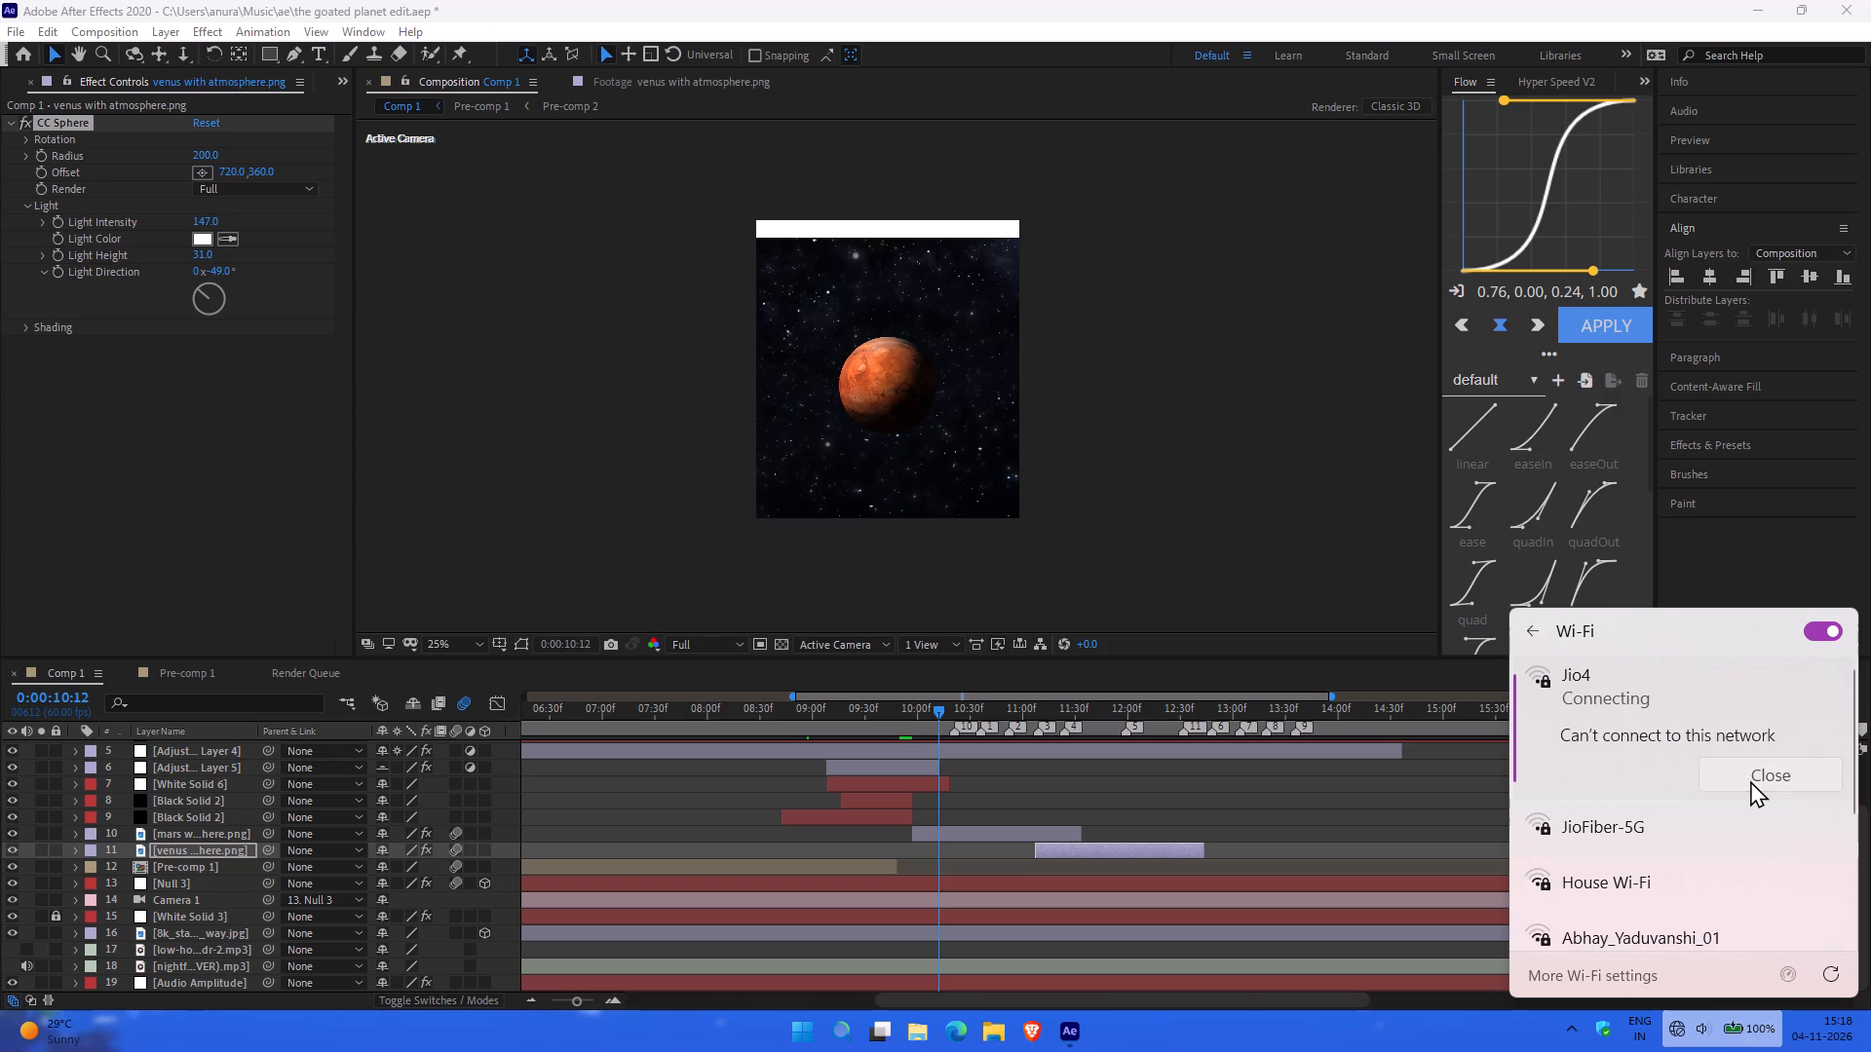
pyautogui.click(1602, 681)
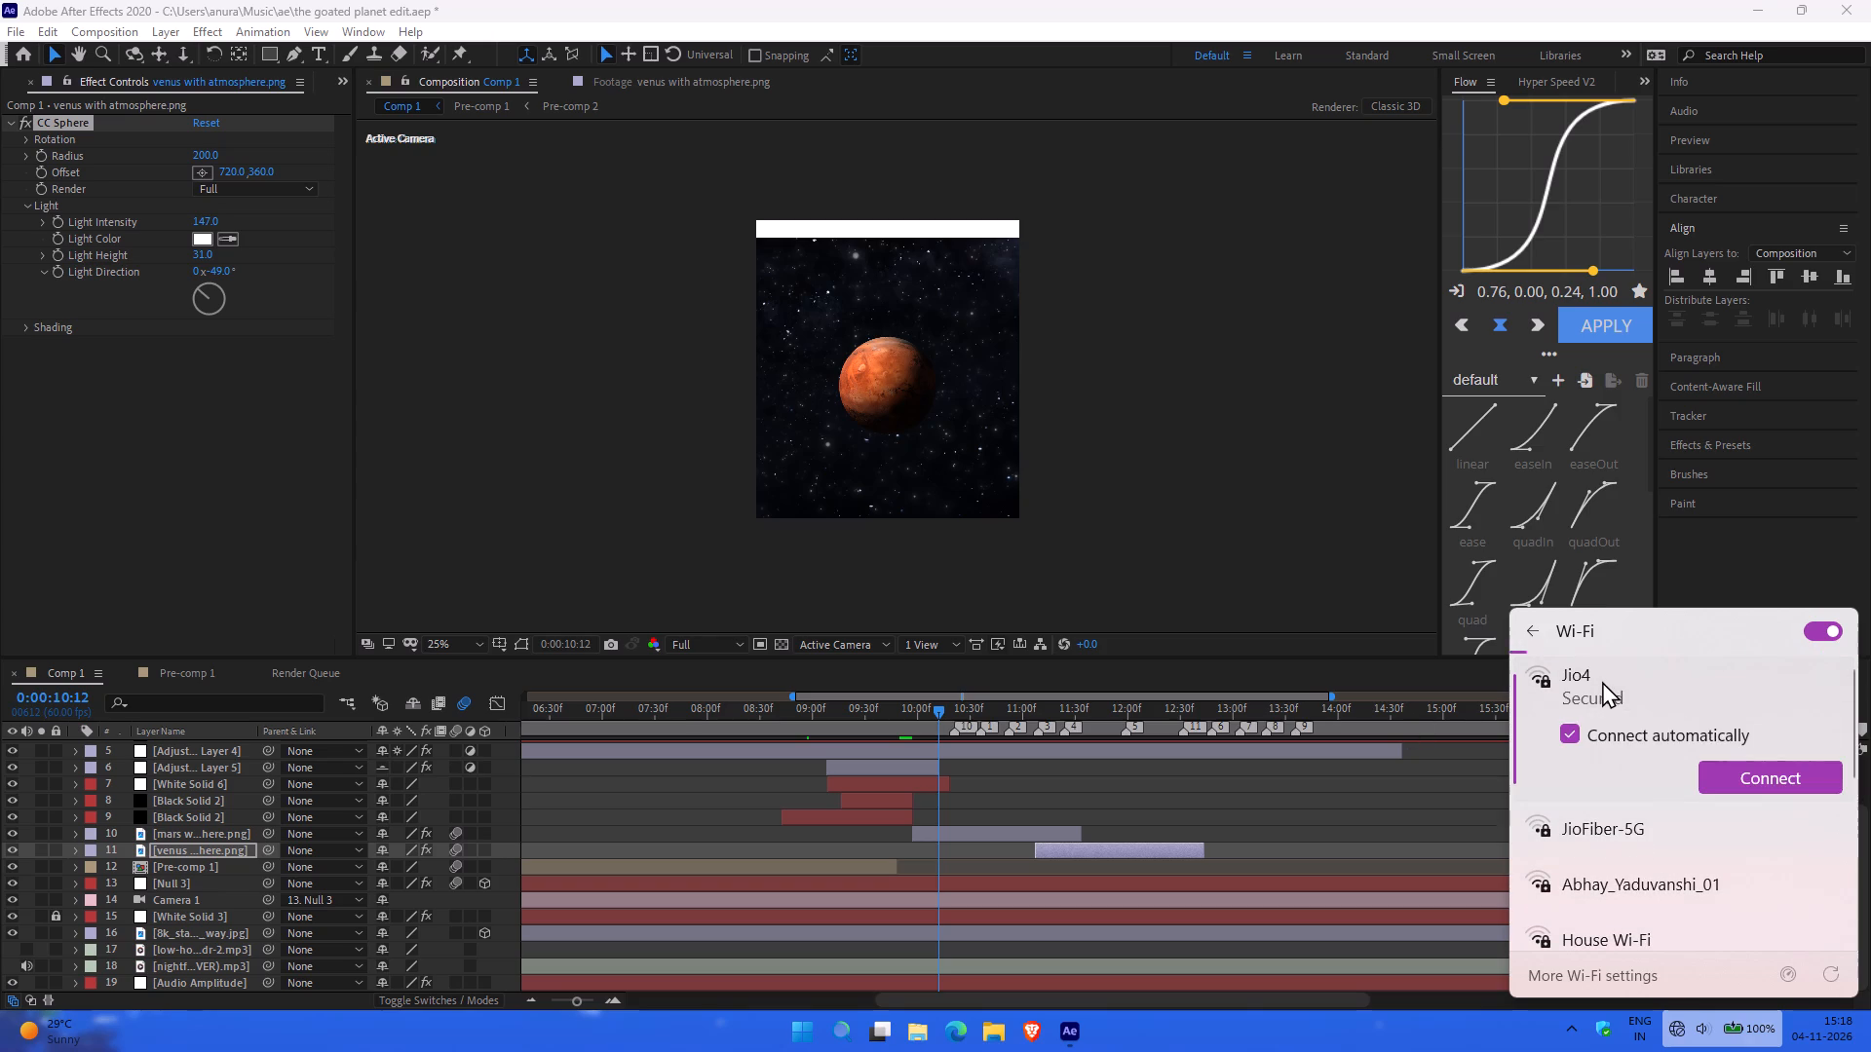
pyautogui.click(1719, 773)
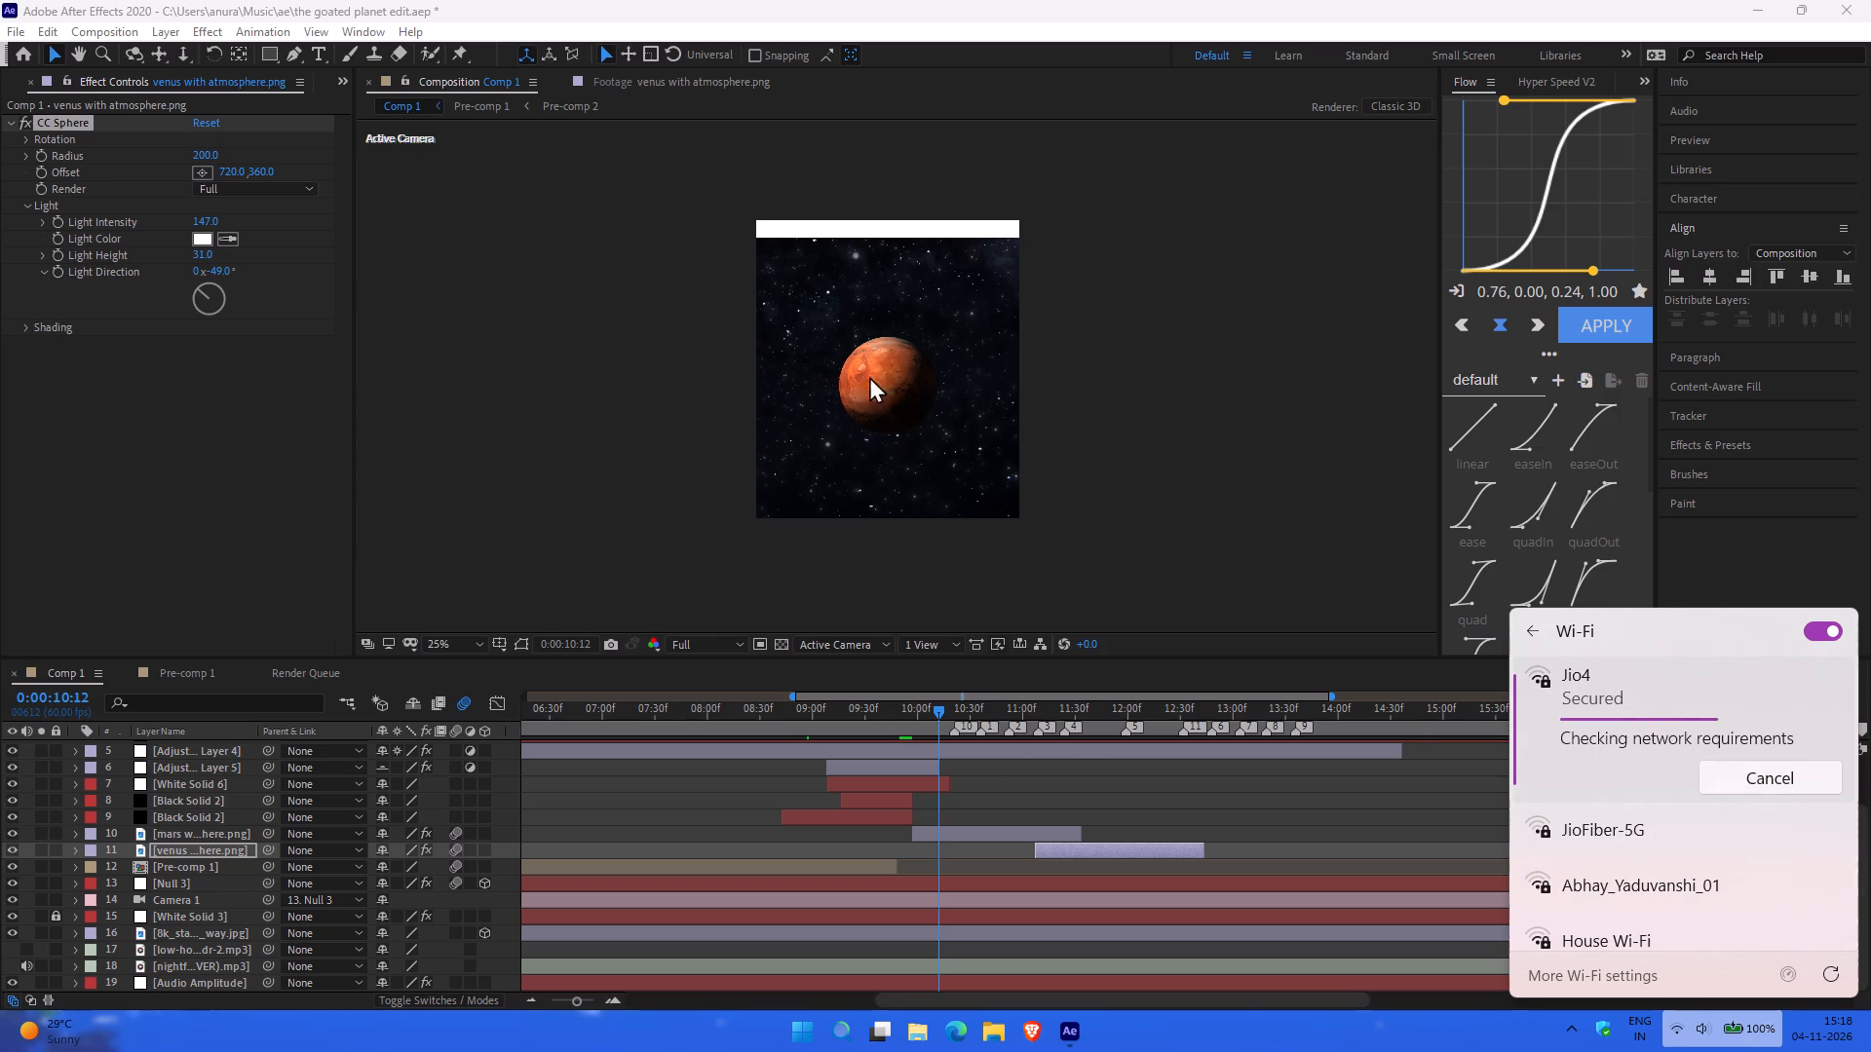
# Check the Mars-to-Venus section of Comp 1, then expand the Rotation settings of Mars's CC Sphere at 0:00:10:36.
pyautogui.moveTo(936, 708); pyautogui.dragTo(977, 700)
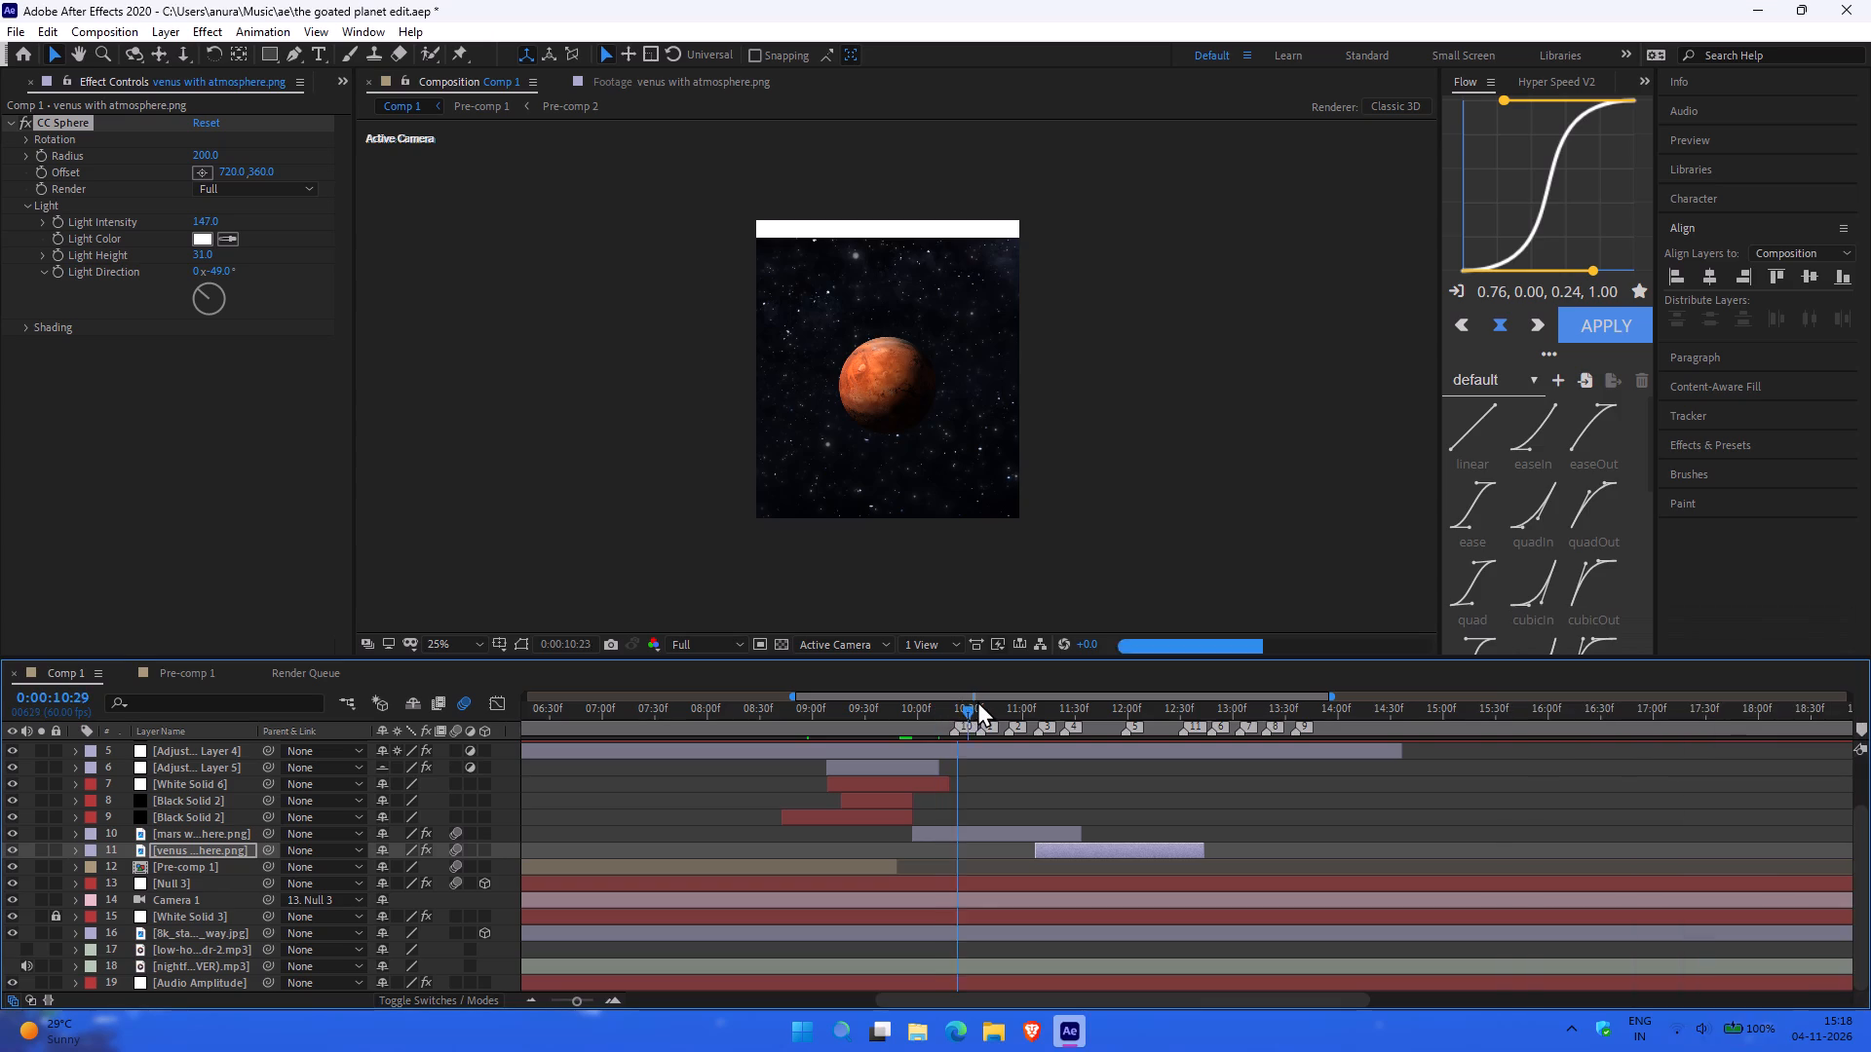
pyautogui.moveTo(977, 700); pyautogui.dragTo(1052, 696)
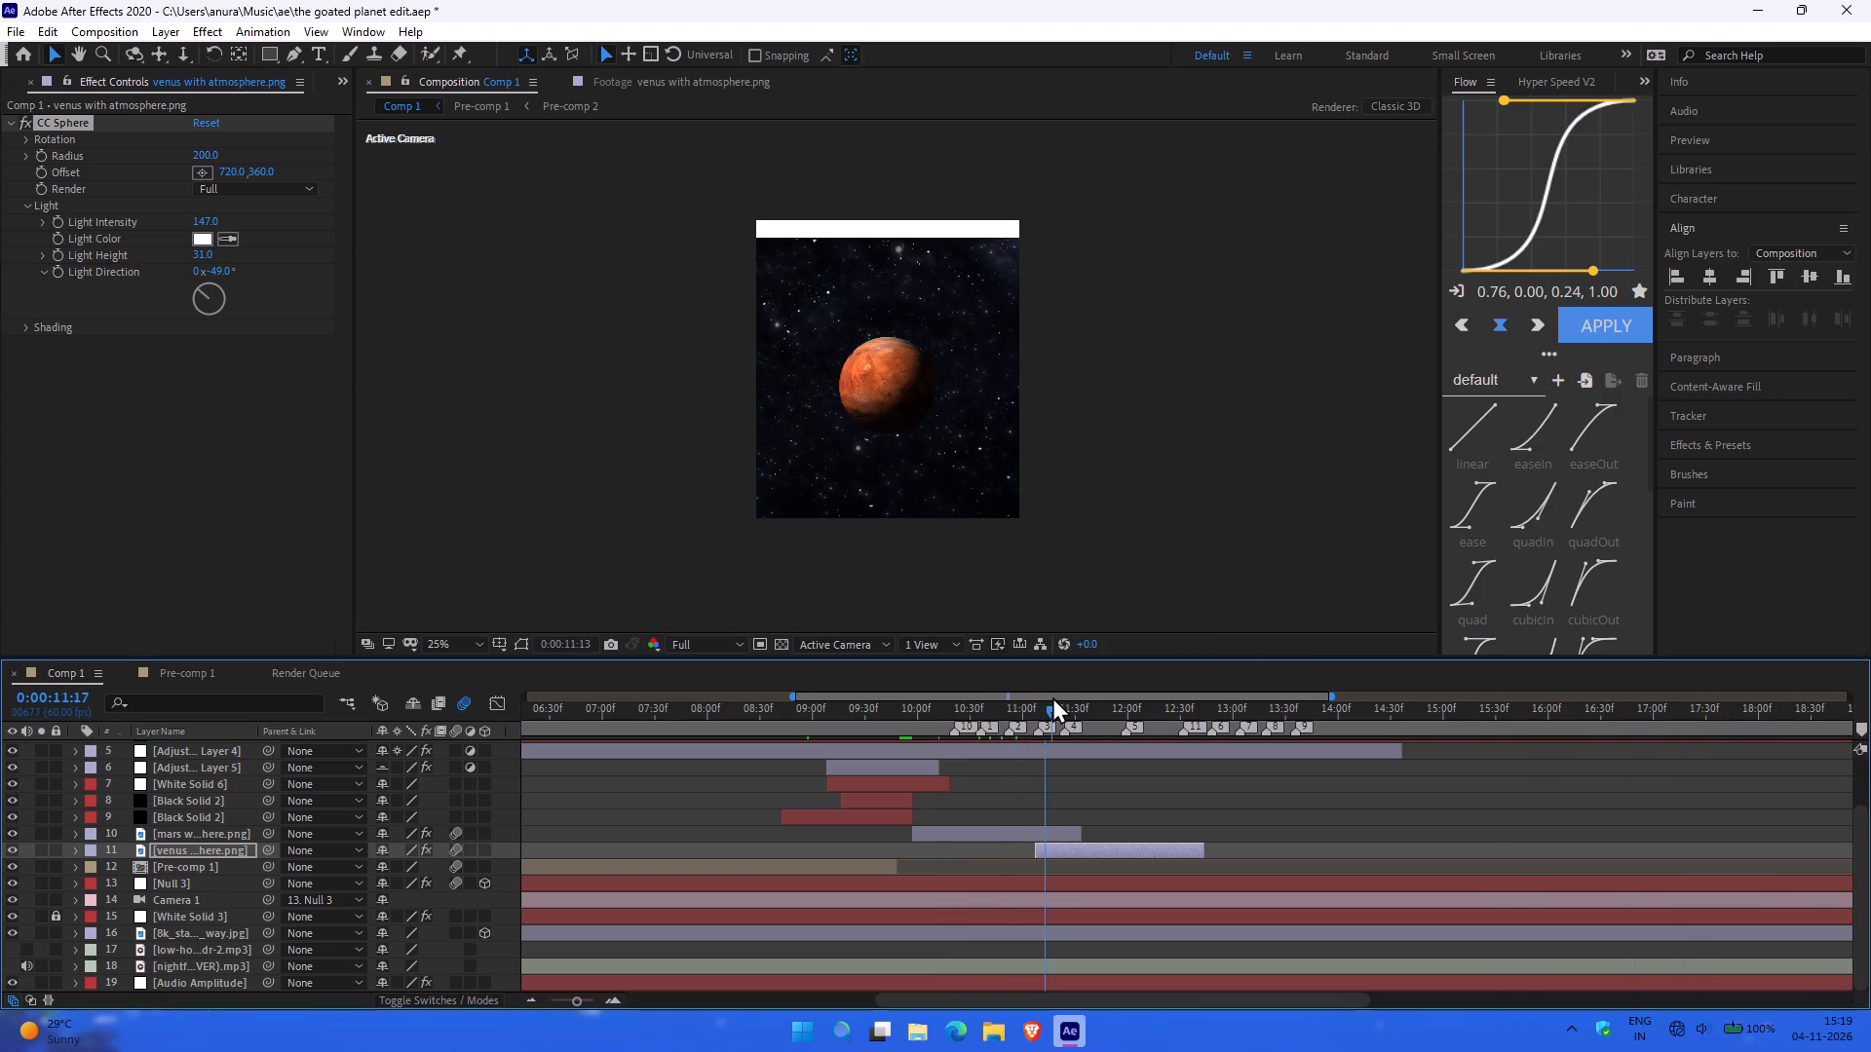
pyautogui.moveTo(1052, 696); pyautogui.dragTo(1078, 700)
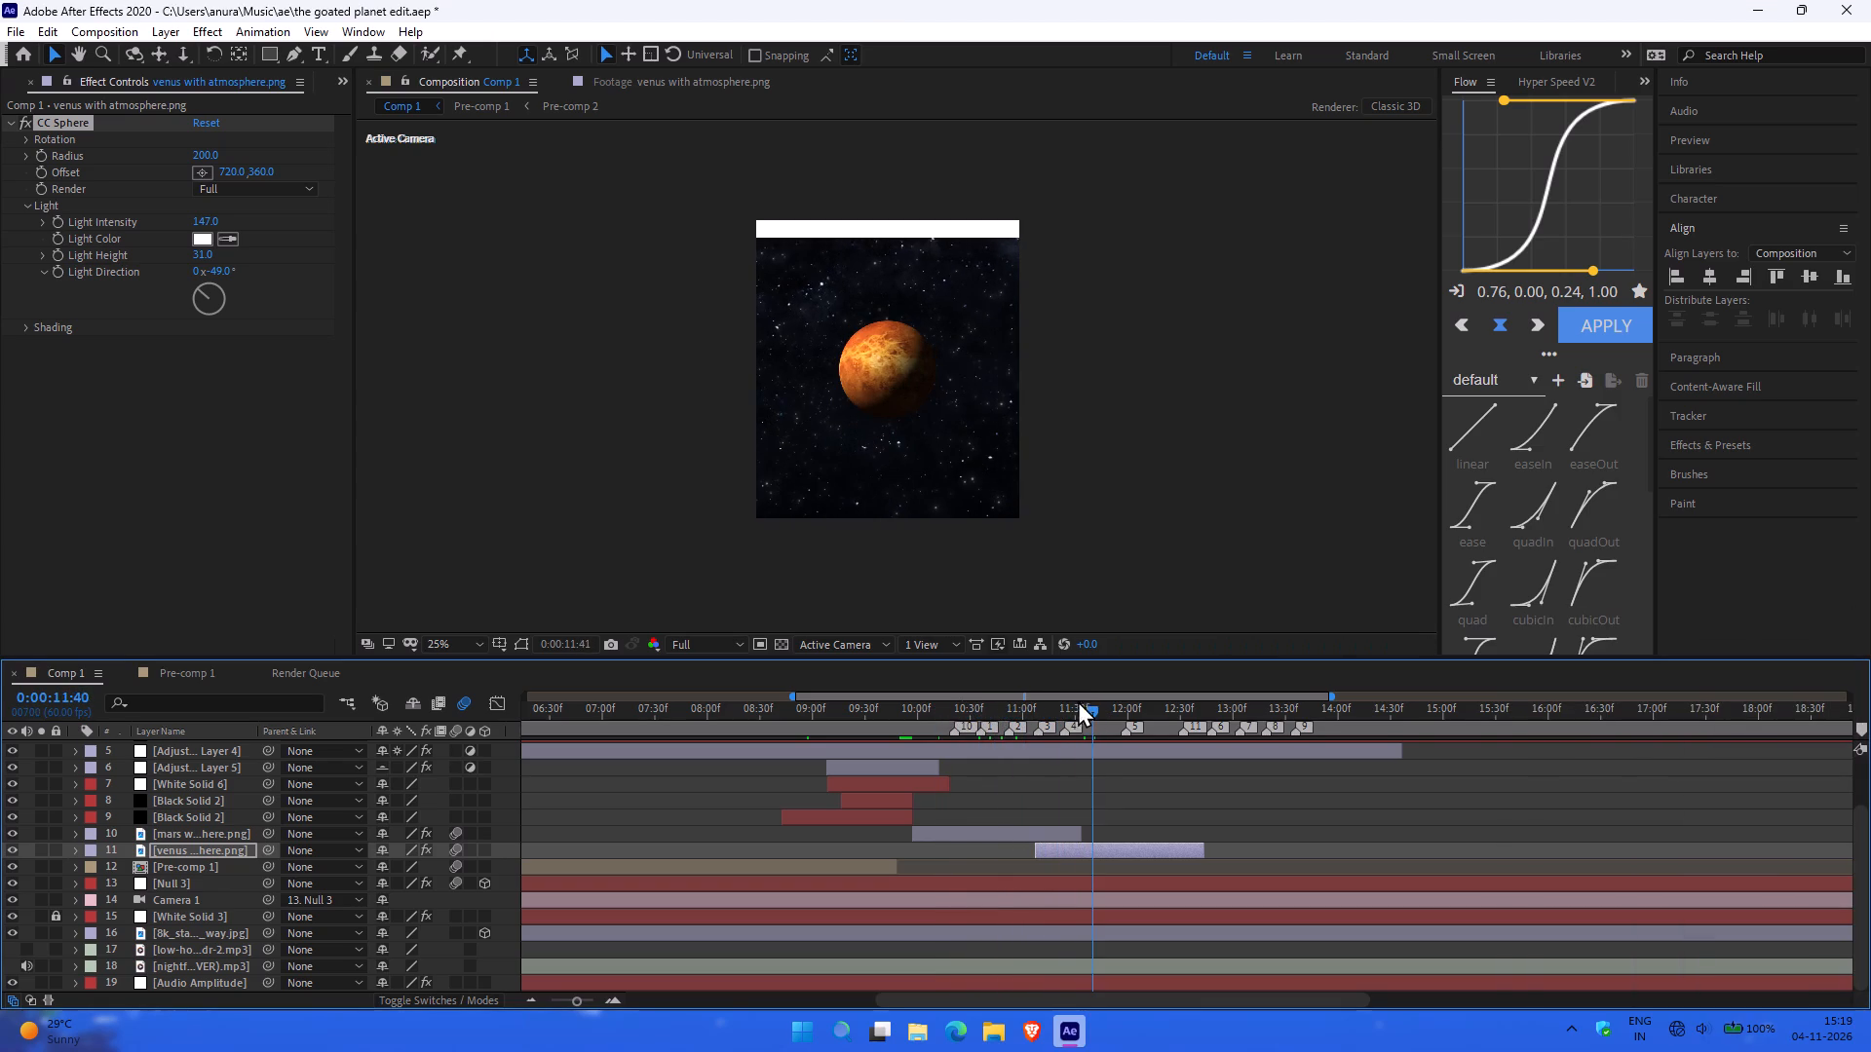
pyautogui.moveTo(1078, 700); pyautogui.dragTo(977, 716)
pyautogui.click(945, 834)
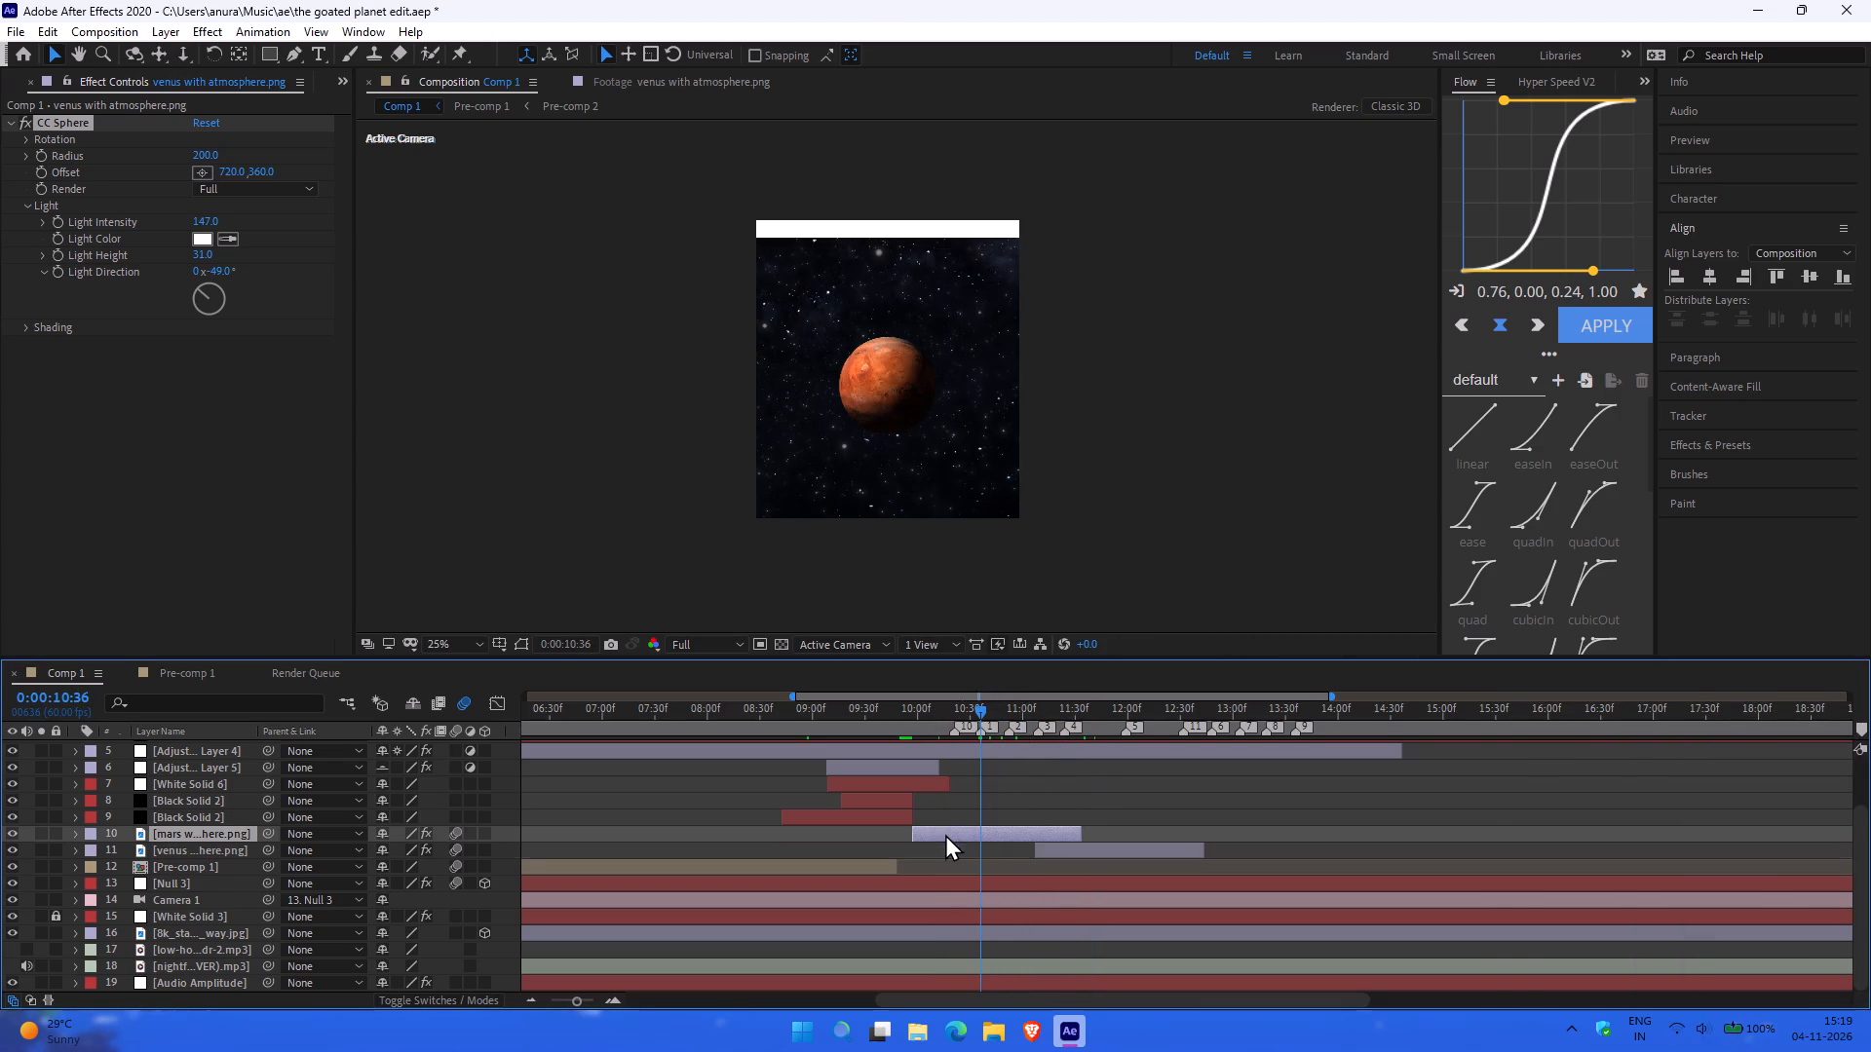
pyautogui.click(23, 134)
pyautogui.click(30, 133)
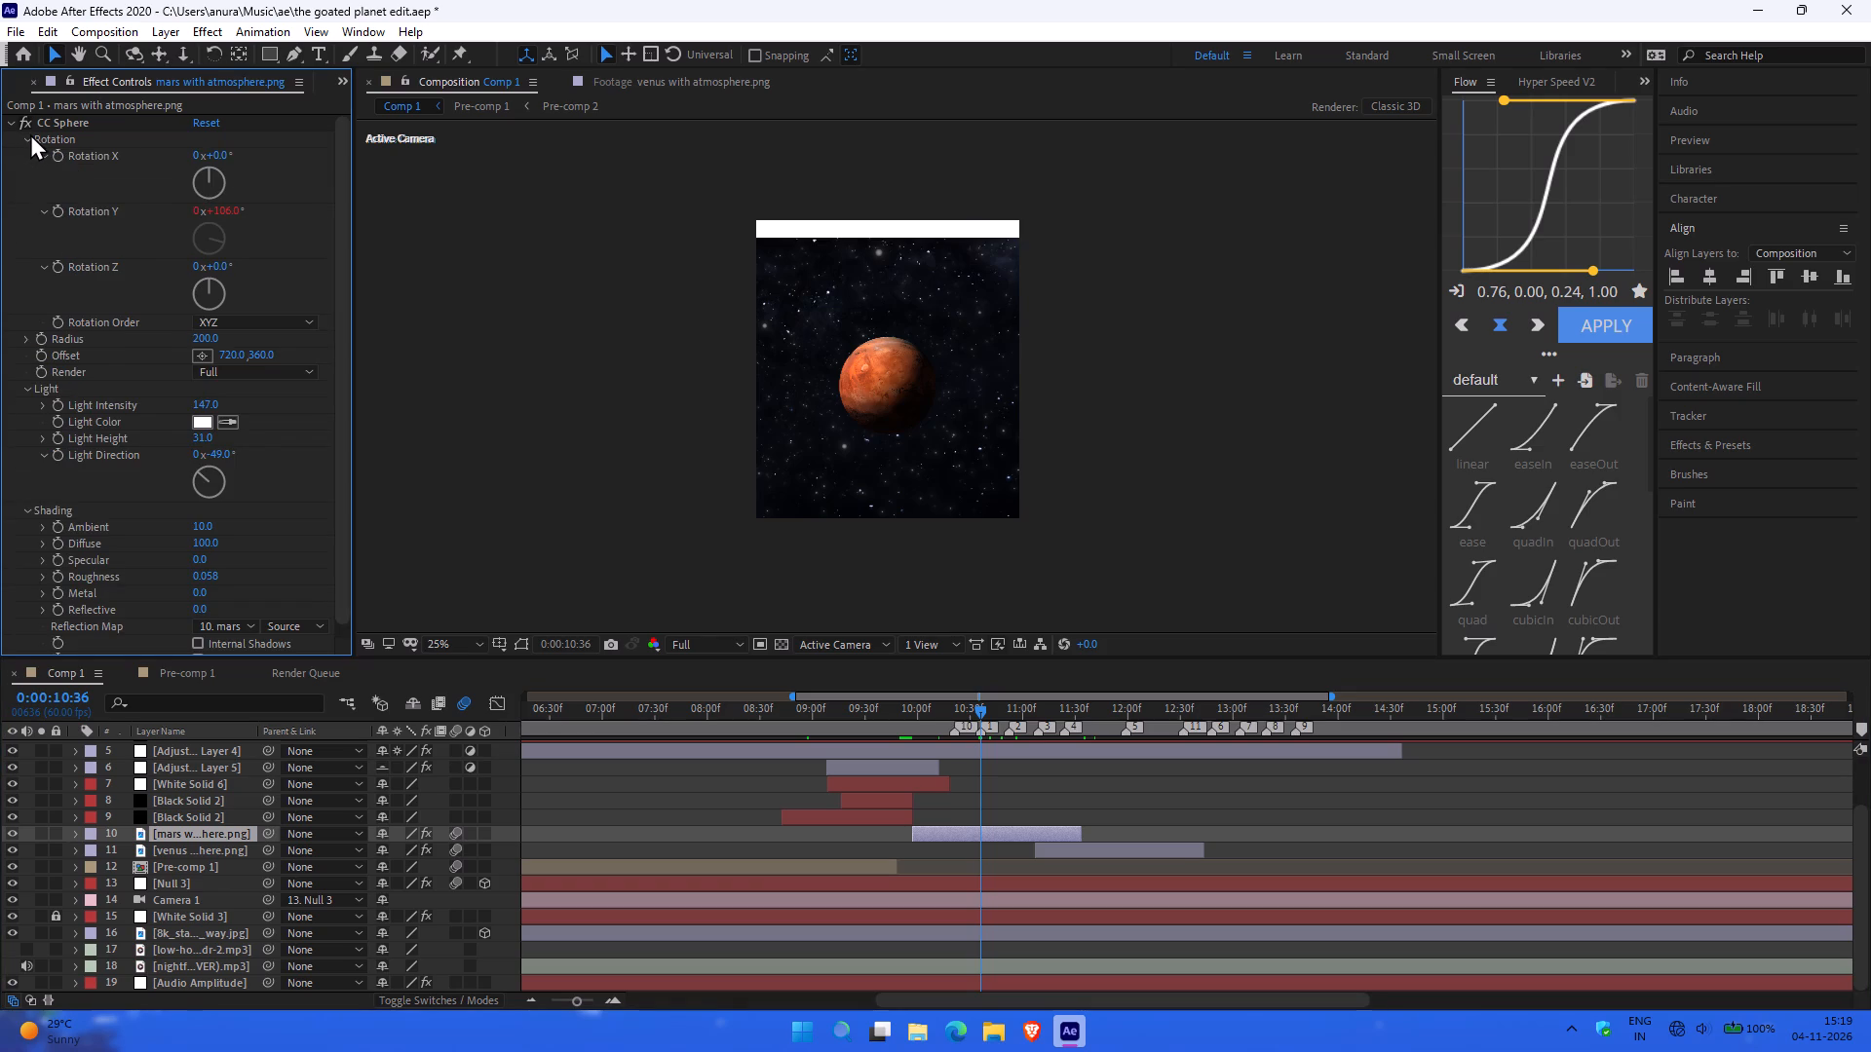
pyautogui.click(26, 133)
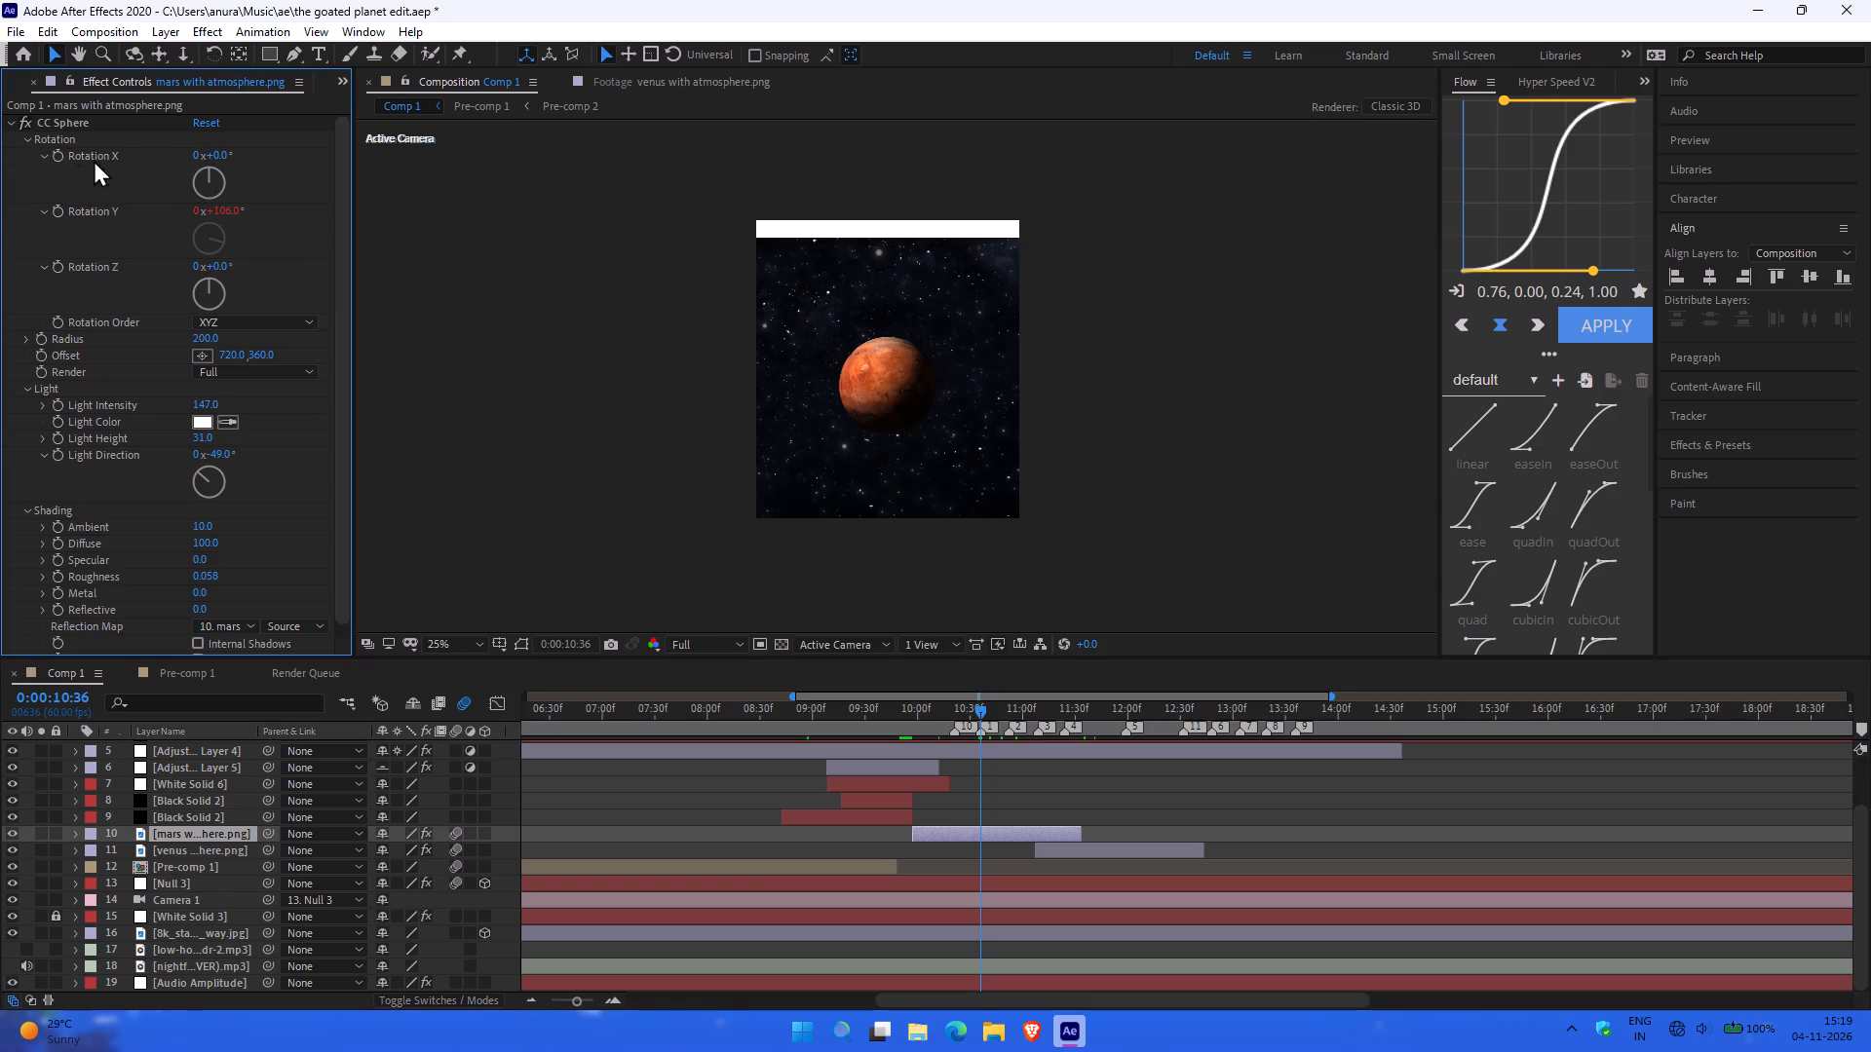
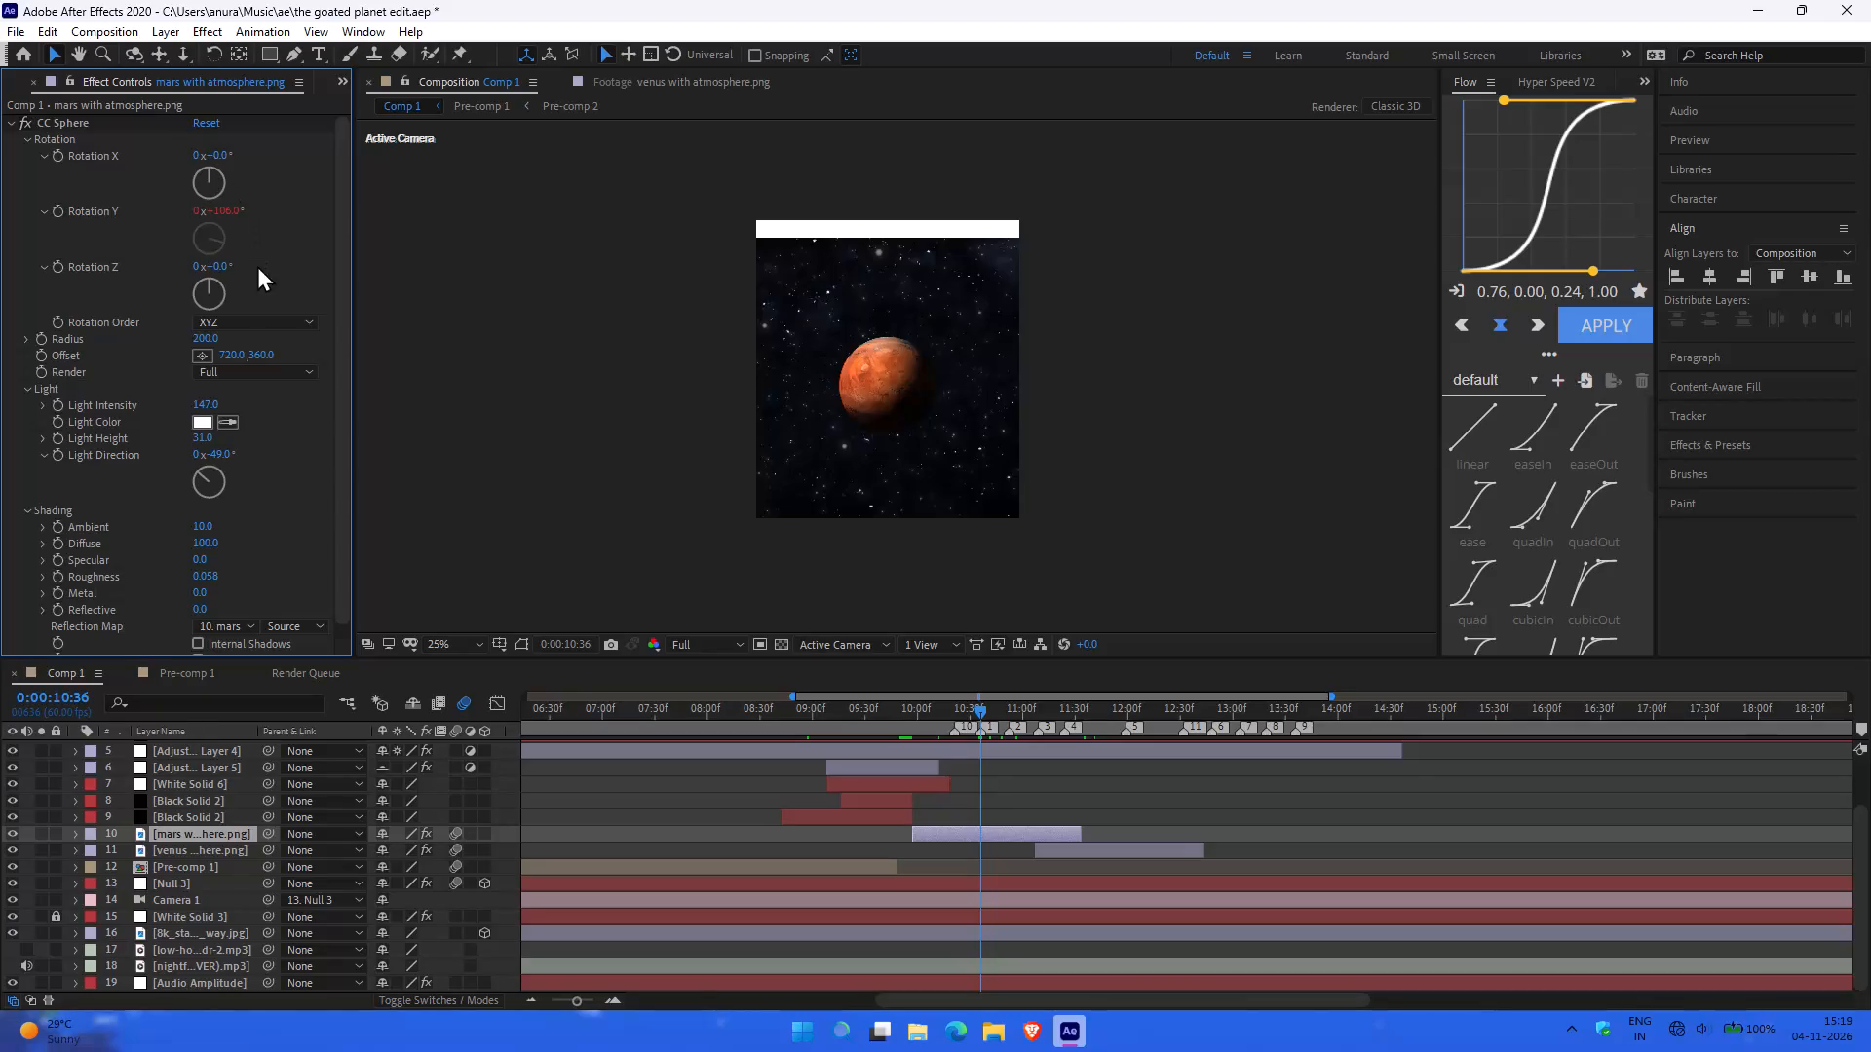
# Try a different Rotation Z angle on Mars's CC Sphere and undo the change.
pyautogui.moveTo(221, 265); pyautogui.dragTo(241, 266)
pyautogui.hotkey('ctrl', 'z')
# Set Rotation X of the CC Sphere effect on the Mars layer to about 157°.
pyautogui.moveTo(220, 155); pyautogui.dragTo(345, 149)
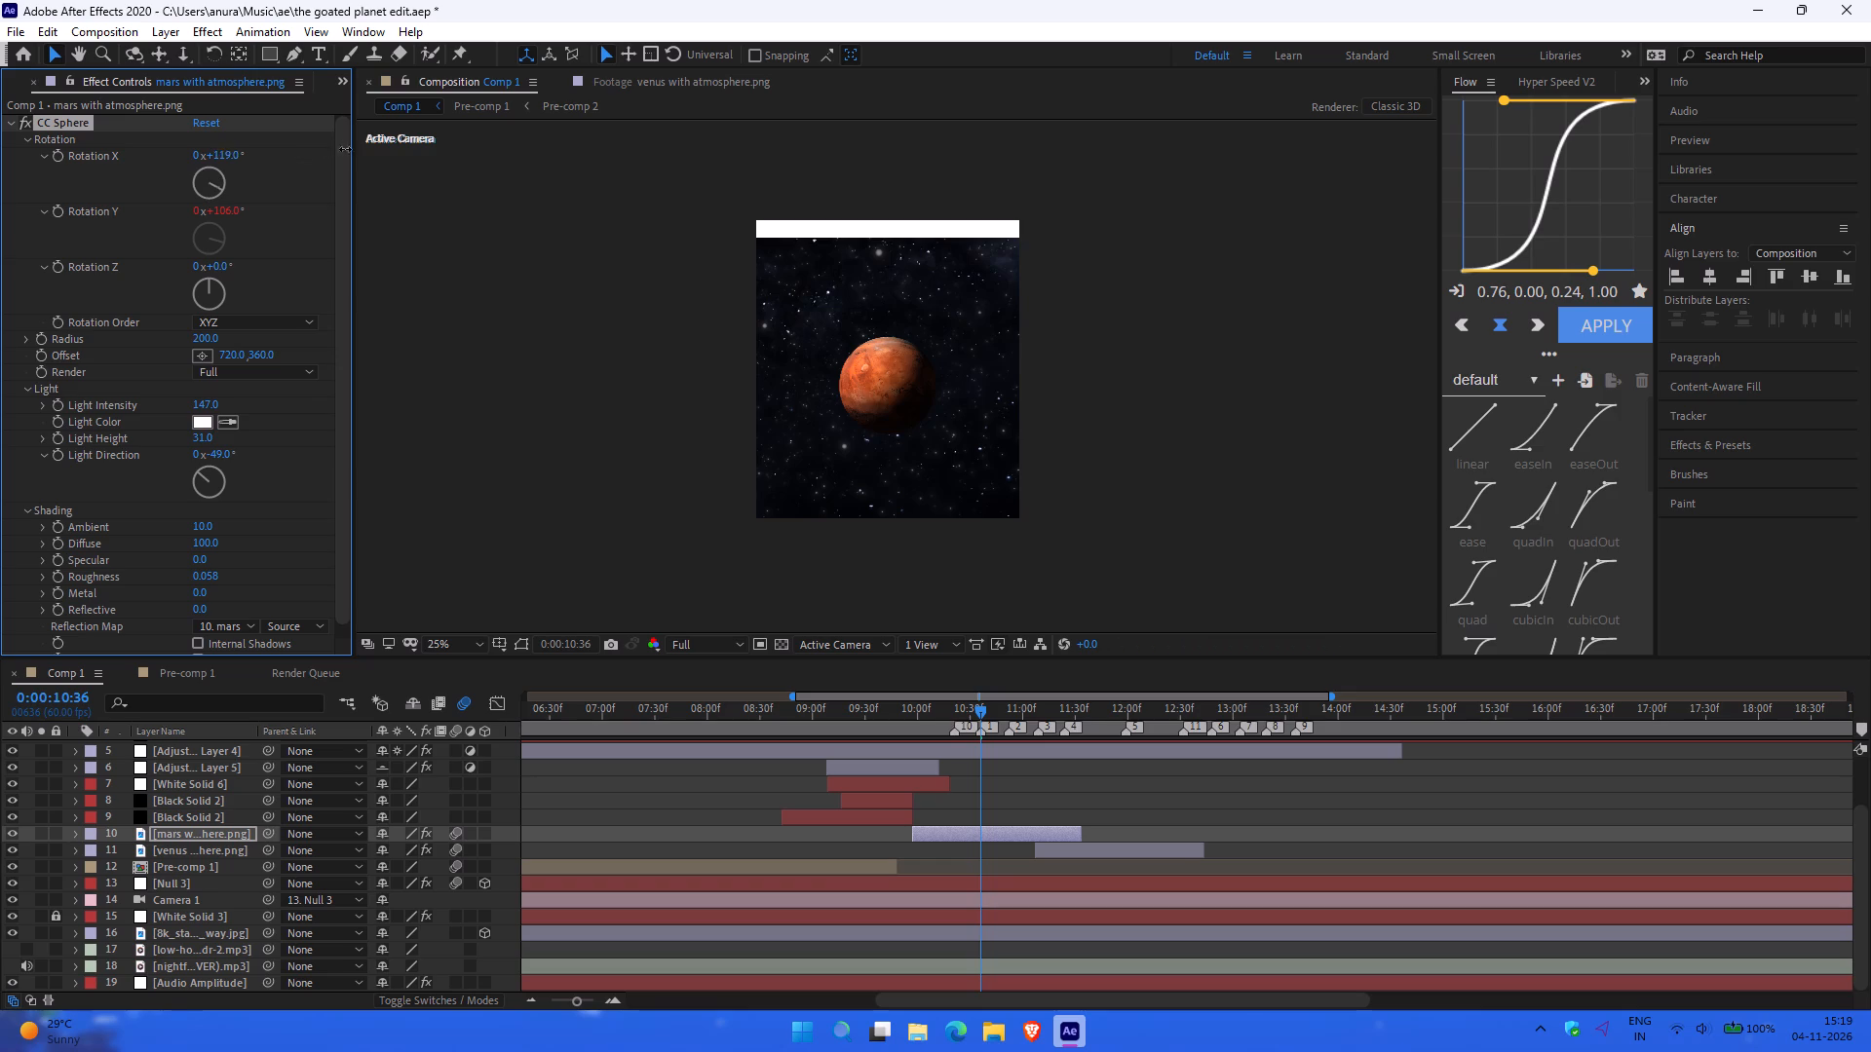
pyautogui.moveTo(345, 149); pyautogui.dragTo(366, 148)
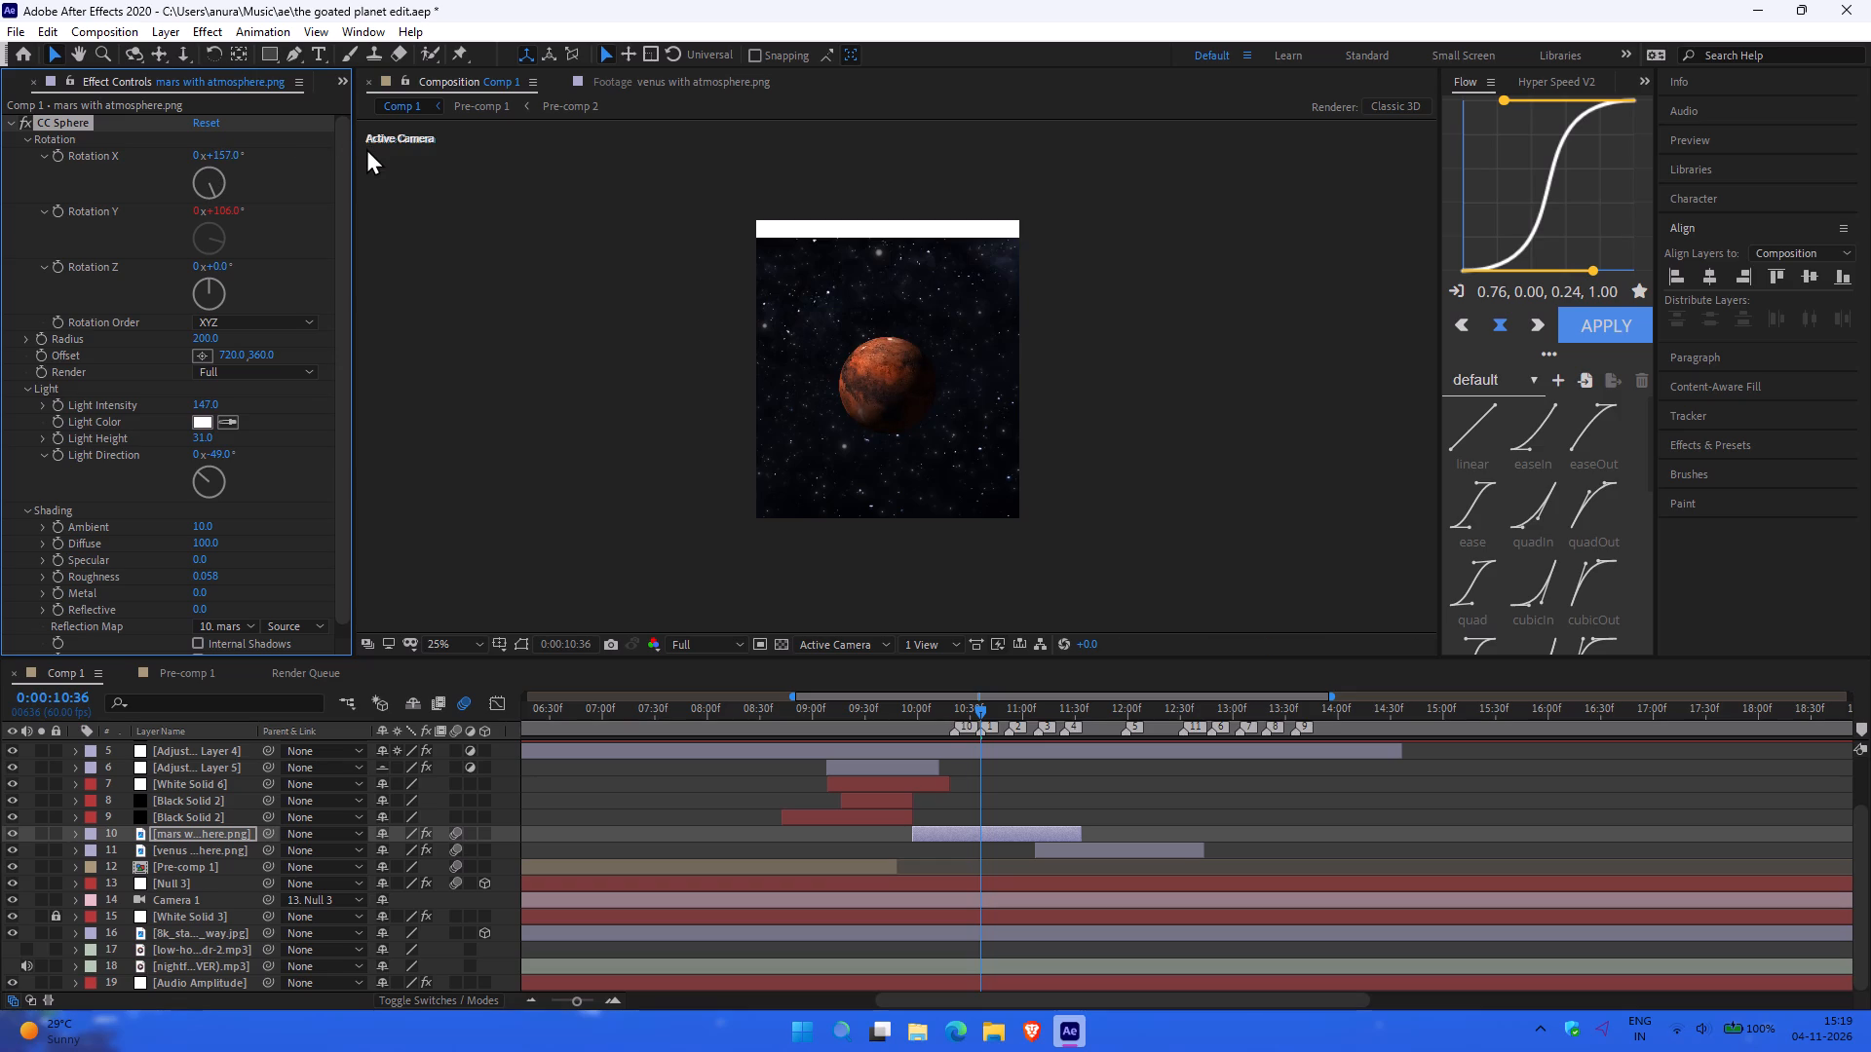
# Undo the last rotation change in Mars's CC Sphere effect and collapse the effect's settings.
pyautogui.hotkey('ctrl', 'z')
pyautogui.click(14, 117)
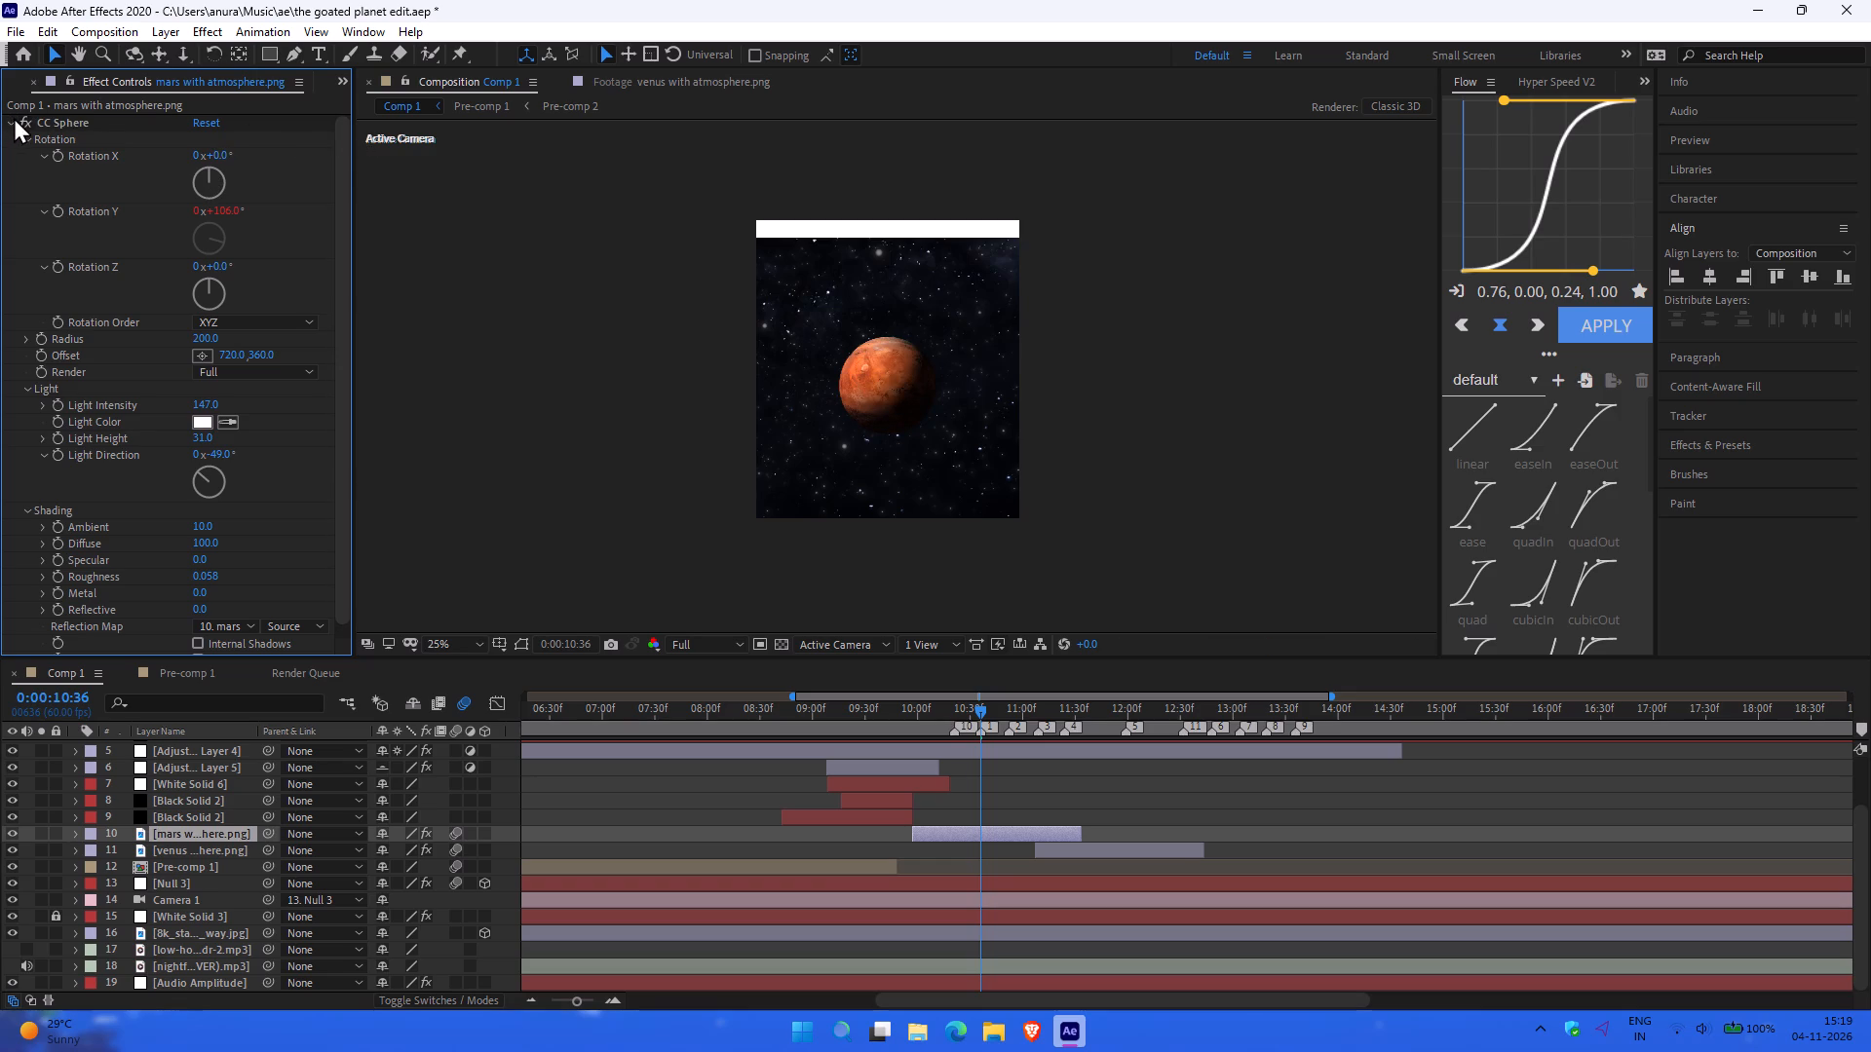
# Reveal the Rotation property of the Mars and Venus layers and set the Mars layer's rotation to 21°.
pyautogui.press('r')
pyautogui.click(183, 866)
pyautogui.press('r')
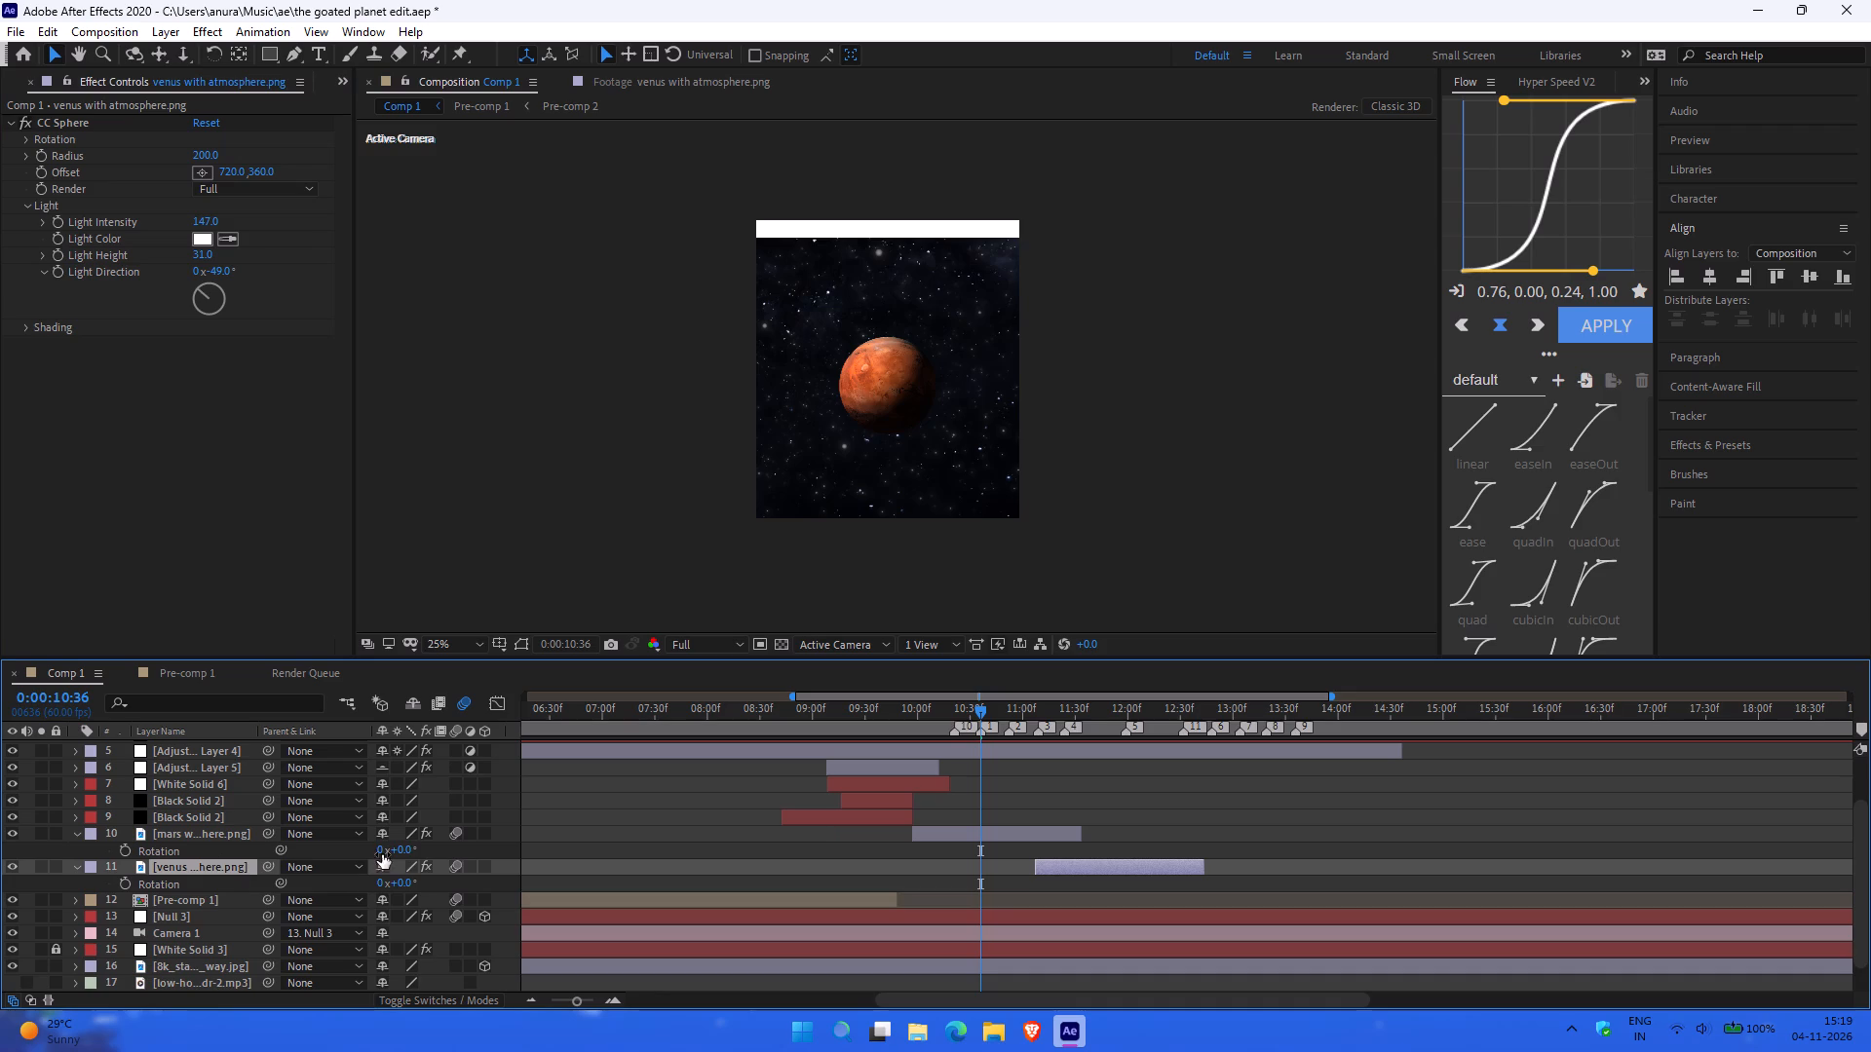
pyautogui.click(406, 849)
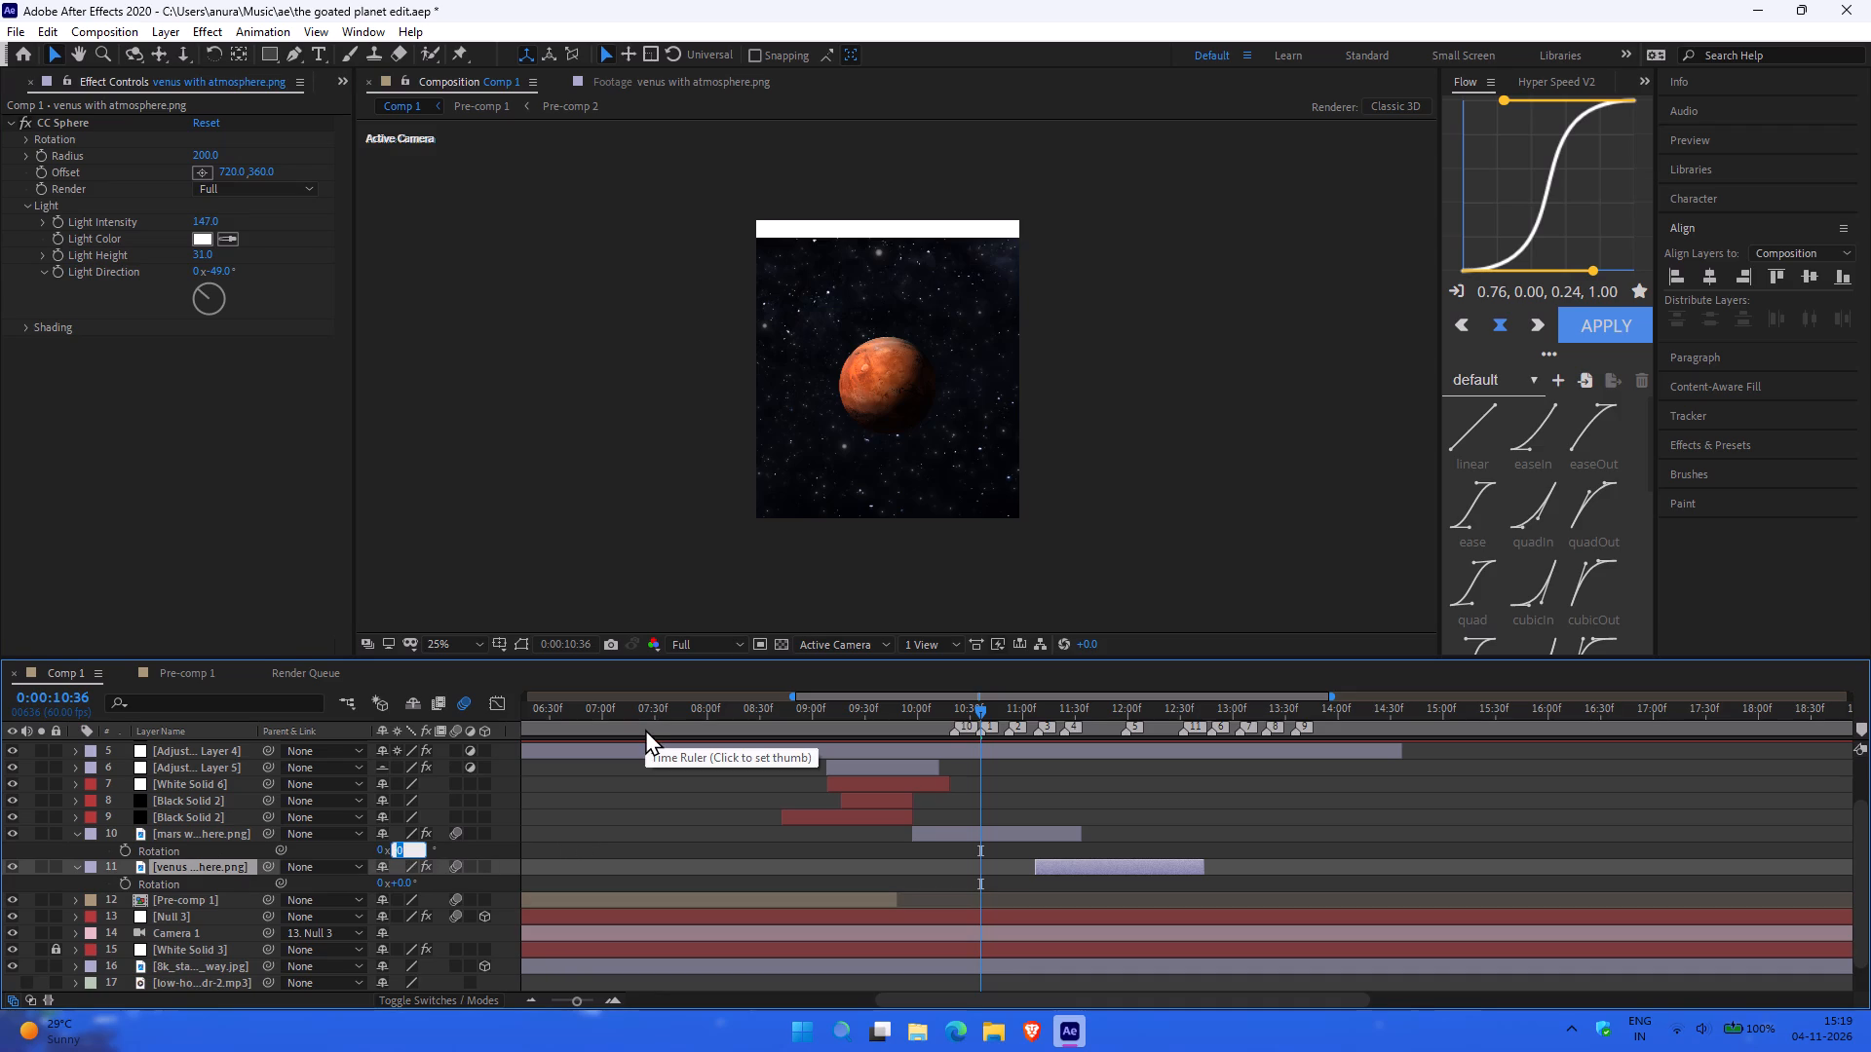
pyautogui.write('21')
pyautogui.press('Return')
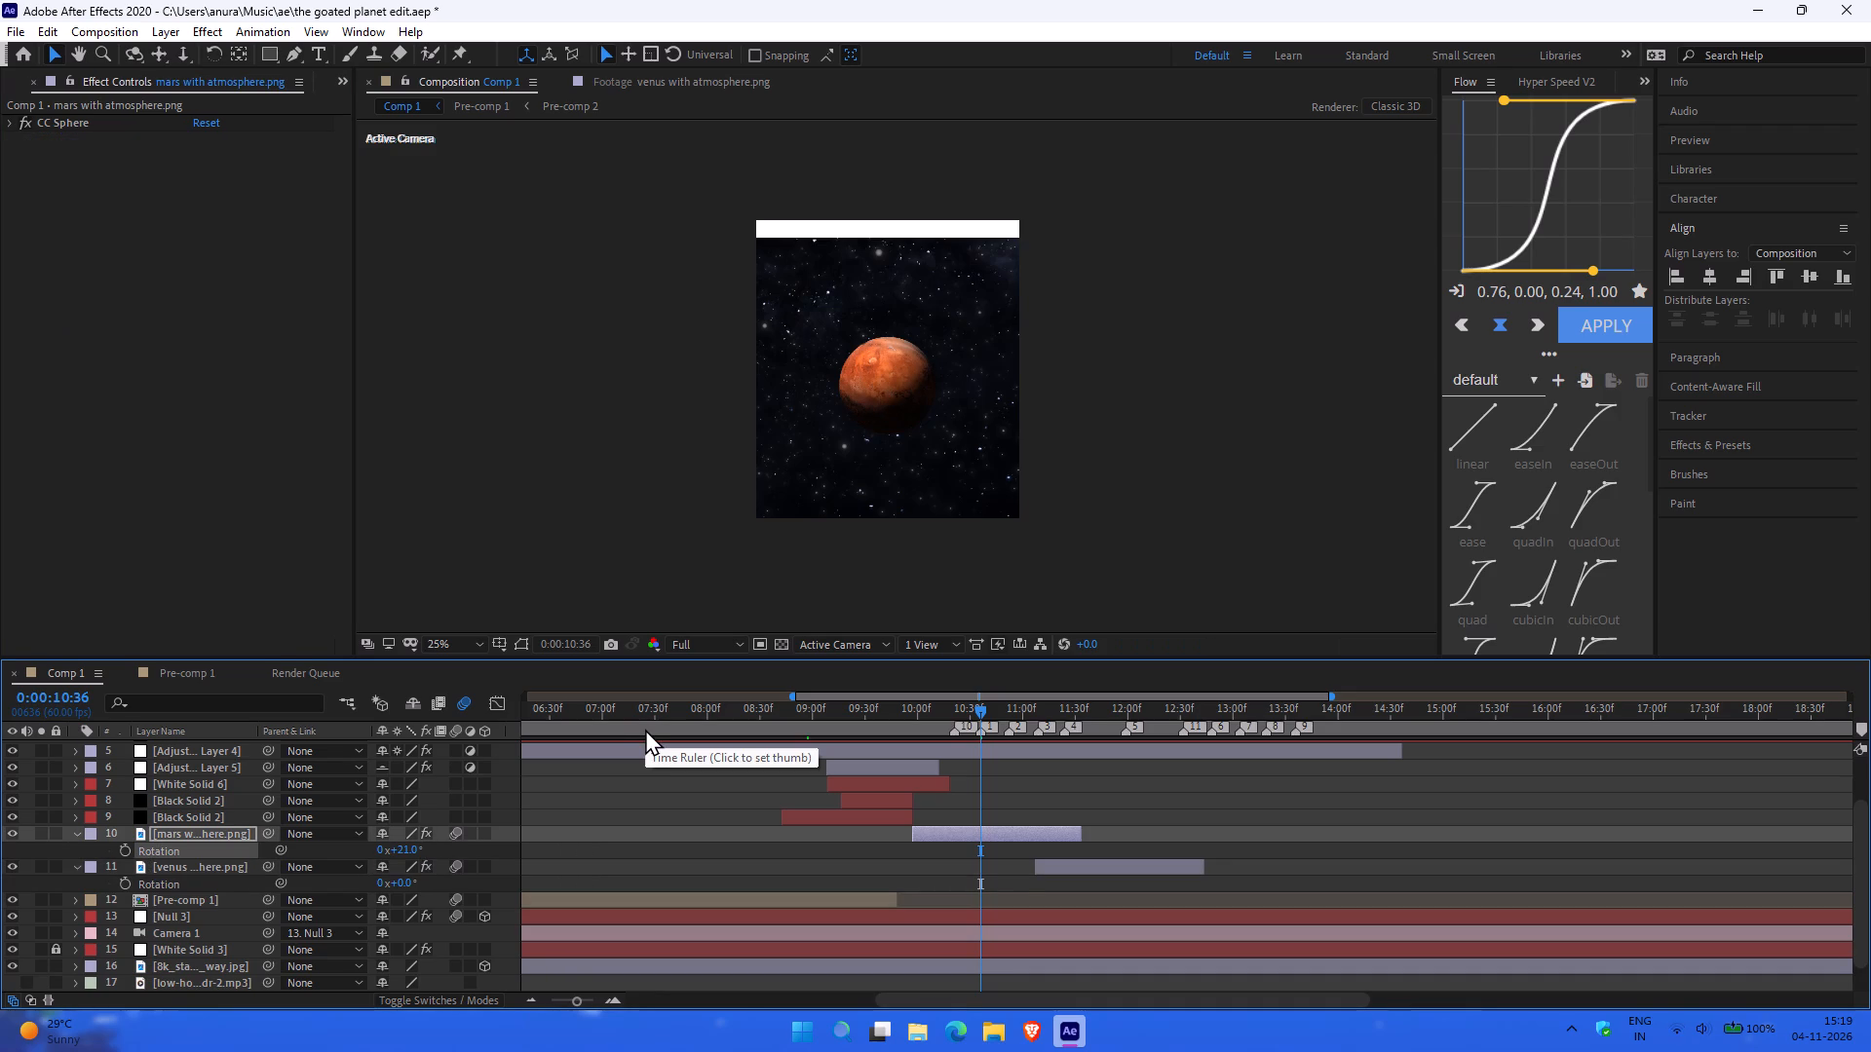
# Undo the last rotation change on the Mars layer in Comp 1.
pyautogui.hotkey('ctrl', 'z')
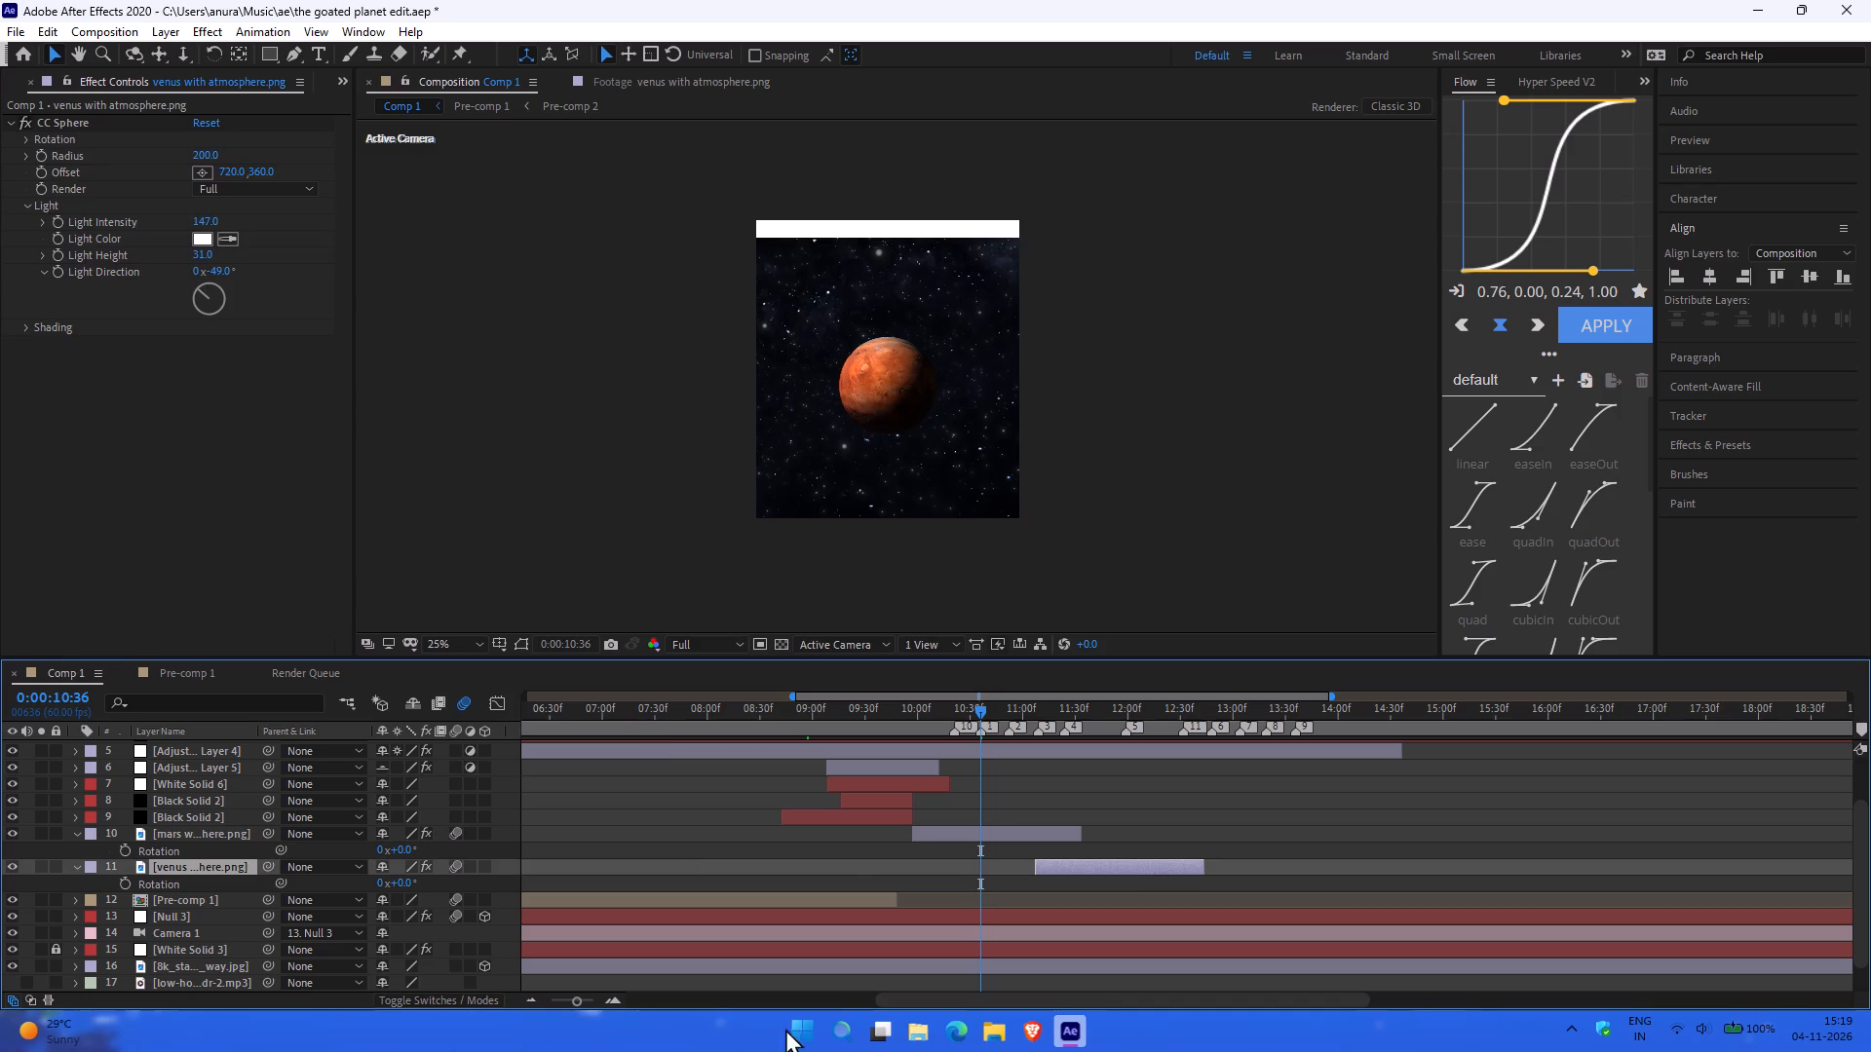
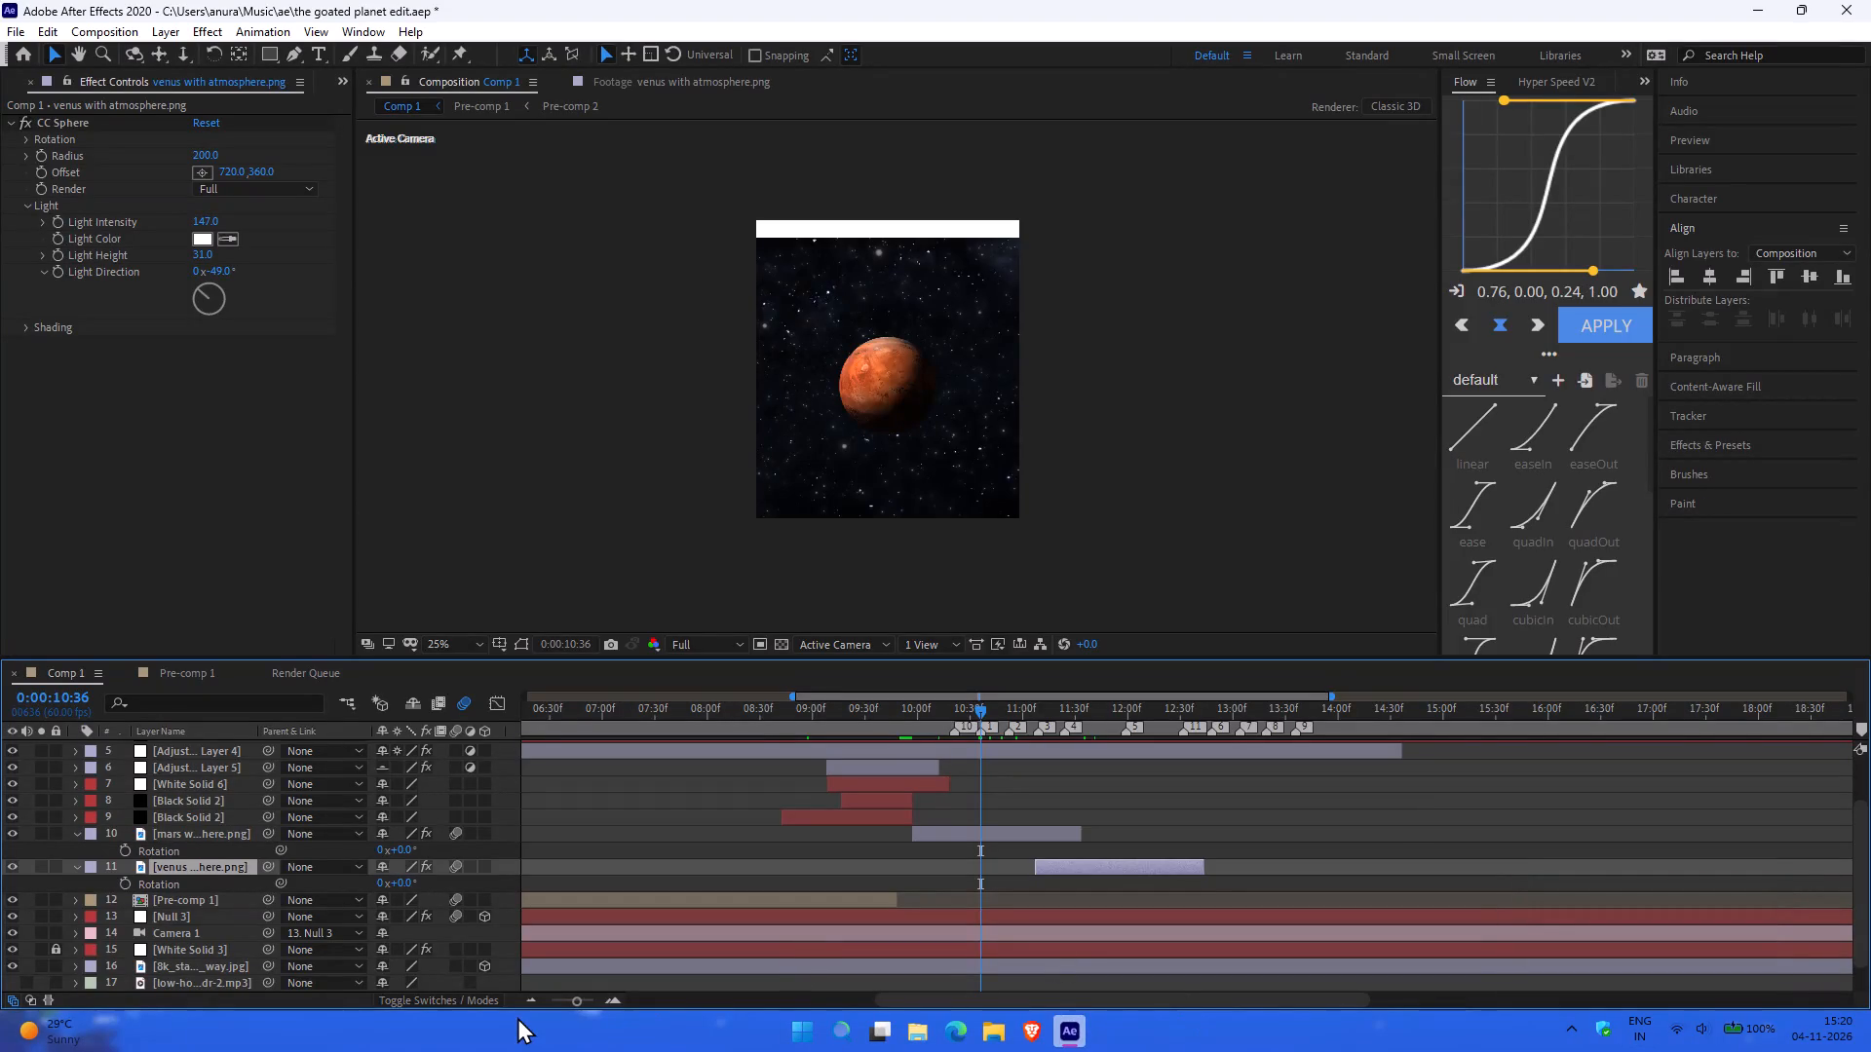
# Set the Mars layer's Rotation to 177.4°.
pyautogui.click(402, 848)
pyautogui.press('1')
pyautogui.write('77.')
pyautogui.press('4')
pyautogui.press('Return')
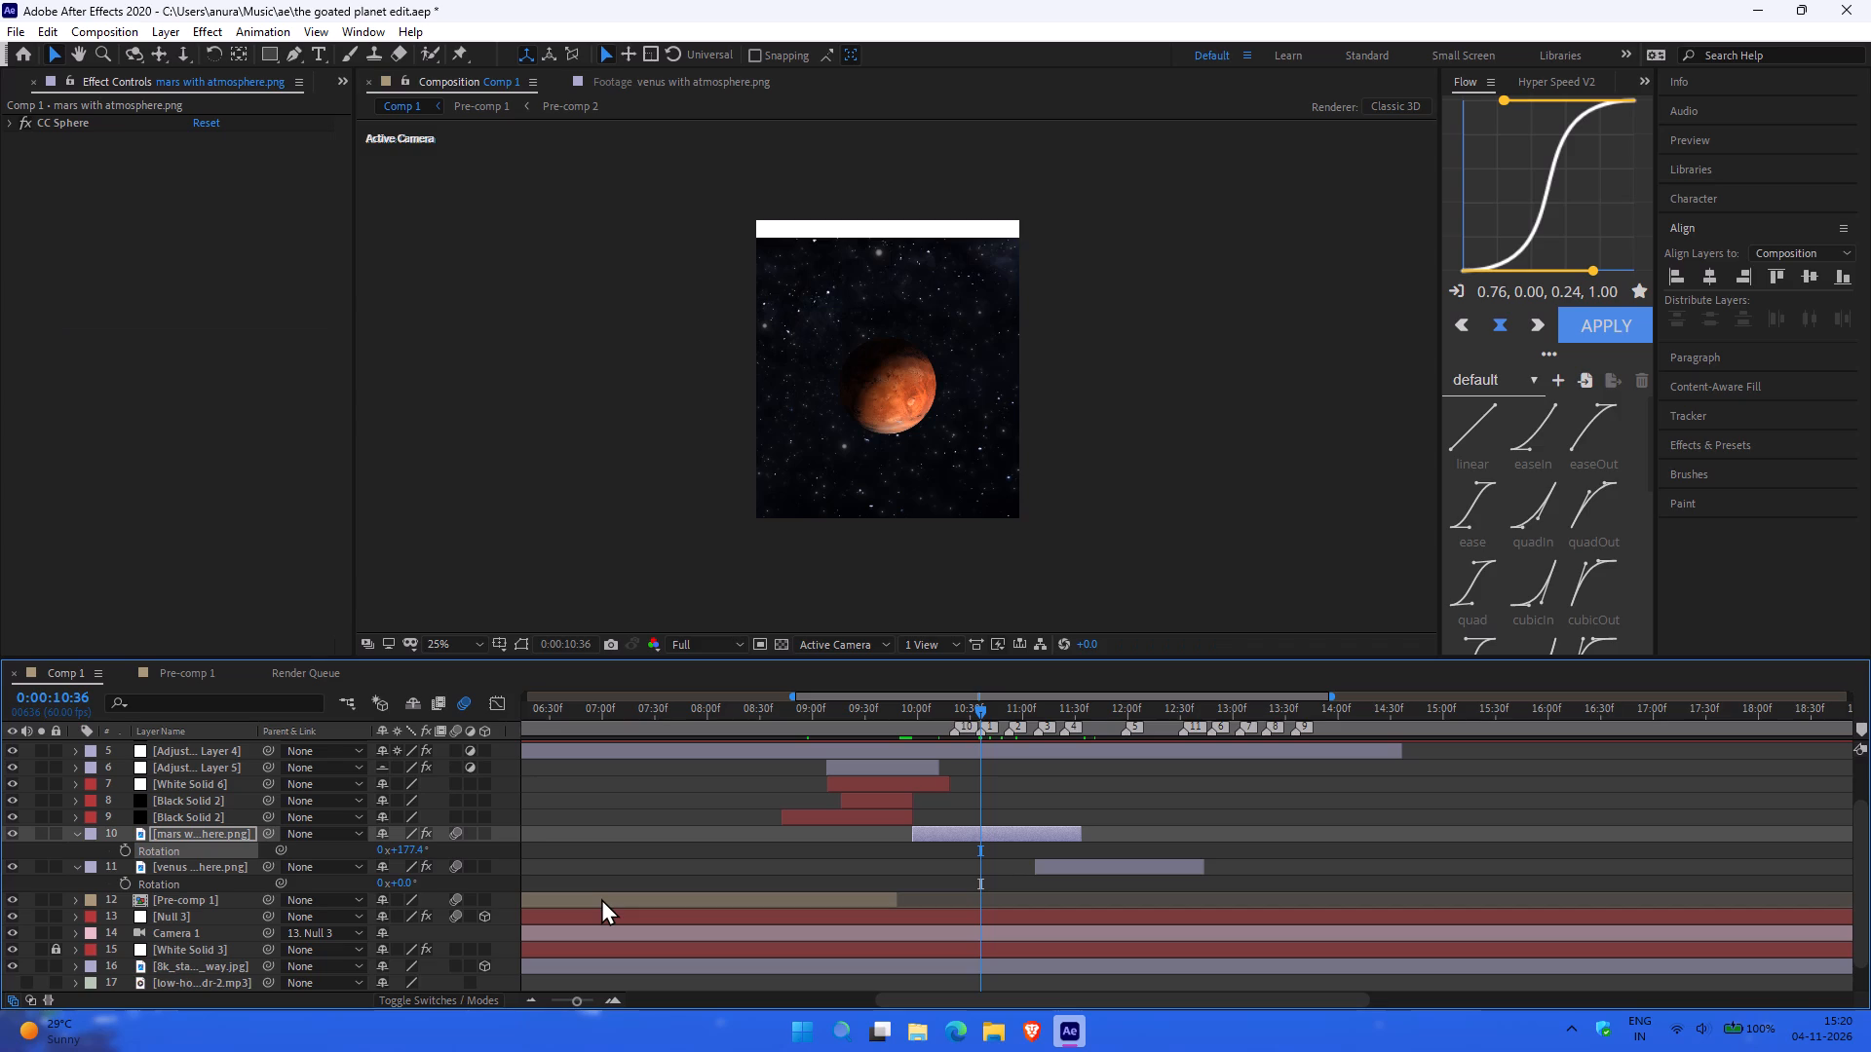
# Set the Venus layer's Rotation to 25°.
pyautogui.click(181, 867)
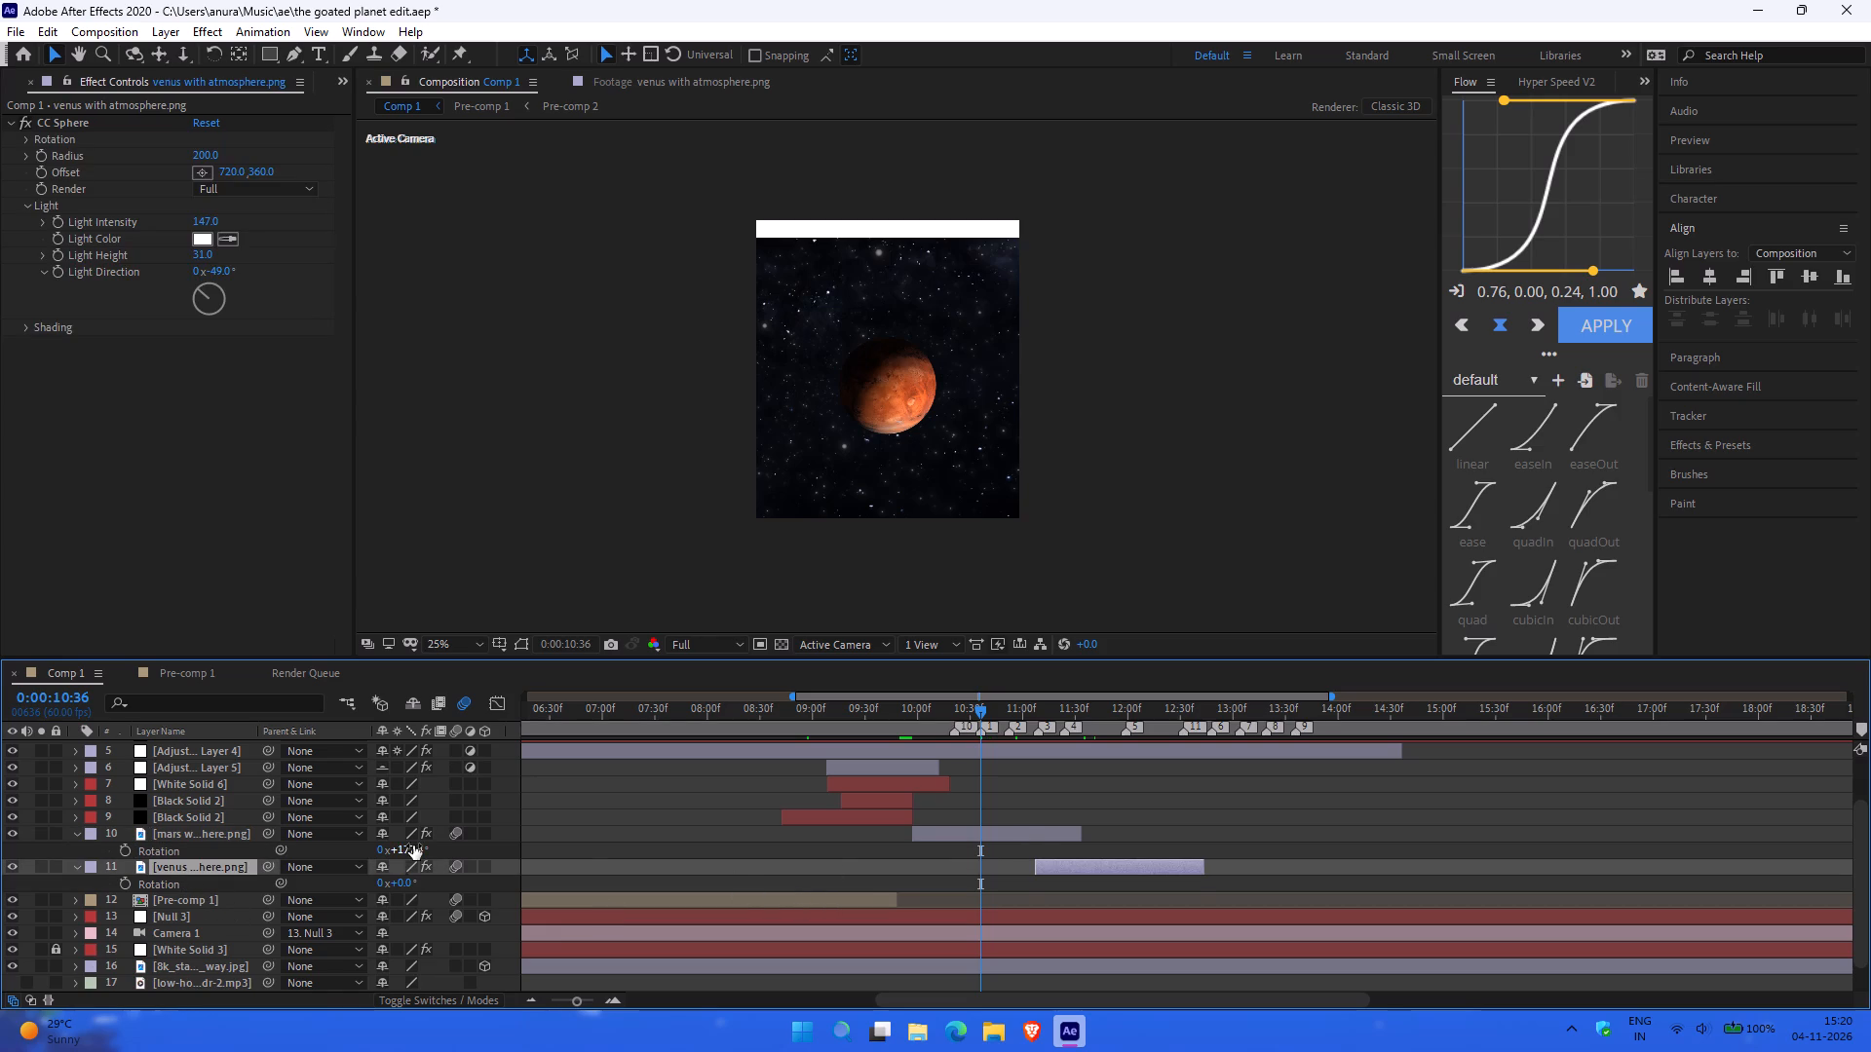
pyautogui.click(404, 884)
pyautogui.write('25')
pyautogui.press('Return')
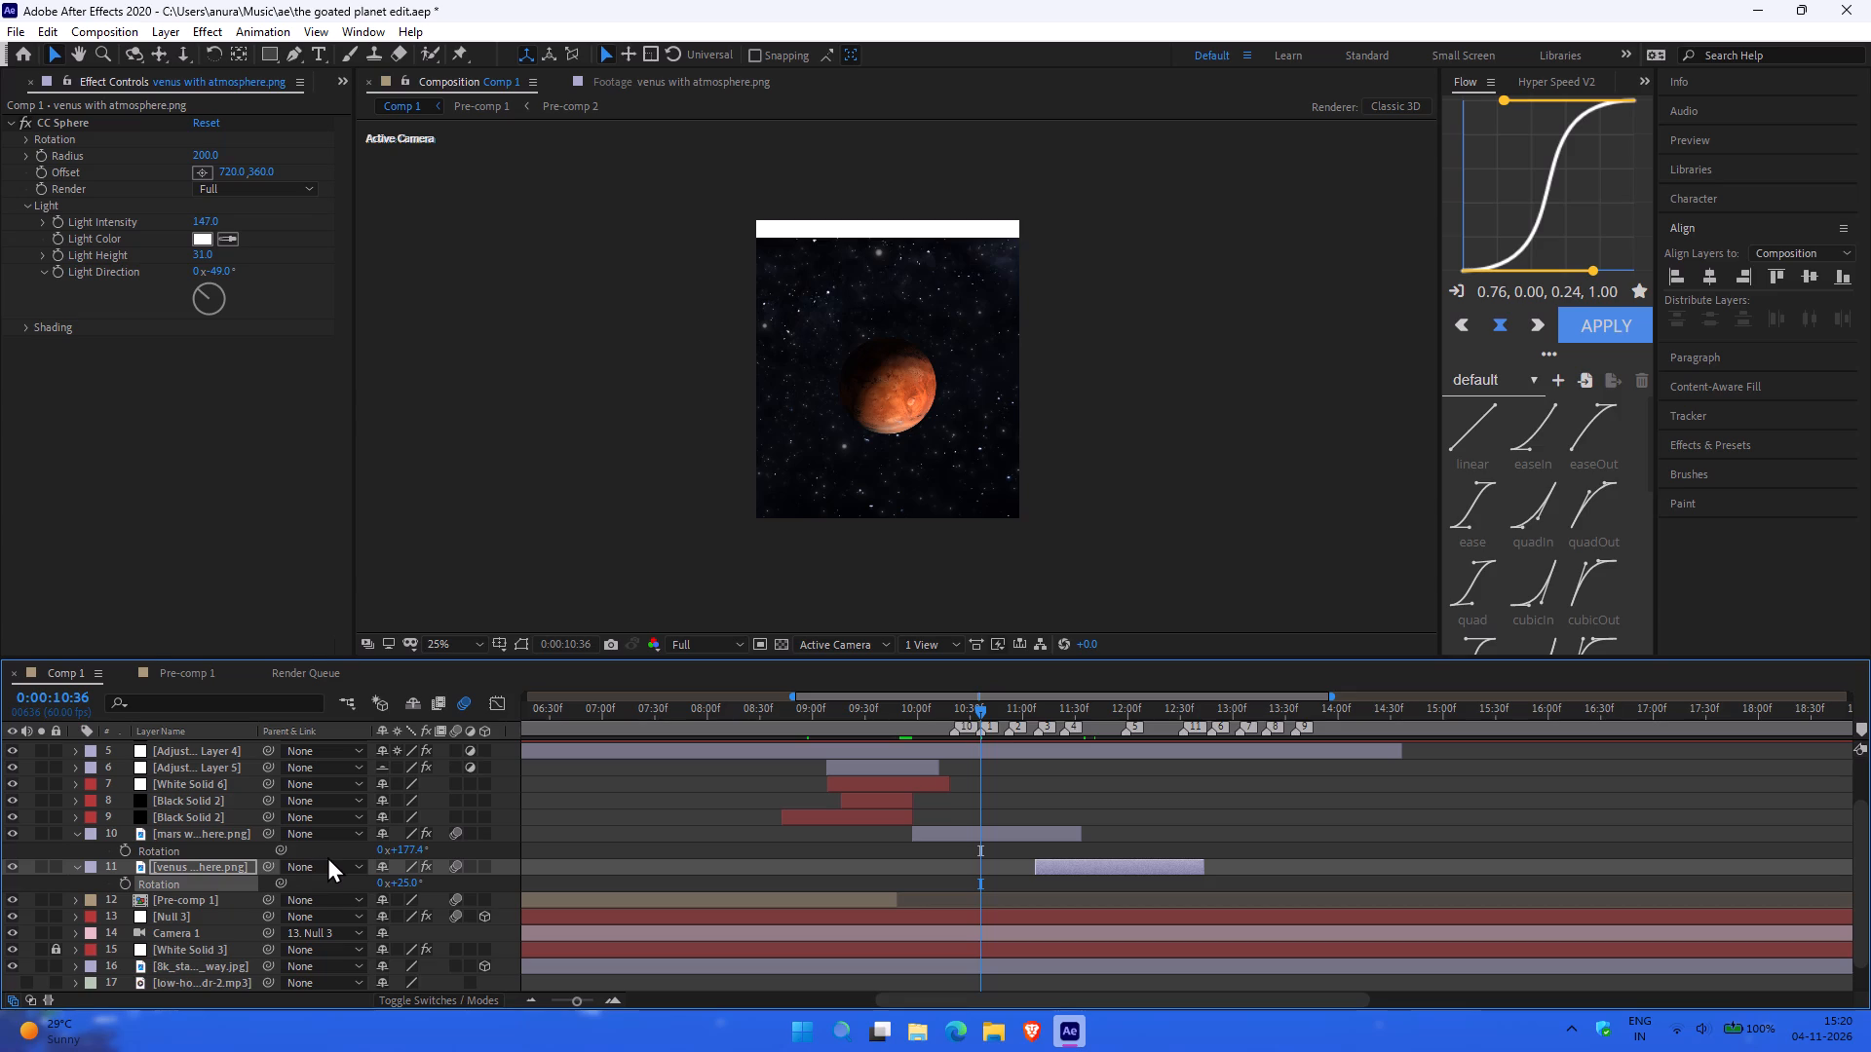
# Set the Light Direction of the Mars layer's CC Sphere effect to 122° so its upper-left side is lit.
pyautogui.click(225, 838)
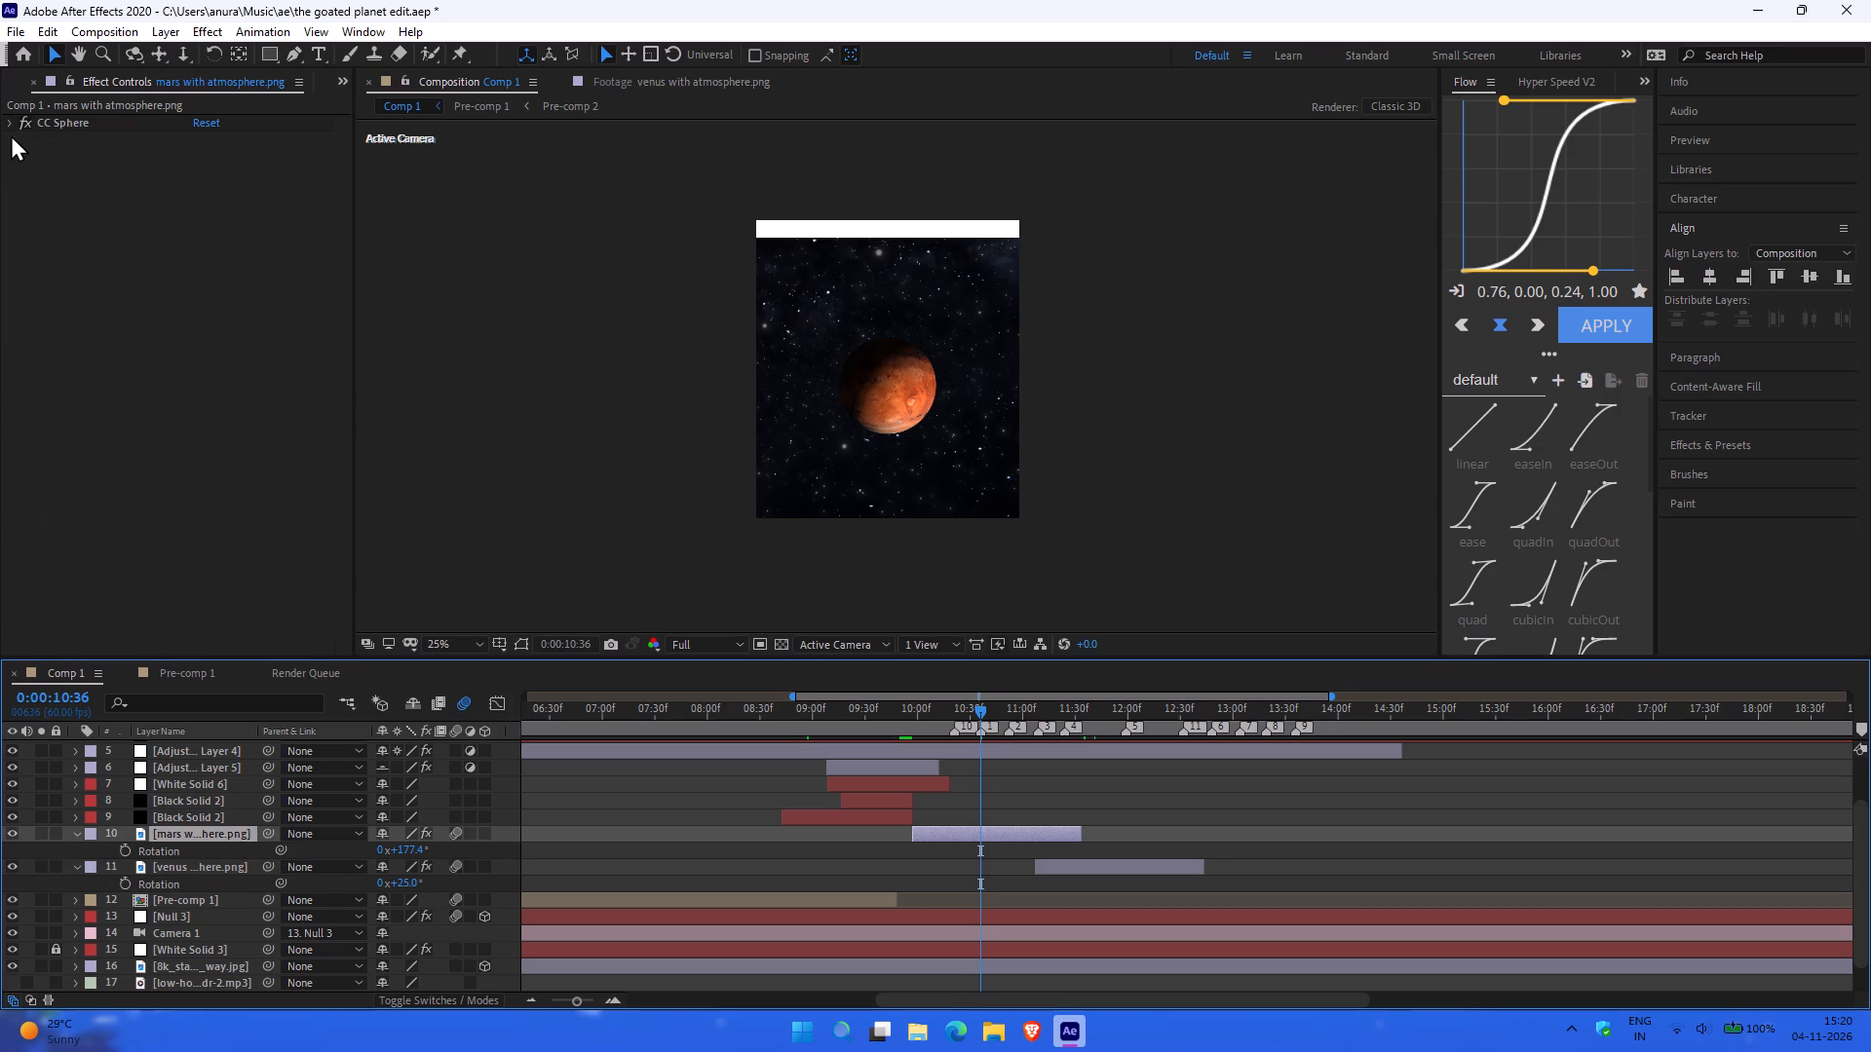
pyautogui.click(10, 118)
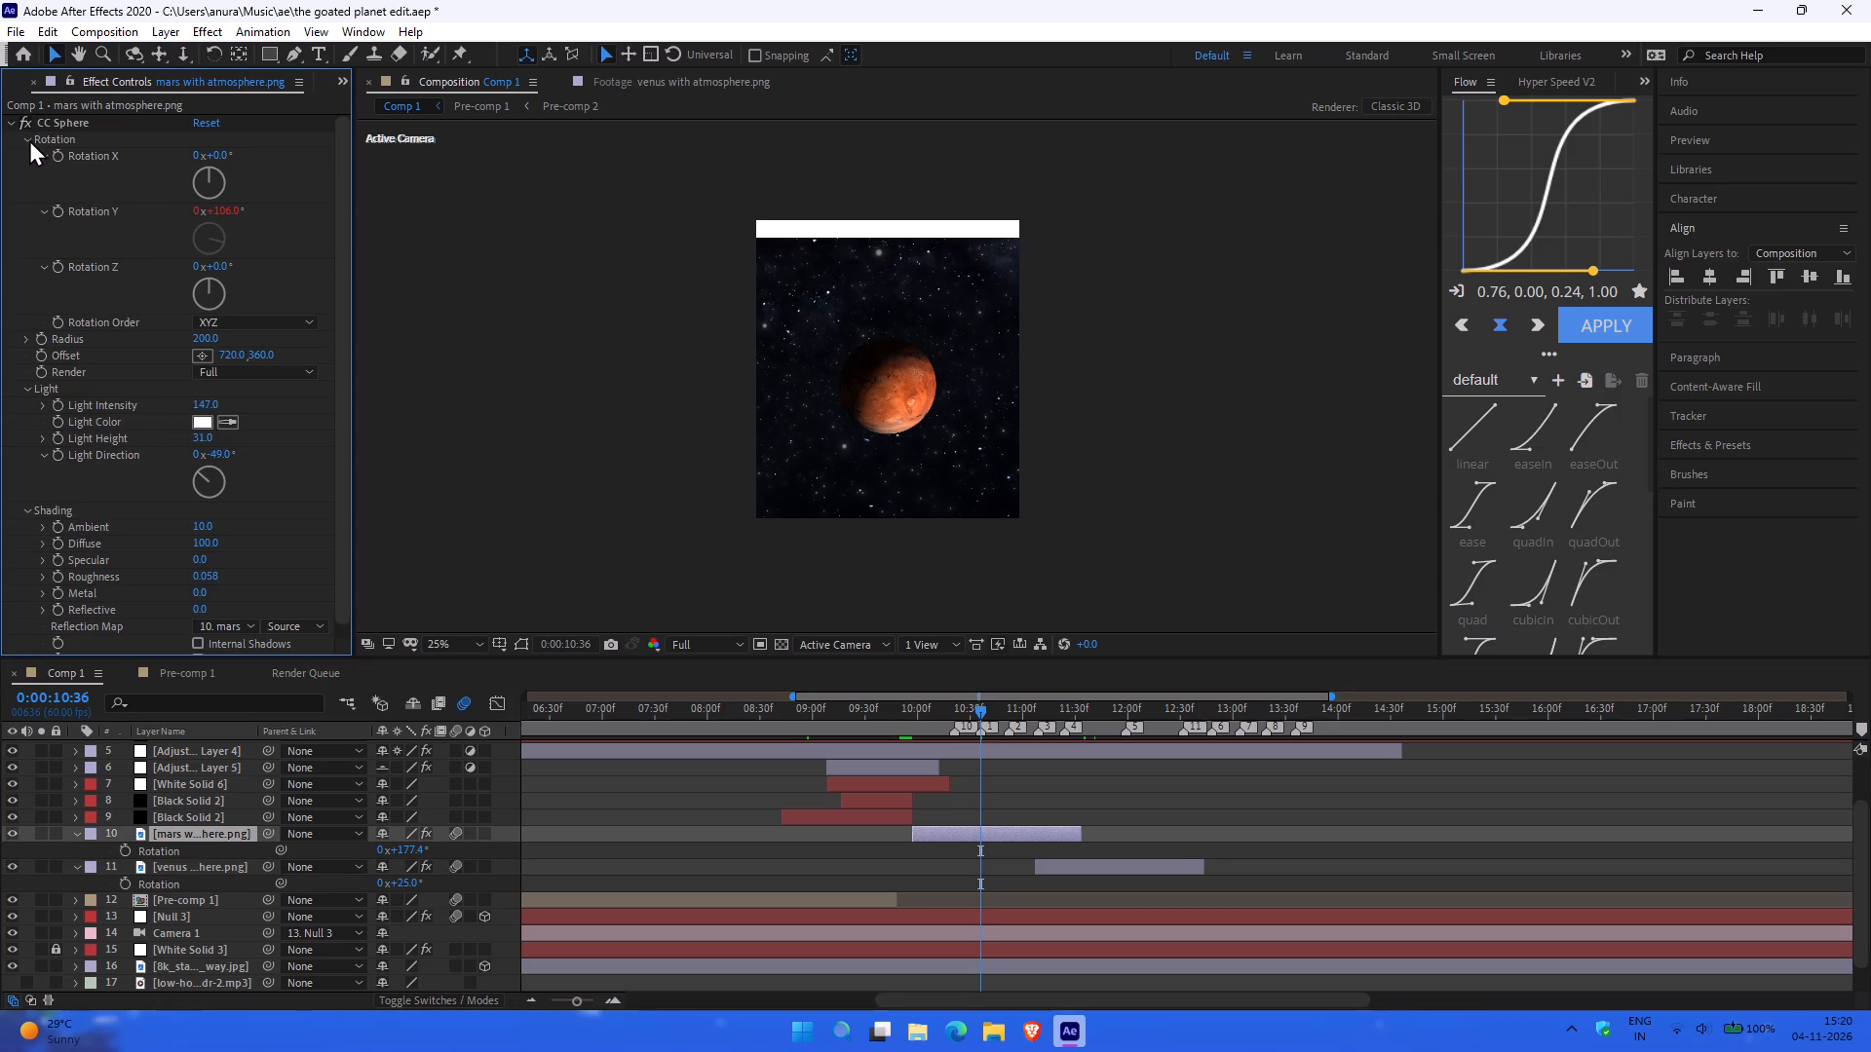
pyautogui.click(29, 139)
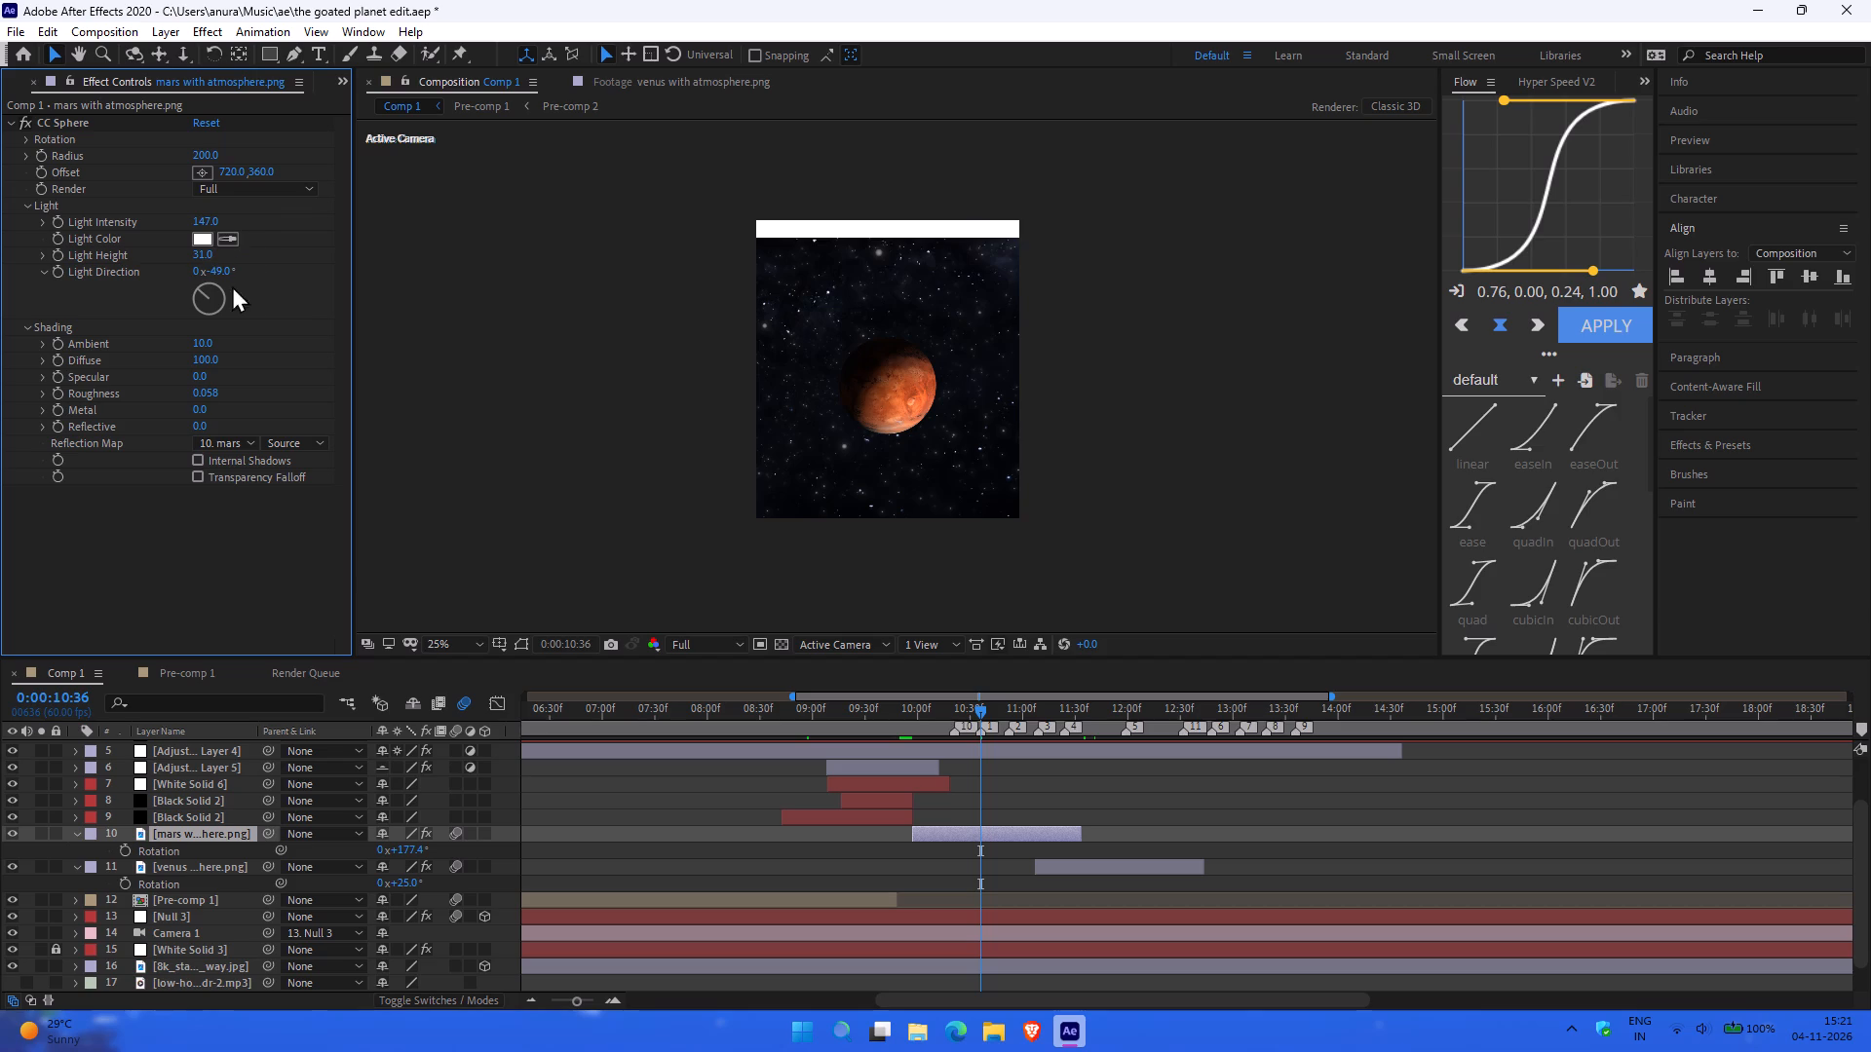
pyautogui.moveTo(223, 272); pyautogui.dragTo(254, 273)
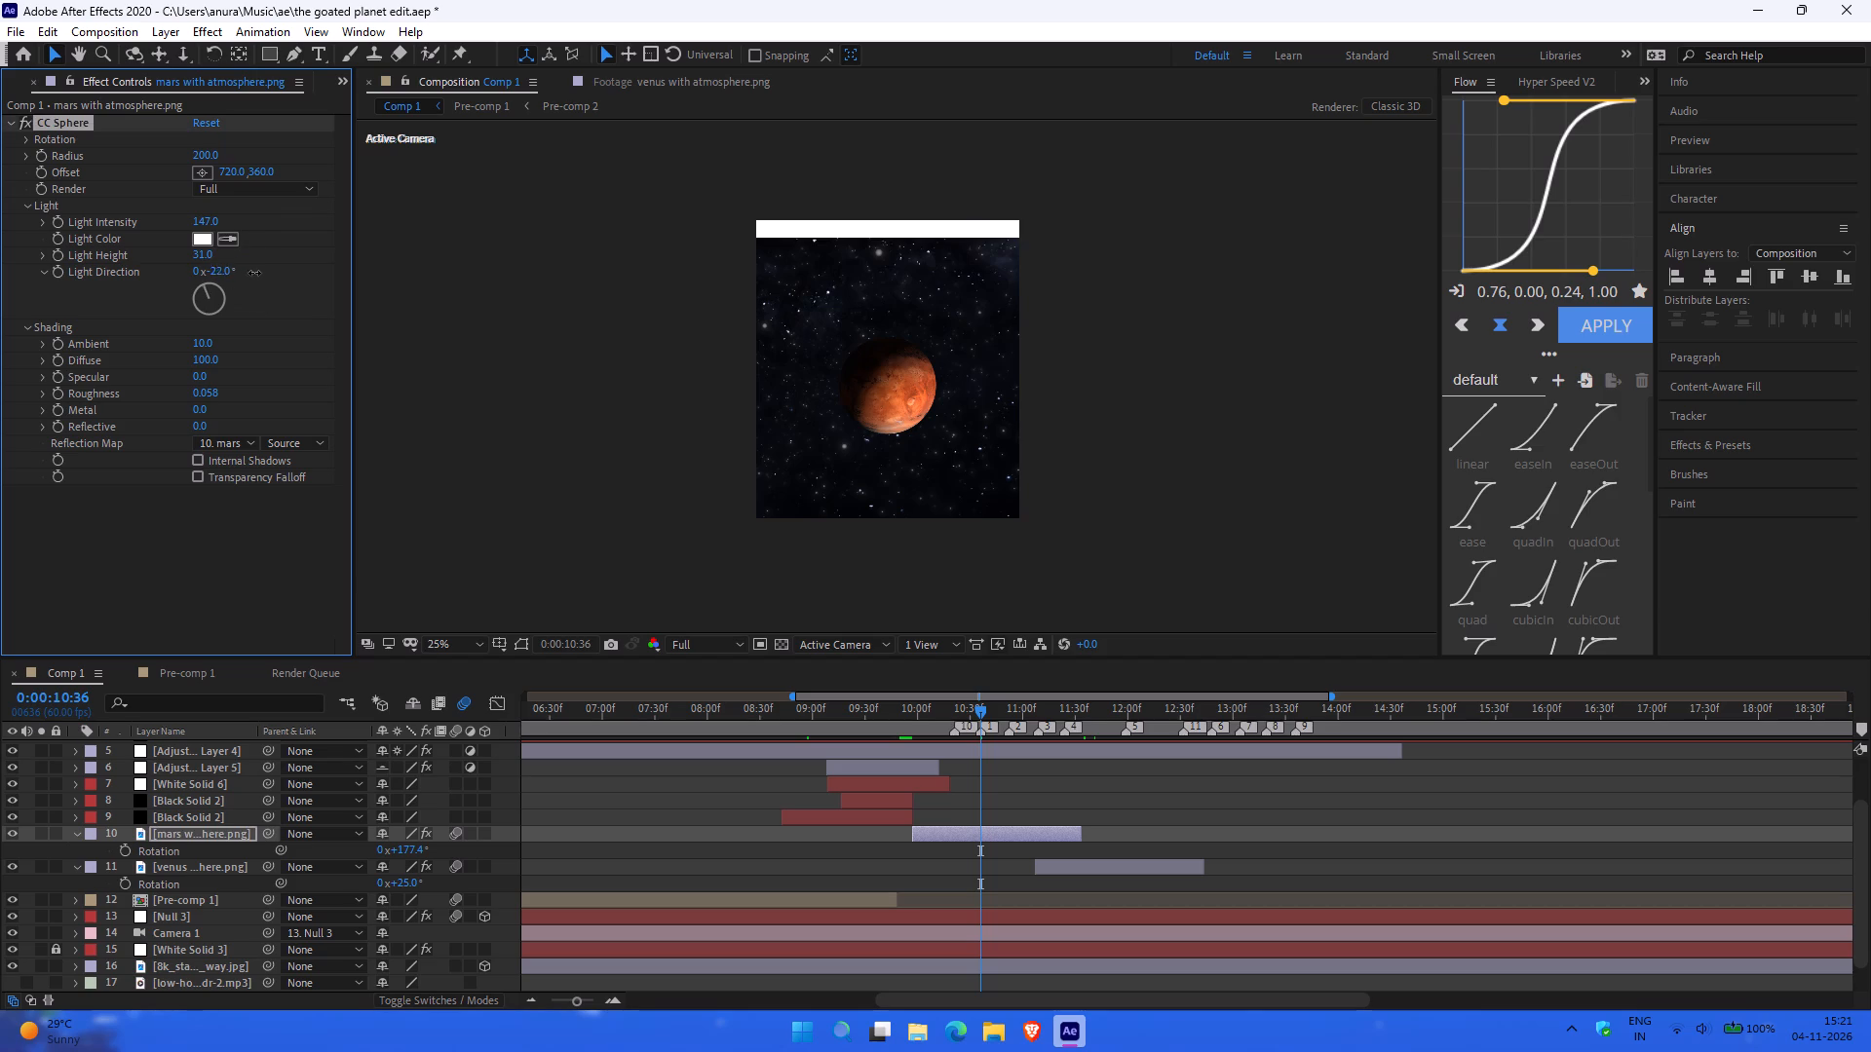
pyautogui.moveTo(254, 273); pyautogui.dragTo(340, 284)
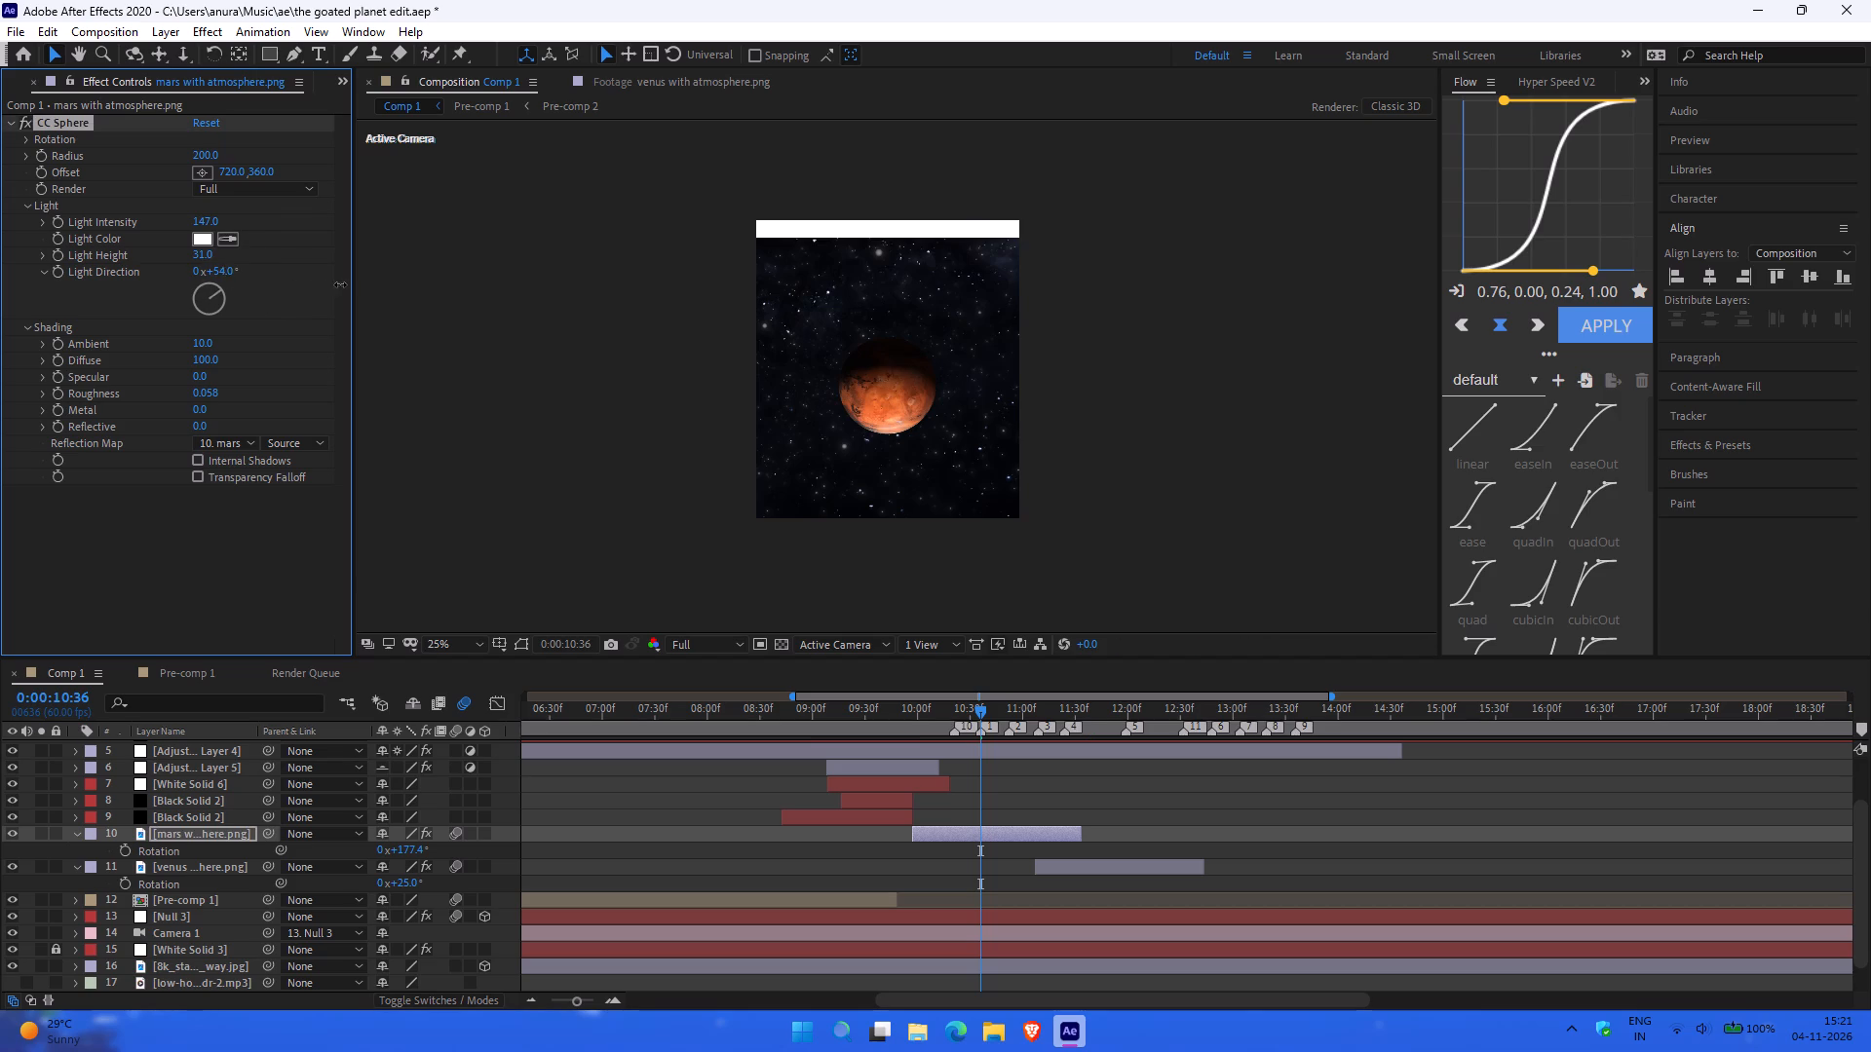
pyautogui.moveTo(340, 284); pyautogui.dragTo(416, 287)
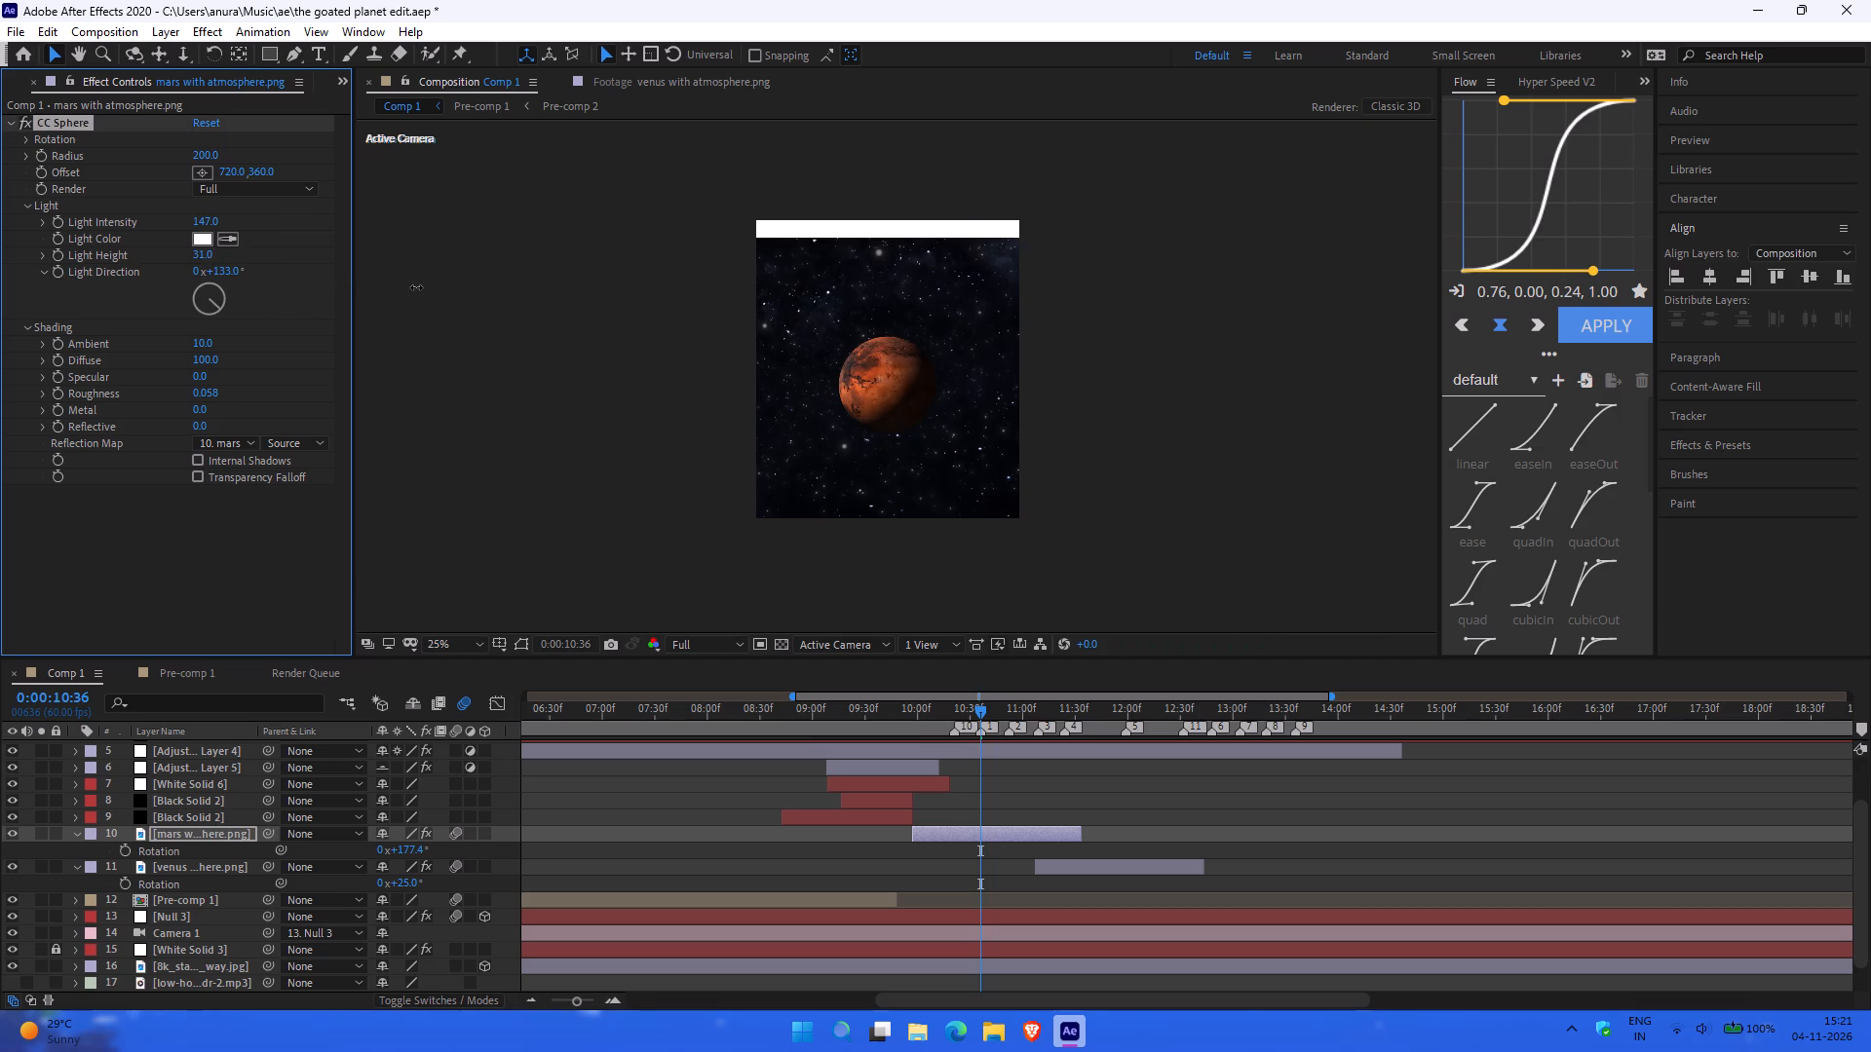
pyautogui.moveTo(416, 287); pyautogui.dragTo(408, 290)
# Set the Light Direction of the Venus layer's CC Sphere effect to -78°, judging it at a frame where only Venus shows.
pyautogui.click(198, 868)
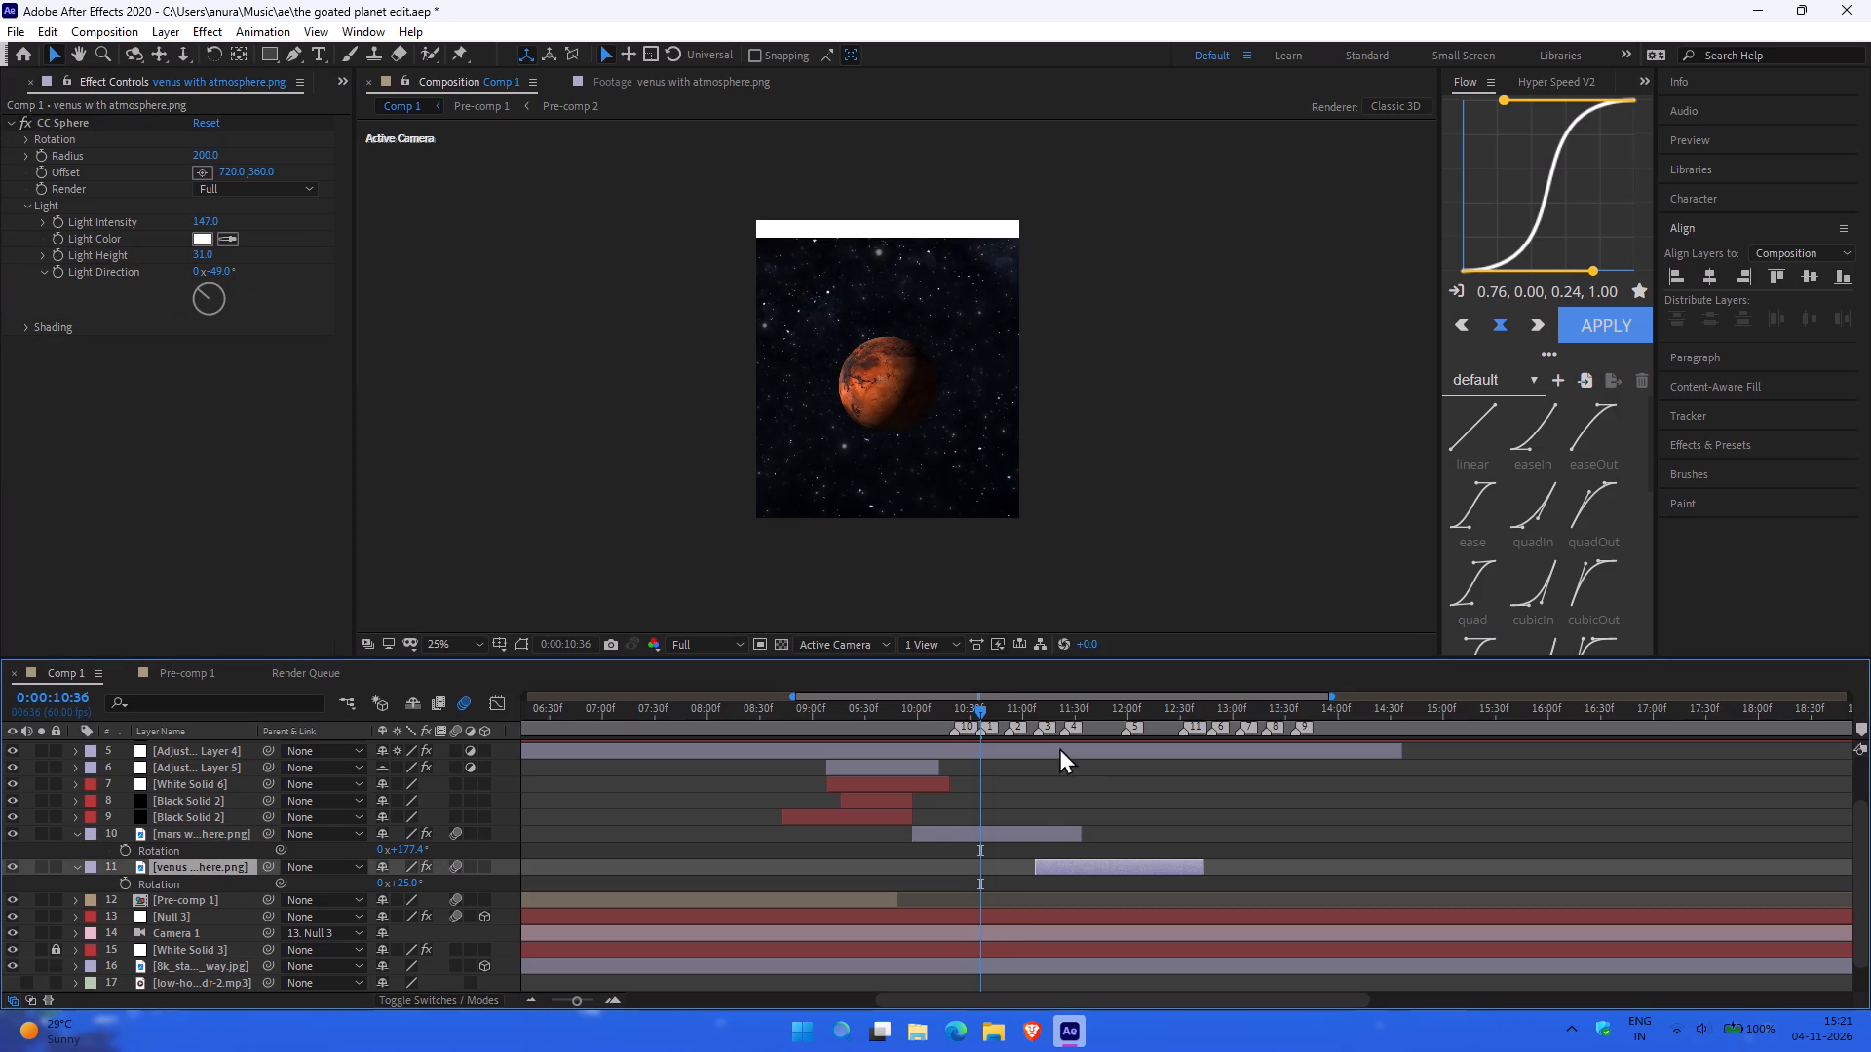
pyautogui.click(1074, 707)
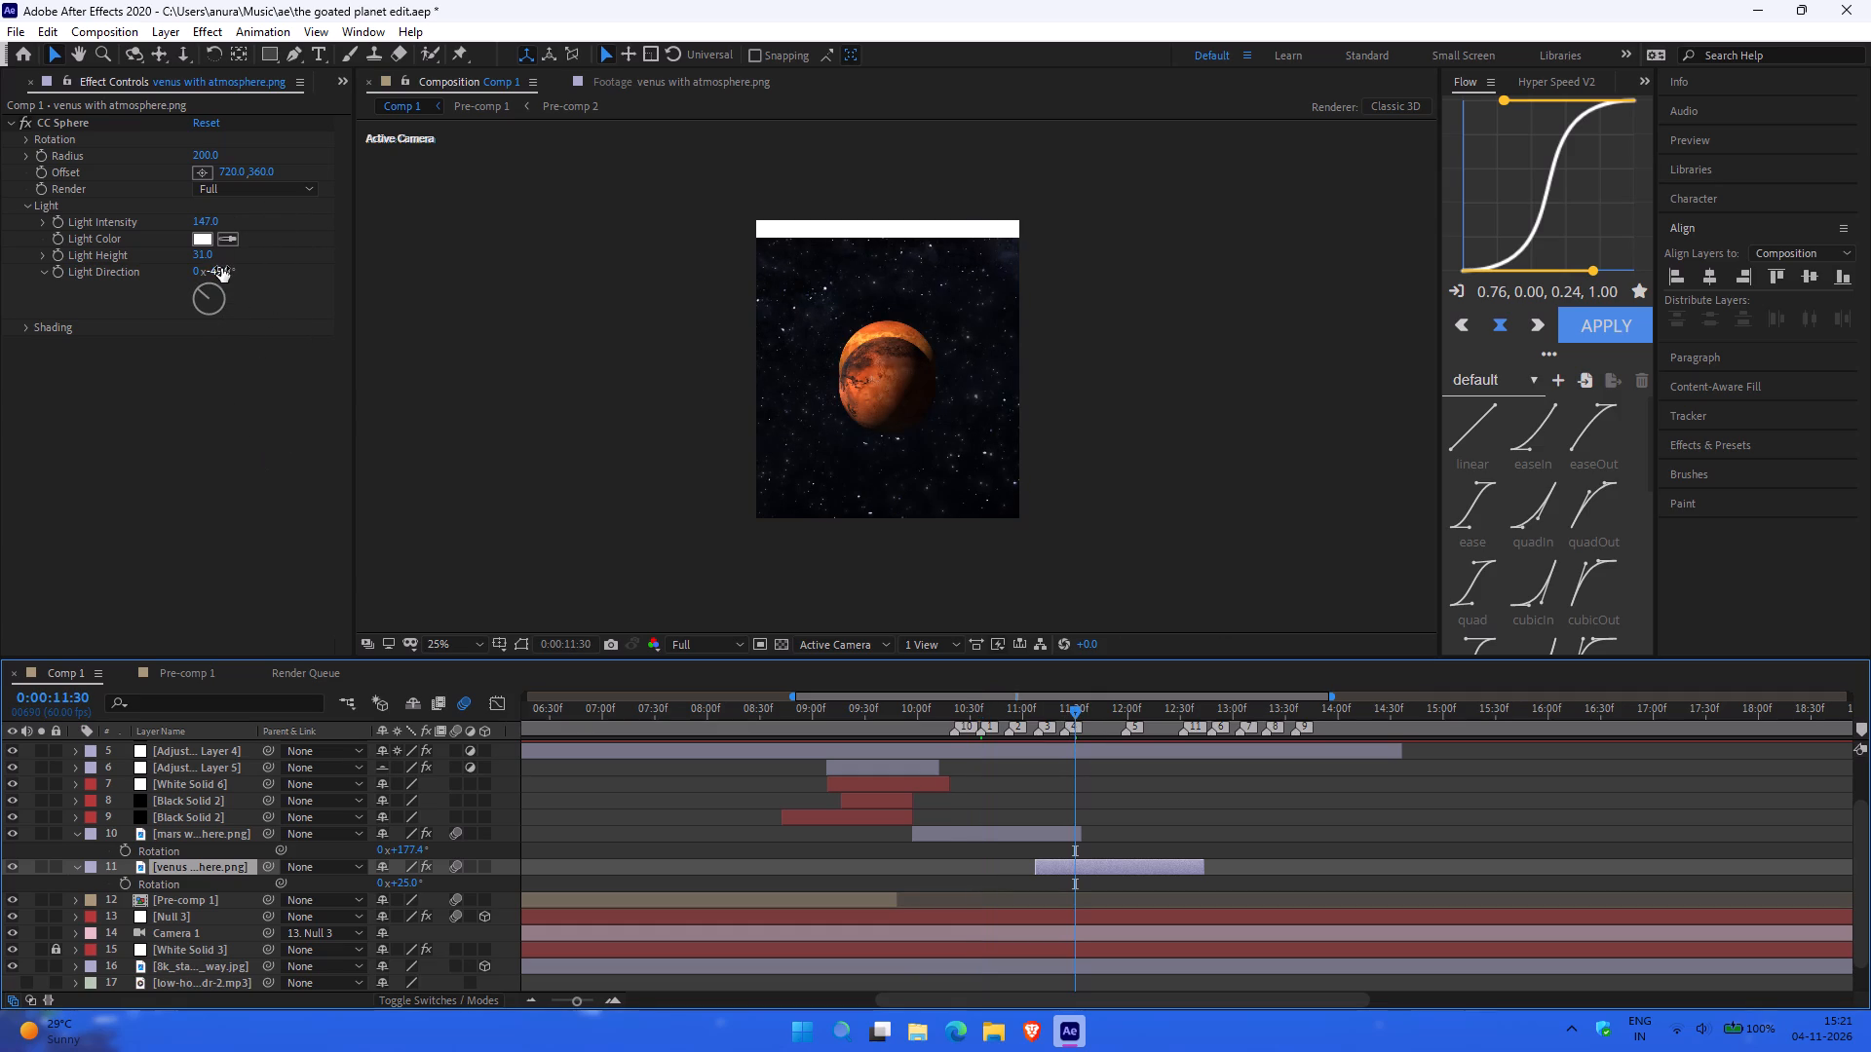
pyautogui.moveTo(221, 273); pyautogui.dragTo(237, 273)
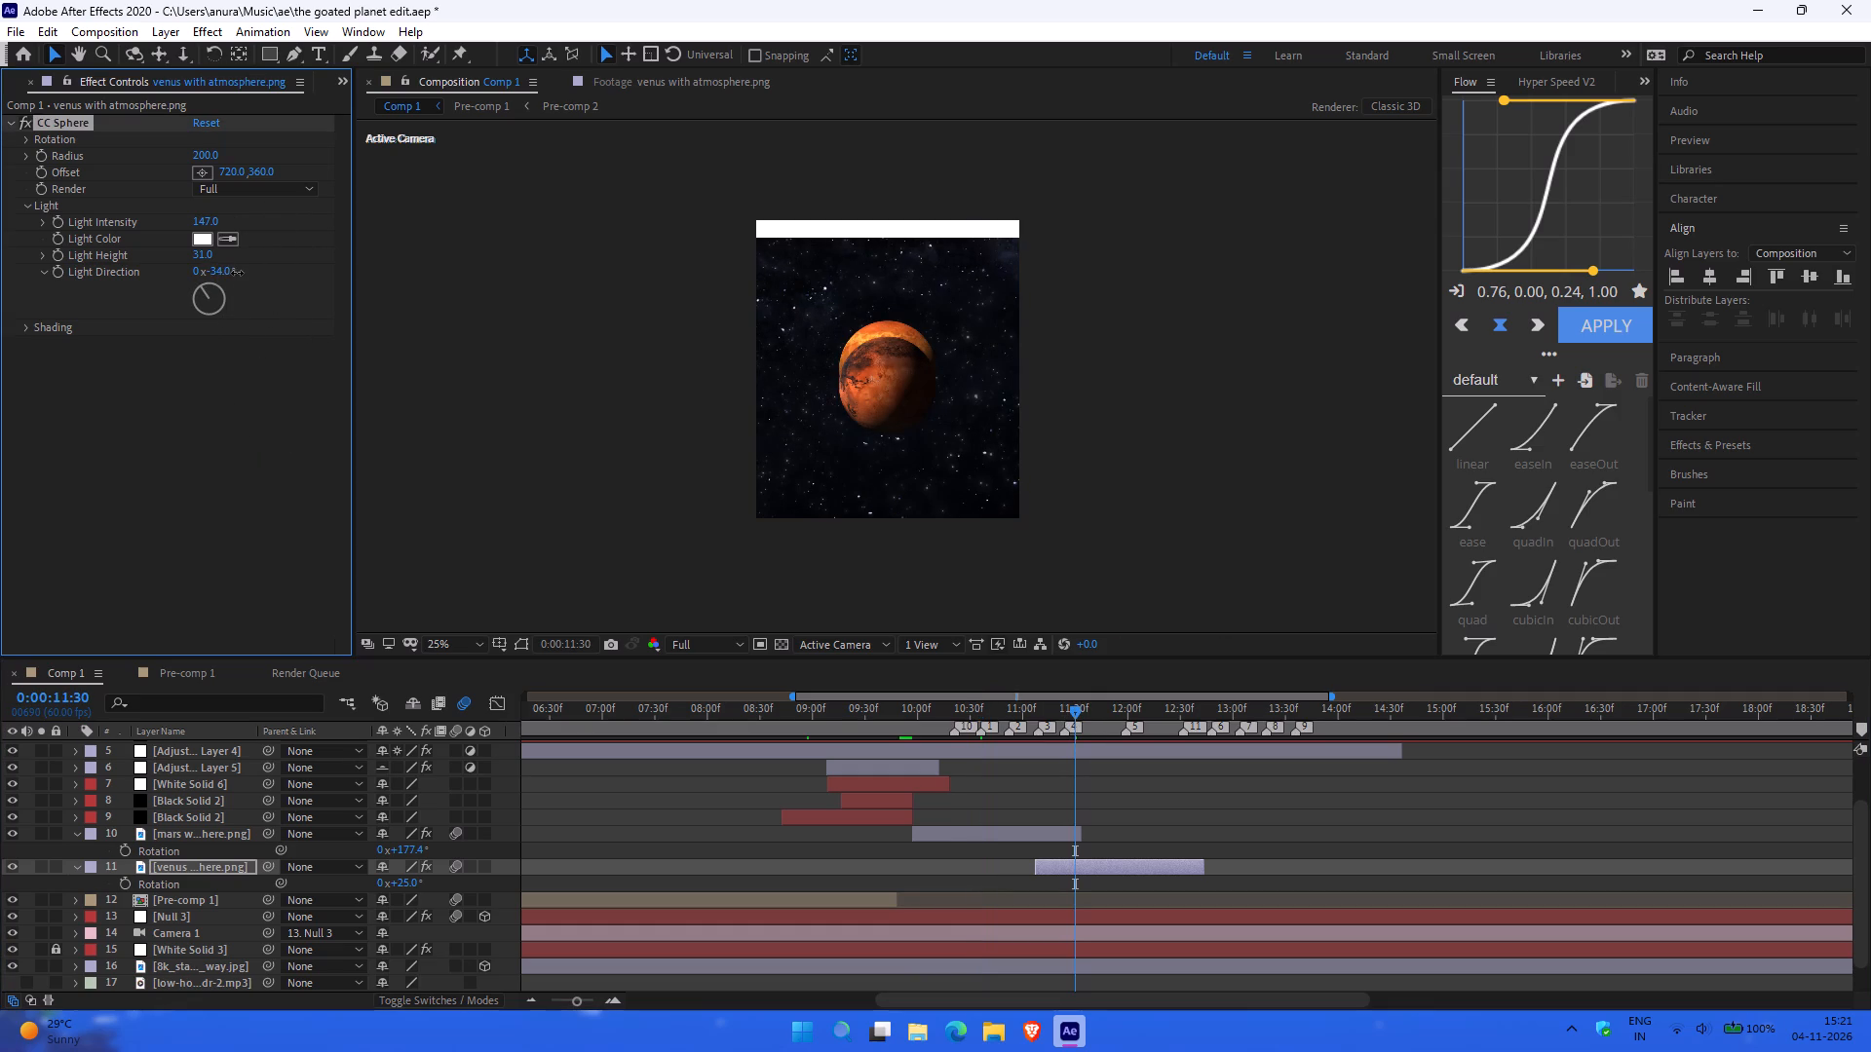
pyautogui.moveTo(237, 273); pyautogui.dragTo(258, 274)
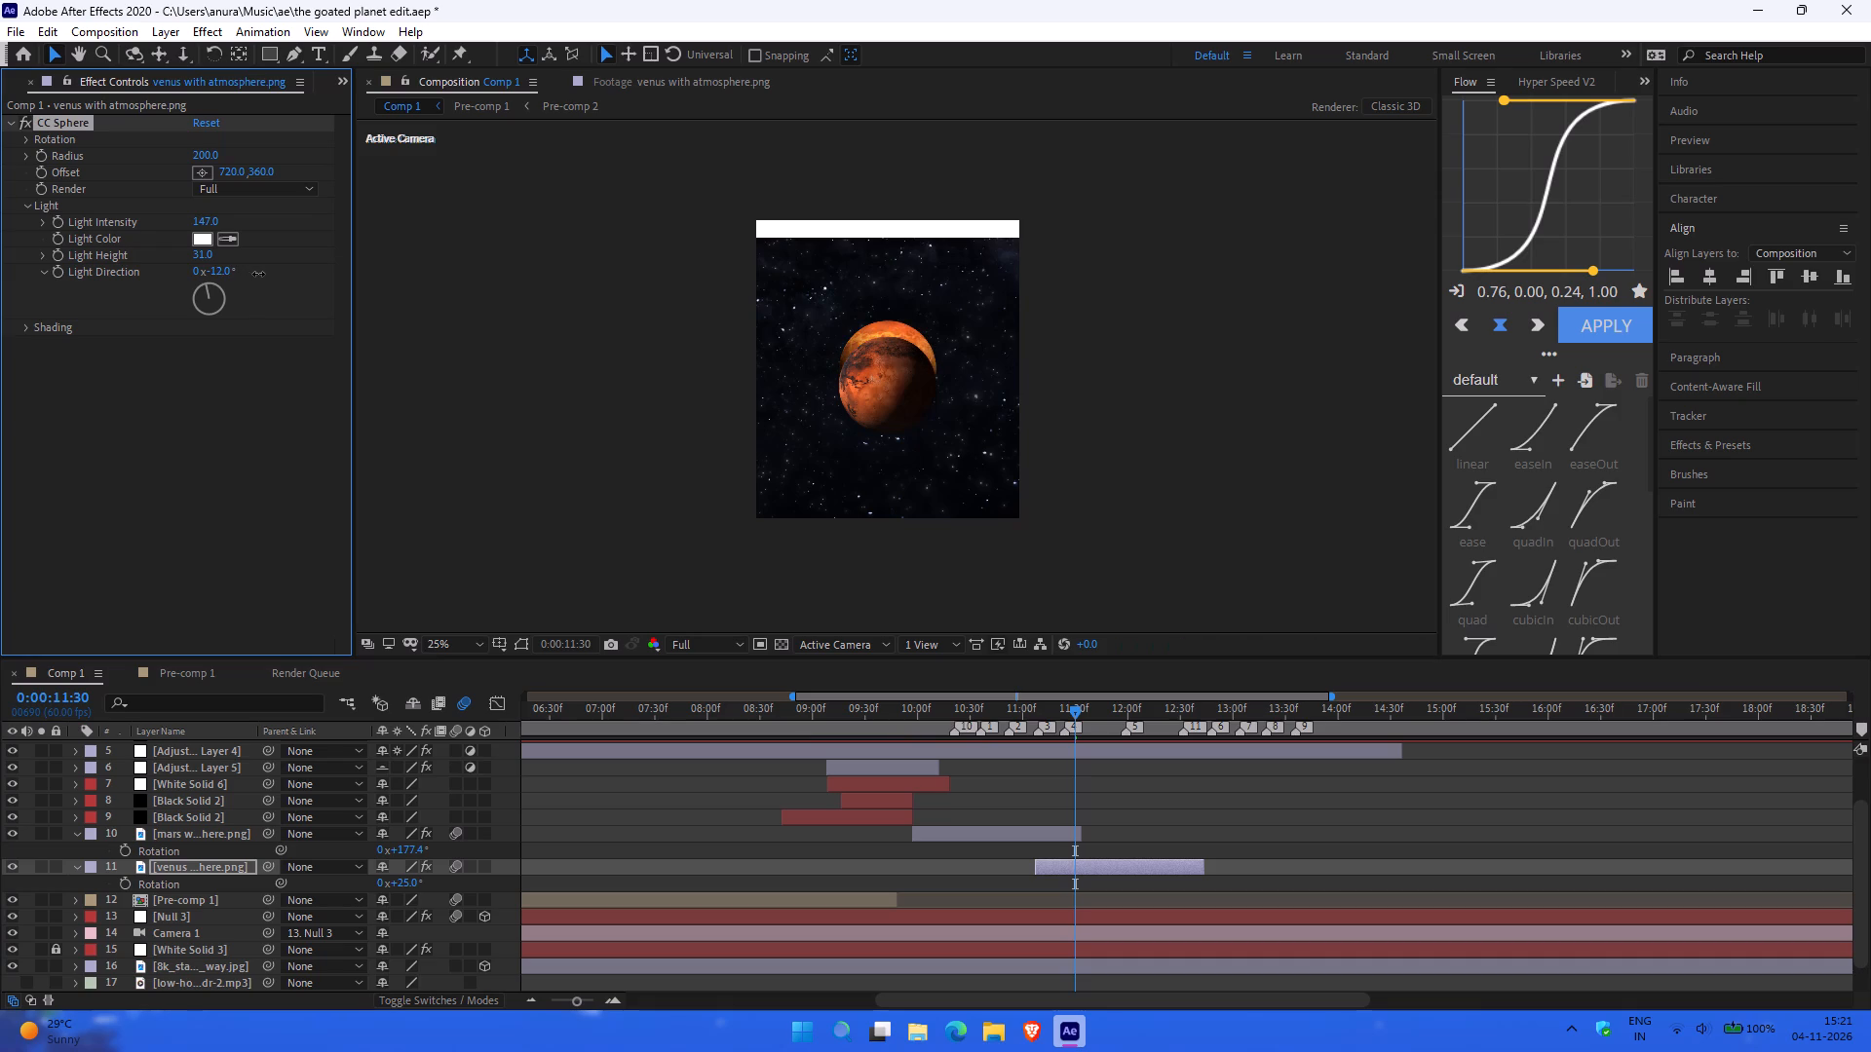
pyautogui.moveTo(258, 274); pyautogui.dragTo(289, 276)
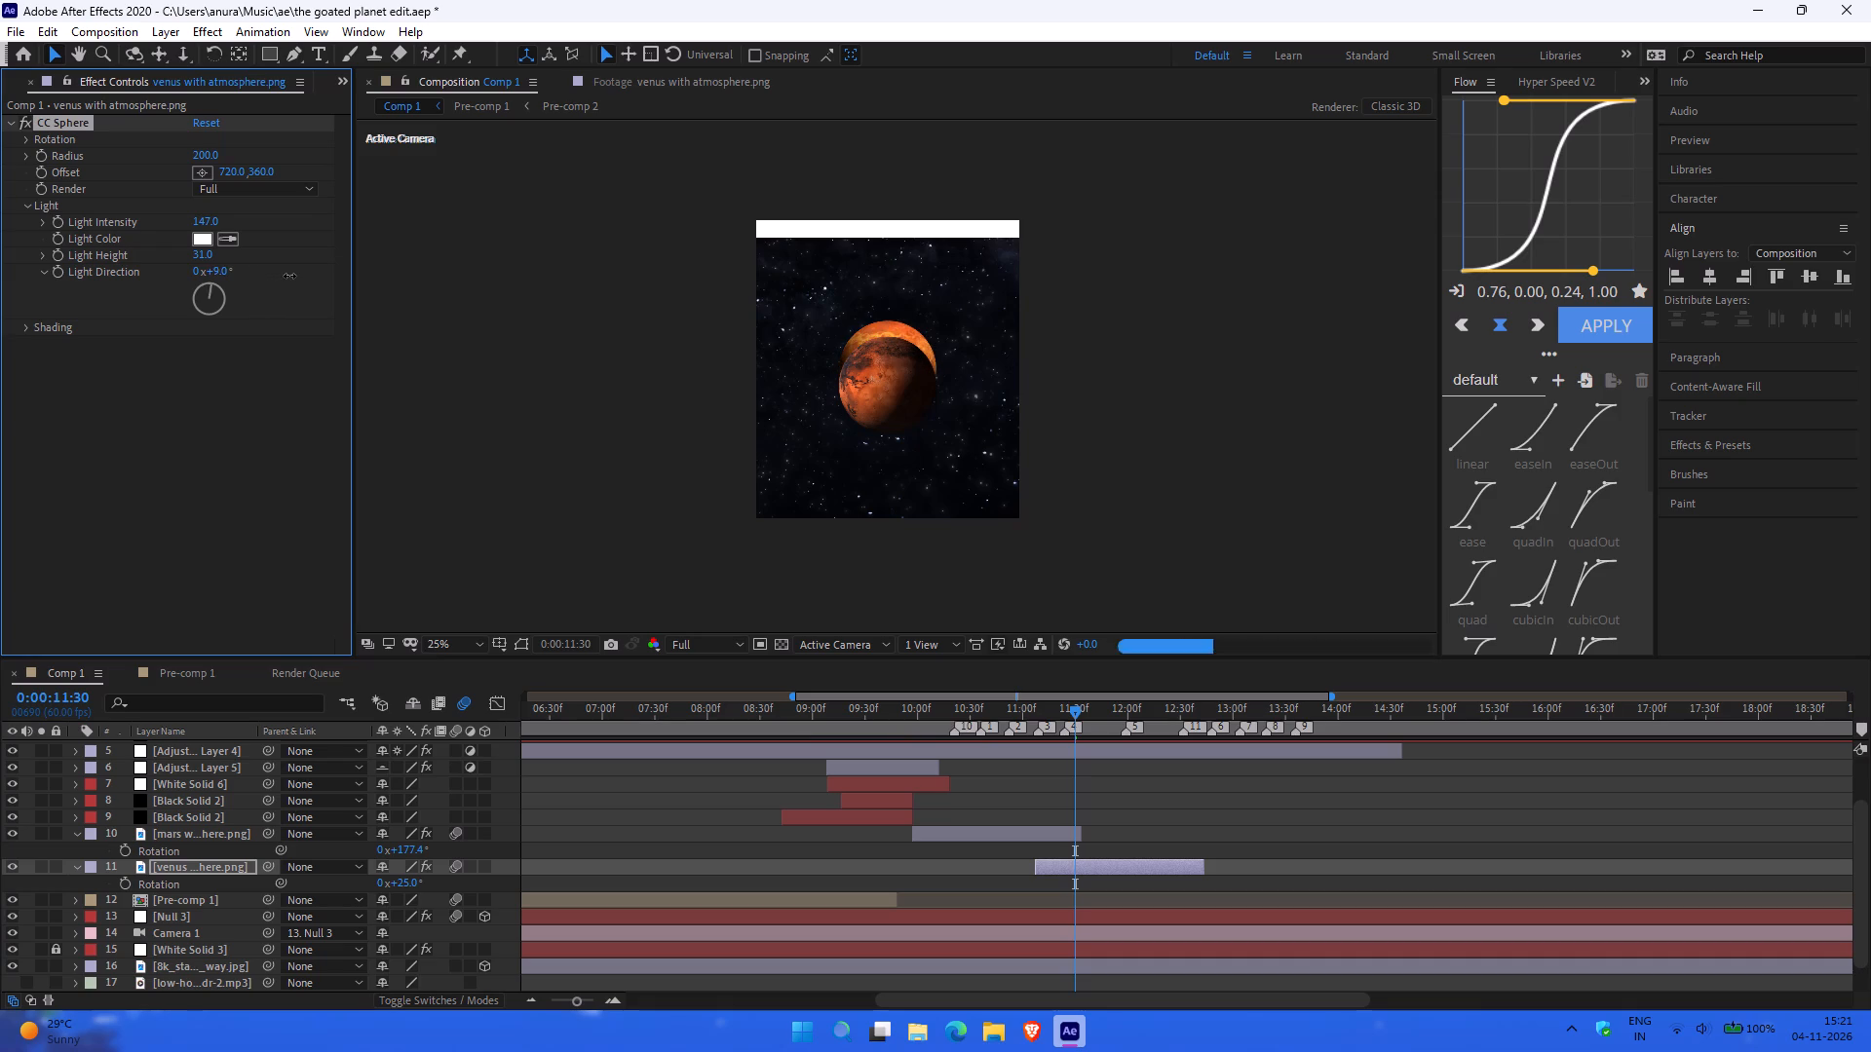
pyautogui.moveTo(289, 276); pyautogui.dragTo(327, 278)
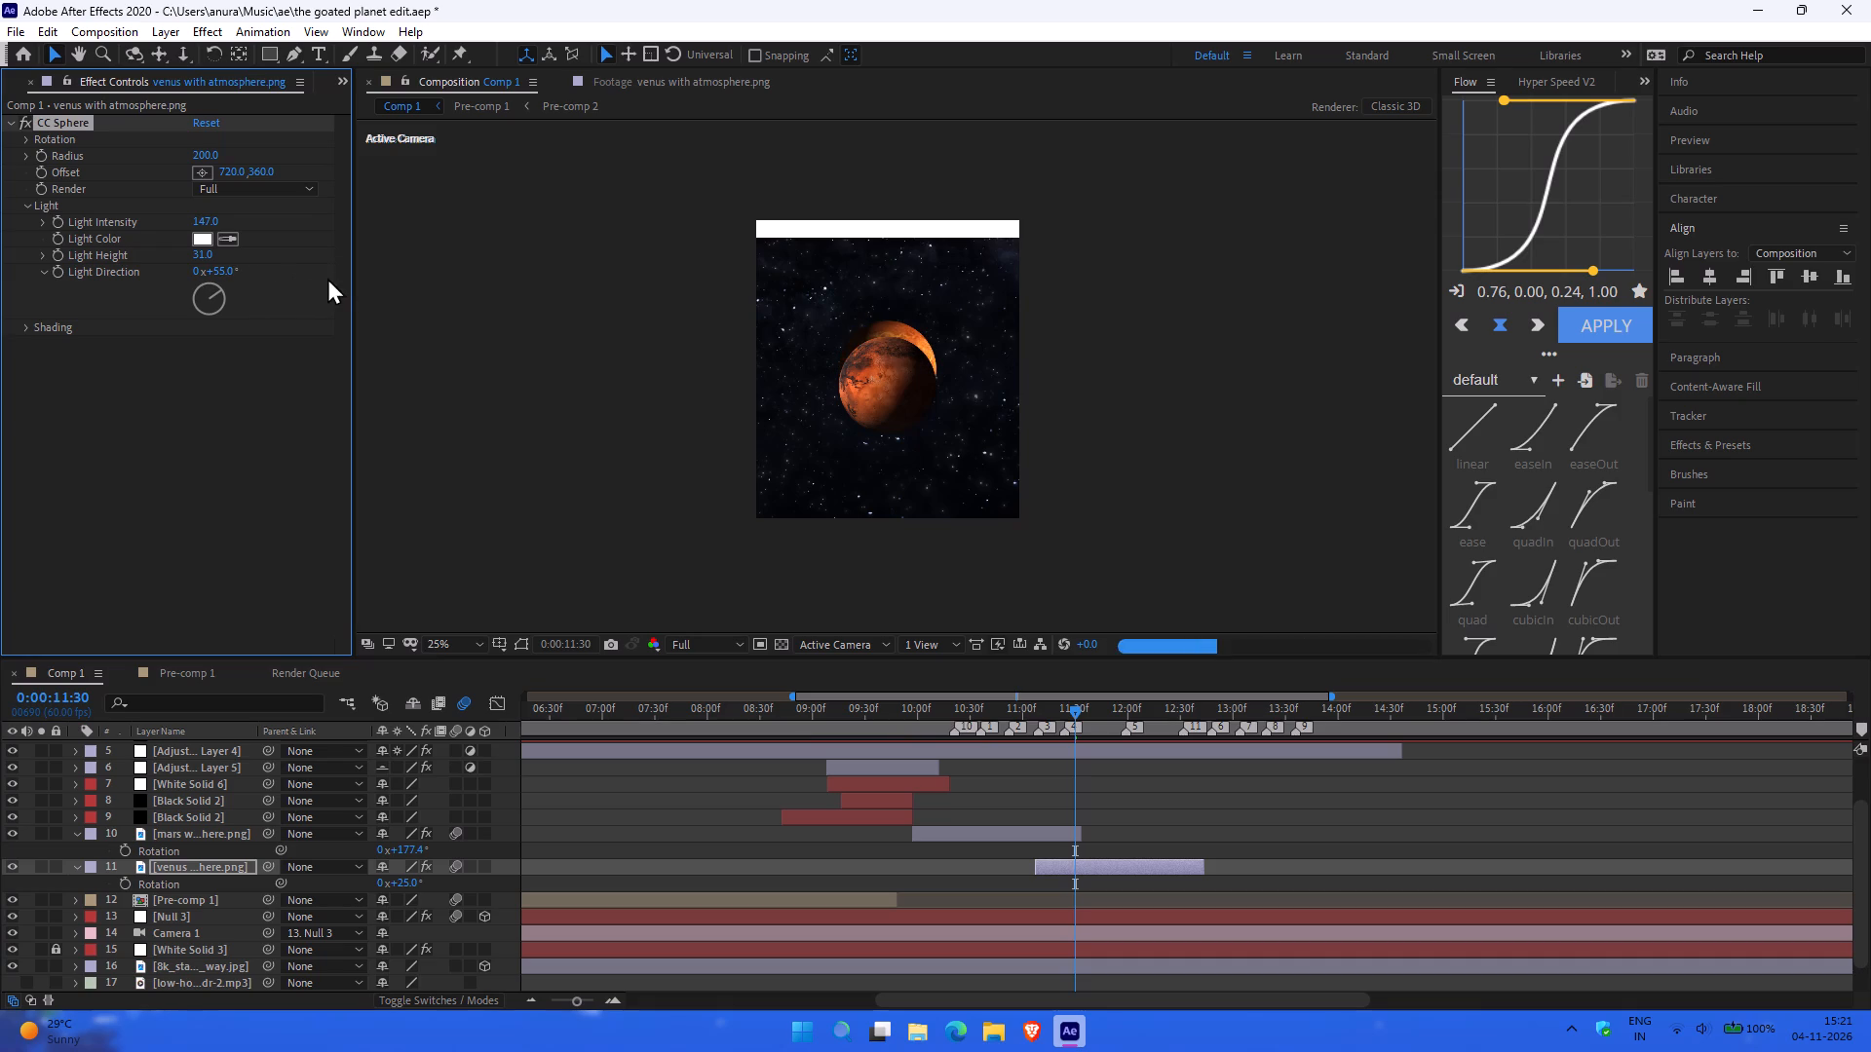
pyautogui.click(1127, 695)
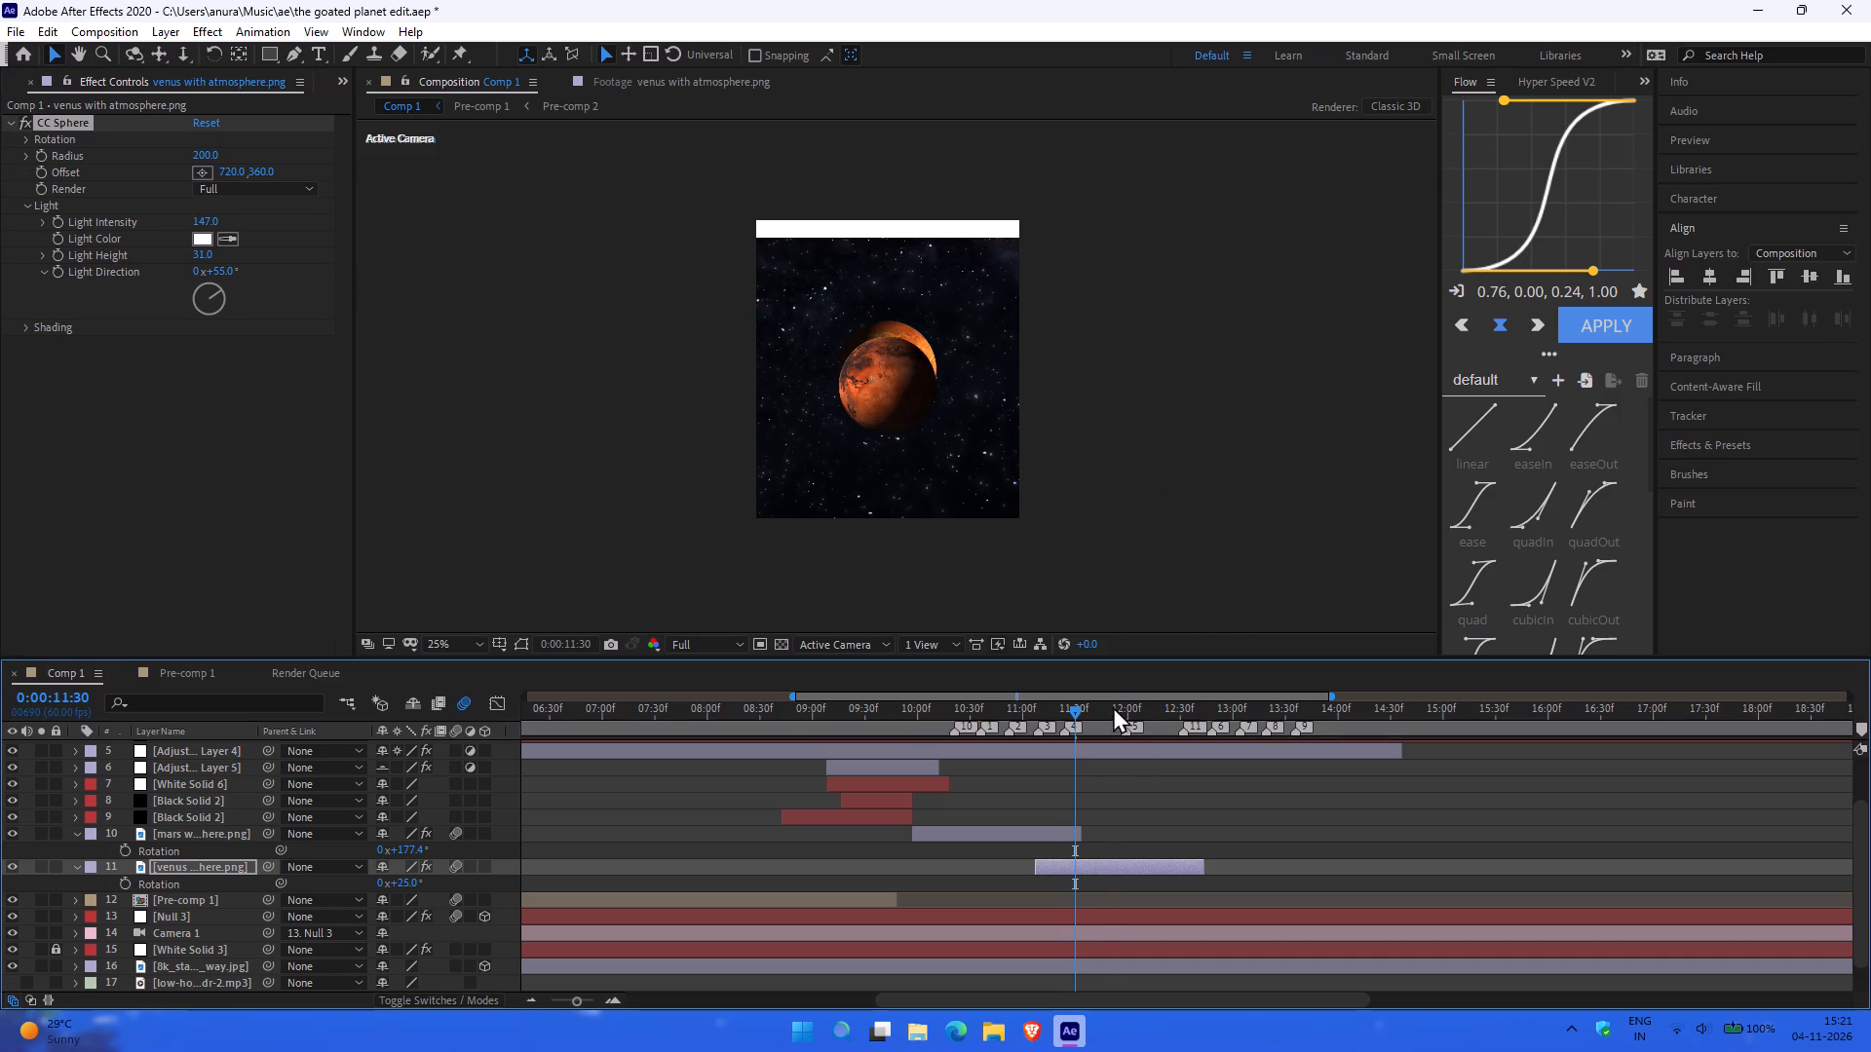
pyautogui.click(1107, 710)
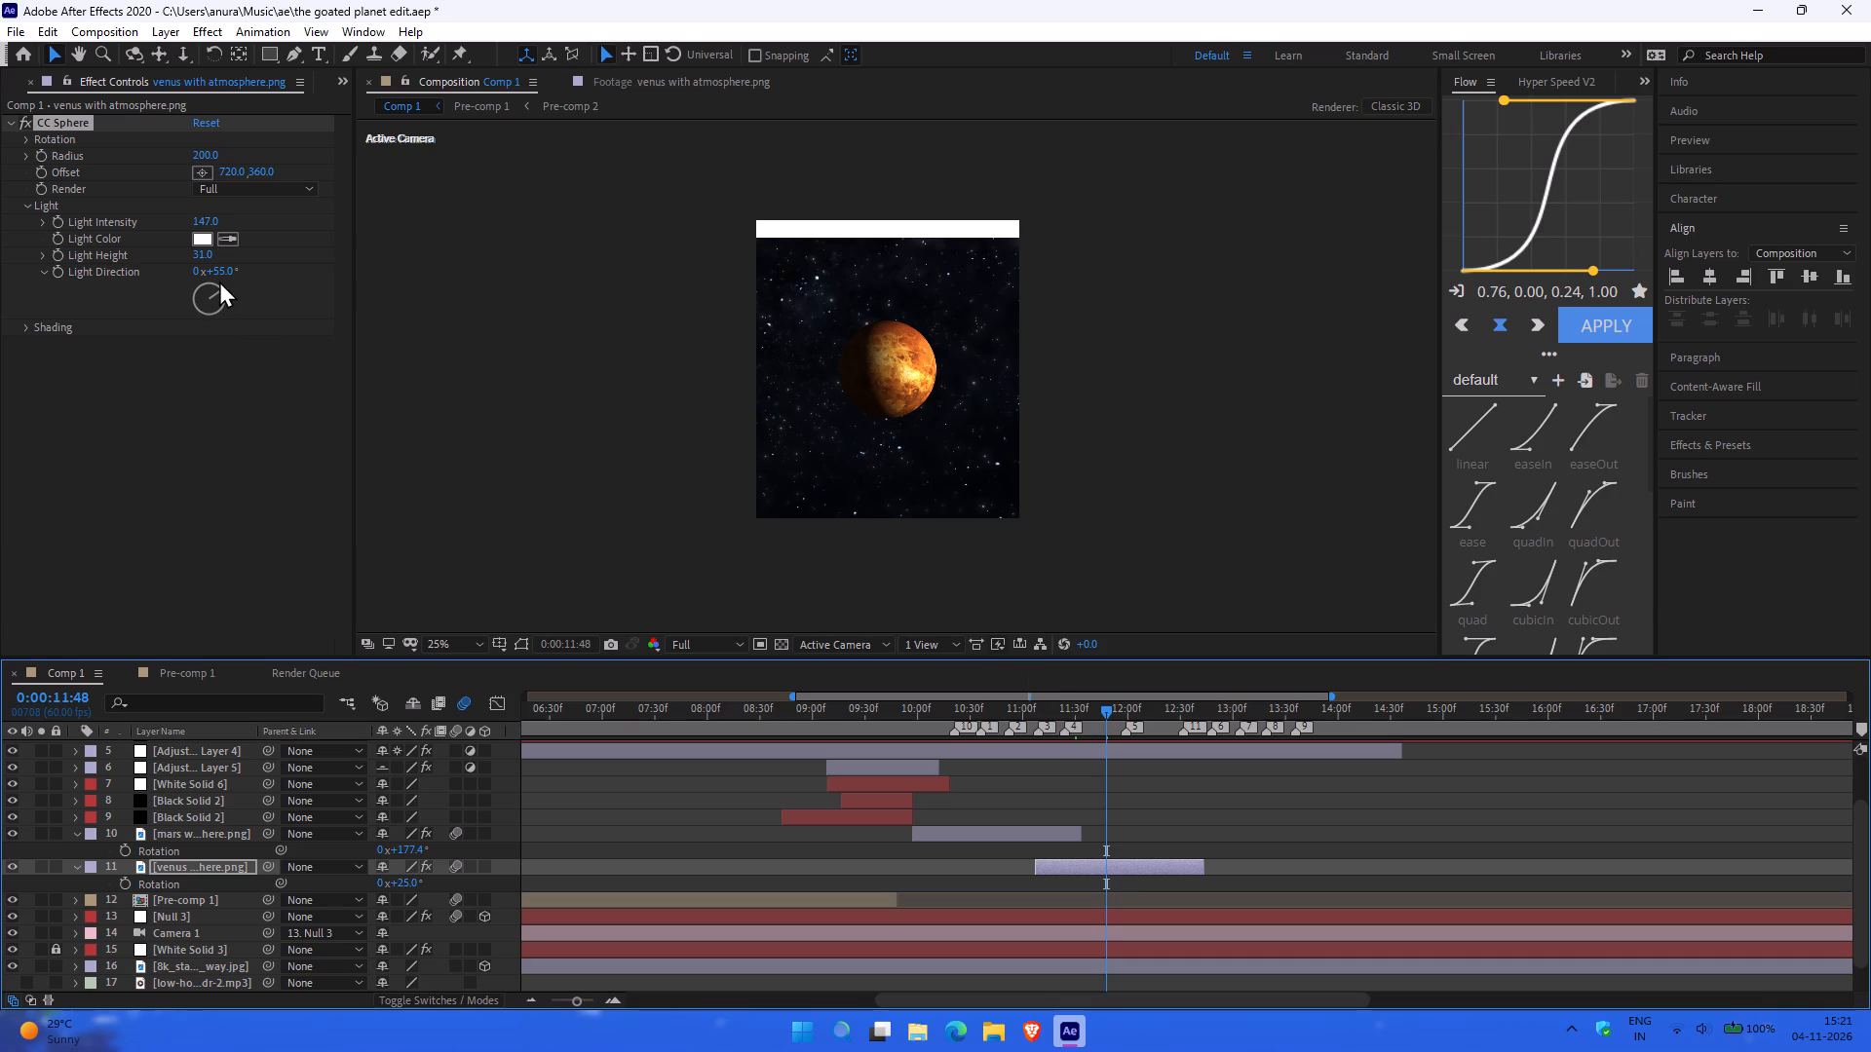
pyautogui.moveTo(226, 274); pyautogui.dragTo(288, 276)
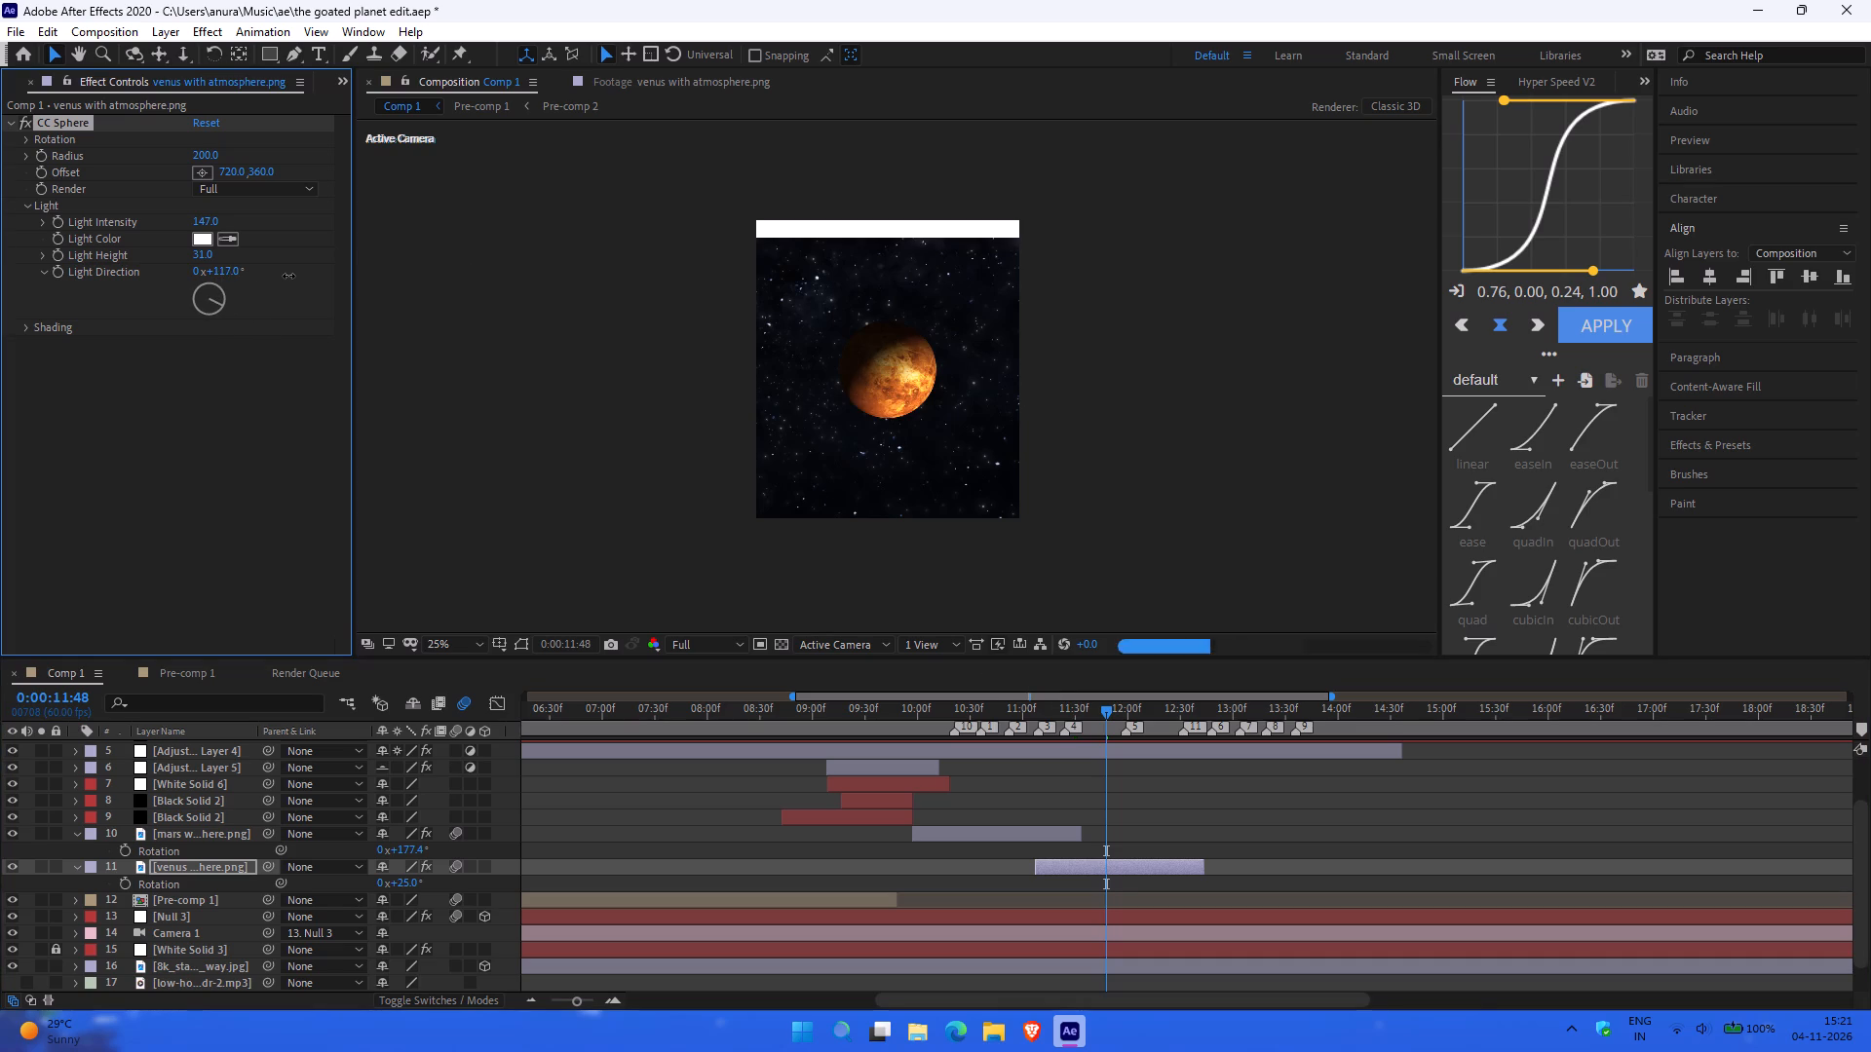
pyautogui.moveTo(288, 276); pyautogui.dragTo(162, 299)
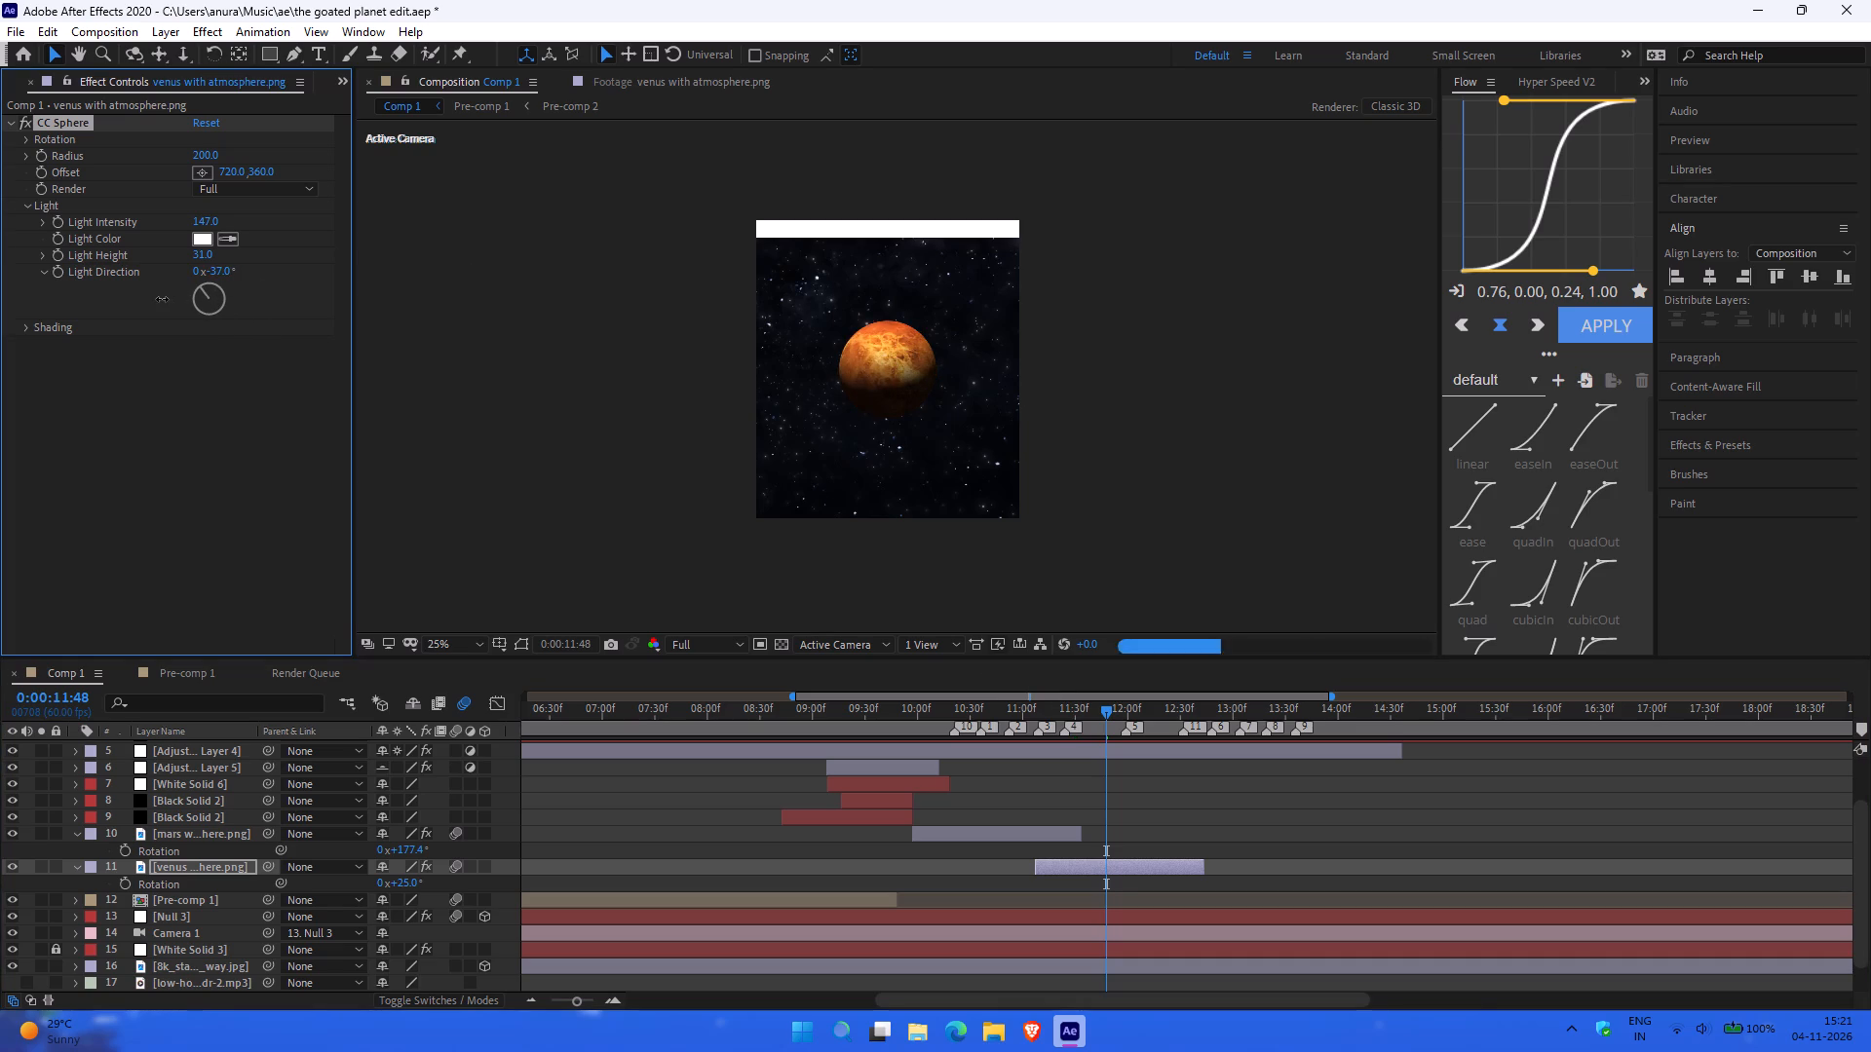
pyautogui.moveTo(162, 299); pyautogui.dragTo(149, 301)
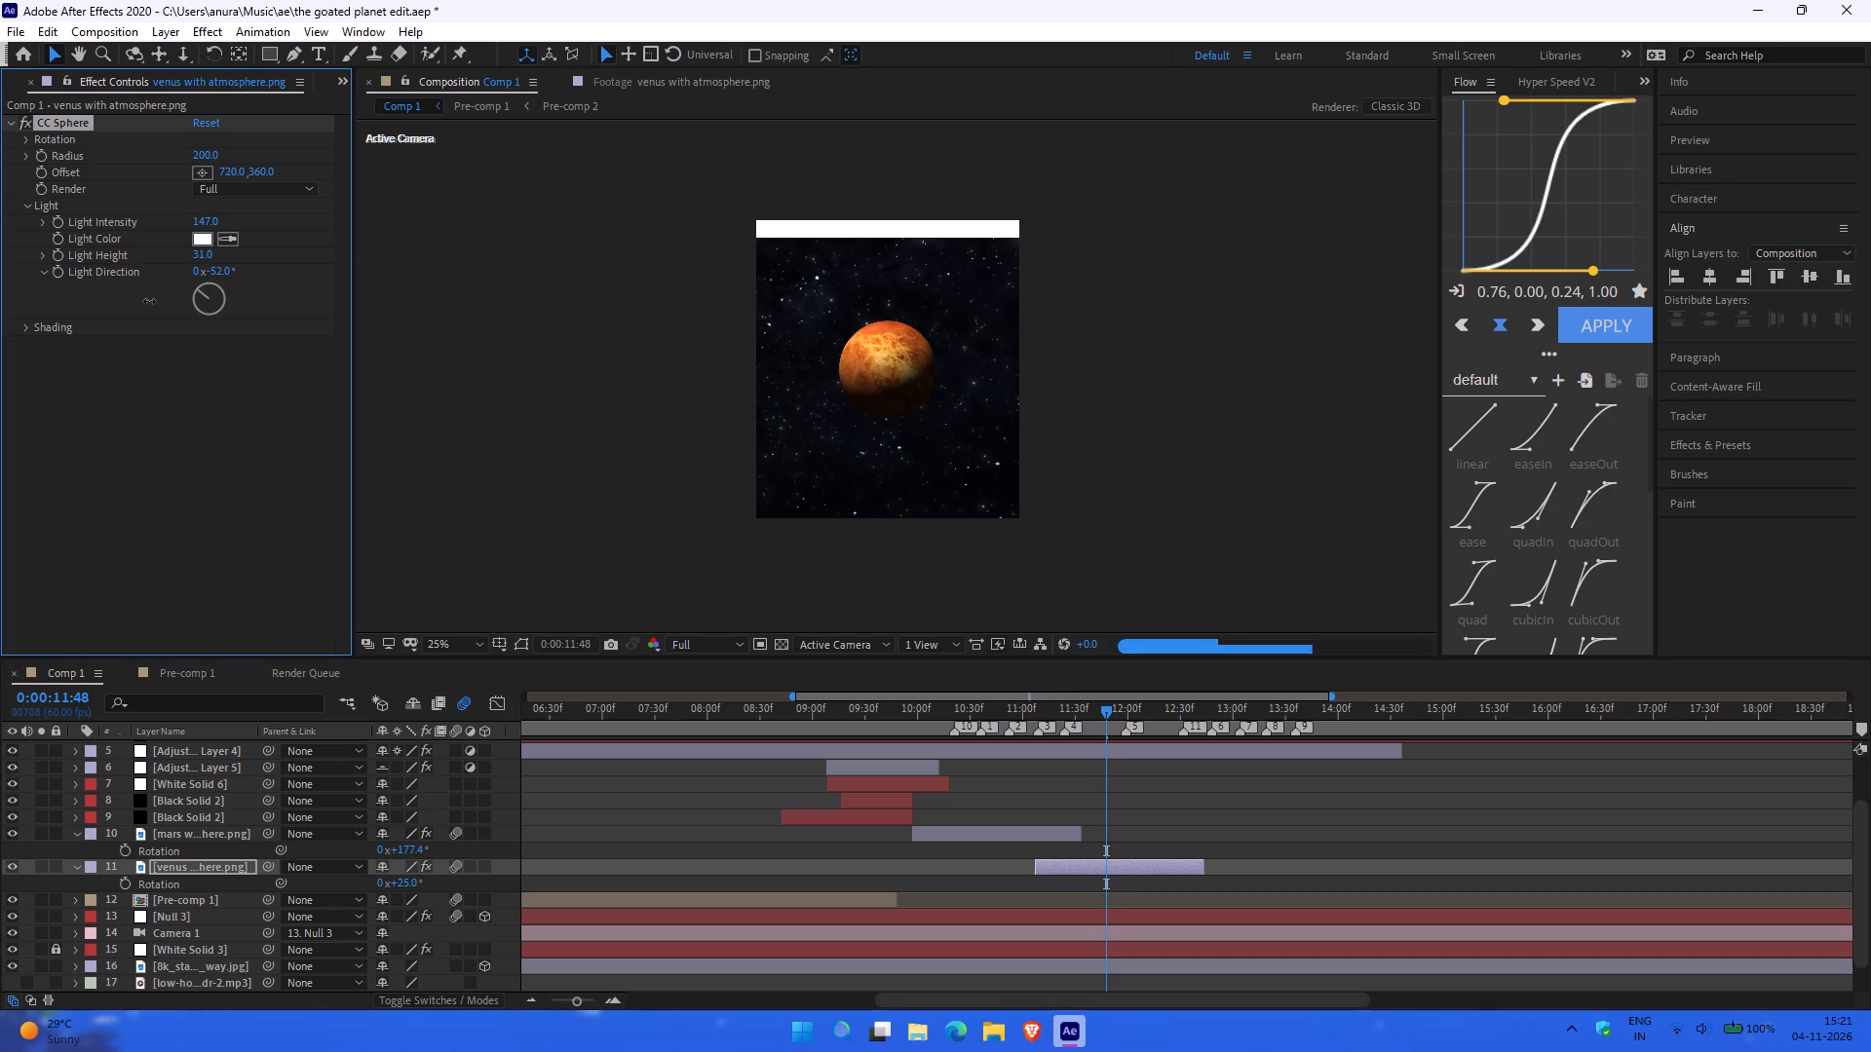
pyautogui.moveTo(149, 301); pyautogui.dragTo(130, 306)
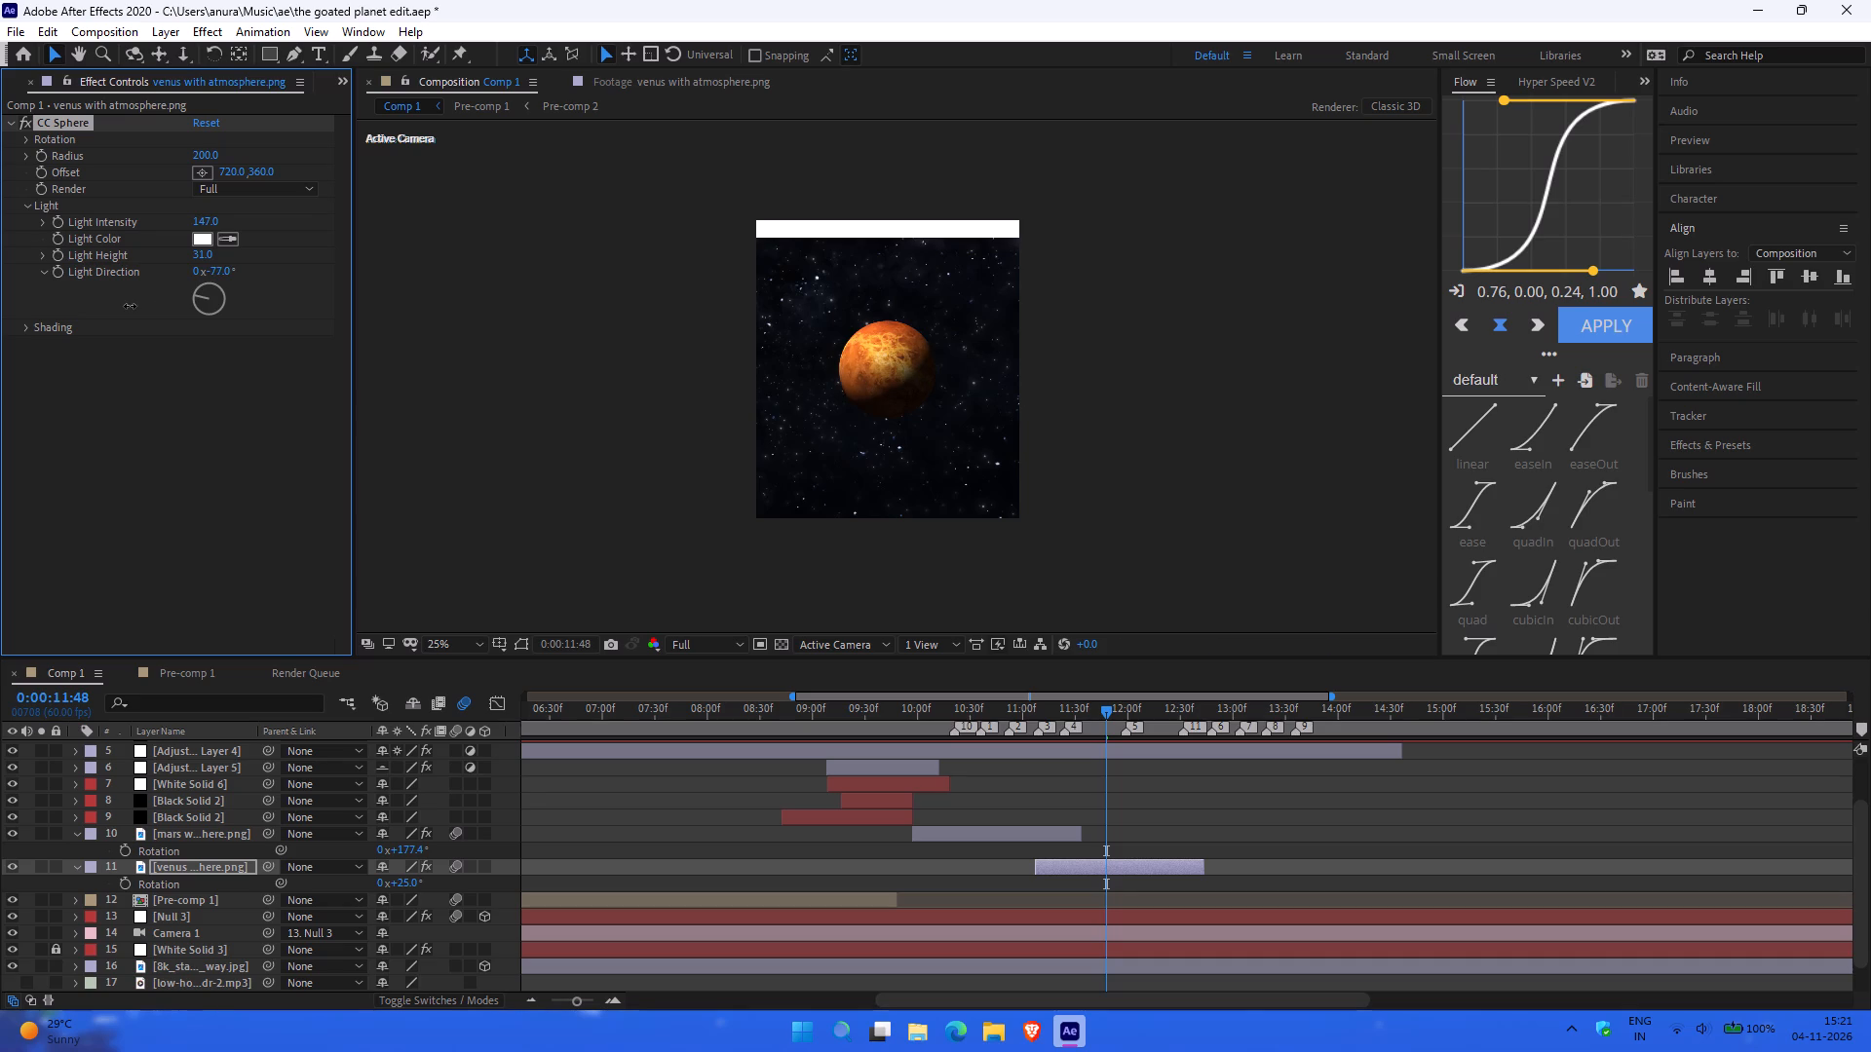
pyautogui.moveTo(130, 306); pyautogui.dragTo(129, 306)
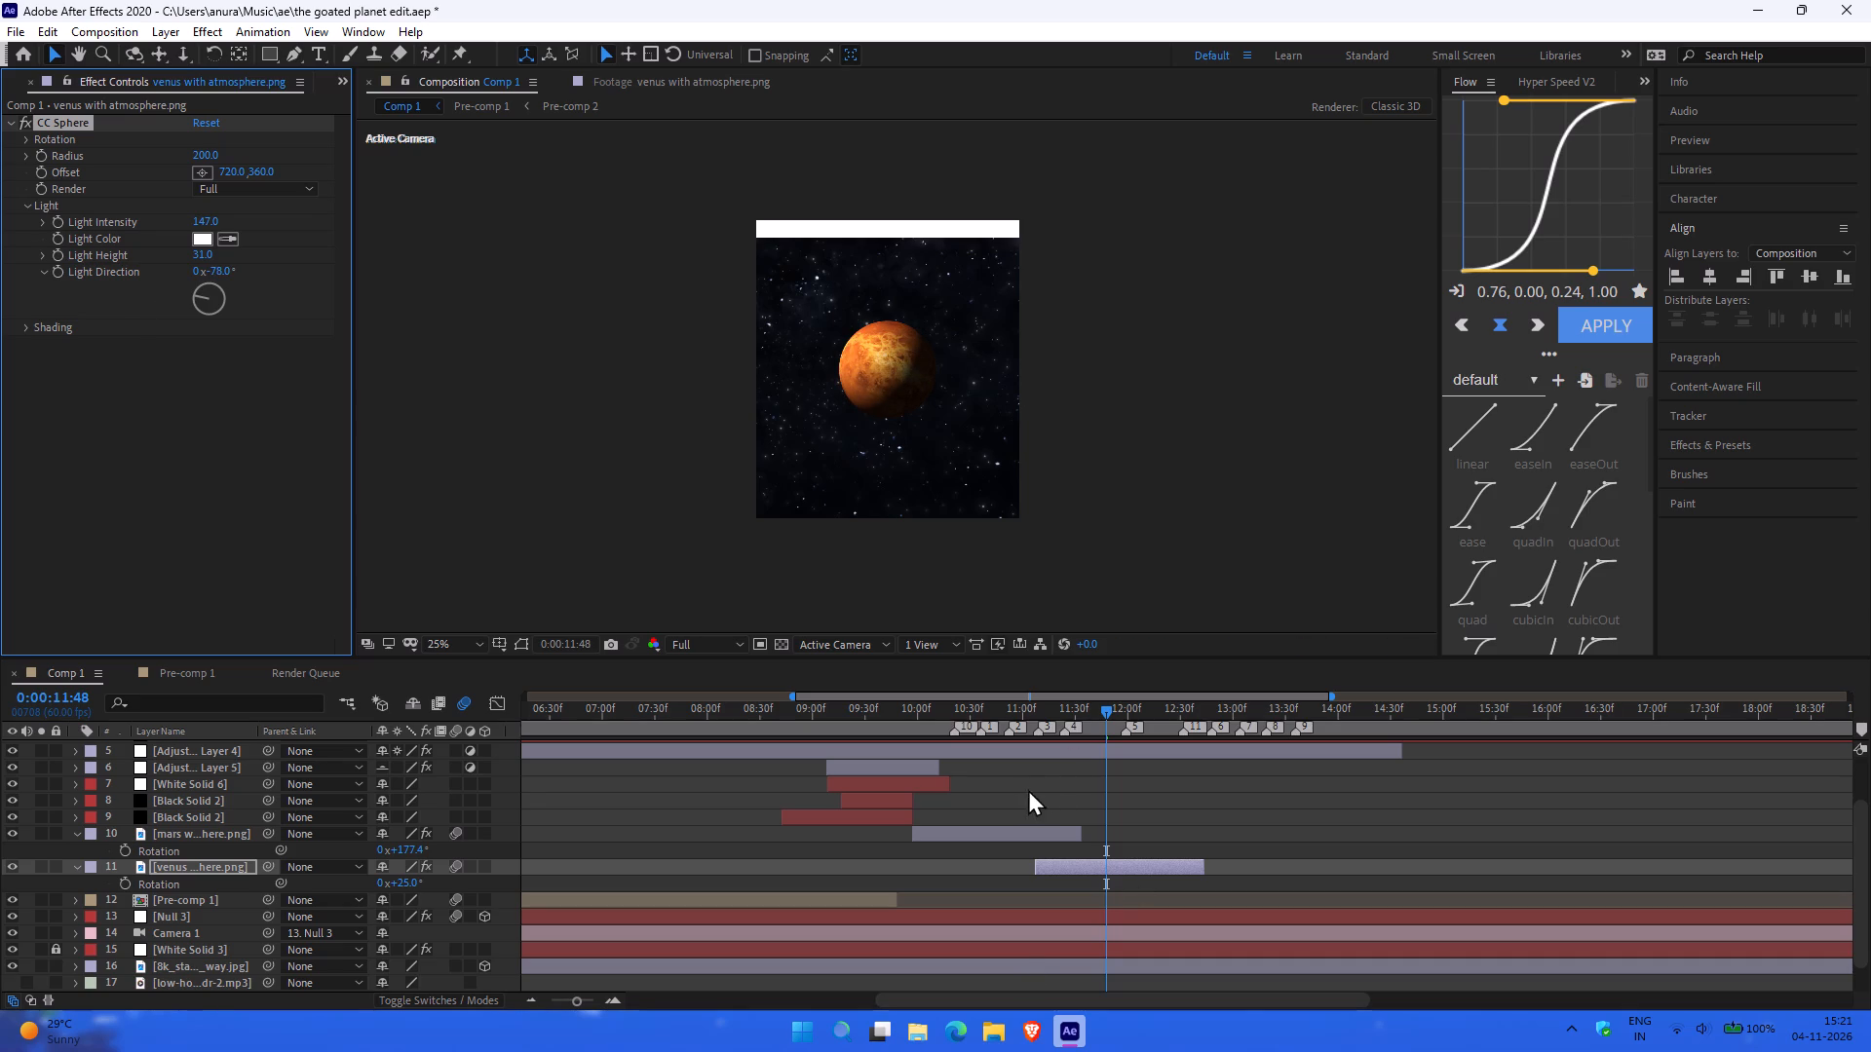
# Centre the Venus layer horizontally in the composition and lower it to position 540, 682 so it sits directly behind Mars.
pyautogui.click(1055, 715)
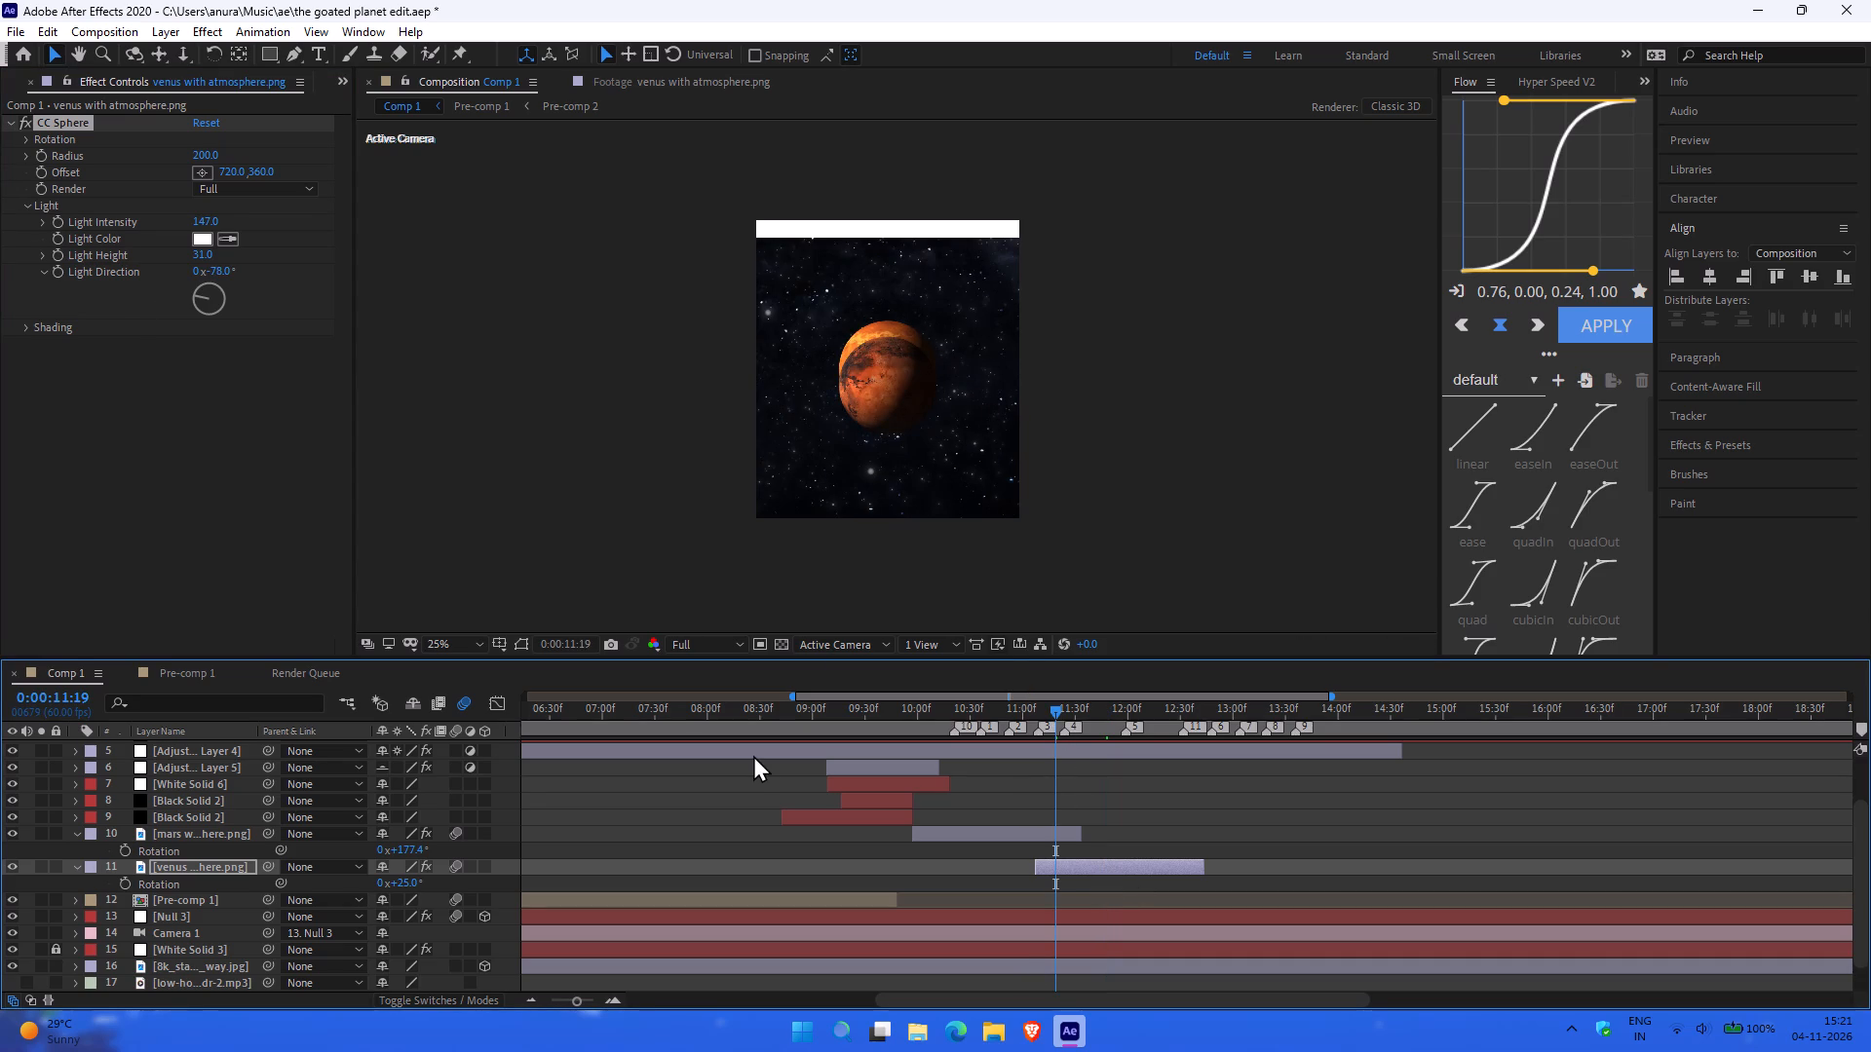
pyautogui.doubleClick(1730, 222)
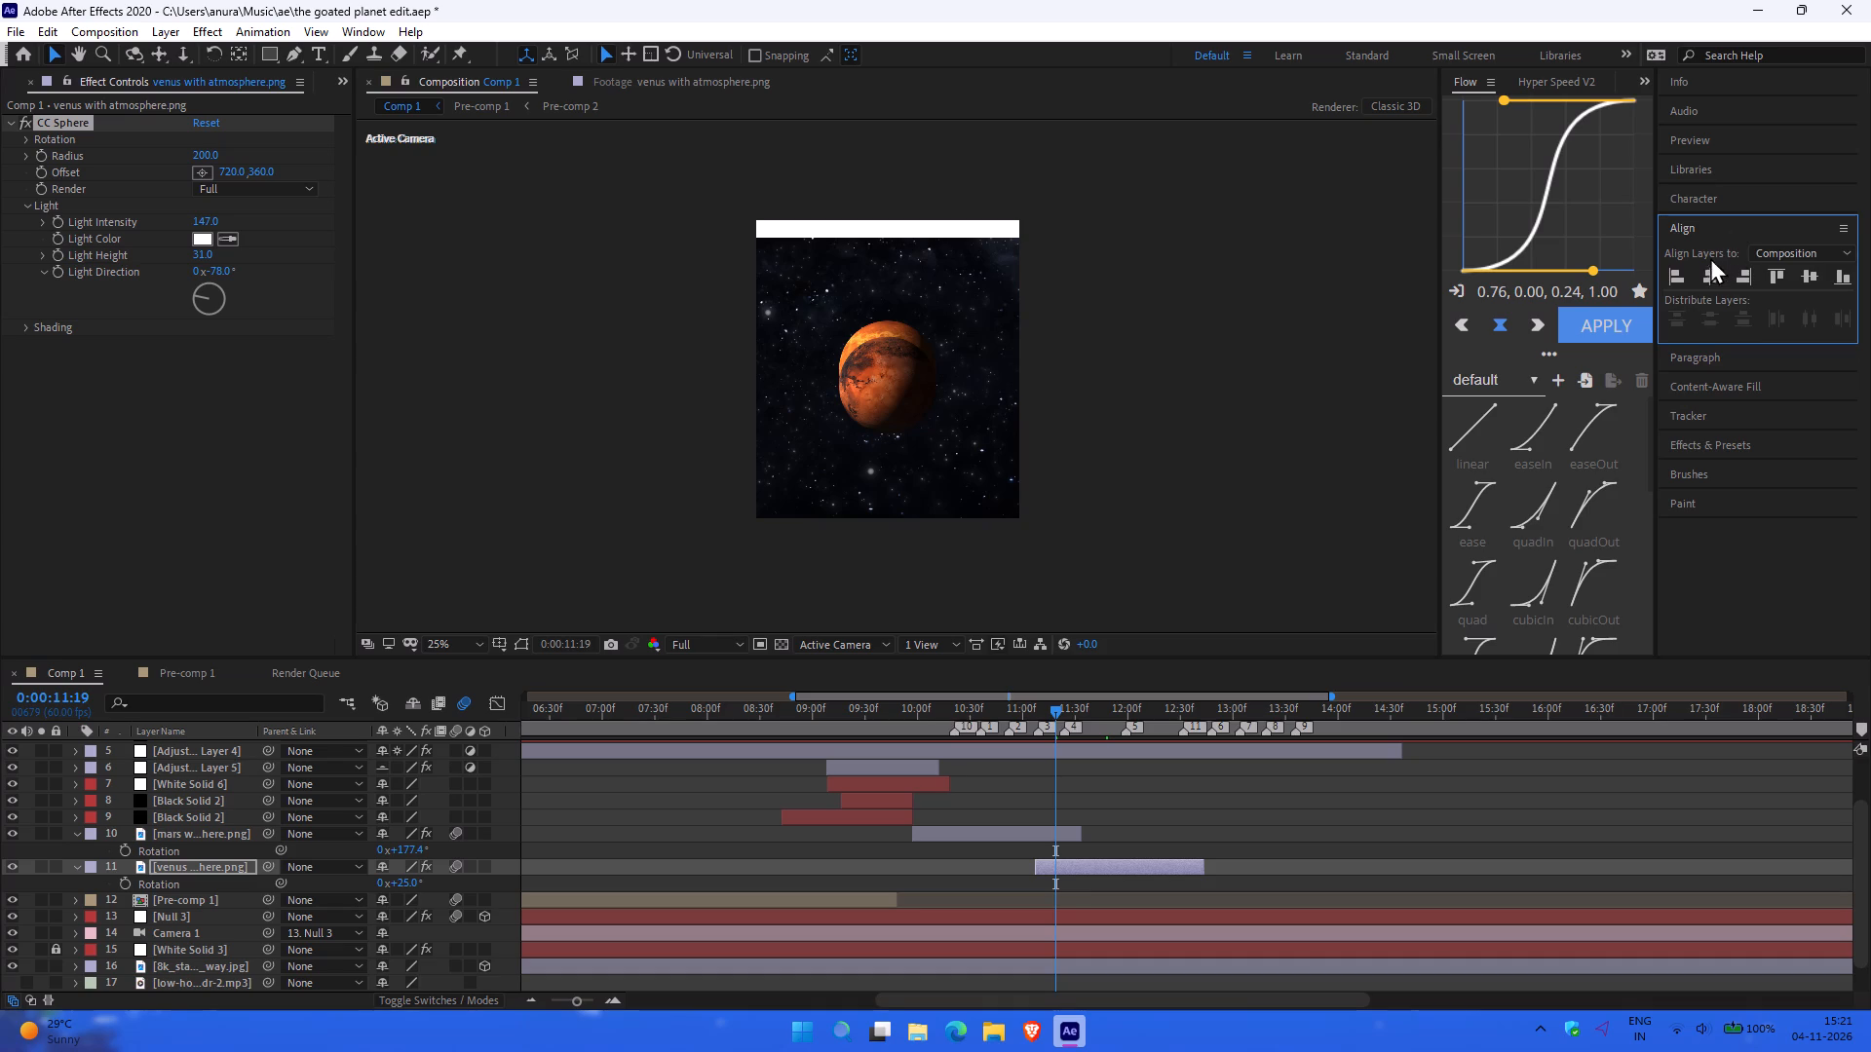
pyautogui.click(1708, 280)
pyautogui.press('p')
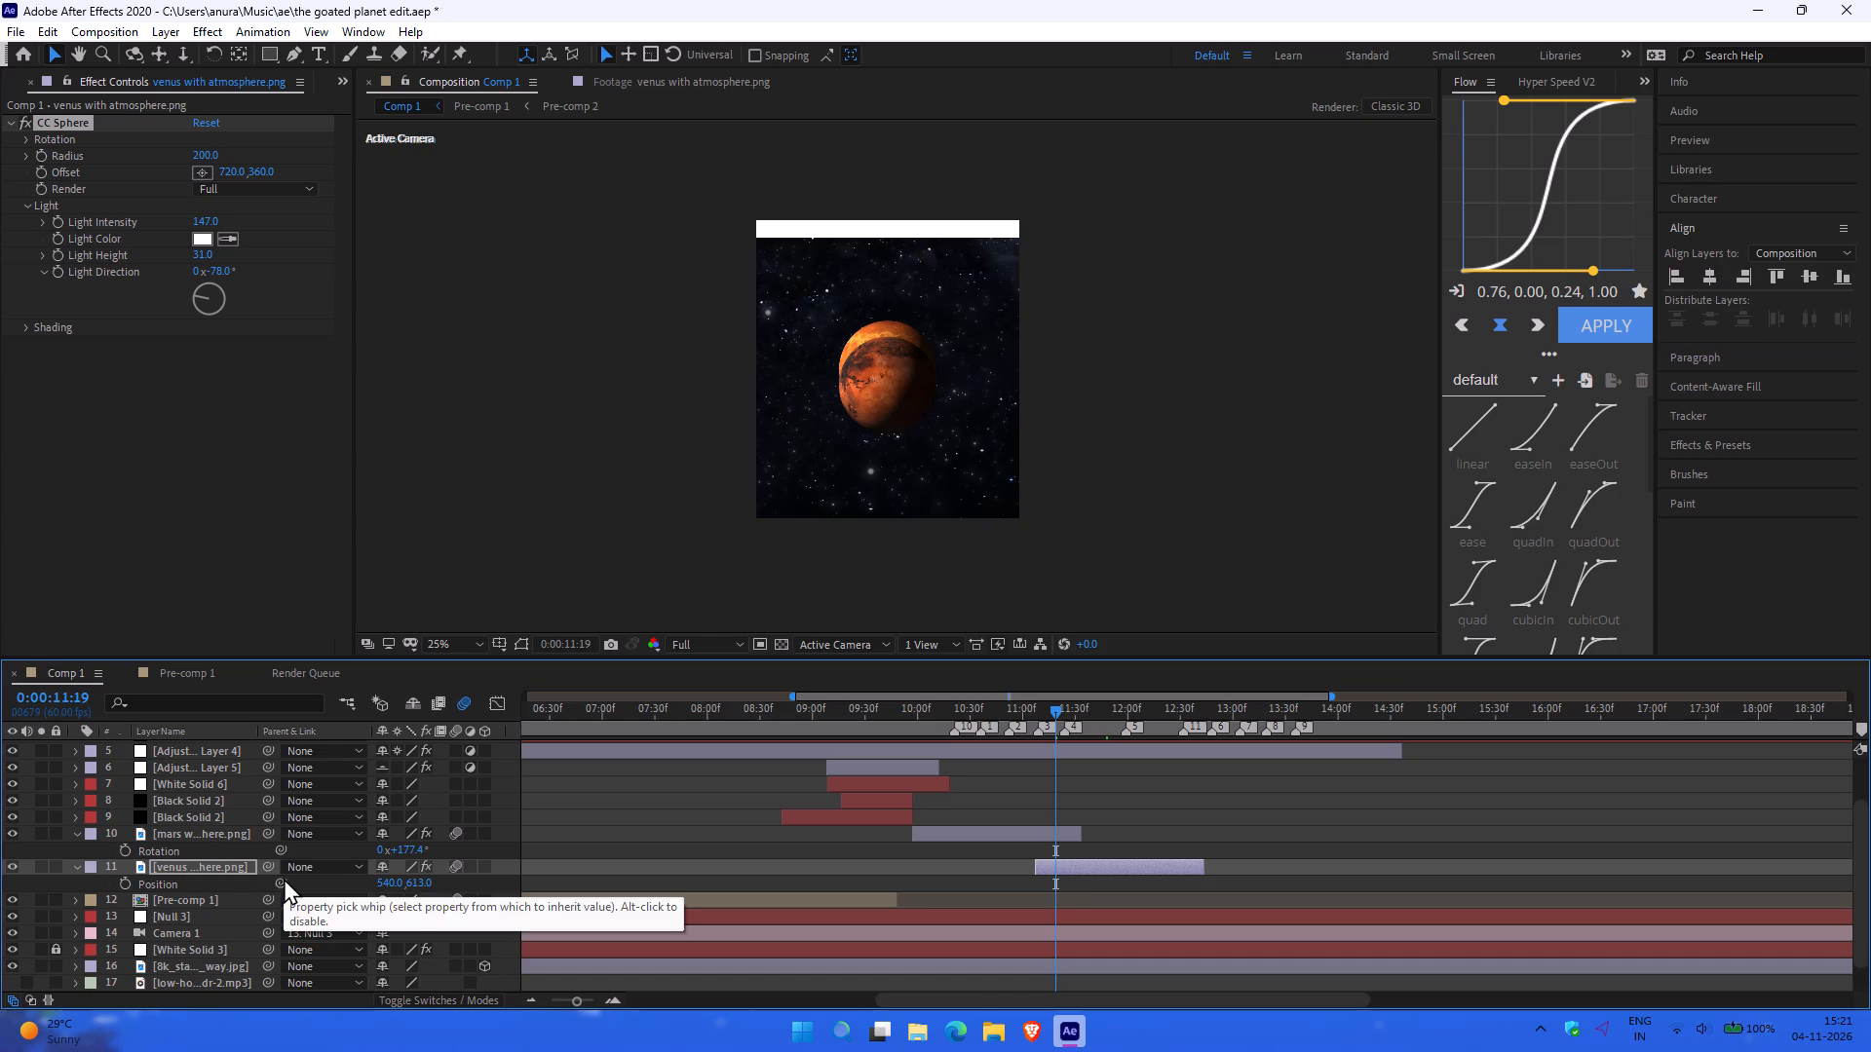
pyautogui.click(215, 865)
pyautogui.press('p')
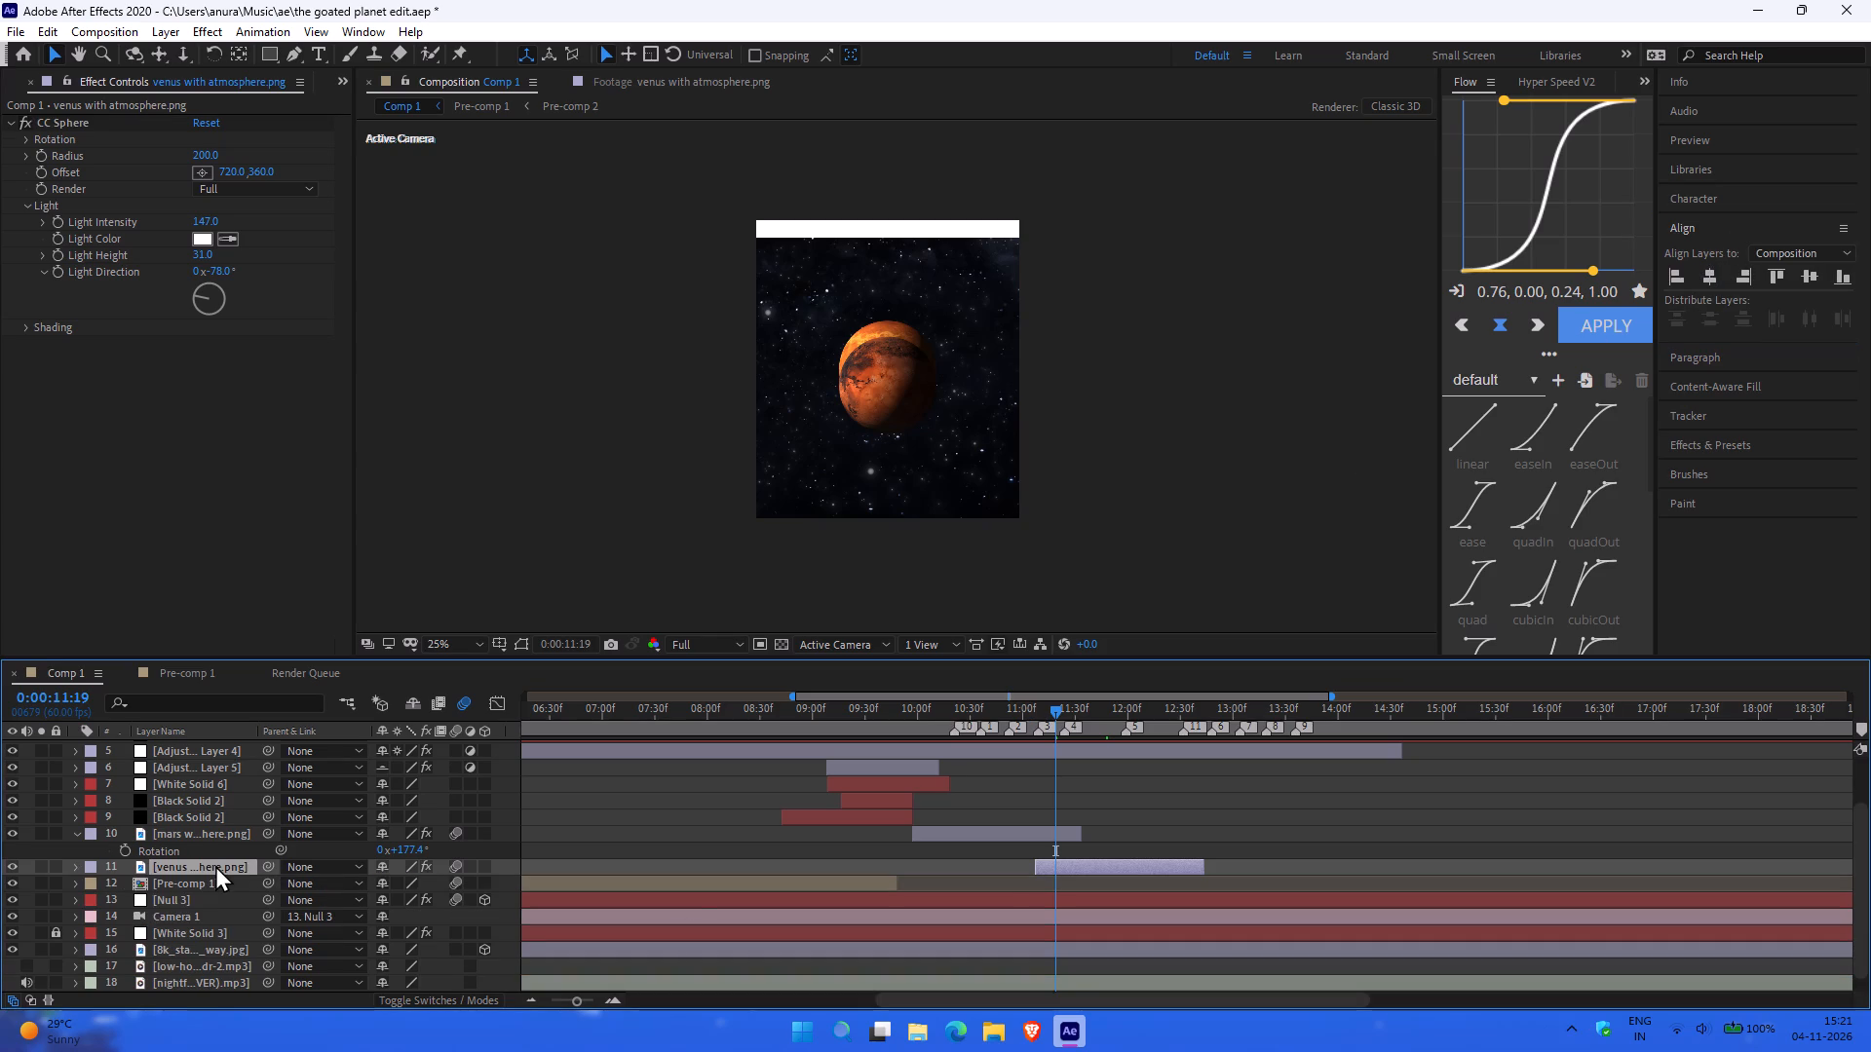
pyautogui.press('p')
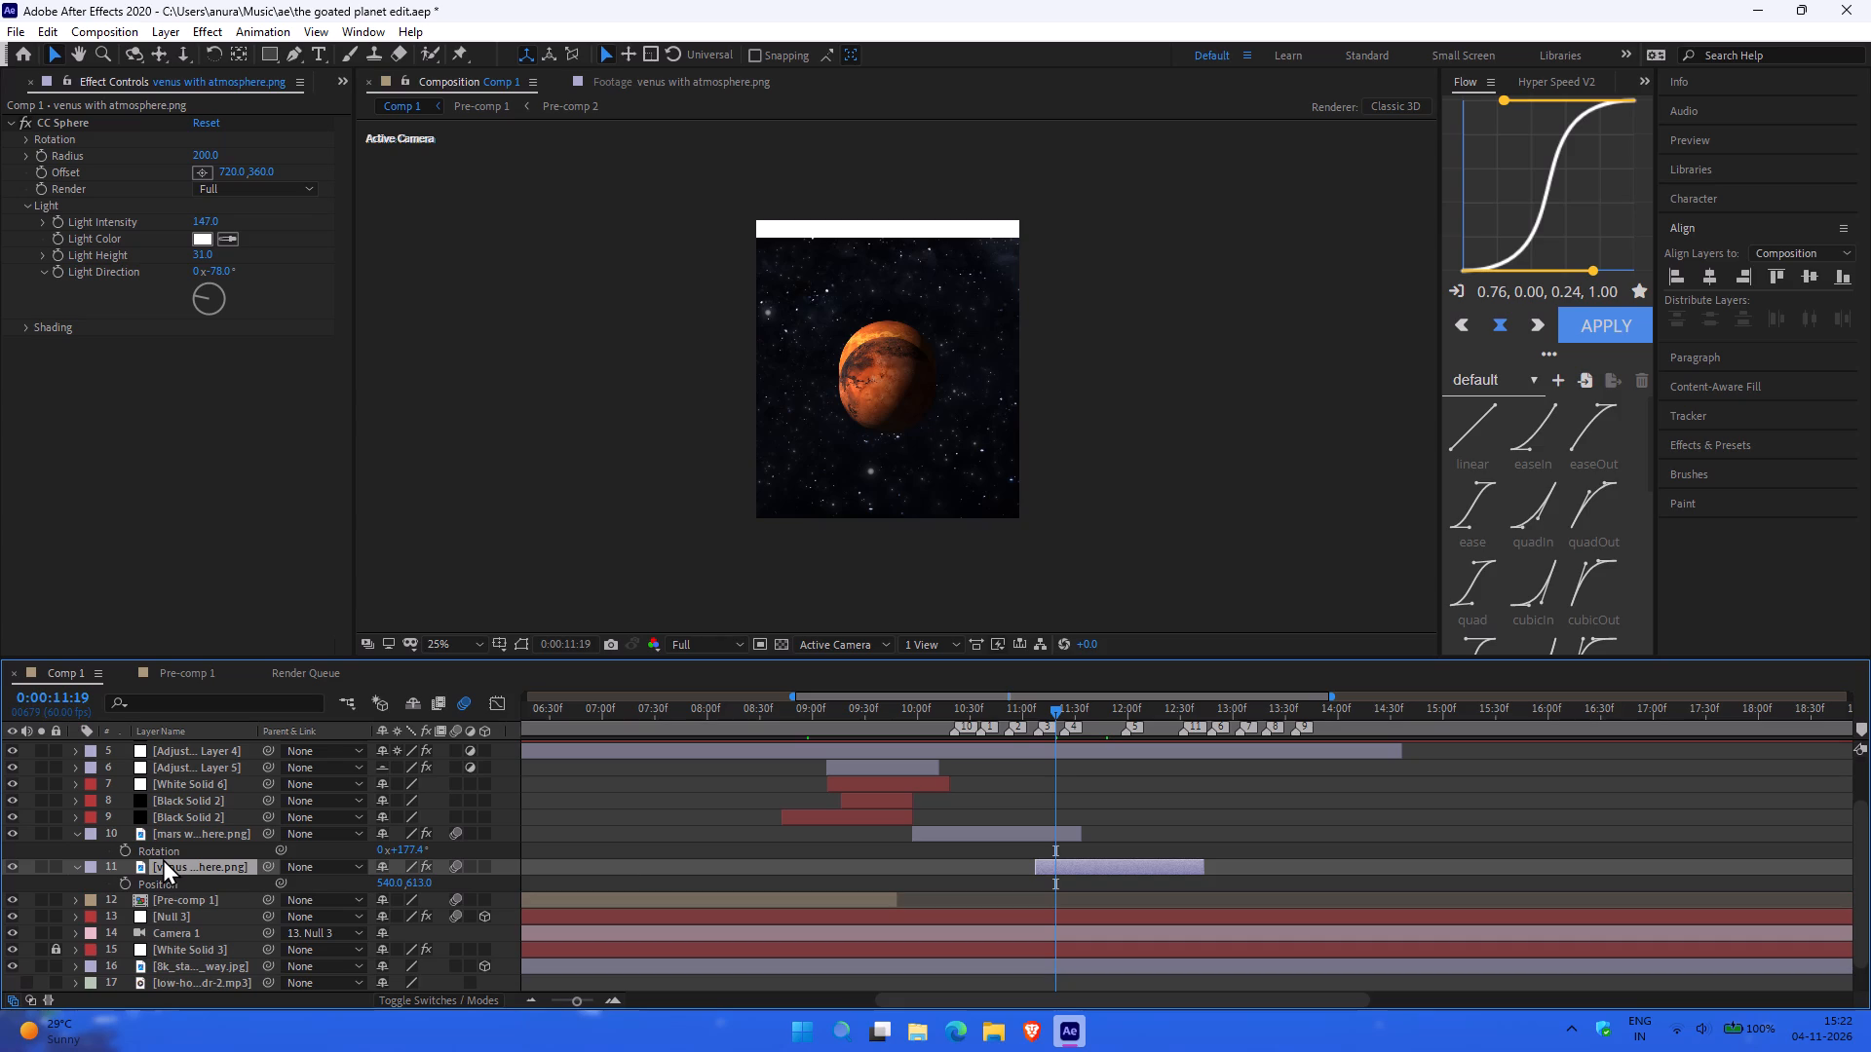
pyautogui.moveTo(414, 886); pyautogui.dragTo(433, 885)
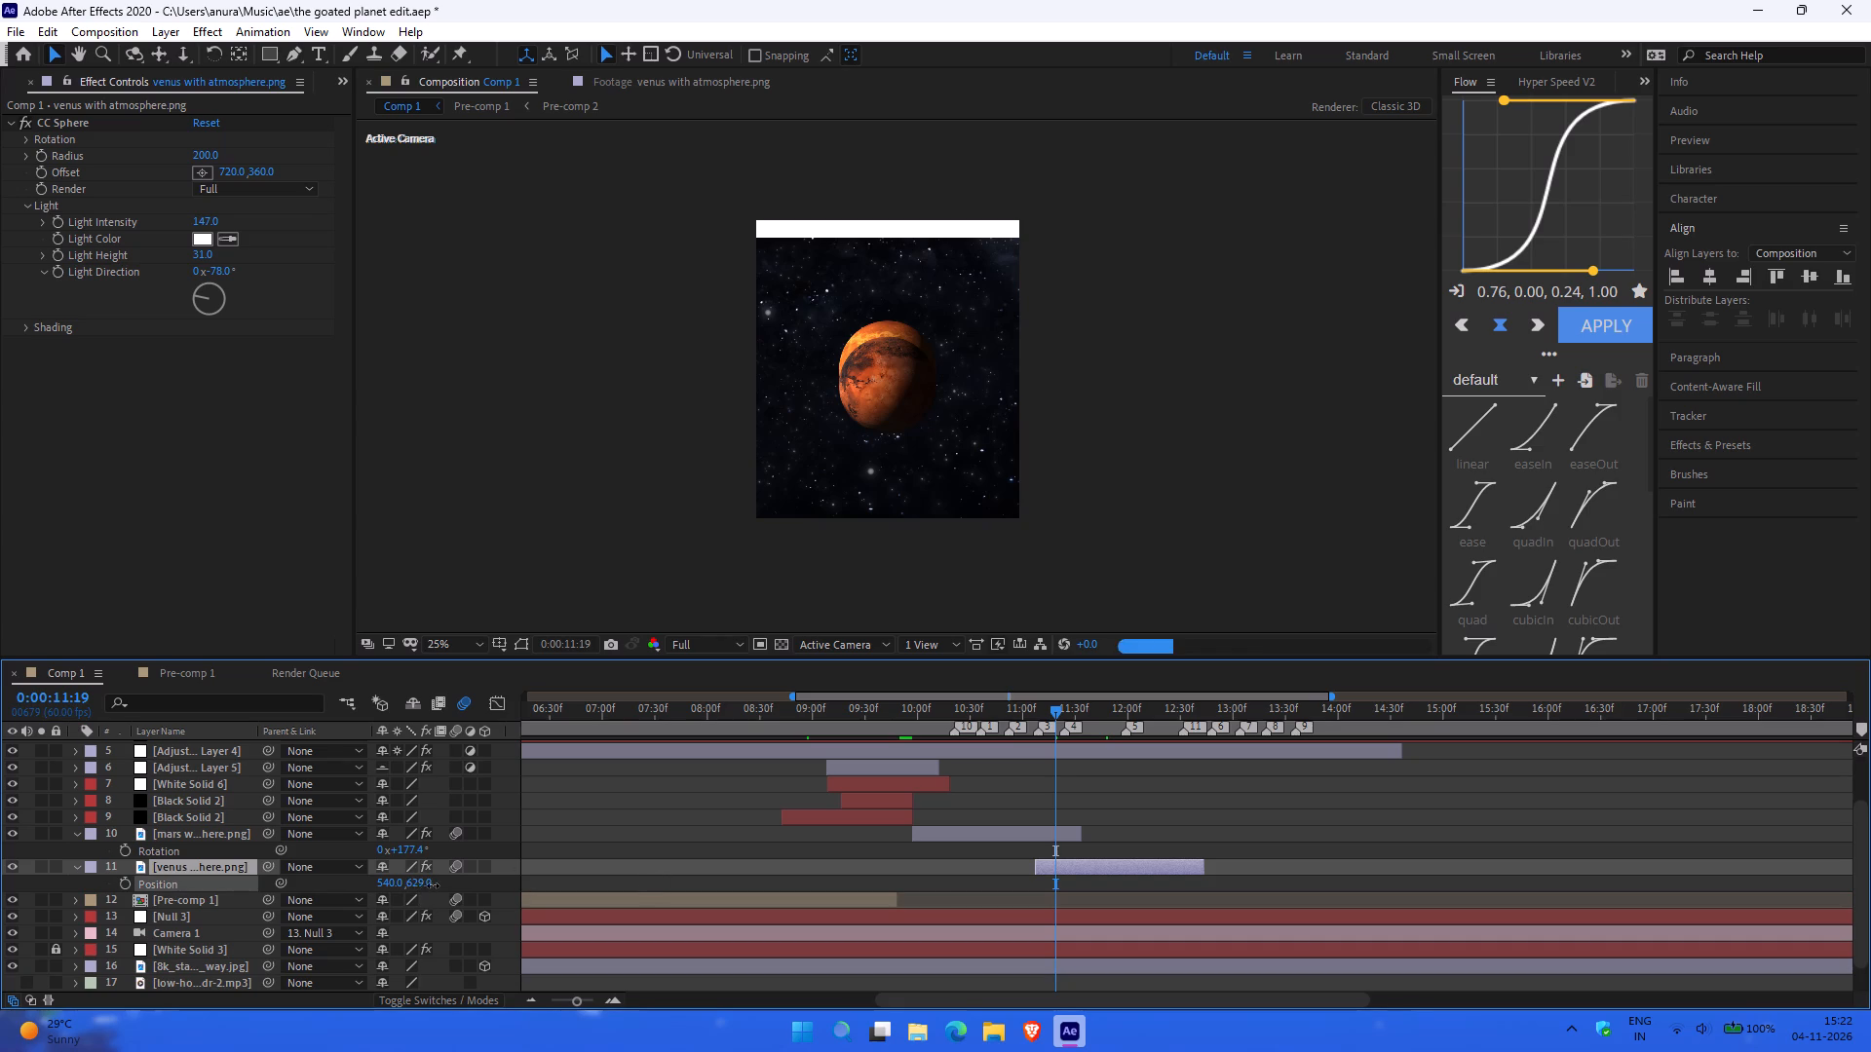
pyautogui.moveTo(433, 885); pyautogui.dragTo(479, 883)
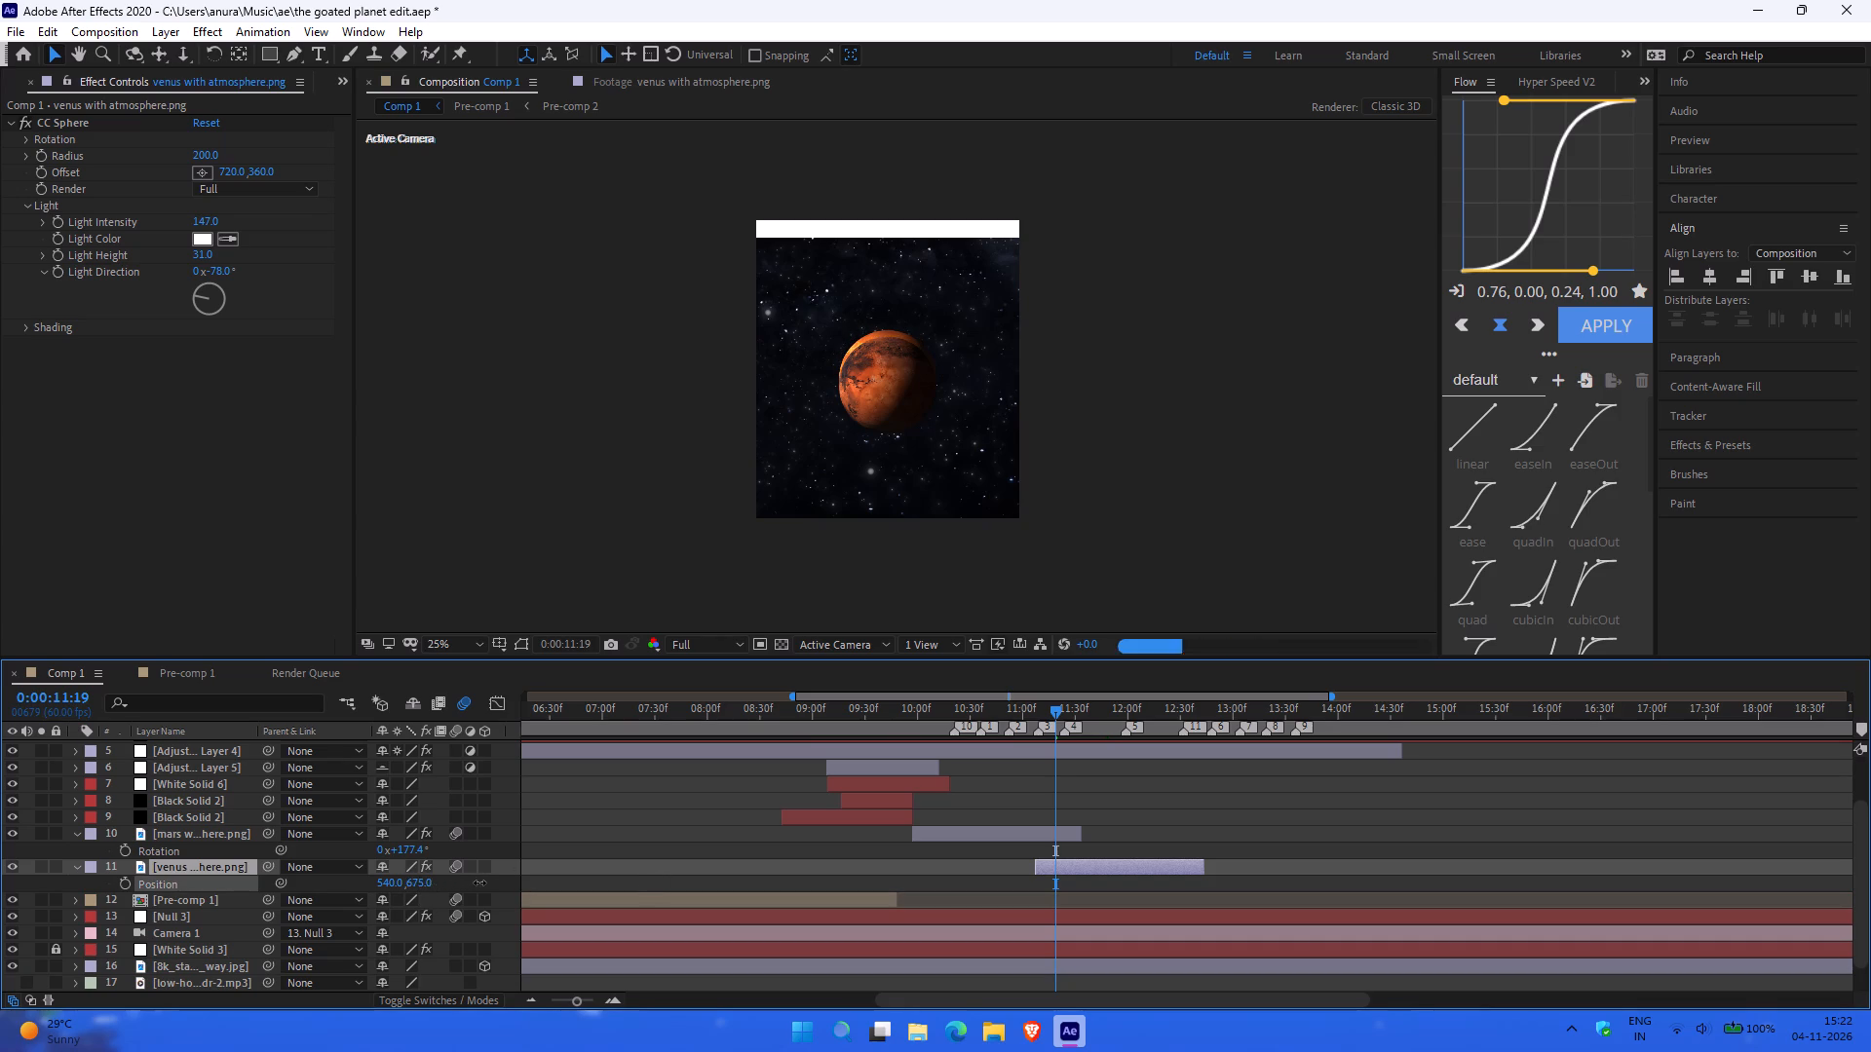
pyautogui.moveTo(479, 883); pyautogui.dragTo(485, 883)
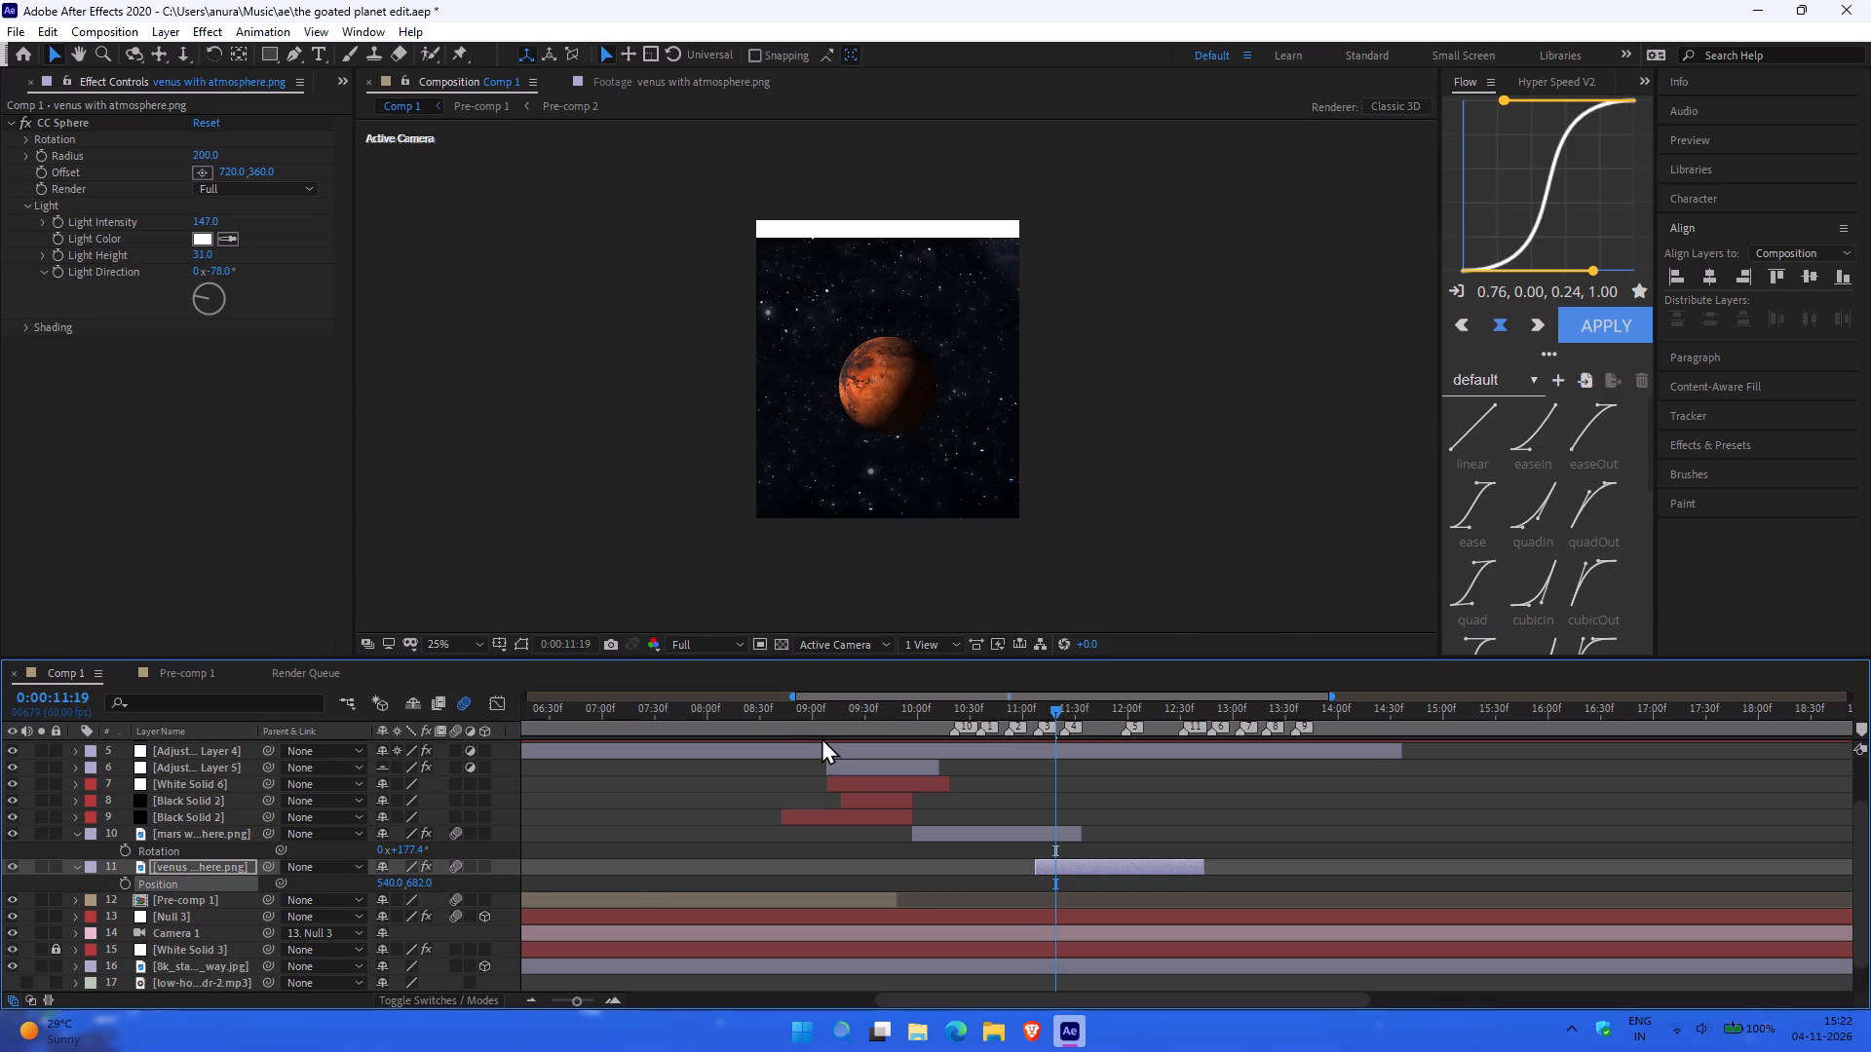
pyautogui.click(1014, 708)
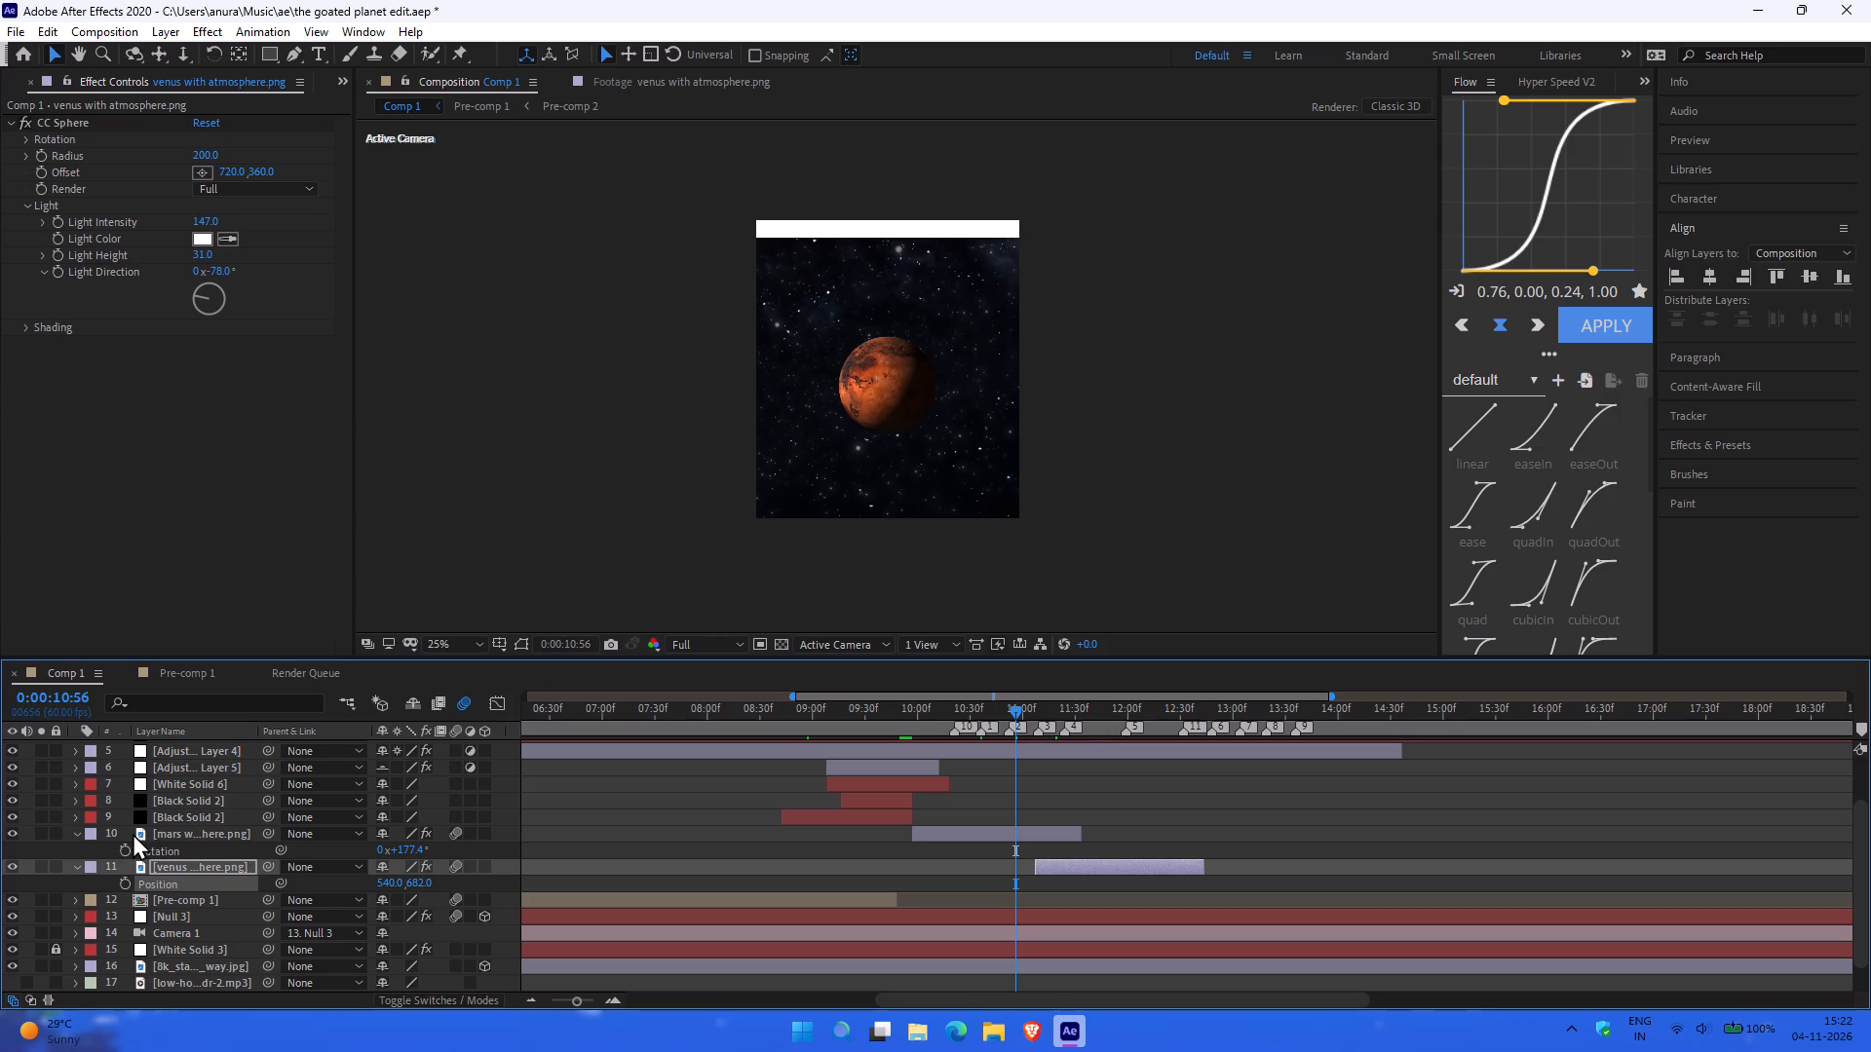
# Reveal Position on the Mars and Venus layers and start keyframing Mars's Position at the first beat marker, 0:00:10:23.
pyautogui.click(78, 831)
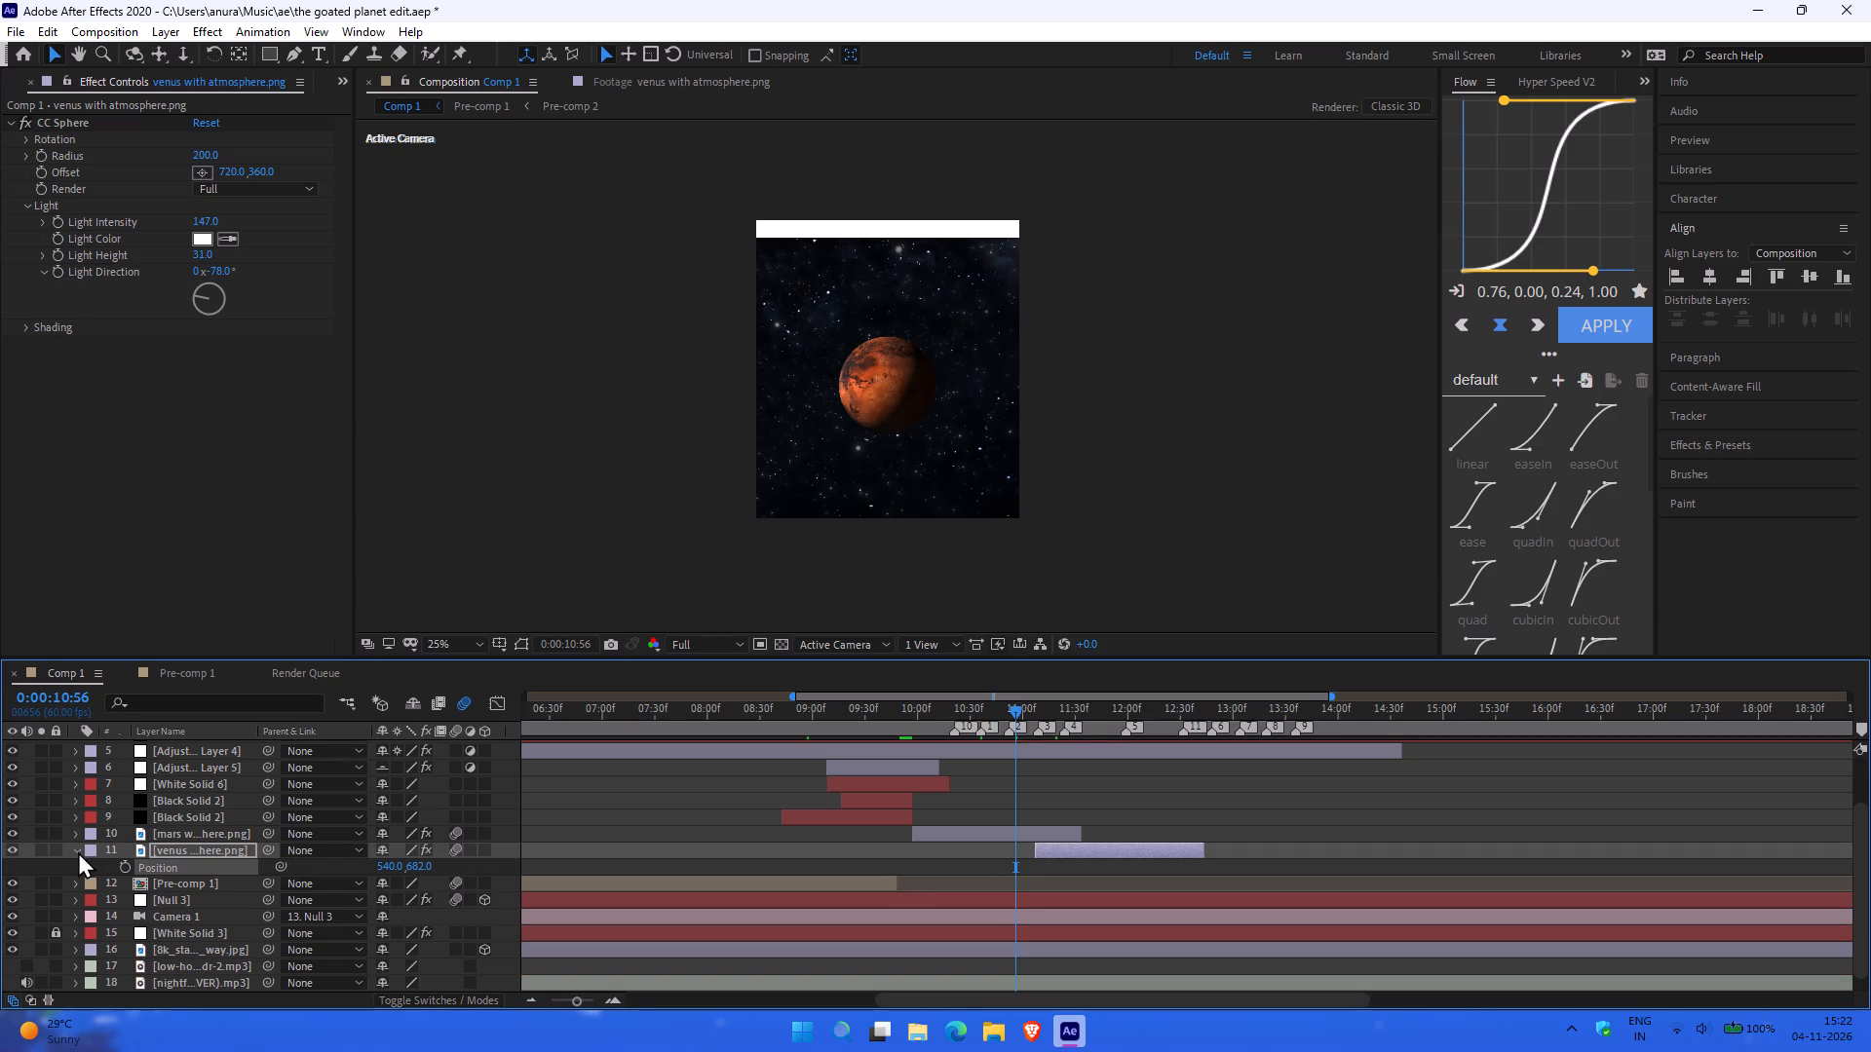
pyautogui.click(78, 851)
pyautogui.click(202, 826)
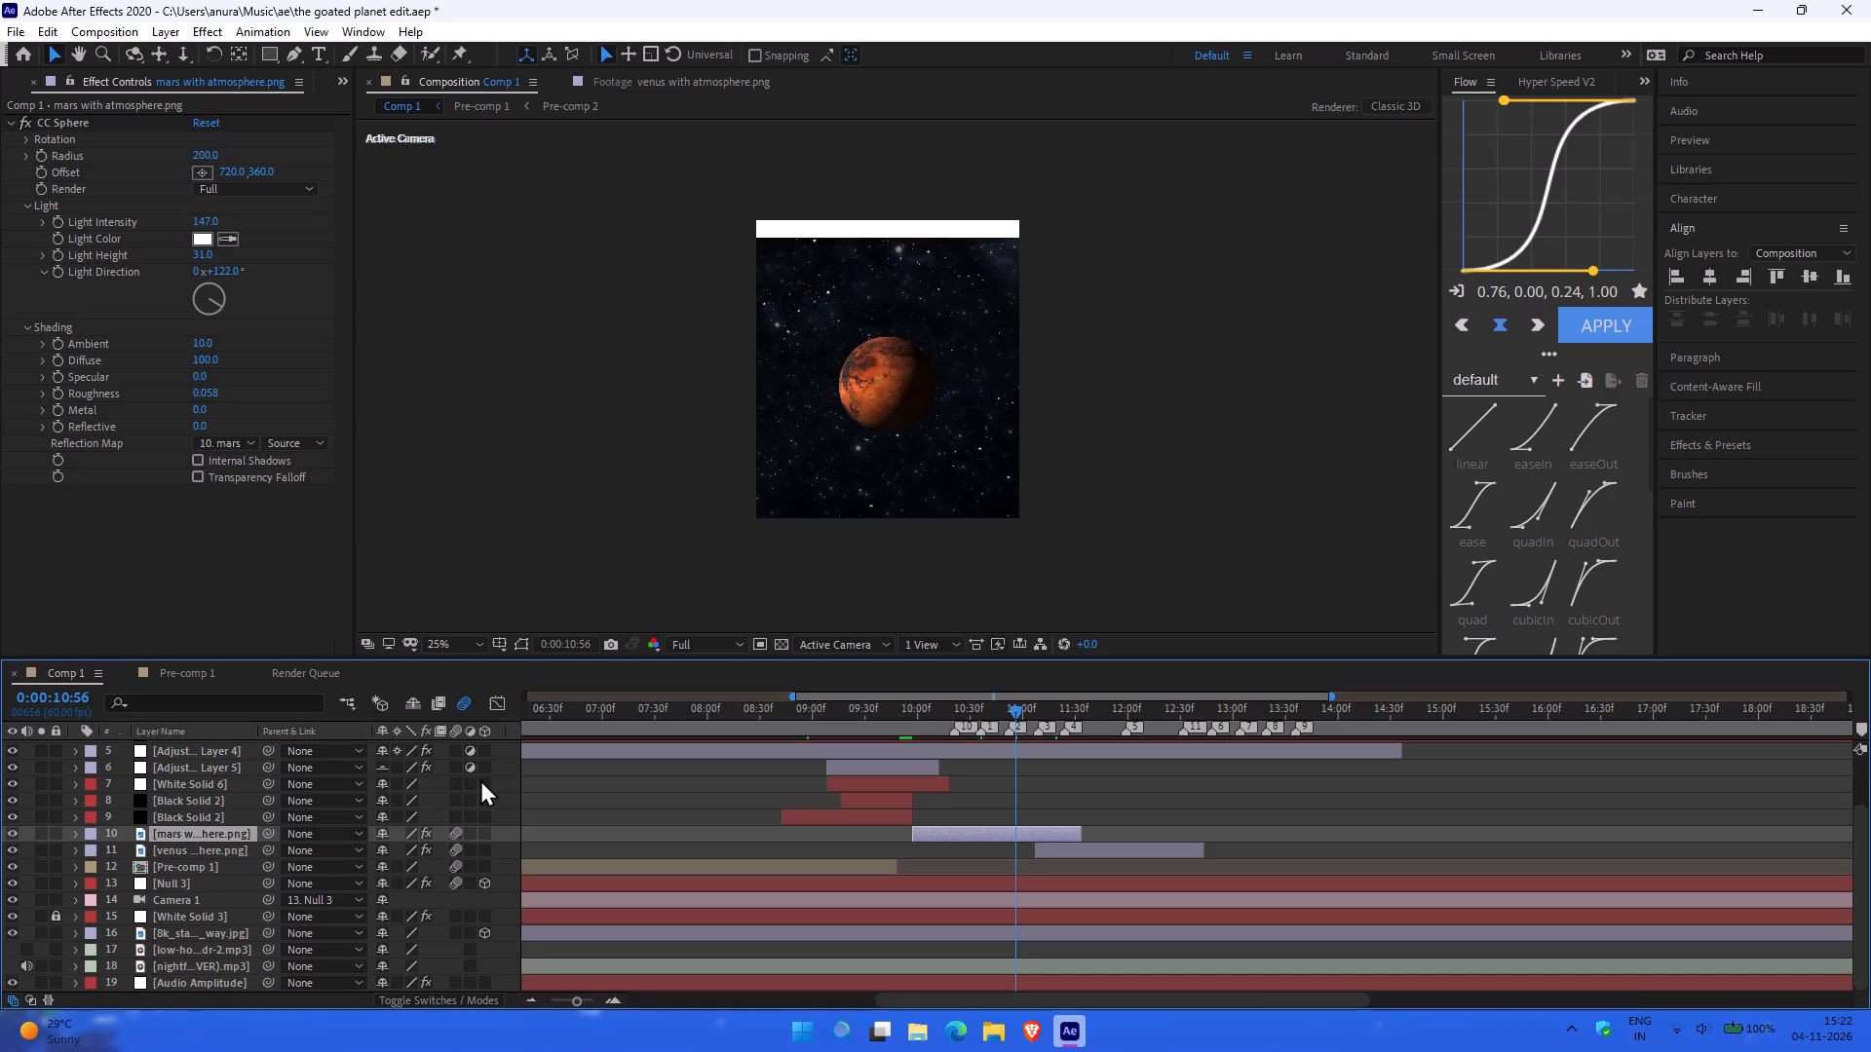
pyautogui.press('u')
pyautogui.press('u')
pyautogui.press('p')
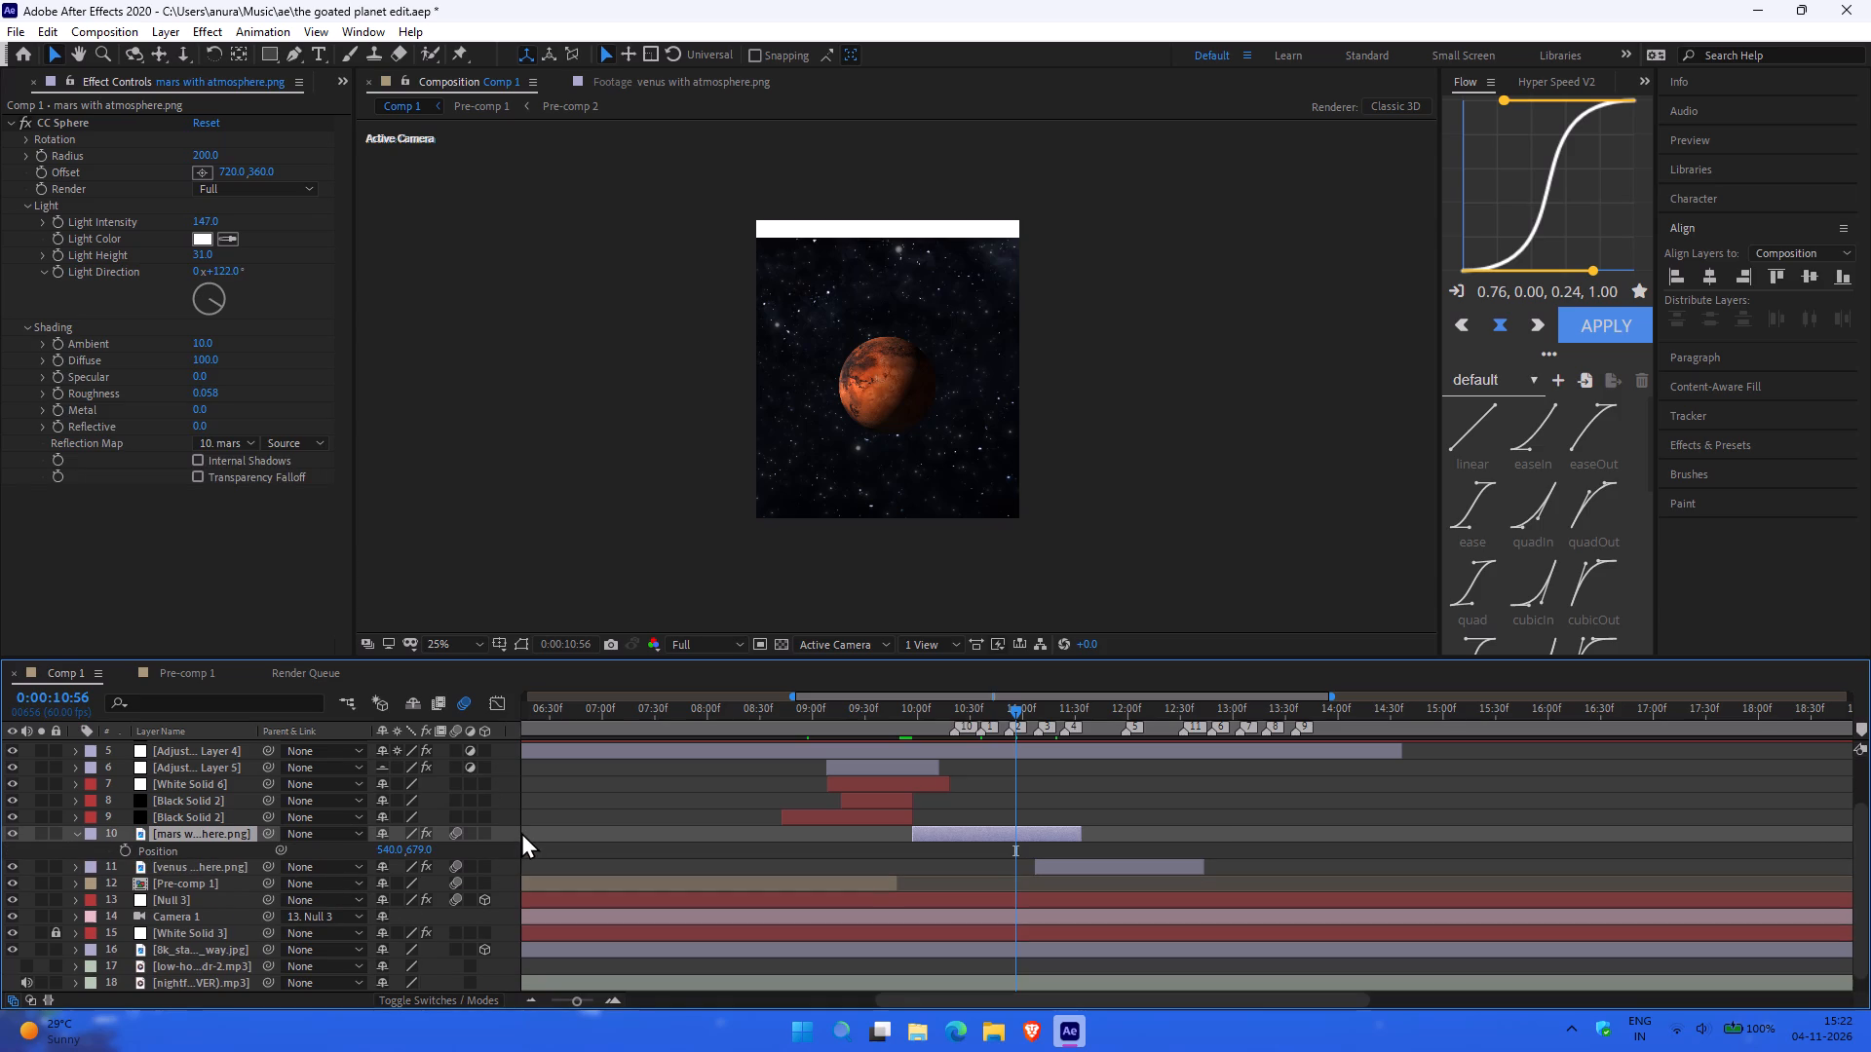
pyautogui.click(210, 866)
pyautogui.press('p')
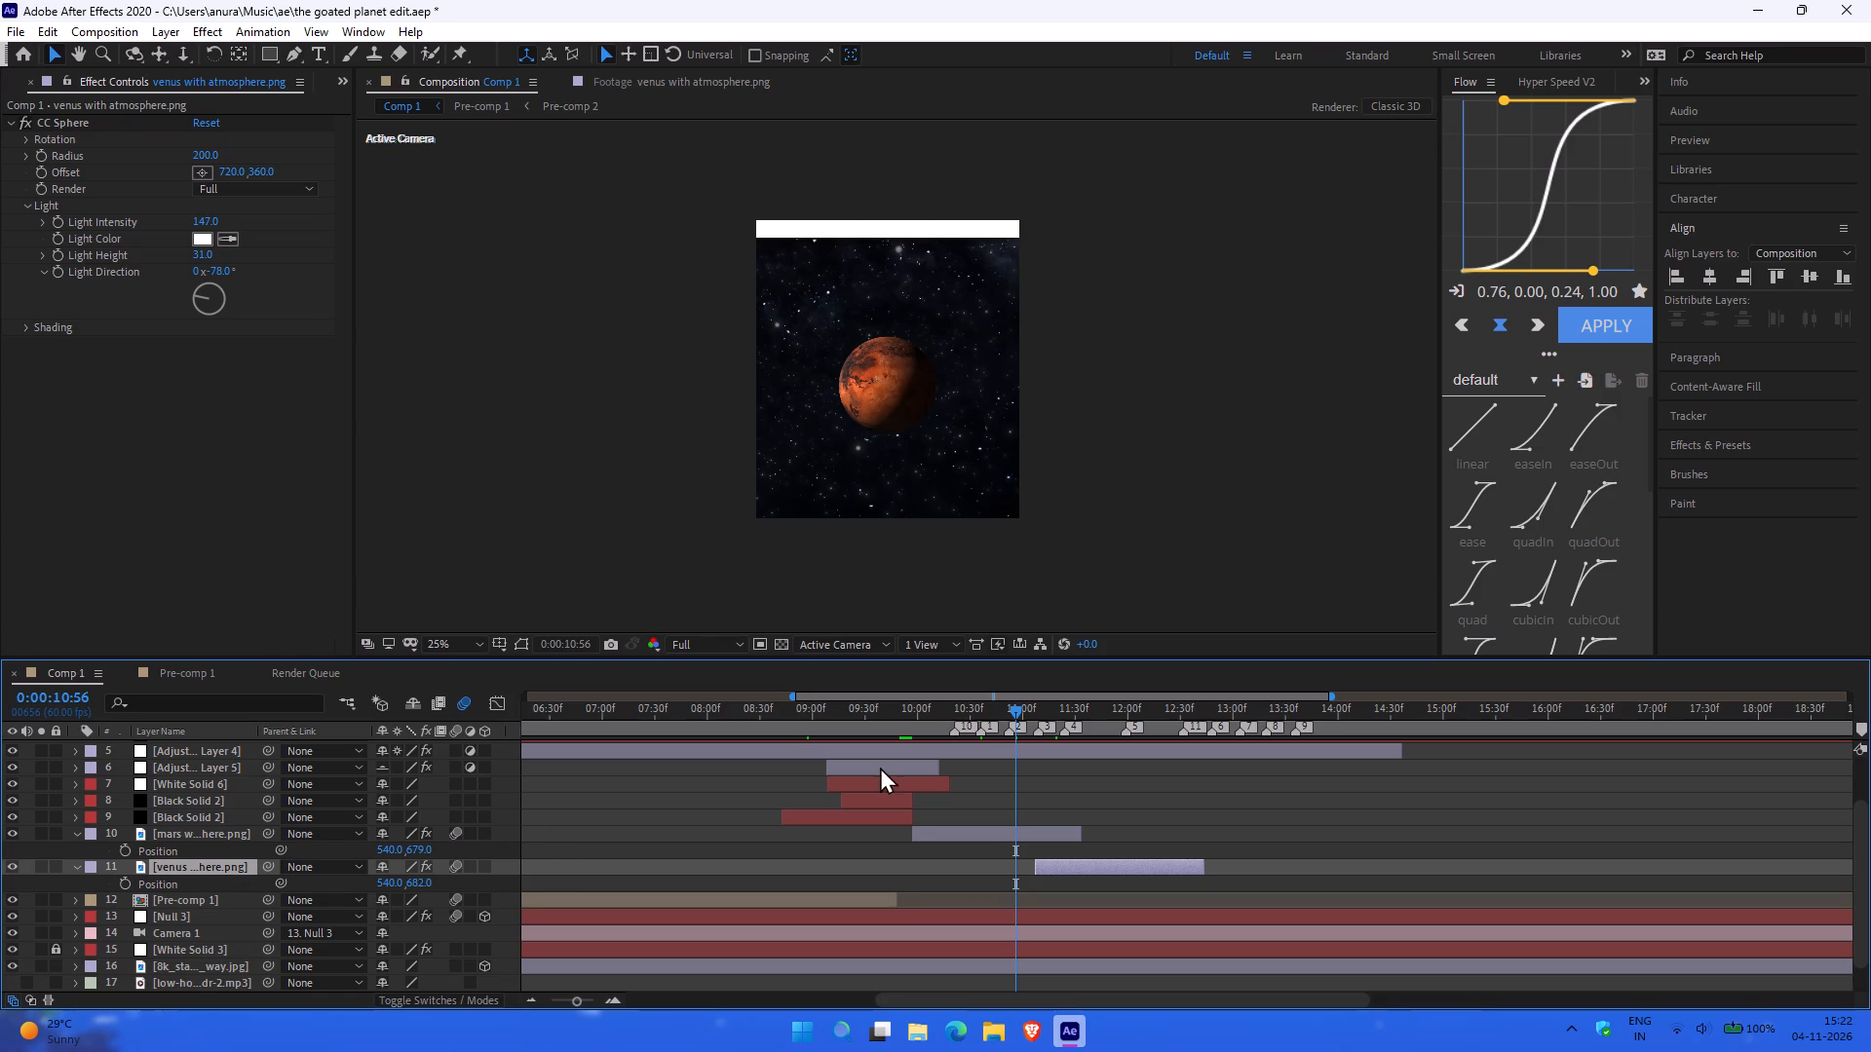
pyautogui.moveTo(1014, 712); pyautogui.dragTo(921, 722)
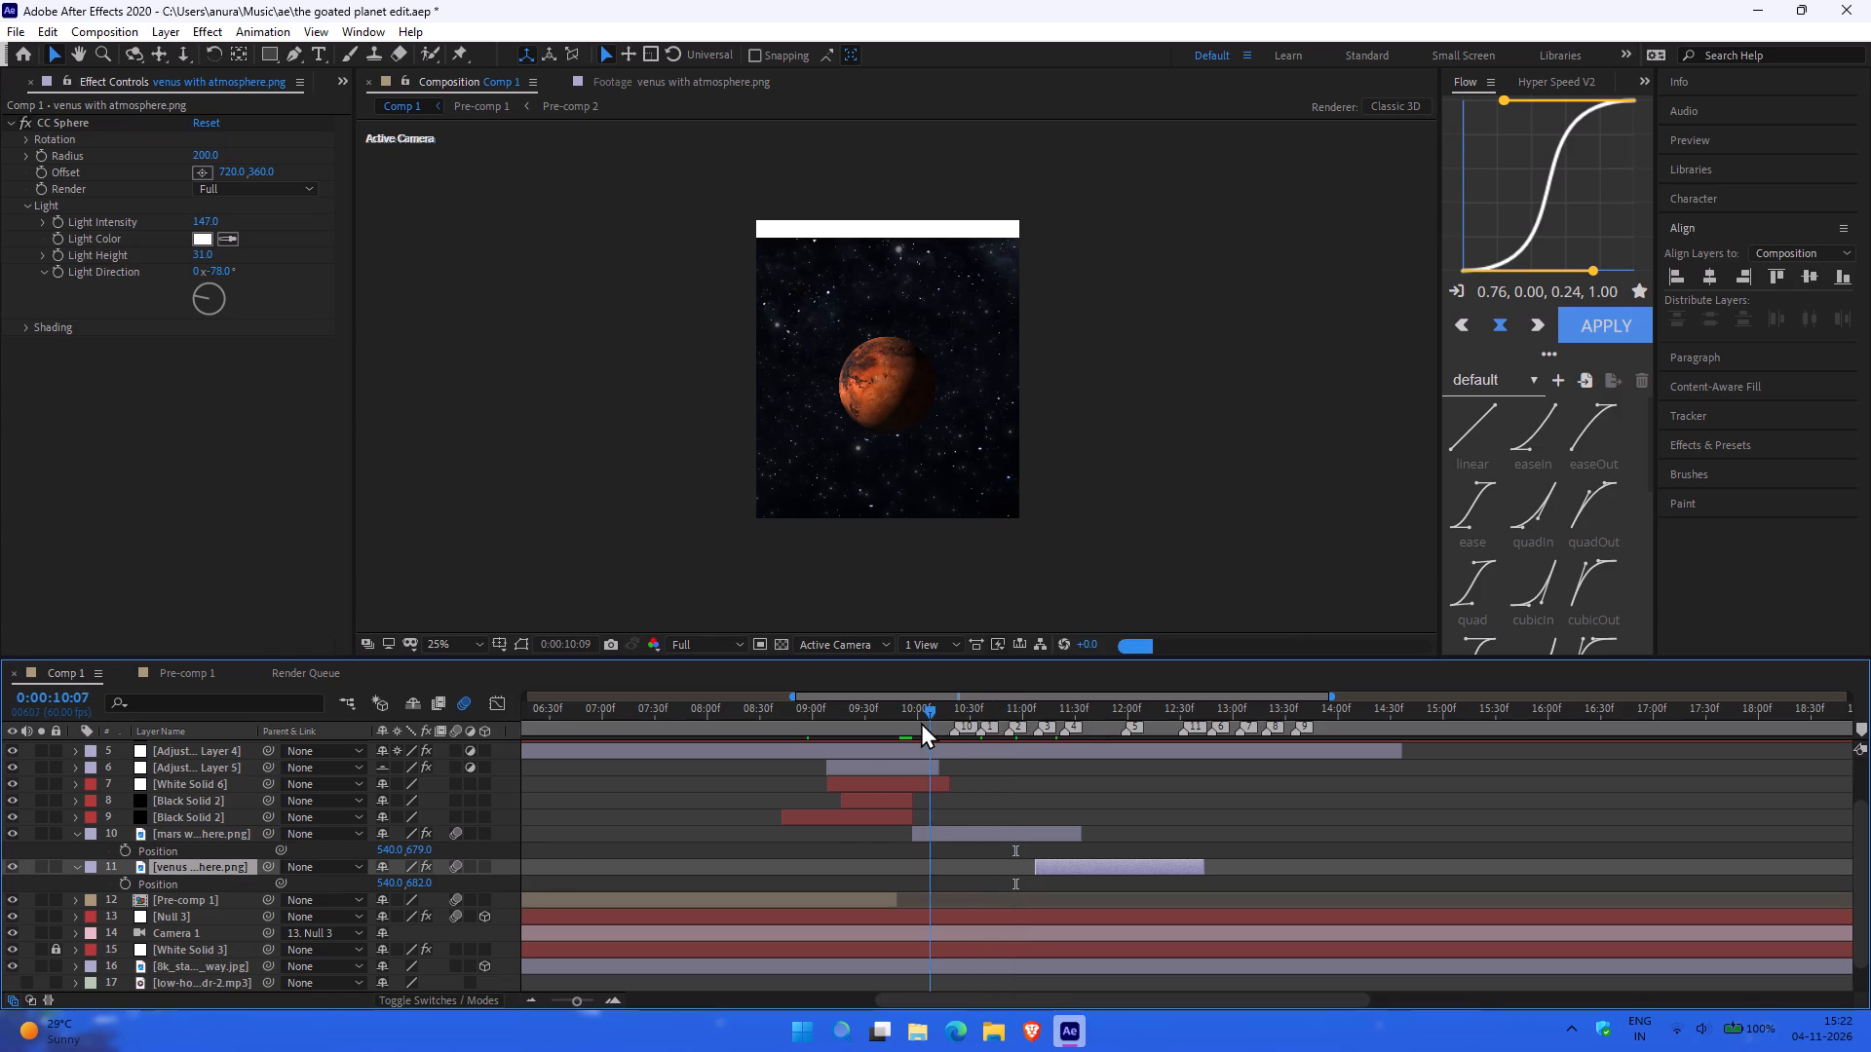
pyautogui.moveTo(921, 722); pyautogui.dragTo(911, 729)
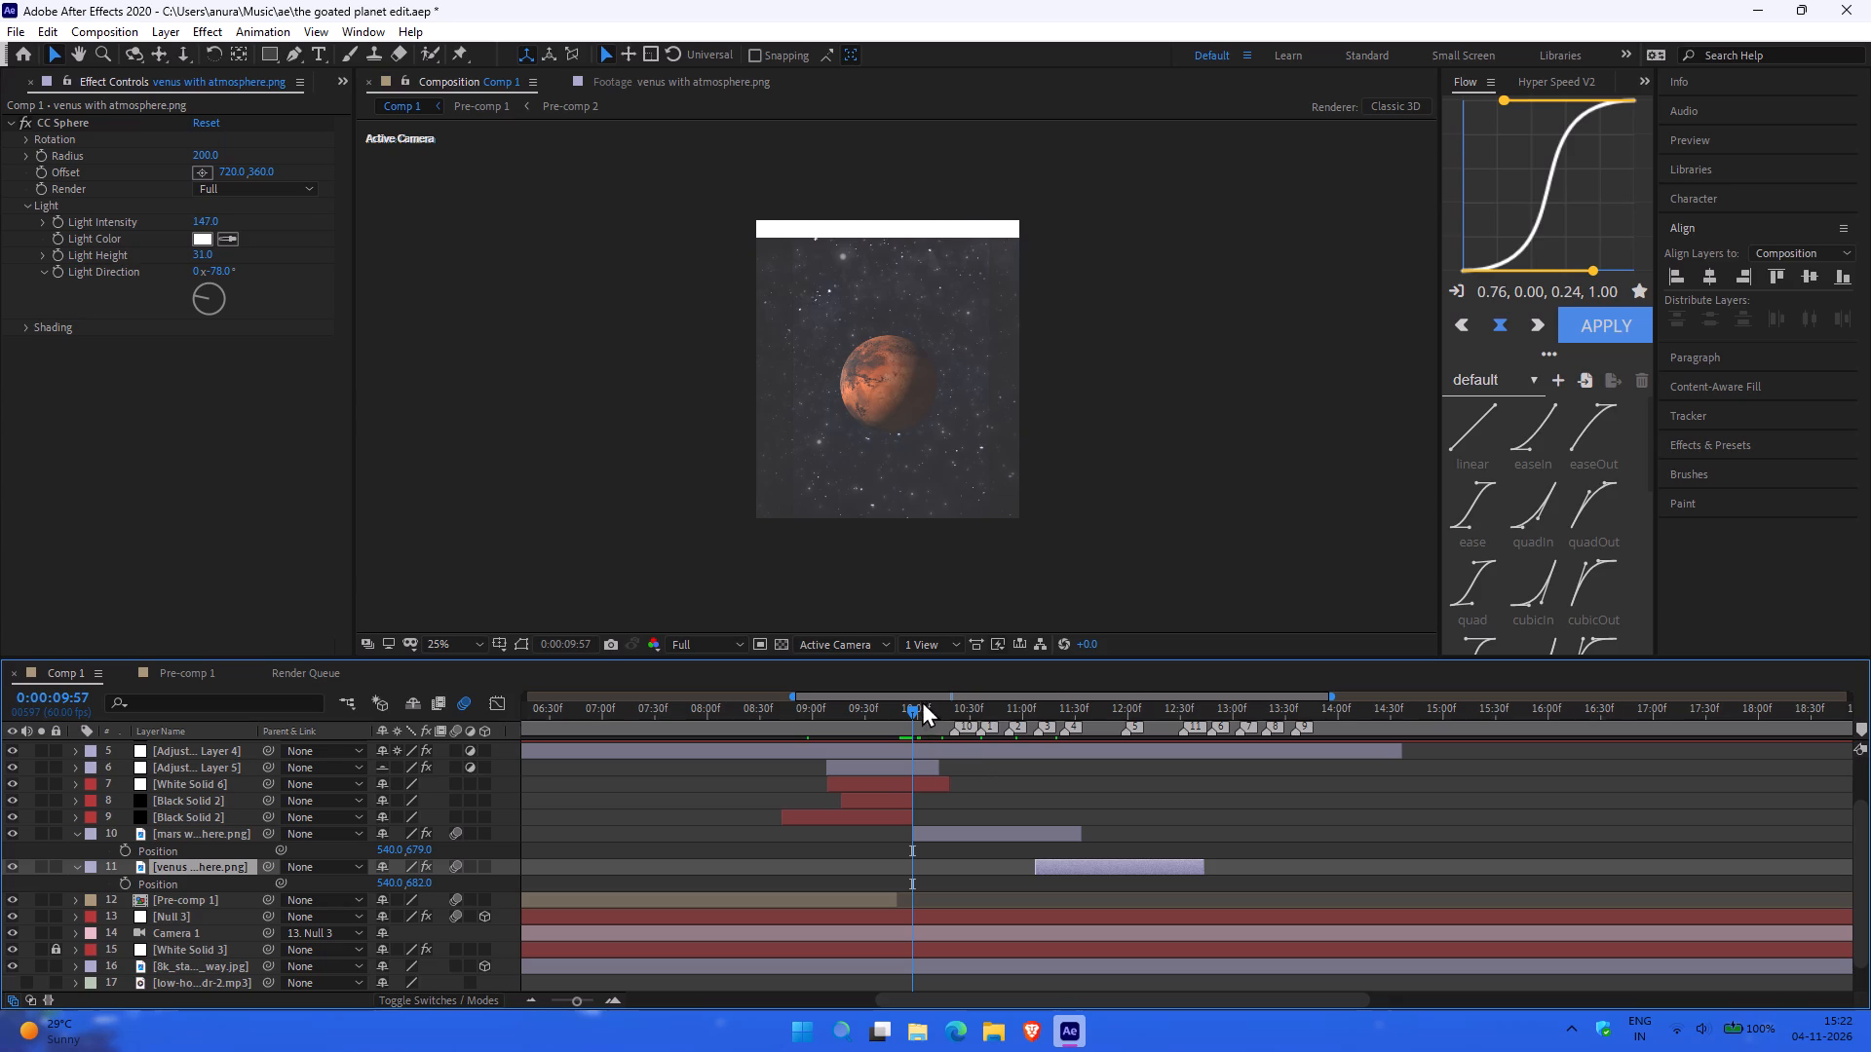
pyautogui.click(958, 711)
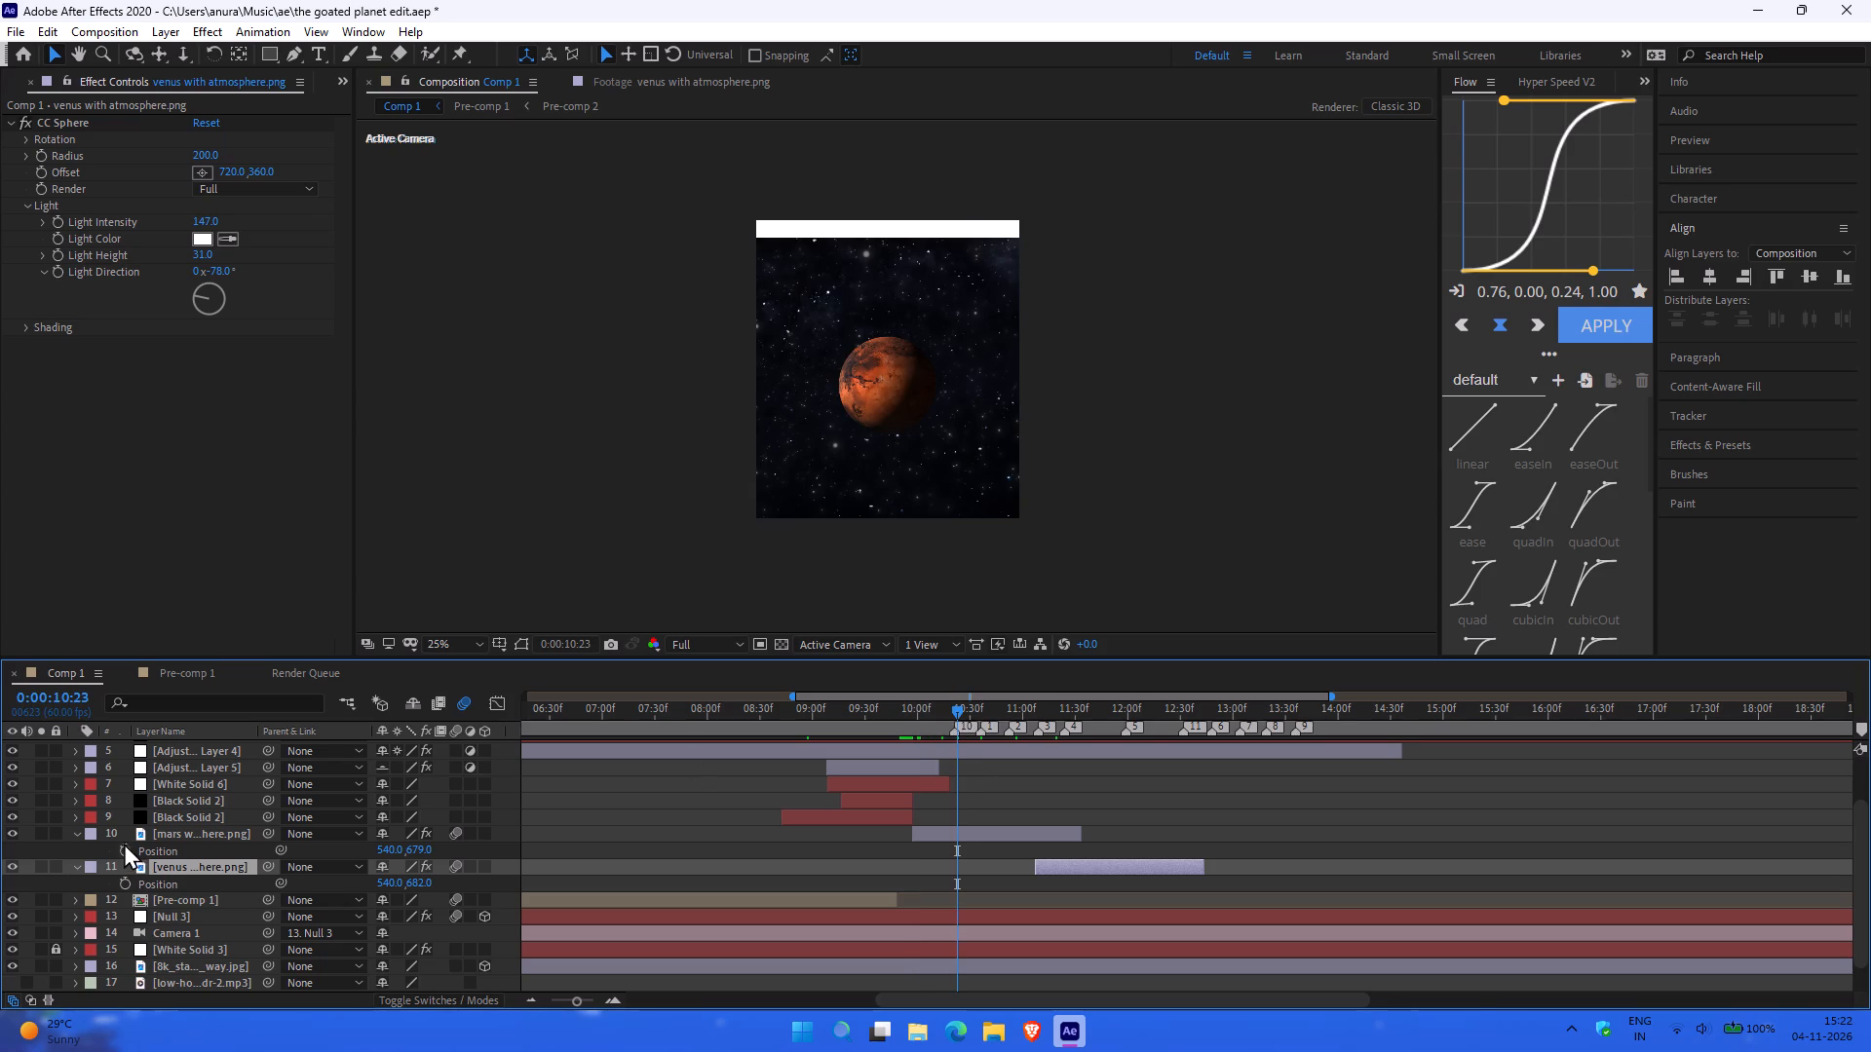
pyautogui.click(124, 843)
# At the Mars layer's first frame, 0:00:09:57, set its Position to 540, 1496 so Mars starts below the frame.
pyautogui.doubleClick(909, 705)
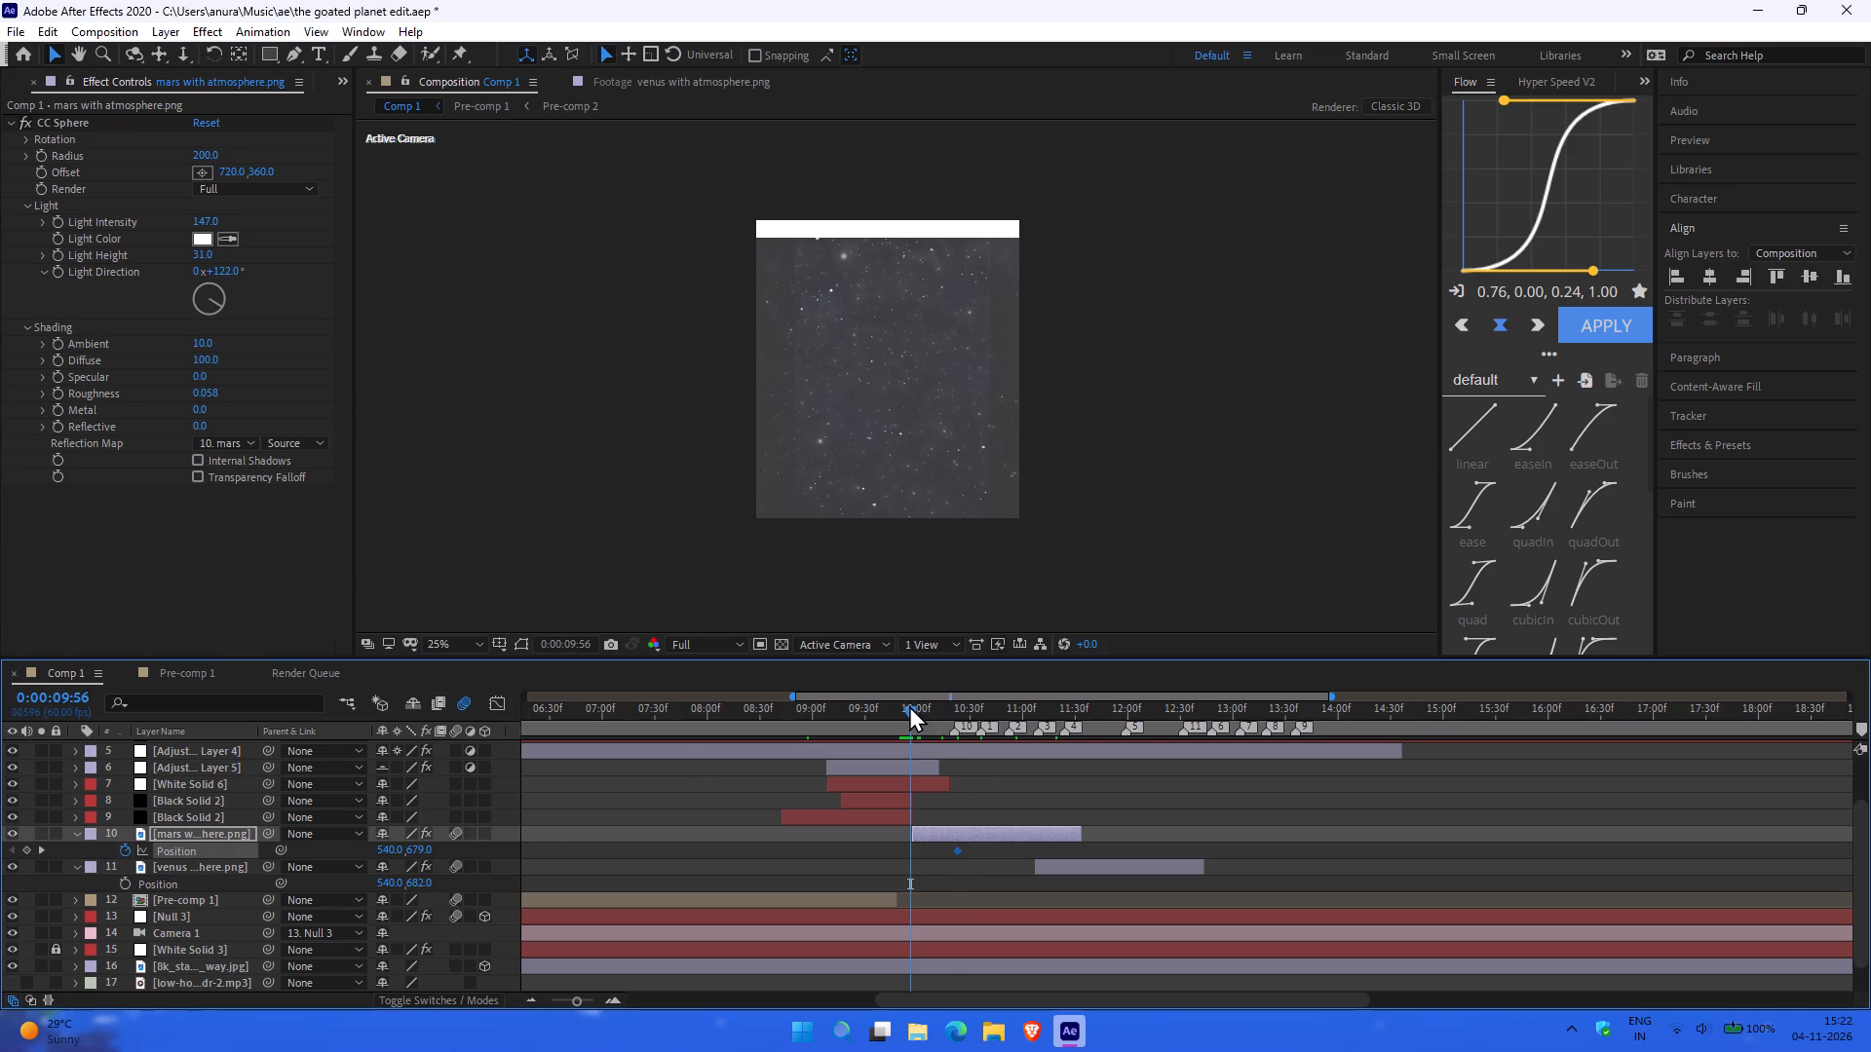
pyautogui.click(909, 705)
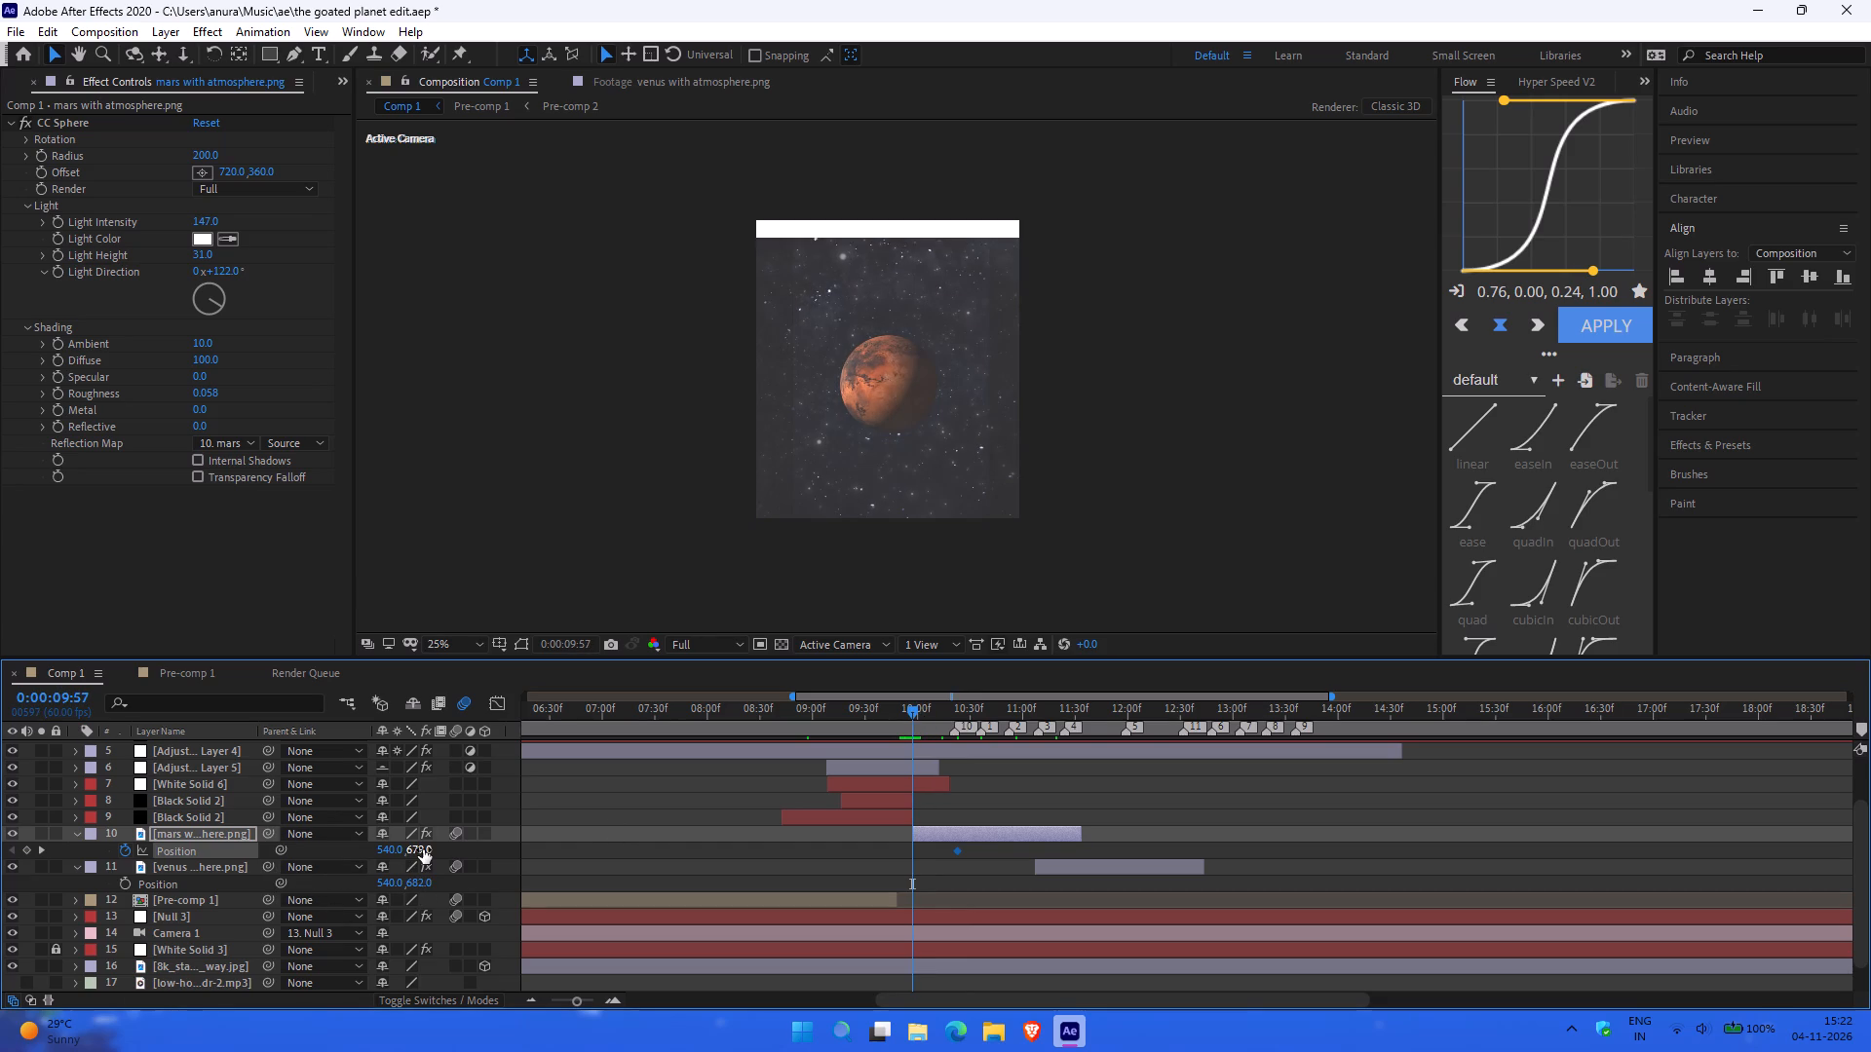
pyautogui.moveTo(420, 851); pyautogui.dragTo(403, 853)
pyautogui.moveTo(403, 853); pyautogui.dragTo(668, 858)
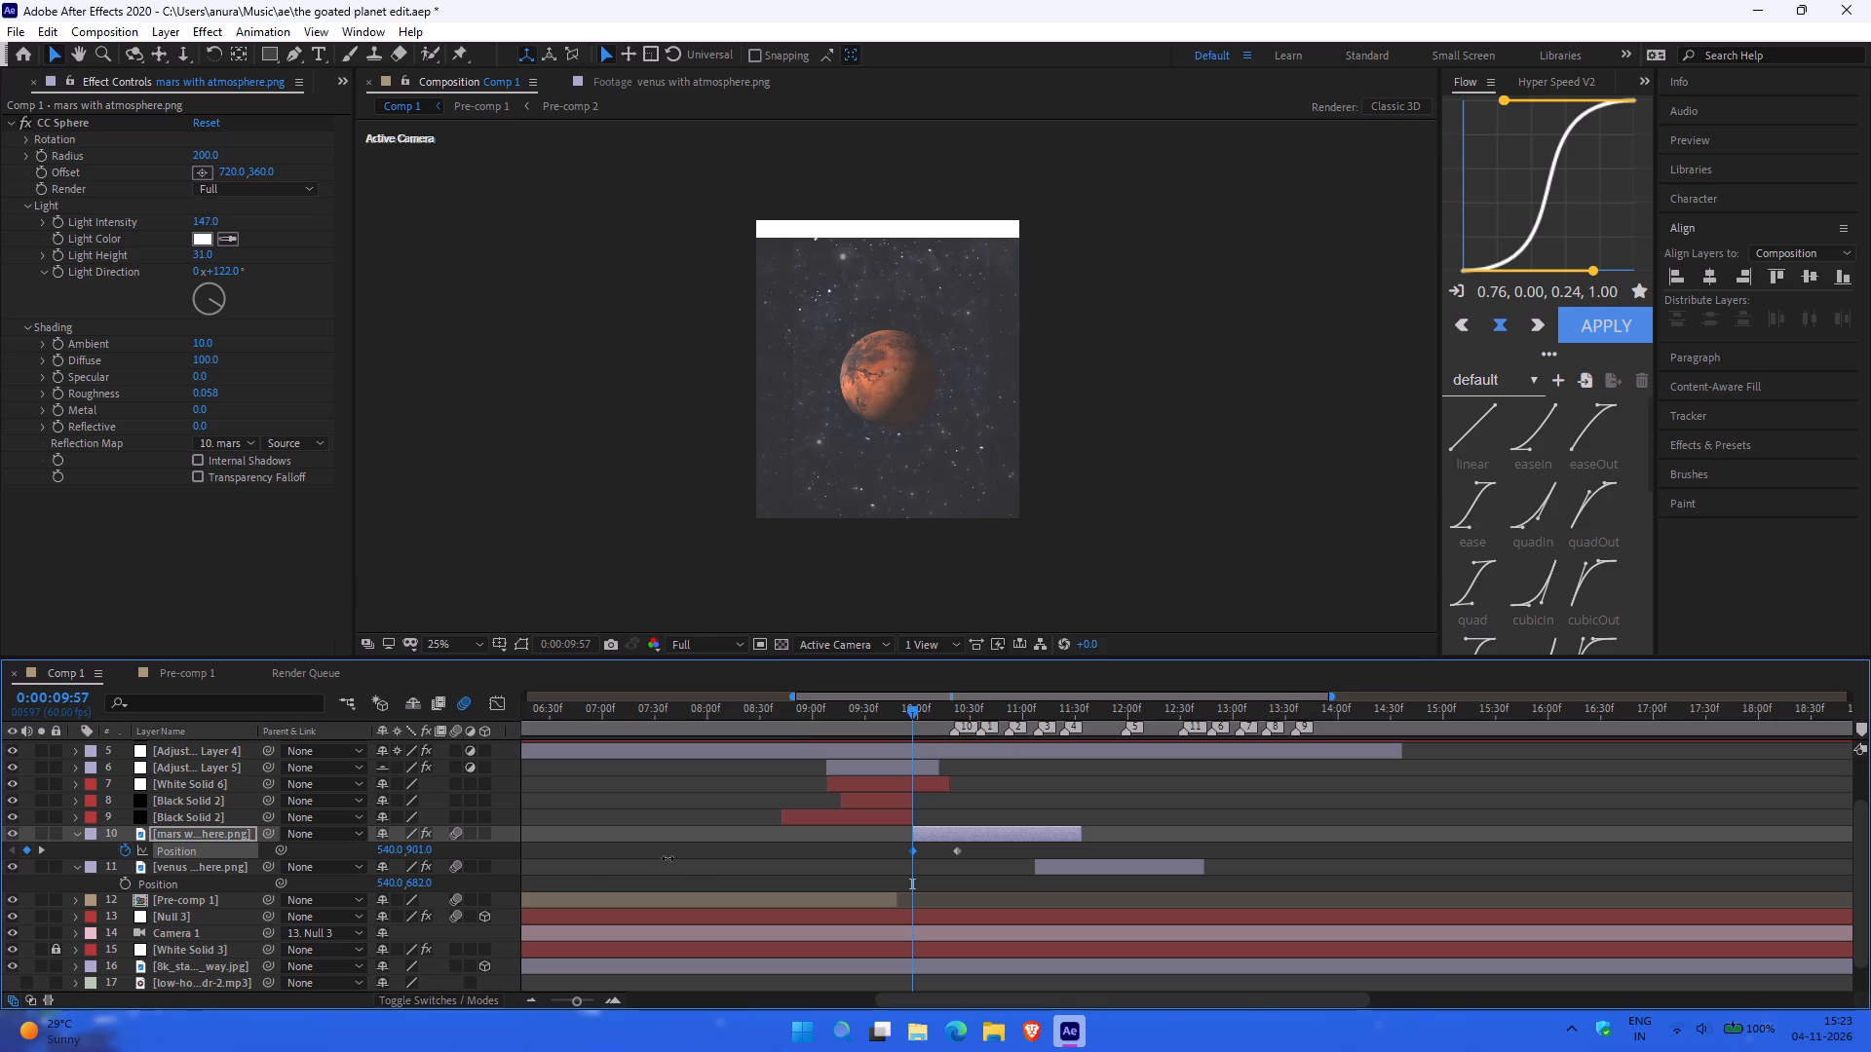
pyautogui.moveTo(668, 858); pyautogui.dragTo(895, 847)
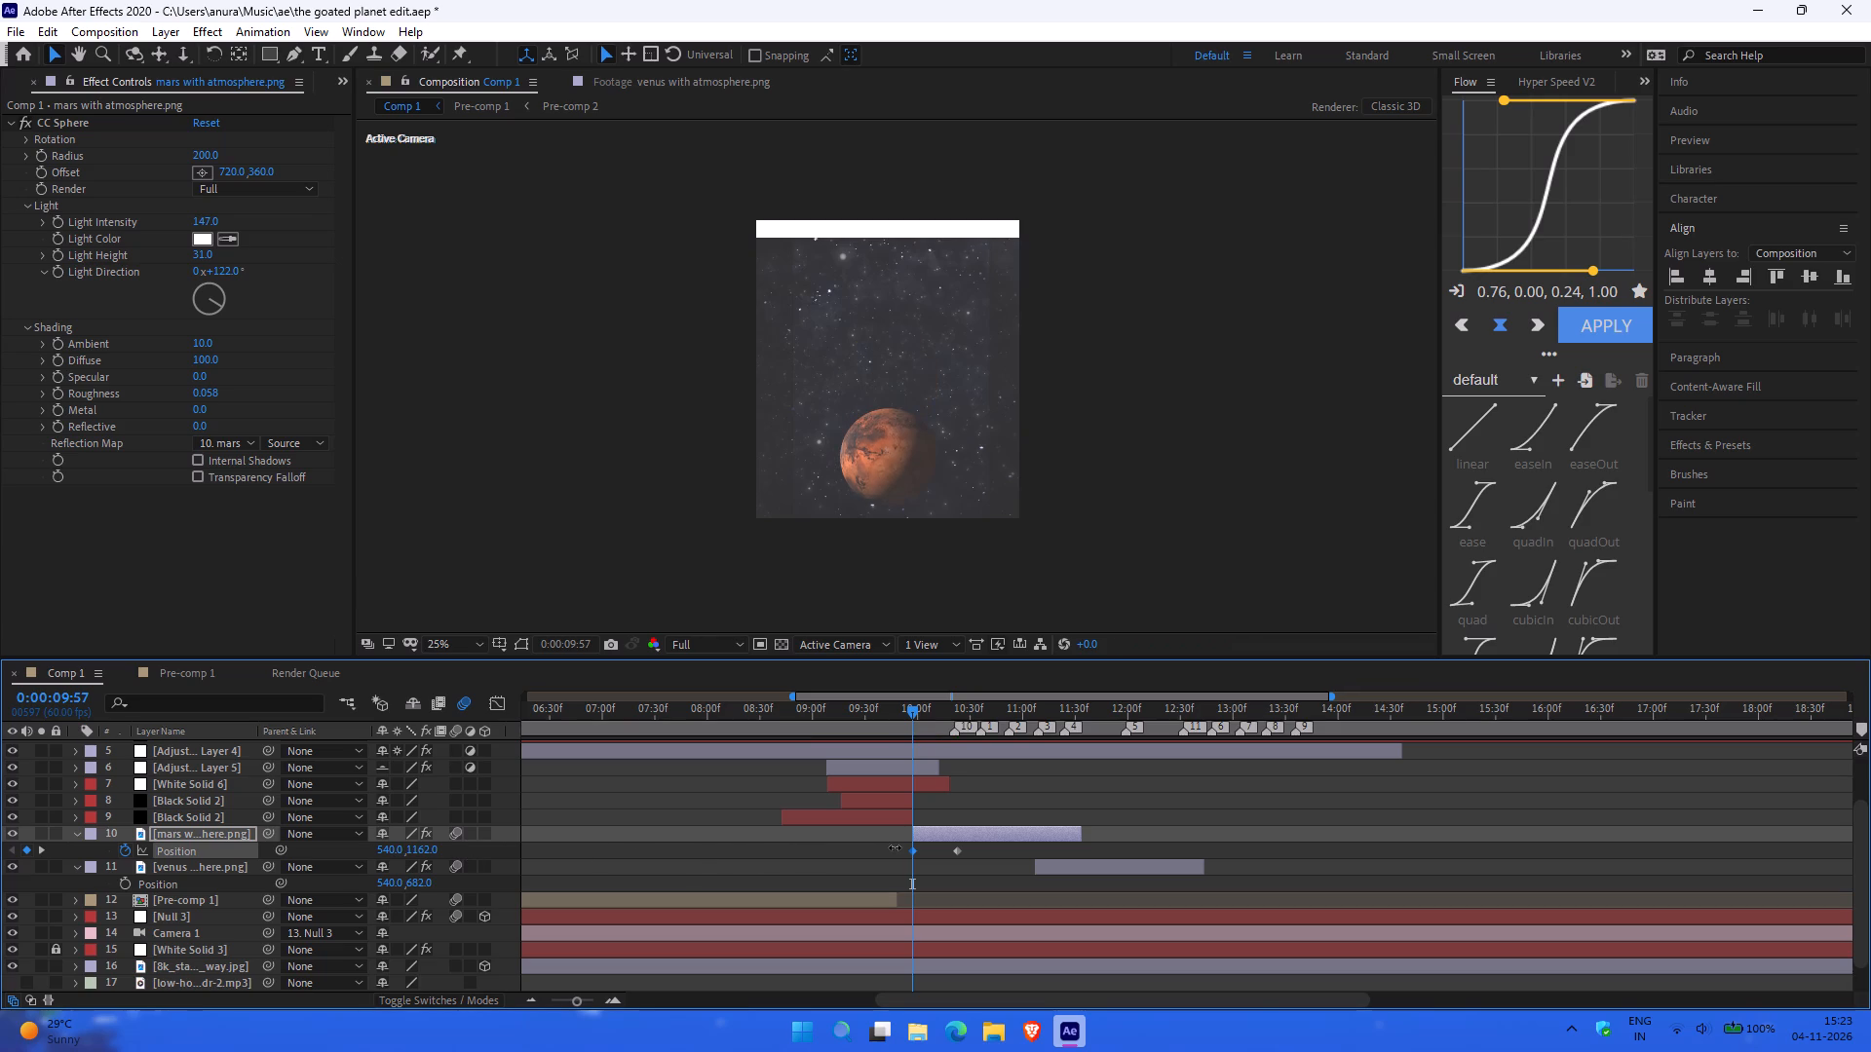
pyautogui.moveTo(895, 847); pyautogui.dragTo(1142, 837)
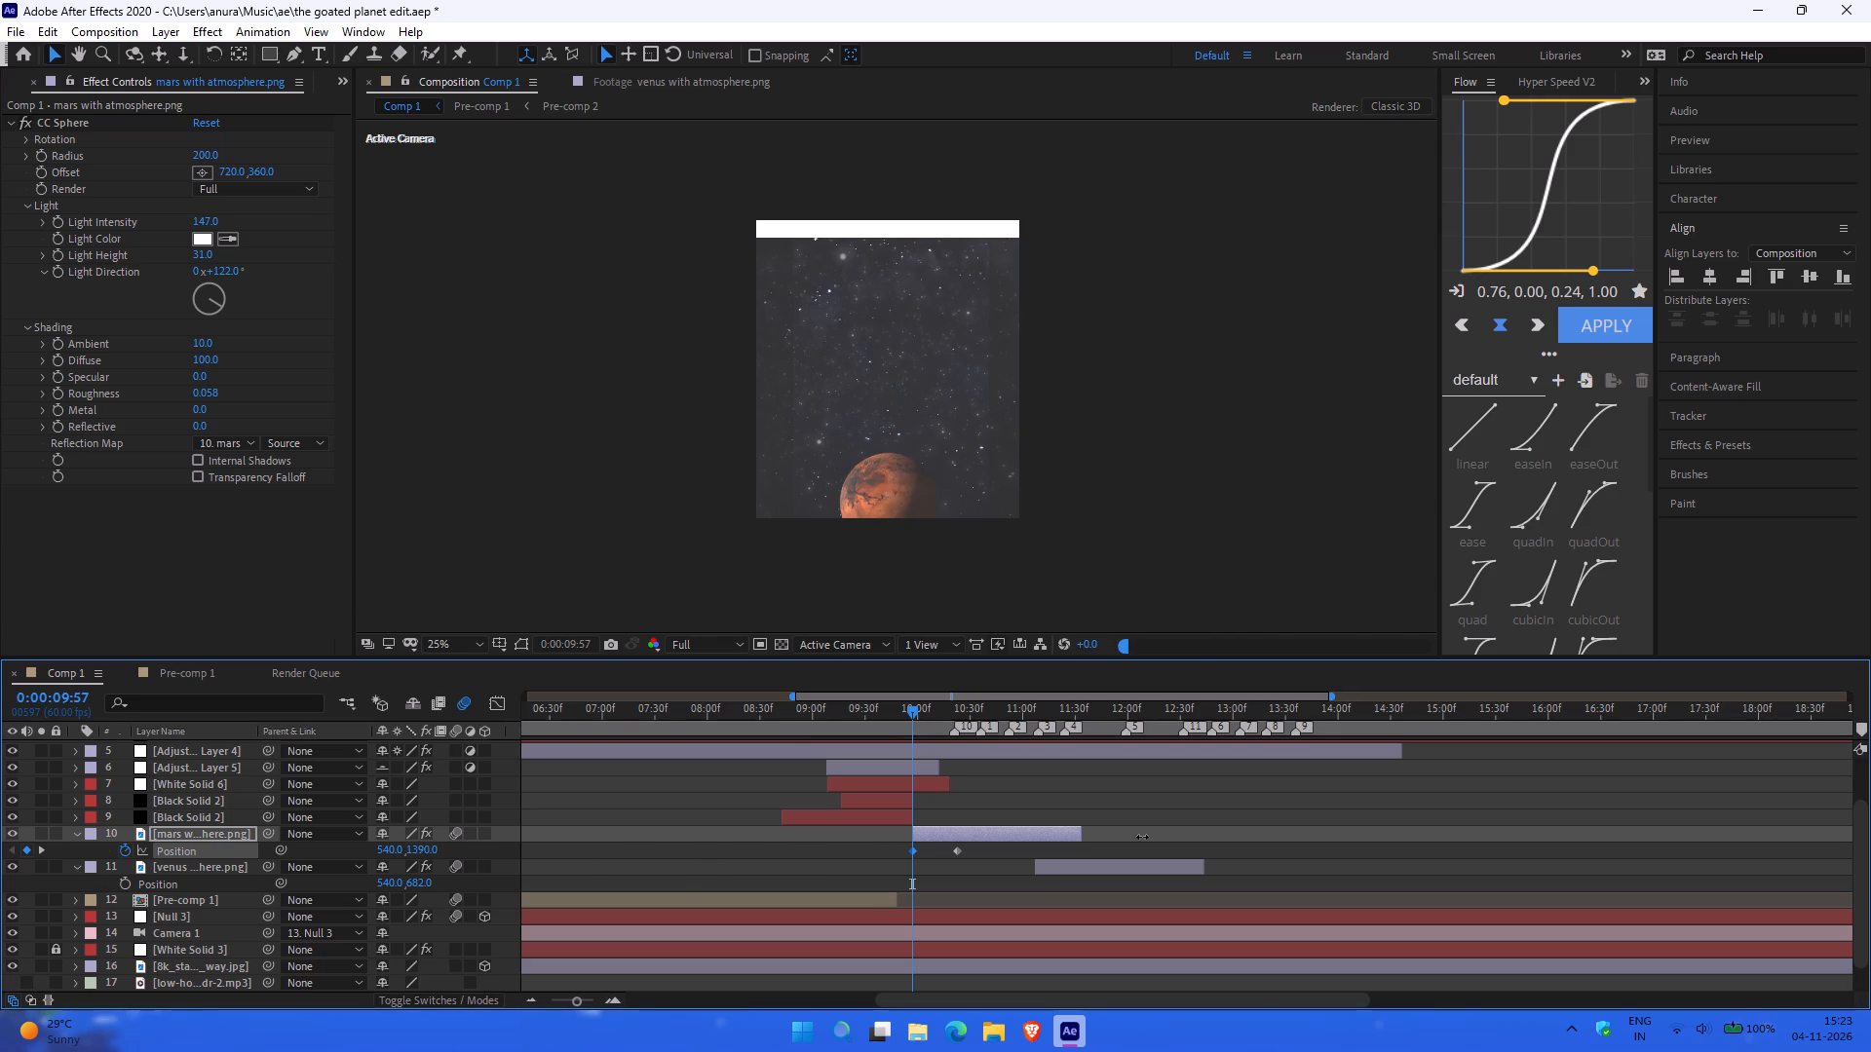
pyautogui.moveTo(1142, 837); pyautogui.dragTo(1214, 854)
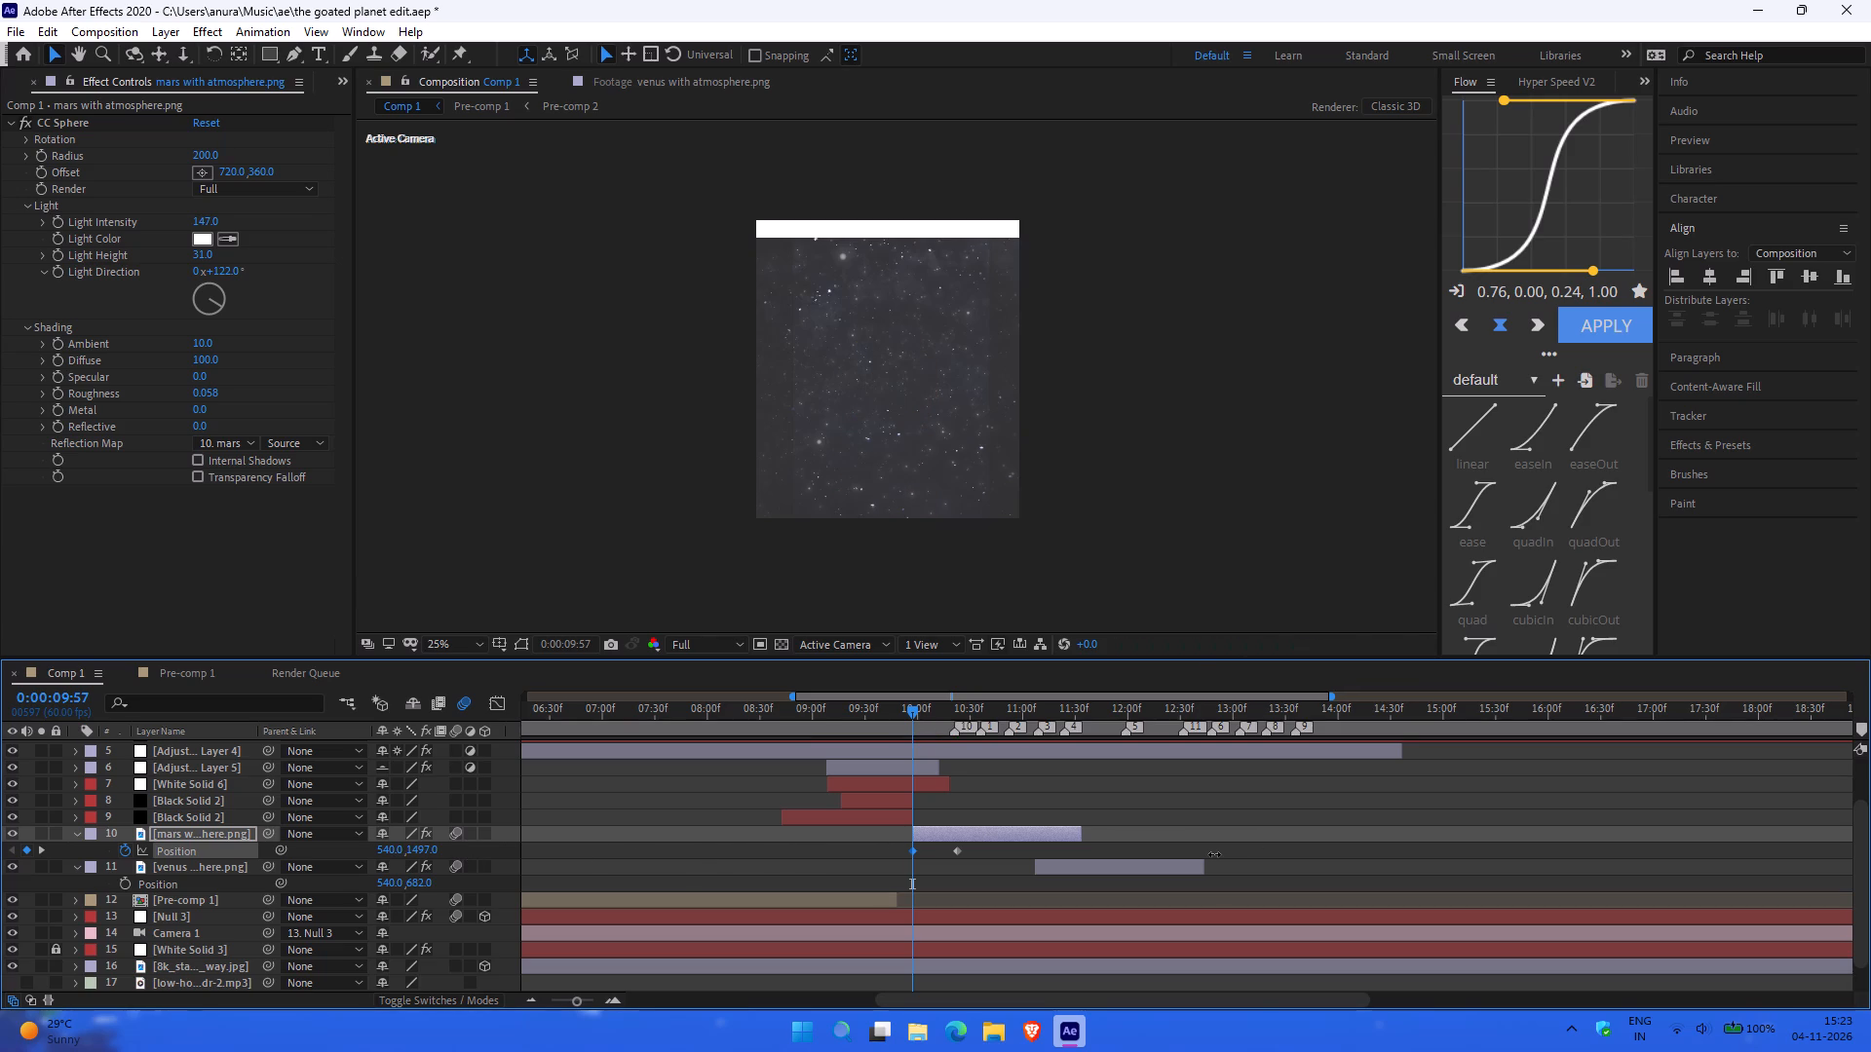
pyautogui.moveTo(1214, 854); pyautogui.dragTo(1087, 856)
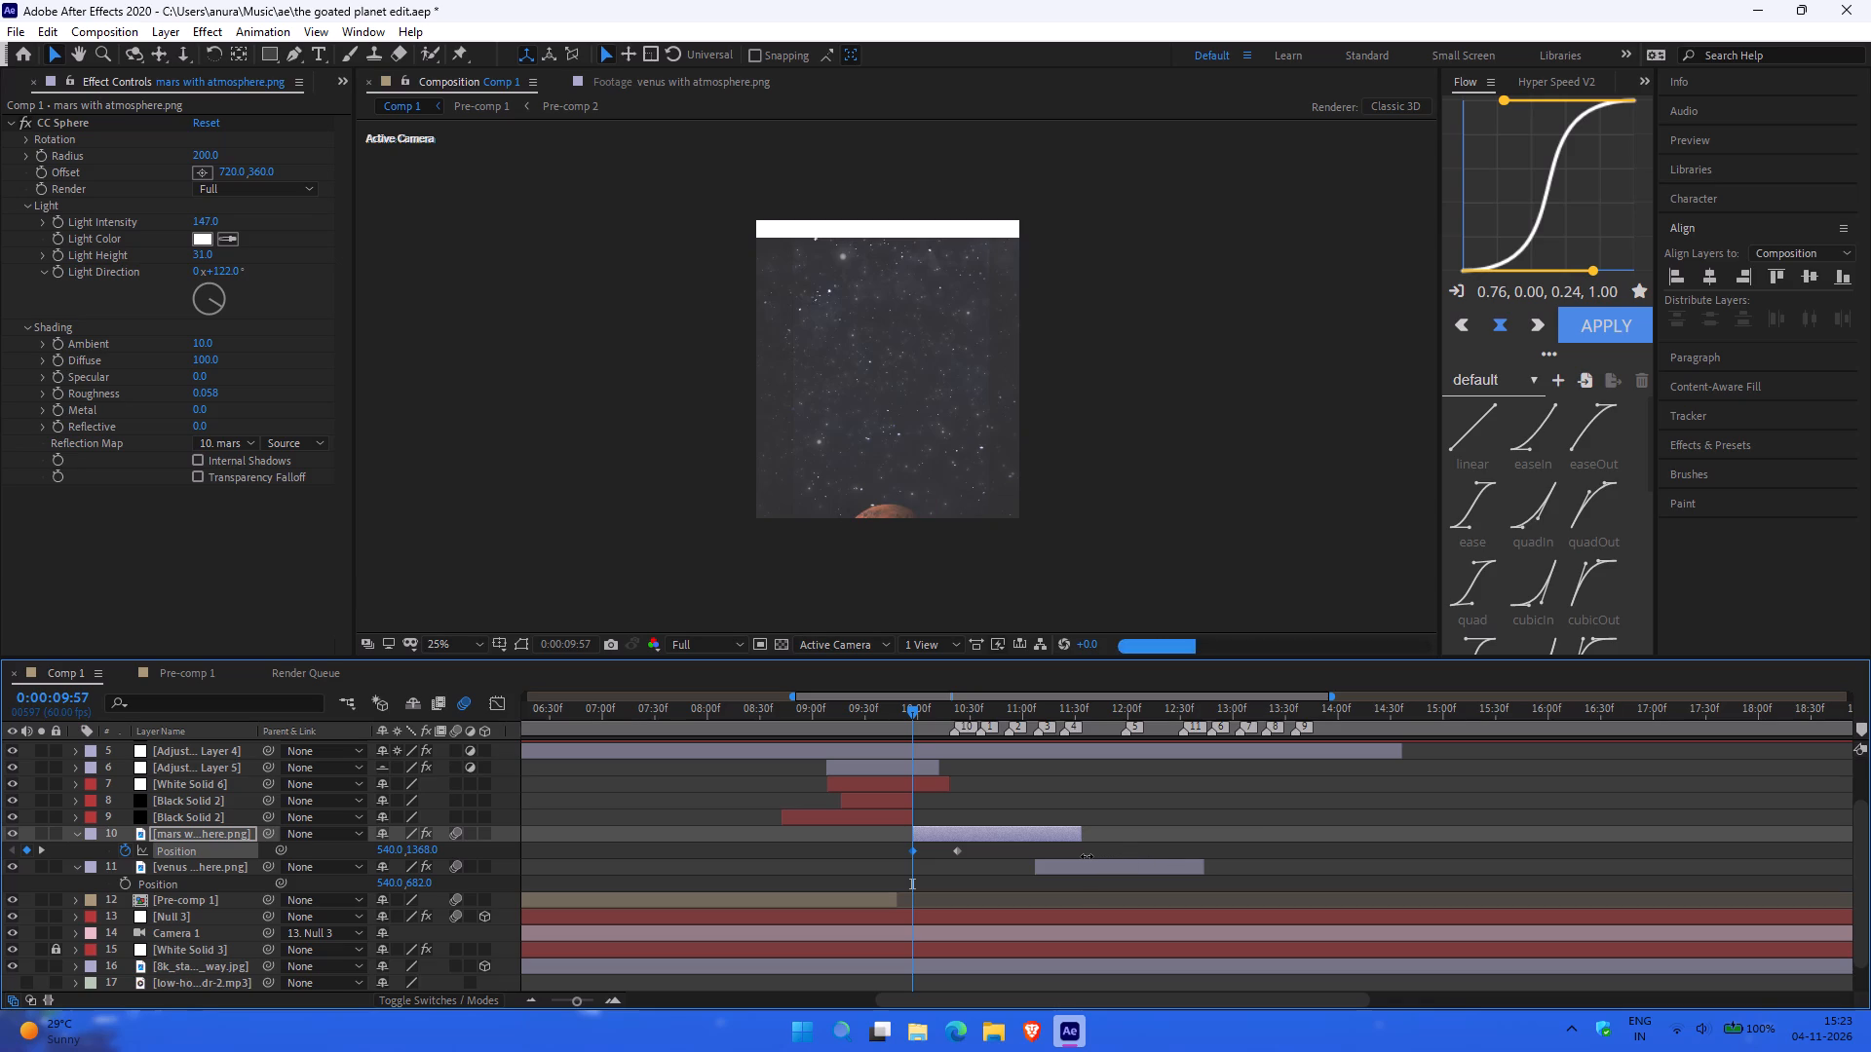
pyautogui.moveTo(1087, 856); pyautogui.dragTo(1232, 836)
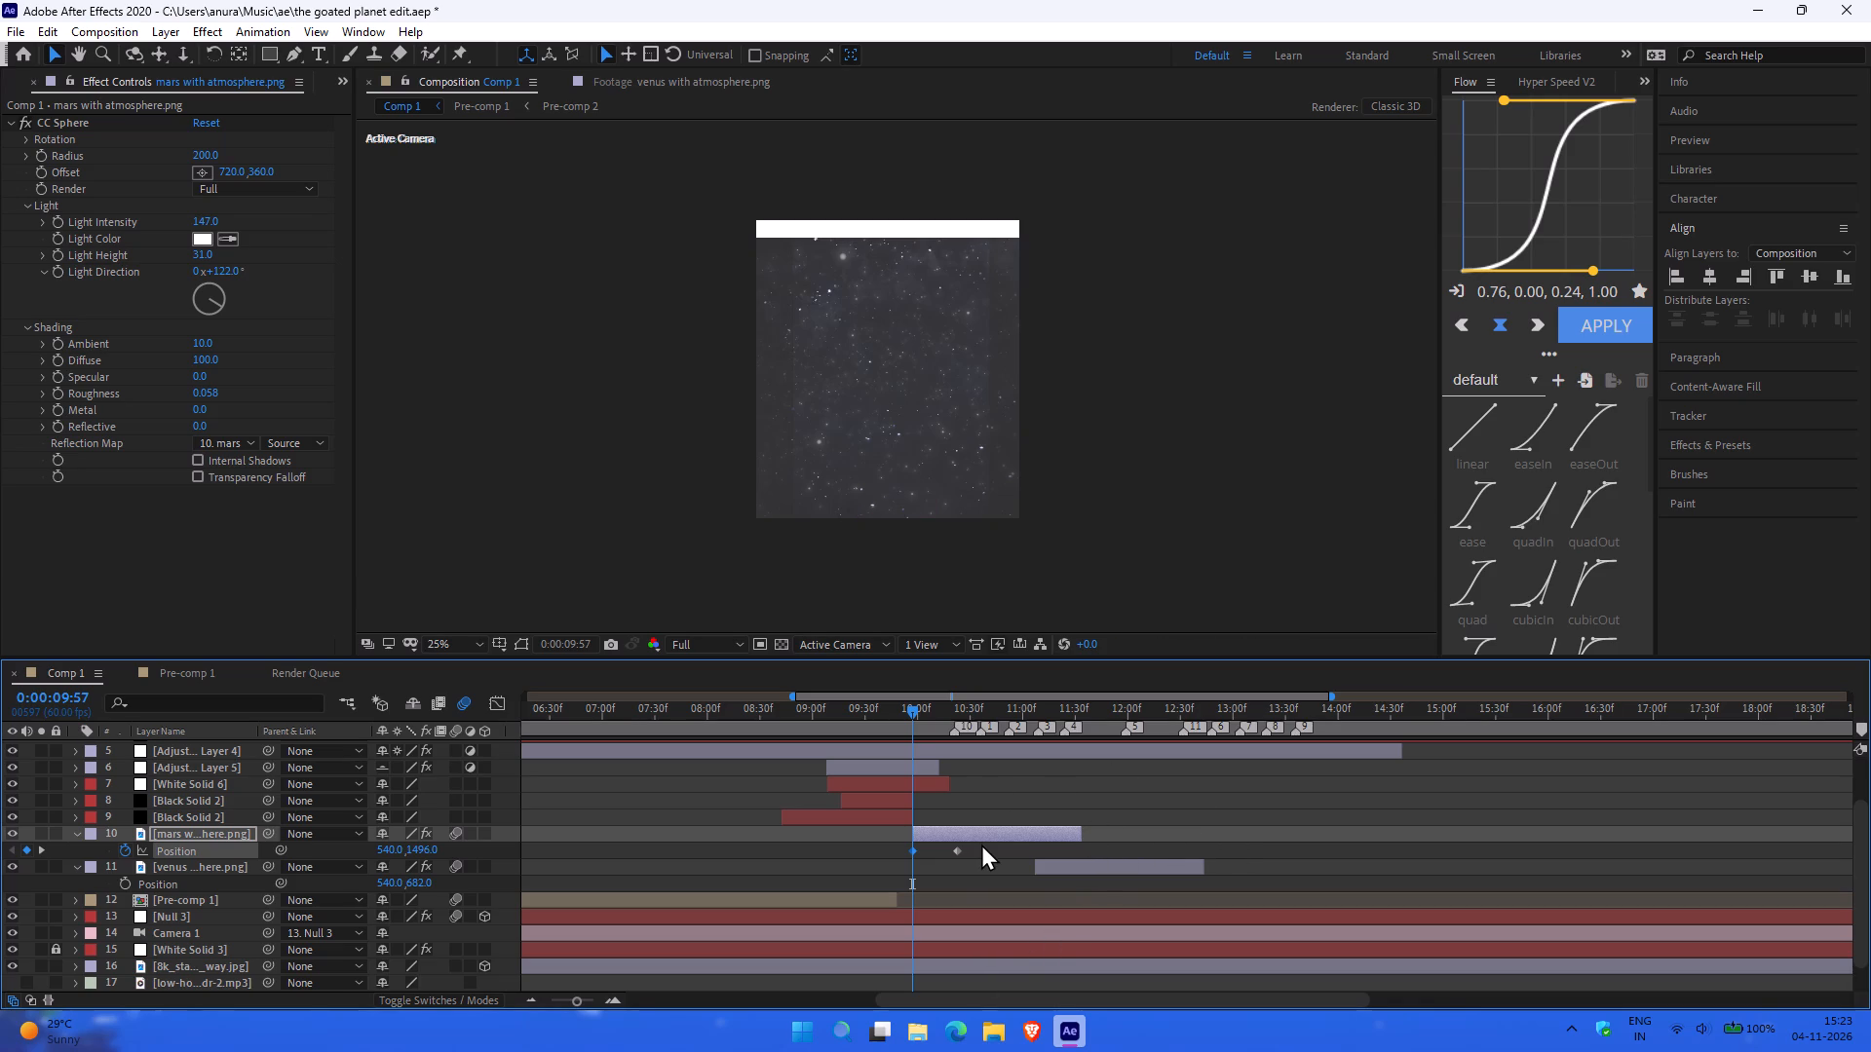
# Apply Easy Ease to both Position keyframes of the Mars layer.
pyautogui.moveTo(976, 844); pyautogui.dragTo(886, 859)
pyautogui.press('F9')
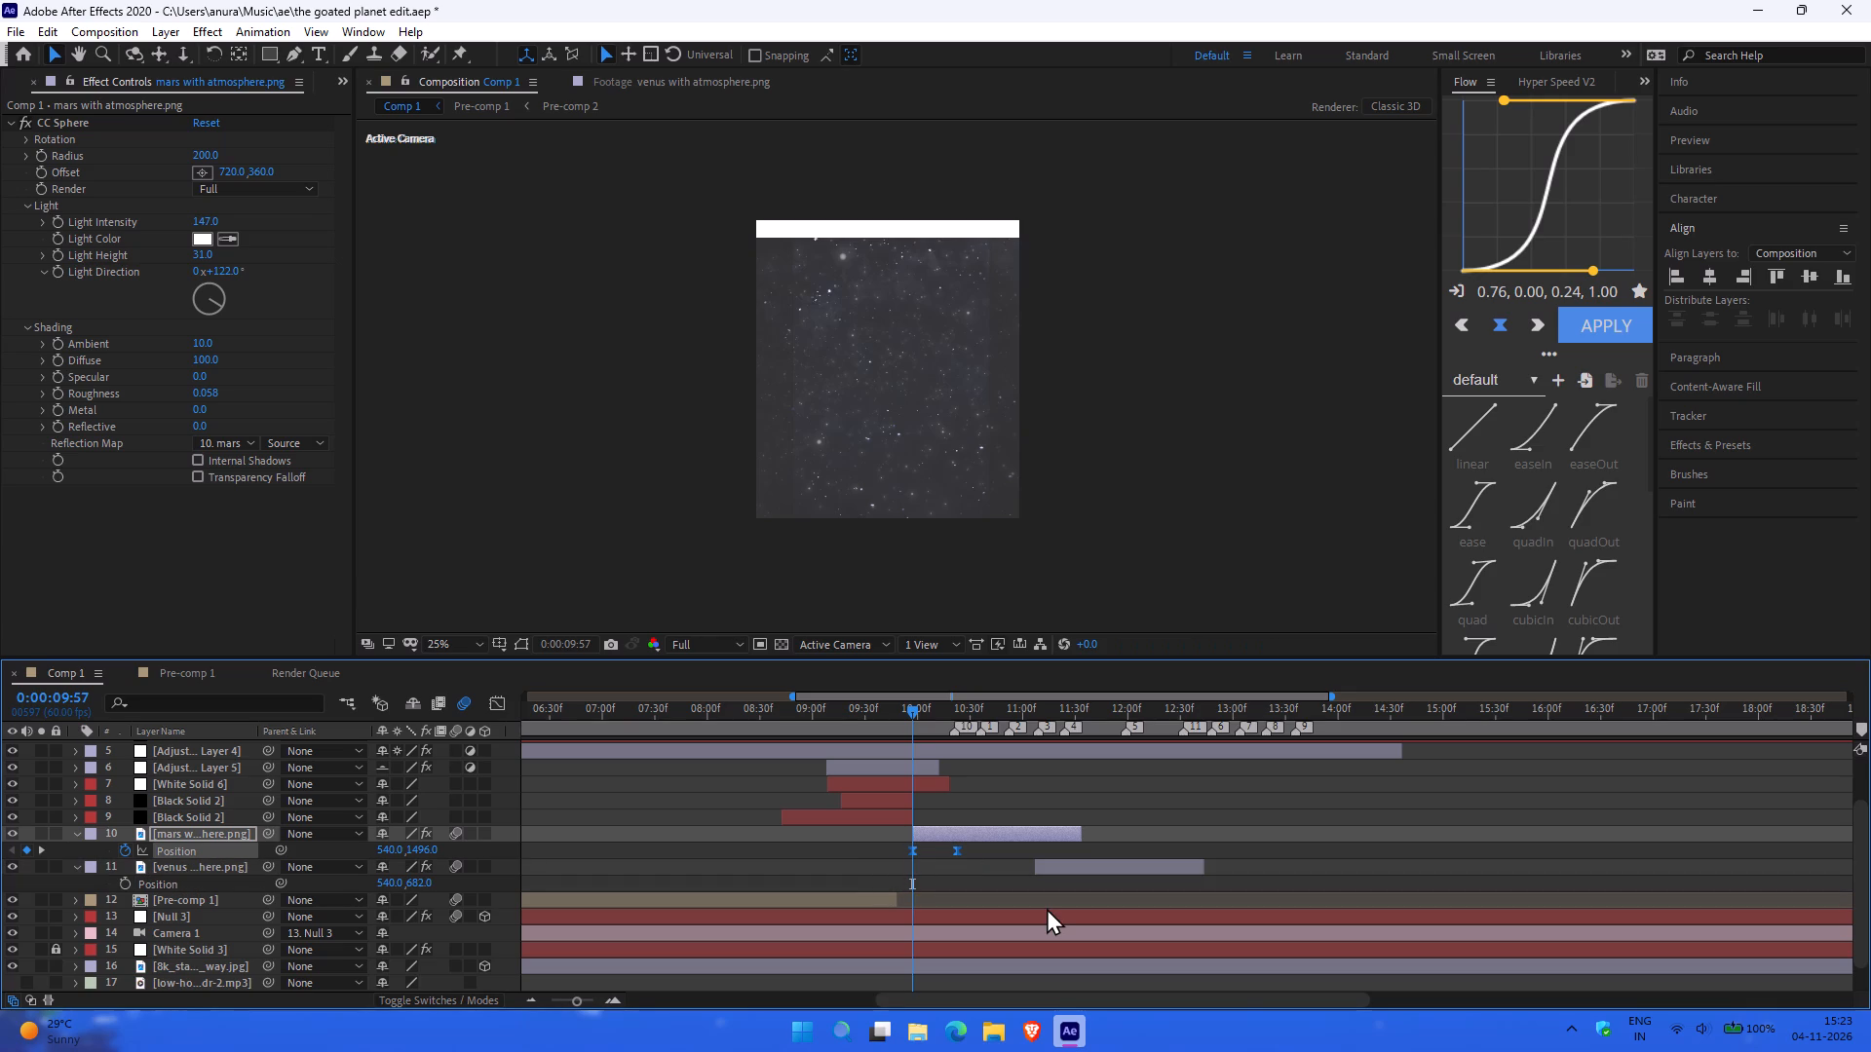
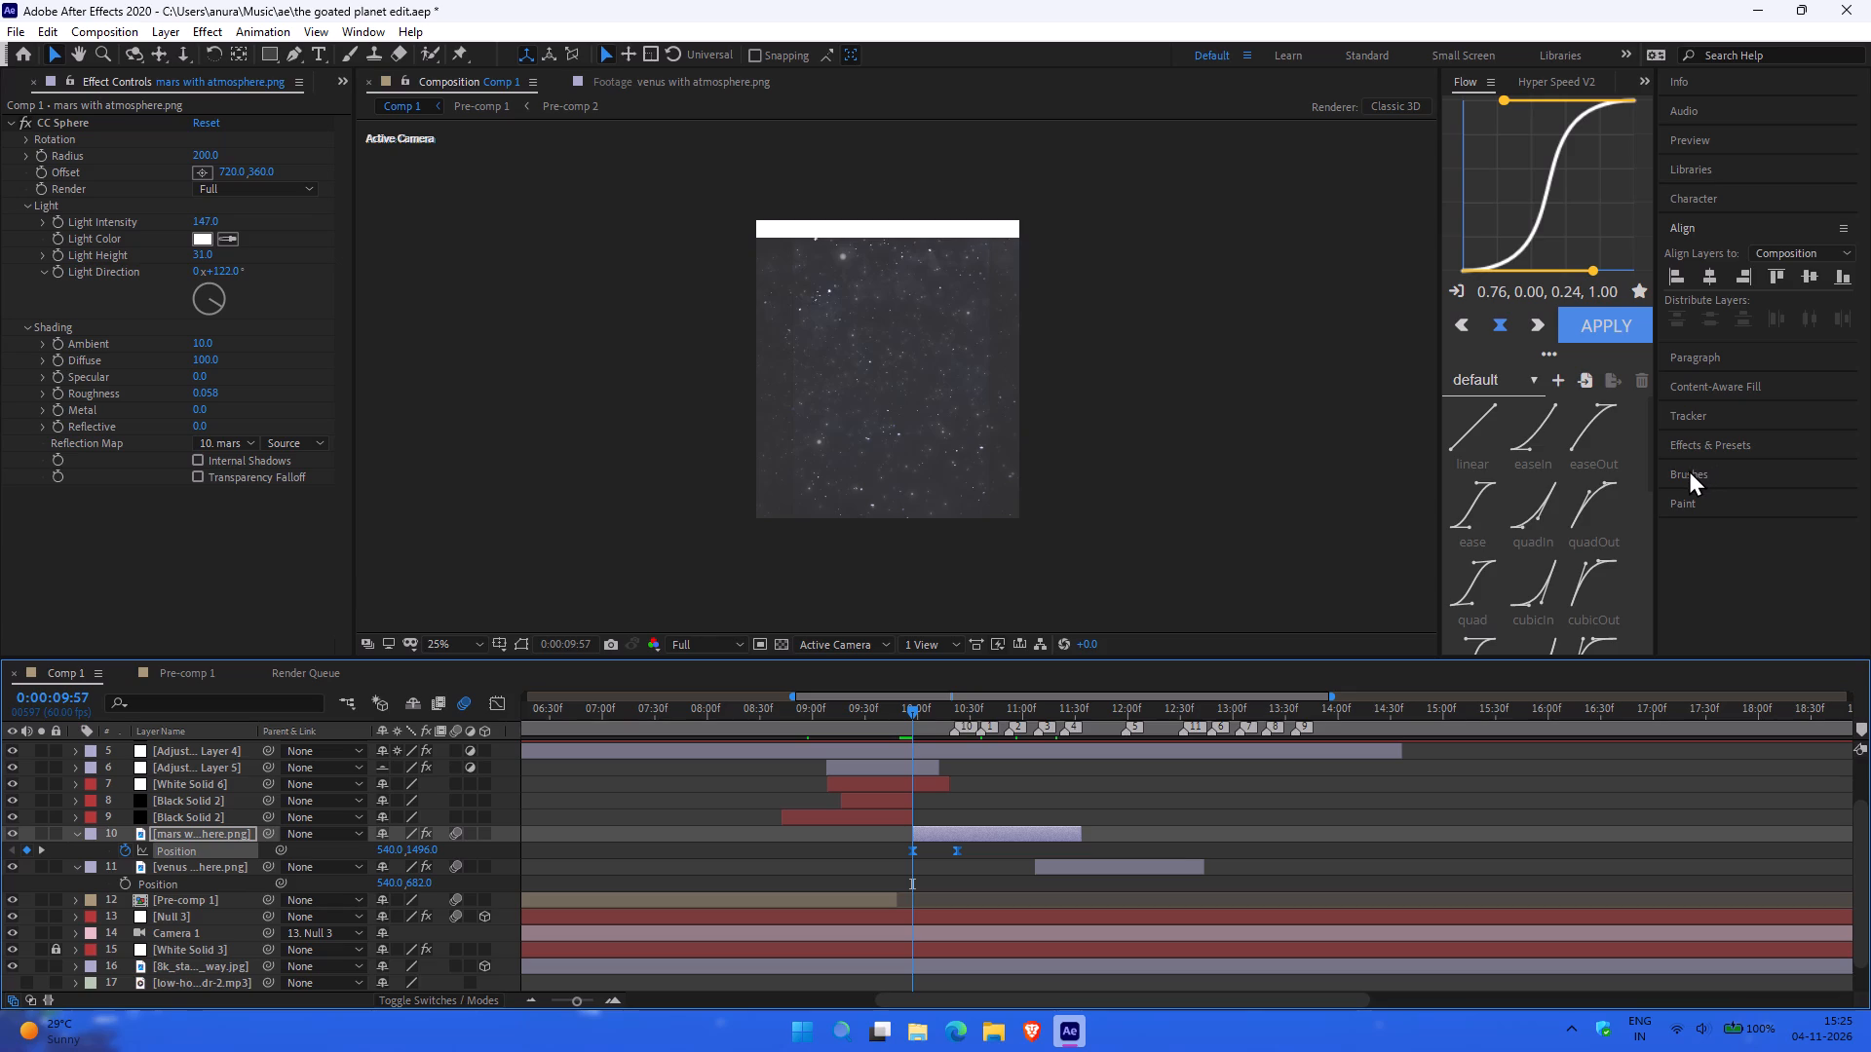
# Load Flow's easeOut curve preset (0.00, 0.00, 0.58, 1.00) for the Mars layer's Position keyframes.
pyautogui.click(1597, 436)
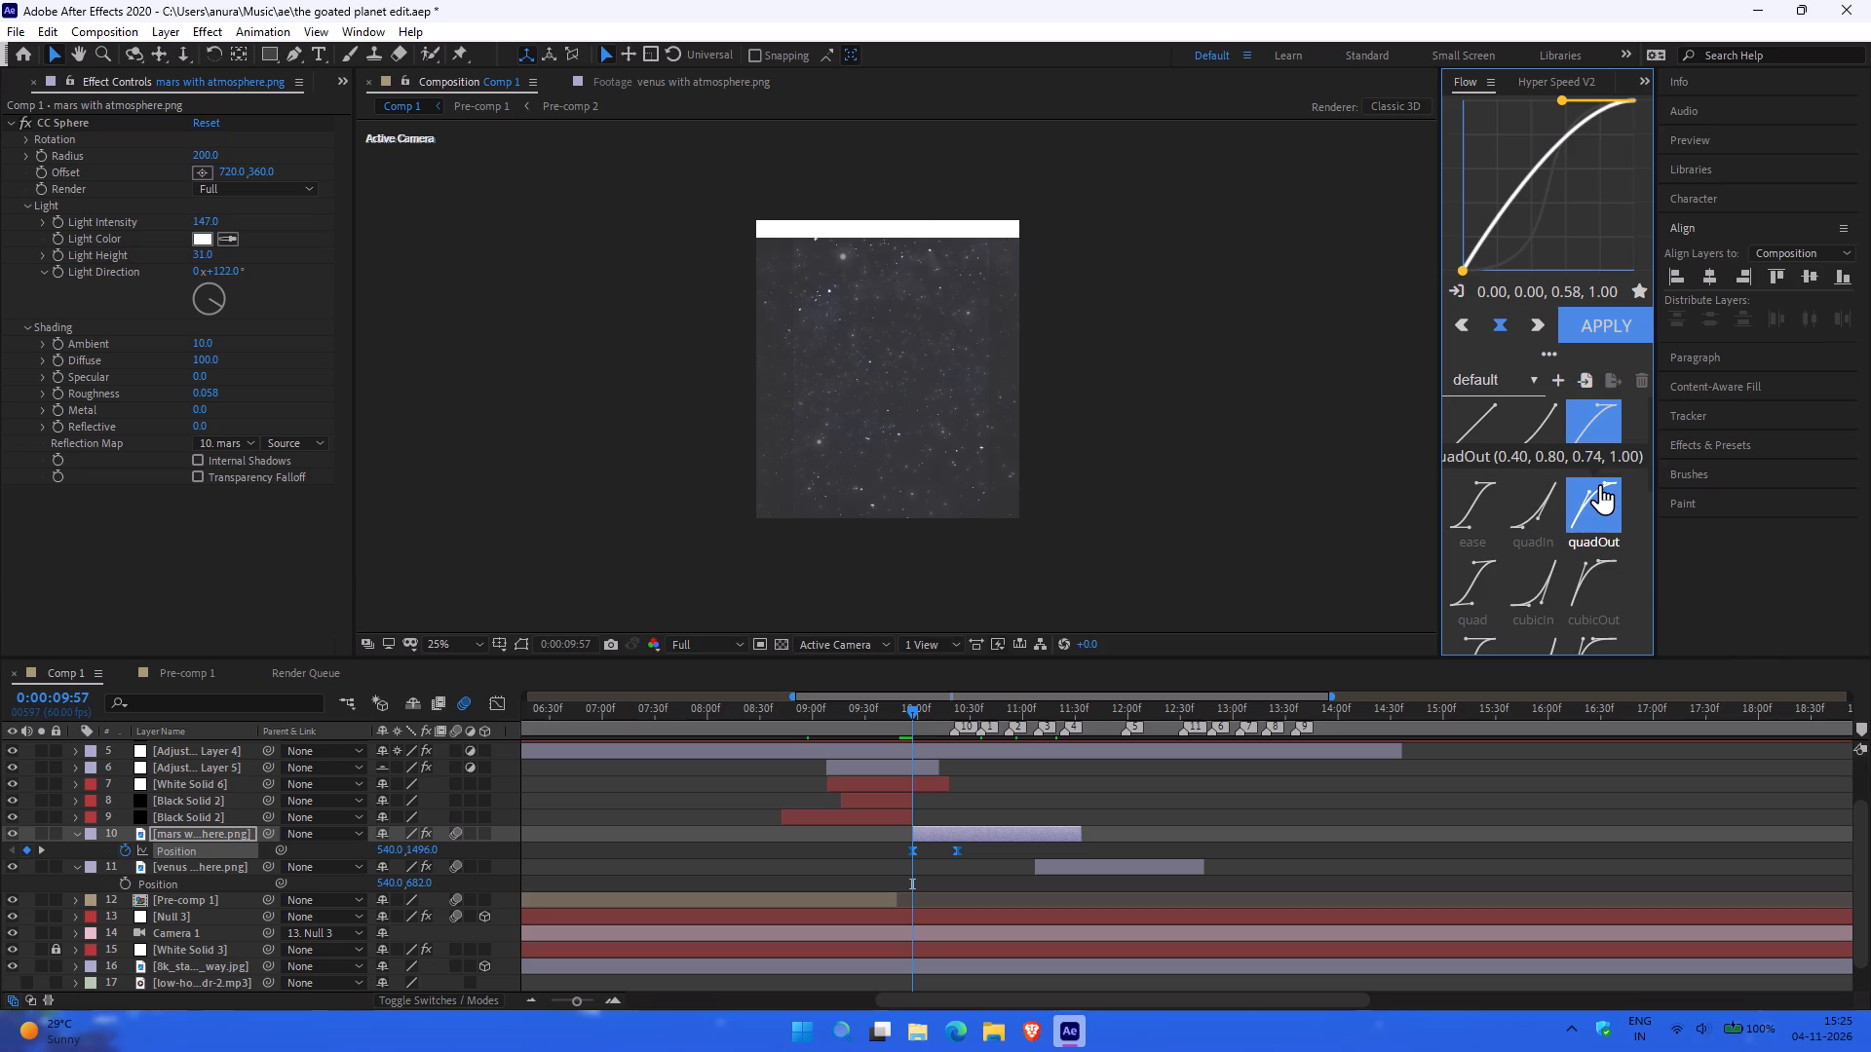
# Look through Flow's default easing presets and compare the Out curves for Mars's Position entrance animation.
pyautogui.scroll(-1, 1594, 484)
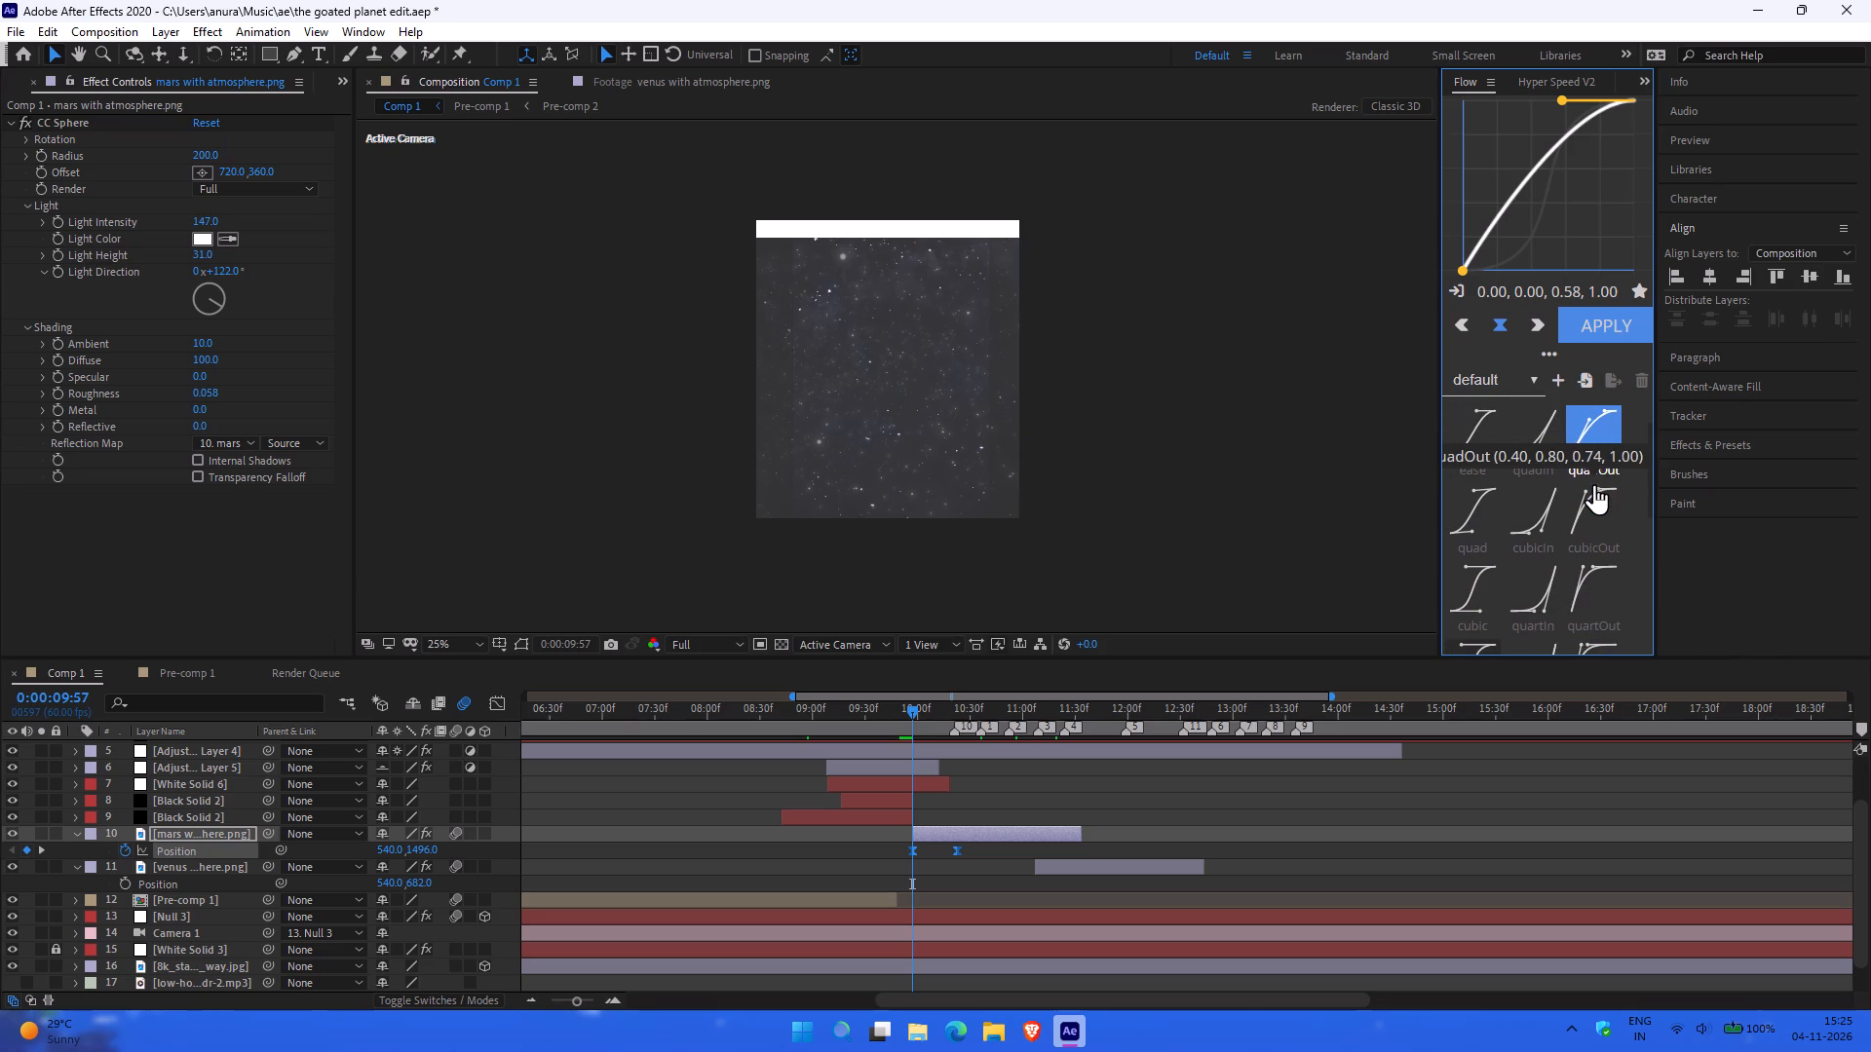
pyautogui.scroll(-1, 1594, 484)
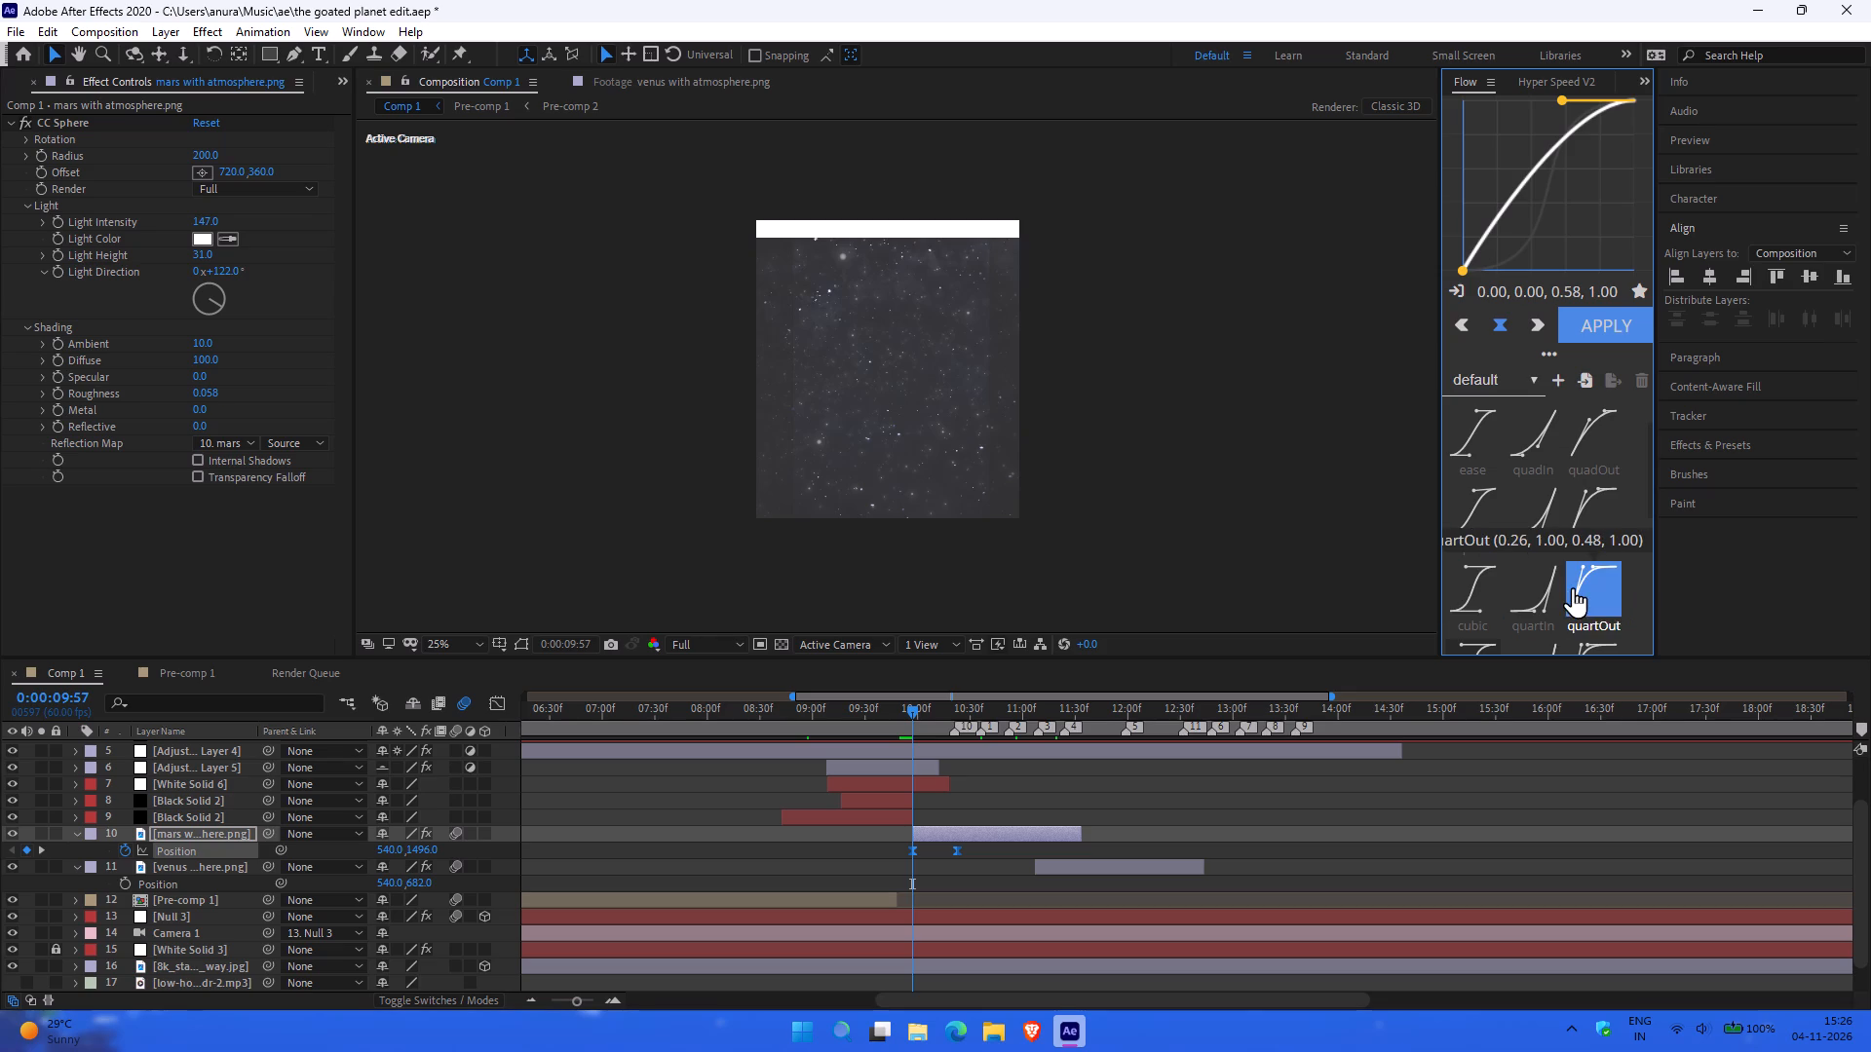
pyautogui.scroll(-1, 1573, 587)
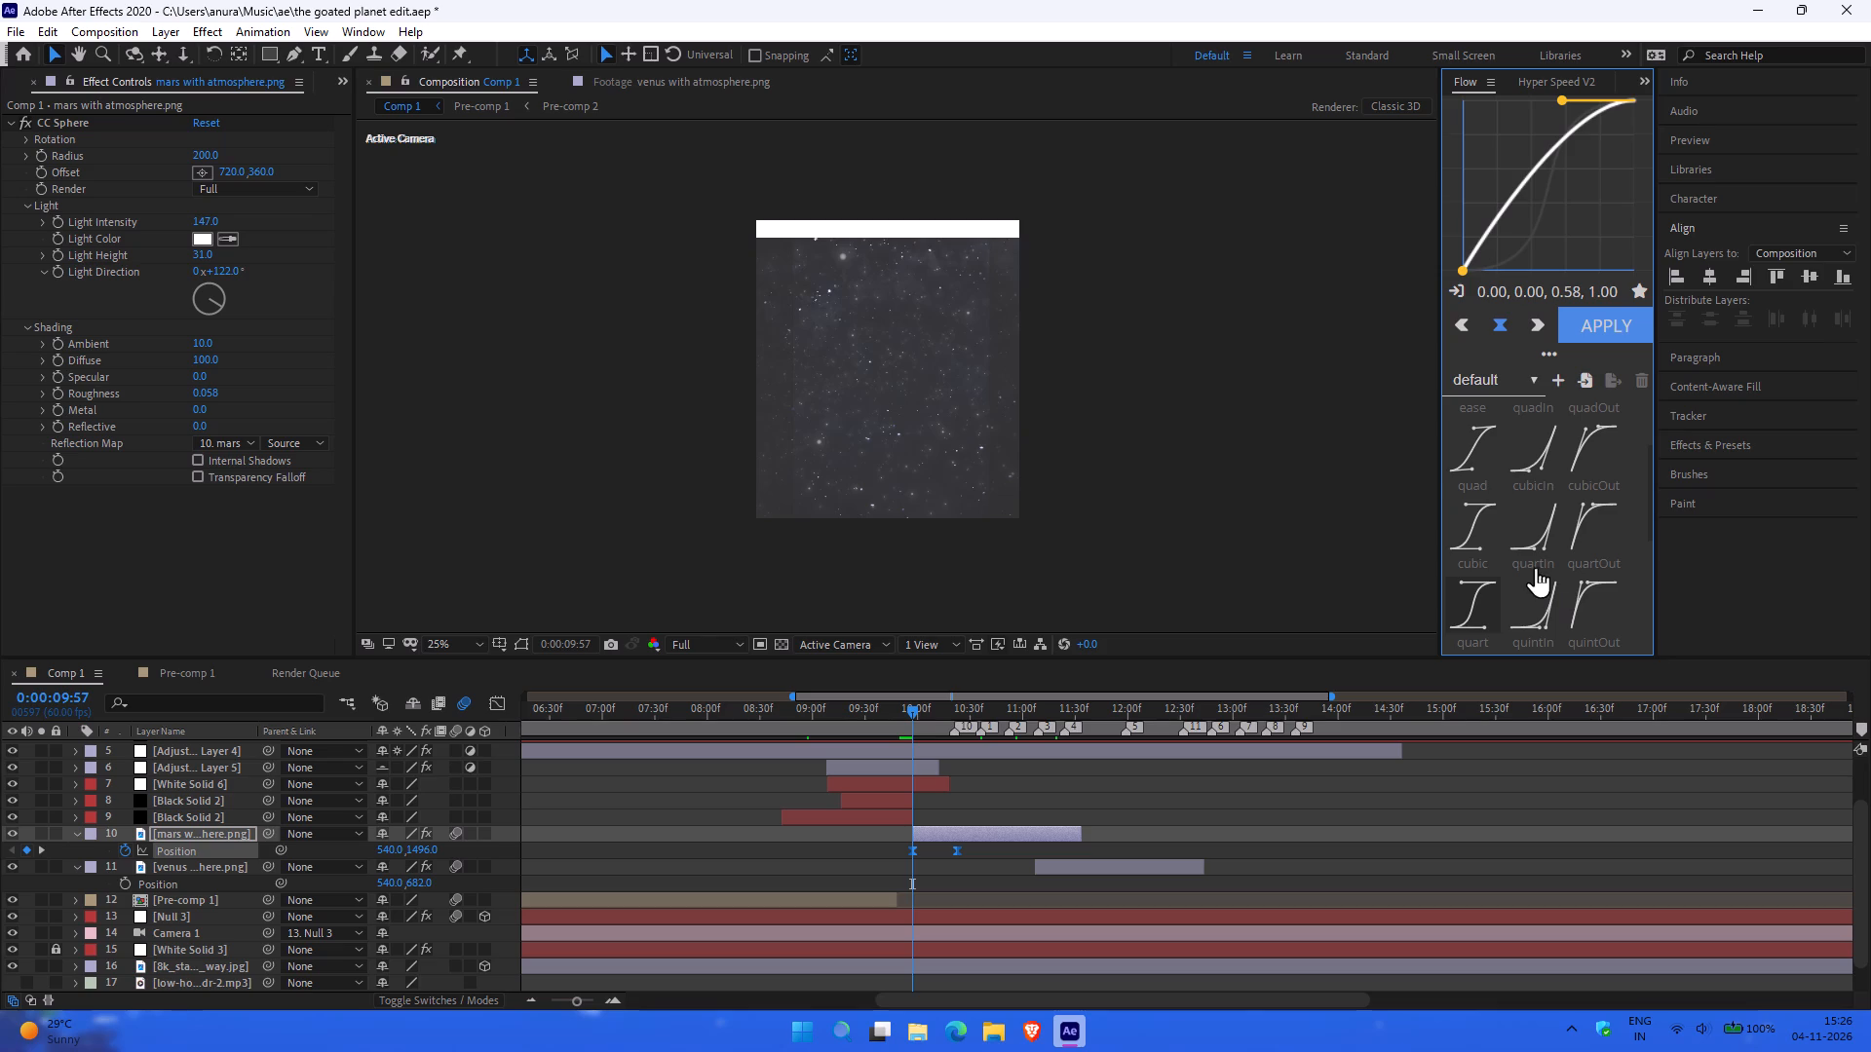
pyautogui.scroll(-2, 1610, 535)
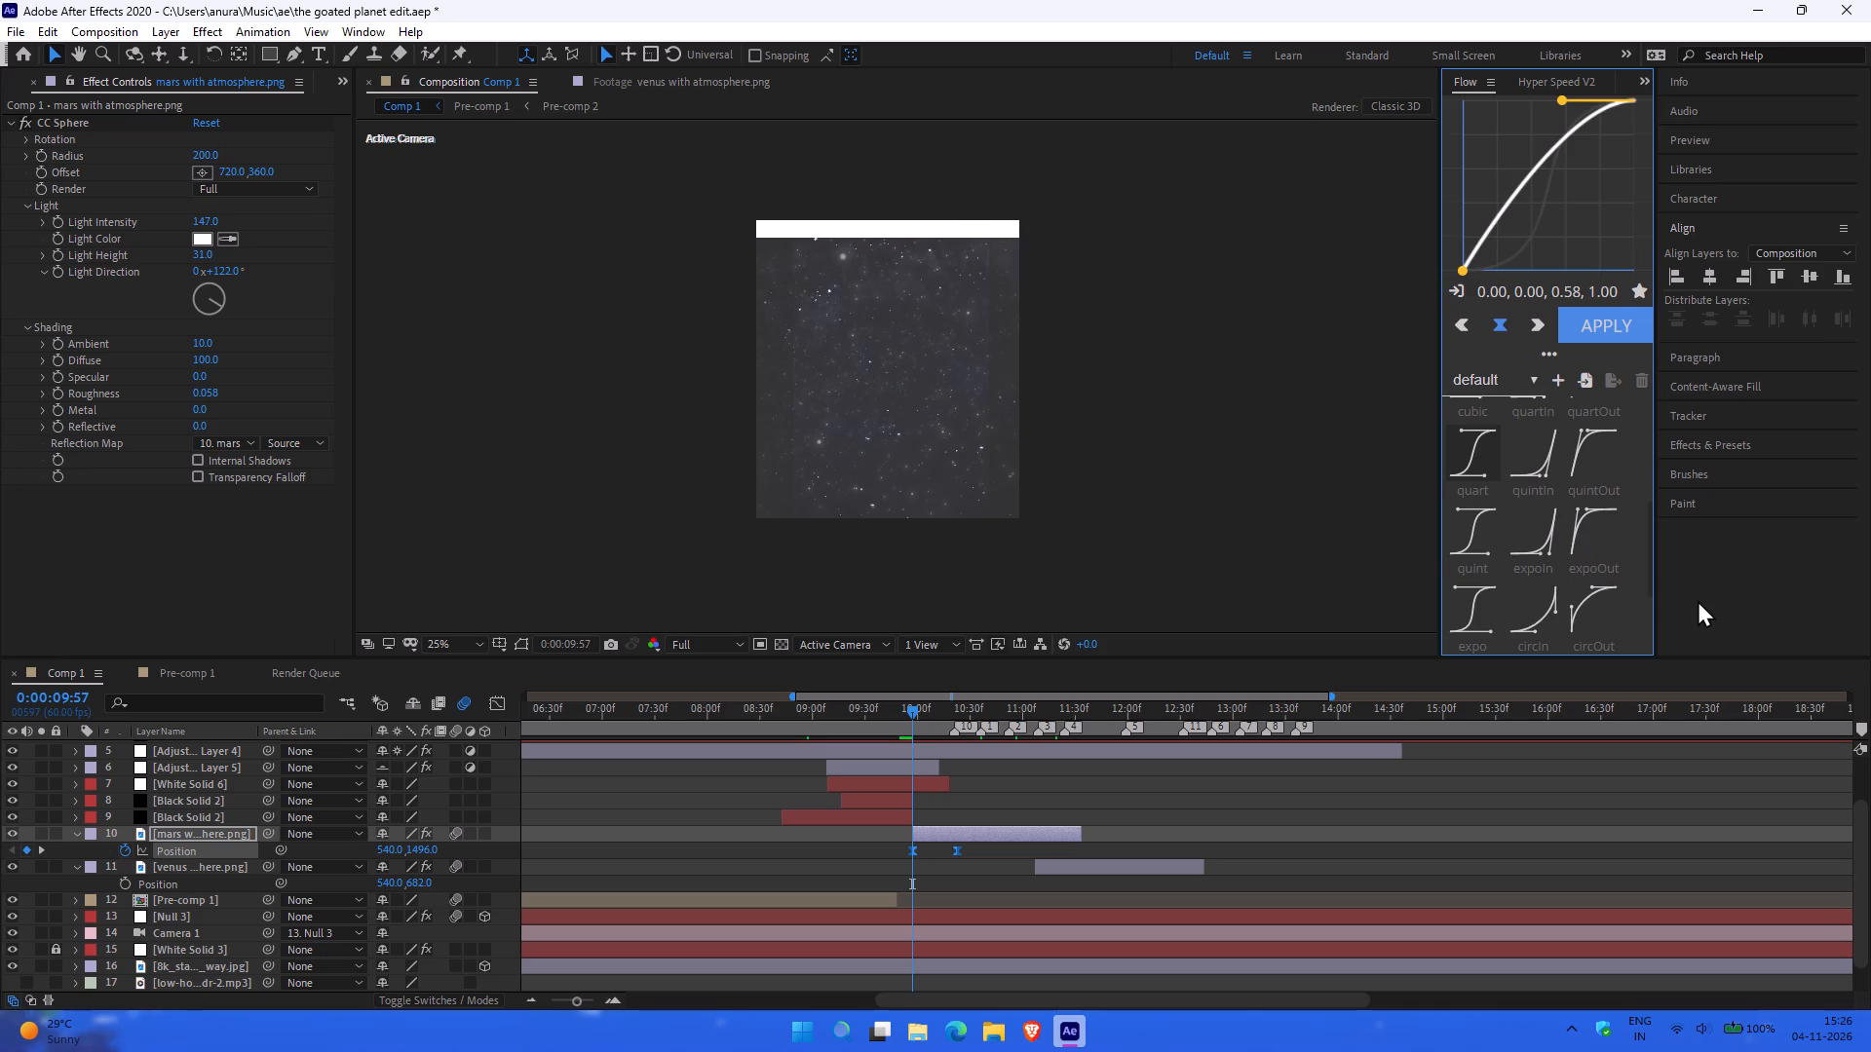
pyautogui.scroll(-2, 1573, 582)
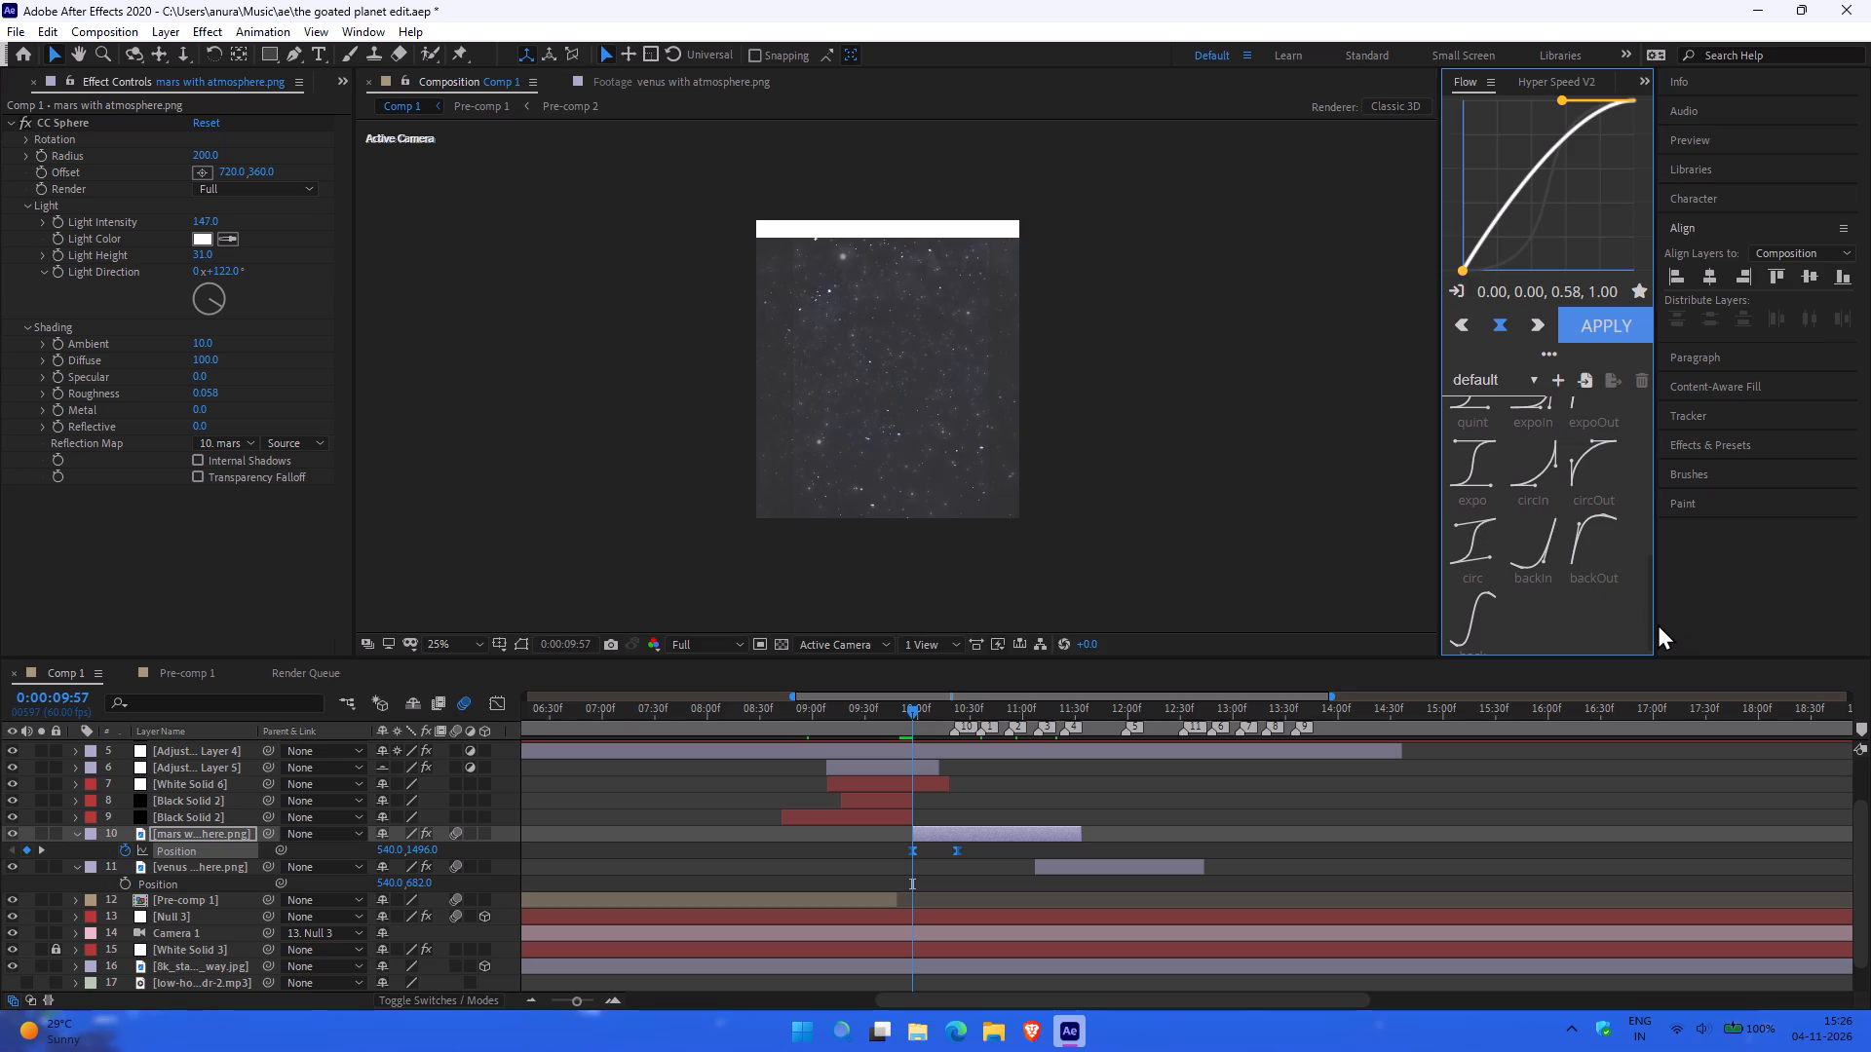
pyautogui.scroll(1, 1611, 550)
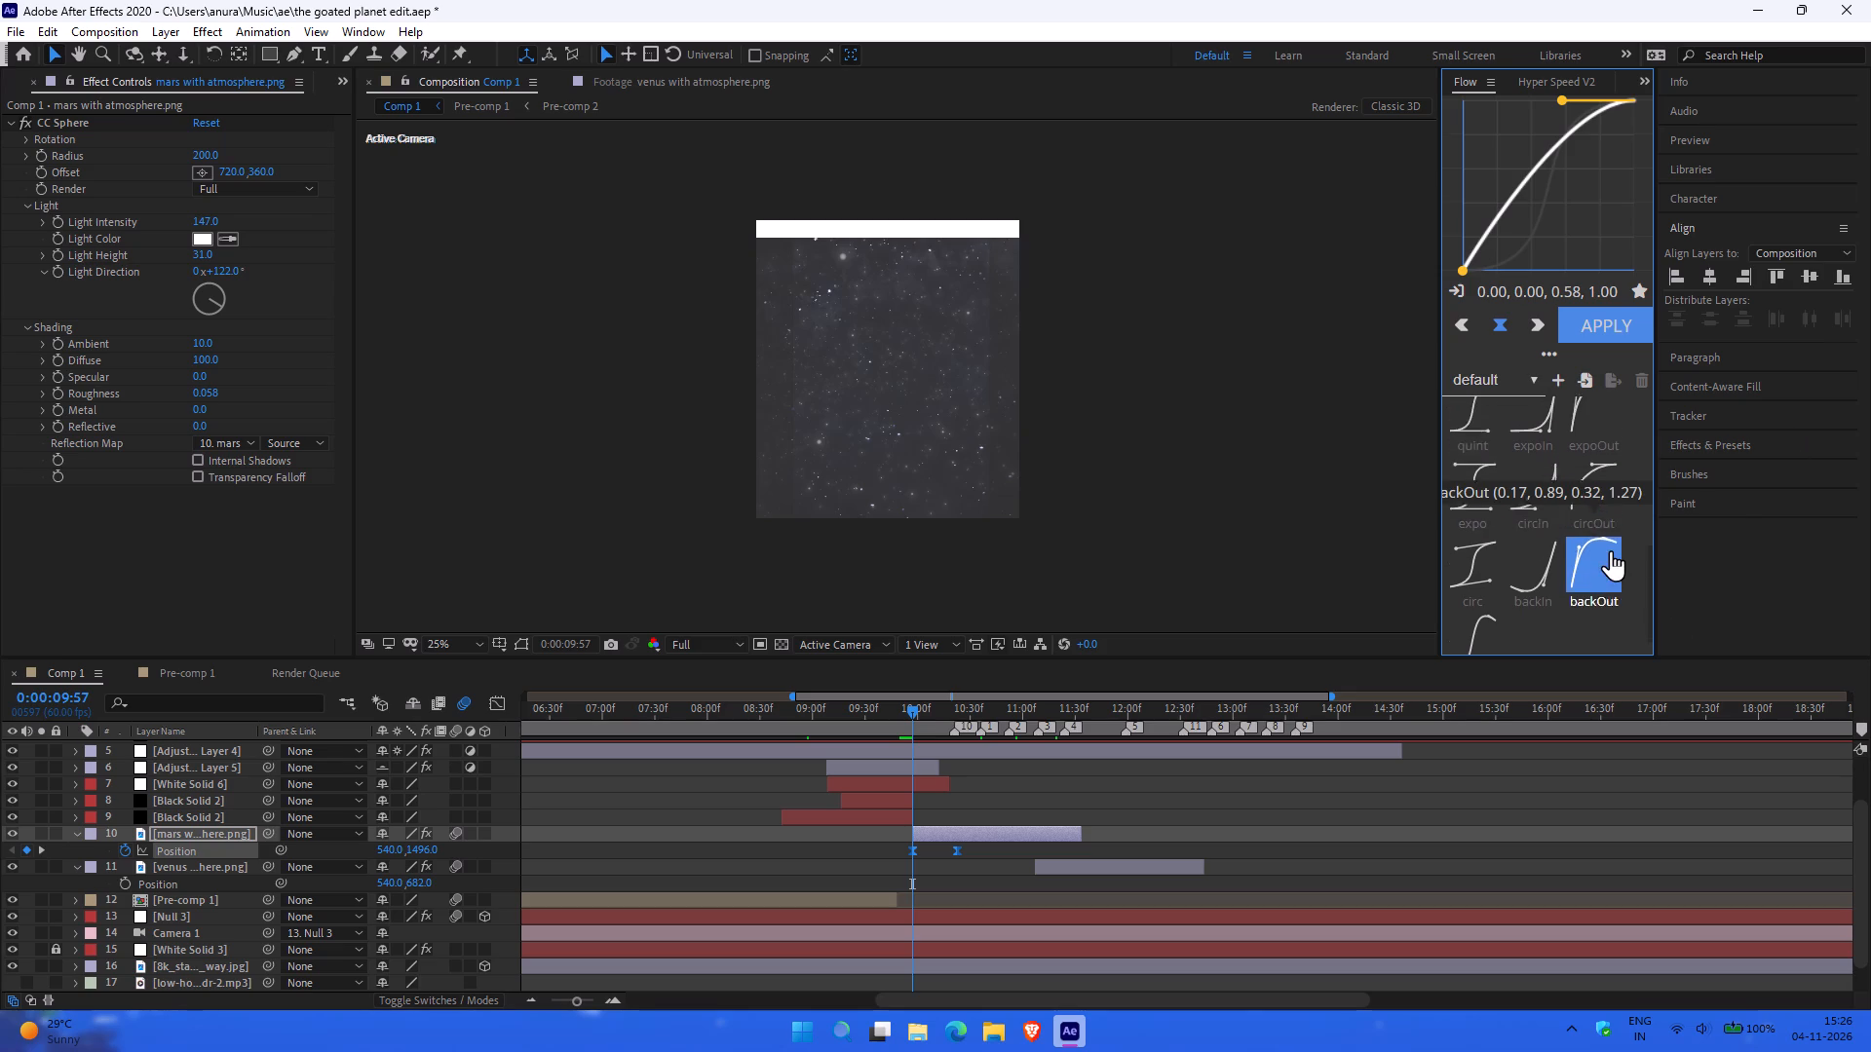
pyautogui.scroll(4, 1611, 550)
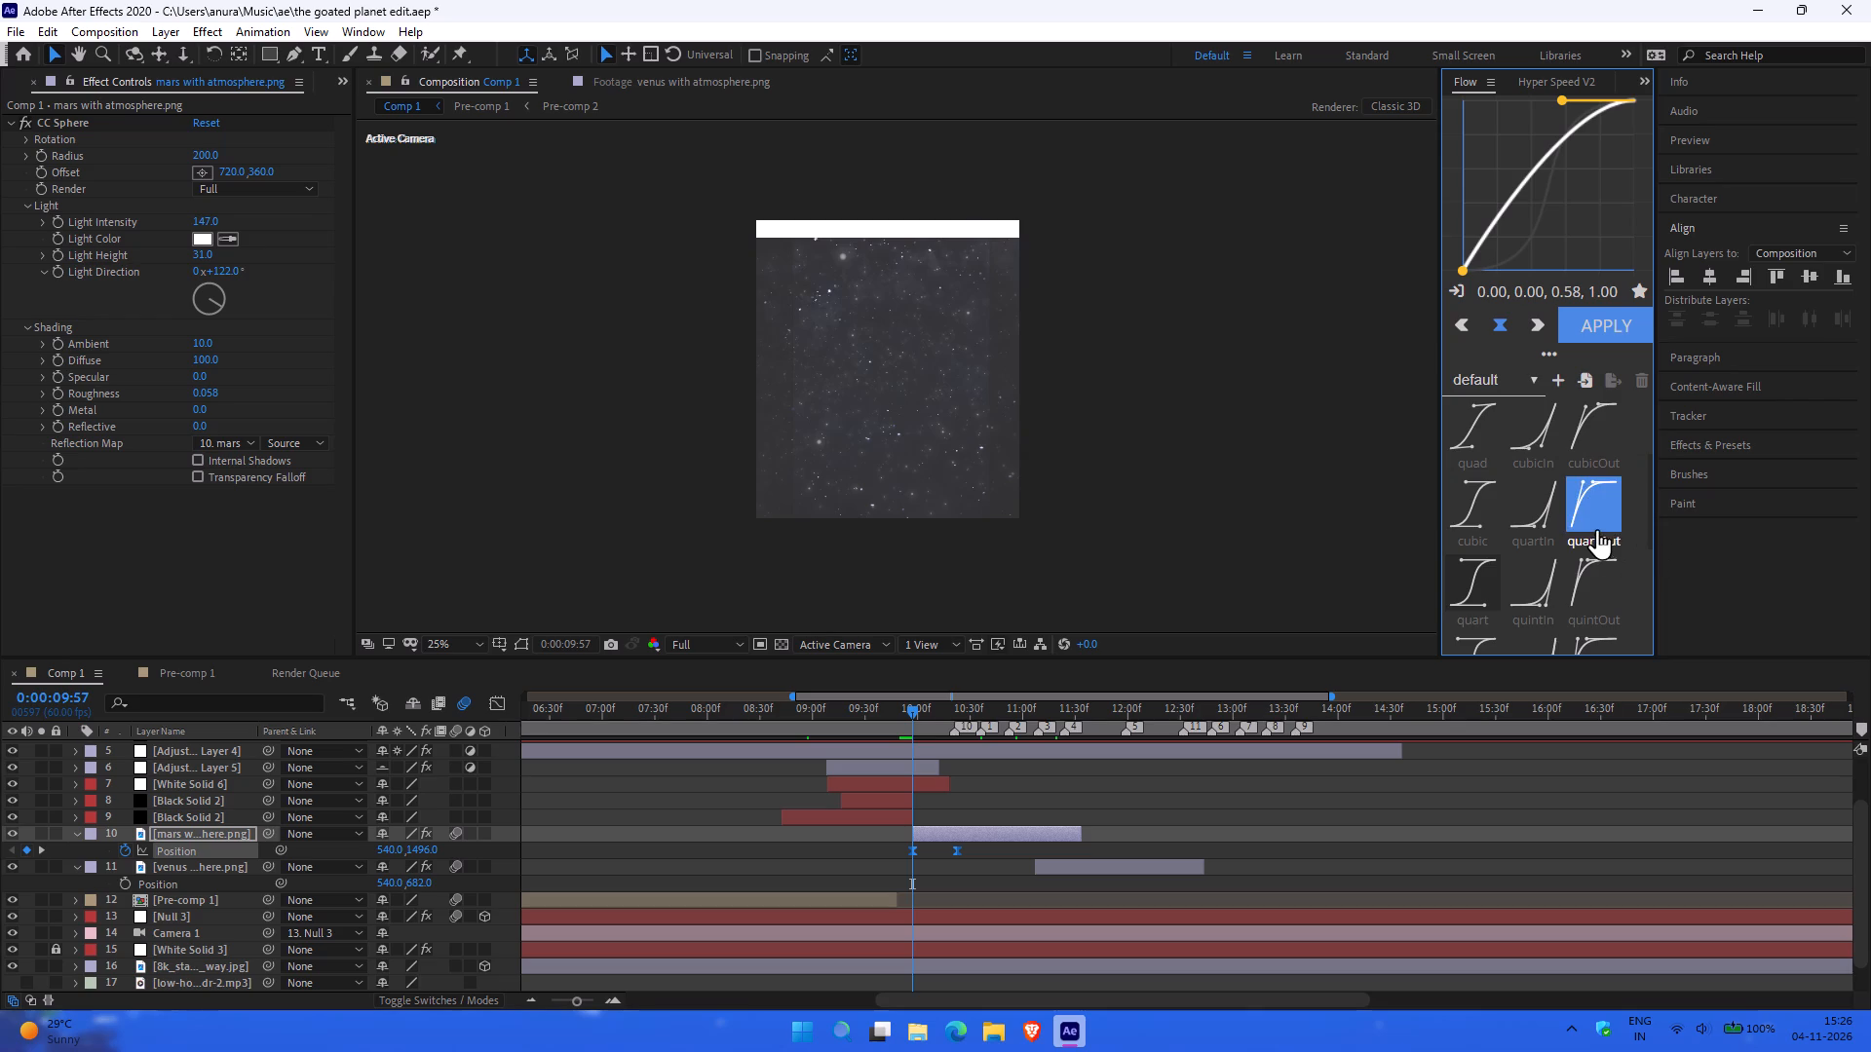
pyautogui.scroll(2, 1597, 529)
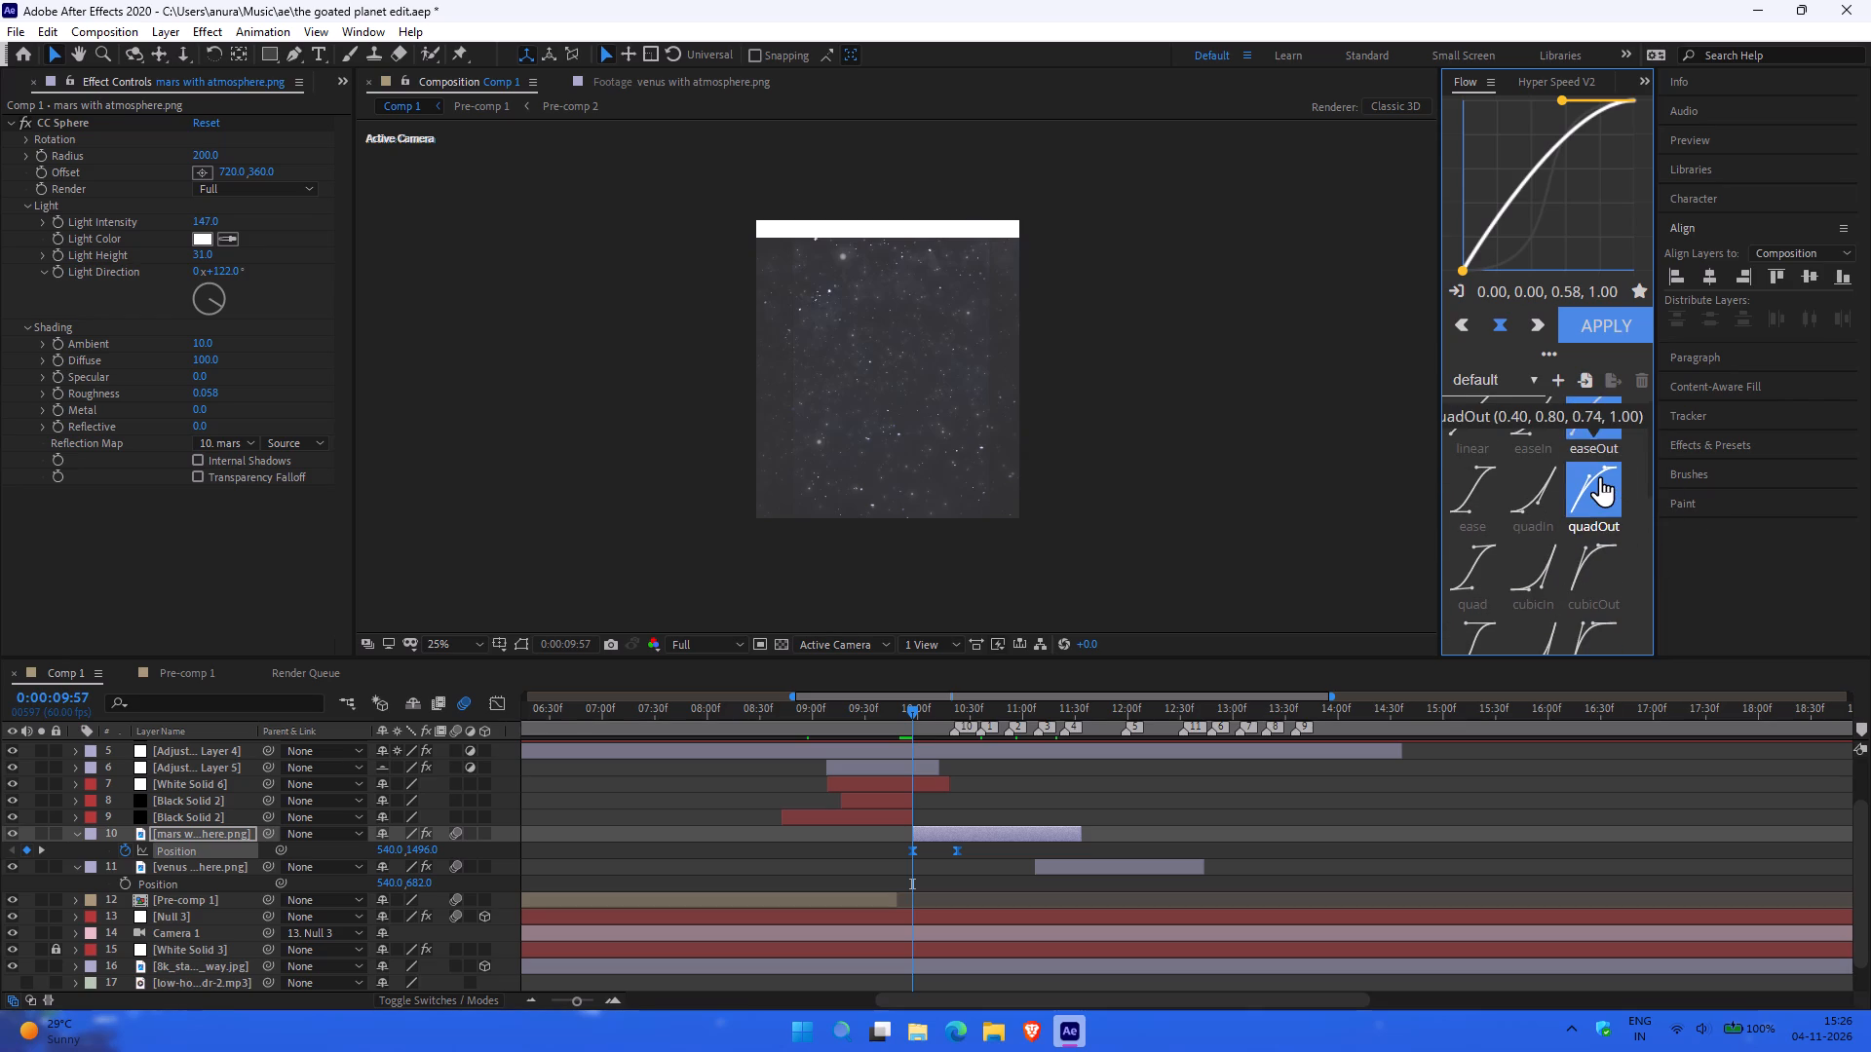
pyautogui.scroll(1, 1600, 476)
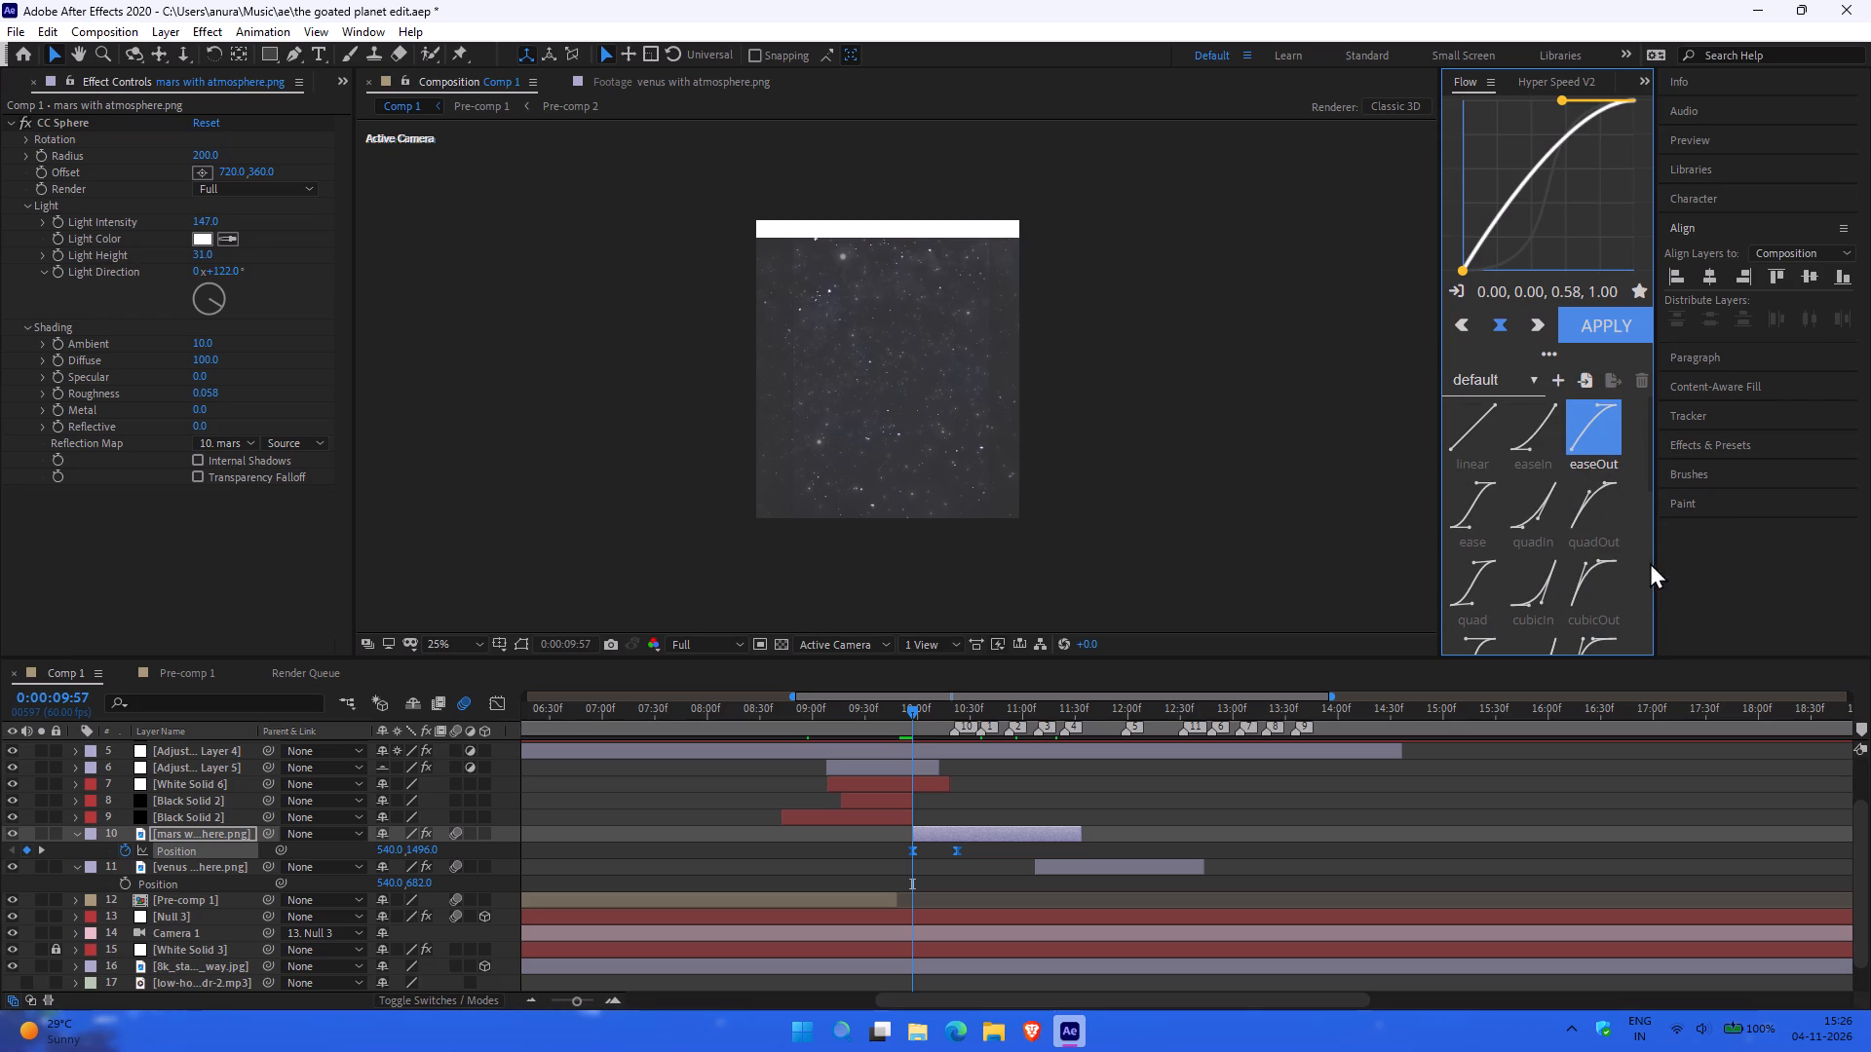
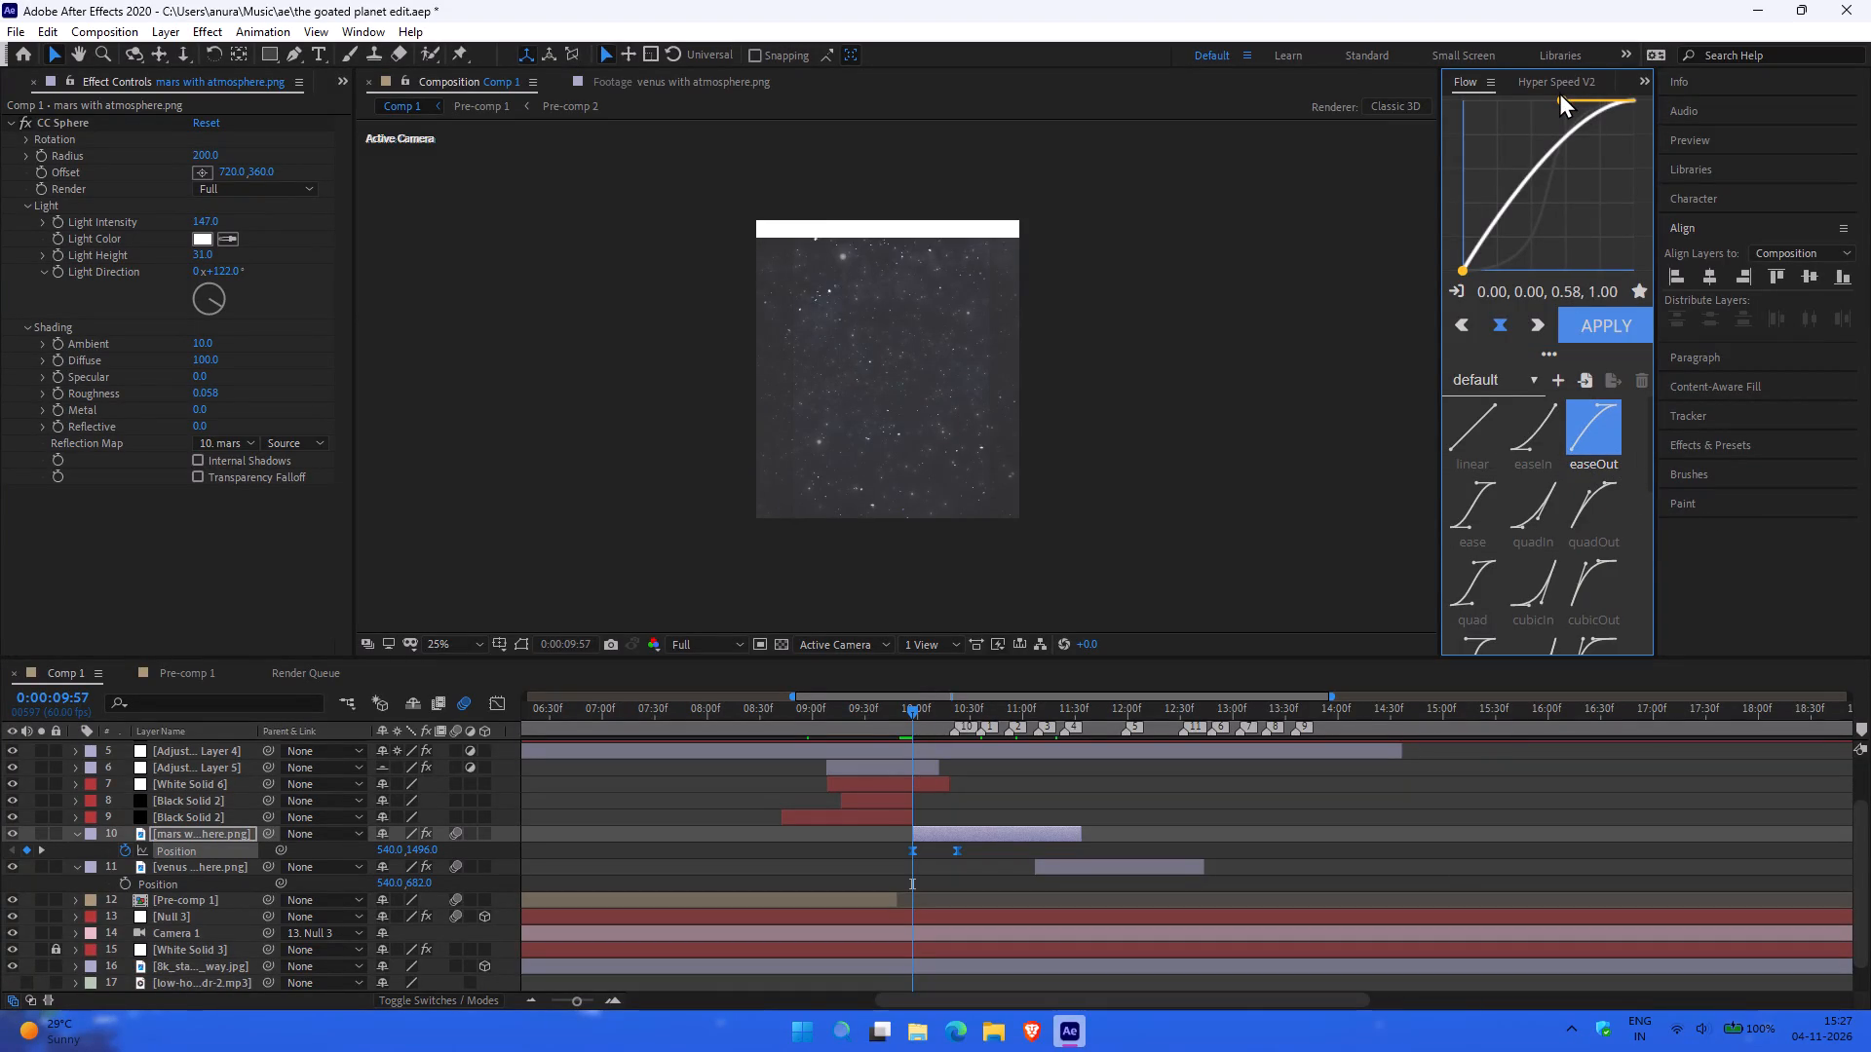
# Reshape the Flow easing curve's end handle to set the curve to 0.00, 0.00, 0.25, 0.99.
pyautogui.moveTo(1559, 99); pyautogui.dragTo(1514, 164)
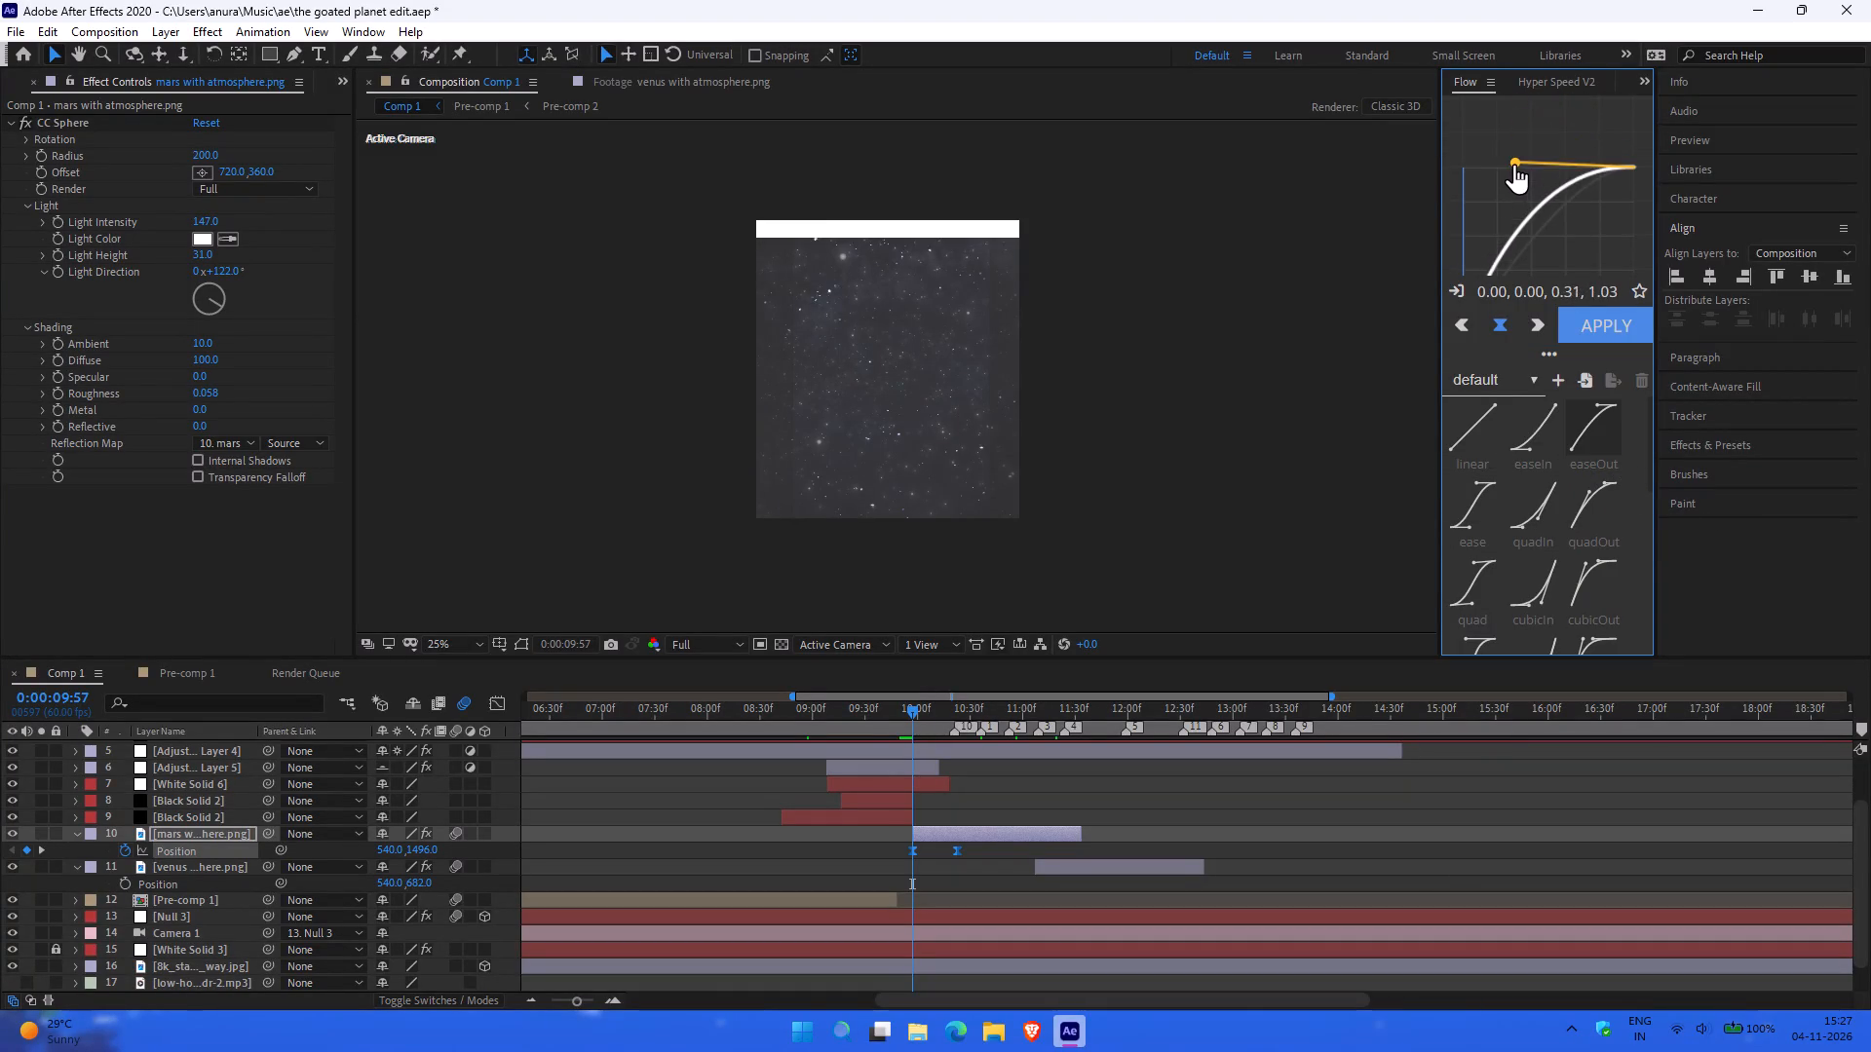
pyautogui.moveTo(1514, 164); pyautogui.dragTo(1507, 169)
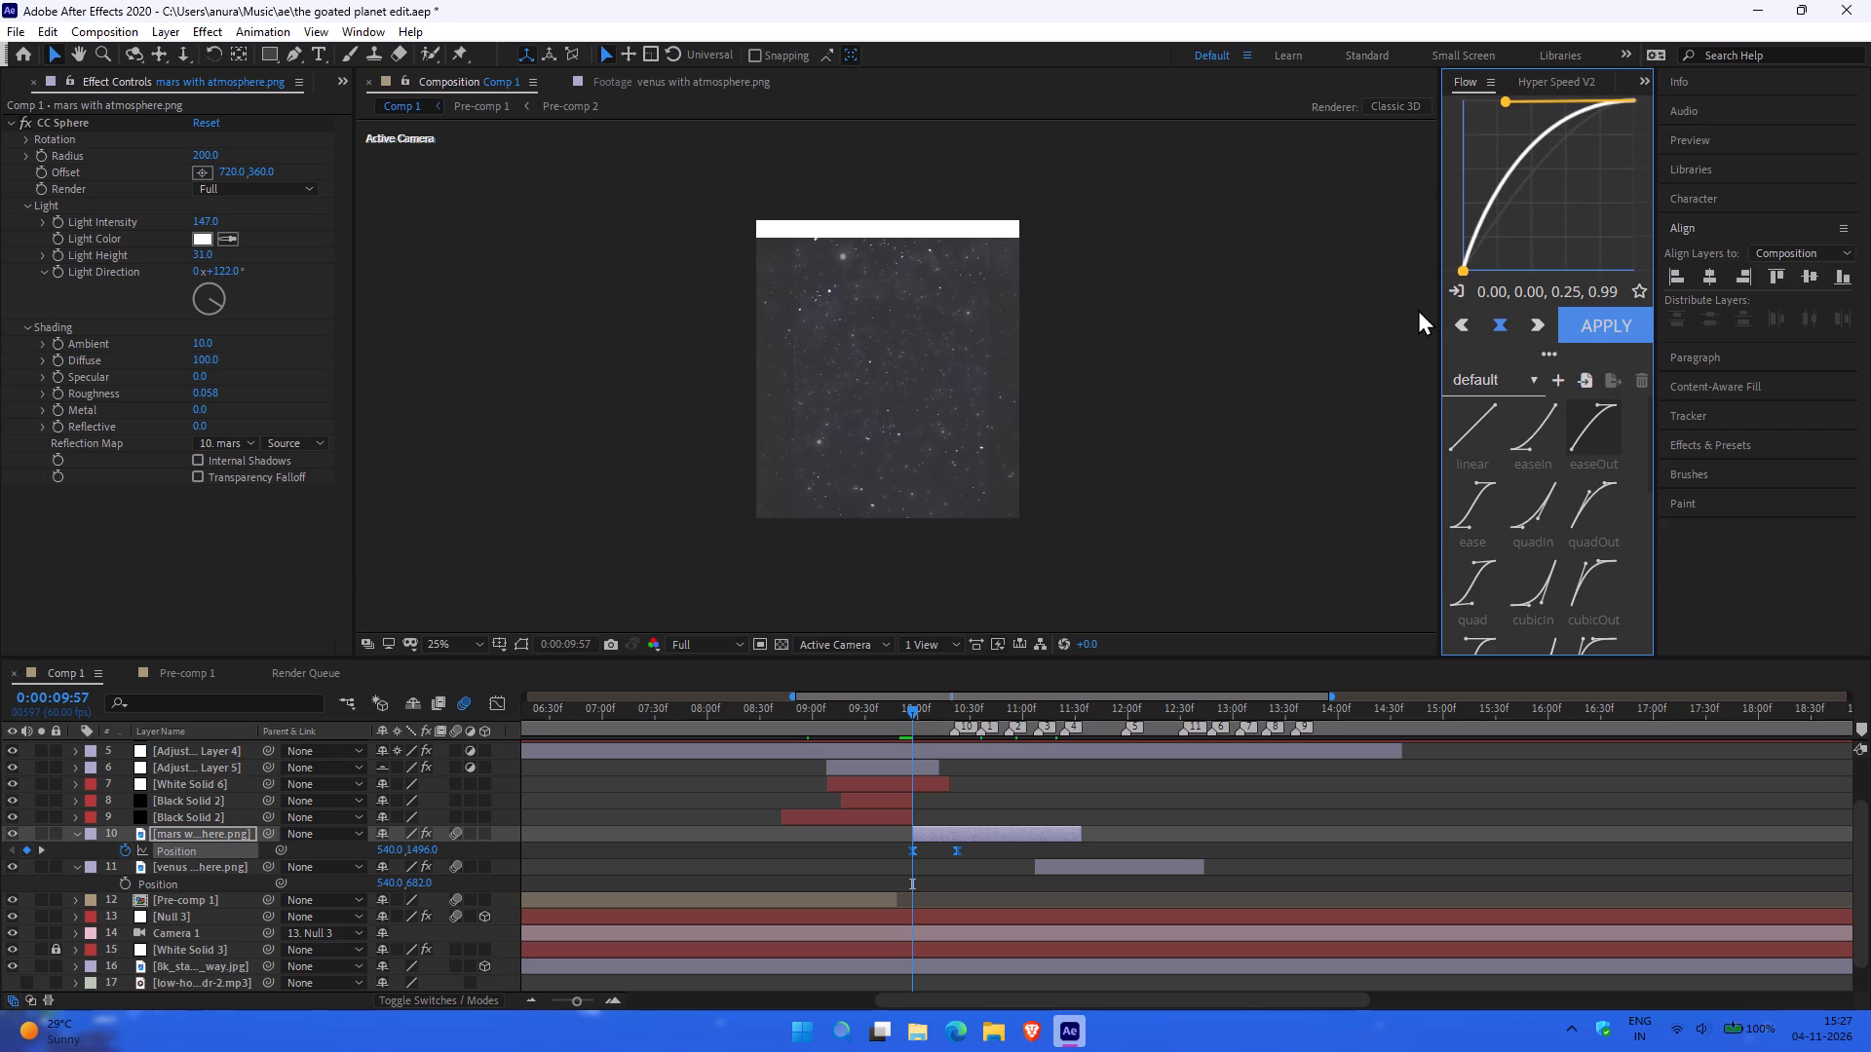
# Move the Mars layer's ending Position keyframe later to about 10:30 on the timeline, leaving the starting keyframe in place.
pyautogui.moveTo(910, 707); pyautogui.dragTo(948, 715)
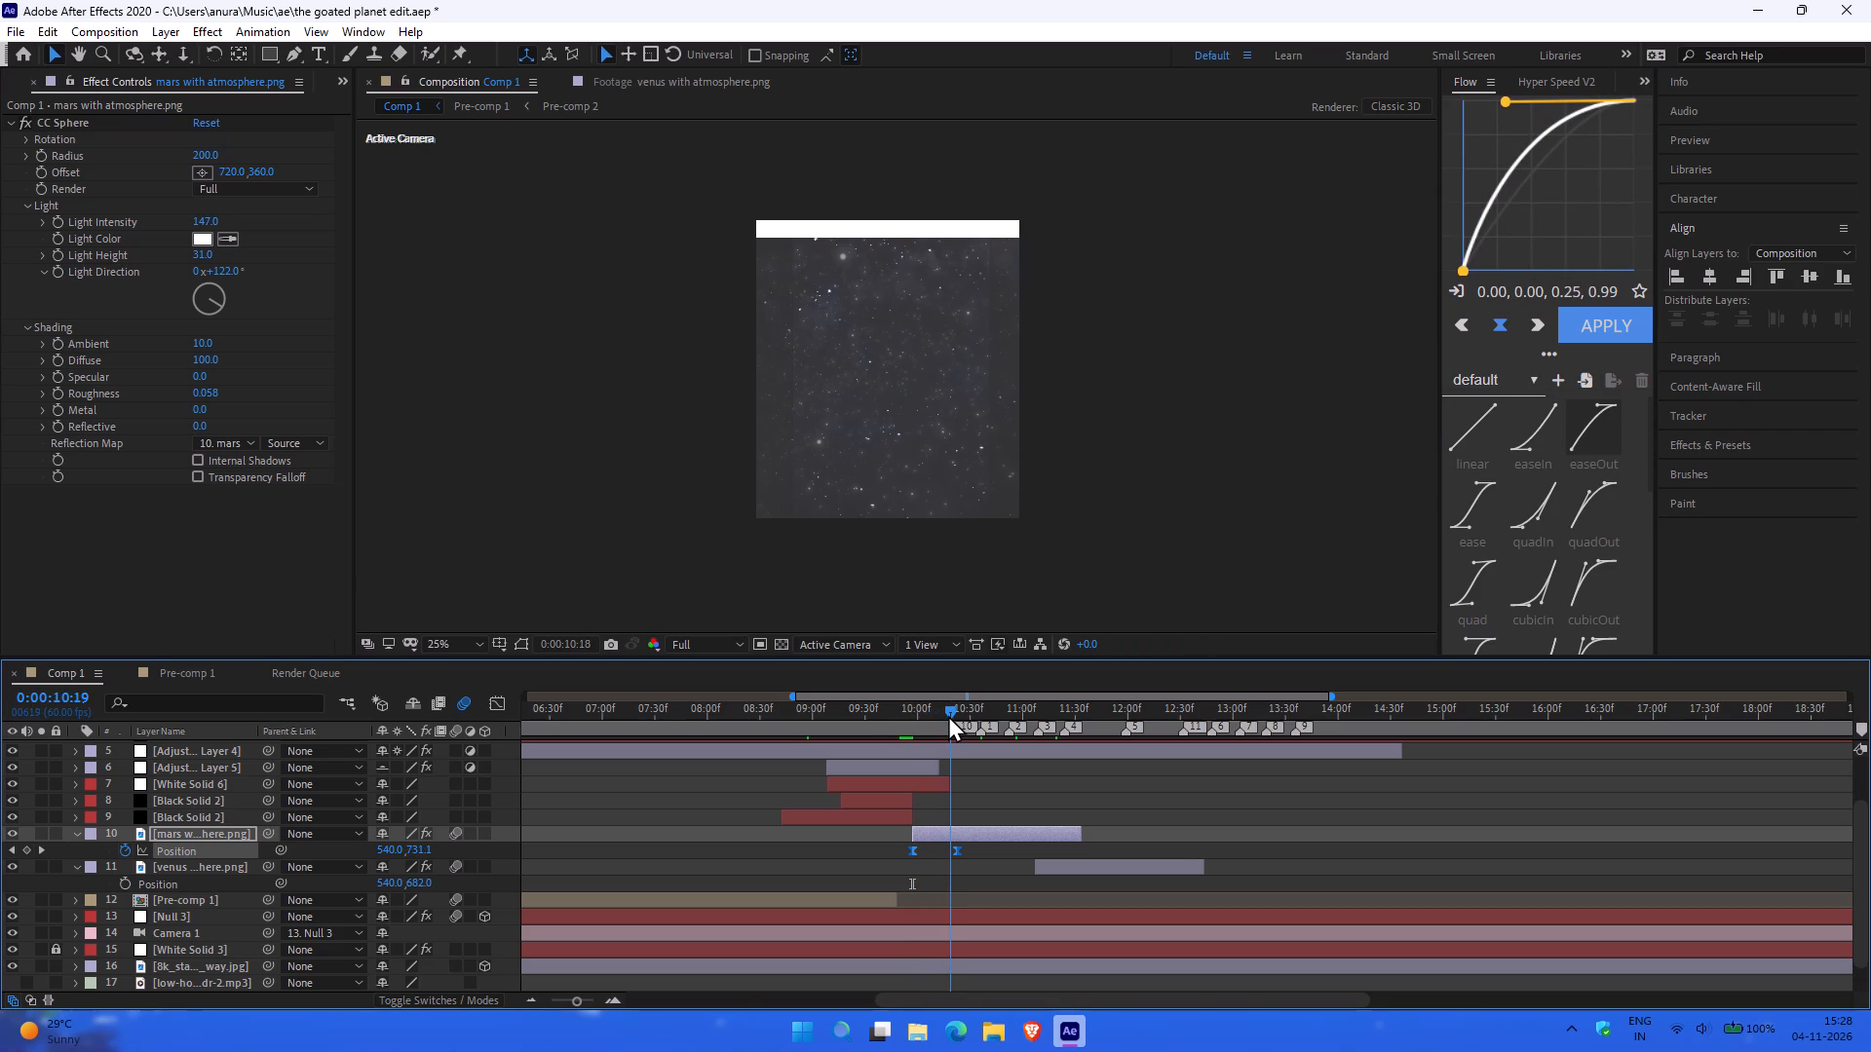
pyautogui.moveTo(948, 715); pyautogui.dragTo(950, 716)
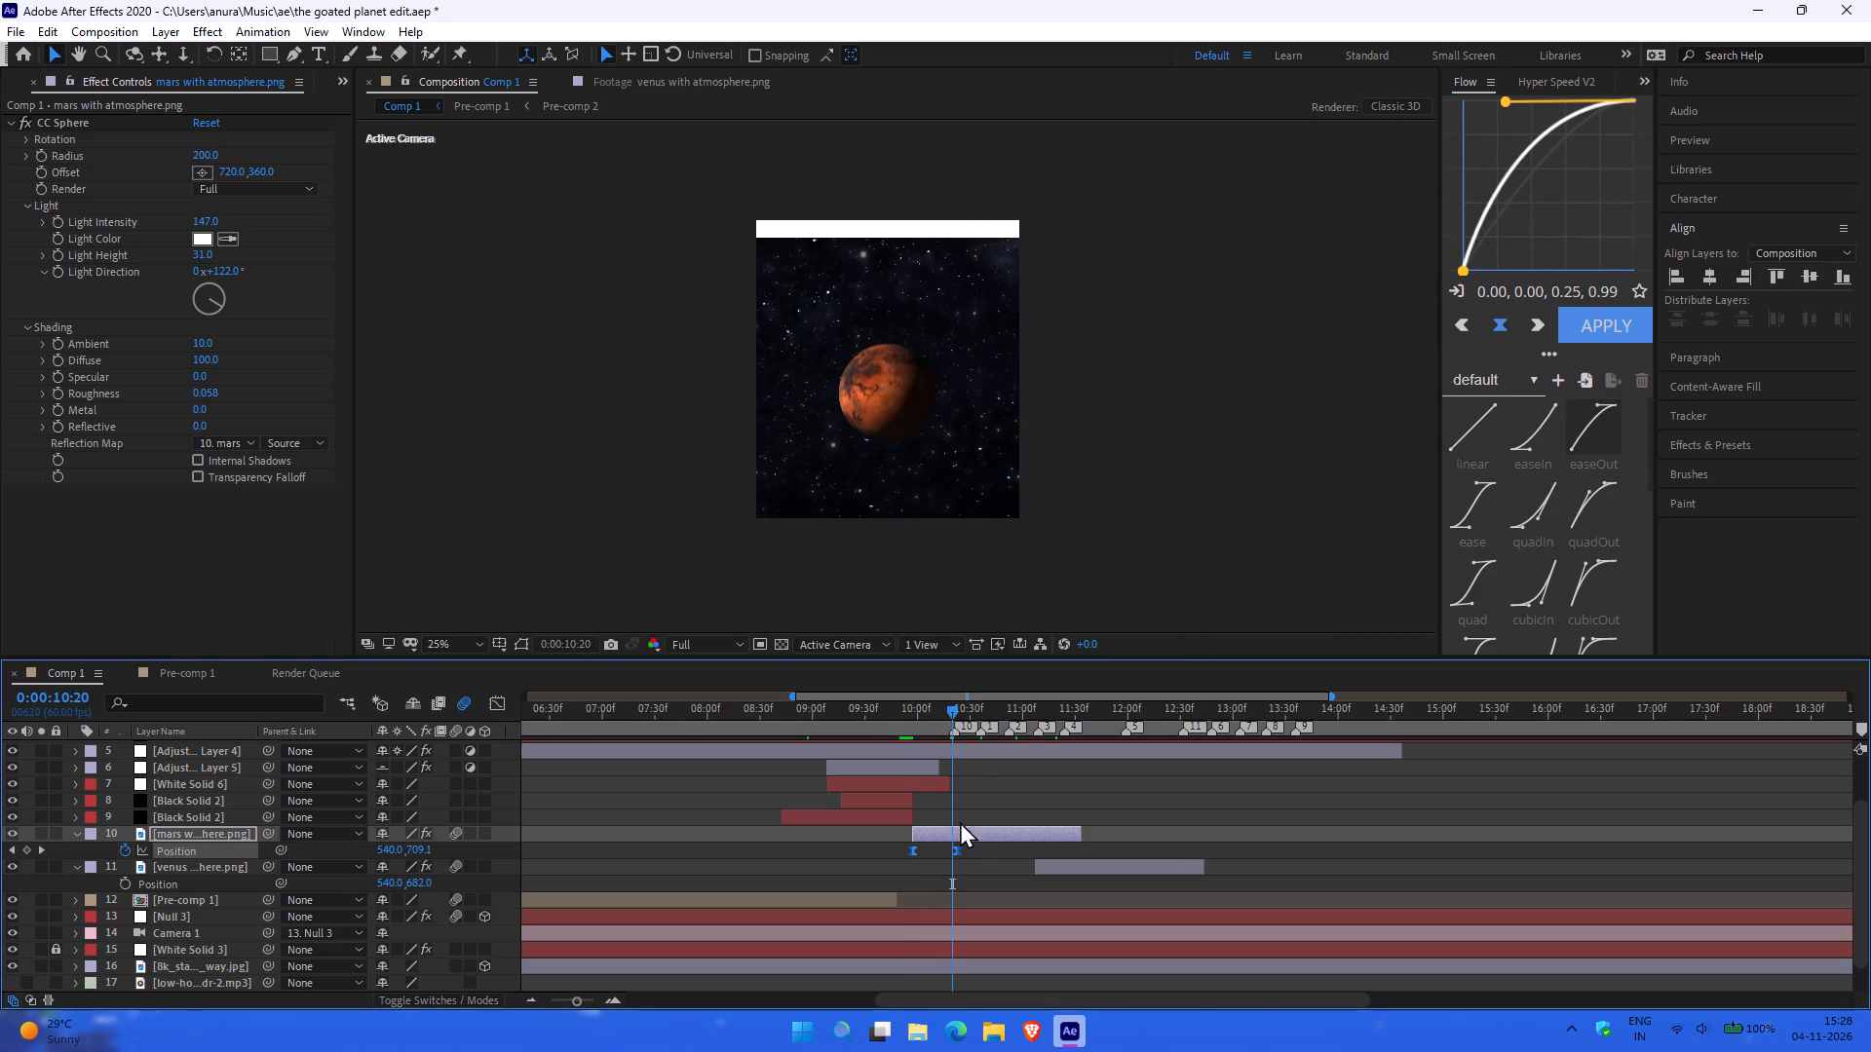
pyautogui.click(958, 847)
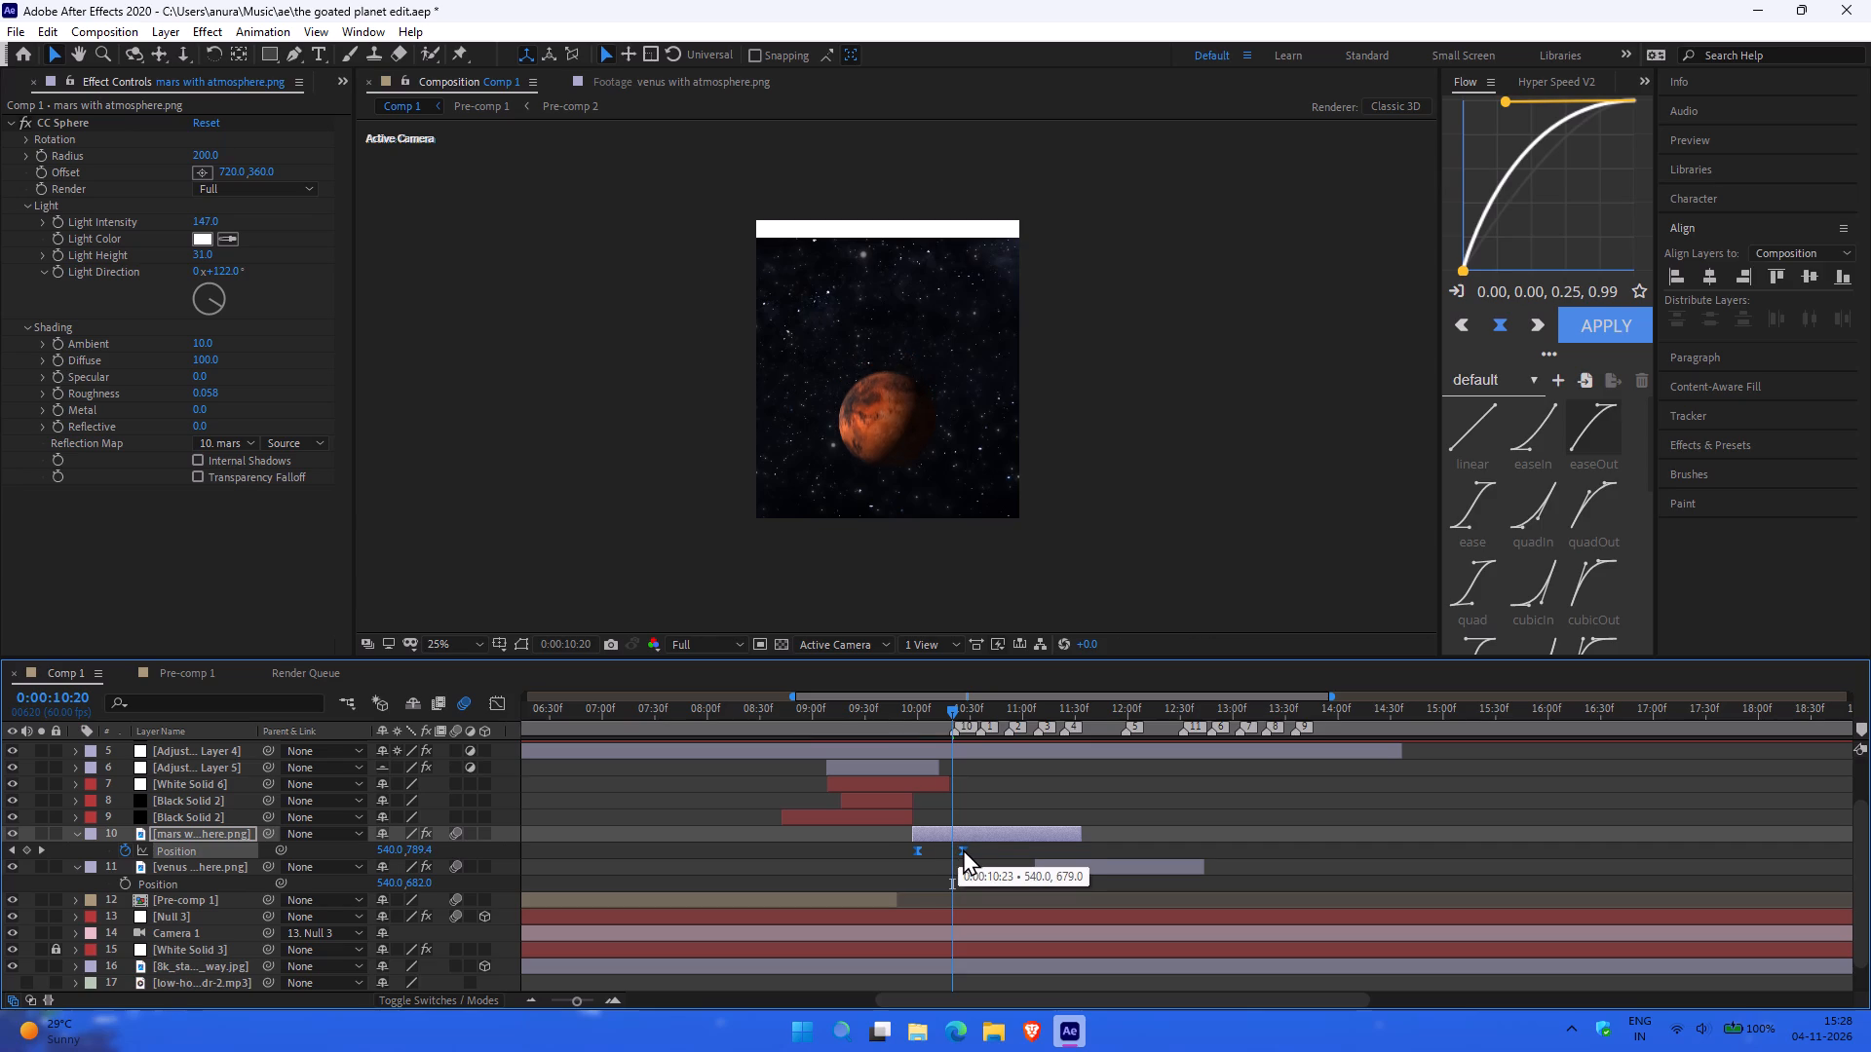
pyautogui.hotkey('ctrl', 'z')
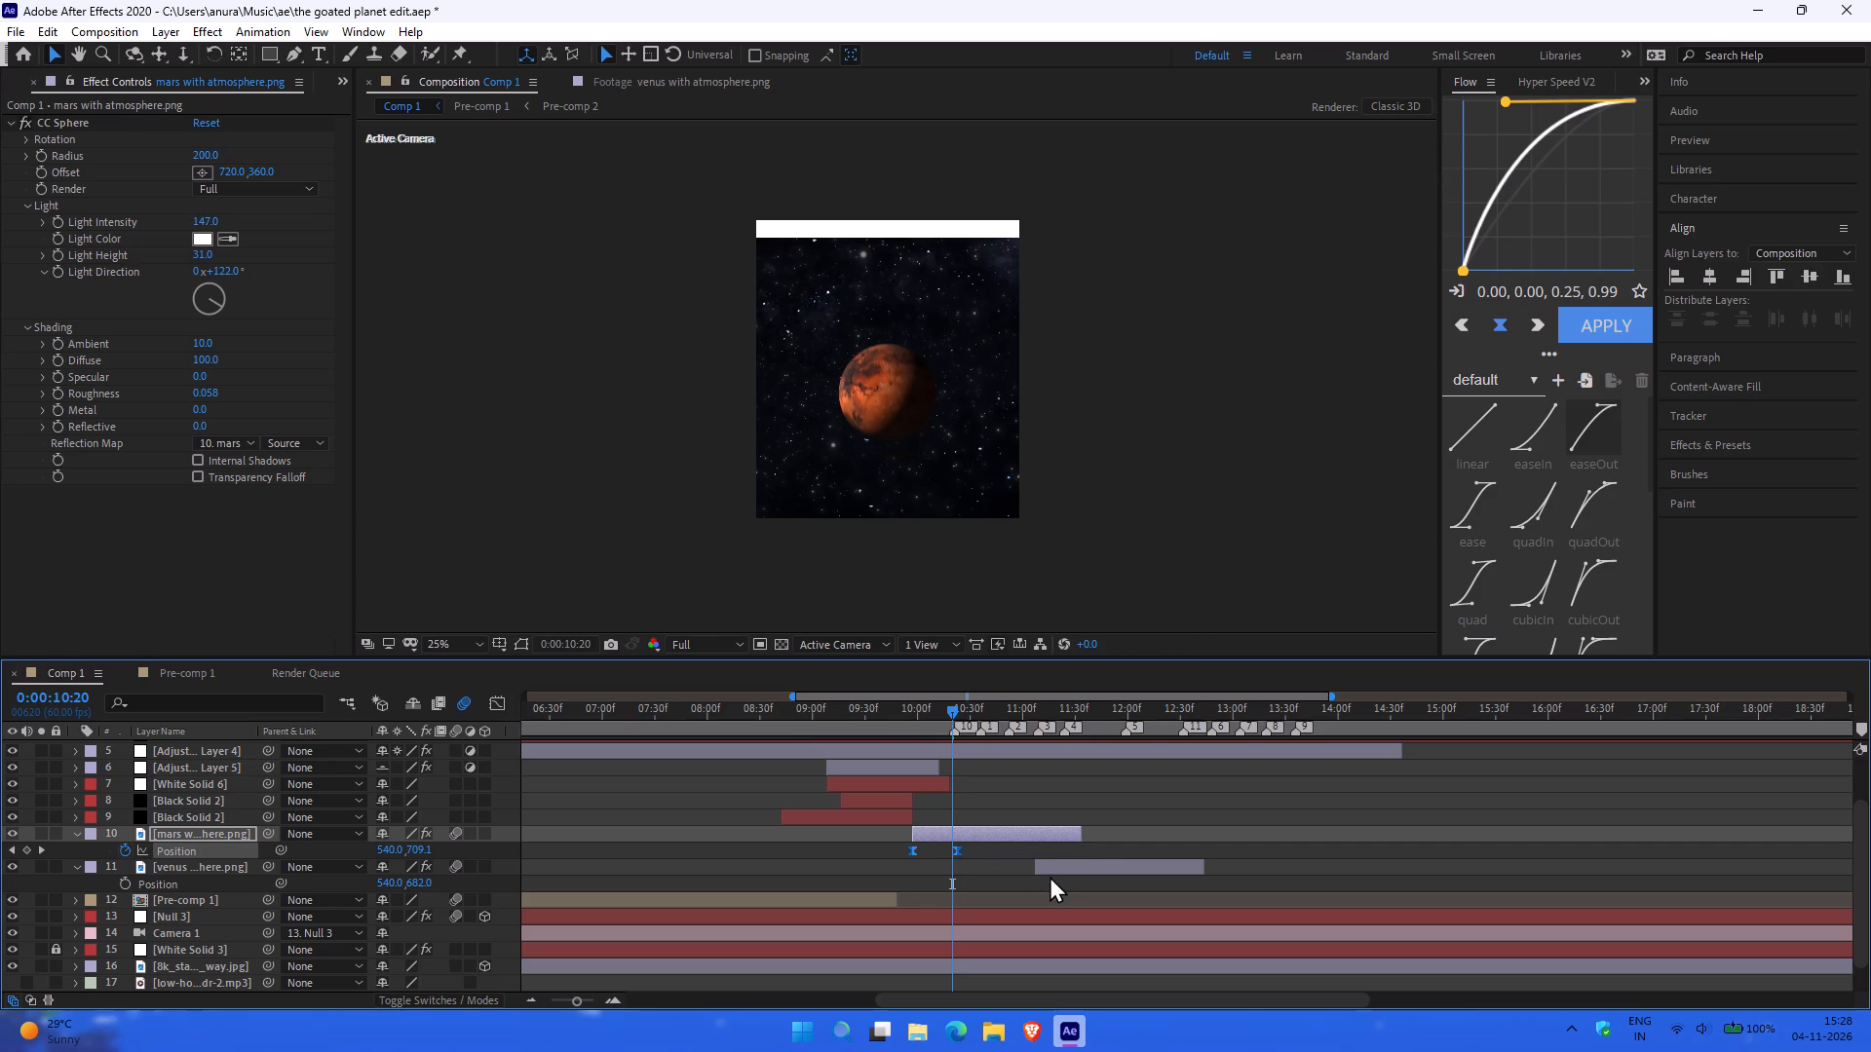
pyautogui.click(964, 849)
pyautogui.moveTo(958, 849); pyautogui.dragTo(970, 849)
# Preview Mars's Position entrance from 0:00:09:48.
pyautogui.moveTo(885, 708); pyautogui.dragTo(909, 708)
pyautogui.moveTo(906, 708); pyautogui.dragTo(893, 708)
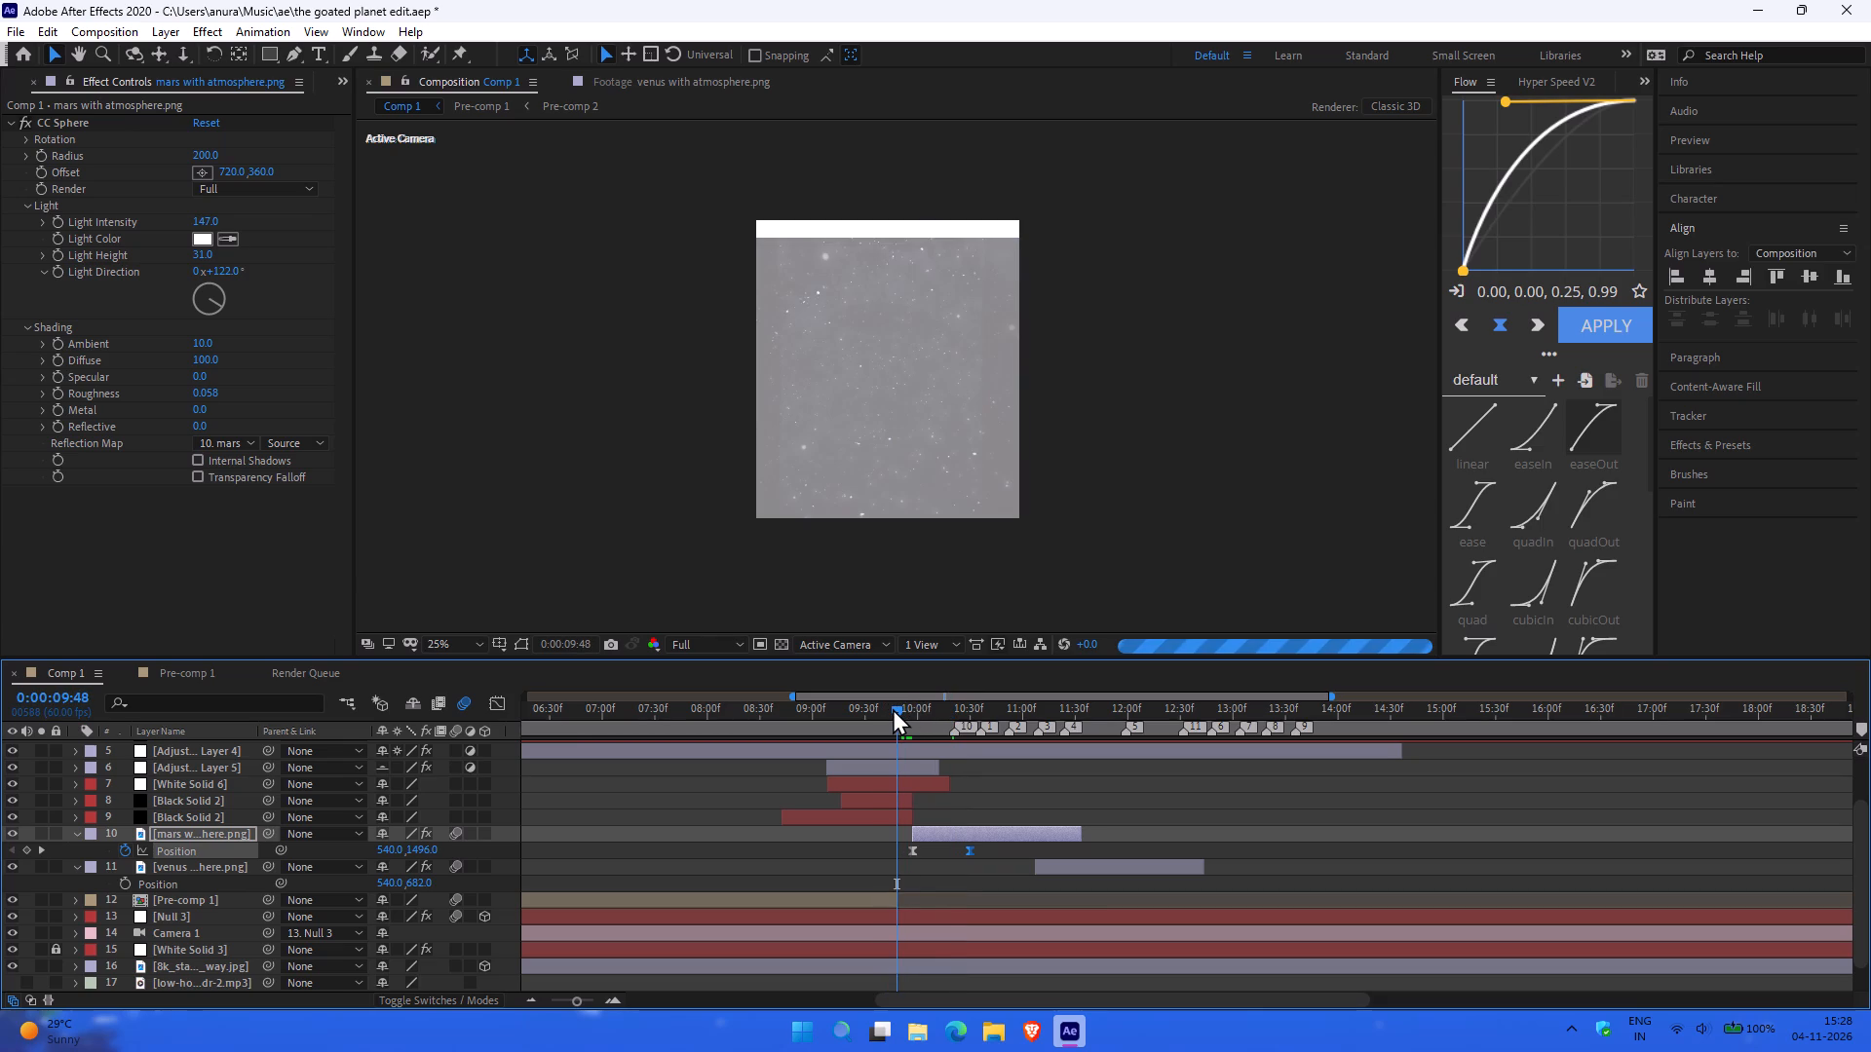
pyautogui.press('space')
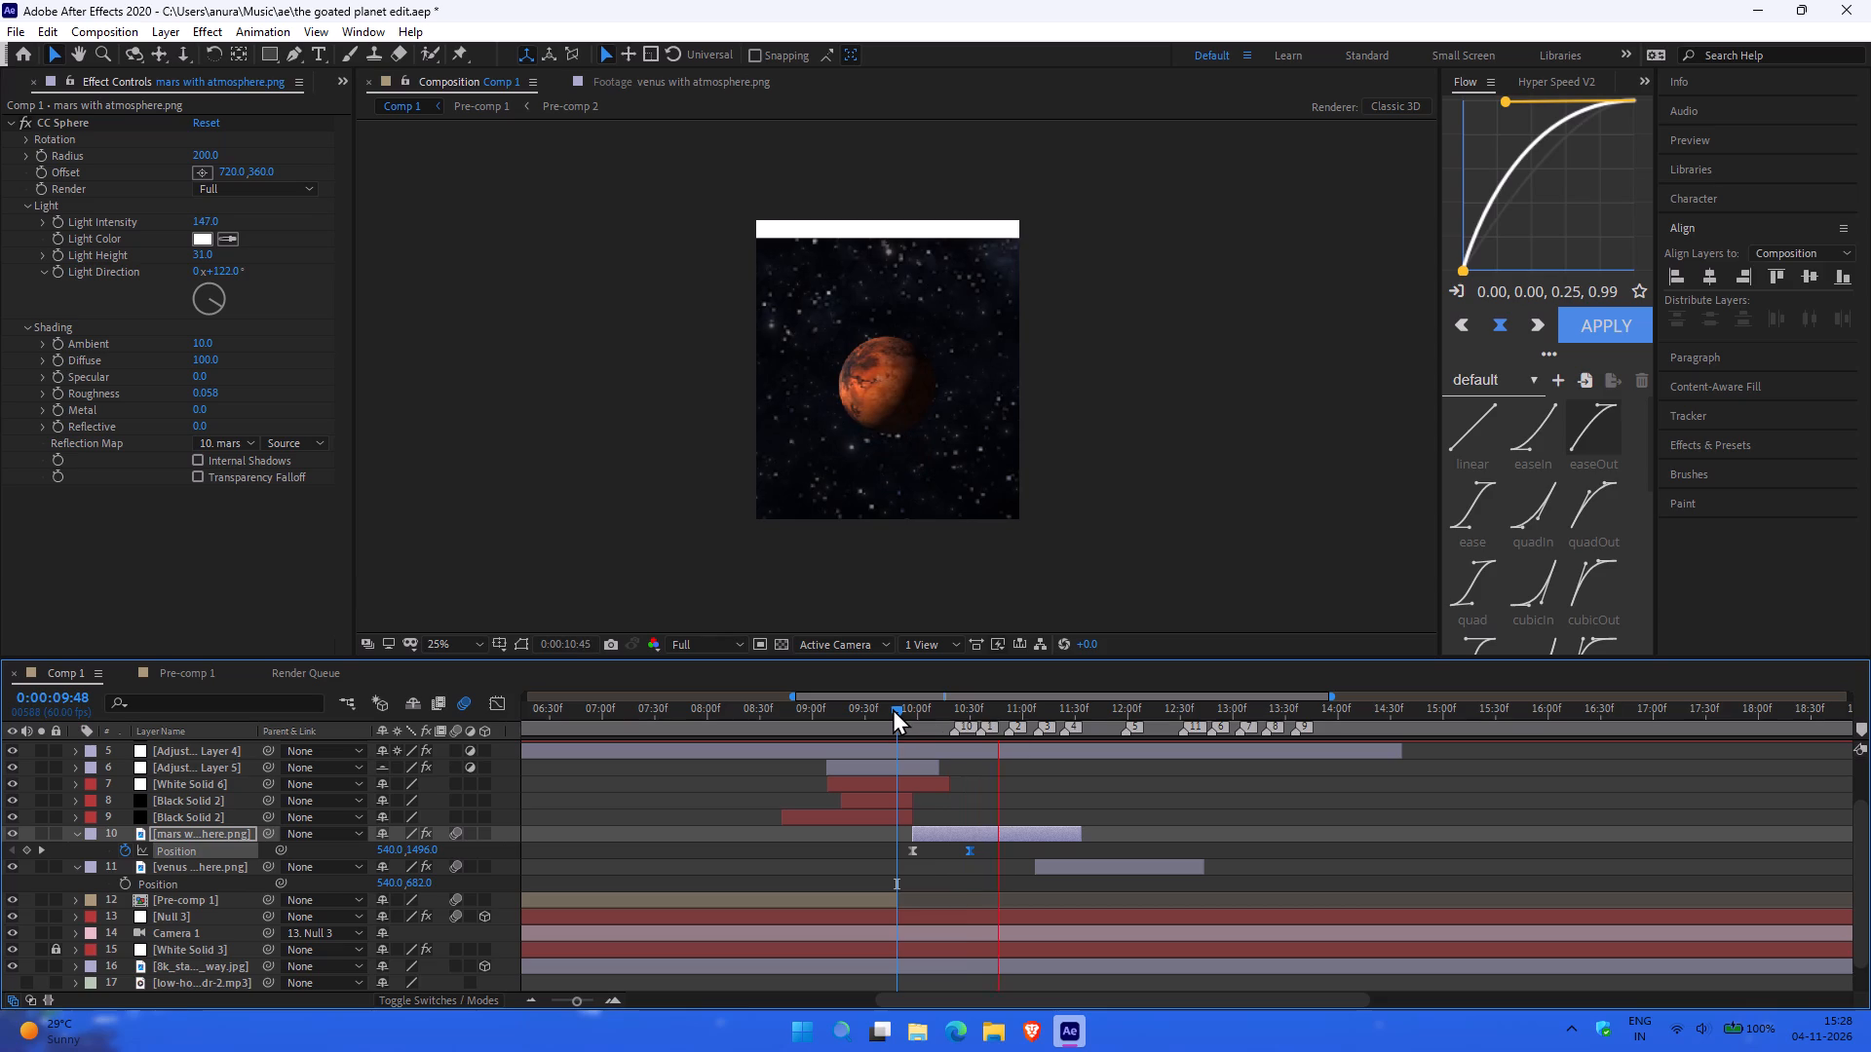
pyautogui.press('space')
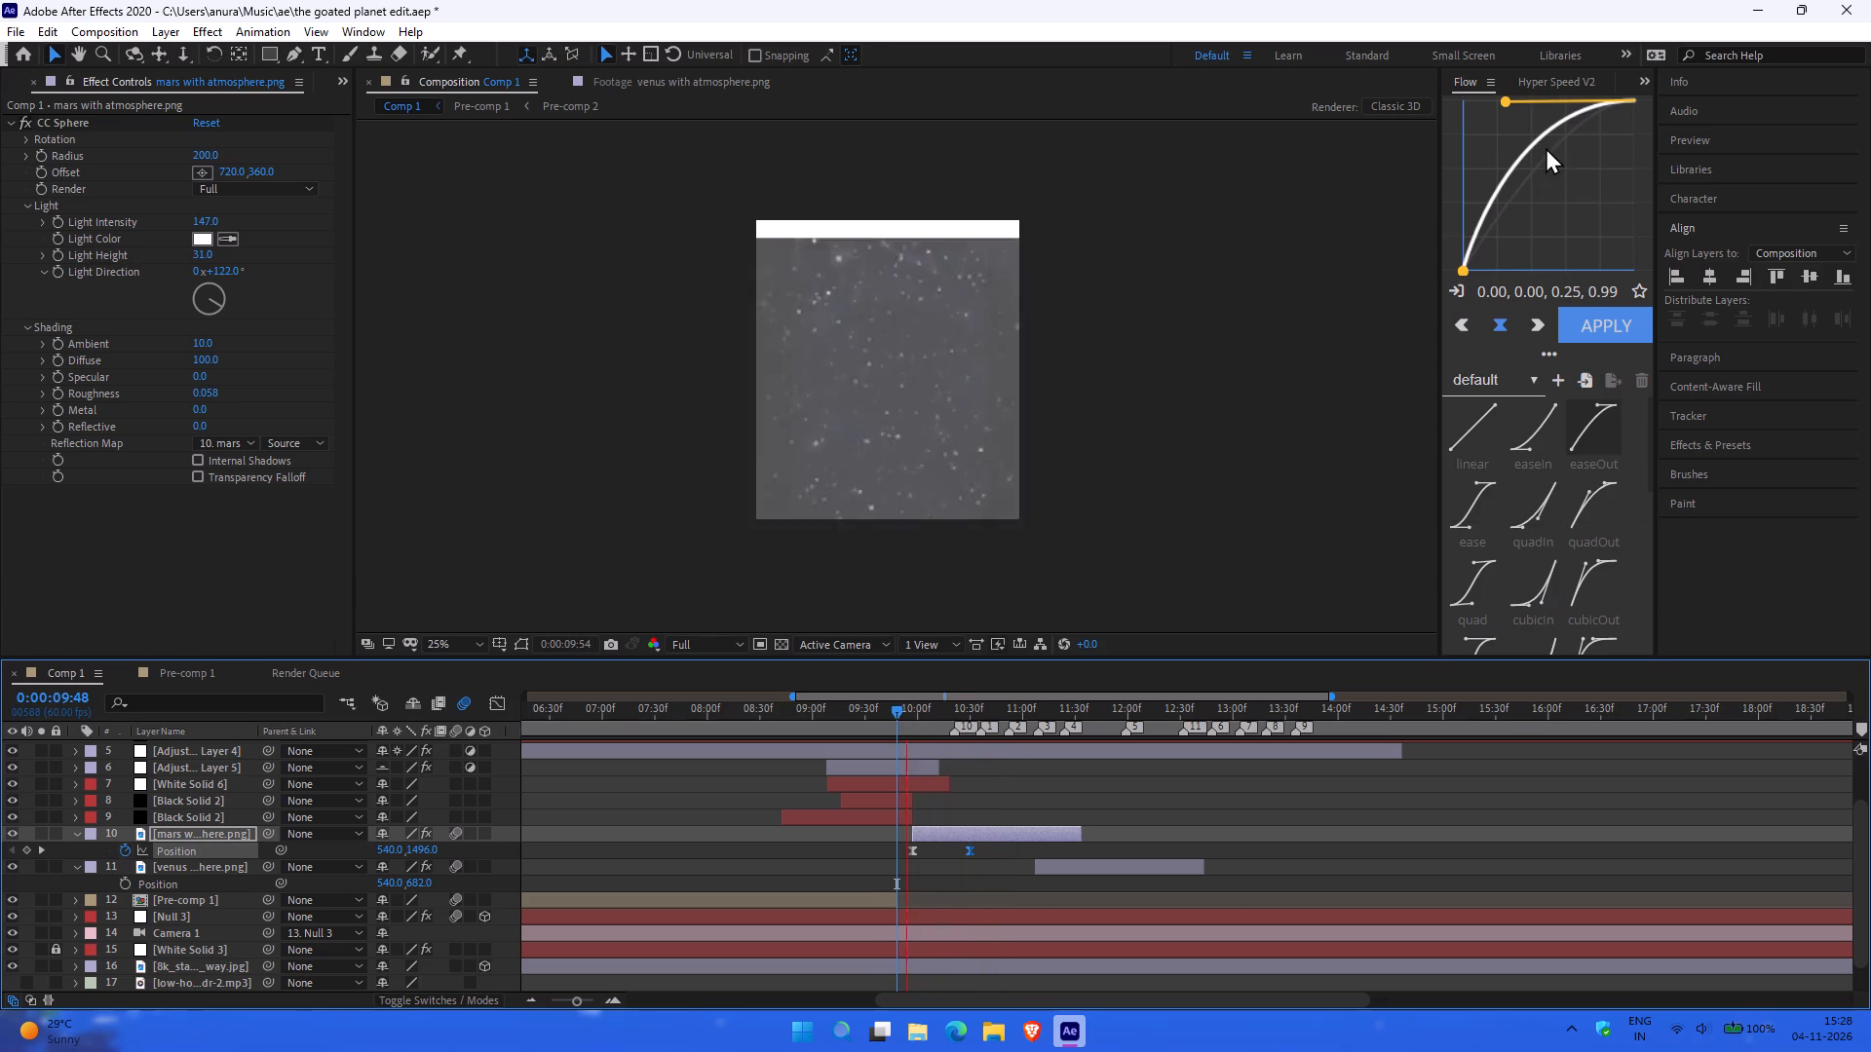
# Raise the Flow curve's start handle to make it 0.00, 0.62, 0.25, 0.99 and apply it to both Mars Position keyframes.
pyautogui.moveTo(1465, 269); pyautogui.dragTo(1461, 244)
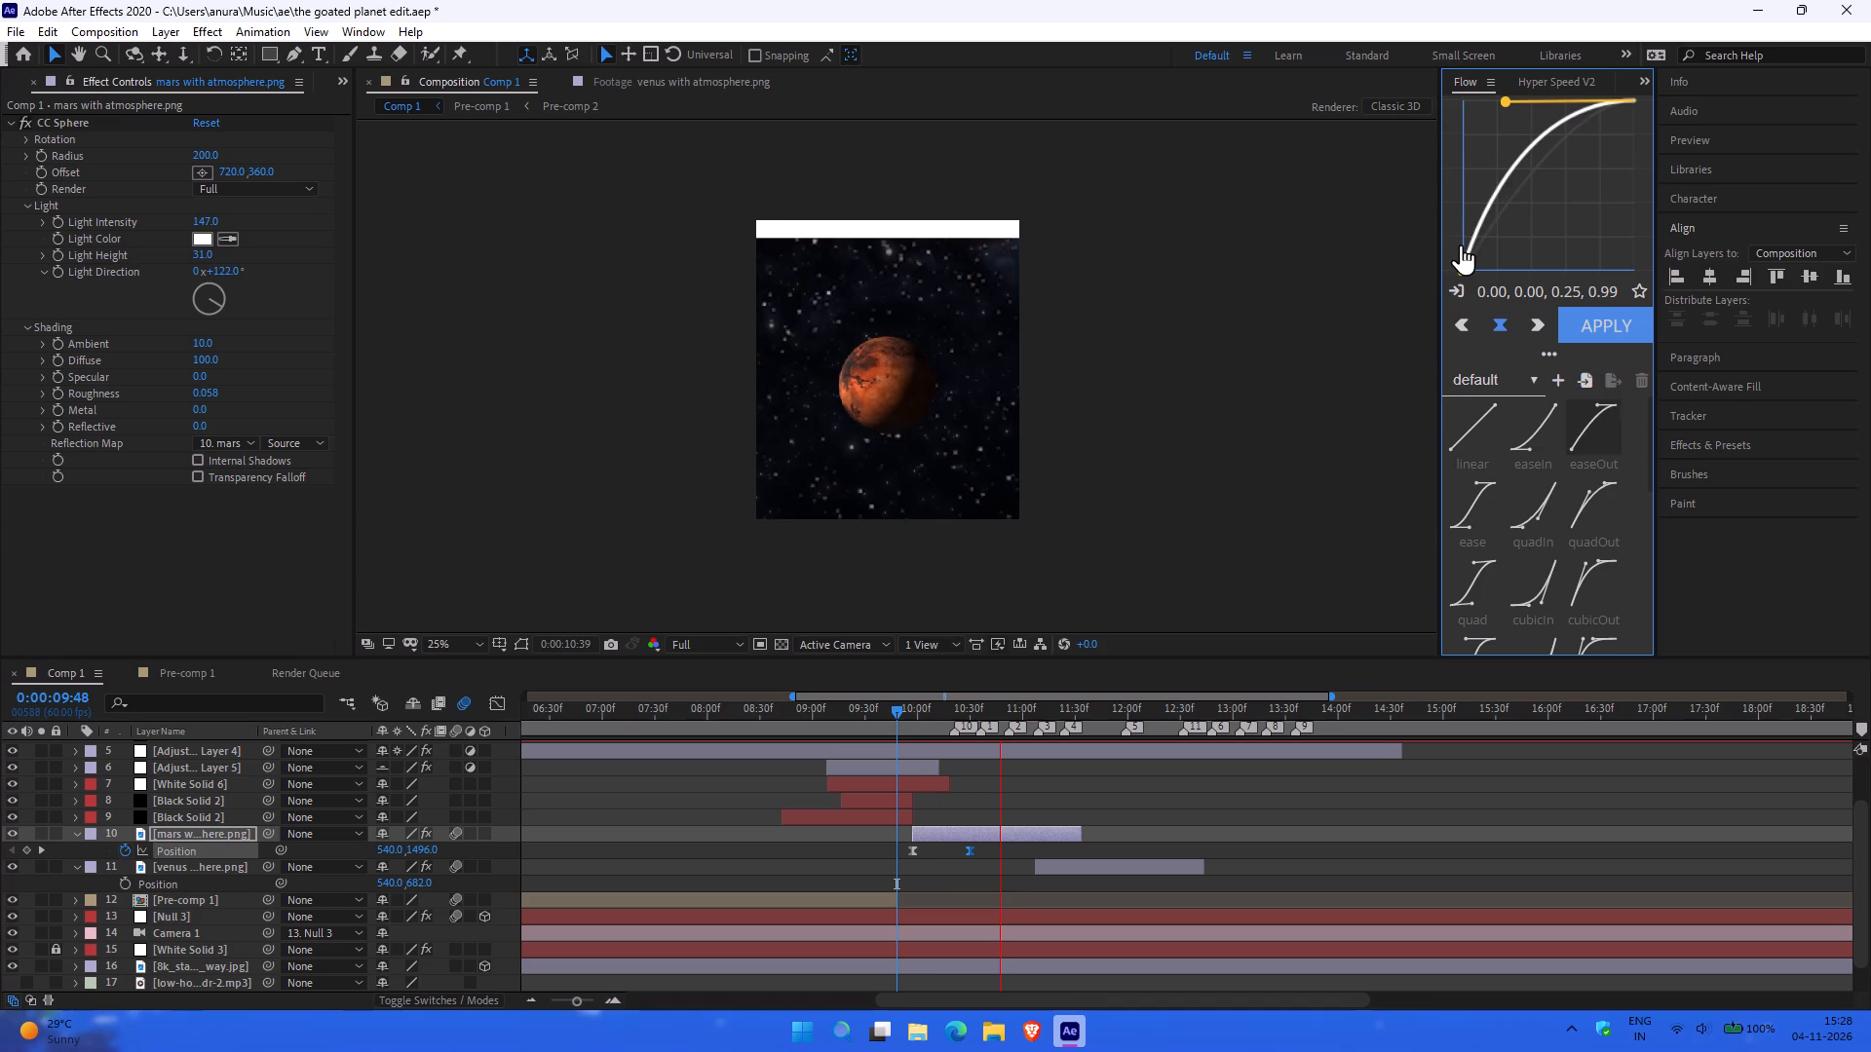
pyautogui.moveTo(1461, 244); pyautogui.dragTo(1456, 166)
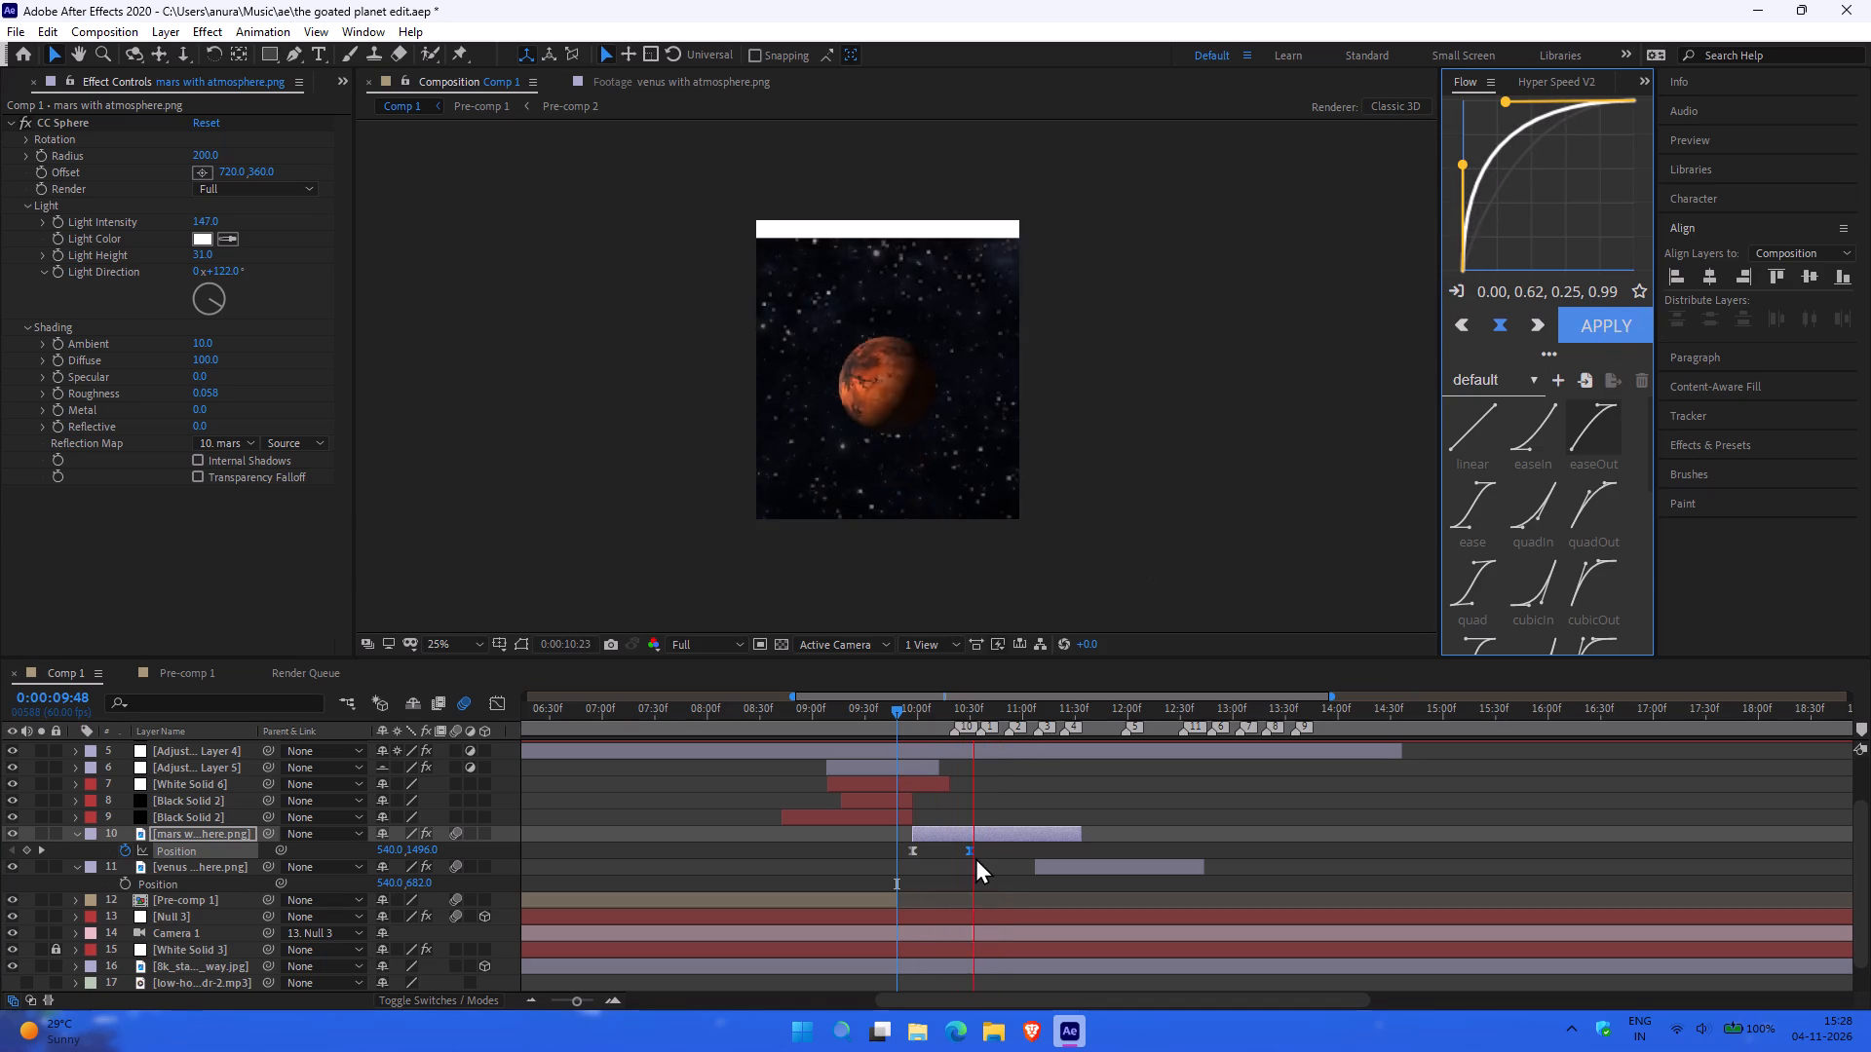
pyautogui.moveTo(994, 850); pyautogui.dragTo(926, 850)
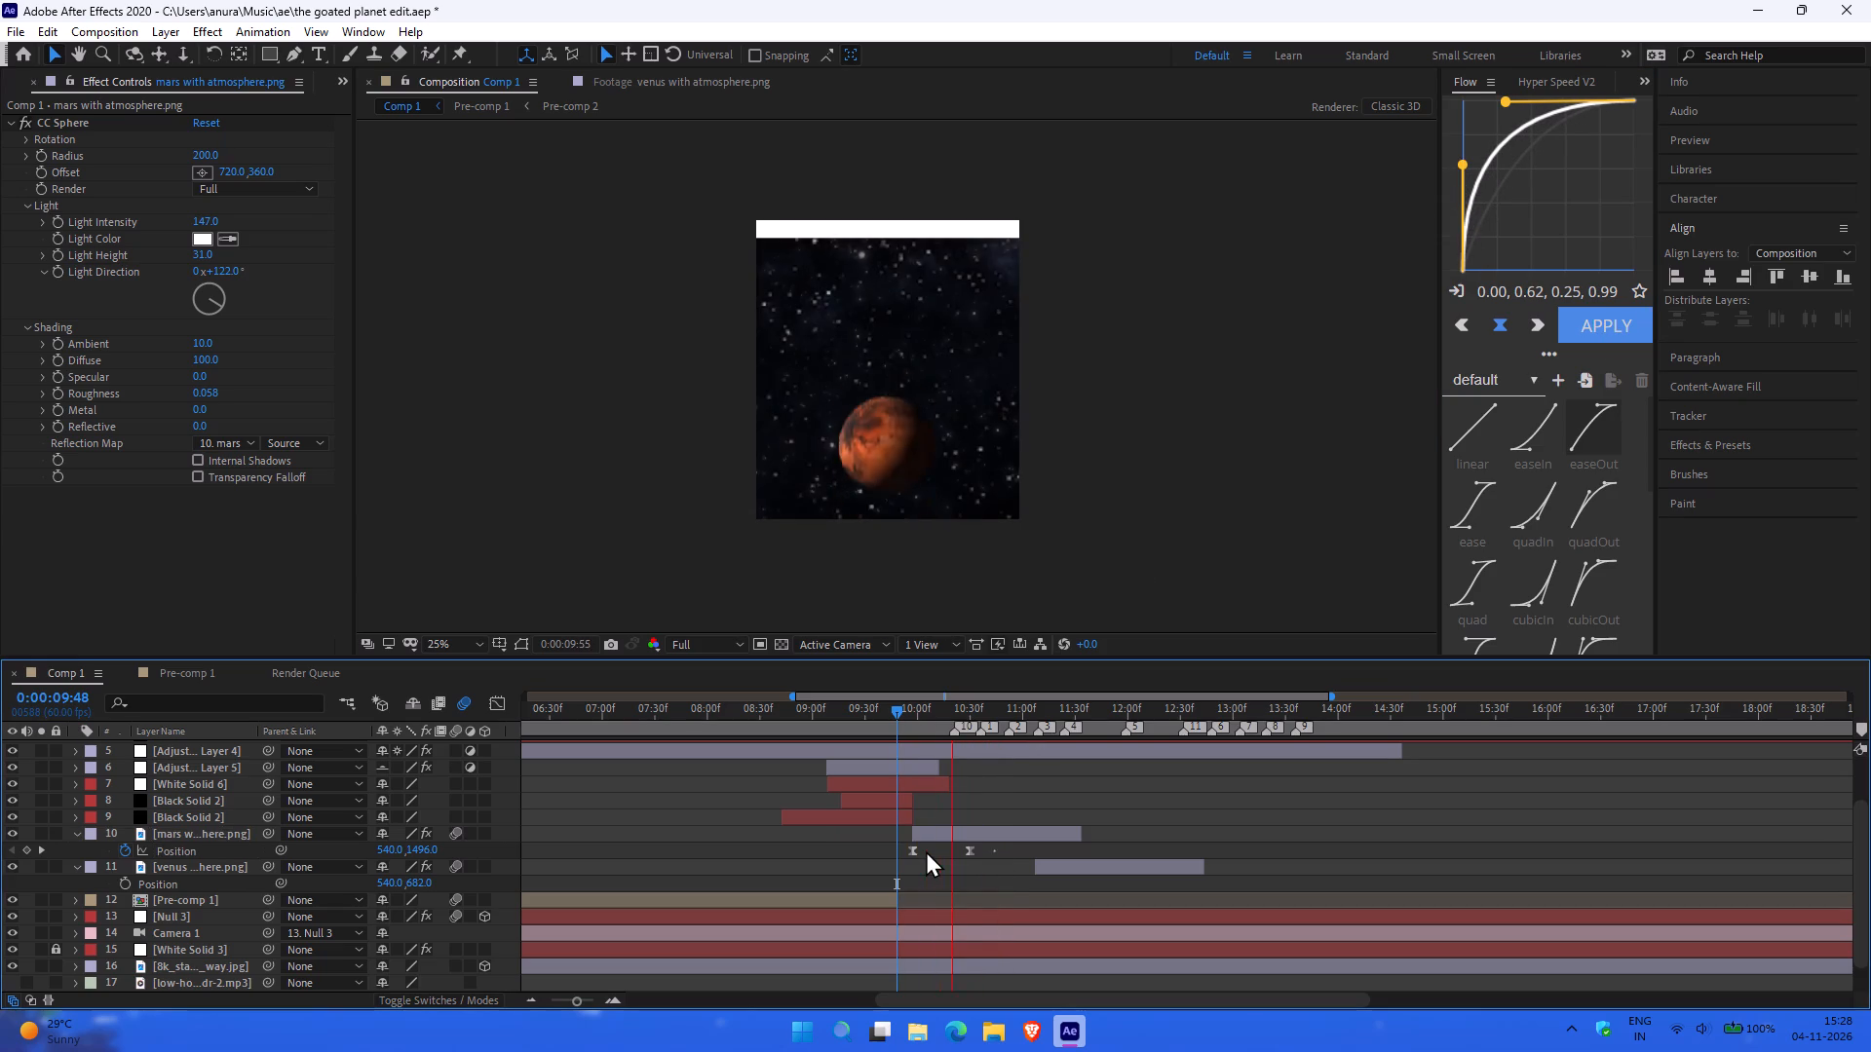
pyautogui.moveTo(892, 845); pyautogui.dragTo(1011, 863)
pyautogui.moveTo(991, 843); pyautogui.dragTo(971, 846)
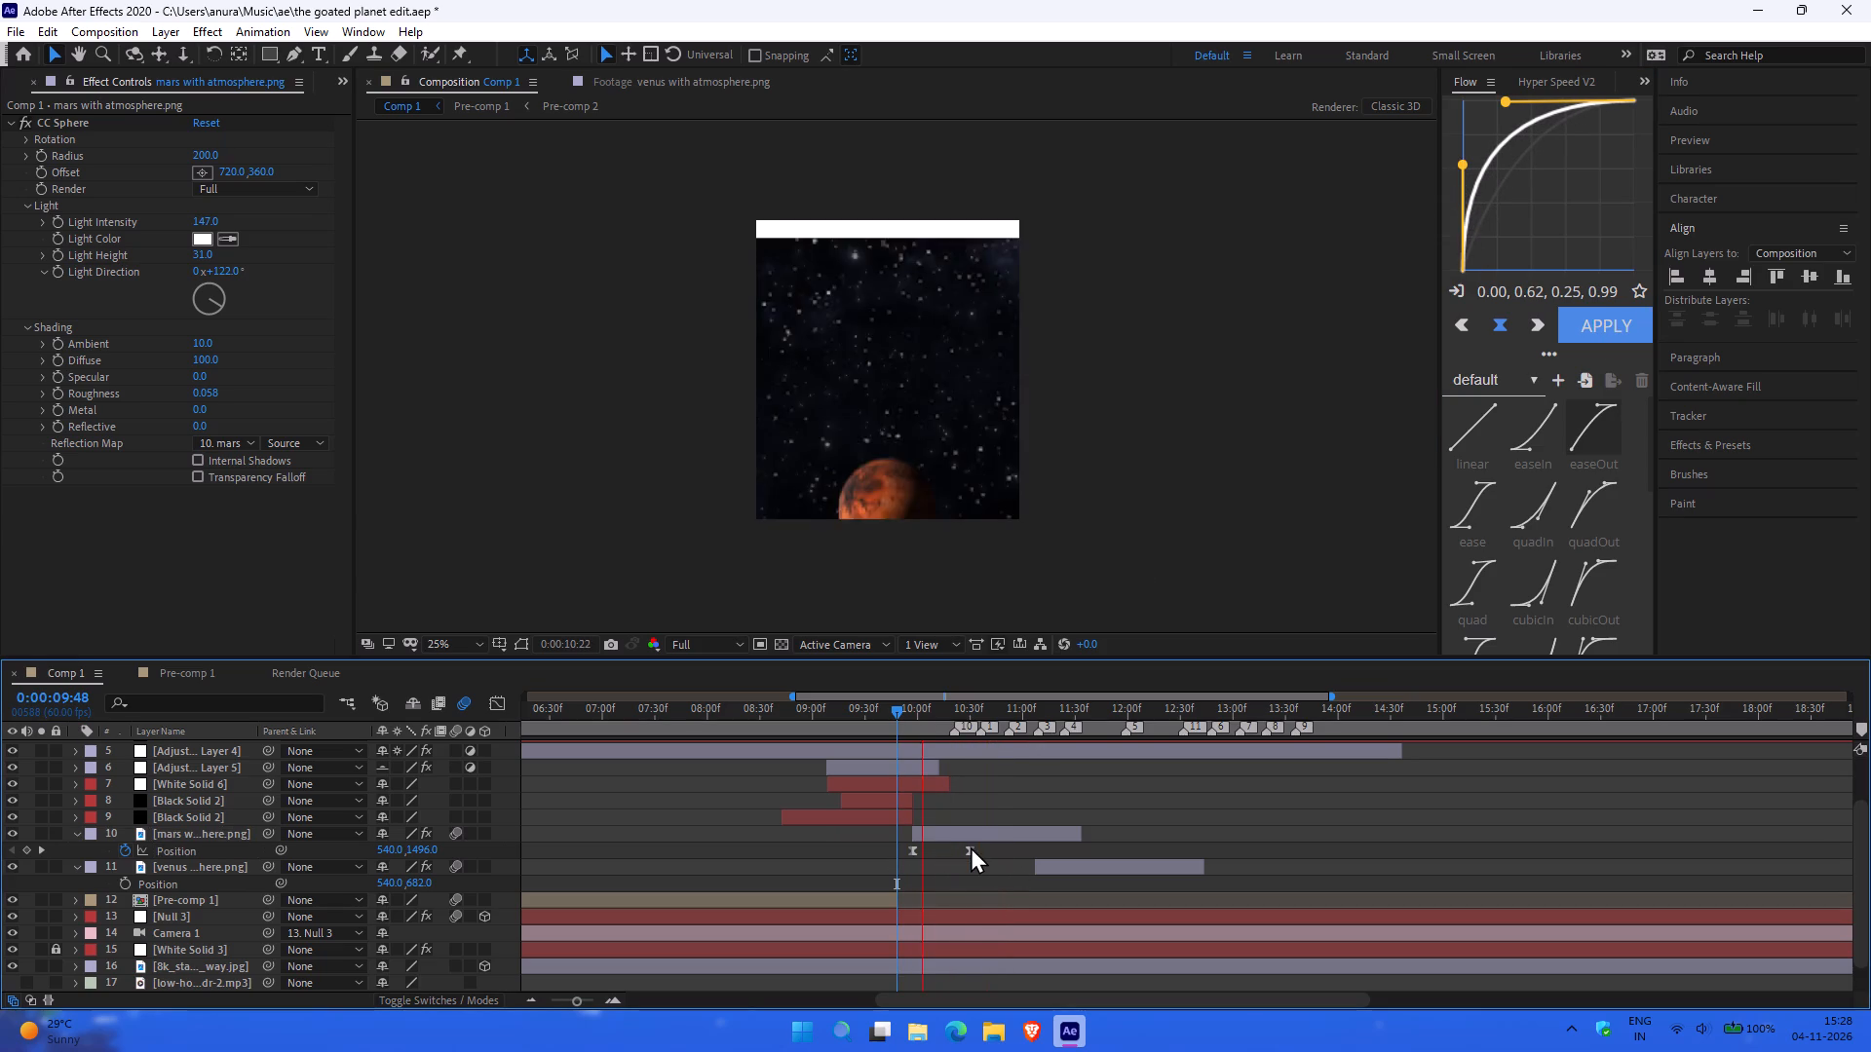
pyautogui.moveTo(971, 846); pyautogui.dragTo(919, 851)
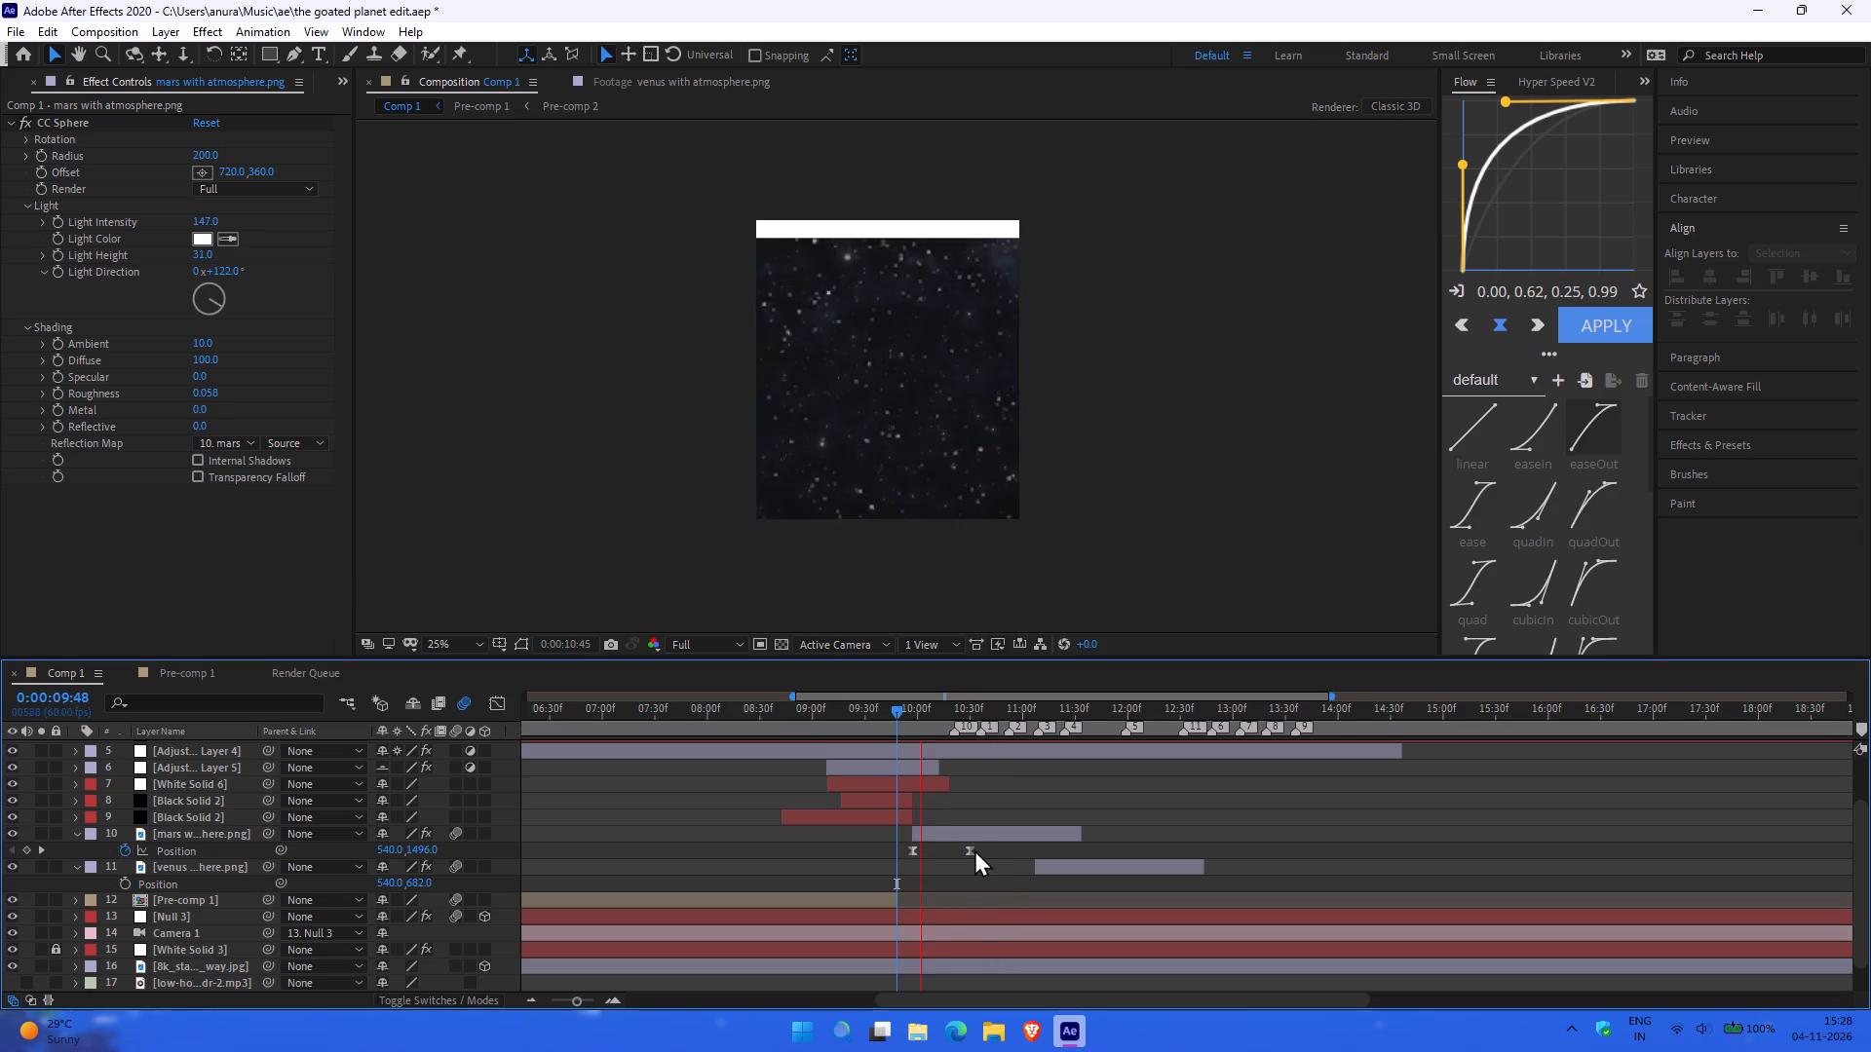
pyautogui.press('space')
pyautogui.moveTo(996, 839); pyautogui.dragTo(907, 850)
pyautogui.hotkey('ctrl', 'z')
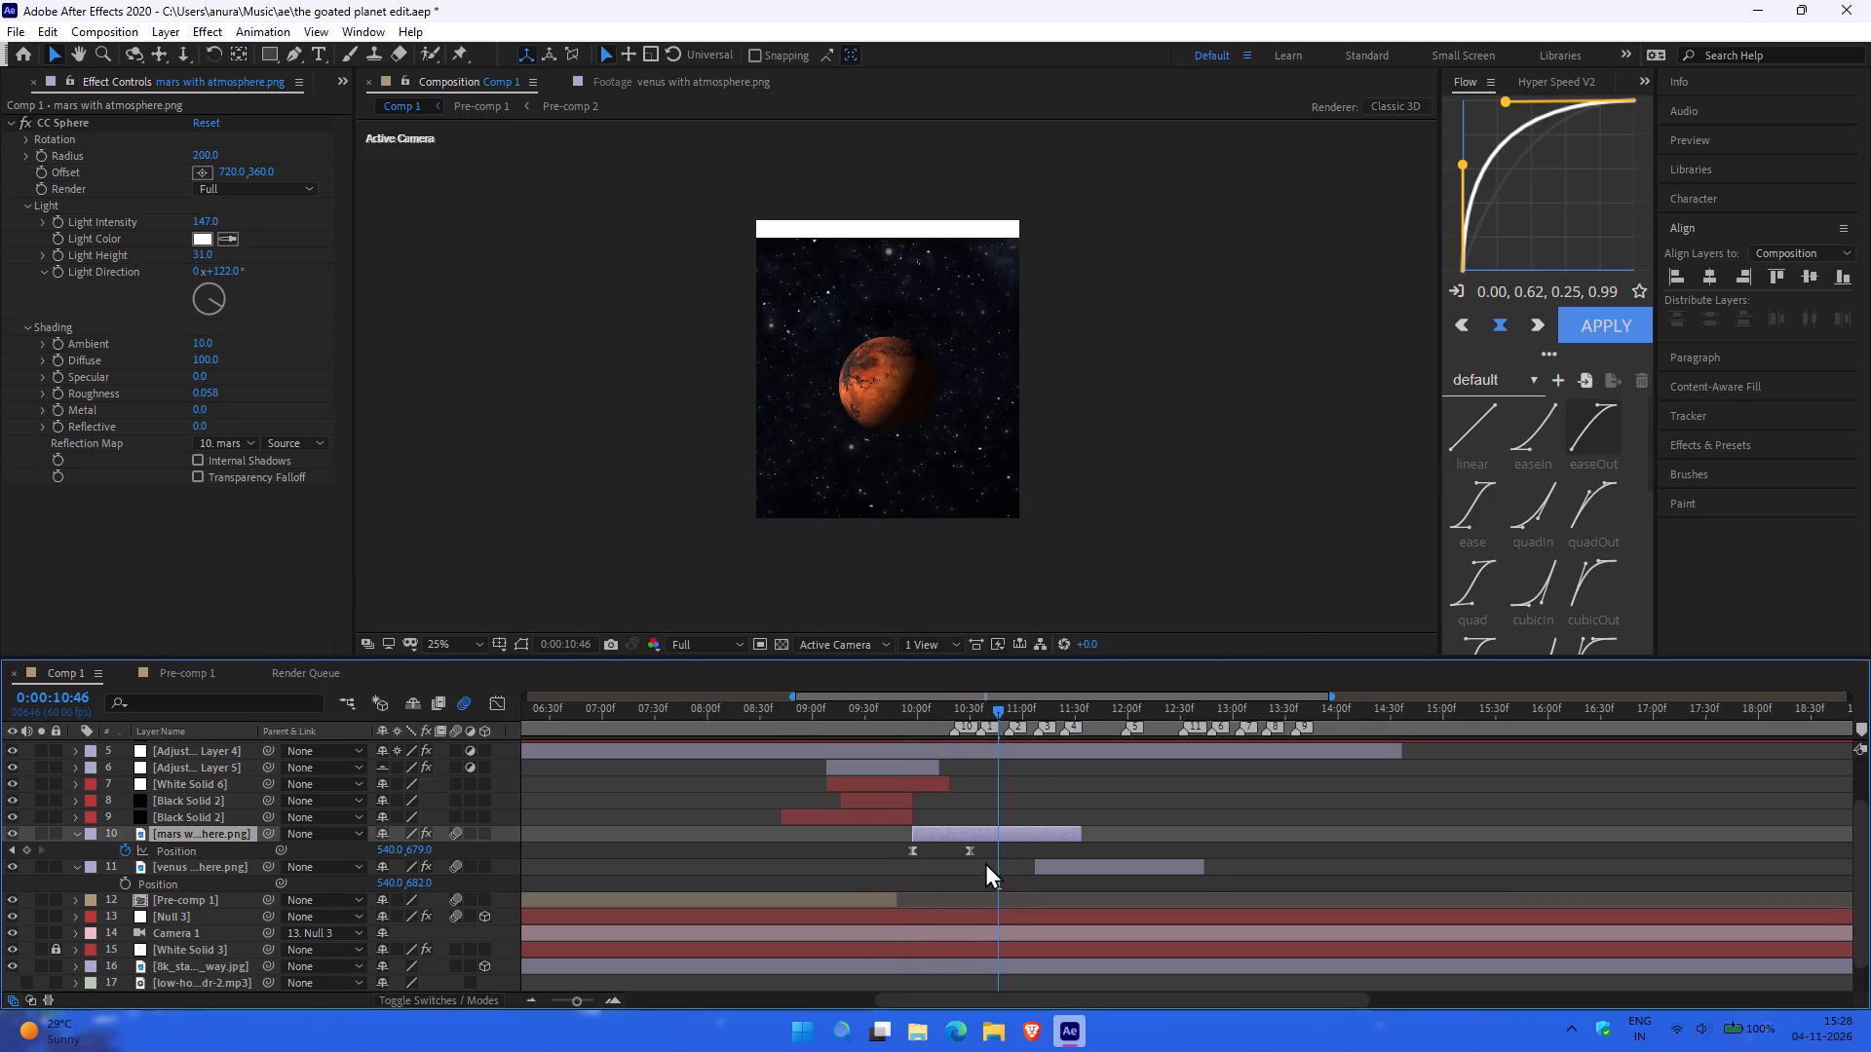
pyautogui.moveTo(988, 853); pyautogui.dragTo(900, 850)
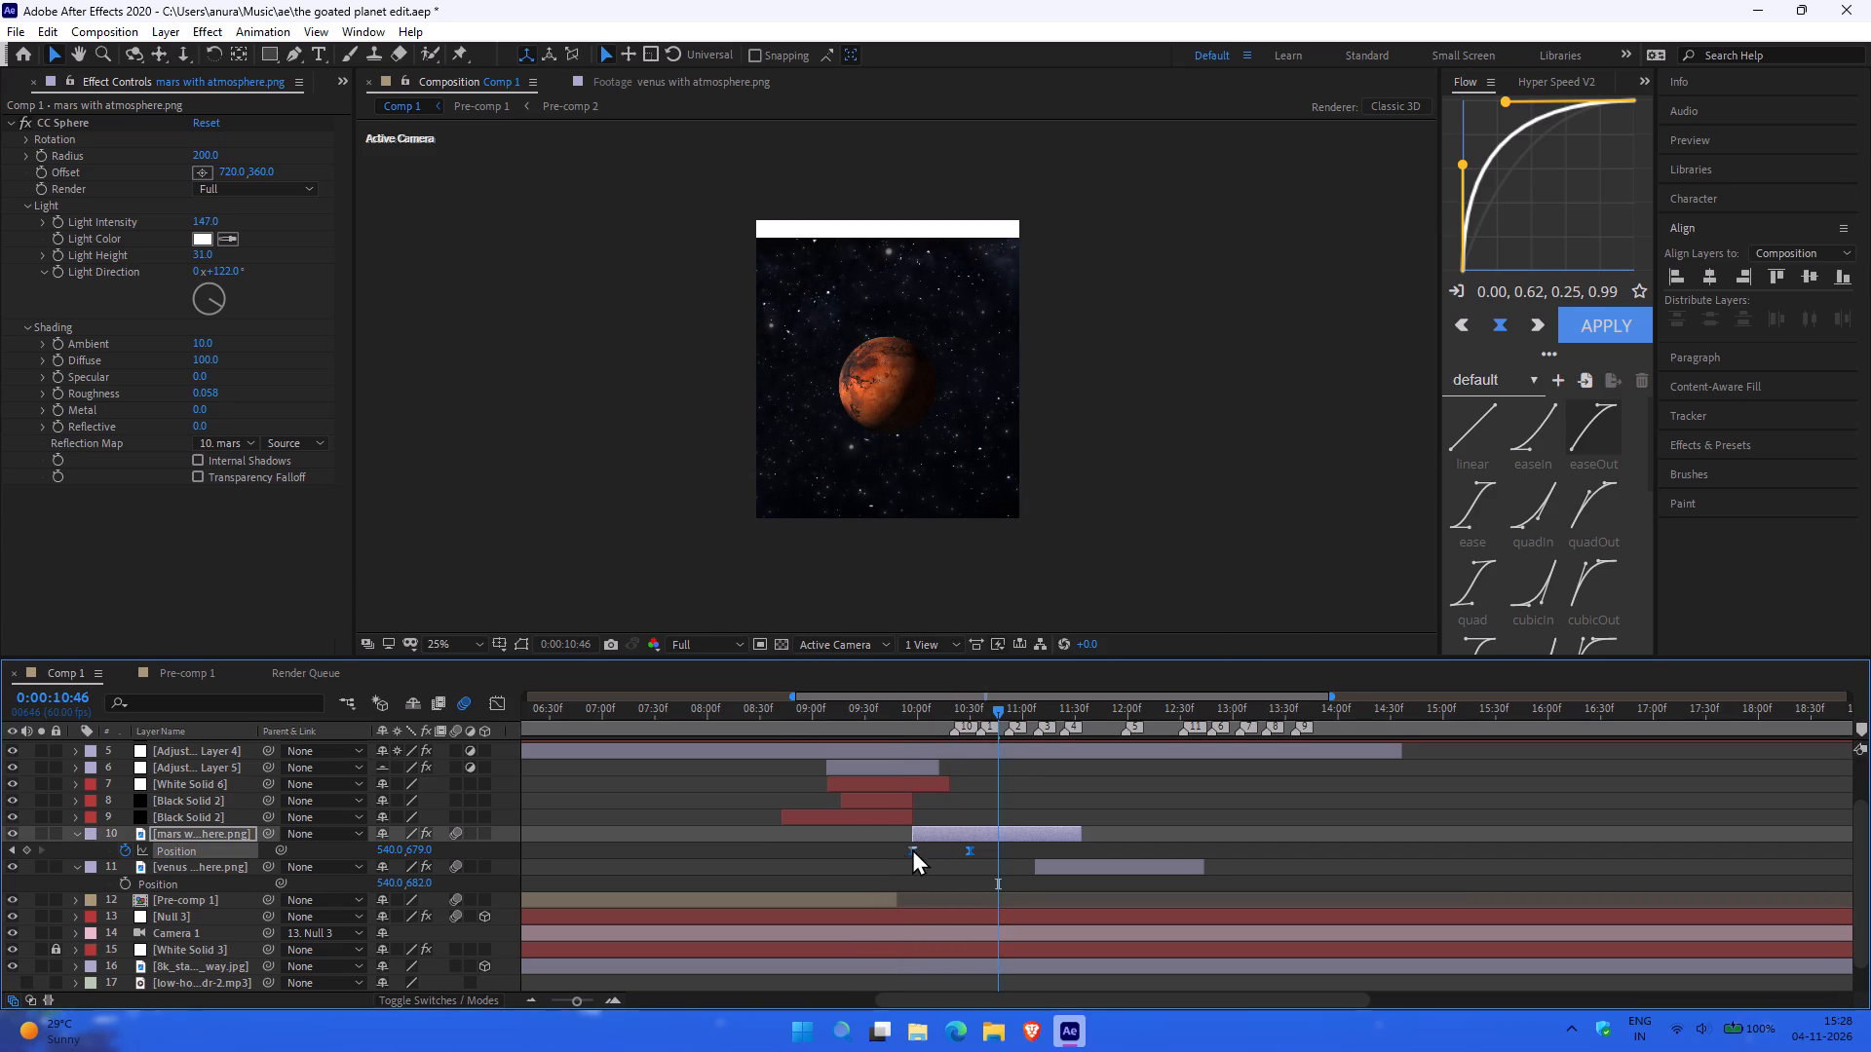
pyautogui.click(1584, 319)
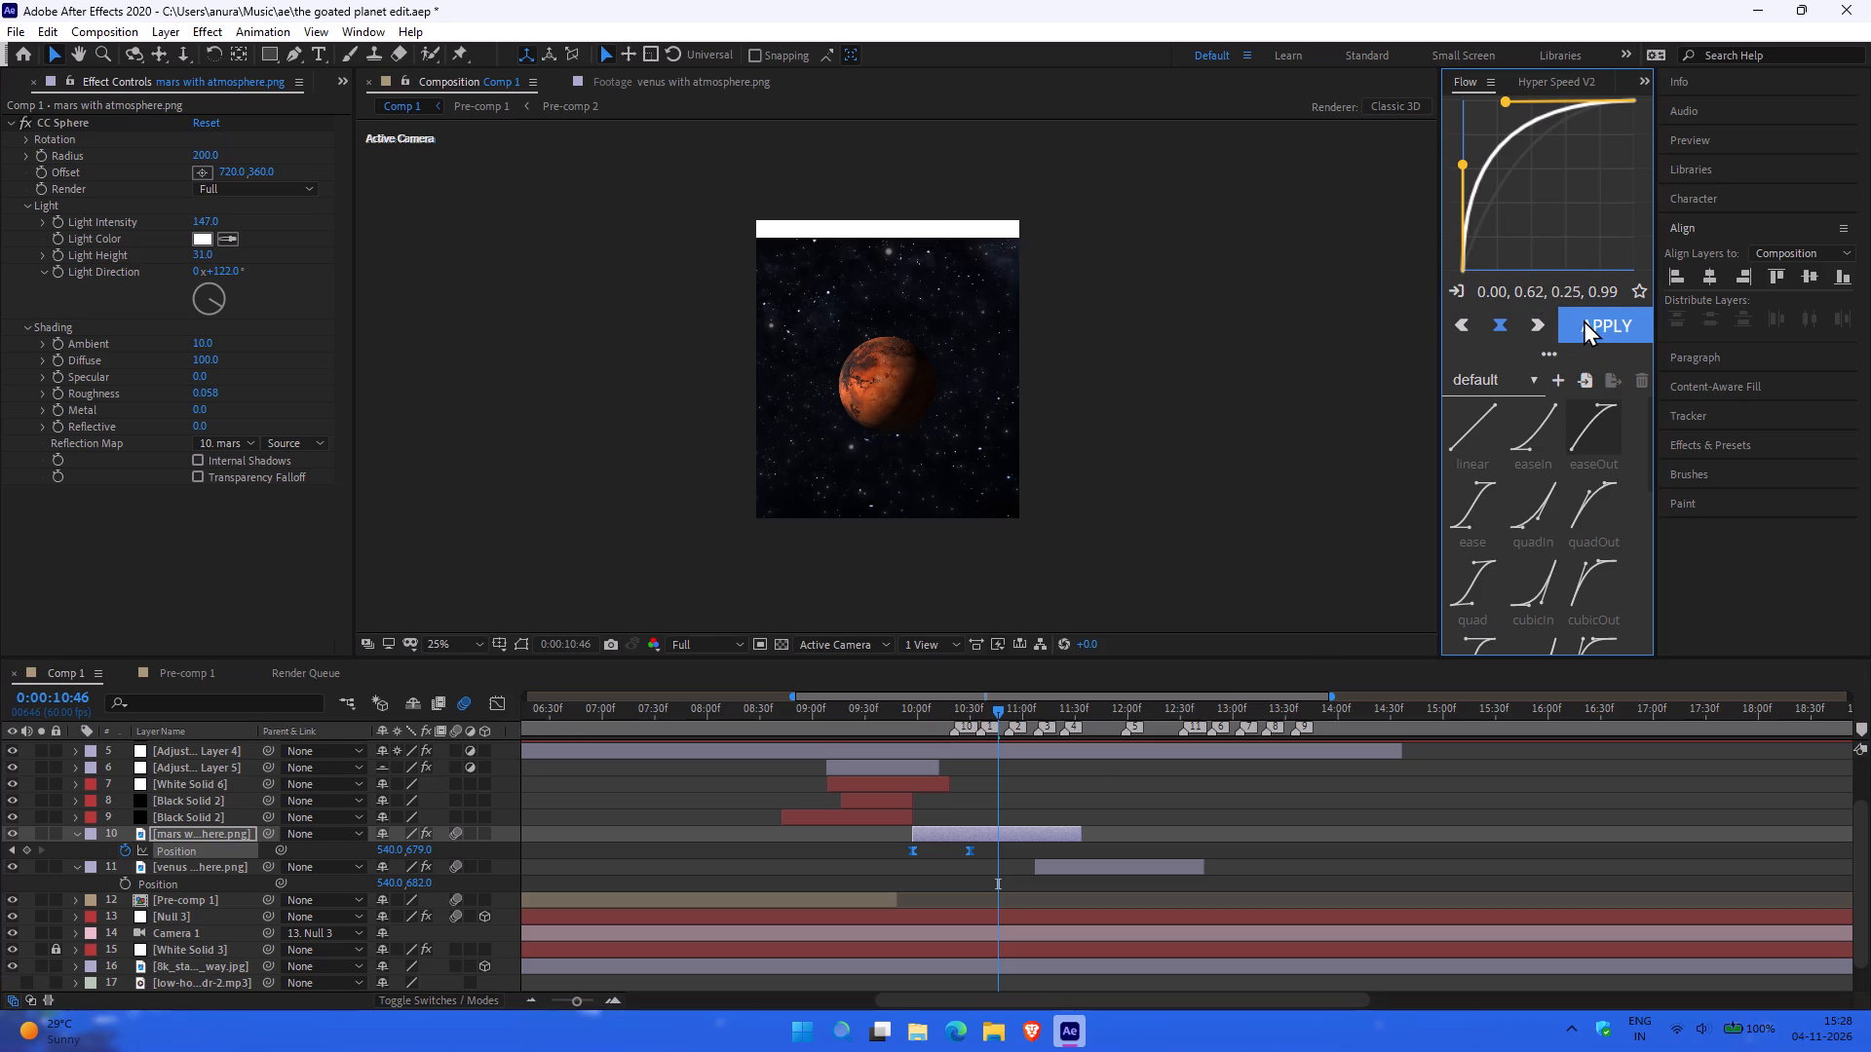
# Play back Mars's entrance from 0:00:09:48 to check the new easing.
pyautogui.click(897, 703)
pyautogui.press('space')
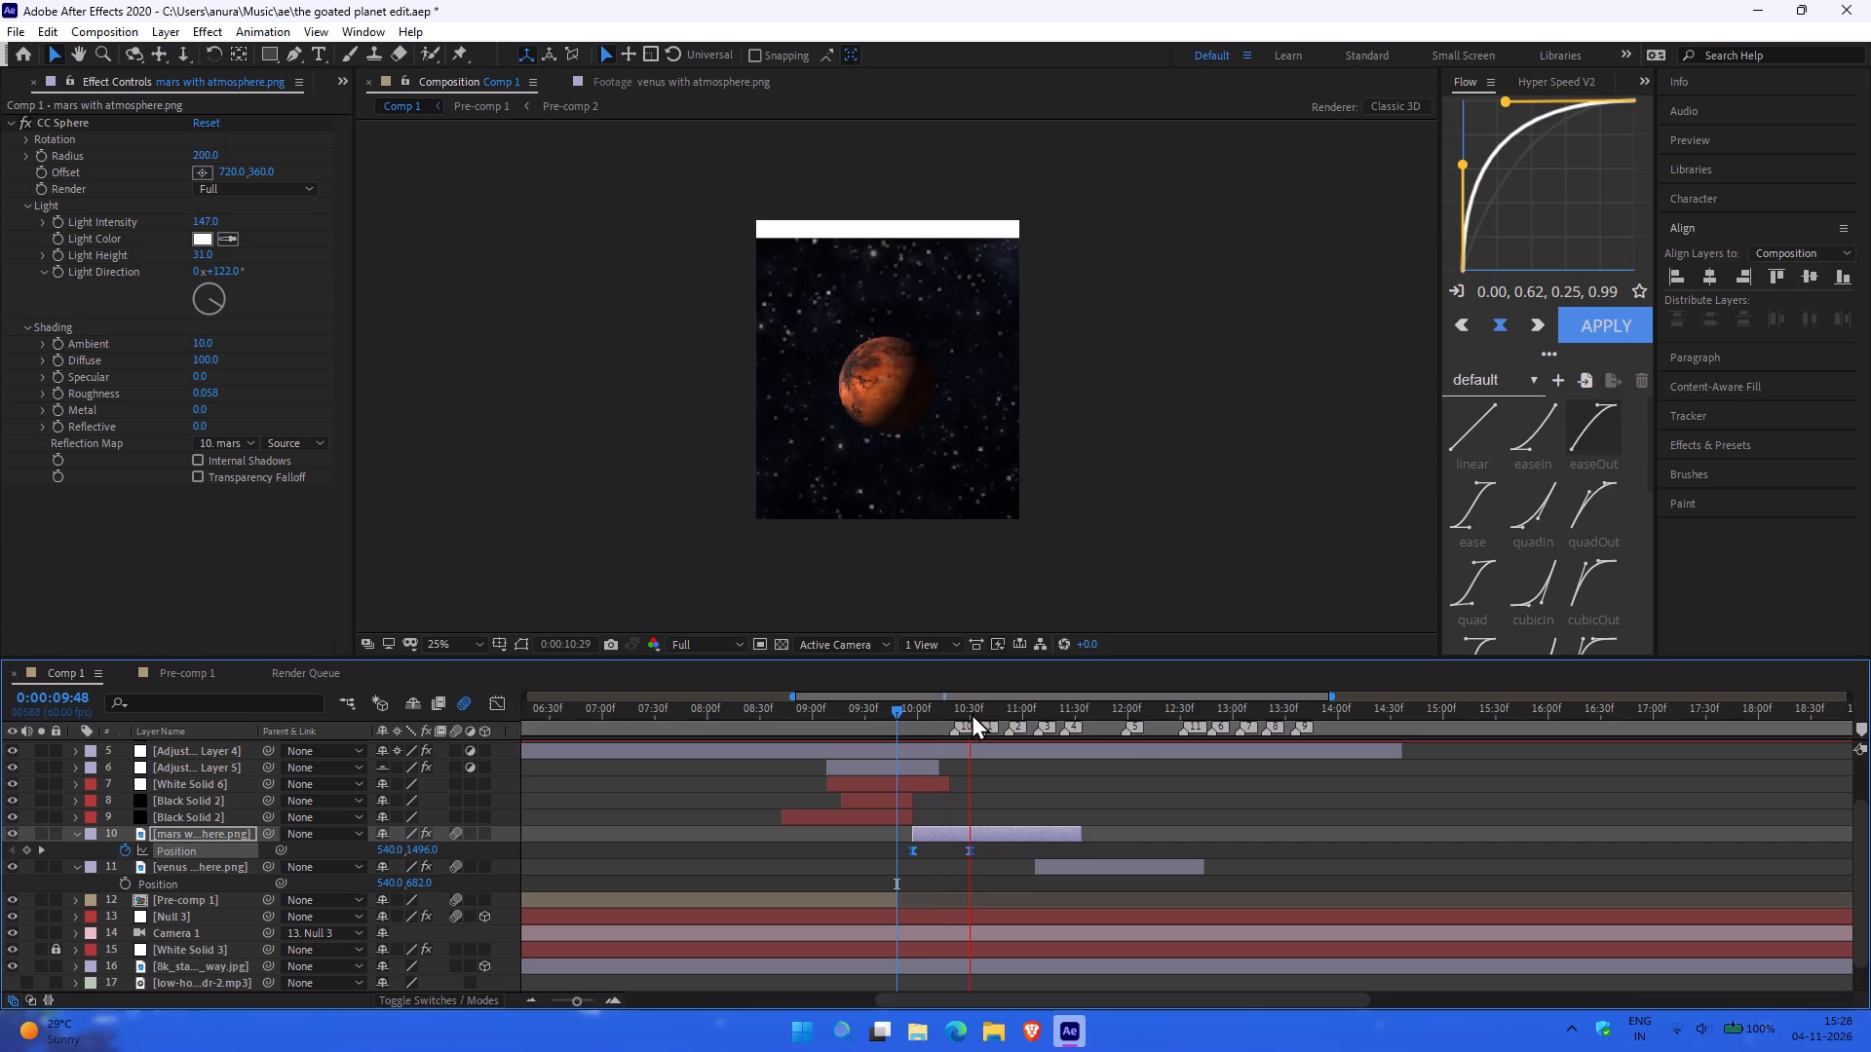
pyautogui.press('space')
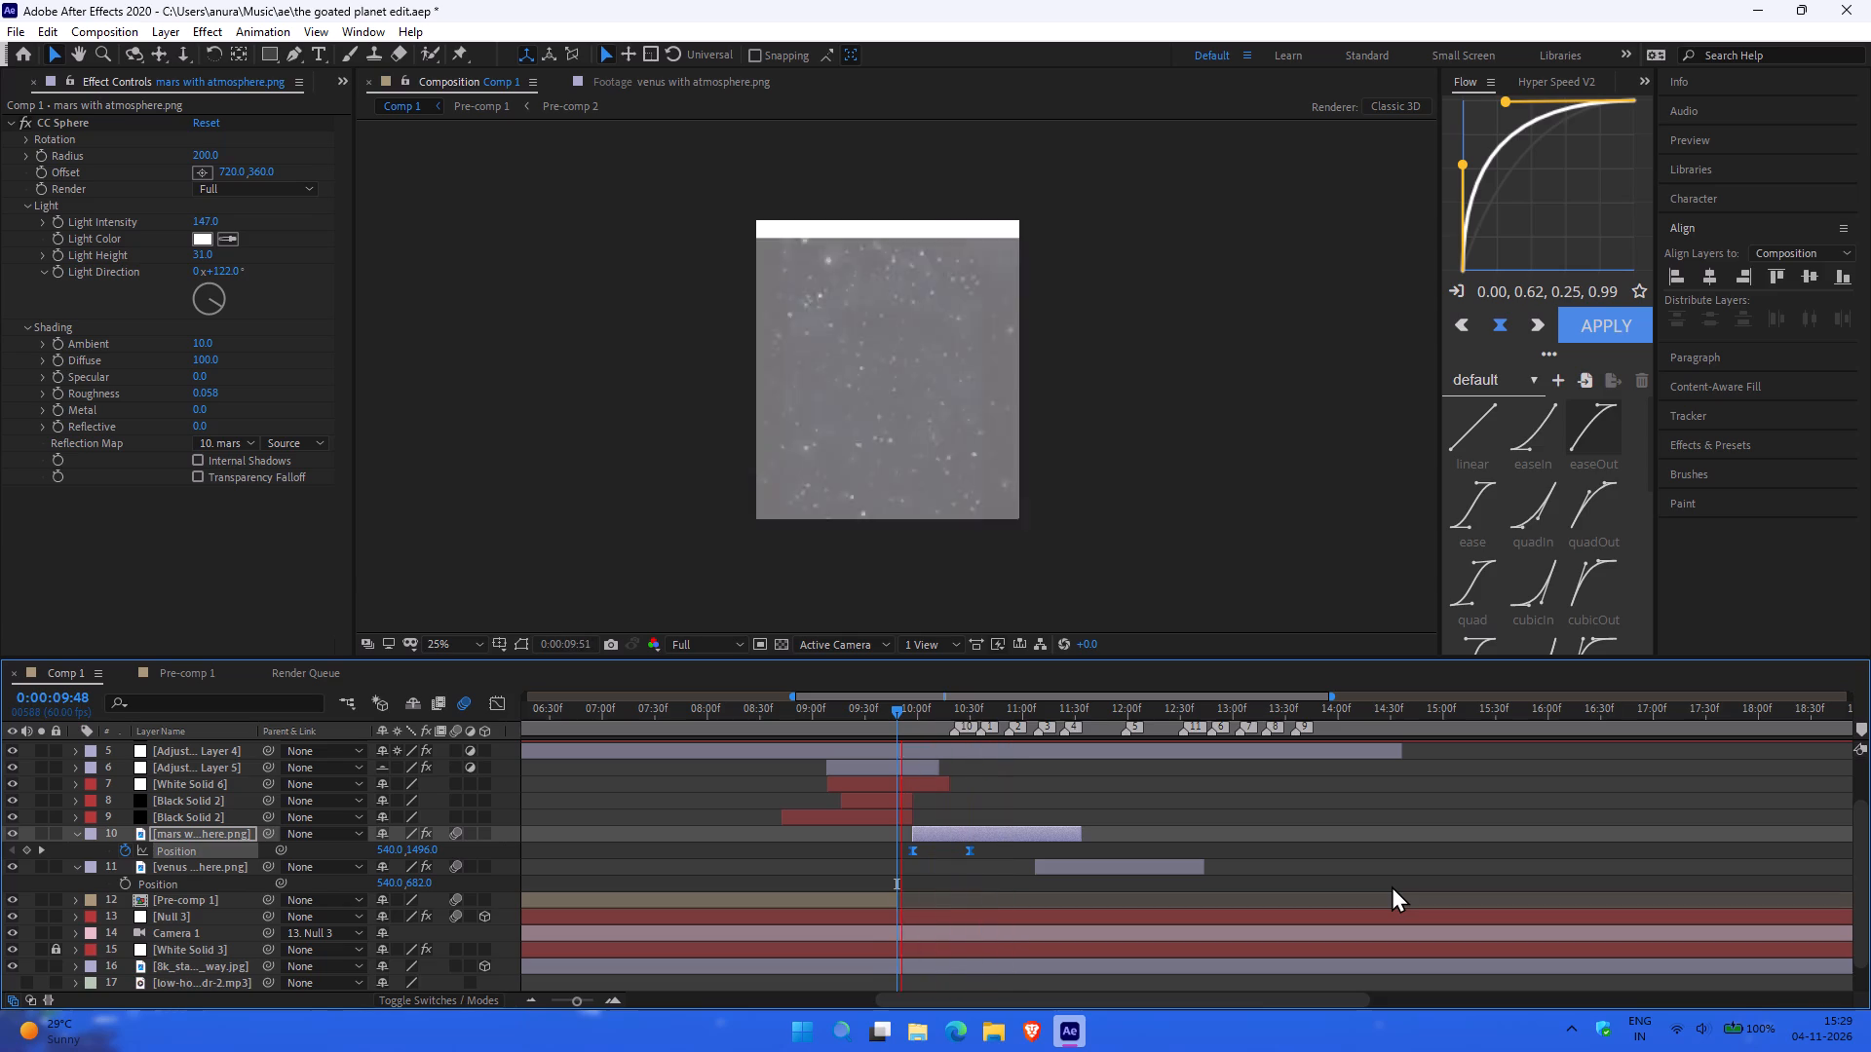
pyautogui.press('space')
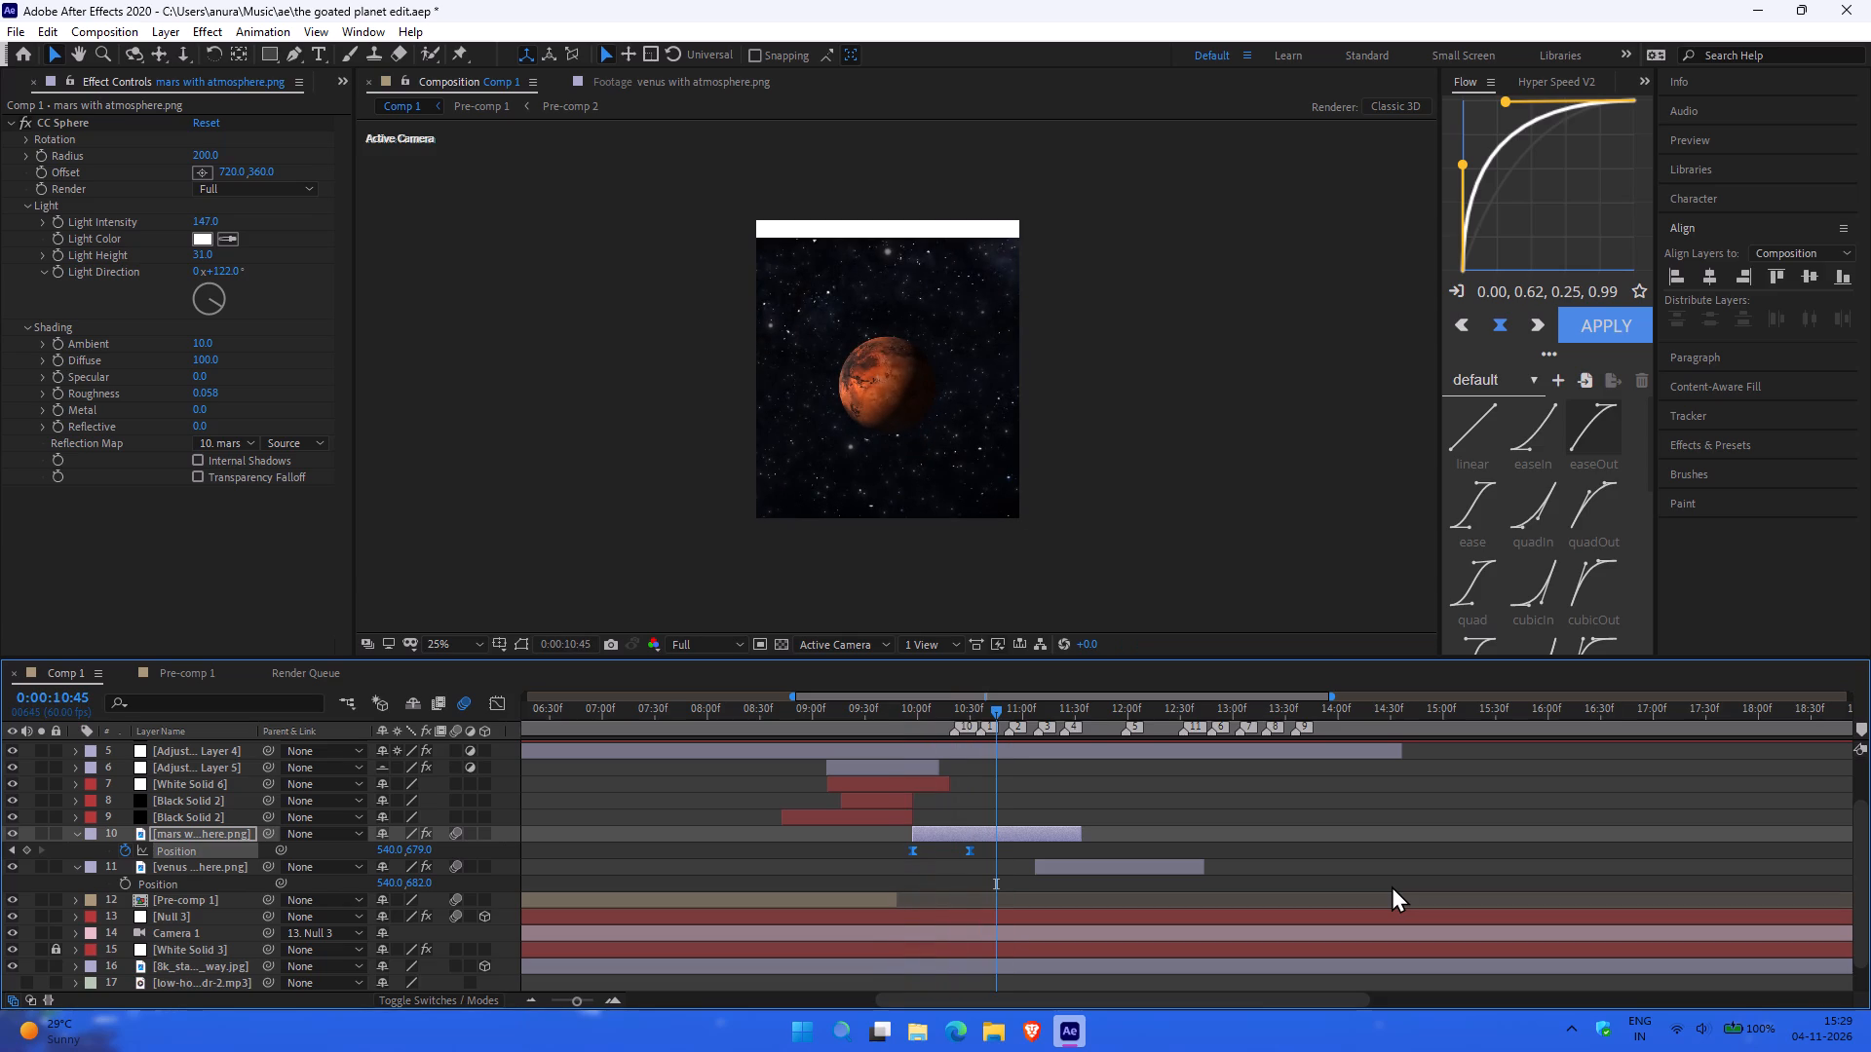
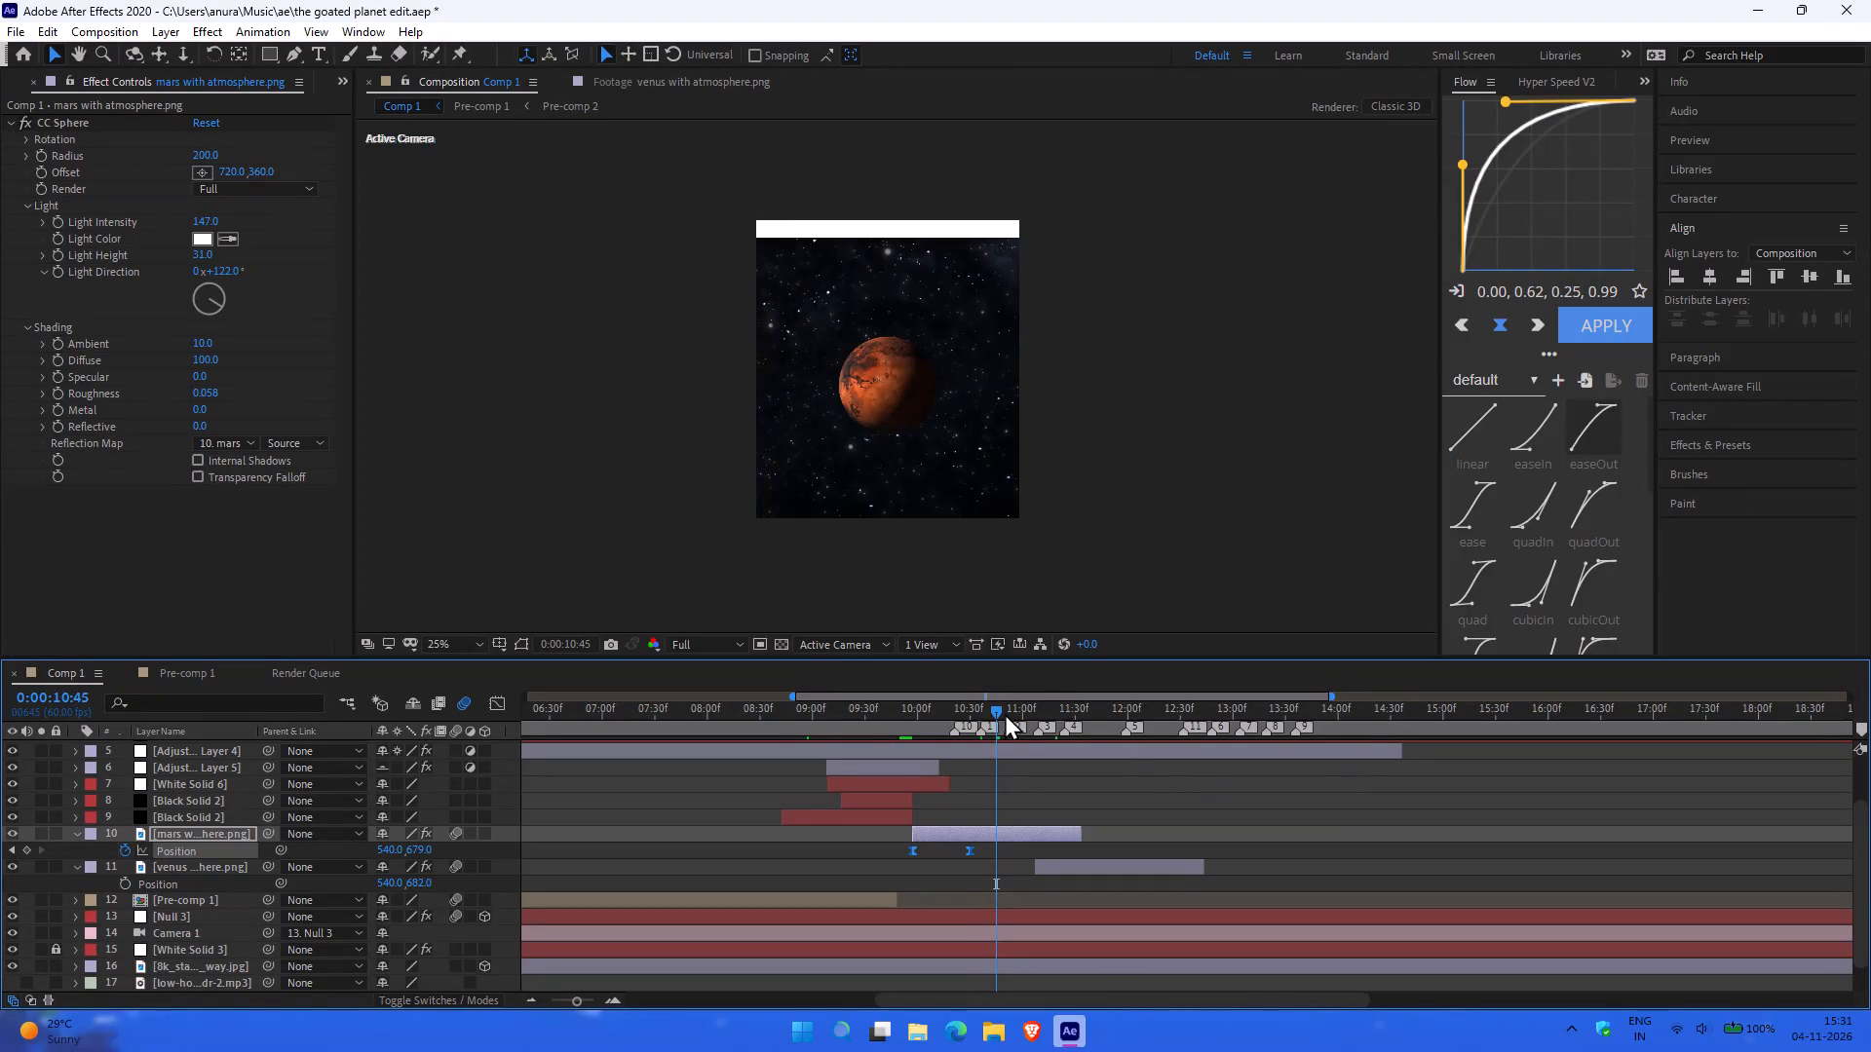
# Duplicate the Mars layer at 0:00:10:18.
pyautogui.moveTo(997, 714); pyautogui.dragTo(972, 714)
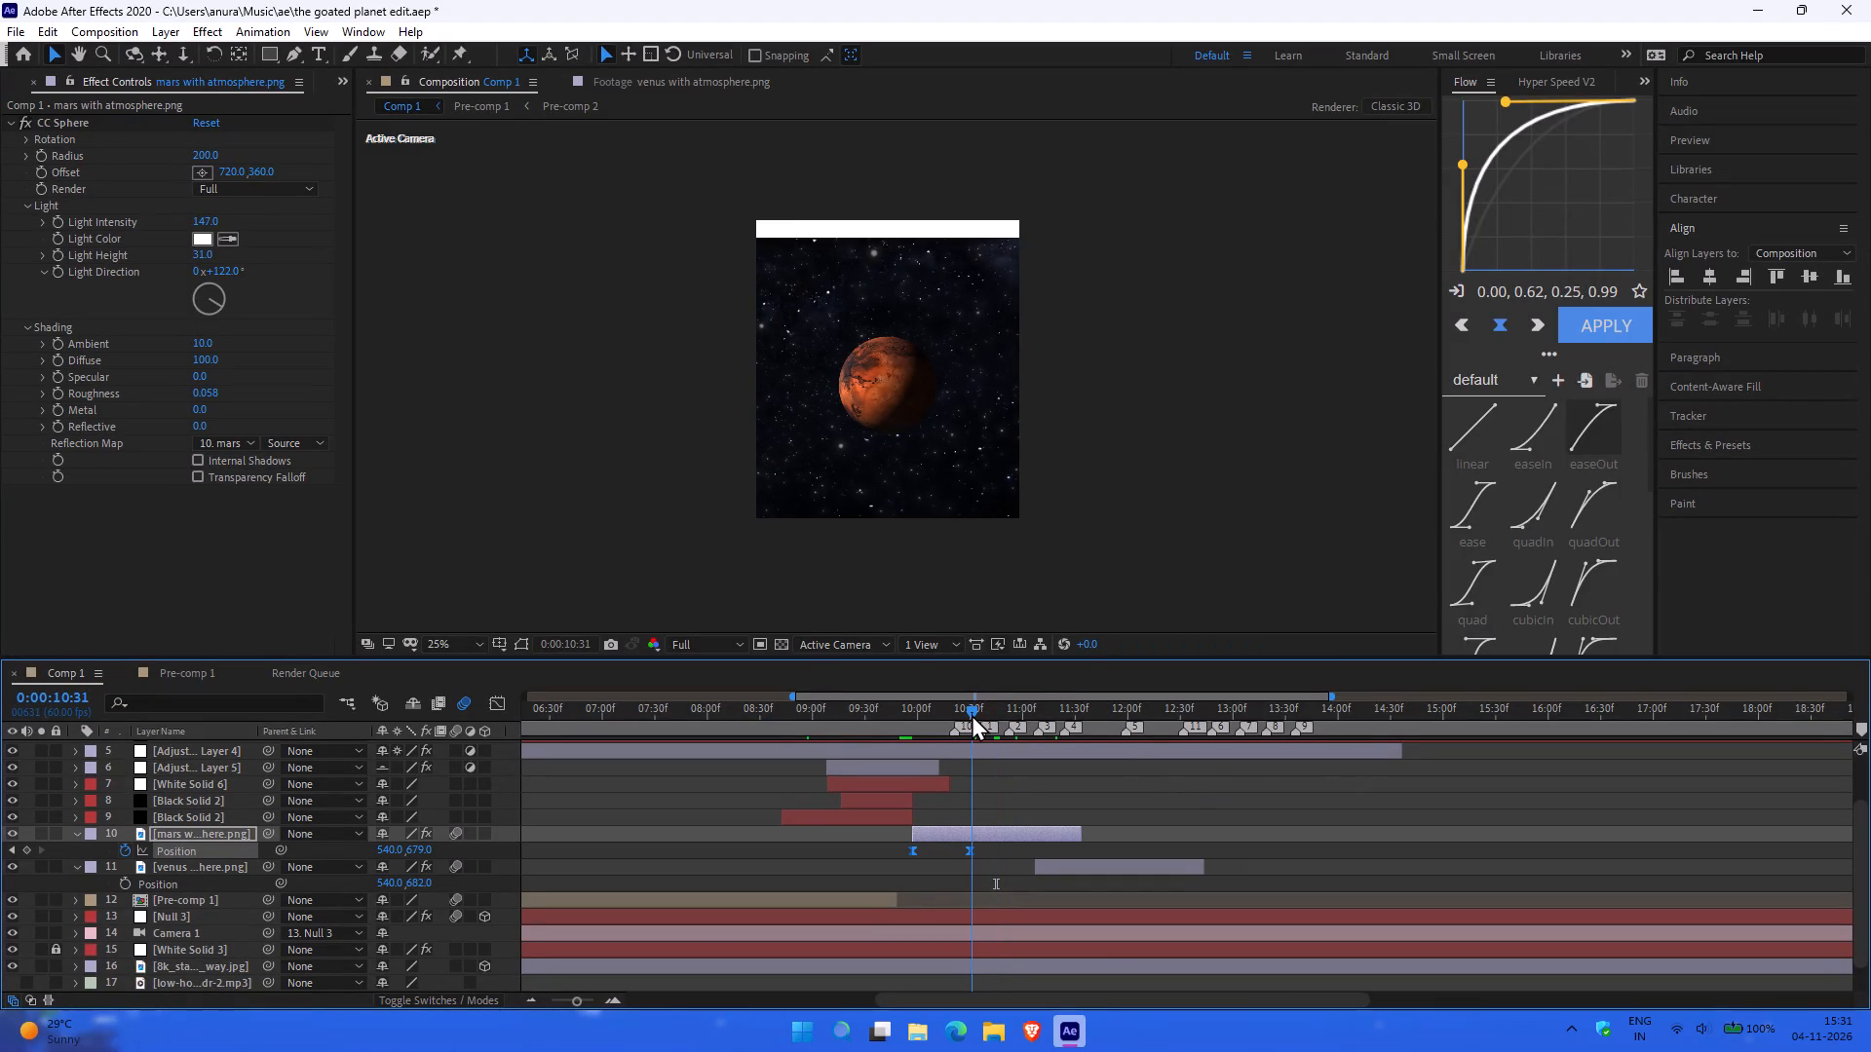
pyautogui.moveTo(972, 714); pyautogui.dragTo(949, 721)
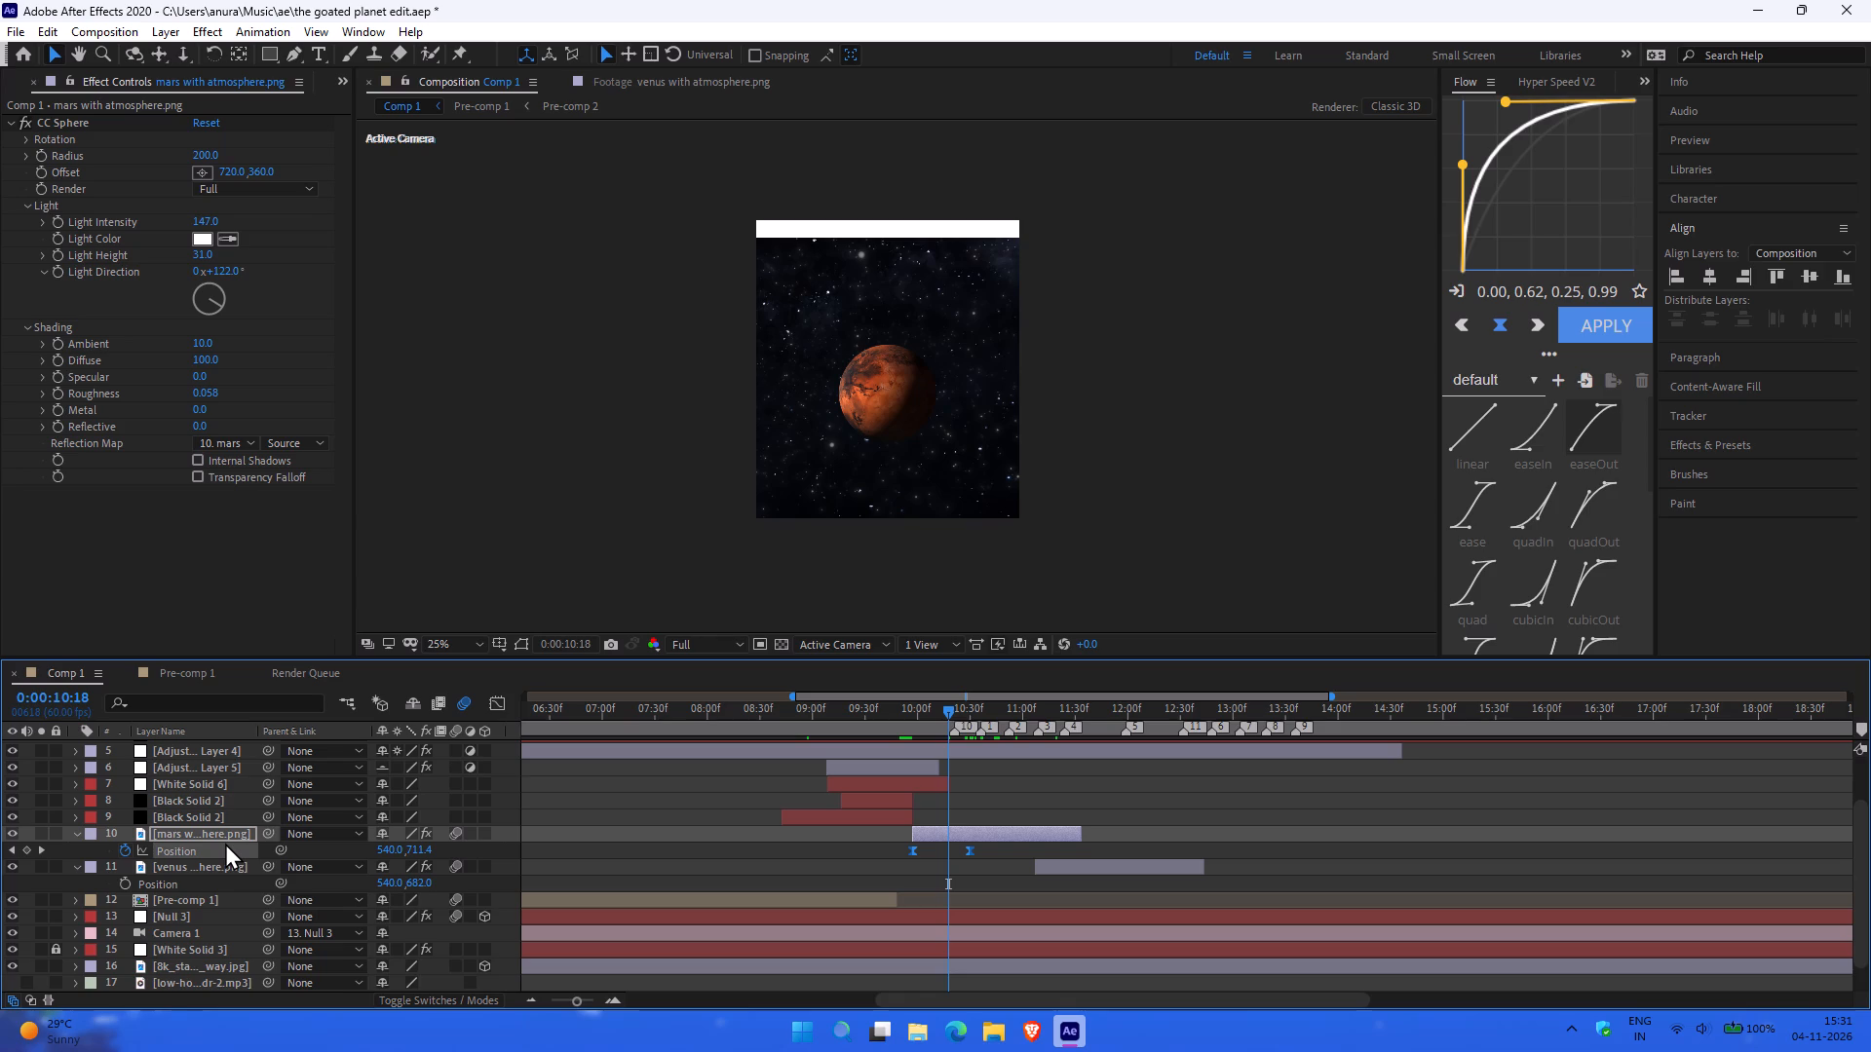
pyautogui.hotkey('ctrl', 'd')
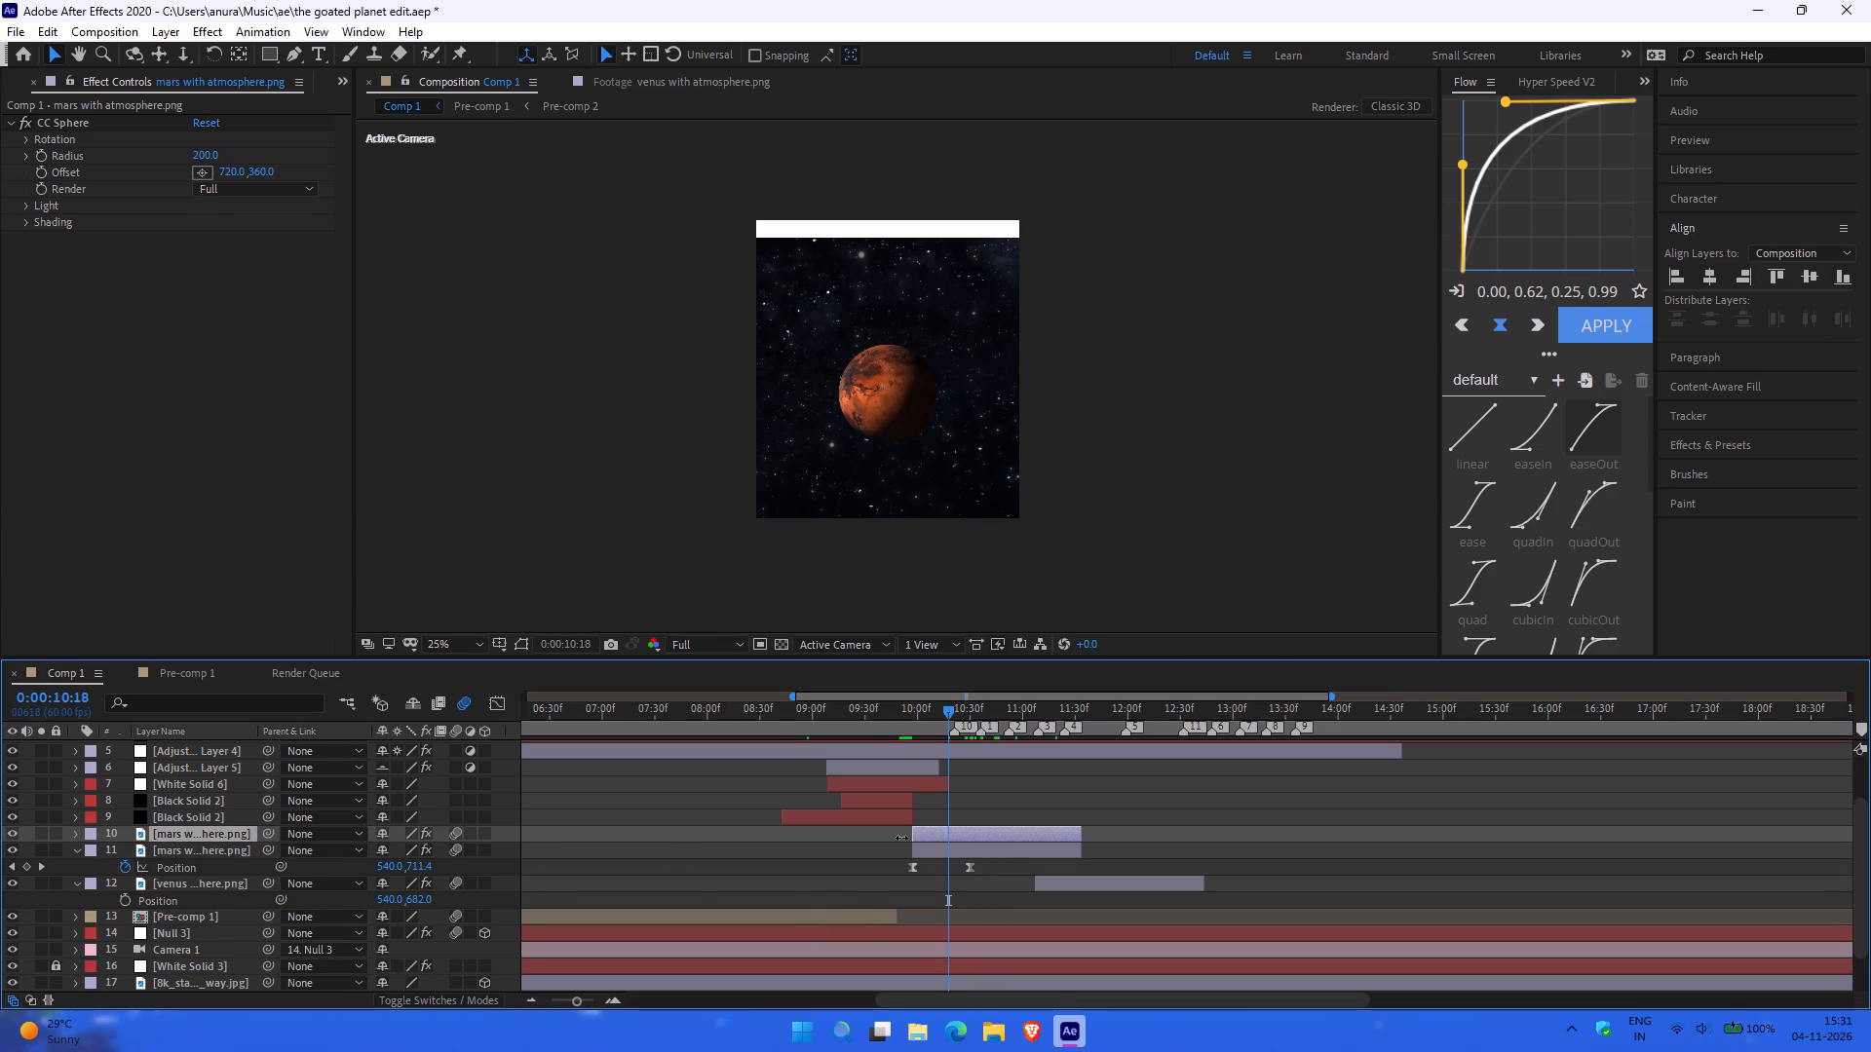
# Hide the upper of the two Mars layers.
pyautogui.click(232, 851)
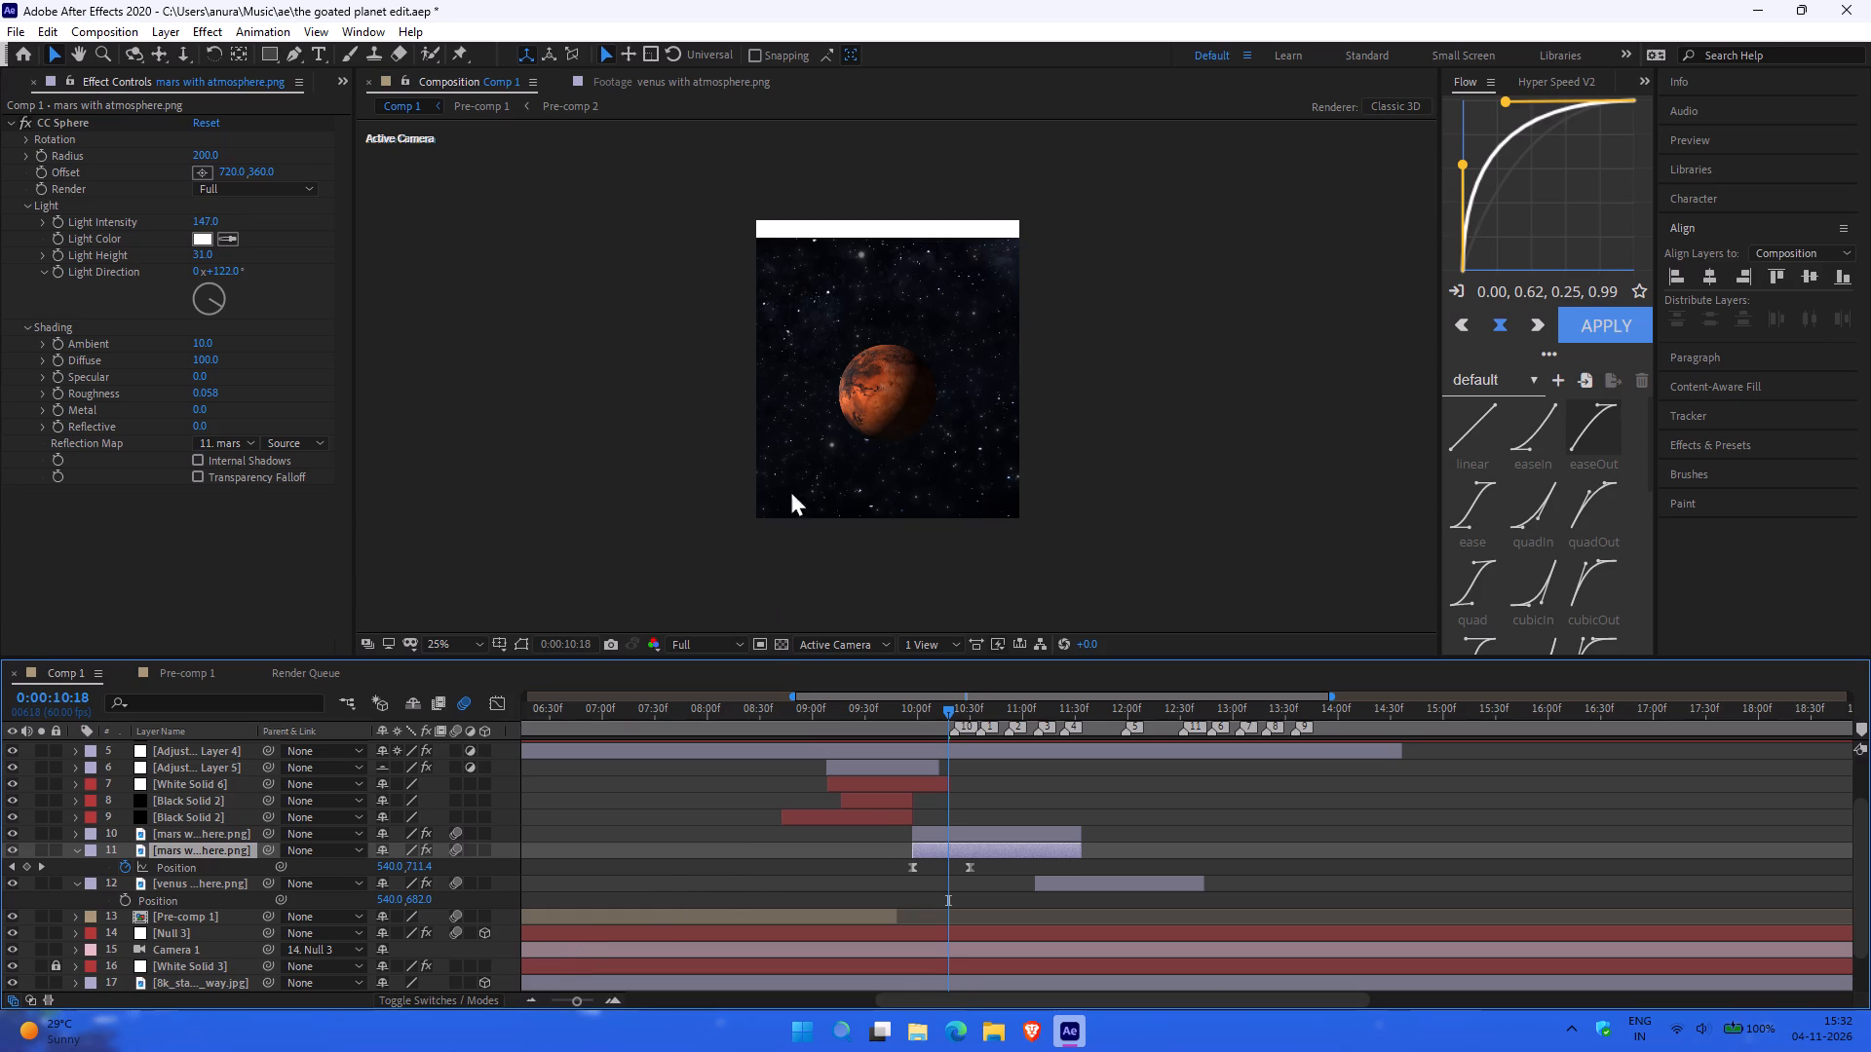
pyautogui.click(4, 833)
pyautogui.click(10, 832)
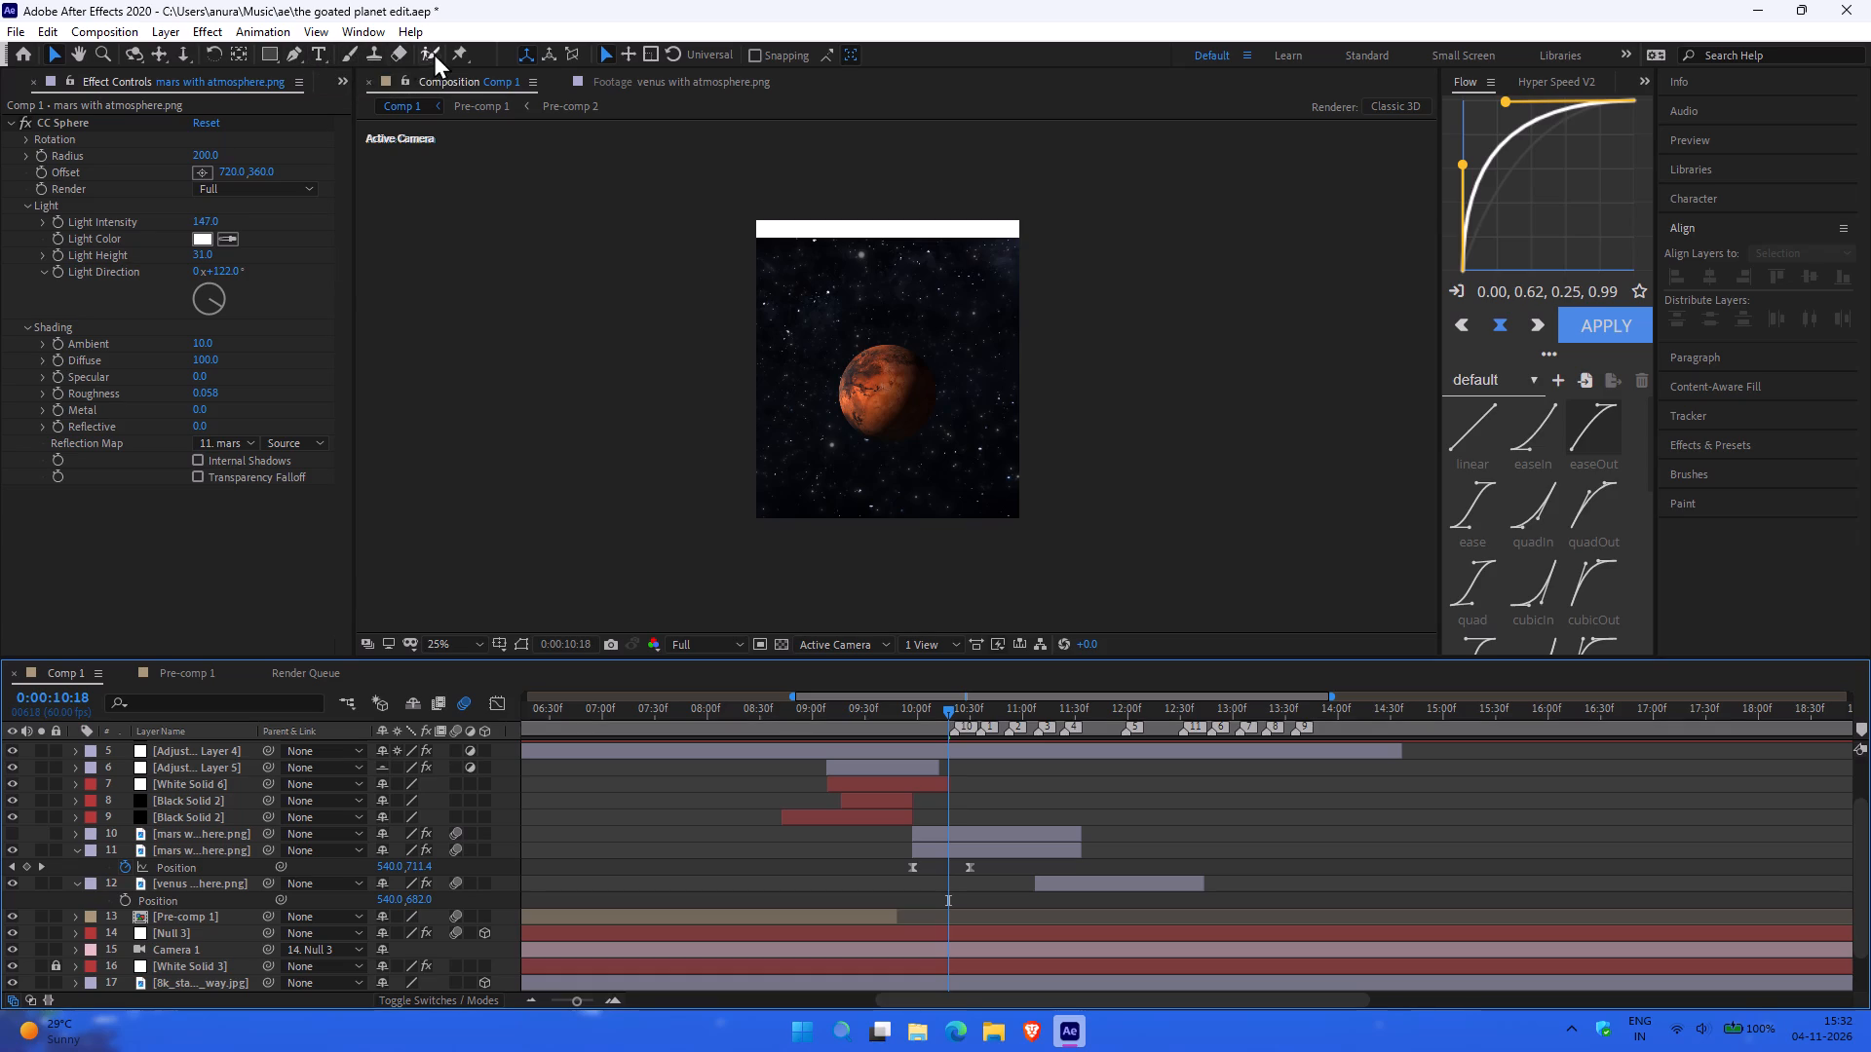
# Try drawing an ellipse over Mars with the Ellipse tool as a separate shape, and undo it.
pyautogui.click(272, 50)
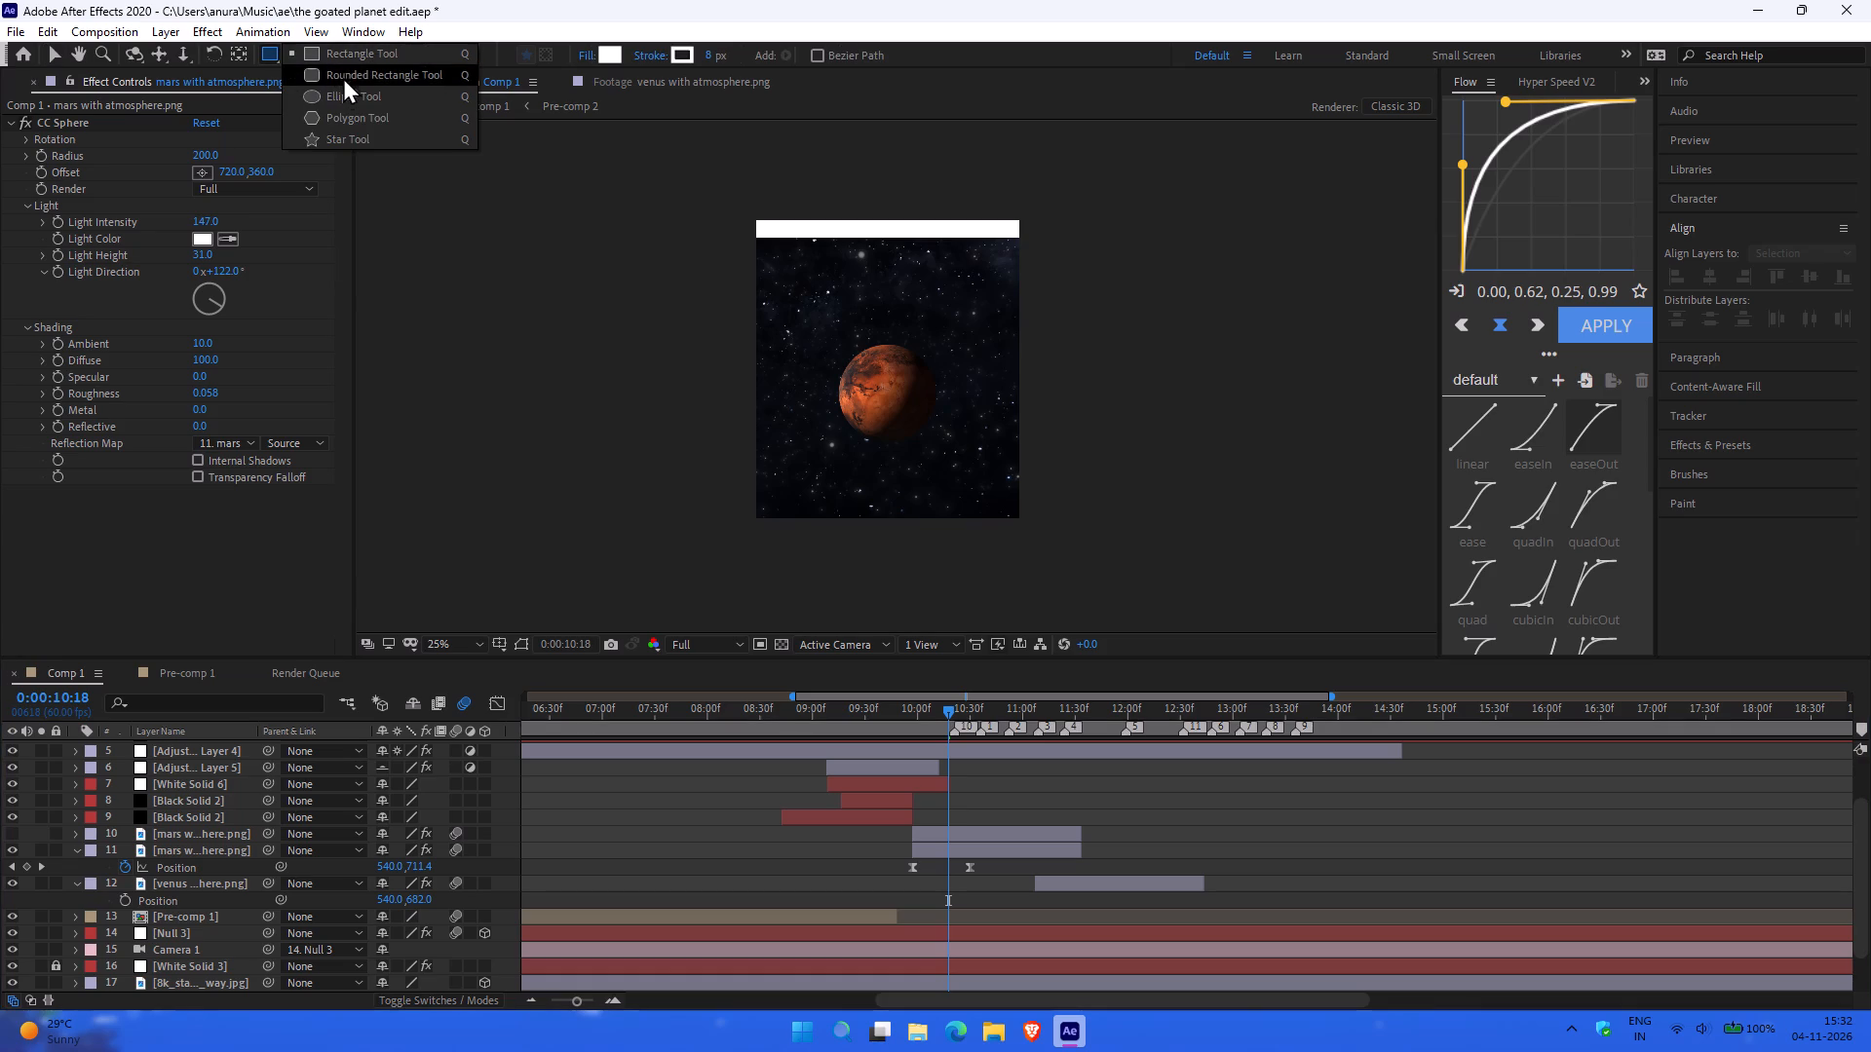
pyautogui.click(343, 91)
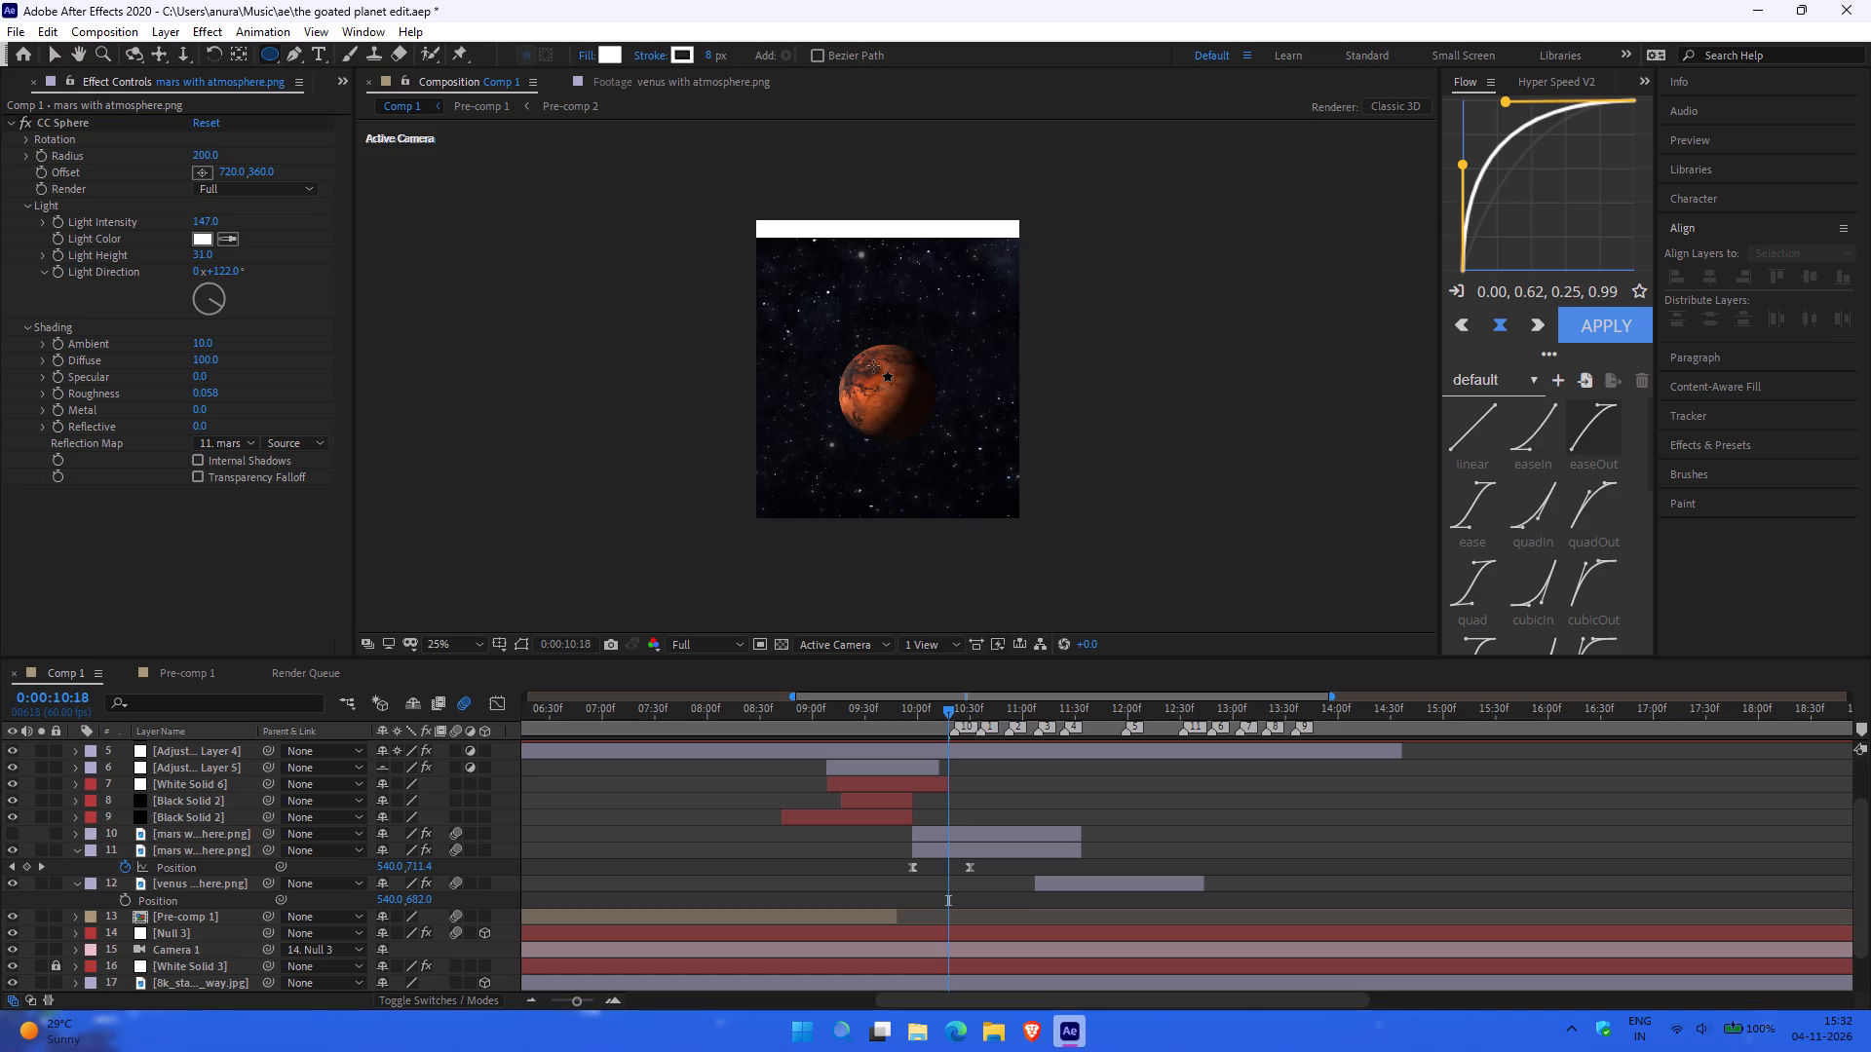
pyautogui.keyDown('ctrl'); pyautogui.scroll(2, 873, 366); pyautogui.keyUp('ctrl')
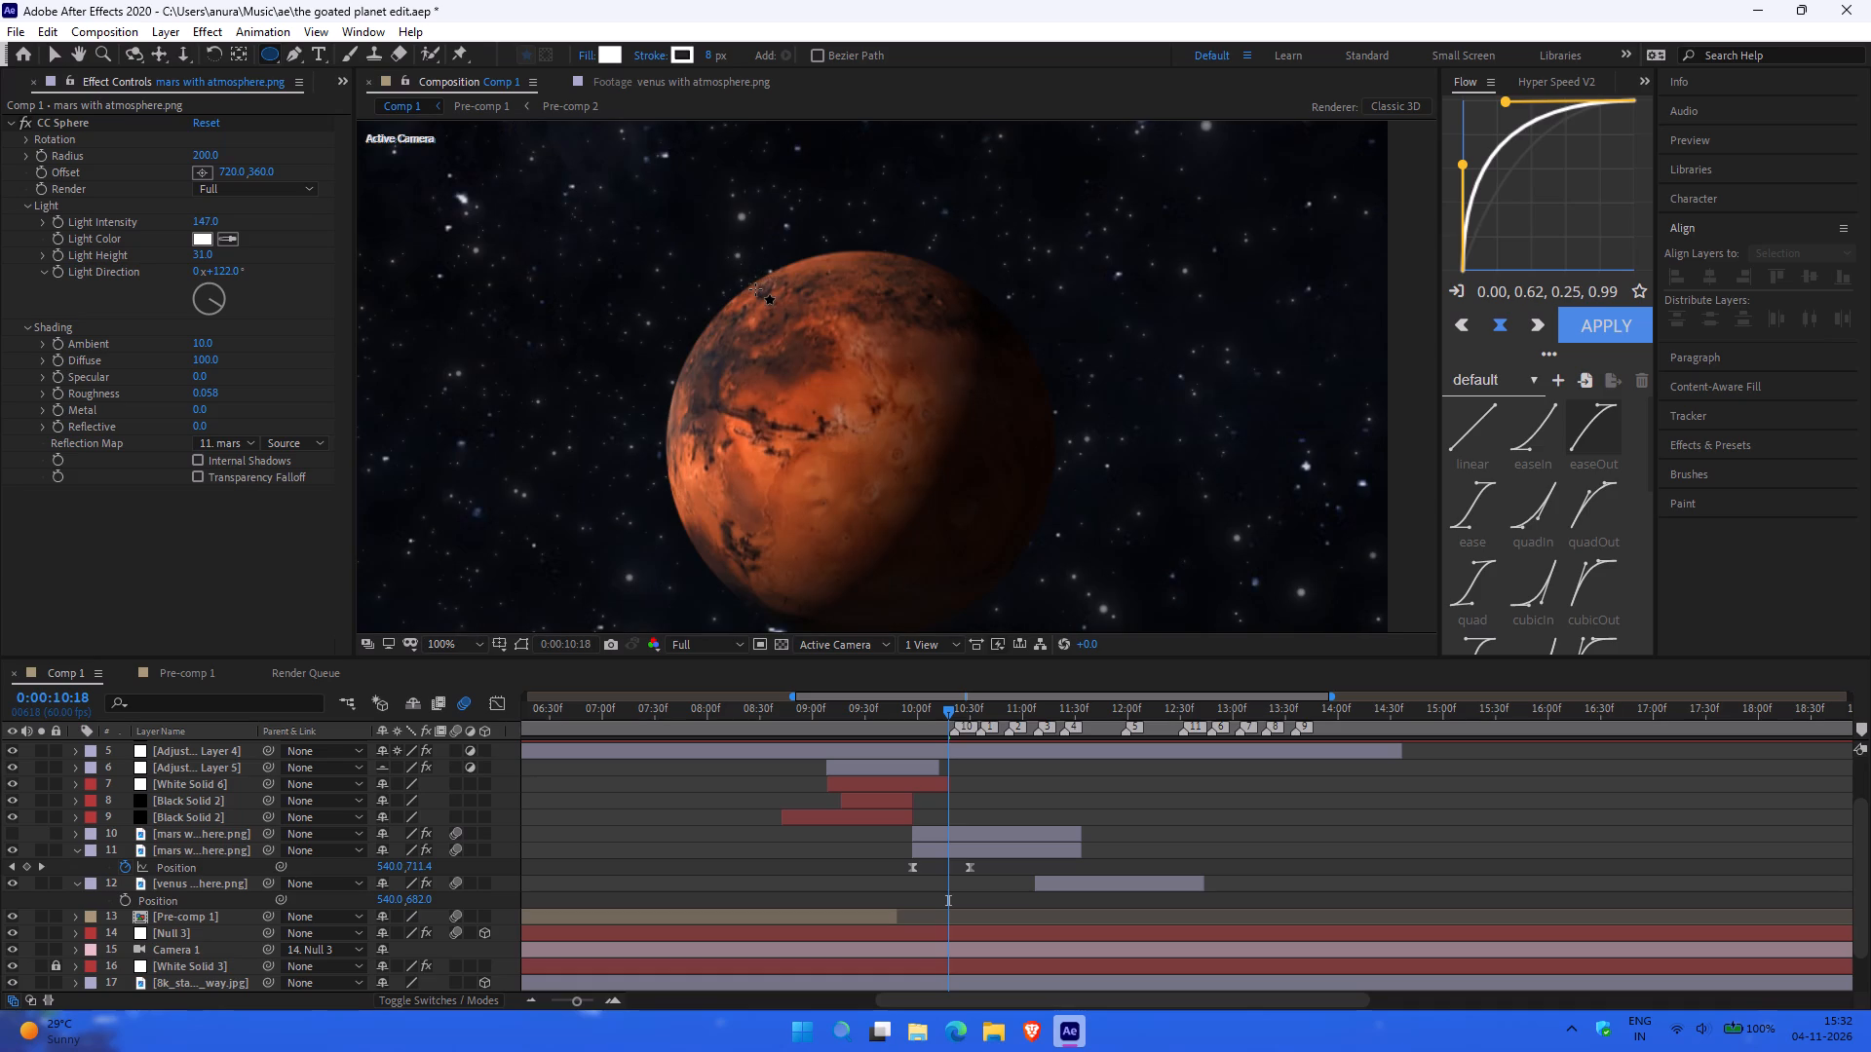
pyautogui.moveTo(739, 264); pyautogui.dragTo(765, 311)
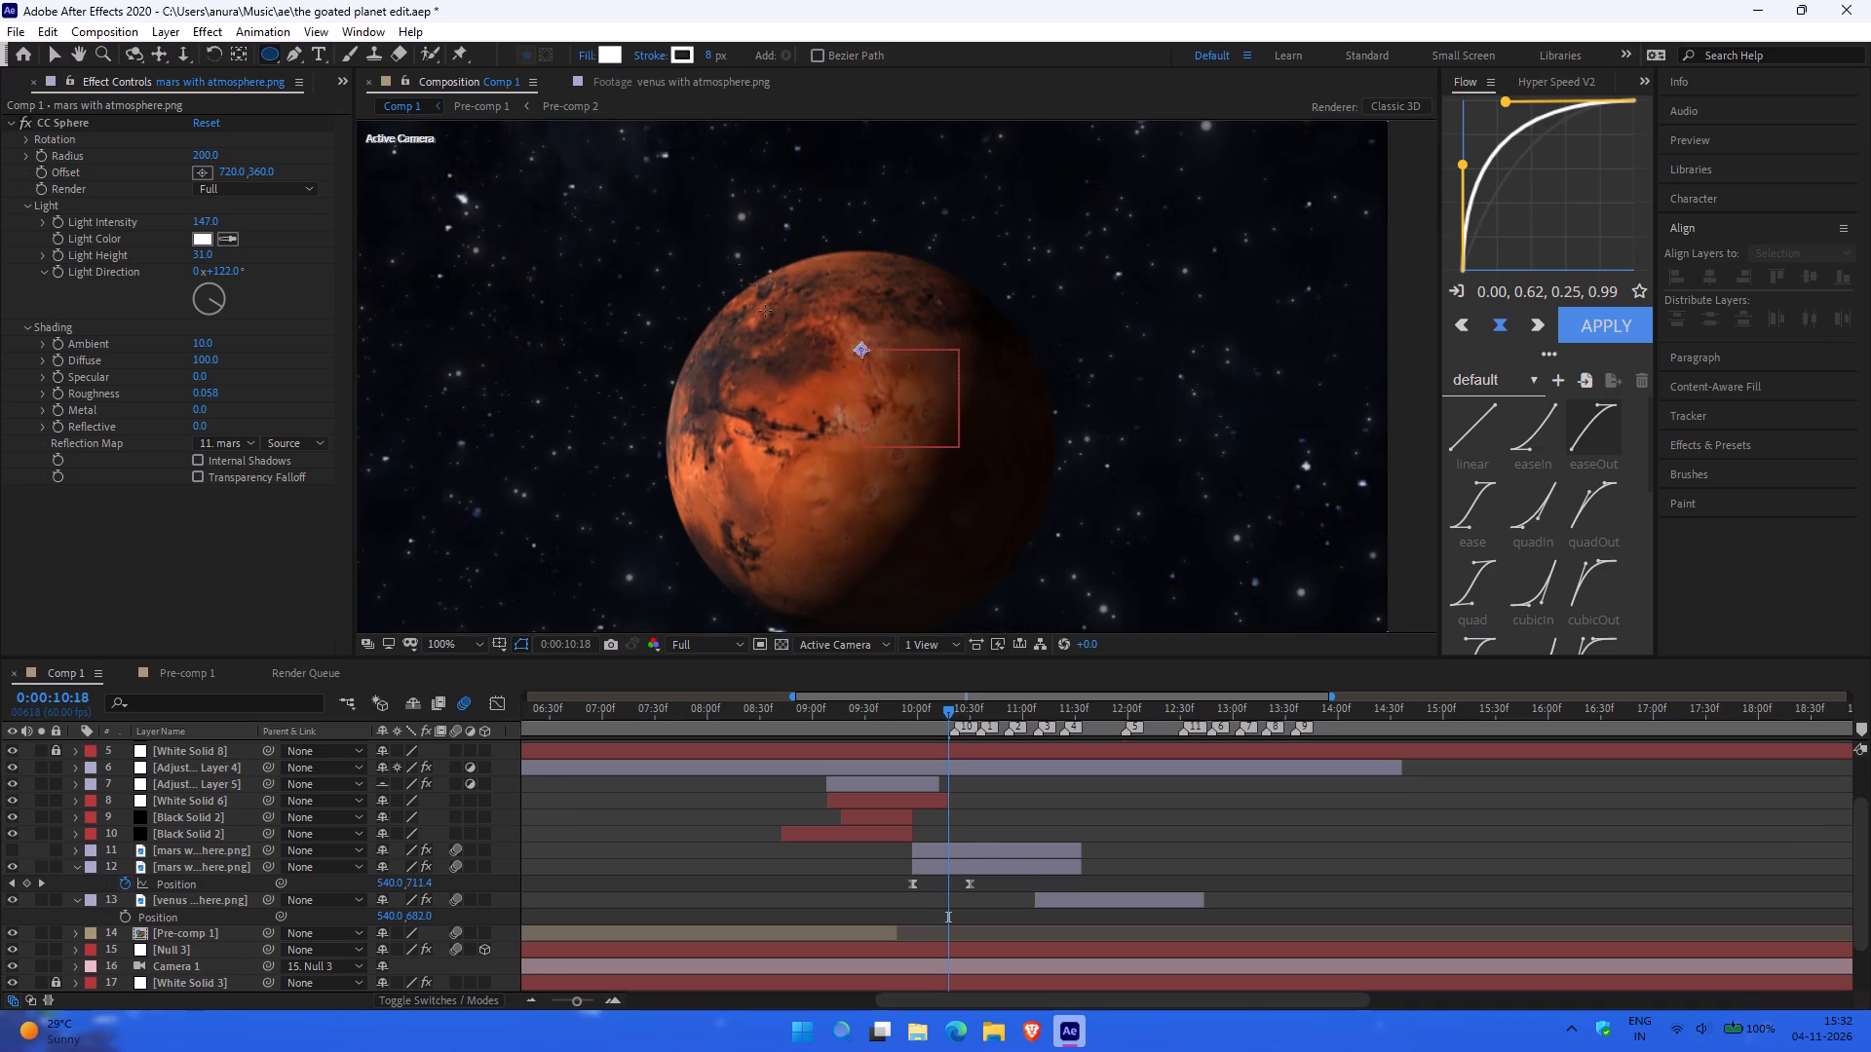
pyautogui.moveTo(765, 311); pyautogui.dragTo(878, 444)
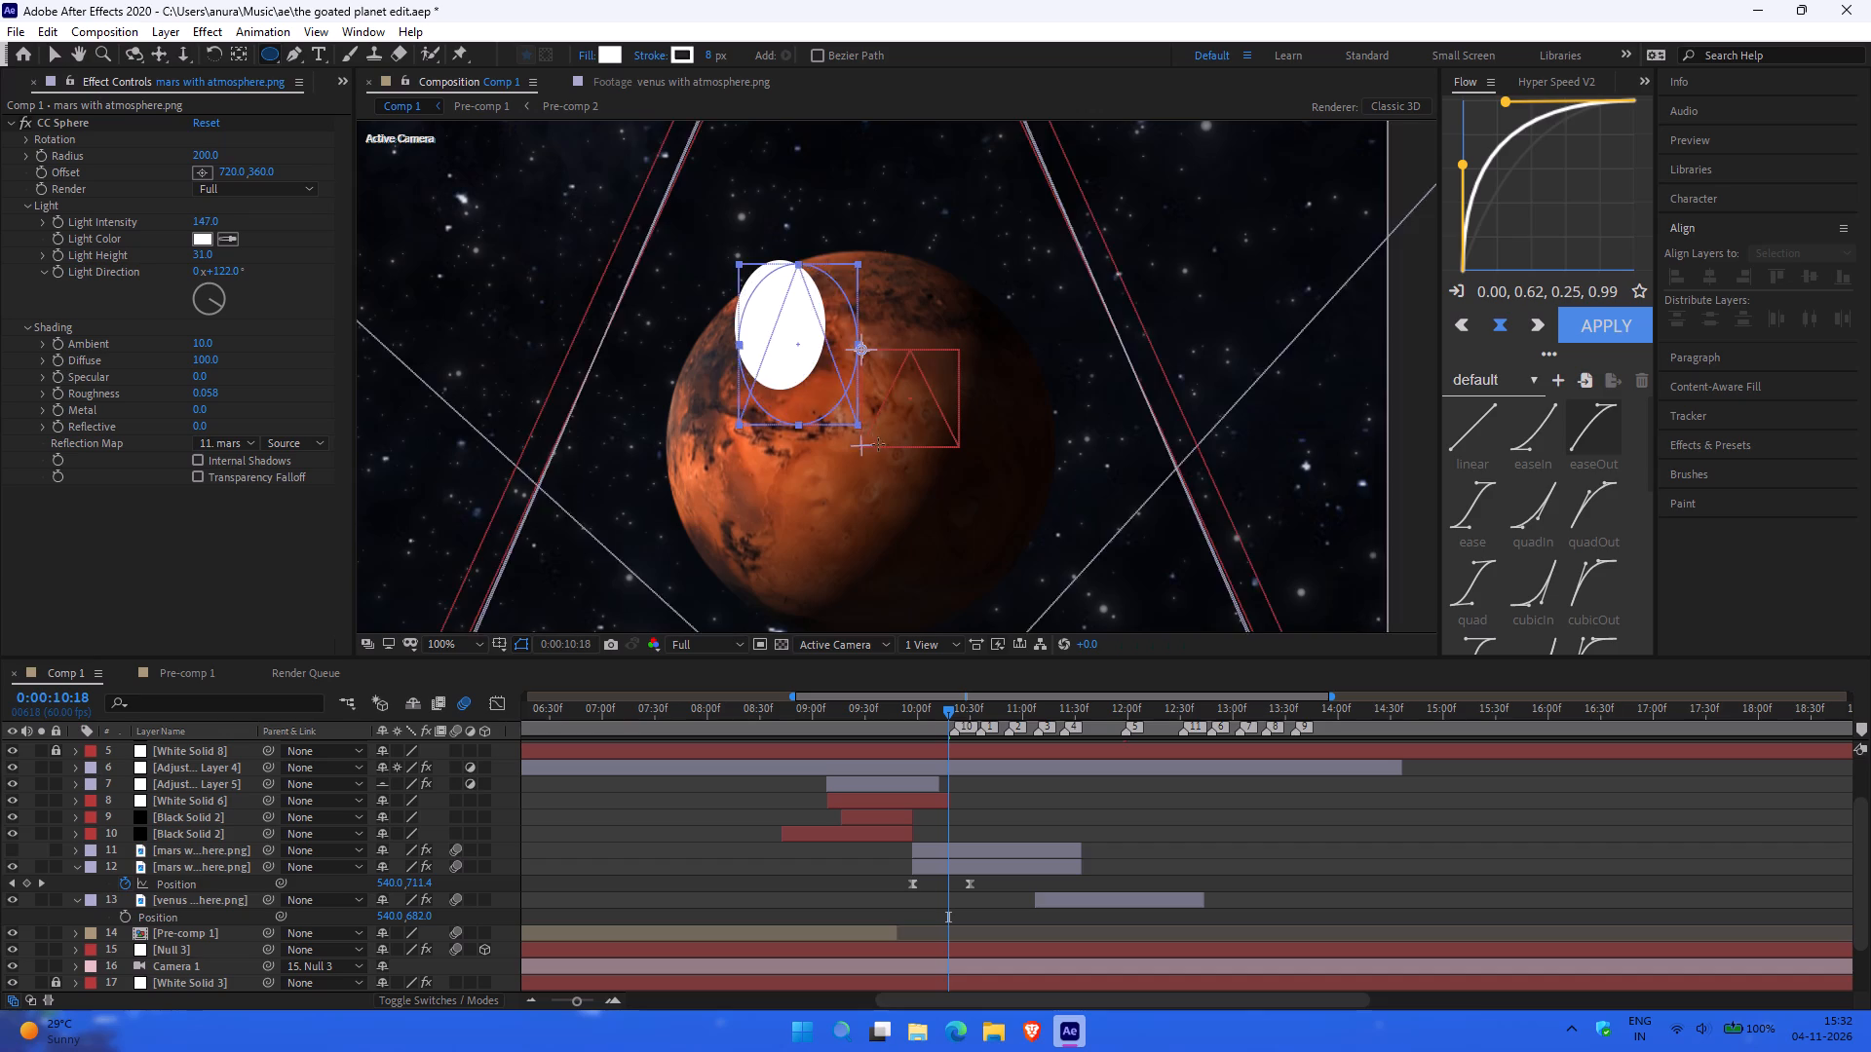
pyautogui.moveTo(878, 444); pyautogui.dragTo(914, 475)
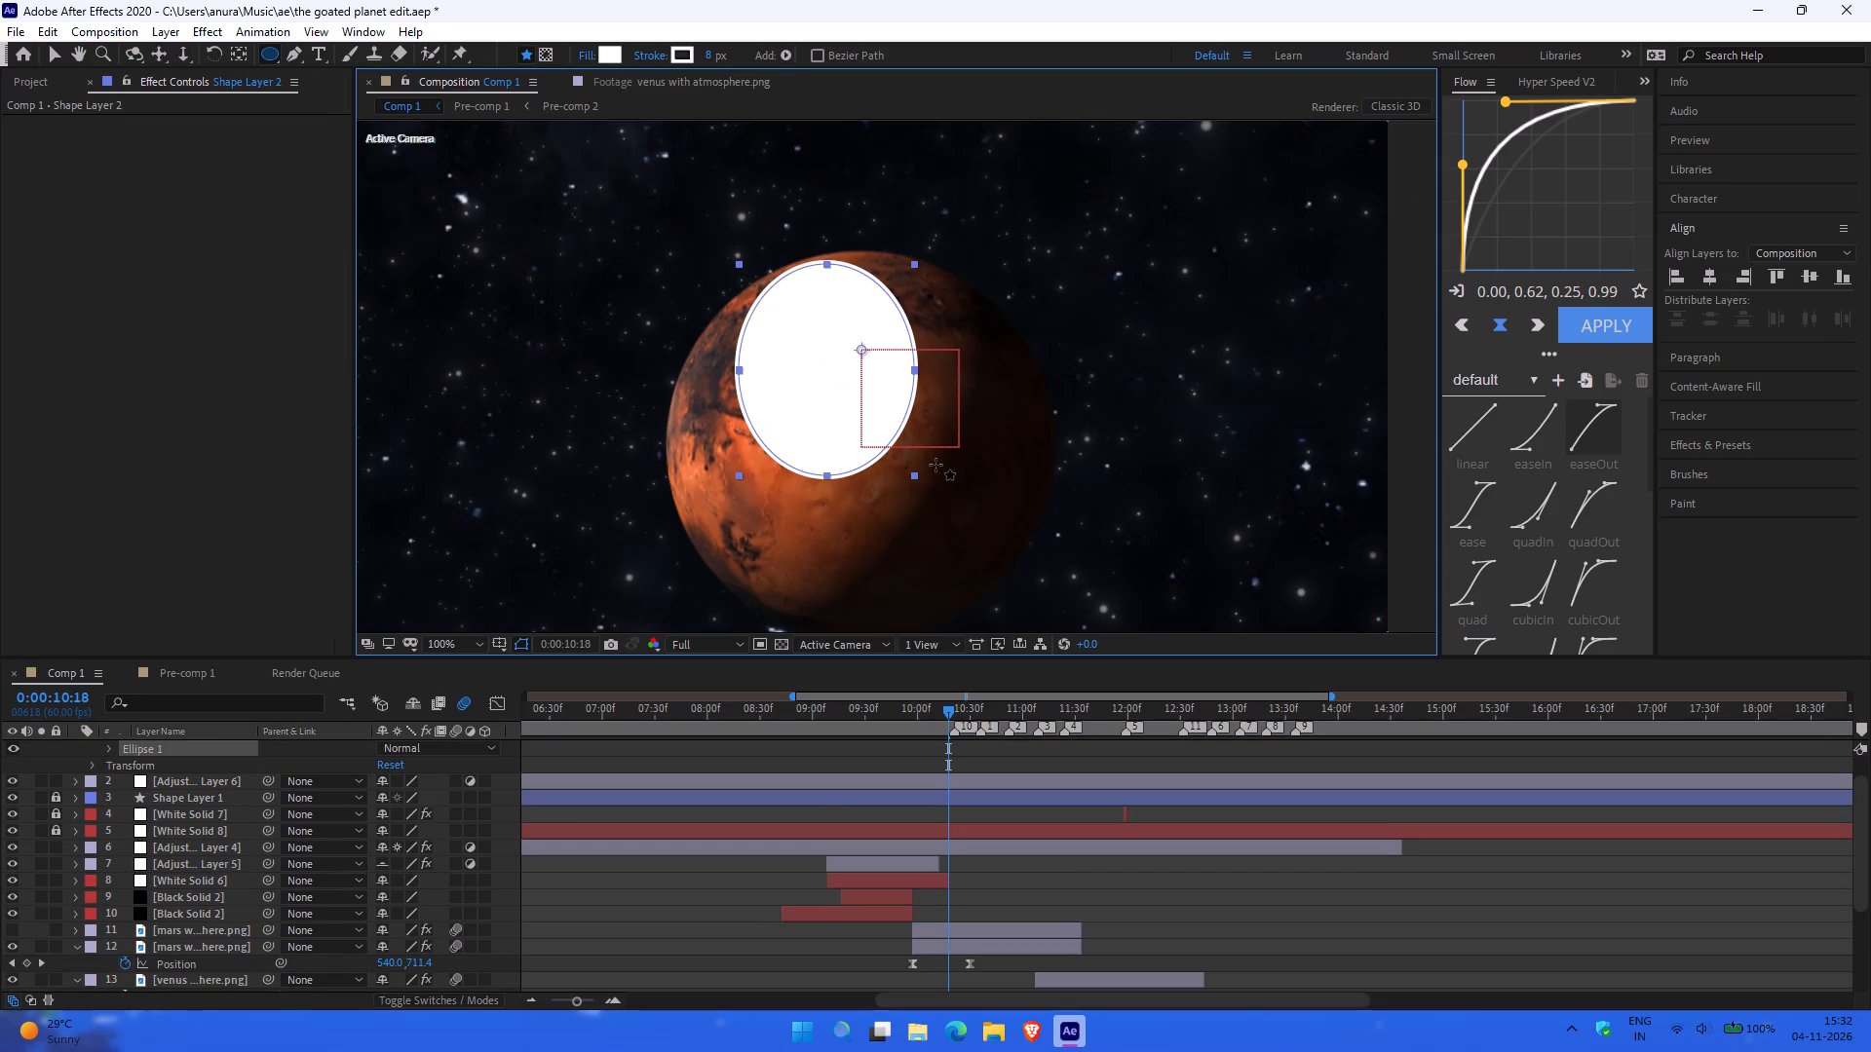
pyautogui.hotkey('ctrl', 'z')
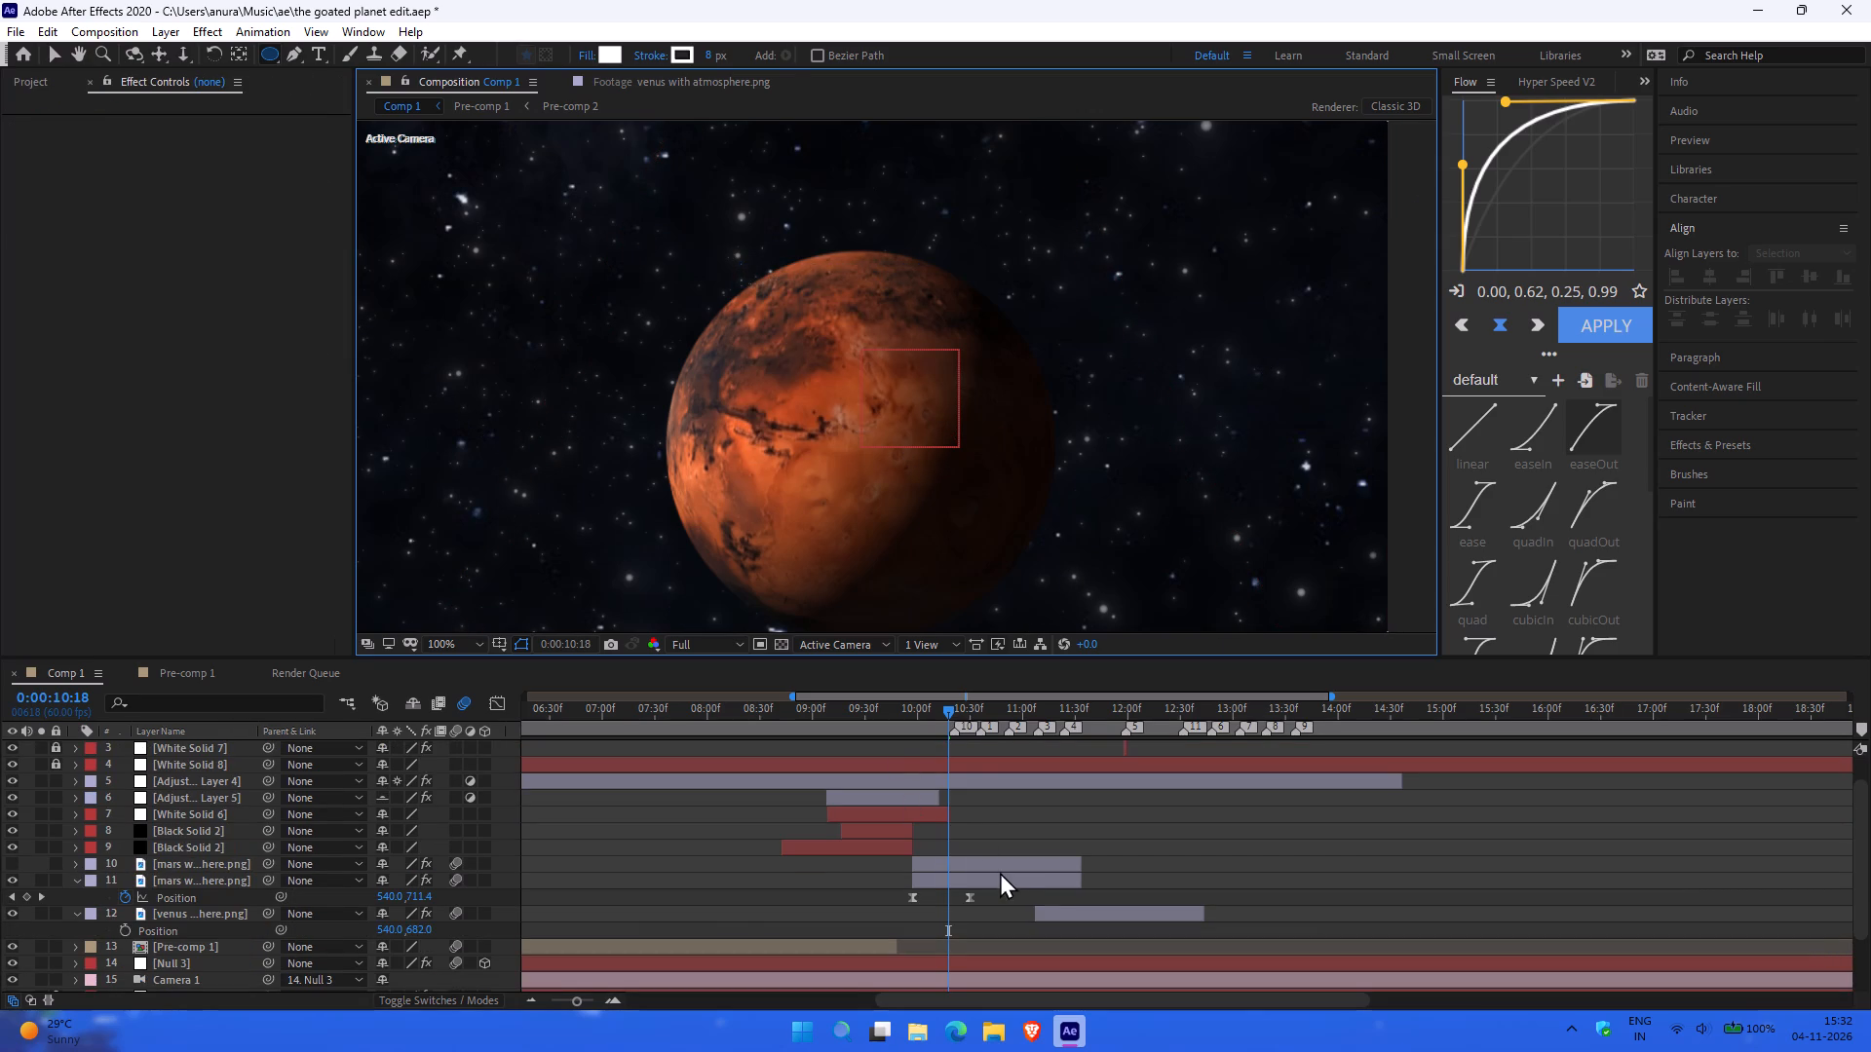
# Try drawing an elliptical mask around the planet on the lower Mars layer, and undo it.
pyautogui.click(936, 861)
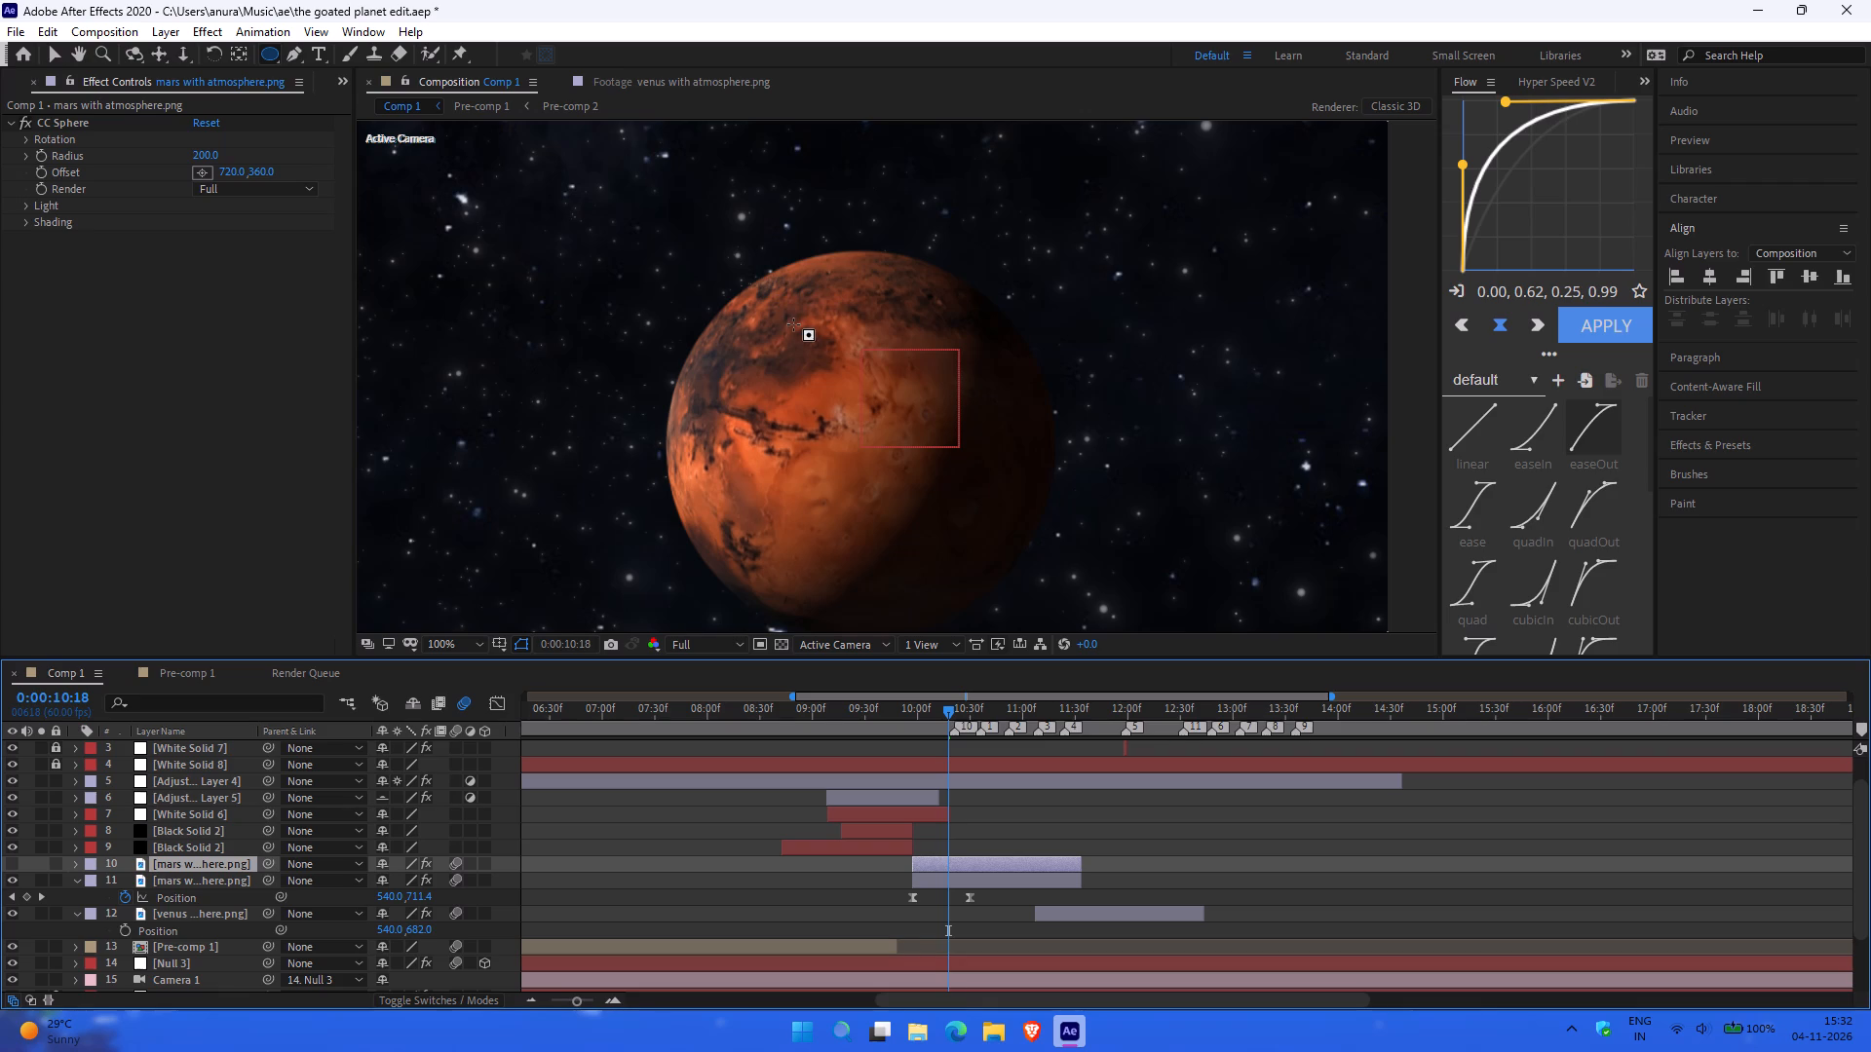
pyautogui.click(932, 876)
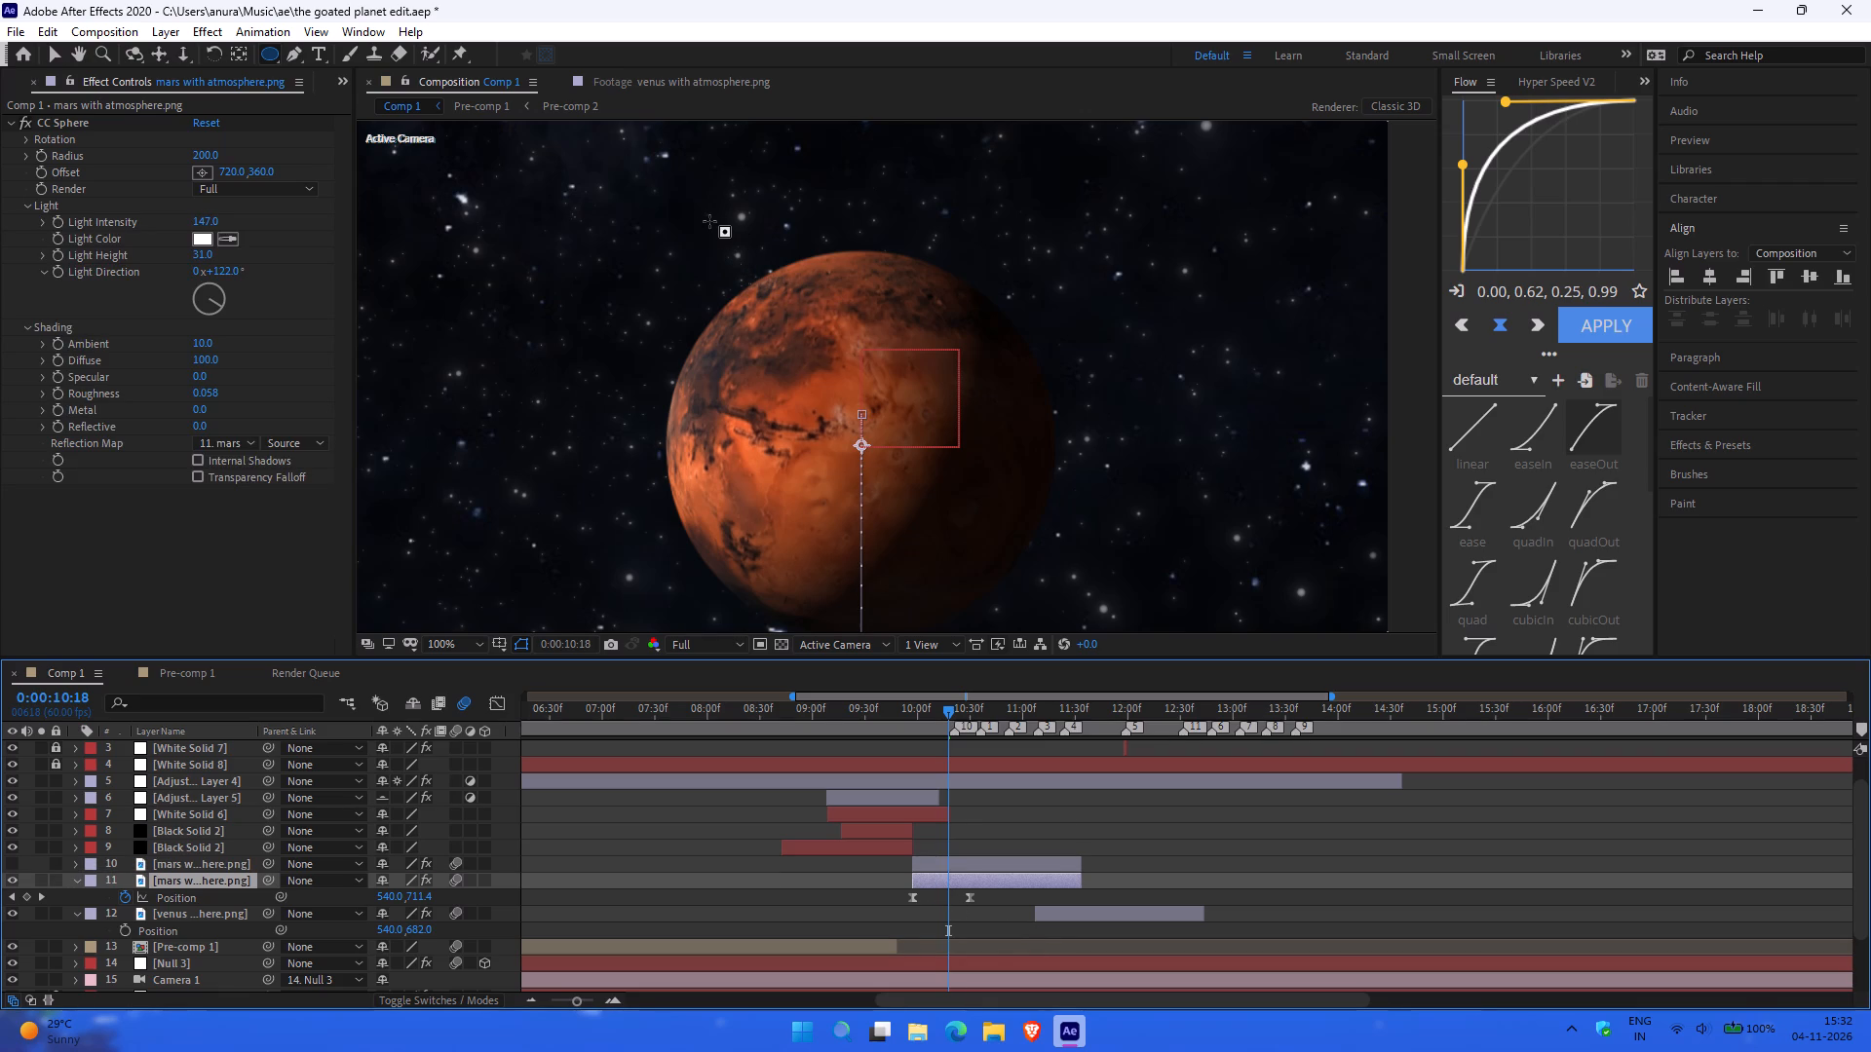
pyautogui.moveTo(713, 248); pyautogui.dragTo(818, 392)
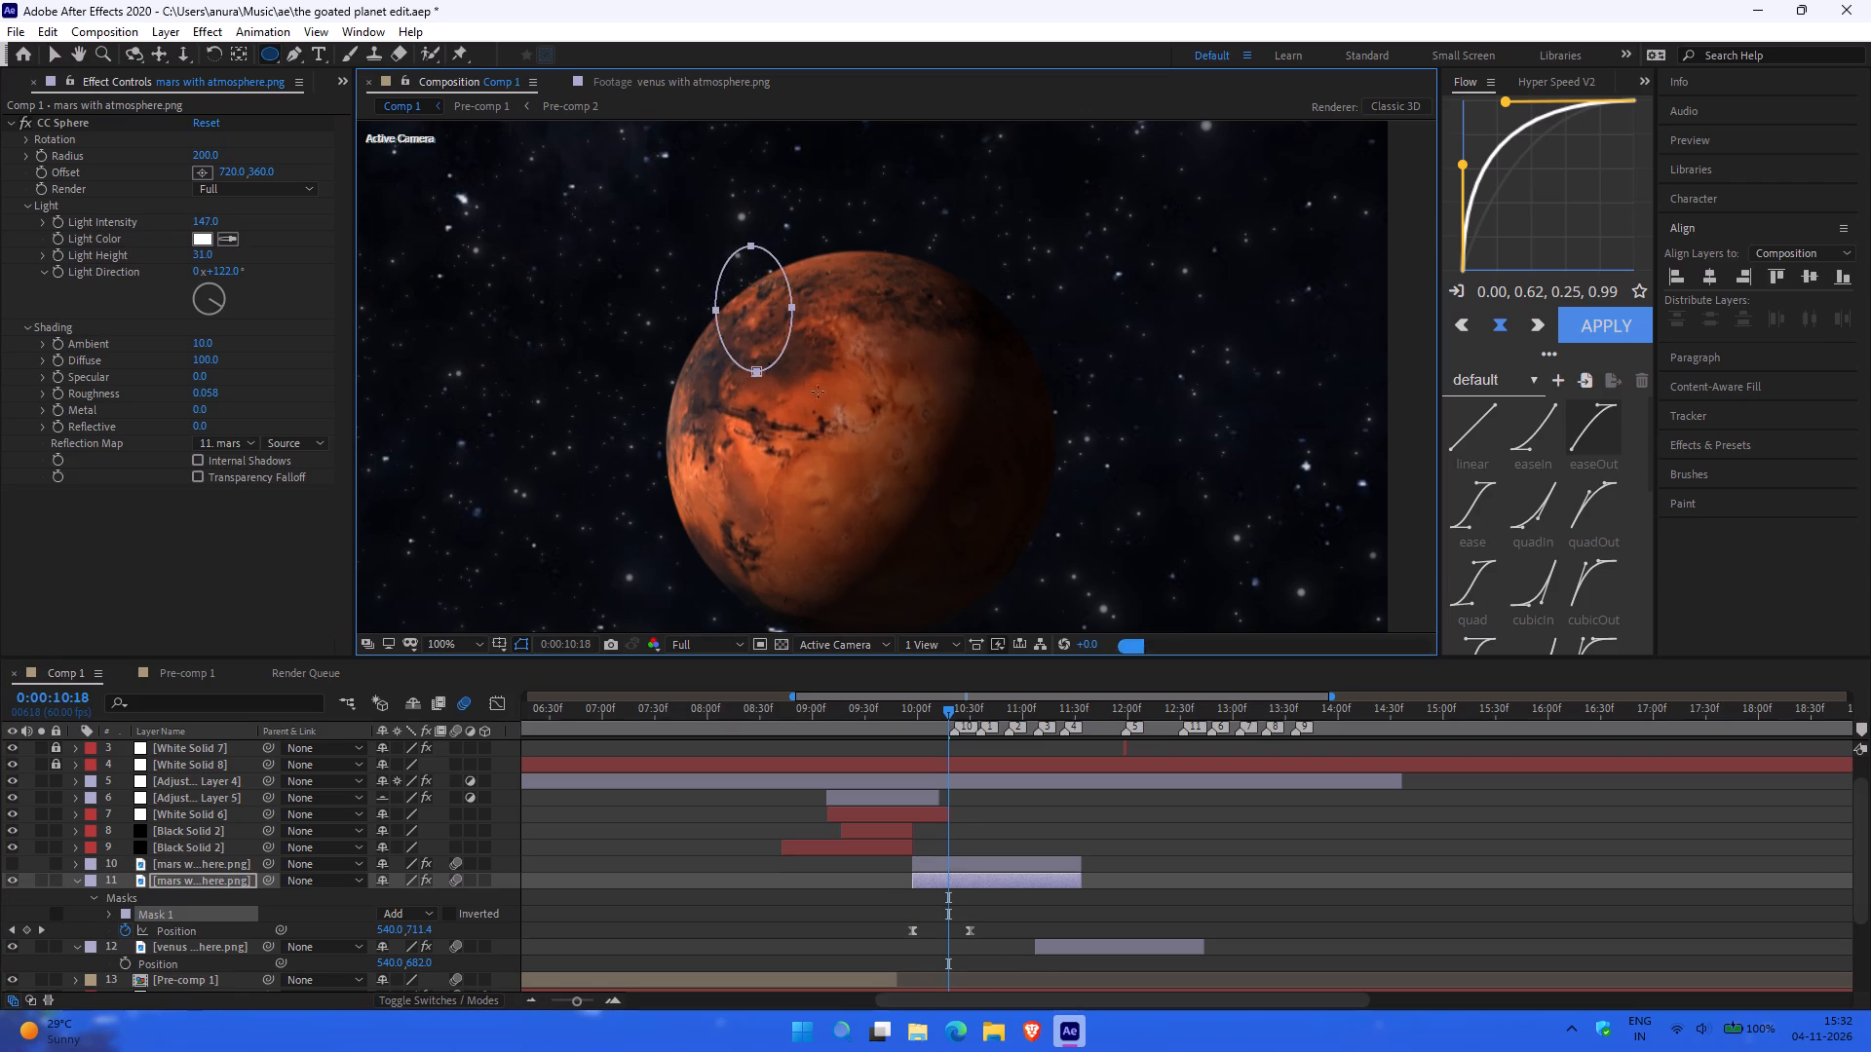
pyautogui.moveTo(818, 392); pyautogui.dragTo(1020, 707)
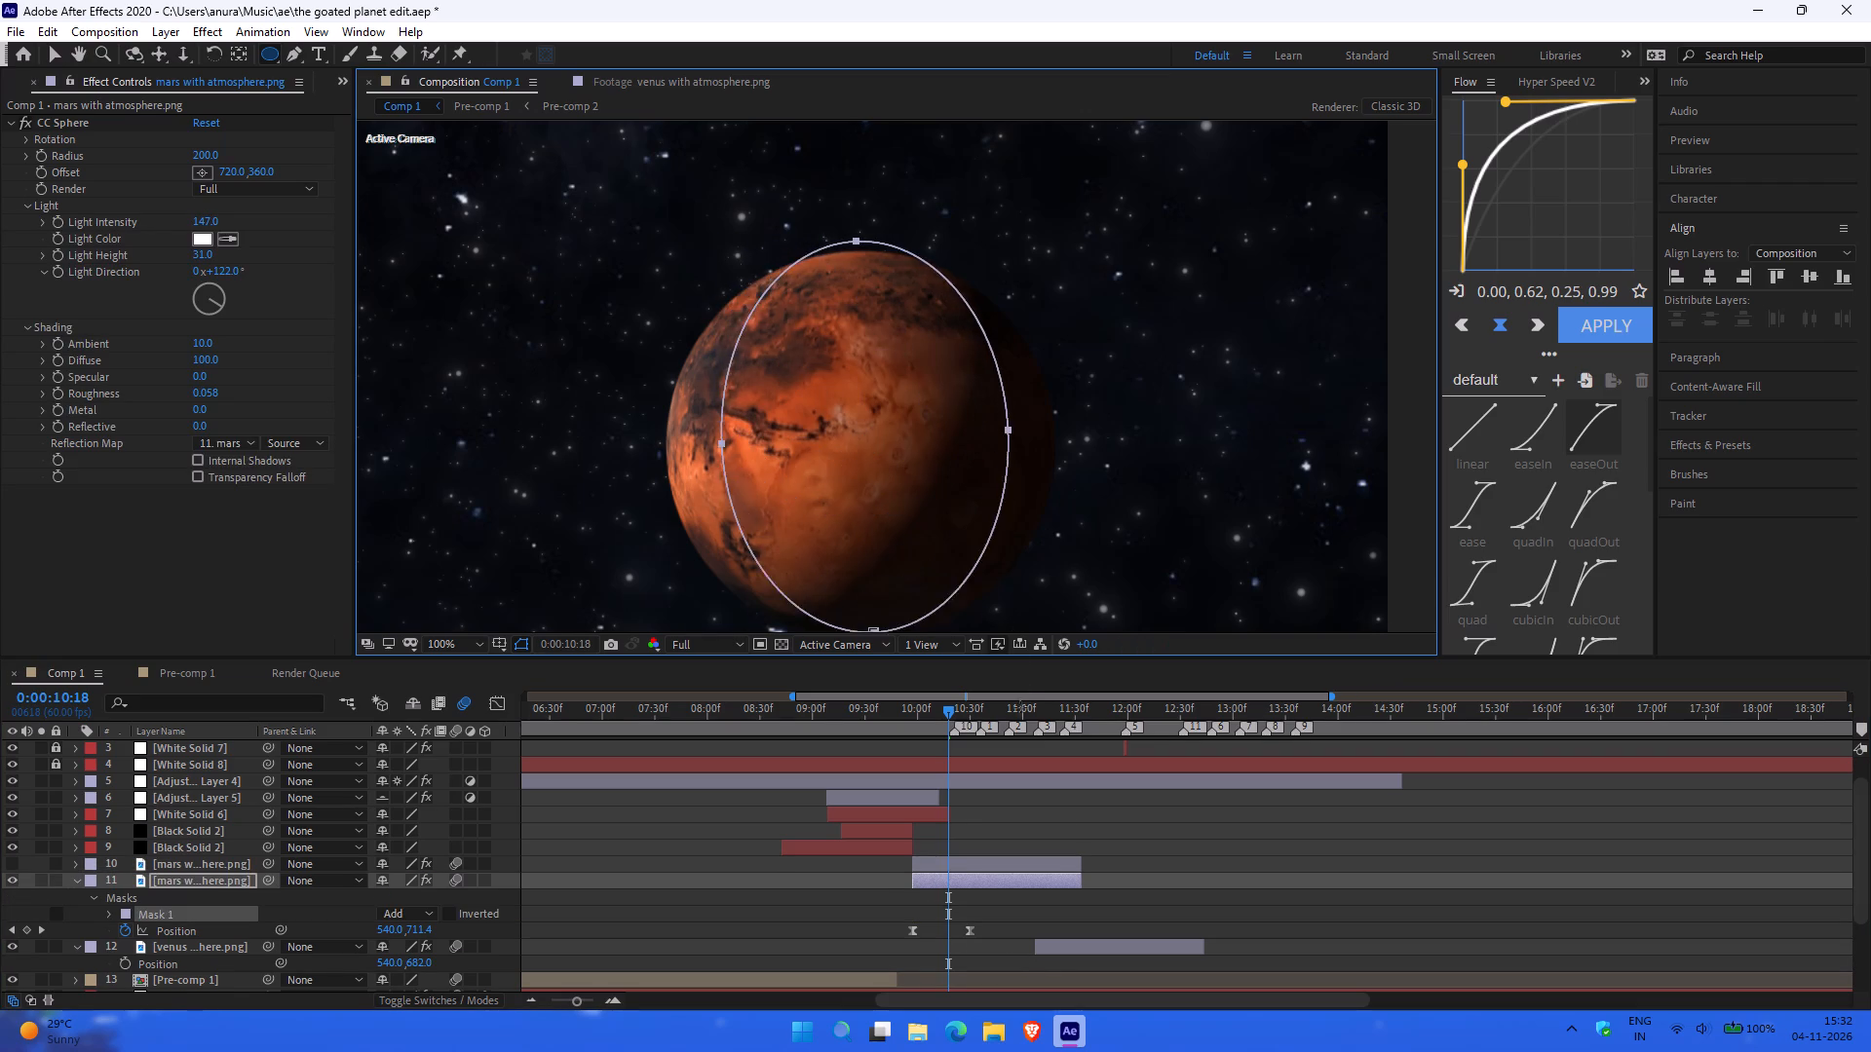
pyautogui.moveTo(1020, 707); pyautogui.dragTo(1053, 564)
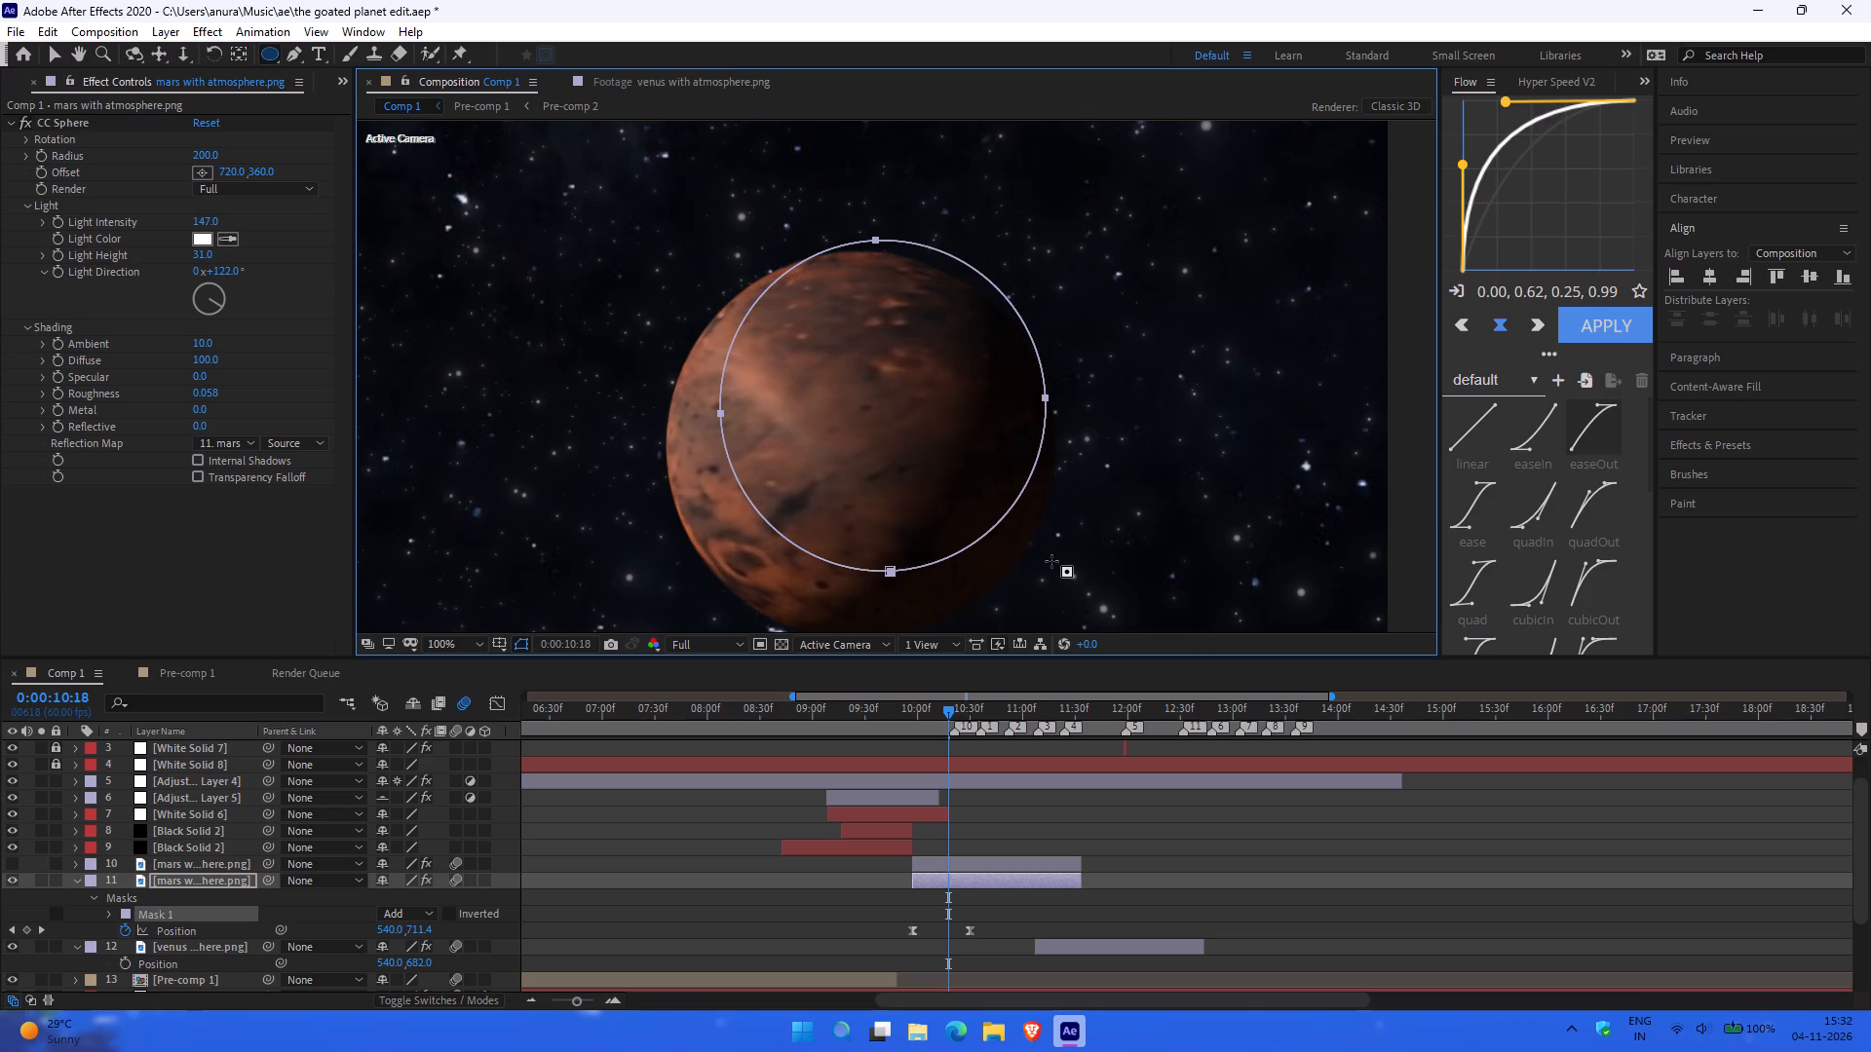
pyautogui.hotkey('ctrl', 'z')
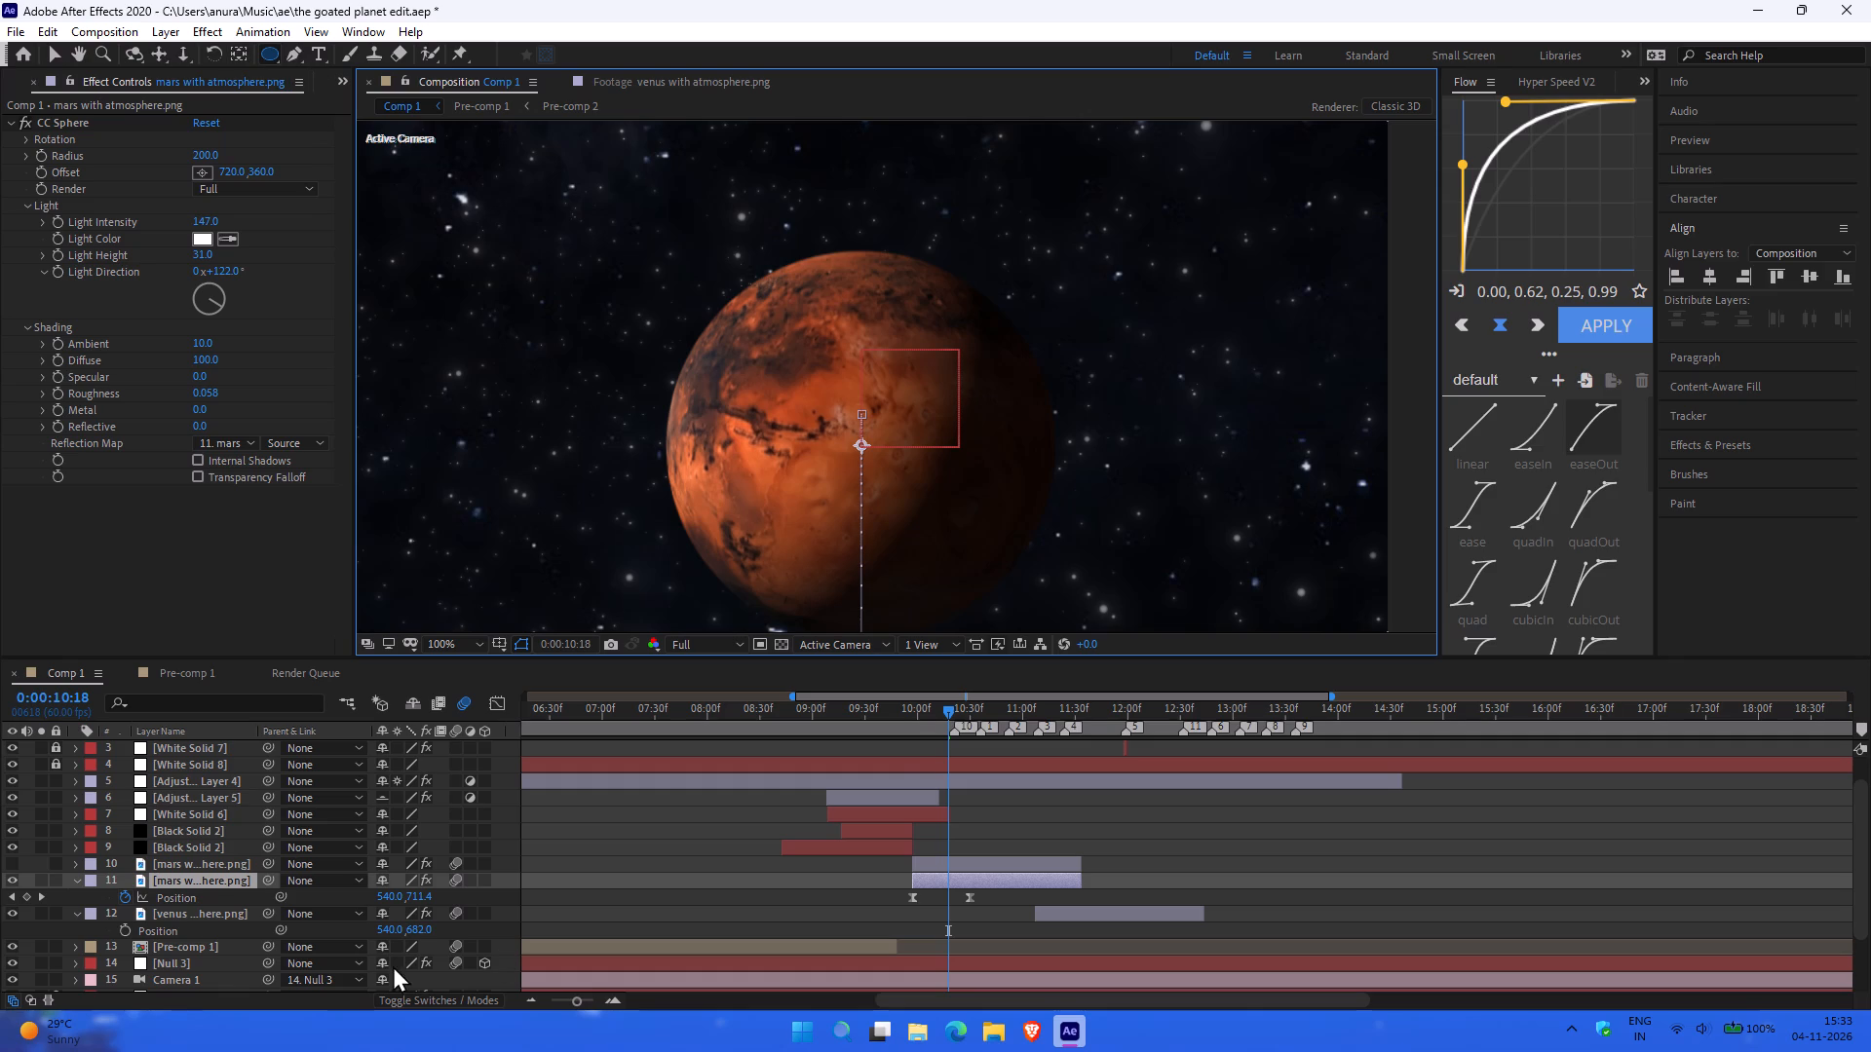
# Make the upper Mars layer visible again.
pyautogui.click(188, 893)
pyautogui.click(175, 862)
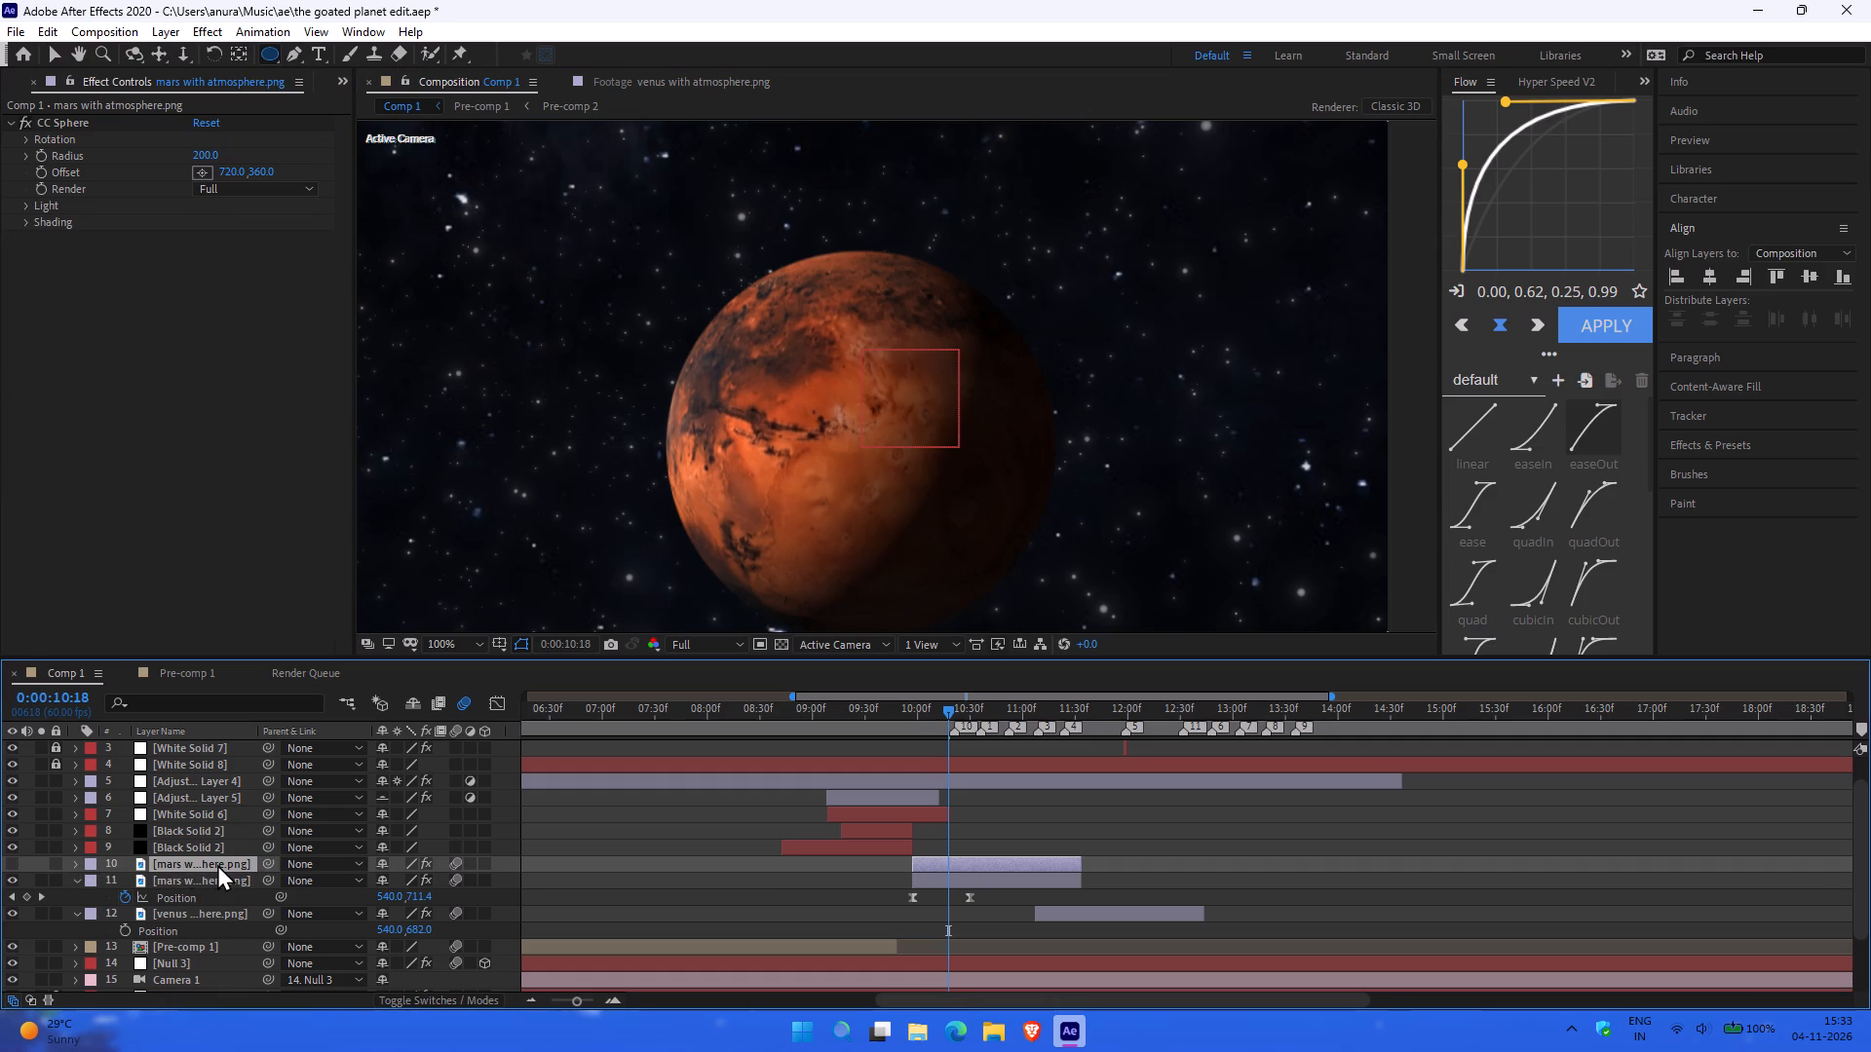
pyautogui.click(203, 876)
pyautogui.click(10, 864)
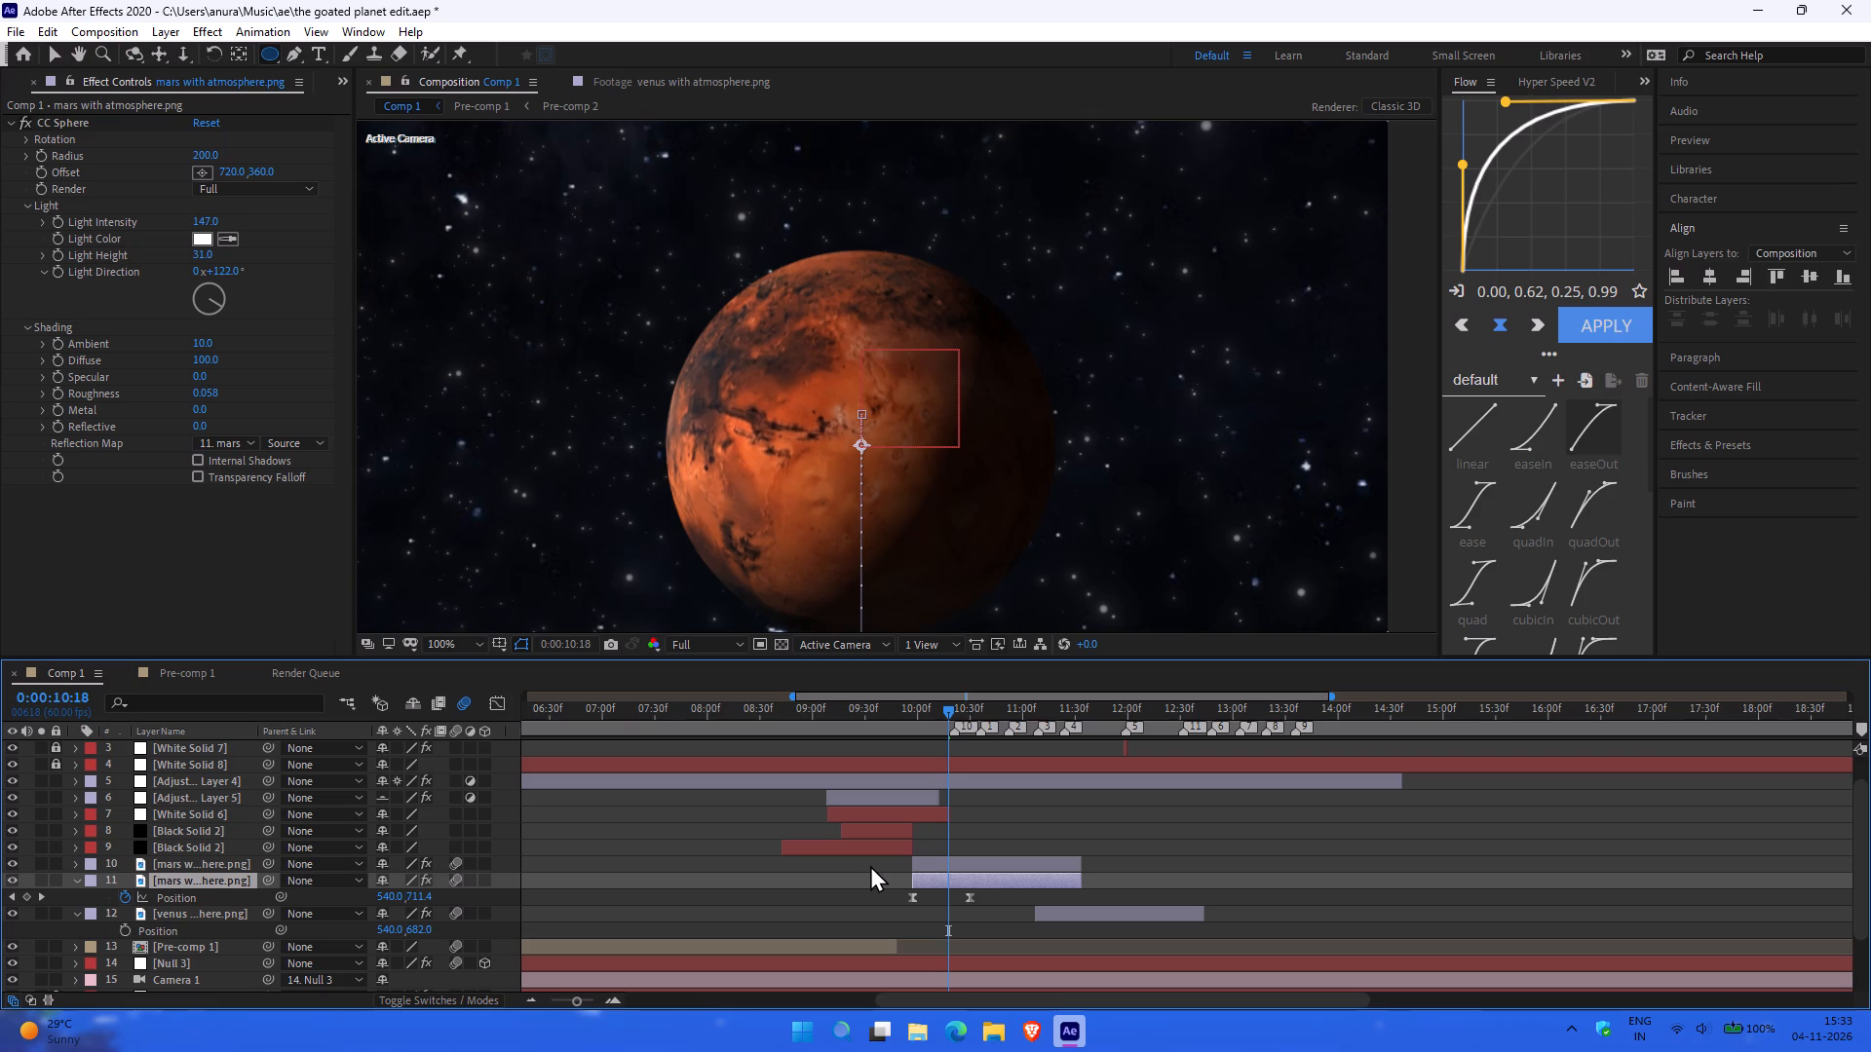
# Lock Adjustment Layer 4, Adjustment Layer 5 and White Solid 6 above the Mars layers.
pyautogui.click(57, 779)
pyautogui.click(57, 798)
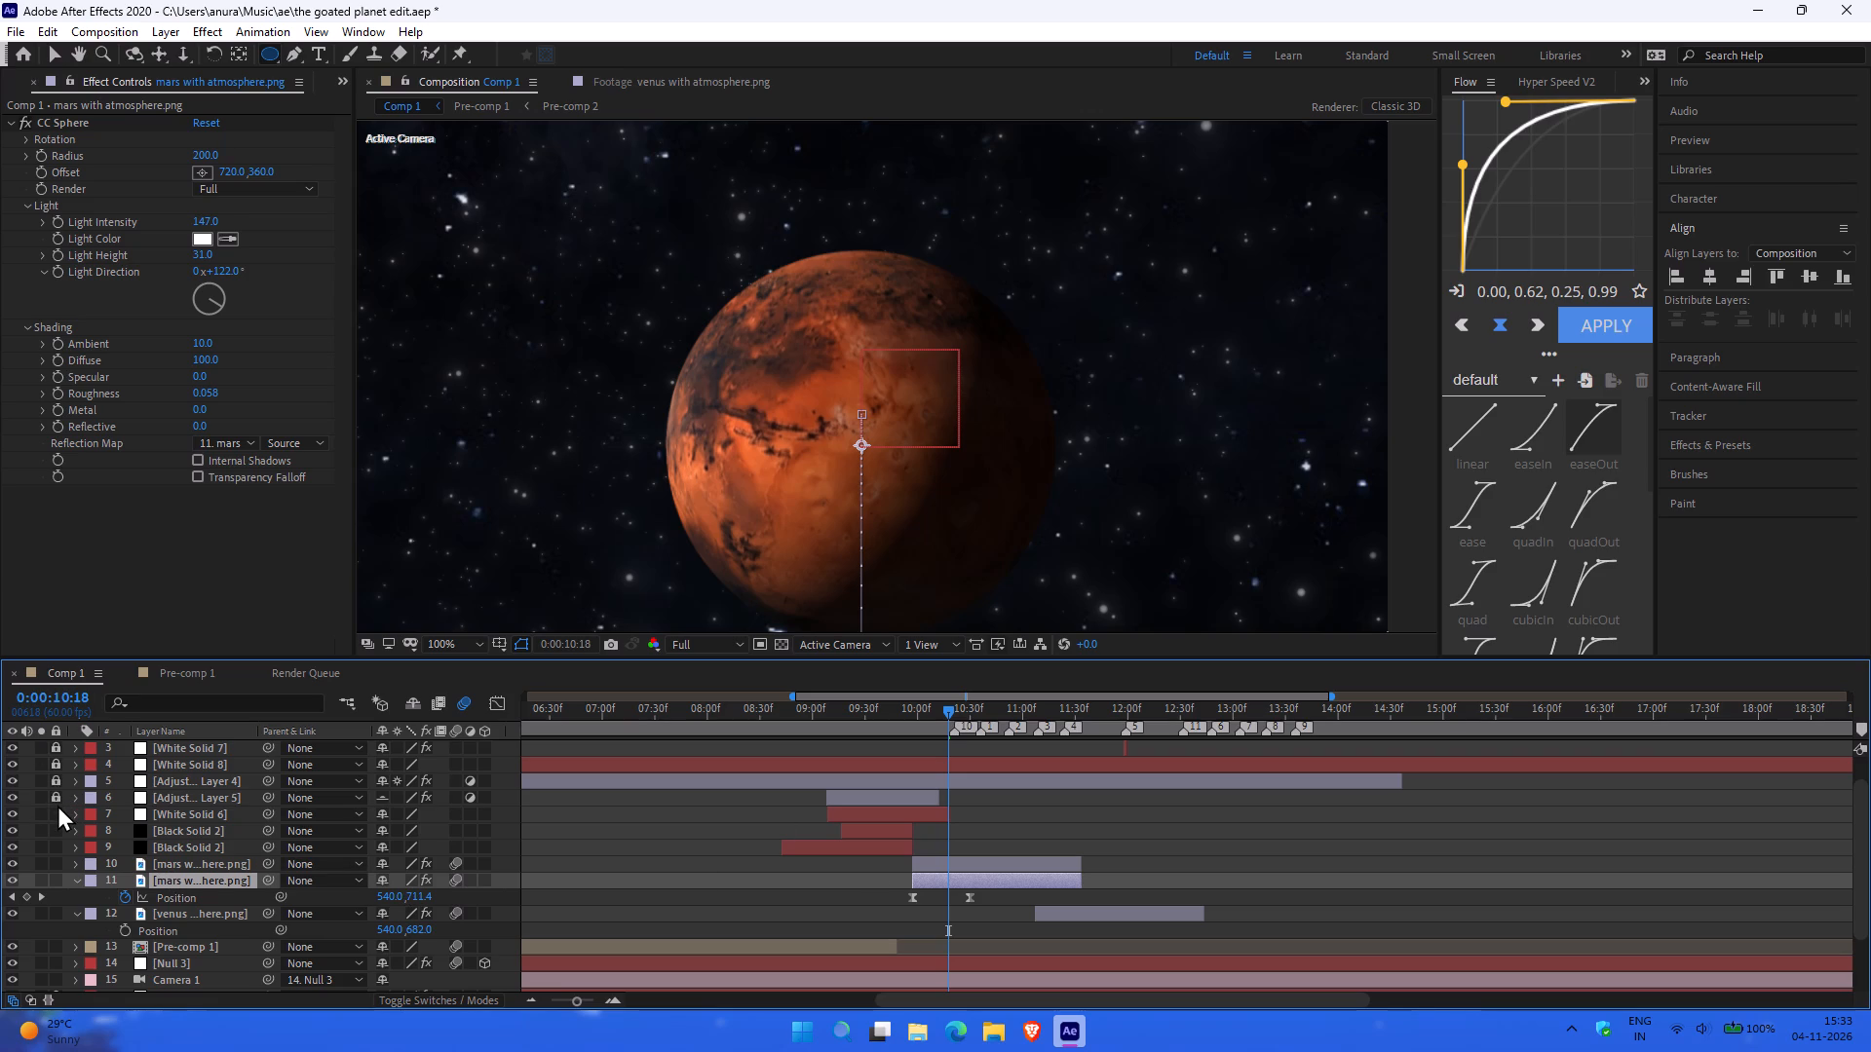
pyautogui.click(57, 807)
pyautogui.click(49, 810)
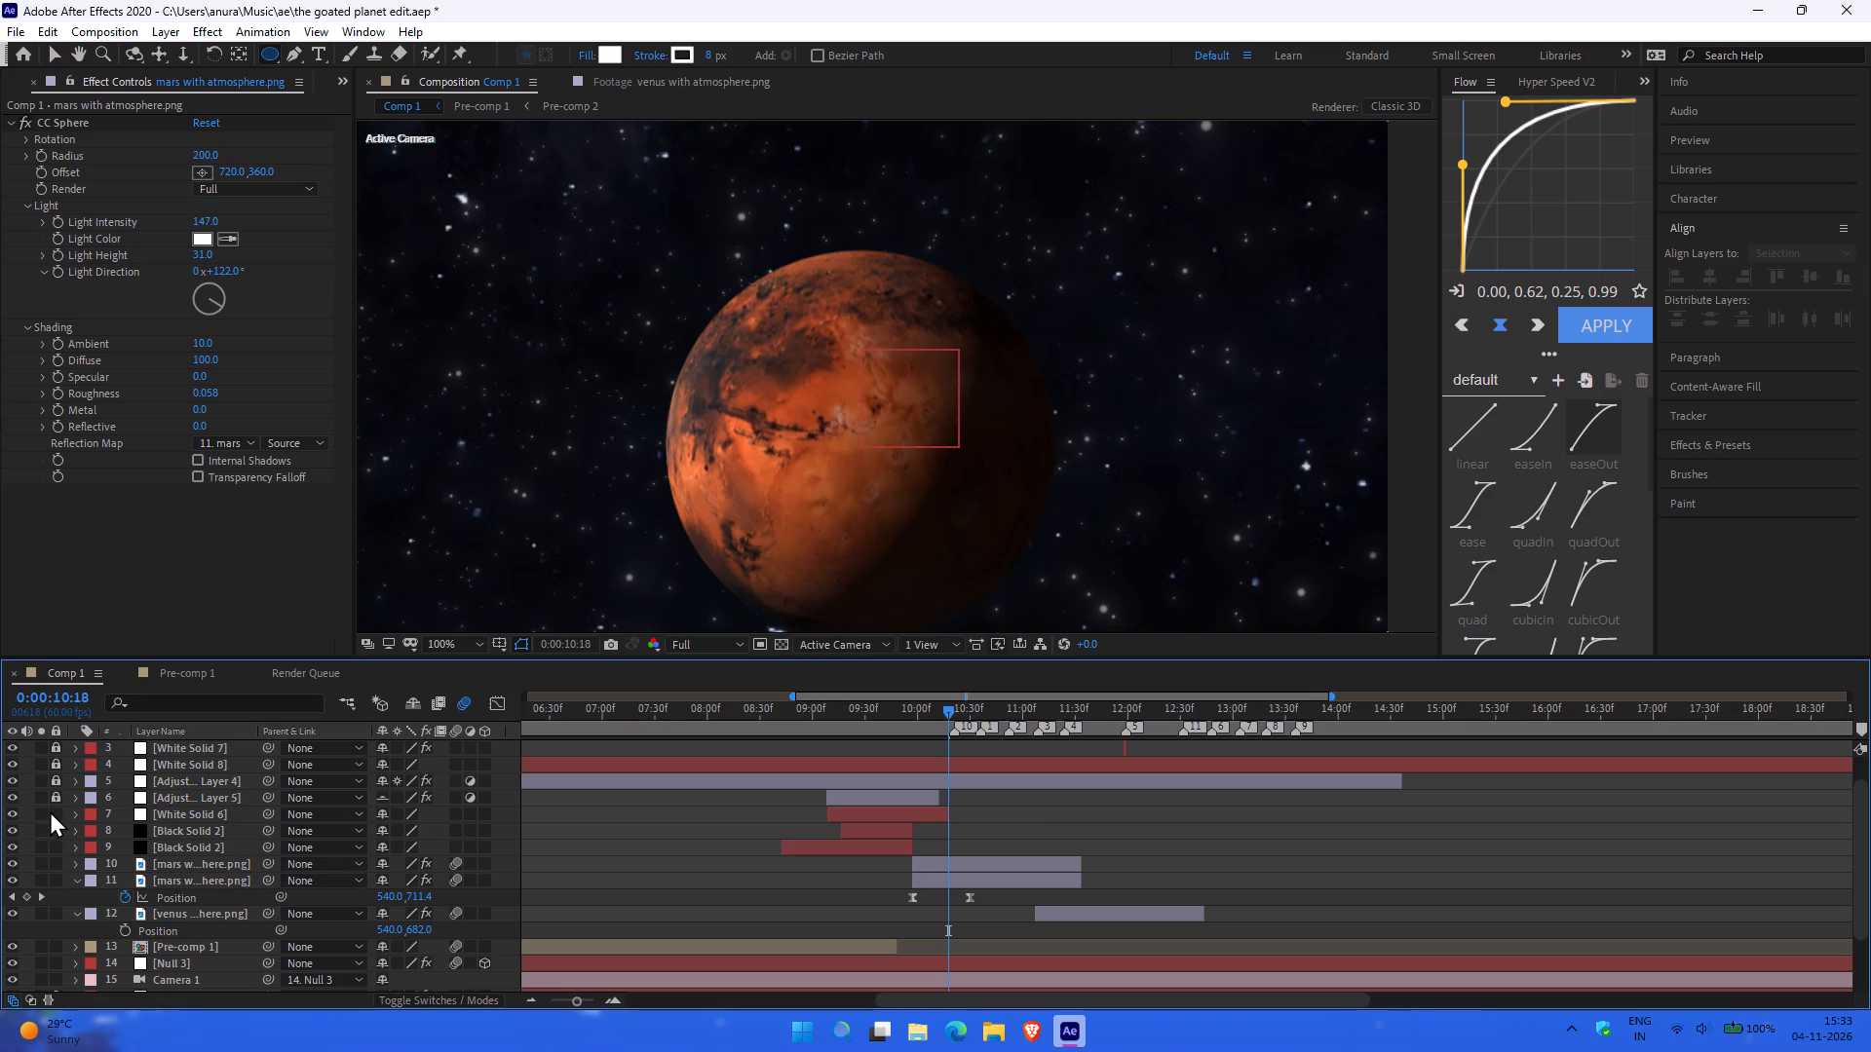
pyautogui.click(56, 810)
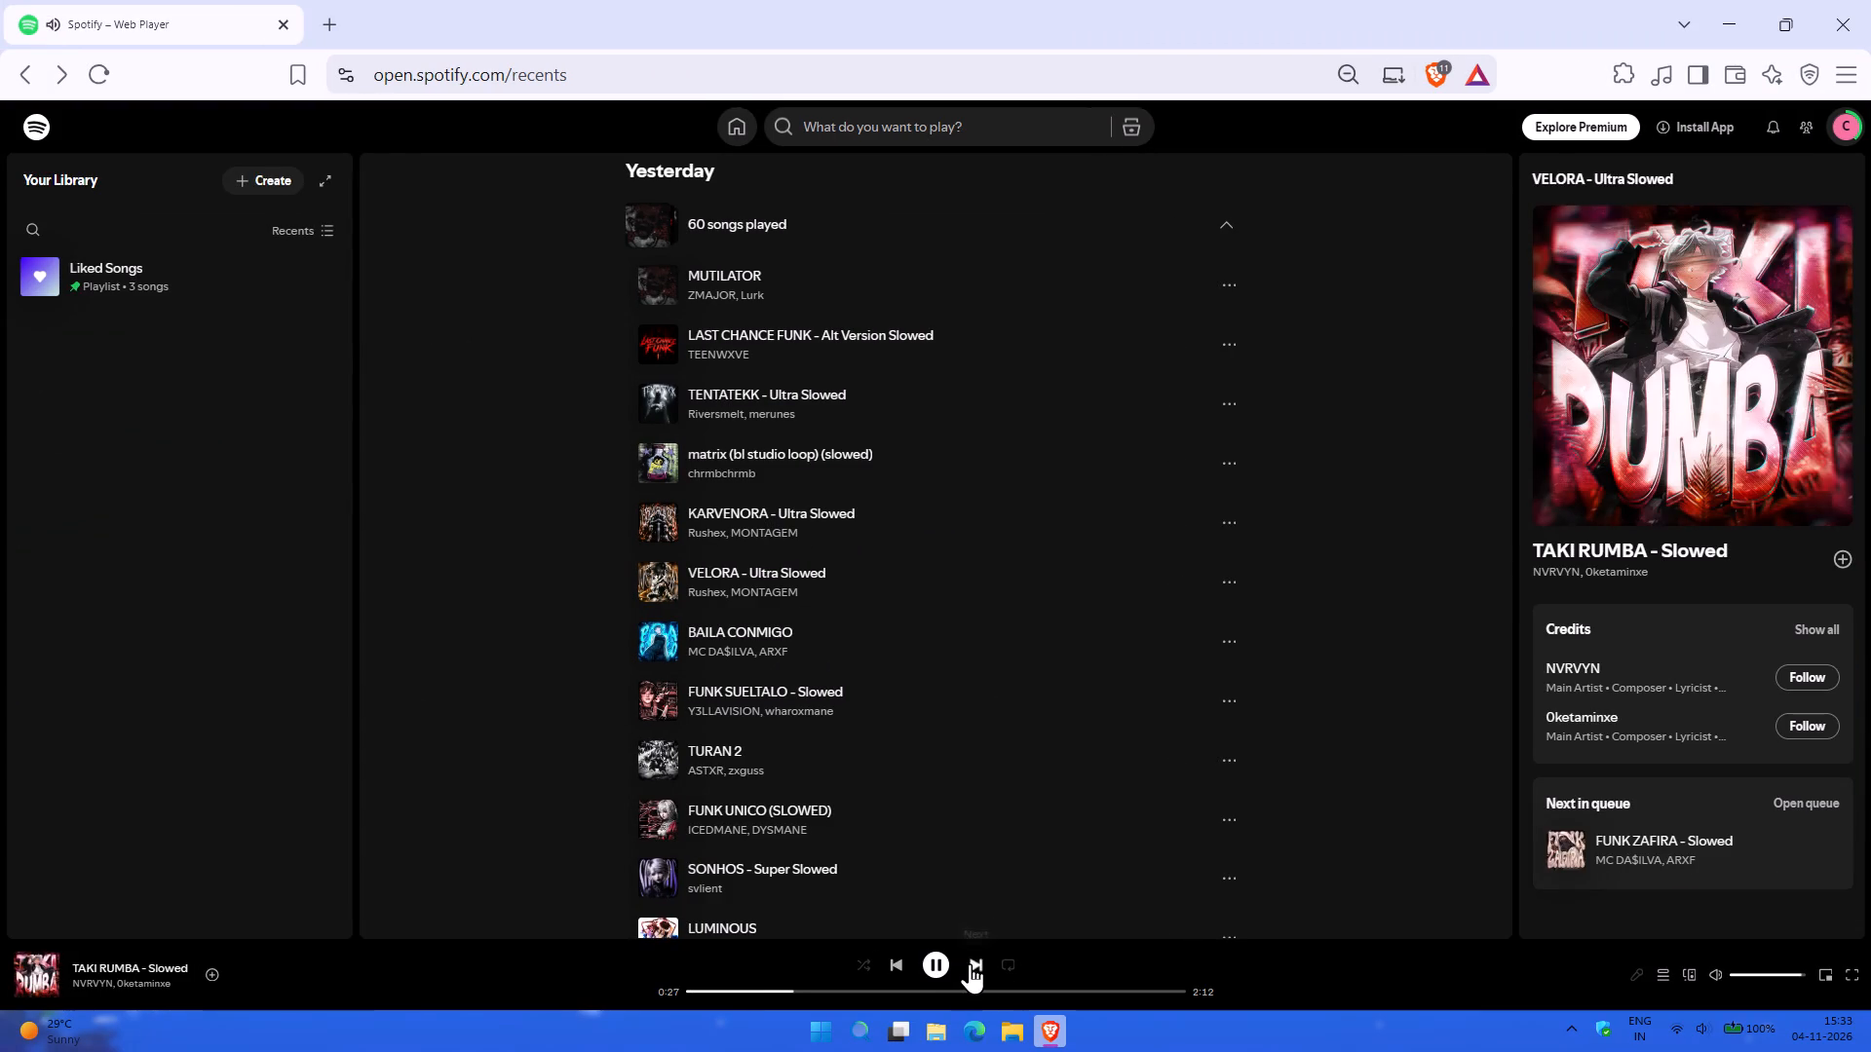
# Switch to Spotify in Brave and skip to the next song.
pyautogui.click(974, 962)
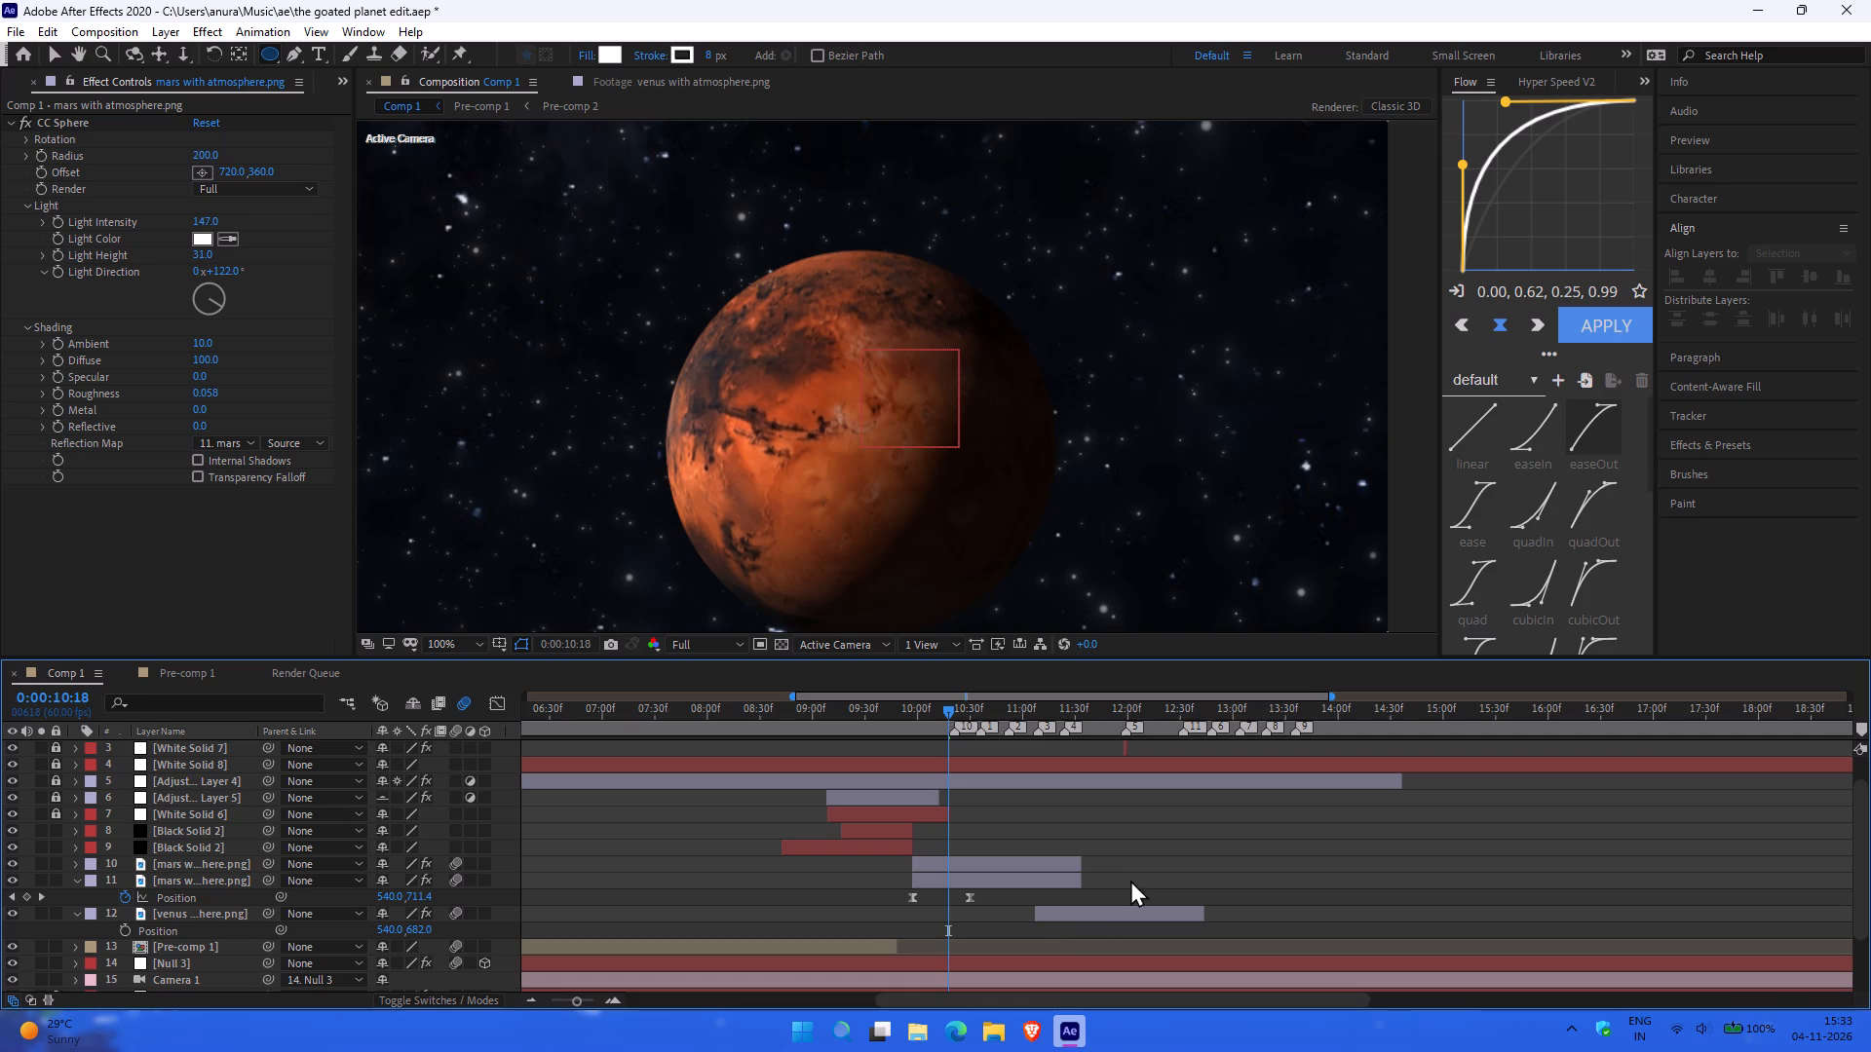
# With the playhead at 0:00:10:30, set the lower Mars layer's Scale to 105%, using the Selection tool.
pyautogui.moveTo(948, 714); pyautogui.dragTo(934, 714)
pyautogui.moveTo(934, 714); pyautogui.dragTo(908, 715)
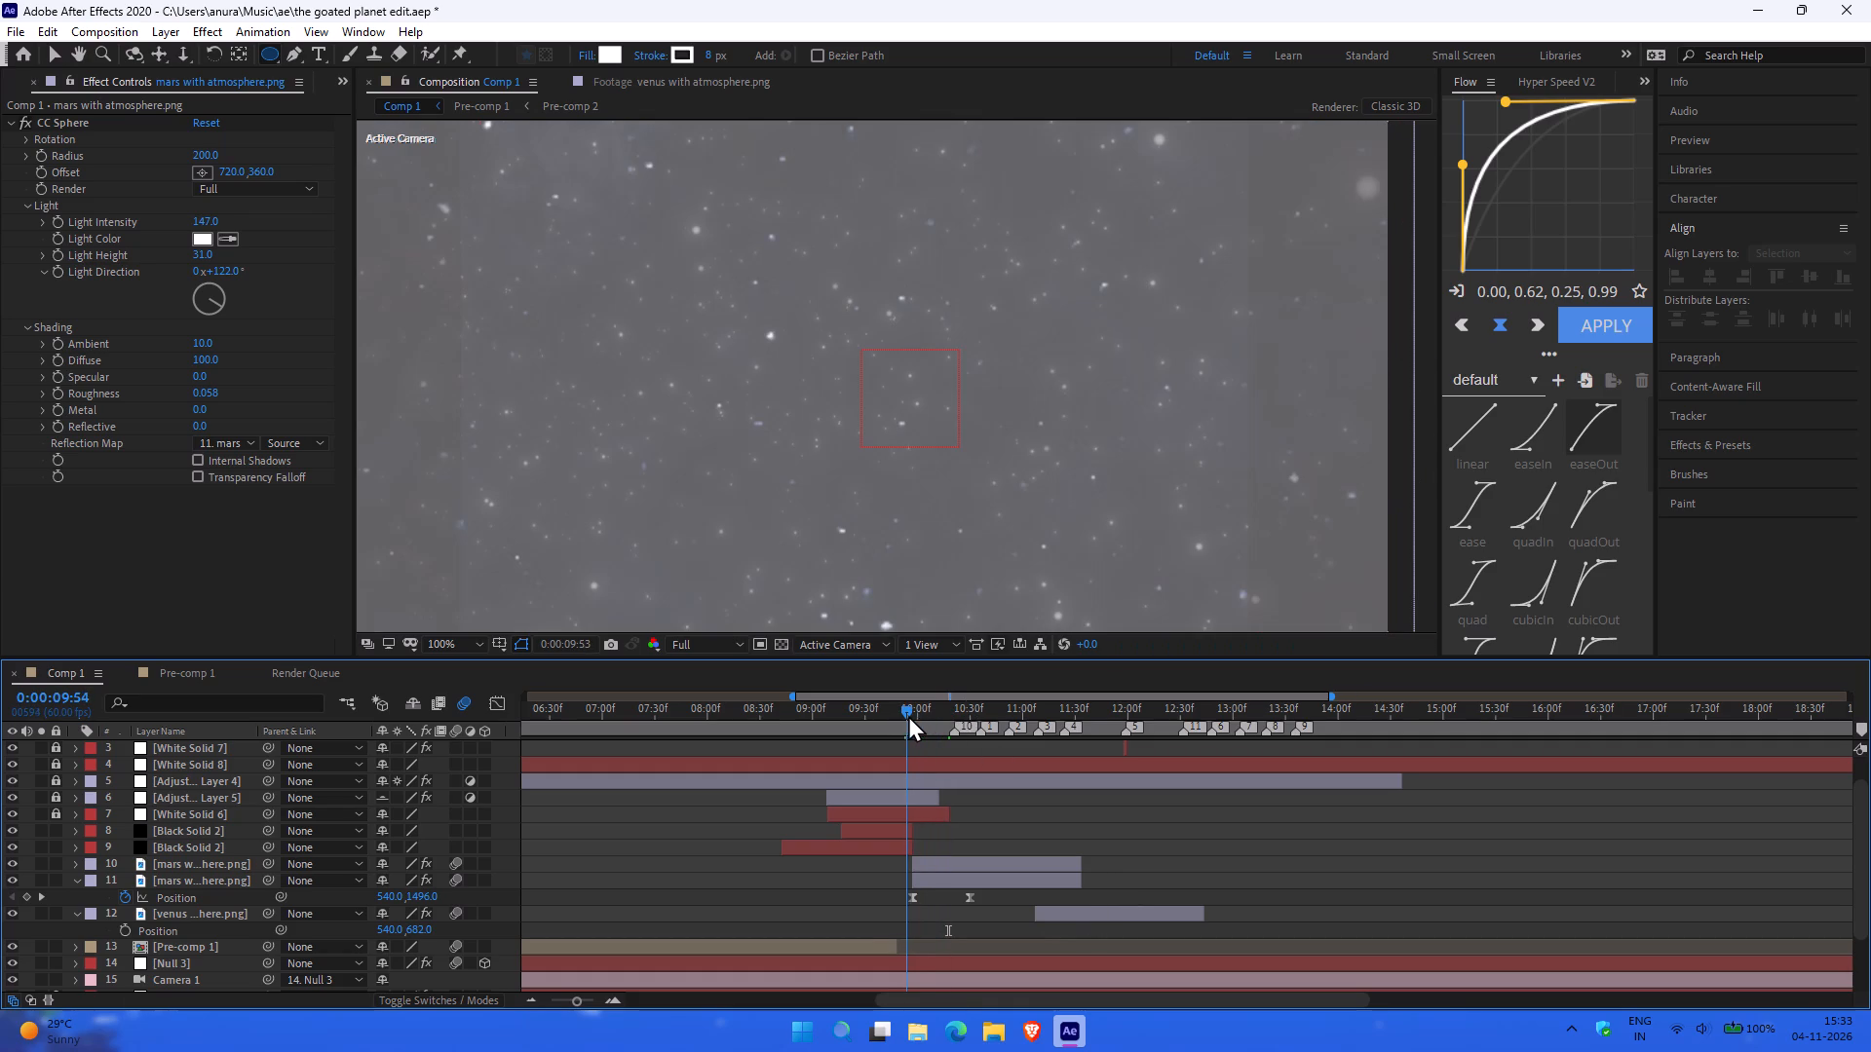
pyautogui.moveTo(908, 715); pyautogui.dragTo(963, 730)
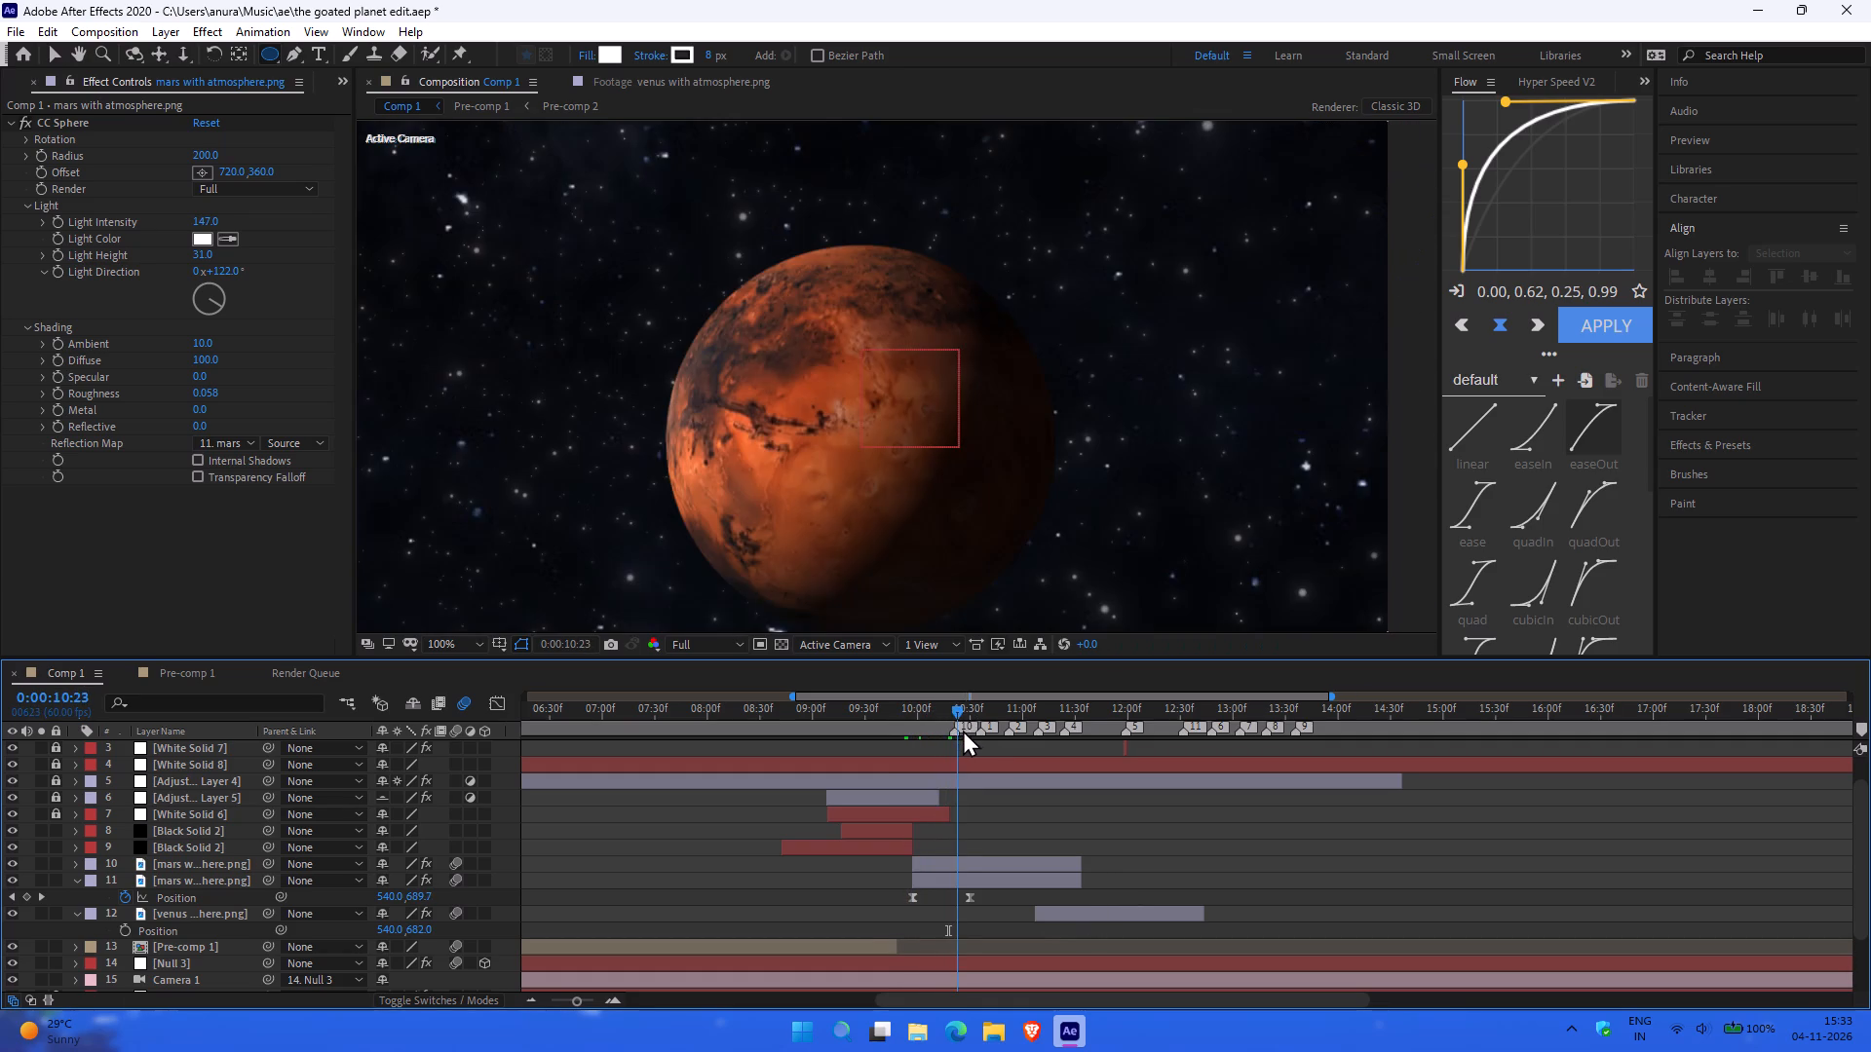
pyautogui.moveTo(963, 730); pyautogui.dragTo(970, 732)
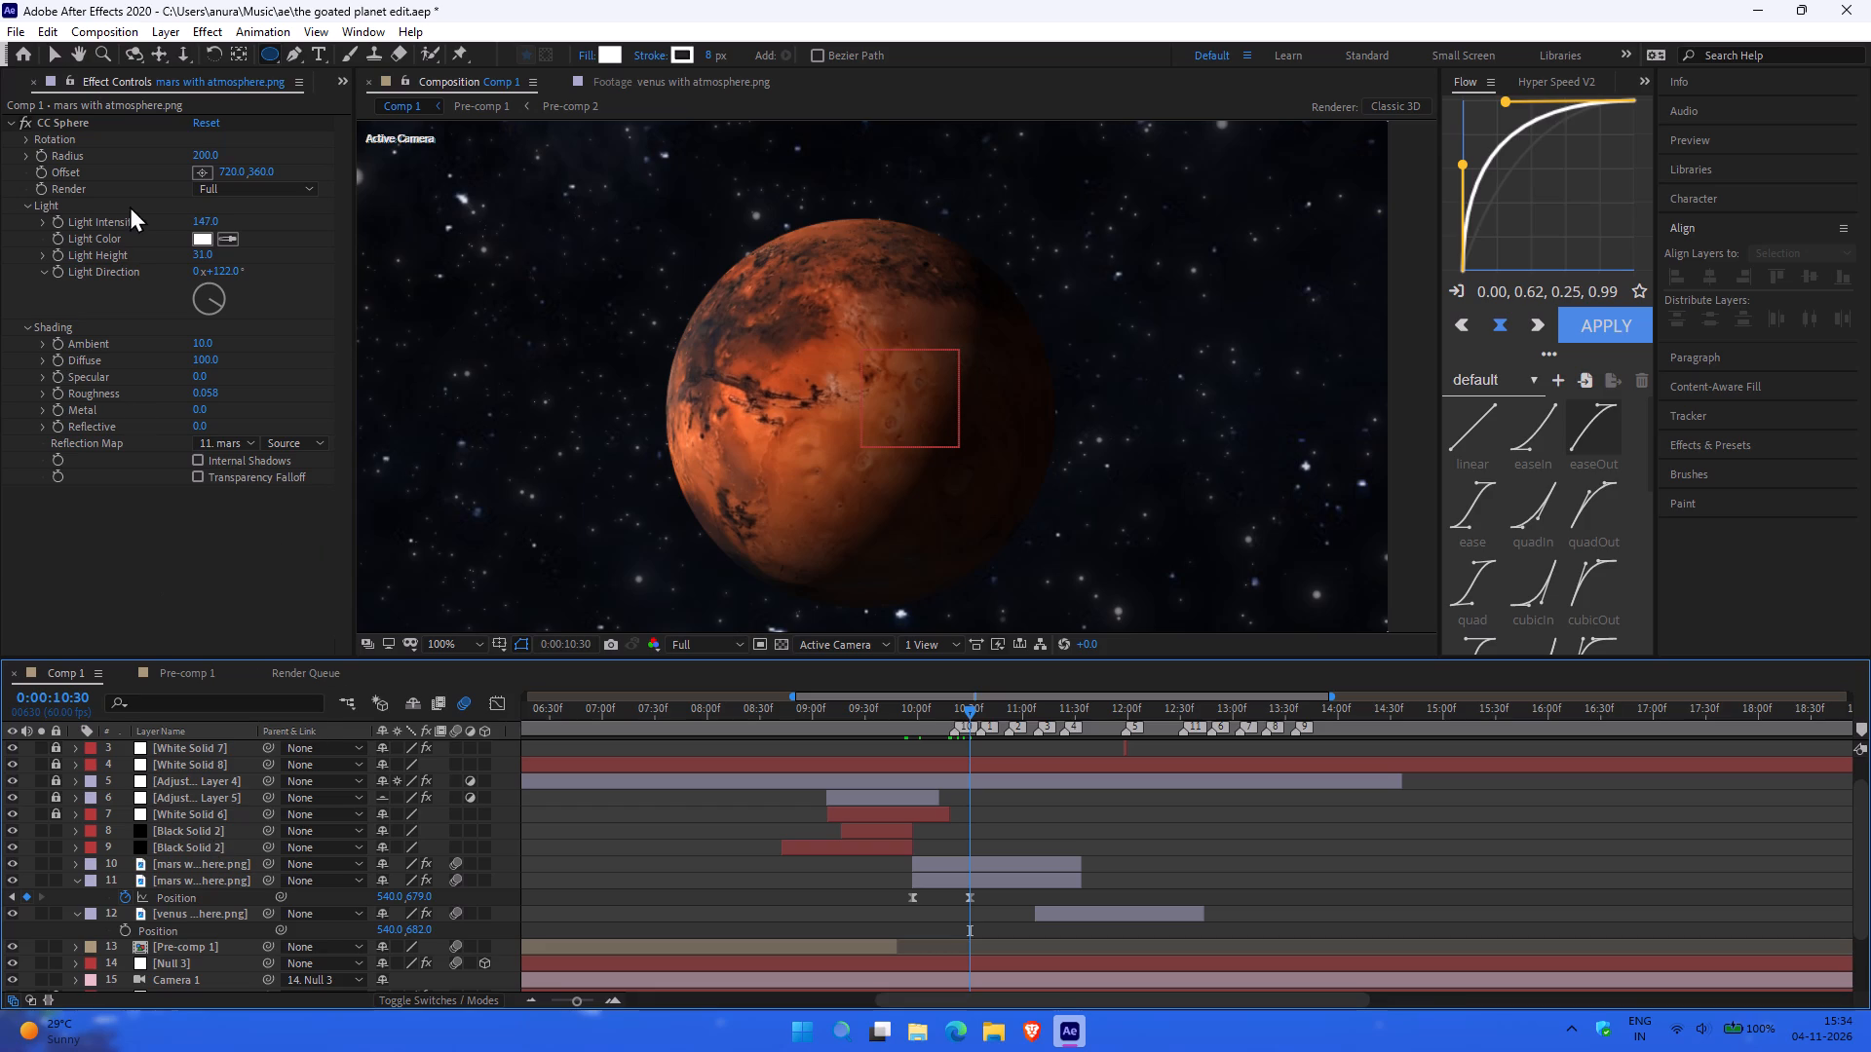
pyautogui.click(56, 53)
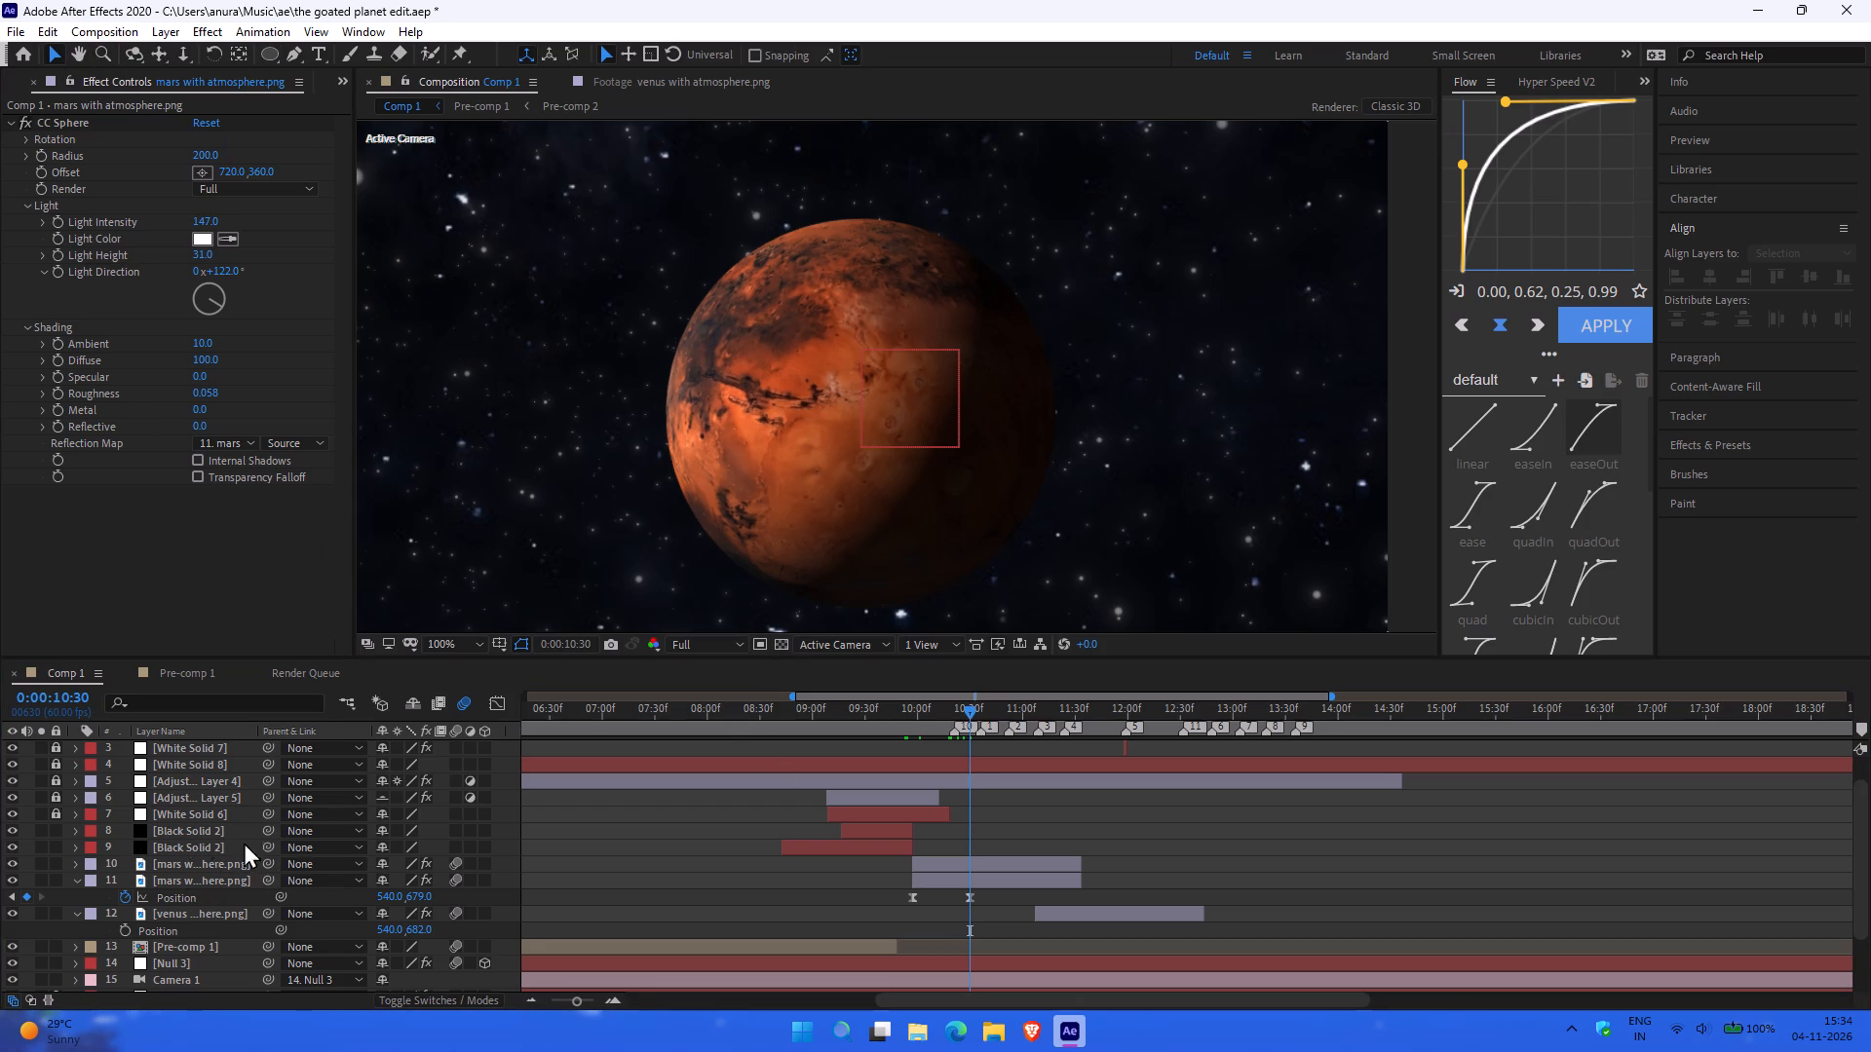
pyautogui.click(210, 860)
pyautogui.click(230, 882)
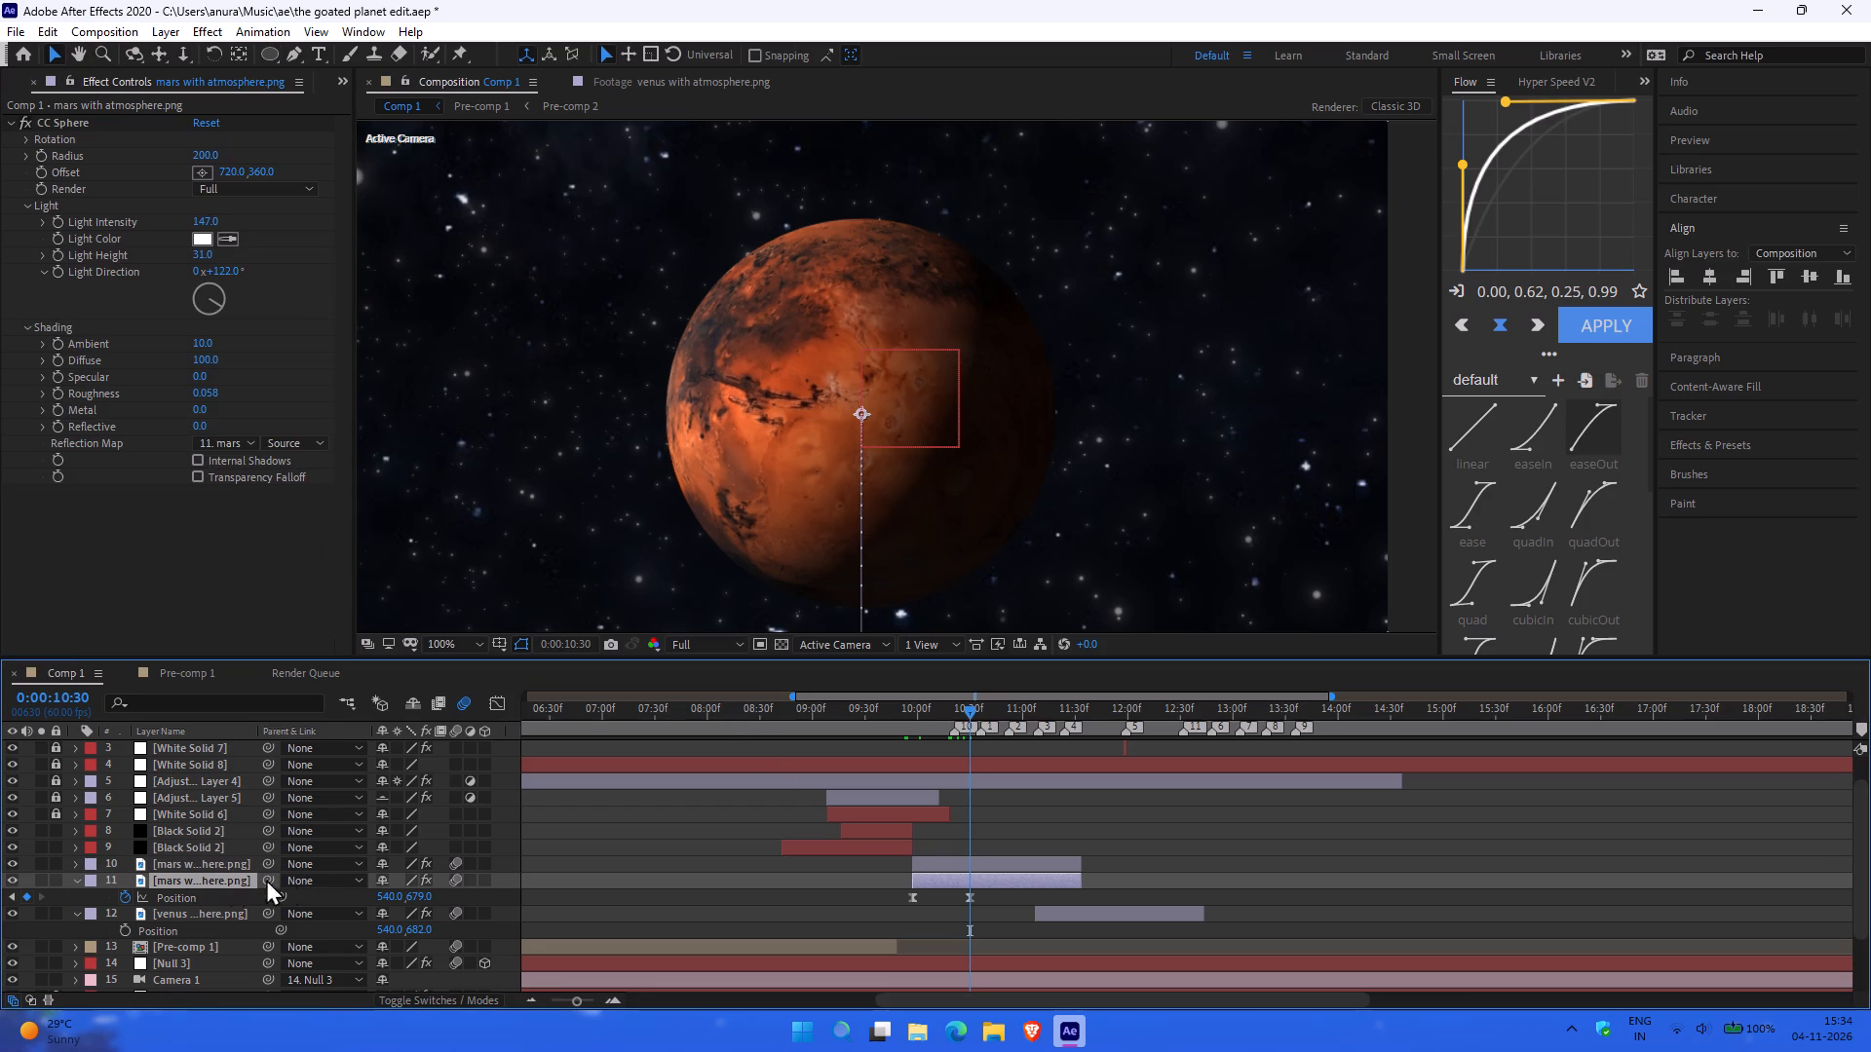
pyautogui.press('s')
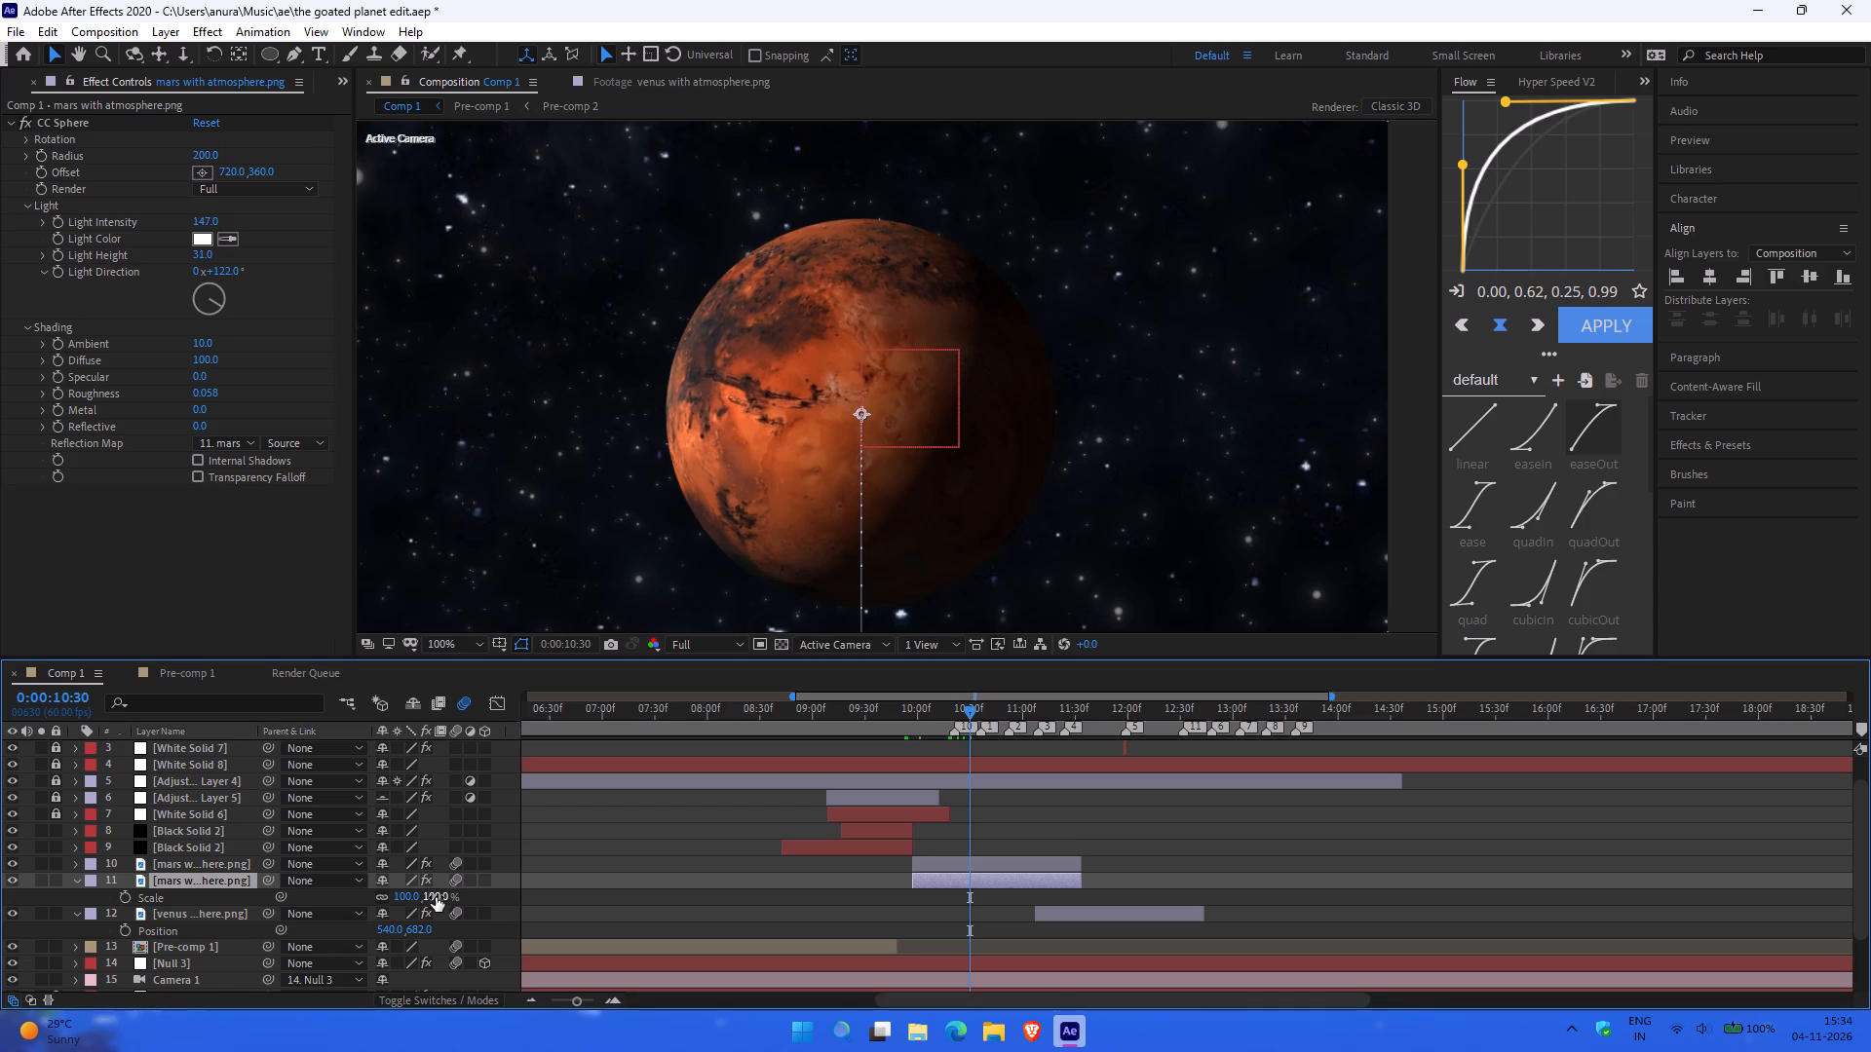
pyautogui.rightClick(436, 897)
pyautogui.click(401, 894)
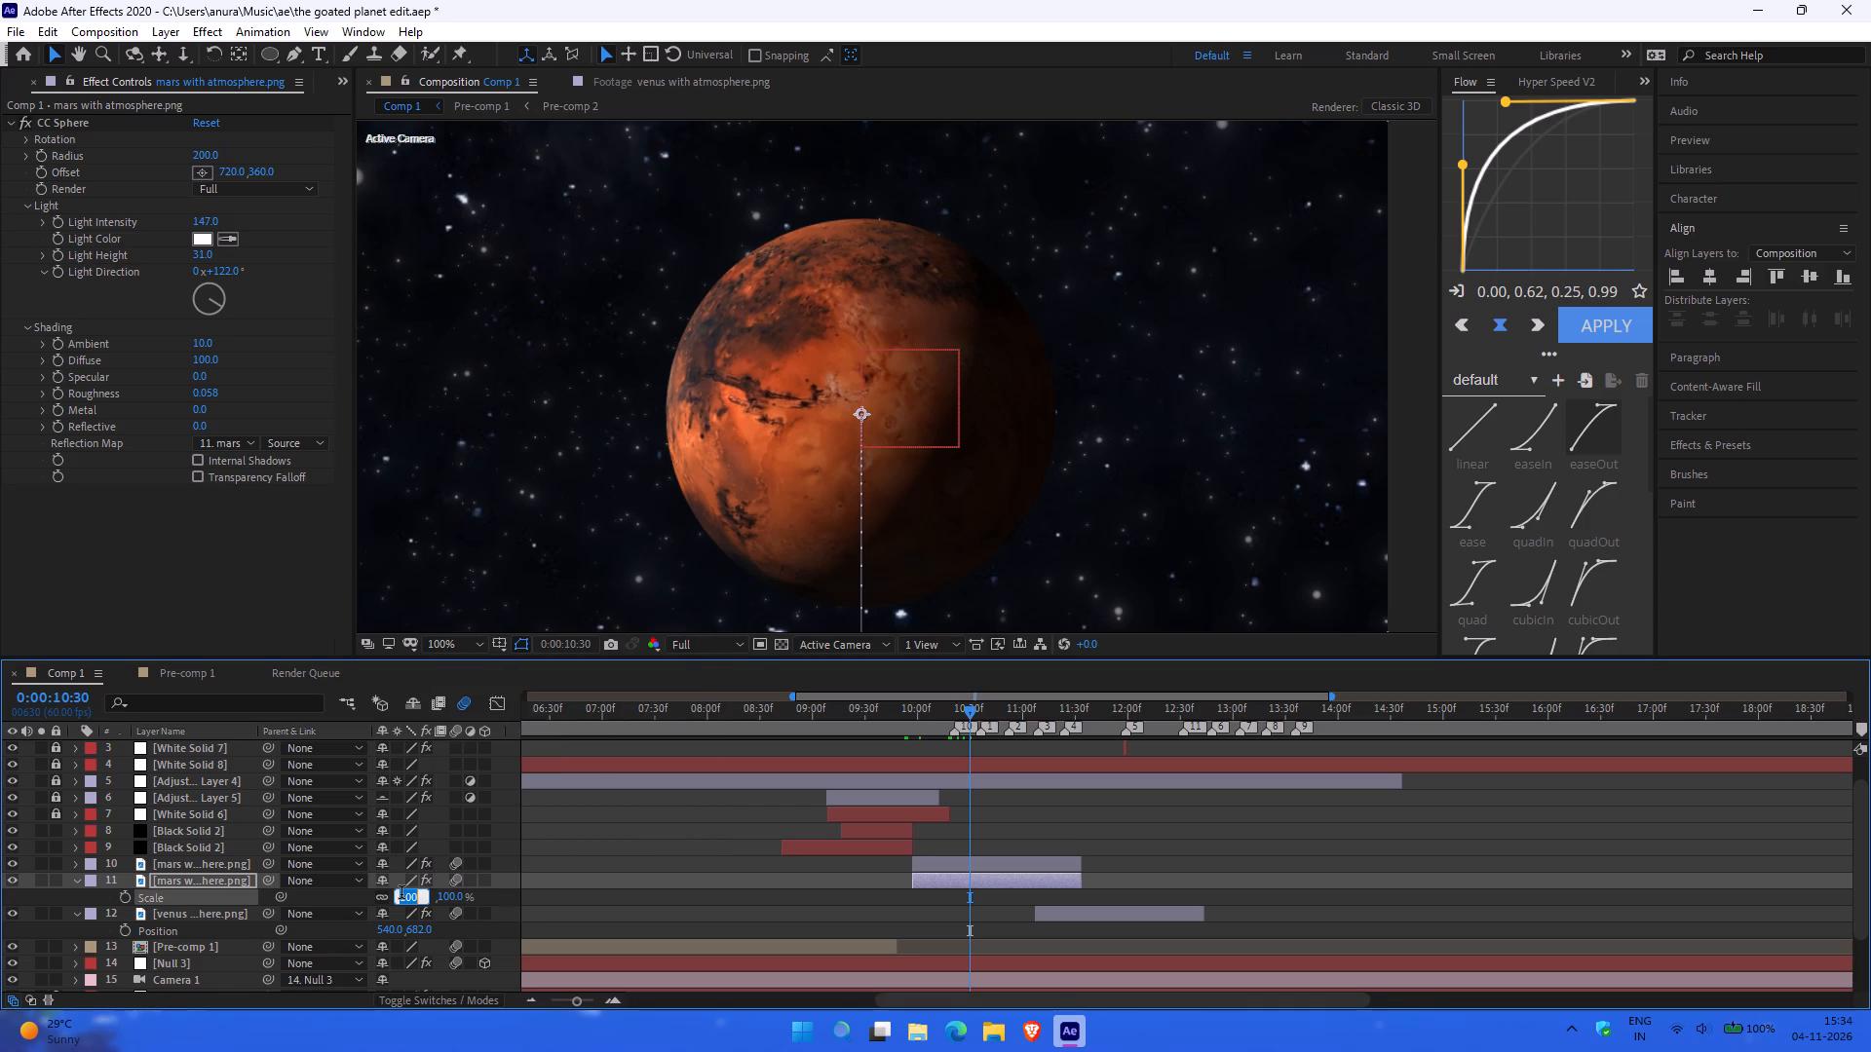
pyautogui.write('105')
pyautogui.press('Return')
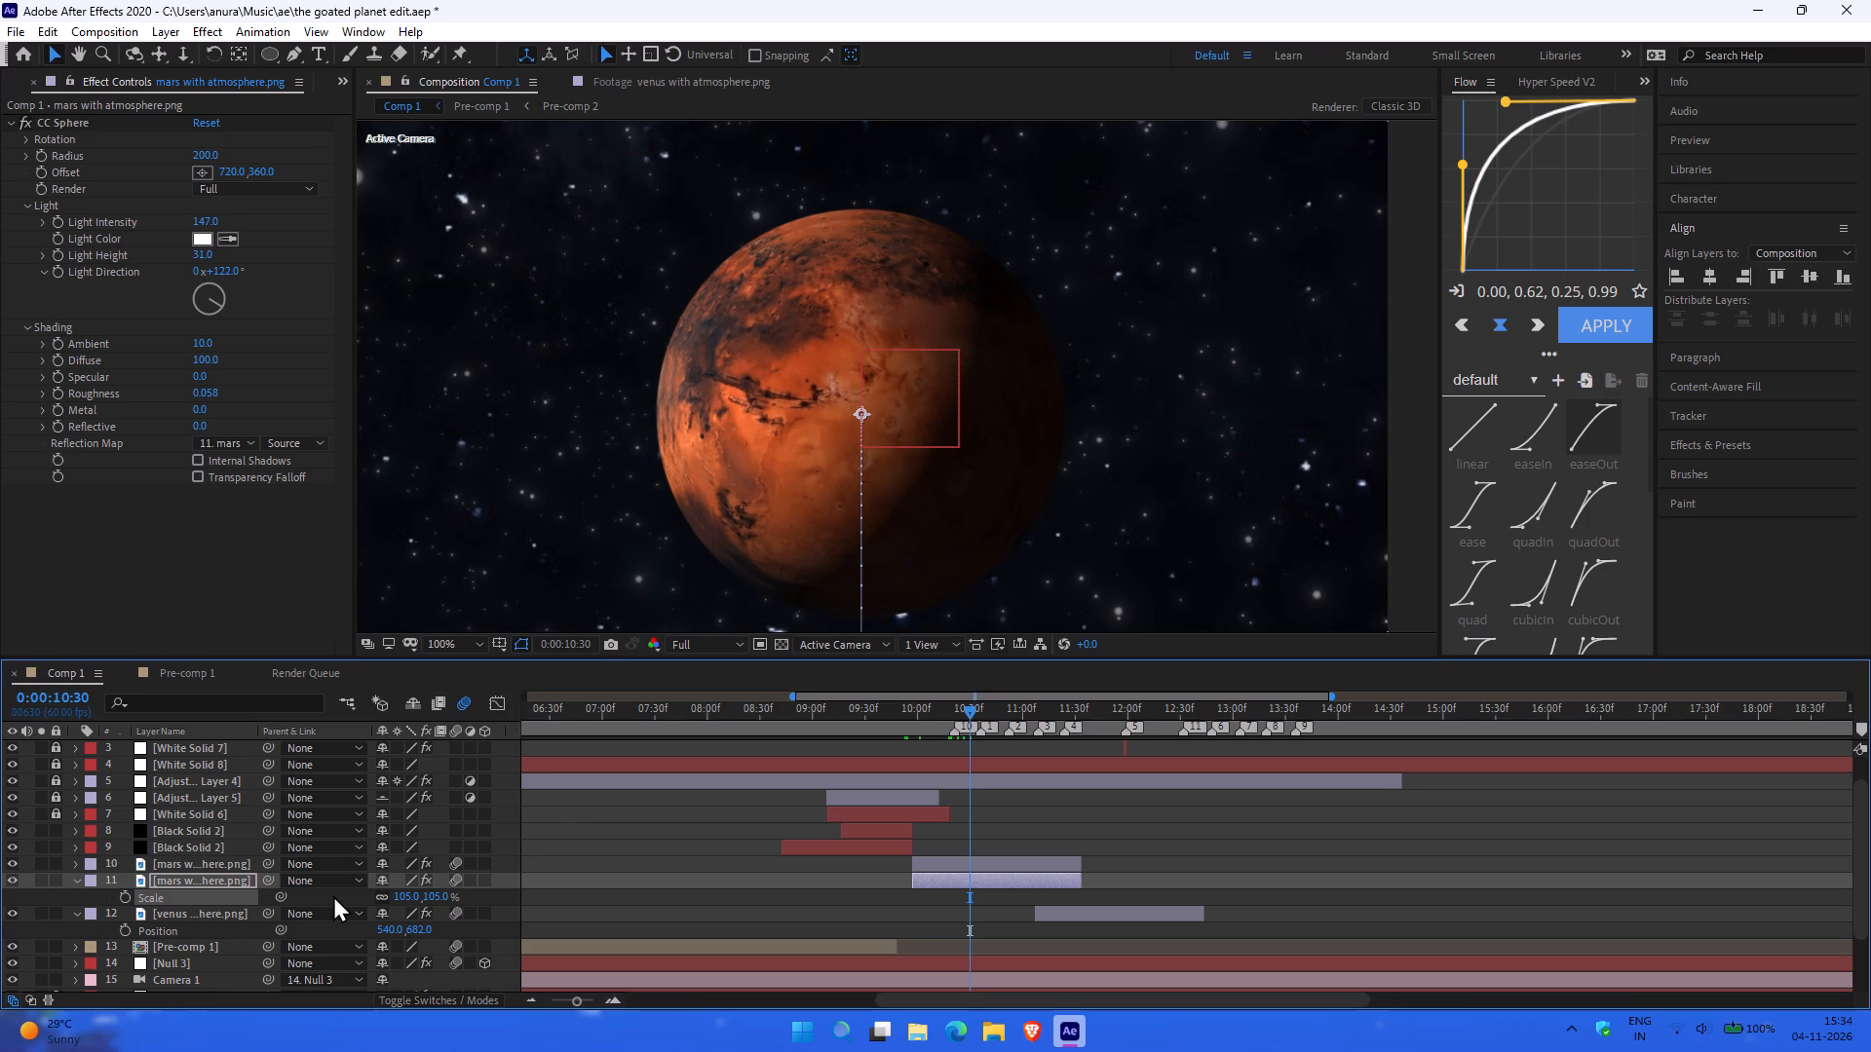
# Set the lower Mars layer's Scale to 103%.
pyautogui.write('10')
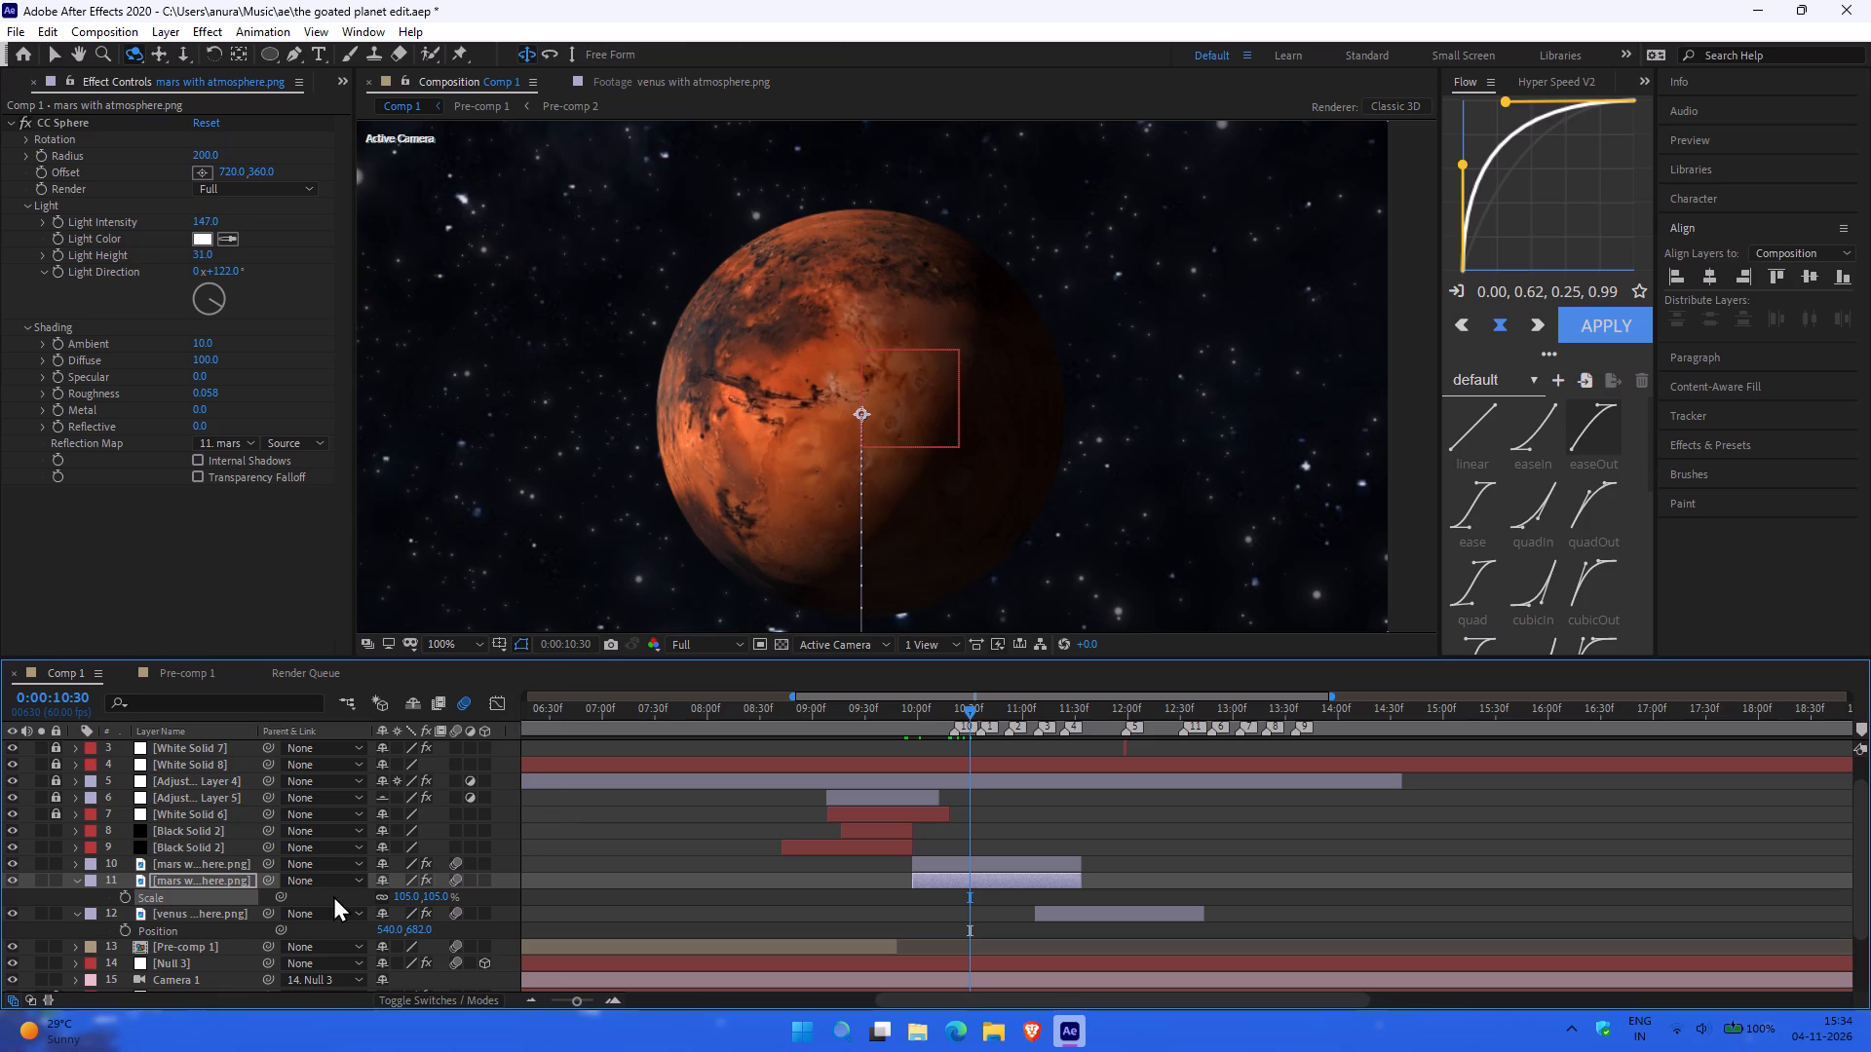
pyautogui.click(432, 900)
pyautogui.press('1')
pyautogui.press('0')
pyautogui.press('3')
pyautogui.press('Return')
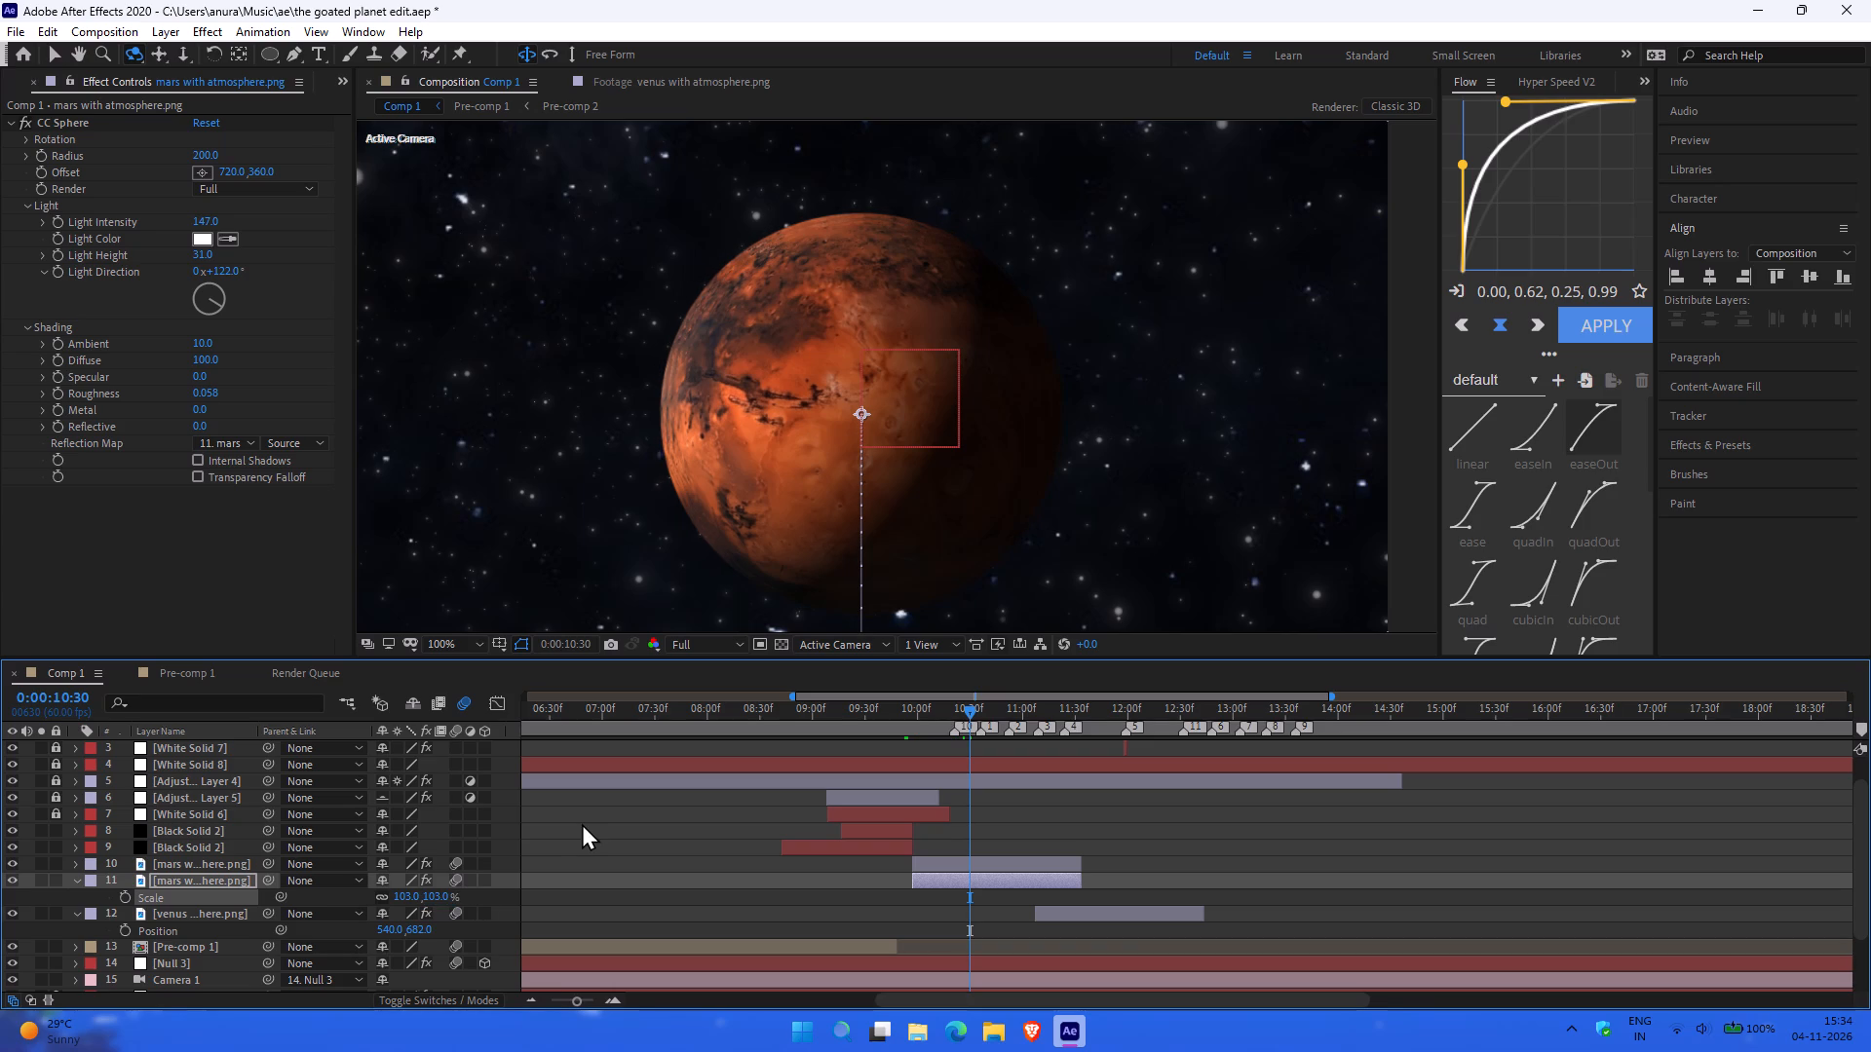
# Set the lower Mars layer's Scale to 101%.
pyautogui.click(413, 897)
pyautogui.write('101')
pyautogui.press('Return')
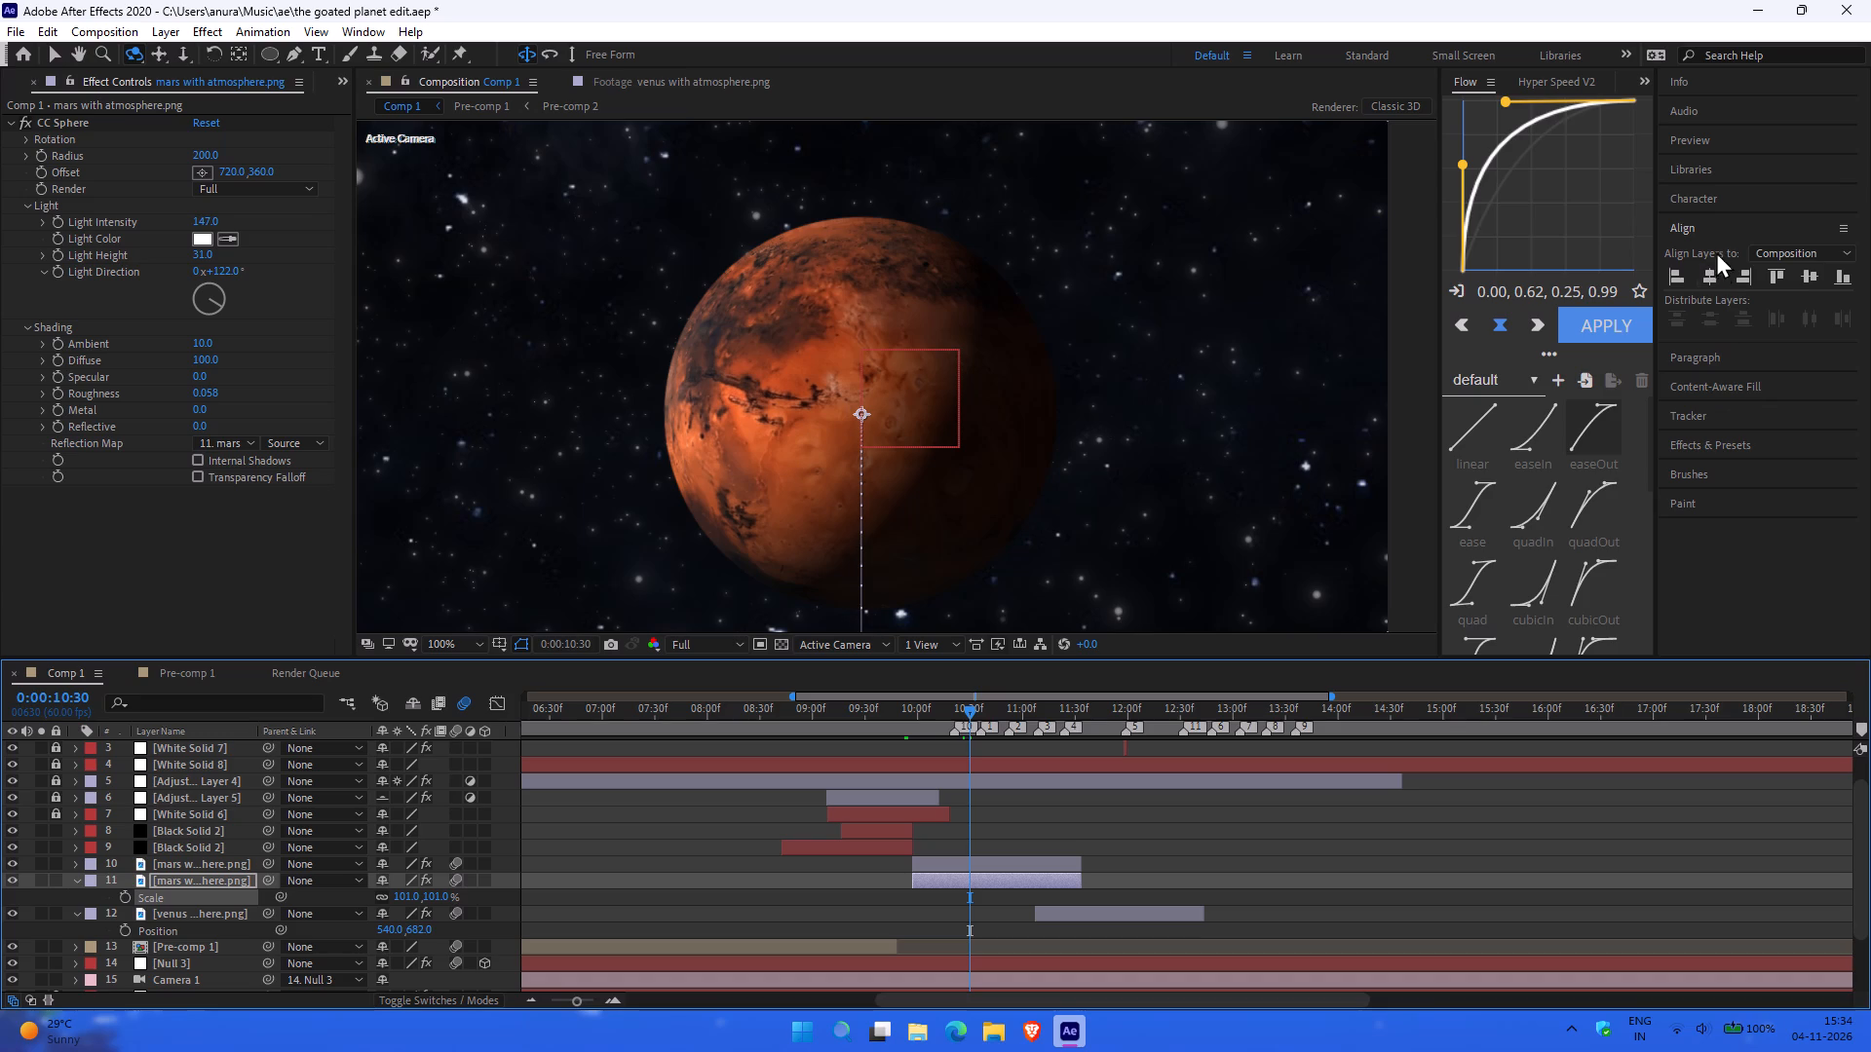
# Search the effects for "texture" and apply S_TextureWeave to the lower Mars layer.
pyautogui.click(1710, 456)
pyautogui.moveTo(1731, 374); pyautogui.dragTo(1599, 394)
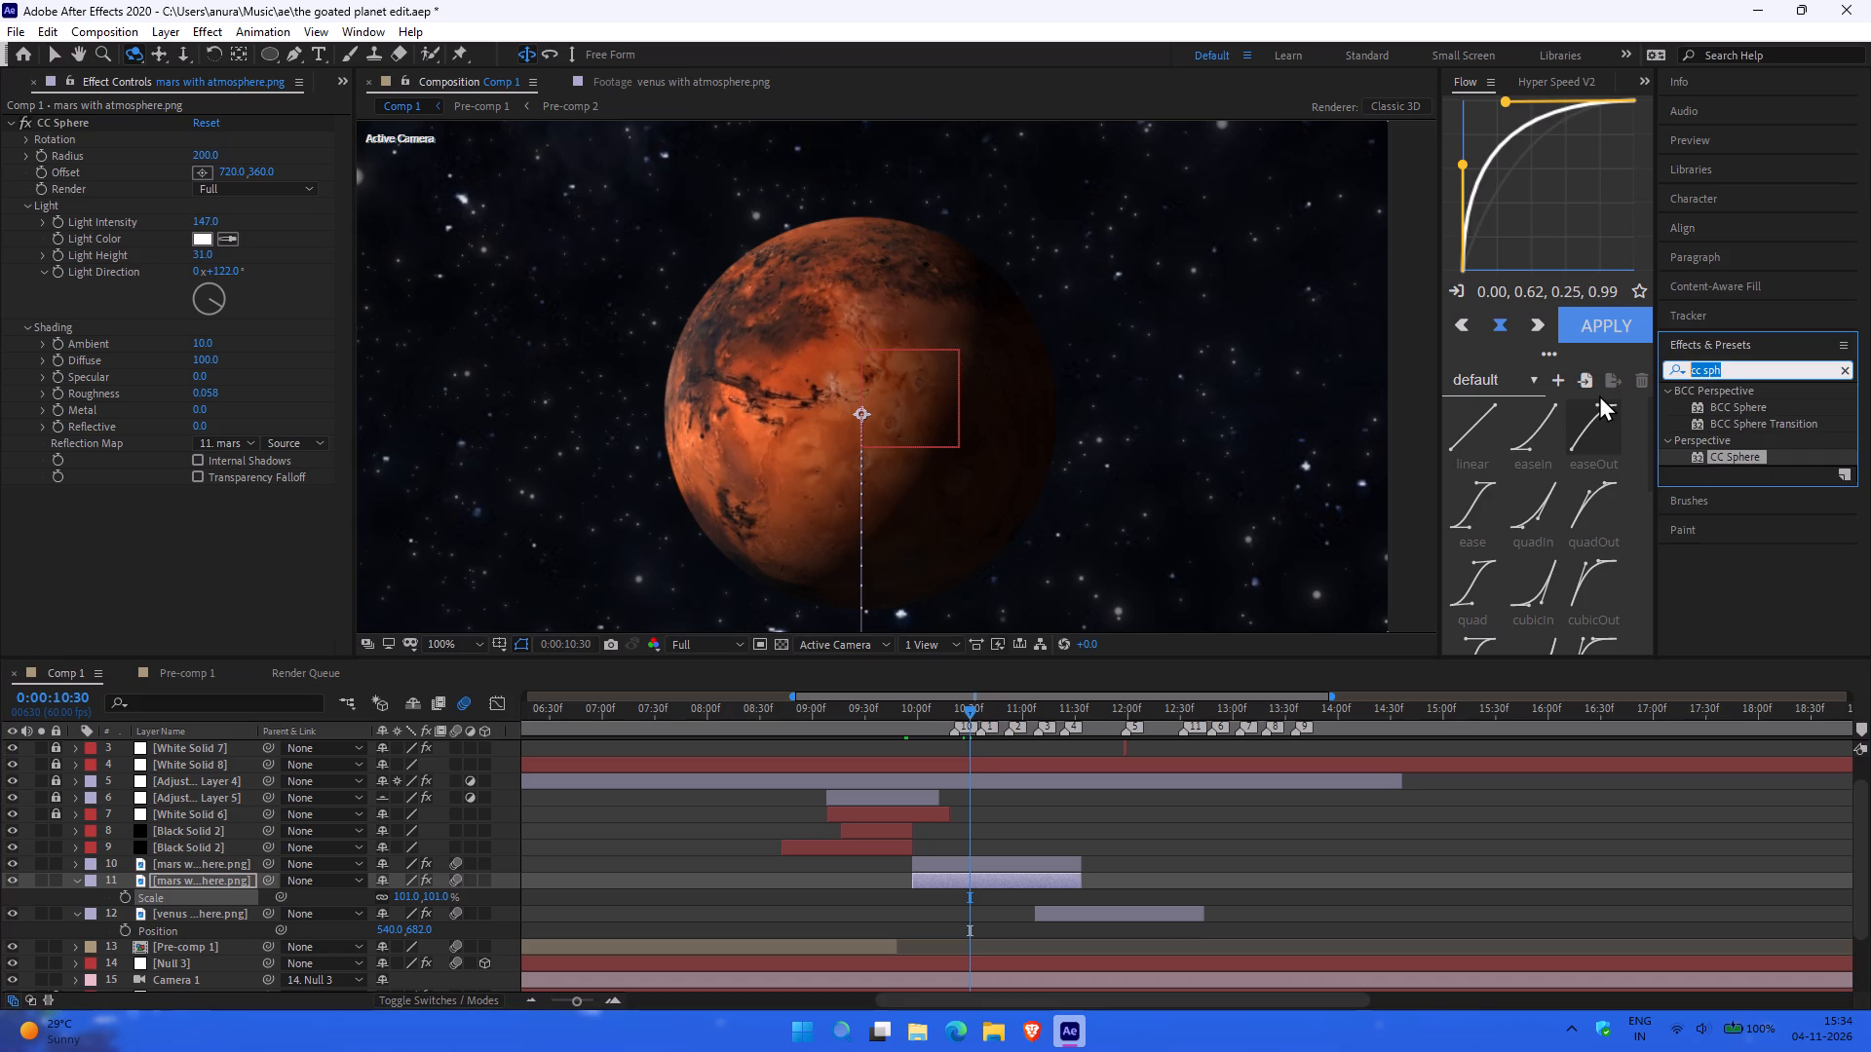
pyautogui.write('effect')
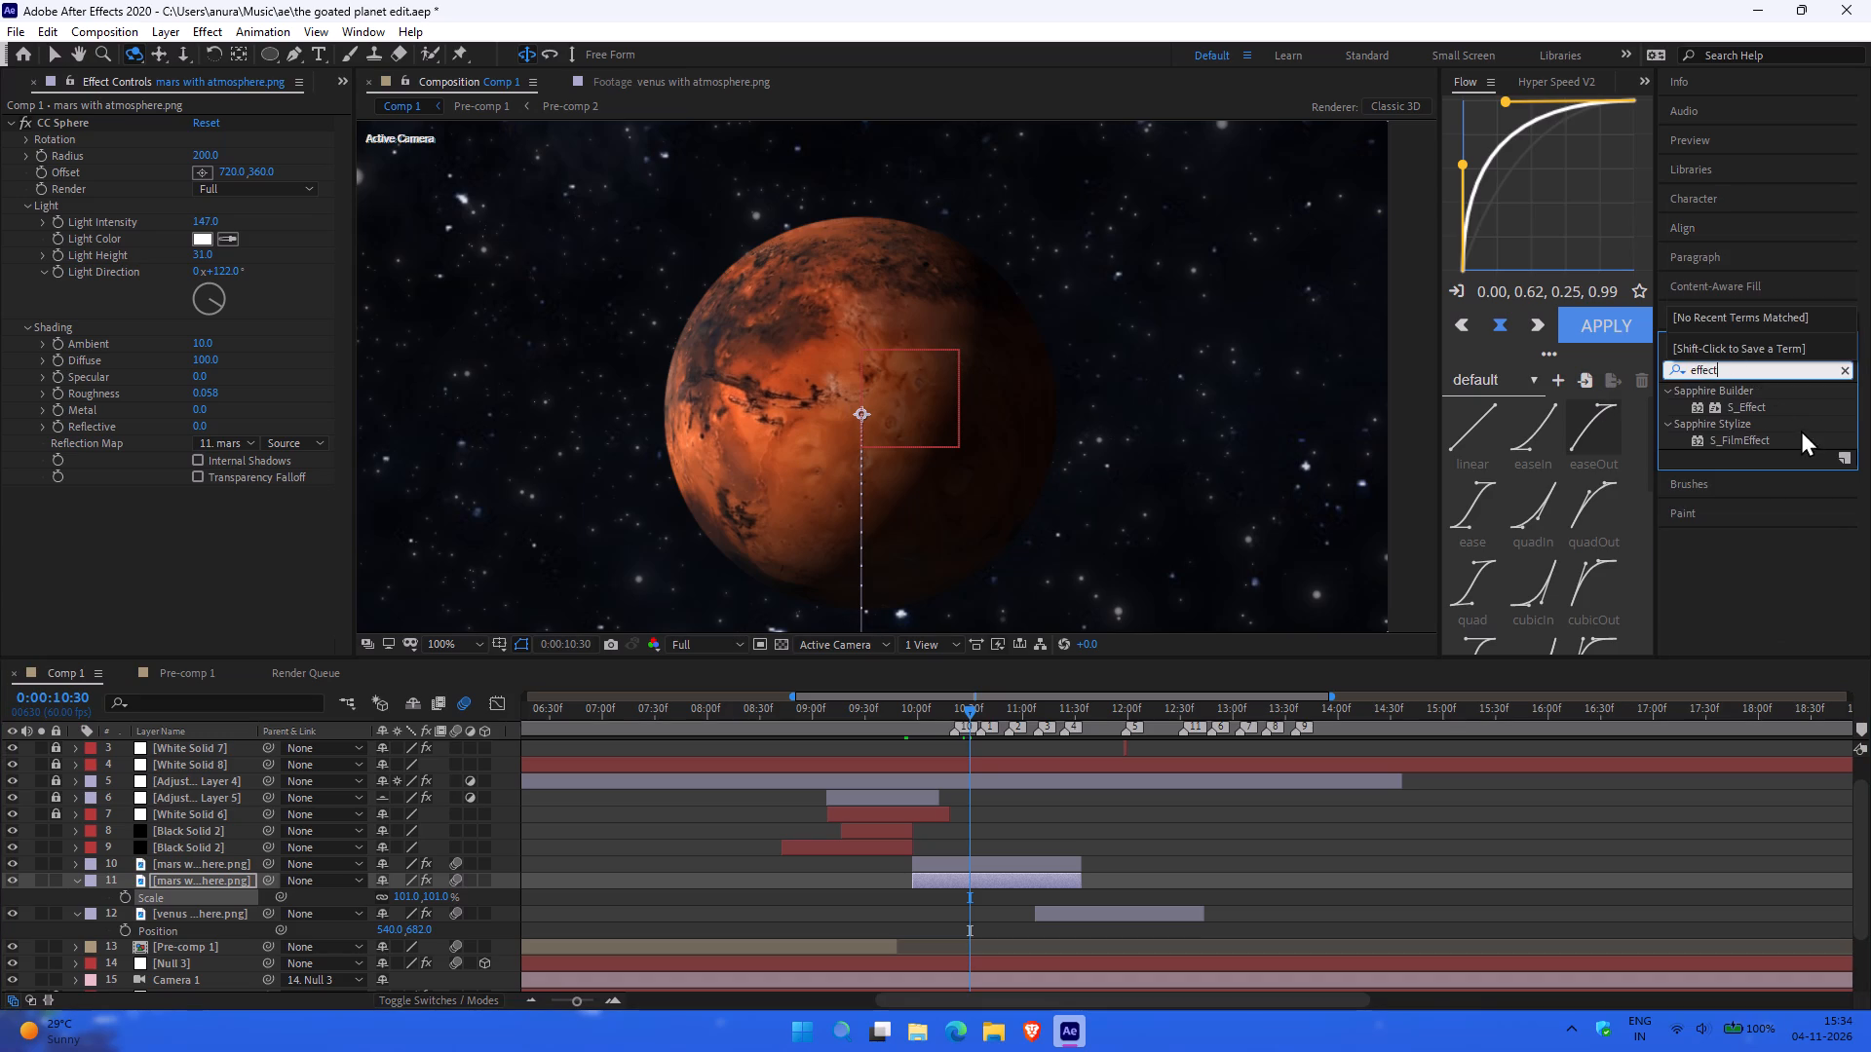
pyautogui.press('BackSpace')
pyautogui.press('BackSpace')
pyautogui.press('BackSpace')
pyautogui.press('BackSpace')
pyautogui.press('BackSpace')
pyautogui.press('BackSpace')
pyautogui.press('BackSpace')
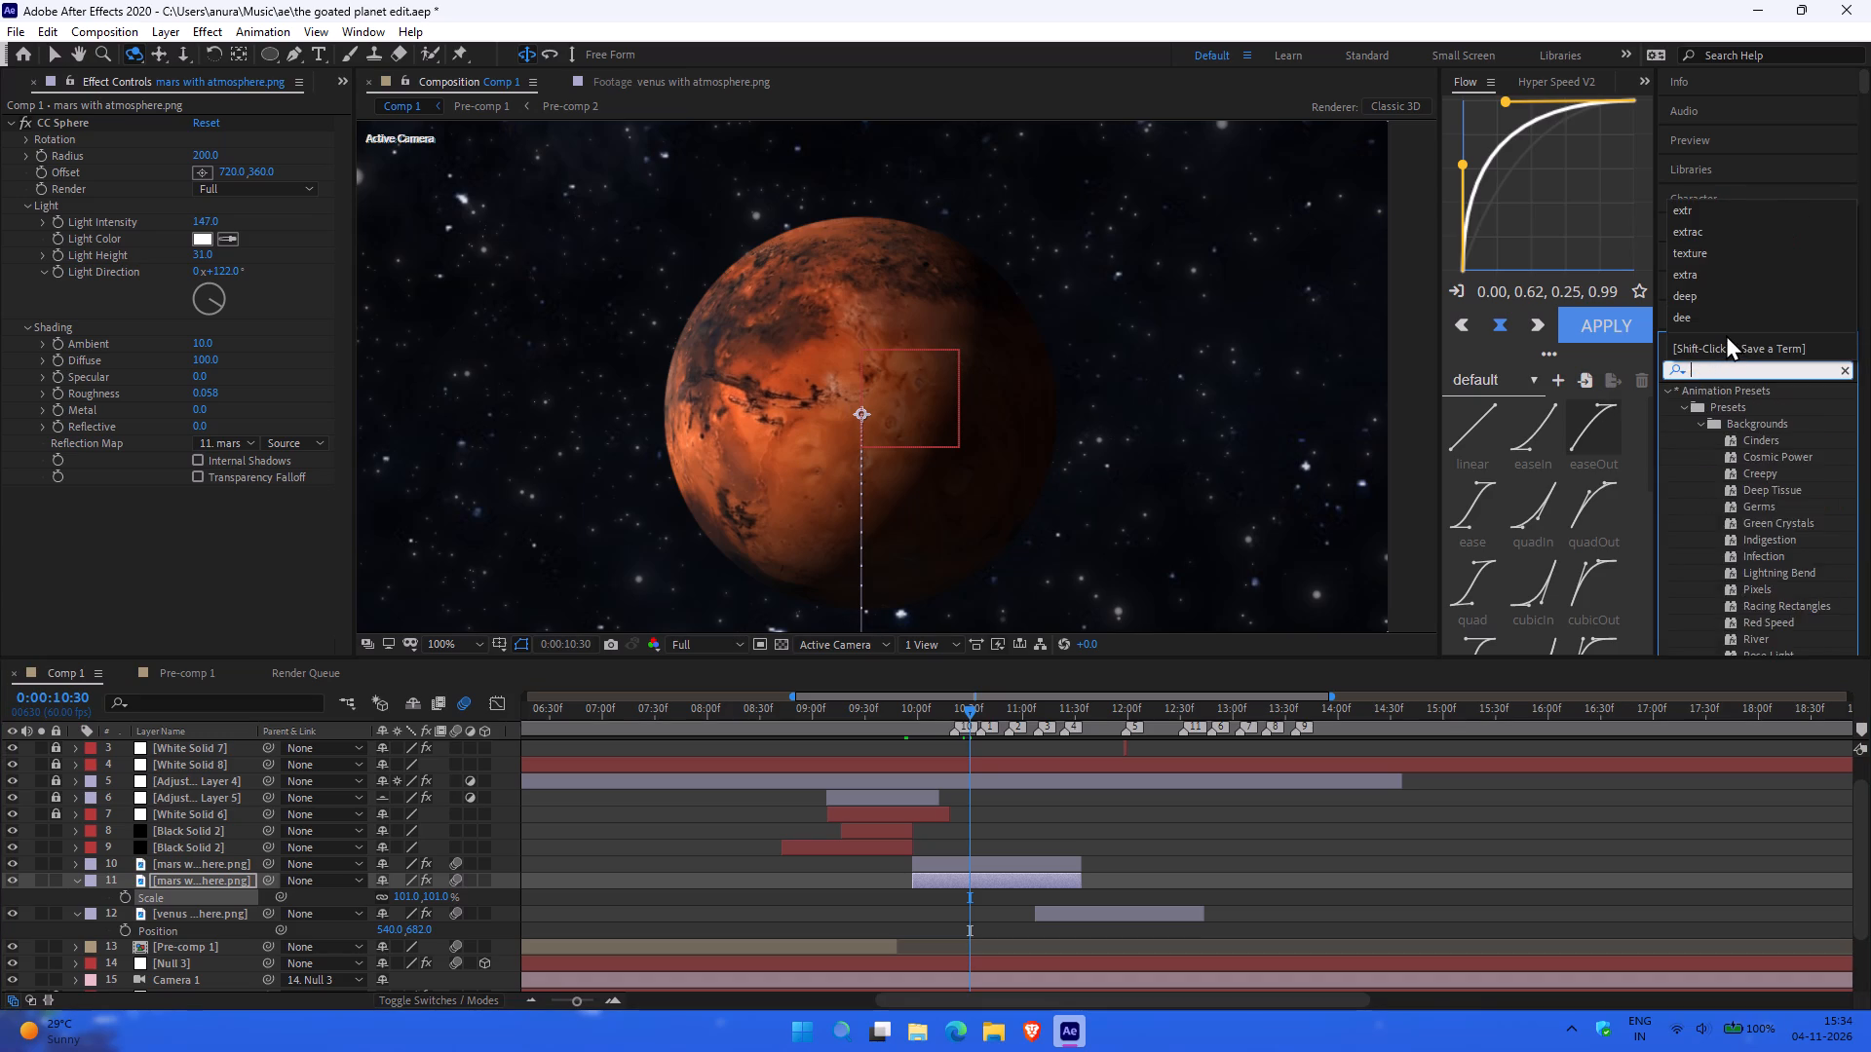
pyautogui.write('text')
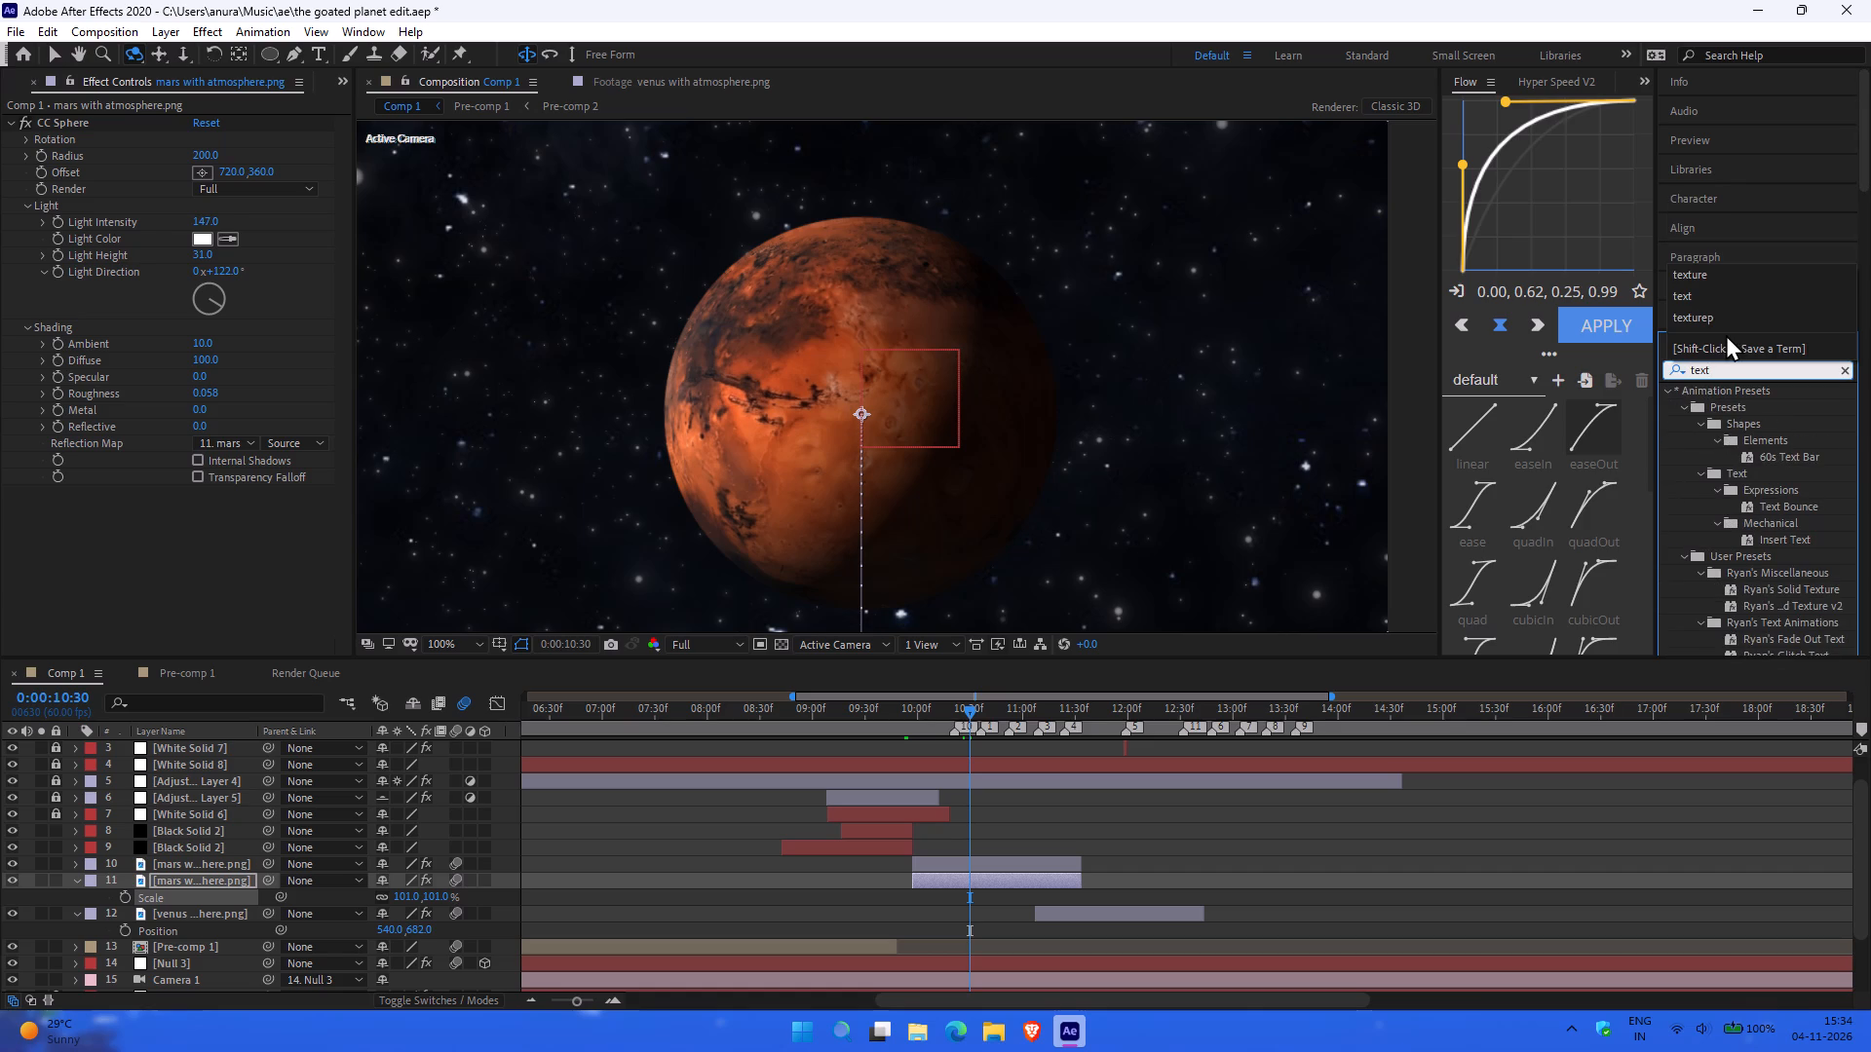
pyautogui.write('ure')
pyautogui.scroll(-1, 1801, 566)
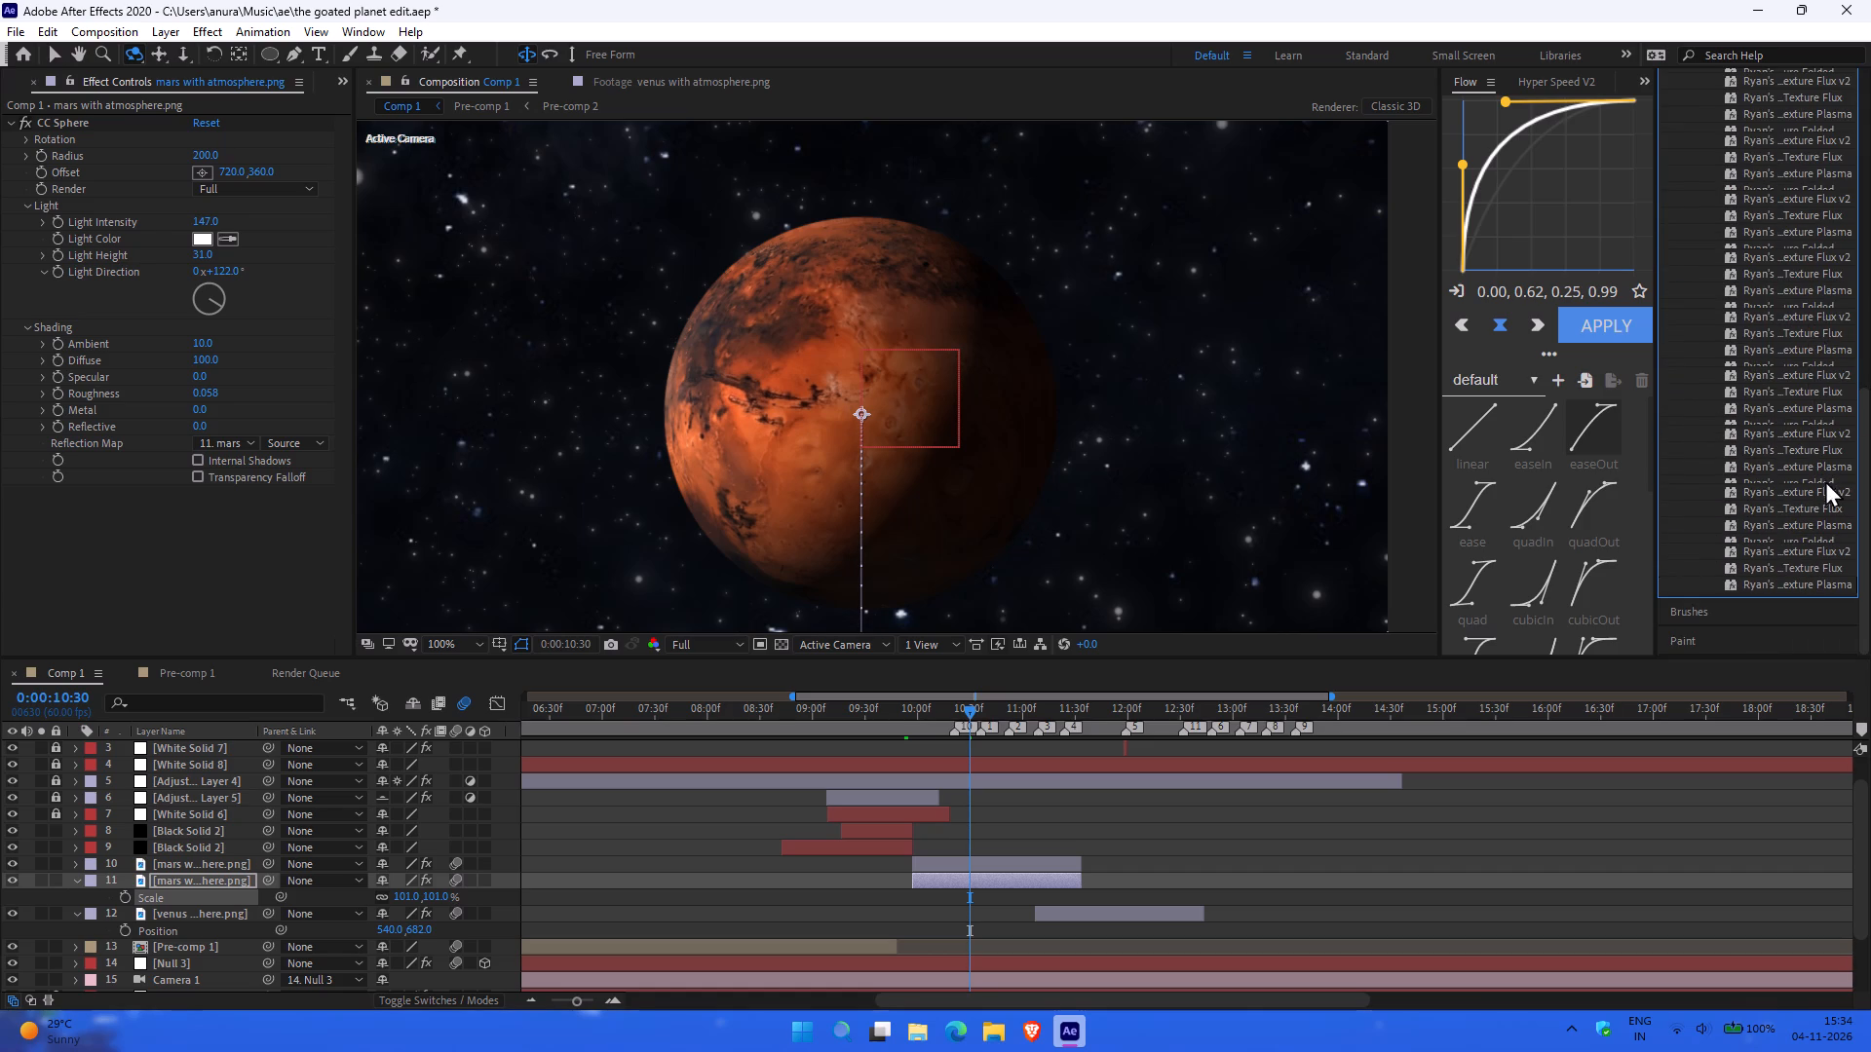
pyautogui.moveTo(1794, 568); pyautogui.dragTo(1379, 640)
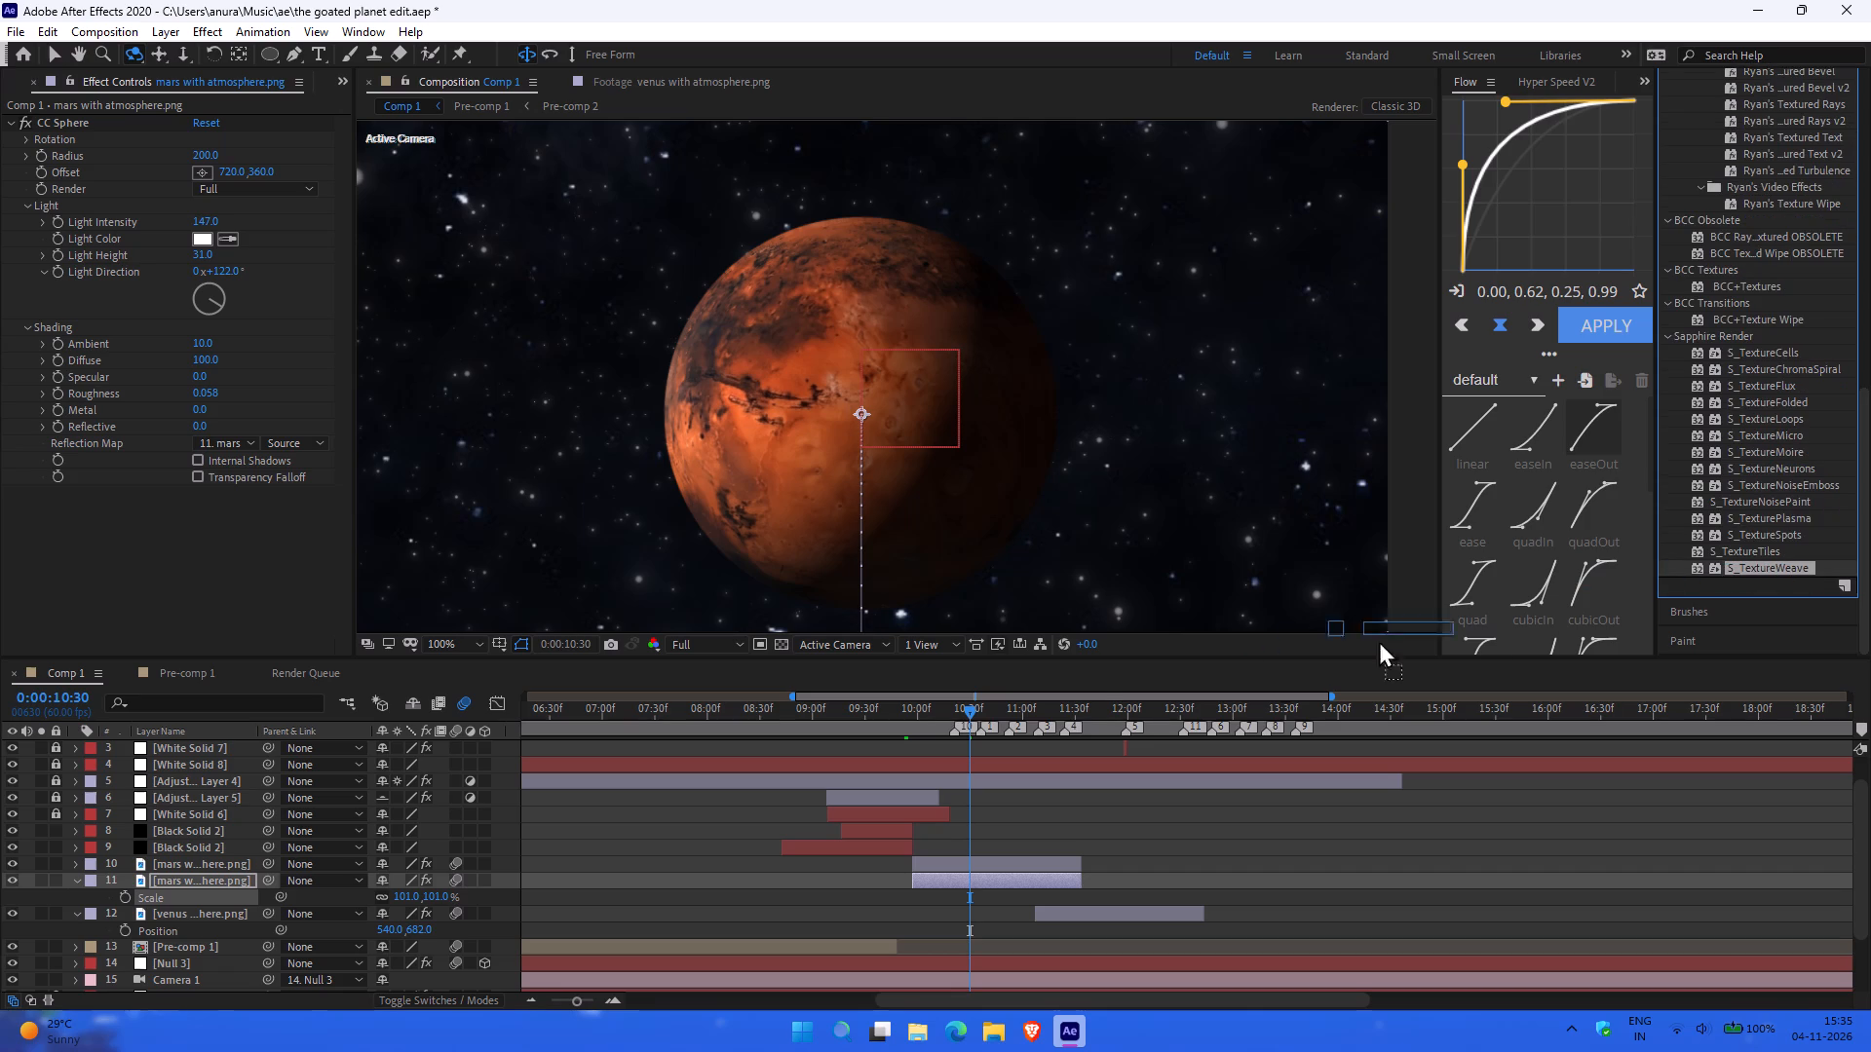
pyautogui.moveTo(1379, 640); pyautogui.dragTo(960, 844)
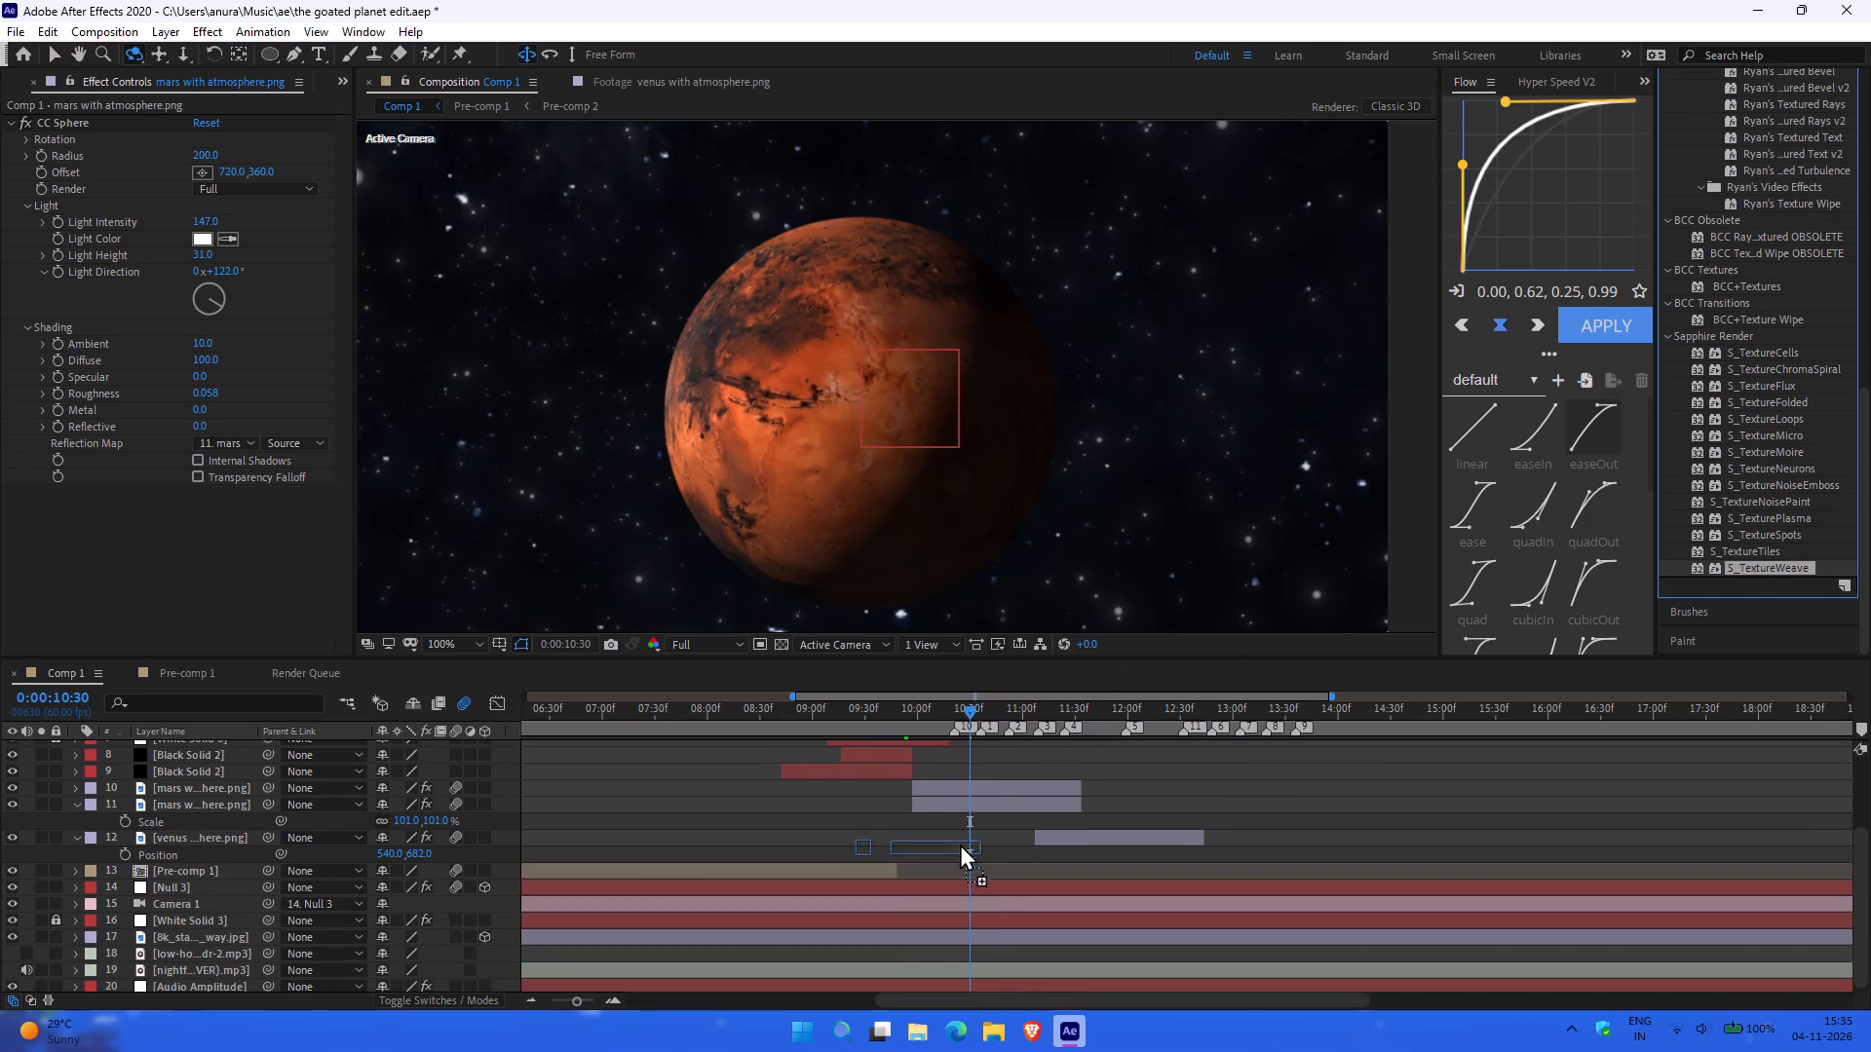
pyautogui.moveTo(960, 844); pyautogui.dragTo(961, 798)
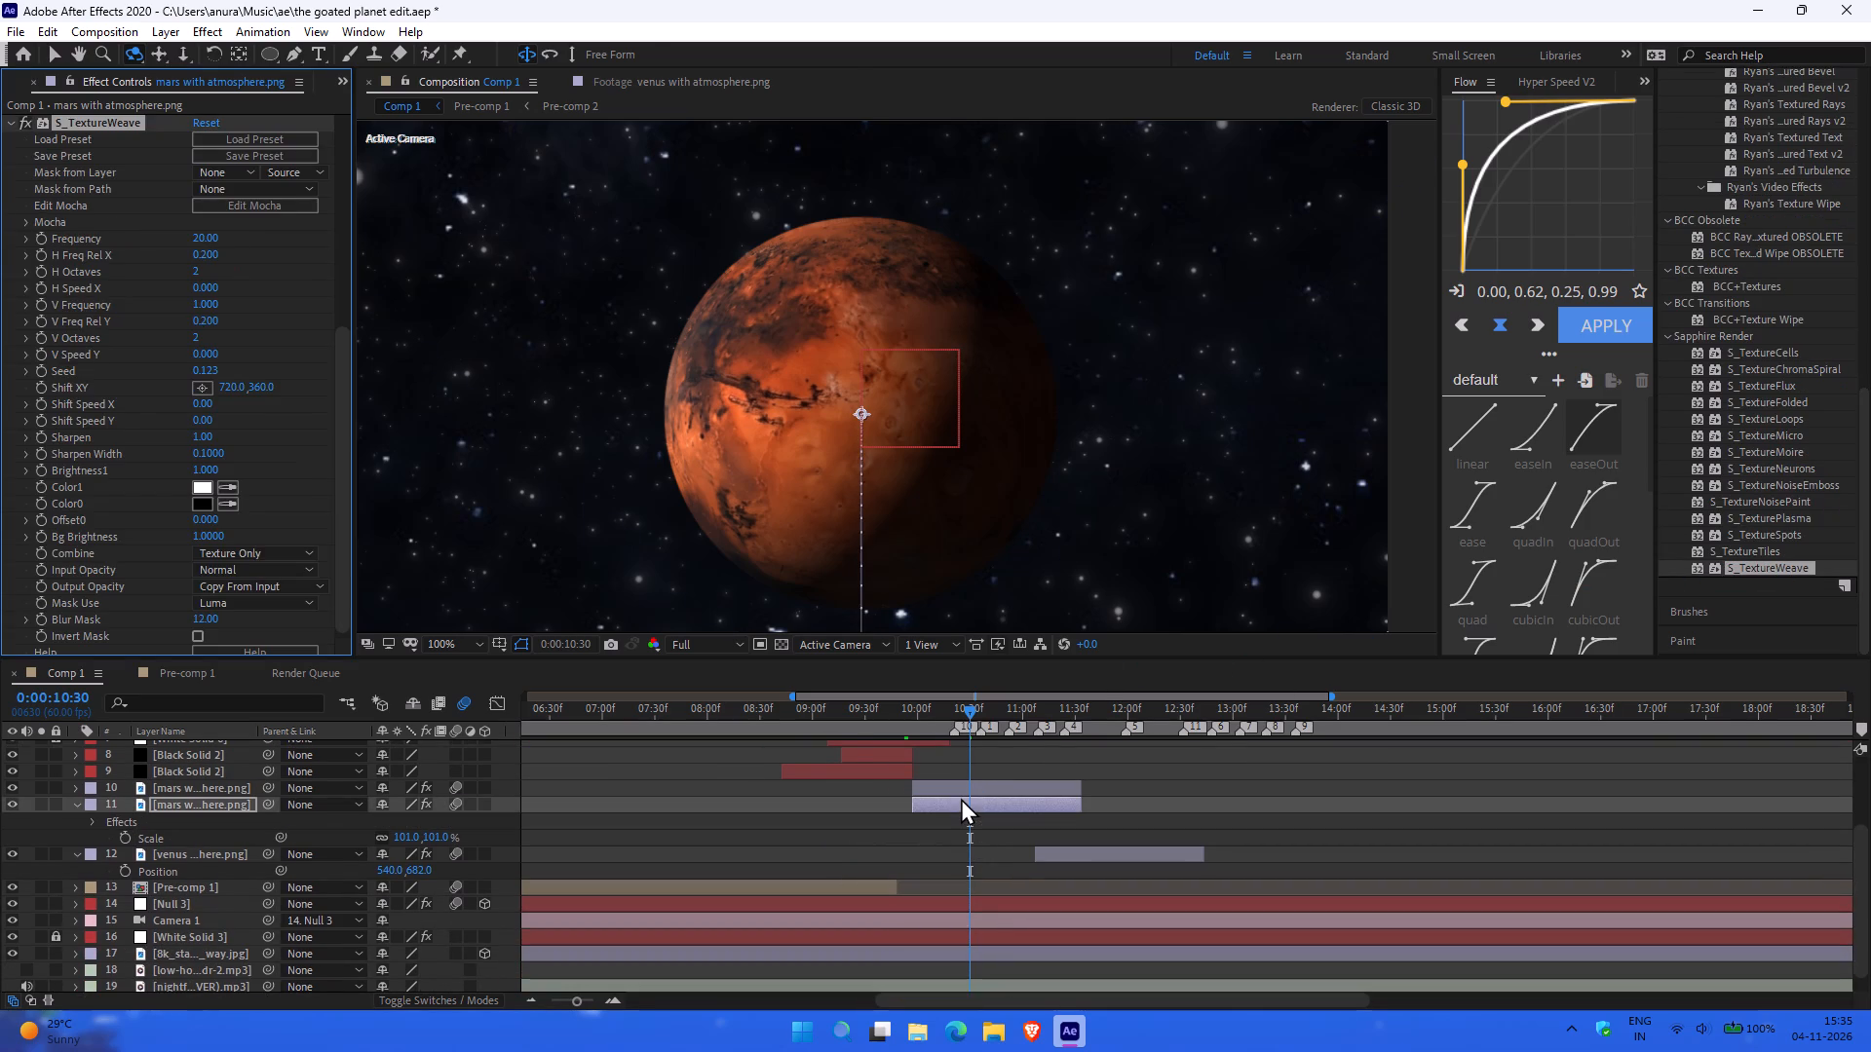
pyautogui.keyDown('ctrl'); pyautogui.scroll(1, 821, 319); pyautogui.keyUp('ctrl')
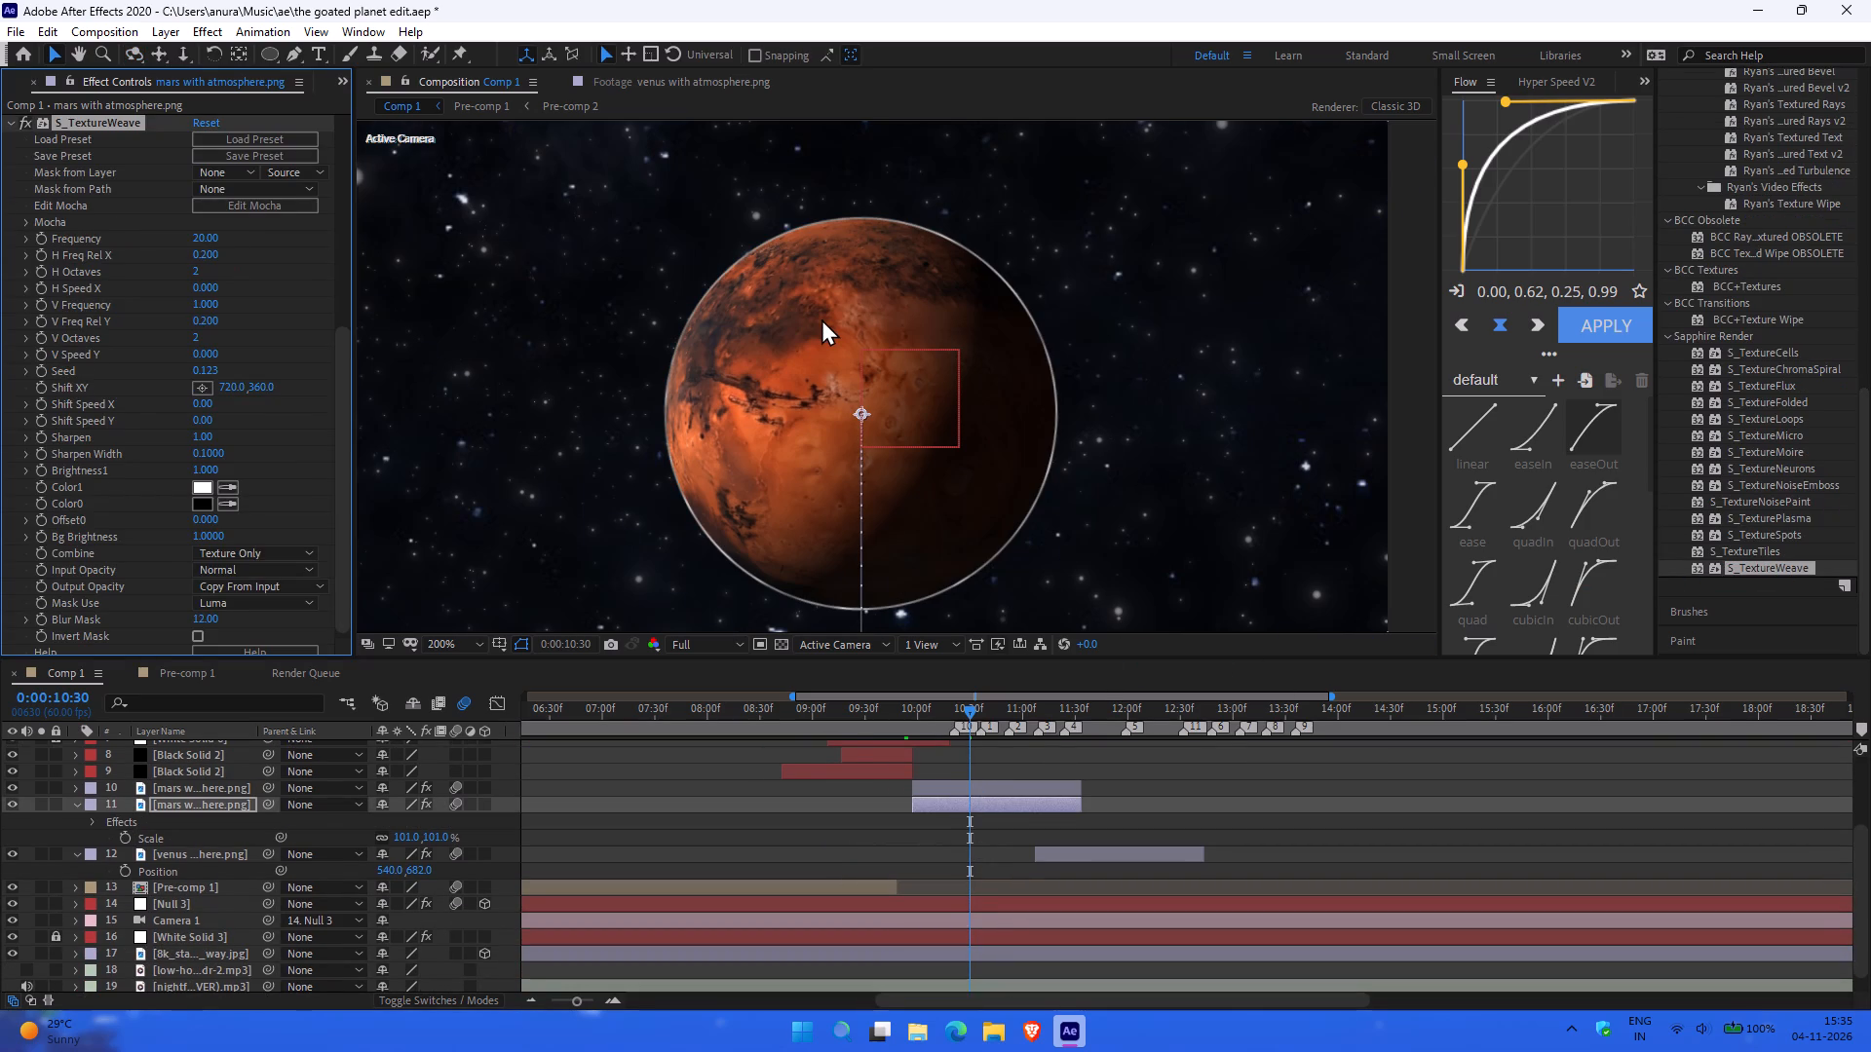
pyautogui.keyDown('ctrl'); pyautogui.scroll(1, 821, 319); pyautogui.keyUp('ctrl')
pyautogui.keyDown('ctrl'); pyautogui.scroll(-1, 821, 319); pyautogui.keyUp('ctrl')
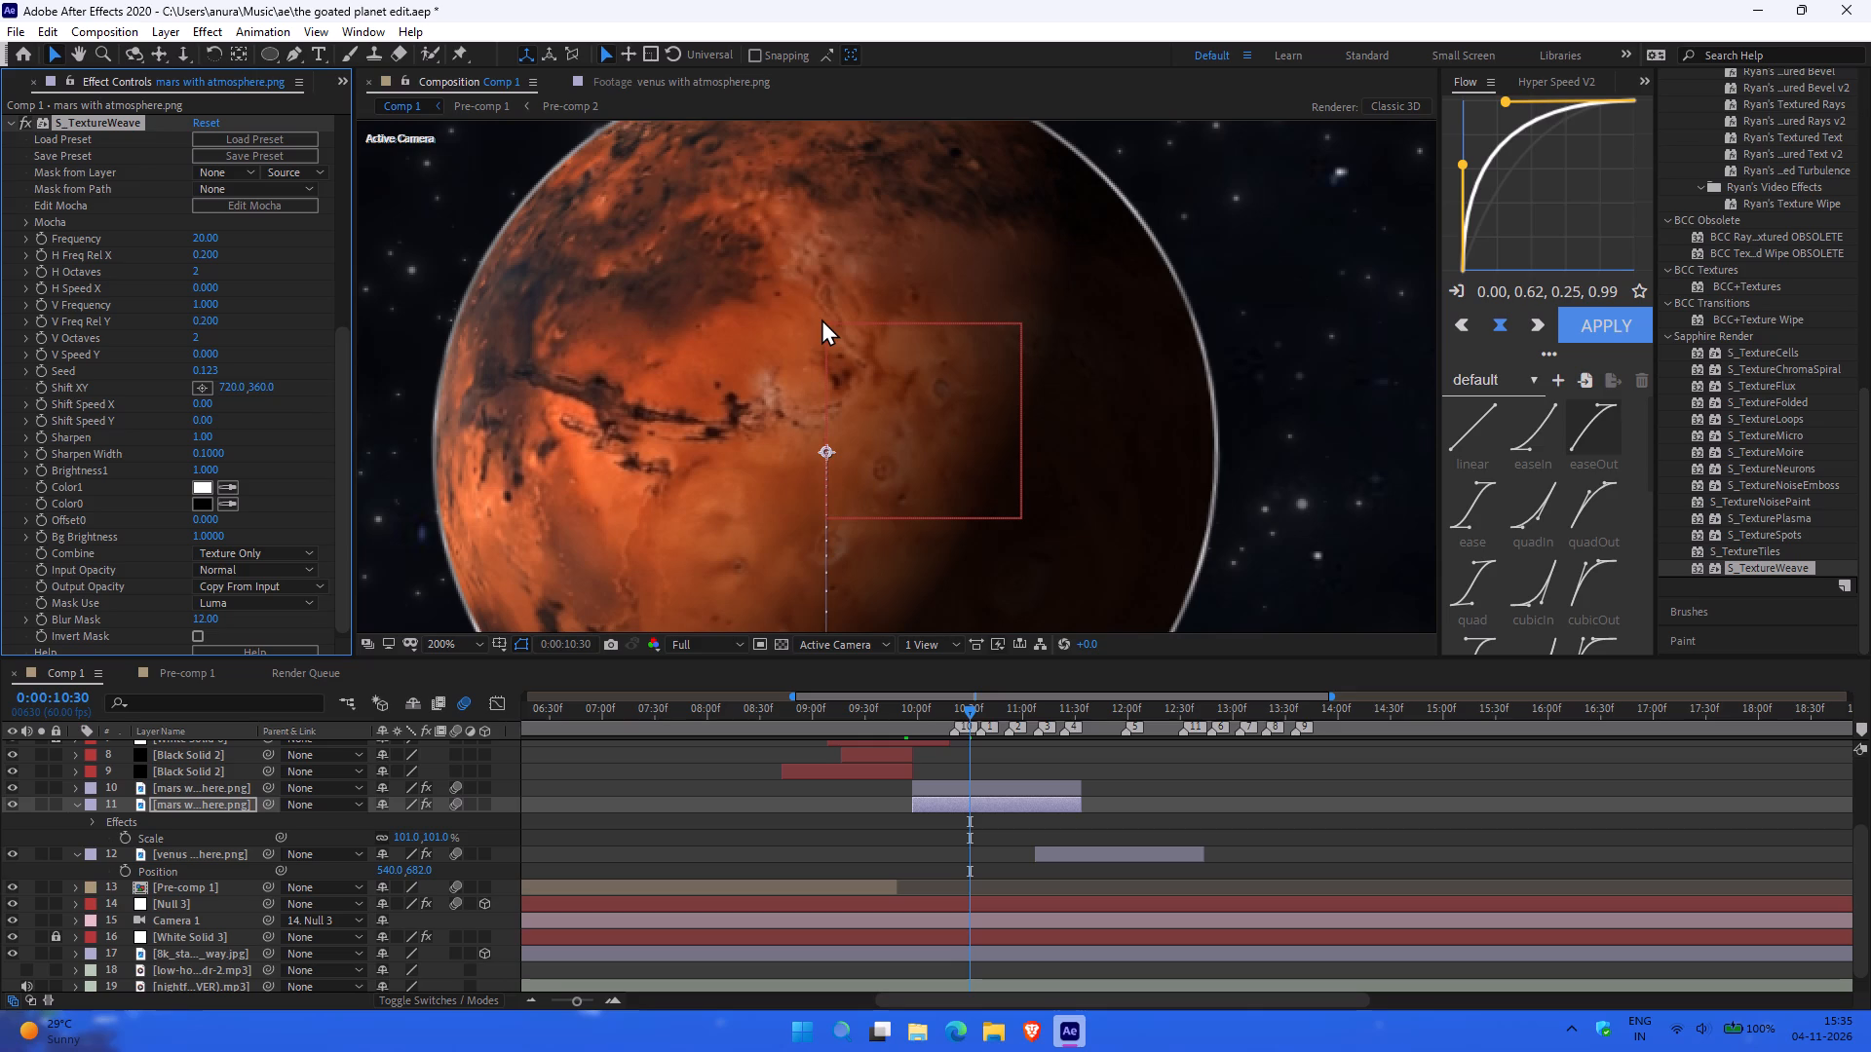
pyautogui.keyDown('ctrl'); pyautogui.scroll(-1, 821, 319); pyautogui.keyUp('ctrl')
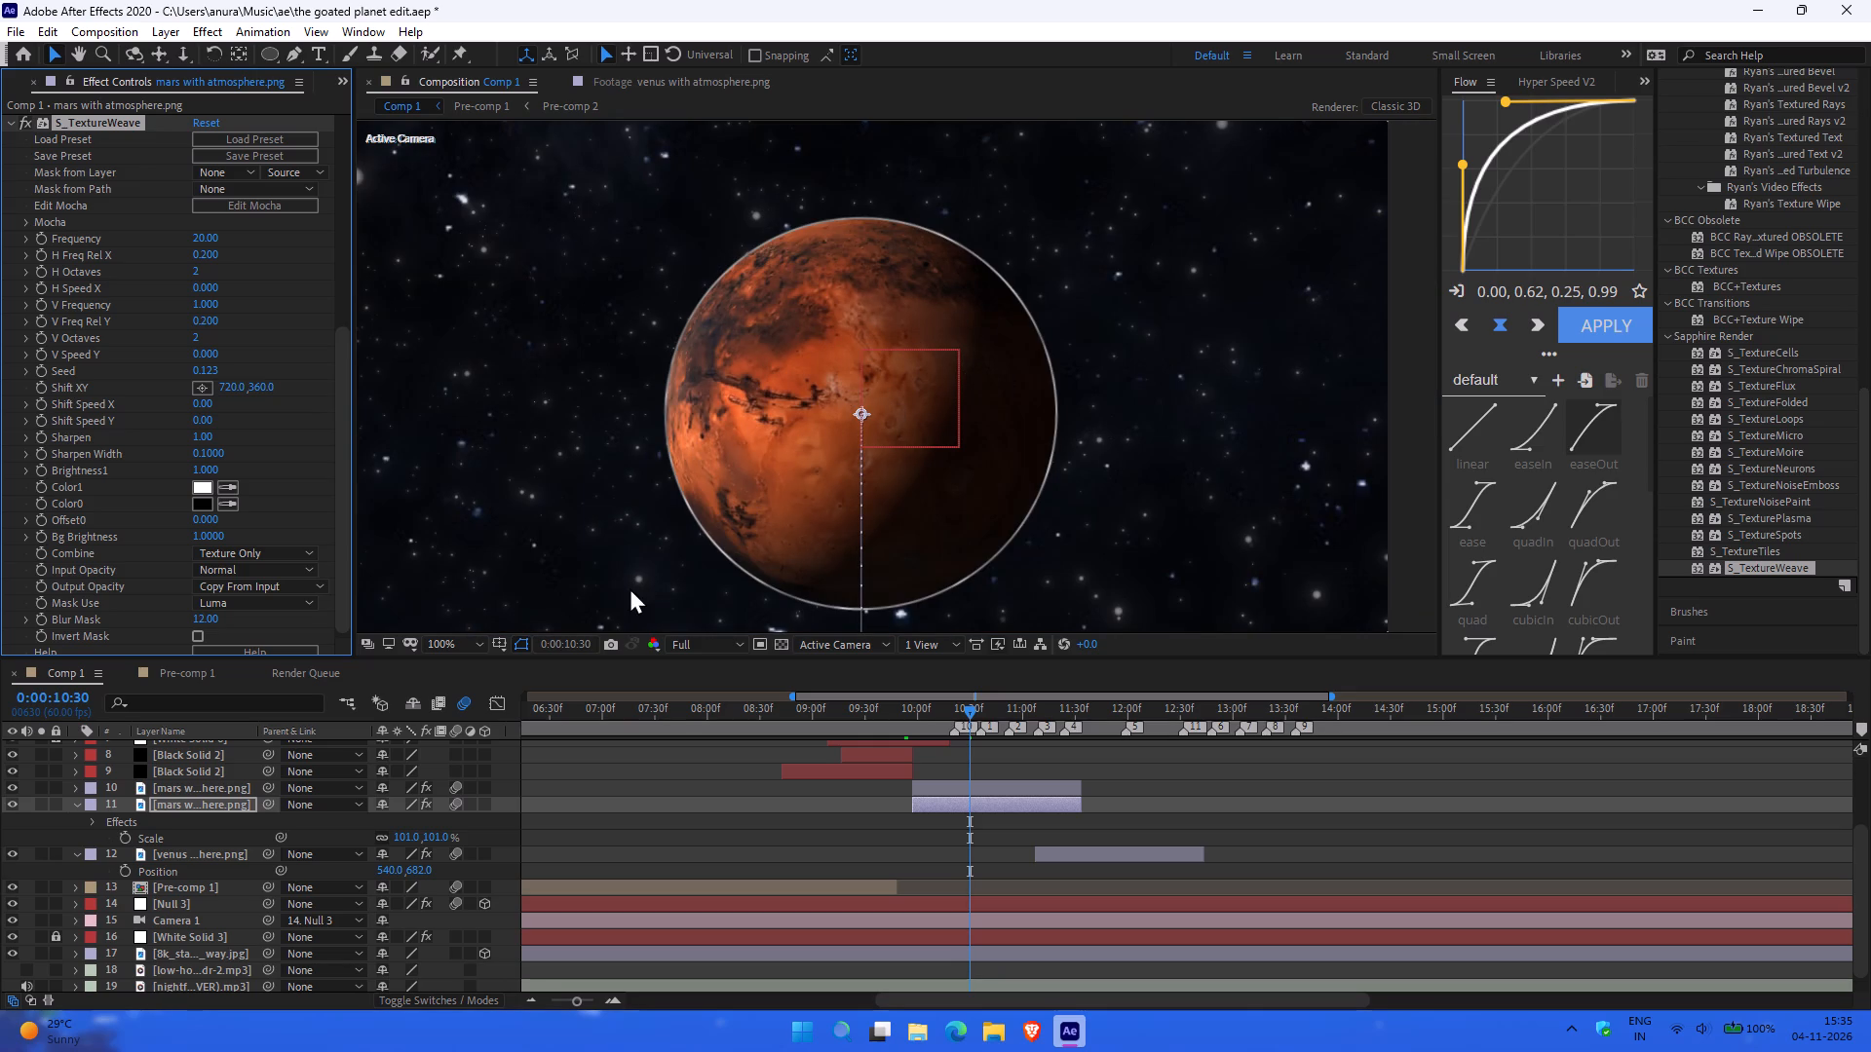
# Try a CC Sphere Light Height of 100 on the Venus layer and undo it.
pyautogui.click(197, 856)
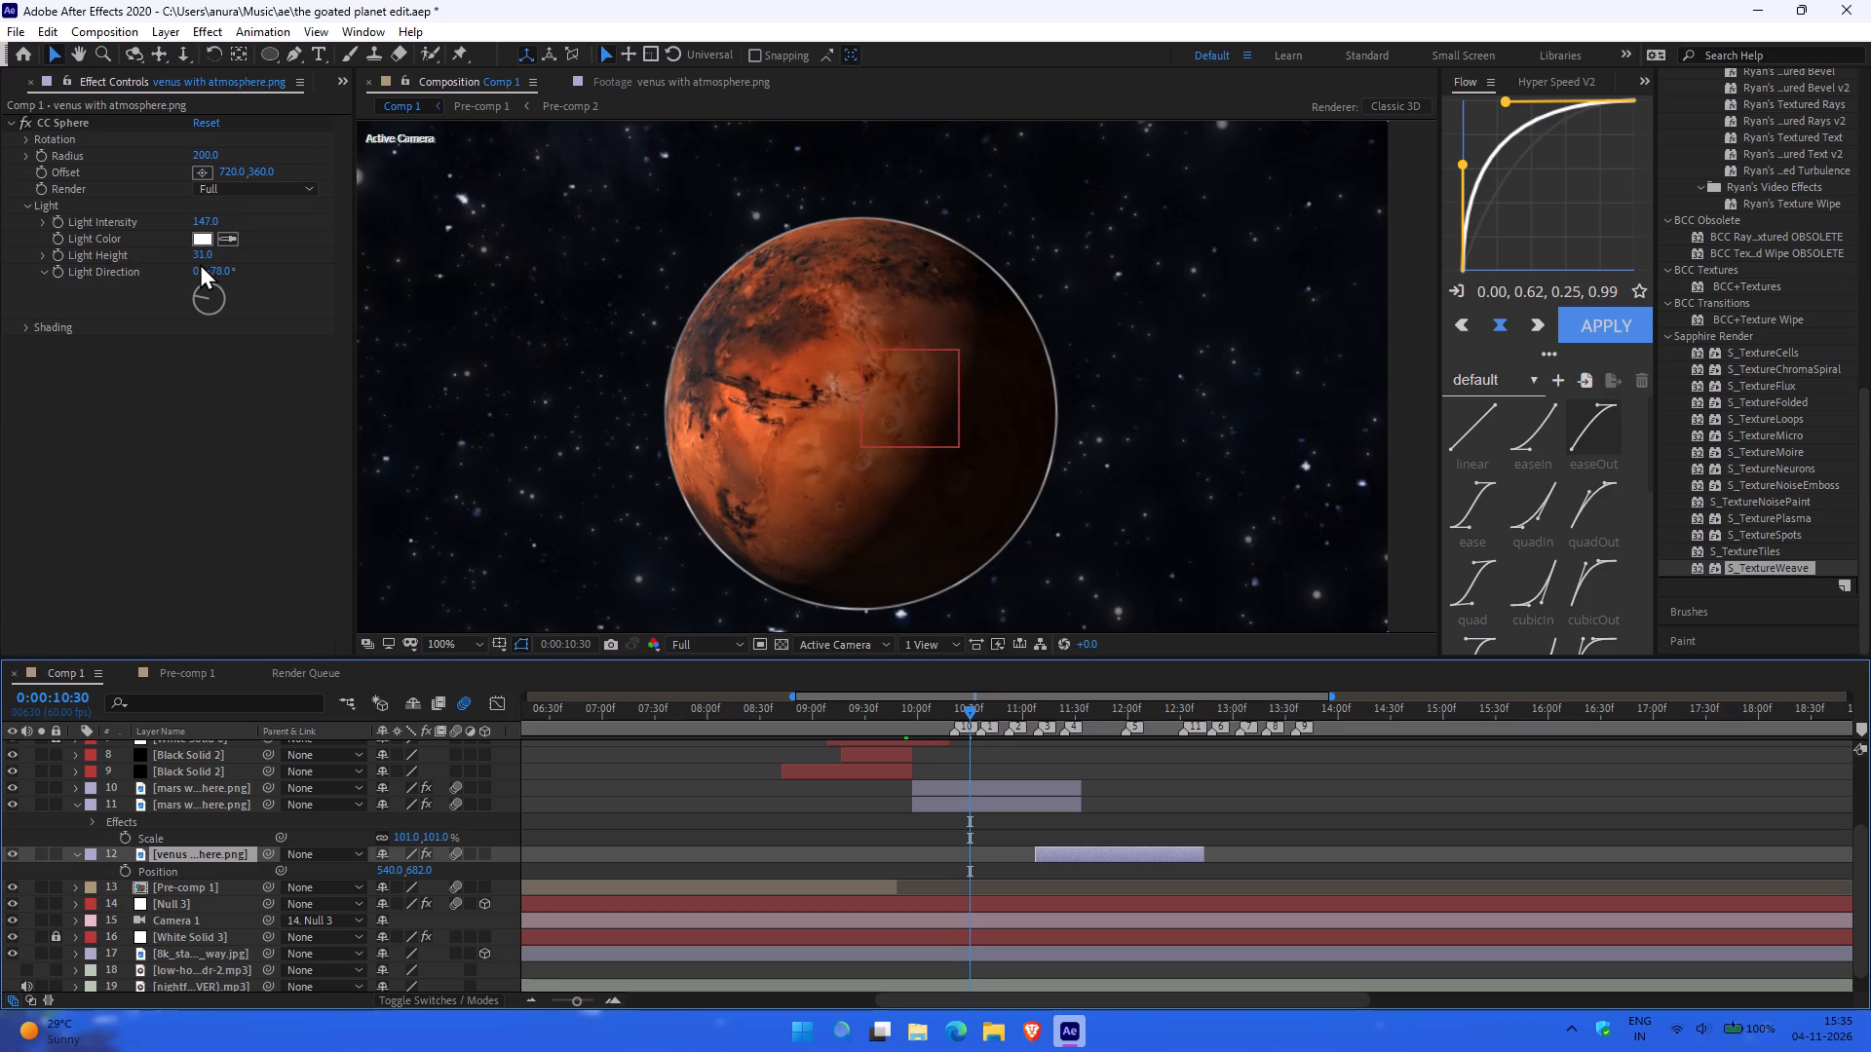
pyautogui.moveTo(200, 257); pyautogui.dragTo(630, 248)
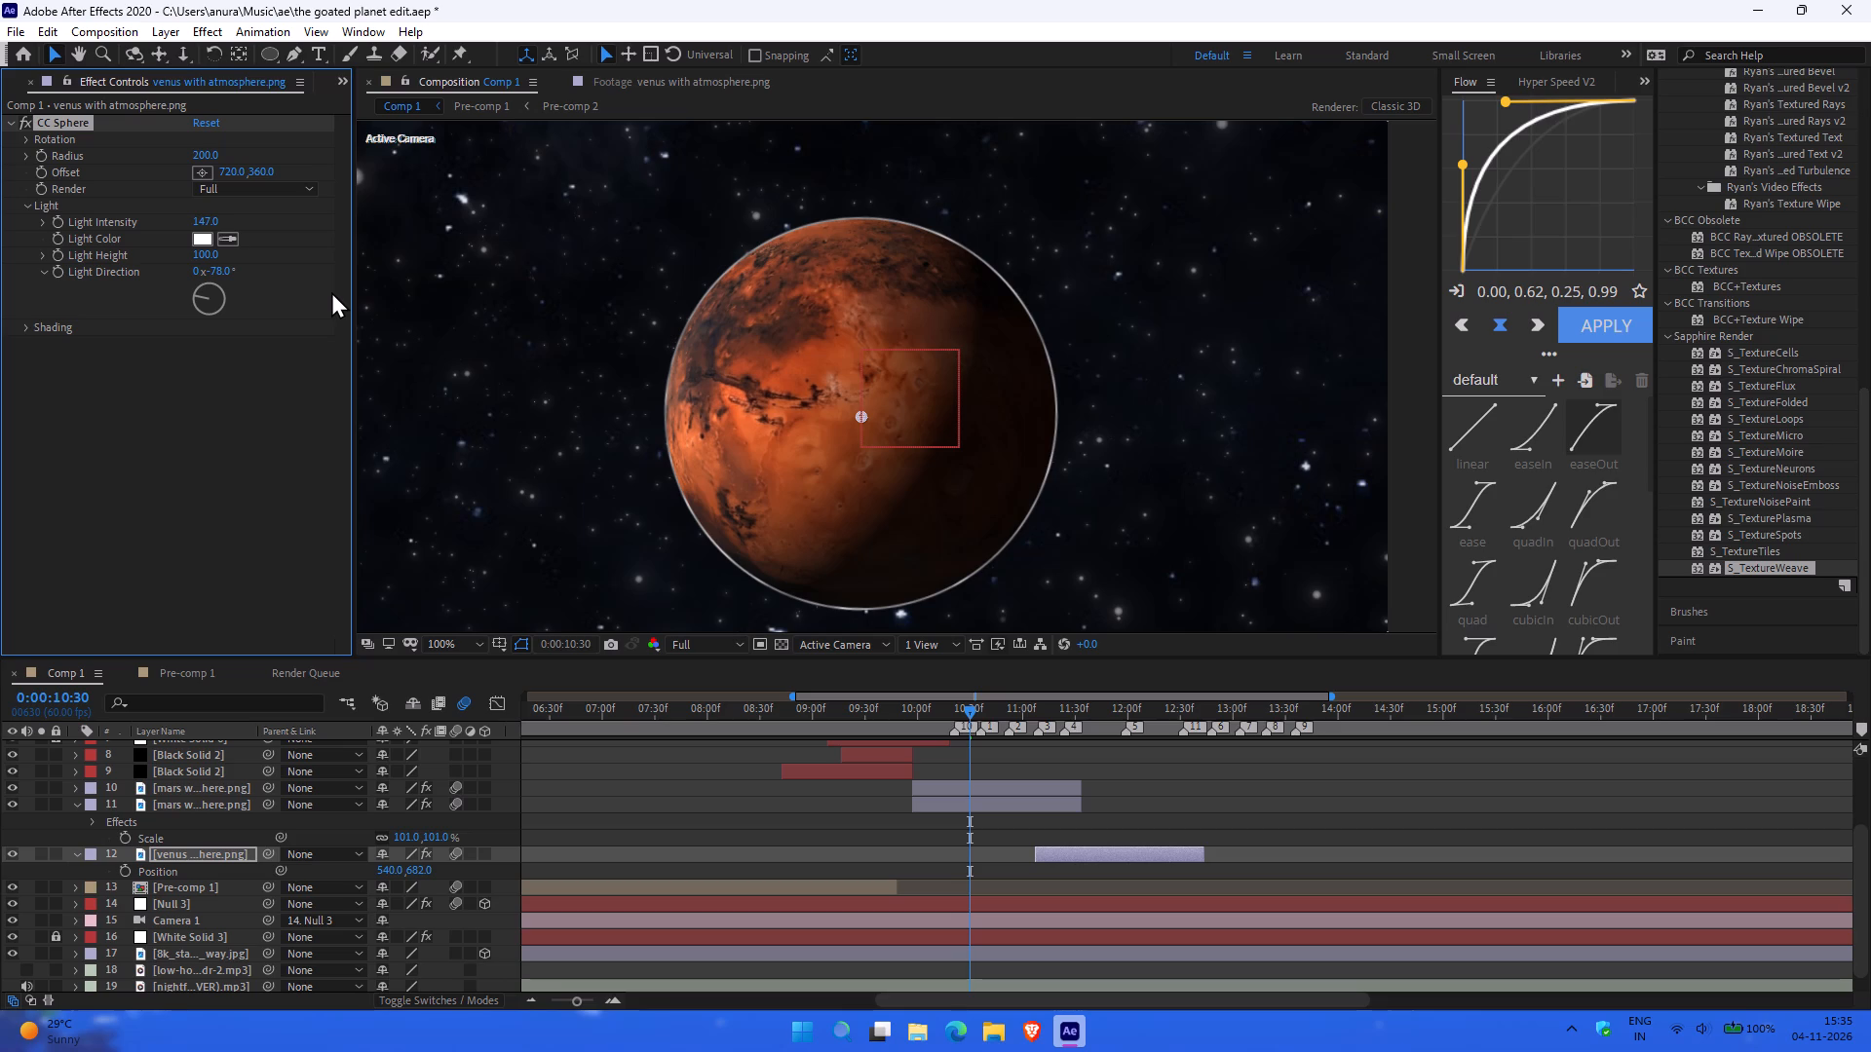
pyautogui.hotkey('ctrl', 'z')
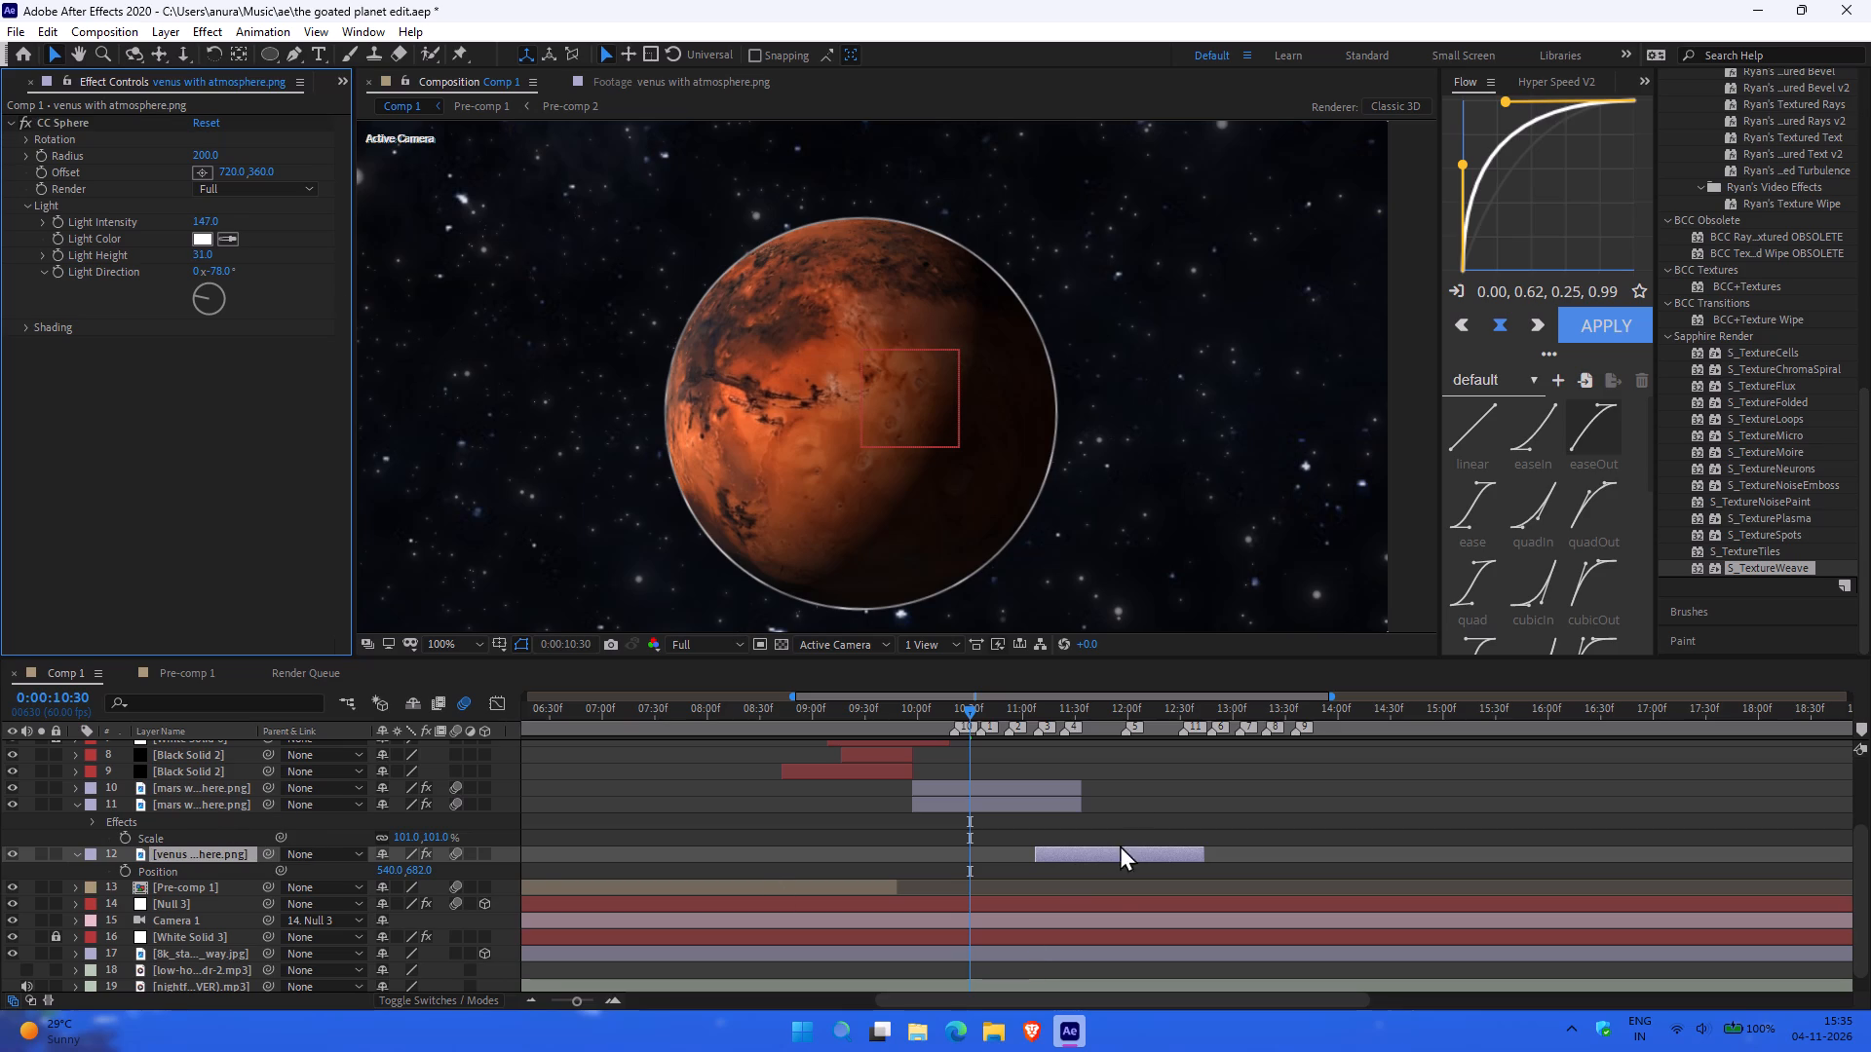
# Check Venus at 0:00:11:57, return the playhead to 0:00:10:26 and select the lower Mars layer.
pyautogui.click(1122, 704)
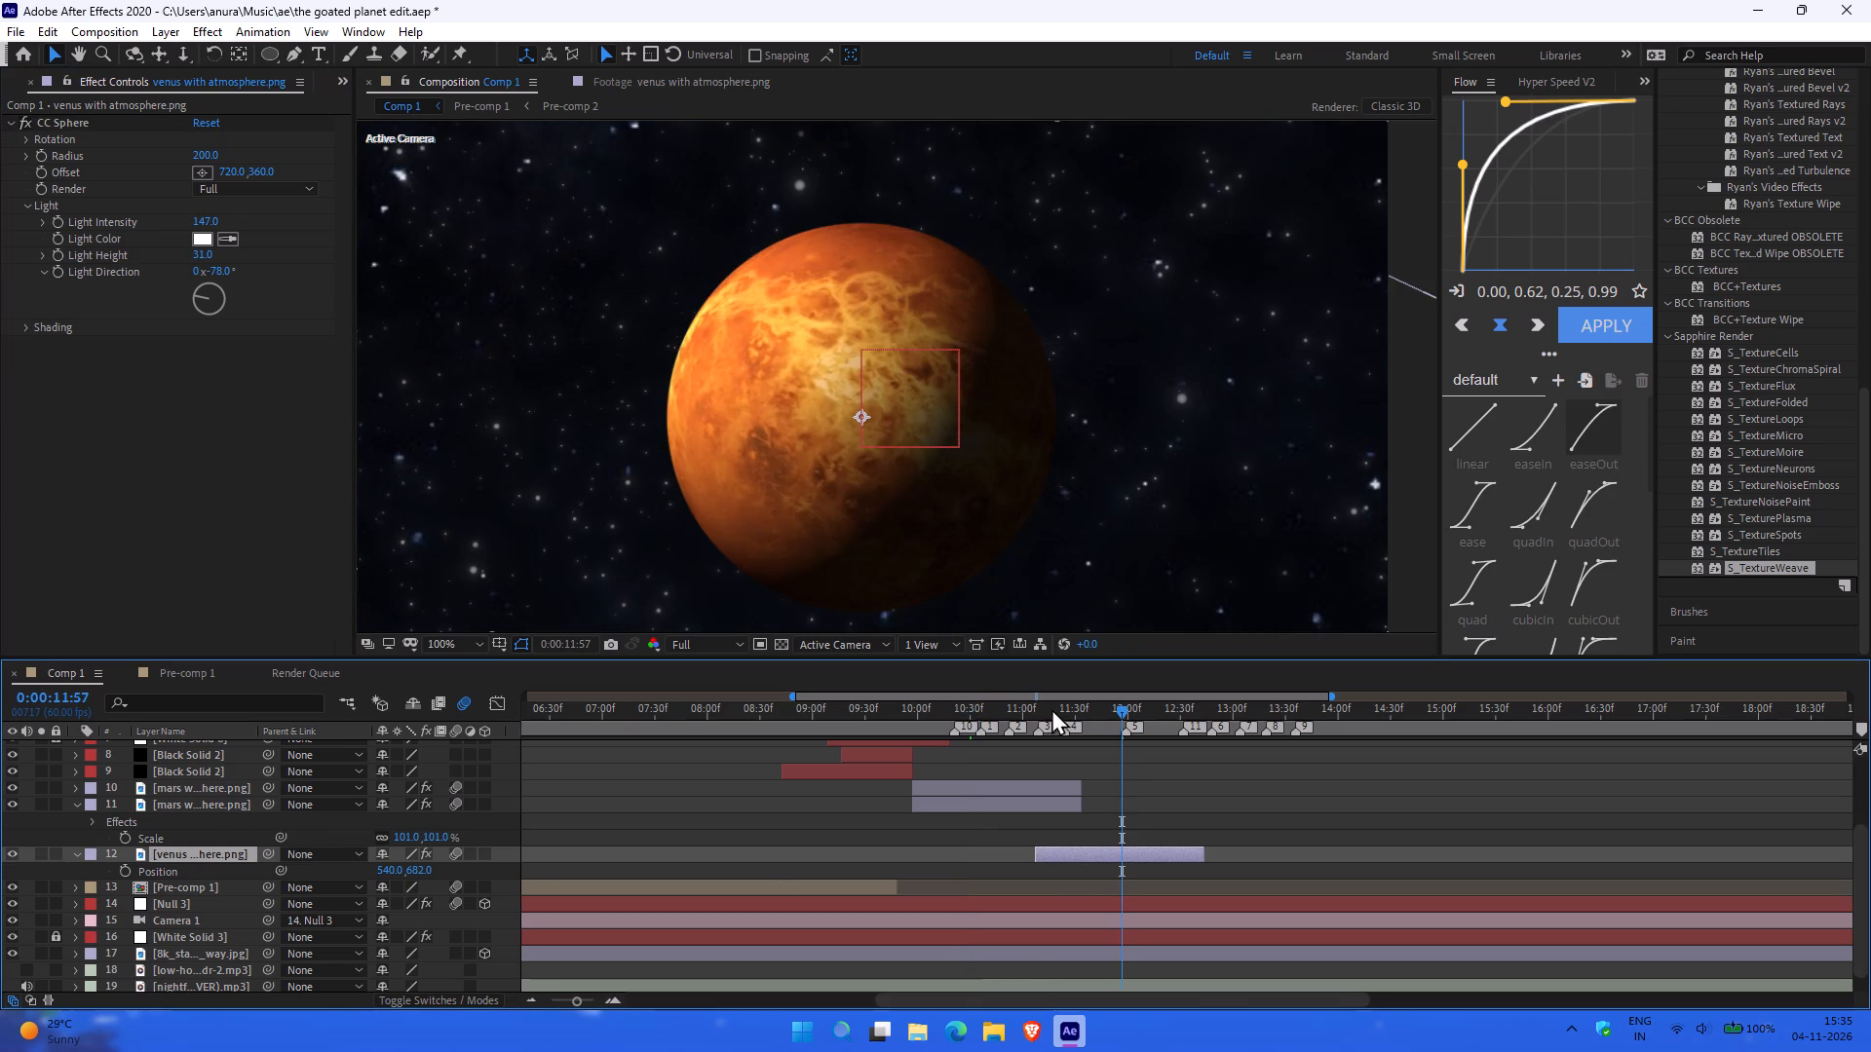
pyautogui.click(963, 713)
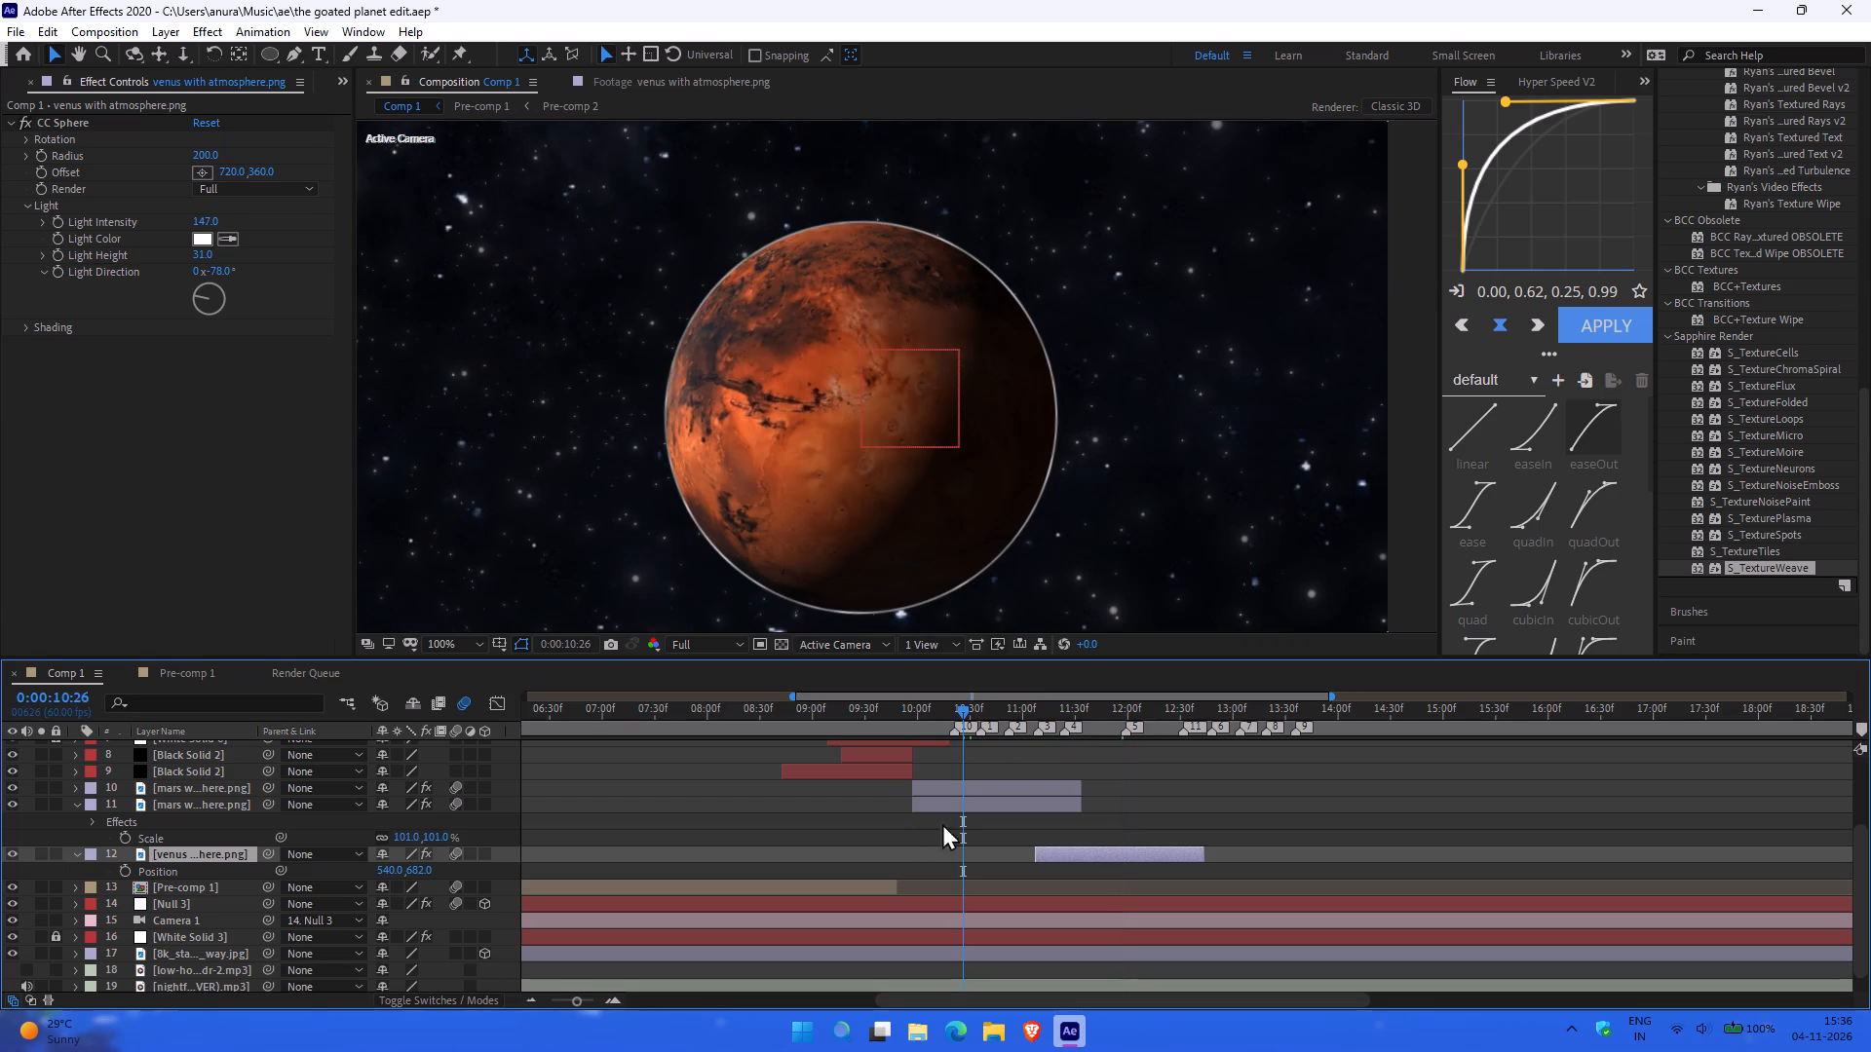
pyautogui.click(960, 805)
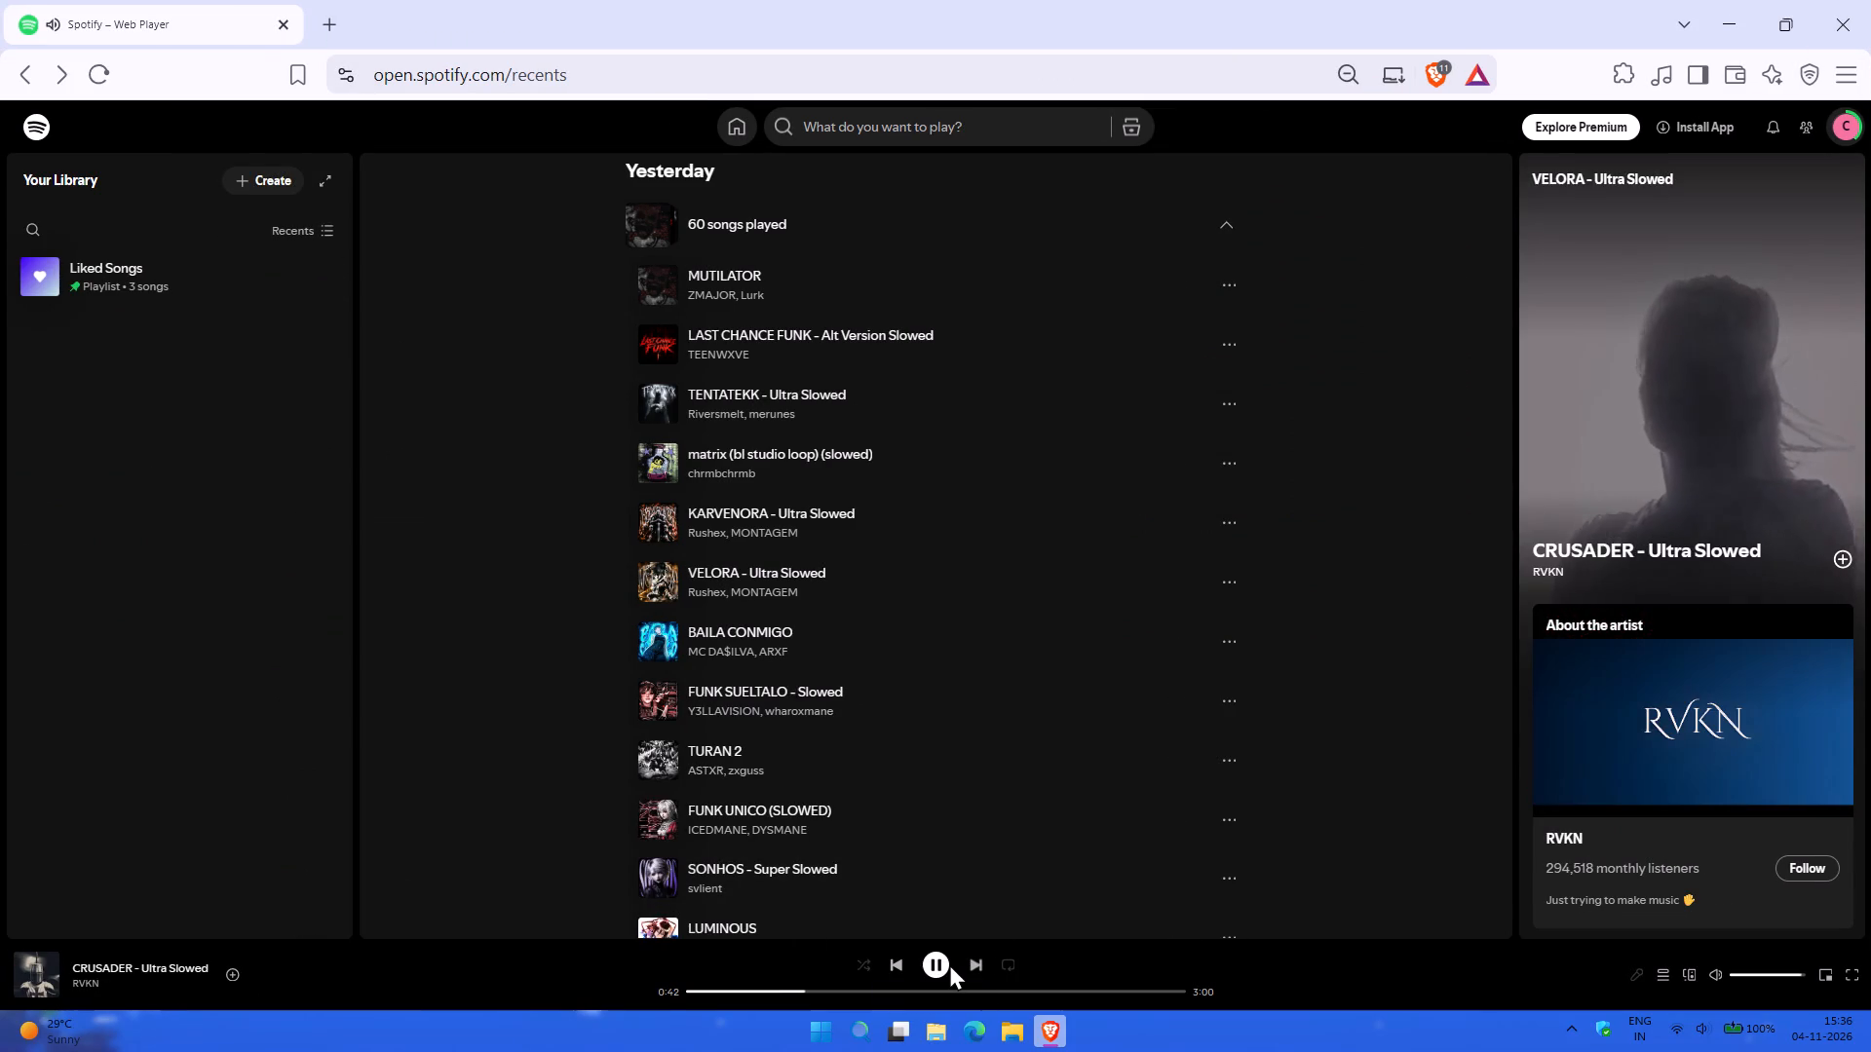
# Switch to Spotify in Brave and skip to the next song.
pyautogui.click(970, 962)
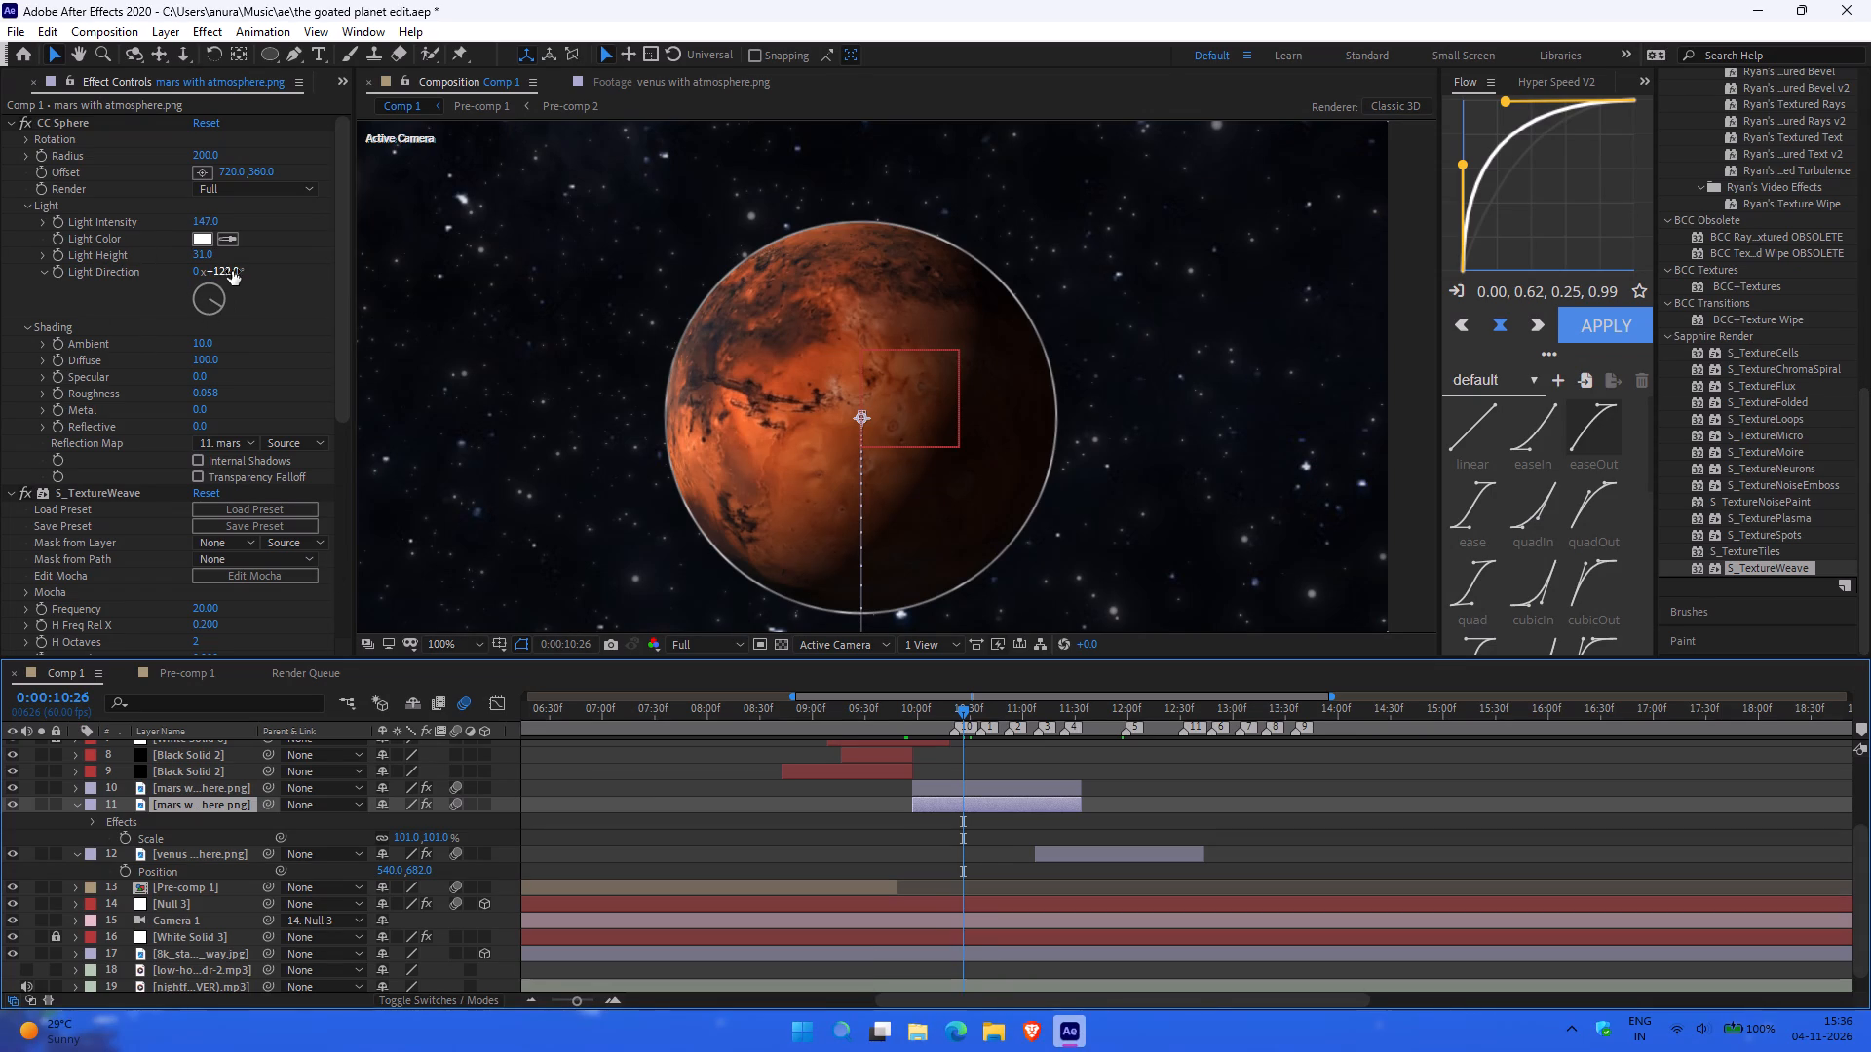
# Set the lower Mars layer's CC Sphere Light Direction to 271° and its Ambient shading to 0.
pyautogui.moveTo(234, 270); pyautogui.dragTo(361, 261)
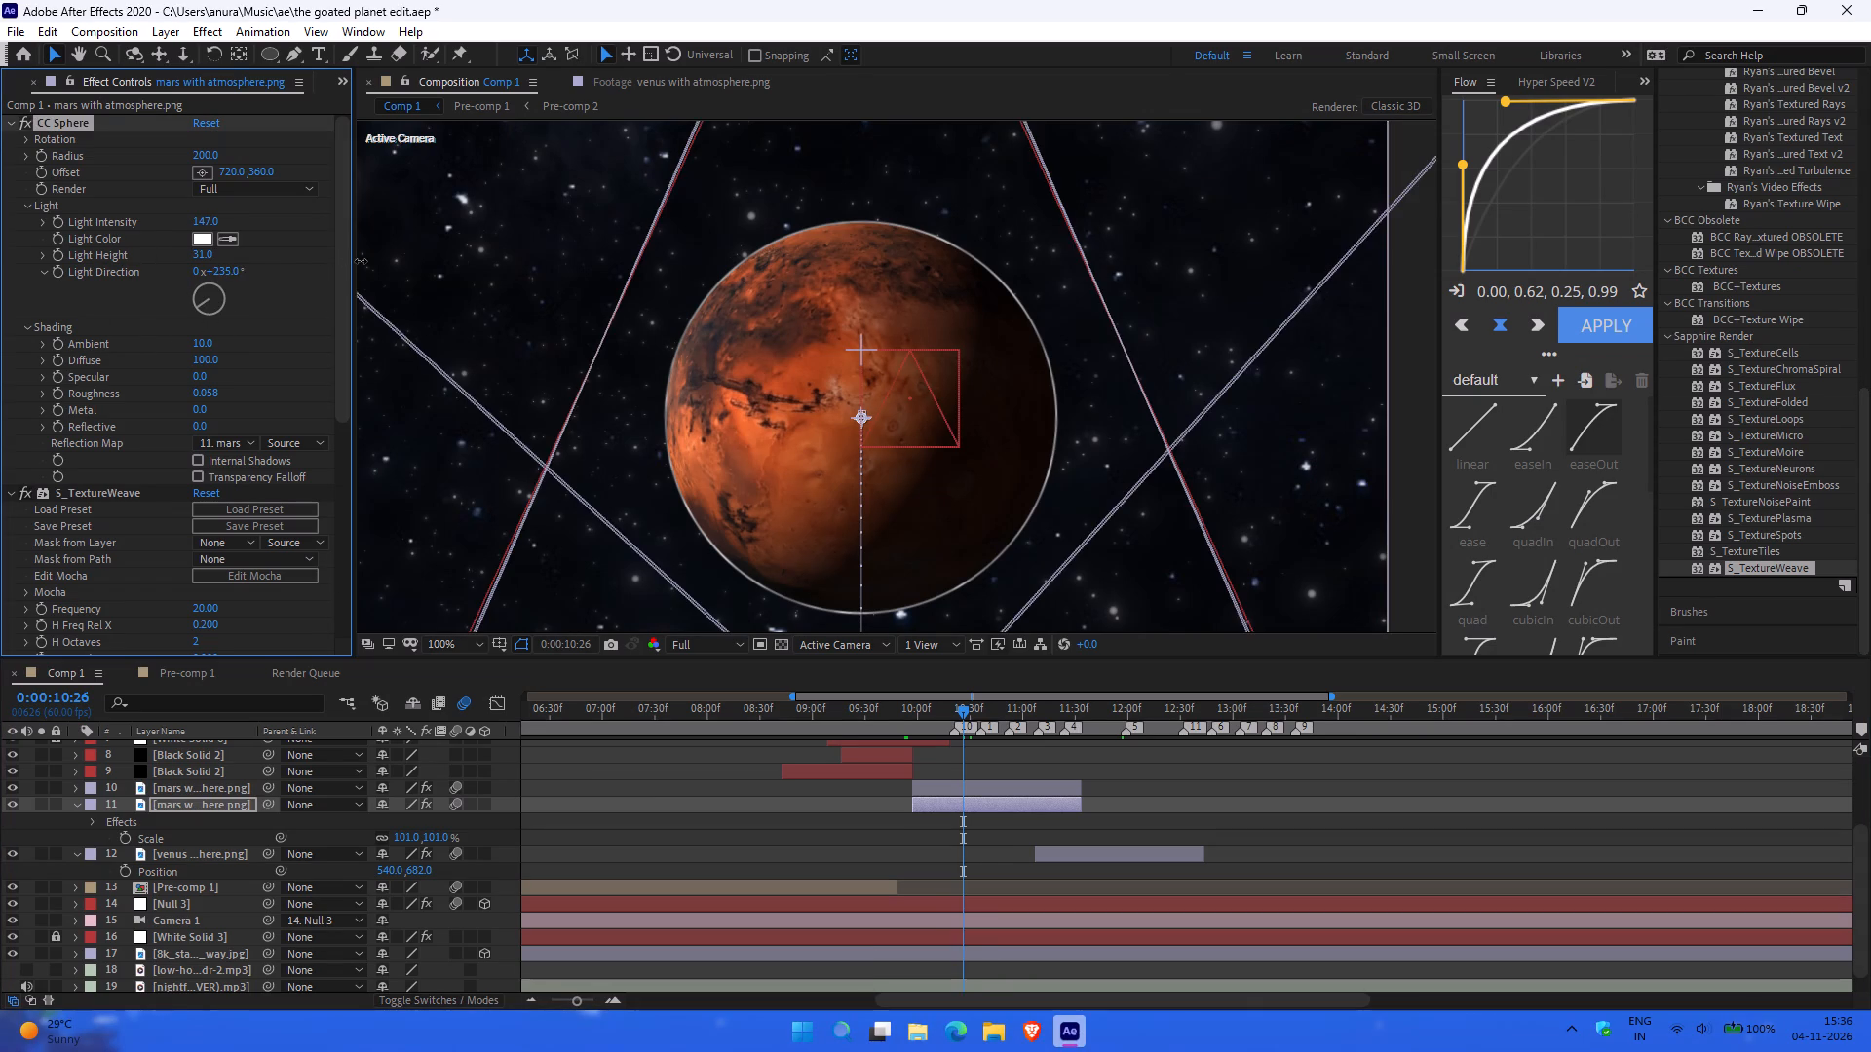
pyautogui.moveTo(361, 261); pyautogui.dragTo(370, 261)
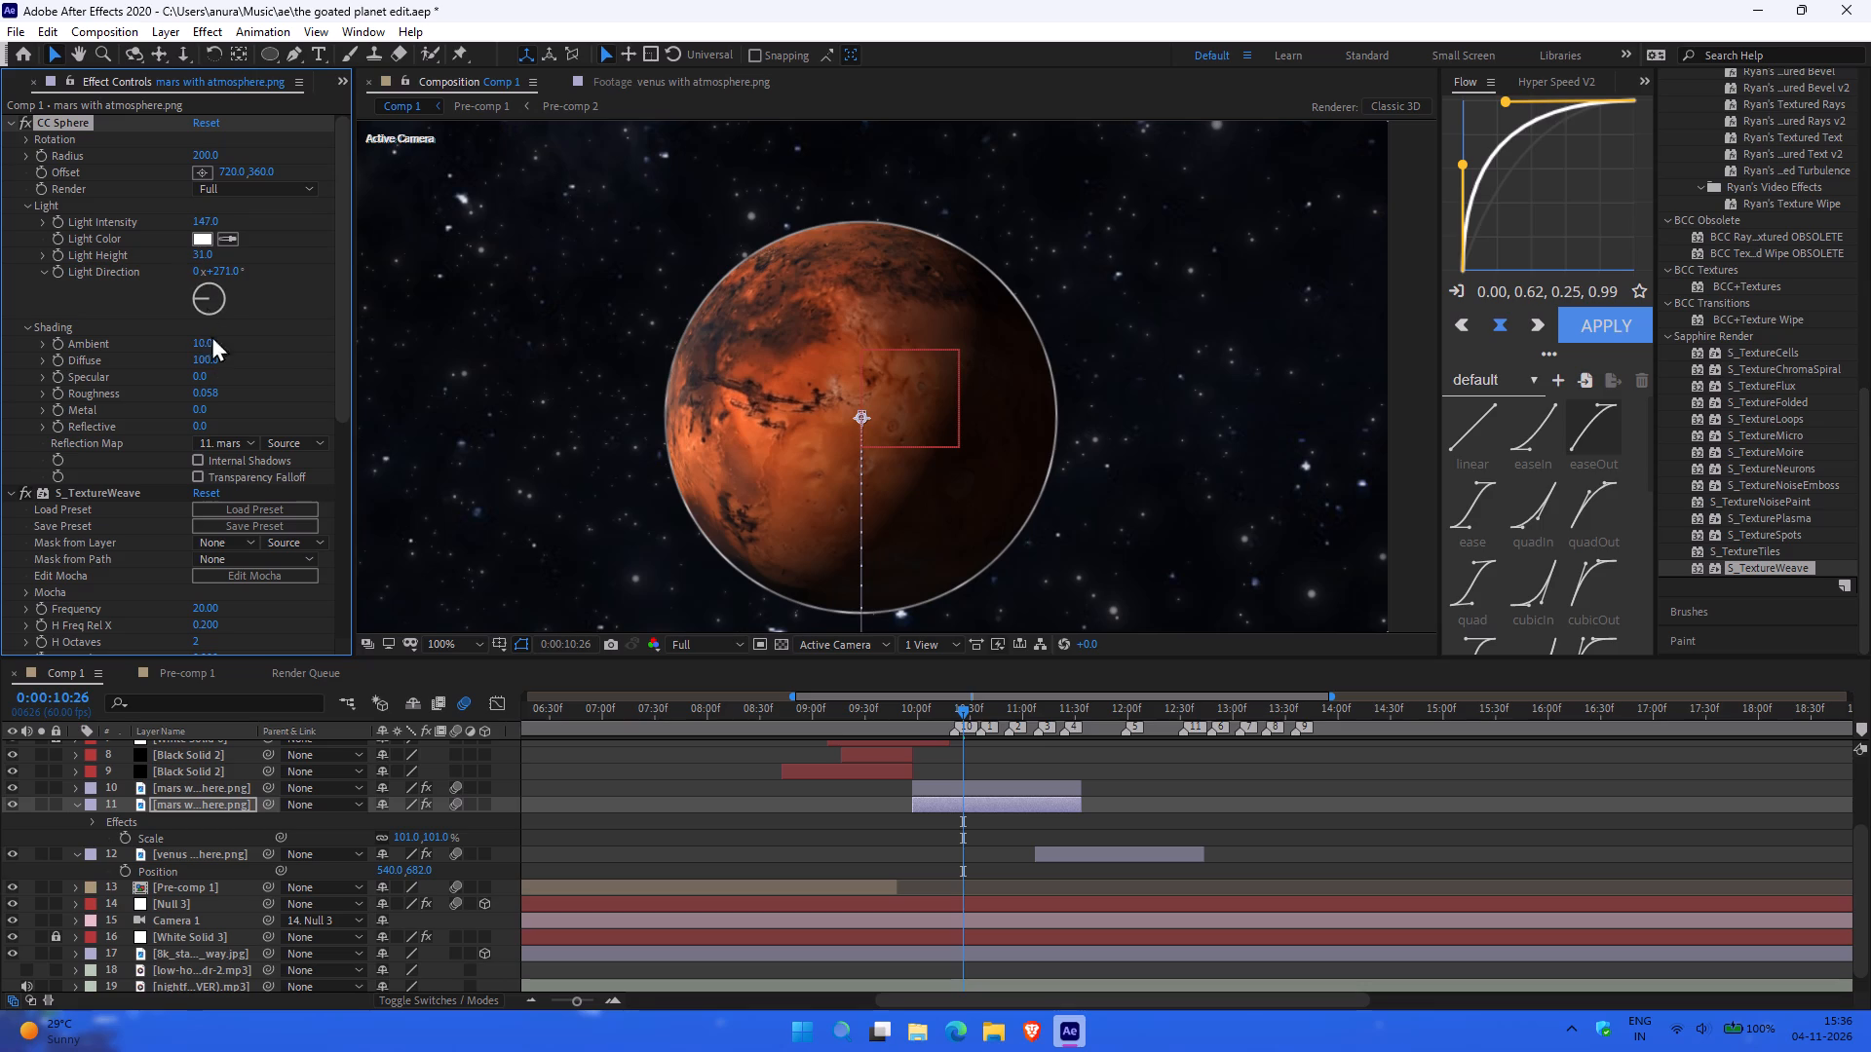
pyautogui.moveTo(212, 342); pyautogui.dragTo(28, 381)
# Raise the lower Mars layer's CC Sphere Light Intensity to 810 and Light Height to 100.
pyautogui.moveTo(209, 223); pyautogui.dragTo(678, 240)
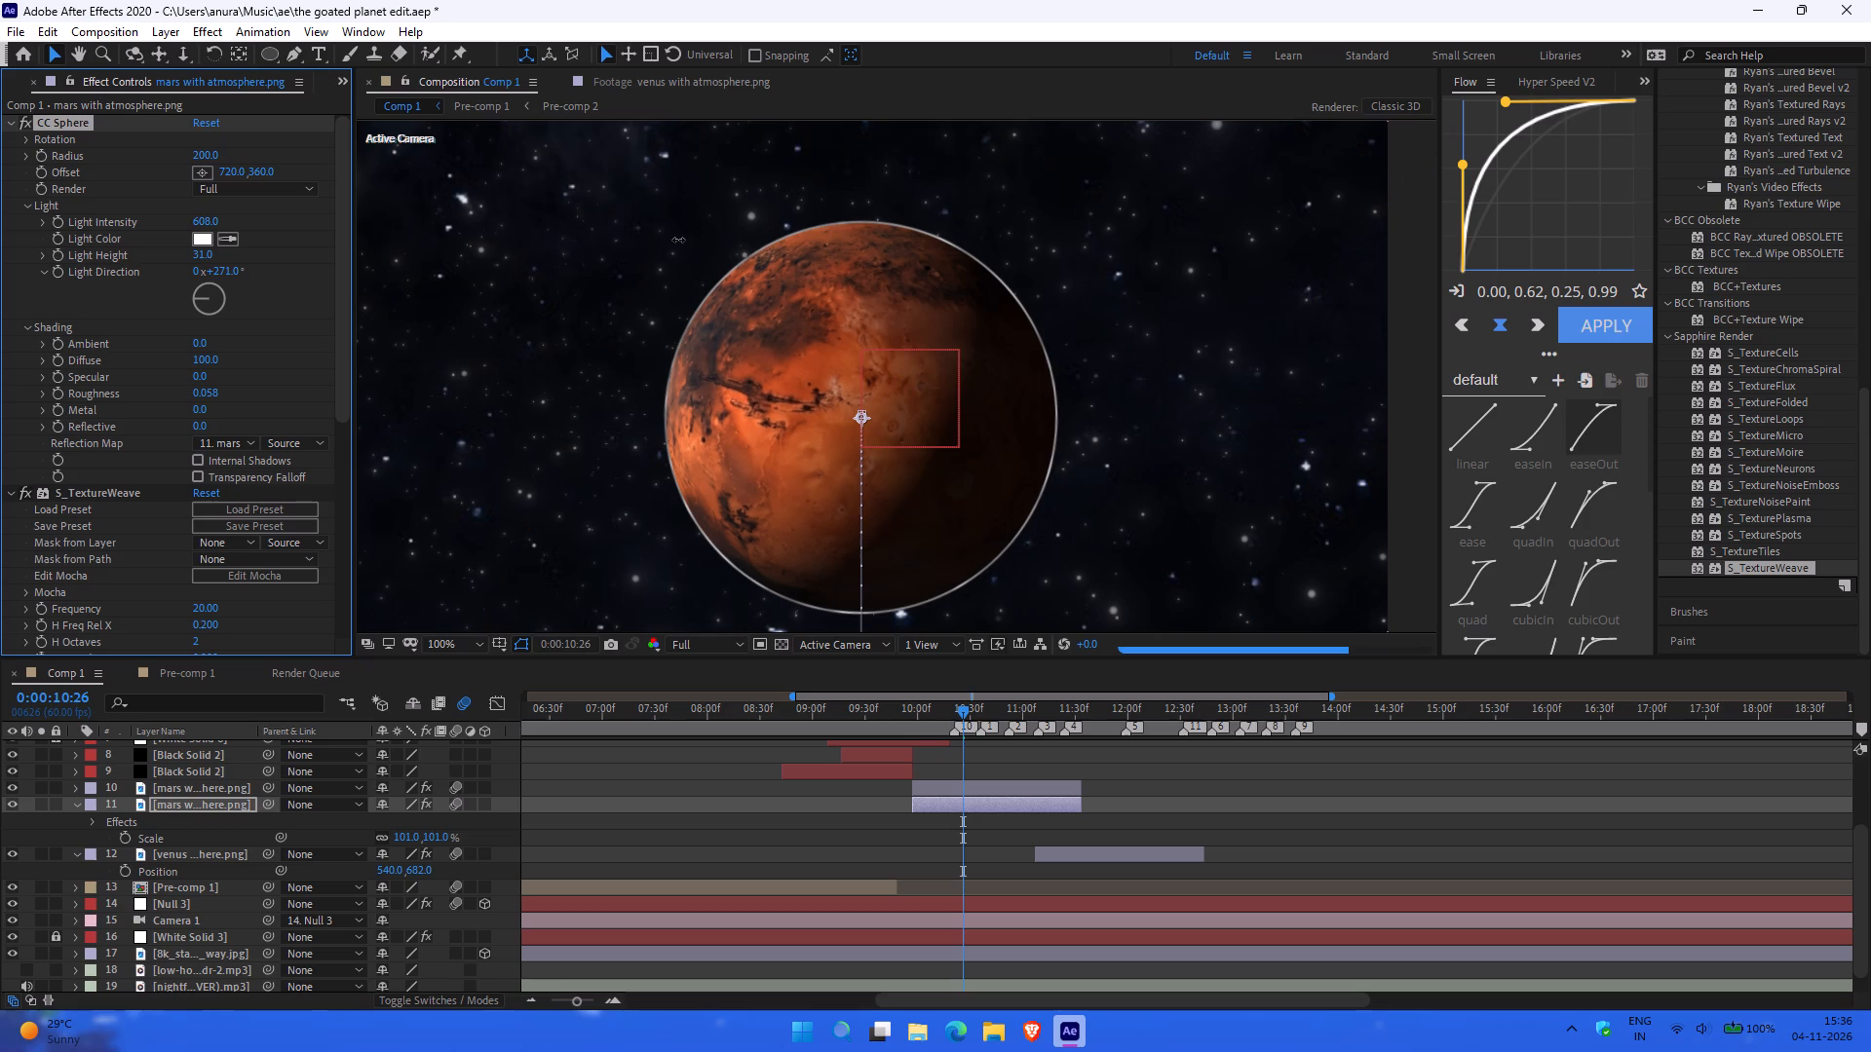
pyautogui.moveTo(678, 240); pyautogui.dragTo(876, 244)
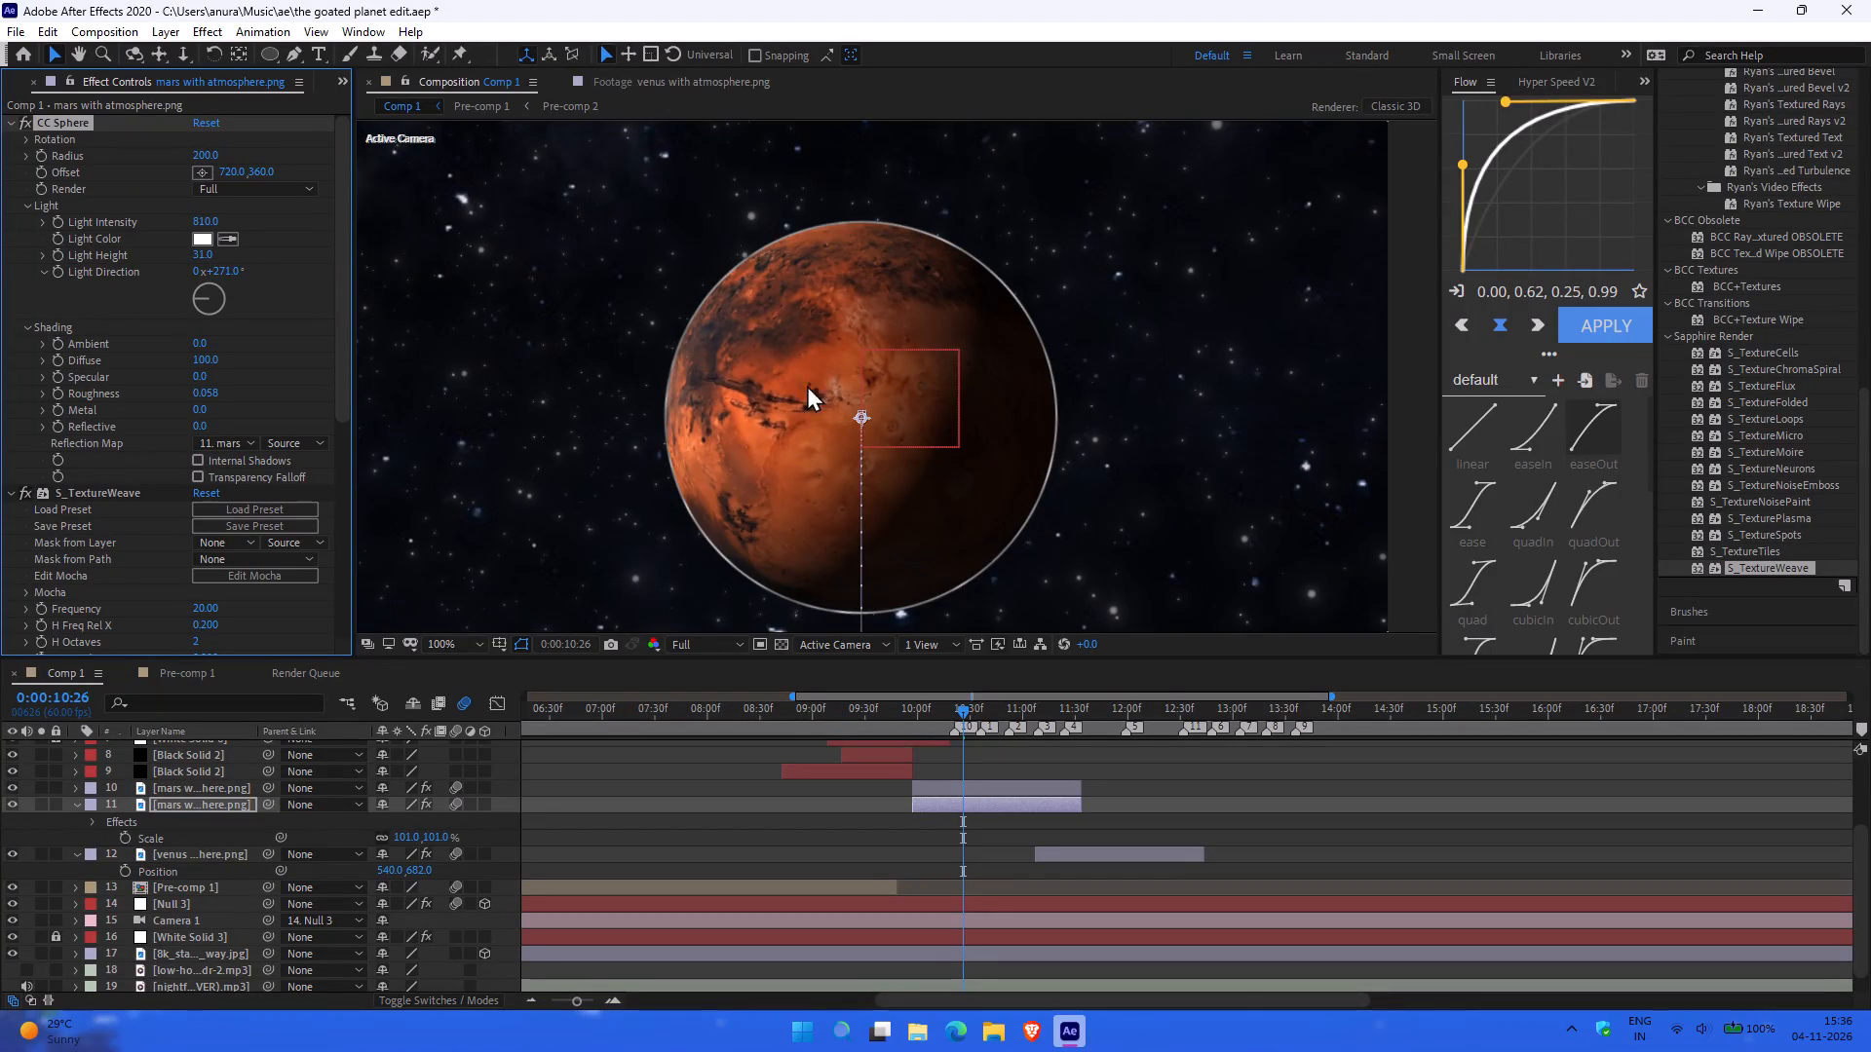
pyautogui.keyDown('ctrl'); pyautogui.scroll(1, 868, 411); pyautogui.keyUp('ctrl')
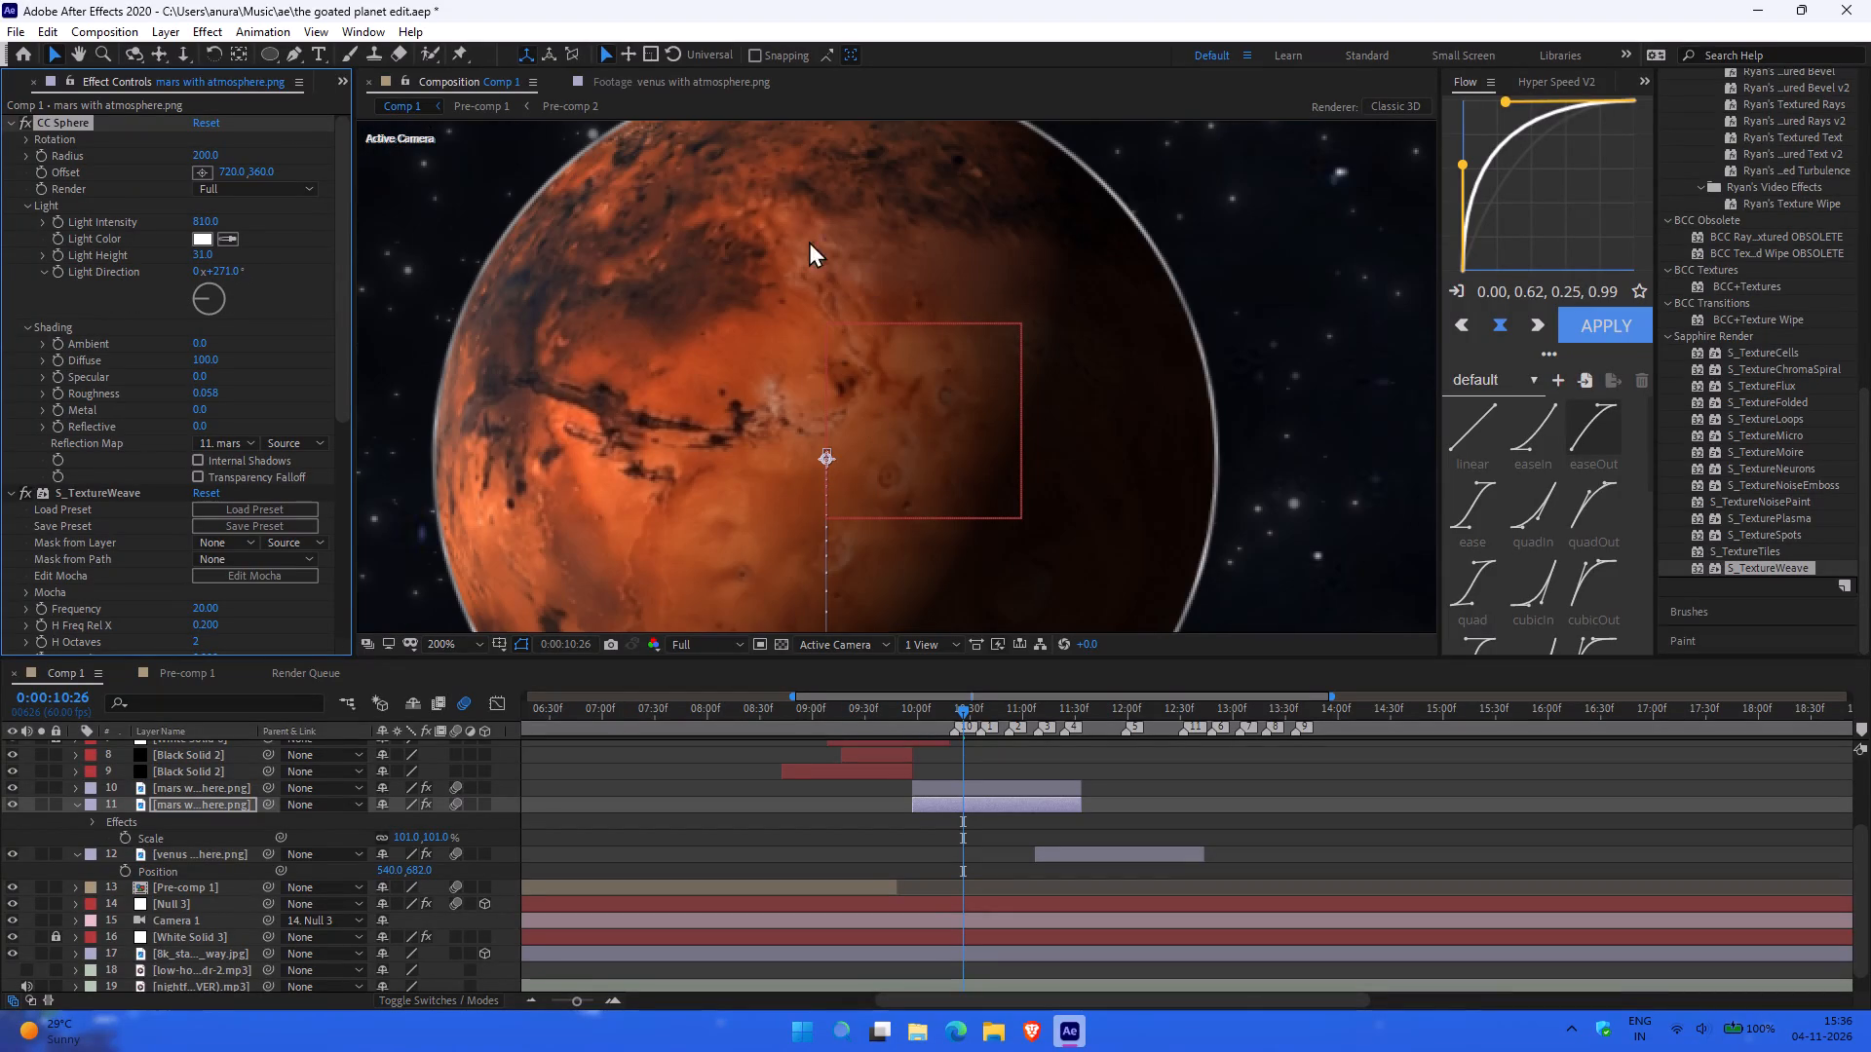
pyautogui.keyDown('ctrl'); pyautogui.scroll(-1, 640, 392); pyautogui.keyUp('ctrl')
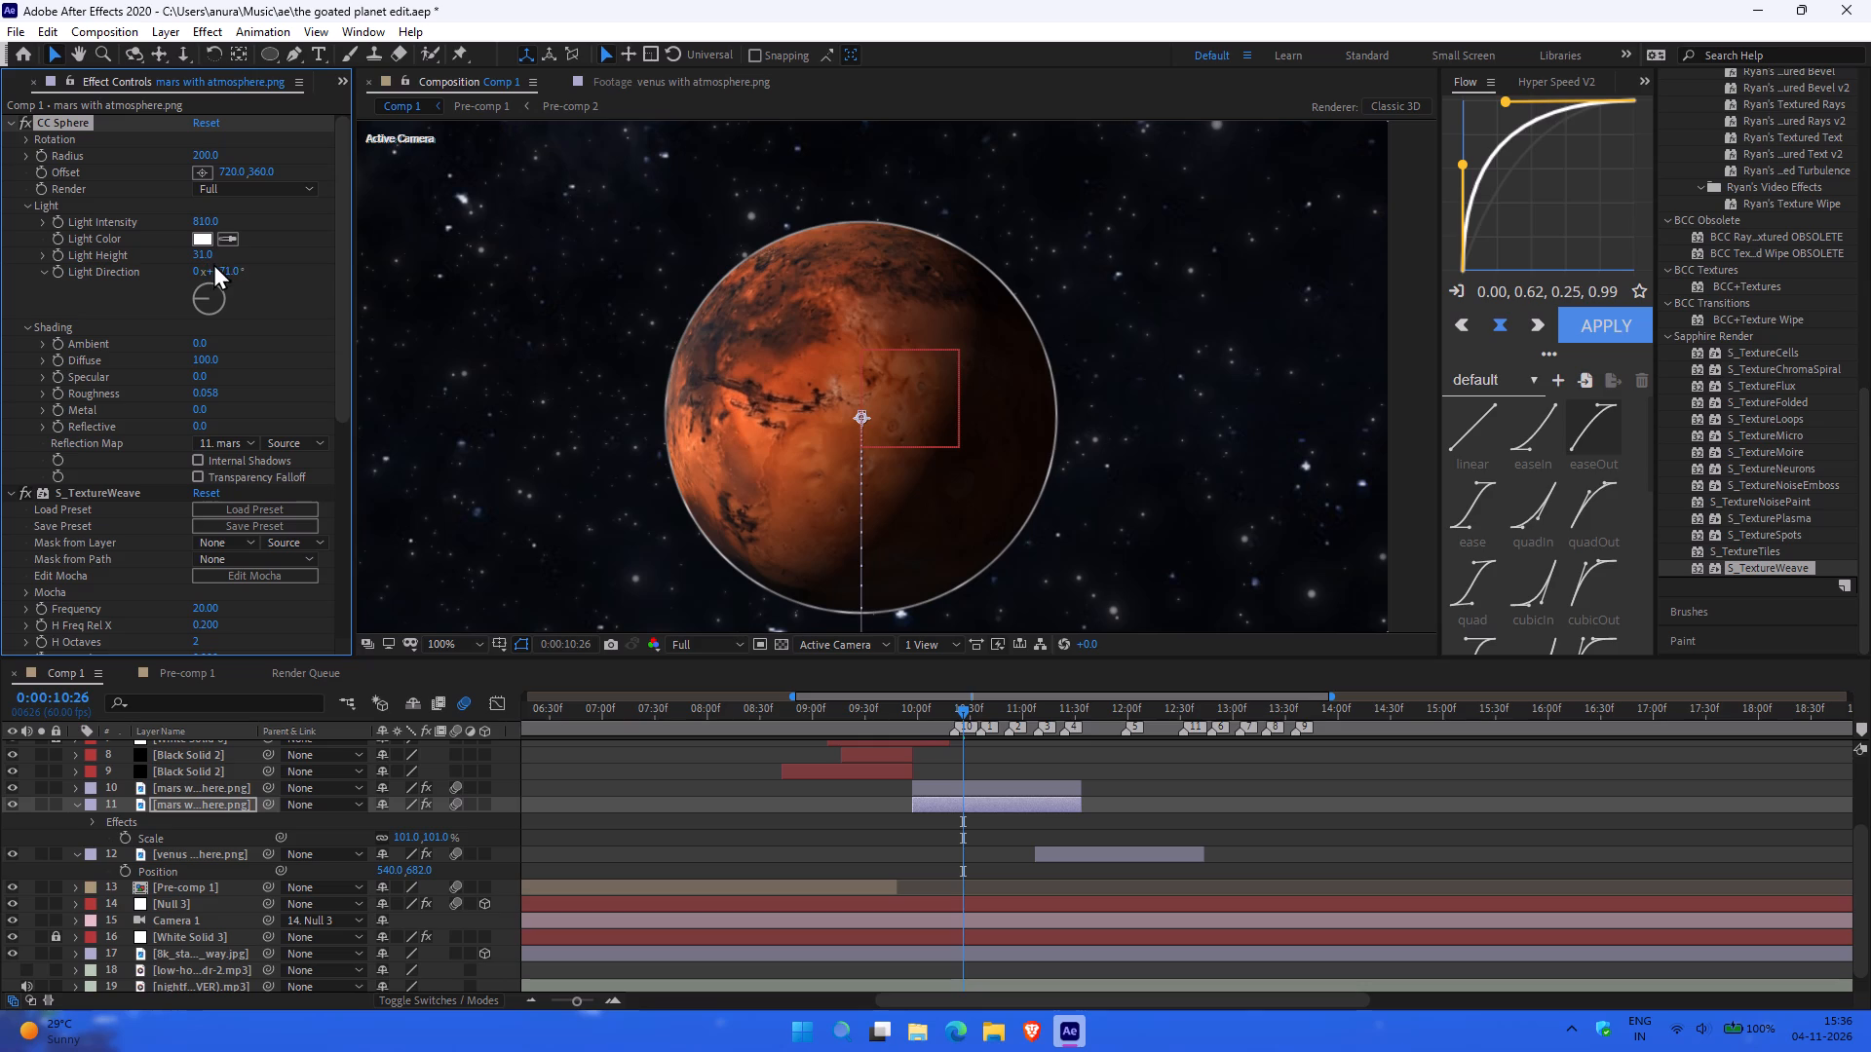
pyautogui.moveTo(206, 257); pyautogui.dragTo(586, 270)
pyautogui.moveTo(202, 253); pyautogui.dragTo(624, 249)
pyautogui.keyDown('ctrl'); pyautogui.scroll(-2, 778, 455); pyautogui.keyUp('ctrl')
pyautogui.keyDown('ctrl'); pyautogui.scroll(1, 778, 455); pyautogui.keyUp('ctrl')
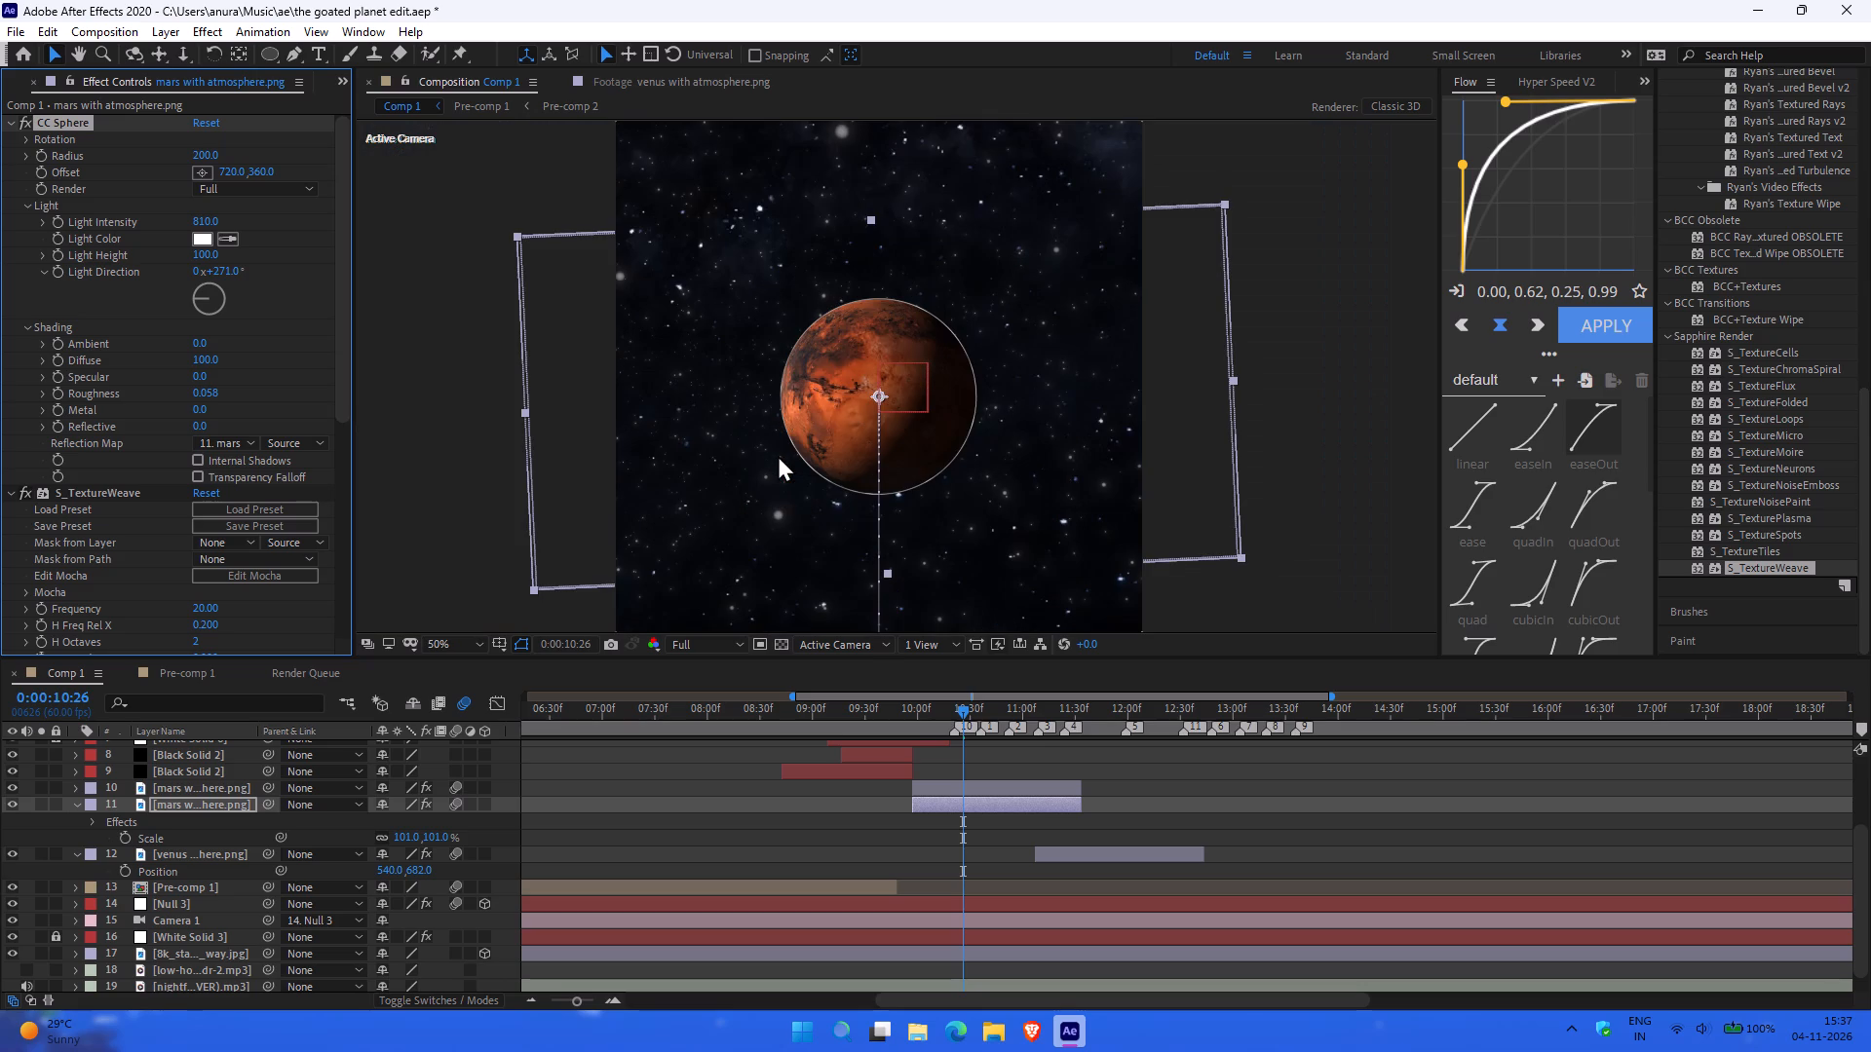
pyautogui.keyDown('ctrl'); pyautogui.scroll(1, 778, 455); pyautogui.keyUp('ctrl')
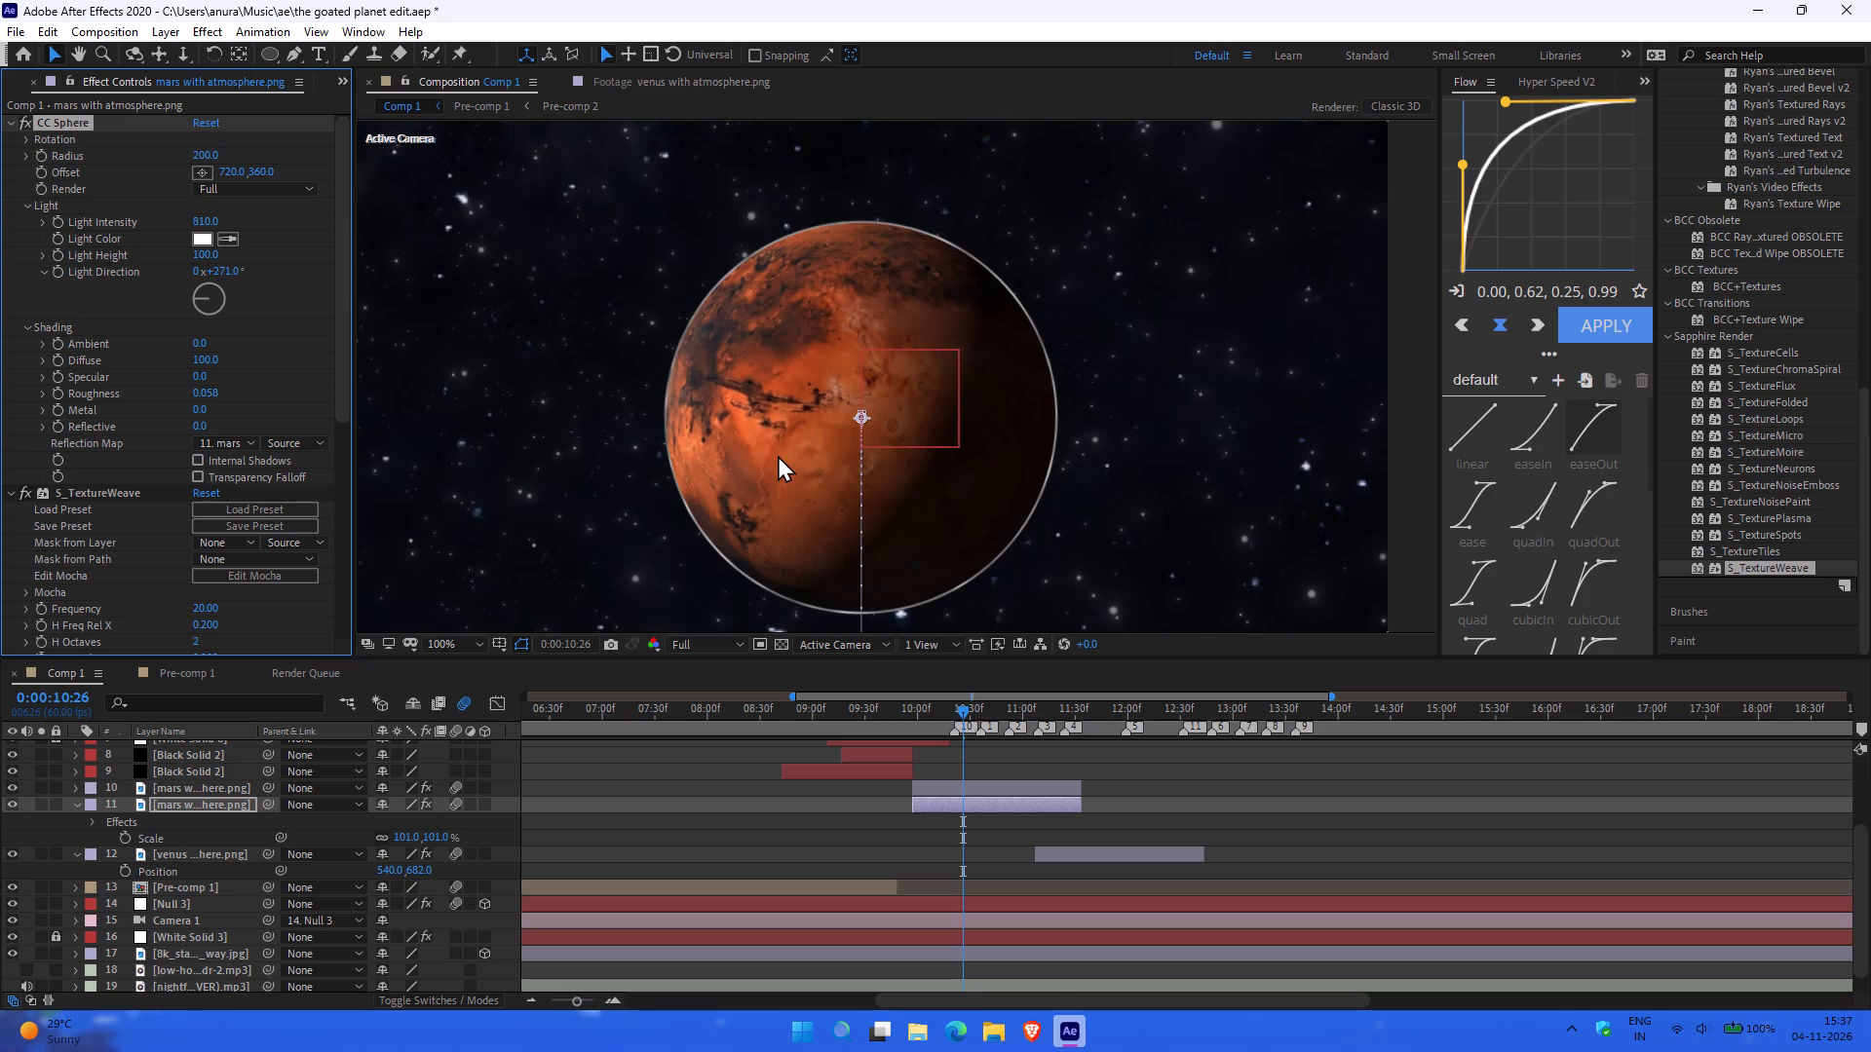
# Reveal the Position of both Mars layers and compare their Y values at 0:00:10:26.
pyautogui.click(223, 787)
pyautogui.press('p')
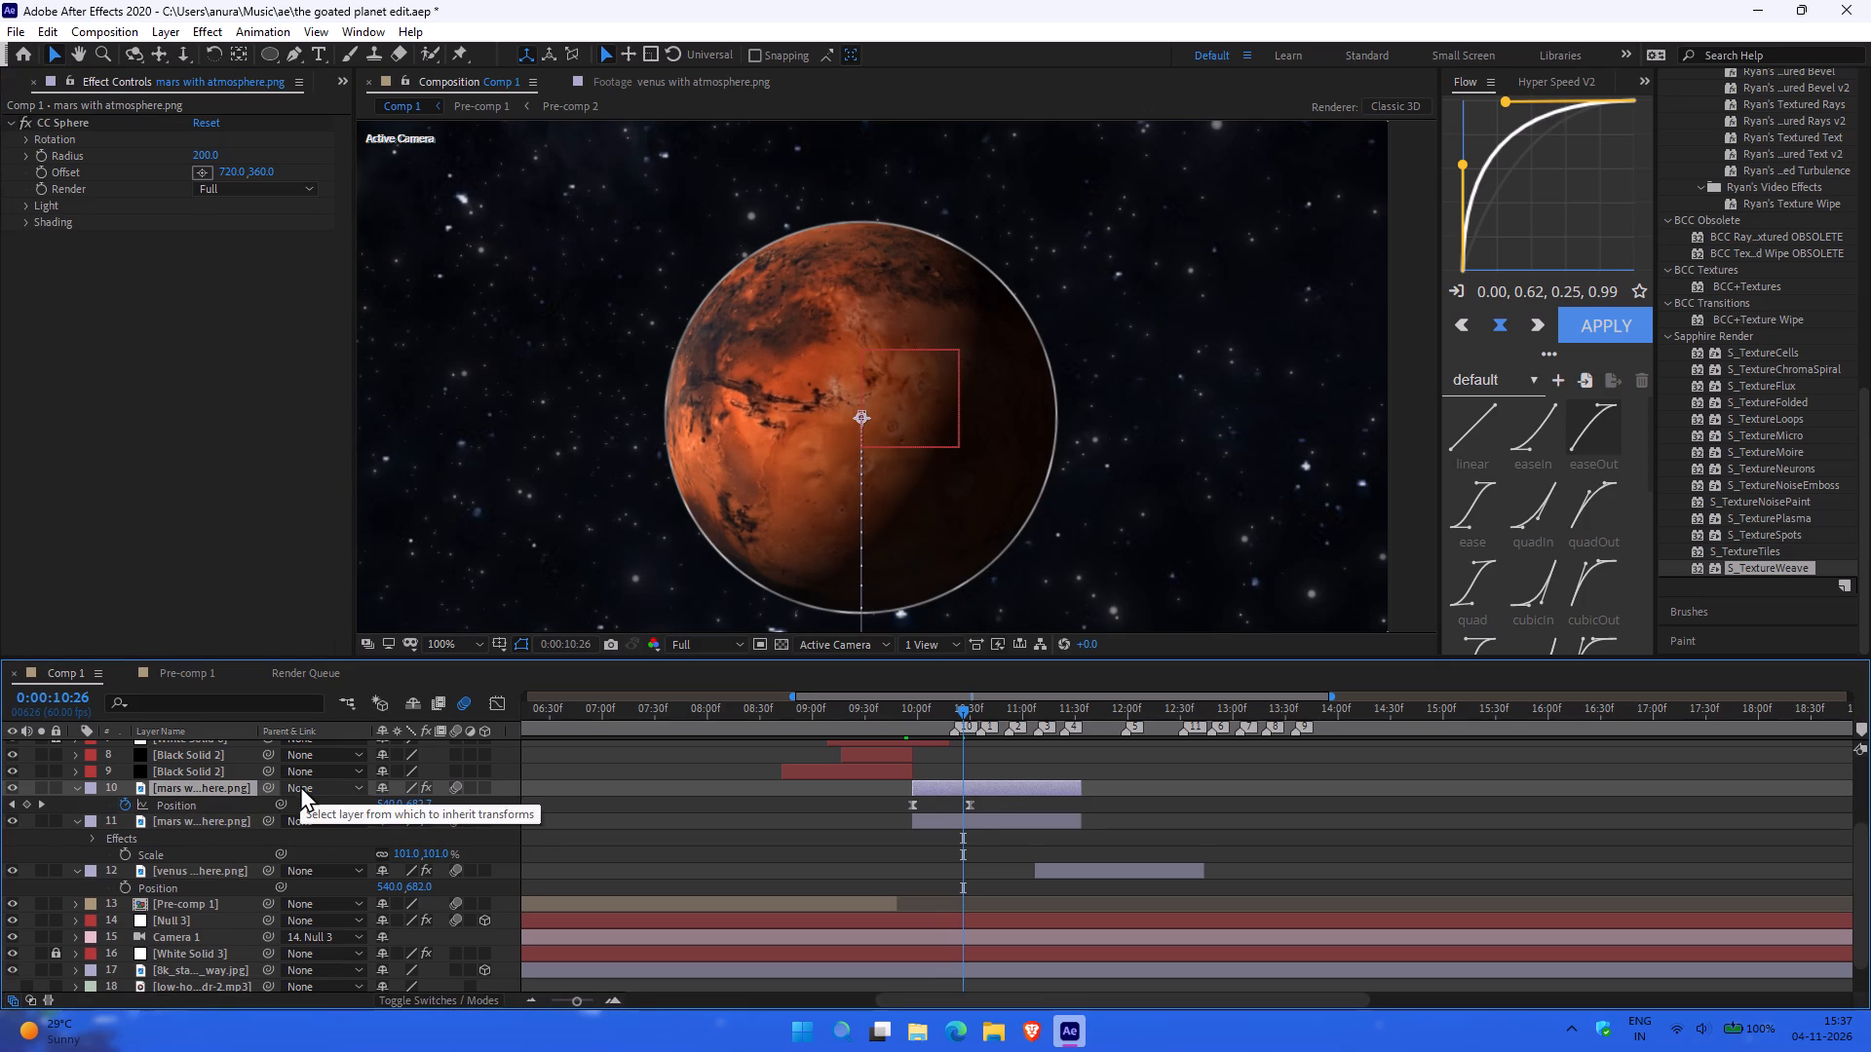
pyautogui.click(217, 817)
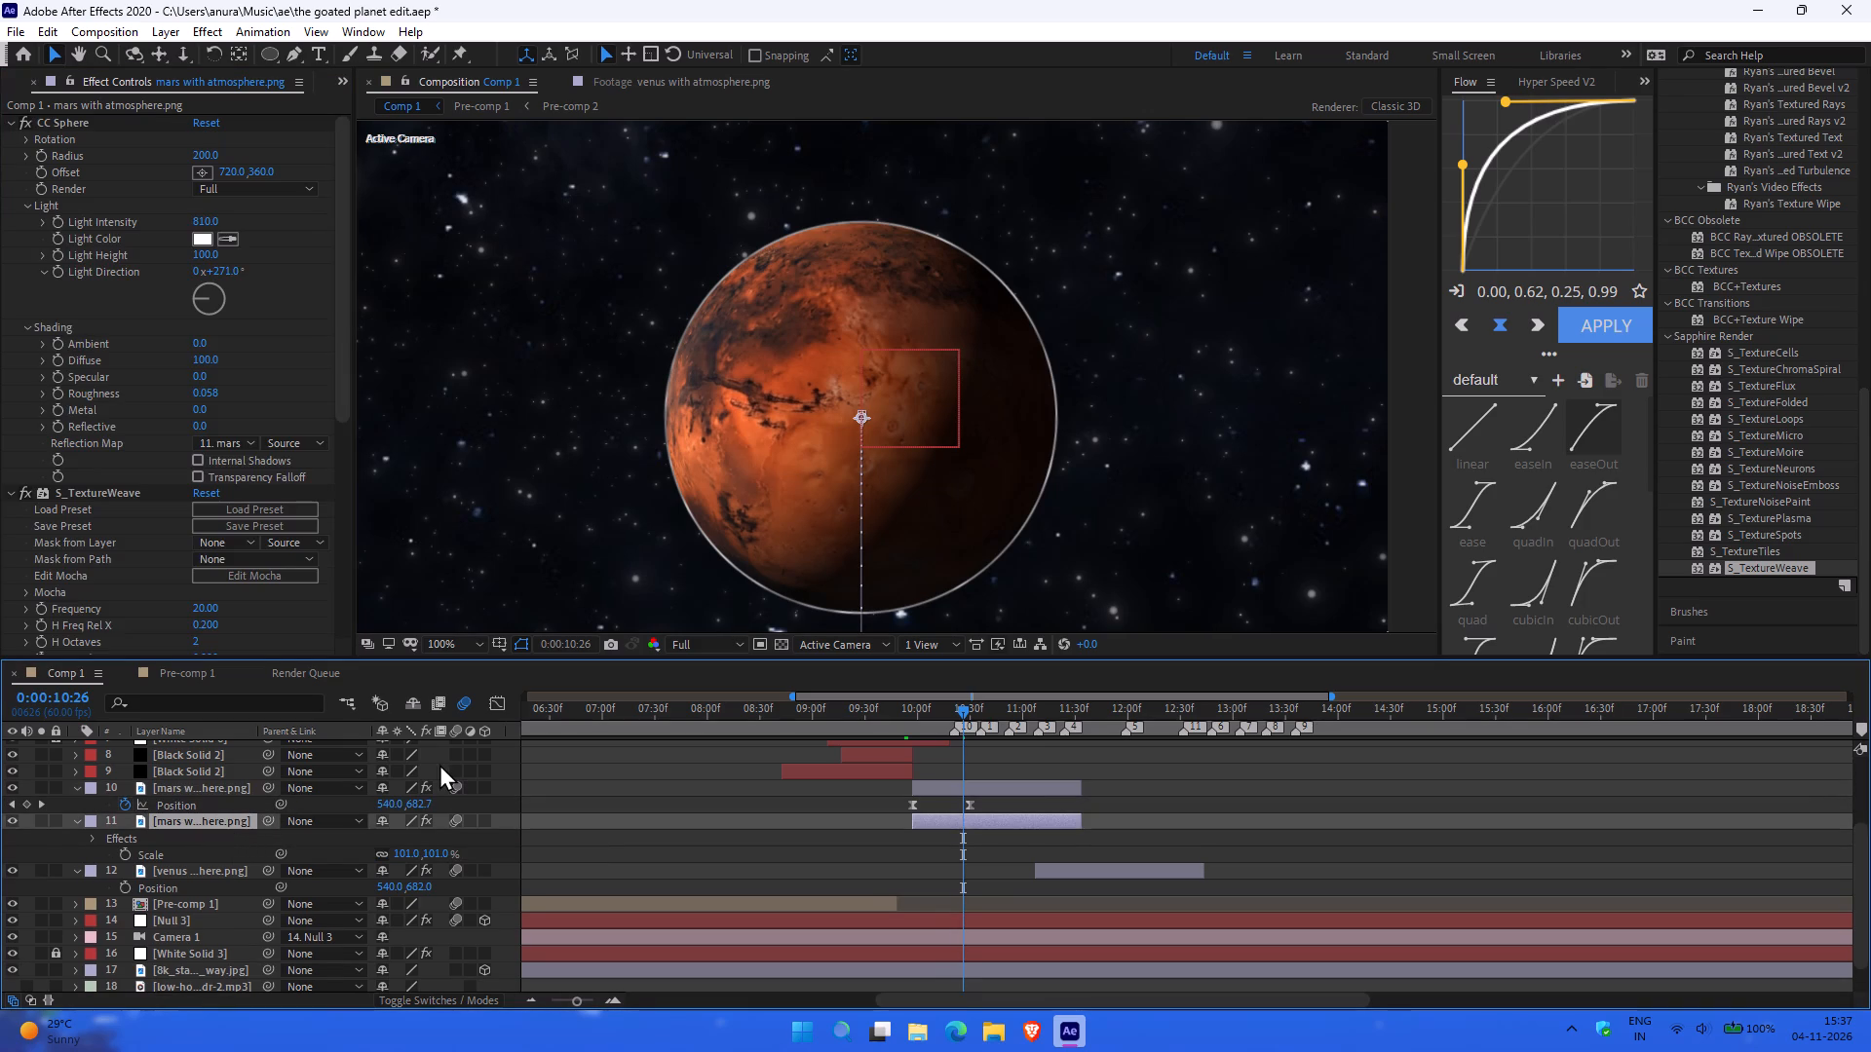
pyautogui.press('p')
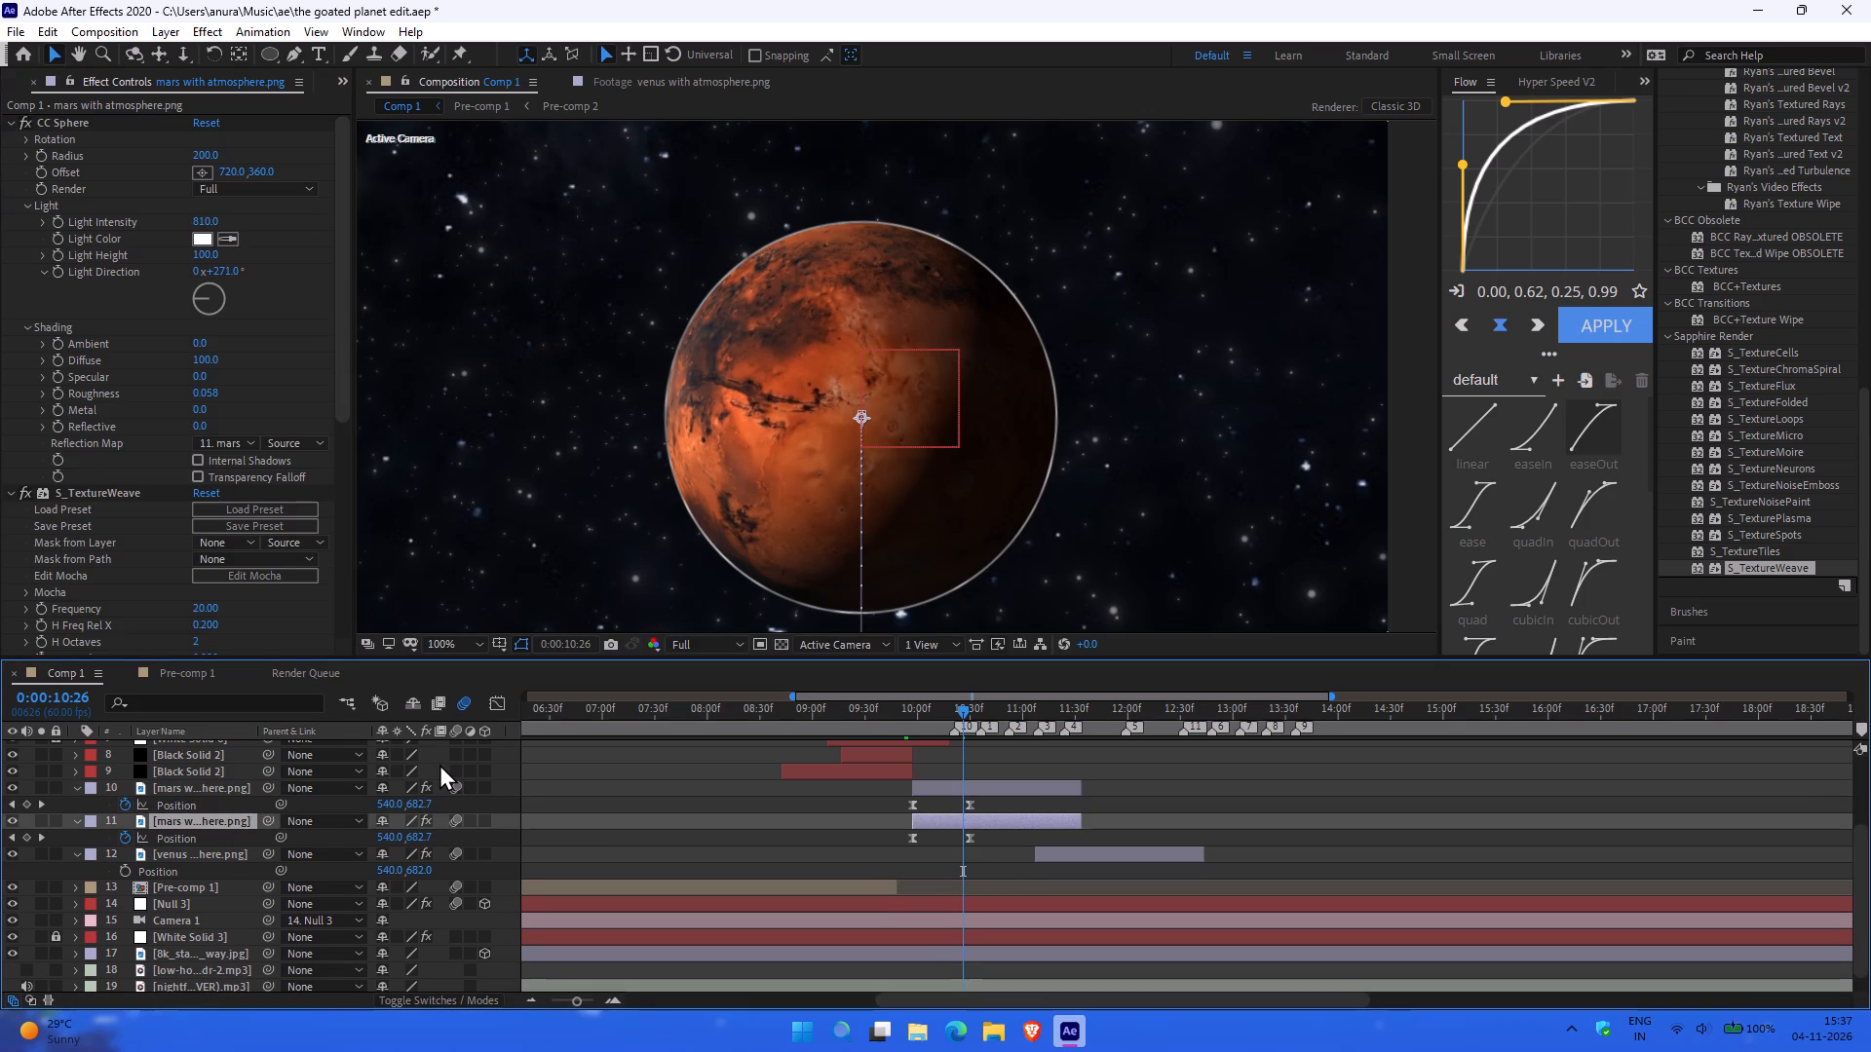
pyautogui.write('pp')
pyautogui.click(416, 805)
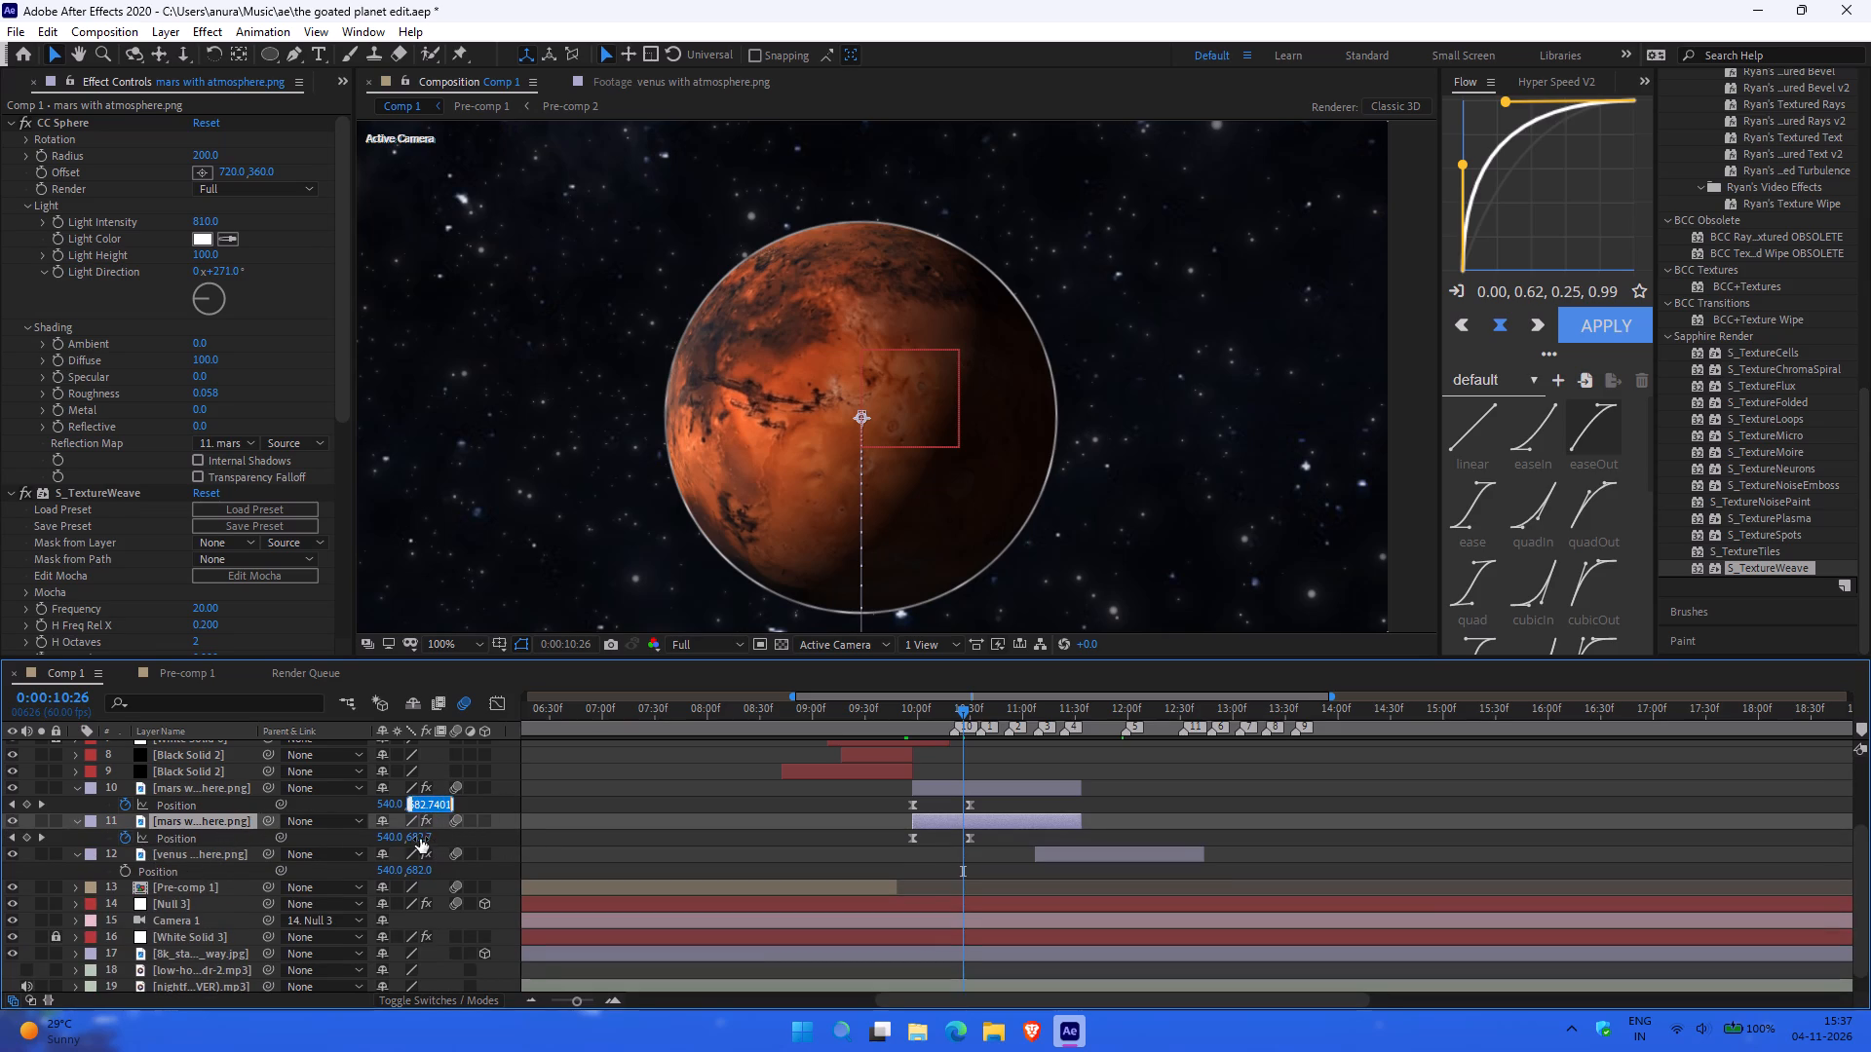
pyautogui.click(420, 839)
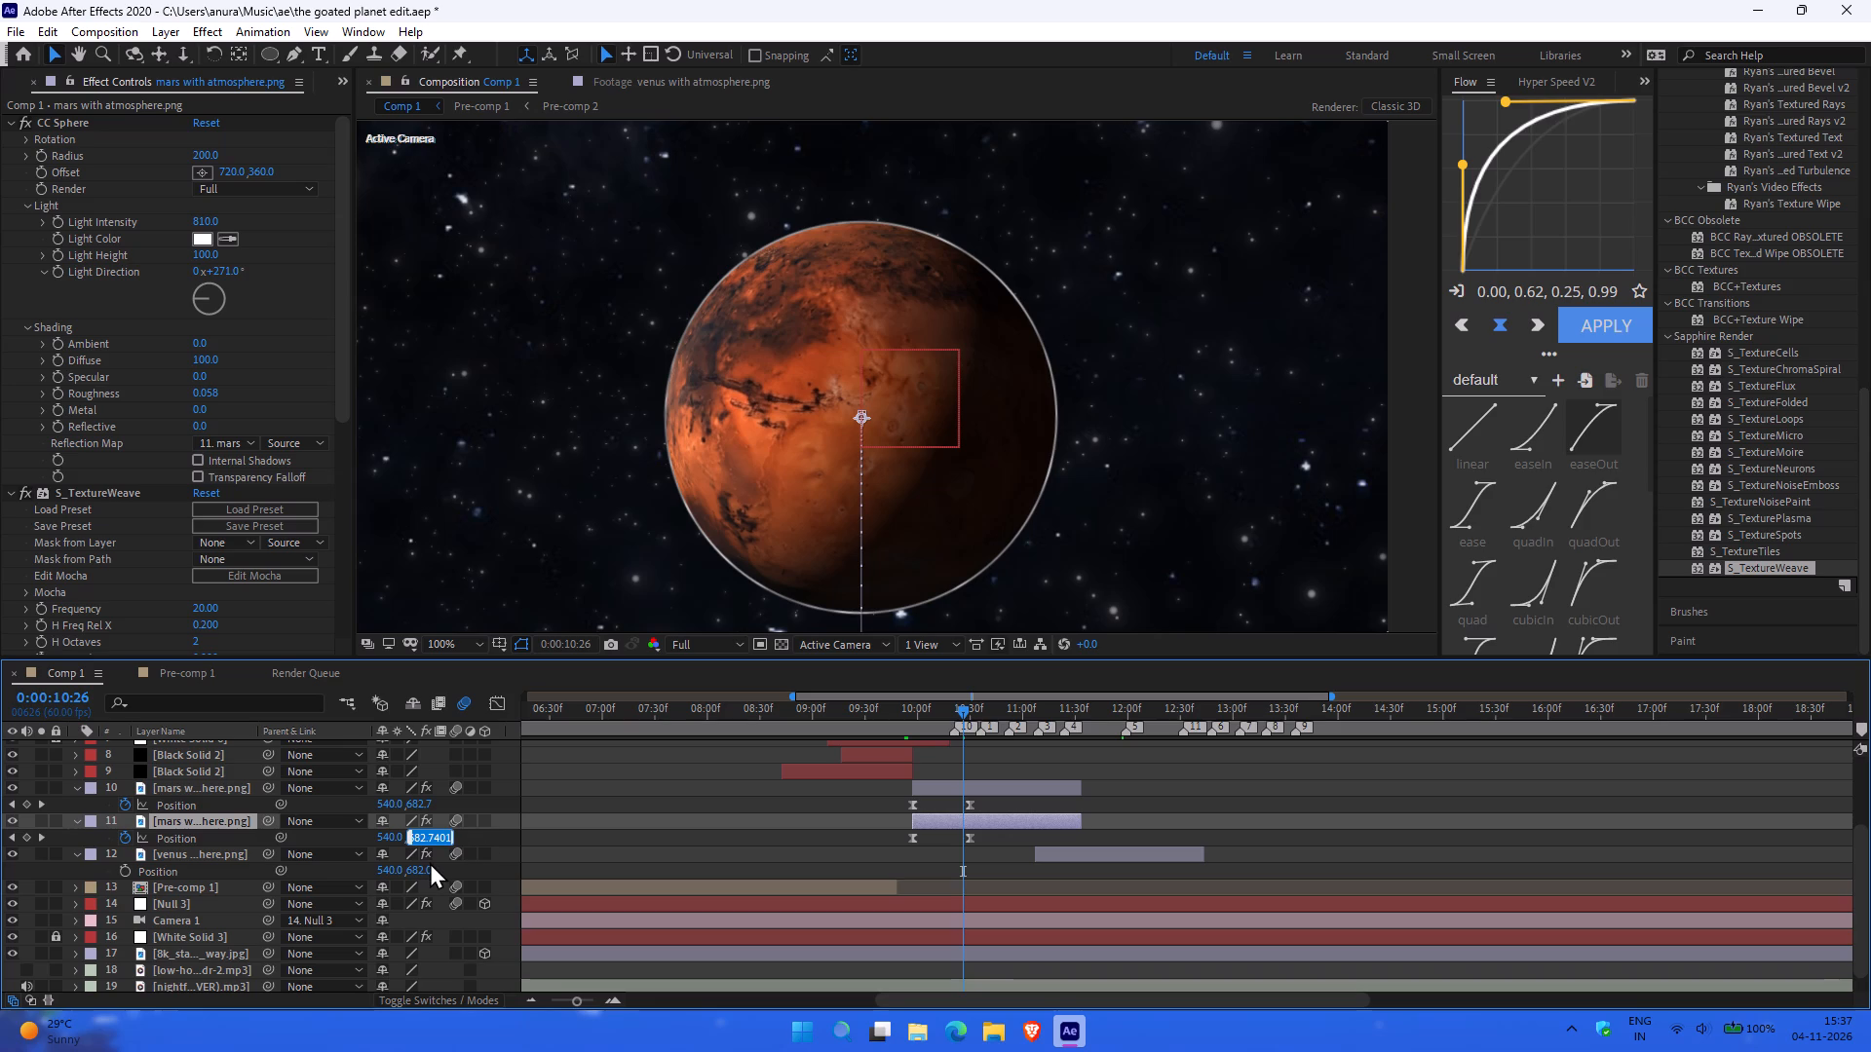
pyautogui.click(475, 834)
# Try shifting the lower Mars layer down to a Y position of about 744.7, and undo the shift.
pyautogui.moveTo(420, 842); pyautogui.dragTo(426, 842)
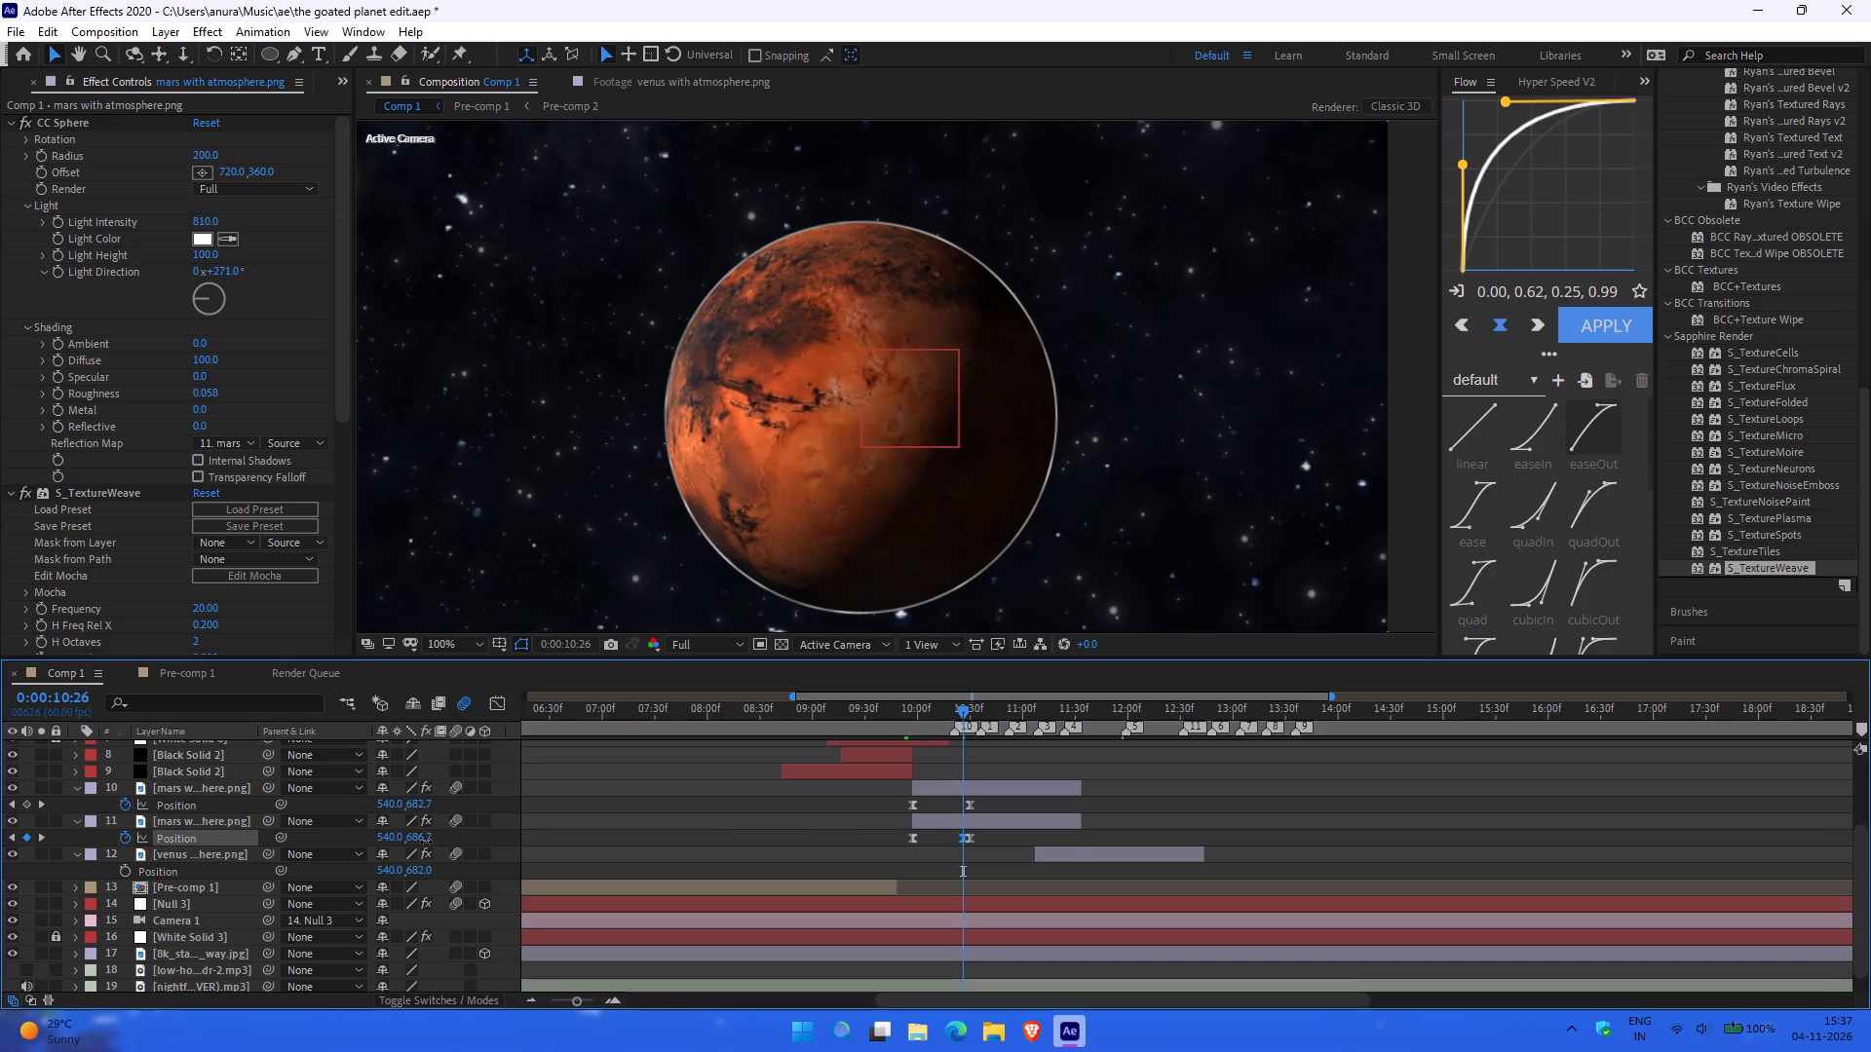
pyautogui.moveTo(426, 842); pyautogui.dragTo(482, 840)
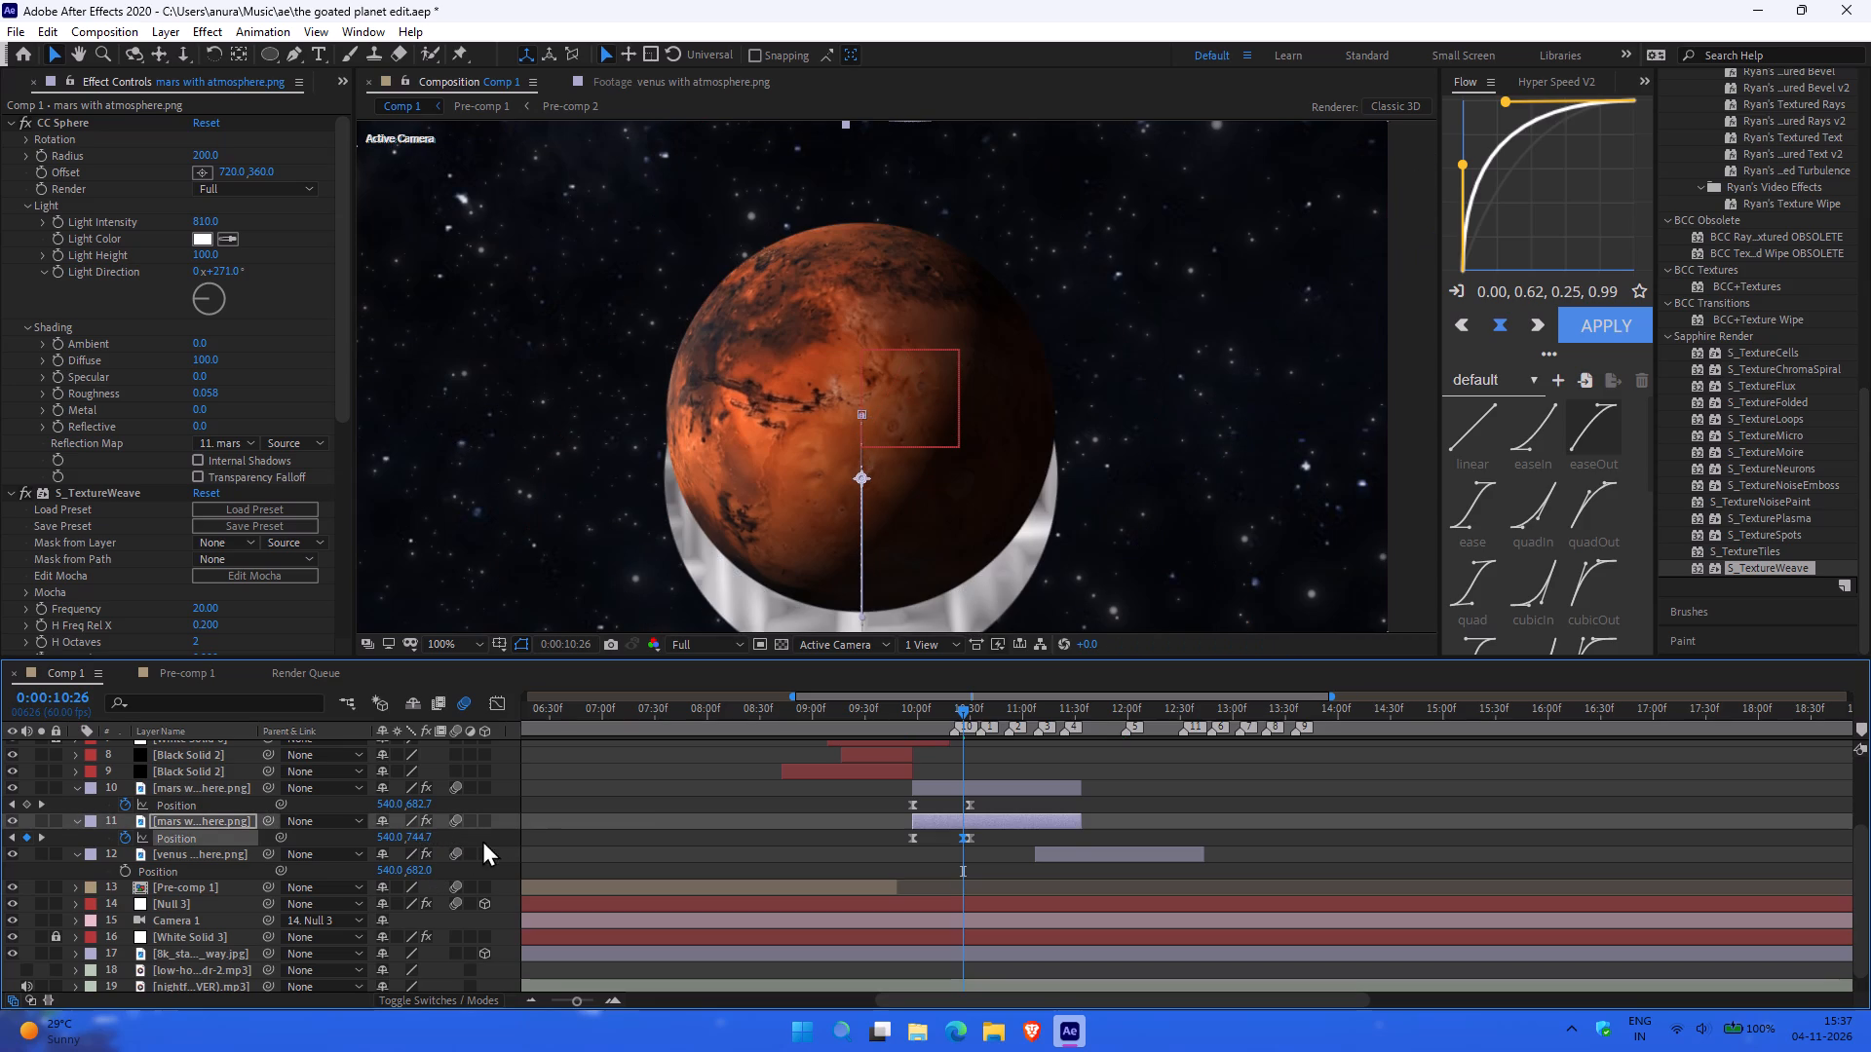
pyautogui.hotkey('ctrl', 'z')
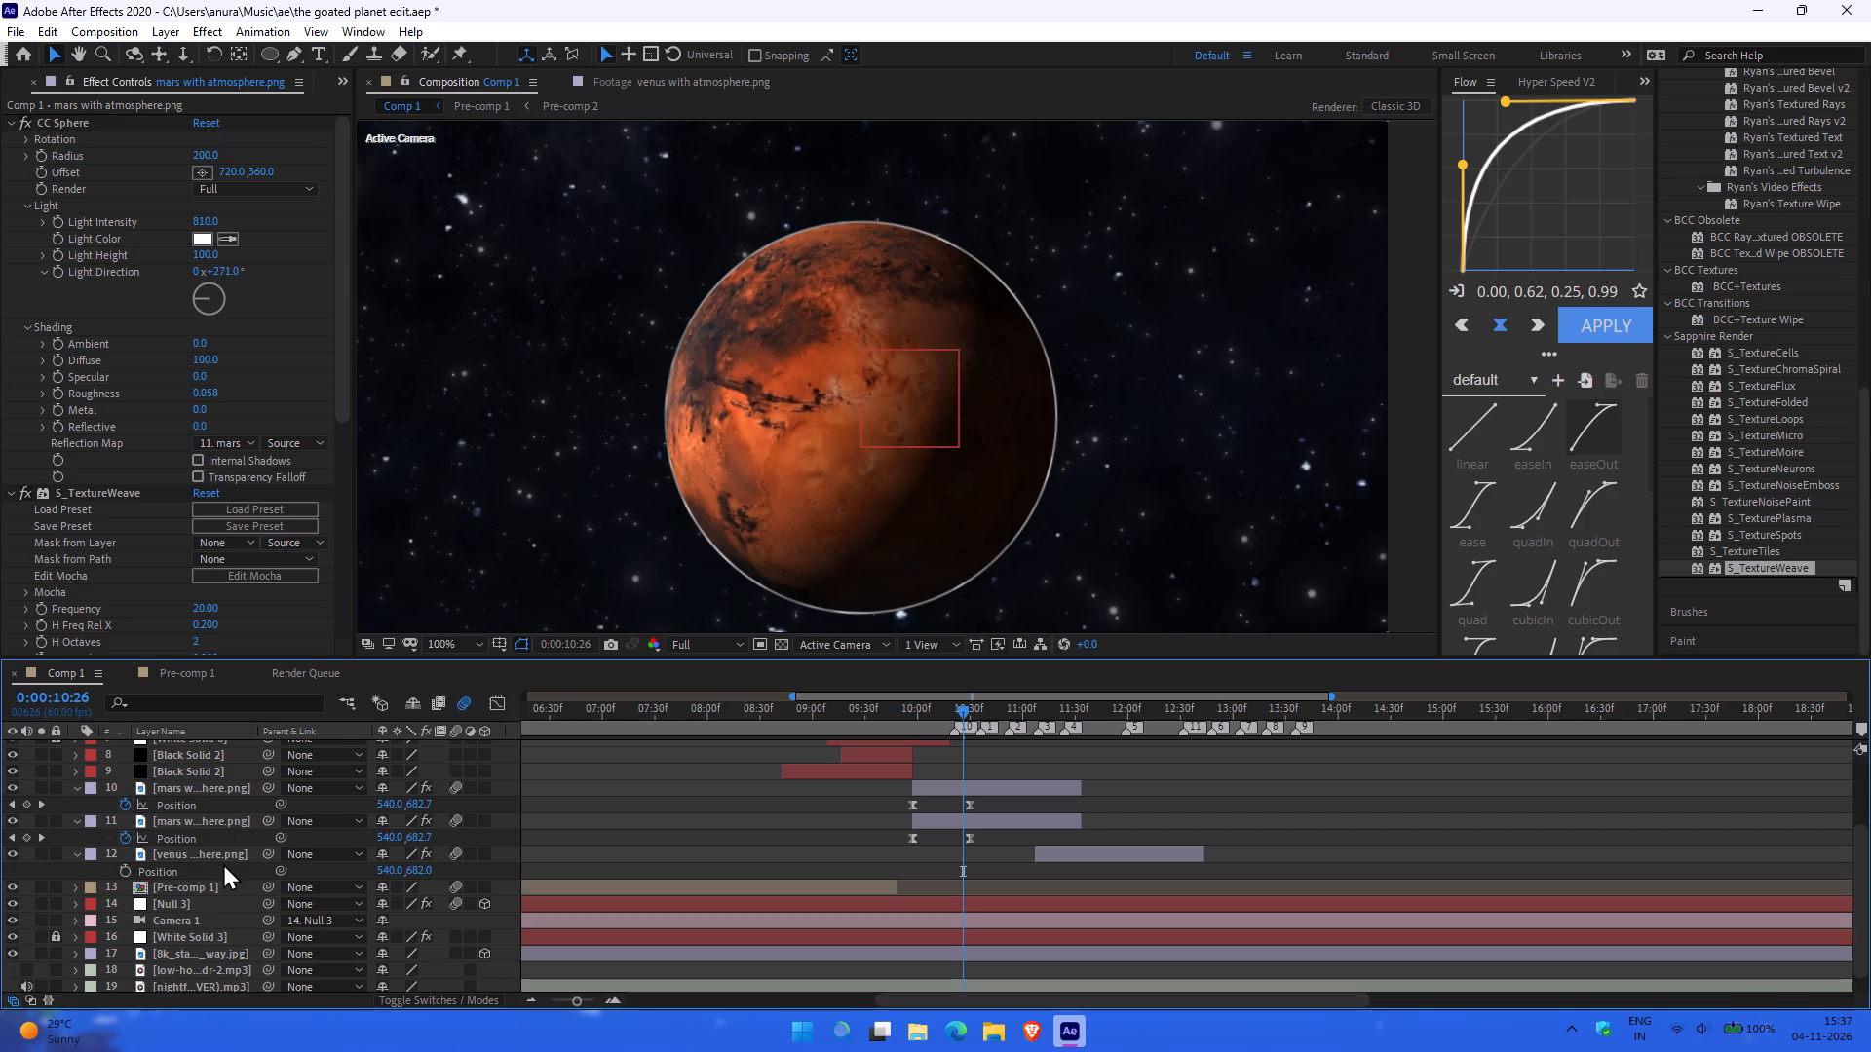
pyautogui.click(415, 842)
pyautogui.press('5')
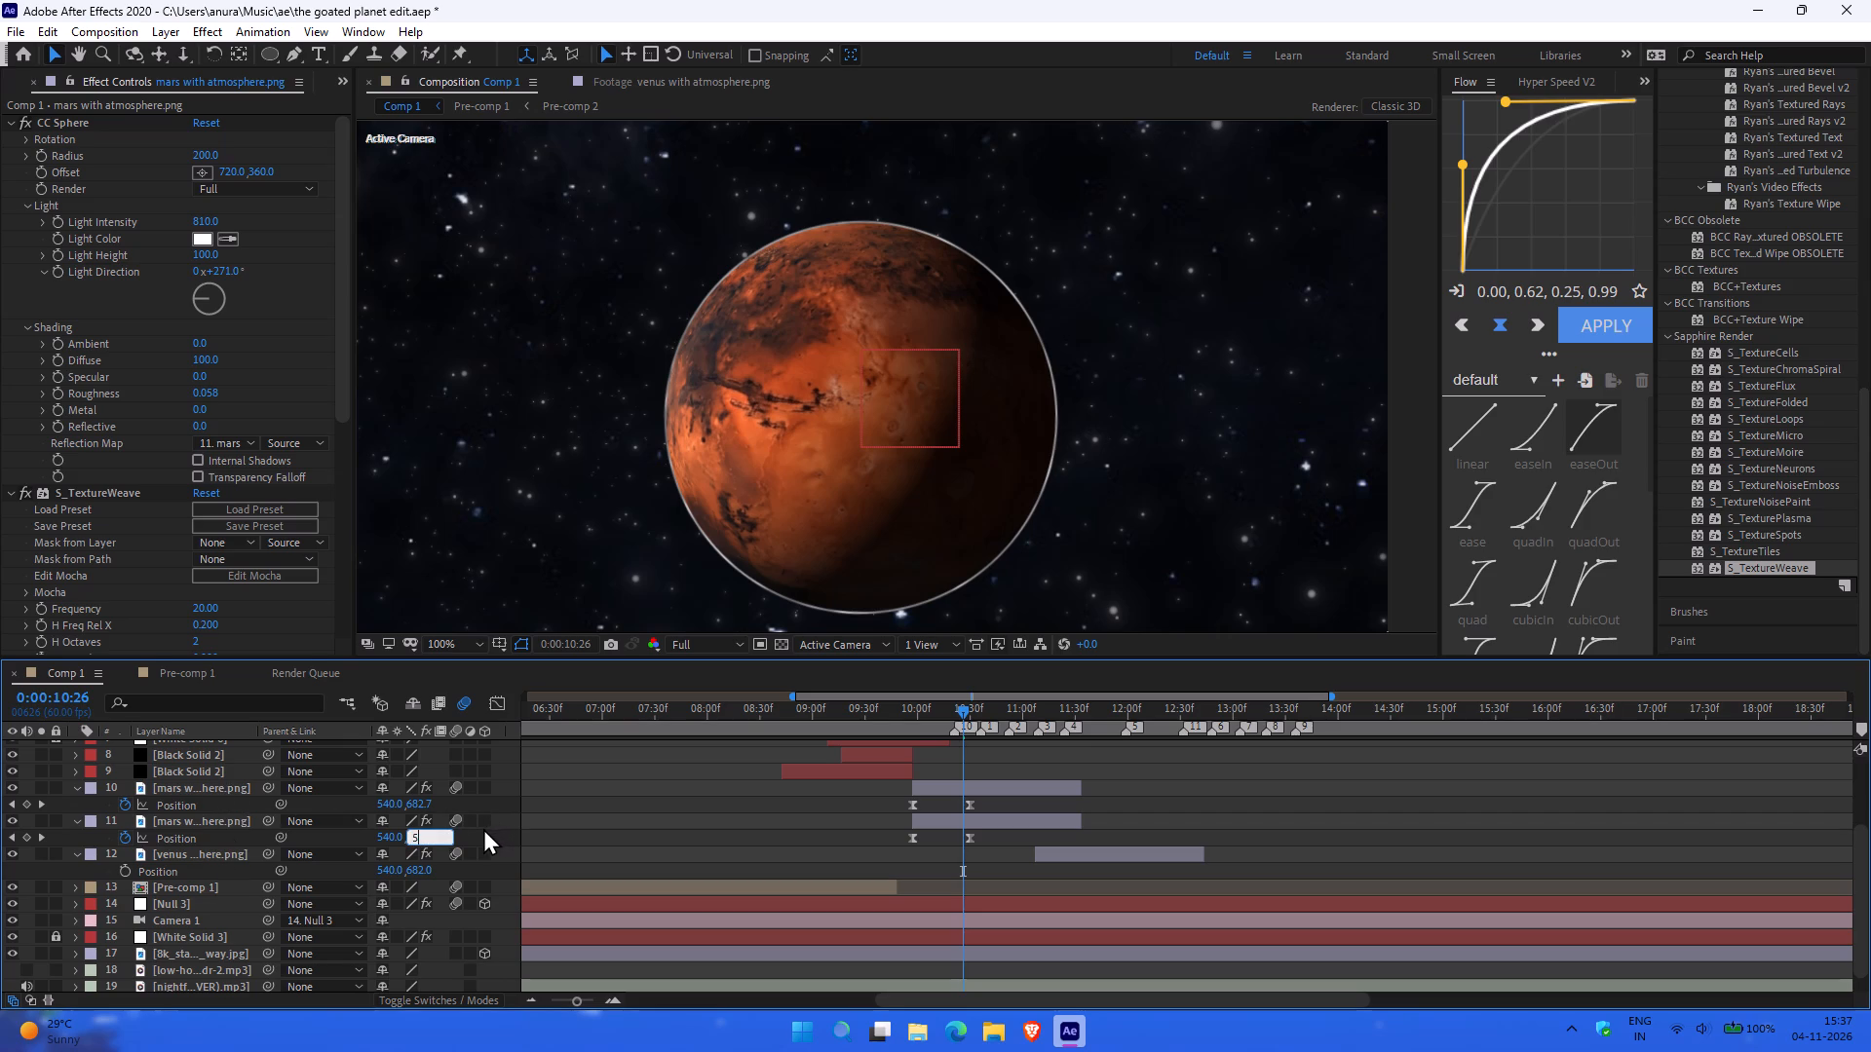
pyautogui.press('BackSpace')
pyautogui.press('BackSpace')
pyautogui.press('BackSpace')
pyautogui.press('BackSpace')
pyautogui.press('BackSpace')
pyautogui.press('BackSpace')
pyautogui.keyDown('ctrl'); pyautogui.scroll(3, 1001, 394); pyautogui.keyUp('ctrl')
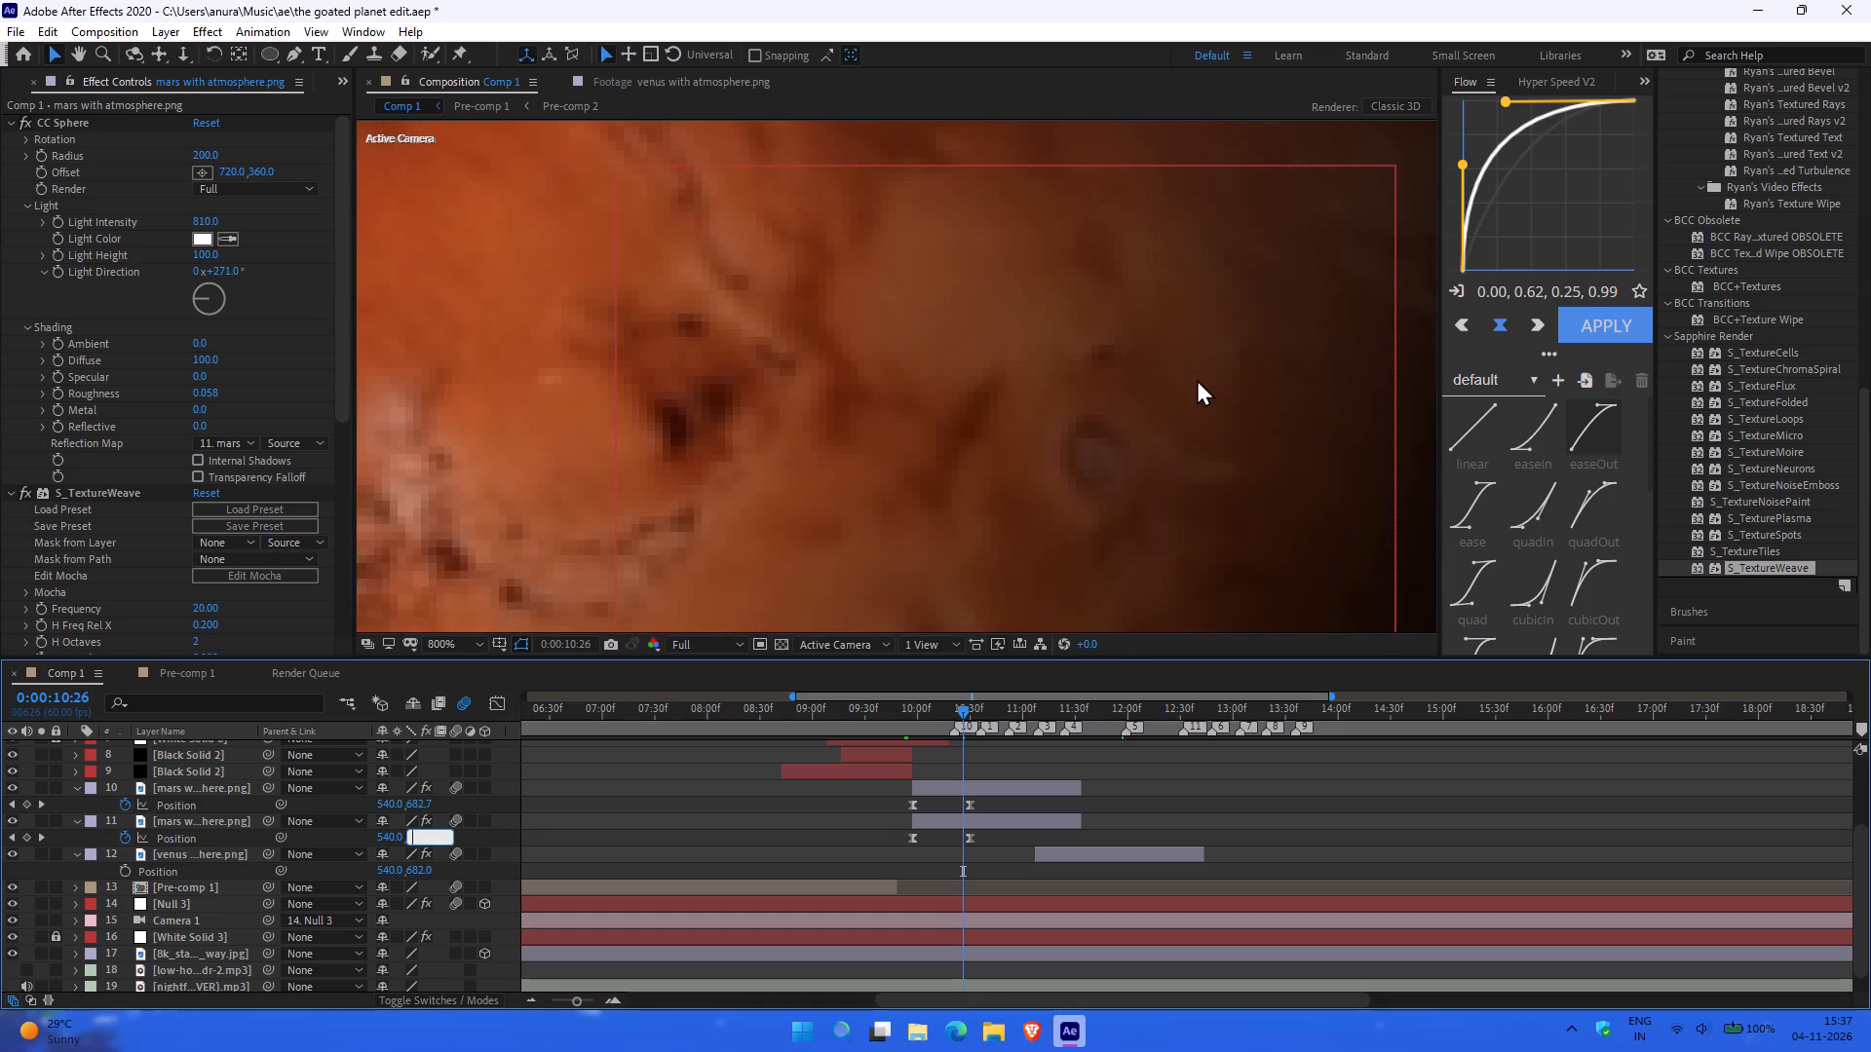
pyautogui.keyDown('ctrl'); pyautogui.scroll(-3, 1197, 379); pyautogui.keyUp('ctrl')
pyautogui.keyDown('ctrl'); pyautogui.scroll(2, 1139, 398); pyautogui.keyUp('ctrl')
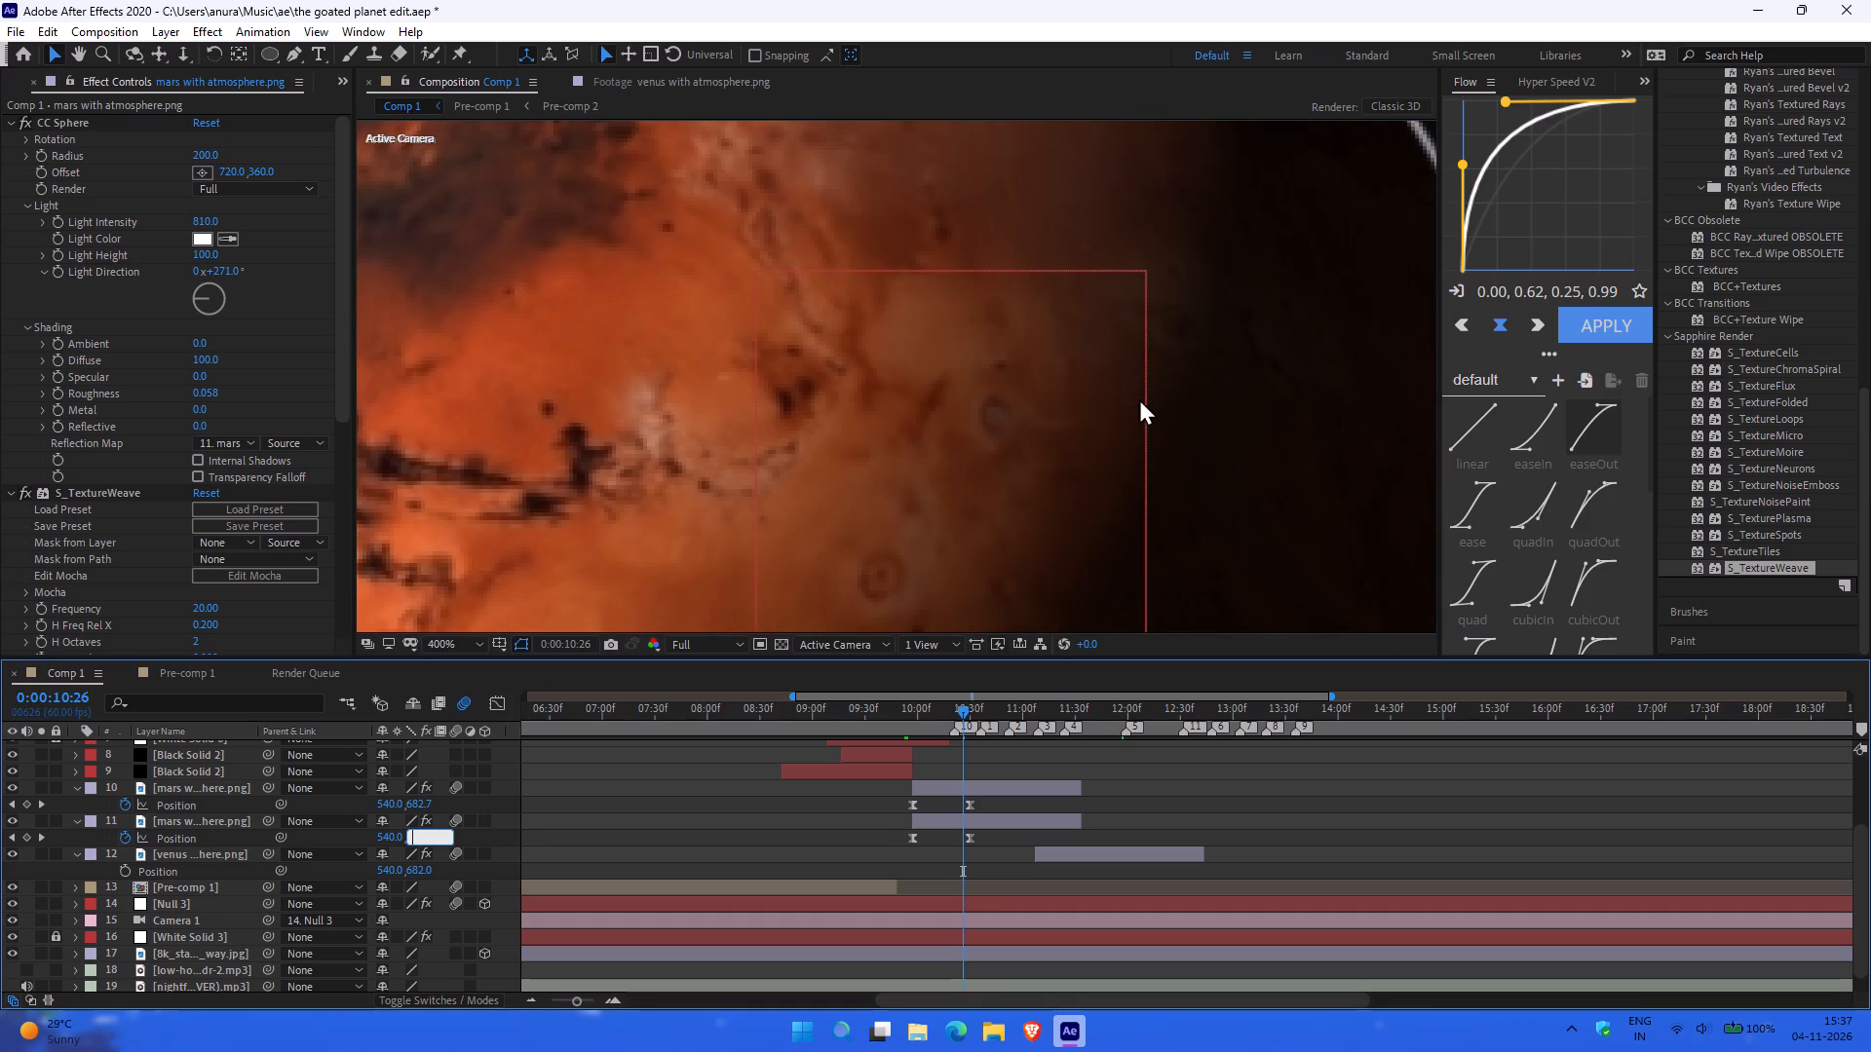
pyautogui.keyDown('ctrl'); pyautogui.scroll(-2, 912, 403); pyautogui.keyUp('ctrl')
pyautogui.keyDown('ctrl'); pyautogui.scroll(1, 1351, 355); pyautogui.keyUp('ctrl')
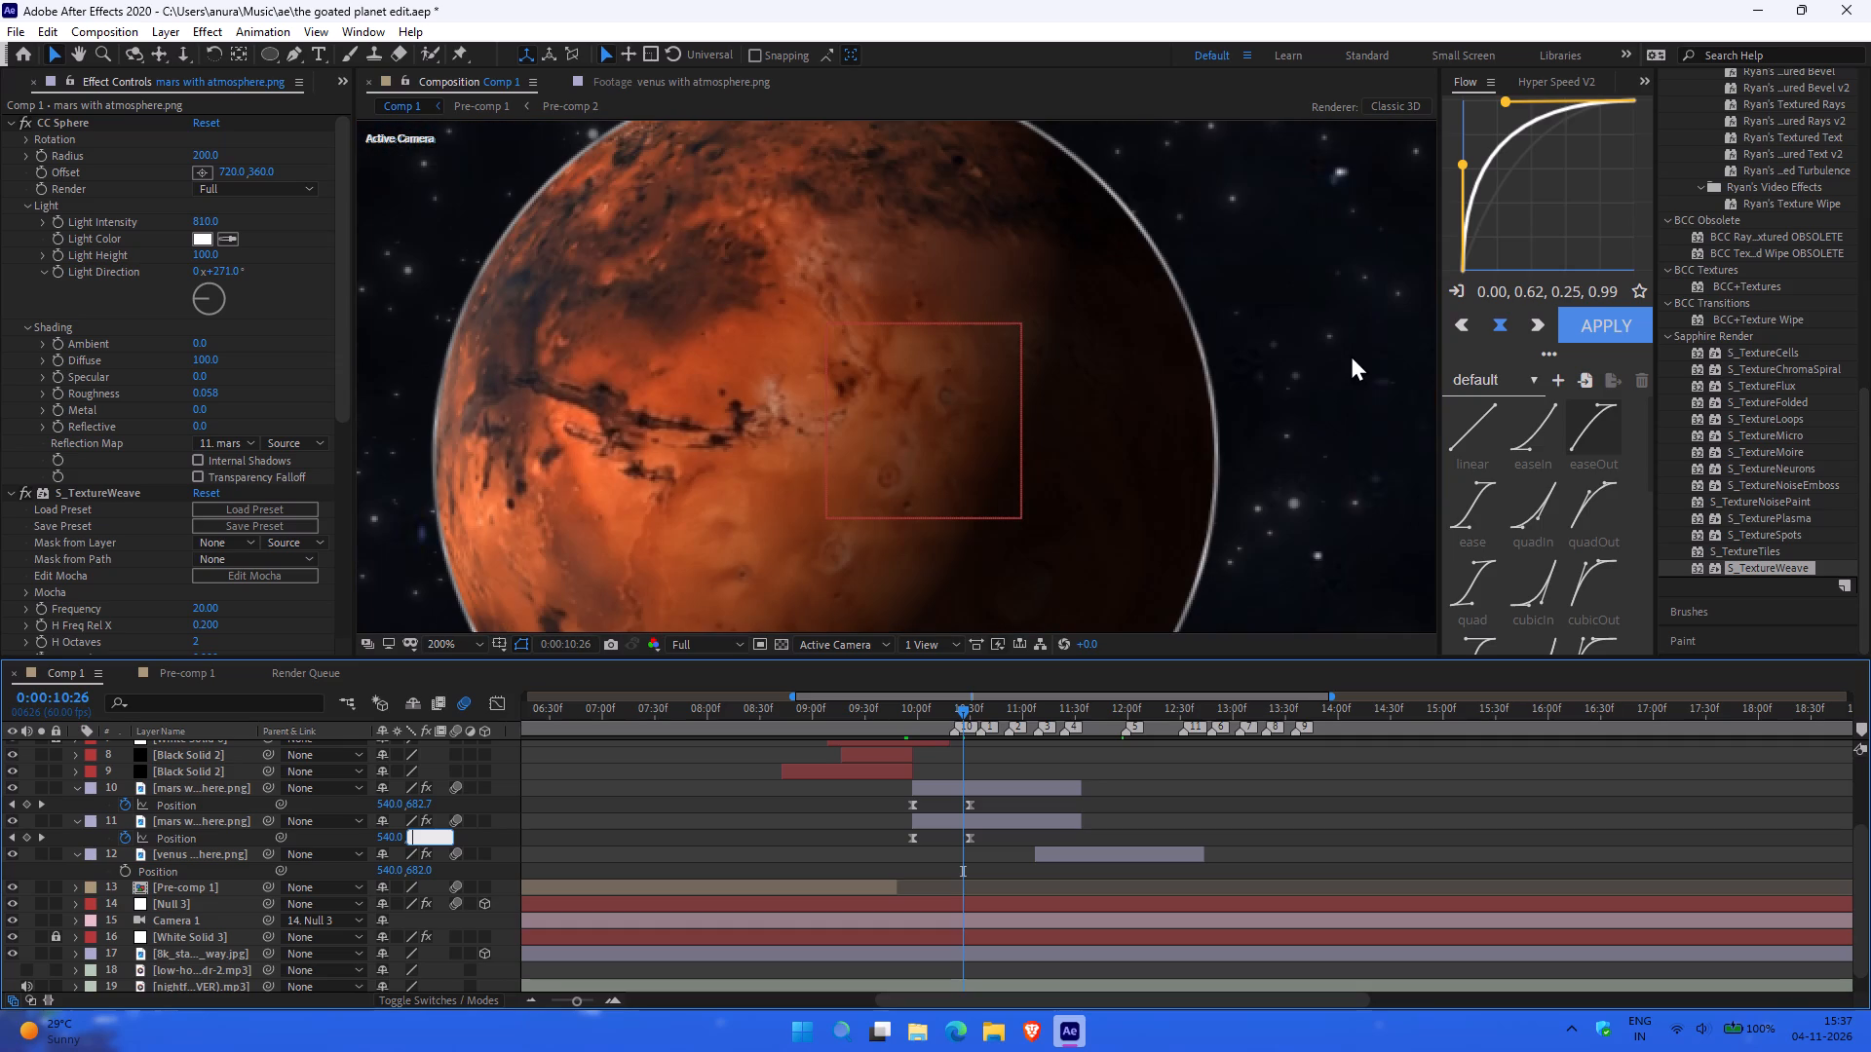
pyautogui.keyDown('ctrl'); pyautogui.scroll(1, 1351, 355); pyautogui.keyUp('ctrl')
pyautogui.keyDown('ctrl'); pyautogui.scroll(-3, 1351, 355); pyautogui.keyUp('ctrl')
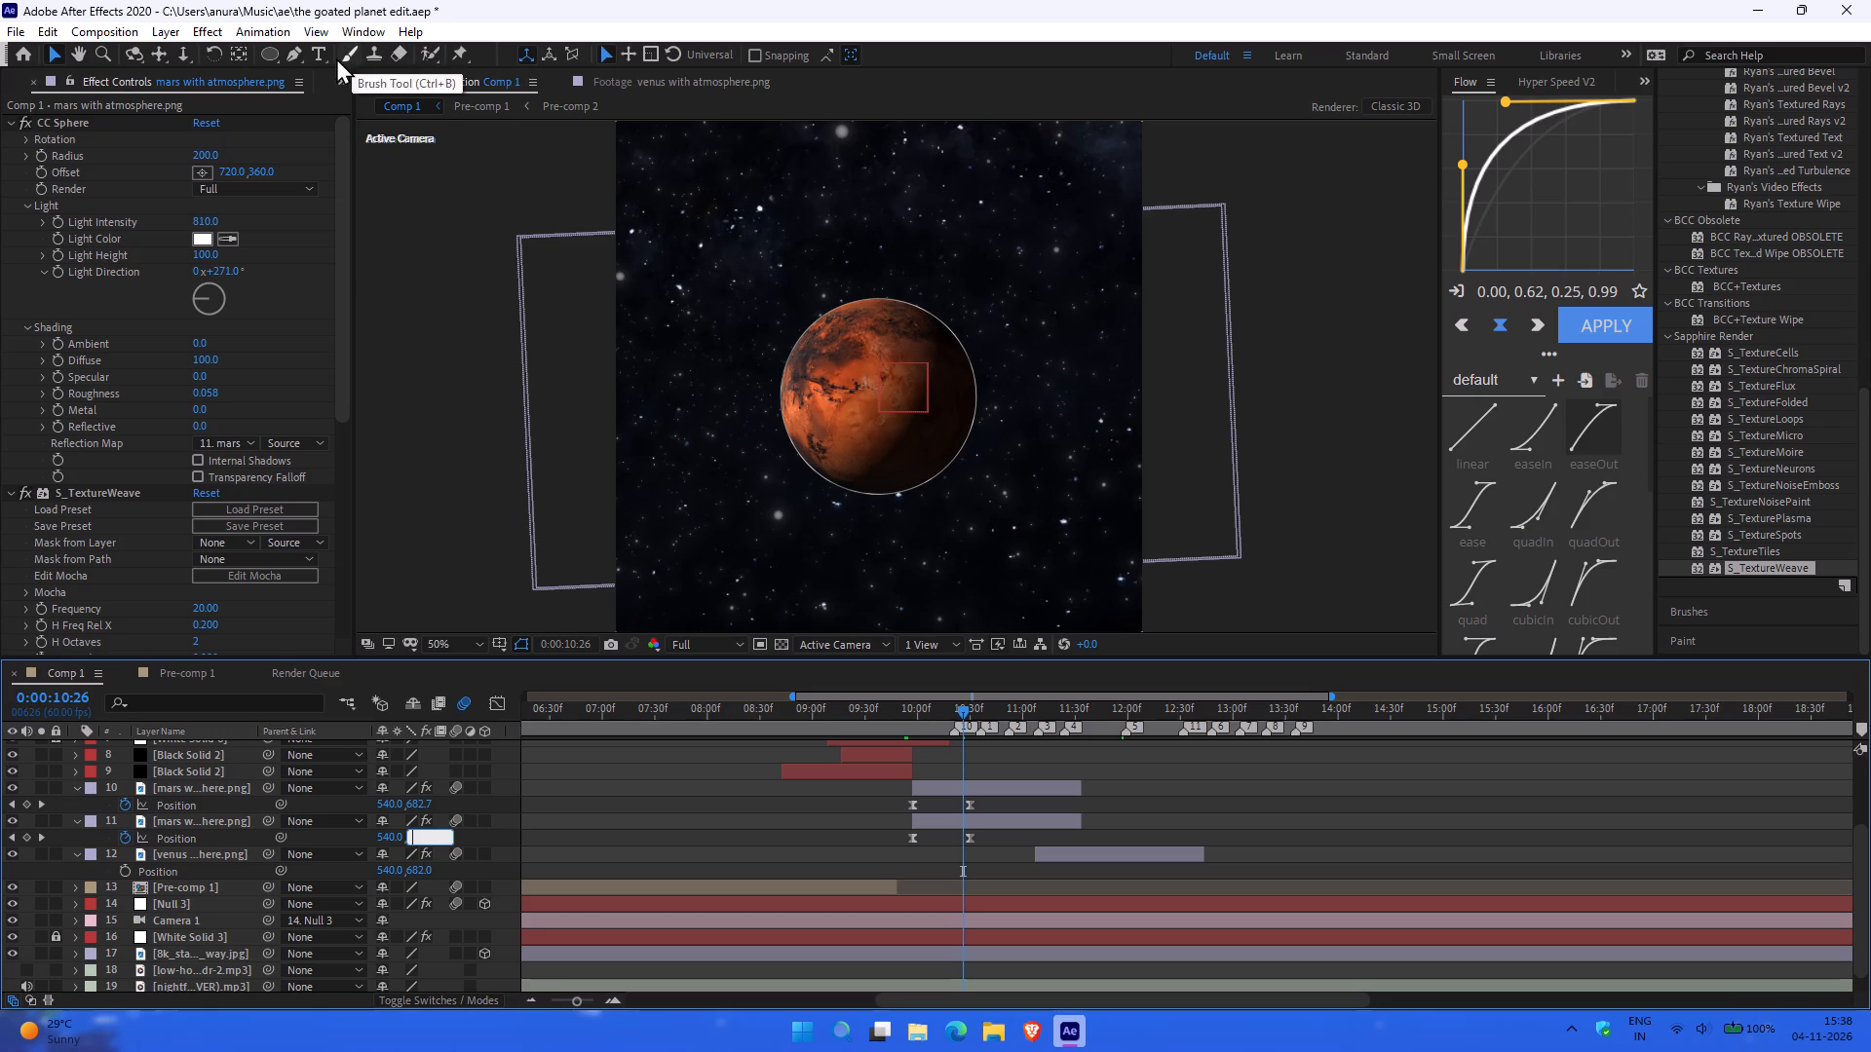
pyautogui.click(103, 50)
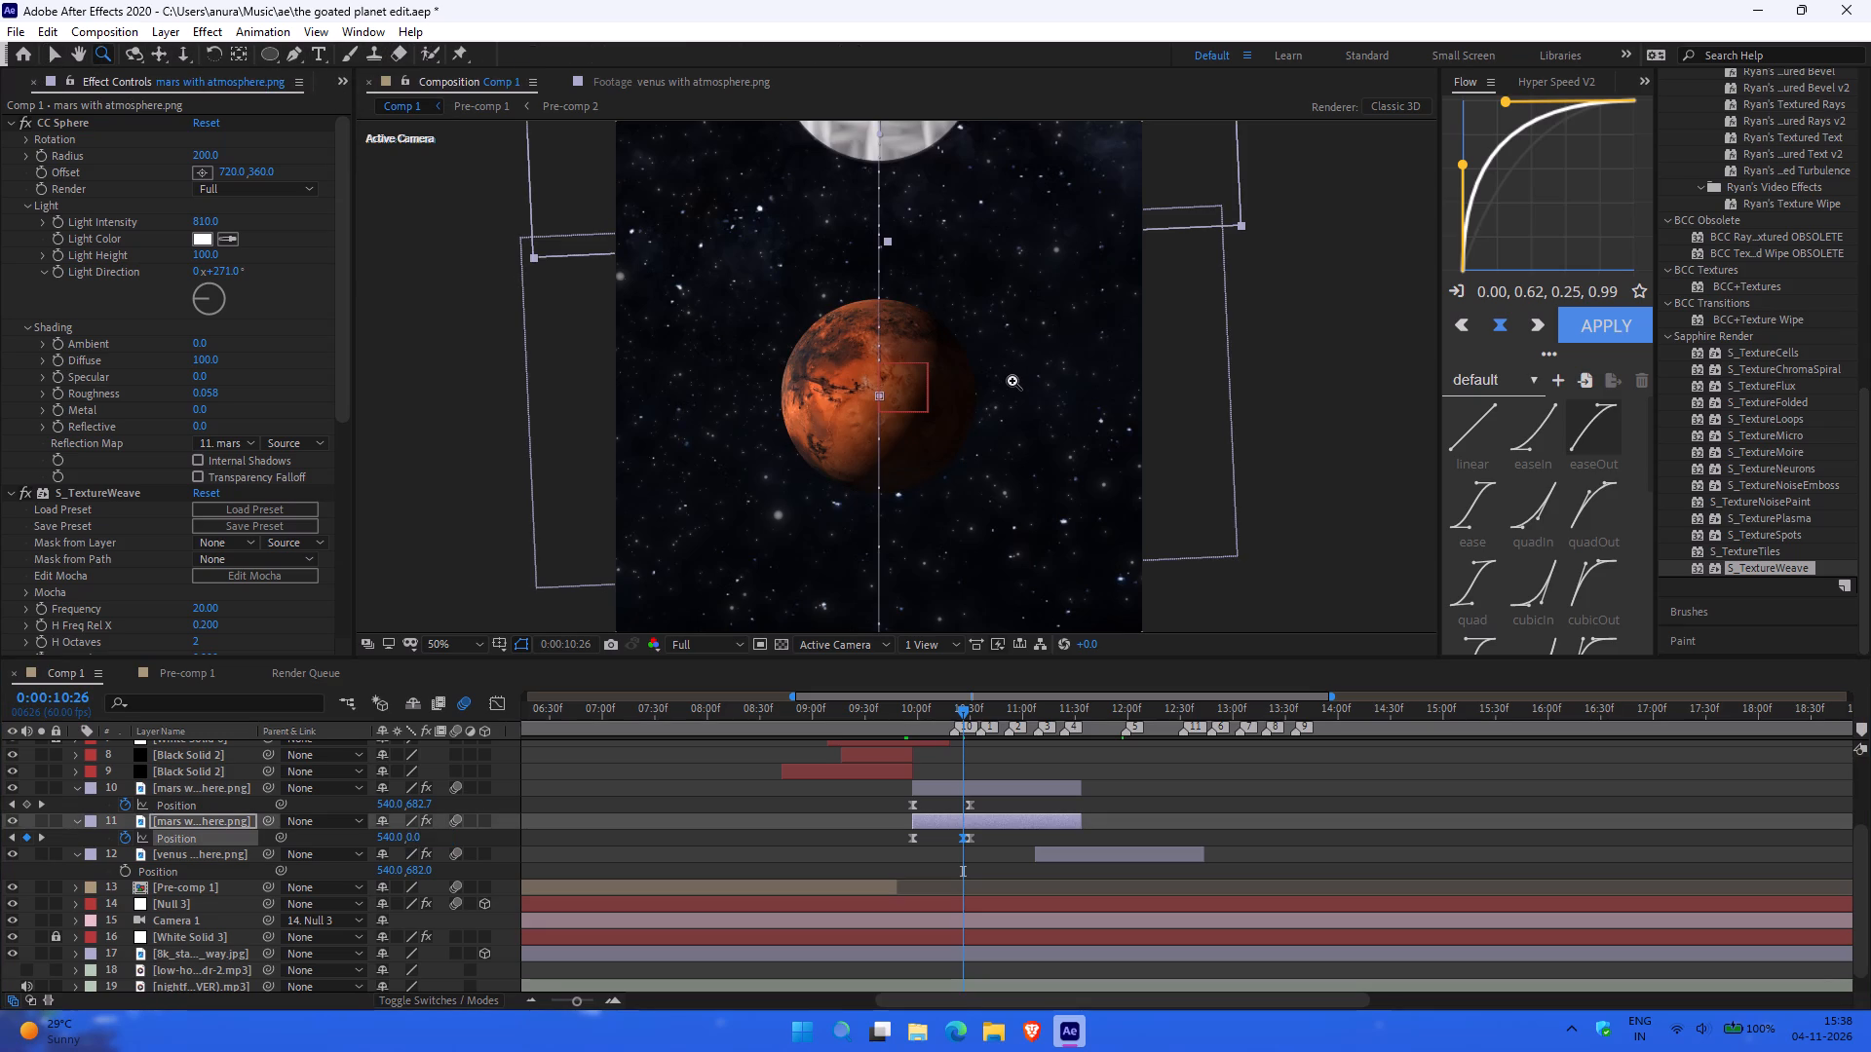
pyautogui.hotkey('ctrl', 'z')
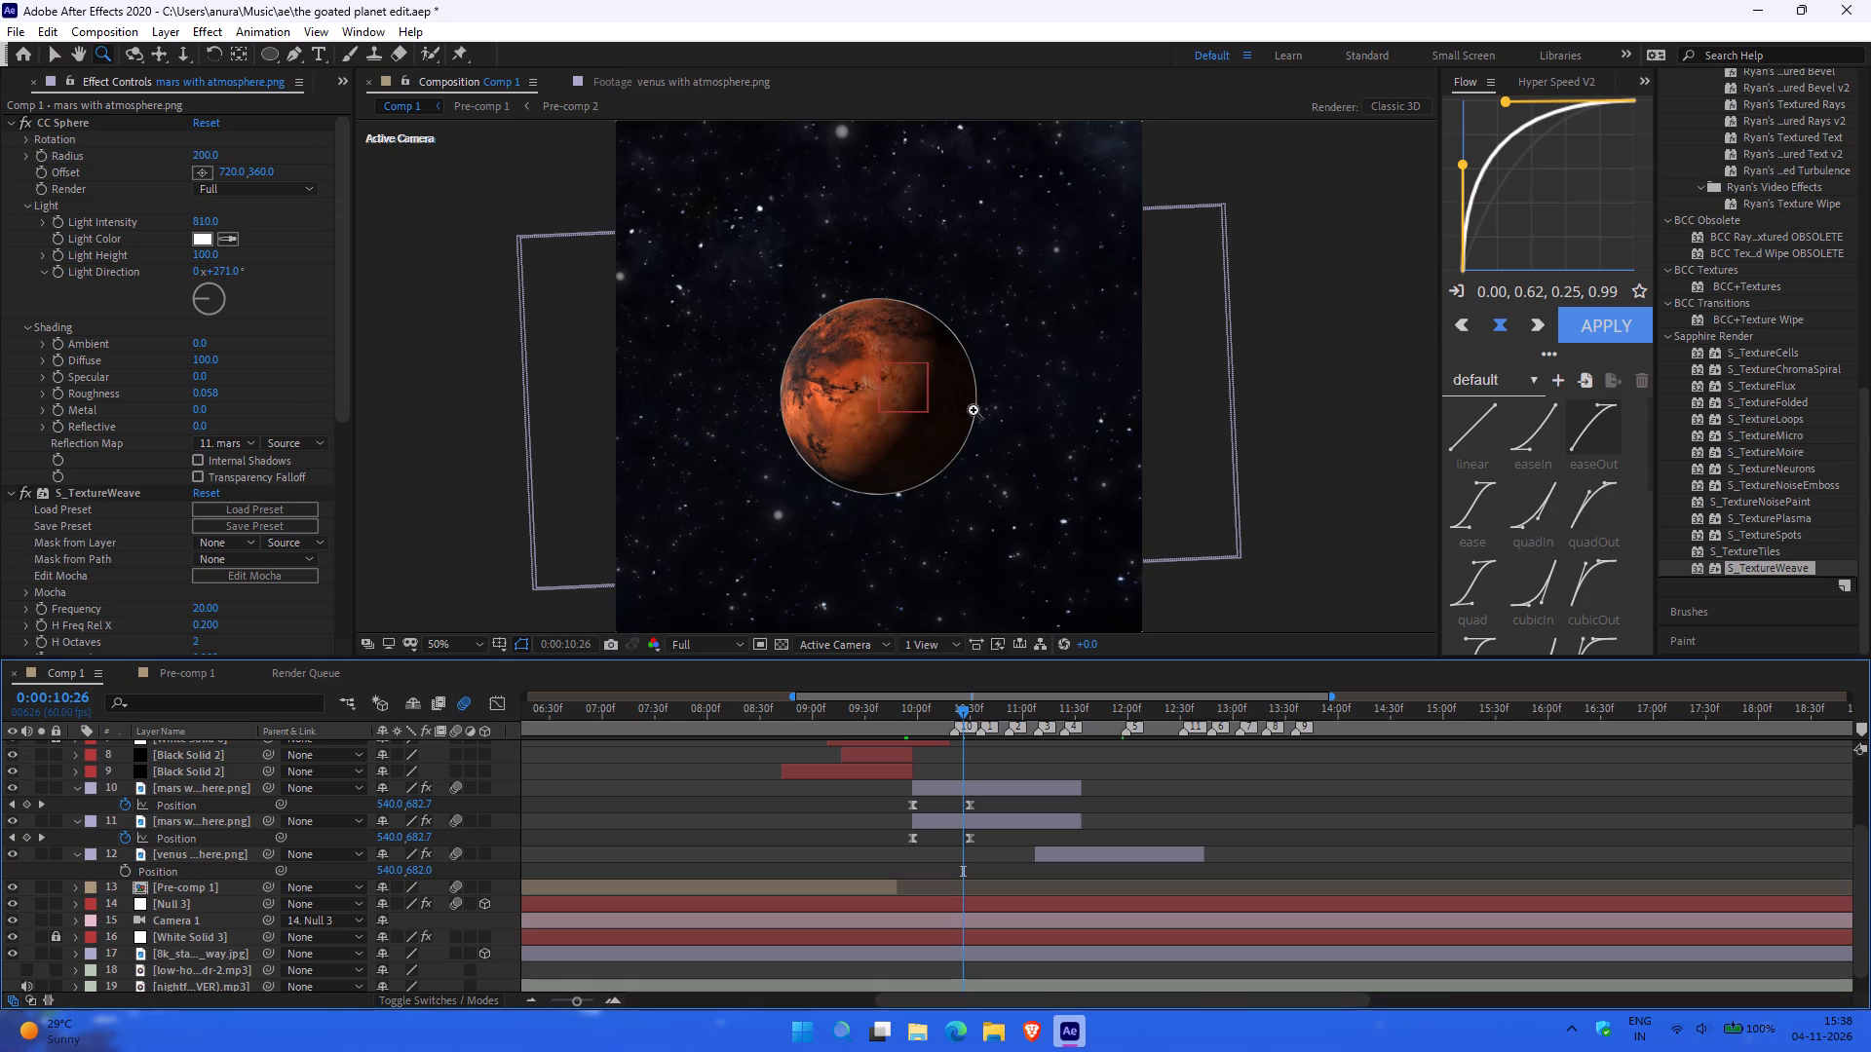
# Examine the pale rim around Mars up close along both its shadowed and its lit edge, and return to the Selection tool.
pyautogui.click(982, 409)
pyautogui.click(797, 370)
pyautogui.click(1053, 335)
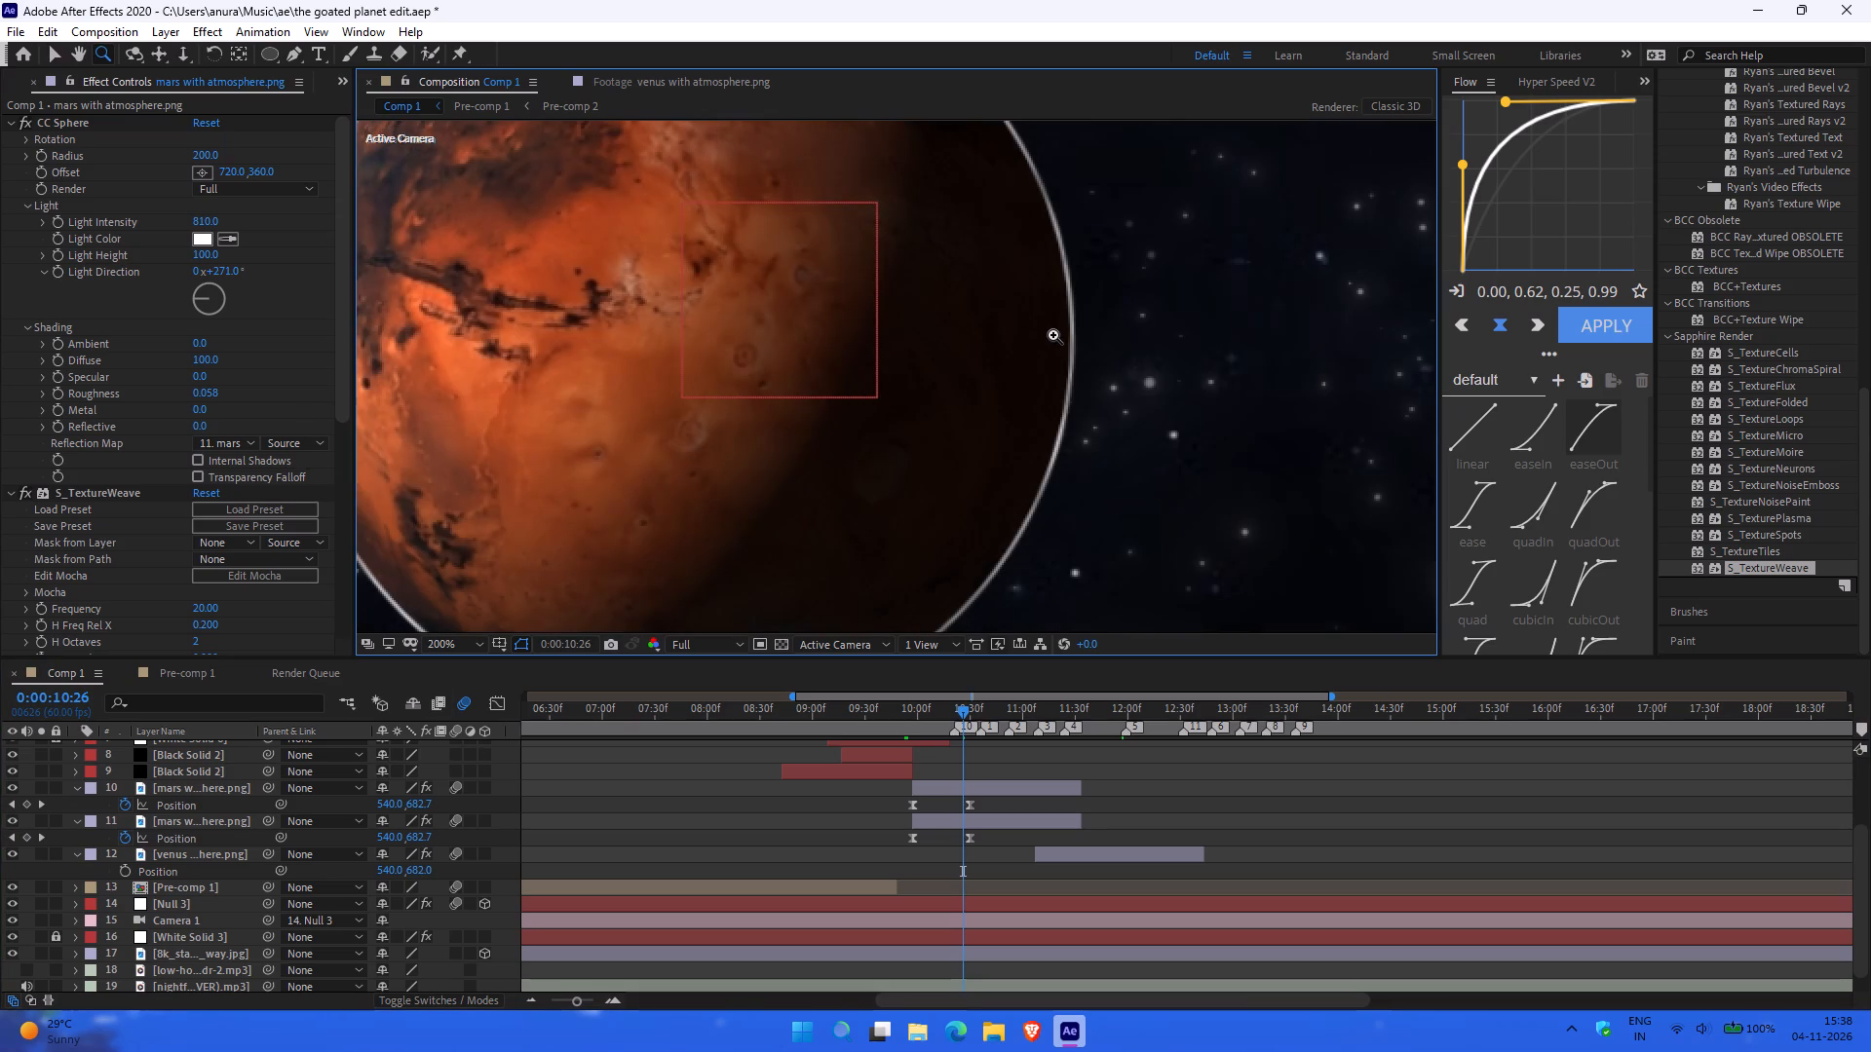
pyautogui.click(940, 384)
pyautogui.click(866, 415)
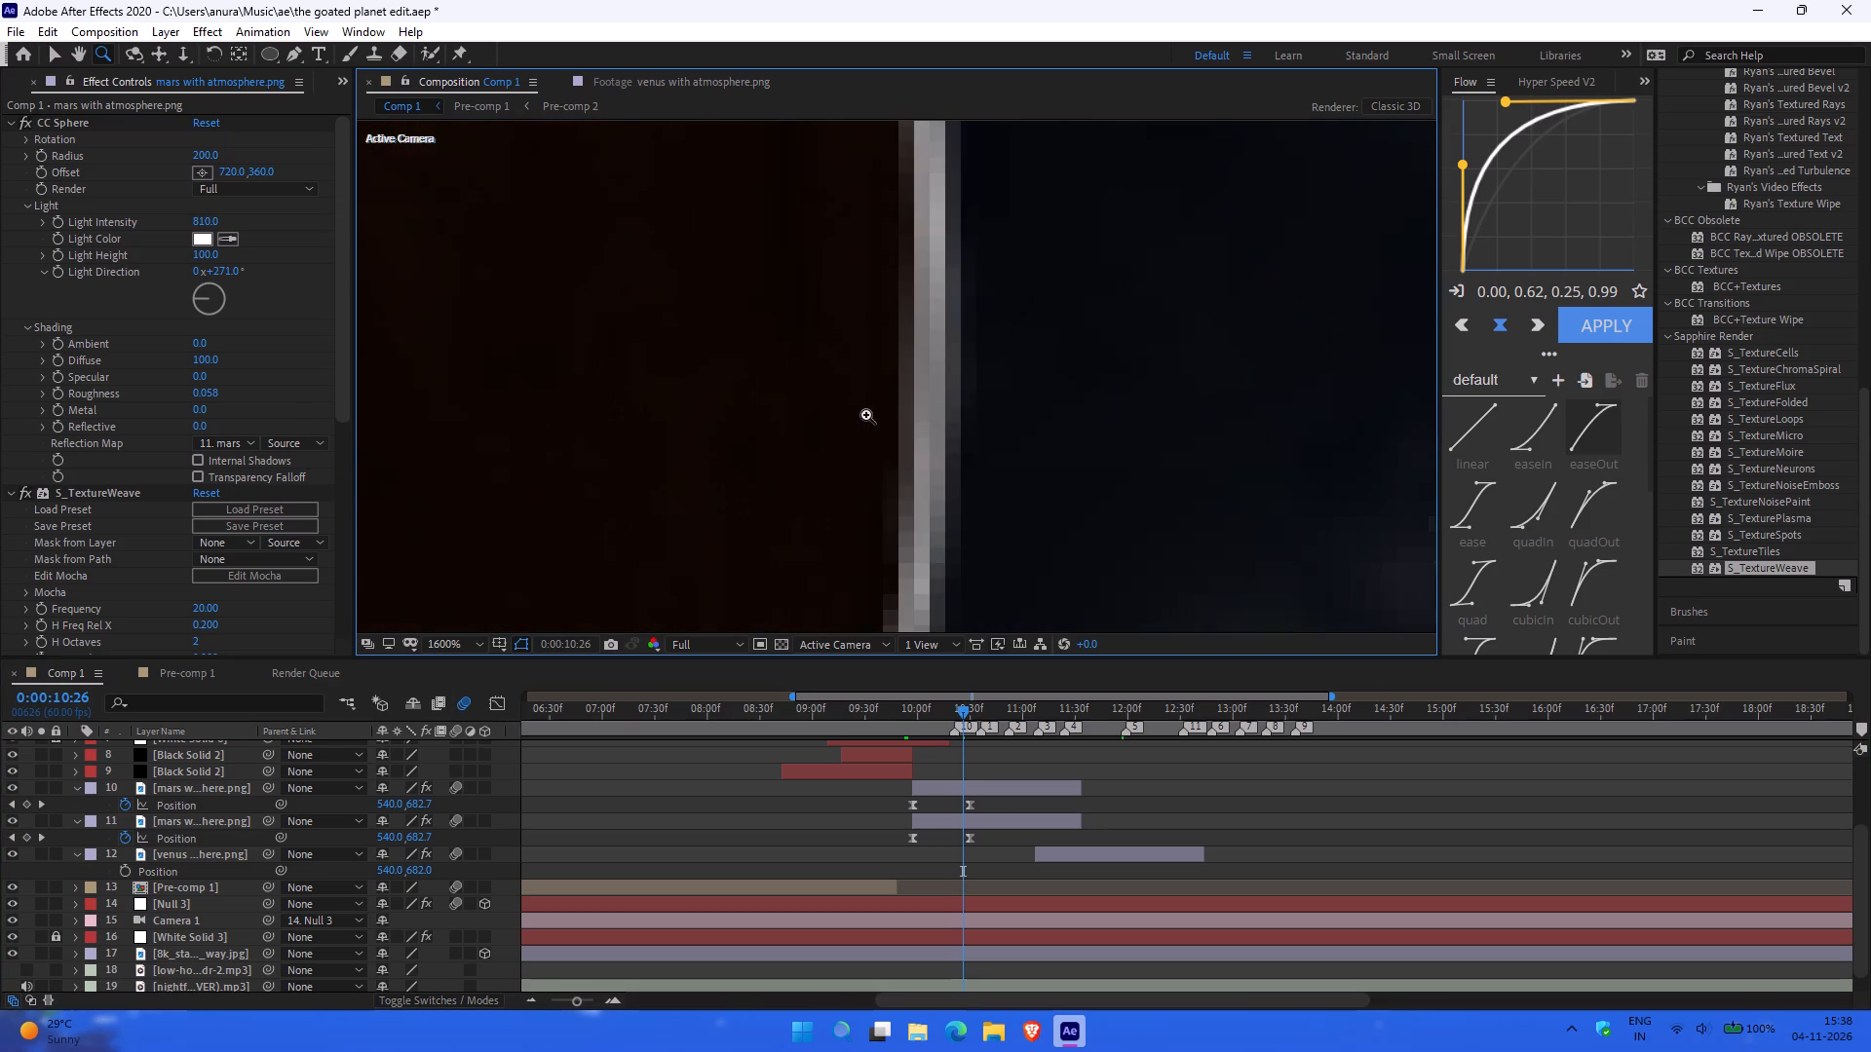
pyautogui.click(918, 413)
pyautogui.keyDown('ctrl'); pyautogui.scroll(-4, 856, 378); pyautogui.keyUp('ctrl')
pyautogui.click(469, 360)
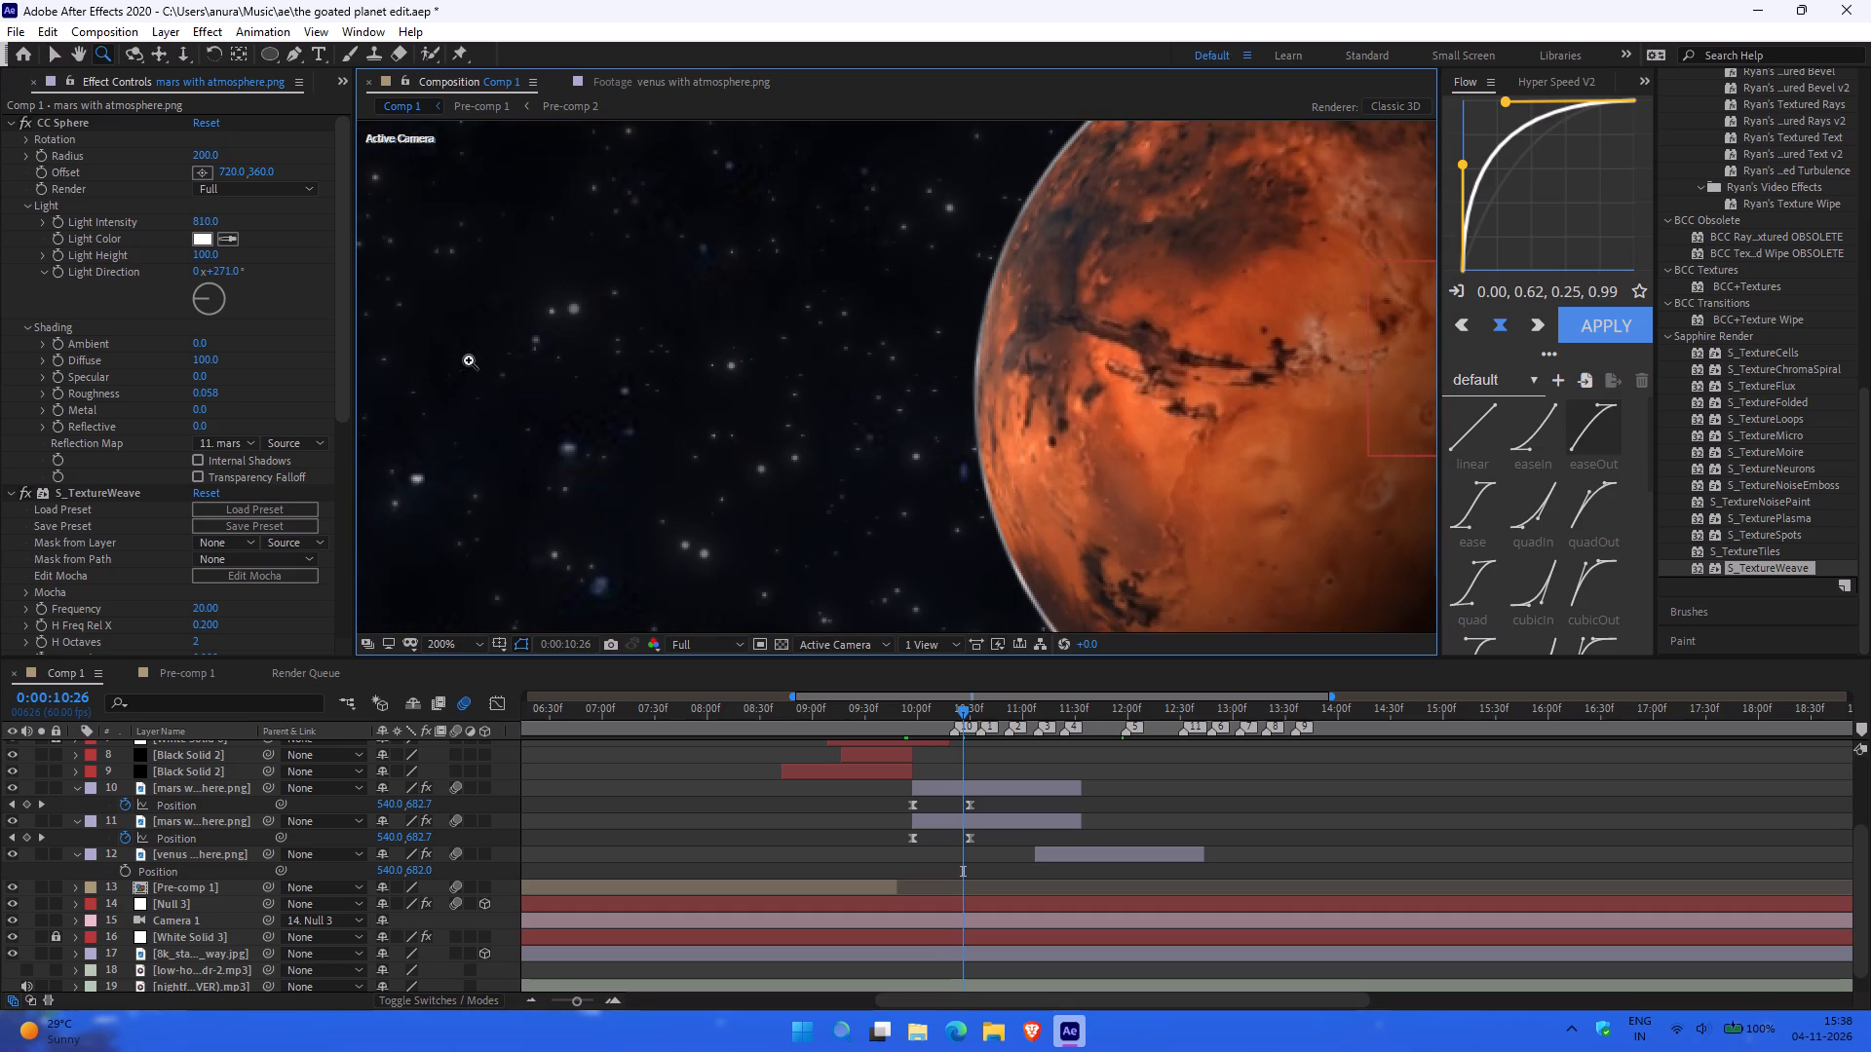
pyautogui.click(1019, 381)
pyautogui.click(820, 366)
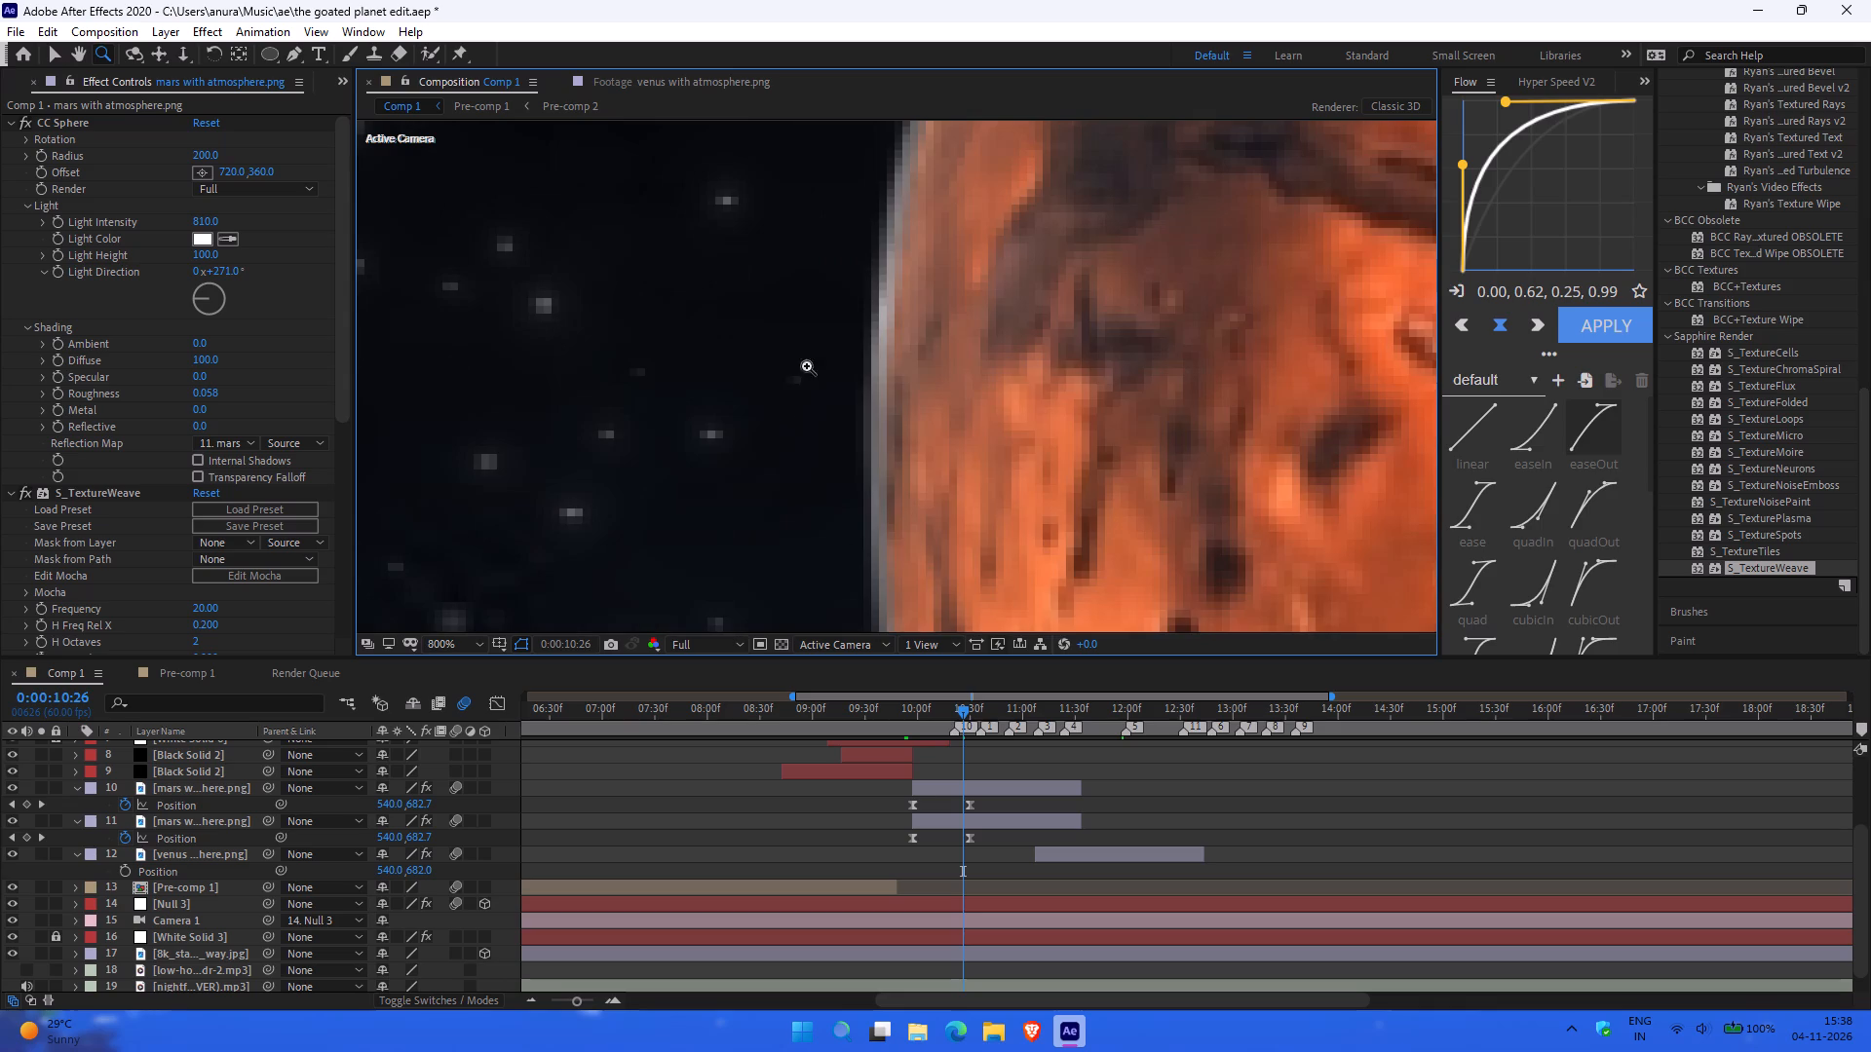
pyautogui.click(943, 348)
pyautogui.click(786, 384)
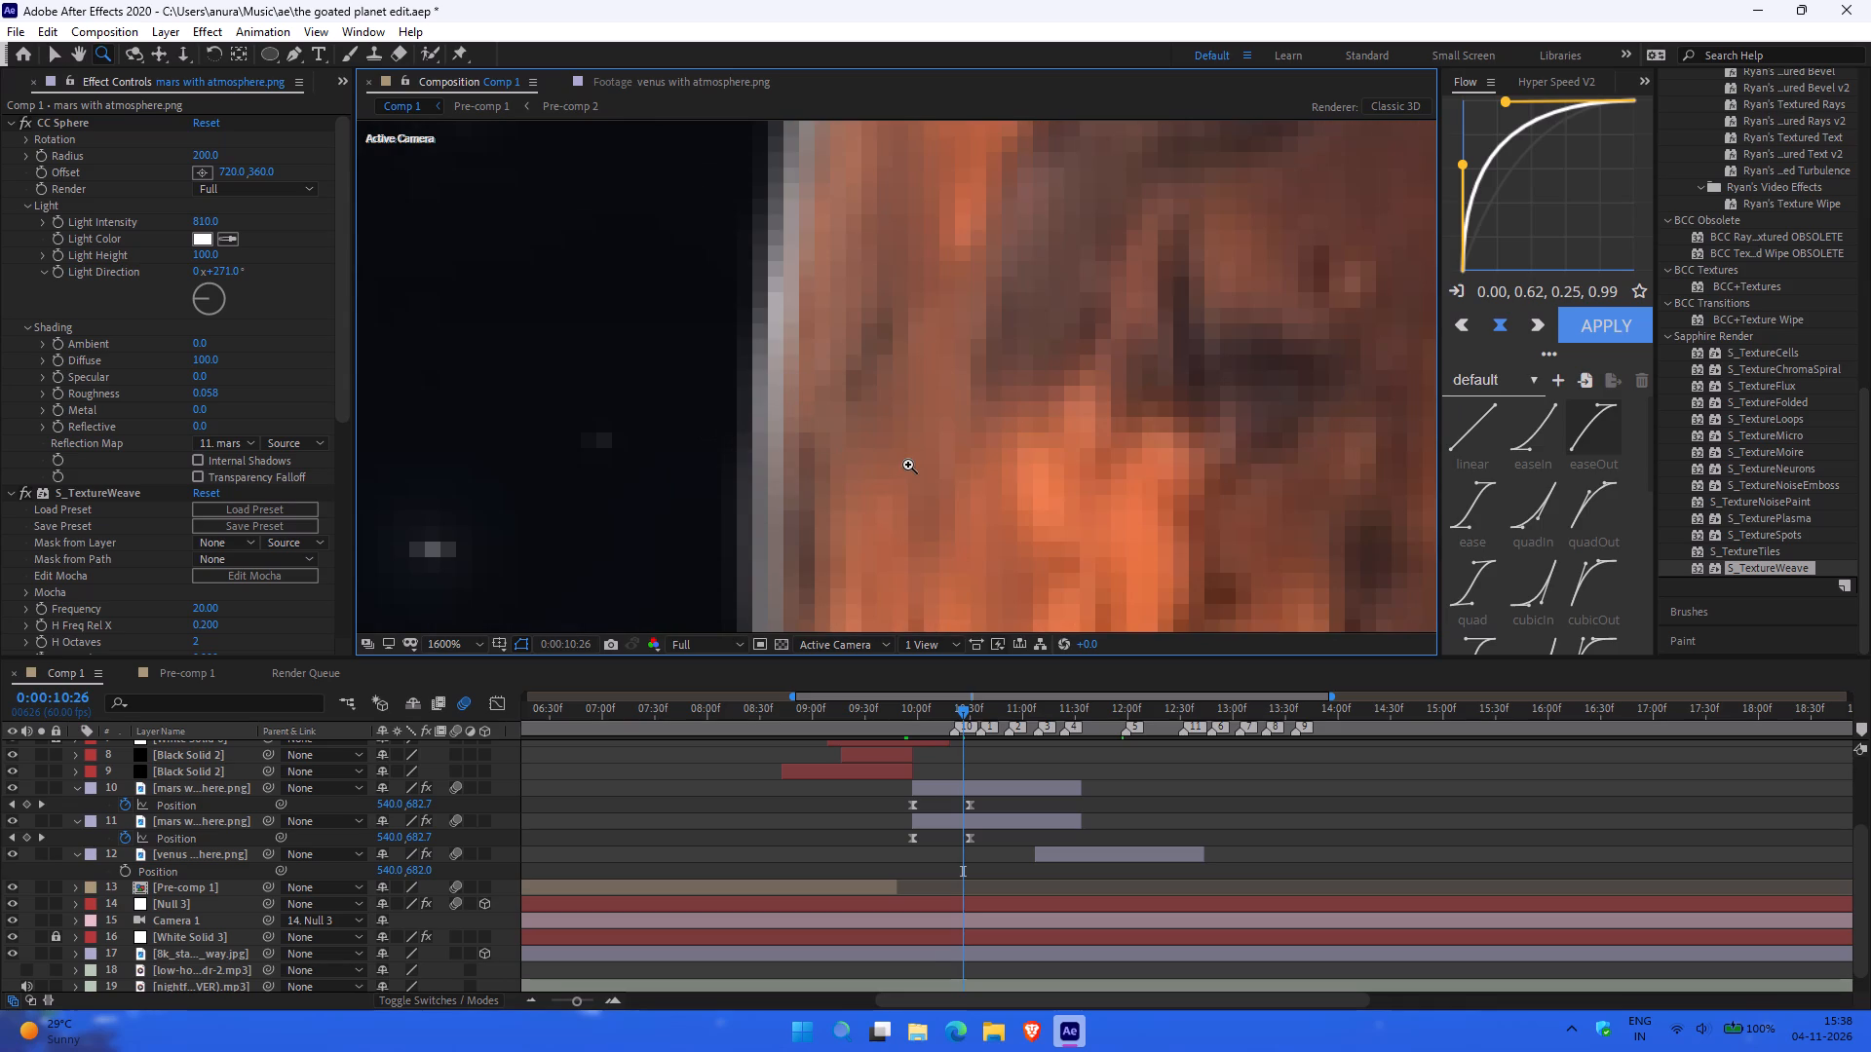
pyautogui.keyDown('ctrl'); pyautogui.scroll(-6, 908, 465); pyautogui.keyUp('ctrl')
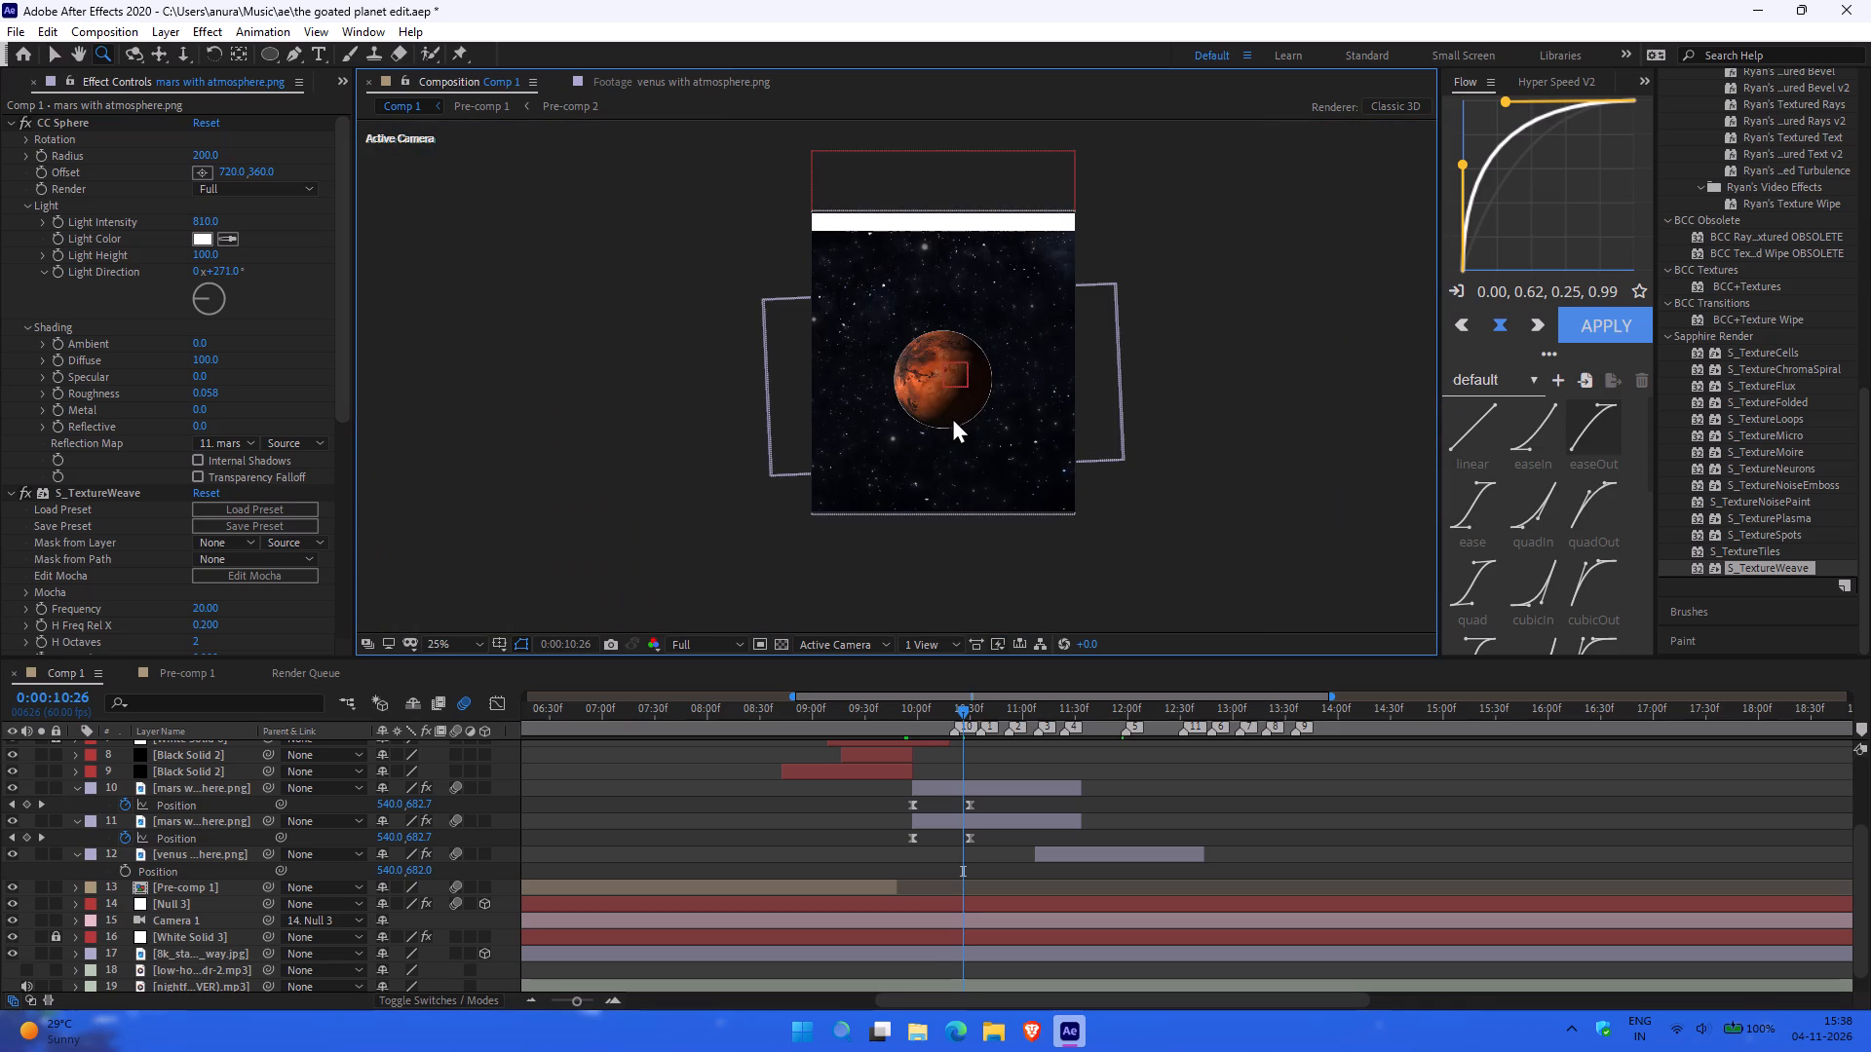
pyautogui.keyDown('ctrl'); pyautogui.scroll(3, 952, 417); pyautogui.keyUp('ctrl')
pyautogui.keyDown('ctrl'); pyautogui.scroll(-3, 1143, 369); pyautogui.keyUp('ctrl')
pyautogui.keyDown('ctrl'); pyautogui.scroll(1, 991, 418); pyautogui.keyUp('ctrl')
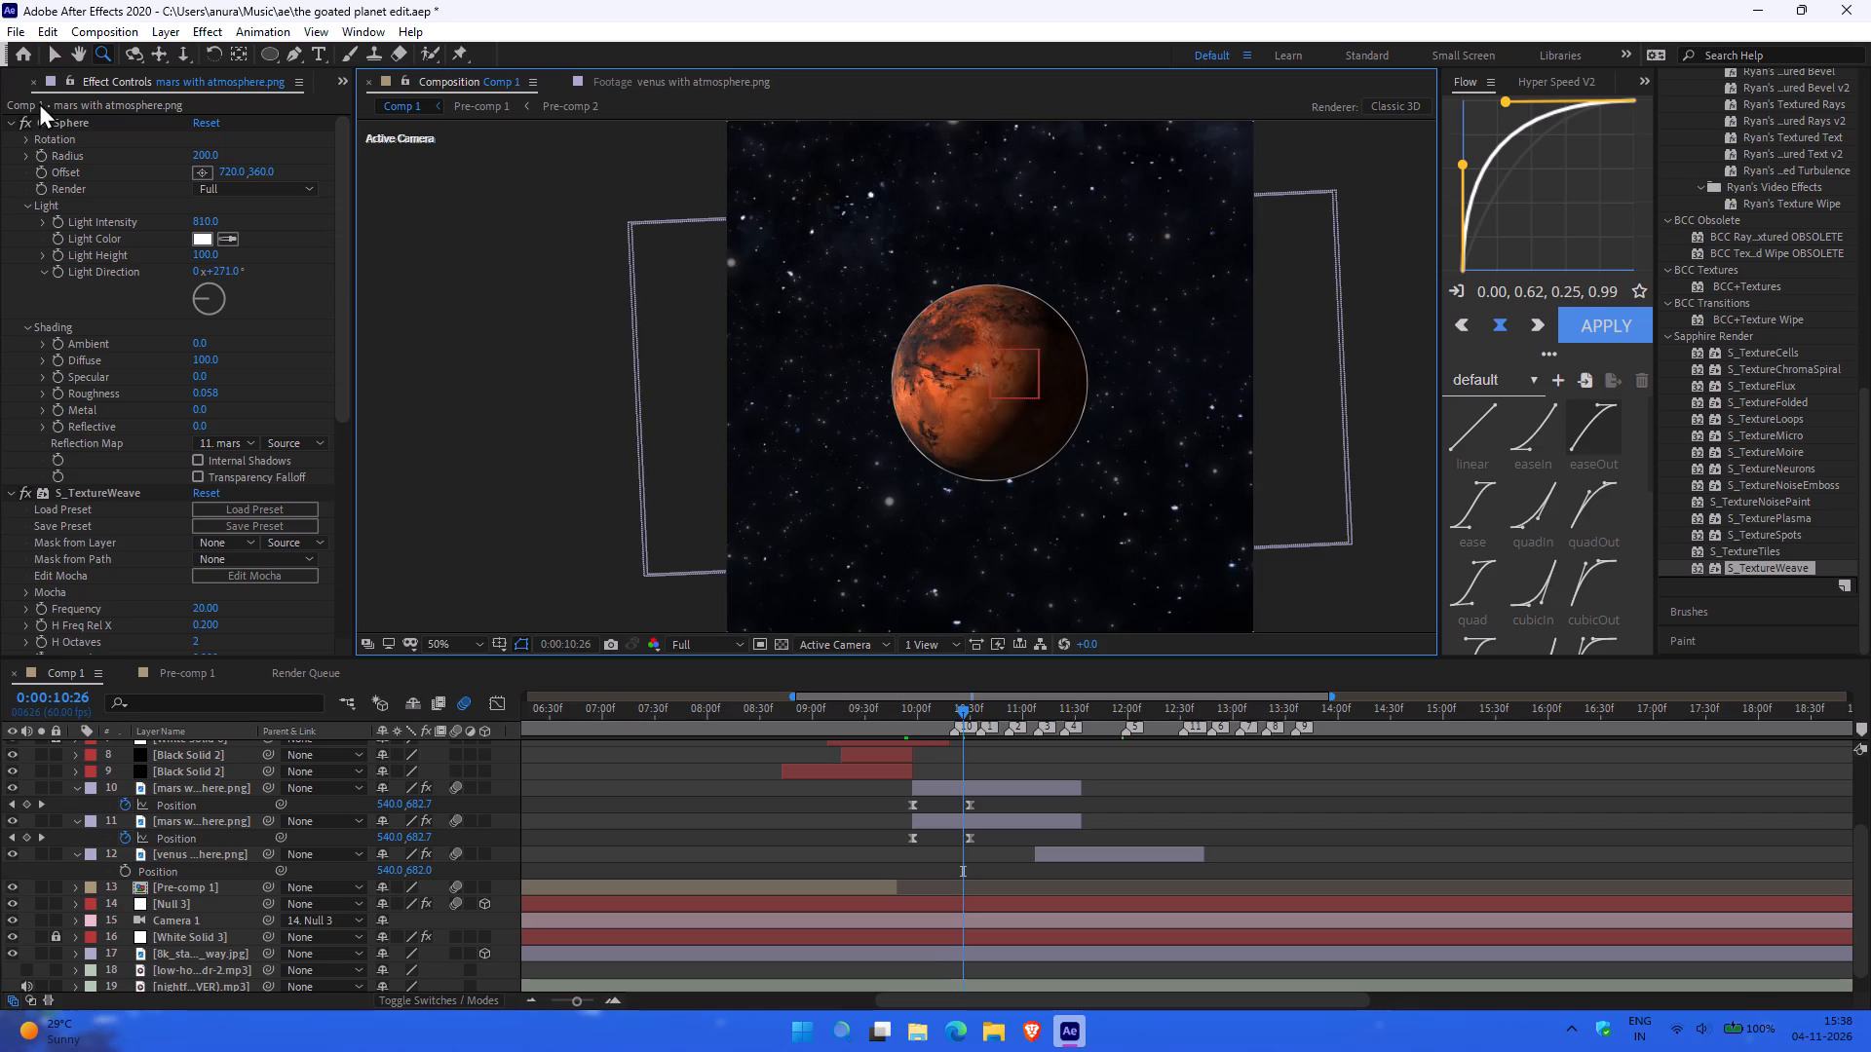
pyautogui.click(57, 50)
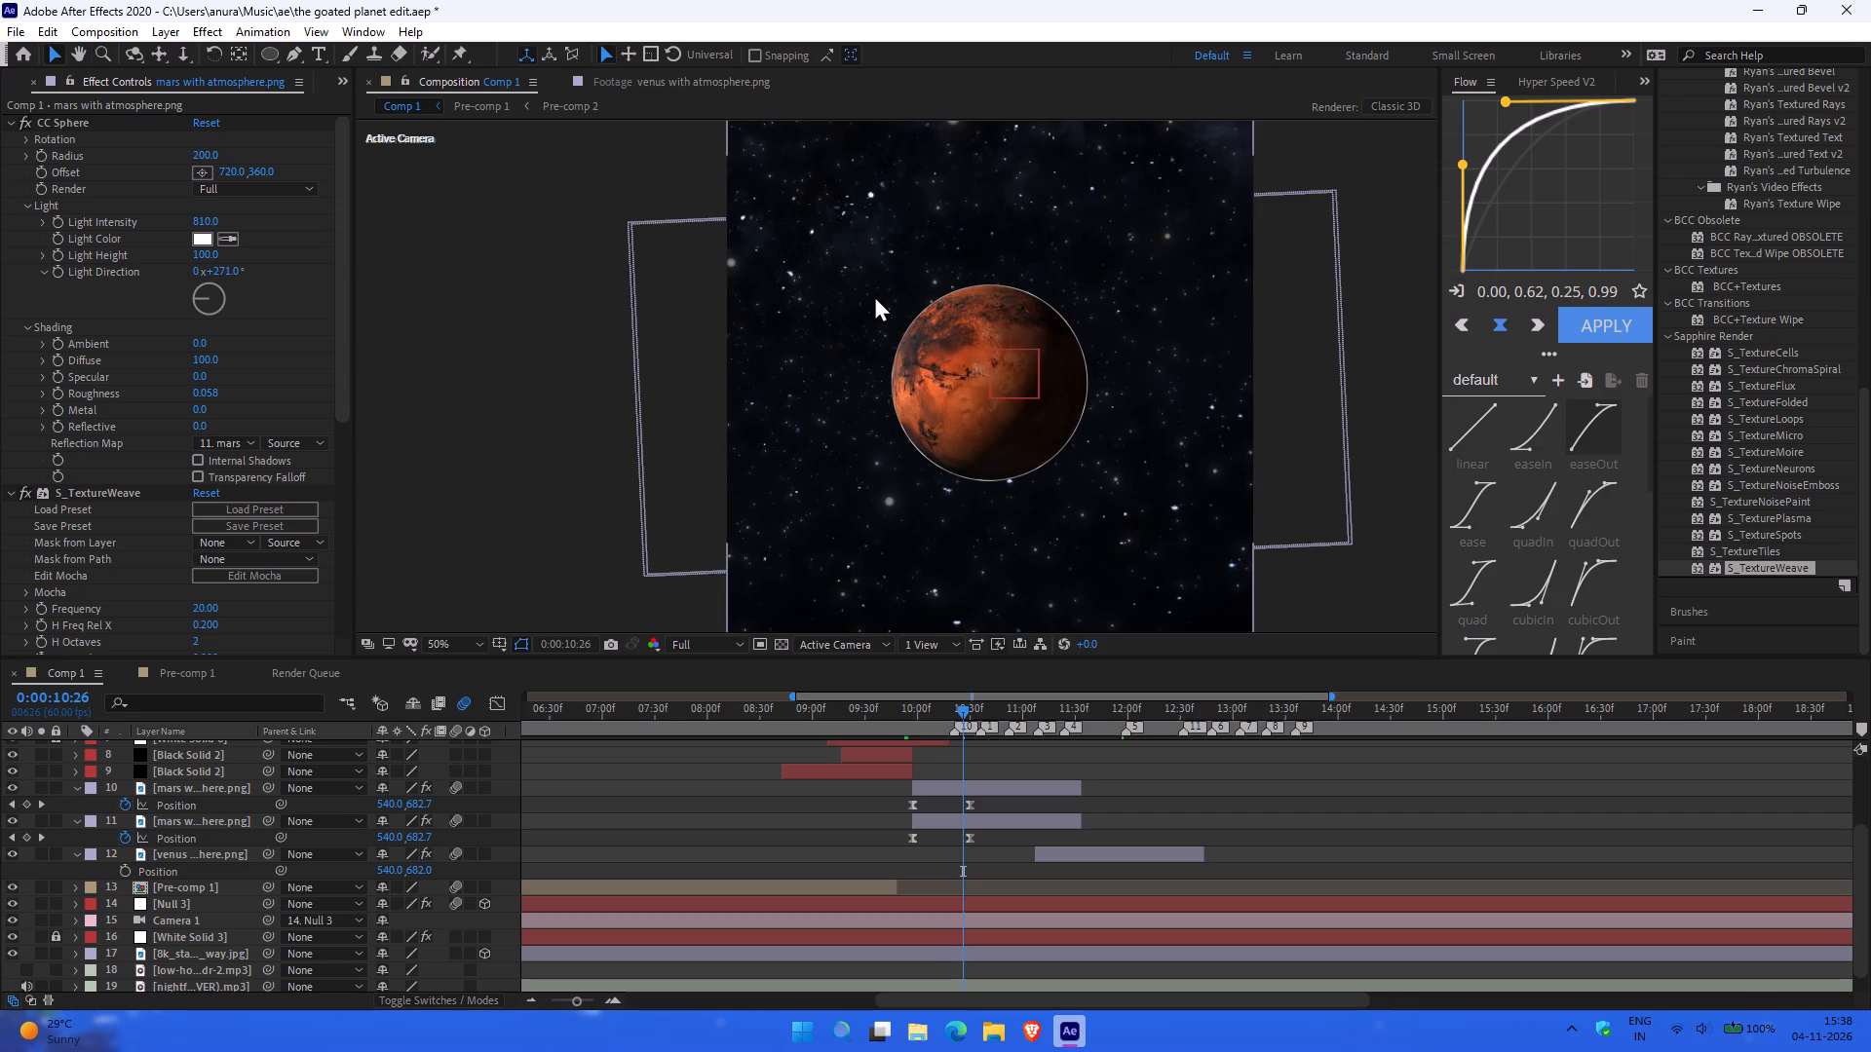
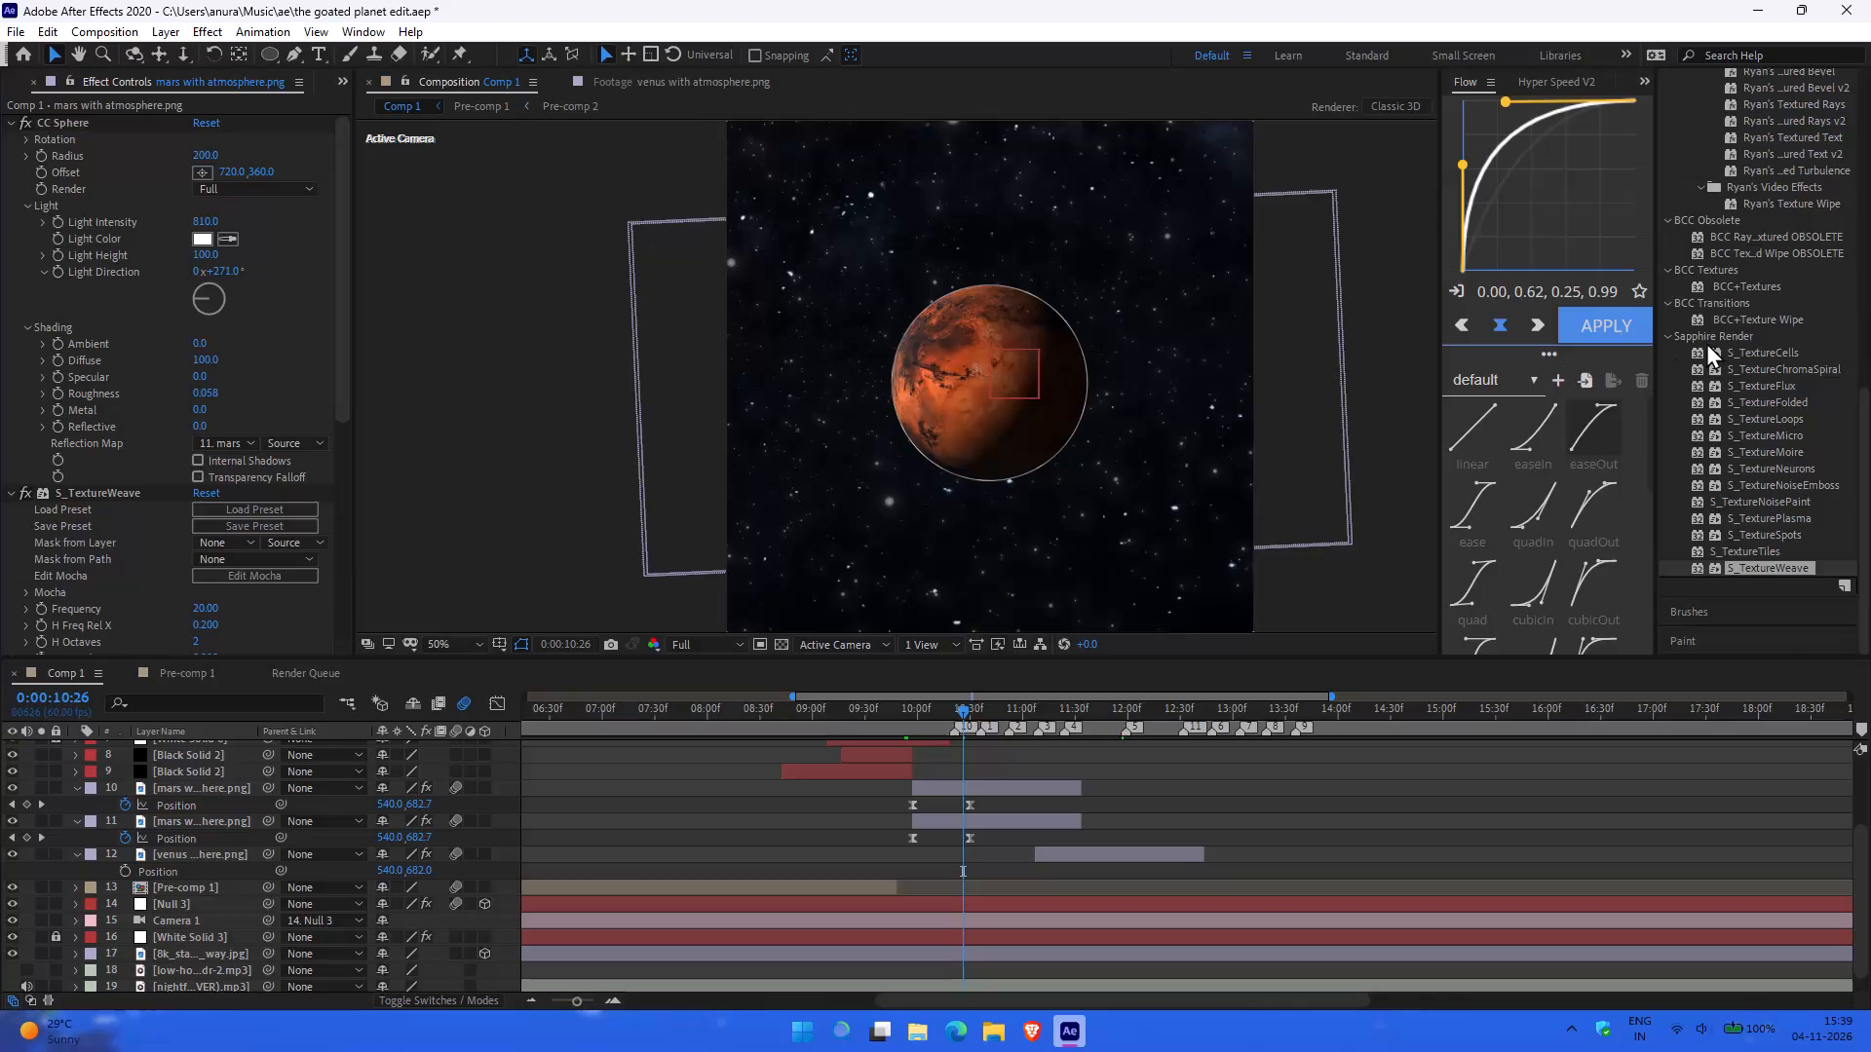
# Find the Deep Glow 2 effect by searching for "deep" and apply it to the Mars image on layer 11.
pyautogui.scroll(5, 1706, 342)
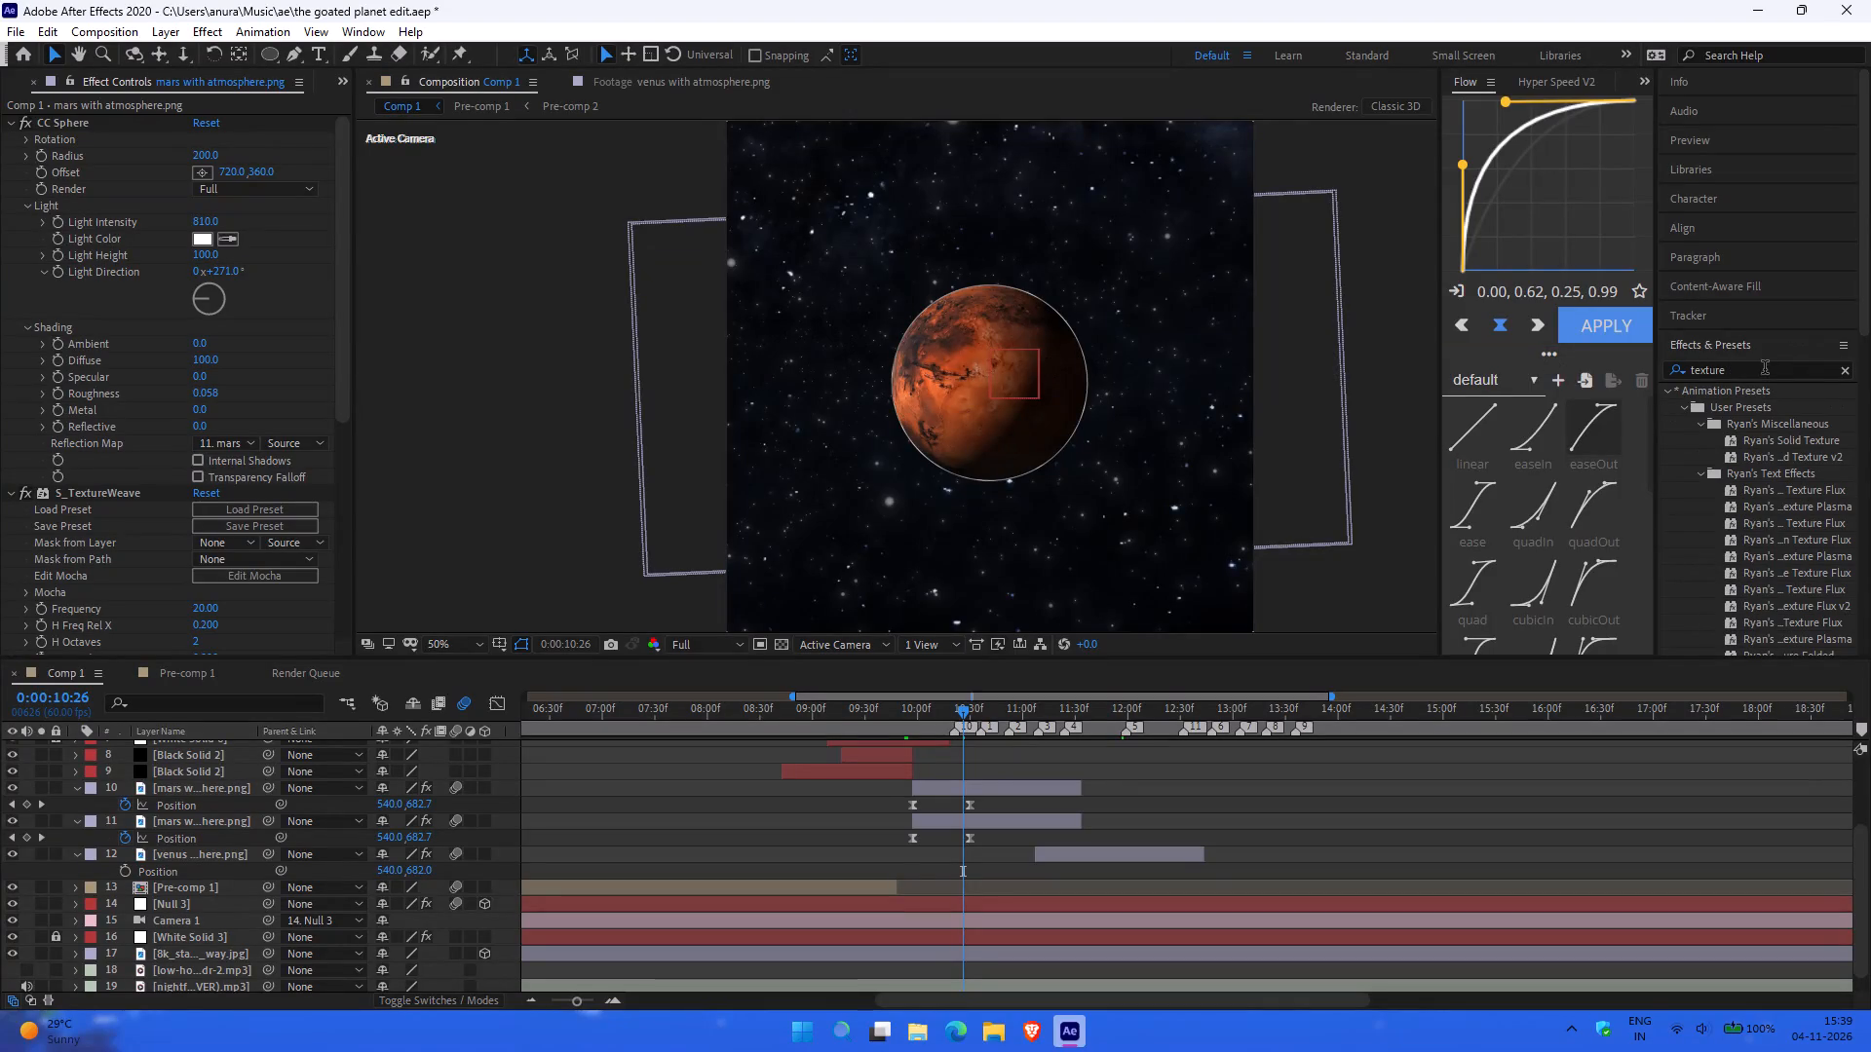
pyautogui.moveTo(1741, 380); pyautogui.dragTo(1724, 377)
pyautogui.moveTo(1745, 370); pyautogui.dragTo(1570, 394)
pyautogui.write('dee')
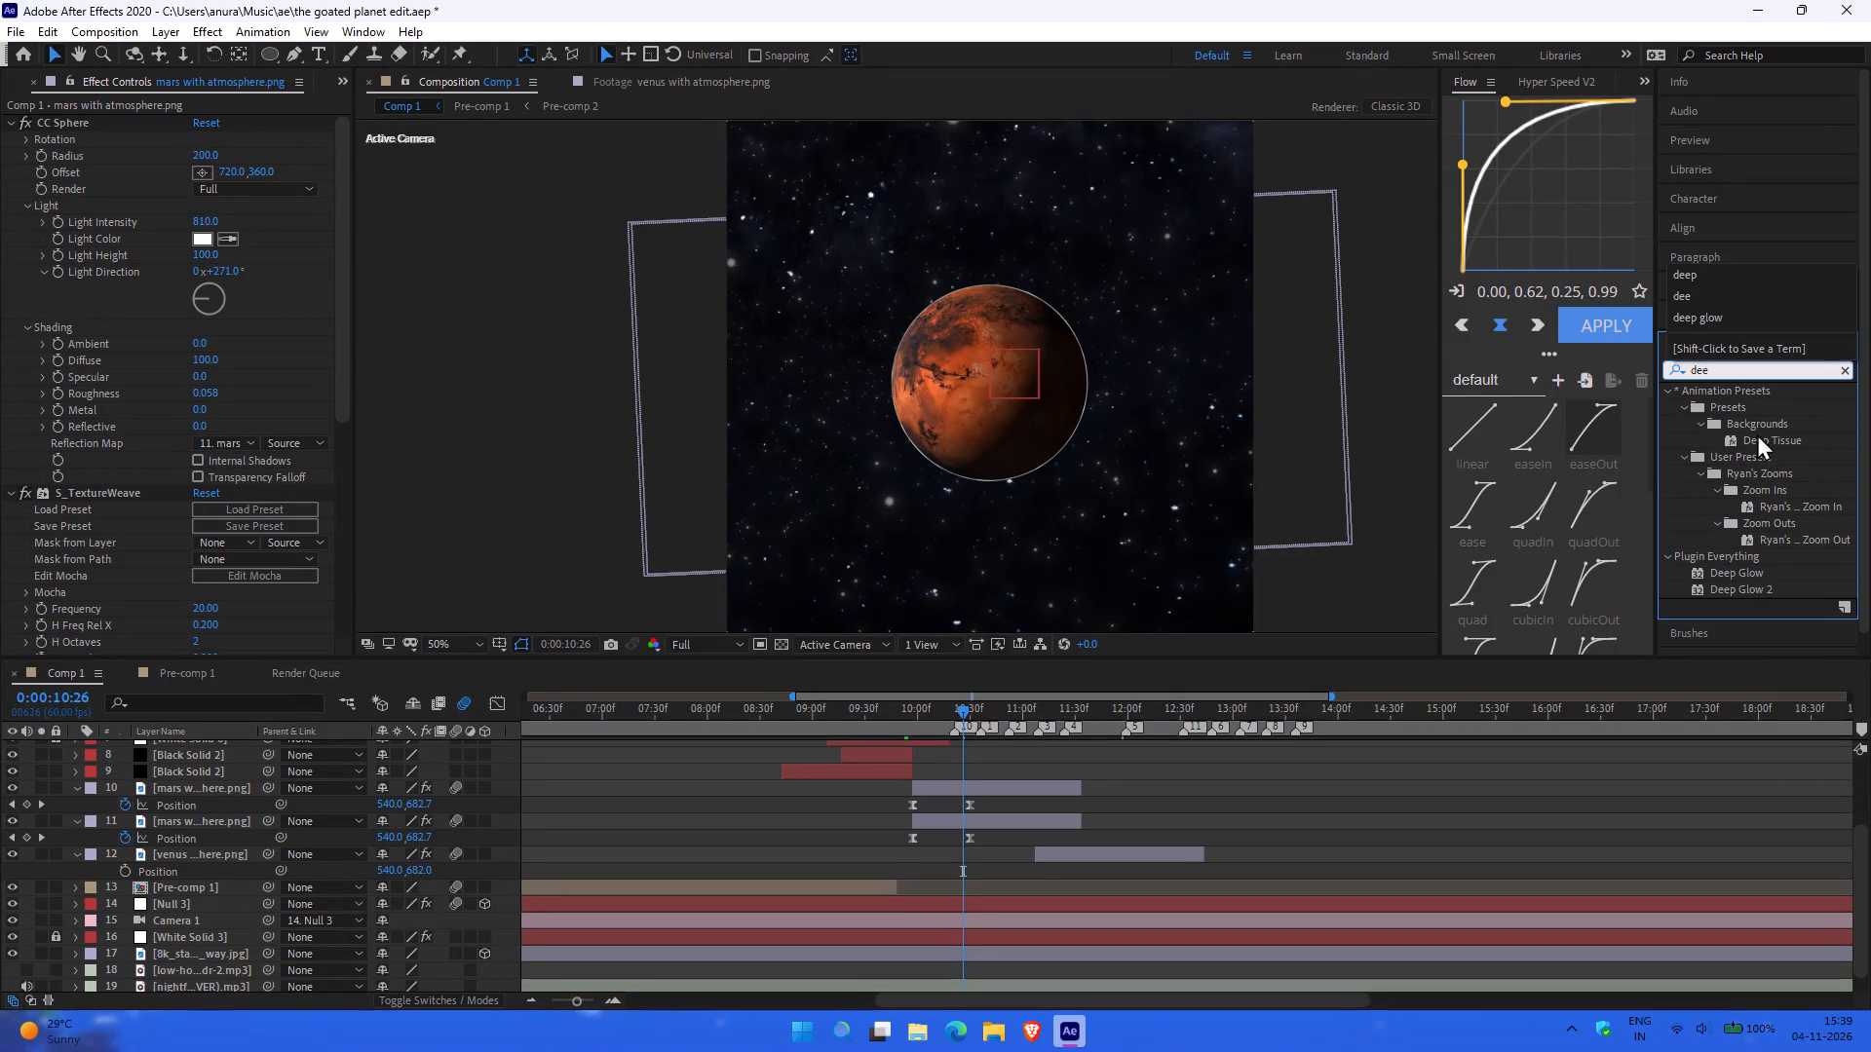
pyautogui.press('p')
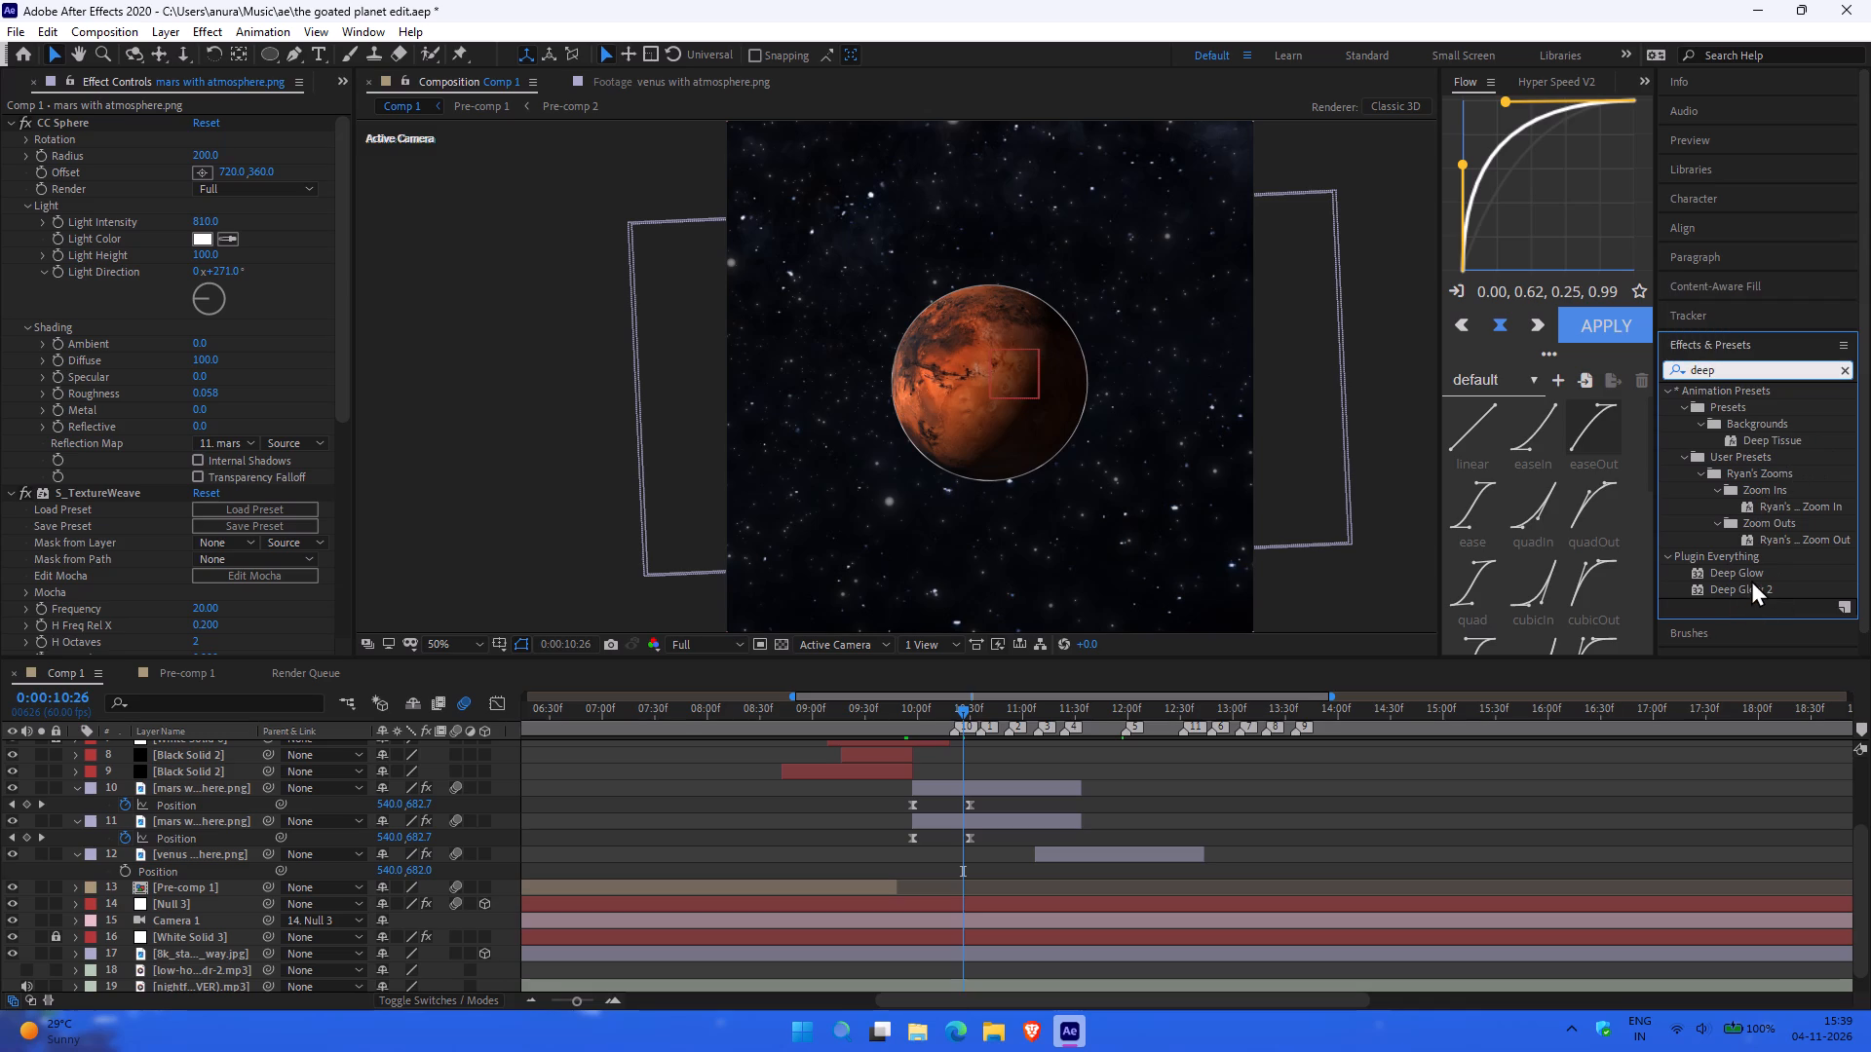
pyautogui.moveTo(1731, 584); pyautogui.dragTo(741, 608)
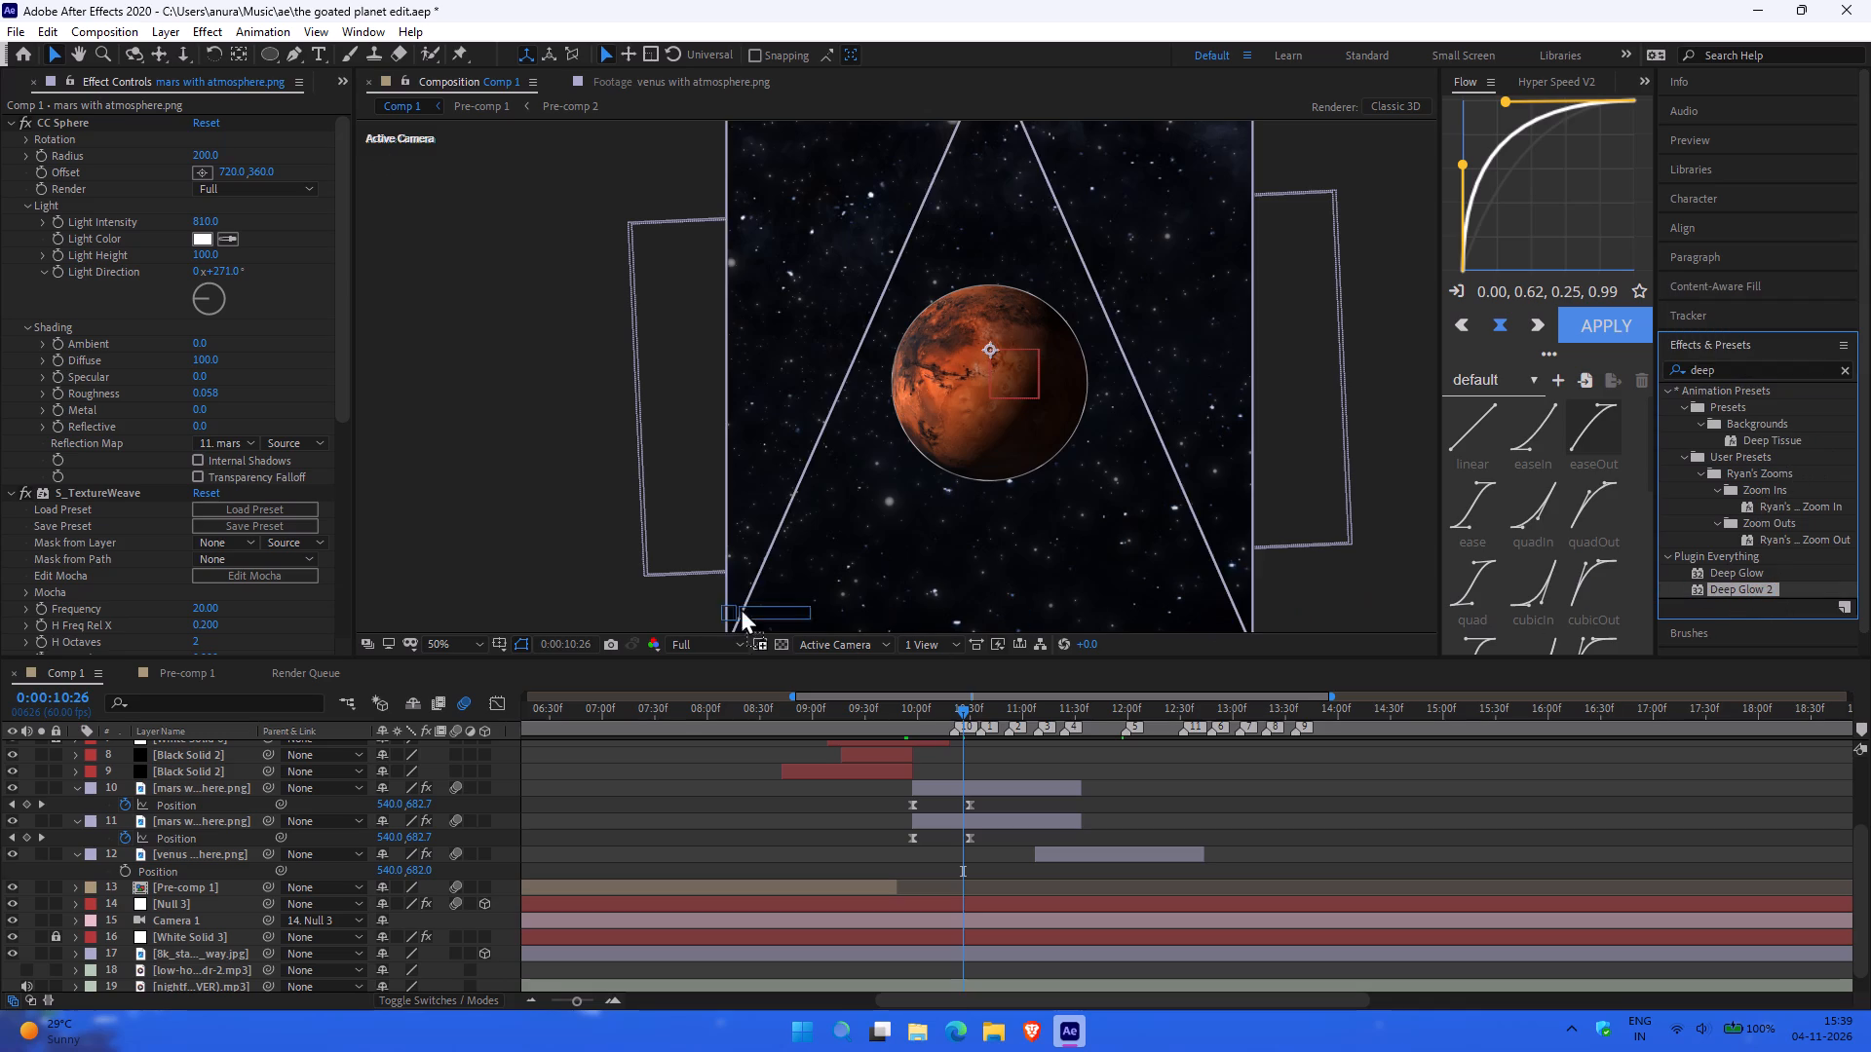
pyautogui.moveTo(741, 608); pyautogui.dragTo(303, 837)
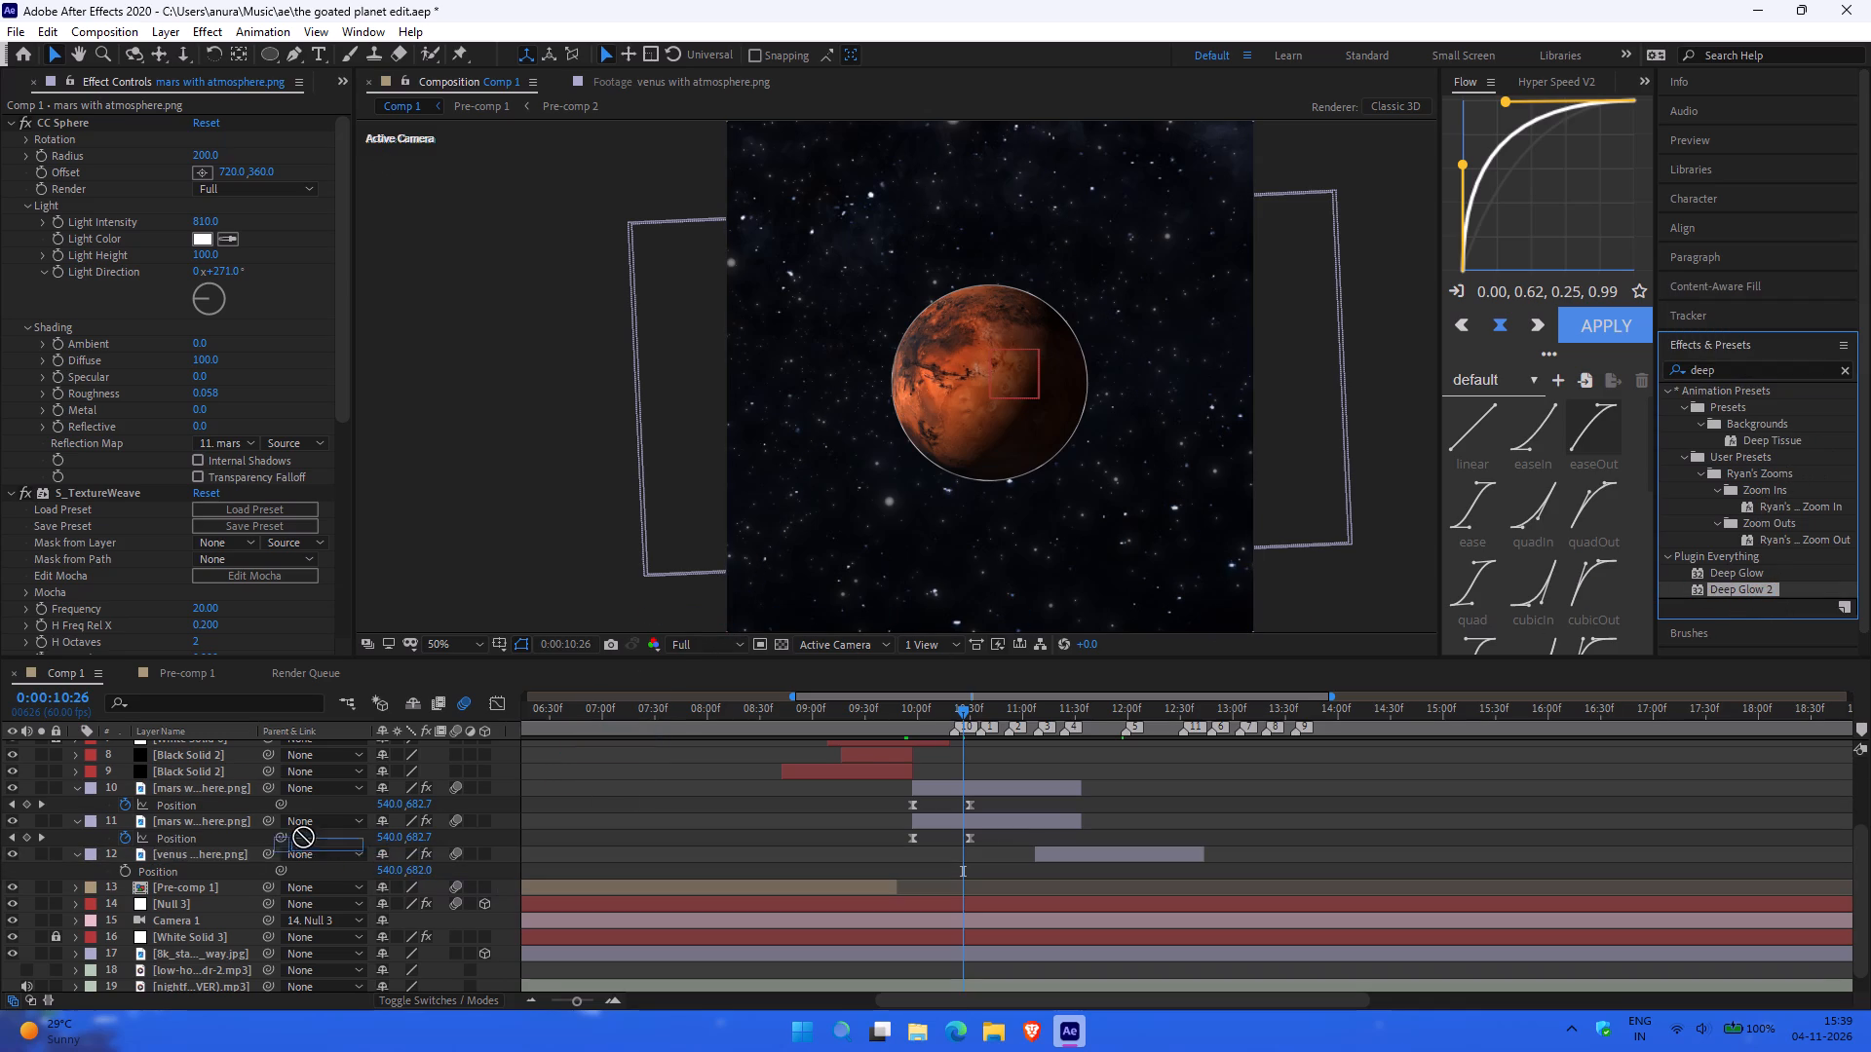
pyautogui.moveTo(303, 837); pyautogui.dragTo(204, 817)
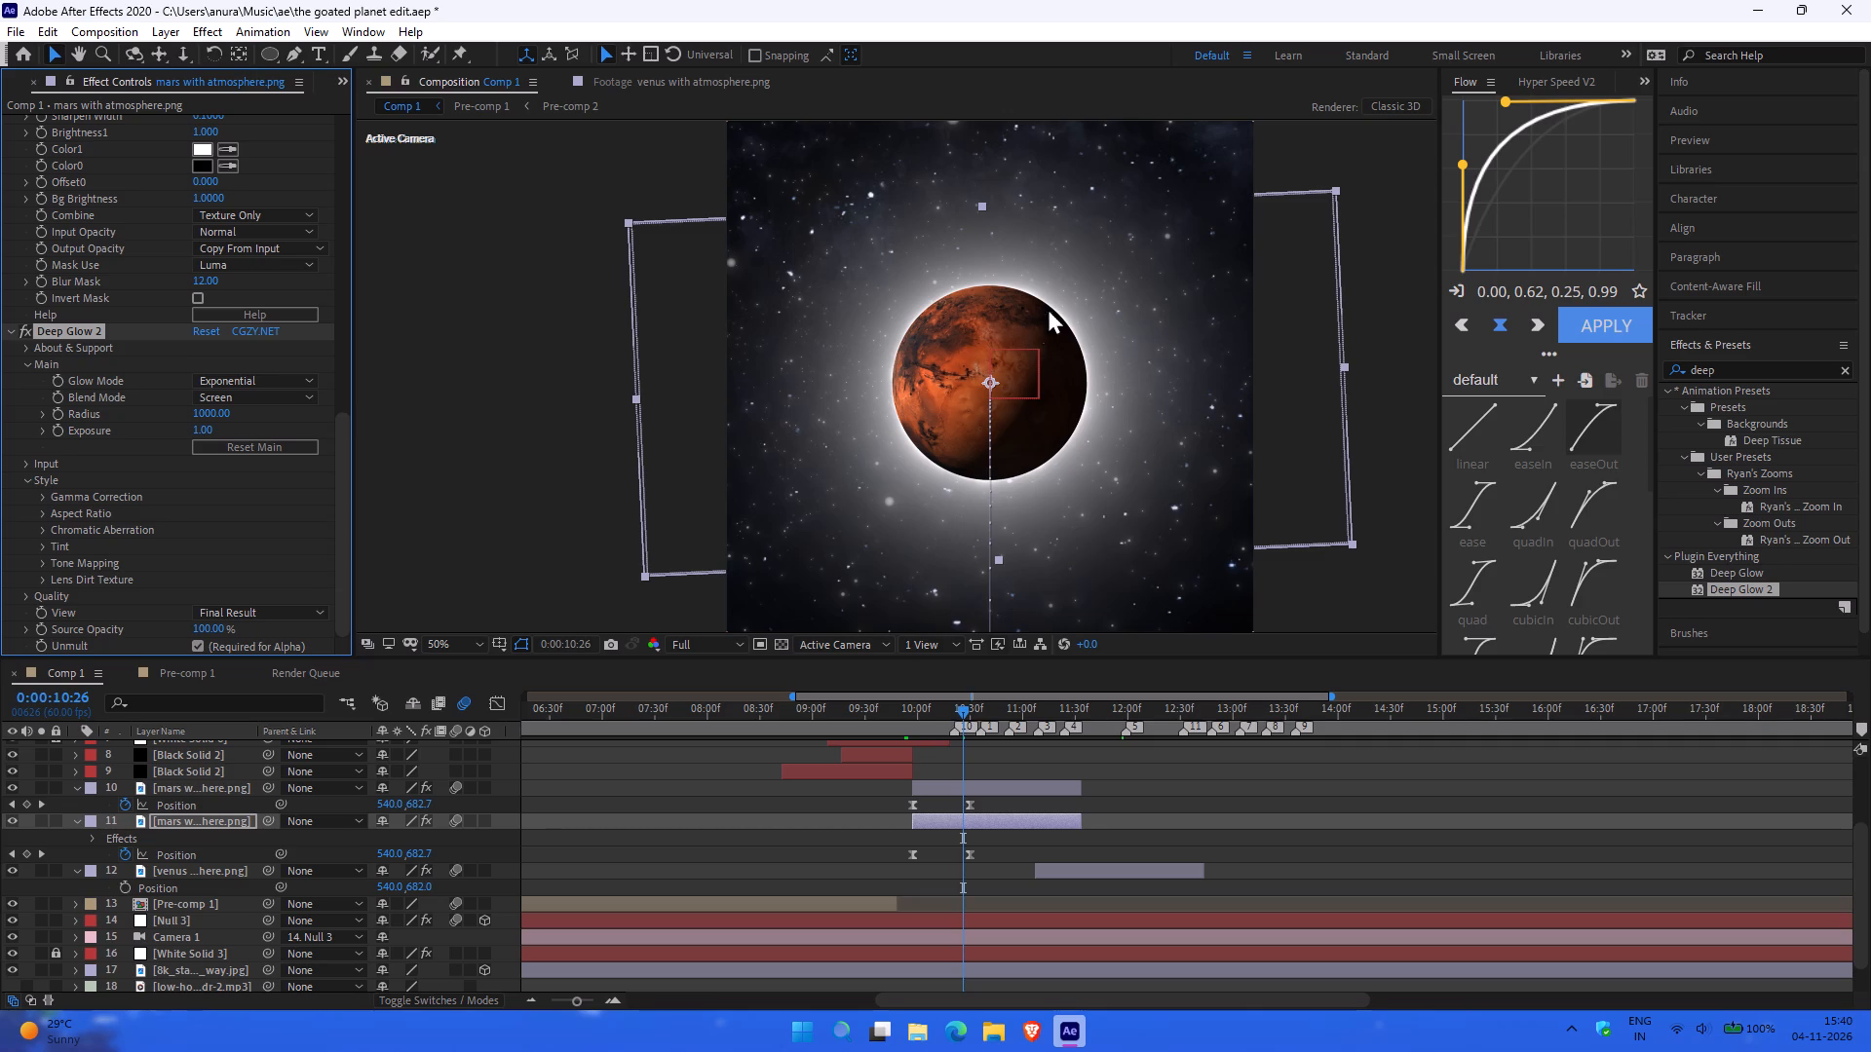
# Change Color1 of the S_TextureWeave effect on Mars layer 11 to dark red 822727.
pyautogui.keyDown('ctrl'); pyautogui.scroll(-1, 1077, 280); pyautogui.keyUp('ctrl')
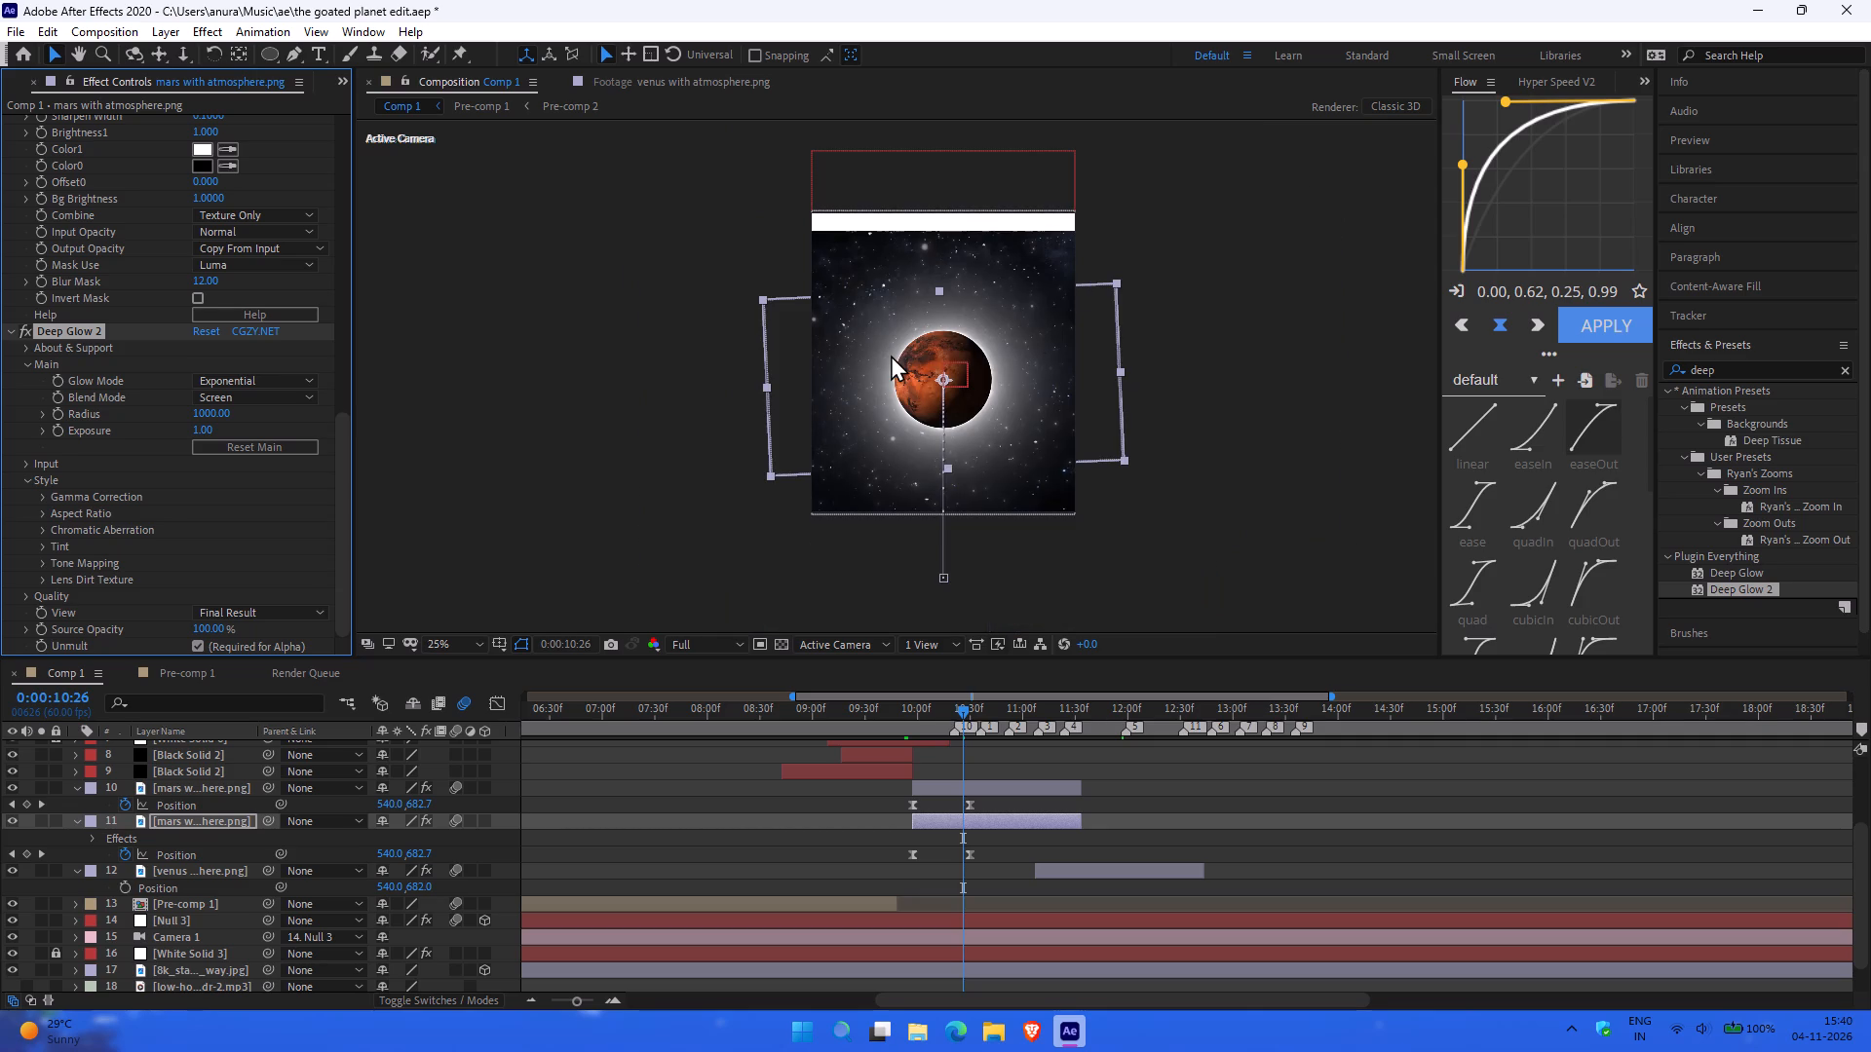
pyautogui.keyDown('ctrl'); pyautogui.scroll(1, 891, 355); pyautogui.keyUp('ctrl')
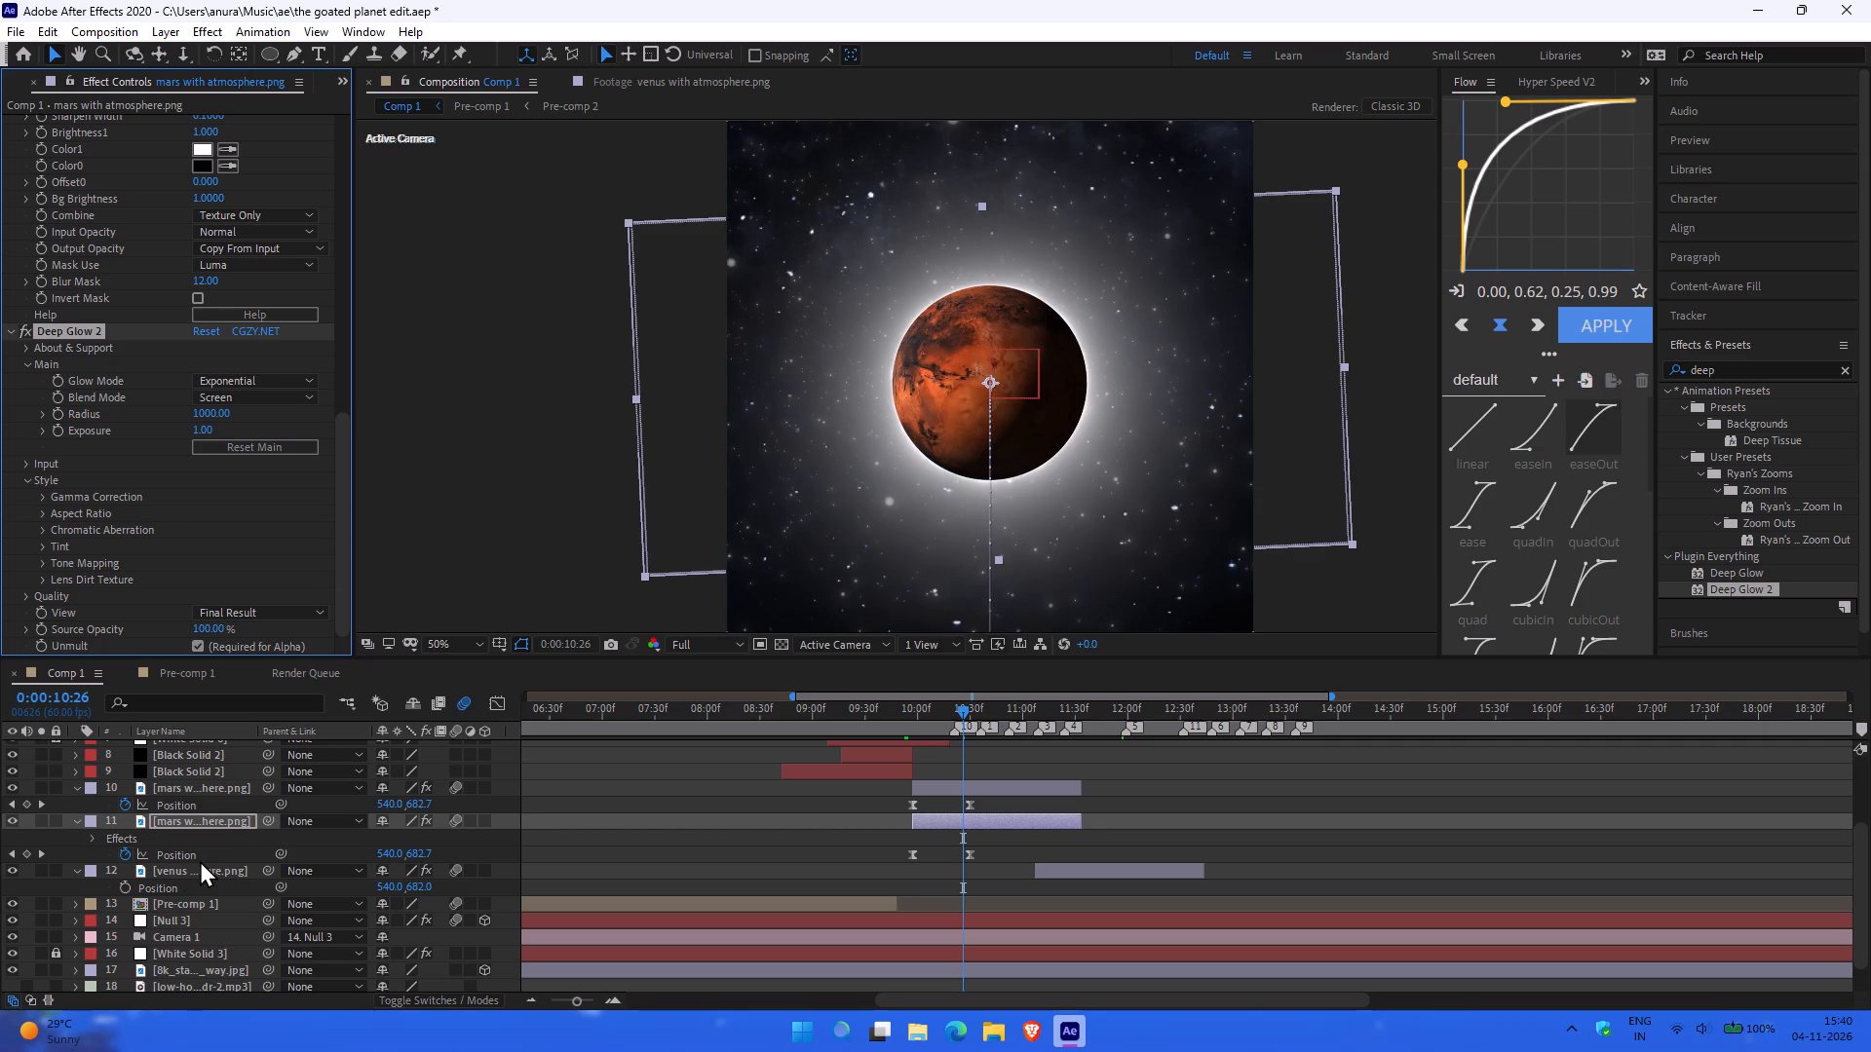
pyautogui.click(205, 785)
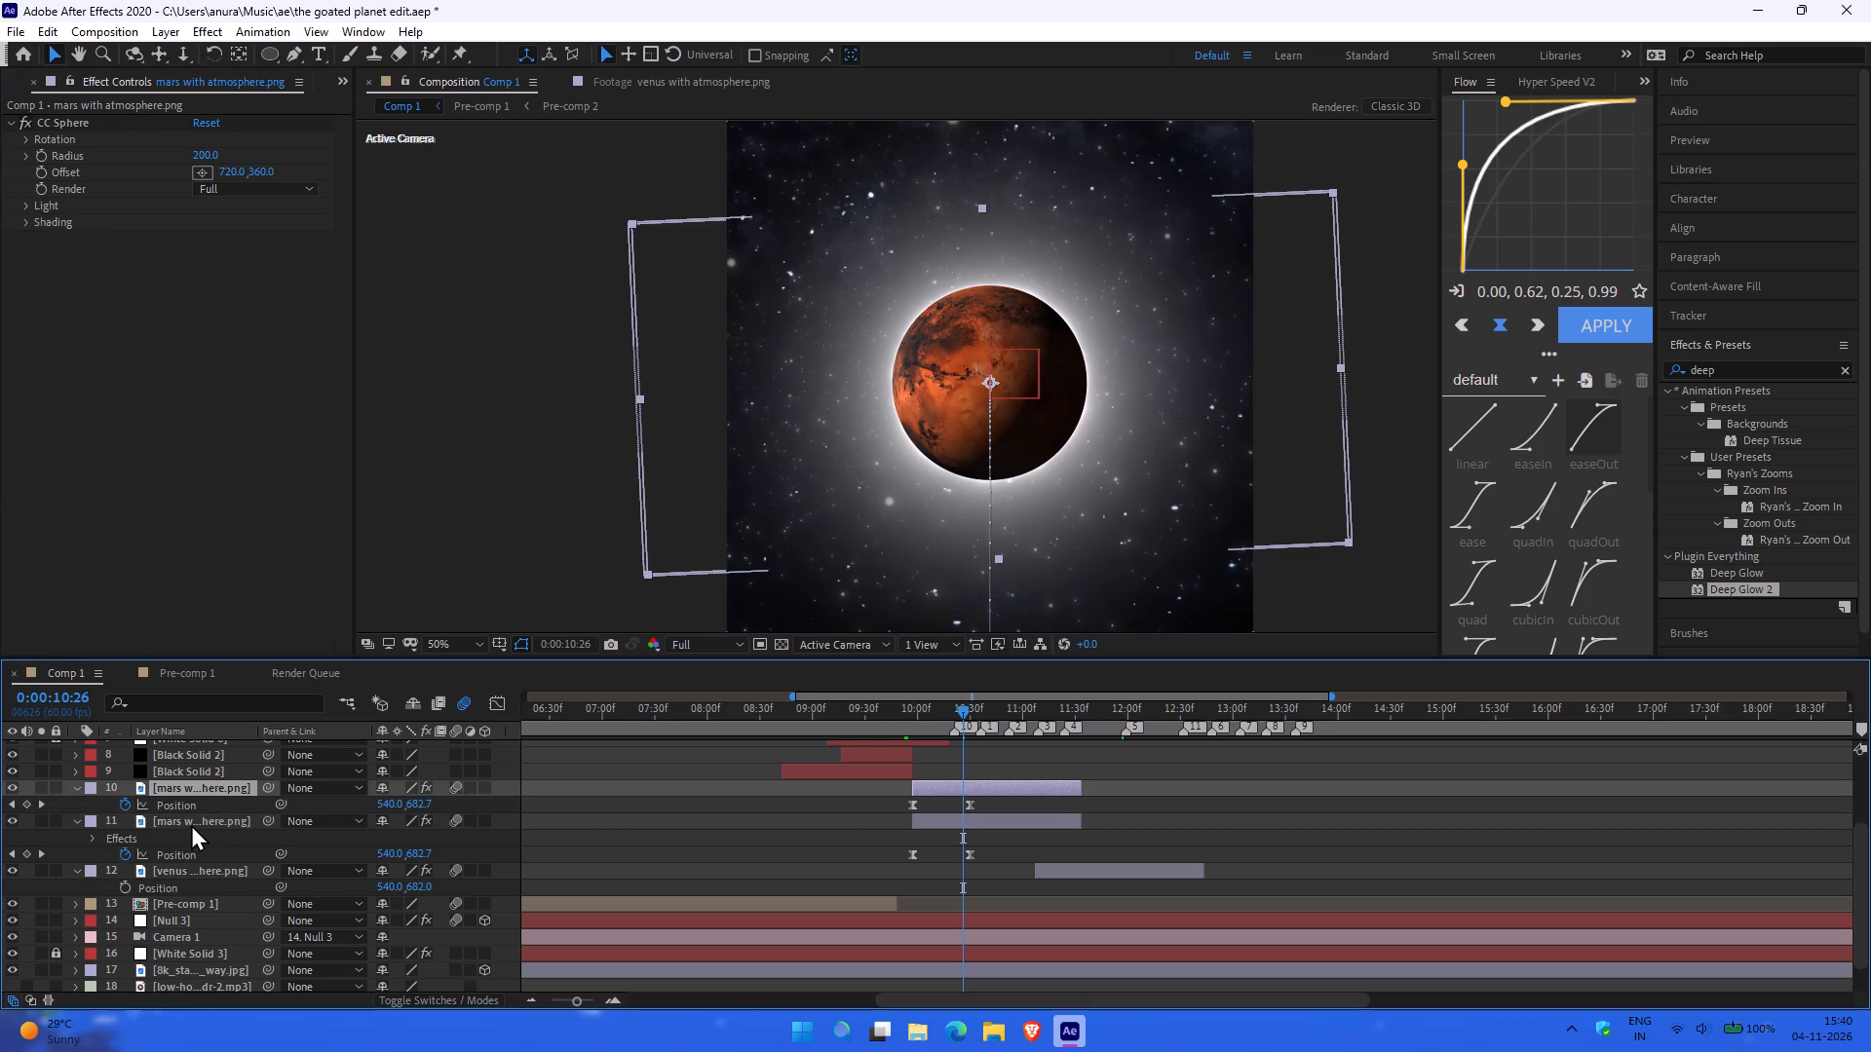
pyautogui.click(191, 824)
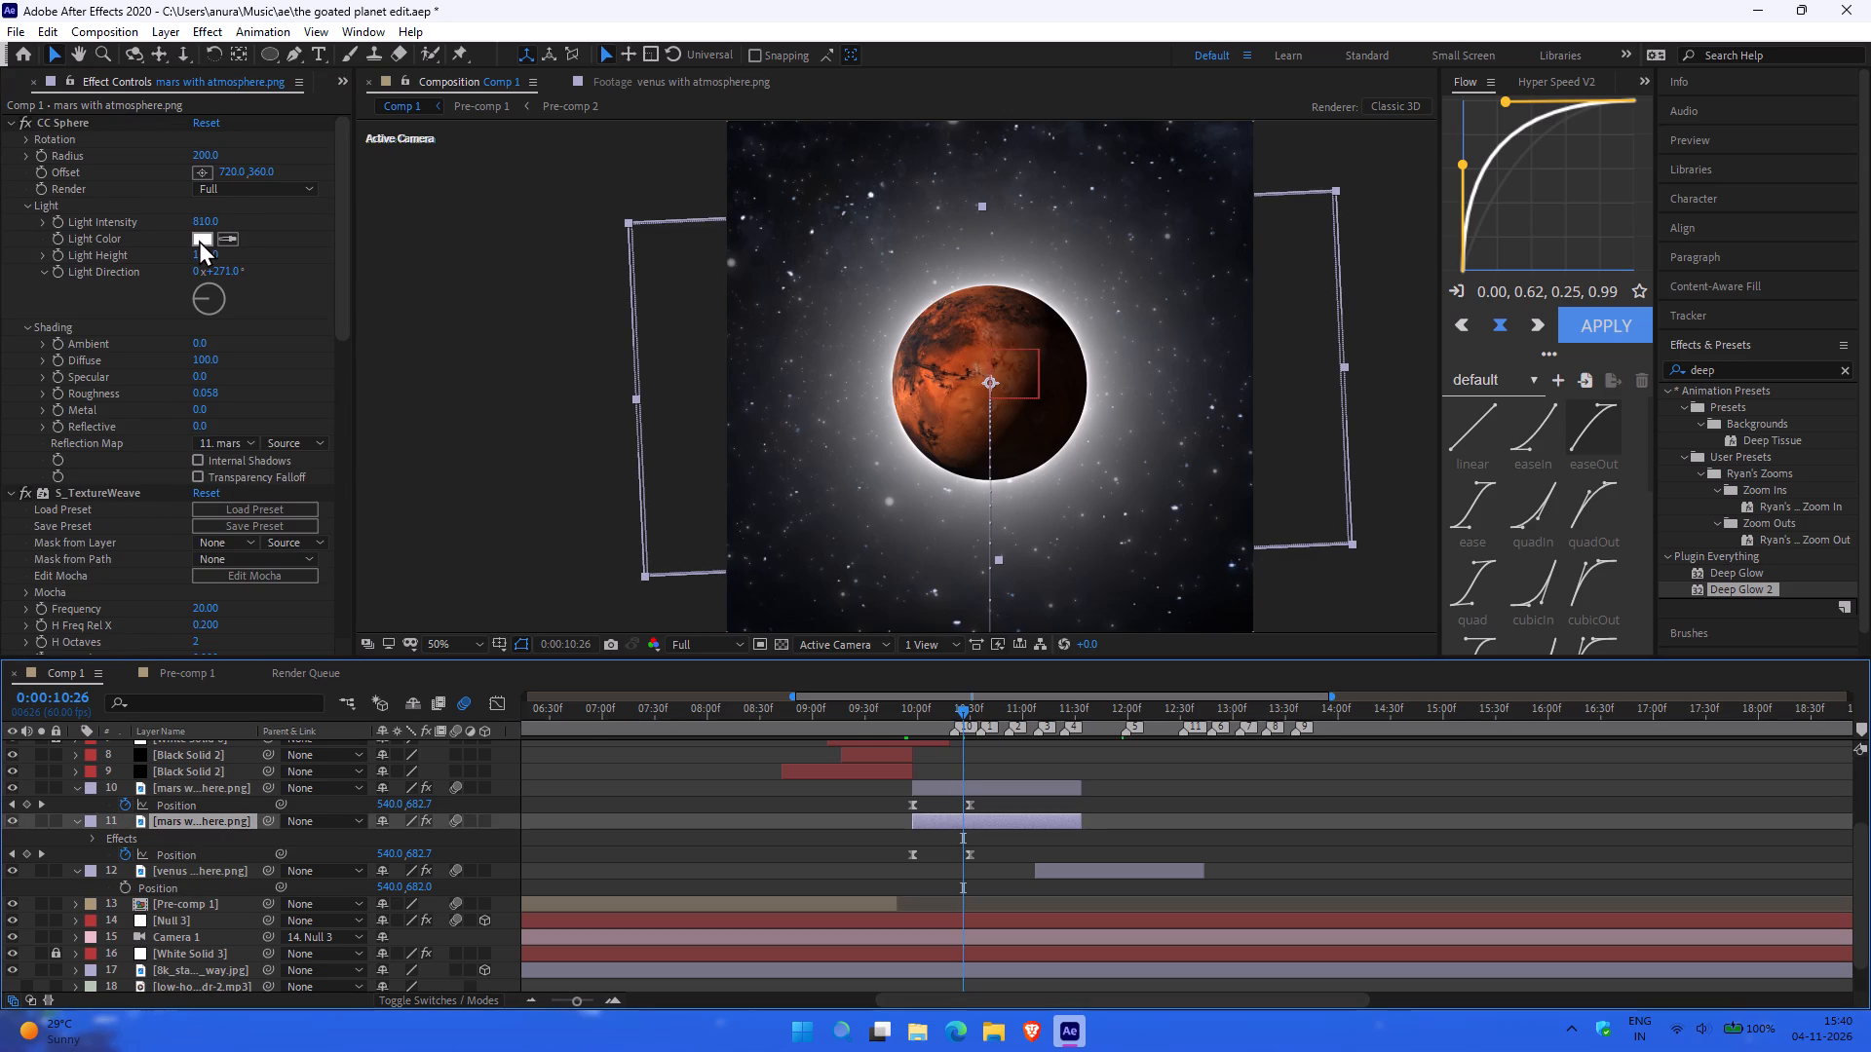
pyautogui.scroll(-1, 159, 568)
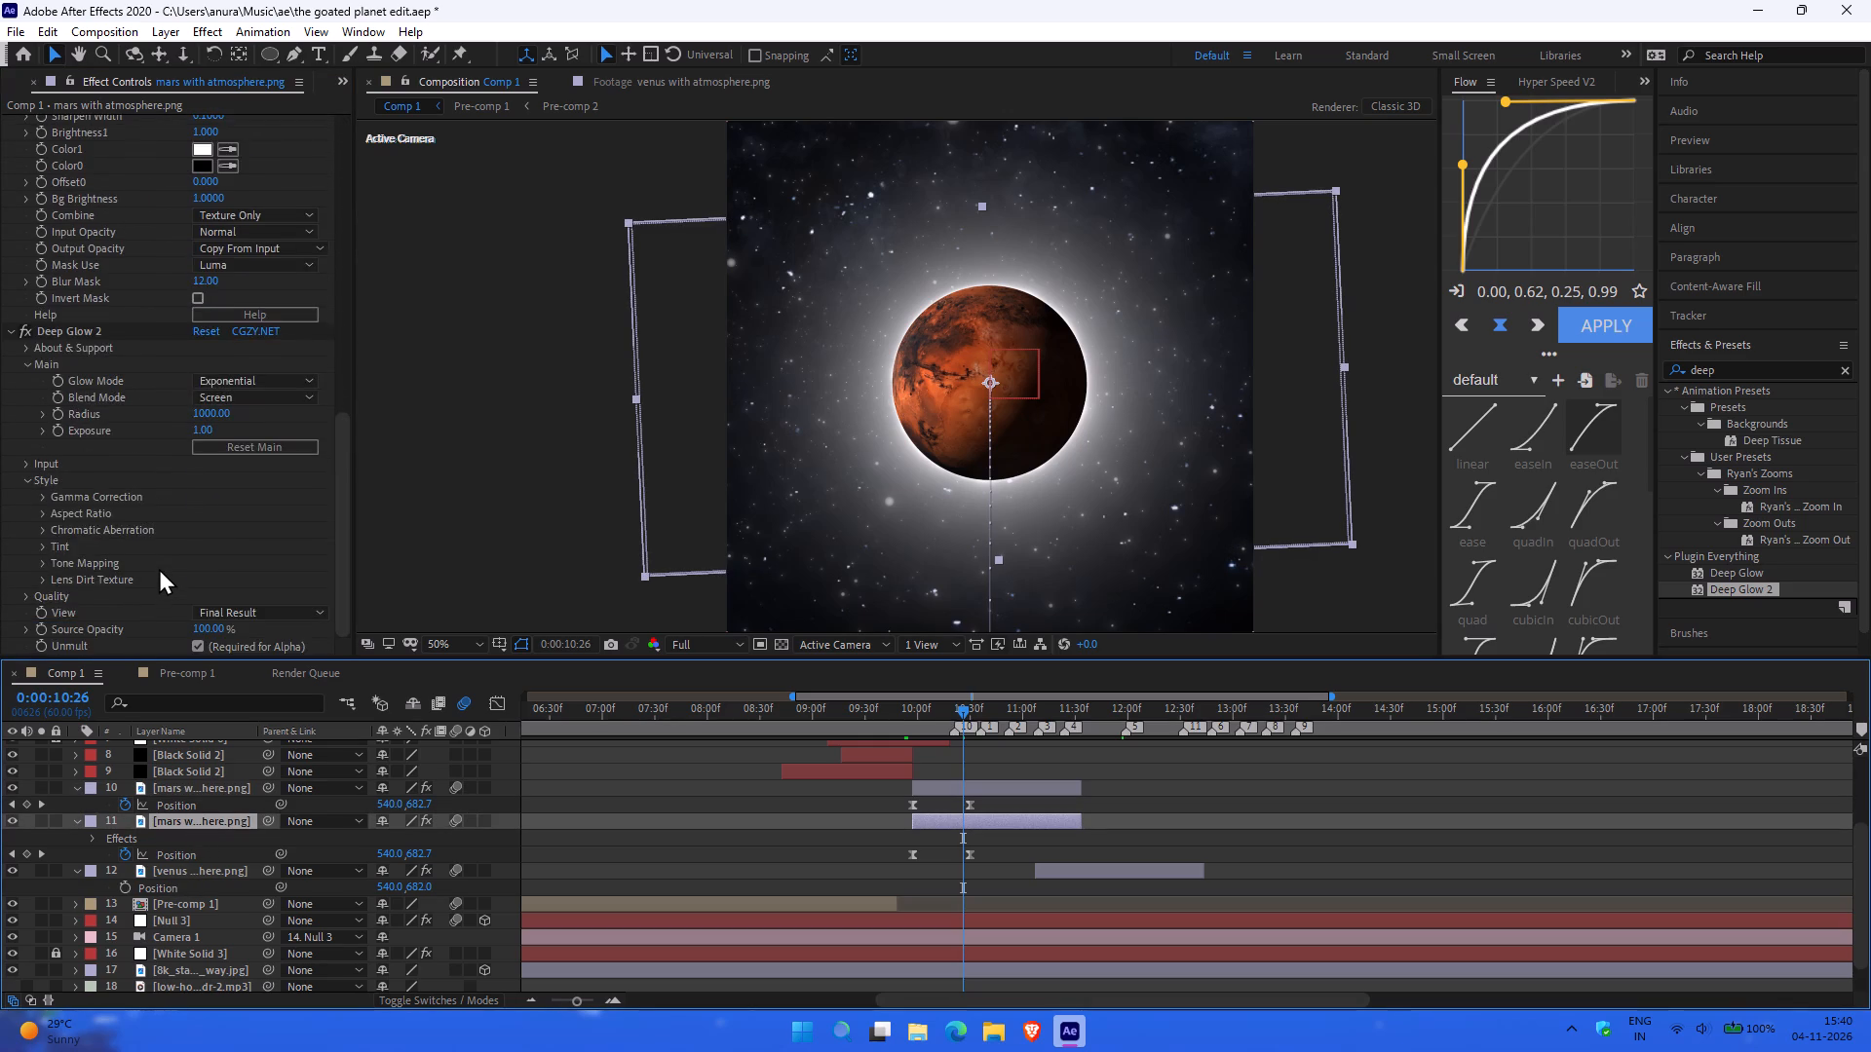
pyautogui.scroll(-1, 159, 568)
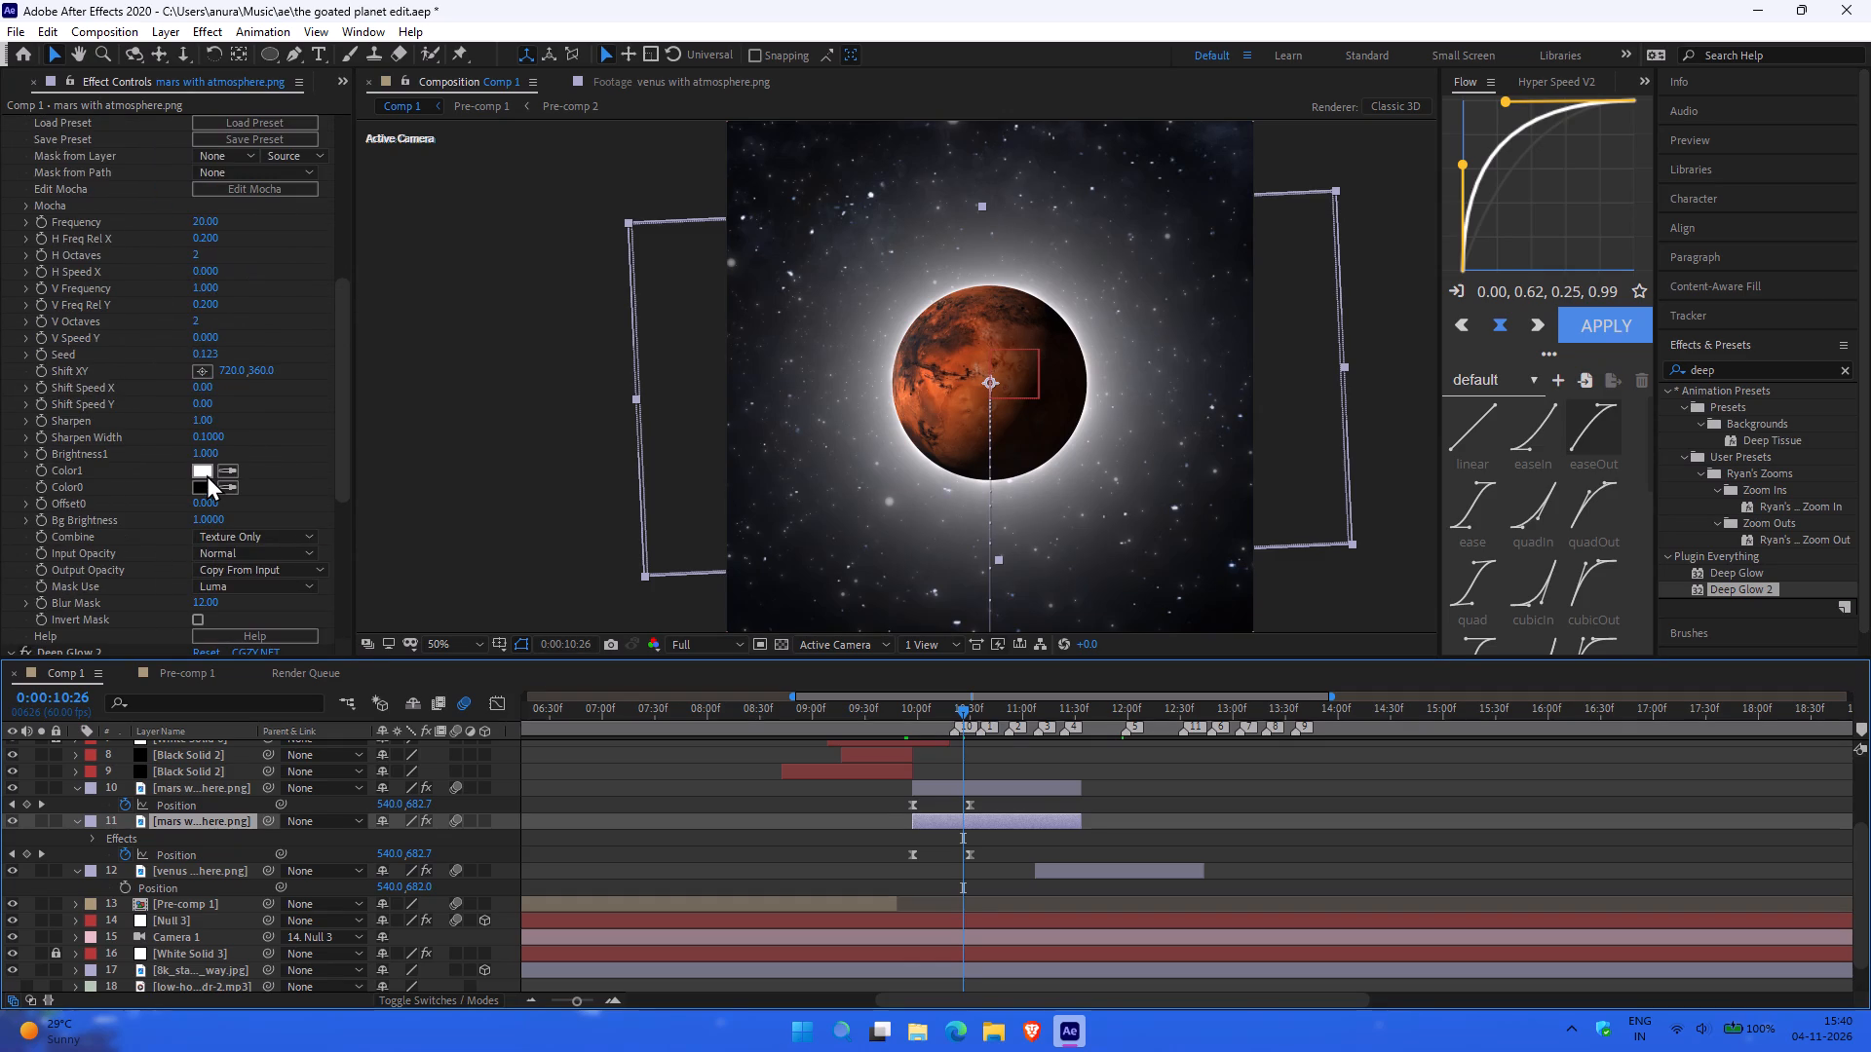
pyautogui.click(207, 474)
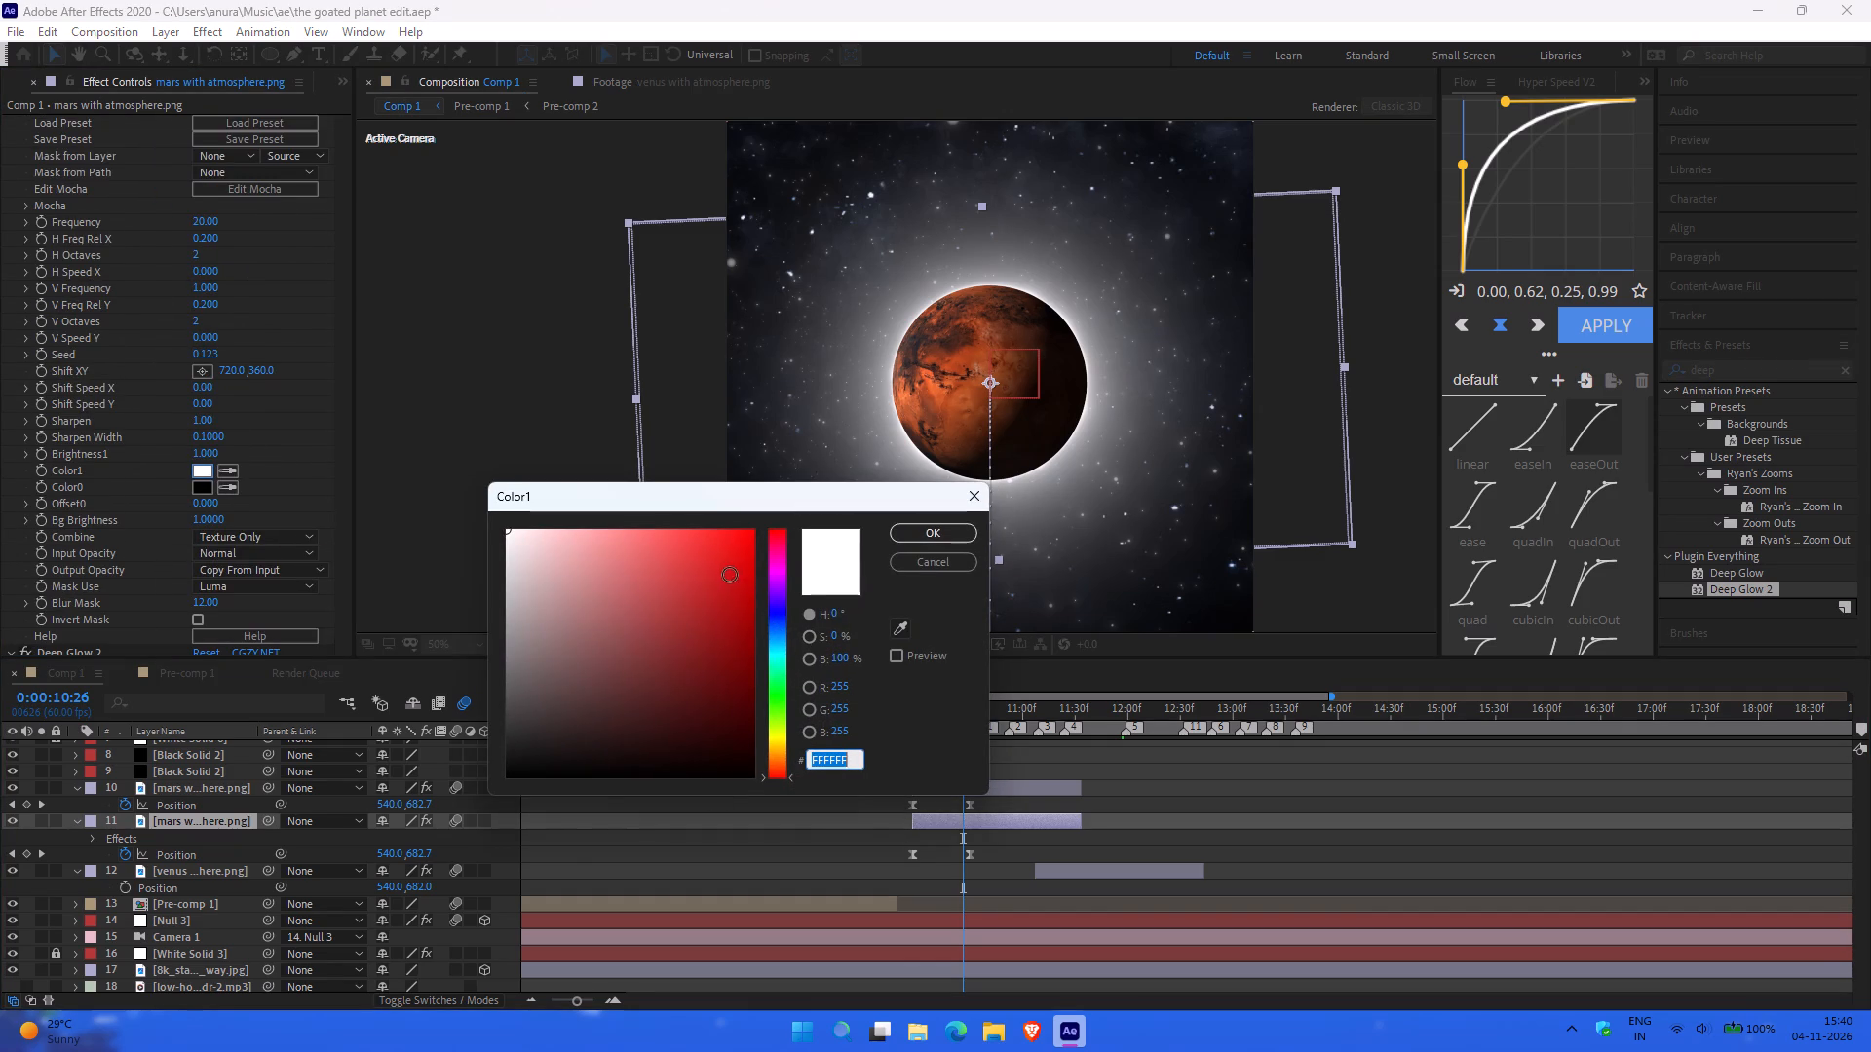
pyautogui.click(679, 651)
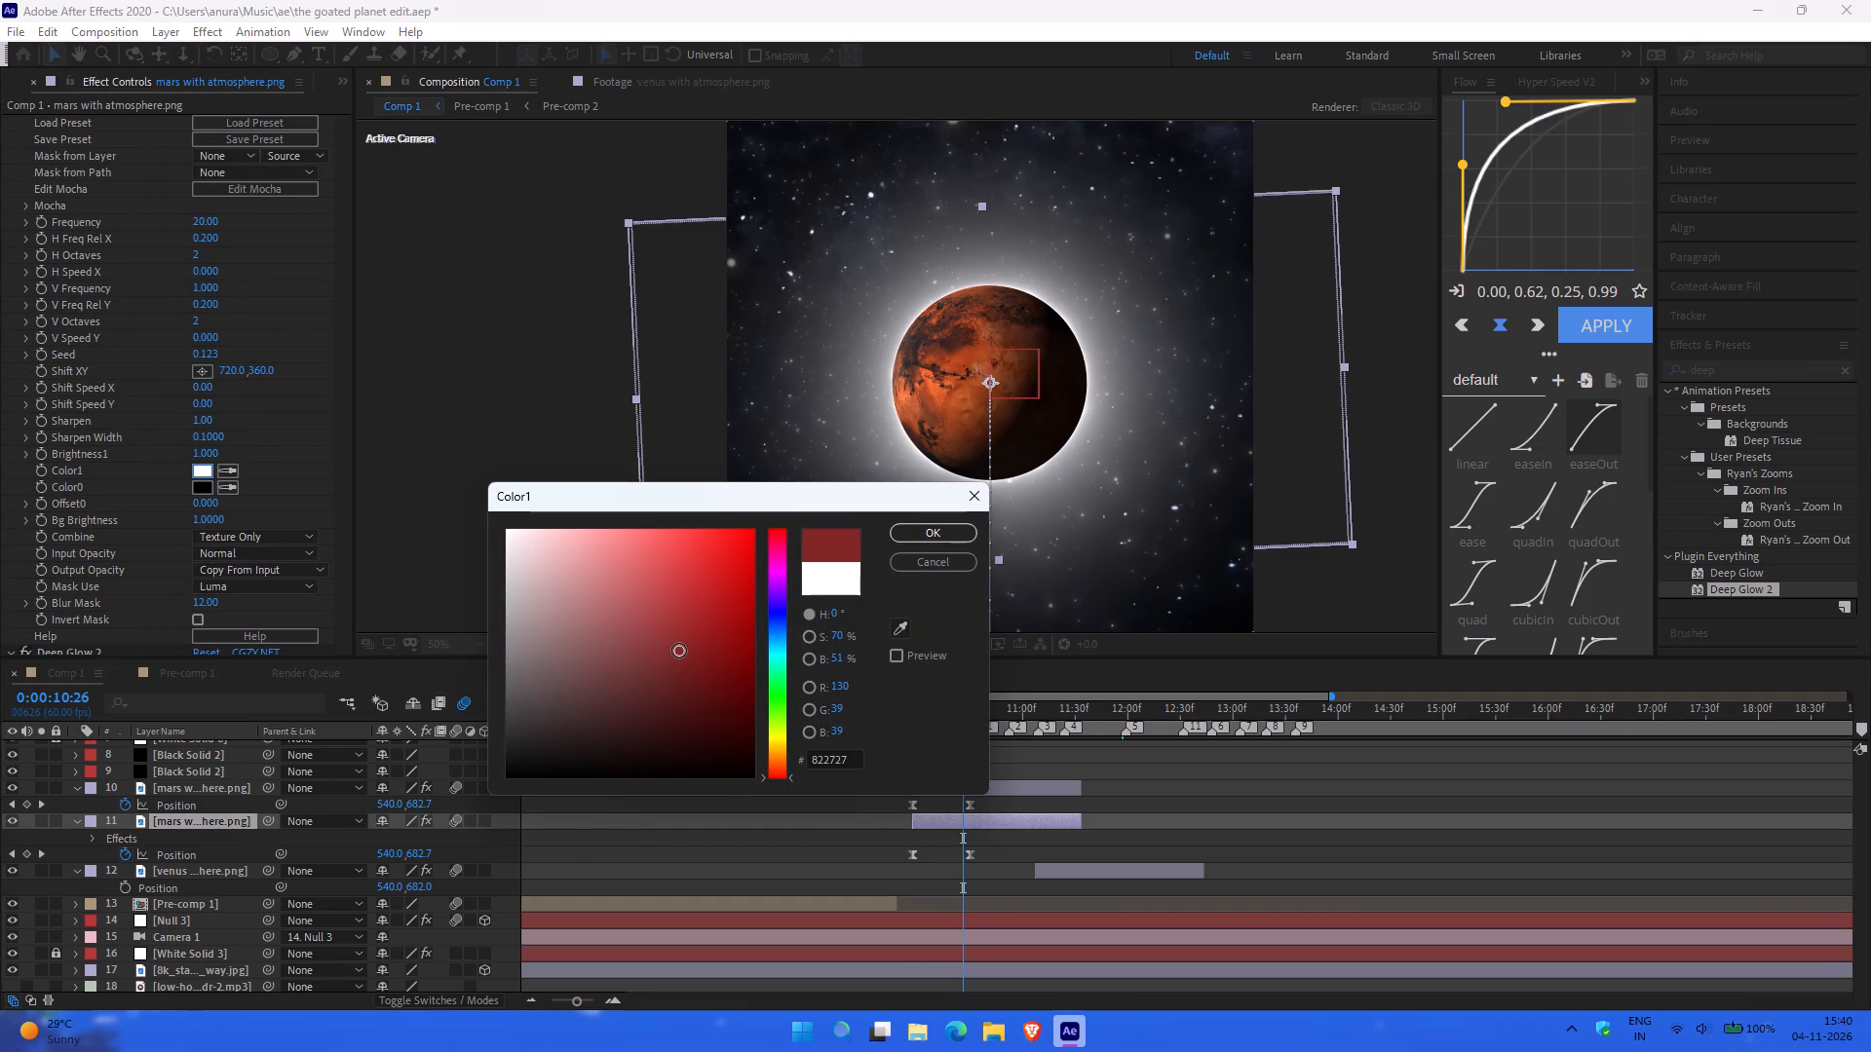
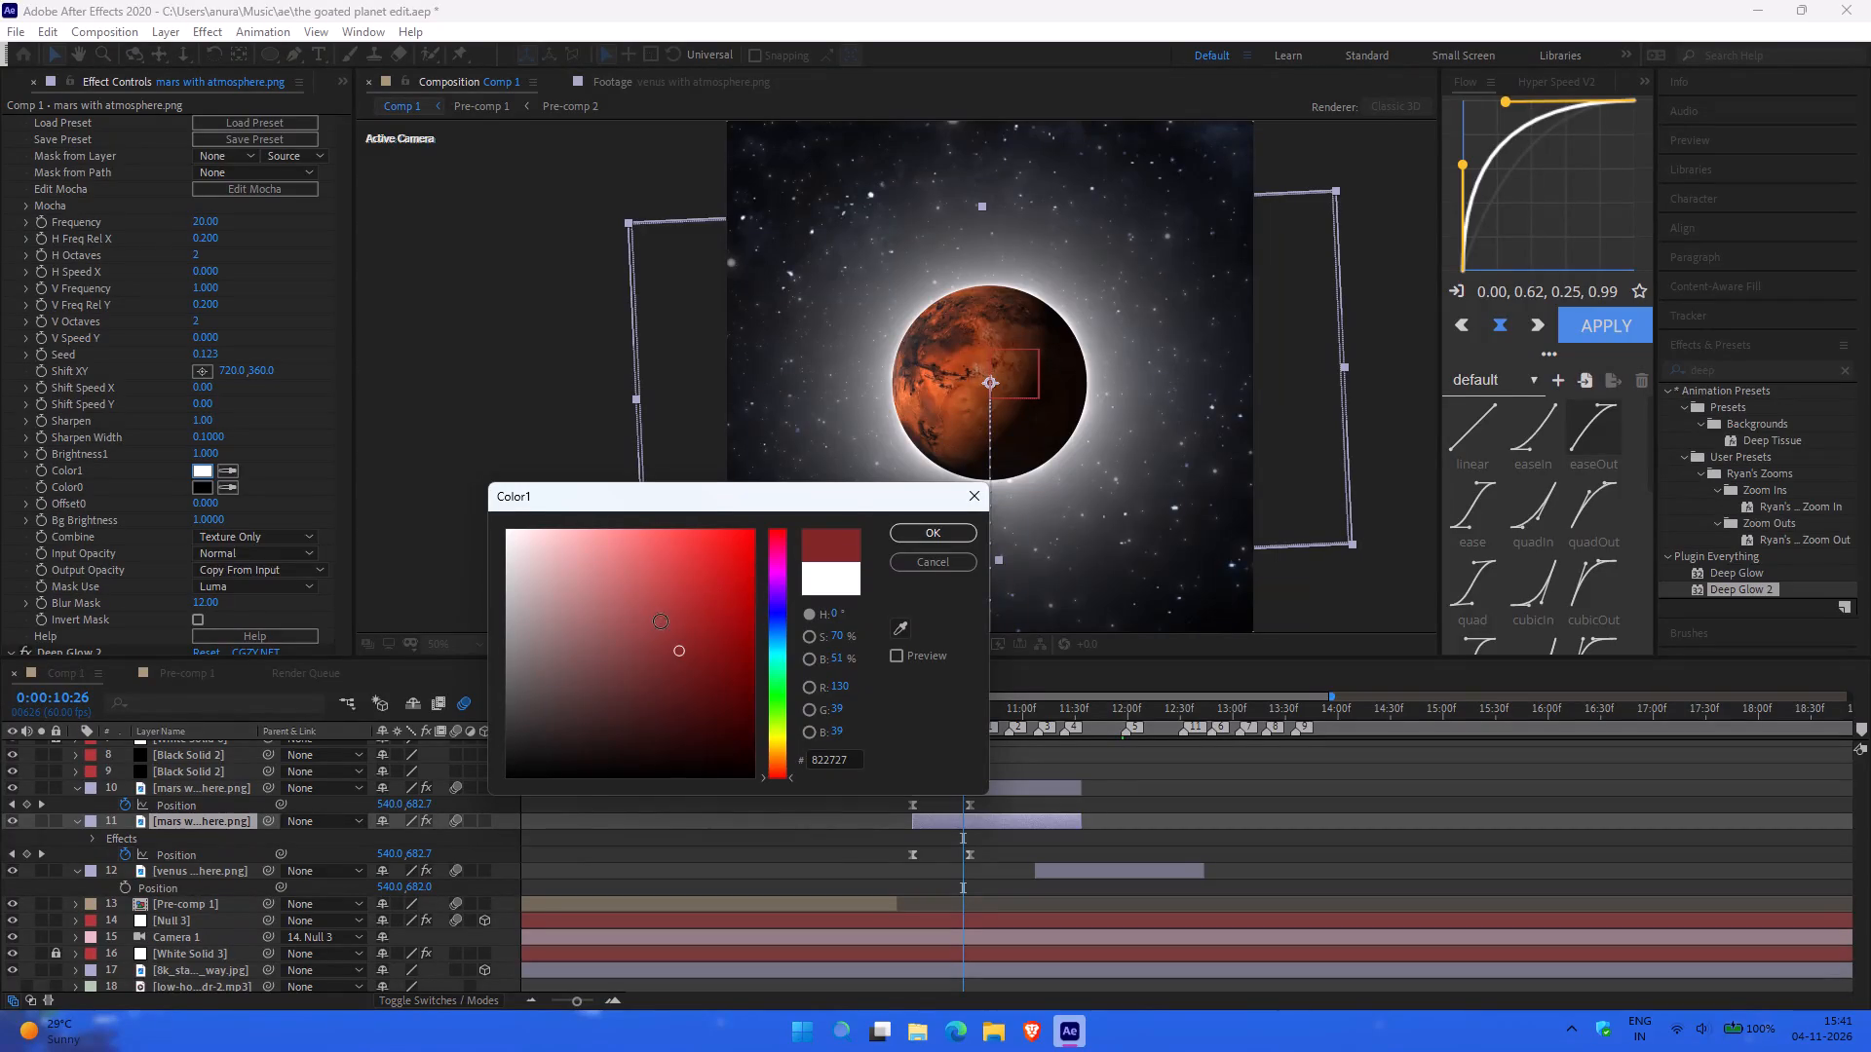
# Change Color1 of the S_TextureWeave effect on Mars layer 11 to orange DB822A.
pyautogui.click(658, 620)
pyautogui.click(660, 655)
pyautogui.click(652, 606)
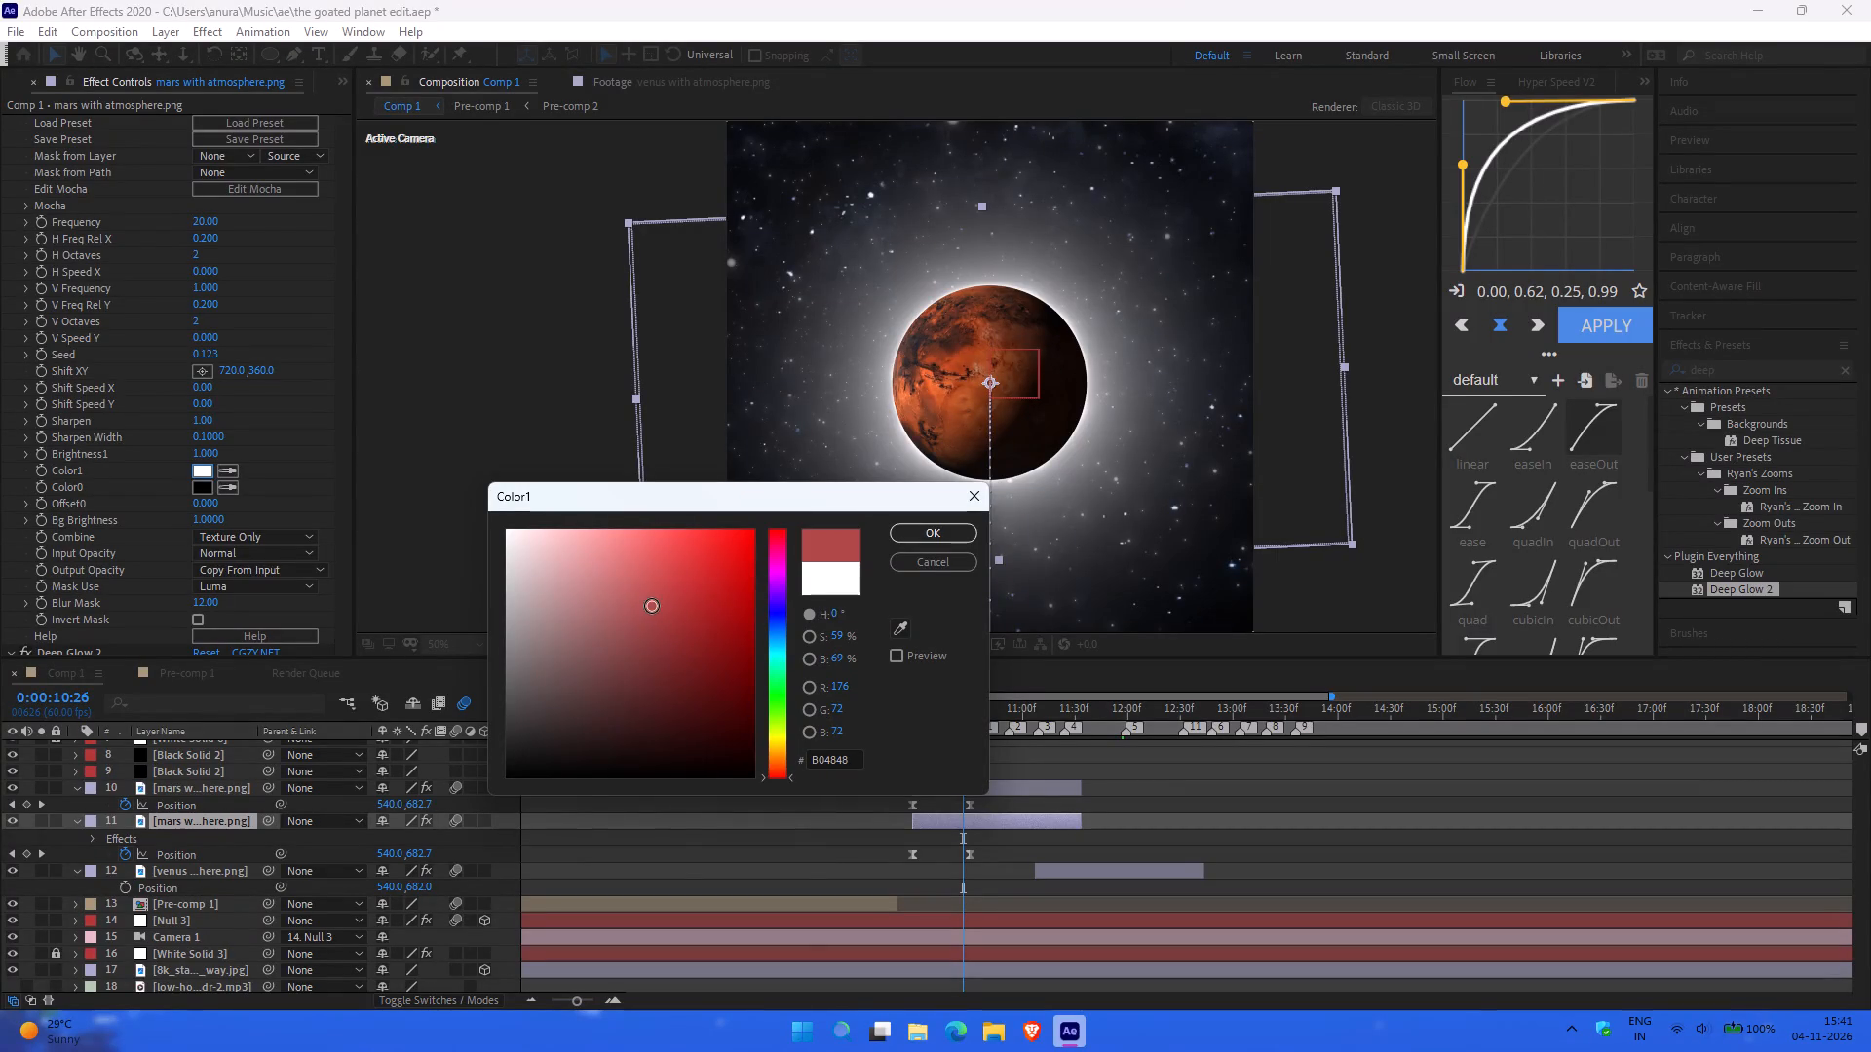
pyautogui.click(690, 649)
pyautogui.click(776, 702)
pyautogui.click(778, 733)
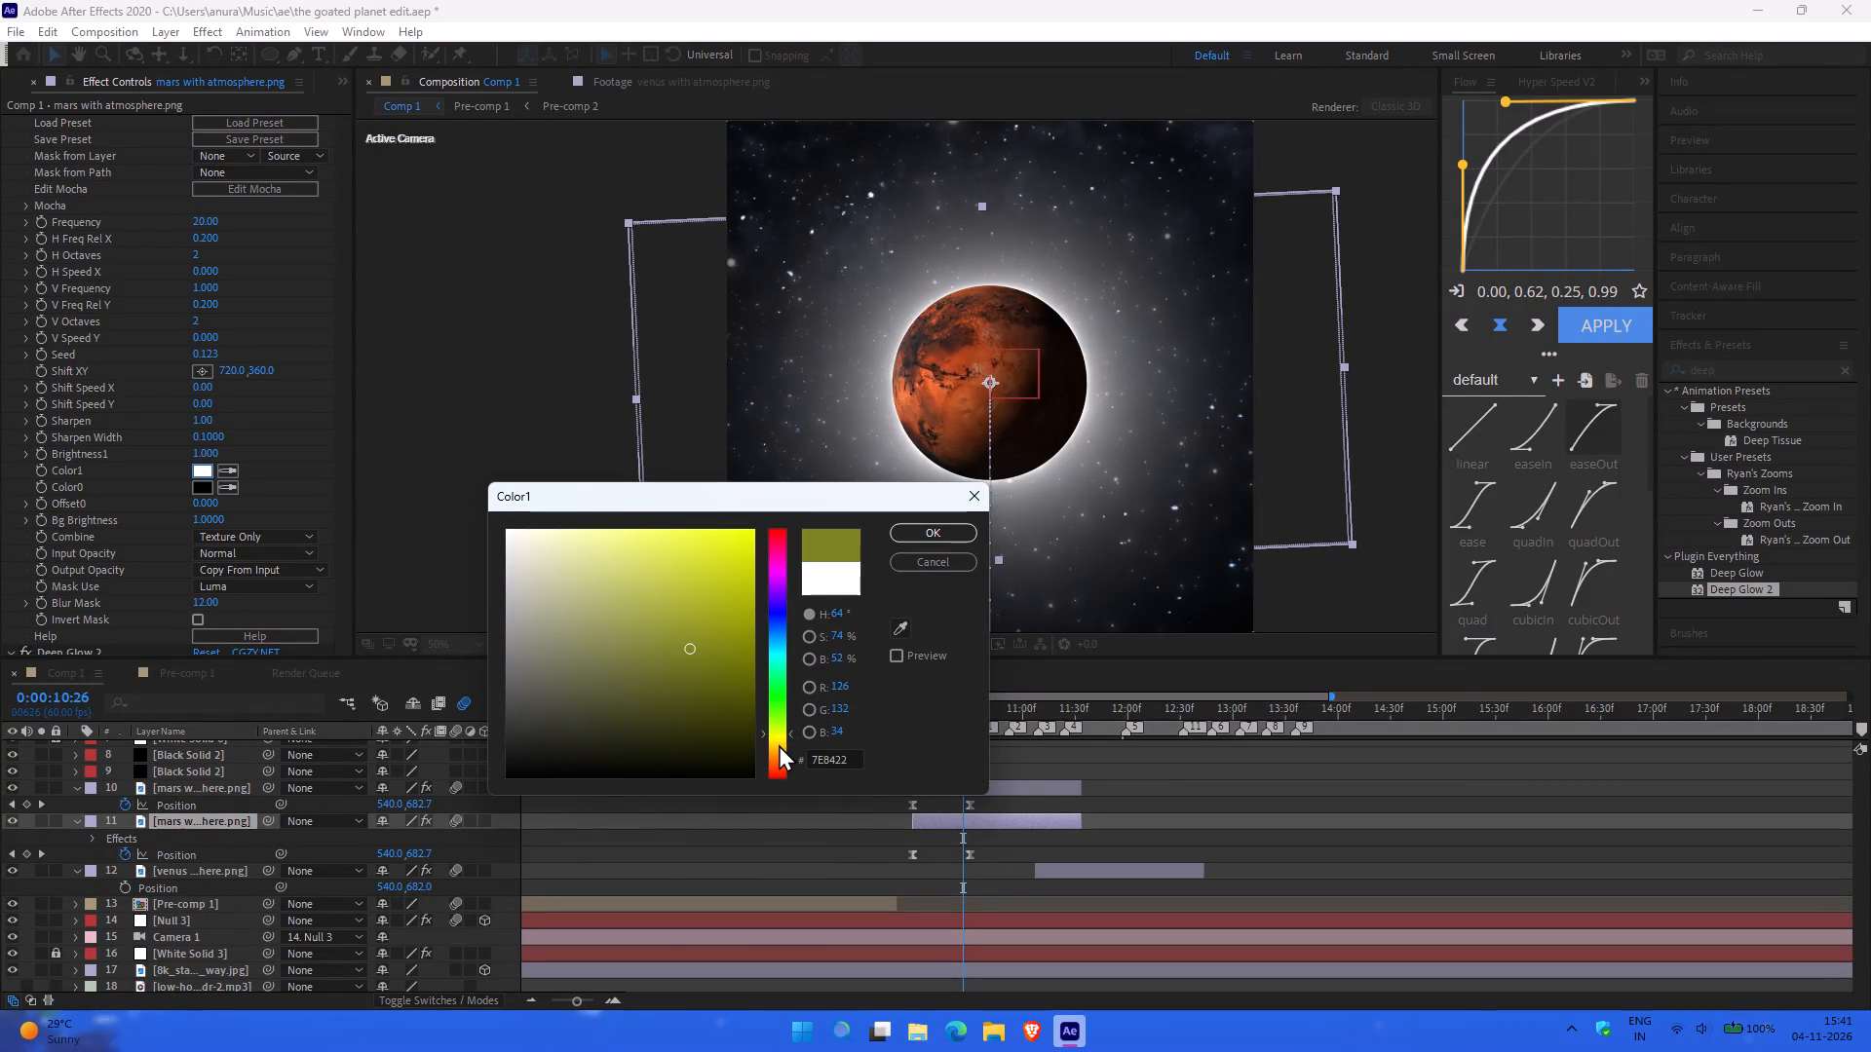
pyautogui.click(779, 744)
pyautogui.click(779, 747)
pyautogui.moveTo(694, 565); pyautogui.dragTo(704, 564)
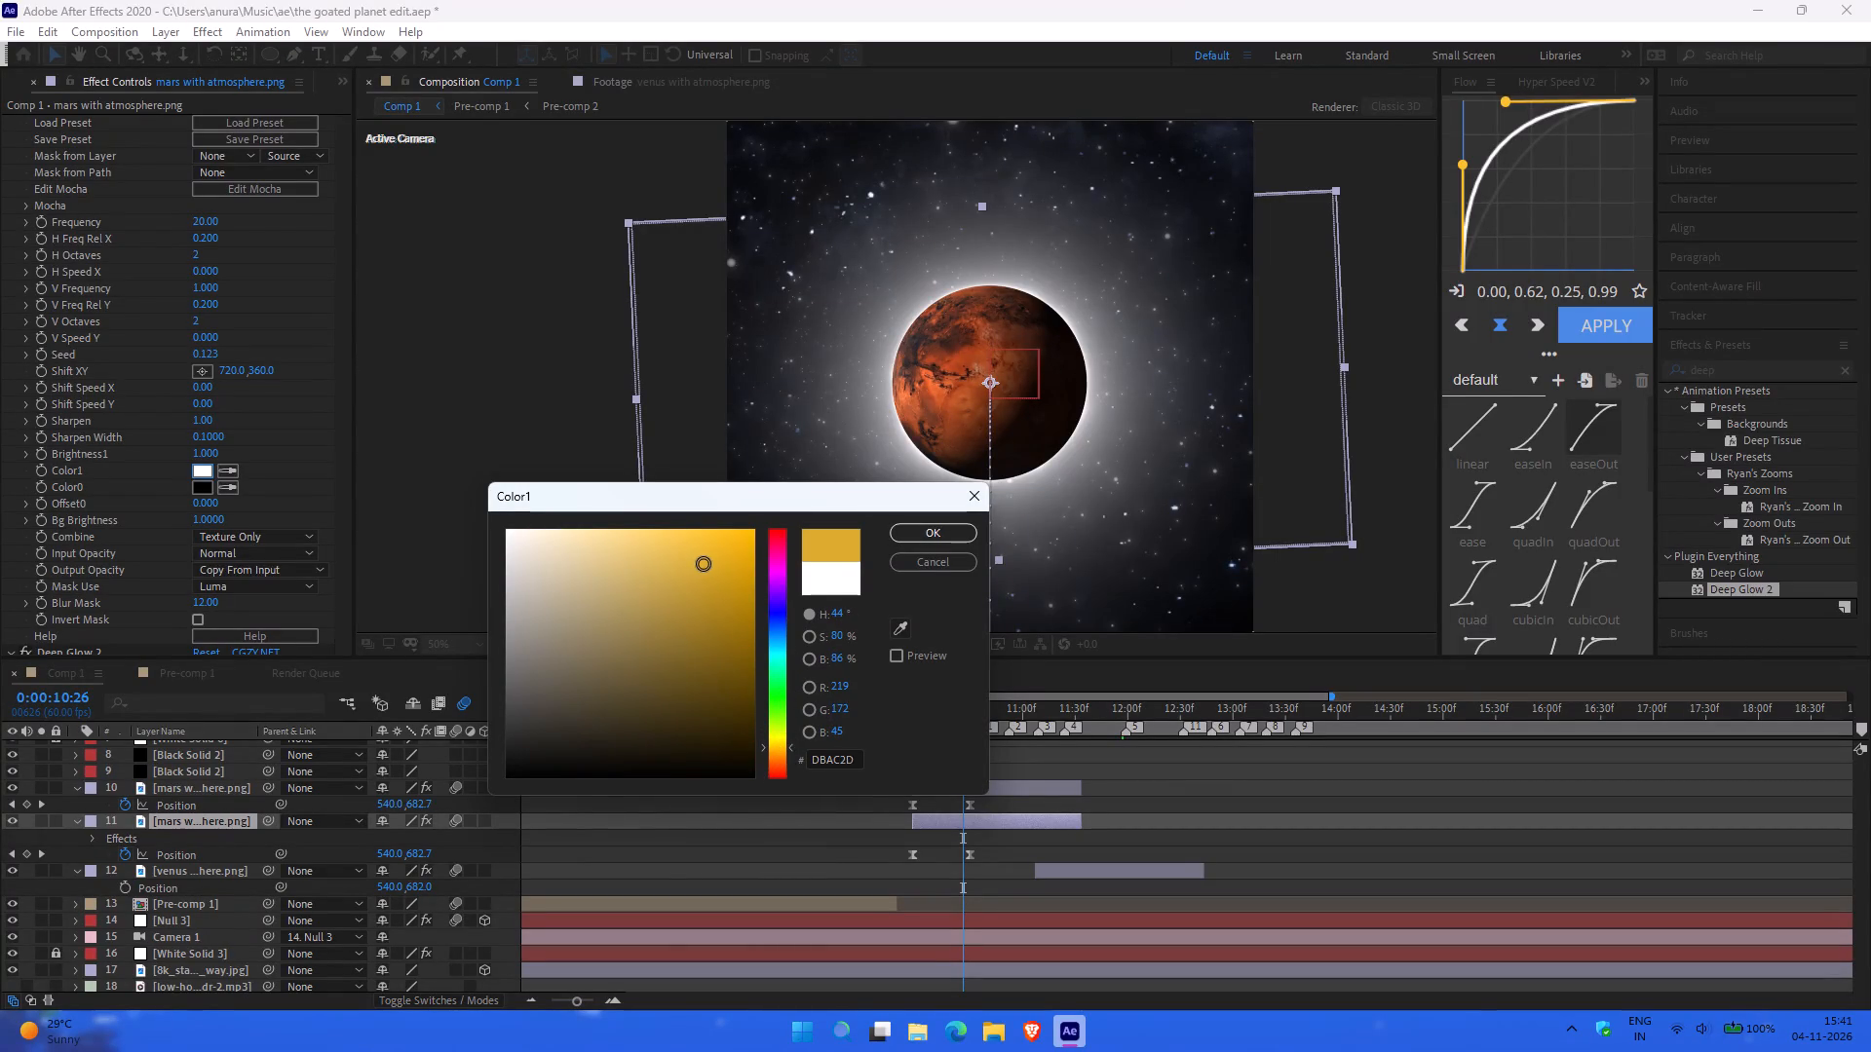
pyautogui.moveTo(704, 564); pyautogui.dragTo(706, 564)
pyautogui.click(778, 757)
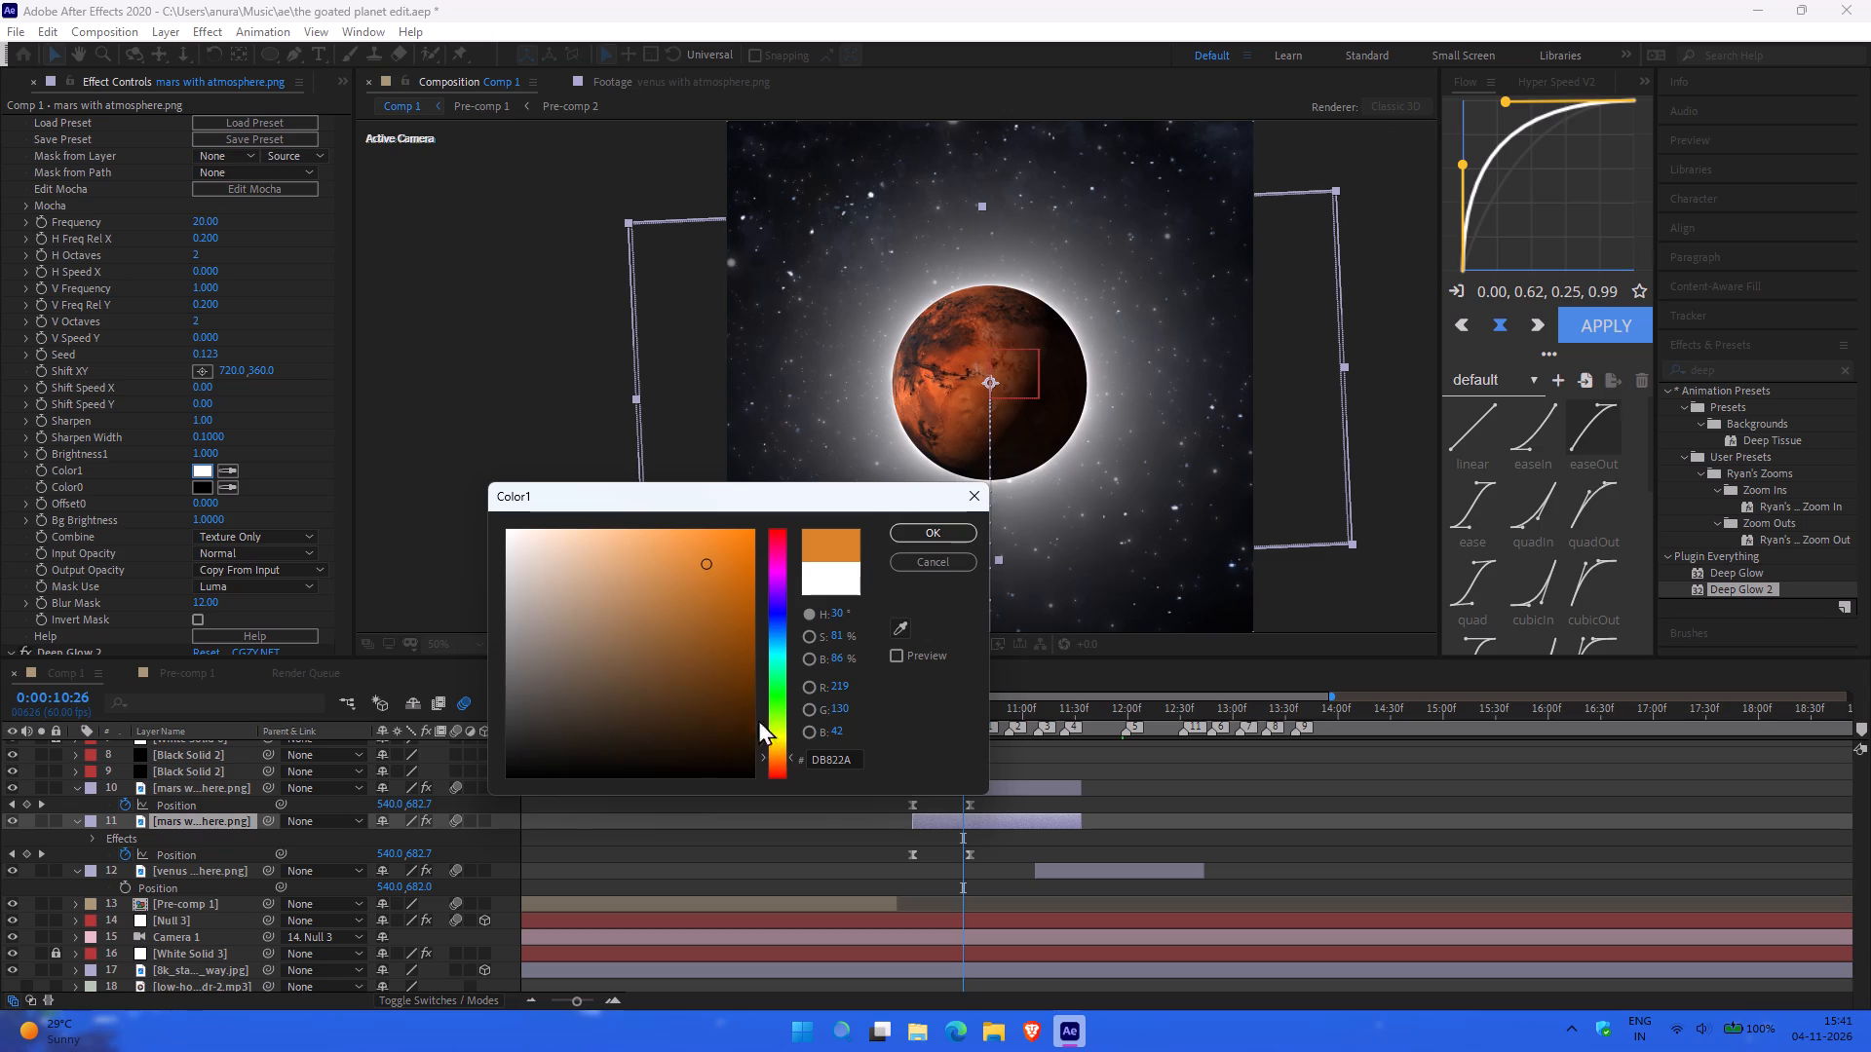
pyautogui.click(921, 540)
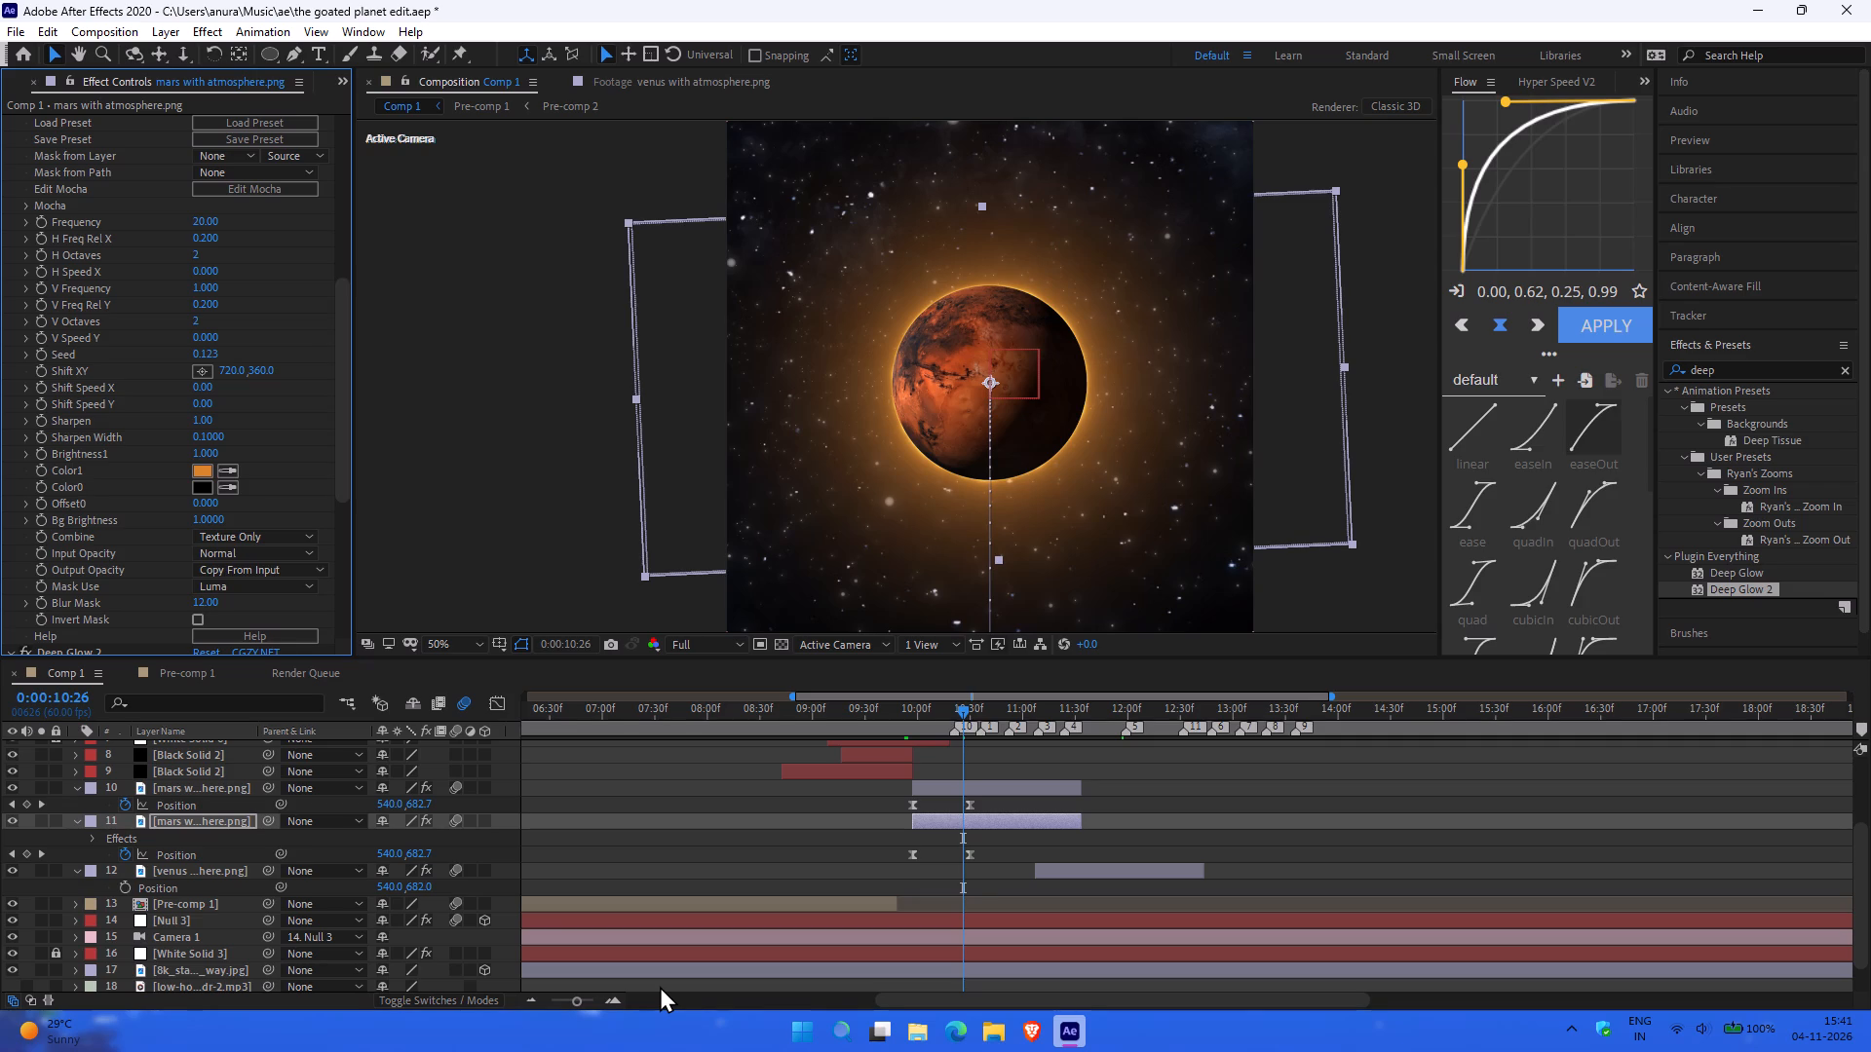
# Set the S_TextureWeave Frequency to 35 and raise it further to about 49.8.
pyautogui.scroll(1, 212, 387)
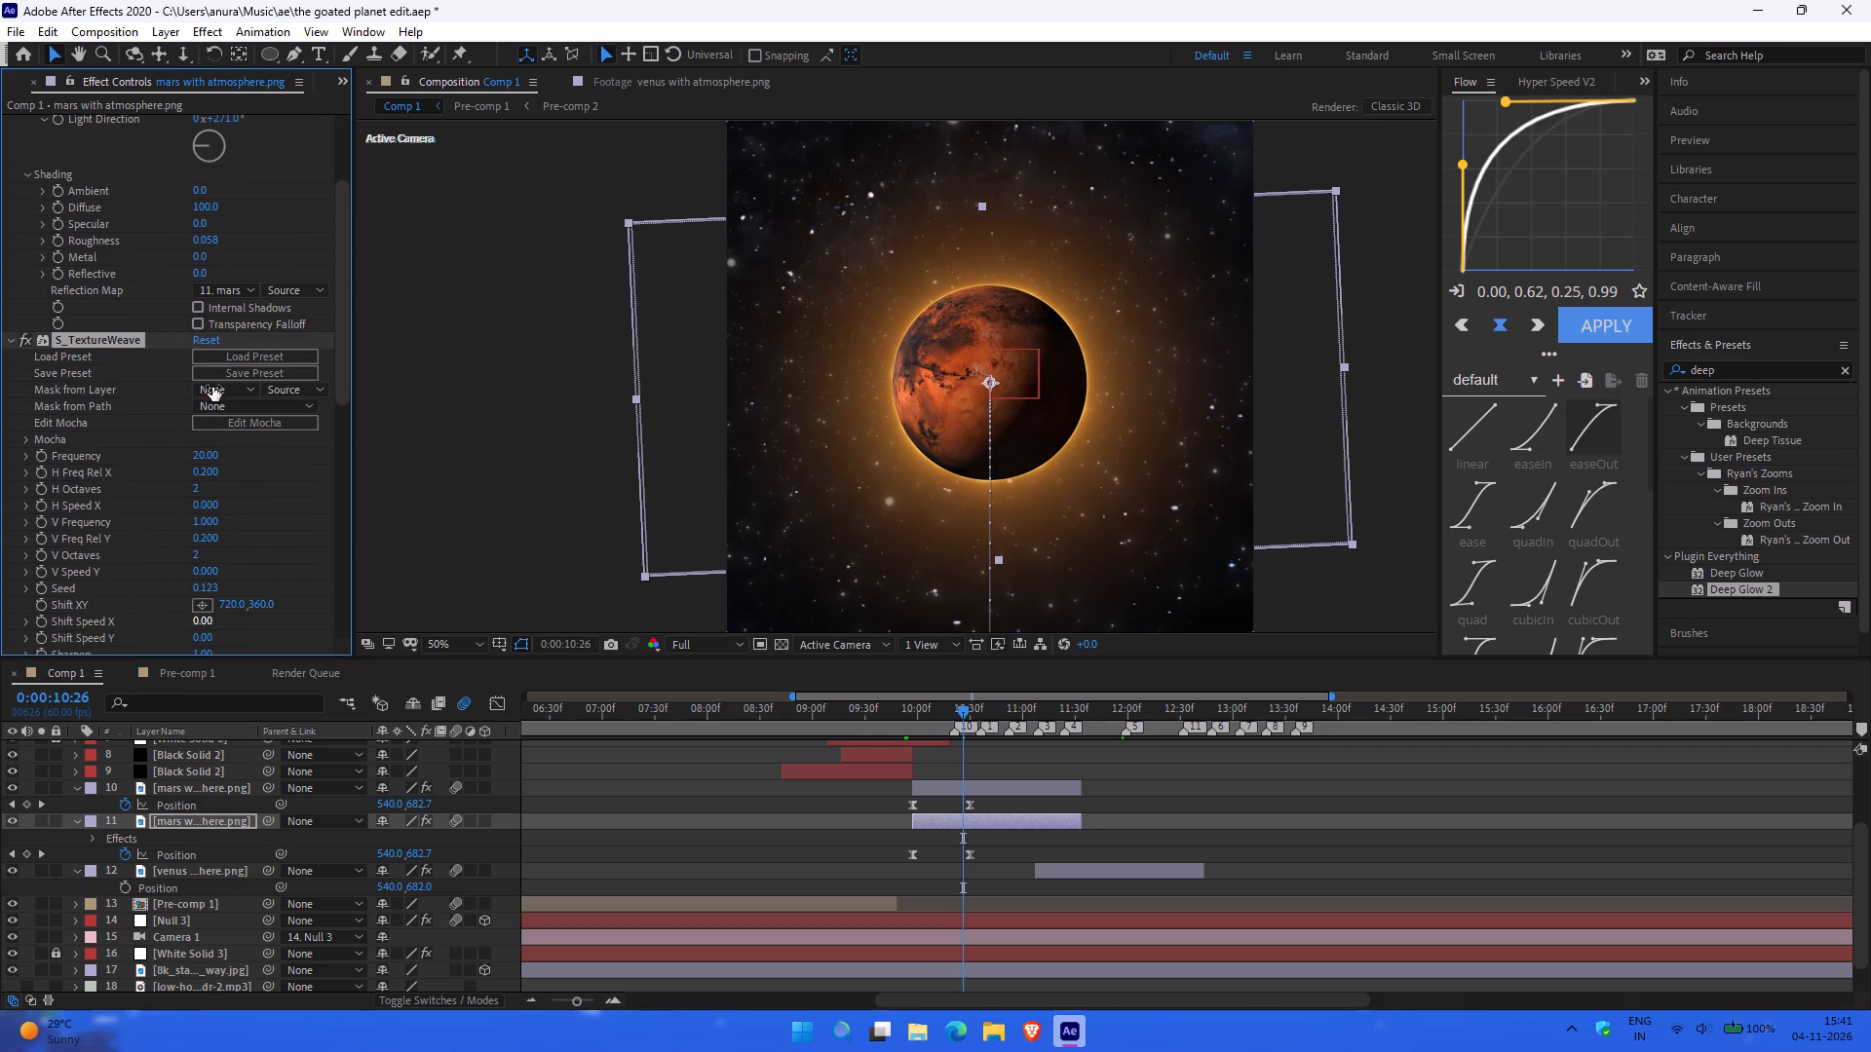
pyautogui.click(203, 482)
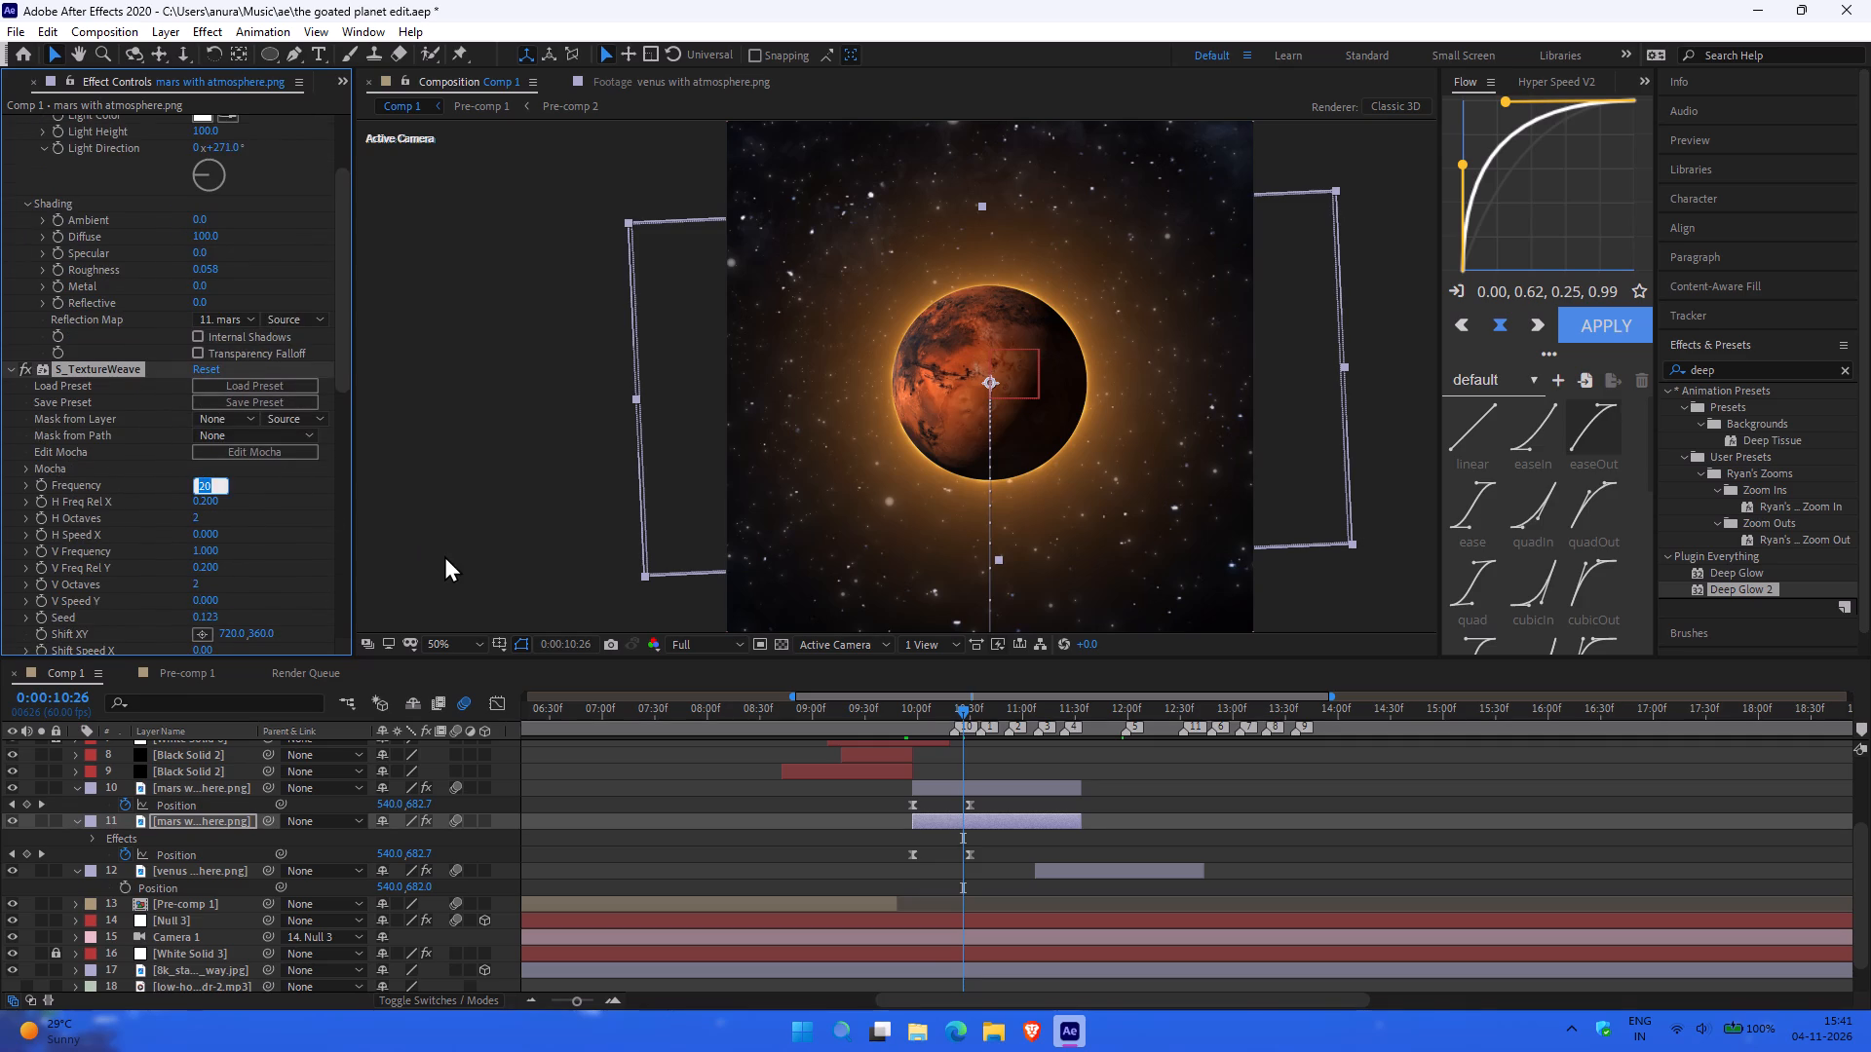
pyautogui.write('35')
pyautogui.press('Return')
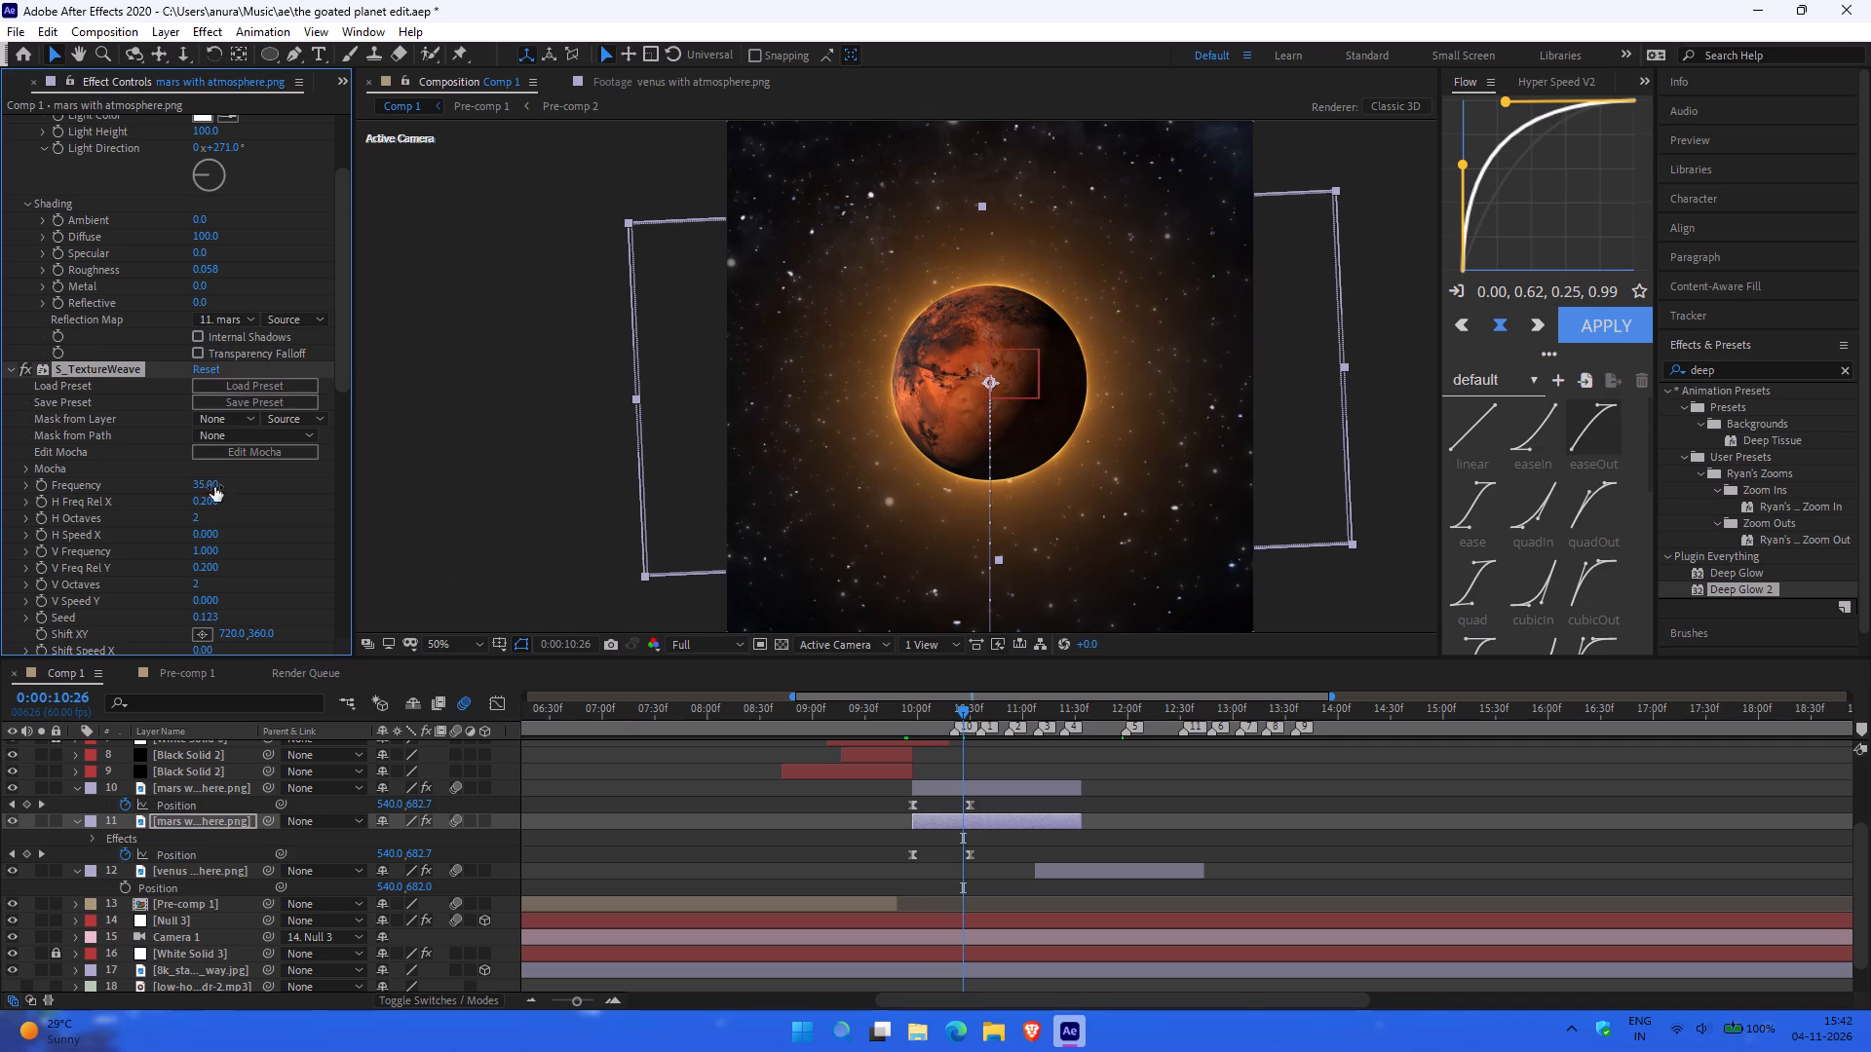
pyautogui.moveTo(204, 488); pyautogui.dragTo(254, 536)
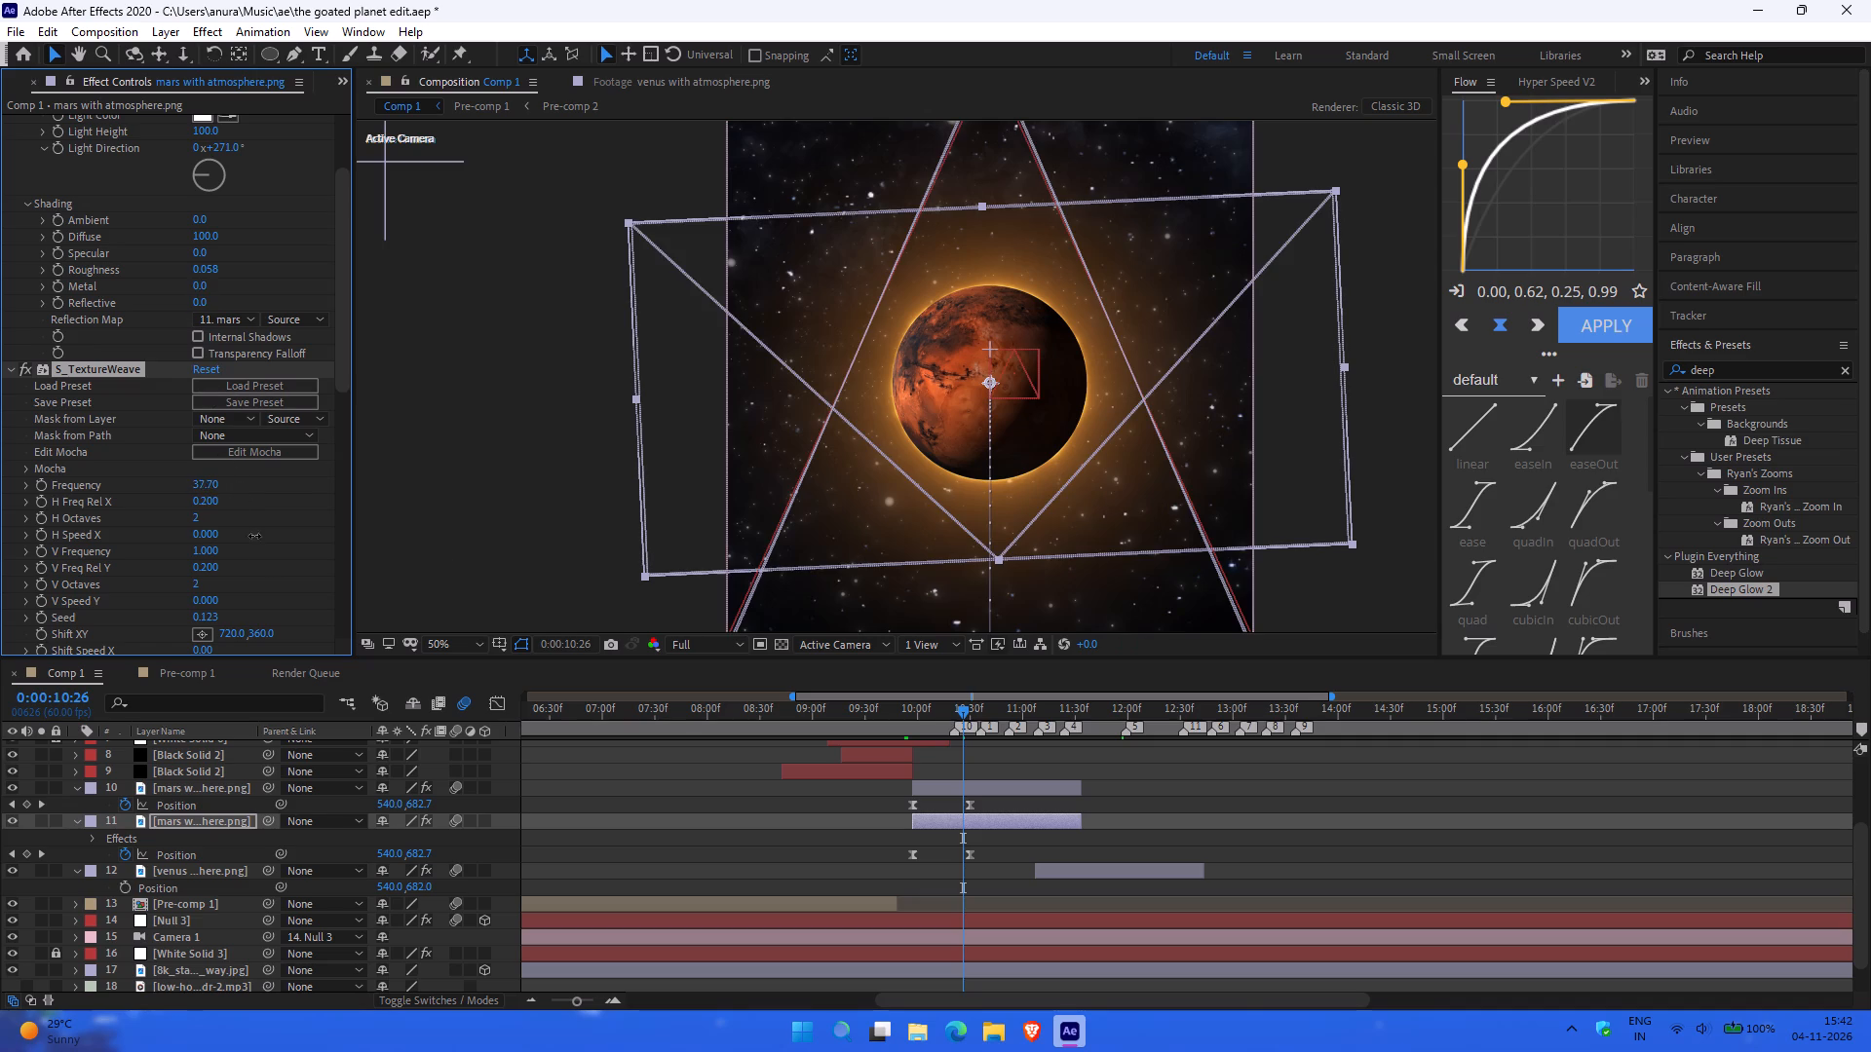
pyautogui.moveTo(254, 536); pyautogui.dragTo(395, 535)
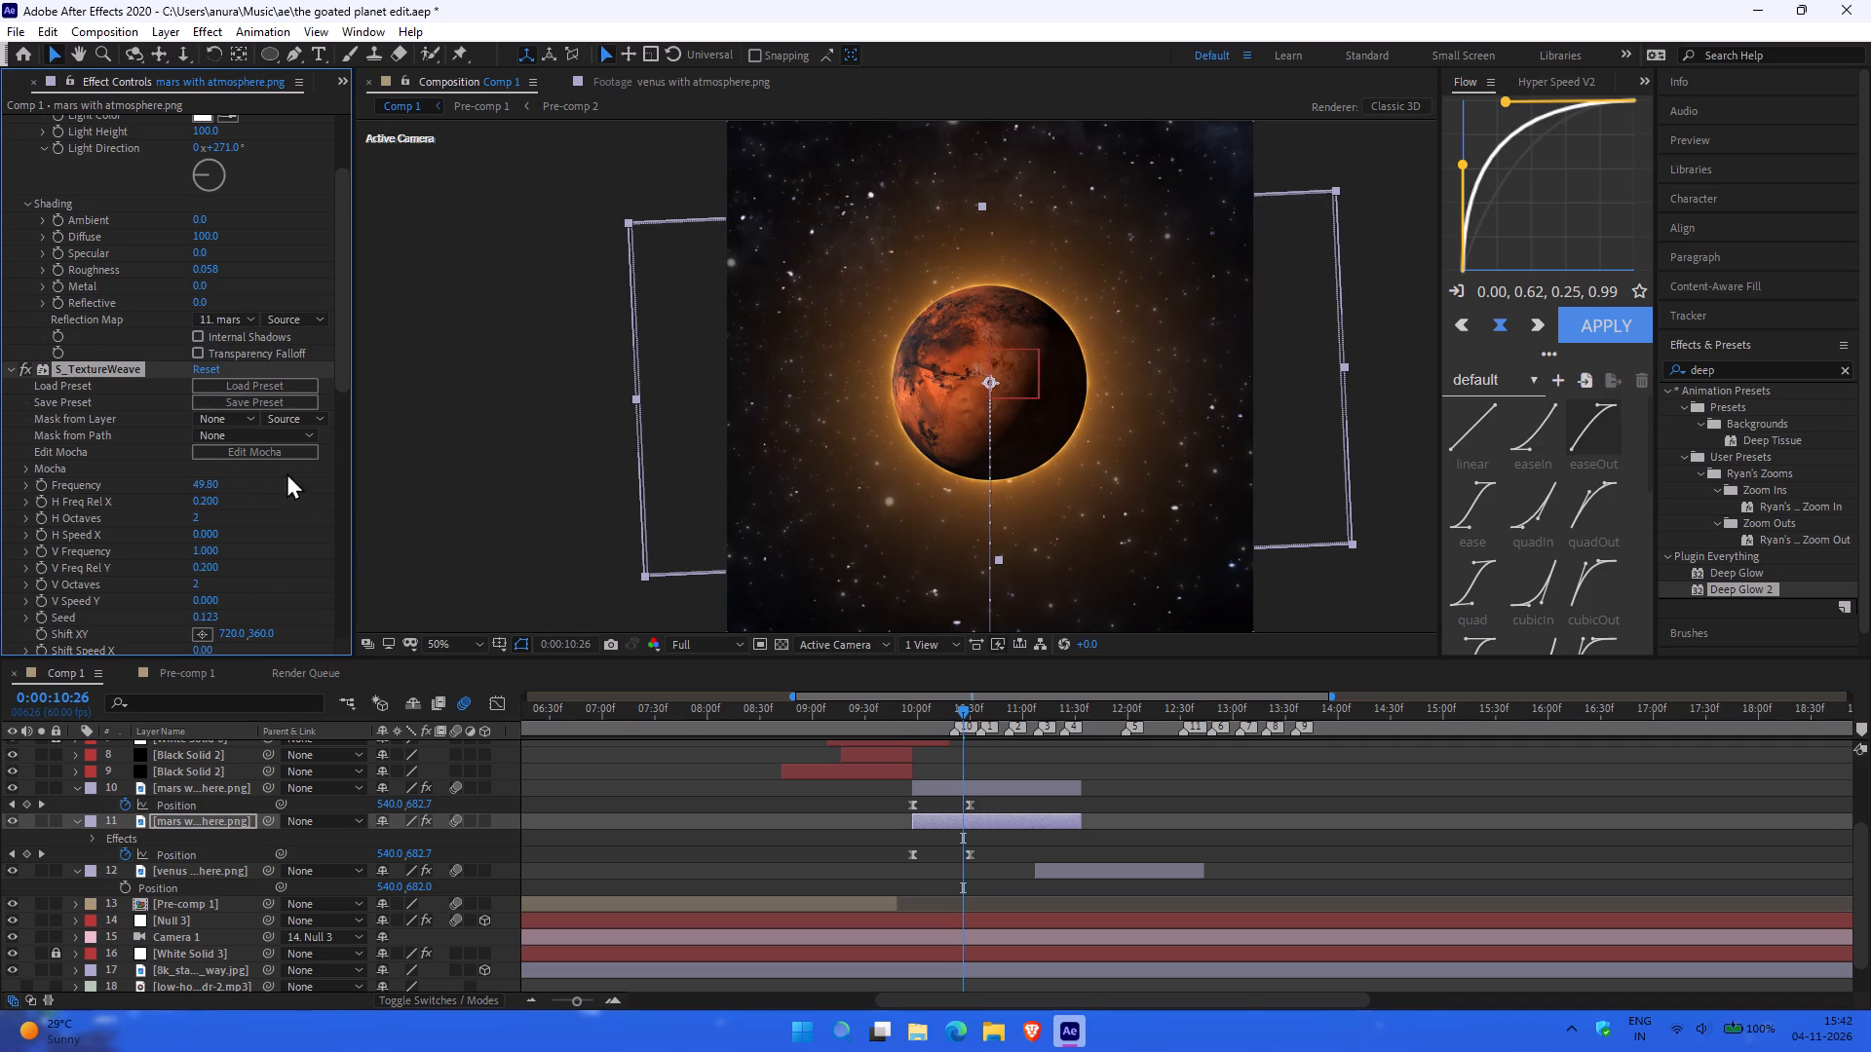
# Delete the Deep Glow 2 and S_TextureWeave effects from the Mars image on layer 11.
pyautogui.scroll(-3, 253, 508)
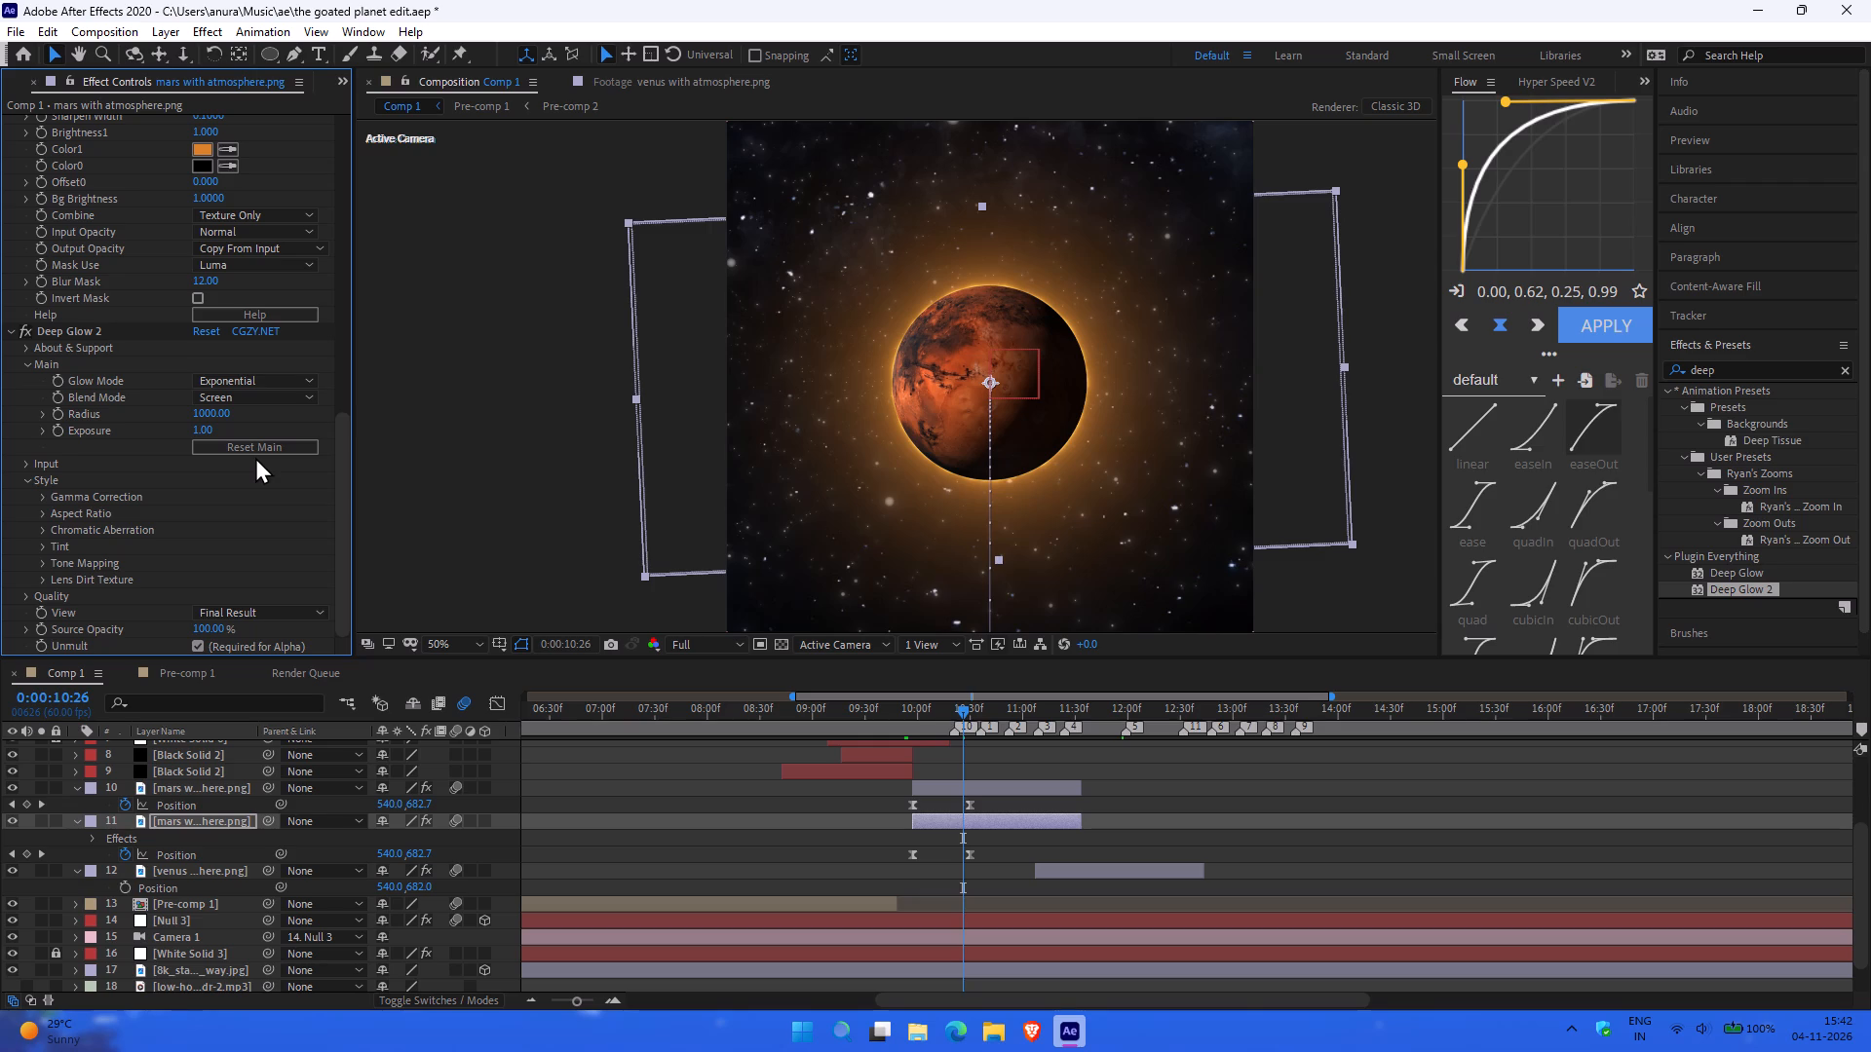
pyautogui.click(97, 329)
pyautogui.press('BackSpace')
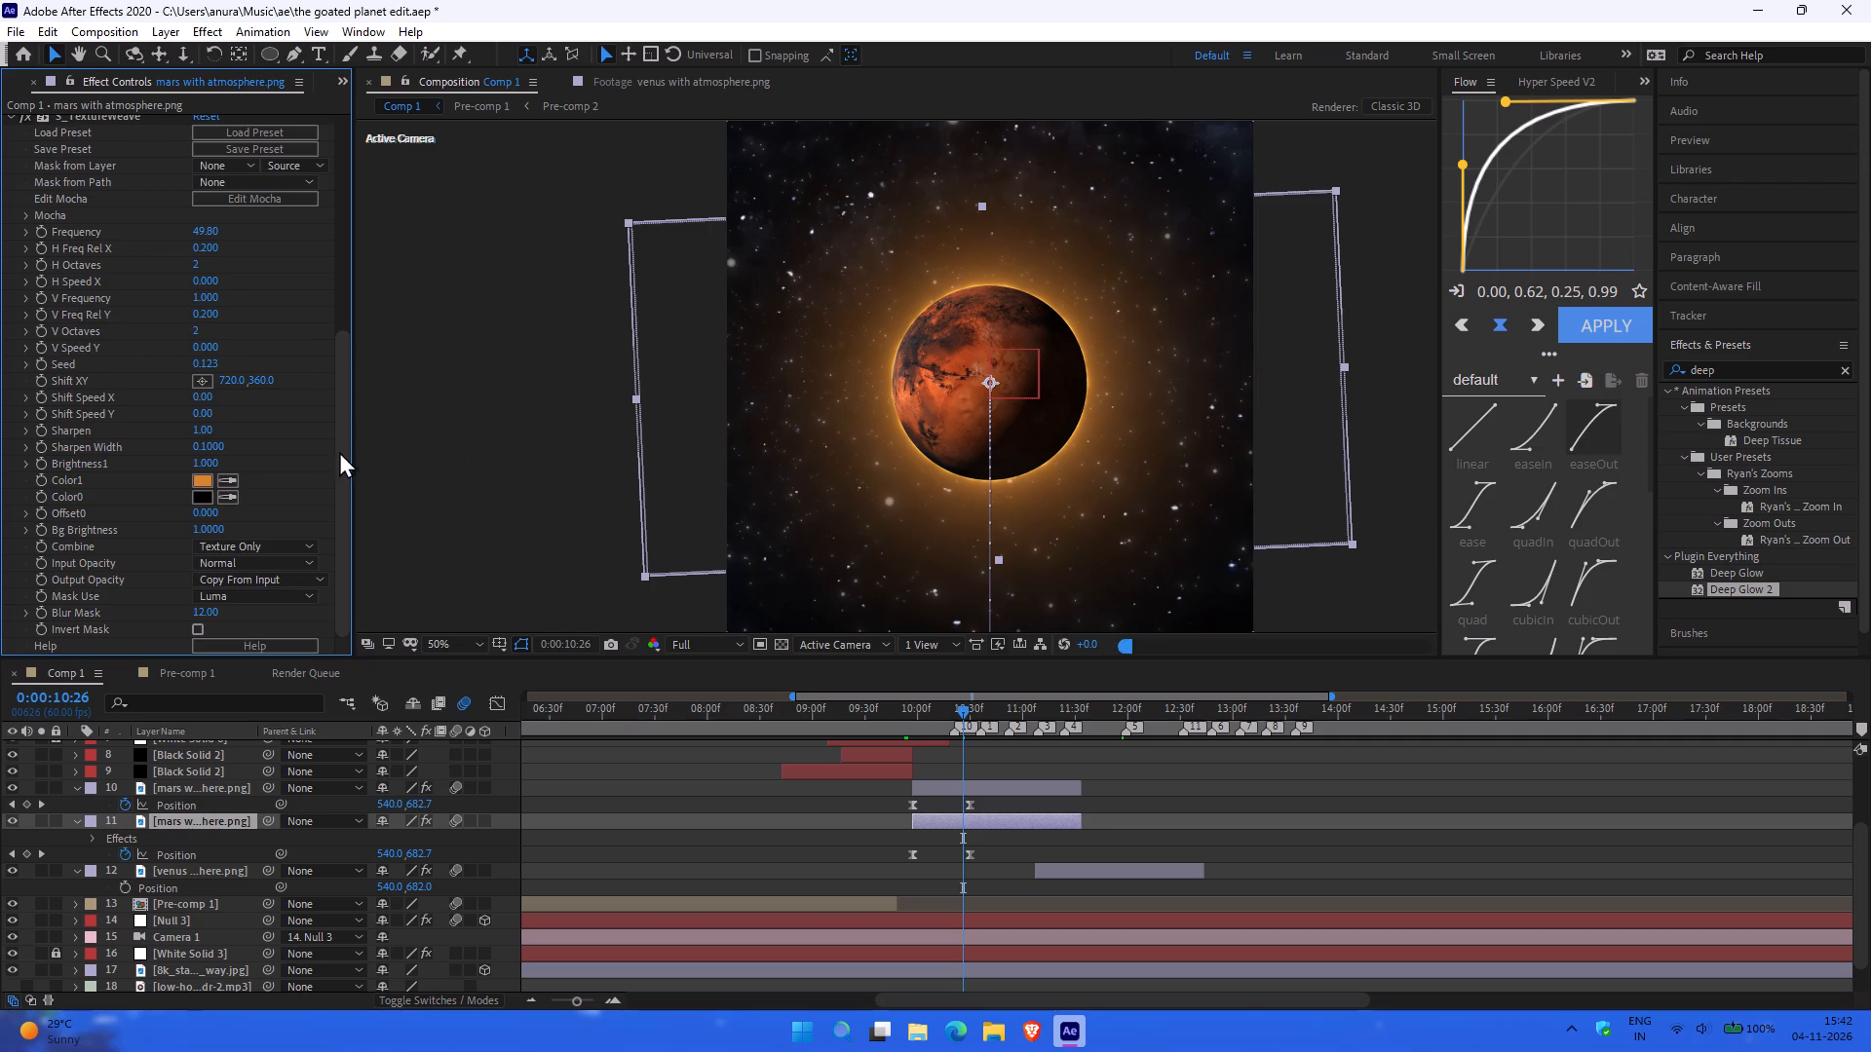
pyautogui.scroll(1, 129, 337)
pyautogui.click(91, 265)
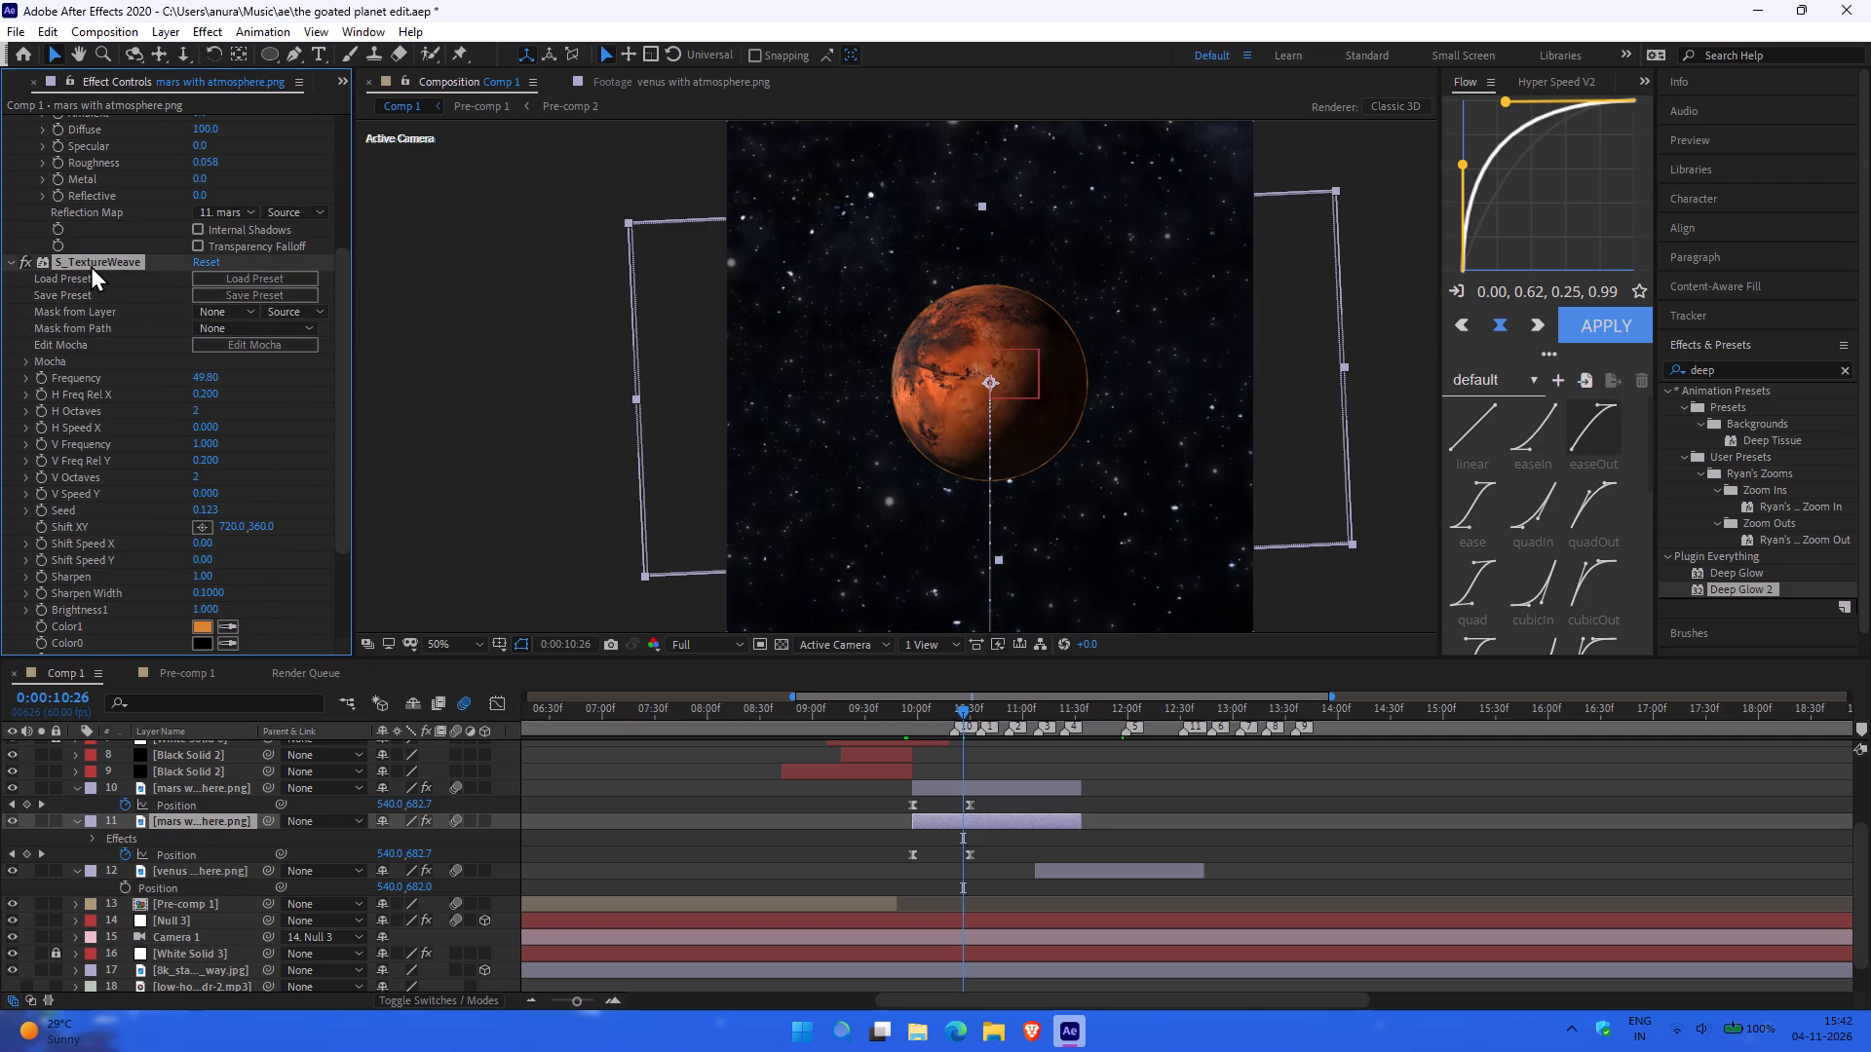
pyautogui.press('BackSpace')
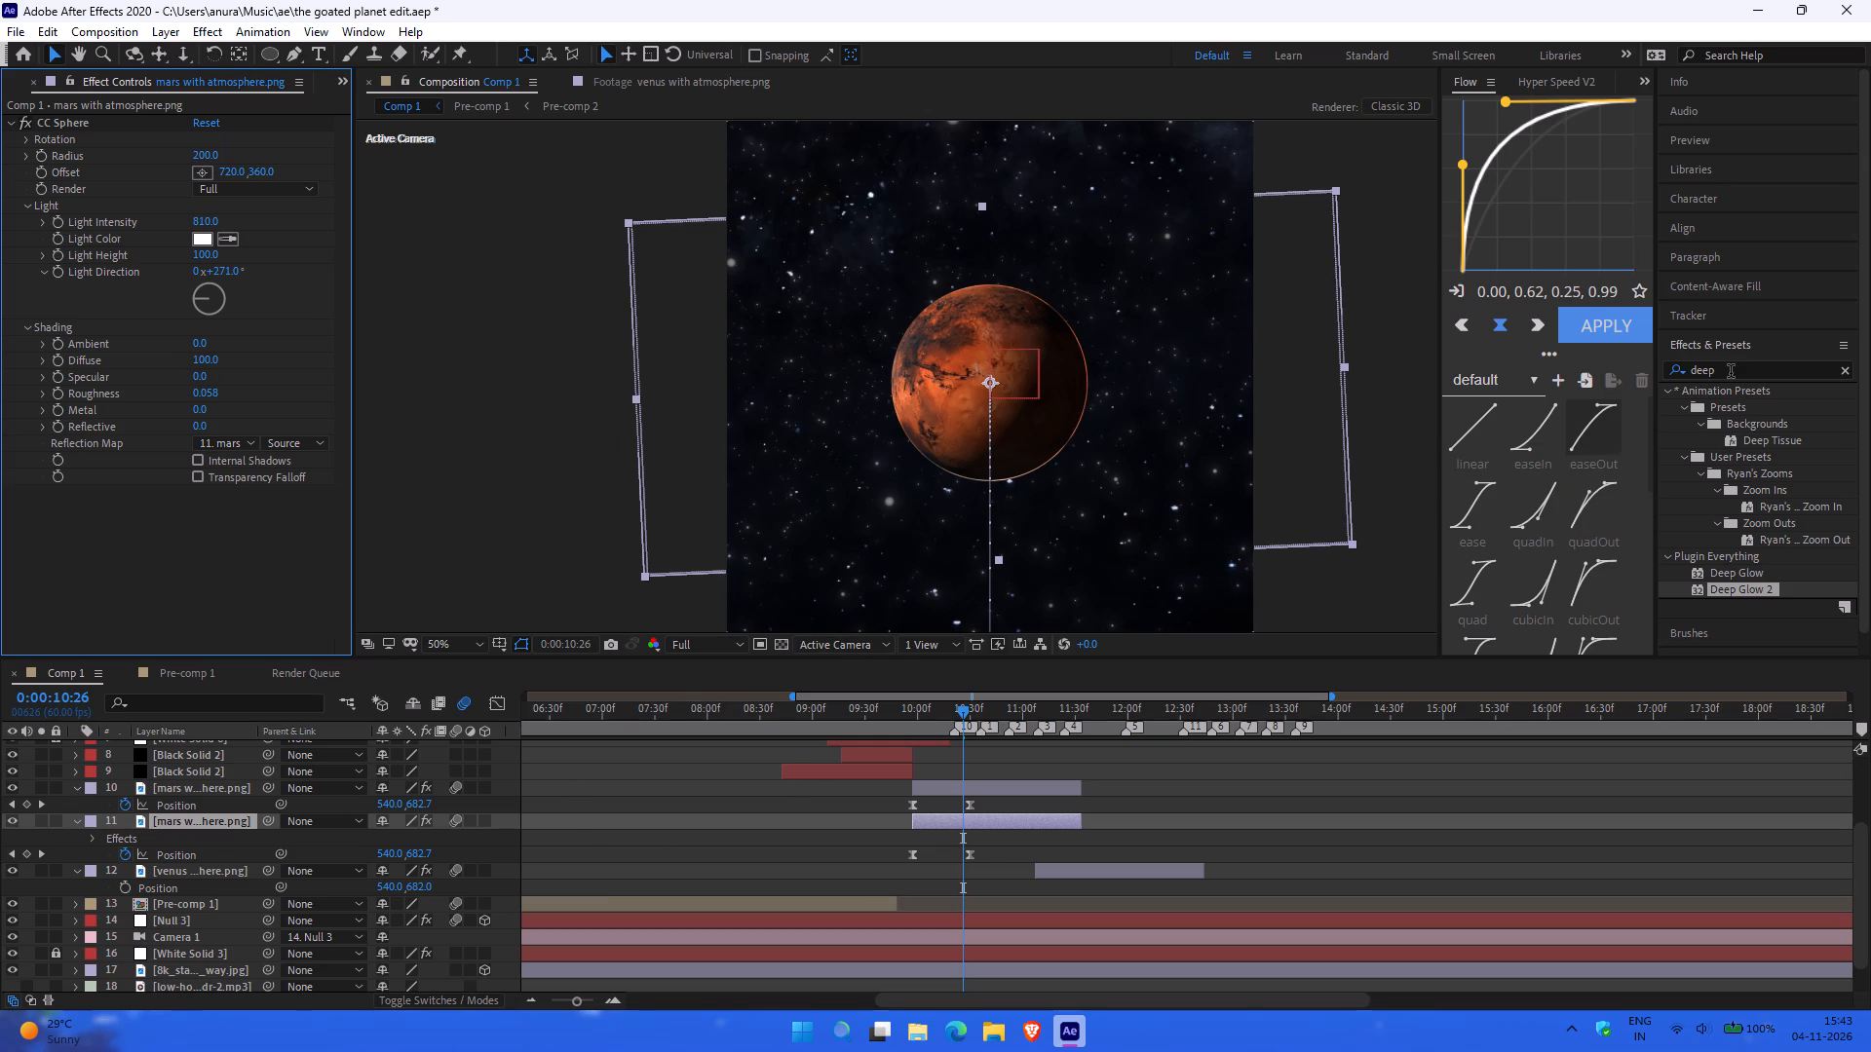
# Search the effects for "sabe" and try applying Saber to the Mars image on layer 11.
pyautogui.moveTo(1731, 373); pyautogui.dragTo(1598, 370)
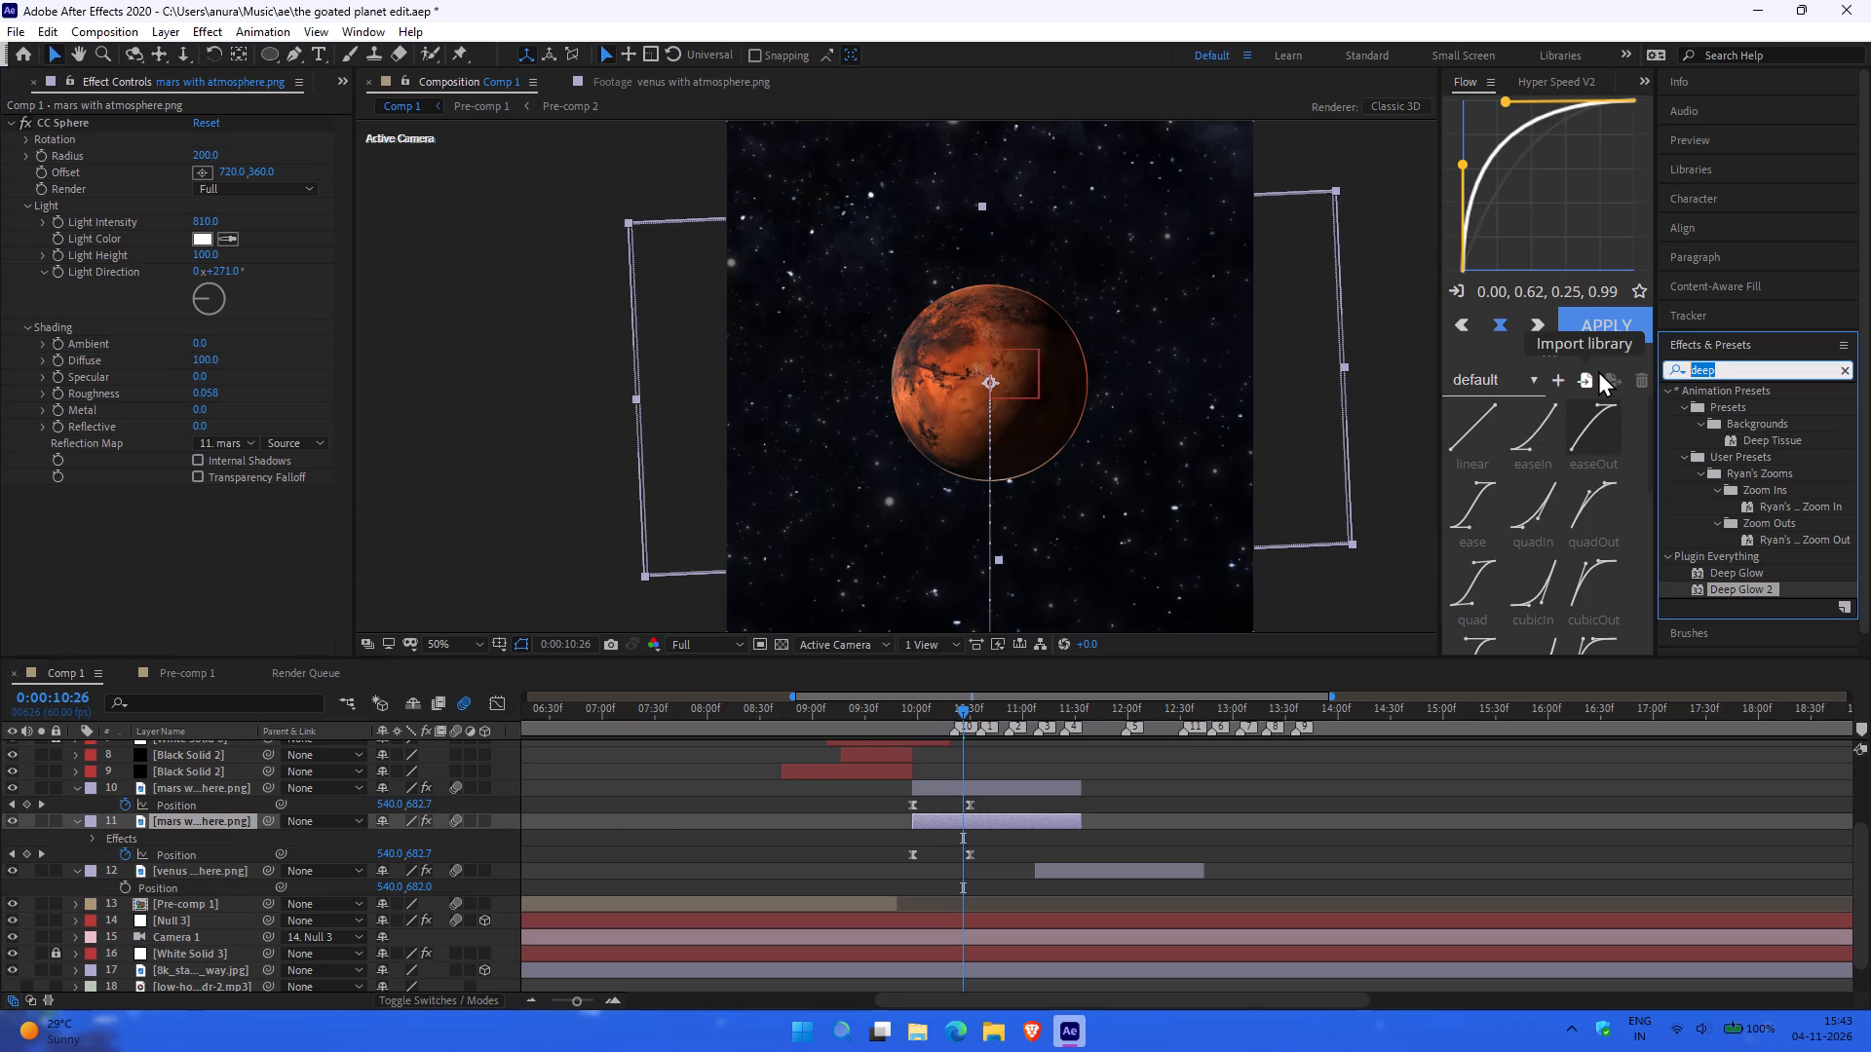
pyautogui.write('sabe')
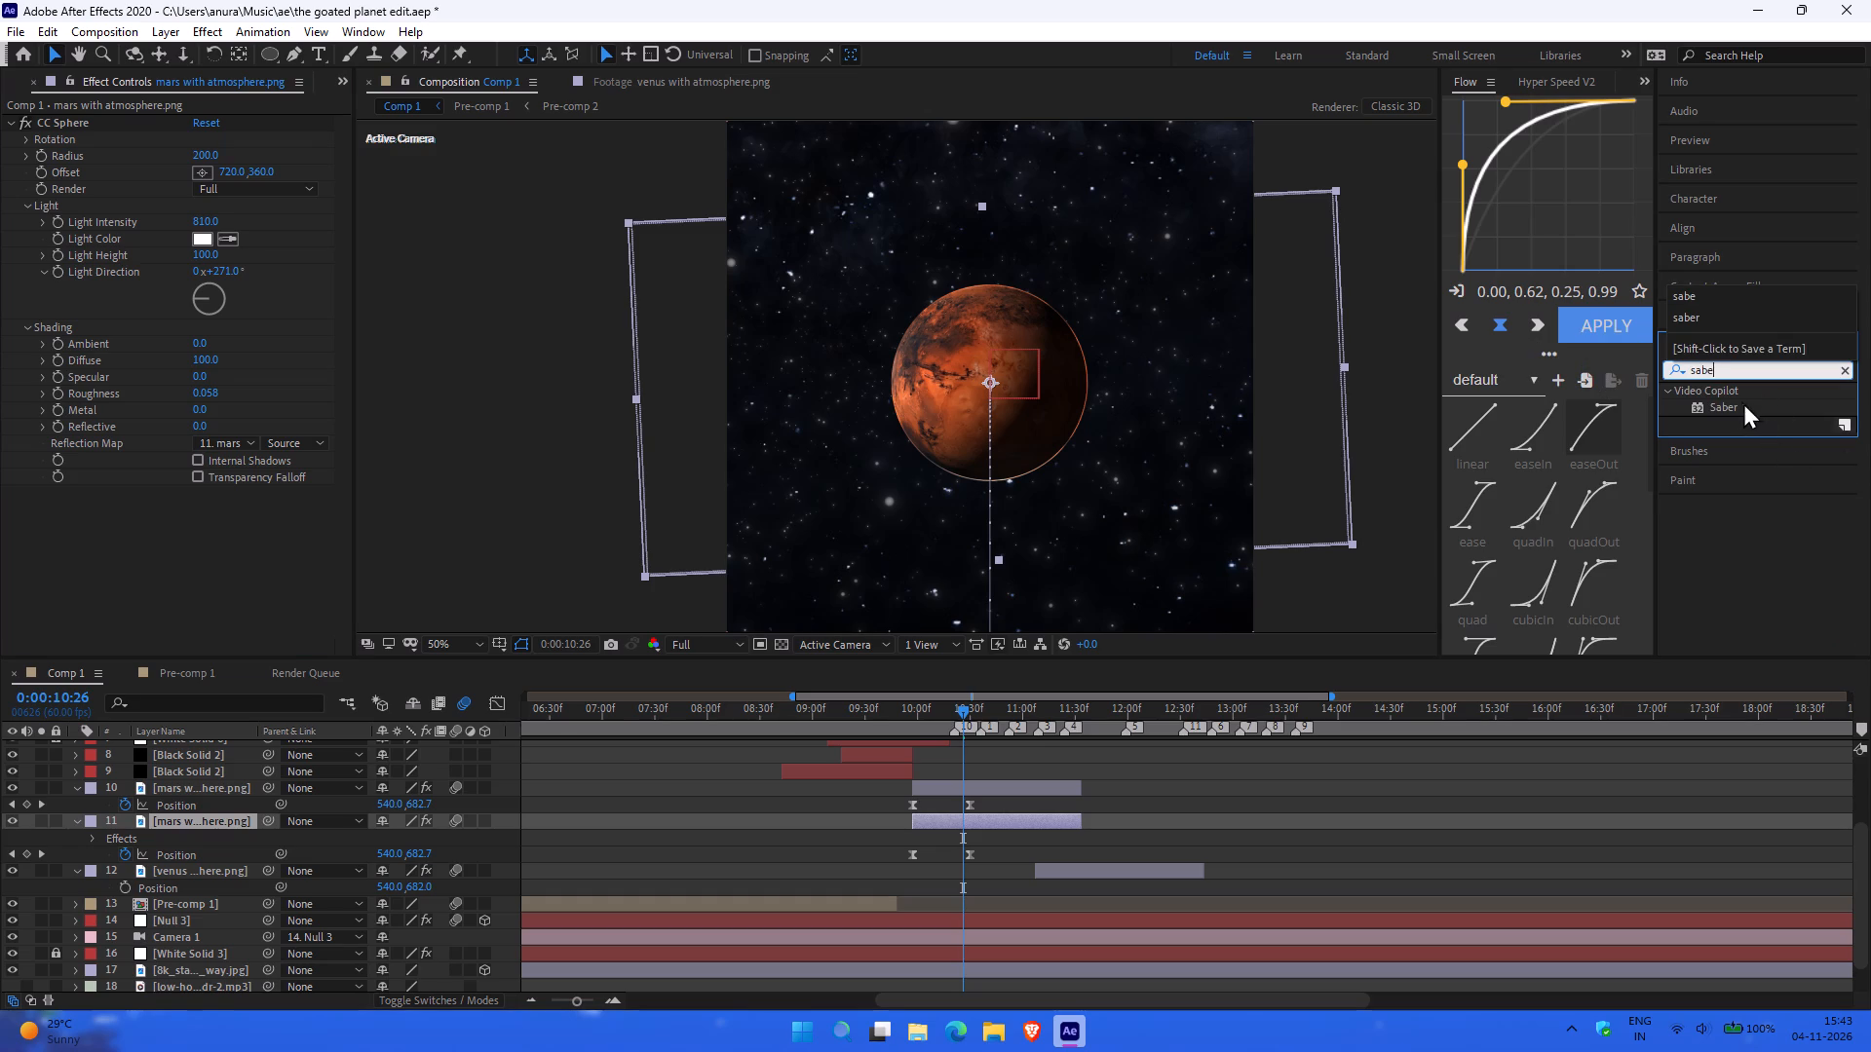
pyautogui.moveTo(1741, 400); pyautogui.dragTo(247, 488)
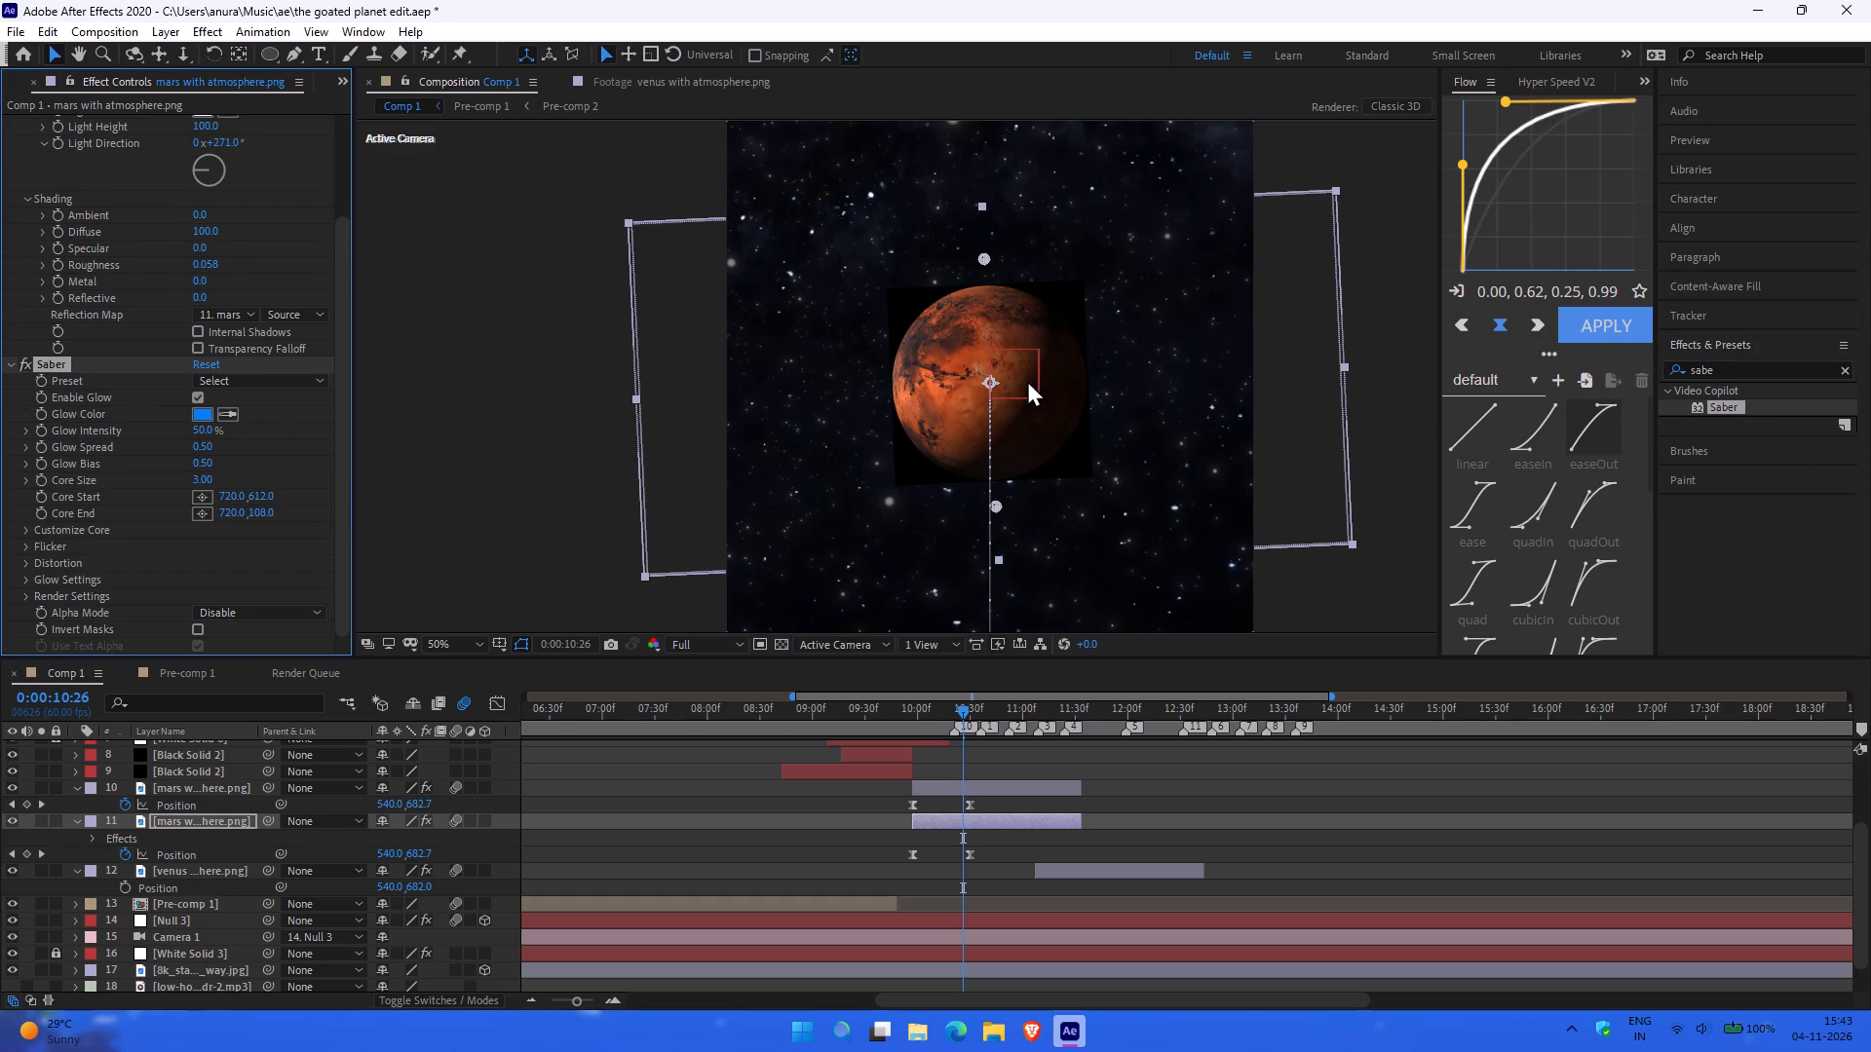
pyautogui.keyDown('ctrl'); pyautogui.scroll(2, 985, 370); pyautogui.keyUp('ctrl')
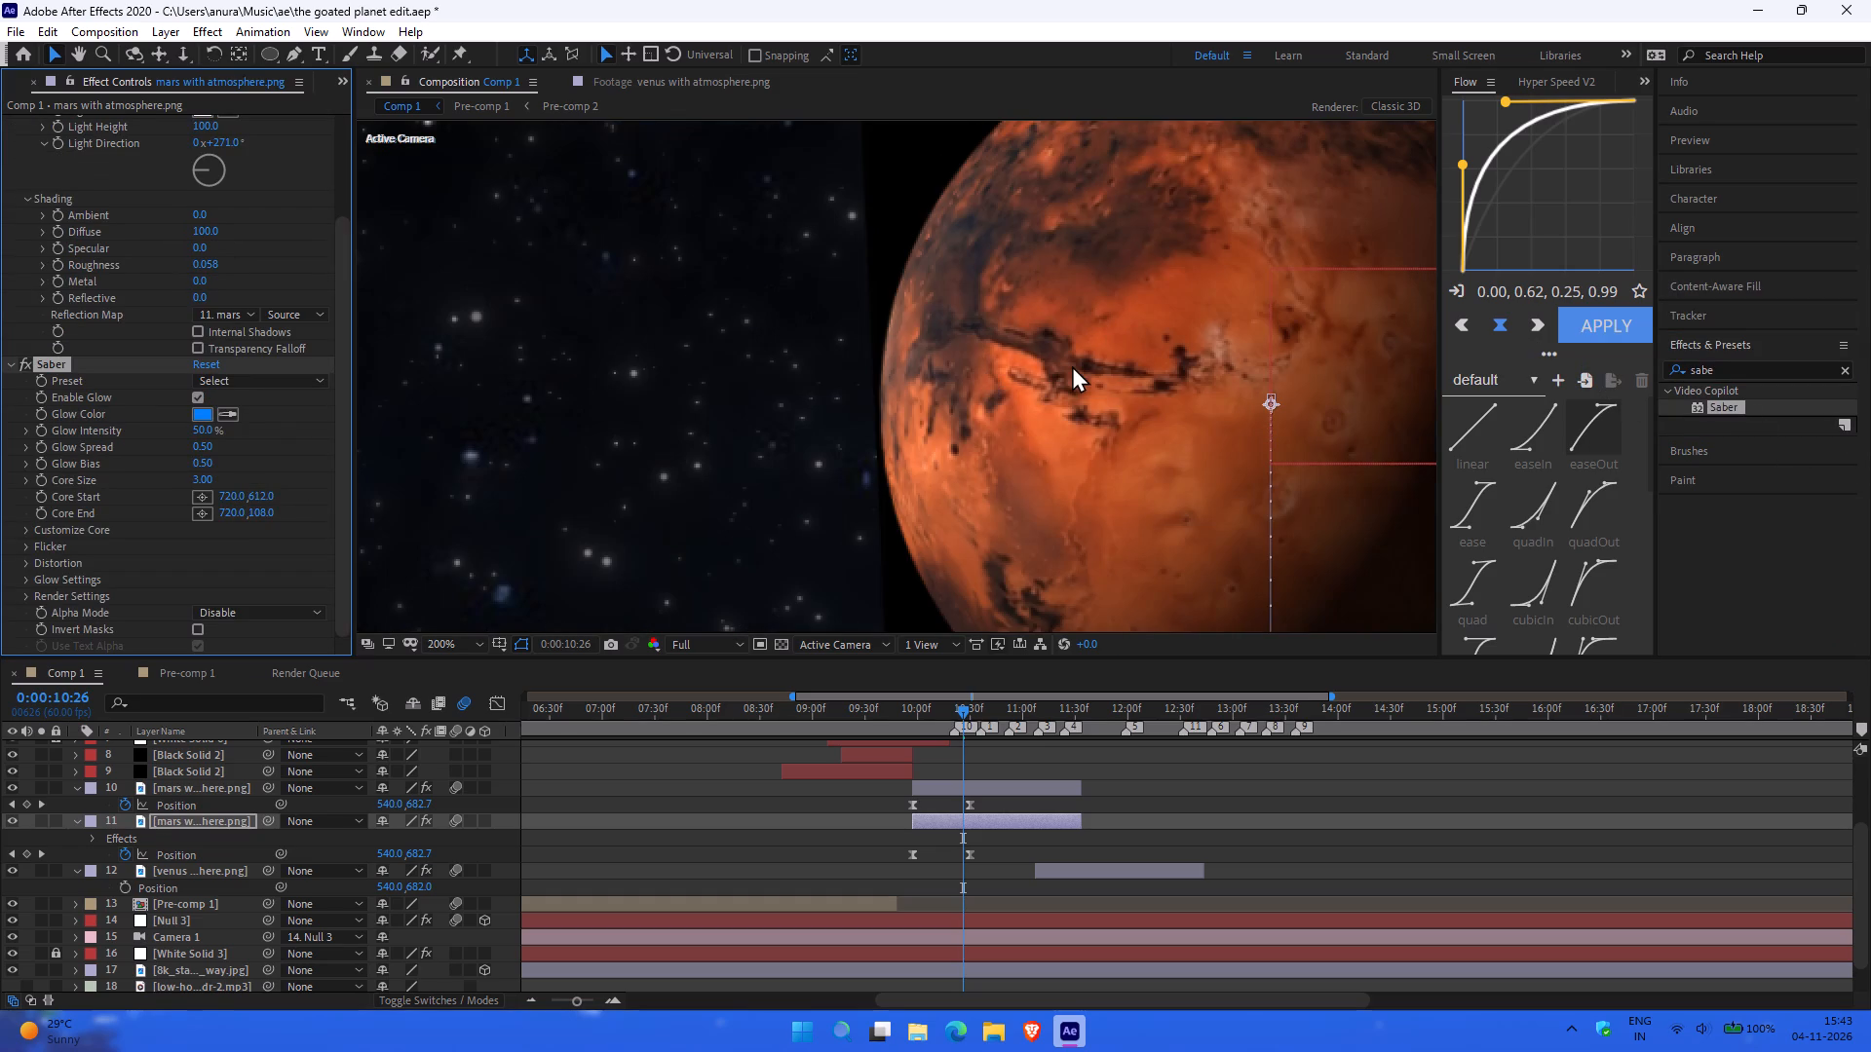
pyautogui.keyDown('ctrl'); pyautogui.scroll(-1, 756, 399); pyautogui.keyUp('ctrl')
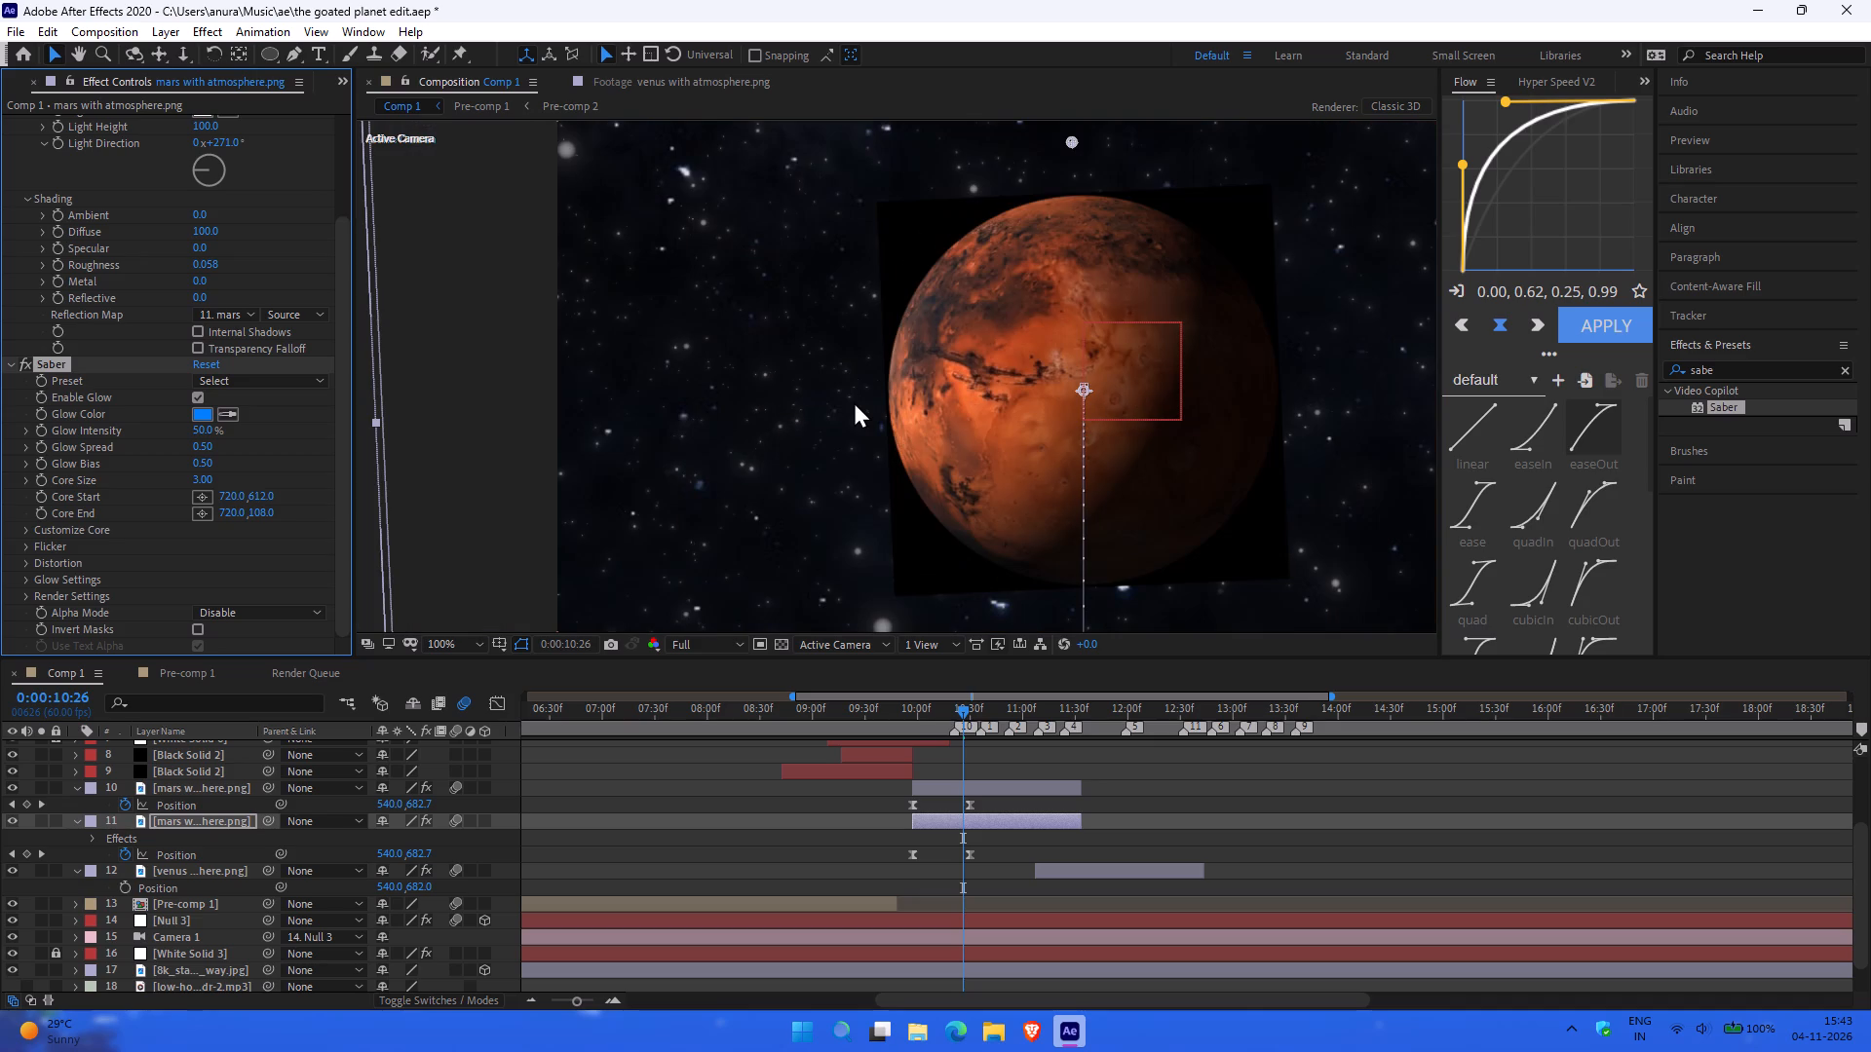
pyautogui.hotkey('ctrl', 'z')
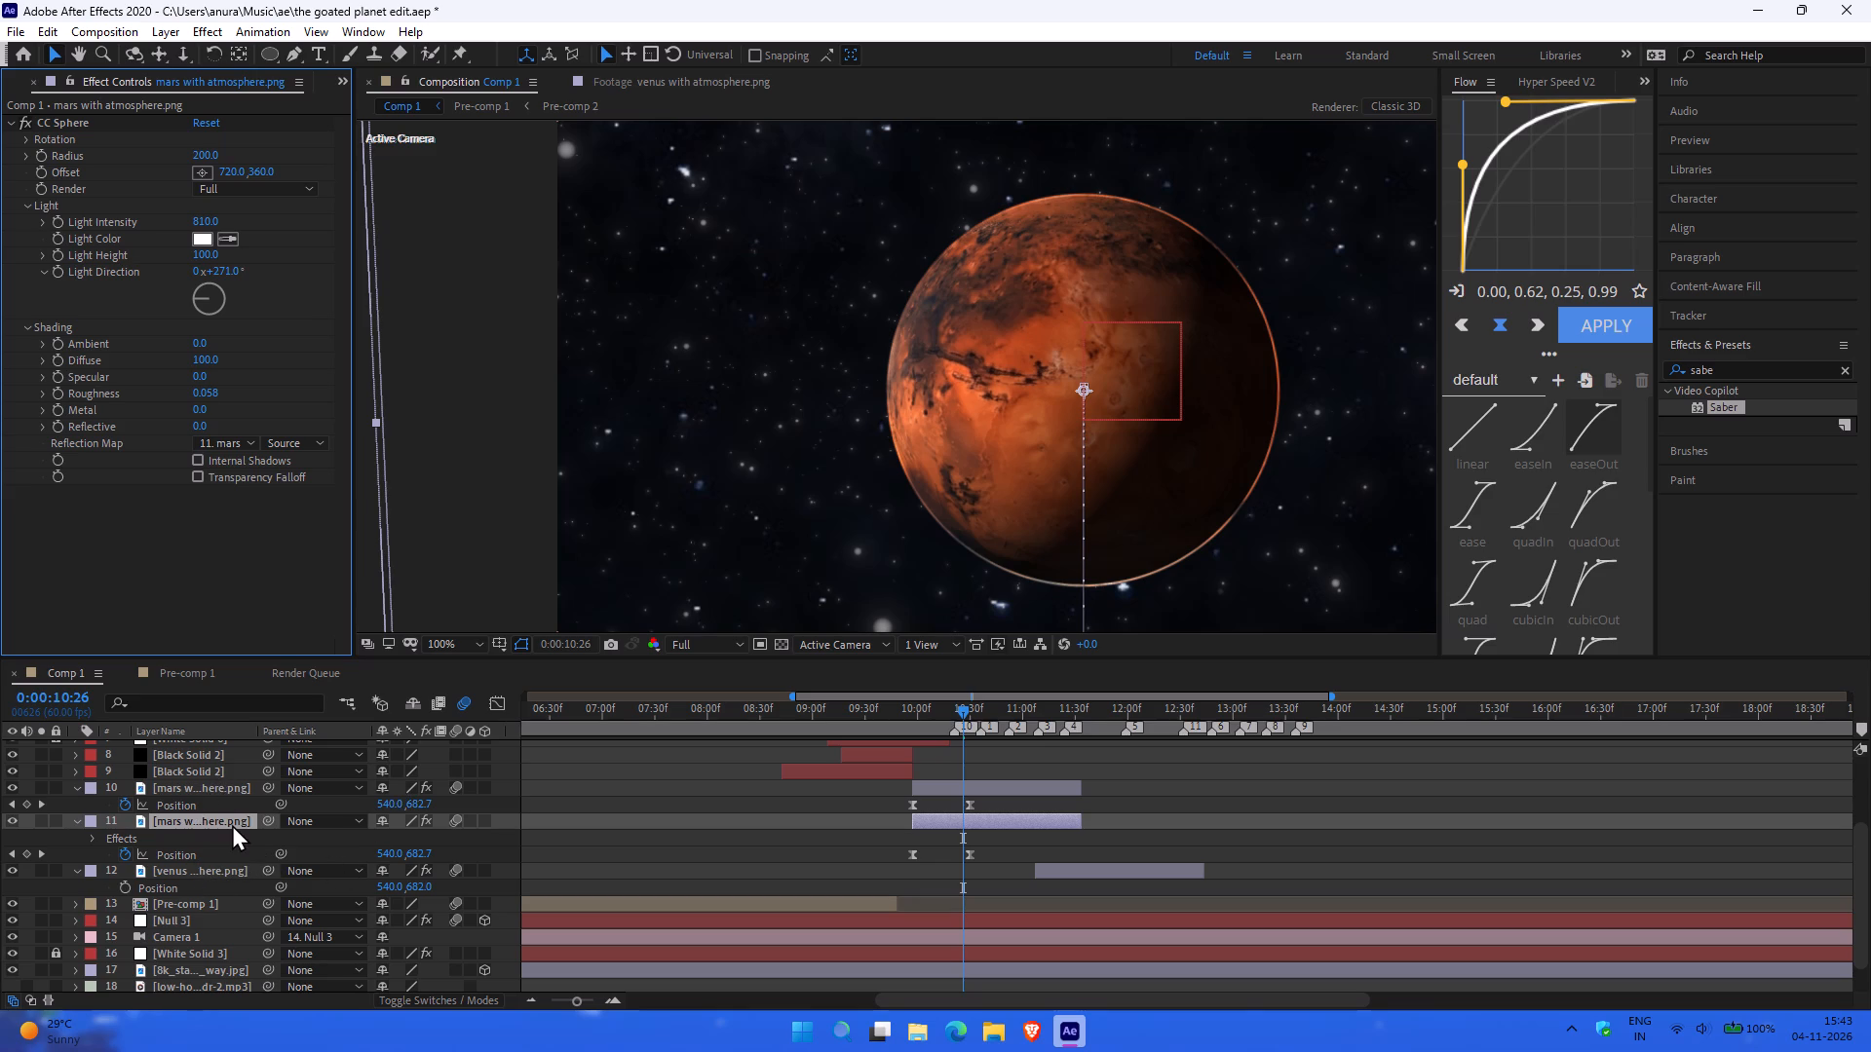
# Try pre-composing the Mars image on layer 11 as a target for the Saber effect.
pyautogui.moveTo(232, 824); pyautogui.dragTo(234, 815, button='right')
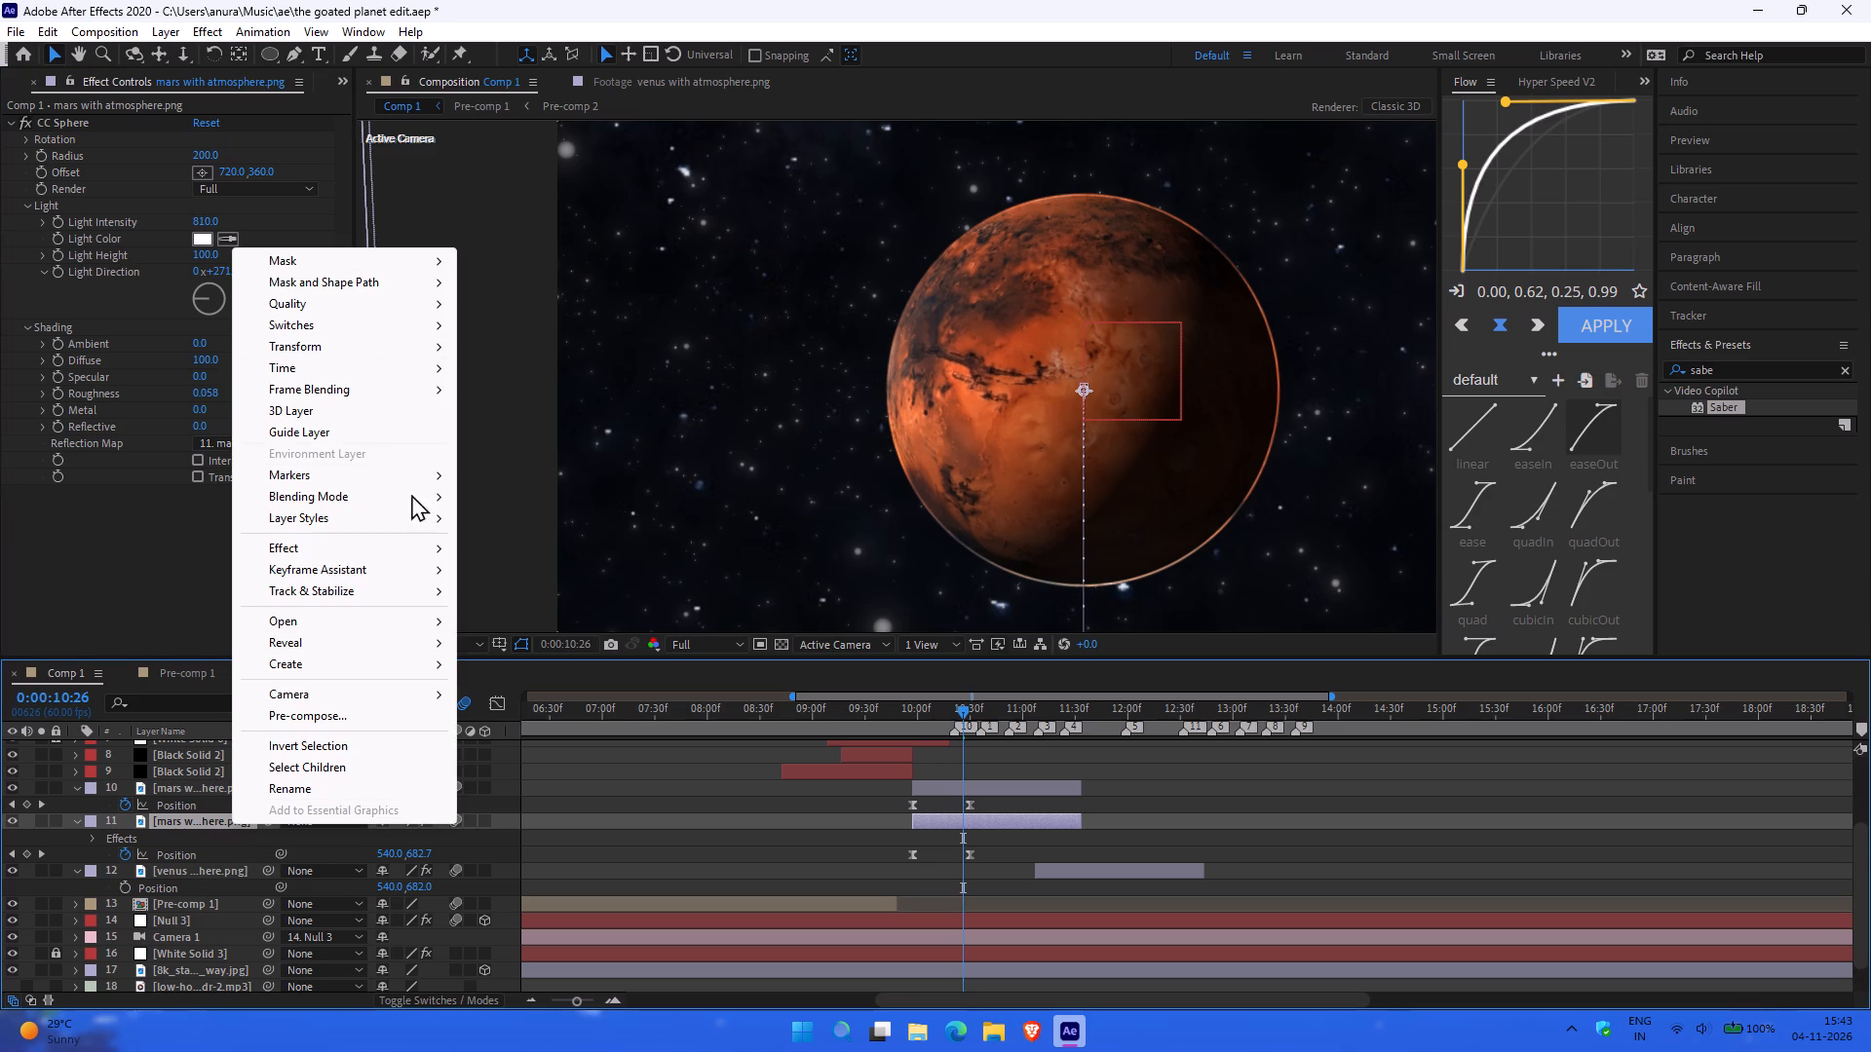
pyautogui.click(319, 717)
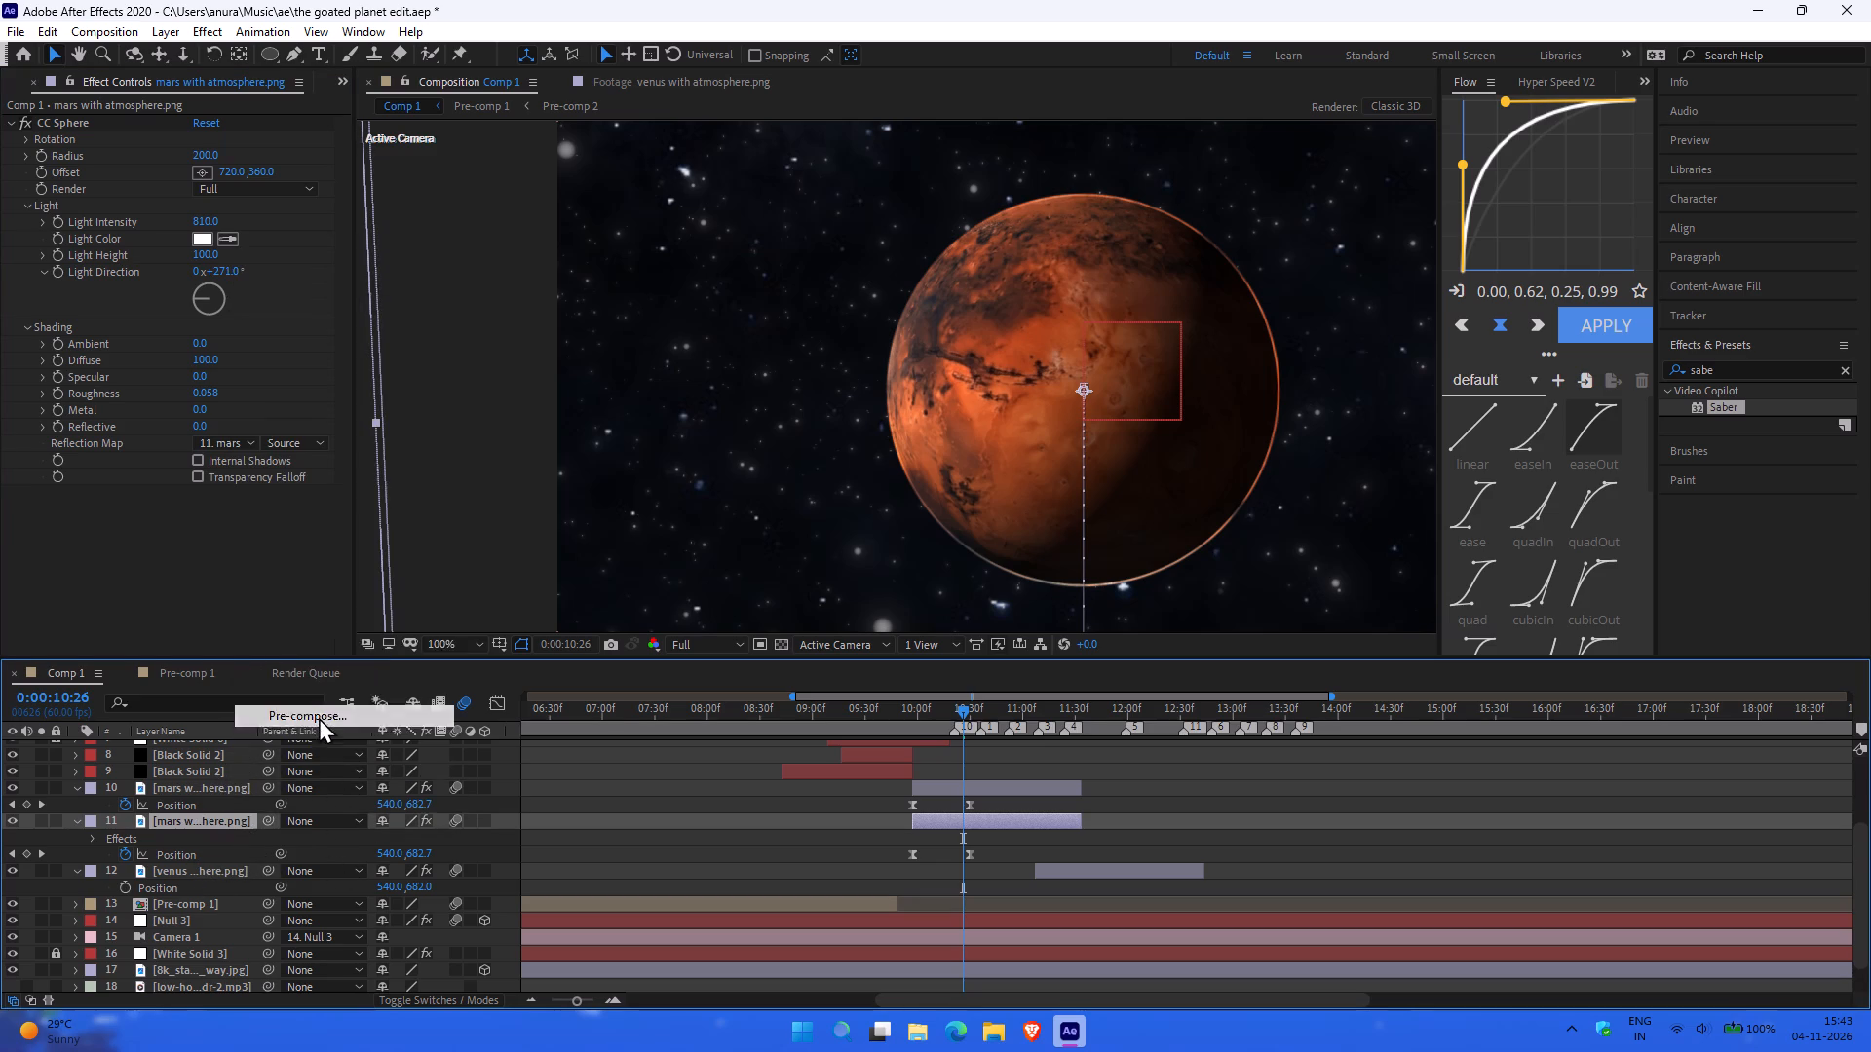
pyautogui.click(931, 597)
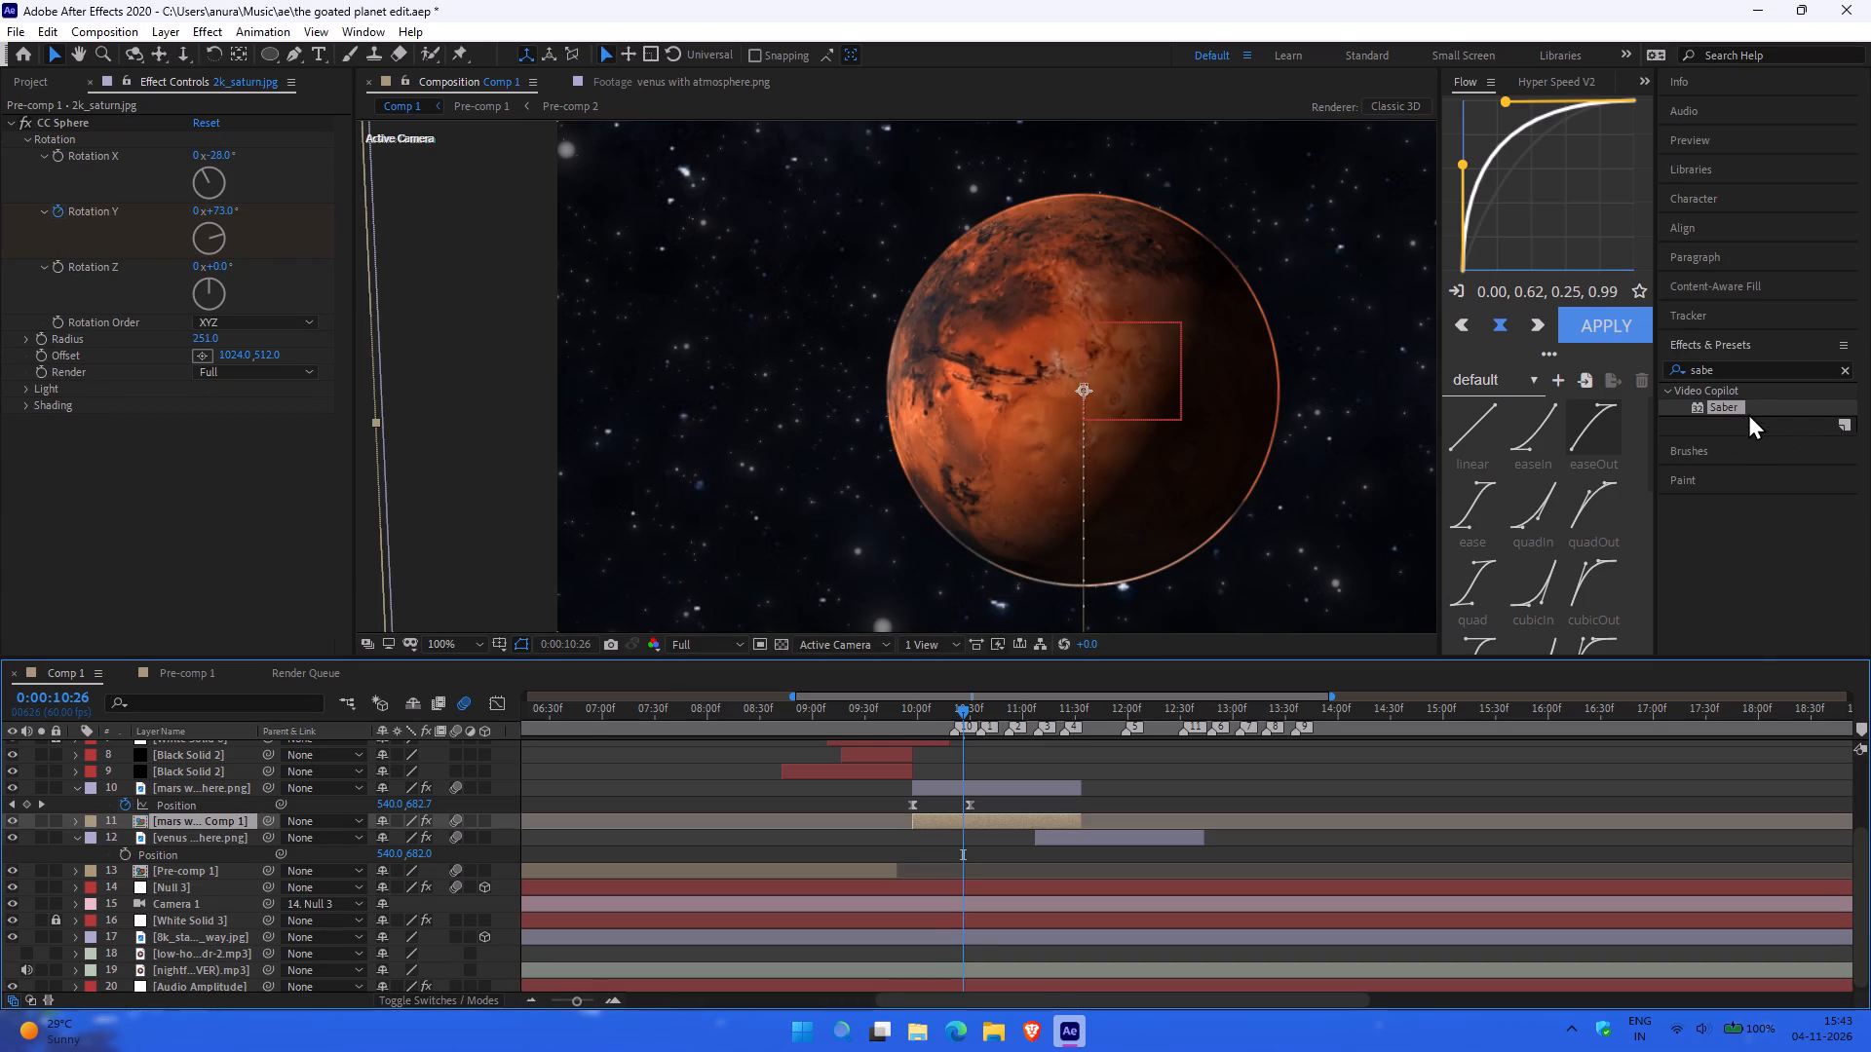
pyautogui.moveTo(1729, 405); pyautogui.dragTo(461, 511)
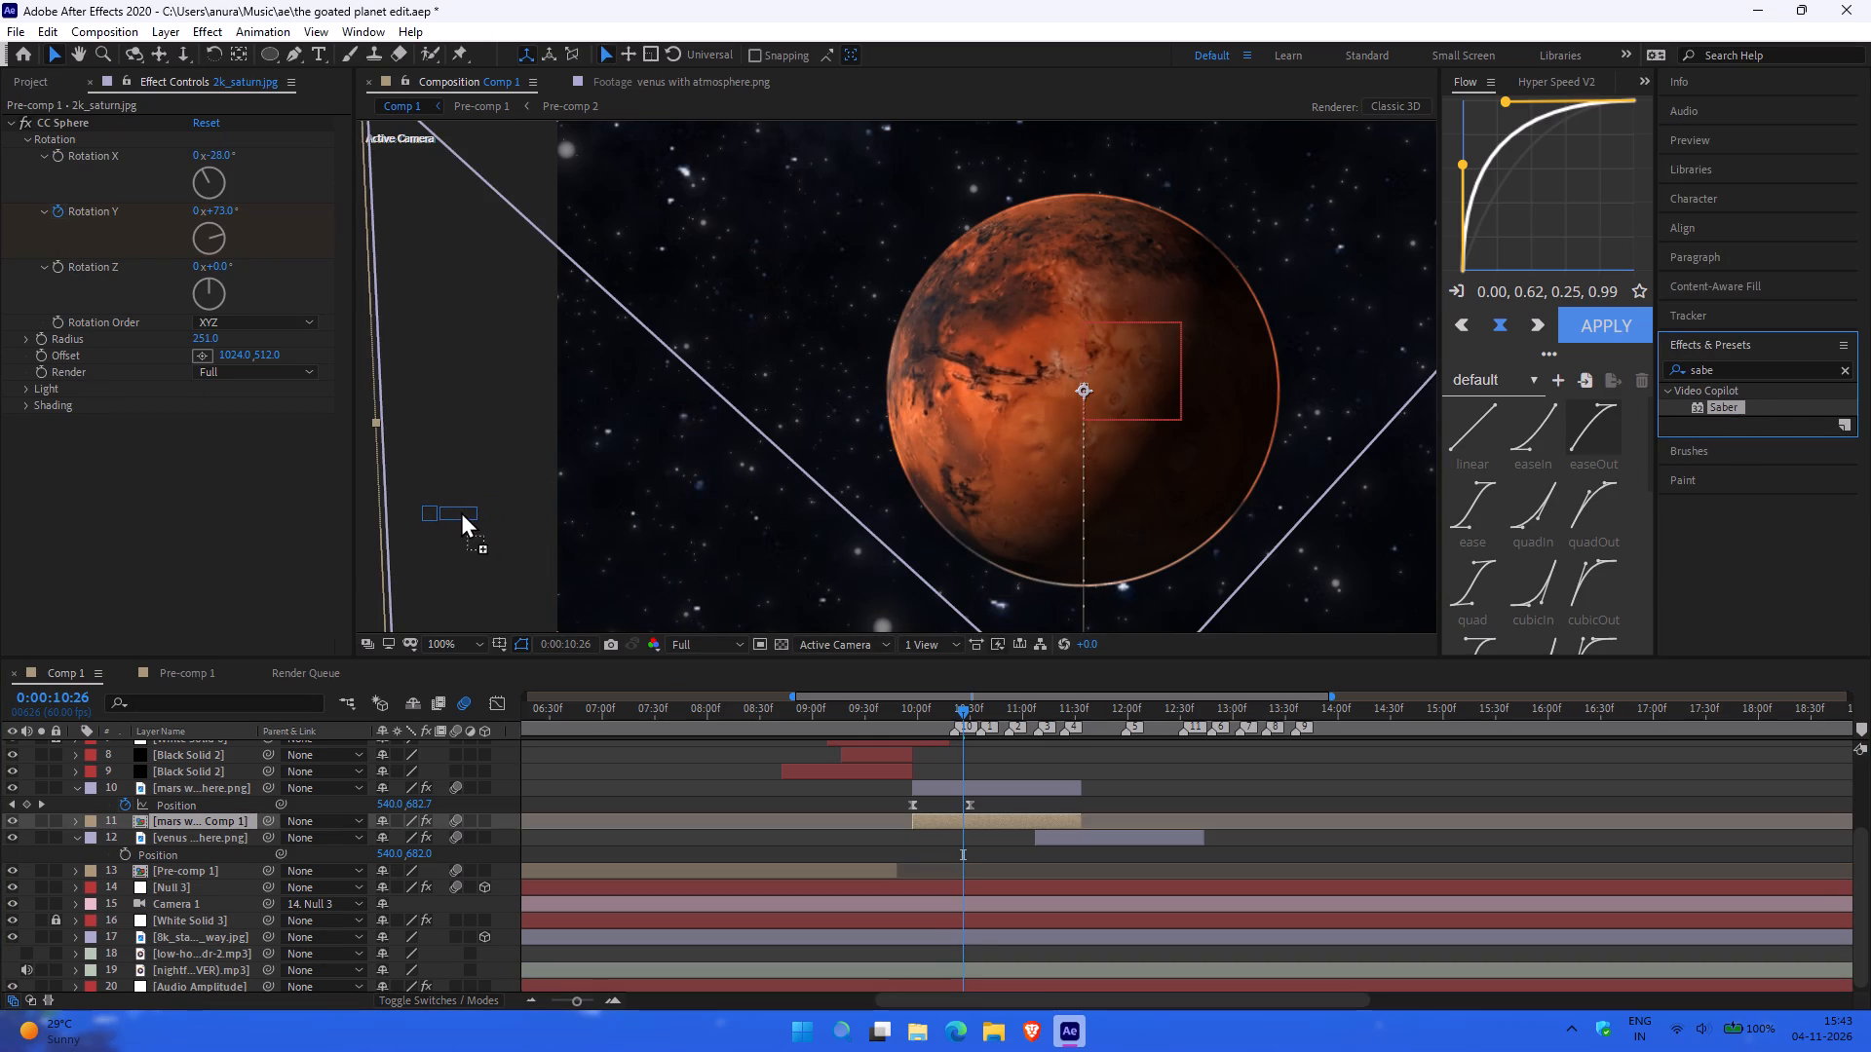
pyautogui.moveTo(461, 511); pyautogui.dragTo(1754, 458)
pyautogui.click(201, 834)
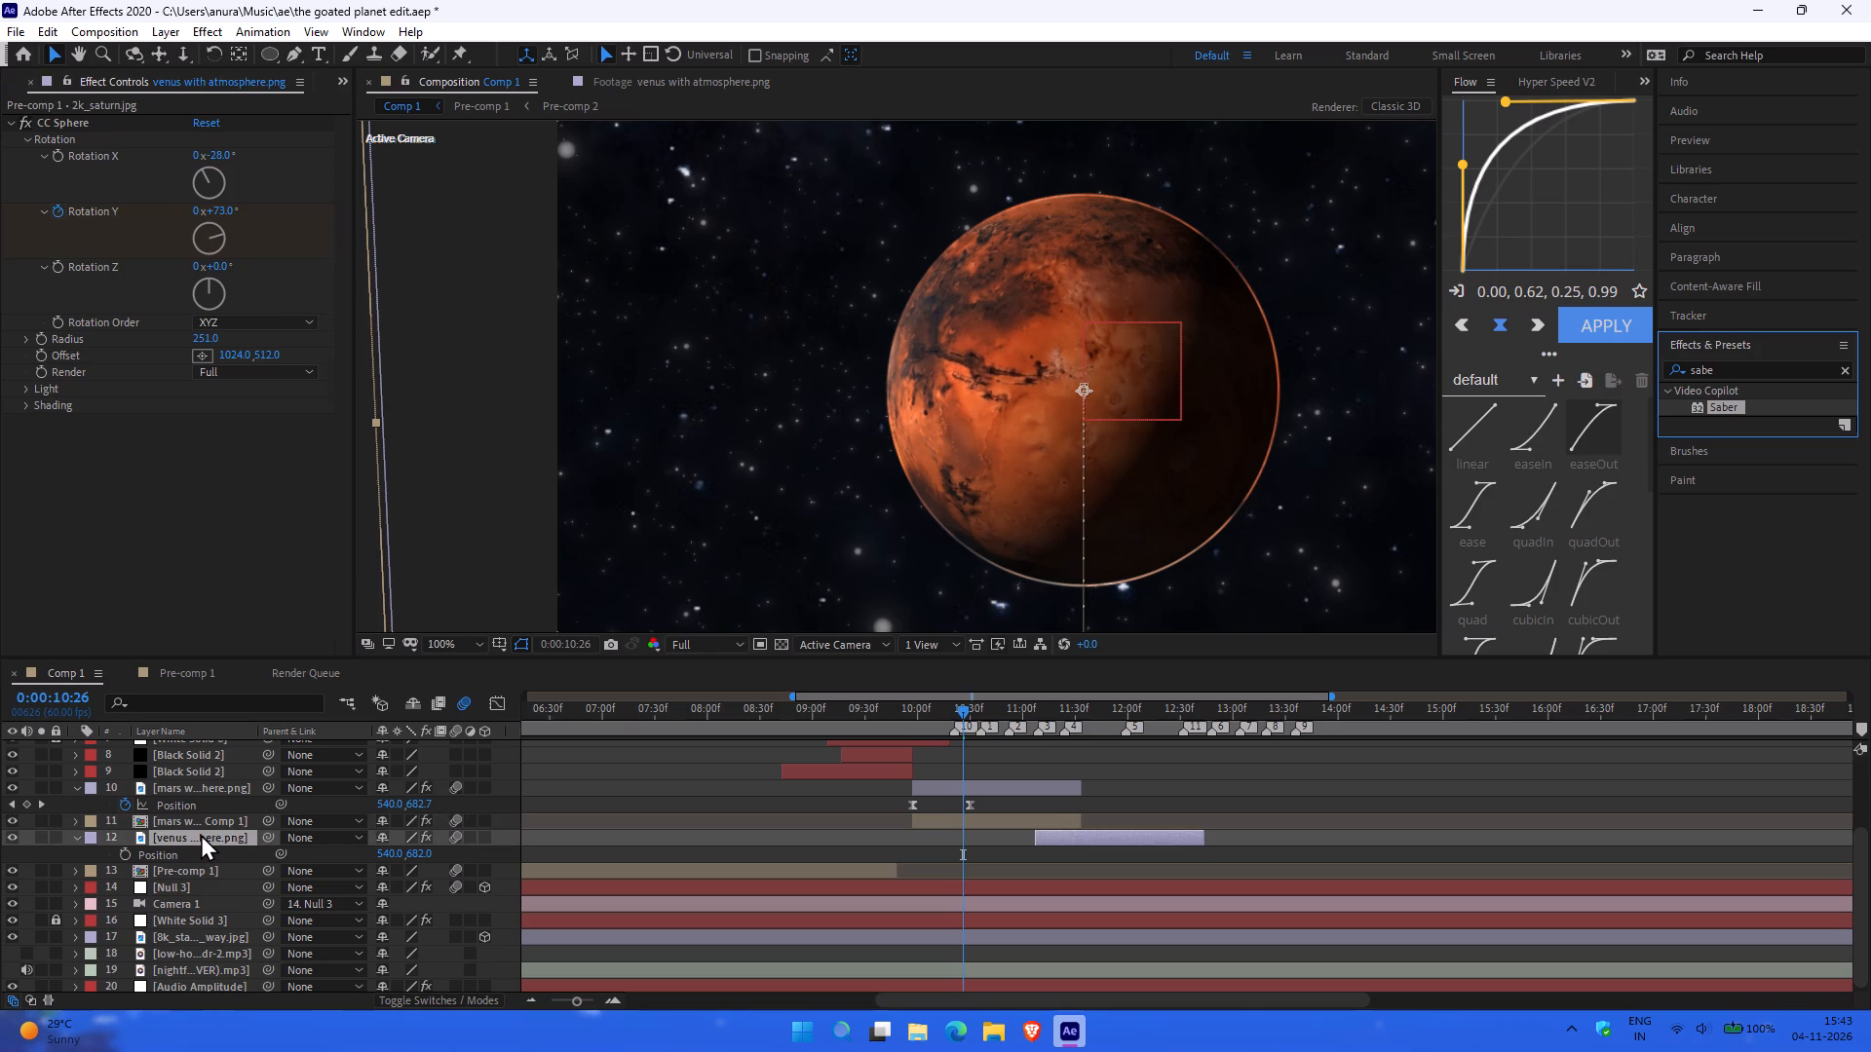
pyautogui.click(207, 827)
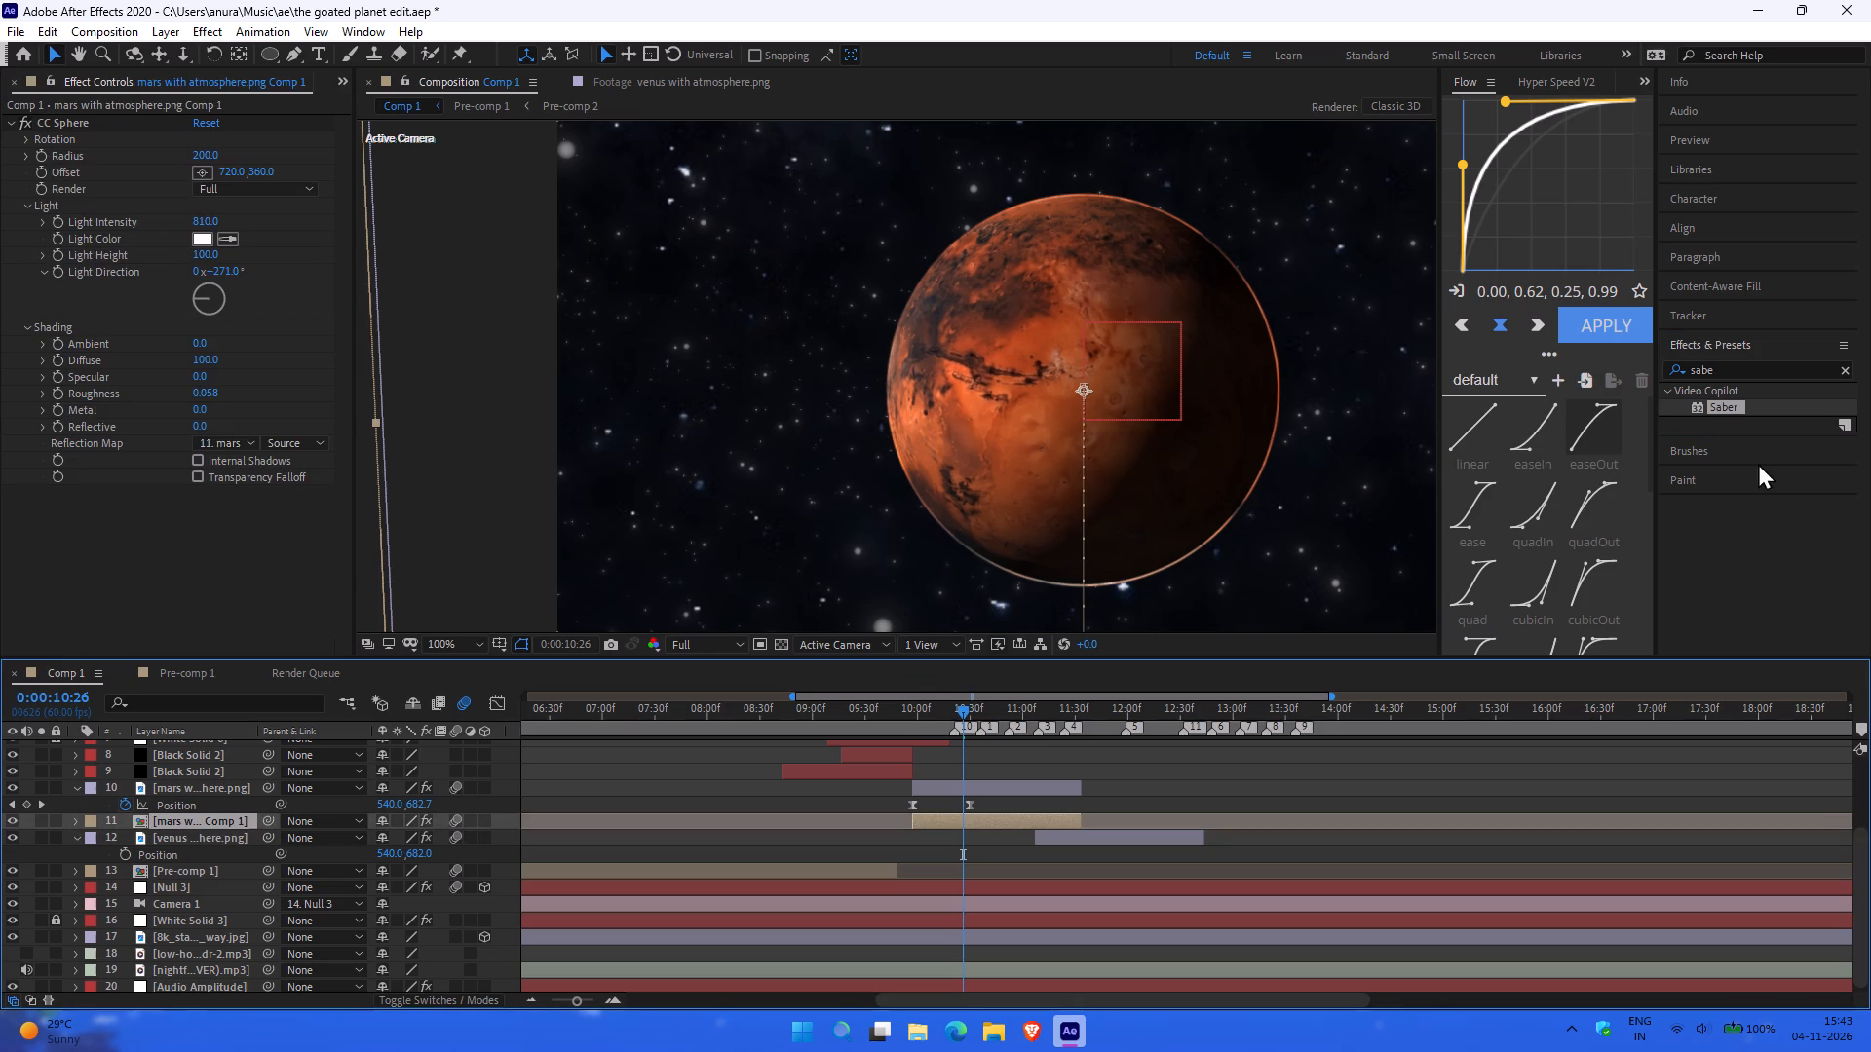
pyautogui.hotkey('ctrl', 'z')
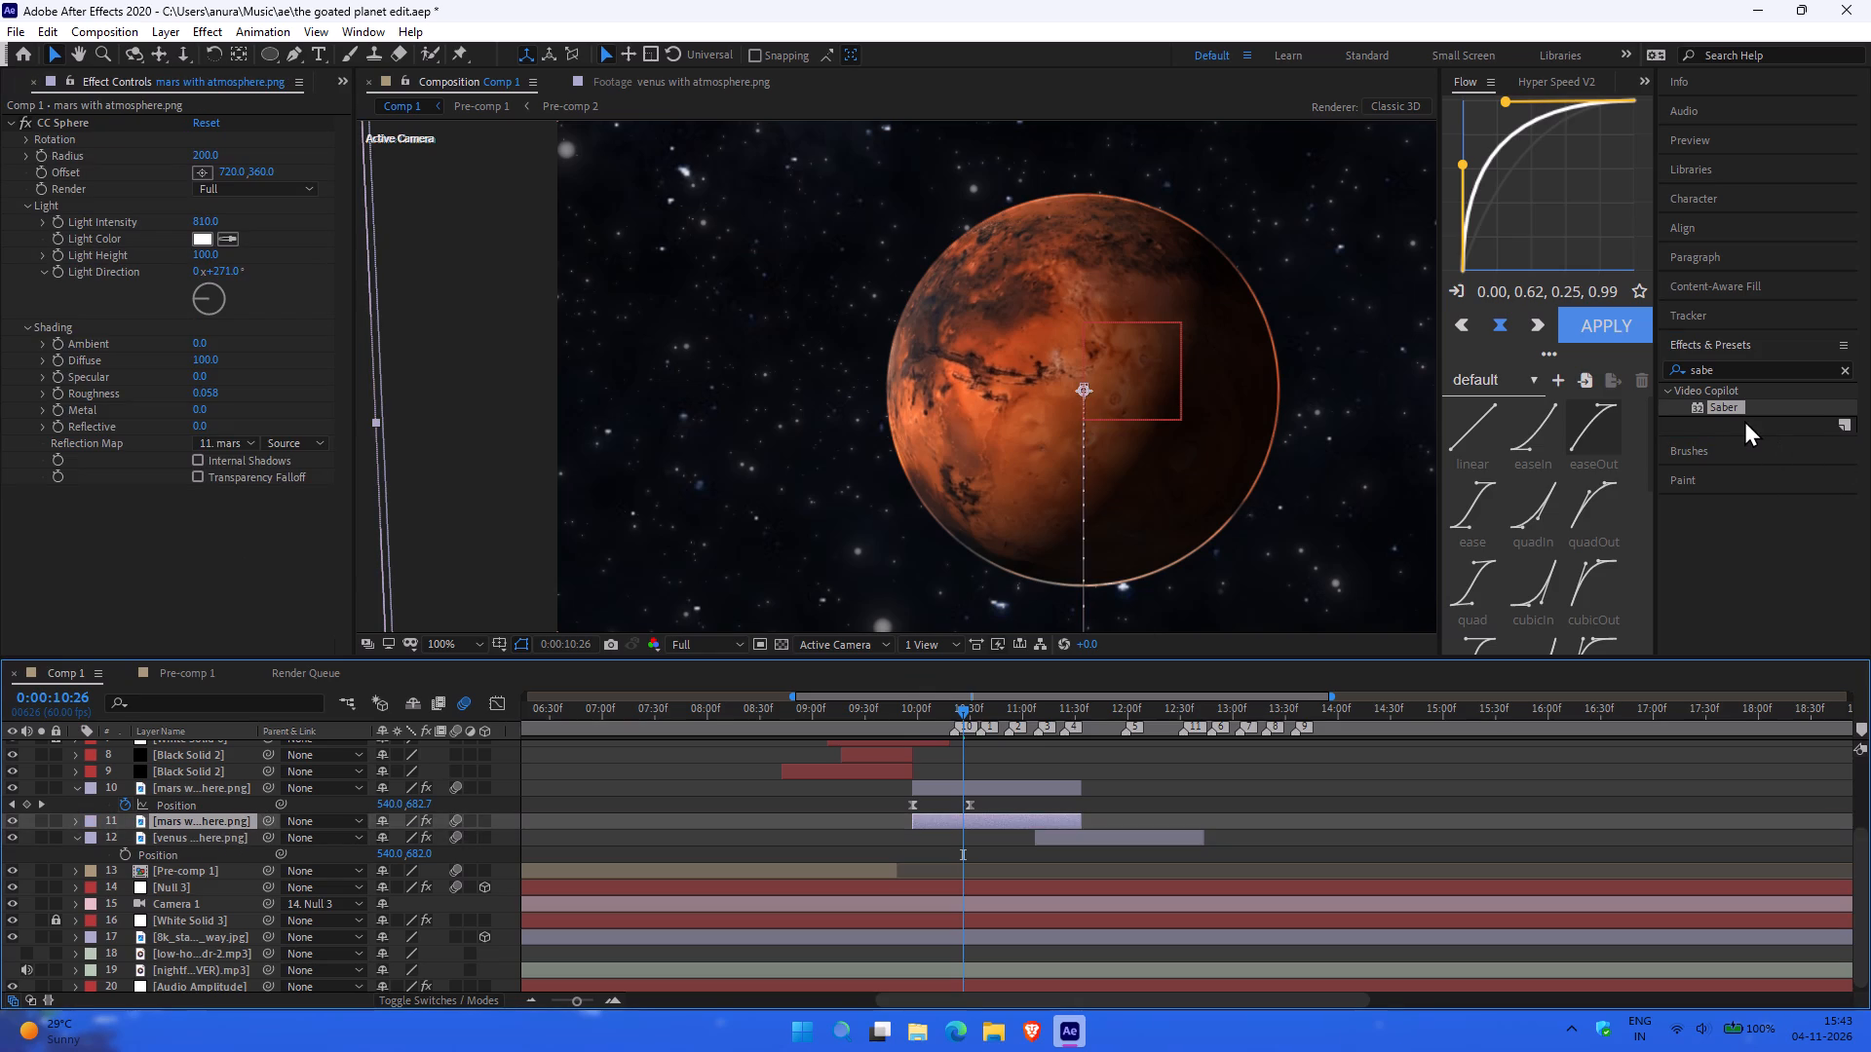
# Pre-compose the Mars image on layer 11, leaving its effects on the resulting layer in Comp 1.
pyautogui.click(181, 838)
pyautogui.click(215, 812)
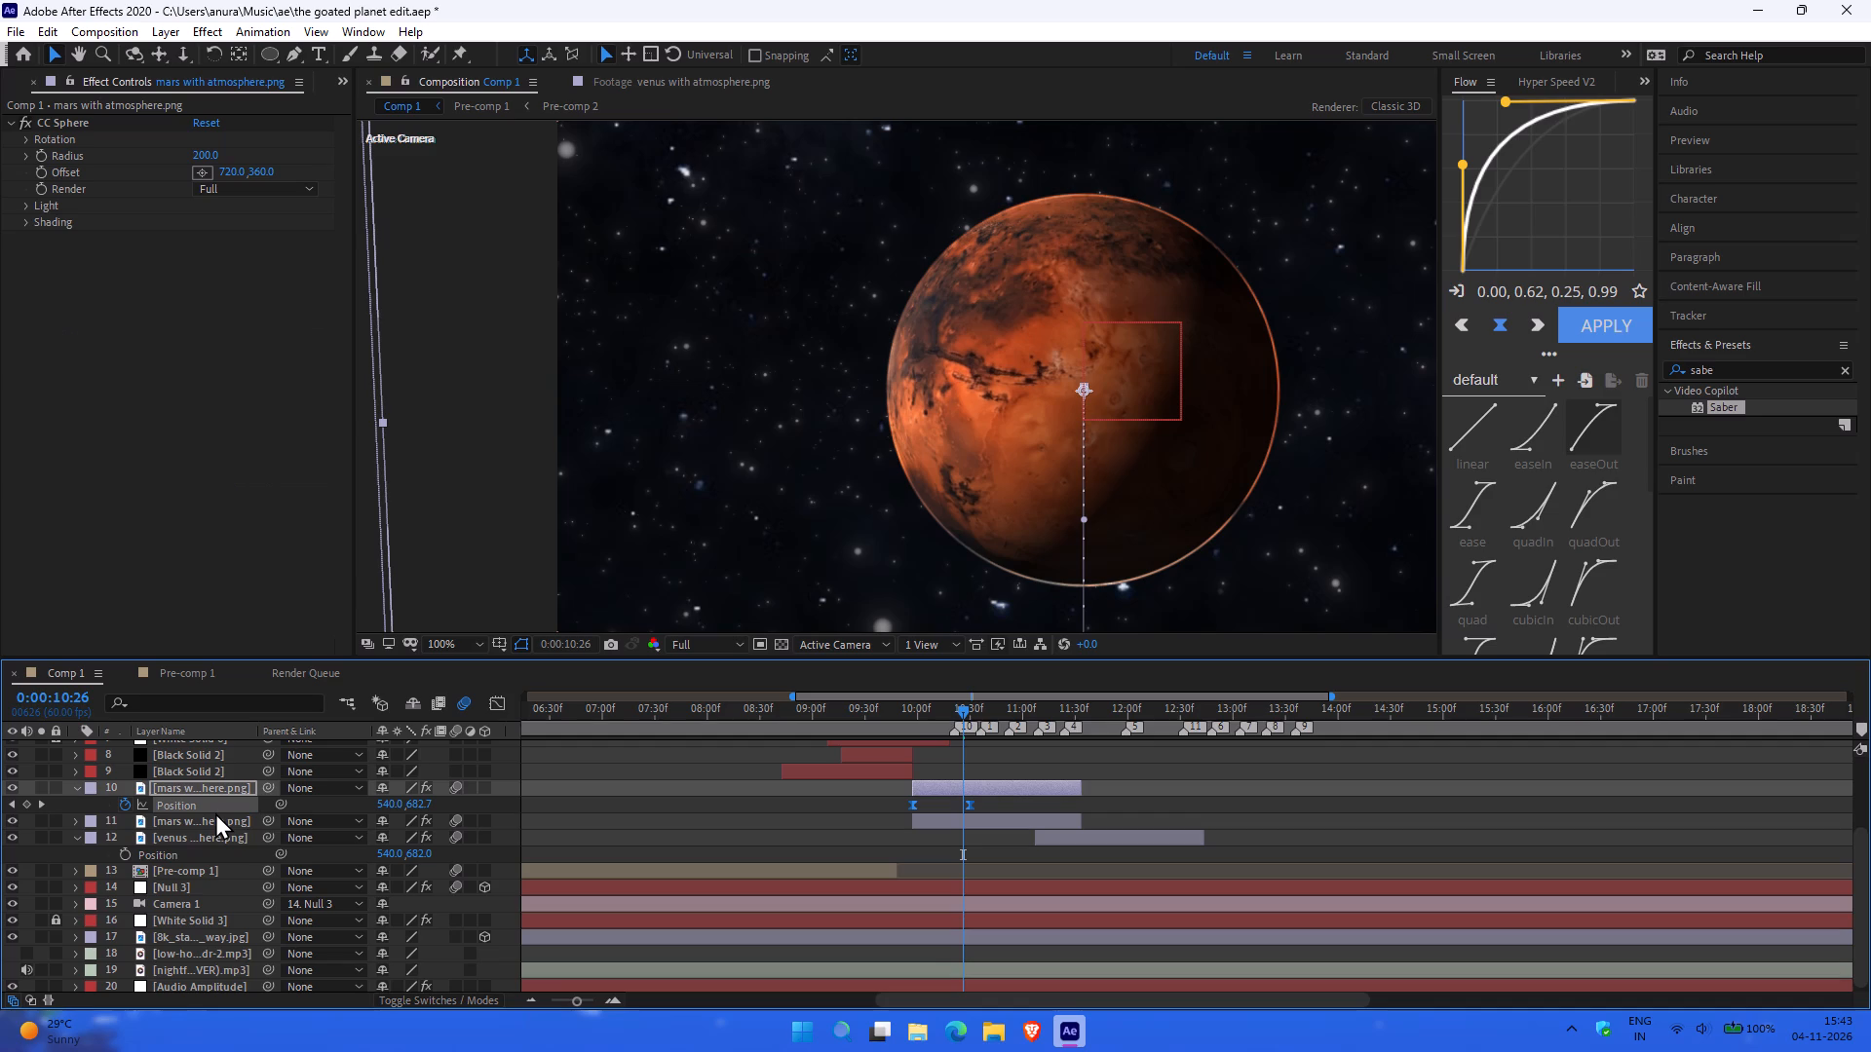
pyautogui.click(199, 819)
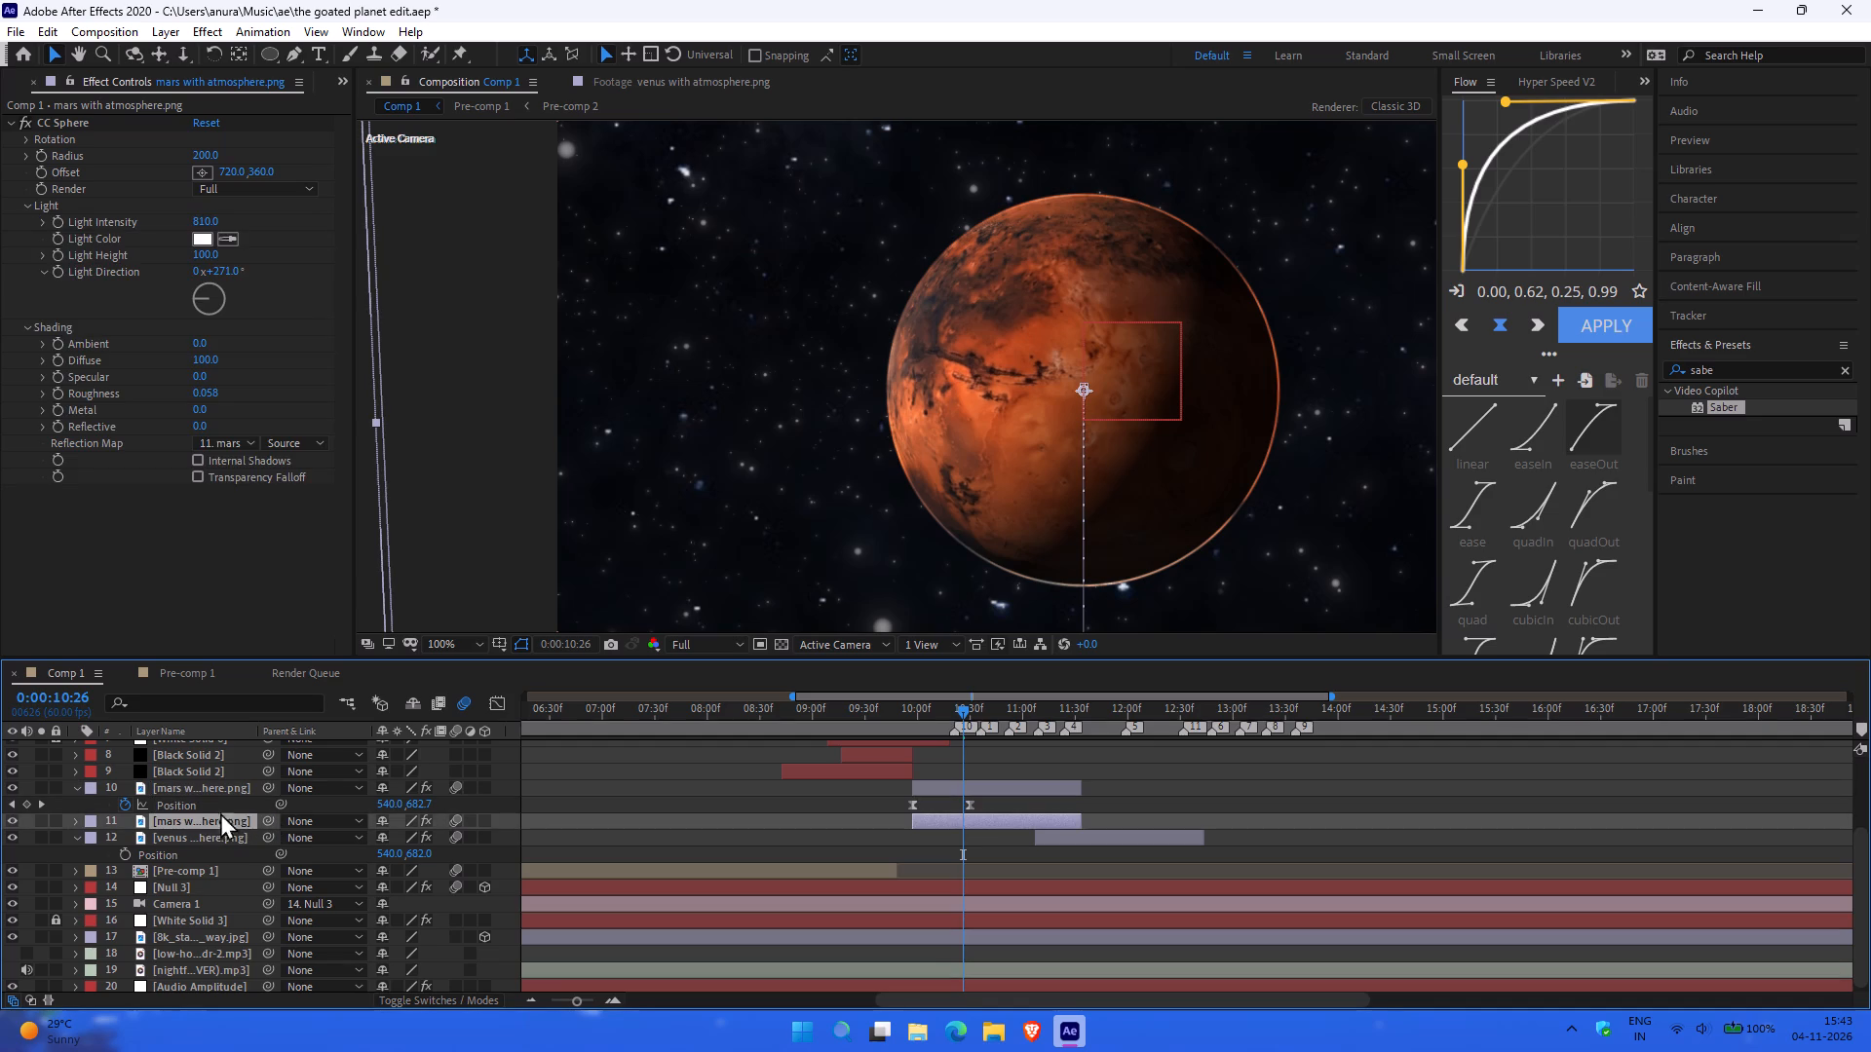
pyautogui.click(215, 783)
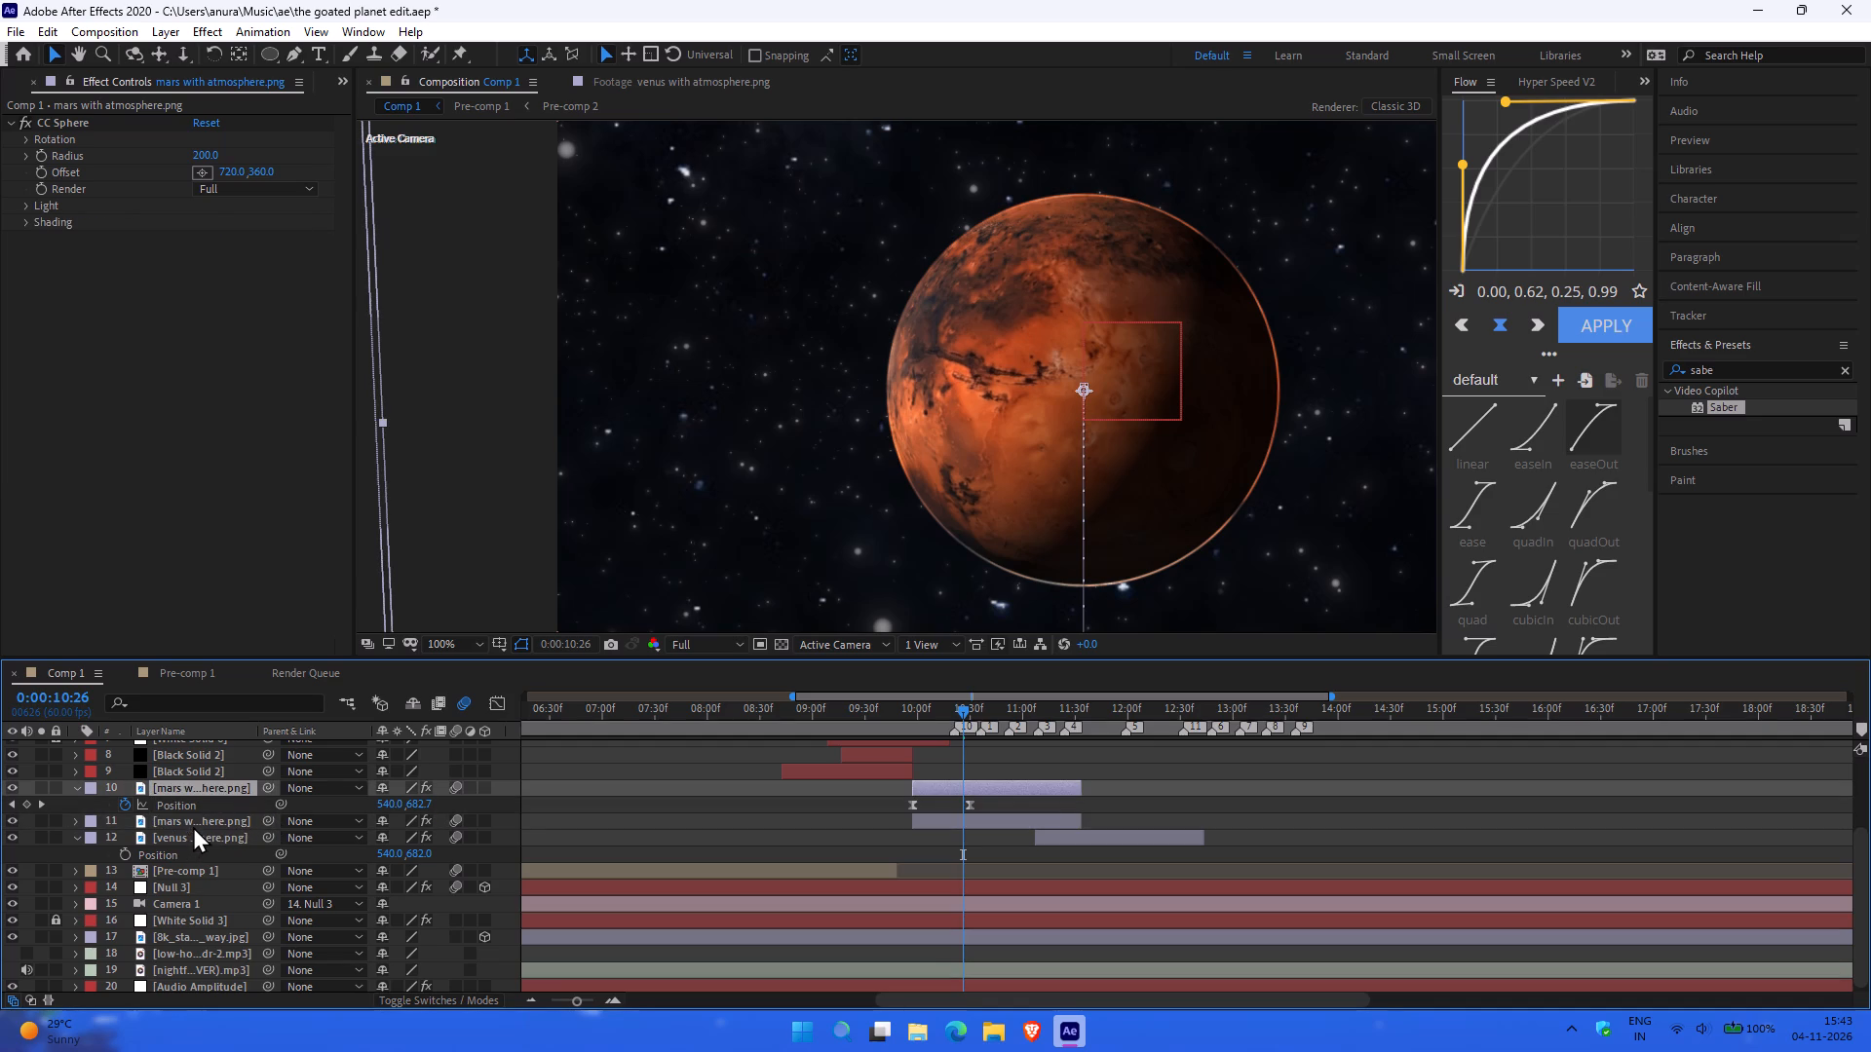
pyautogui.click(193, 824)
pyautogui.rightClick(193, 824)
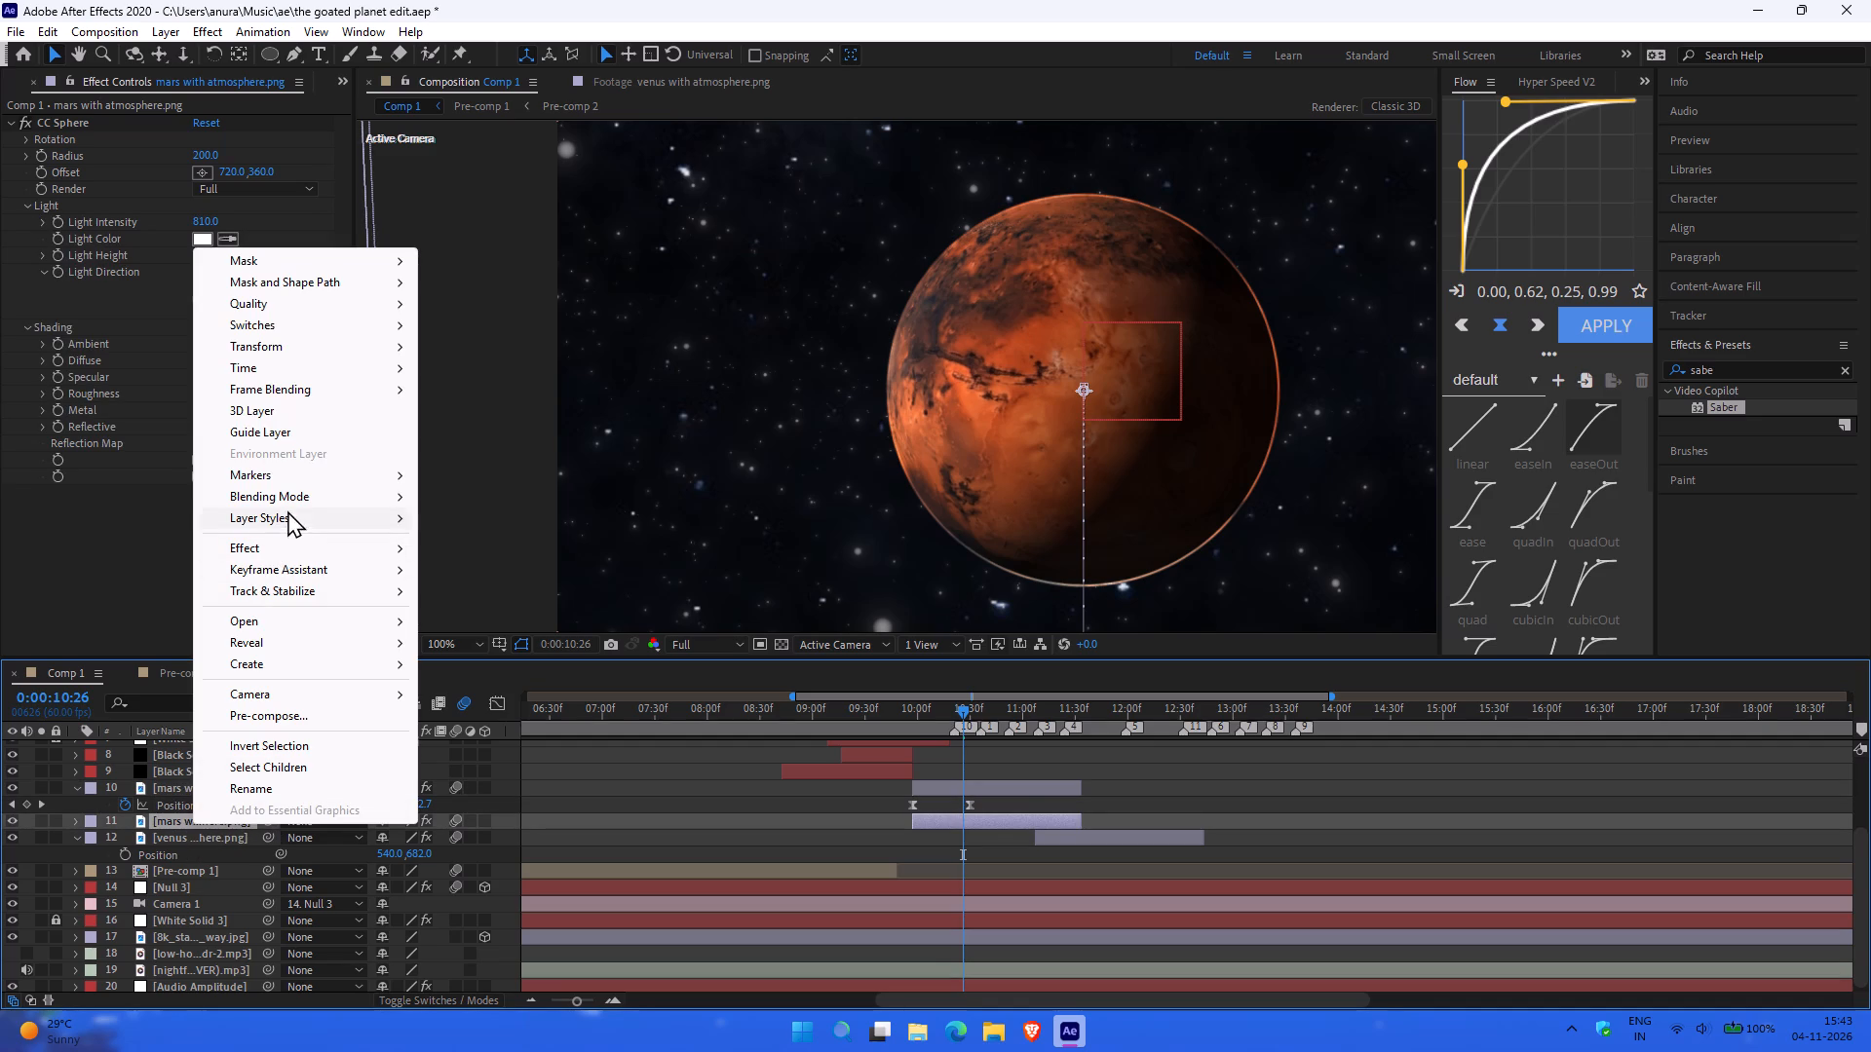
pyautogui.click(285, 712)
pyautogui.click(921, 589)
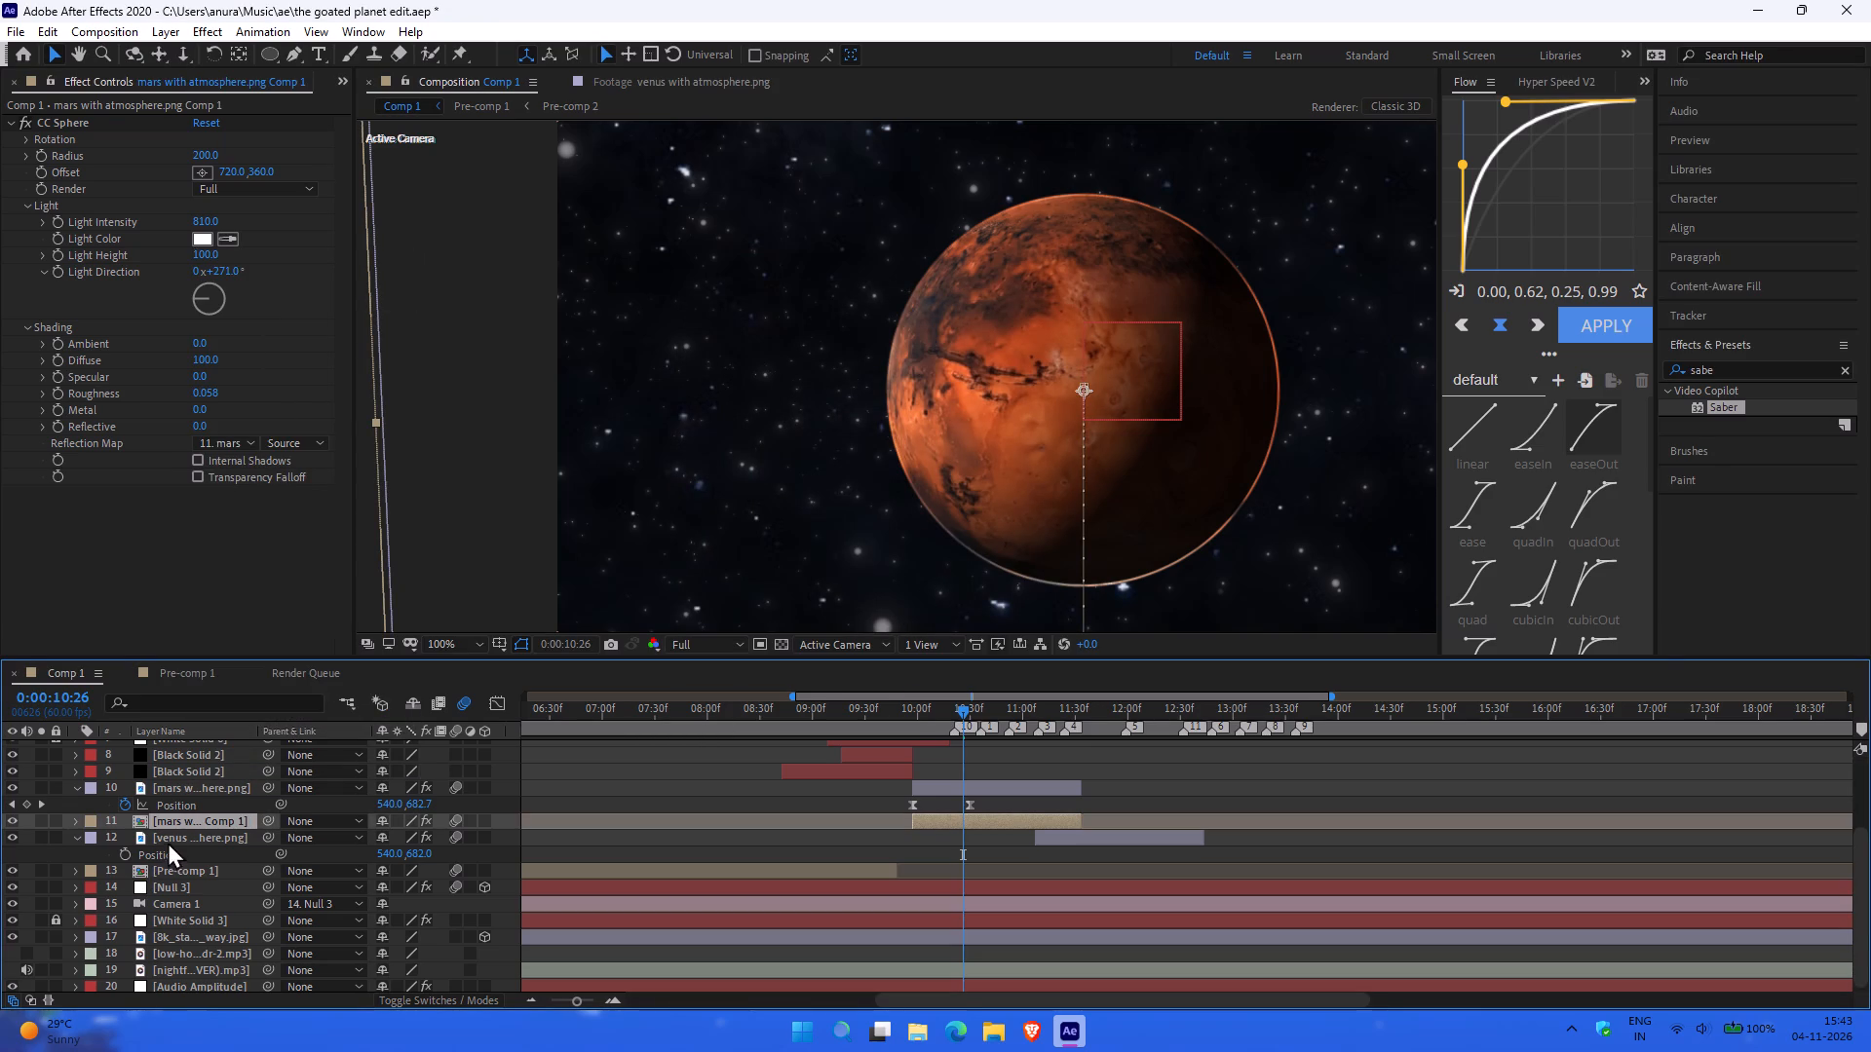
# Delete the CC Sphere effect from the pre-composed Mars layer 11.
pyautogui.click(230, 786)
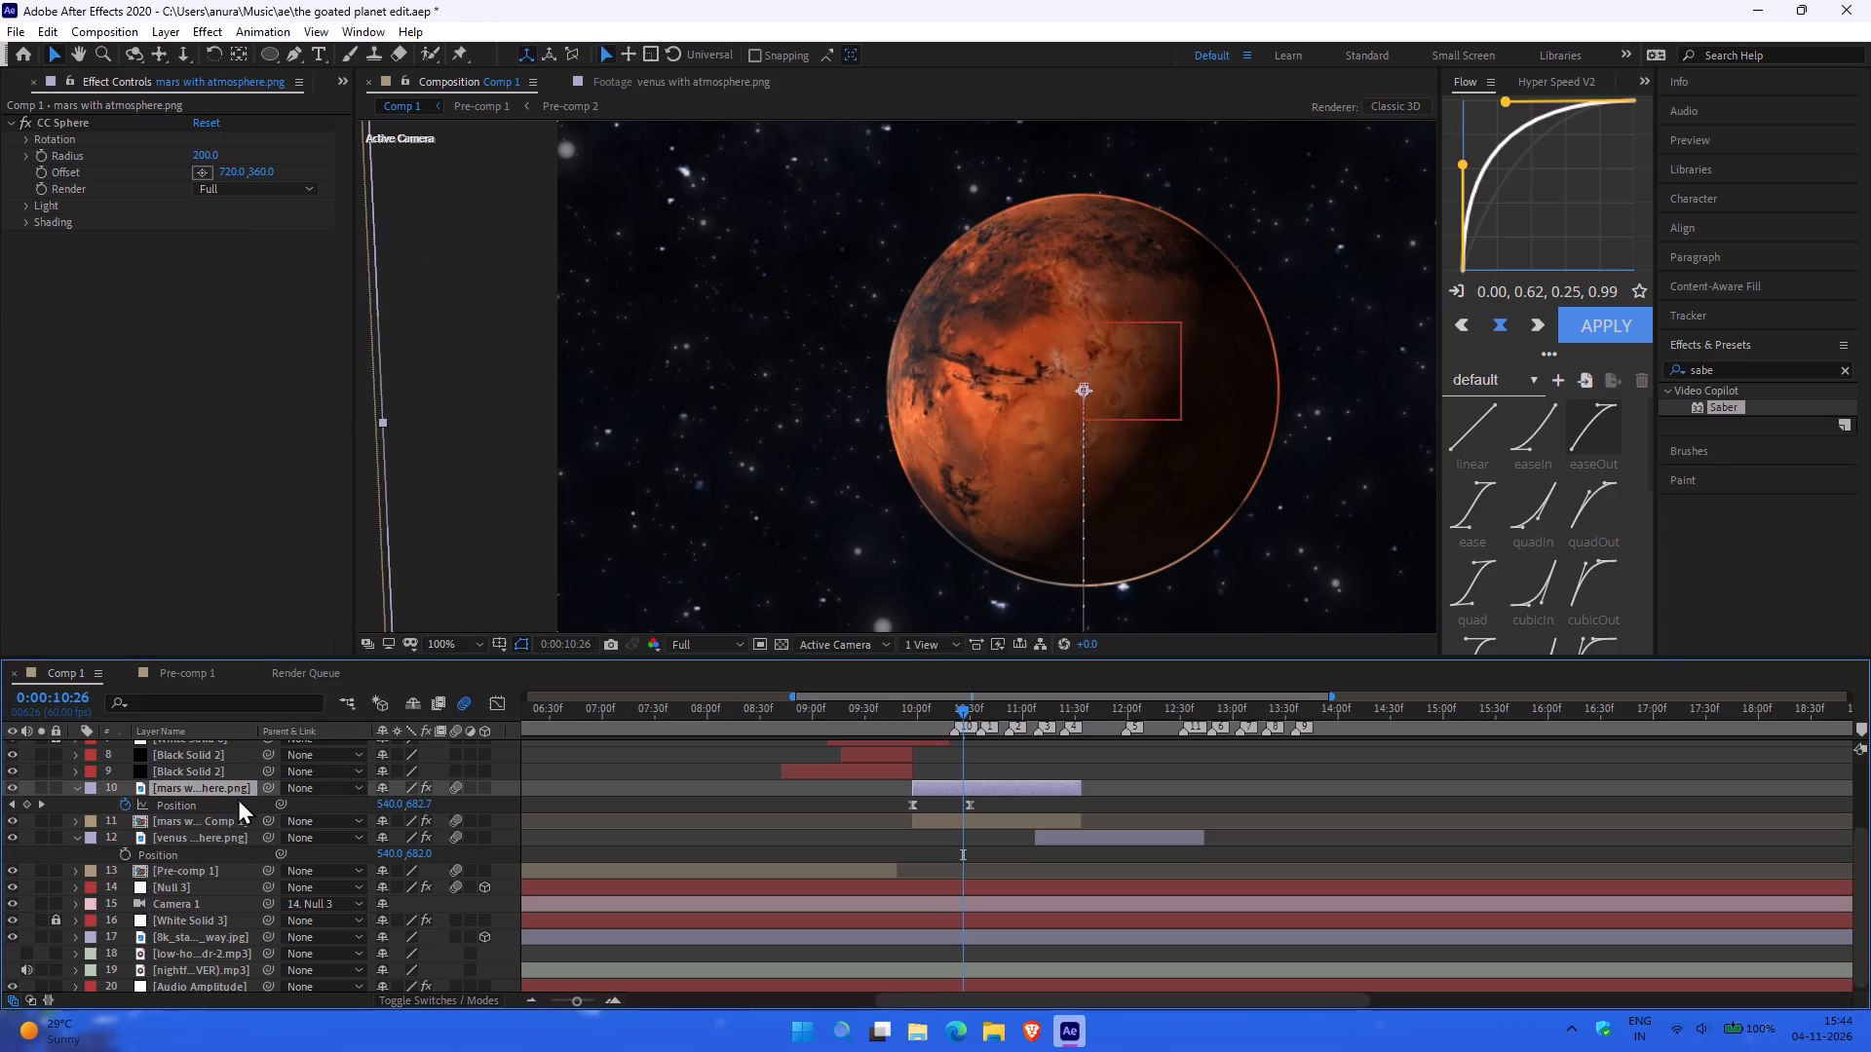
pyautogui.click(212, 816)
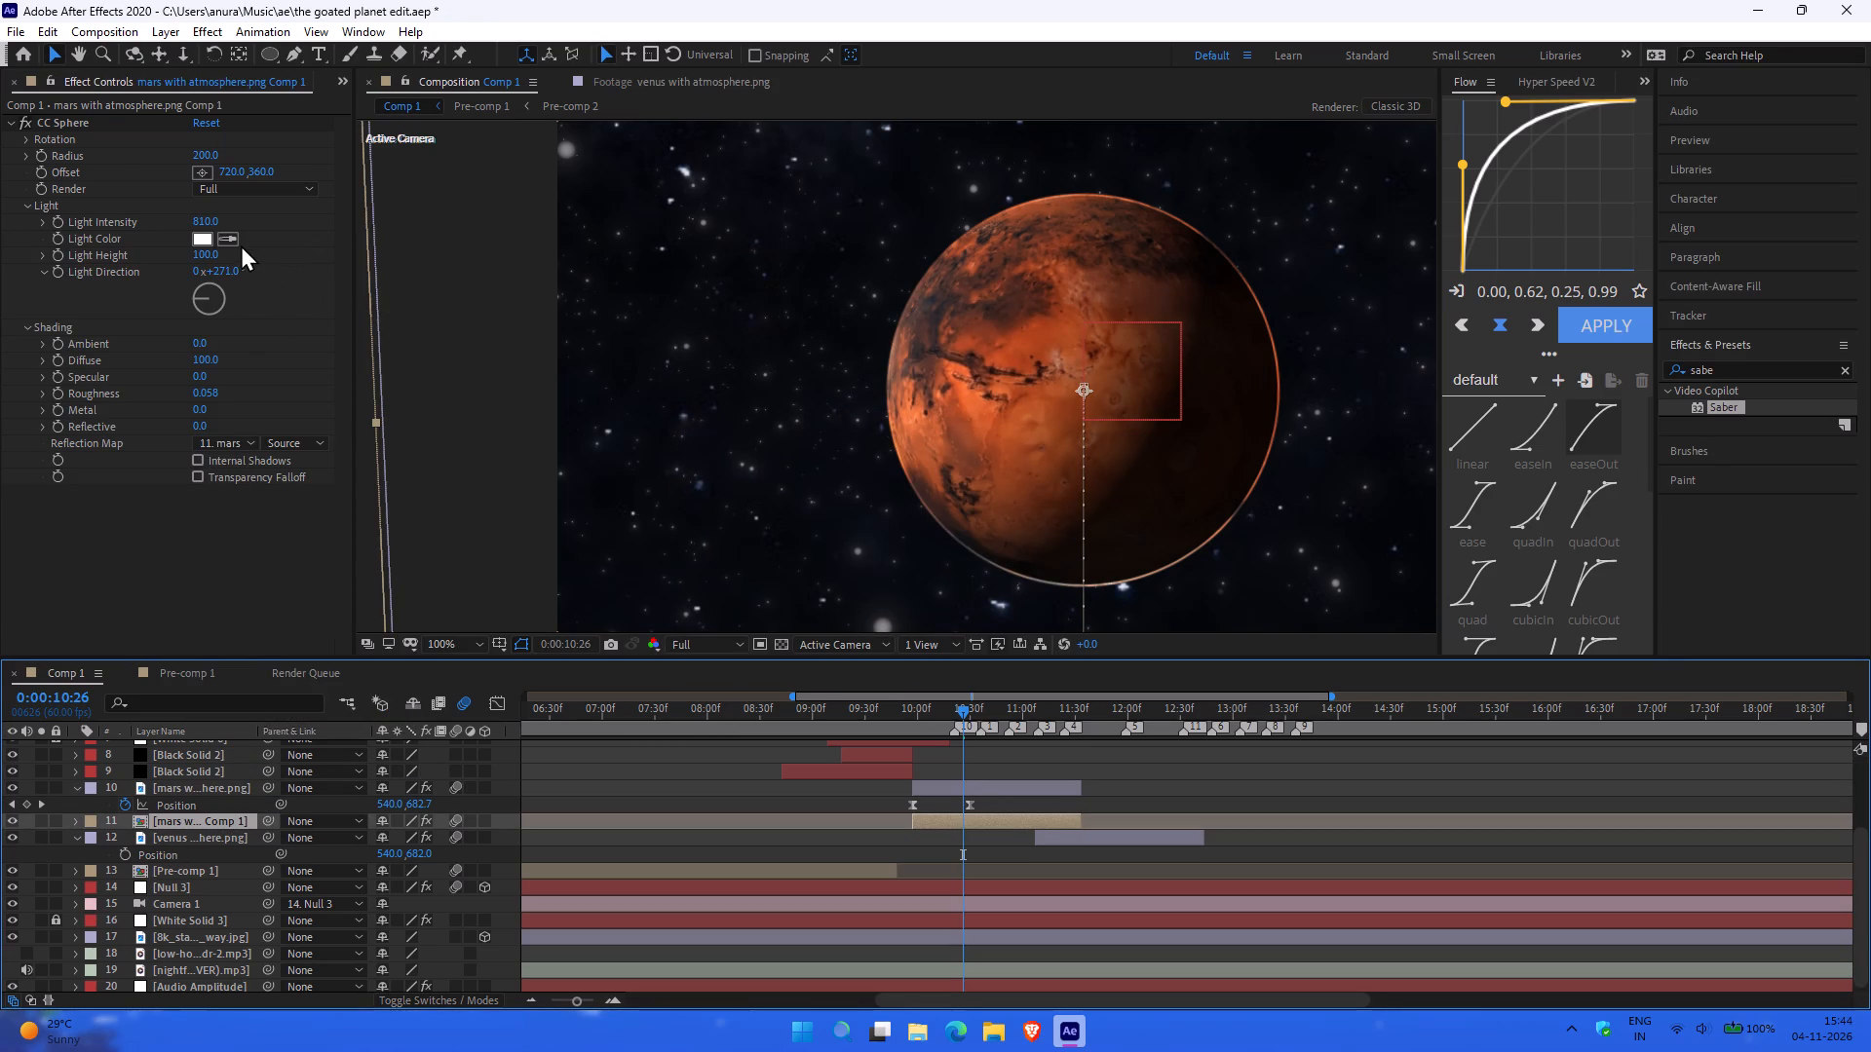
pyautogui.click(73, 121)
pyautogui.press('BackSpace')
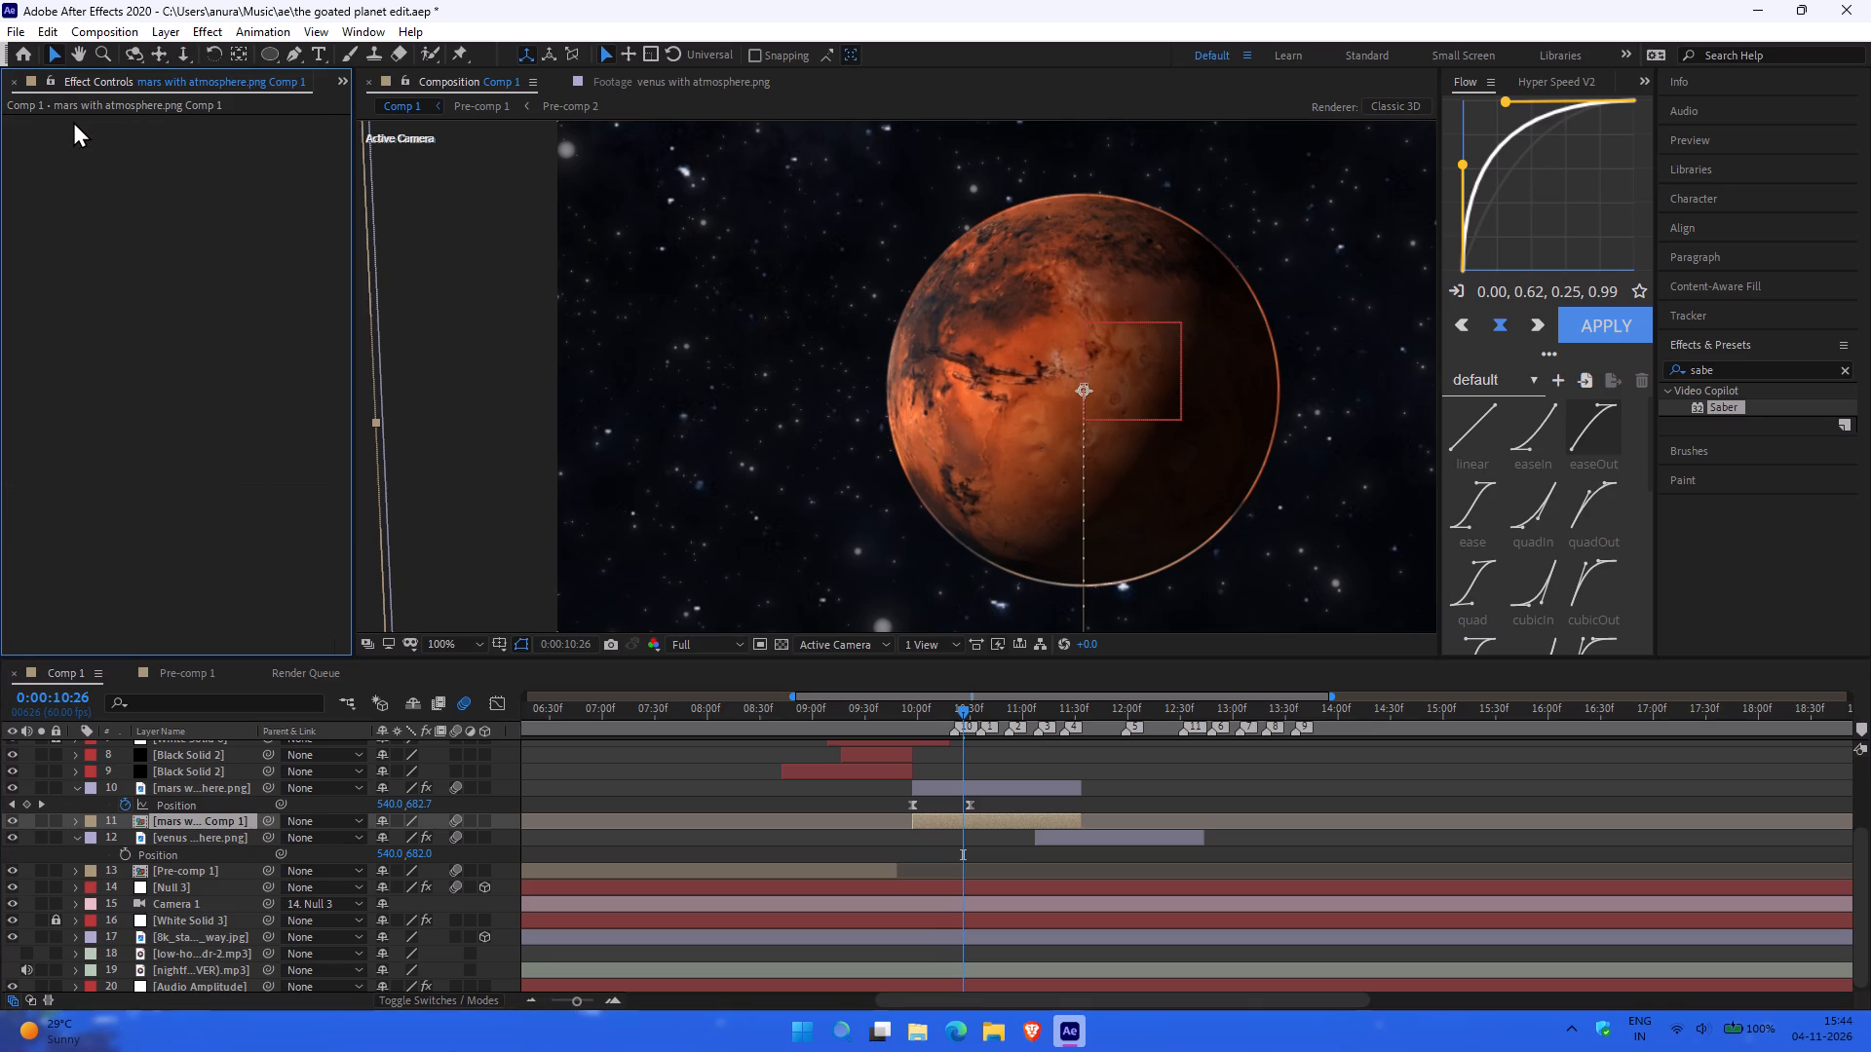
# Undo the CC Sphere deletion and the pre-composition of the Mars image on layer 11 in Comp 1.
pyautogui.hotkey('ctrl', 'z')
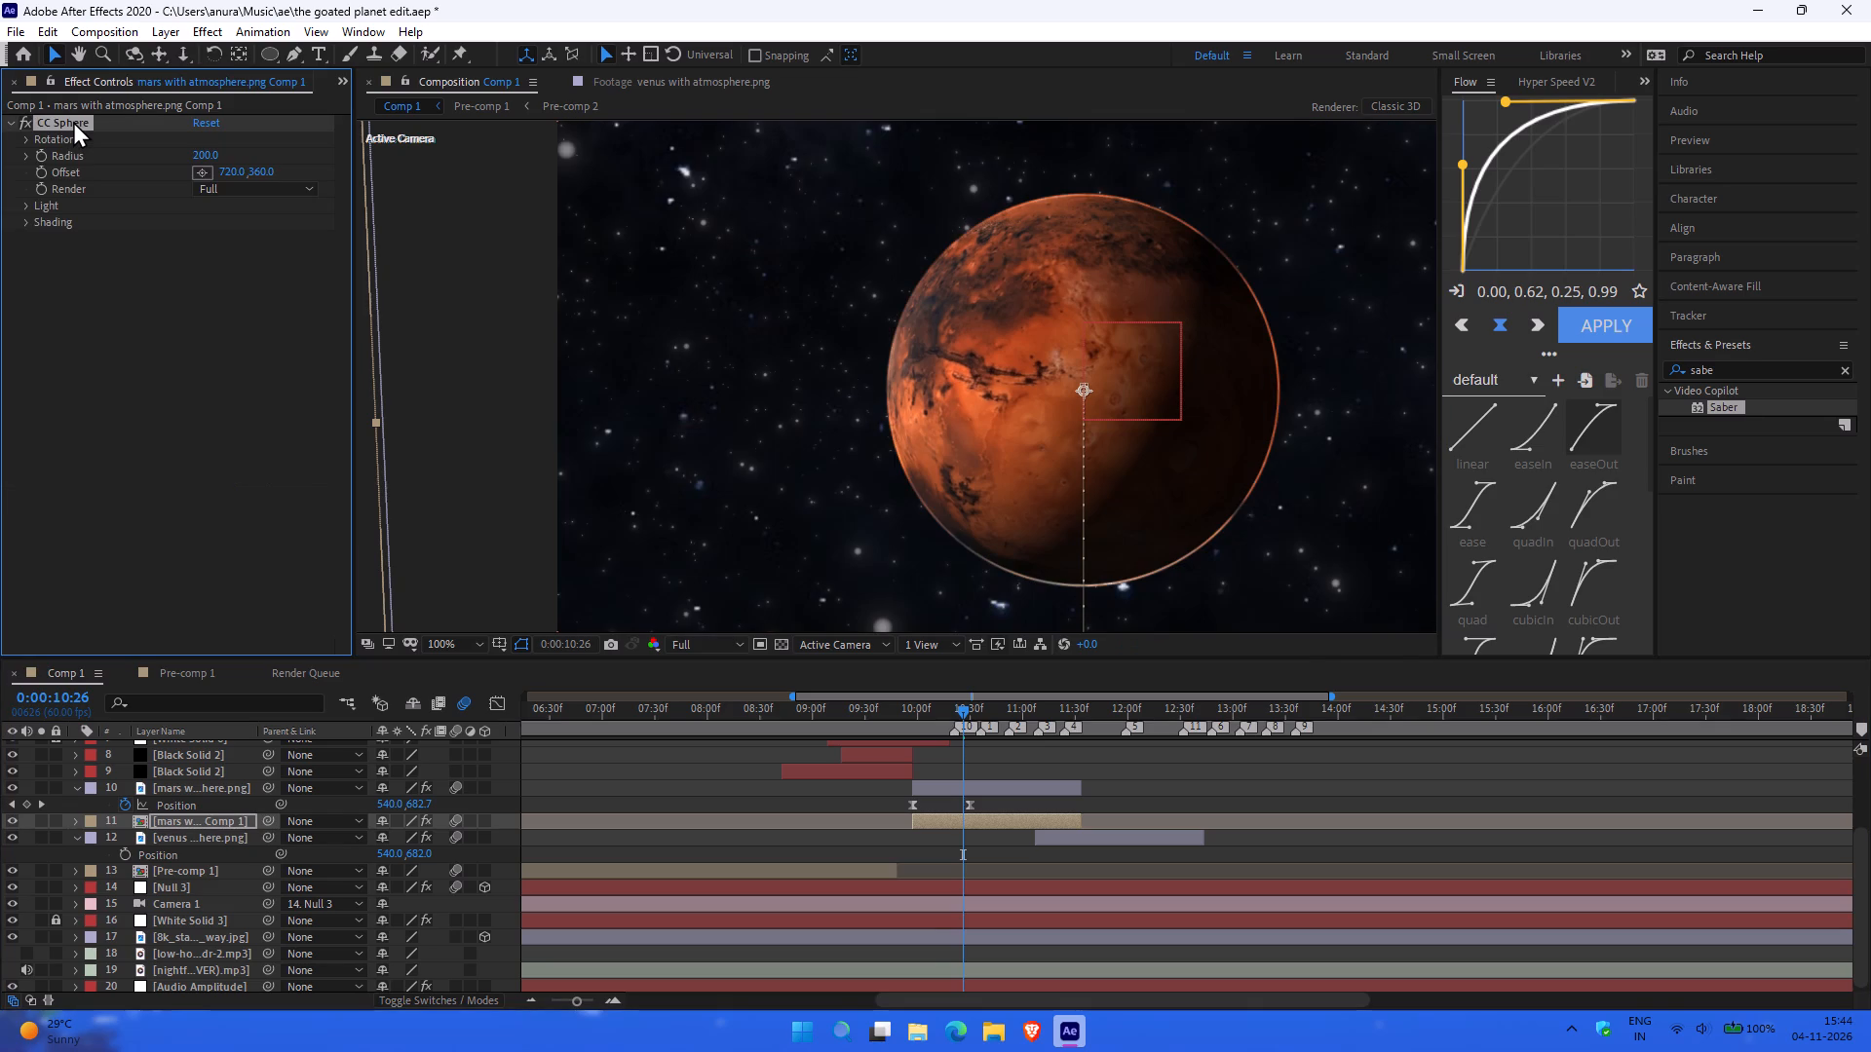
pyautogui.hotkey('ctrl', 'z')
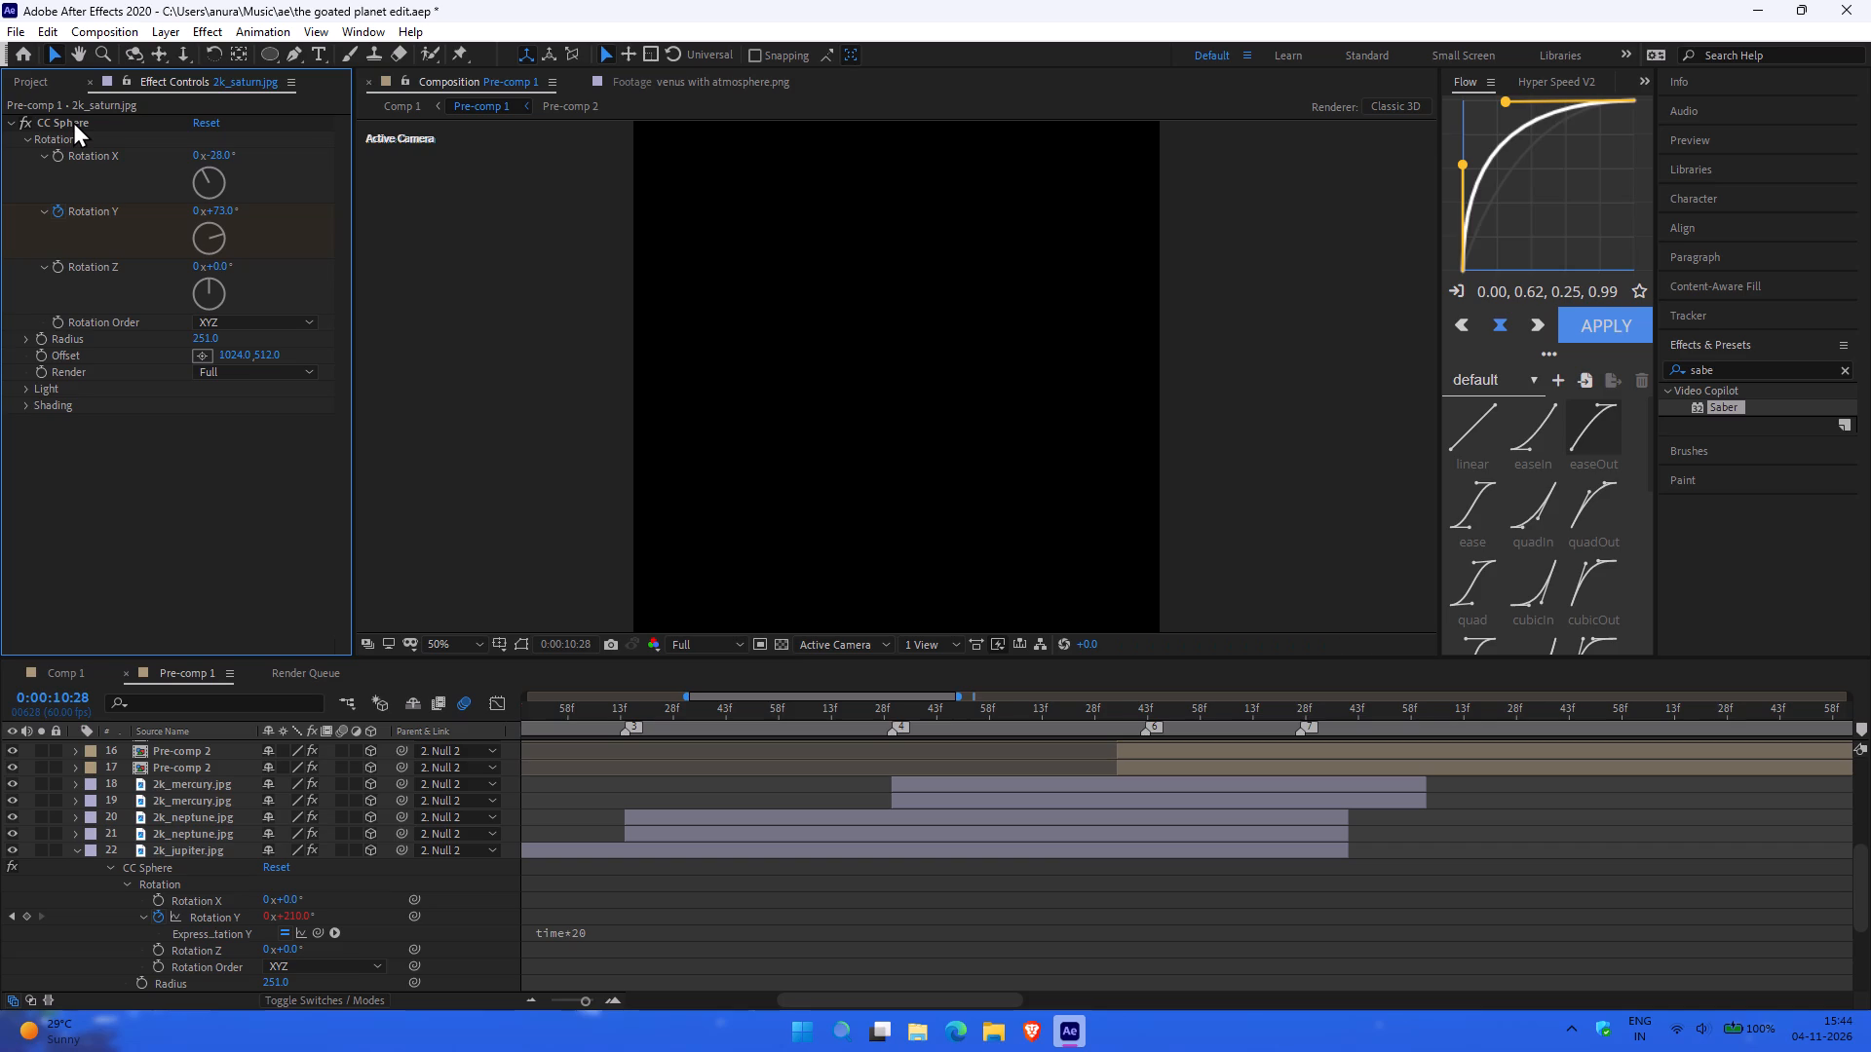
pyautogui.hotkey('ctrl', 'shift', 'z')
pyautogui.click(57, 668)
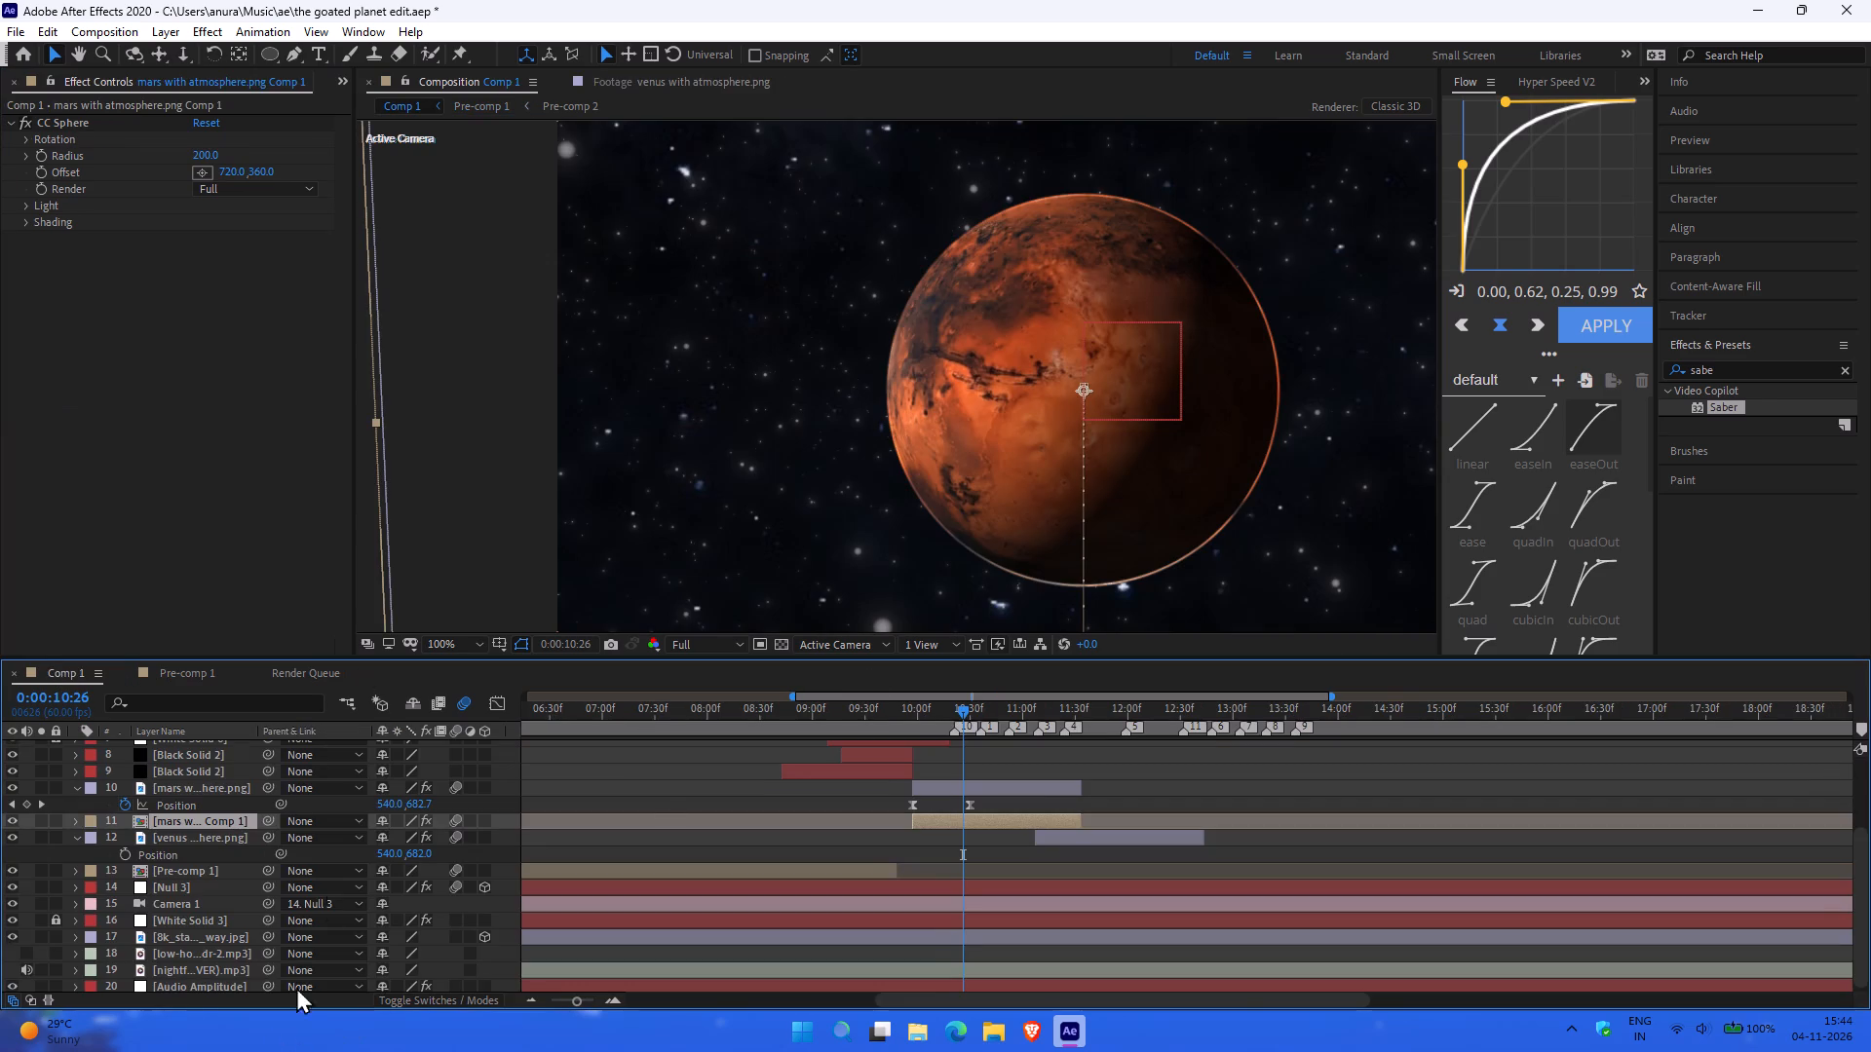
pyautogui.hotkey('ctrl', 'z')
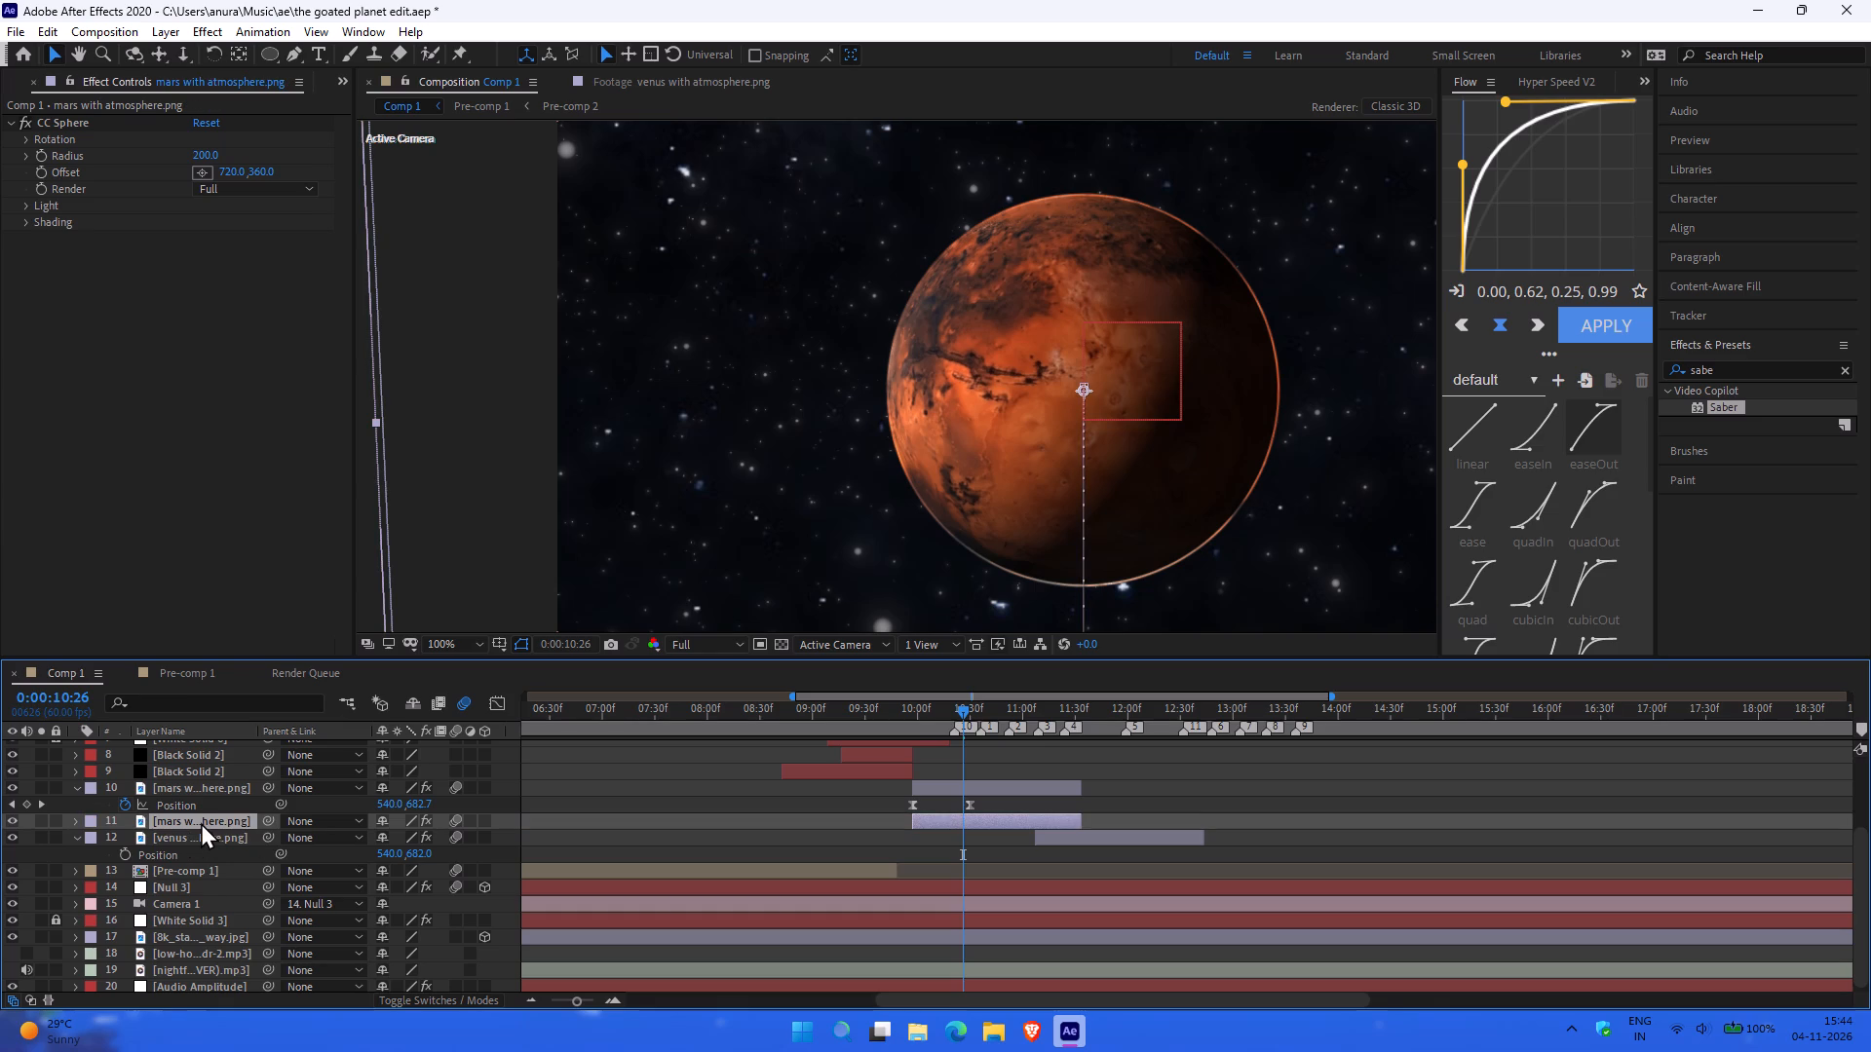
# Duplicate the Mars image on layer 11 and pre-compose the upper copy, leaving all attributes in Comp 1.
pyautogui.hotkey('ctrl', 'c')
pyautogui.hotkey('ctrl', 'c')
pyautogui.hotkey('ctrl', 'c')
pyautogui.hotkey('ctrl', 'c')
pyautogui.hotkey('ctrl', 'c')
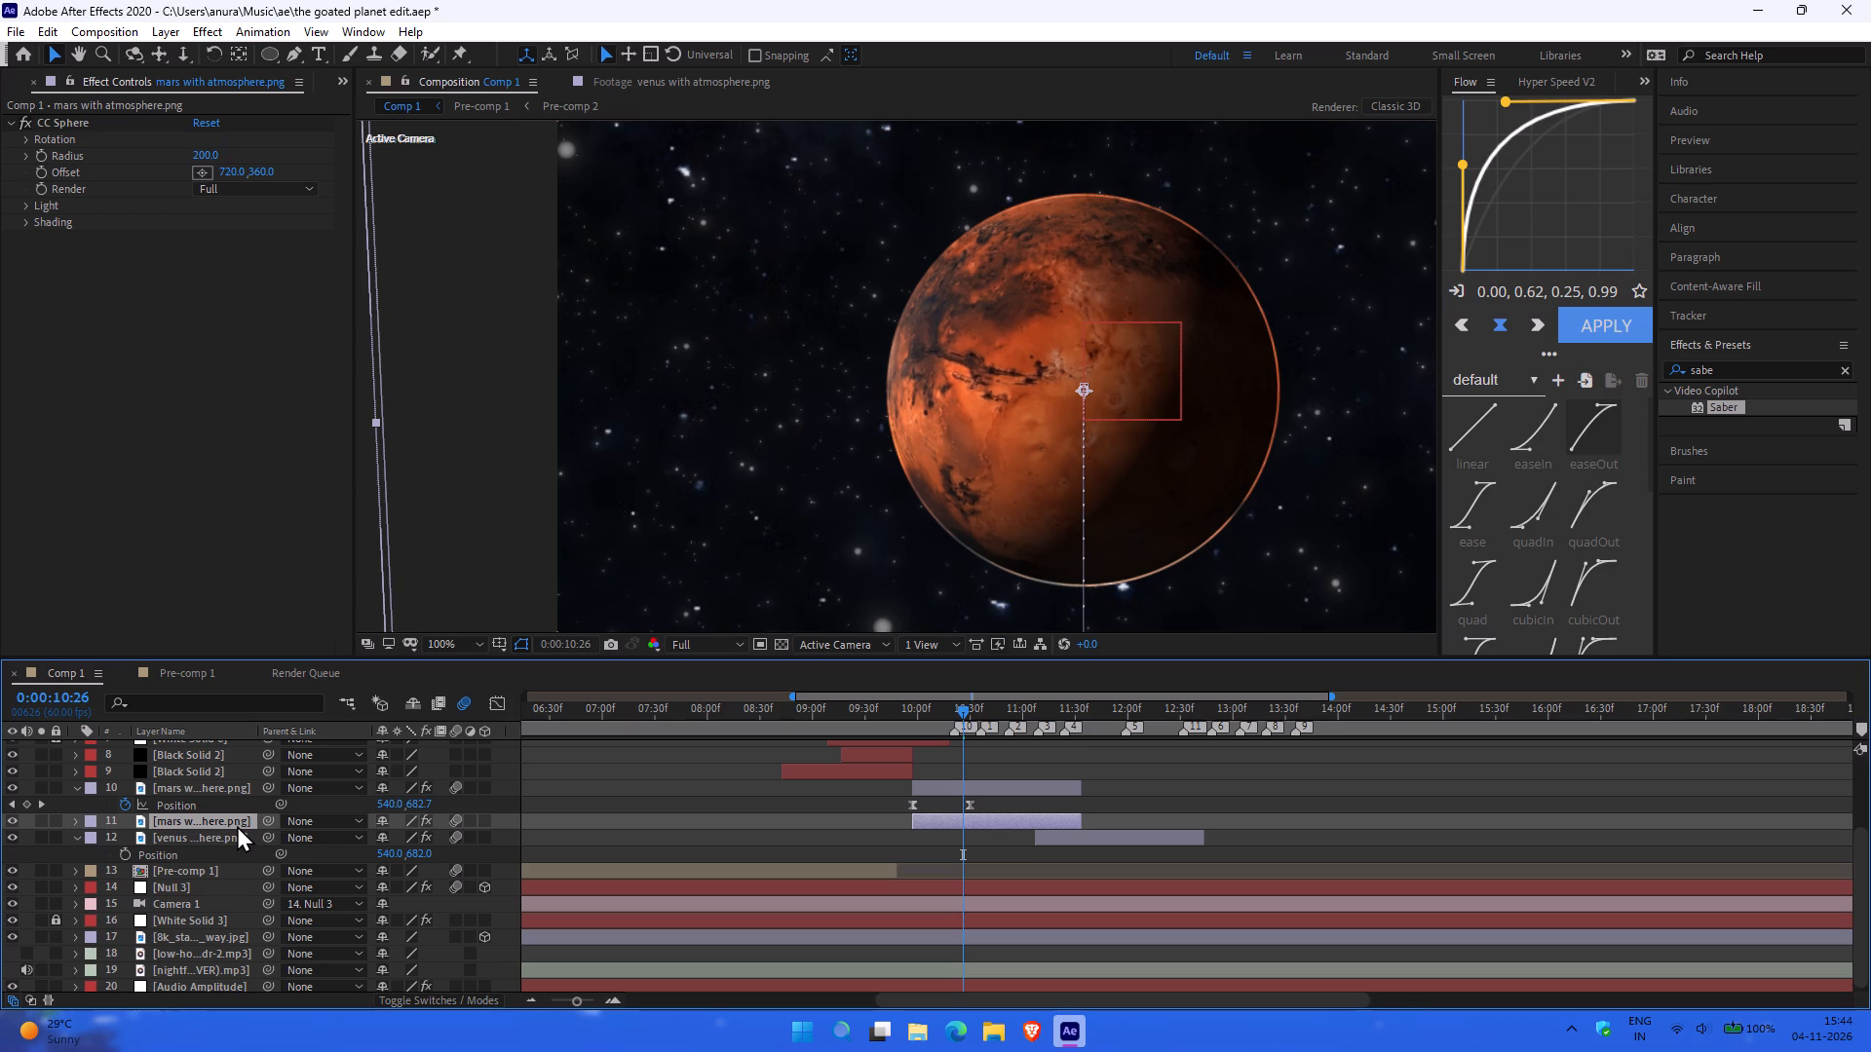
pyautogui.hotkey('ctrl', 'd')
pyautogui.rightClick(215, 818)
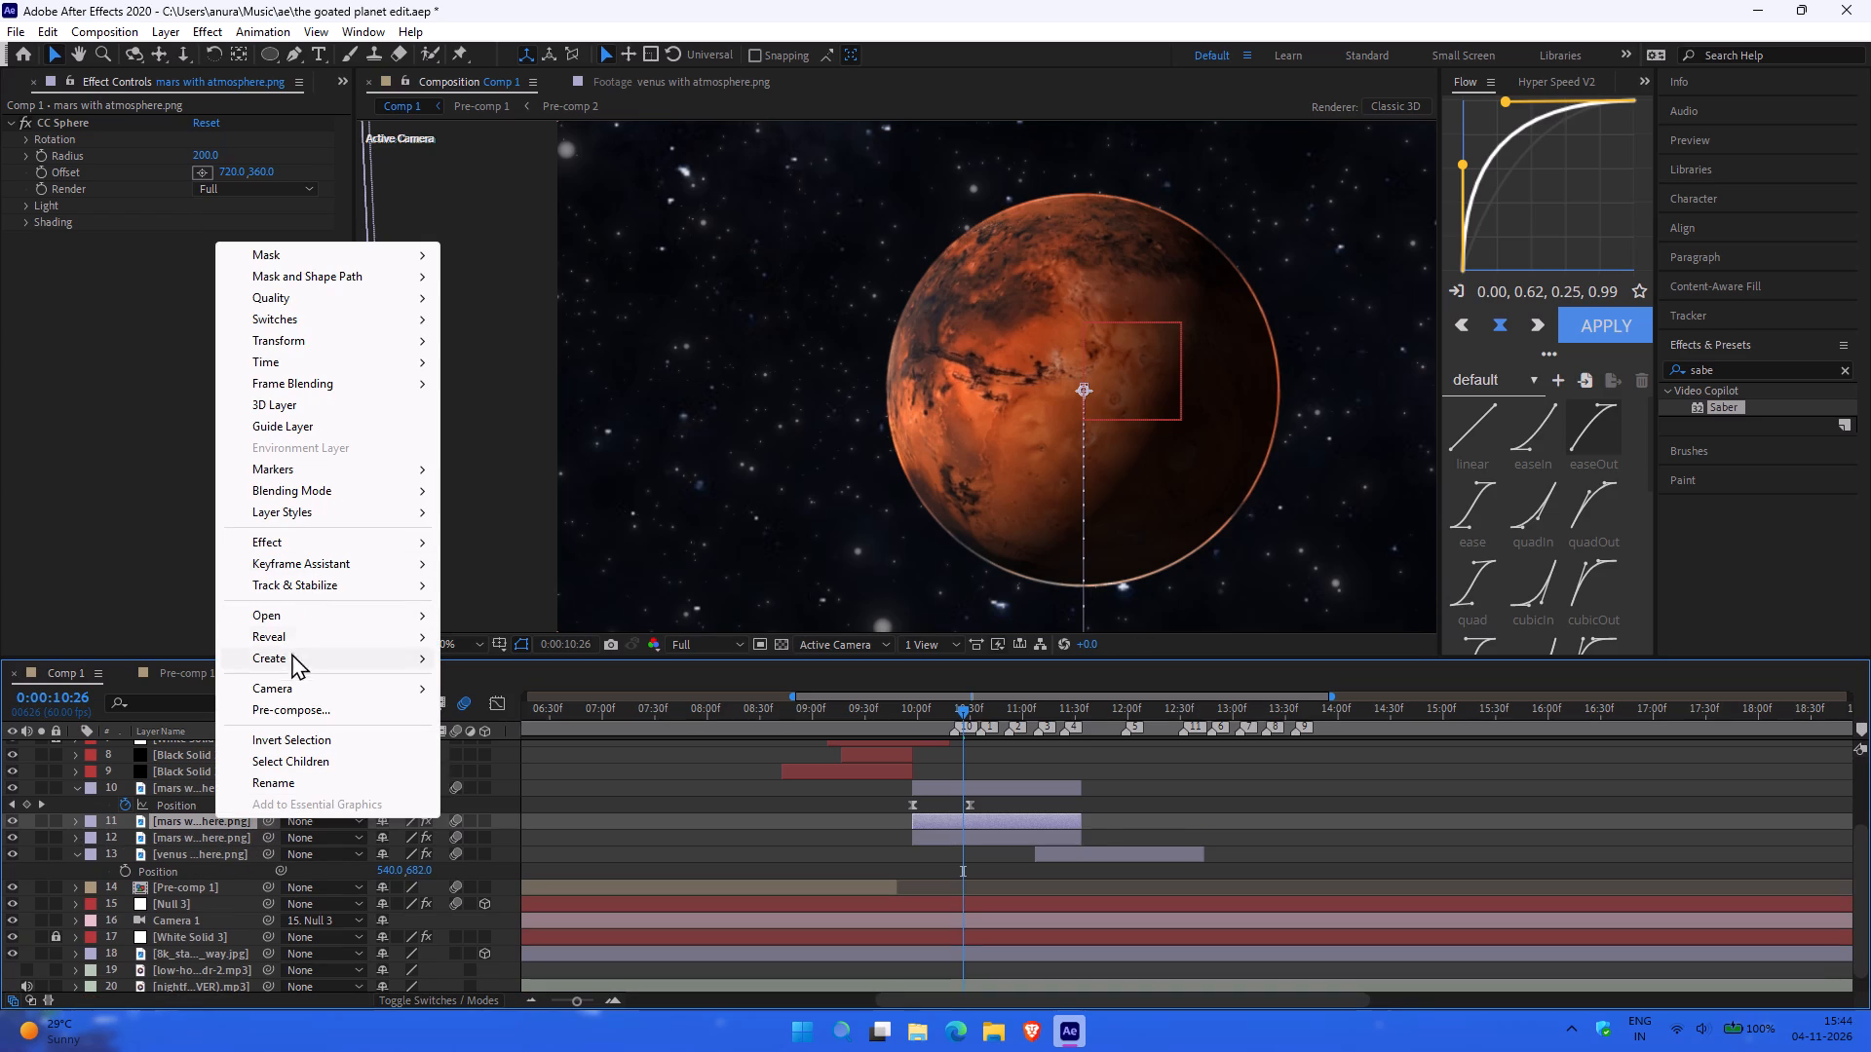
pyautogui.click(309, 709)
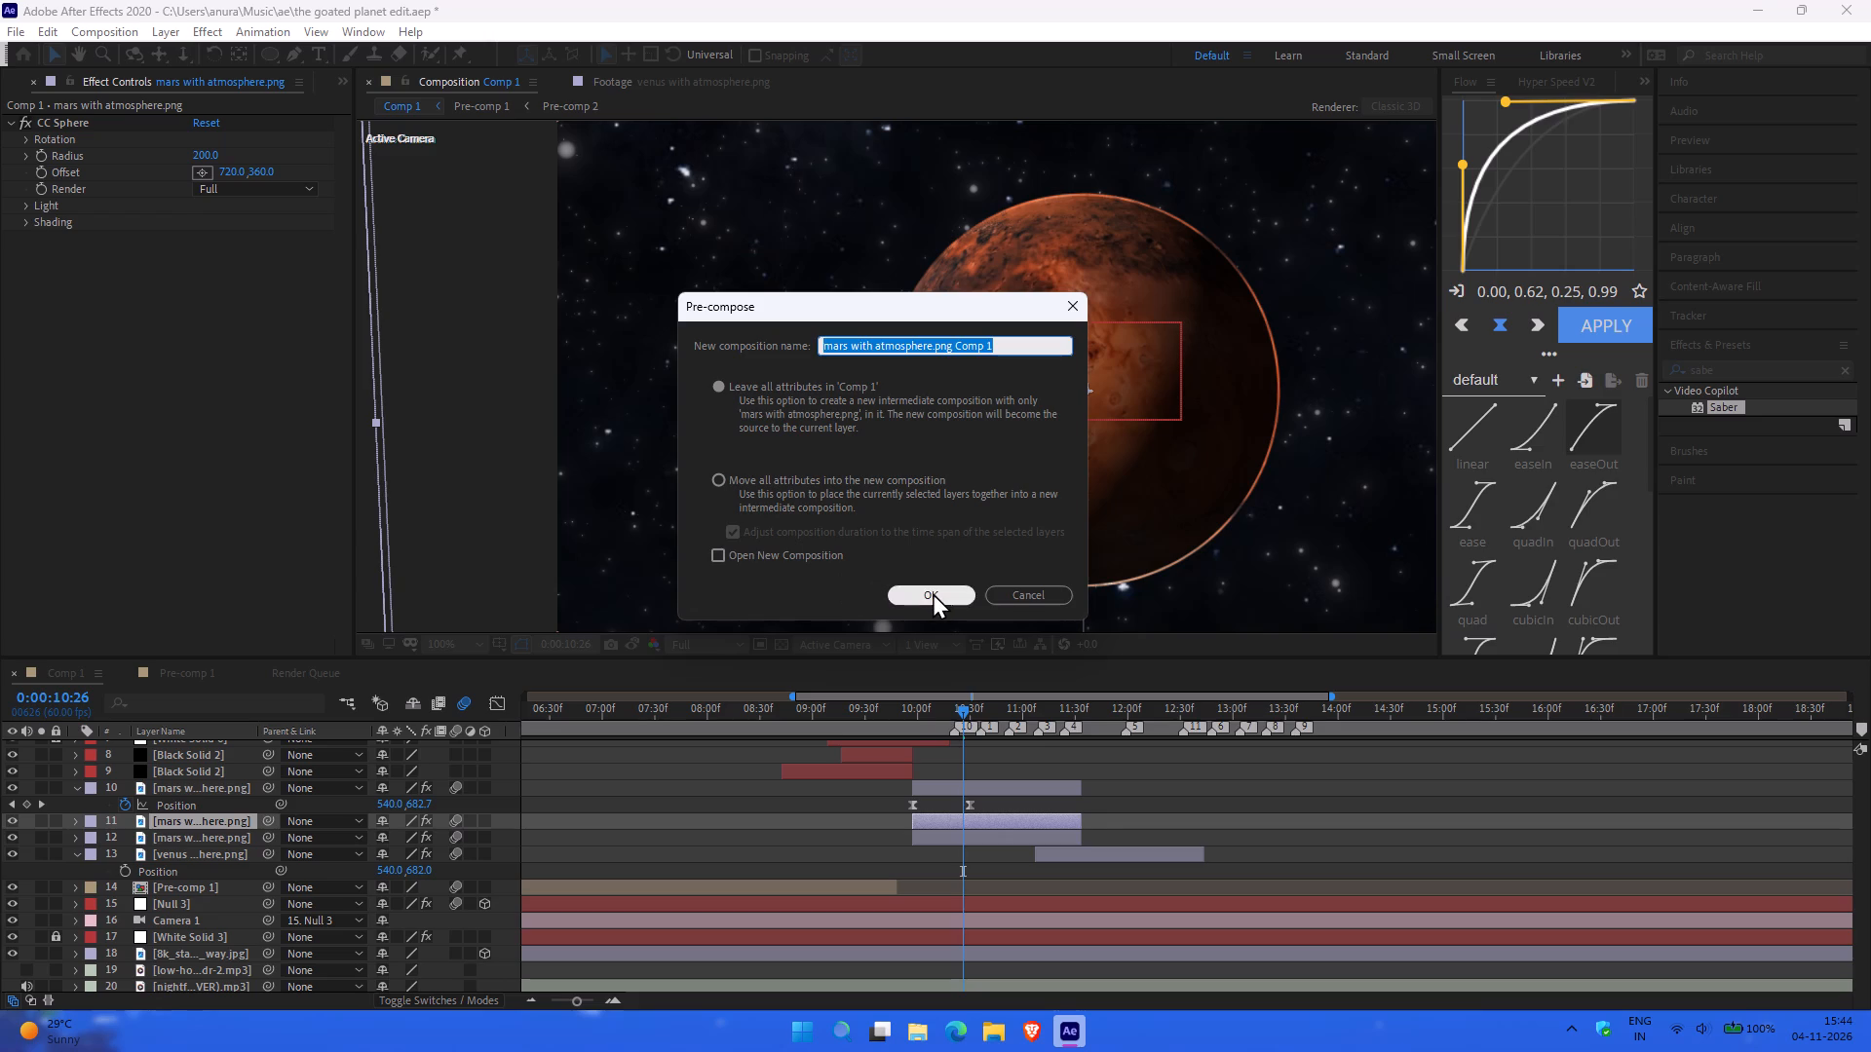
pyautogui.click(931, 596)
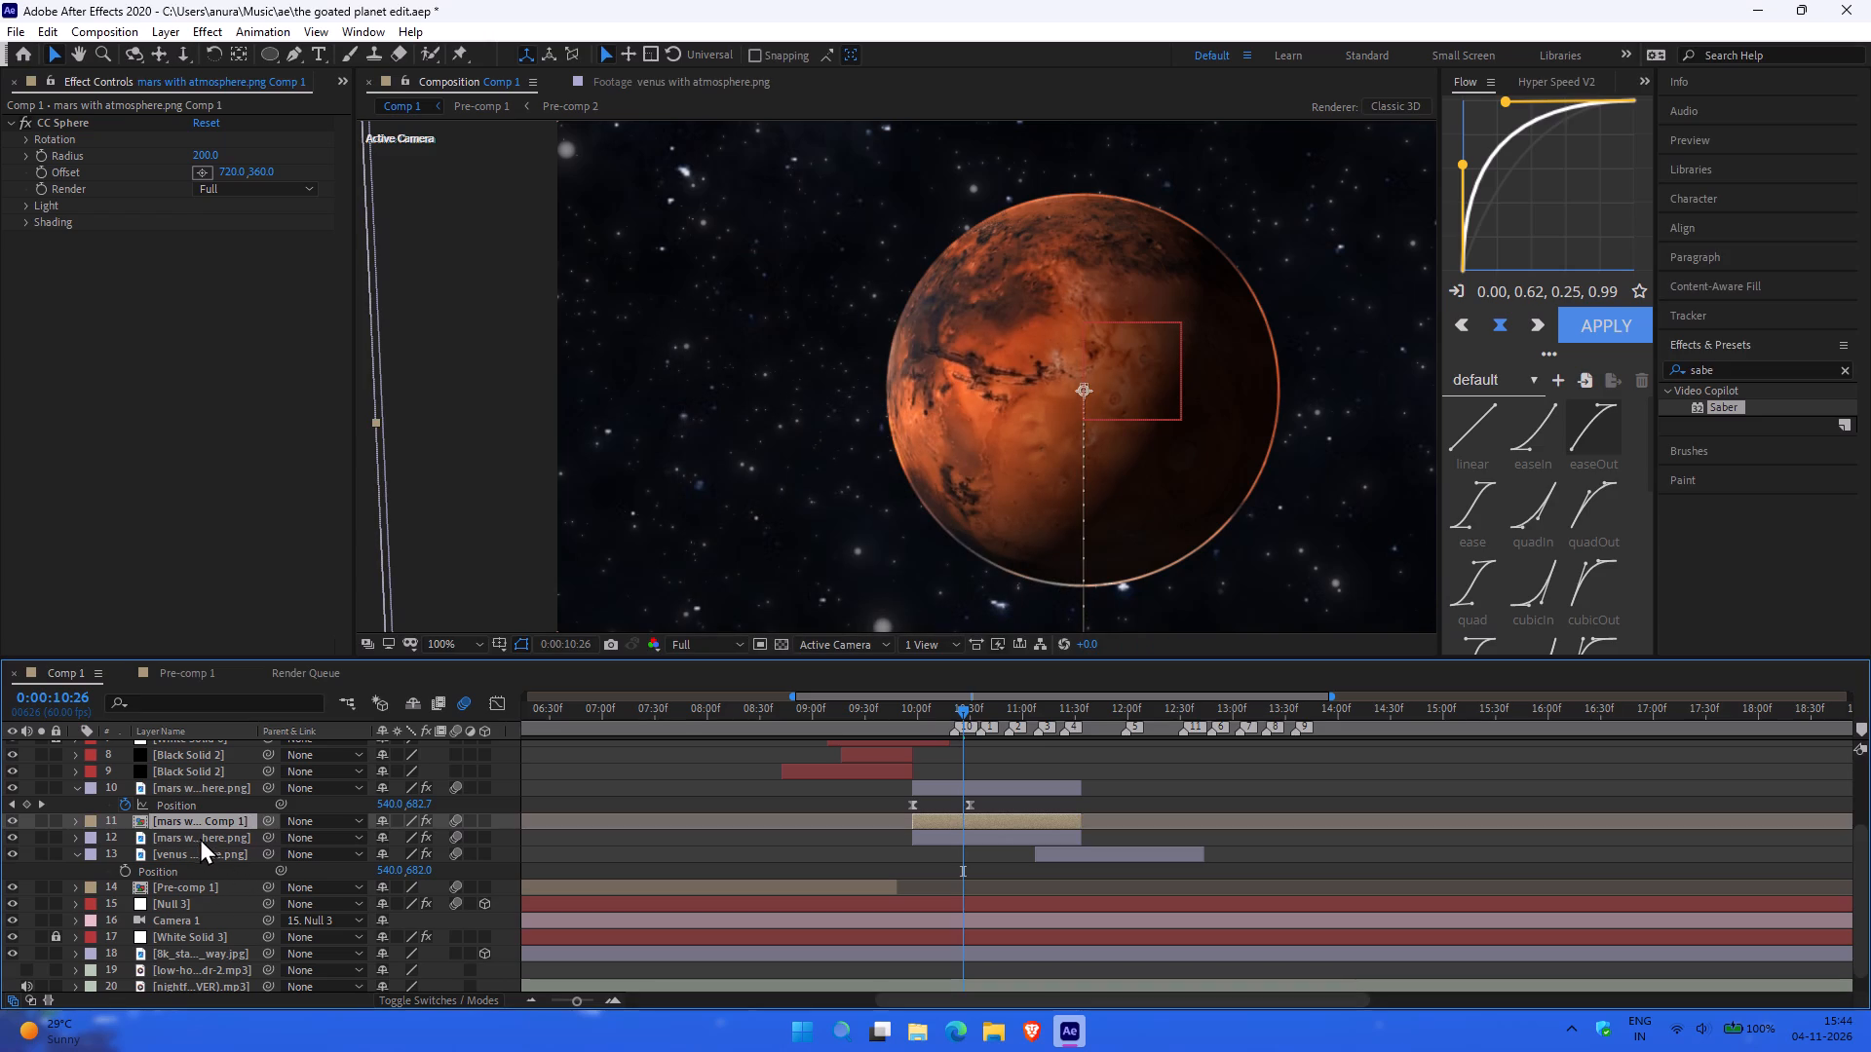
# Copy the Mars image on layer 12 and delete it from Comp 1.
pyautogui.click(198, 834)
pyautogui.hotkey('ctrl', 'c')
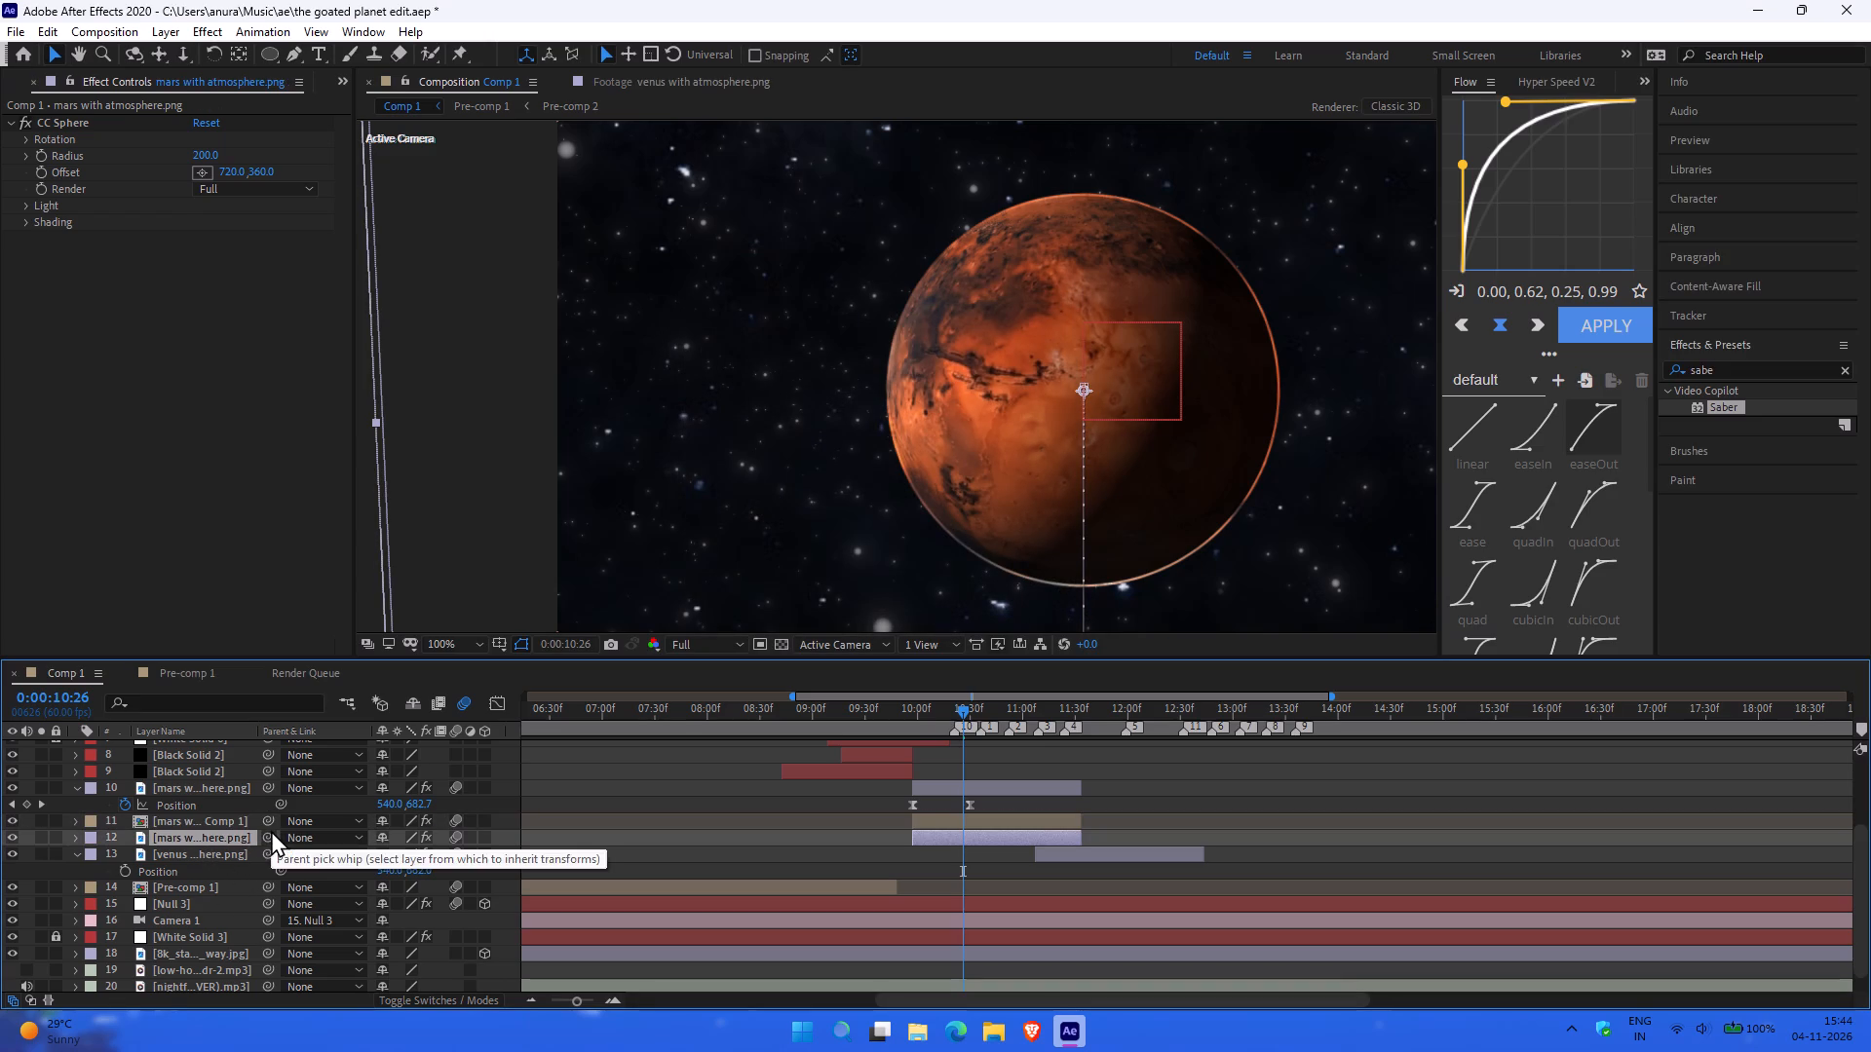
pyautogui.press('BackSpace')
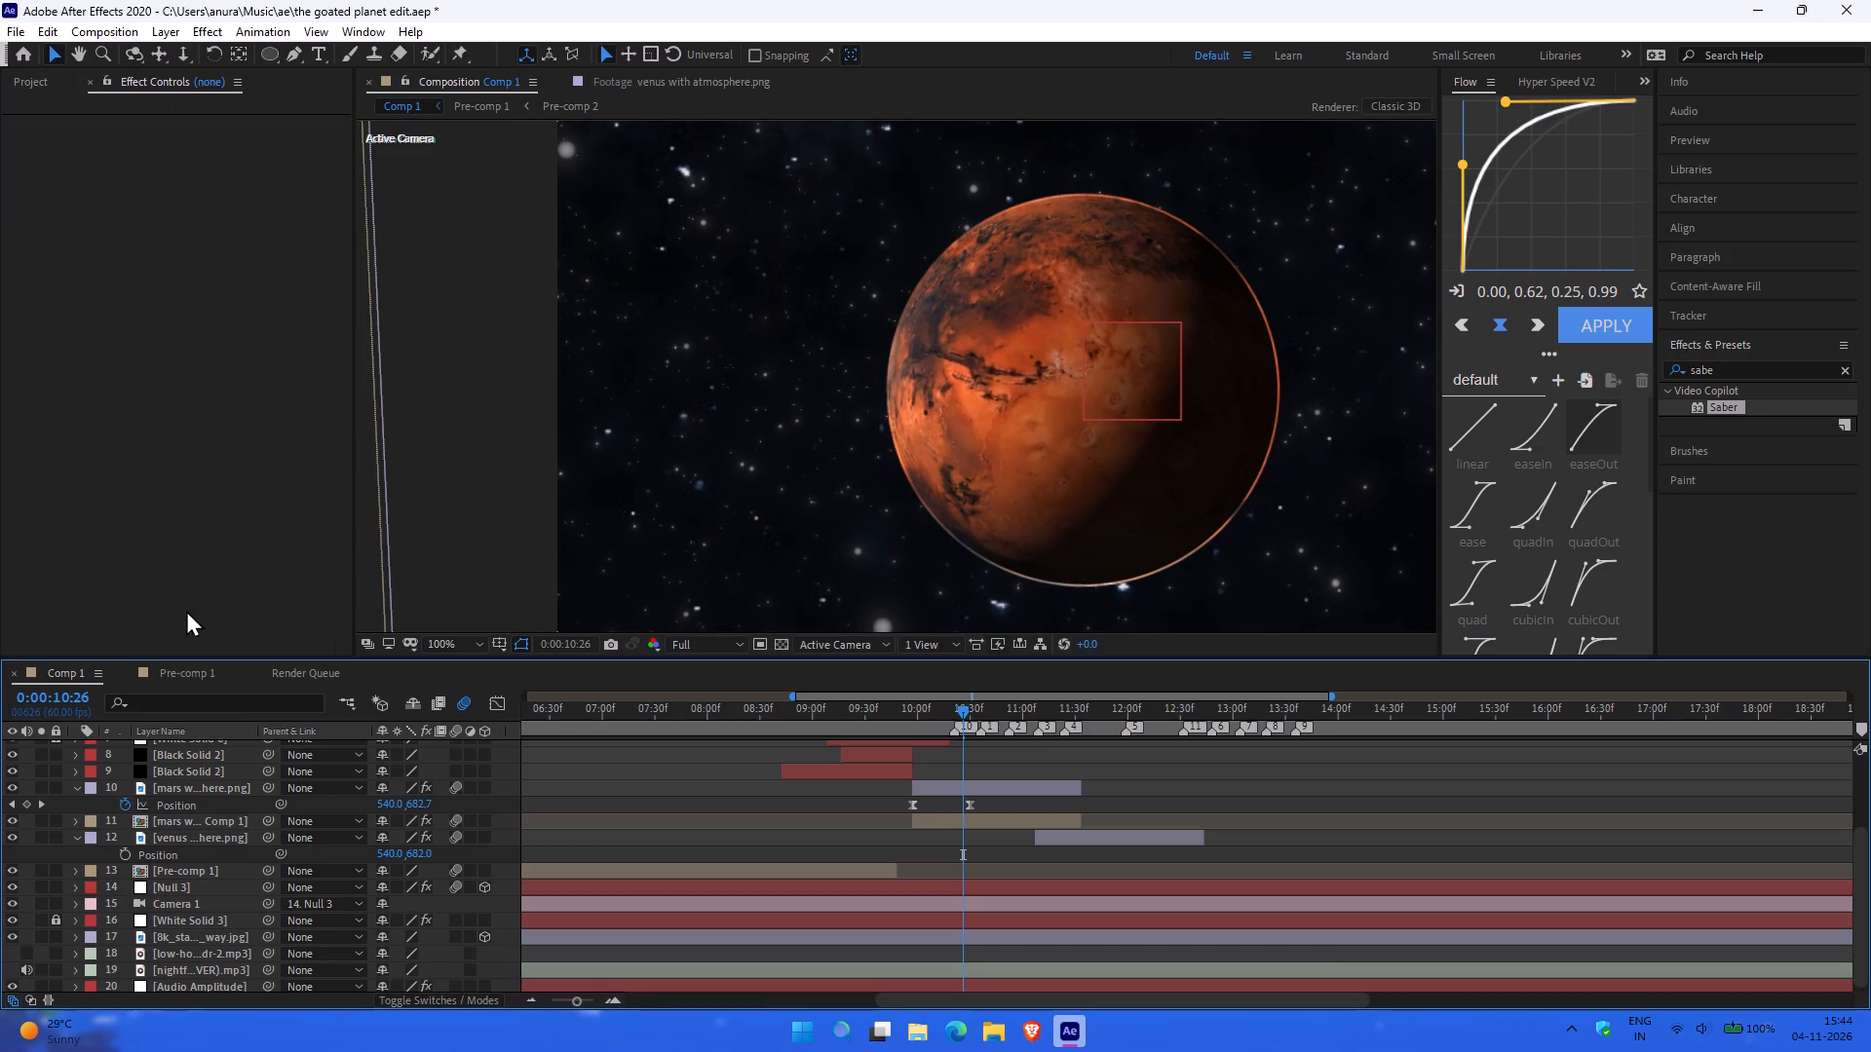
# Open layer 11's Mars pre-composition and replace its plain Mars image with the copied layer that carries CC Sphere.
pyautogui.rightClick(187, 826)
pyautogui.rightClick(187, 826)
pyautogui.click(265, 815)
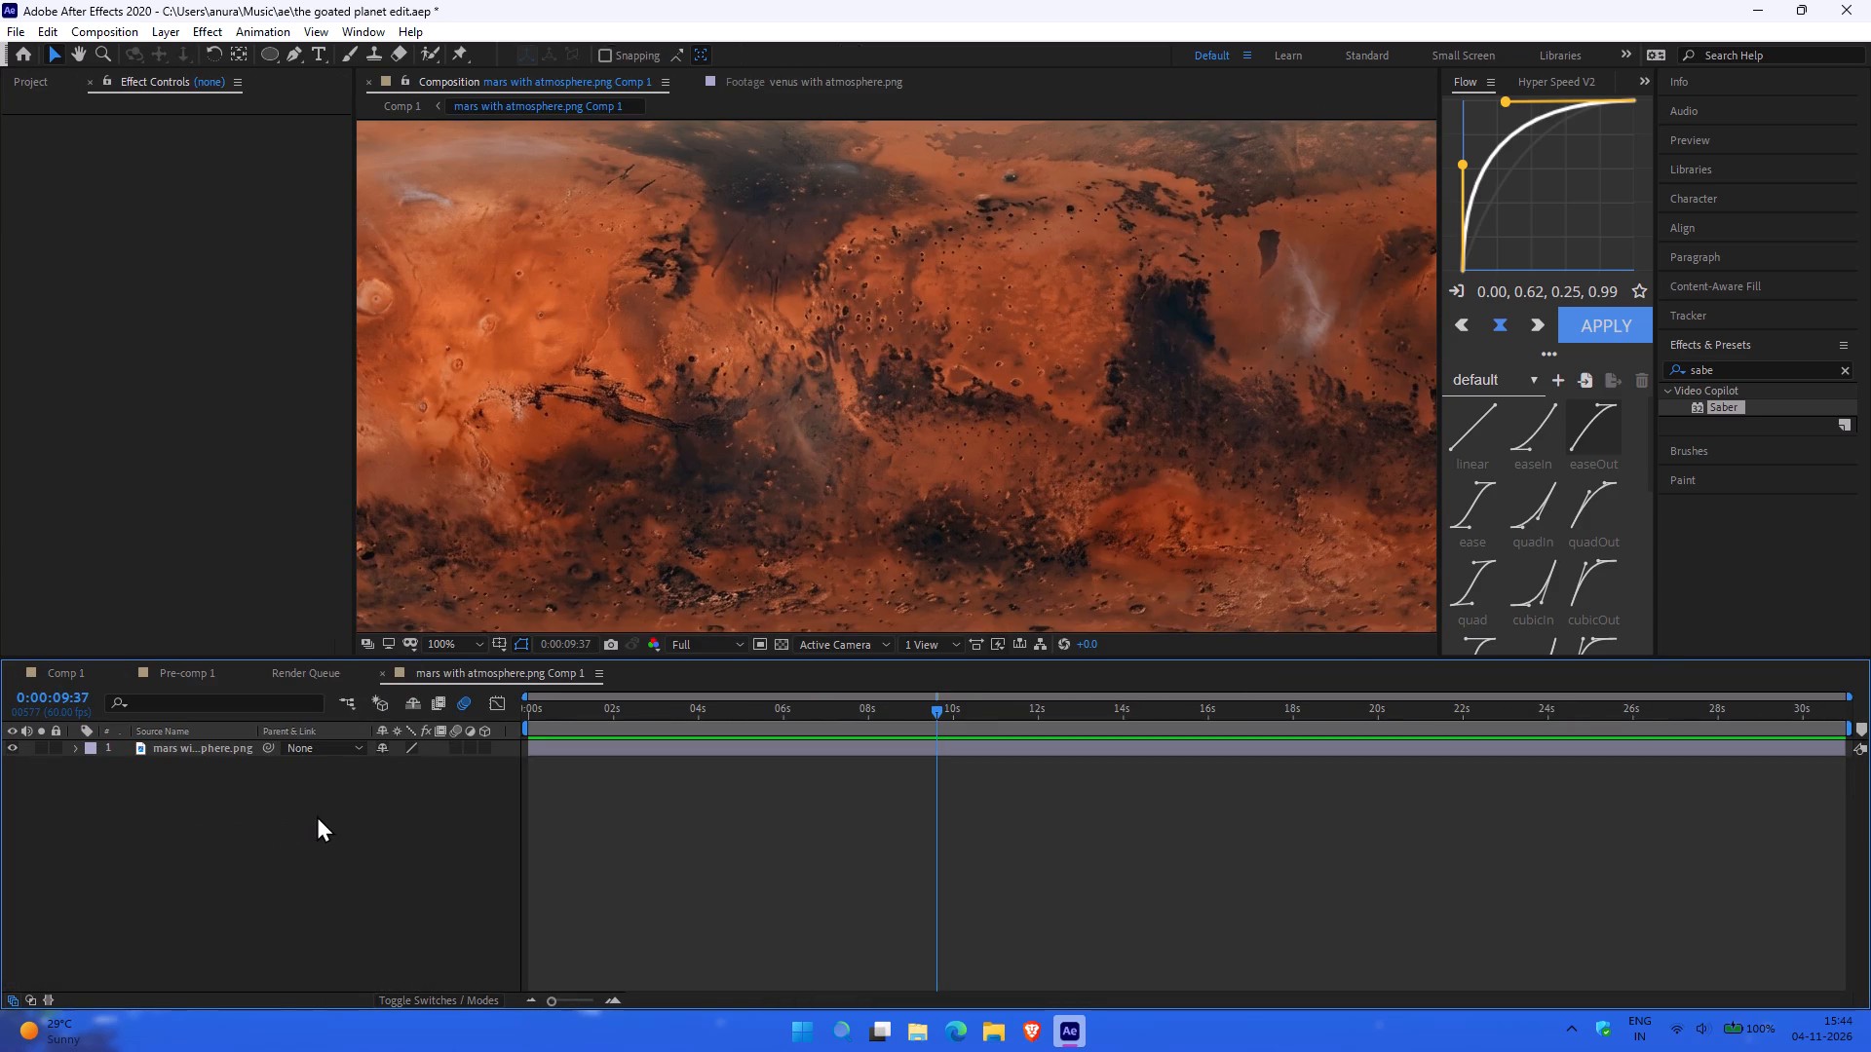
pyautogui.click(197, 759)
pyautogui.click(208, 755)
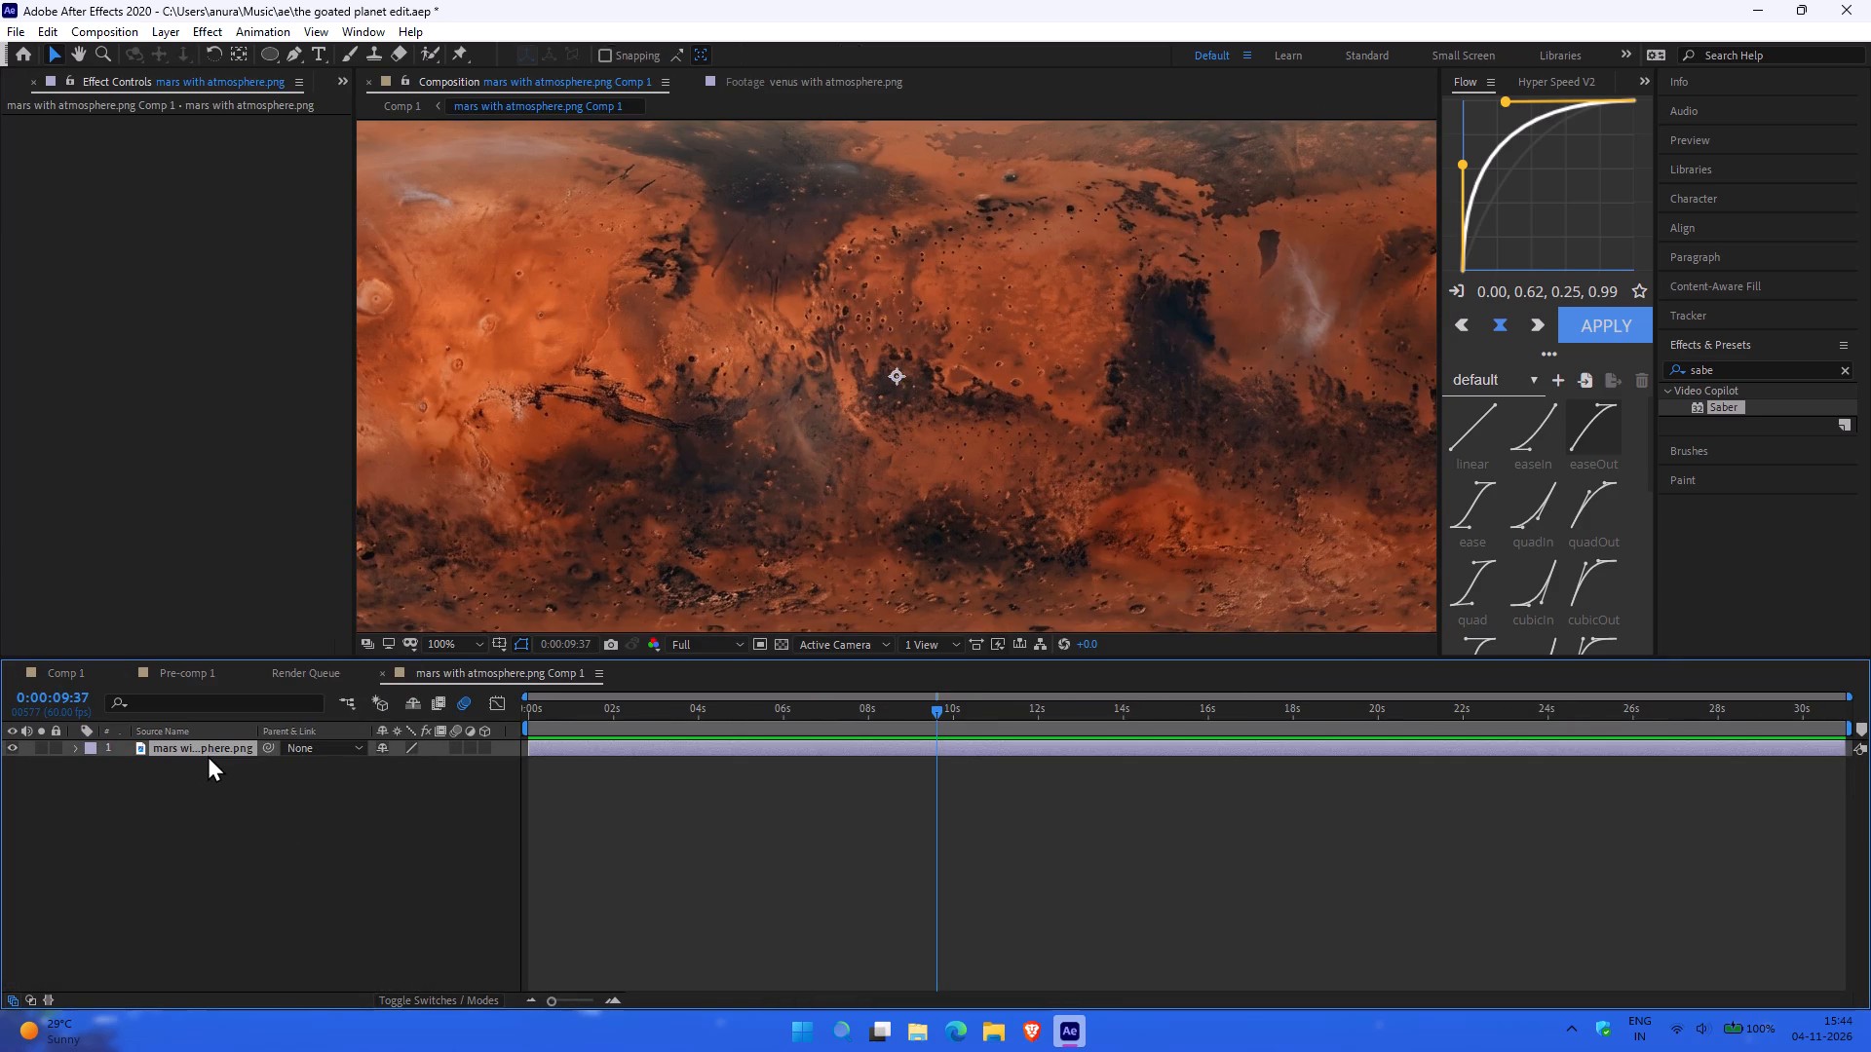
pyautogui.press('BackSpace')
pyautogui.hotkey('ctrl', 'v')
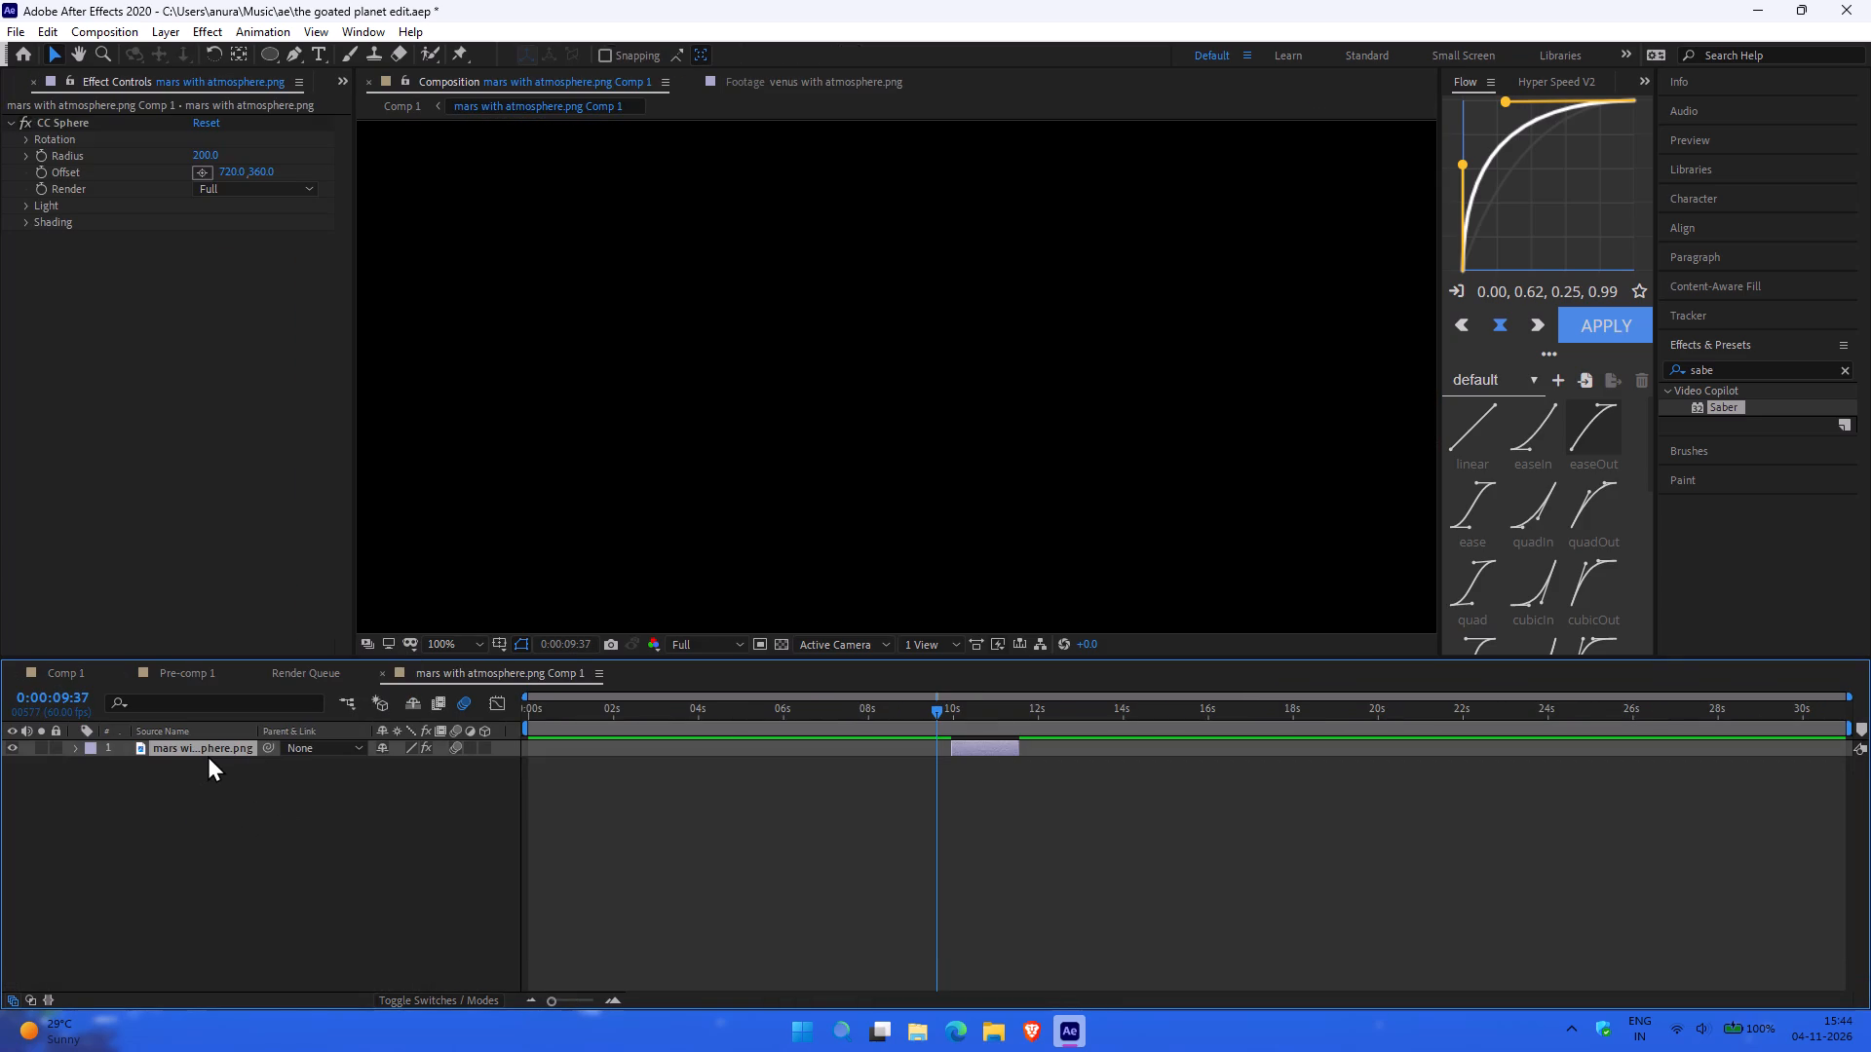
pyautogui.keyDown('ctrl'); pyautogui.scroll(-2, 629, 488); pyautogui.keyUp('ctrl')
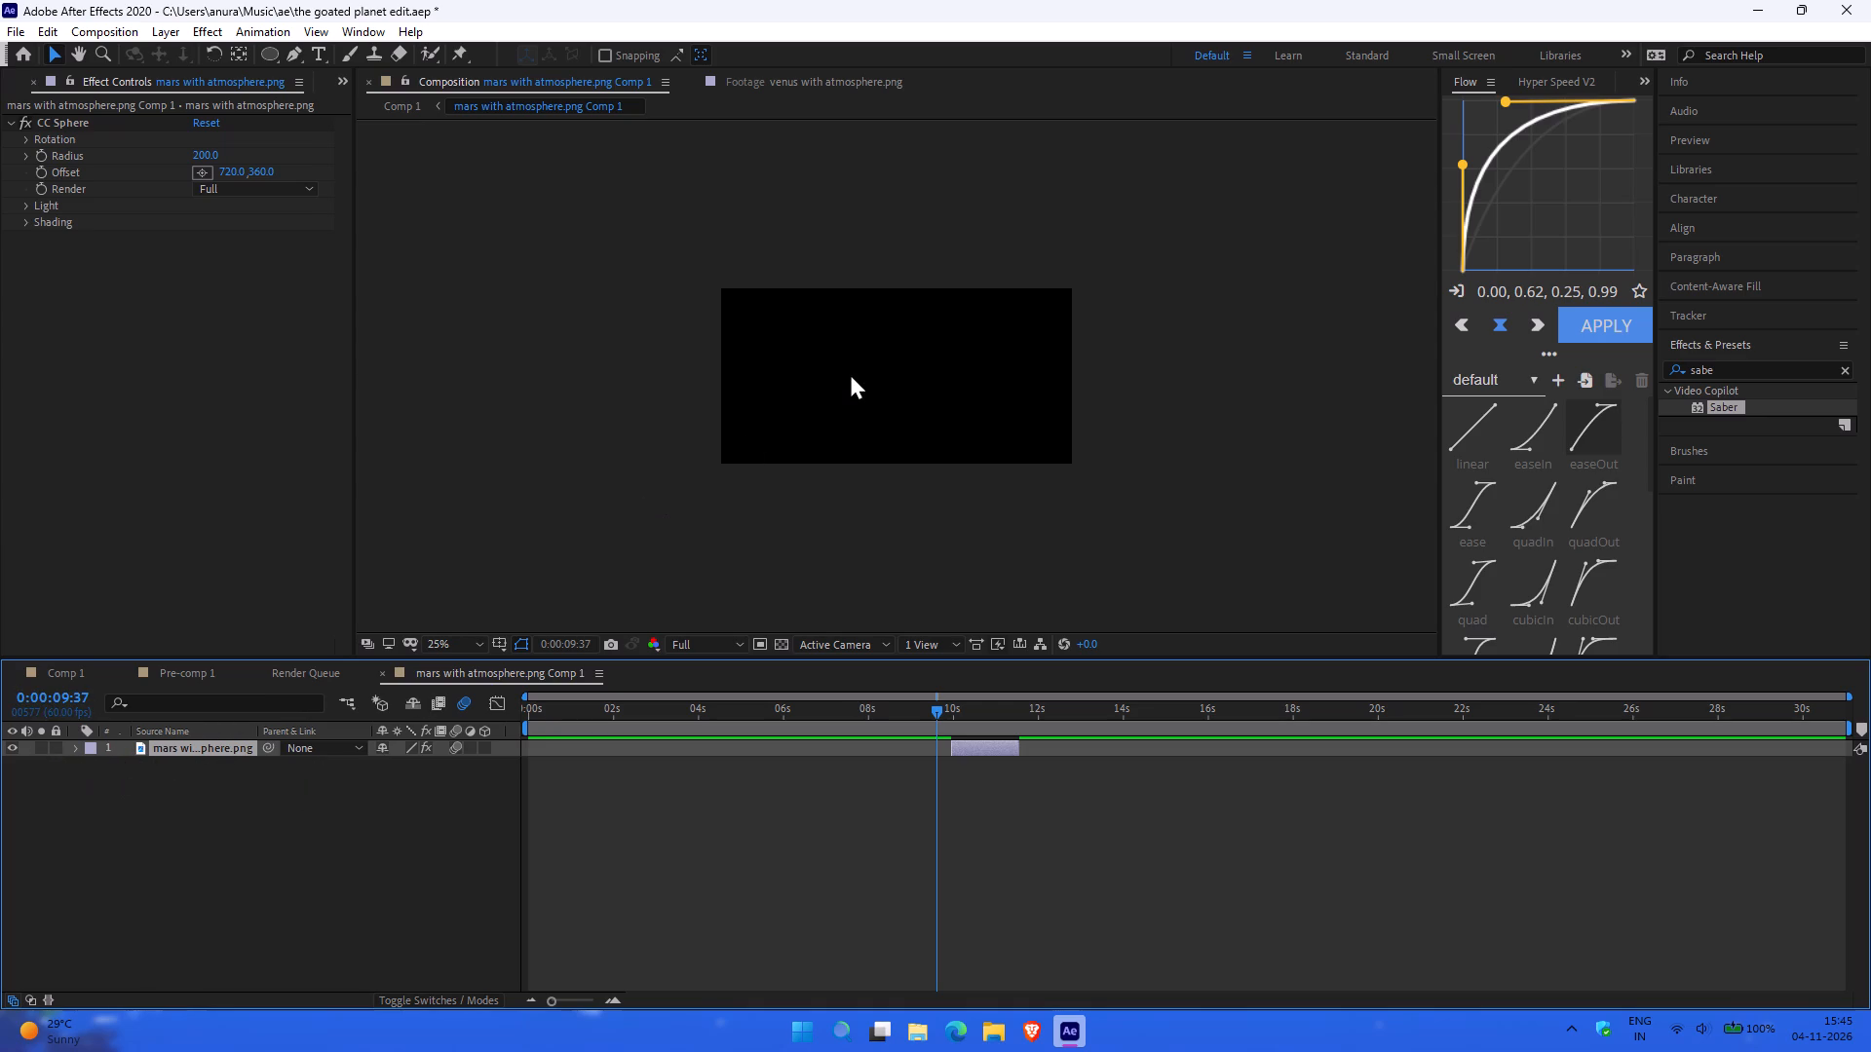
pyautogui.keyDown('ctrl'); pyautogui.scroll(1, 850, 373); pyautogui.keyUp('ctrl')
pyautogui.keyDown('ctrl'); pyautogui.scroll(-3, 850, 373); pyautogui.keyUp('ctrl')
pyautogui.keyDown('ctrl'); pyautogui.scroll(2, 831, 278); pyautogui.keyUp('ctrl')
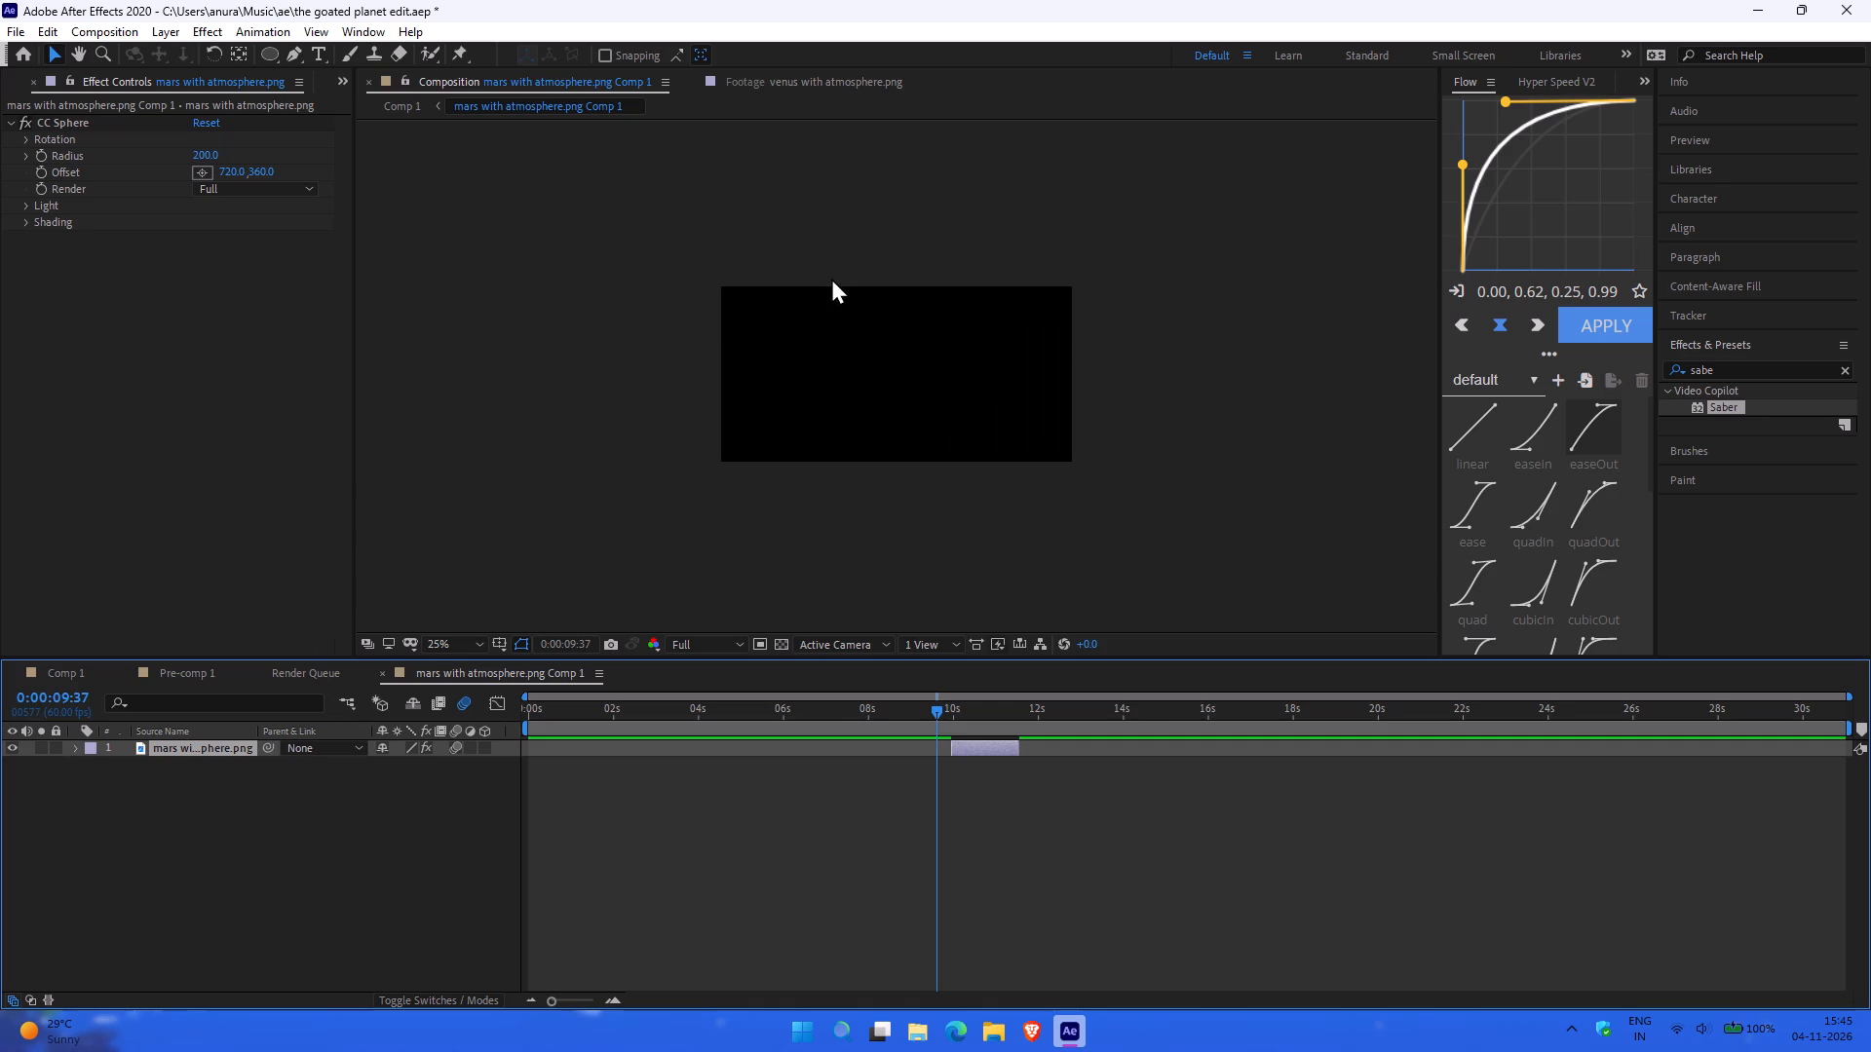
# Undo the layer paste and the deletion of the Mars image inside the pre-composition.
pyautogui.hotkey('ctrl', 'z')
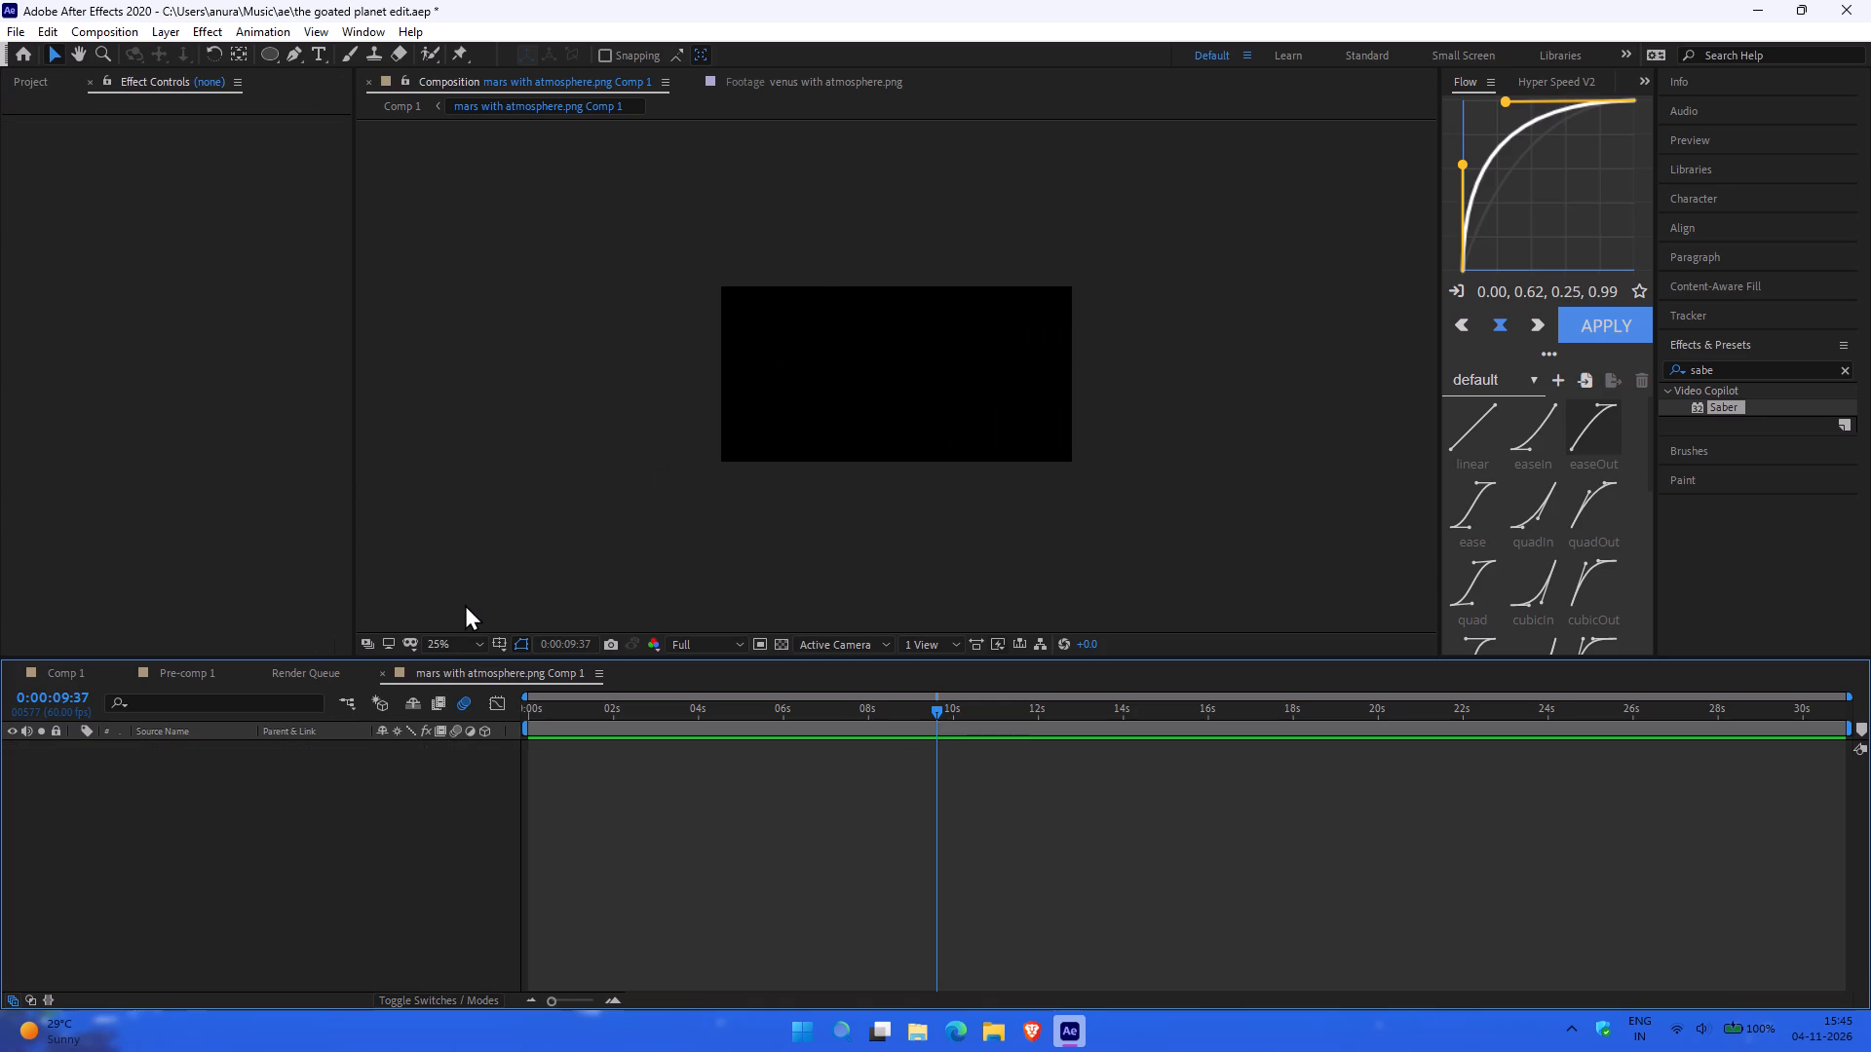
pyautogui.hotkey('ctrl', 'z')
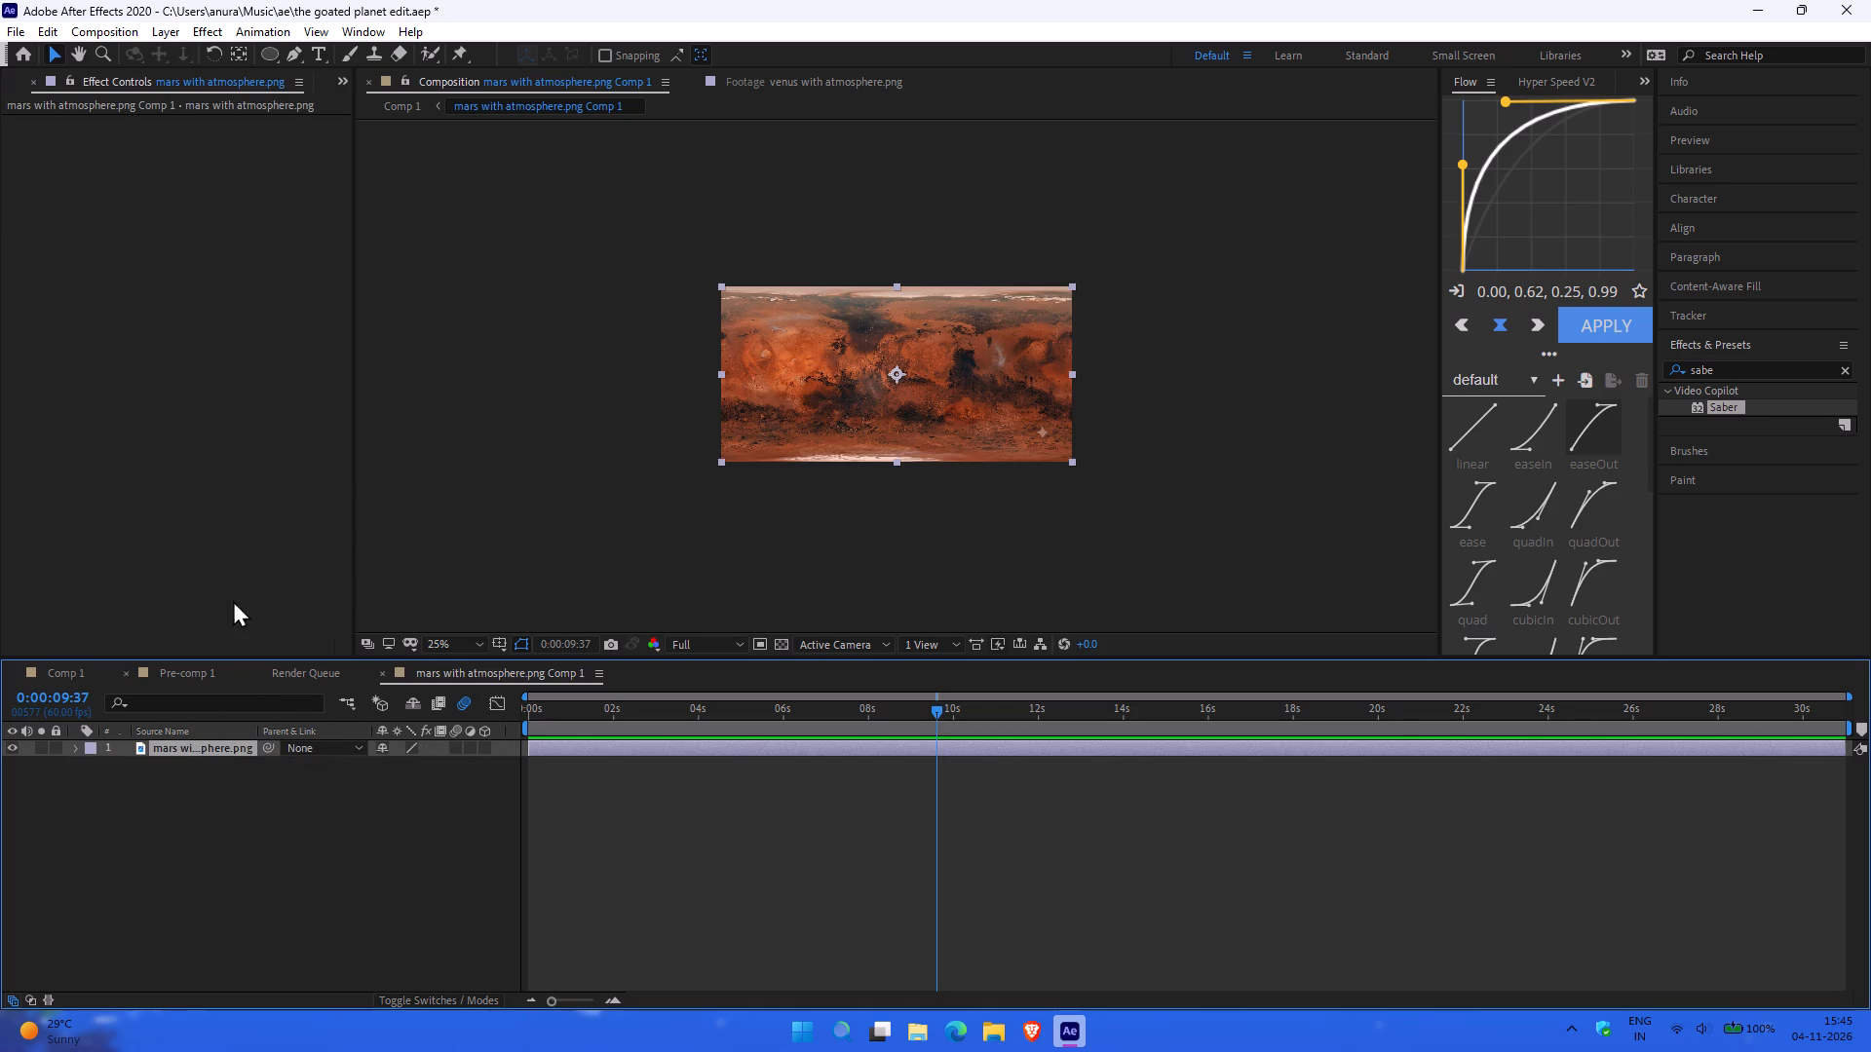
# Copy CC Sphere from layer 11 in Comp 1 onto the Mars image inside the mars with atmosphere.png Comp 1 composition.
pyautogui.click(65, 667)
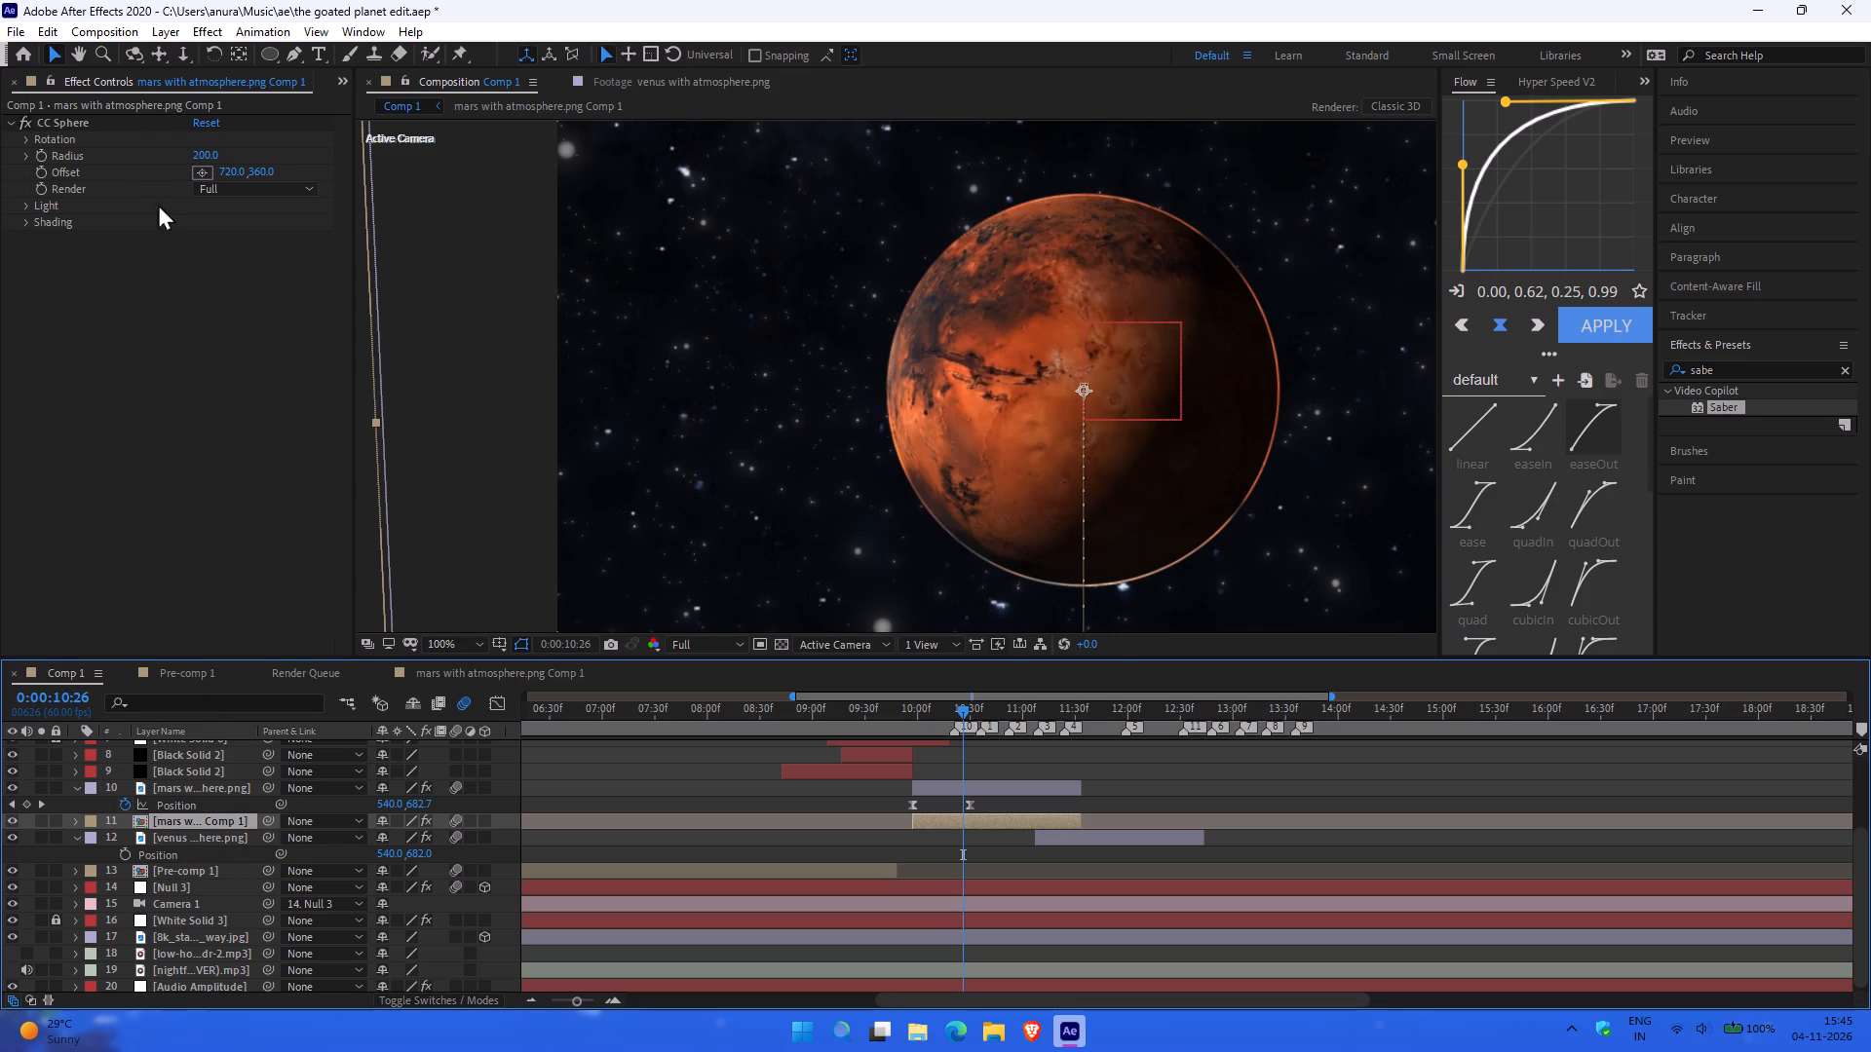
pyautogui.click(89, 125)
pyautogui.hotkey('ctrl', 'c')
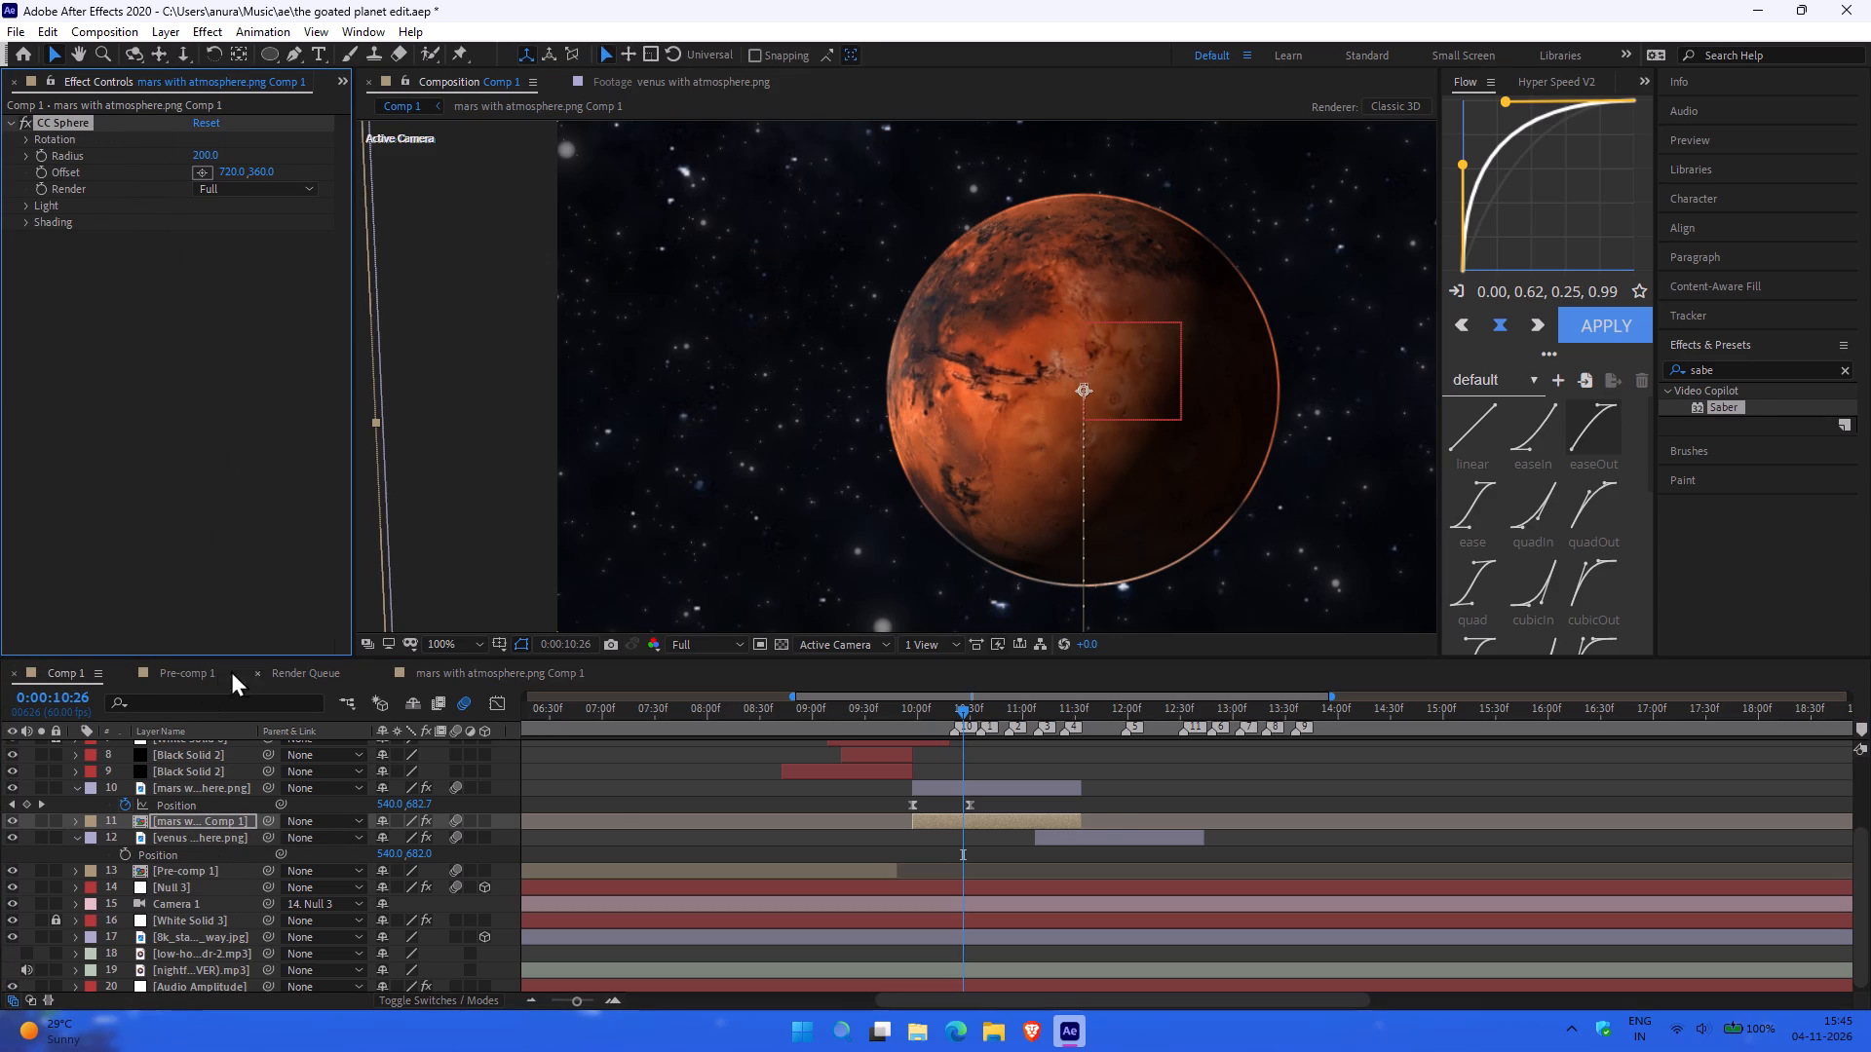
pyautogui.click(180, 680)
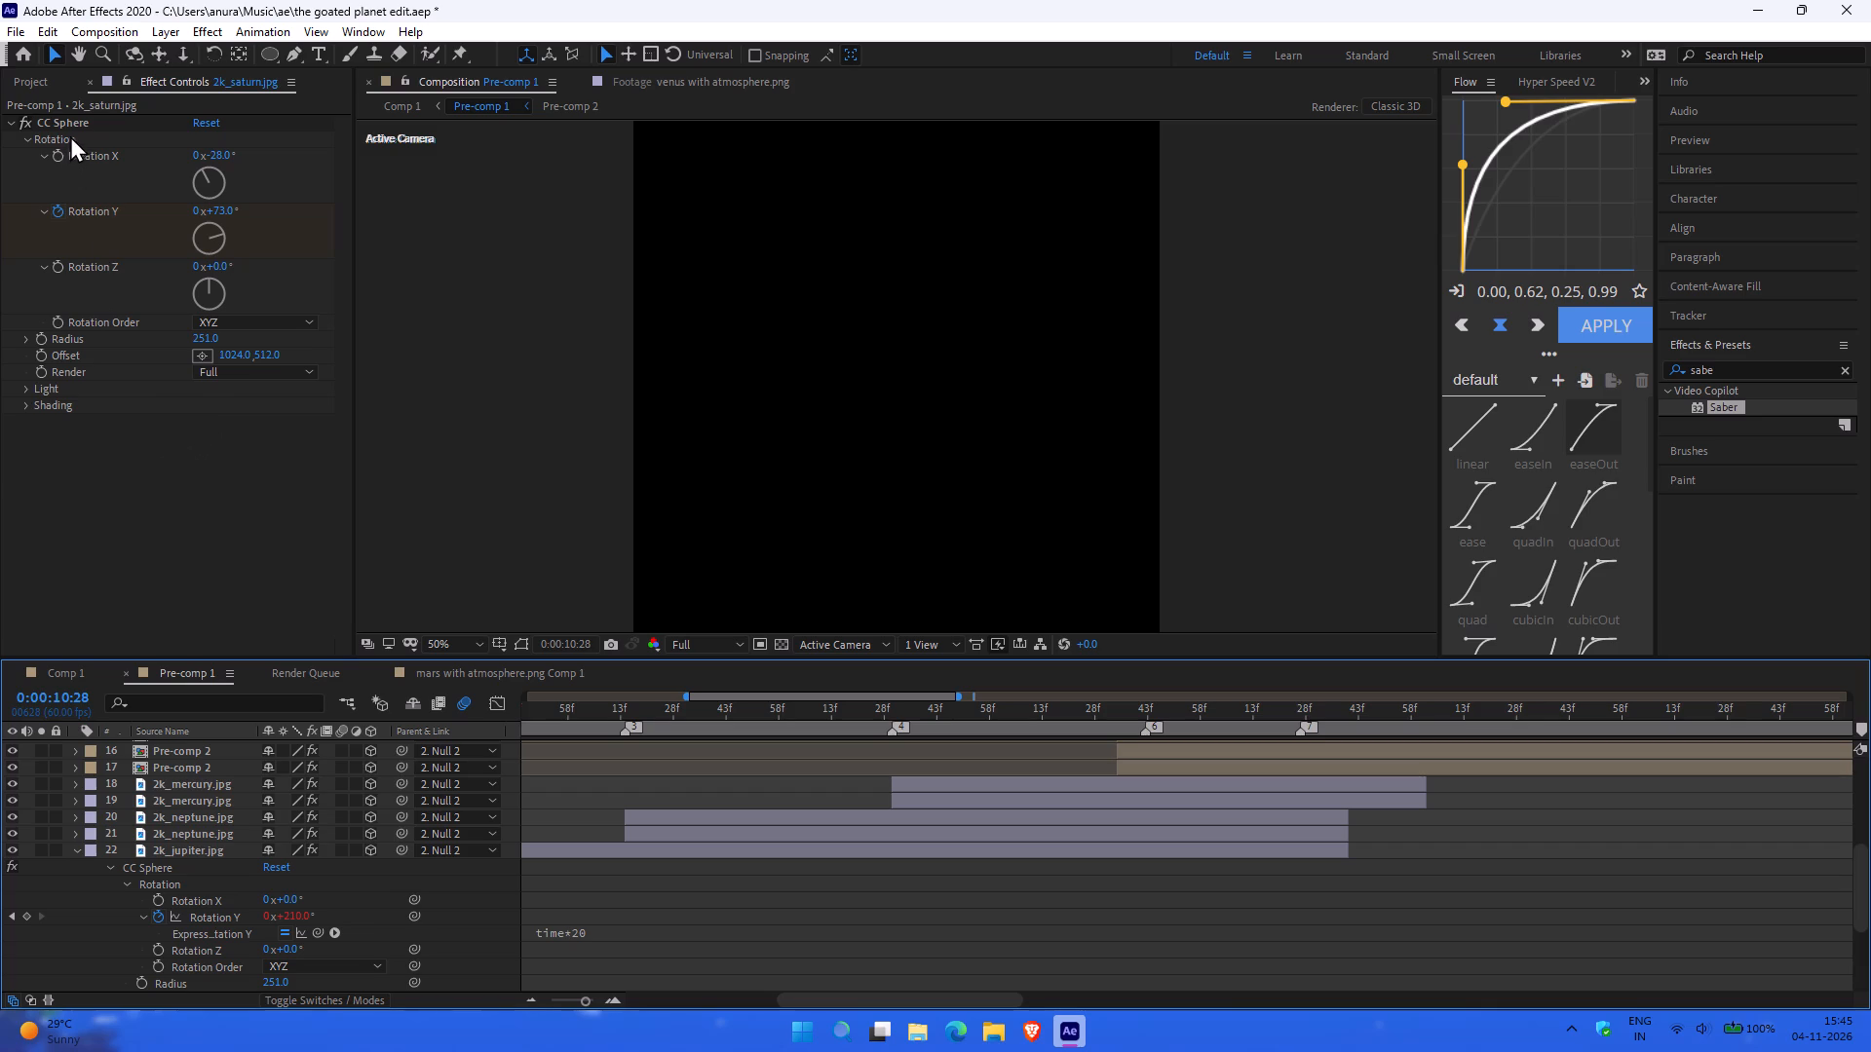
pyautogui.click(298, 674)
pyautogui.click(475, 673)
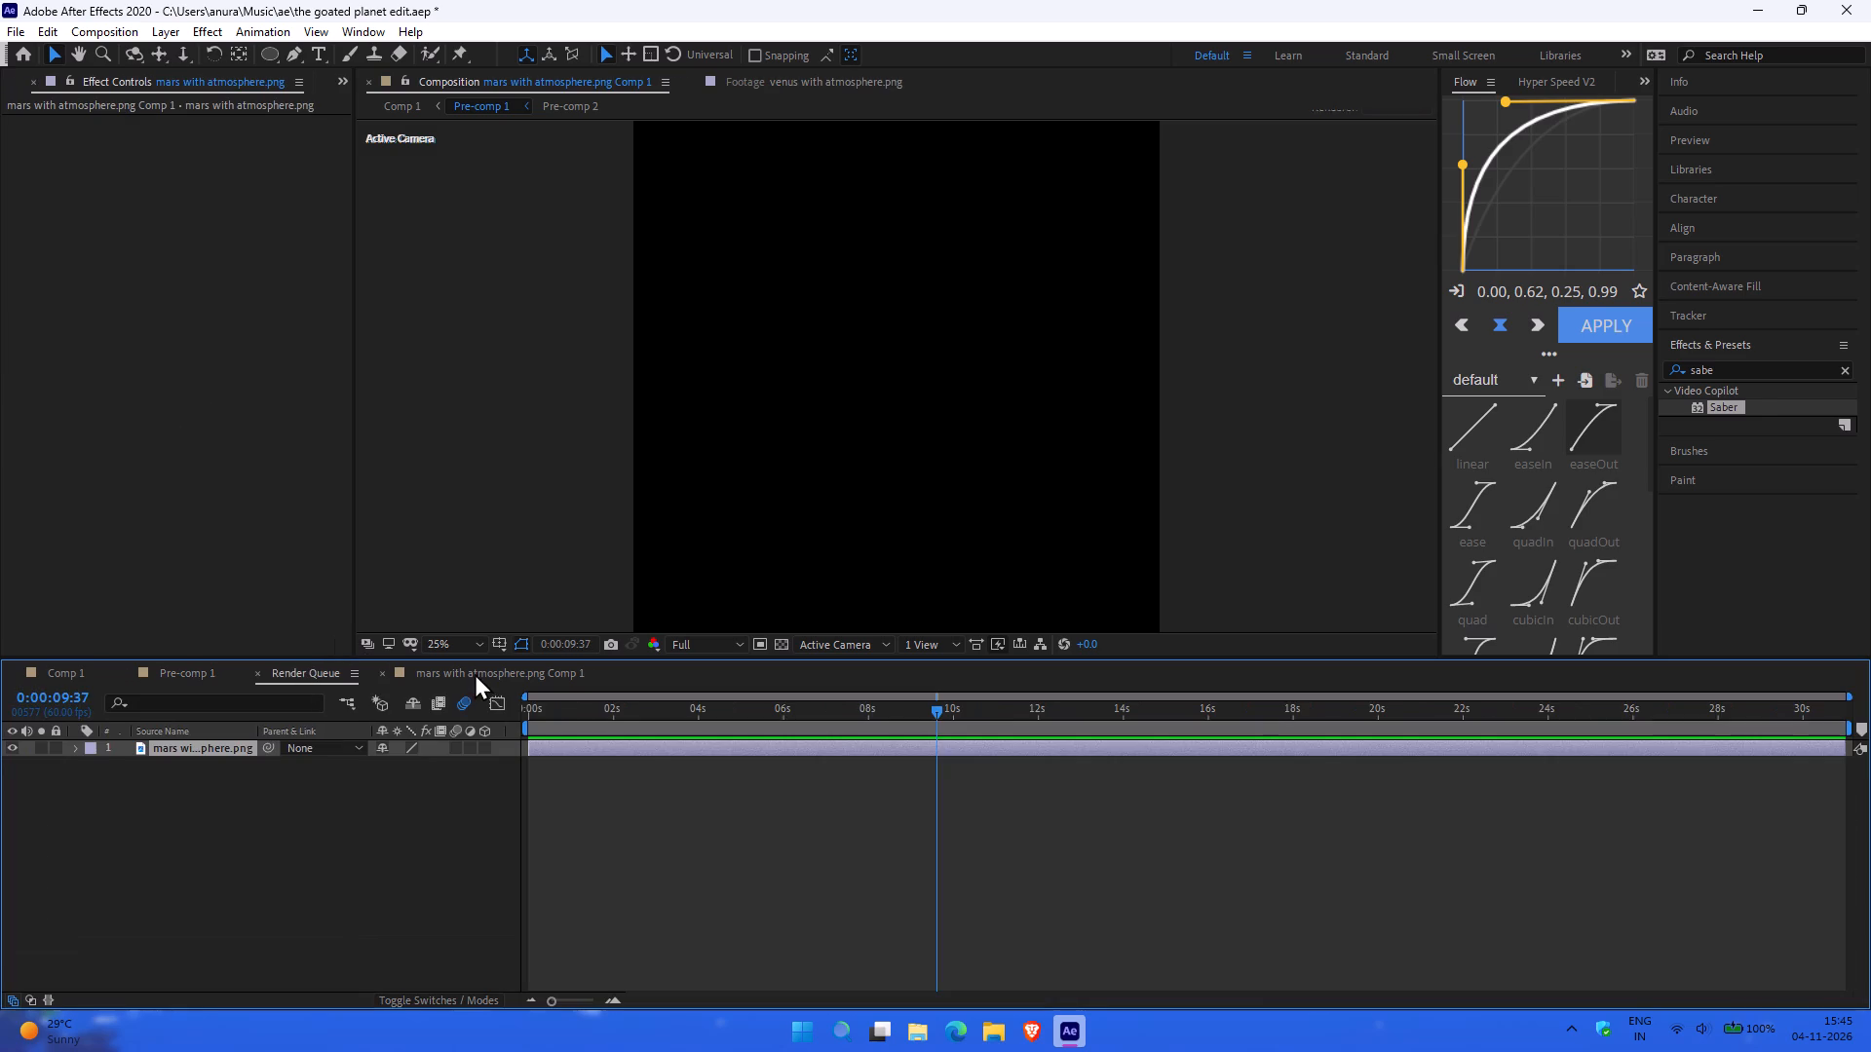
pyautogui.click(94, 161)
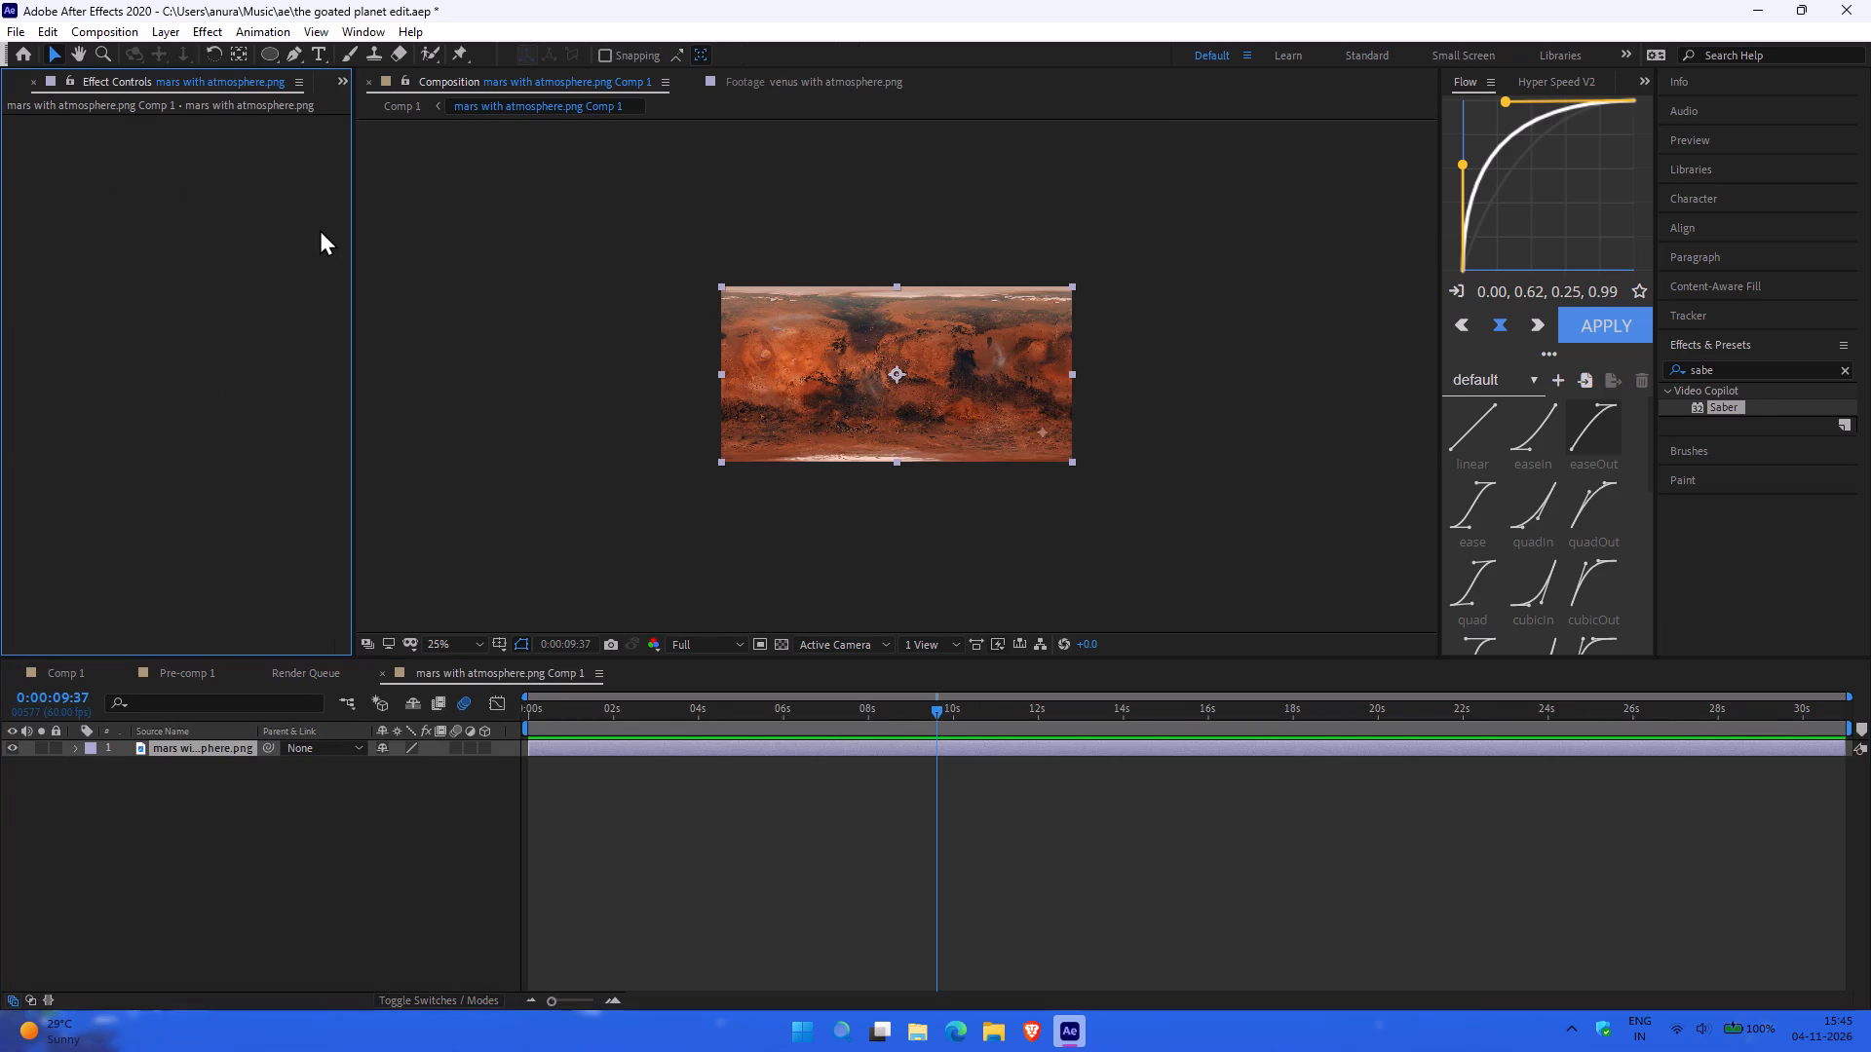
pyautogui.hotkey('ctrl', 'v')
pyautogui.keyDown('ctrl'); pyautogui.scroll(1, 897, 375); pyautogui.keyUp('ctrl')
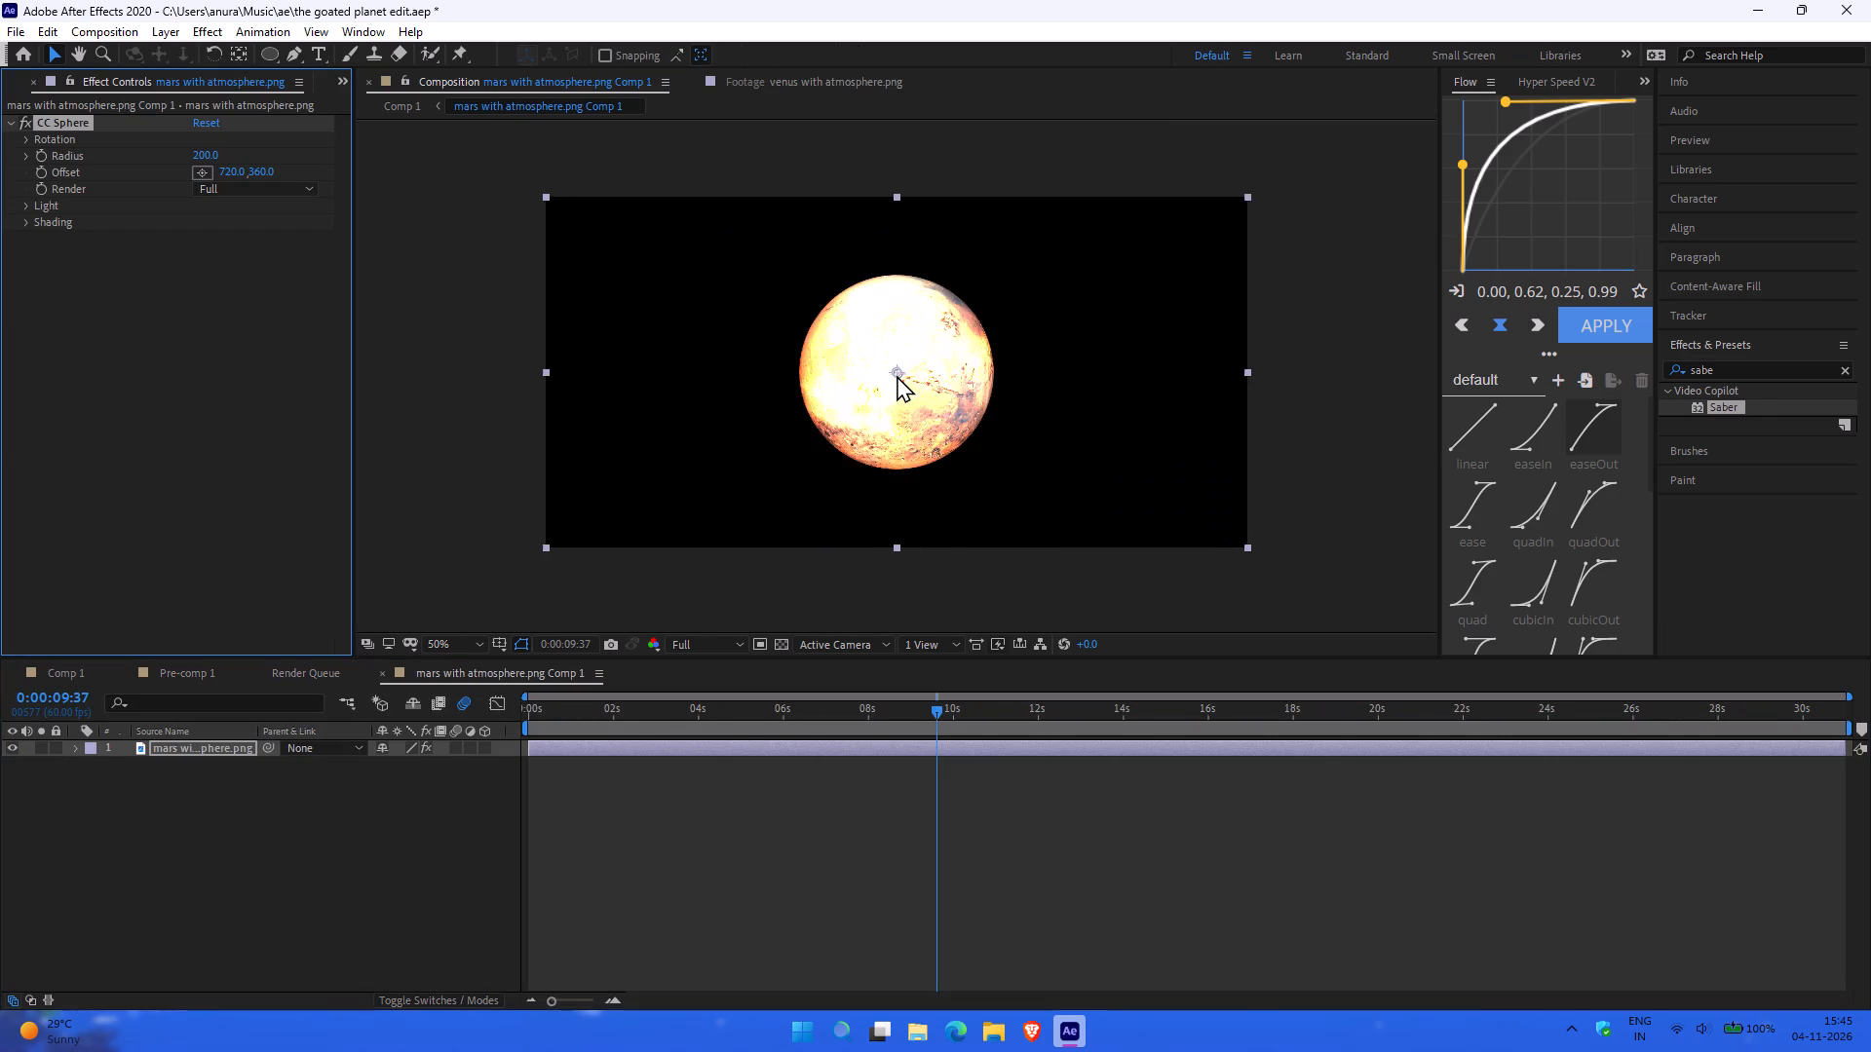
pyautogui.keyDown('ctrl'); pyautogui.scroll(1, 897, 375); pyautogui.keyUp('ctrl')
# Delete CC Sphere from the pre-composed Mars layer 11 in Comp 1.
pyautogui.click(63, 674)
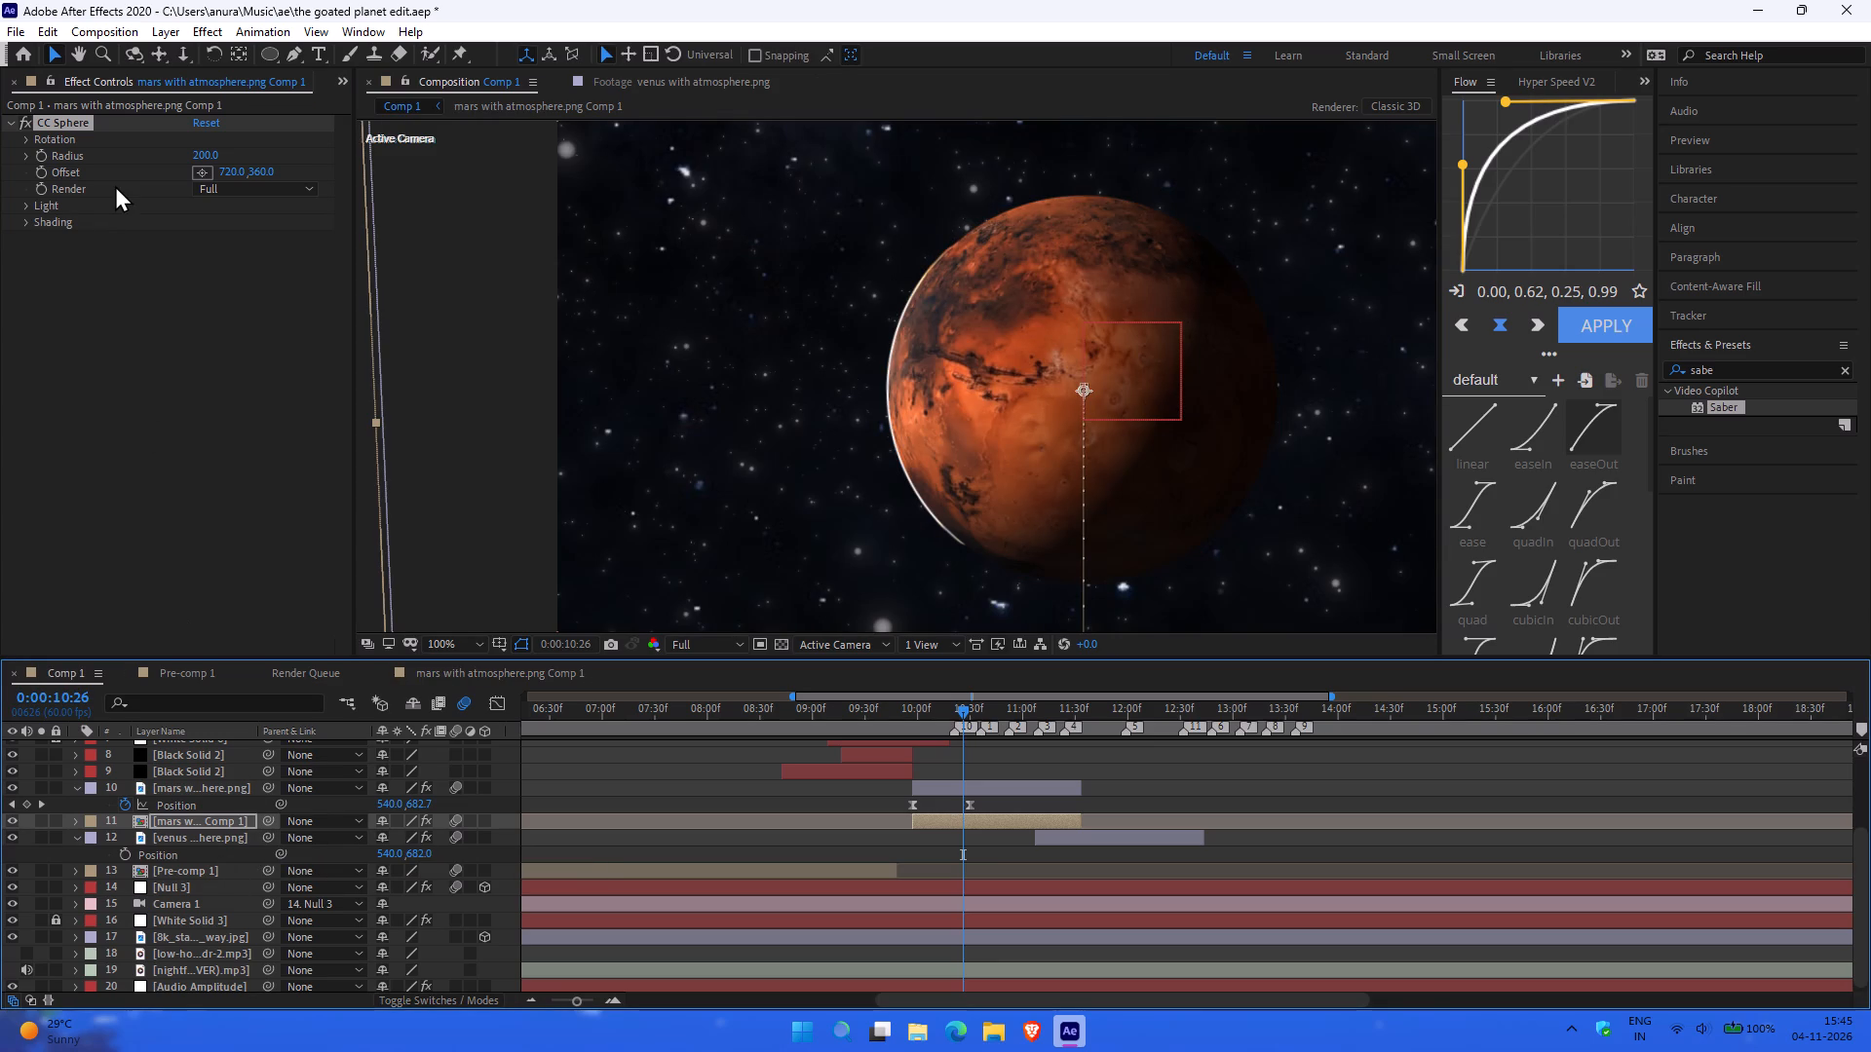
pyautogui.press('BackSpace')
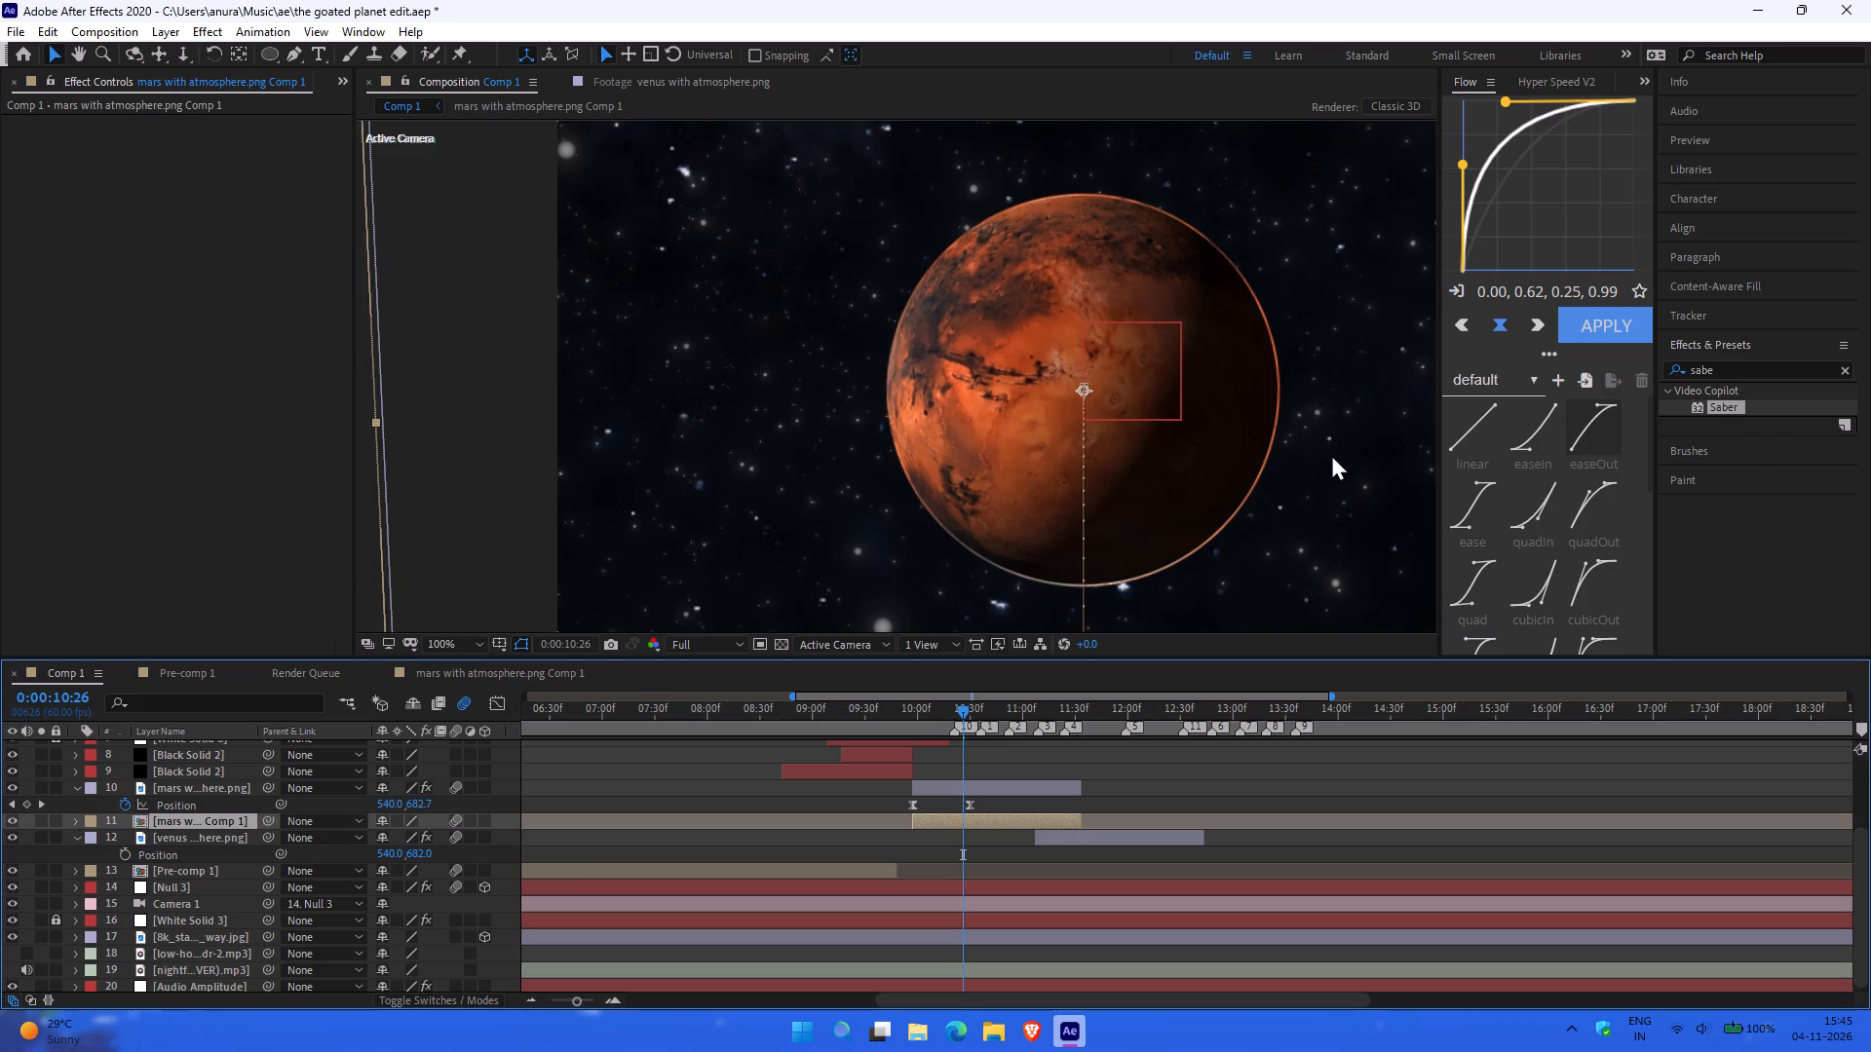
# Apply the Saber effect to the pre-composed Mars layer 11.
pyautogui.moveTo(1730, 407); pyautogui.dragTo(170, 416)
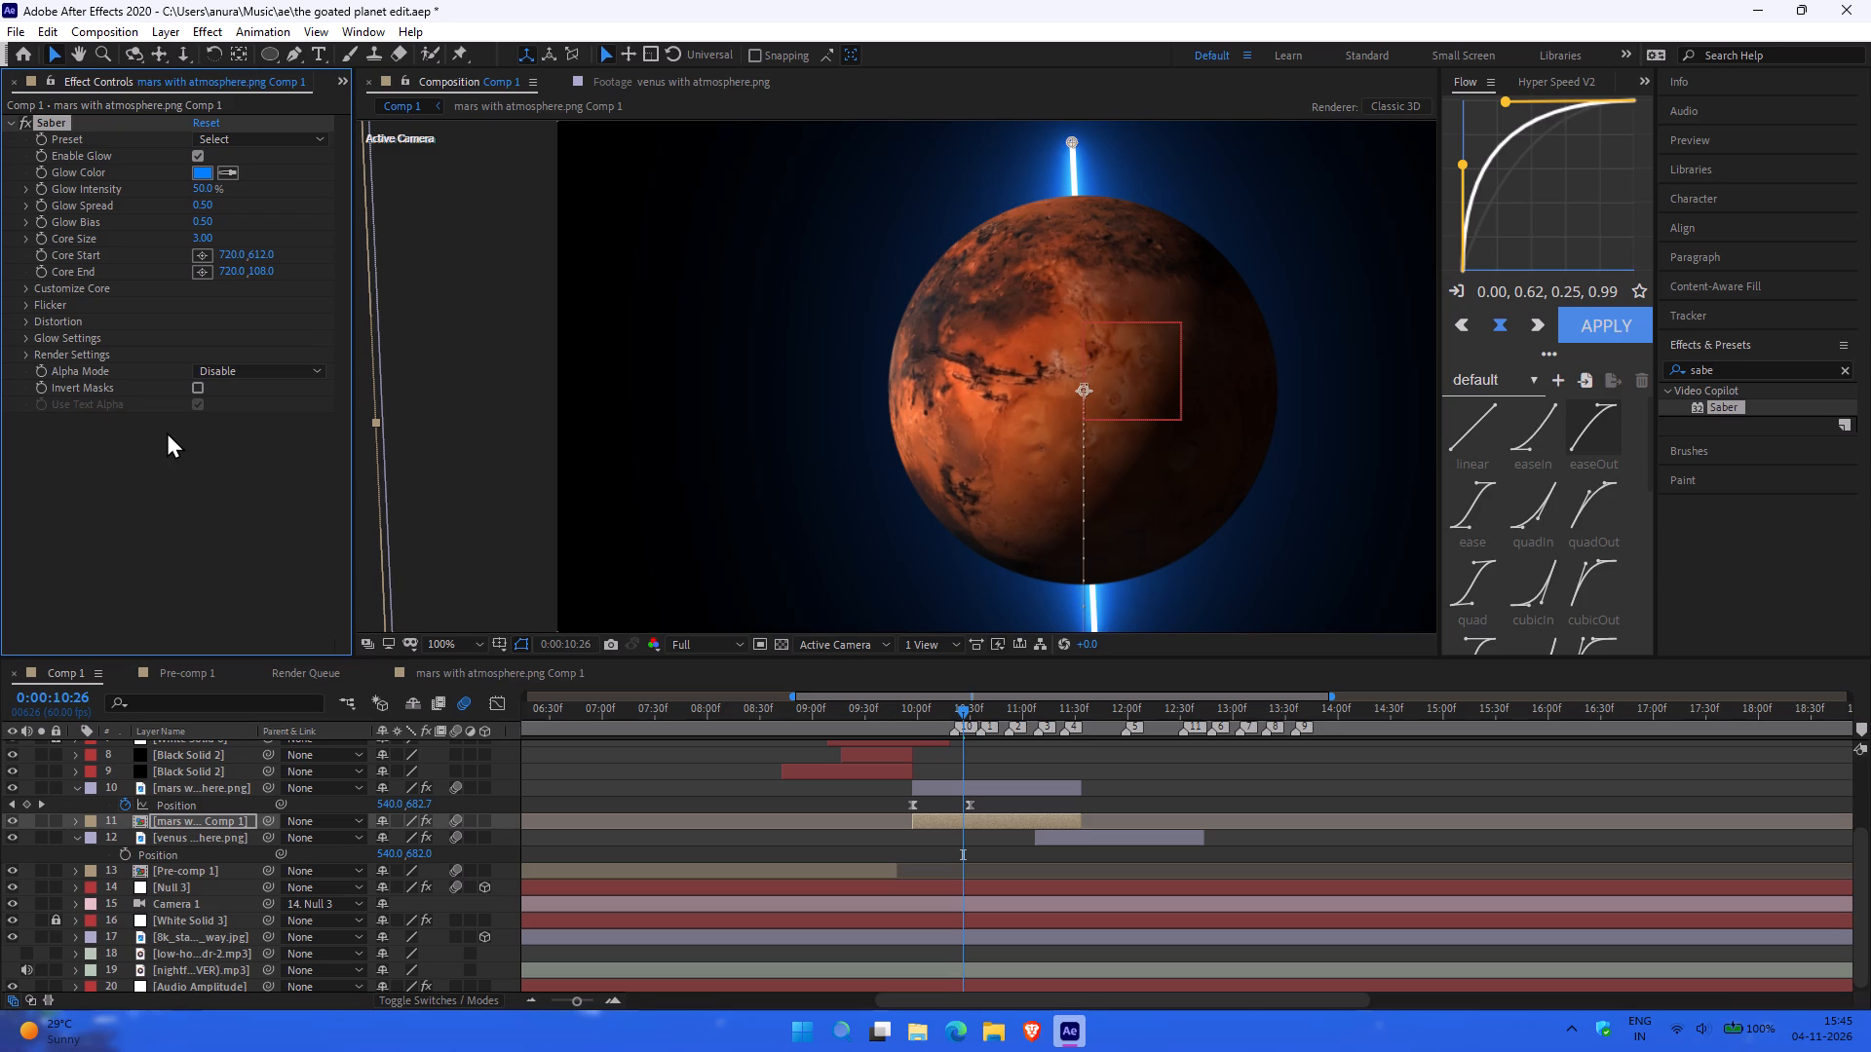
# Set Saber's Composite Settings to Transparent in its render settings.
pyautogui.click(22, 354)
pyautogui.click(251, 521)
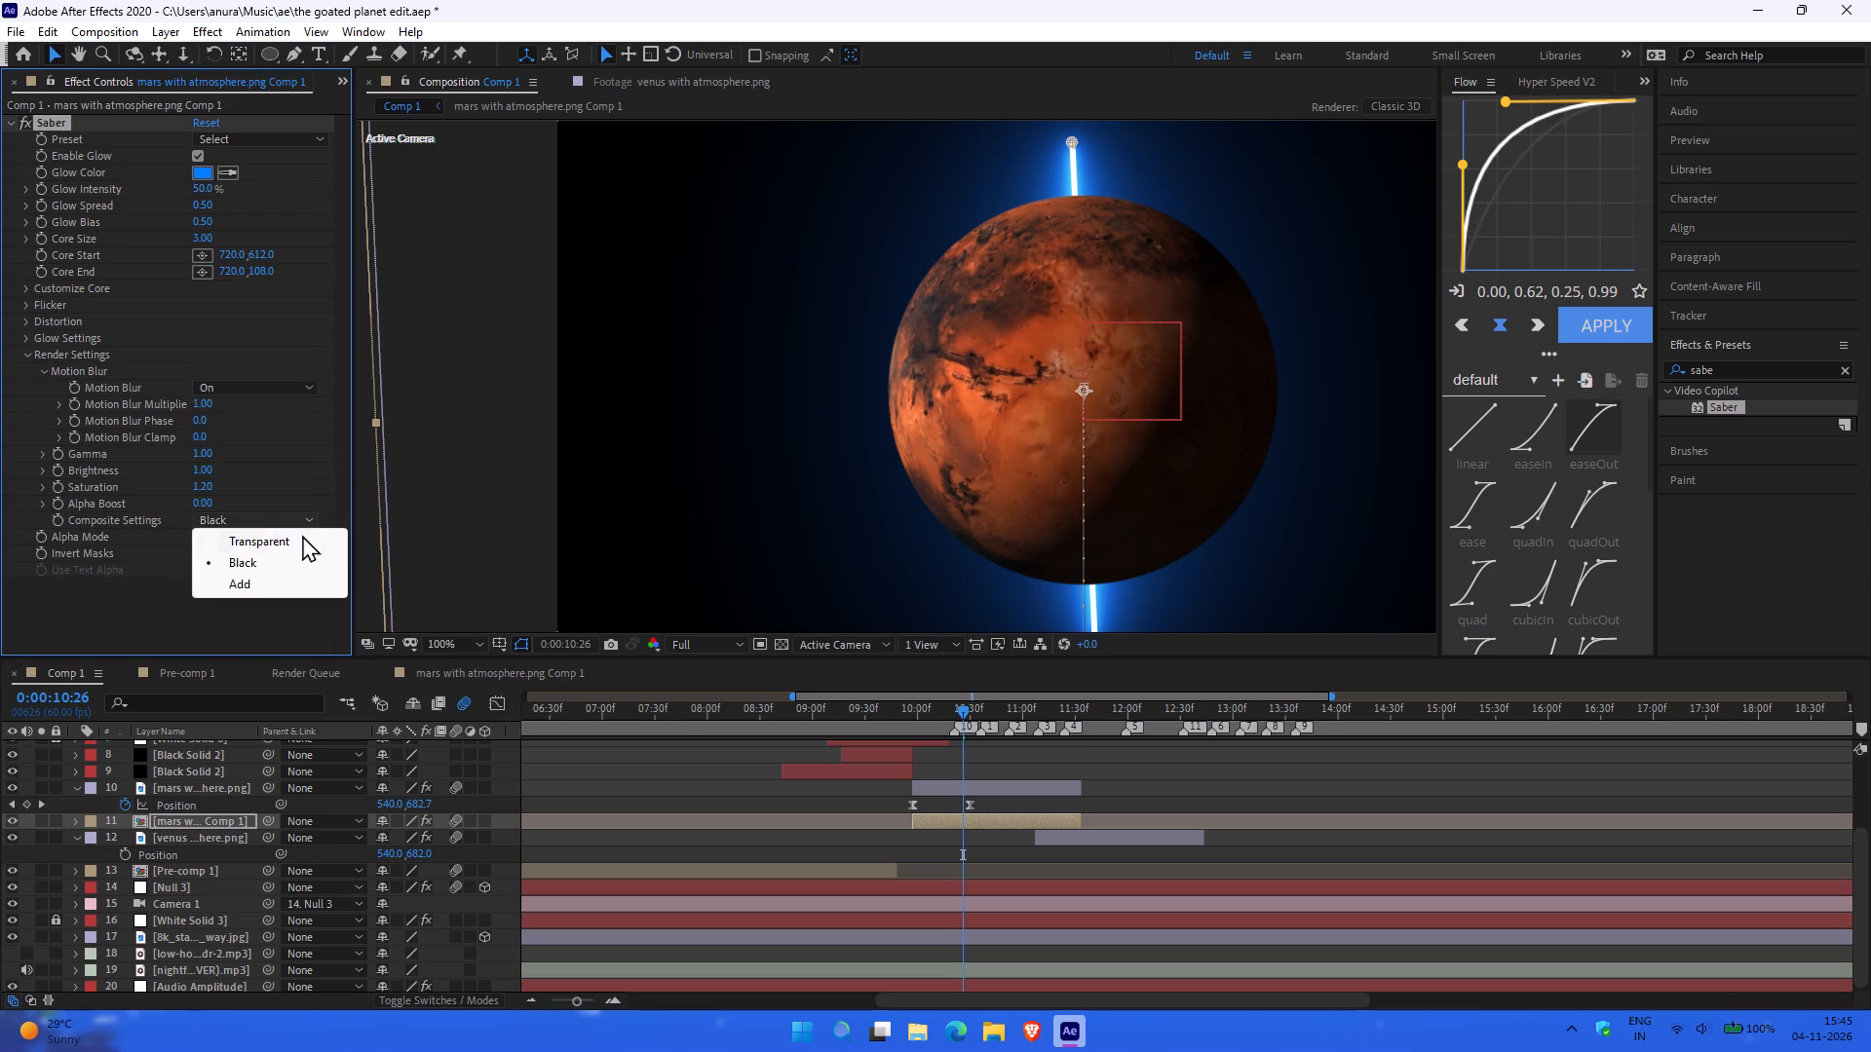
pyautogui.click(276, 540)
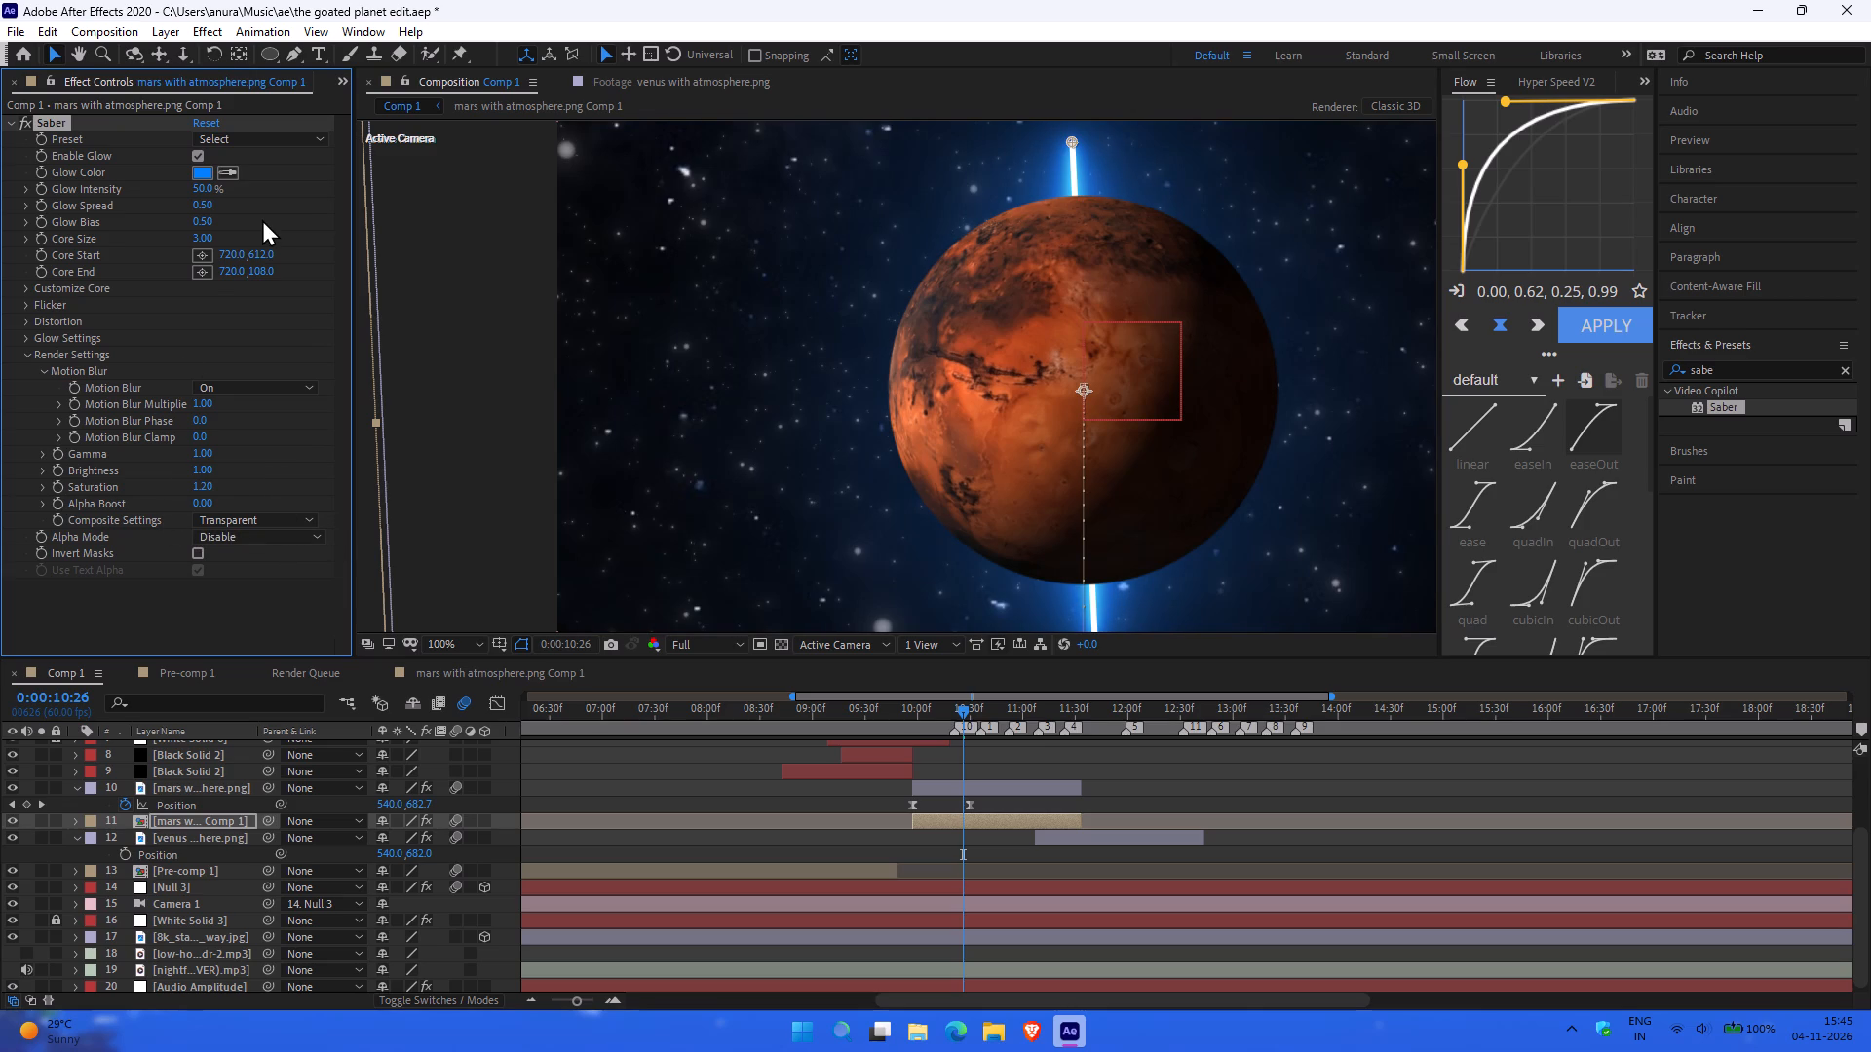
pyautogui.click(42, 371)
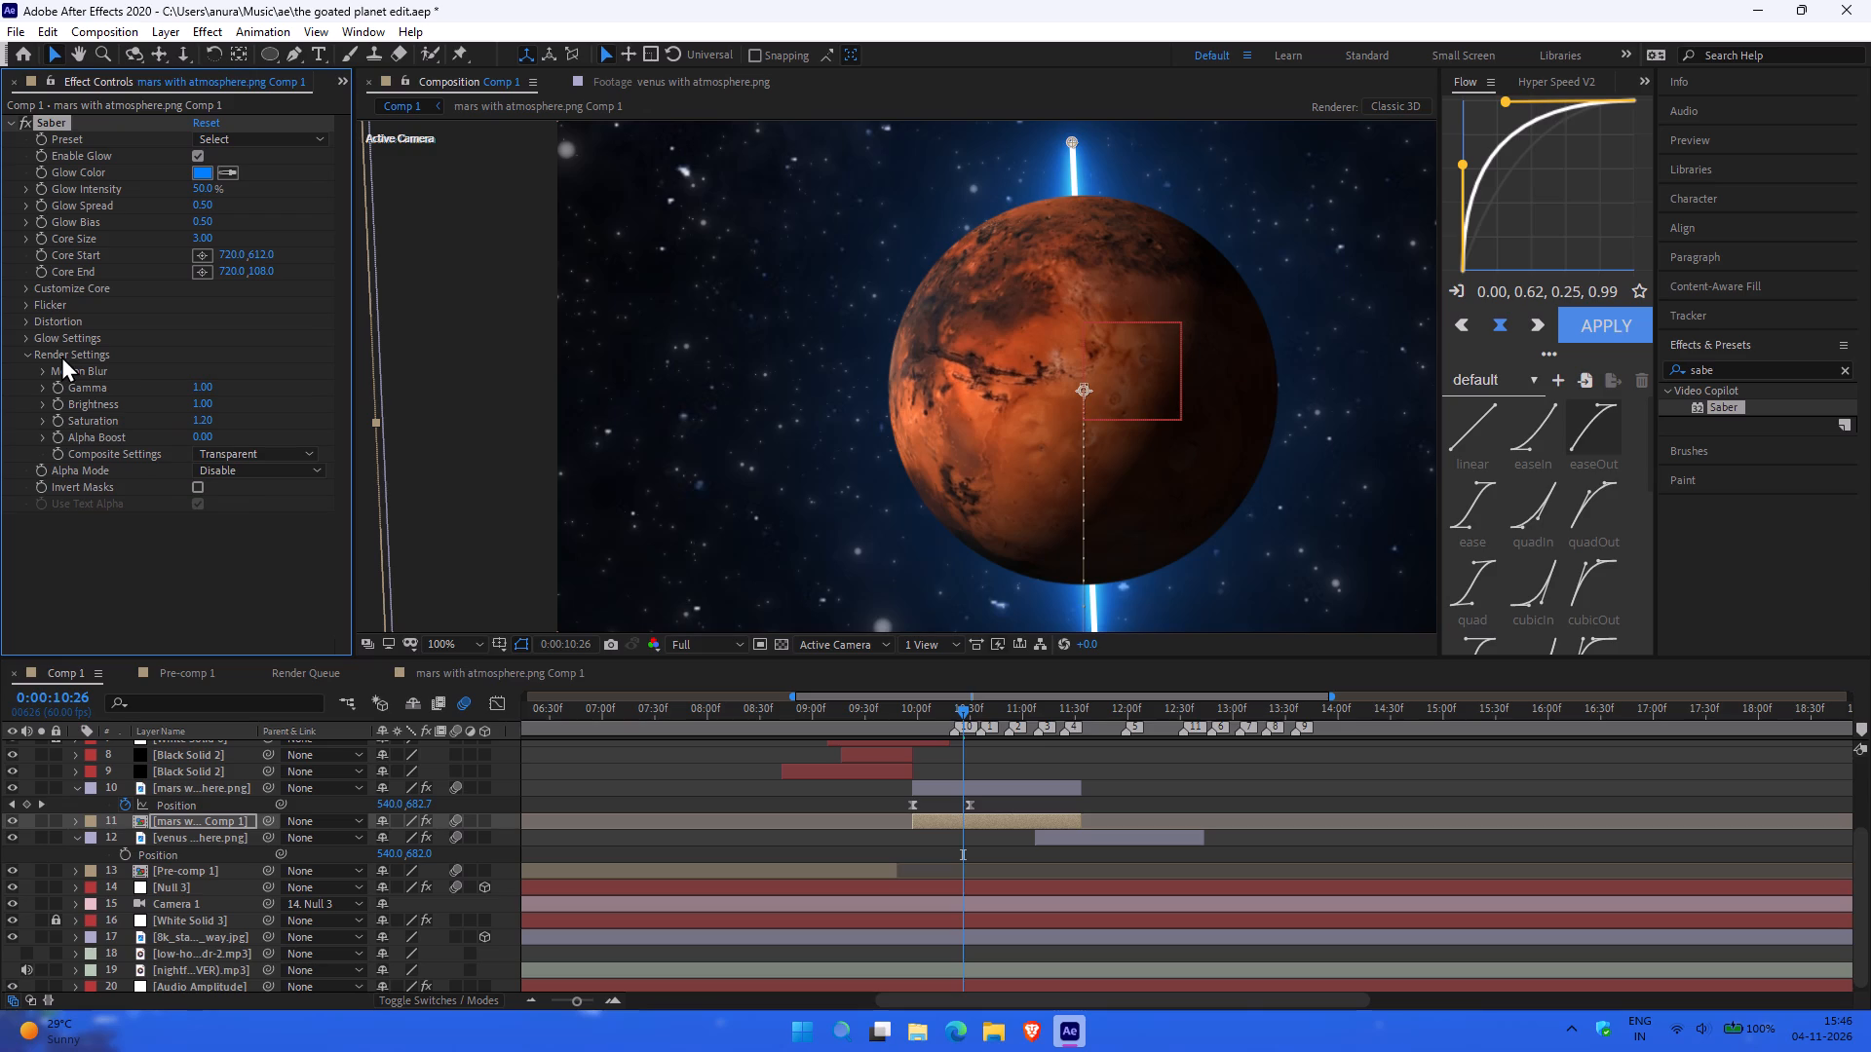
# Look through Saber's glow intensity, spread and bias controls and its Glow Settings group.
pyautogui.click(22, 194)
pyautogui.click(29, 194)
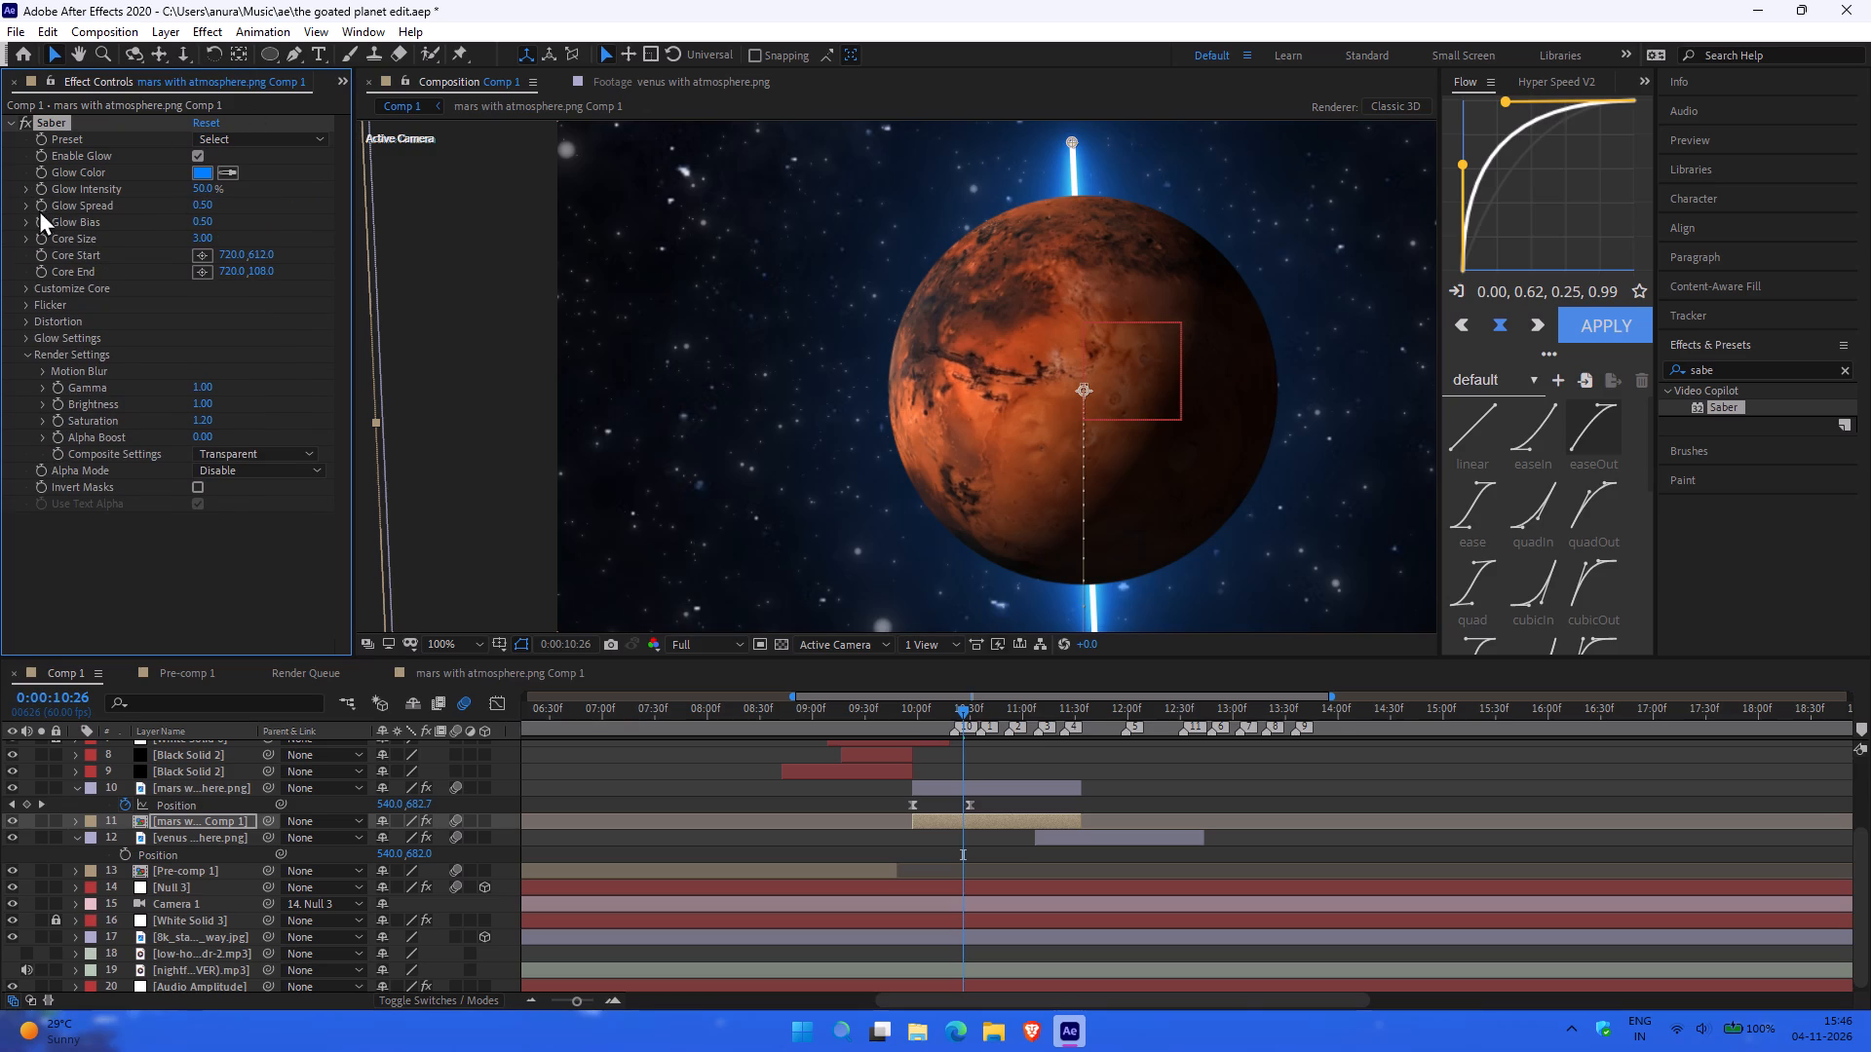
pyautogui.click(23, 204)
pyautogui.click(26, 207)
pyautogui.doubleClick(20, 222)
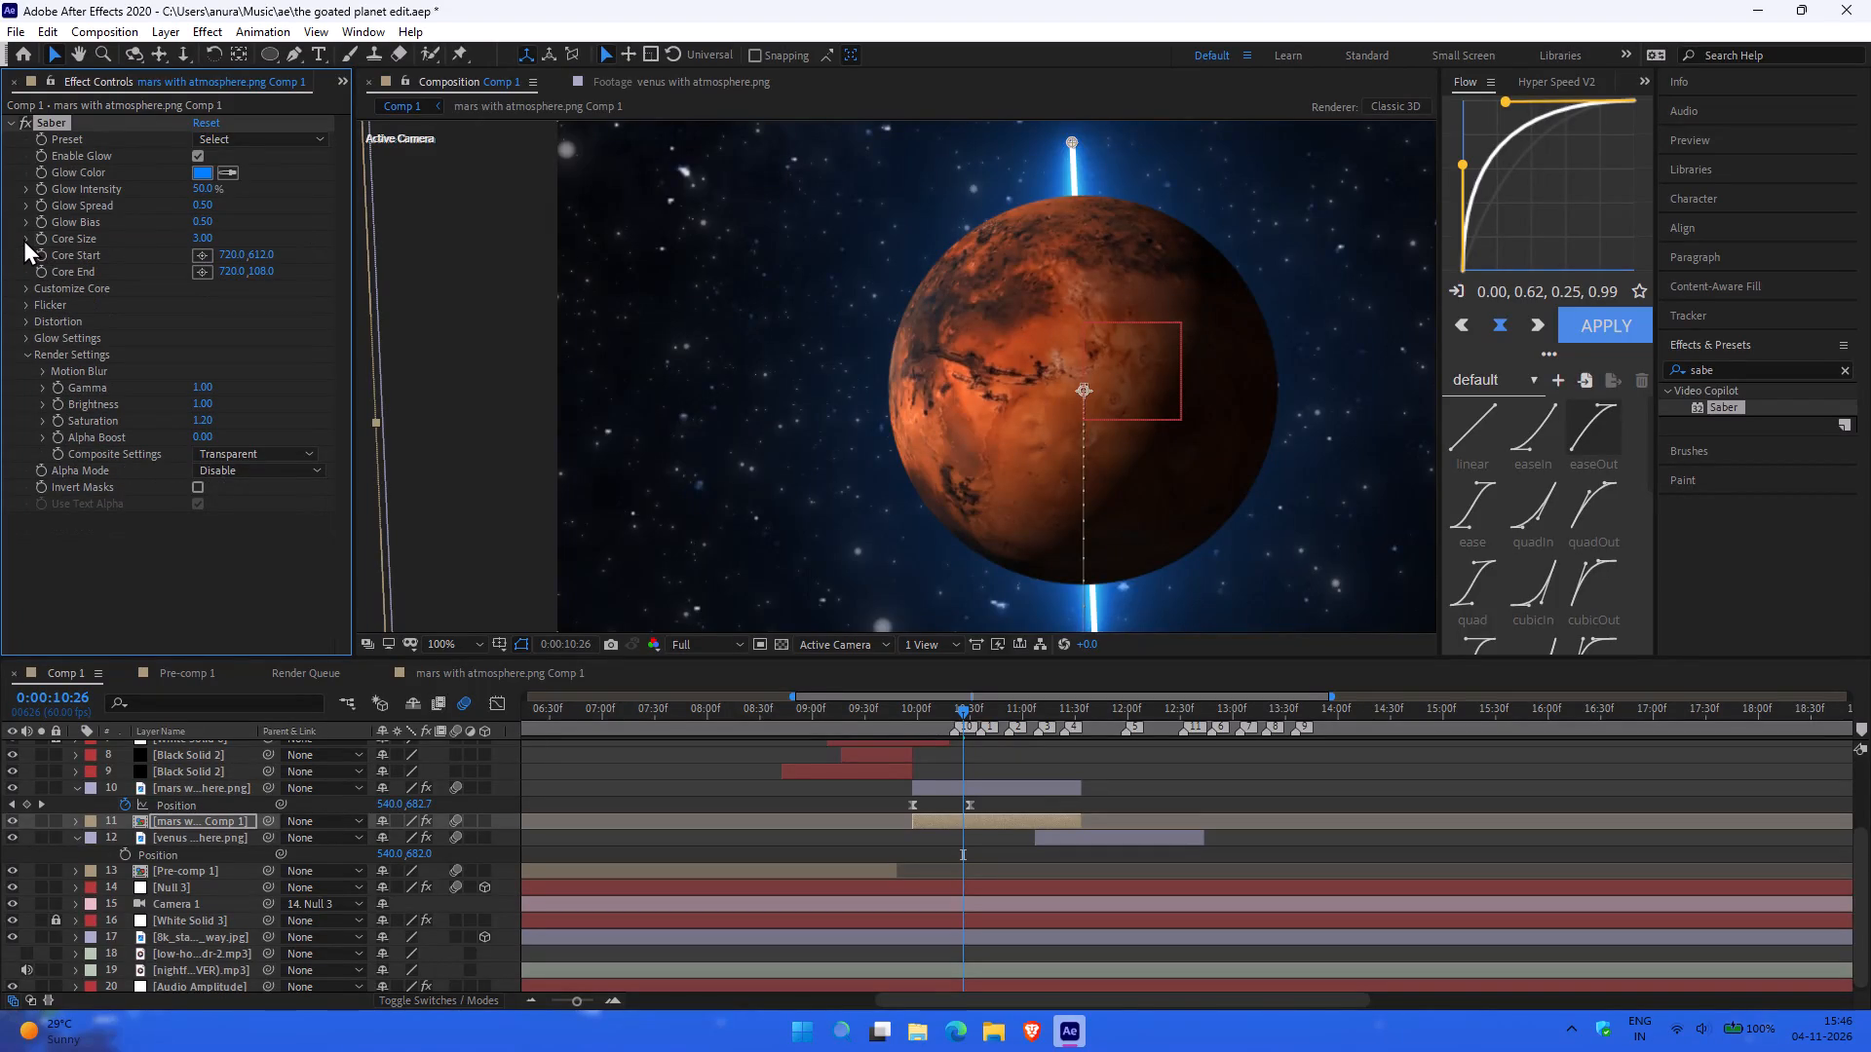
pyautogui.click(21, 333)
pyautogui.click(21, 333)
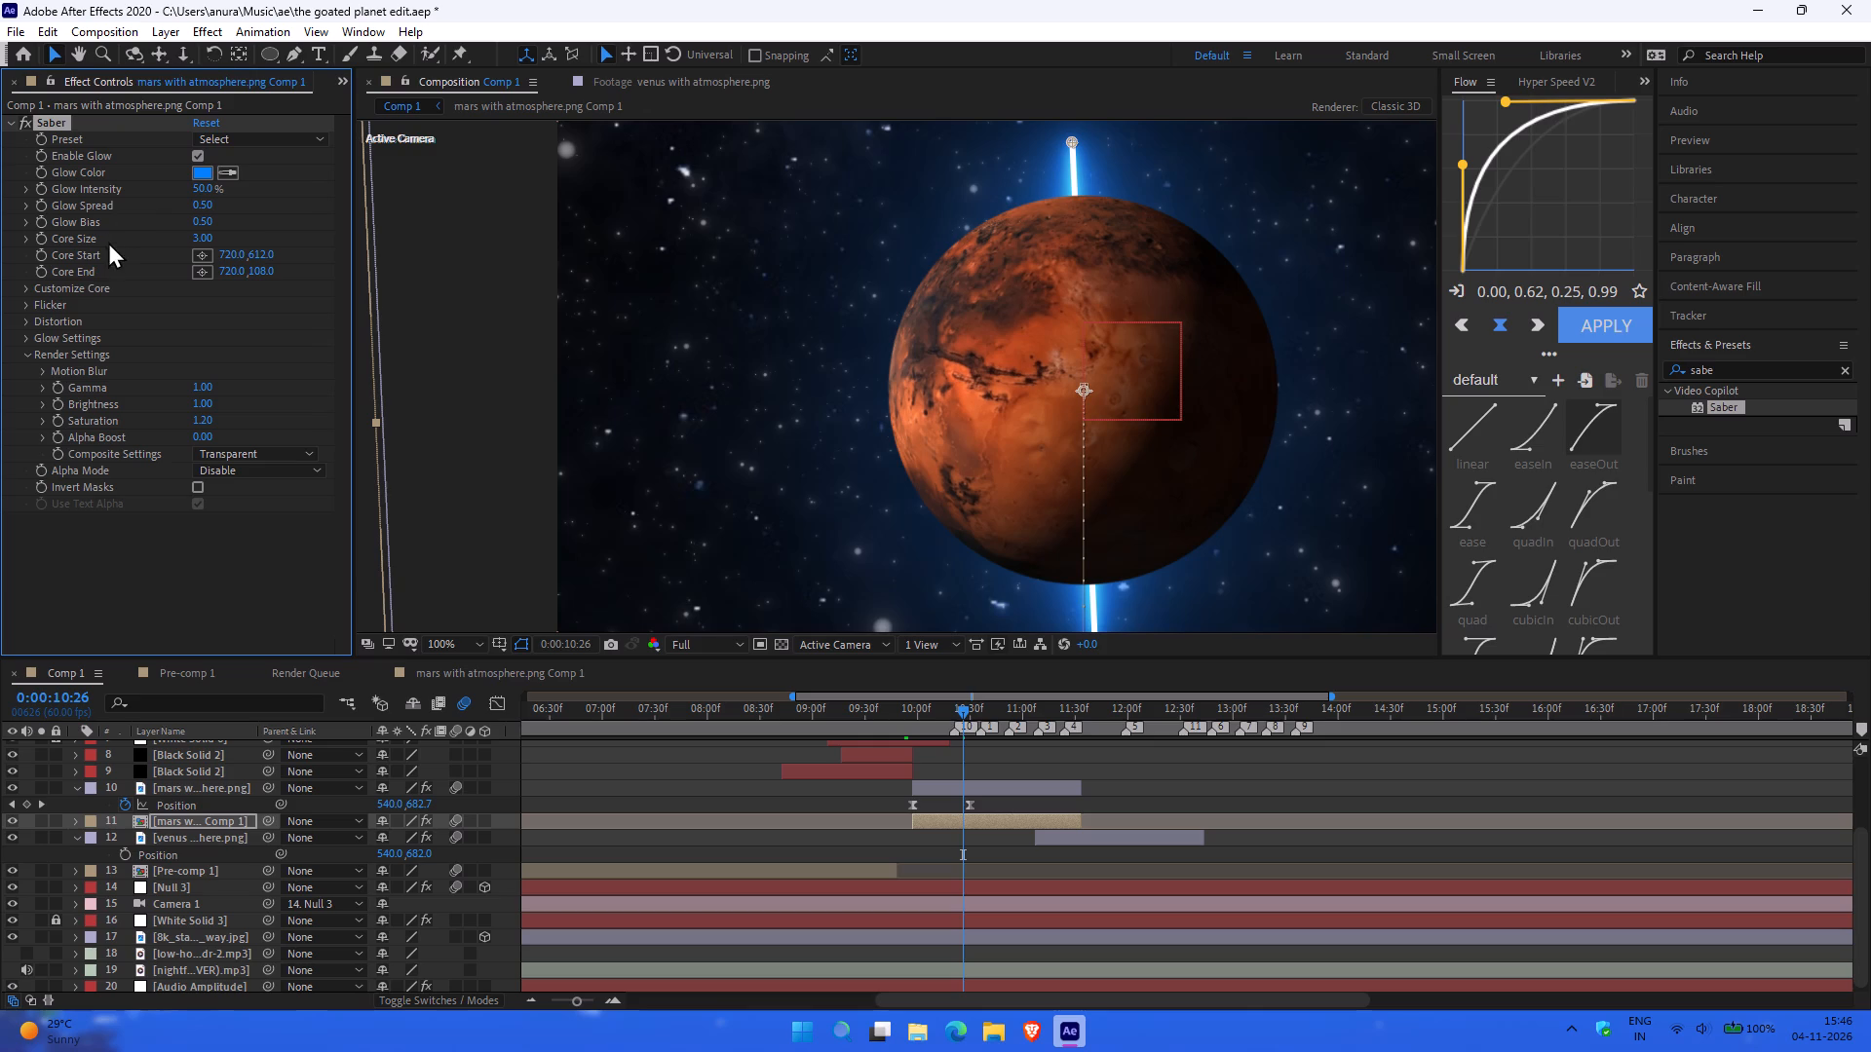
# Examine Saber's Customize Core group, Invert Masks and Alpha Mode options, Glow Settings group, and Glow Intensity and Core Size controls.
pyautogui.click(25, 285)
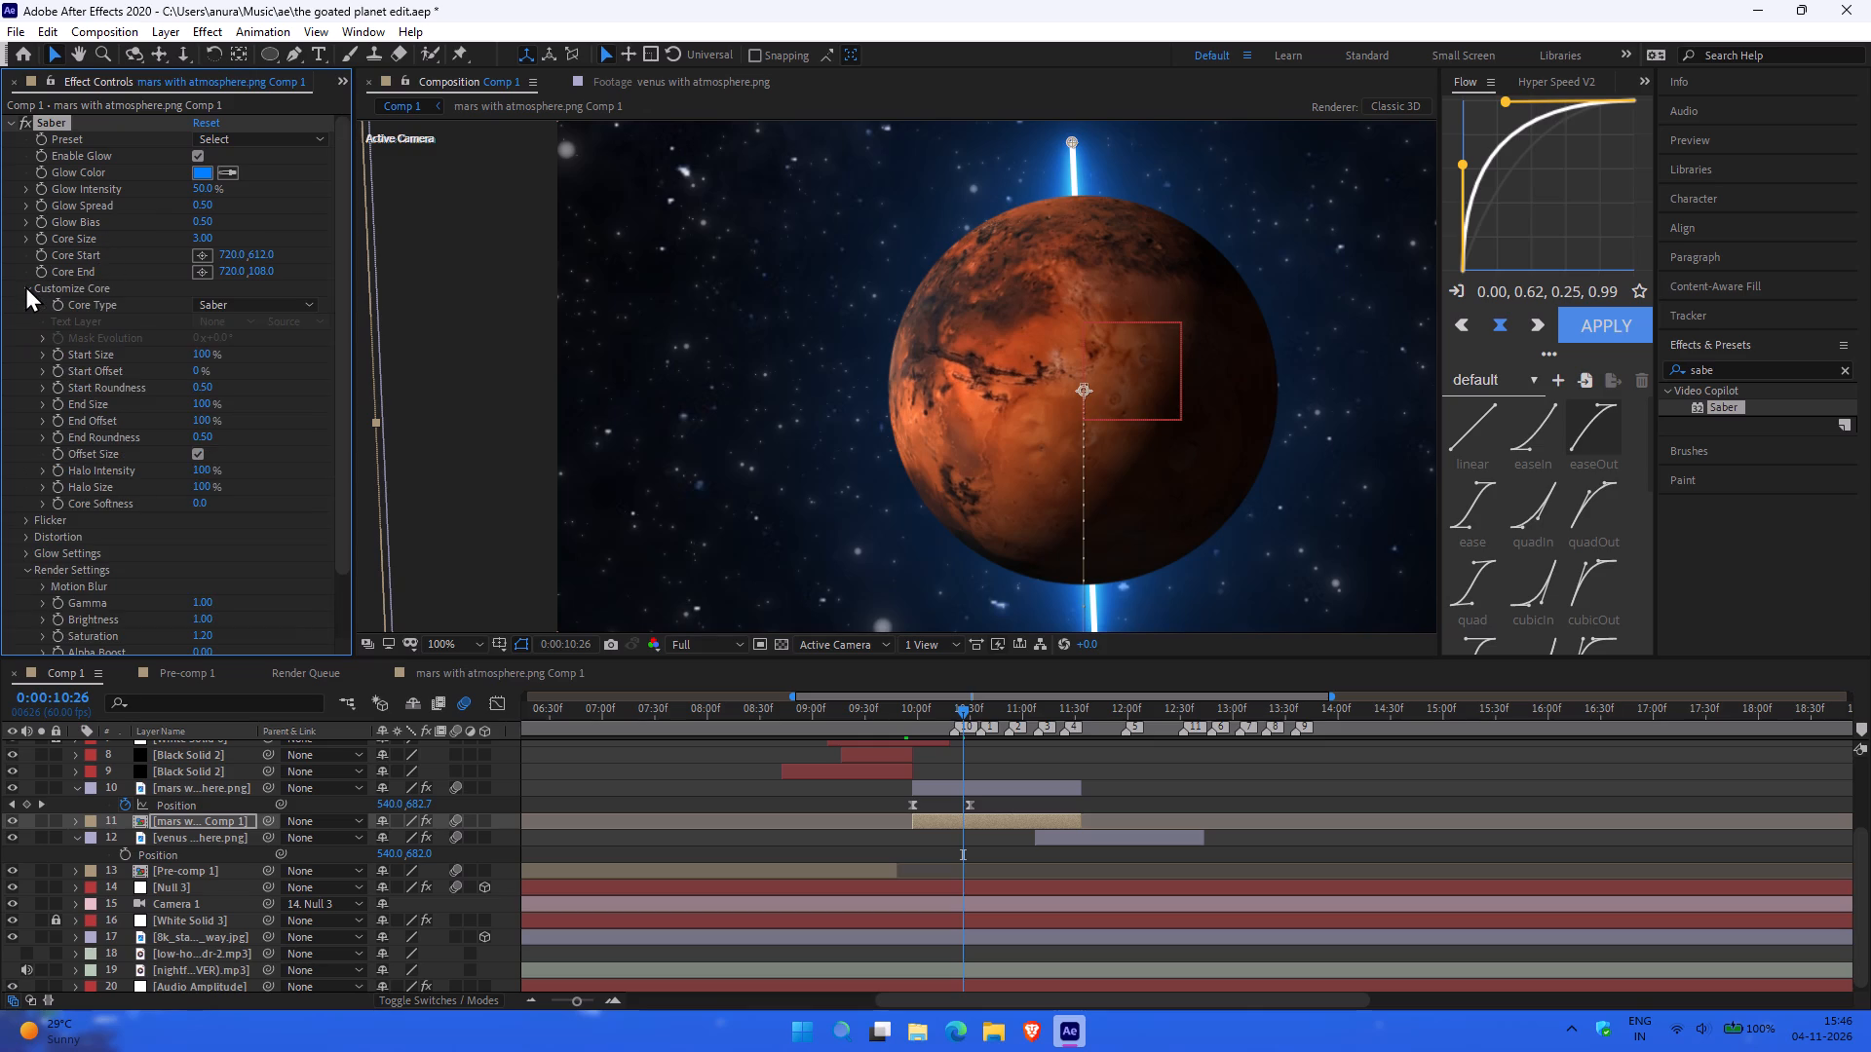
pyautogui.click(25, 285)
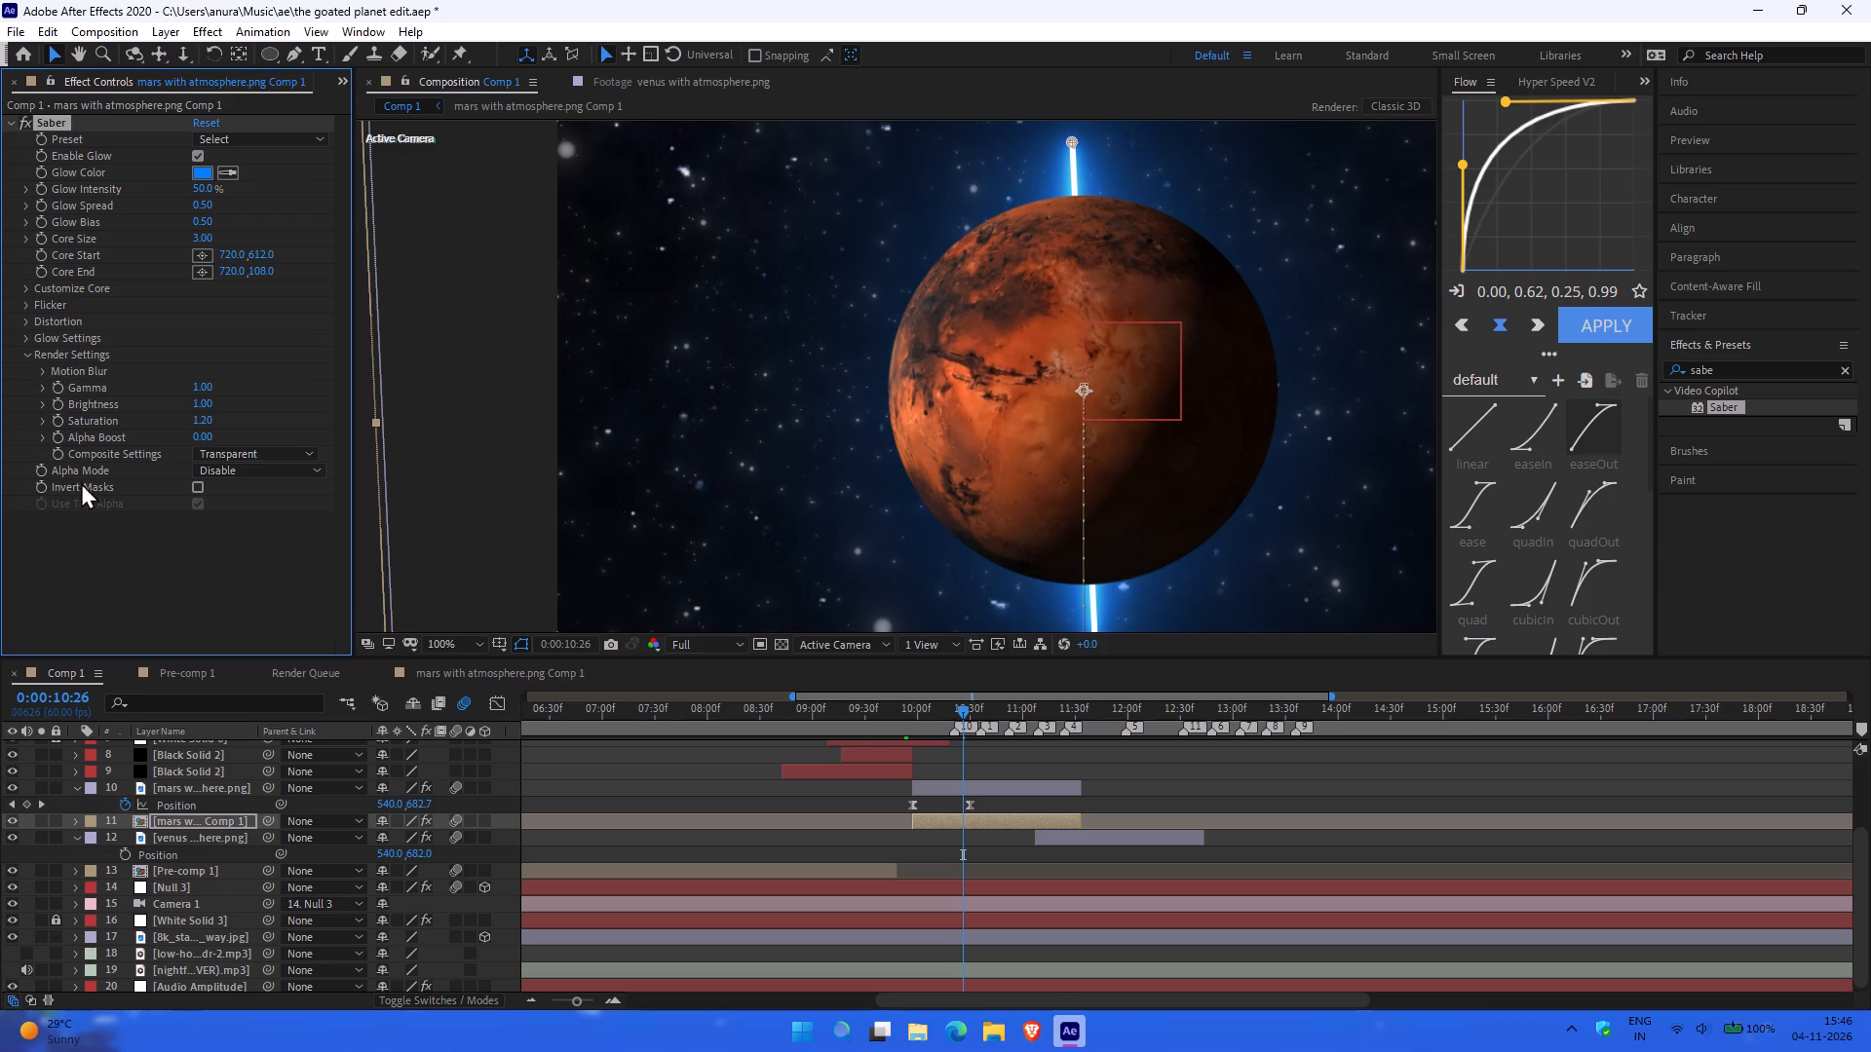
pyautogui.click(196, 485)
pyautogui.click(196, 485)
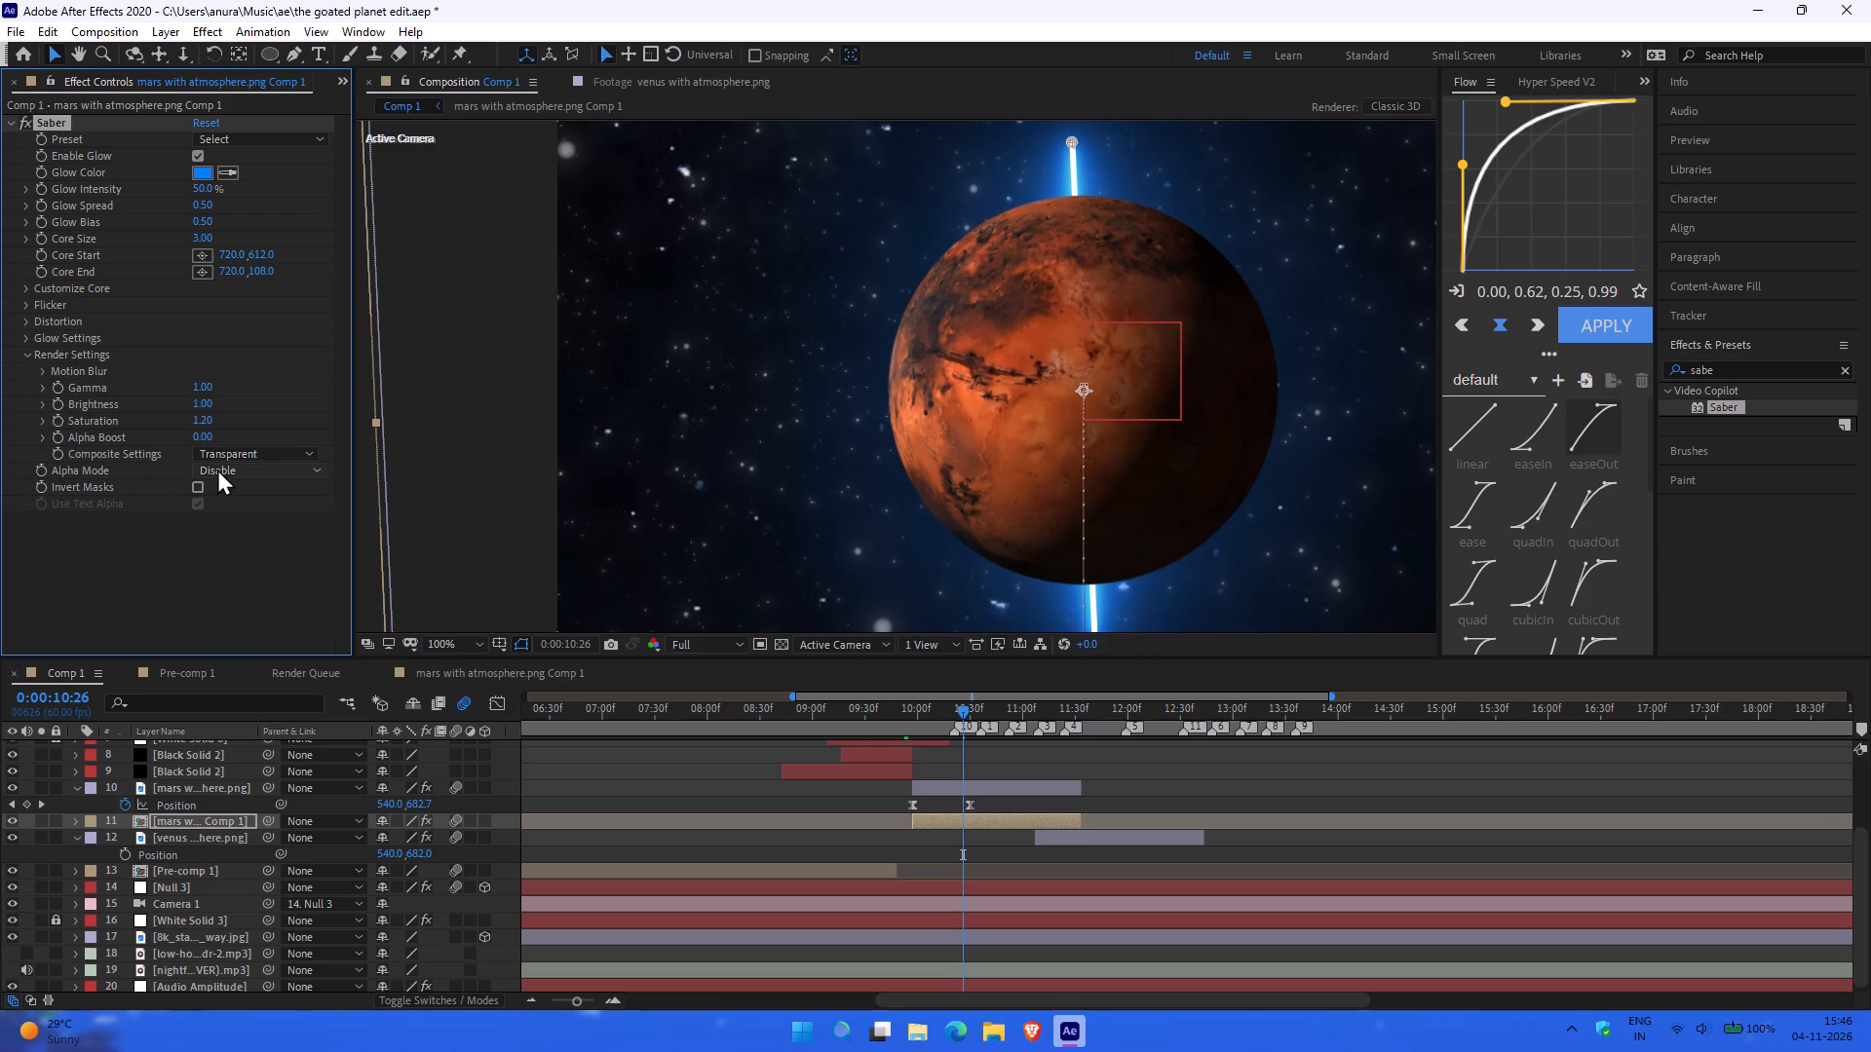
pyautogui.click(233, 470)
pyautogui.click(155, 555)
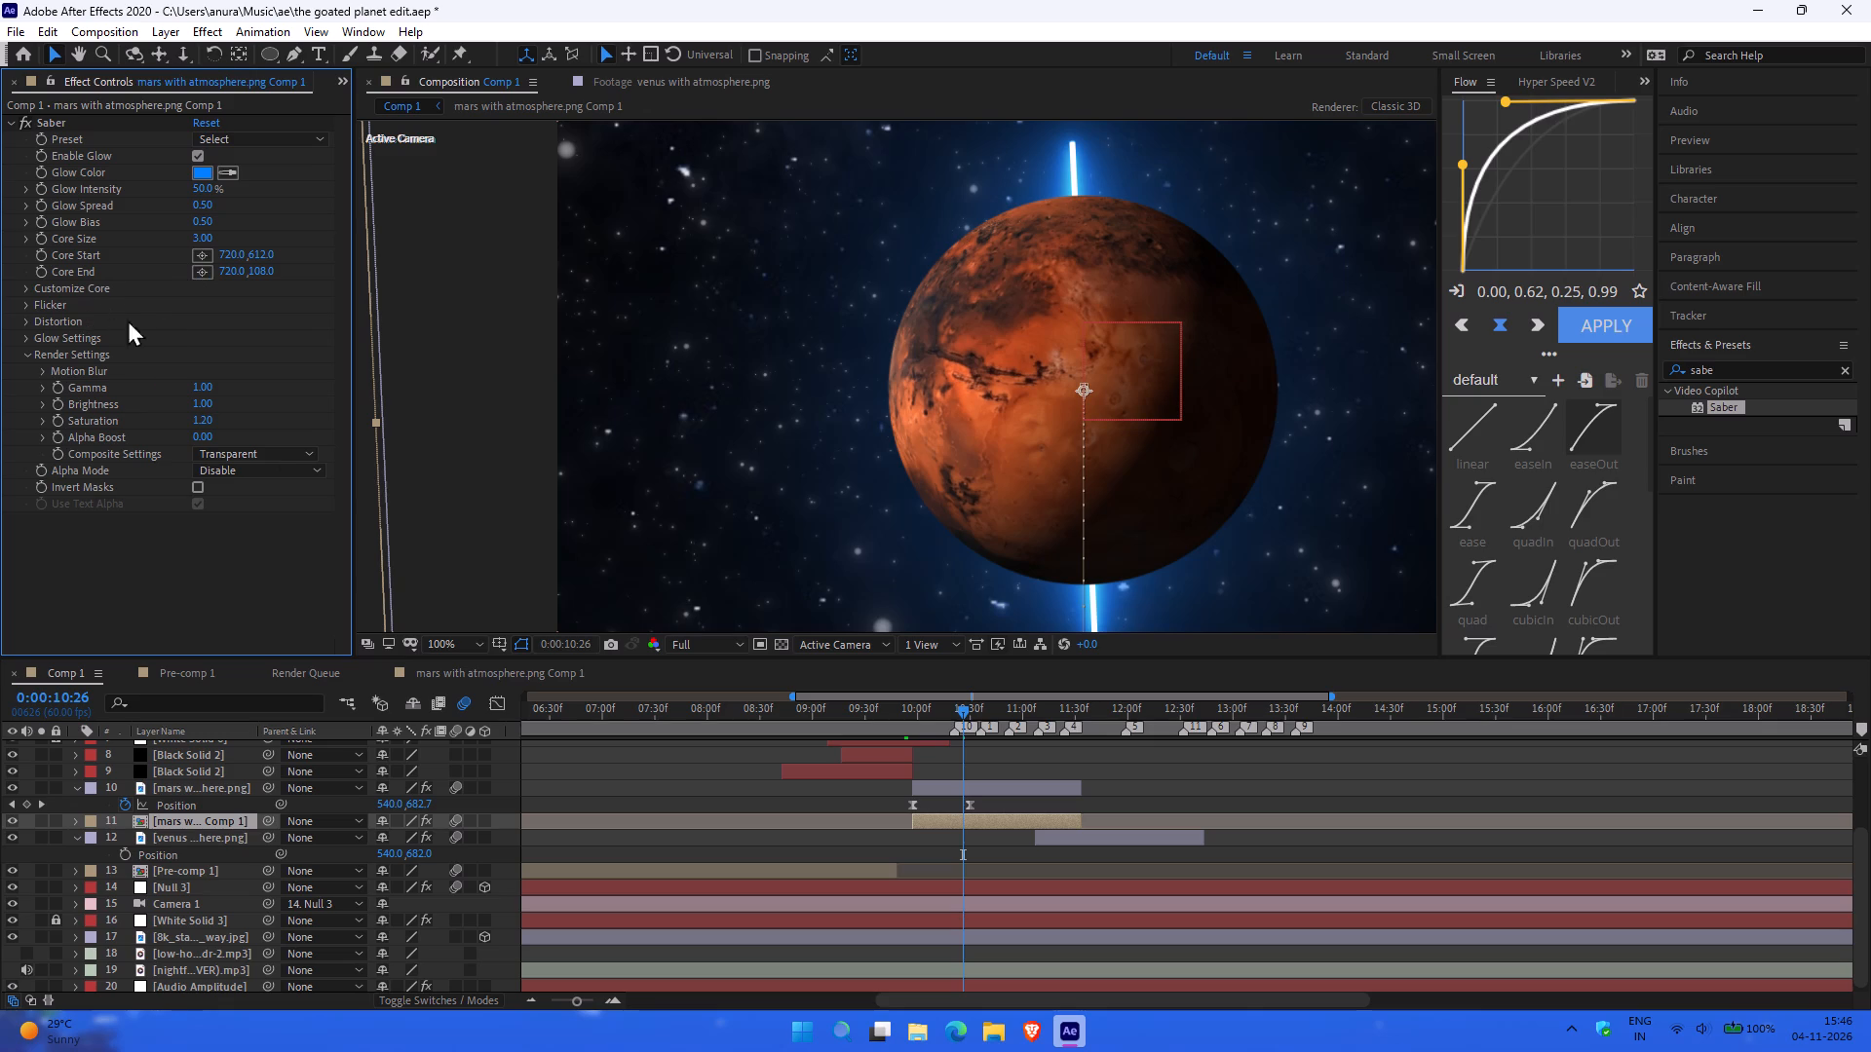
pyautogui.click(28, 334)
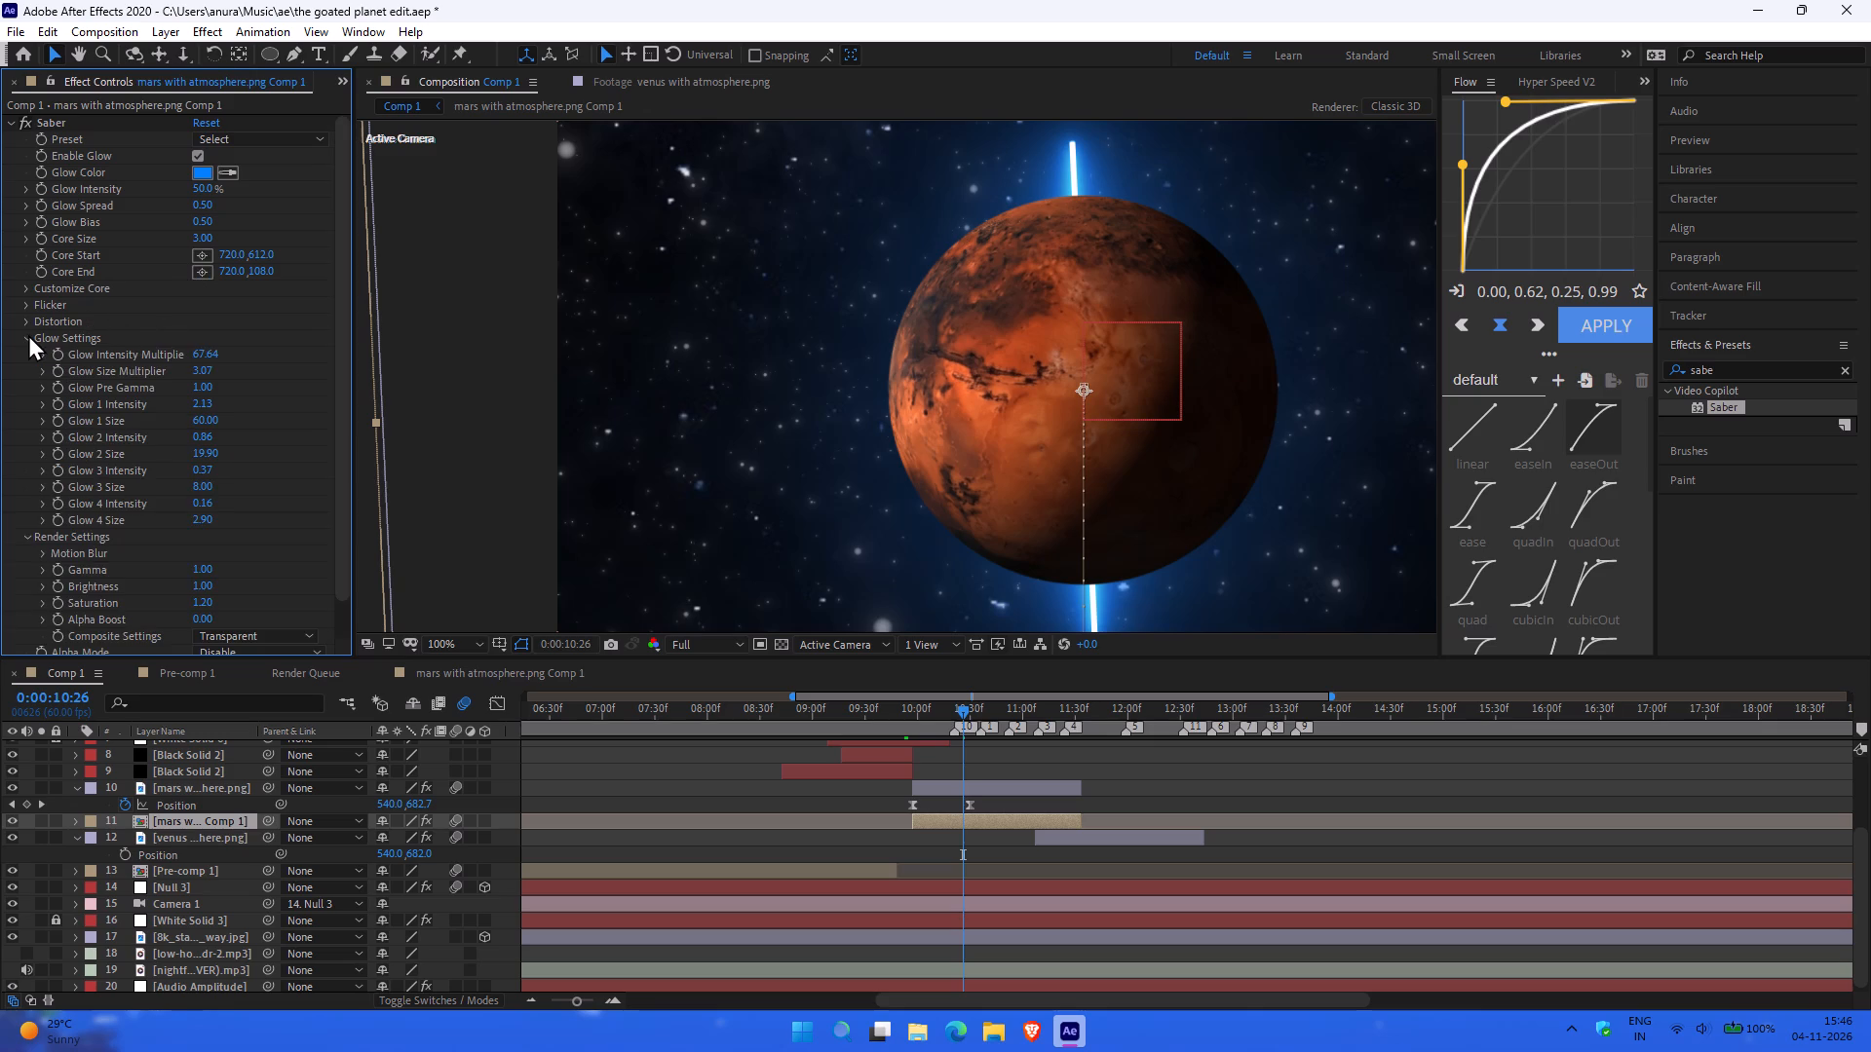
pyautogui.click(28, 334)
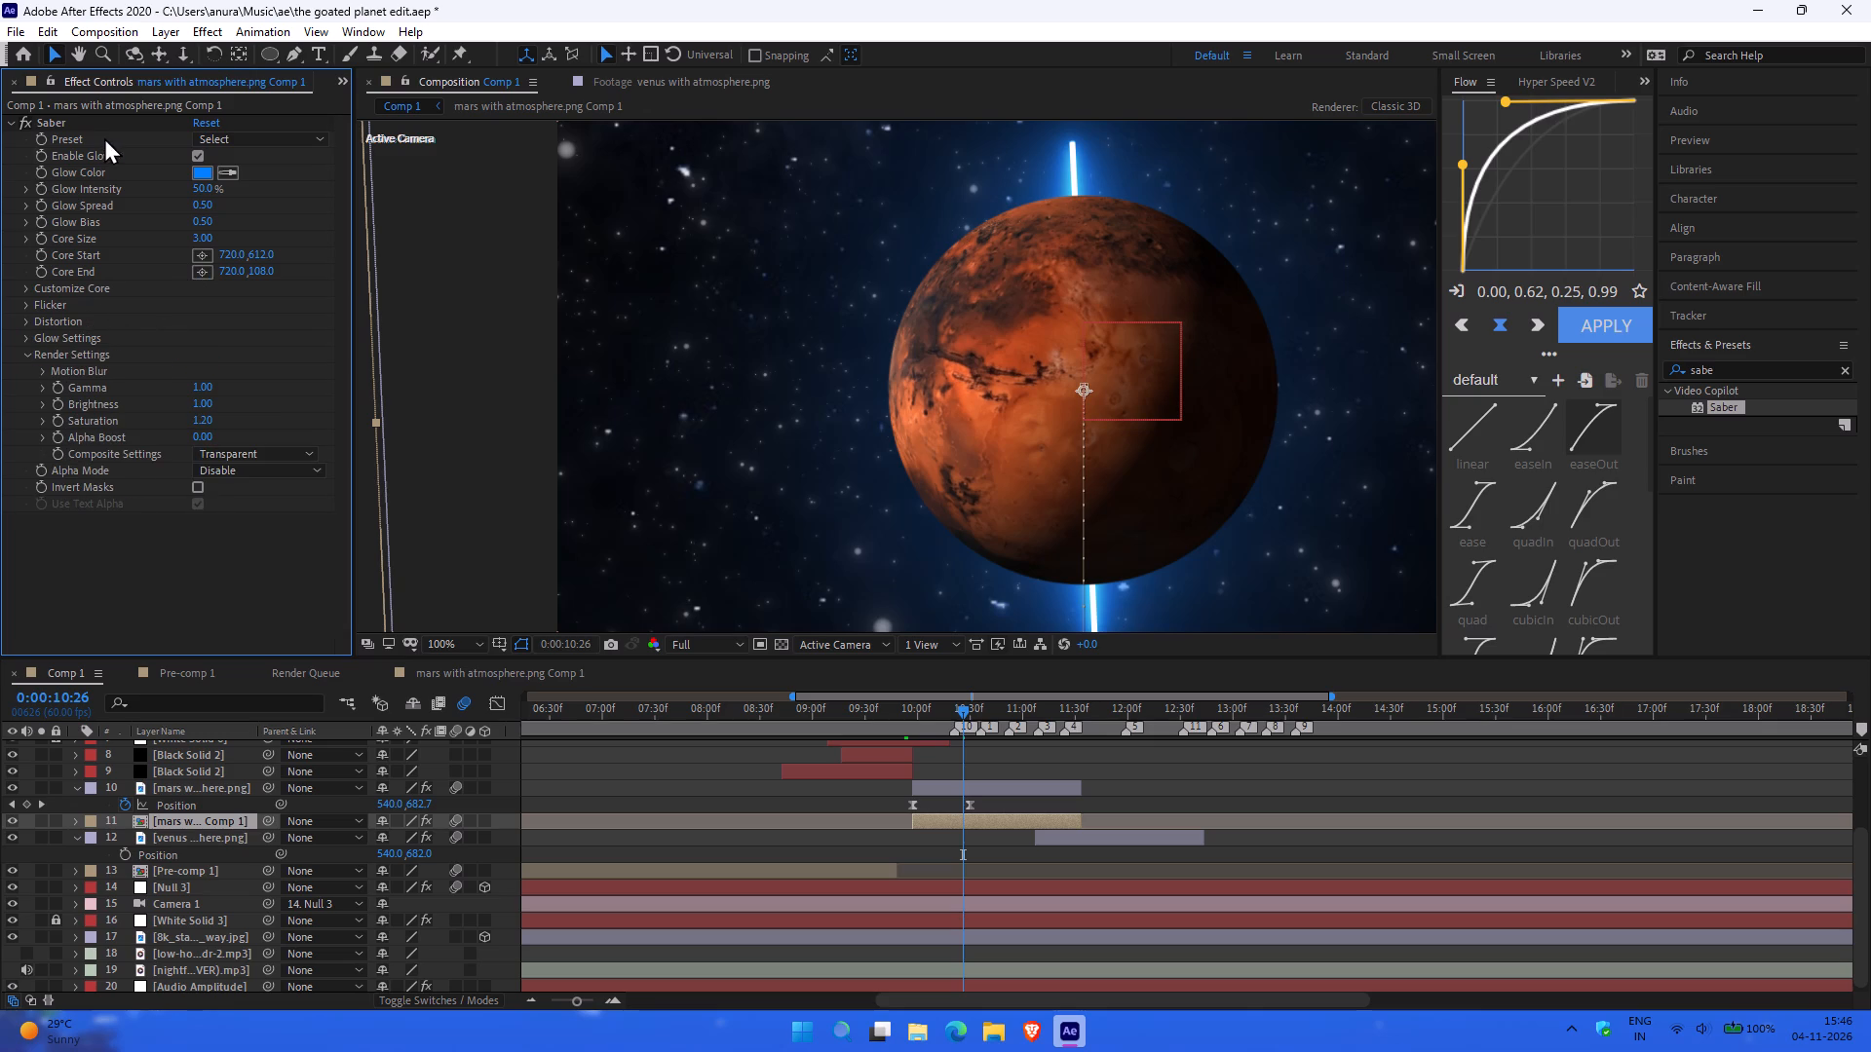
pyautogui.click(24, 191)
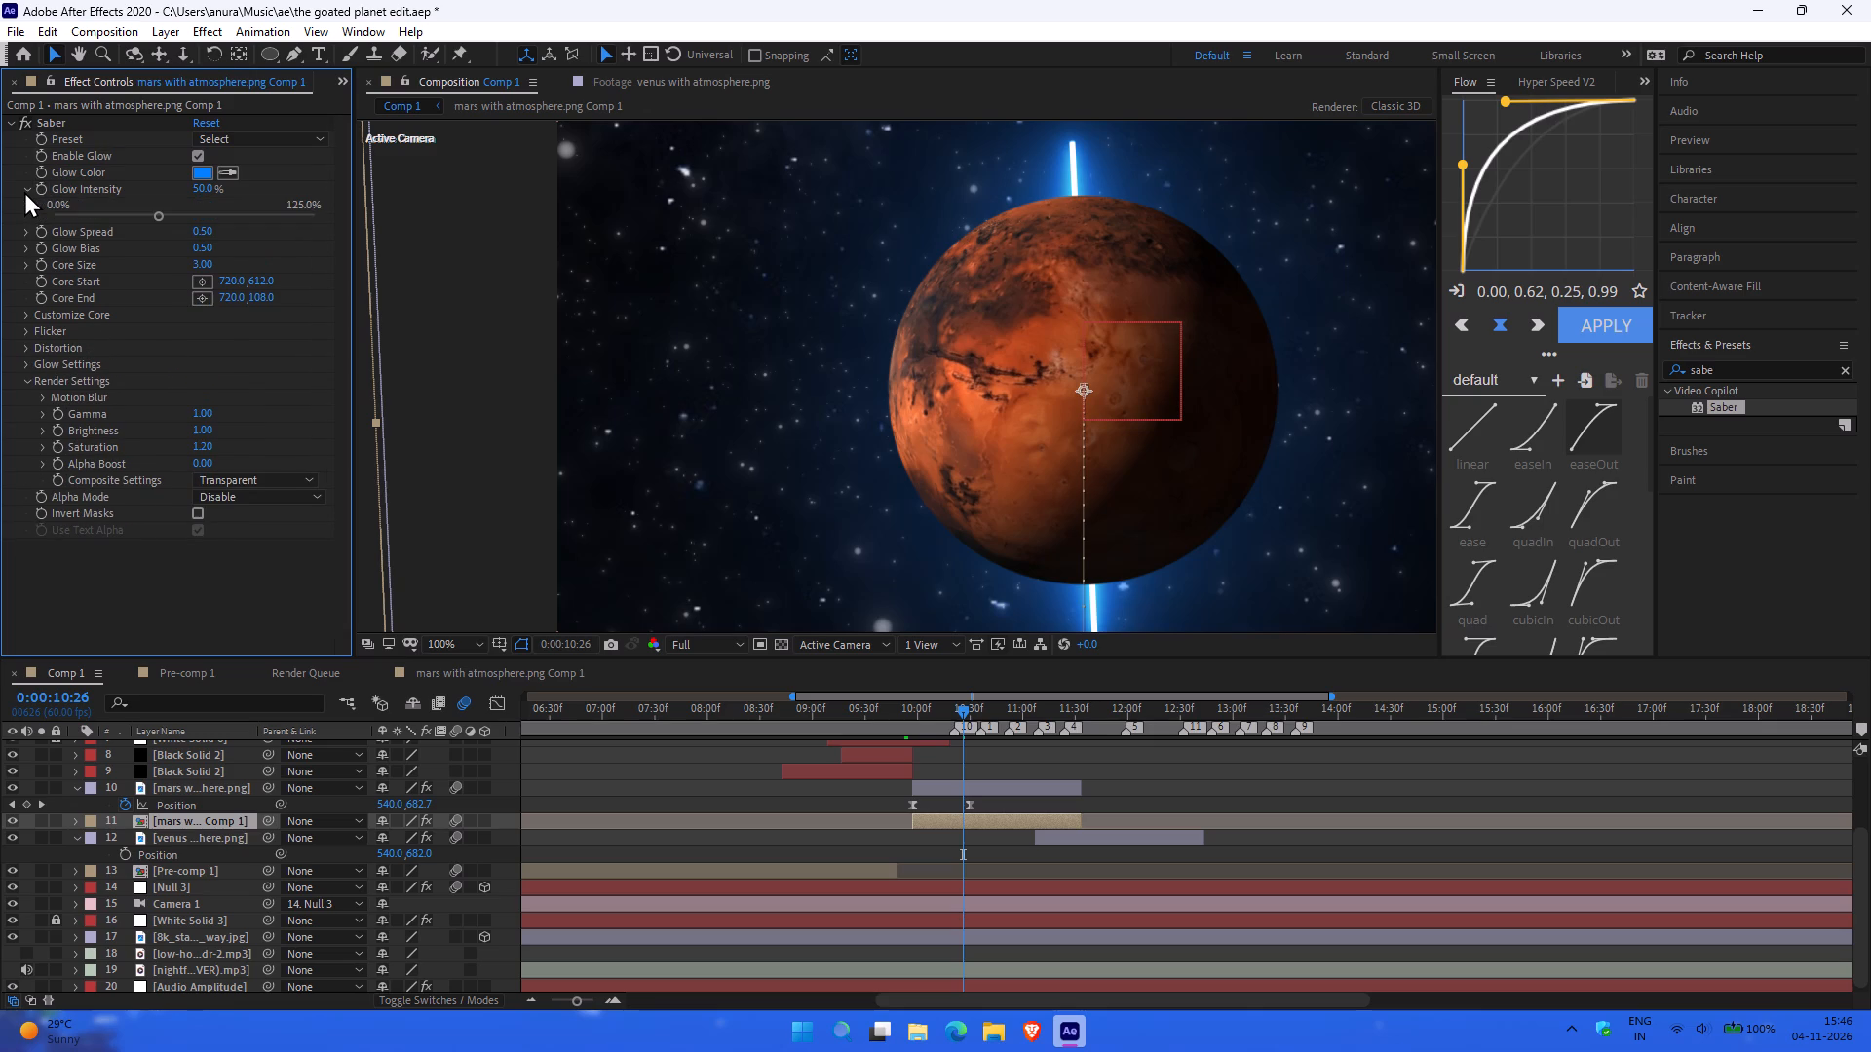
pyautogui.click(24, 191)
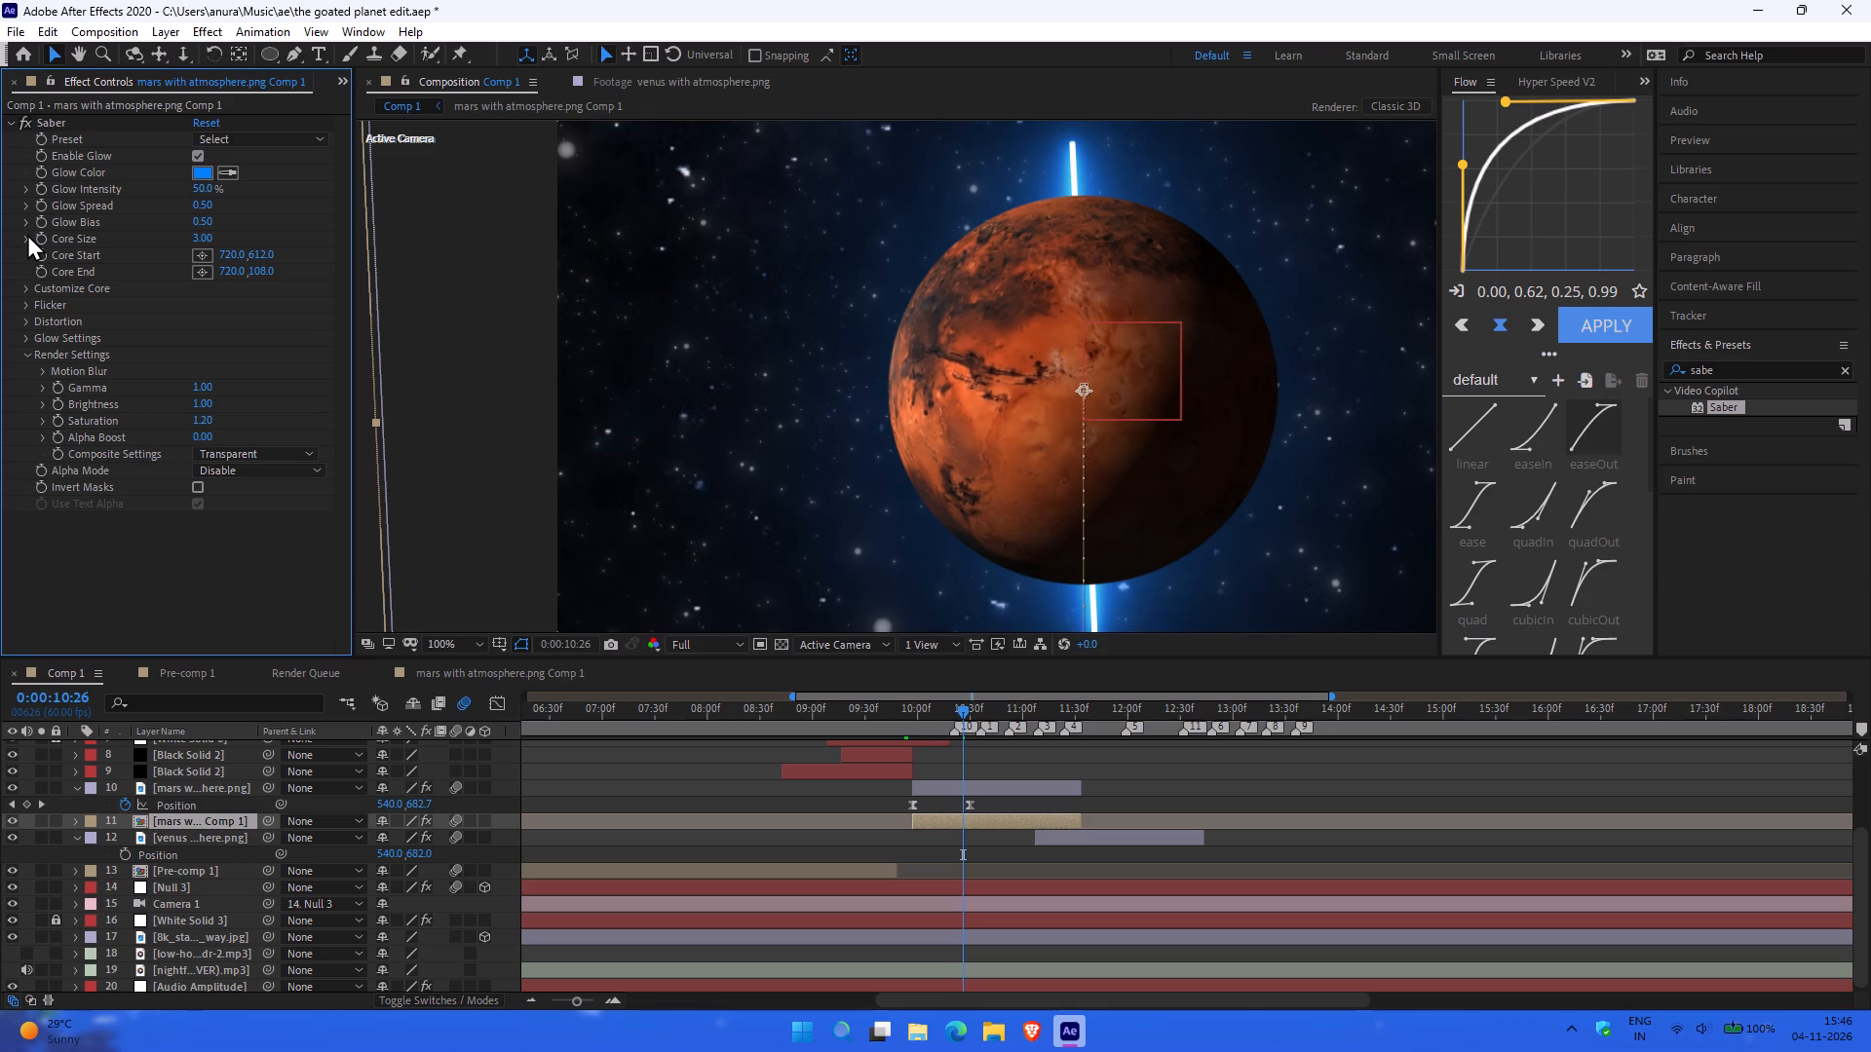
pyautogui.click(27, 234)
pyautogui.click(25, 237)
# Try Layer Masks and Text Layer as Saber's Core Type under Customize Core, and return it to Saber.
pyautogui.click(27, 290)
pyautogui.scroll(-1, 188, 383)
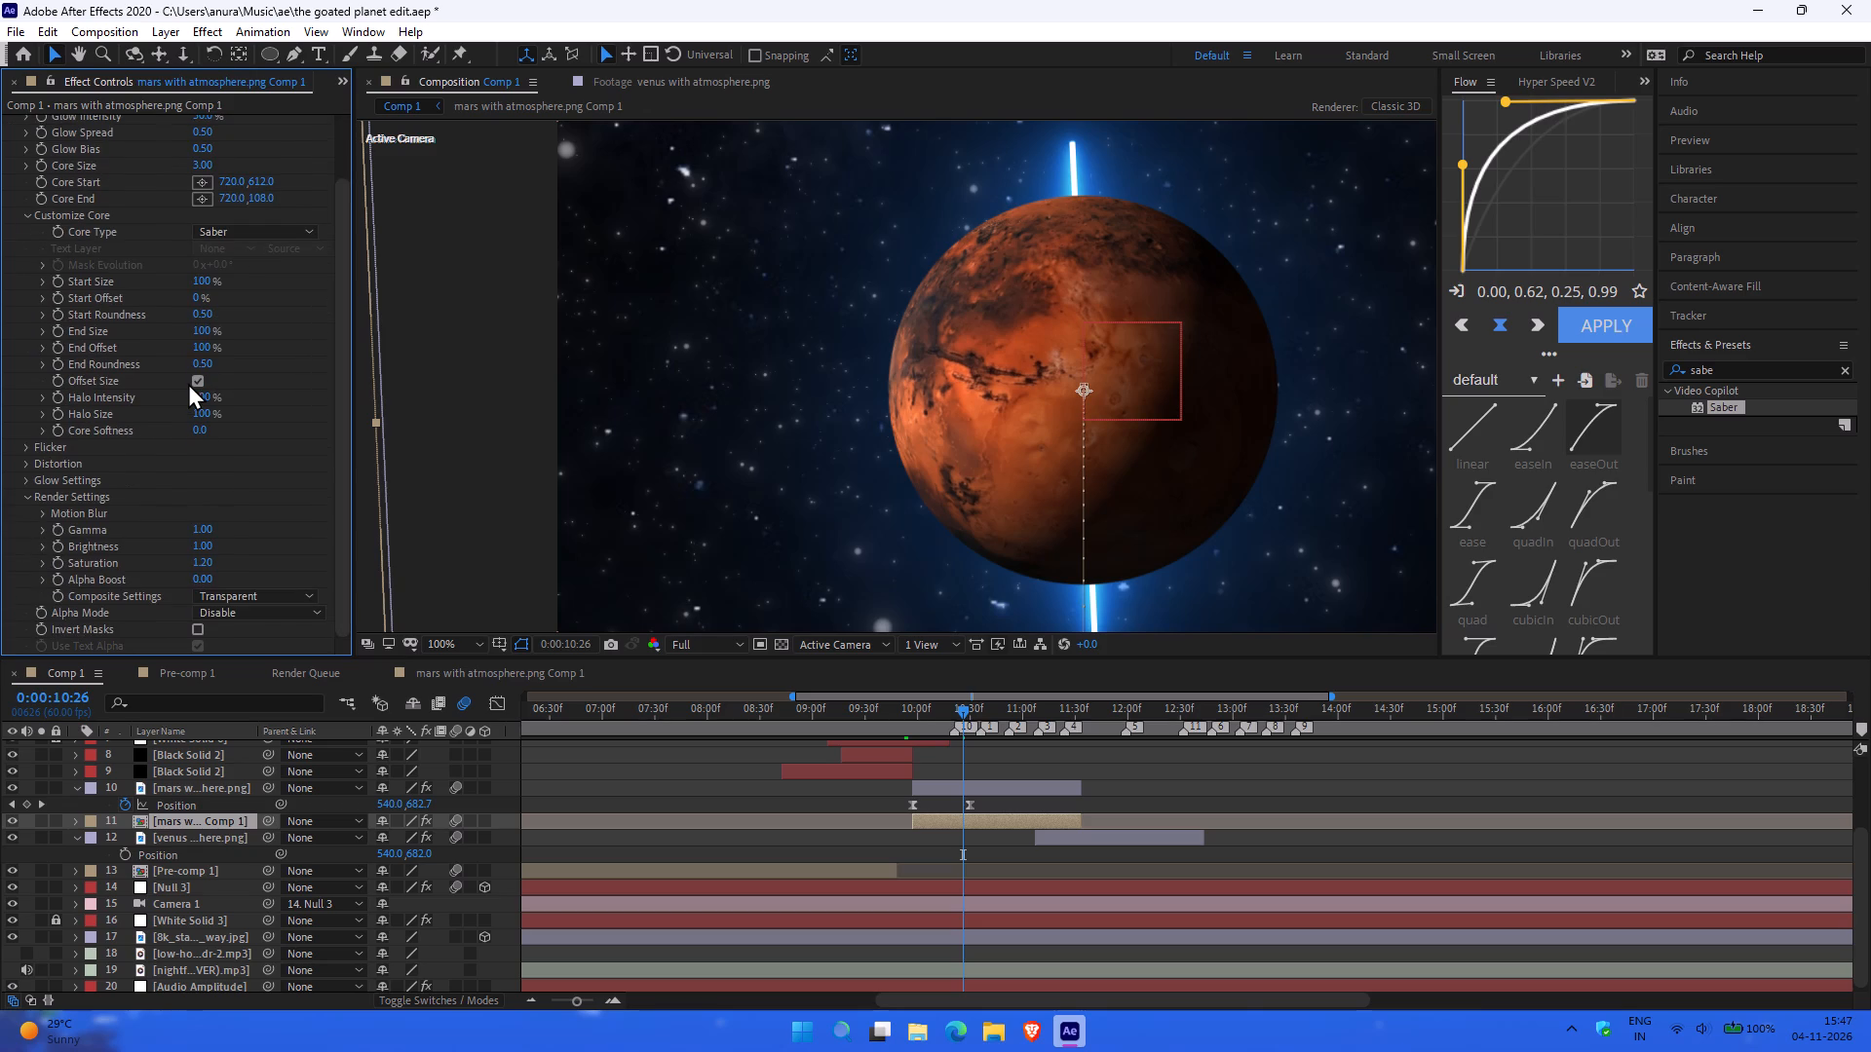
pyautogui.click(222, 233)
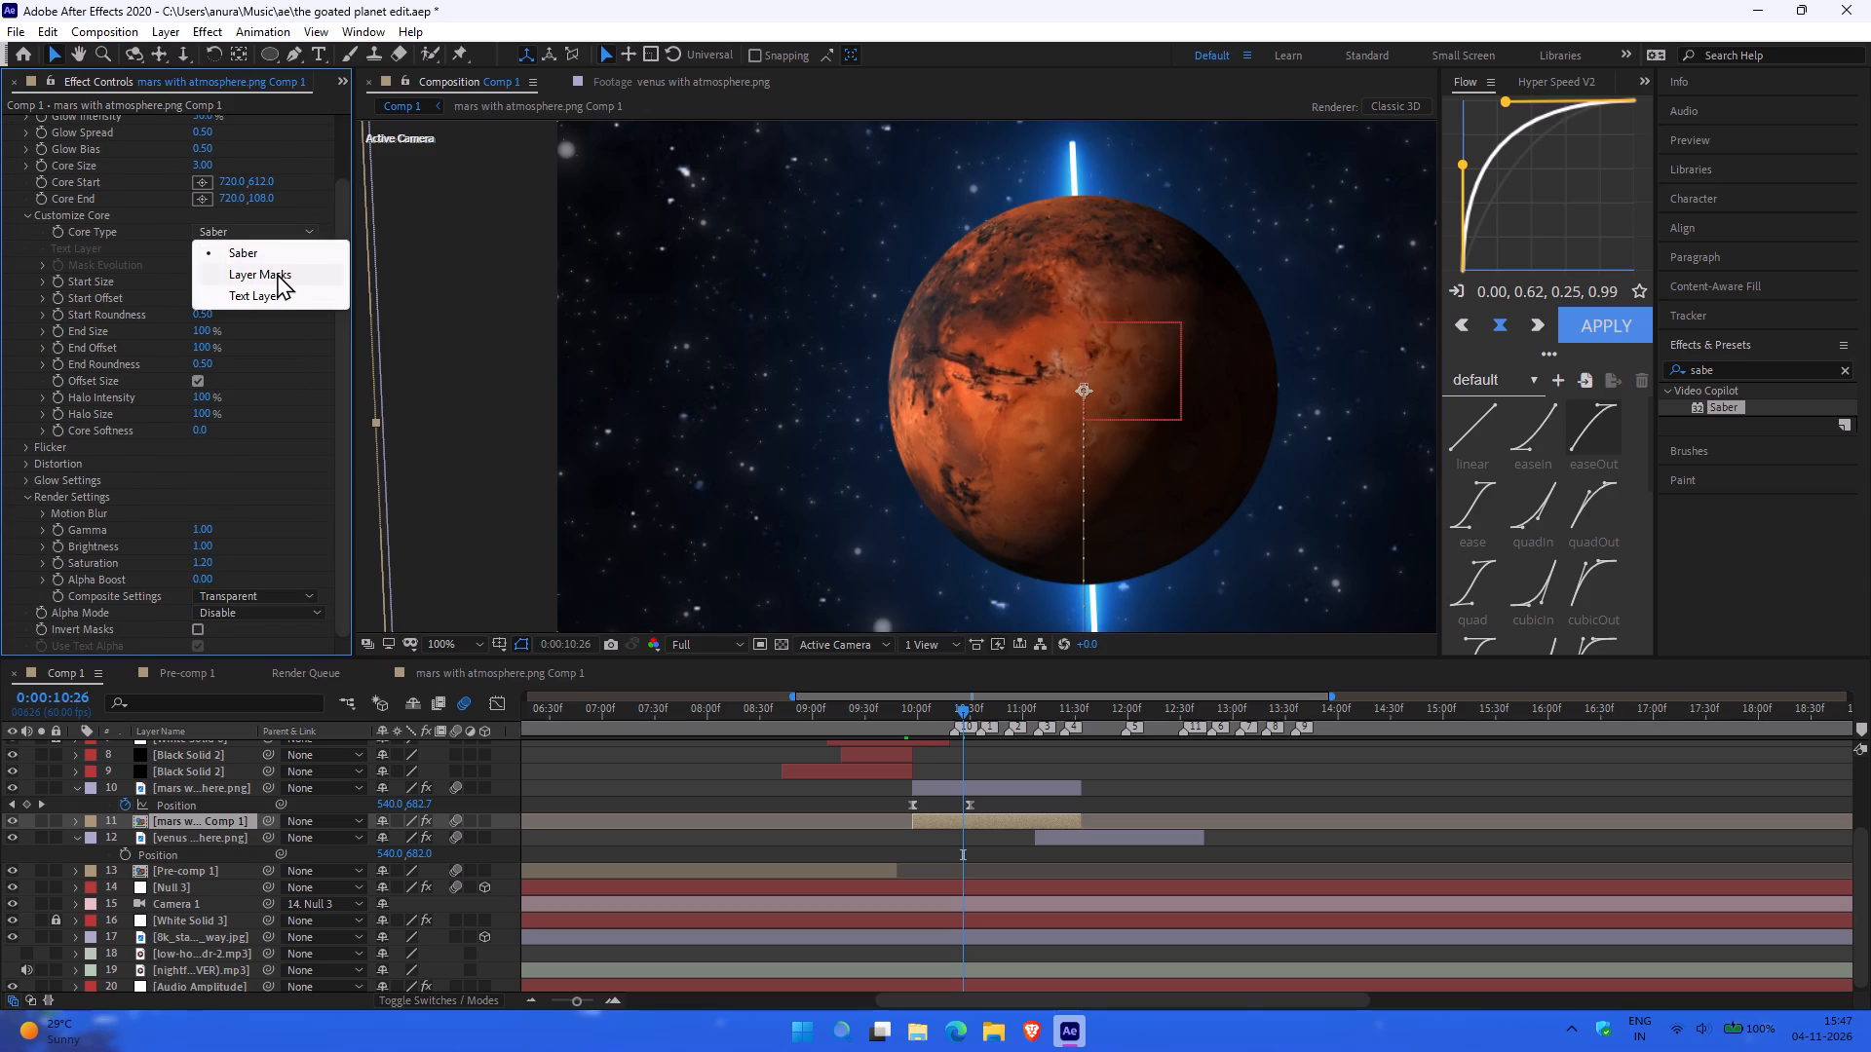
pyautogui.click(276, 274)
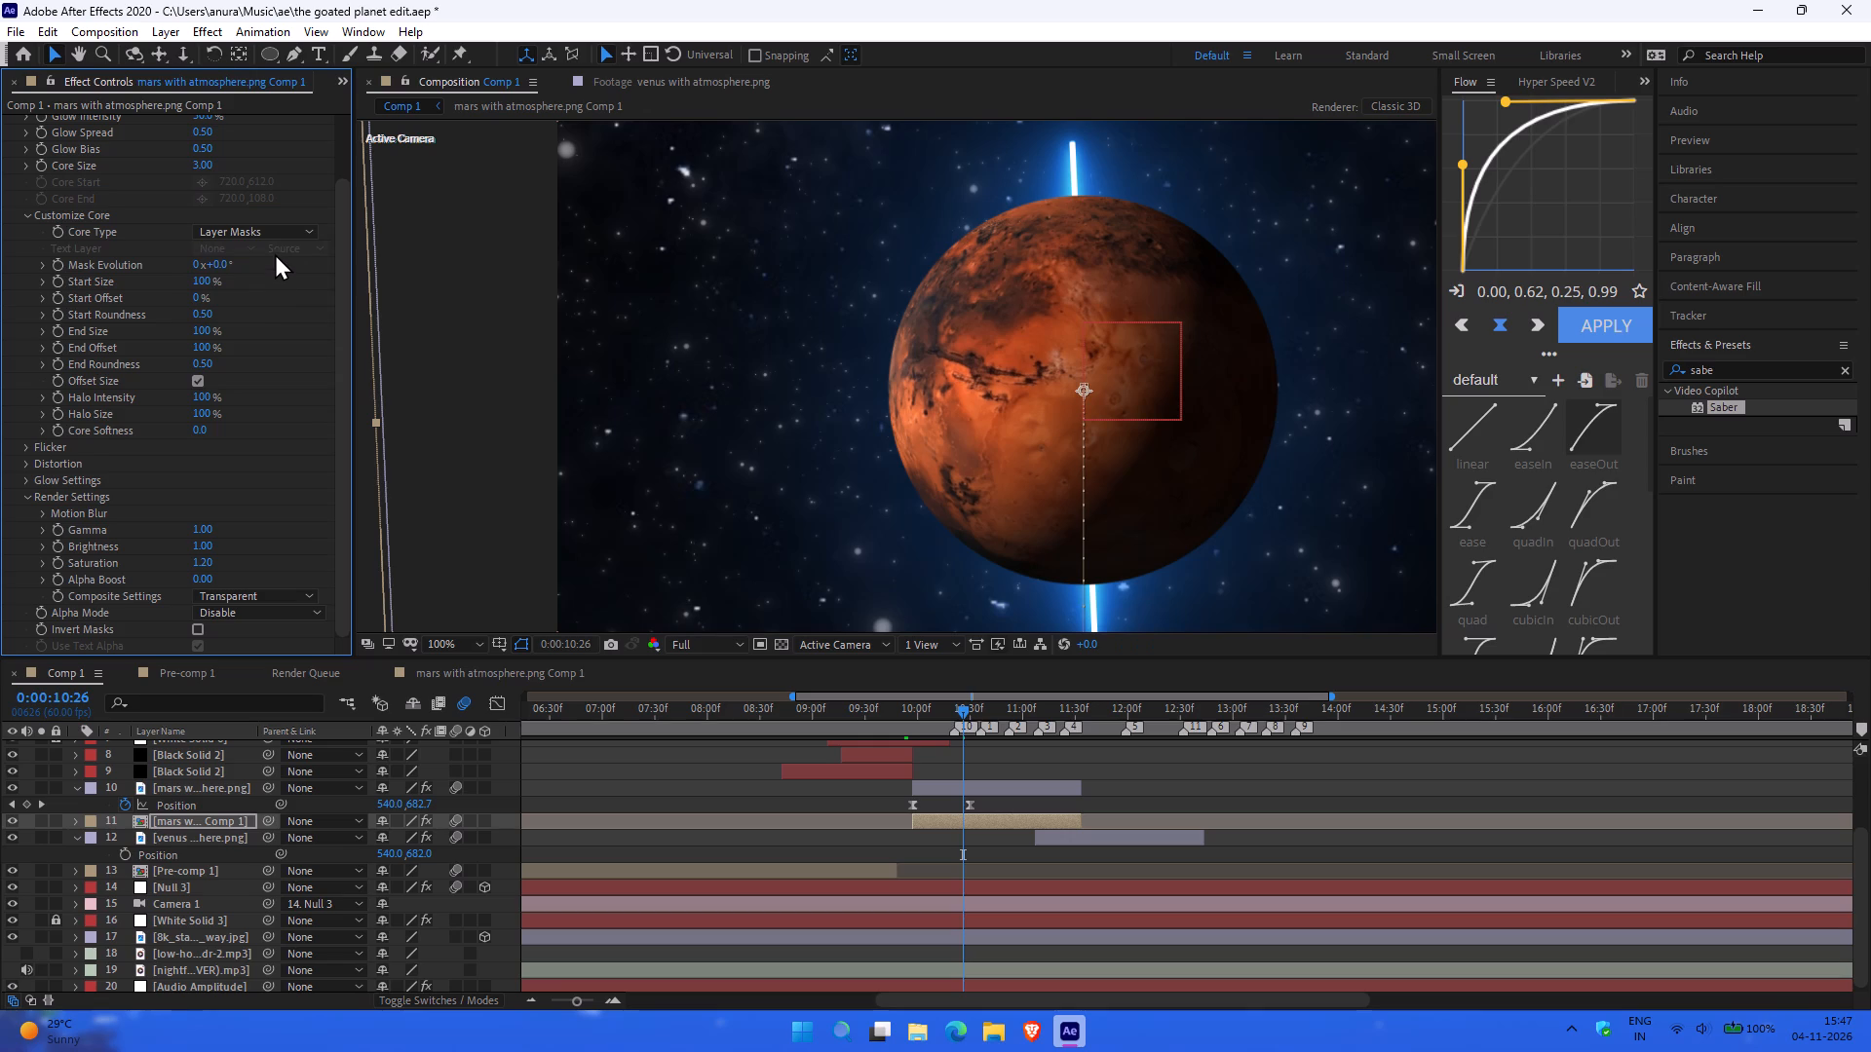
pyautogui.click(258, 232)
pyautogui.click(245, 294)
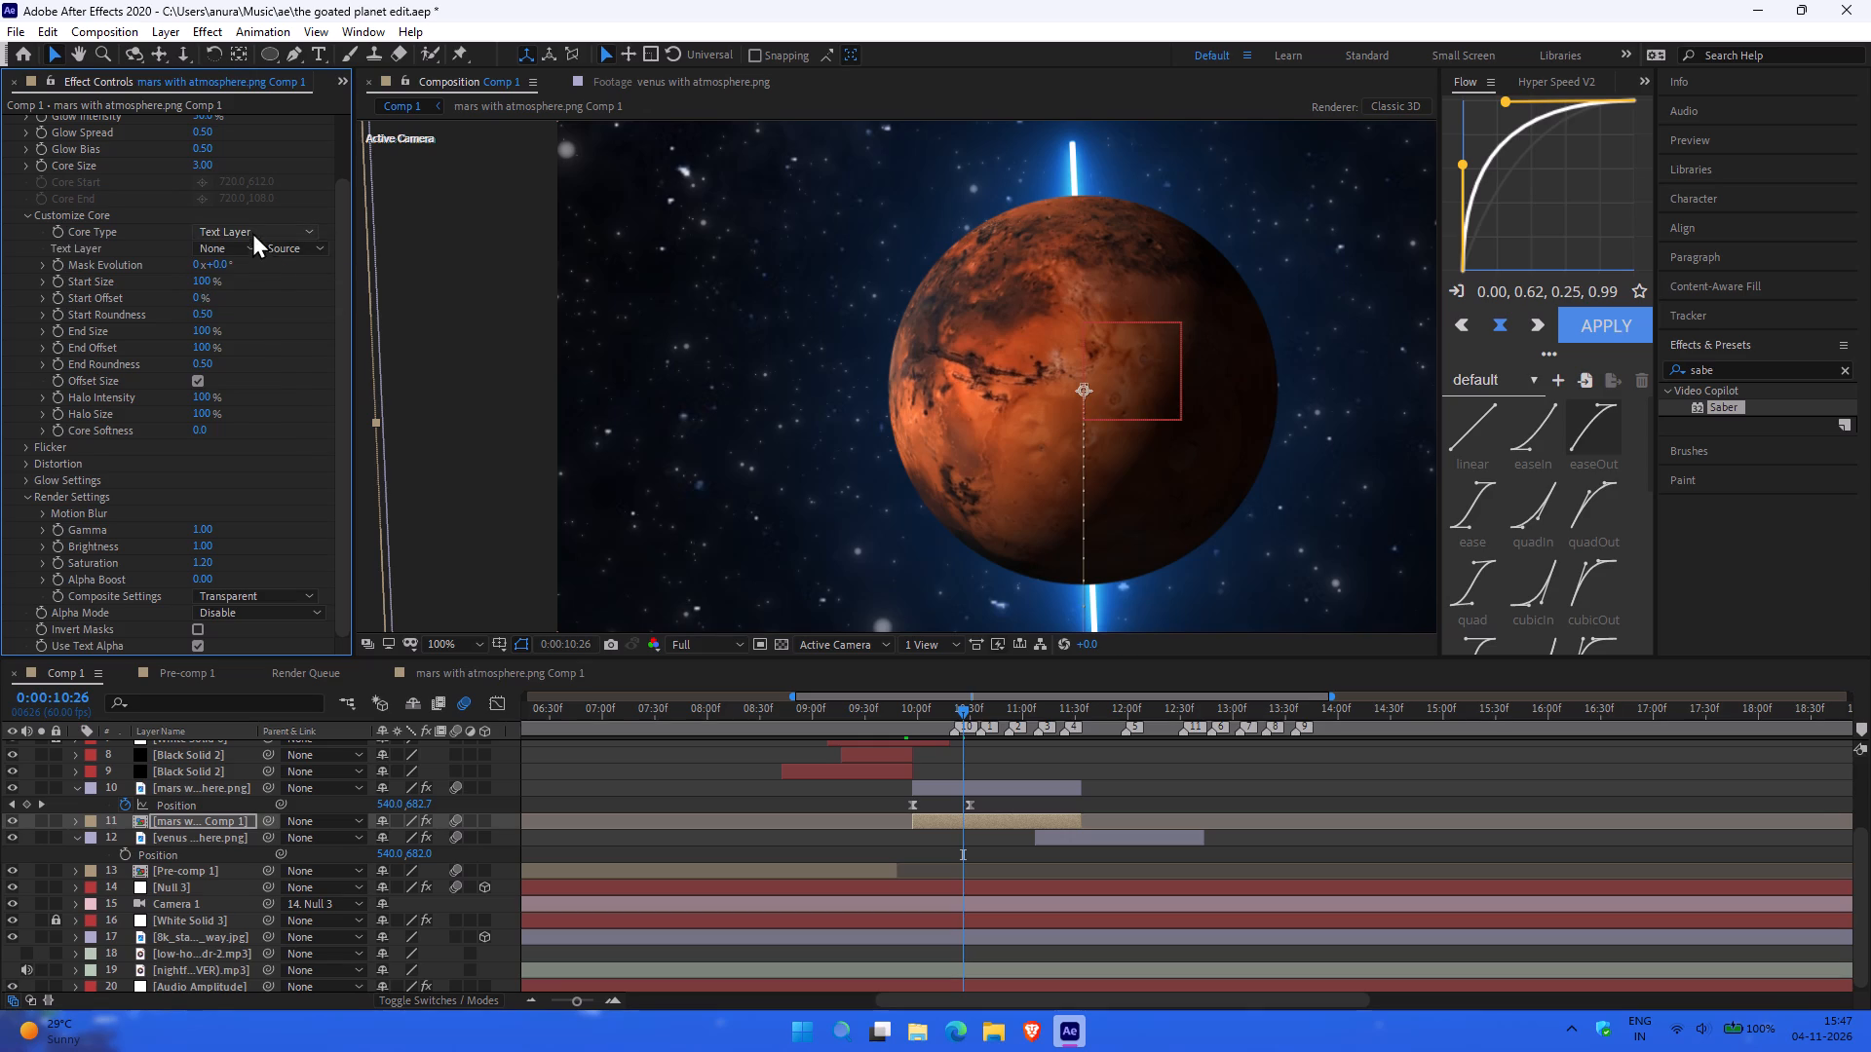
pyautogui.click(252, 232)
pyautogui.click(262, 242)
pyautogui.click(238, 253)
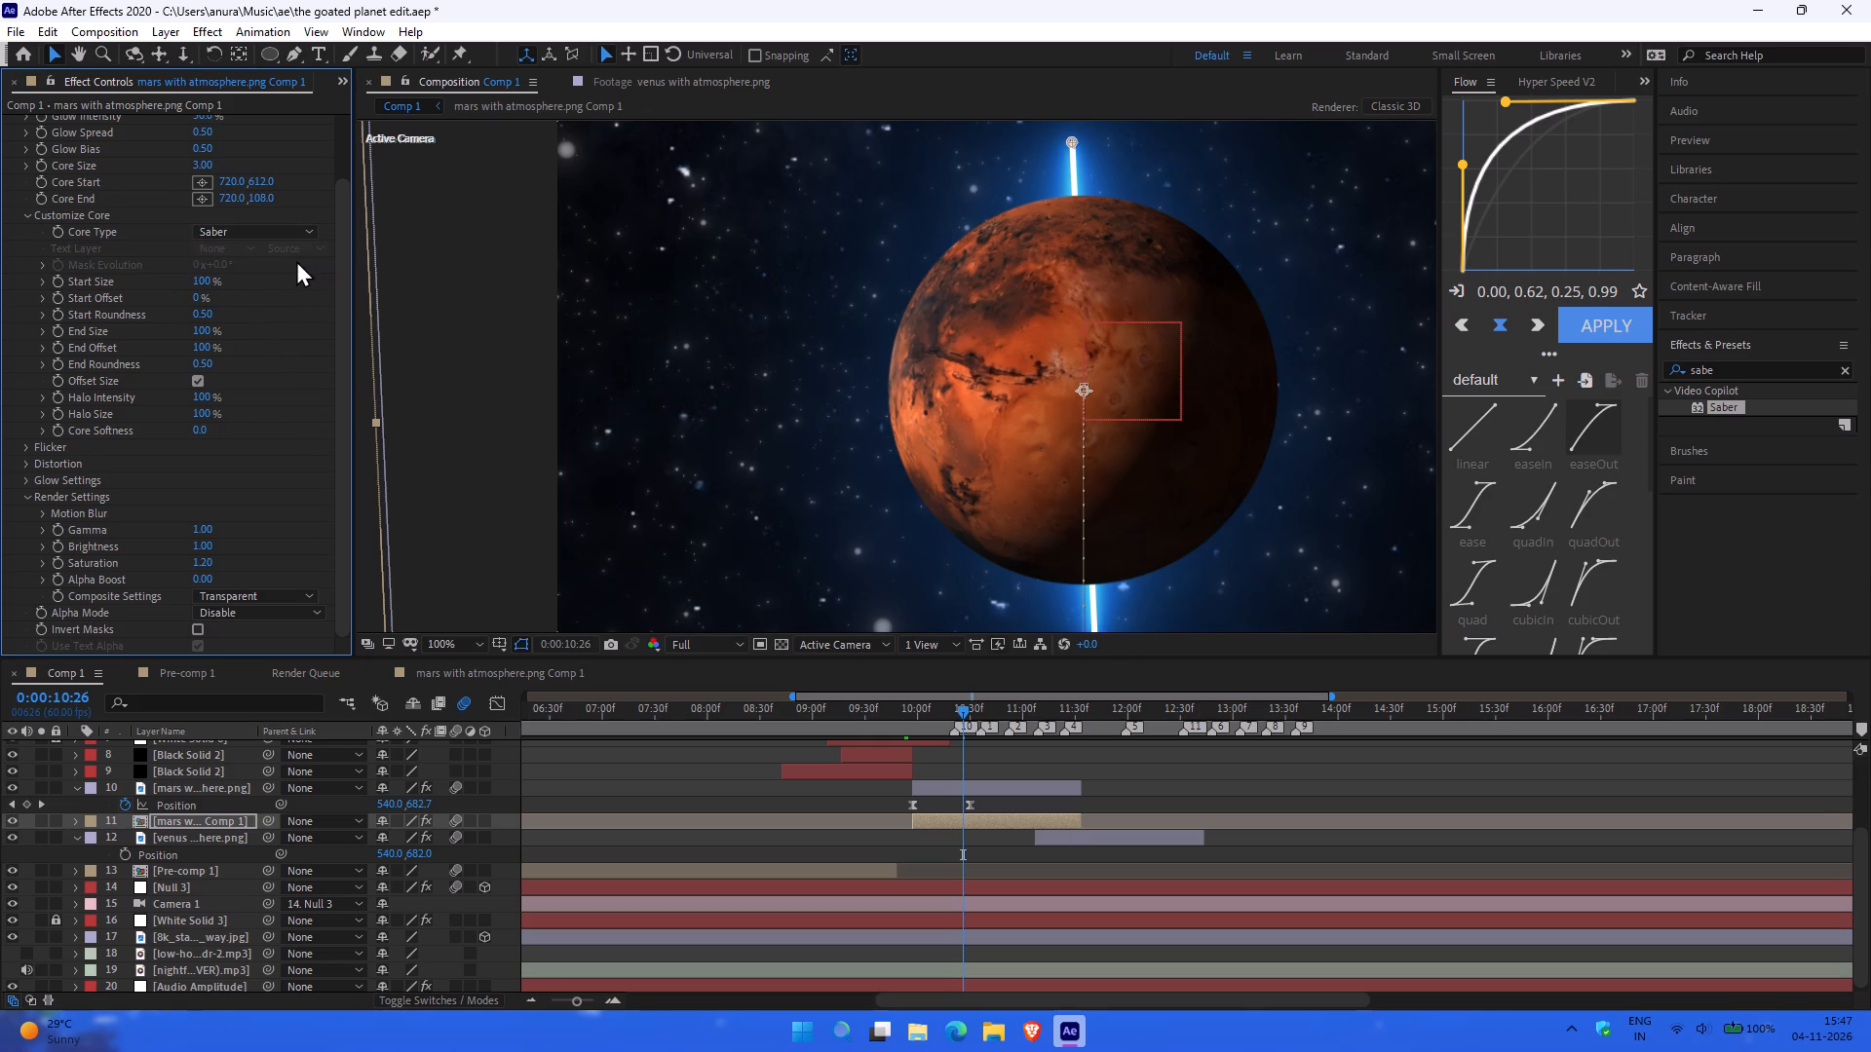
# Examine Saber's Flicker settings.
pyautogui.scroll(-3, 241, 418)
pyautogui.click(24, 451)
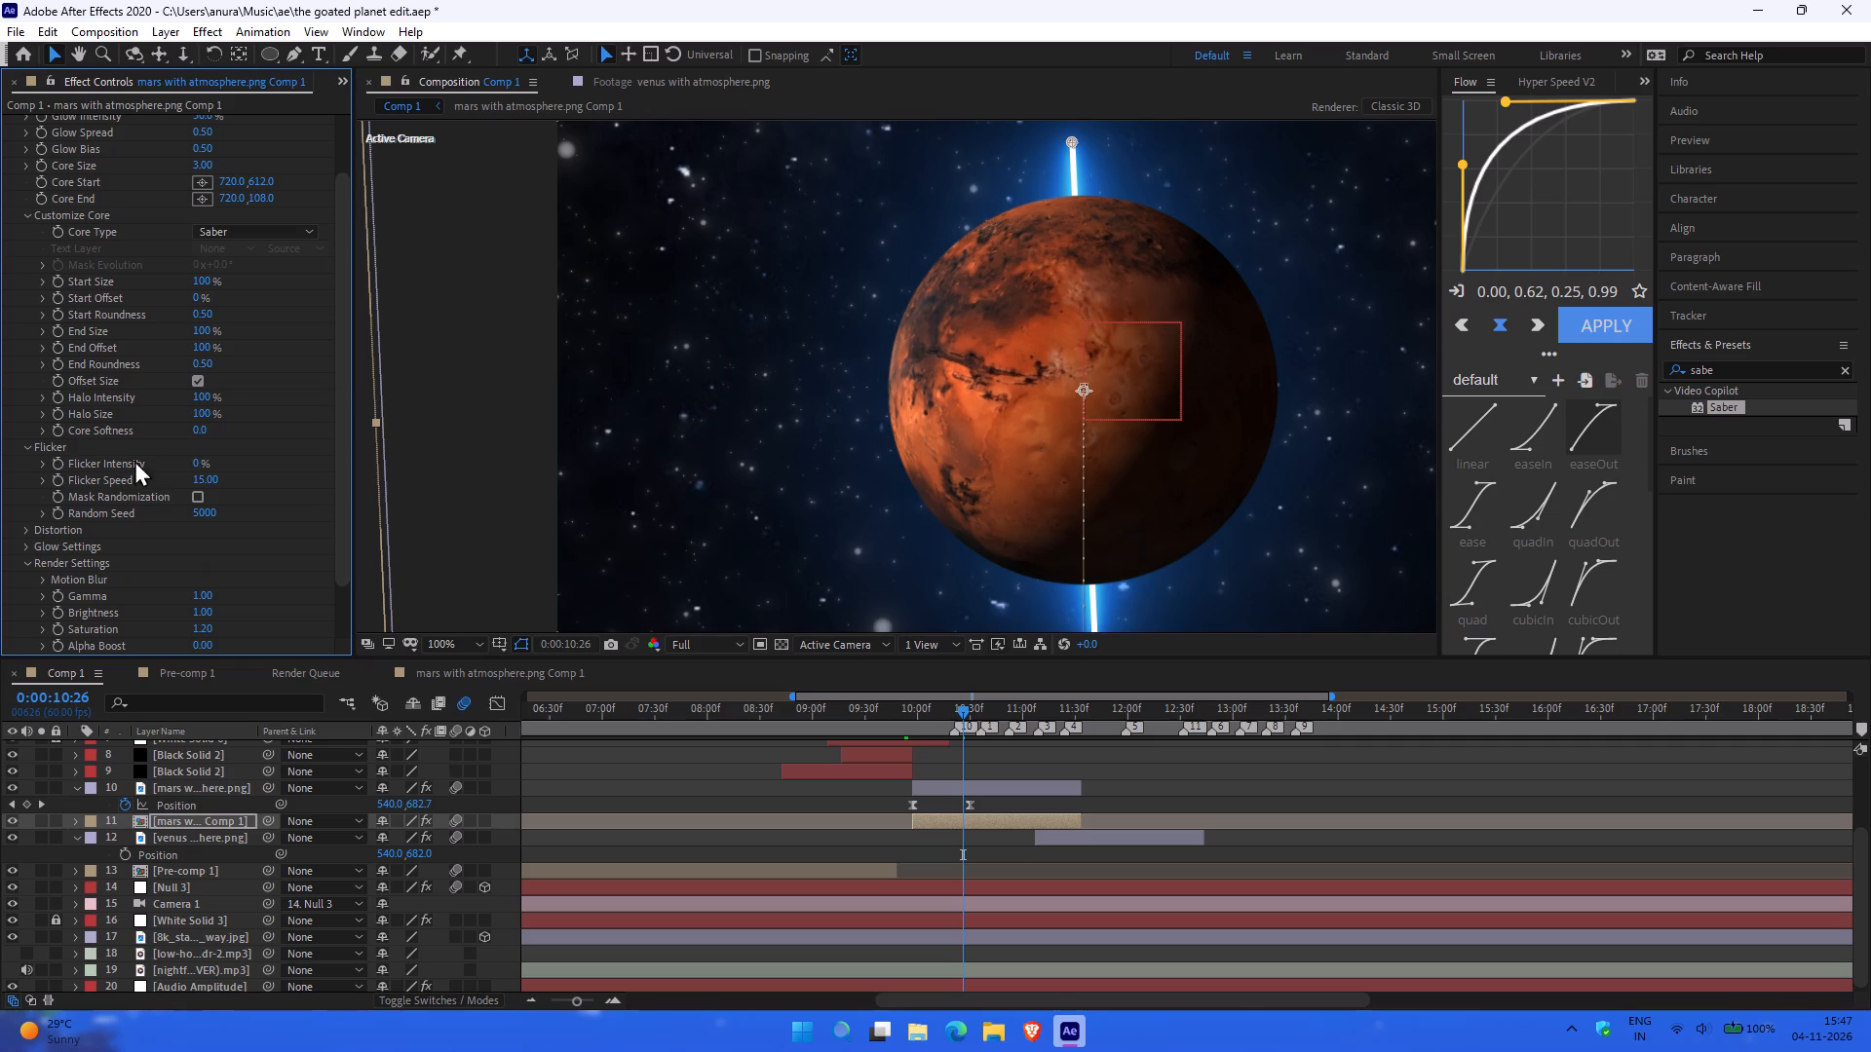
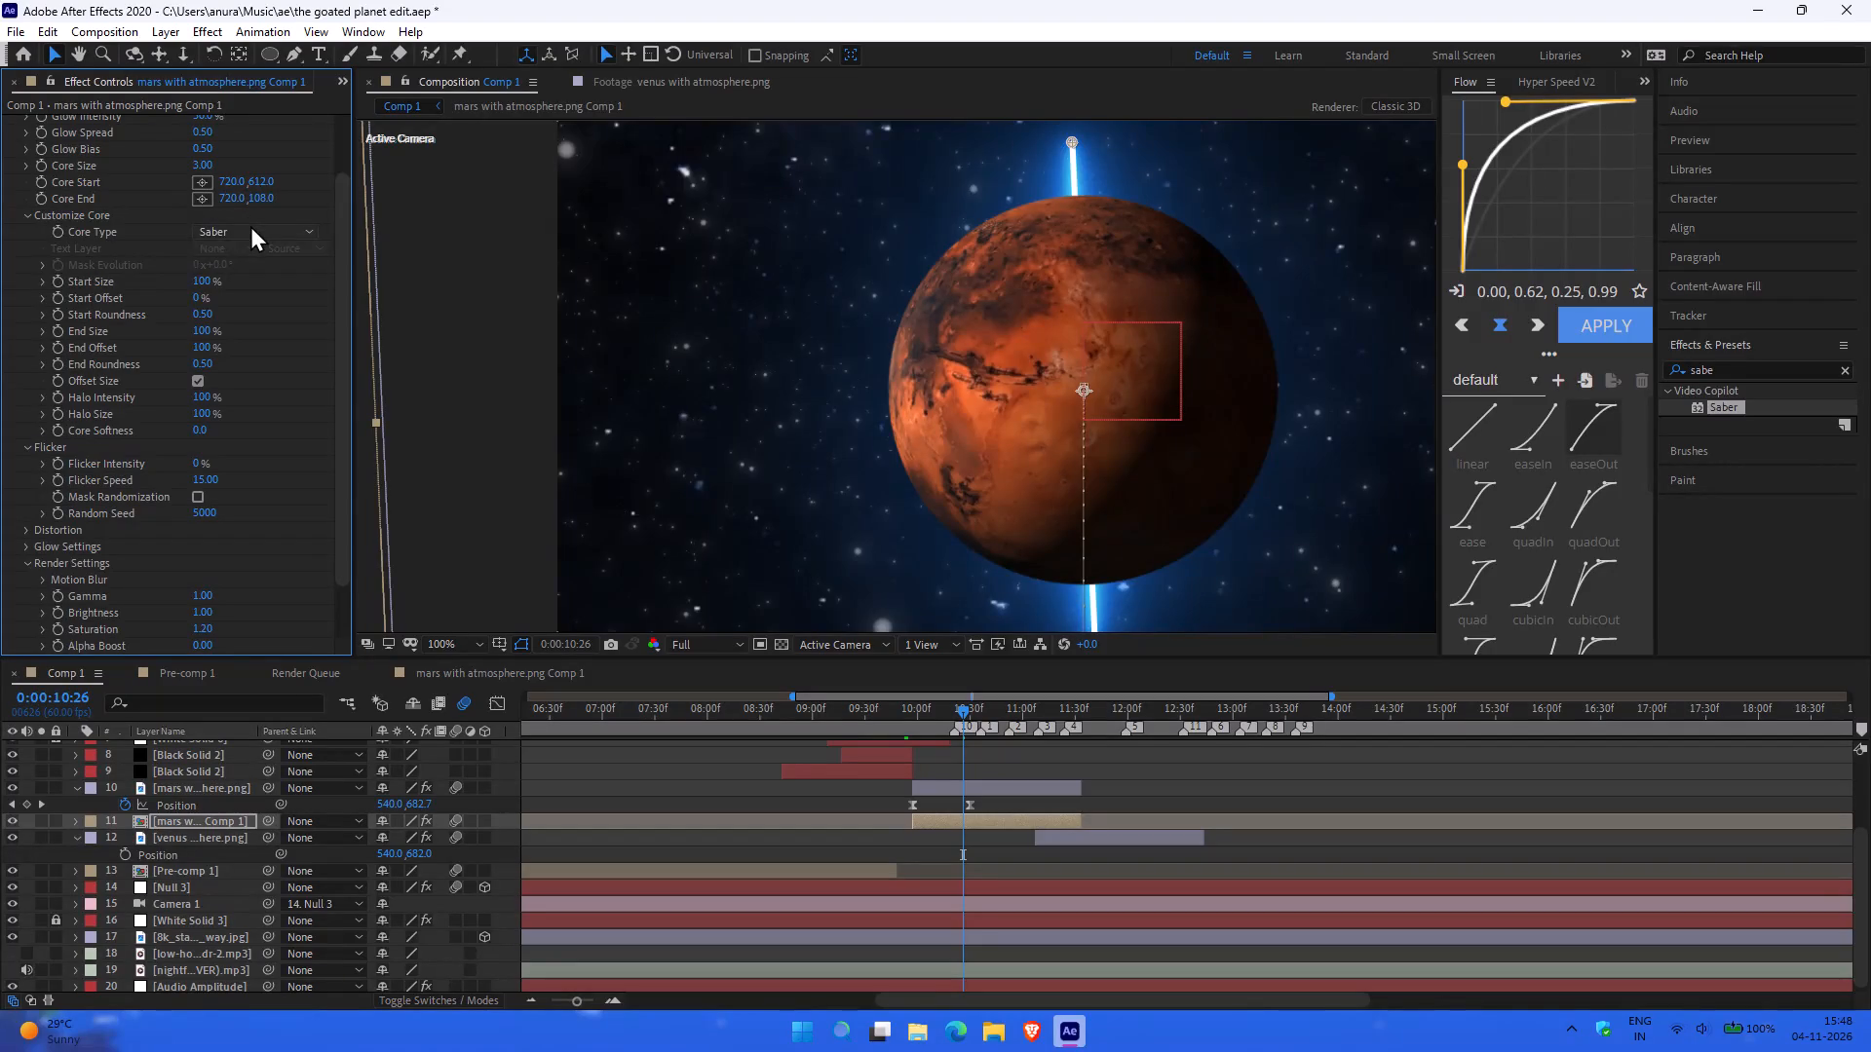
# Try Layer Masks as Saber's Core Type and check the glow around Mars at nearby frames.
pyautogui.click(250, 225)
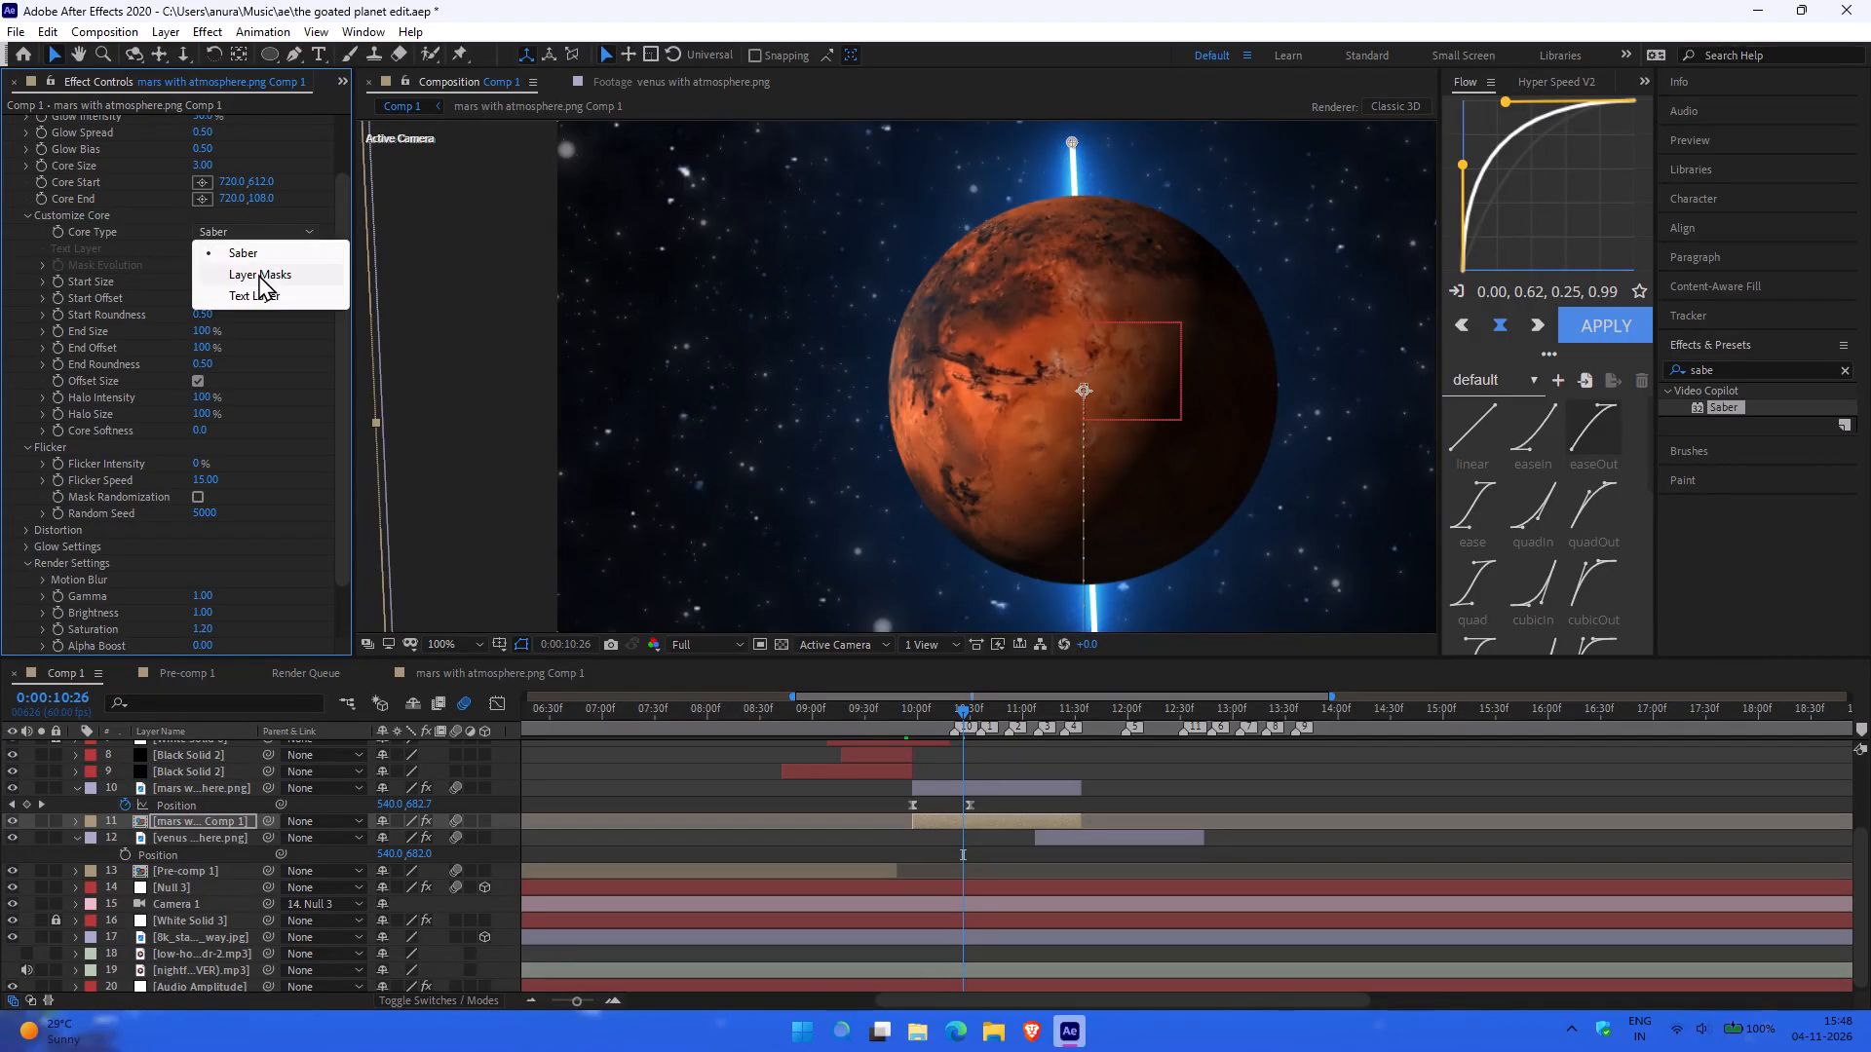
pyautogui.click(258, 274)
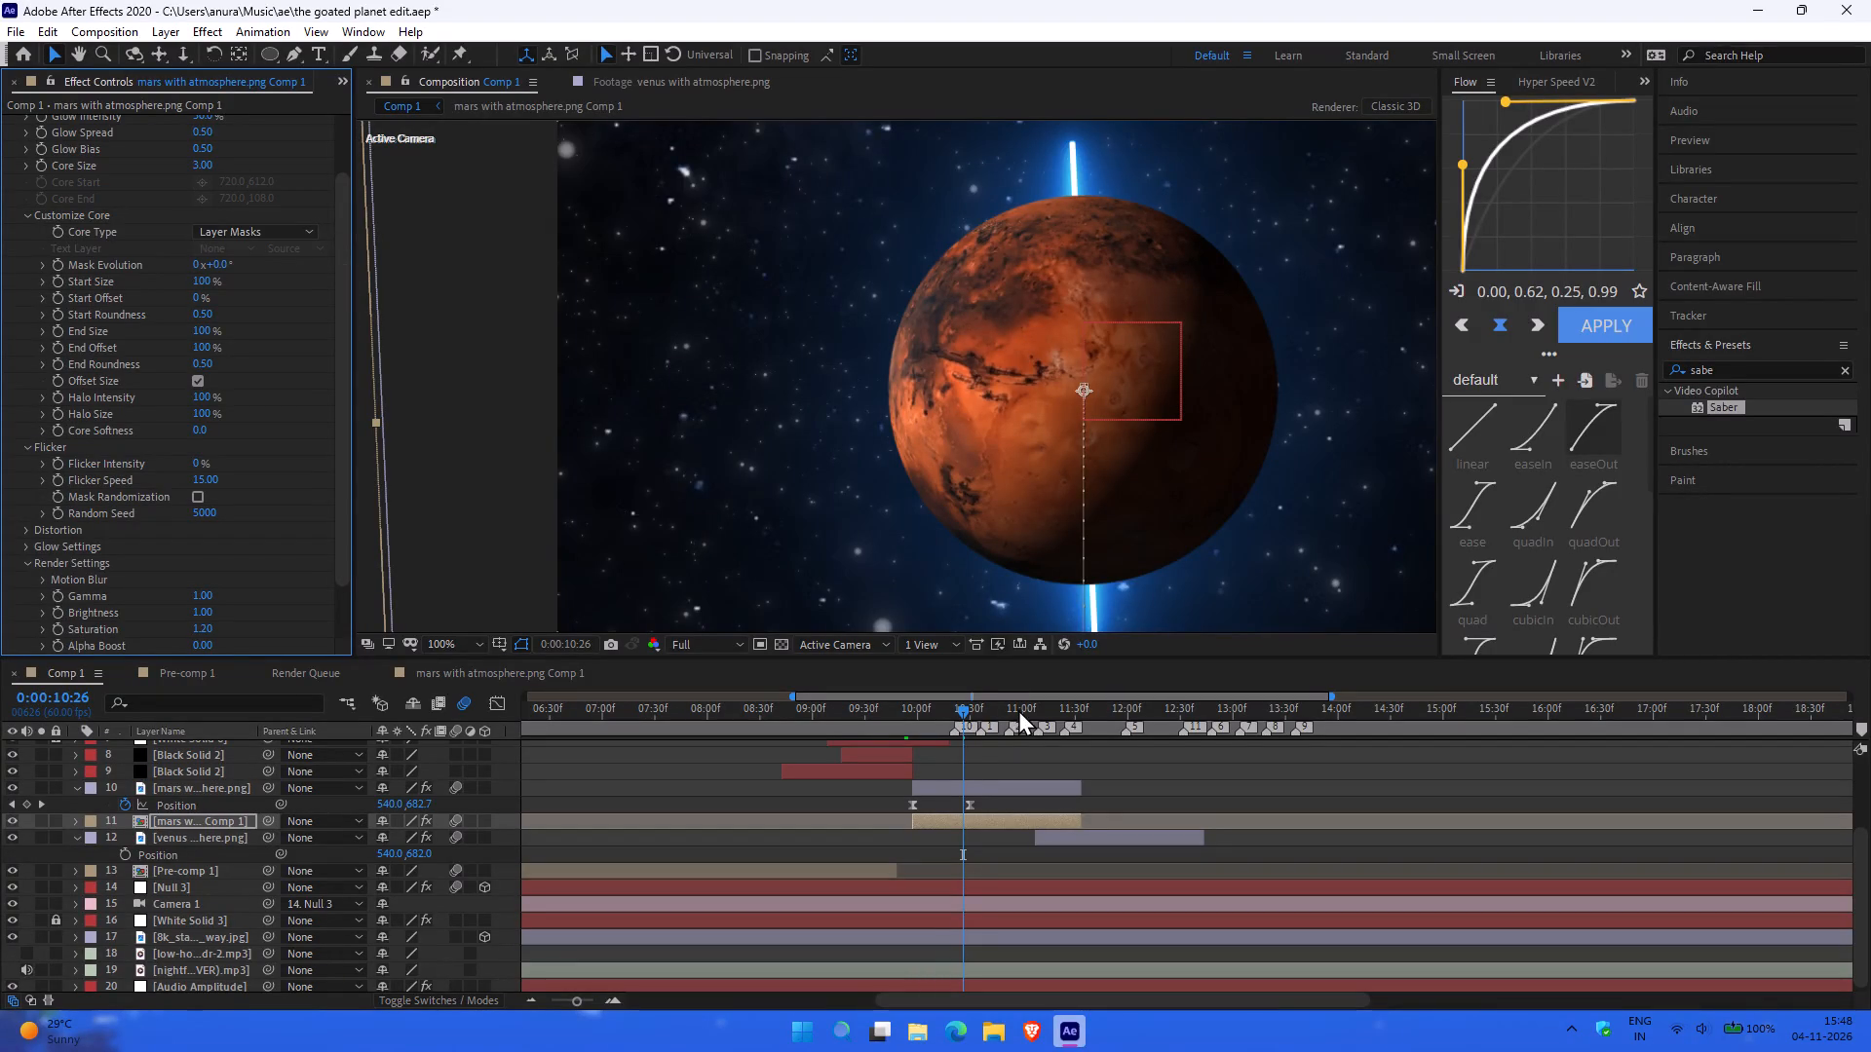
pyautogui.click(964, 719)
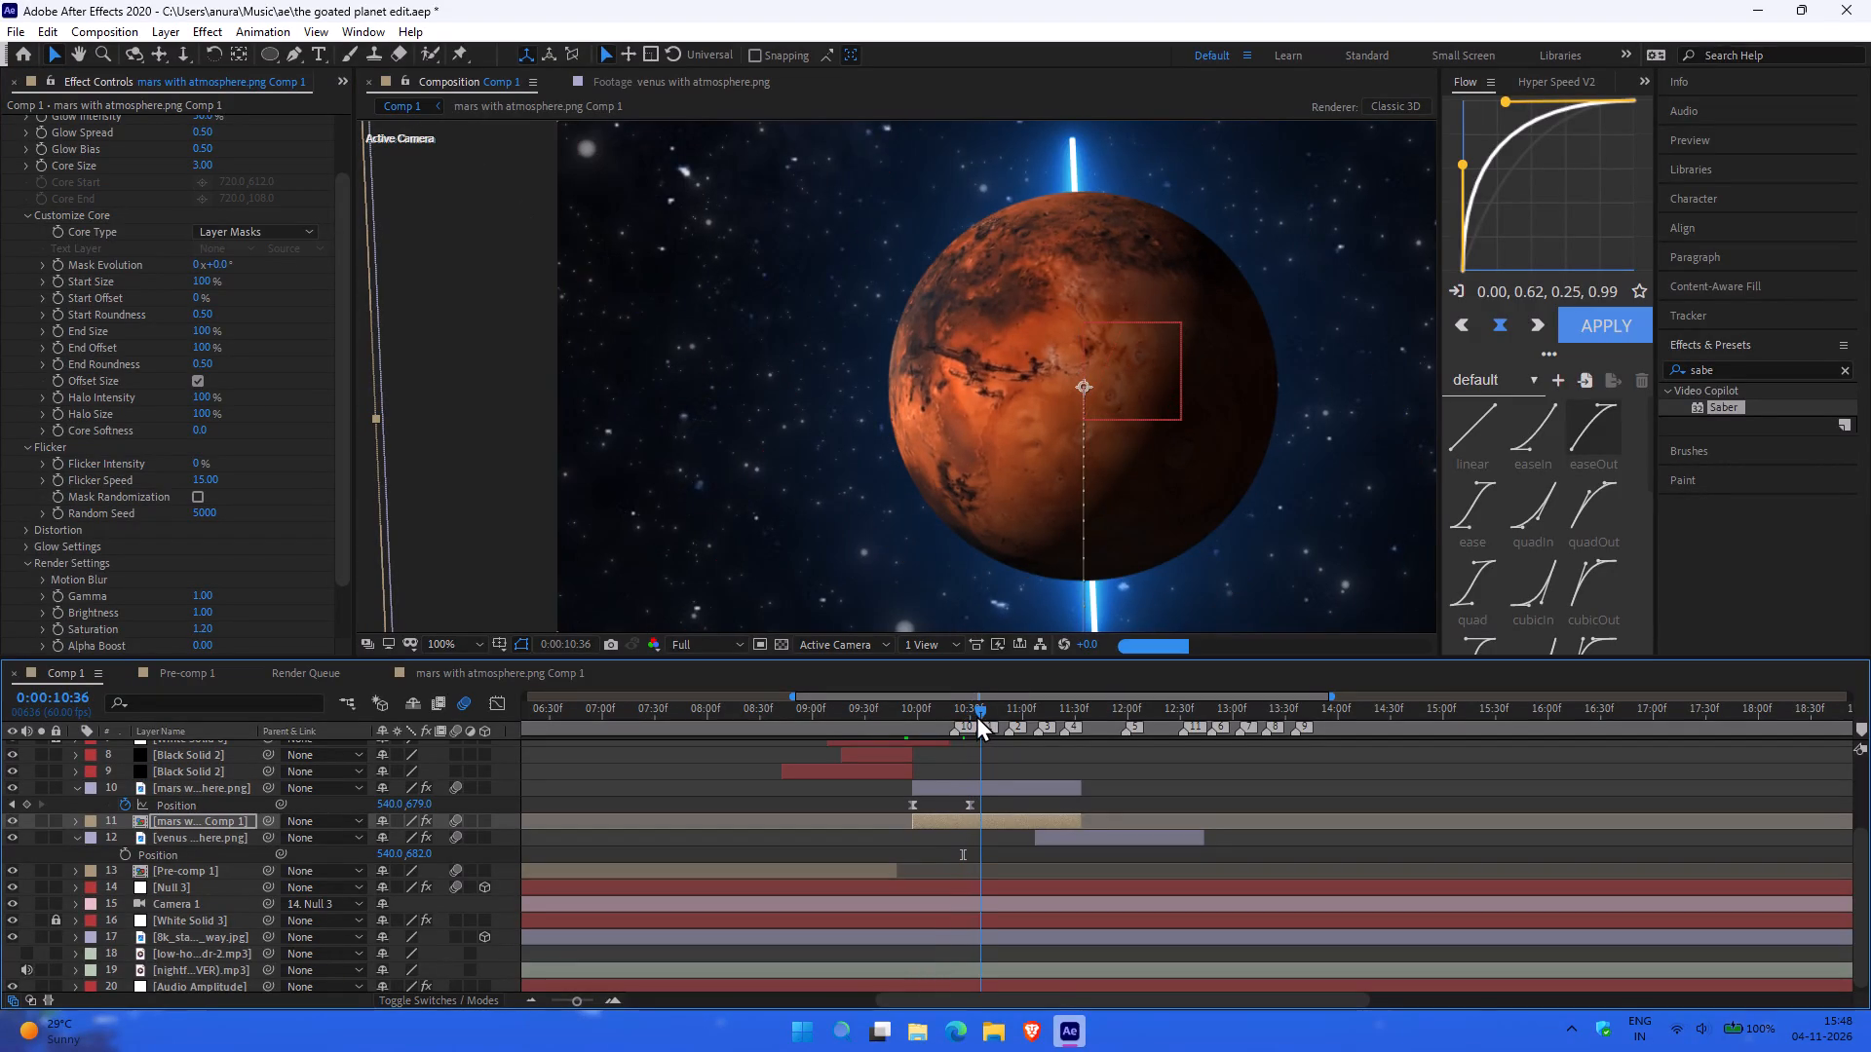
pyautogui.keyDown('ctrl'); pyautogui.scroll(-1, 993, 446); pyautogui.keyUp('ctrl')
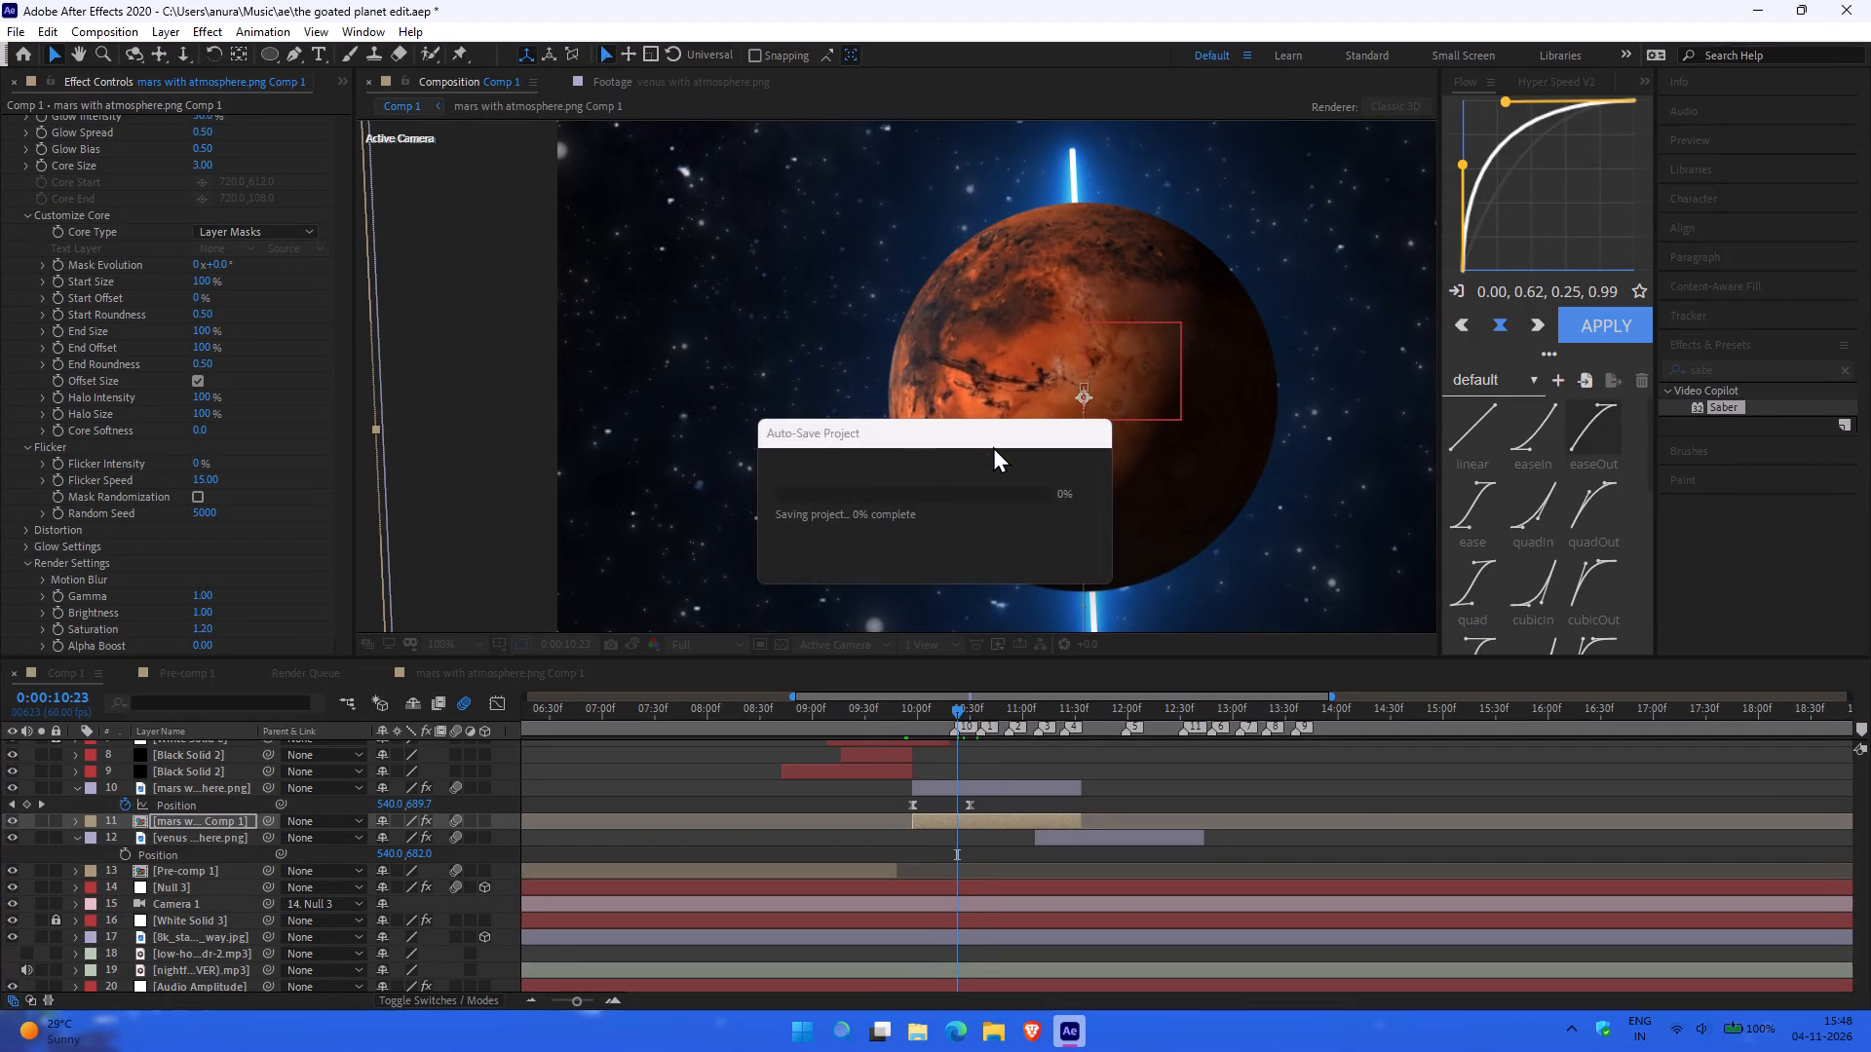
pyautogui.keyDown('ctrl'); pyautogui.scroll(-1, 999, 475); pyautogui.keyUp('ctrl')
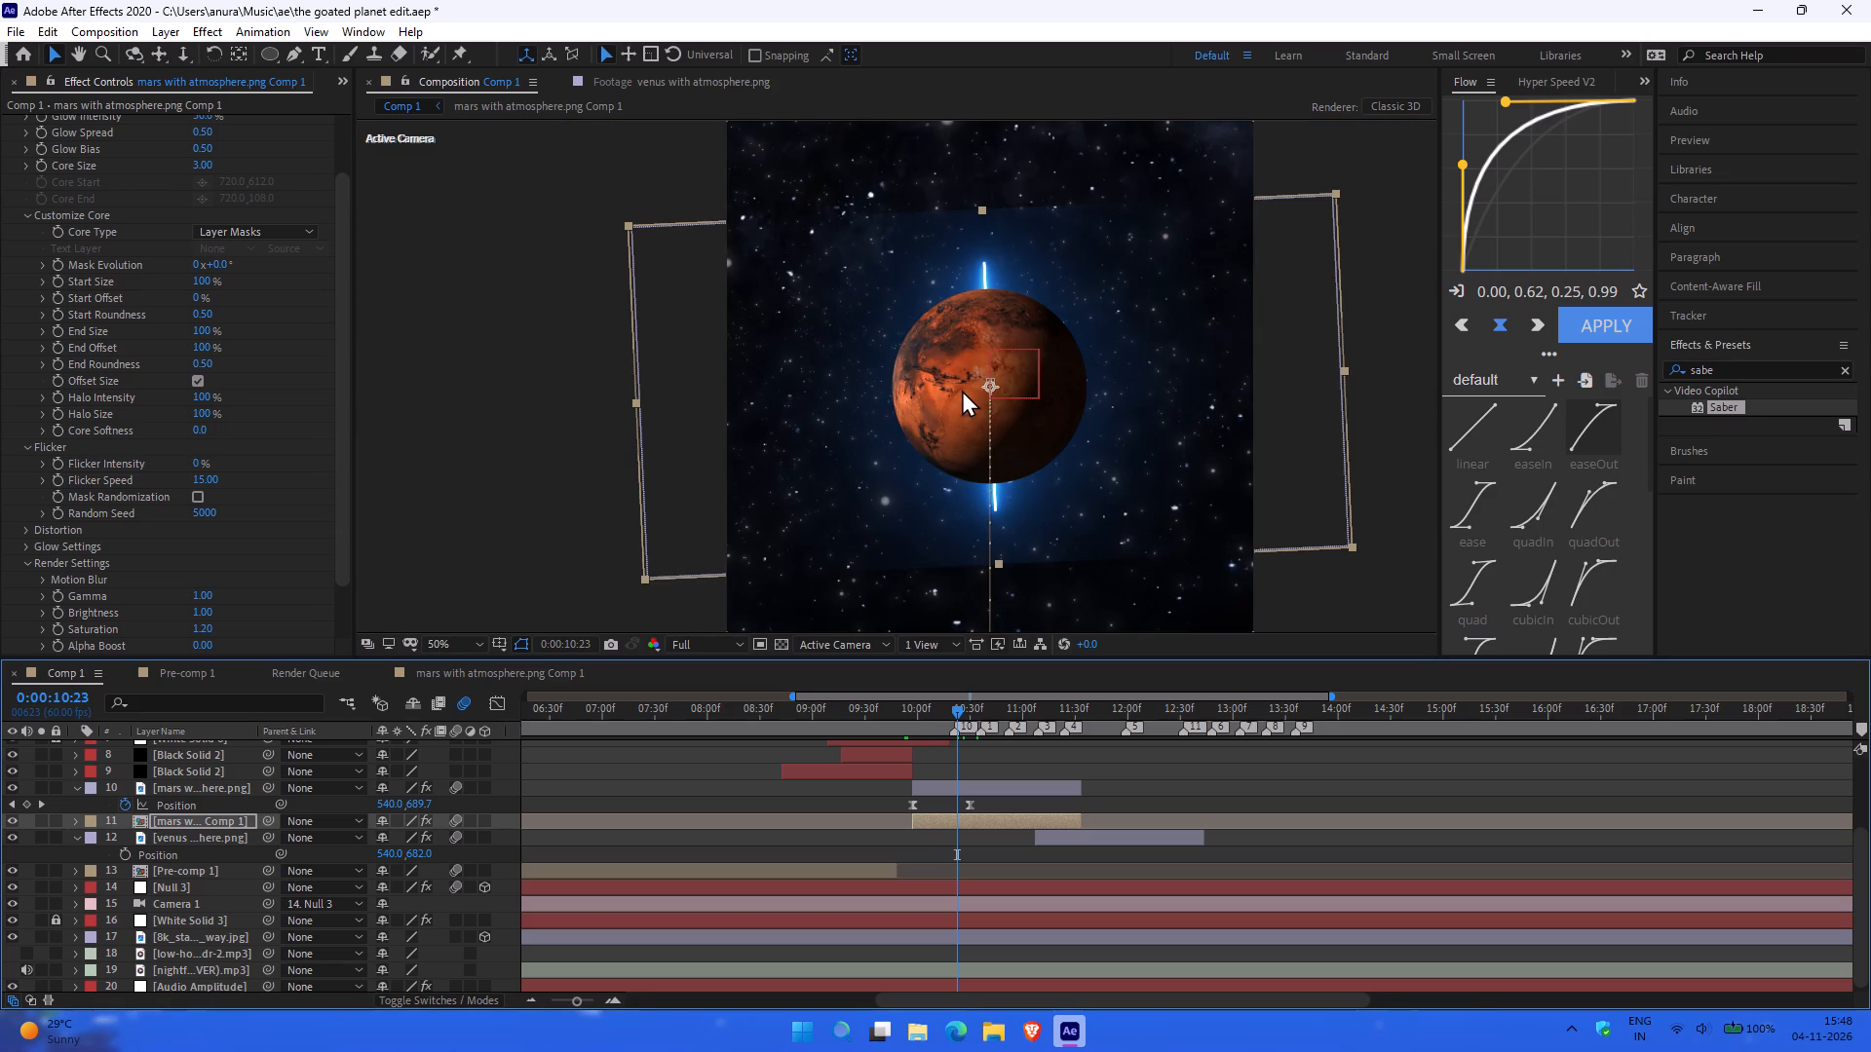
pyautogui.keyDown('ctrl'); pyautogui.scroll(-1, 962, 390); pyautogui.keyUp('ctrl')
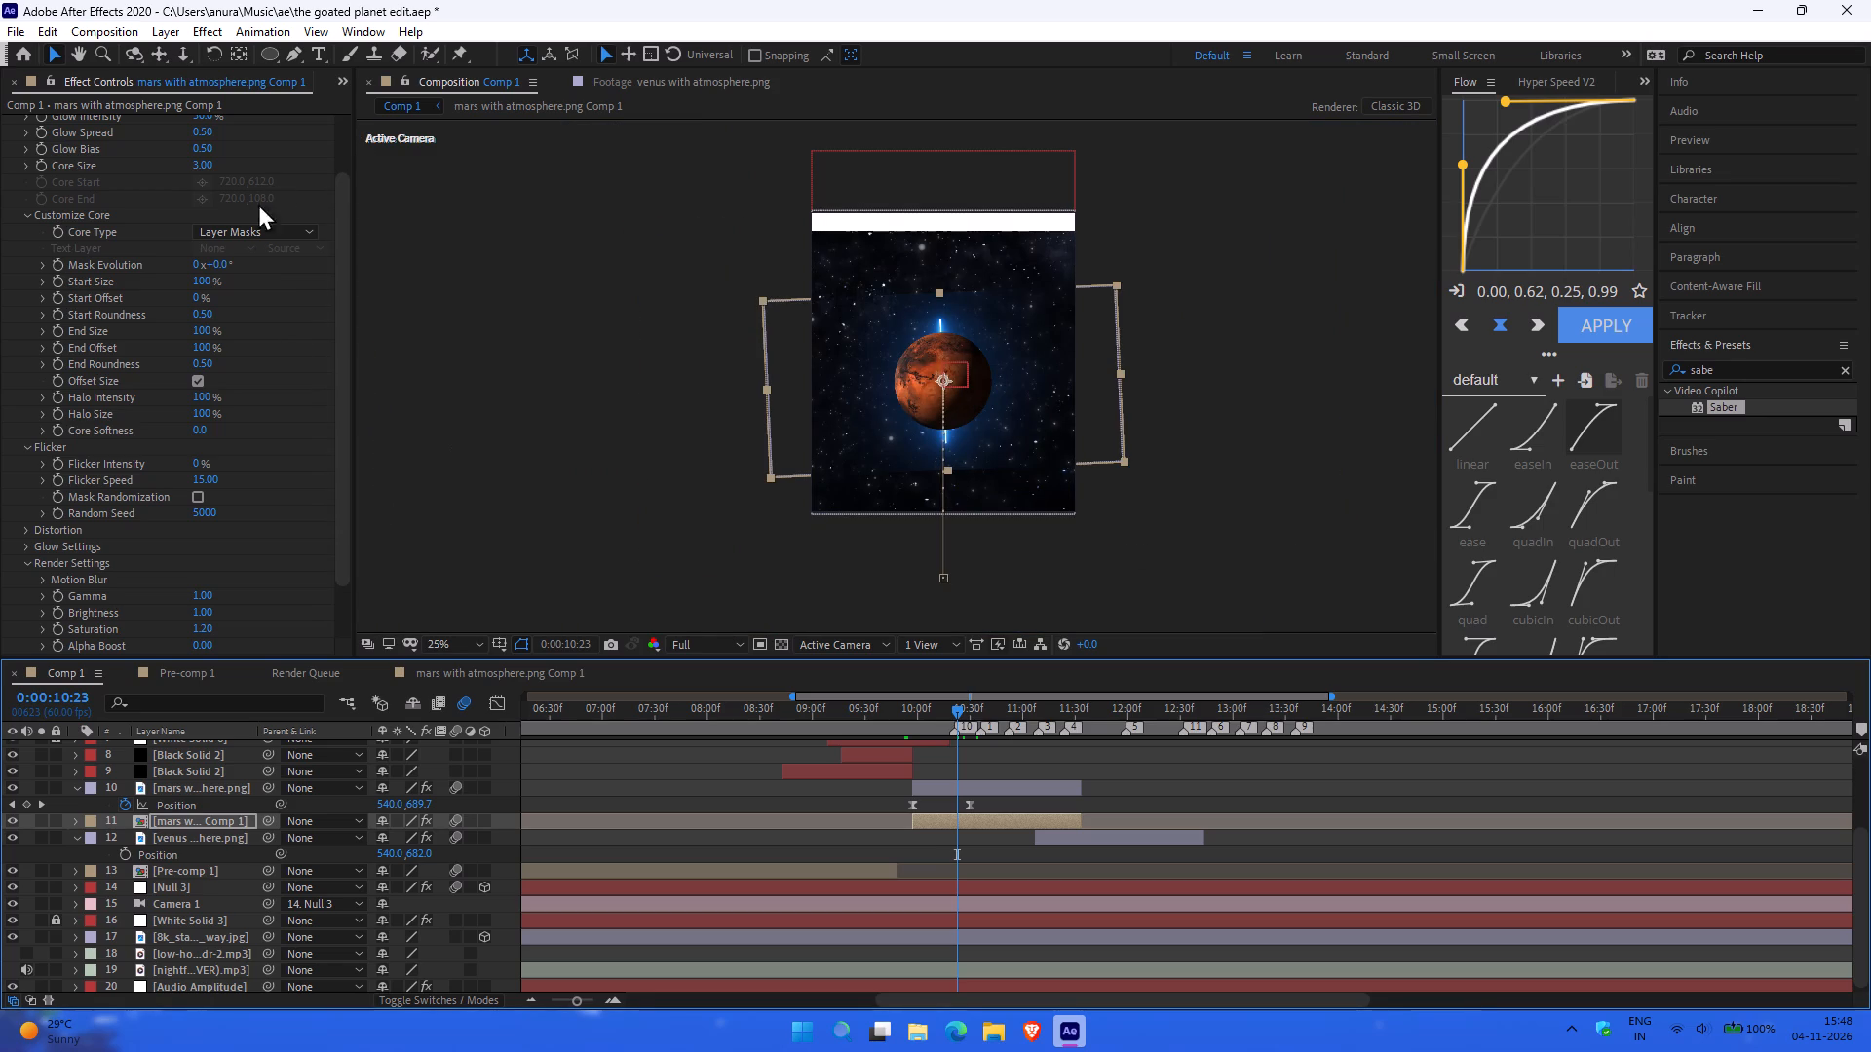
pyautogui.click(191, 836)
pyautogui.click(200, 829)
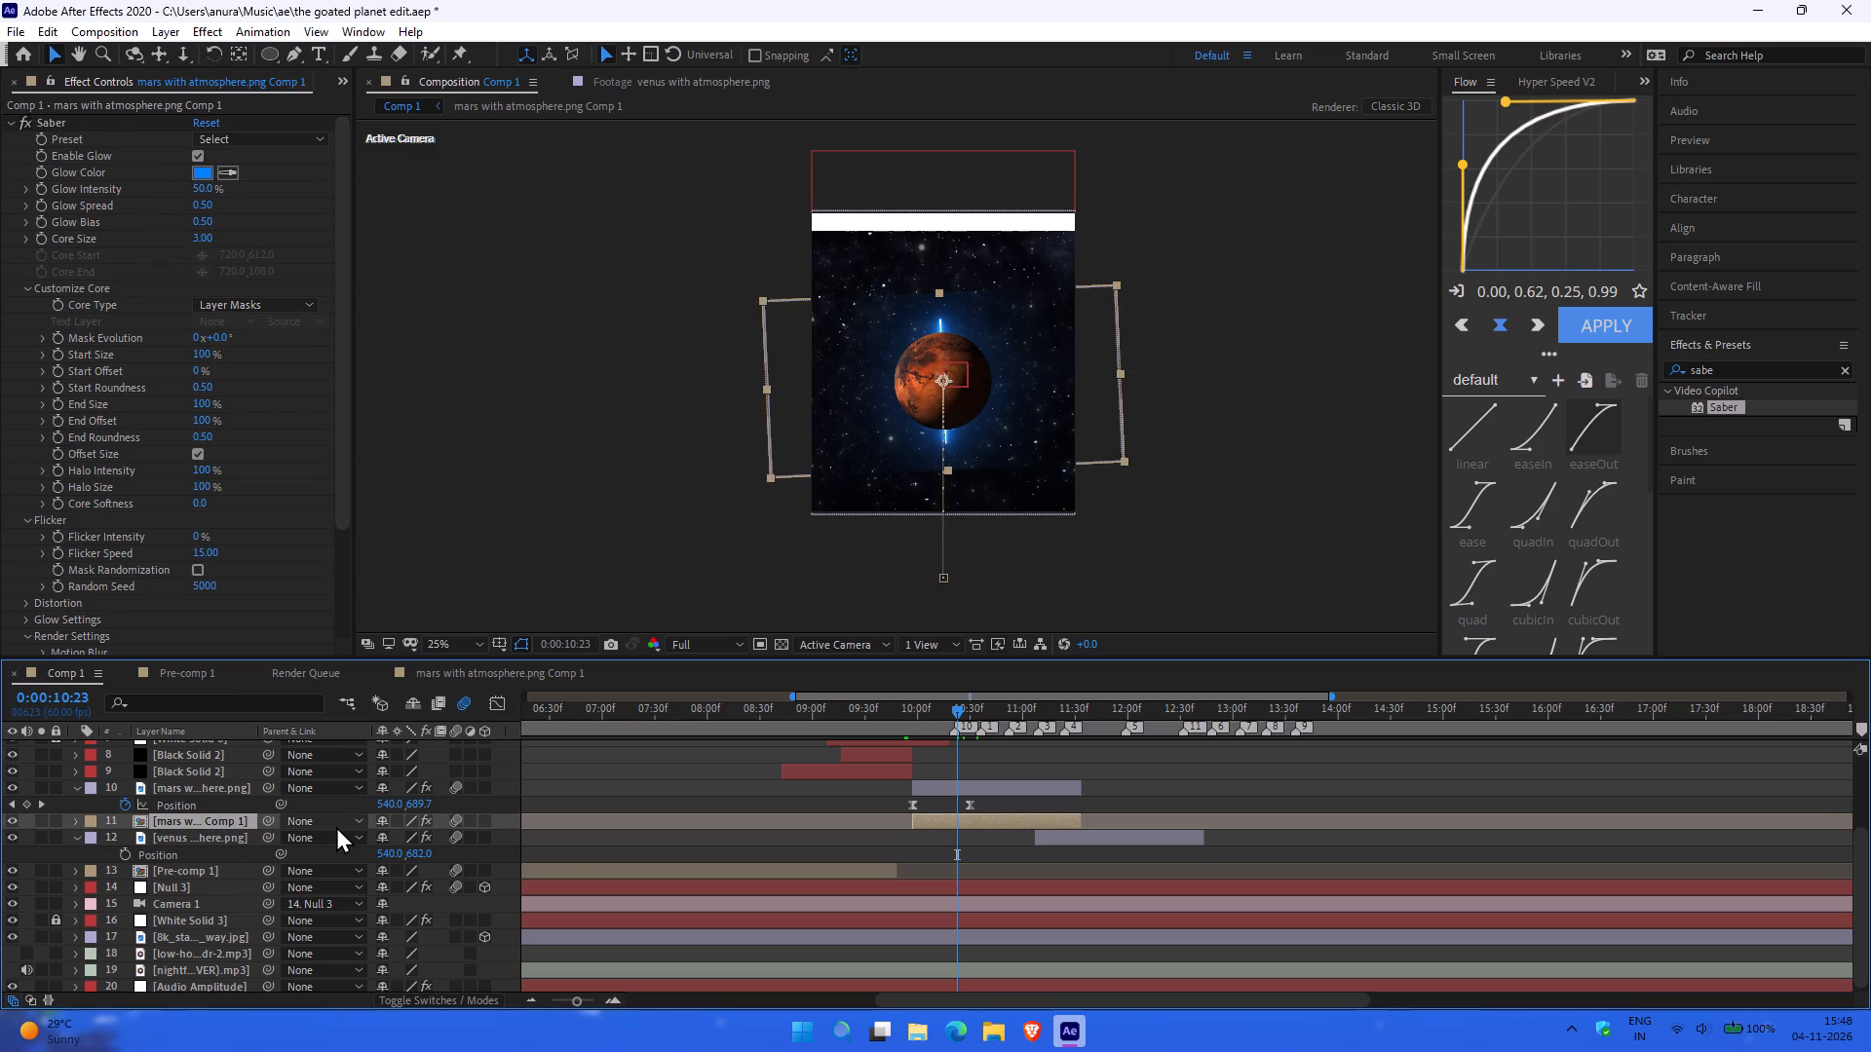
# Undo the Saber effect on the Mars comp layer and the pre-composing of the duplicated Mars layer.
pyautogui.hotkey('ctrl', 'z')
pyautogui.hotkey('ctrl', 'z')
pyautogui.hotkey('ctrl', 'z')
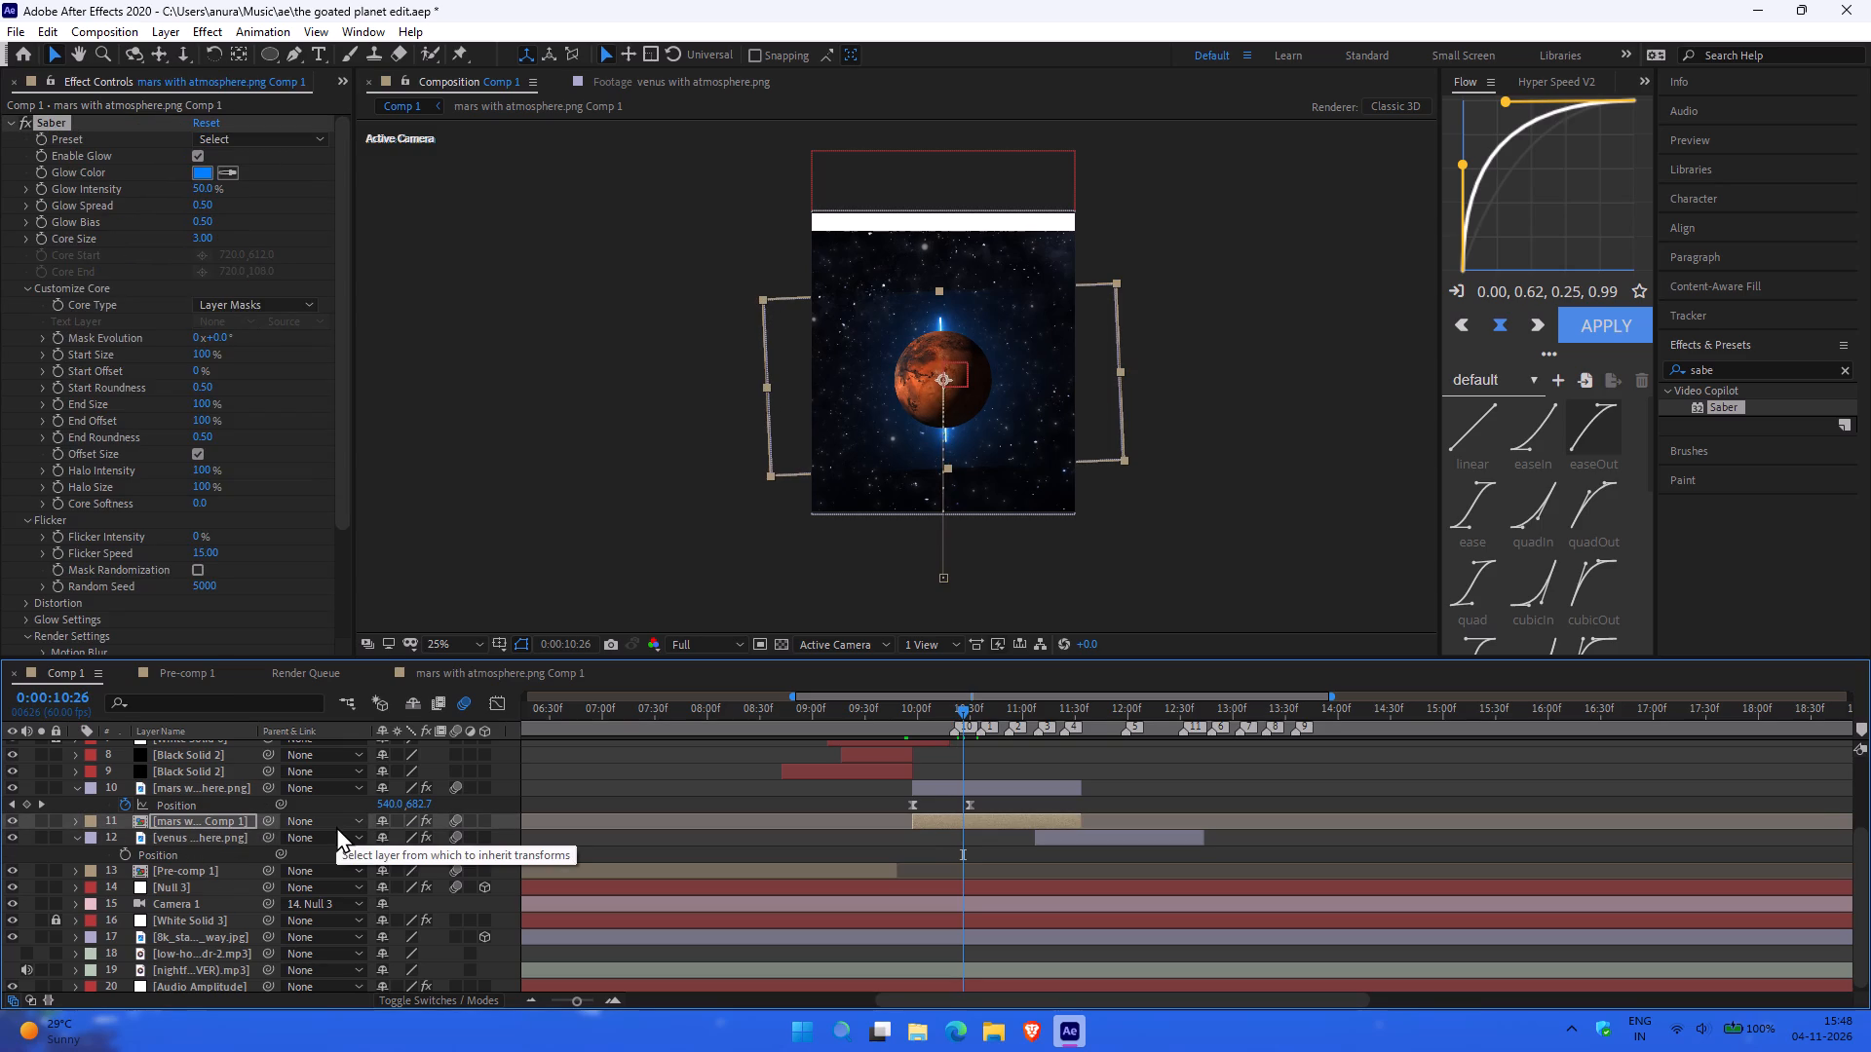
pyautogui.hotkey('ctrl', 'z')
pyautogui.hotkey('ctrl', 'z')
pyautogui.hotkey('ctrl', 'z')
pyautogui.hotkey('ctrl', 'z')
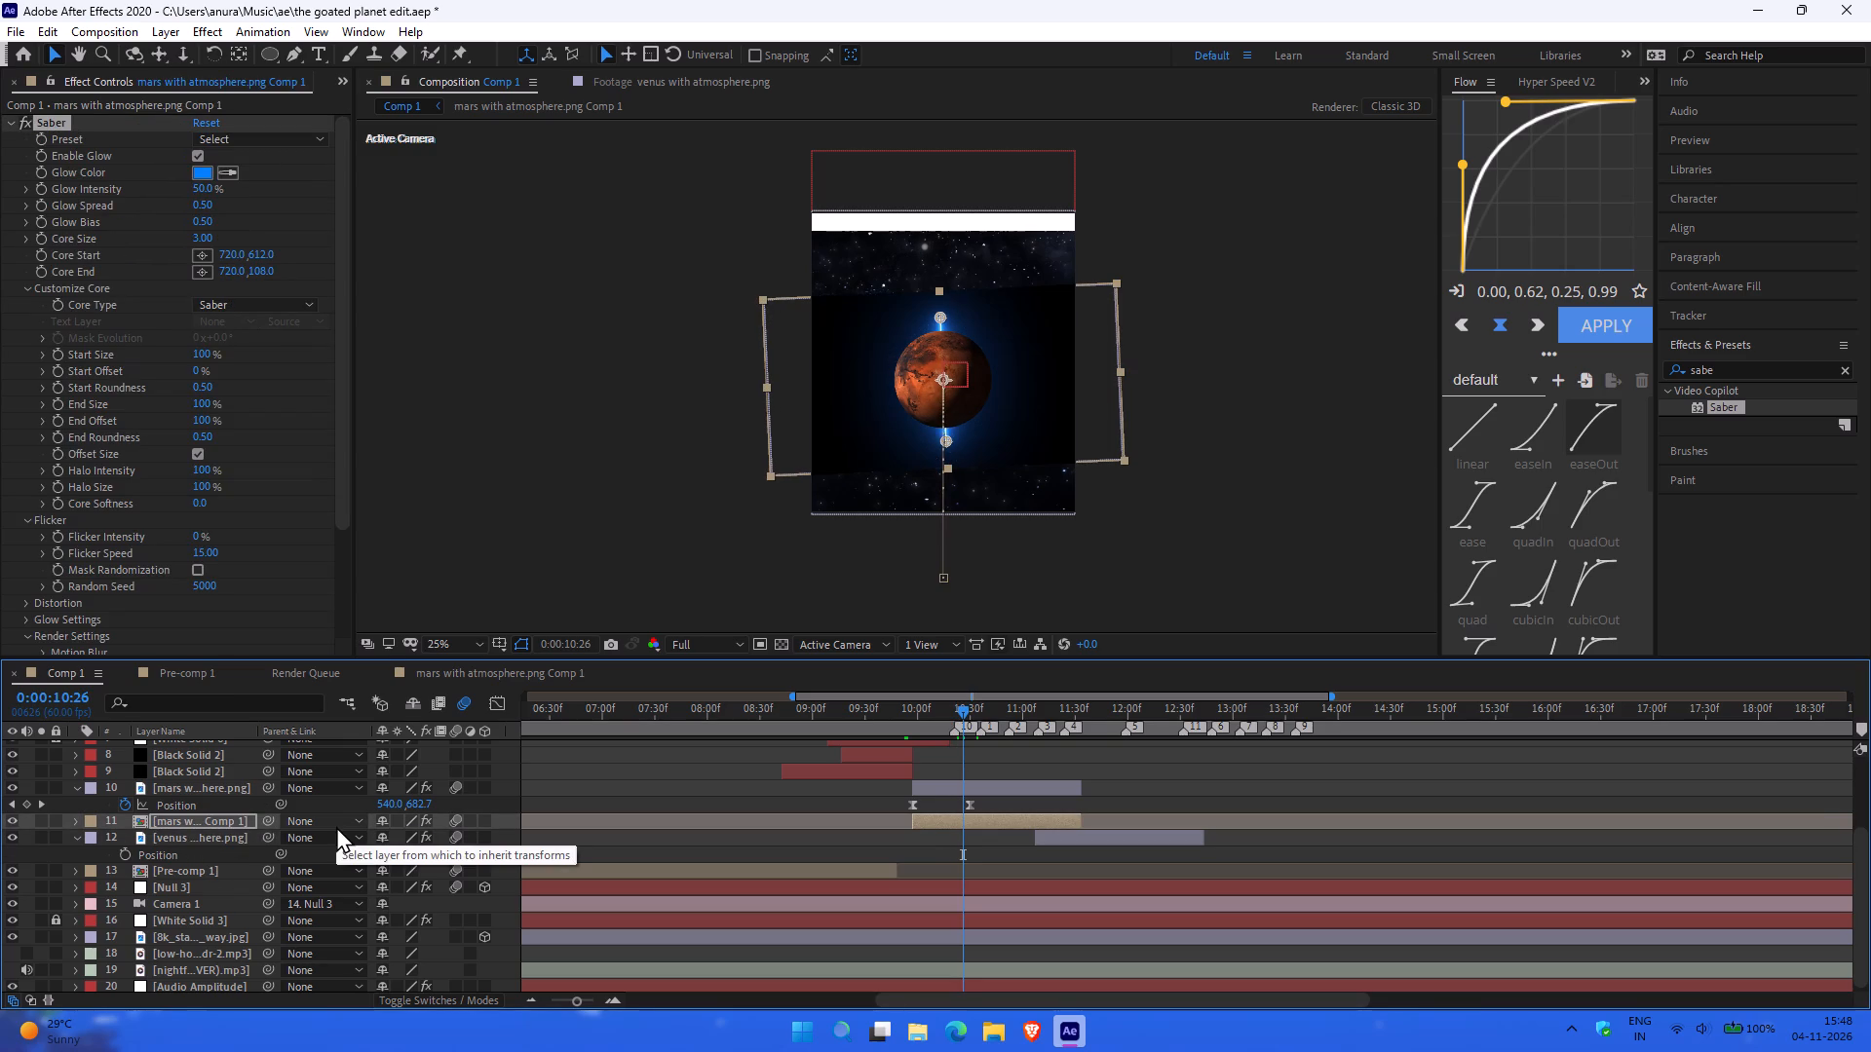
pyautogui.hotkey('ctrl', 'z')
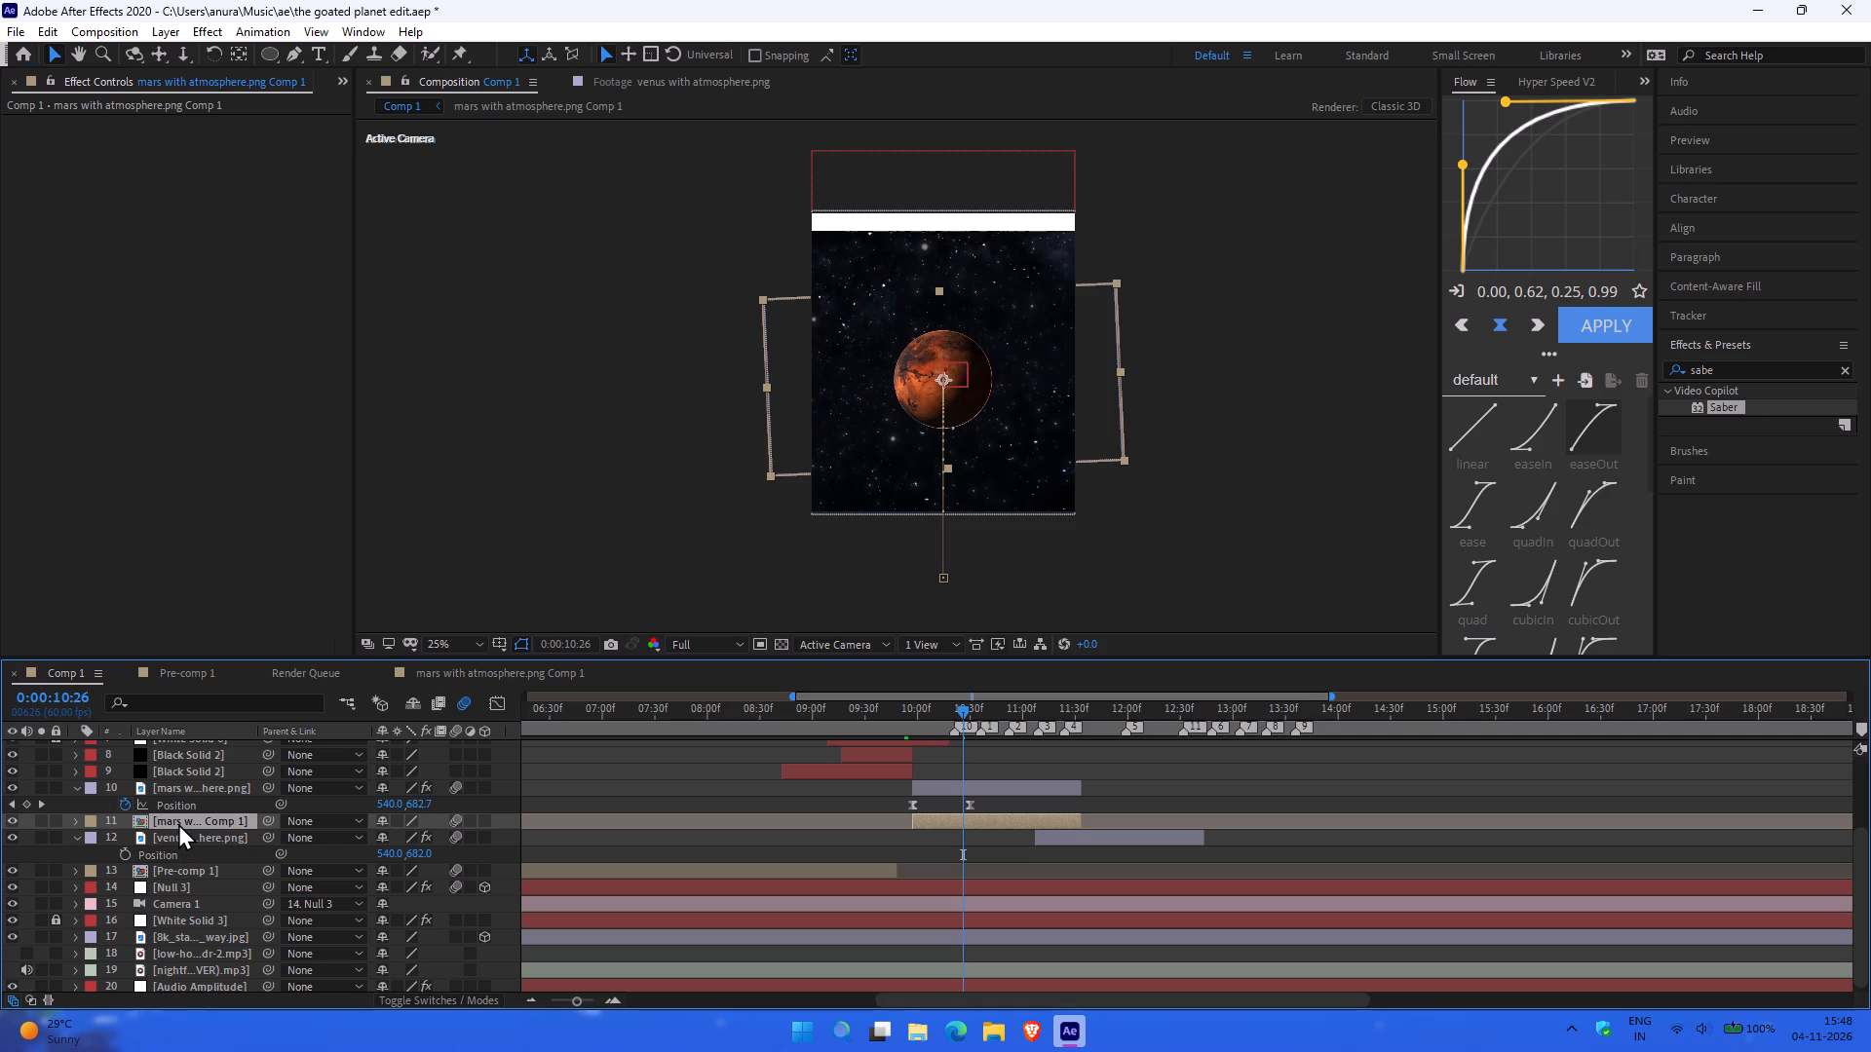
pyautogui.hotkey('ctrl', 'z')
pyautogui.hotkey('ctrl', 'z')
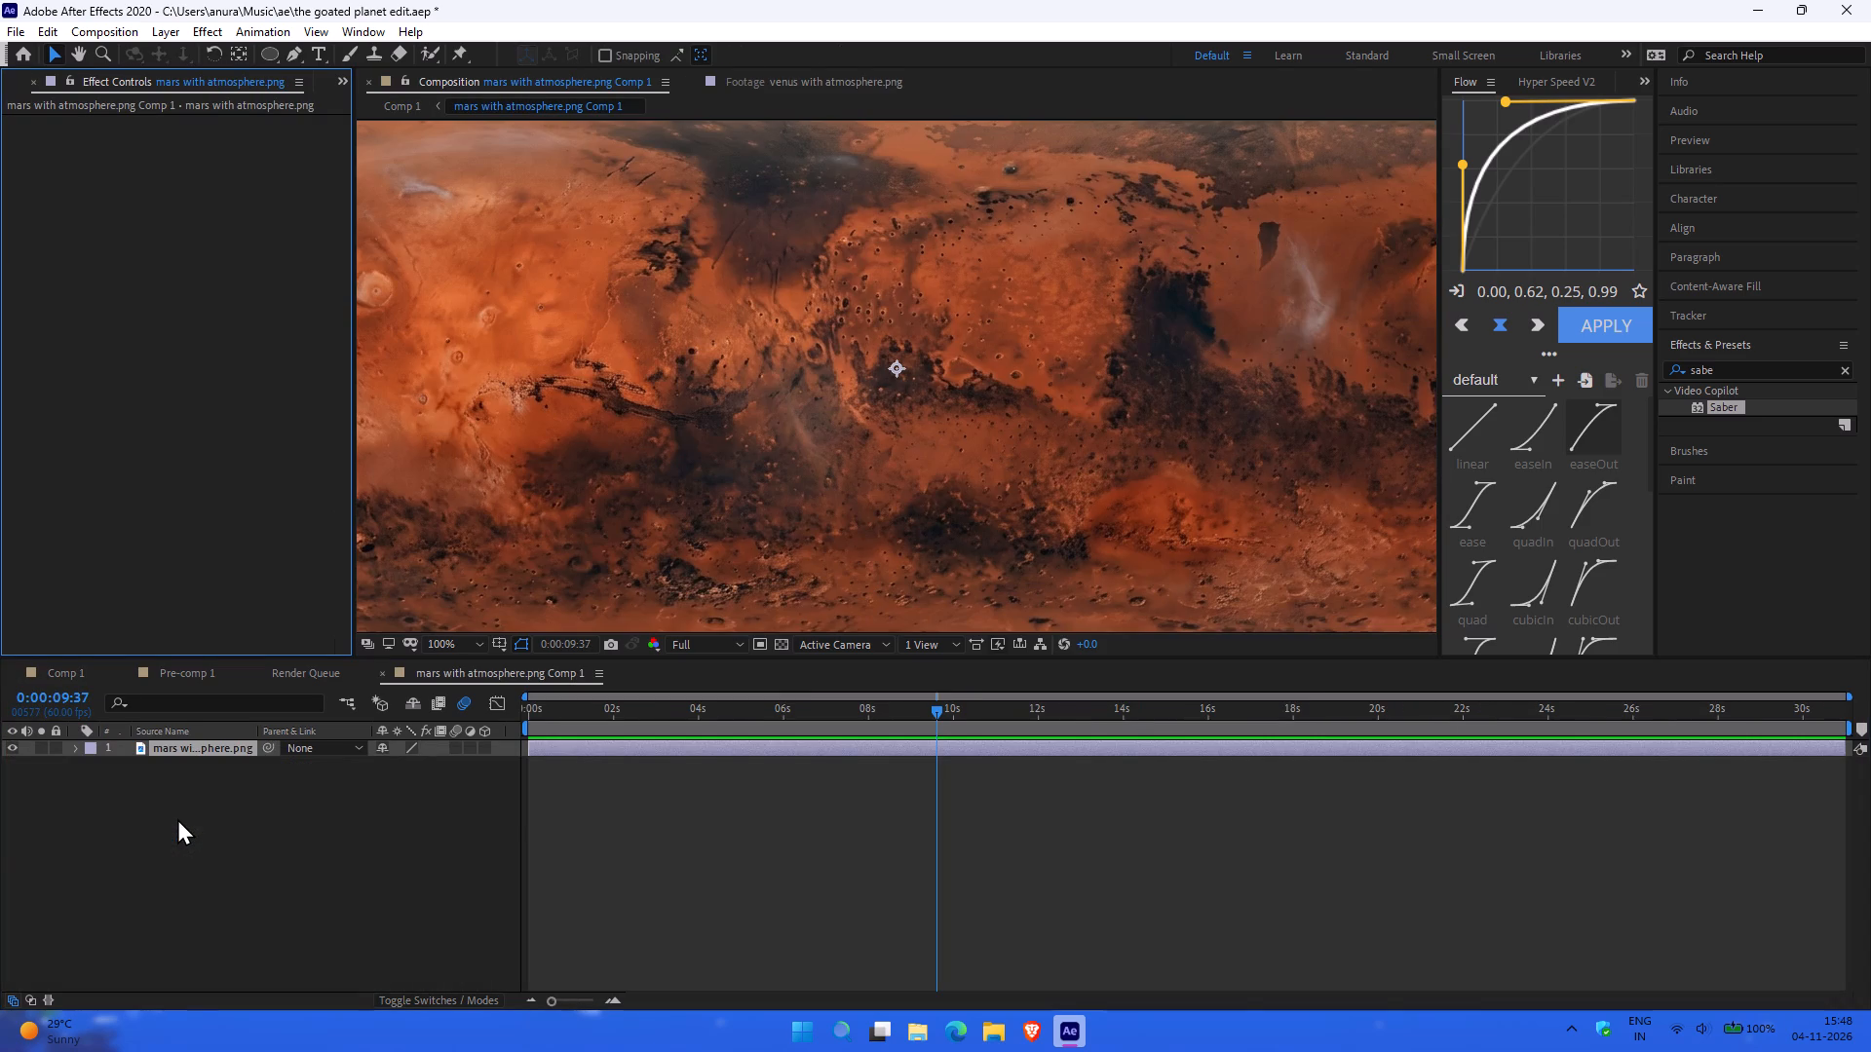
pyautogui.hotkey('ctrl', 'z')
pyautogui.hotkey('ctrl', 'z')
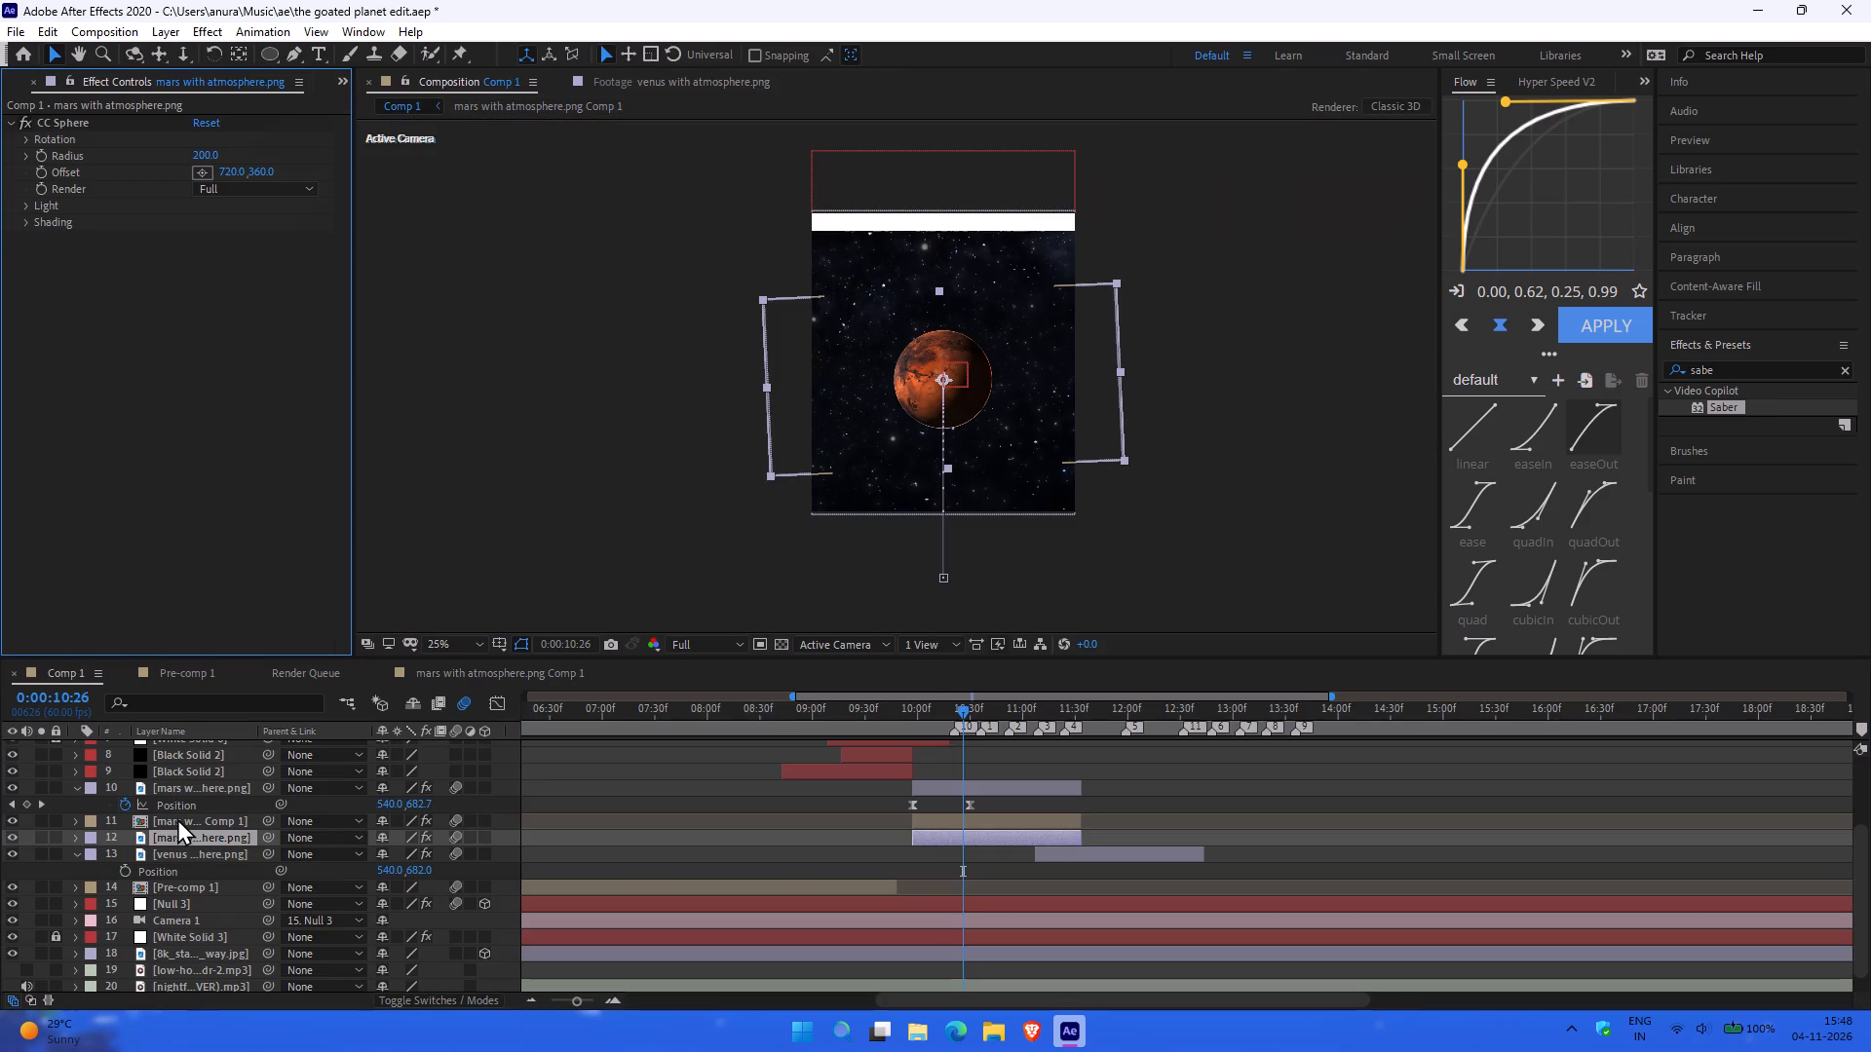
# Delete the two extra Mars layer copies, keeping the Mars layer that has Position keyframes.
pyautogui.click(198, 830)
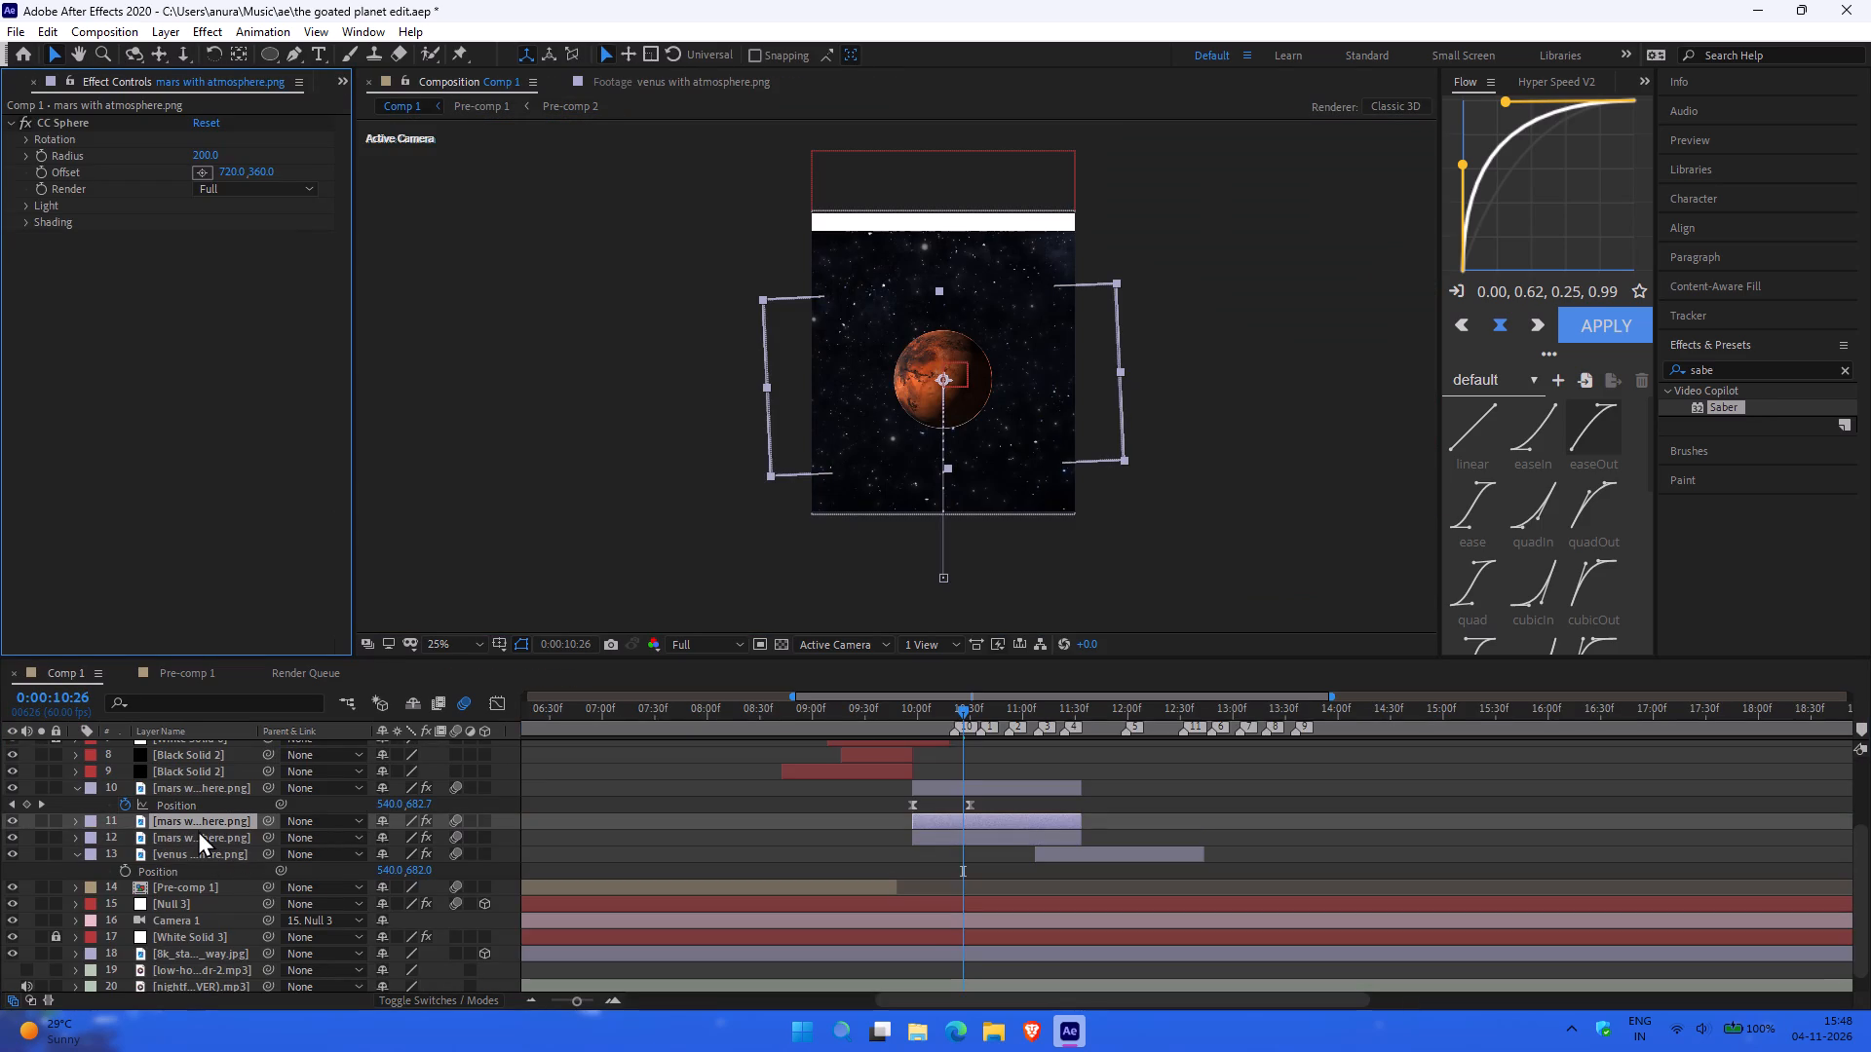
pyautogui.press('Delete')
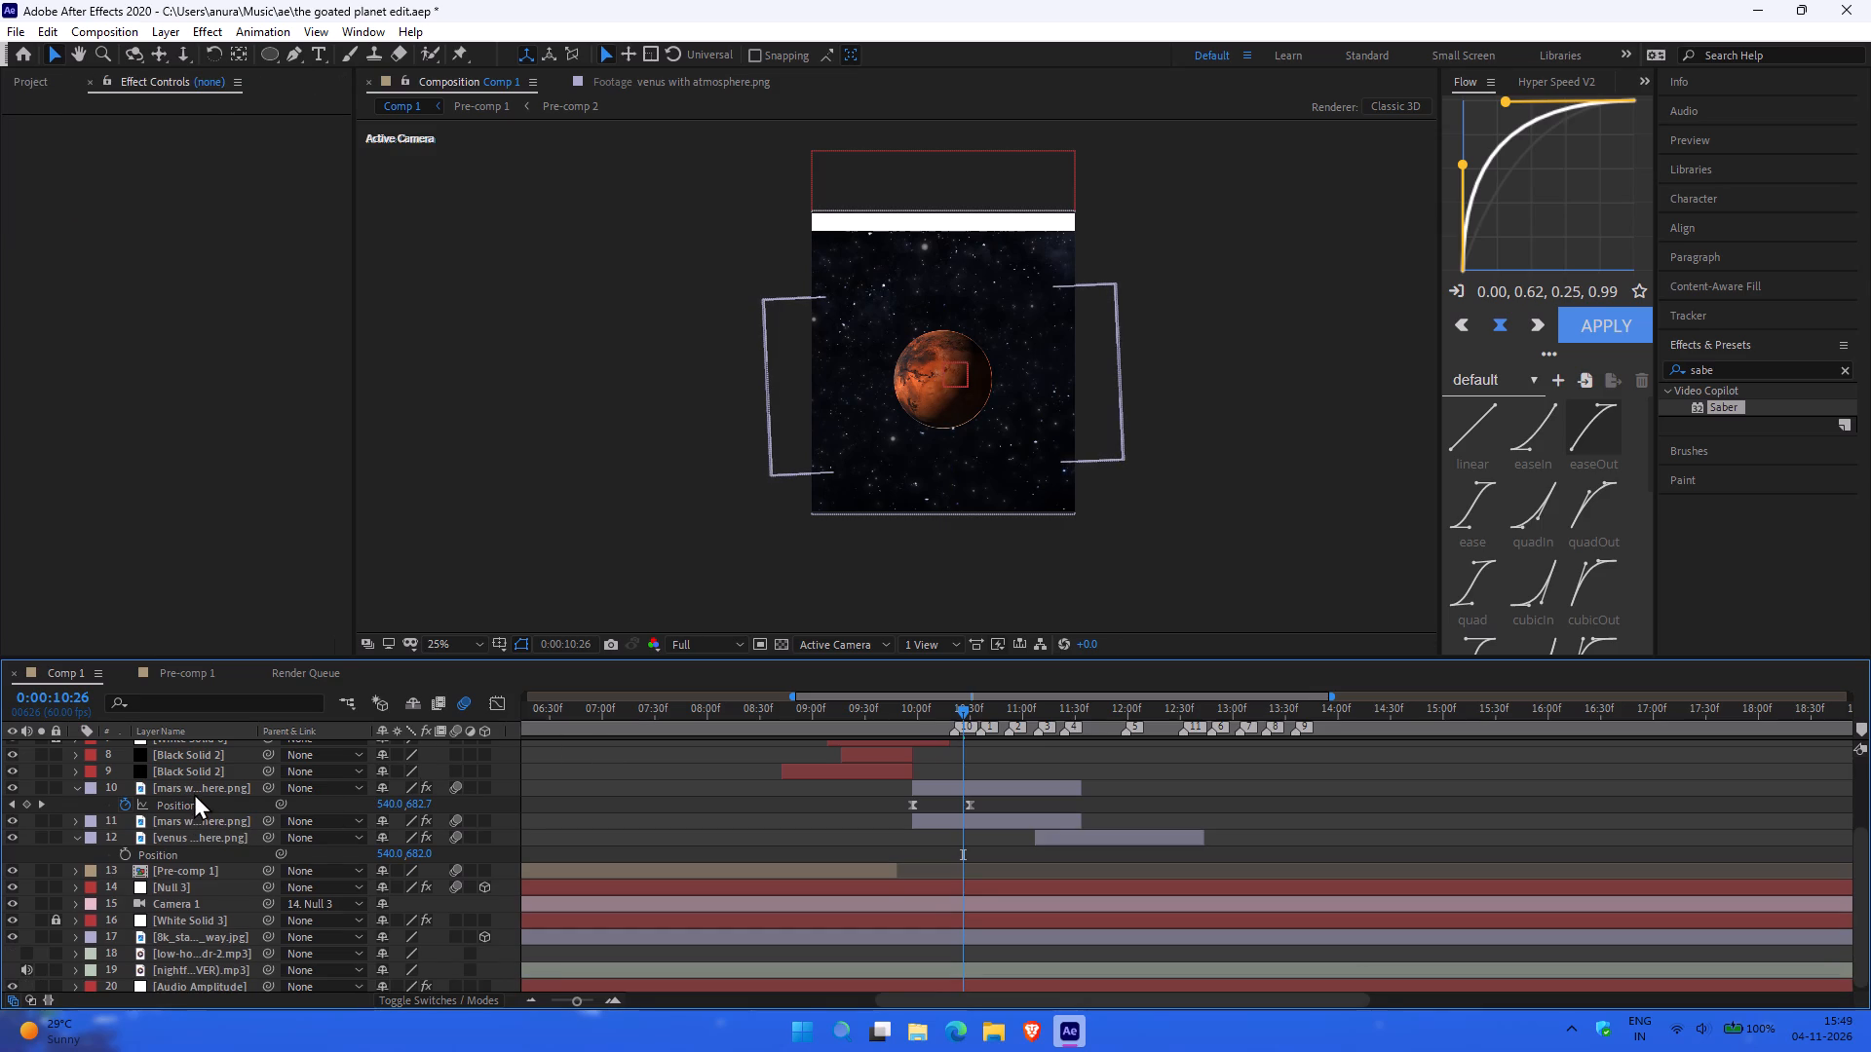
pyautogui.hotkey('ctrl', 'z')
pyautogui.press('Delete')
pyautogui.click(207, 821)
pyautogui.press('Delete')
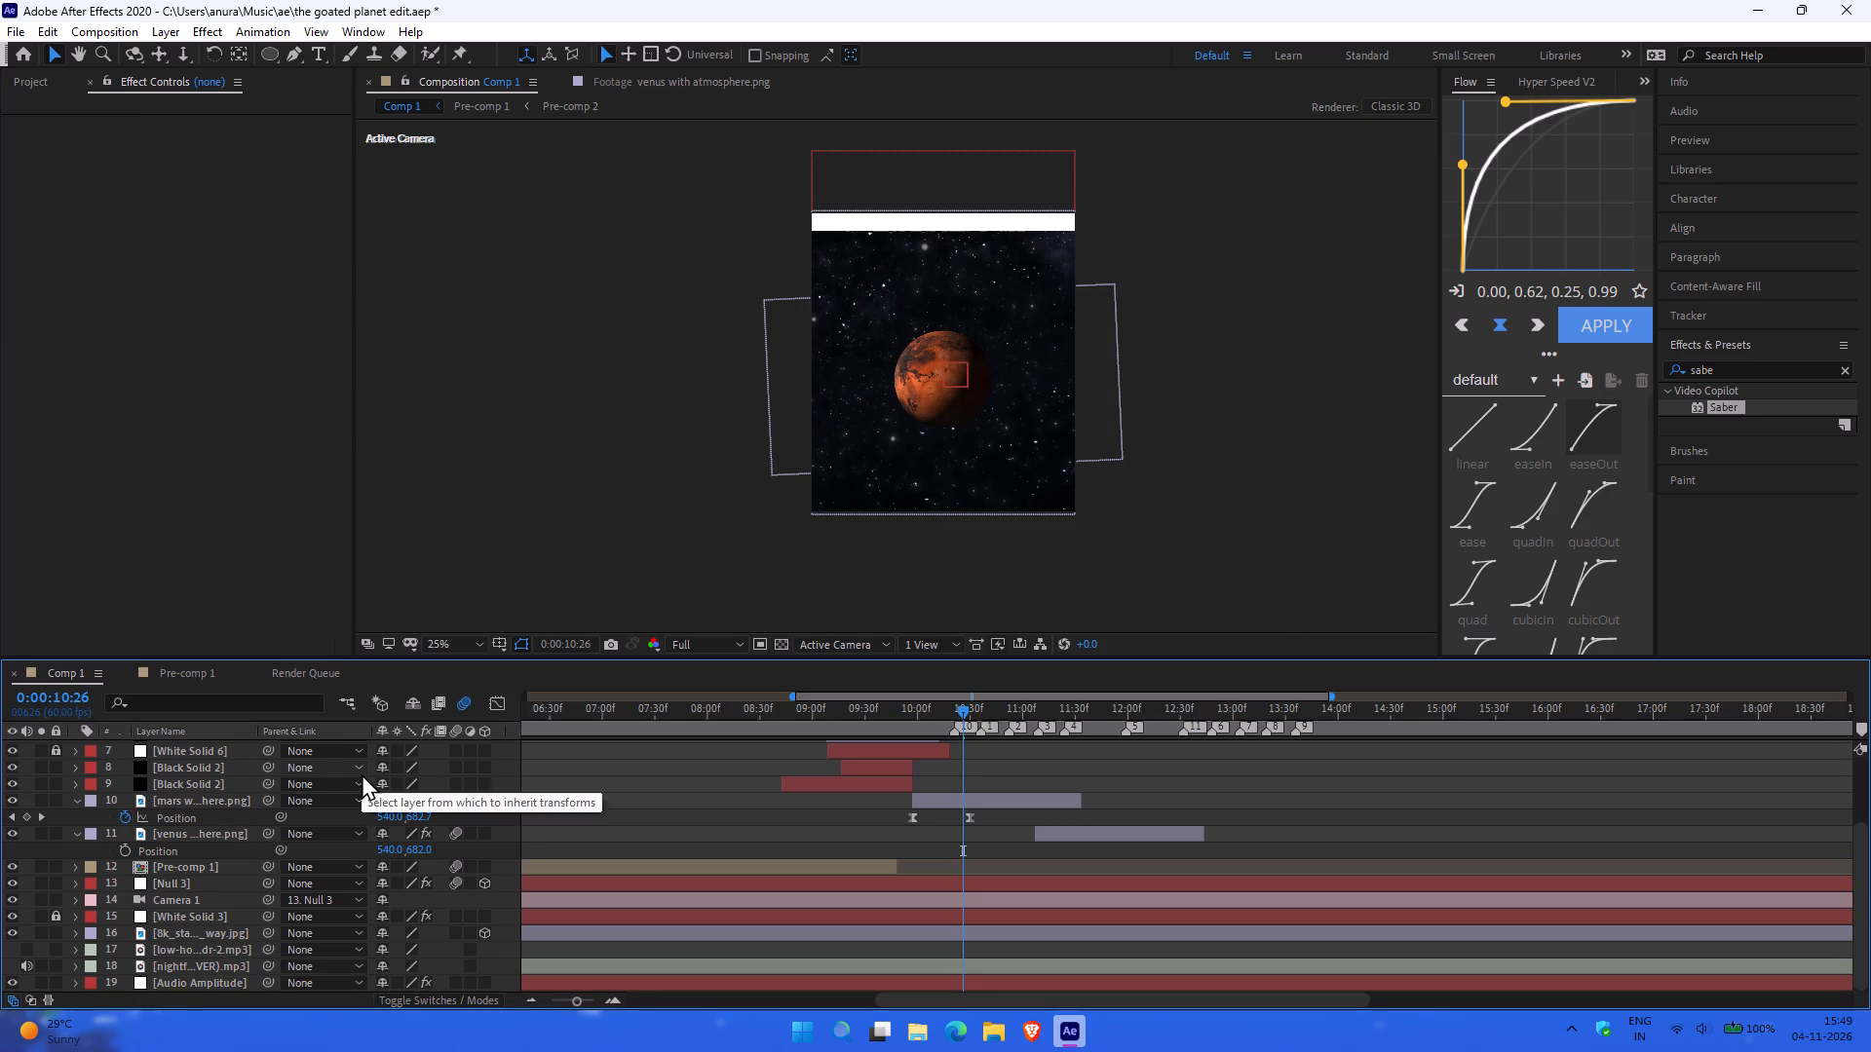
# Create a white ellipse shape layer that fills the whole composition frame.
pyautogui.click(273, 50)
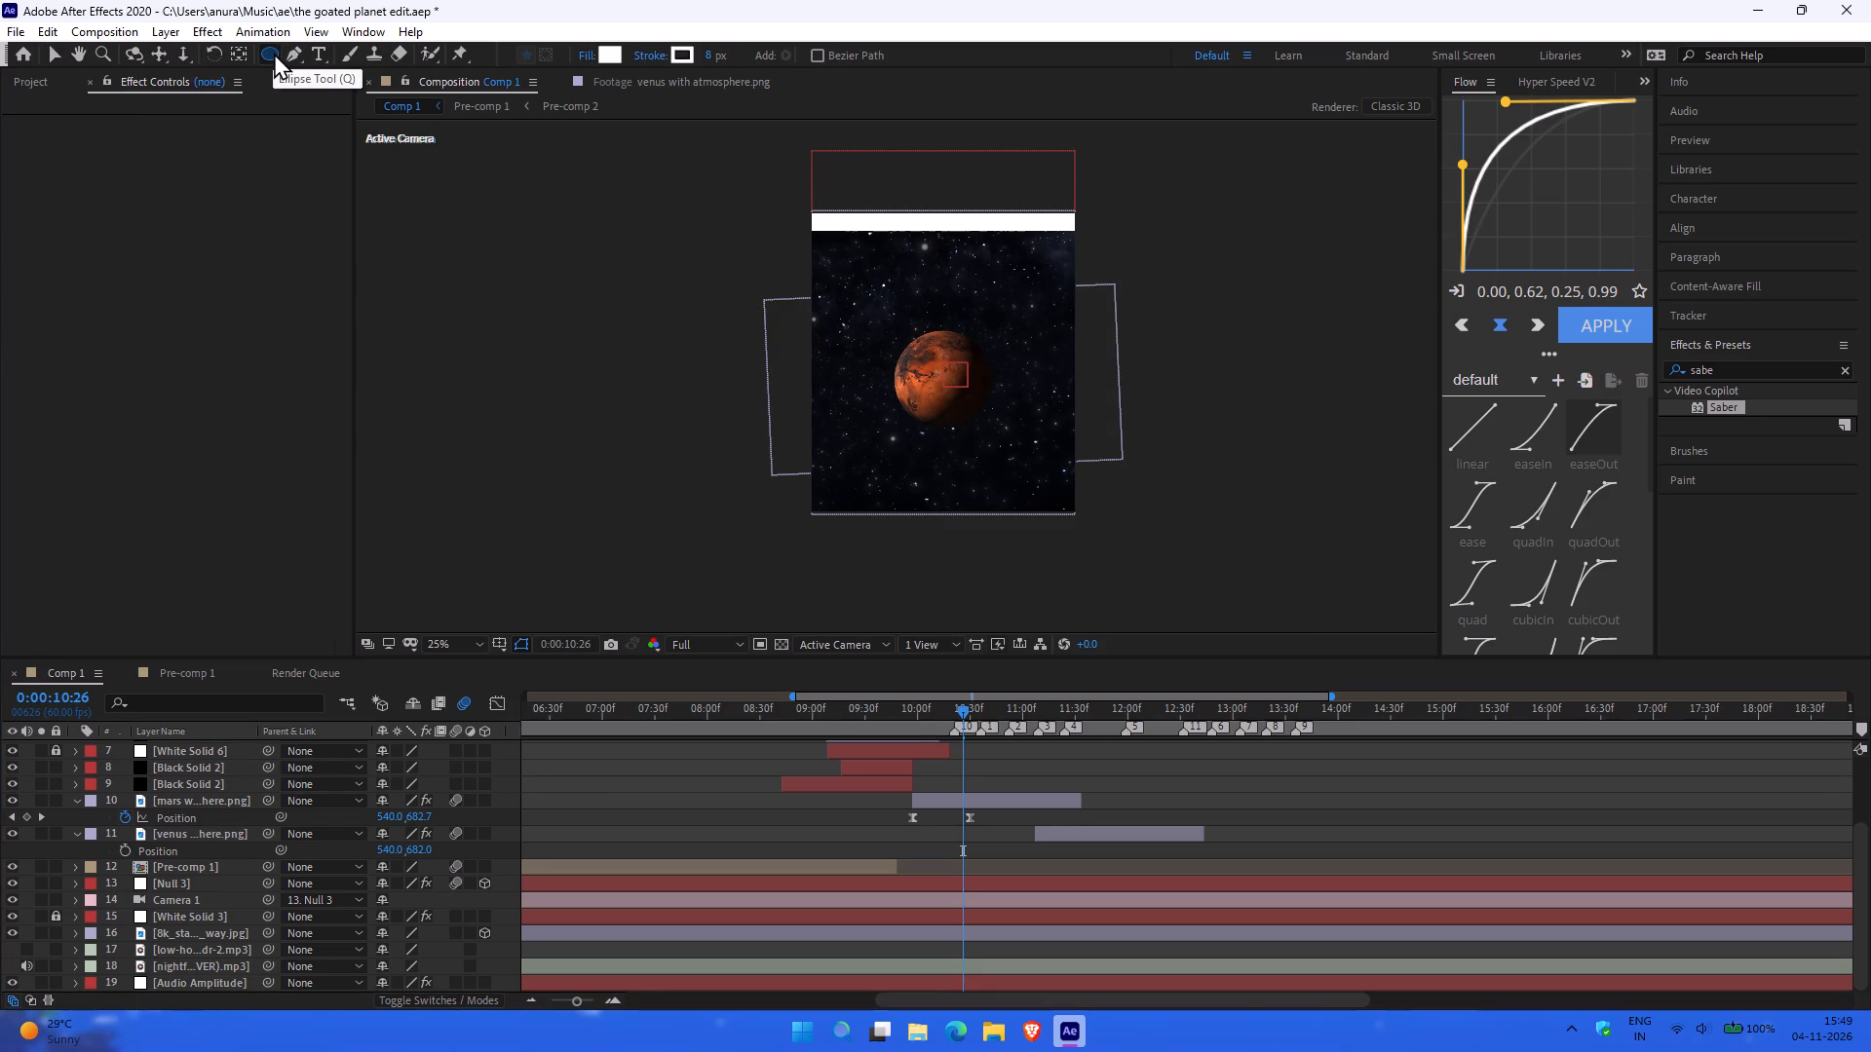
pyautogui.doubleClick(274, 53)
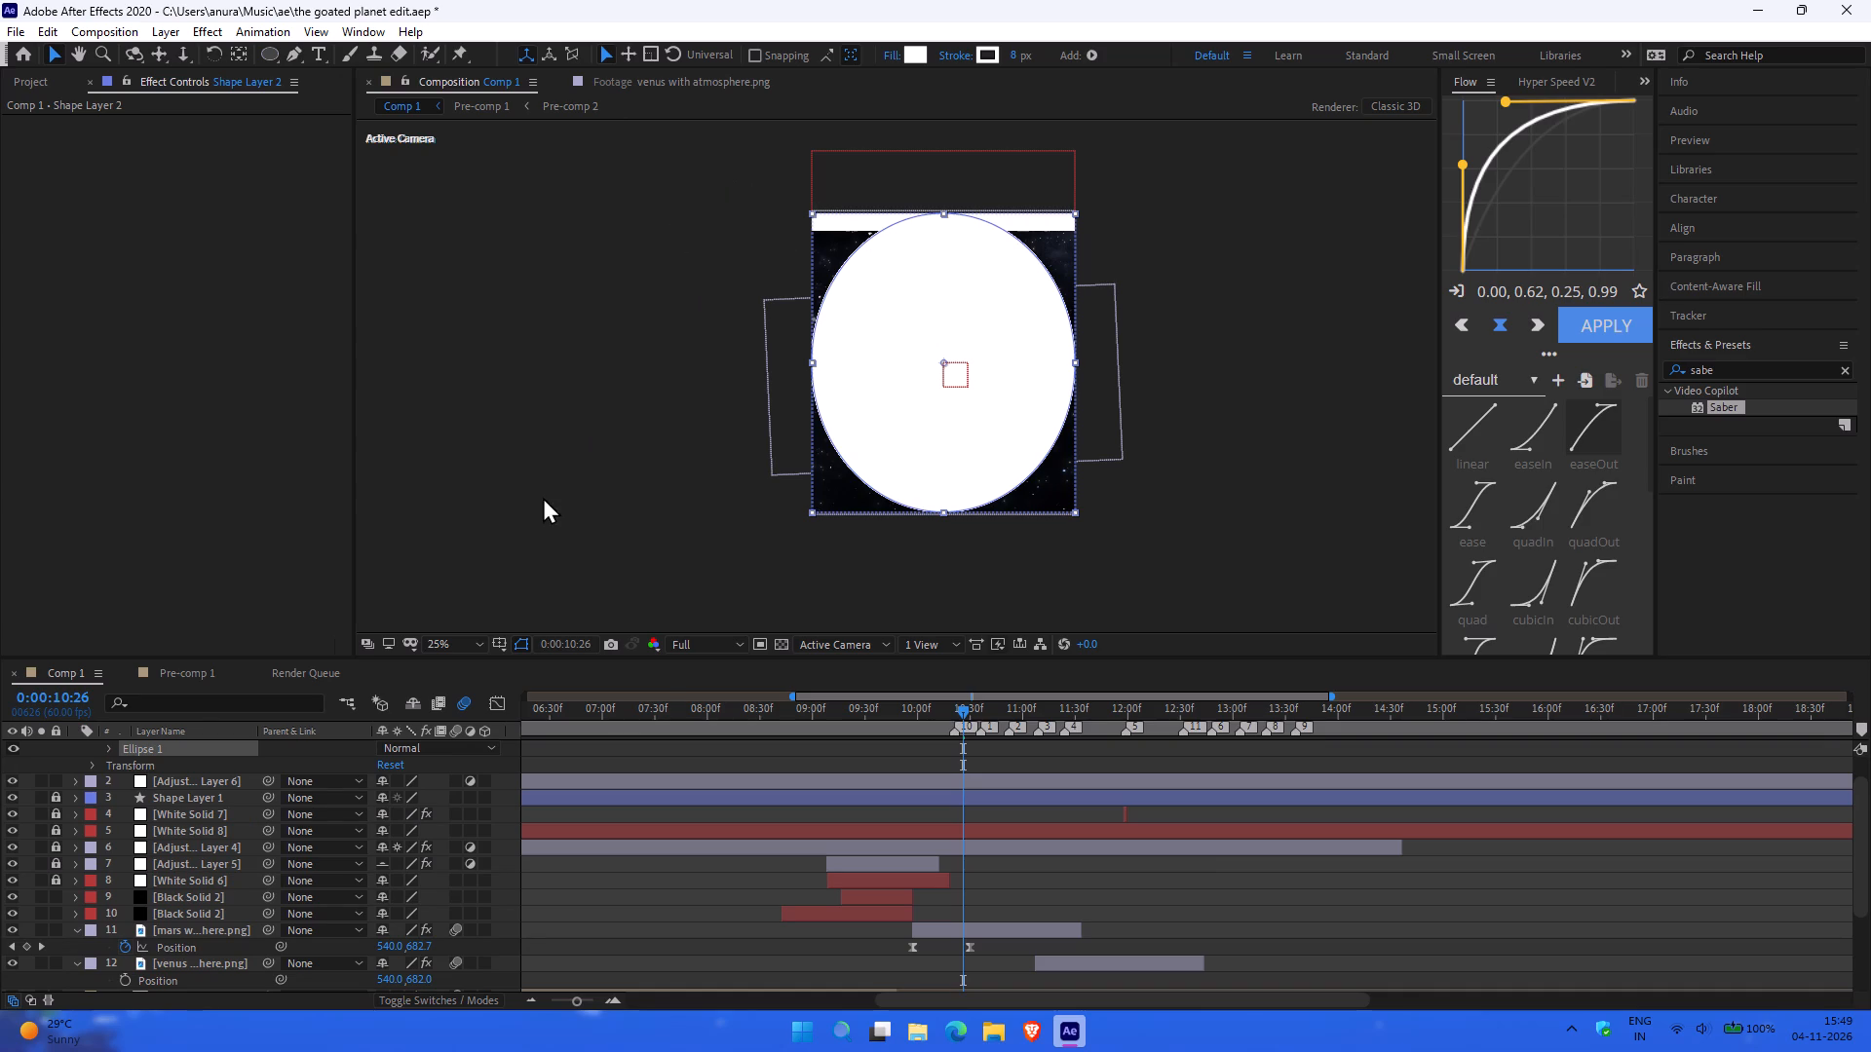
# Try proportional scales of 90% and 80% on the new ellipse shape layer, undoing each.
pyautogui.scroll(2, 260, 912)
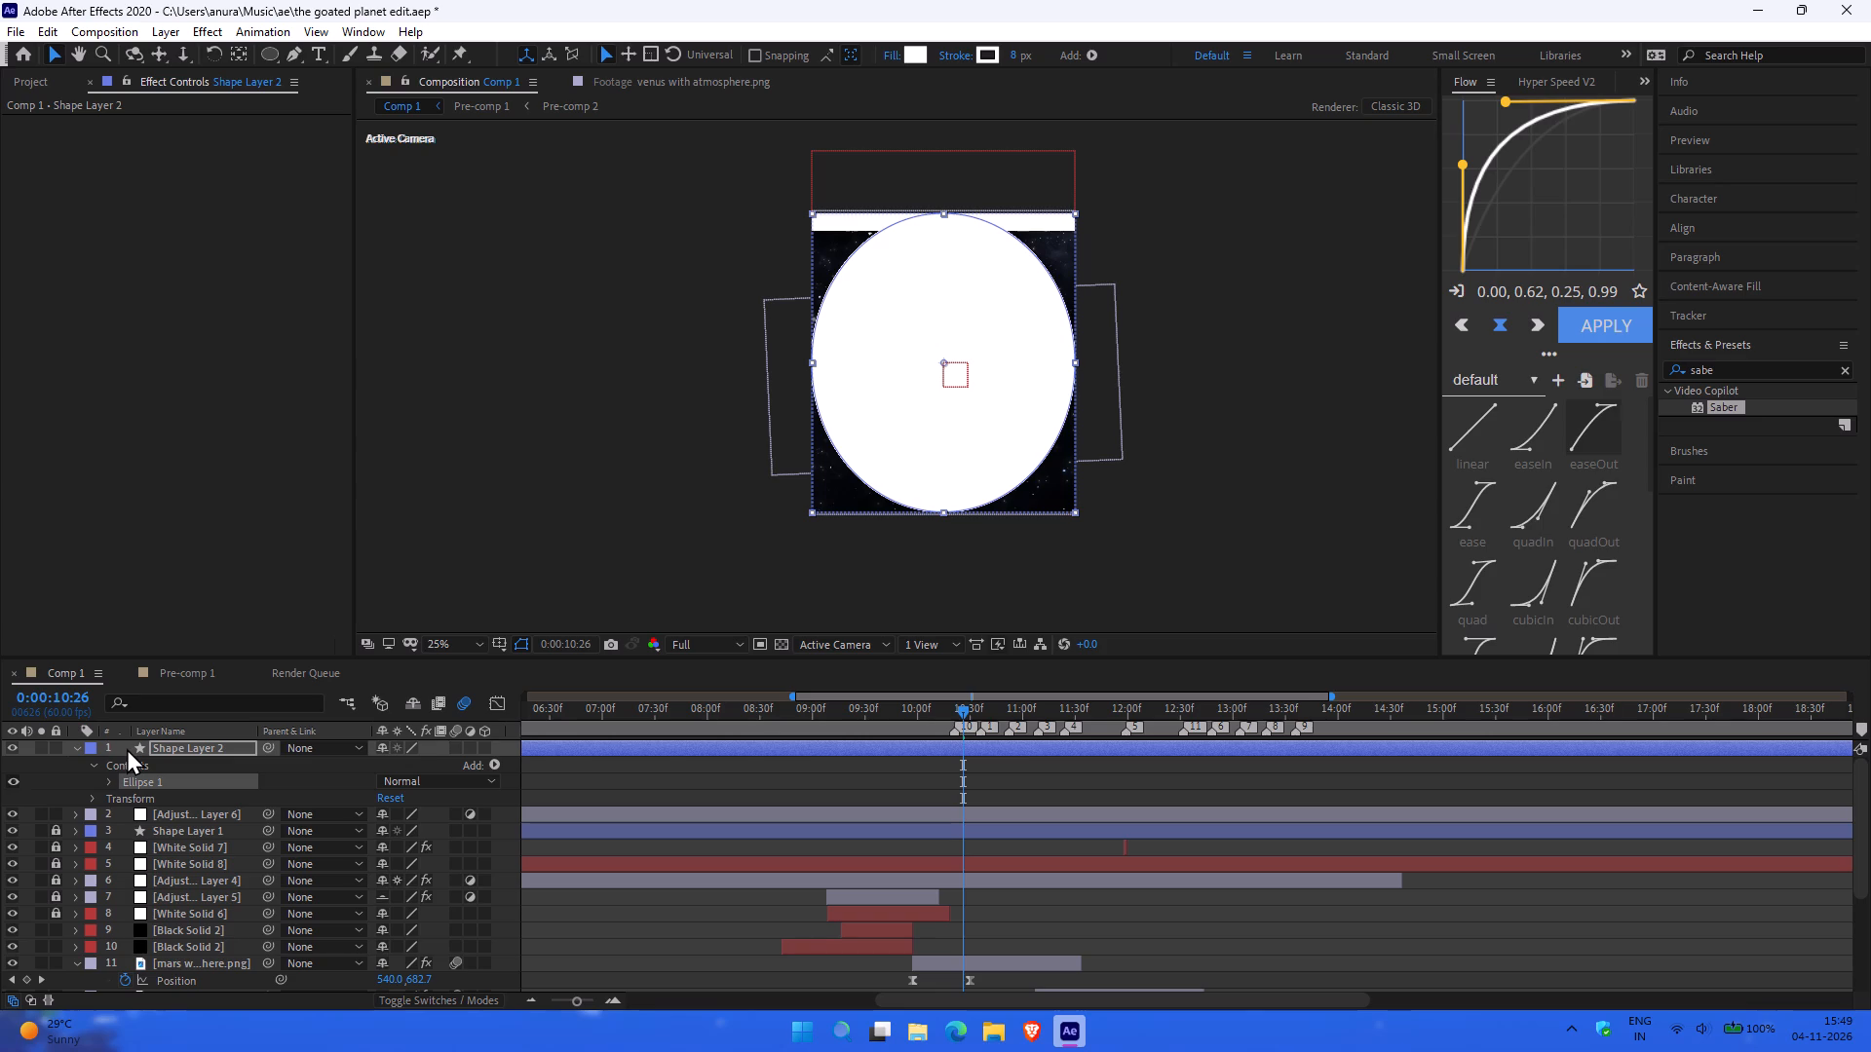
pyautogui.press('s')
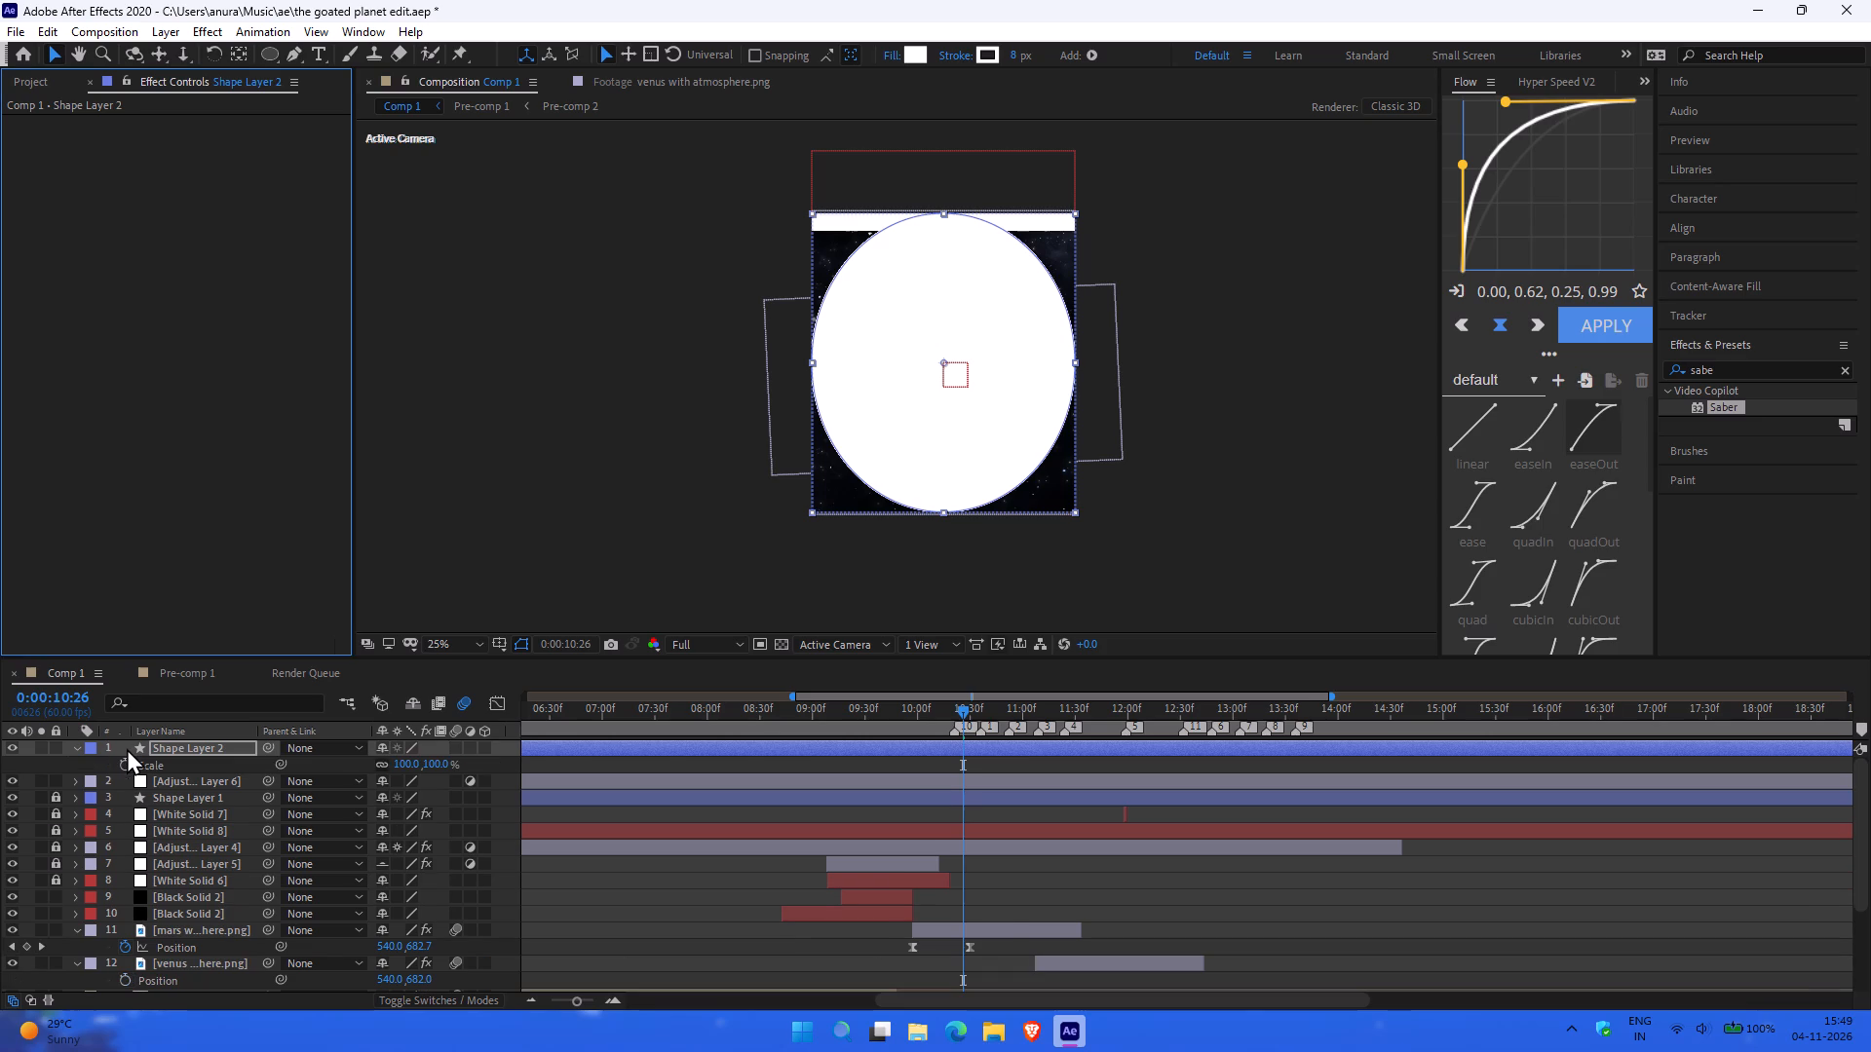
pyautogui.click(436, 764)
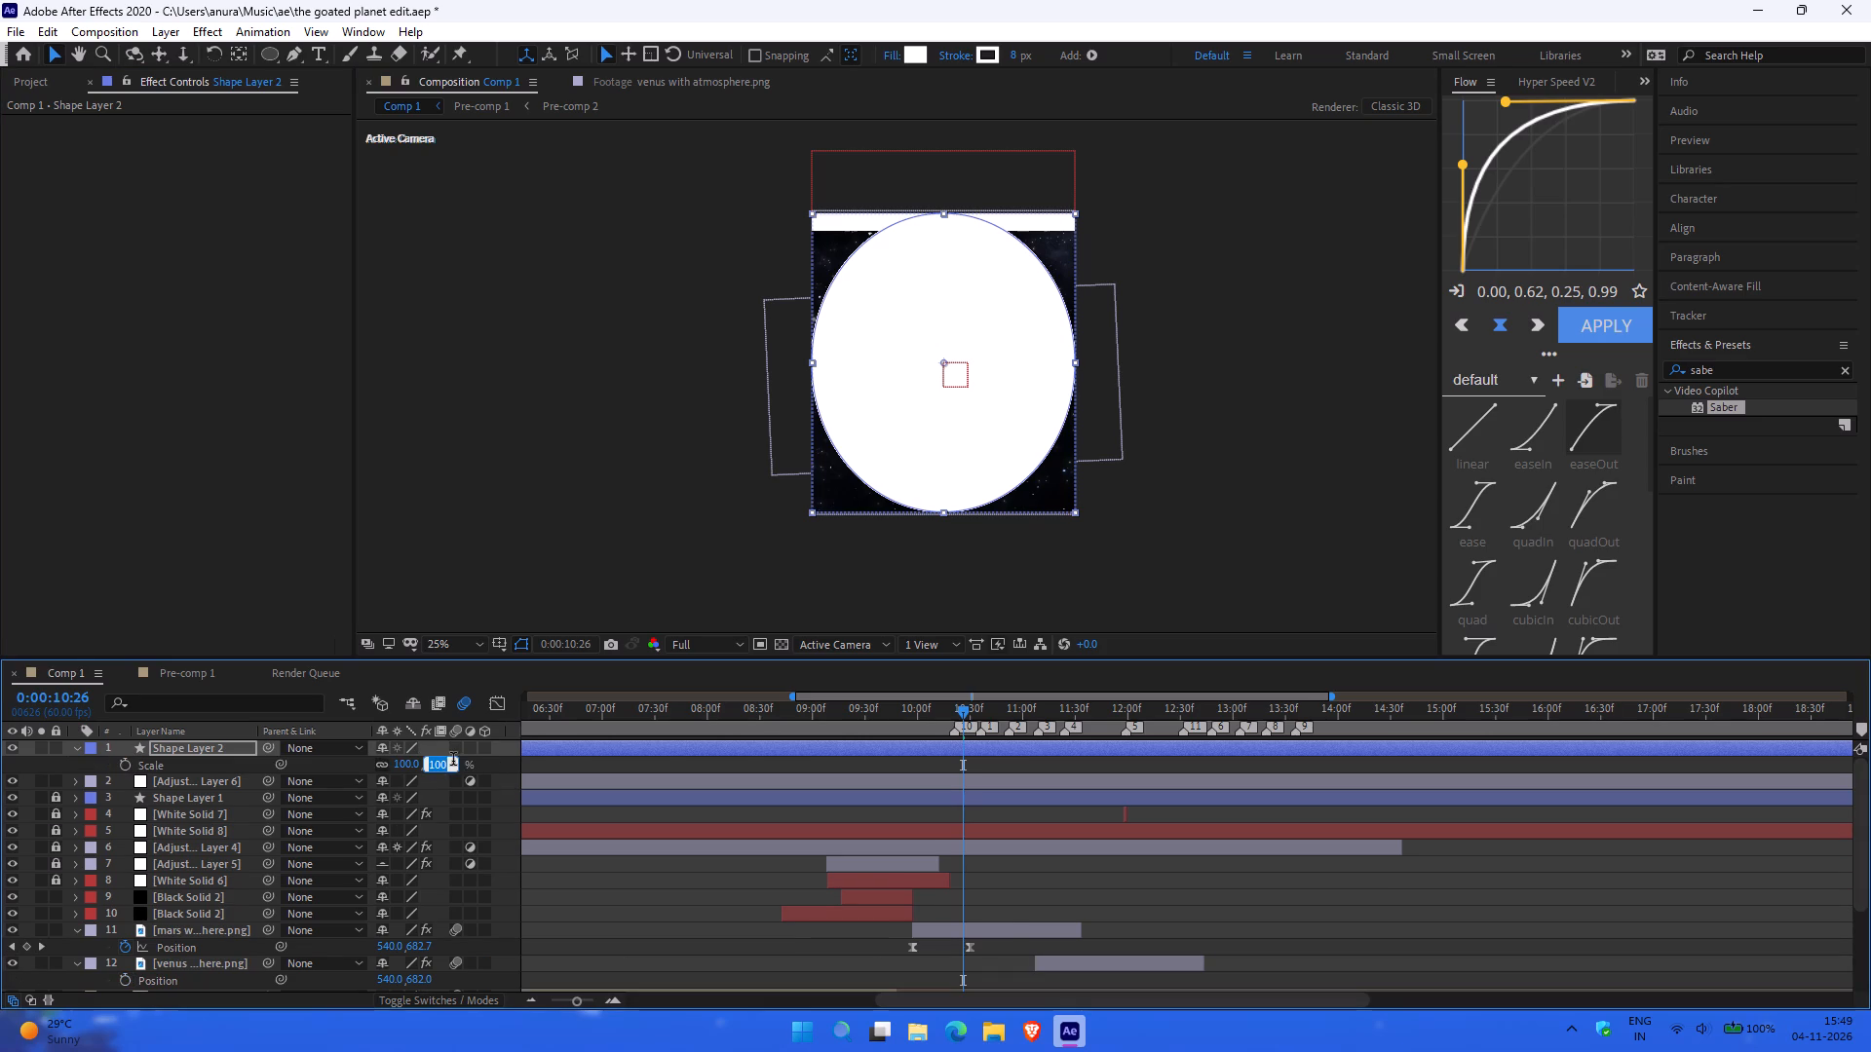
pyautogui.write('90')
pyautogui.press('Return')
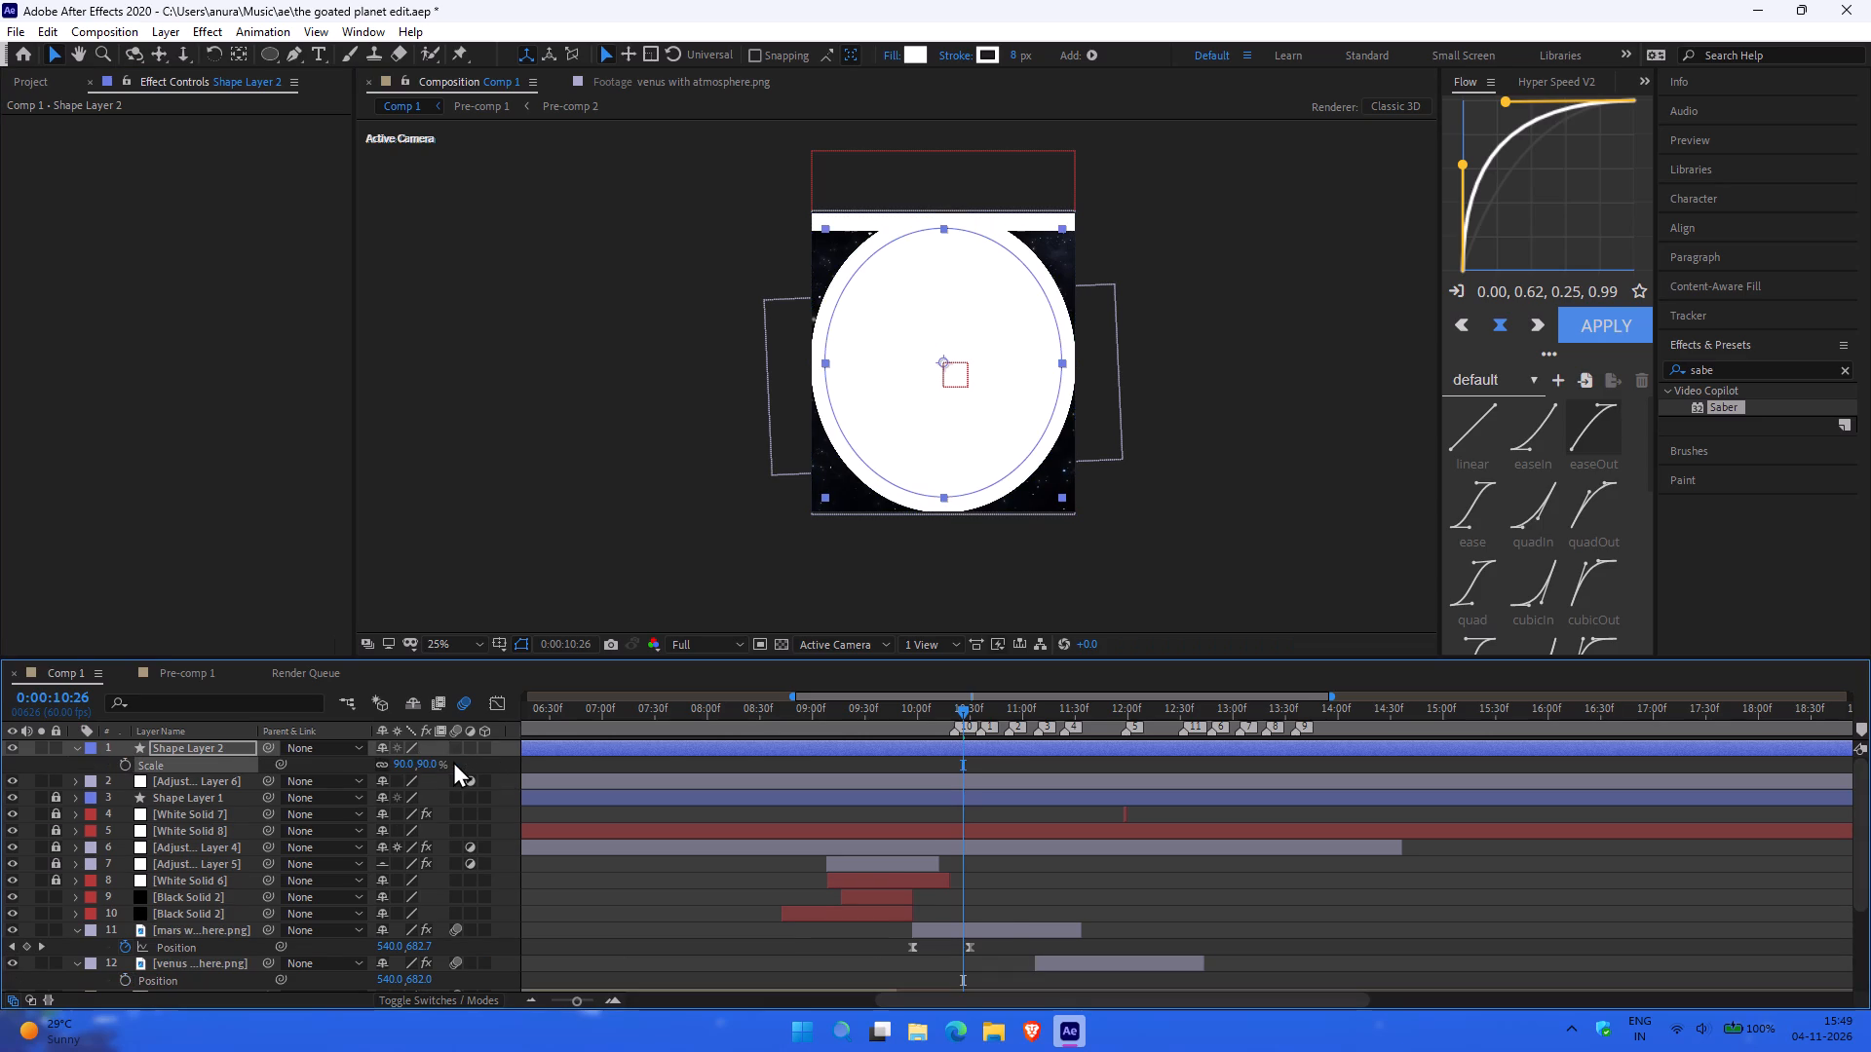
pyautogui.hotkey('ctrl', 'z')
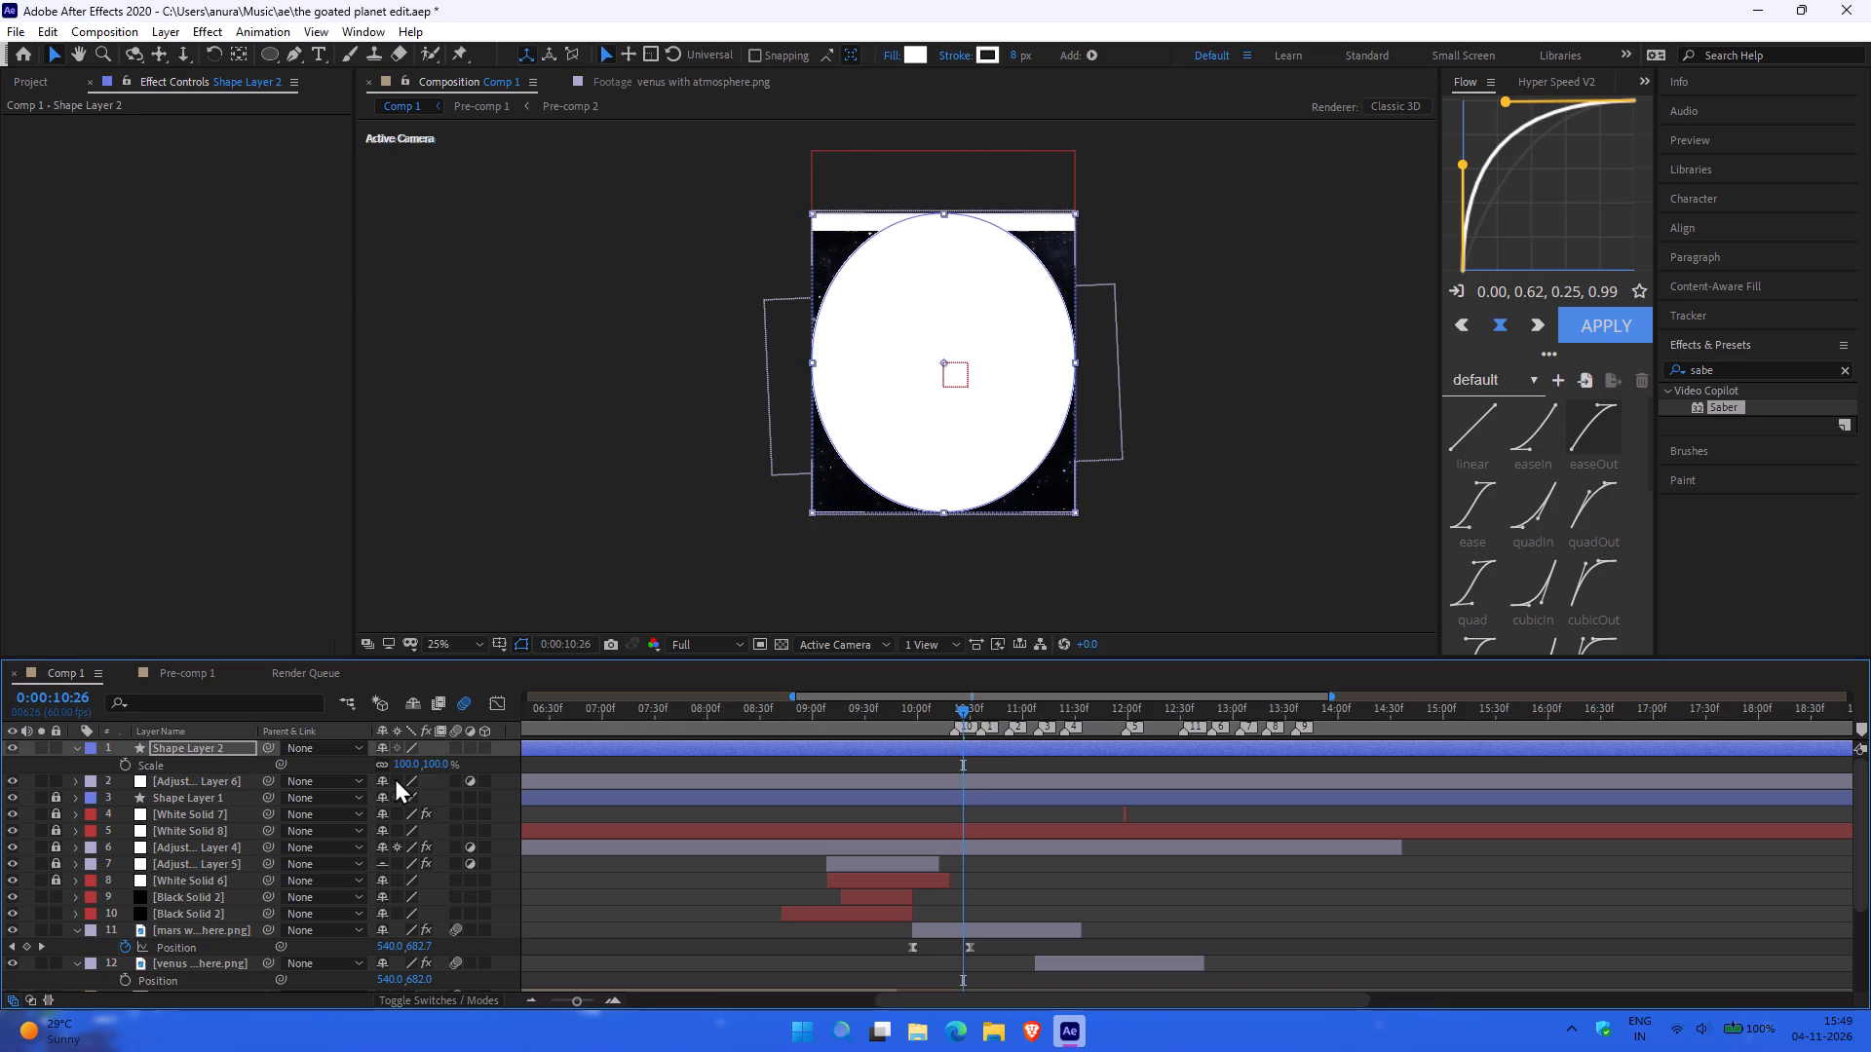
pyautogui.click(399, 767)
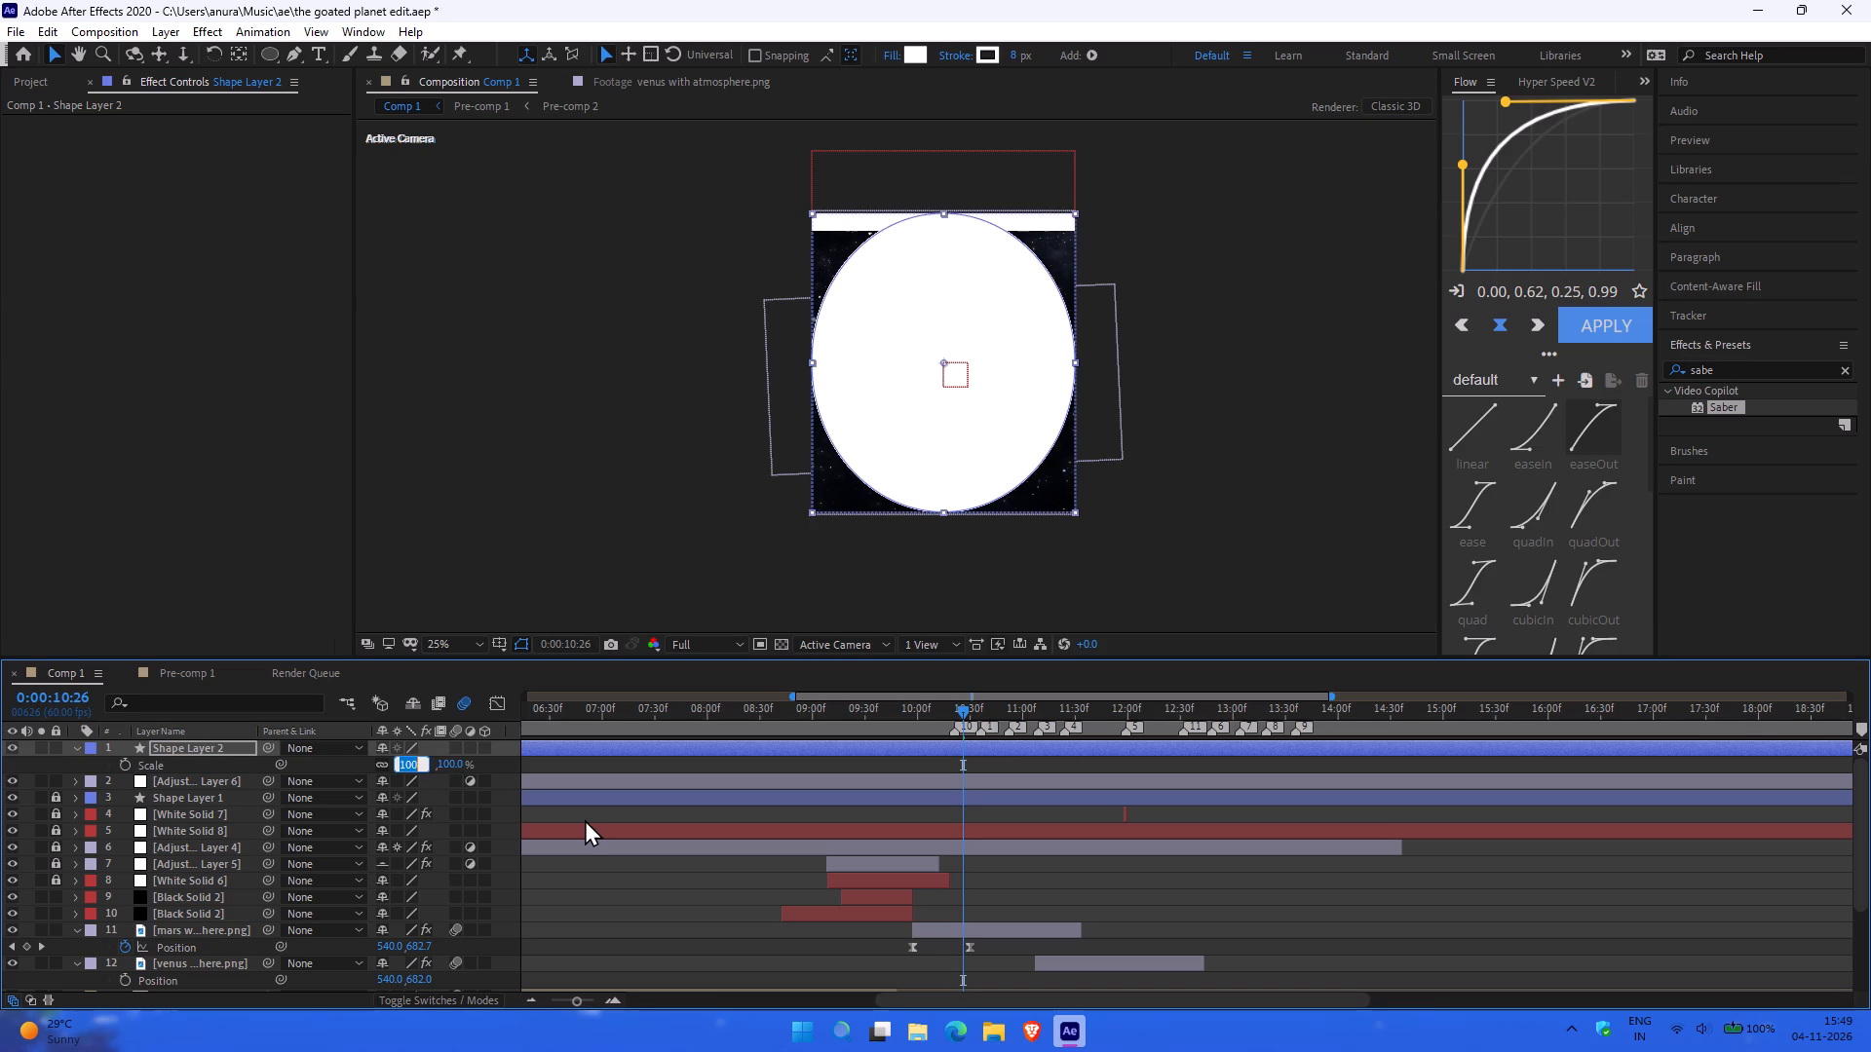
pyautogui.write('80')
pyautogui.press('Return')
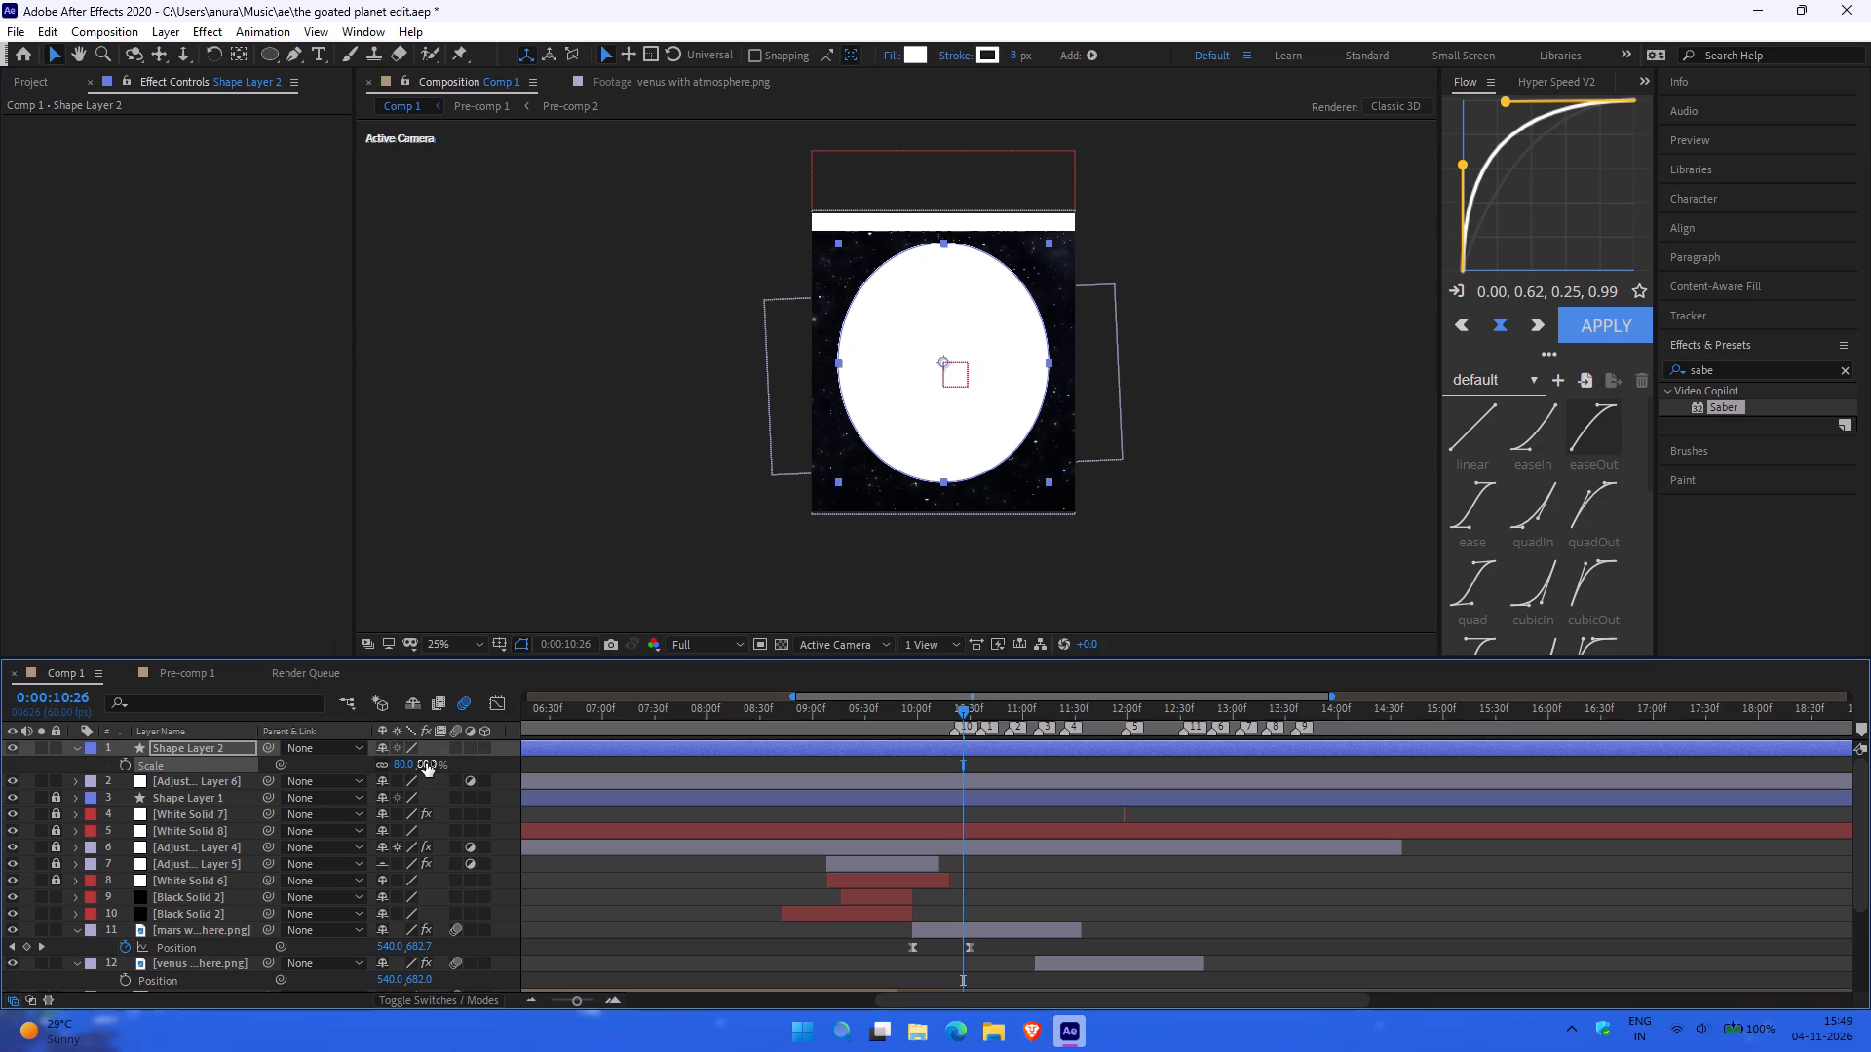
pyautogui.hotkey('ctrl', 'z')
# Unlink the ellipse layer's scale proportions and round it into a circle, trying vertical scales of 80% and 90% before setting 89%.
pyautogui.click(384, 762)
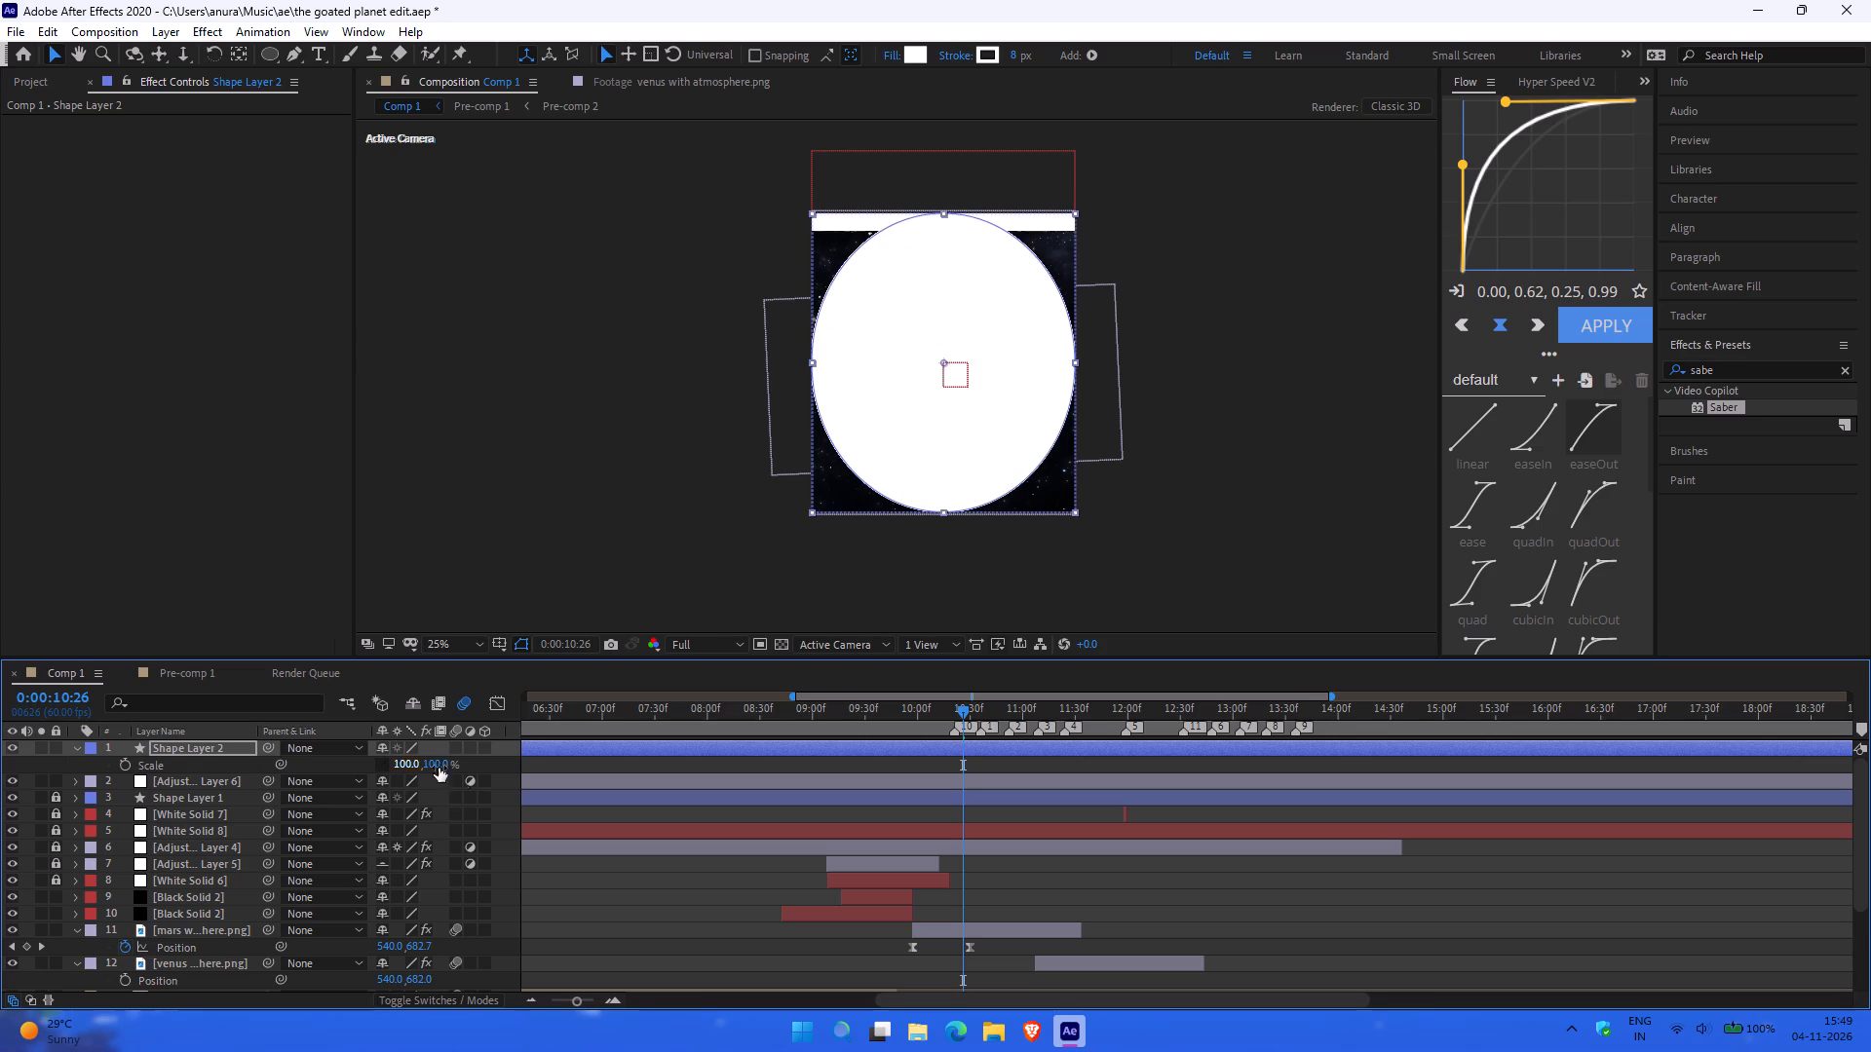
pyautogui.click(426, 761)
pyautogui.write('80')
pyautogui.press('Return')
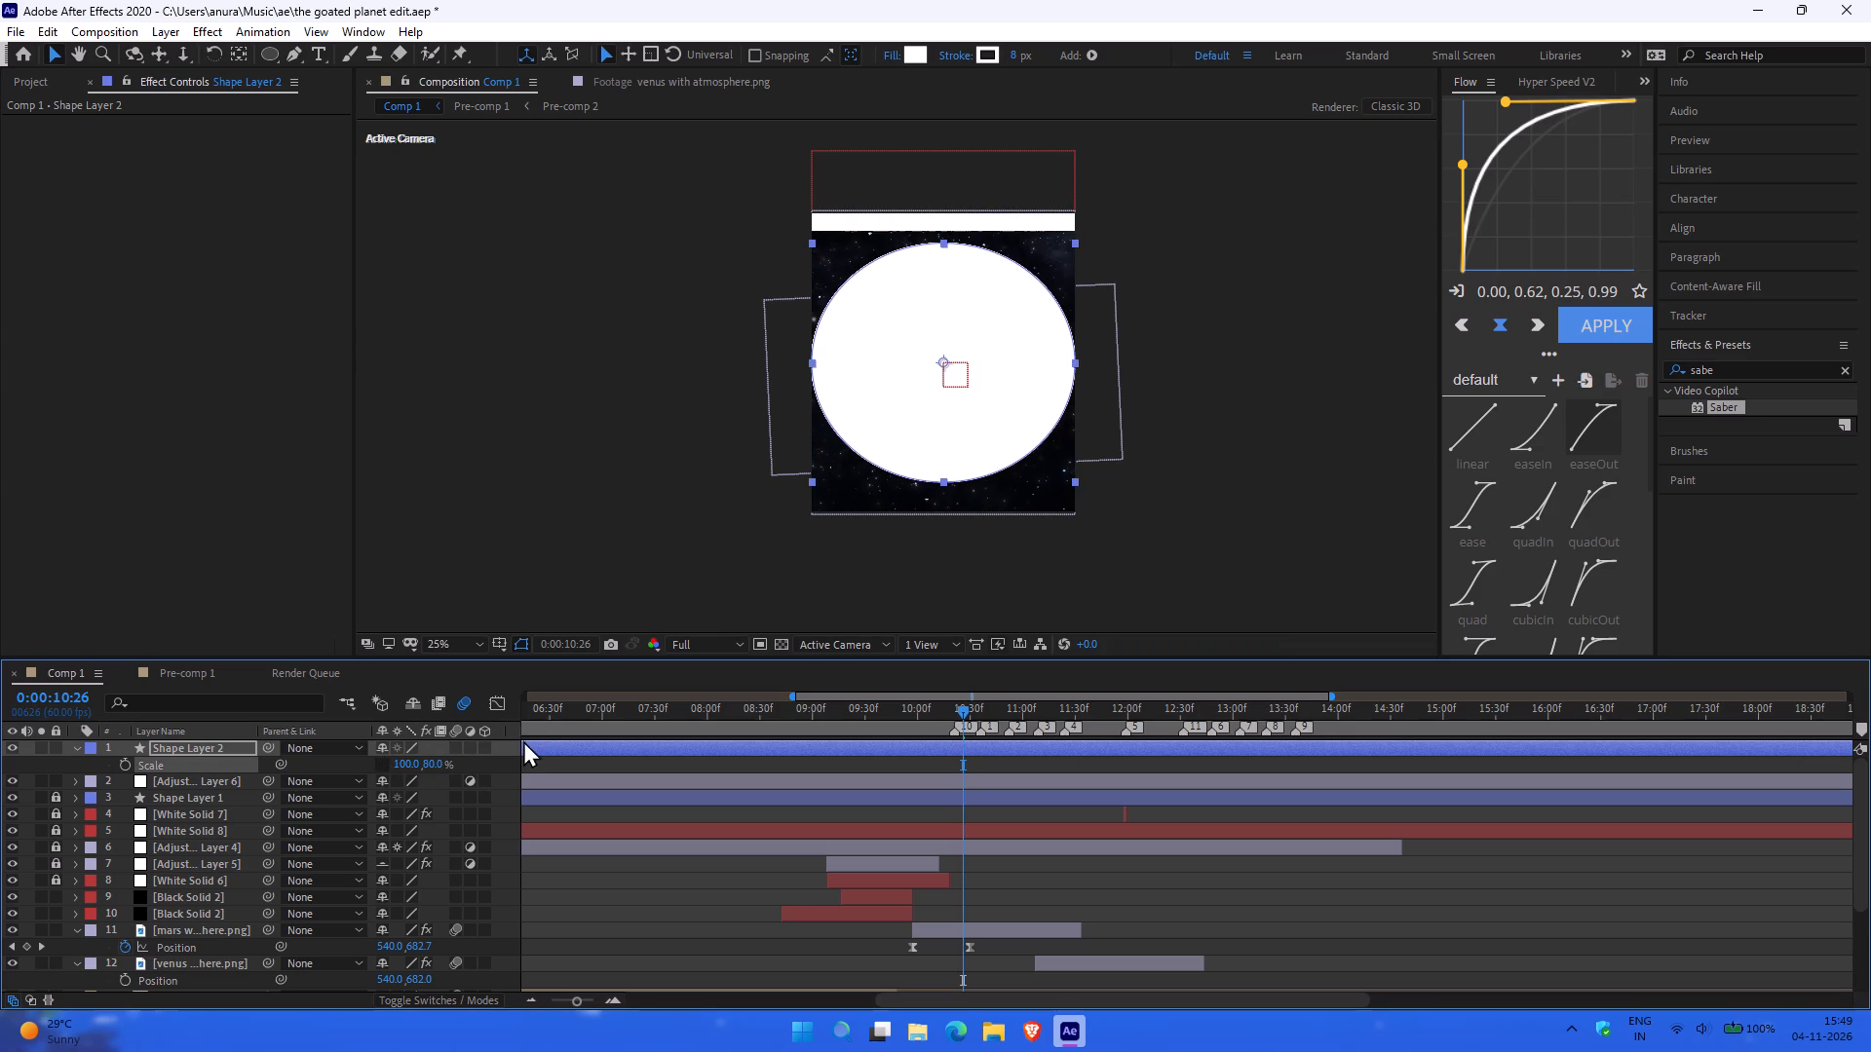
pyautogui.click(432, 769)
pyautogui.write('90')
pyautogui.press('Return')
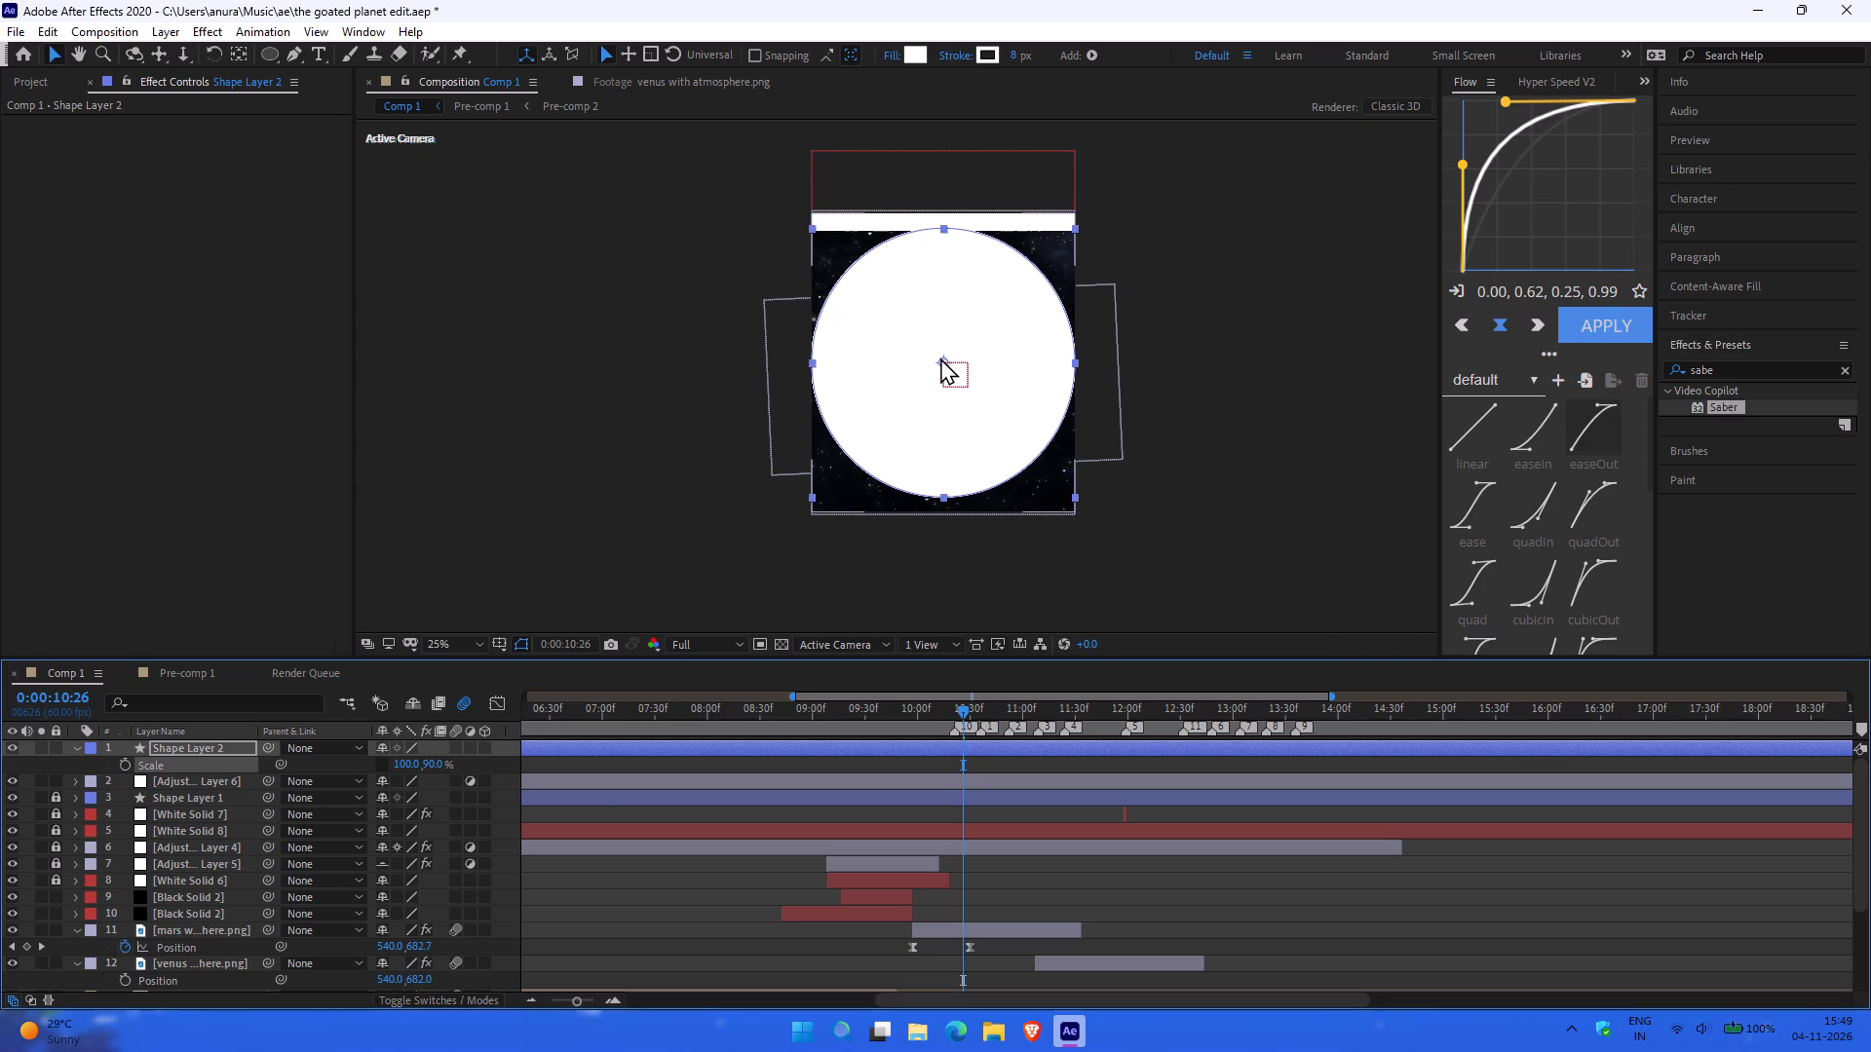
pyautogui.keyDown('ctrl'); pyautogui.scroll(1, 940, 357); pyautogui.keyUp('ctrl')
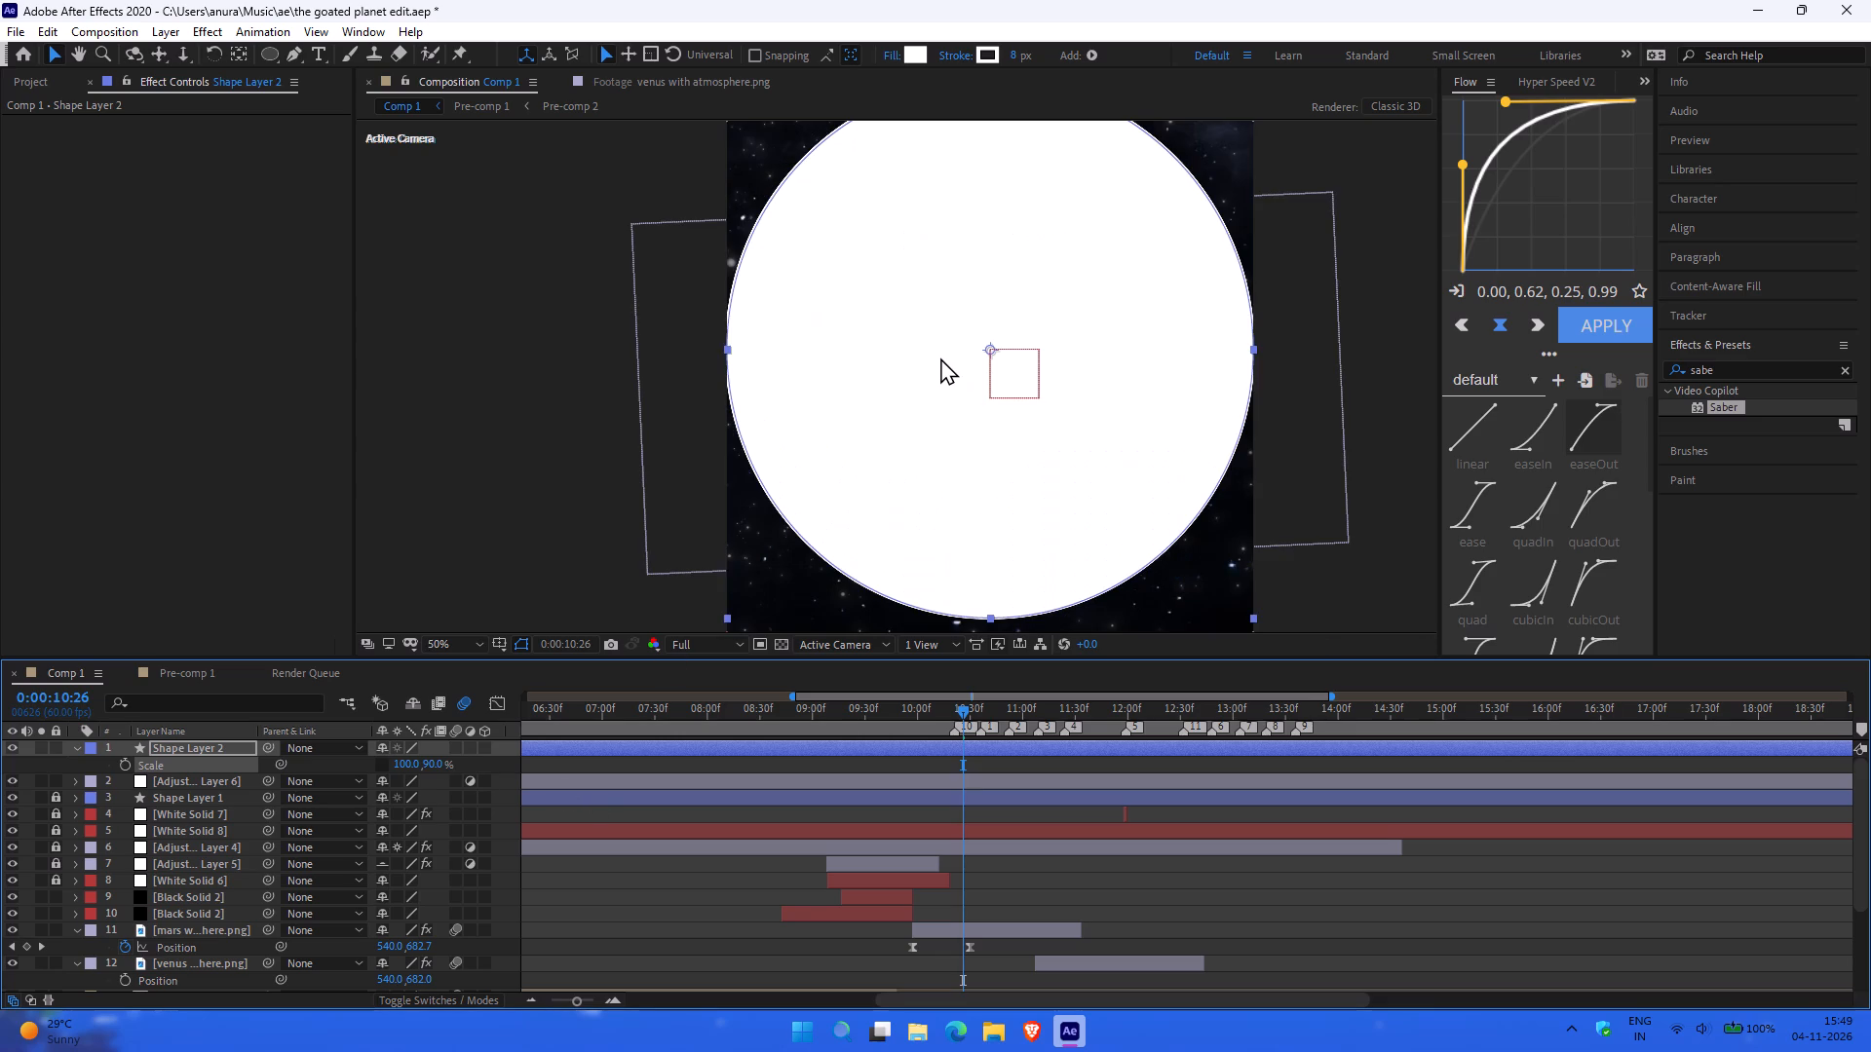
pyautogui.keyDown('ctrl'); pyautogui.scroll(-1, 940, 357); pyautogui.keyUp('ctrl')
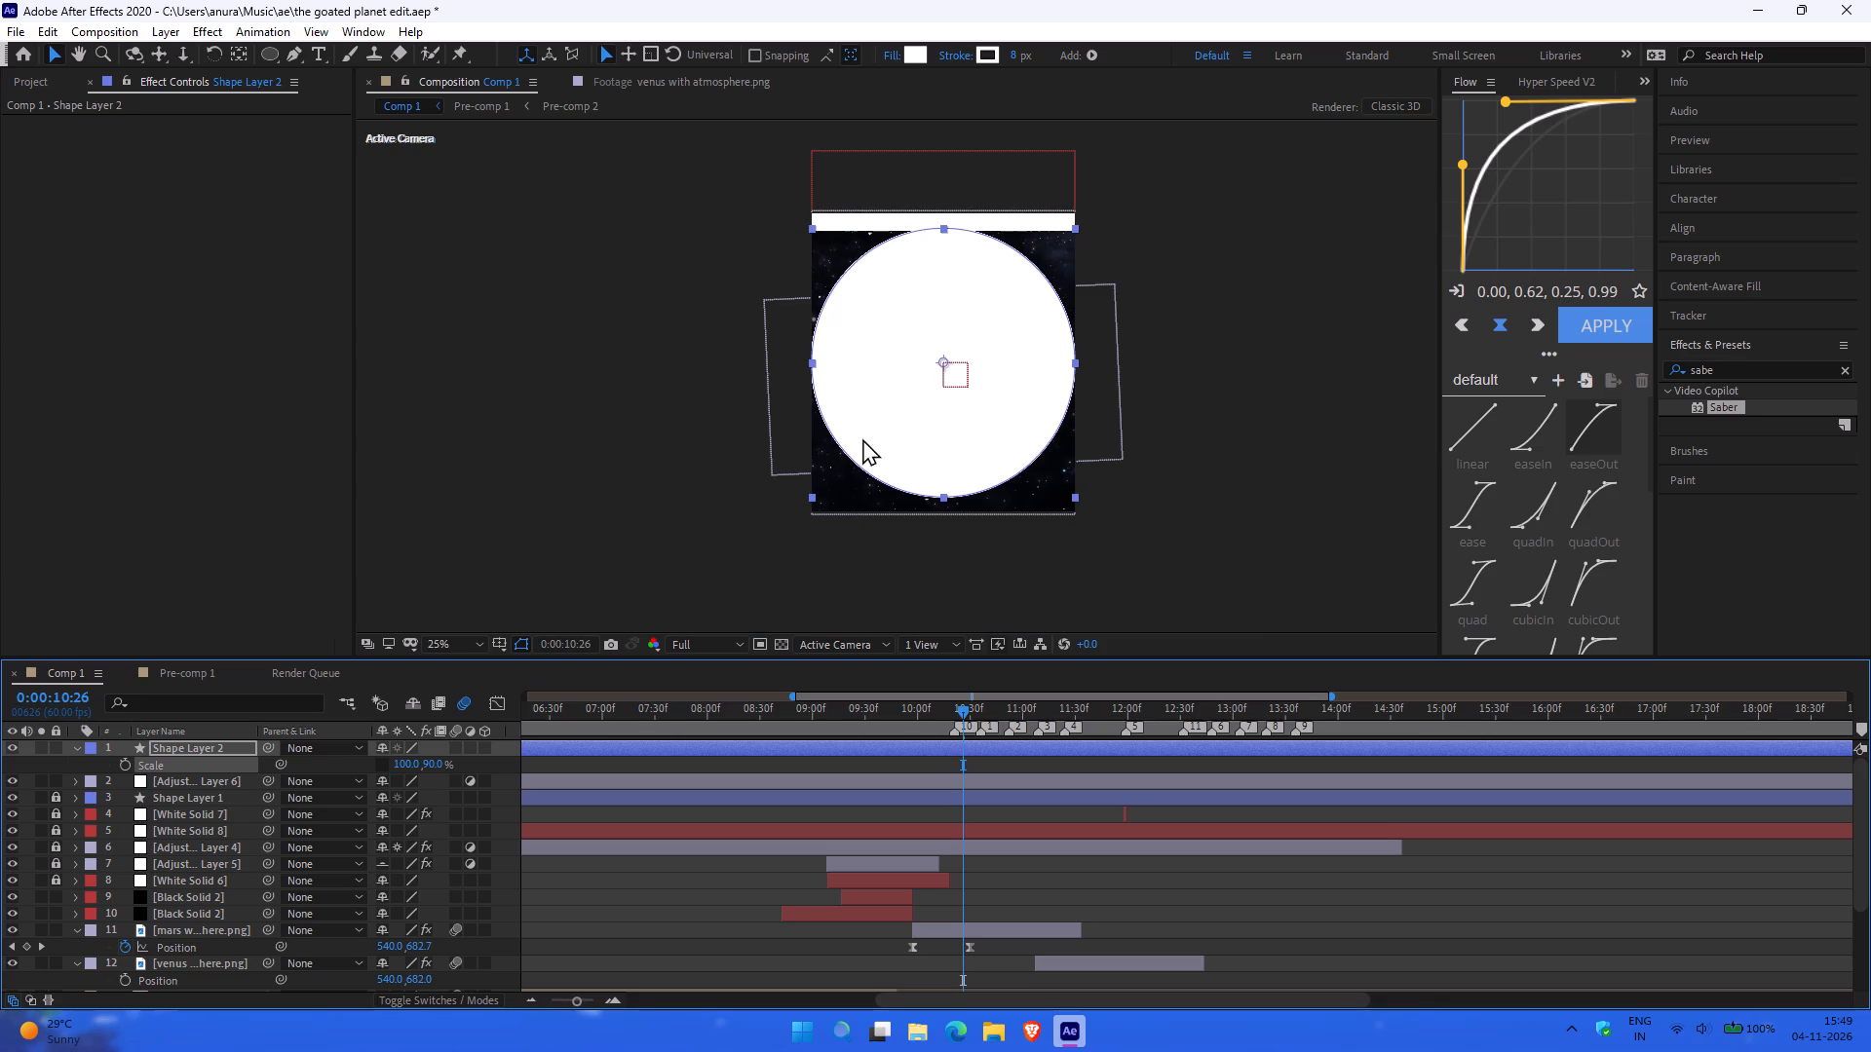
pyautogui.click(433, 767)
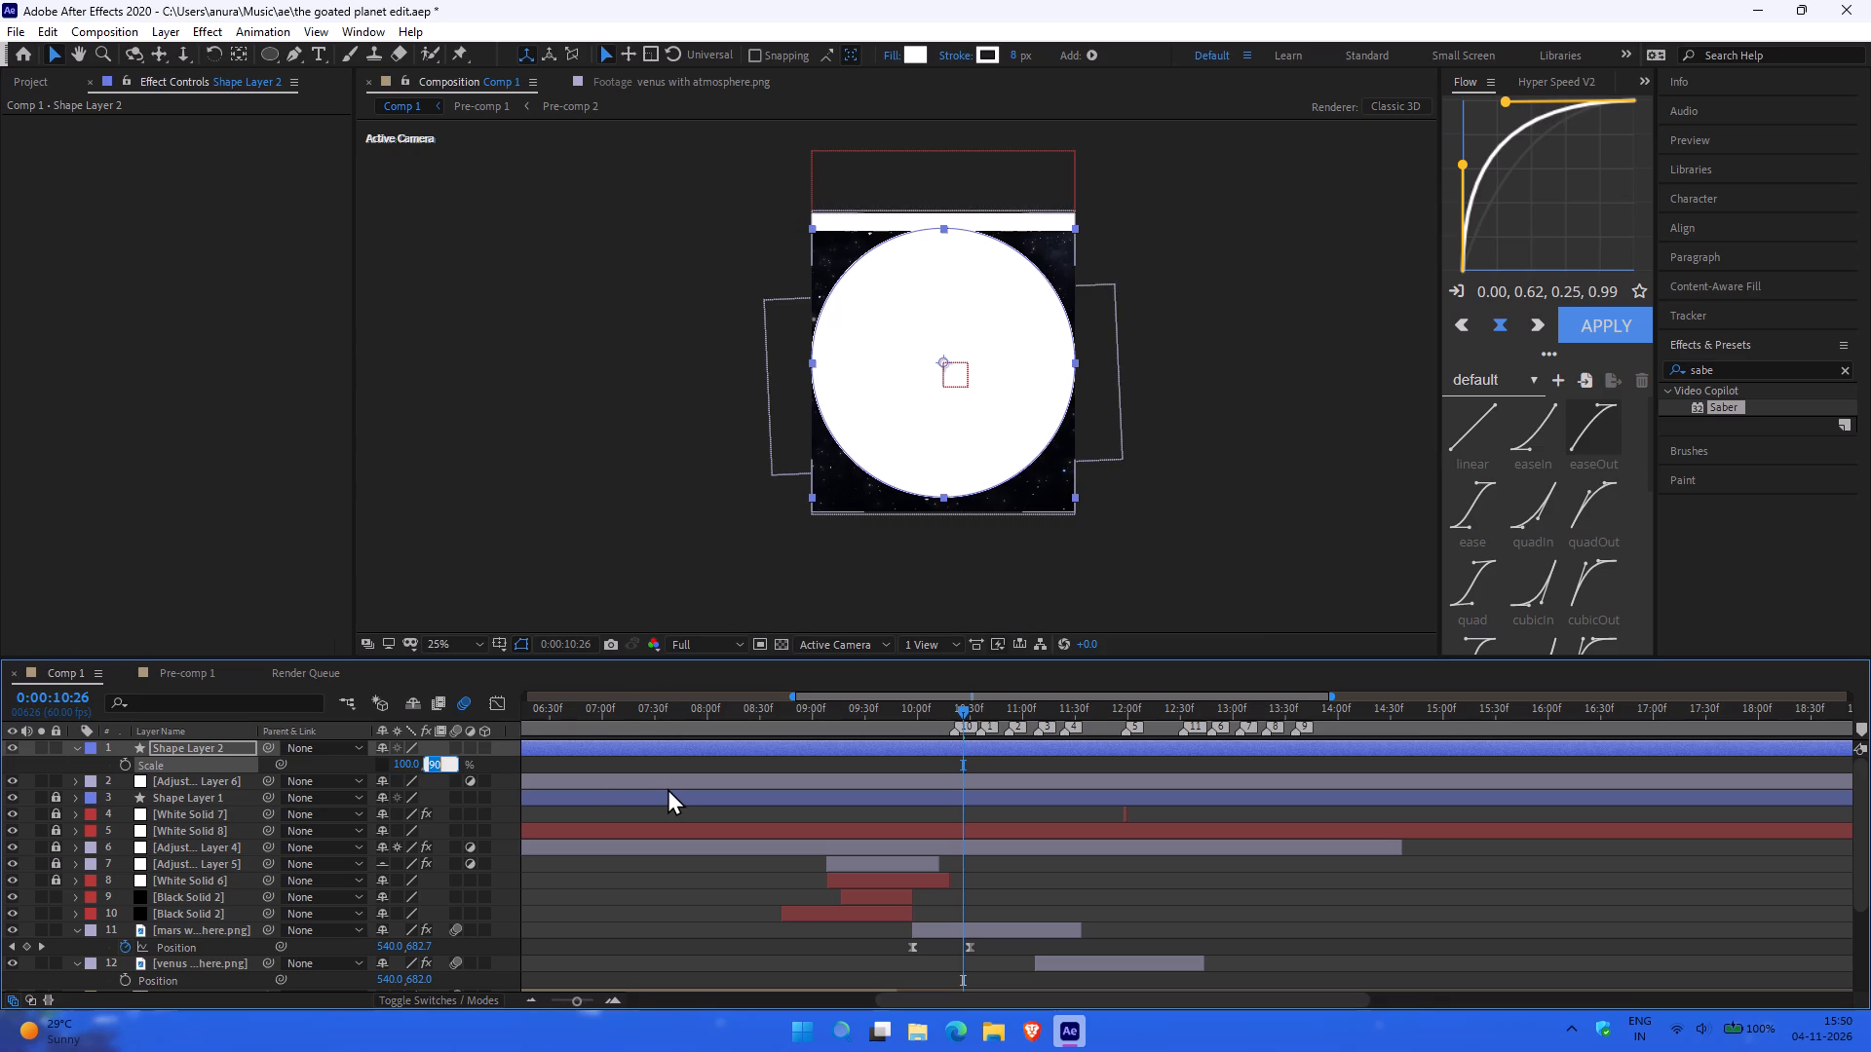
pyautogui.write('89')
pyautogui.press('Return')
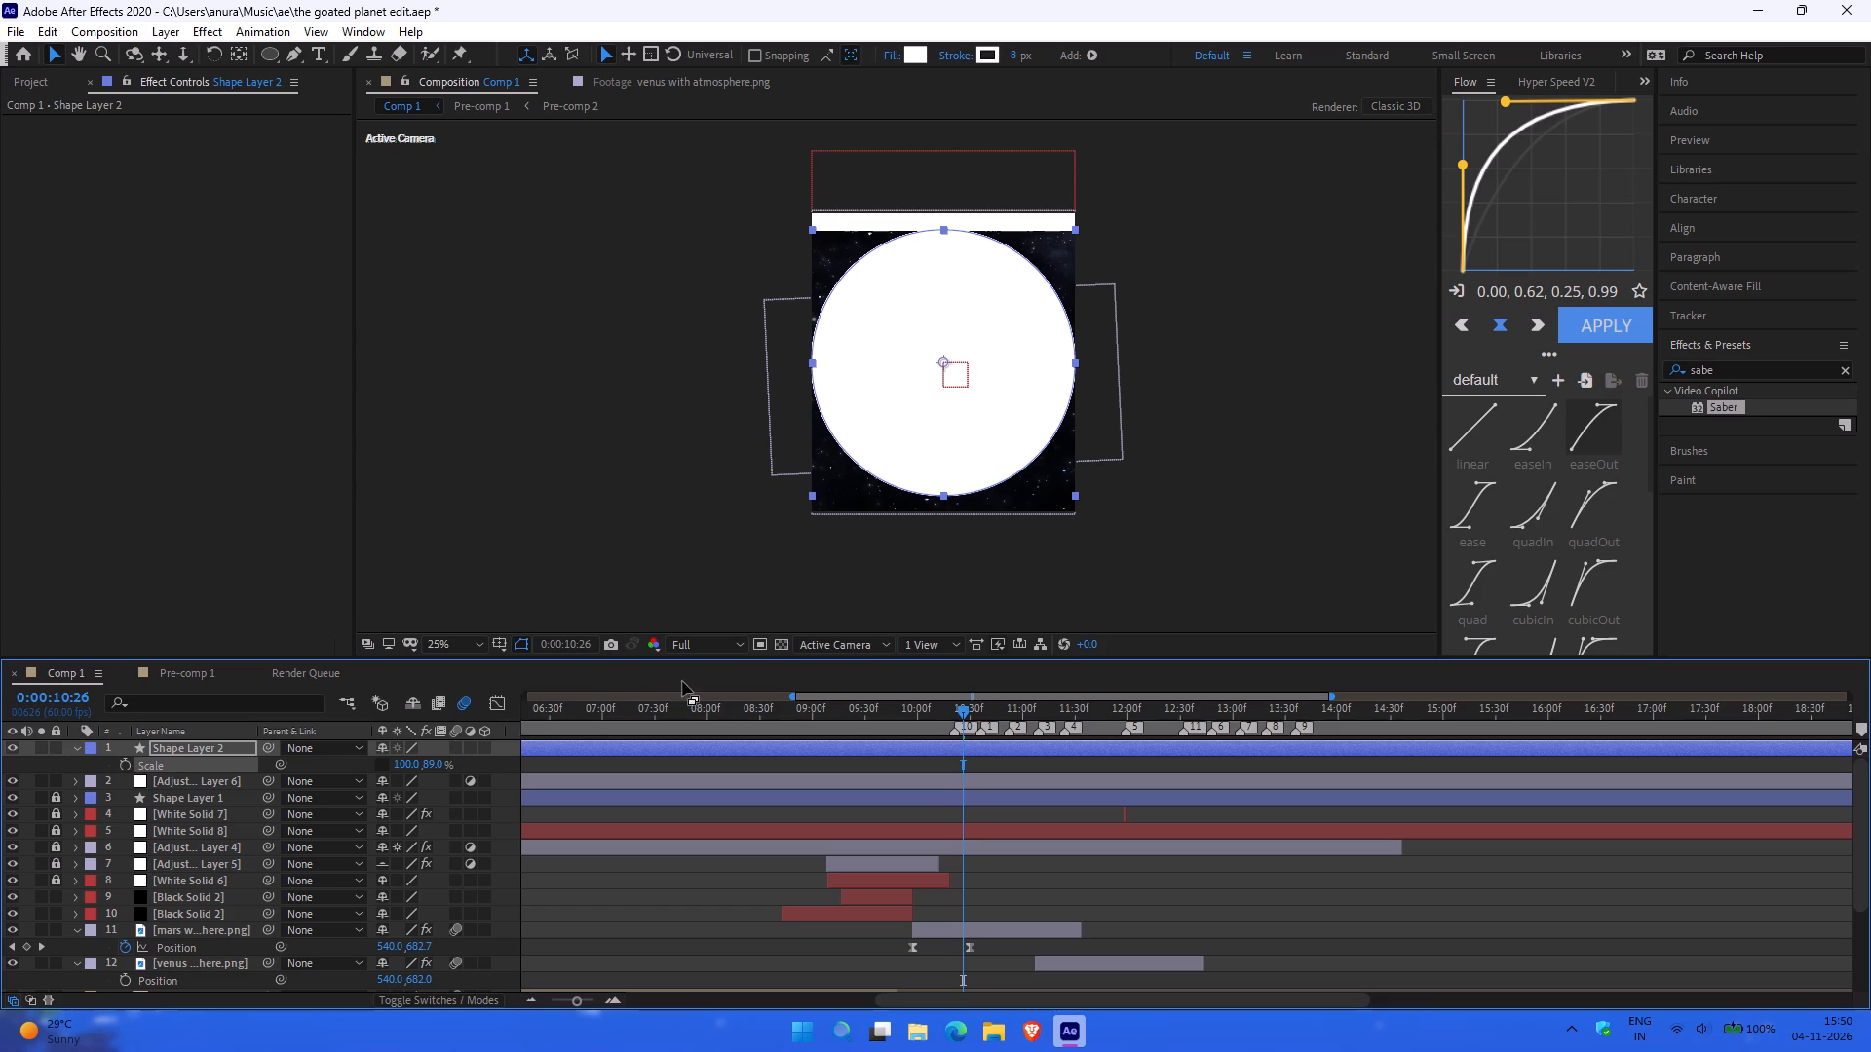
pyautogui.press('s')
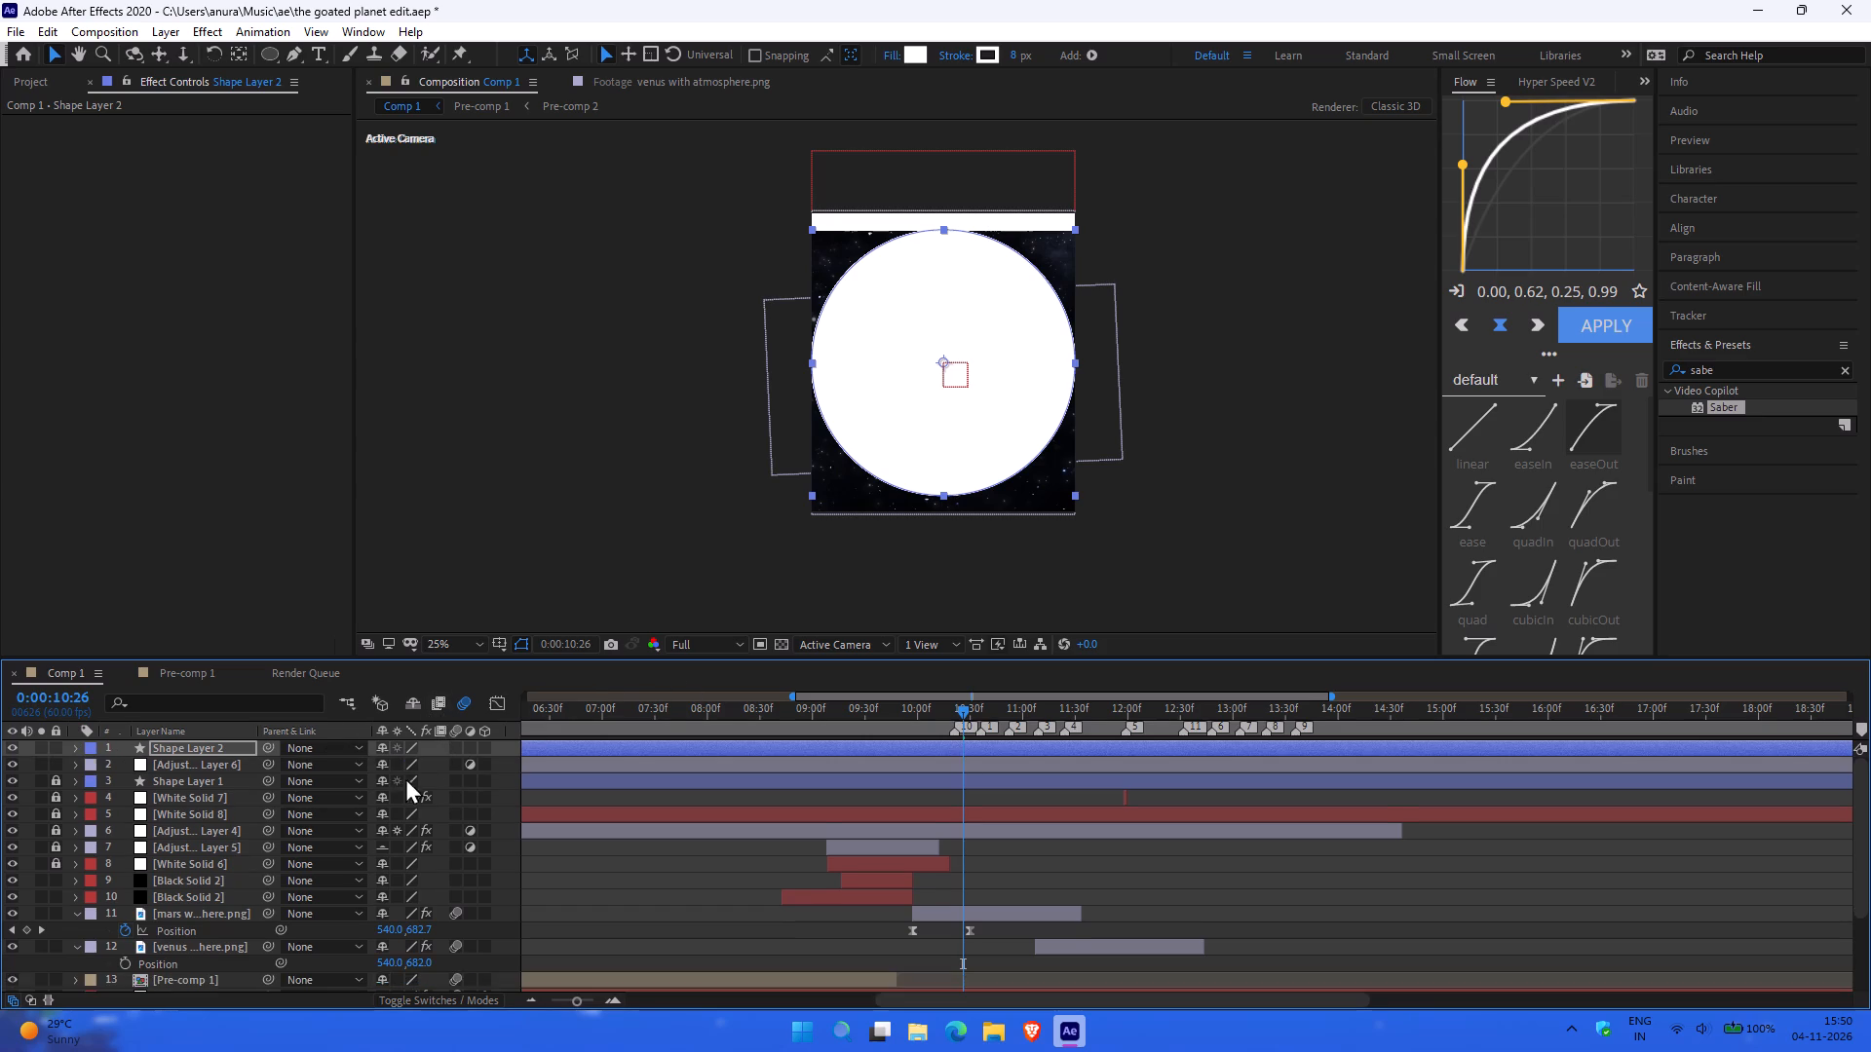
# Relink the circle shape layer's scale proportions and shrink it to about 20.2 by 18.0%.
pyautogui.press('s')
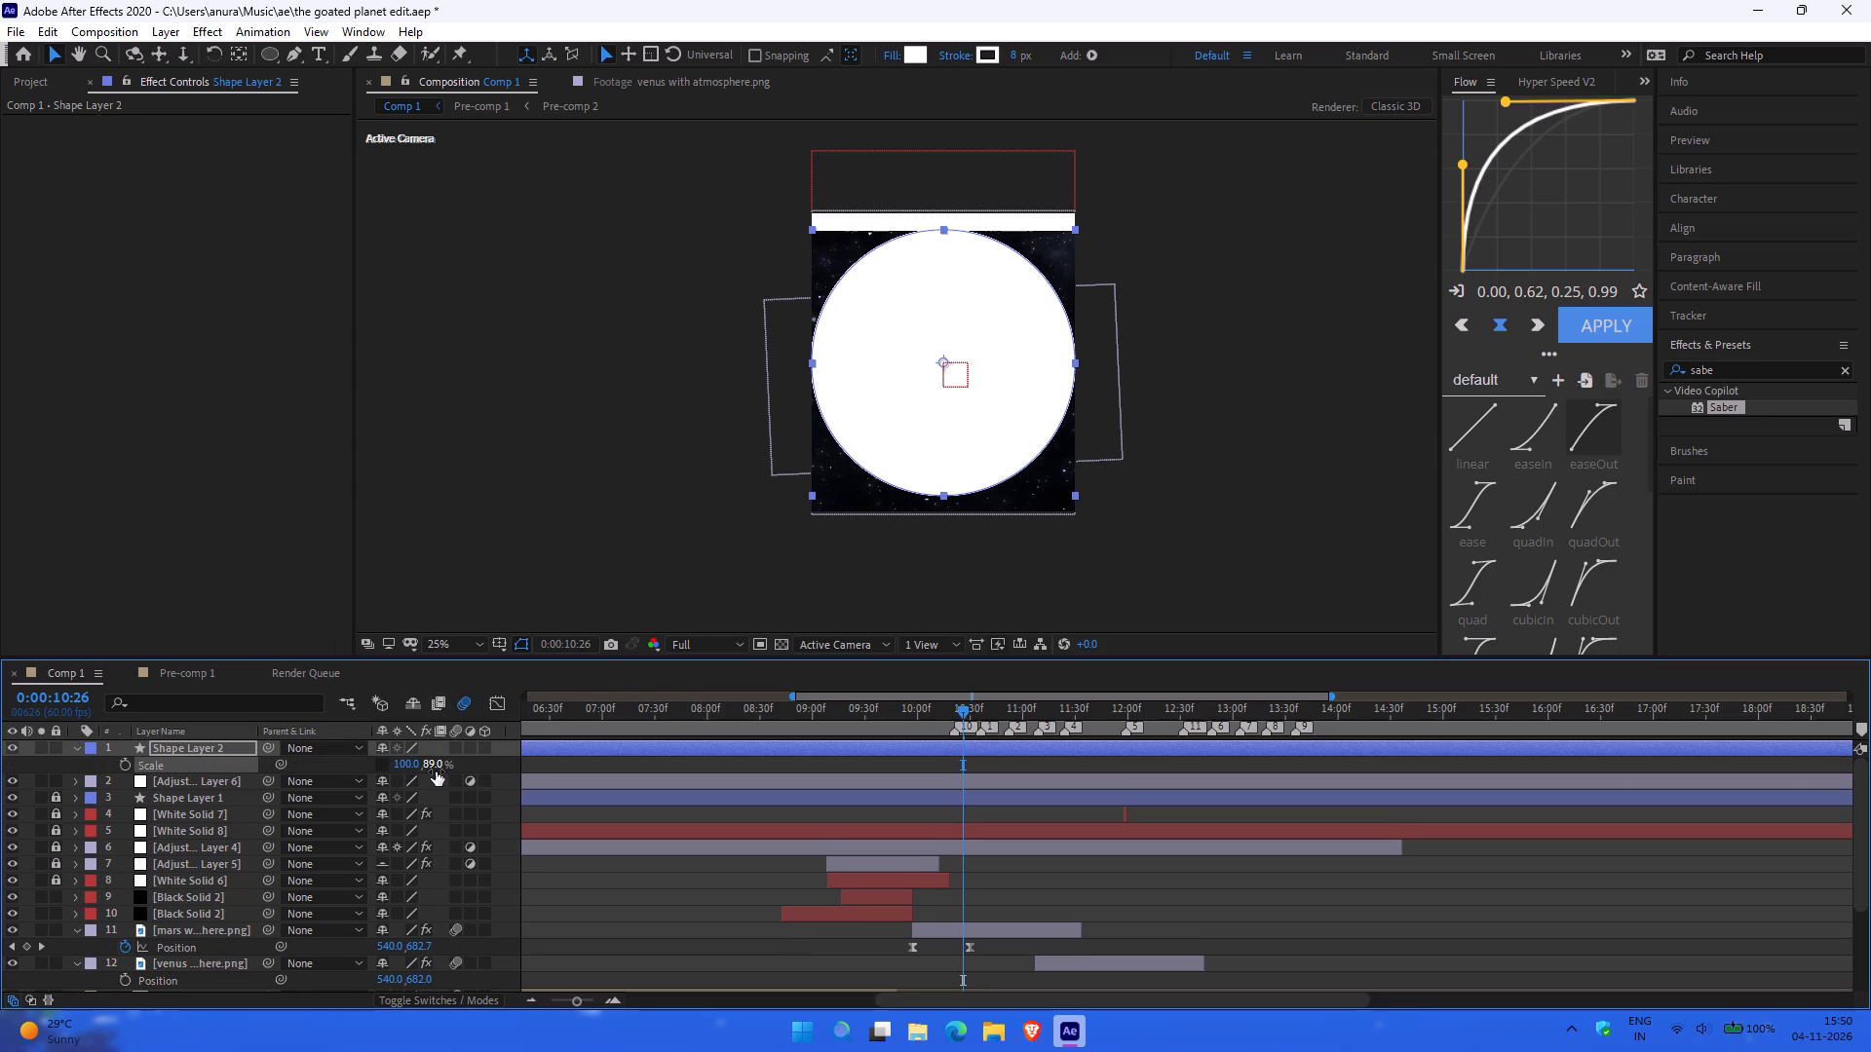
pyautogui.click(435, 771)
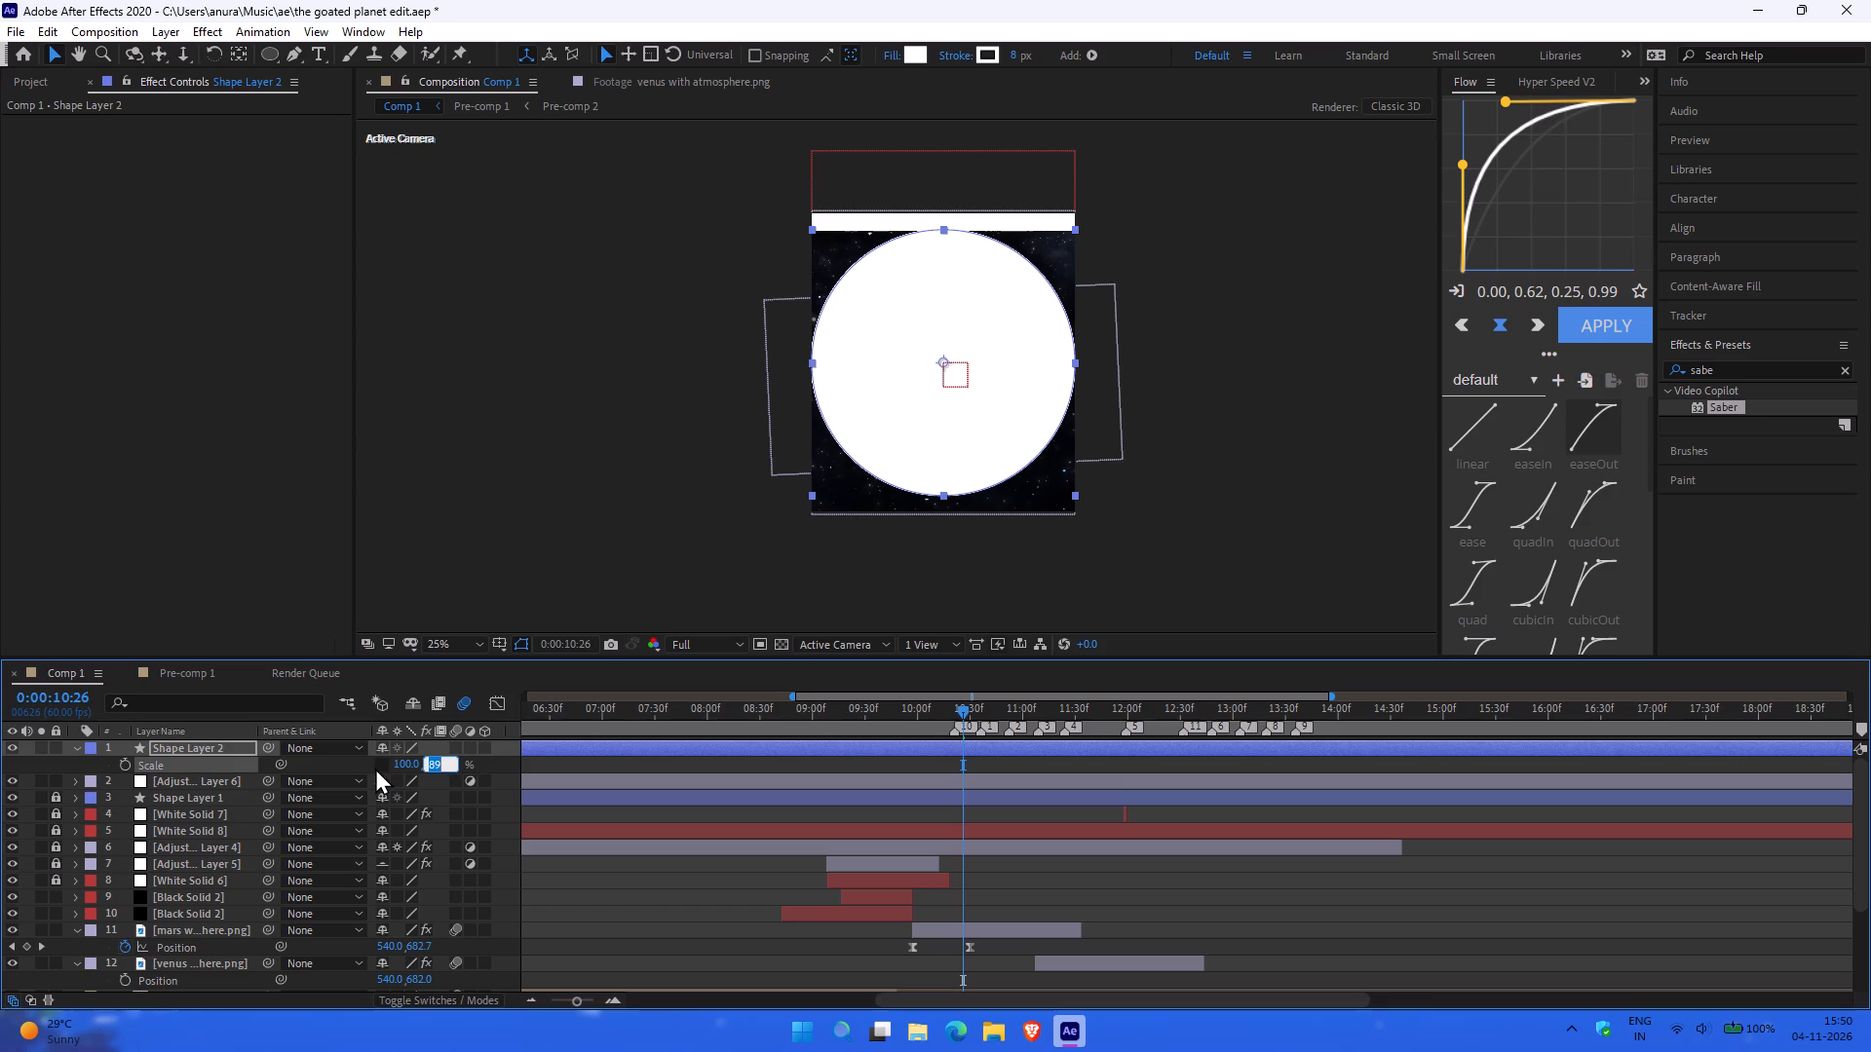
pyautogui.click(366, 767)
pyautogui.click(383, 765)
pyautogui.moveTo(439, 764); pyautogui.dragTo(398, 774)
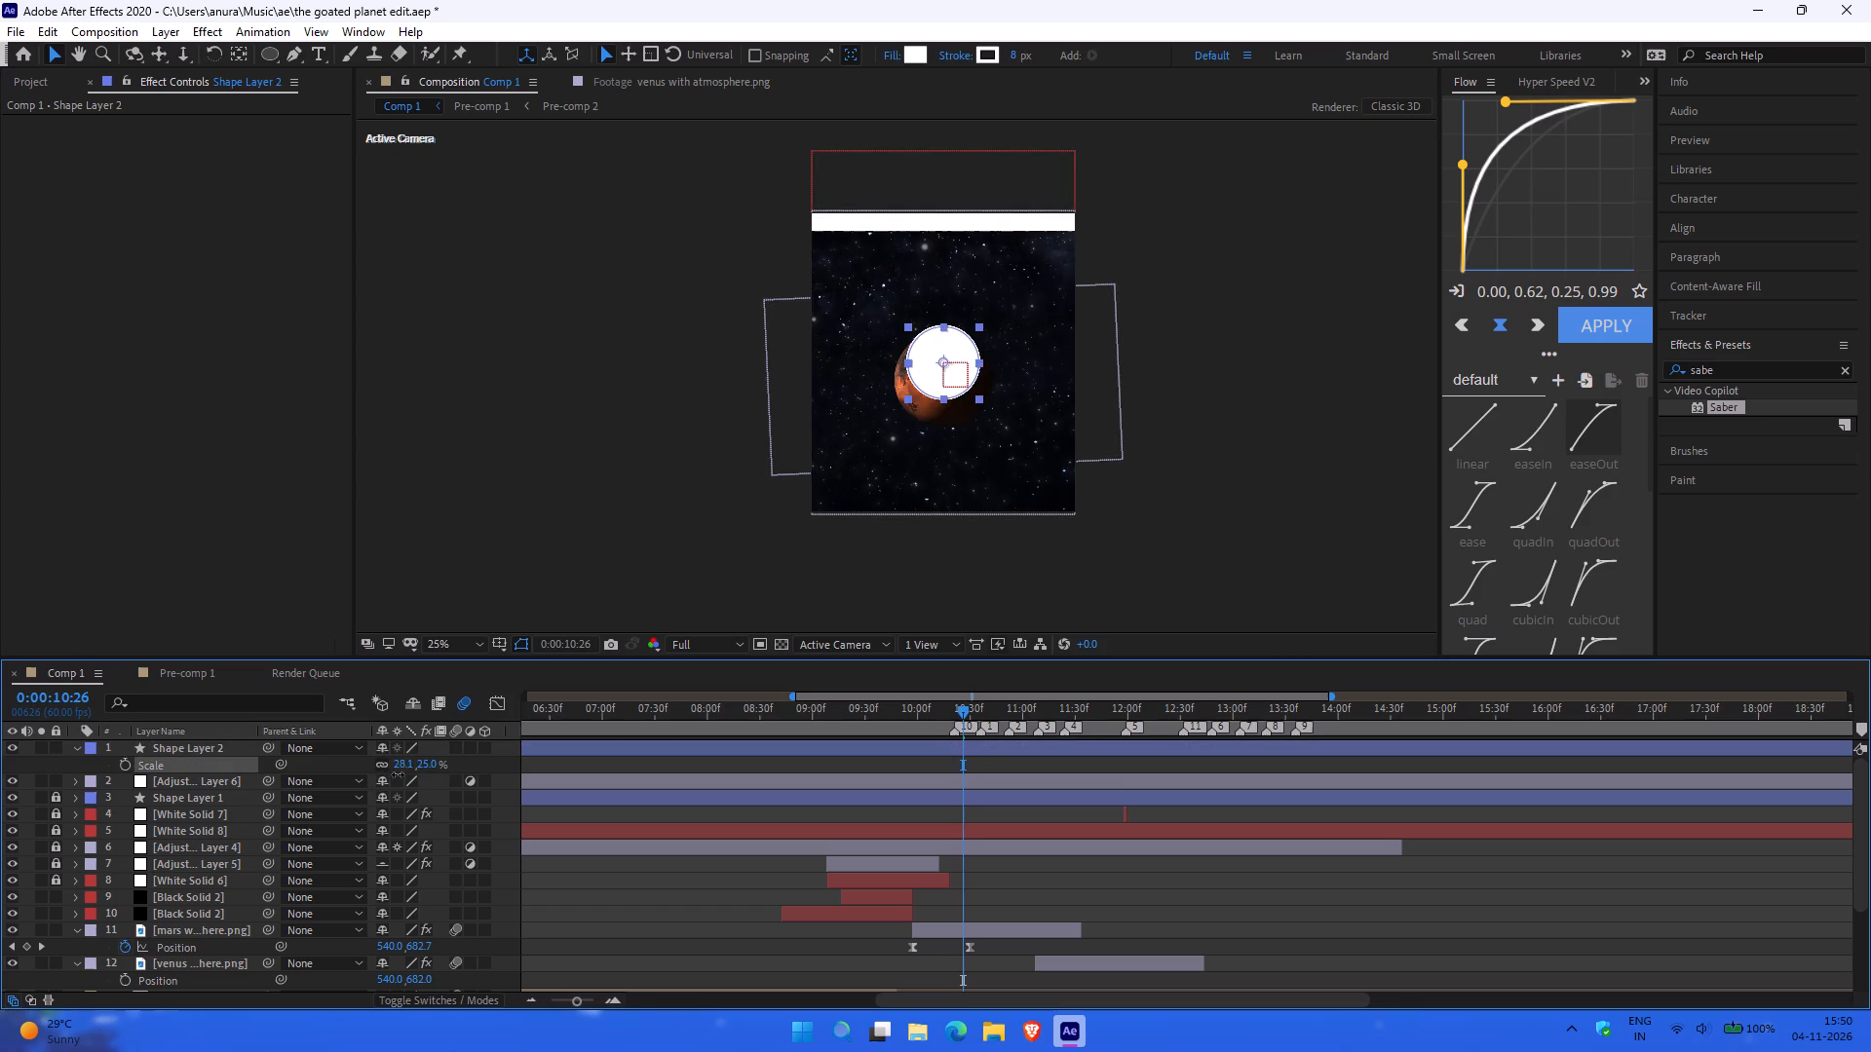
pyautogui.moveTo(398, 774); pyautogui.dragTo(401, 775)
pyautogui.moveTo(428, 770); pyautogui.dragTo(413, 774)
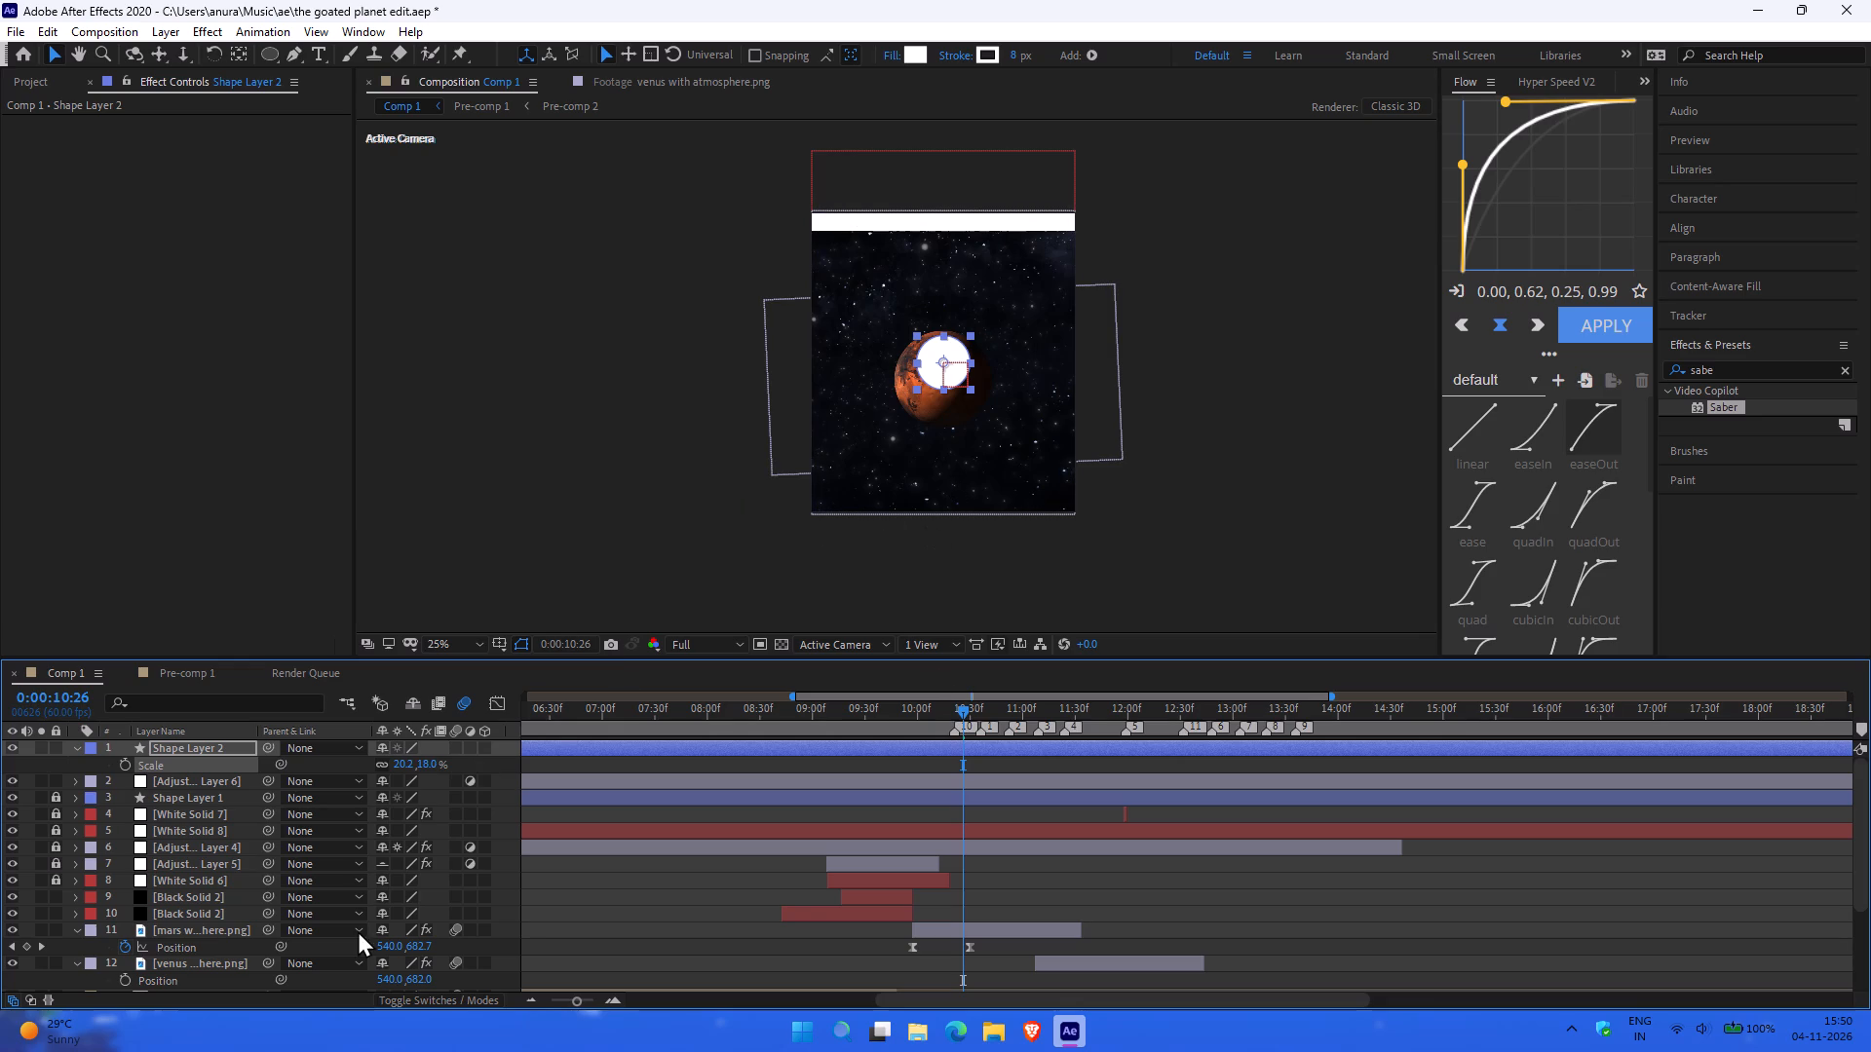
# Move the circle shape layer directly beneath the Mars image layer, above the Venus layer.
pyautogui.moveTo(185, 745); pyautogui.dragTo(197, 923)
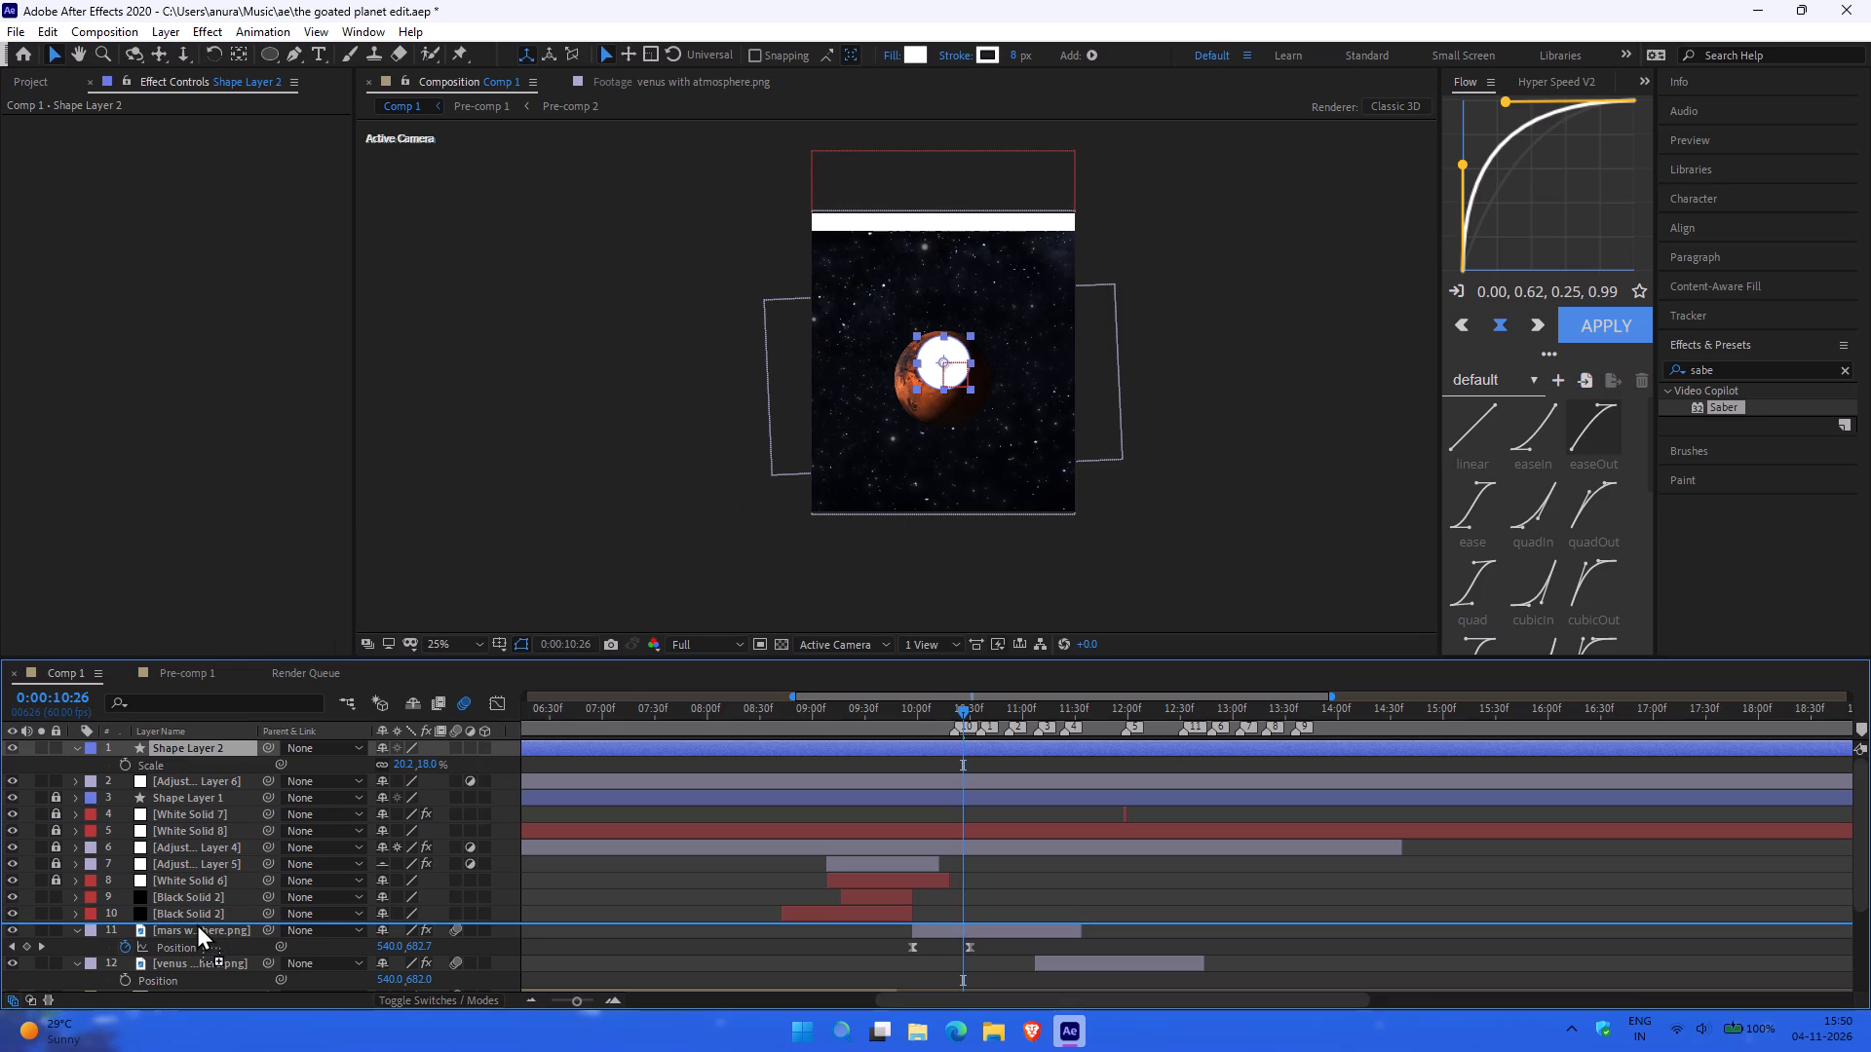
pyautogui.moveTo(197, 923); pyautogui.dragTo(186, 964)
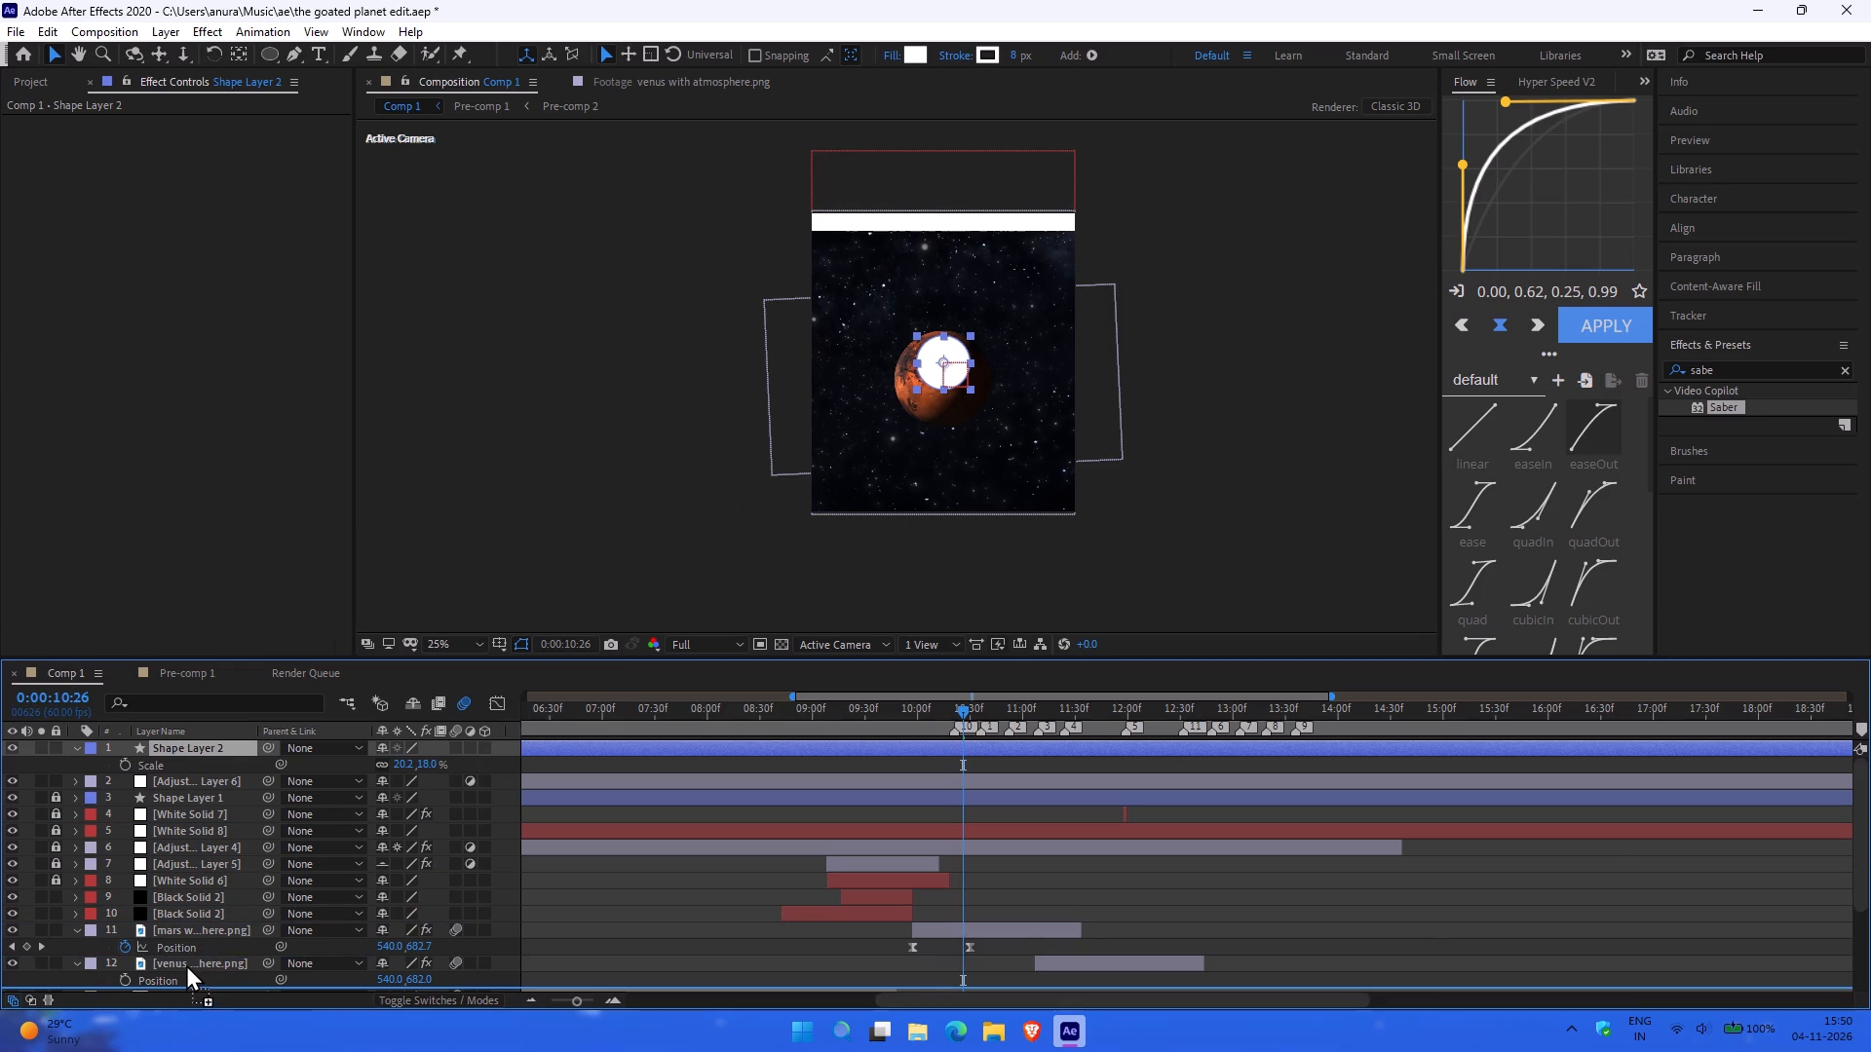
pyautogui.moveTo(186, 964); pyautogui.dragTo(187, 948)
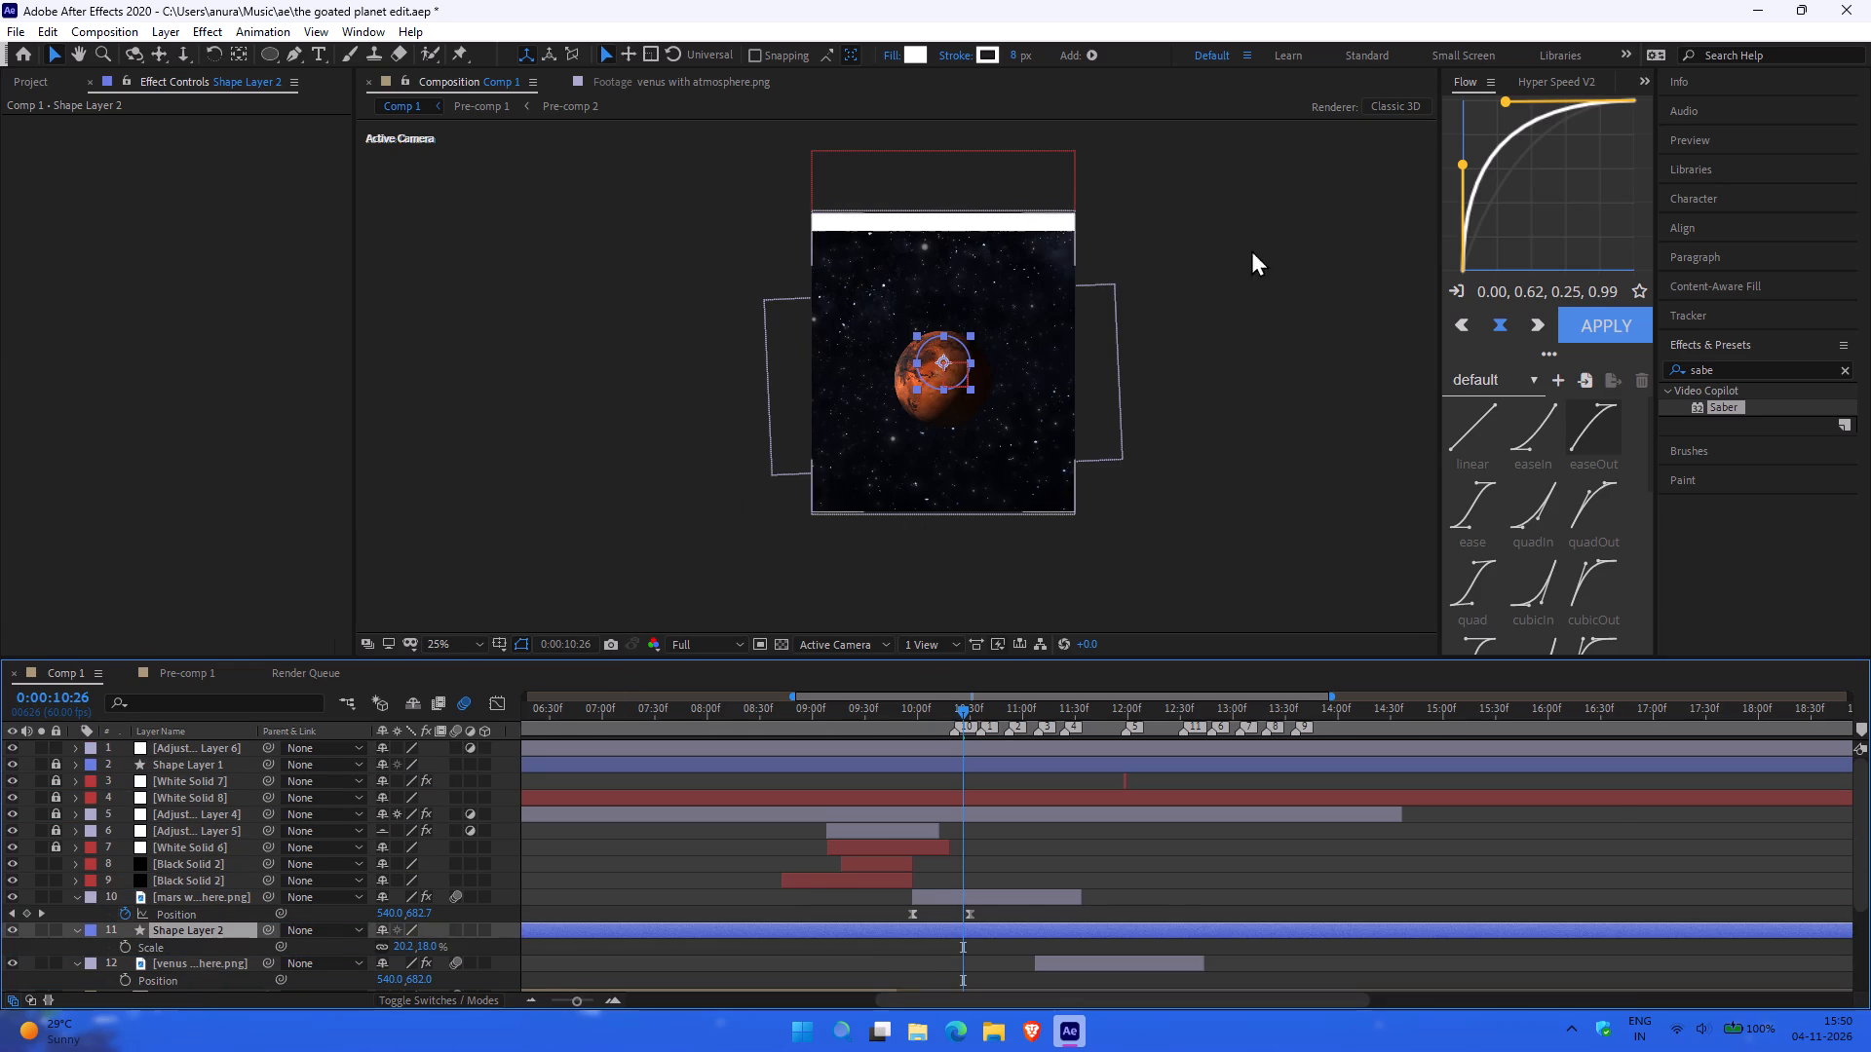
# Enlarge the circle freehand around its centre to a scale of about 31.9 by 27.0%.
pyautogui.keyDown('ctrl'); pyautogui.scroll(2, 927, 387); pyautogui.keyUp('ctrl')
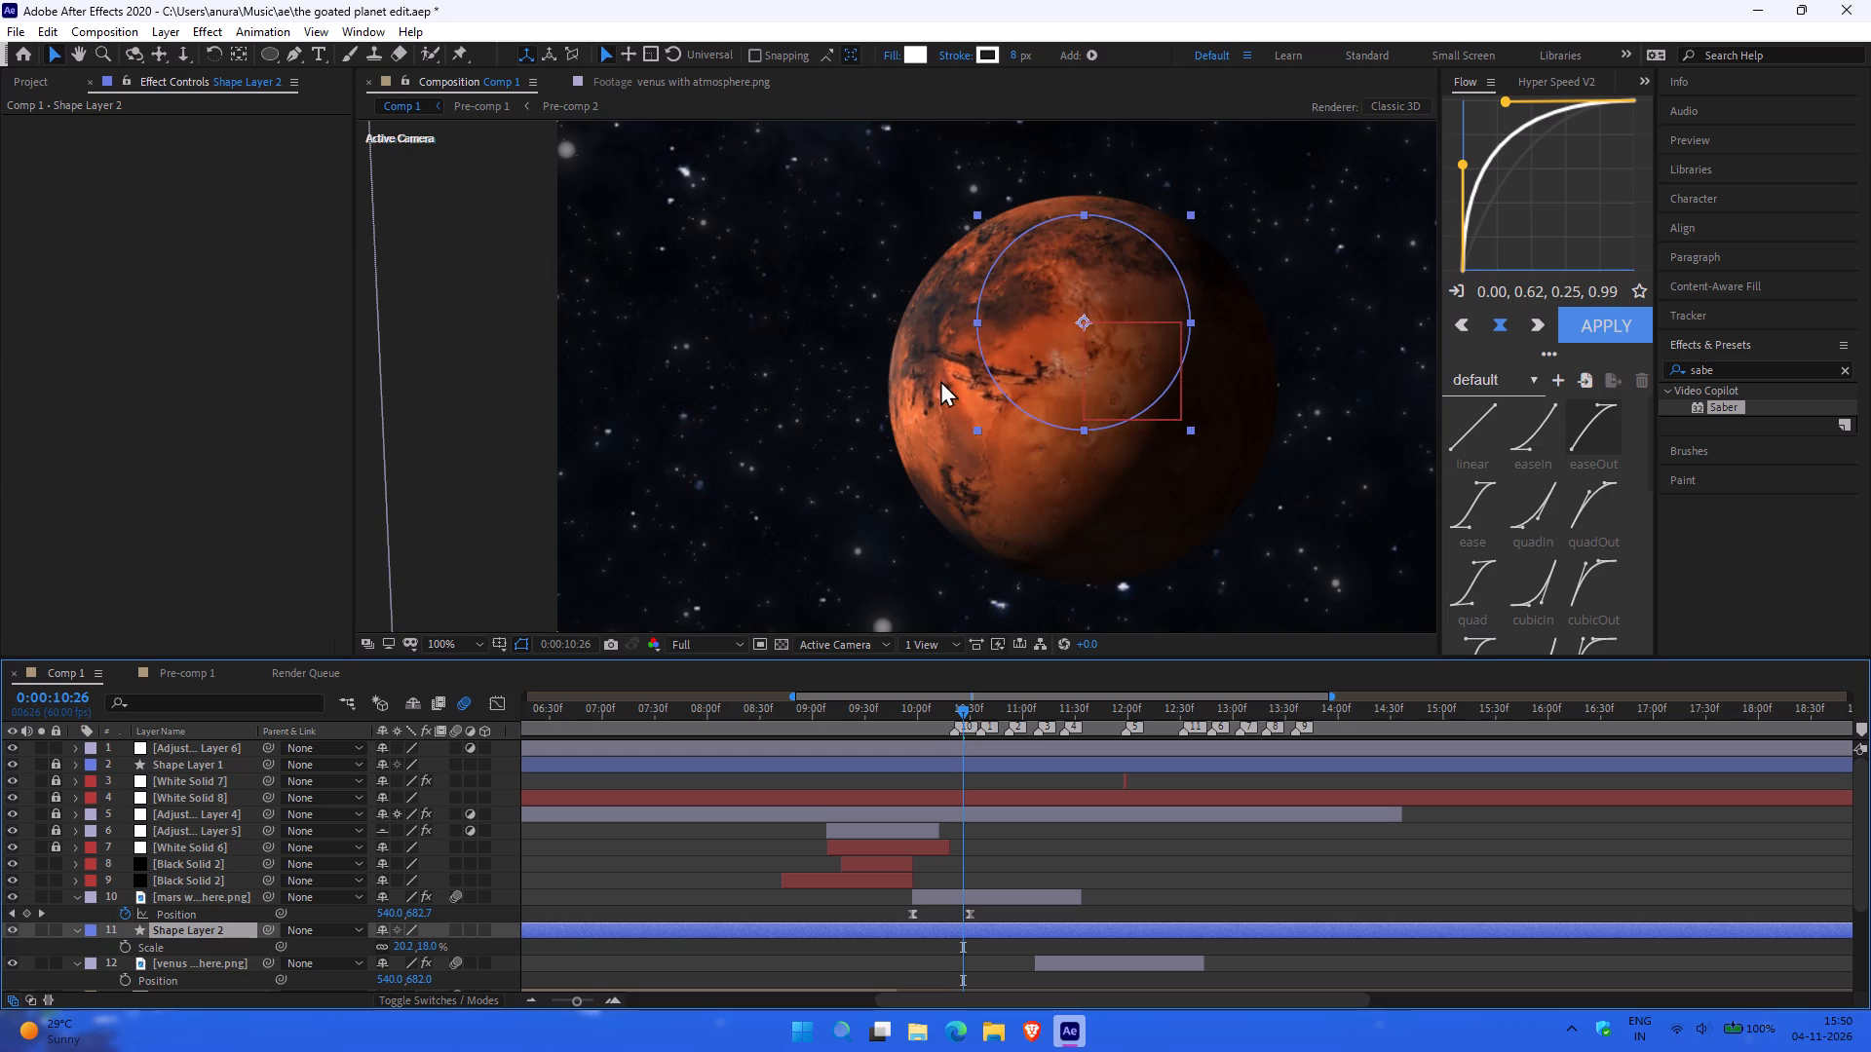
pyautogui.moveTo(974, 432); pyautogui.dragTo(939, 458)
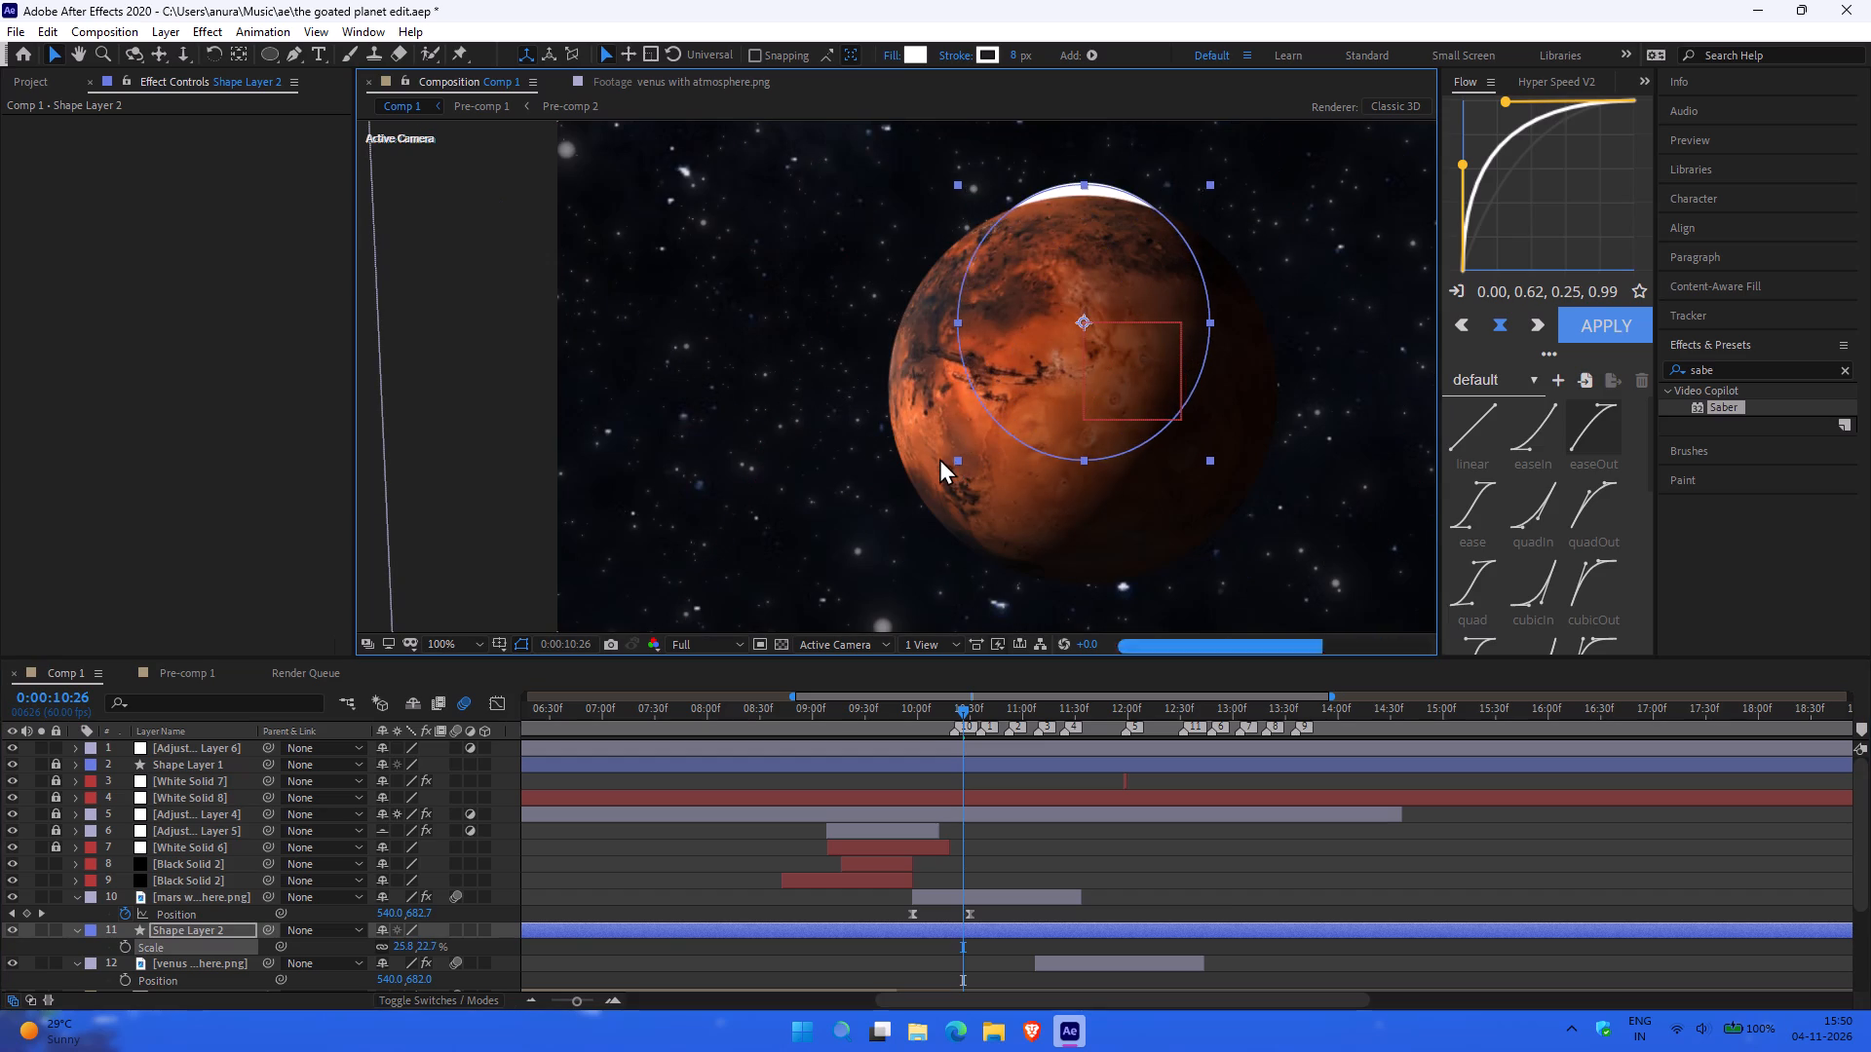
pyautogui.moveTo(939, 458); pyautogui.dragTo(919, 480)
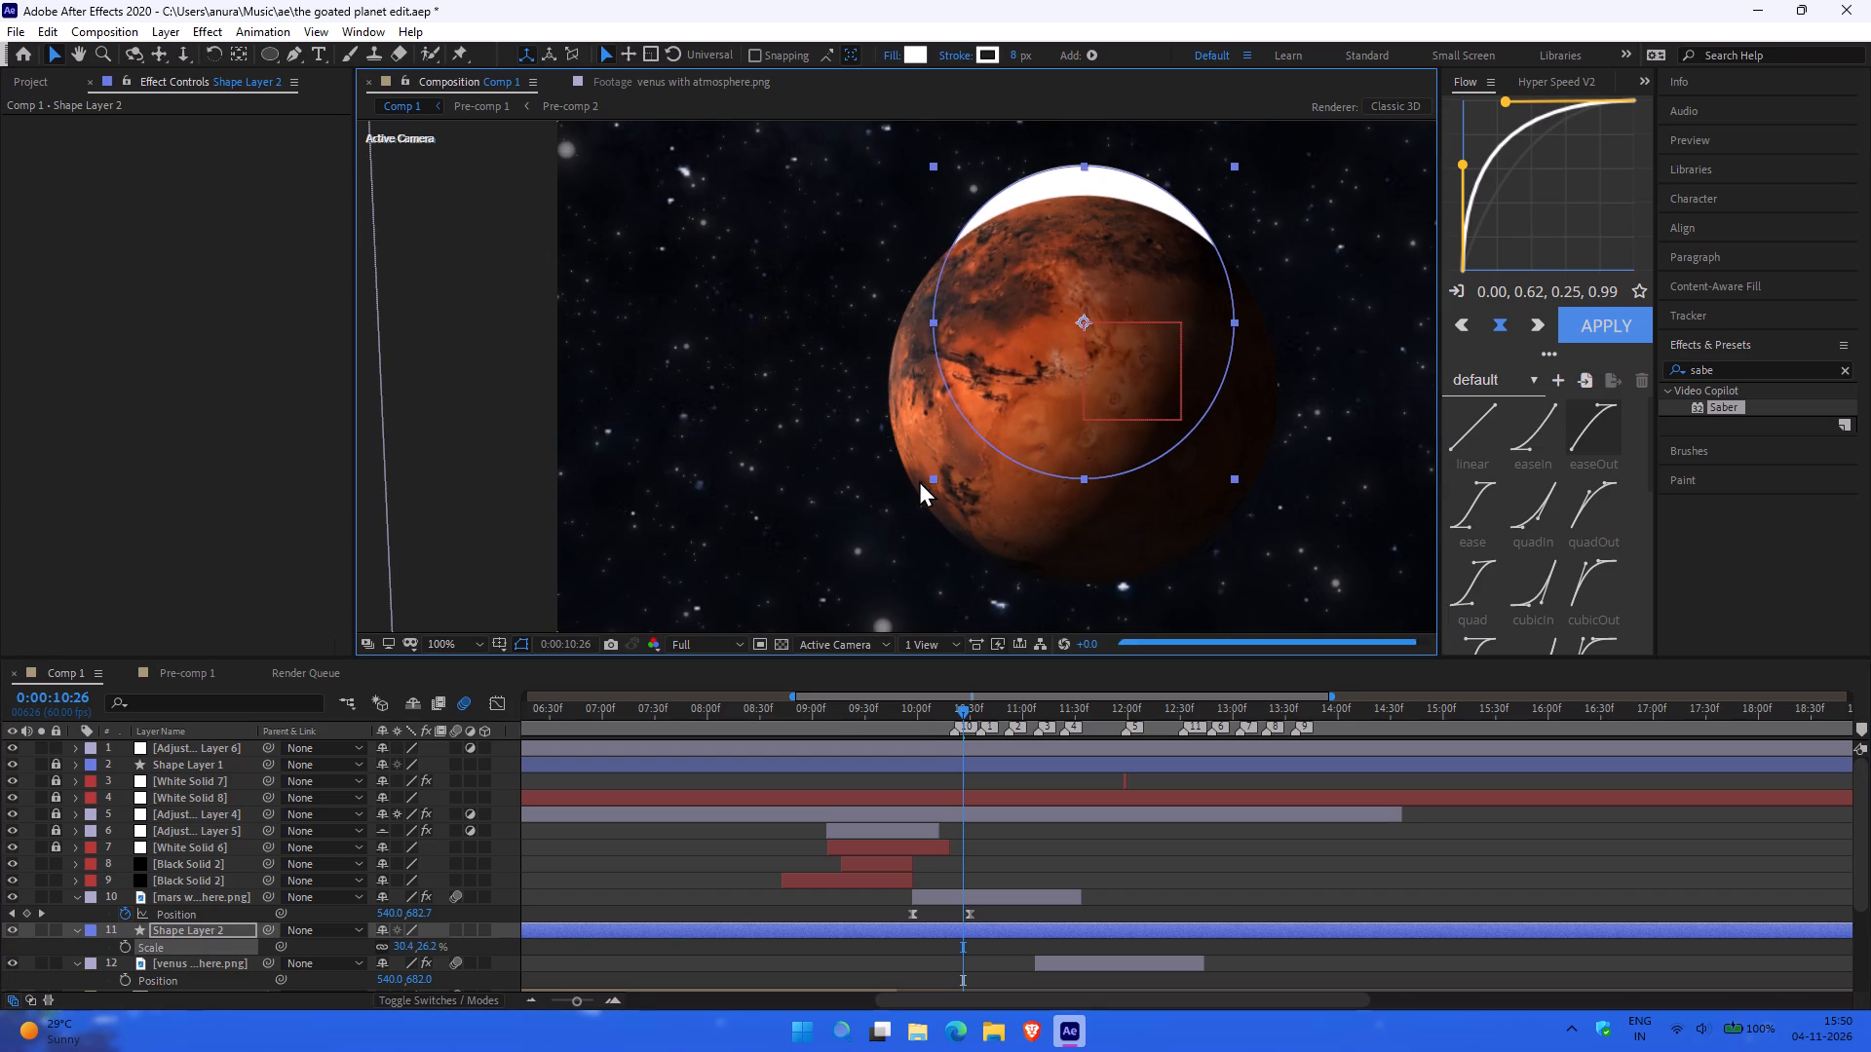
pyautogui.moveTo(919, 480); pyautogui.dragTo(913, 485)
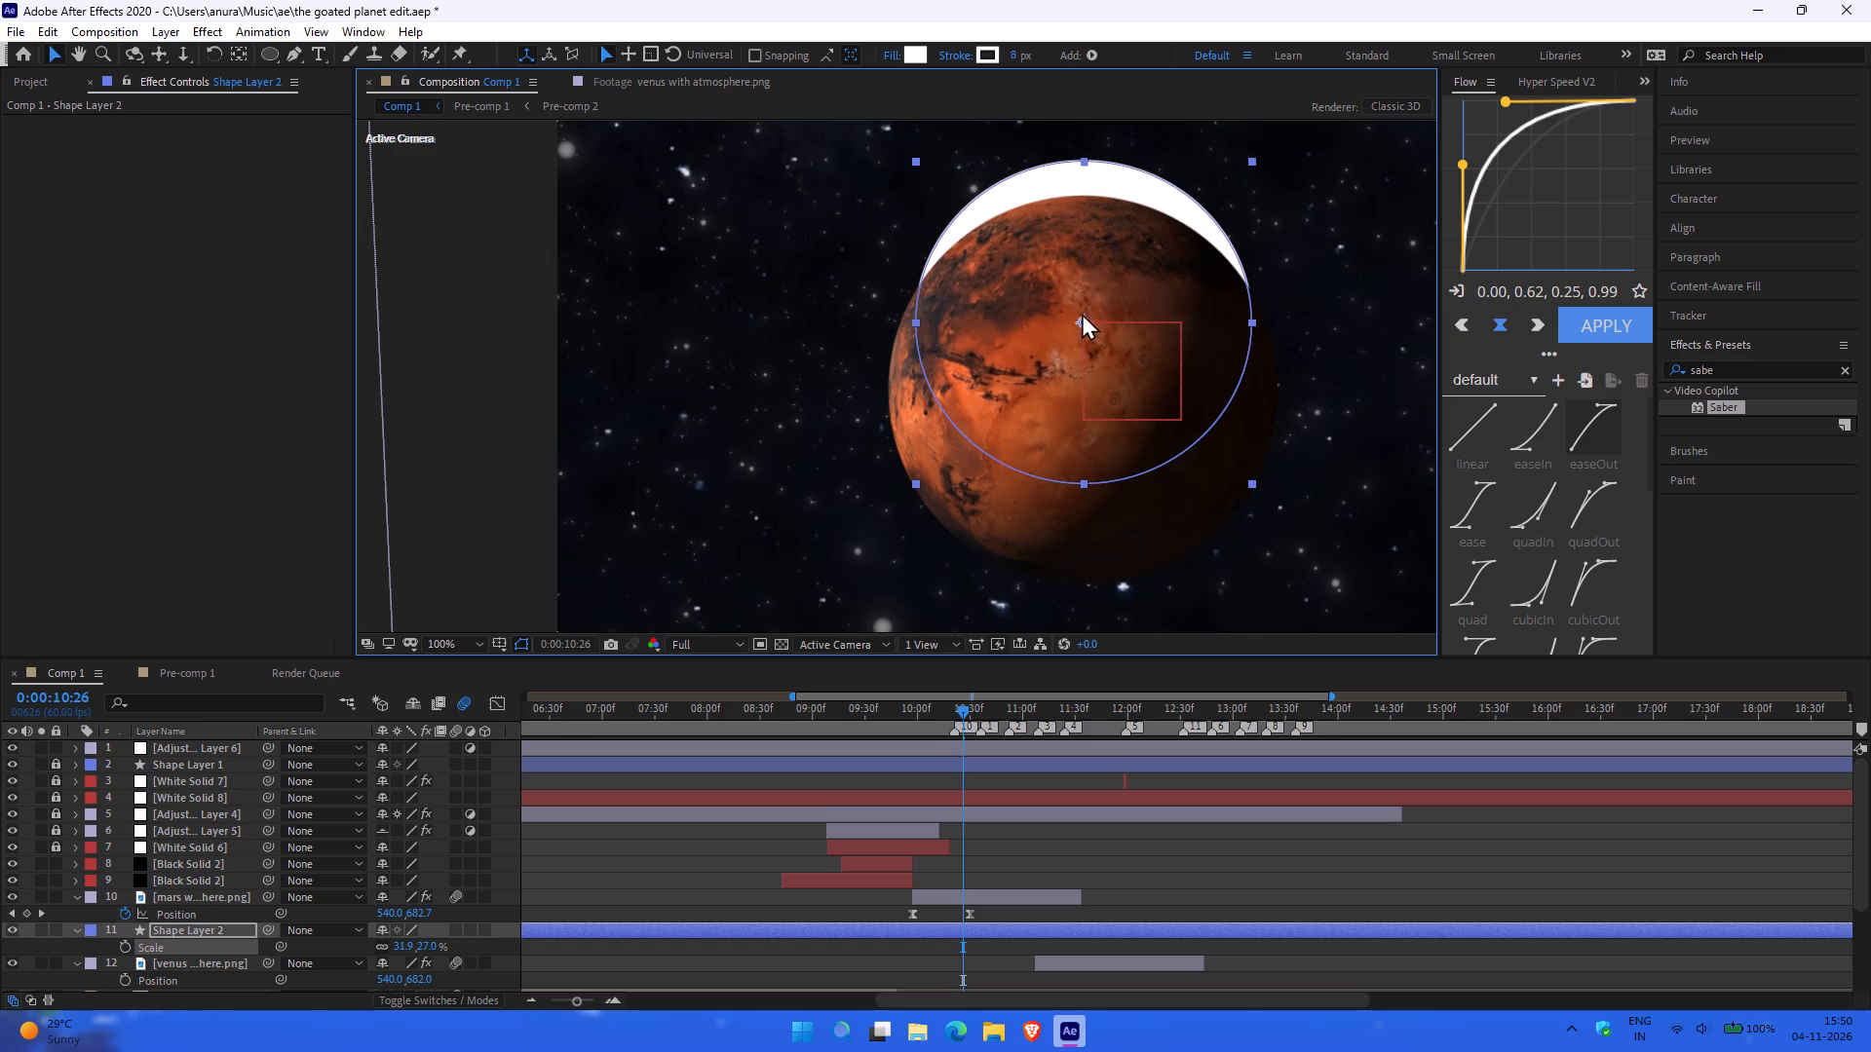
# Reposition the circle so its centre sits roughly over the centre of the Mars planet.
pyautogui.moveTo(1081, 315); pyautogui.dragTo(1056, 362)
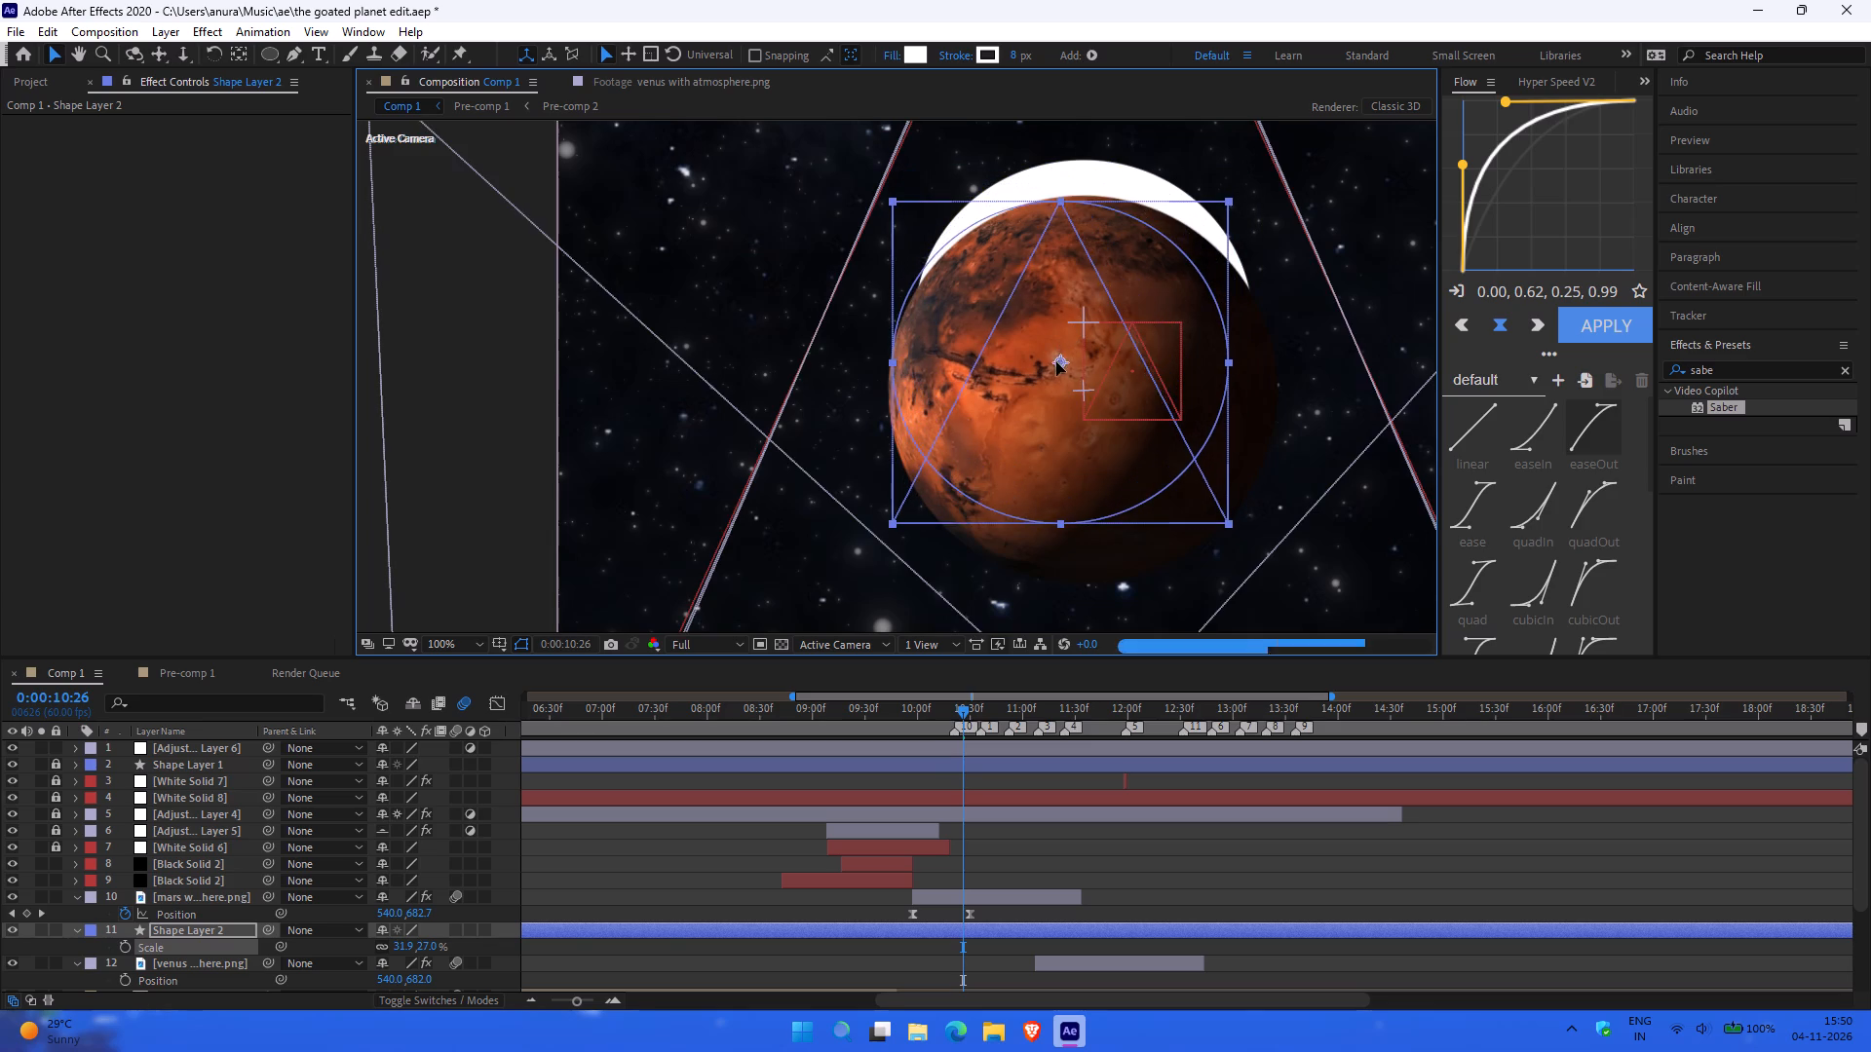
pyautogui.moveTo(1056, 362); pyautogui.dragTo(1071, 364)
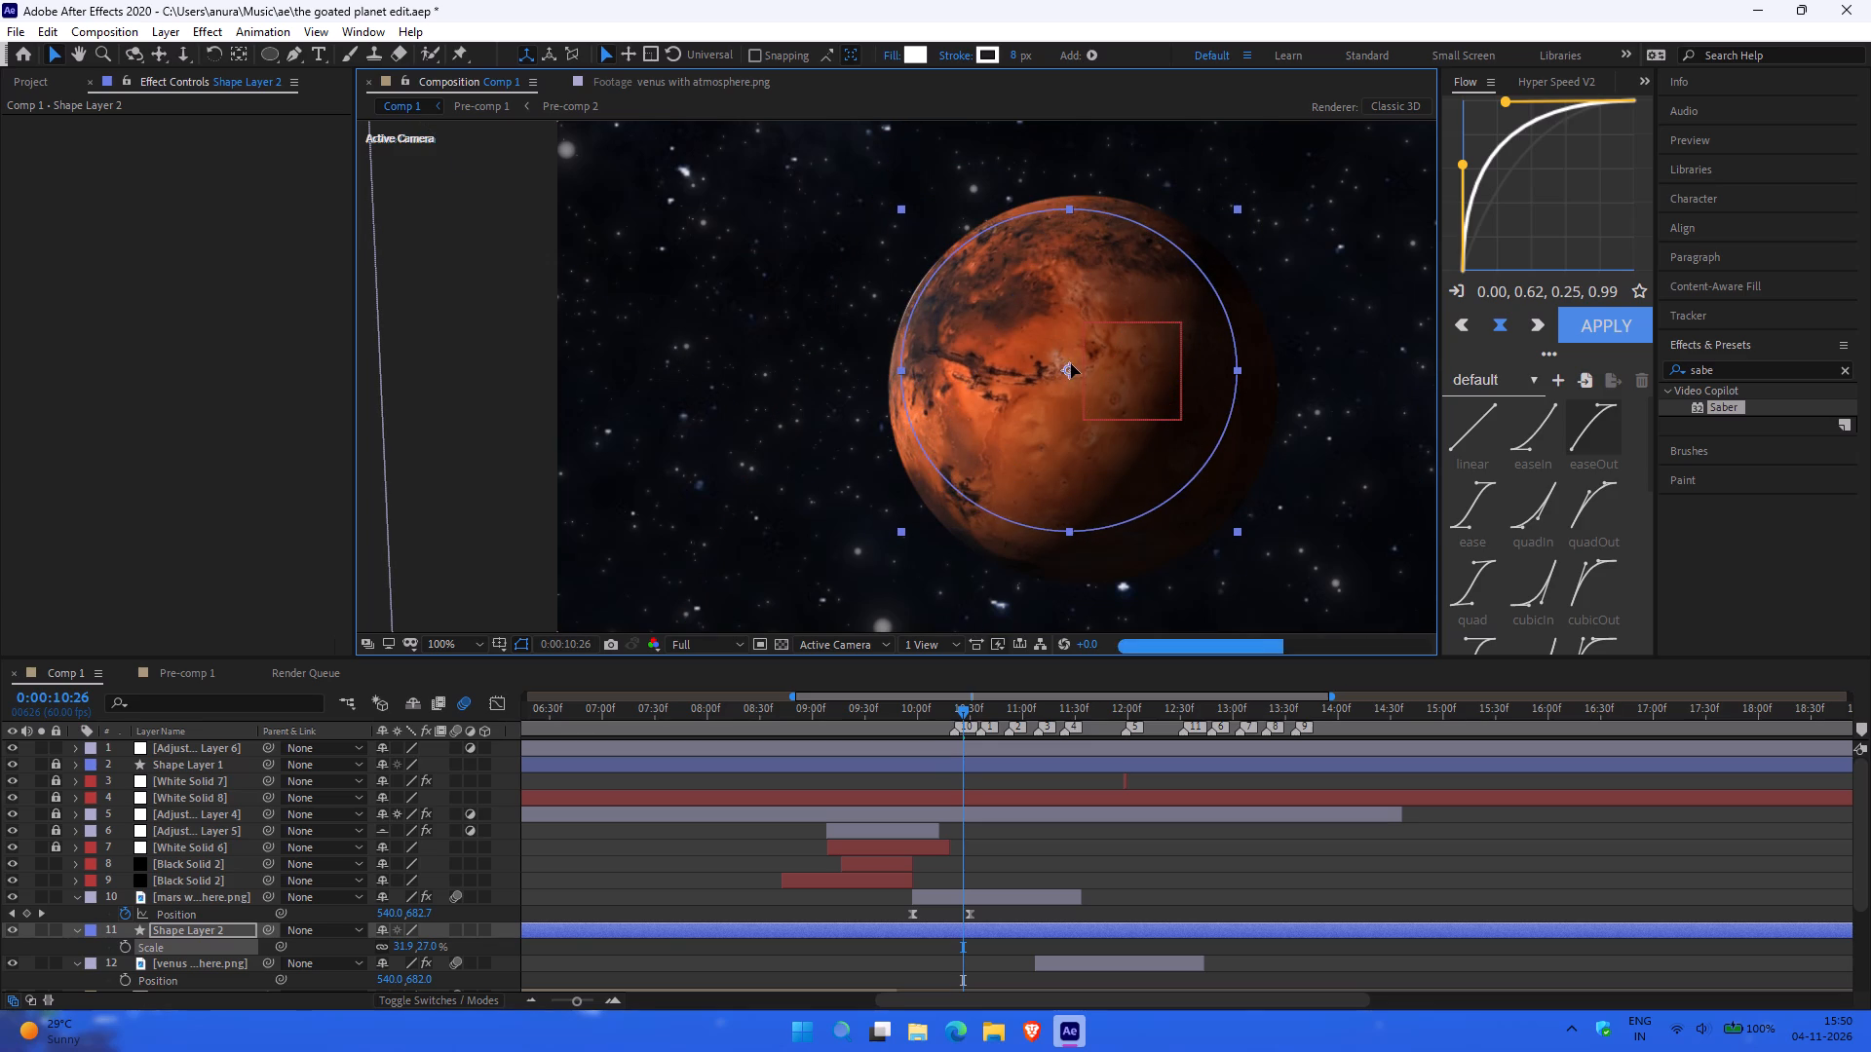
pyautogui.moveTo(1071, 364); pyautogui.dragTo(1075, 375)
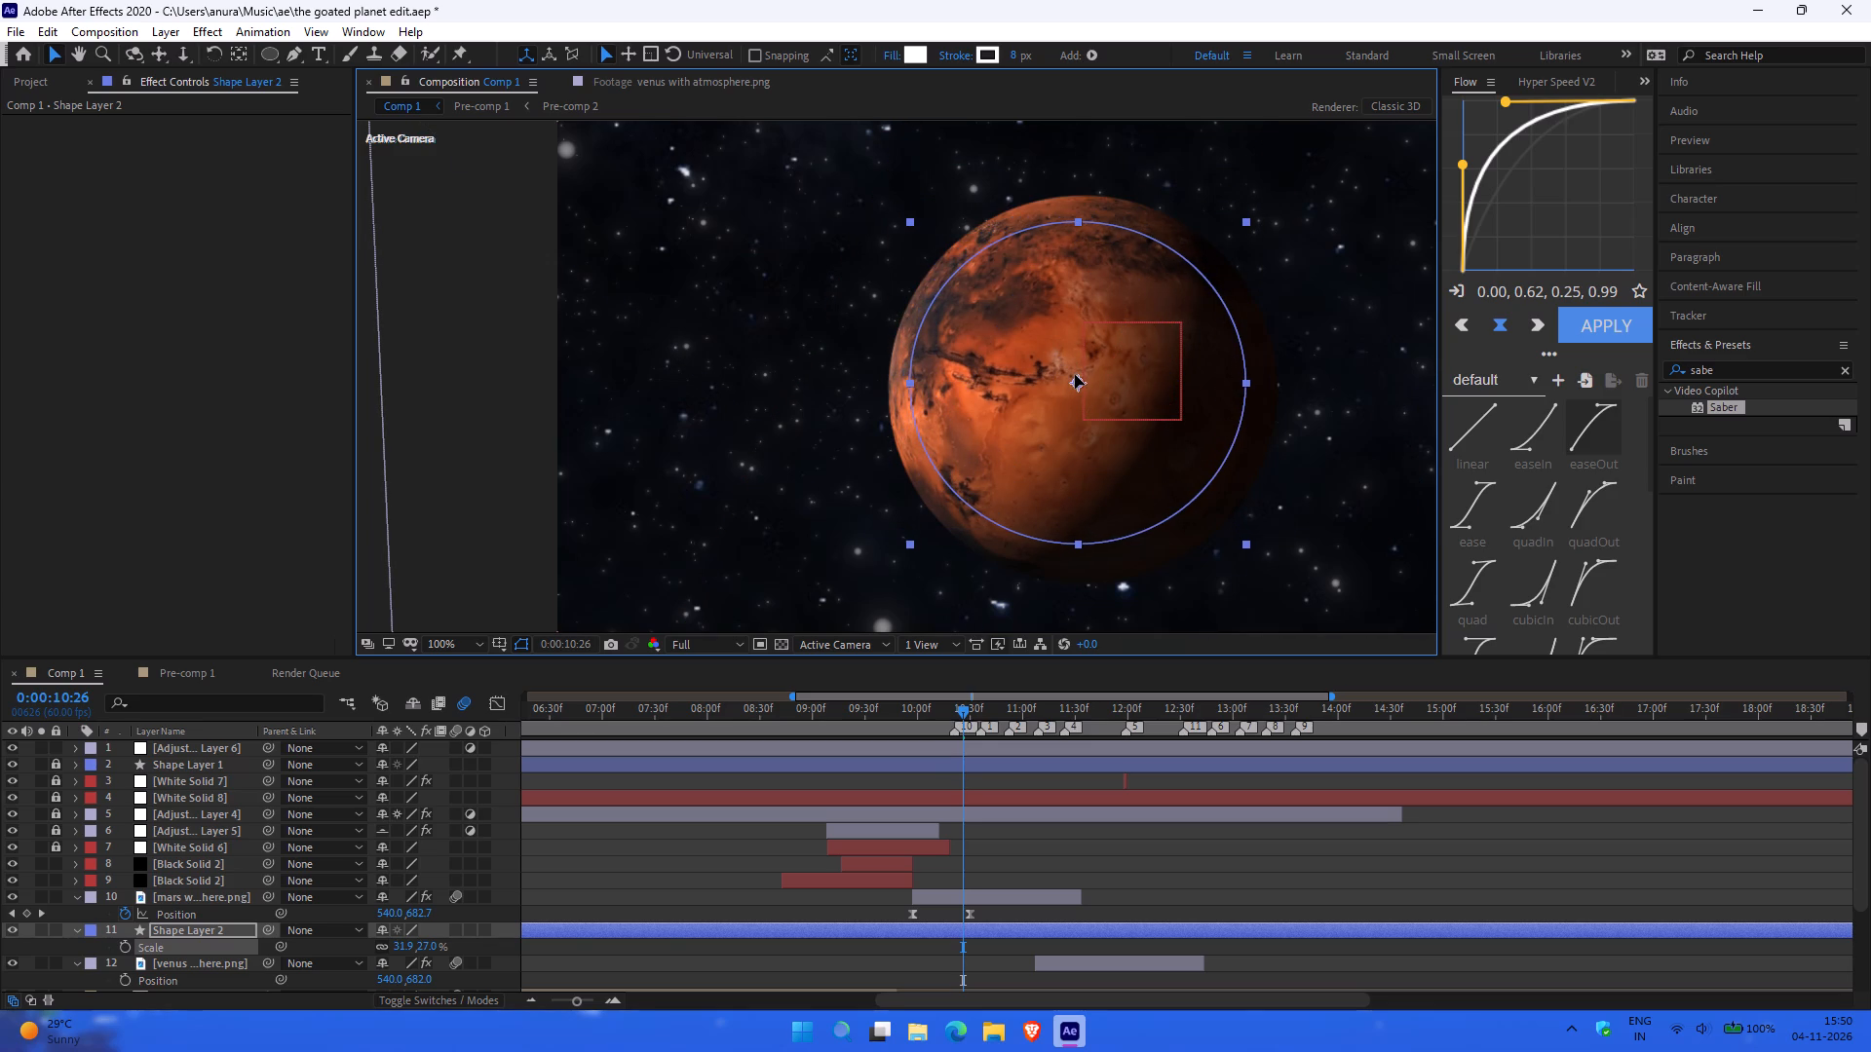
pyautogui.moveTo(1075, 375); pyautogui.dragTo(1072, 374)
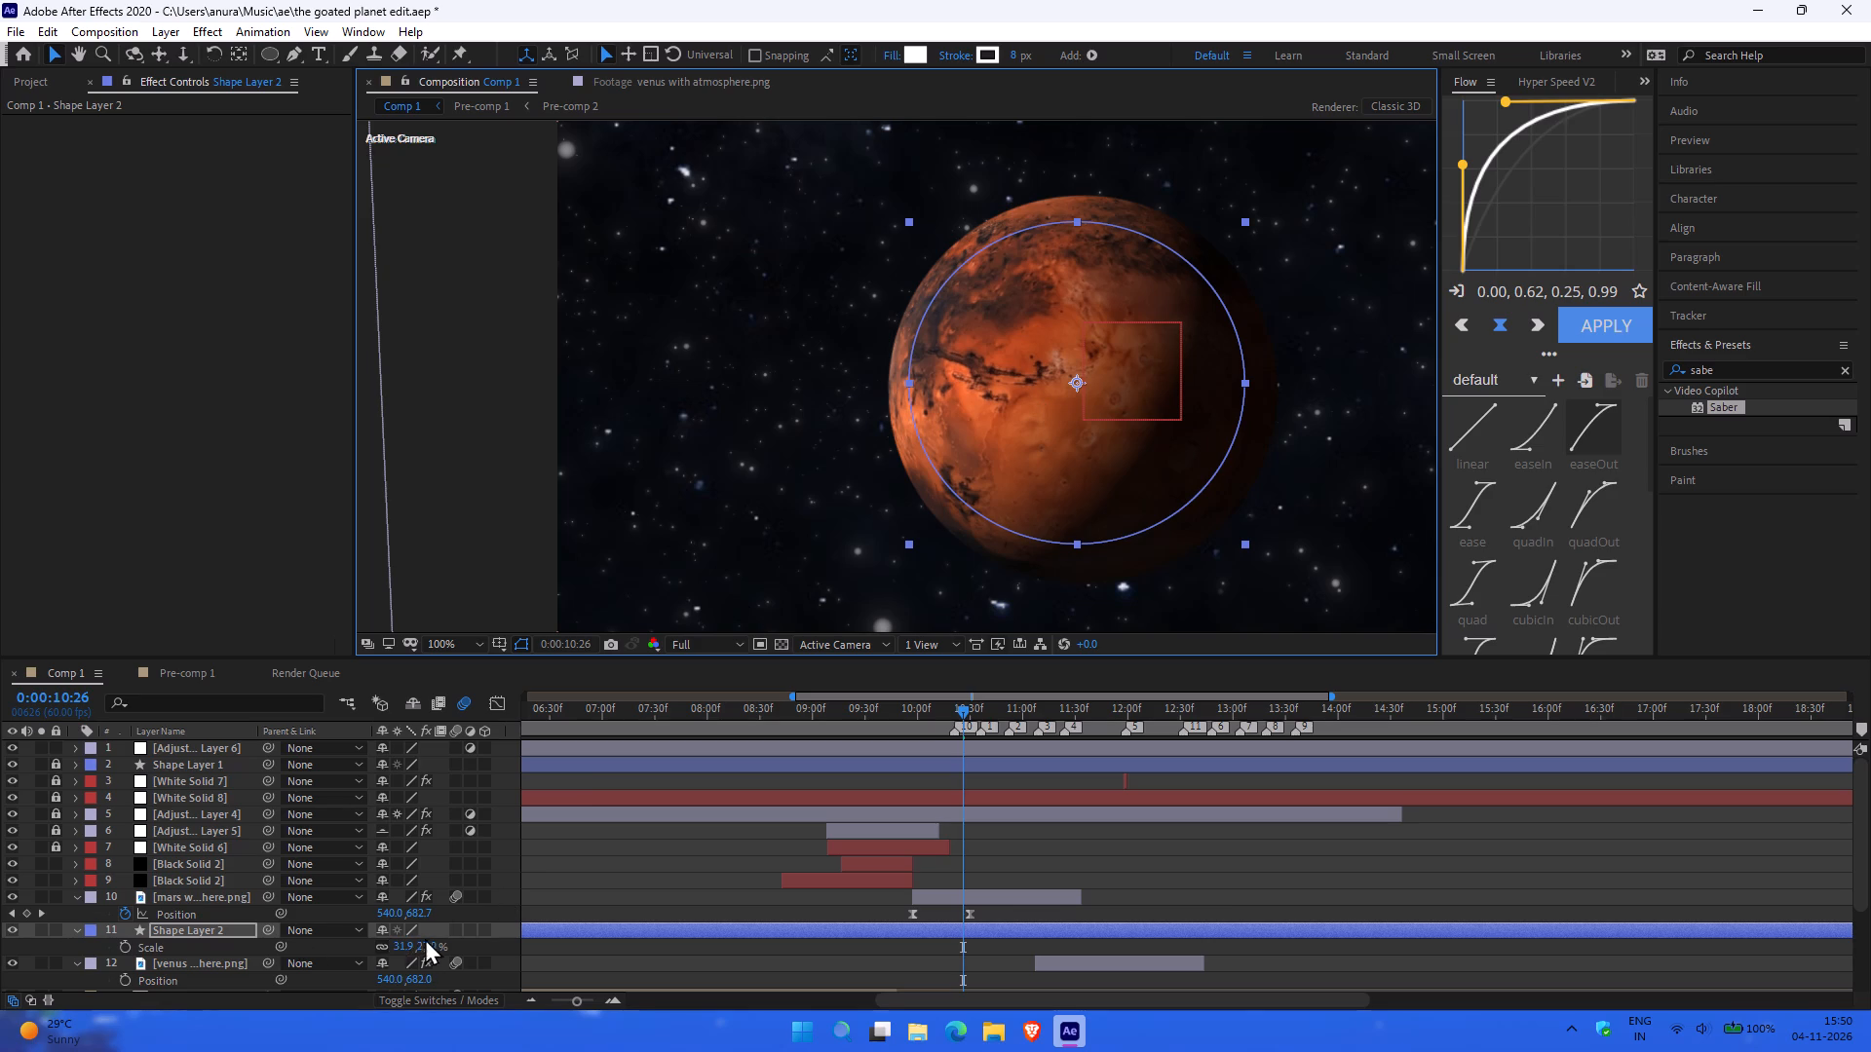
# Scale the circle proportionally into a thin rim around Mars, trying 30%, 50% and 45% before setting the horizontal scale to 39%.
pyautogui.click(402, 951)
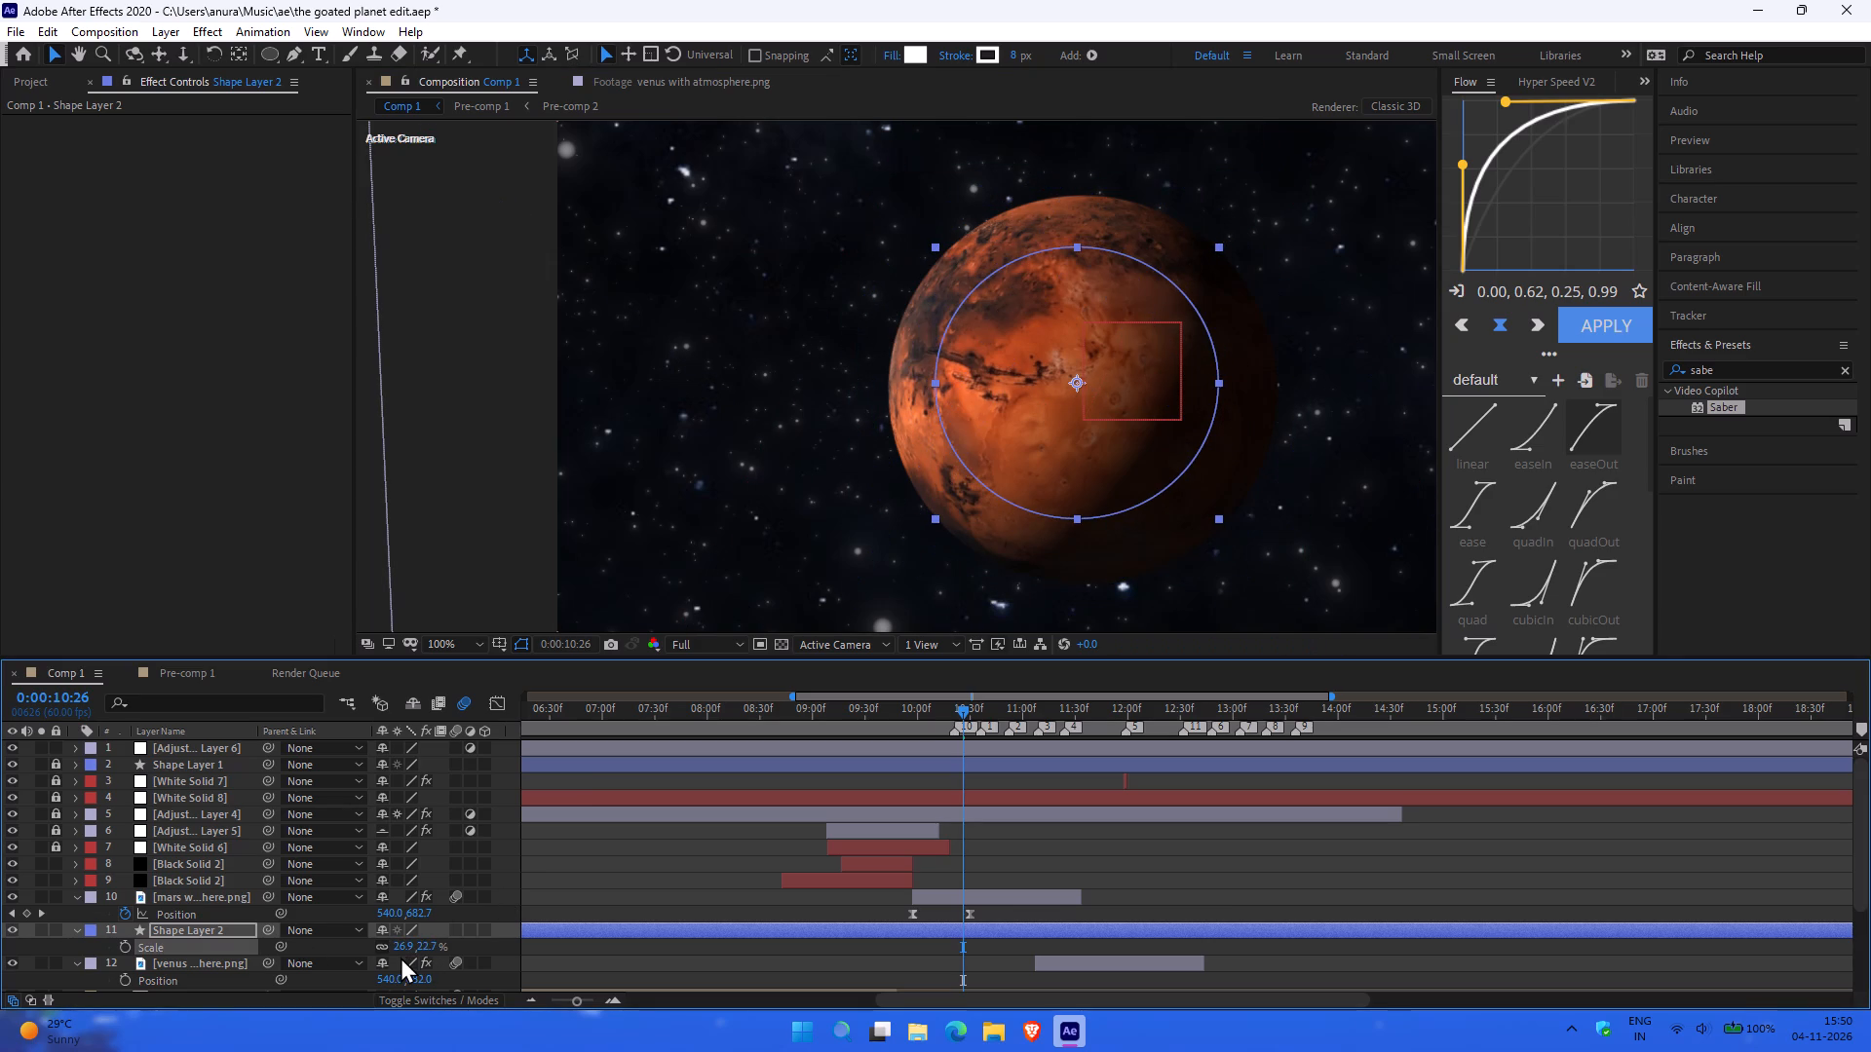
pyautogui.click(400, 949)
pyautogui.write('30')
pyautogui.press('Return')
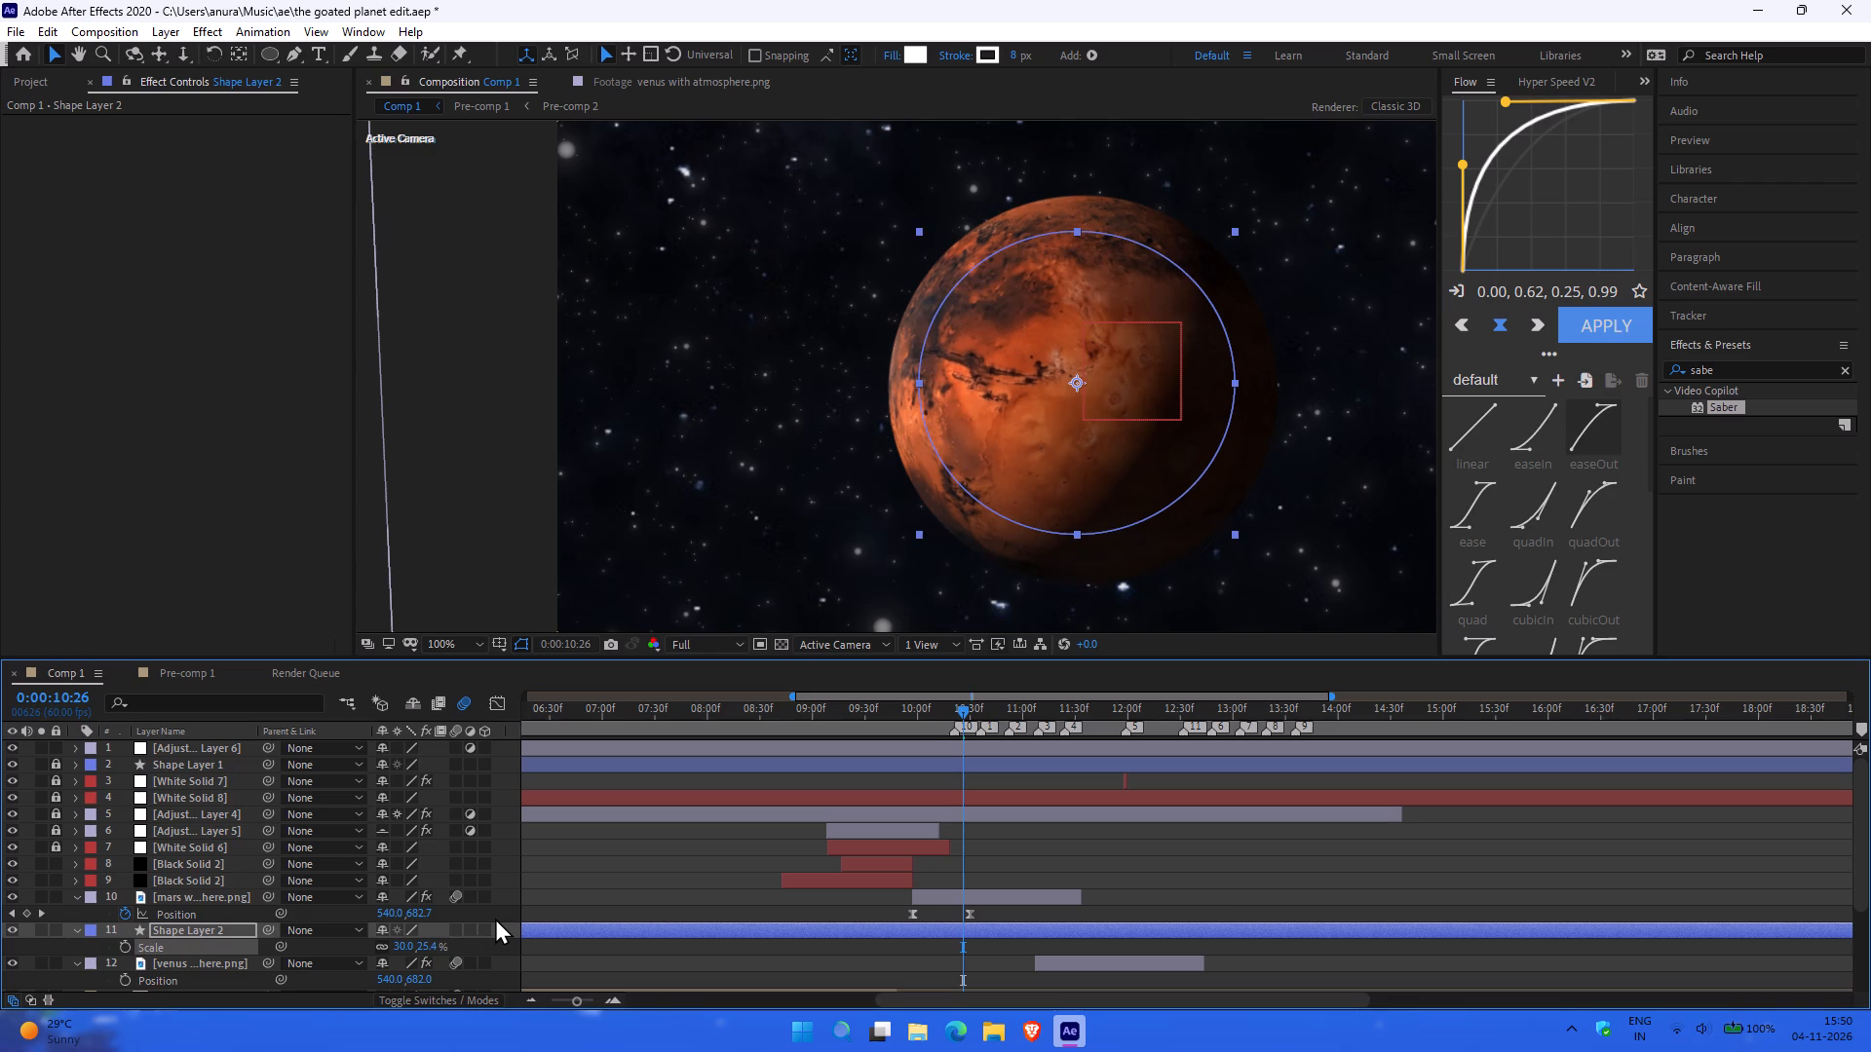
pyautogui.click(399, 945)
pyautogui.write('50')
pyautogui.press('Return')
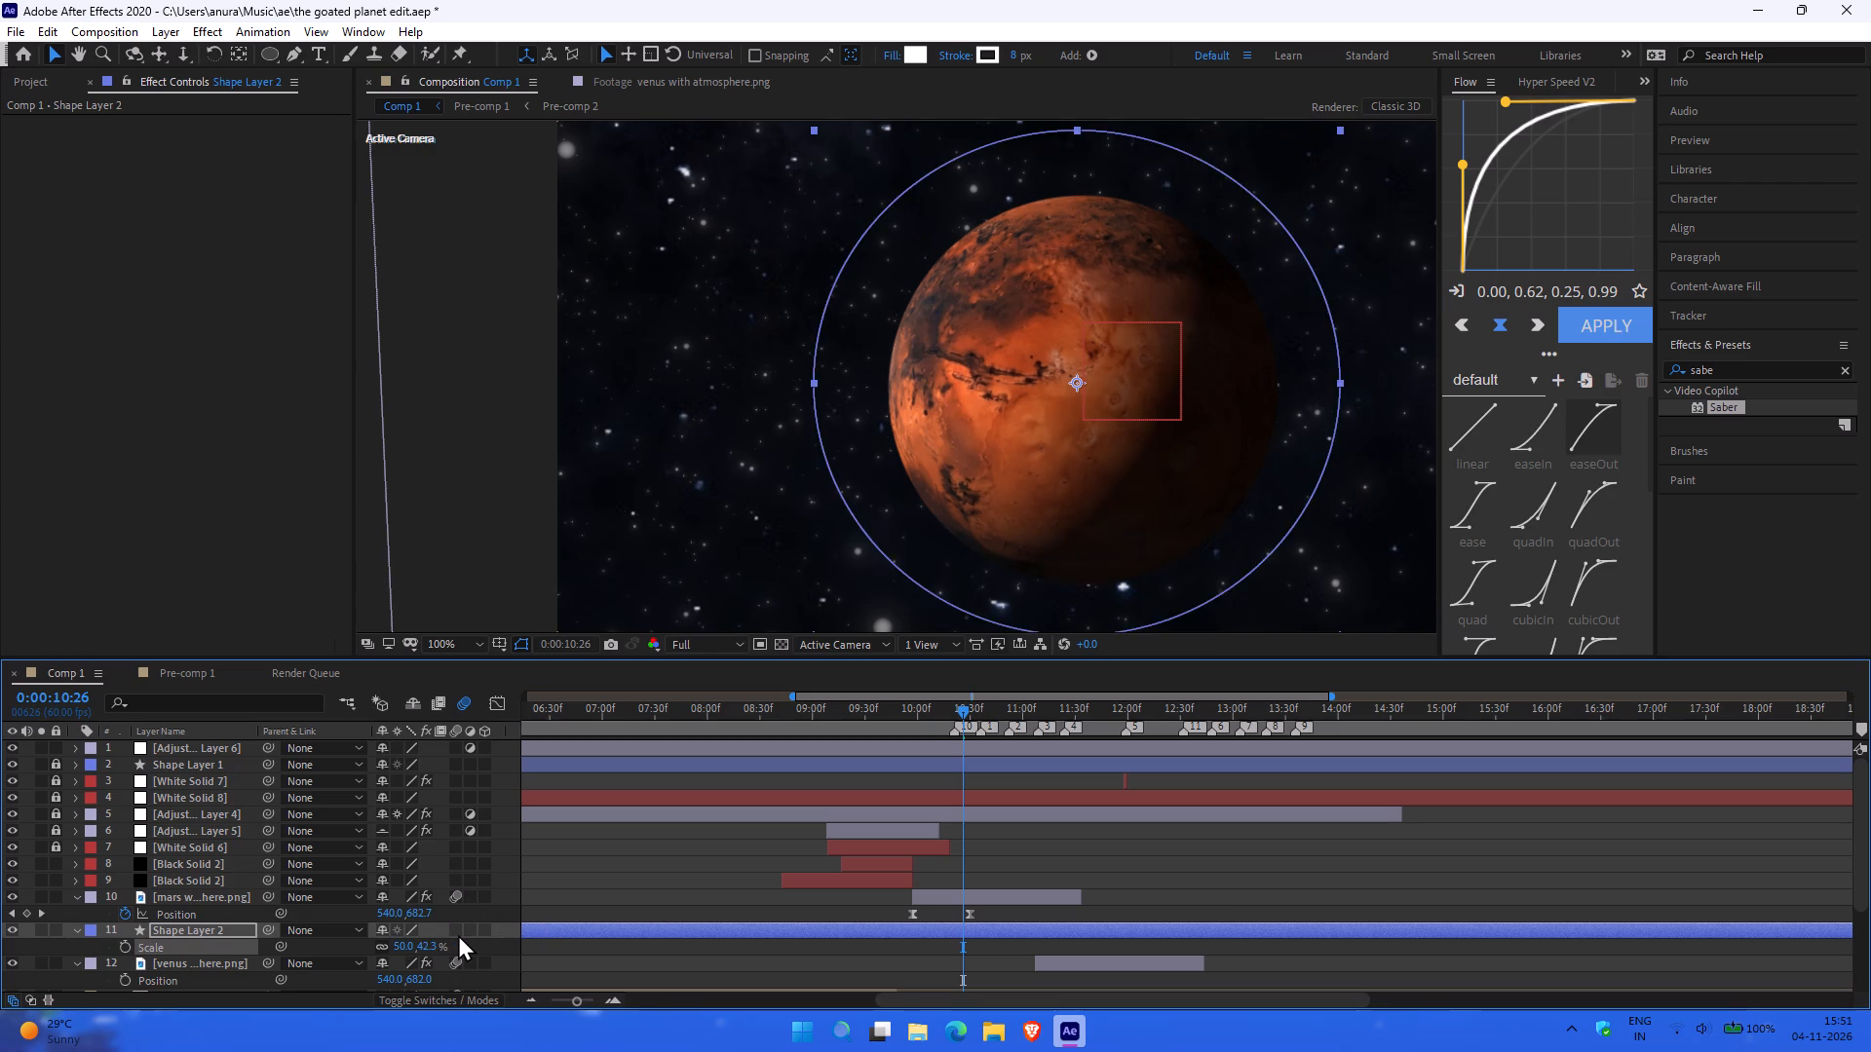
pyautogui.click(404, 952)
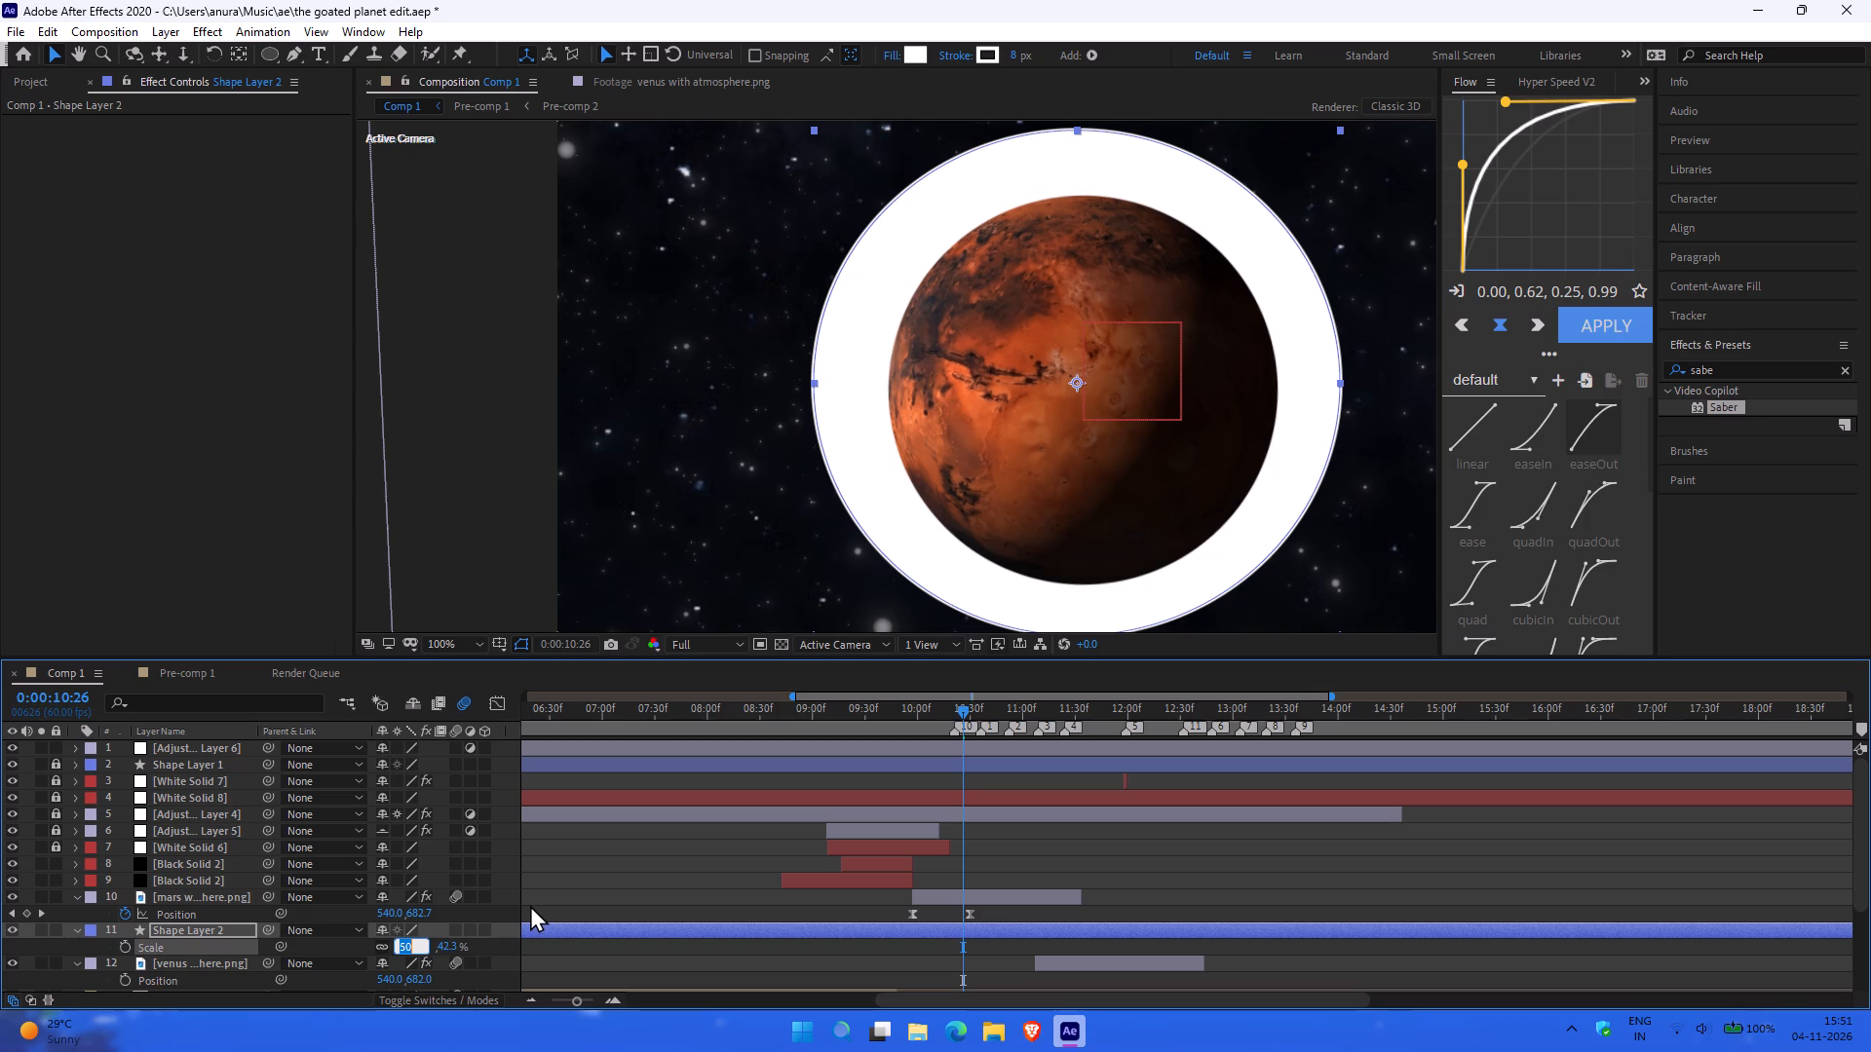
pyautogui.write('45')
pyautogui.press('Return')
pyautogui.click(408, 944)
pyautogui.write('39')
pyautogui.press('Return')
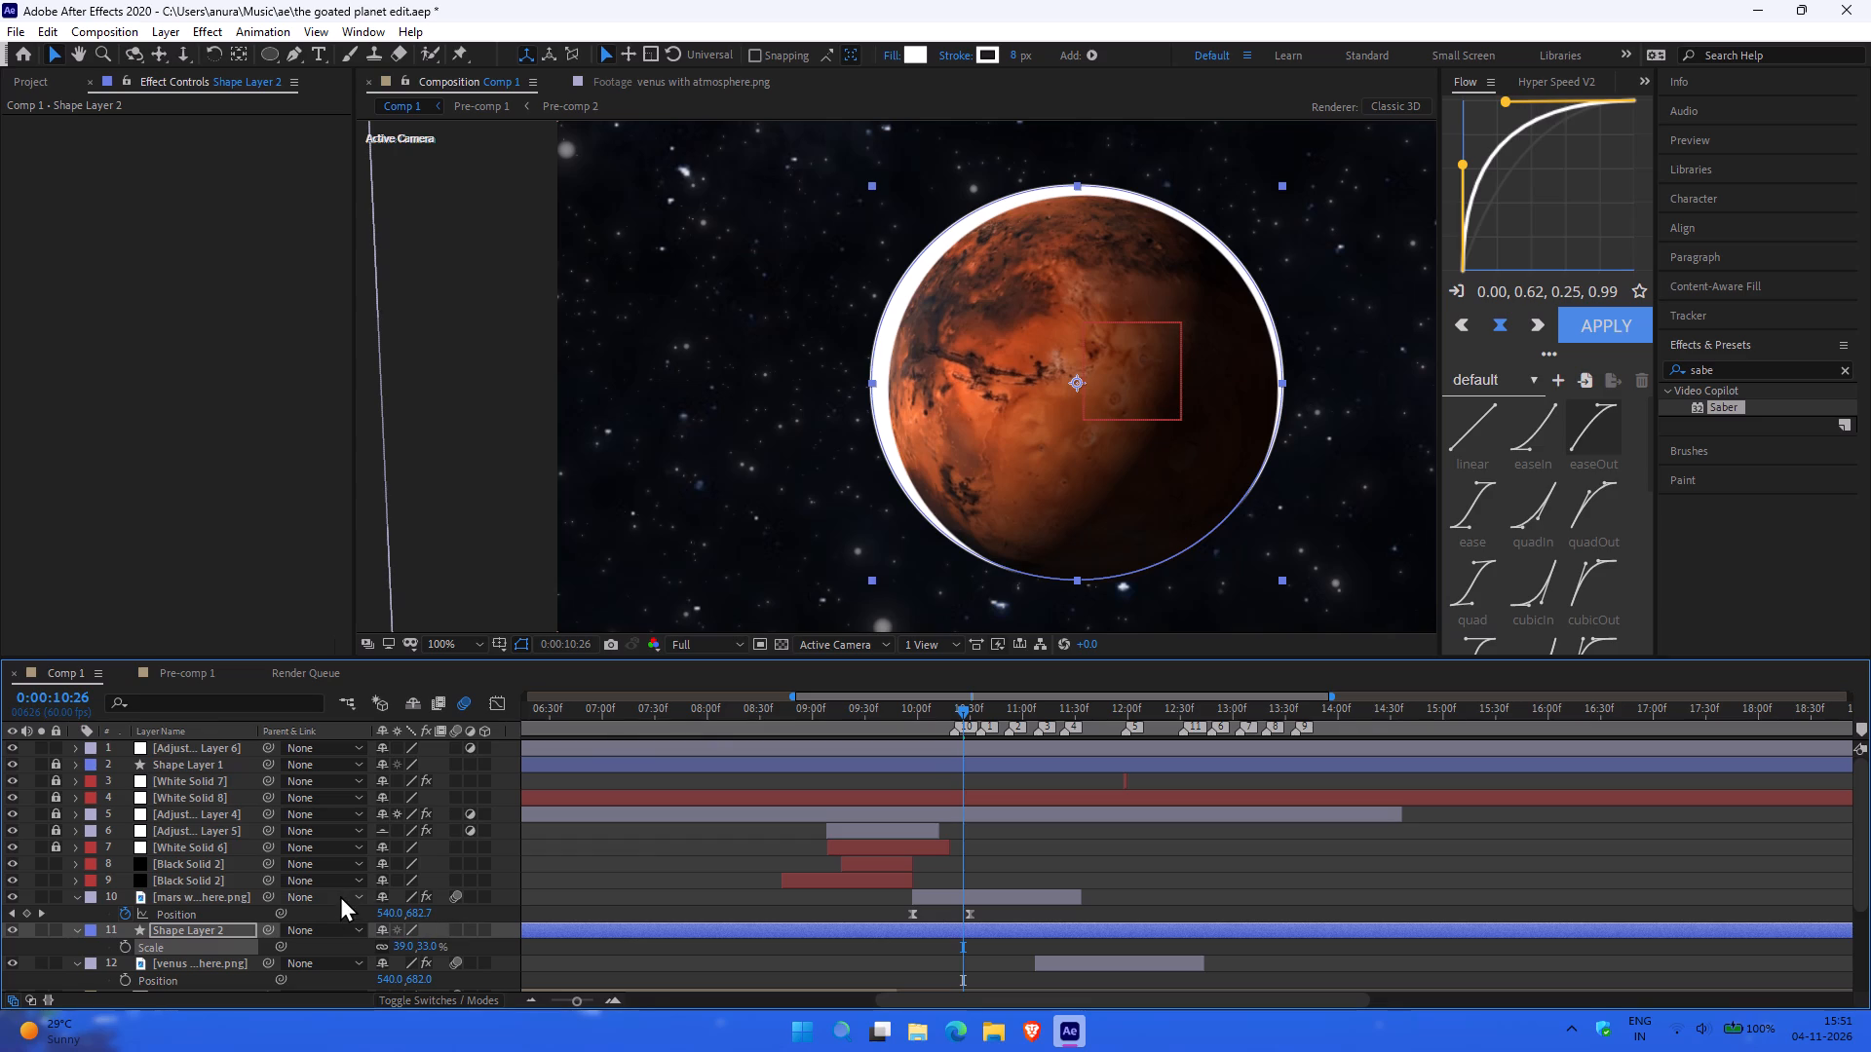
# Unlink the circle layer's scale proportions.
pyautogui.click(380, 949)
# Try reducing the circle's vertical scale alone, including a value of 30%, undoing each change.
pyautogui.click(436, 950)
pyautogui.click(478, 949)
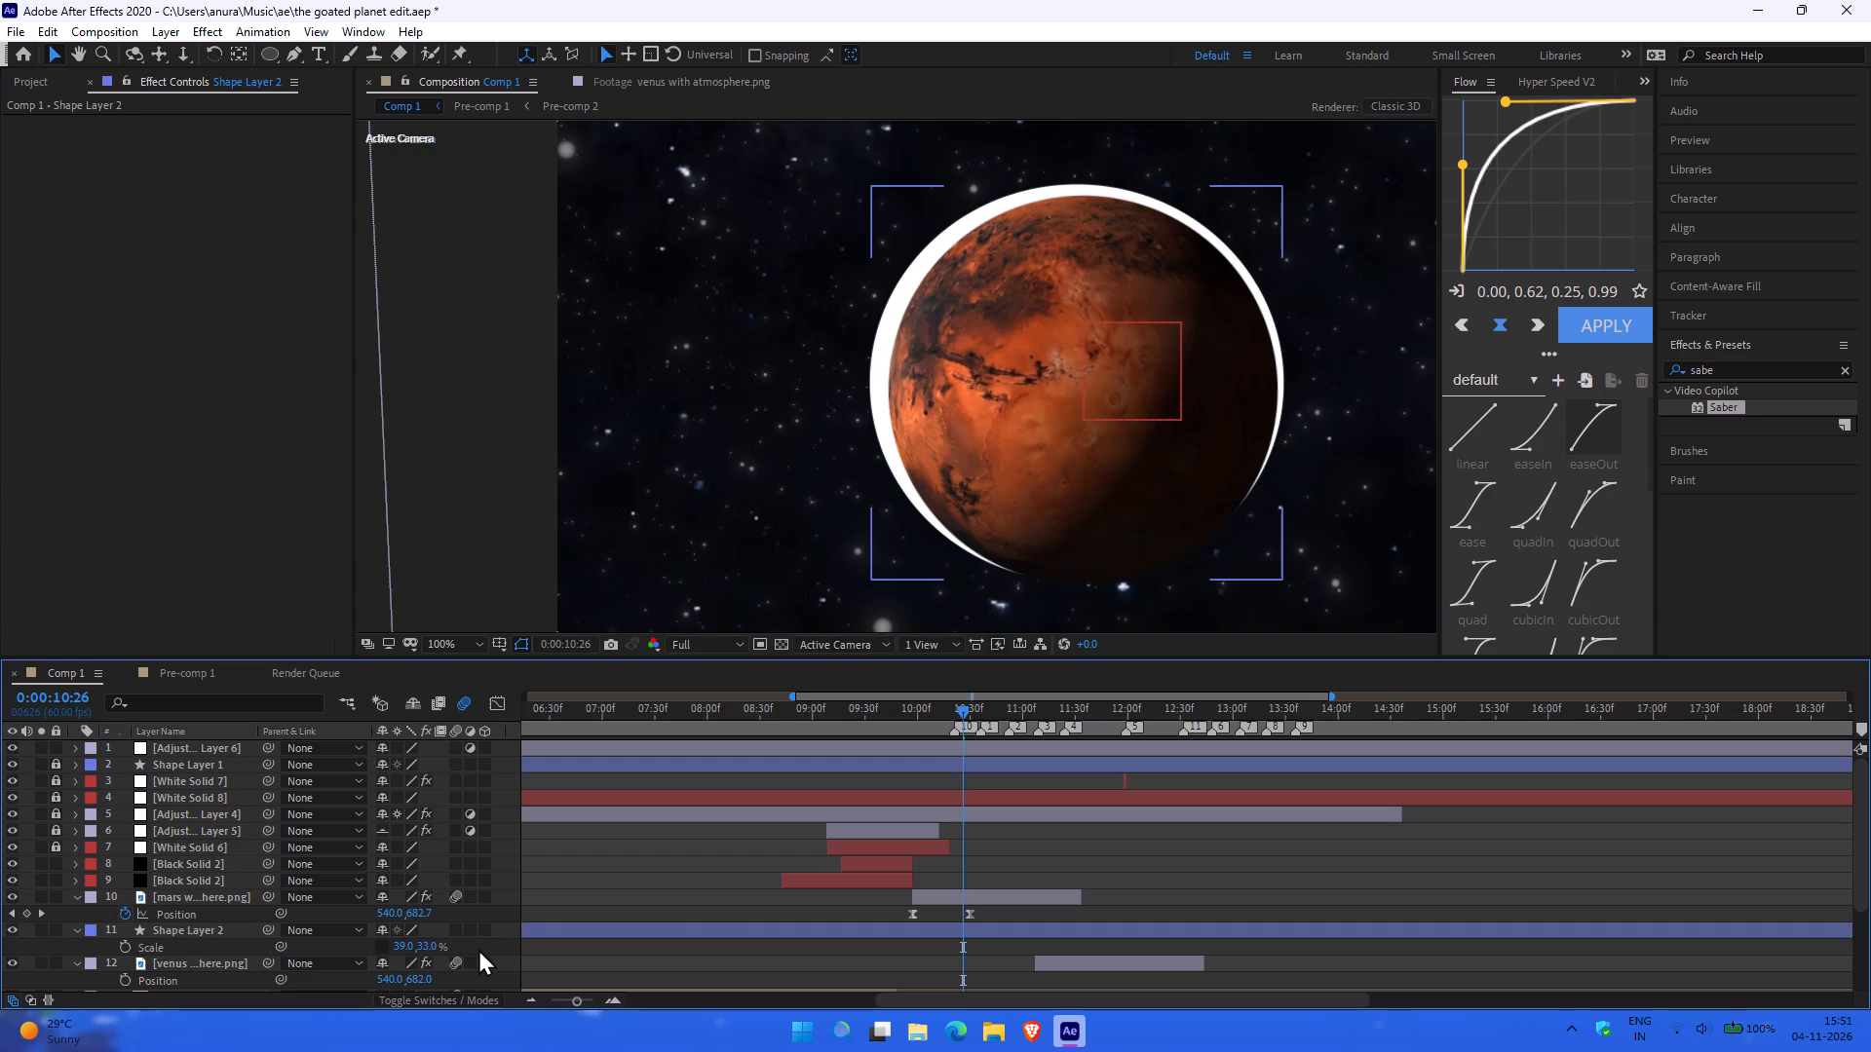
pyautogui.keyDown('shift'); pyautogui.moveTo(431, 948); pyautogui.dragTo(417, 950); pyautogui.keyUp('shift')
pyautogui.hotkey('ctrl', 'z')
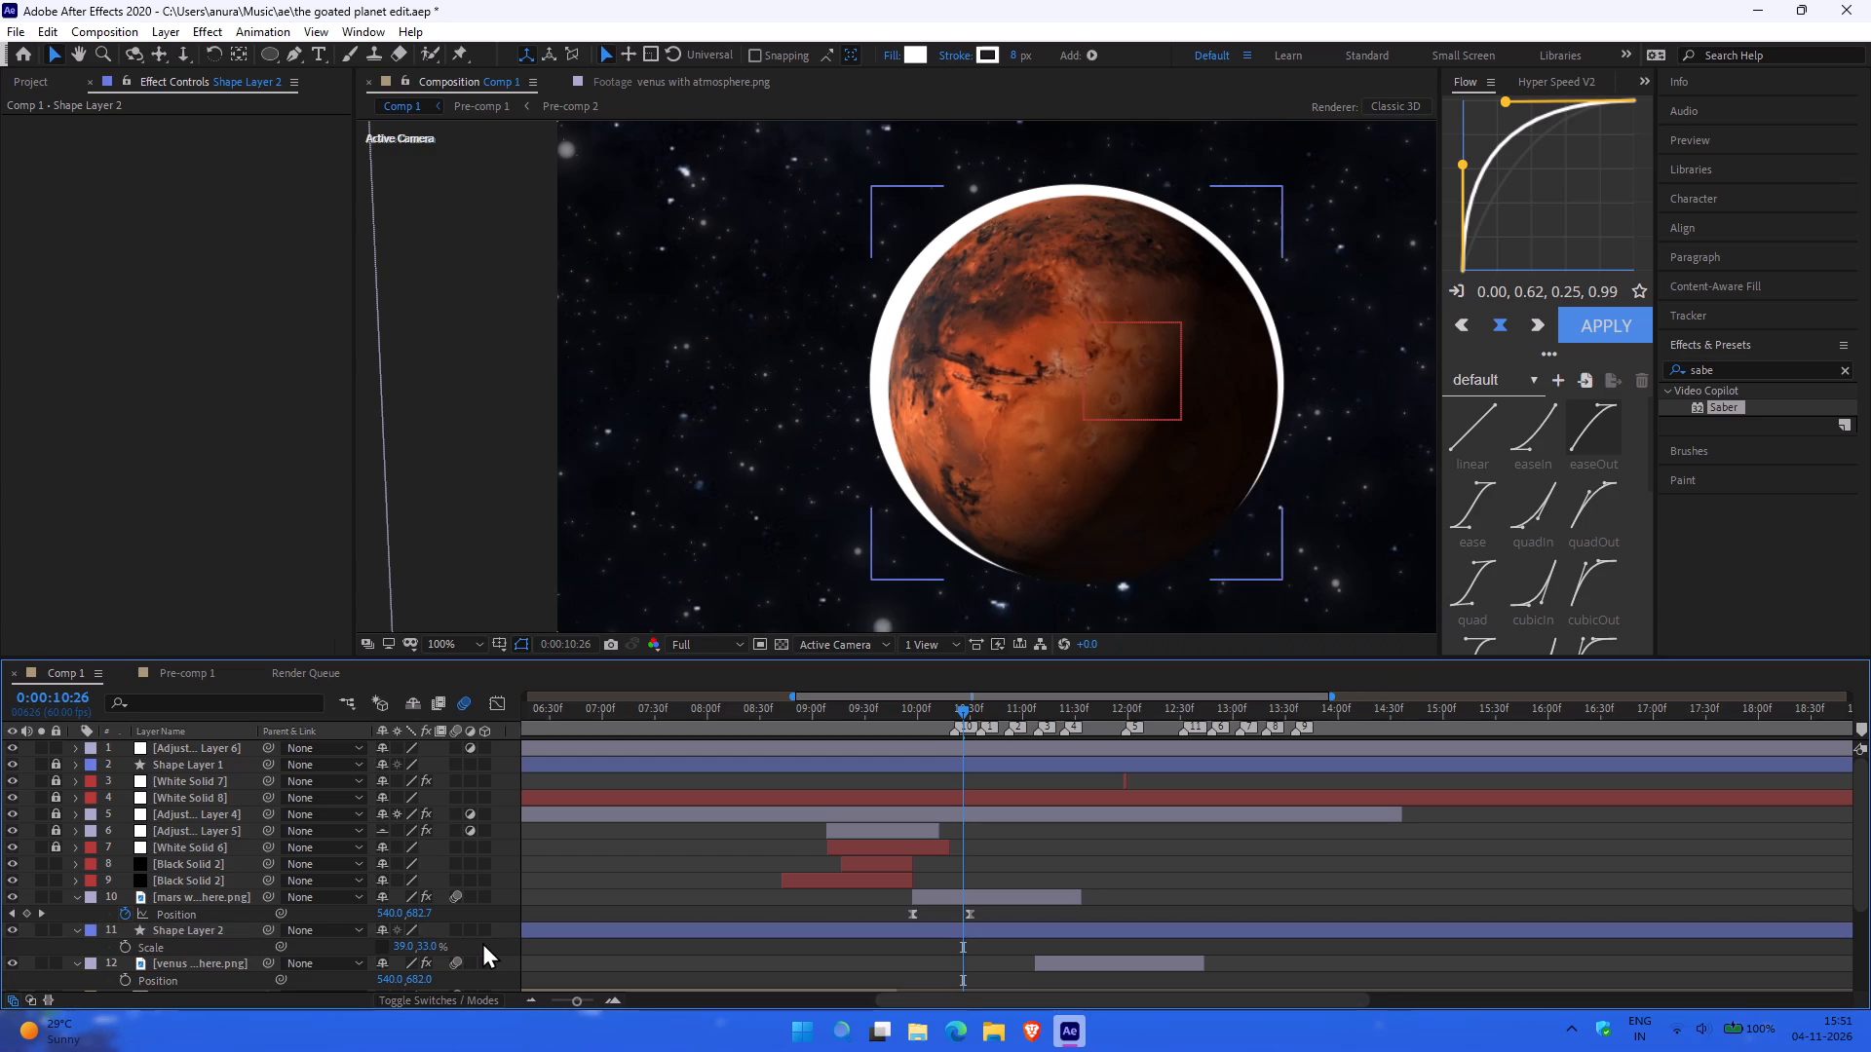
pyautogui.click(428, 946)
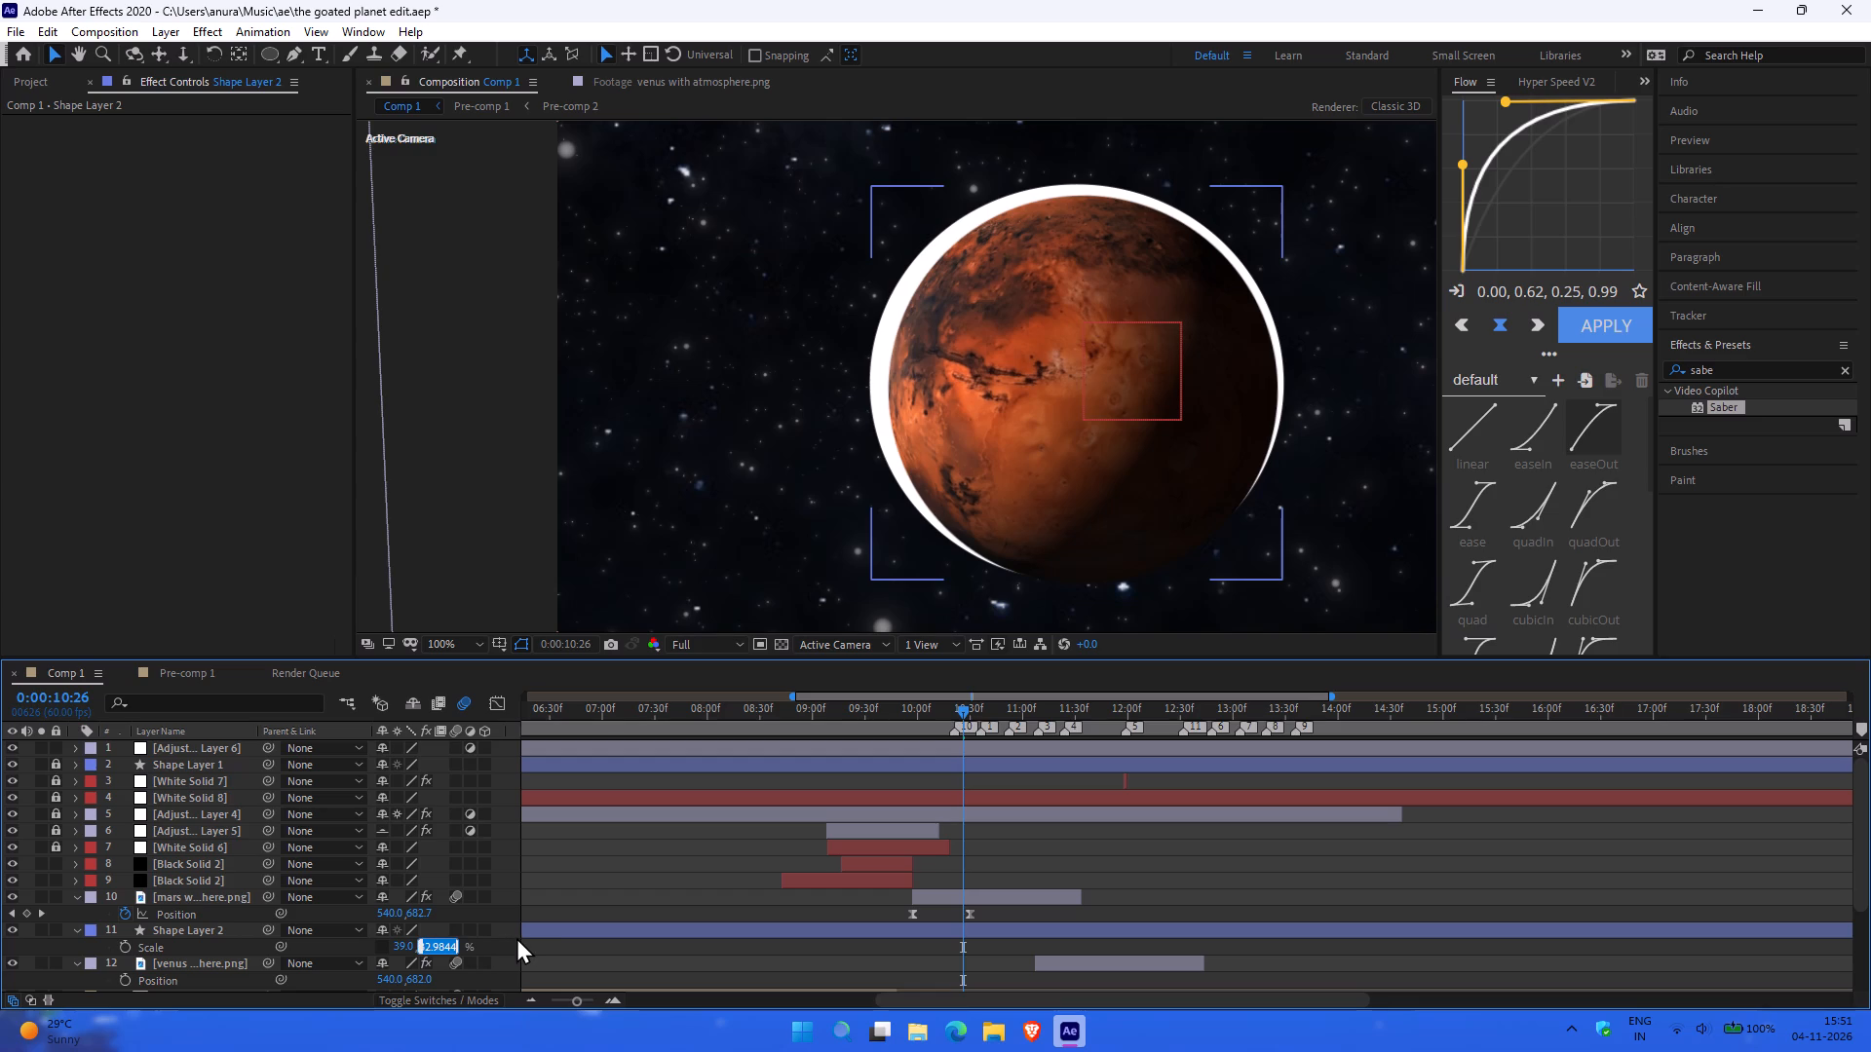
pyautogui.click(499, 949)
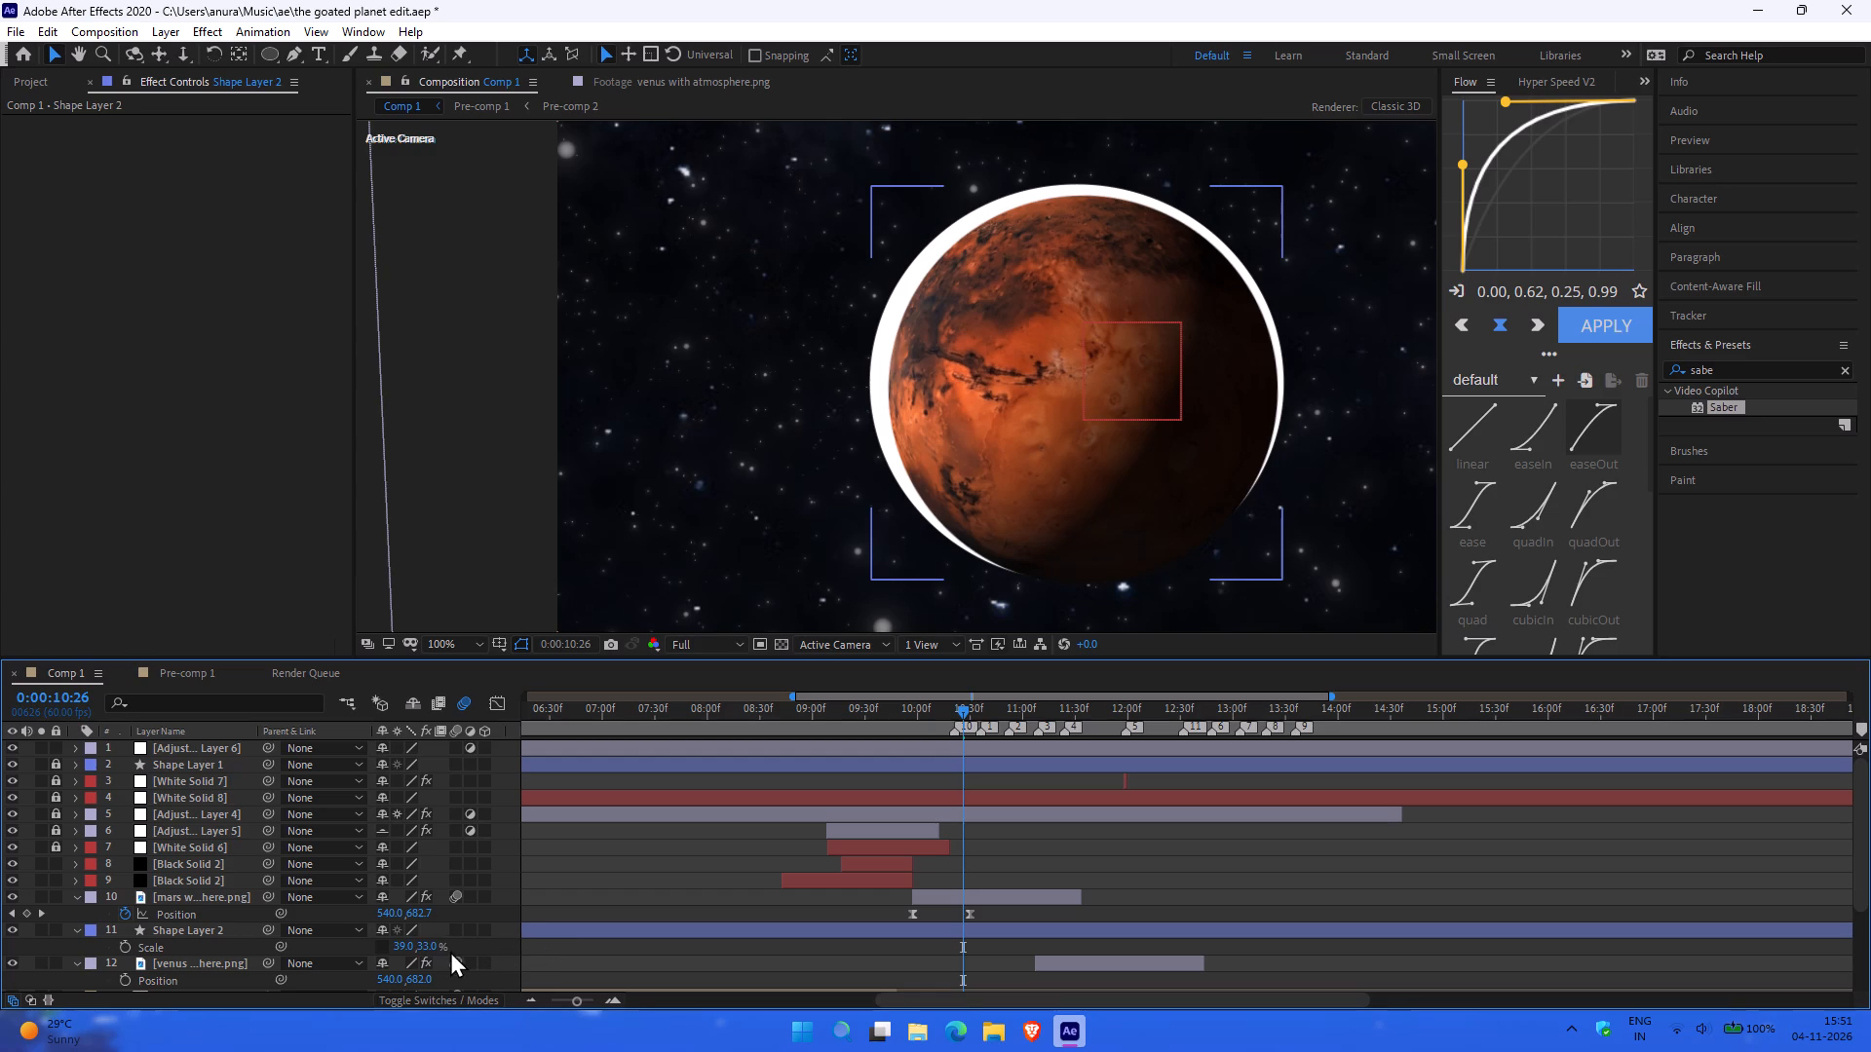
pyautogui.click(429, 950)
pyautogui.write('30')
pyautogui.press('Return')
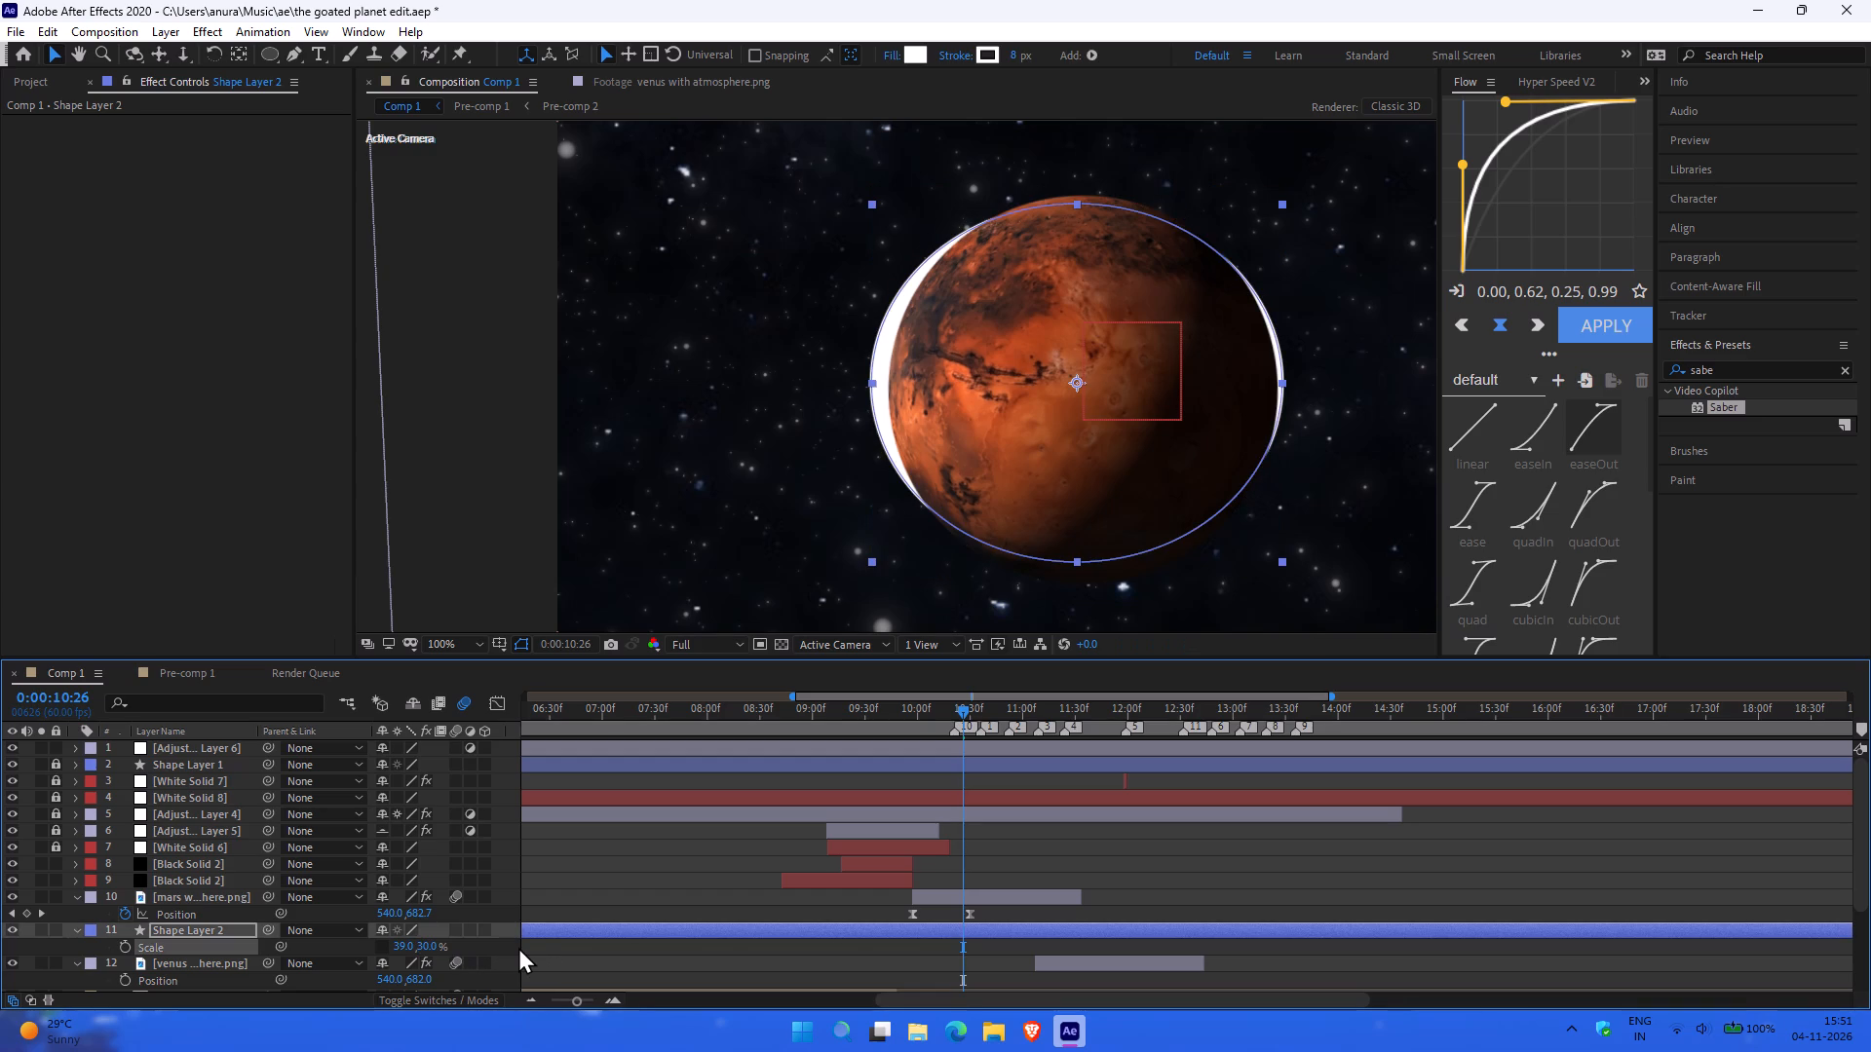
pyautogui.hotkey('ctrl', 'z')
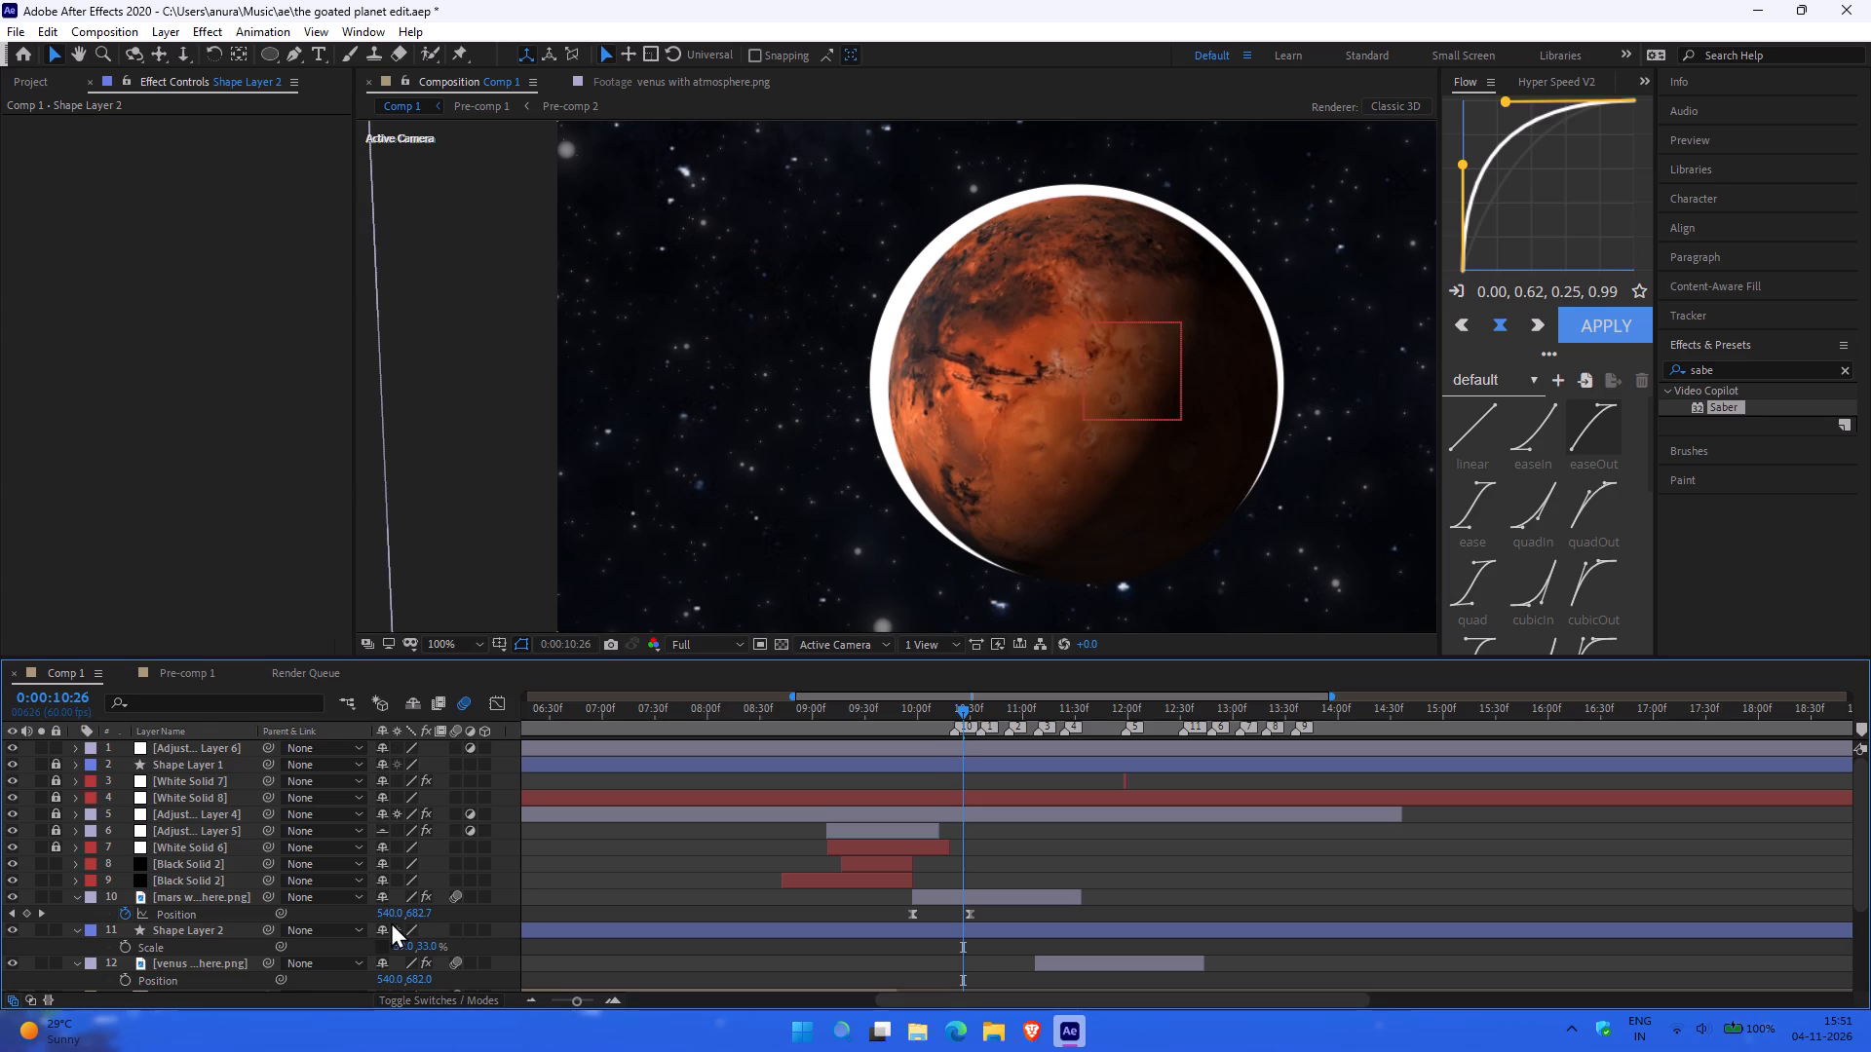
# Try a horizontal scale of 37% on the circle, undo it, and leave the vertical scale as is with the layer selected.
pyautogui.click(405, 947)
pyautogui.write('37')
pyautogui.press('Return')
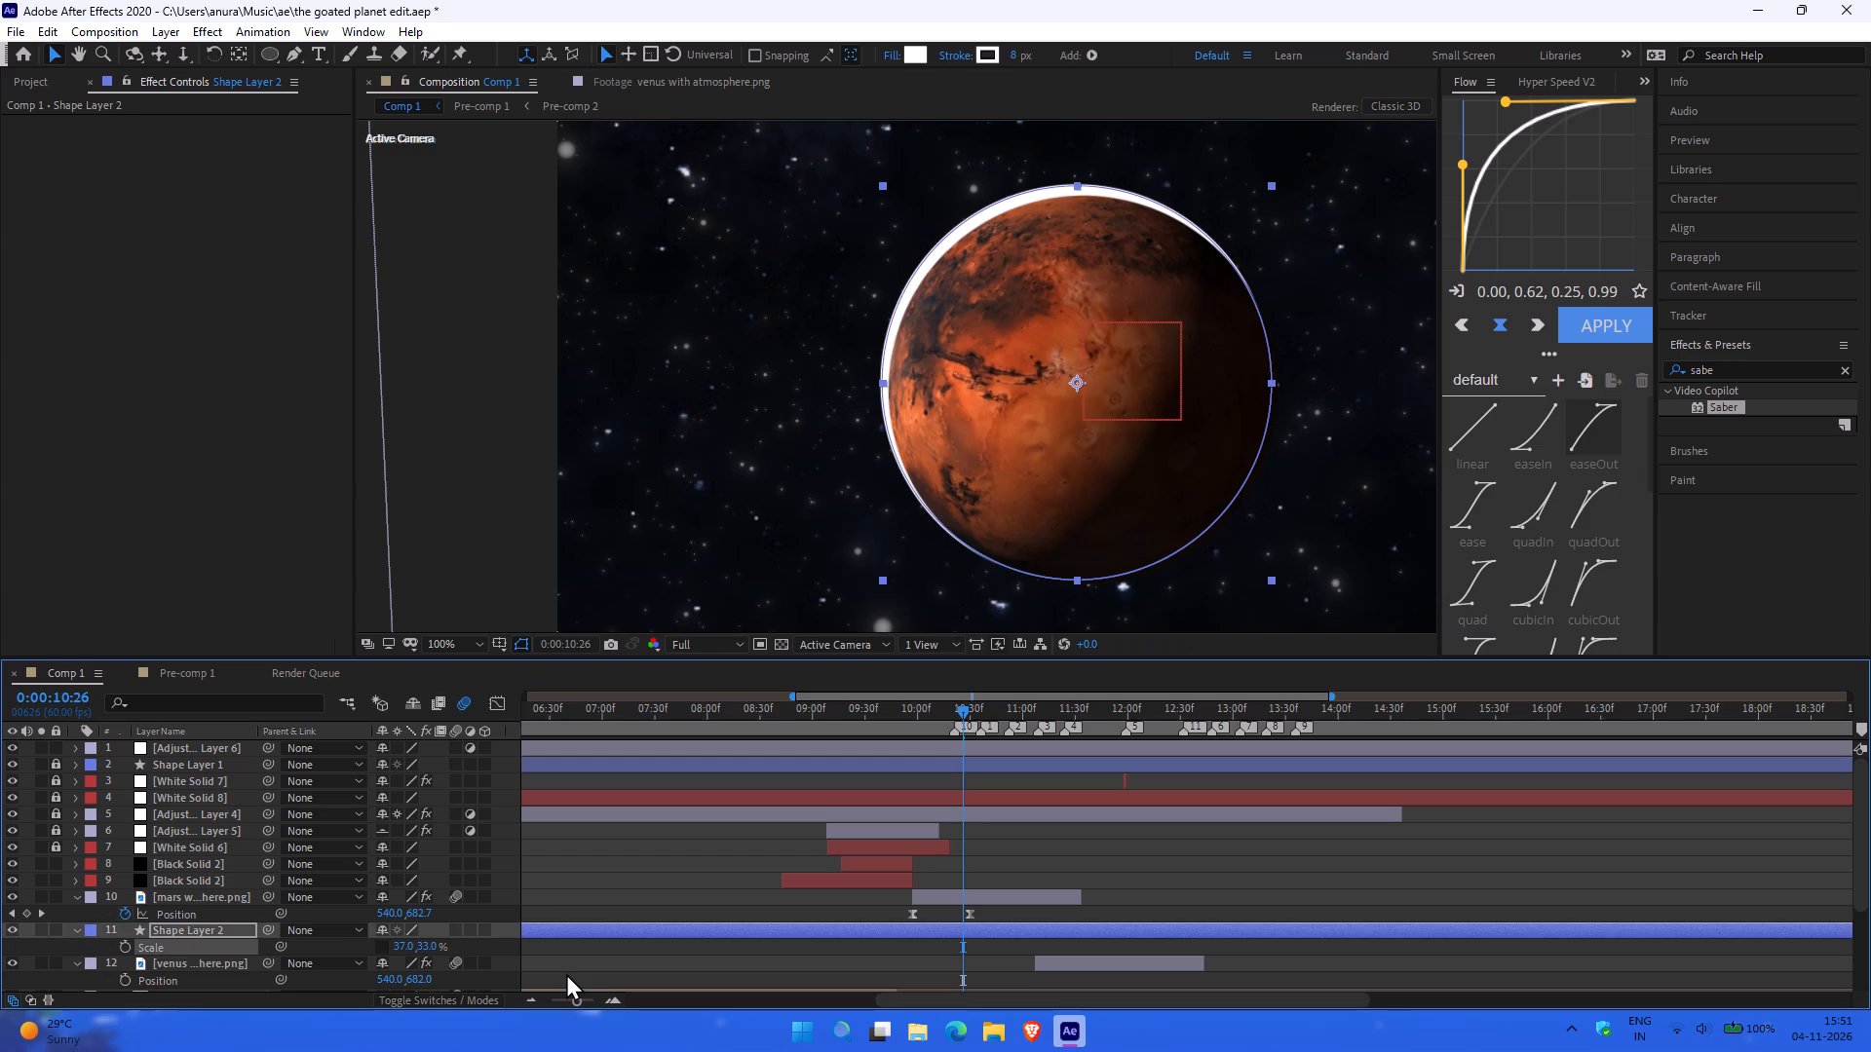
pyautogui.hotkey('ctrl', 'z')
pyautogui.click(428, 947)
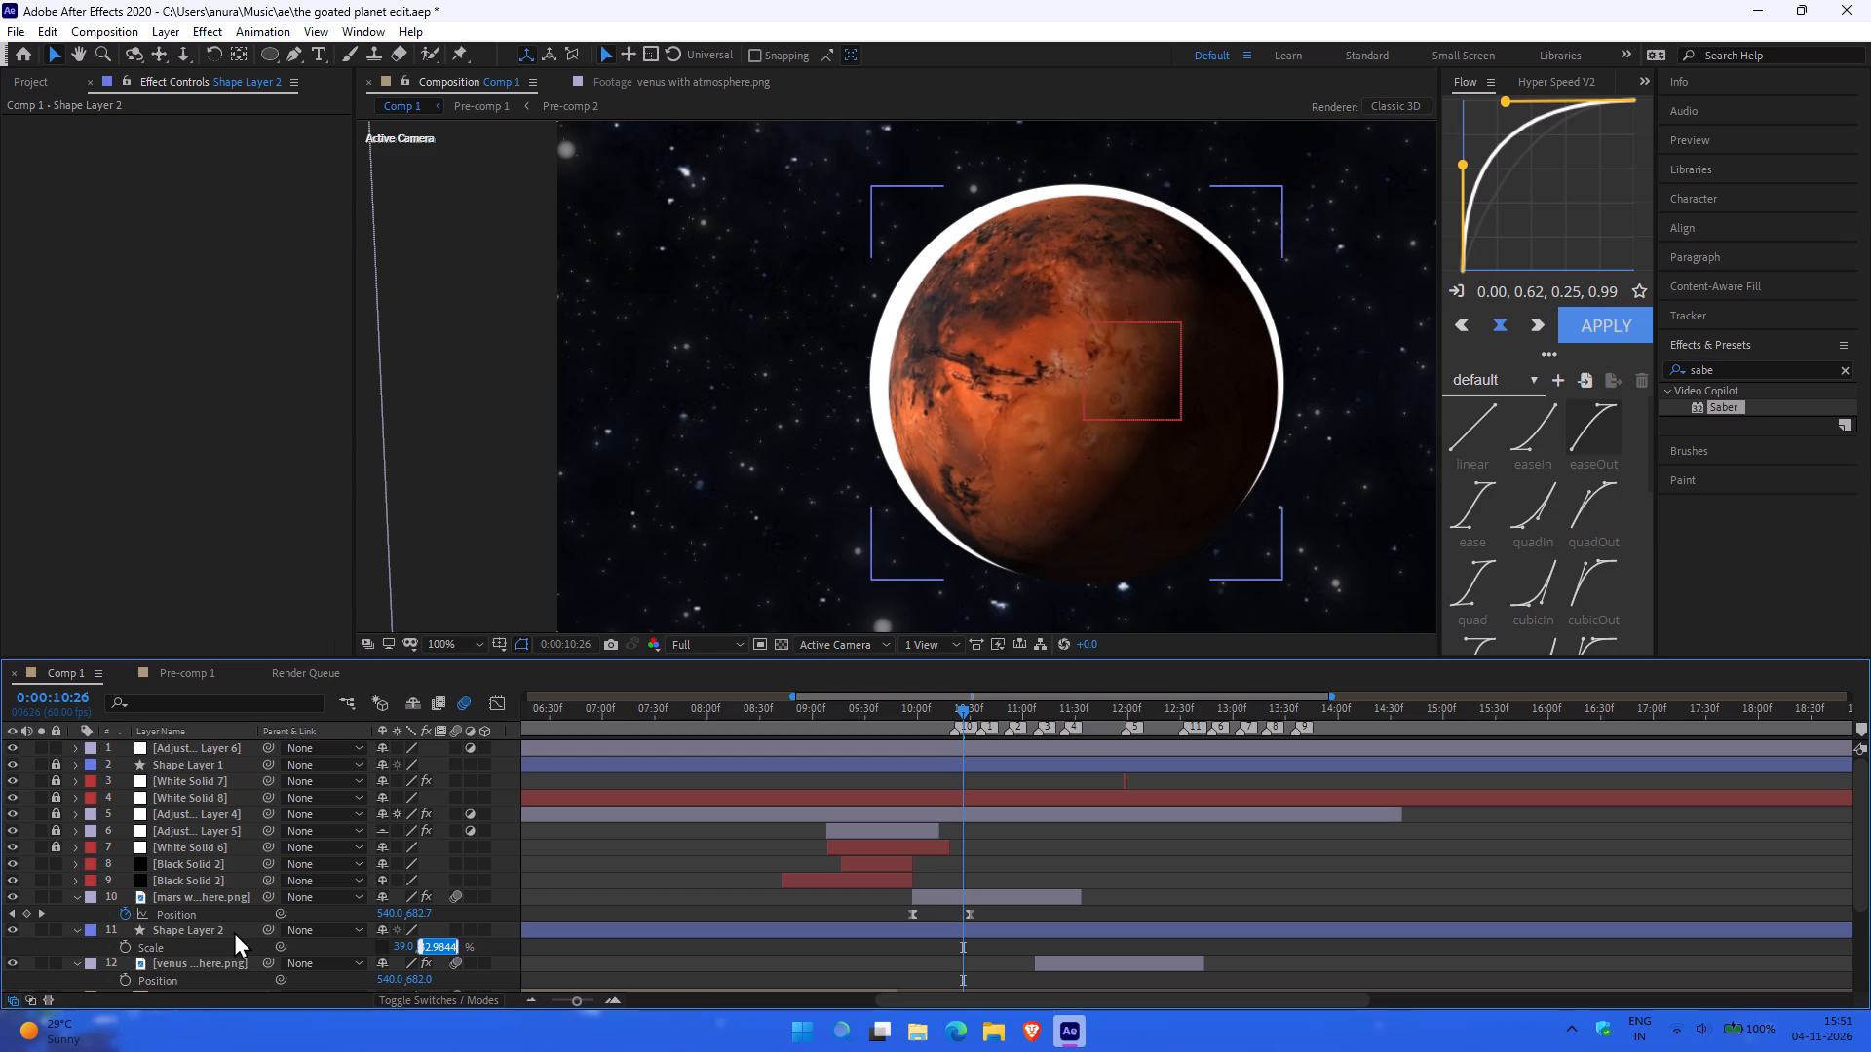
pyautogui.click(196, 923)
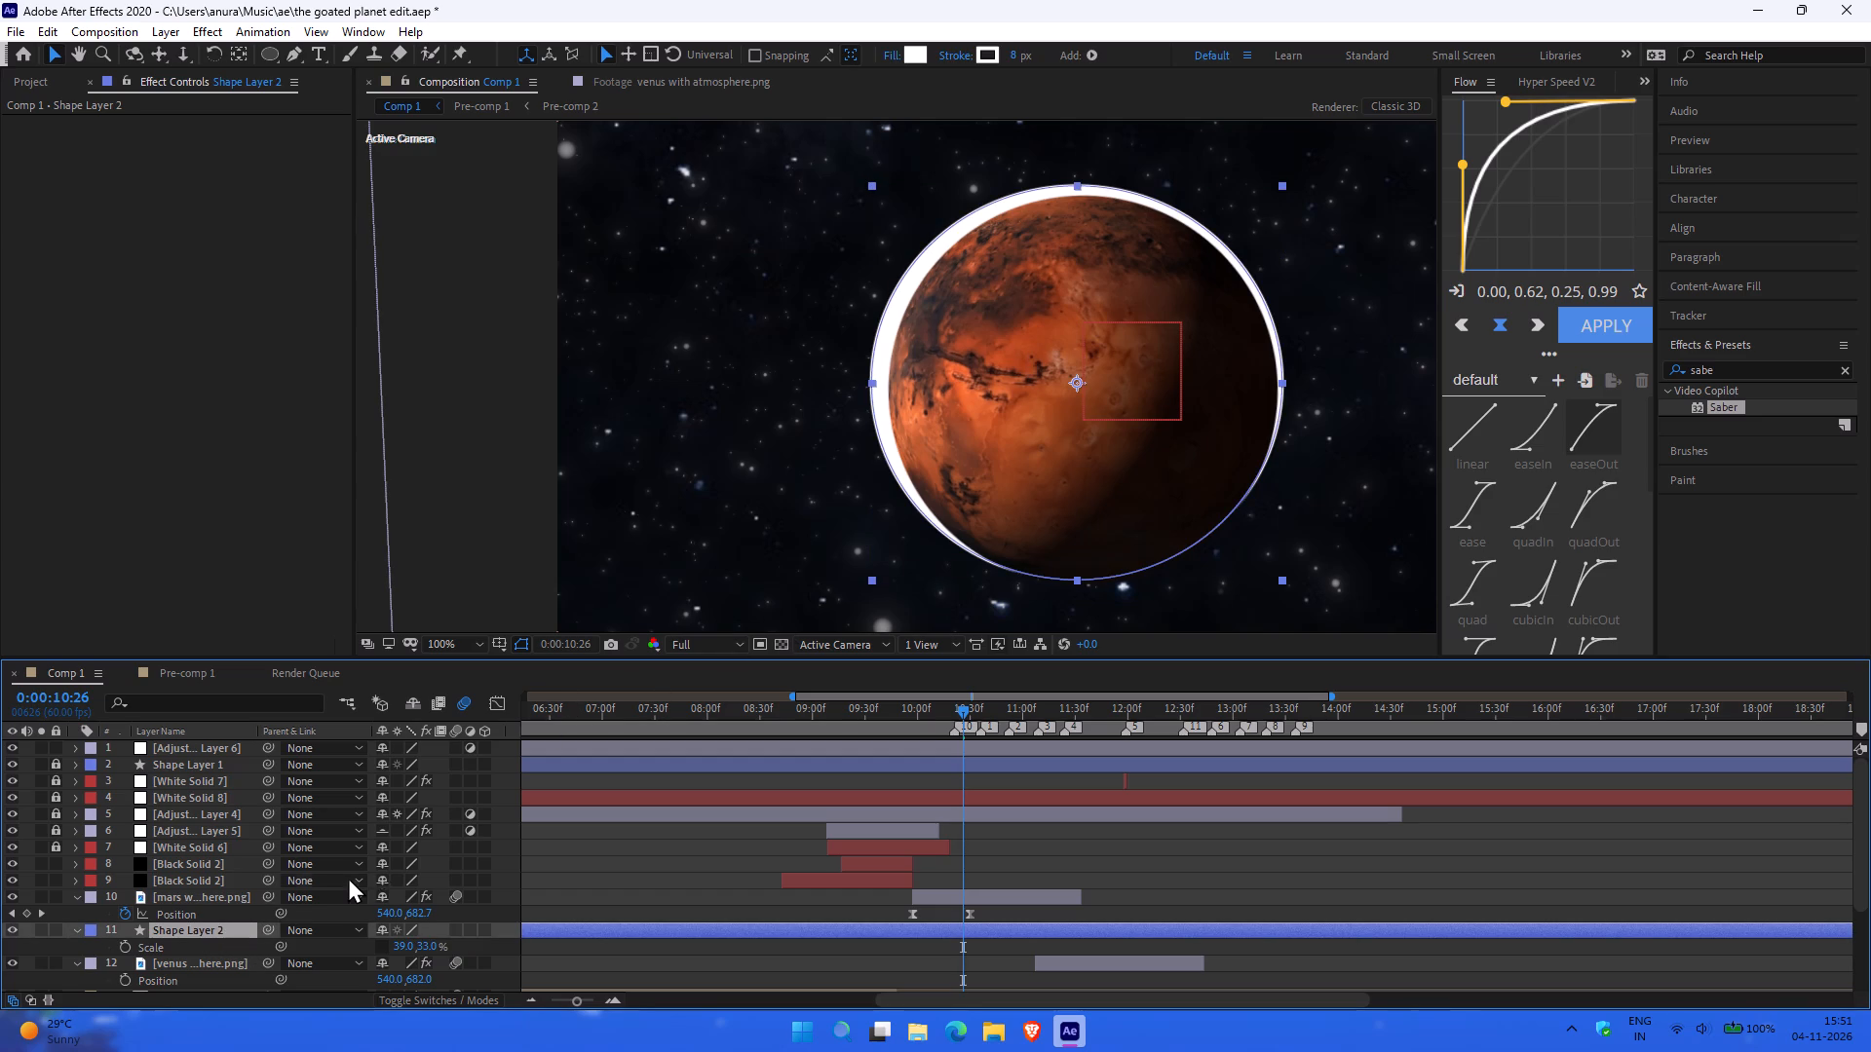
# Reposition the circle layer around Mars, setting its position to 539, 681.
pyautogui.press('p')
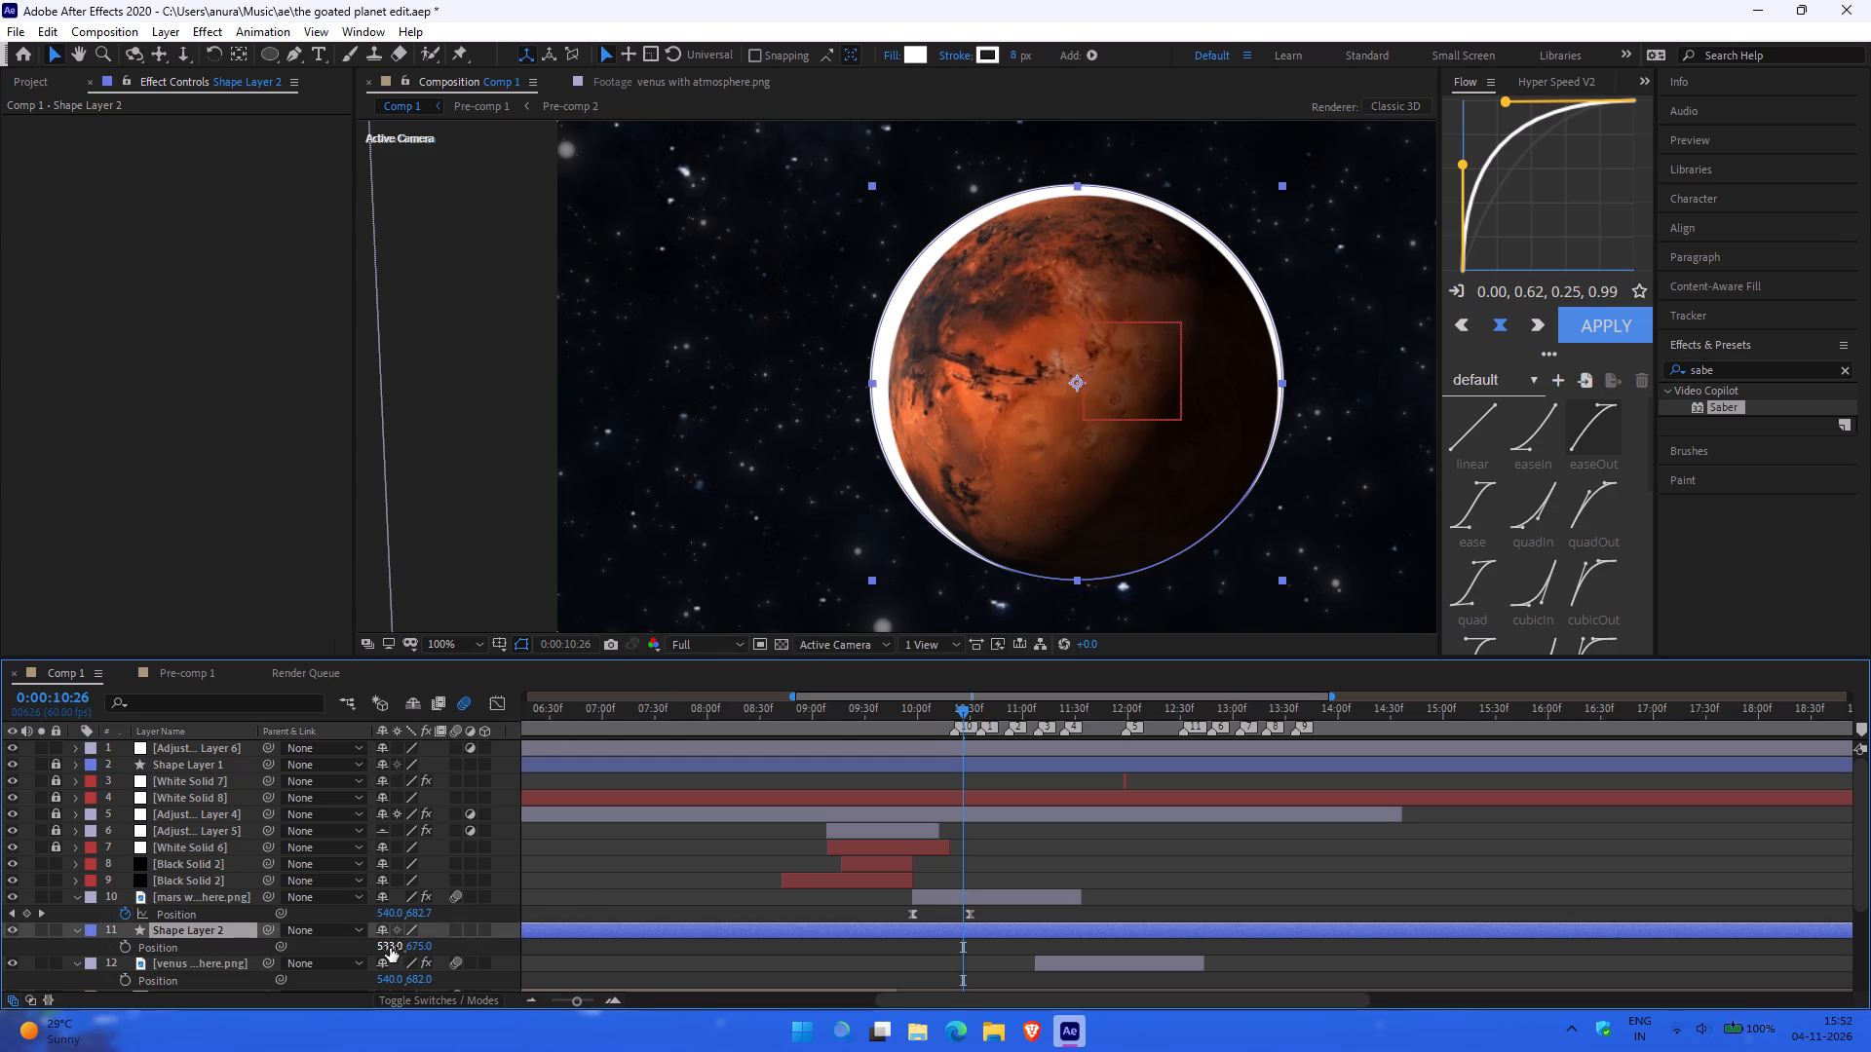
pyautogui.click(390, 948)
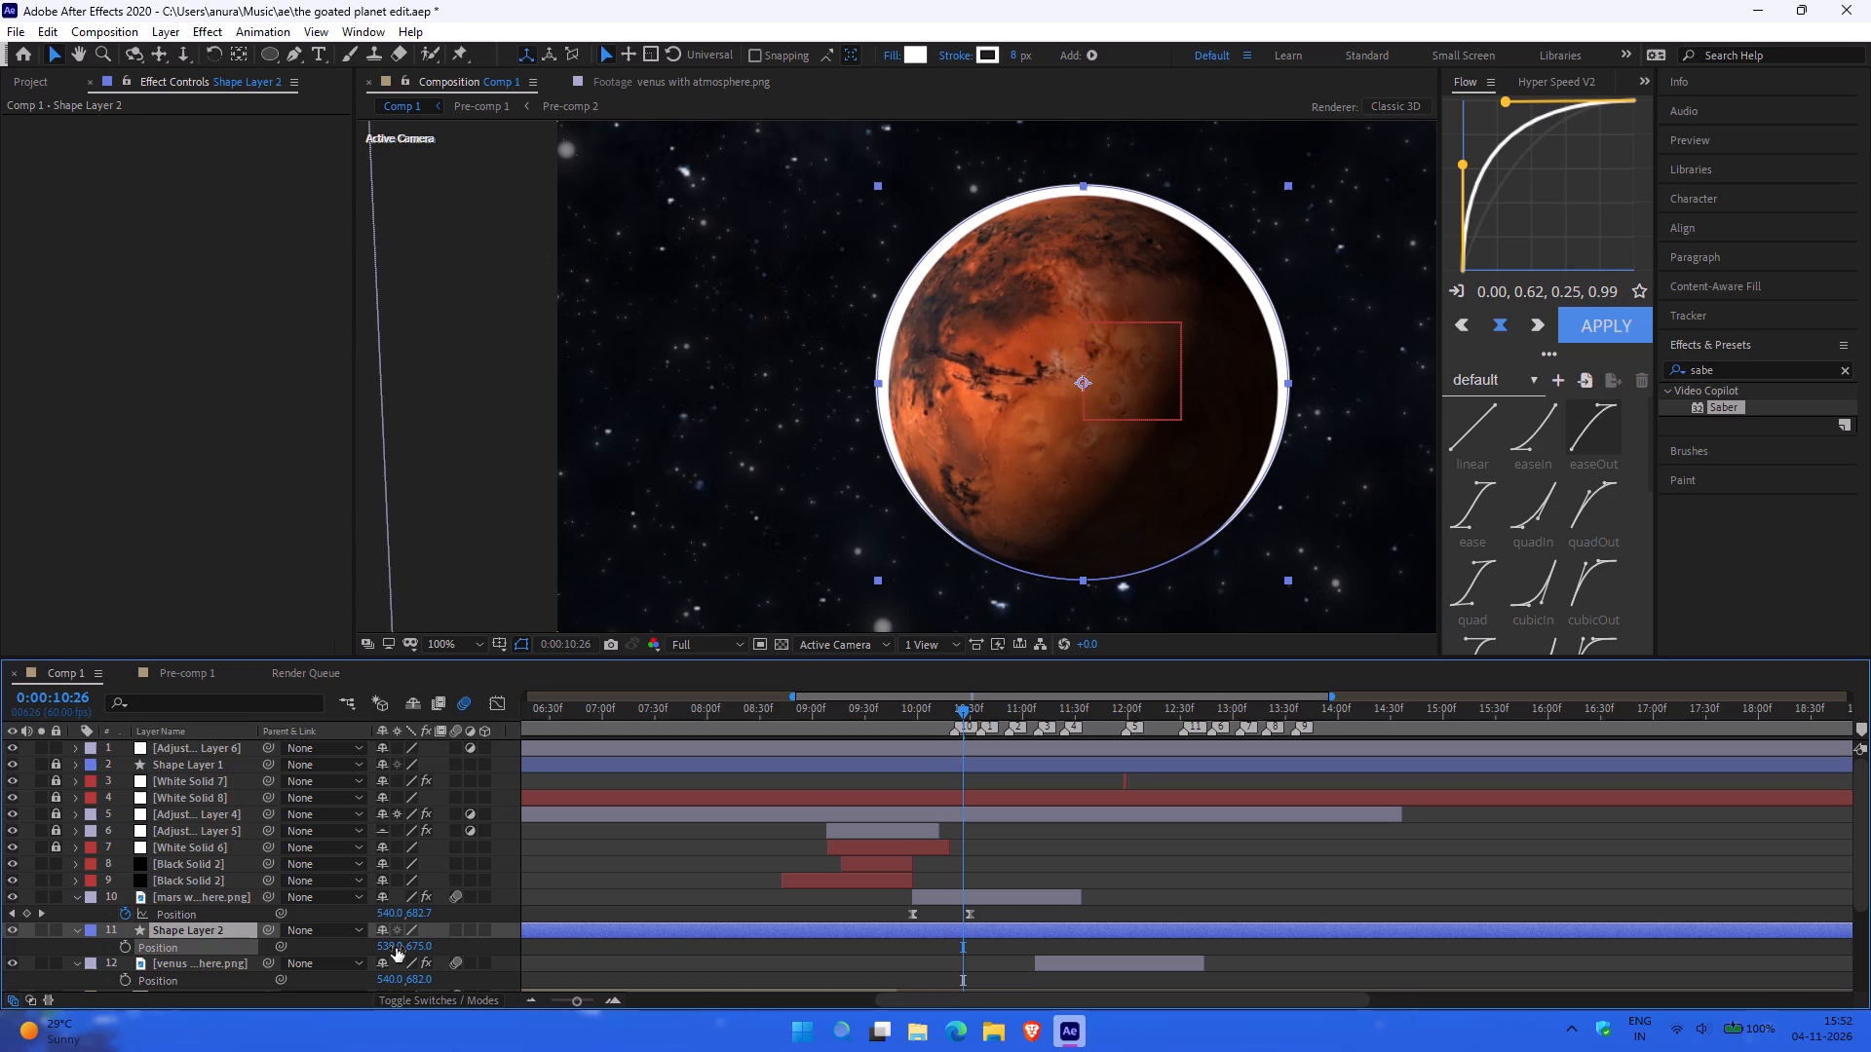
pyautogui.click(423, 949)
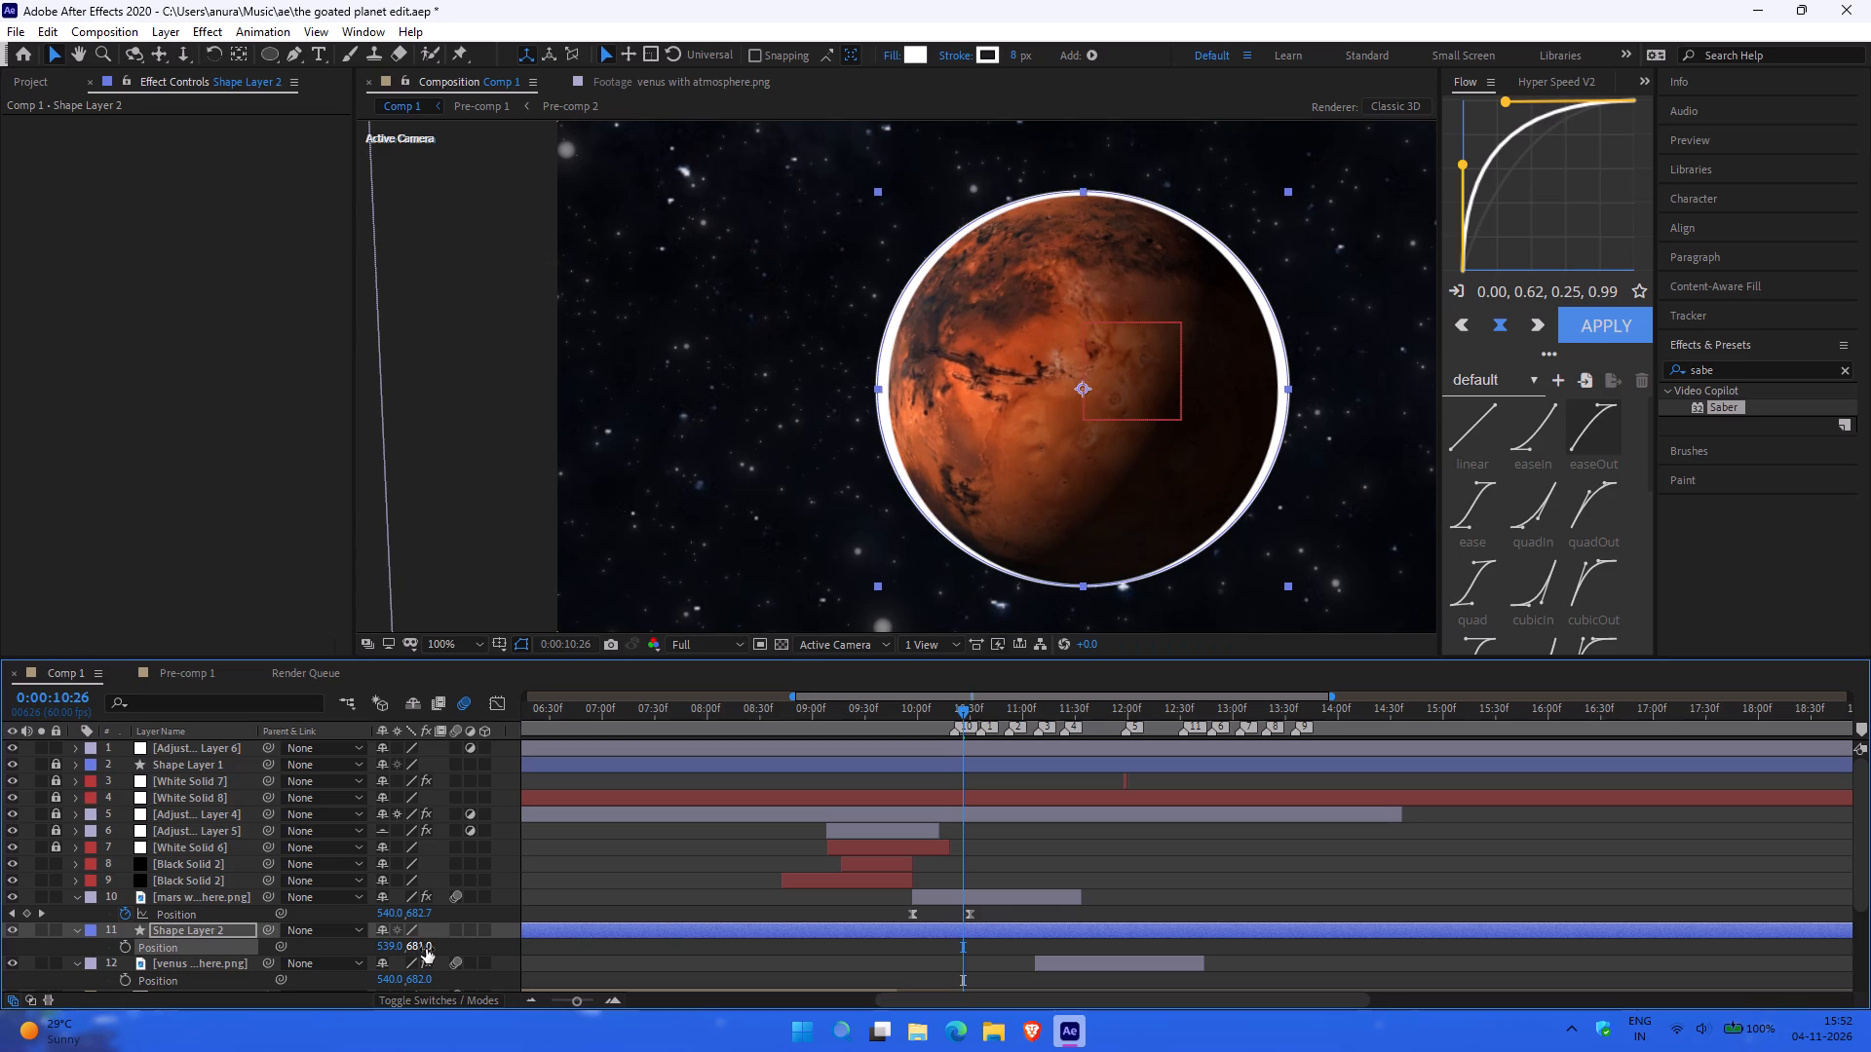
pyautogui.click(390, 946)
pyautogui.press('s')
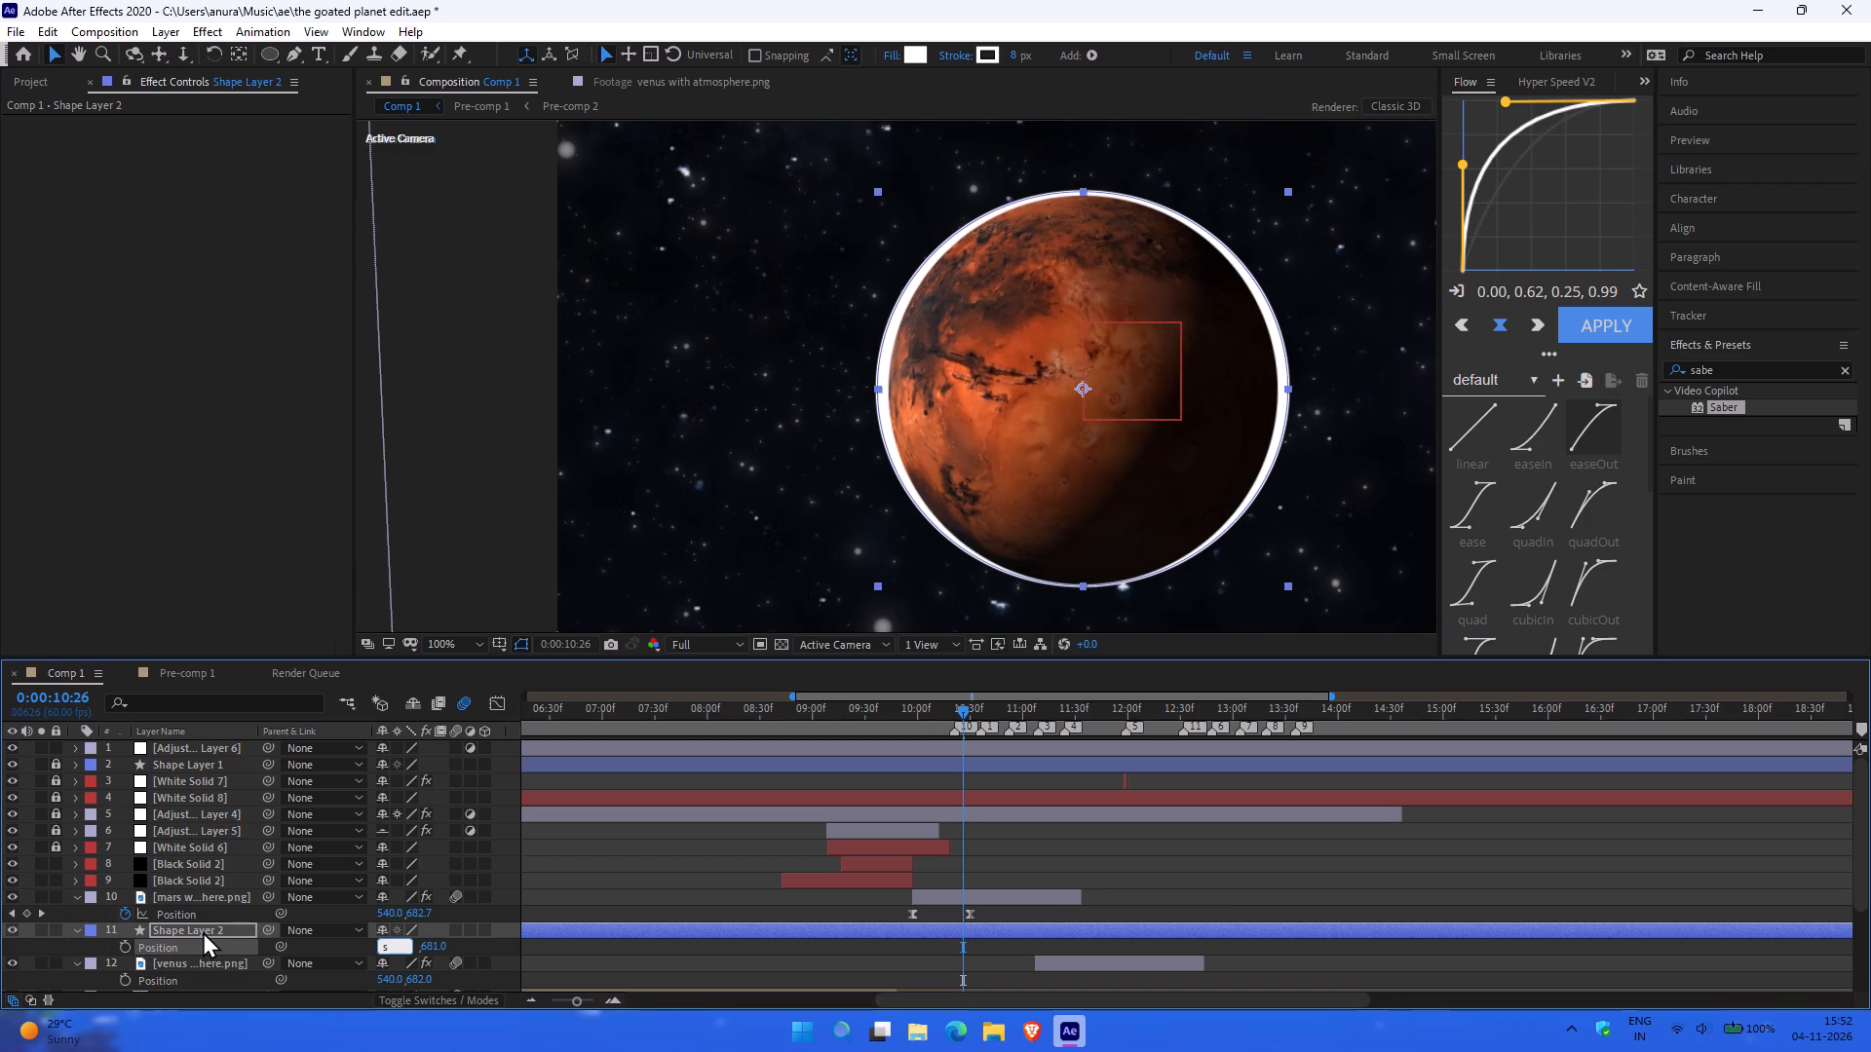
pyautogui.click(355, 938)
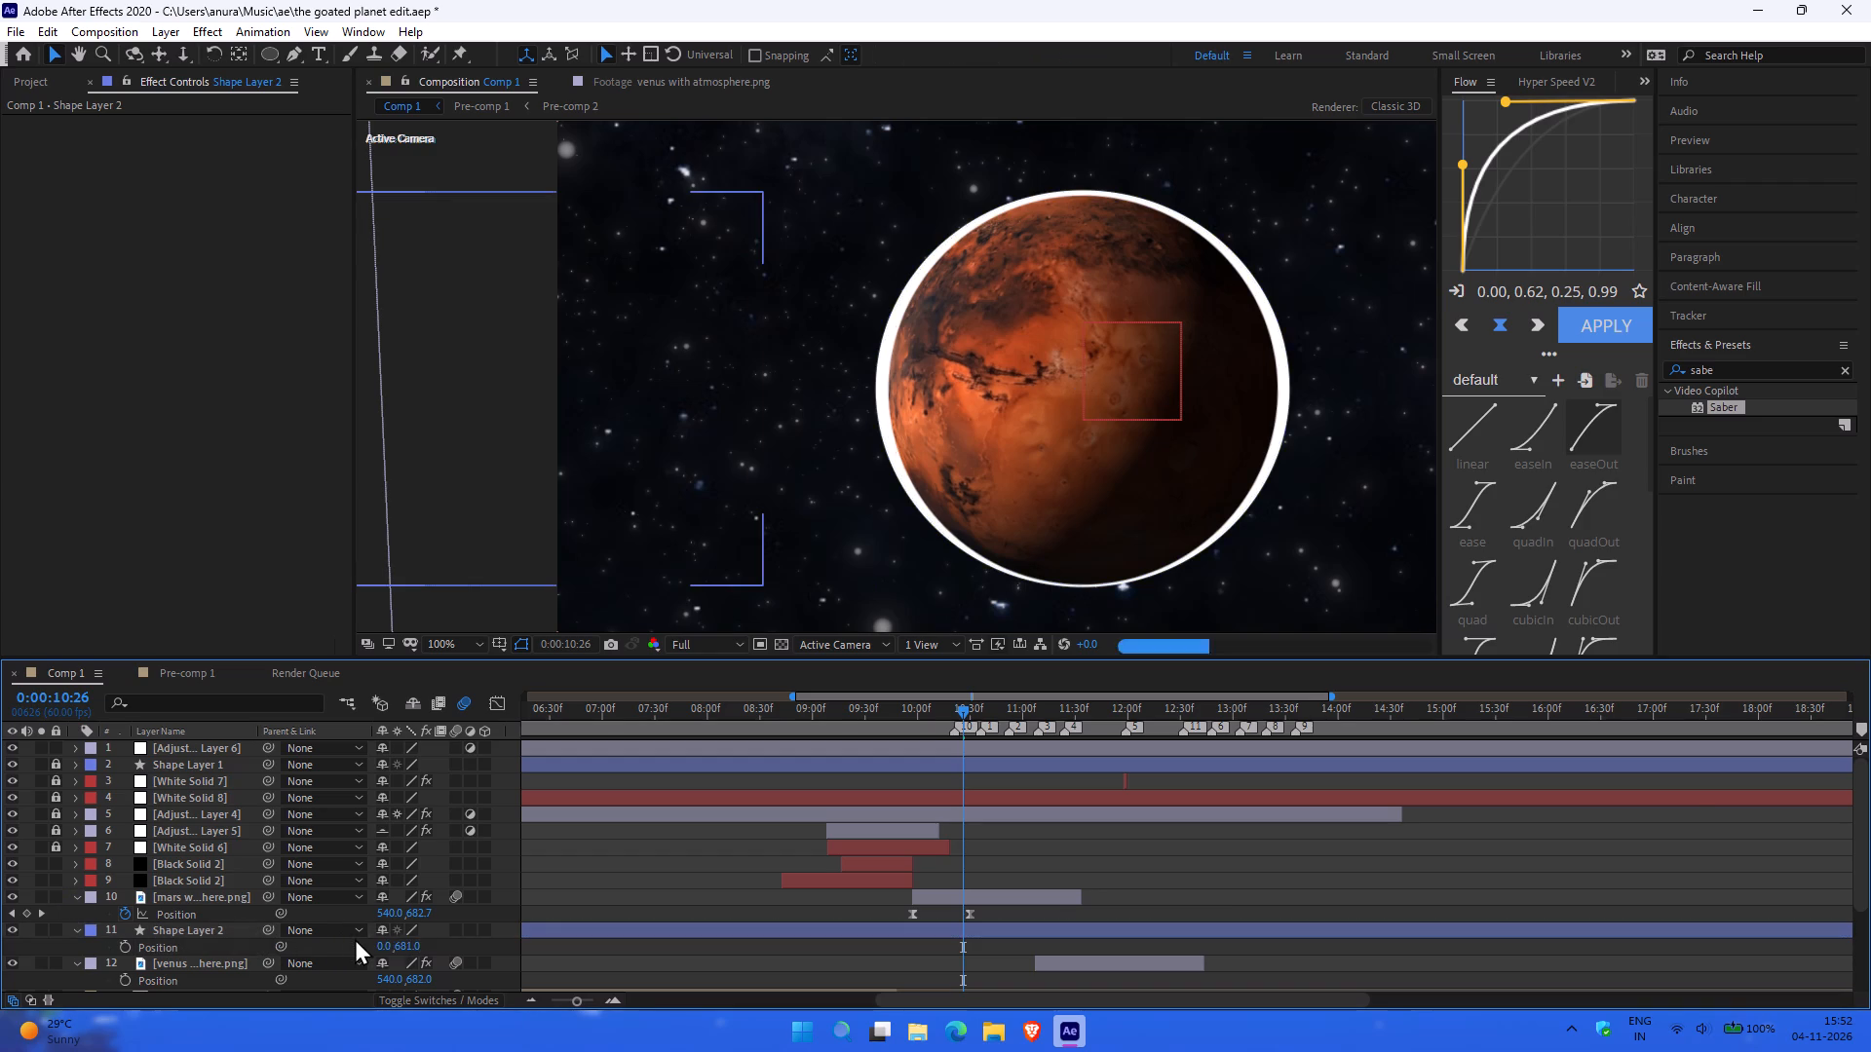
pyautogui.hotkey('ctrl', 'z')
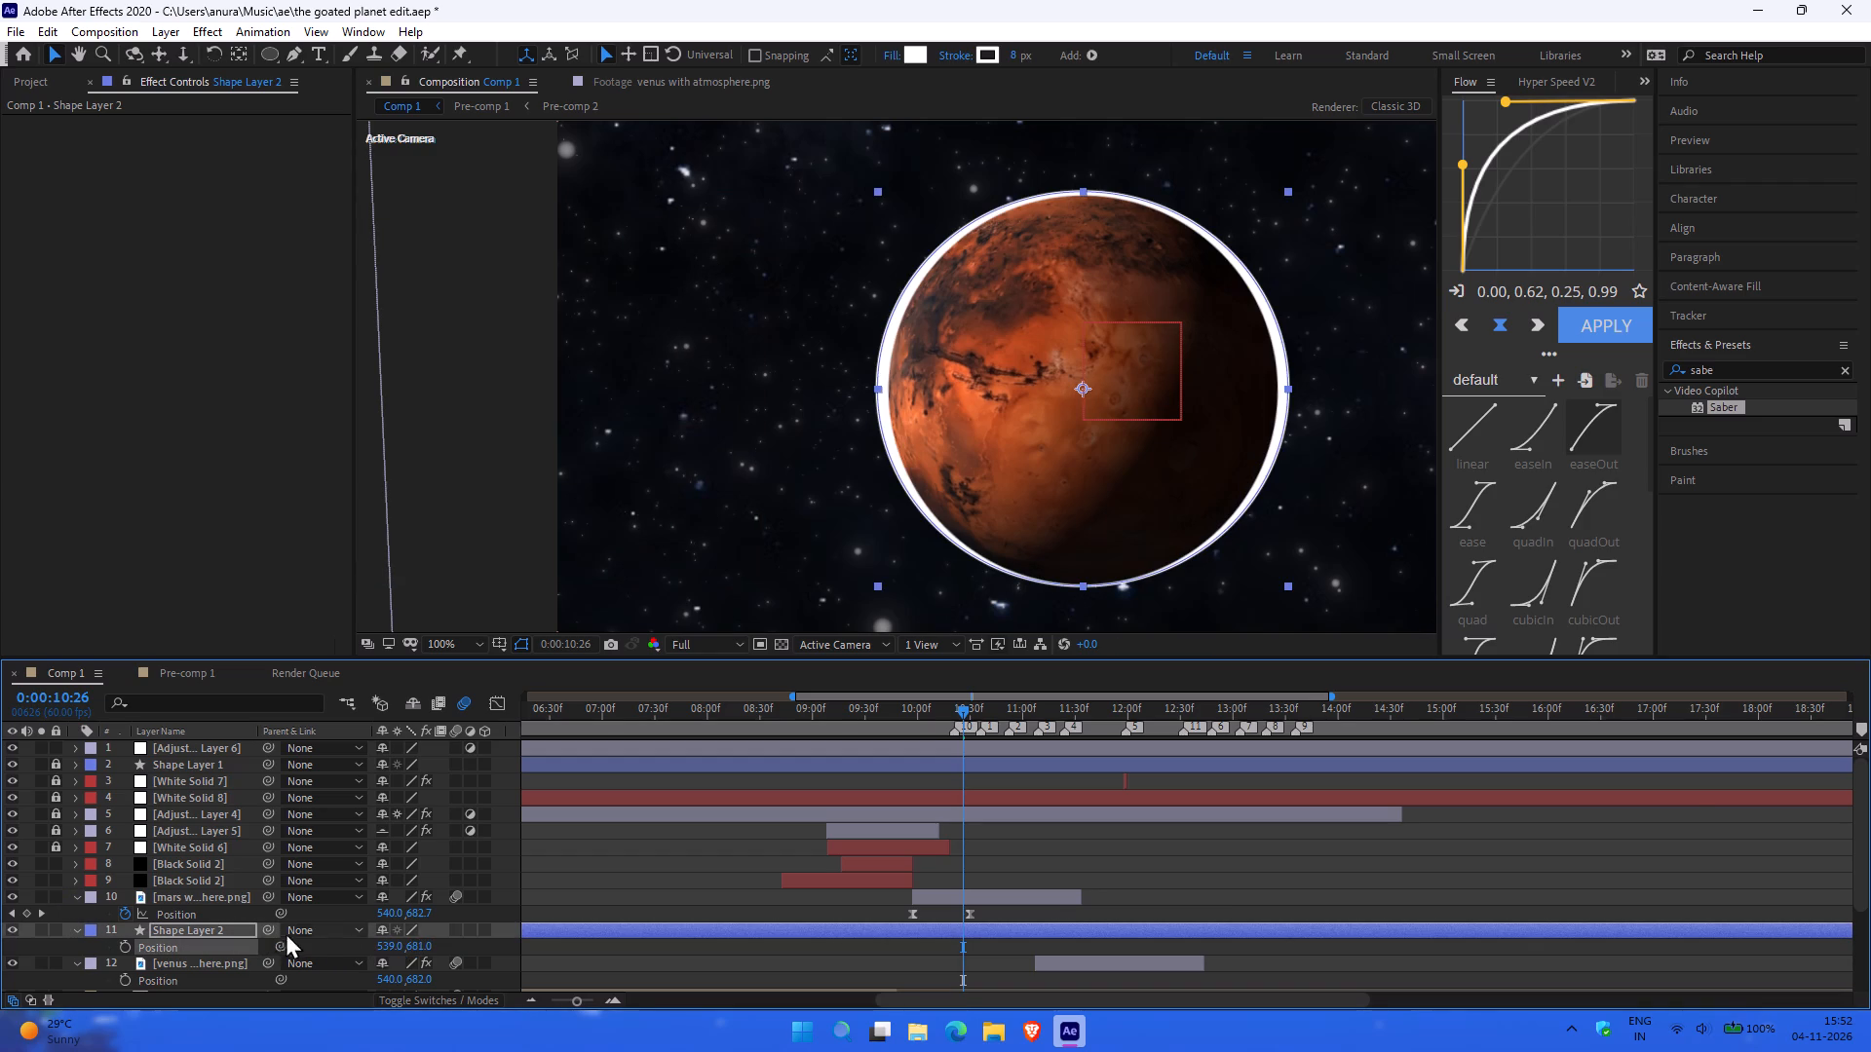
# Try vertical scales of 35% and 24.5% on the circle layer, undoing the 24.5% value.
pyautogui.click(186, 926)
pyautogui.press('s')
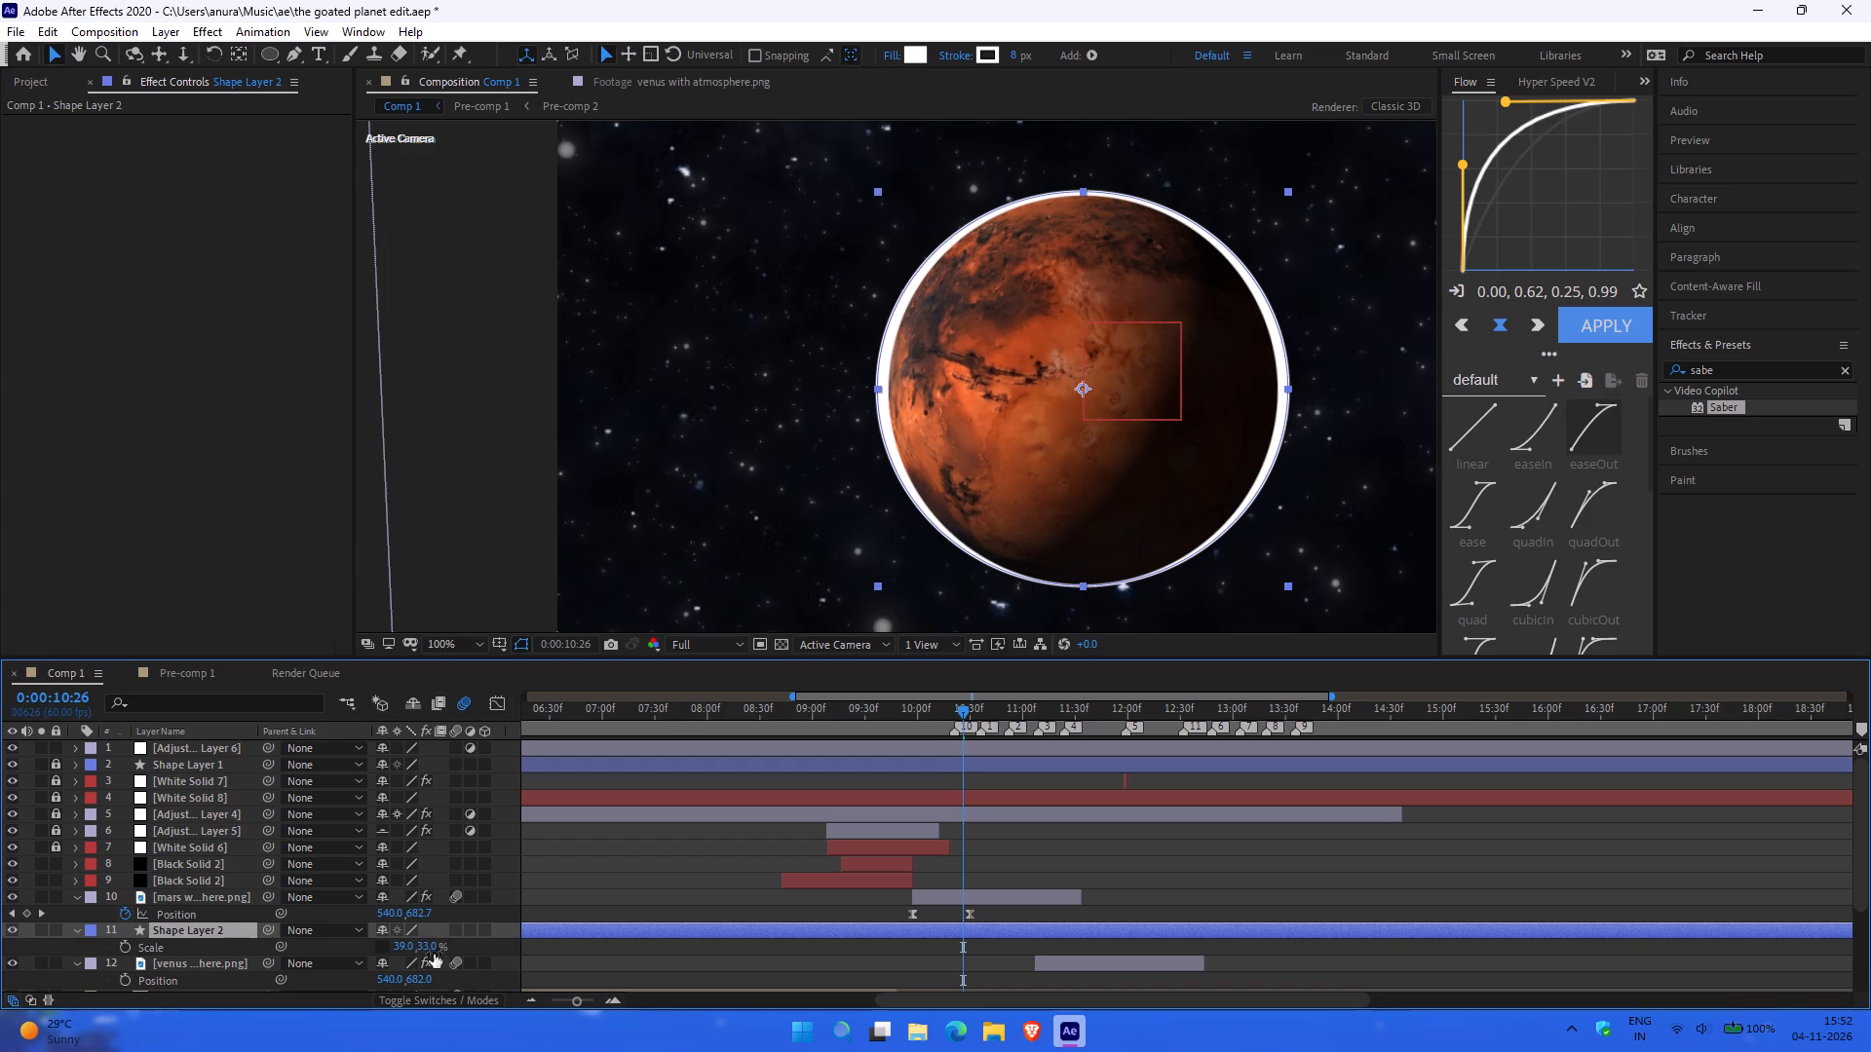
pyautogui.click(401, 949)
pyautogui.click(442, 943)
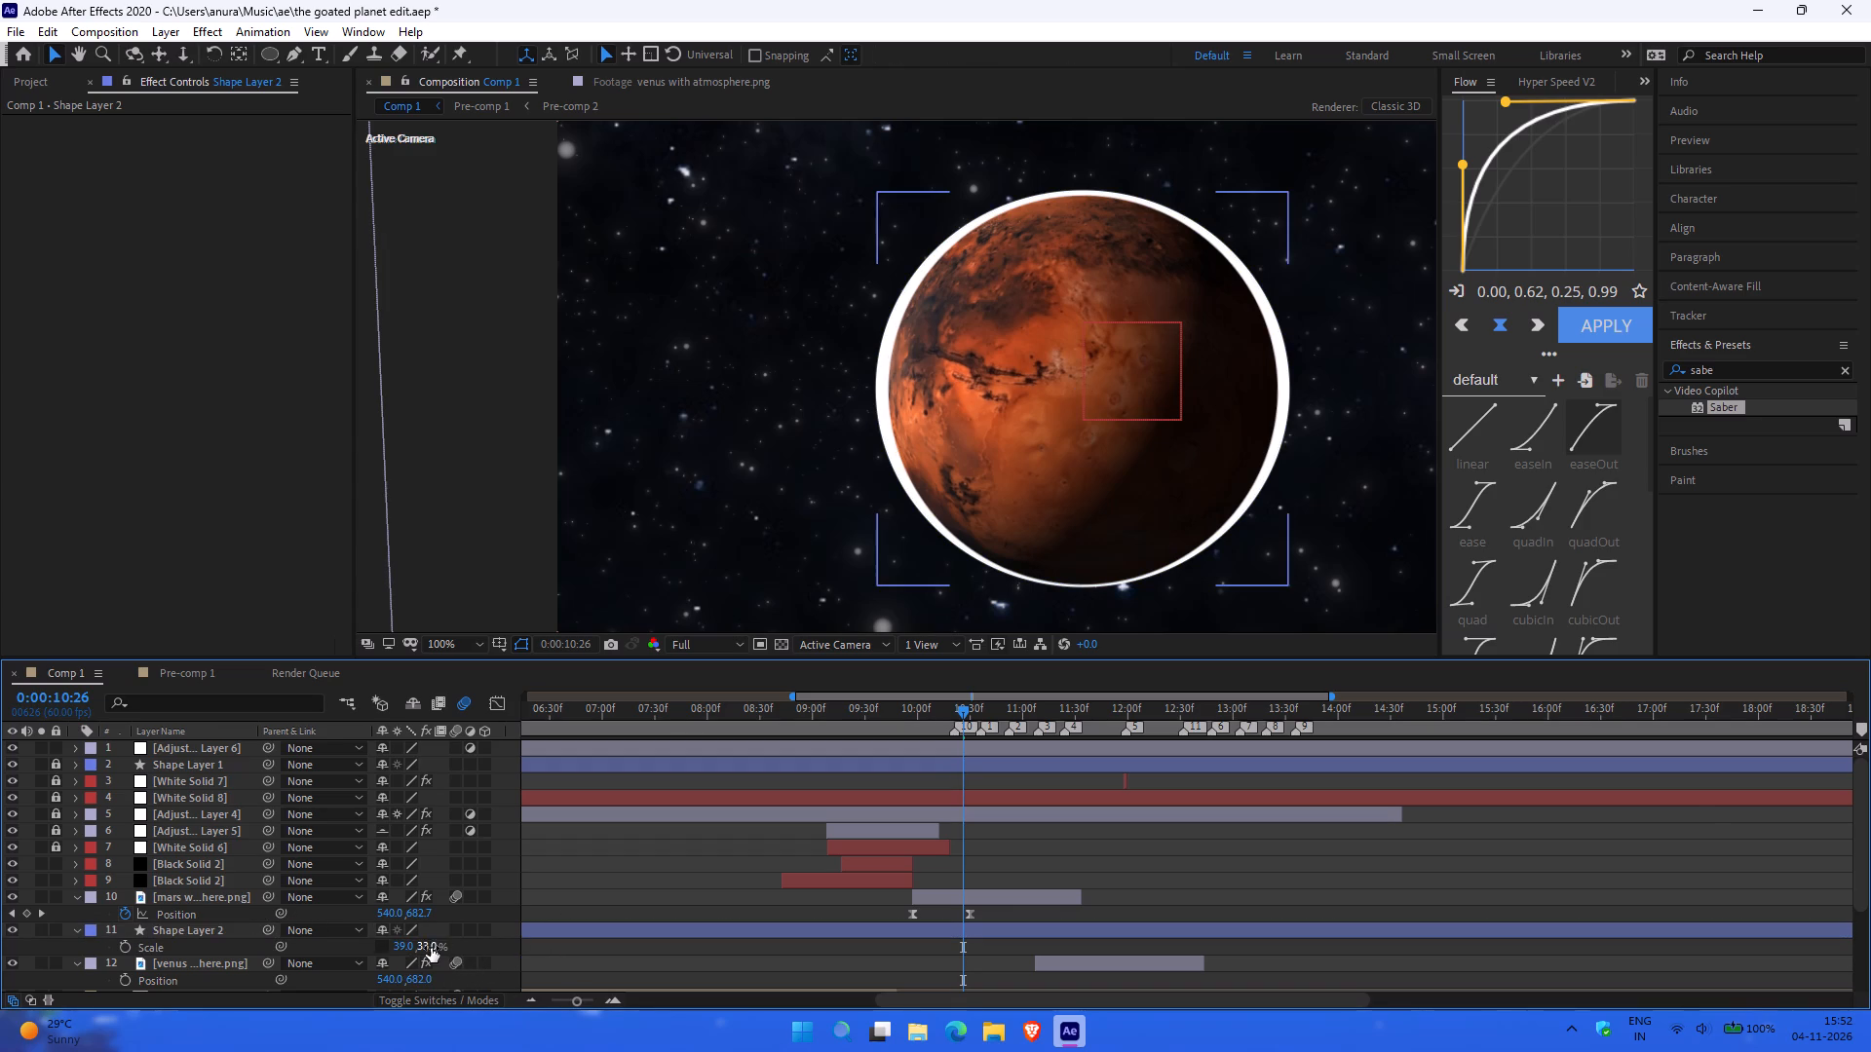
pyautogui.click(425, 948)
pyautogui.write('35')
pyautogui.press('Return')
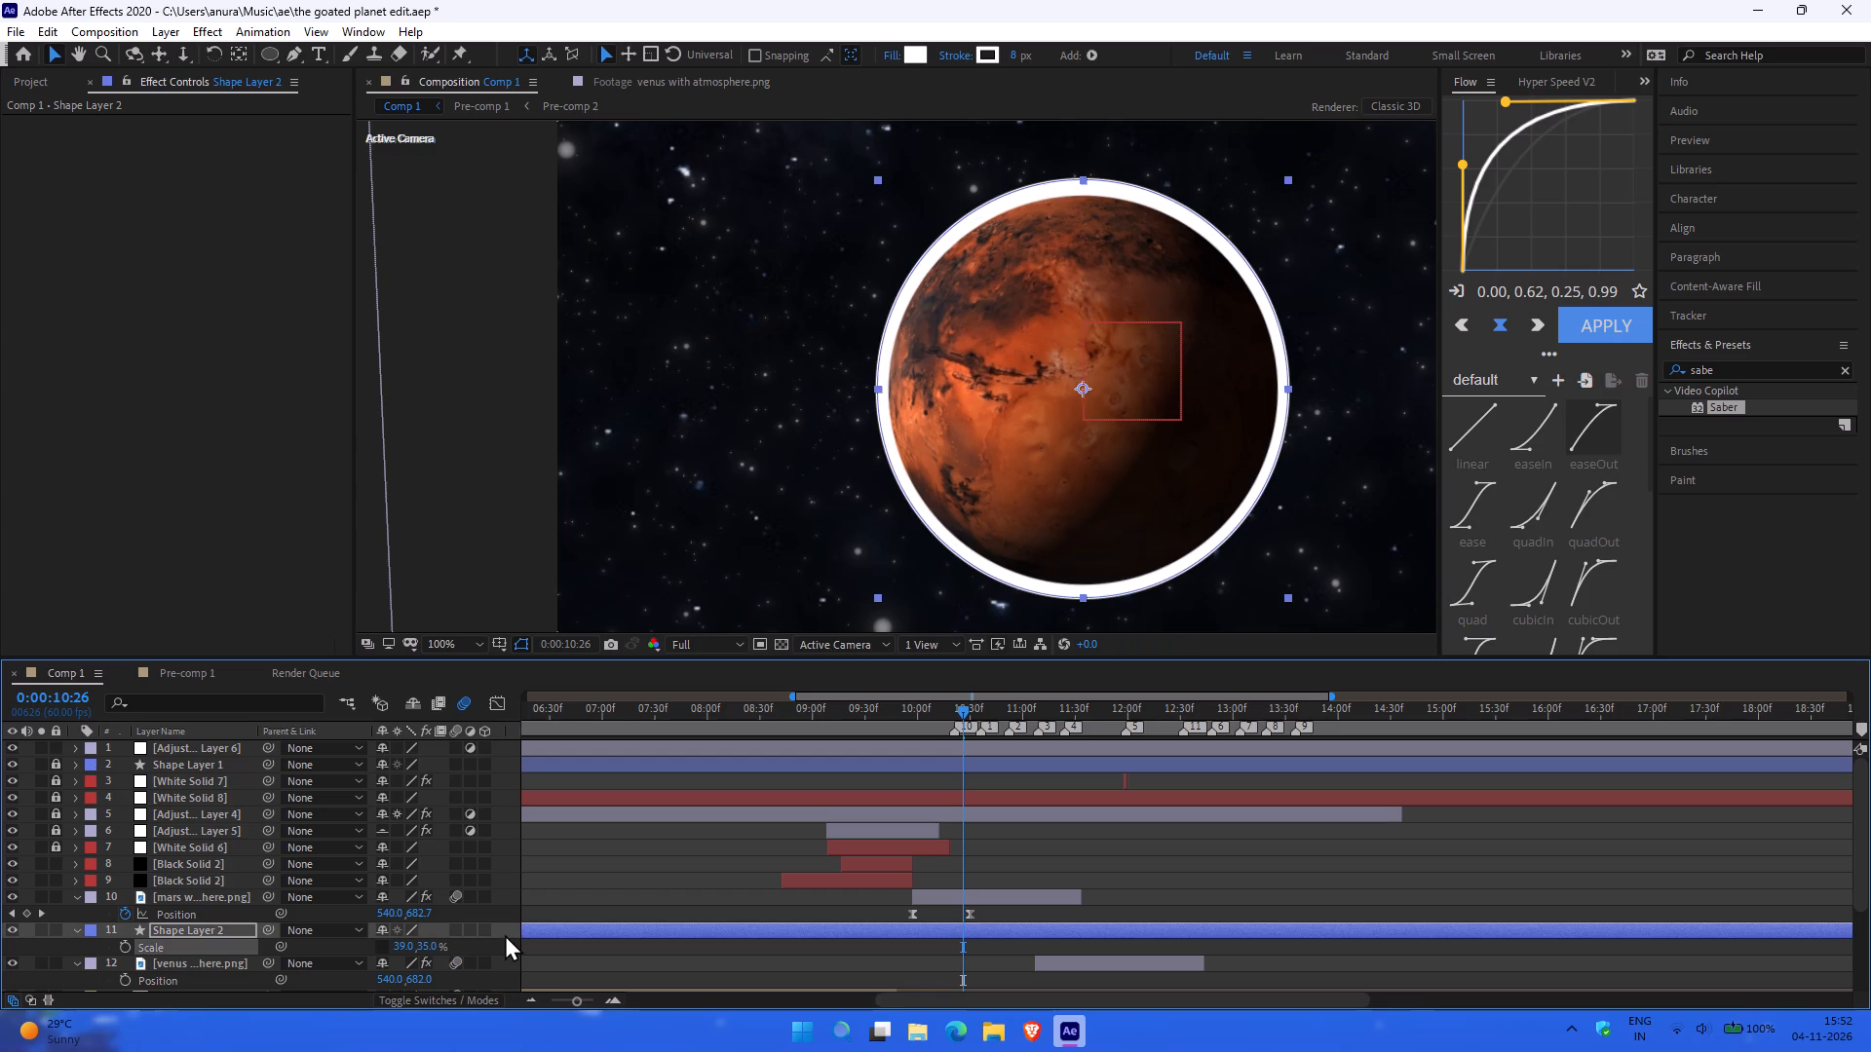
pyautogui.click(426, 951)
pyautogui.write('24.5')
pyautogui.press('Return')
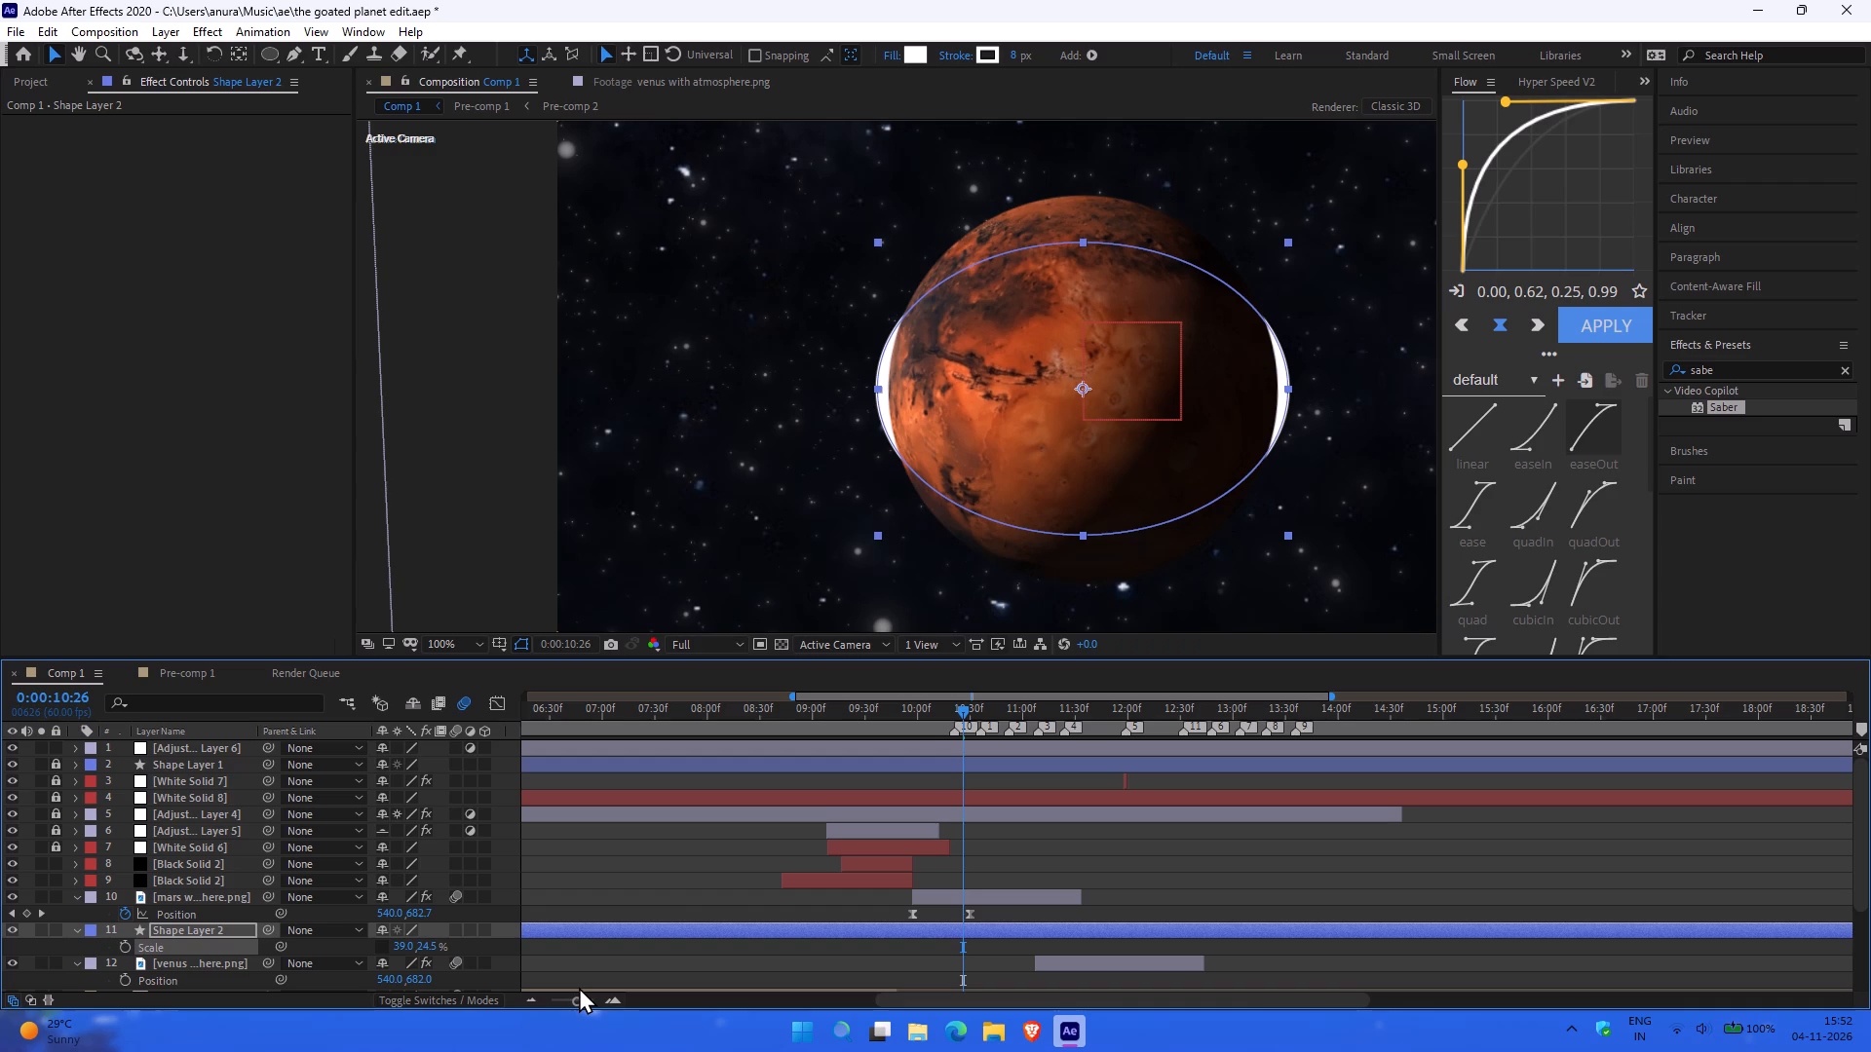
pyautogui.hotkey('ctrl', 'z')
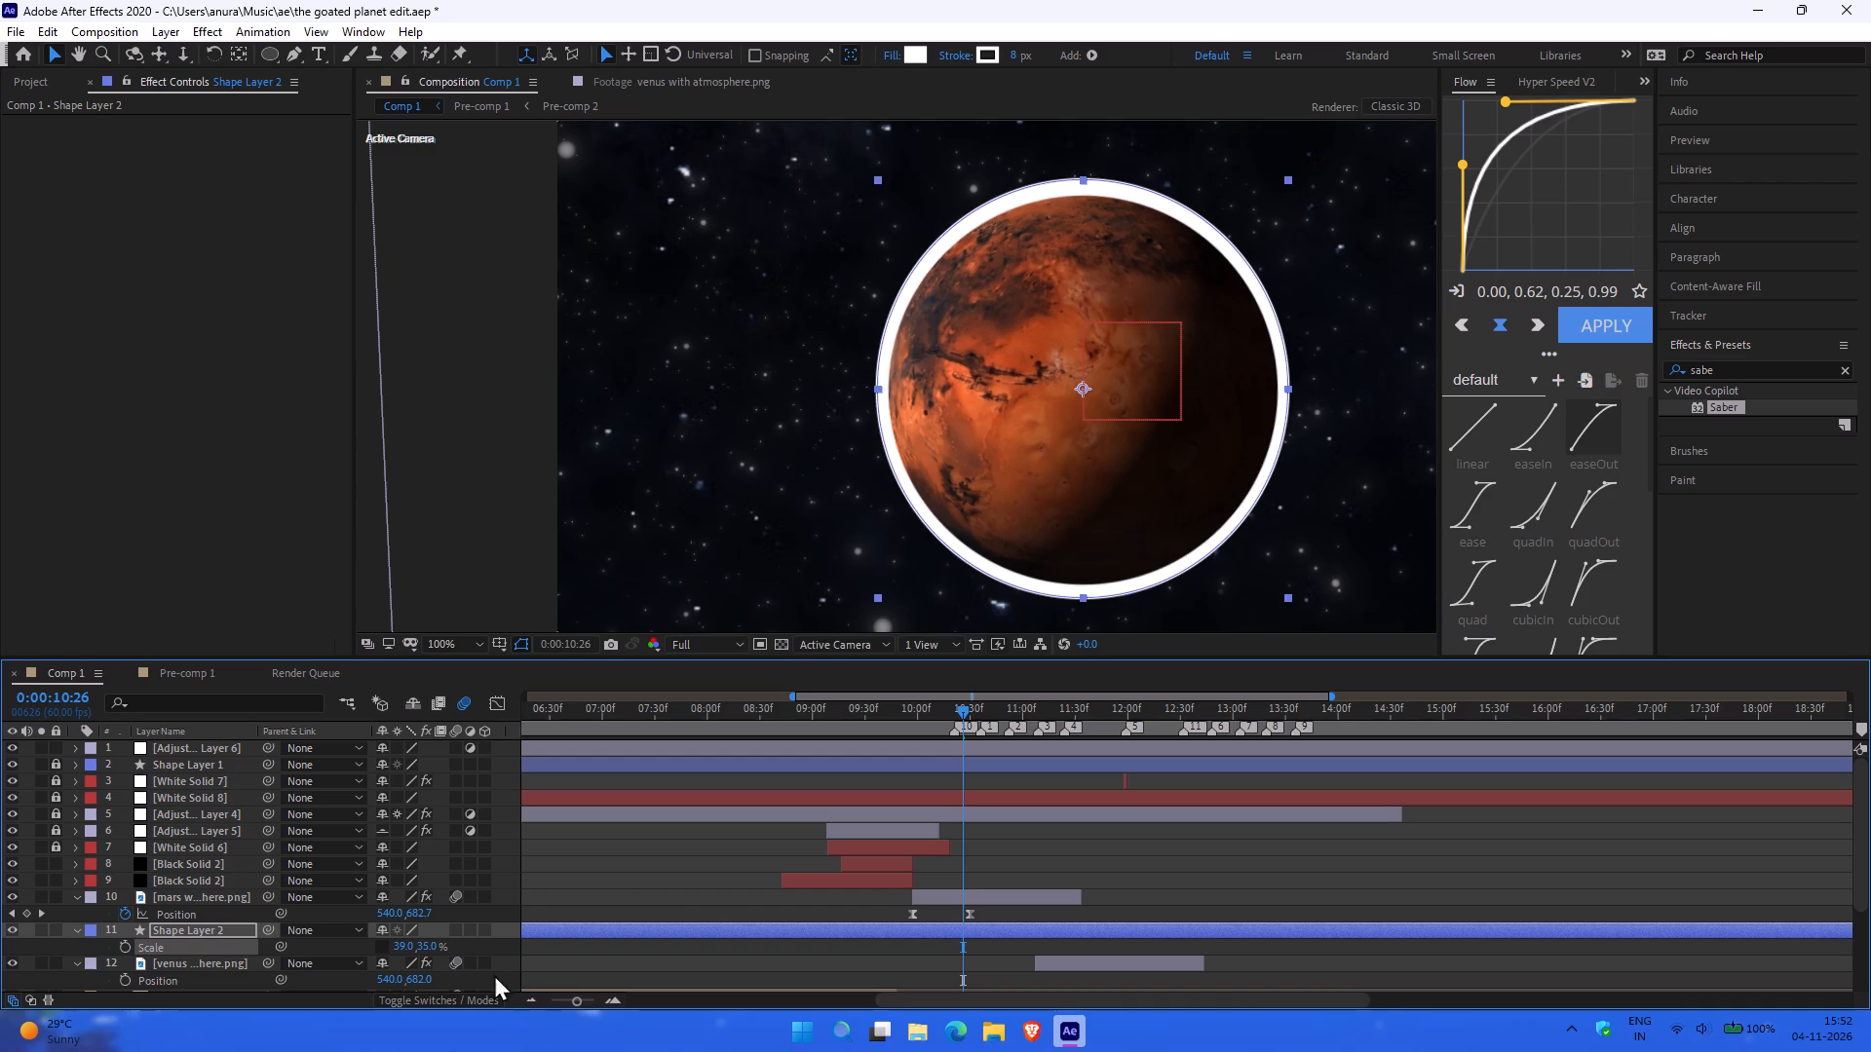
# Set the circle's vertical scale to 34.5%, and trim its height freehand to about 34.2%.
pyautogui.click(422, 942)
pyautogui.press('3')
pyautogui.press('4')
pyautogui.write('.5')
pyautogui.press('Return')
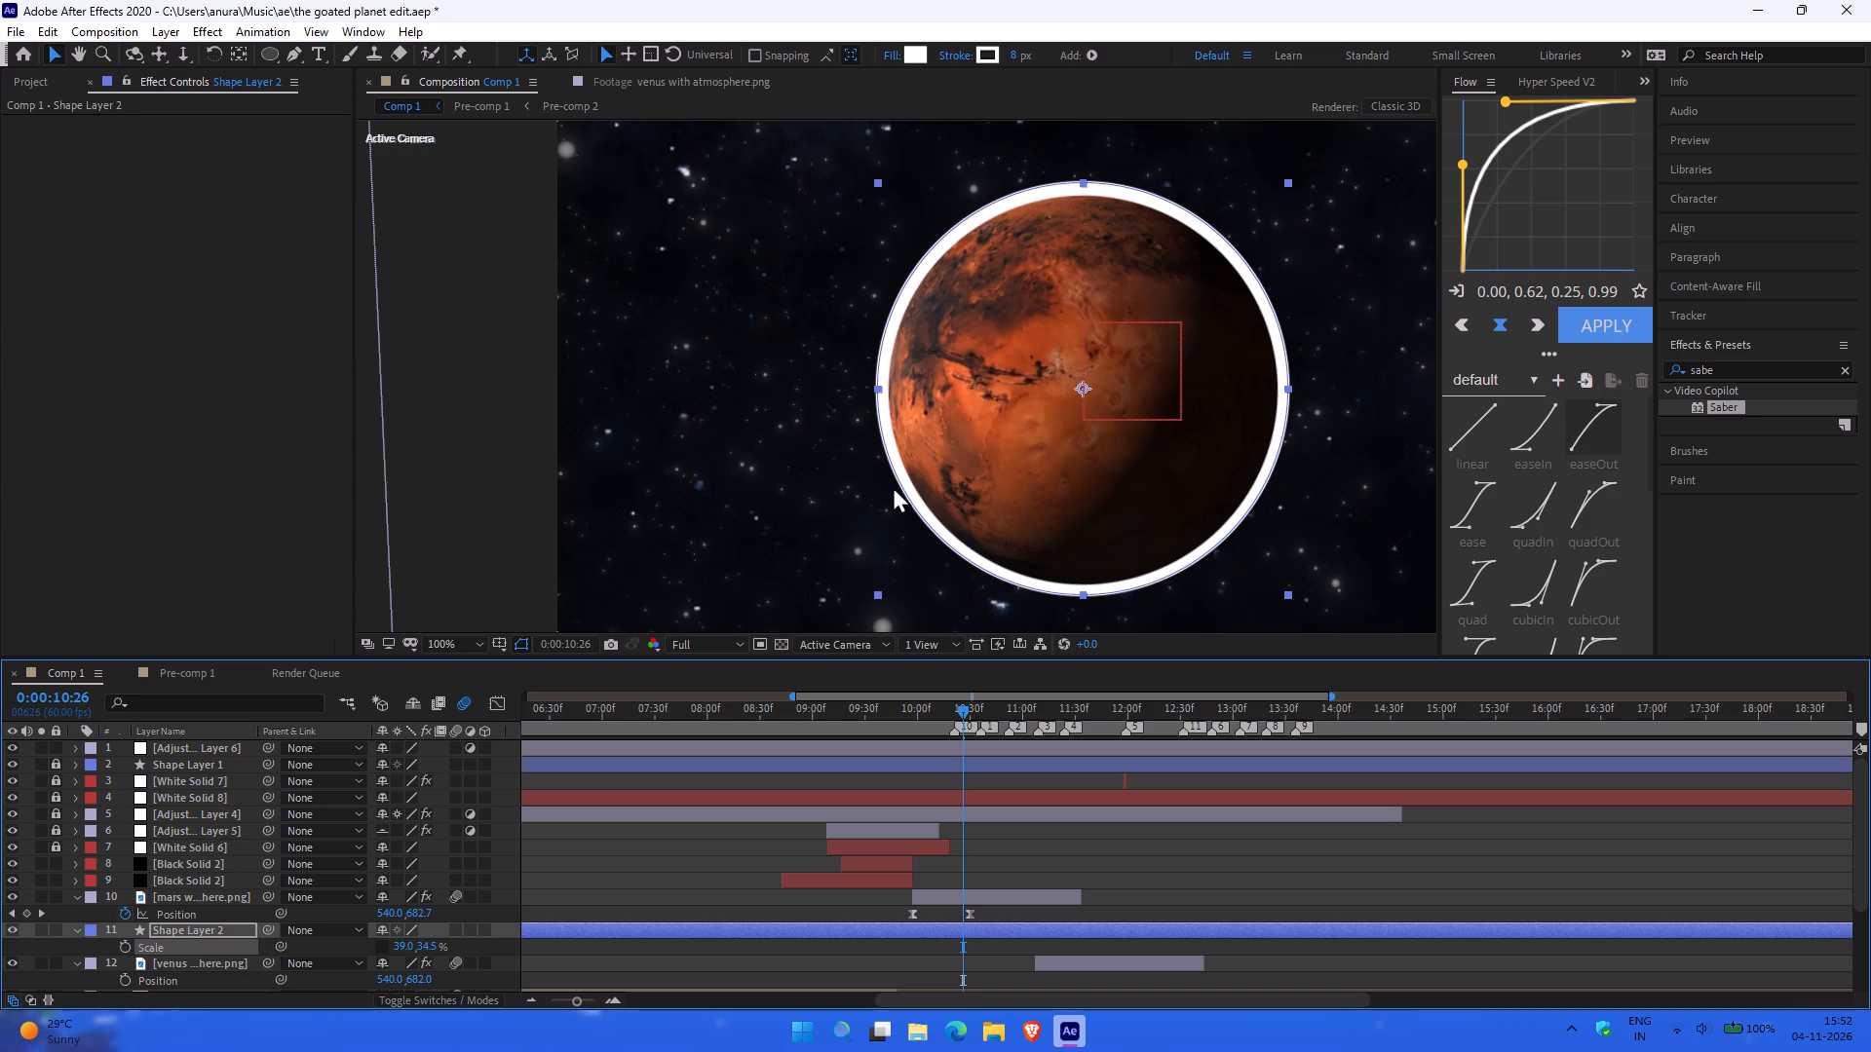
pyautogui.click(1085, 182)
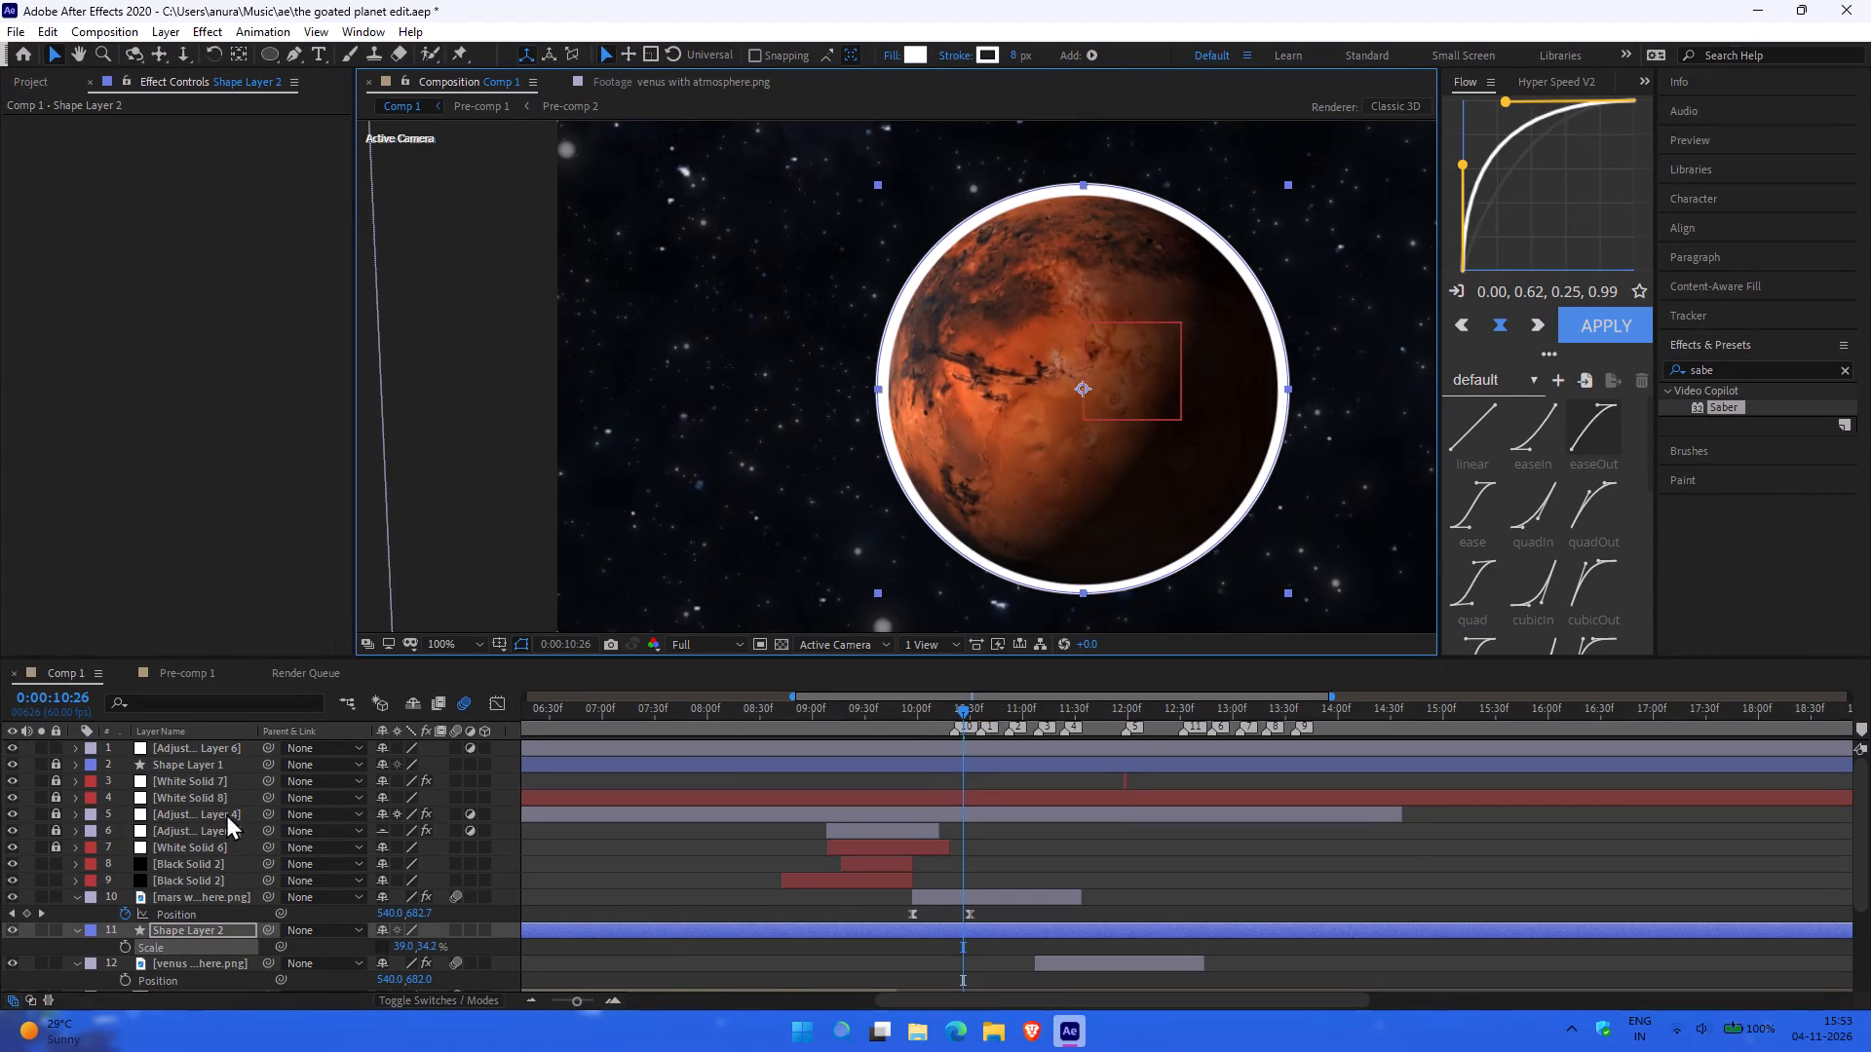
# Relink the circle layer's scale proportions.
pyautogui.click(388, 947)
# Scale the circle proportionally, trying vertical values of 30% and 32% before 33%, and stretch its height freehand to about 33.2%.
pyautogui.click(429, 953)
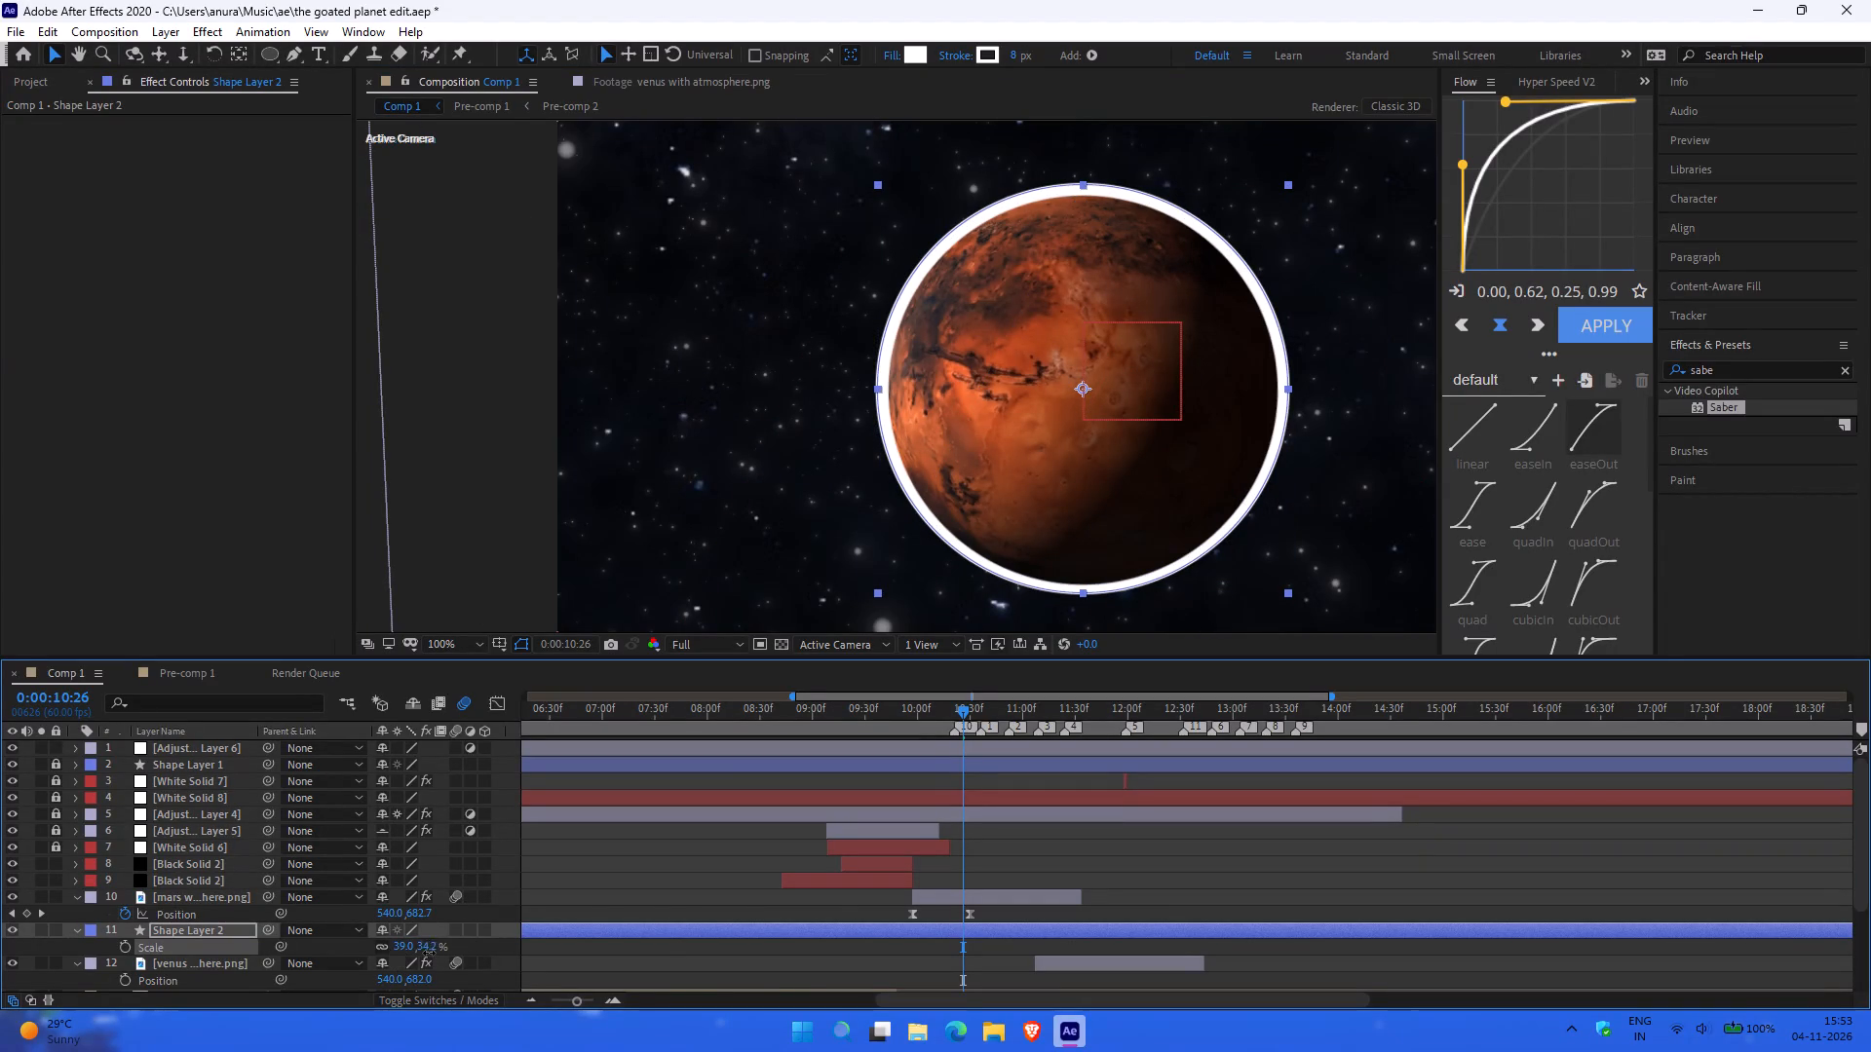
pyautogui.write('30')
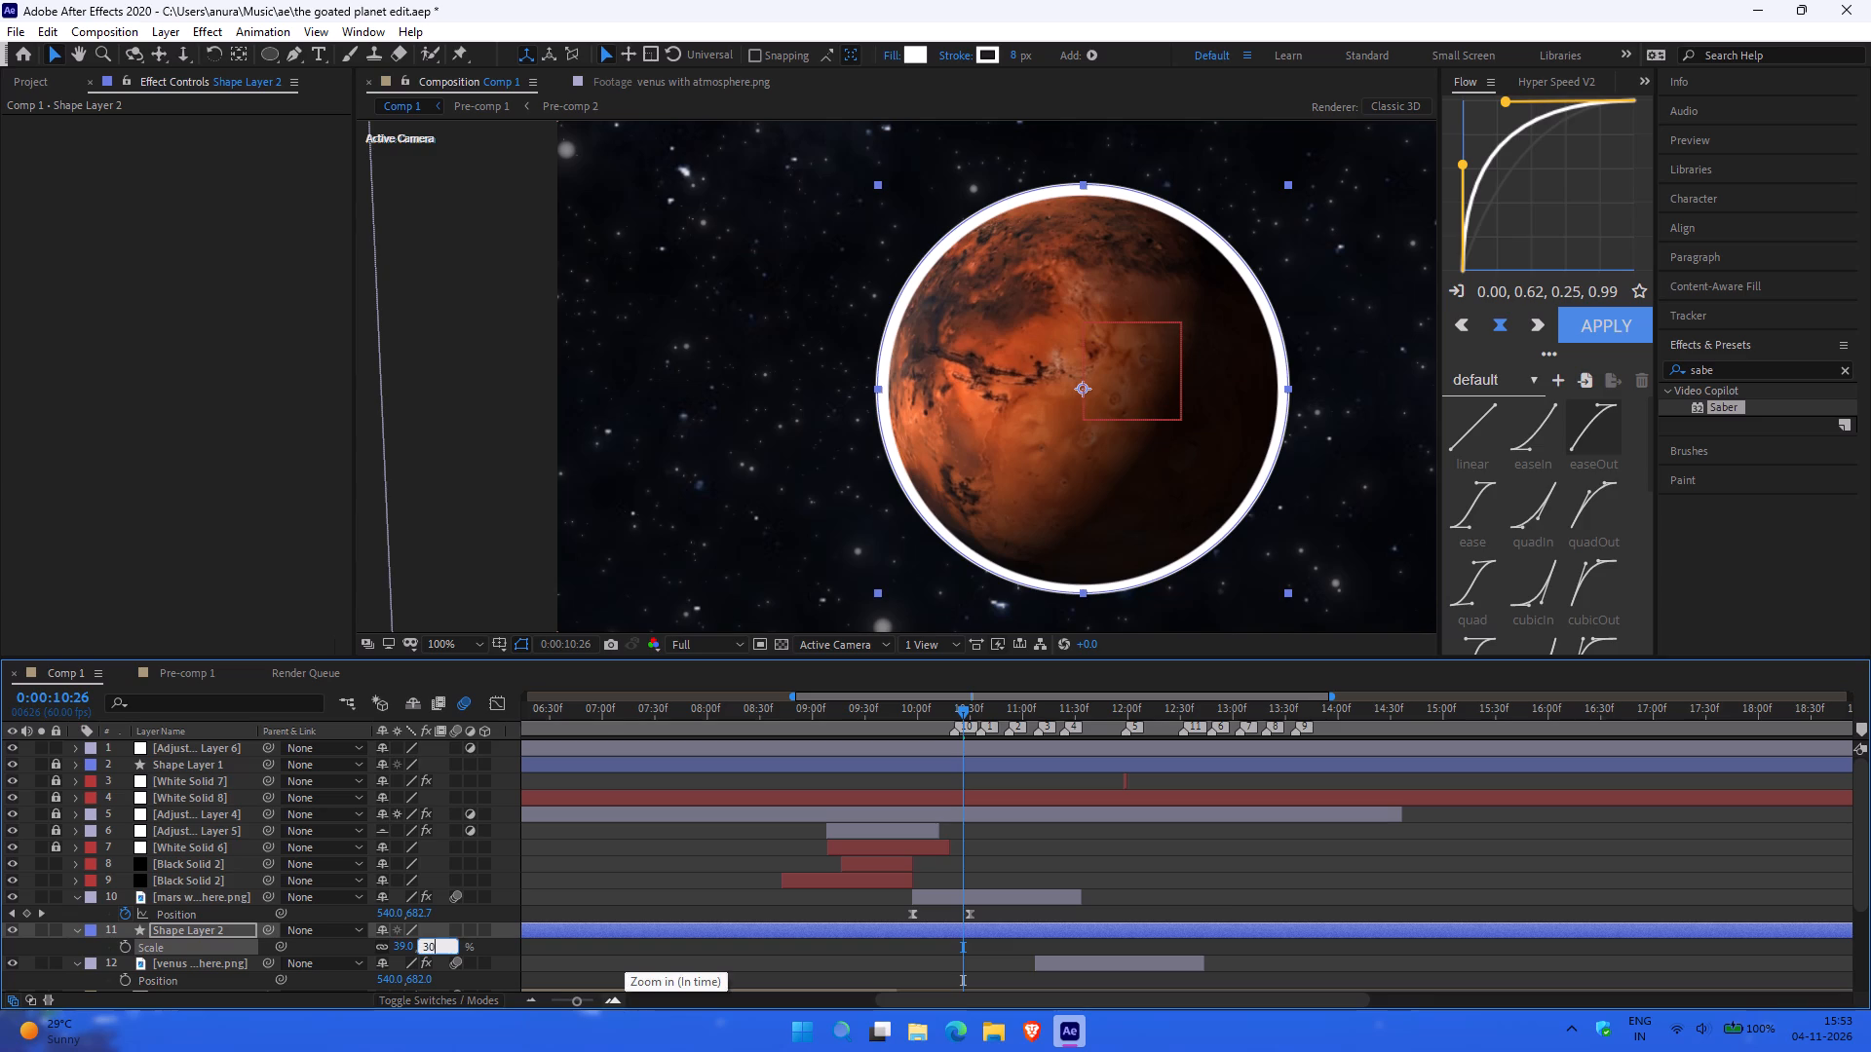
pyautogui.press('Return')
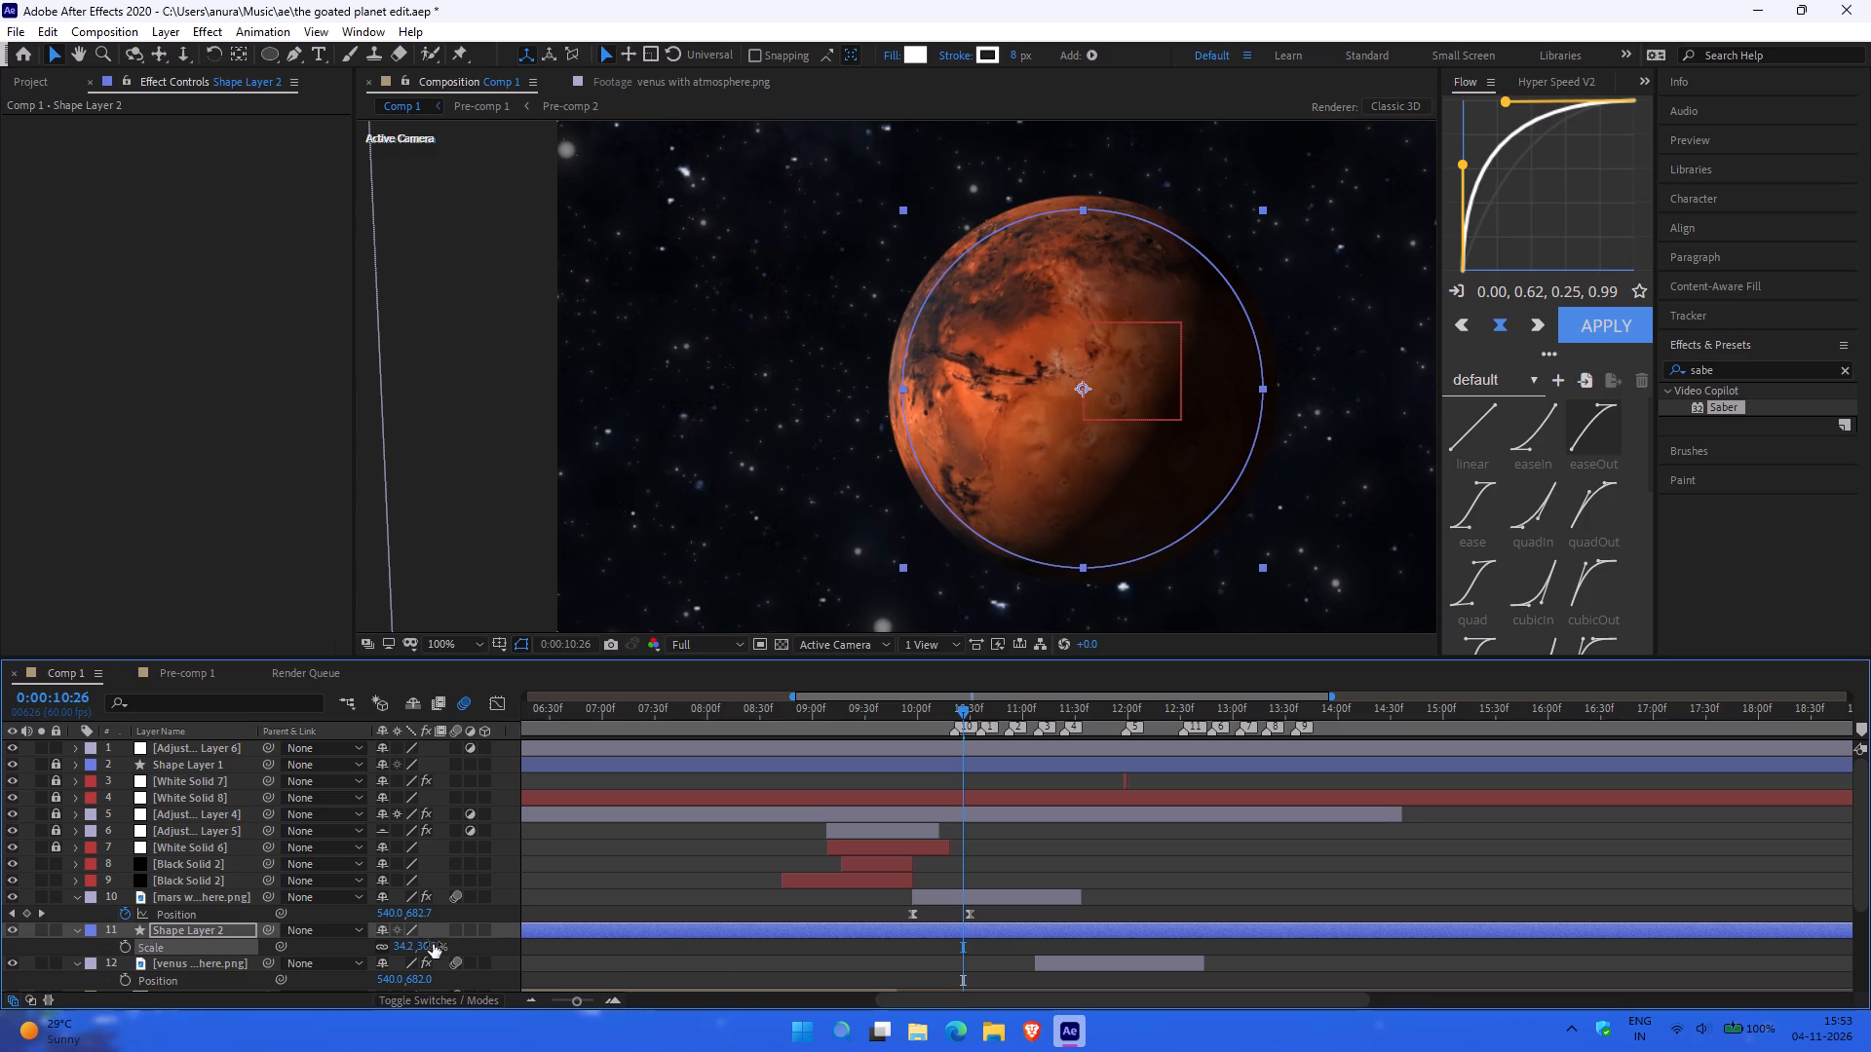
pyautogui.click(431, 946)
pyautogui.write('32')
pyautogui.press('Return')
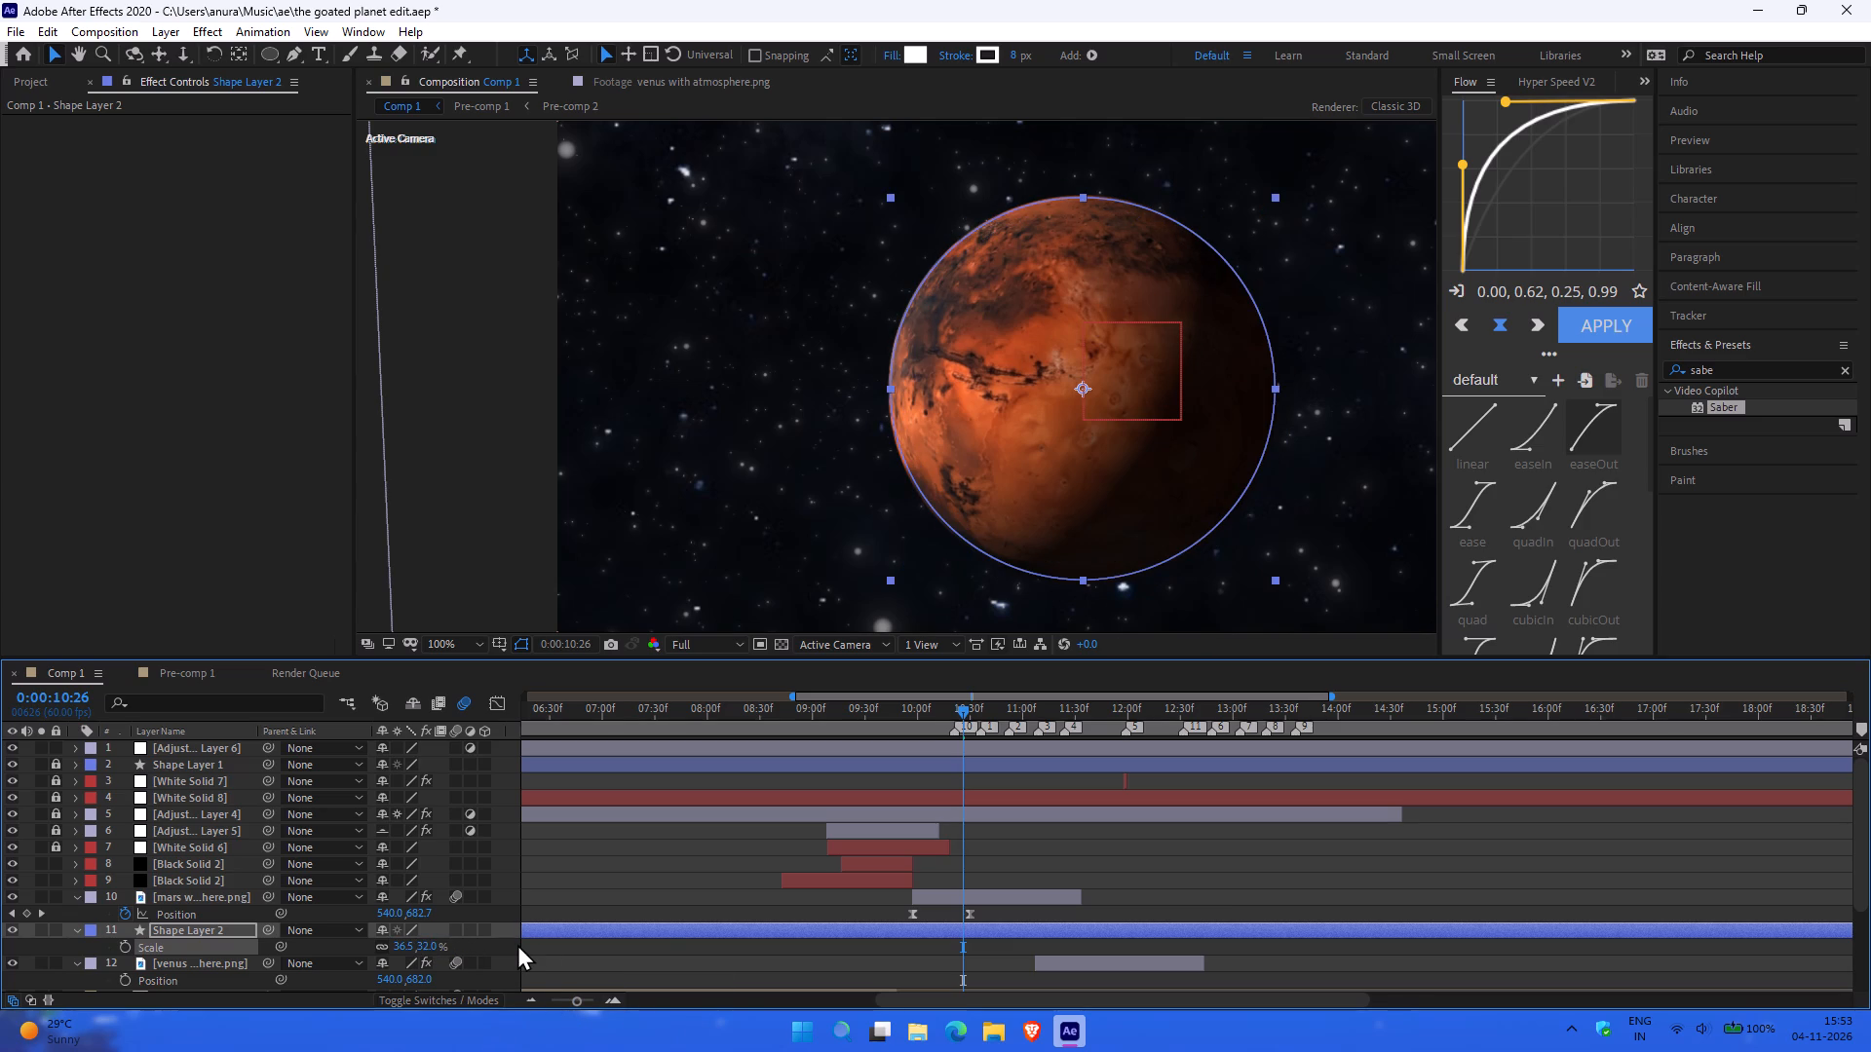
pyautogui.click(432, 946)
pyautogui.write('33')
pyautogui.press('Return')
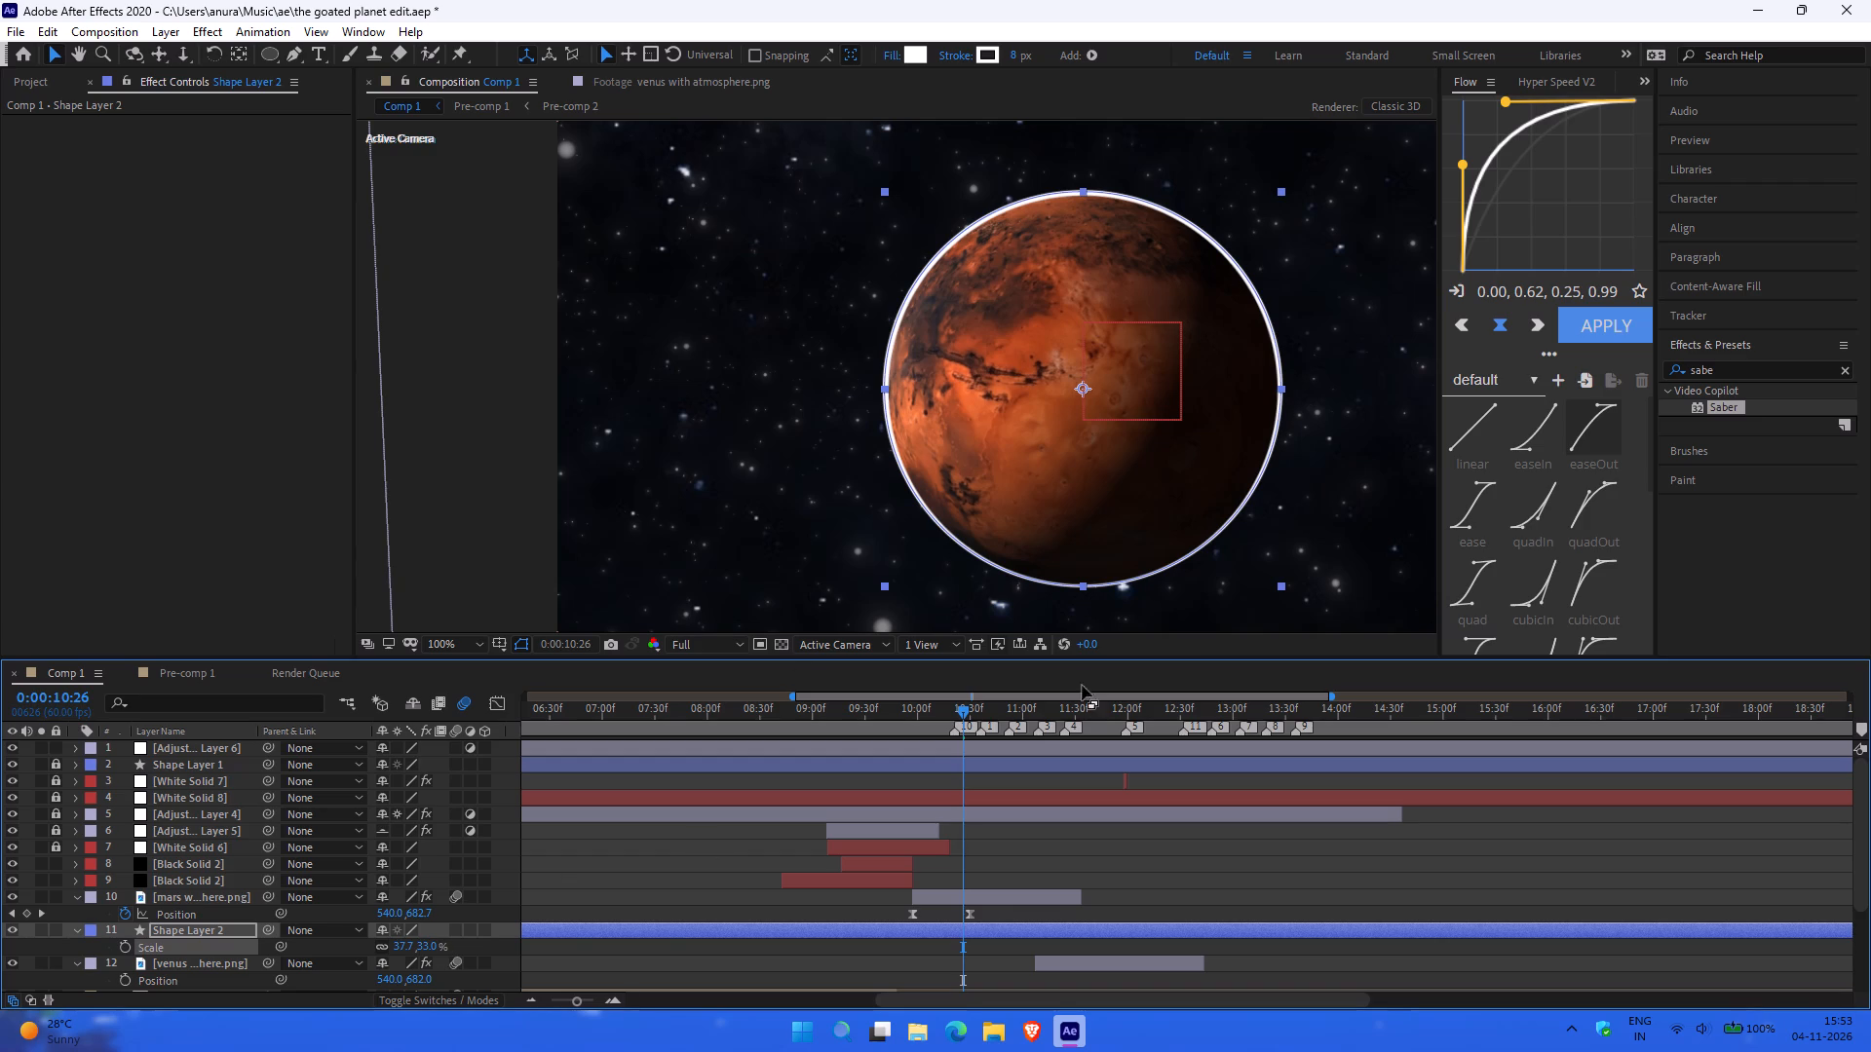
pyautogui.click(1081, 583)
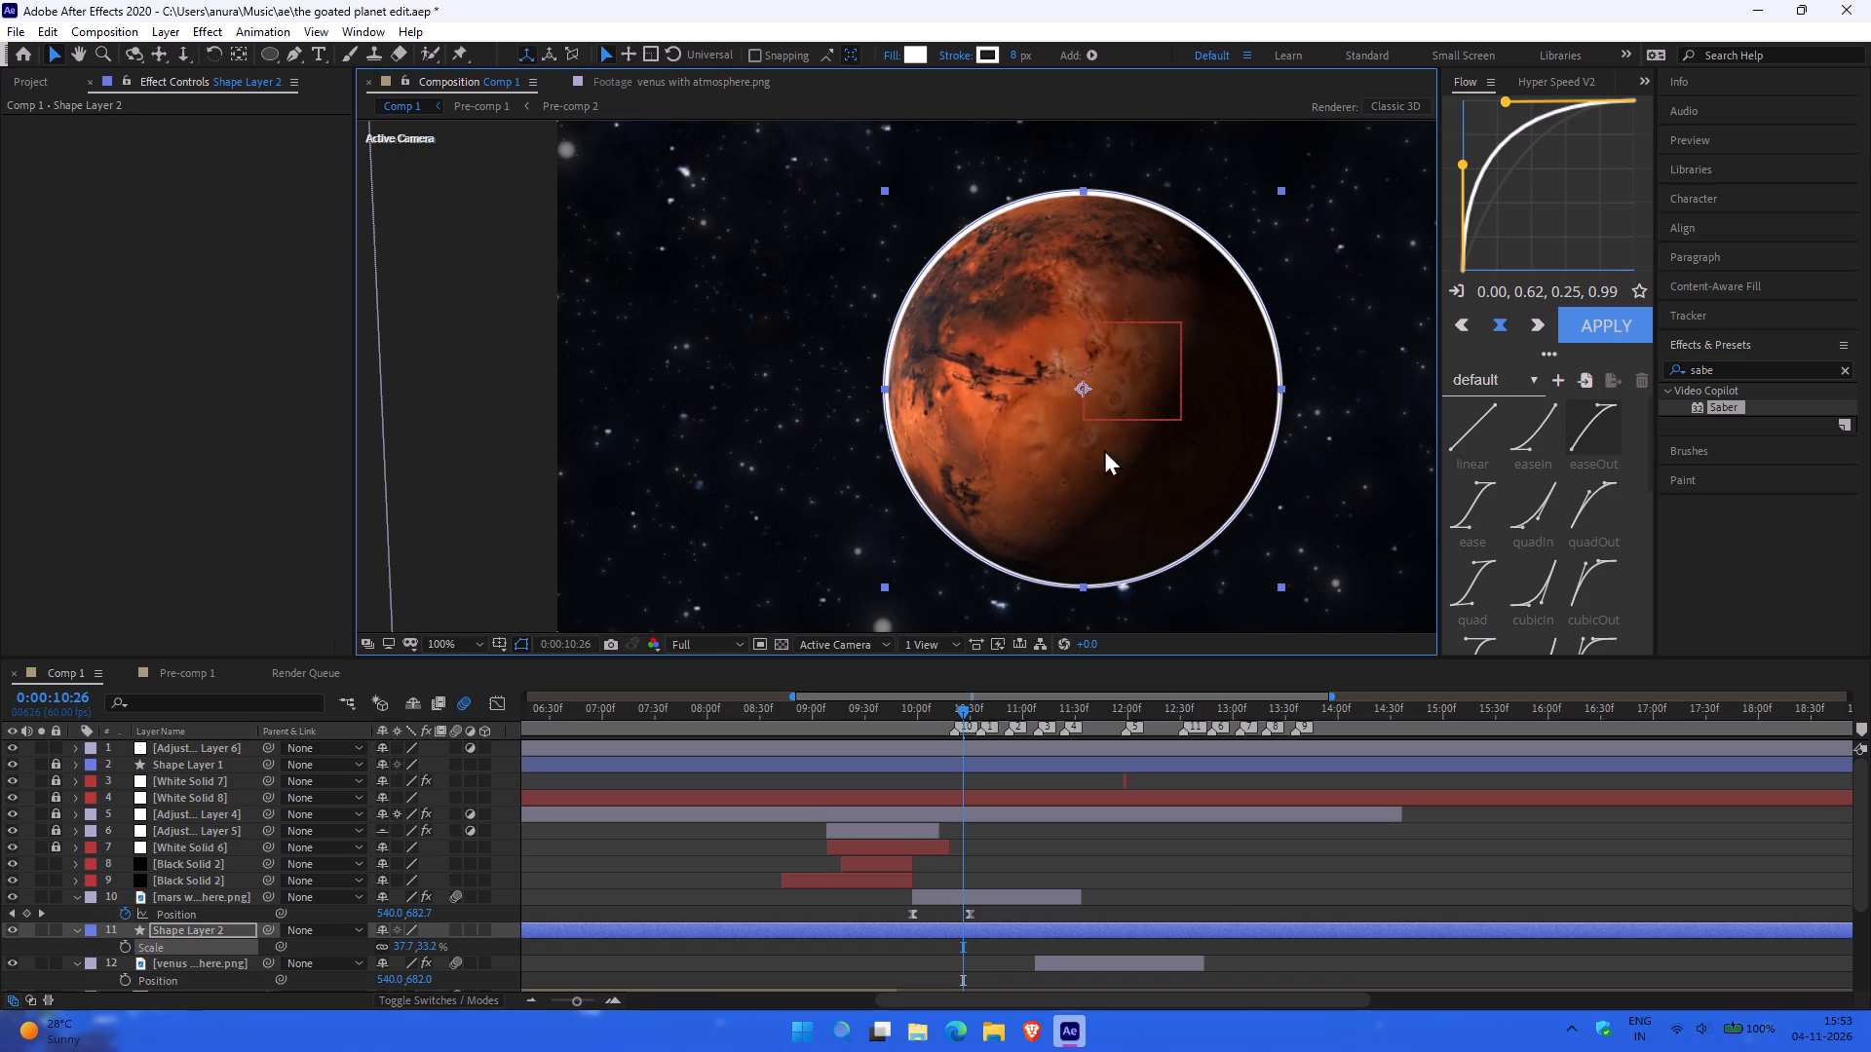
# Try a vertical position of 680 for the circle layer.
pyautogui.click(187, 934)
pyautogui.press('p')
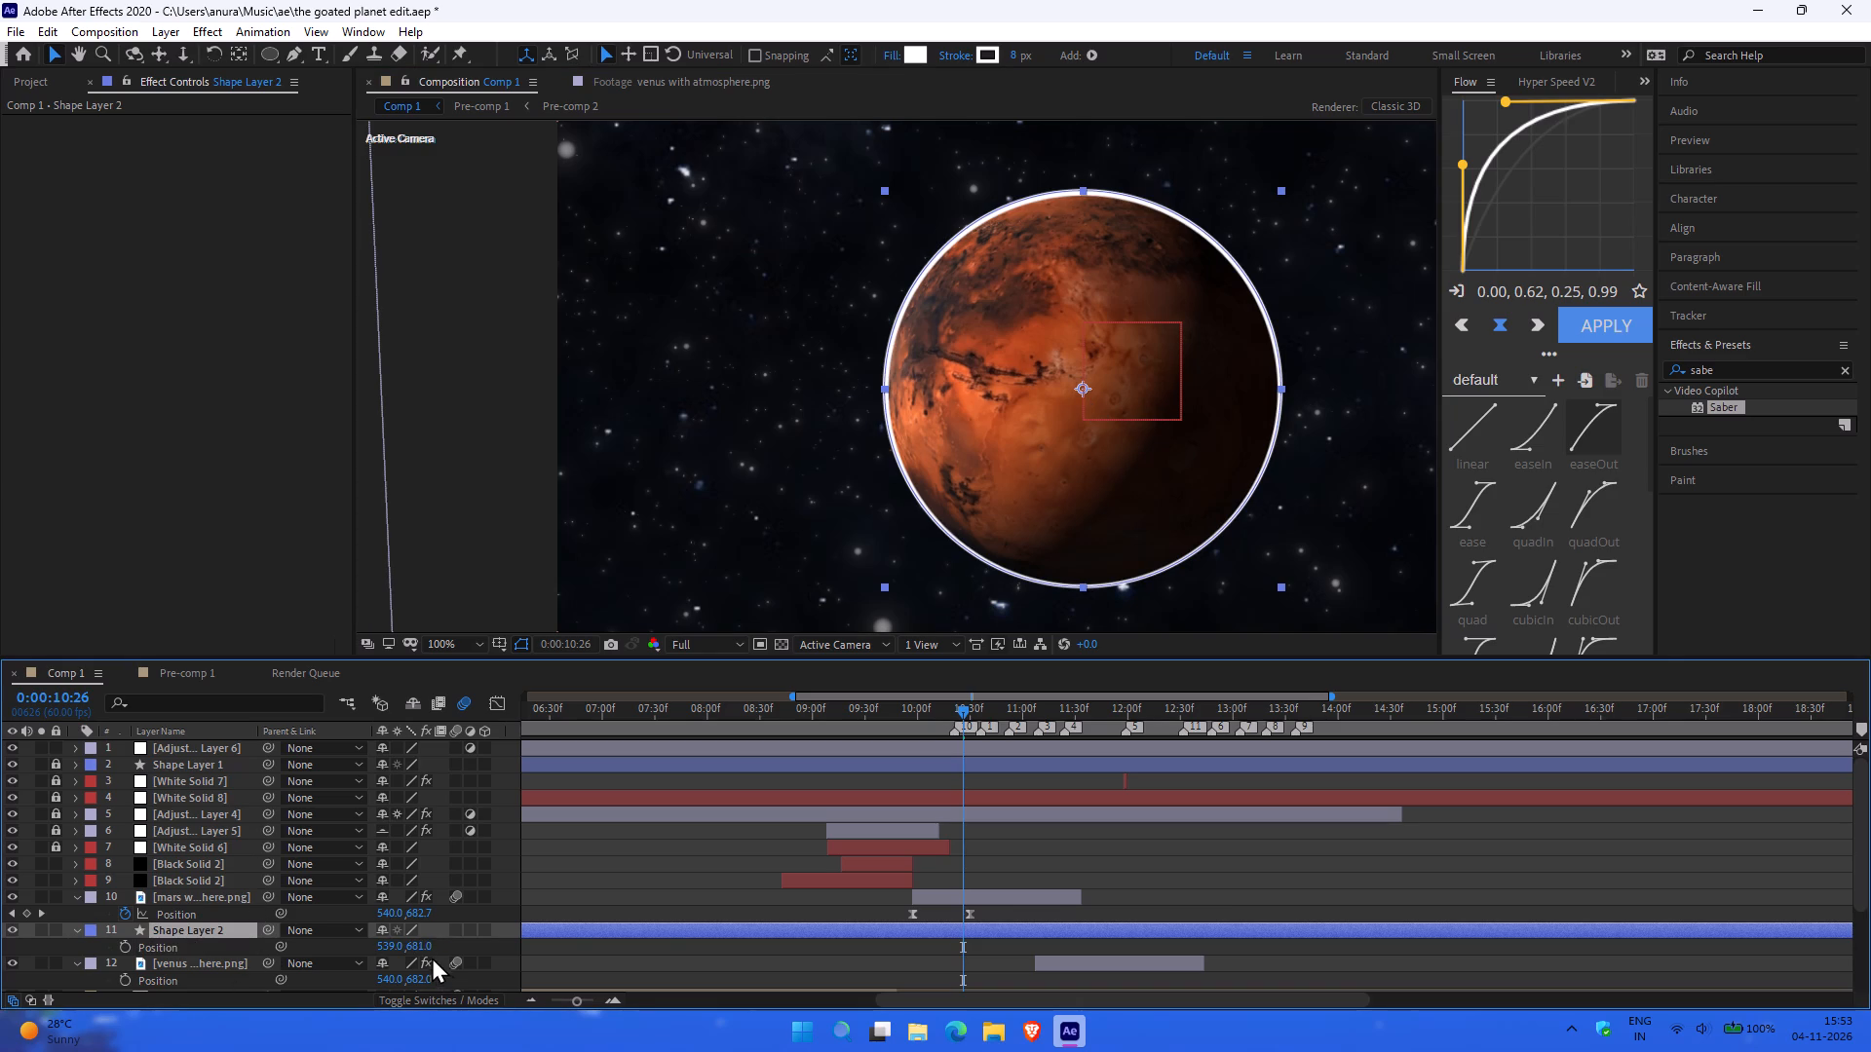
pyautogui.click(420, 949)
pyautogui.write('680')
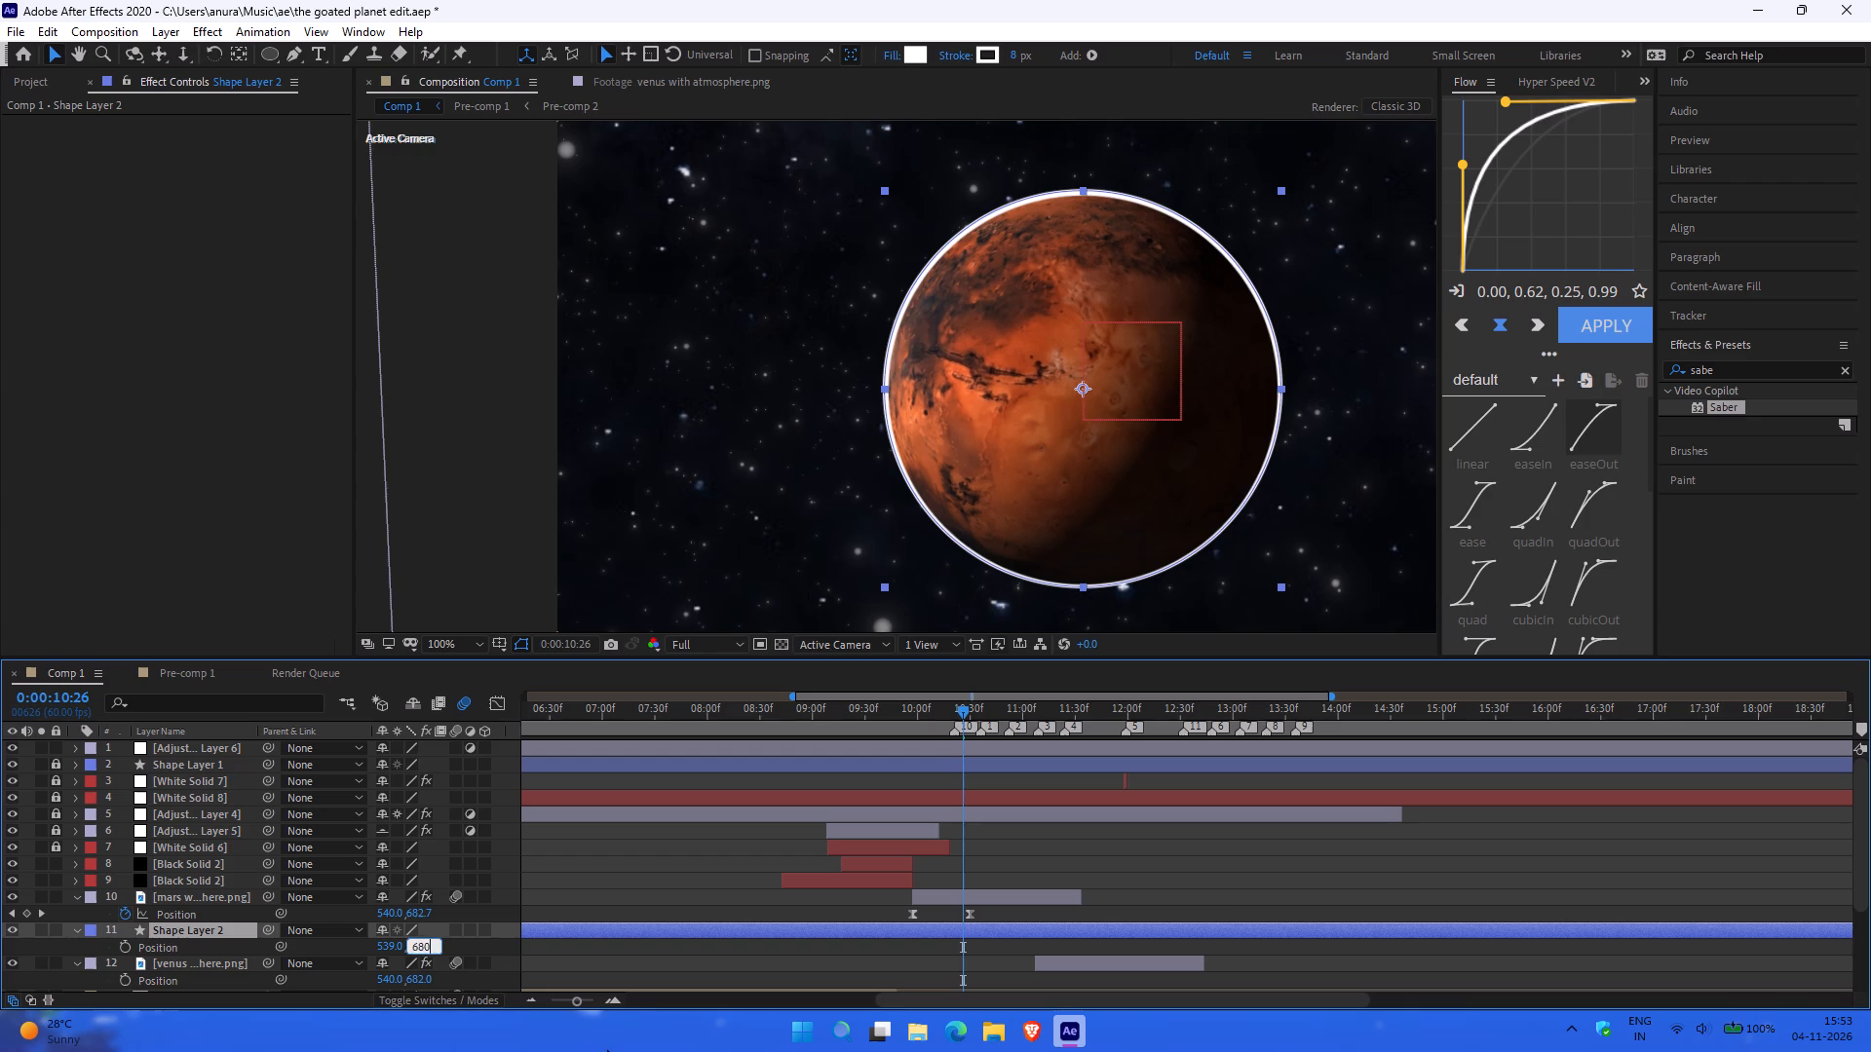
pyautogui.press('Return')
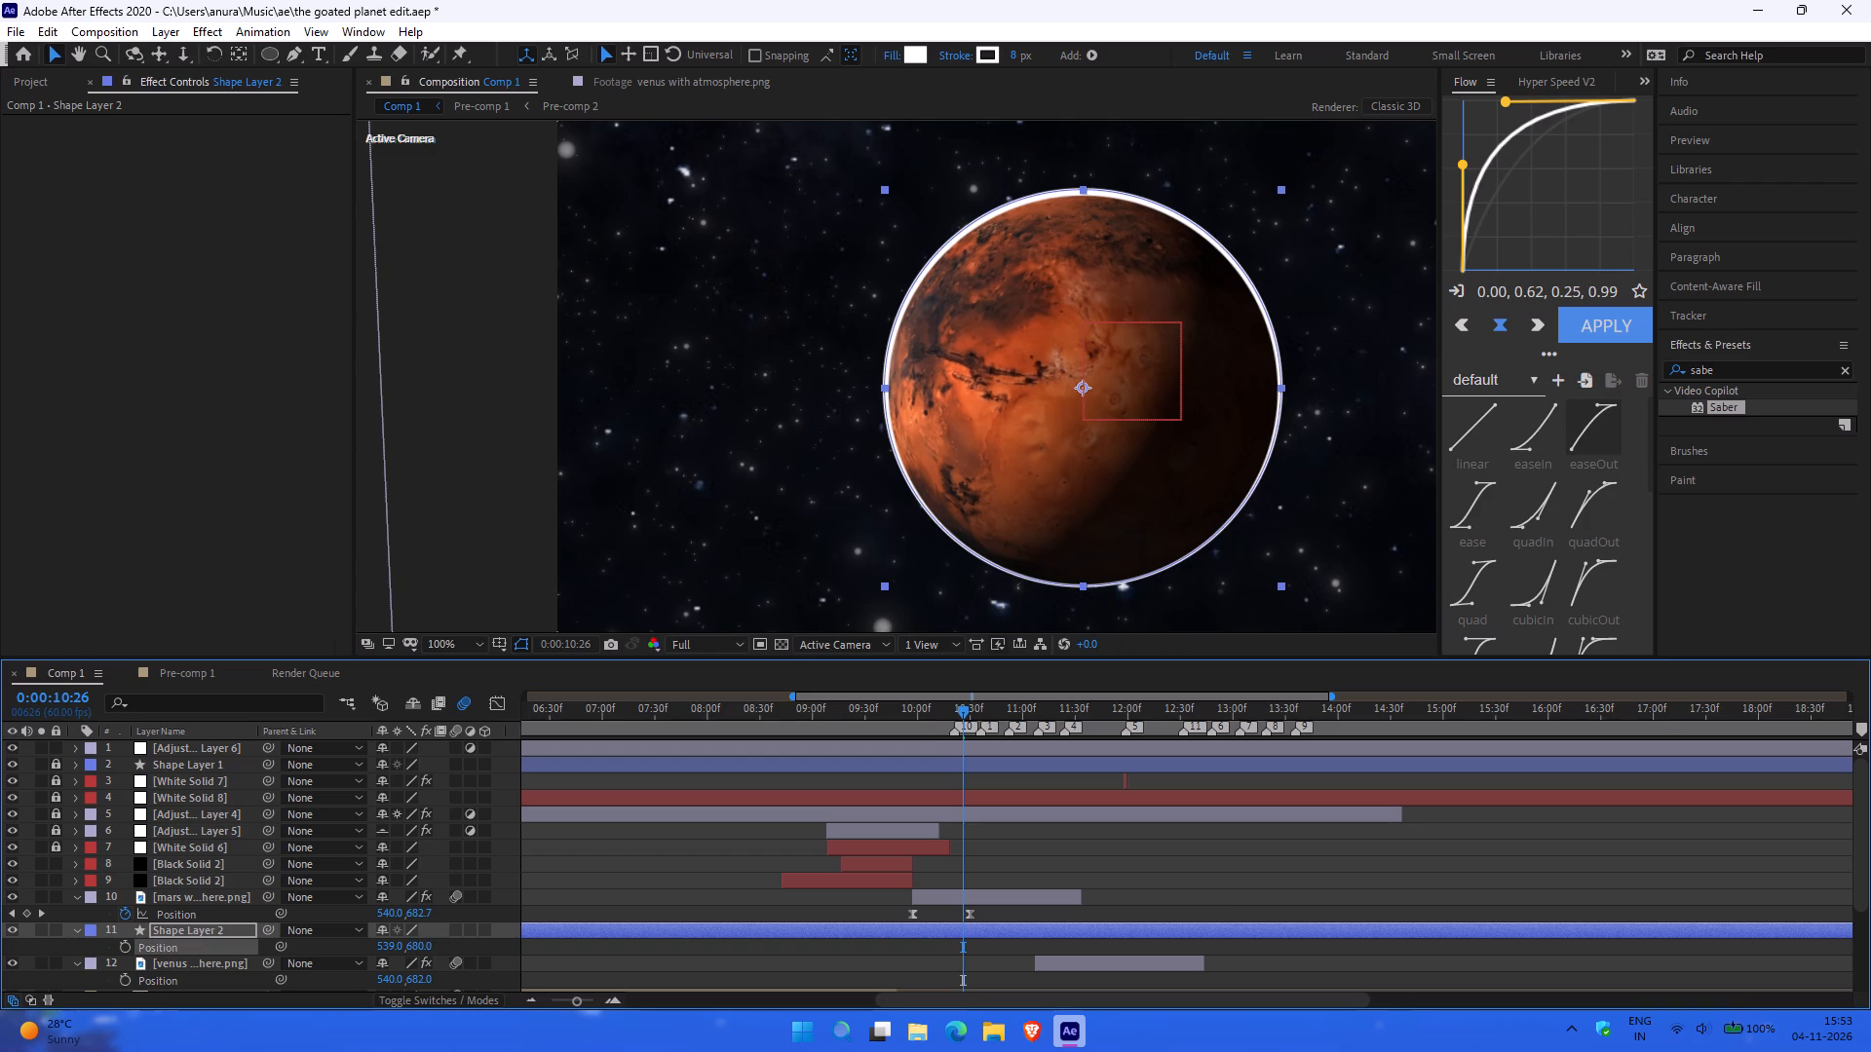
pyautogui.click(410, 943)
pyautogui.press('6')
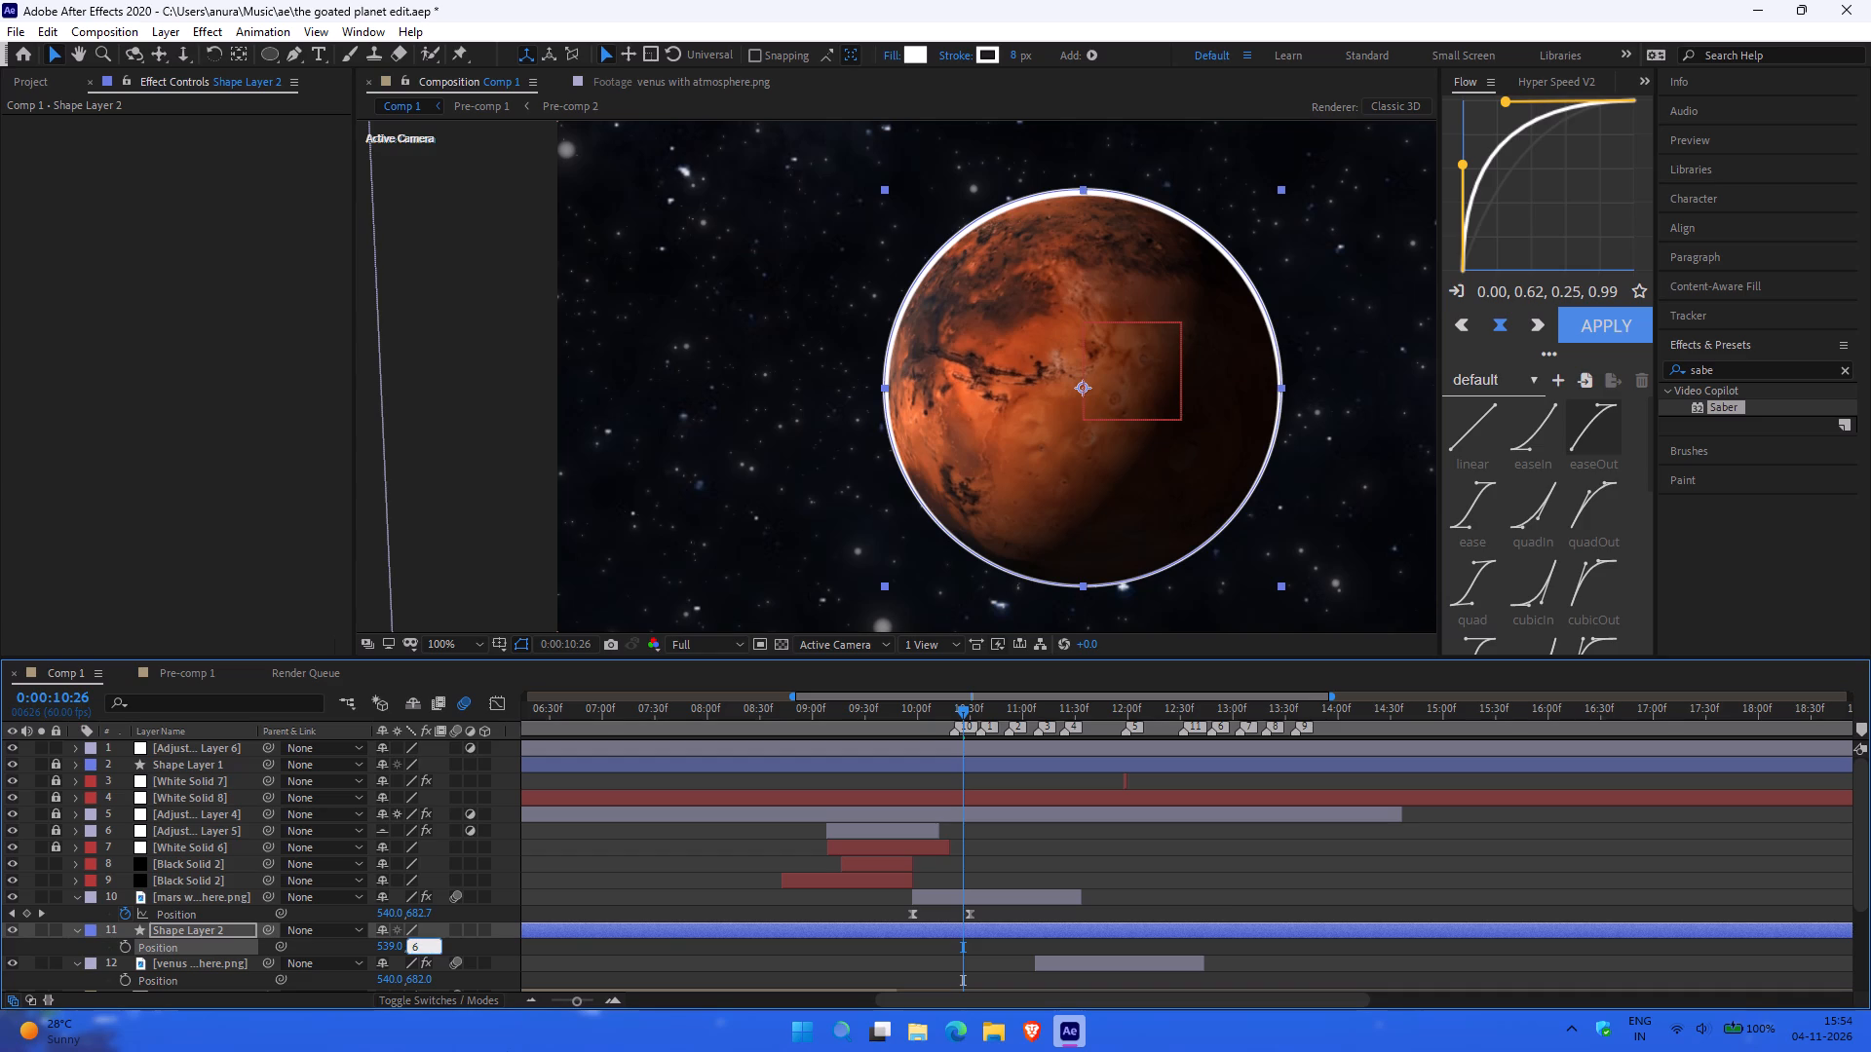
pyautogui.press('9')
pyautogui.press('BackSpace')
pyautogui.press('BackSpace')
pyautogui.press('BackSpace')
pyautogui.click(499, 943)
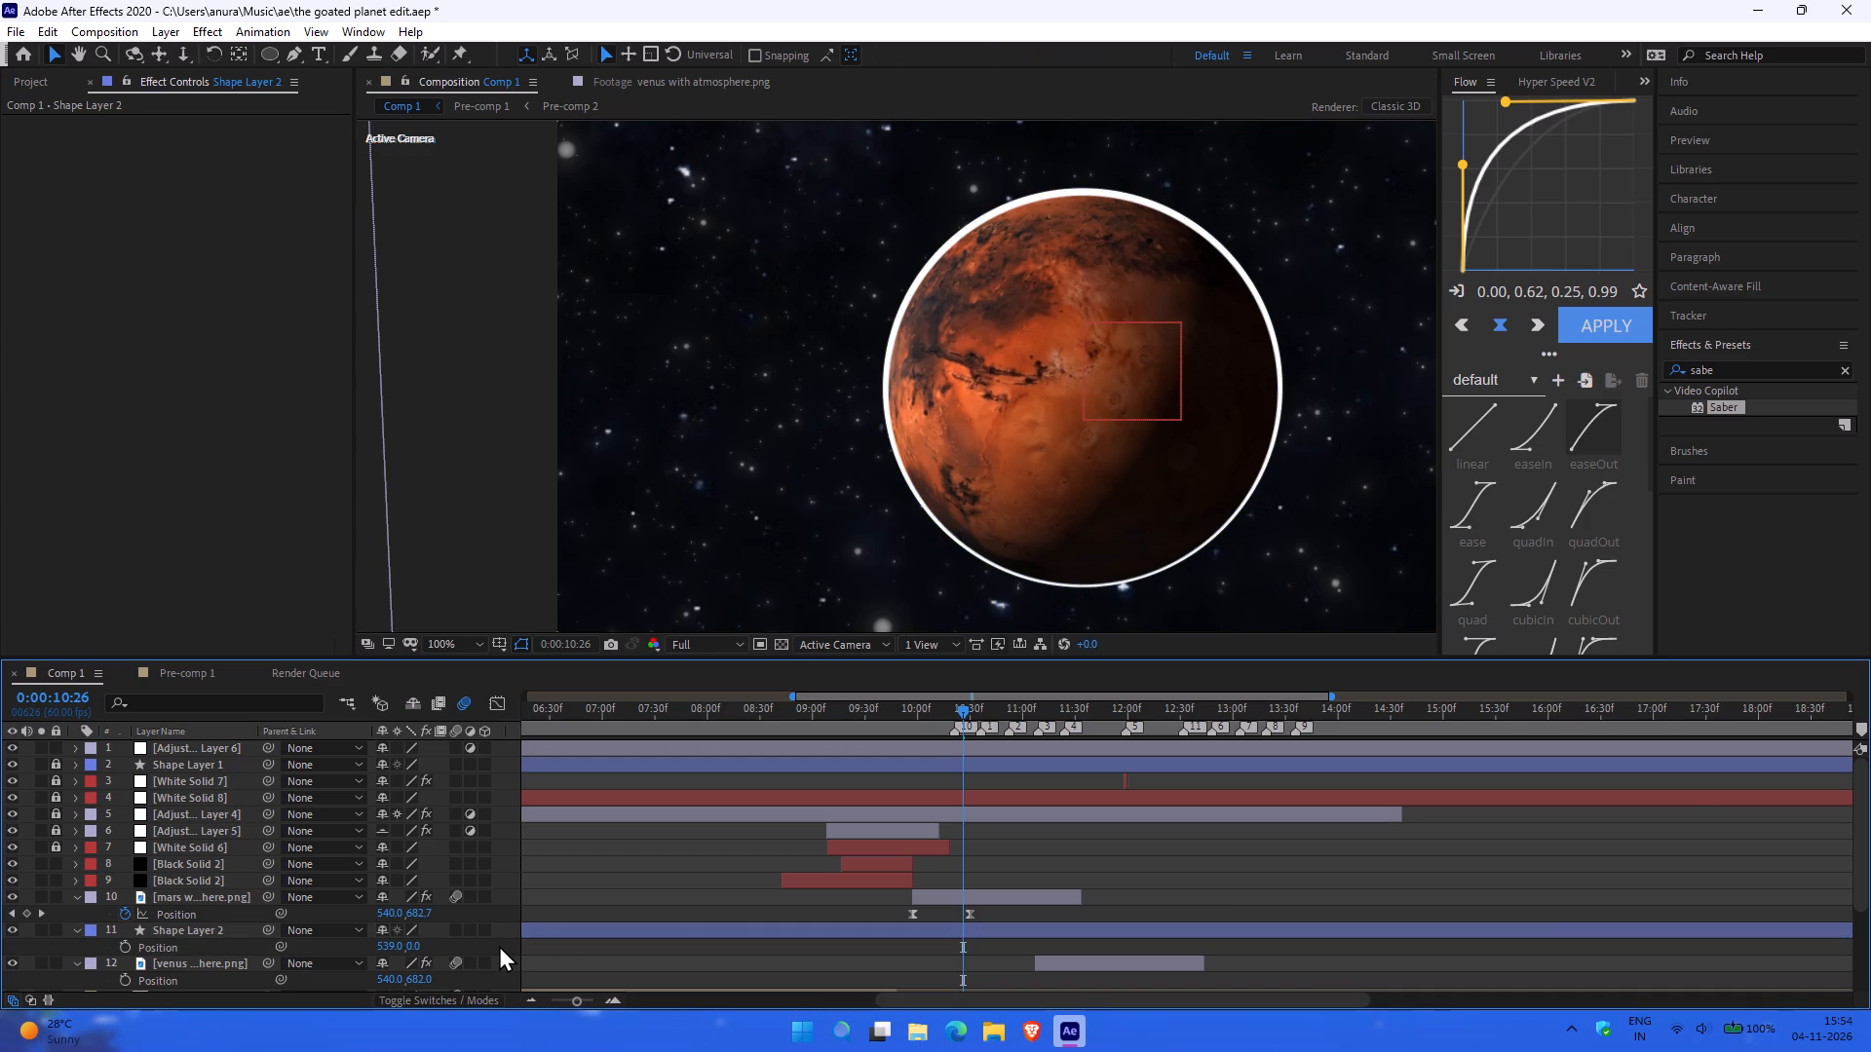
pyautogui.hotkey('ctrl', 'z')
# Set the circle layer's vertical position to 678.
pyautogui.click(423, 942)
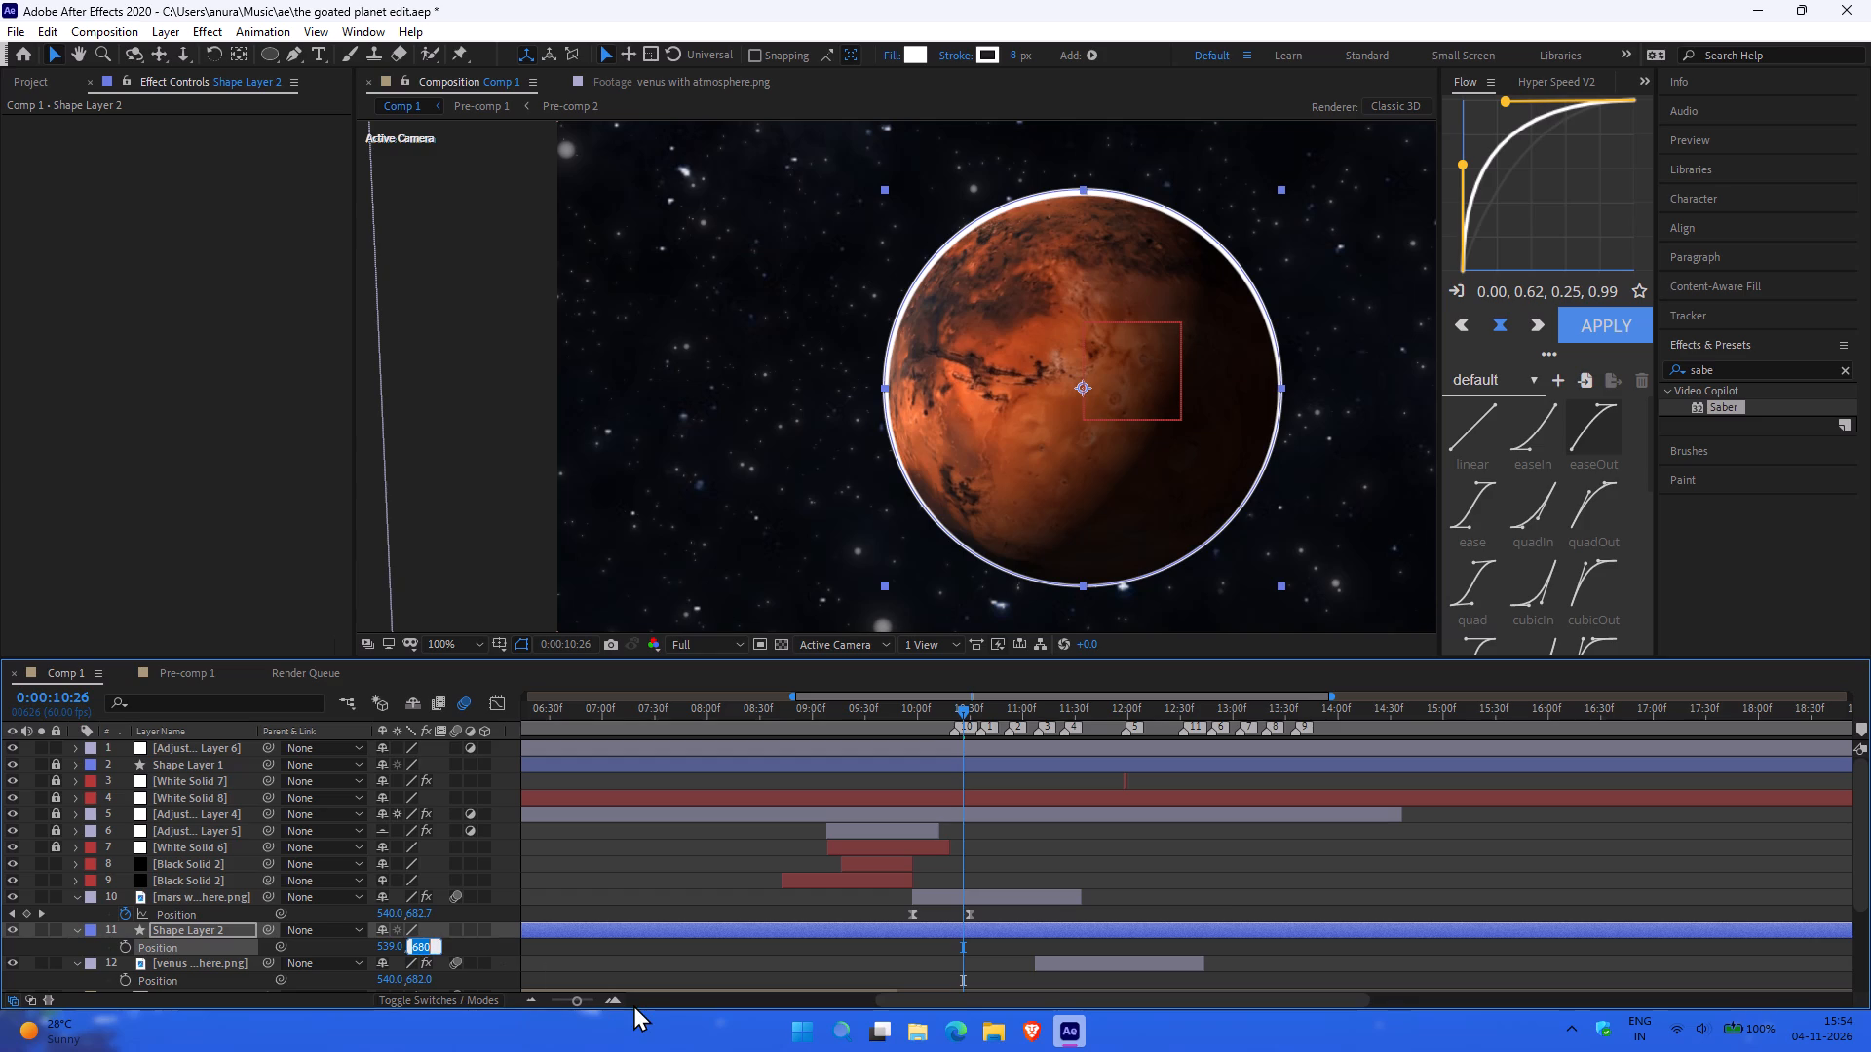
pyautogui.press('6')
pyautogui.write('78')
pyautogui.press('Return')
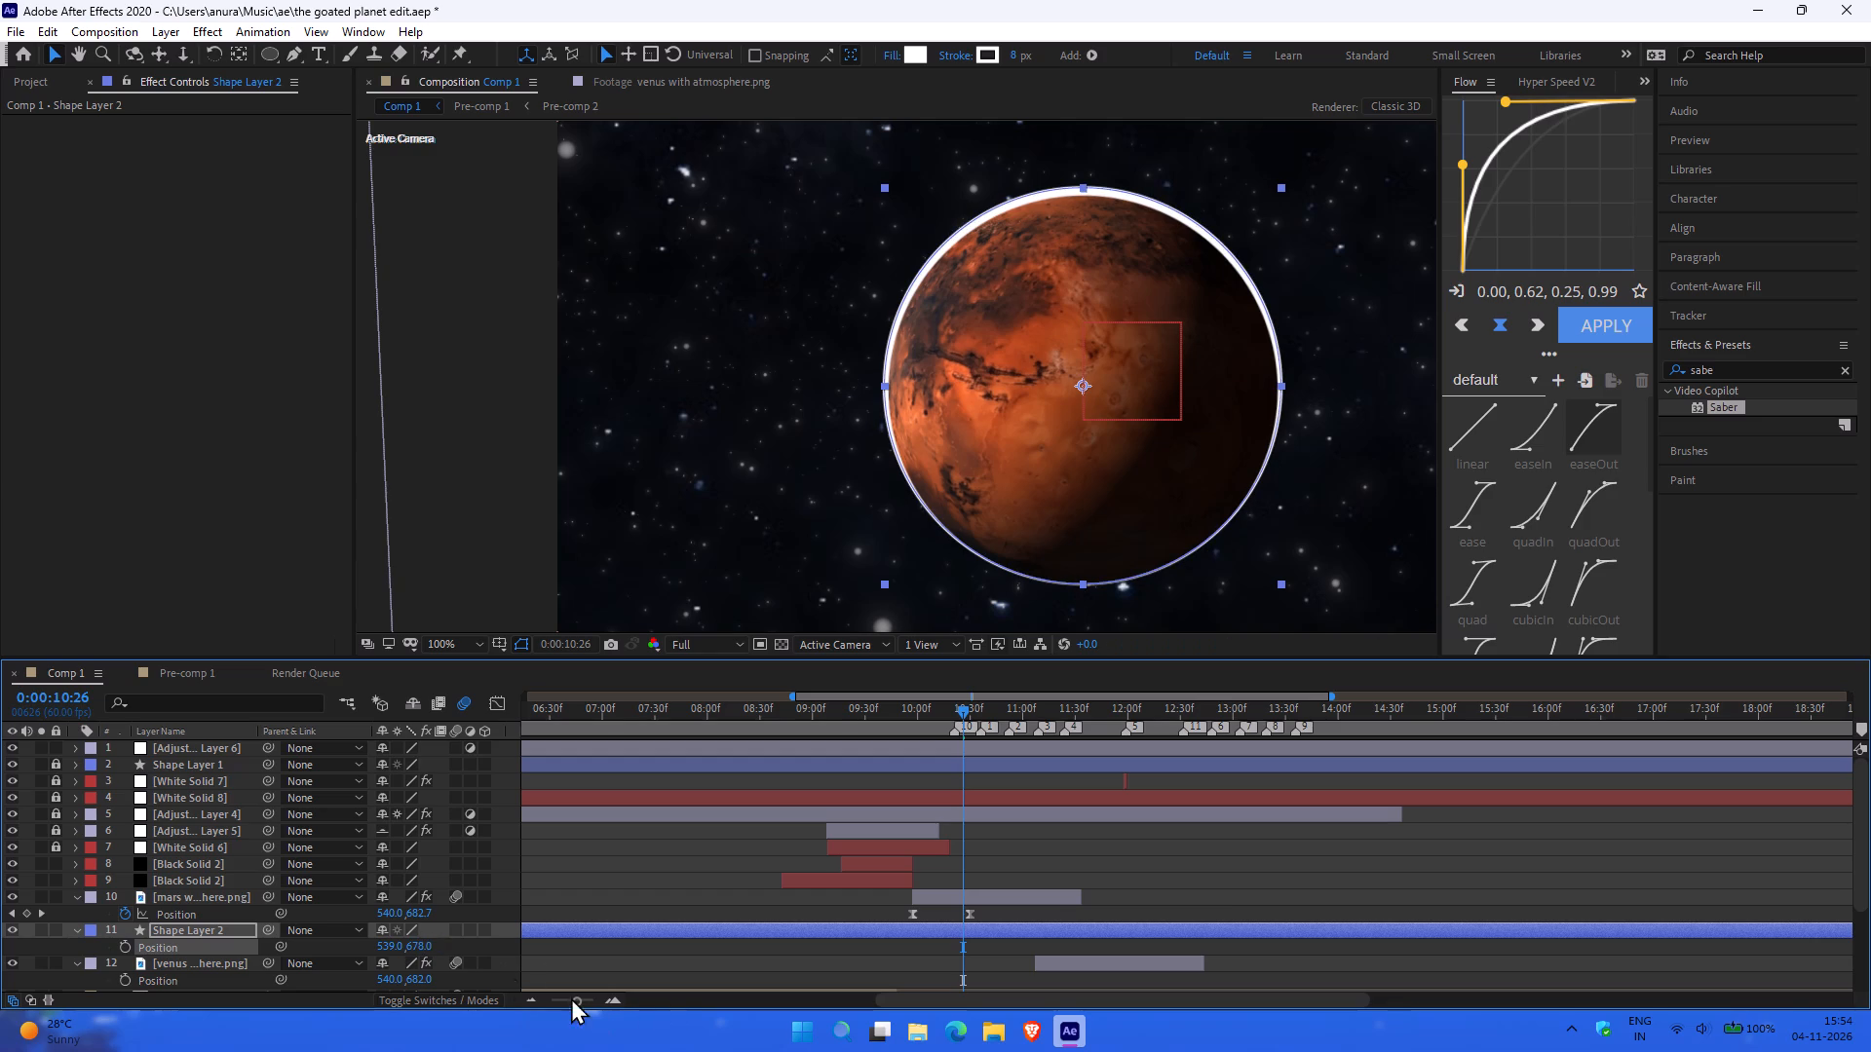
# Set the circle layer's vertical position to 682, trying 680 first.
pyautogui.click(419, 944)
pyautogui.press('6')
pyautogui.write('80')
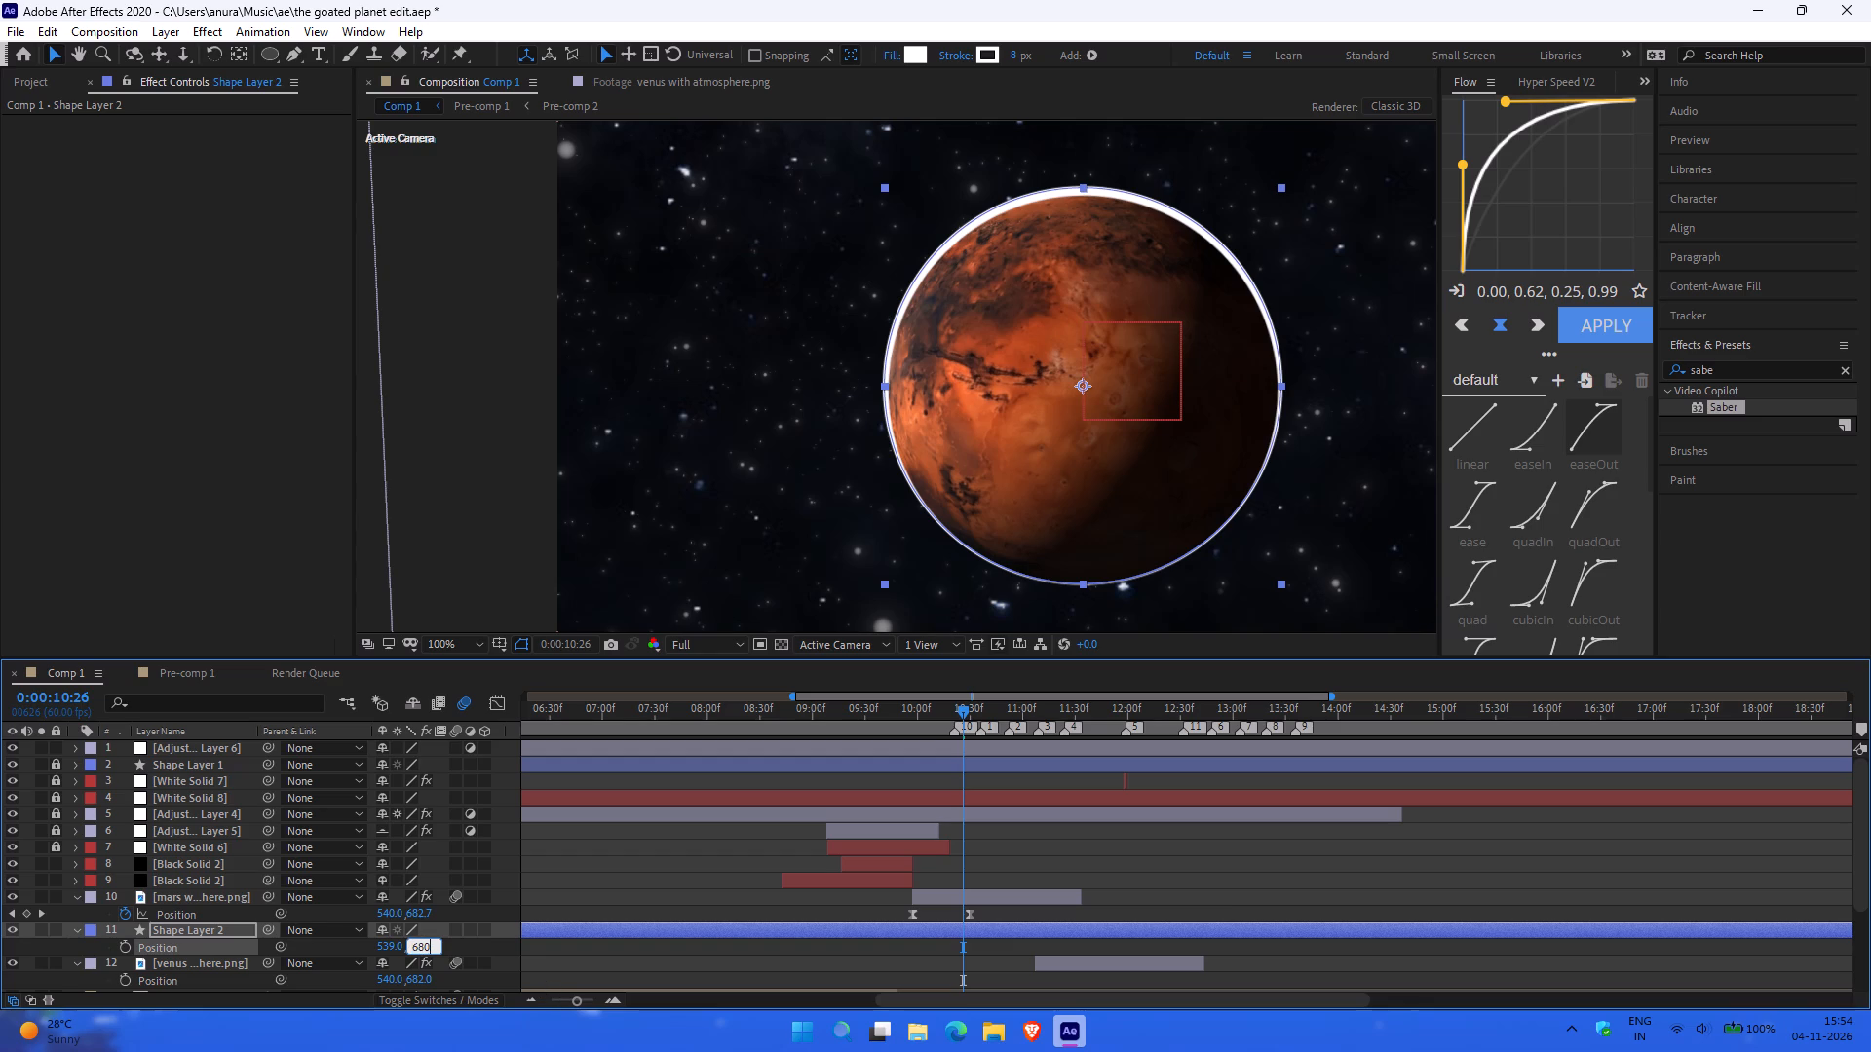
pyautogui.press('Return')
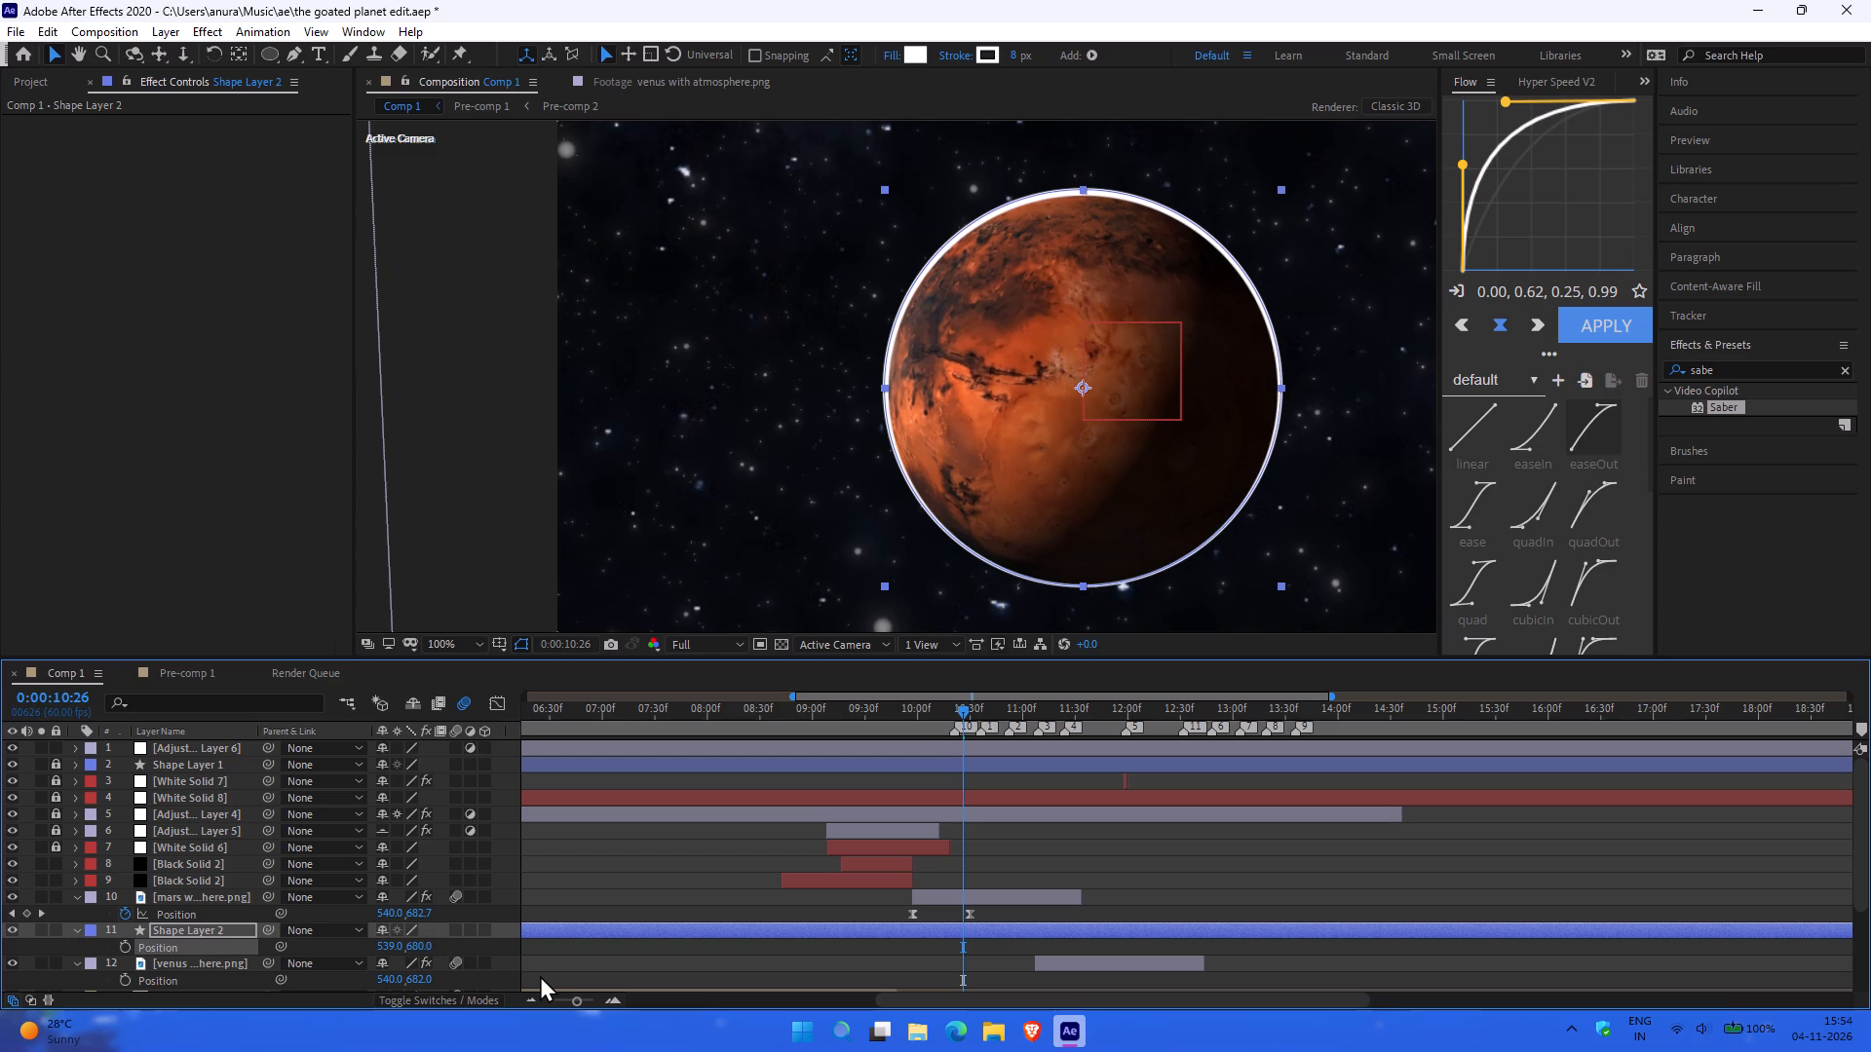
pyautogui.click(424, 946)
pyautogui.write('682')
pyautogui.press('Return')
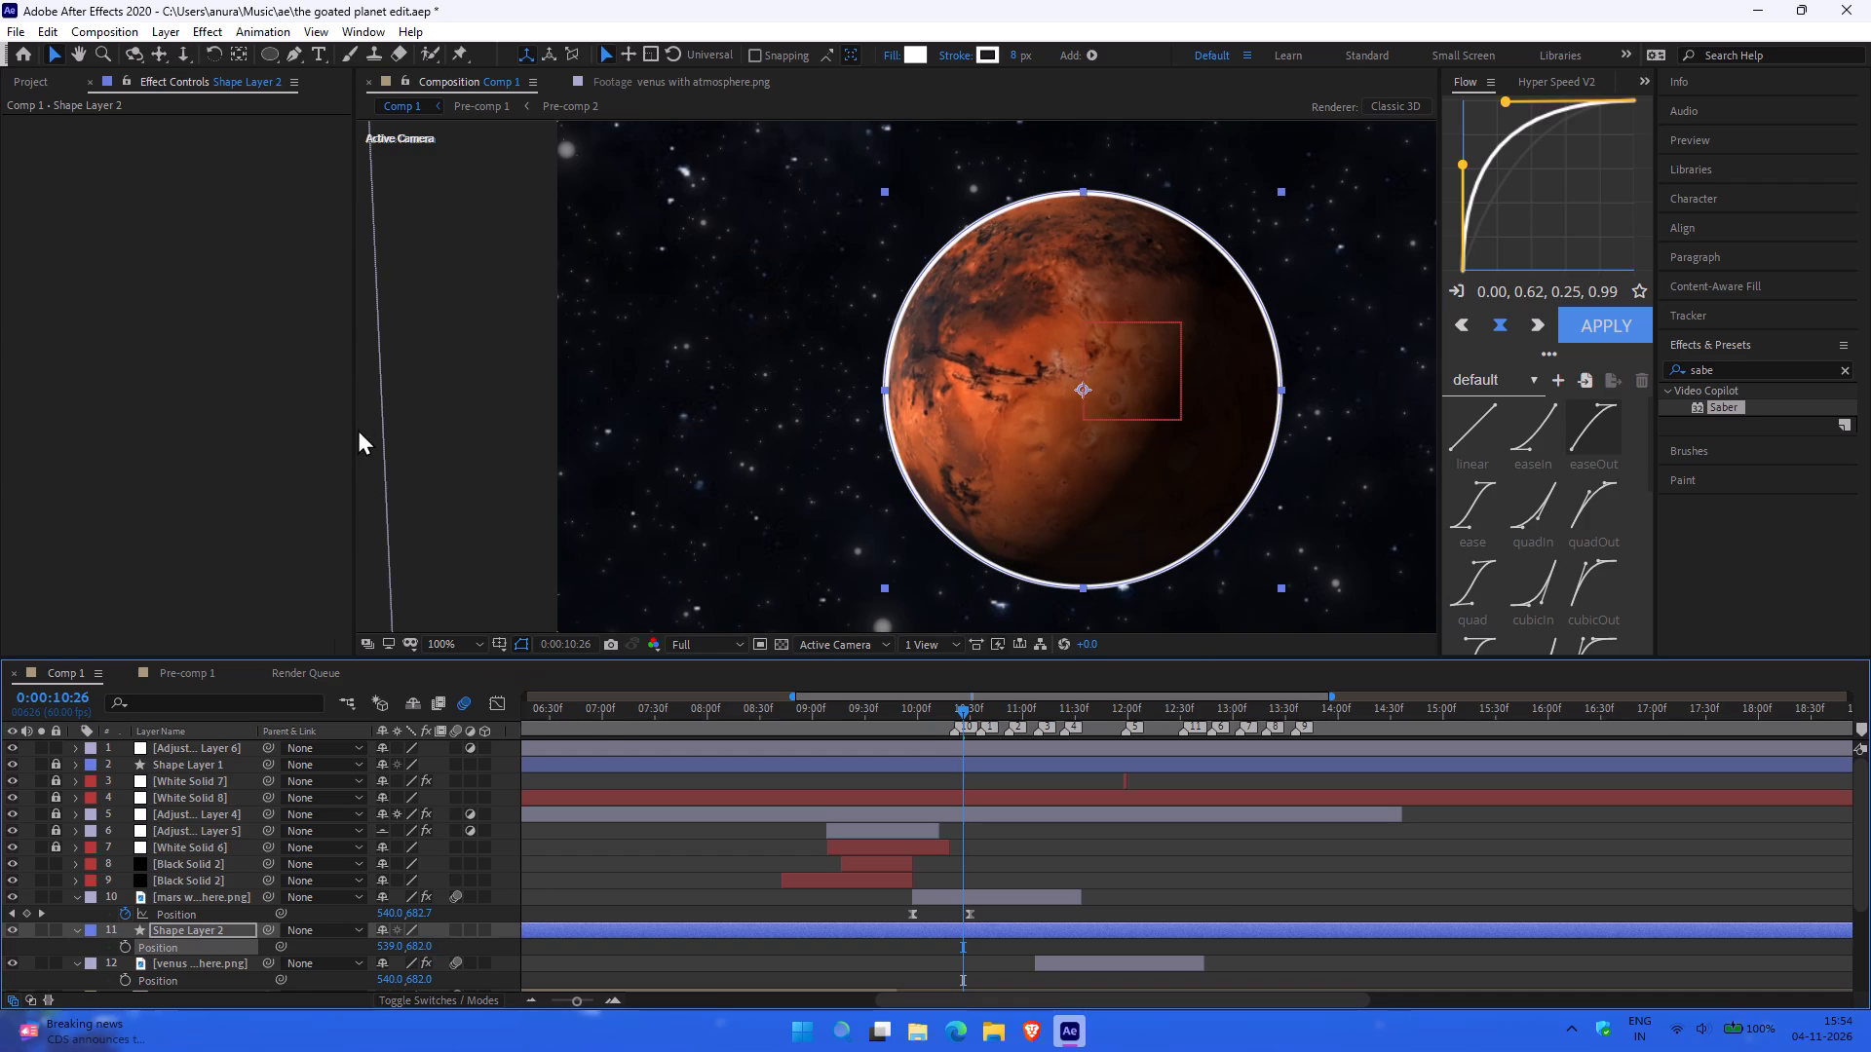
# Apply the Saber effect to the white circle shape layer behind Mars.
pyautogui.click(307, 453)
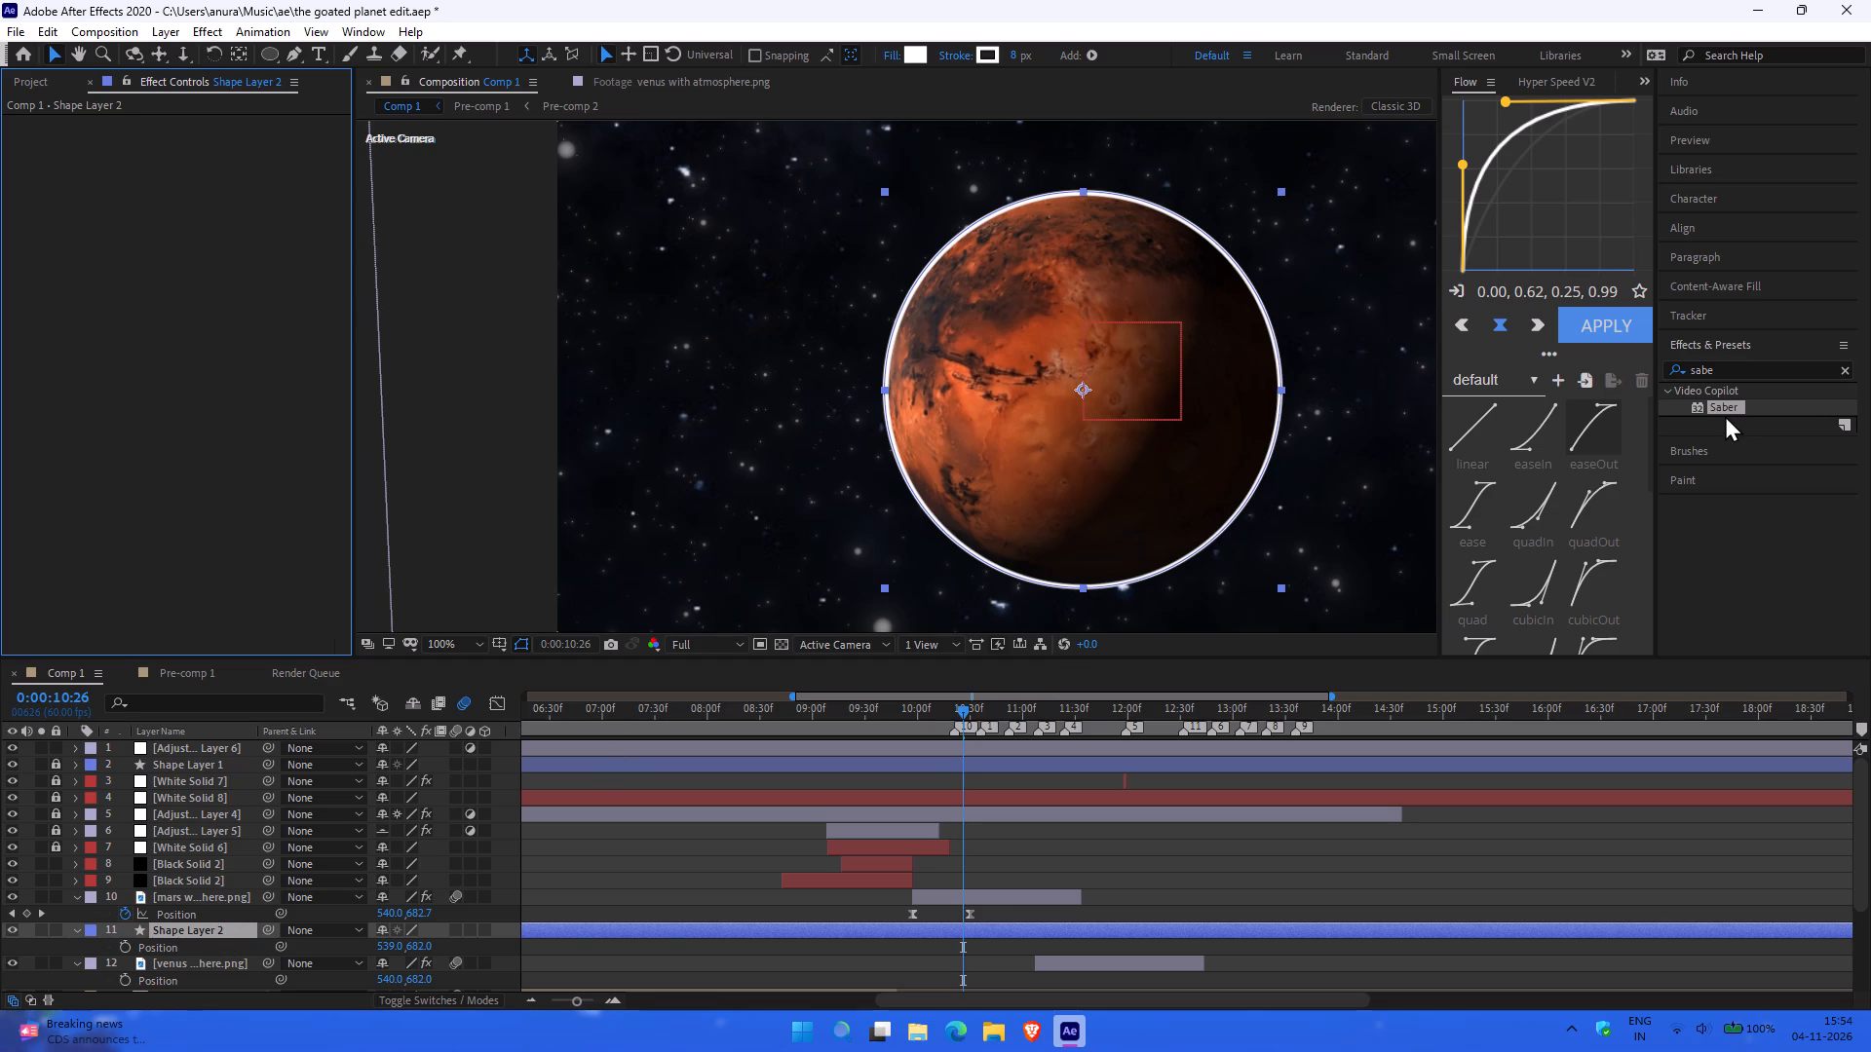
pyautogui.moveTo(1725, 407); pyautogui.dragTo(278, 451)
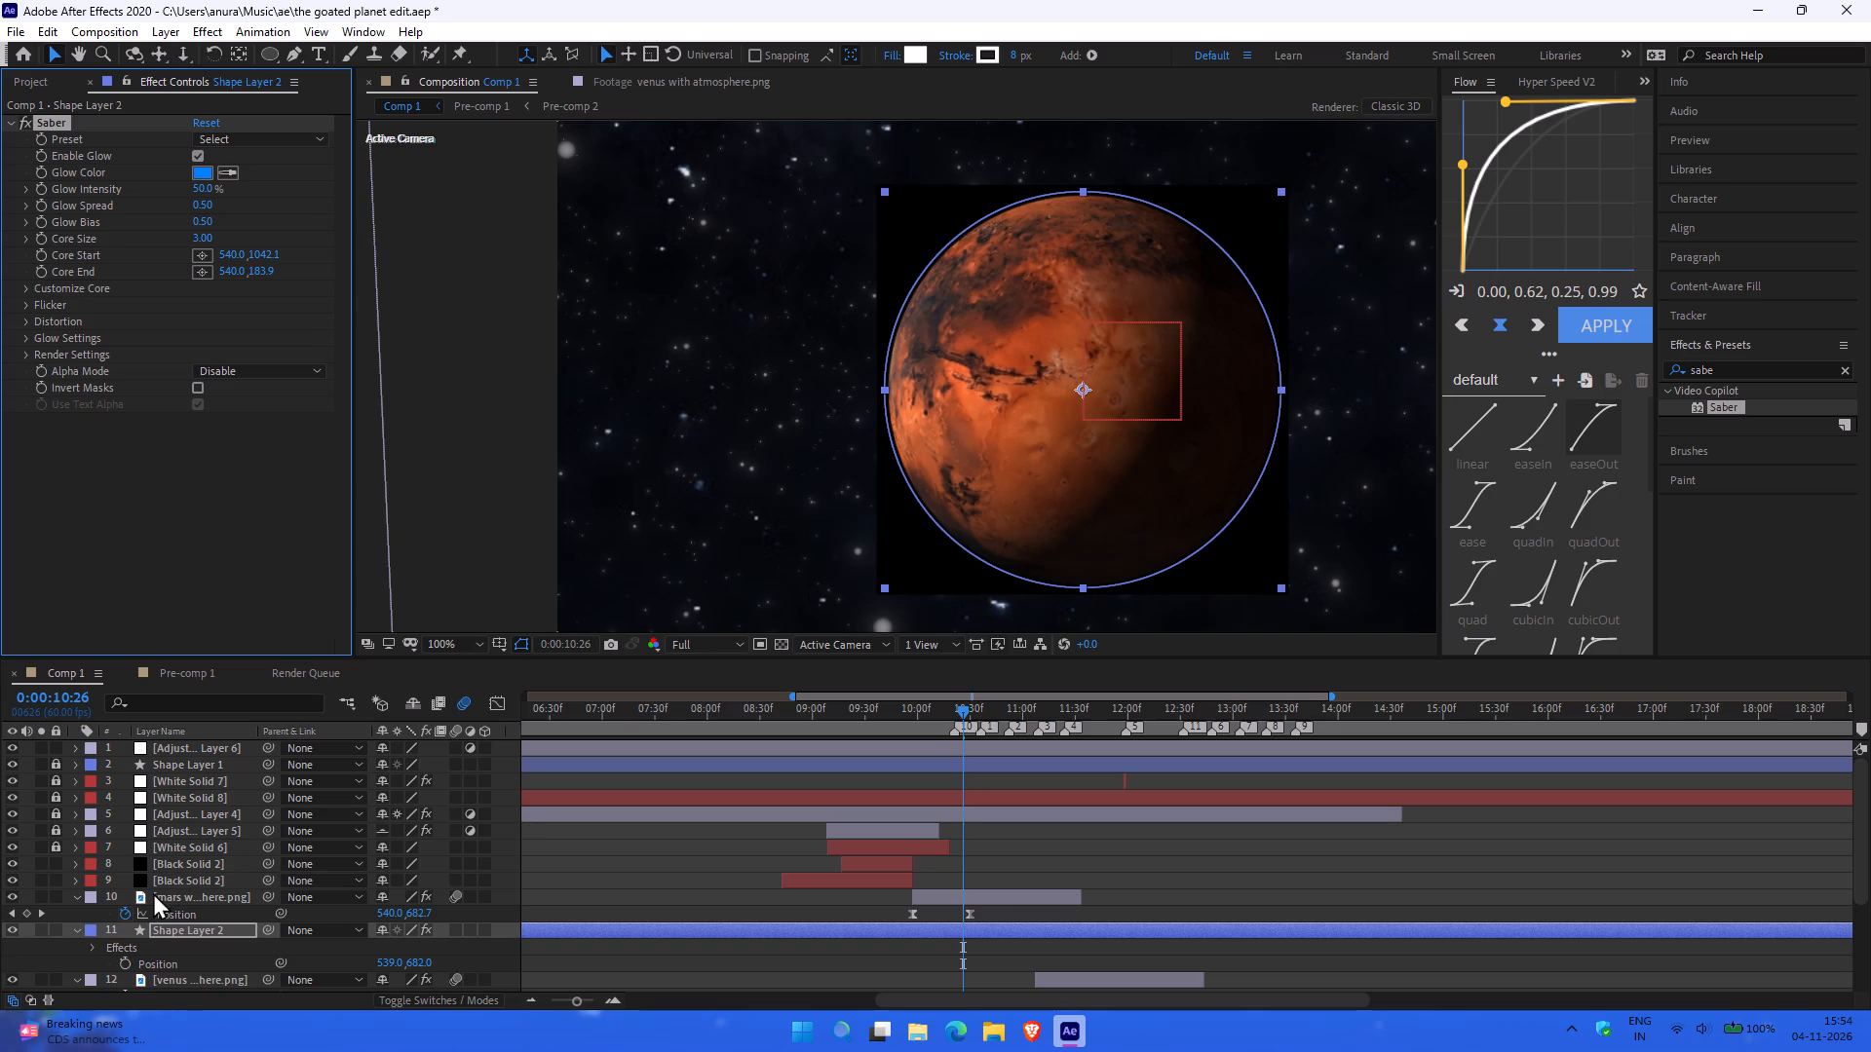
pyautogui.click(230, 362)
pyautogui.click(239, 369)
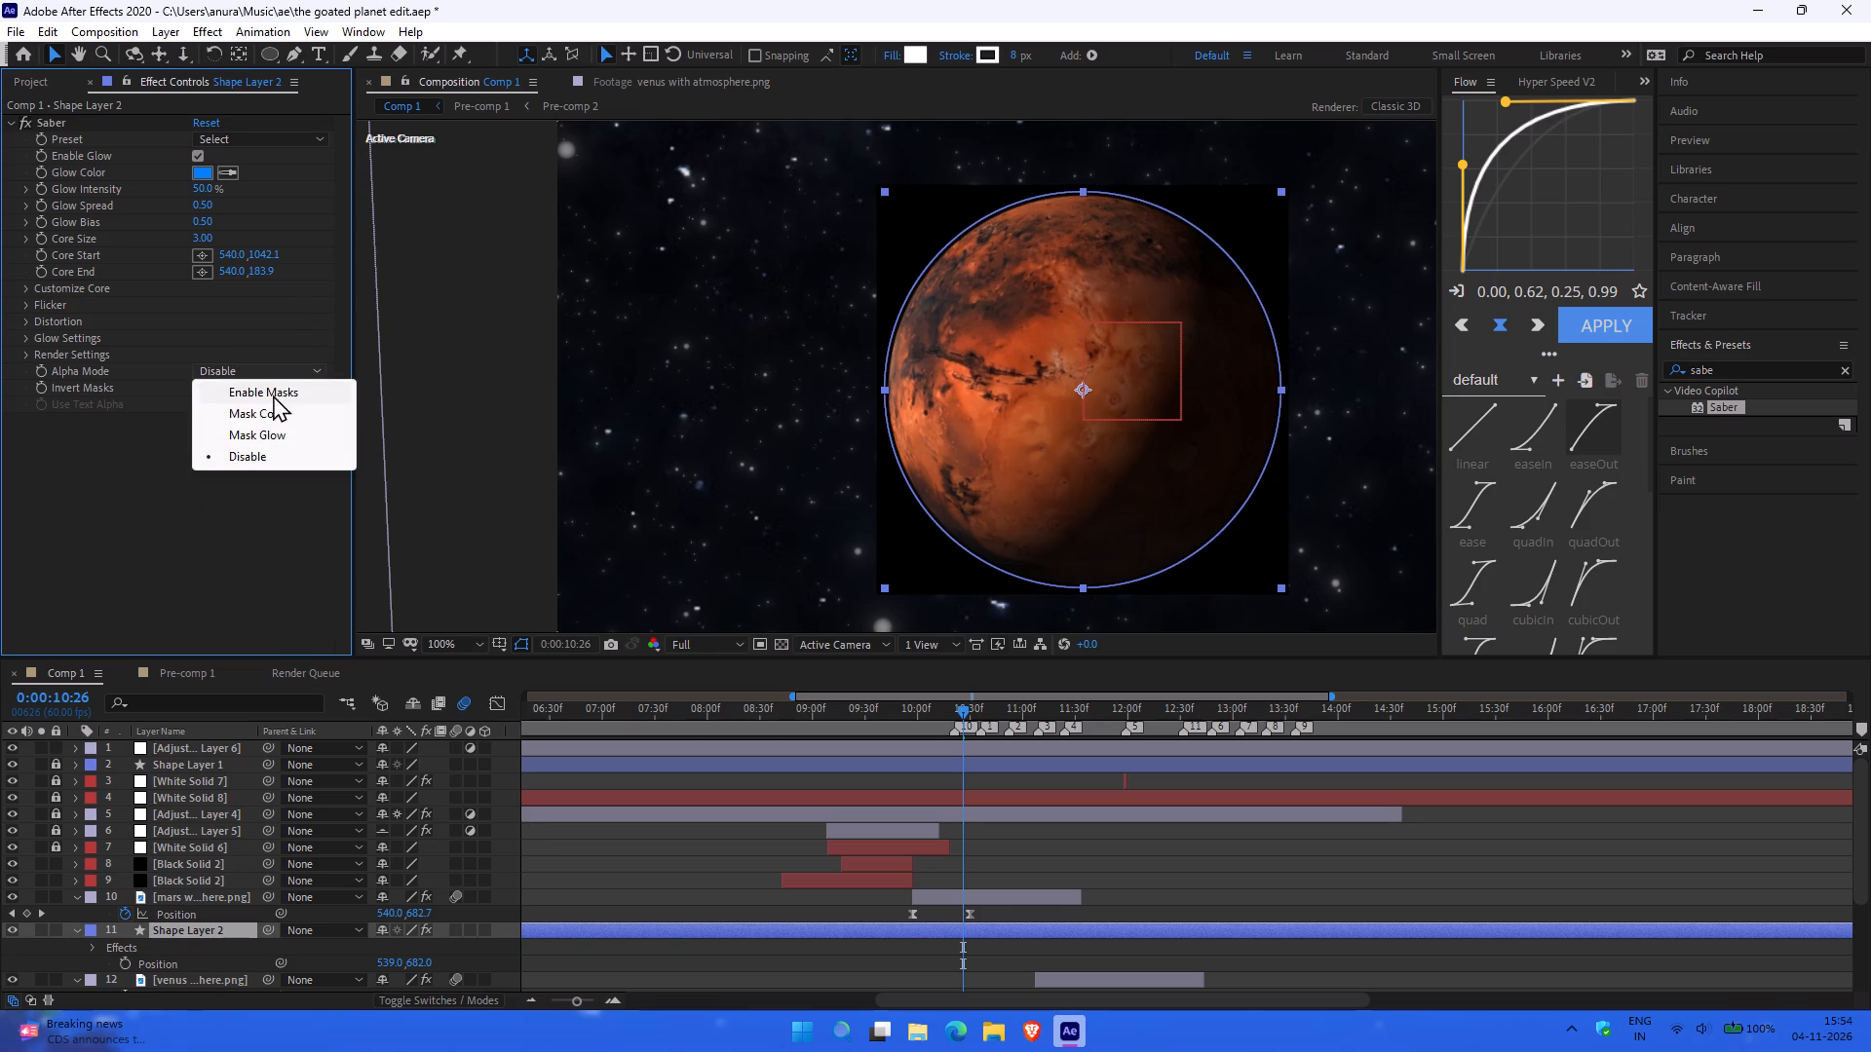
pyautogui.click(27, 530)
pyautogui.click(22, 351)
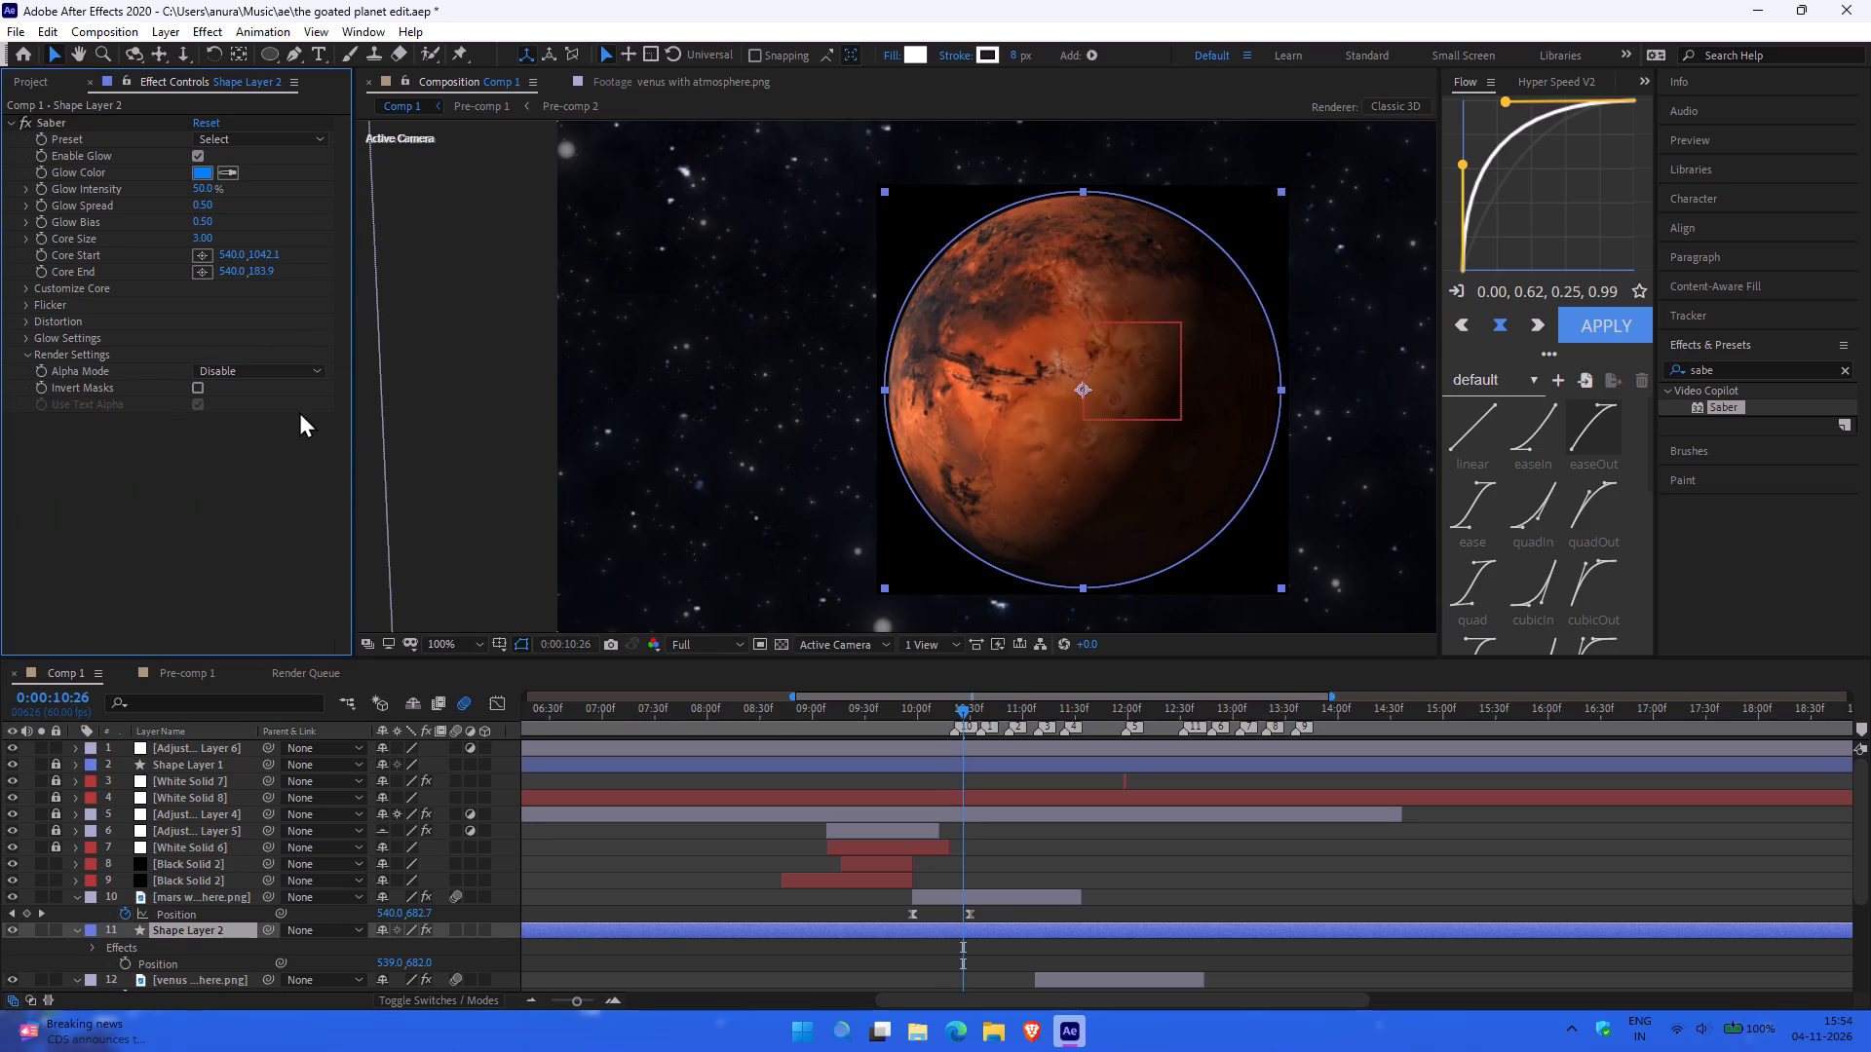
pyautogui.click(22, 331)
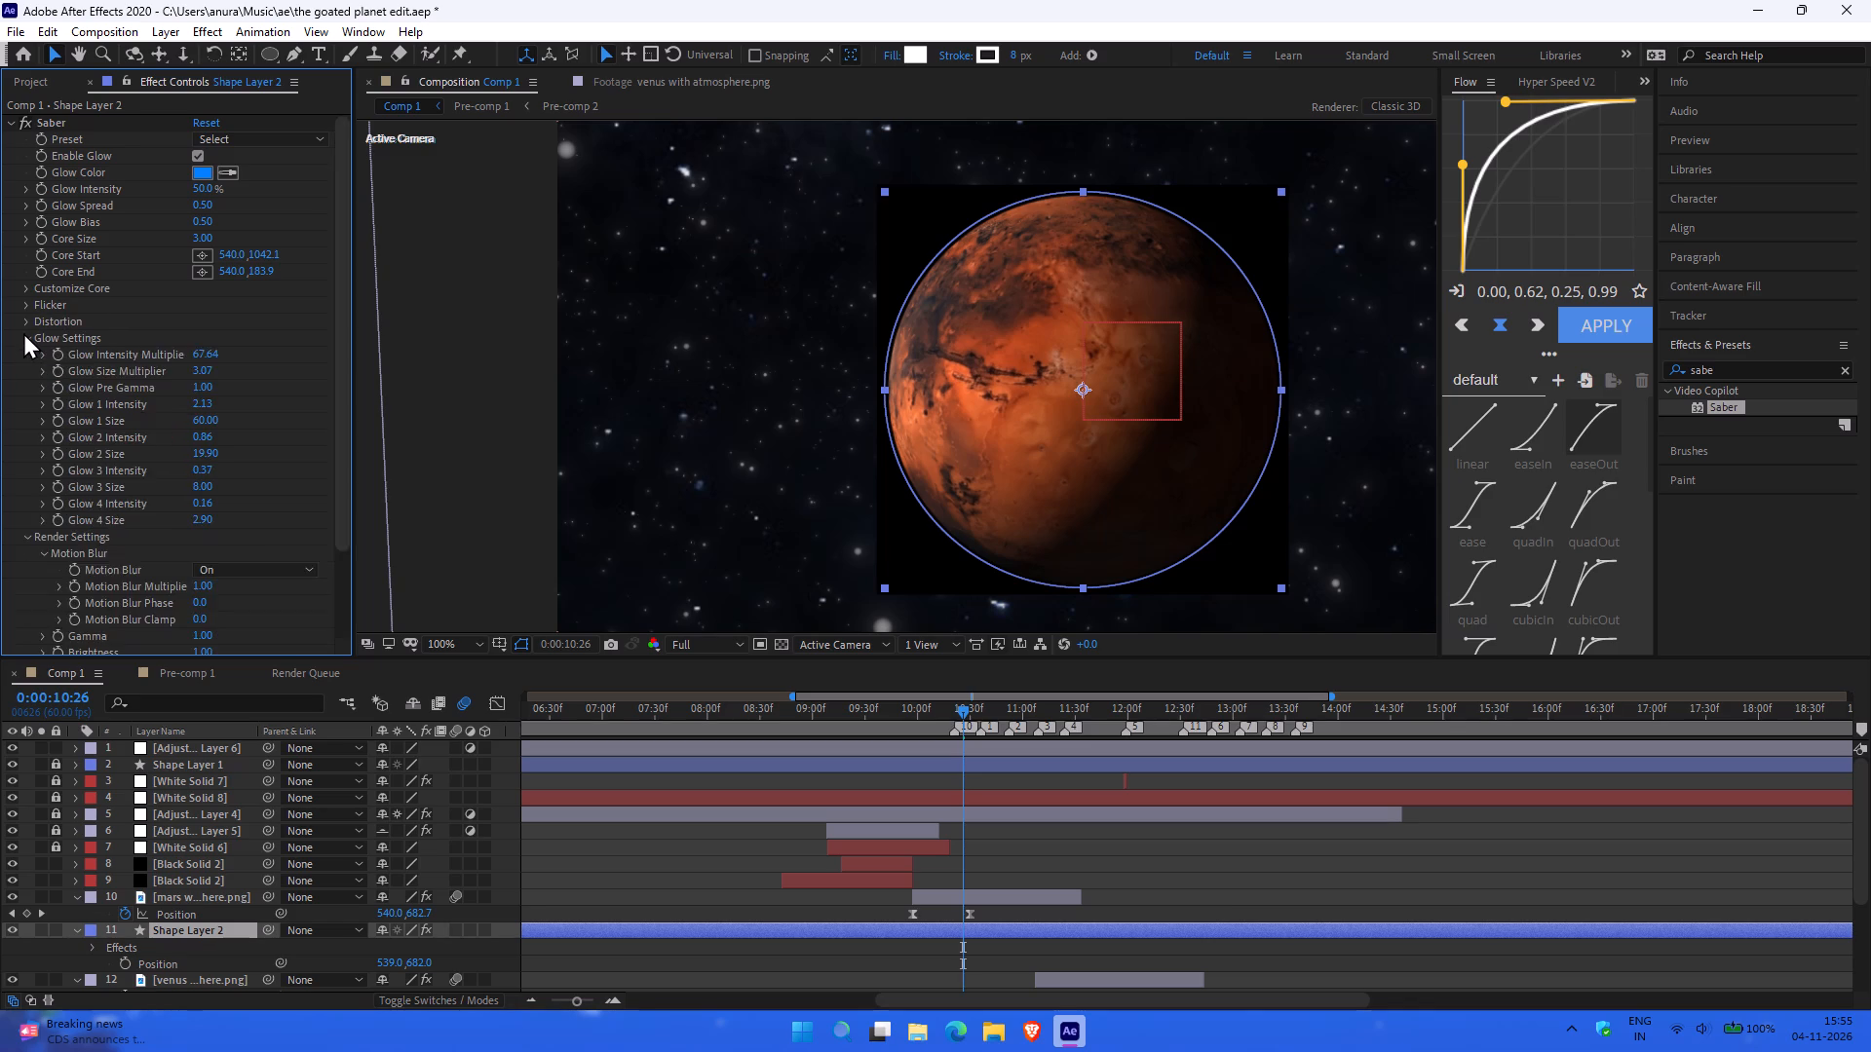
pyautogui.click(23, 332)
# Set Saber's Core Type to Layer Masks under the core customization, switching back to Saber once to compare.
pyautogui.click(25, 288)
pyautogui.click(242, 304)
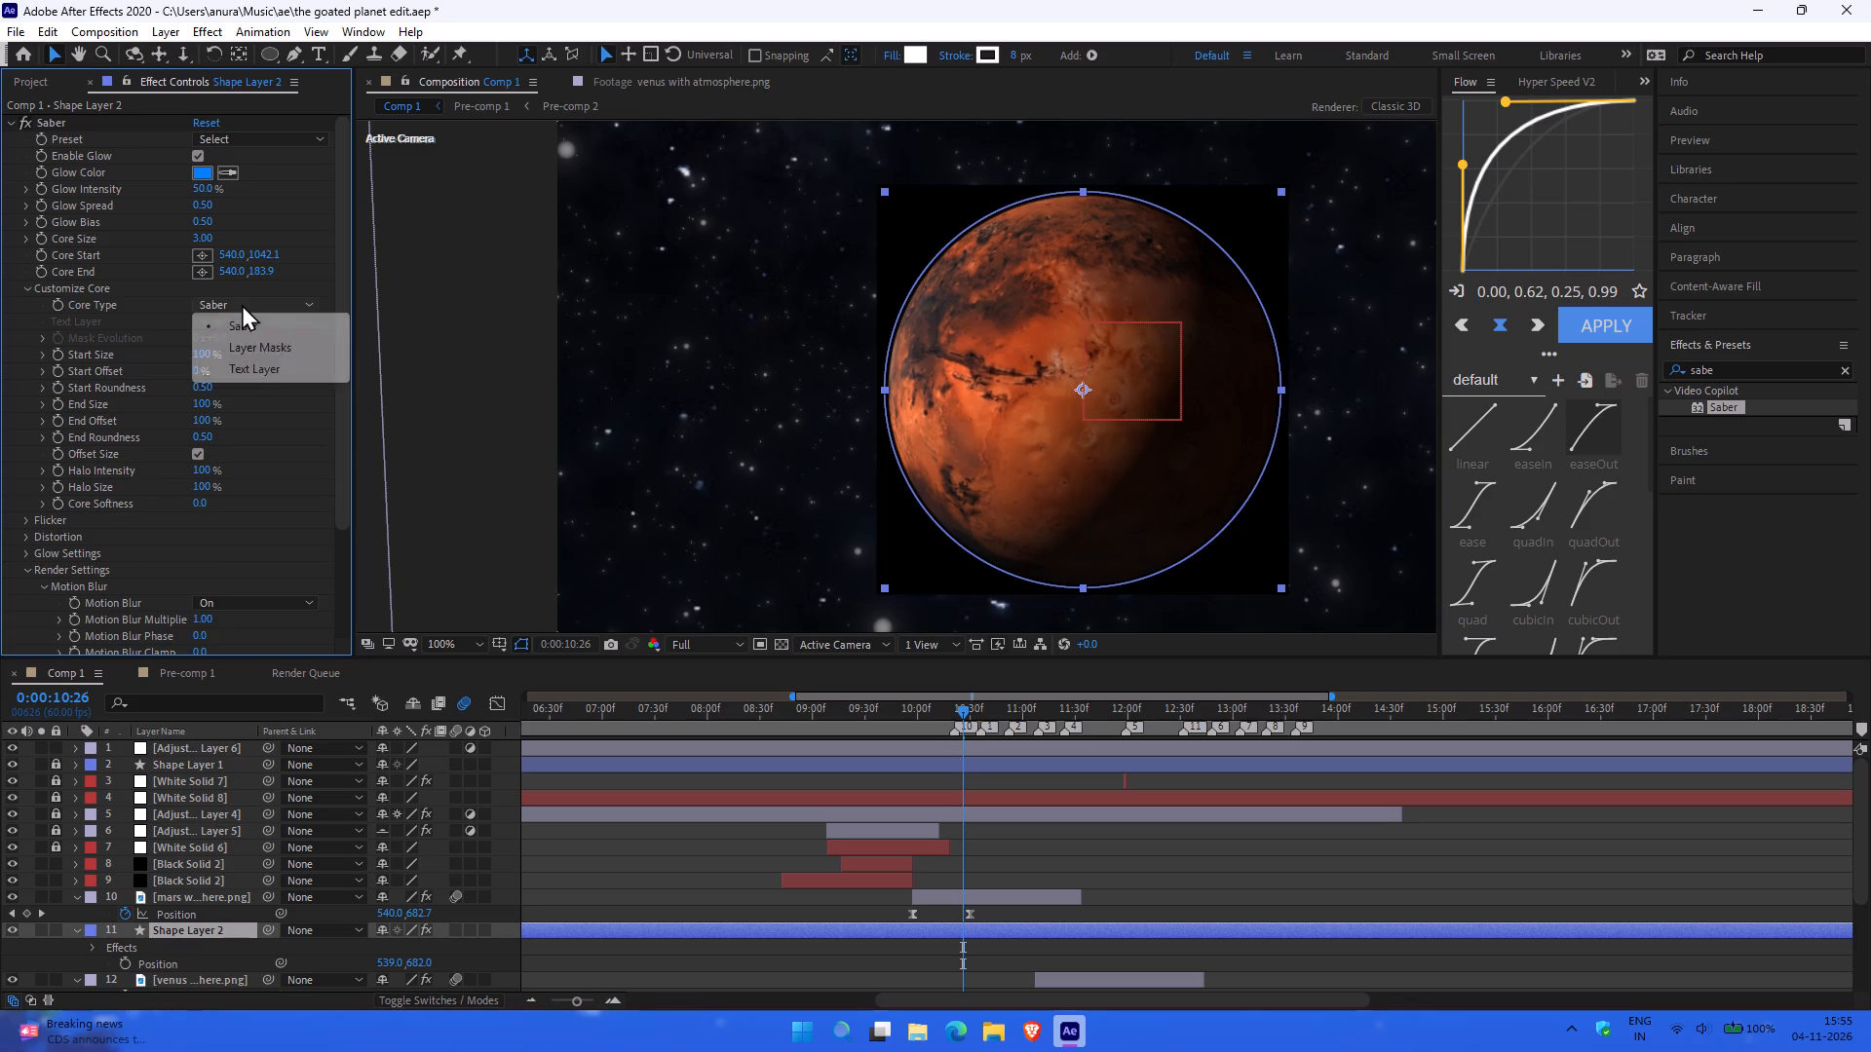
pyautogui.click(254, 353)
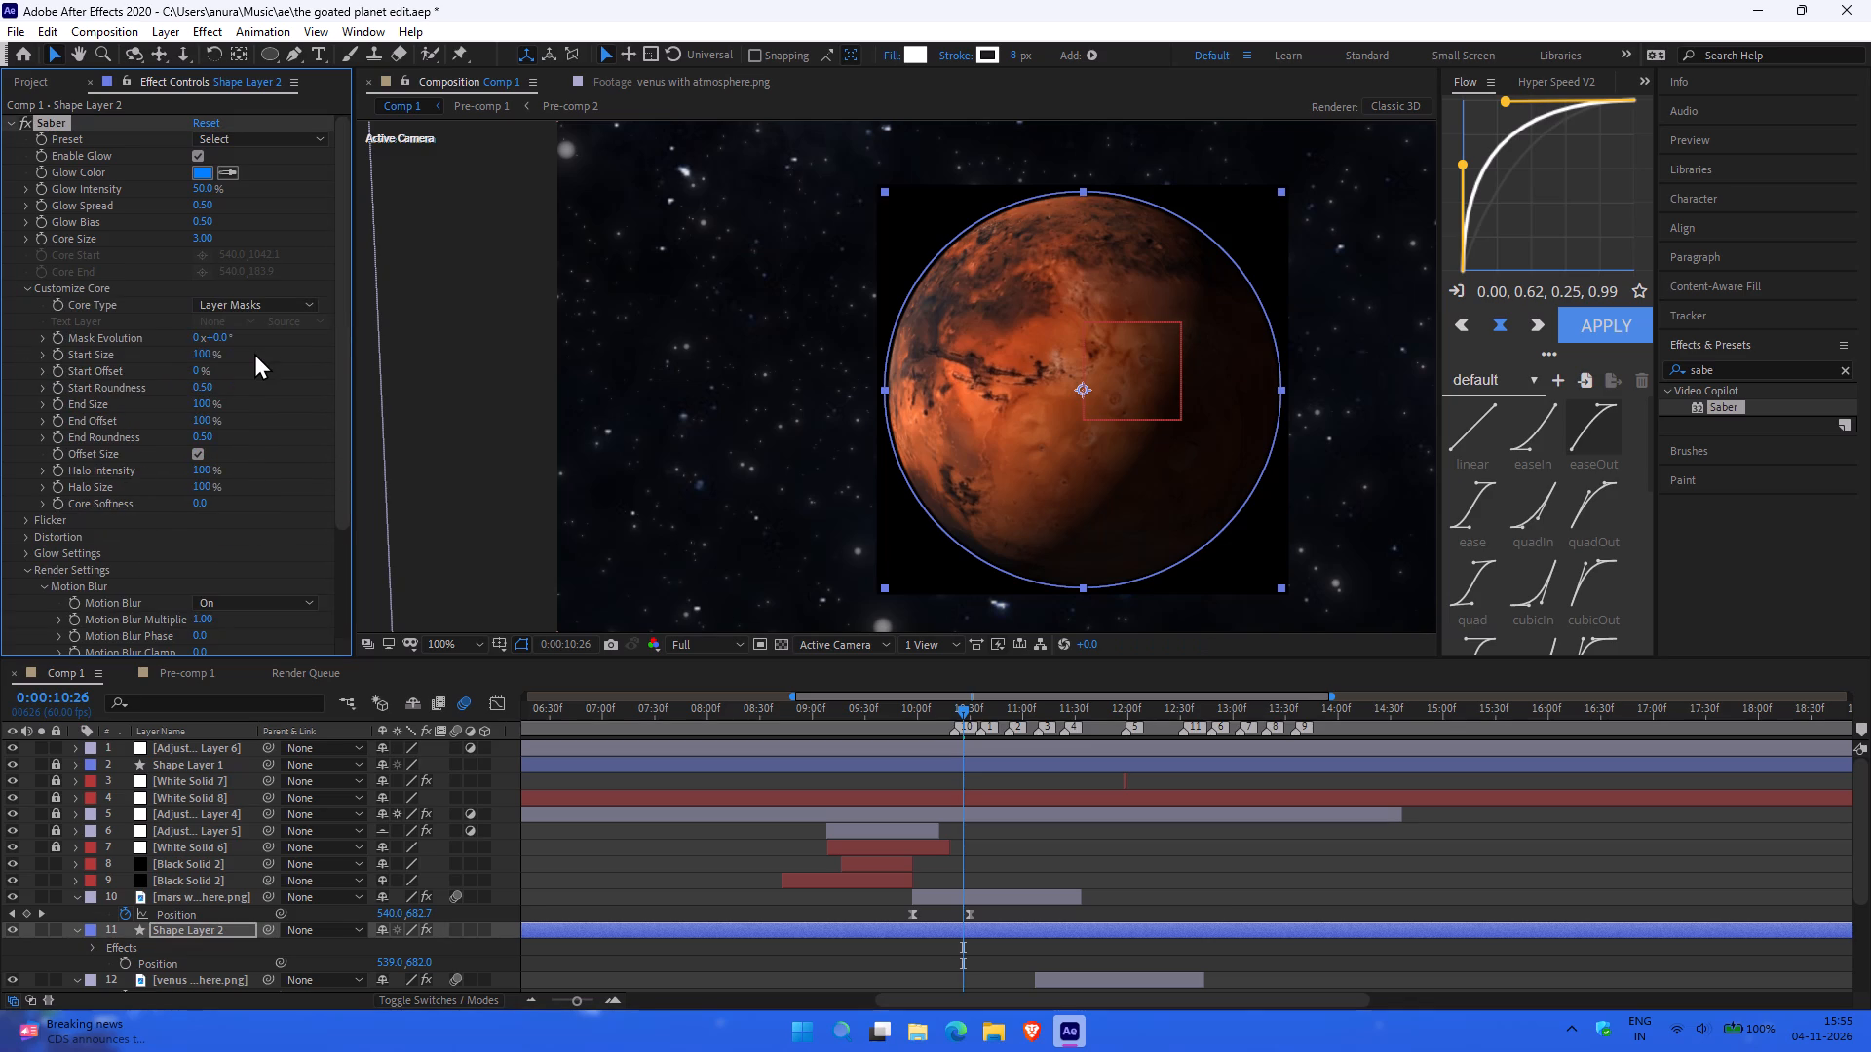
pyautogui.click(241, 308)
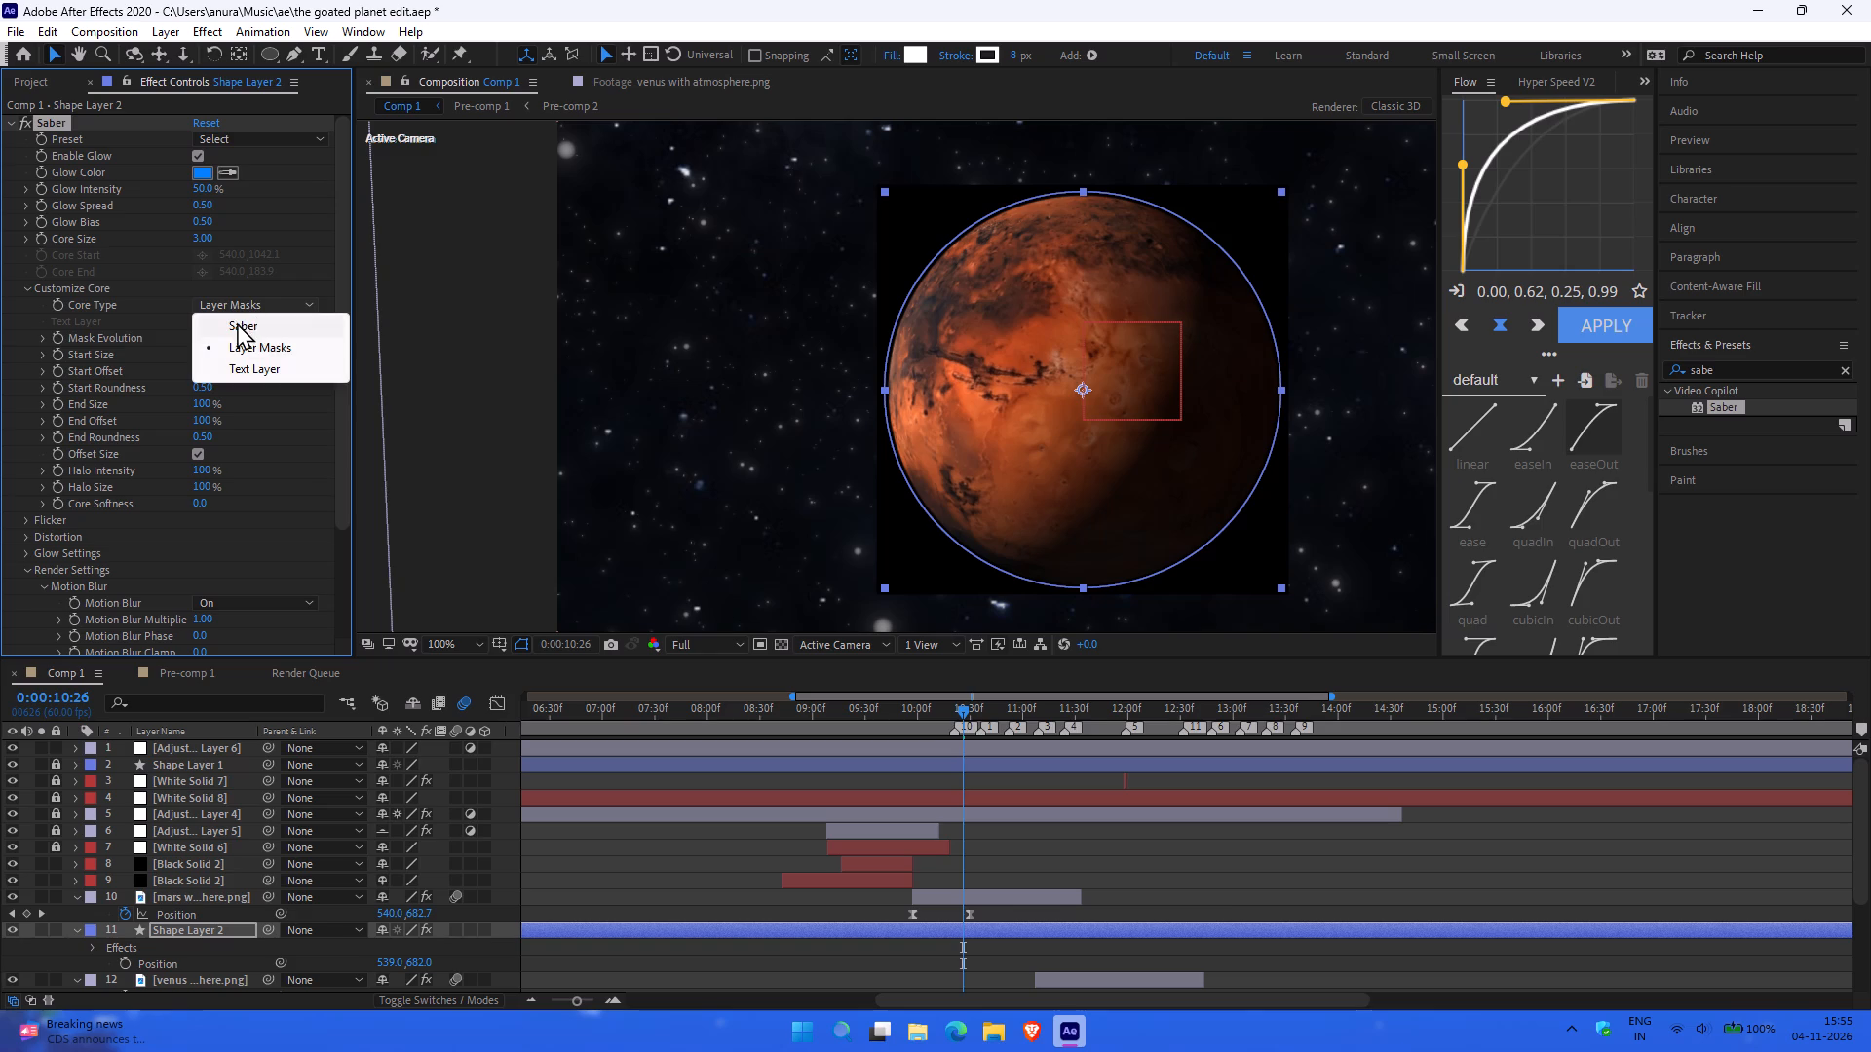
pyautogui.click(237, 322)
pyautogui.click(224, 302)
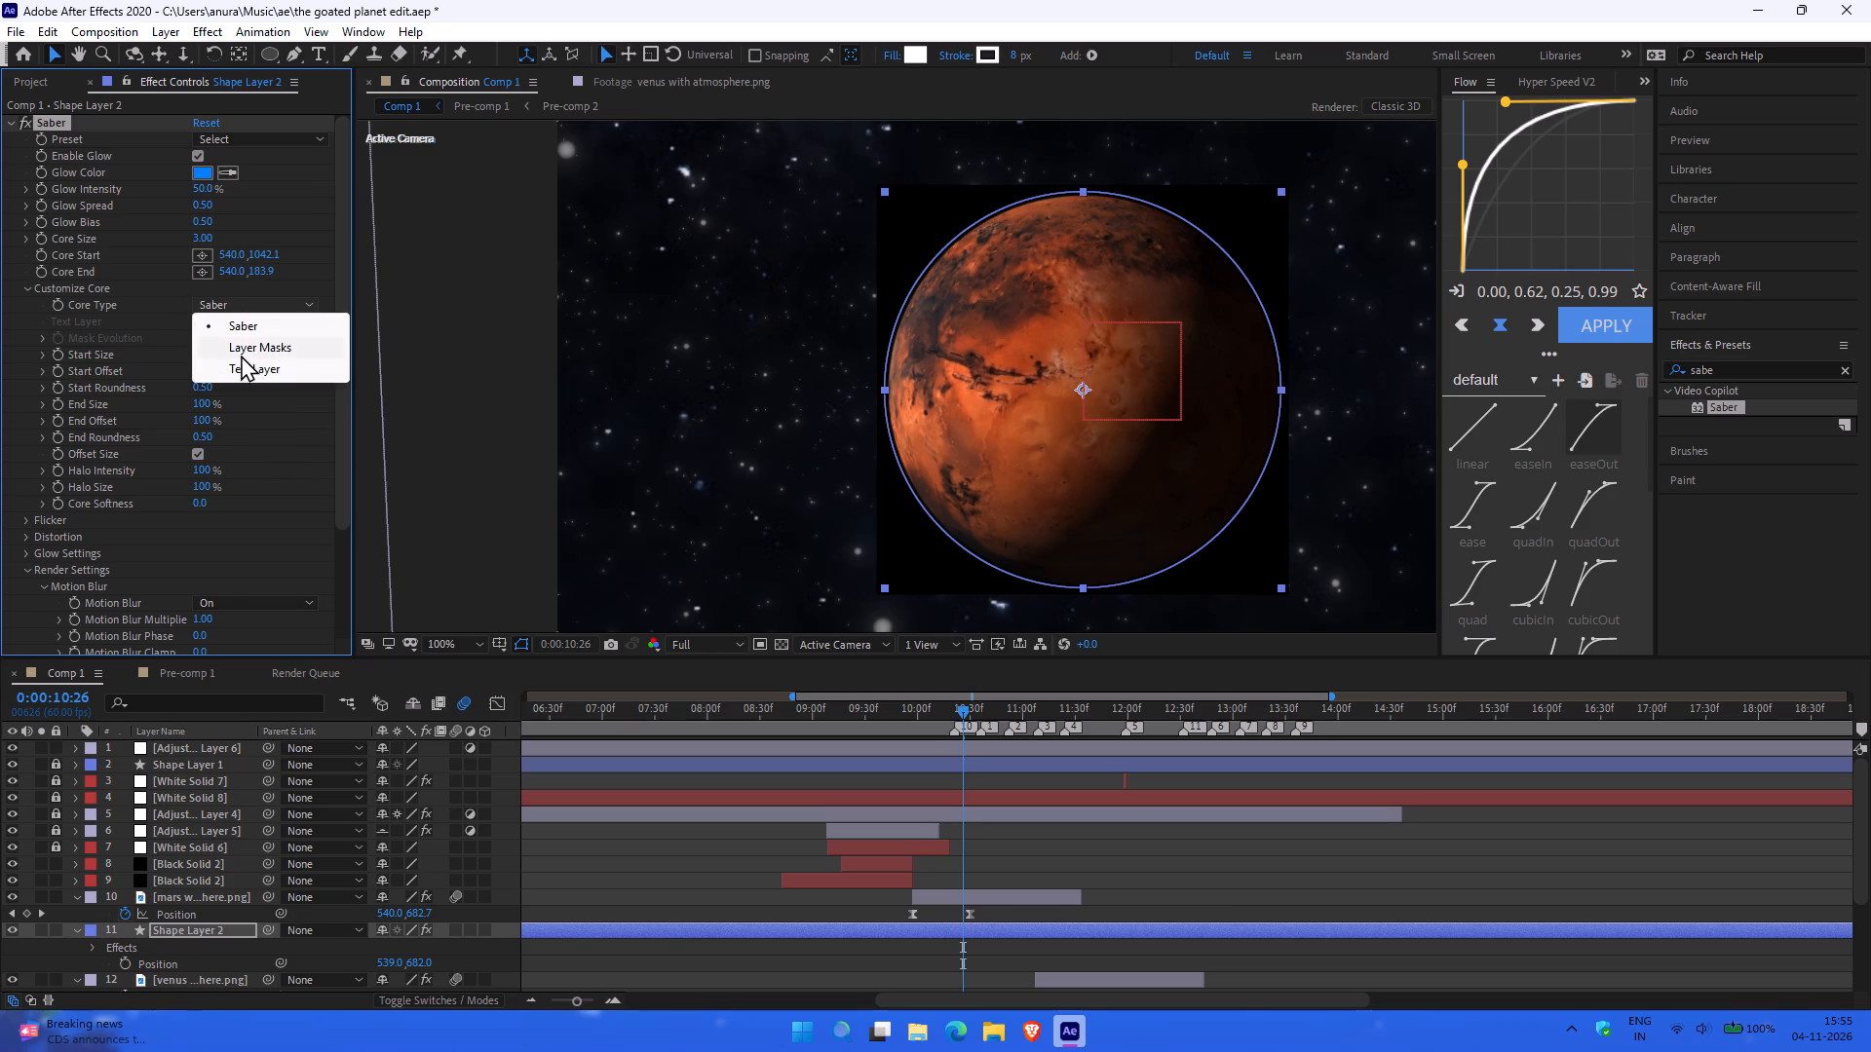
pyautogui.click(241, 350)
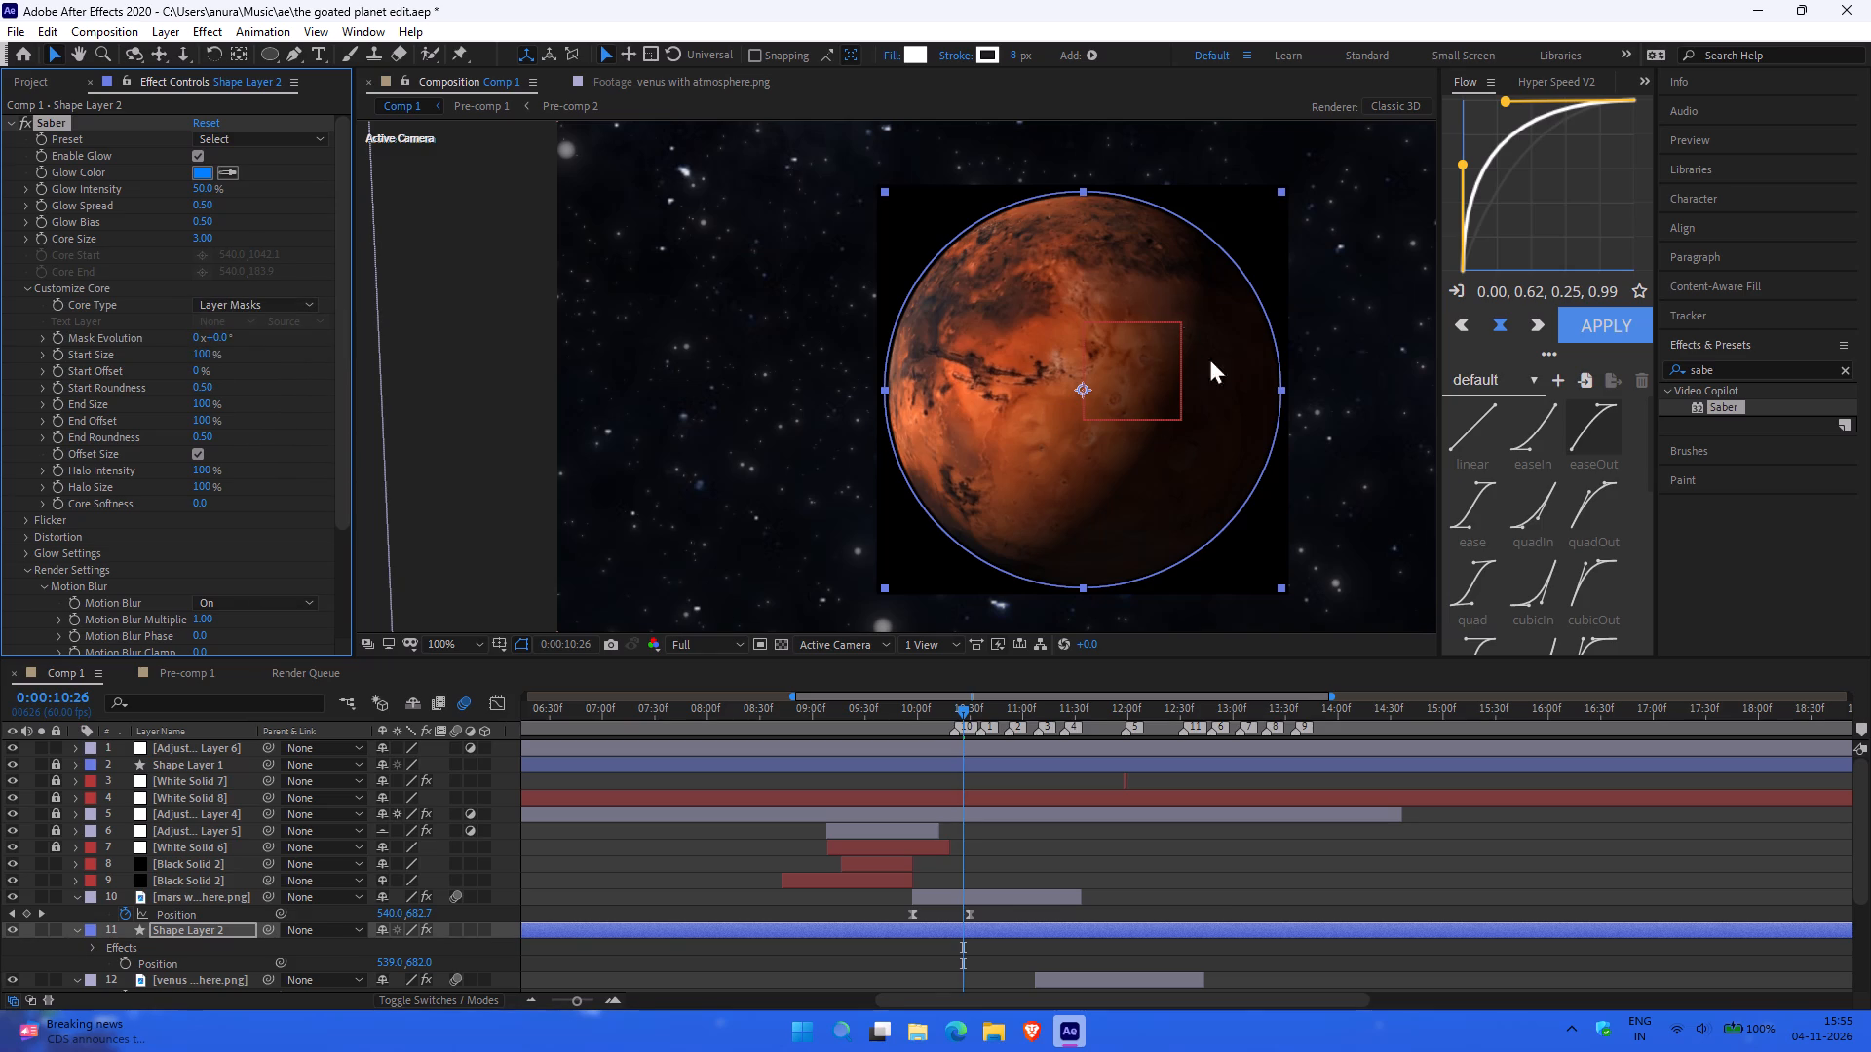
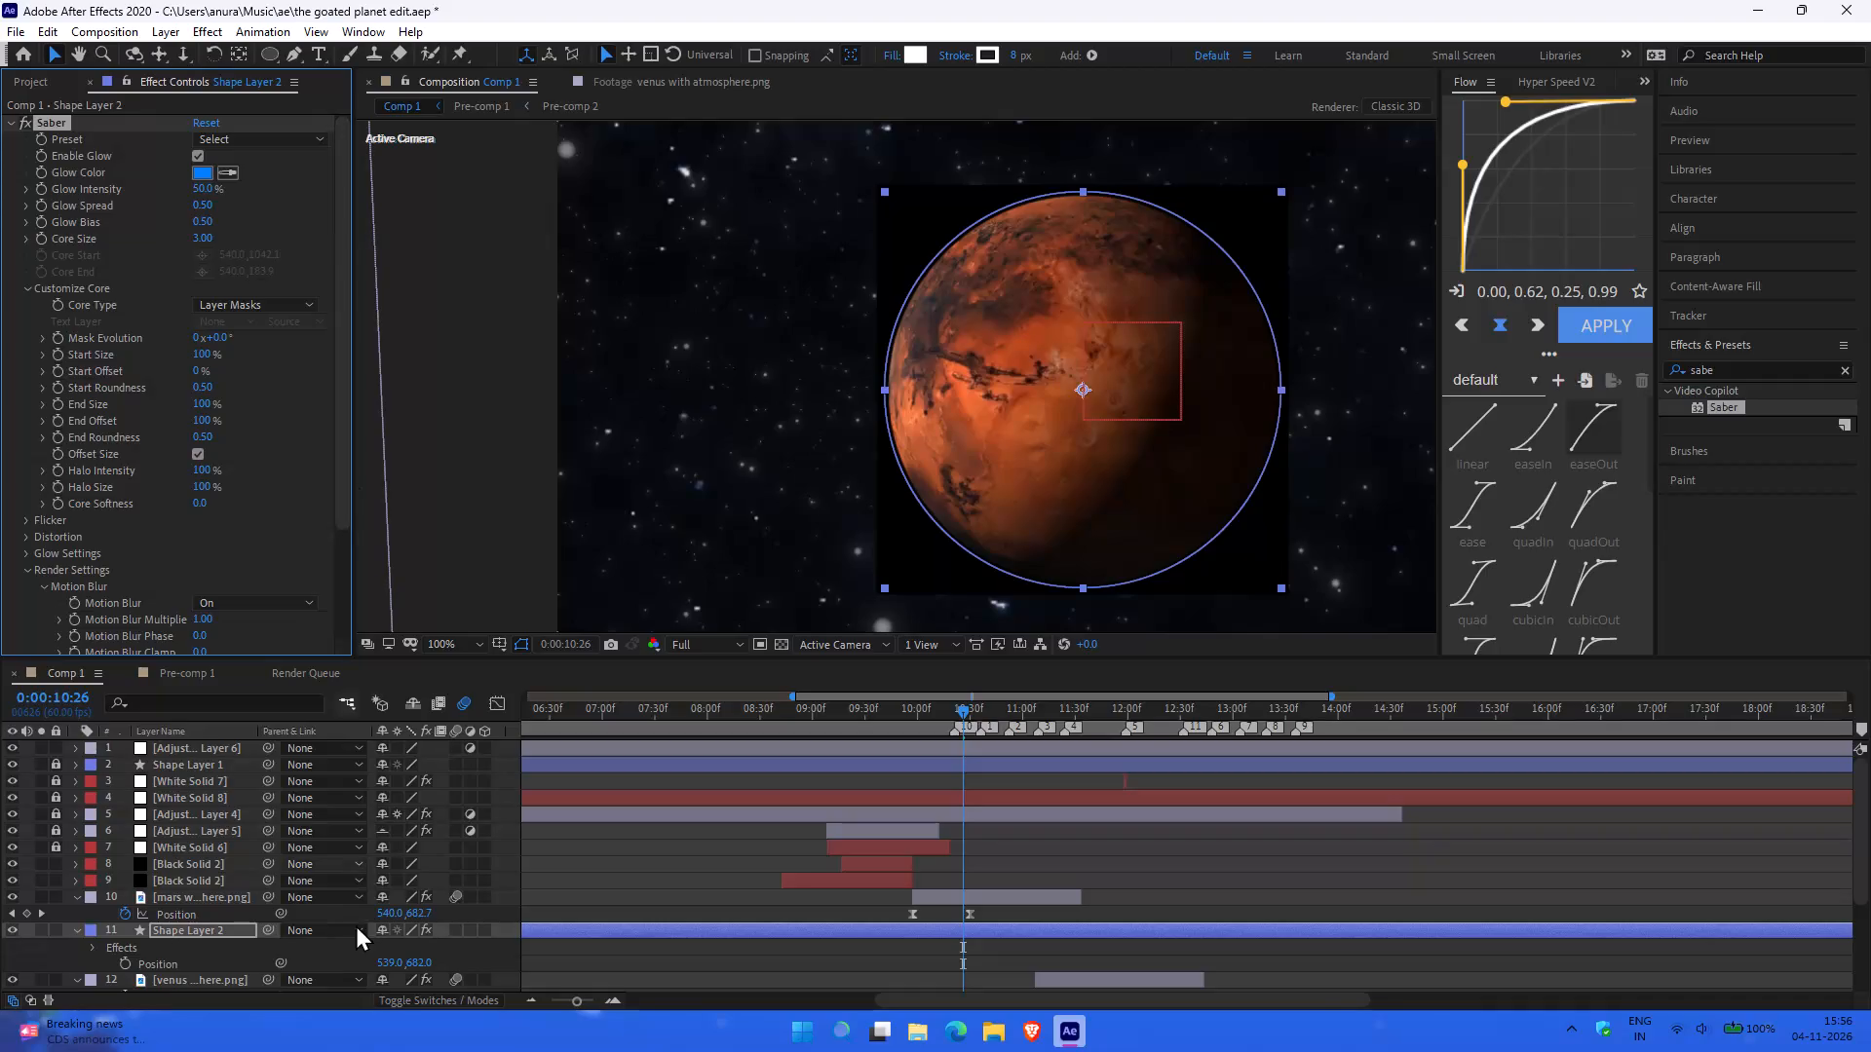
# Remove the Saber effect from the Shape Layer 2 circle behind Mars.
pyautogui.click(205, 922)
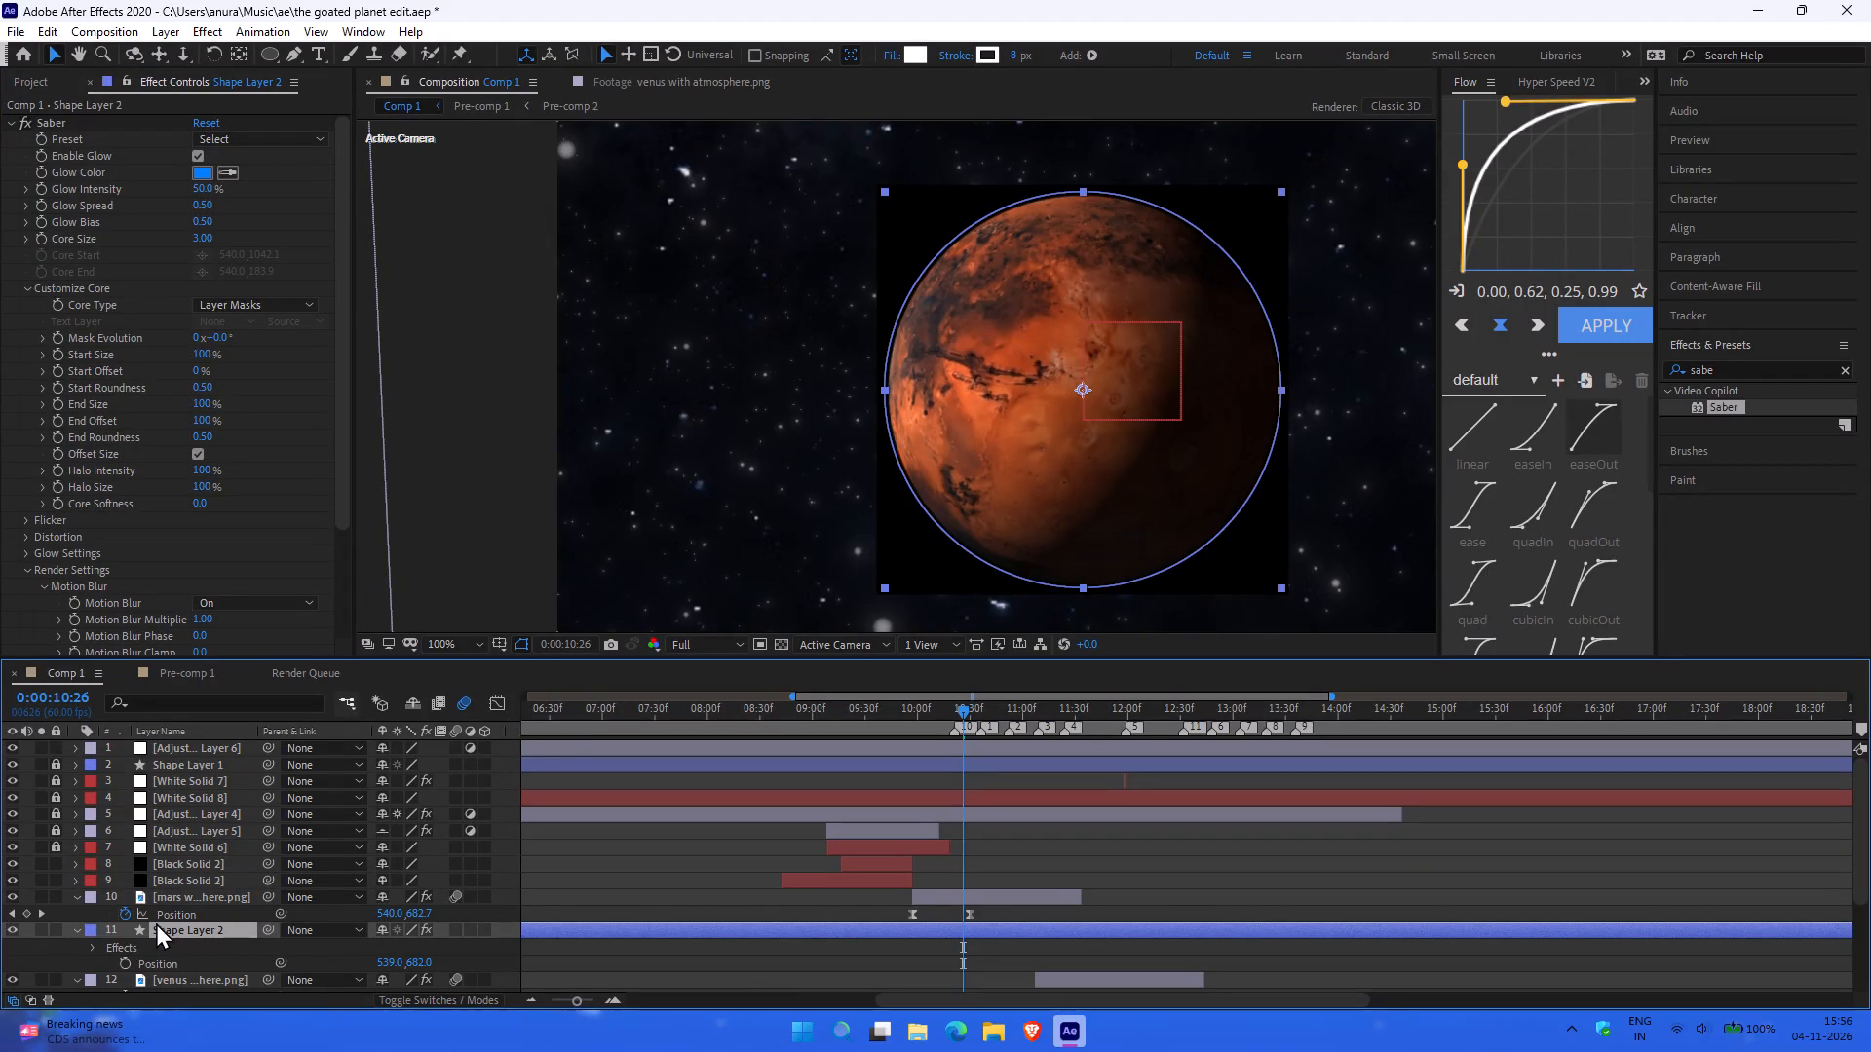
pyautogui.click(73, 931)
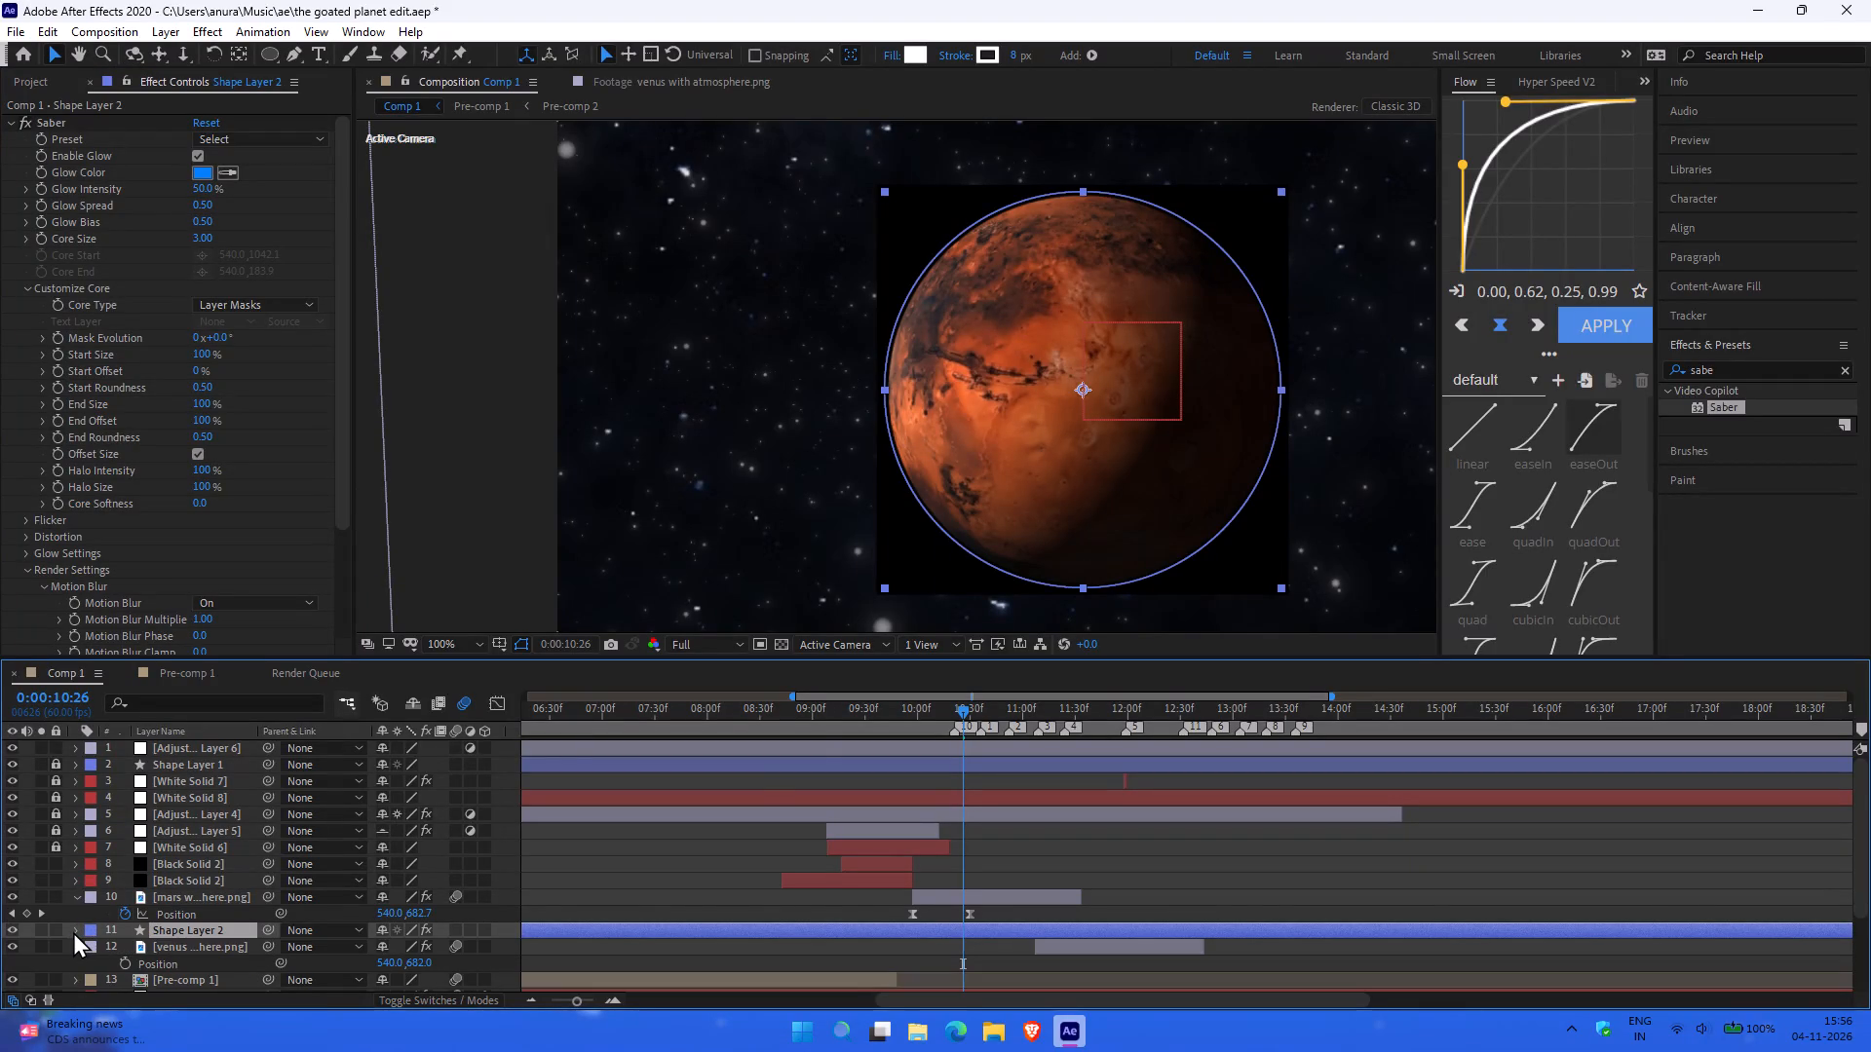
pyautogui.click(73, 931)
pyautogui.scroll(-1, 172, 912)
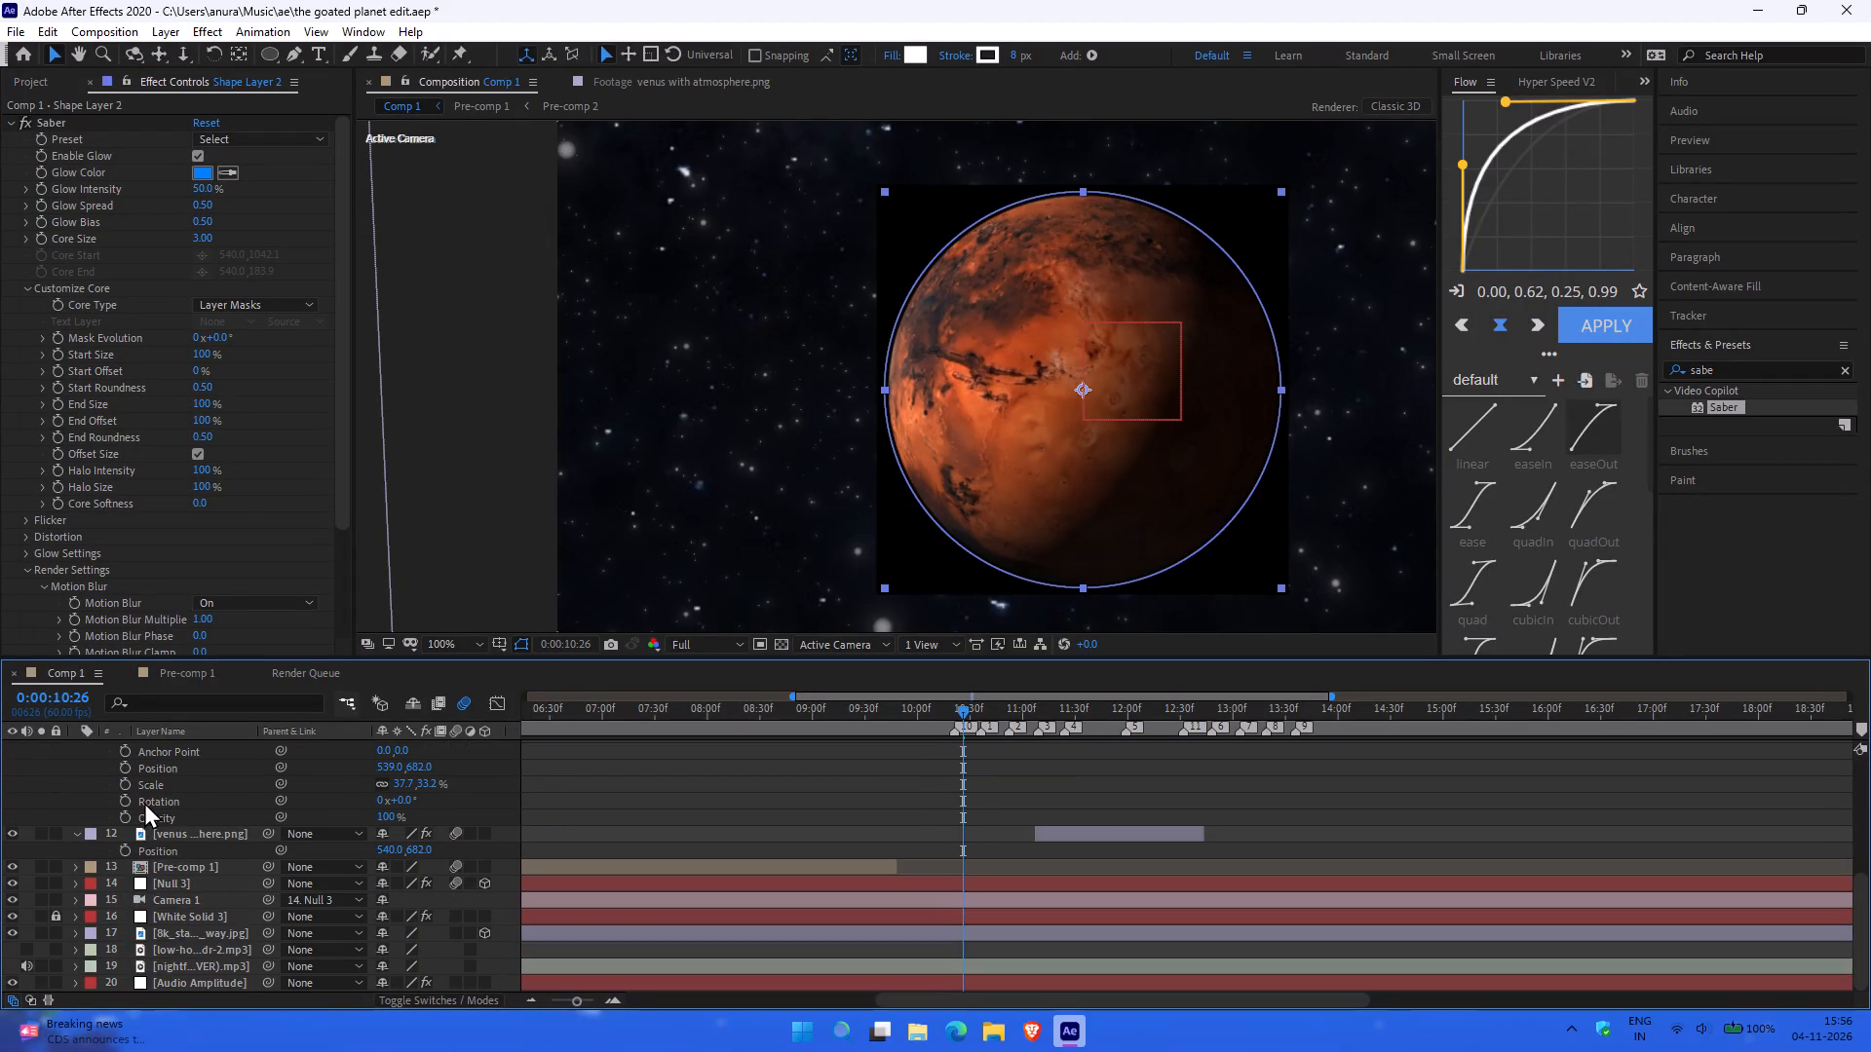
pyautogui.scroll(1, 144, 802)
pyautogui.click(91, 879)
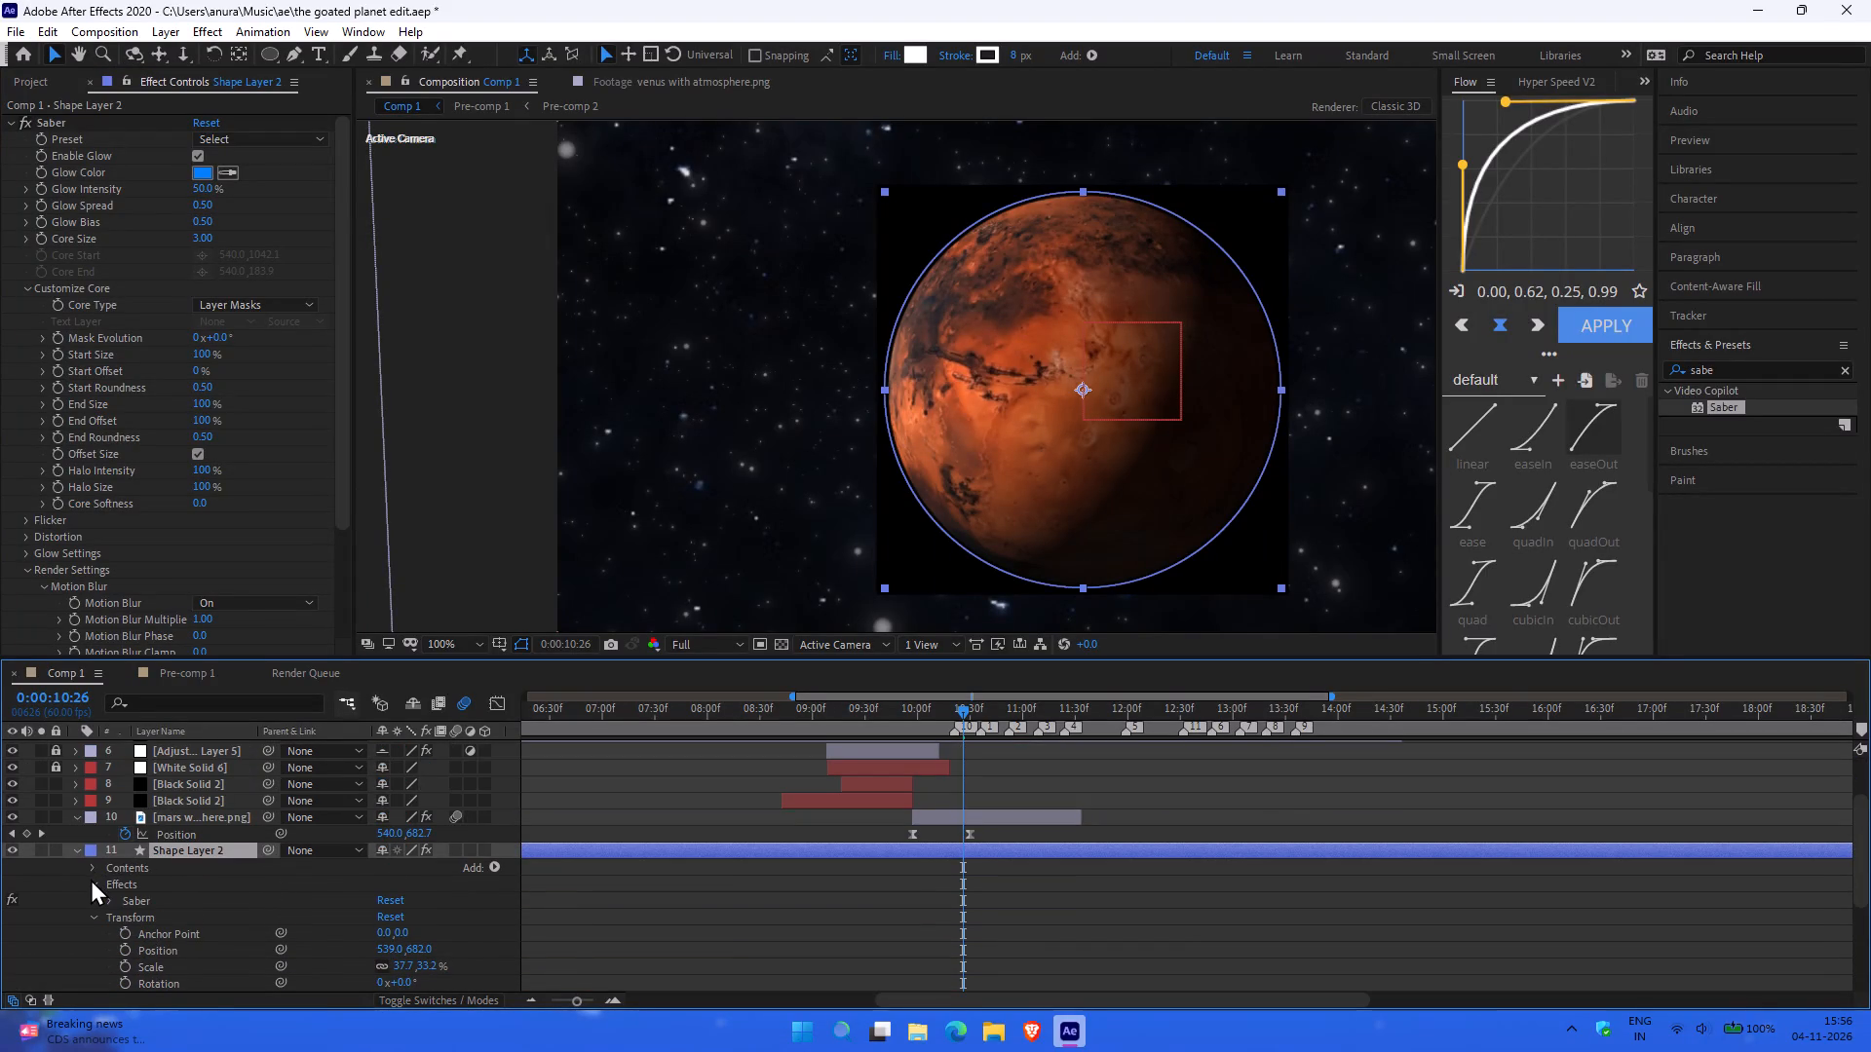
pyautogui.click(91, 879)
pyautogui.click(85, 879)
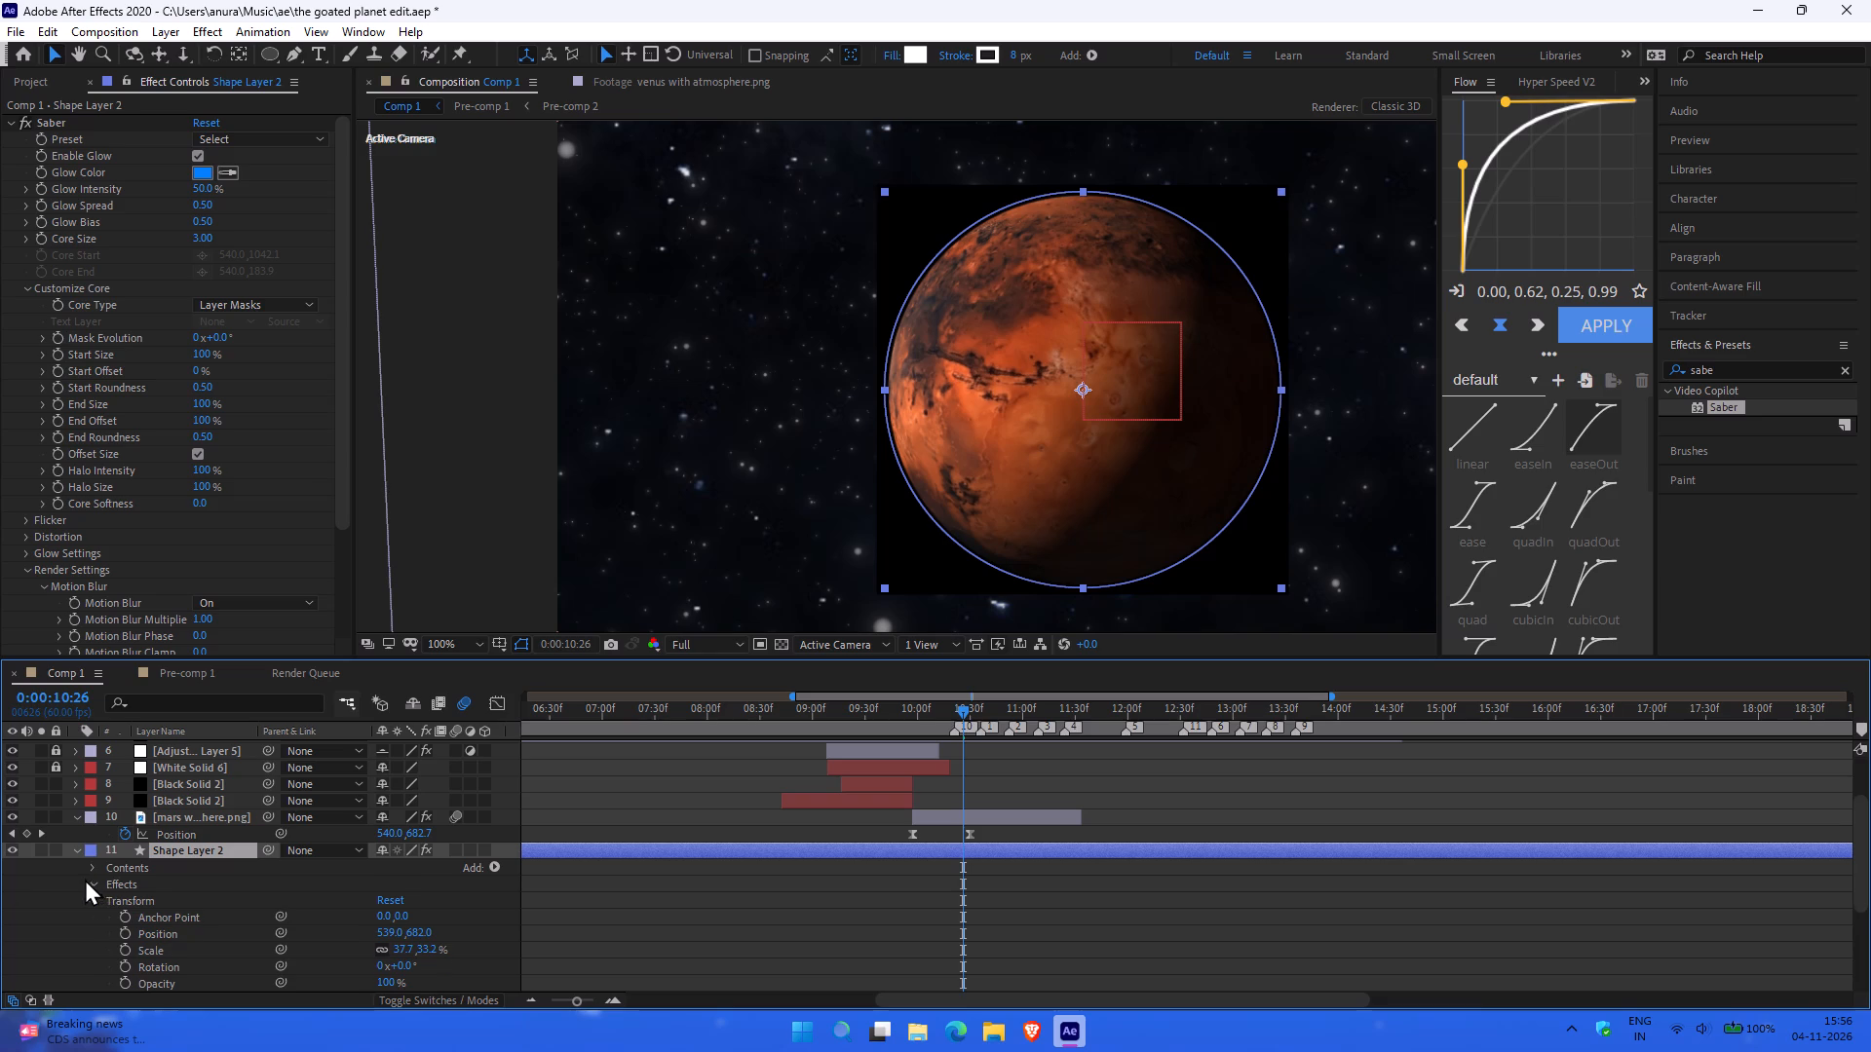
pyautogui.click(127, 903)
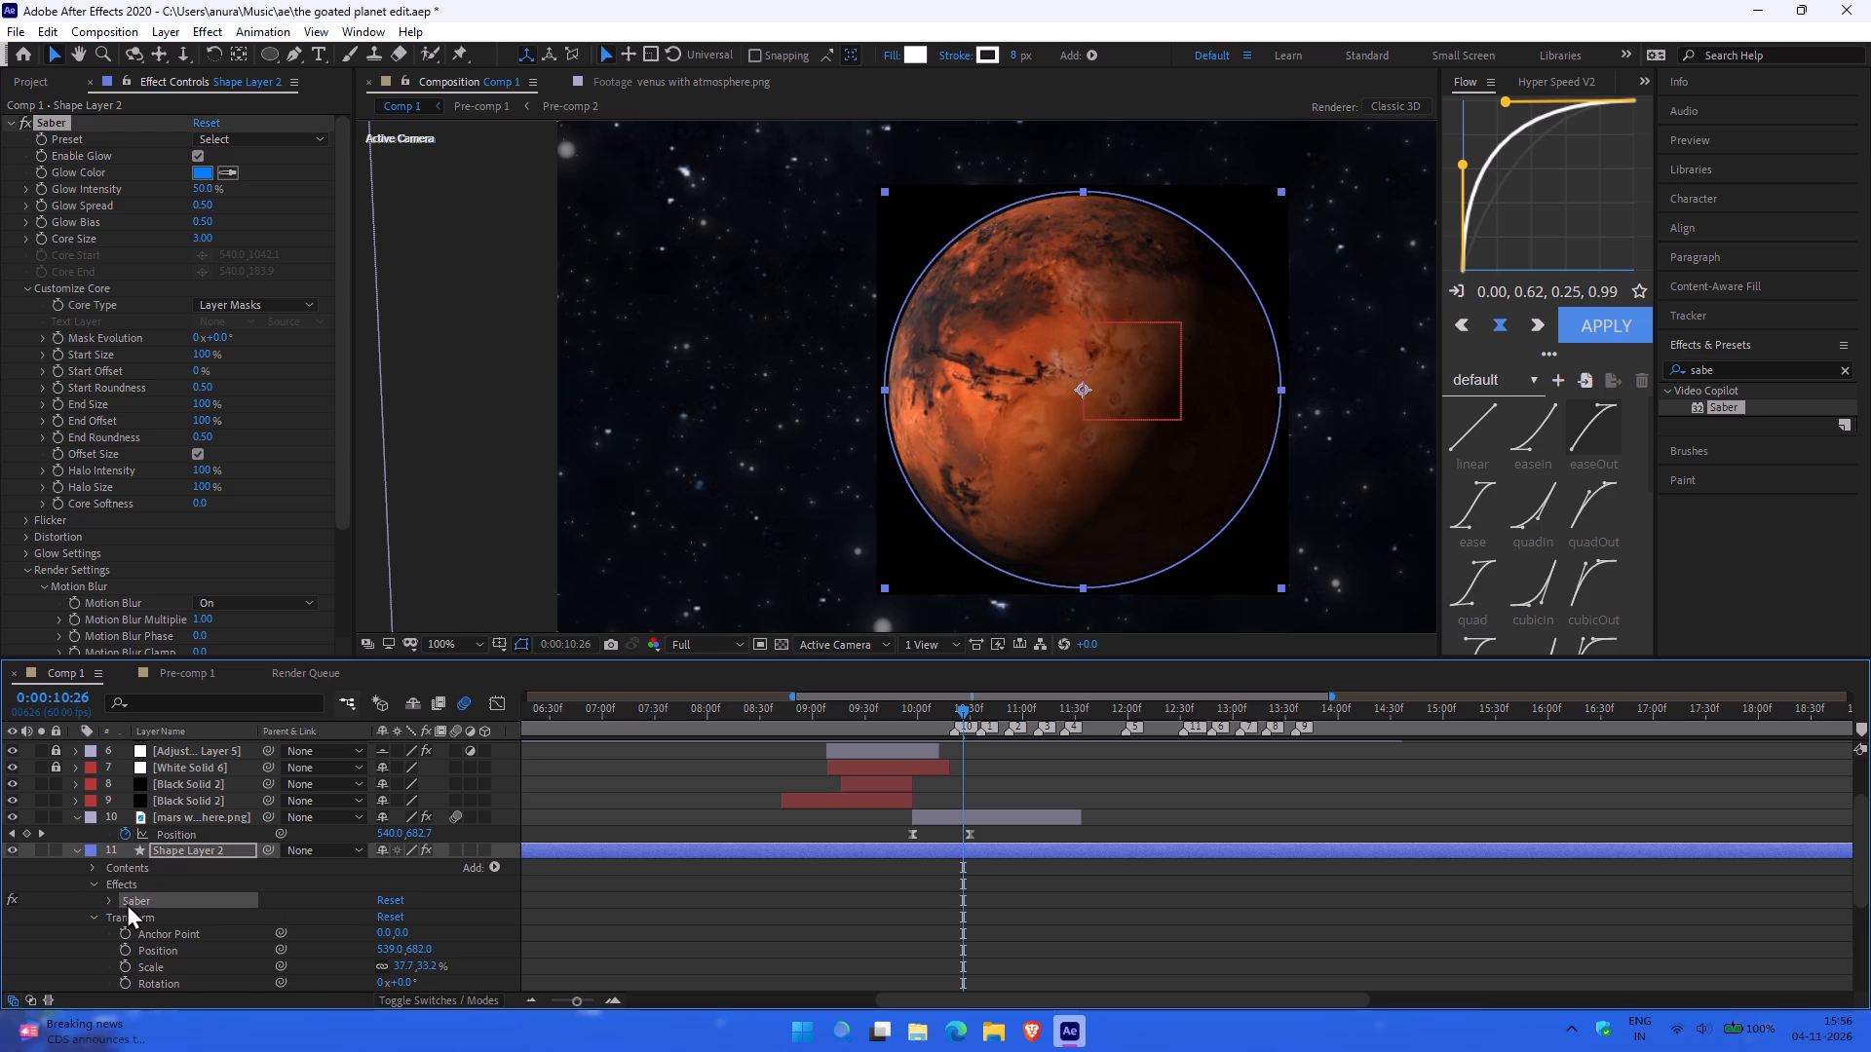
pyautogui.press('BackSpace')
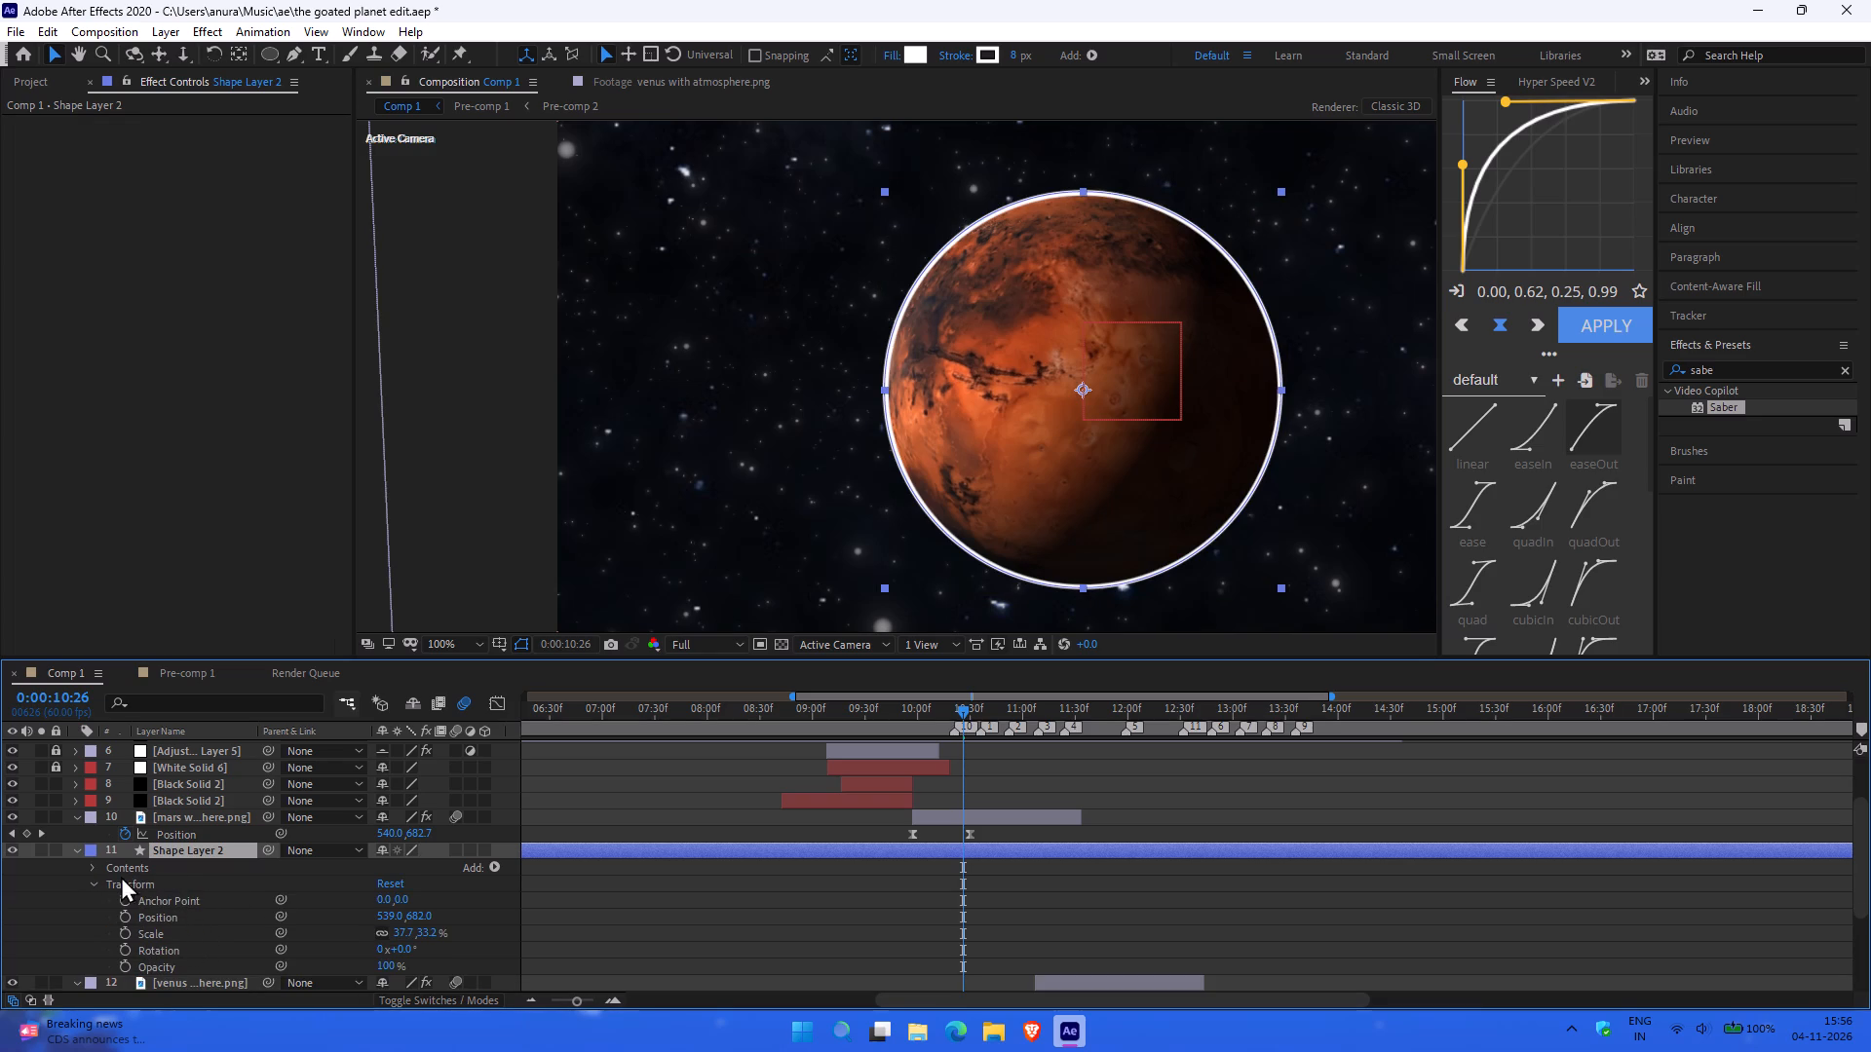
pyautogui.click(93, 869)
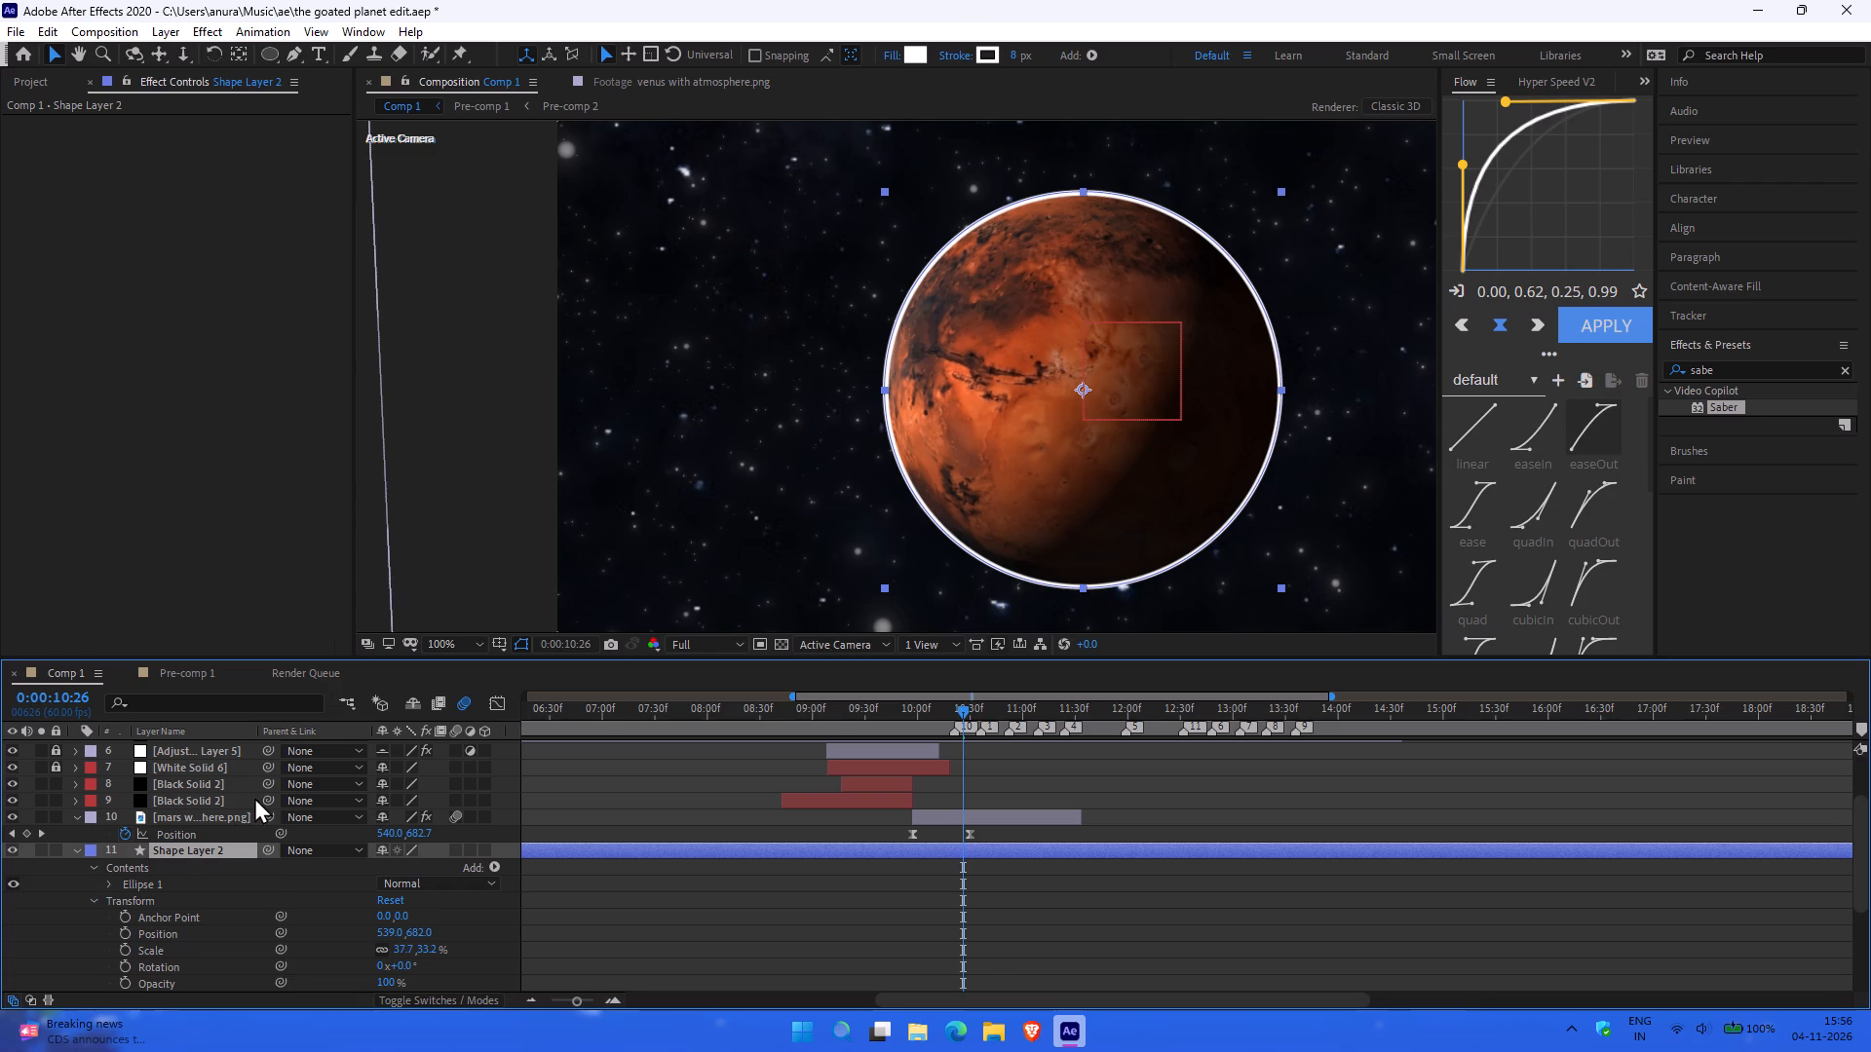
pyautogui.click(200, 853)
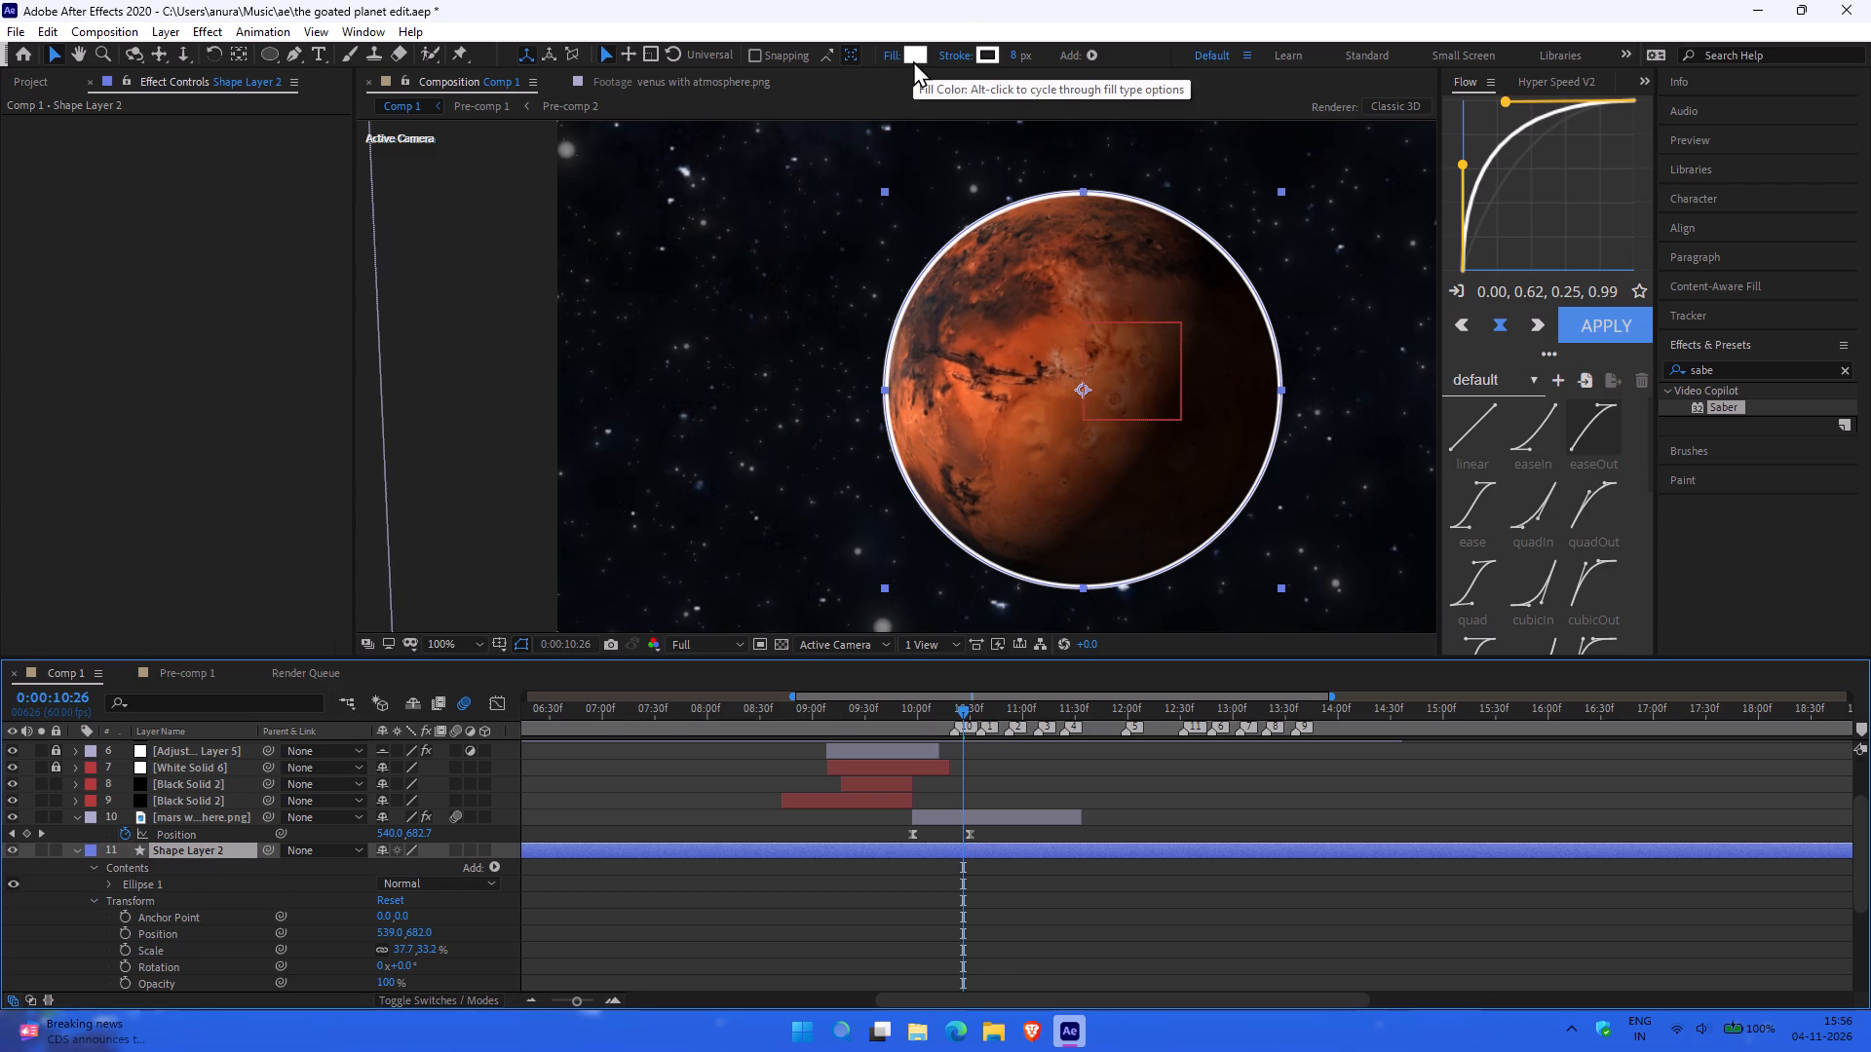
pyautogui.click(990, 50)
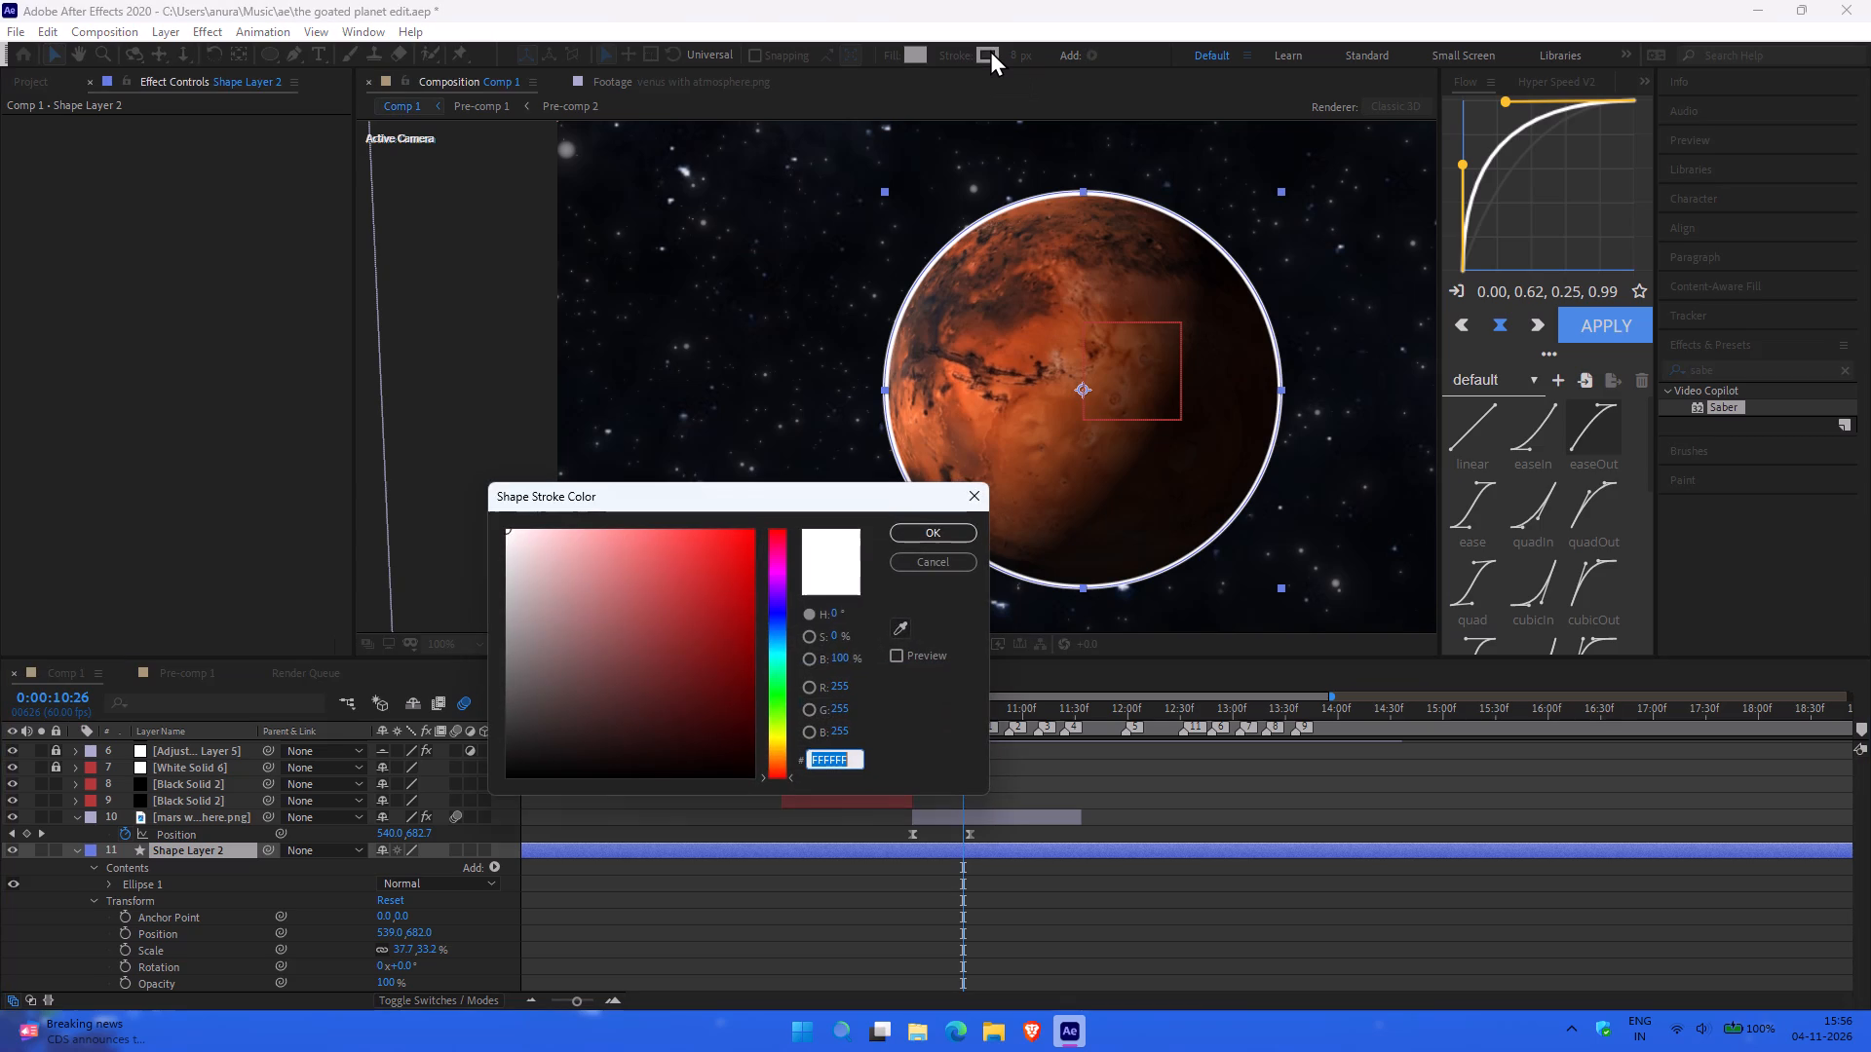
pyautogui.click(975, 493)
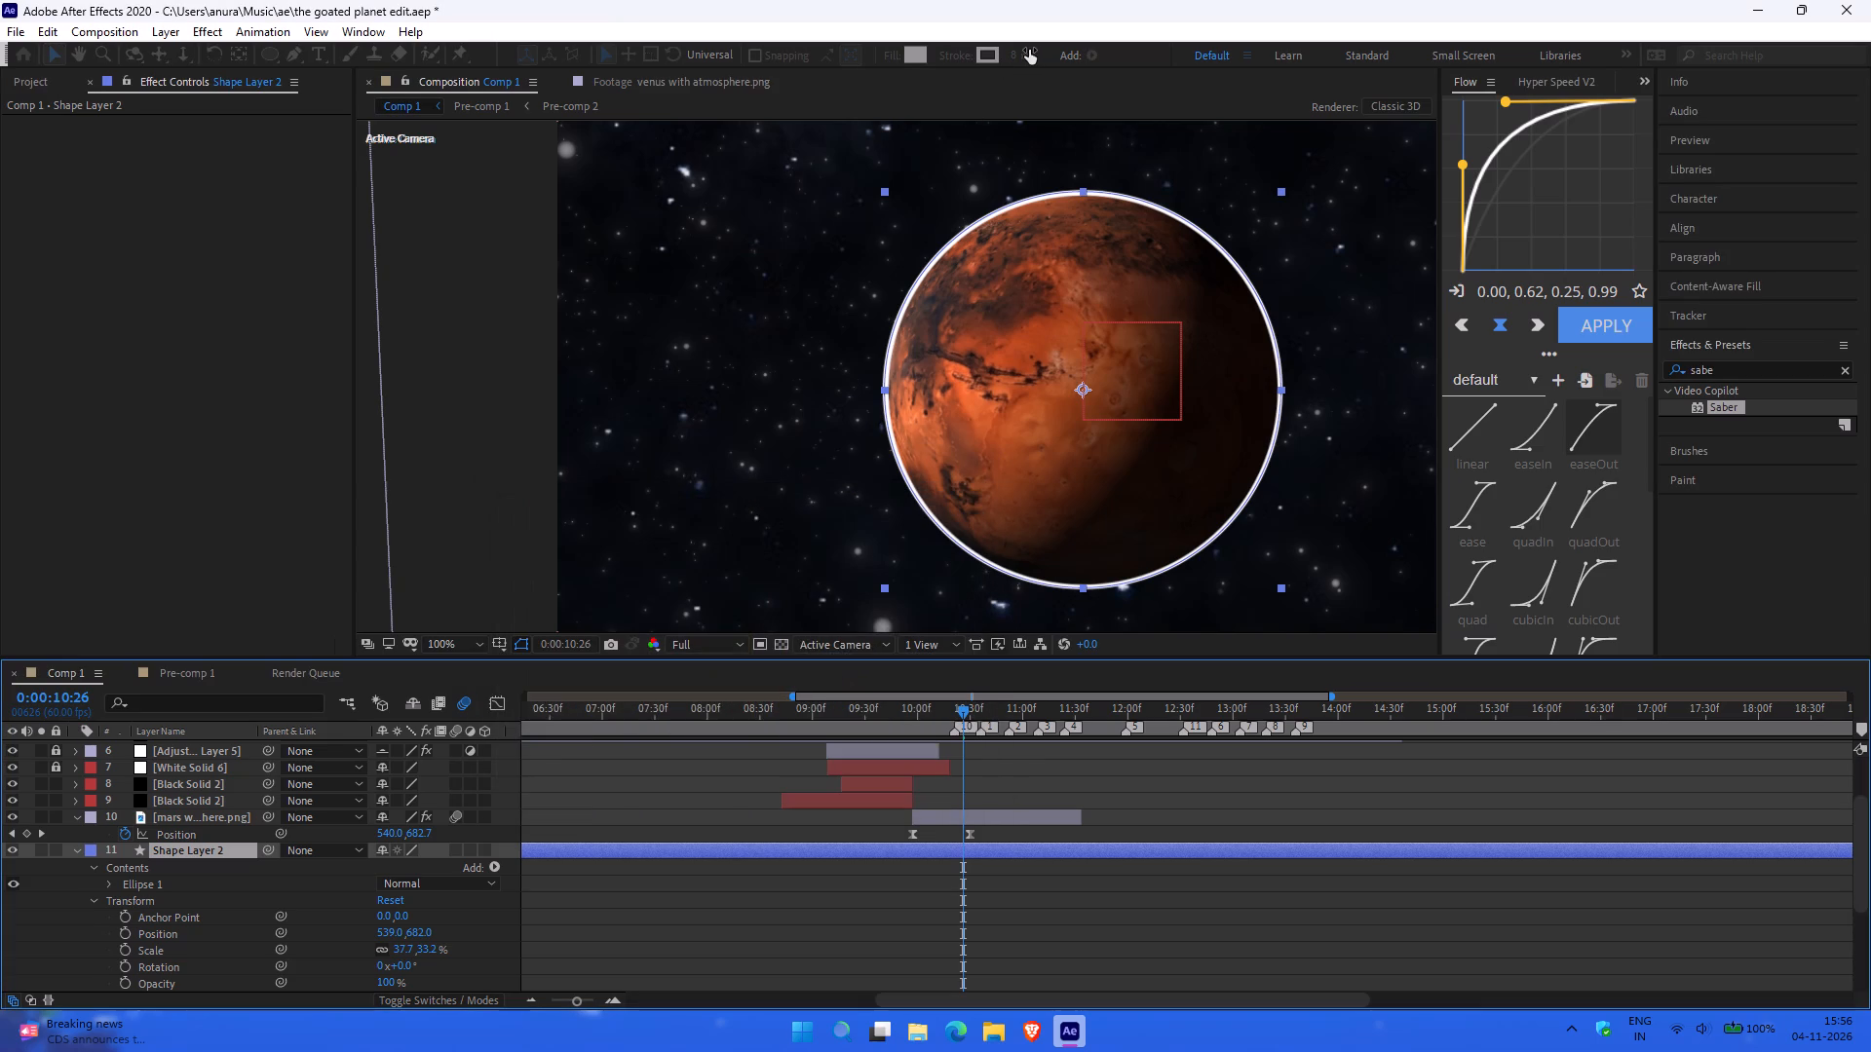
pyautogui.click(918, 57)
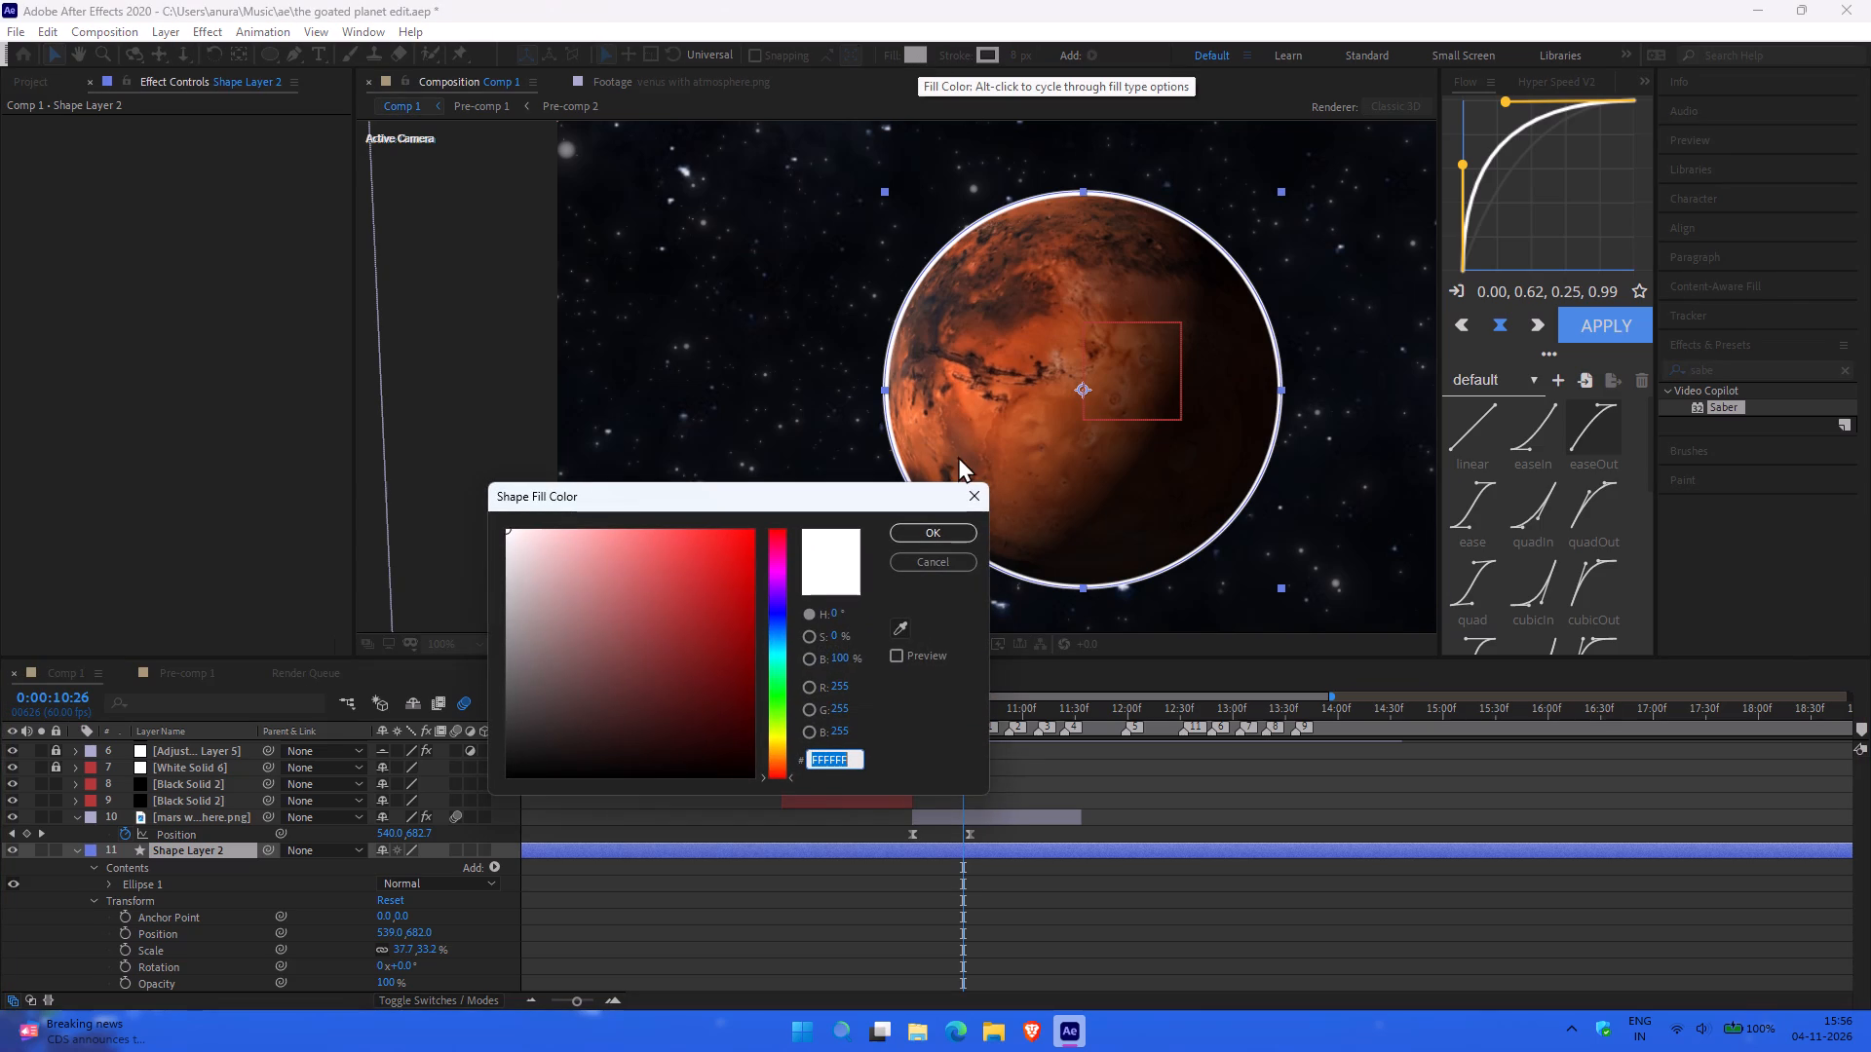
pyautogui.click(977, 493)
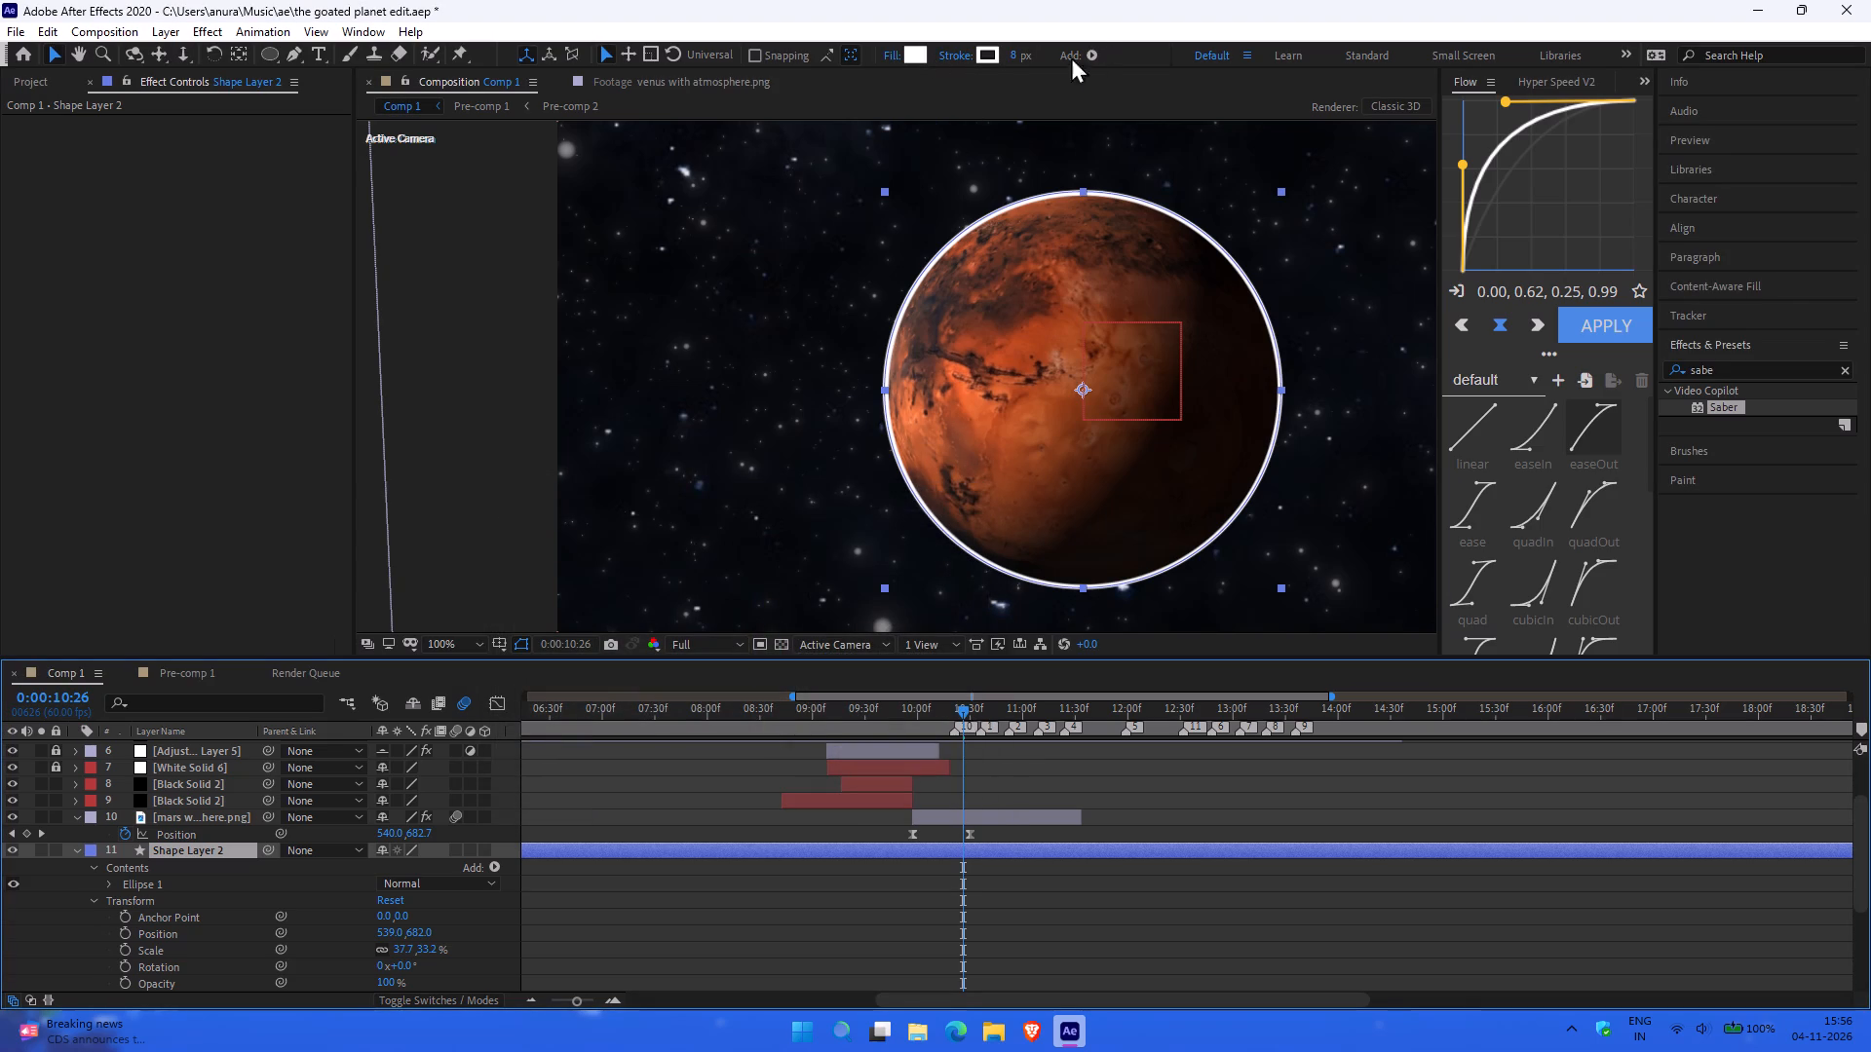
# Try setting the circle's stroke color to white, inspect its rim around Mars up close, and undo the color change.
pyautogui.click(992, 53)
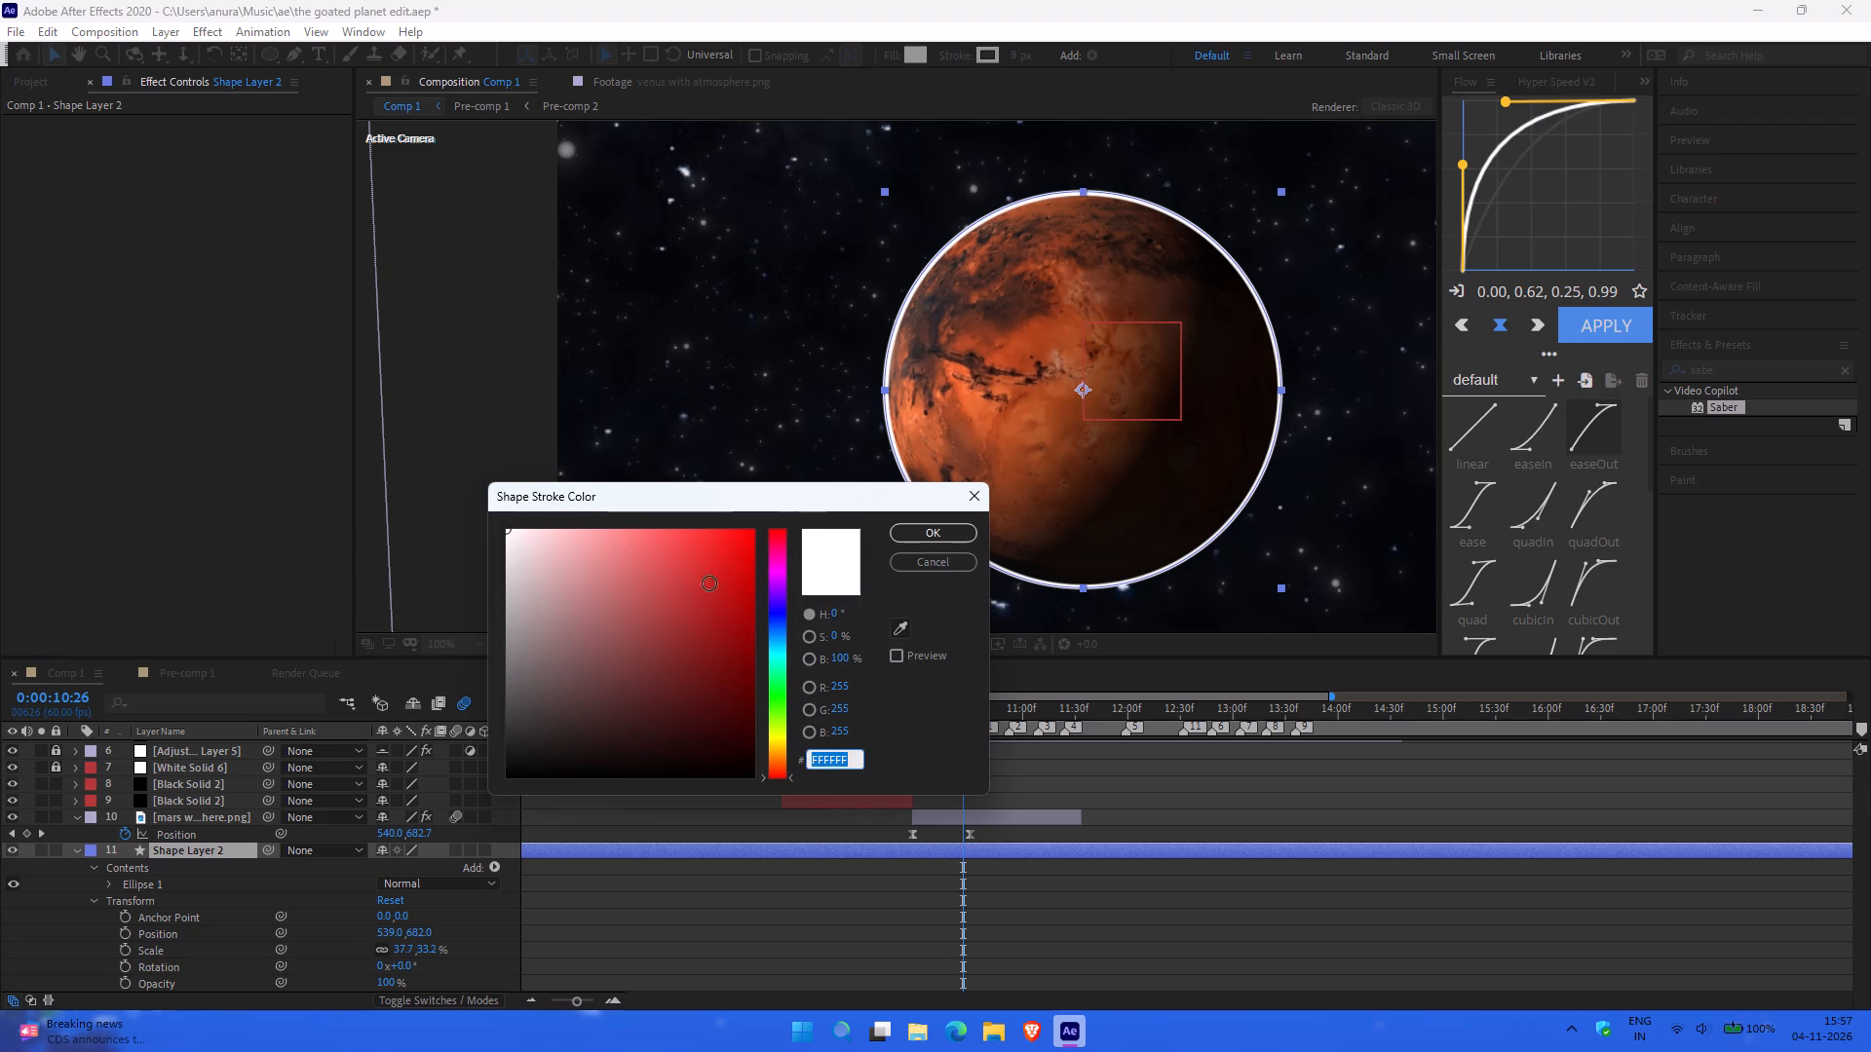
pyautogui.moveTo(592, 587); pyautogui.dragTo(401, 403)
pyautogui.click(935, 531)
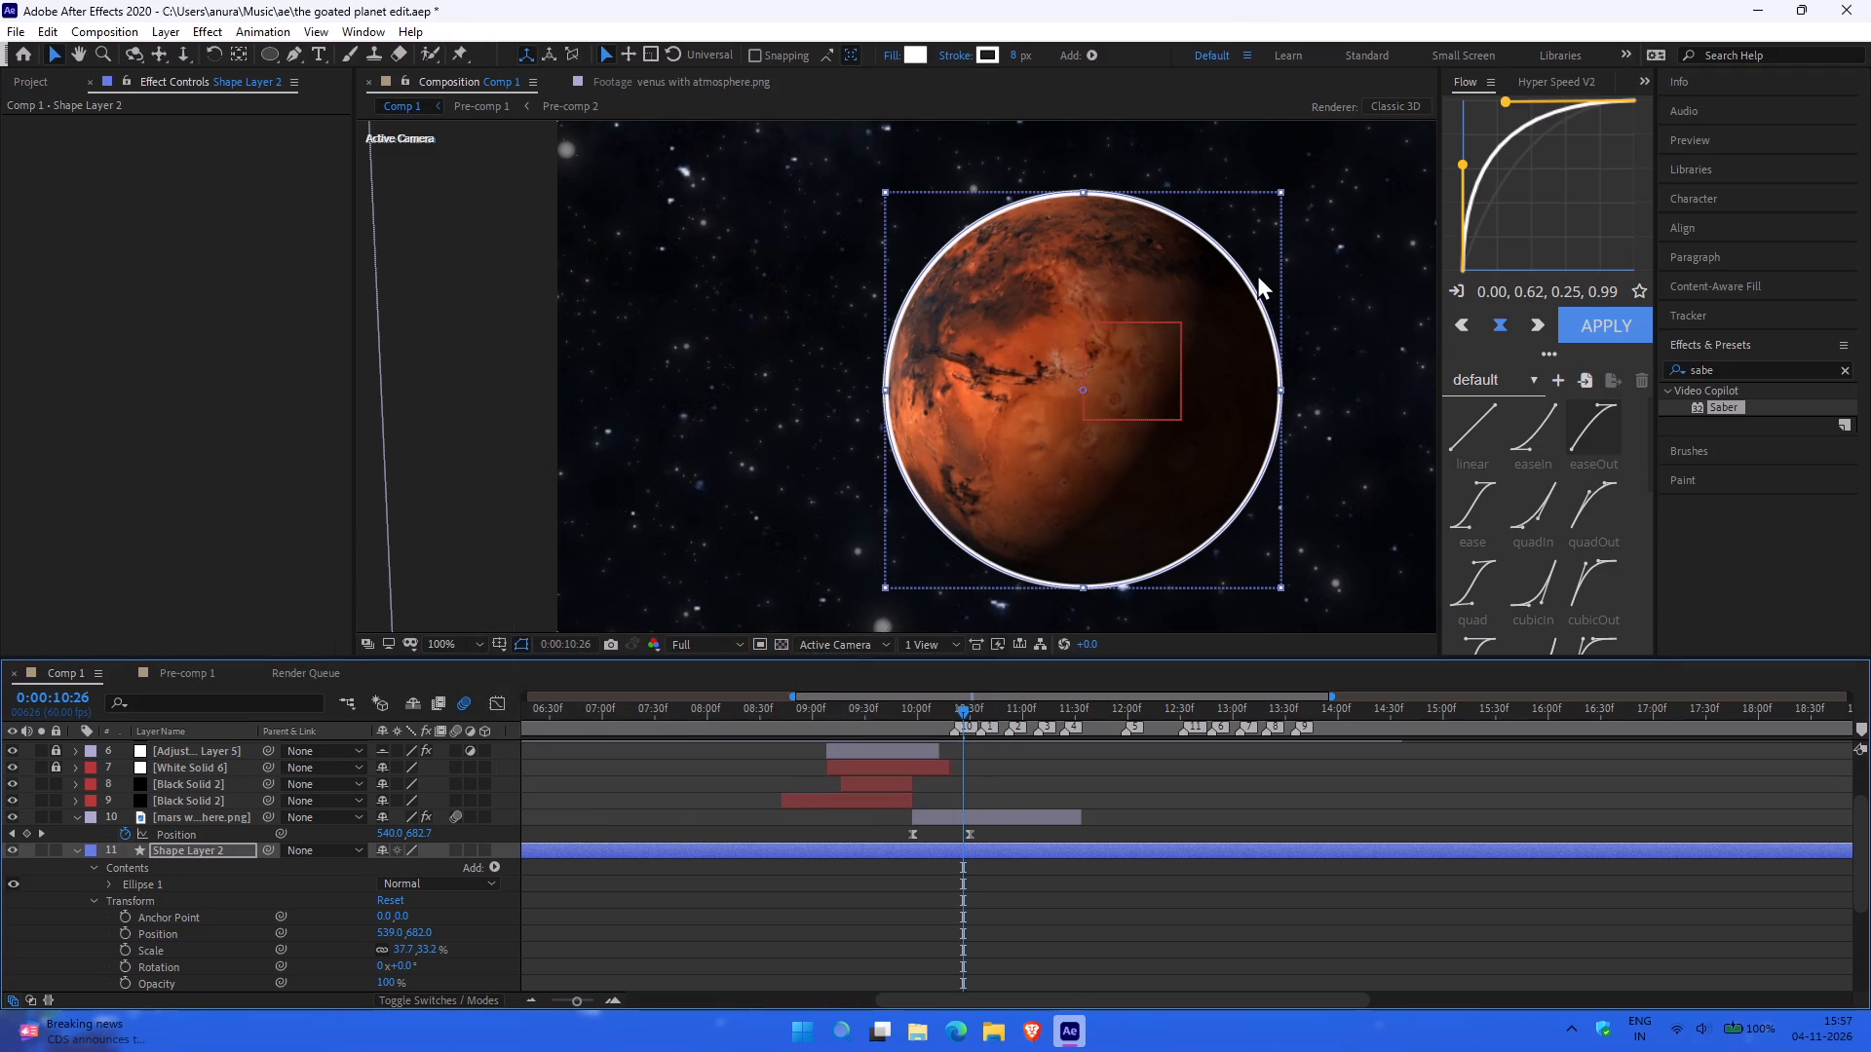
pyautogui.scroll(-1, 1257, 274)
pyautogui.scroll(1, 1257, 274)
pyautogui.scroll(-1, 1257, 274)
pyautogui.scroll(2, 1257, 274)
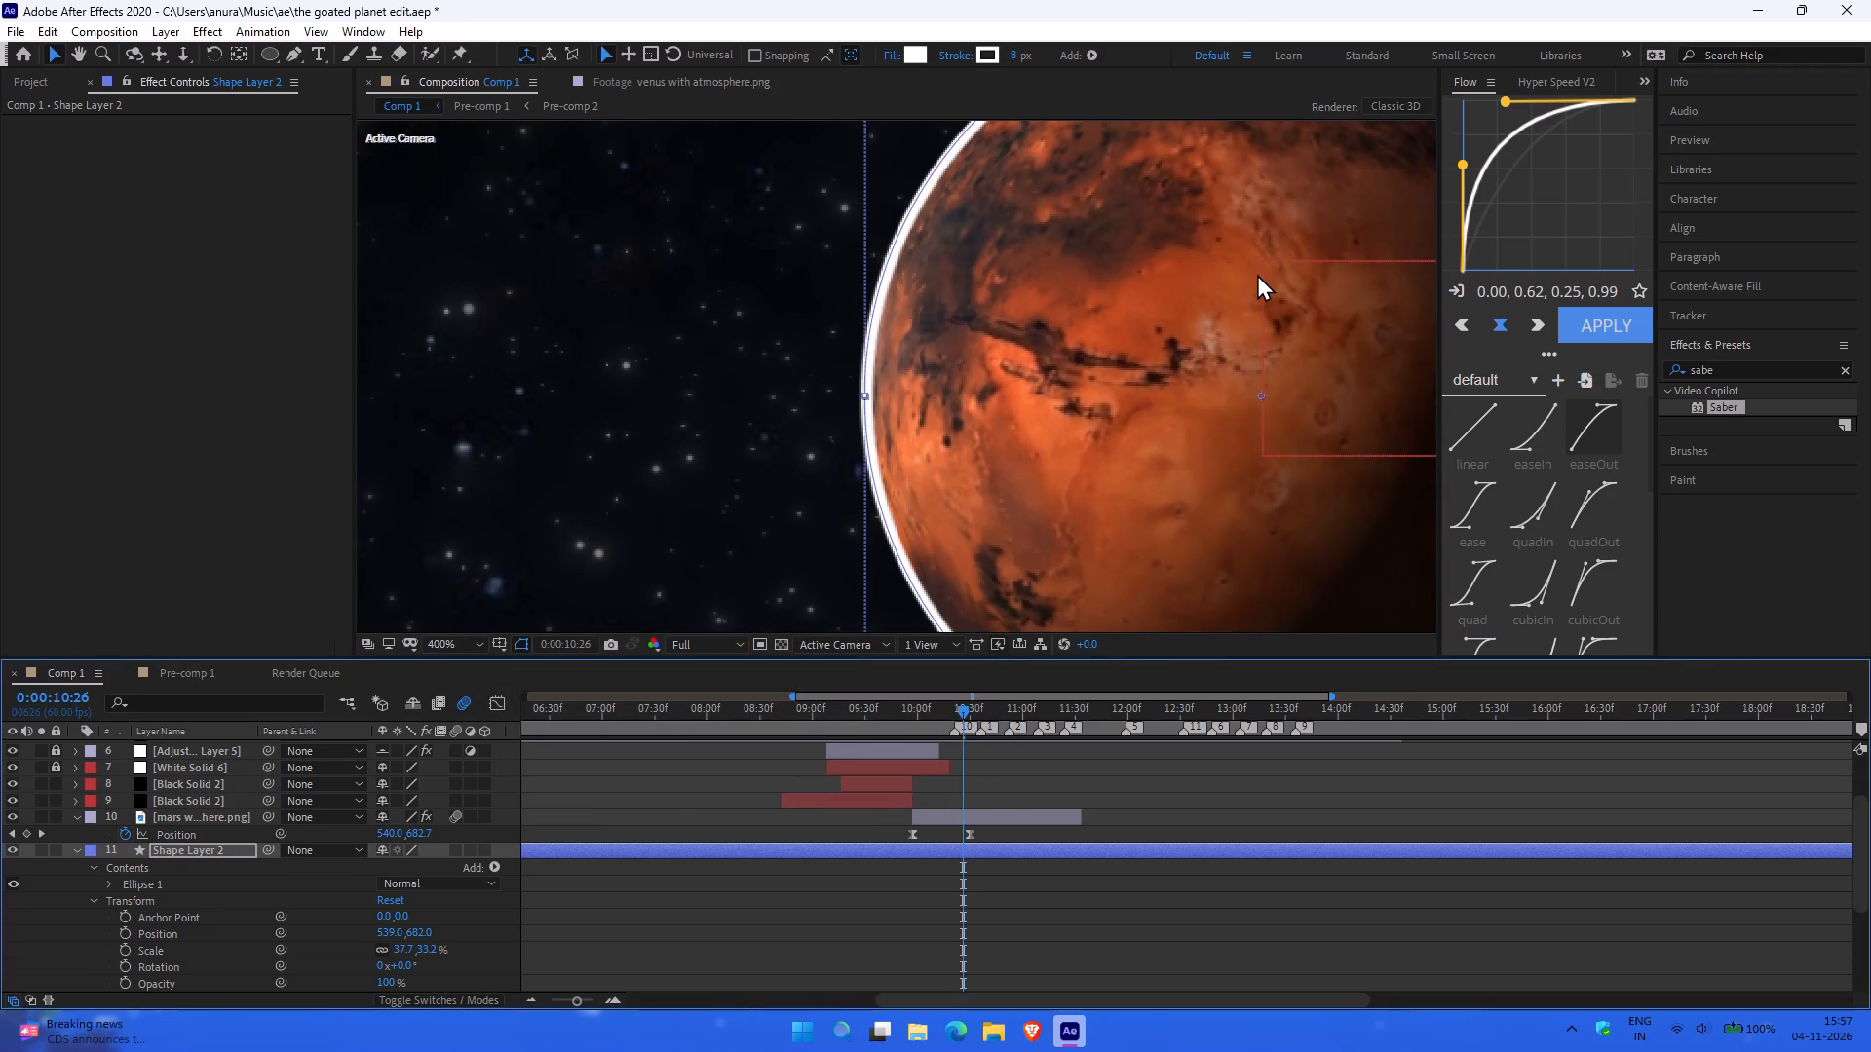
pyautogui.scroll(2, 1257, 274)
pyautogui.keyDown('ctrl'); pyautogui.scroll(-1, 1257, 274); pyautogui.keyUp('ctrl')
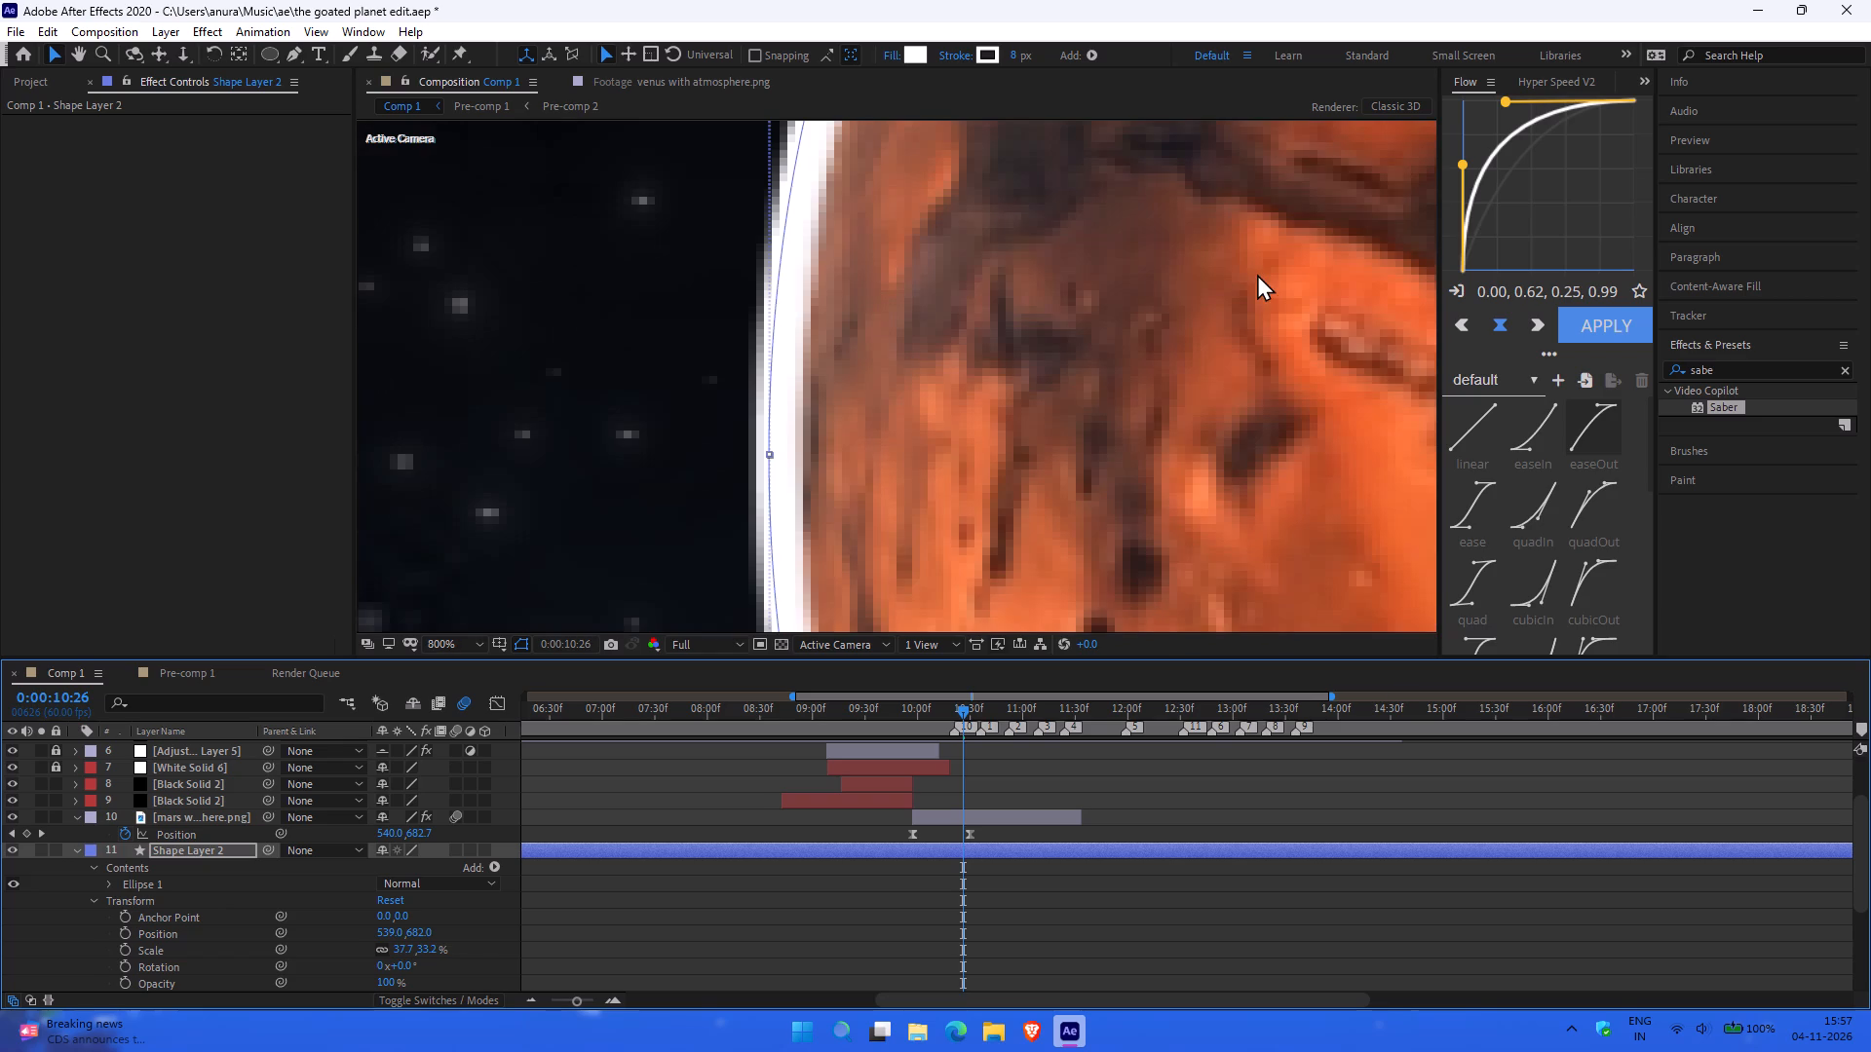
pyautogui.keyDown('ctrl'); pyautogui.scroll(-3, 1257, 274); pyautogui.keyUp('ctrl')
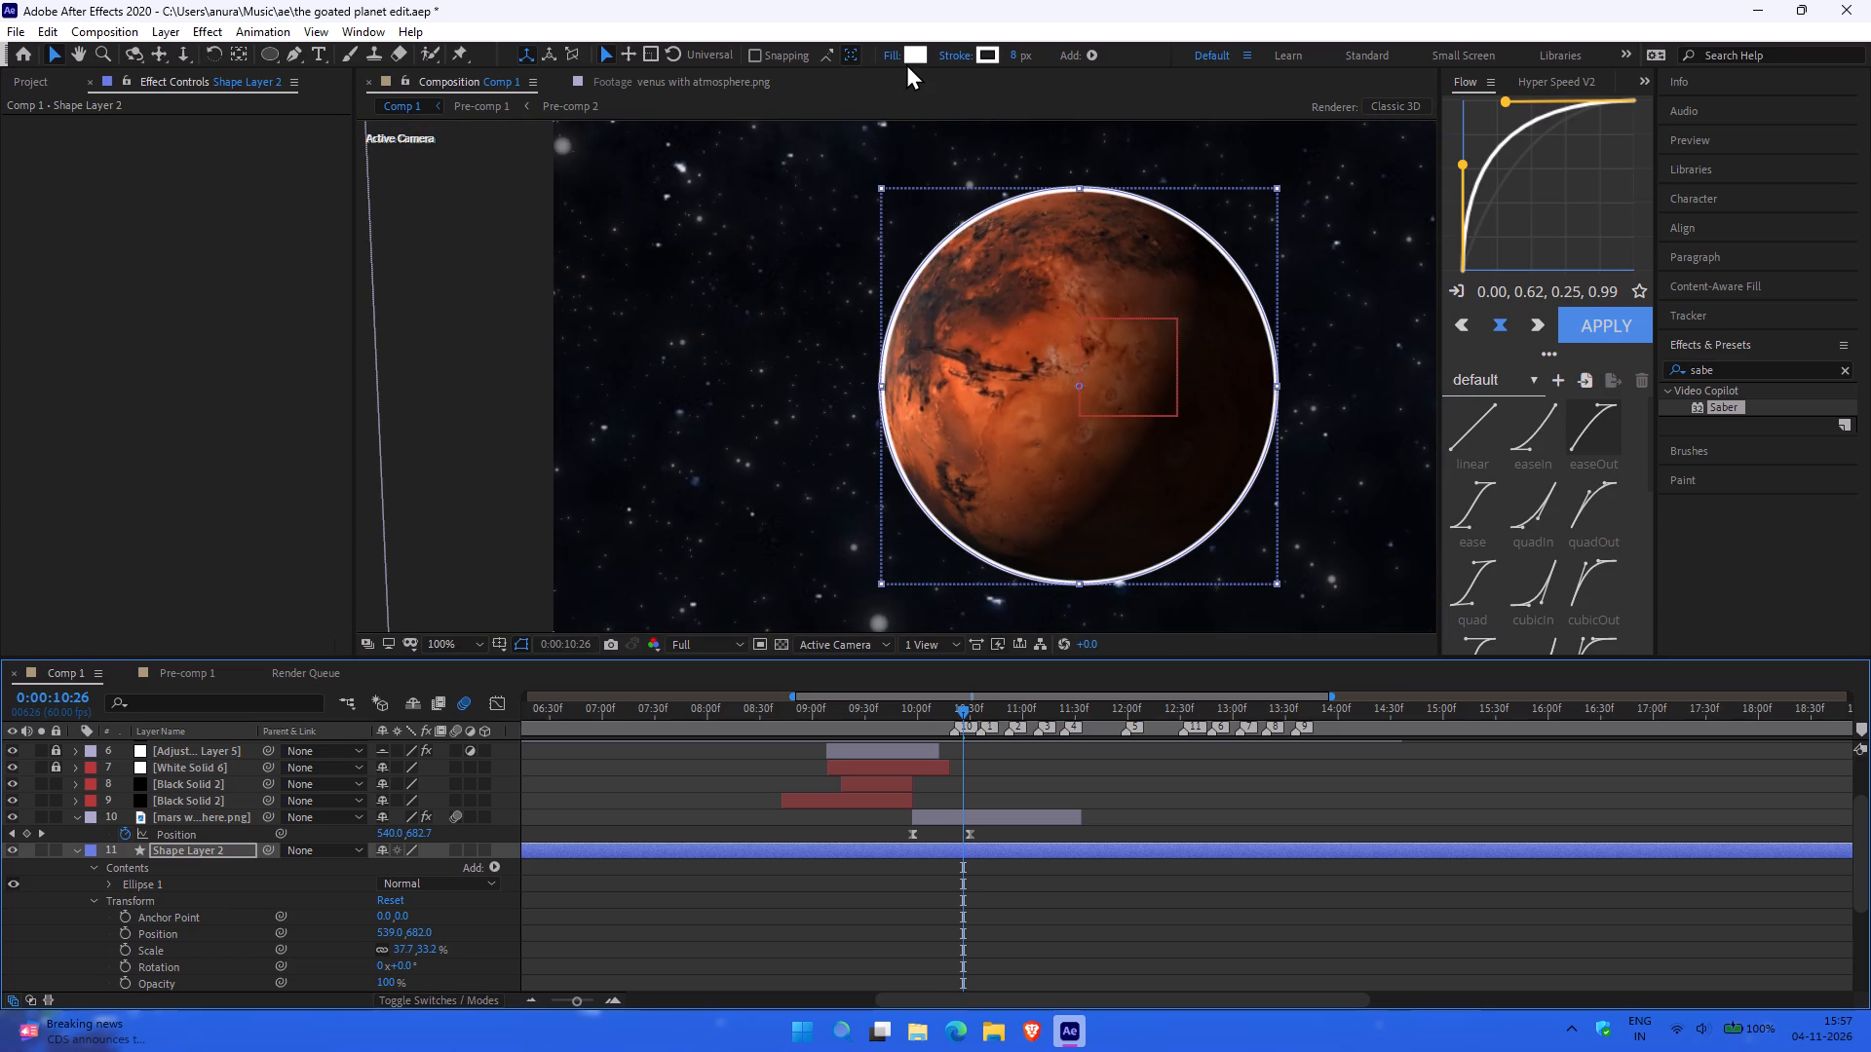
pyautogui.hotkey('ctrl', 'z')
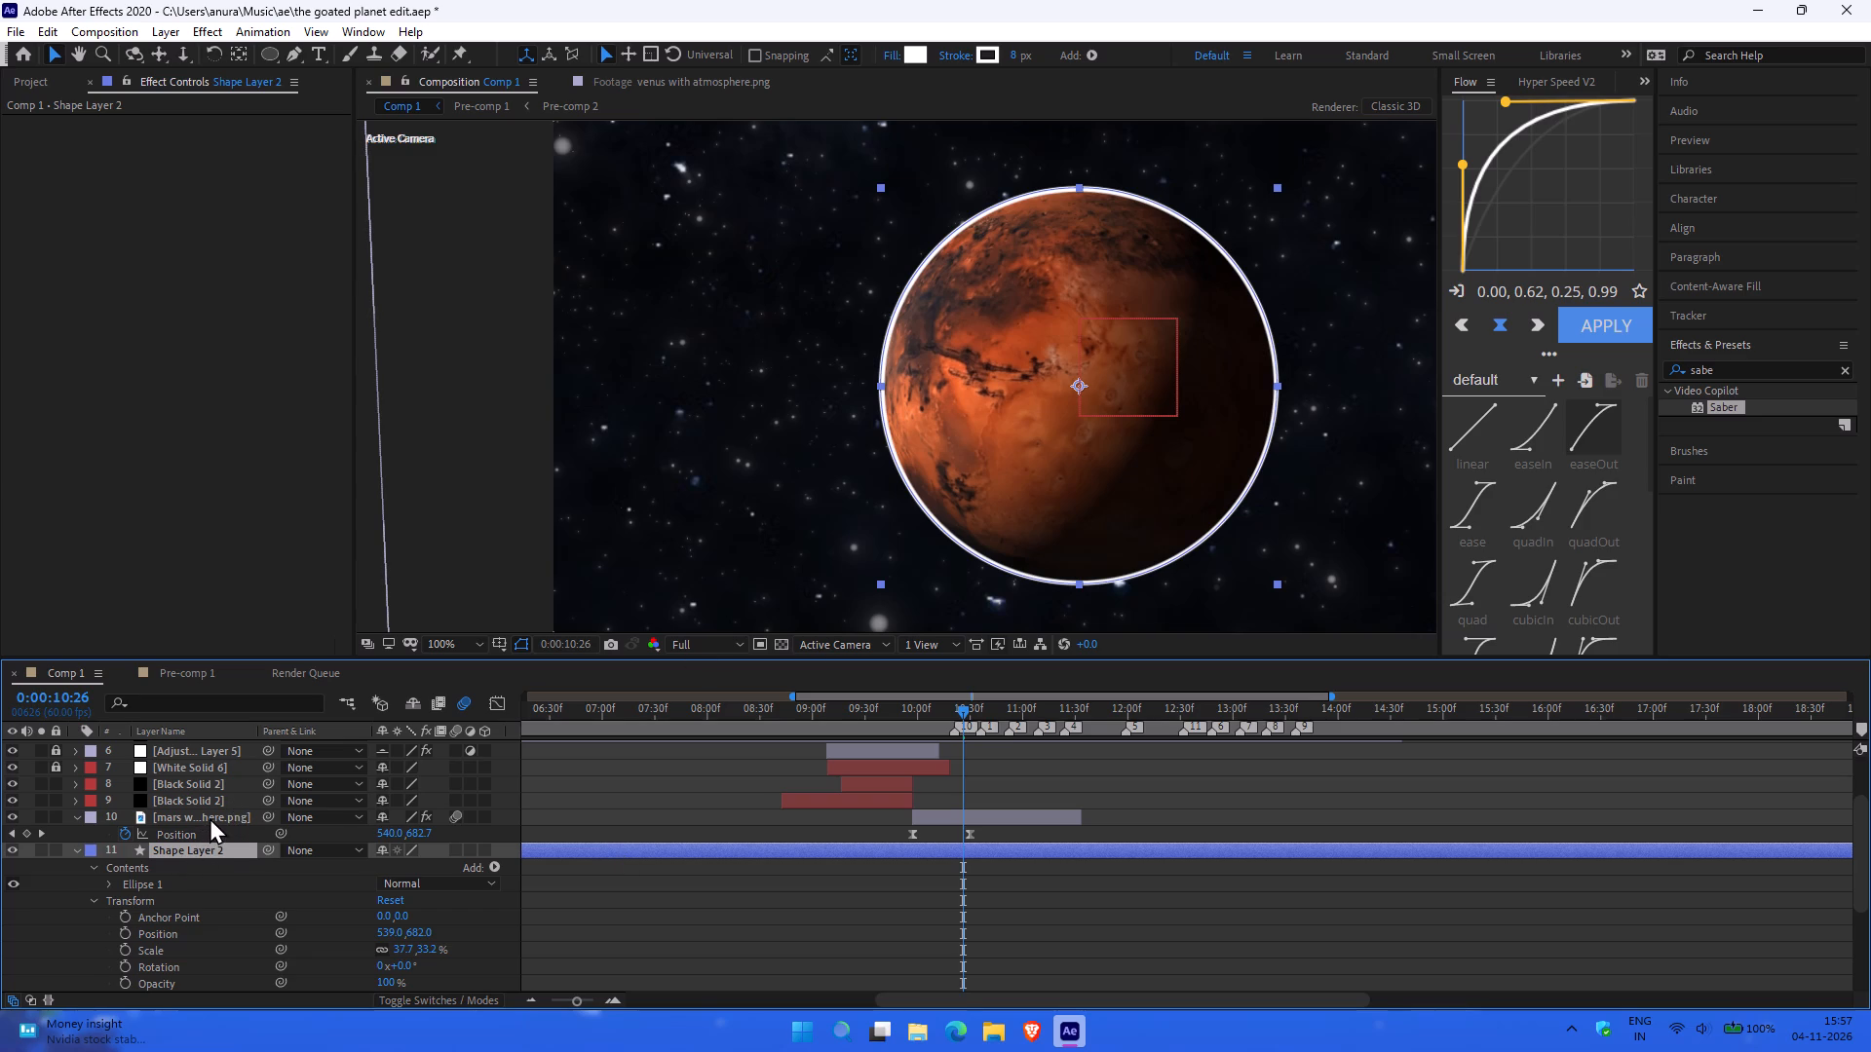
# Solo the circle shape layer, with the Ellipse tool active.
pyautogui.click(200, 845)
pyautogui.click(269, 53)
pyautogui.click(42, 847)
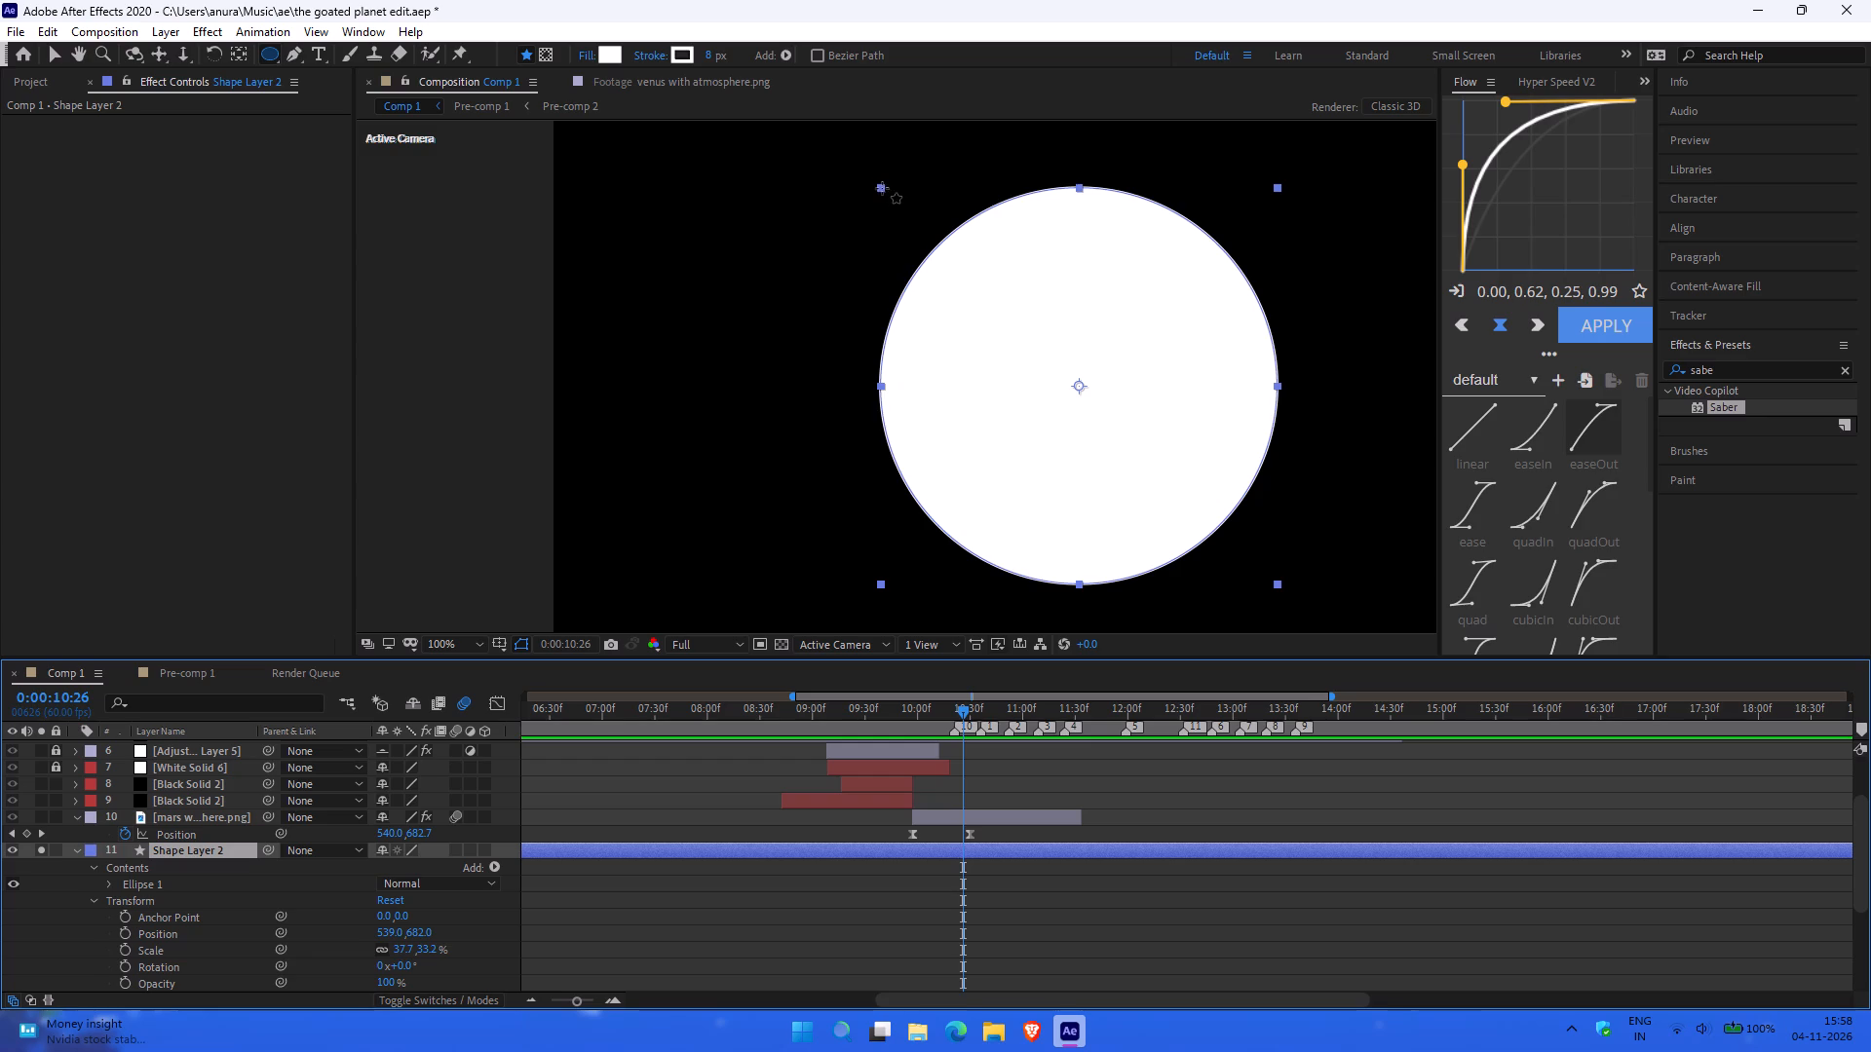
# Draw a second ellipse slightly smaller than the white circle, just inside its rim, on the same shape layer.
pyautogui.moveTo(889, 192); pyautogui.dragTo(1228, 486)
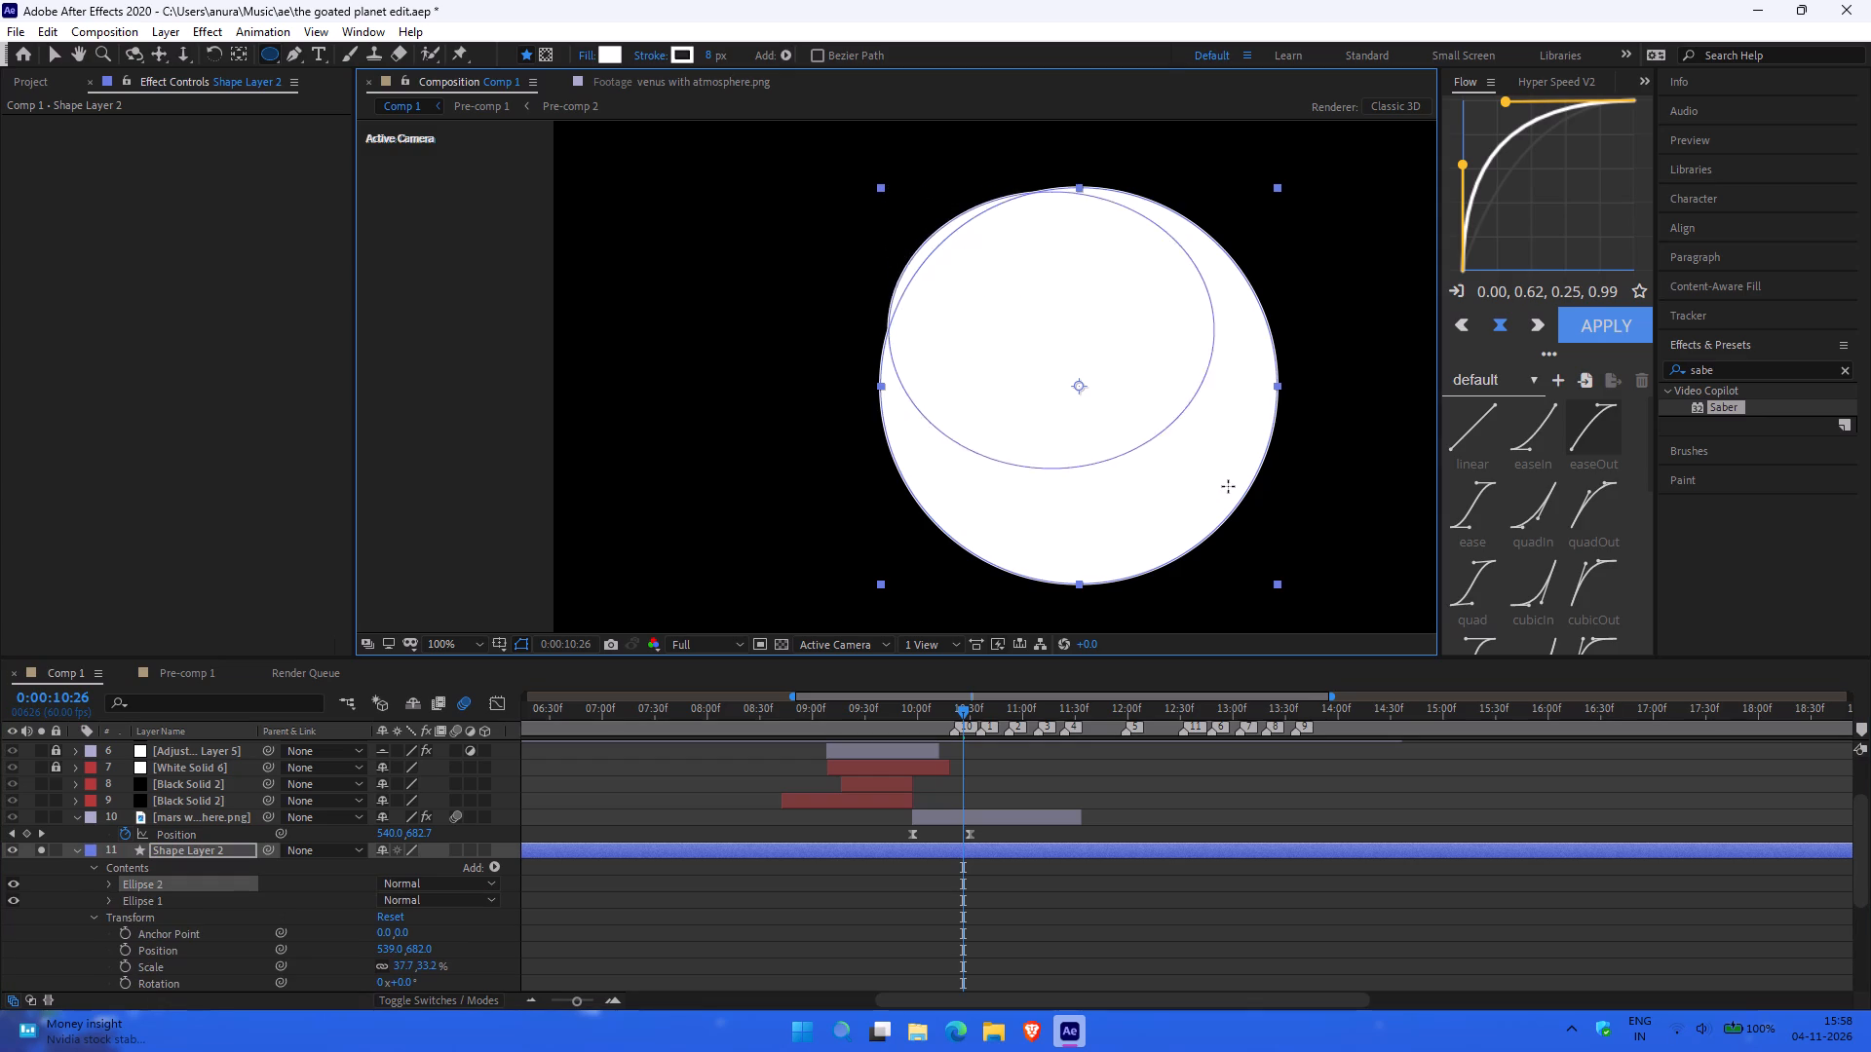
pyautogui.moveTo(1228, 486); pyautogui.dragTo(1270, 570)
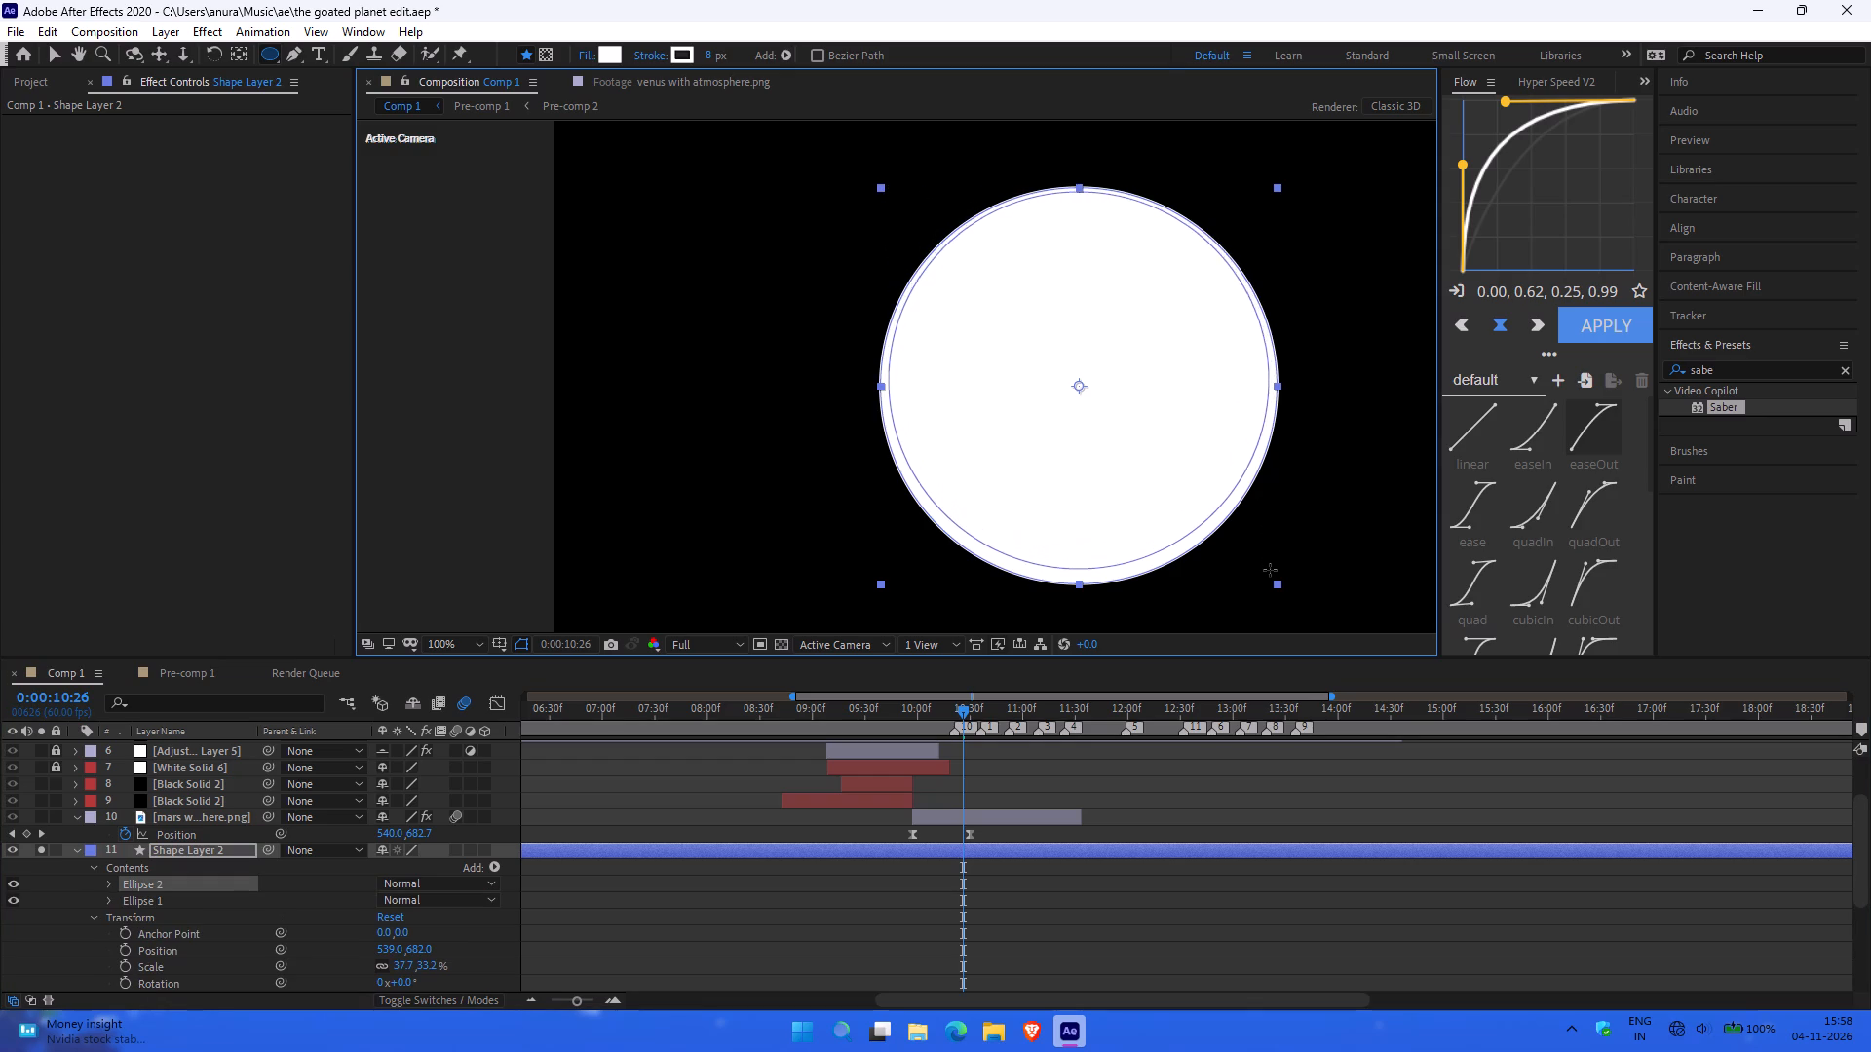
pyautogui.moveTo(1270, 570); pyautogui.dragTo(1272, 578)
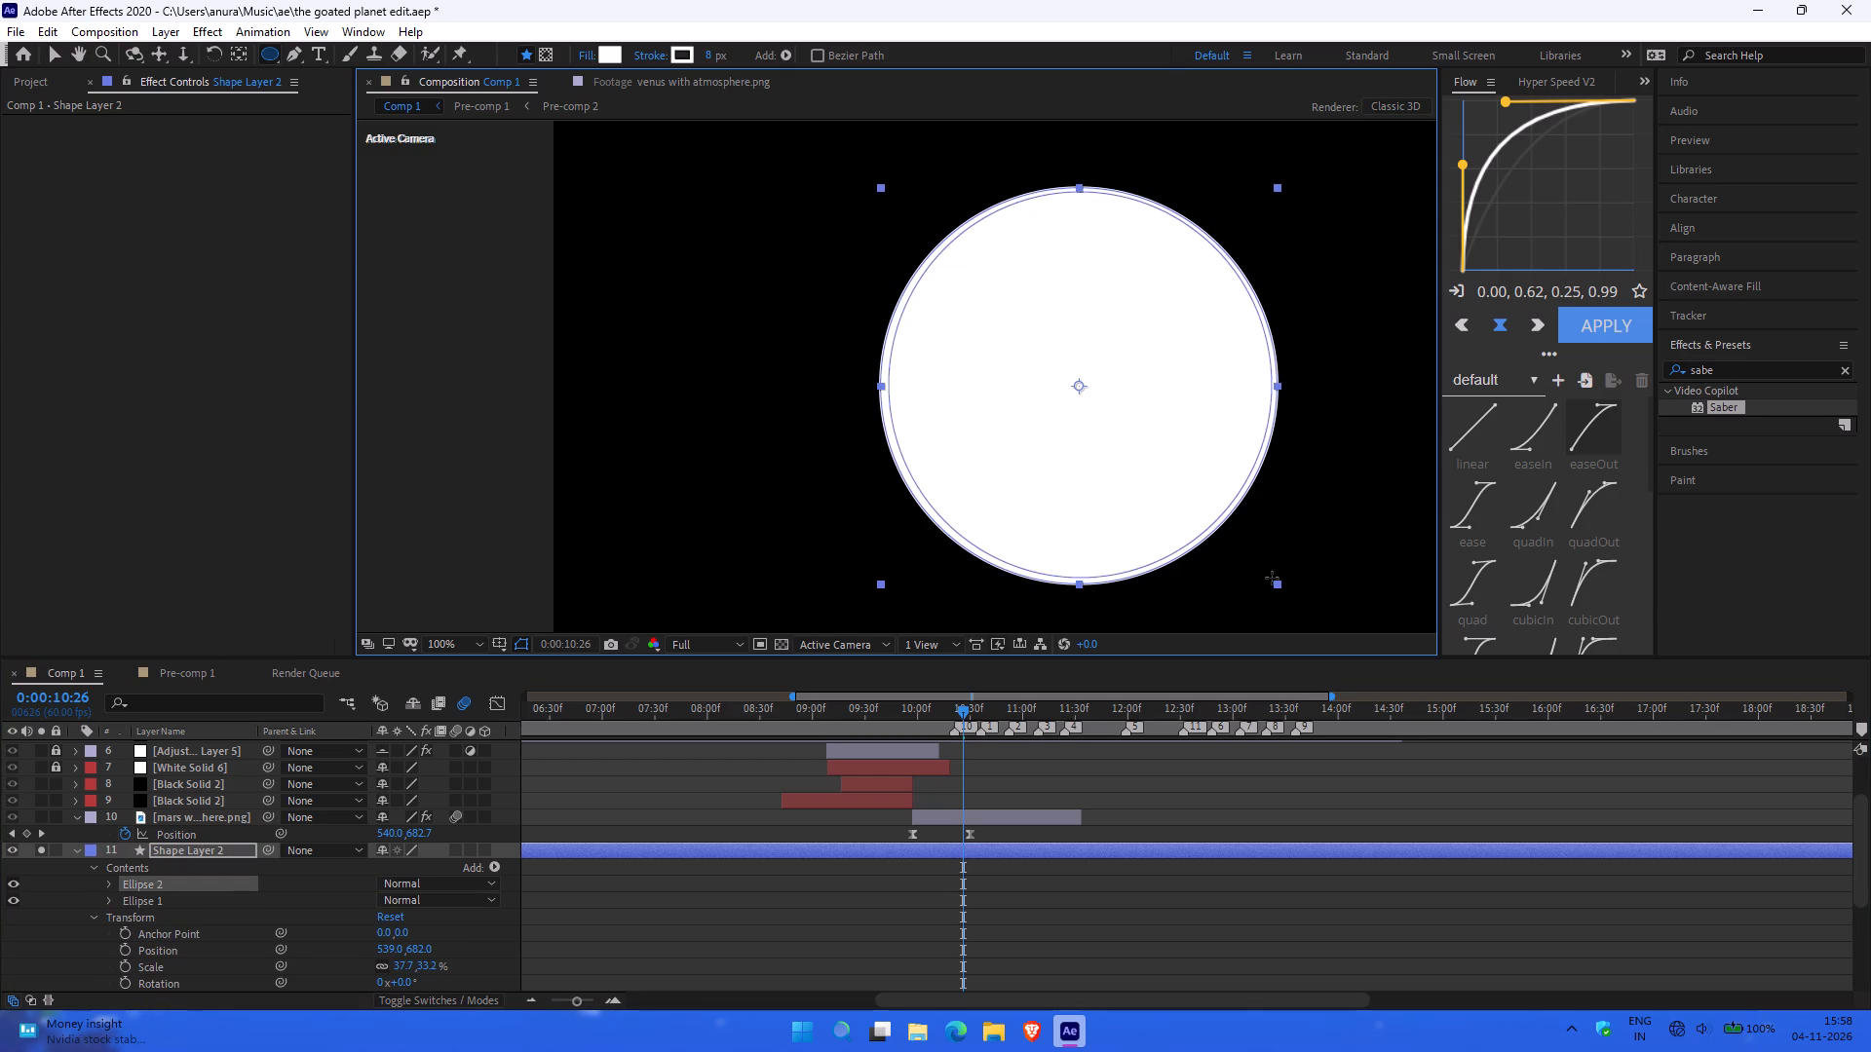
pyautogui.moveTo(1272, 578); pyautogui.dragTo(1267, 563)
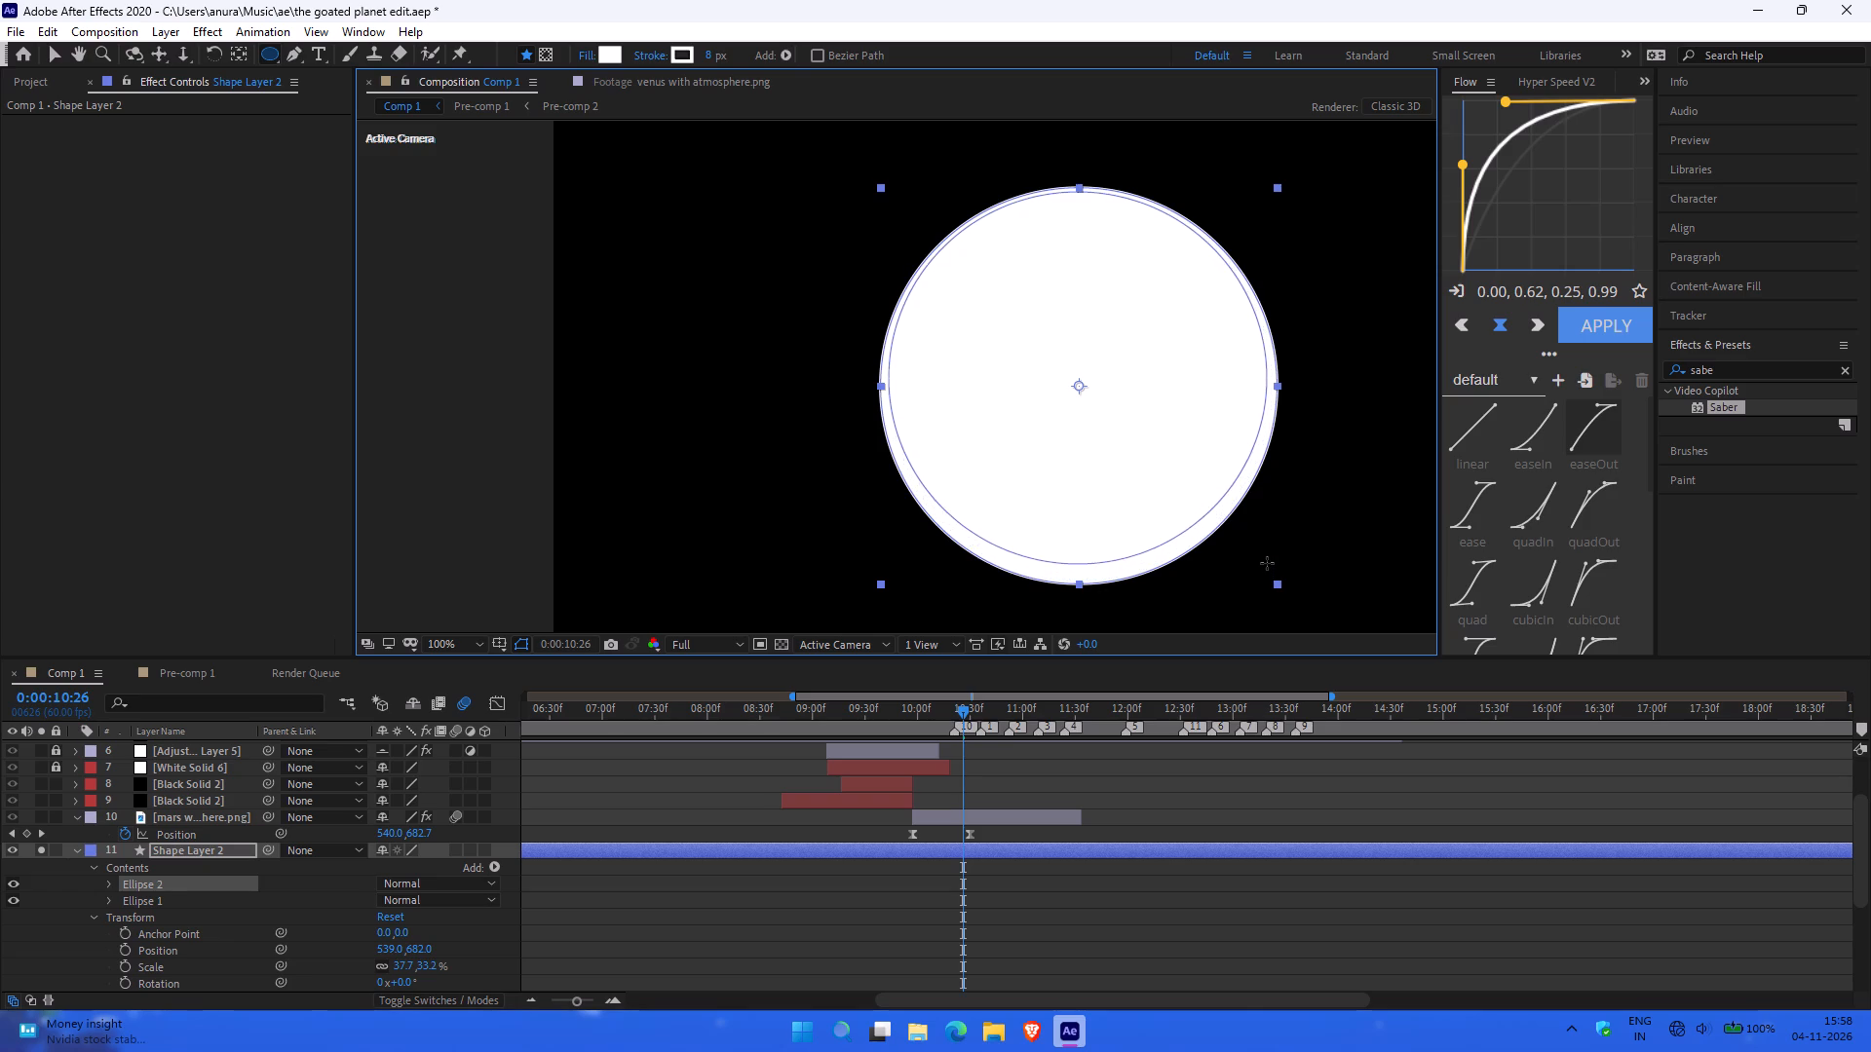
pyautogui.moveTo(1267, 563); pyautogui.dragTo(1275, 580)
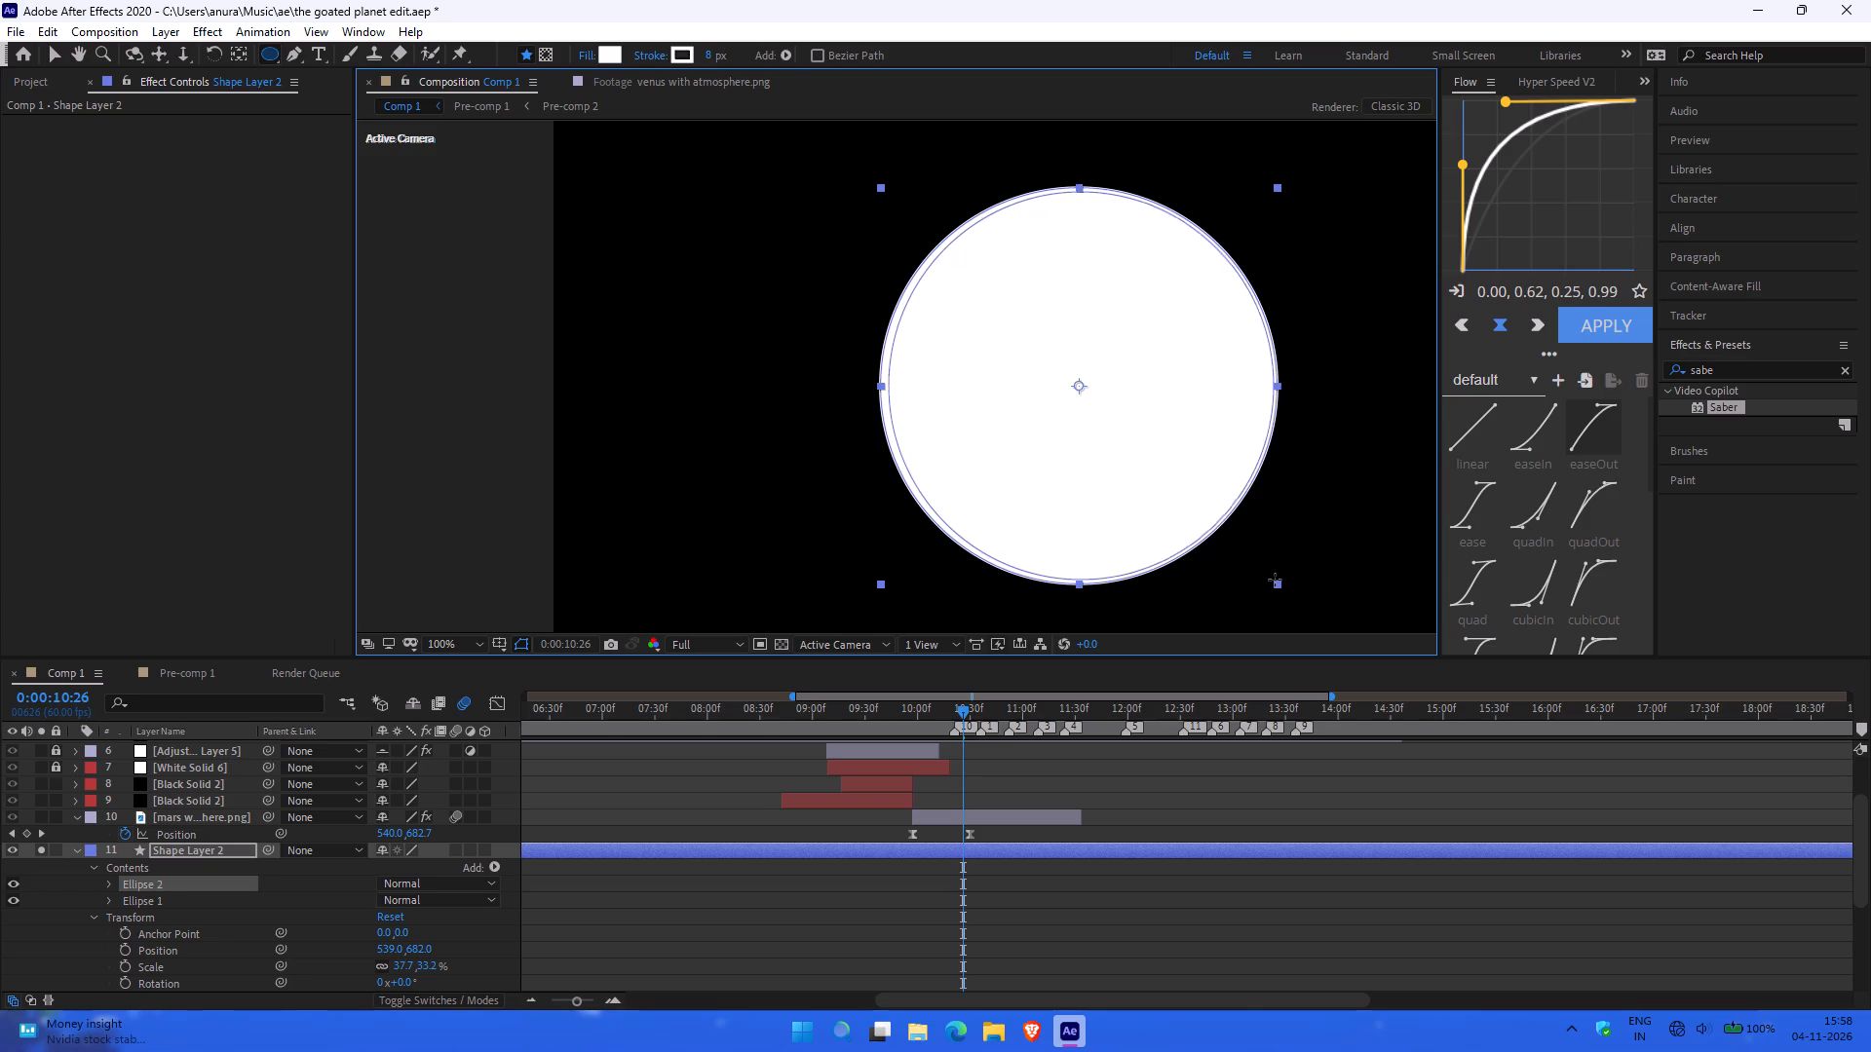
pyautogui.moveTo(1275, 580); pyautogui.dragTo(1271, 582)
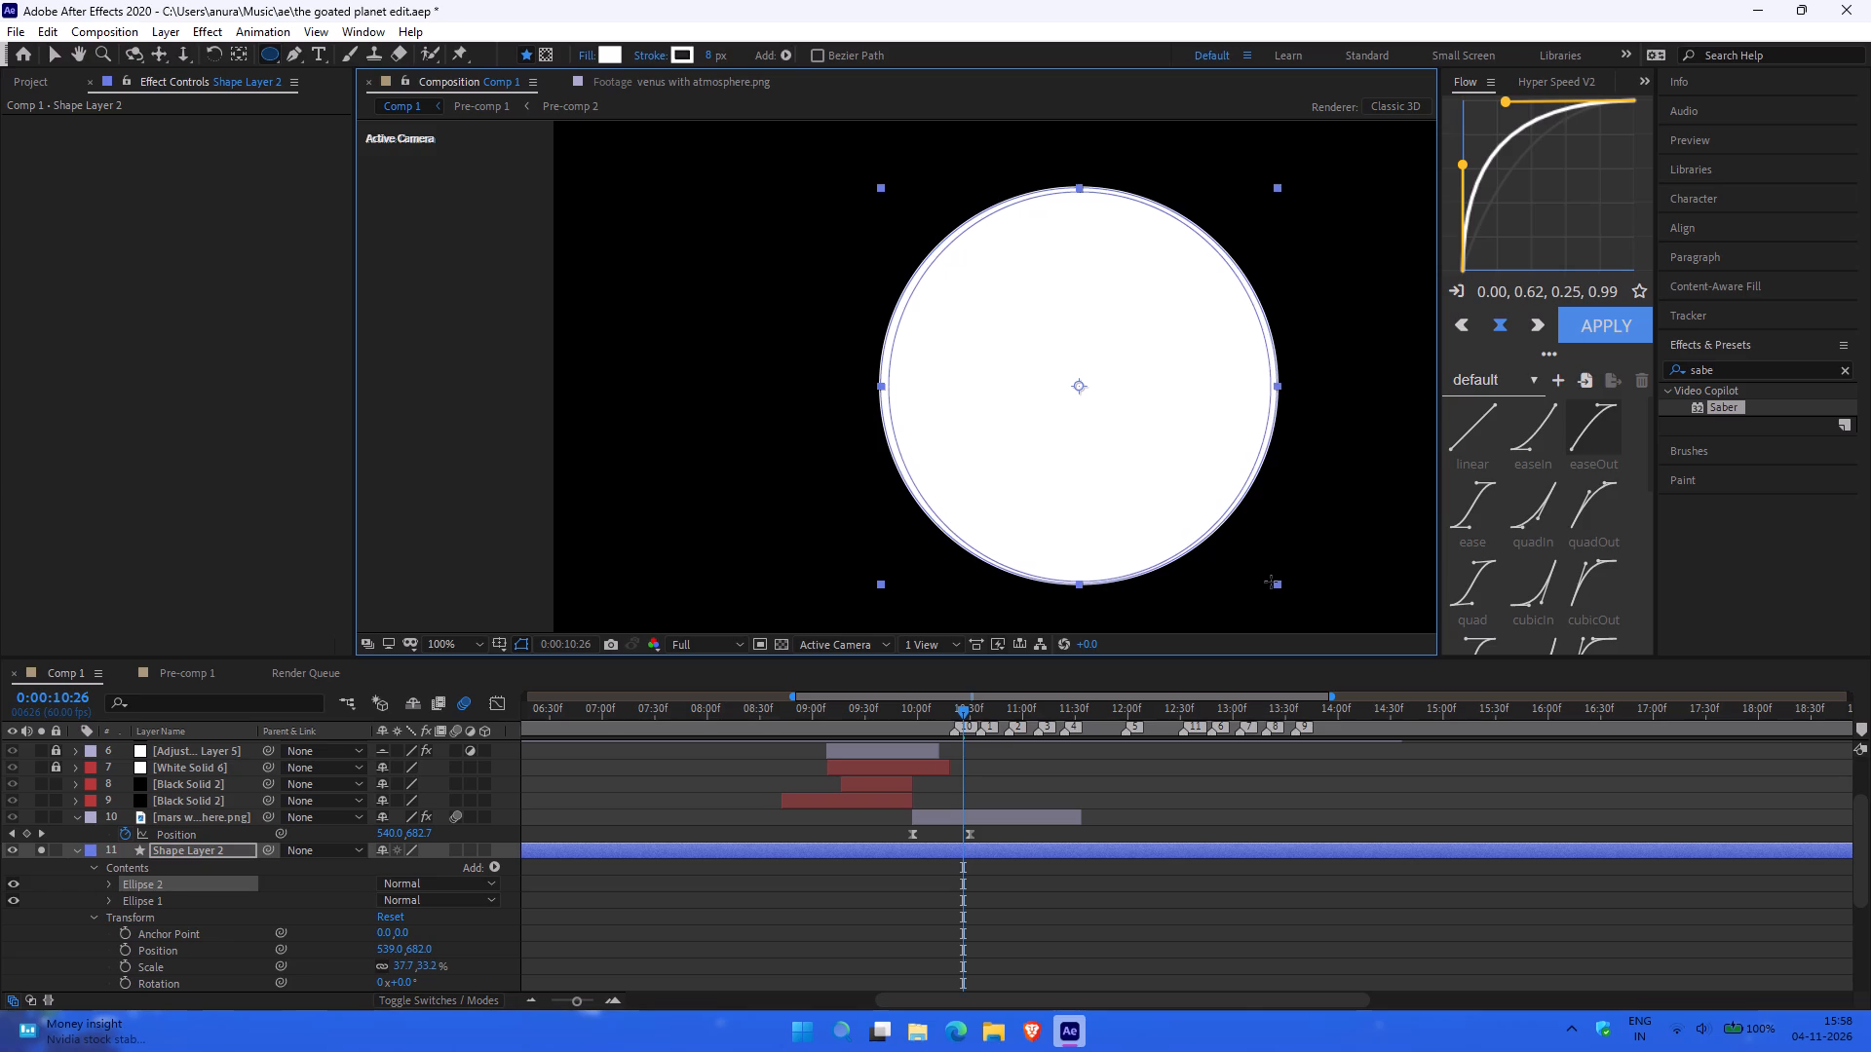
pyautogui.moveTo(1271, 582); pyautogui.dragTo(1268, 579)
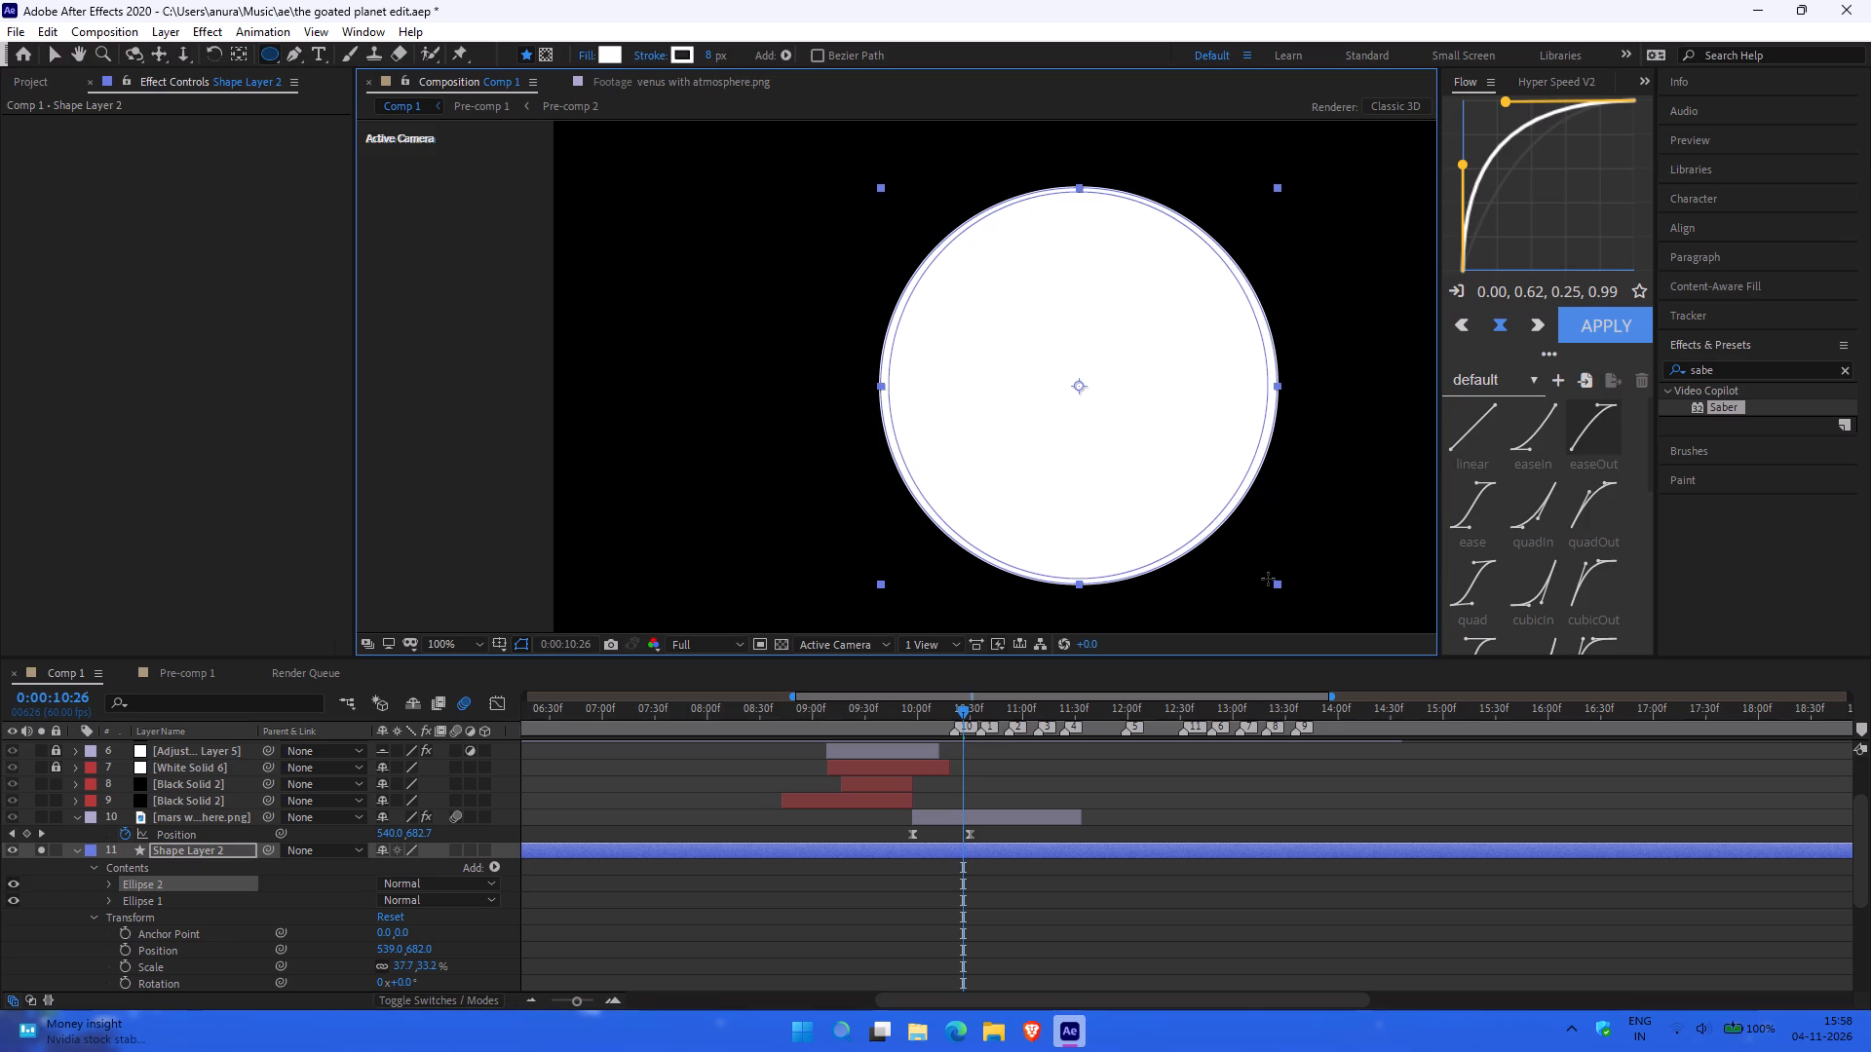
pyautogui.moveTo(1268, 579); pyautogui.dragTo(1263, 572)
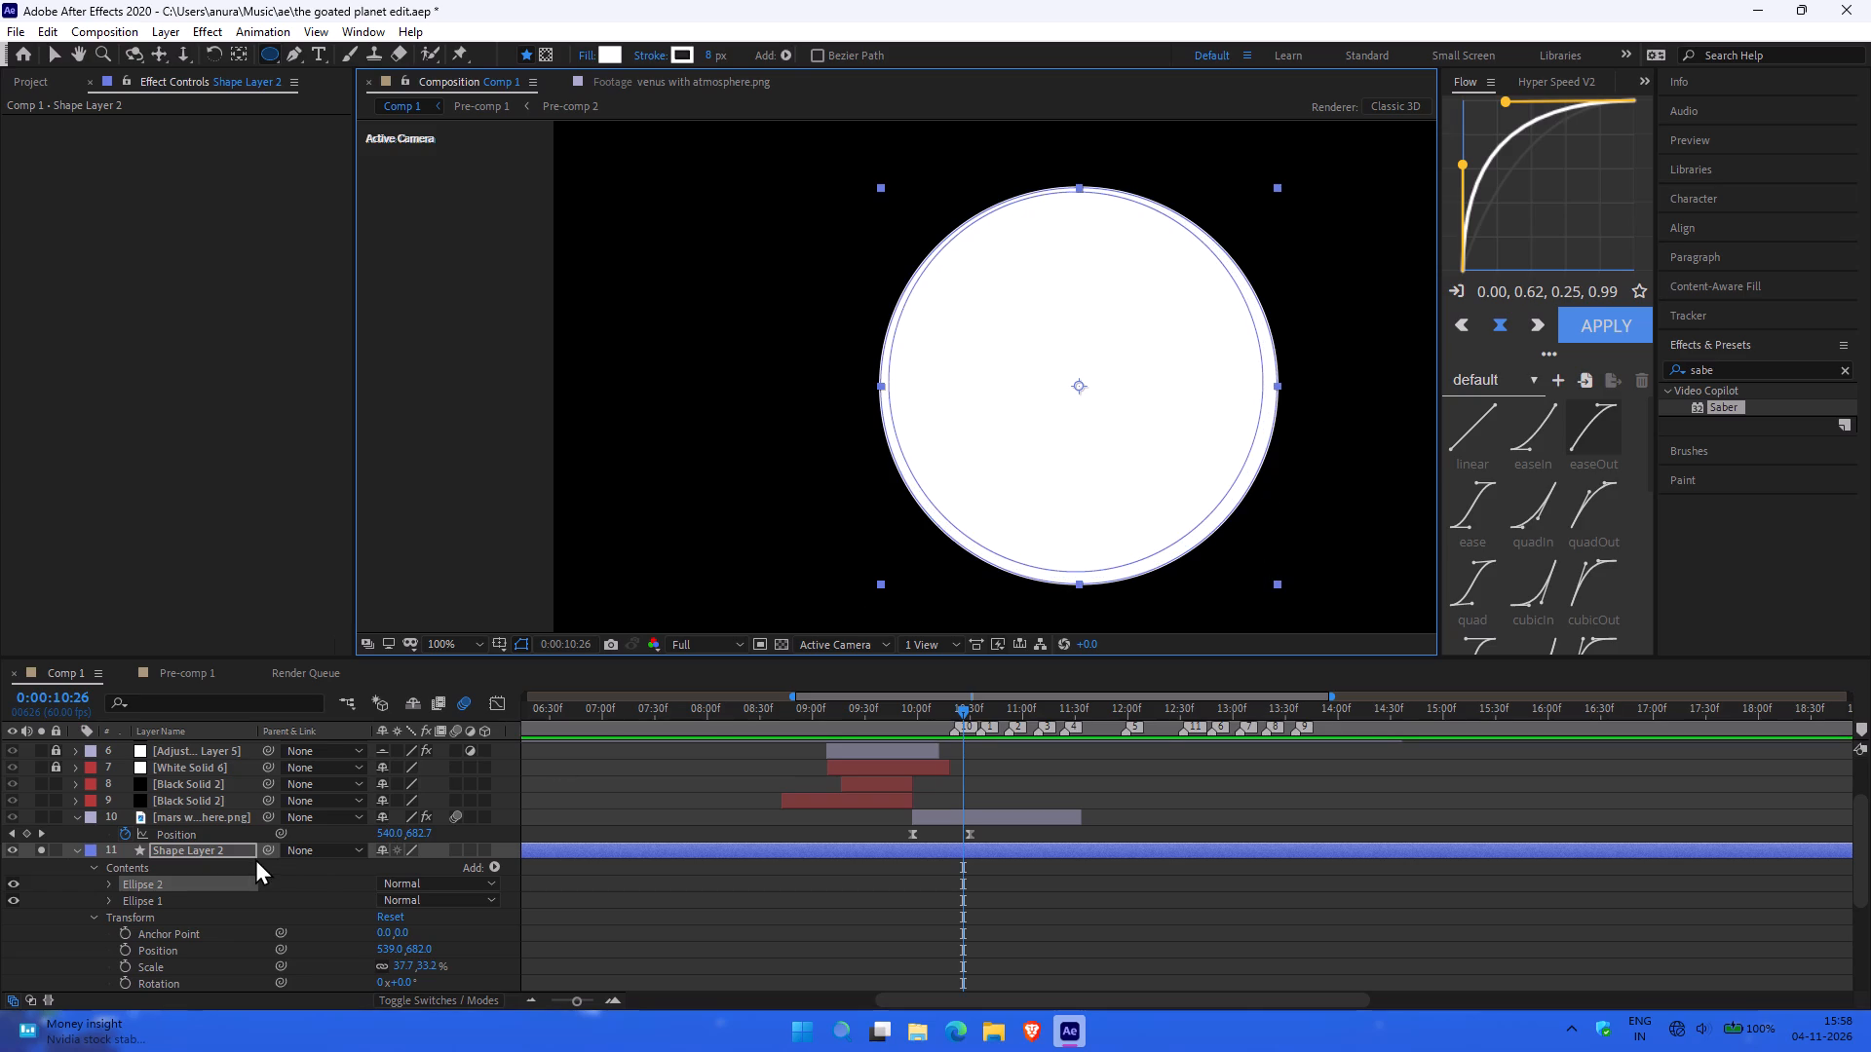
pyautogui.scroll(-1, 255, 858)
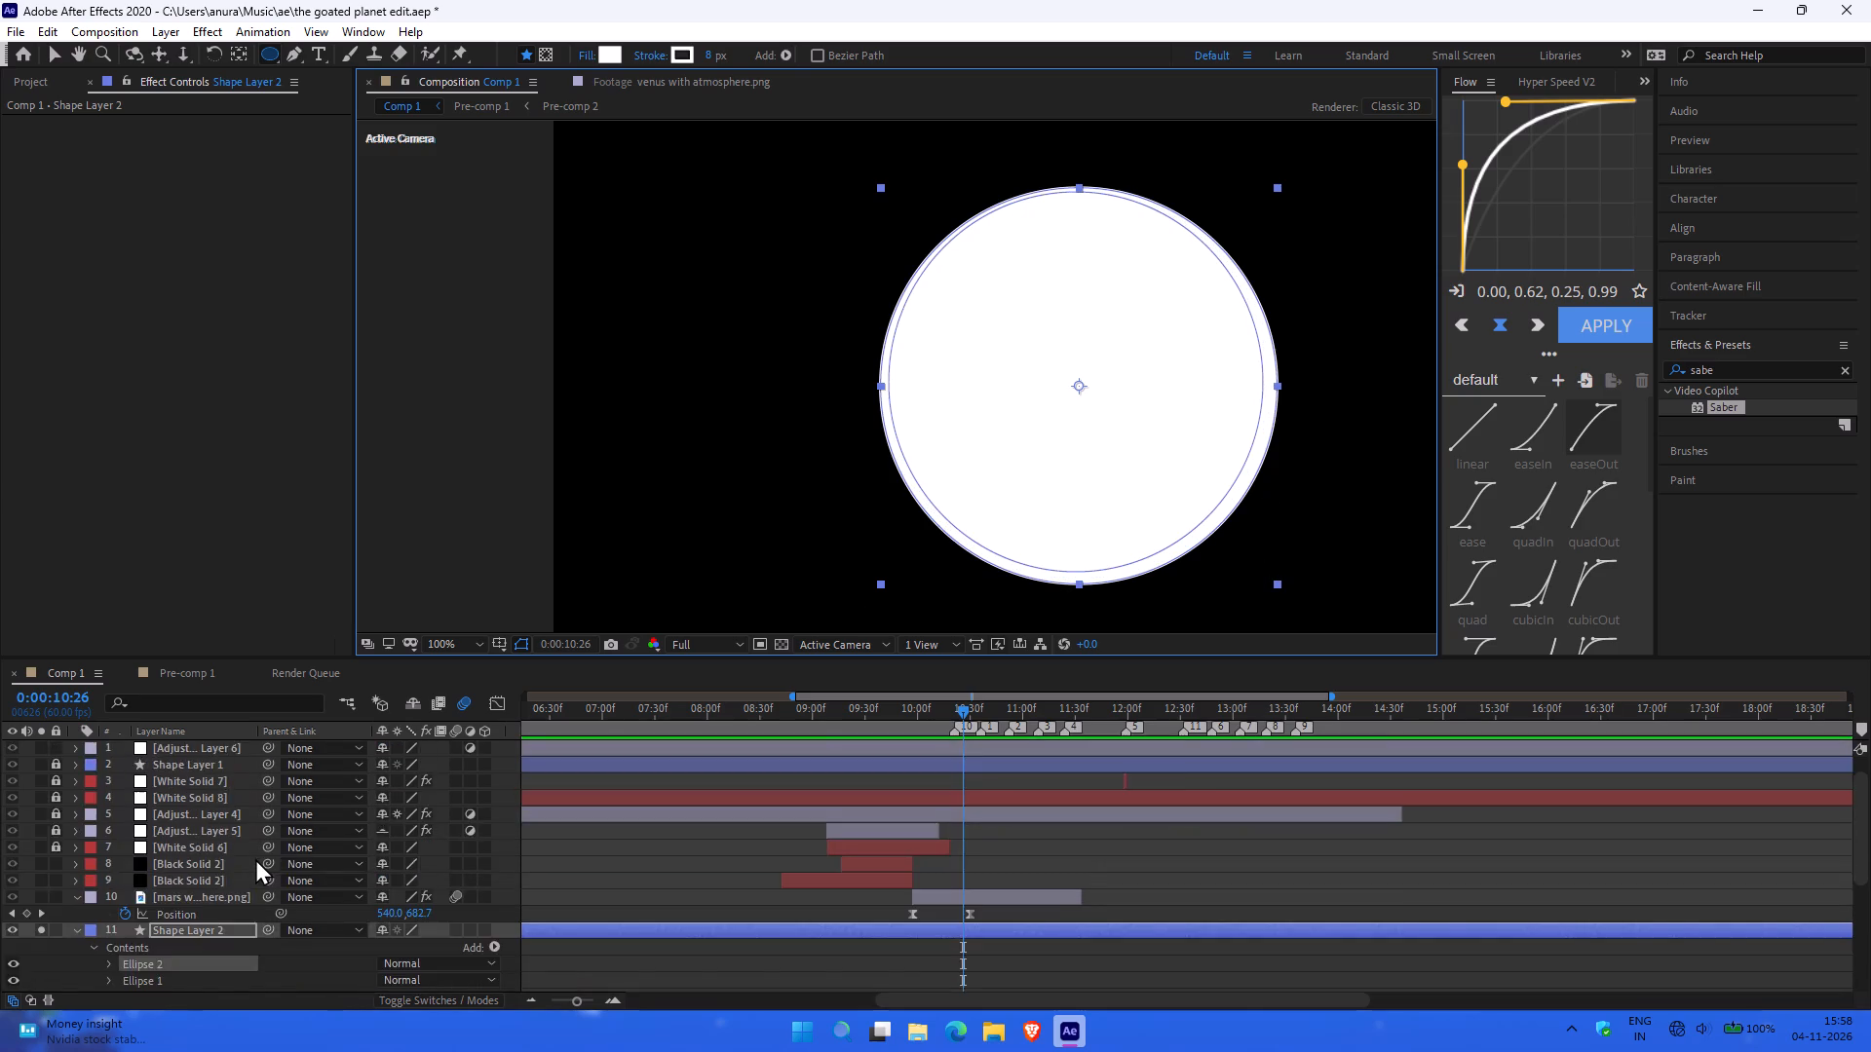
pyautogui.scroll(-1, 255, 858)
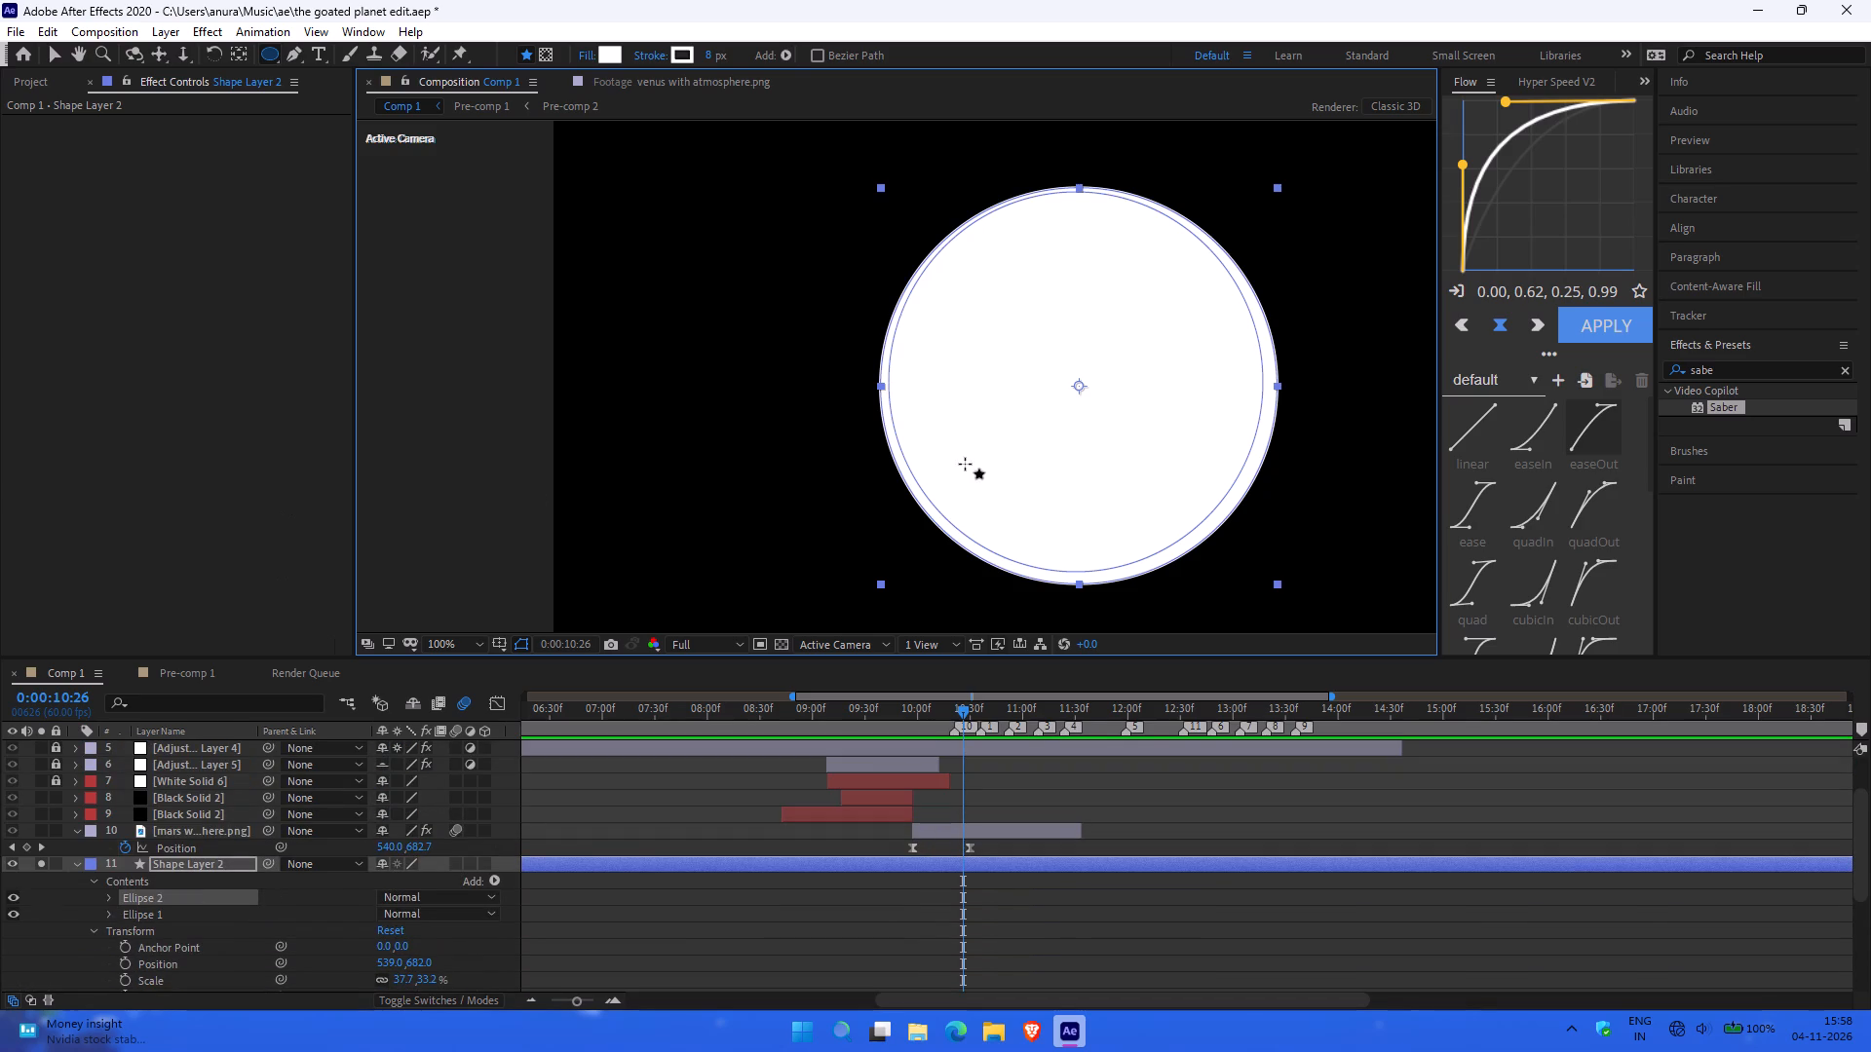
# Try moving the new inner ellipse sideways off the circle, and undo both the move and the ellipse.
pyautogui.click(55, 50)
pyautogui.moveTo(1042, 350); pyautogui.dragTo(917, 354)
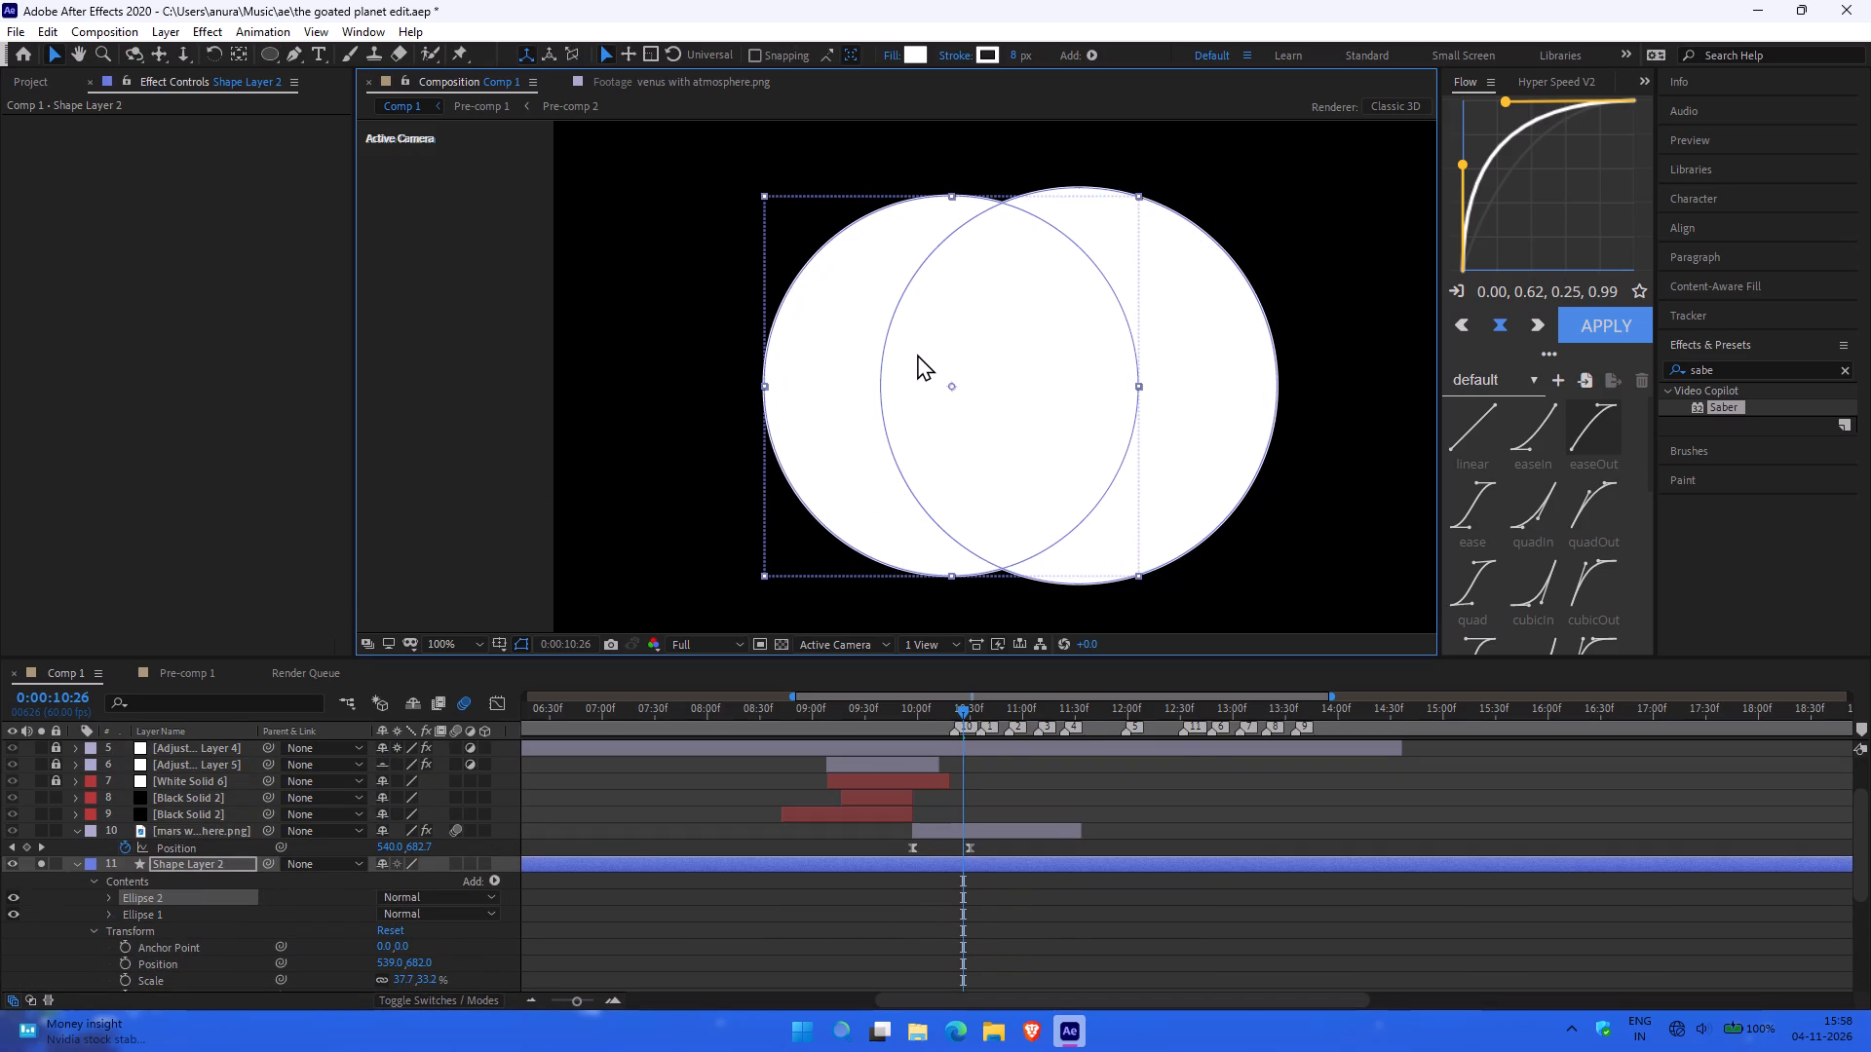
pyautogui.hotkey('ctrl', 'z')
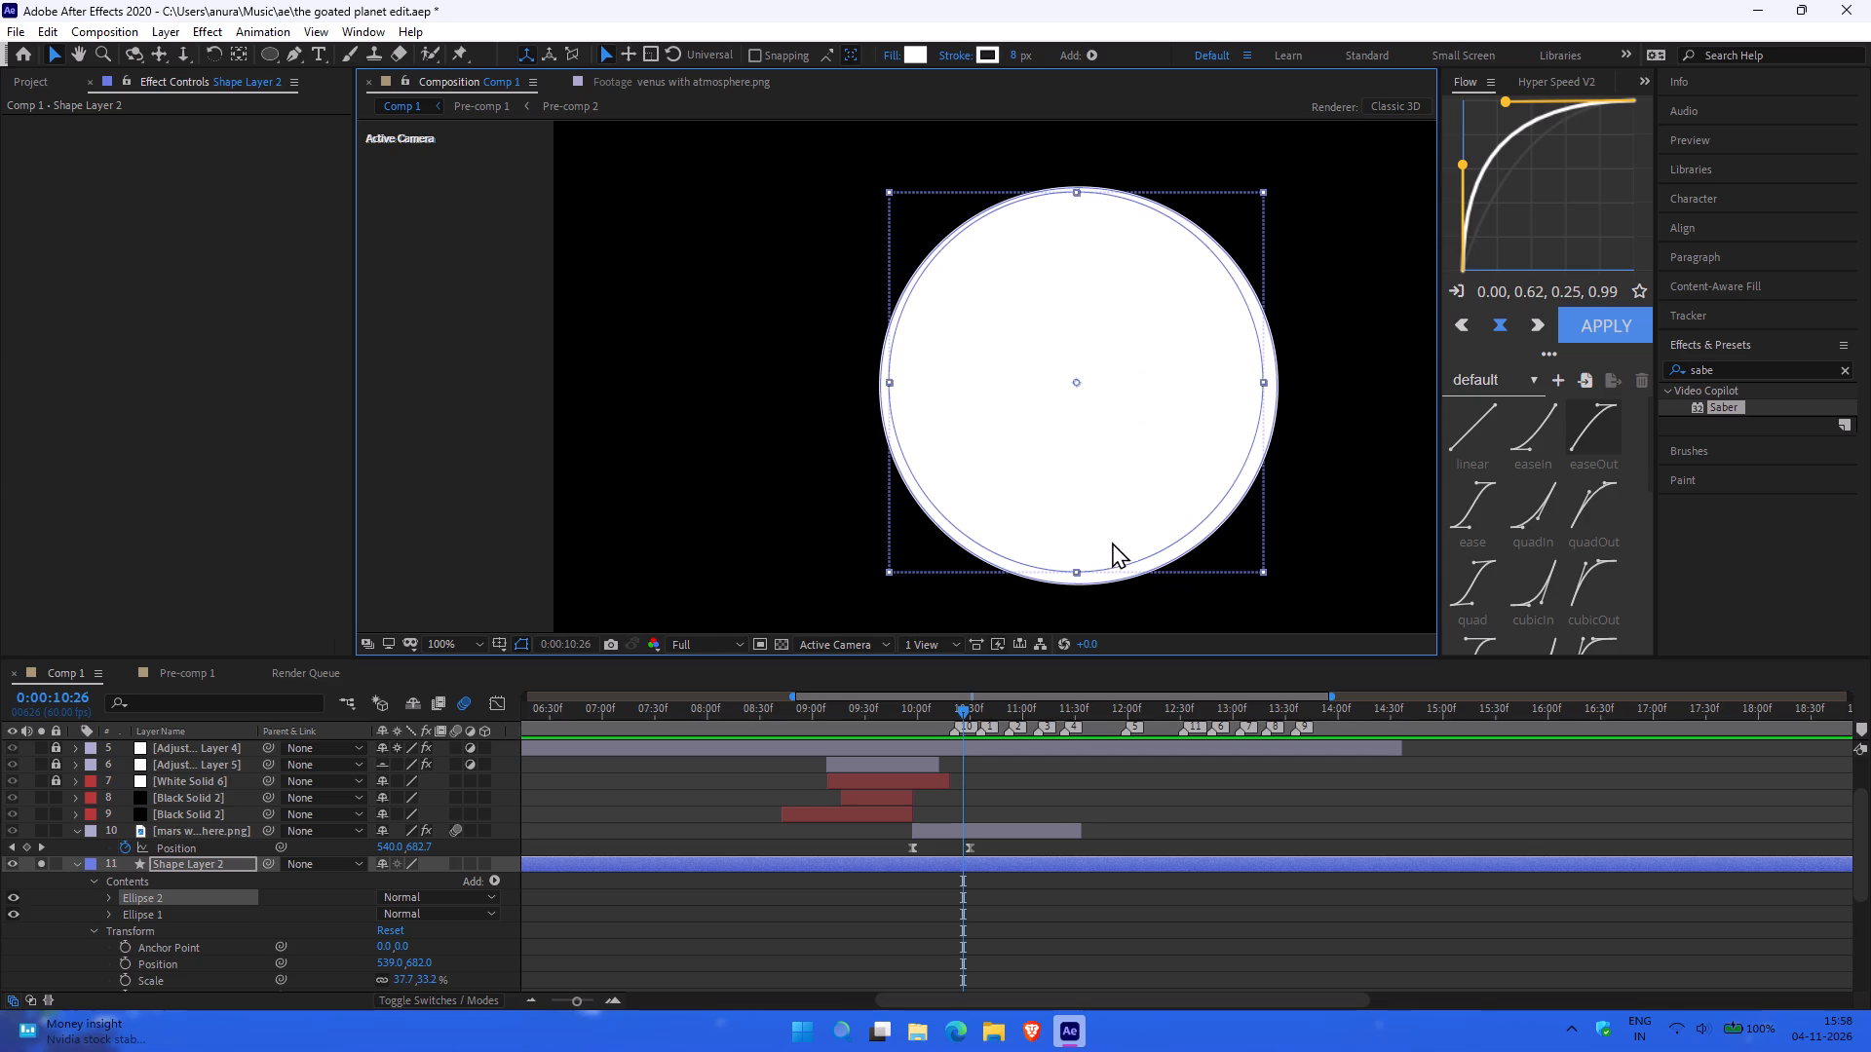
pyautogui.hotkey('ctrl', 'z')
# Draw another ellipse over the white circle with the Ellipse tool, starting from the upper-left corner of its bounding box.
pyautogui.doubleClick(997, 347)
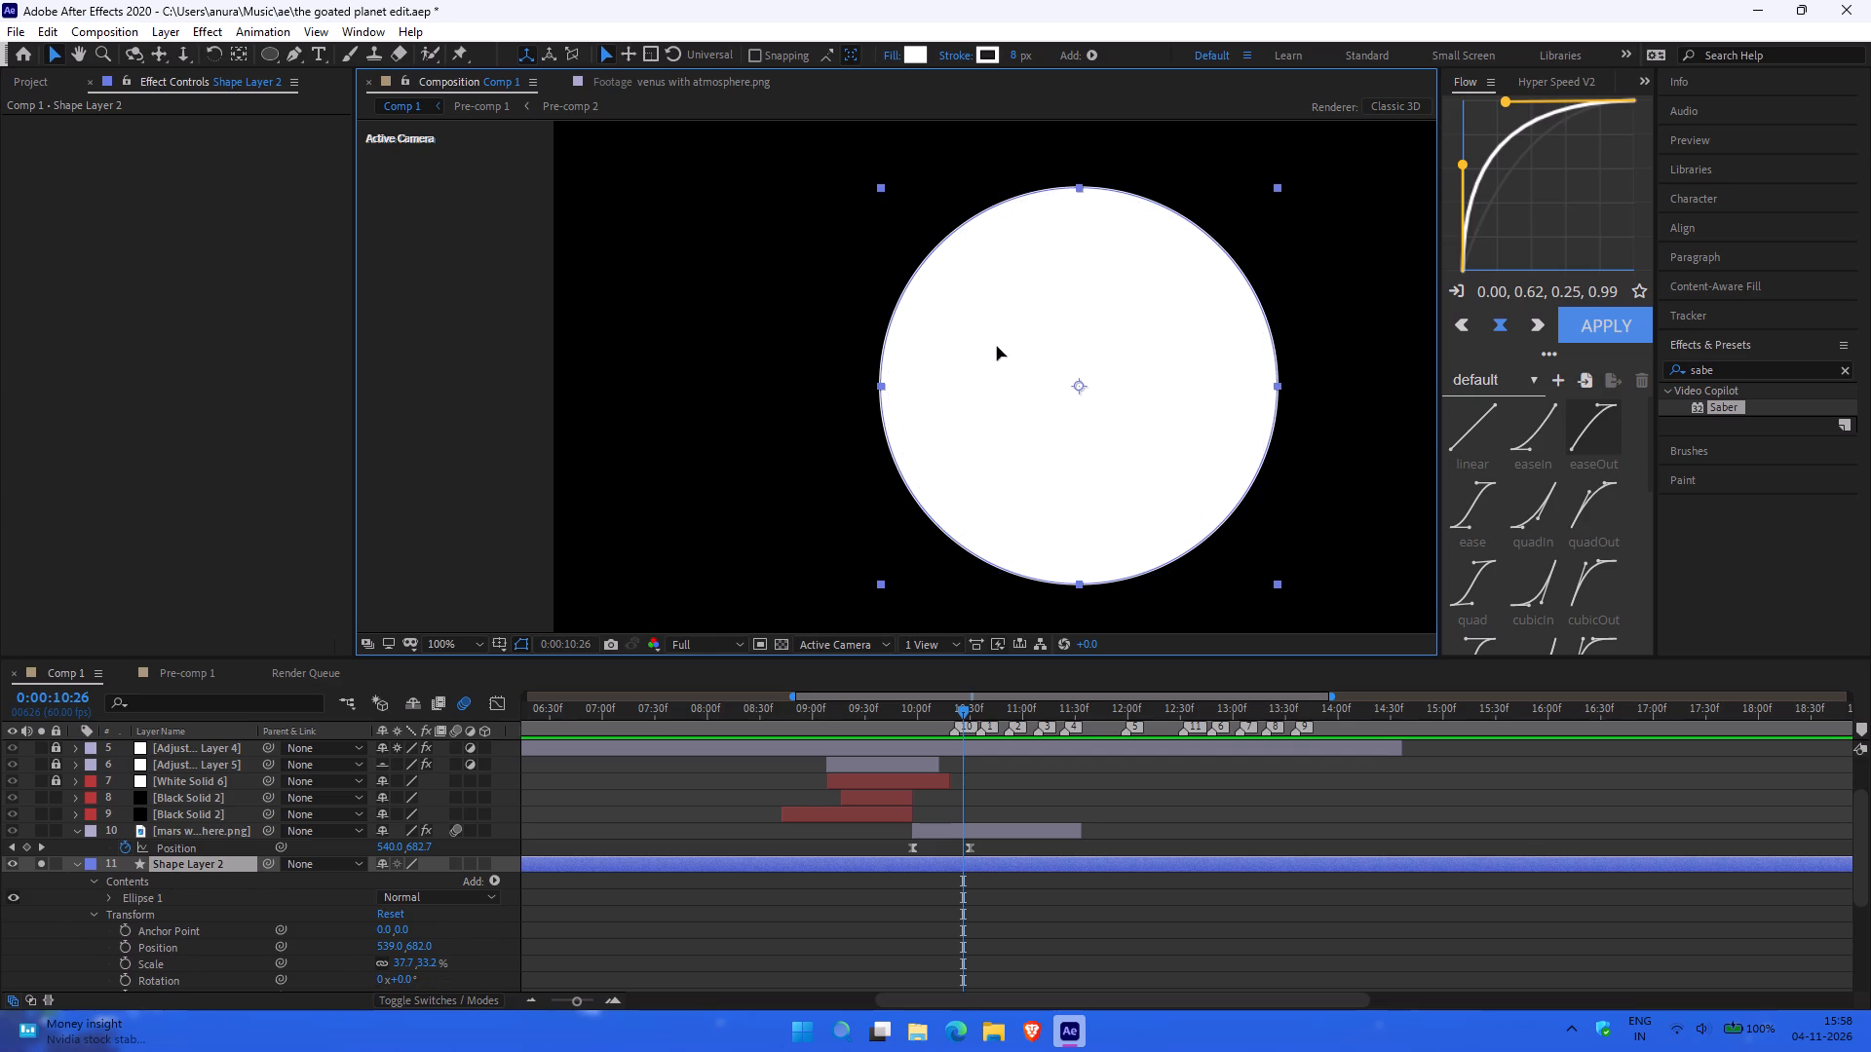
pyautogui.click(279, 52)
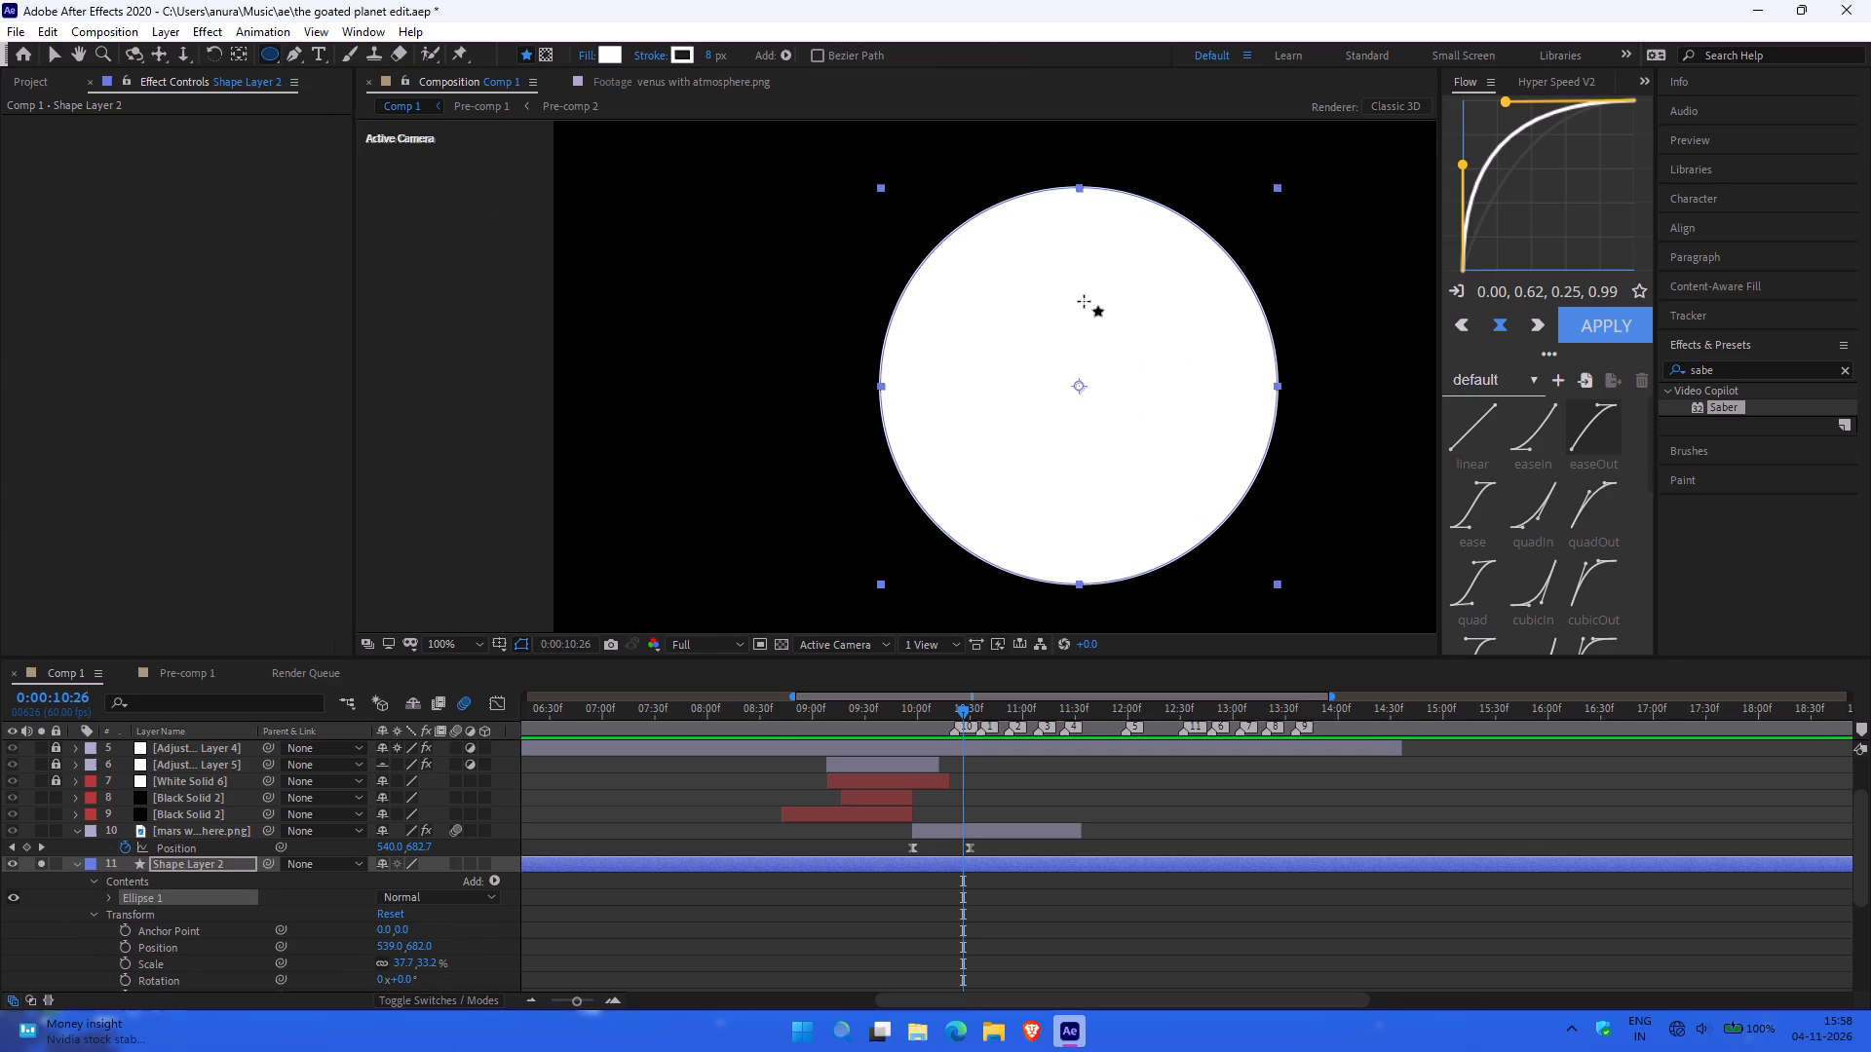
pyautogui.doubleClick(1084, 301)
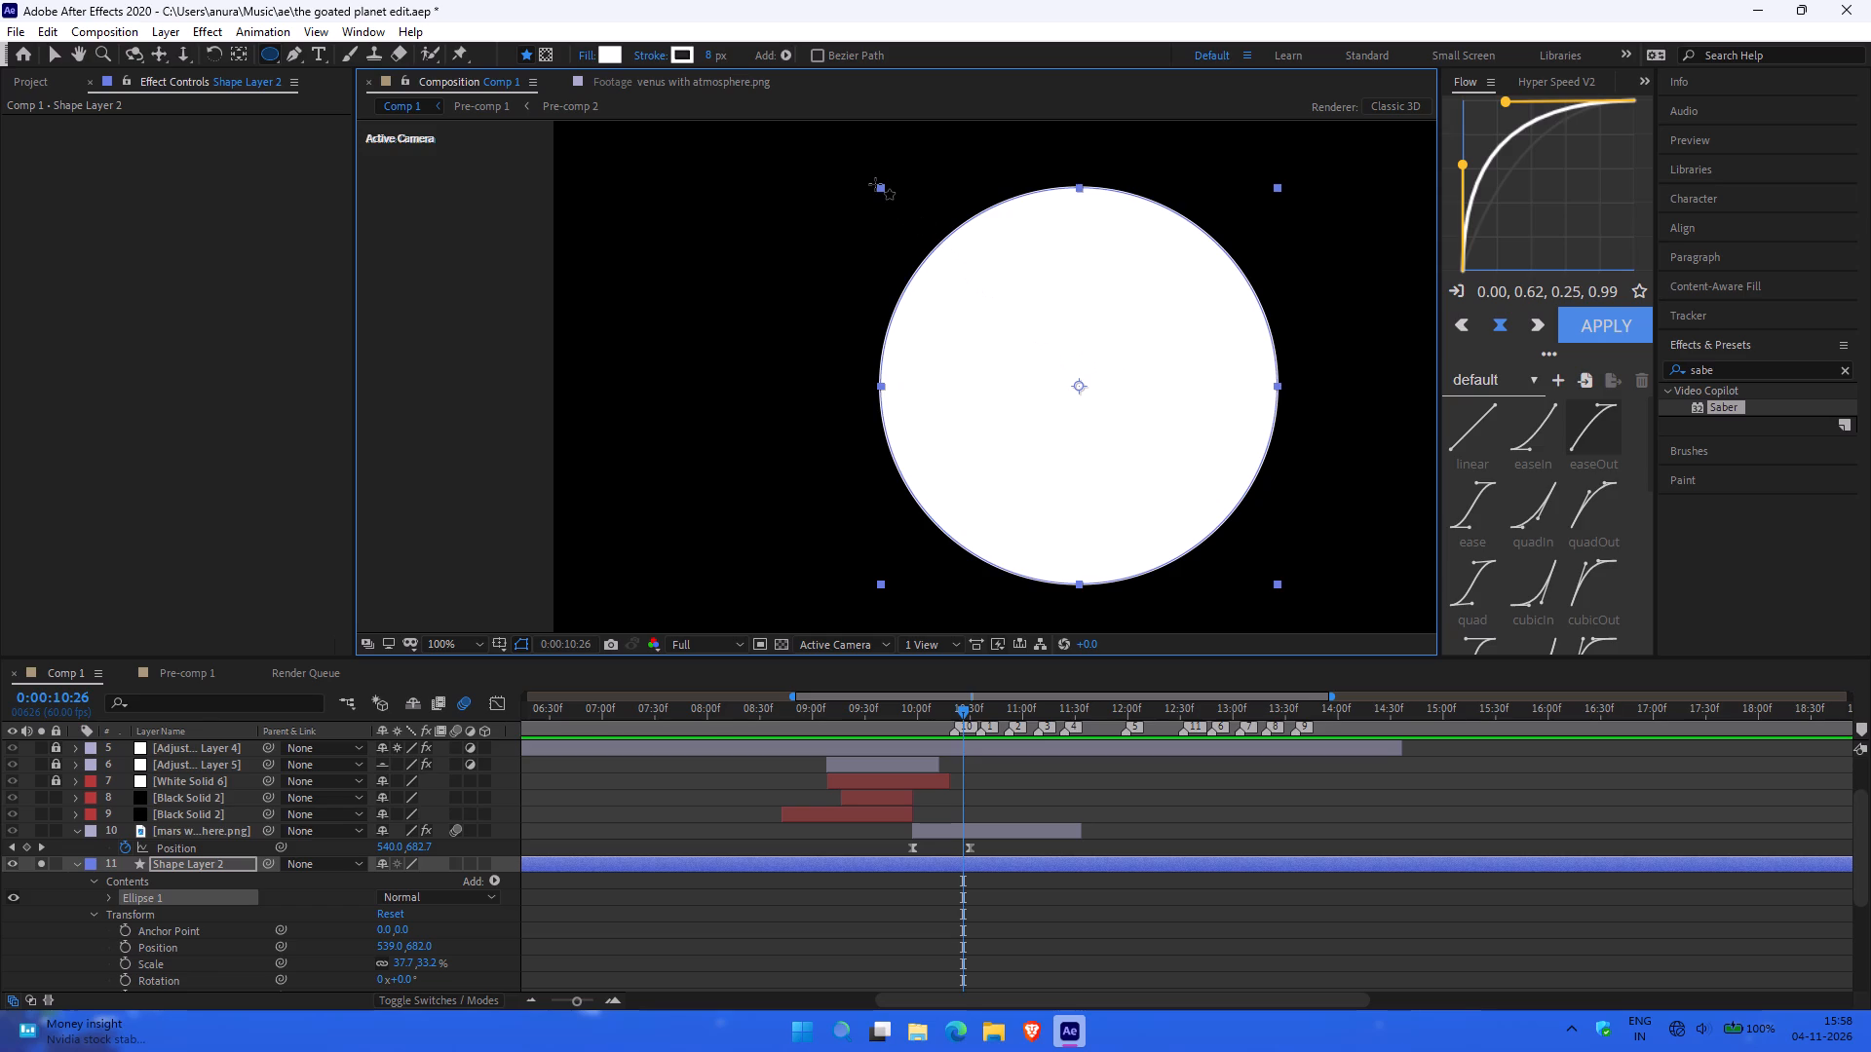
pyautogui.moveTo(887, 190); pyautogui.dragTo(1160, 404)
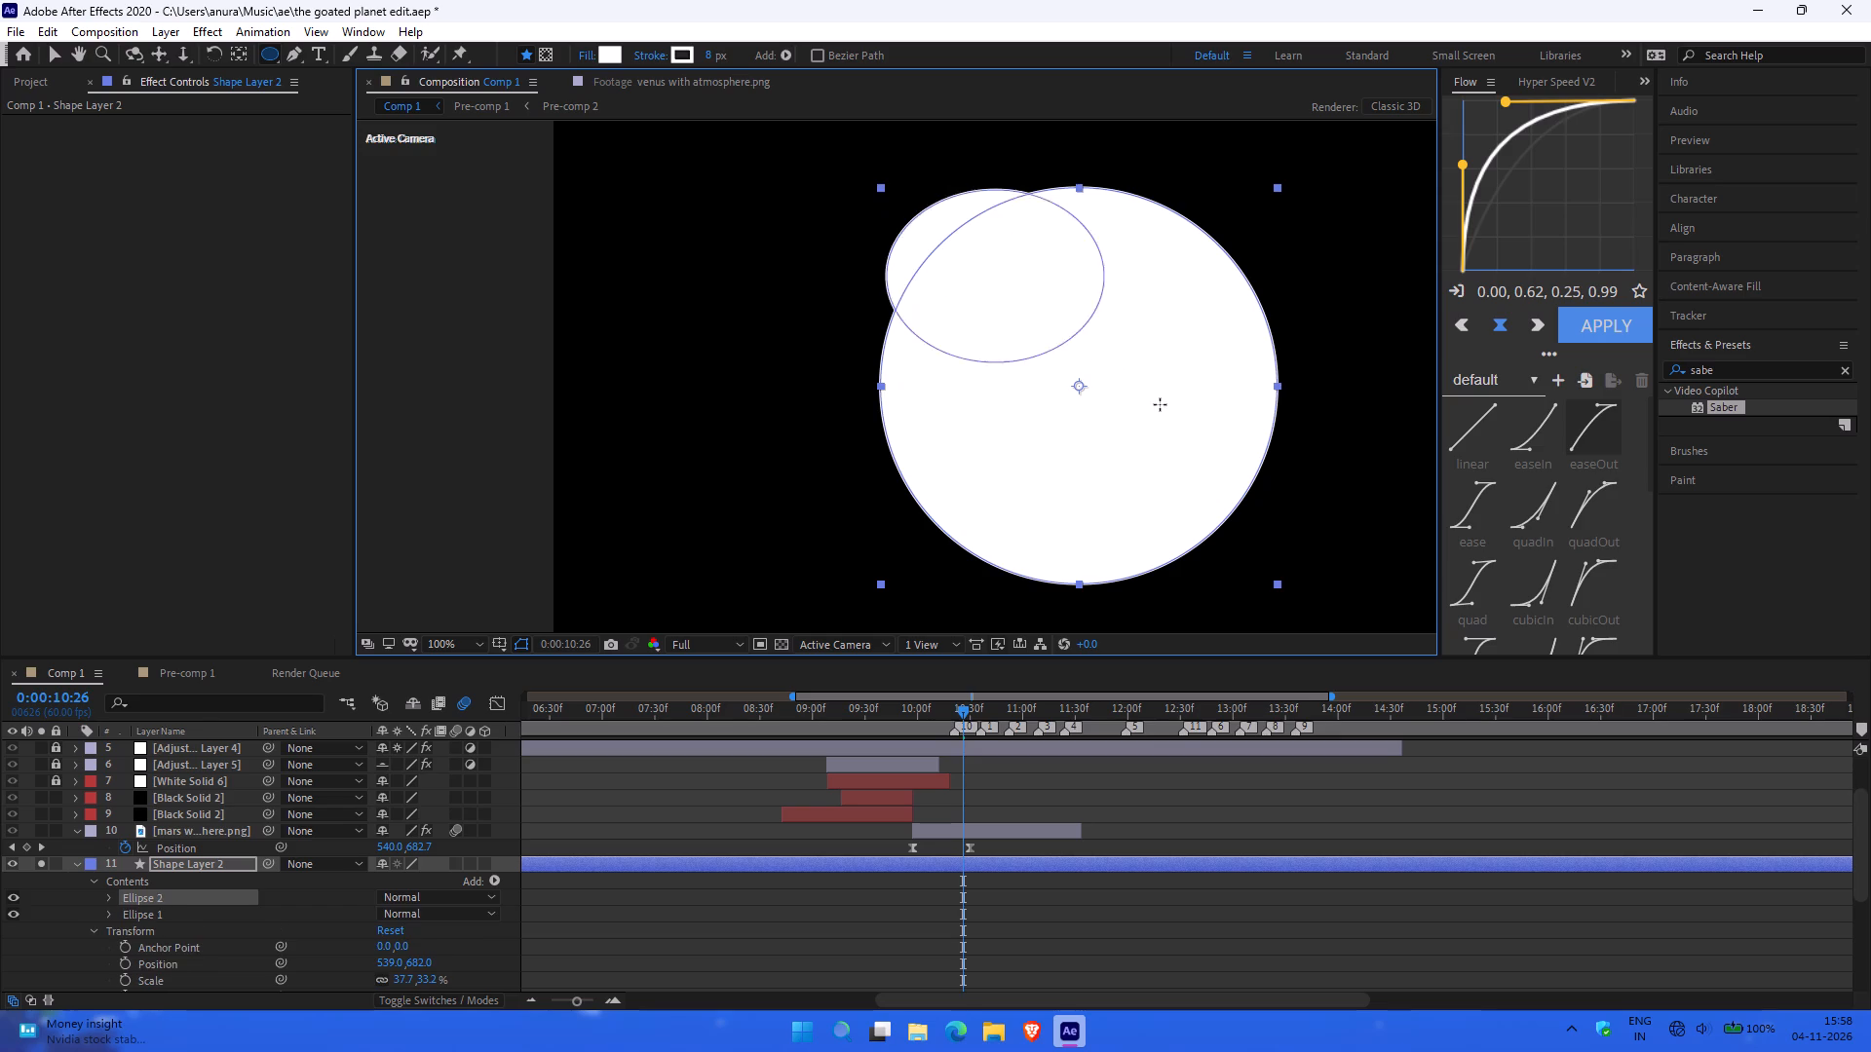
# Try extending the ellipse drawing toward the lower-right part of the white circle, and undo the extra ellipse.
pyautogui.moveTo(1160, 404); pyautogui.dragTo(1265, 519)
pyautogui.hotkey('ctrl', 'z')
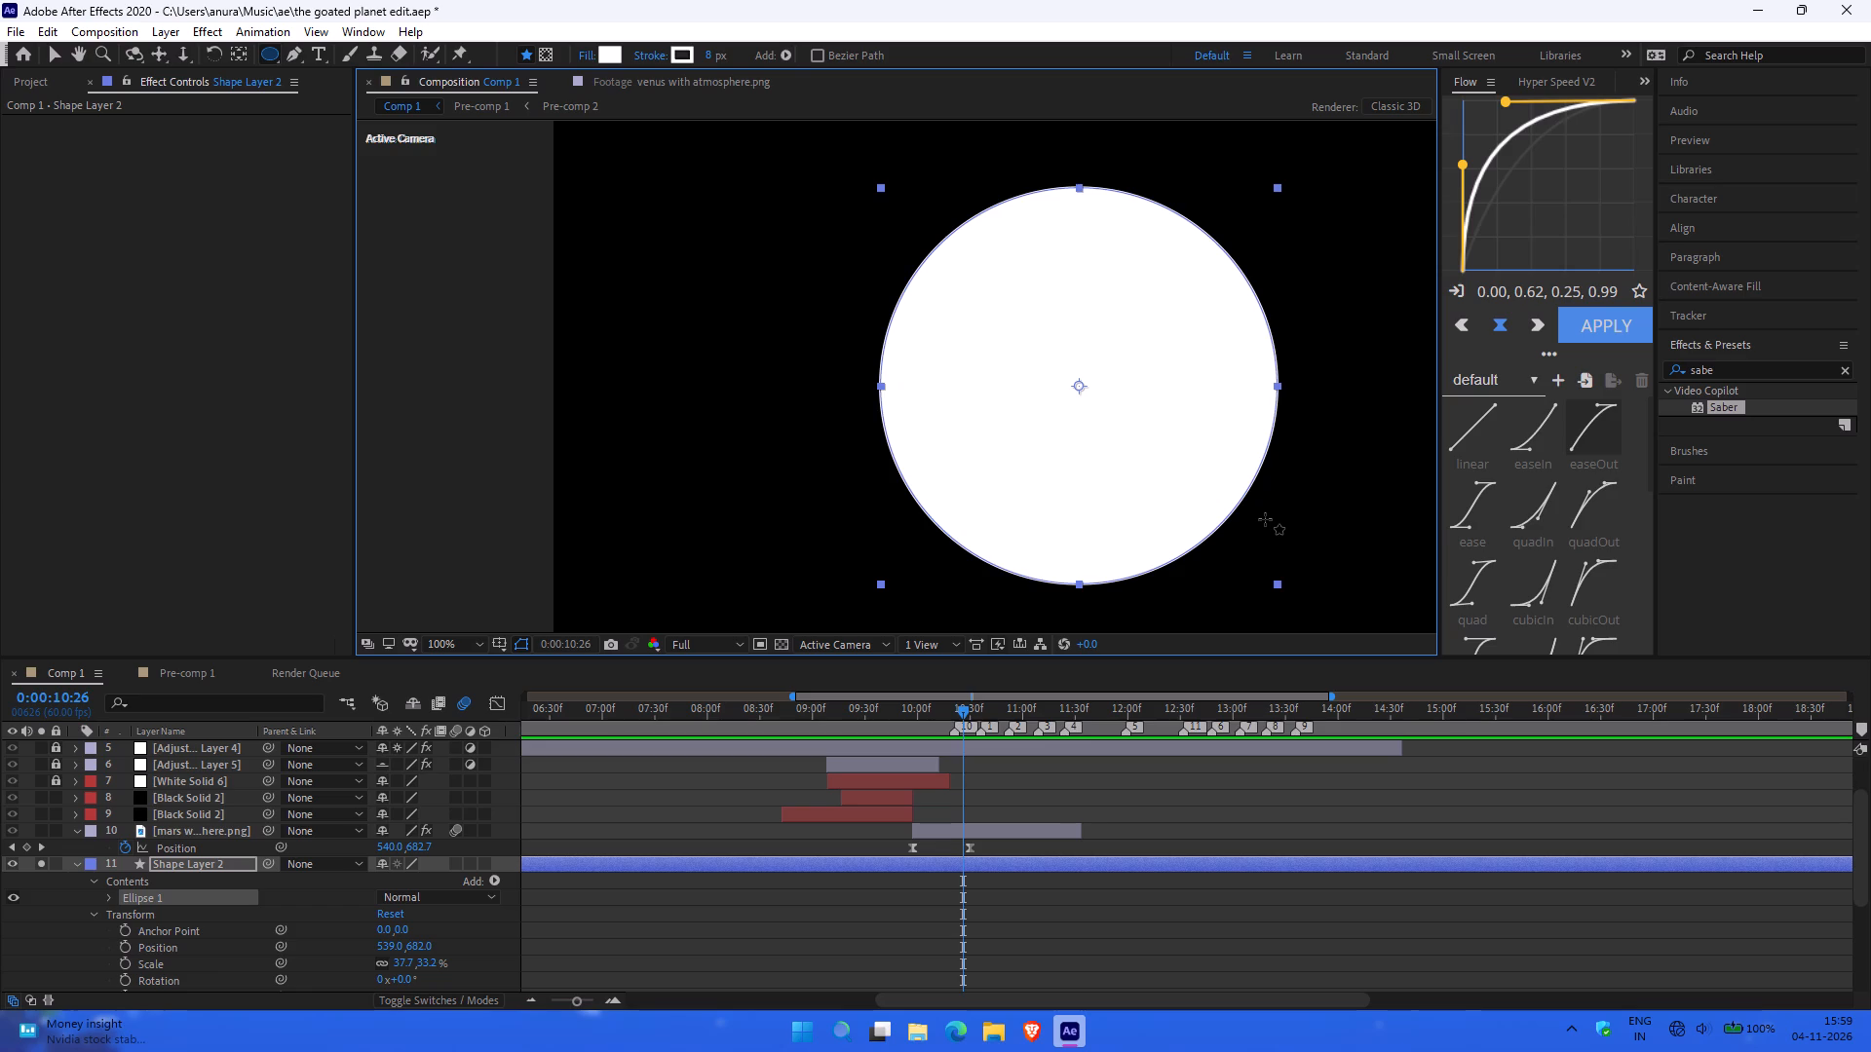
# Connect the computer to the Jio4 Wi-Fi network from the Windows quick settings, keeping automatic connection enabled.
pyautogui.click(1765, 1037)
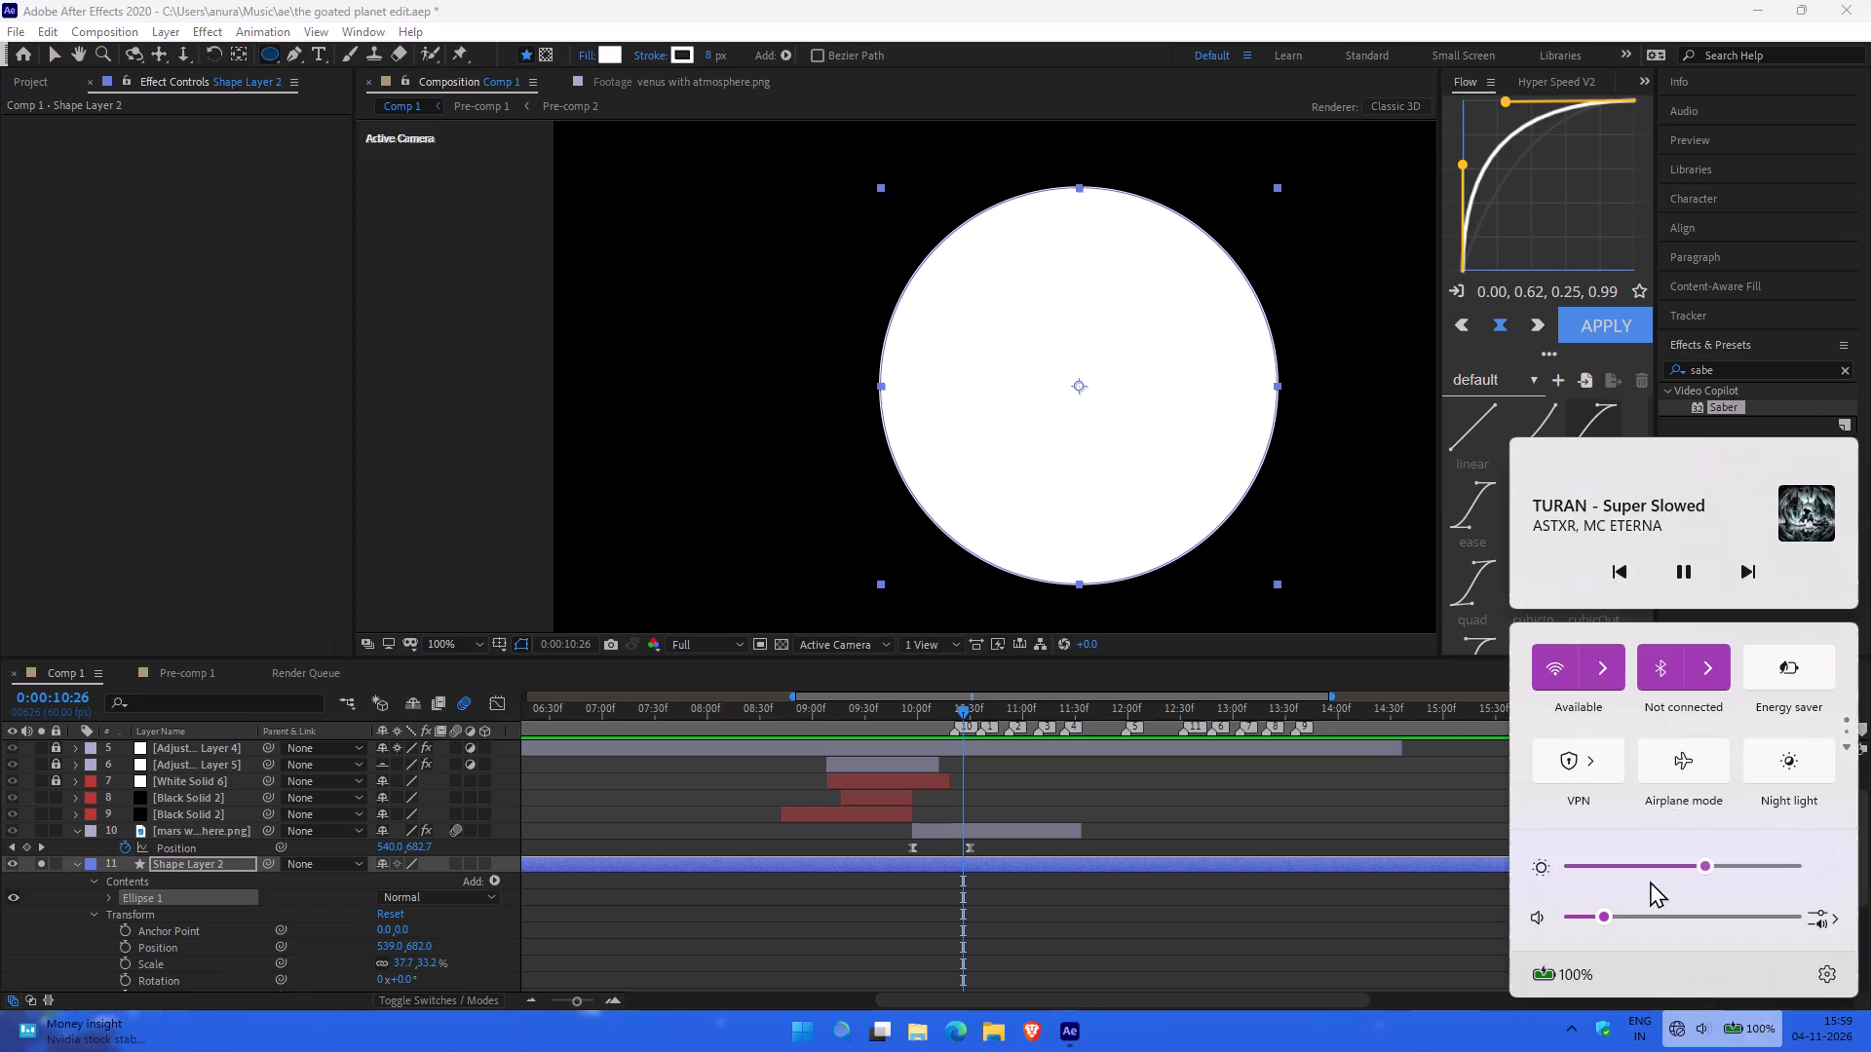
pyautogui.click(1595, 645)
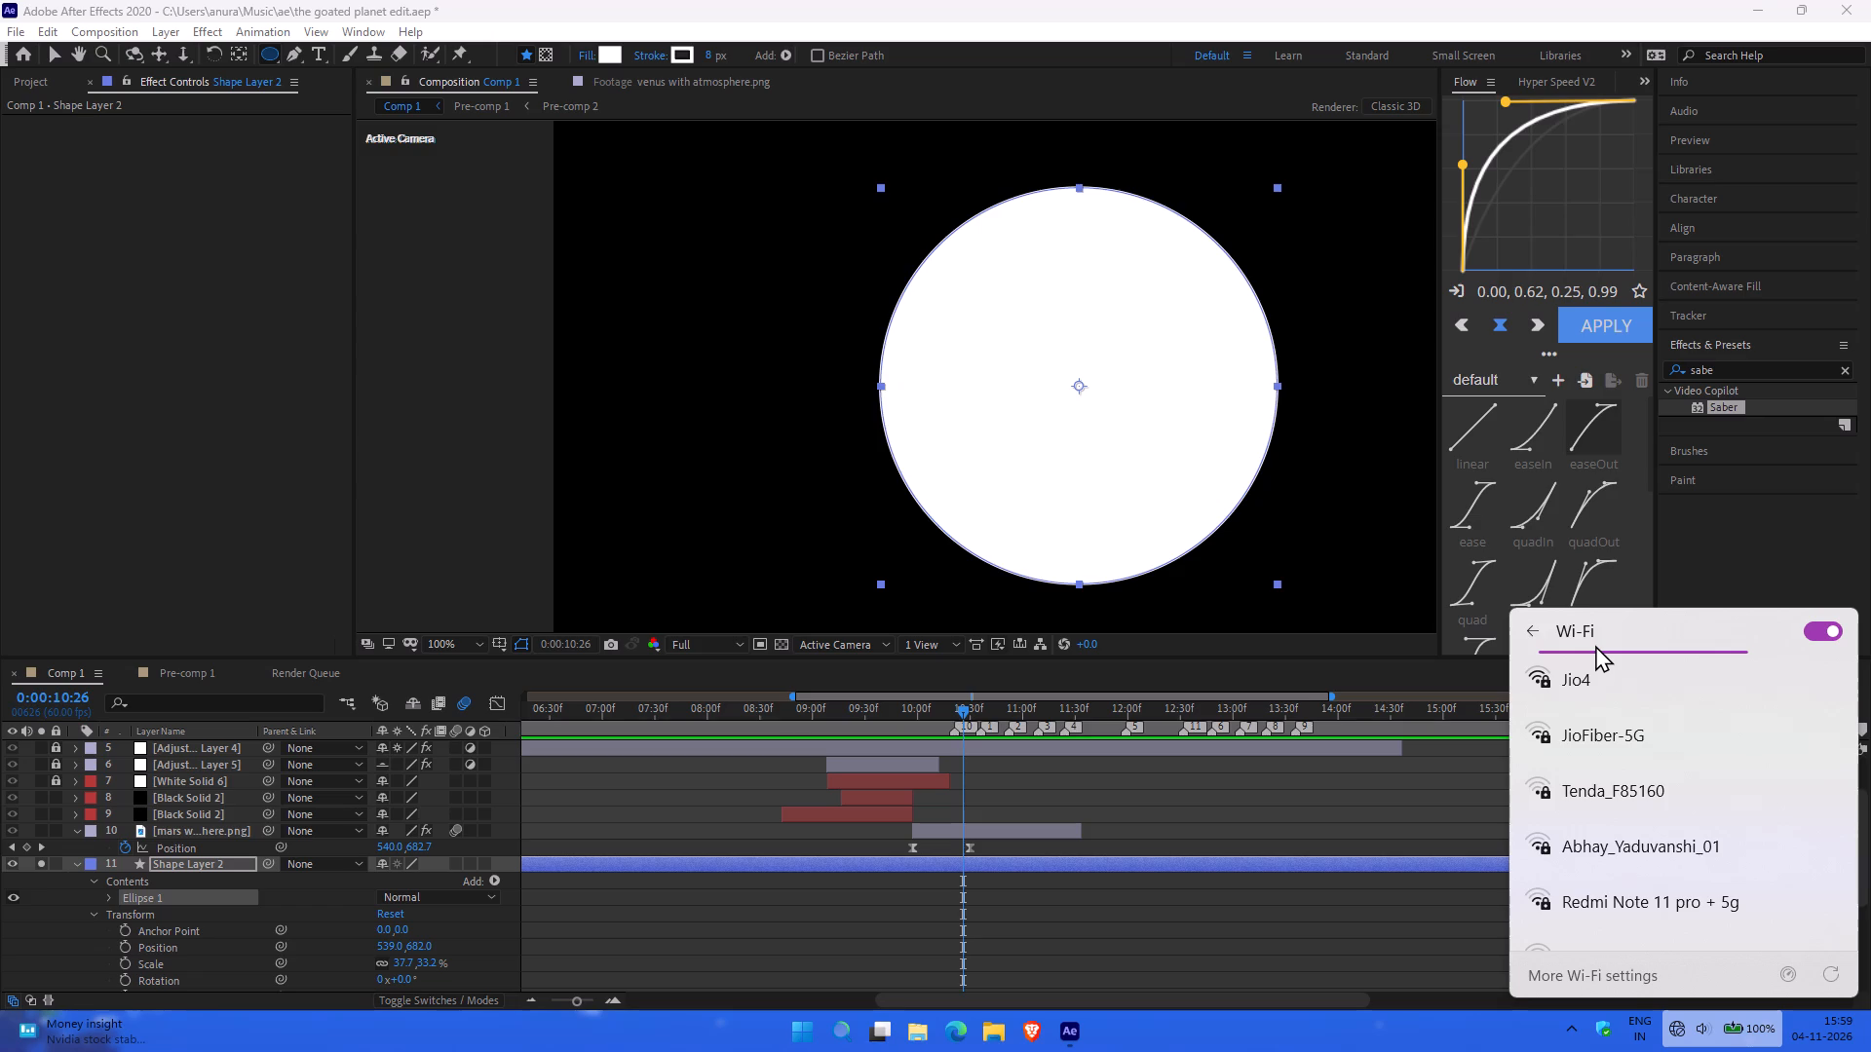
pyautogui.click(1619, 694)
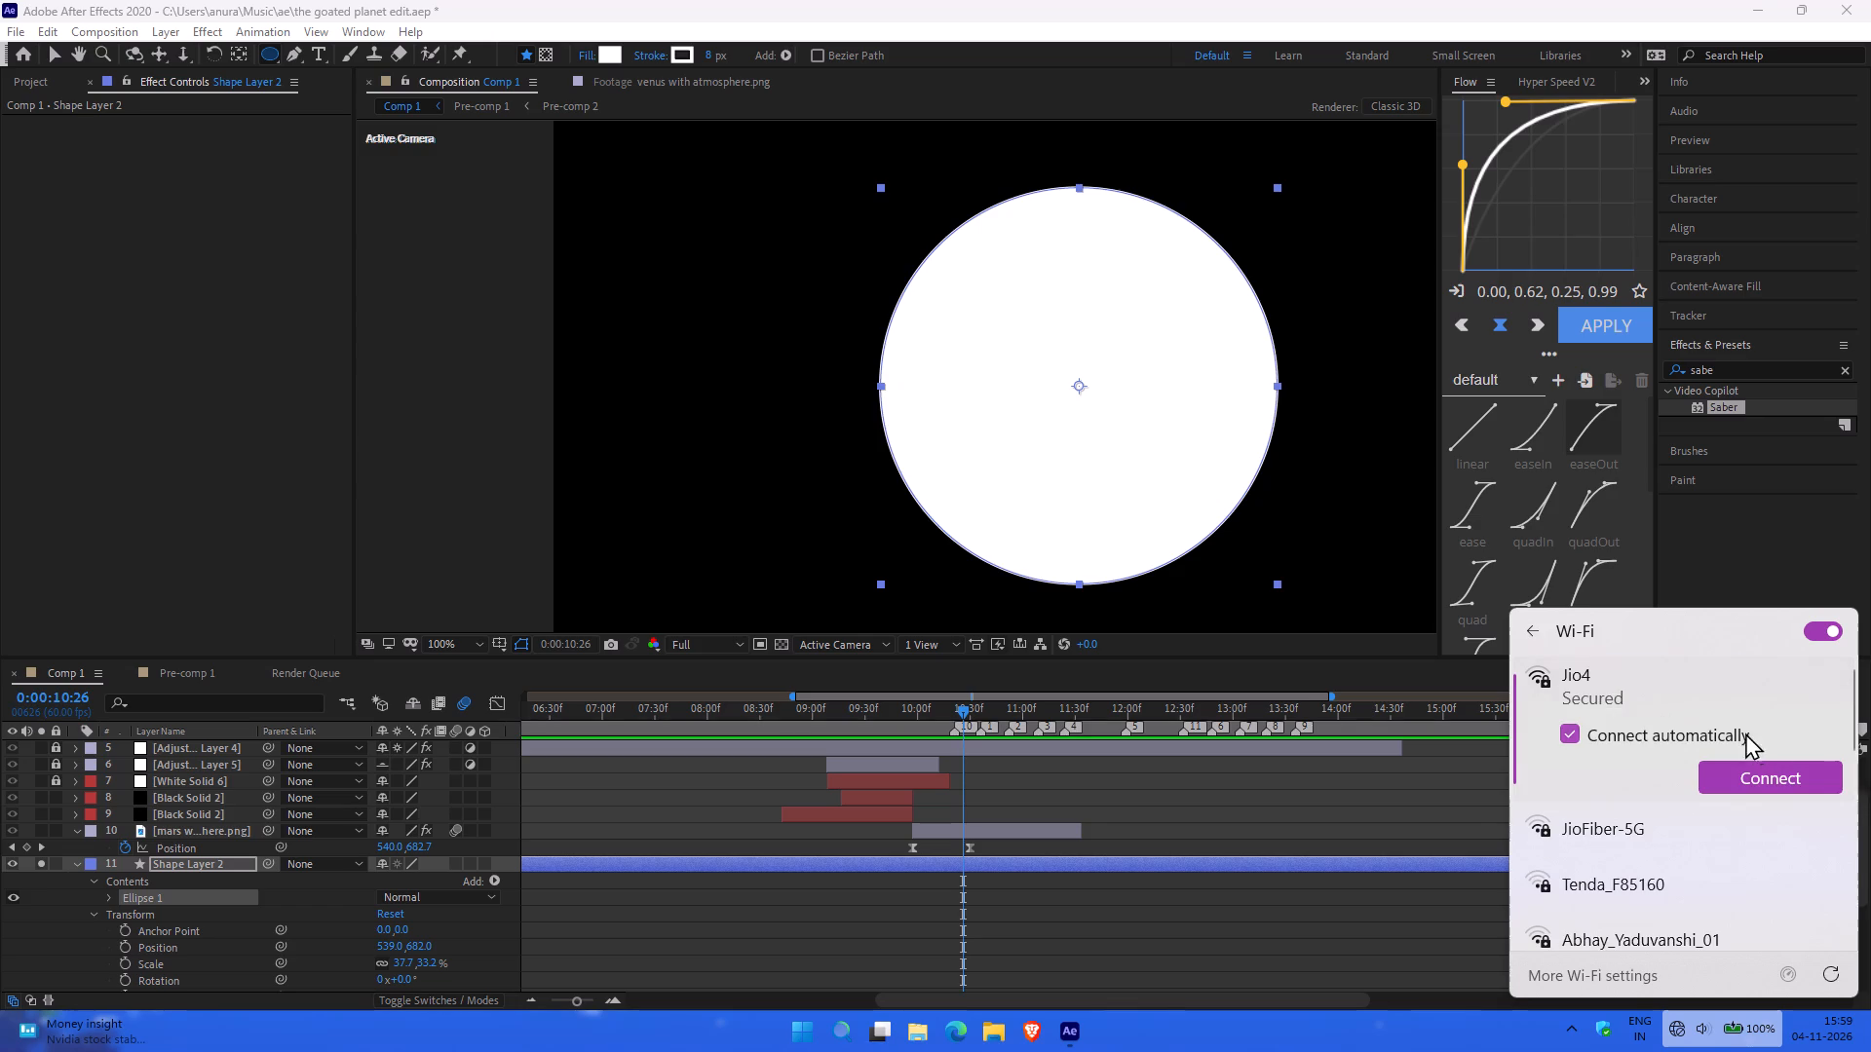
pyautogui.click(1756, 771)
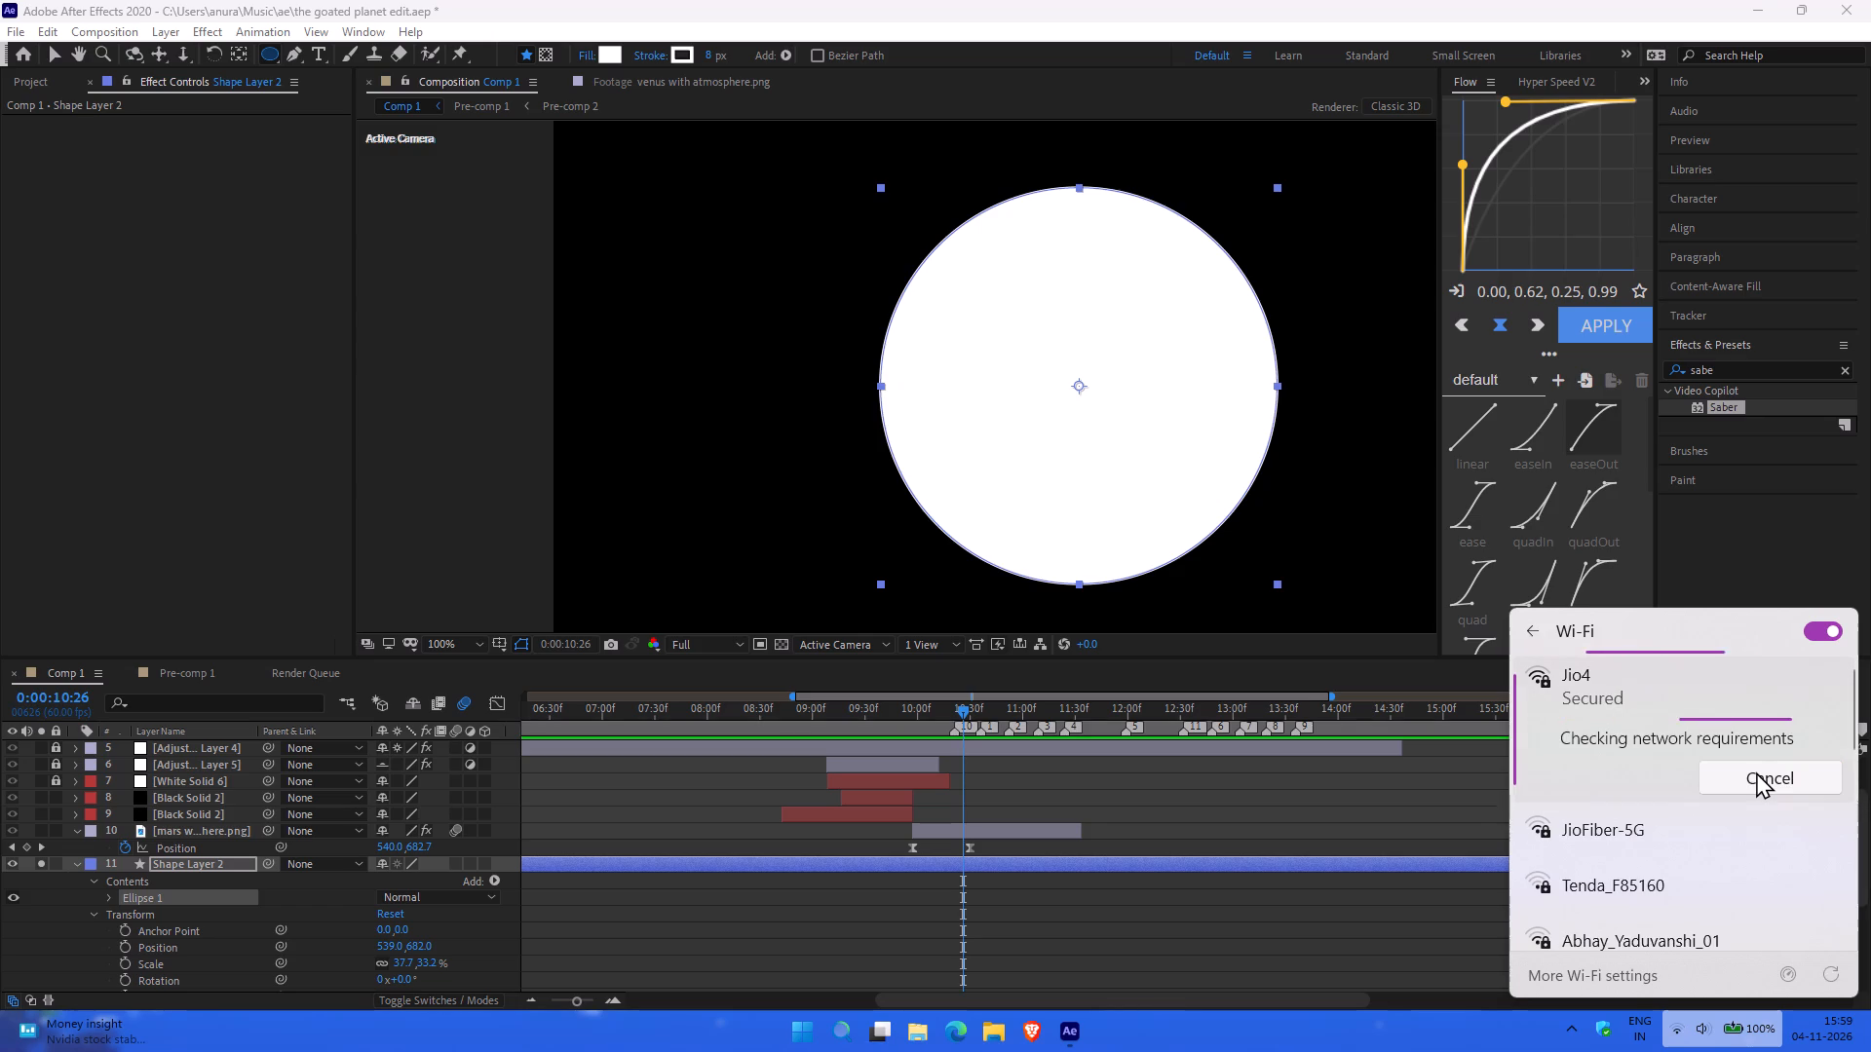
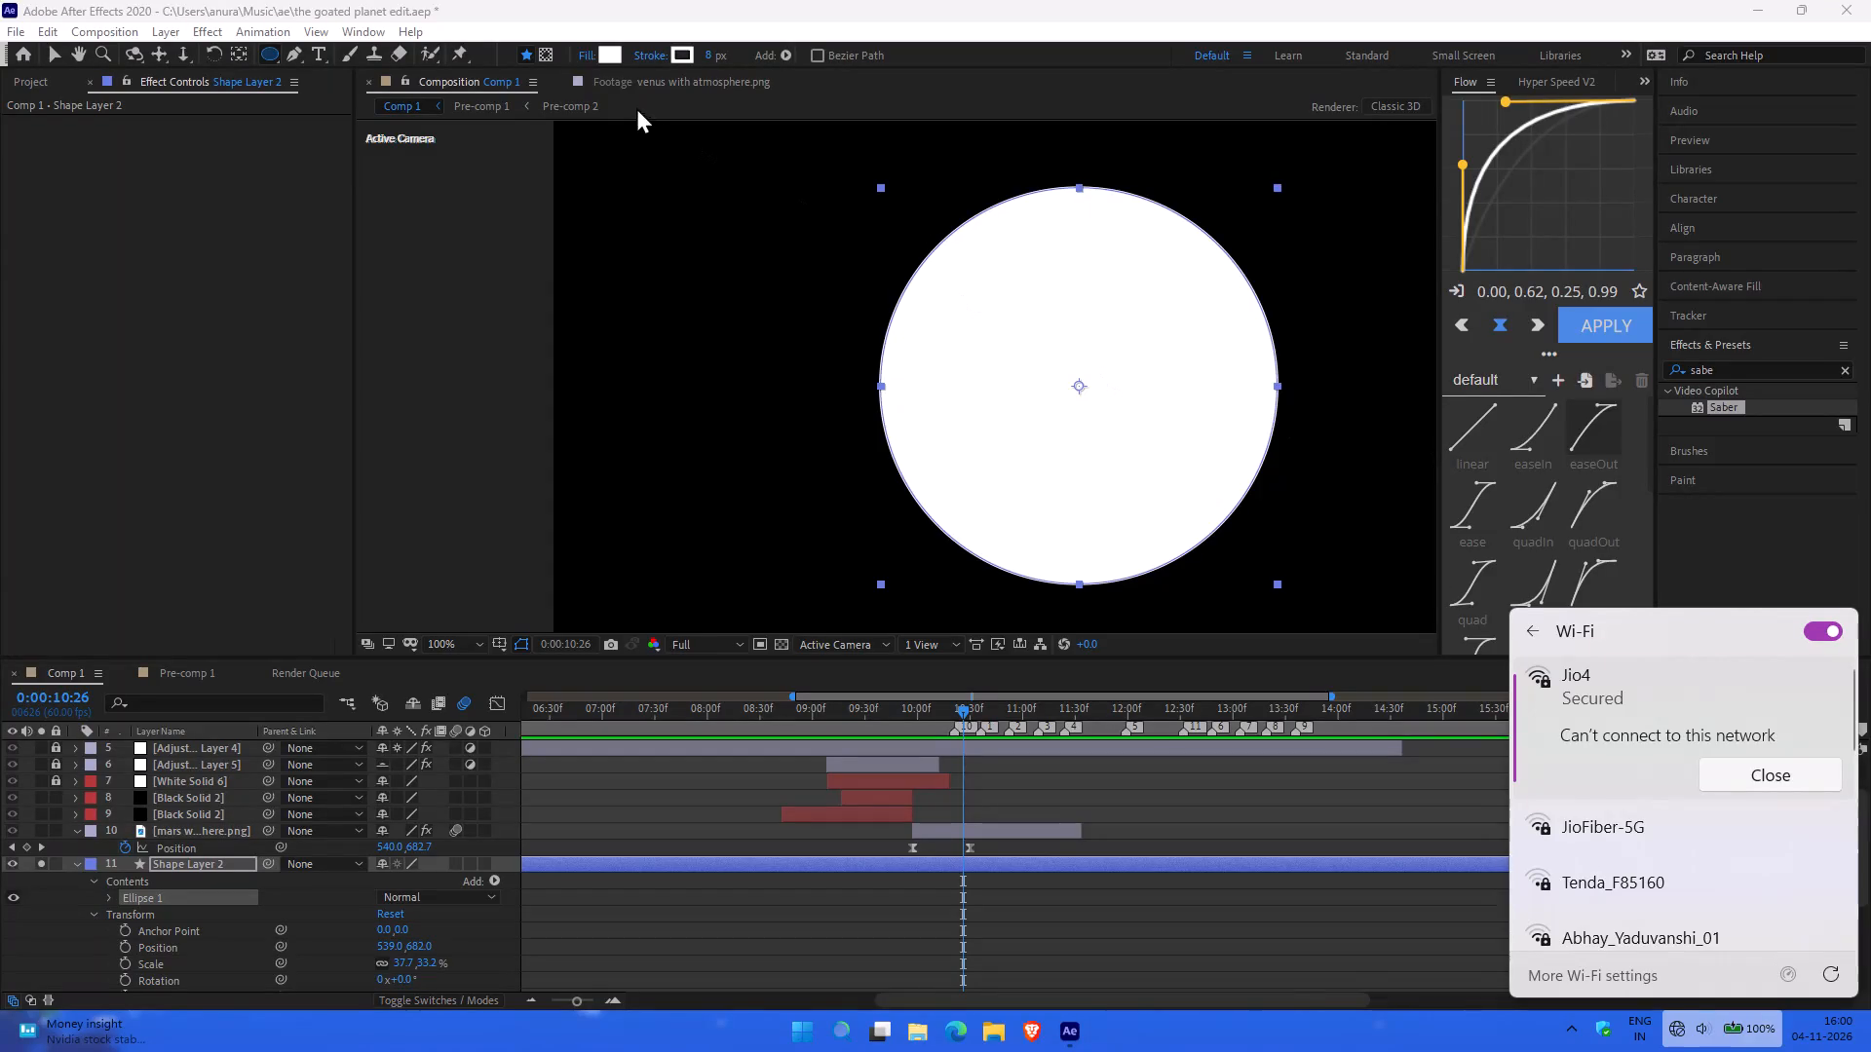
# Switch the Ellipse tool to mask creation and draw an elliptical mask just inside the white circle's rim on Shape Layer 2.
pyautogui.click(549, 56)
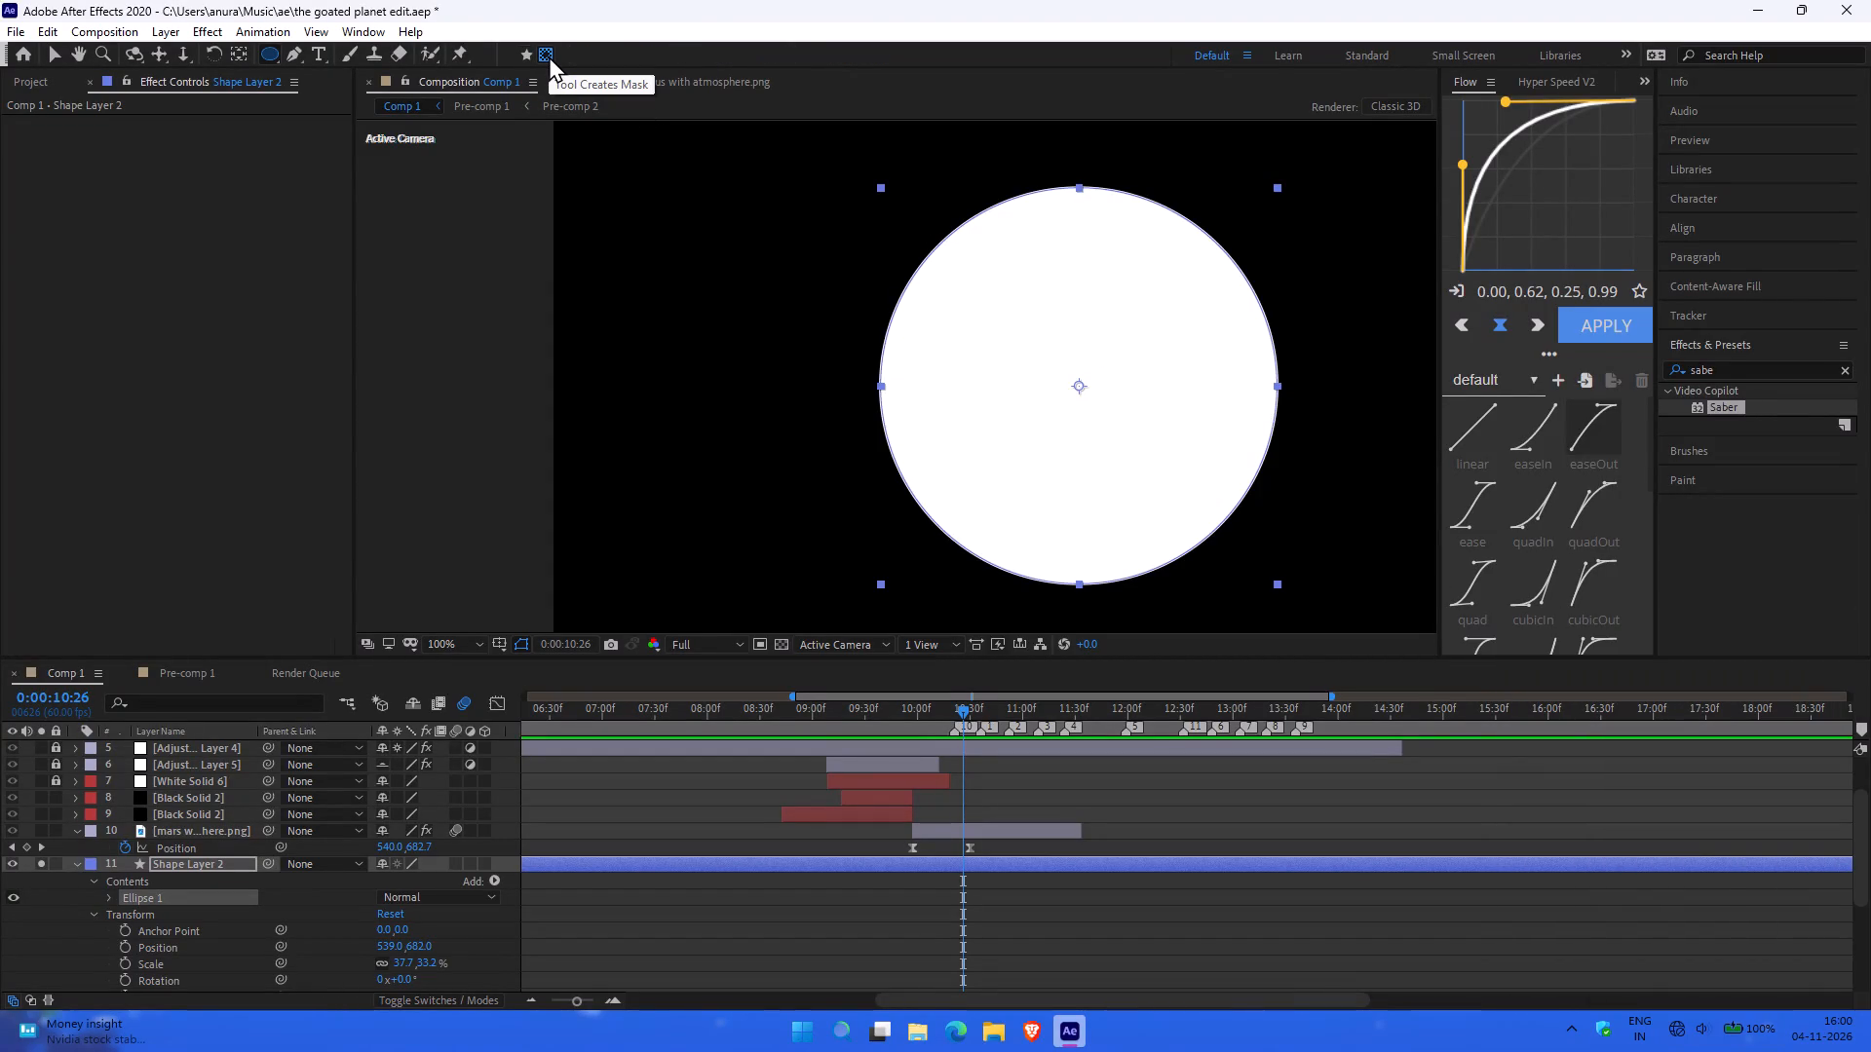
pyautogui.click(549, 56)
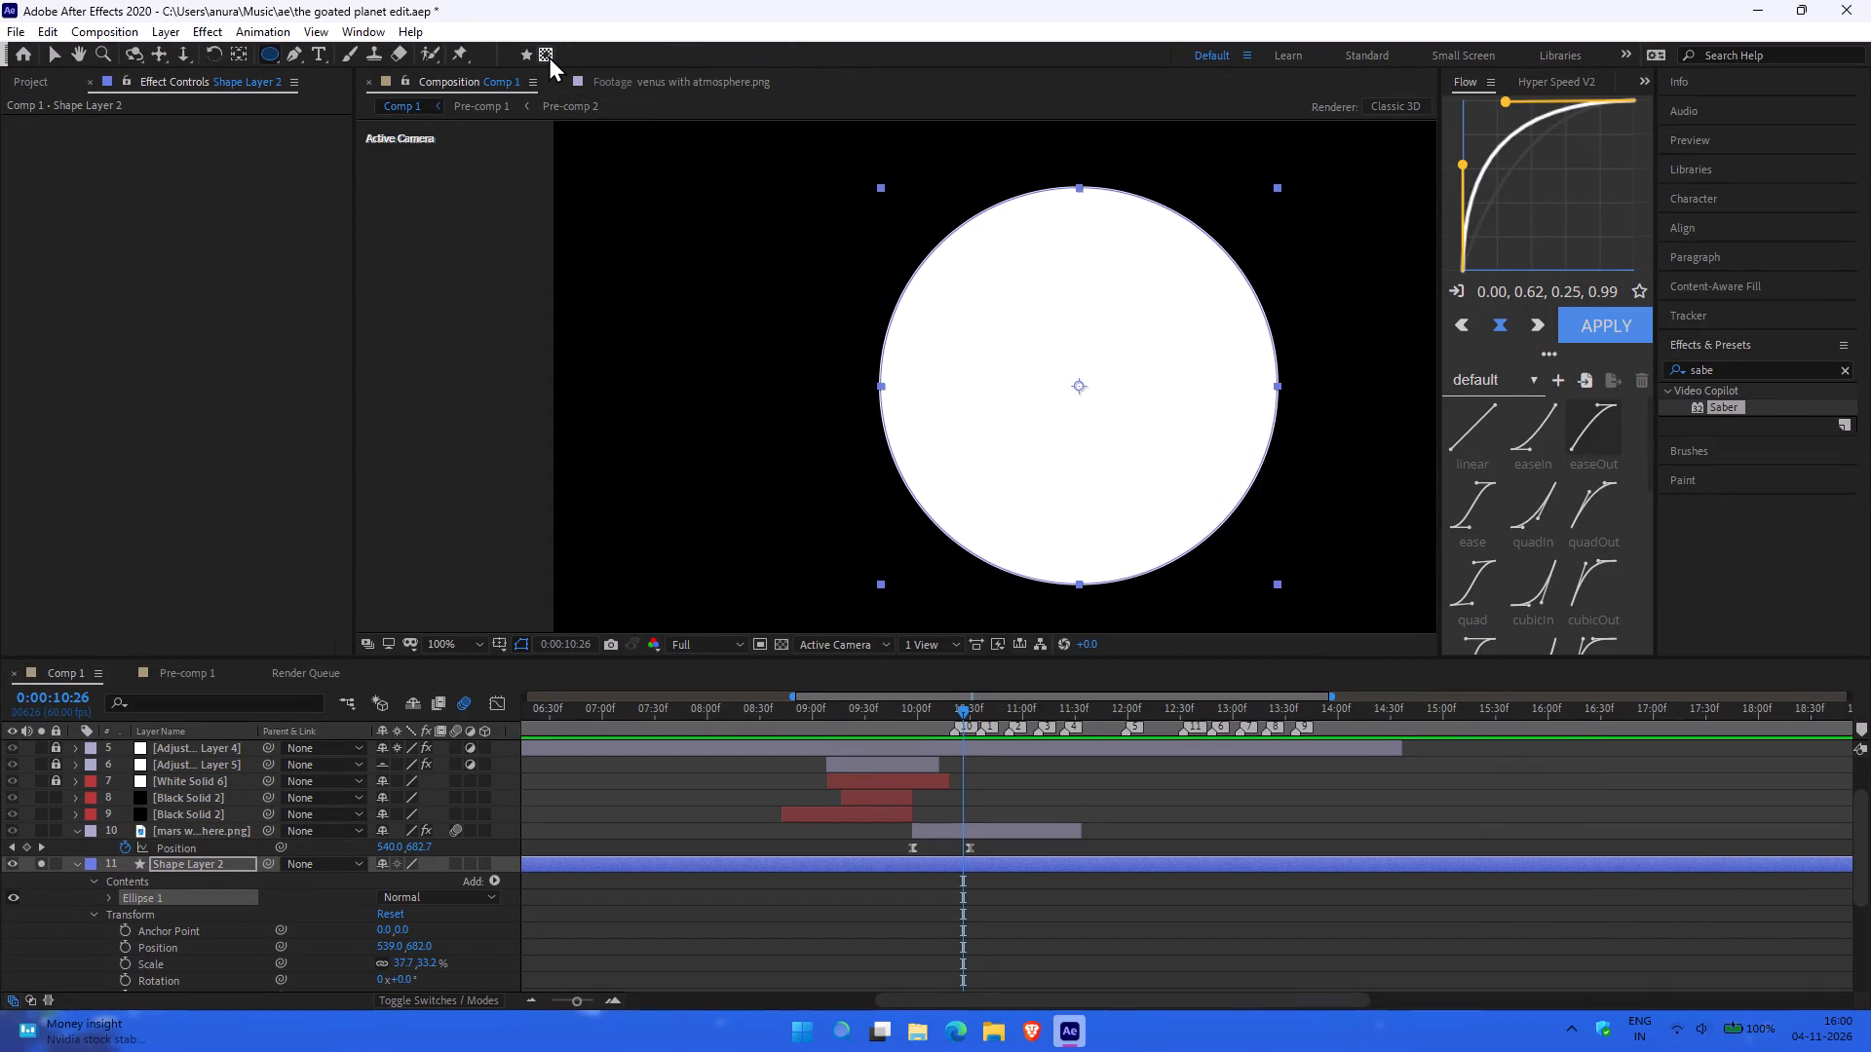
pyautogui.click(550, 57)
pyautogui.moveTo(888, 197); pyautogui.dragTo(1197, 513)
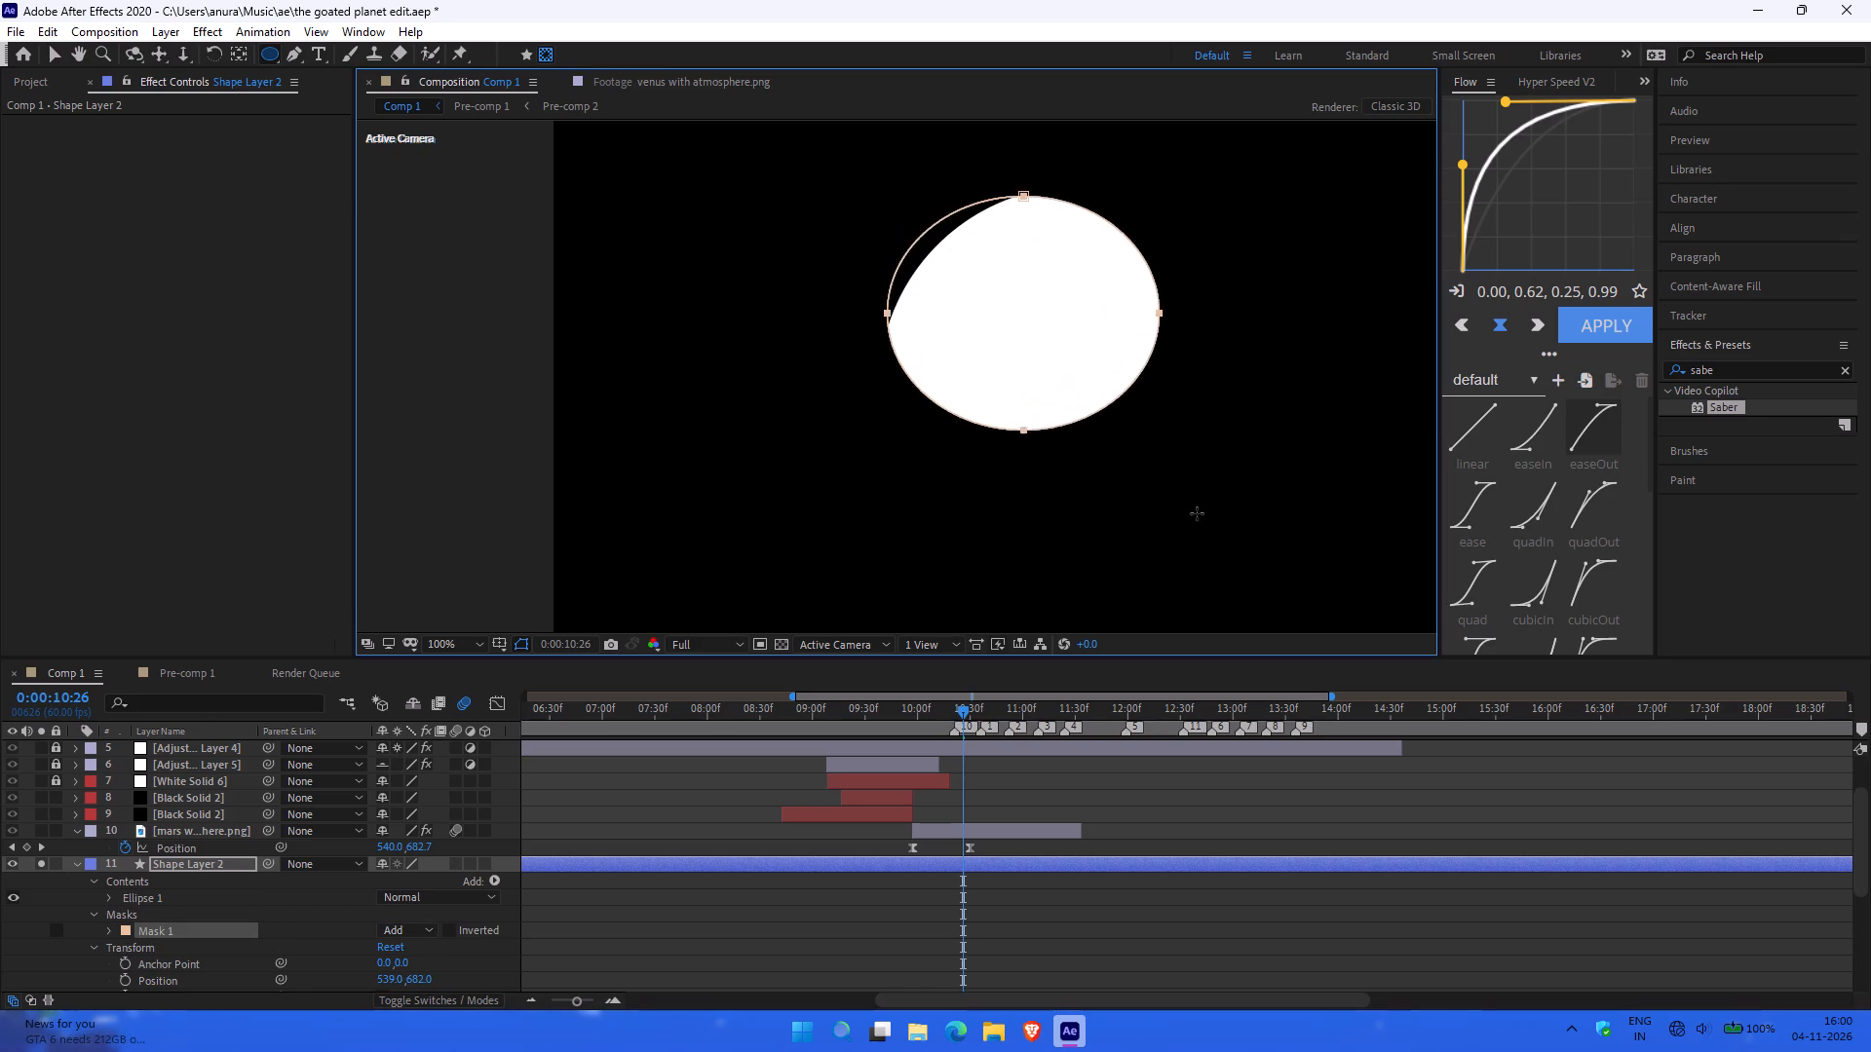
pyautogui.moveTo(1197, 513); pyautogui.dragTo(1265, 556)
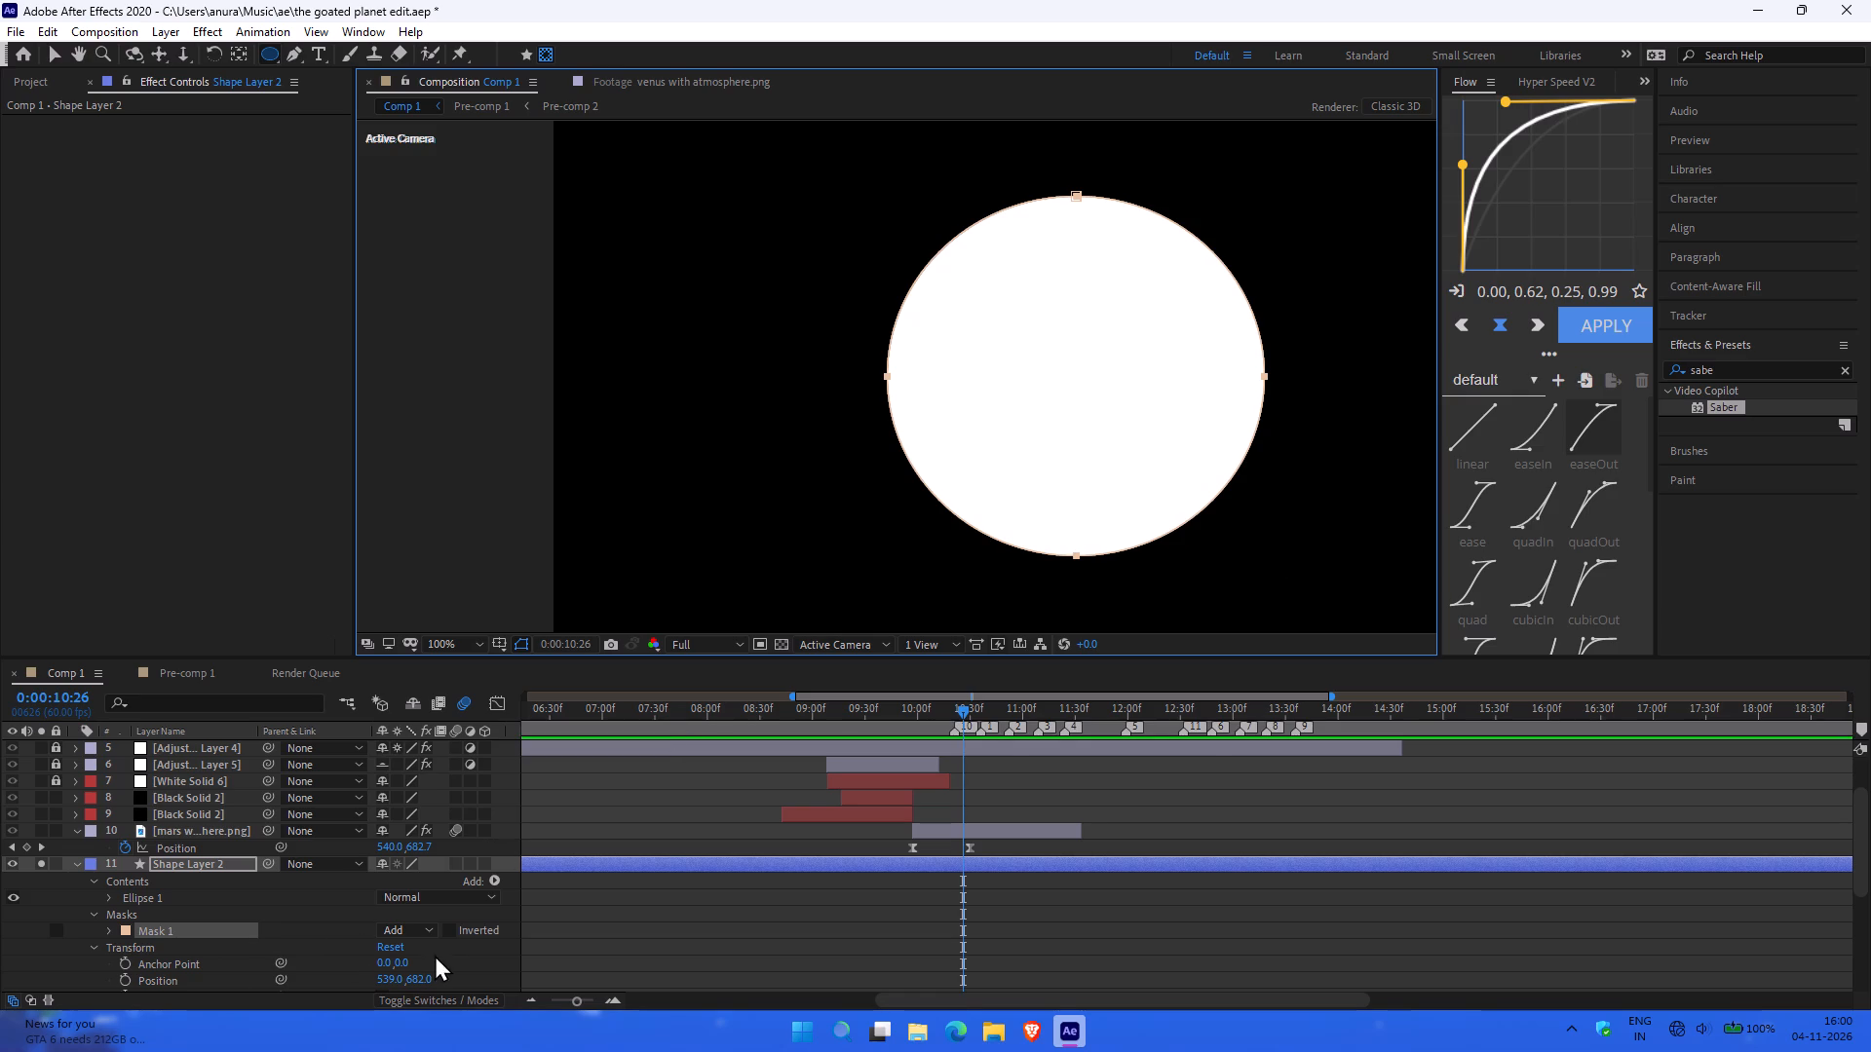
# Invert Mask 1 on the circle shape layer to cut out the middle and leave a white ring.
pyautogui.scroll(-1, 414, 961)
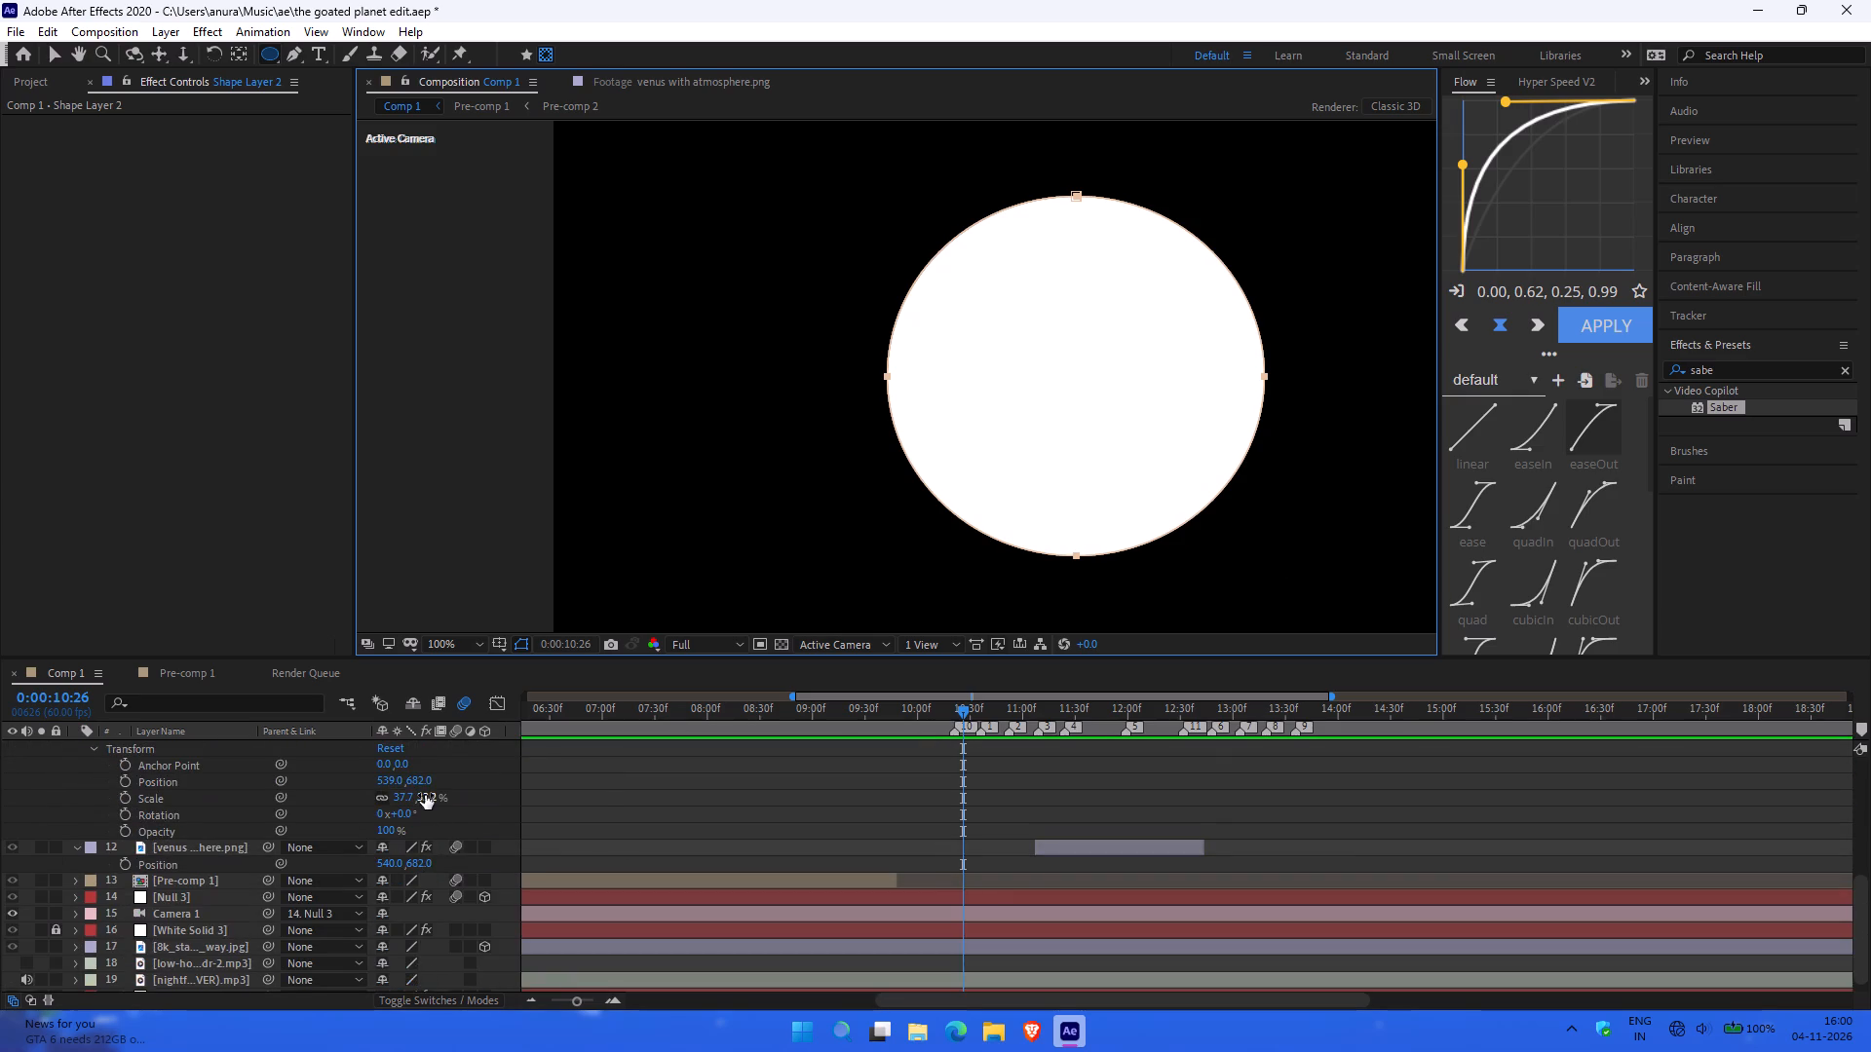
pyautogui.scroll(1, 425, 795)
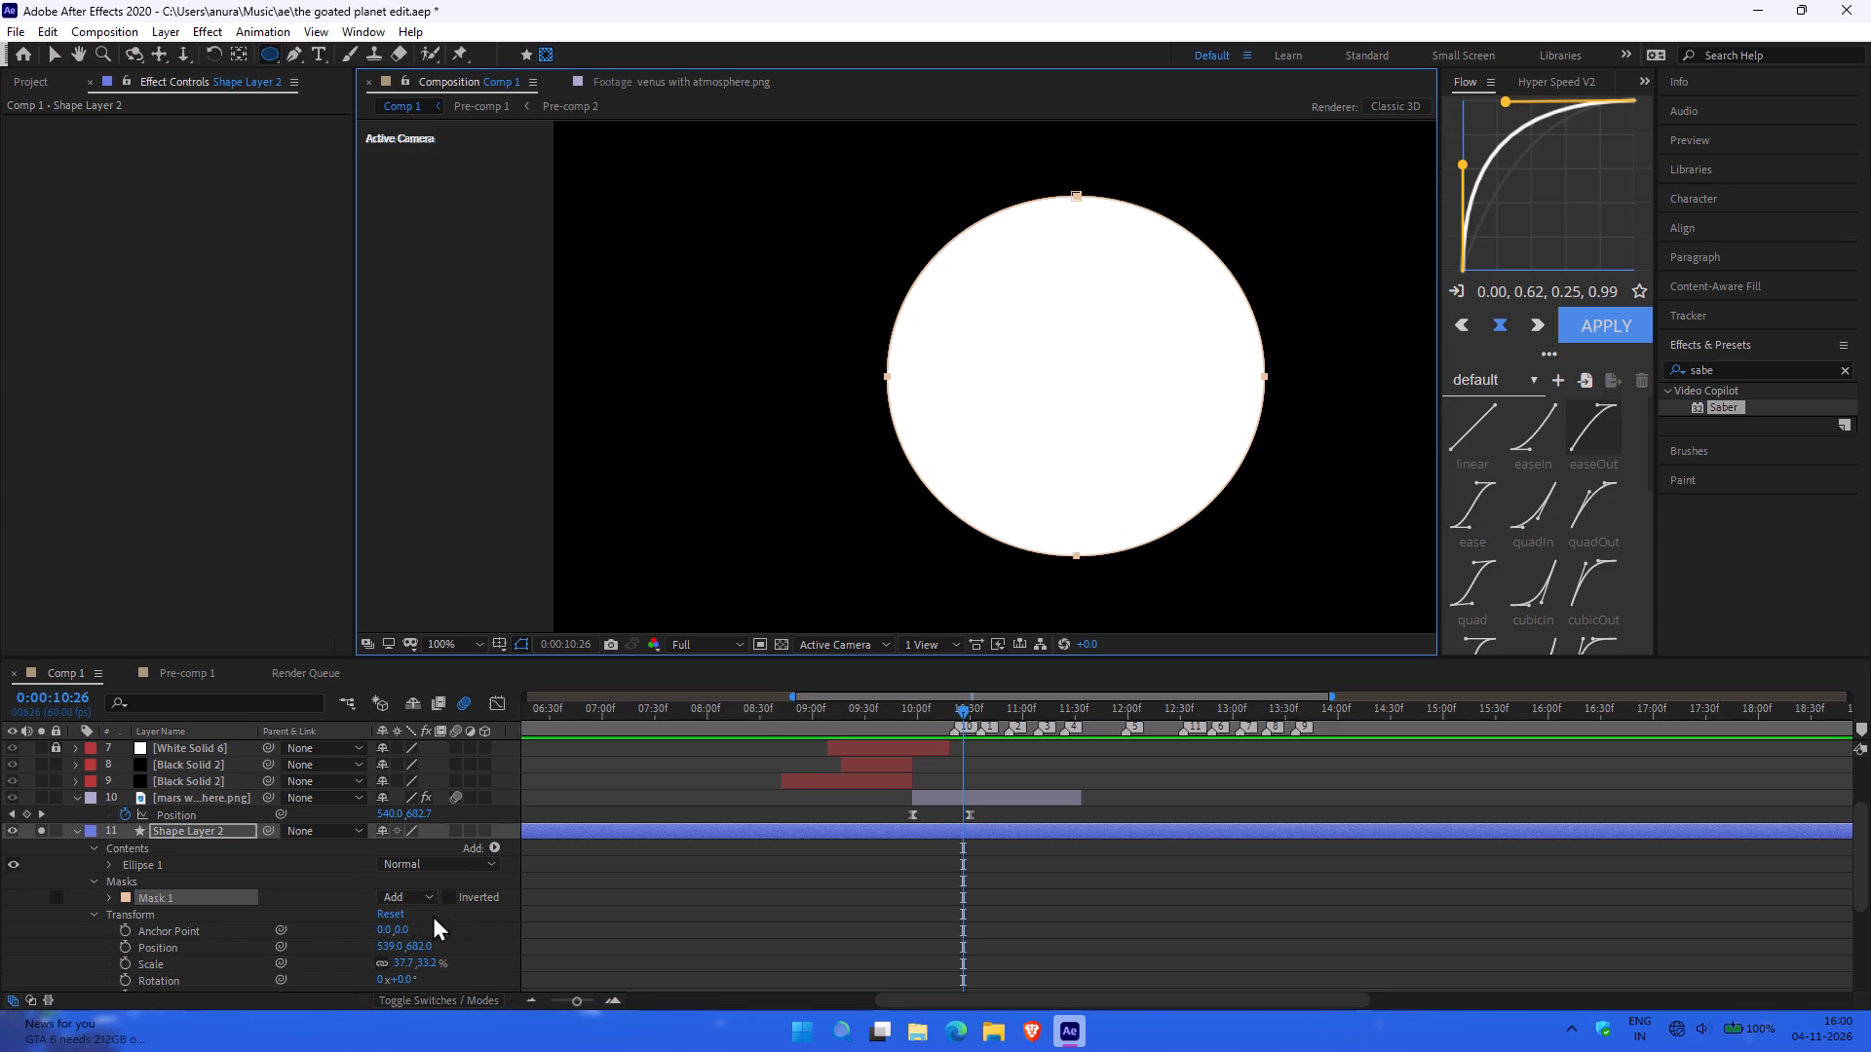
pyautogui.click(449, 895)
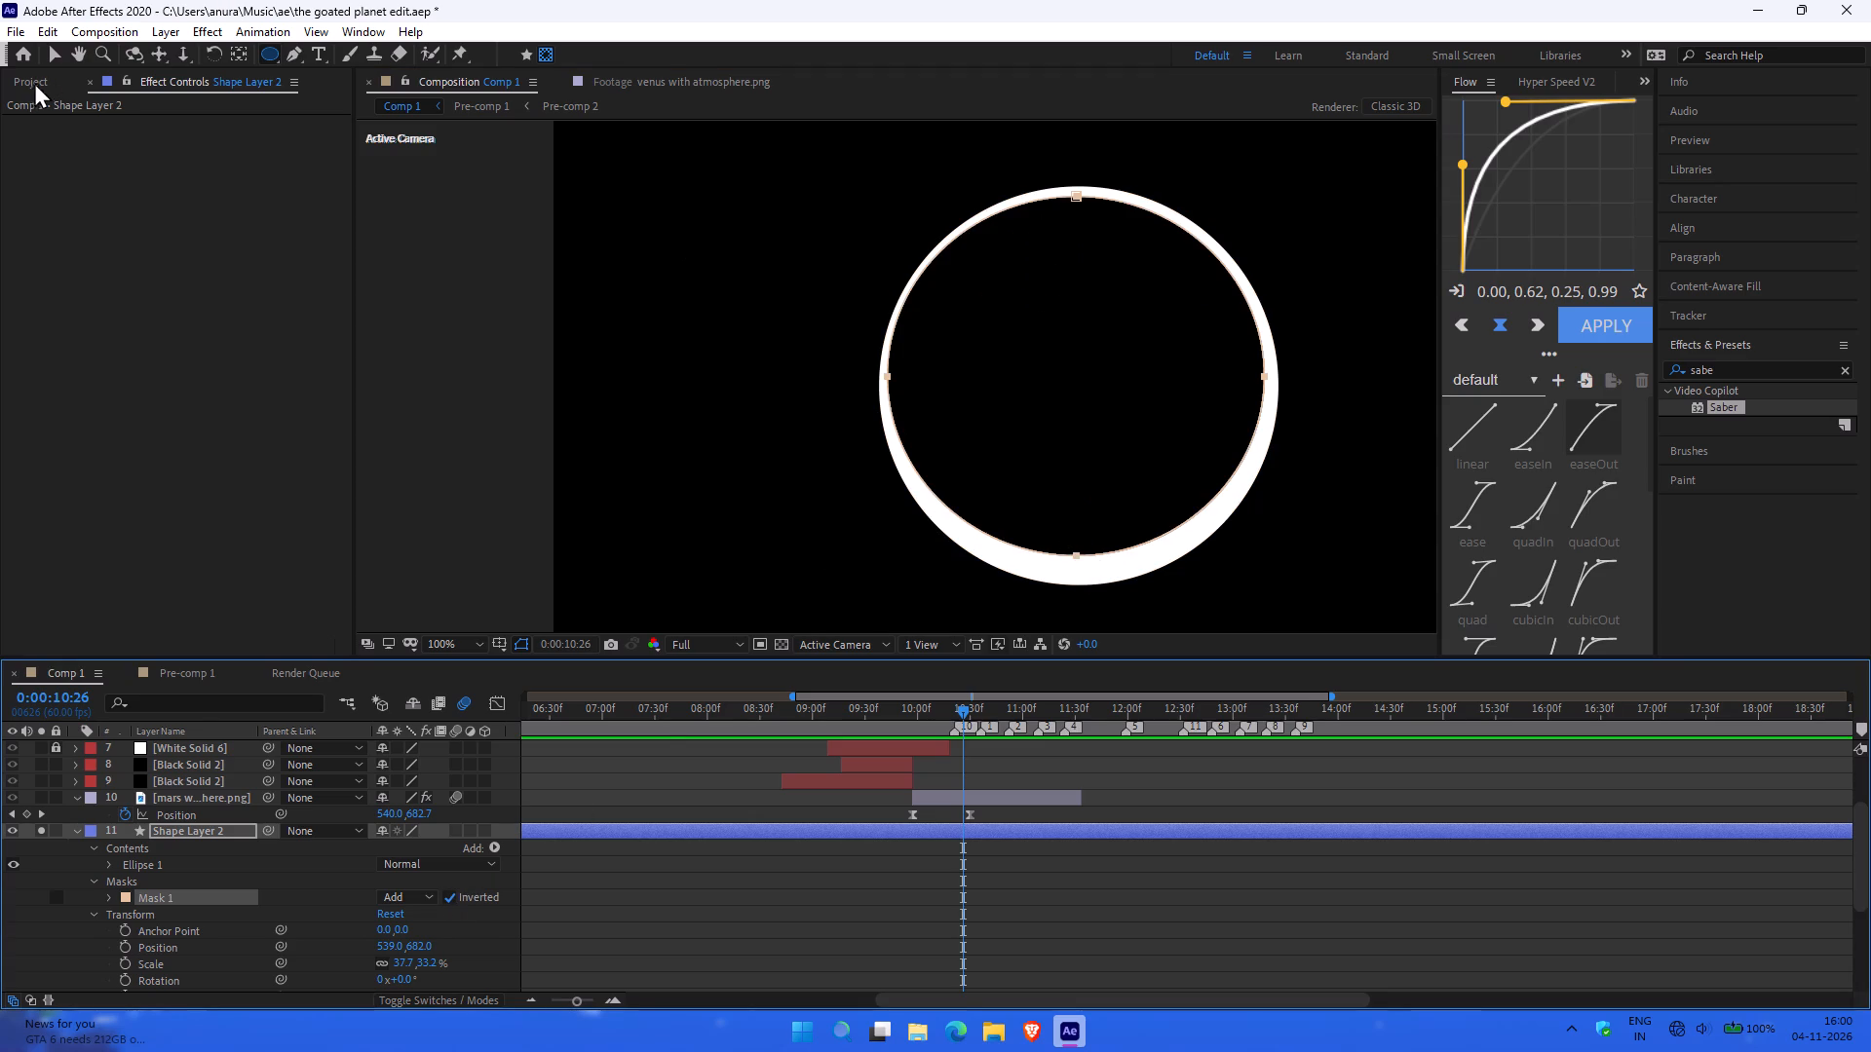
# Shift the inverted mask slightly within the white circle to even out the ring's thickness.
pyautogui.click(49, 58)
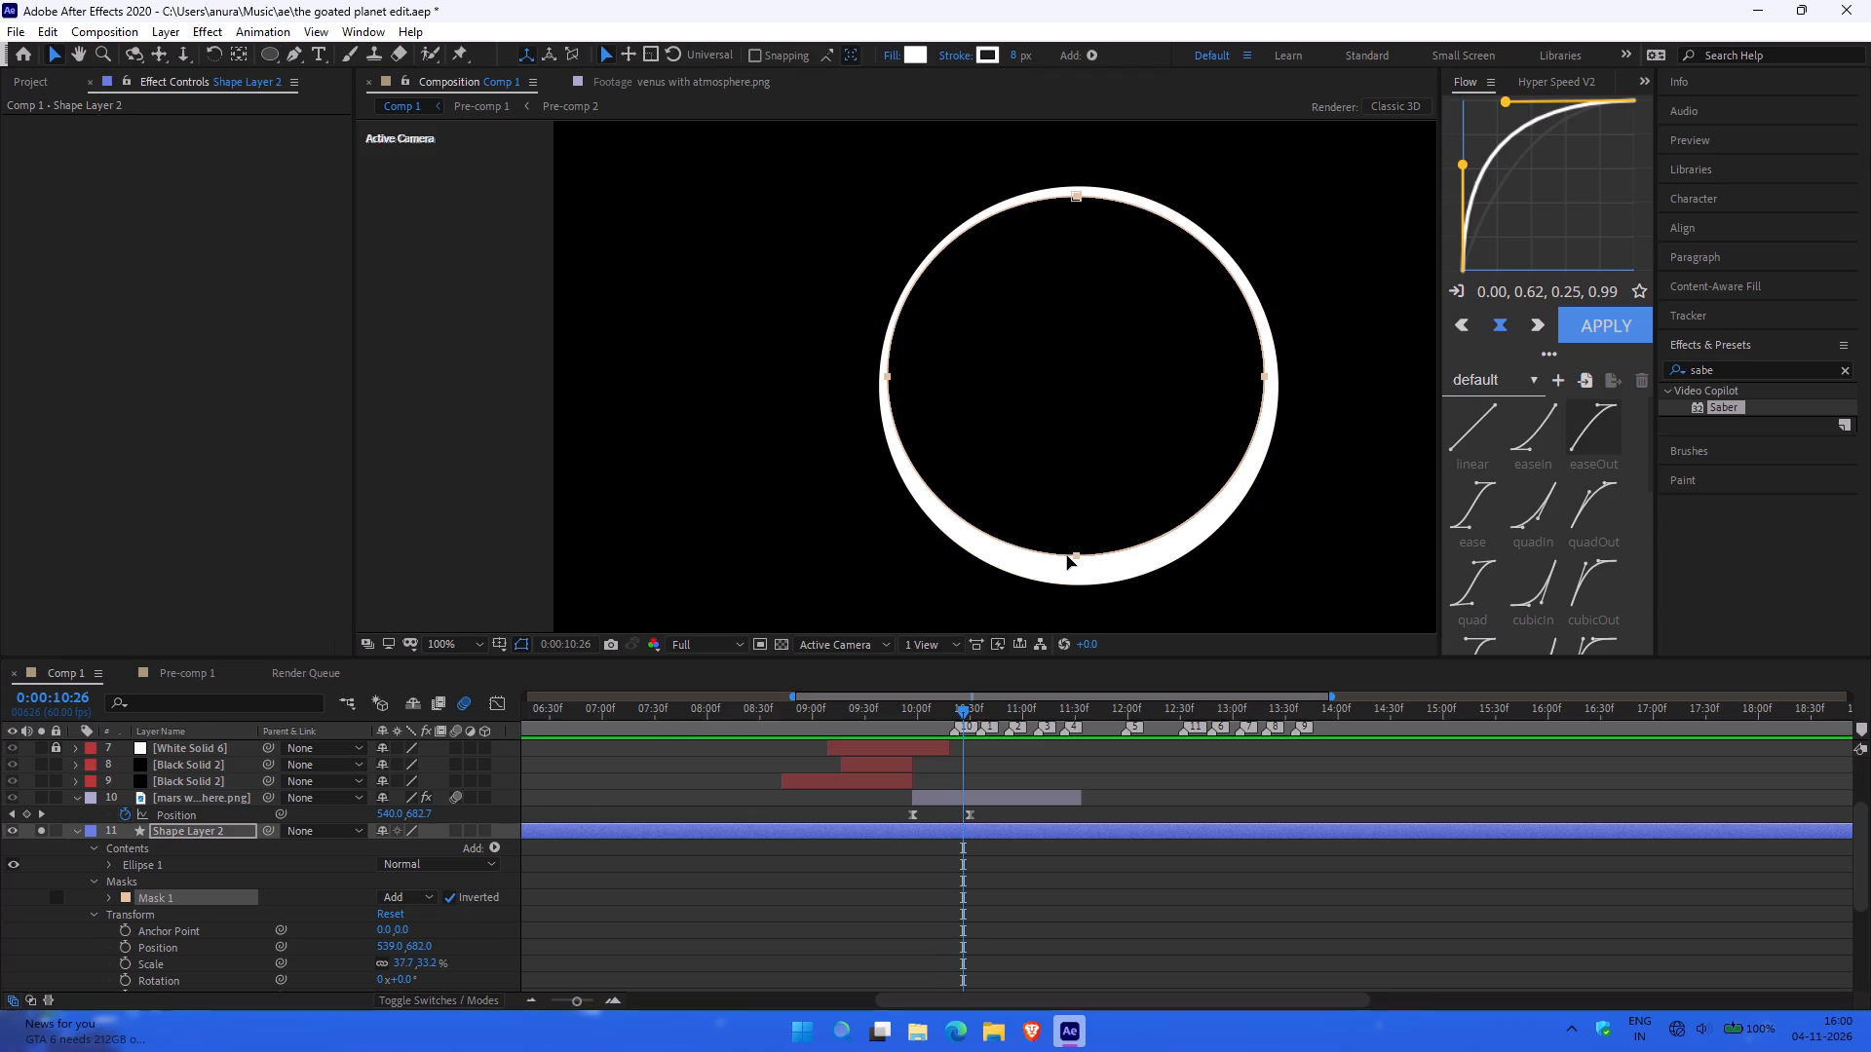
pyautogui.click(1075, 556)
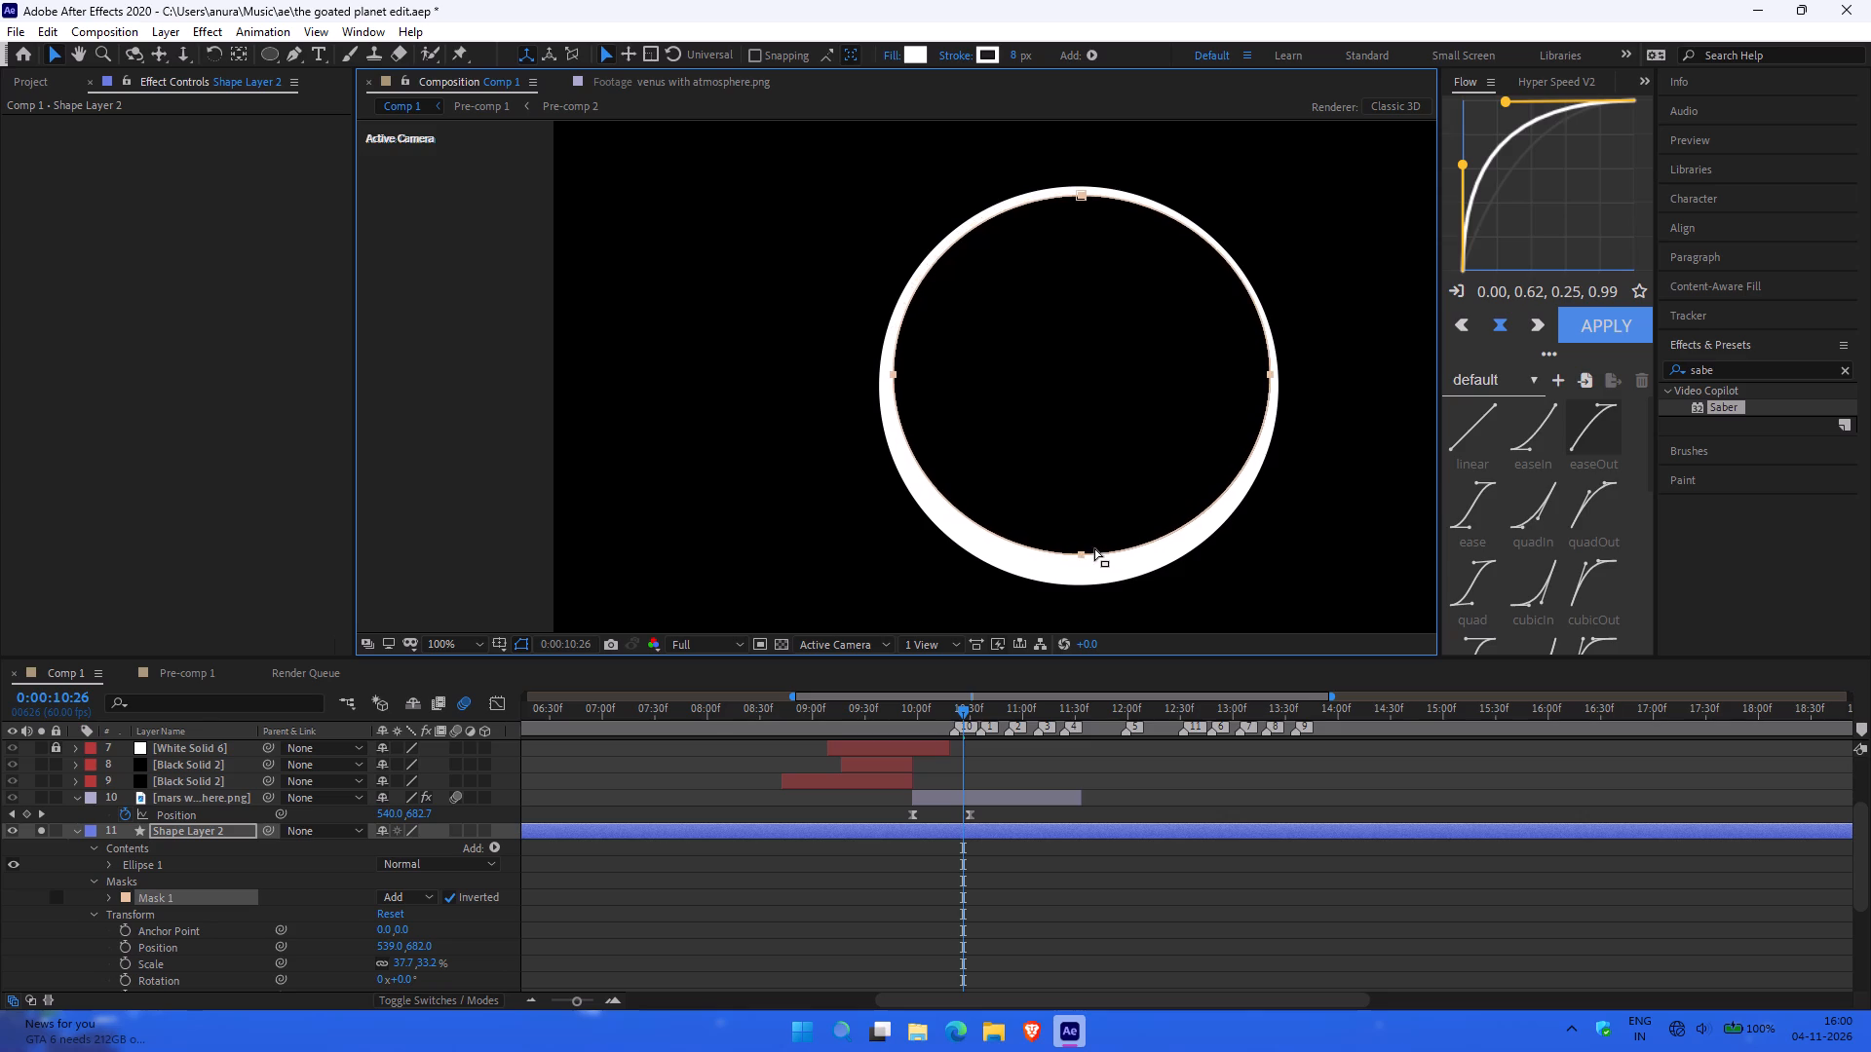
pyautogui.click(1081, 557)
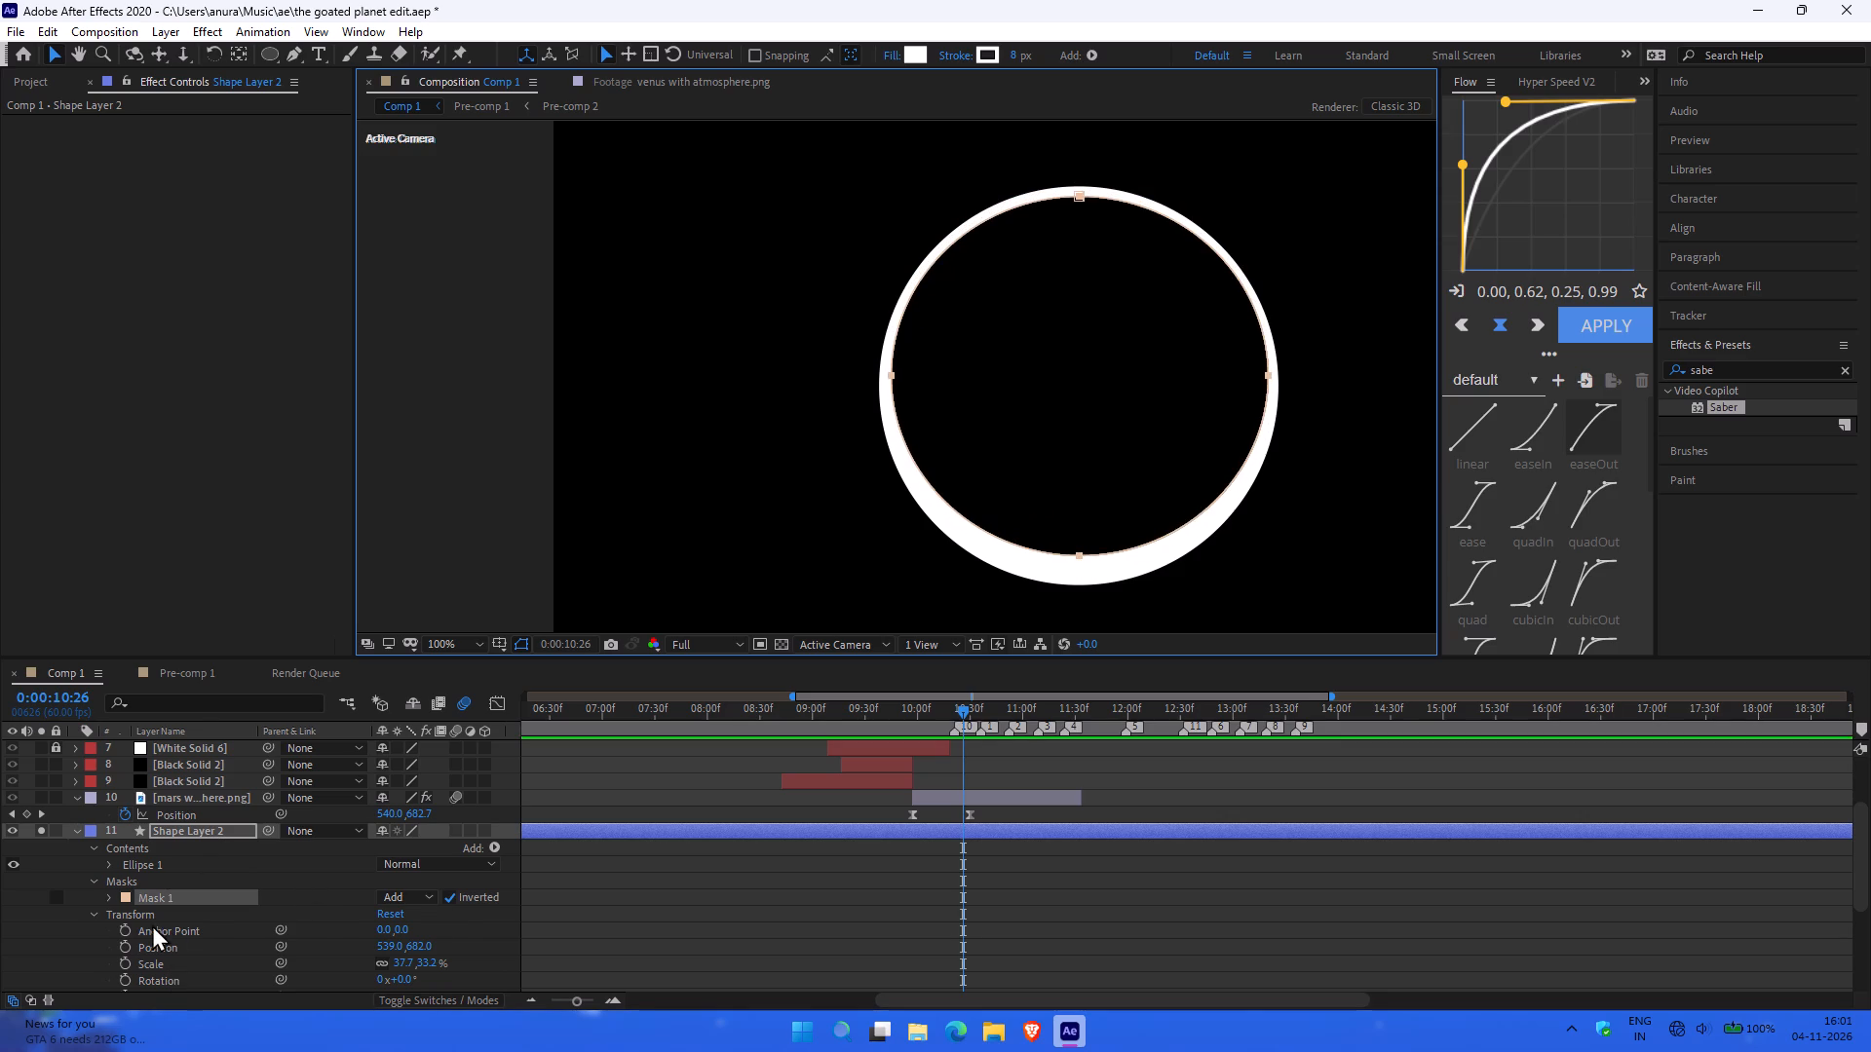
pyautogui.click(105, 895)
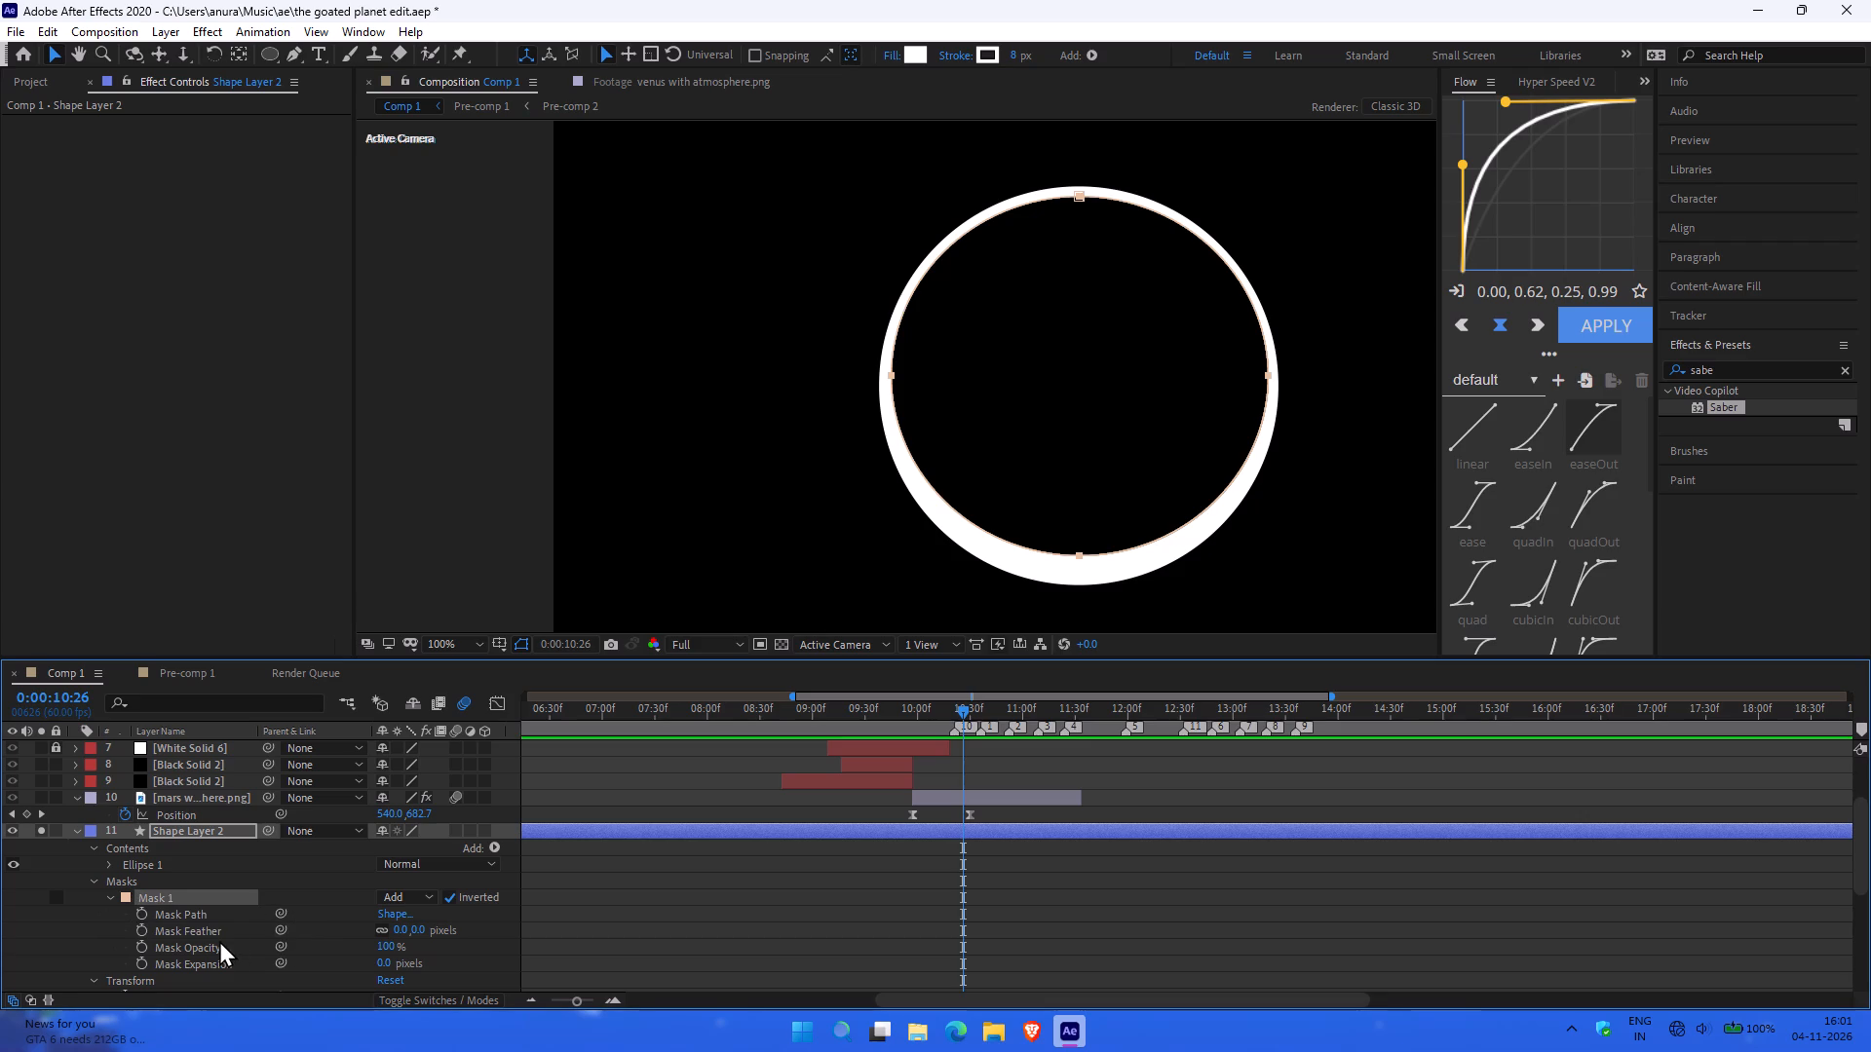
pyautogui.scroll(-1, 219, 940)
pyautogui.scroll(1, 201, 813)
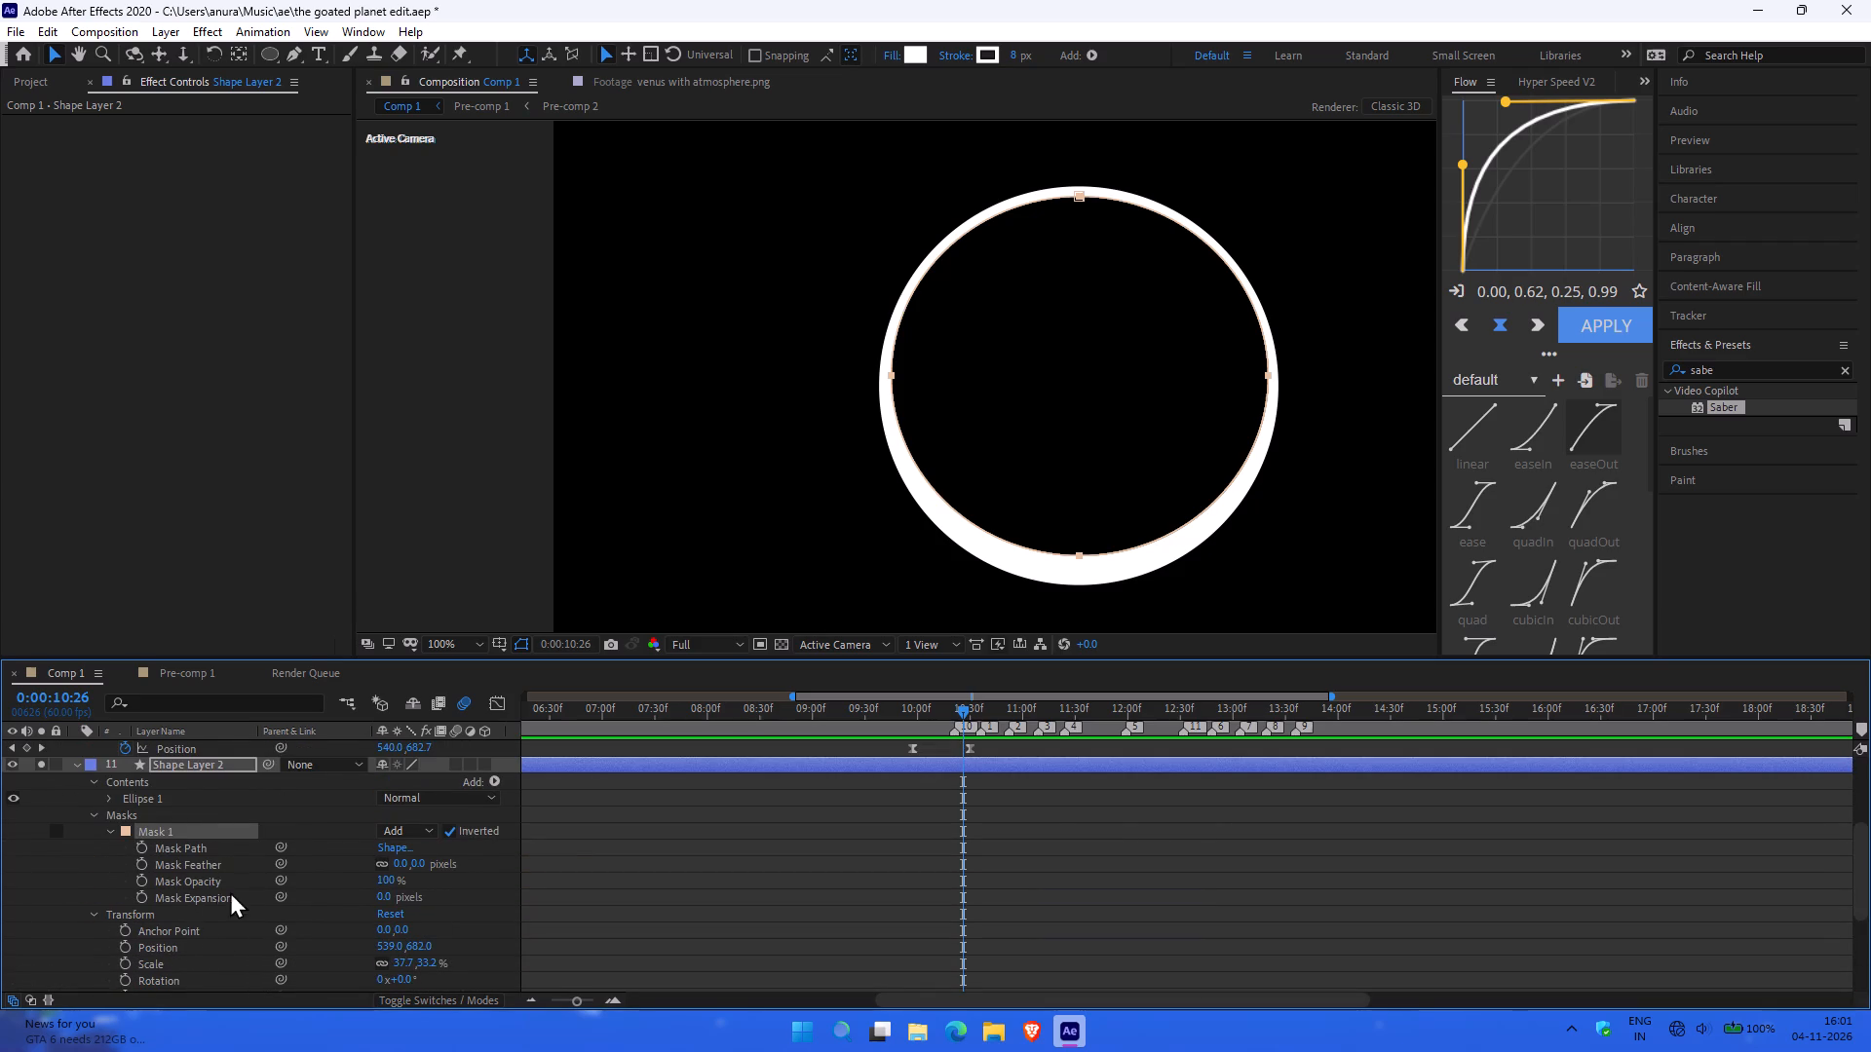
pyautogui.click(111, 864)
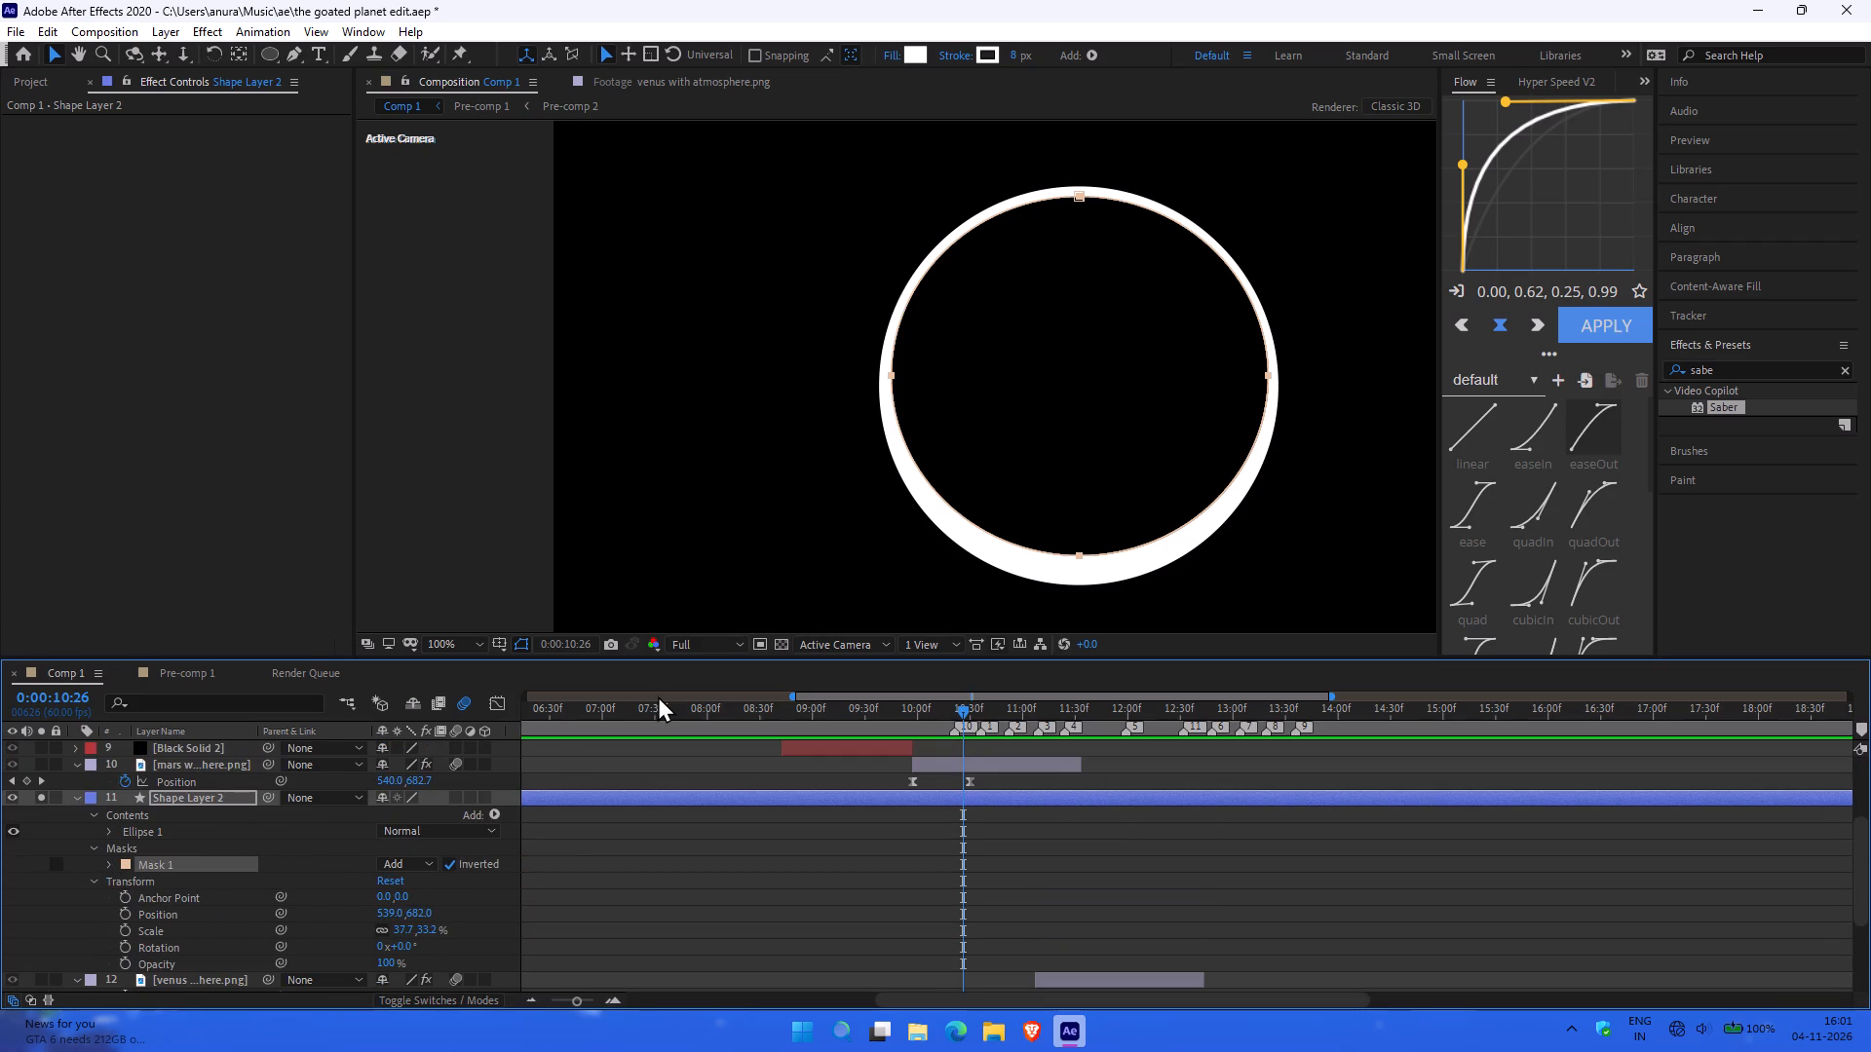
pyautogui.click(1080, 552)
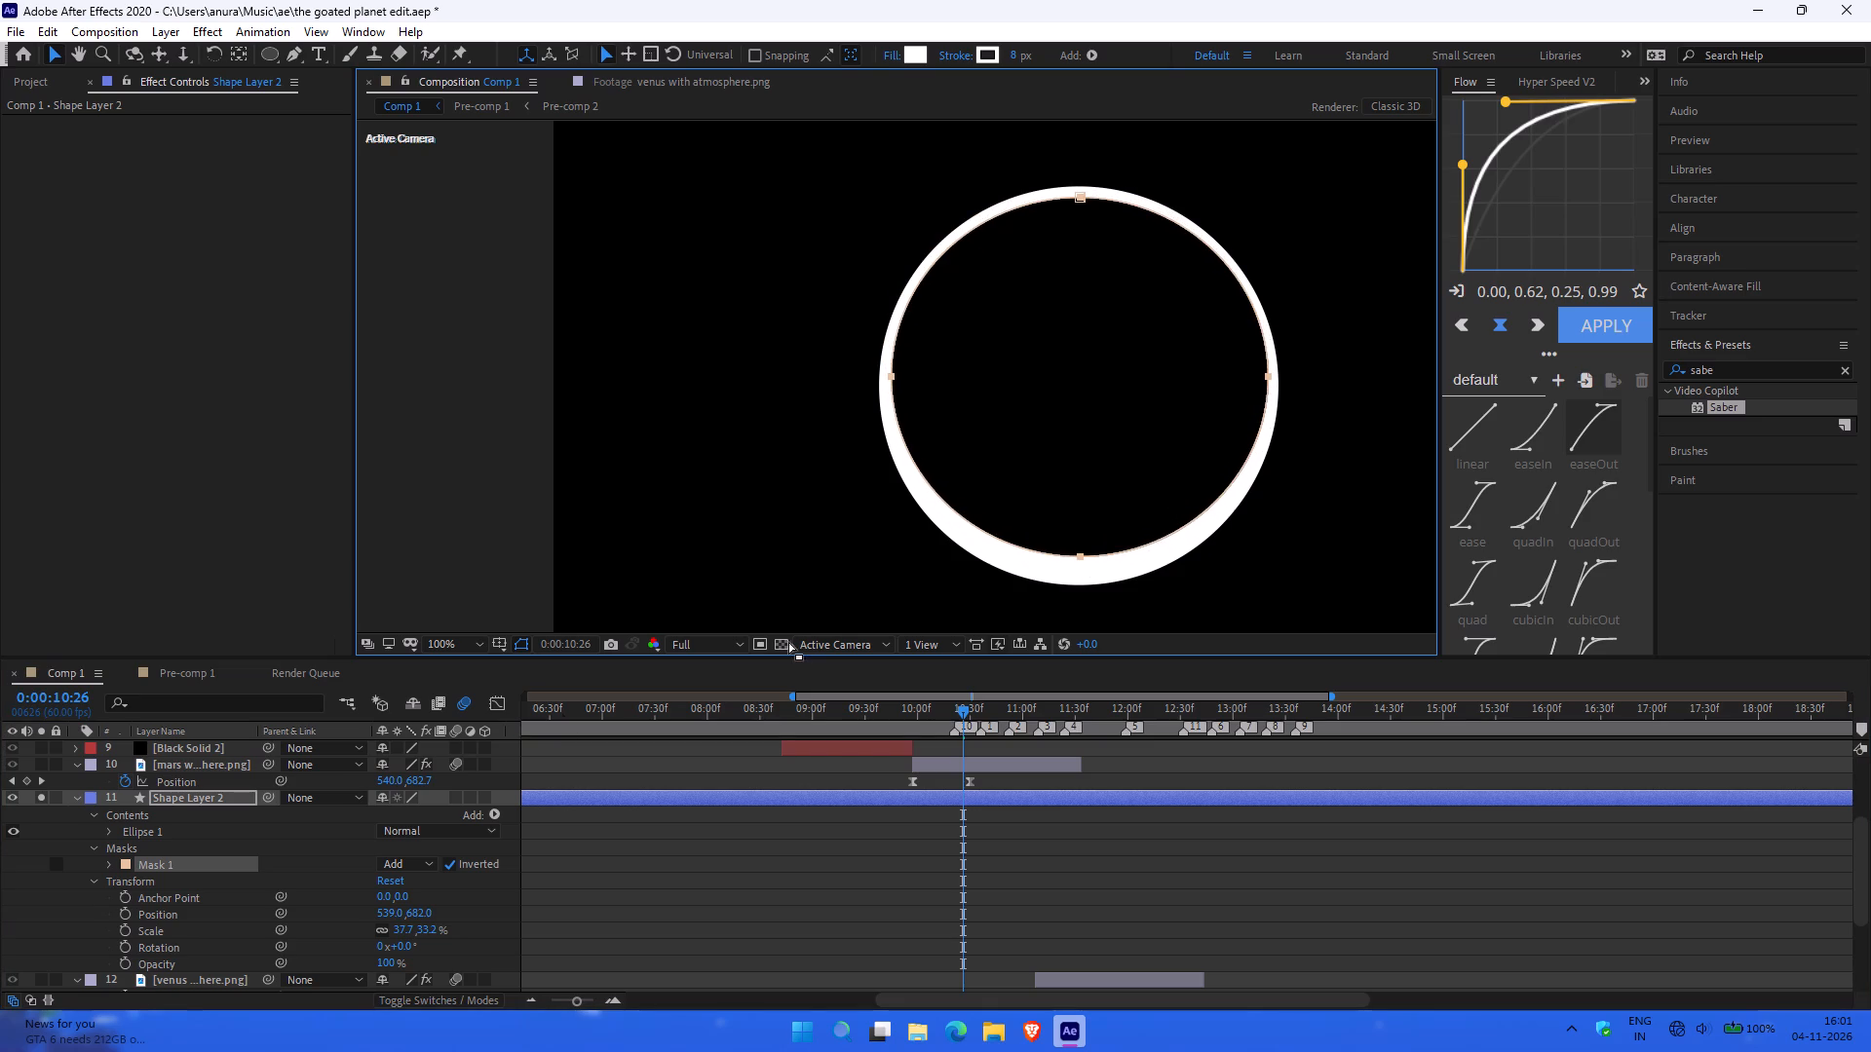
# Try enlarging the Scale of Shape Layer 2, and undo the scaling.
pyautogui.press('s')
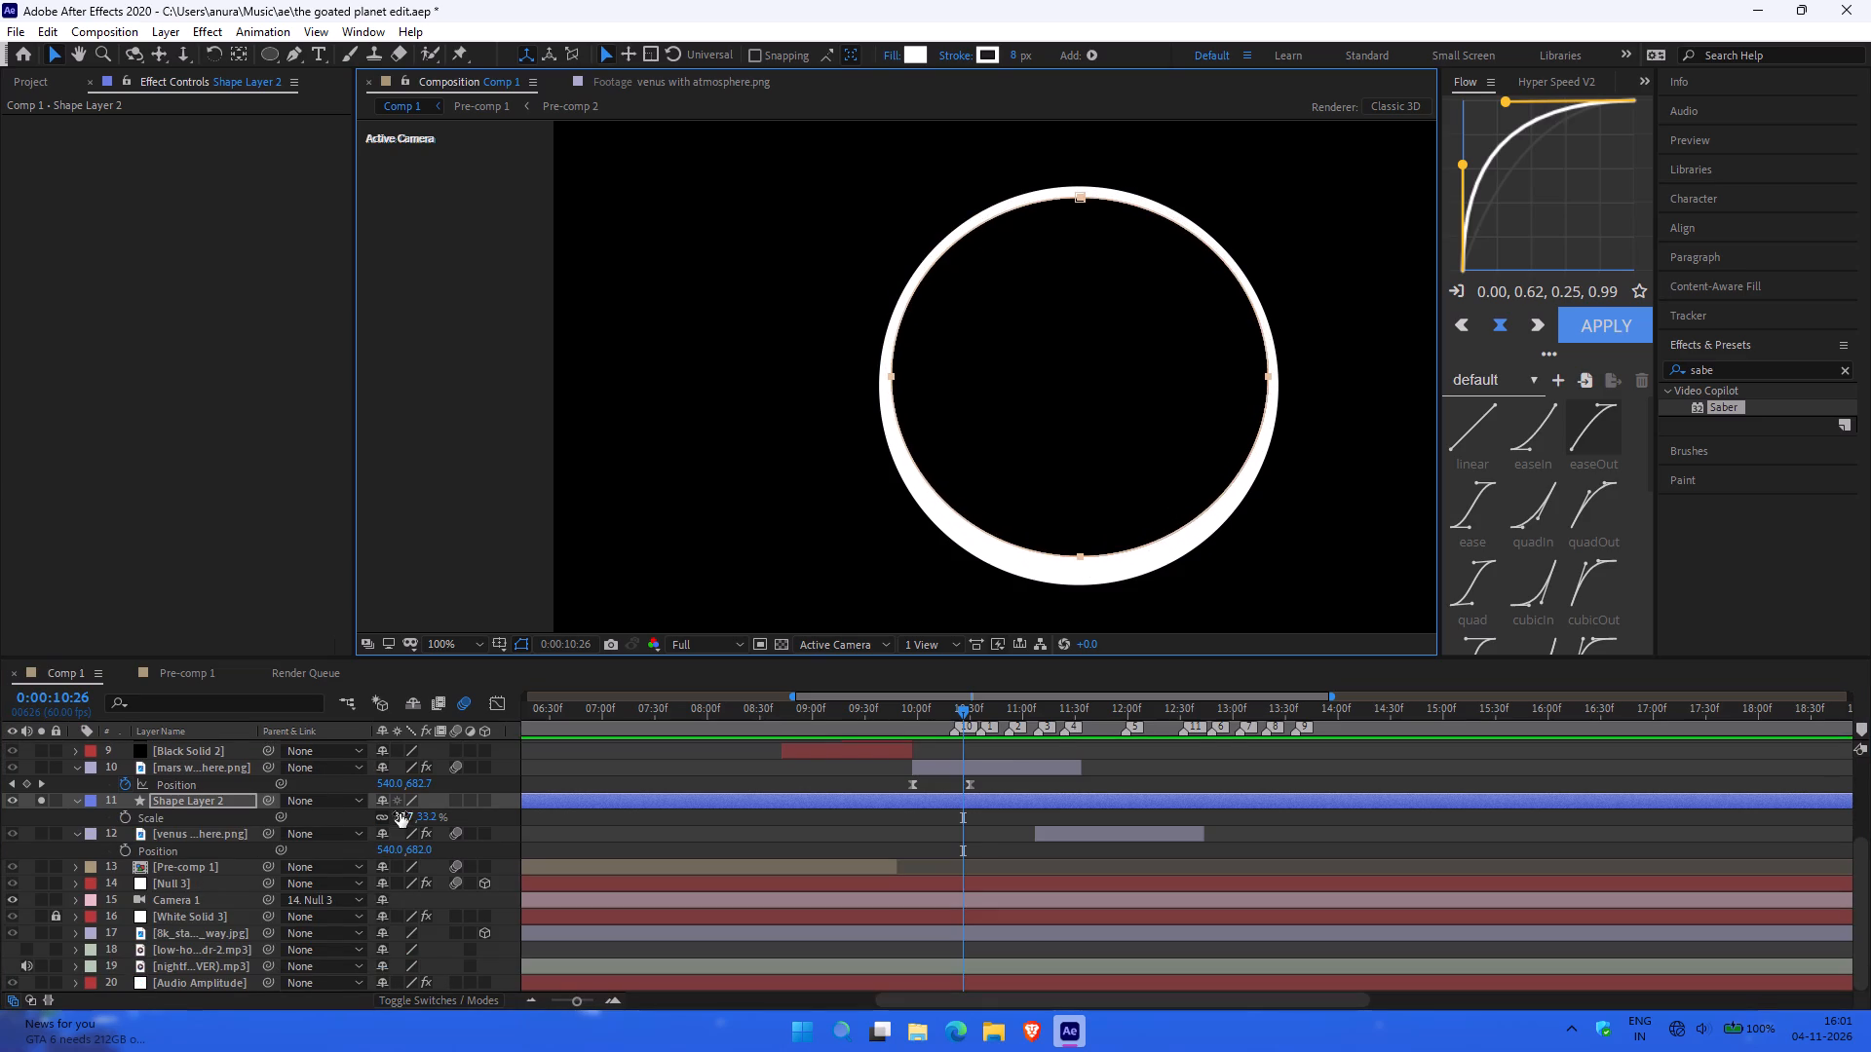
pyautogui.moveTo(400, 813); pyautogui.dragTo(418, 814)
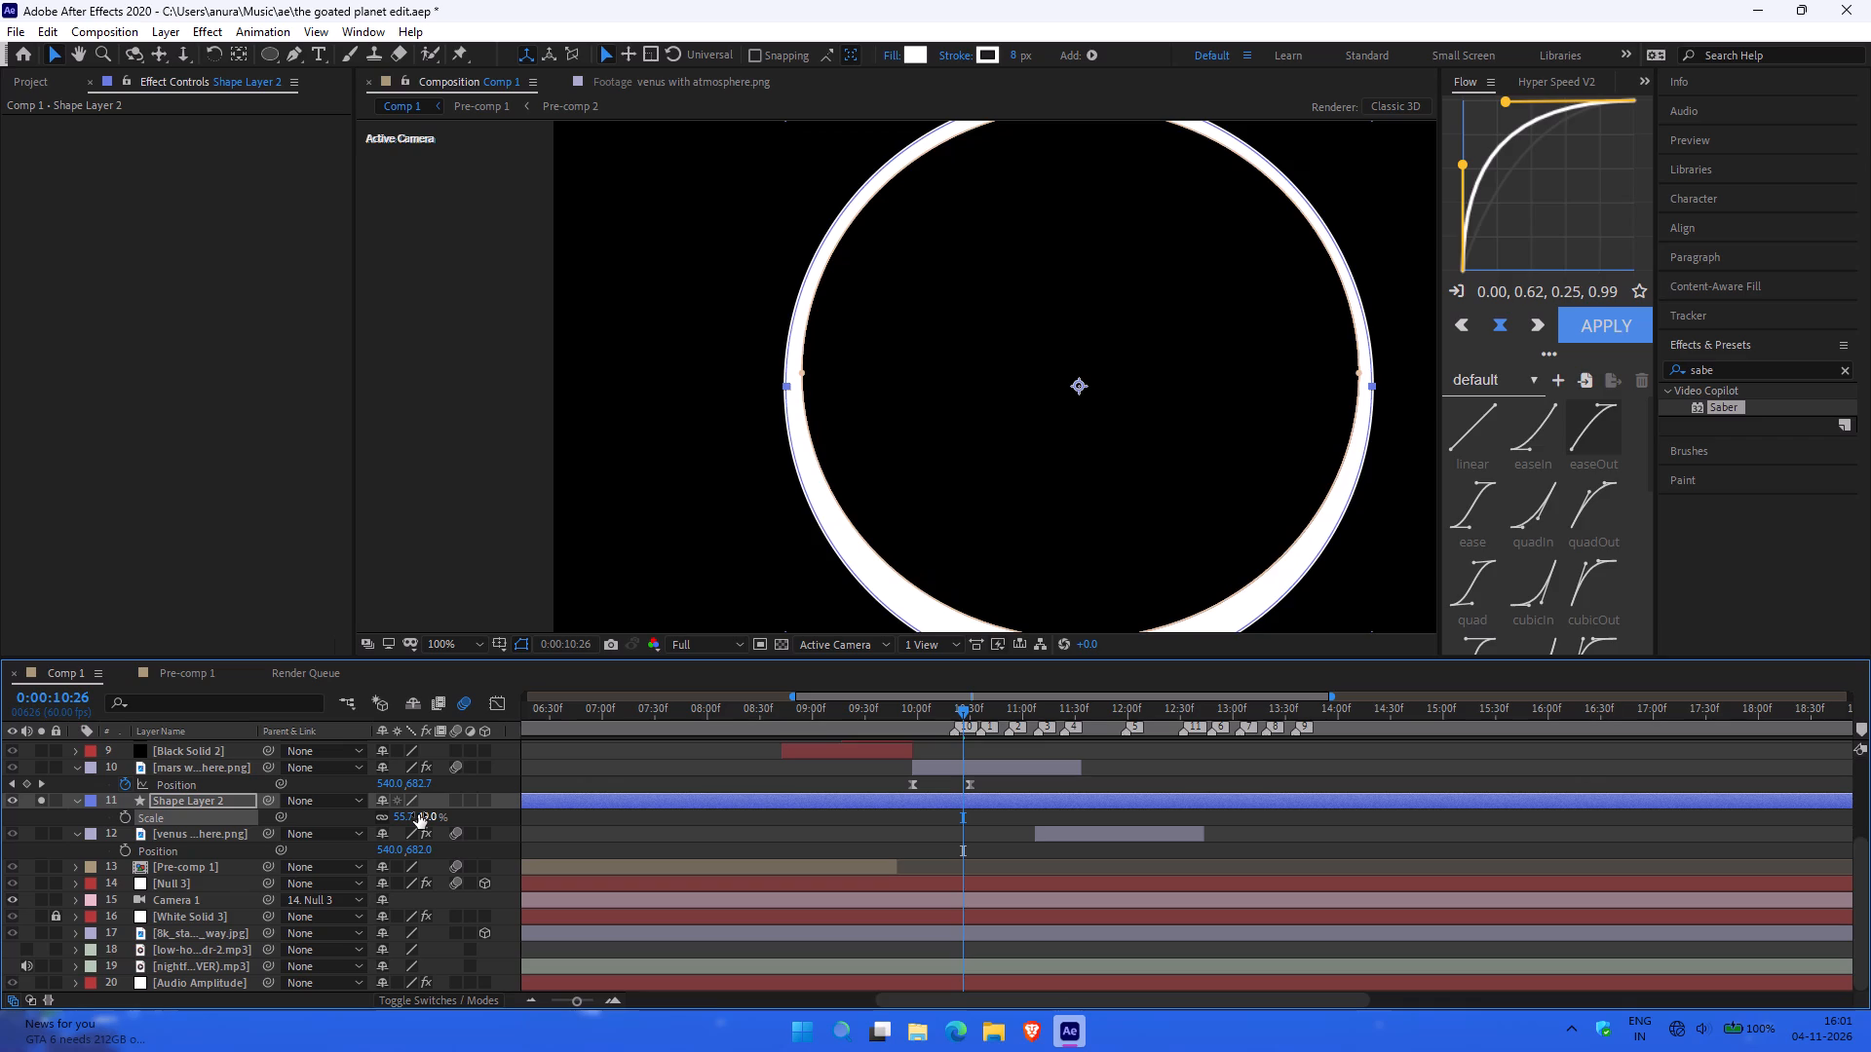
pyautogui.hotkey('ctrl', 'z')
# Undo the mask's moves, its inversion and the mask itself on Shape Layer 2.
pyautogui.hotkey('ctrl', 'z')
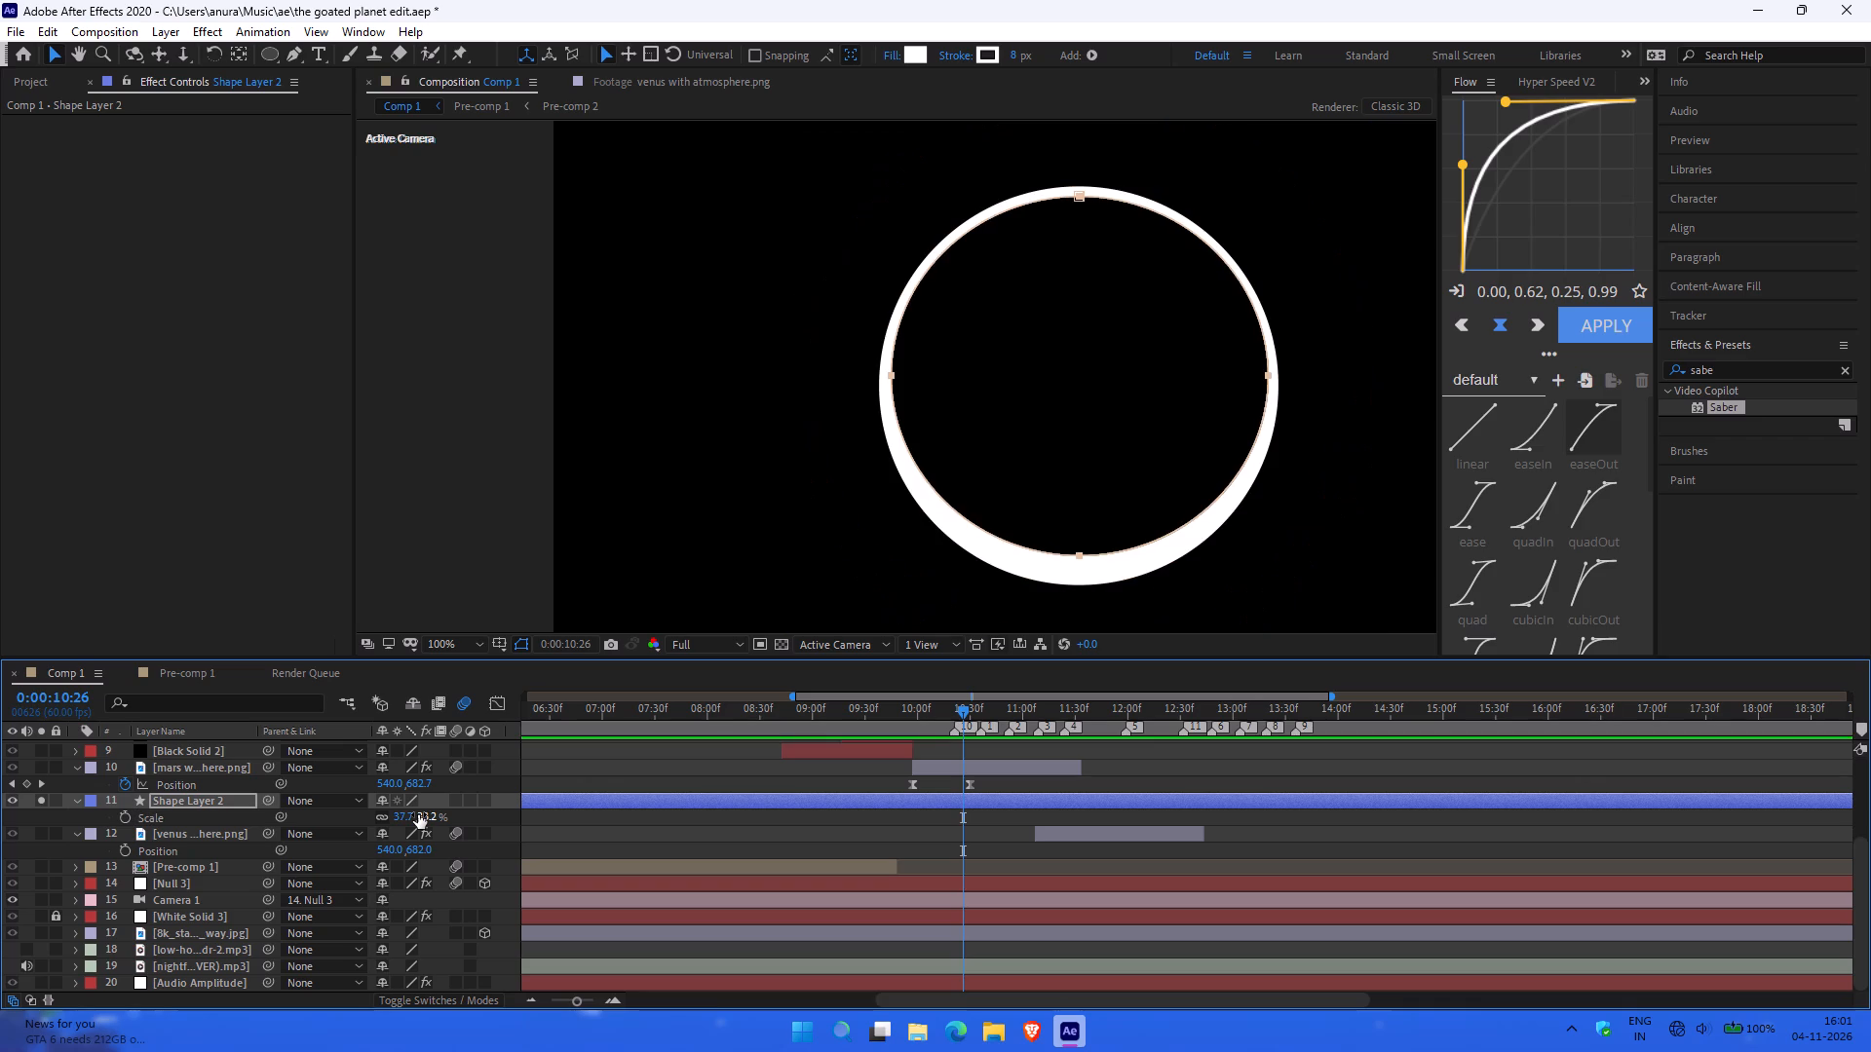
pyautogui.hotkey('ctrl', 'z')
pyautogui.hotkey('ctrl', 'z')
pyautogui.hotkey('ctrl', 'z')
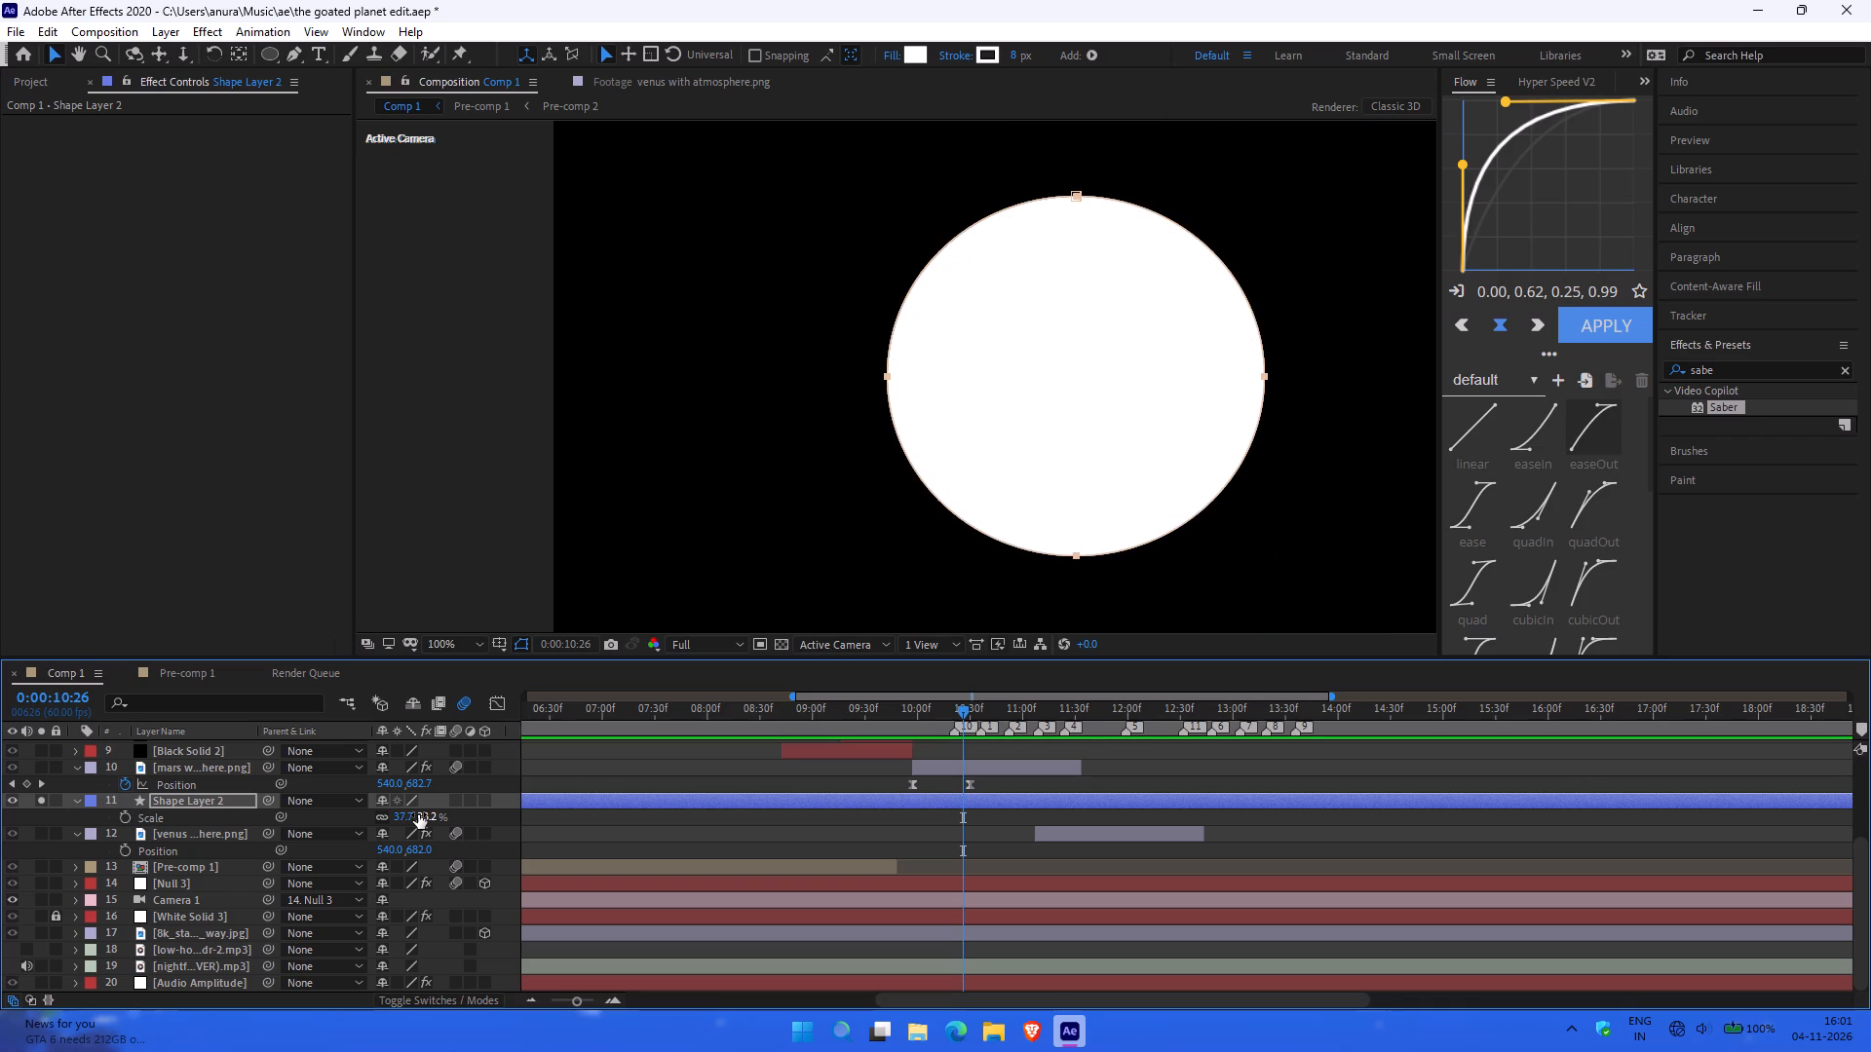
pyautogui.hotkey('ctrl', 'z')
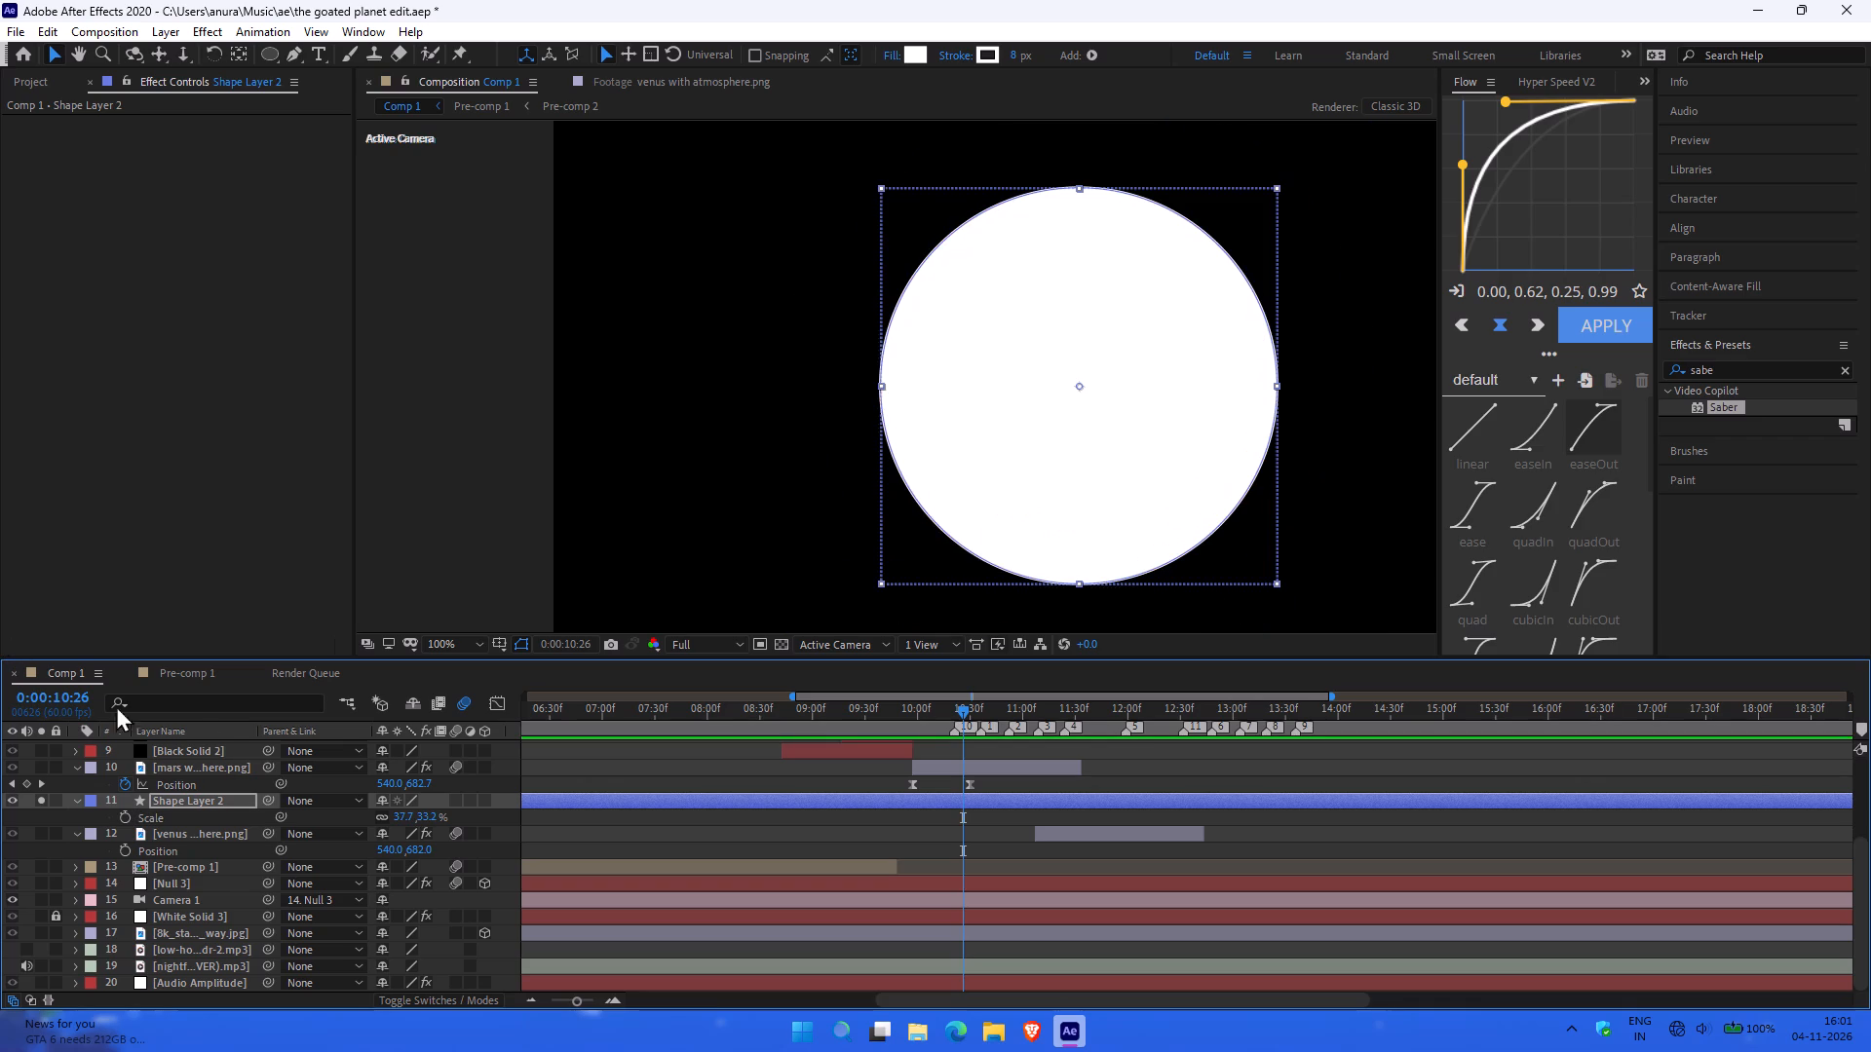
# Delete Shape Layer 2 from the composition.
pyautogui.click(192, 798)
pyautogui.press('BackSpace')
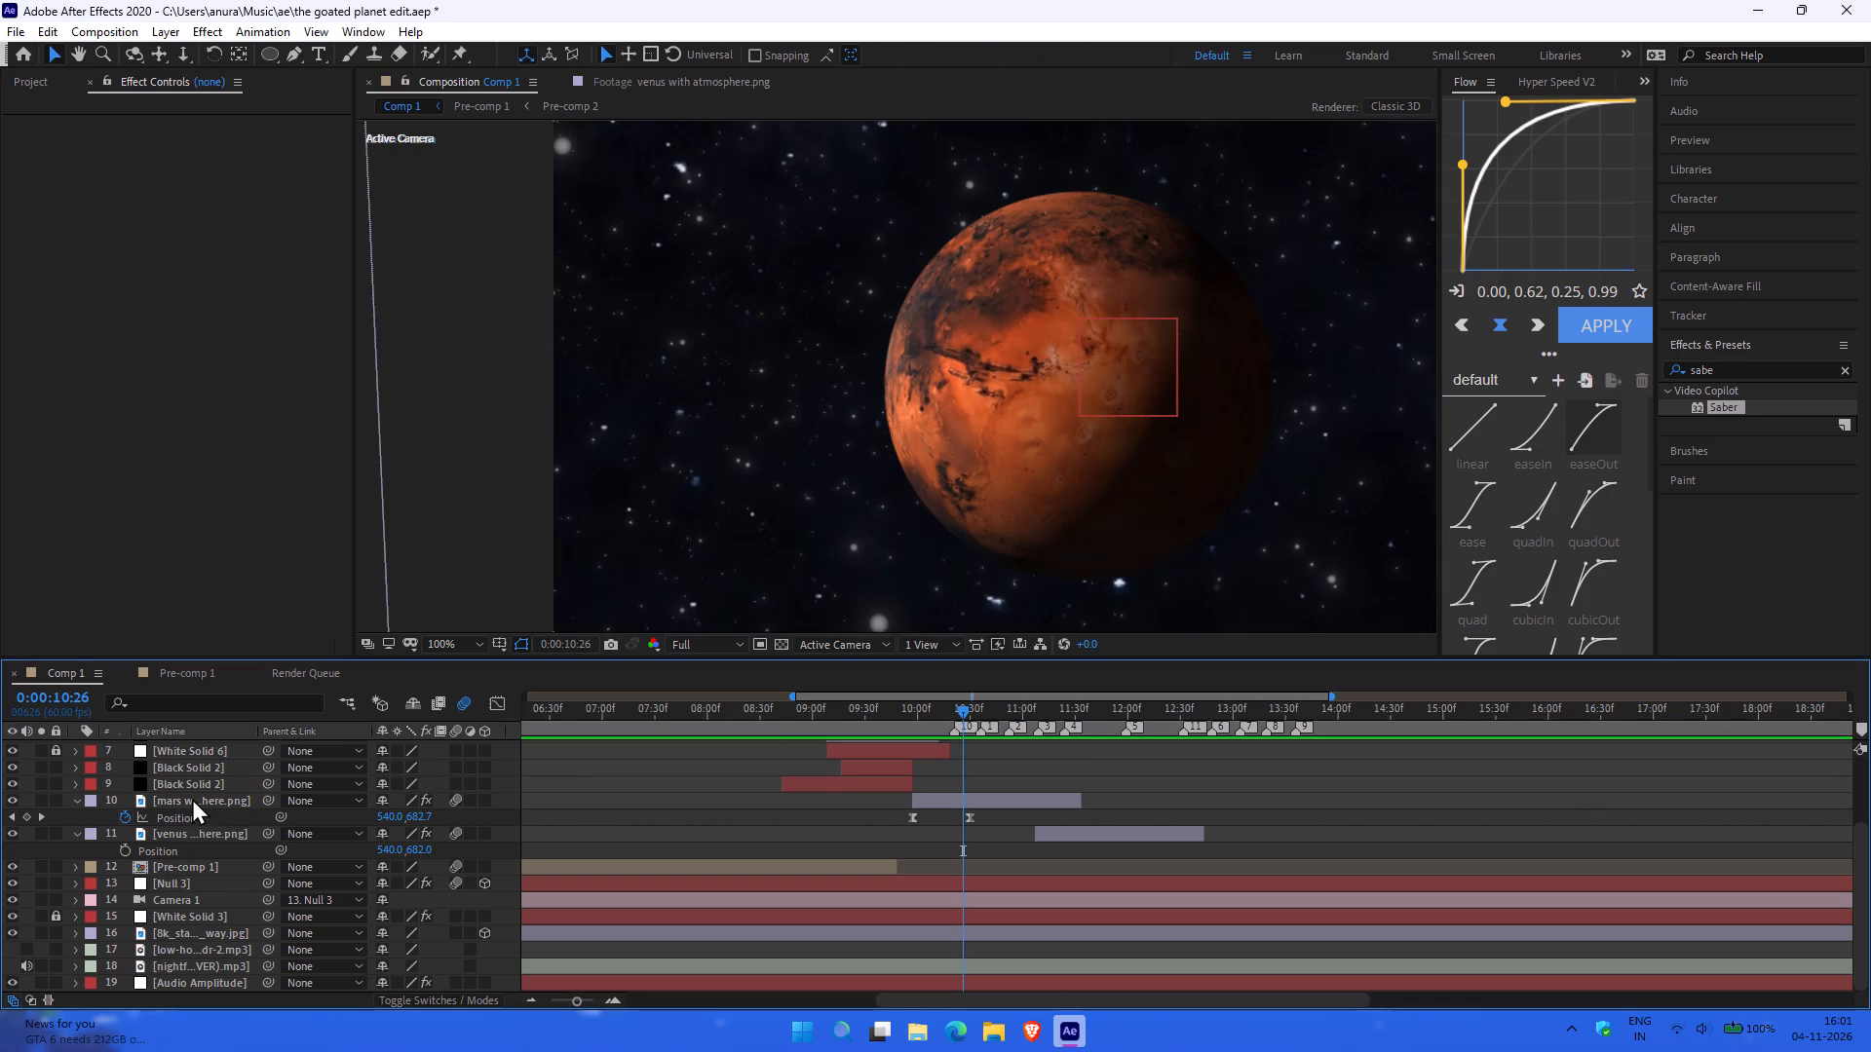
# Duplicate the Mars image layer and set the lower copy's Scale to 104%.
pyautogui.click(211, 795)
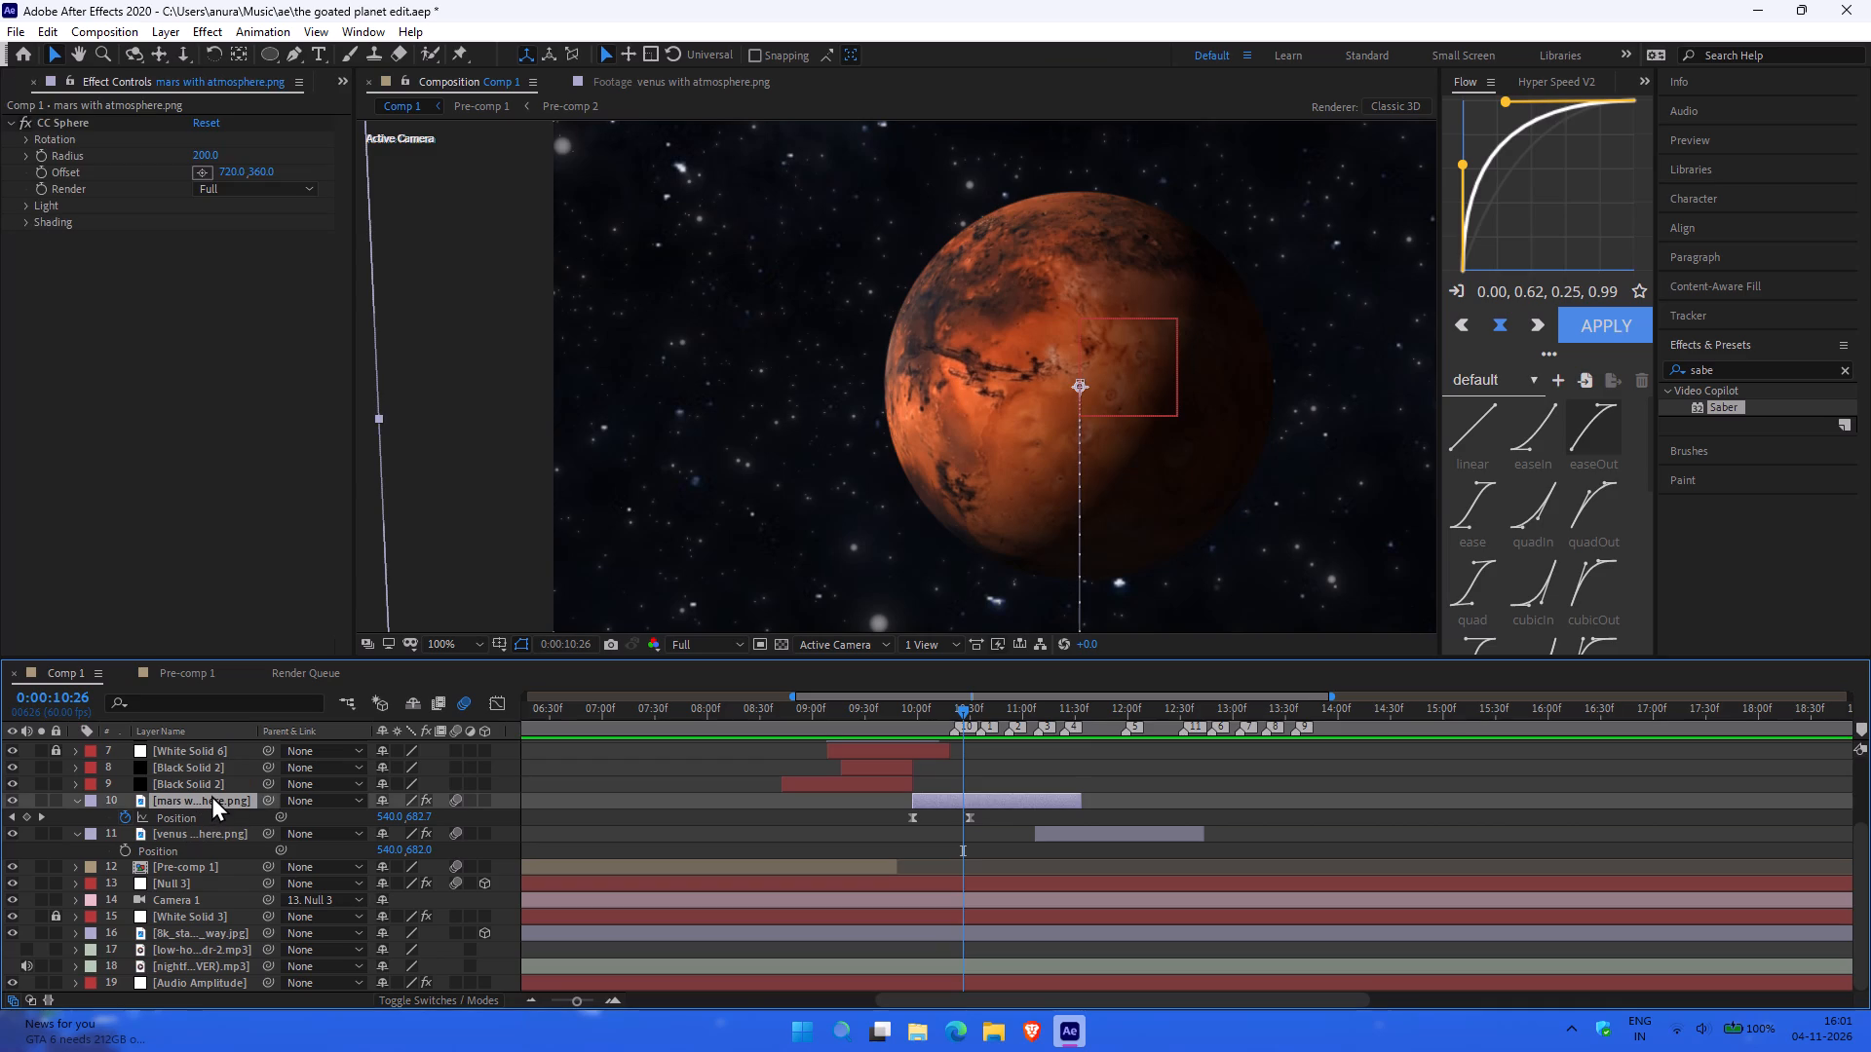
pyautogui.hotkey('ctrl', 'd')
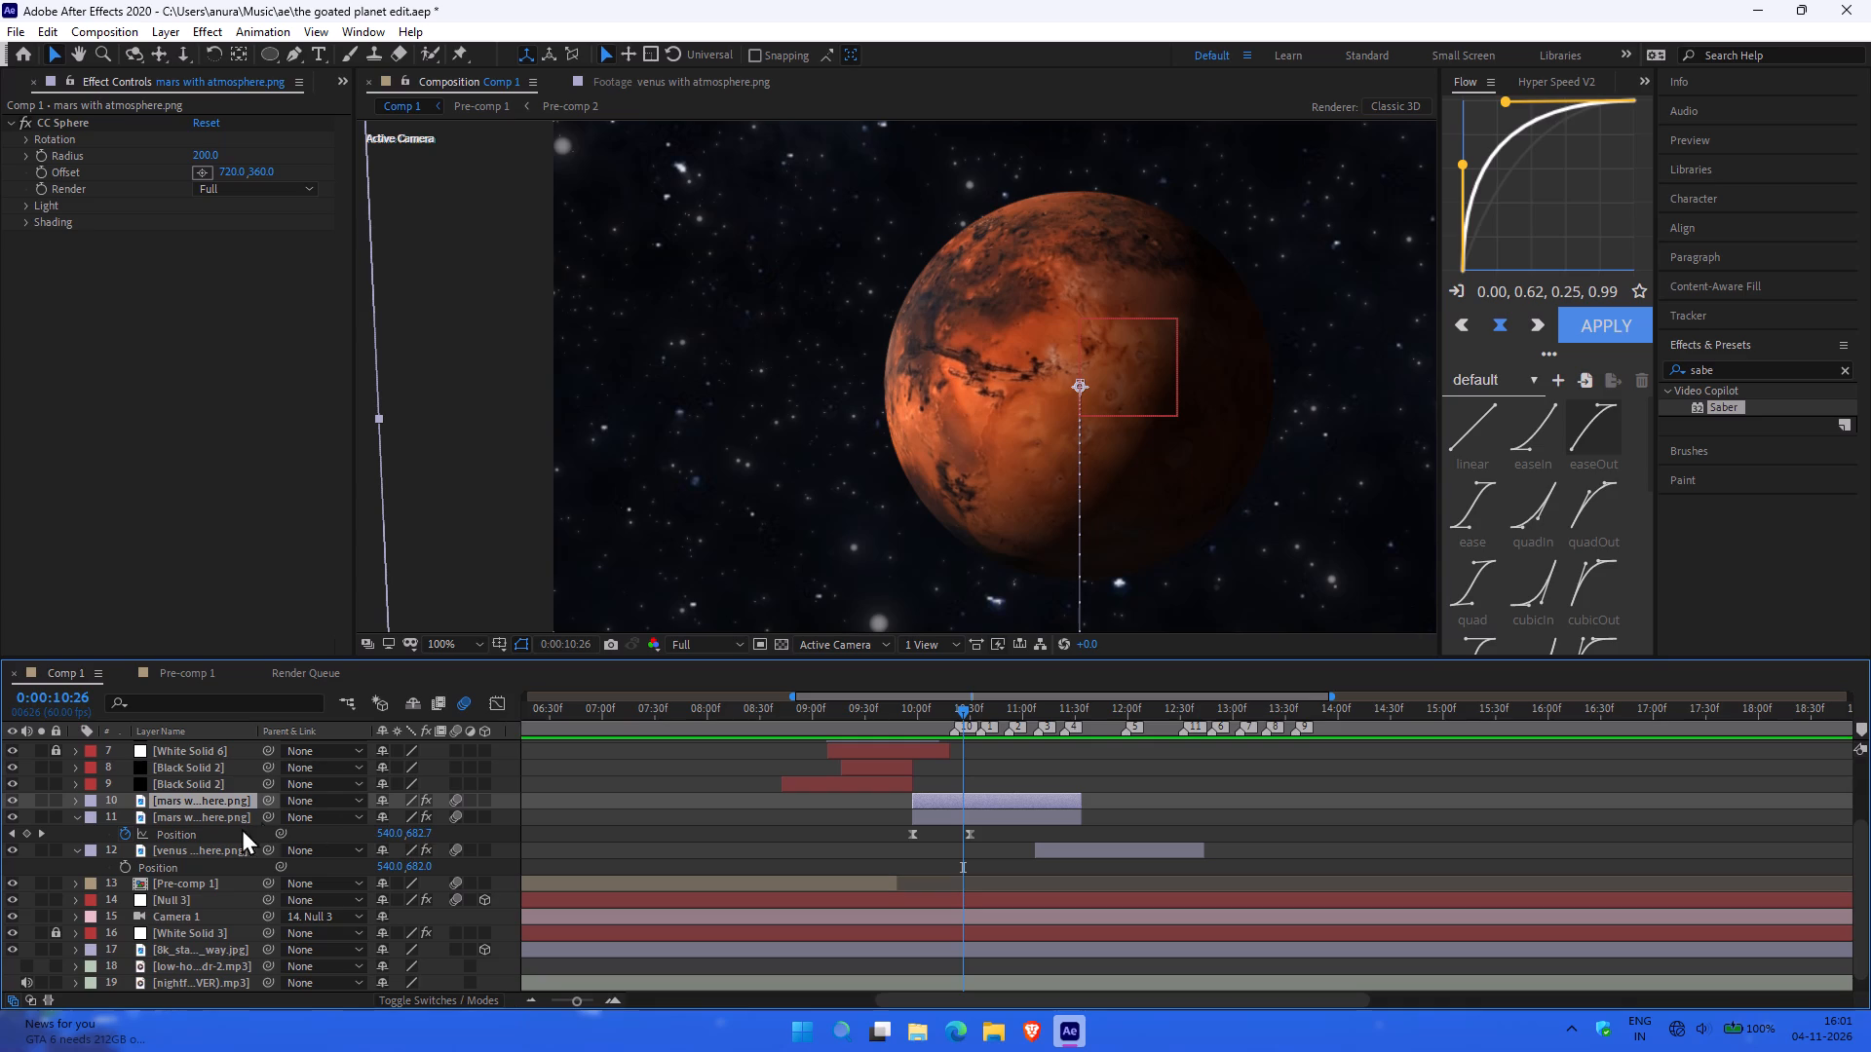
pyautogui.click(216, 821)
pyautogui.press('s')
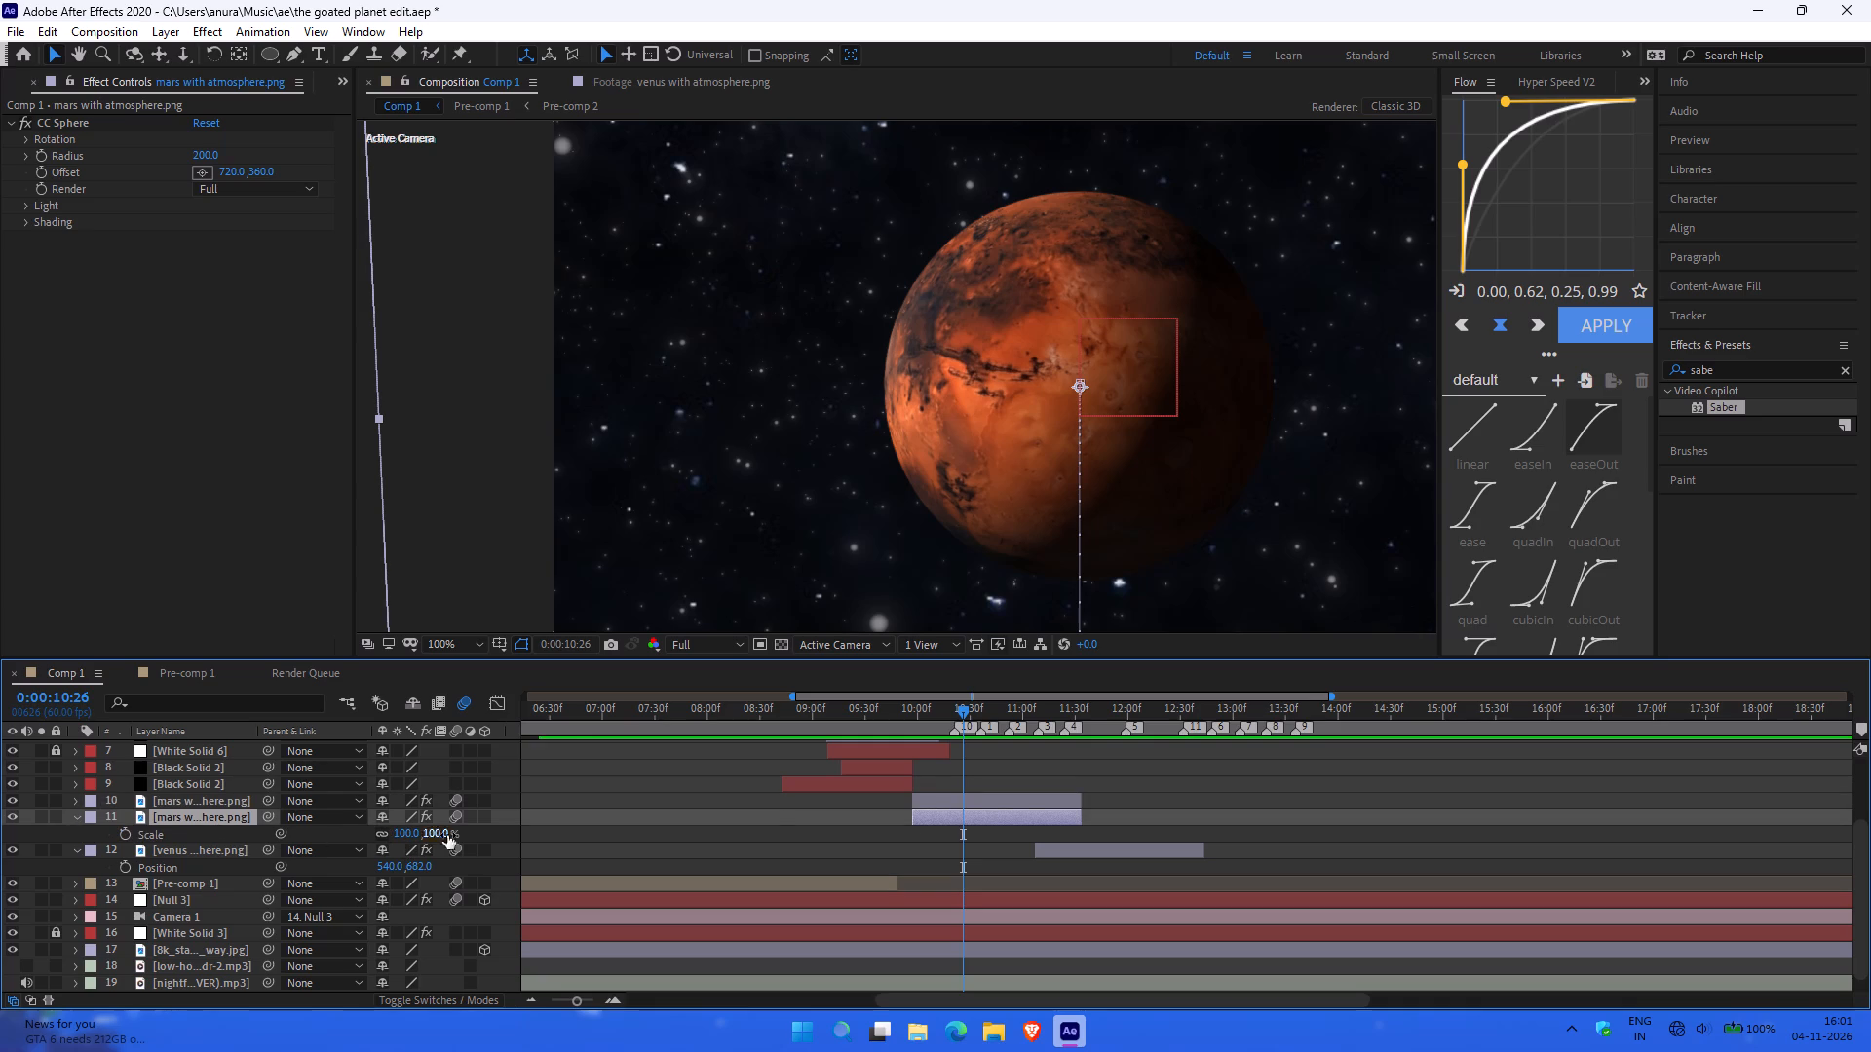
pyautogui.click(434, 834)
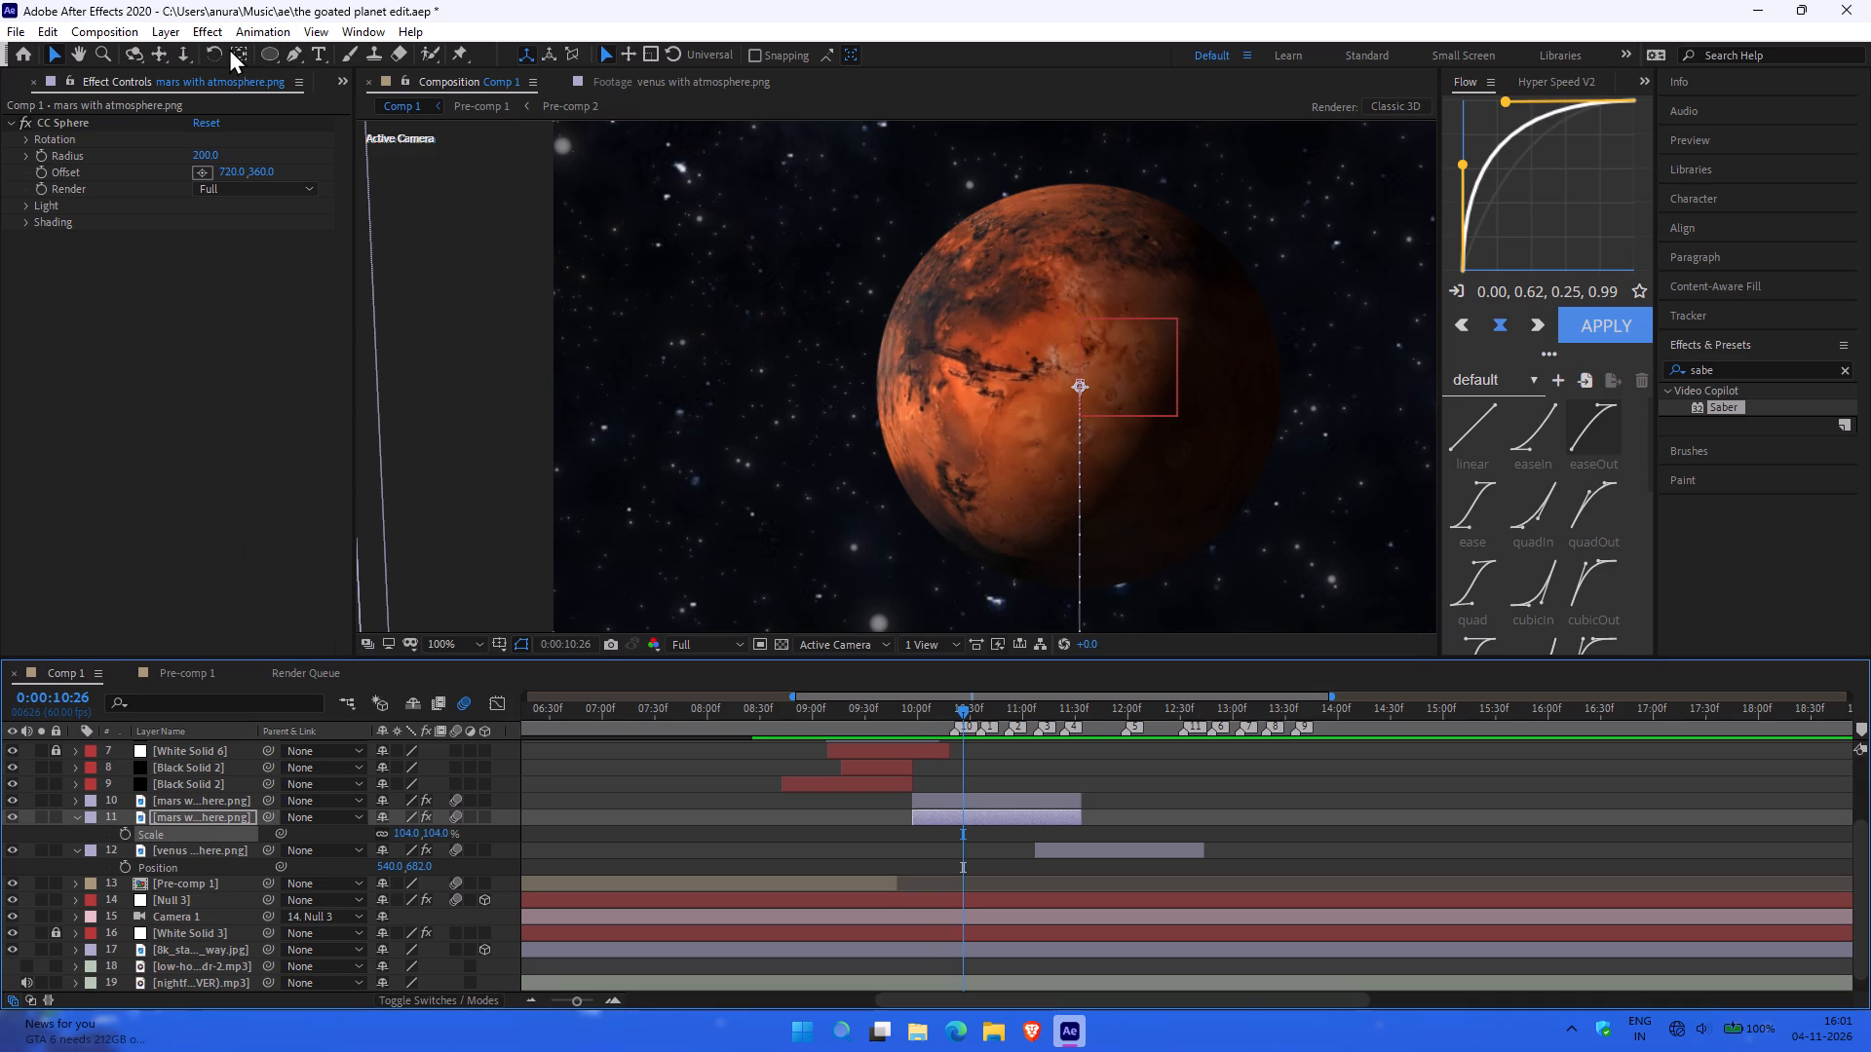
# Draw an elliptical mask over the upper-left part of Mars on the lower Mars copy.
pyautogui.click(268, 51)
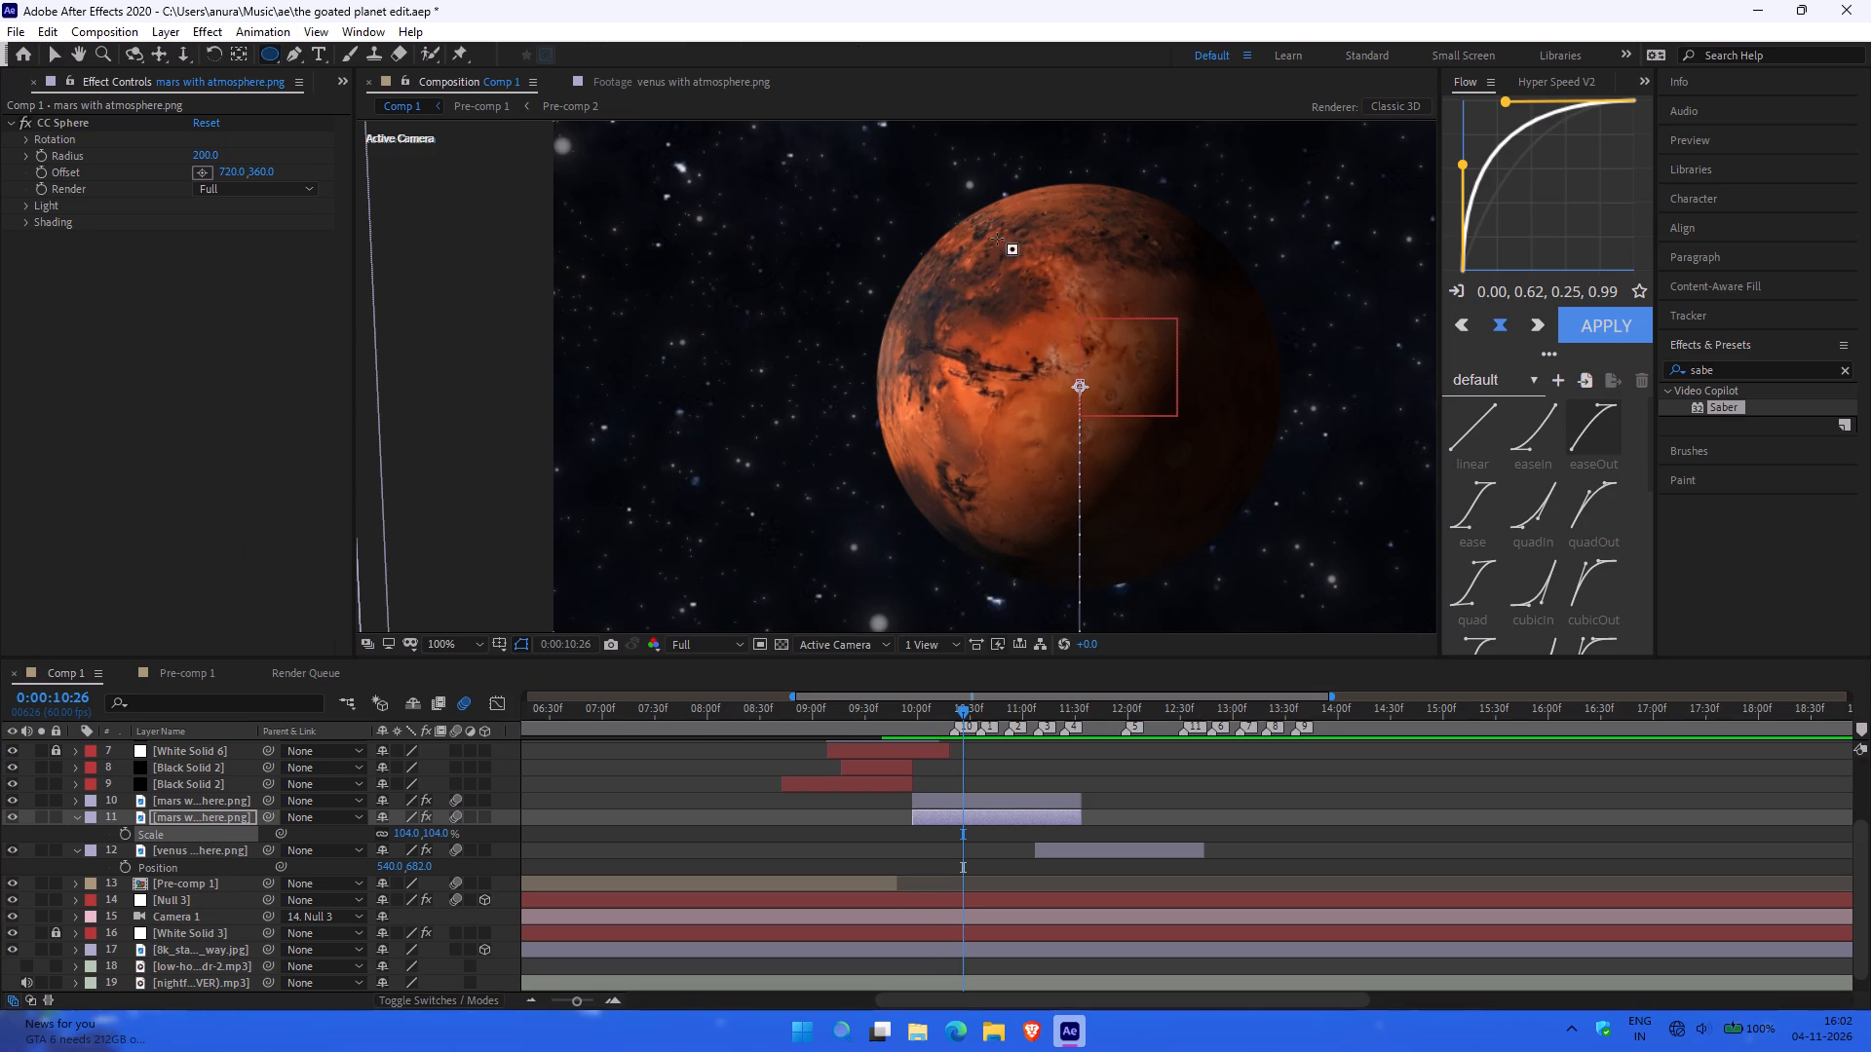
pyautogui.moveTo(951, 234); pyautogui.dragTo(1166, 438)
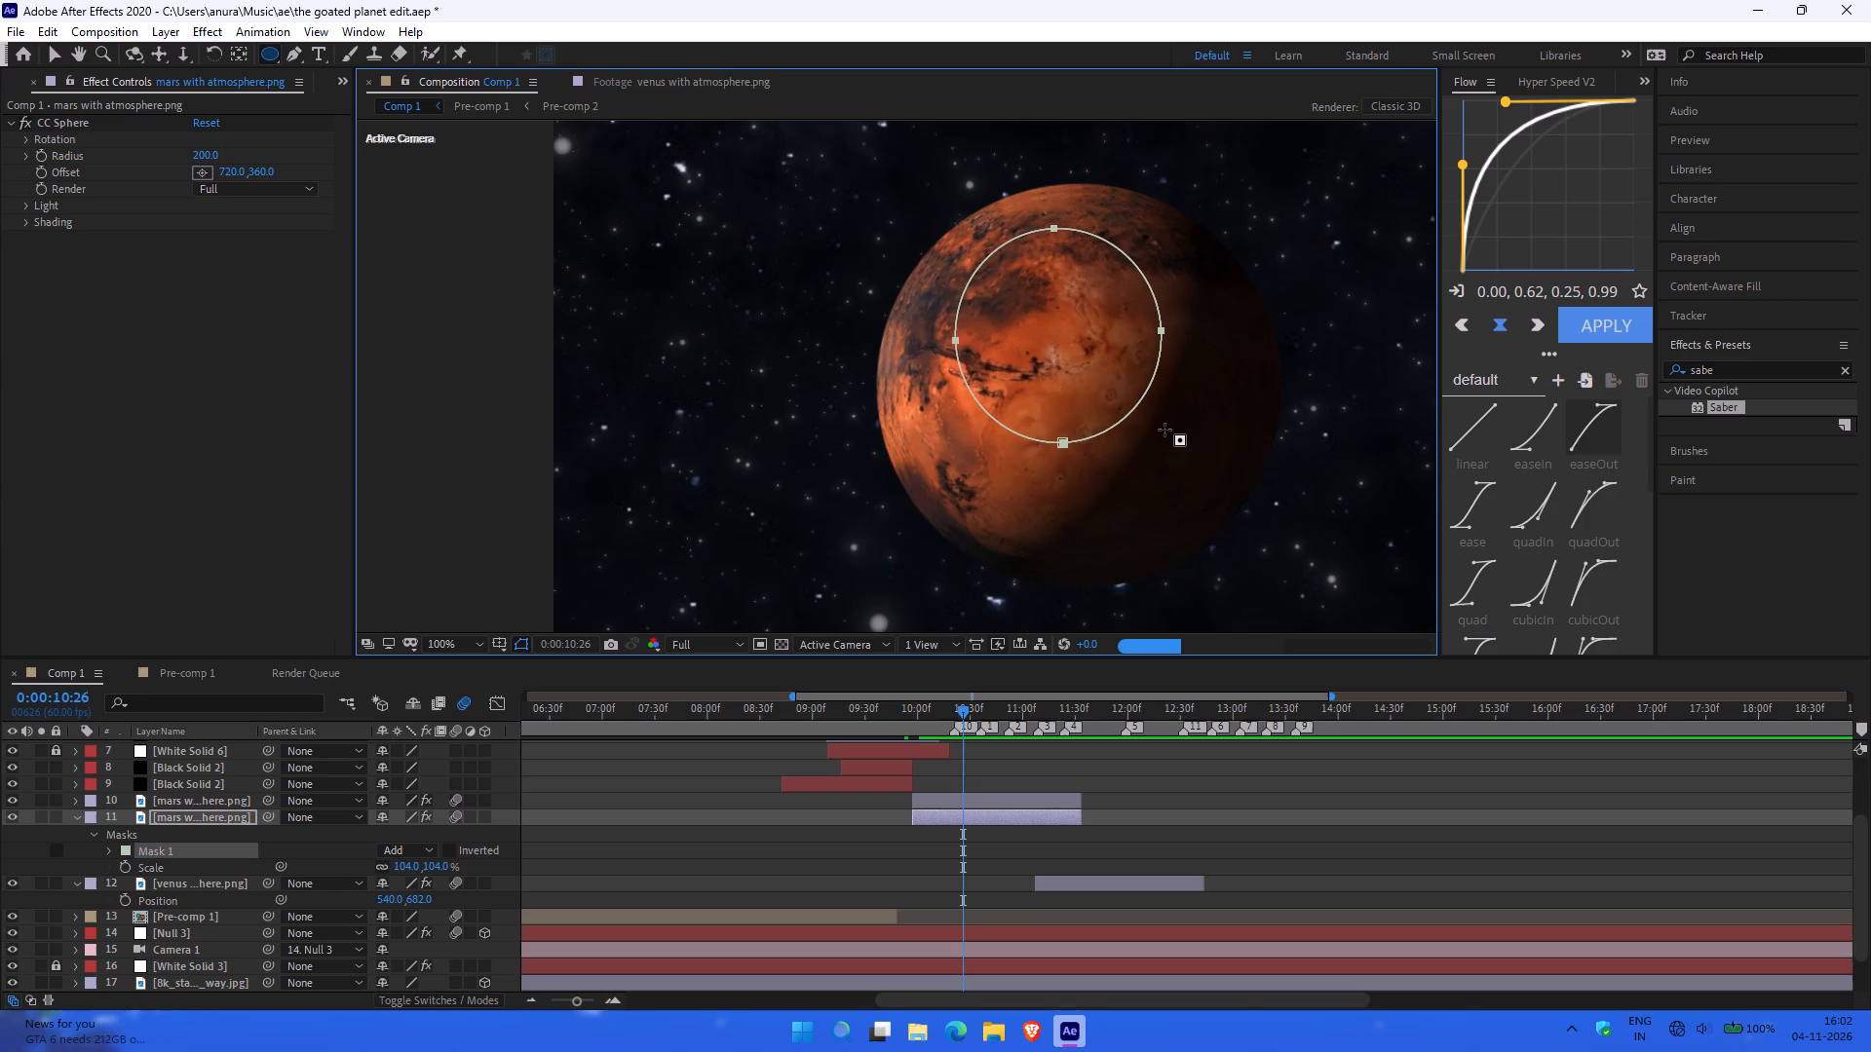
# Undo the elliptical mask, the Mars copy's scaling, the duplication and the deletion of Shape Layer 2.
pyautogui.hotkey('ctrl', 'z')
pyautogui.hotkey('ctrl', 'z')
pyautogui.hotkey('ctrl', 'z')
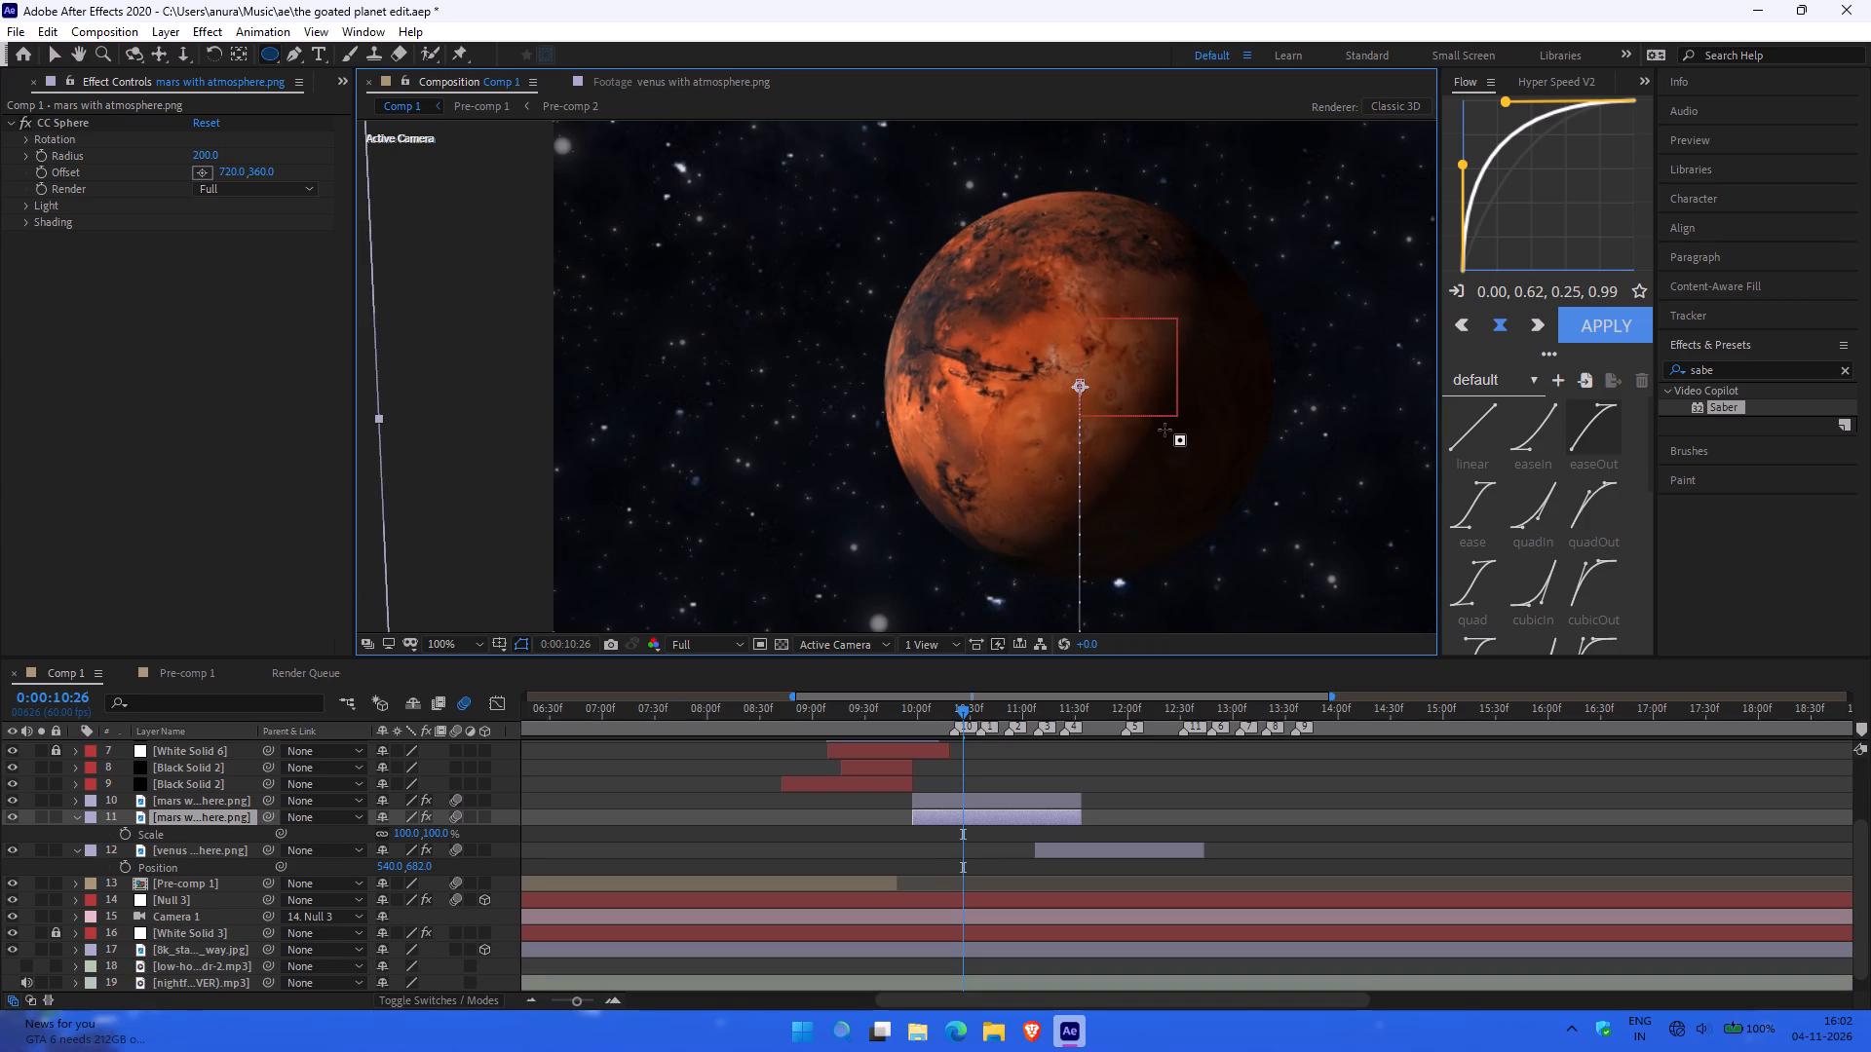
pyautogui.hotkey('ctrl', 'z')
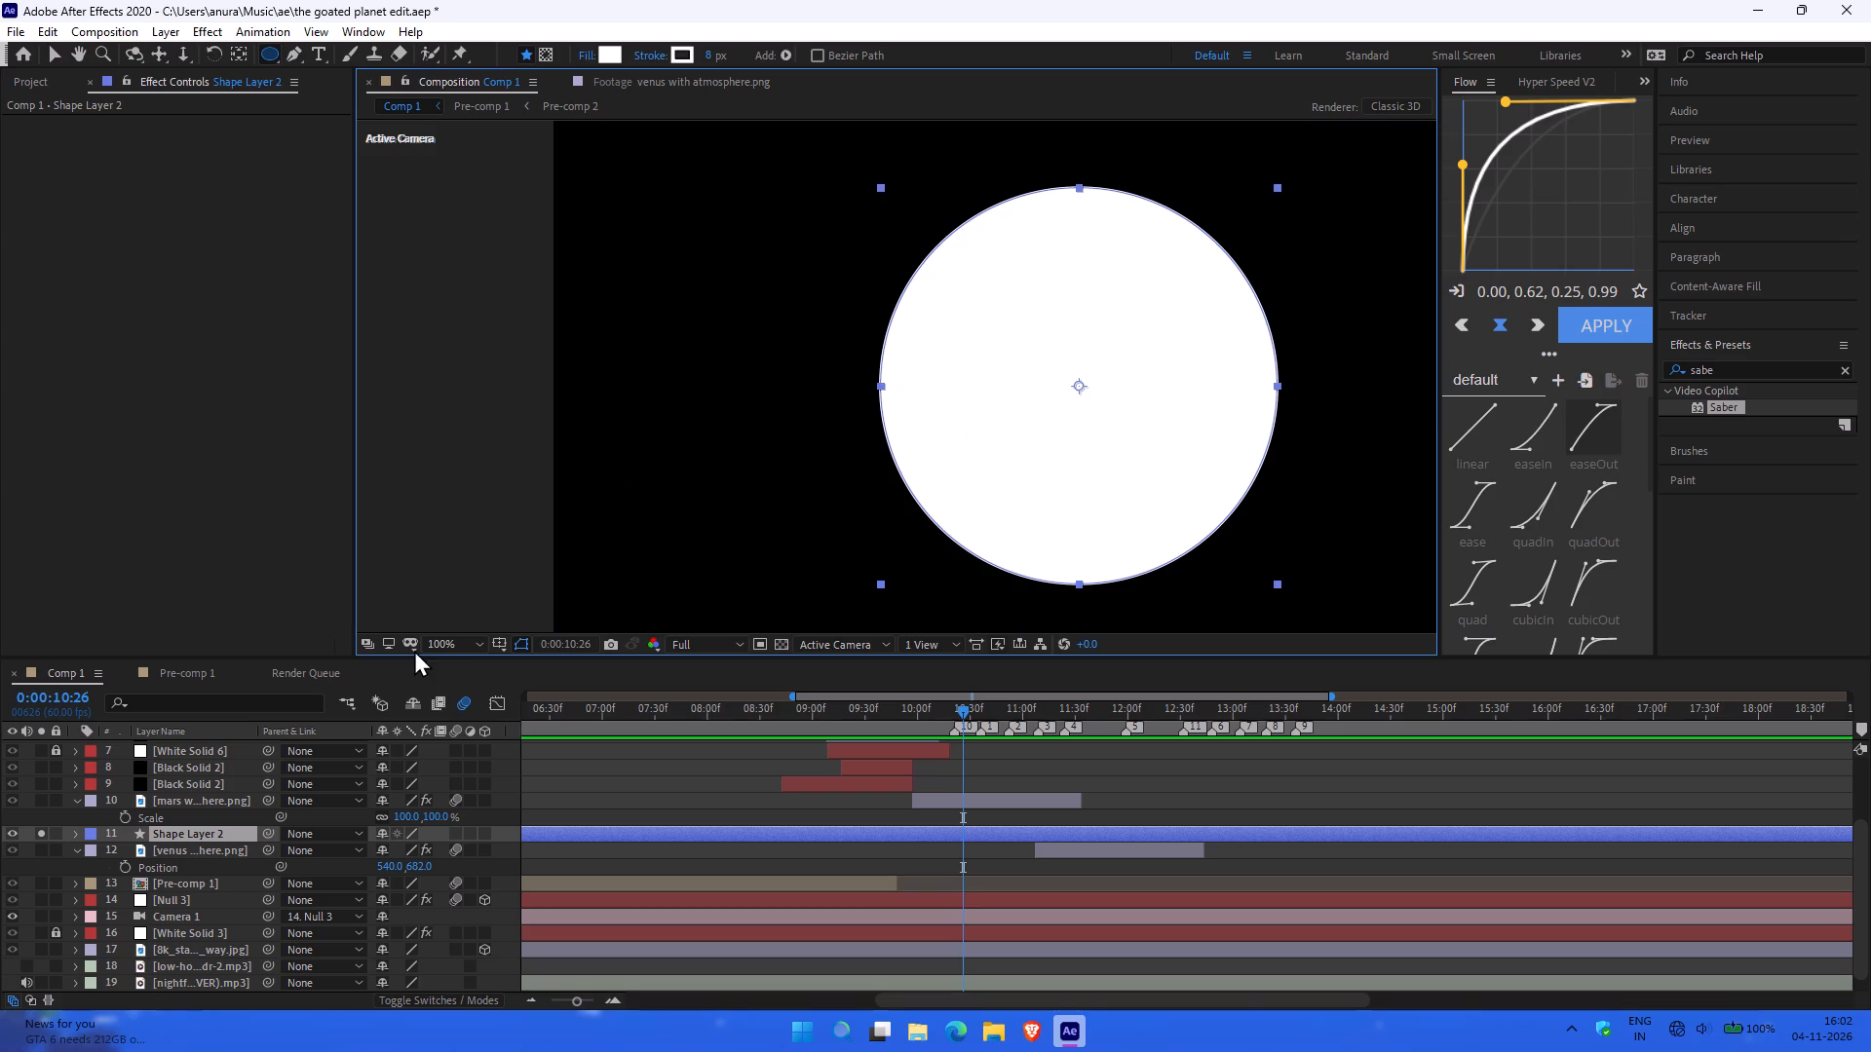
# Turn off solo for Shape Layer 2.
pyautogui.click(45, 831)
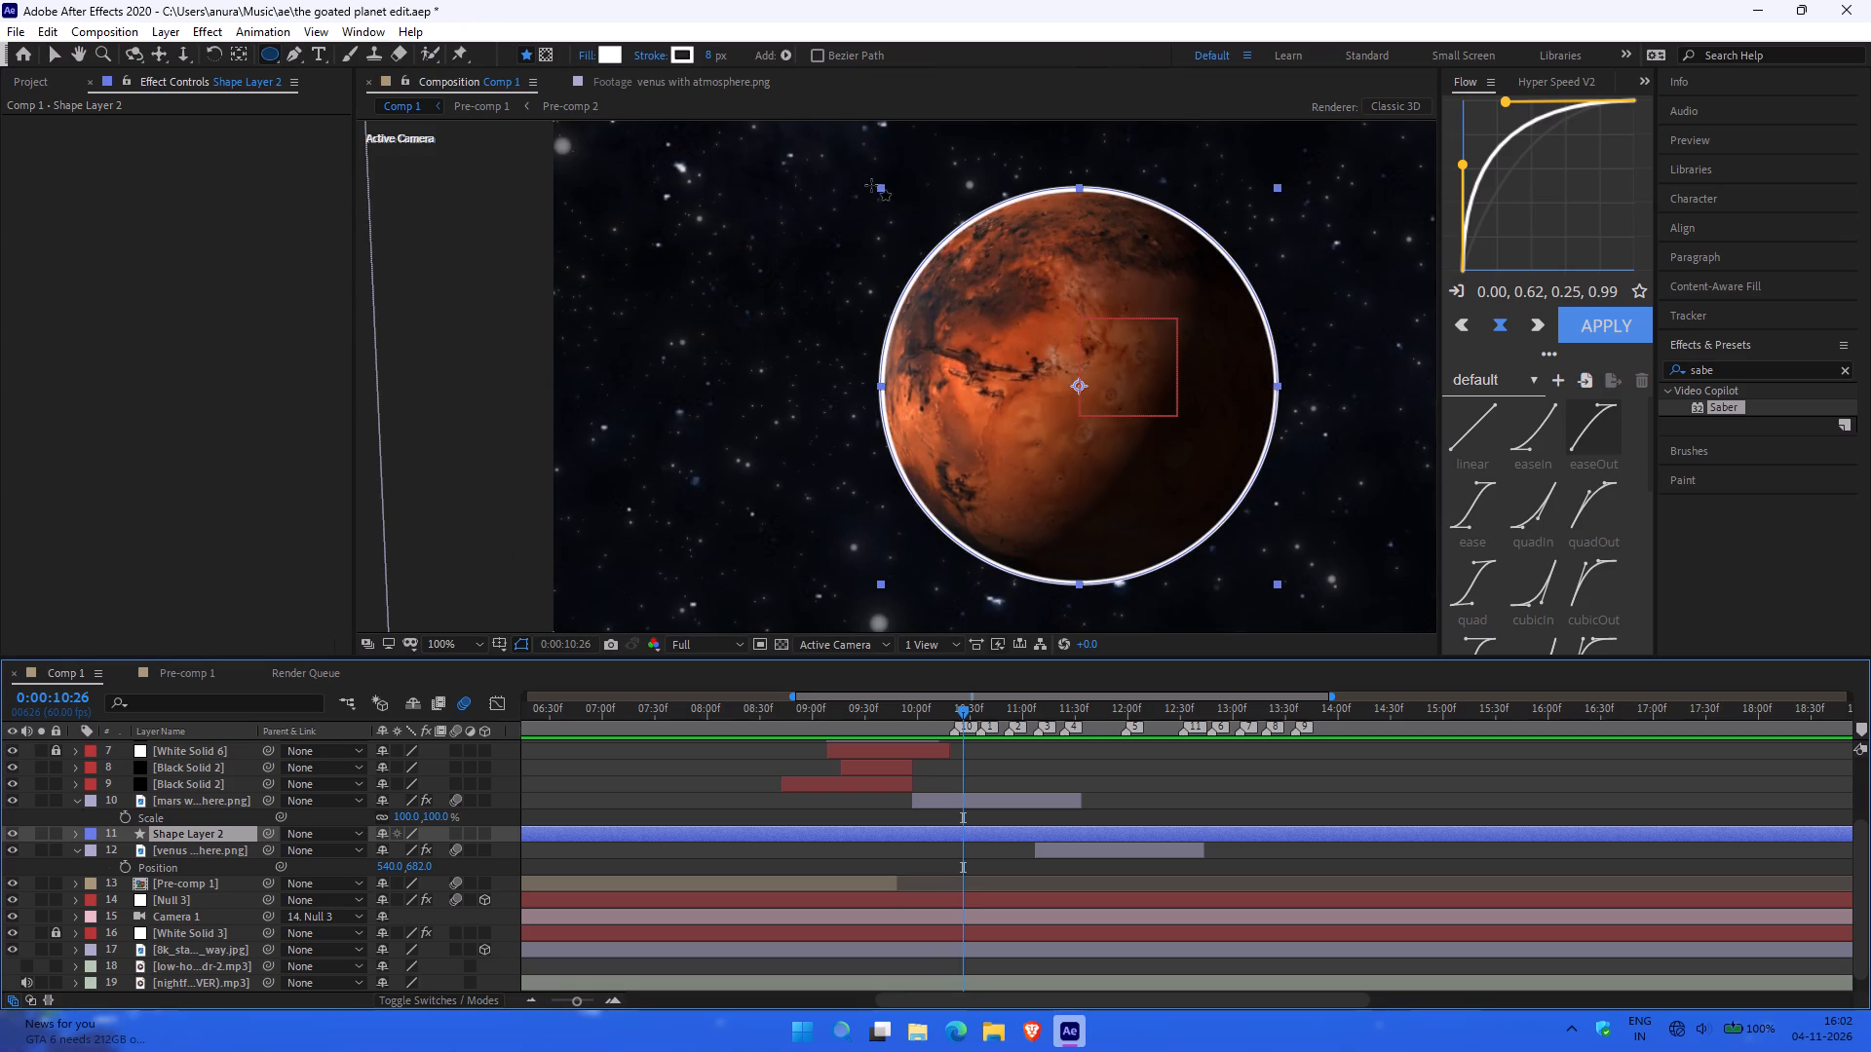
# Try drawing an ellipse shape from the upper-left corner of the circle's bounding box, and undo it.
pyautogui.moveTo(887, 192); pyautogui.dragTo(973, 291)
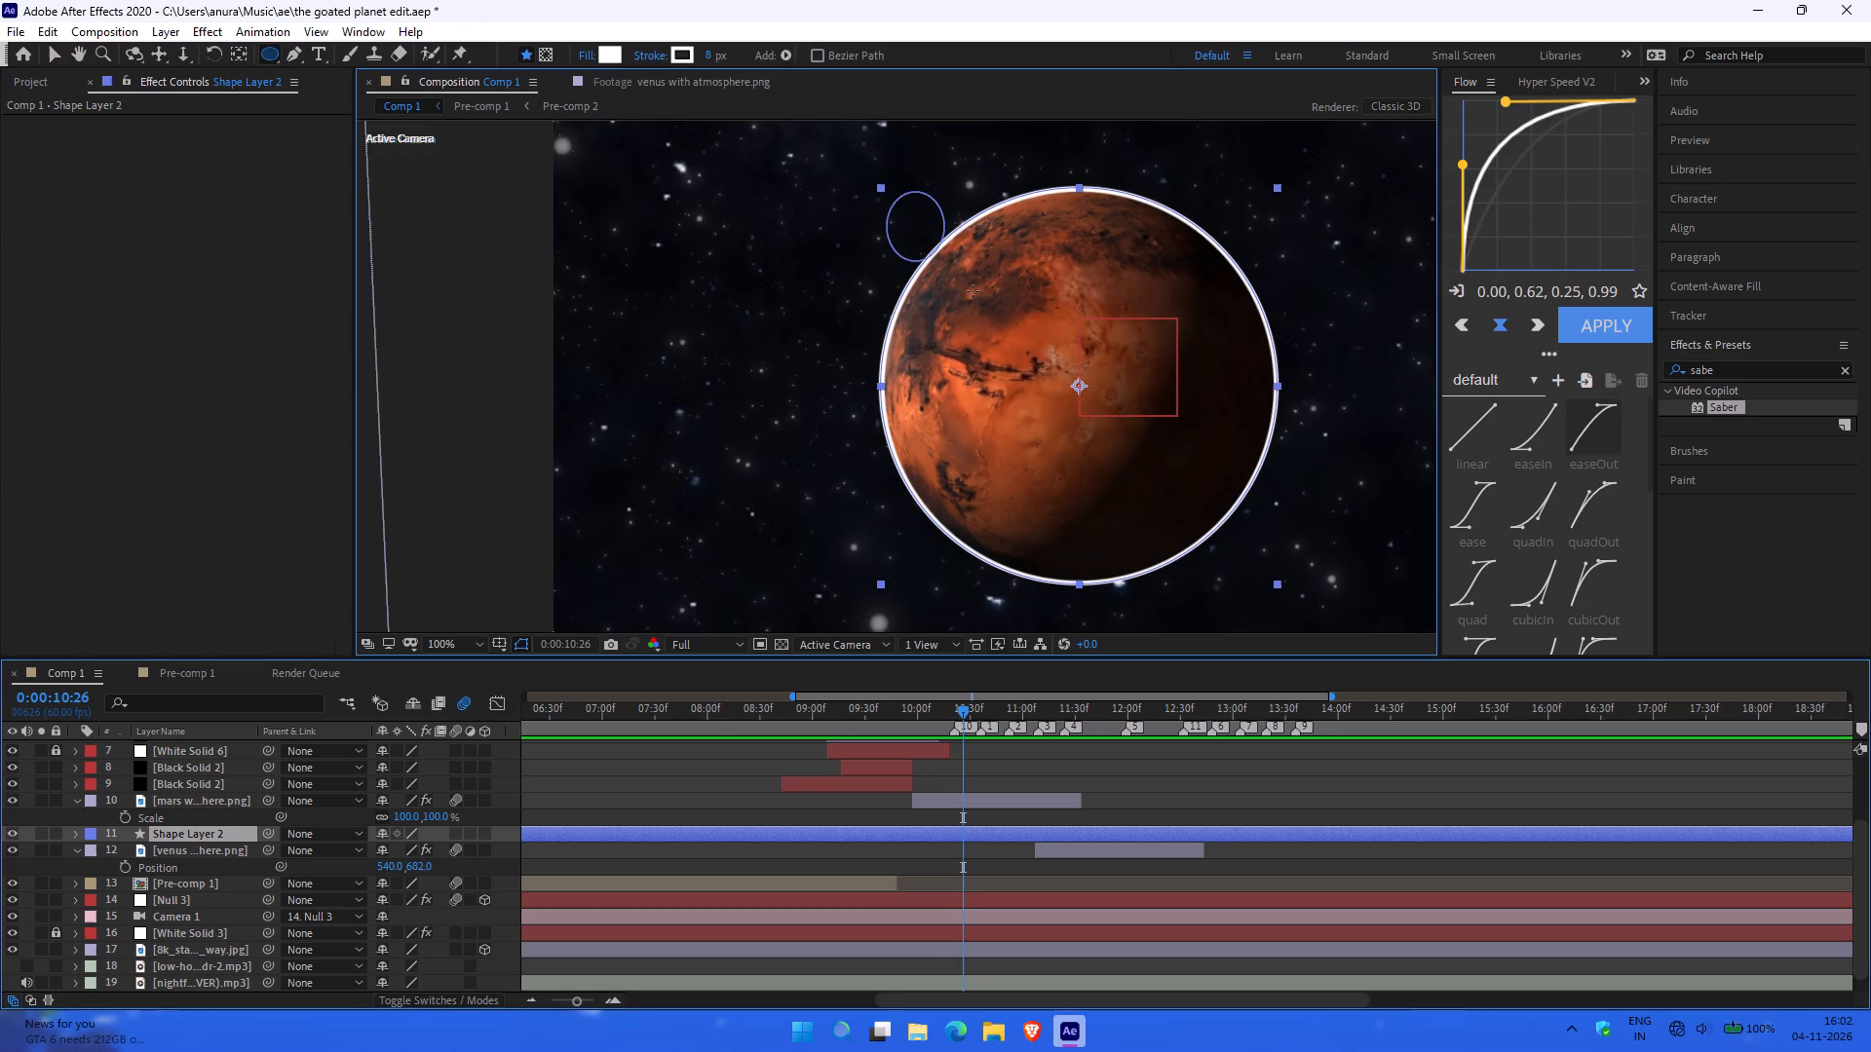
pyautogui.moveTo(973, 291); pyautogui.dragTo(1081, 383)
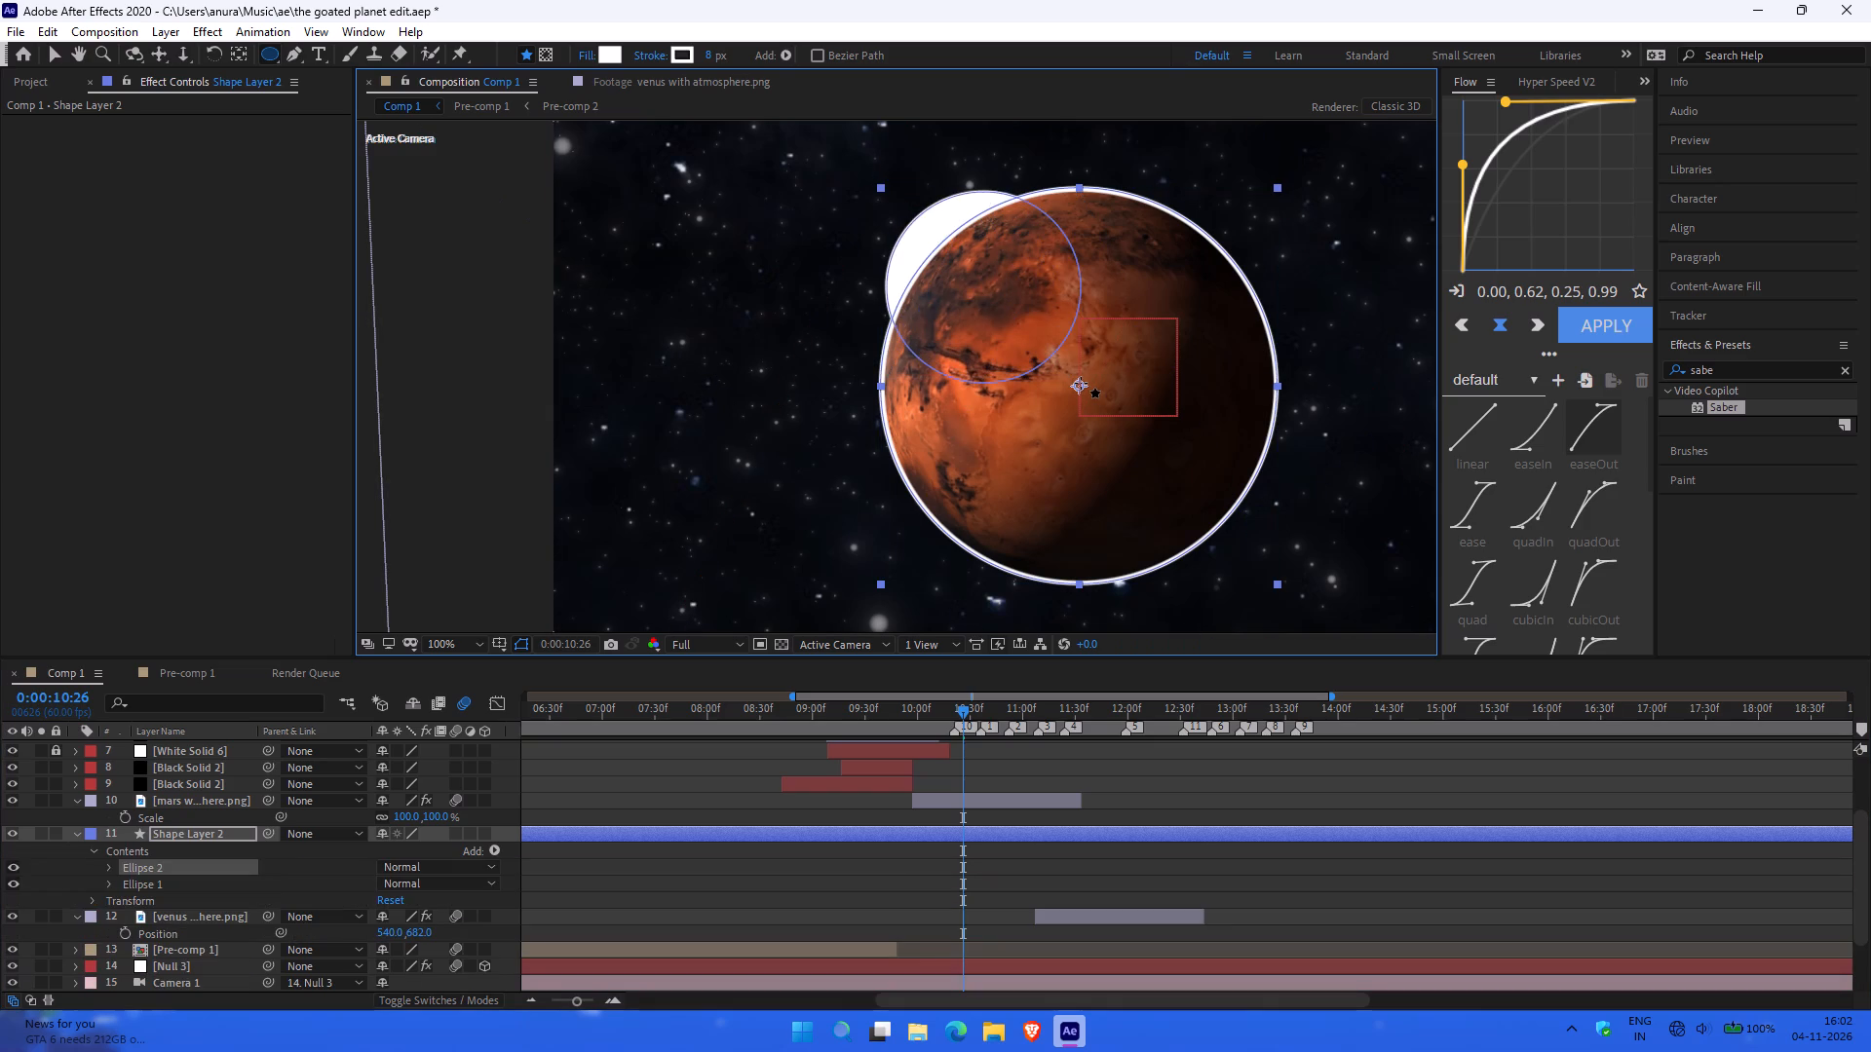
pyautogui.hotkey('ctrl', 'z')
# Draw an elliptical mask on Shape Layer 2 around Mars, closely following the edge of the white circle.
pyautogui.click(542, 54)
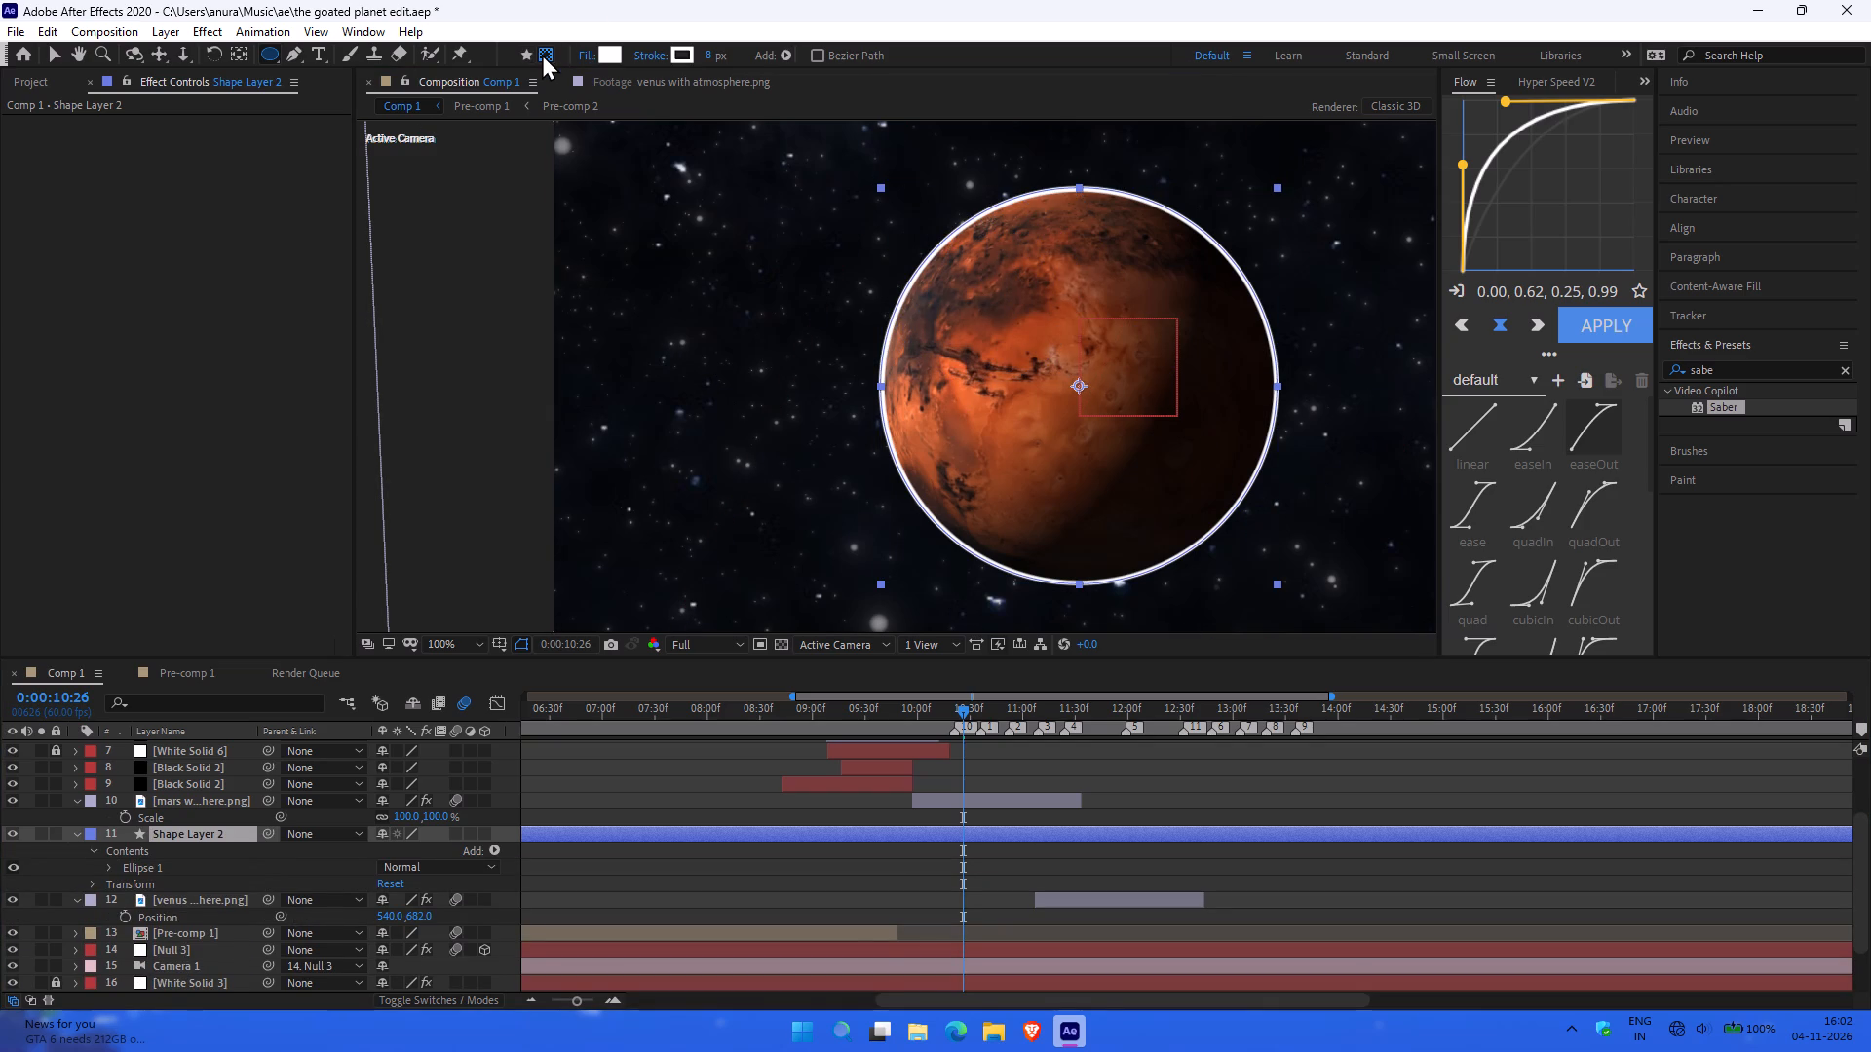
pyautogui.moveTo(886, 190); pyautogui.dragTo(1160, 455)
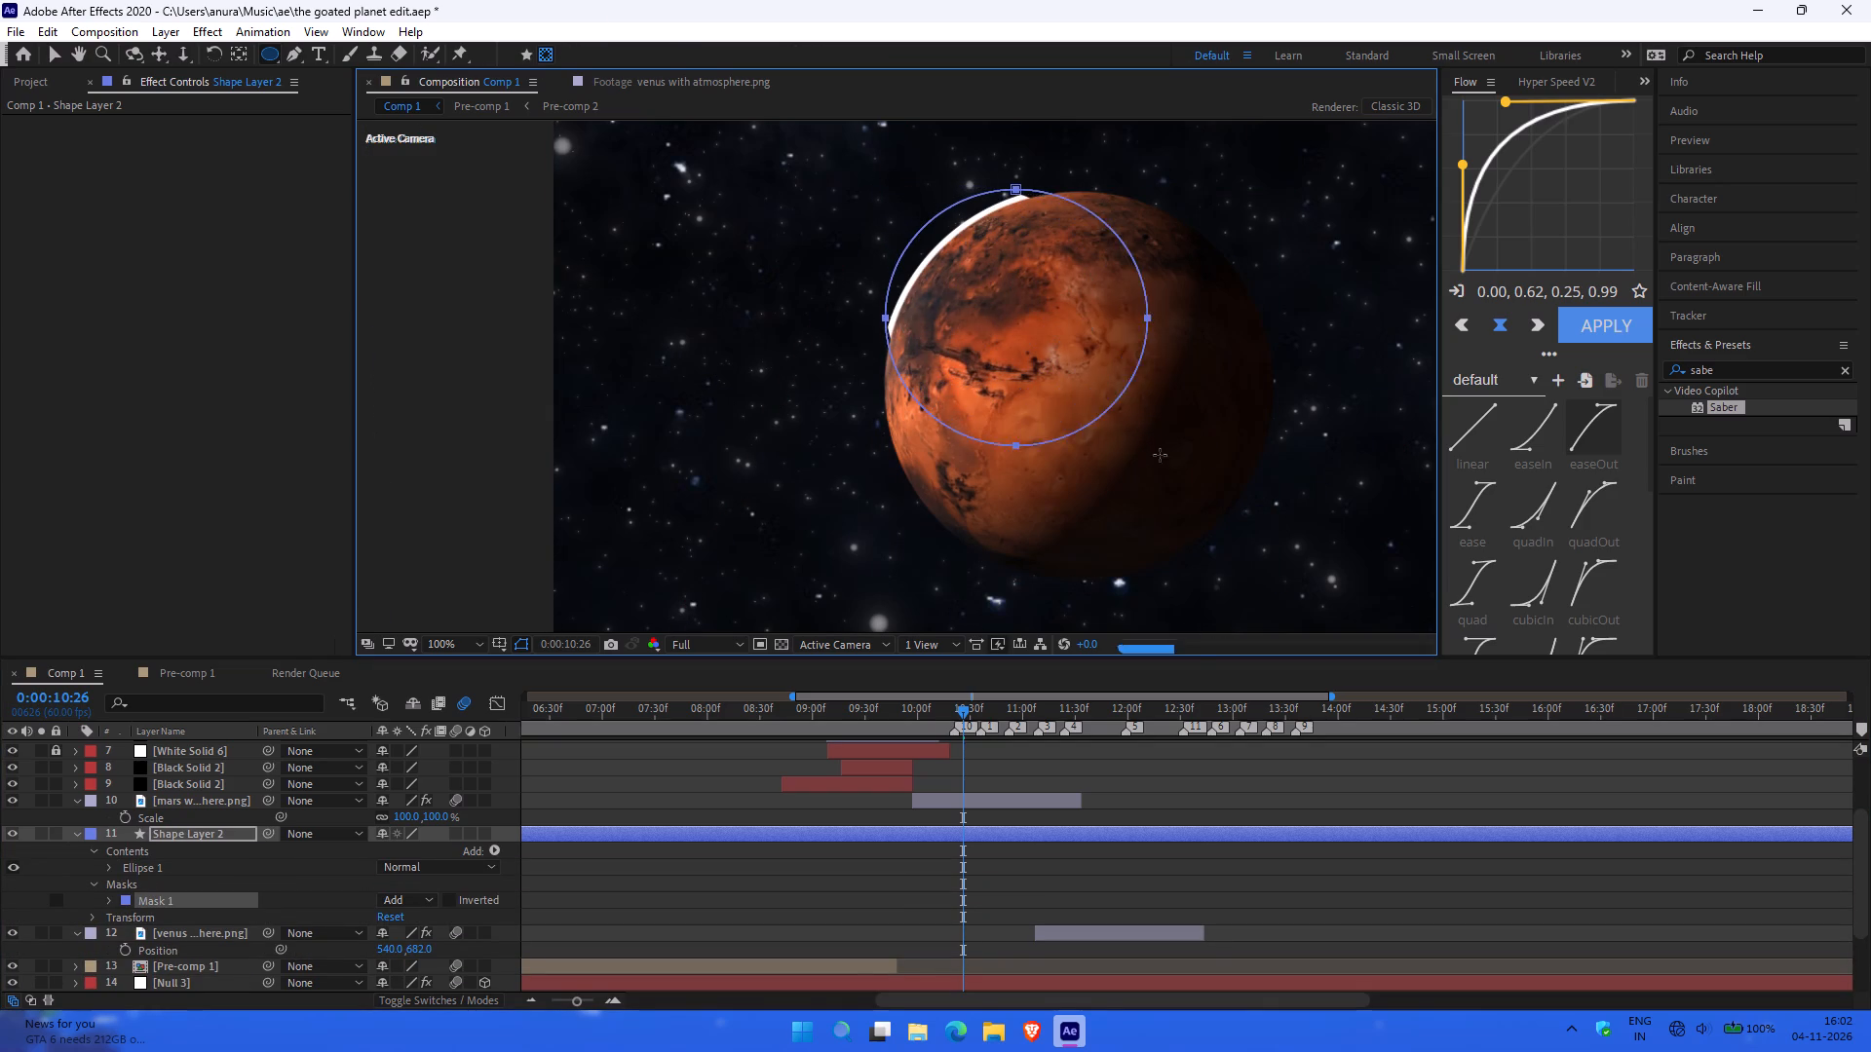
pyautogui.moveTo(1160, 455); pyautogui.dragTo(1247, 718)
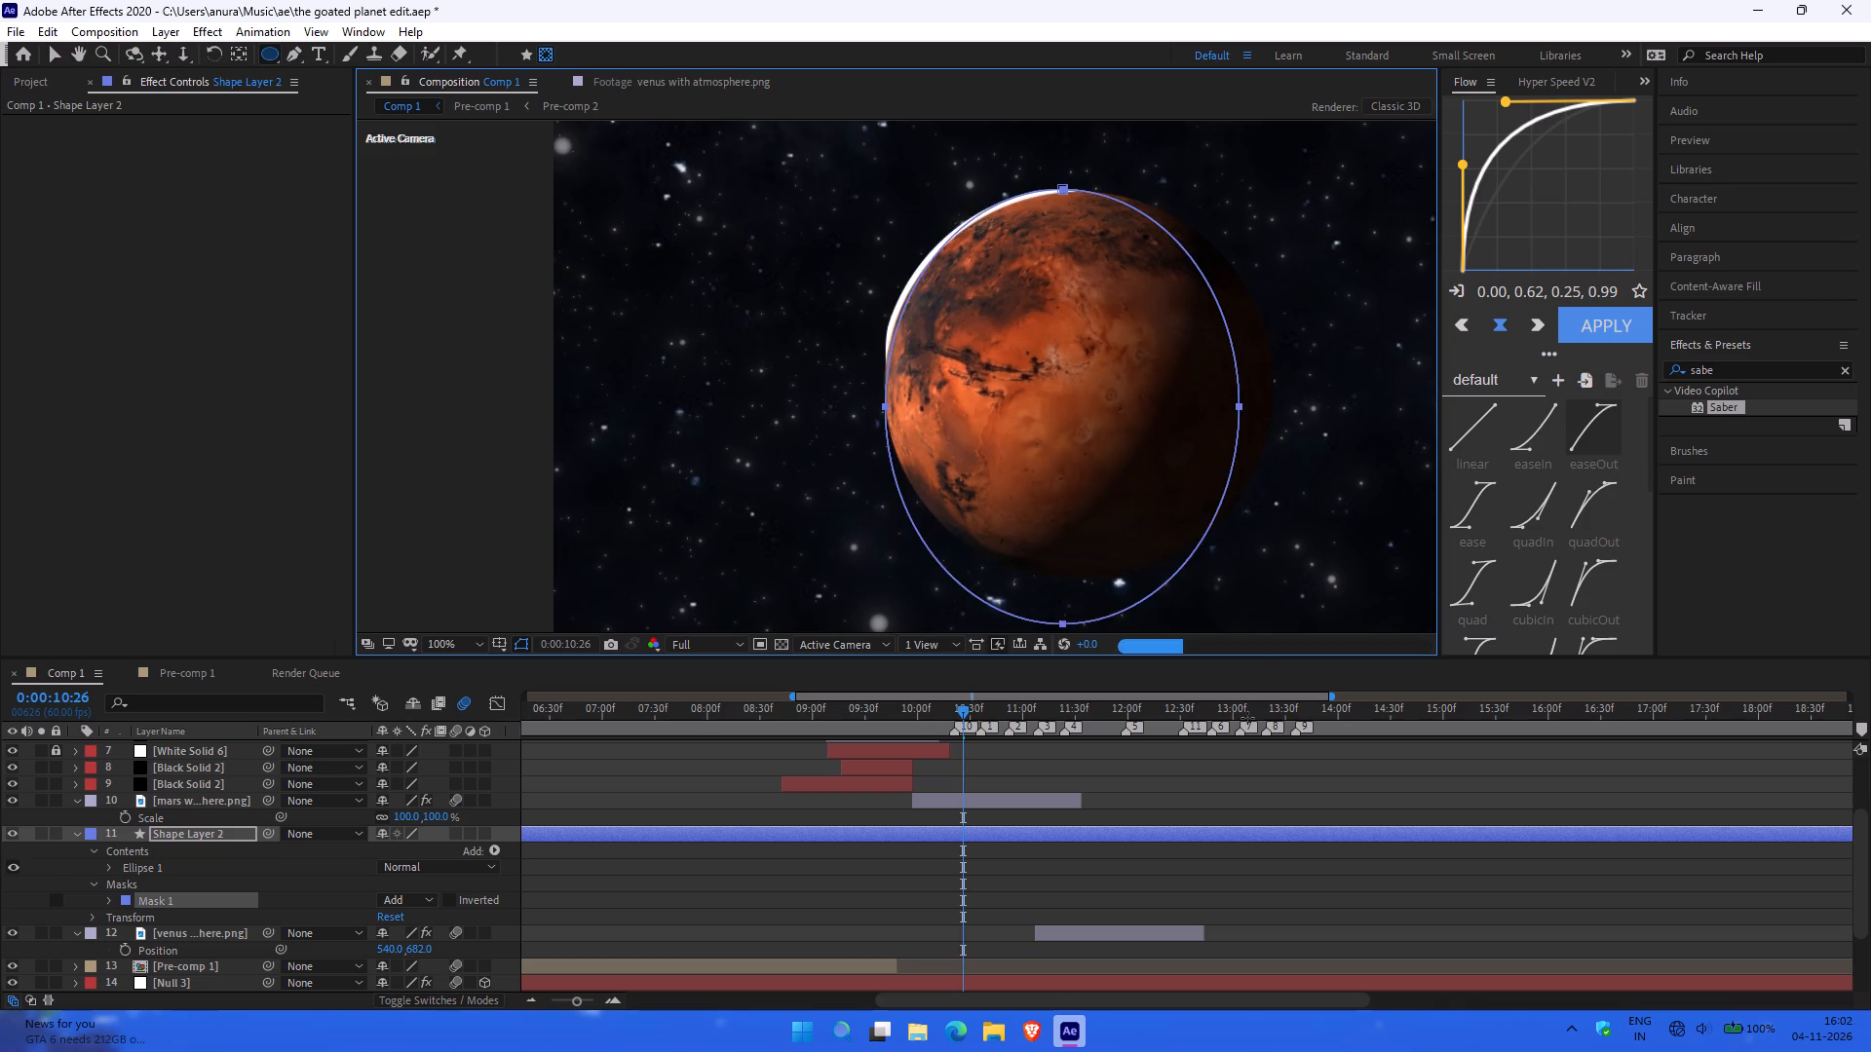
pyautogui.moveTo(1247, 718); pyautogui.dragTo(1254, 609)
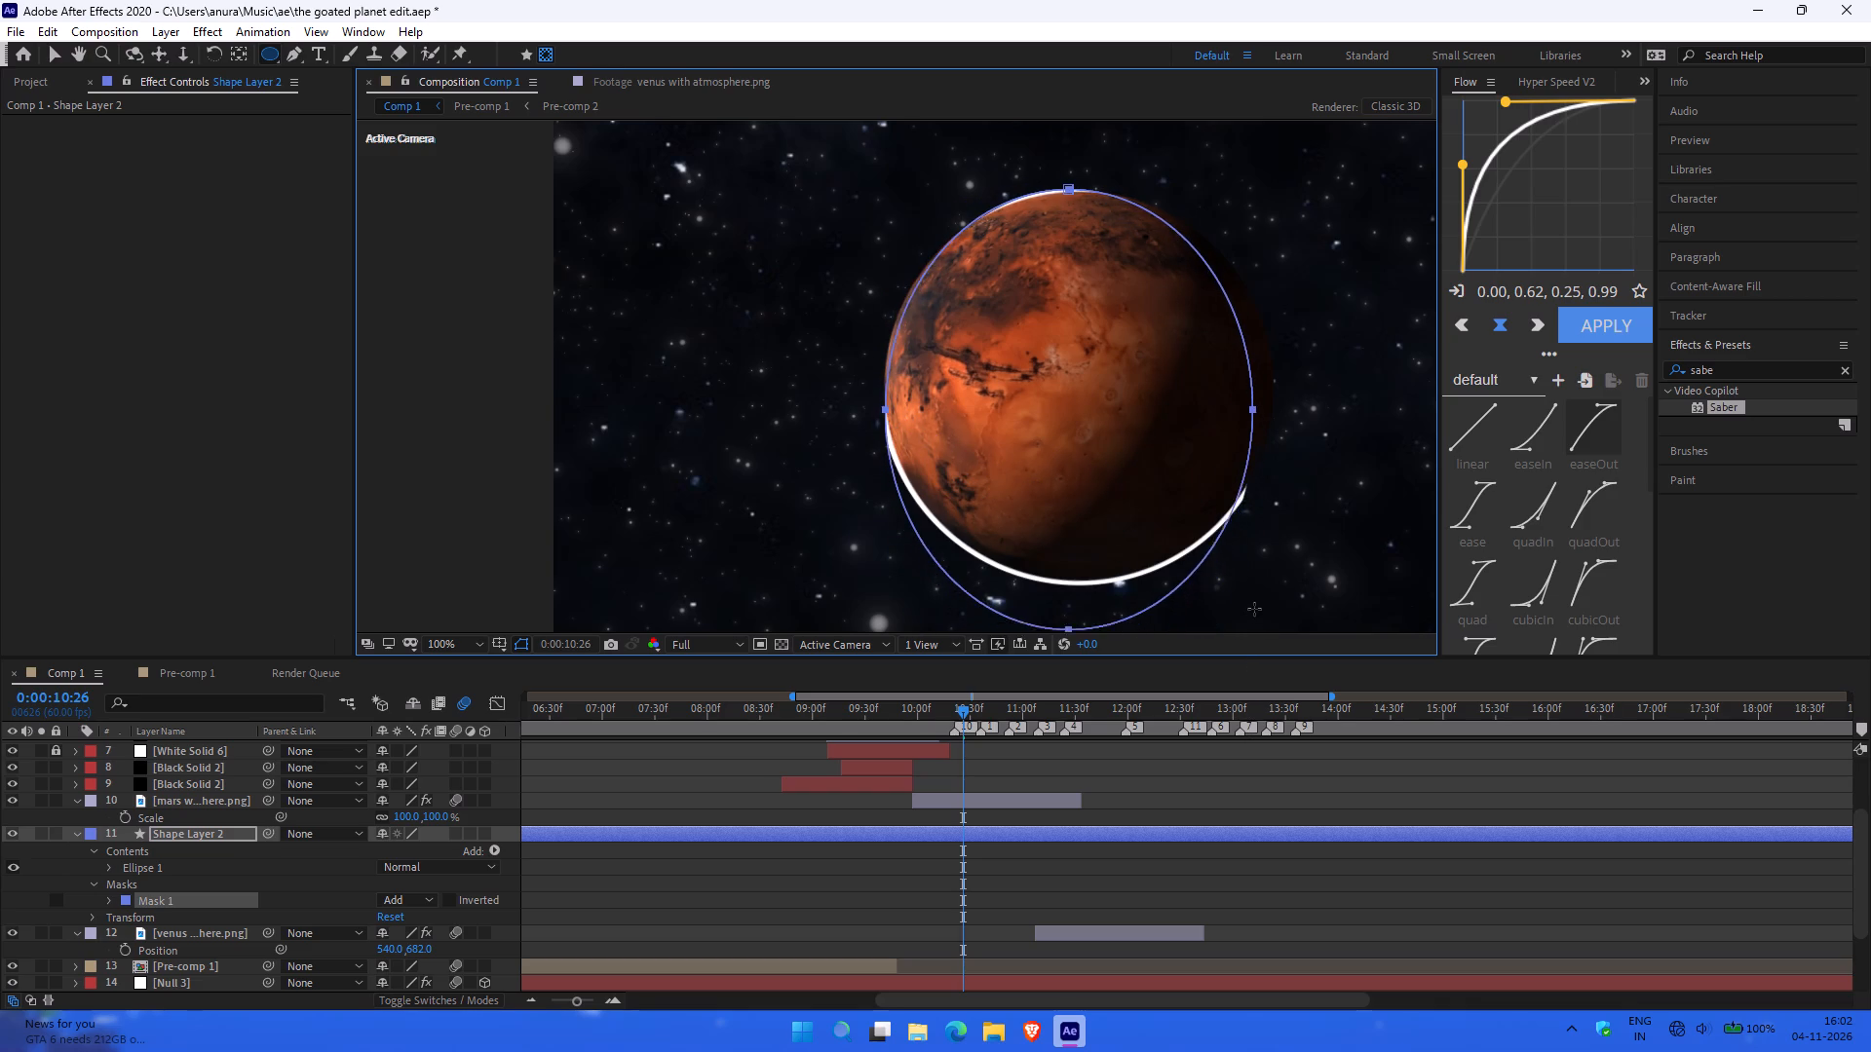
pyautogui.moveTo(1254, 609); pyautogui.dragTo(1269, 590)
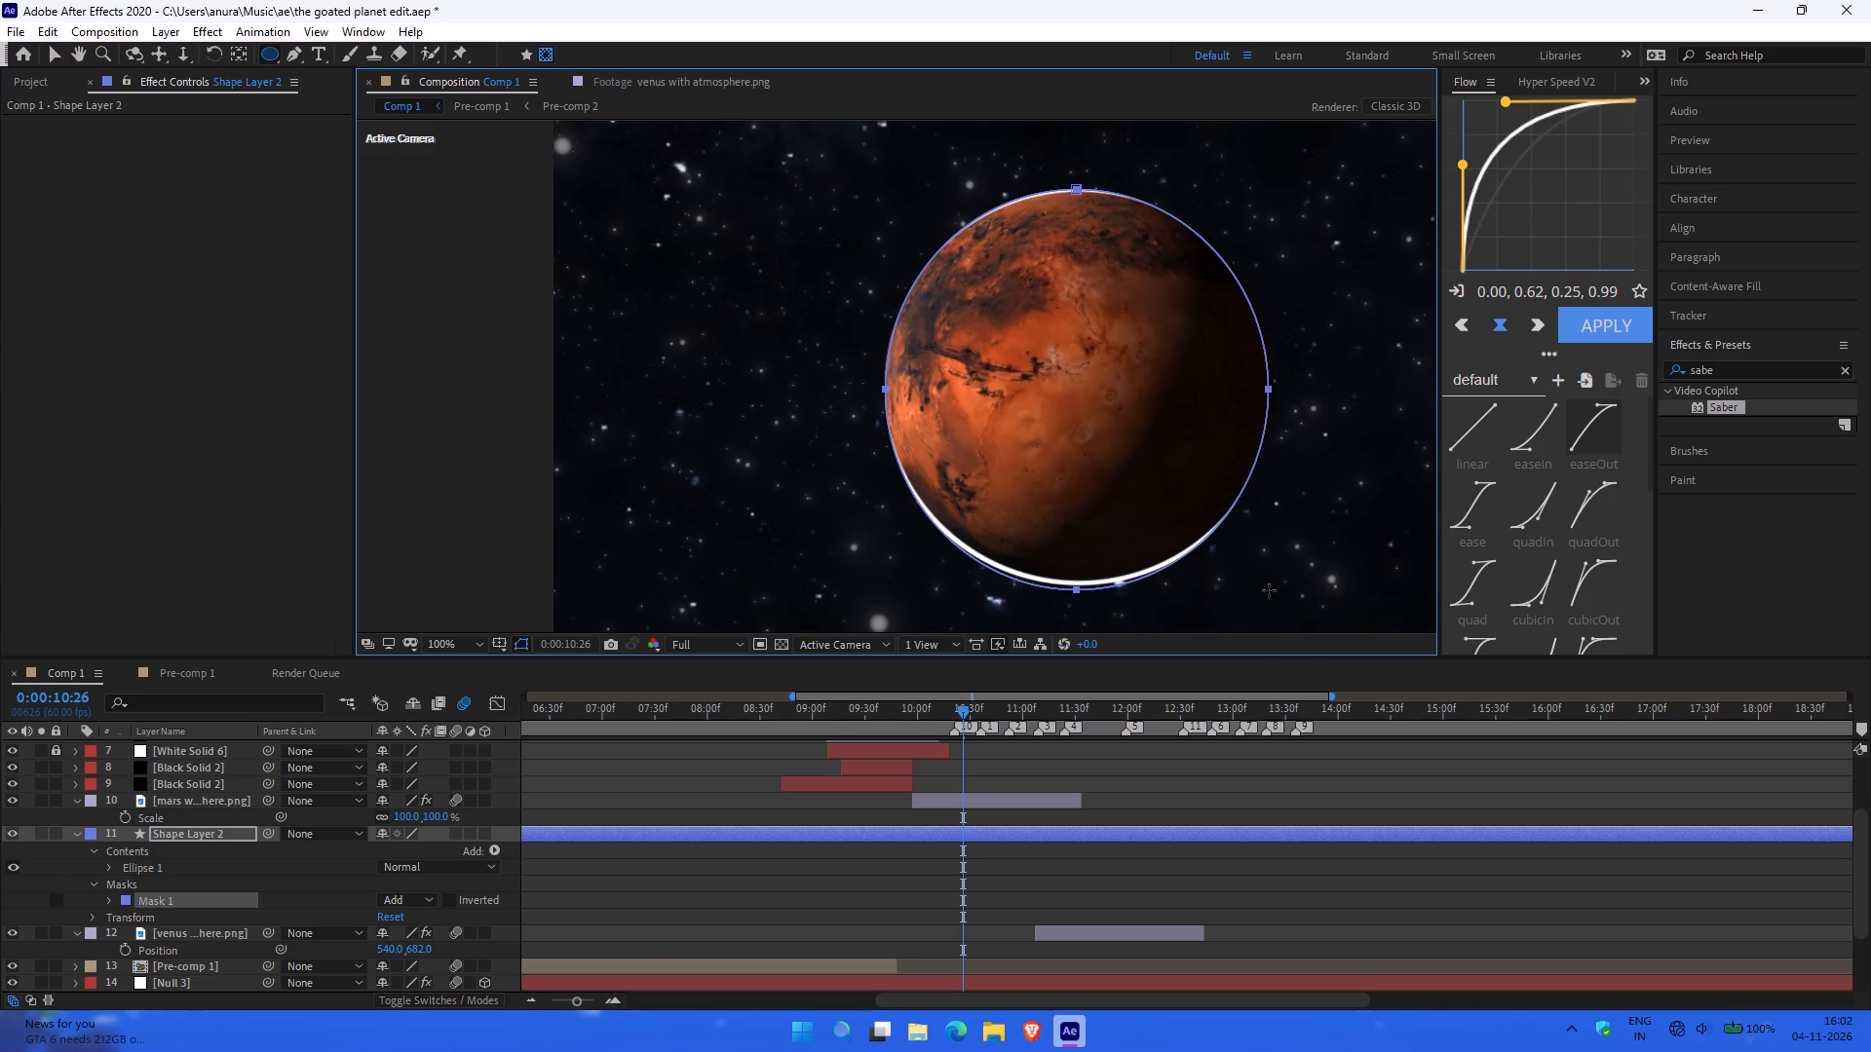
pyautogui.moveTo(1269, 590); pyautogui.dragTo(1274, 595)
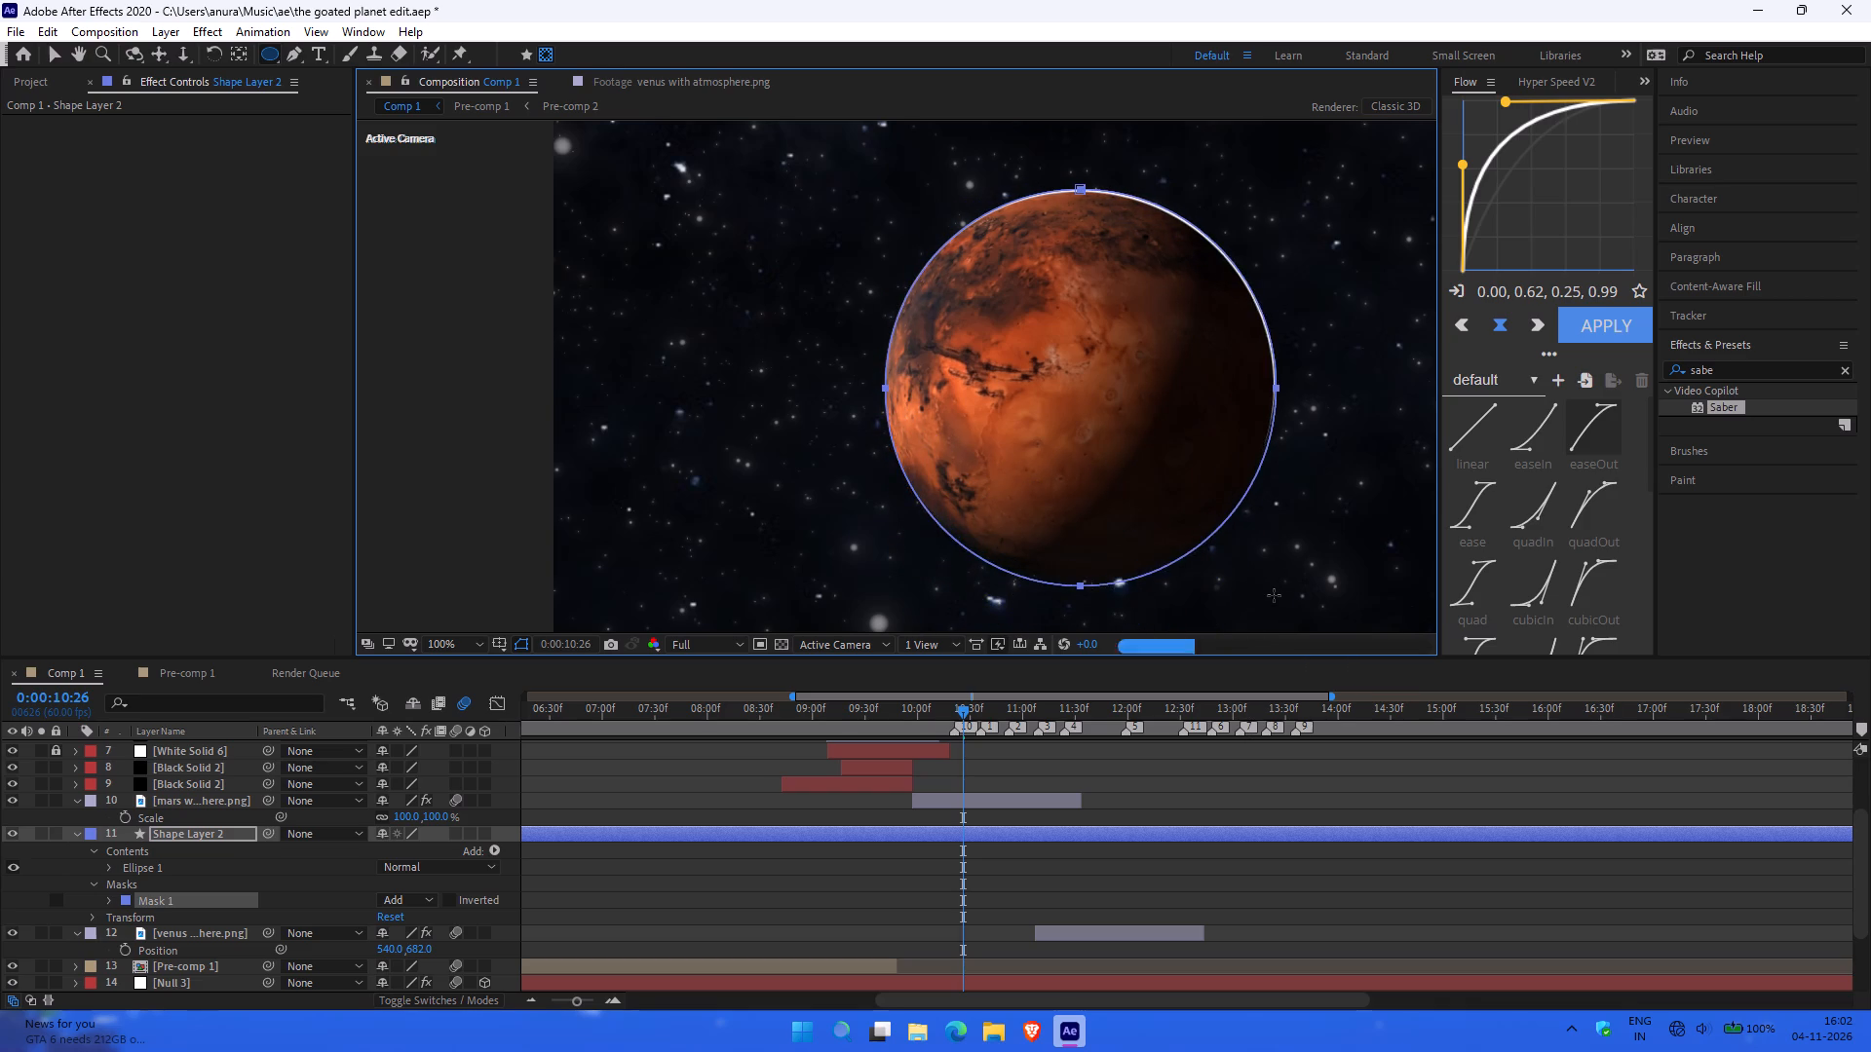
pyautogui.moveTo(1274, 595); pyautogui.dragTo(1275, 584)
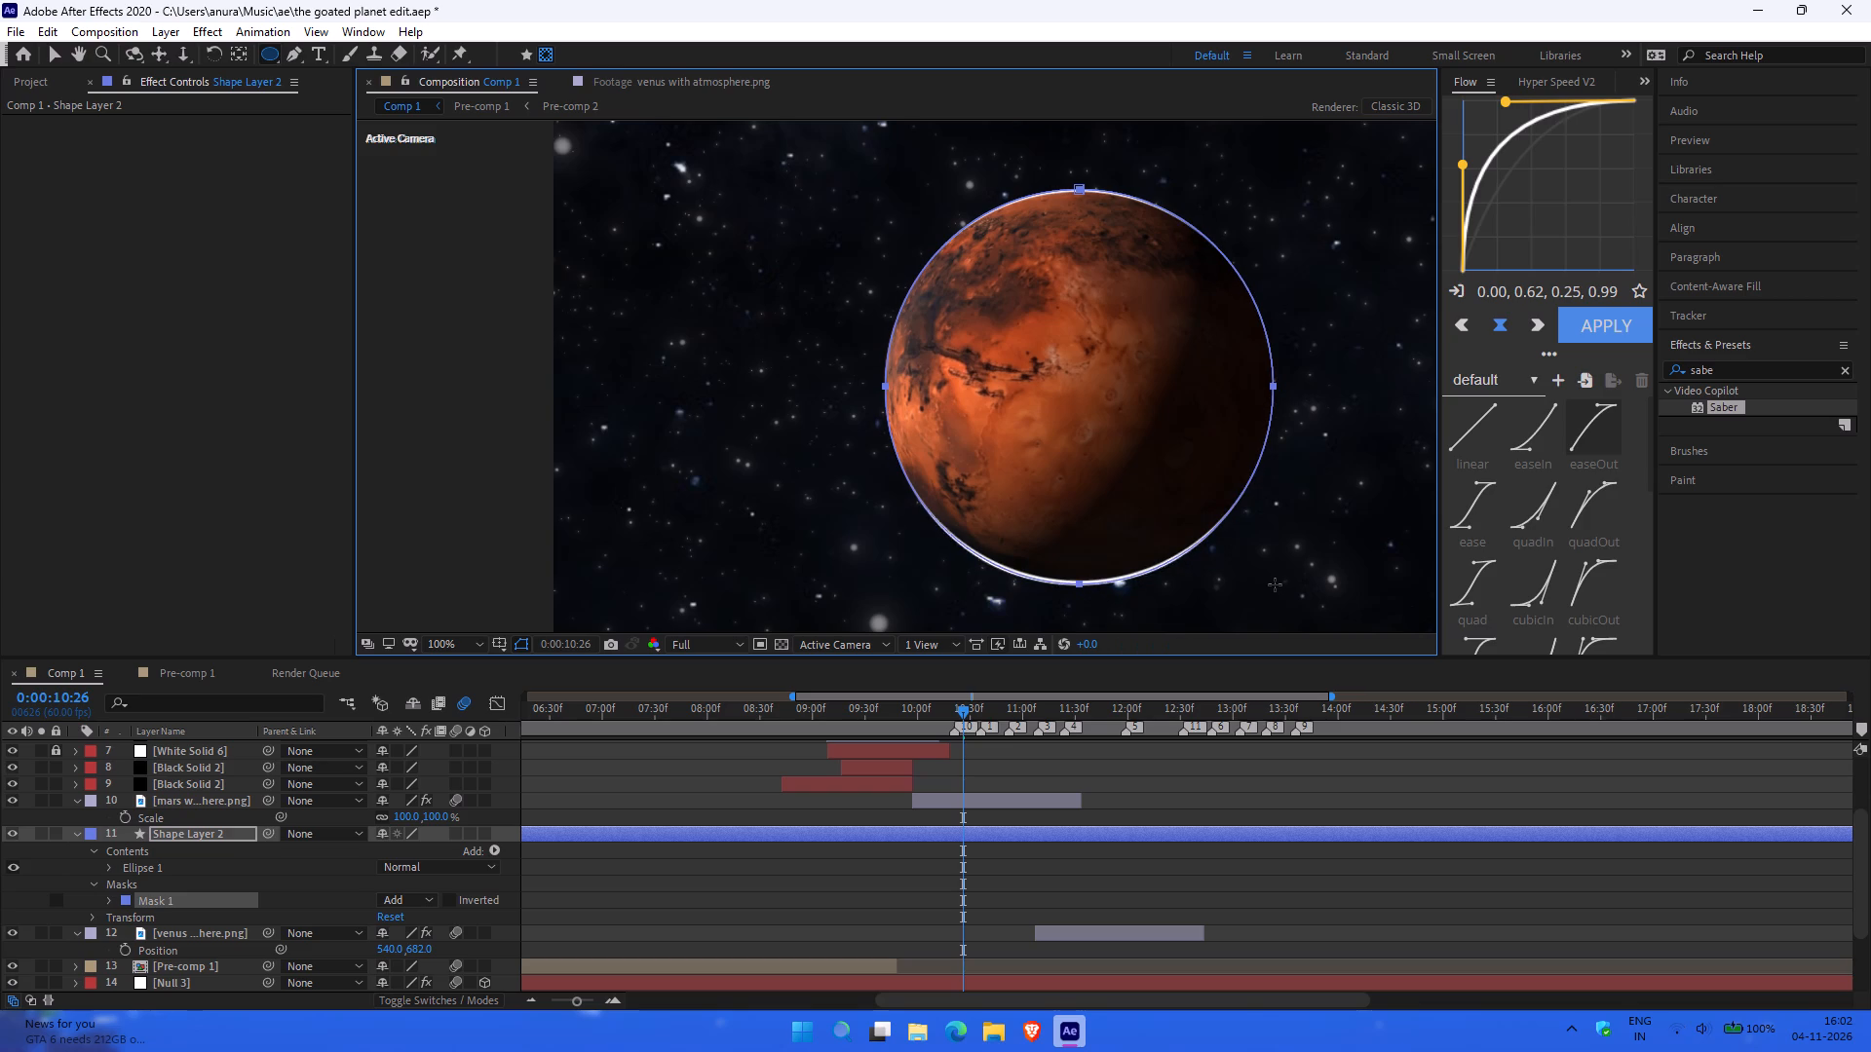
pyautogui.moveTo(1275, 584); pyautogui.dragTo(1278, 585)
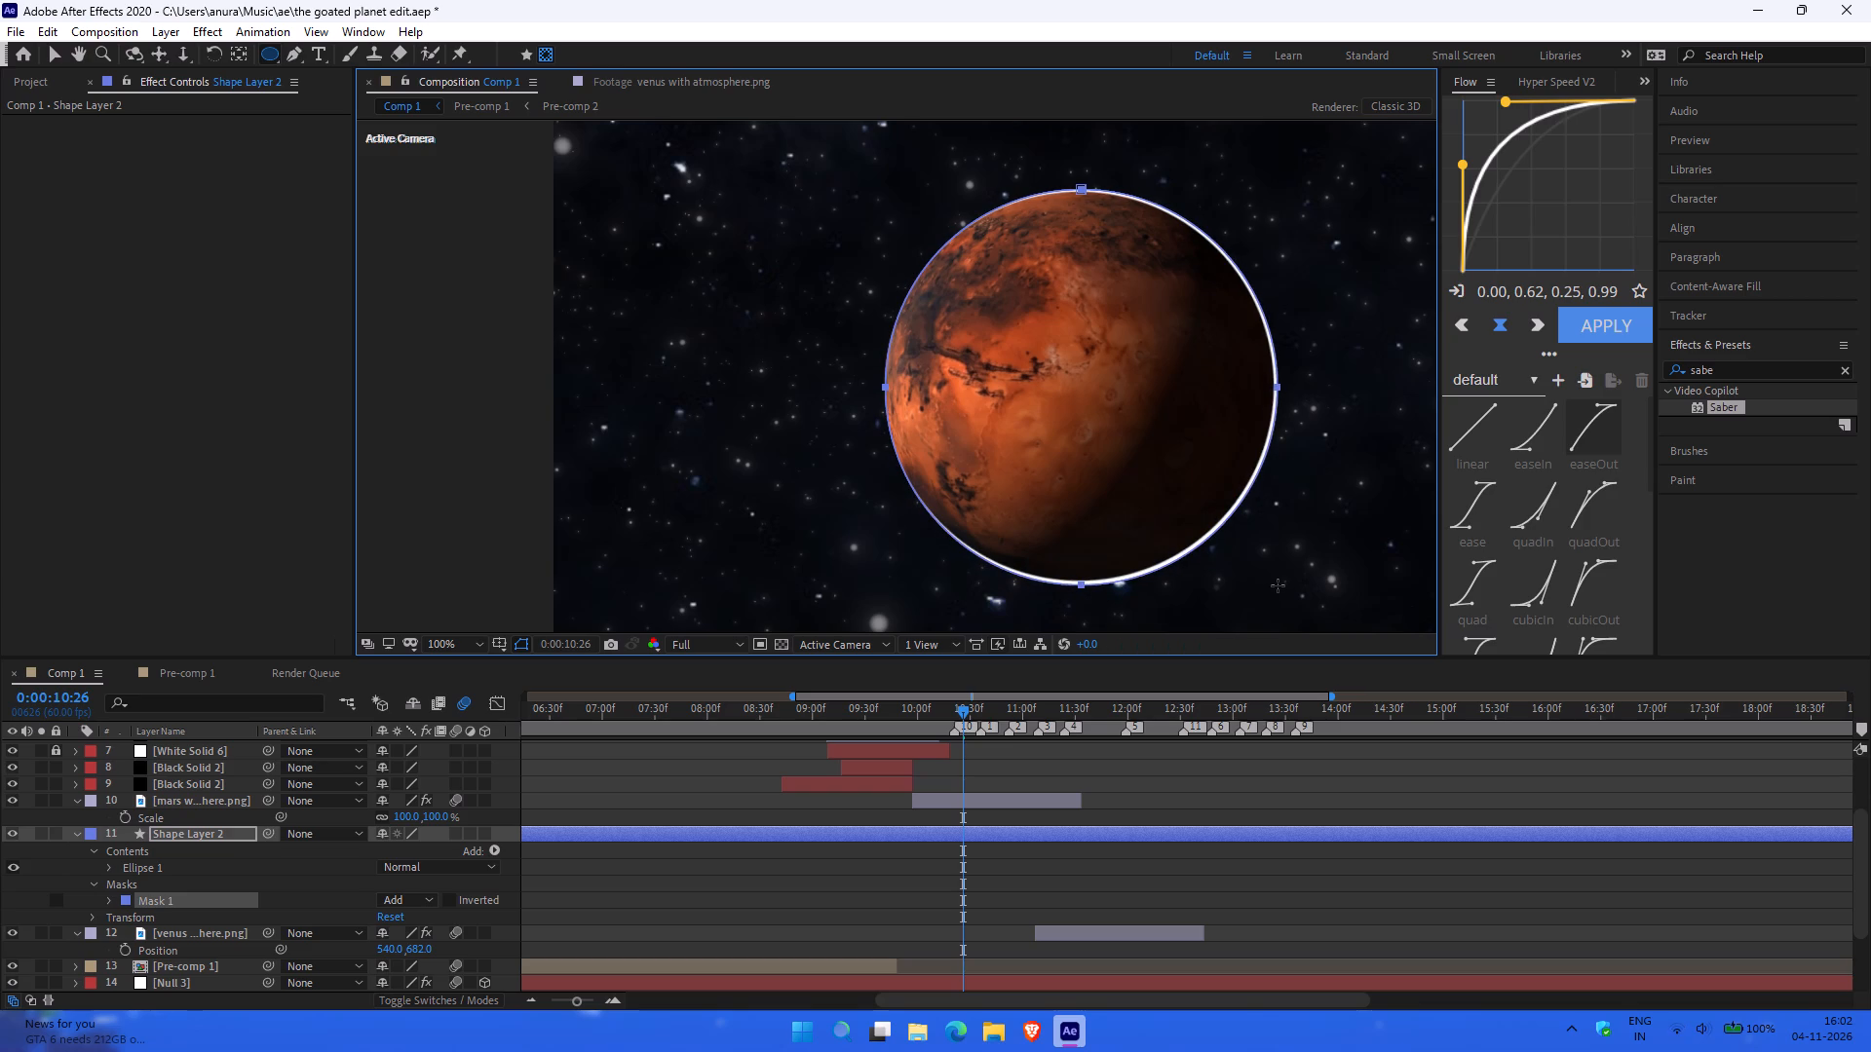
pyautogui.moveTo(1278, 585); pyautogui.dragTo(1276, 586)
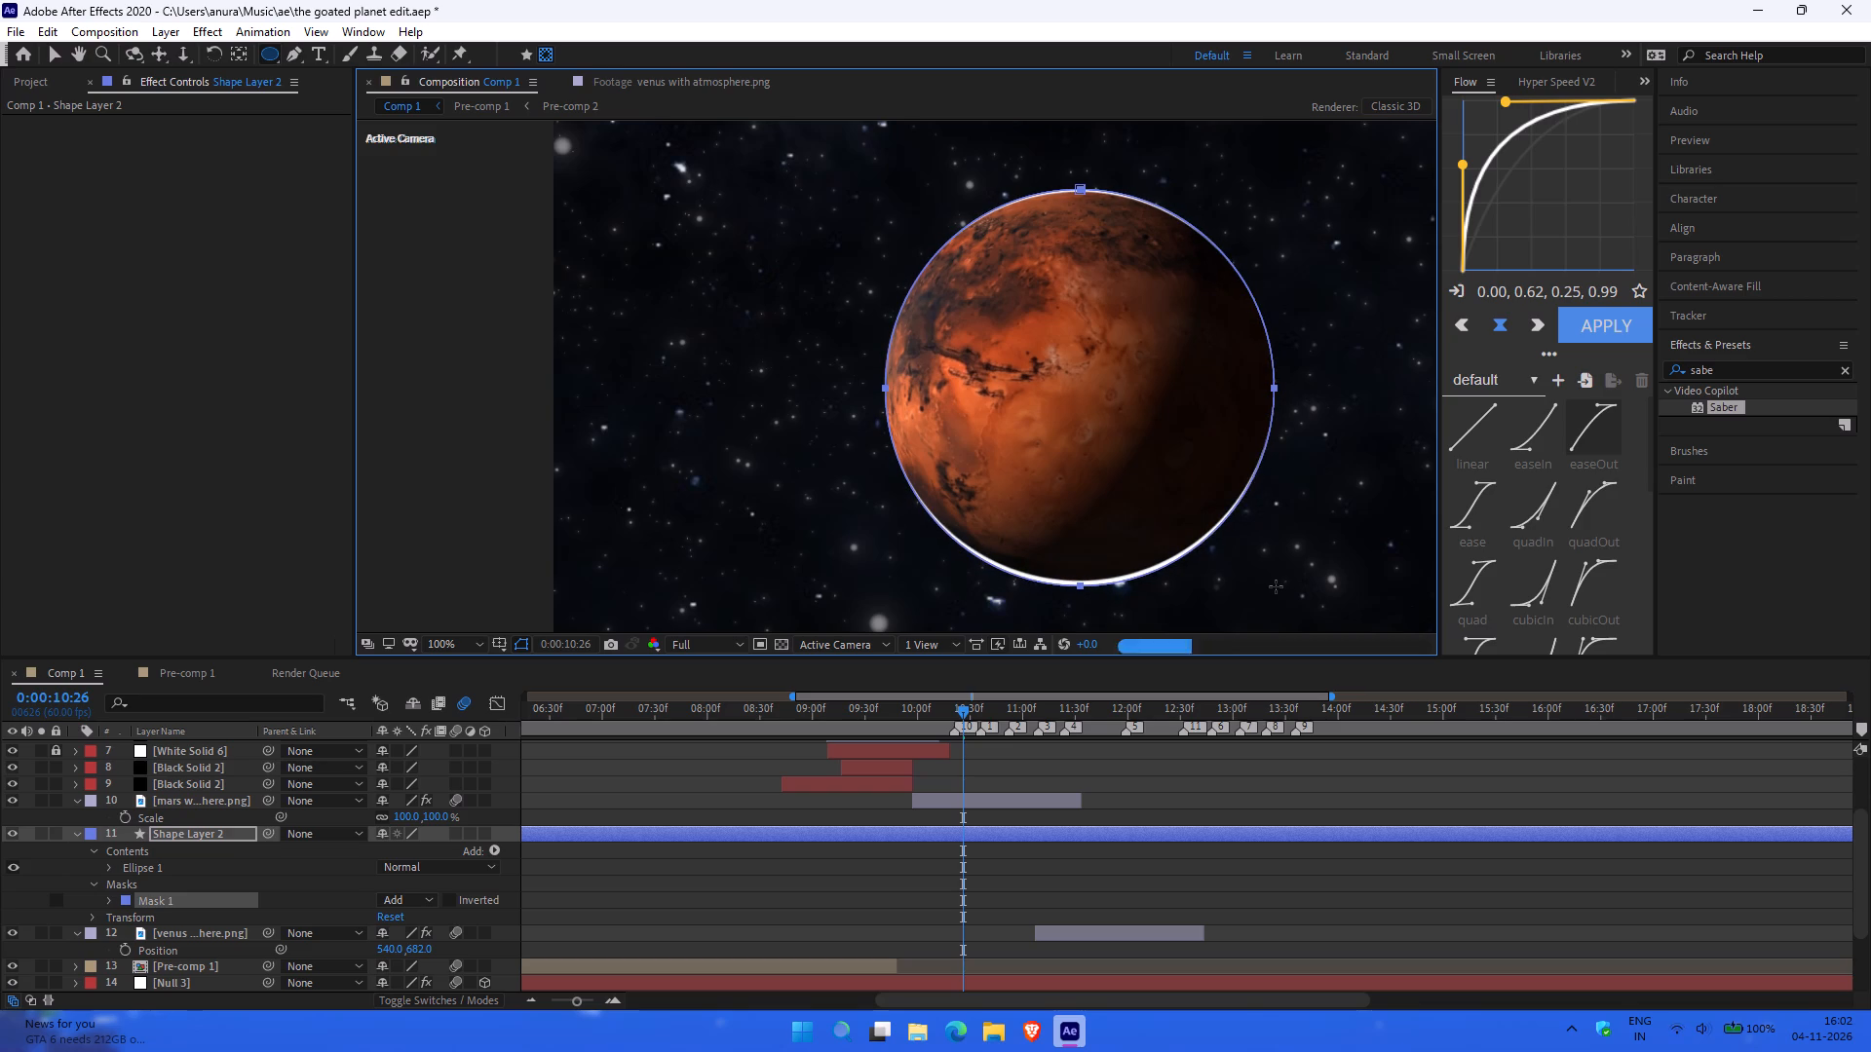
pyautogui.moveTo(1276, 586); pyautogui.dragTo(1280, 584)
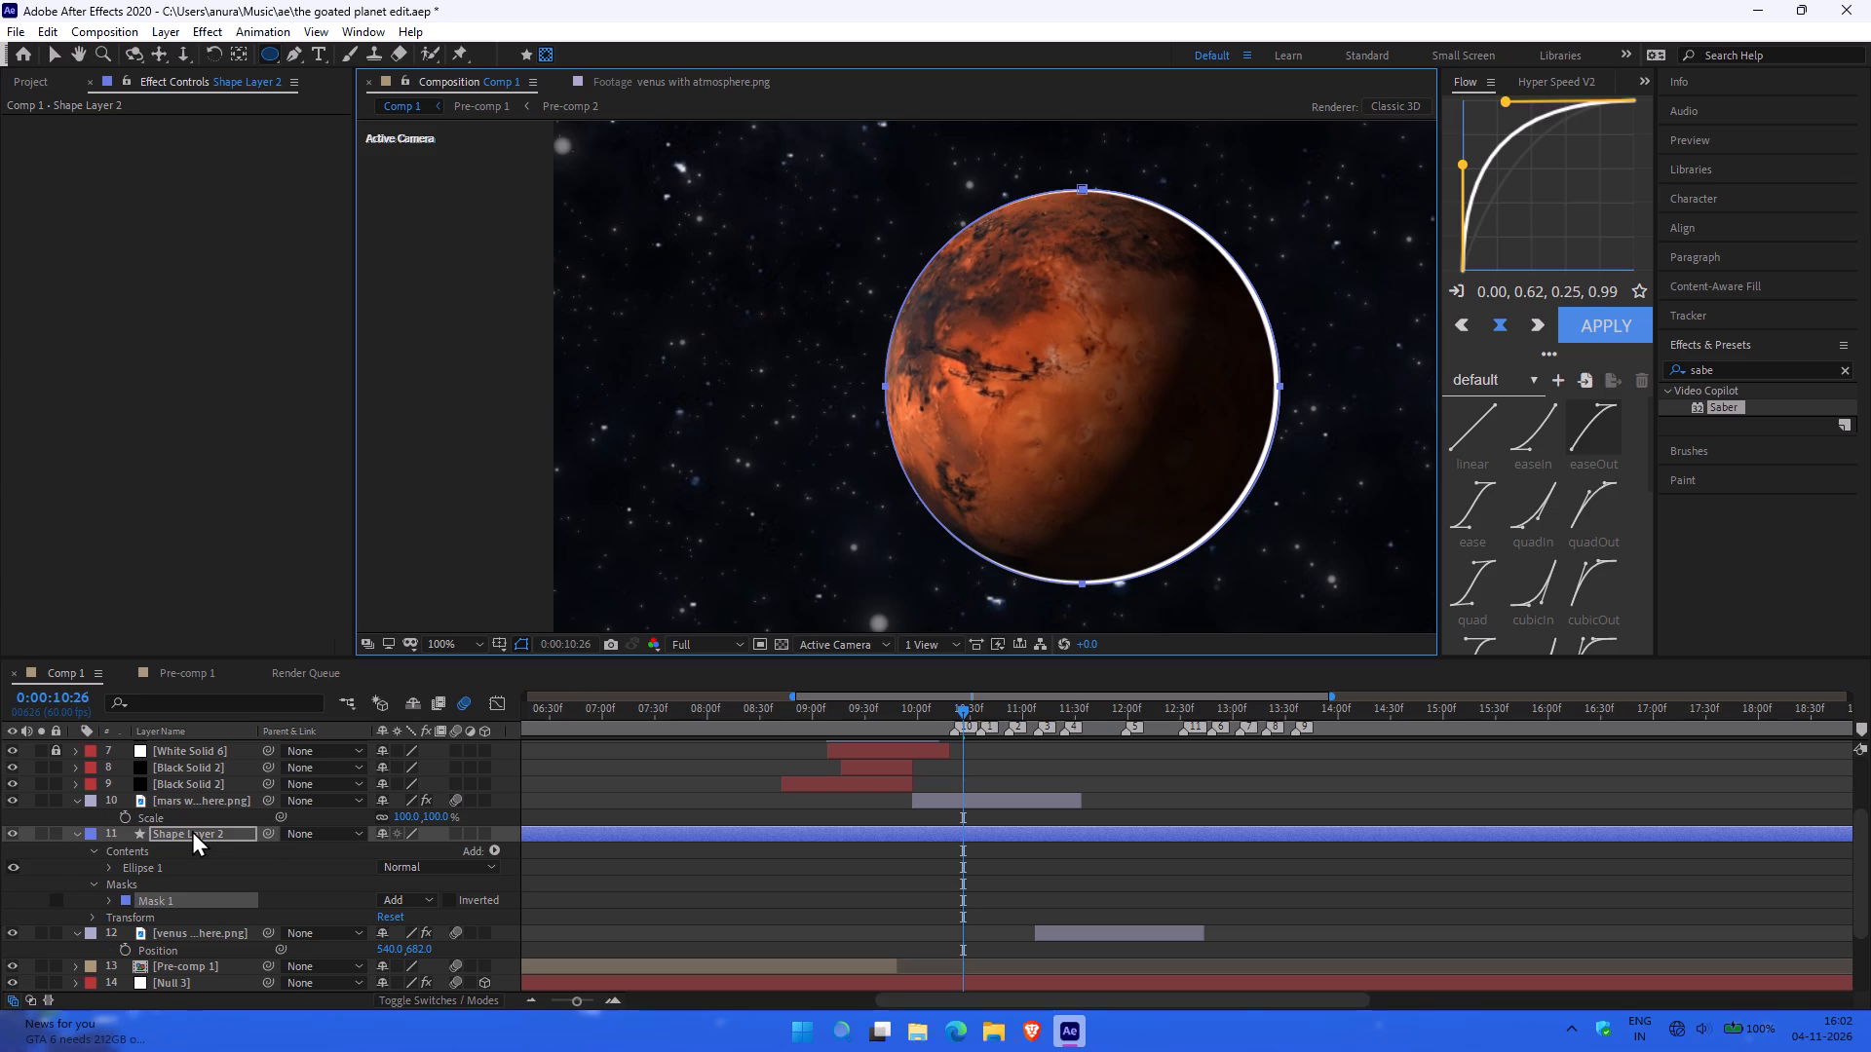
# Set Shape Layer 2's position to 535, 681 so the masked circle sits evenly behind Mars.
pyautogui.press('p')
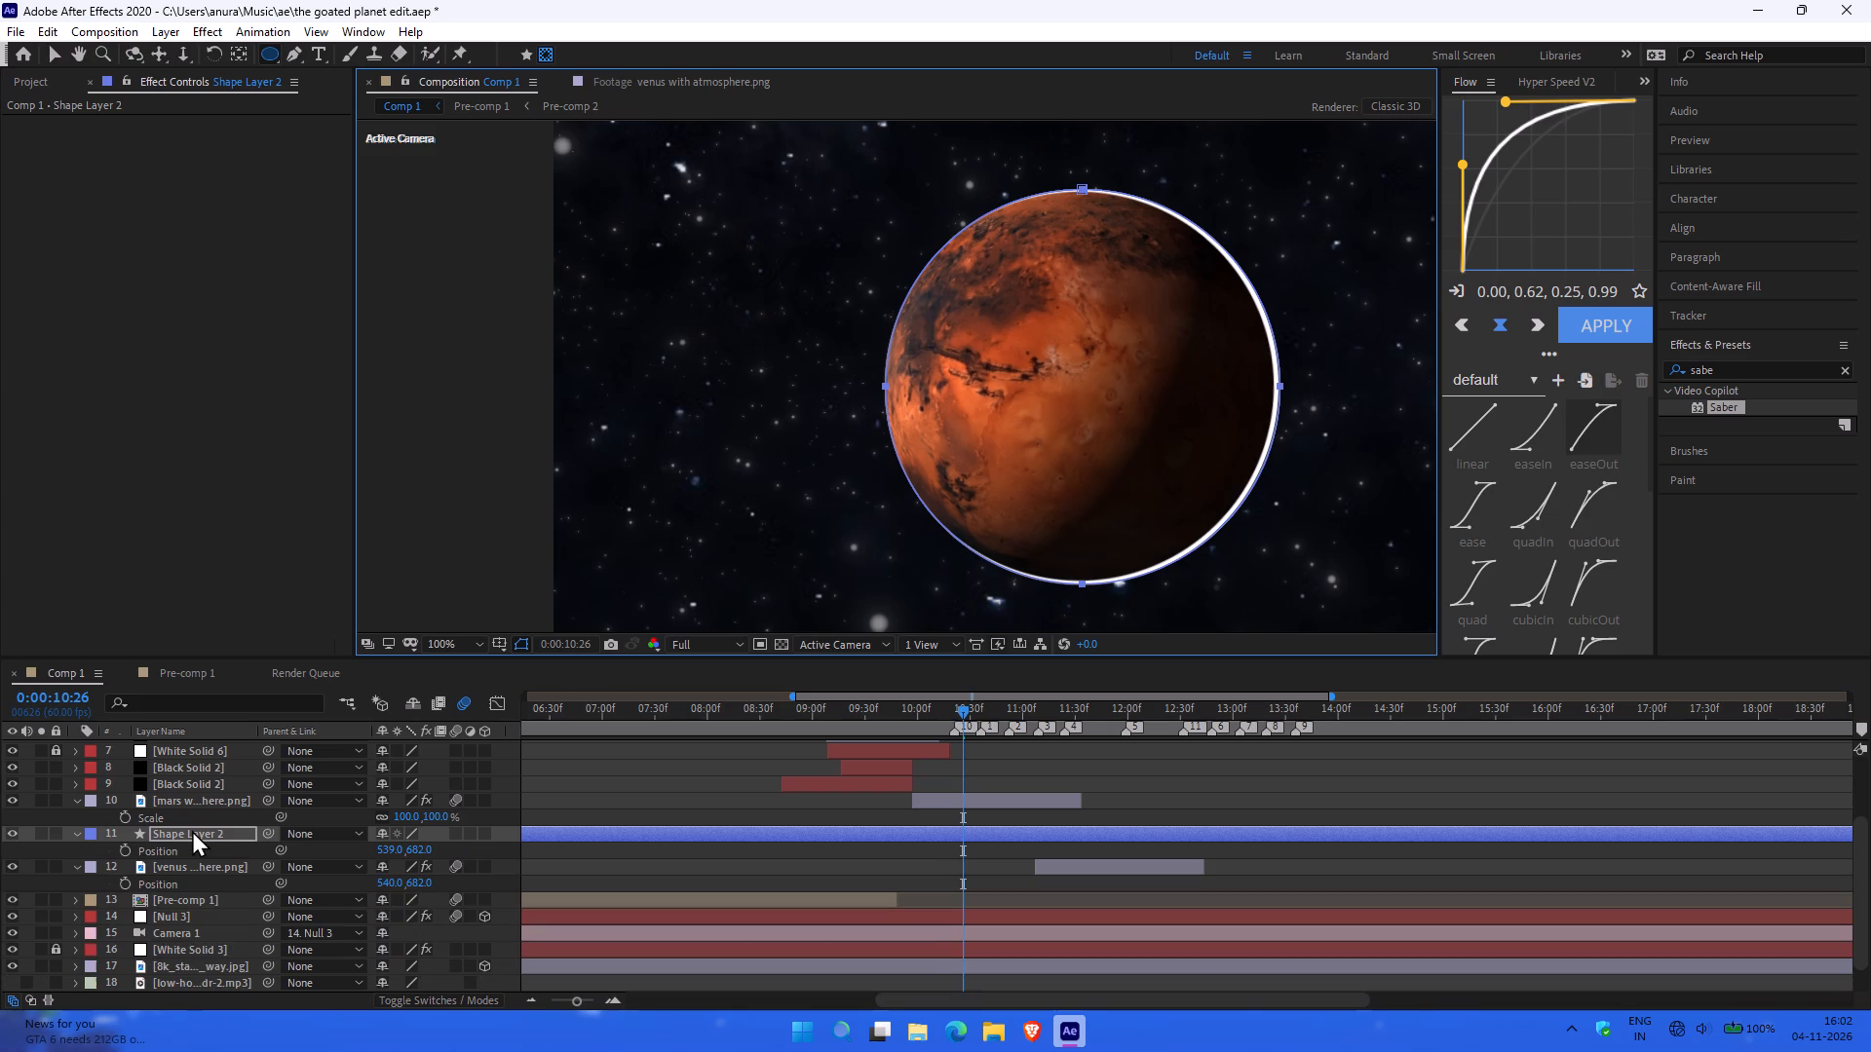
pyautogui.click(390, 856)
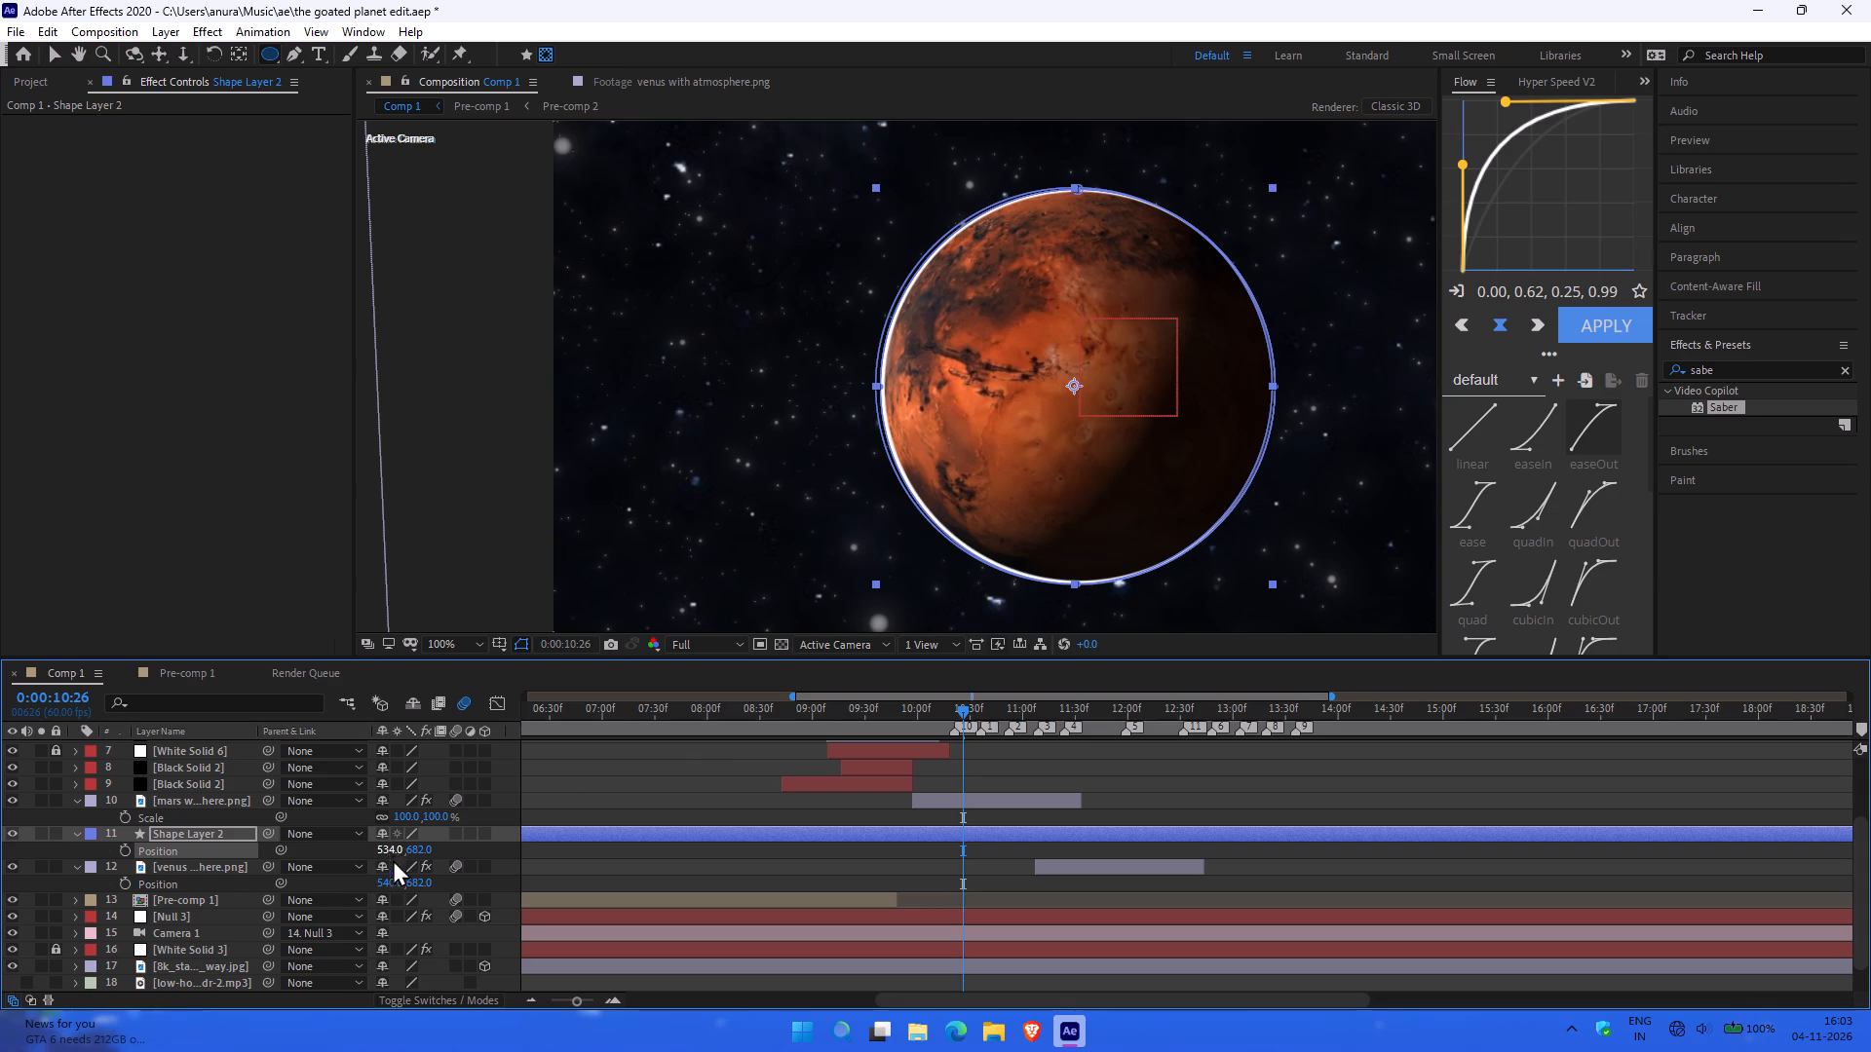
pyautogui.click(394, 853)
pyautogui.write('535')
pyautogui.press('Return')
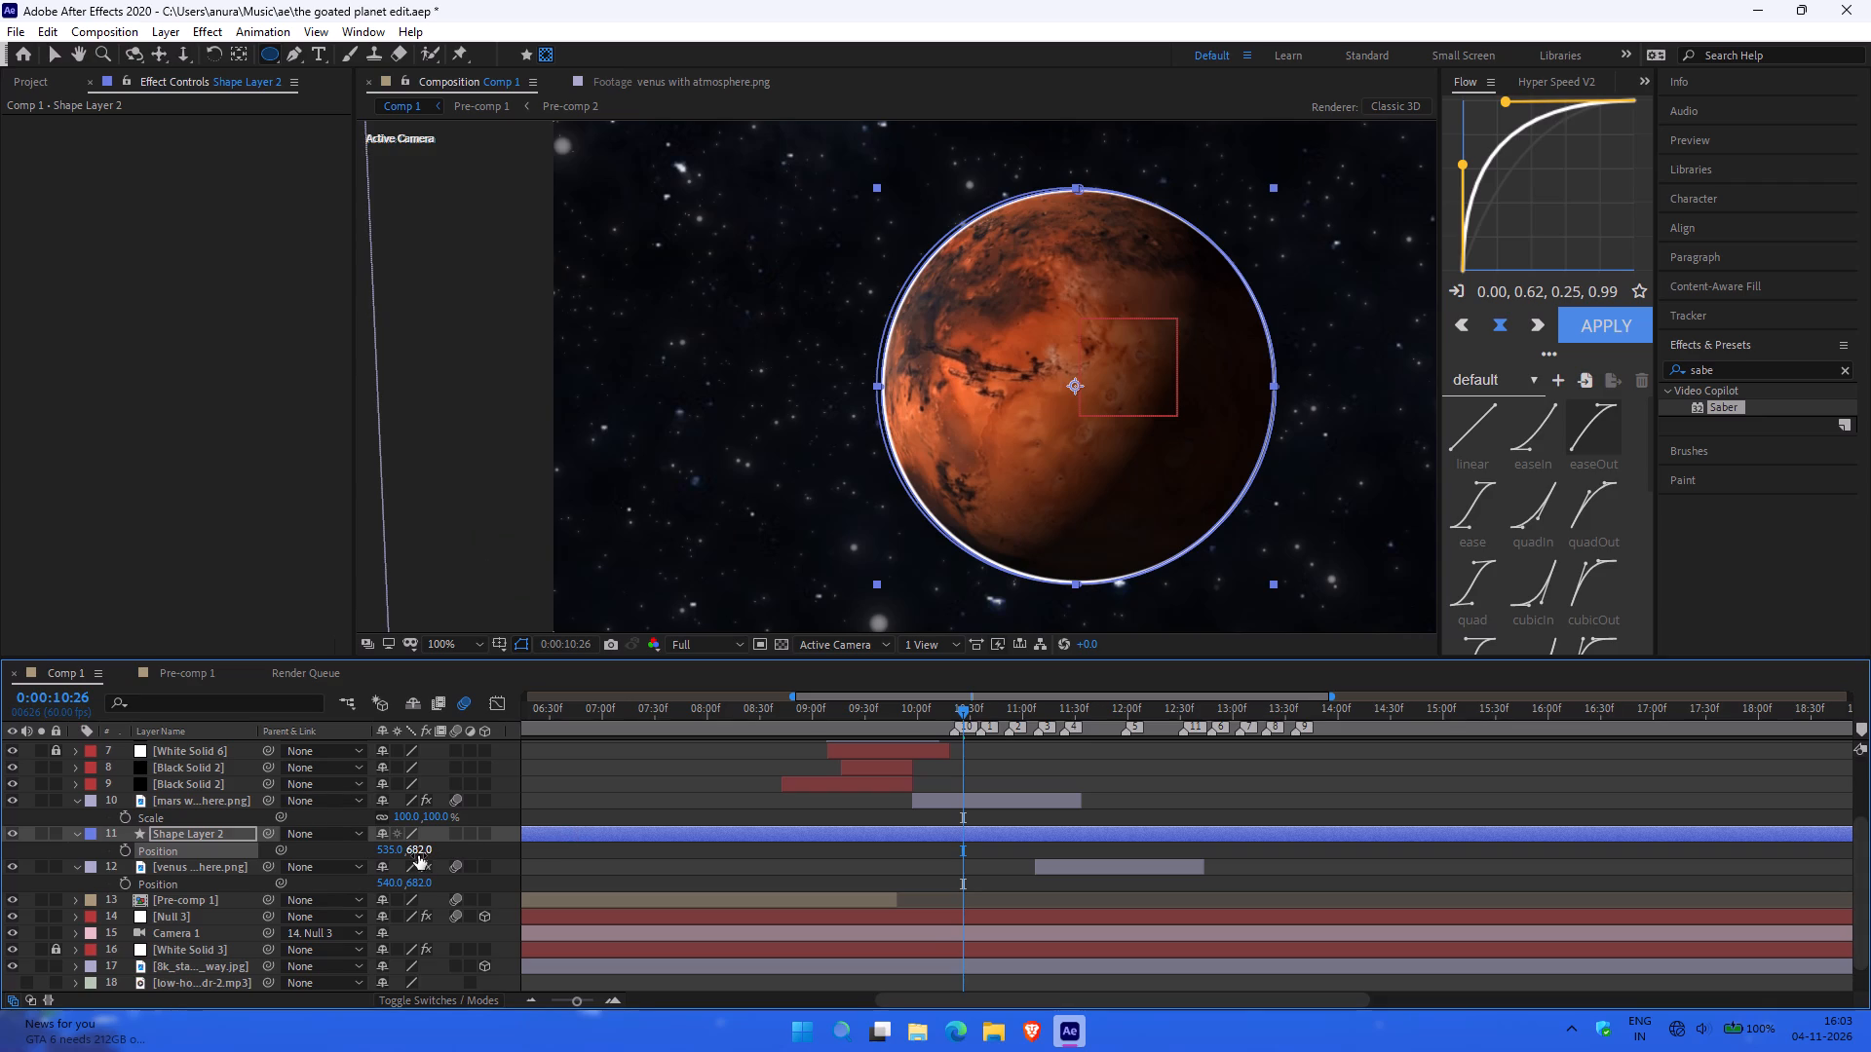
pyautogui.moveTo(418, 855); pyautogui.dragTo(421, 864)
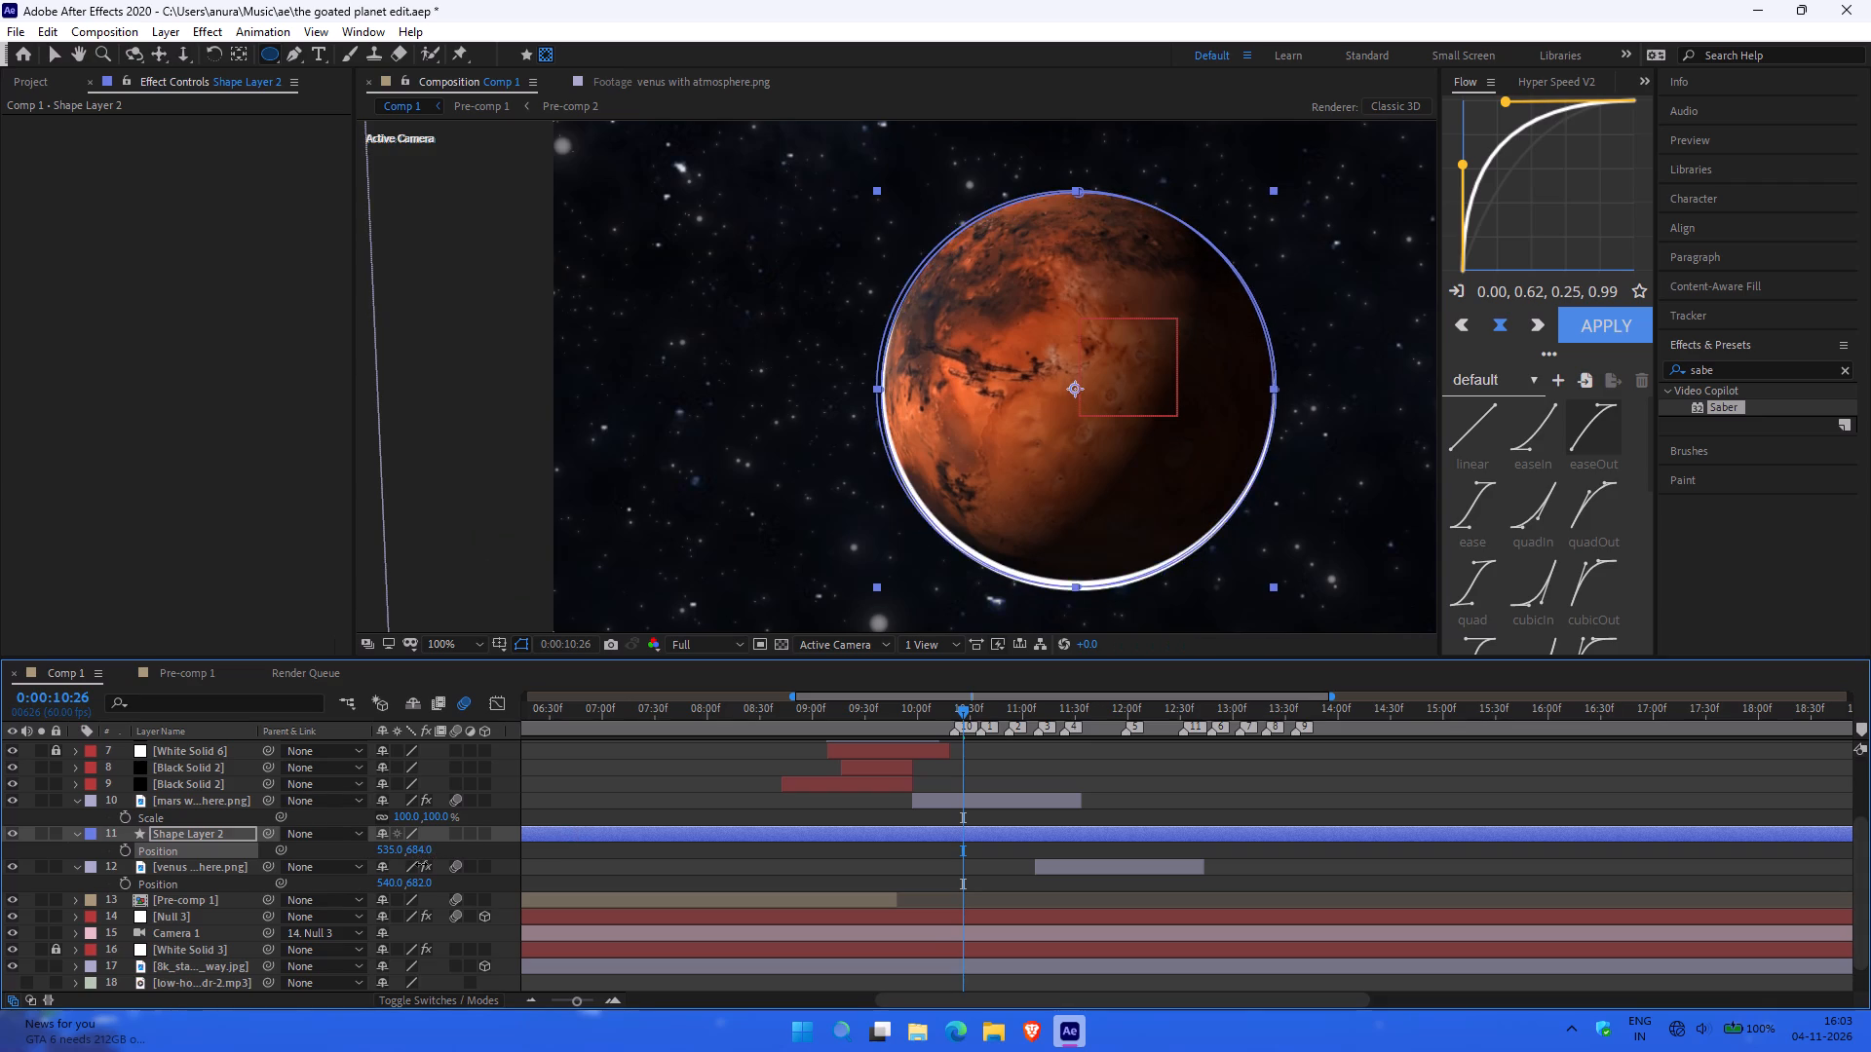
pyautogui.moveTo(421, 864); pyautogui.dragTo(411, 867)
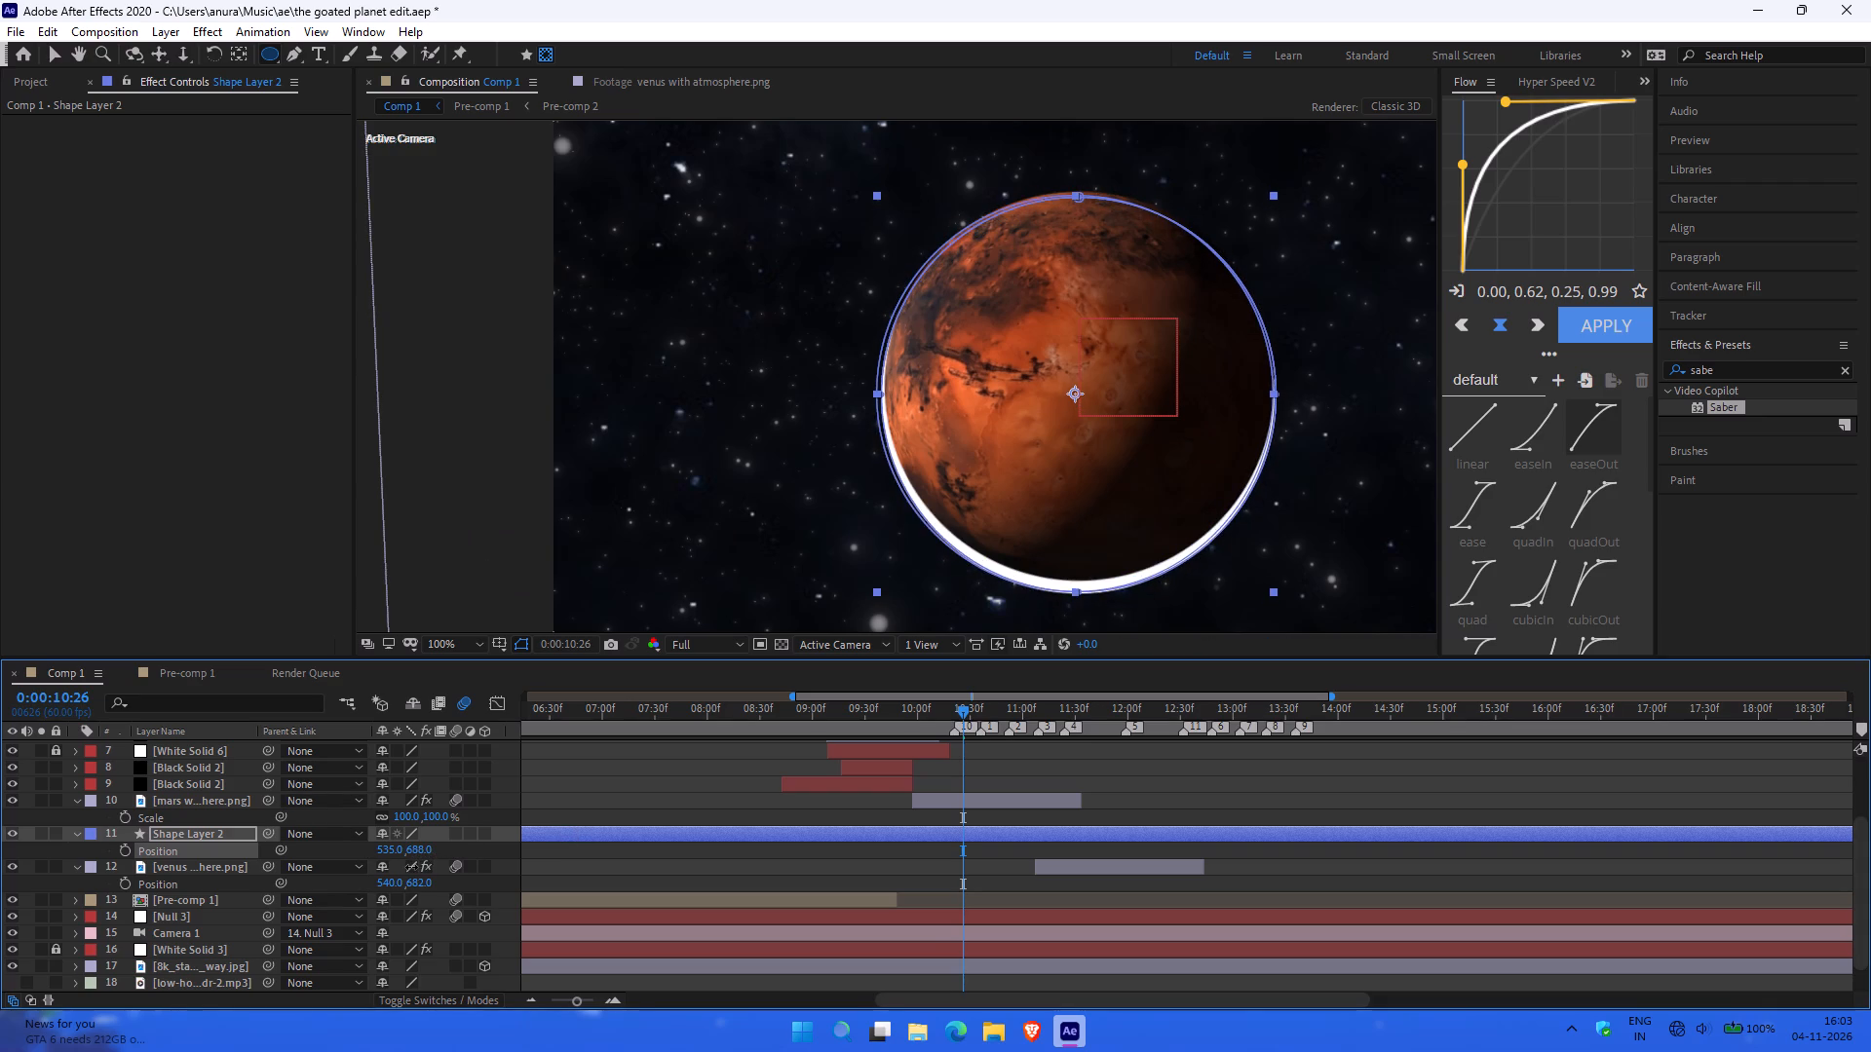
pyautogui.moveTo(411, 867); pyautogui.dragTo(406, 868)
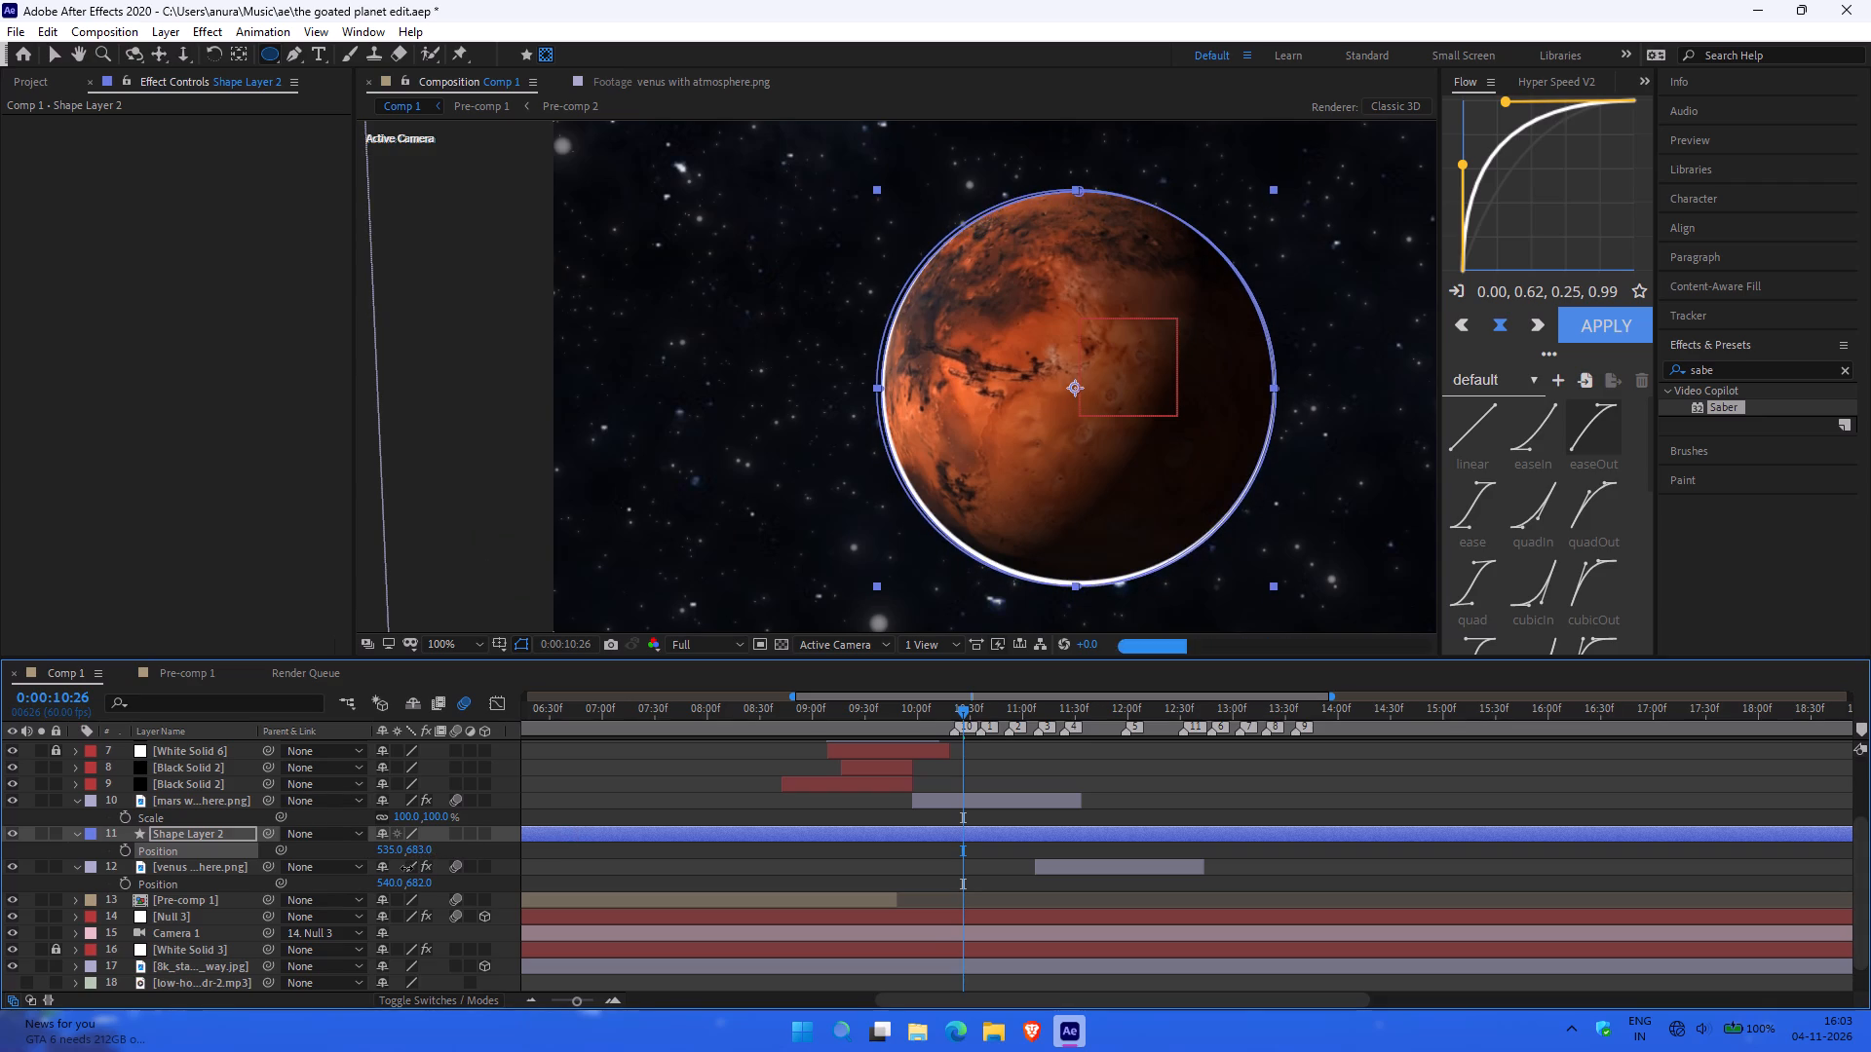
pyautogui.moveTo(406, 868); pyautogui.dragTo(405, 869)
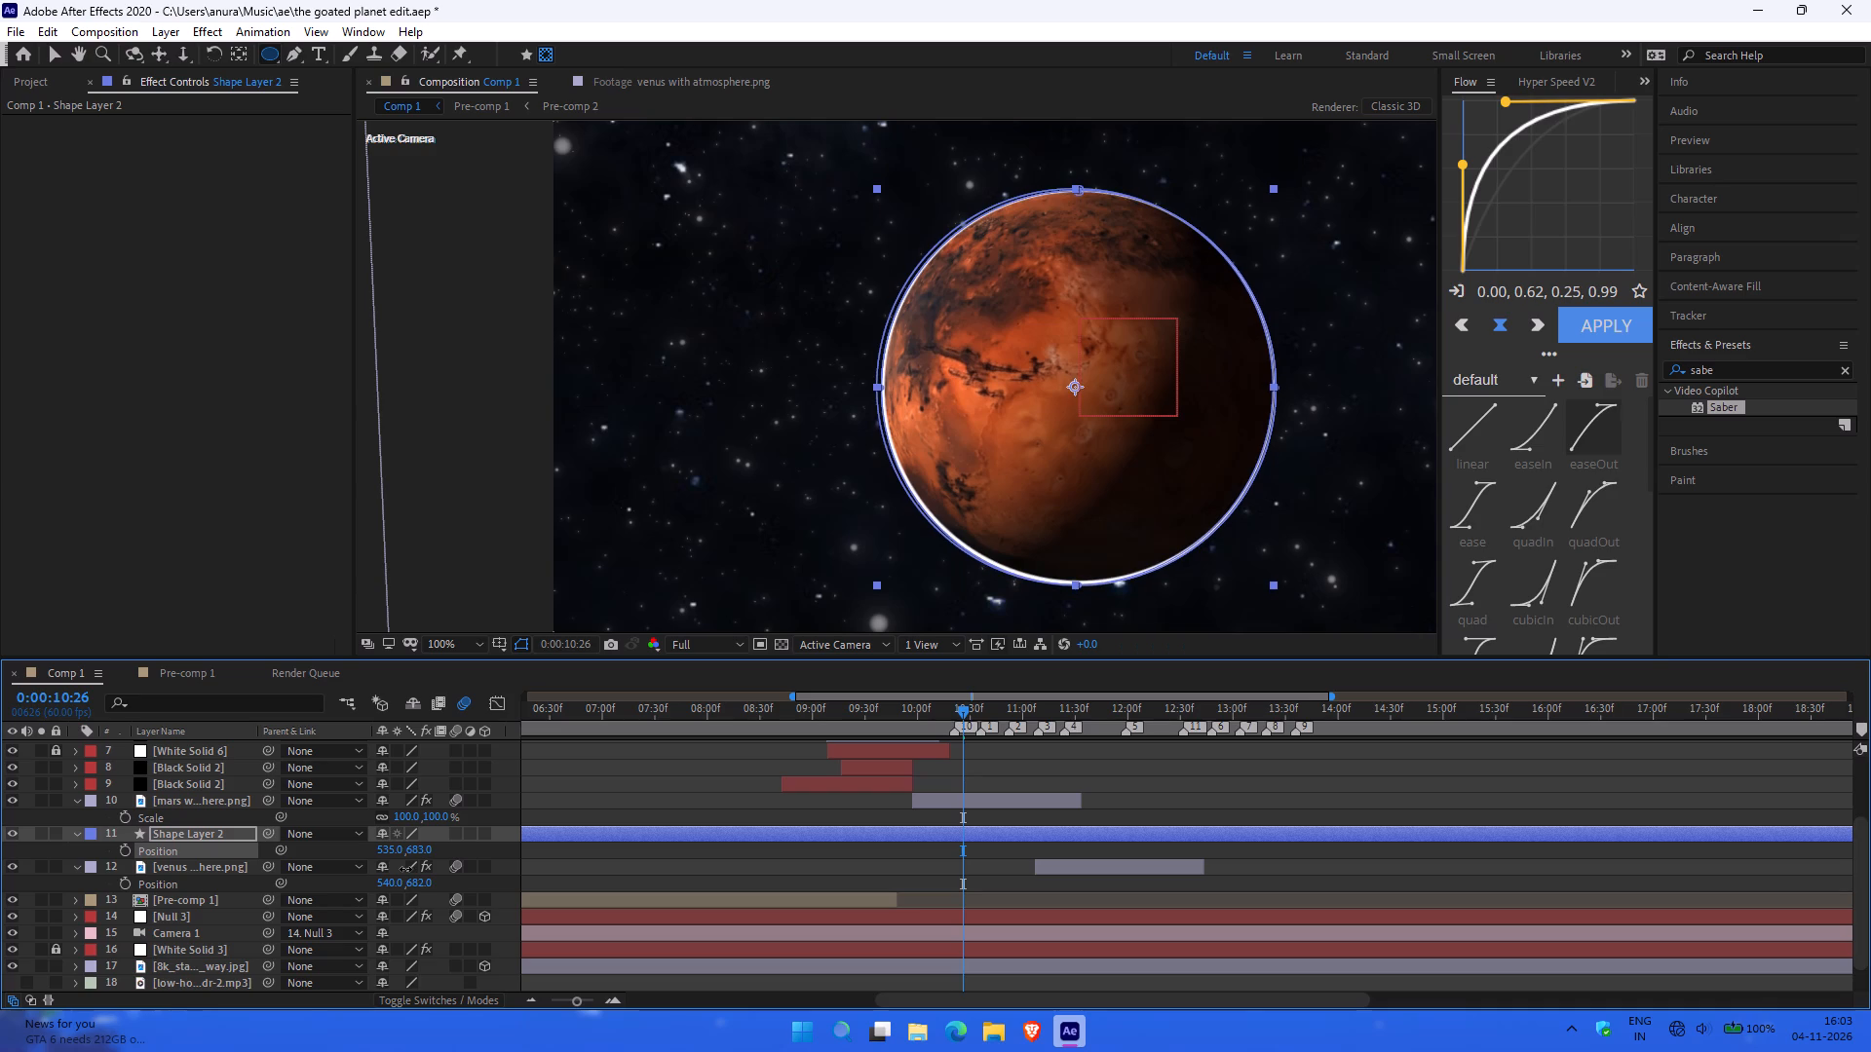
pyautogui.moveTo(405, 869); pyautogui.dragTo(402, 871)
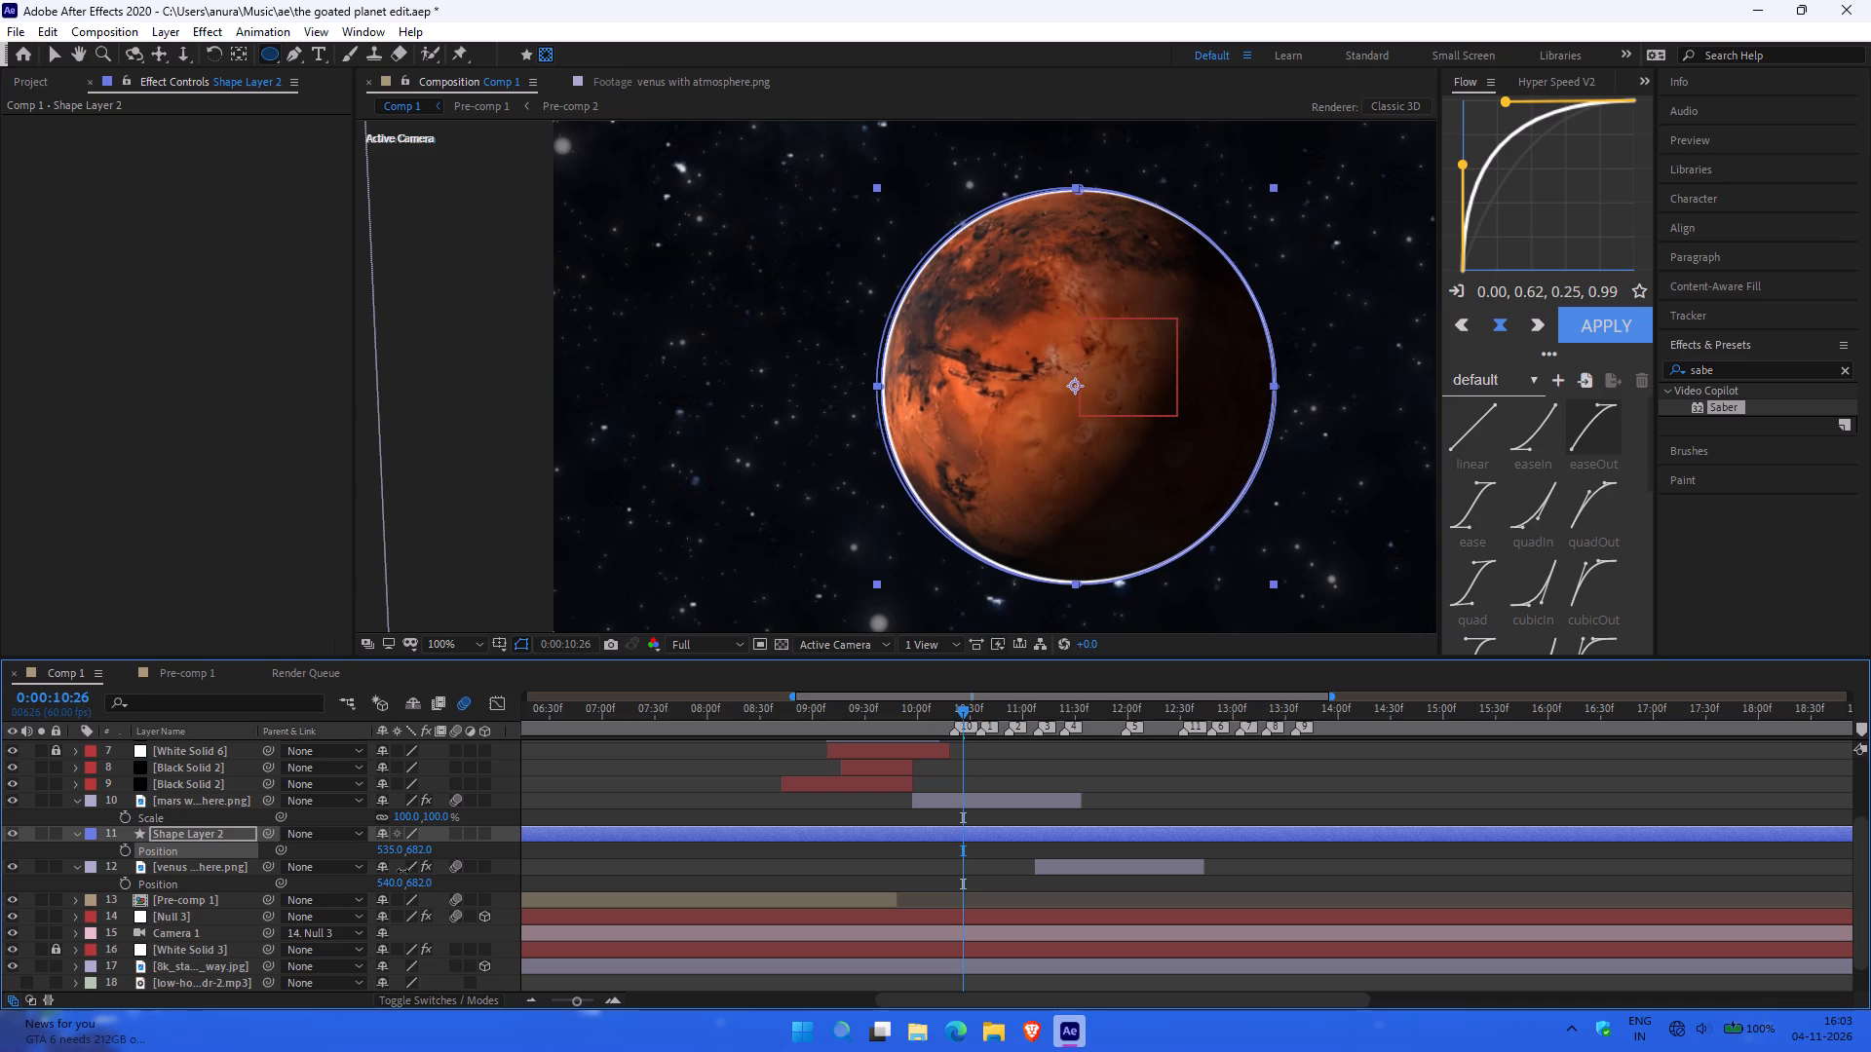
pyautogui.moveTo(402, 871); pyautogui.dragTo(401, 870)
pyautogui.click(286, 582)
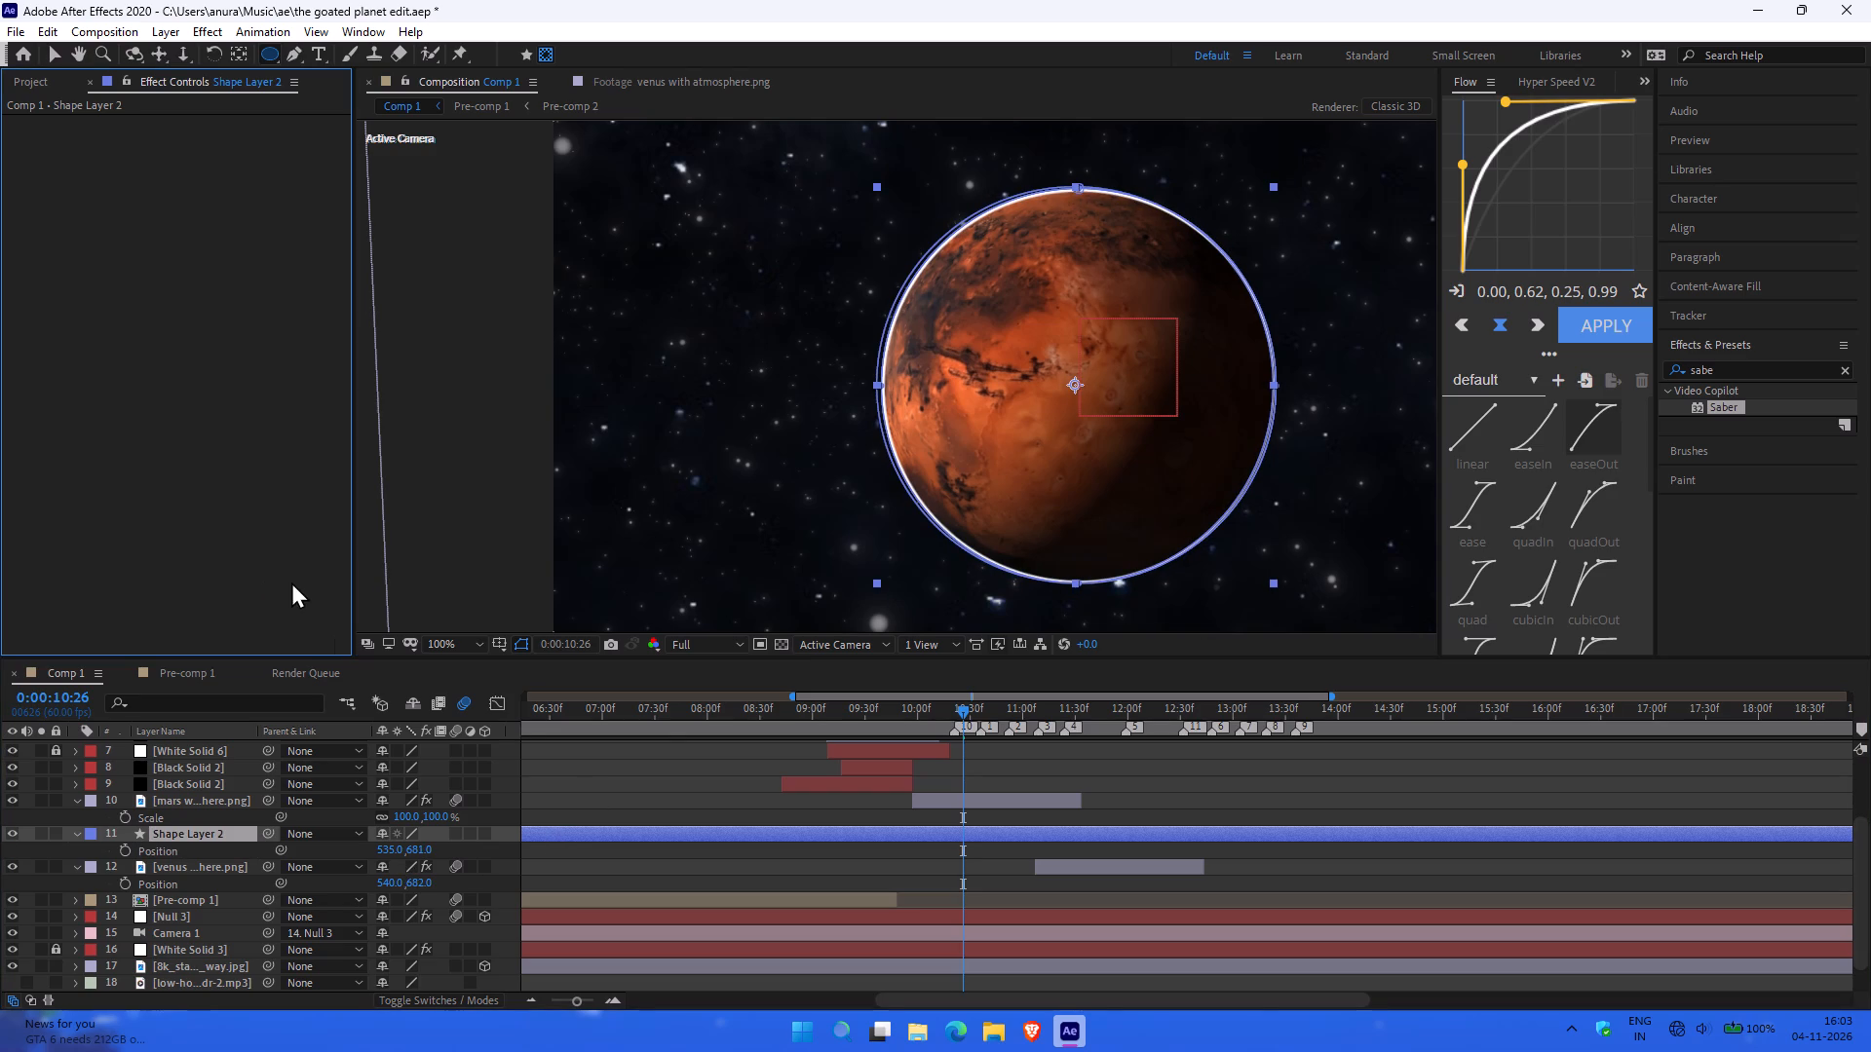
pyautogui.click(598, 683)
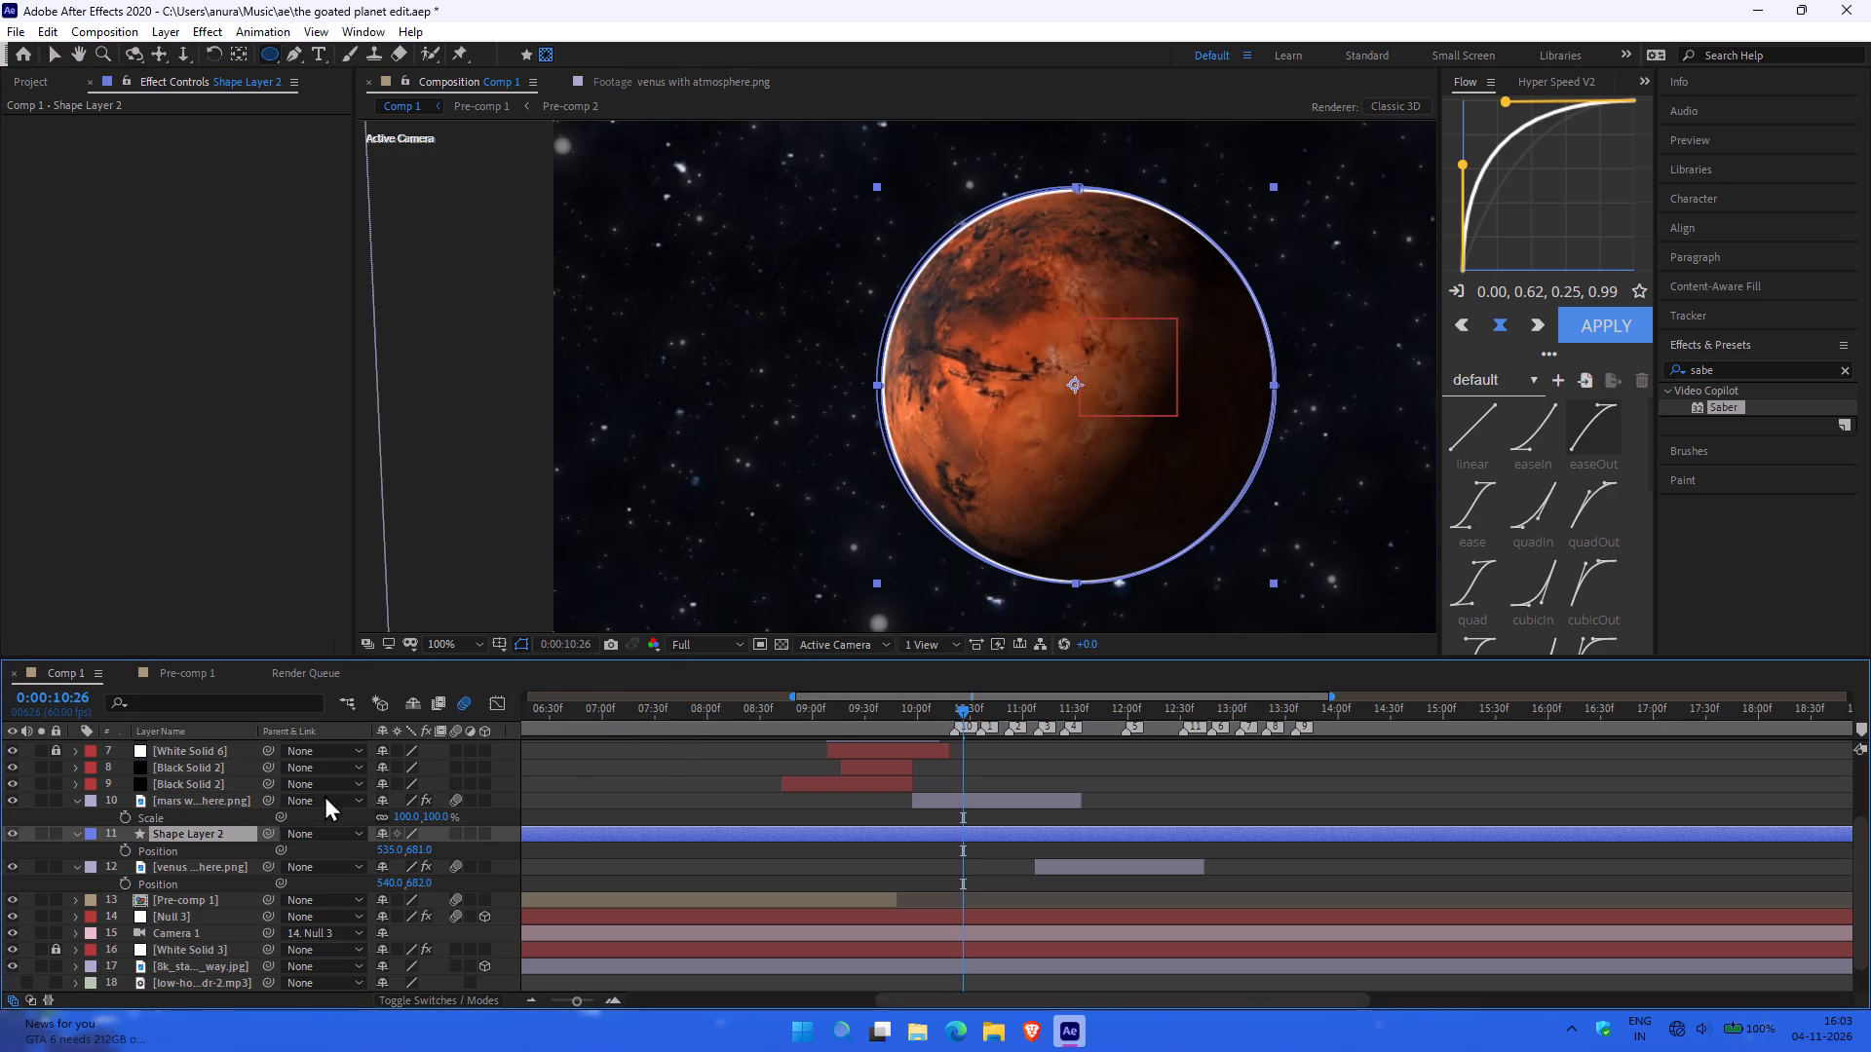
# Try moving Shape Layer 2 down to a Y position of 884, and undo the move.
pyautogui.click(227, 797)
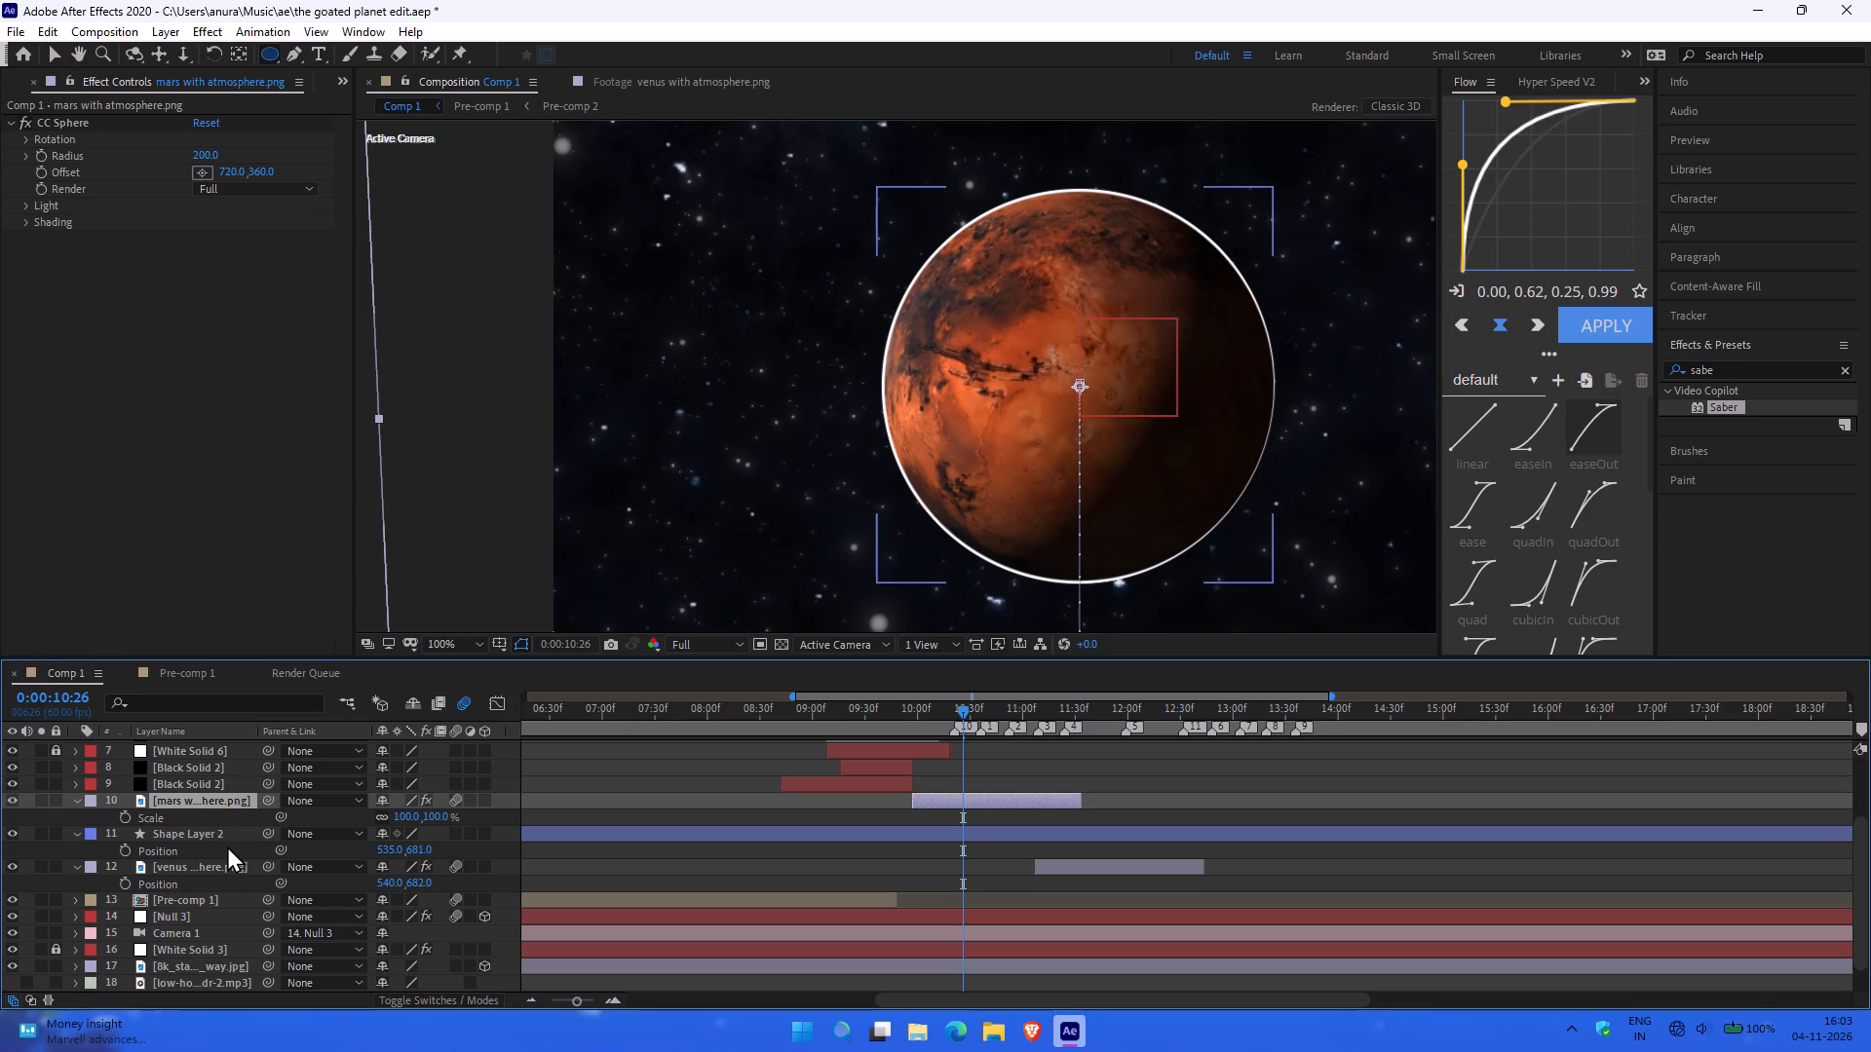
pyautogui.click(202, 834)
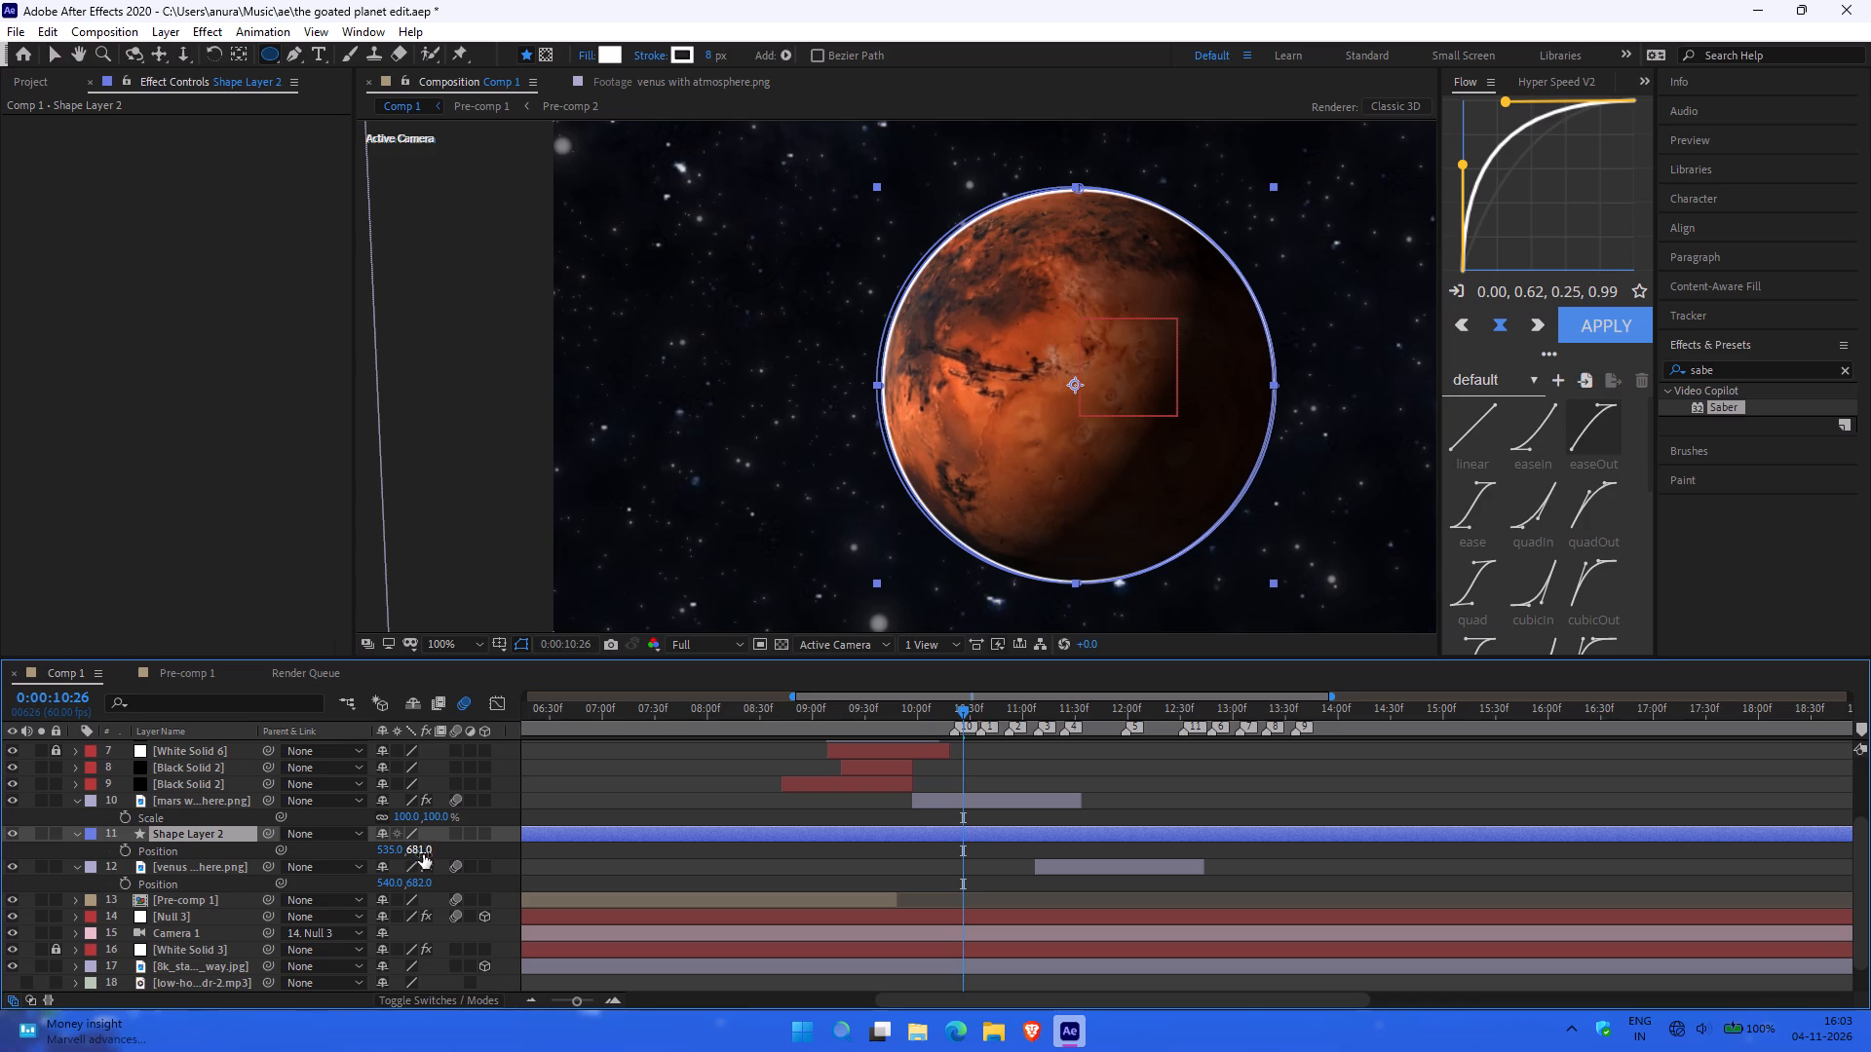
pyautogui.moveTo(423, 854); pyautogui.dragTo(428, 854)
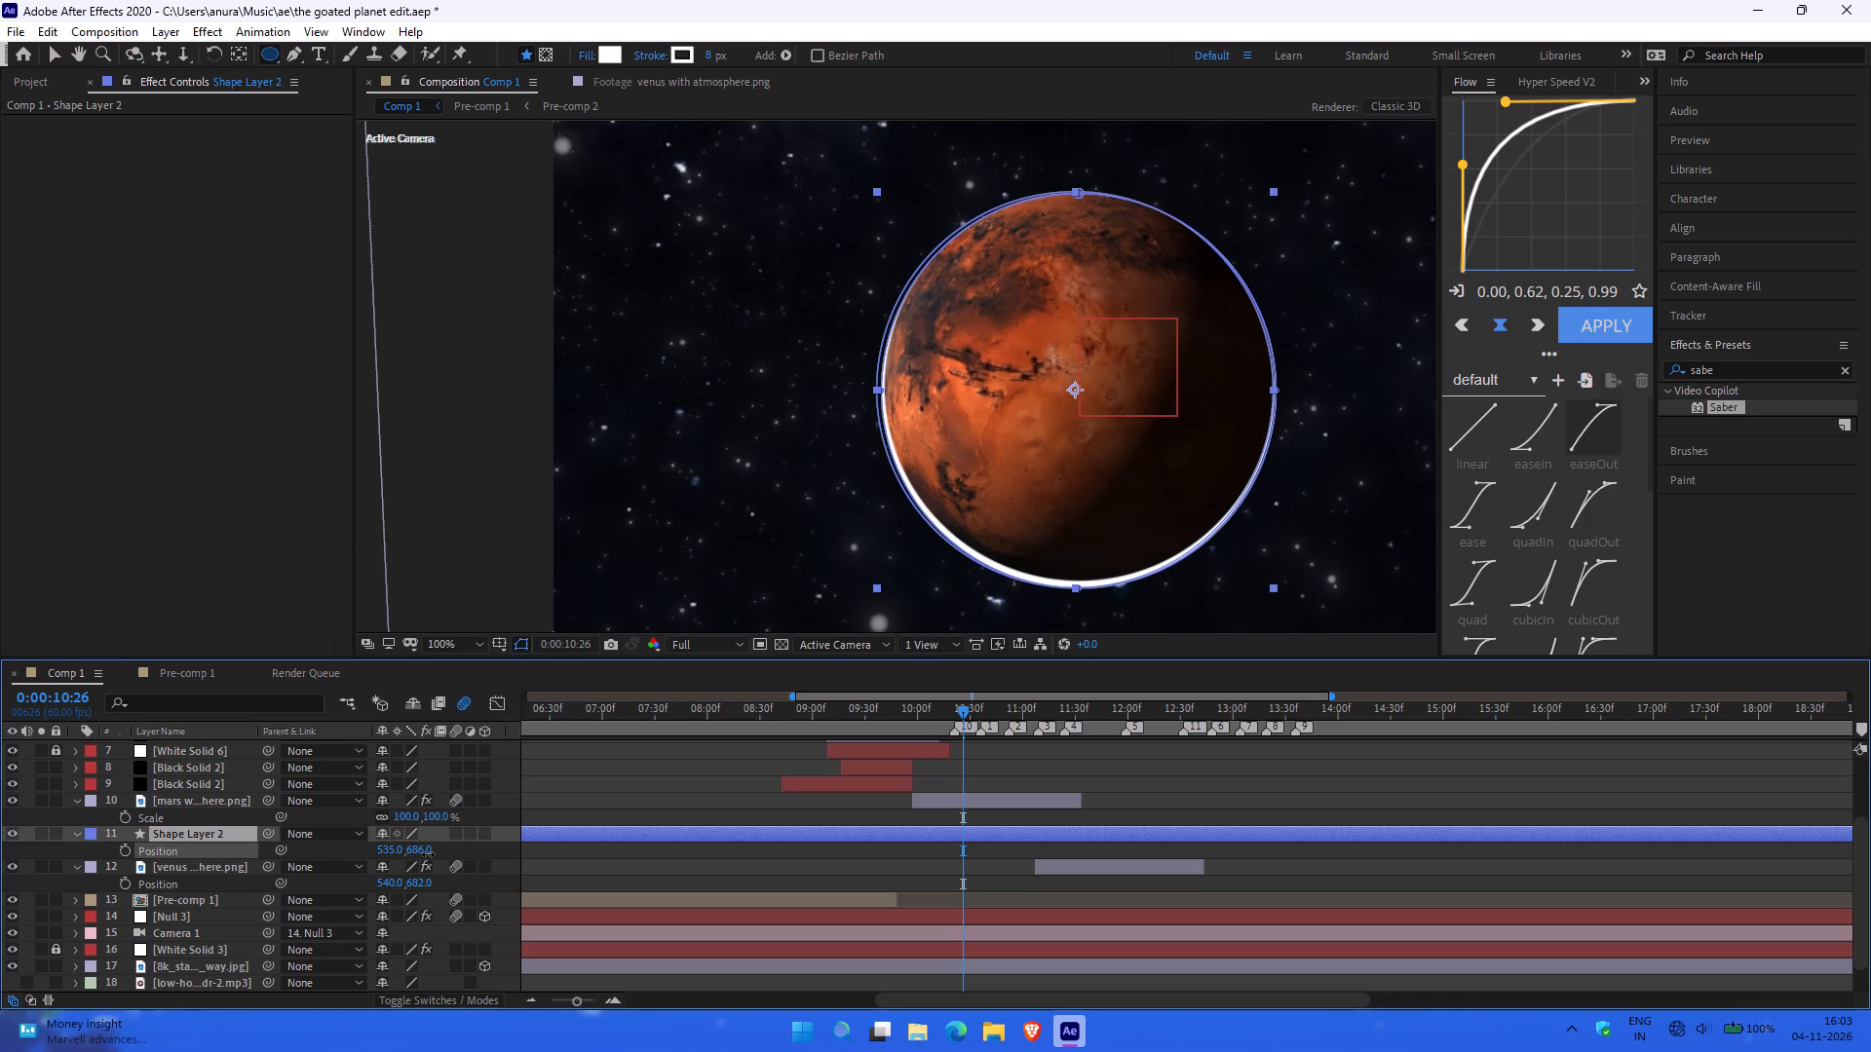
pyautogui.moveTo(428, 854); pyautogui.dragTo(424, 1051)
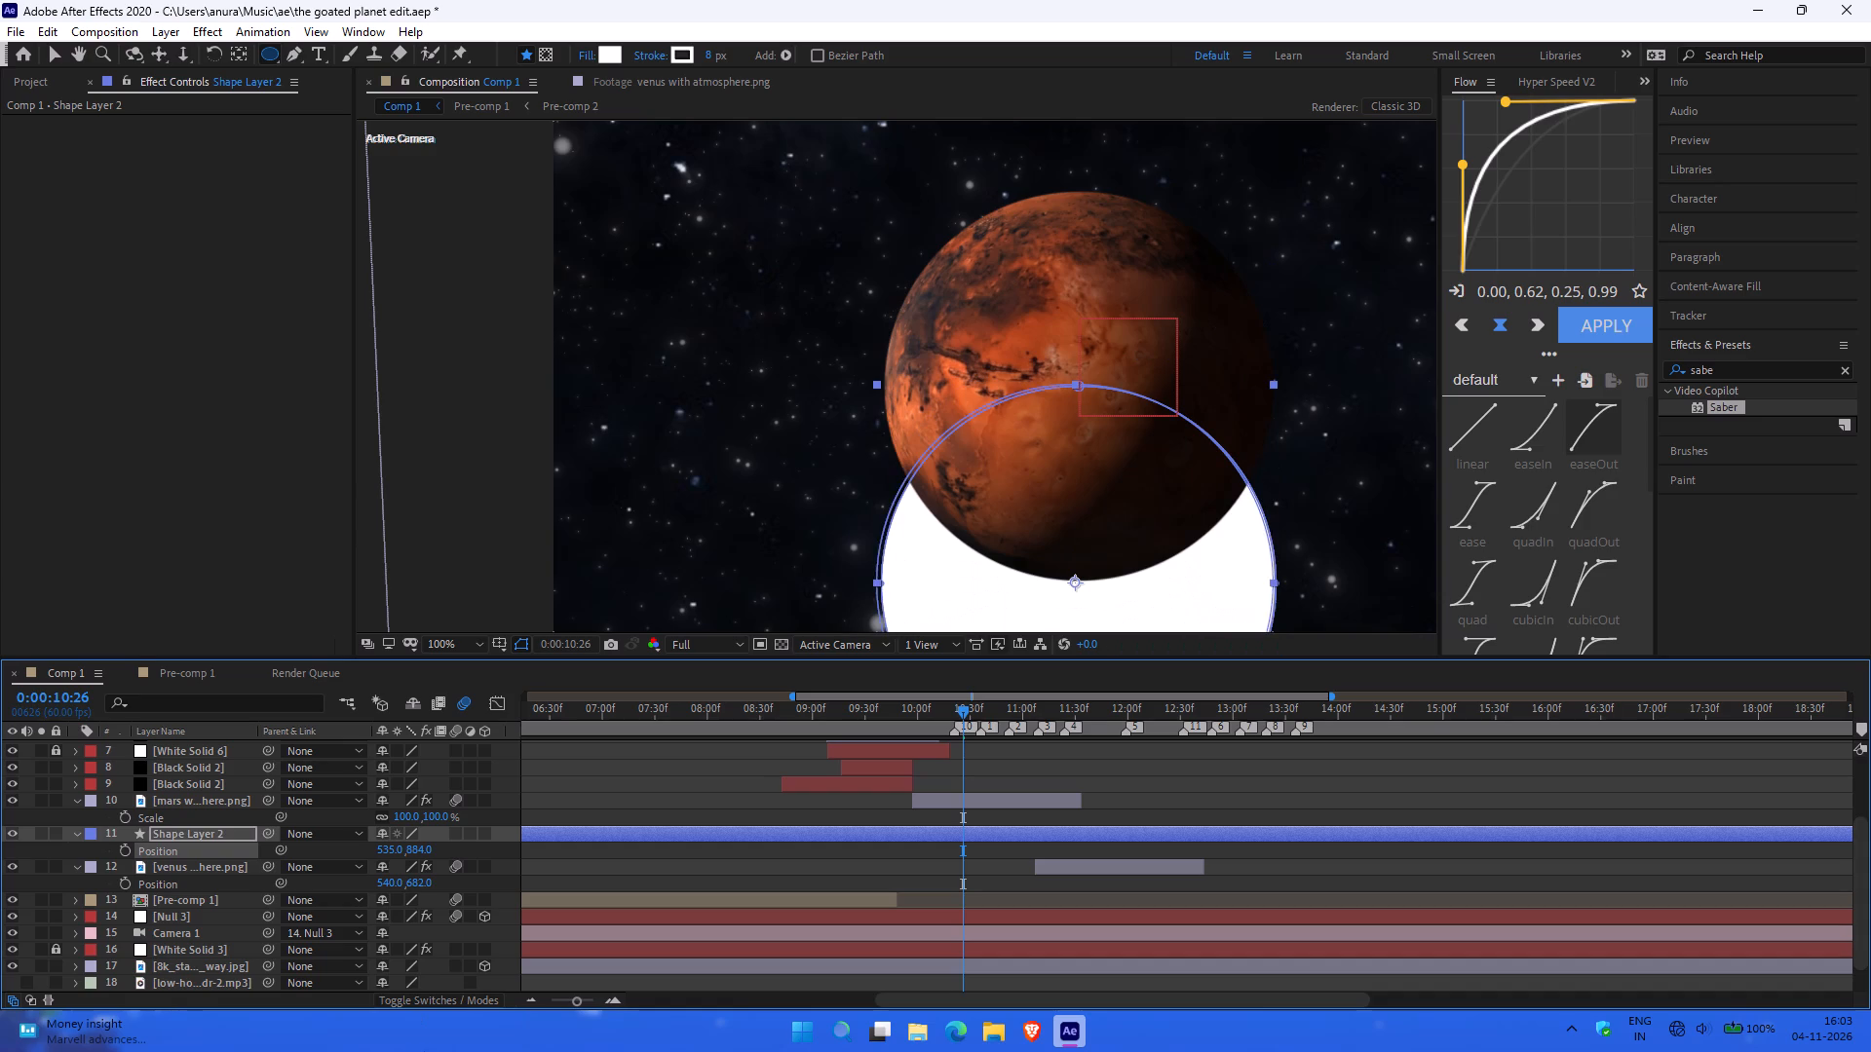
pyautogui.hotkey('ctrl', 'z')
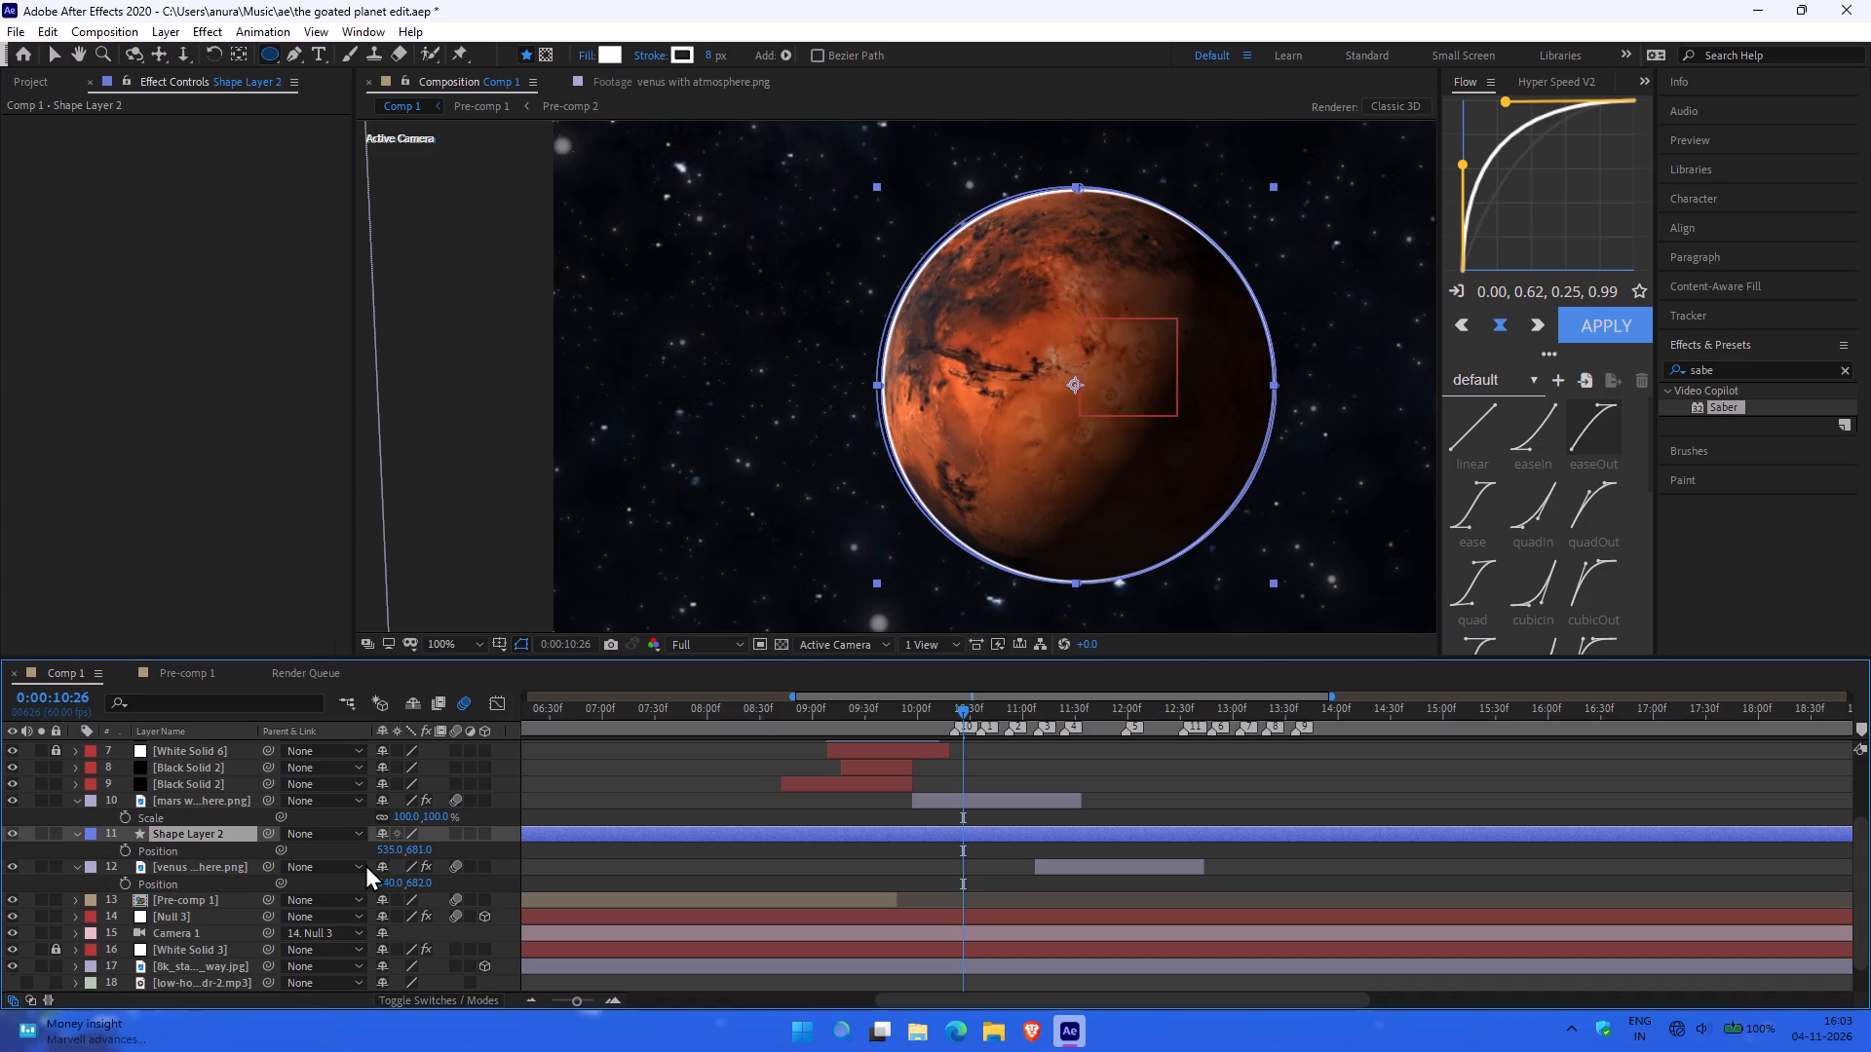
# Adjust Shape Layer 2's X position to 534, keeping the masked circle behind Mars.
pyautogui.moveTo(384, 855); pyautogui.dragTo(386, 903)
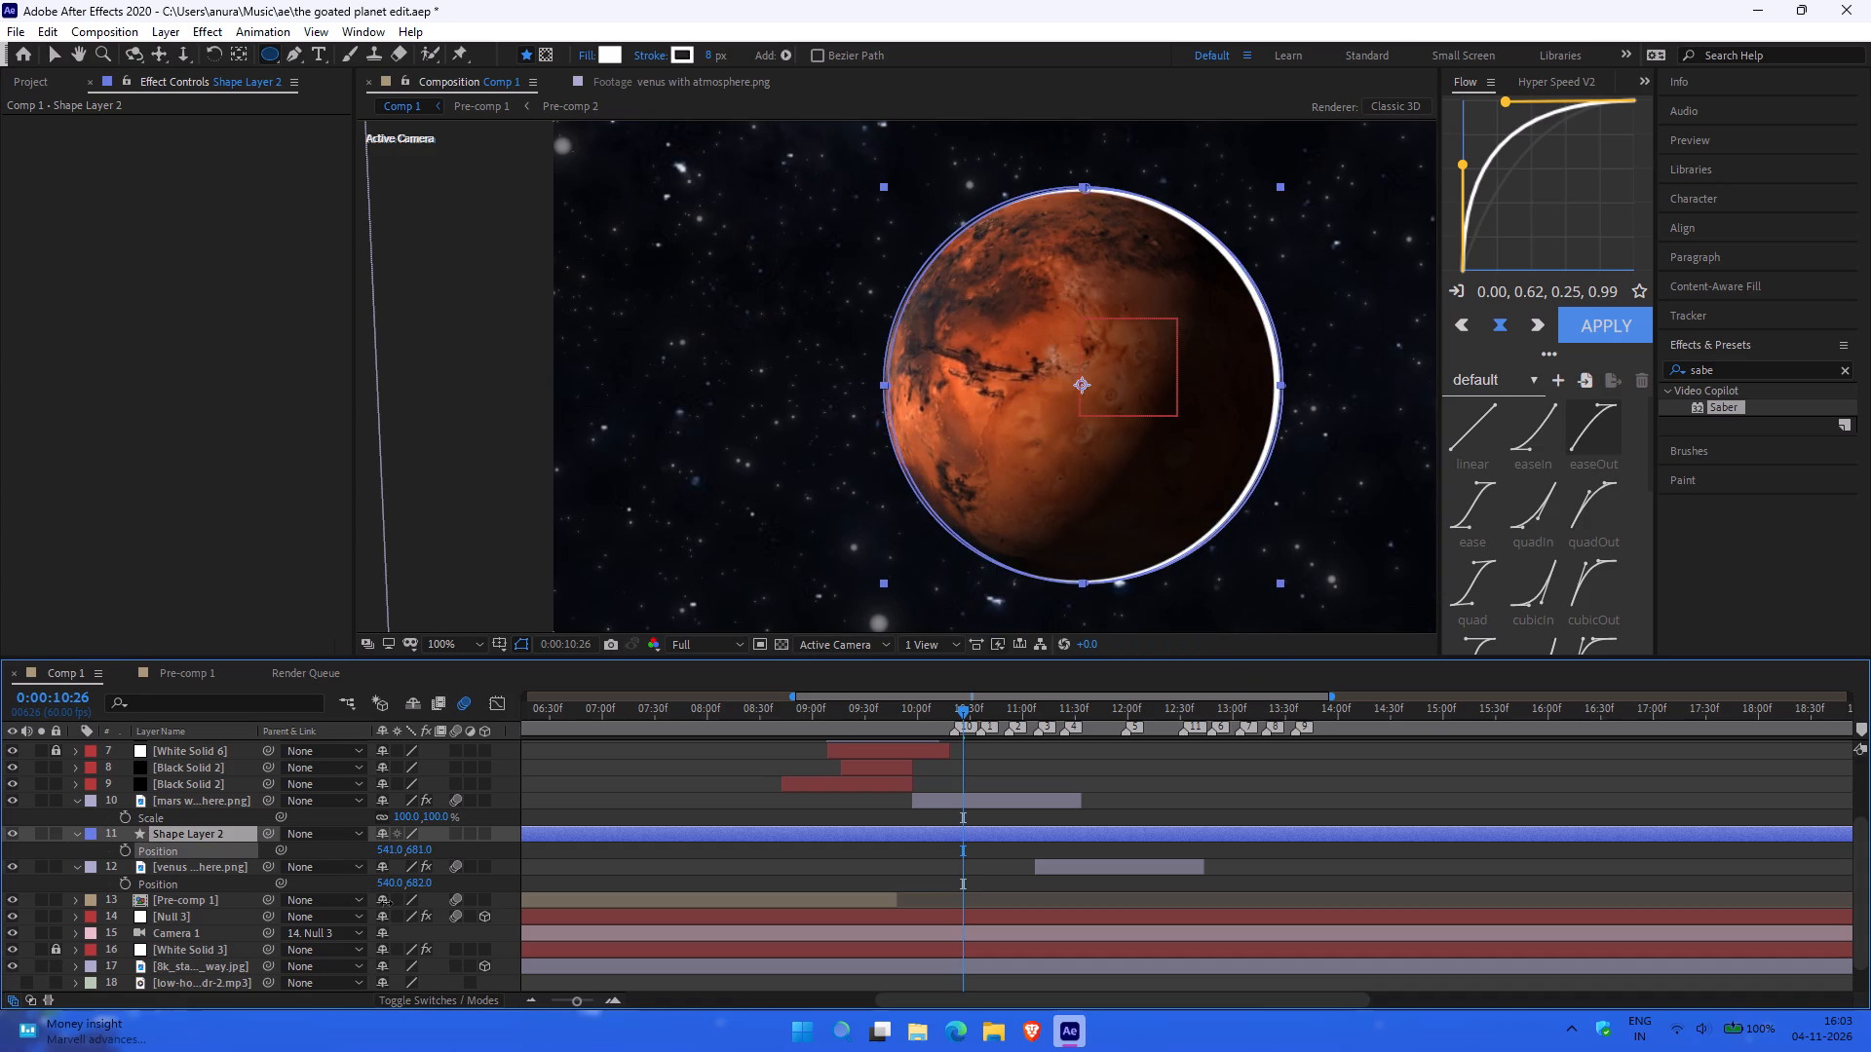
pyautogui.moveTo(386, 903); pyautogui.dragTo(404, 1051)
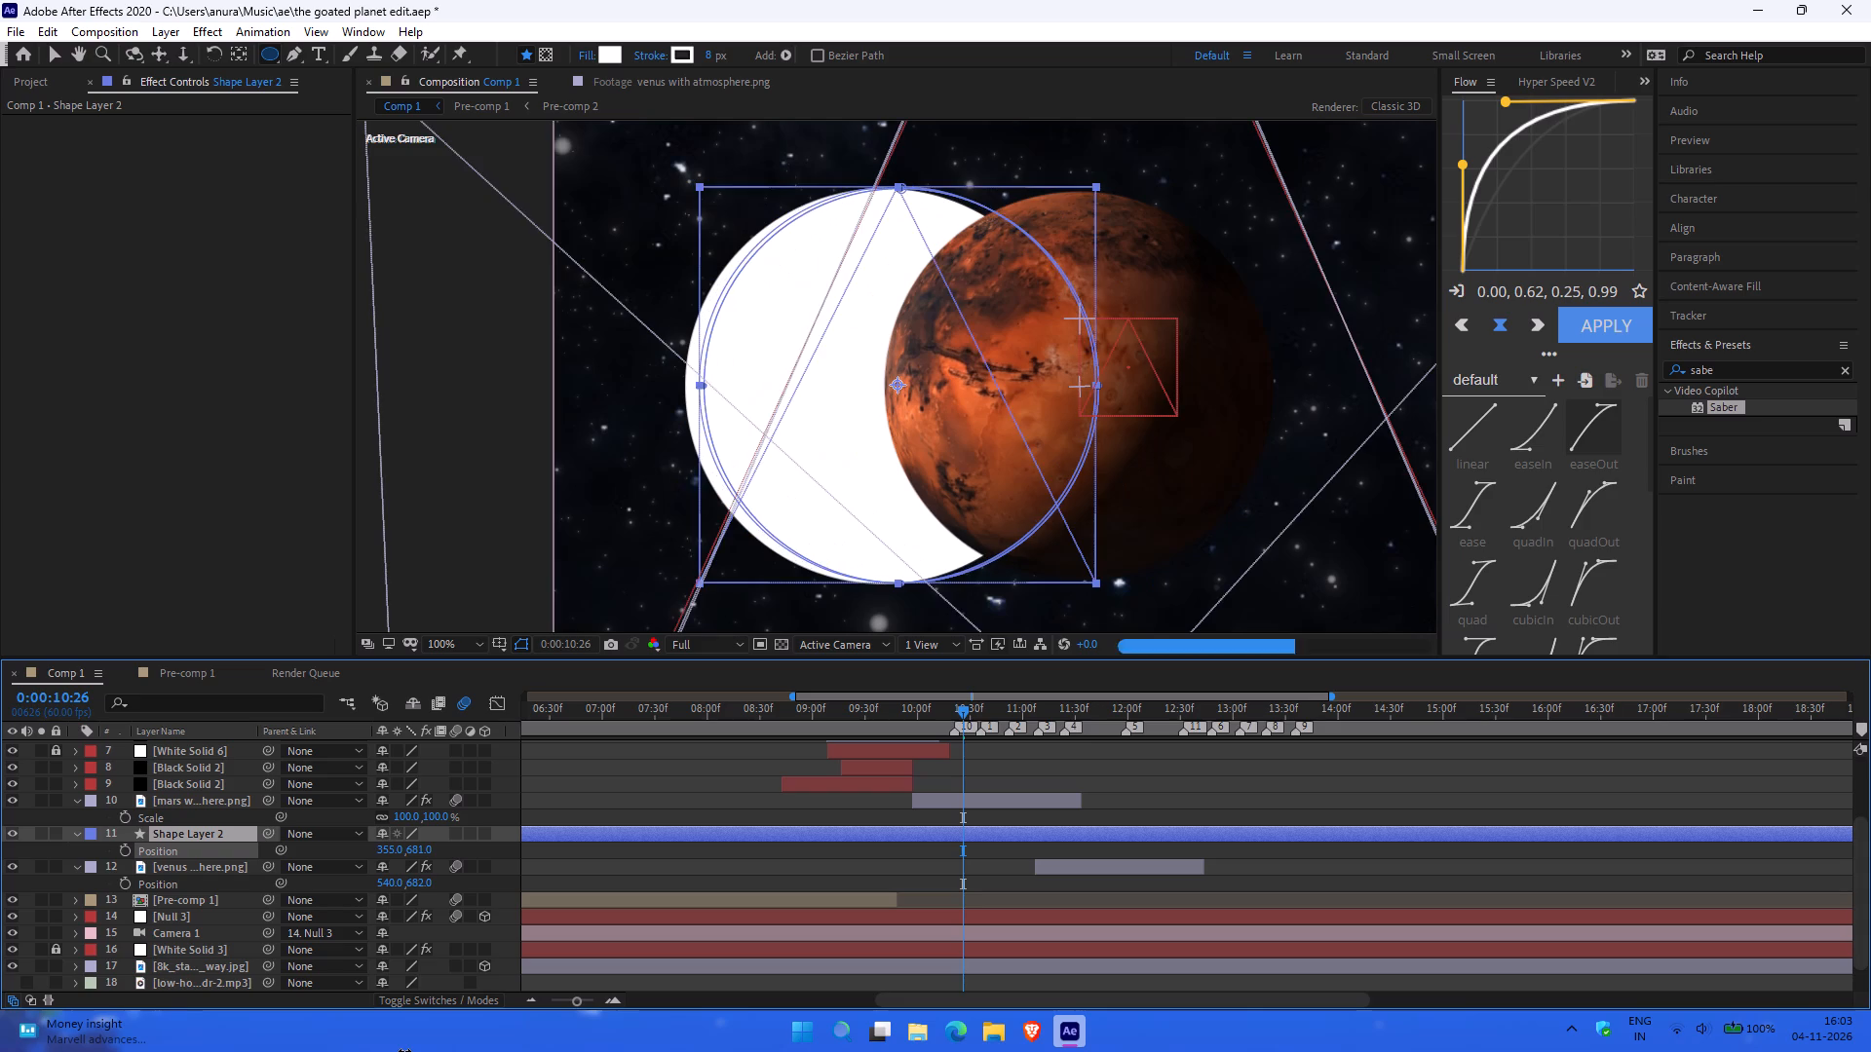
pyautogui.moveTo(404, 1051); pyautogui.dragTo(485, 1051)
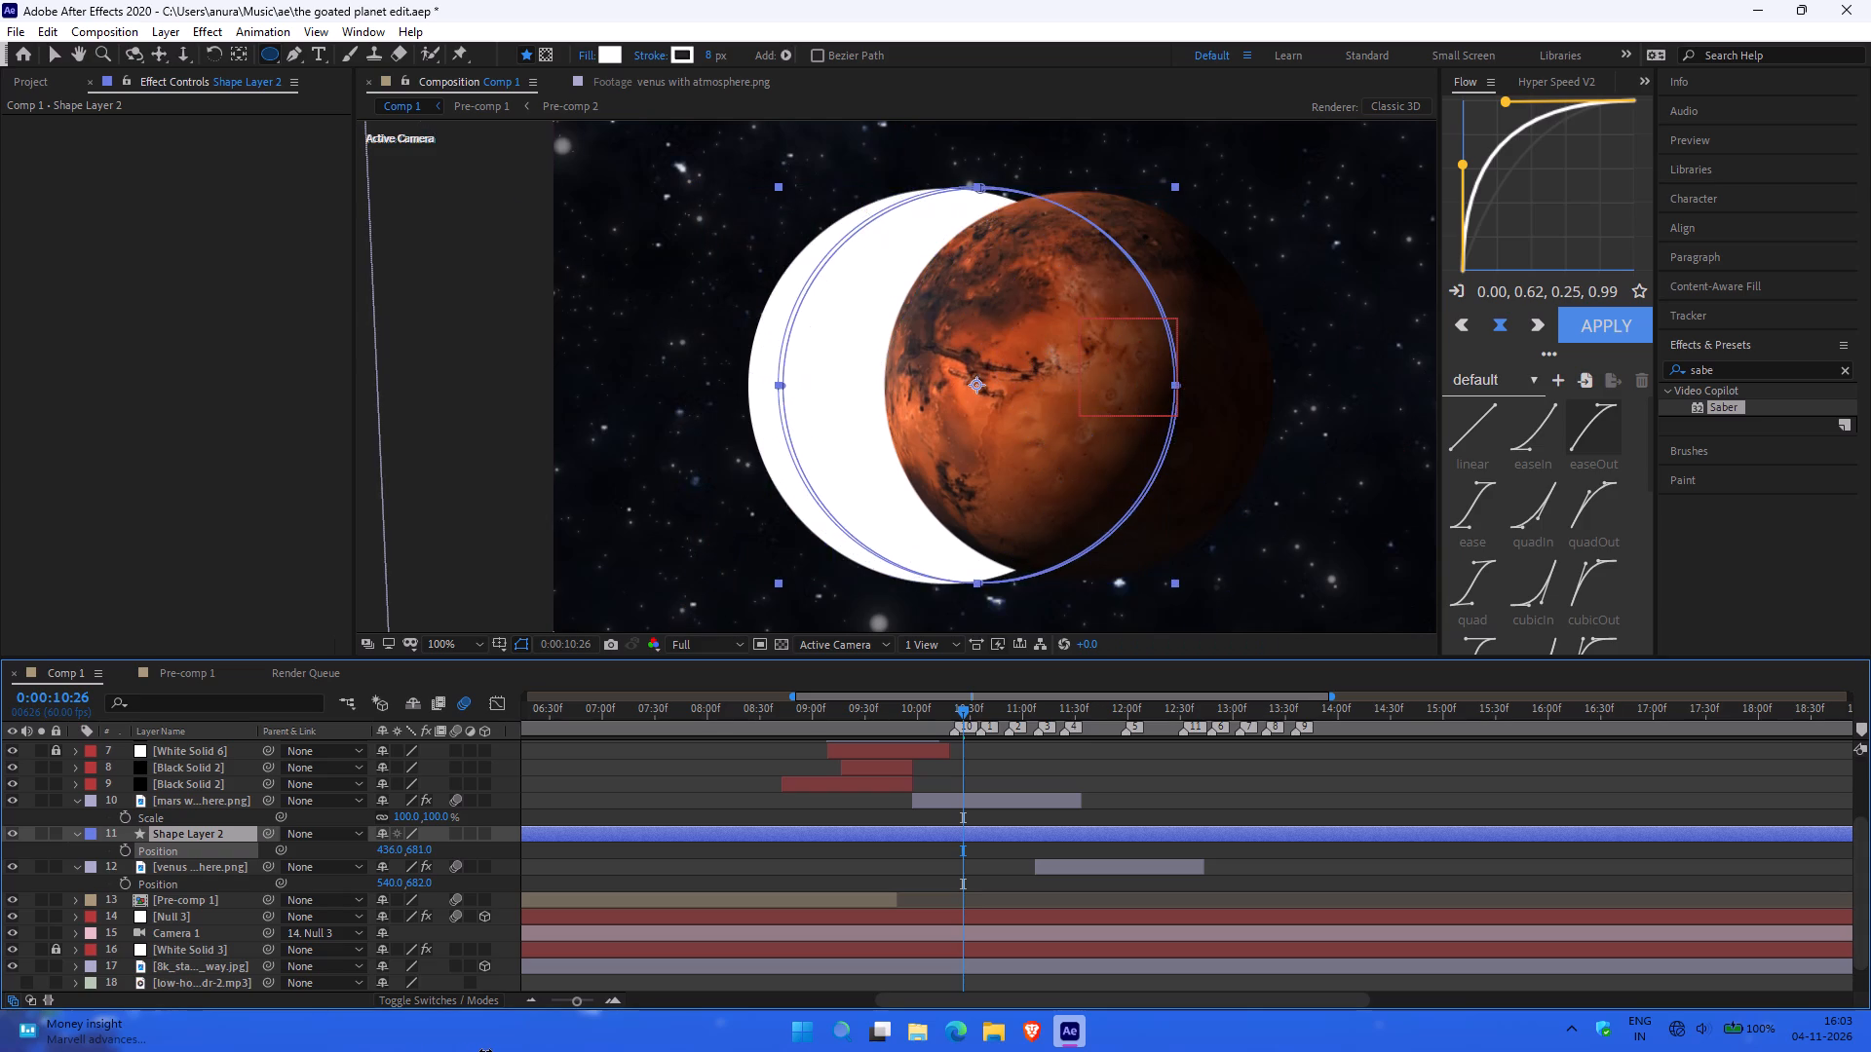
pyautogui.moveTo(485, 1051); pyautogui.dragTo(530, 1051)
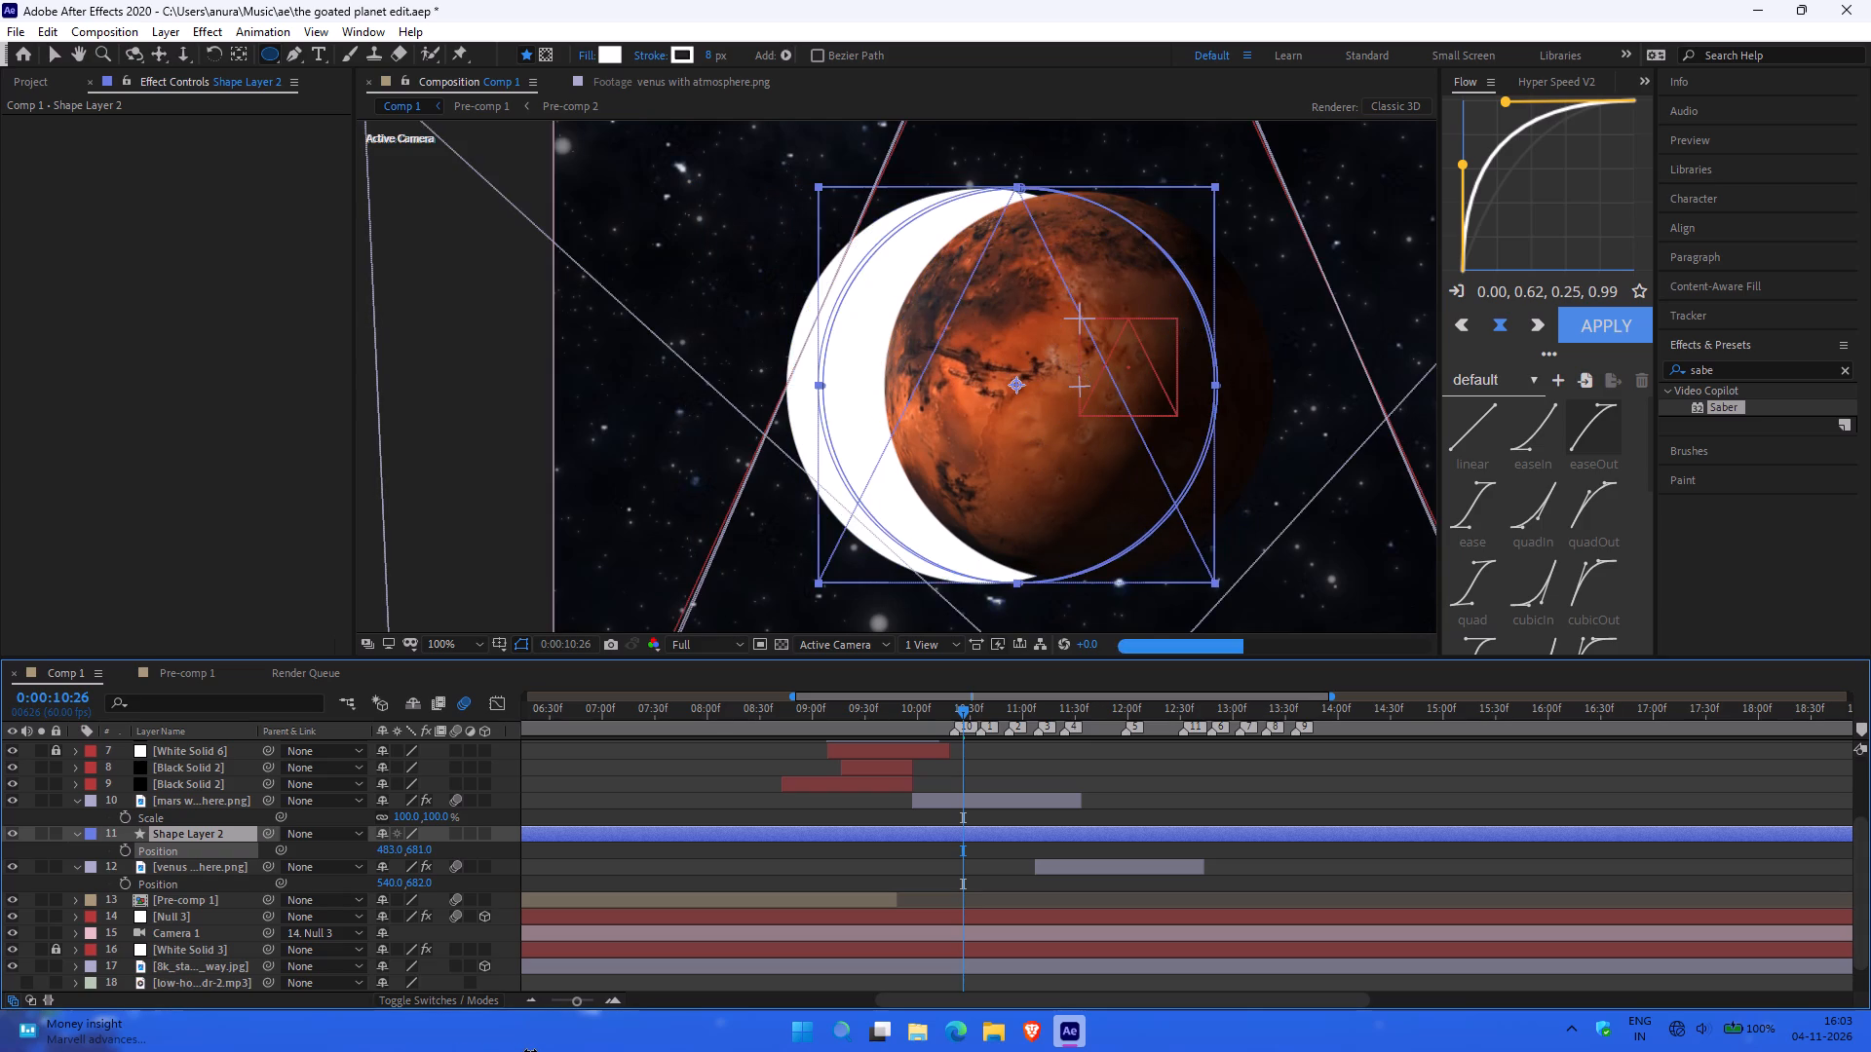
pyautogui.moveTo(530, 1051); pyautogui.dragTo(554, 1051)
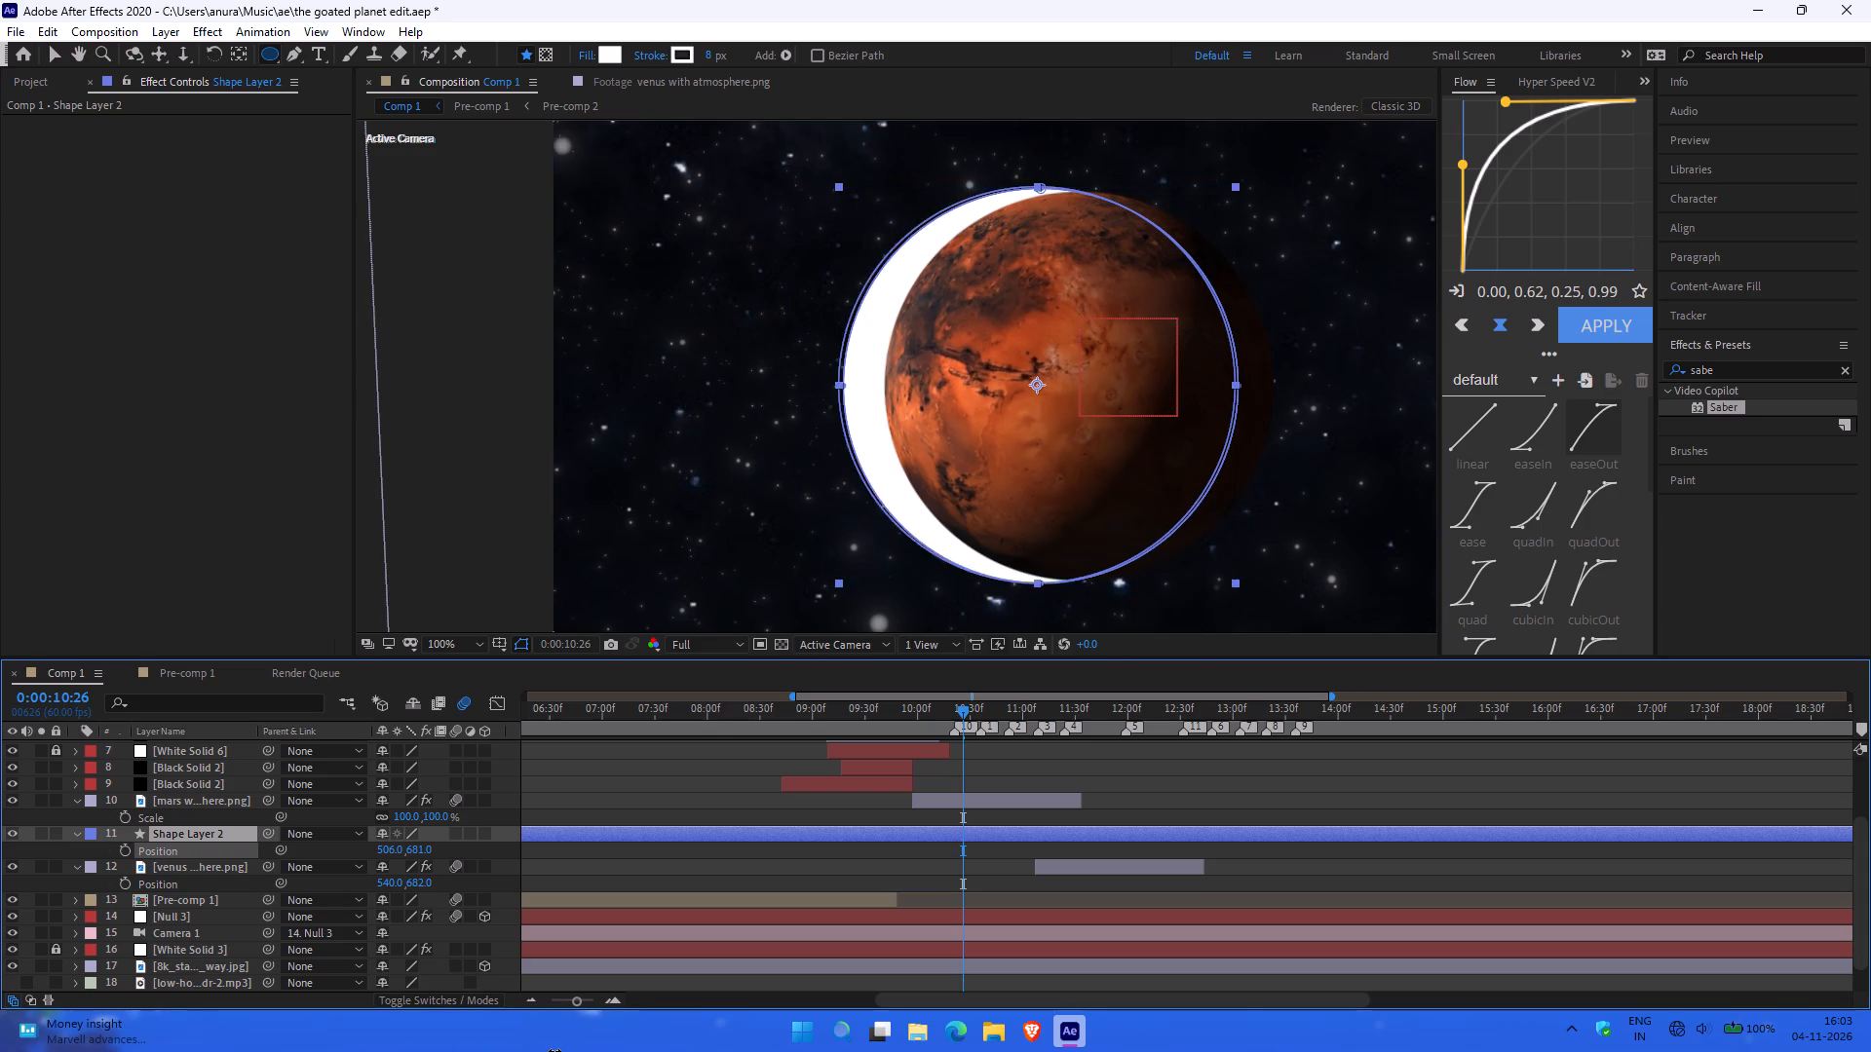
pyautogui.moveTo(554, 1051); pyautogui.dragTo(571, 1051)
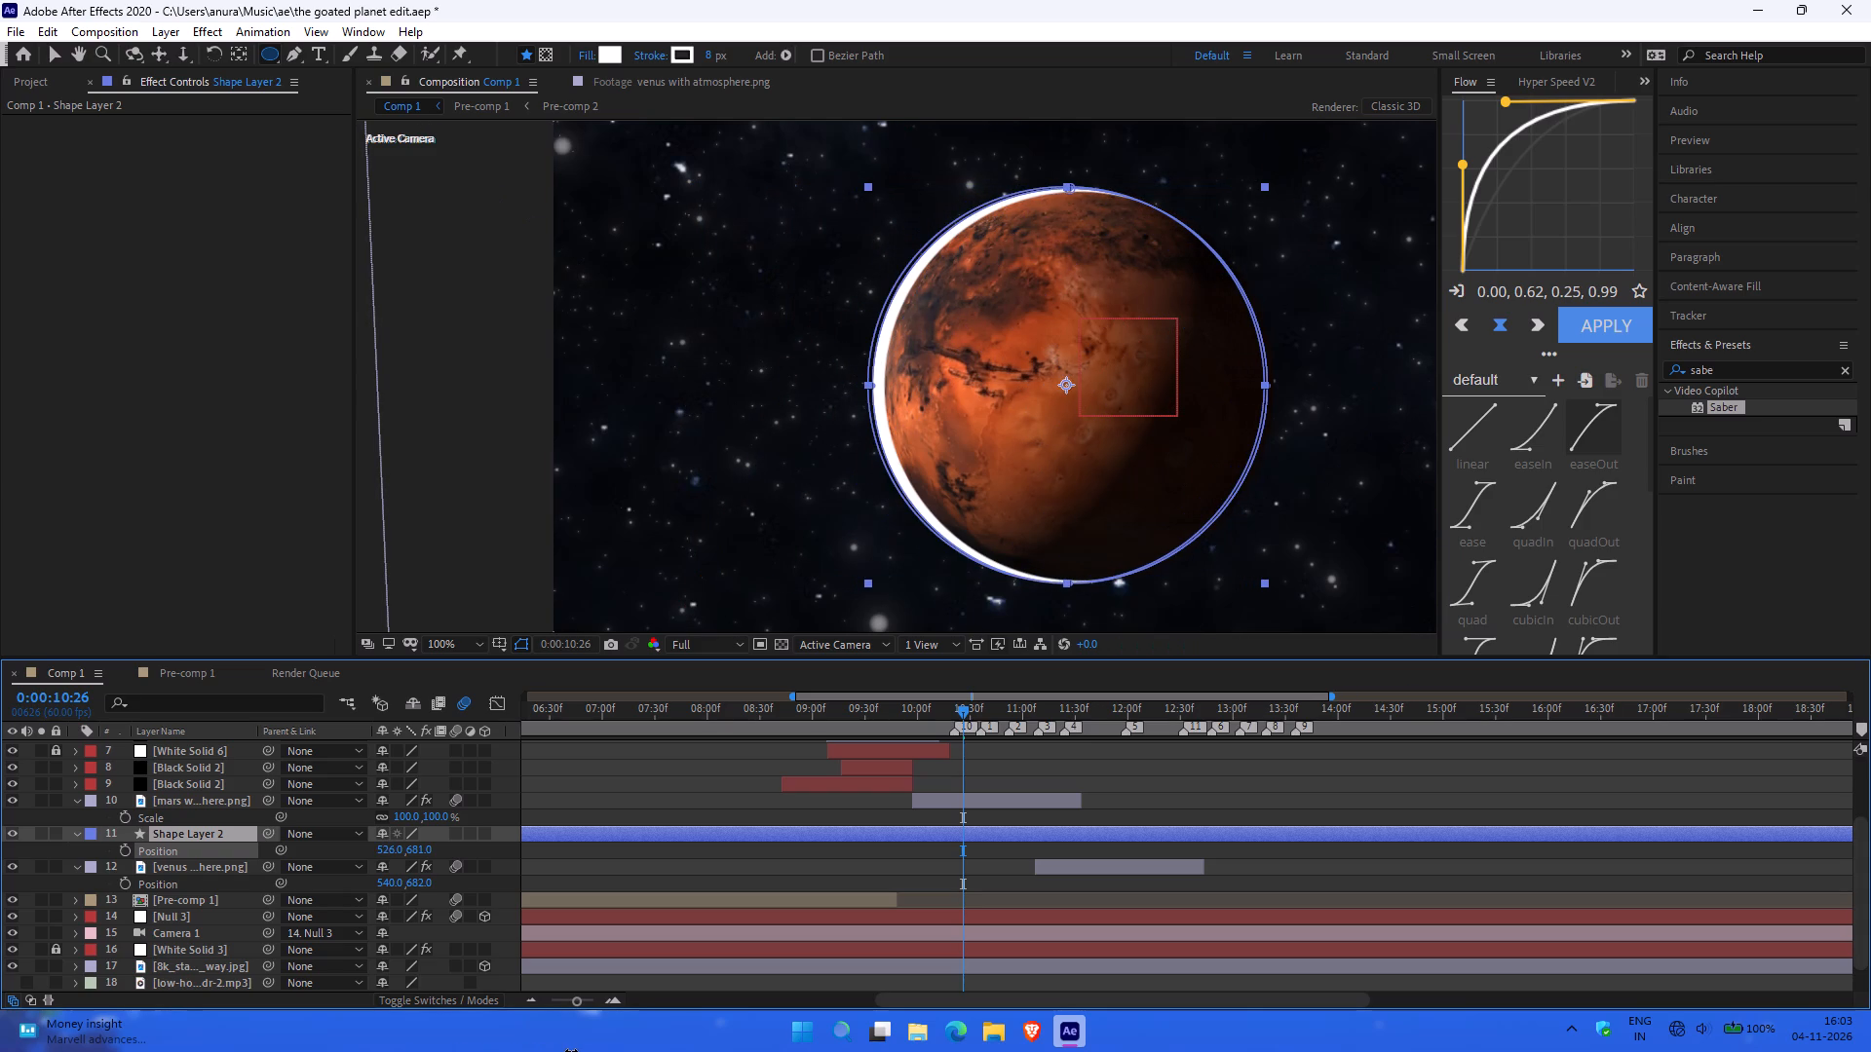
pyautogui.moveTo(571, 1051); pyautogui.dragTo(578, 1051)
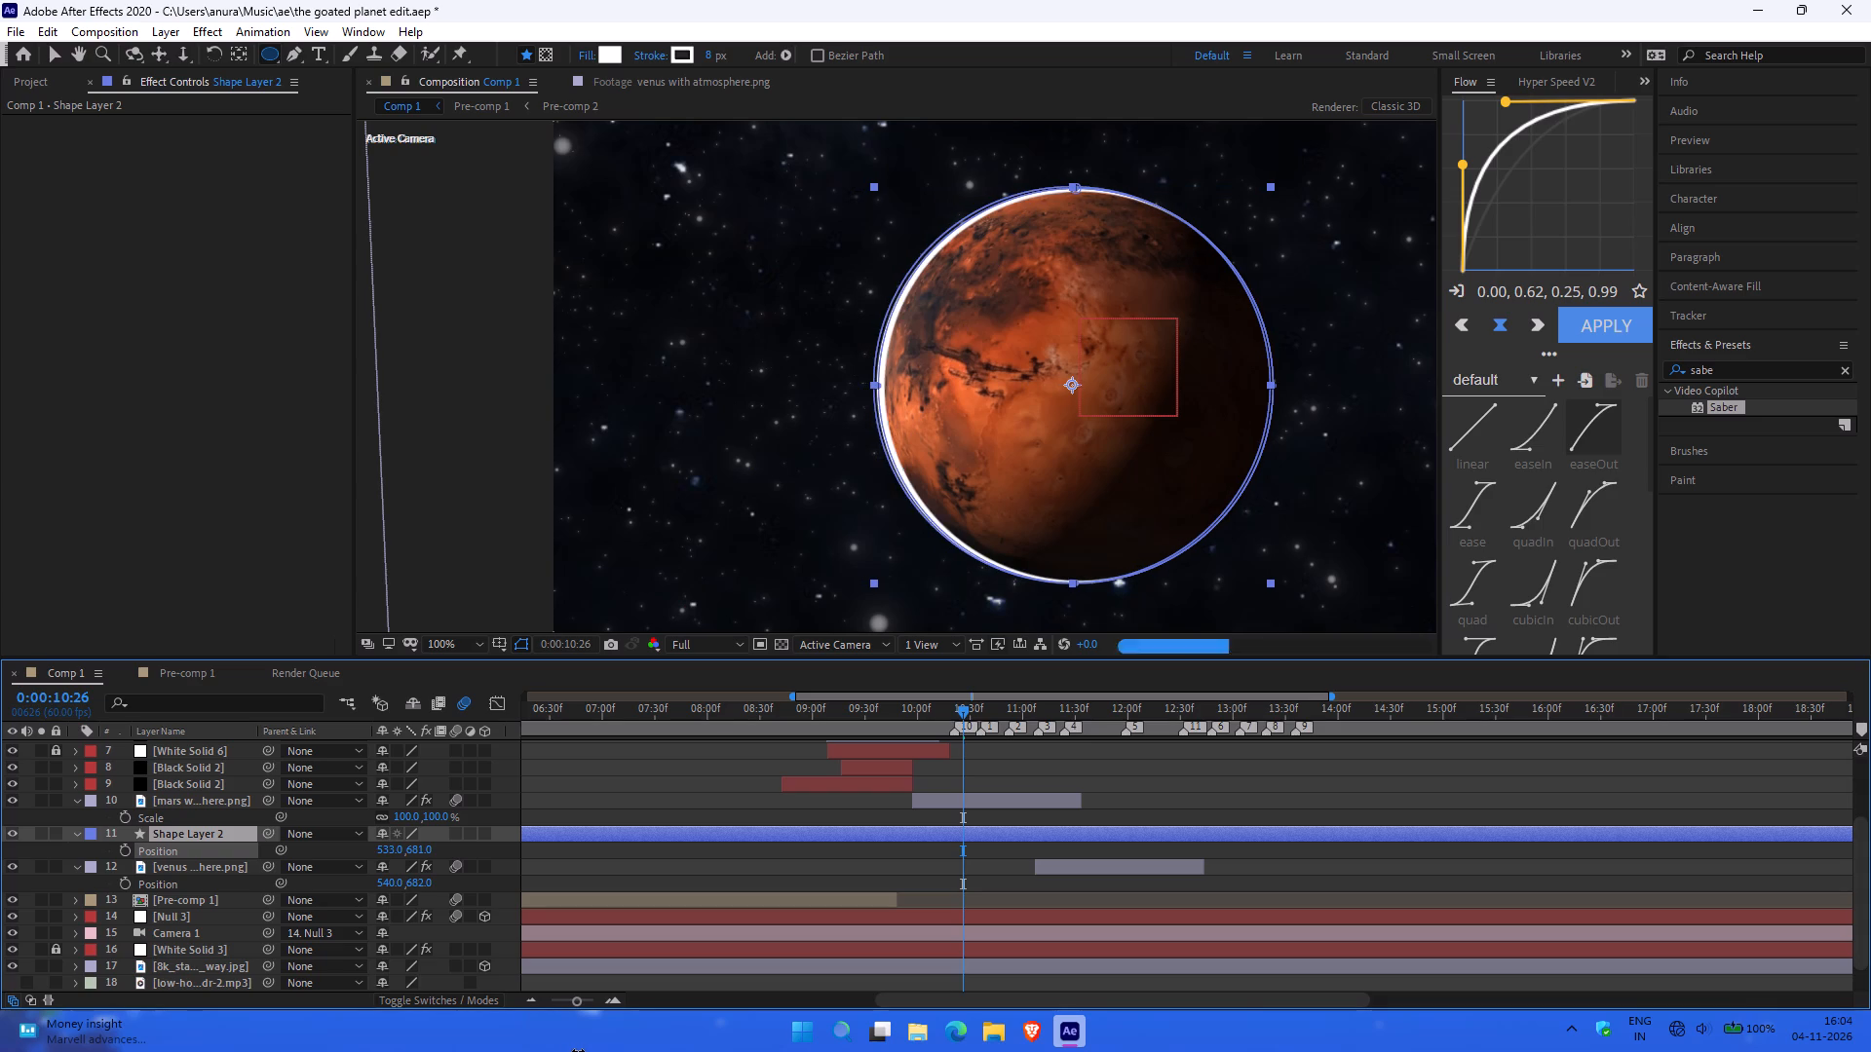
pyautogui.moveTo(578, 1051); pyautogui.dragTo(579, 1051)
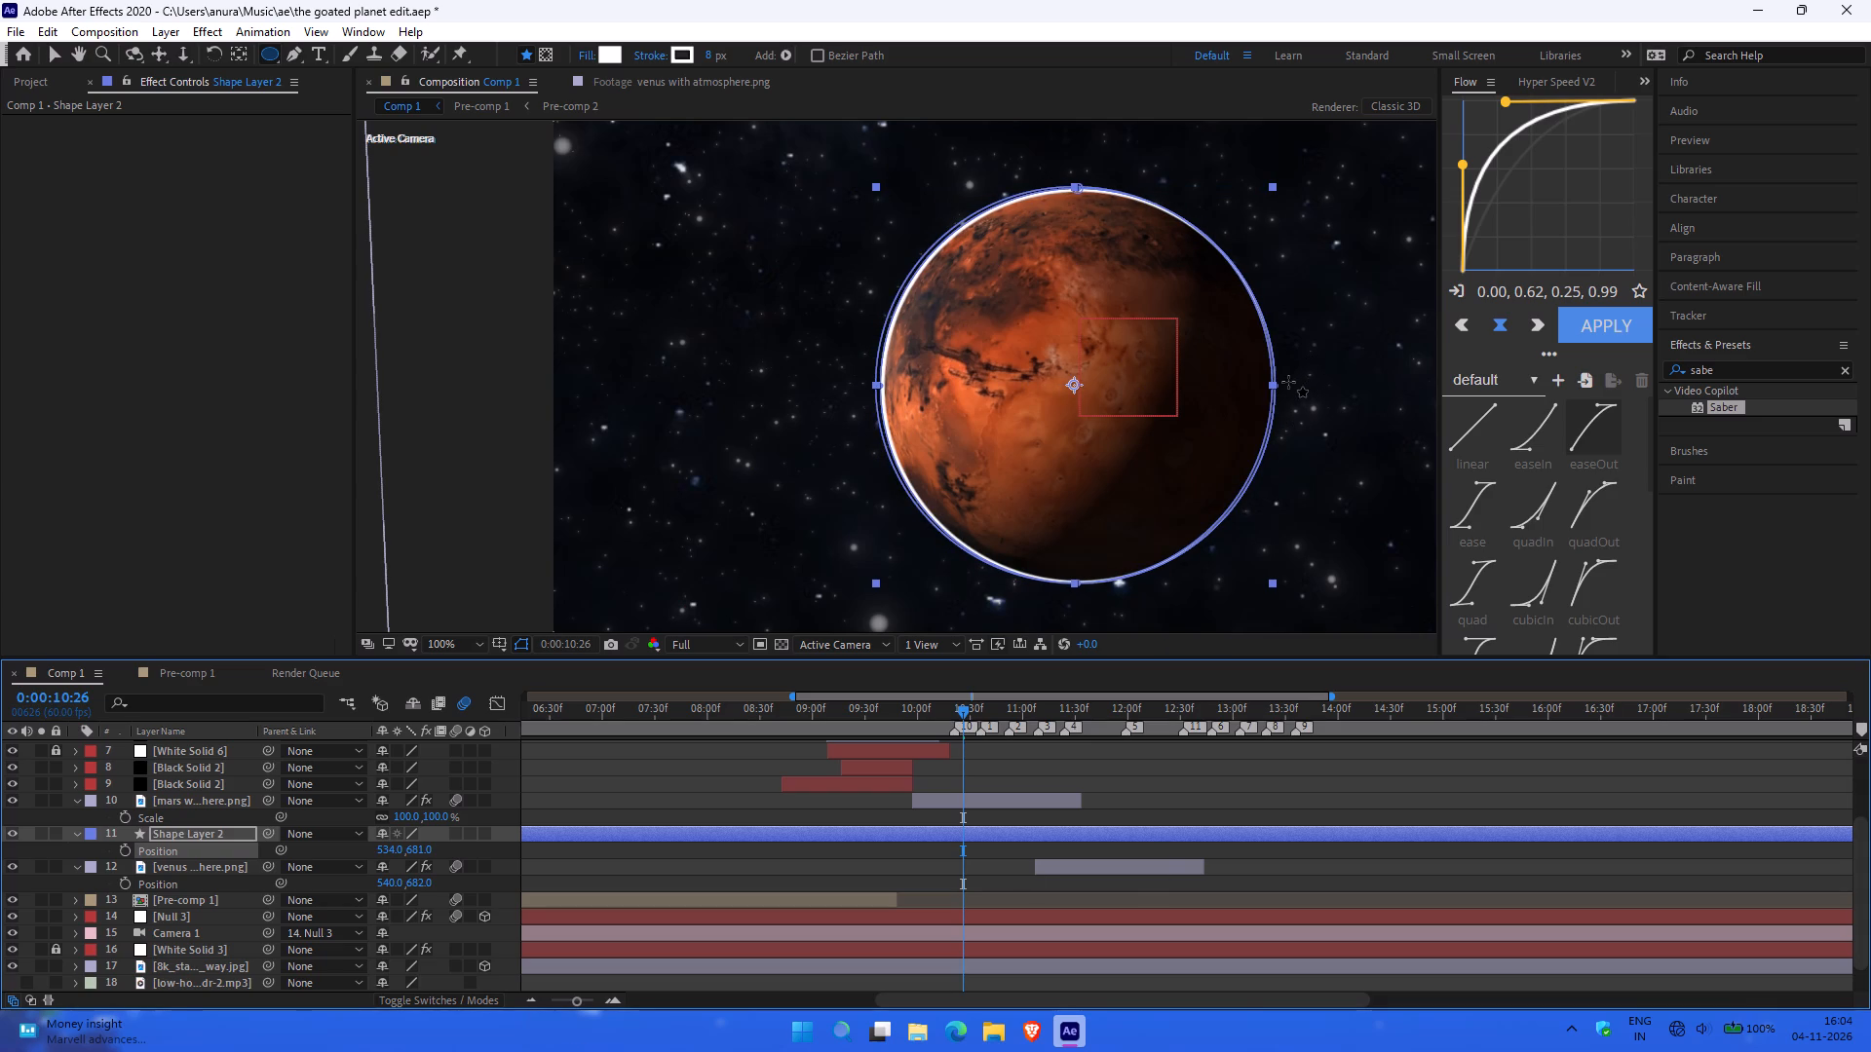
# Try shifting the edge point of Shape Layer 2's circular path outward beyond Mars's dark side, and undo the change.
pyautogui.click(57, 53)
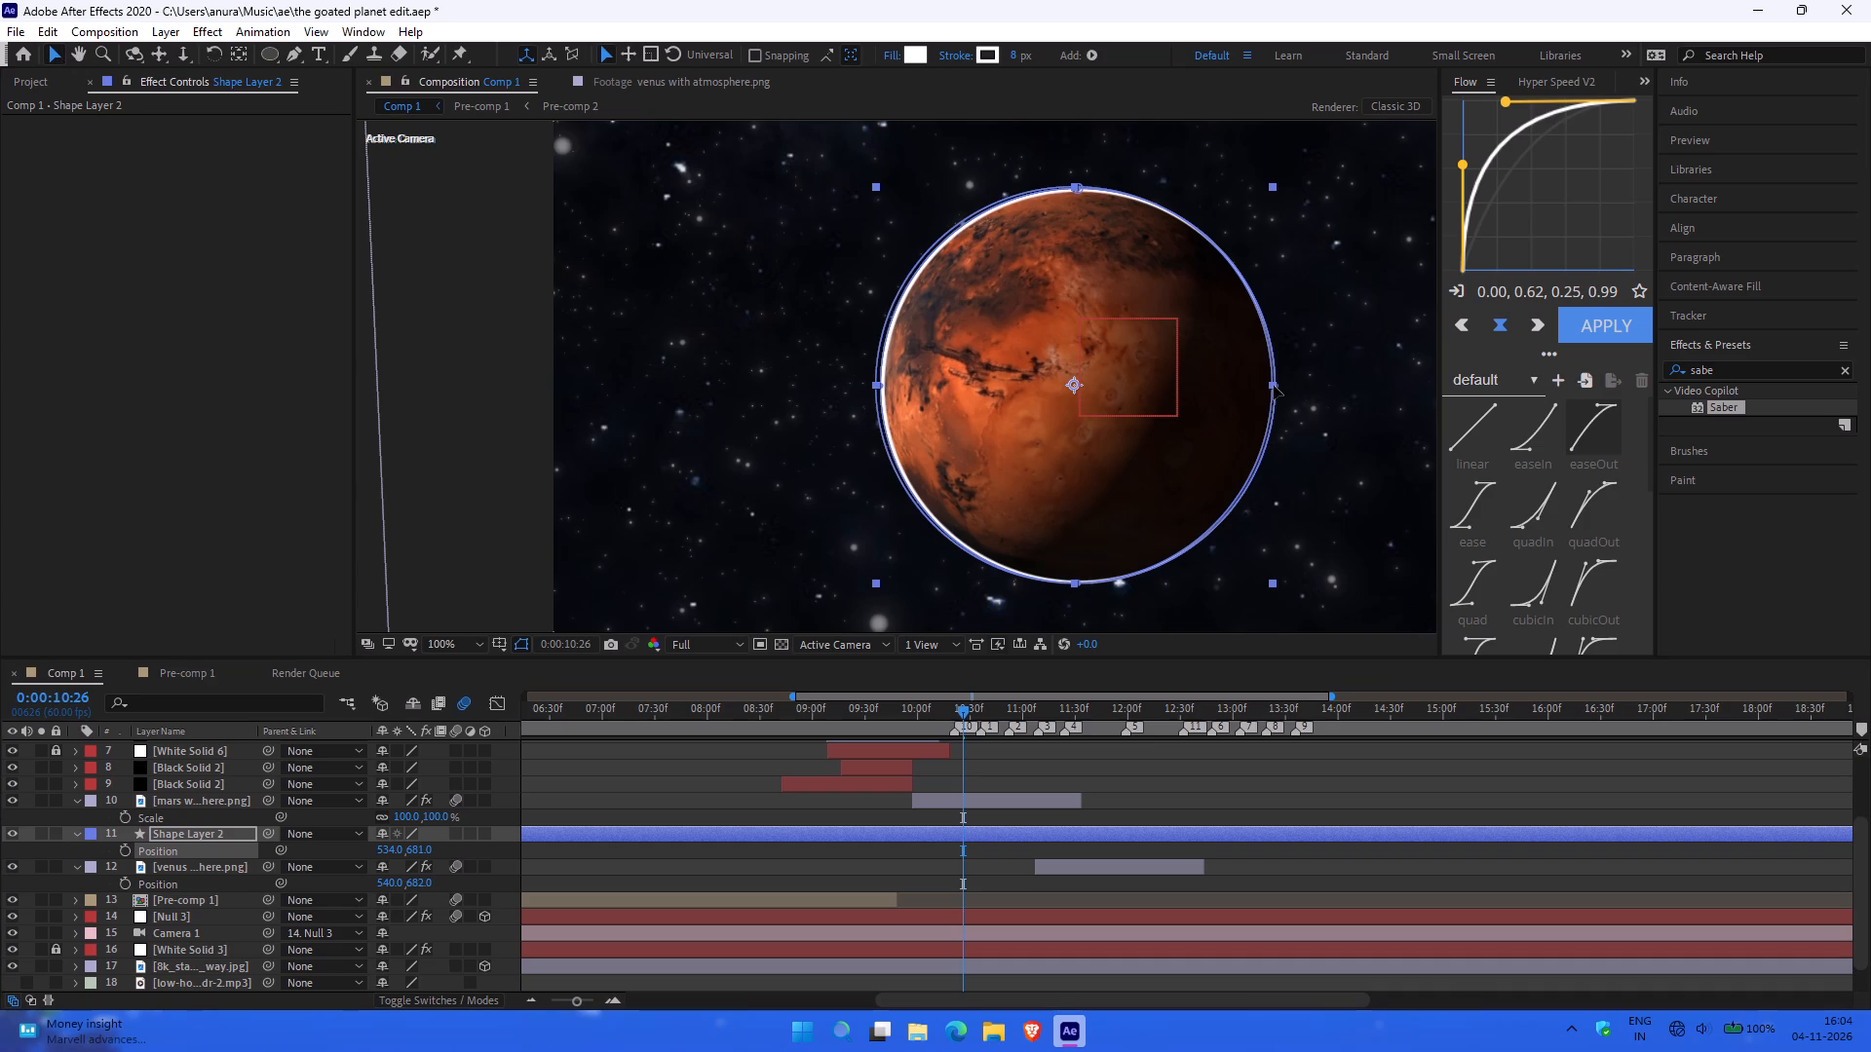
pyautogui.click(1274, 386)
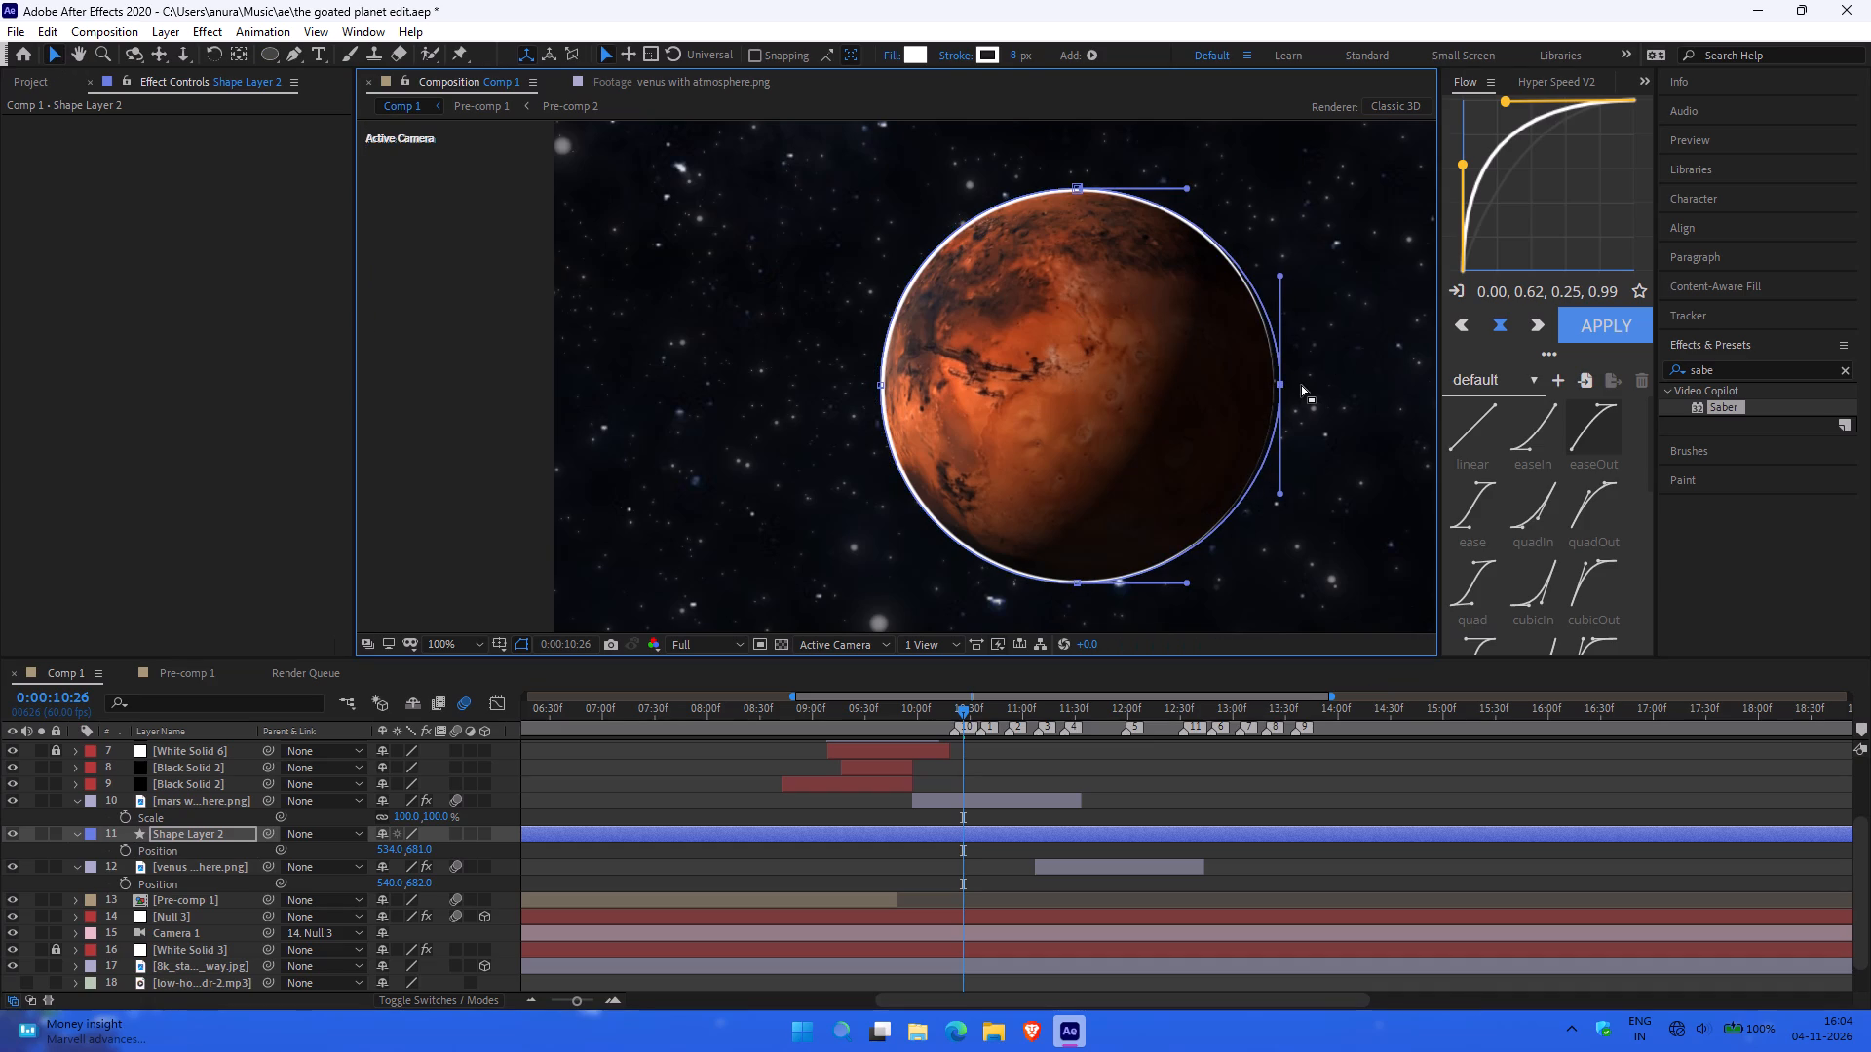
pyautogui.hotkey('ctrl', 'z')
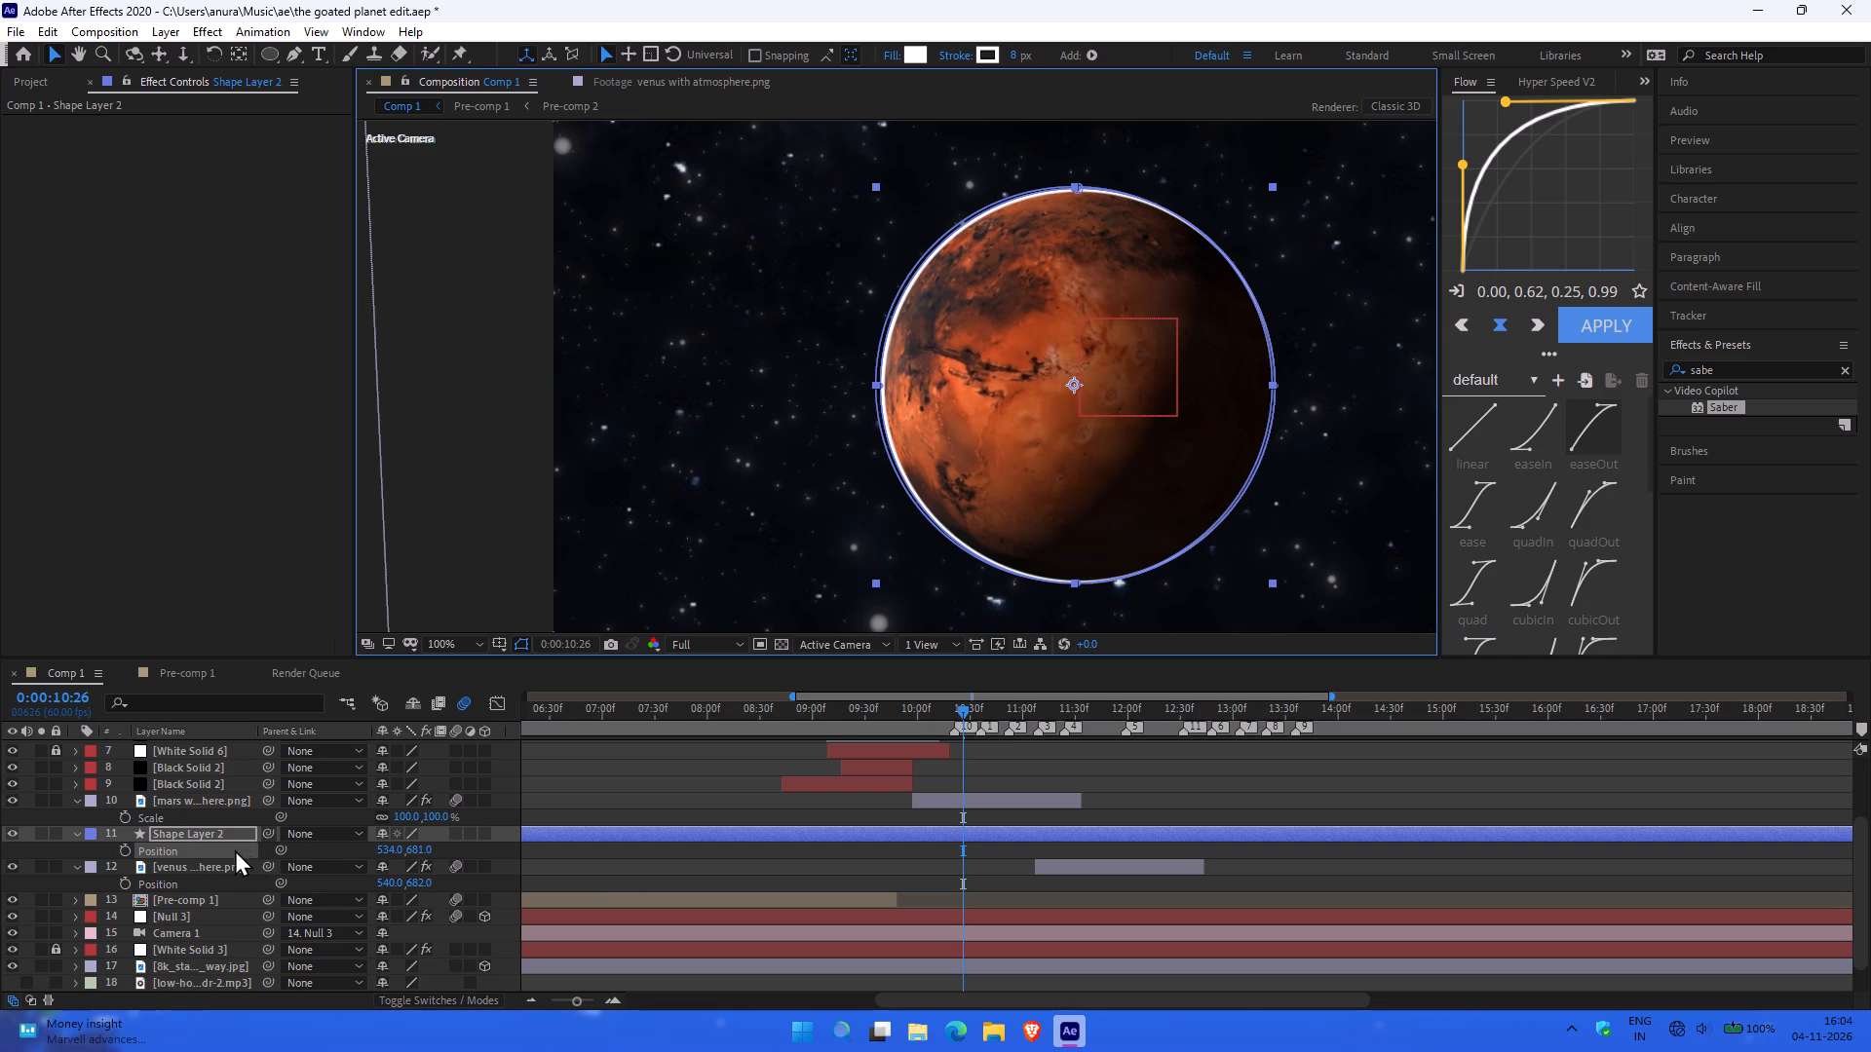
# Set Shape Layer 2's horizontal scale to 38% with the scale proportions unlinked, and relink the proportions.
pyautogui.click(222, 826)
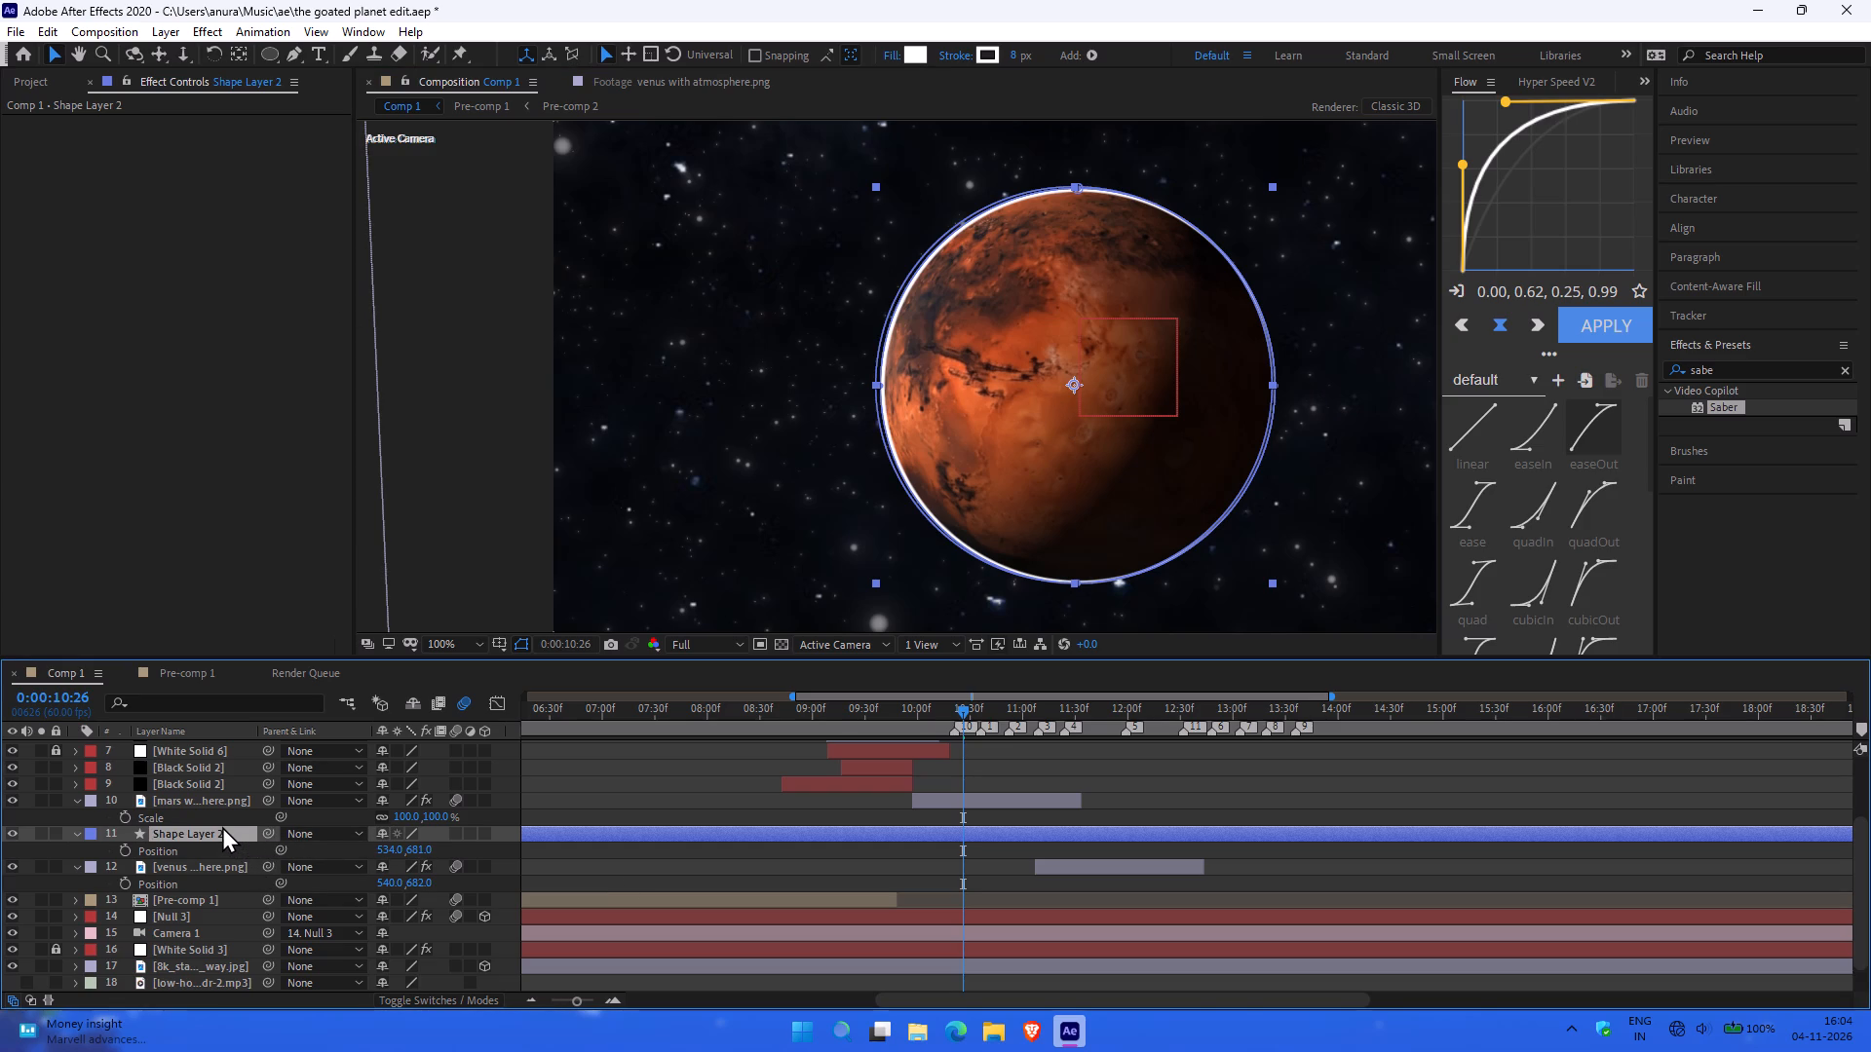
pyautogui.press('s')
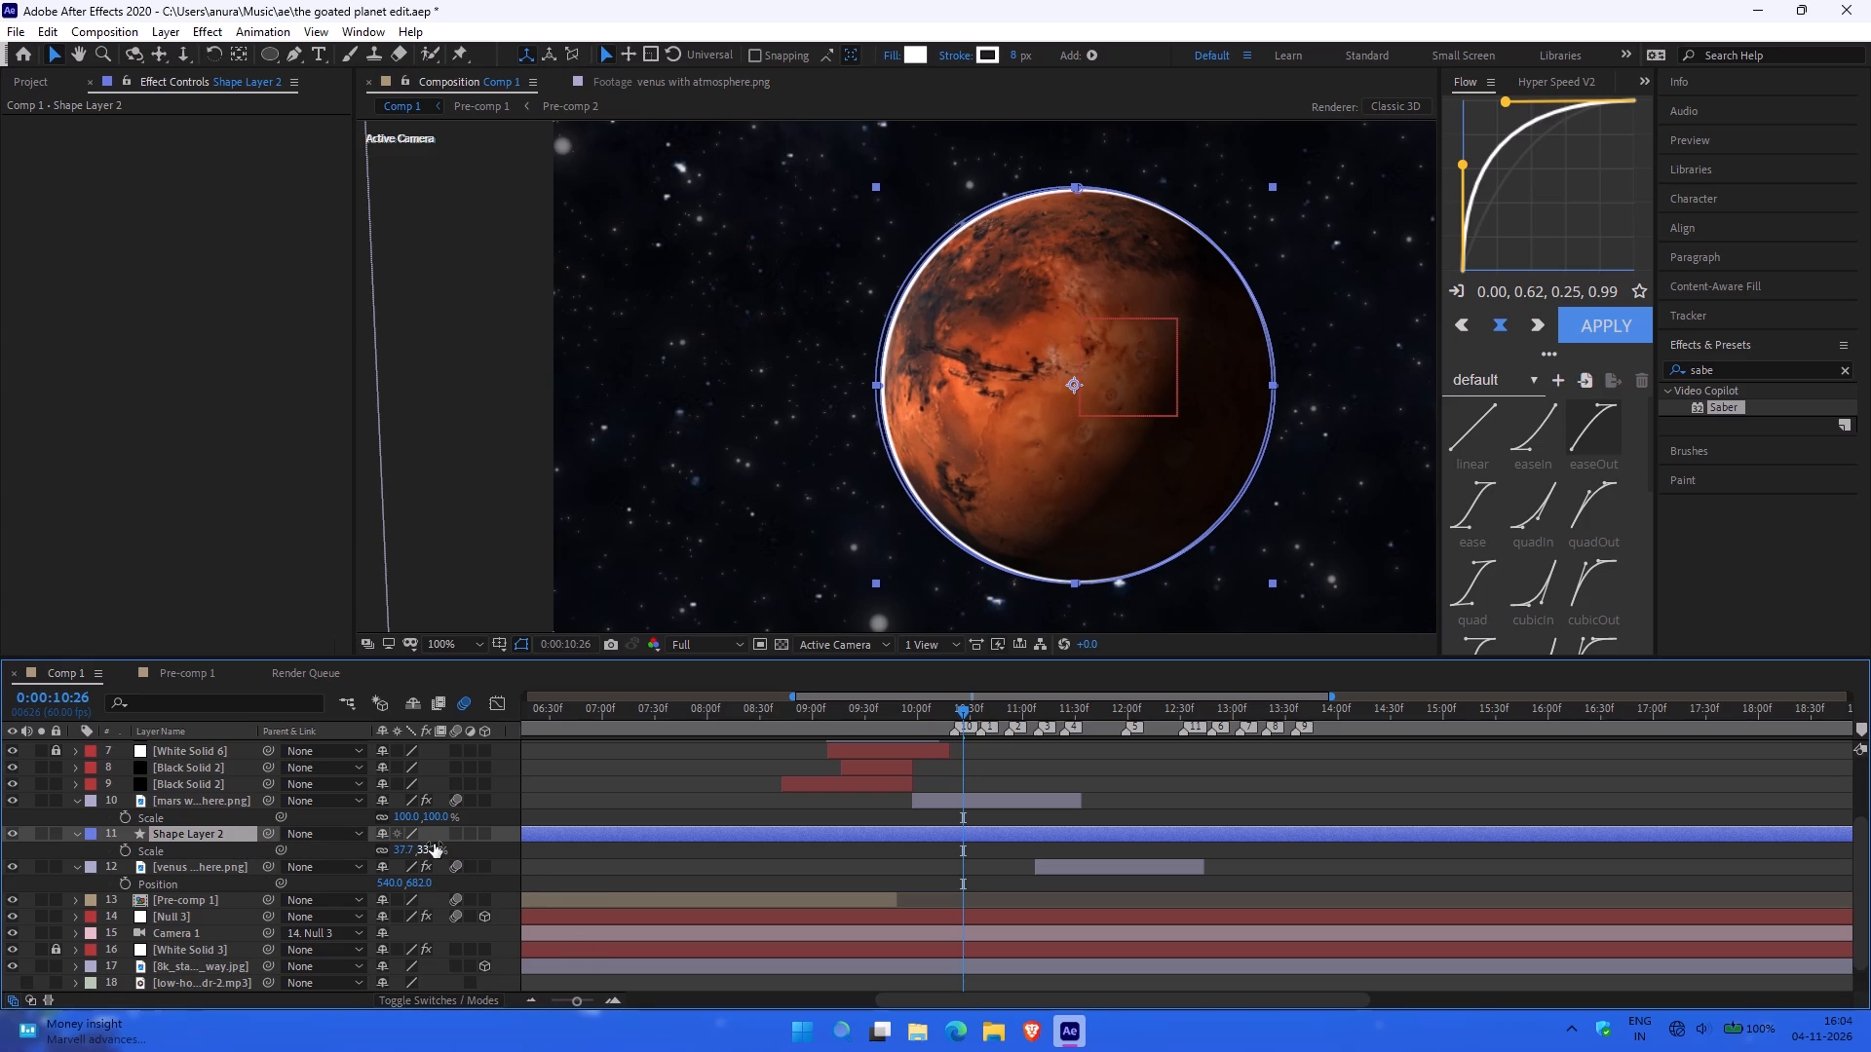
pyautogui.click(434, 844)
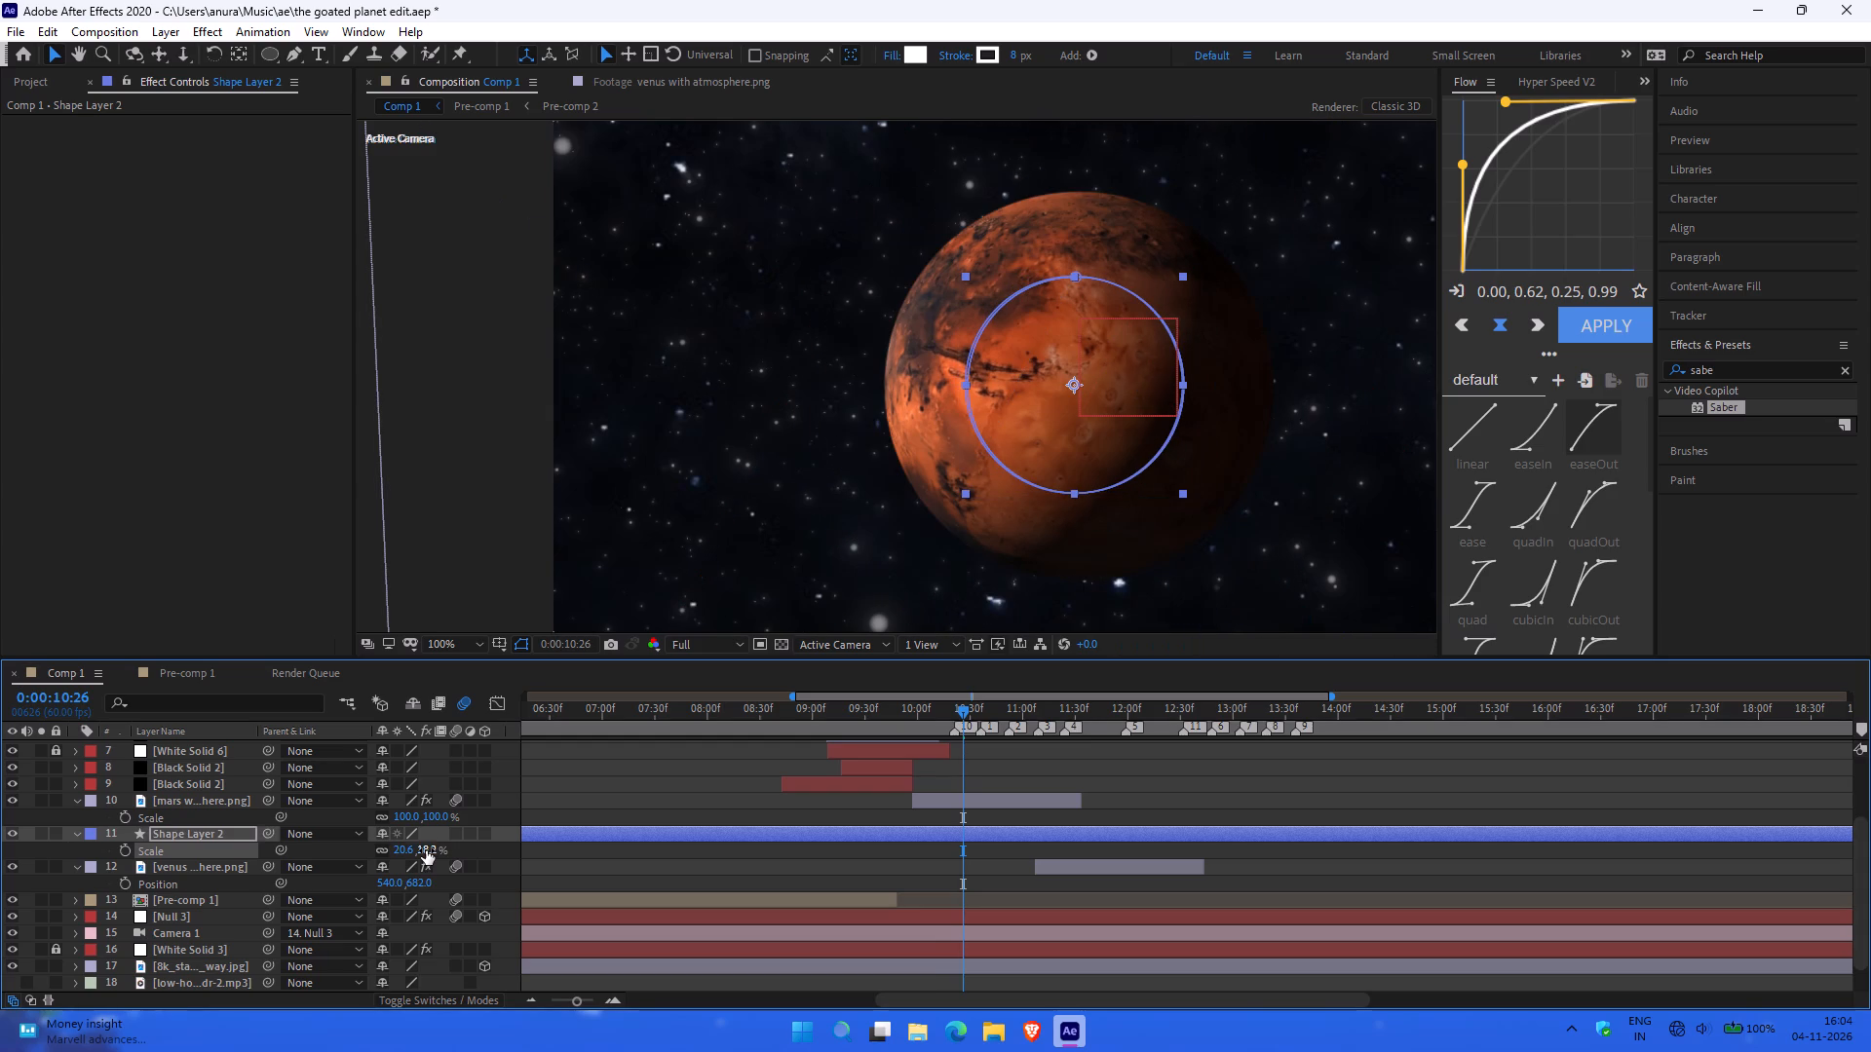
pyautogui.hotkey('ctrl', 'z')
pyautogui.click(378, 849)
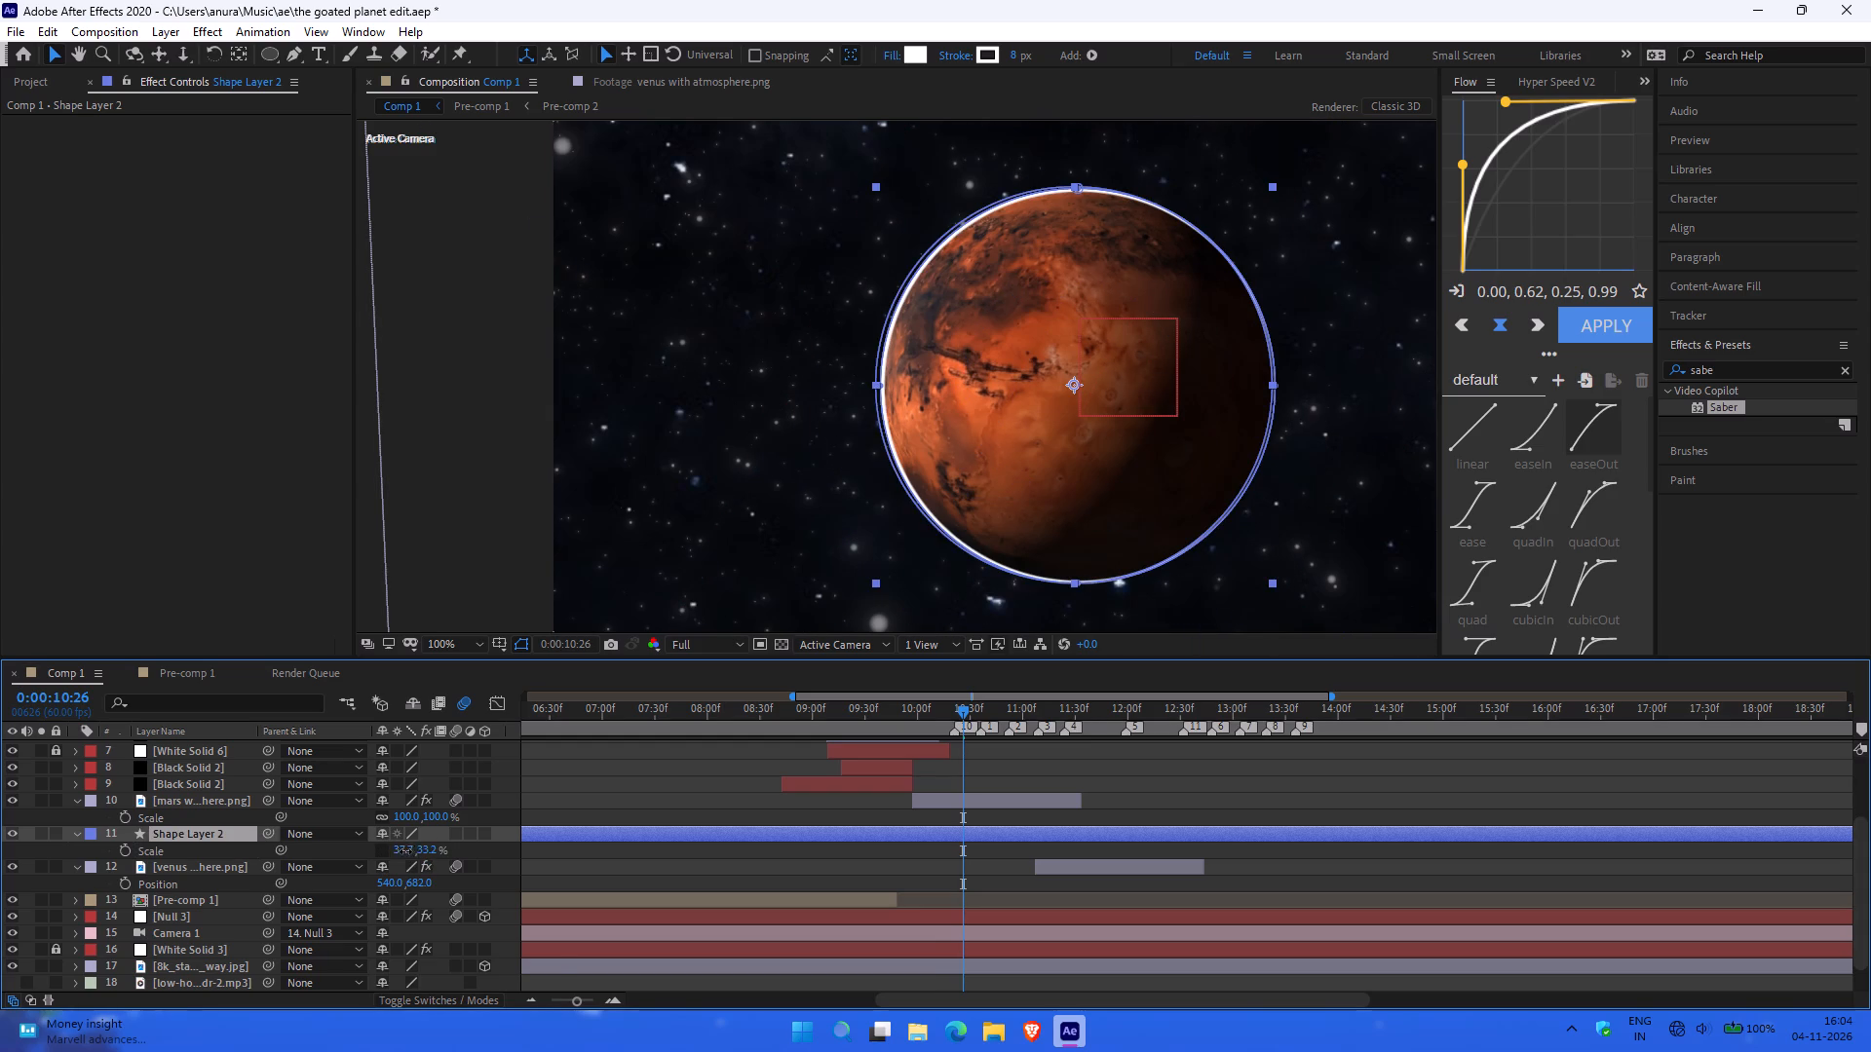
pyautogui.click(405, 851)
pyautogui.write('38')
pyautogui.press('Return')
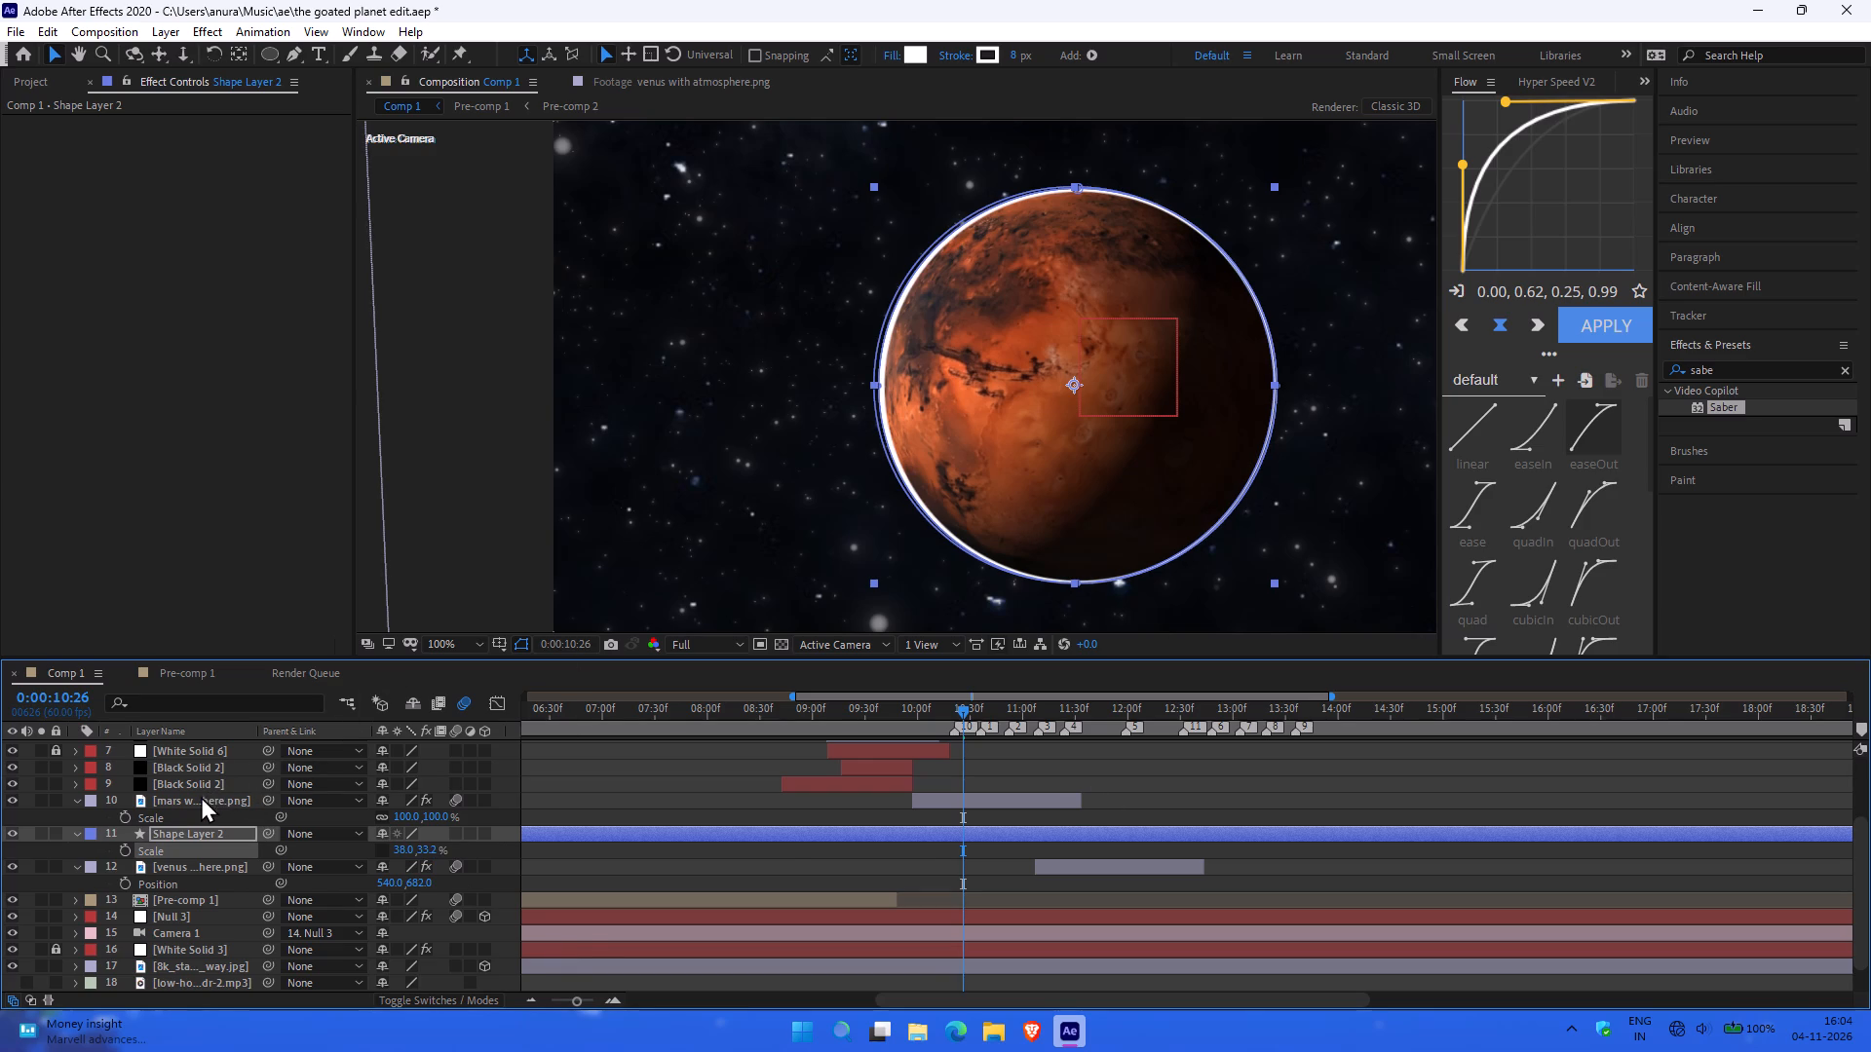
pyautogui.click(385, 845)
pyautogui.click(230, 769)
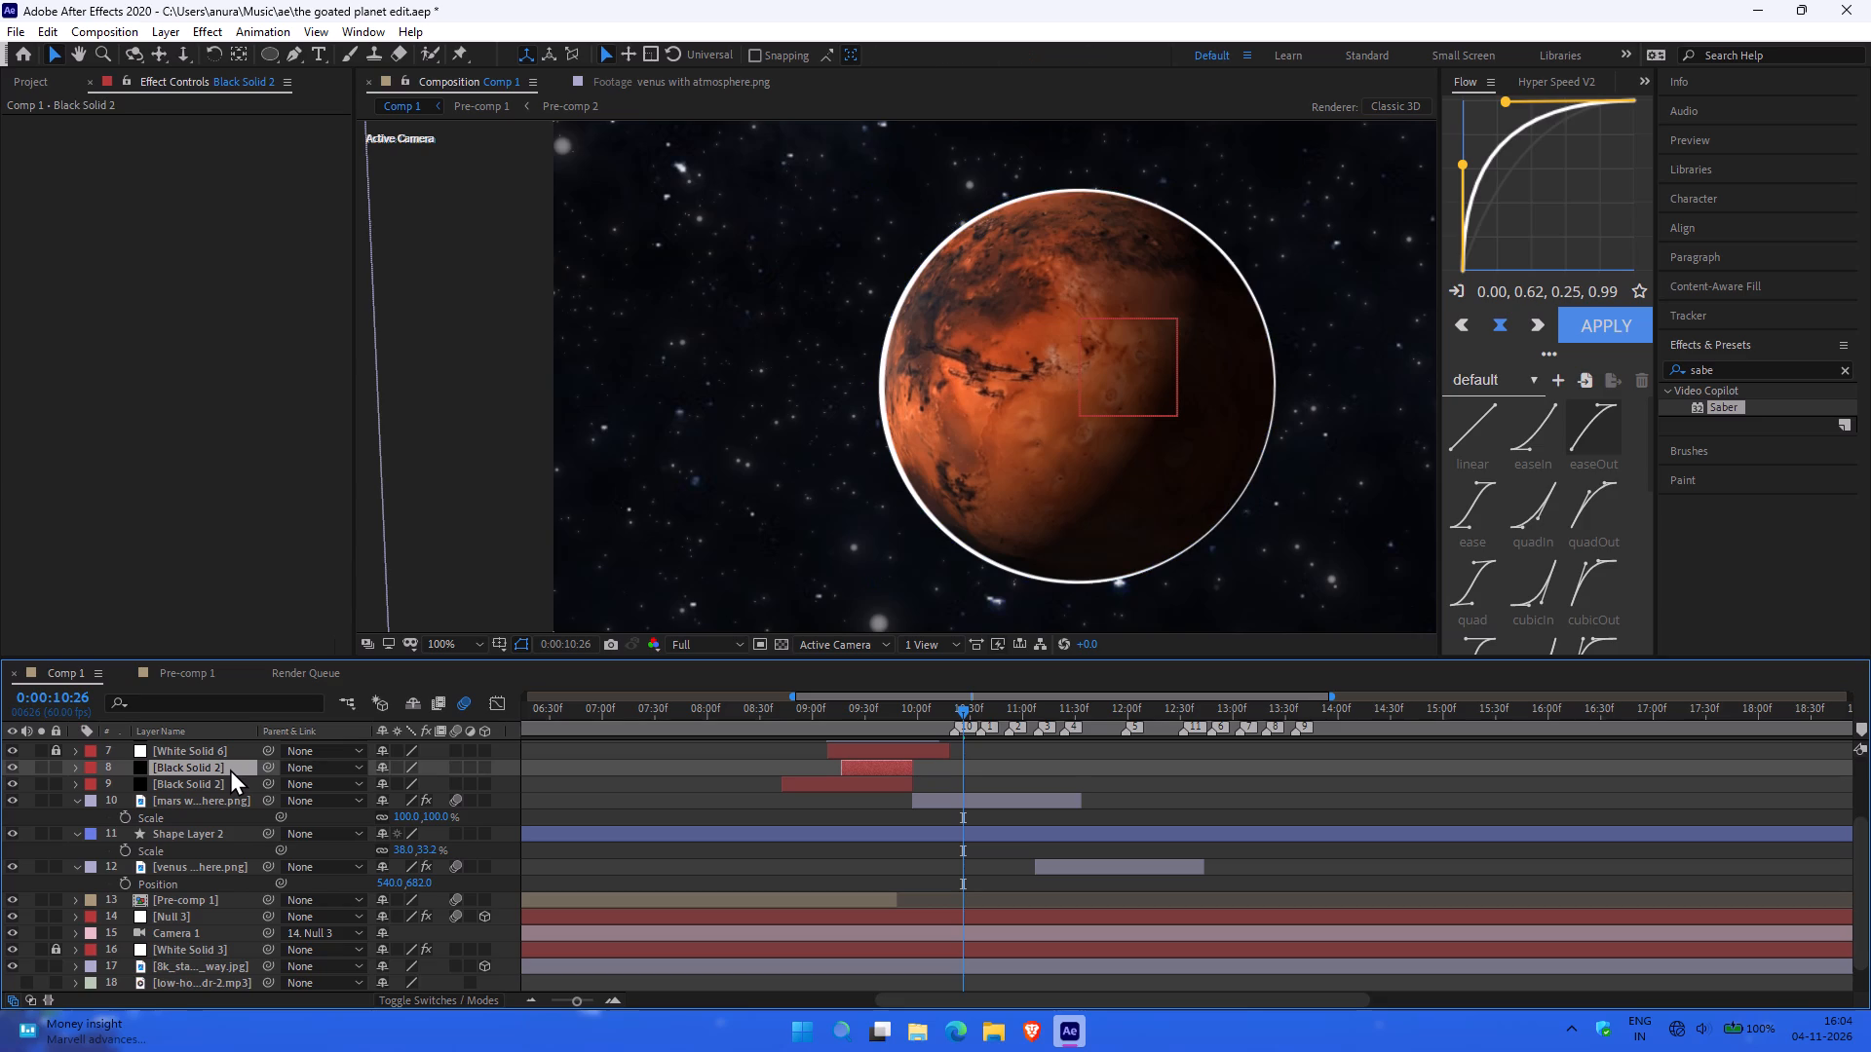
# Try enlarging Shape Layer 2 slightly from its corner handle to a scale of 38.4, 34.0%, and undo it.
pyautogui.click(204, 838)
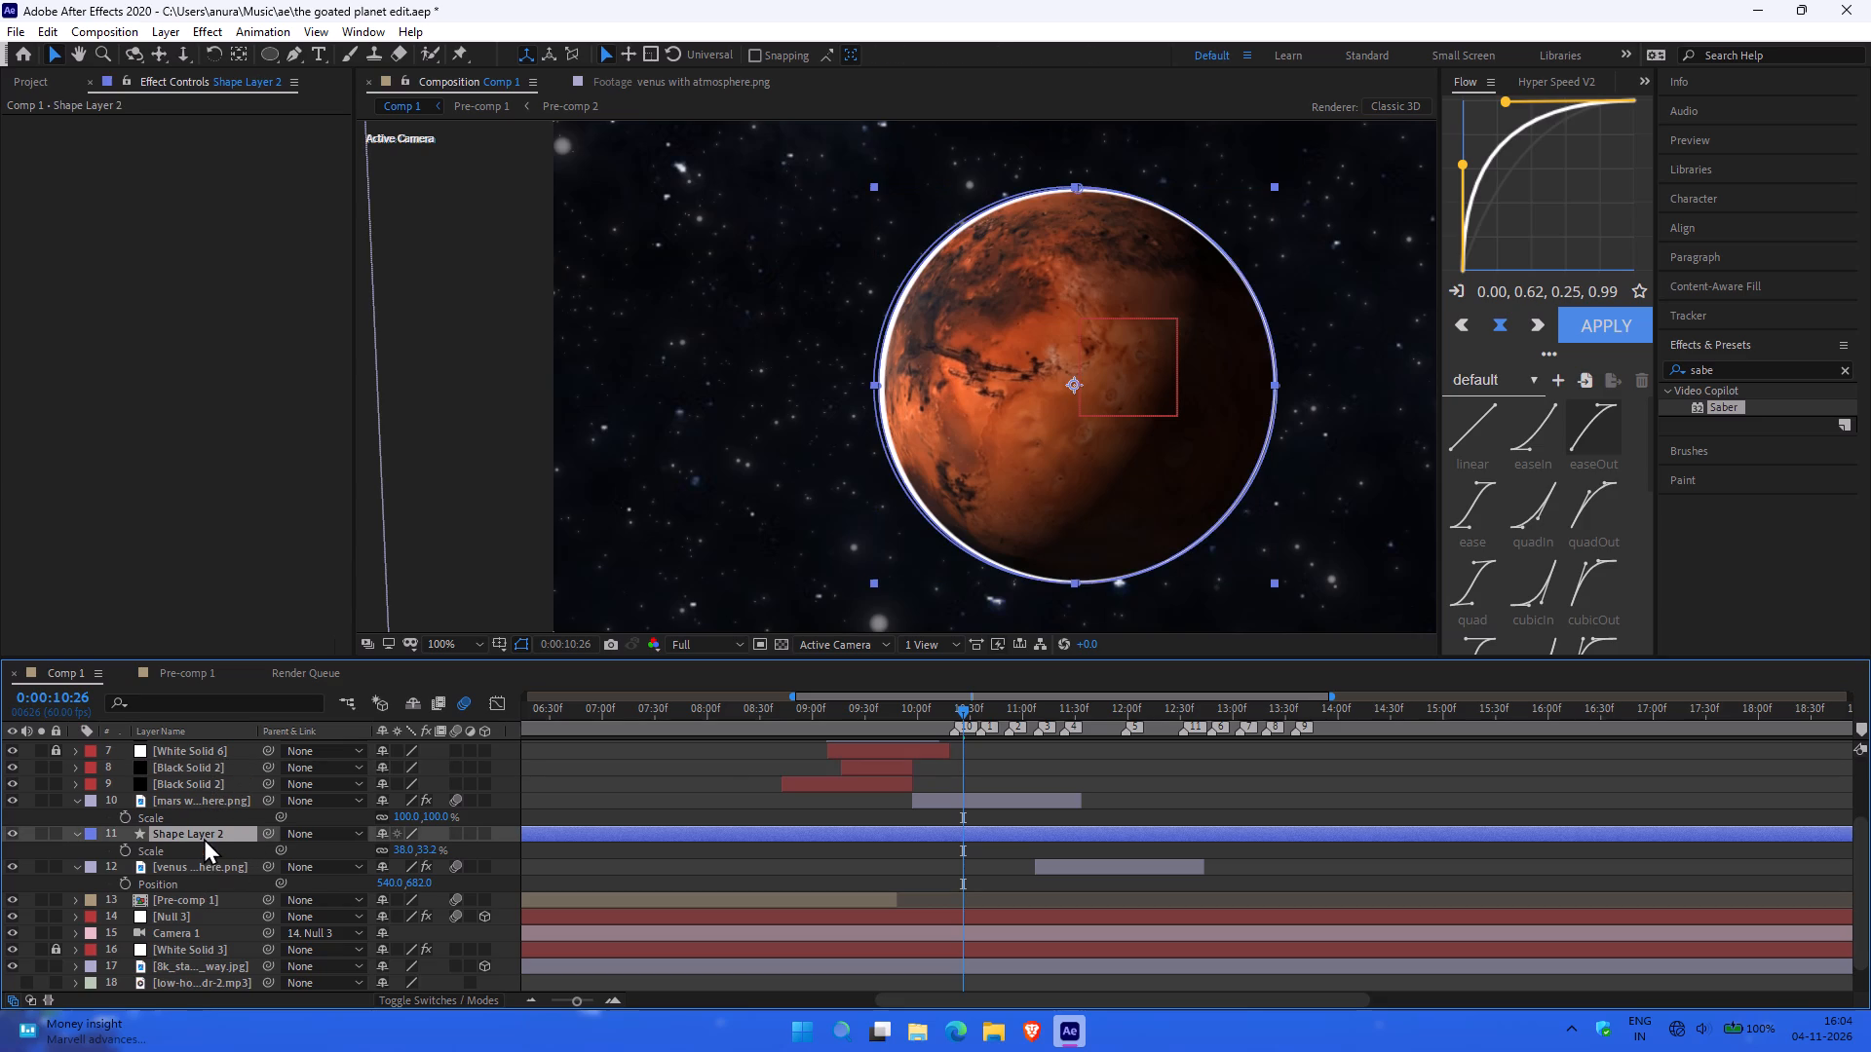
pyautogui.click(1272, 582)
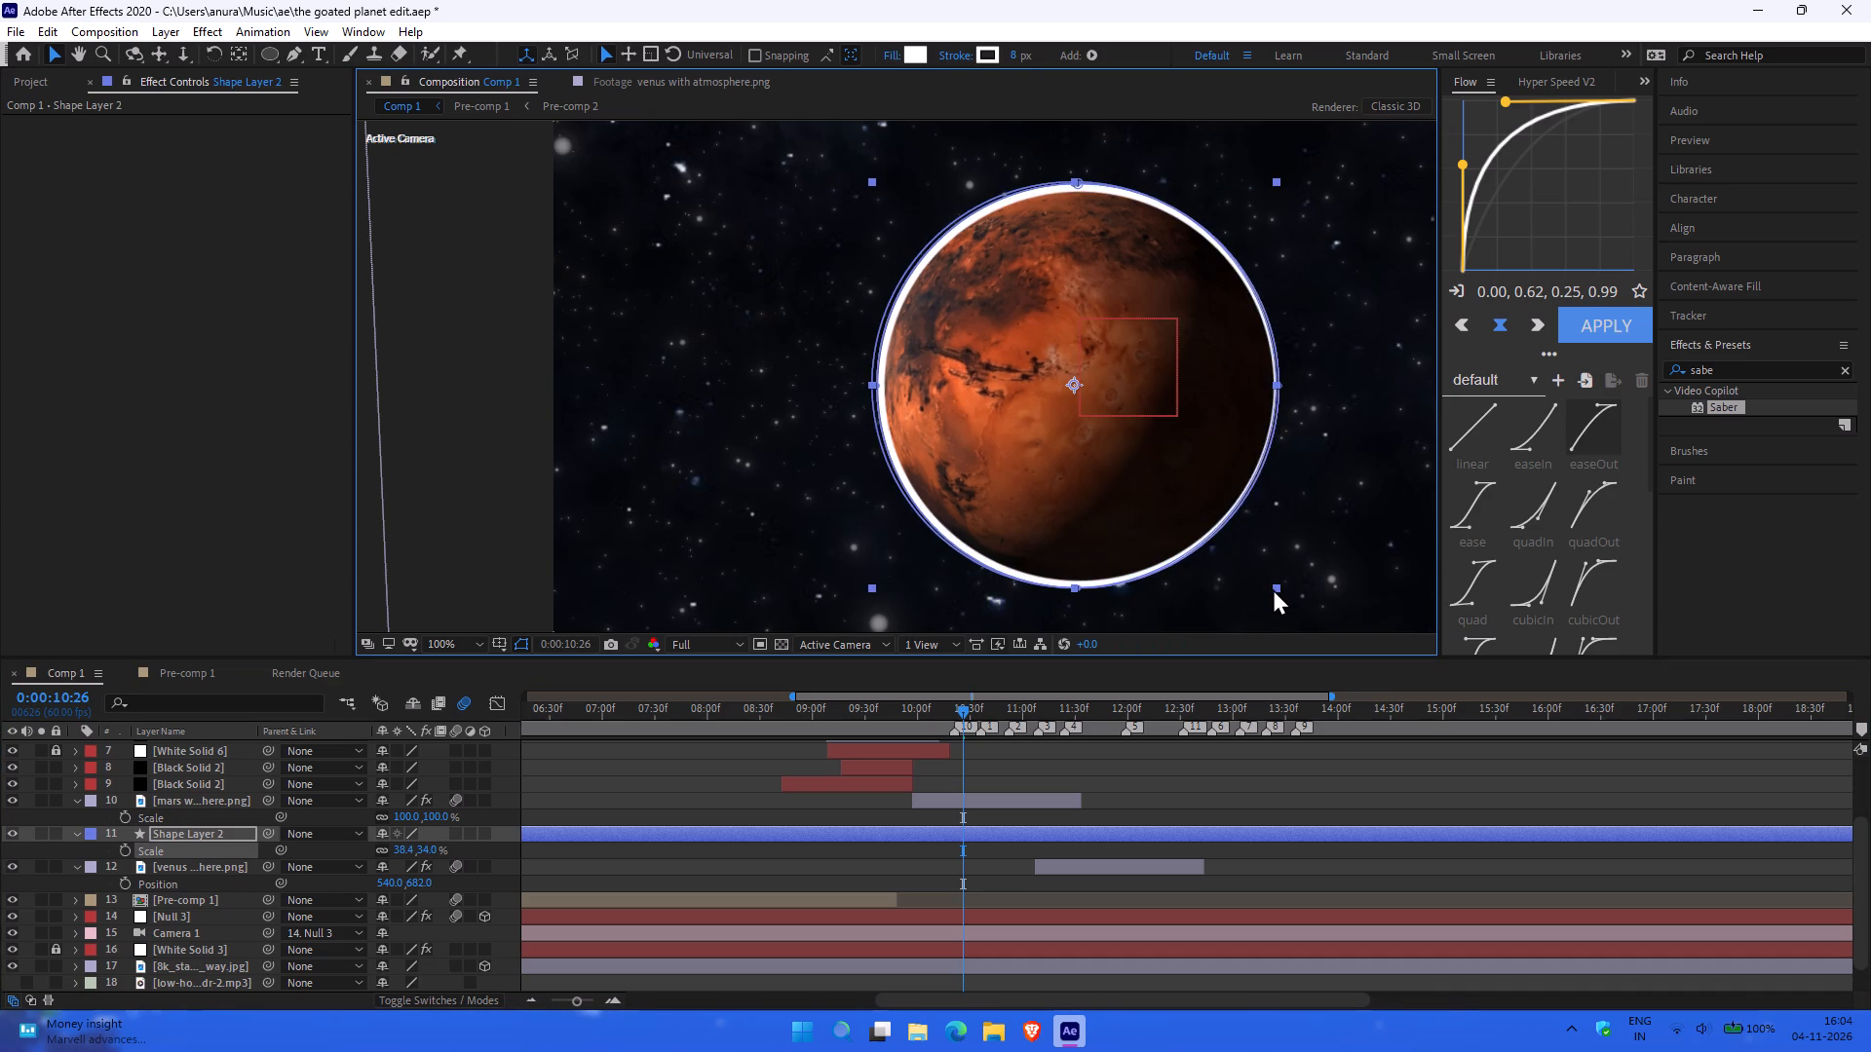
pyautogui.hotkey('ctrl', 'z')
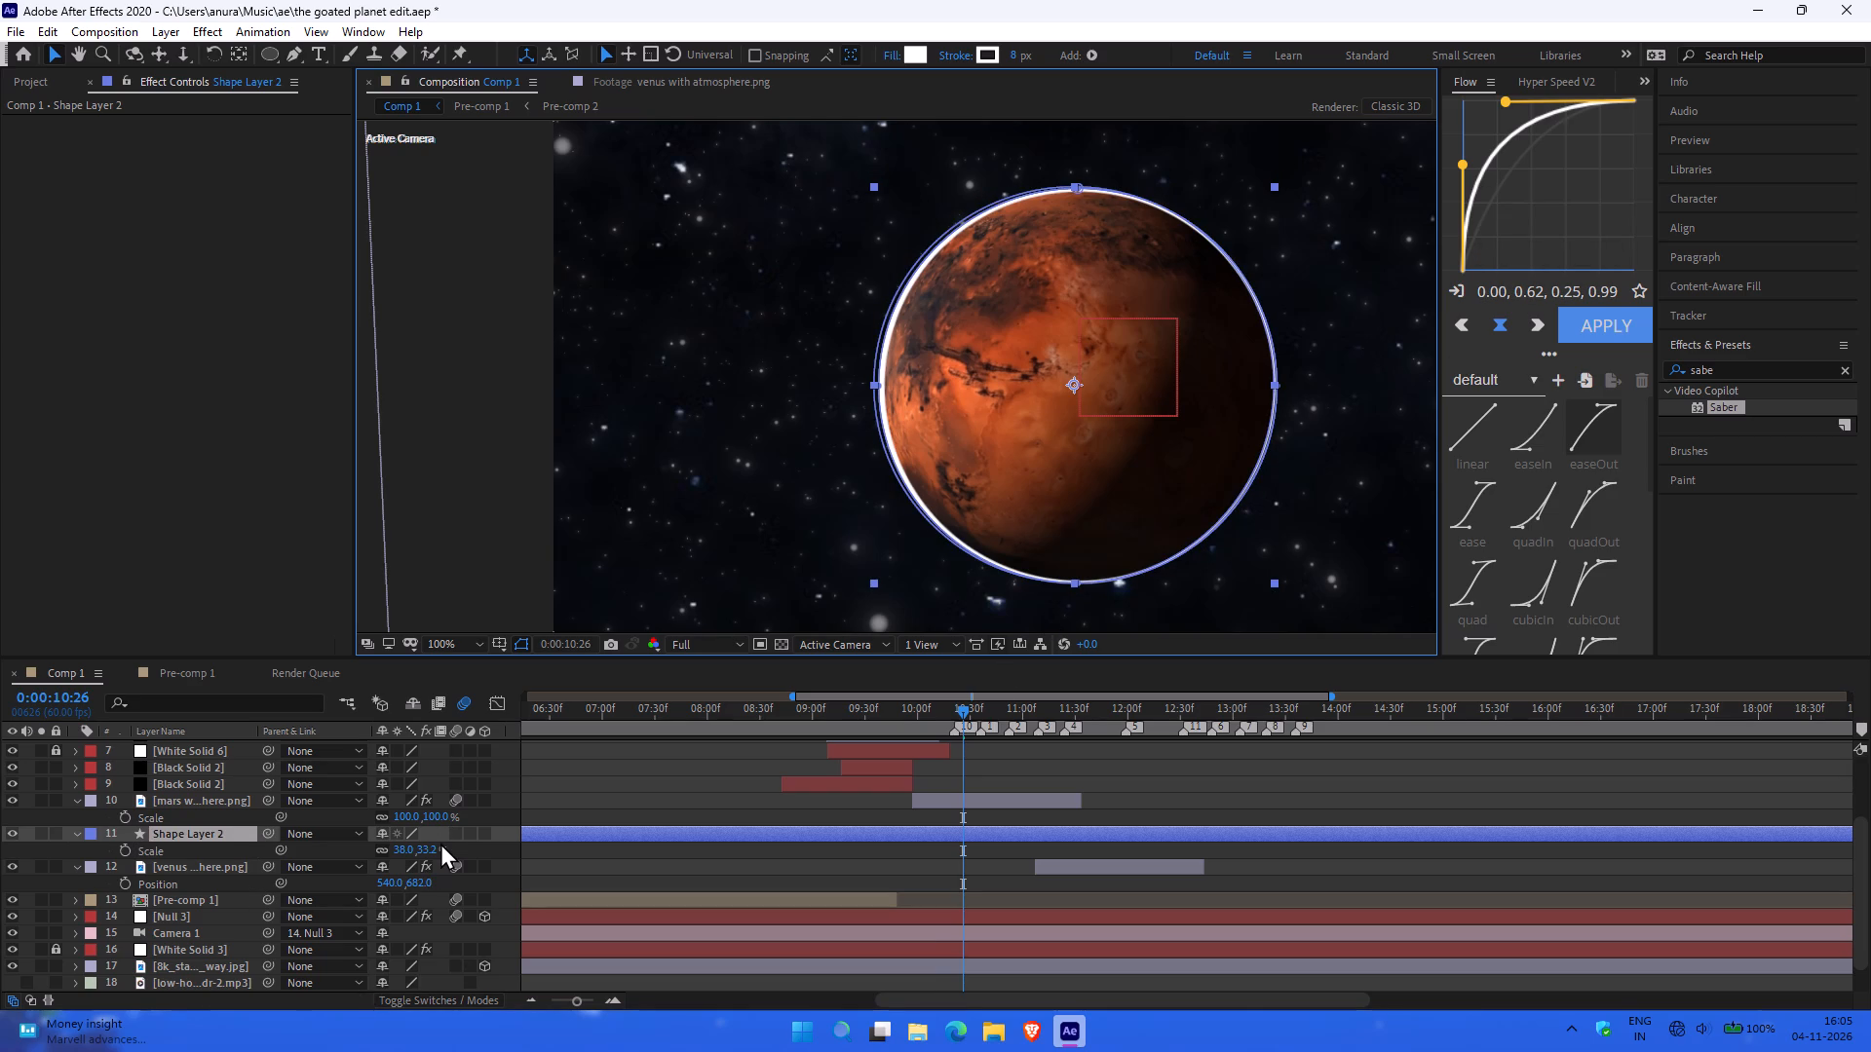
# Fine-tune Shape Layer 2's X position to centre the circle behind Mars, trying 537 and settling on 536.
pyautogui.press('p')
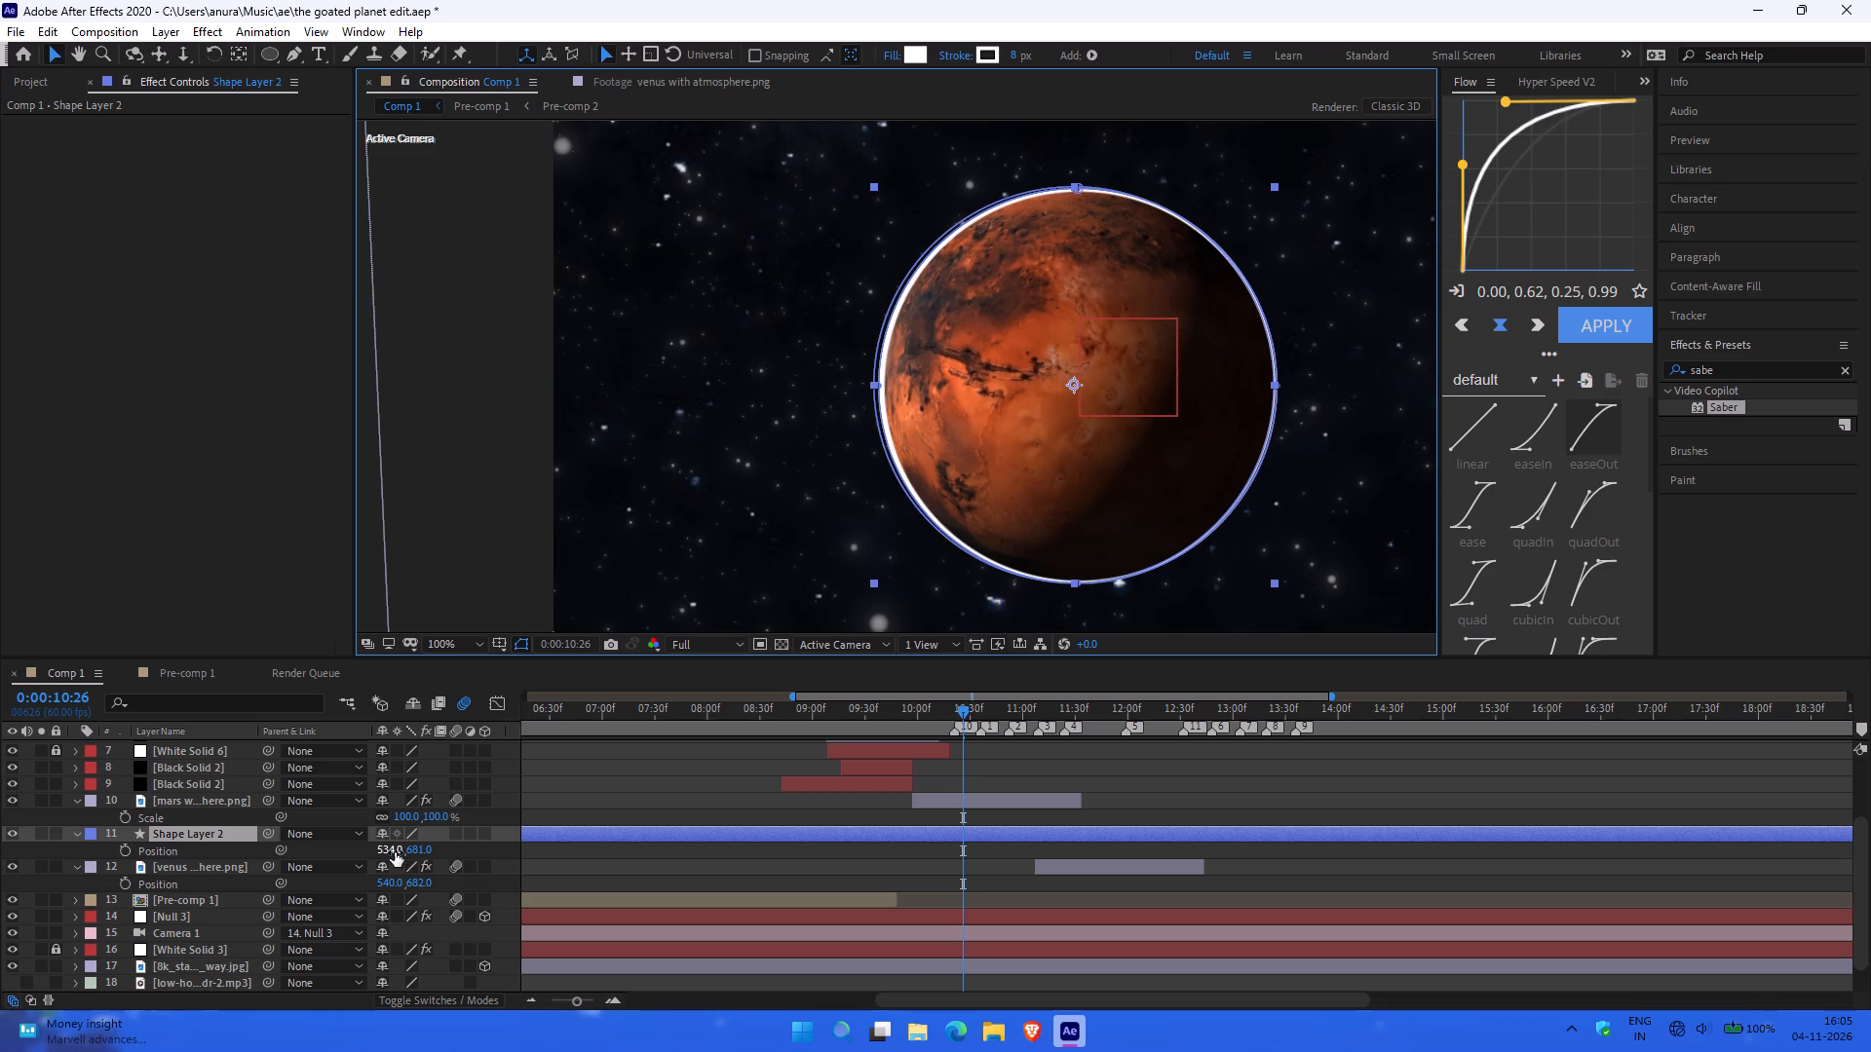
pyautogui.click(395, 852)
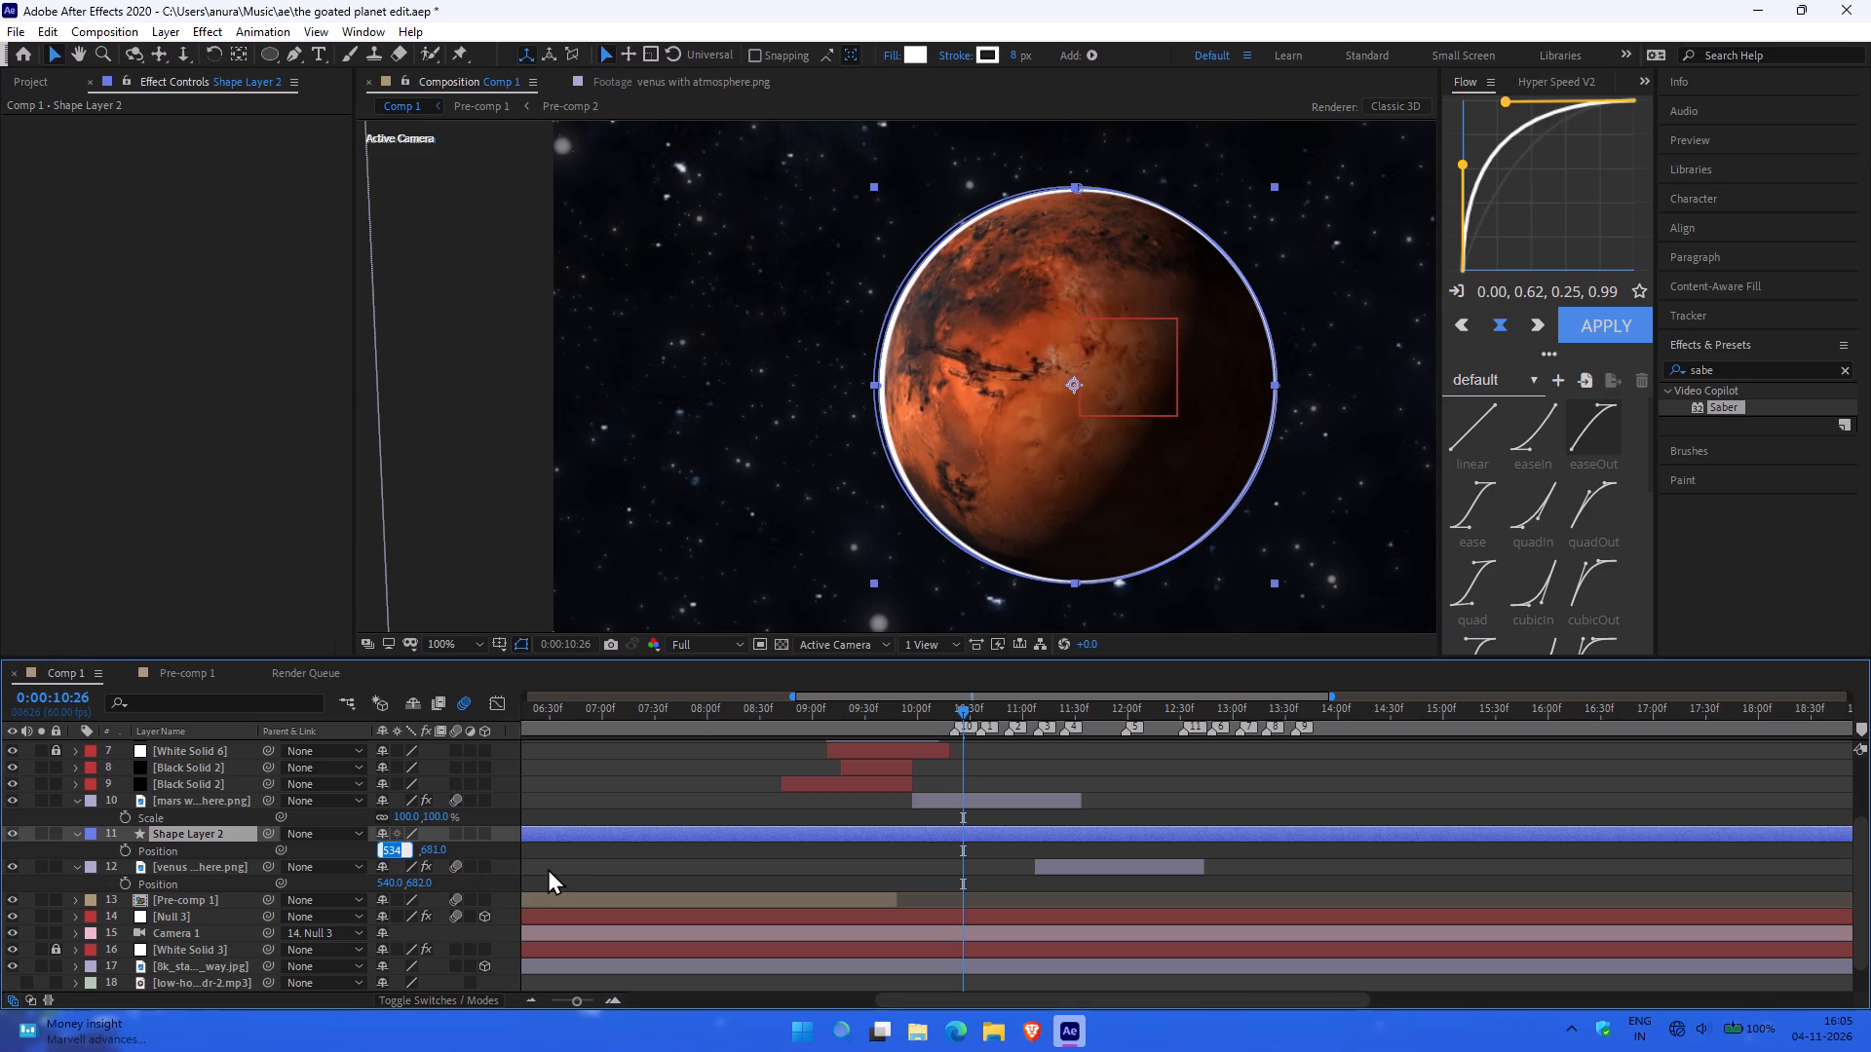
pyautogui.write('537')
pyautogui.press('Return')
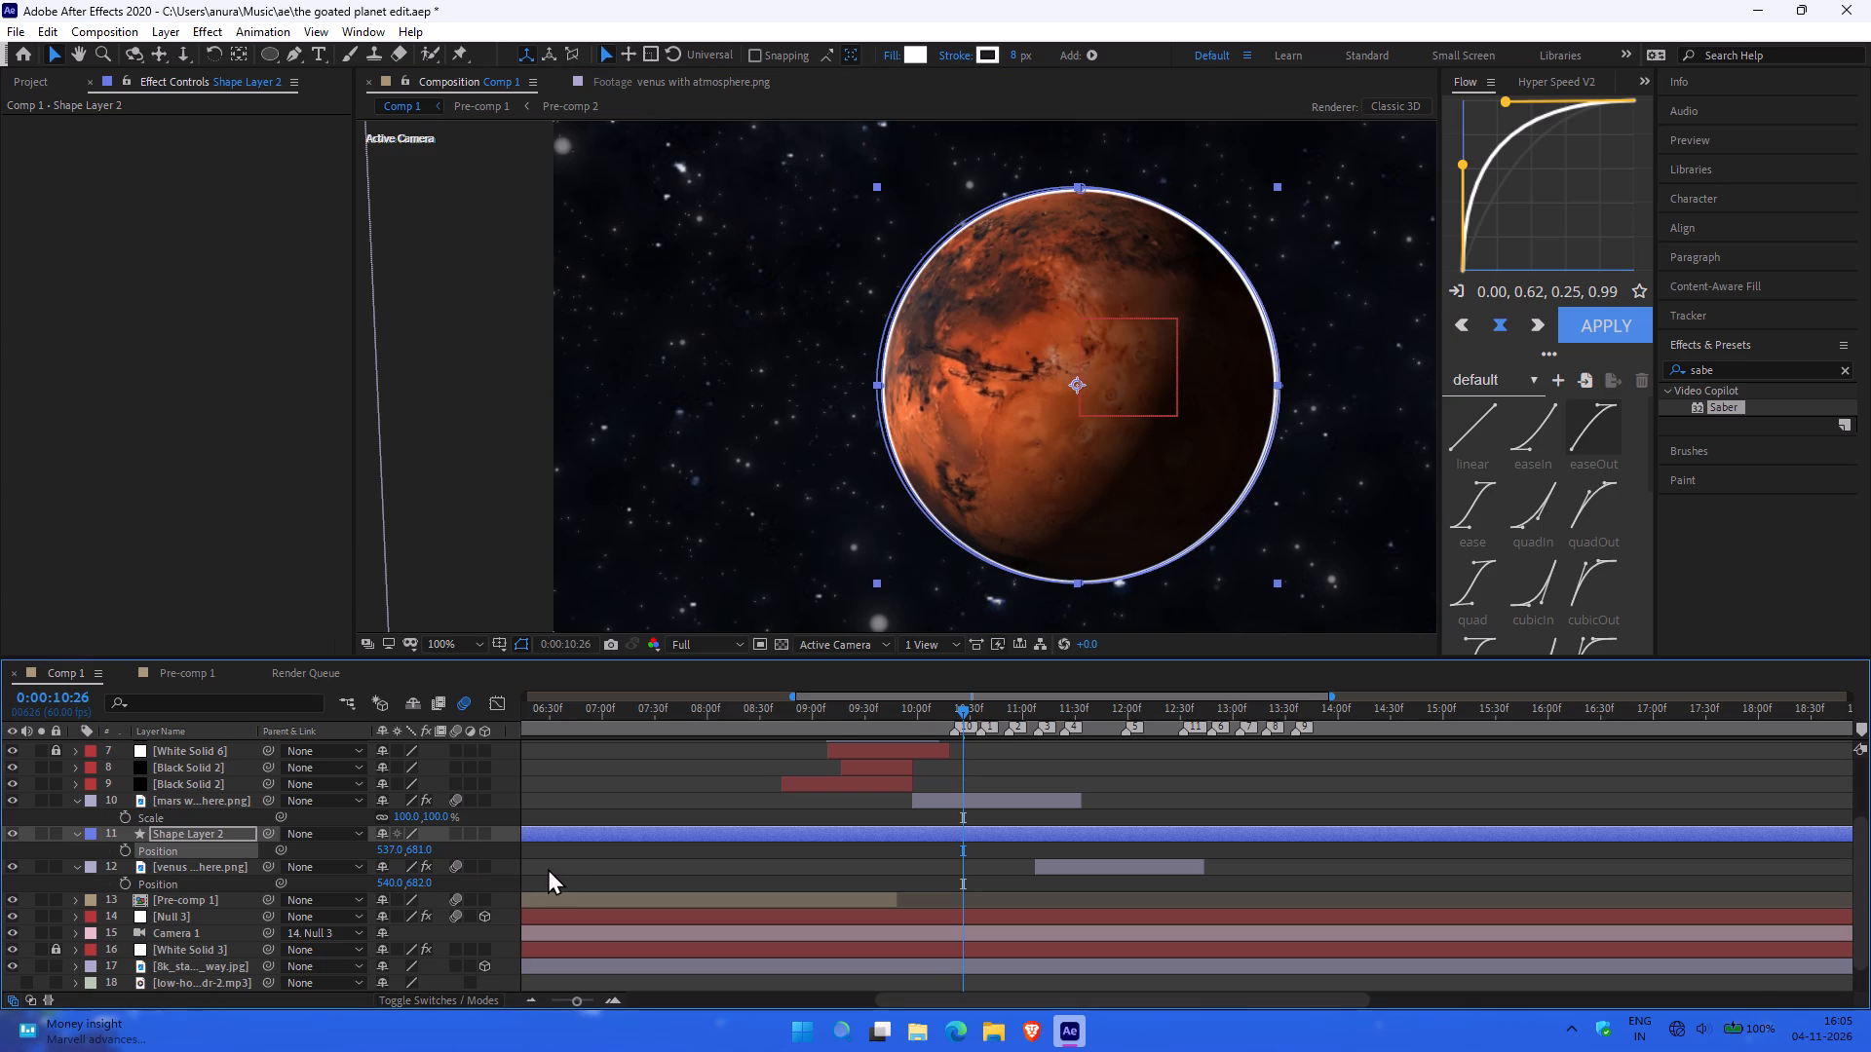
pyautogui.click(383, 850)
pyautogui.write('5366')
pyautogui.press('Return')
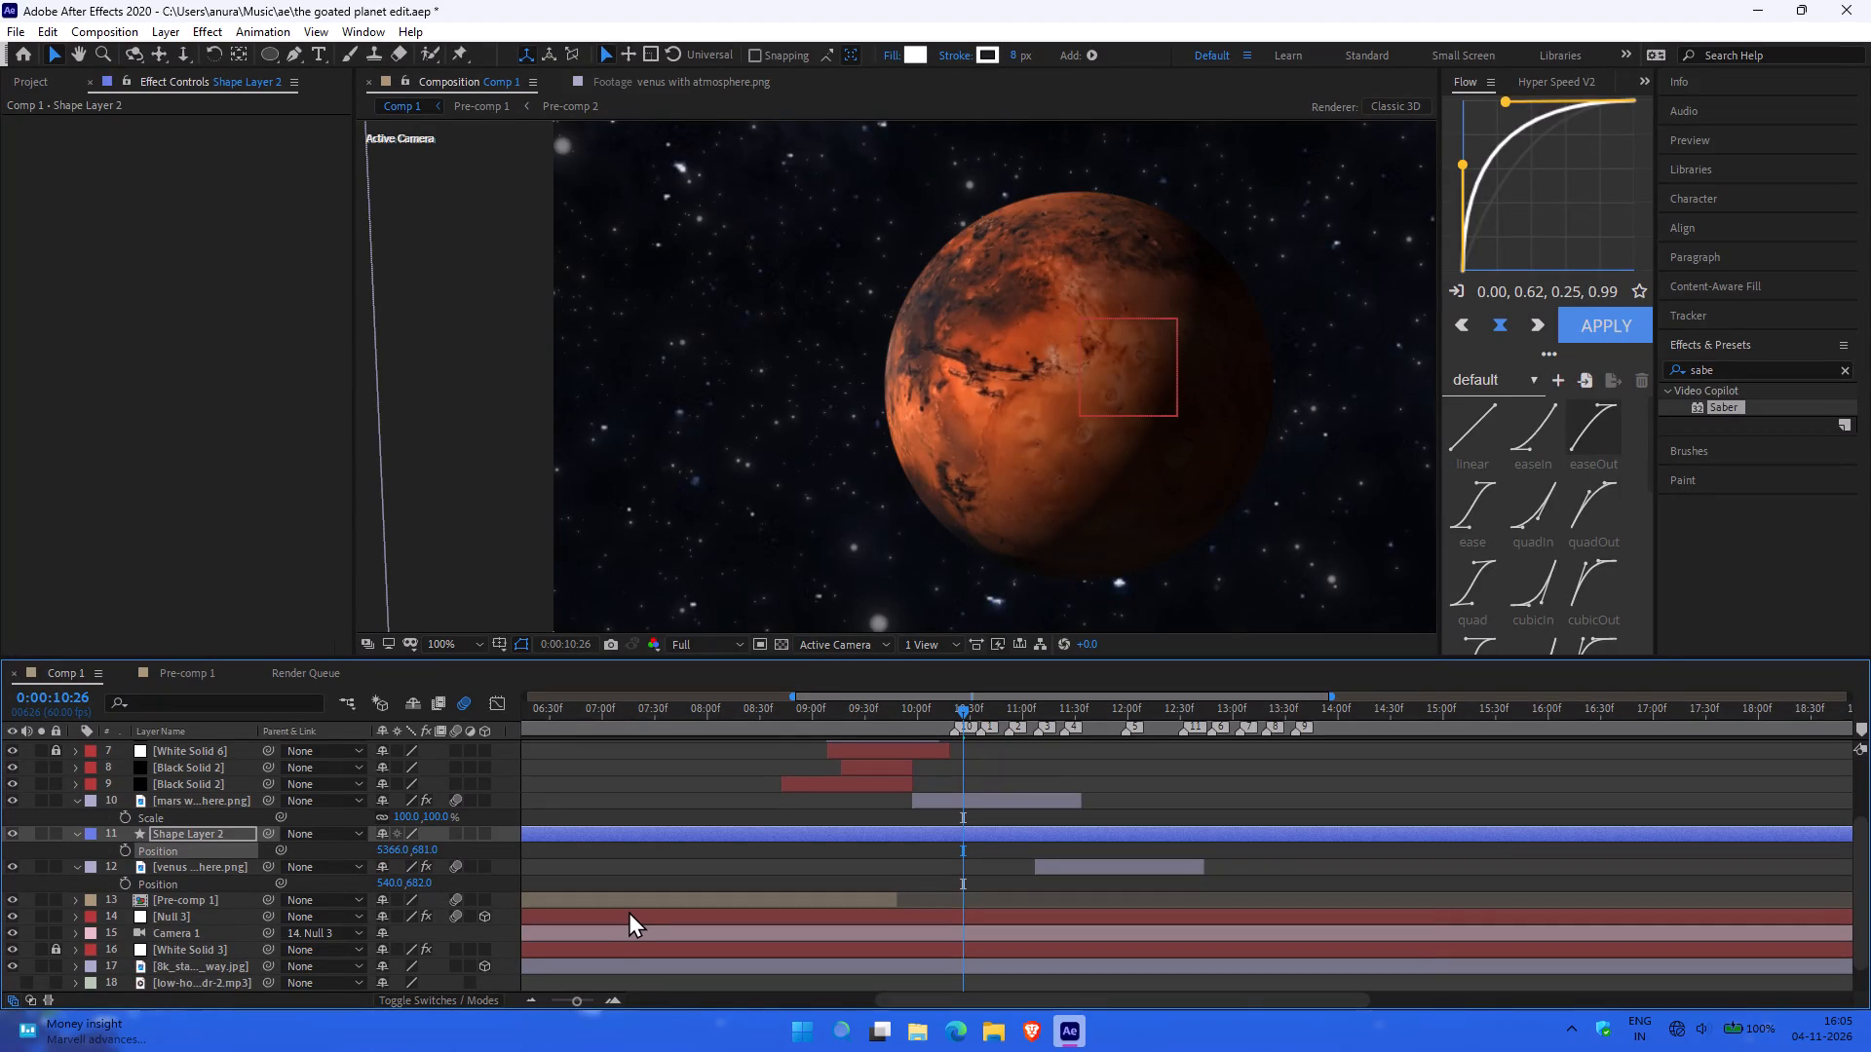
pyautogui.hotkey('ctrl', 'z')
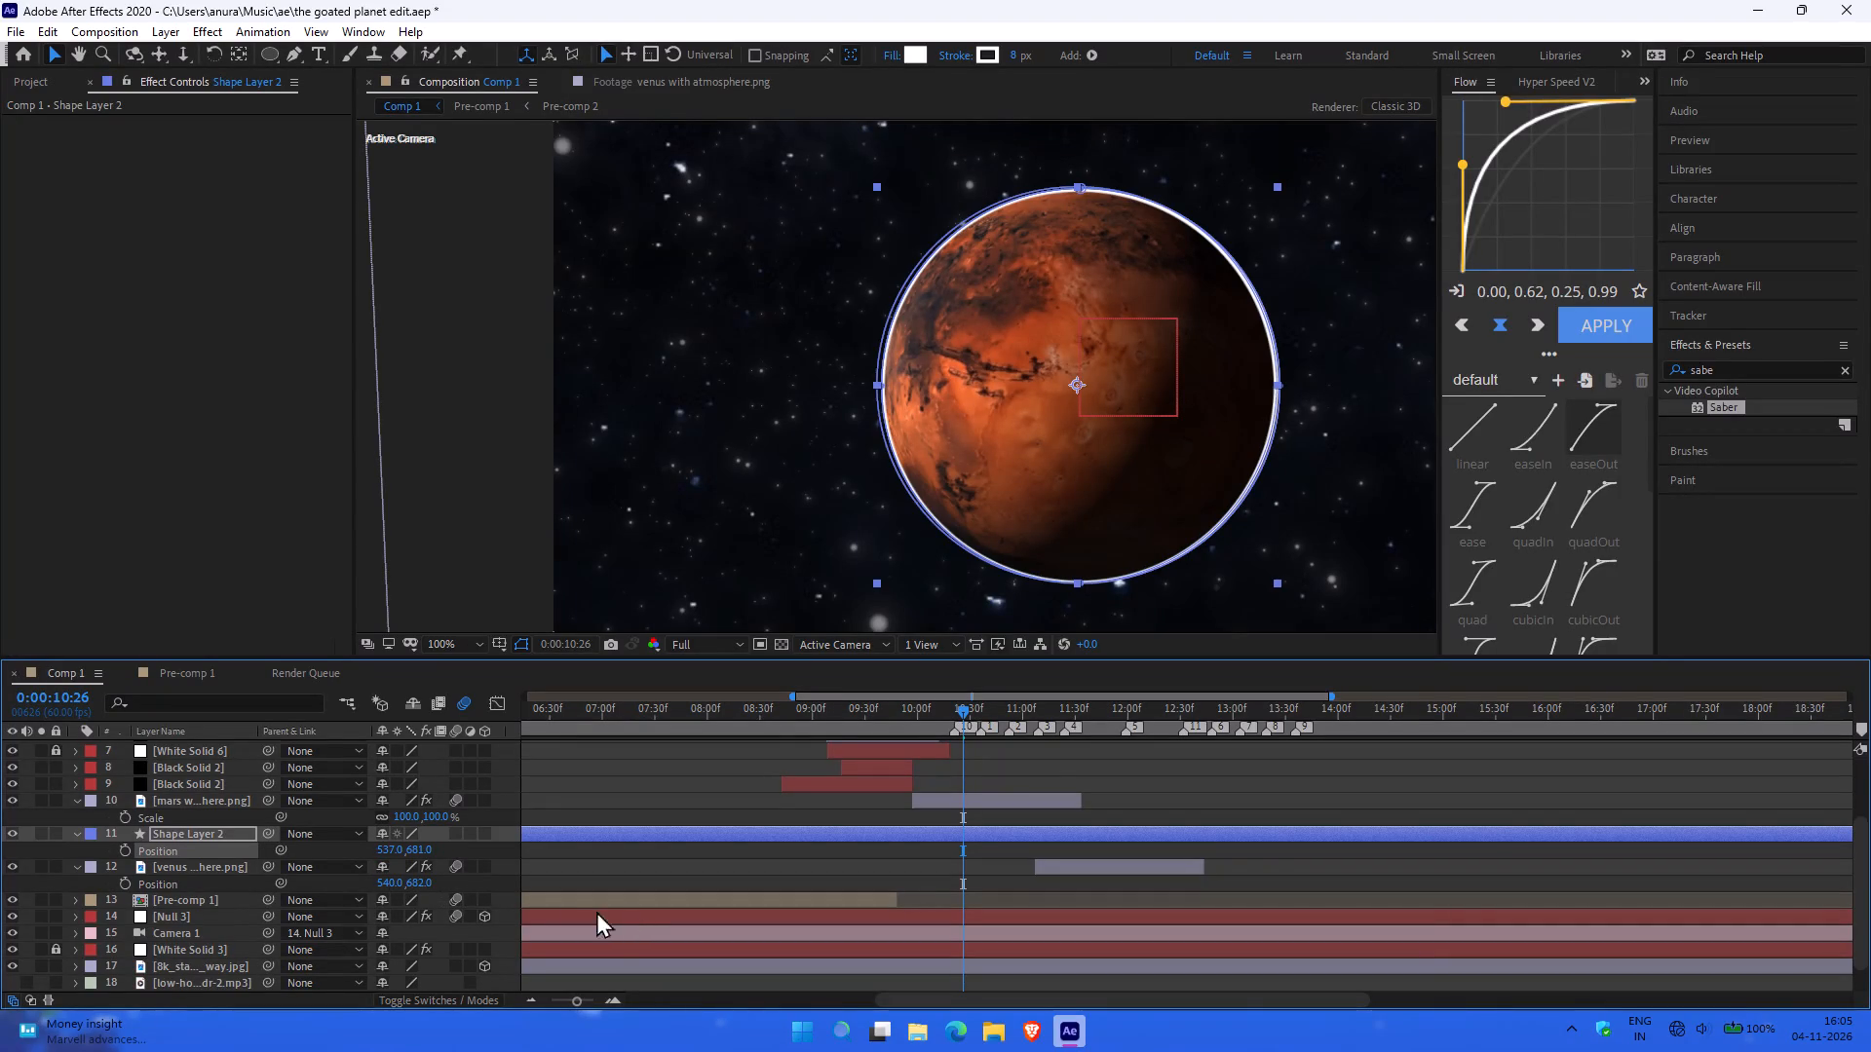
pyautogui.click(383, 854)
pyautogui.write('536')
pyautogui.press('Return')
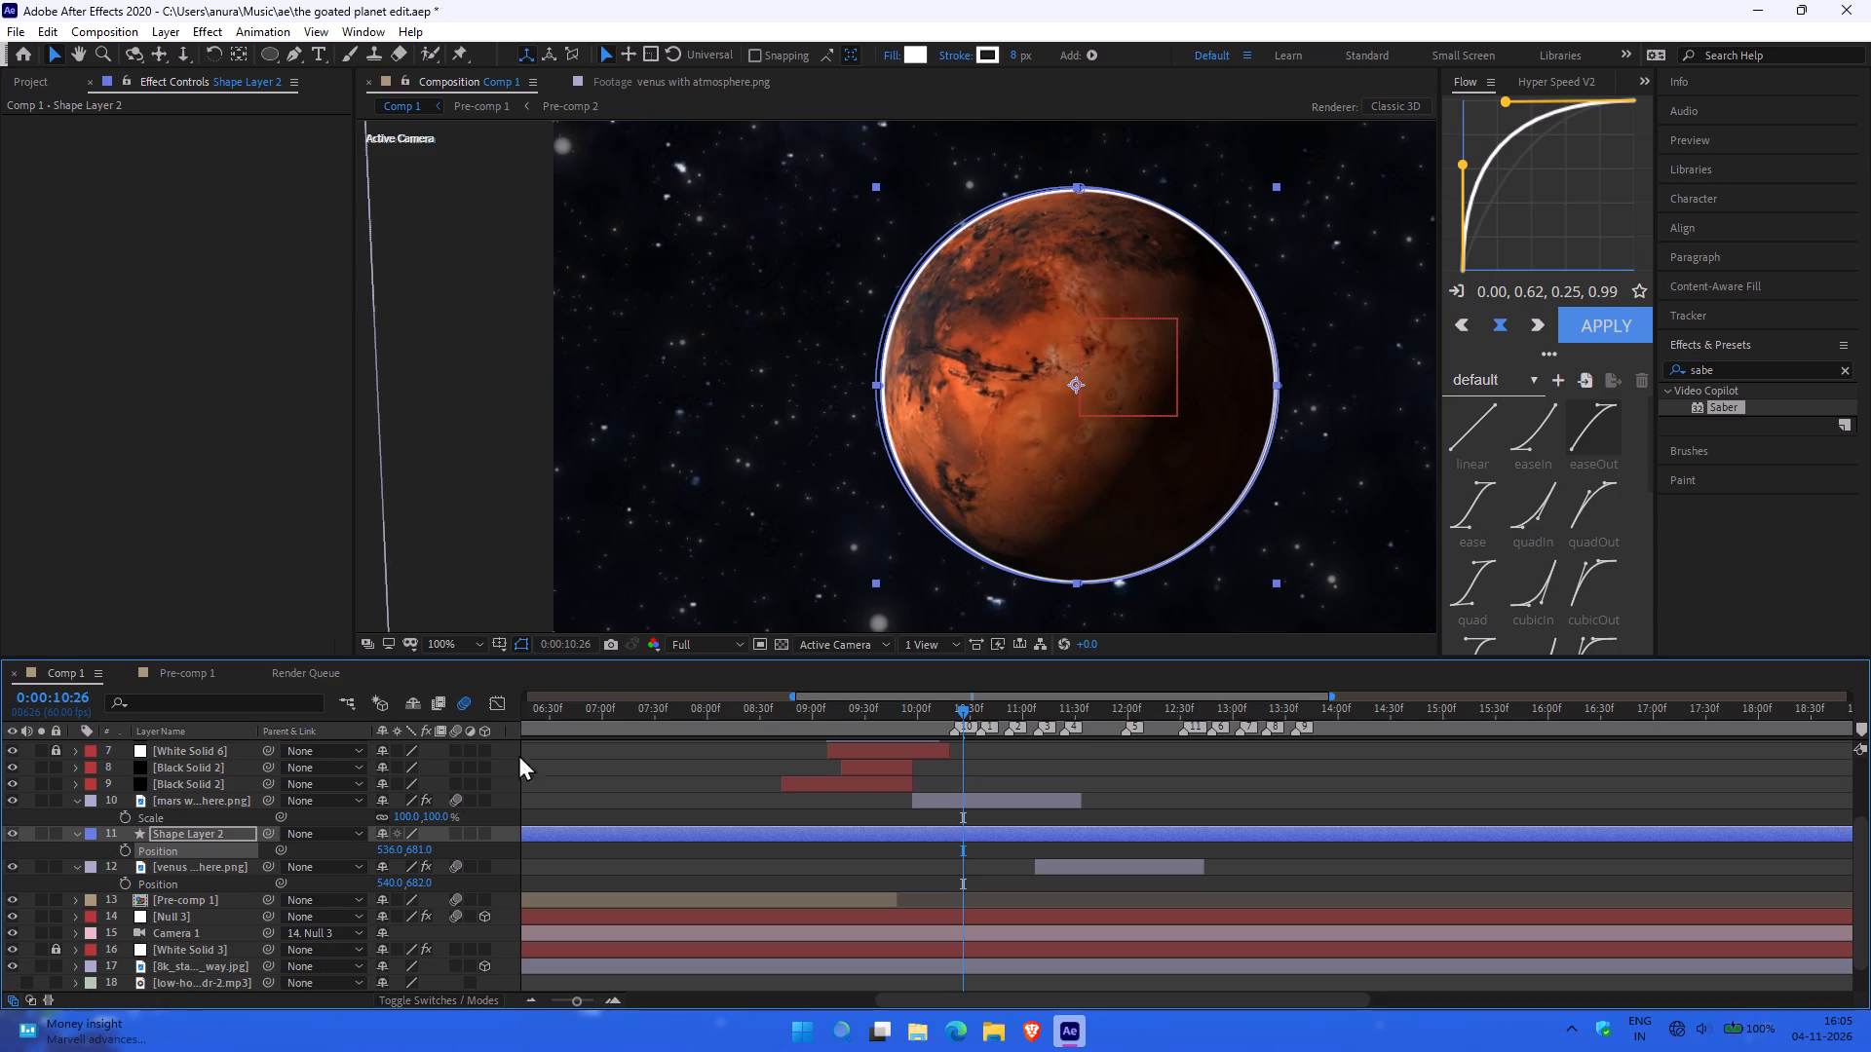
pyautogui.click(262, 552)
# Apply the Saber effect to Shape Layer 2, the white circle behind Mars.
pyautogui.click(233, 815)
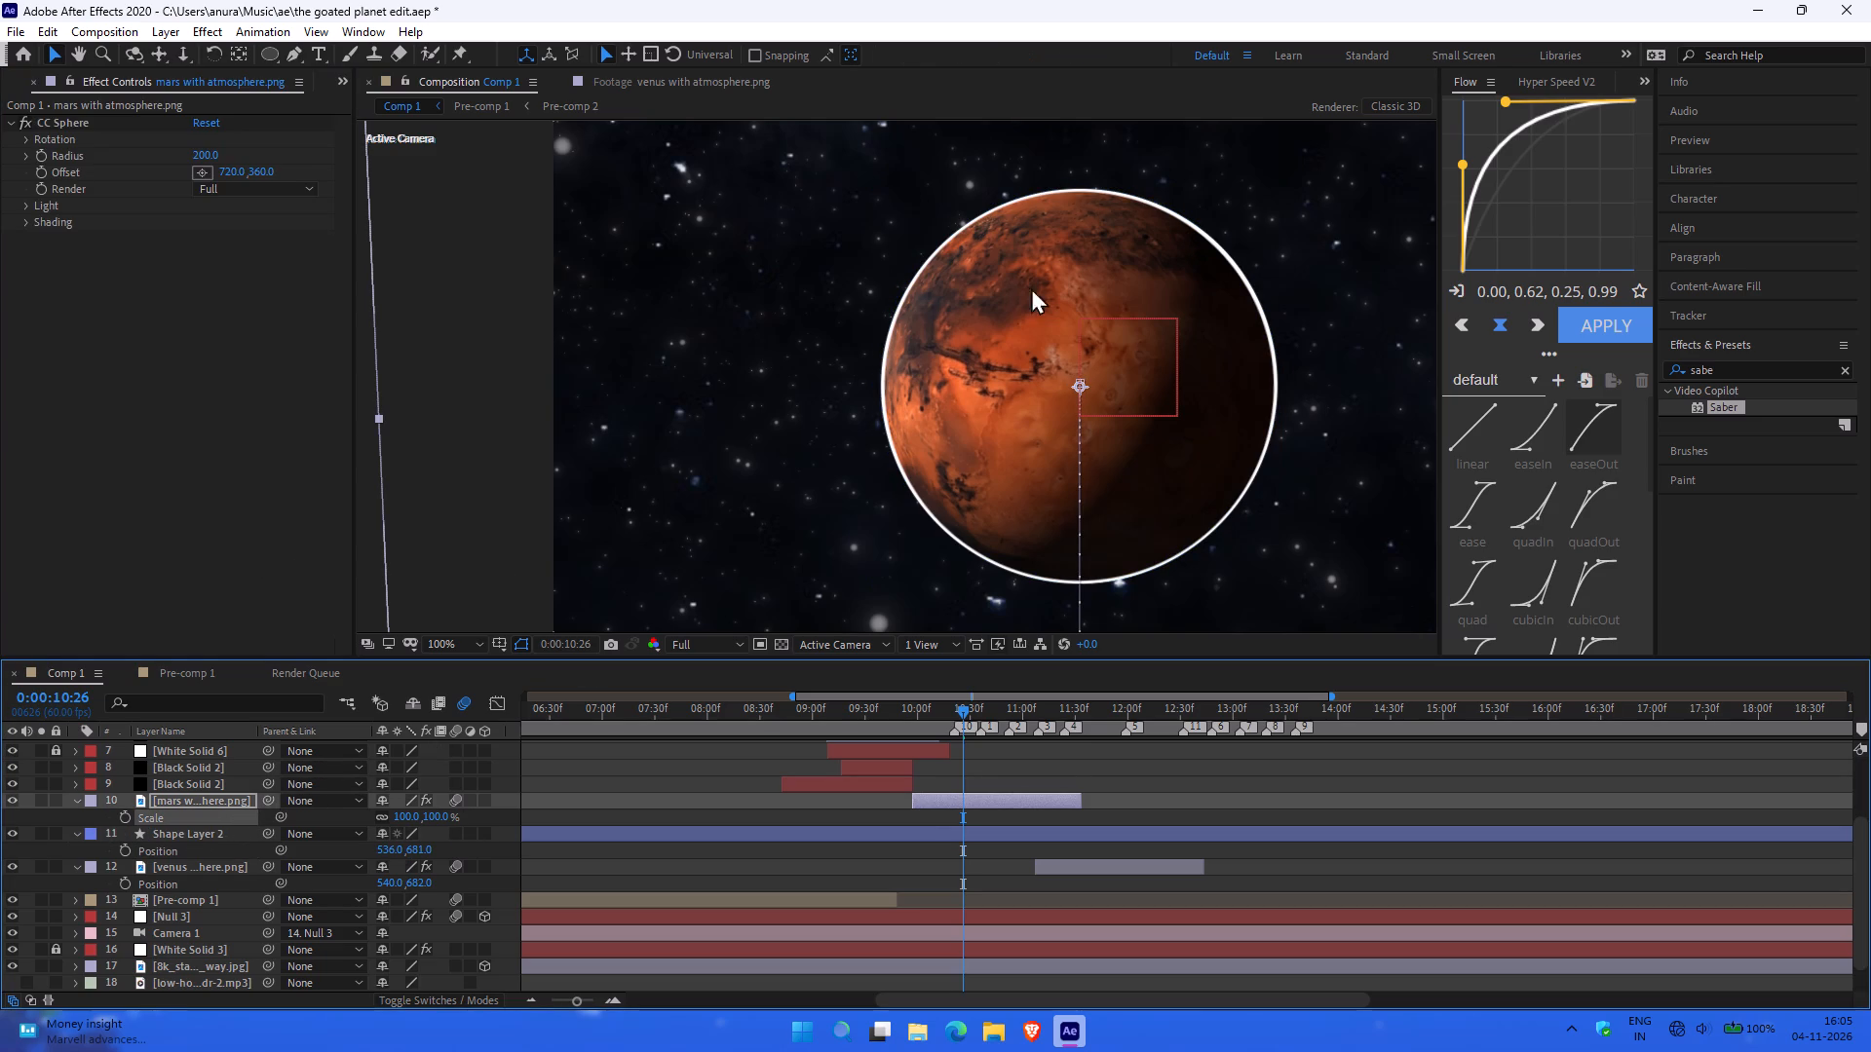
pyautogui.click(199, 788)
pyautogui.click(195, 799)
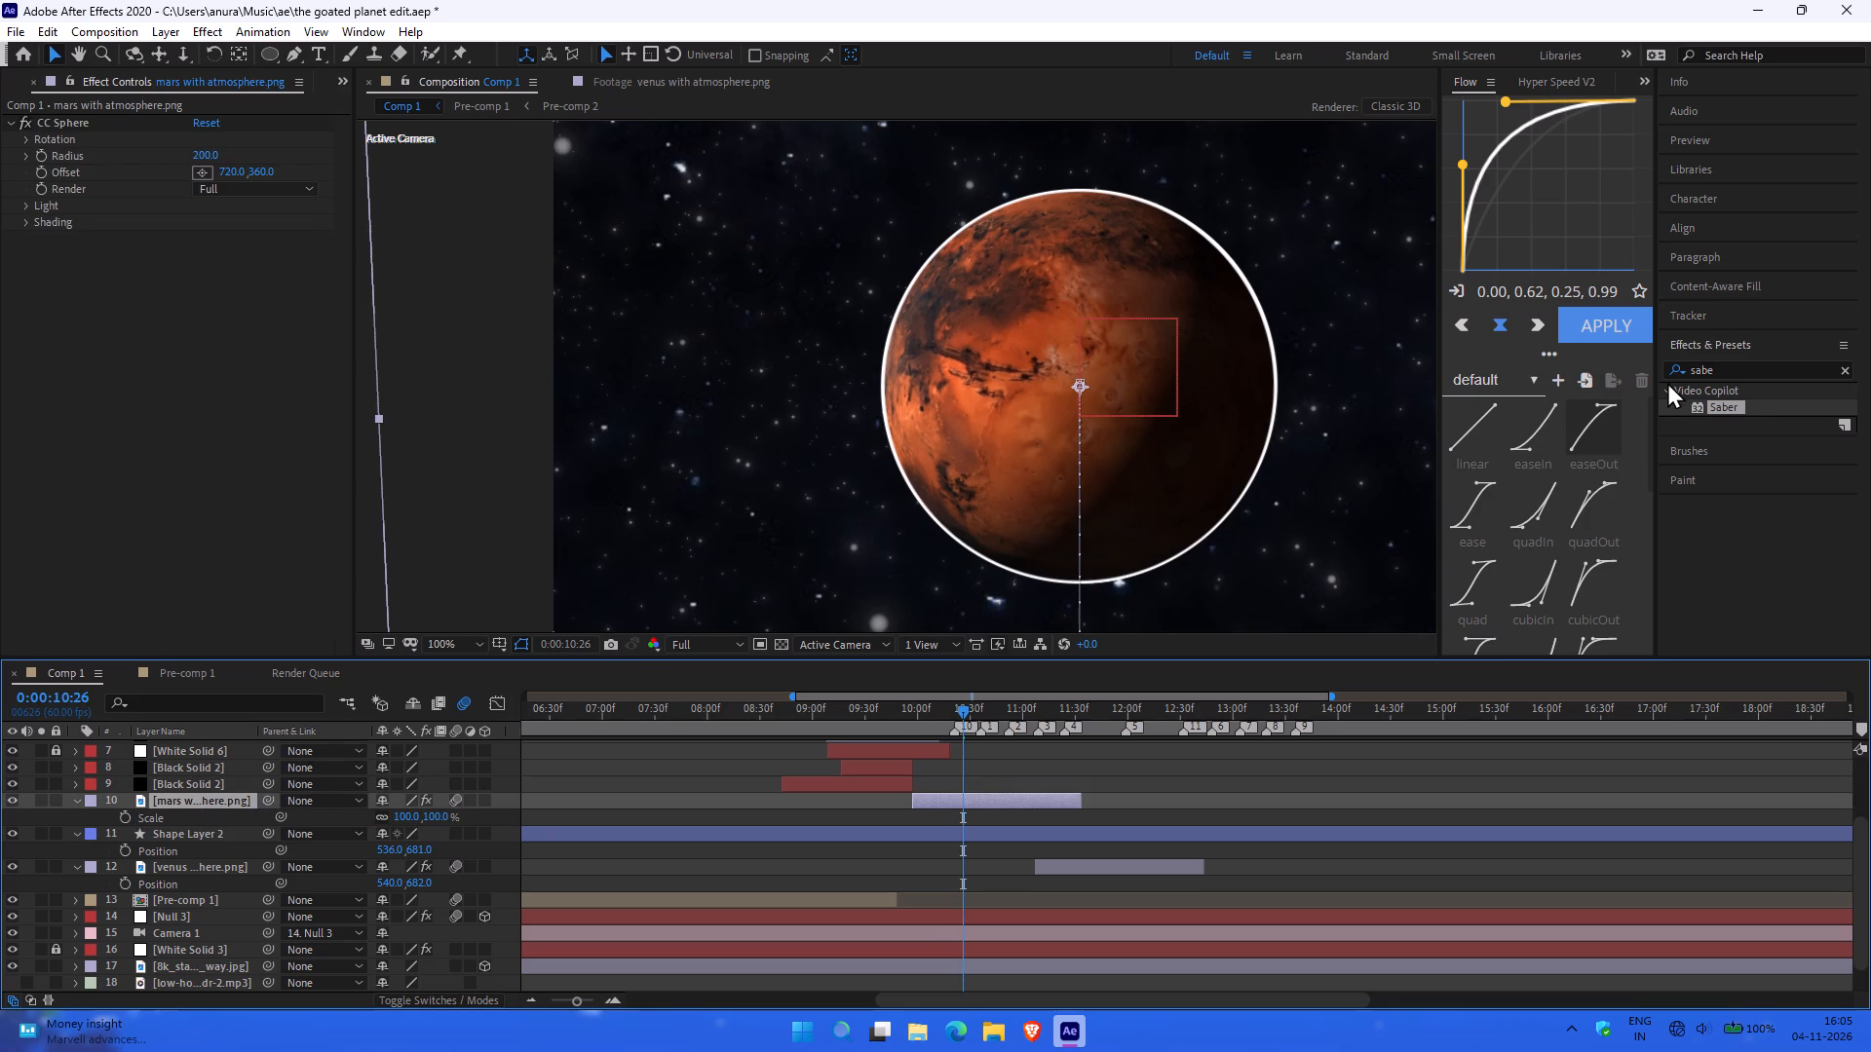
pyautogui.moveTo(1736, 405); pyautogui.dragTo(719, 740)
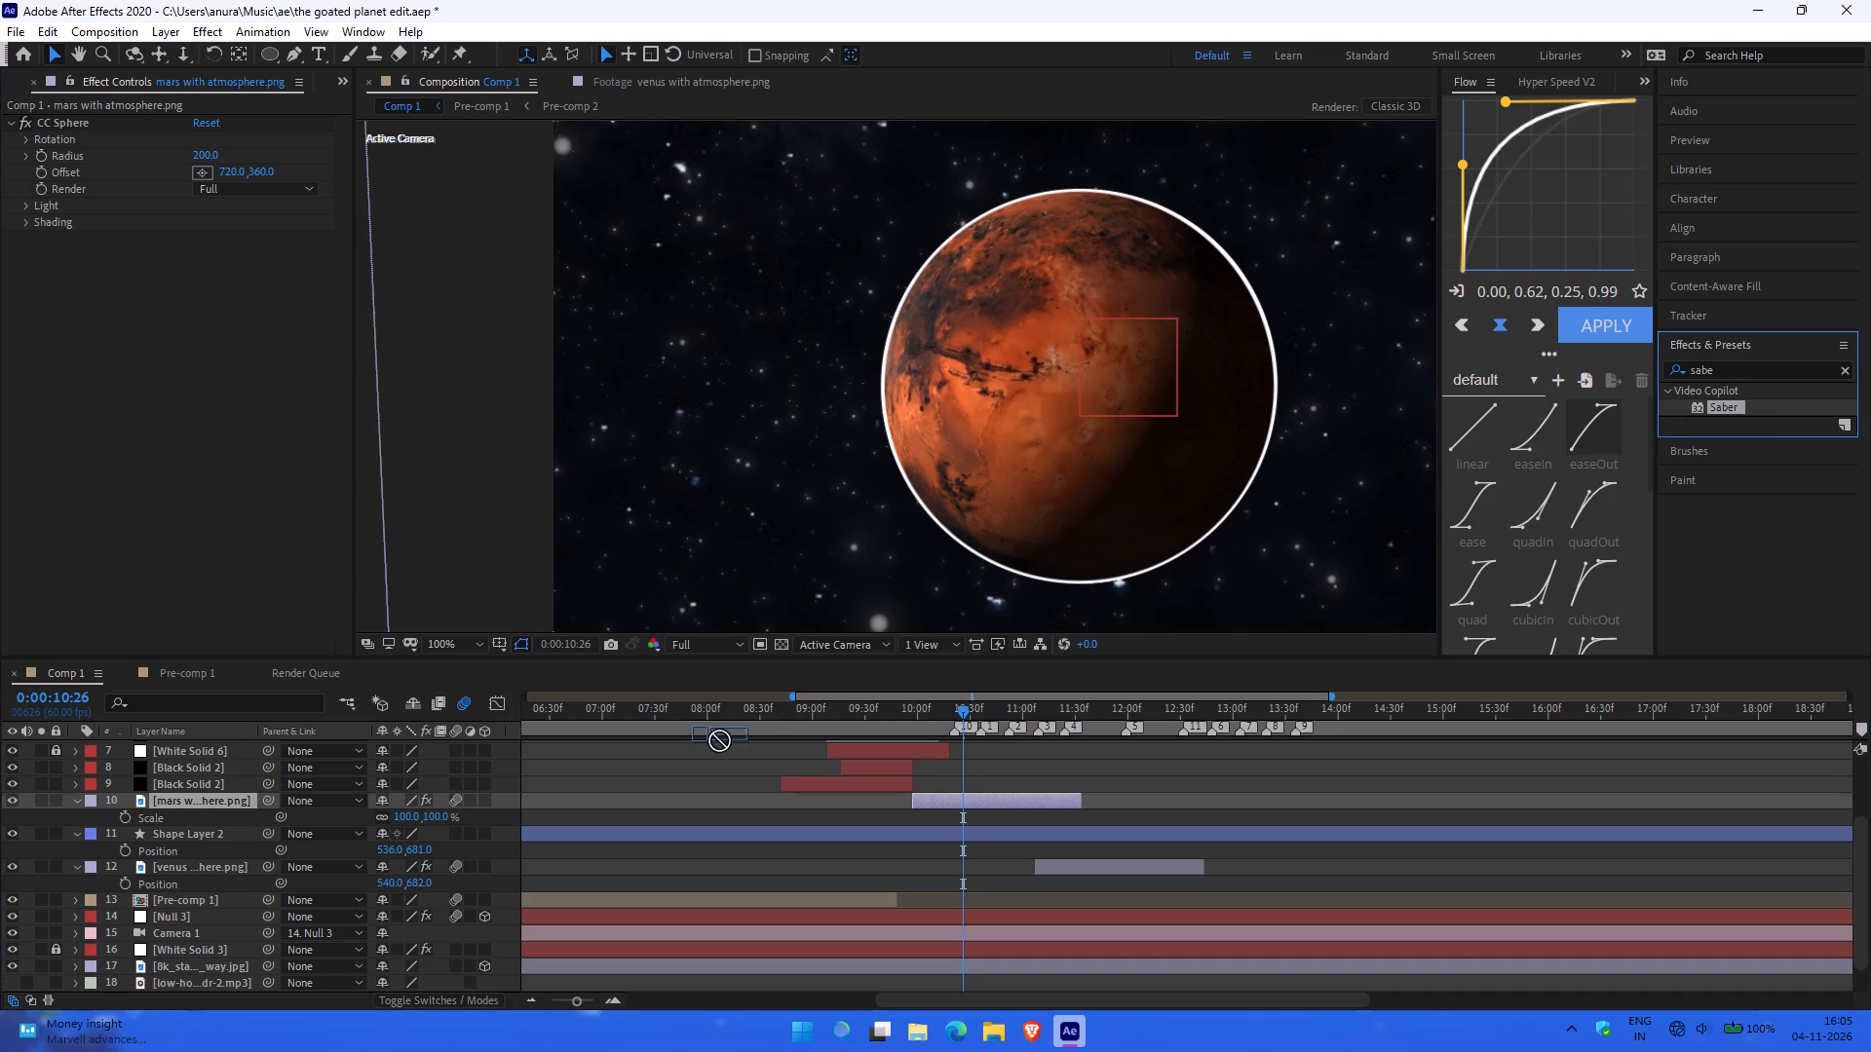
pyautogui.moveTo(719, 740); pyautogui.dragTo(576, 837)
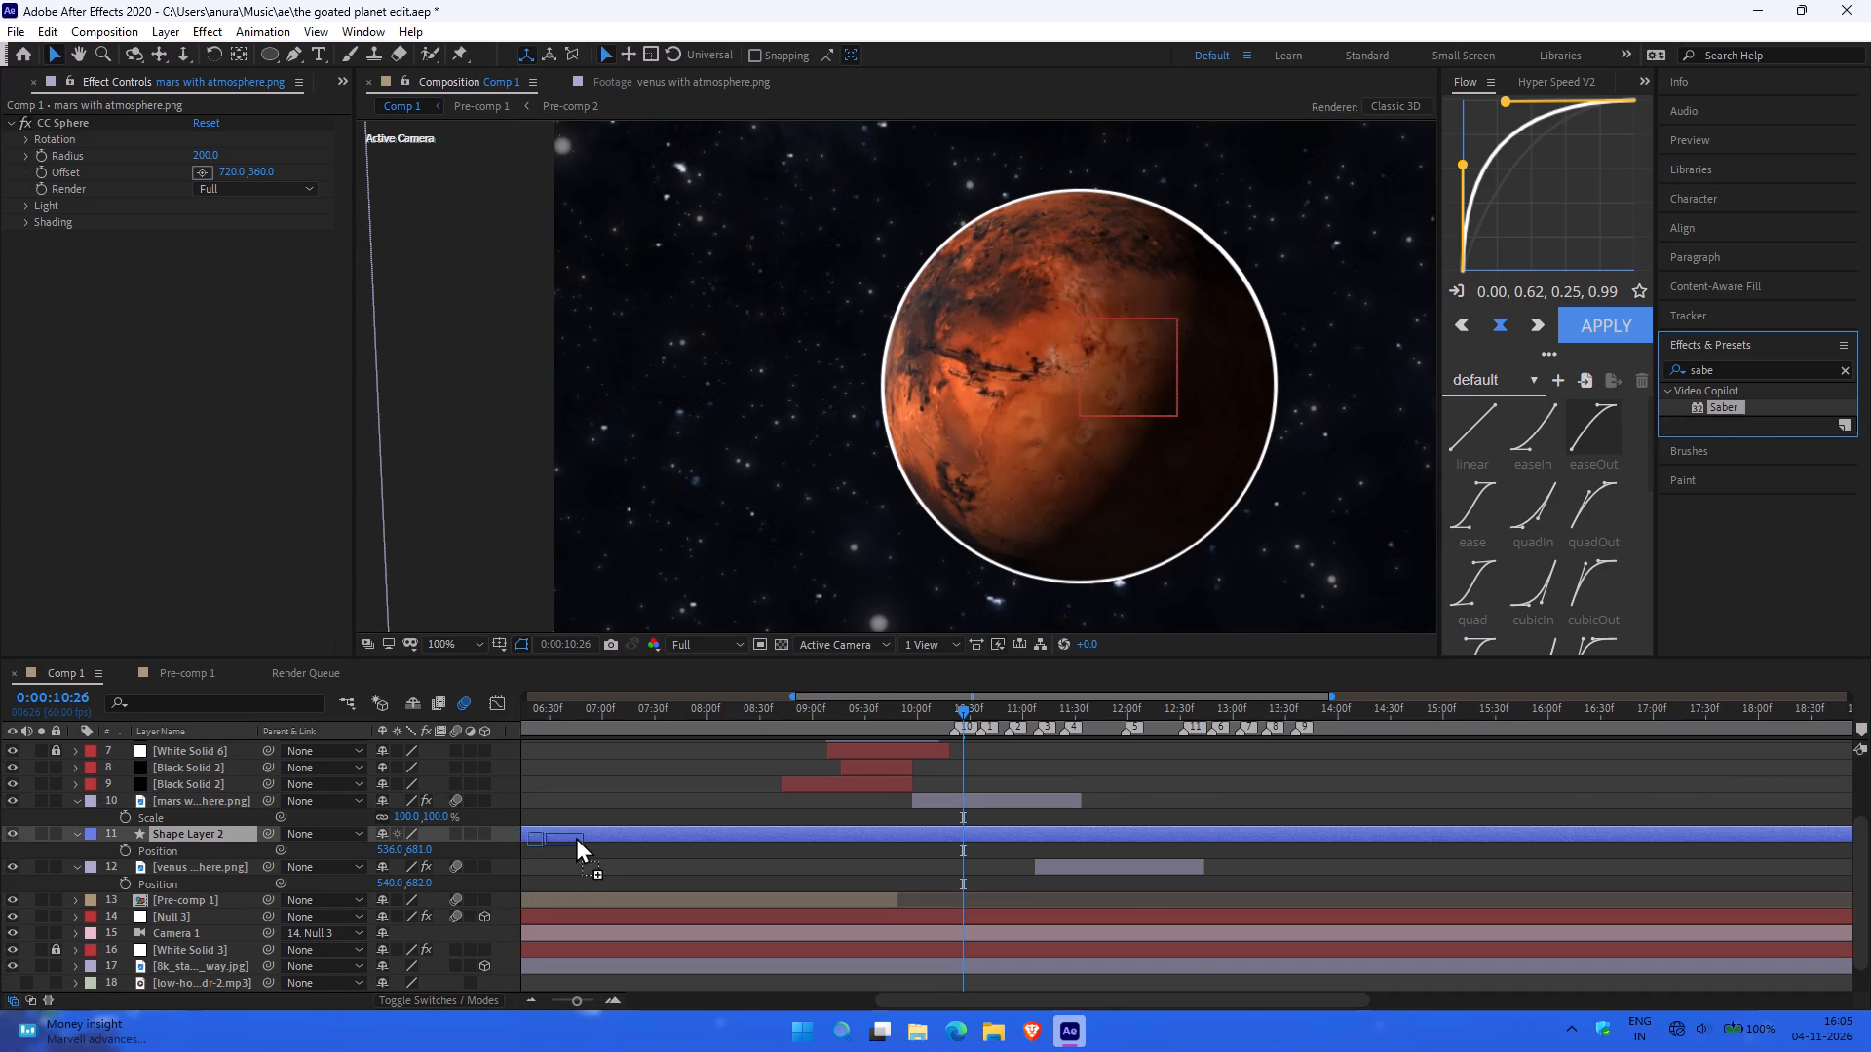
pyautogui.moveTo(576, 837); pyautogui.dragTo(576, 830)
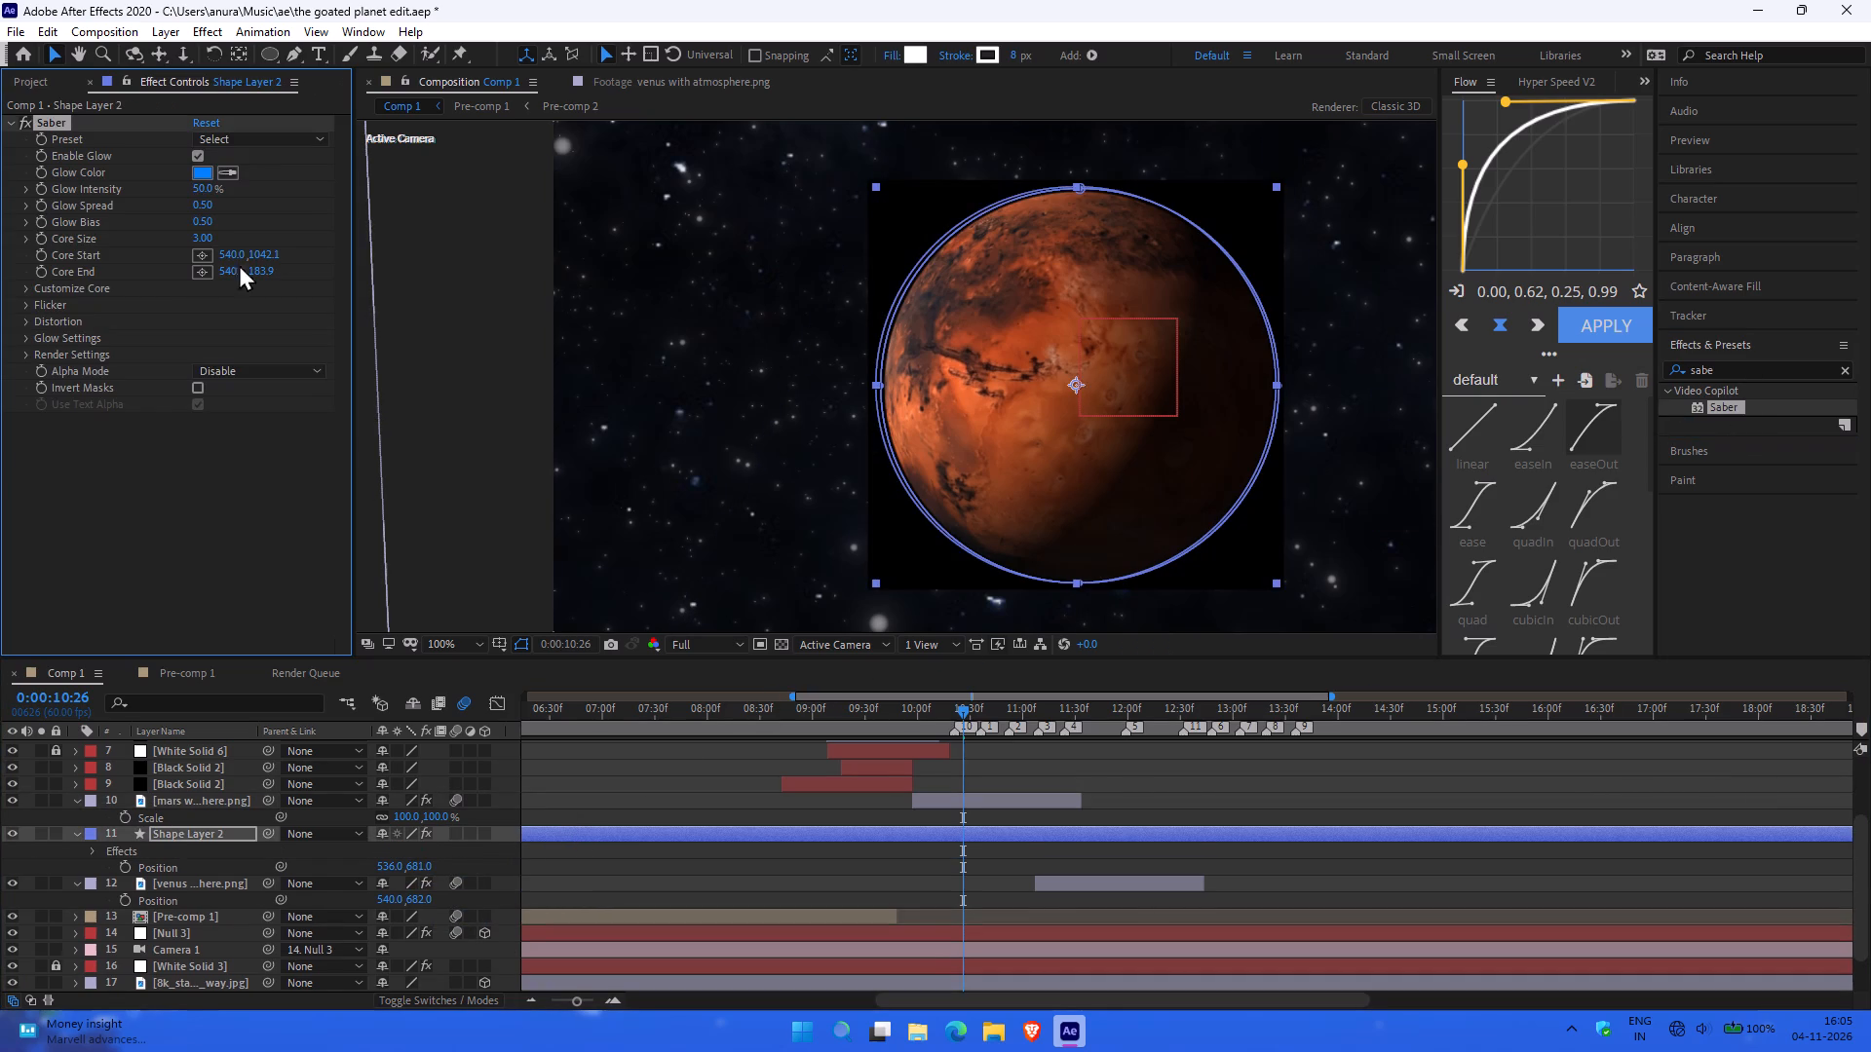
# Set Saber's composite setting to Transparent in its render settings.
pyautogui.click(235, 367)
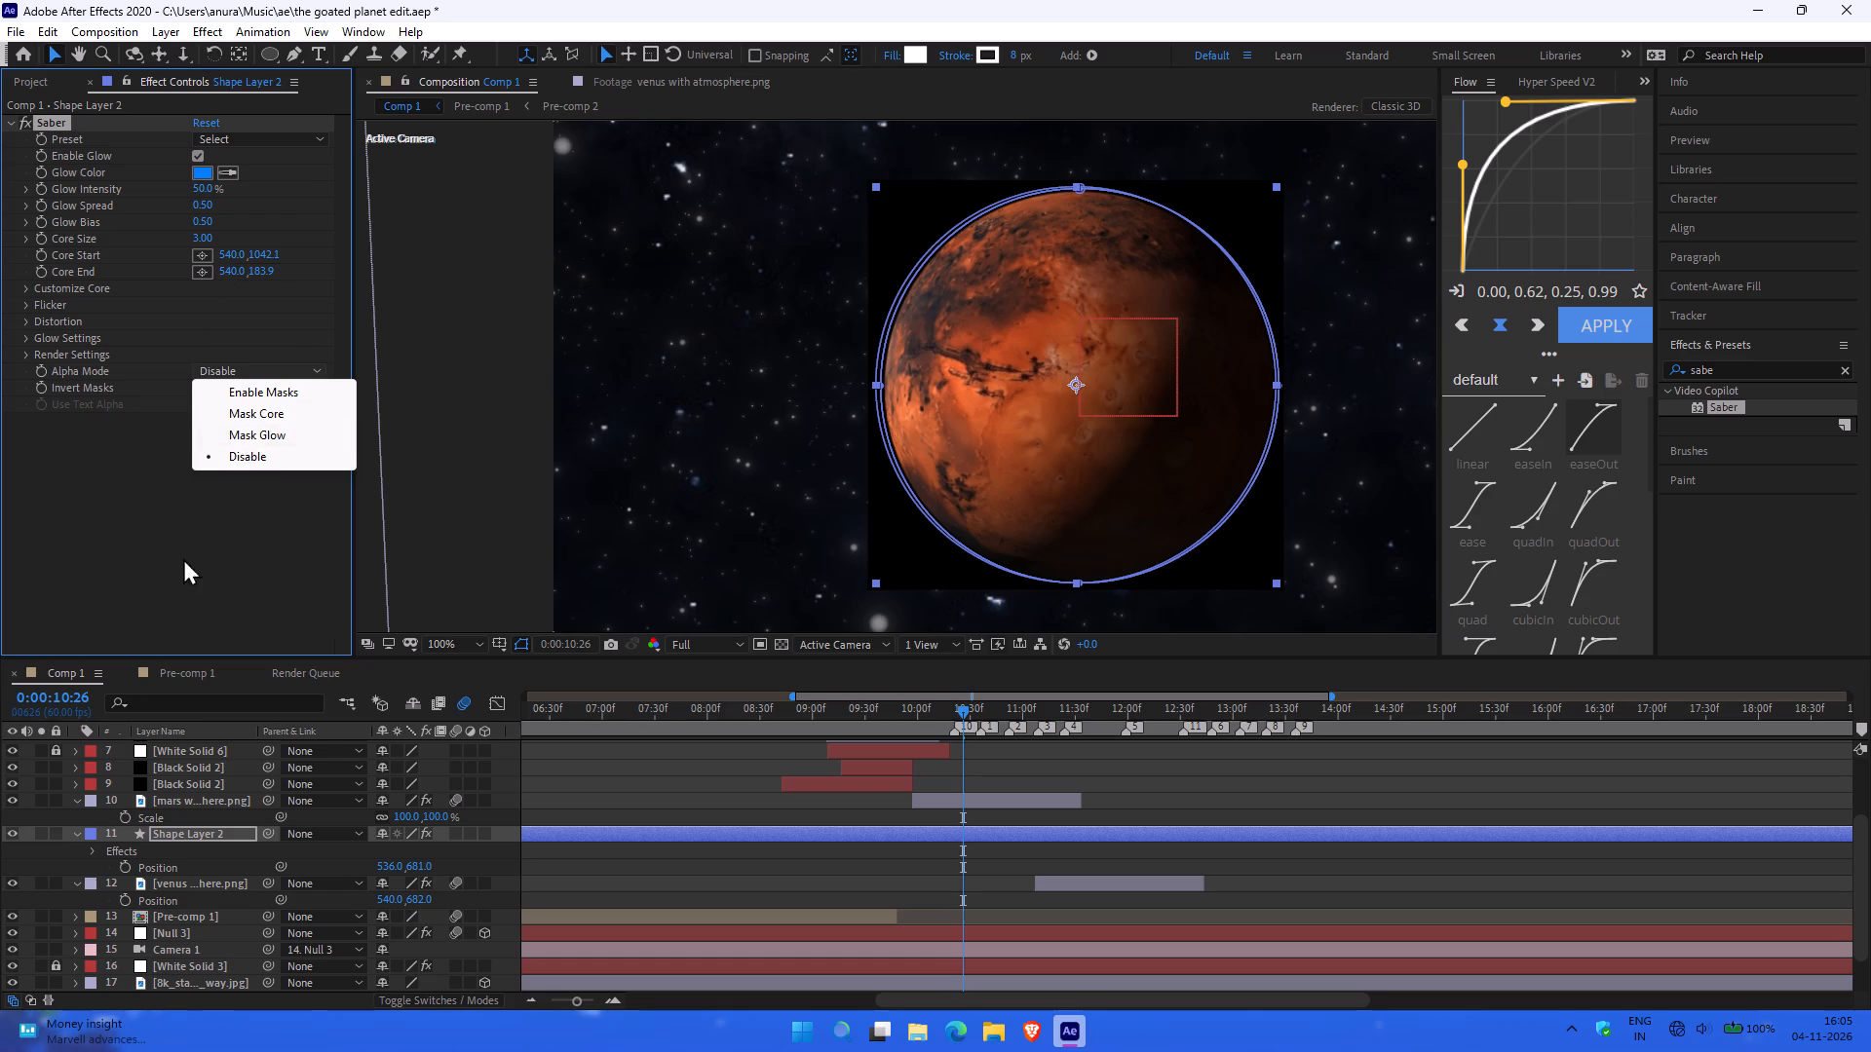
pyautogui.click(162, 571)
pyautogui.click(25, 352)
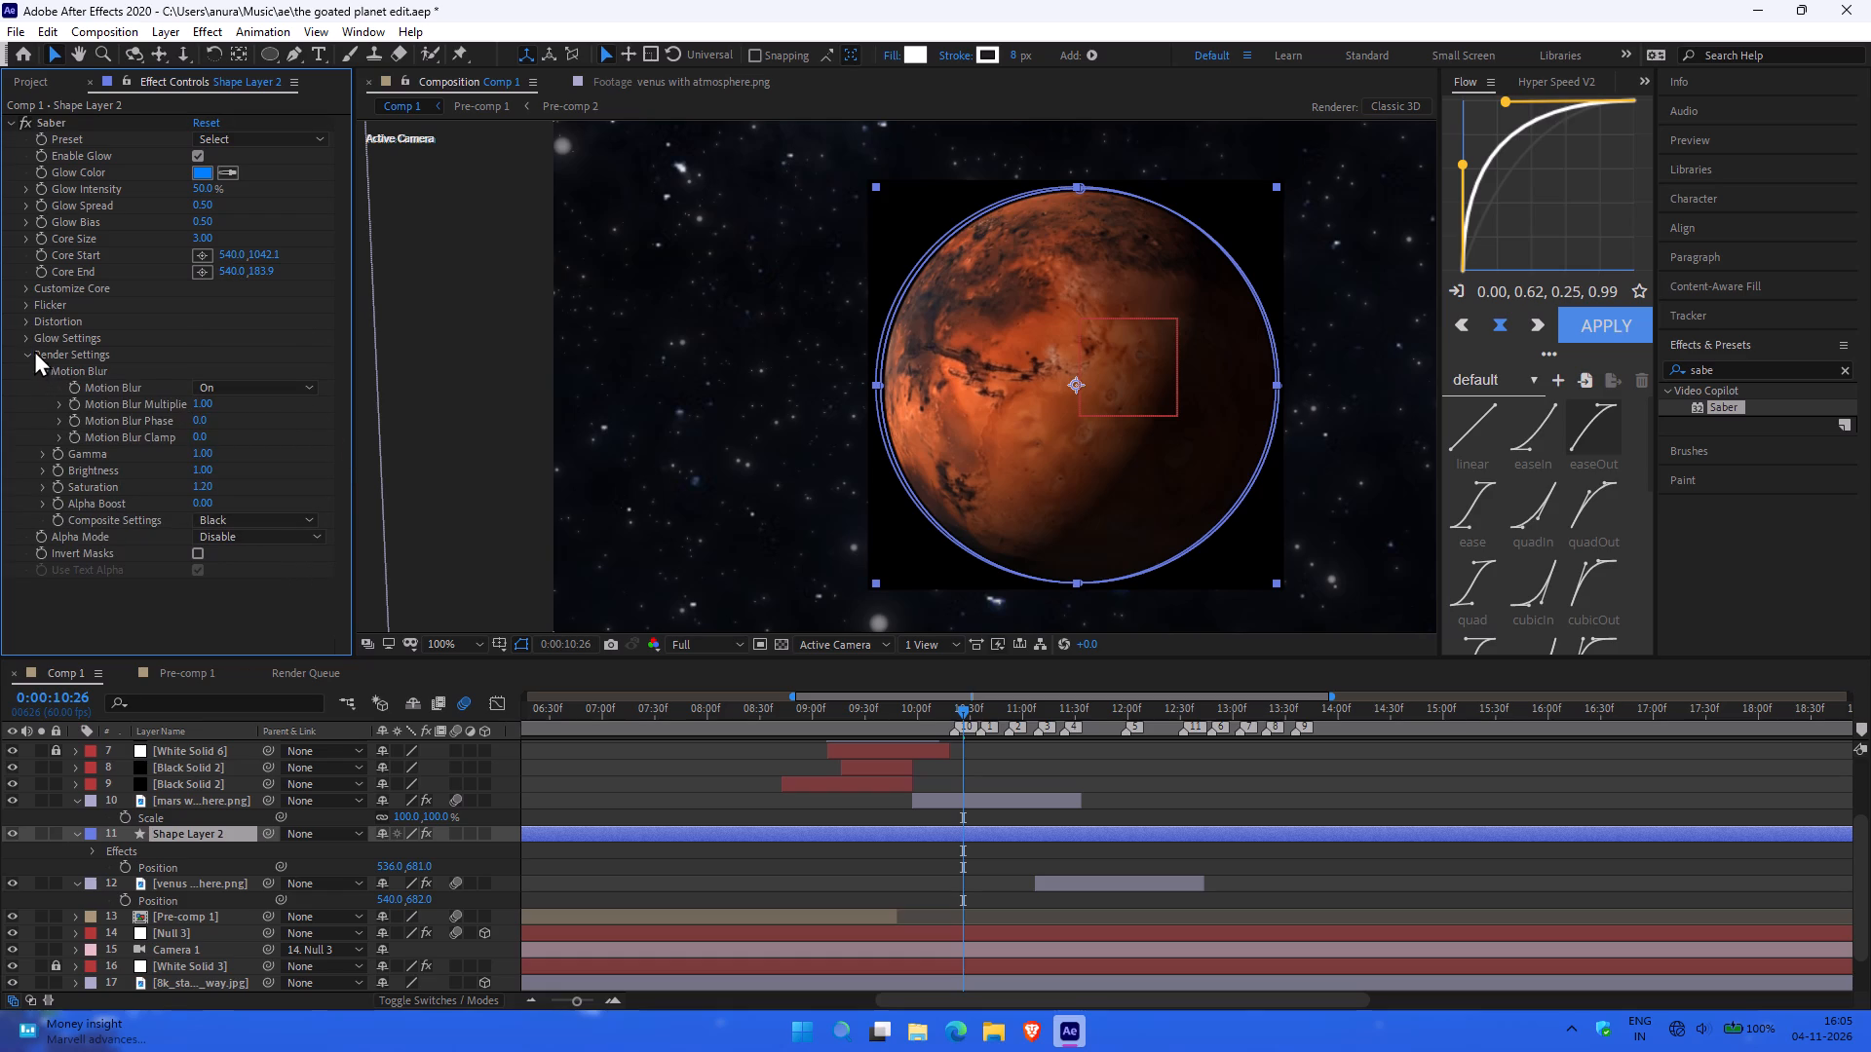
pyautogui.click(268, 524)
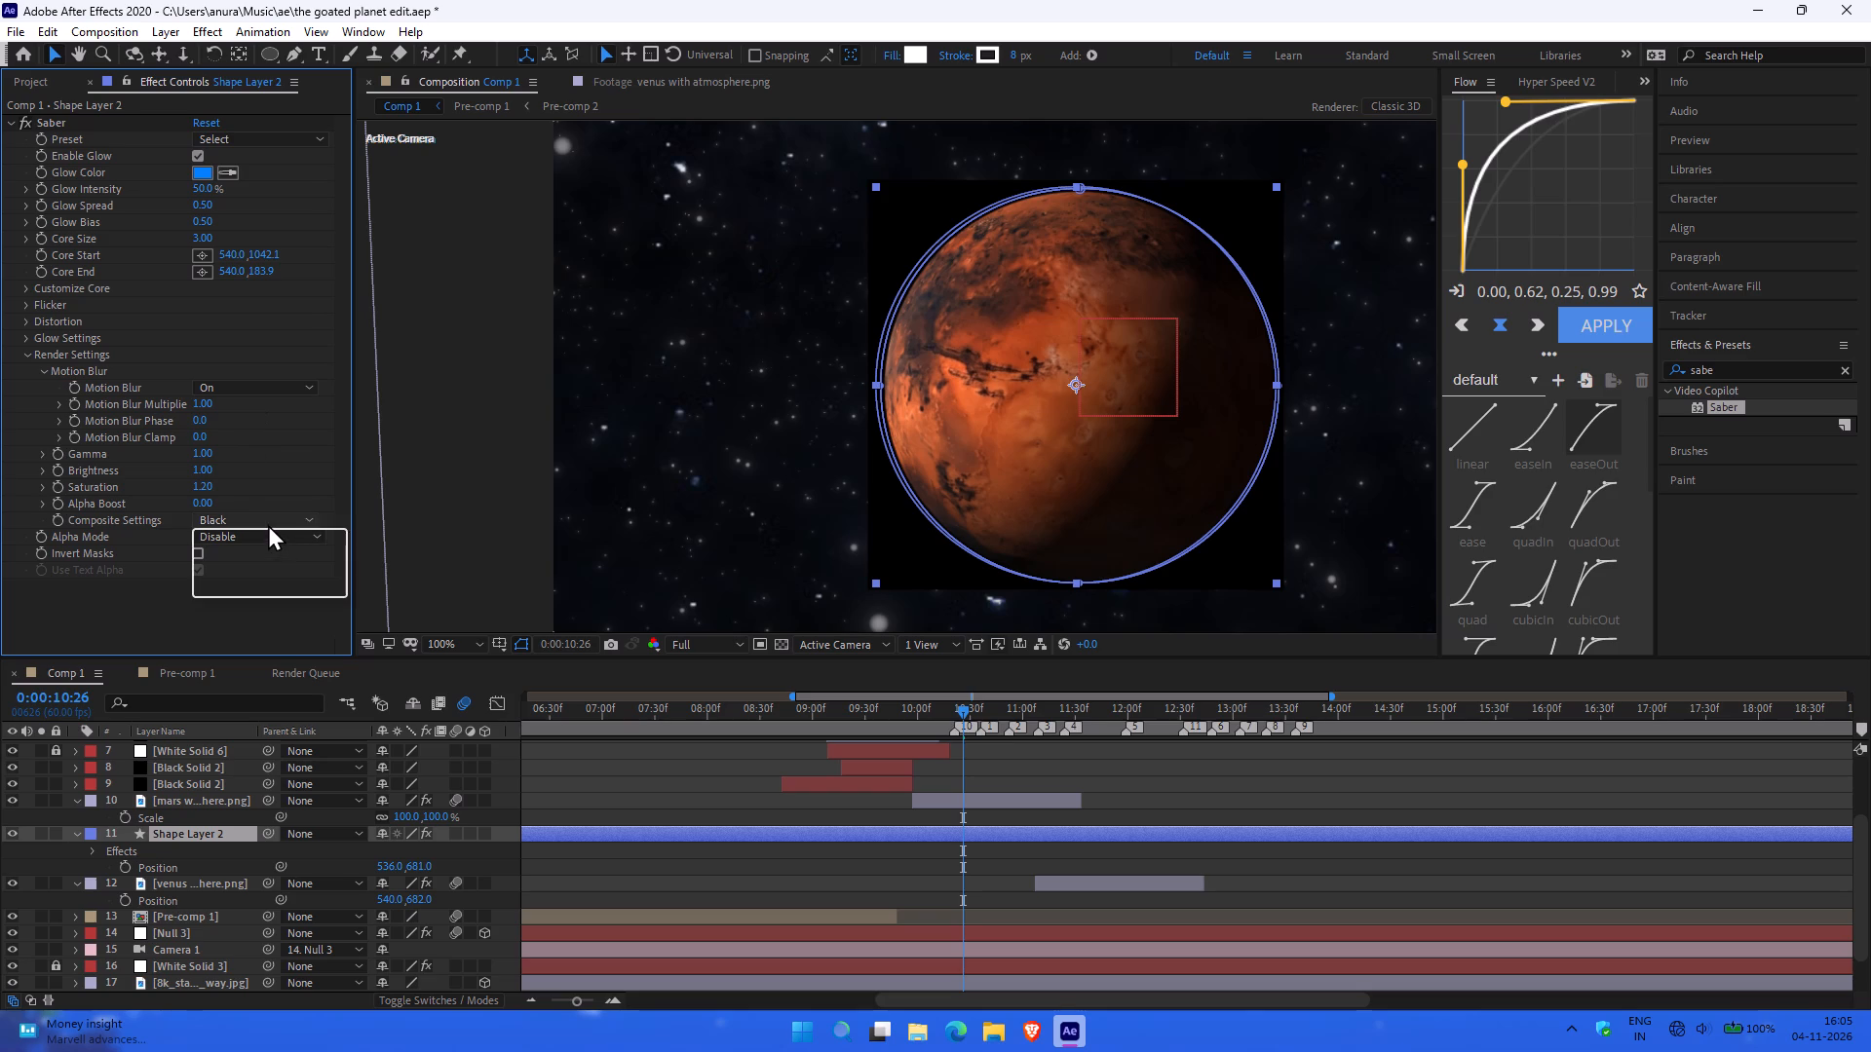
pyautogui.click(265, 539)
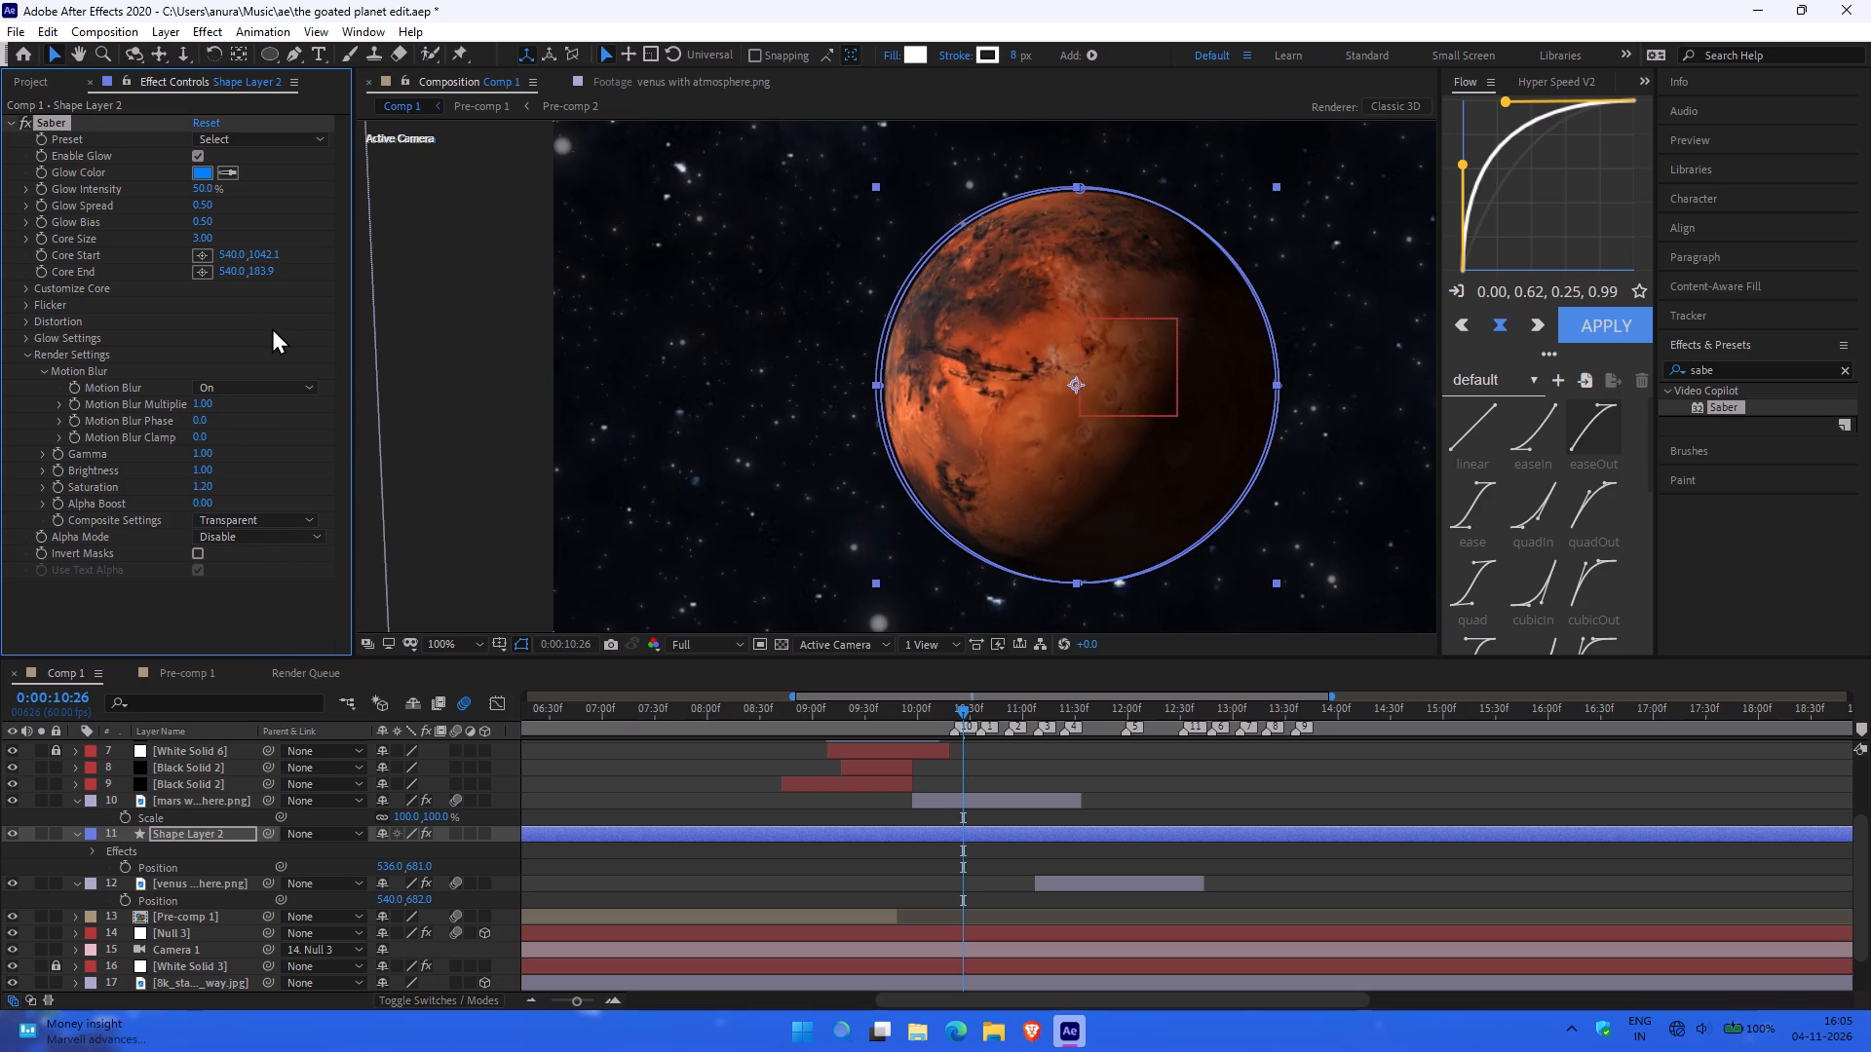
# Change Saber's core type to Layer Masks, briefly trying Text Layer as an alternative.
pyautogui.click(23, 286)
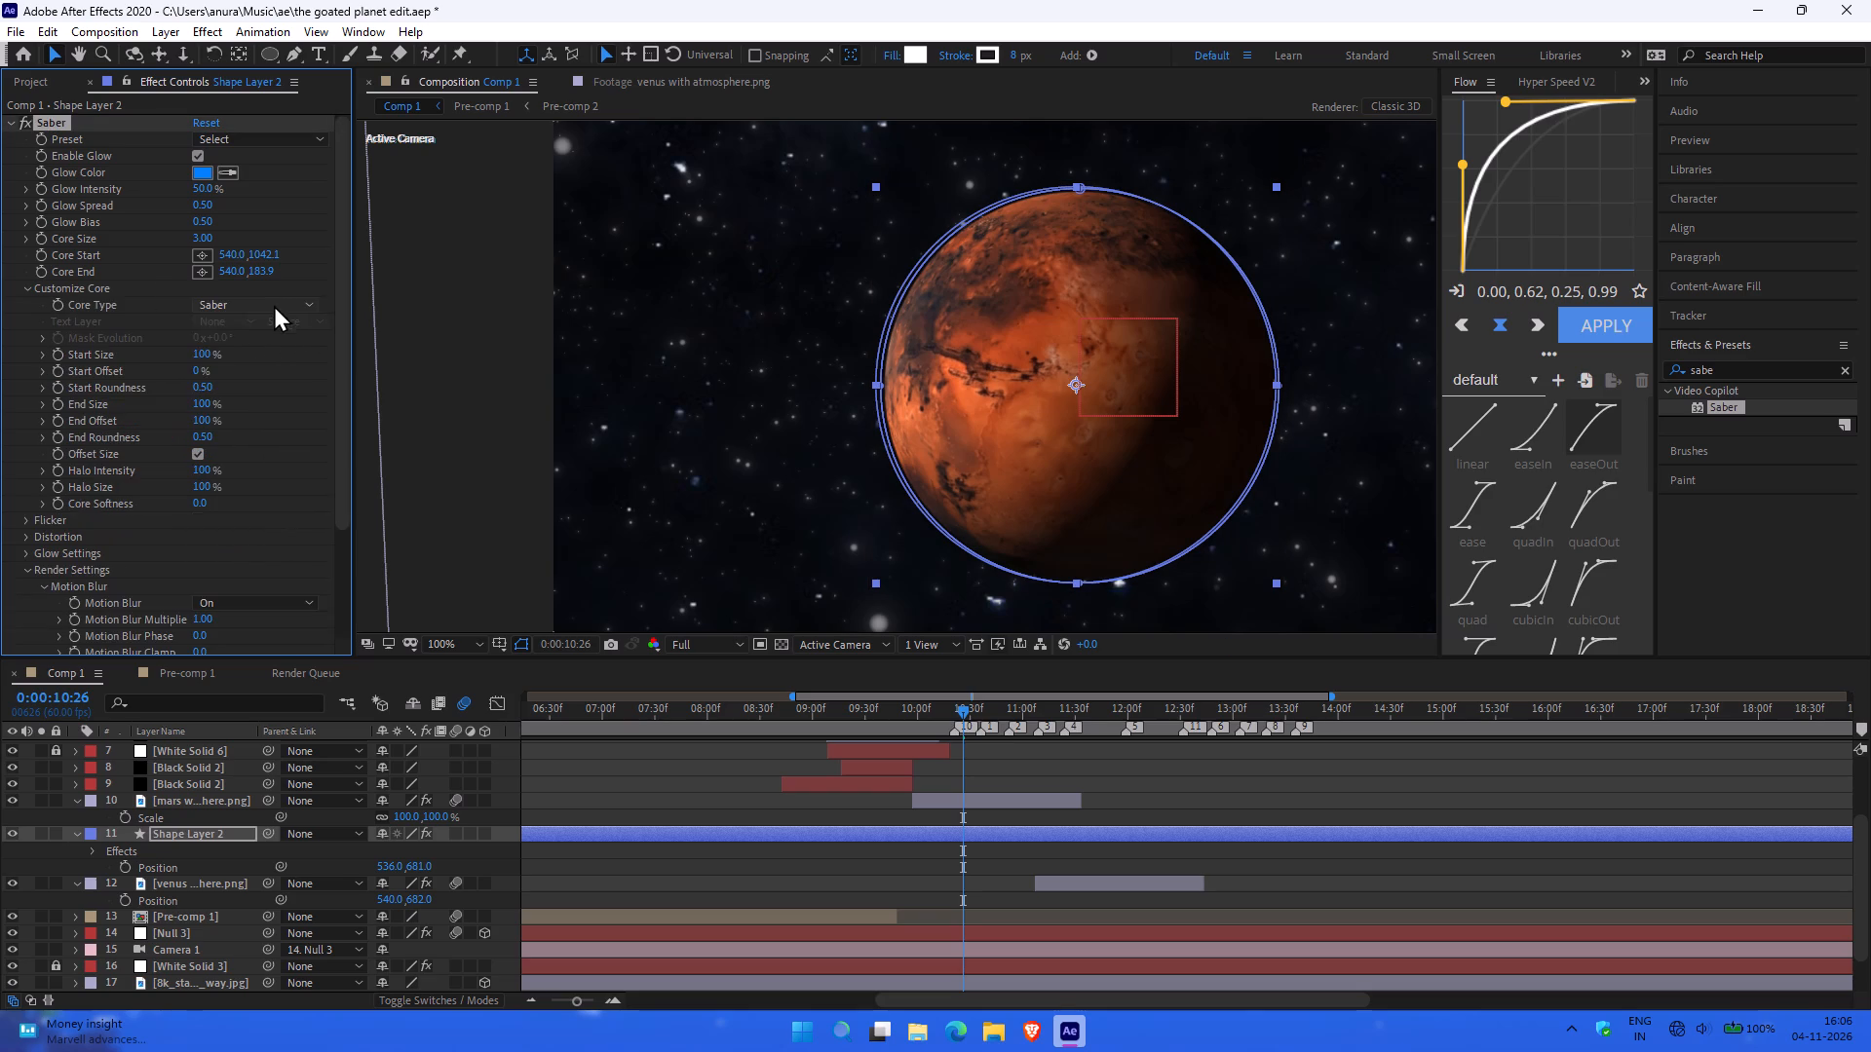
pyautogui.click(267, 305)
pyautogui.click(257, 346)
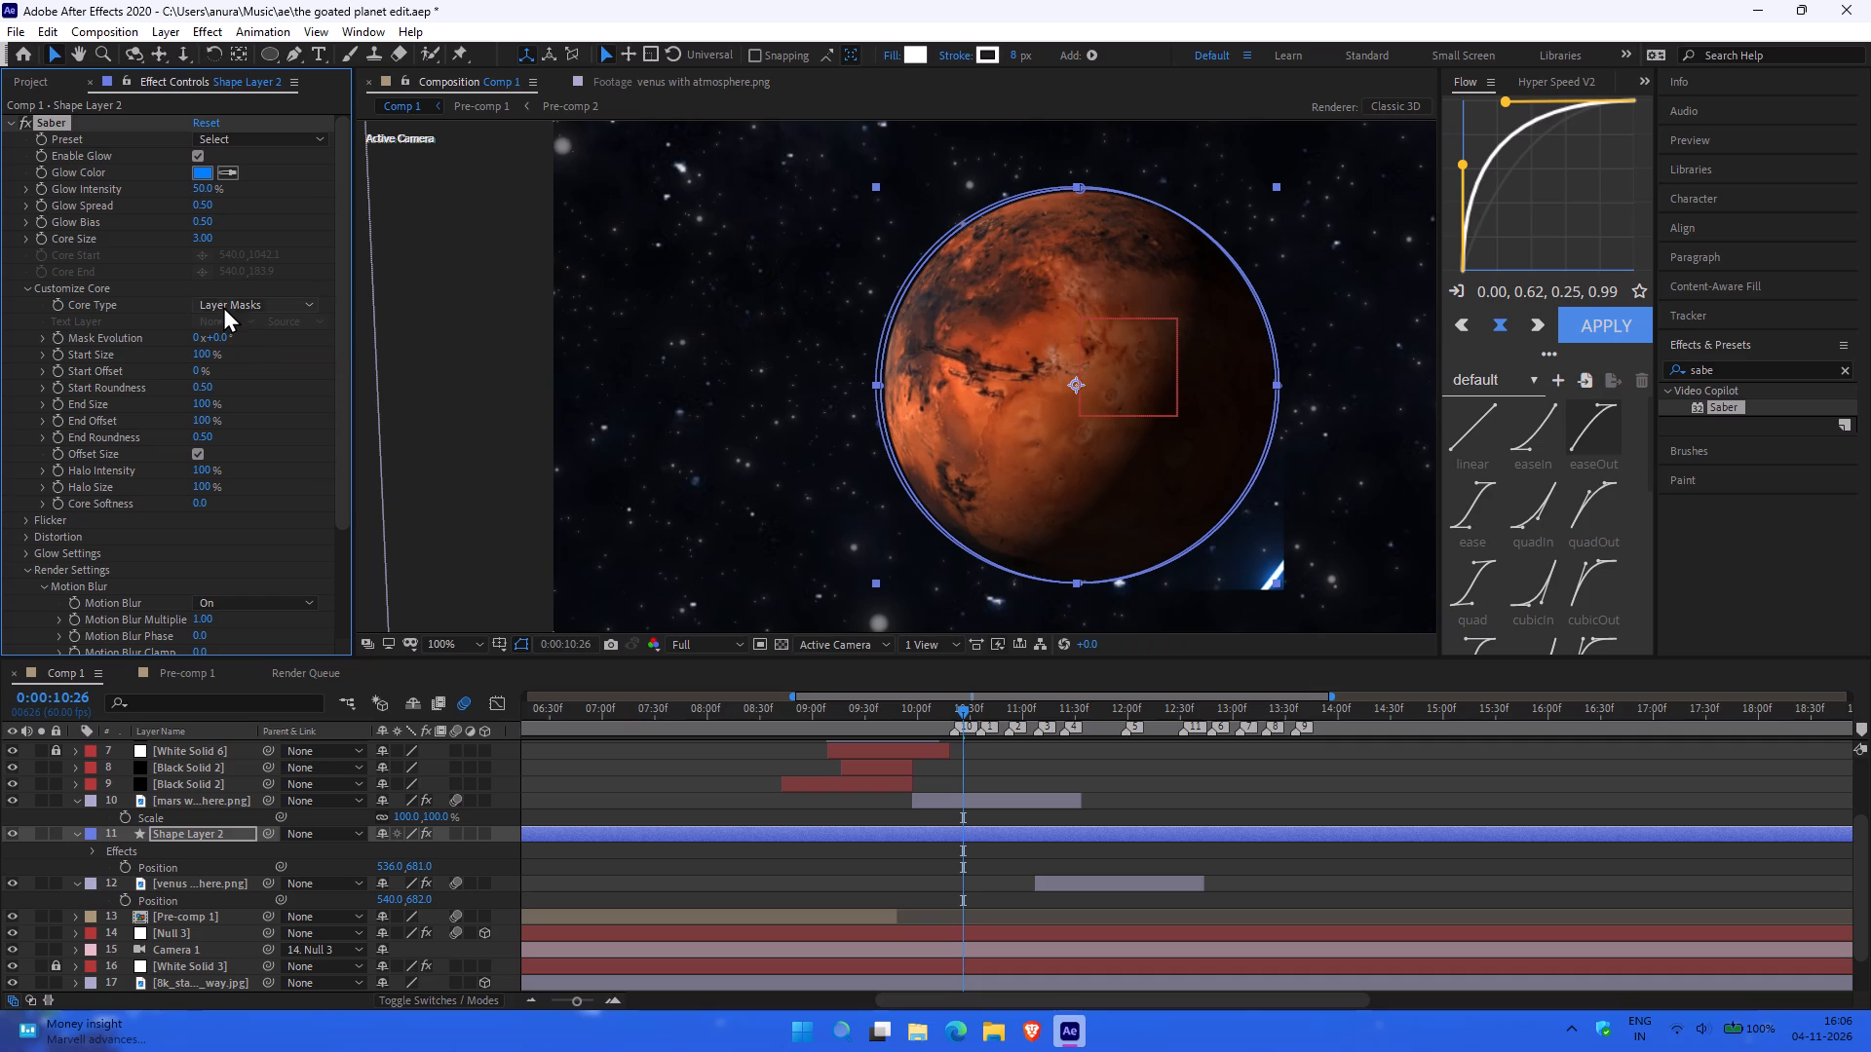
pyautogui.click(223, 306)
pyautogui.click(231, 361)
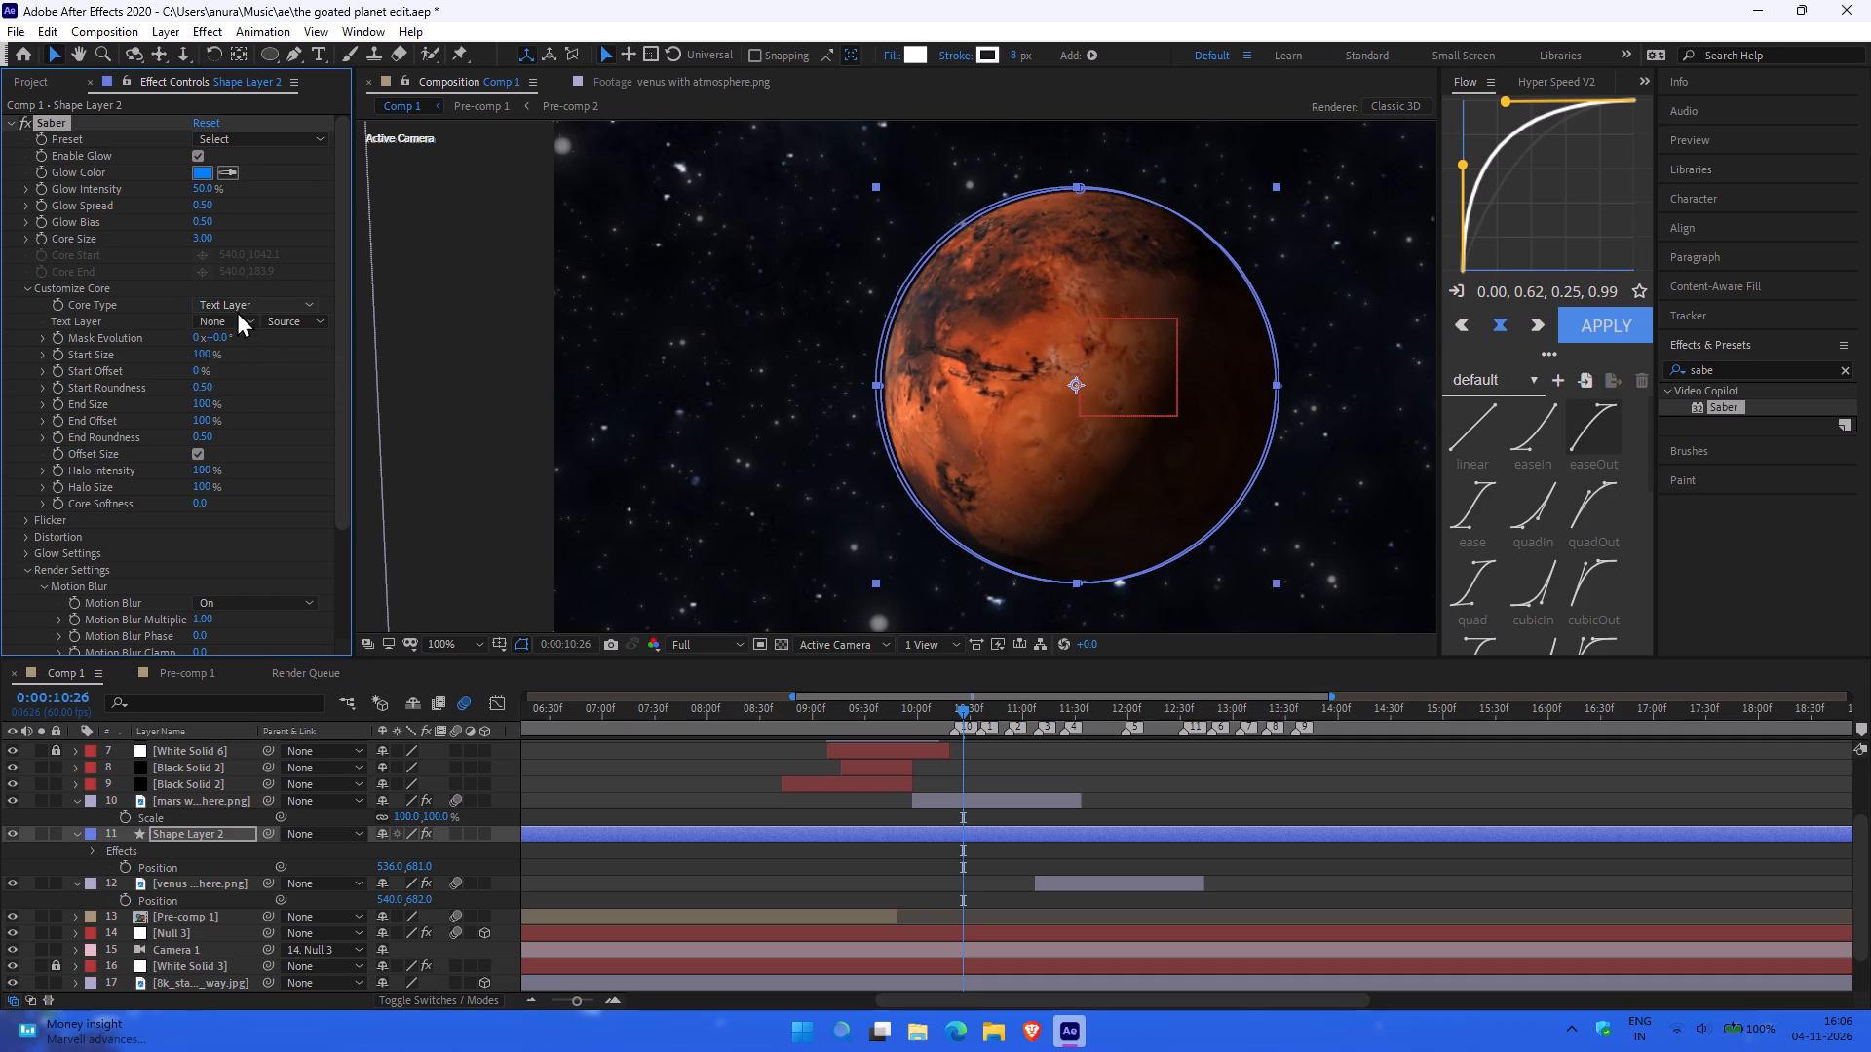
pyautogui.click(236, 311)
pyautogui.click(236, 348)
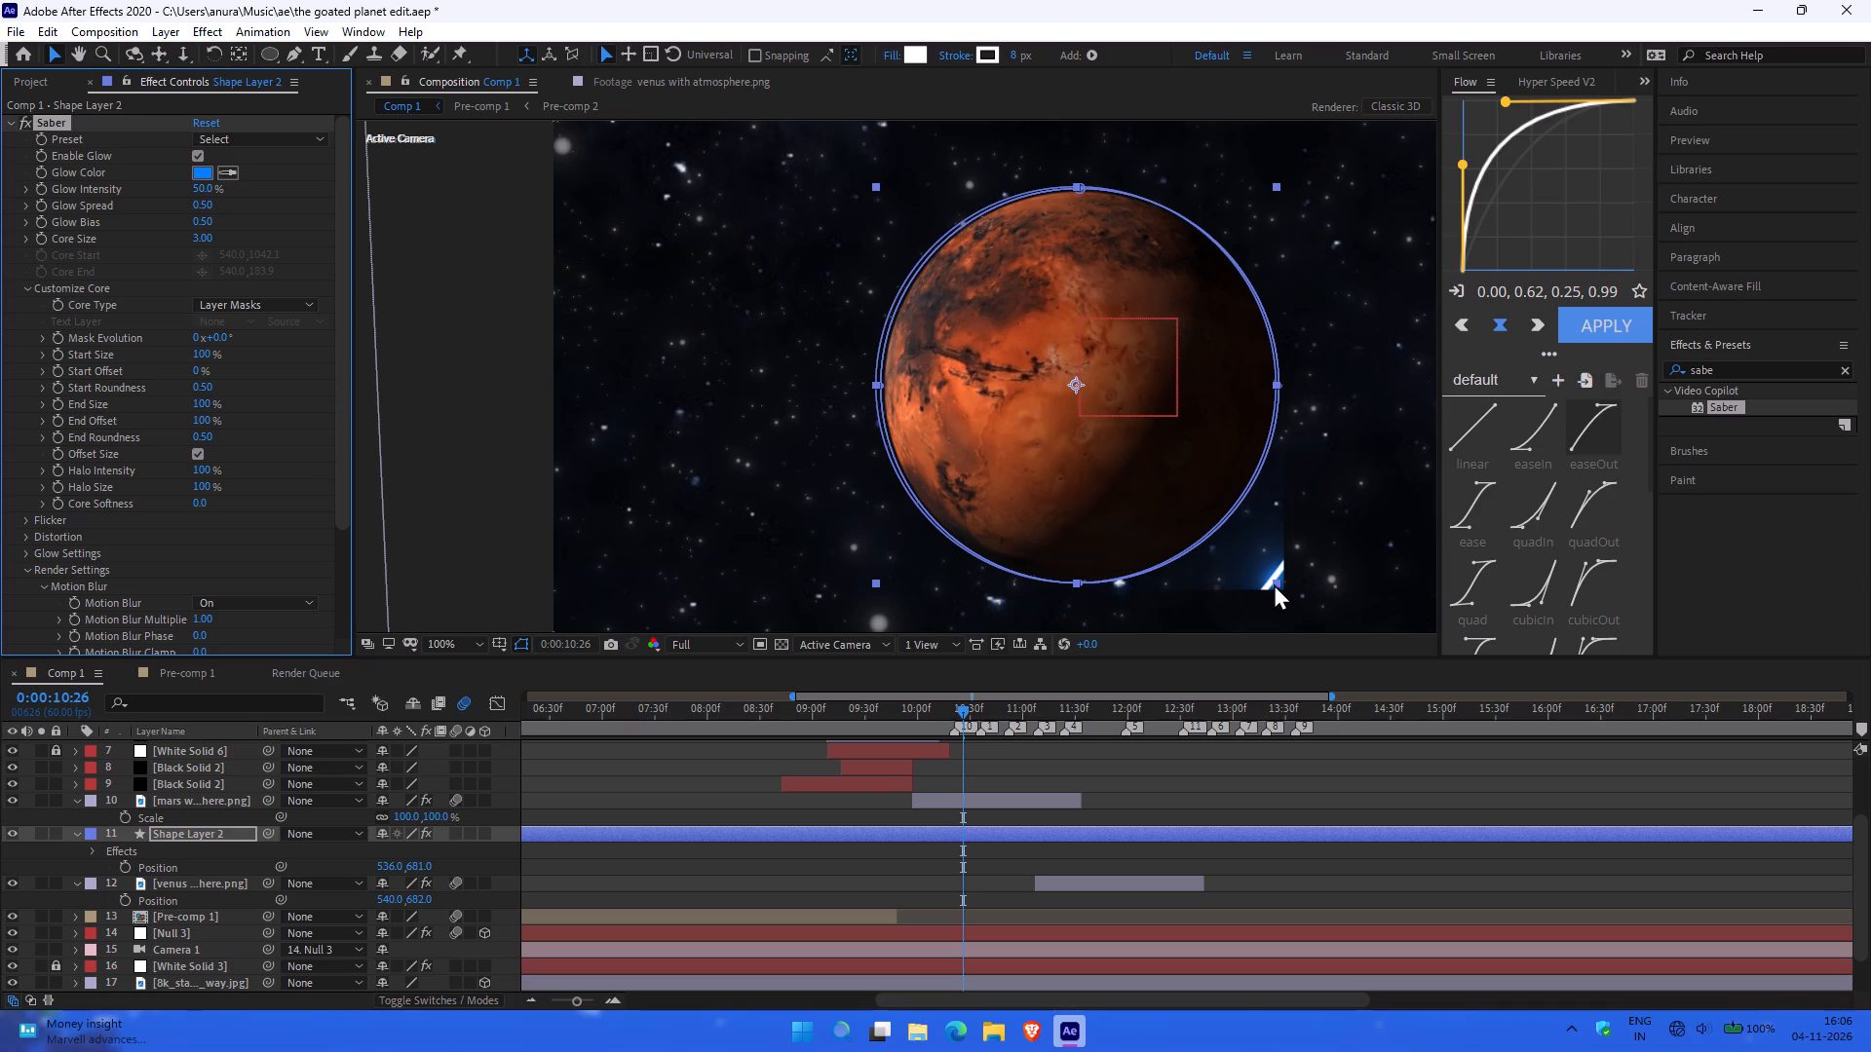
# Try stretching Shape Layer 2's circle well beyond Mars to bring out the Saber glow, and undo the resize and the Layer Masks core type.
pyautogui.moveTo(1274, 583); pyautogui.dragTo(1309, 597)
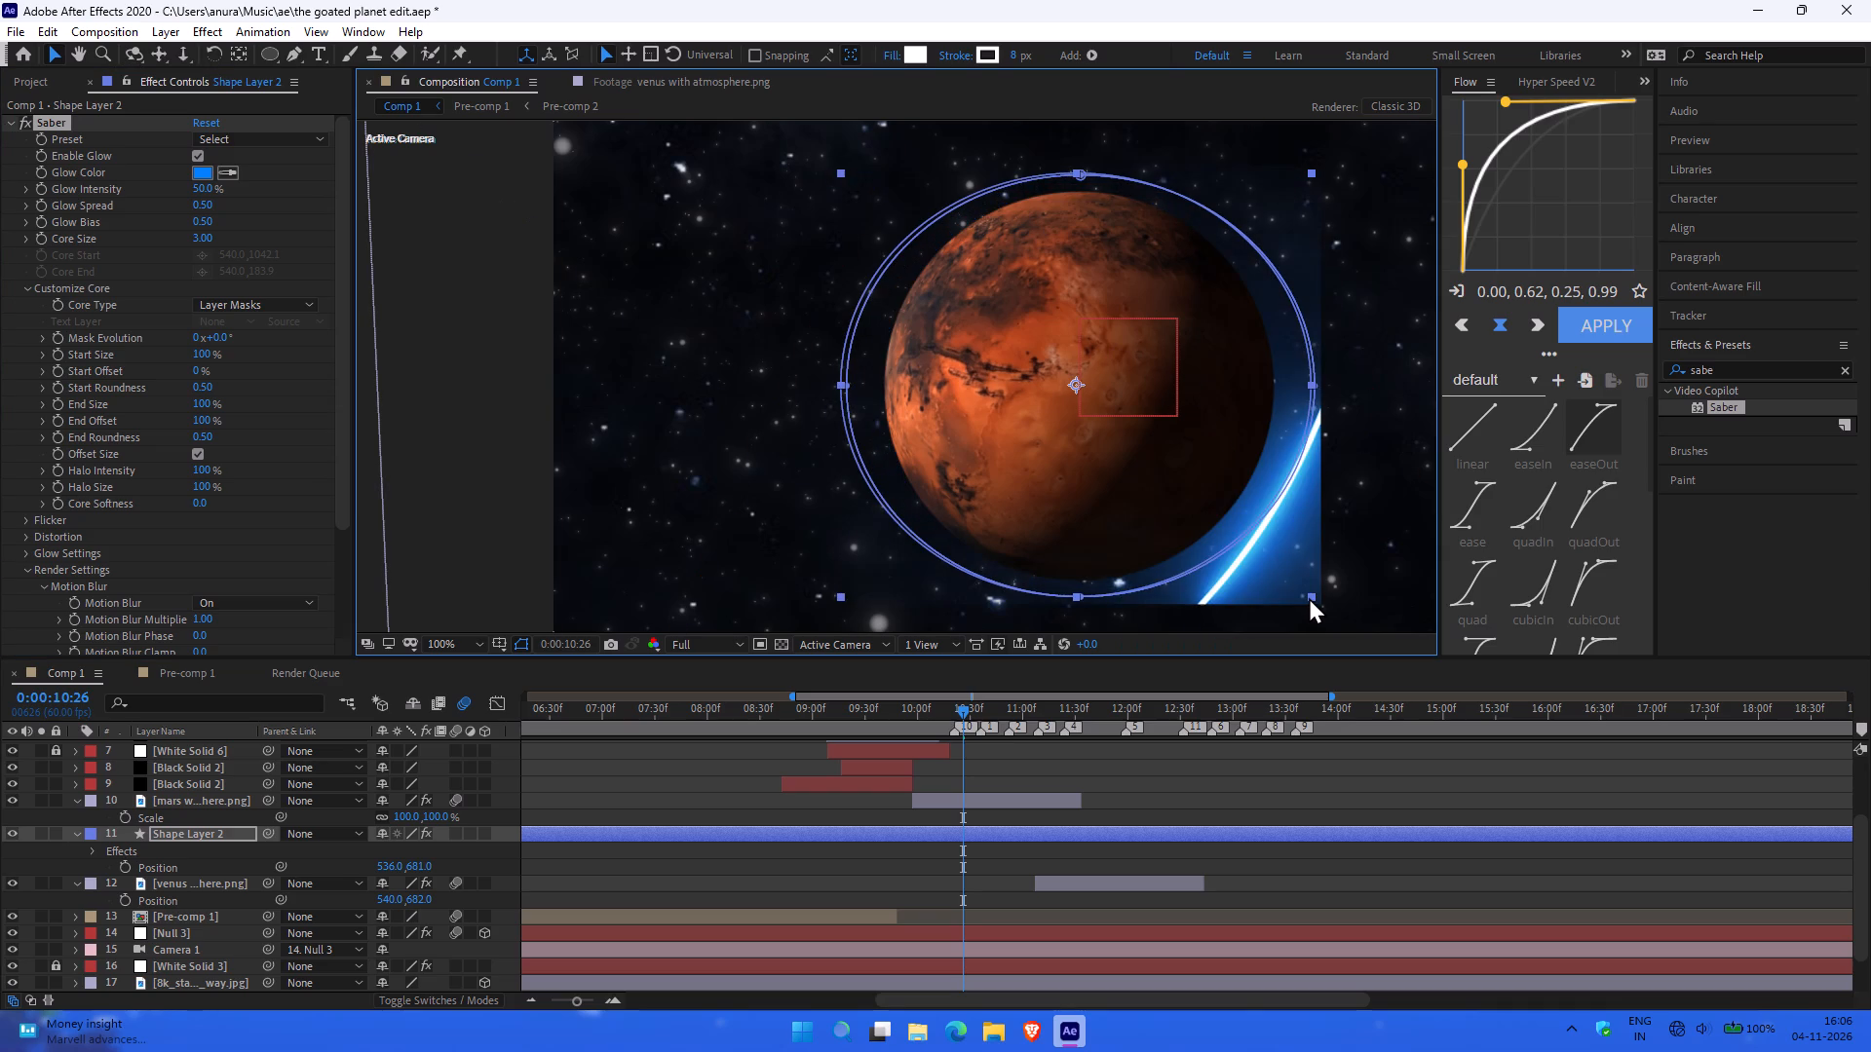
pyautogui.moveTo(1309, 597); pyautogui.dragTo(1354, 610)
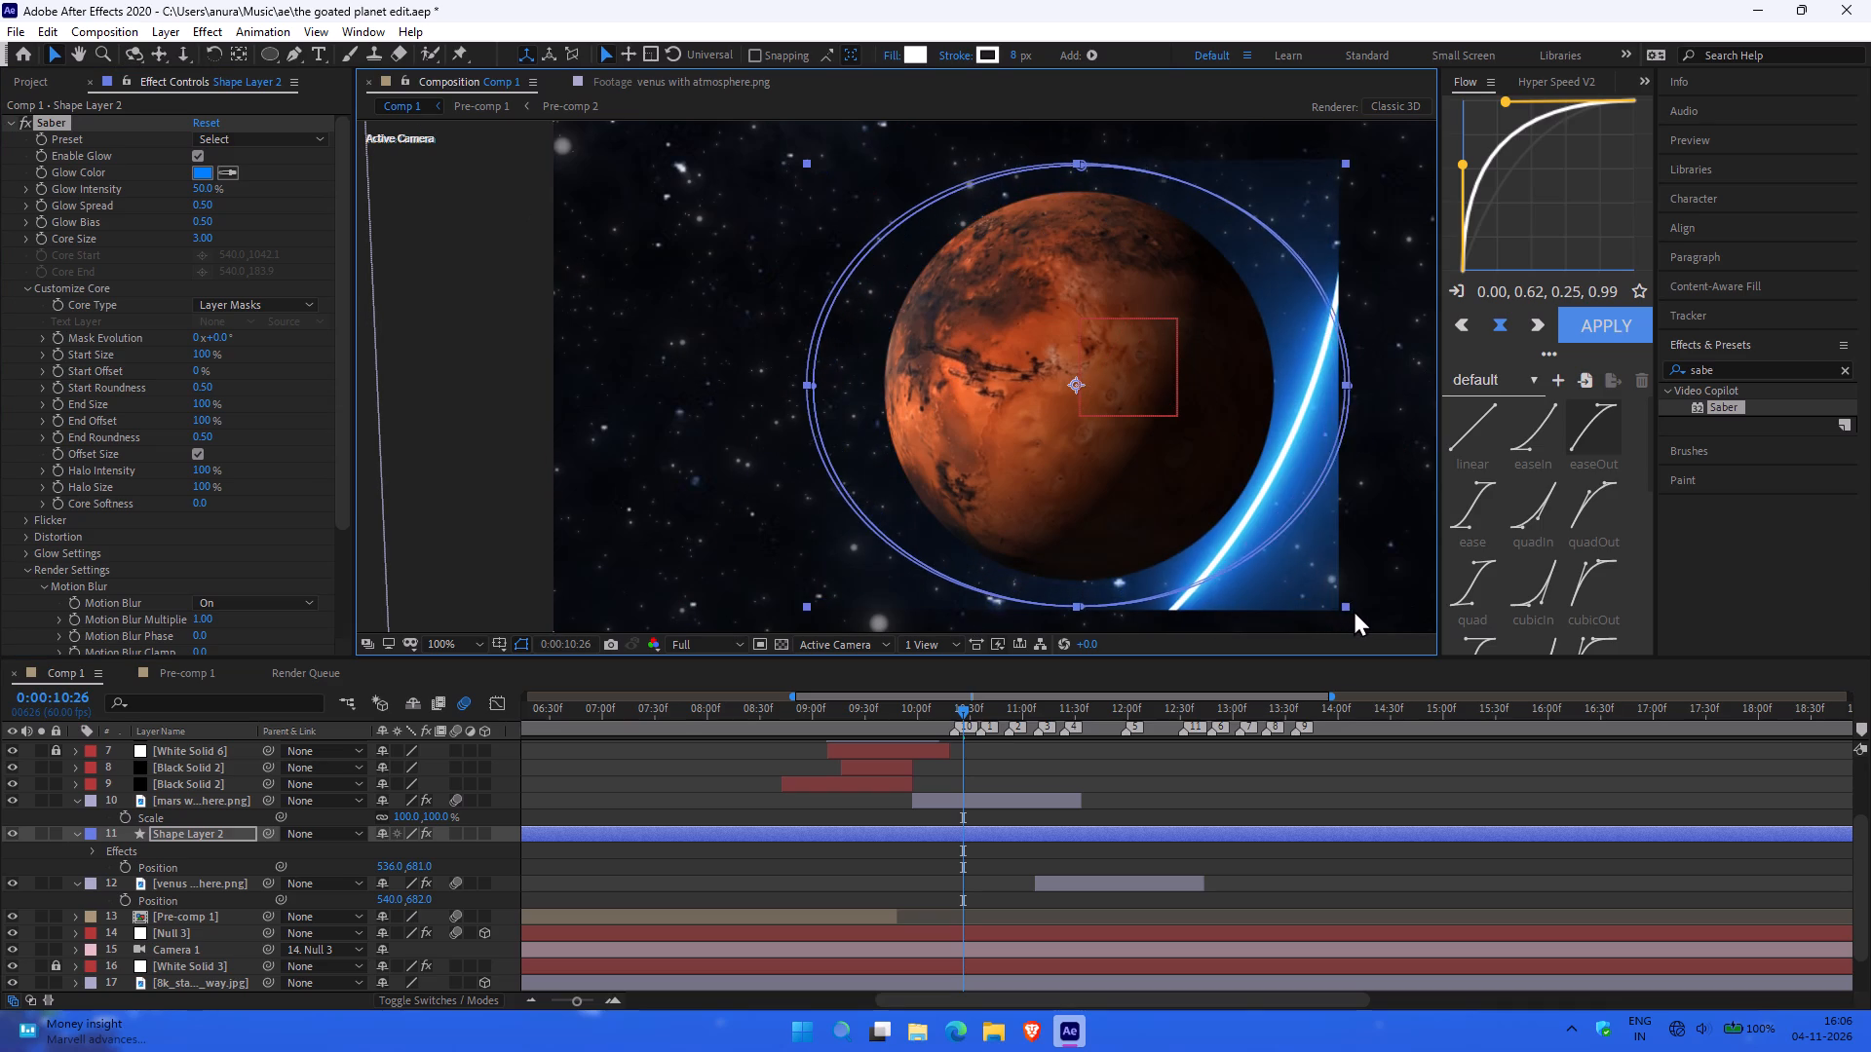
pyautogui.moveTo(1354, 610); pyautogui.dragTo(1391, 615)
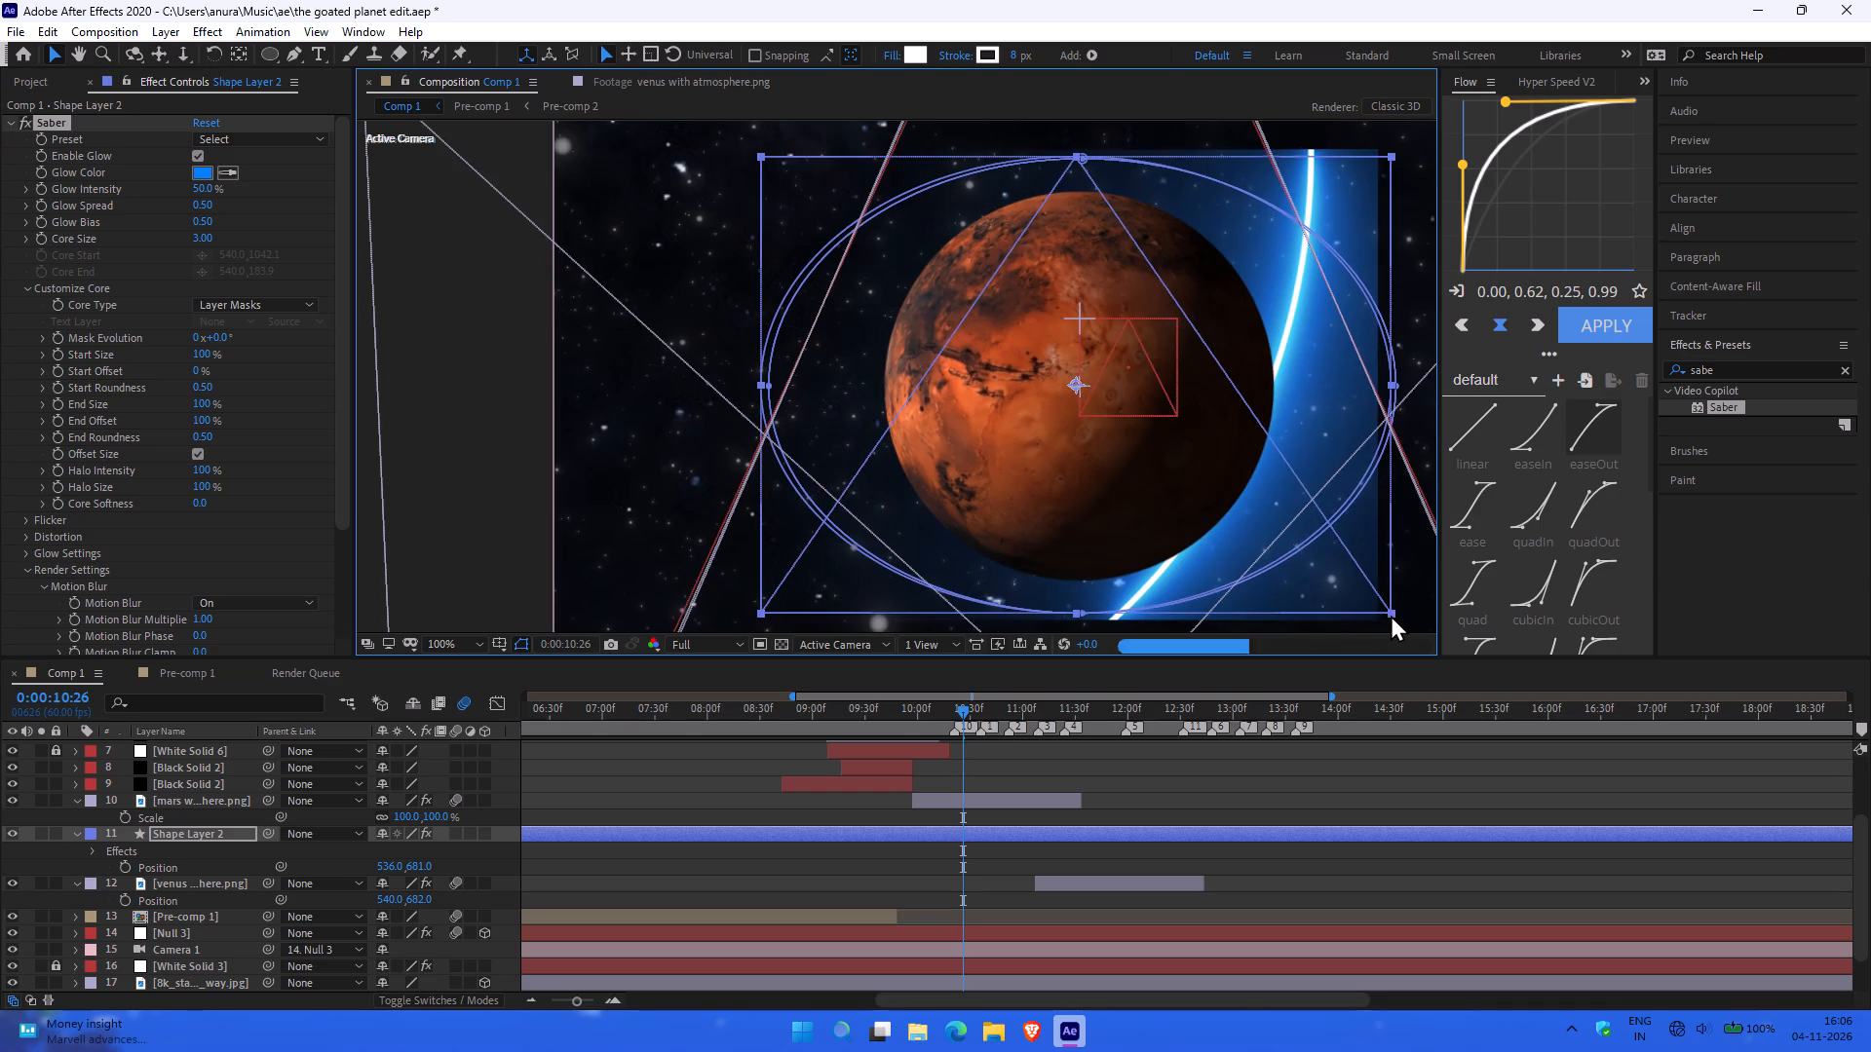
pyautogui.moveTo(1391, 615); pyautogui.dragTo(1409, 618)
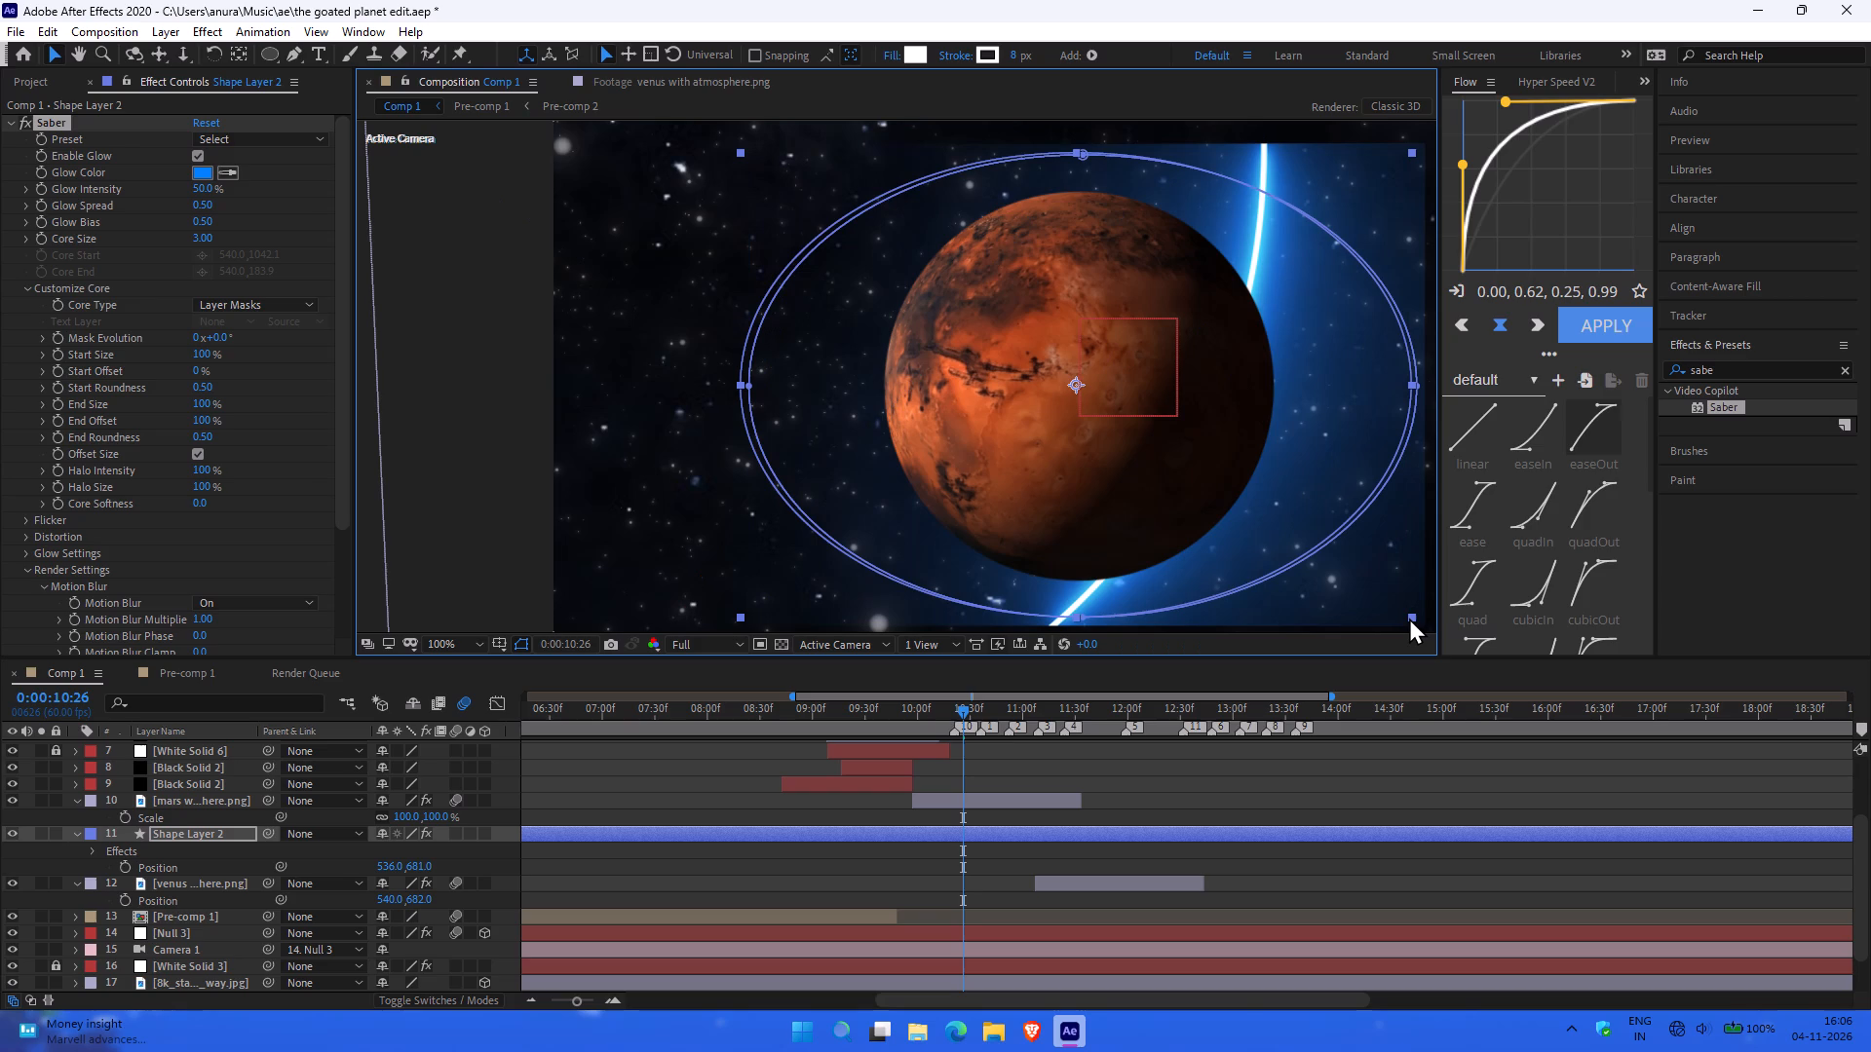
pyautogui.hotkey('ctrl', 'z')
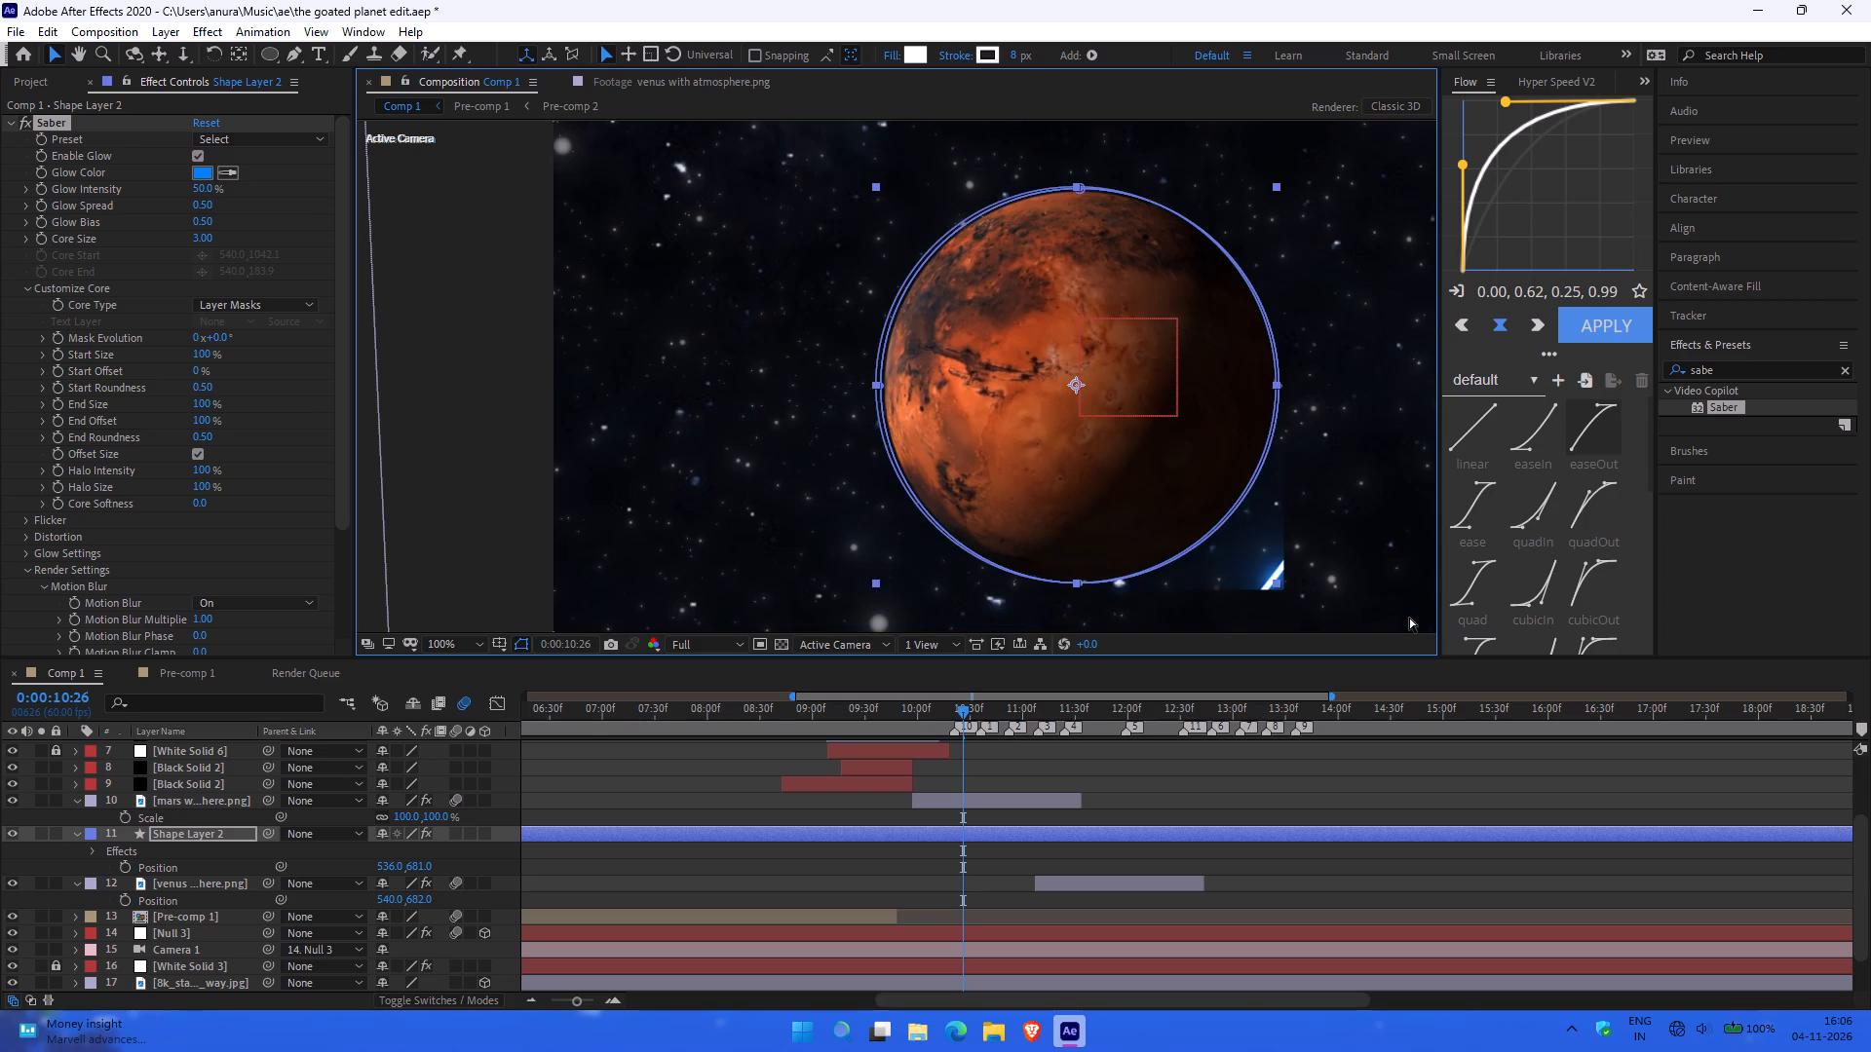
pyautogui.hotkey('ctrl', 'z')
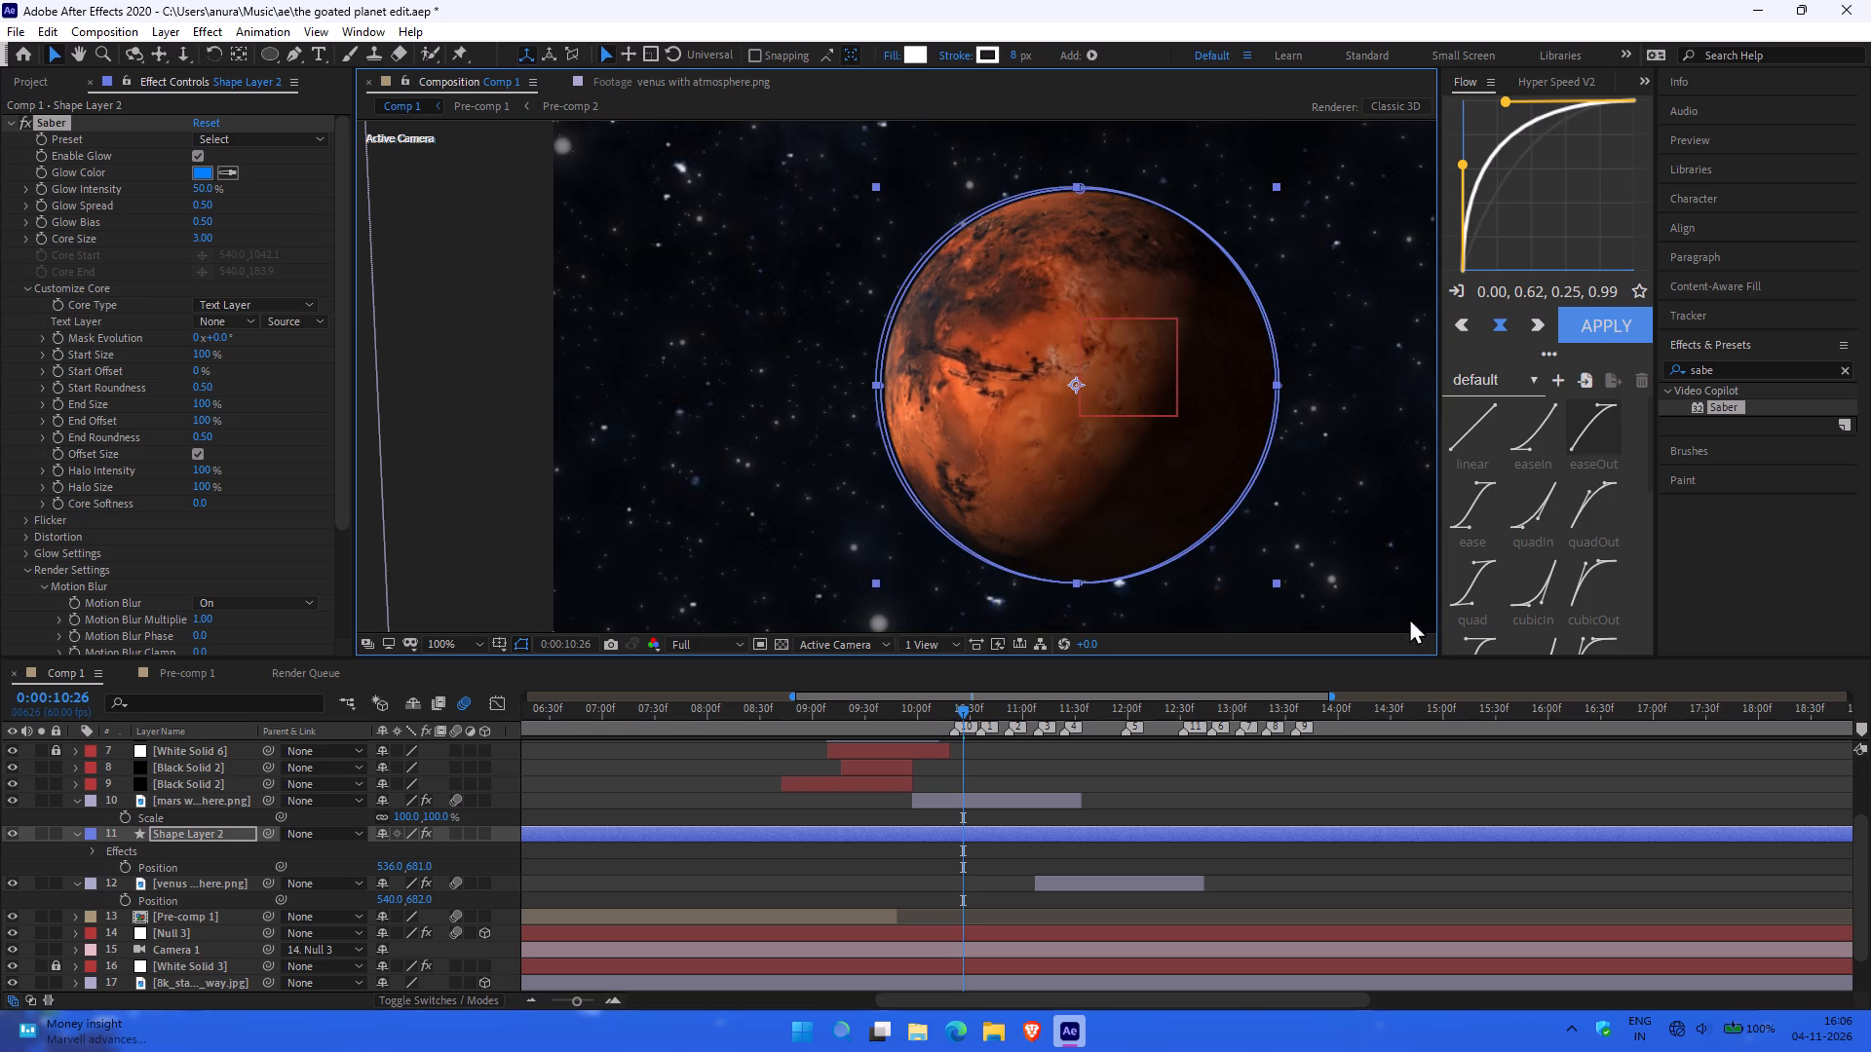
# Delete Shape Layer 2, the circle carrying the Saber effect, from Comp 1.
pyautogui.click(202, 831)
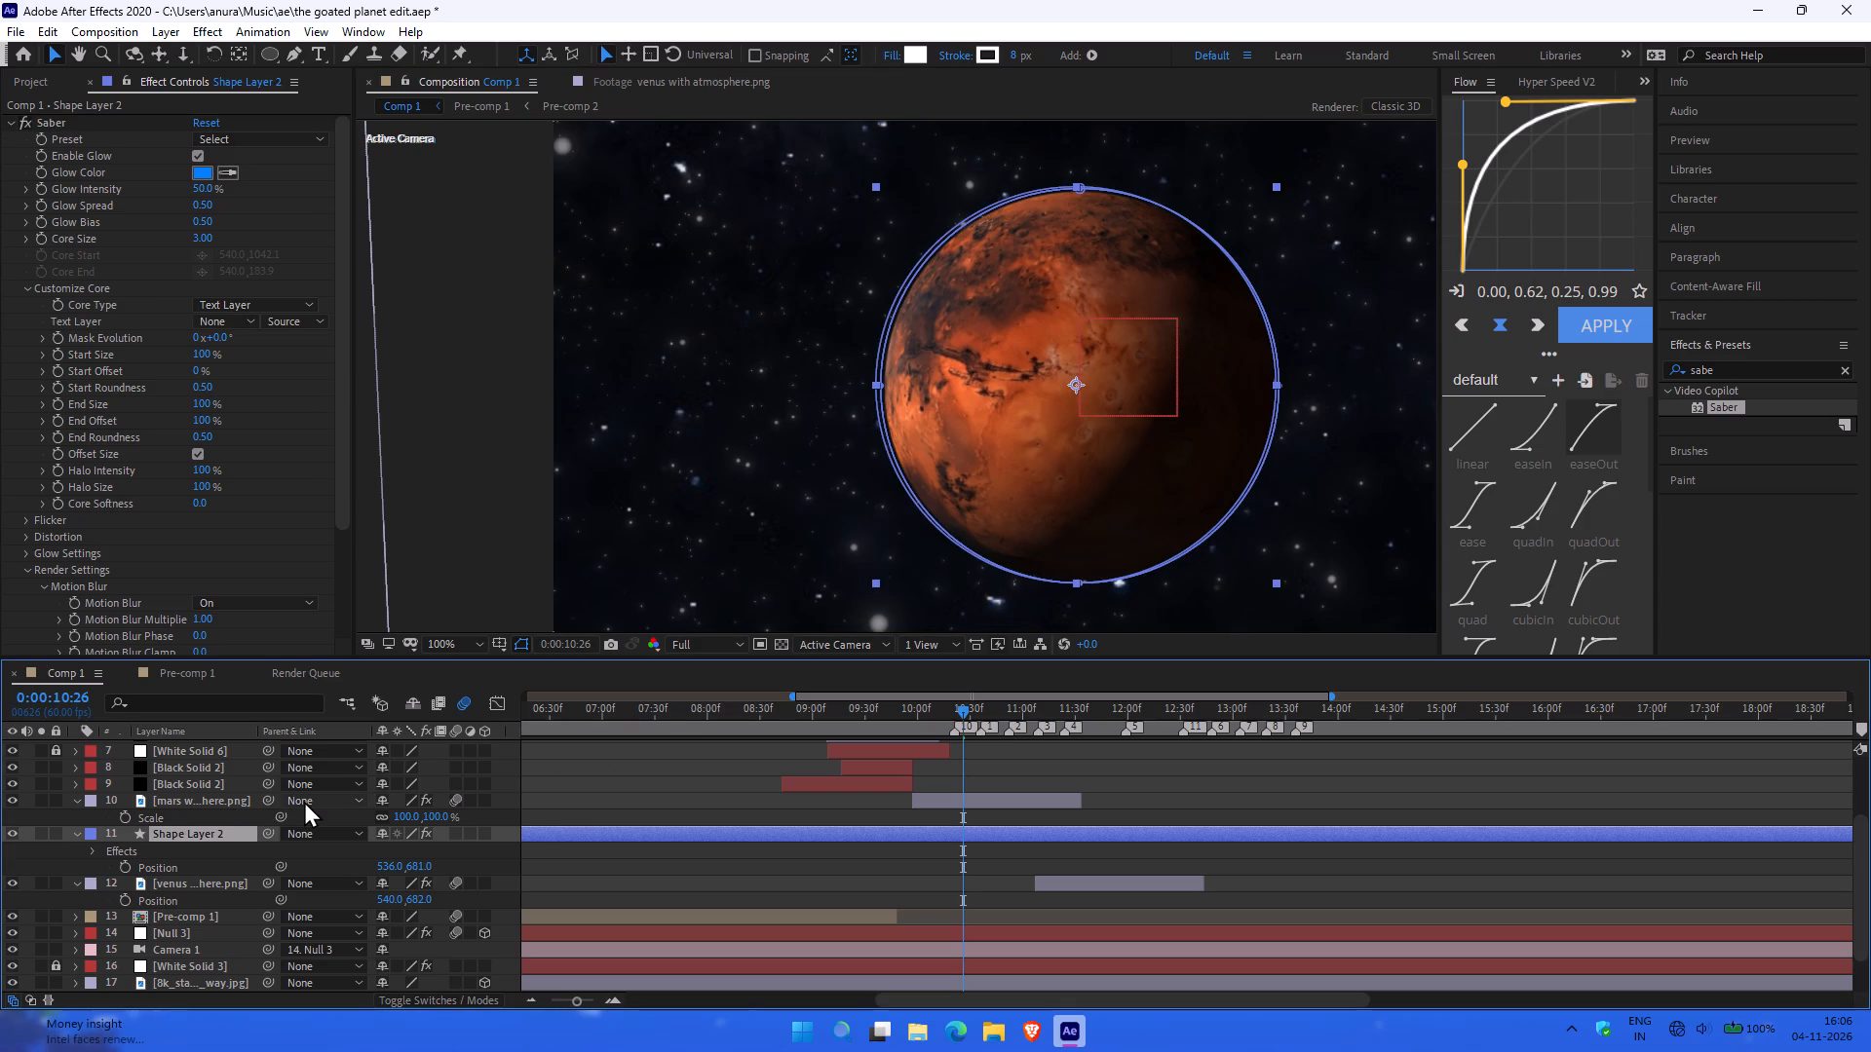
pyautogui.press('Delete')
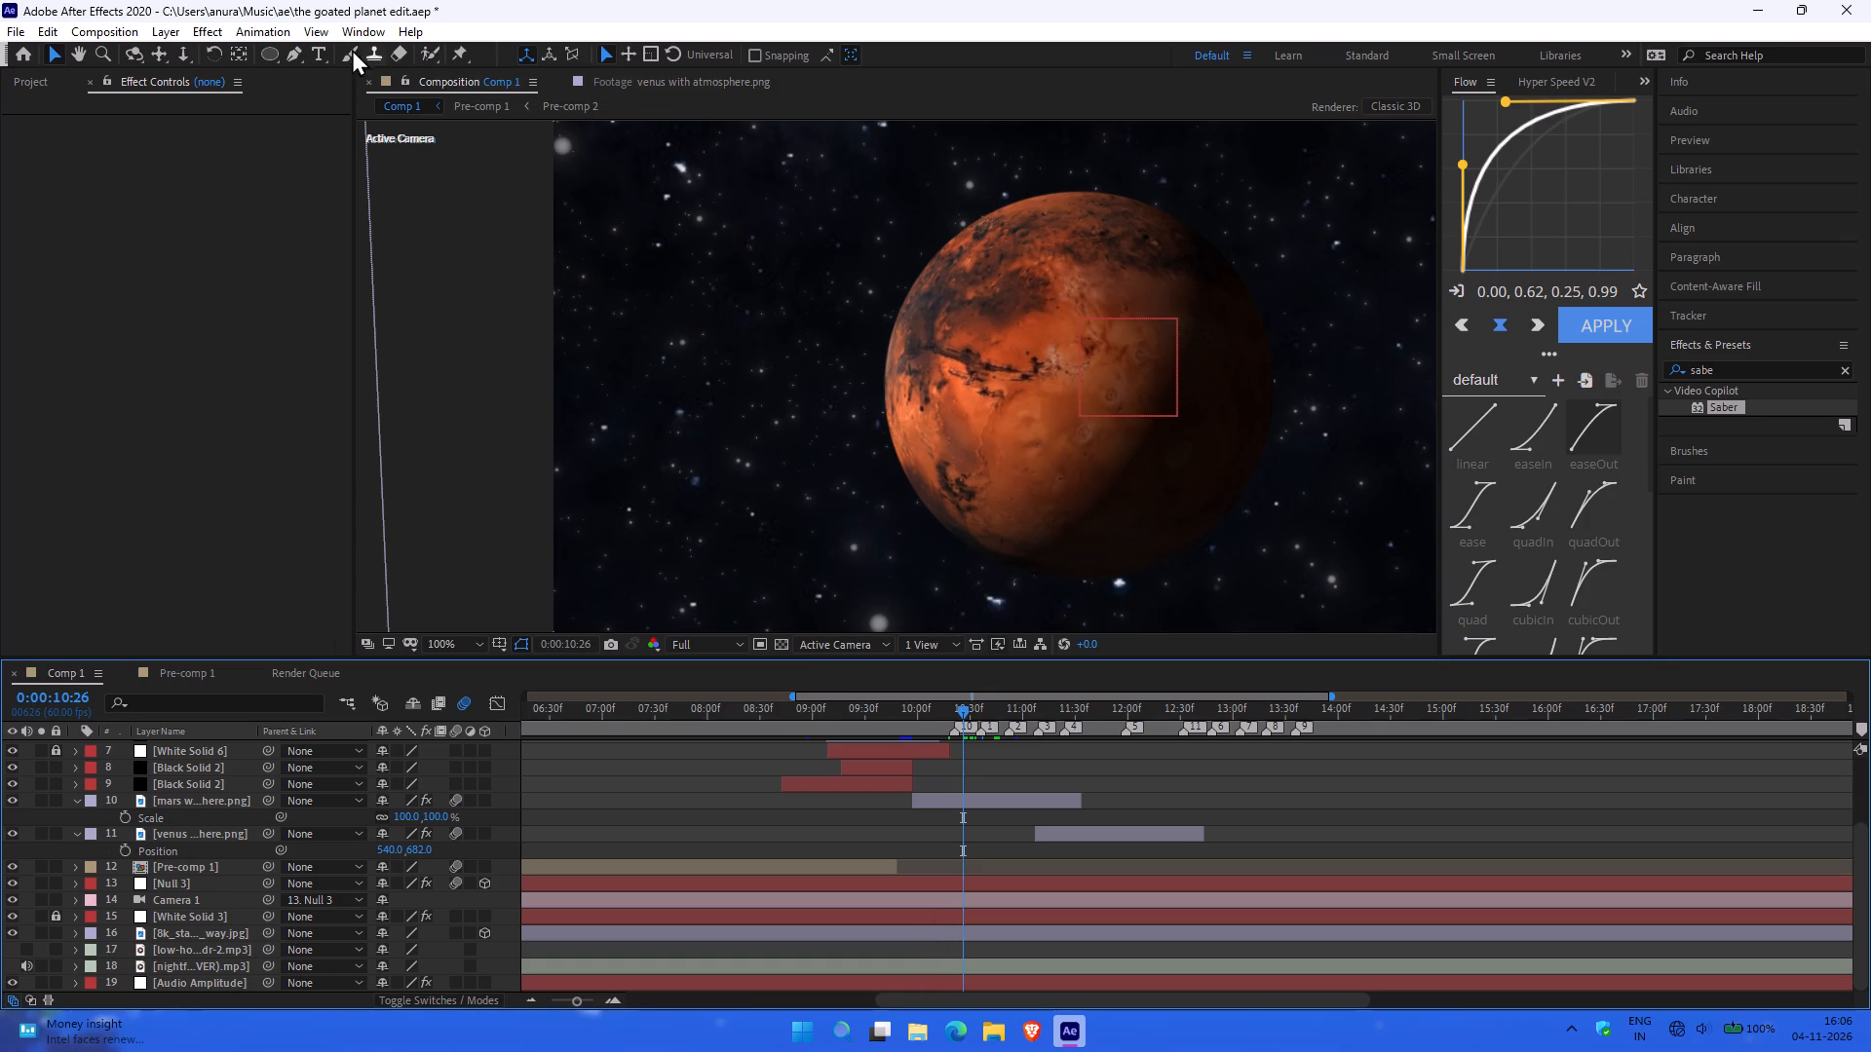
# Draw a new white-filled circle roughly the size of Mars over the planet with the Ellipse tool.
pyautogui.click(274, 47)
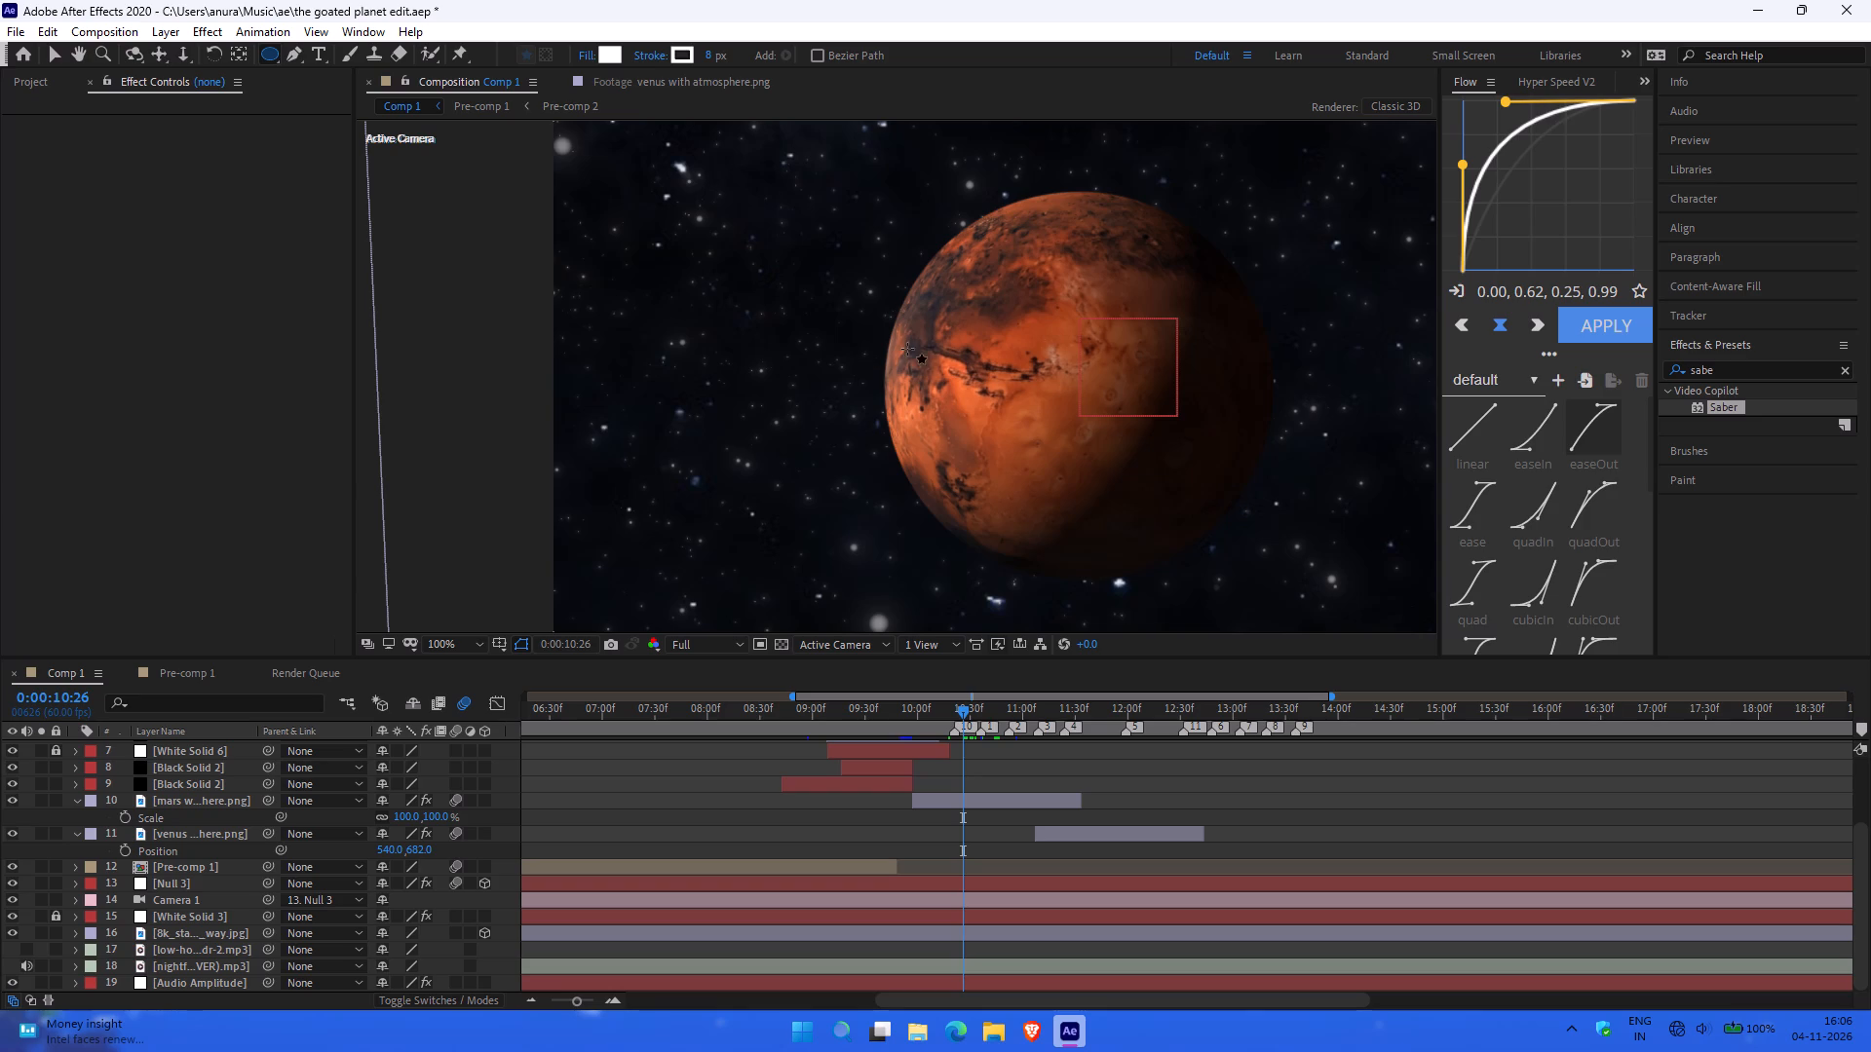
pyautogui.moveTo(862, 168); pyautogui.dragTo(1178, 403)
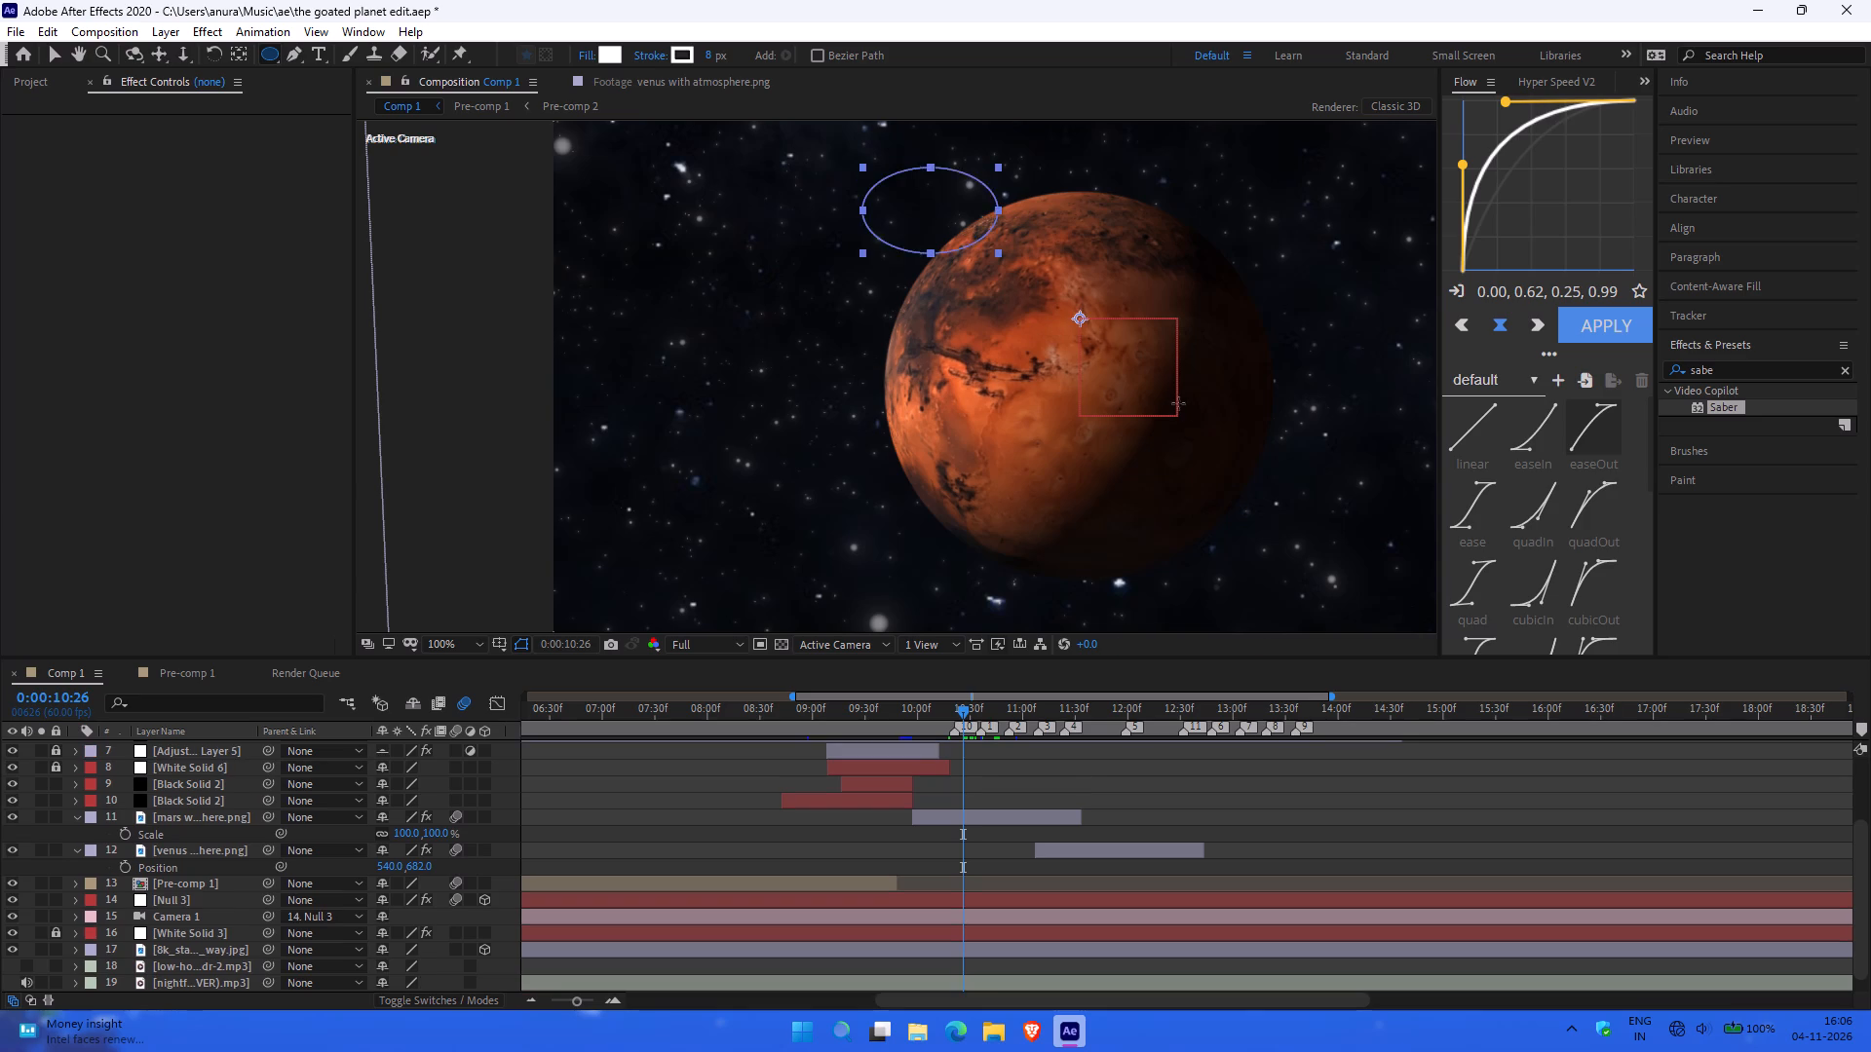
pyautogui.moveTo(1178, 403); pyautogui.dragTo(1265, 563)
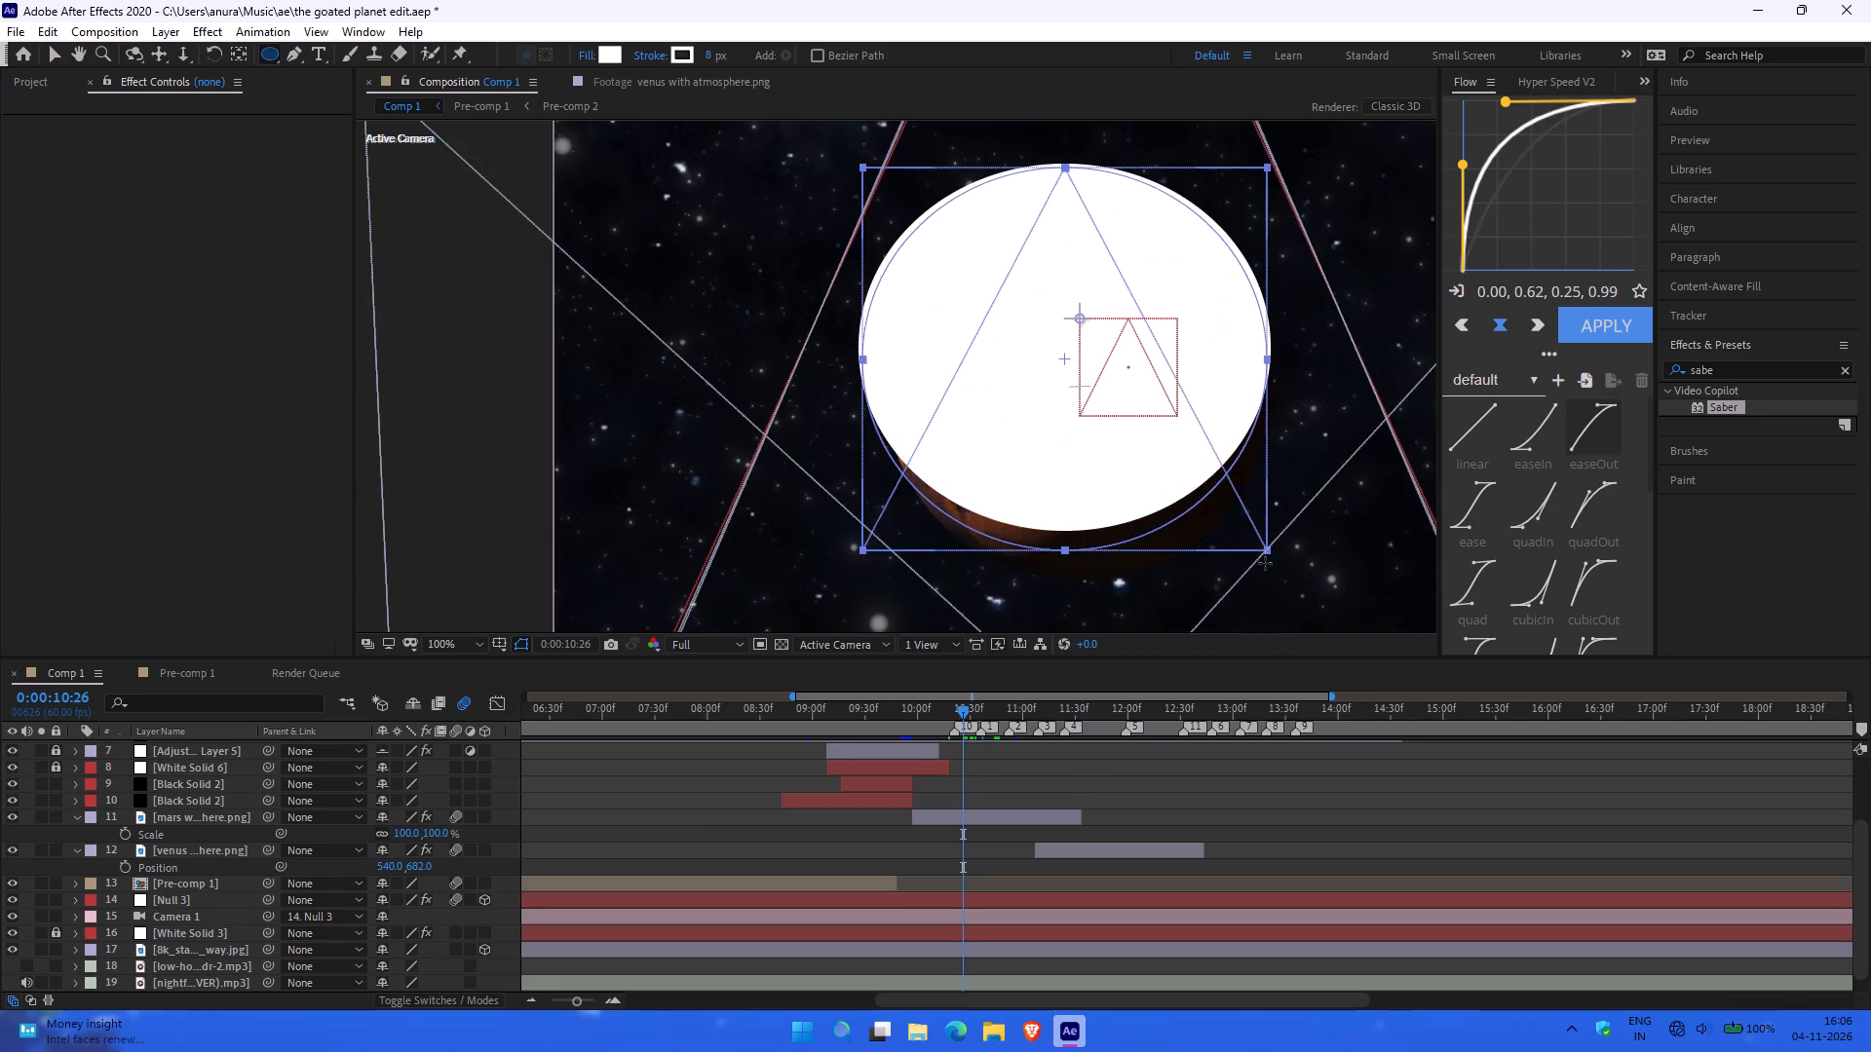
pyautogui.moveTo(1265, 563); pyautogui.dragTo(1265, 570)
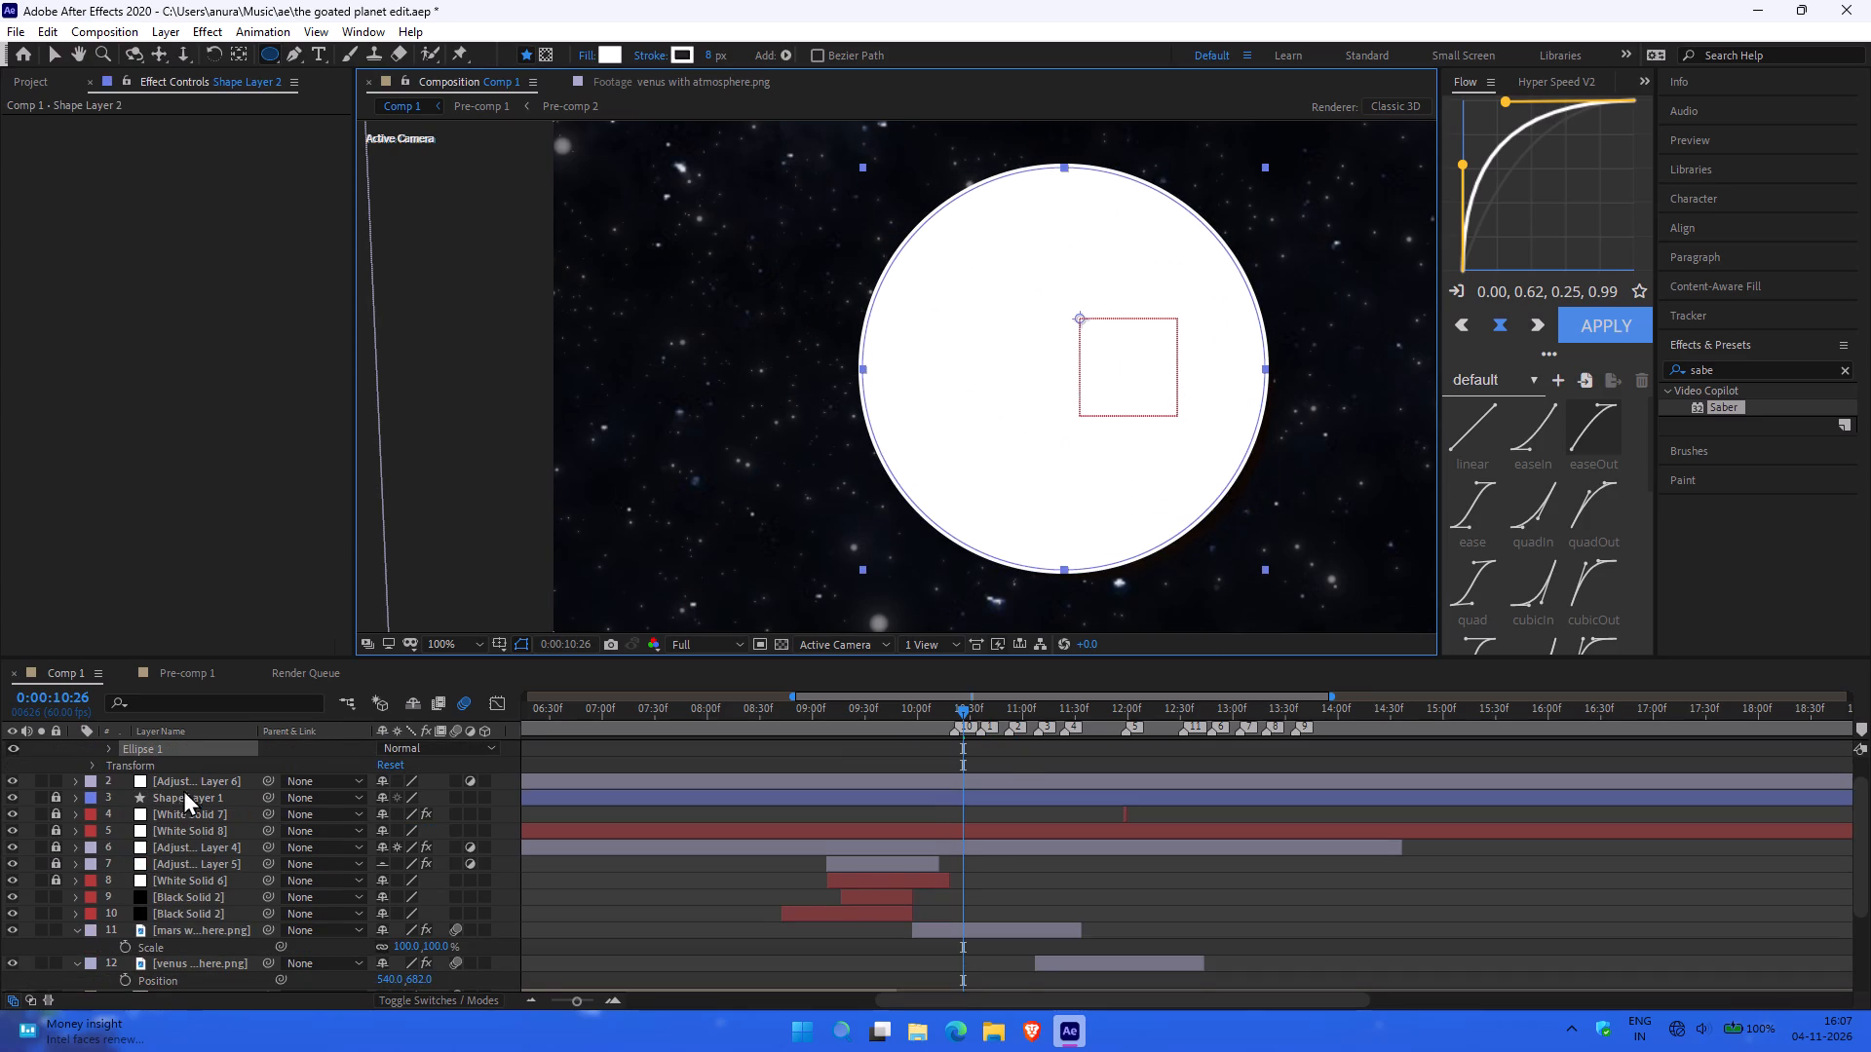
# Move the new Shape Layer 2 directly beneath the Mars image layer in the layer stack.
pyautogui.scroll(2, 221, 786)
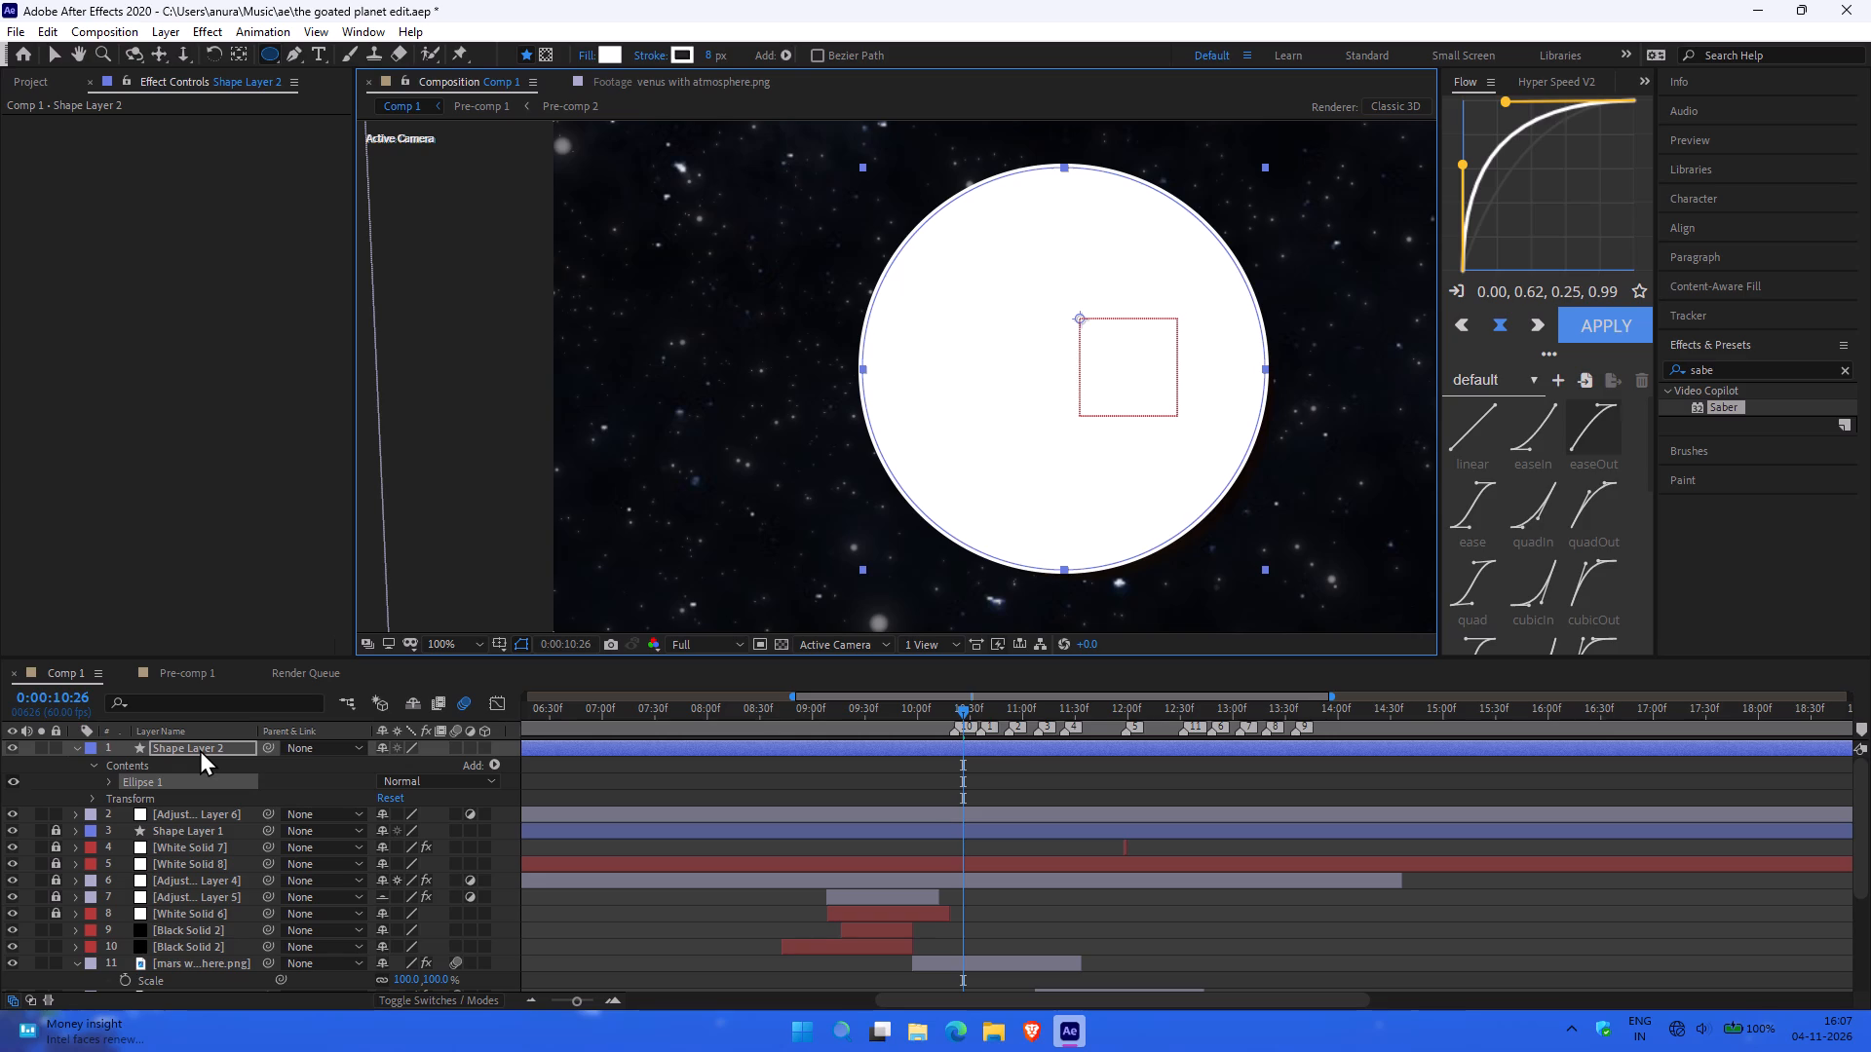
pyautogui.moveTo(189, 745); pyautogui.dragTo(210, 1040)
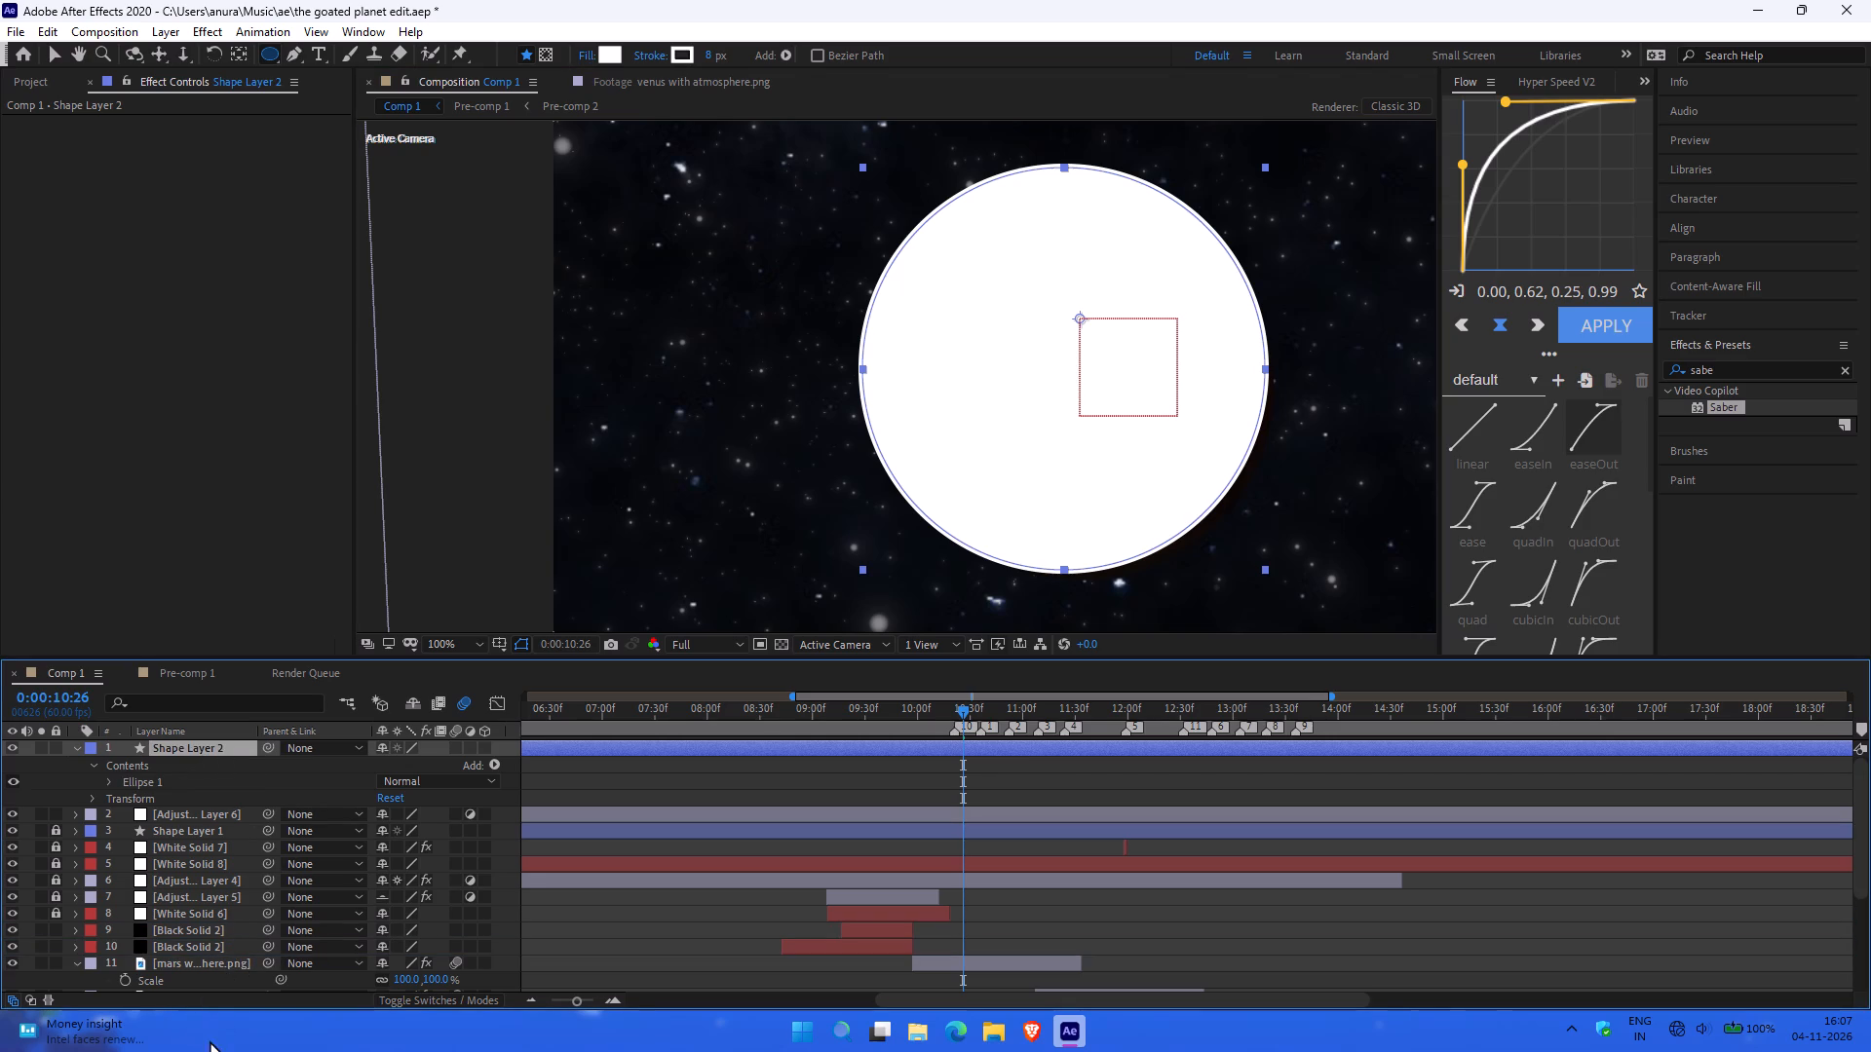
pyautogui.moveTo(210, 1040); pyautogui.dragTo(211, 964)
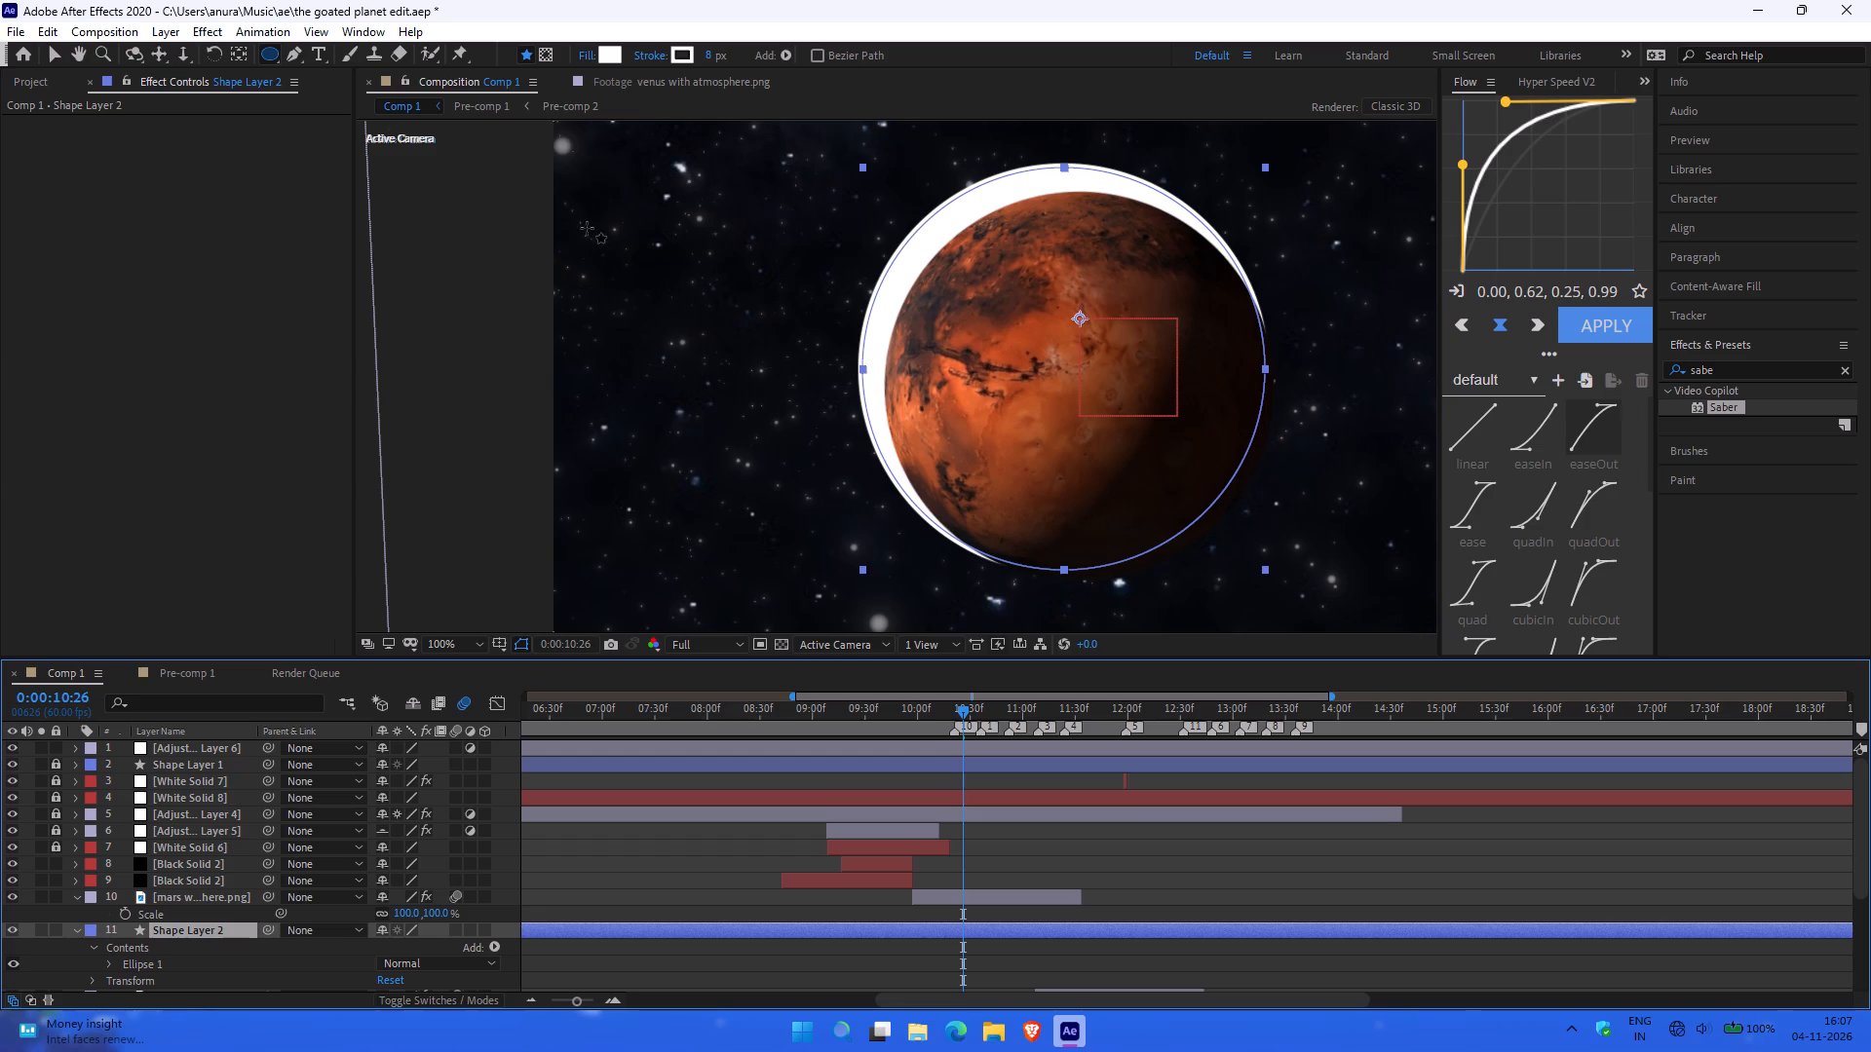
# Resize and reposition Shape Layer 2's white circle so it sits behind Mars with only a thin rim showing.
pyautogui.click(53, 56)
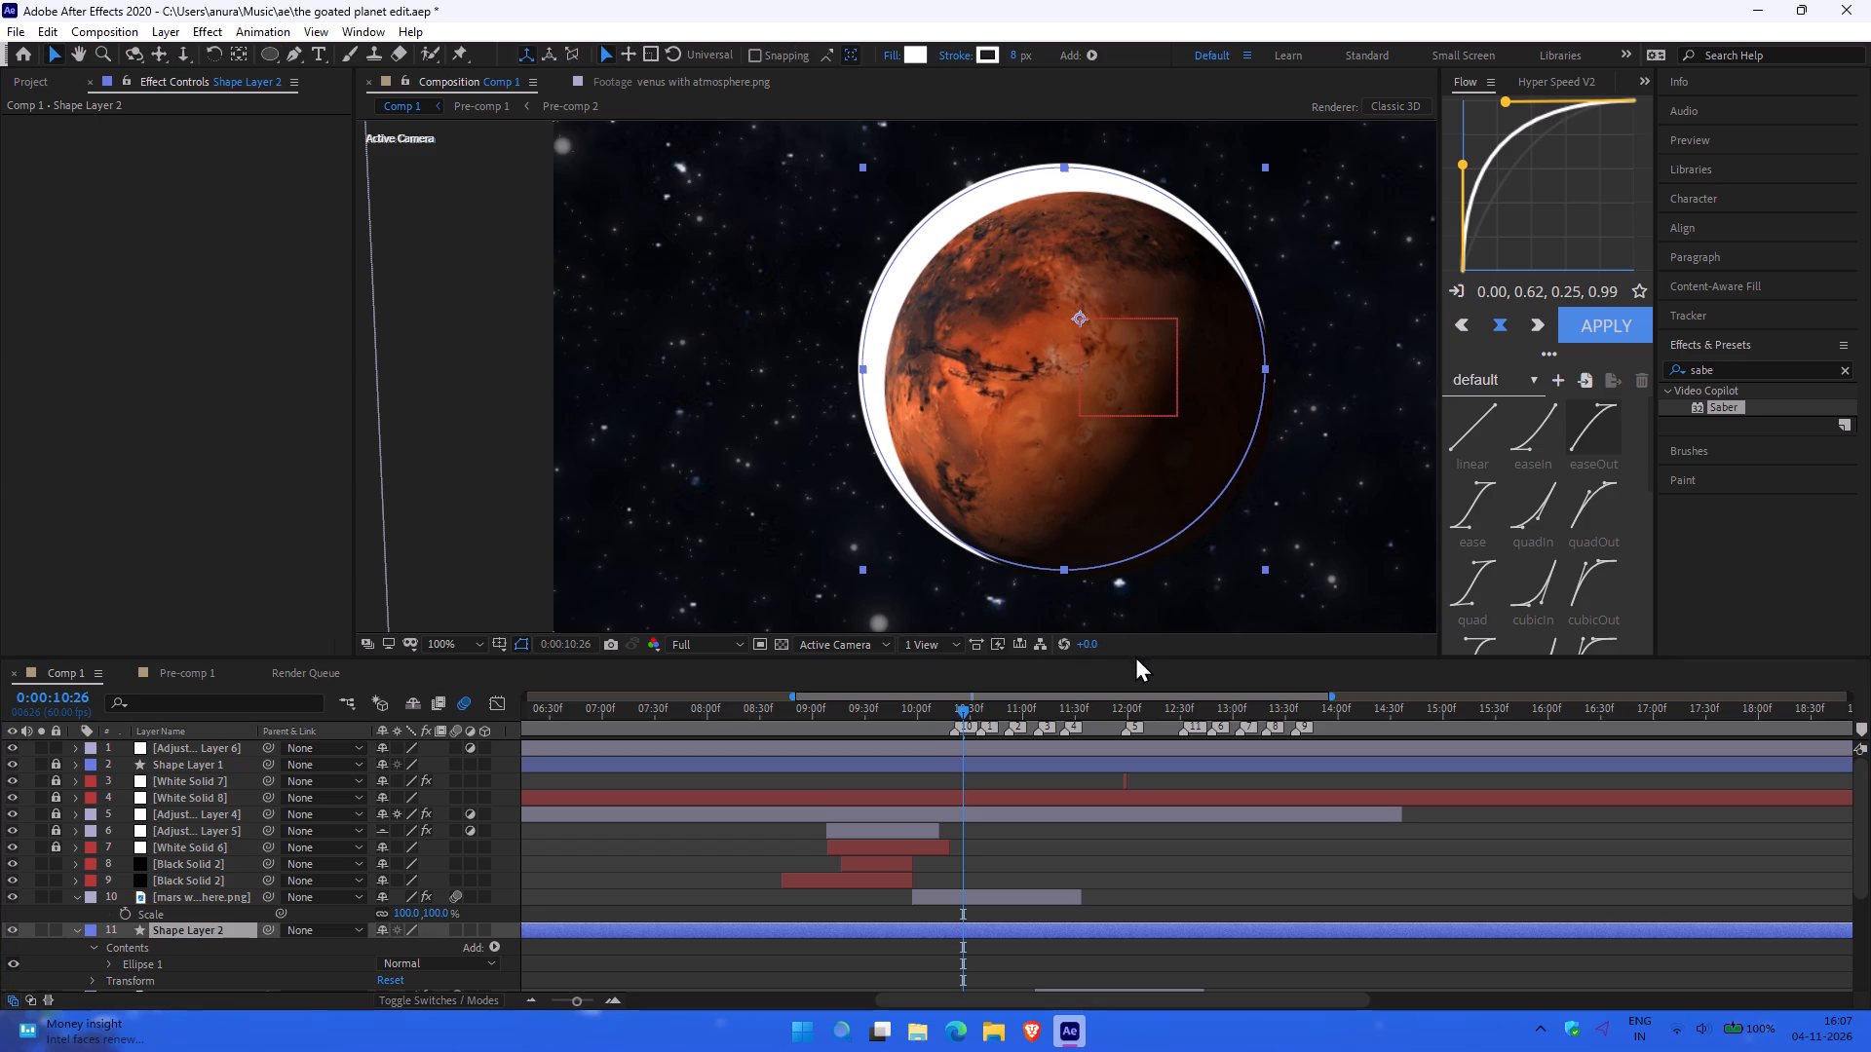
pyautogui.moveTo(1135, 657); pyautogui.dragTo(1157, 747)
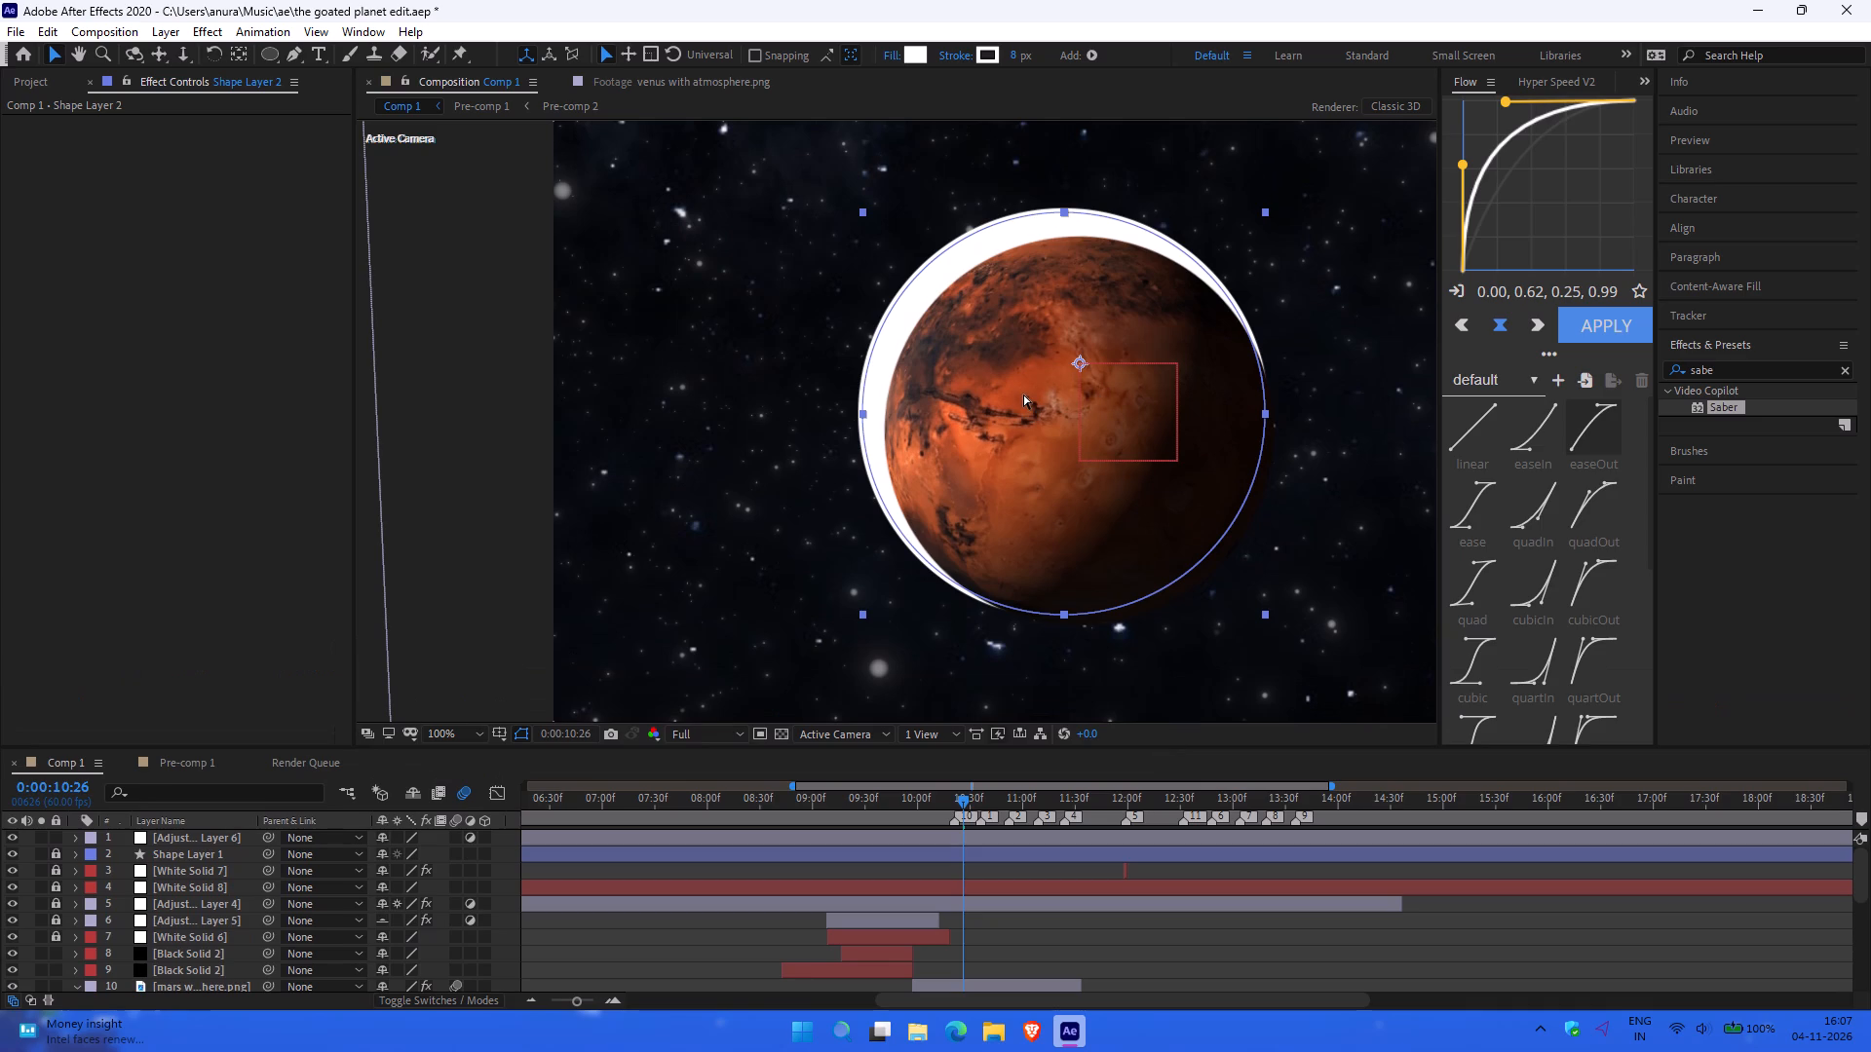
pyautogui.keyDown('ctrl'); pyautogui.scroll(1, 1023, 394); pyautogui.keyUp('ctrl')
pyautogui.keyDown('ctrl'); pyautogui.scroll(-1, 1023, 394); pyautogui.keyUp('ctrl')
pyautogui.moveTo(1066, 209); pyautogui.dragTo(1073, 222)
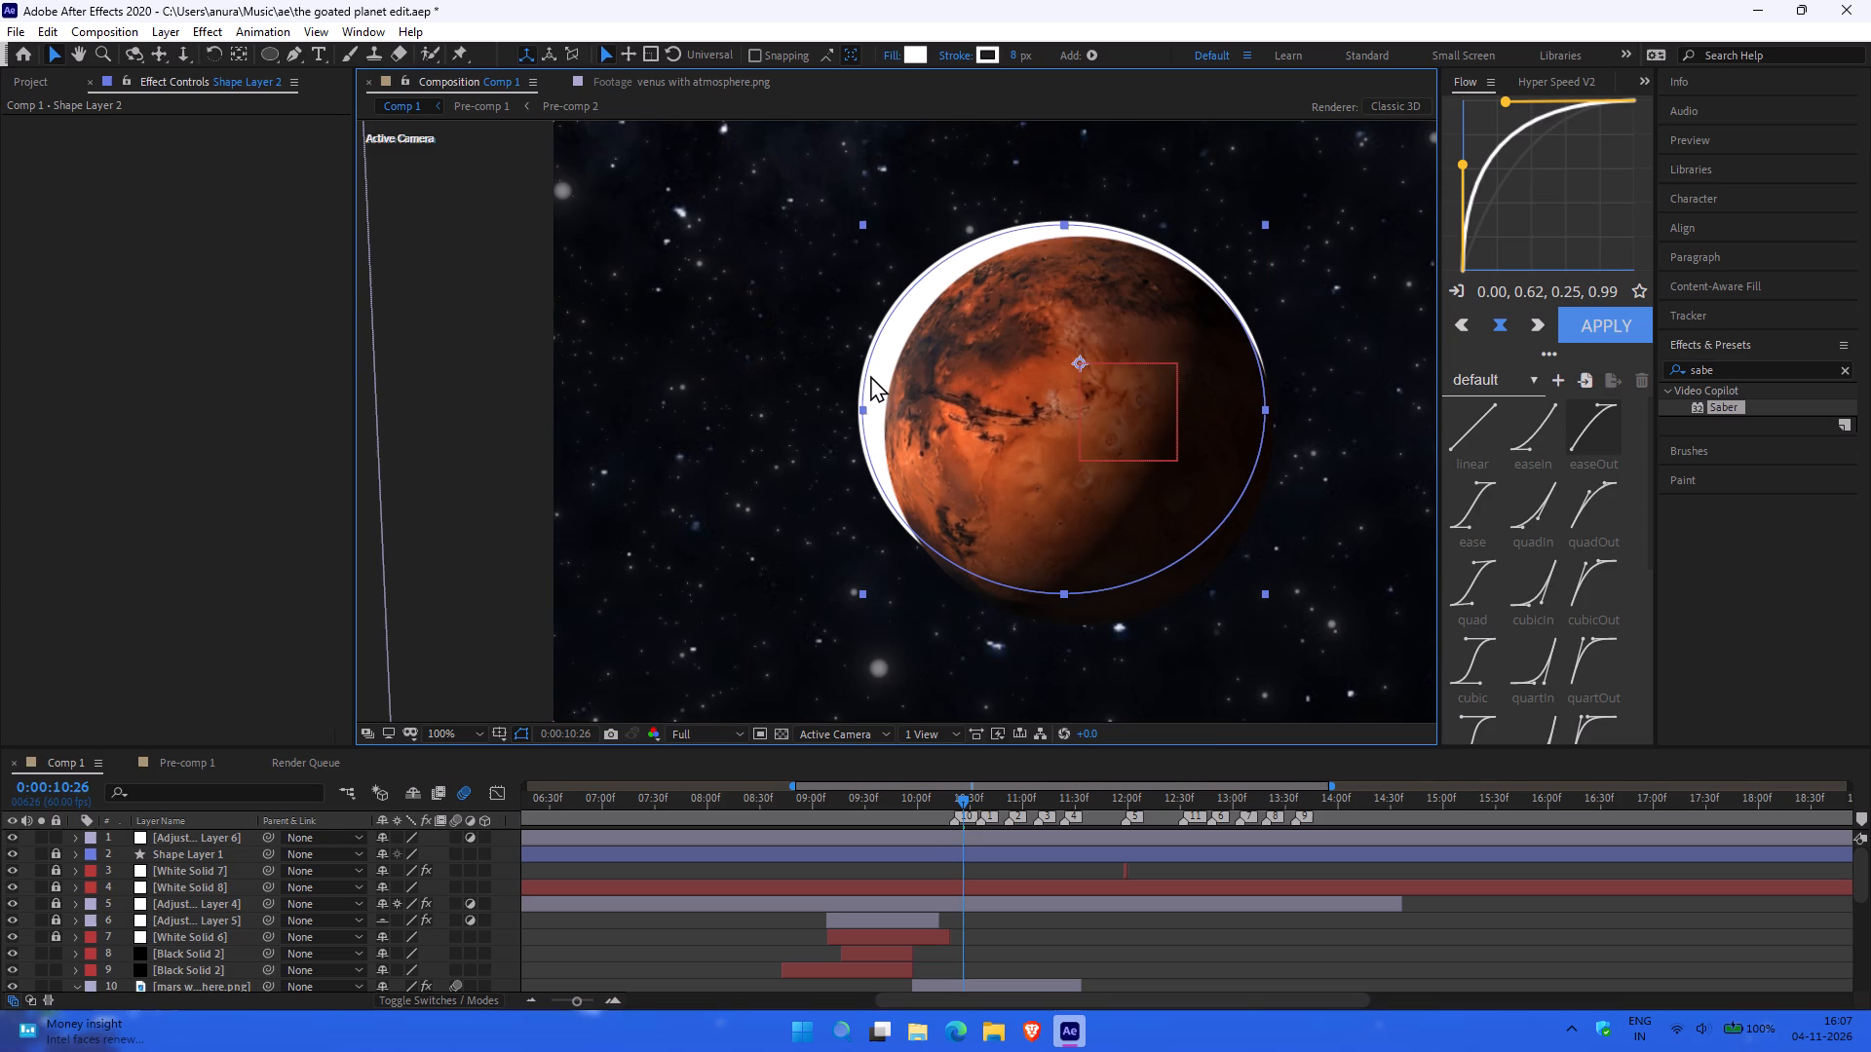
pyautogui.moveTo(866, 404); pyautogui.dragTo(873, 406)
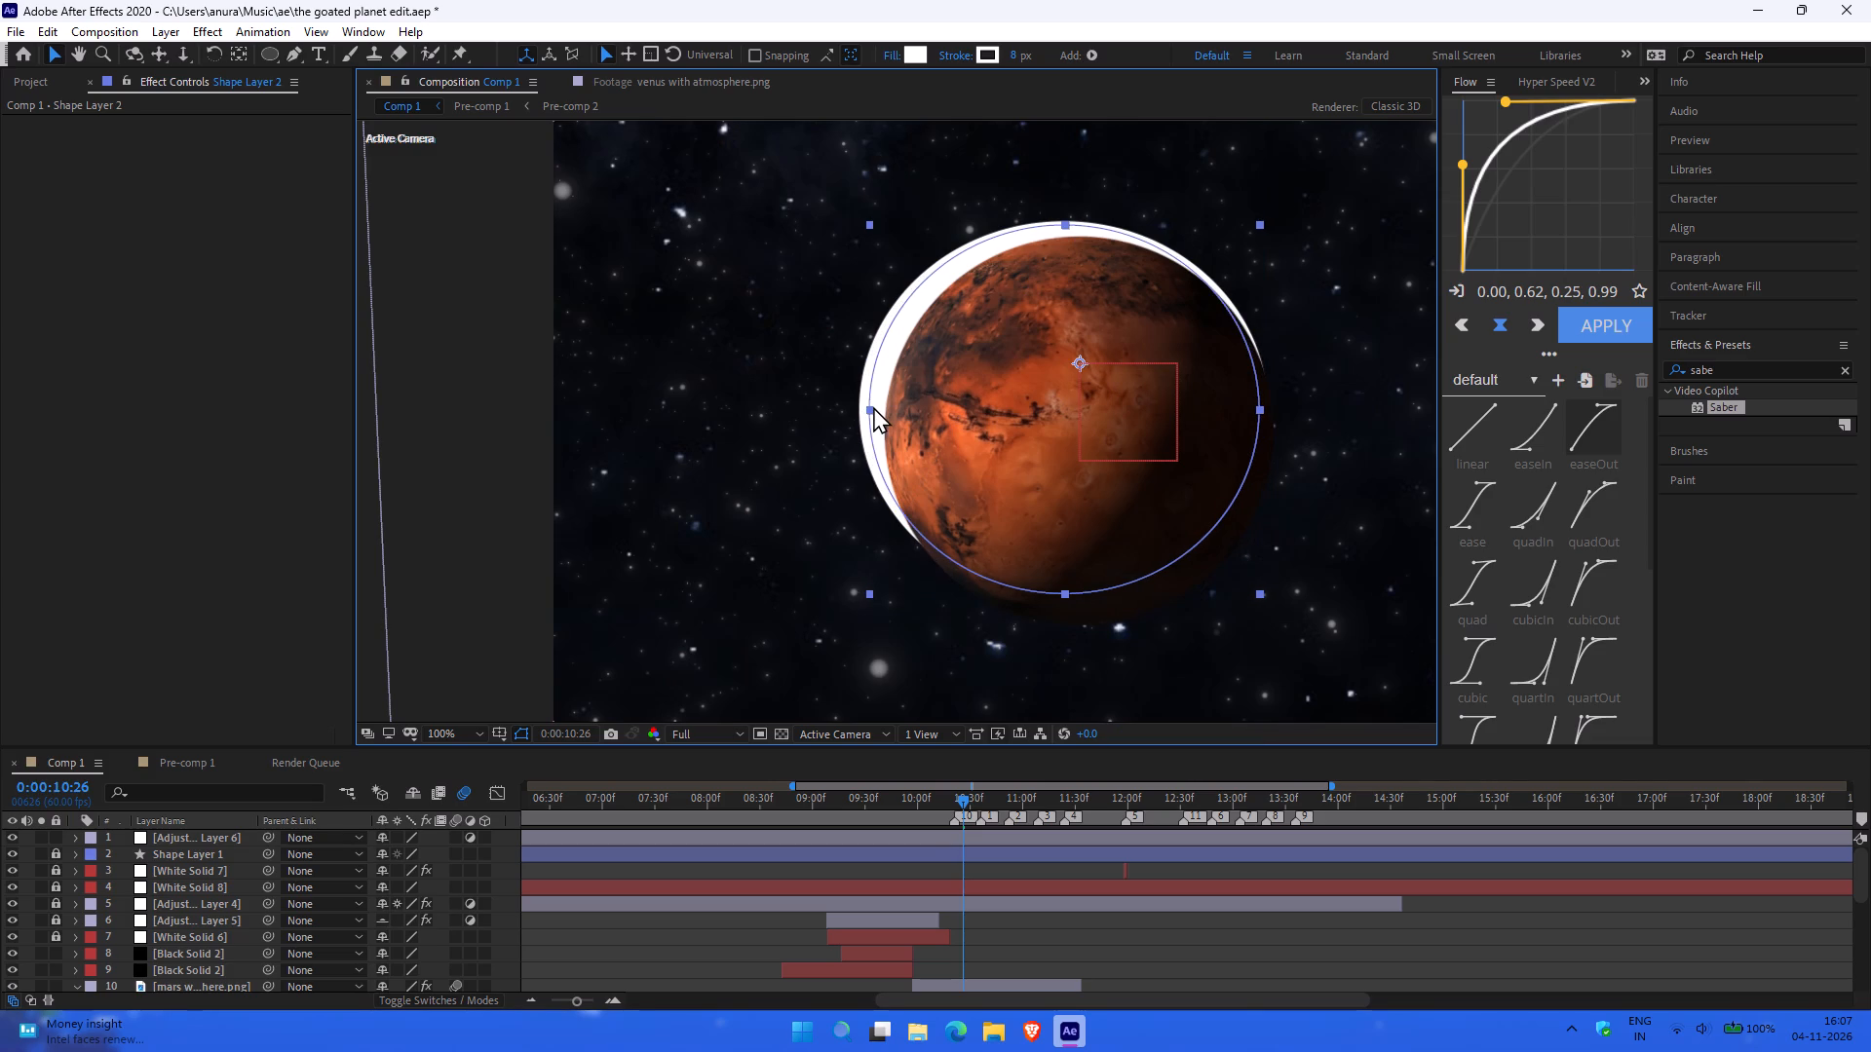
pyautogui.moveTo(873, 406); pyautogui.dragTo(875, 406)
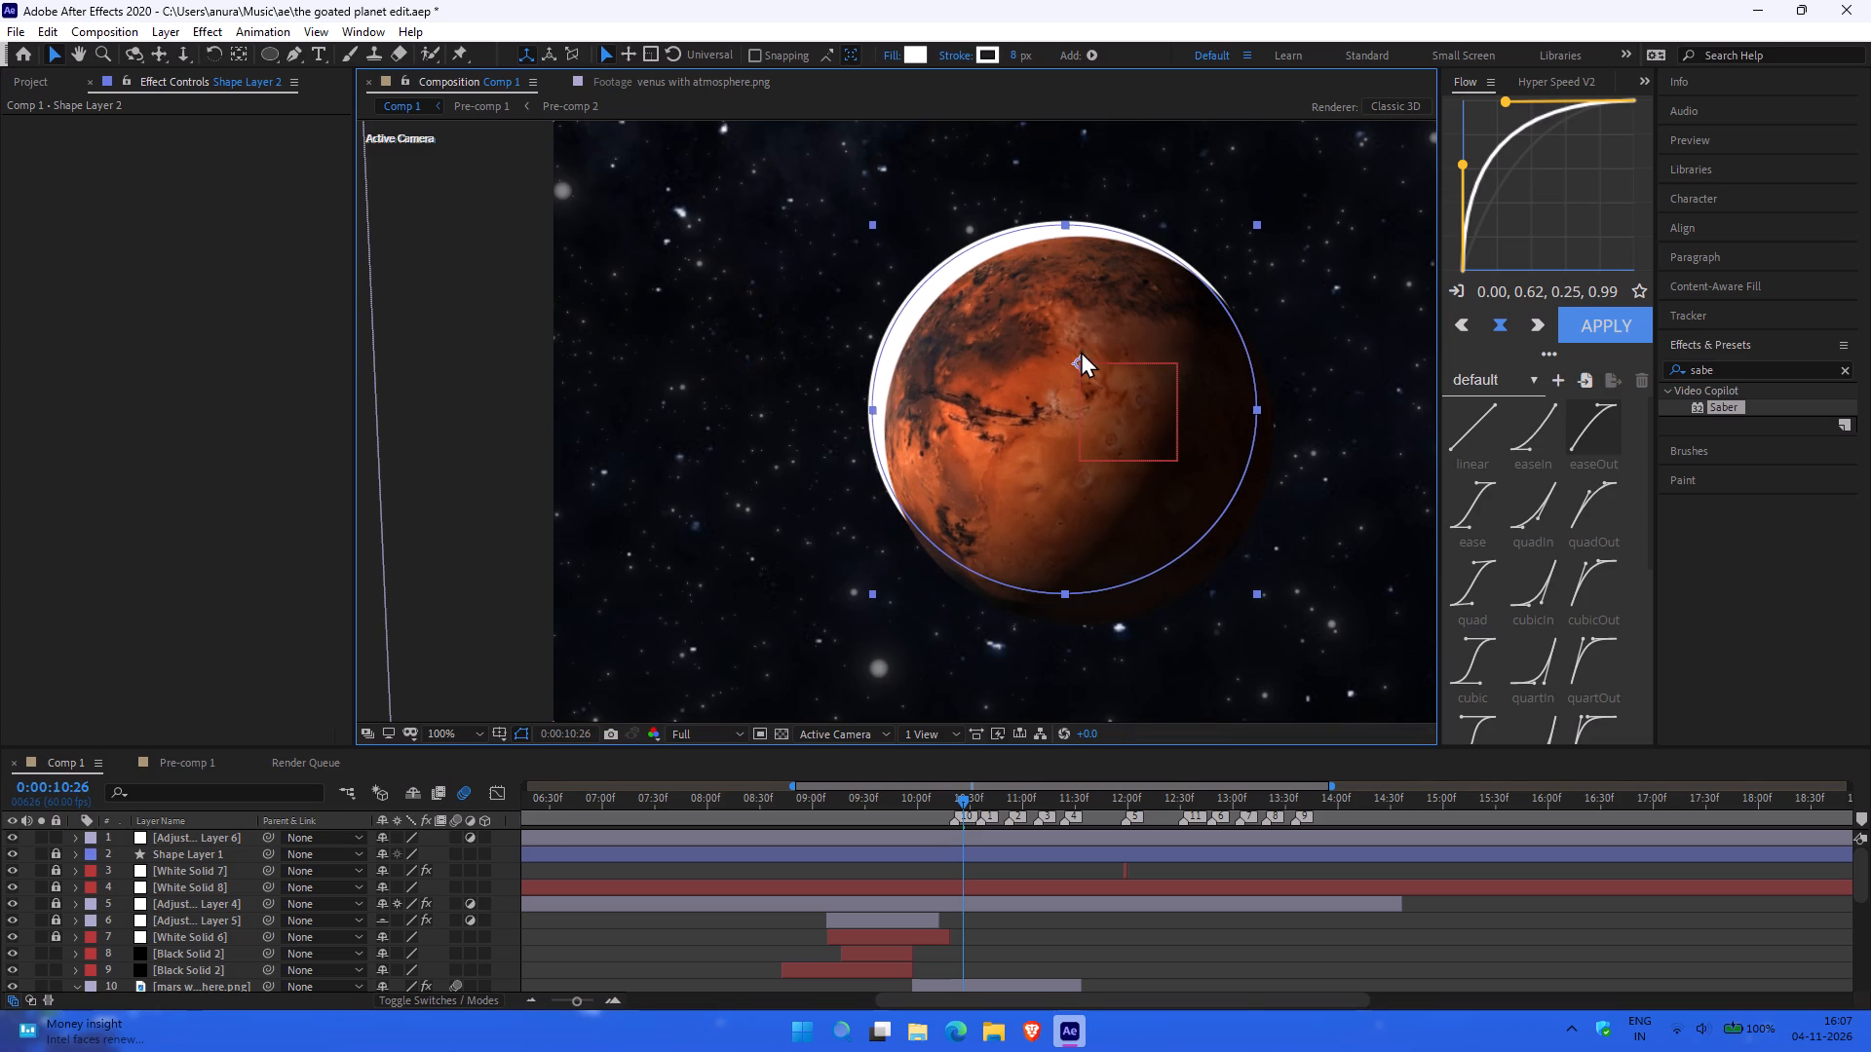
pyautogui.moveTo(1081, 362); pyautogui.dragTo(1089, 384)
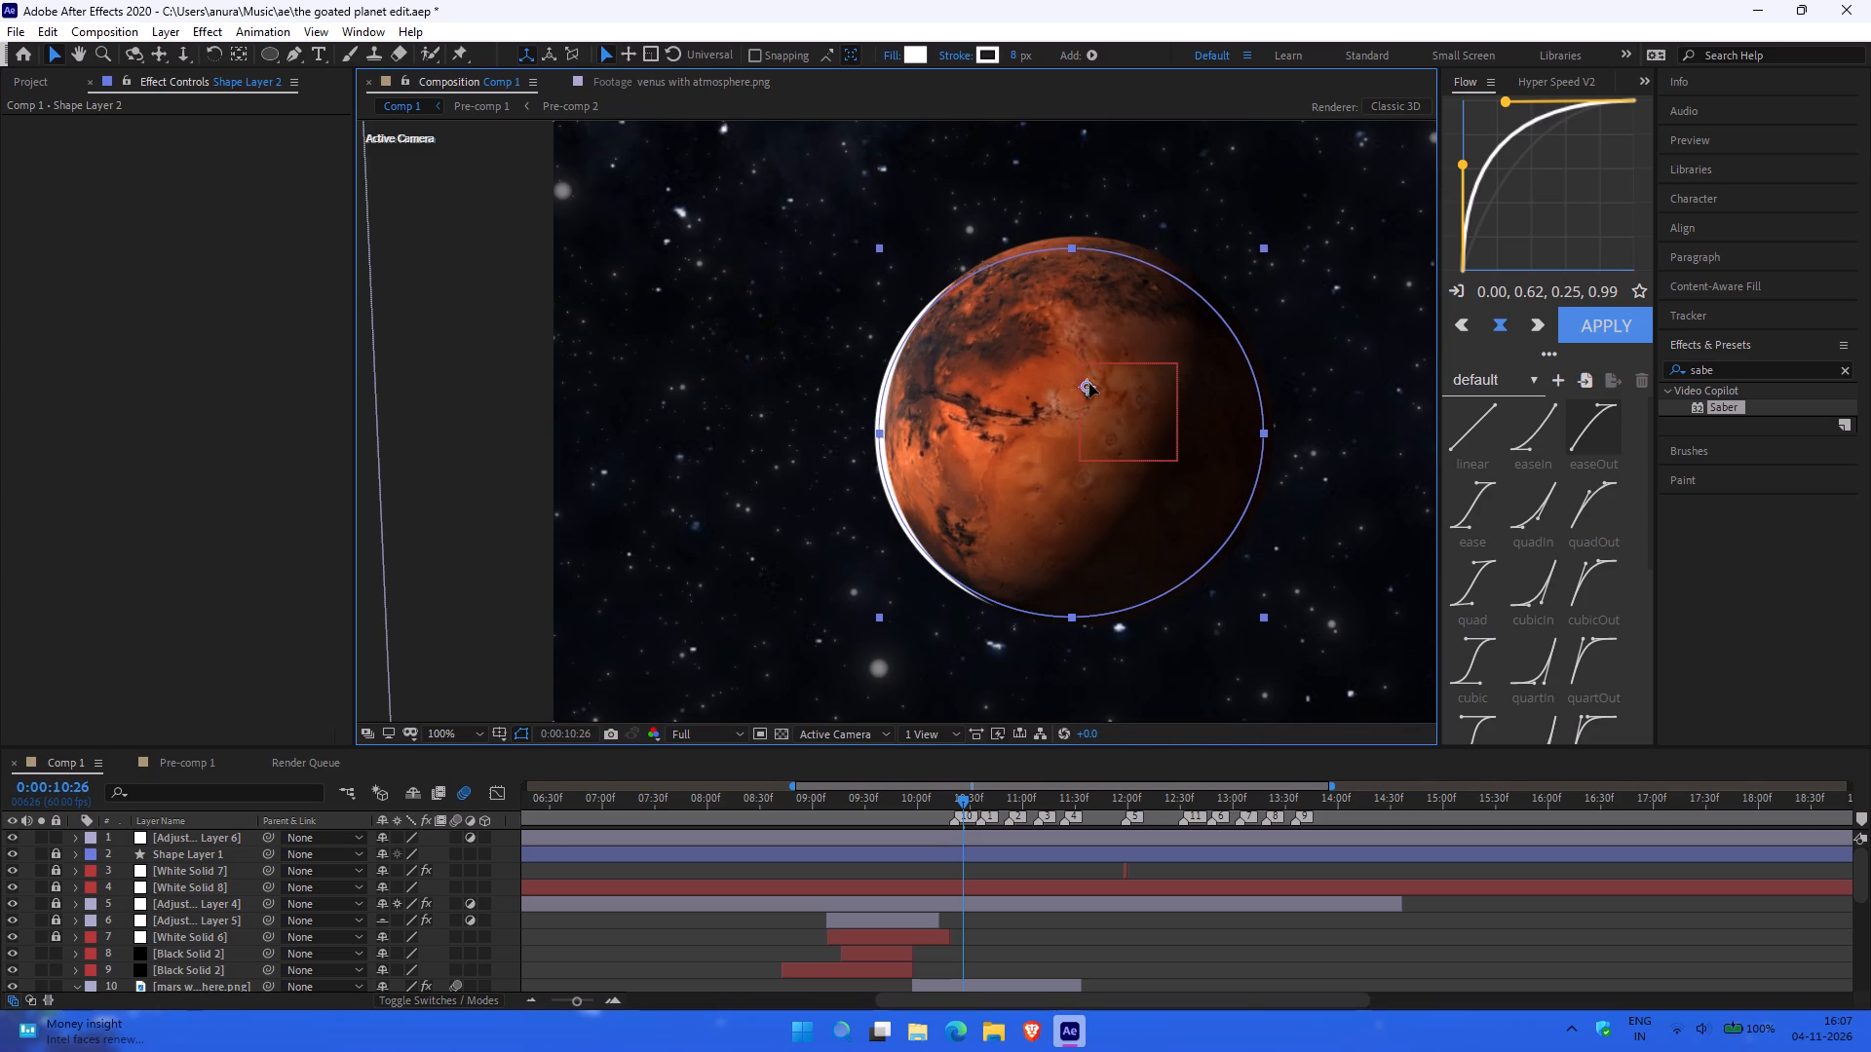
pyautogui.moveTo(1089, 384); pyautogui.dragTo(1091, 379)
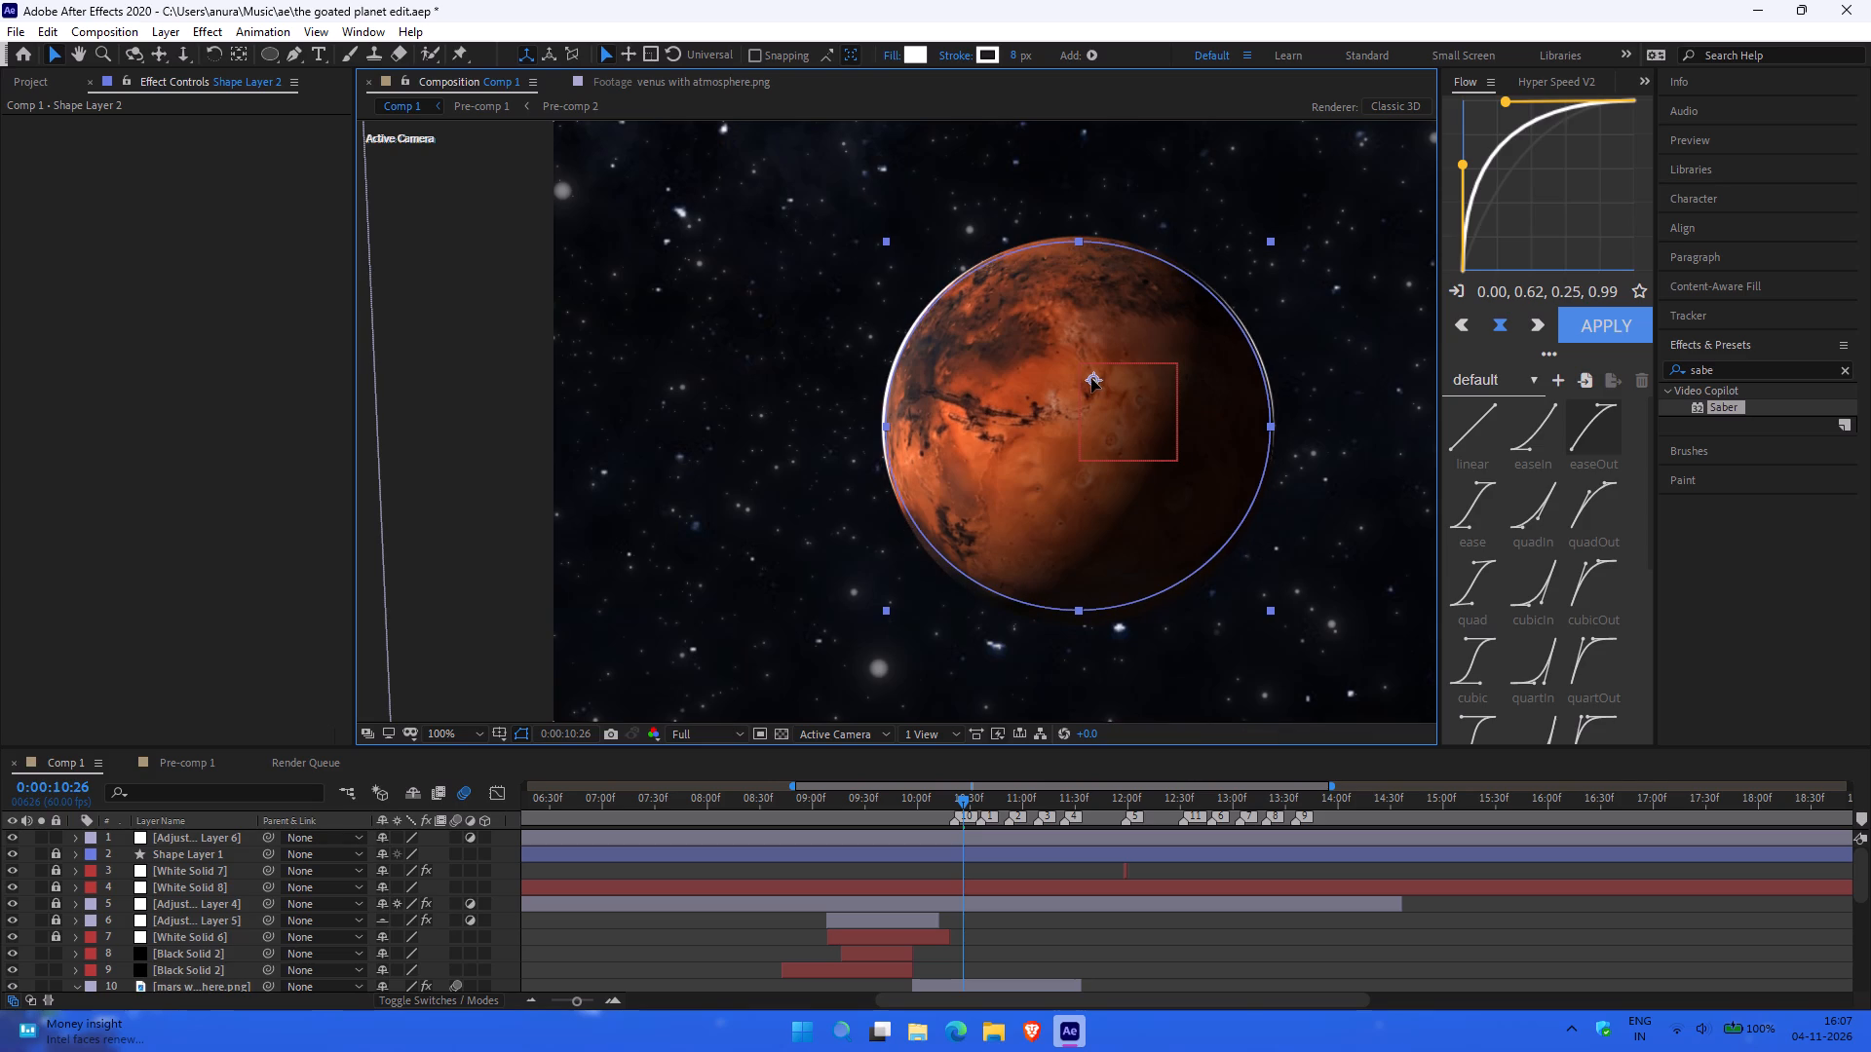
pyautogui.moveTo(1091, 379); pyautogui.dragTo(1089, 380)
pyautogui.click(1075, 244)
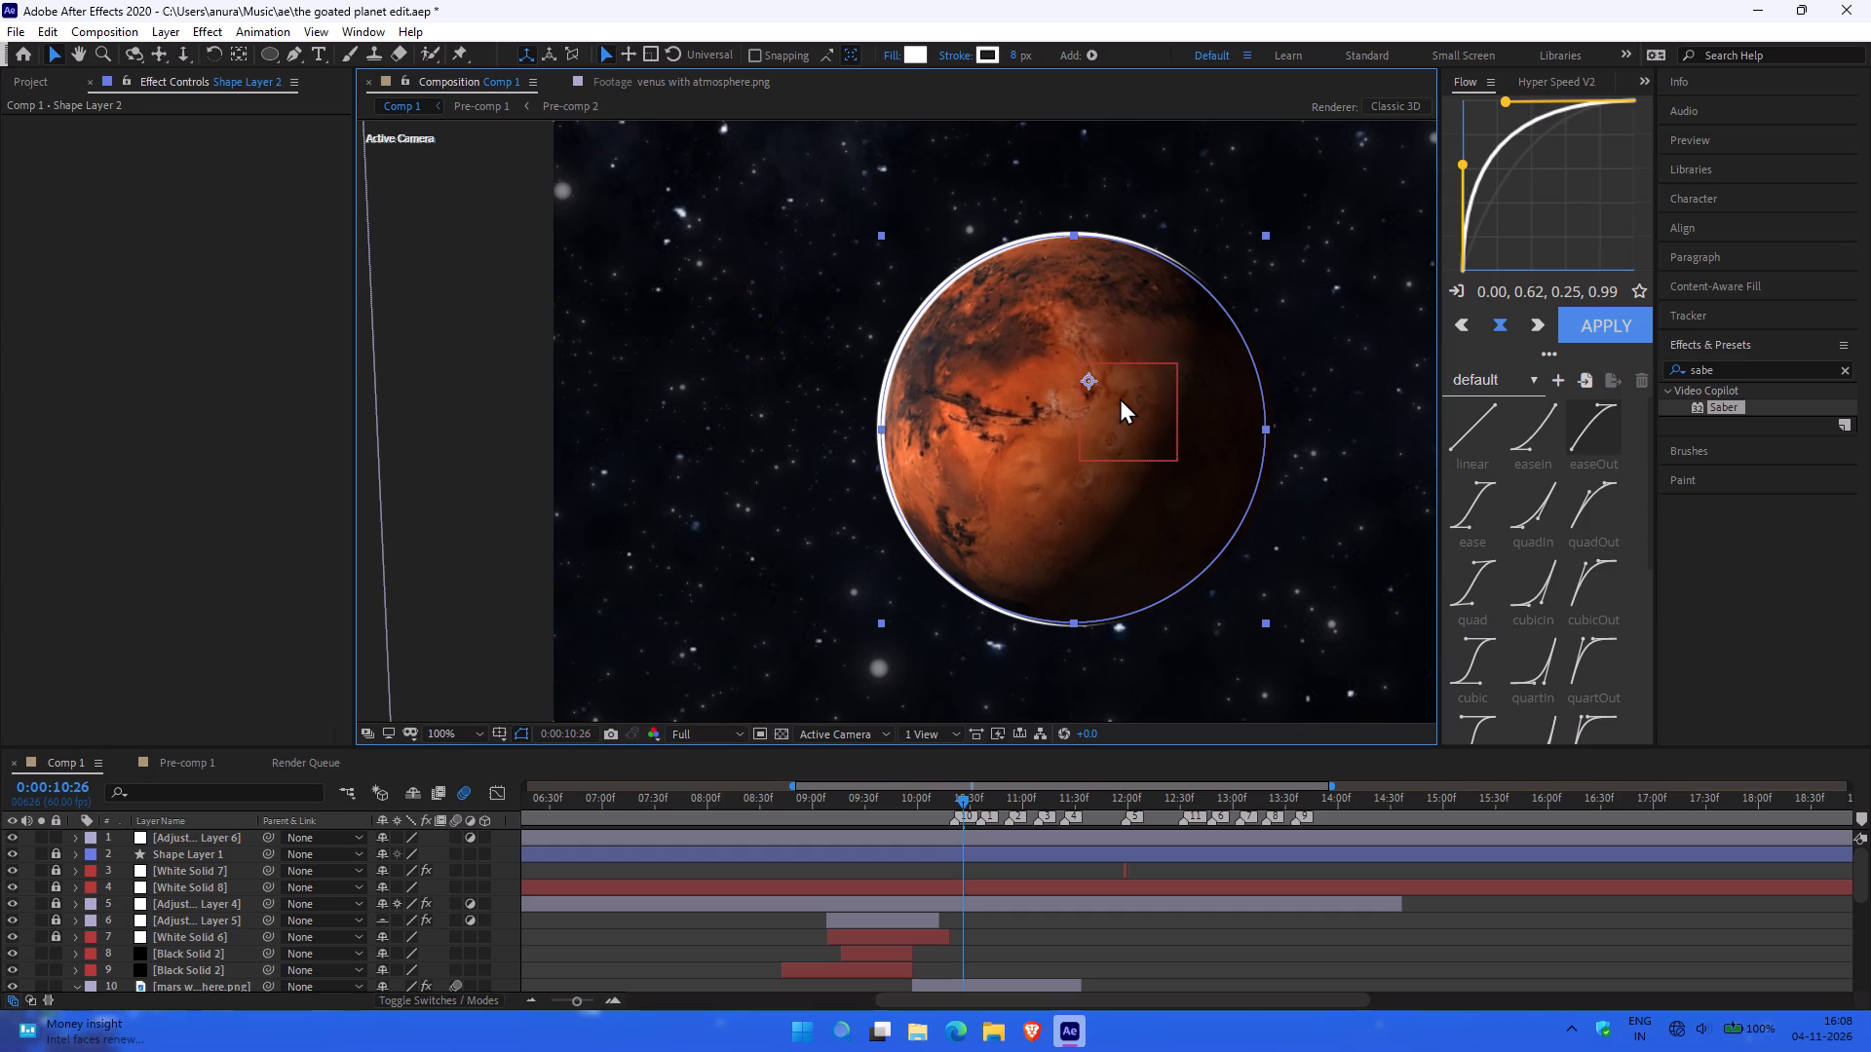
# Check the computer's internet connection in the list of available Wi-Fi networks, and close the list.
pyautogui.click(1665, 1045)
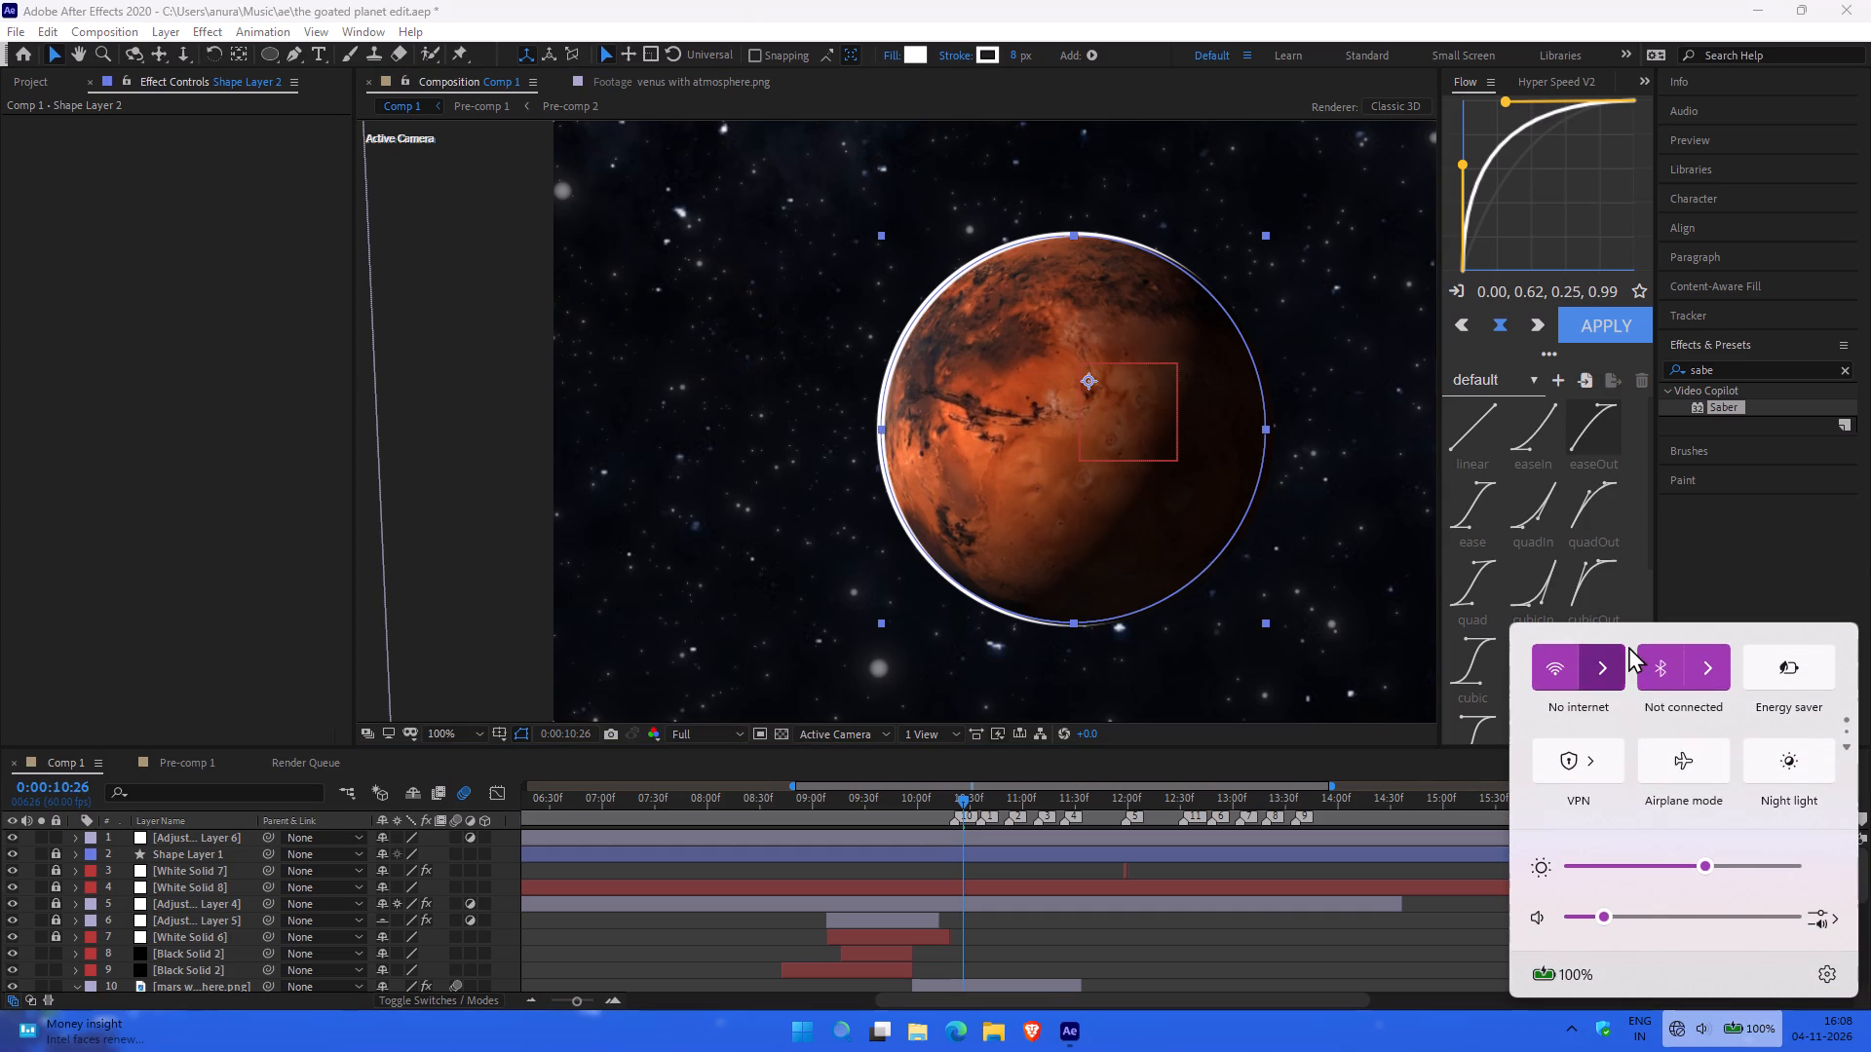
pyautogui.click(1599, 669)
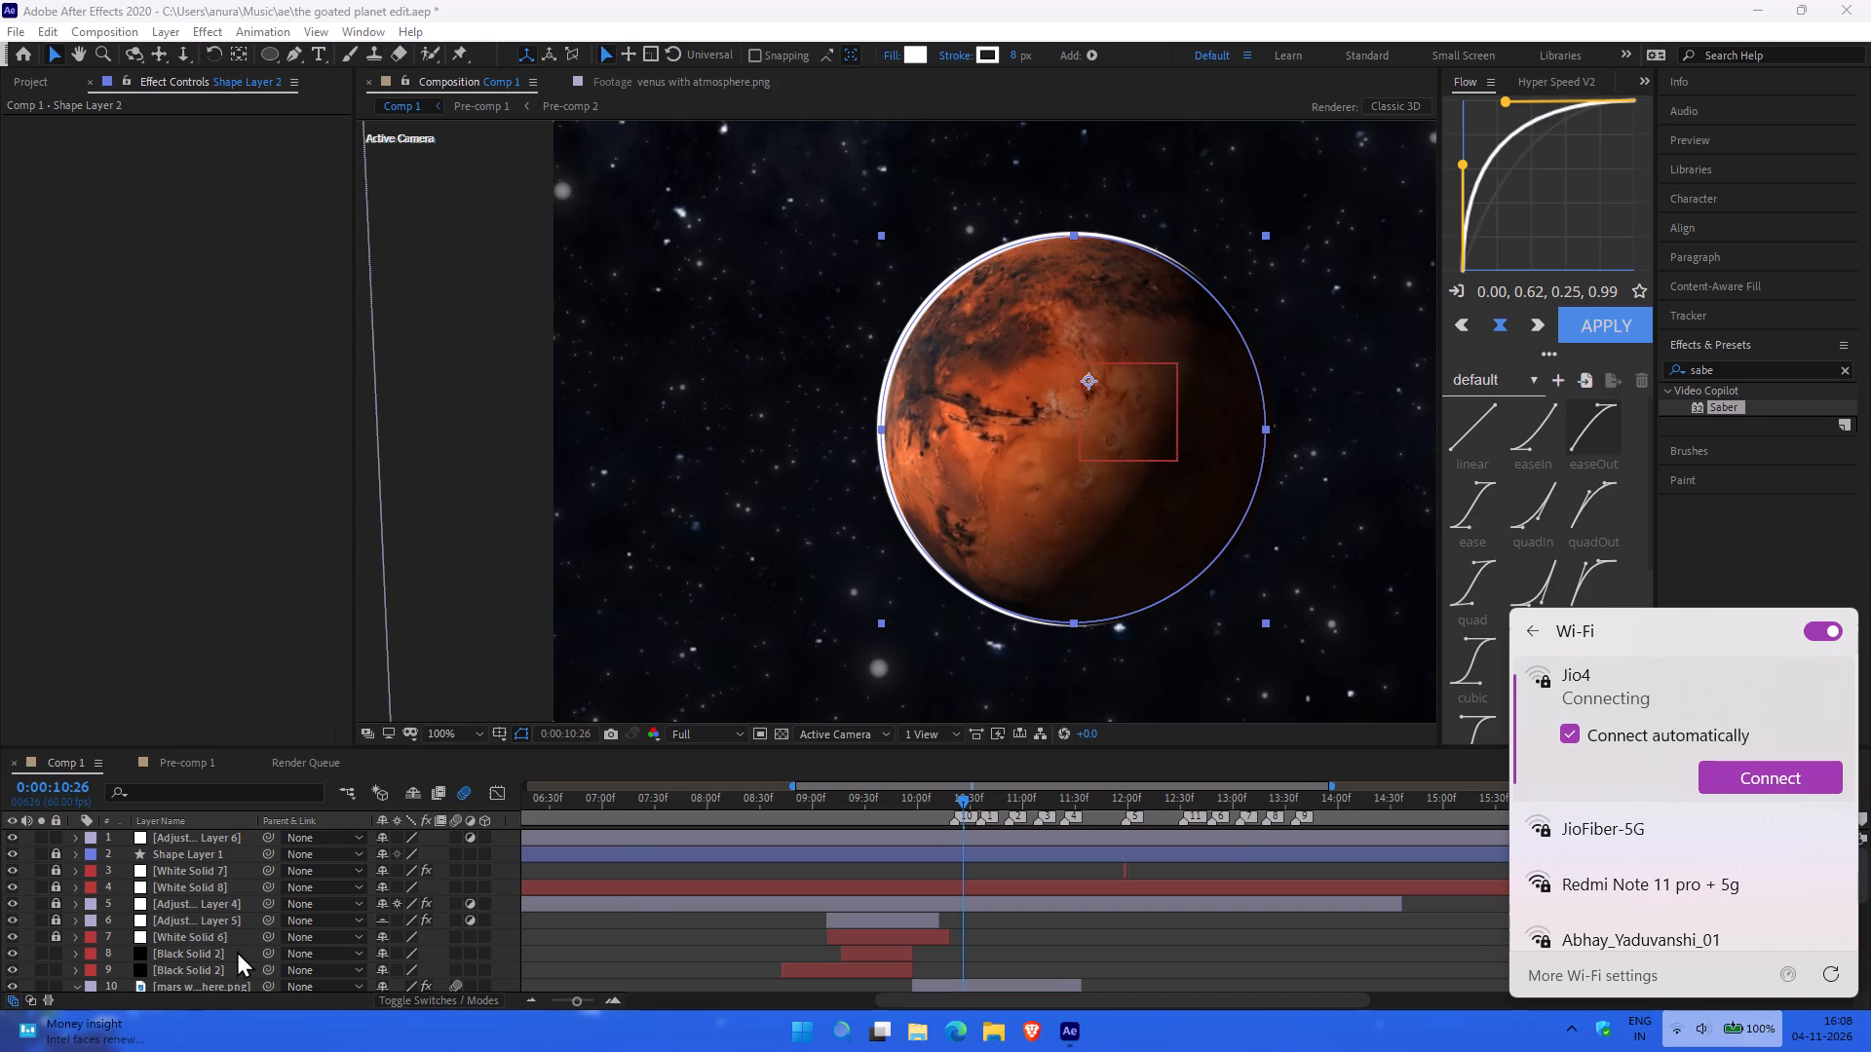
pyautogui.click(199, 904)
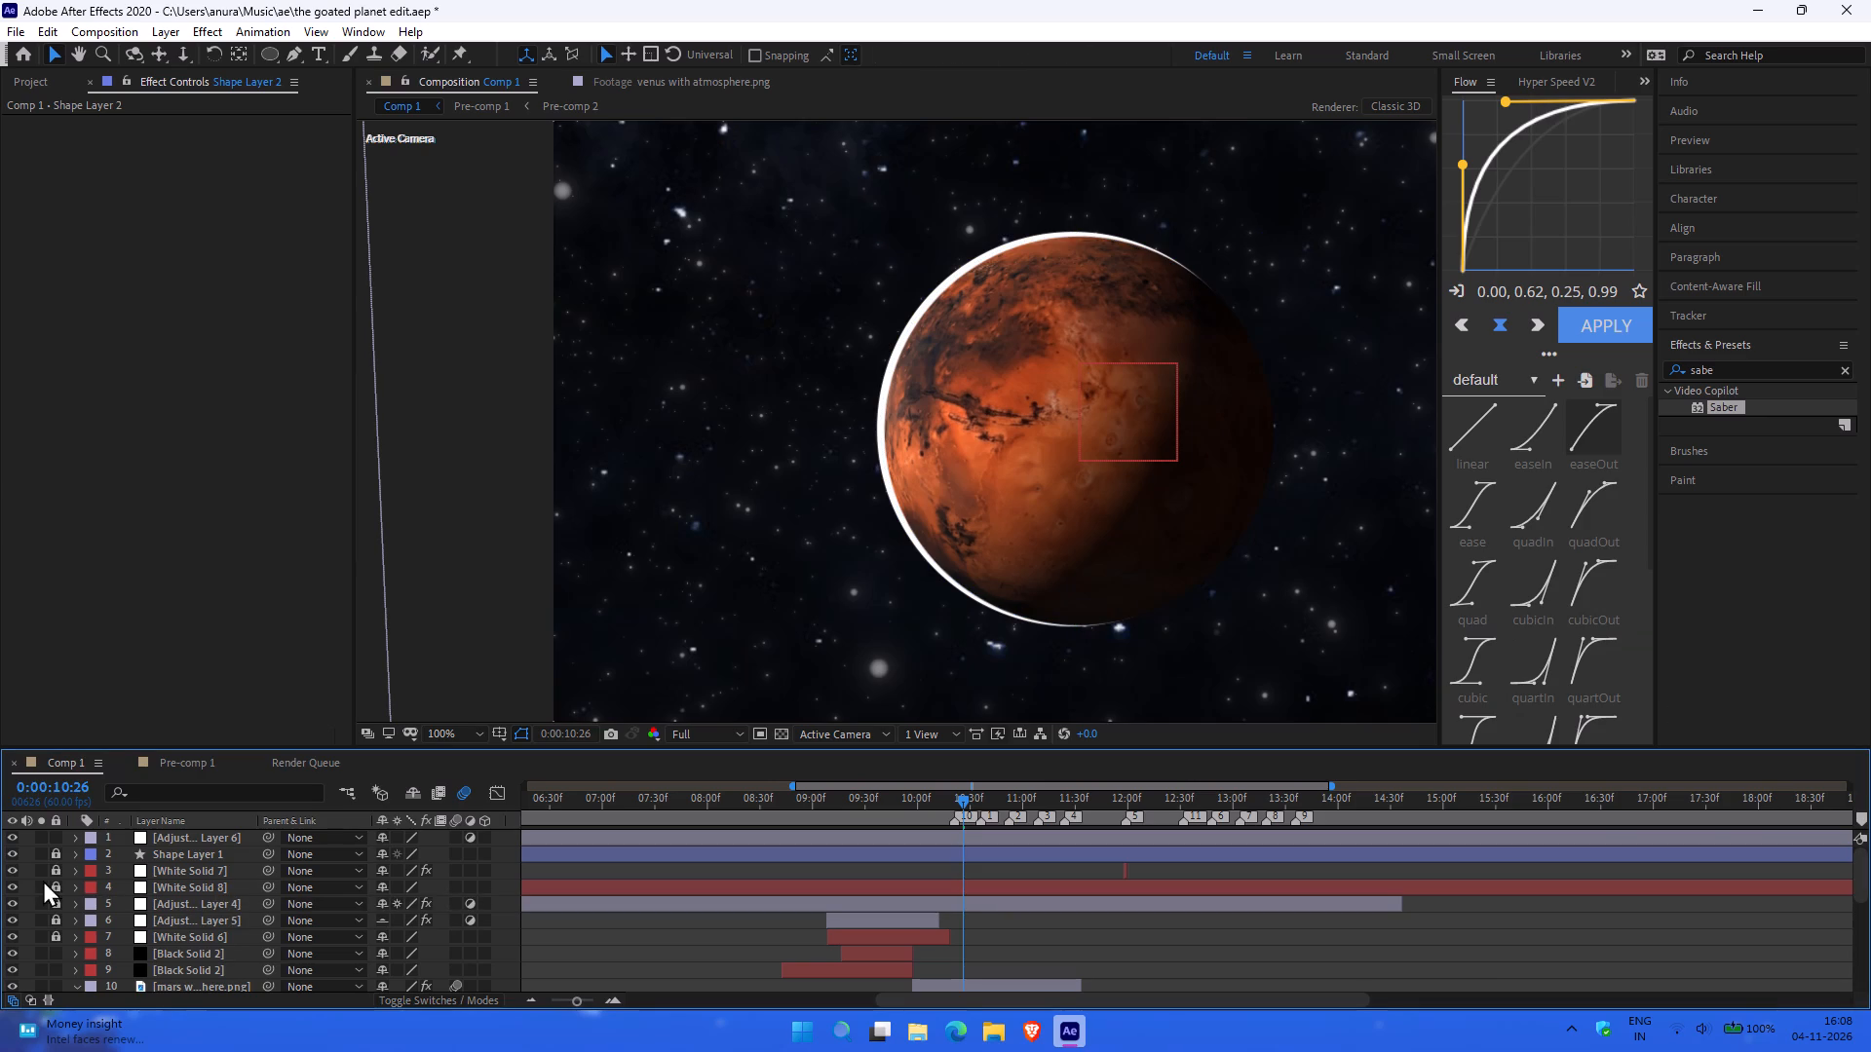
# Try to center the anchor point of Shape Layer 2 within its white circle behind Mars.
pyautogui.scroll(-1, 227, 921)
pyautogui.scroll(1, 185, 895)
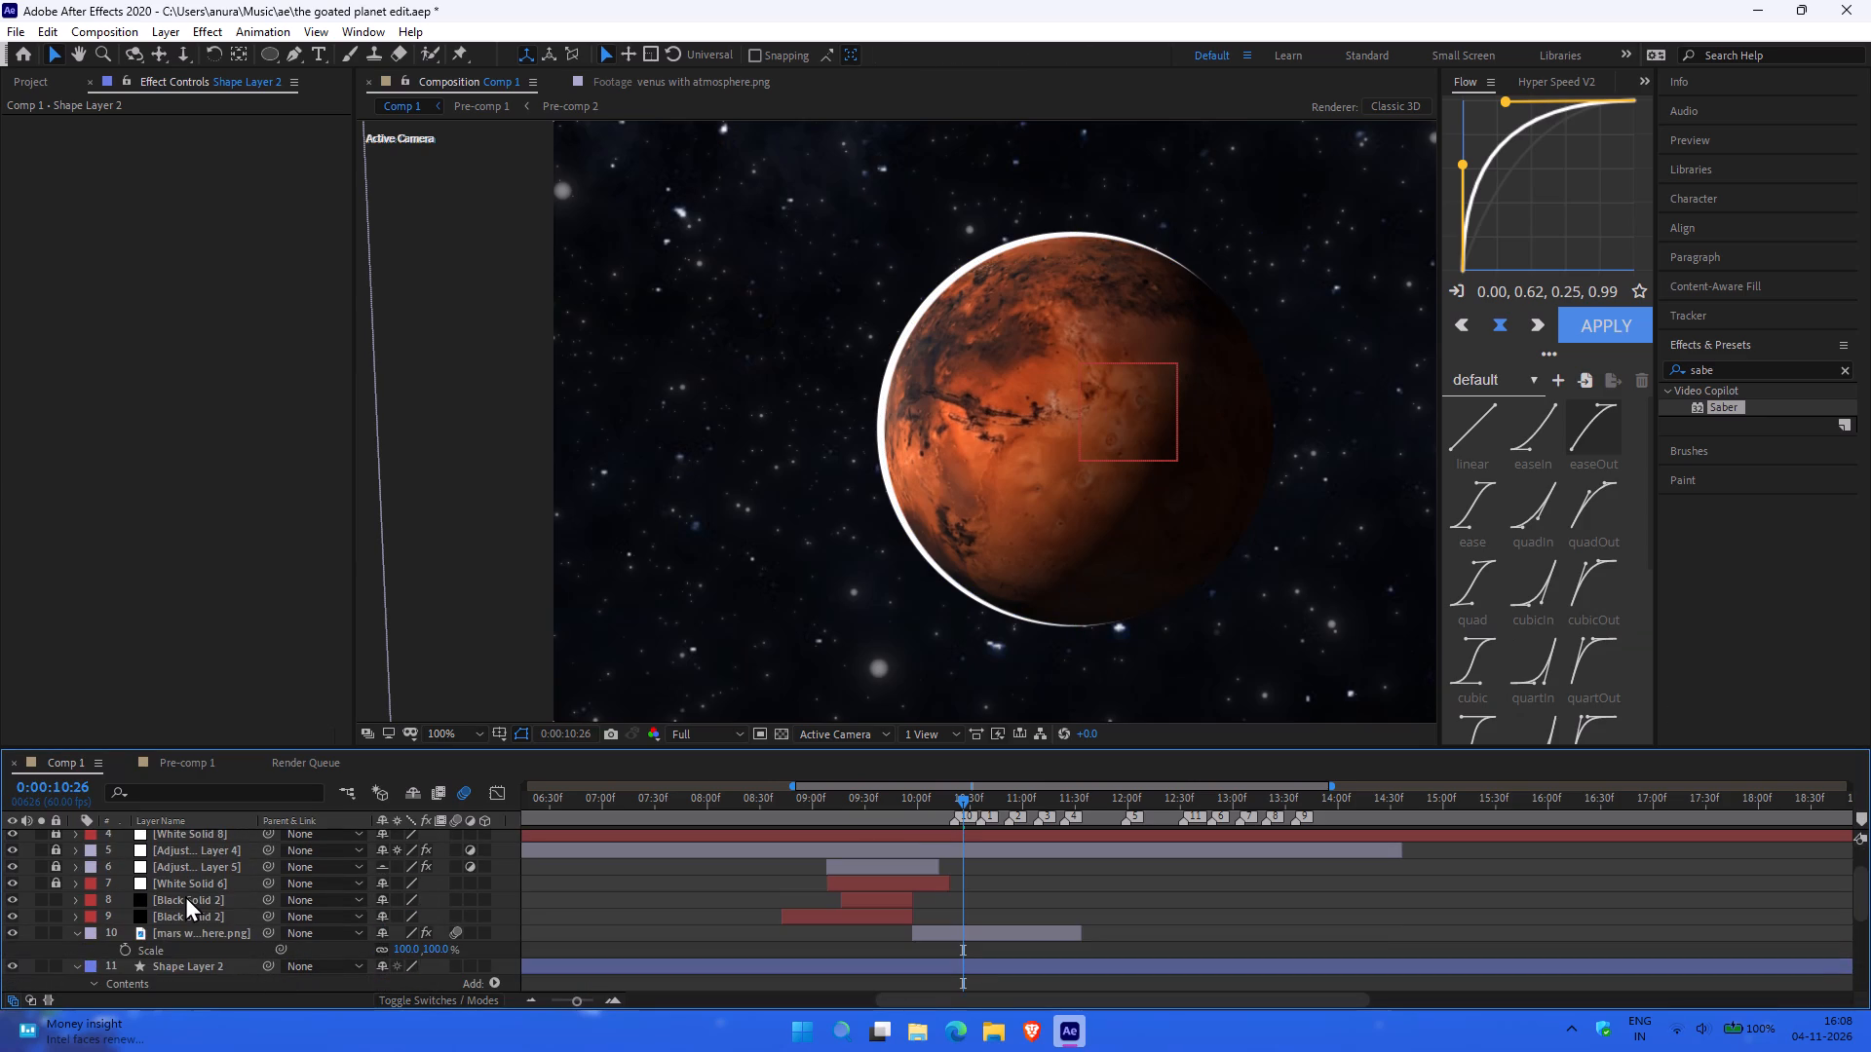
pyautogui.click(181, 971)
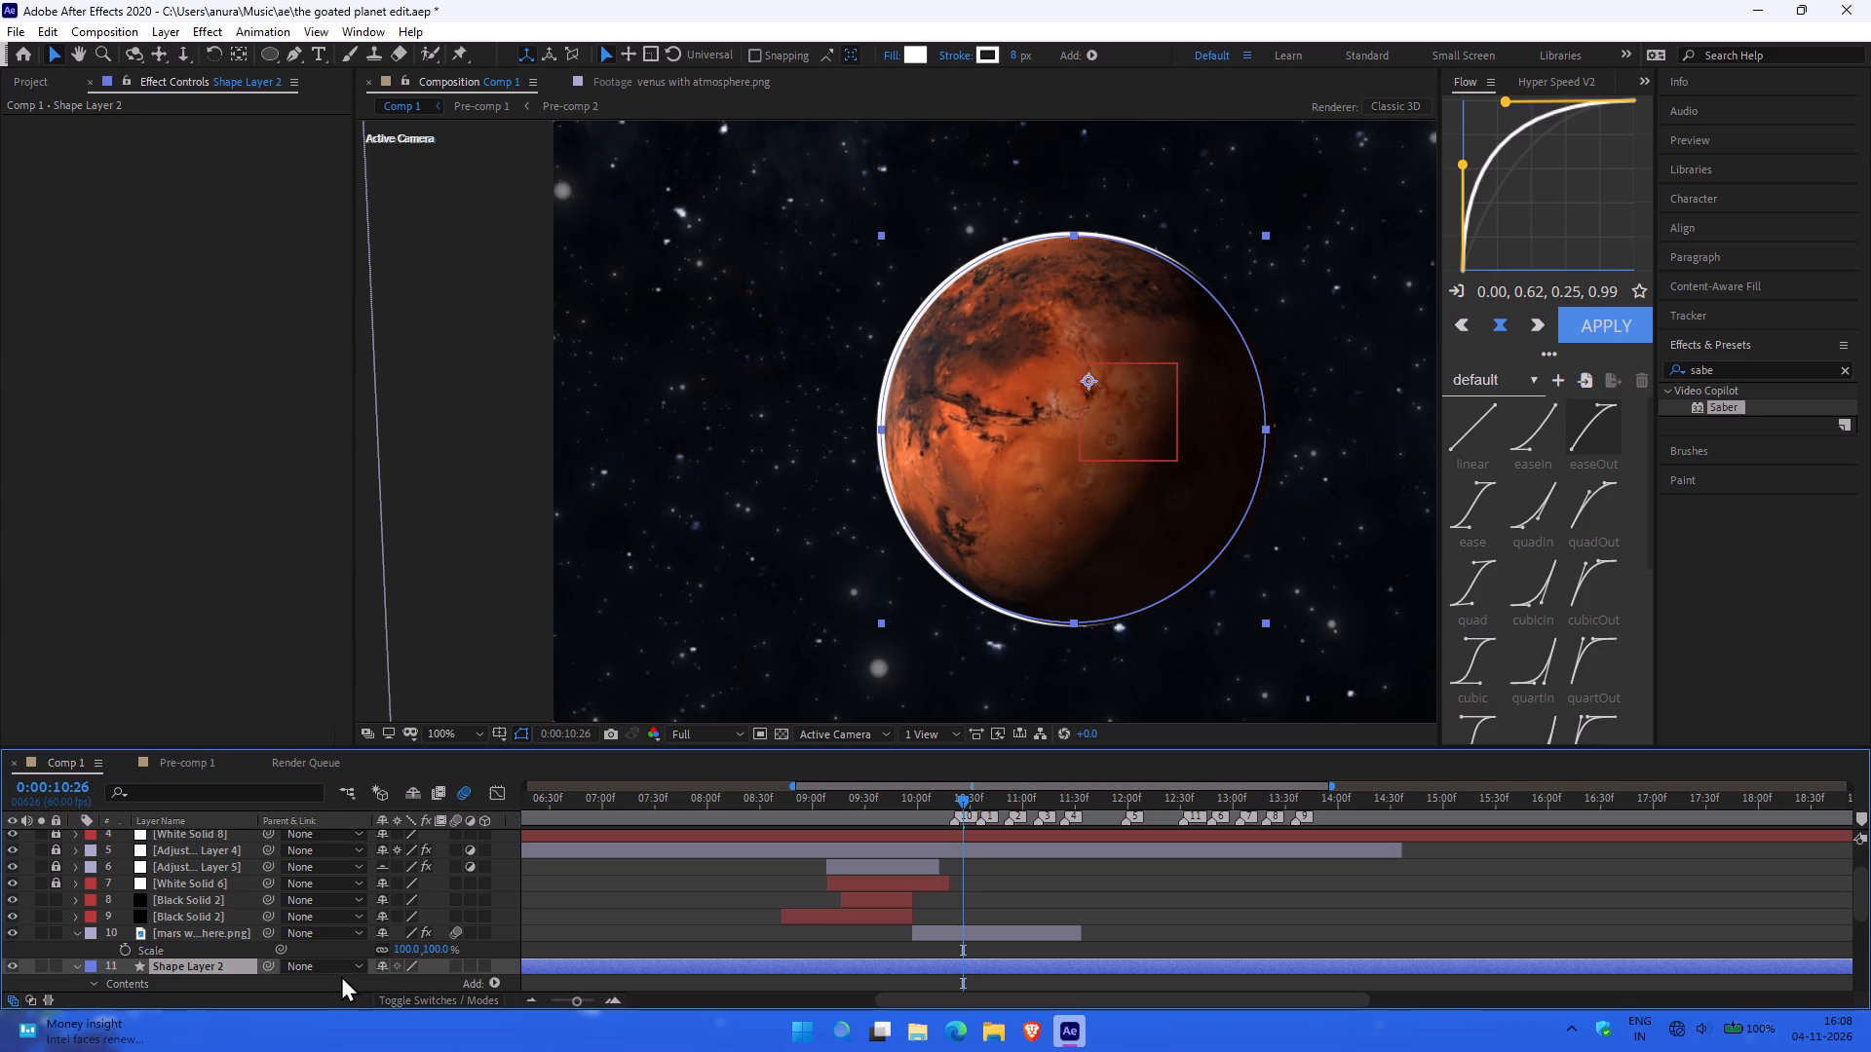
pyautogui.hotkey('ctrl', 'alt', 'Home')
pyautogui.hotkey('ctrl', 'alt', '7')
pyautogui.hotkey('ctrl', 'alt', 'Home')
pyautogui.hotkey('ctrl', 'alt', 'Home')
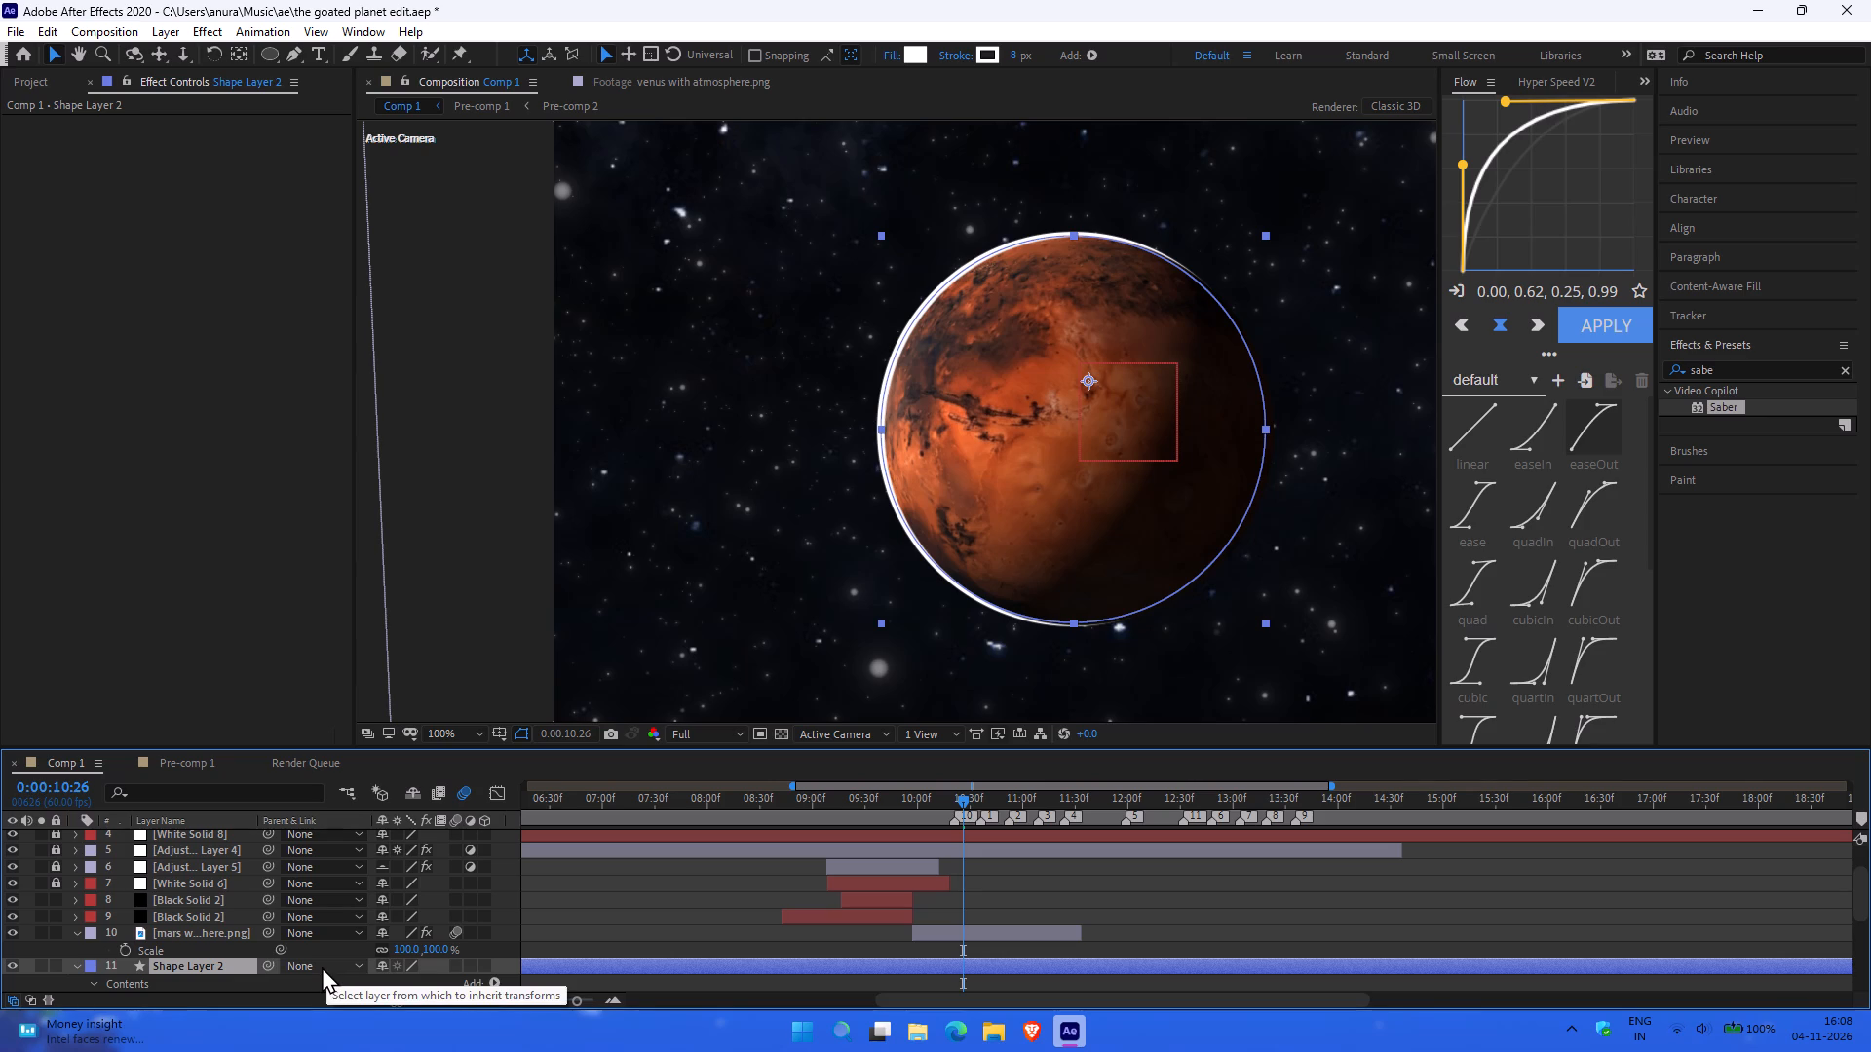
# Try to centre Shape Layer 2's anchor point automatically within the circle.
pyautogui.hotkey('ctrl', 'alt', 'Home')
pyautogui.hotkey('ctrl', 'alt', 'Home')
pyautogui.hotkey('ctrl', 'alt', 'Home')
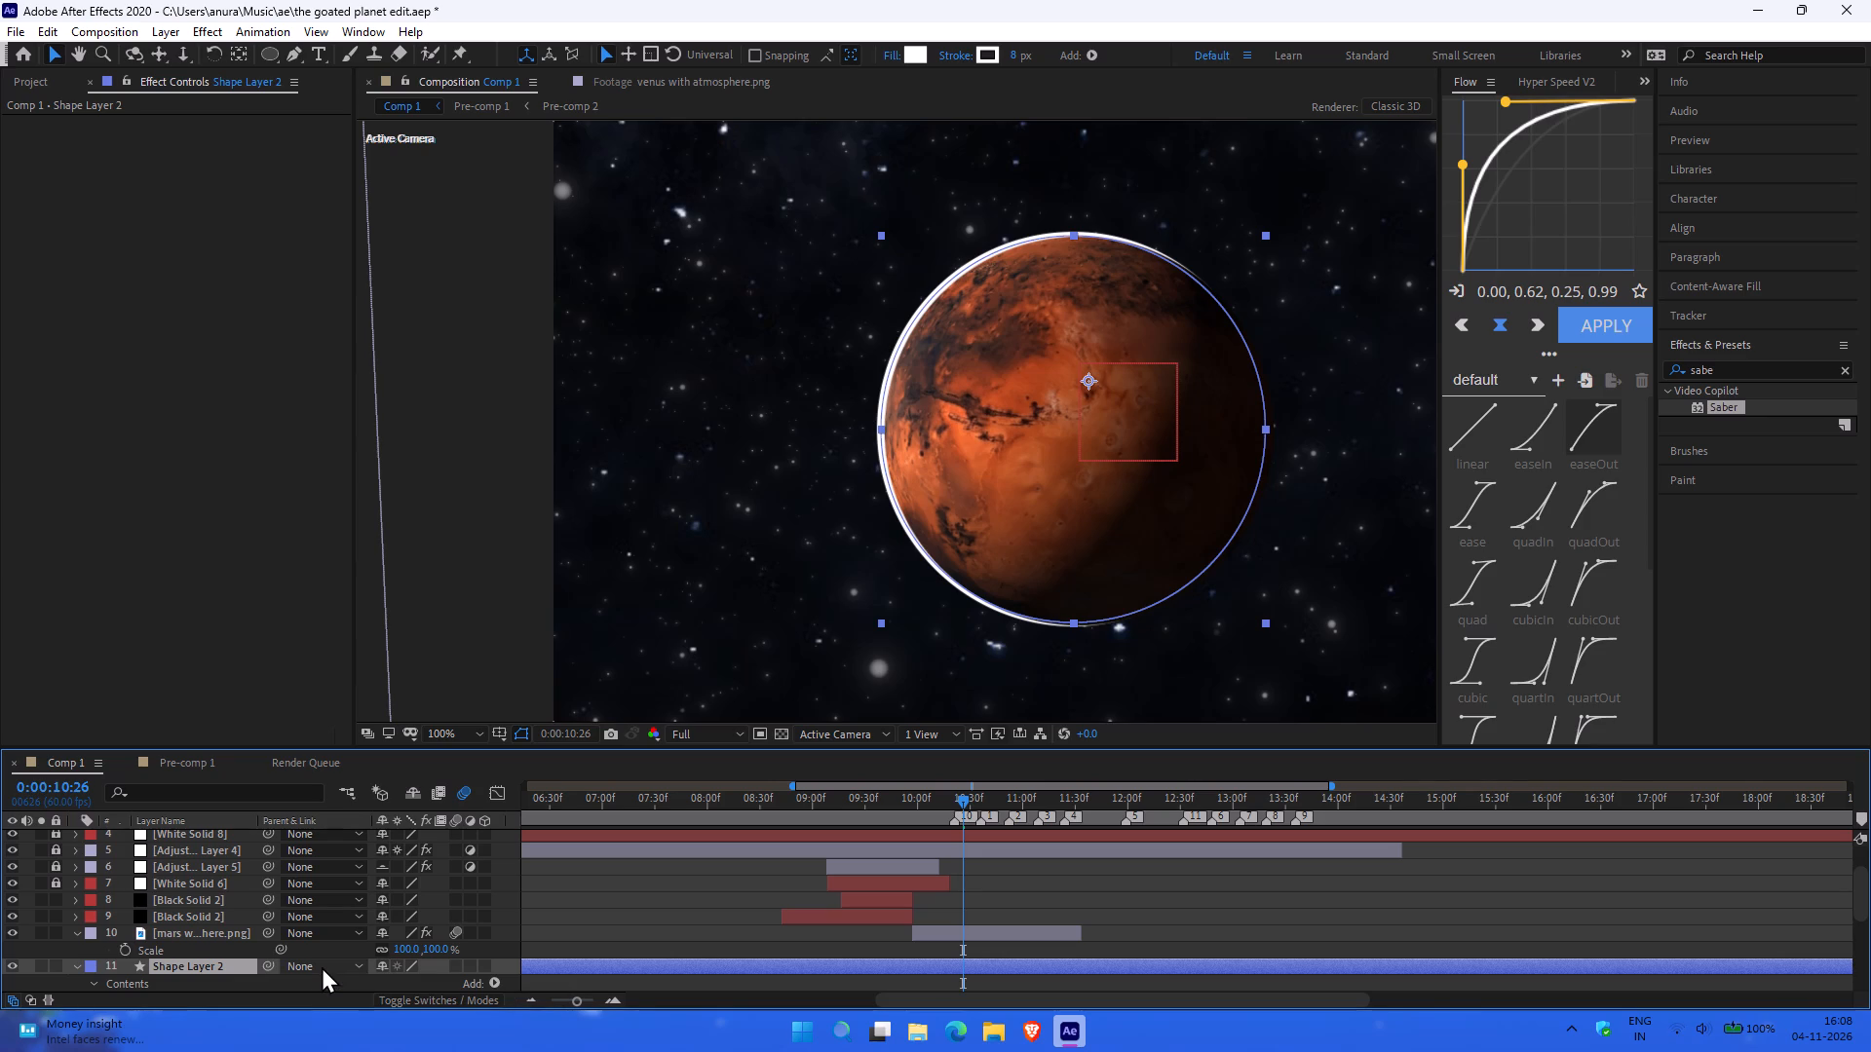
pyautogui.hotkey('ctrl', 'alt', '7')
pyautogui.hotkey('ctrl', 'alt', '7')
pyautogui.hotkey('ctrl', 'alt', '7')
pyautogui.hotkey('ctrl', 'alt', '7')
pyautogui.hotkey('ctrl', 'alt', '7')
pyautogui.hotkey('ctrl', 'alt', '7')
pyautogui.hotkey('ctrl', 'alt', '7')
# Move Shape Layer 2's anchor point to the middle of the circle with the Pan Behind tool.
pyautogui.press('y')
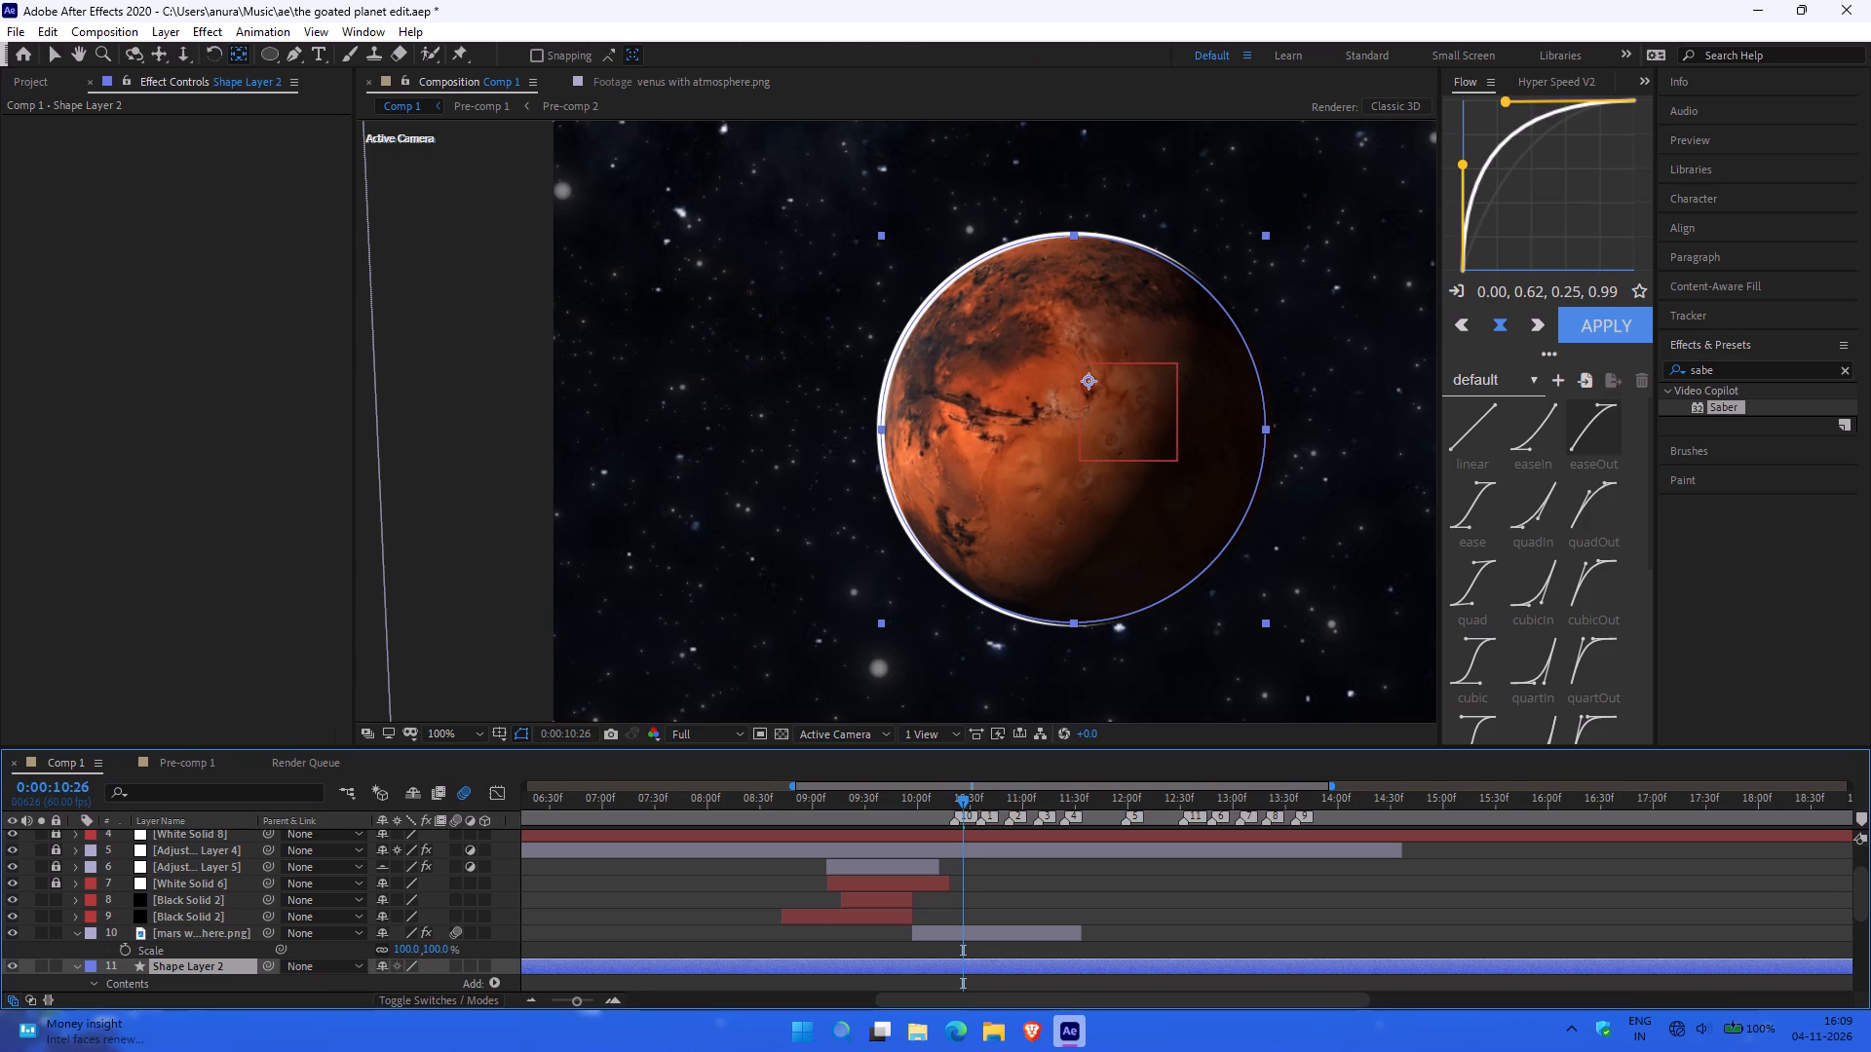
pyautogui.moveTo(1088, 384); pyautogui.dragTo(1083, 415)
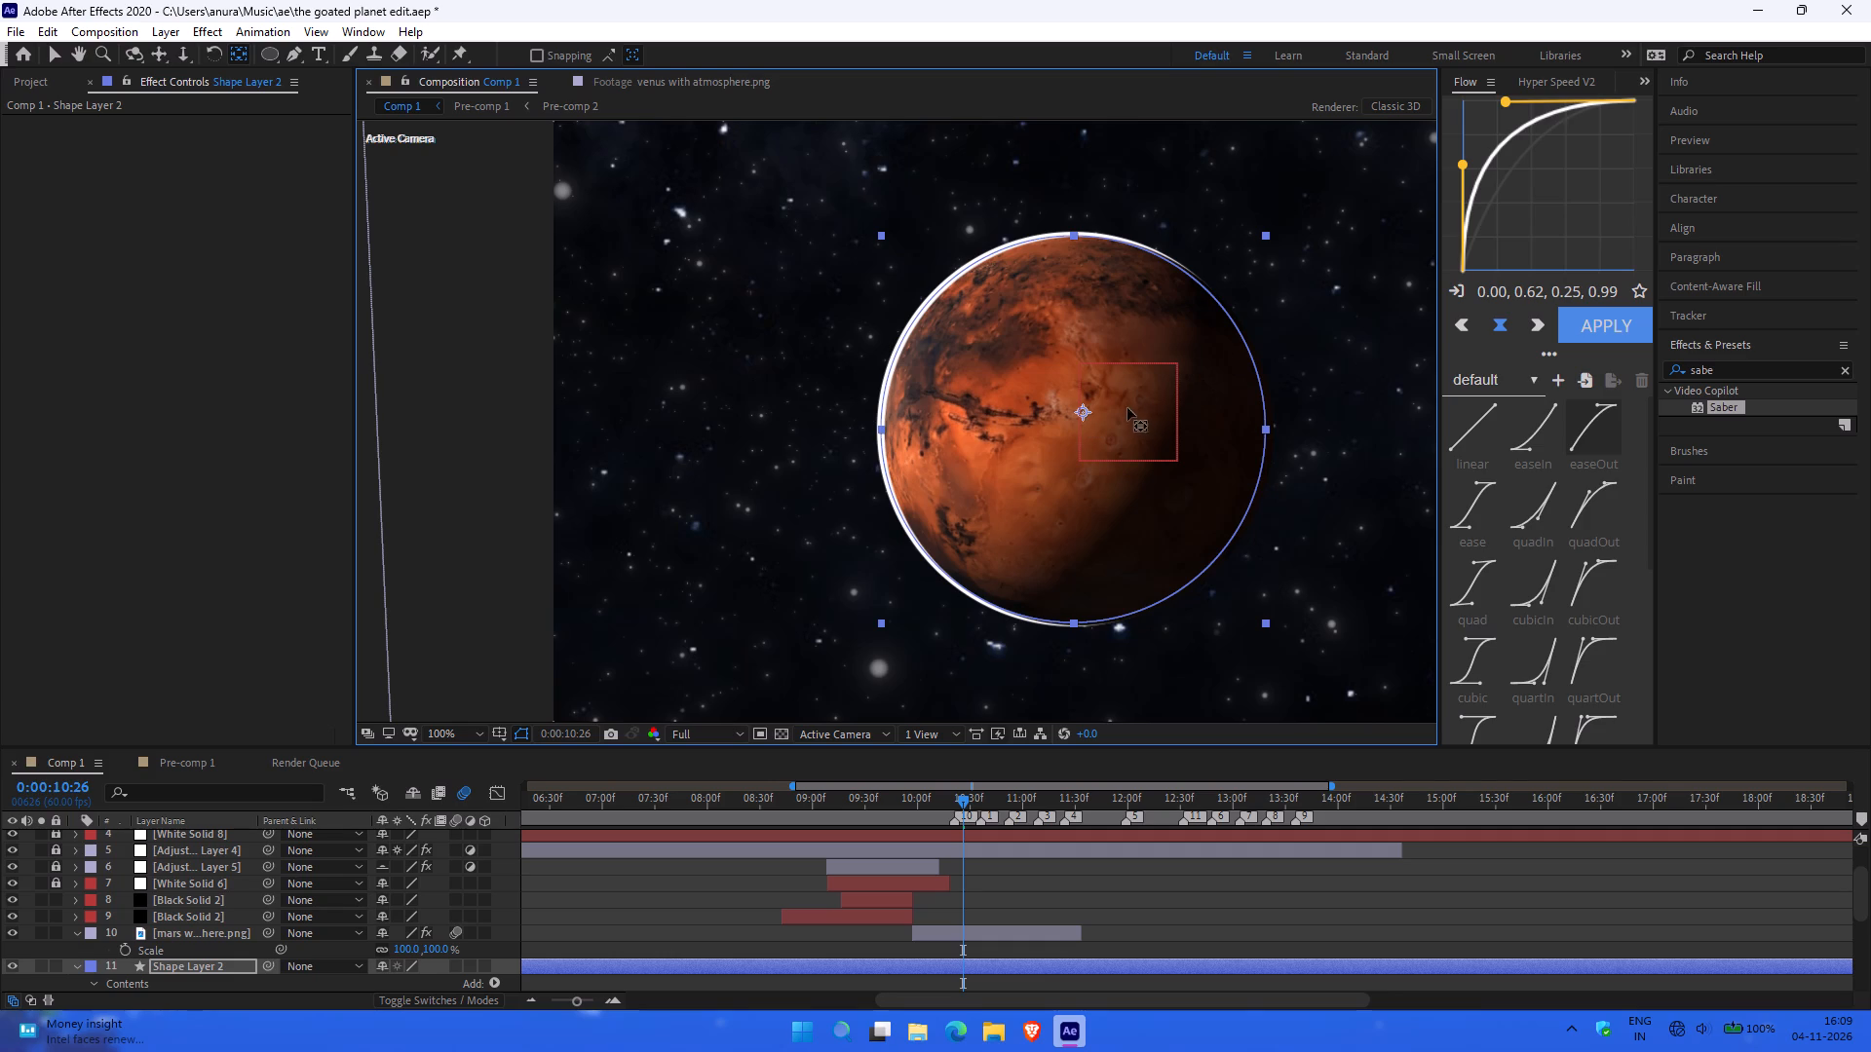
pyautogui.moveTo(1085, 417); pyautogui.dragTo(1092, 420)
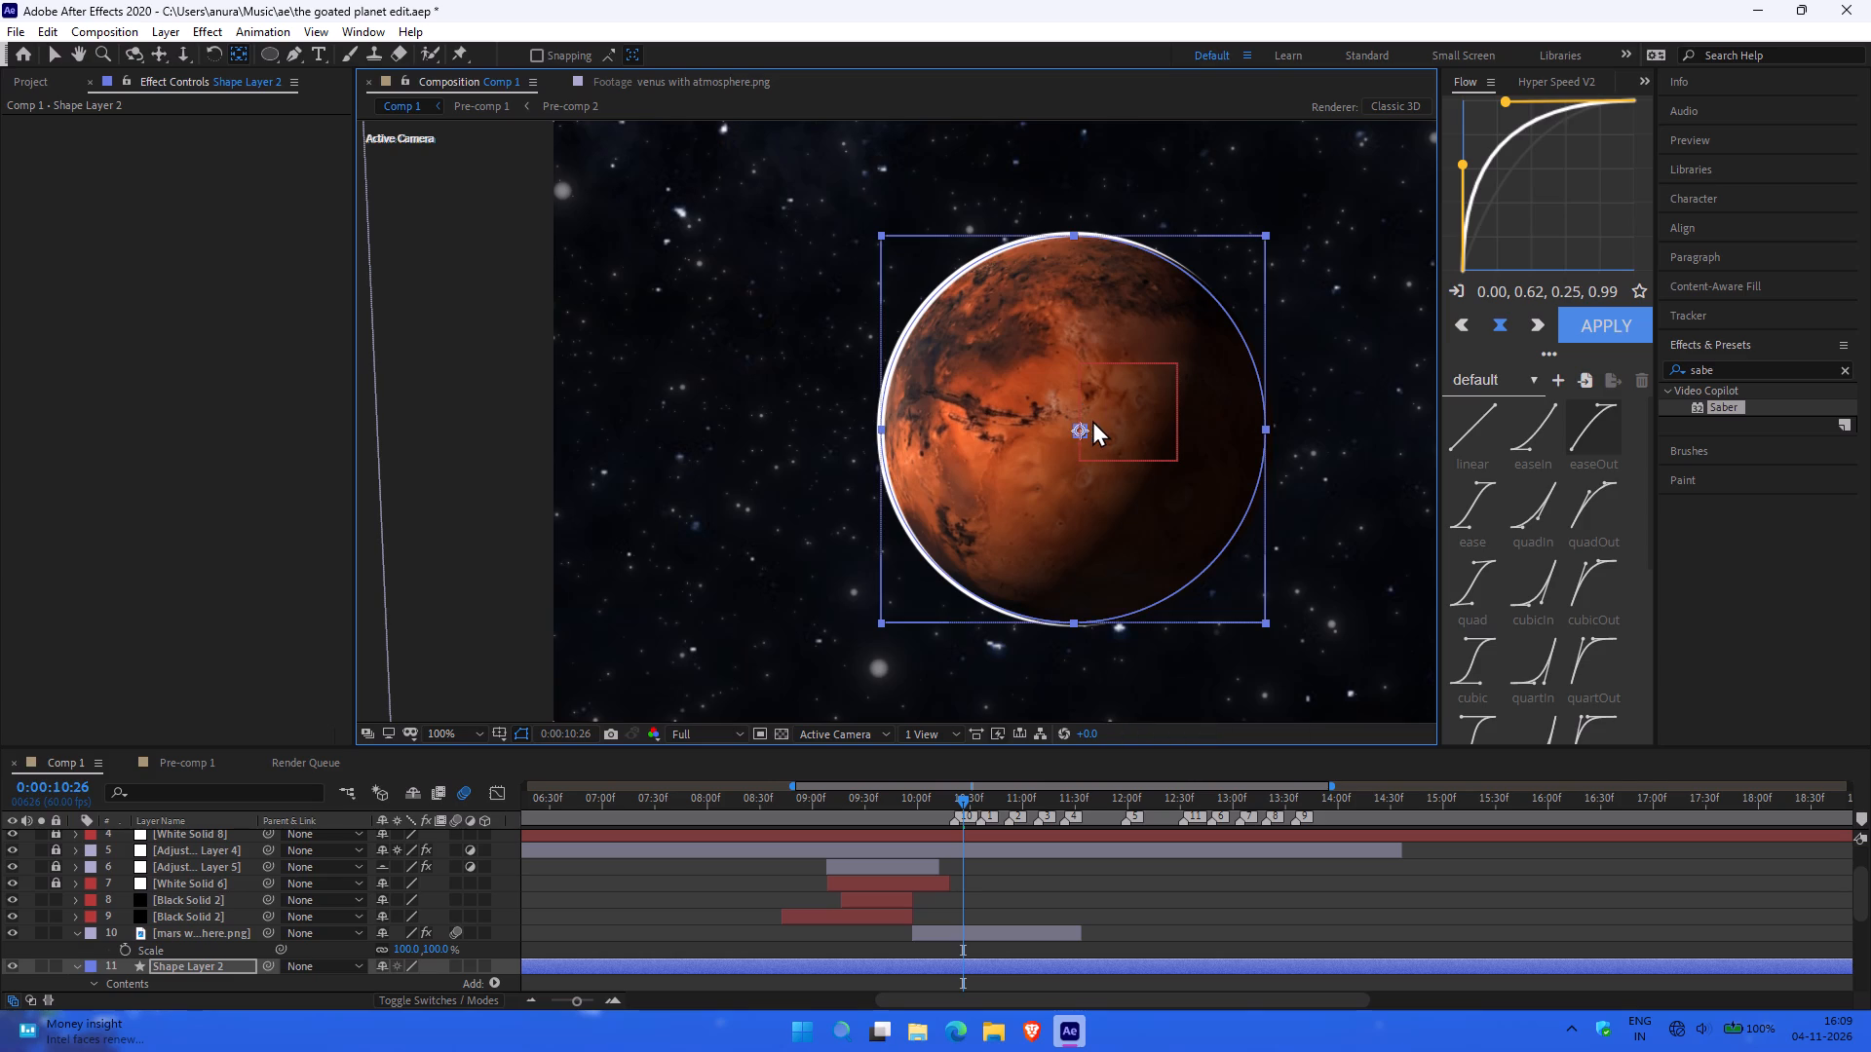
pyautogui.moveTo(1092, 420); pyautogui.dragTo(1089, 436)
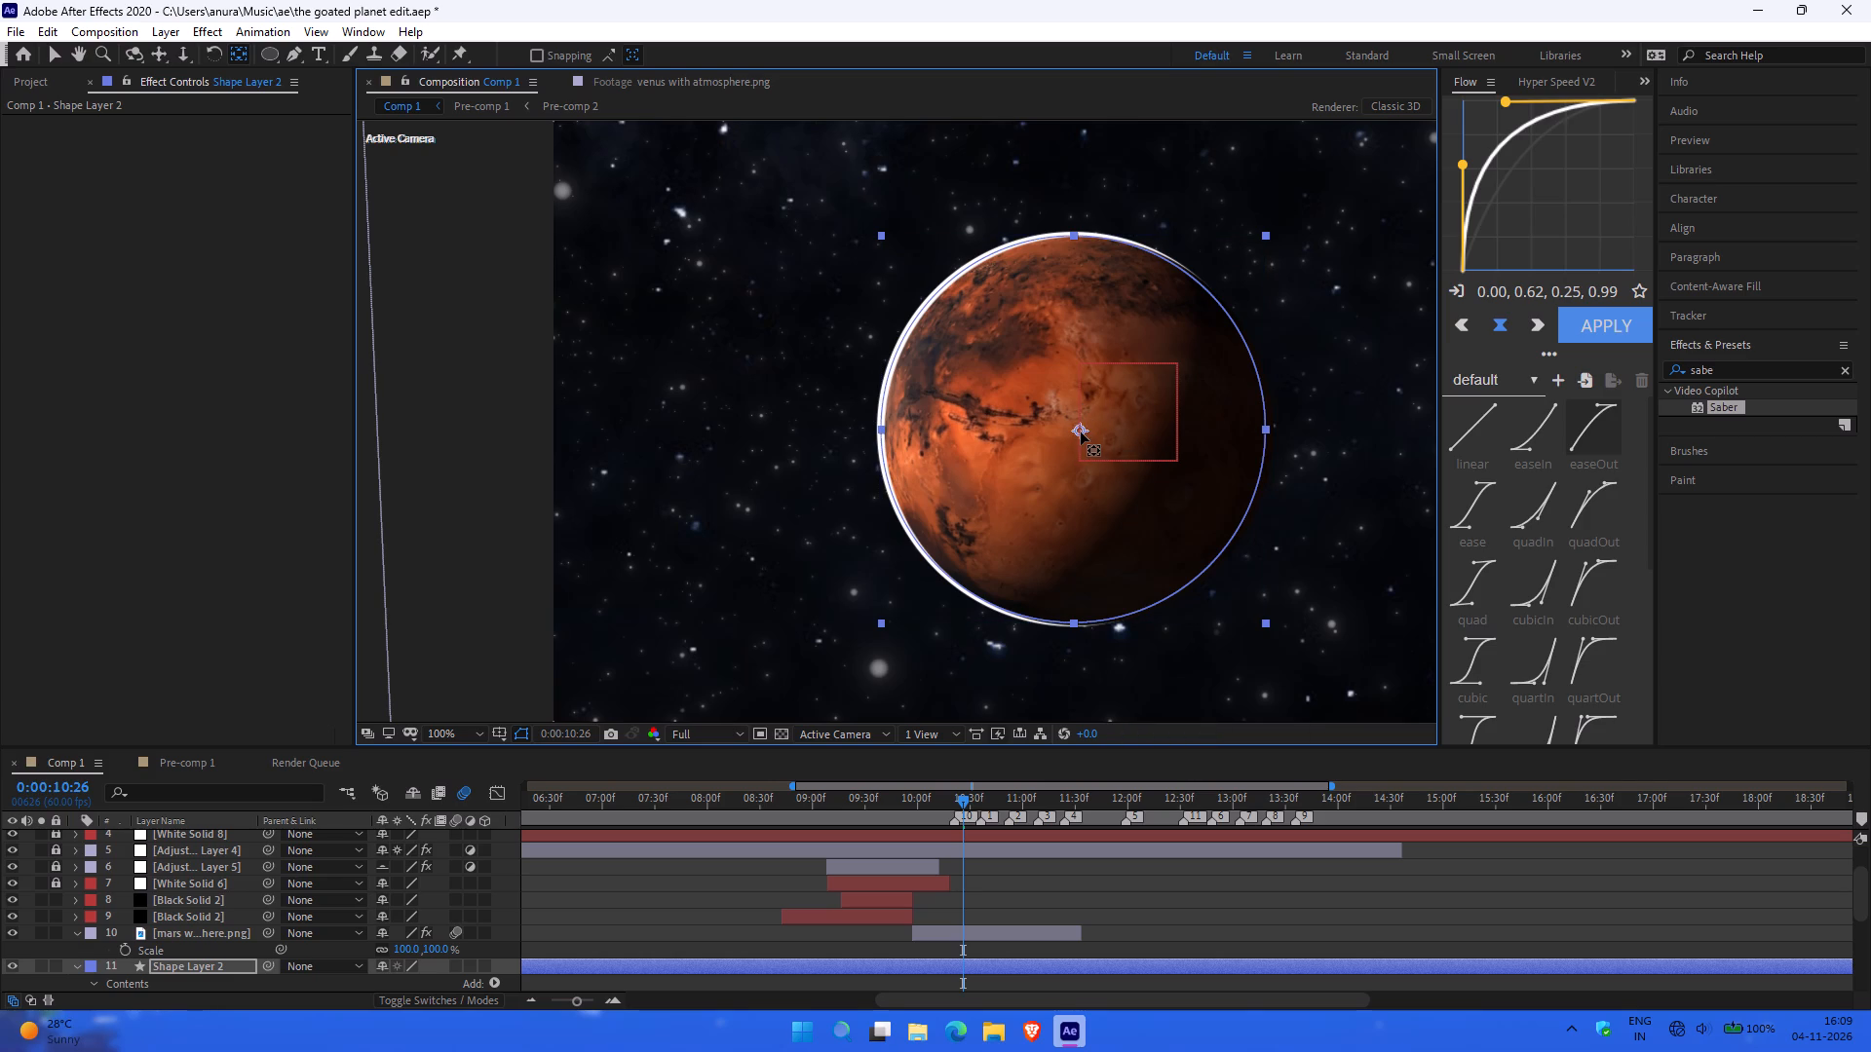
pyautogui.keyDown('ctrl'); pyautogui.moveTo(1079, 432); pyautogui.dragTo(1155, 443); pyautogui.keyUp('ctrl')
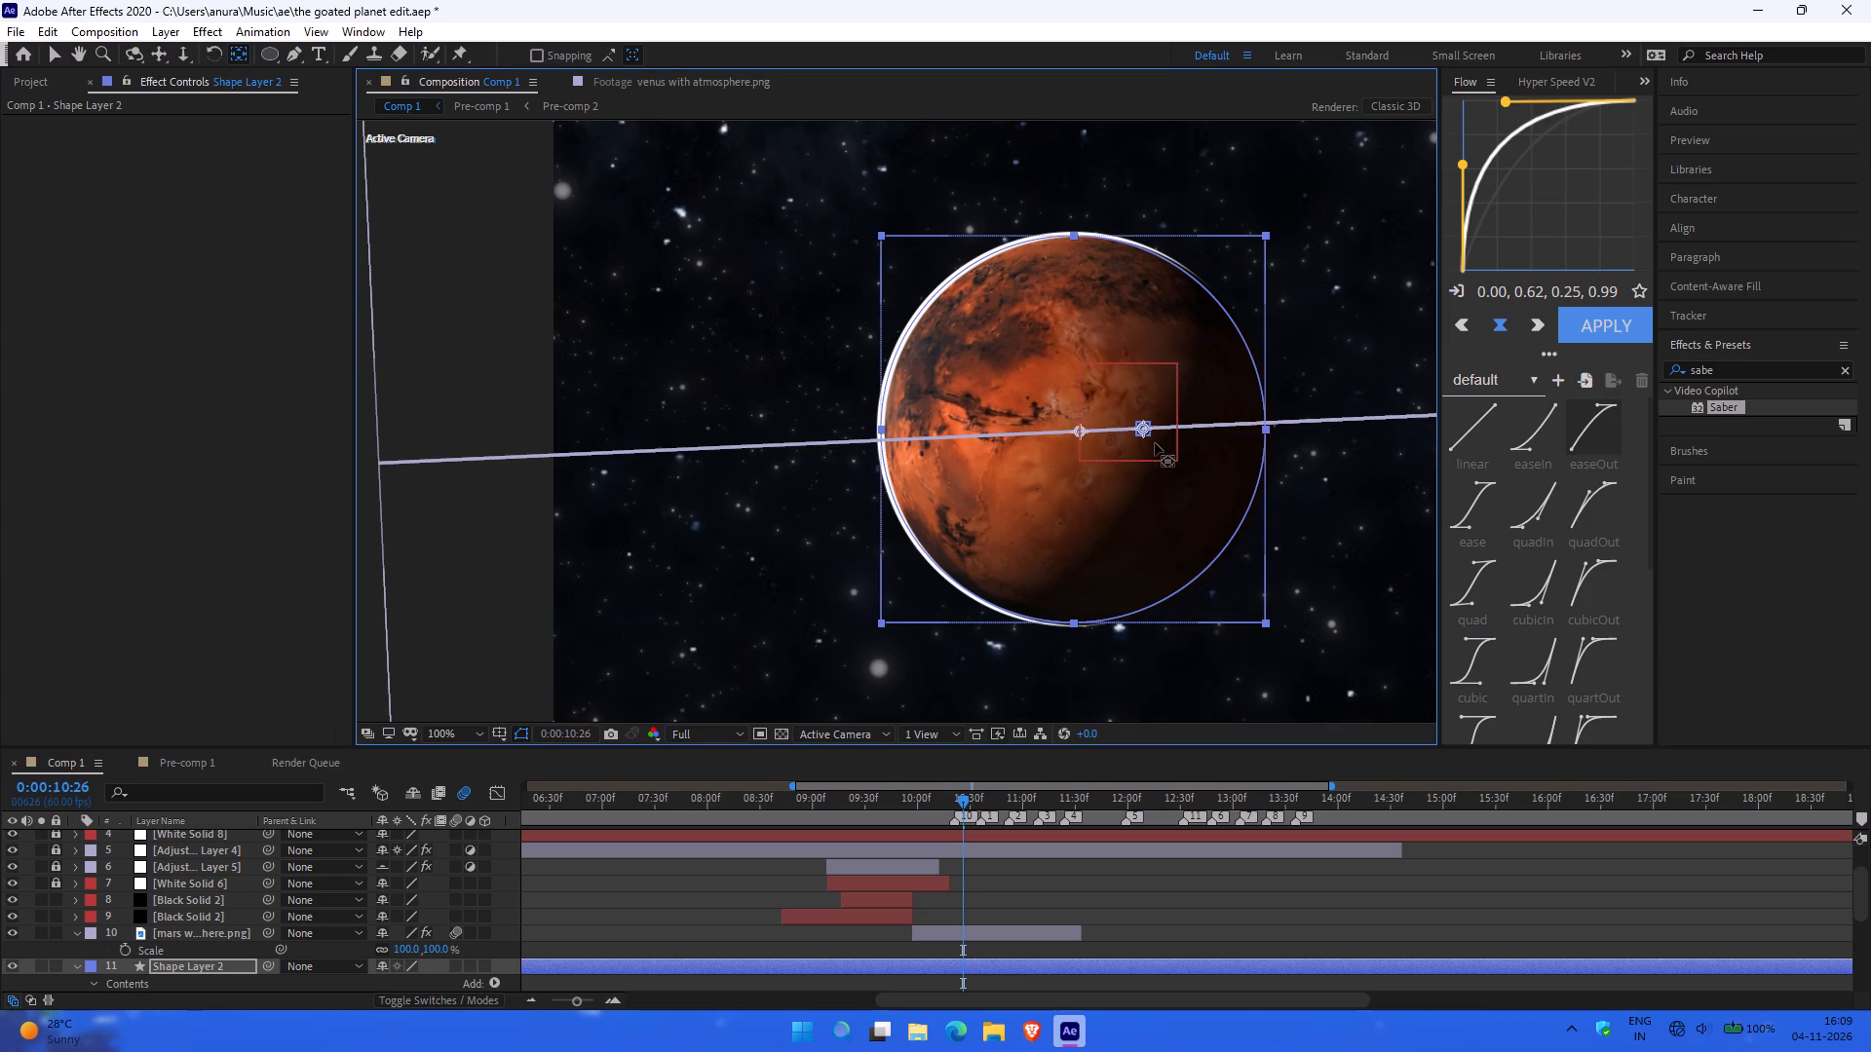
pyautogui.keyDown('ctrl'); pyautogui.moveTo(1155, 443); pyautogui.dragTo(1088, 451); pyautogui.keyUp('ctrl')
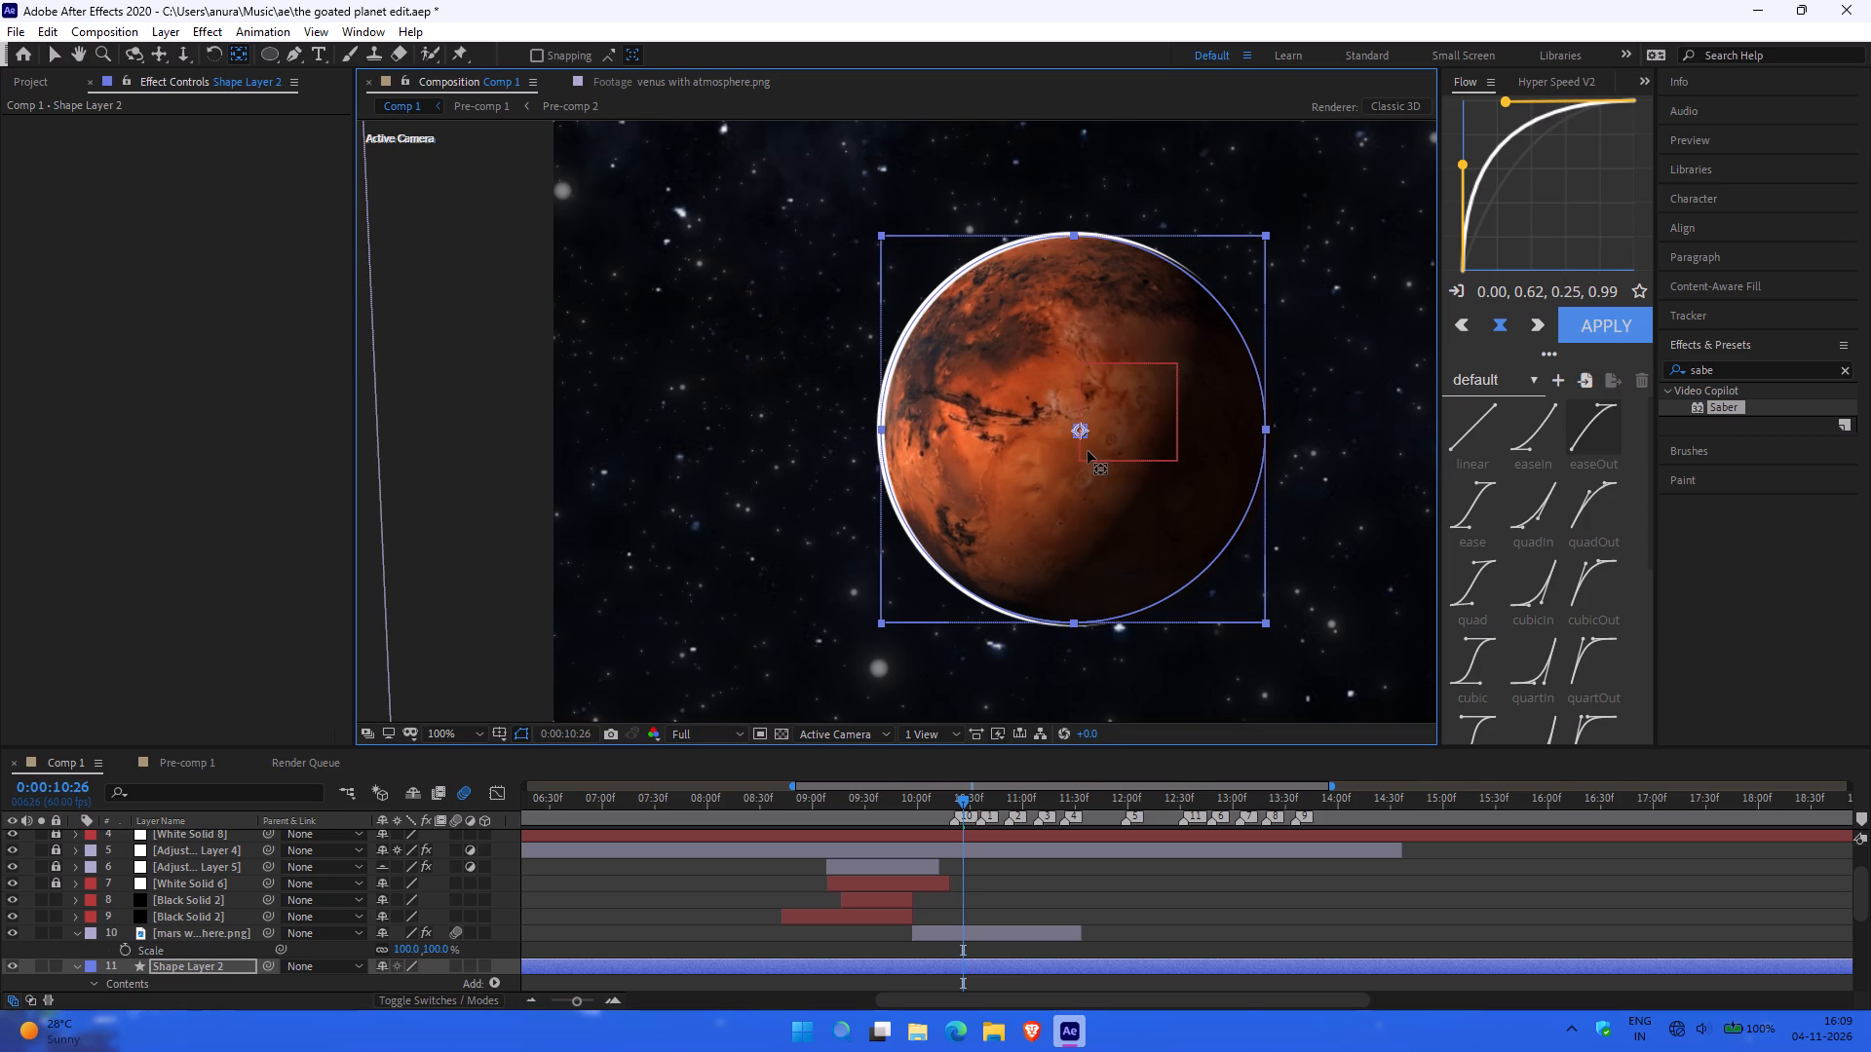
pyautogui.keyDown('ctrl'); pyautogui.moveTo(1088, 451); pyautogui.dragTo(1087, 451); pyautogui.keyUp('ctrl')
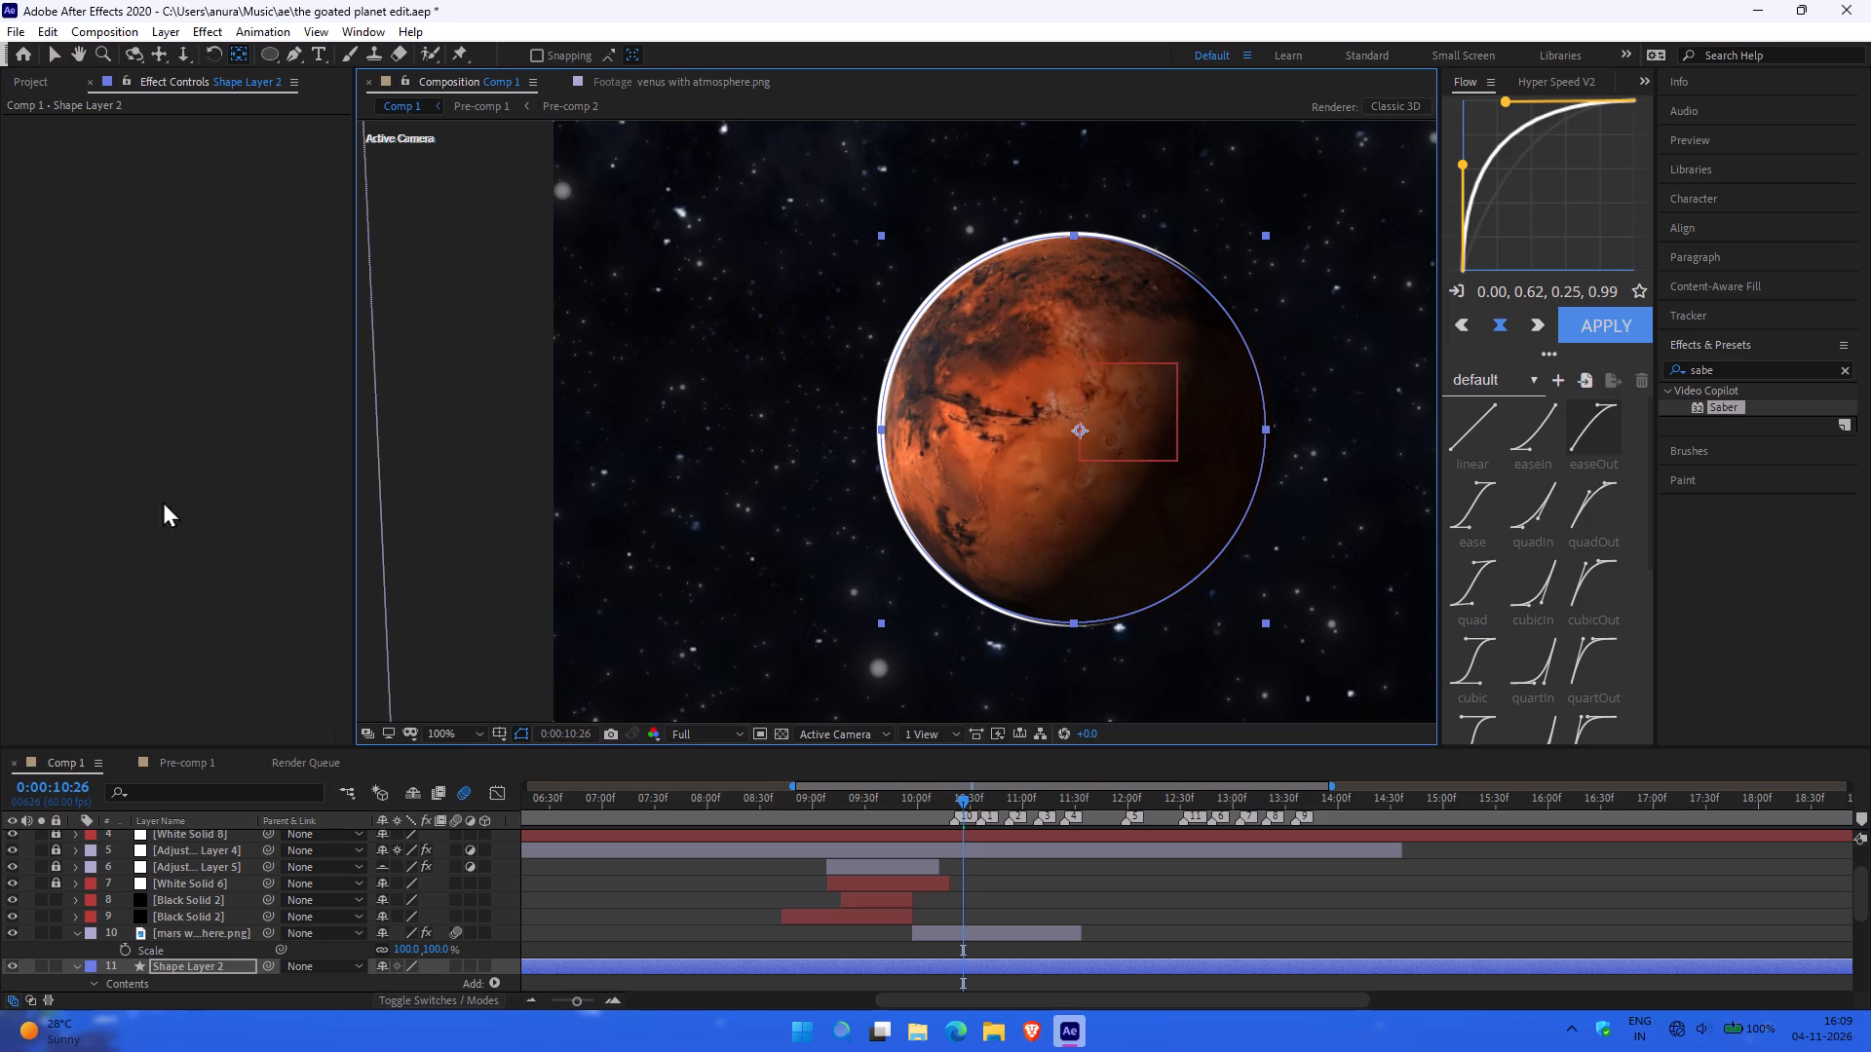
# Widen Shape Layer 2's white circle with the Selection tool and adjust its position behind Mars.
pyautogui.click(47, 50)
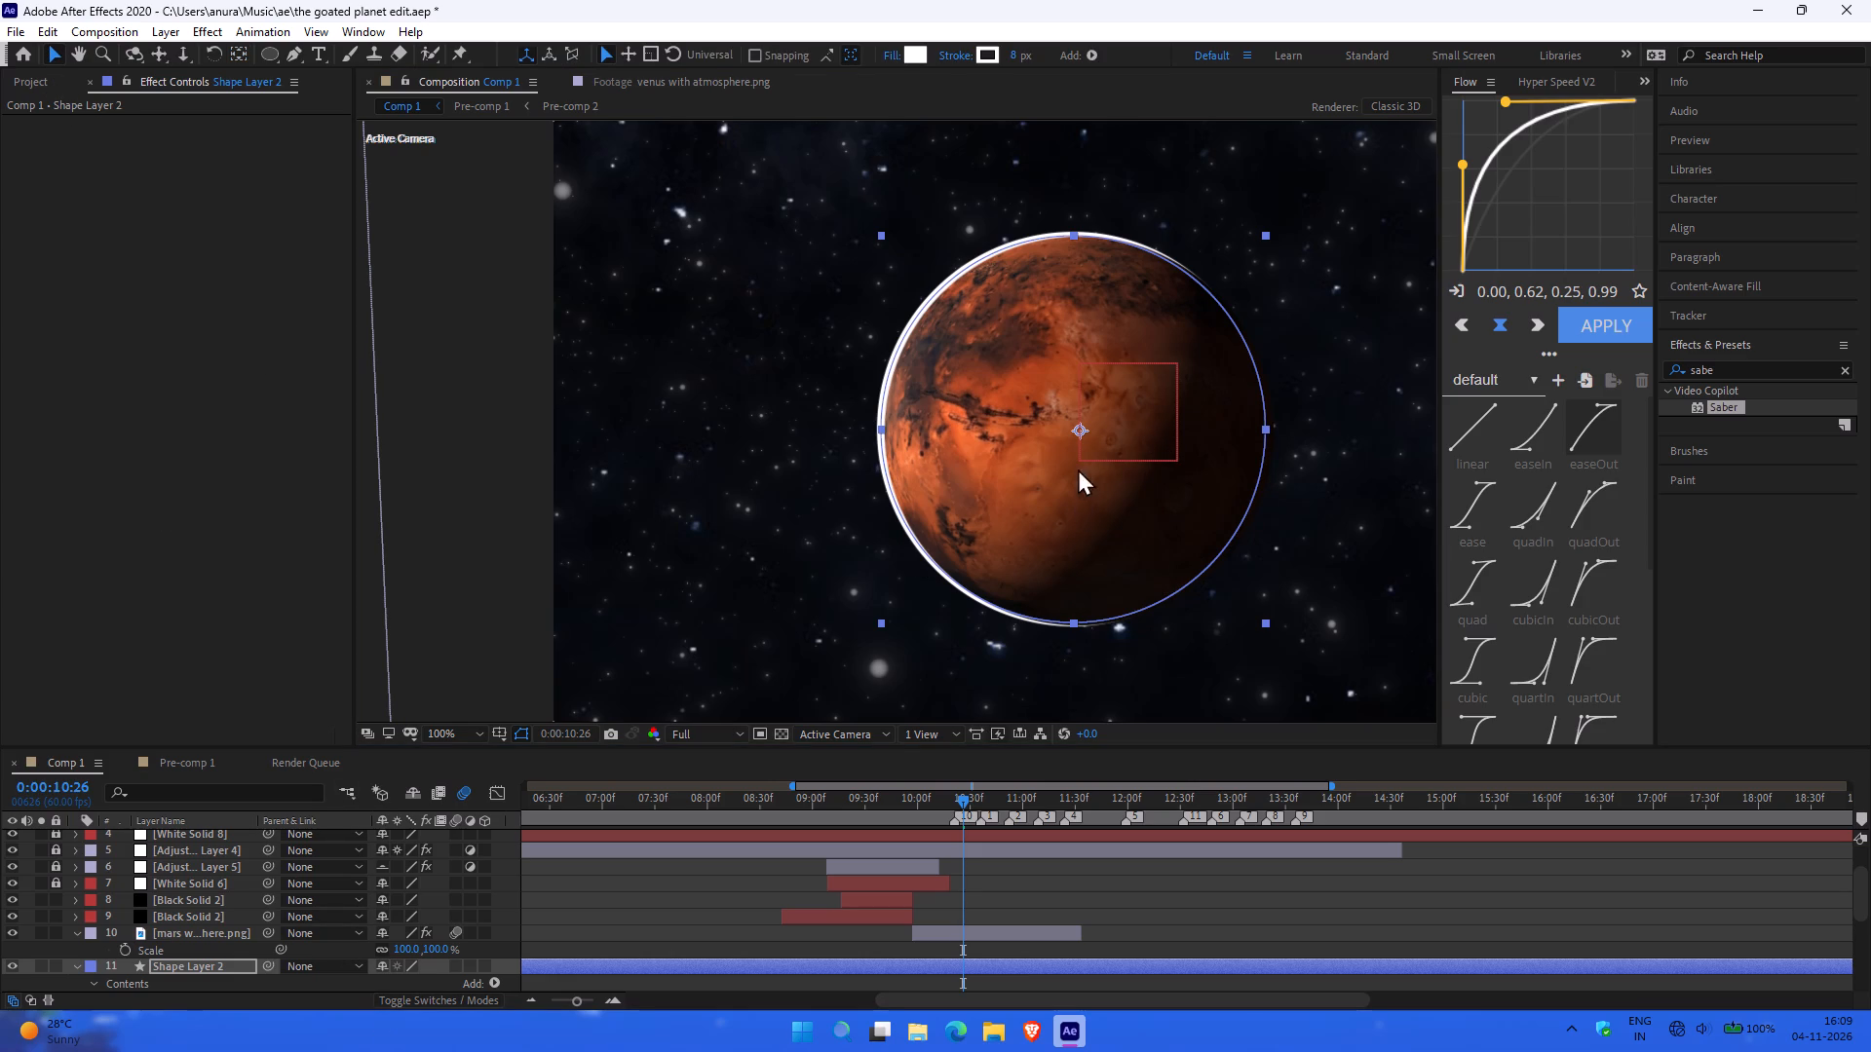
pyautogui.click(1266, 432)
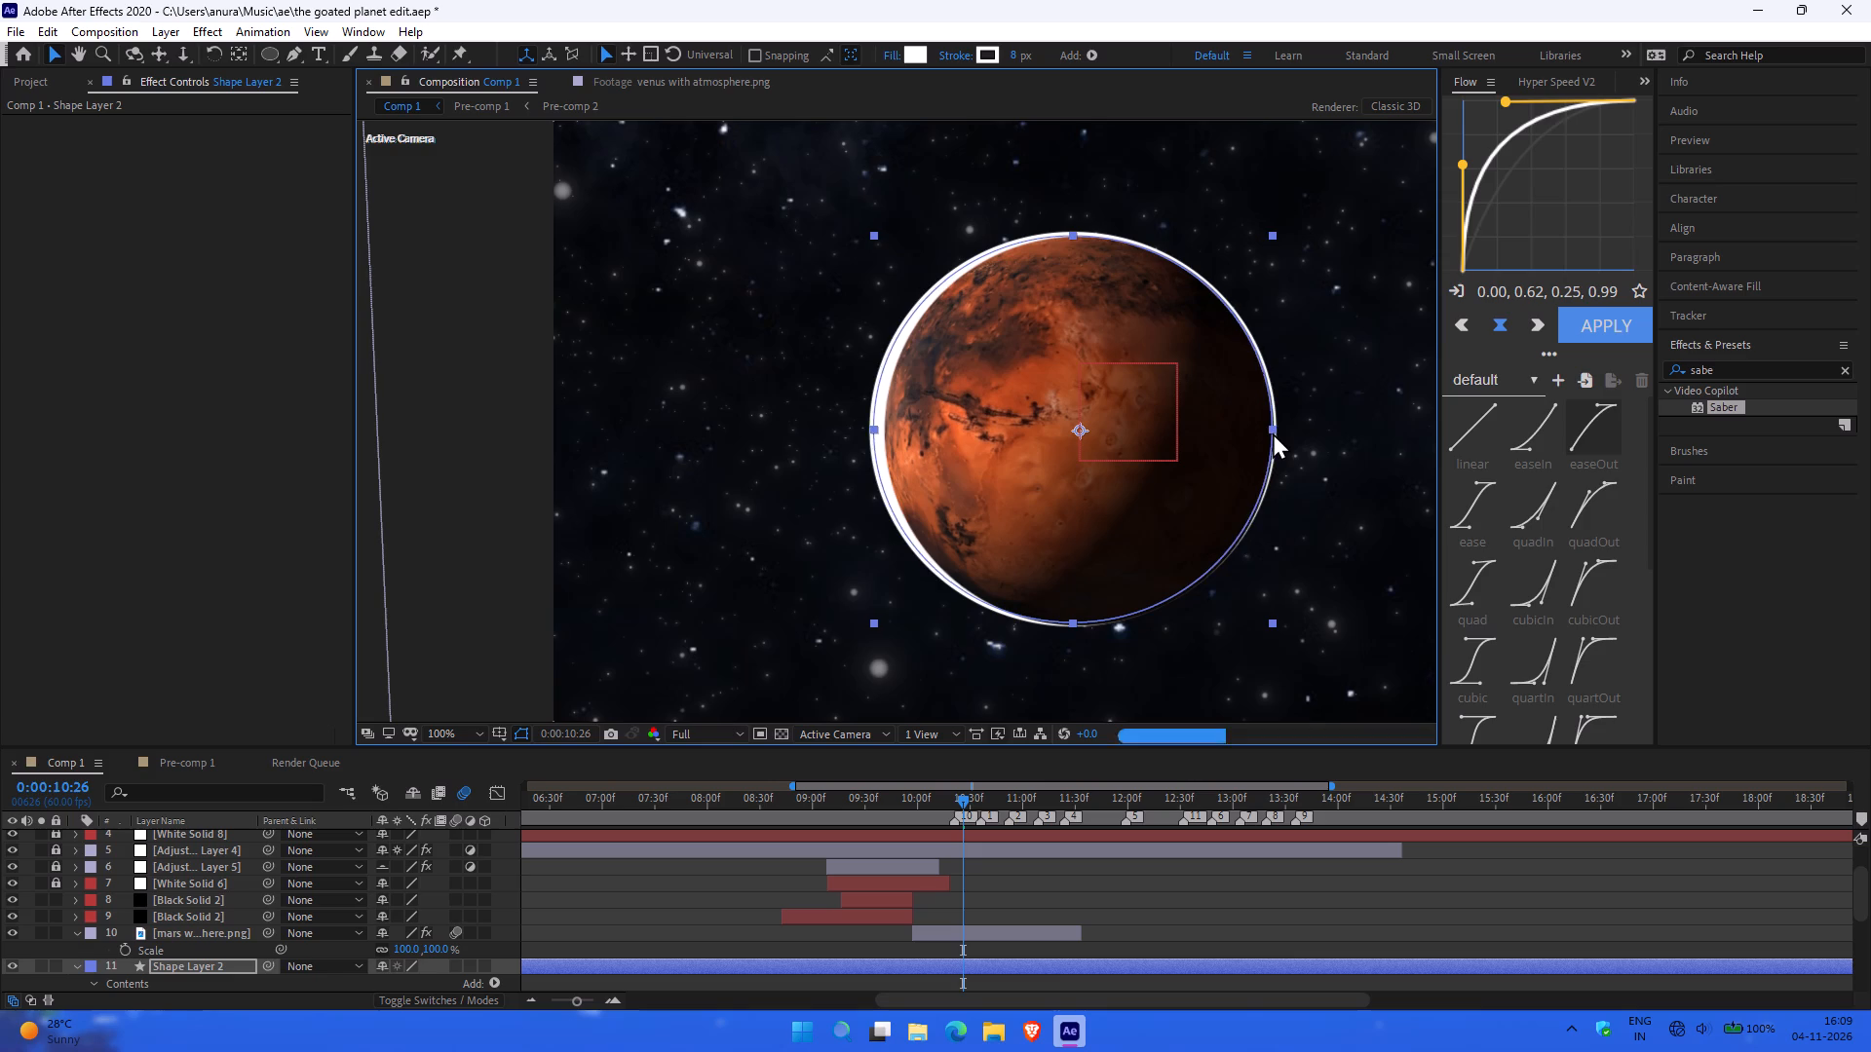
pyautogui.click(1080, 428)
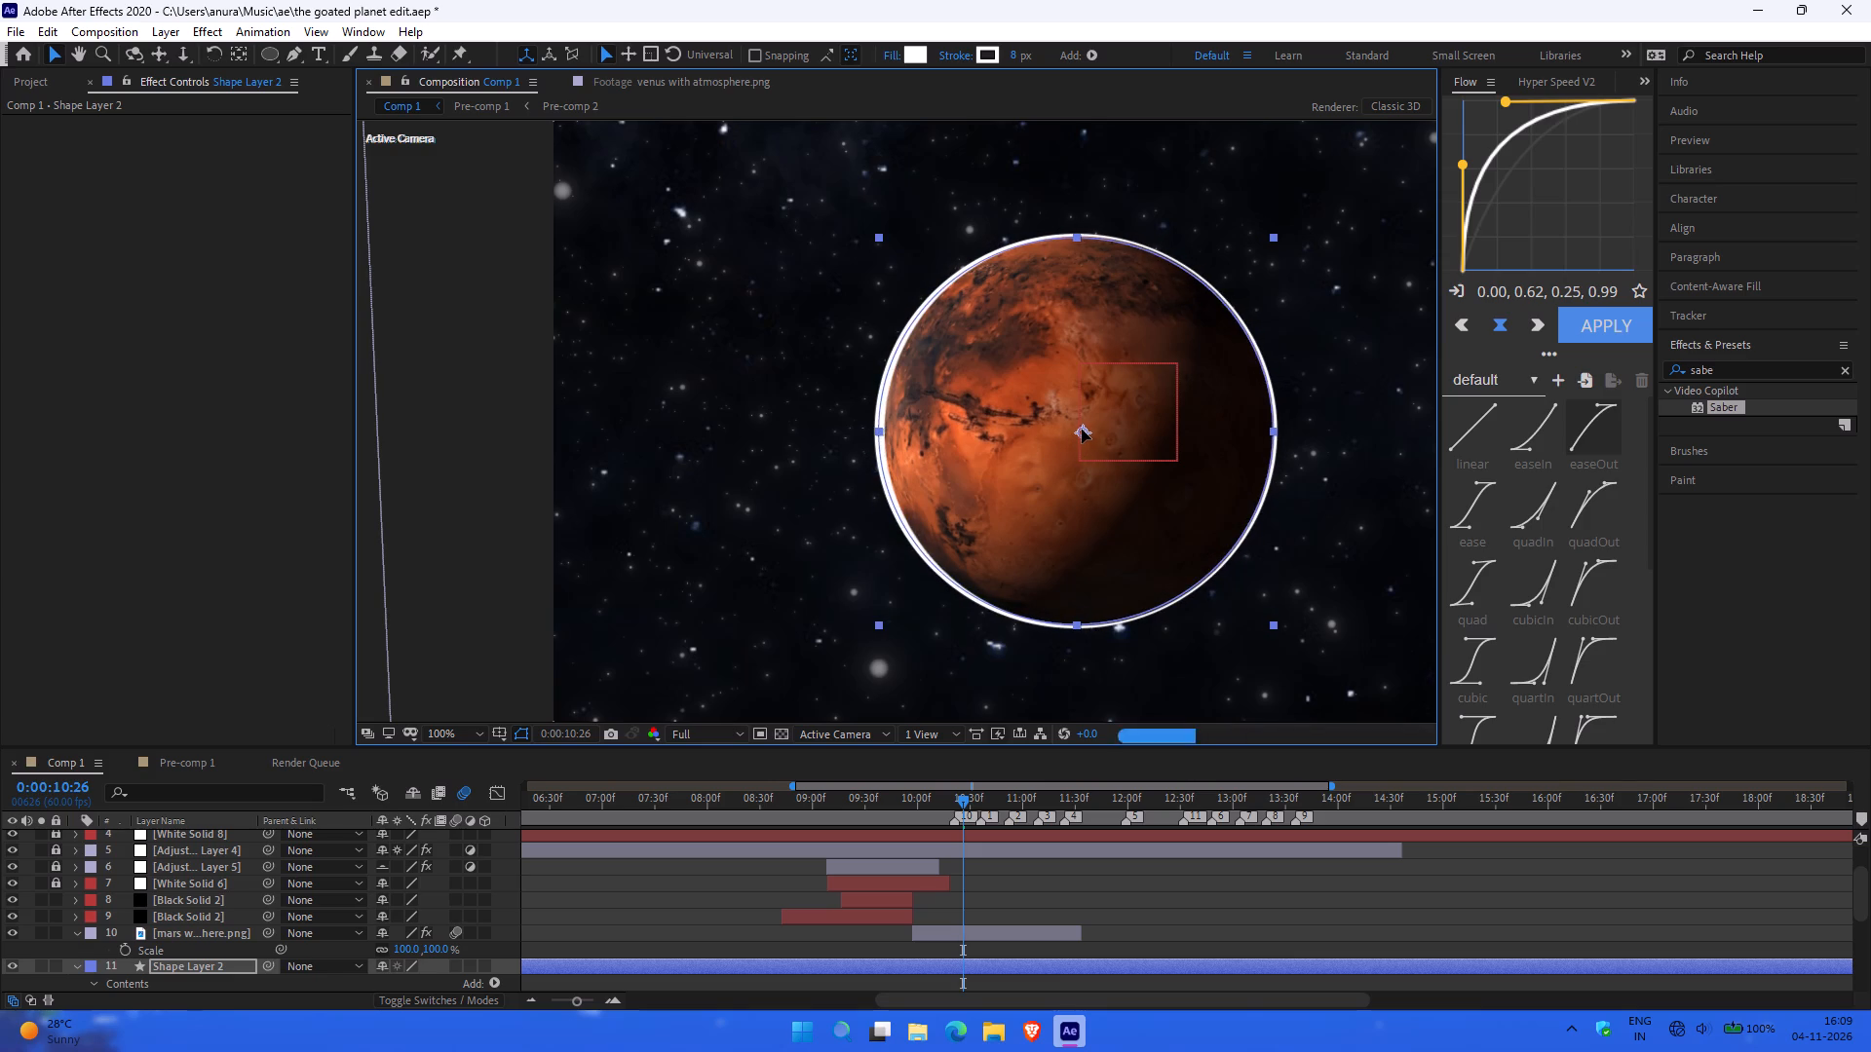
pyautogui.click(1074, 233)
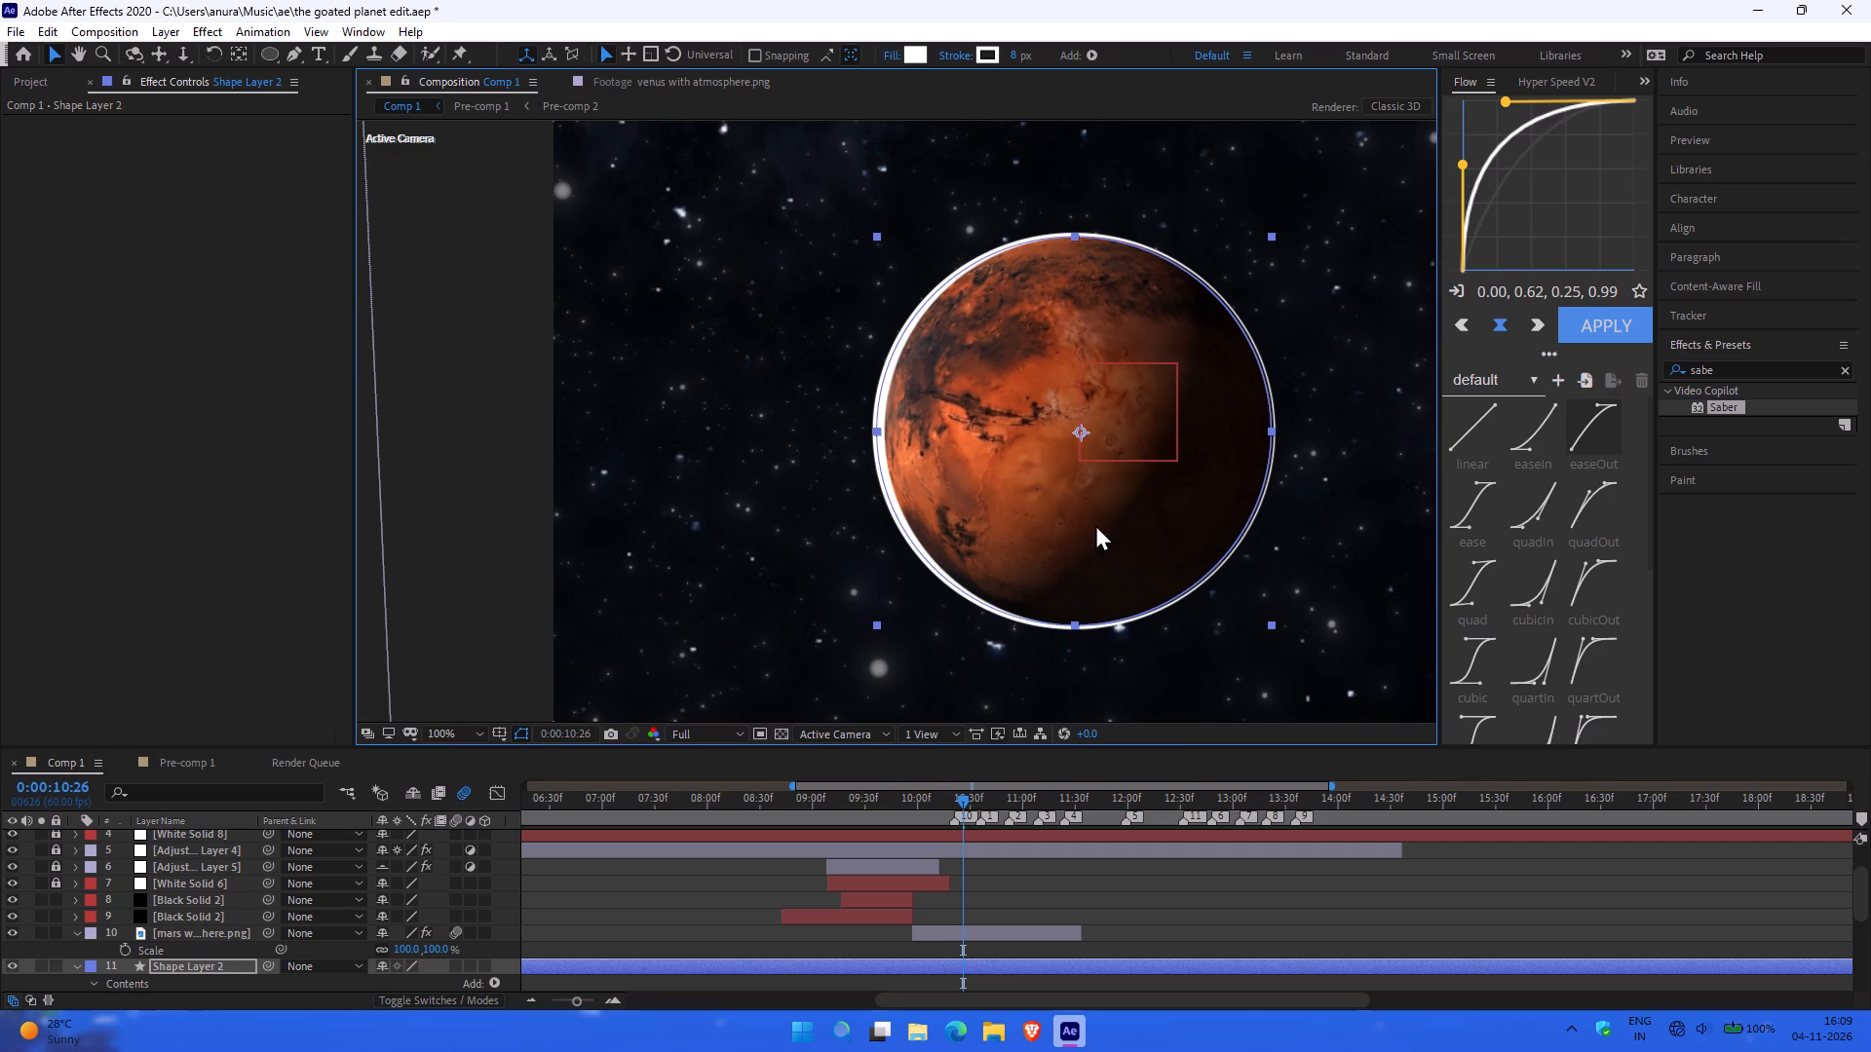
pyautogui.click(1083, 428)
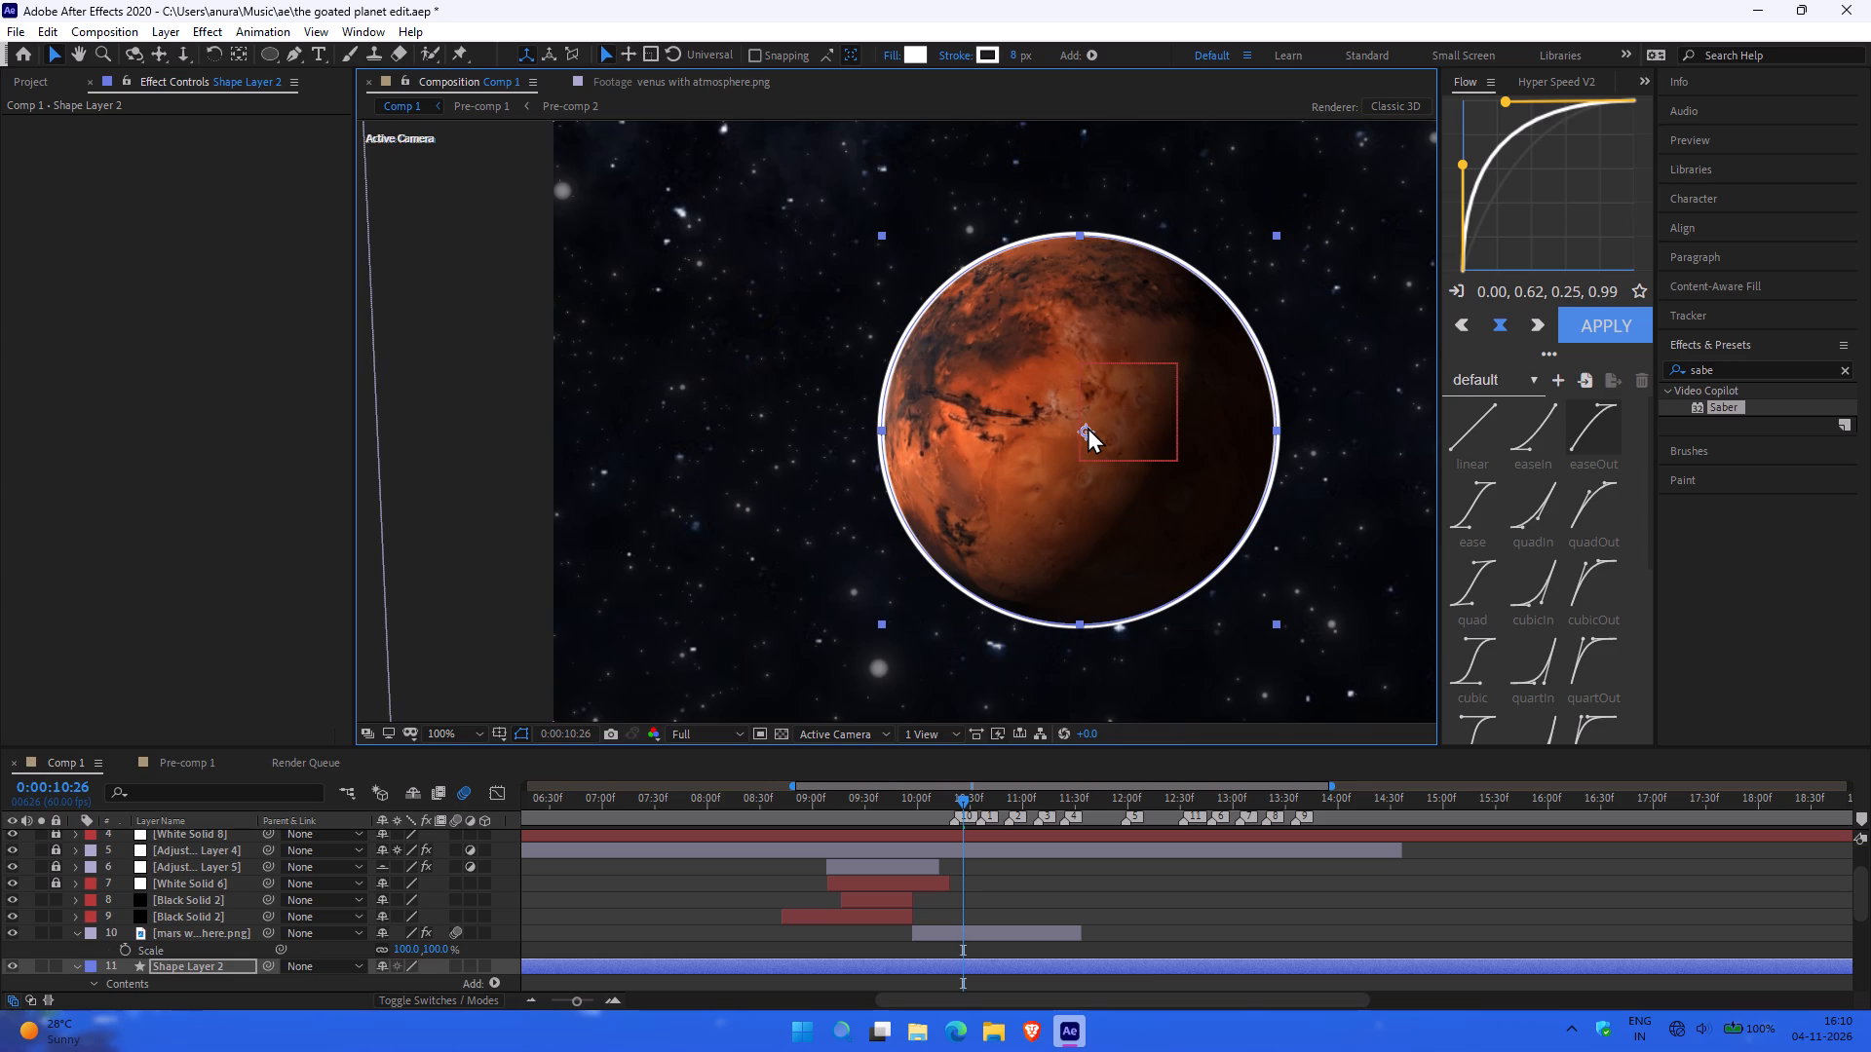
pyautogui.keyDown('ctrl'); pyautogui.click(1079, 435); pyautogui.keyUp('ctrl')
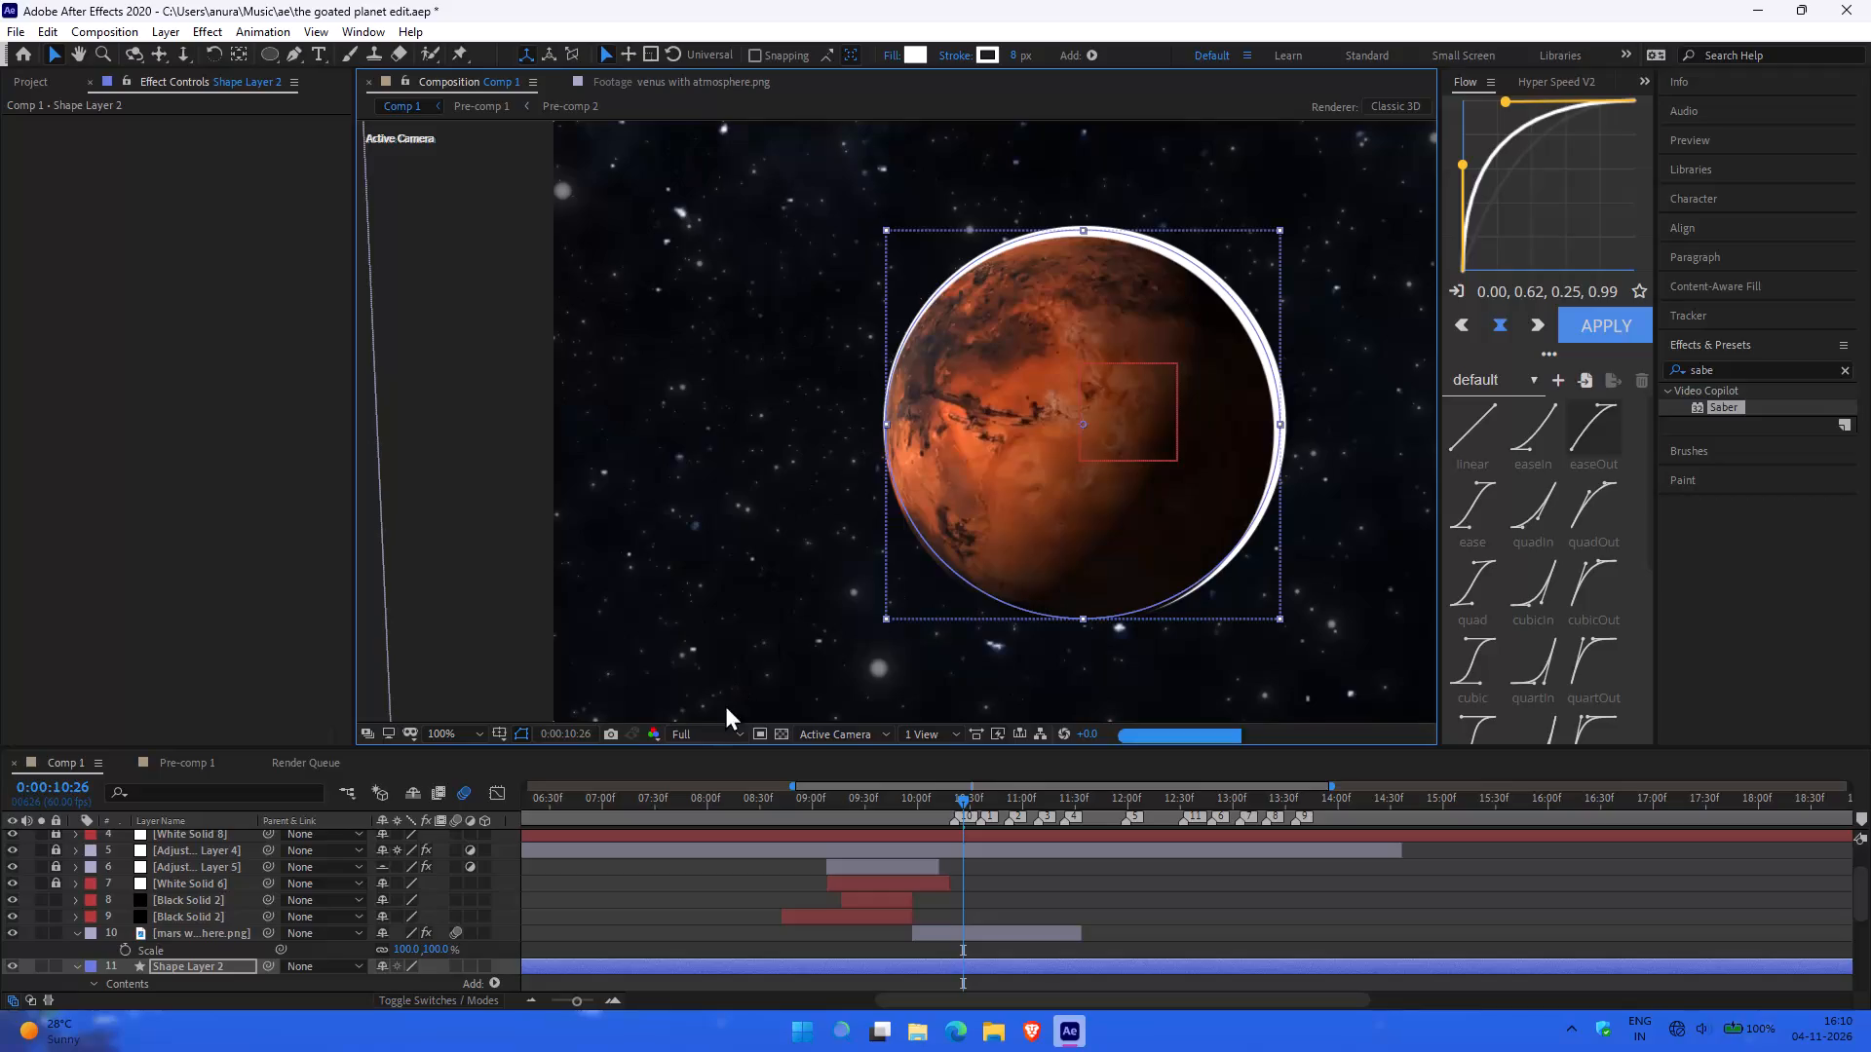
# Lower the composition preview to Quarter resolution and move Shape Layer 2's circle back in line with the centre of Mars.
pyautogui.click(708, 733)
pyautogui.click(711, 841)
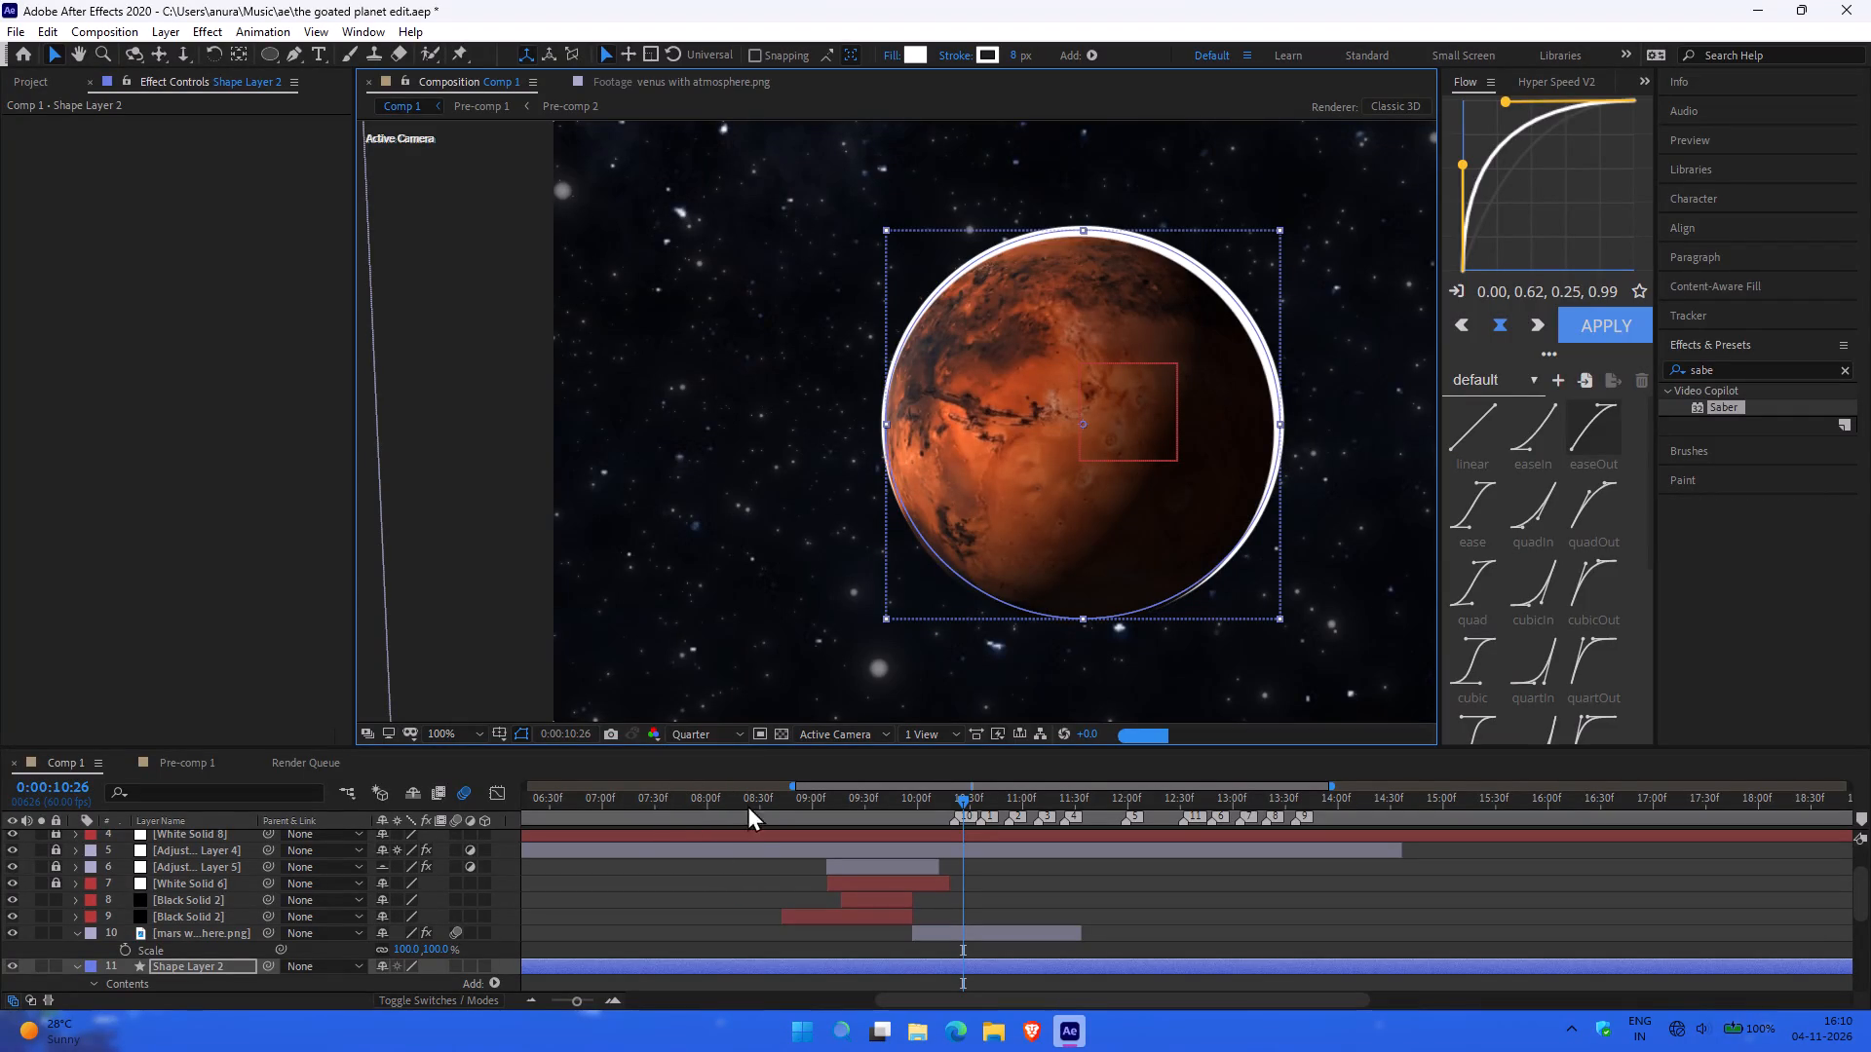
pyautogui.keyDown('ctrl'); pyautogui.click(1081, 427); pyautogui.keyUp('ctrl')
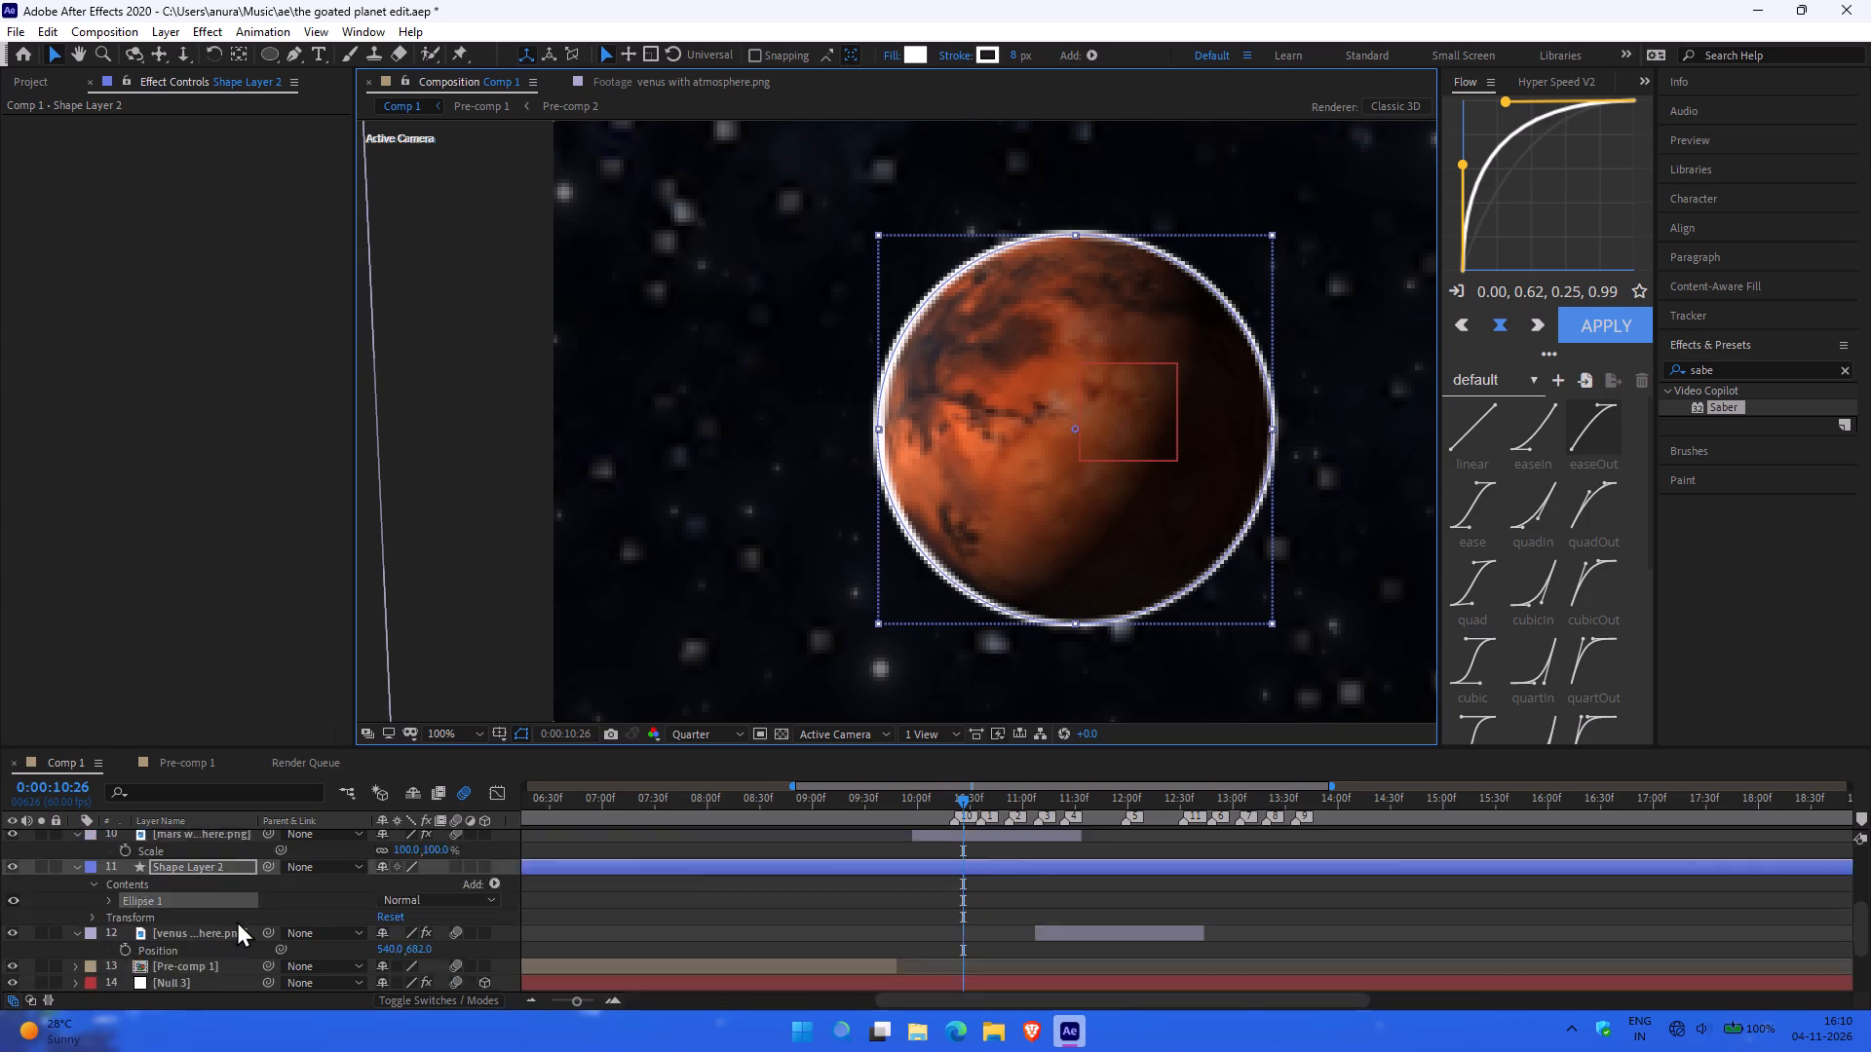
# Scale Shape Layer 2 down proportionally by setting its vertical scale to 95%.
pyautogui.scroll(1, 196, 868)
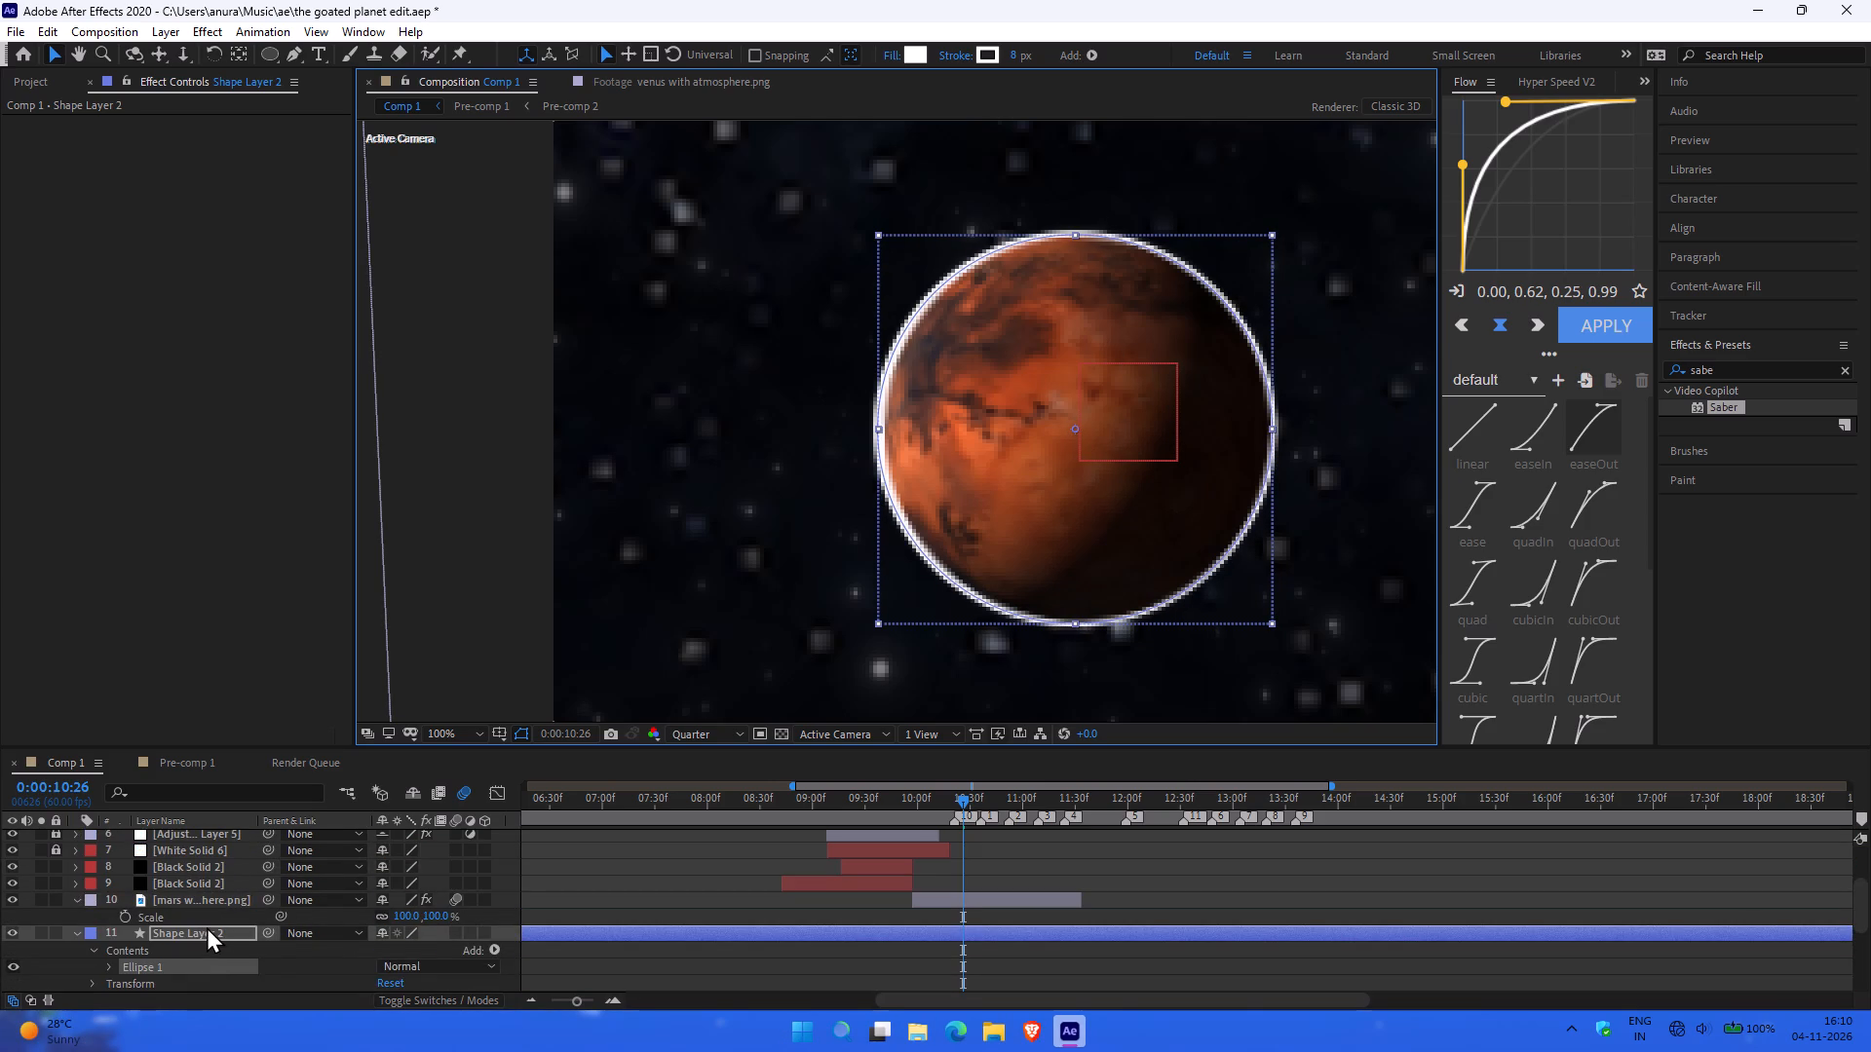
pyautogui.click(207, 926)
pyautogui.press('s')
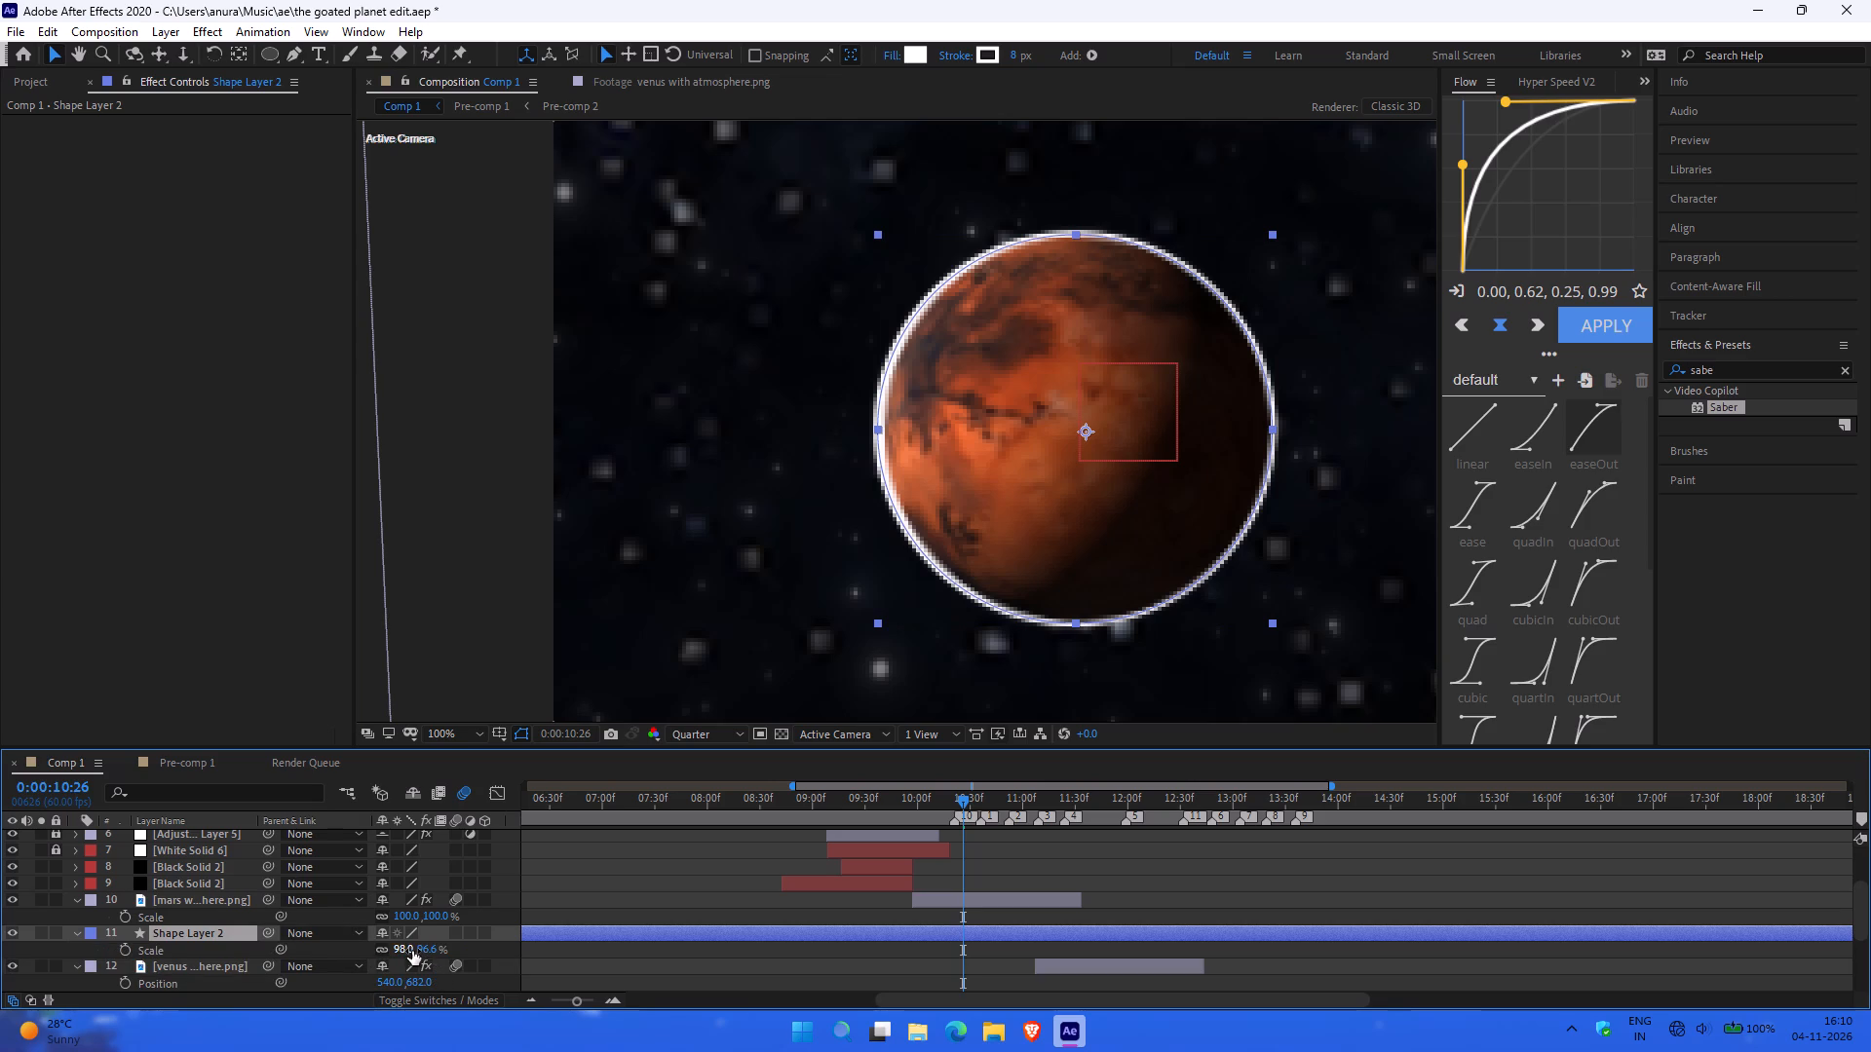
pyautogui.click(430, 950)
pyautogui.press('9')
pyautogui.press('5')
pyautogui.press('Return')
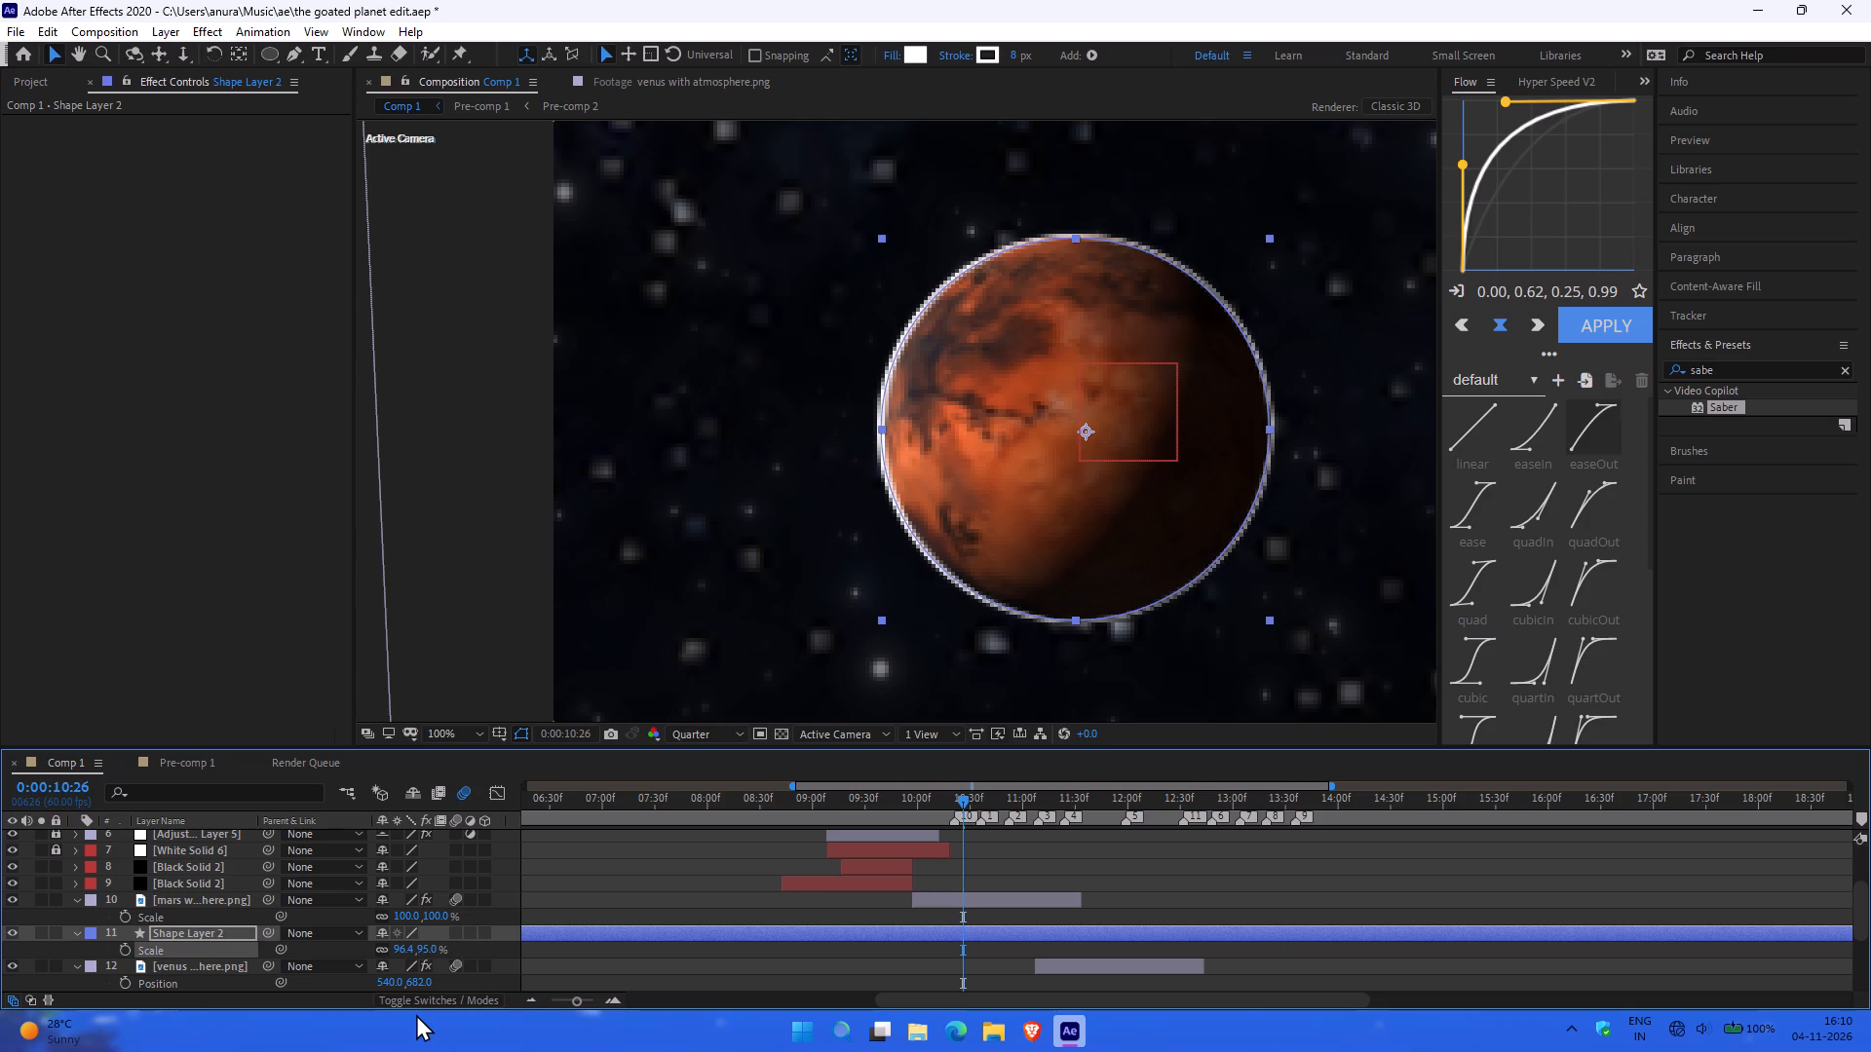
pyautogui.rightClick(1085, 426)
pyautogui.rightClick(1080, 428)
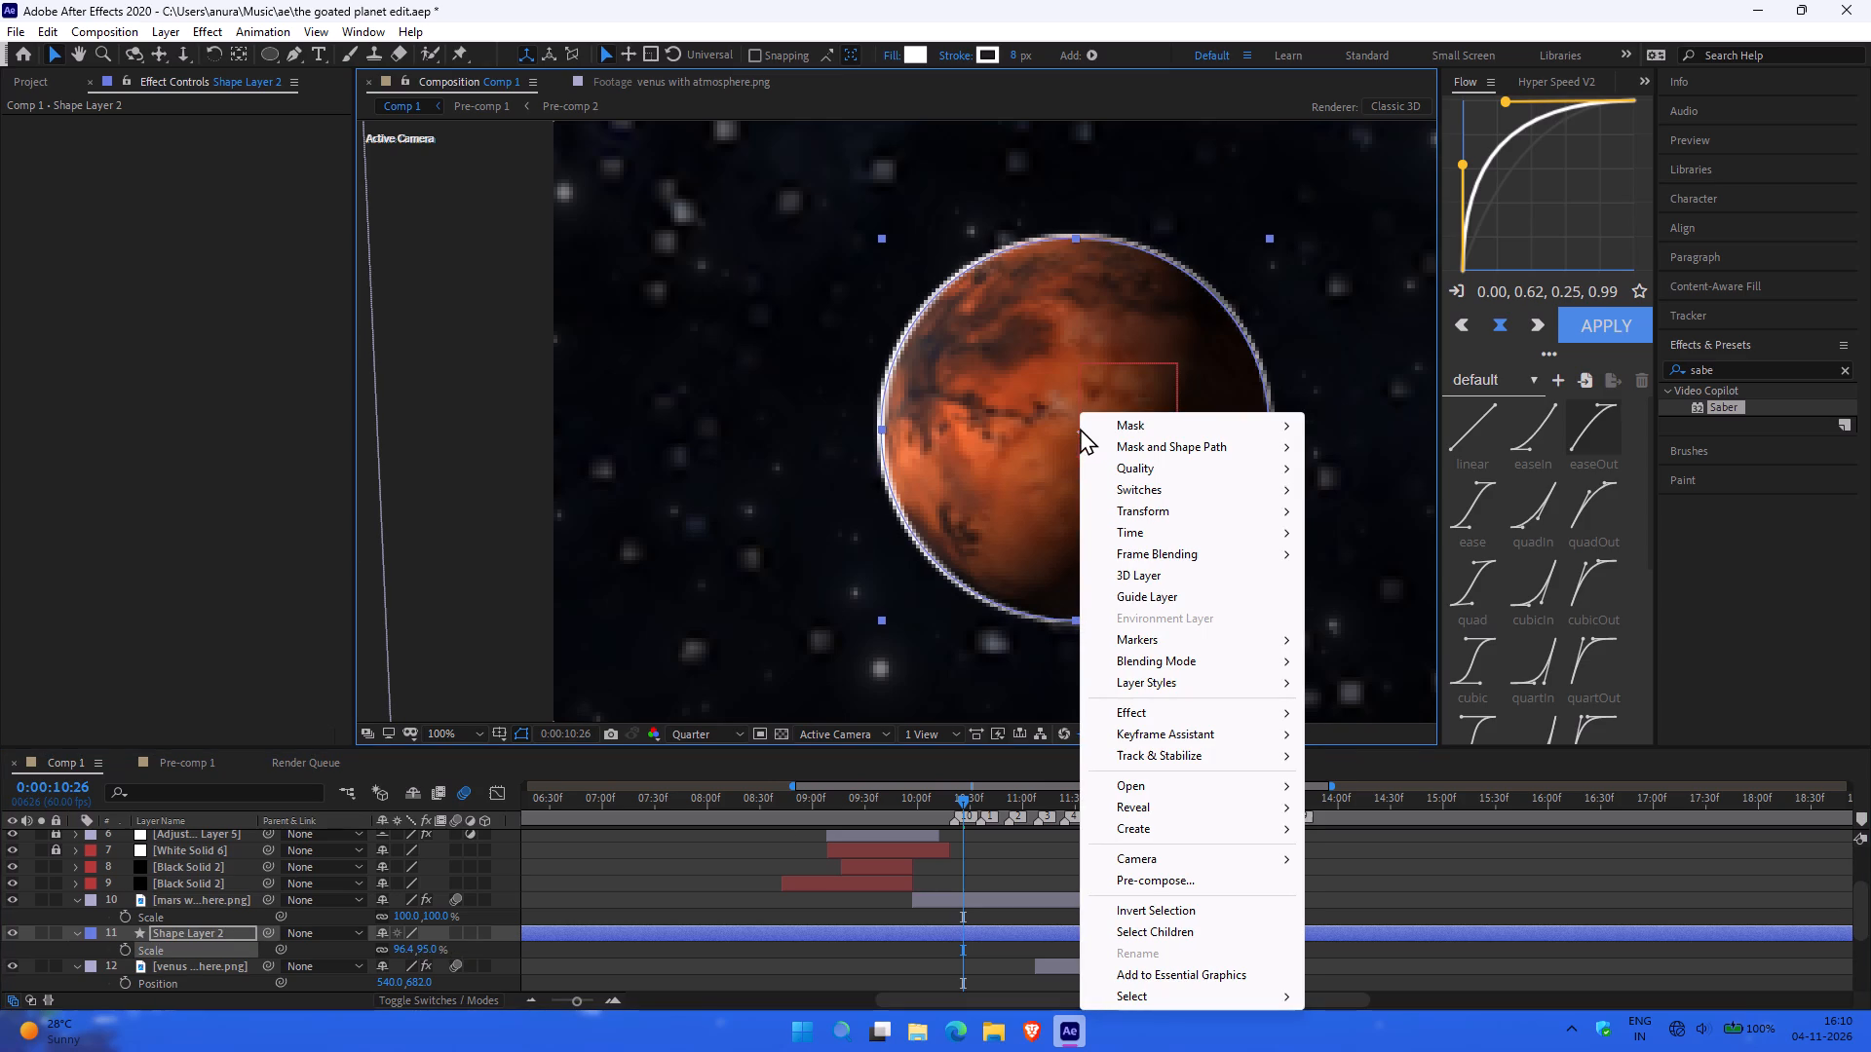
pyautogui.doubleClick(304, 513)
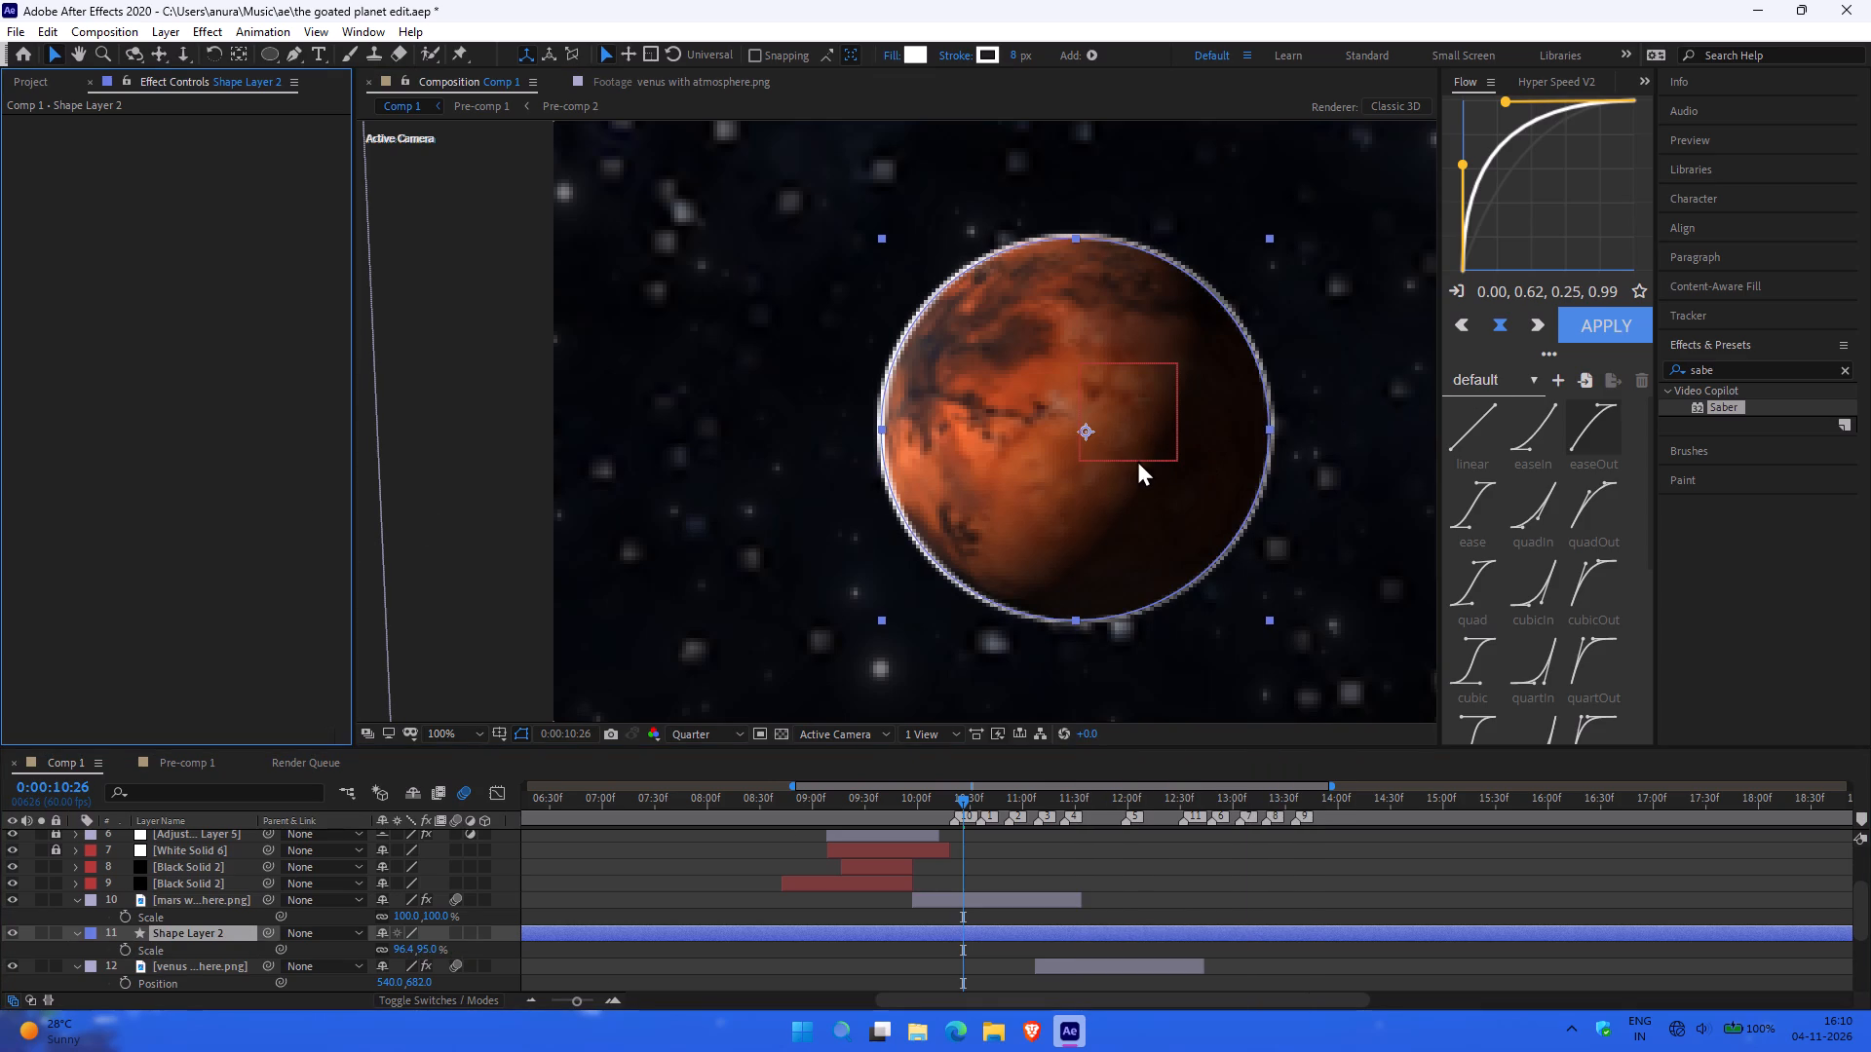
# Nudge Shape Layer 2's circle slightly sideways to even out its white rim around Mars.
pyautogui.click(1086, 430)
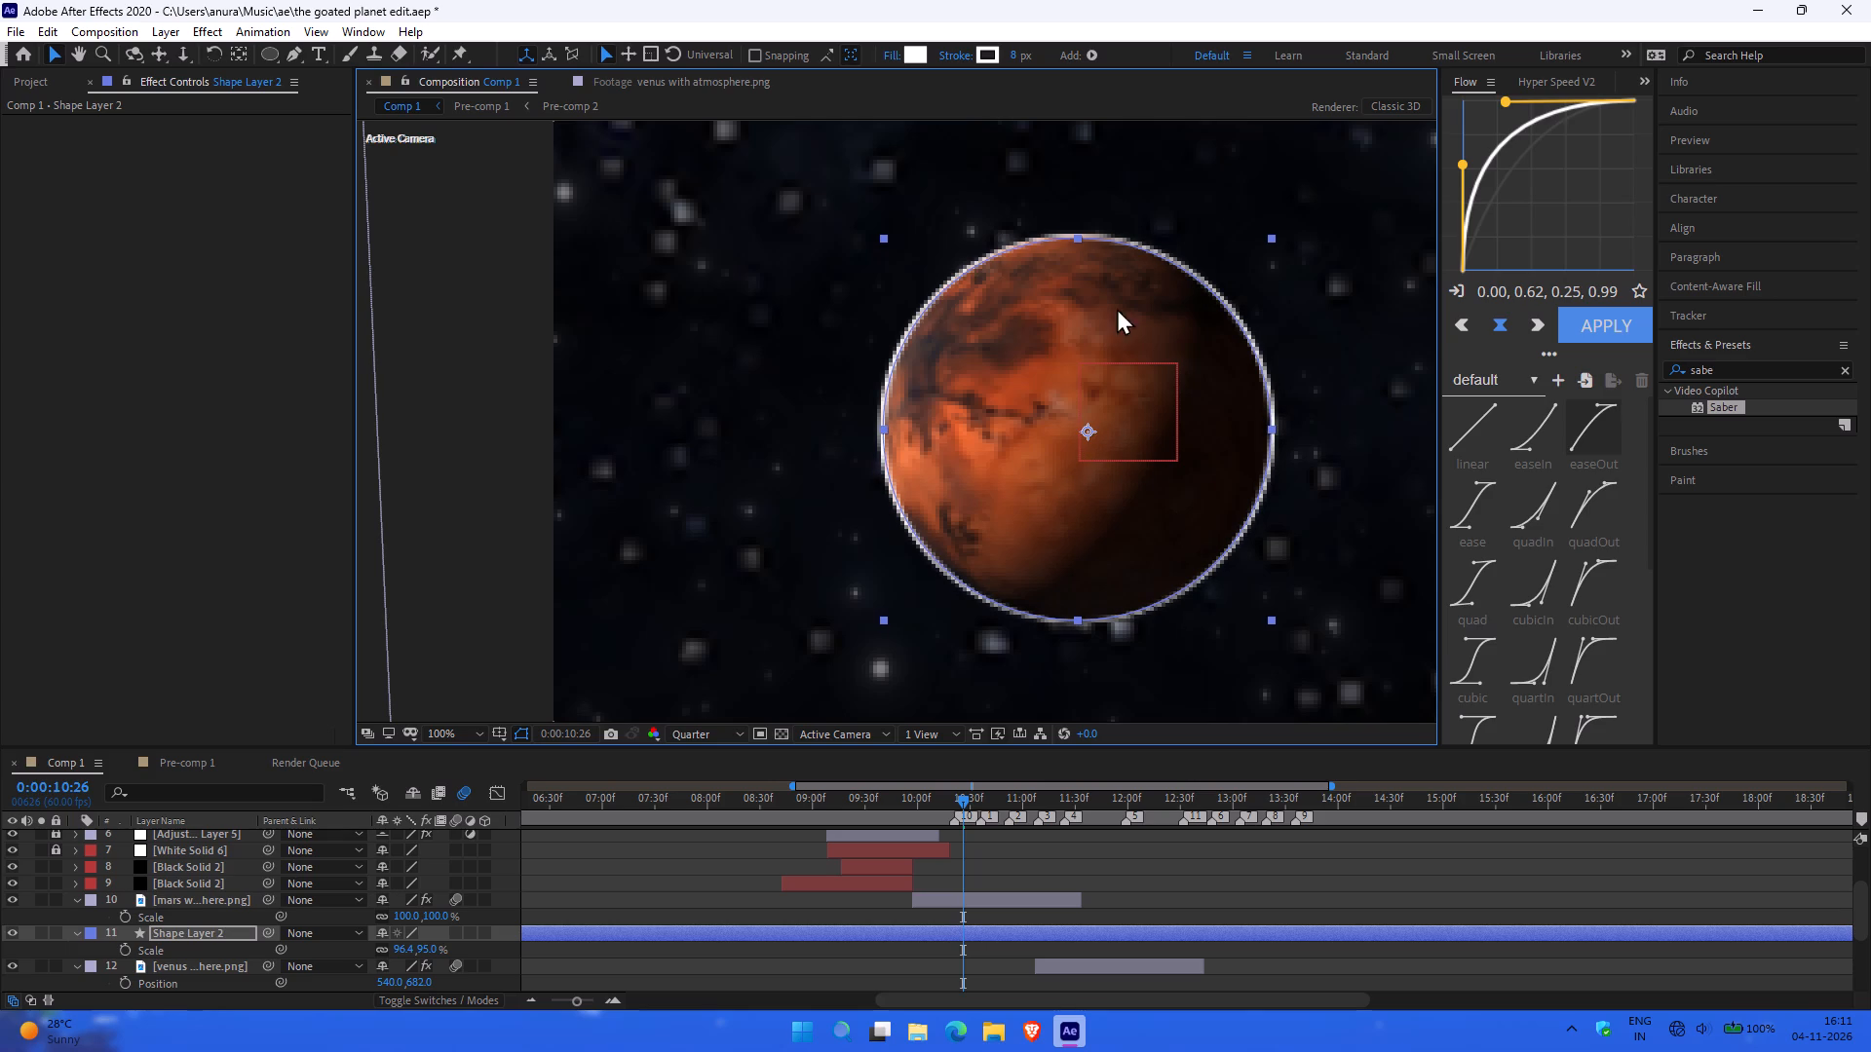
pyautogui.click(1081, 620)
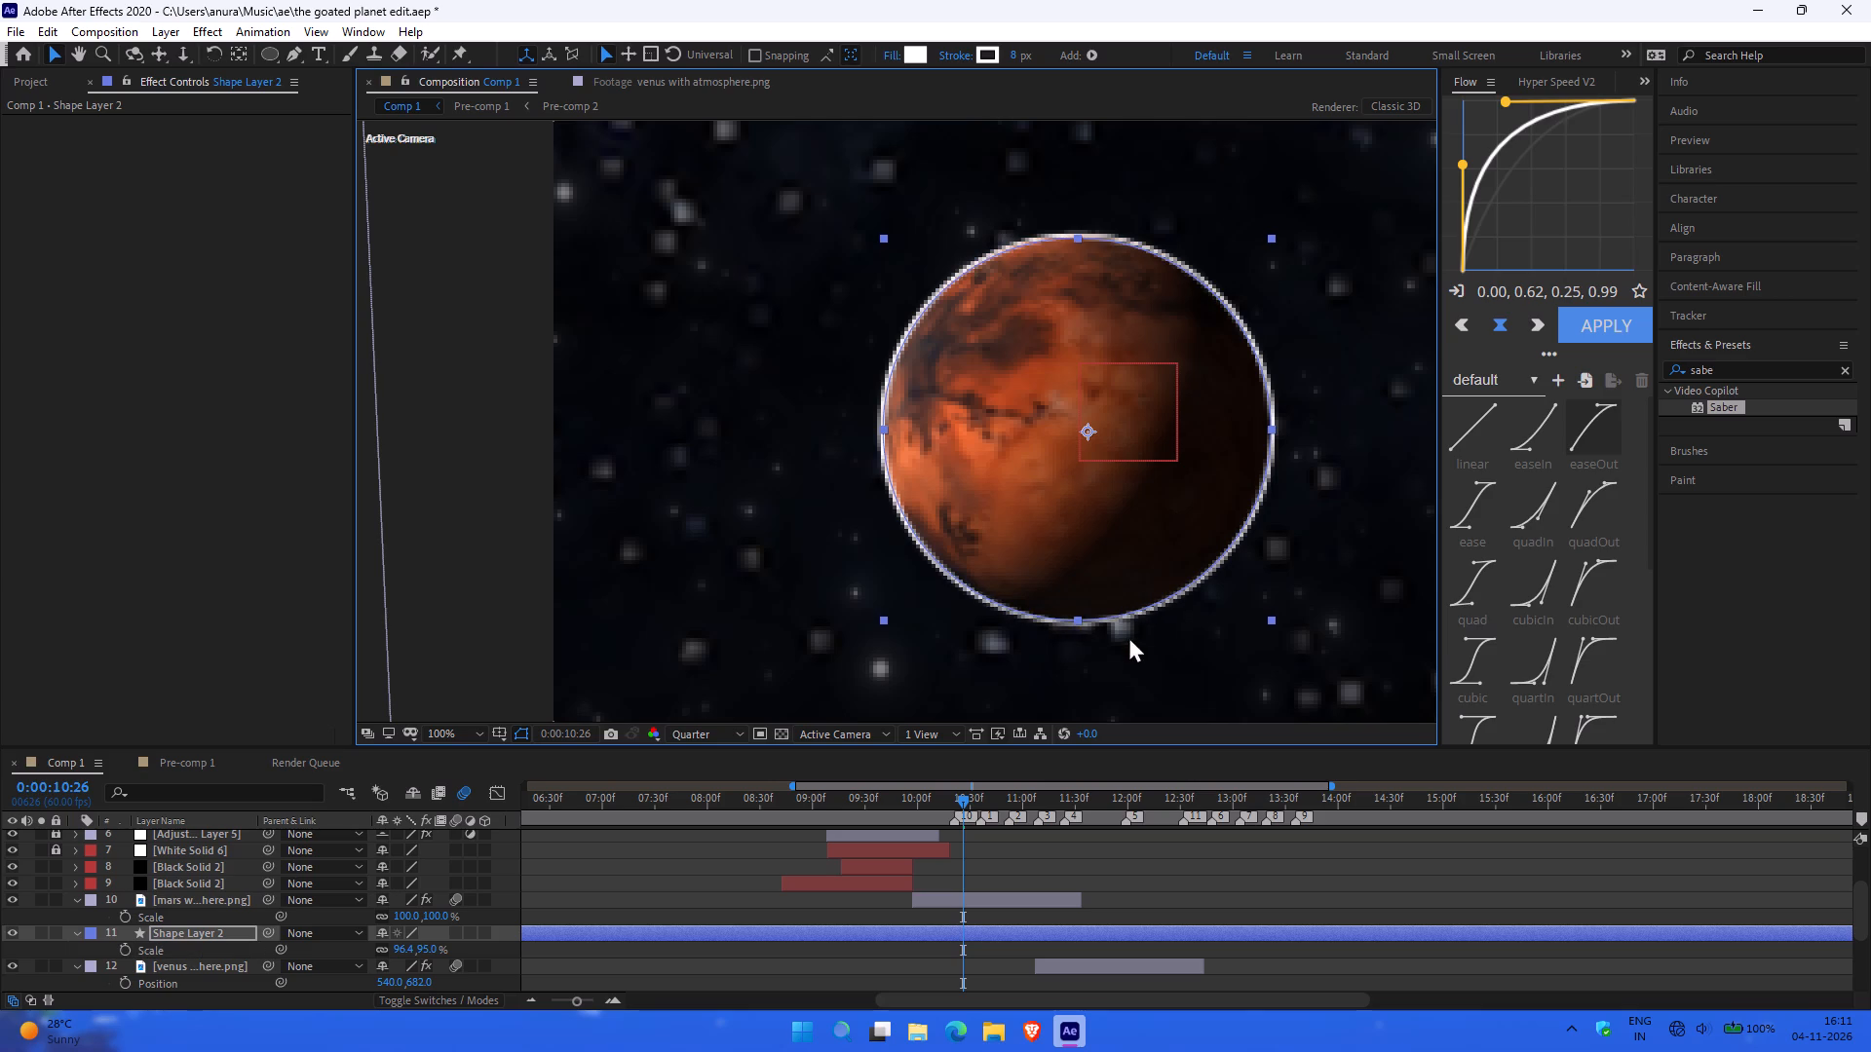
pyautogui.click(309, 579)
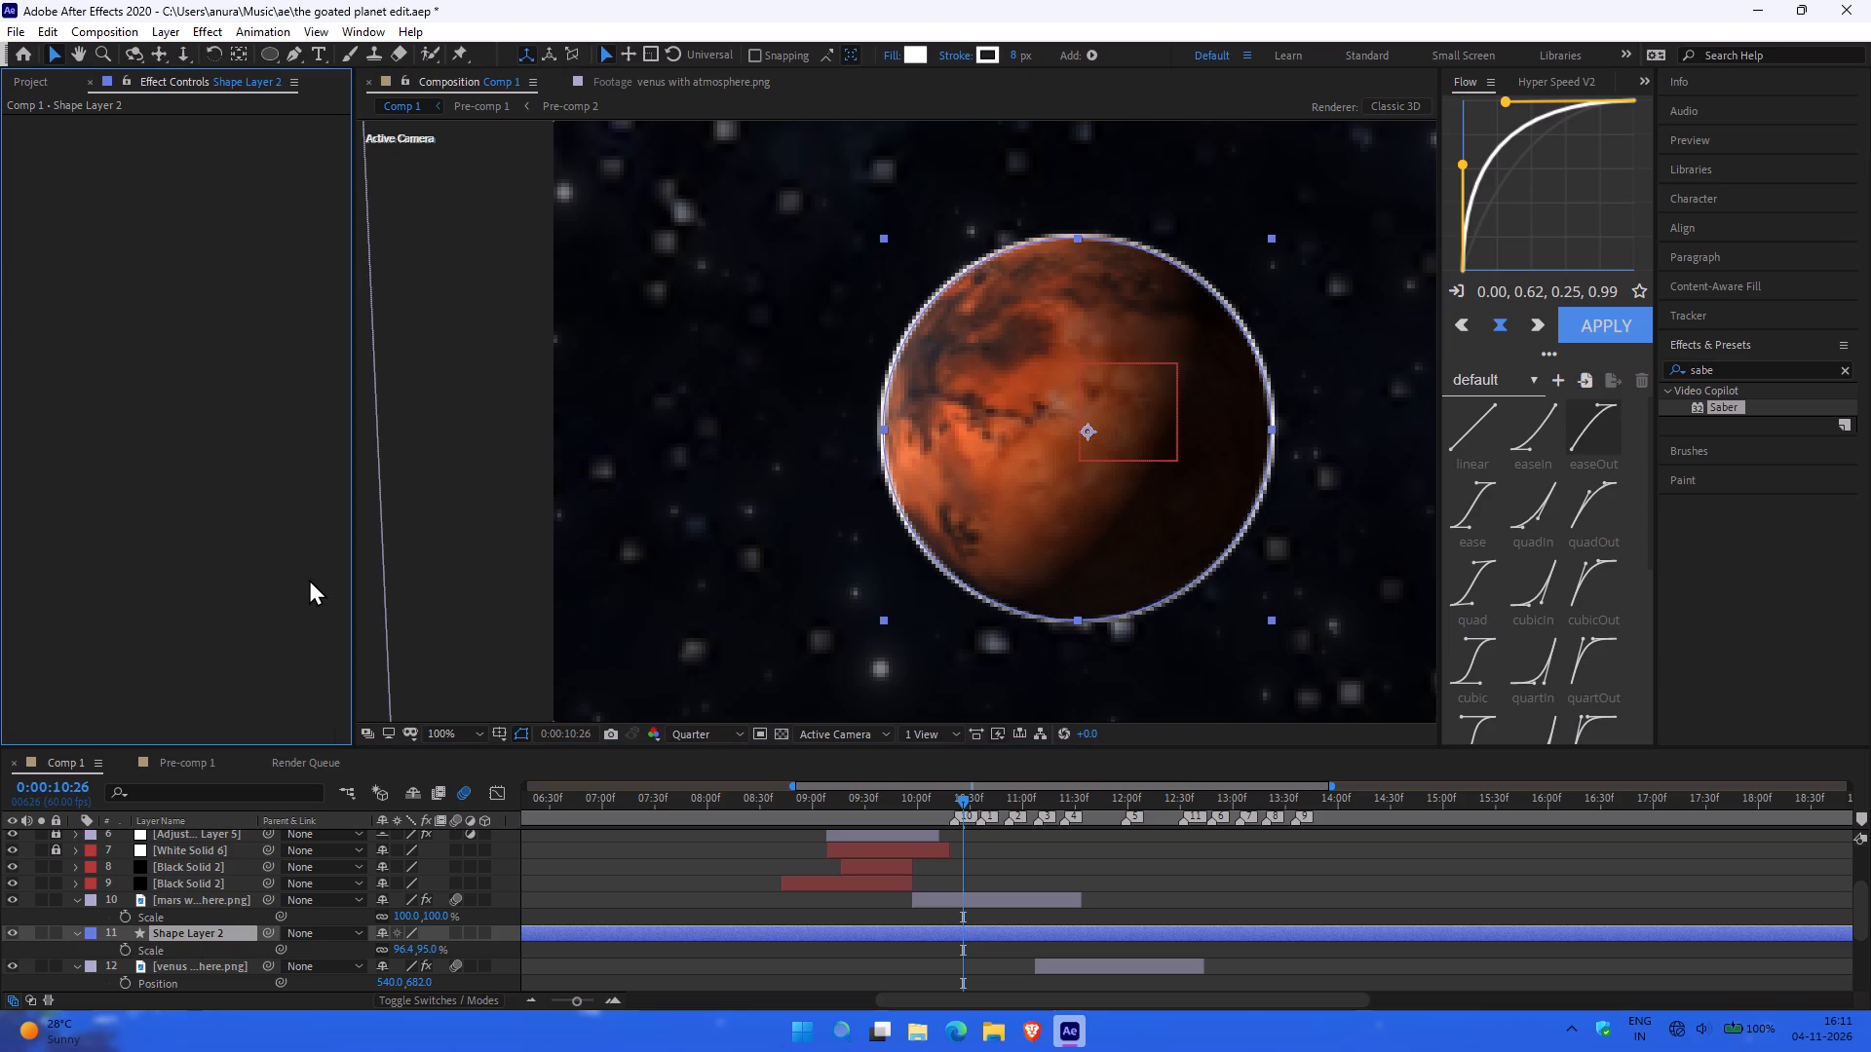
# Set the composition preview resolution to Full.
pyautogui.click(706, 732)
pyautogui.click(718, 780)
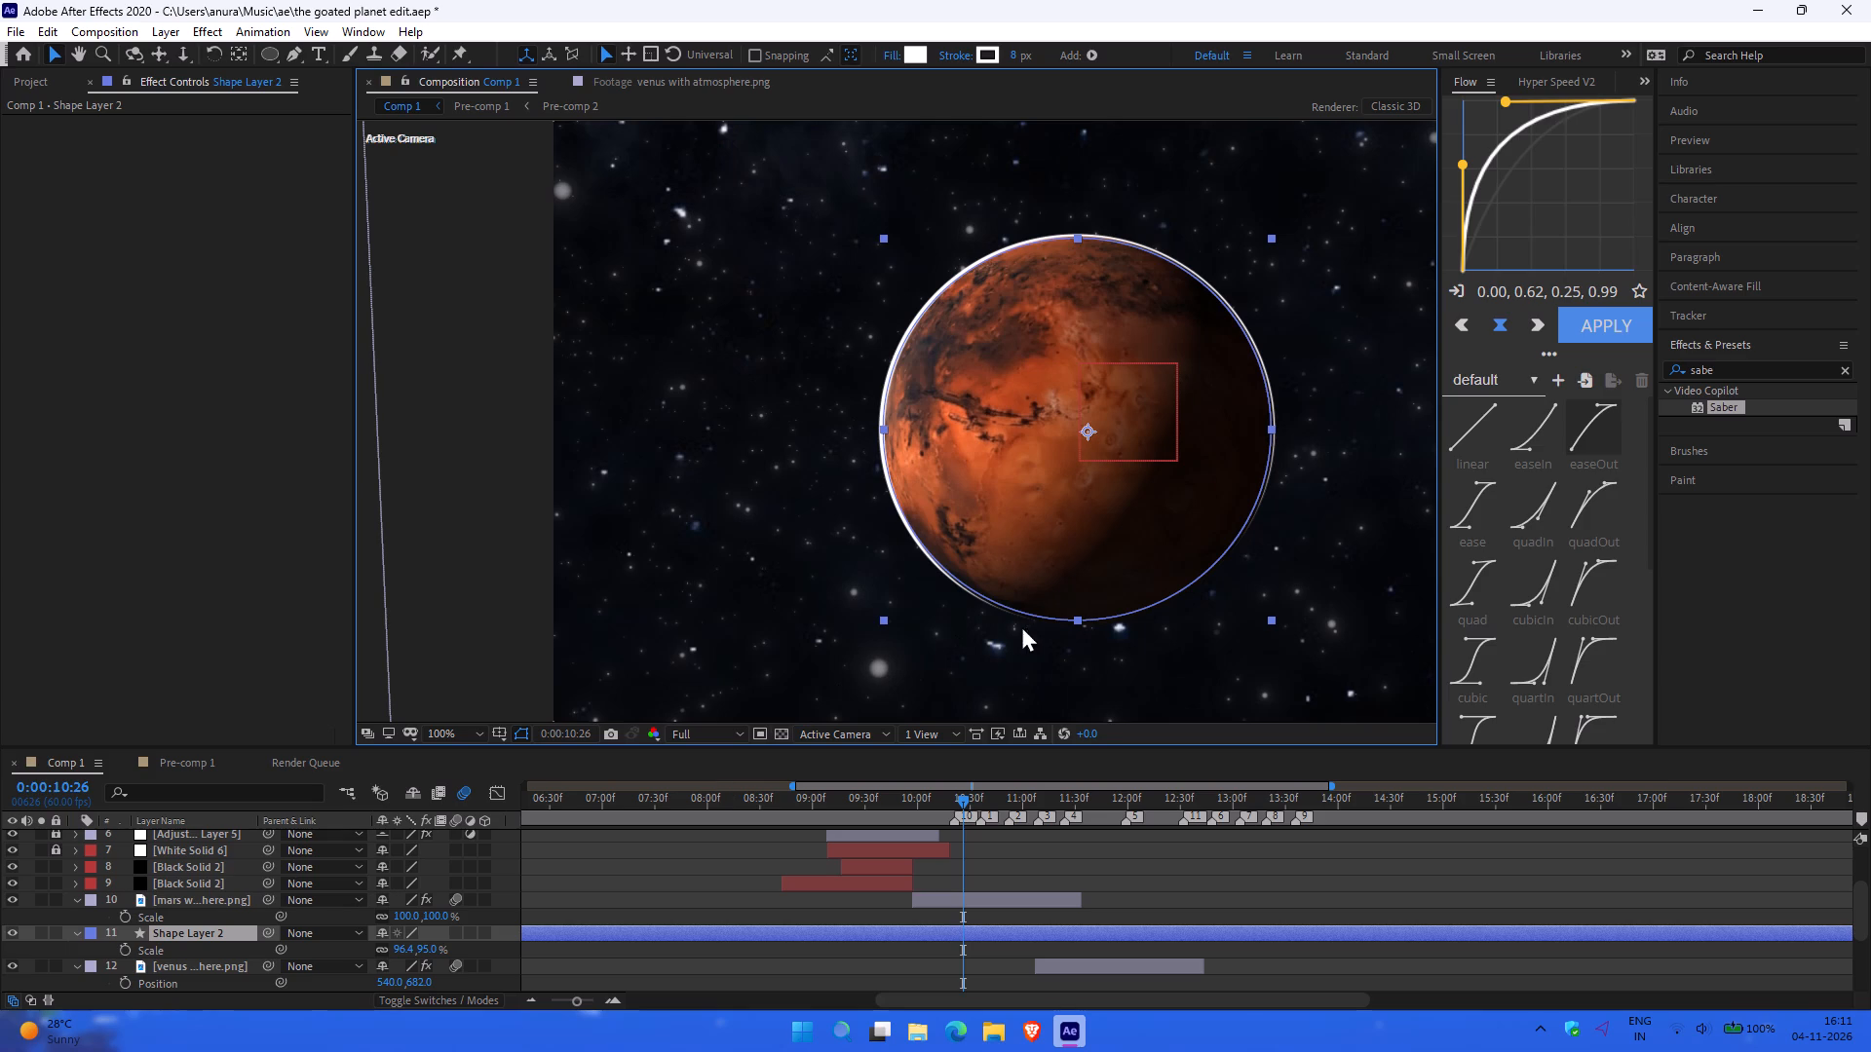
# Fine-tune the position of Shape Layer 2's circle so a thin white rim runs evenly around Mars.
pyautogui.click(1075, 620)
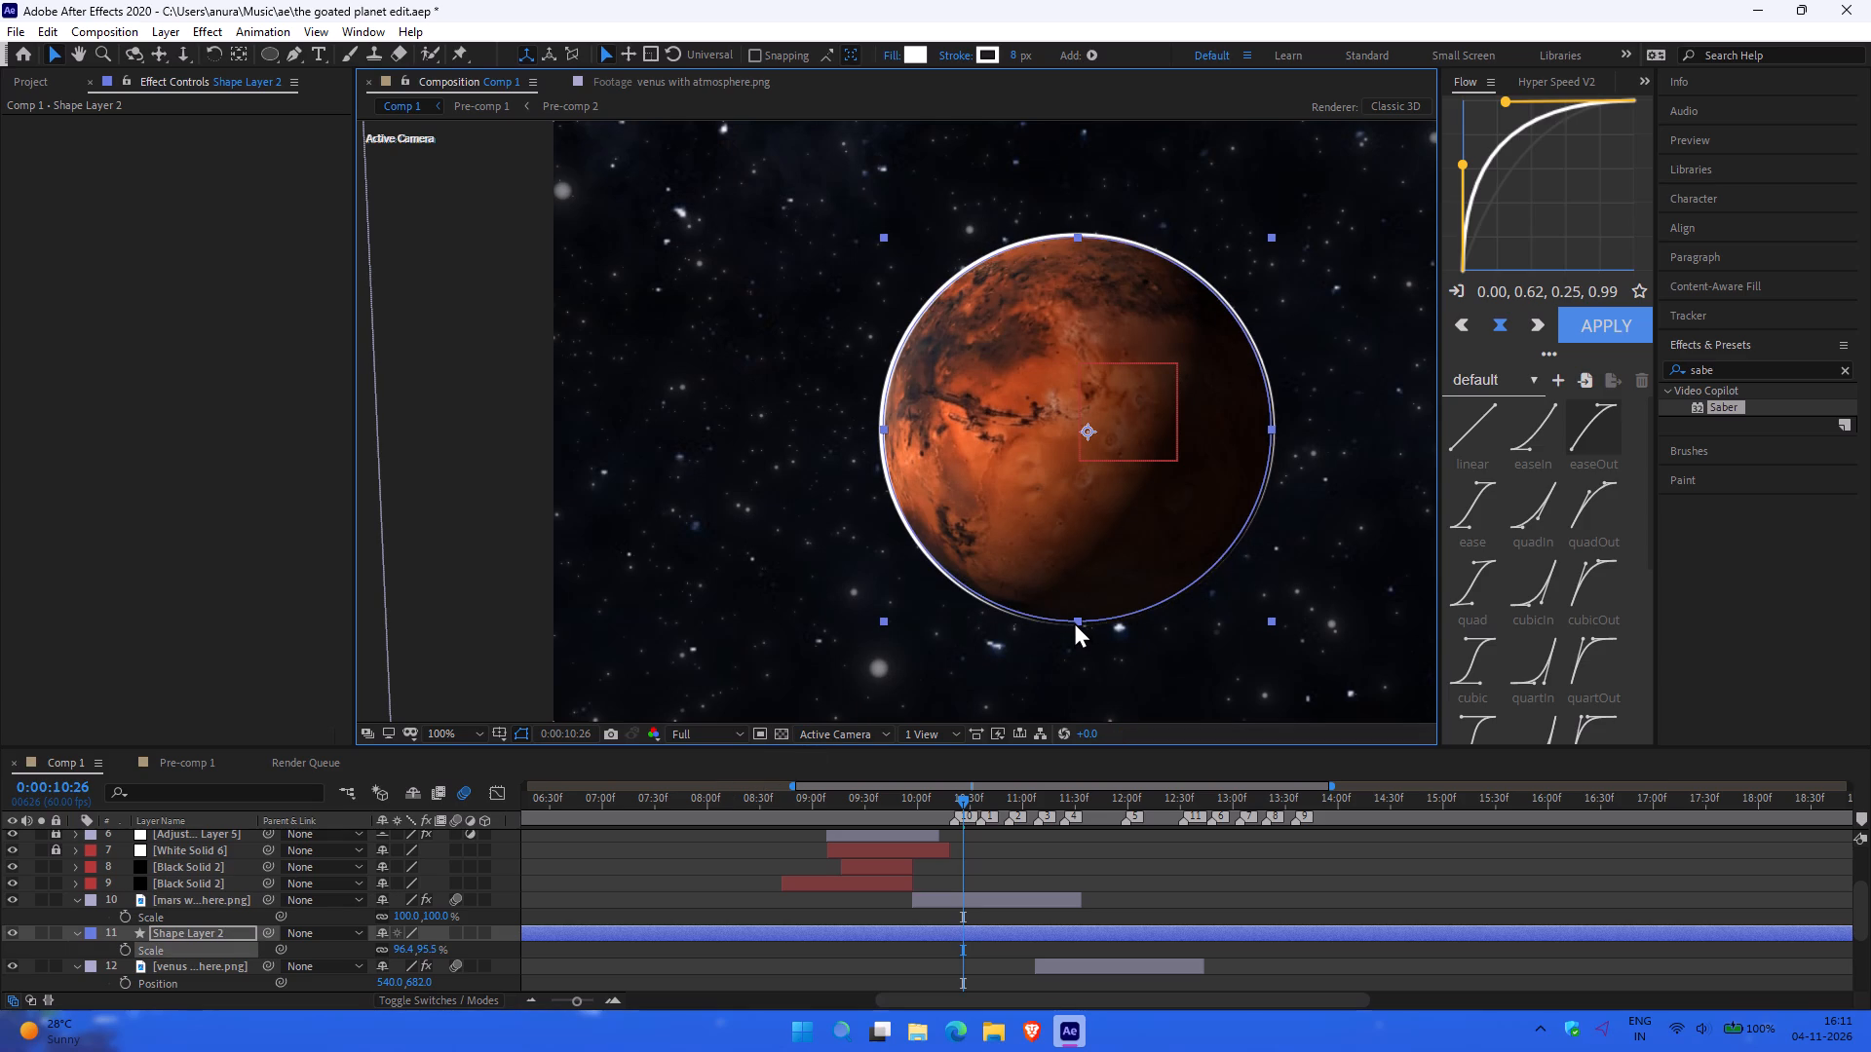
pyautogui.keyDown('ctrl'); pyautogui.click(1092, 441); pyautogui.keyUp('ctrl')
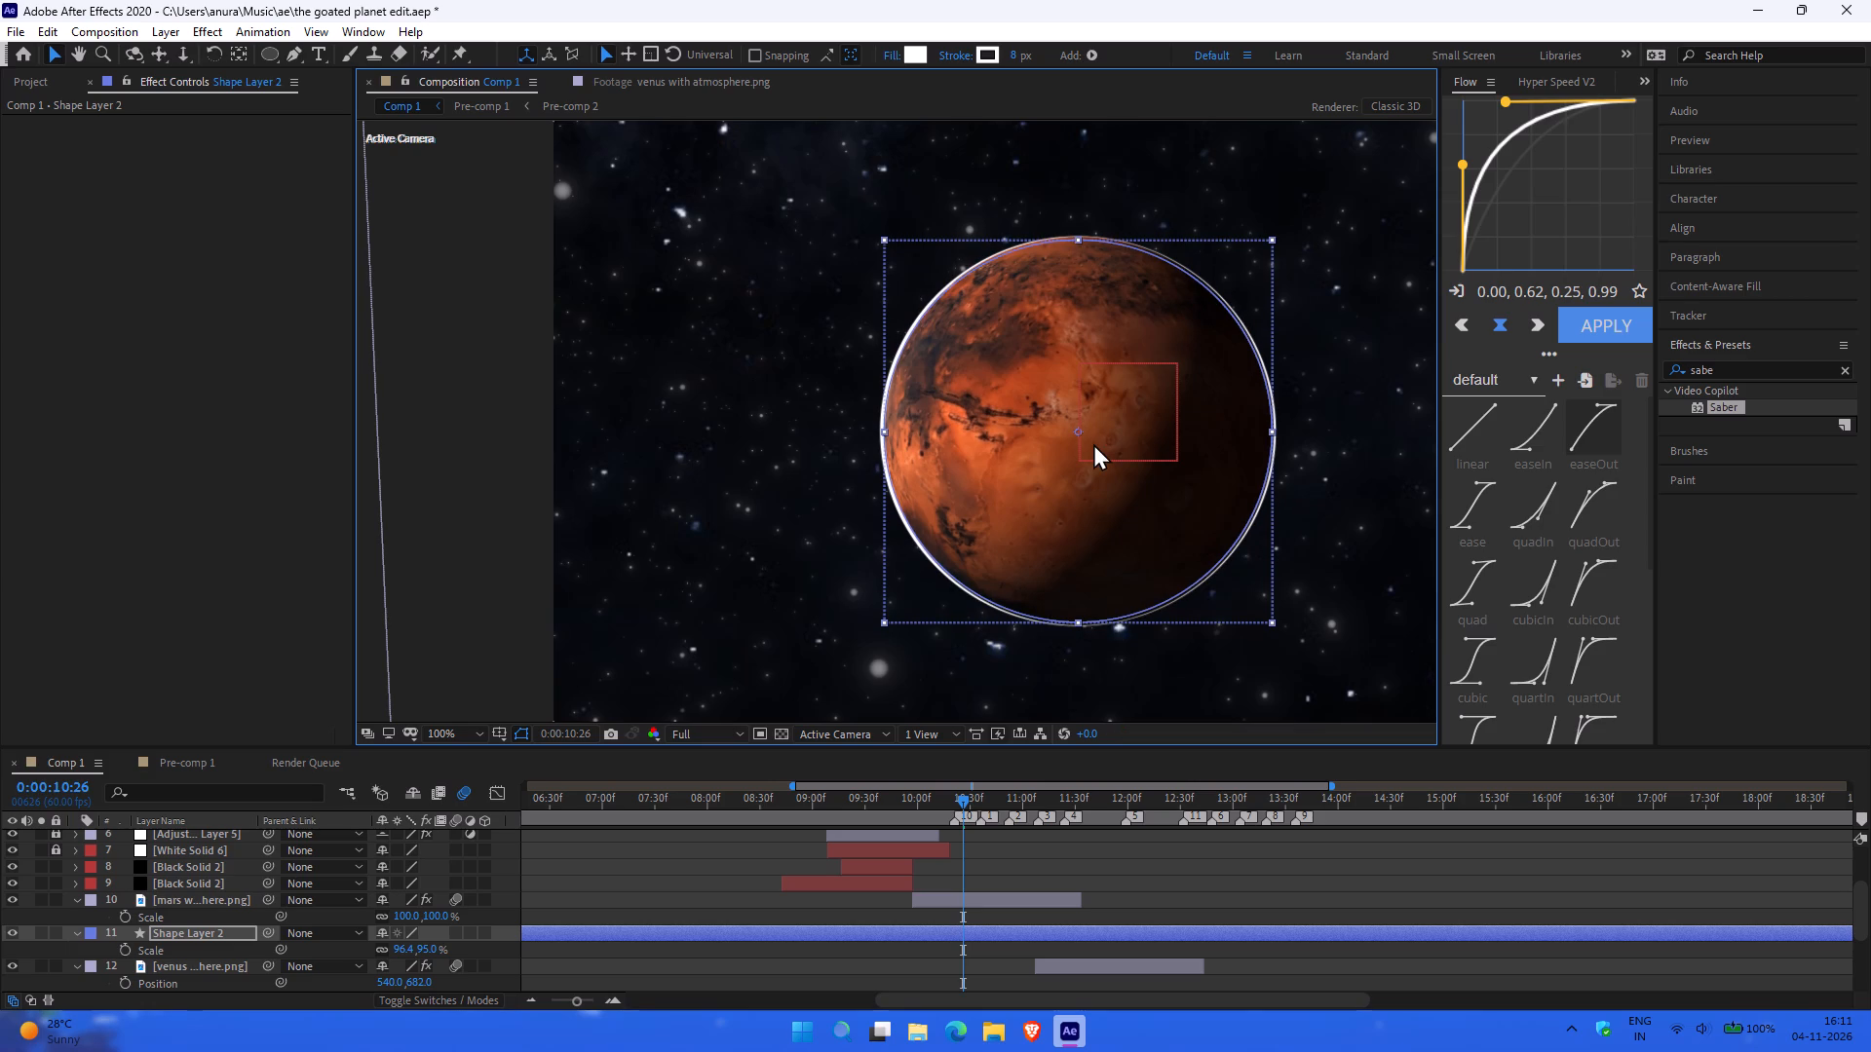
pyautogui.keyDown('shift'); pyautogui.moveTo(1076, 427); pyautogui.dragTo(1076, 445); pyautogui.keyUp('shift')
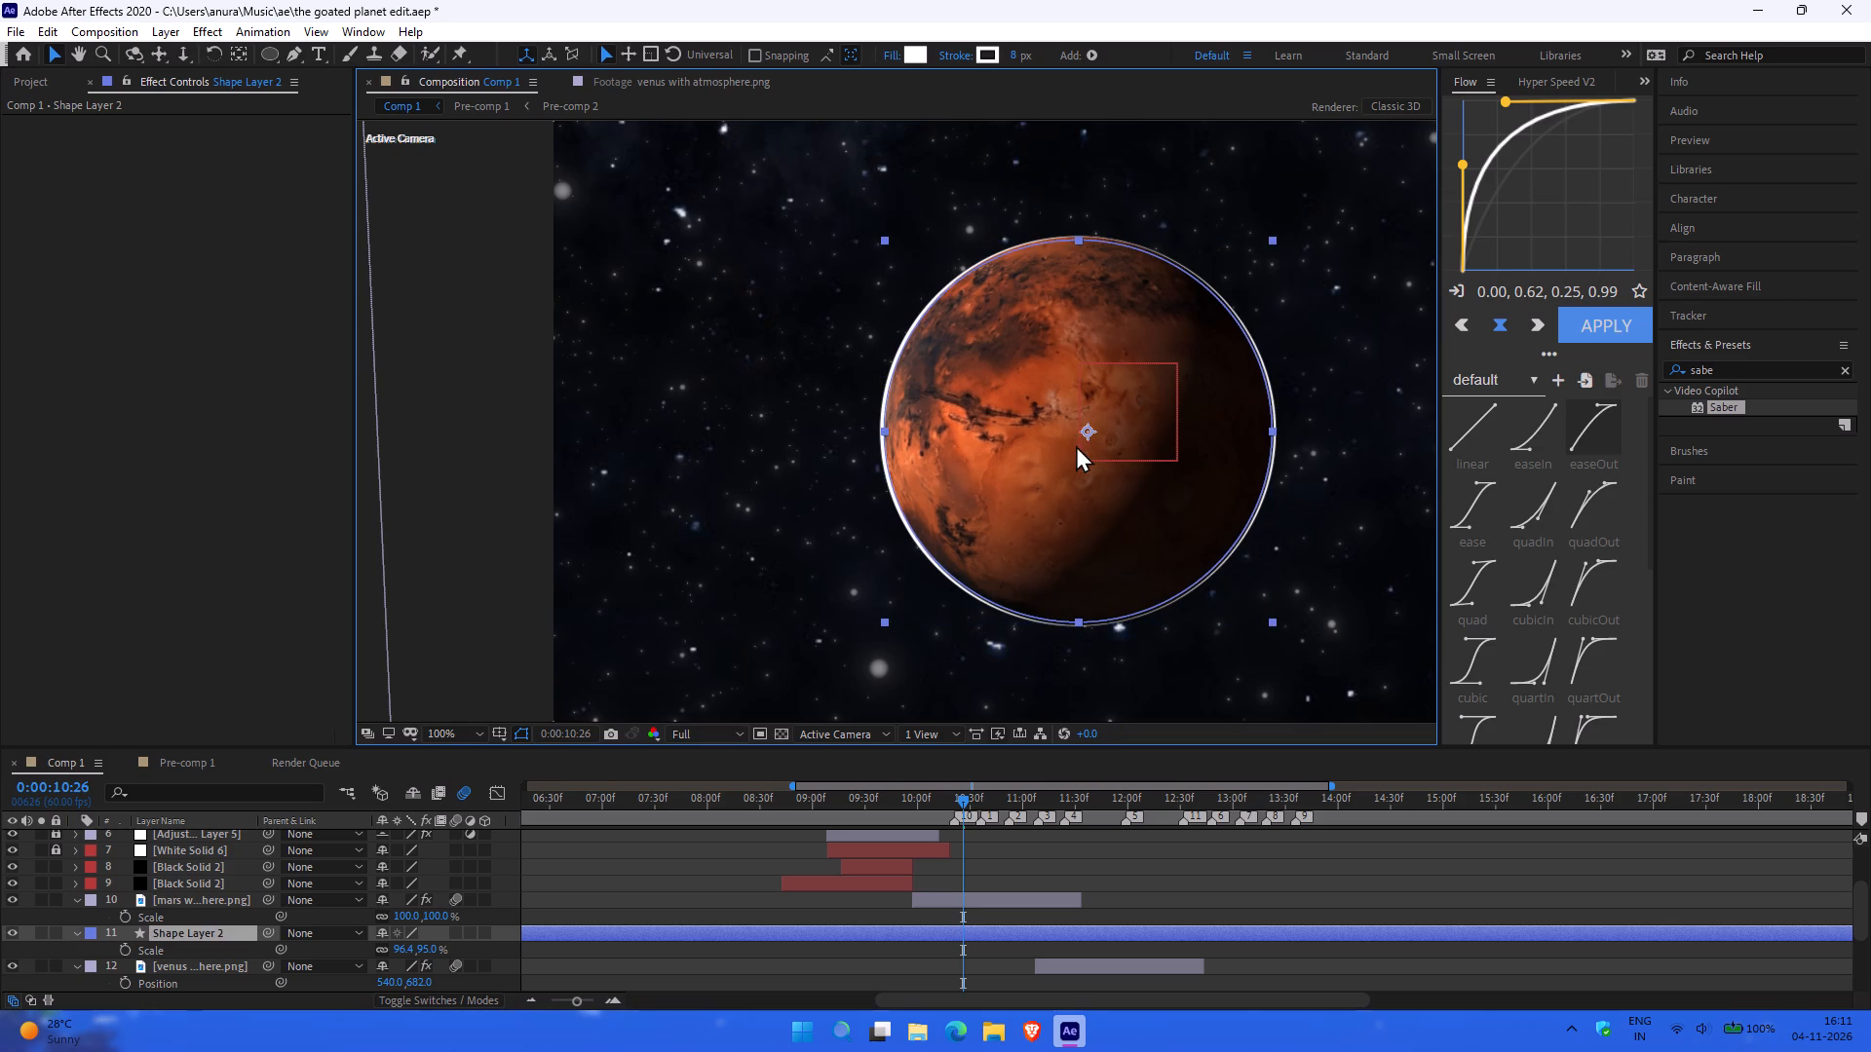
pyautogui.keyDown('shift'); pyautogui.moveTo(1076, 445); pyautogui.dragTo(1092, 429); pyautogui.keyUp('shift')
pyautogui.keyDown('shift'); pyautogui.moveTo(1086, 432); pyautogui.dragTo(1071, 451); pyautogui.keyUp('shift')
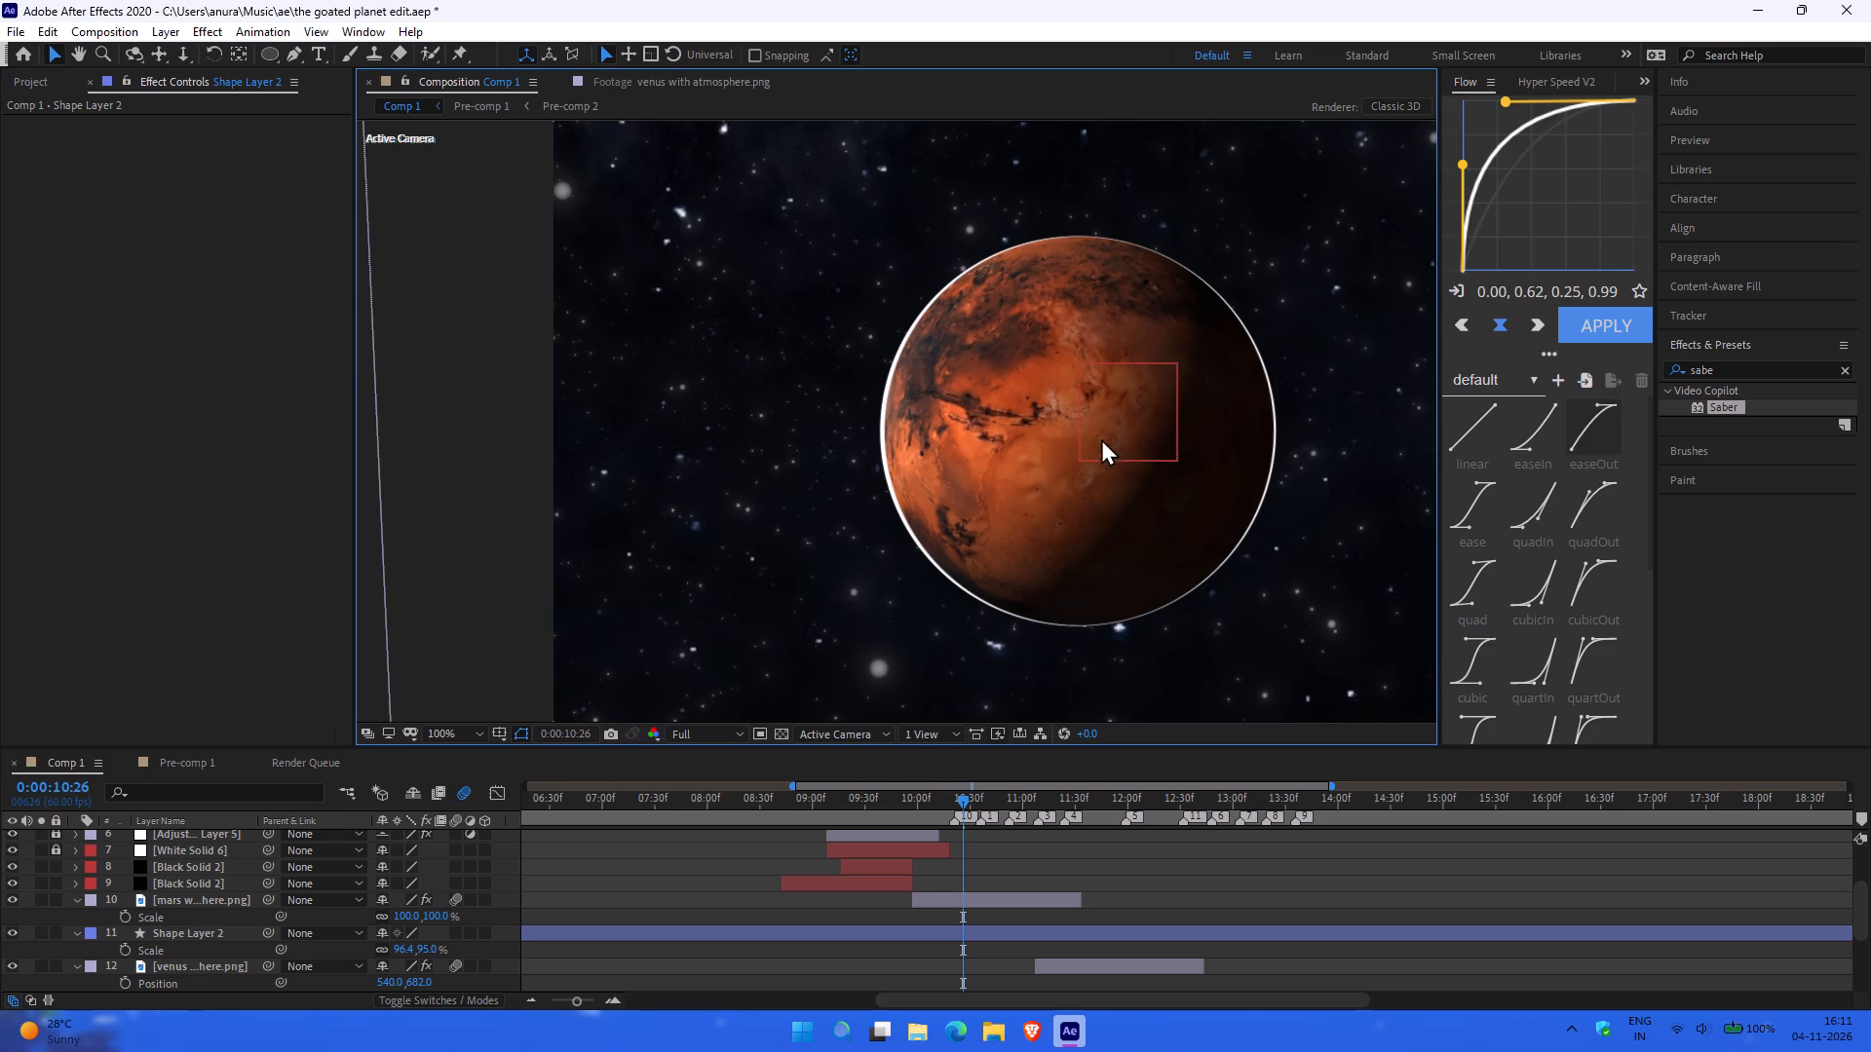
pyautogui.click(201, 930)
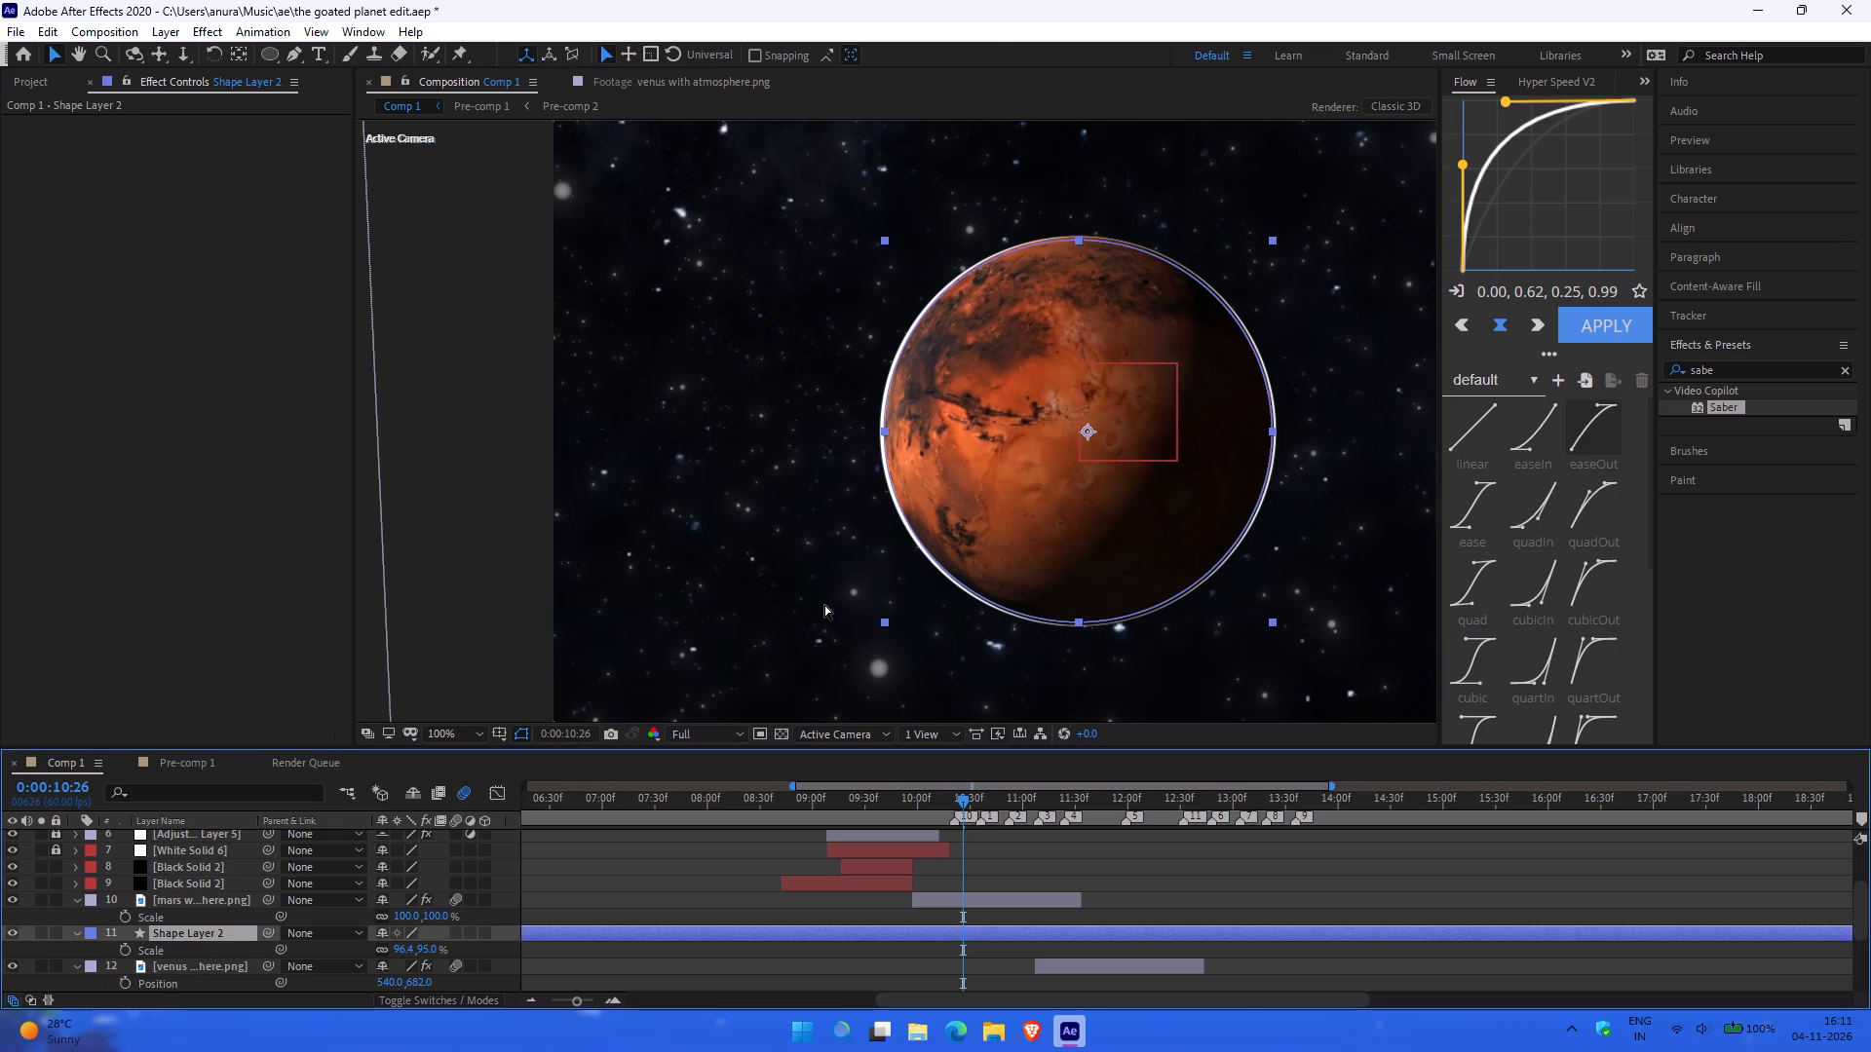
pyautogui.keyDown('ctrl'); pyautogui.click(1090, 432); pyautogui.keyUp('ctrl')
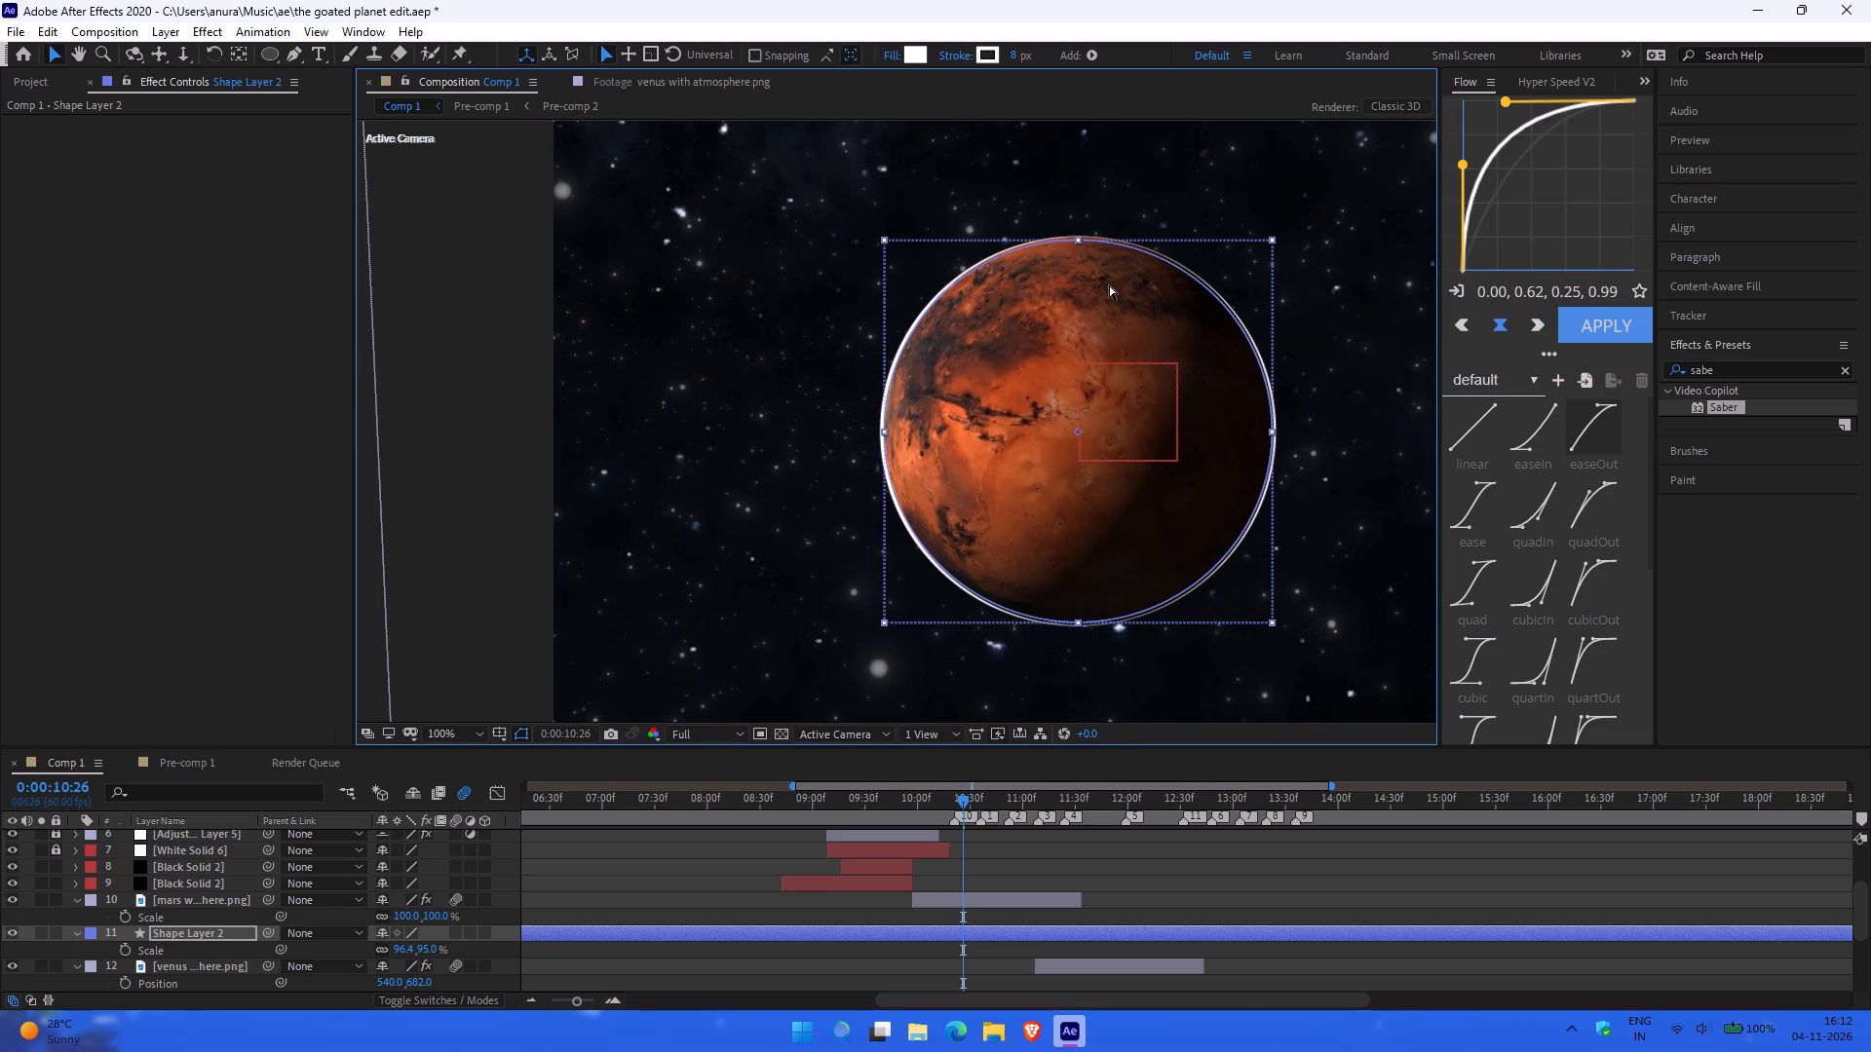
pyautogui.keyDown('ctrl'); pyautogui.click(1080, 433); pyautogui.keyUp('ctrl')
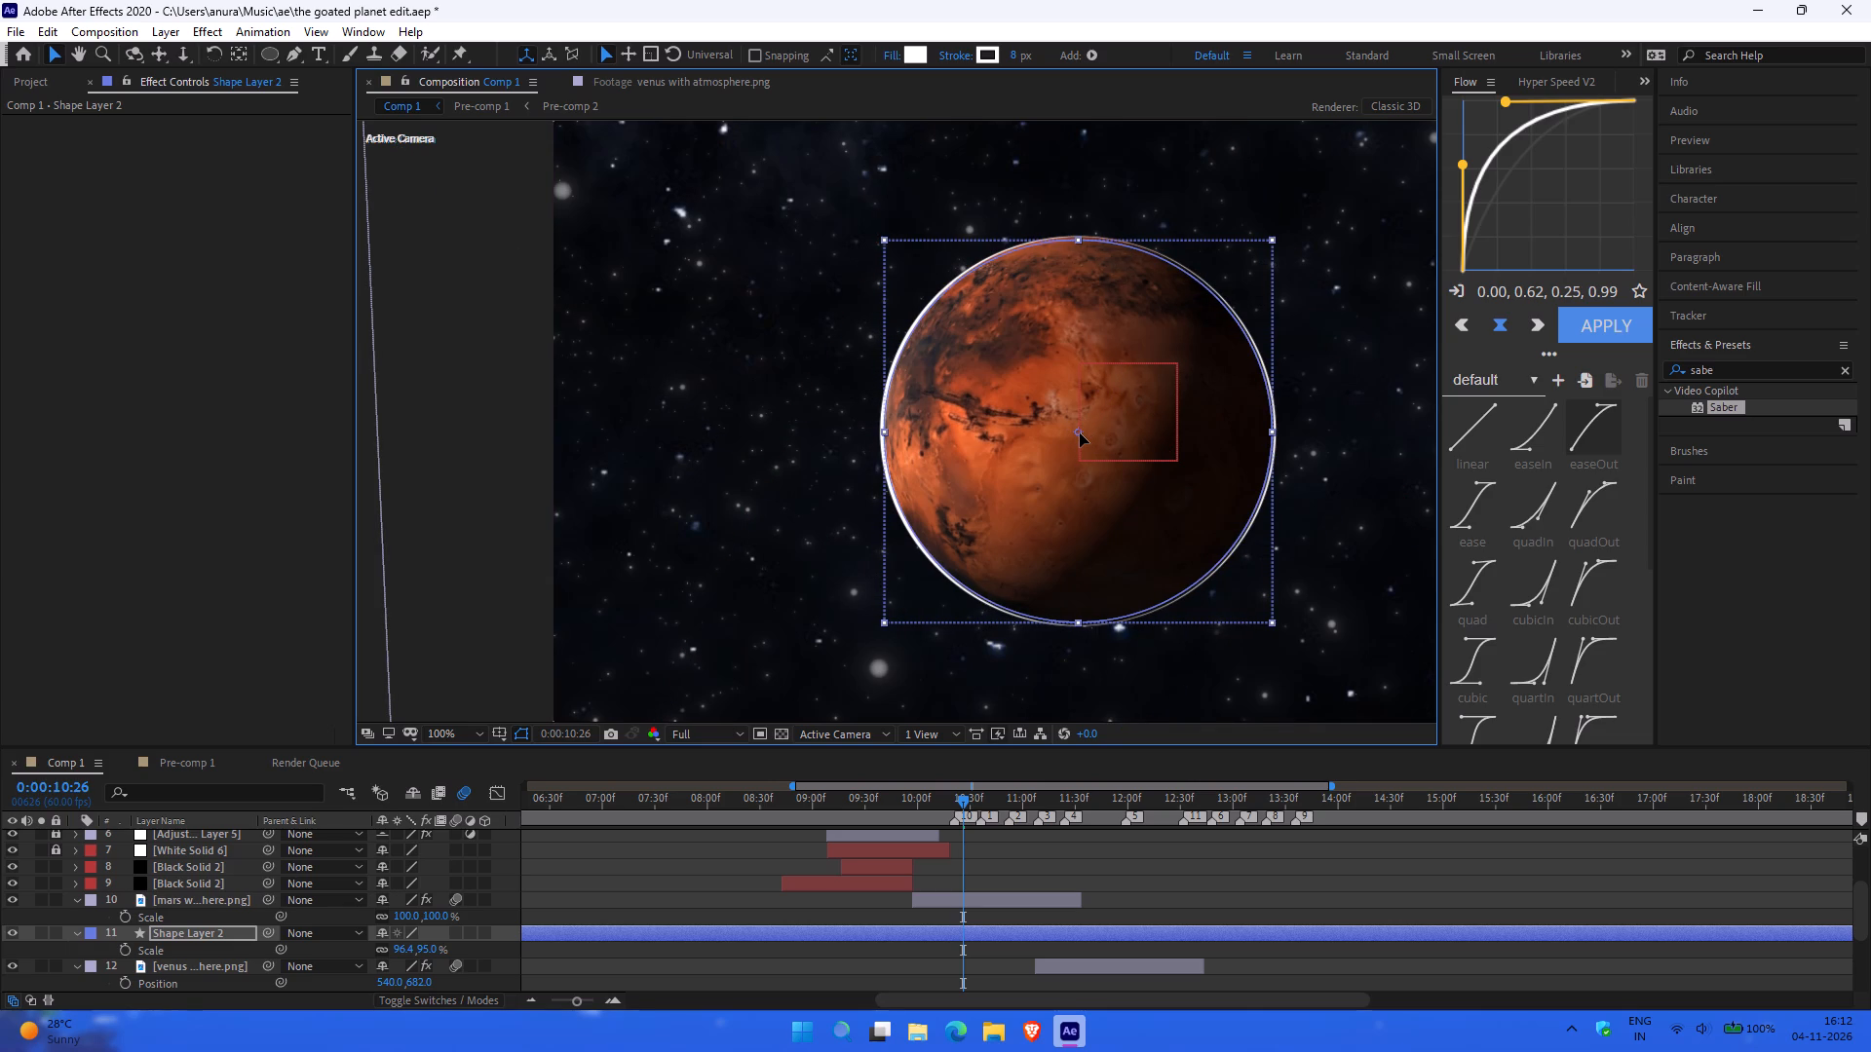
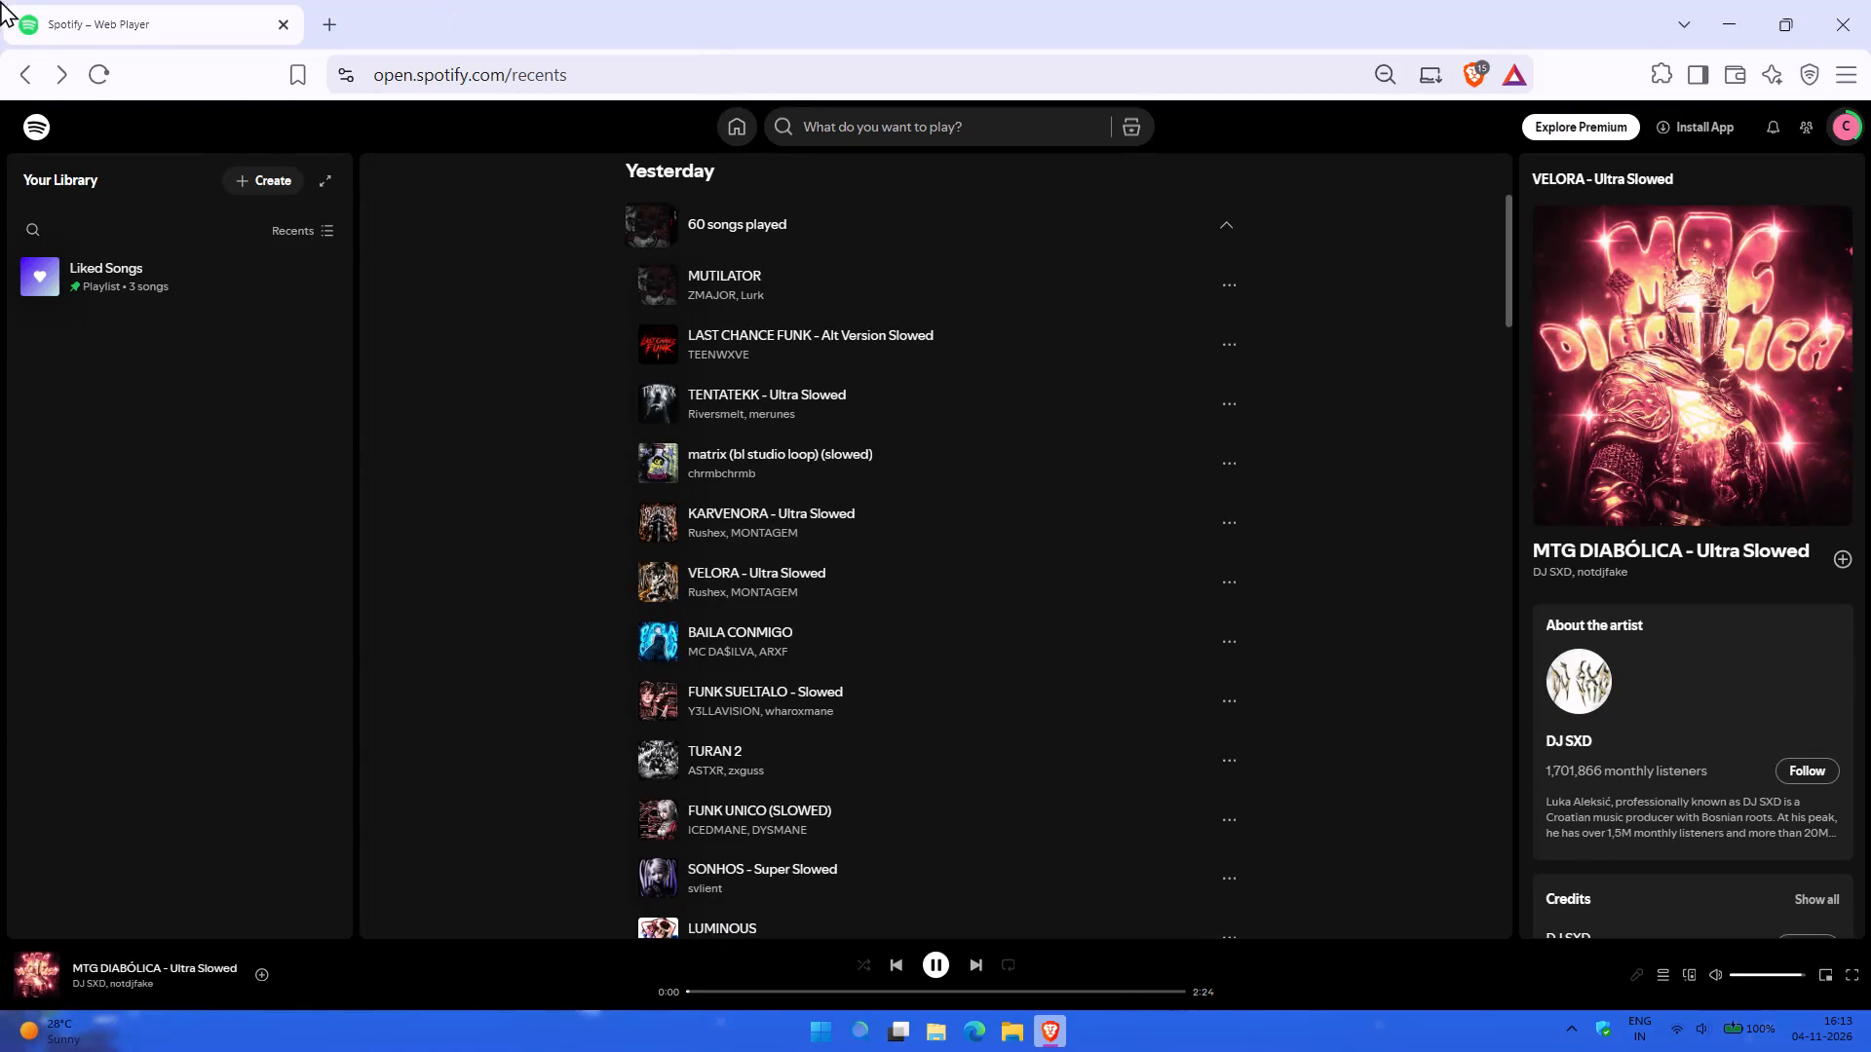
# Reload the Spotify web player page.
pyautogui.click(98, 75)
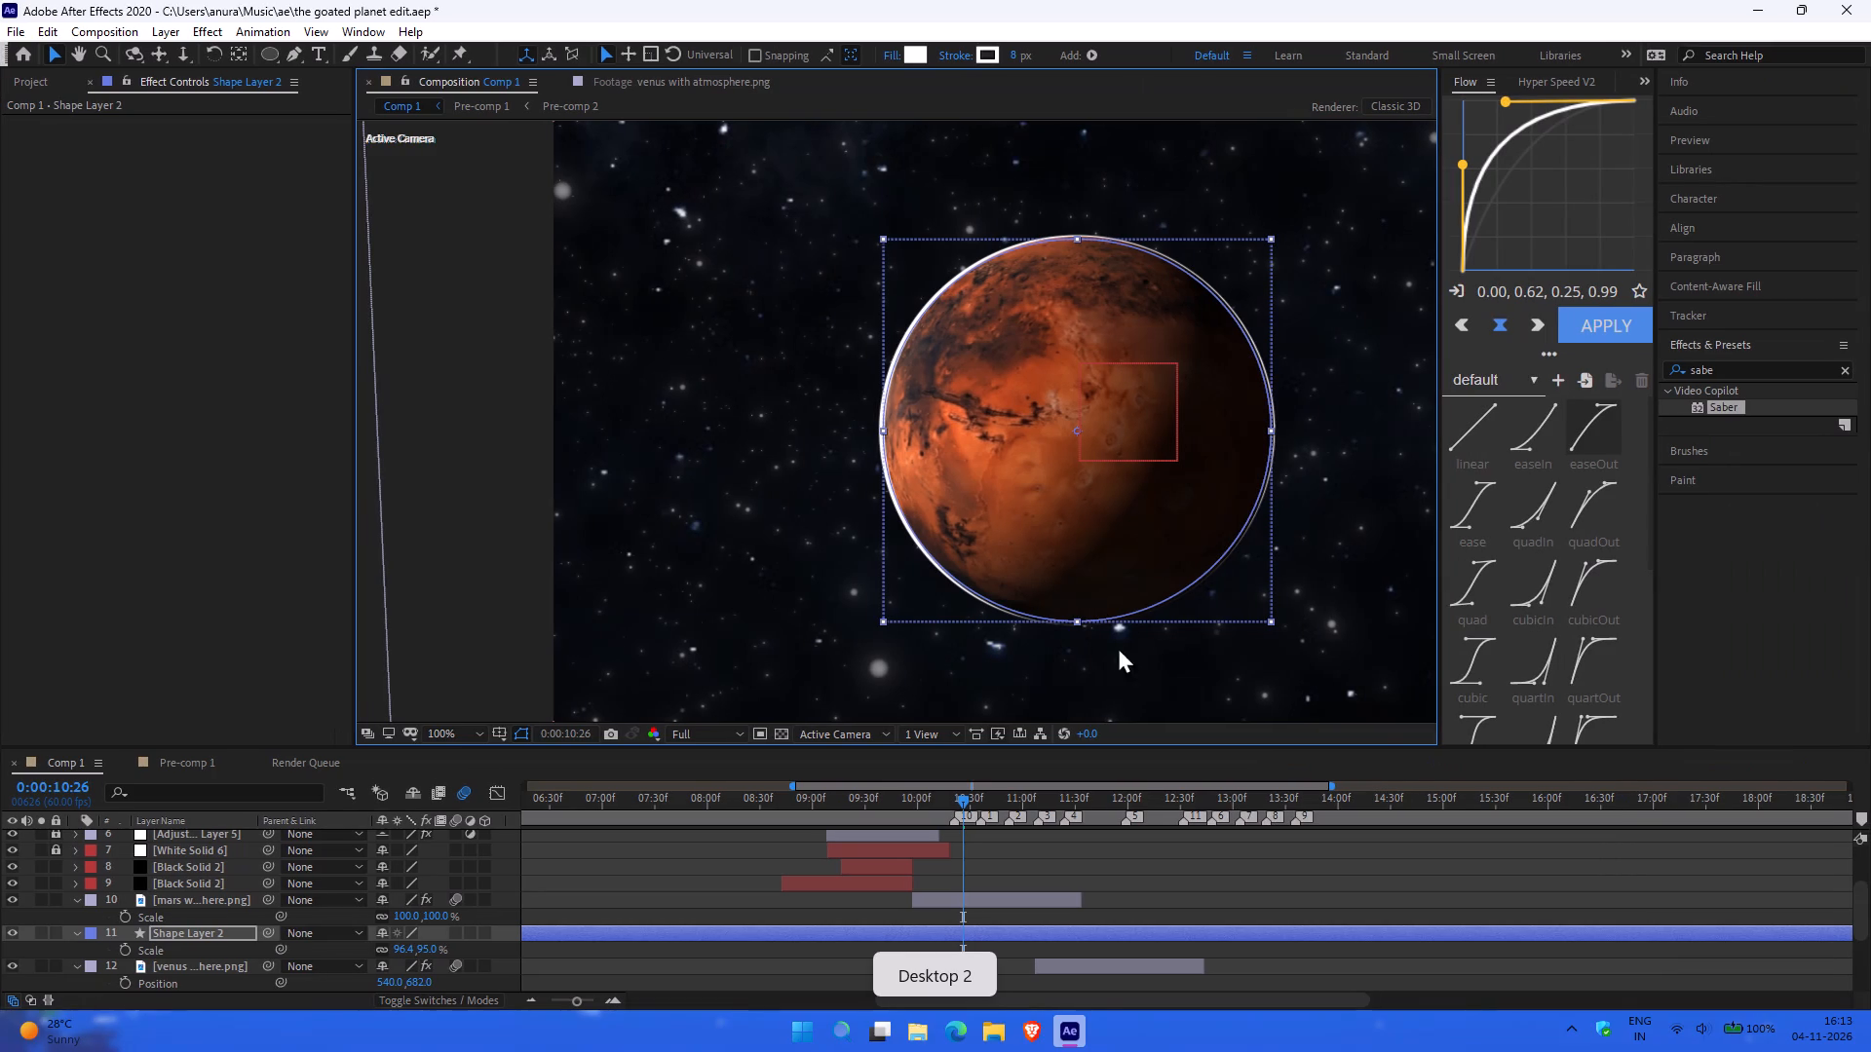
# In After Effects, stretch Shape Layer 2's circle slightly vertically so its white rim also shows along Mars's lower edge.
pyautogui.click(1081, 625)
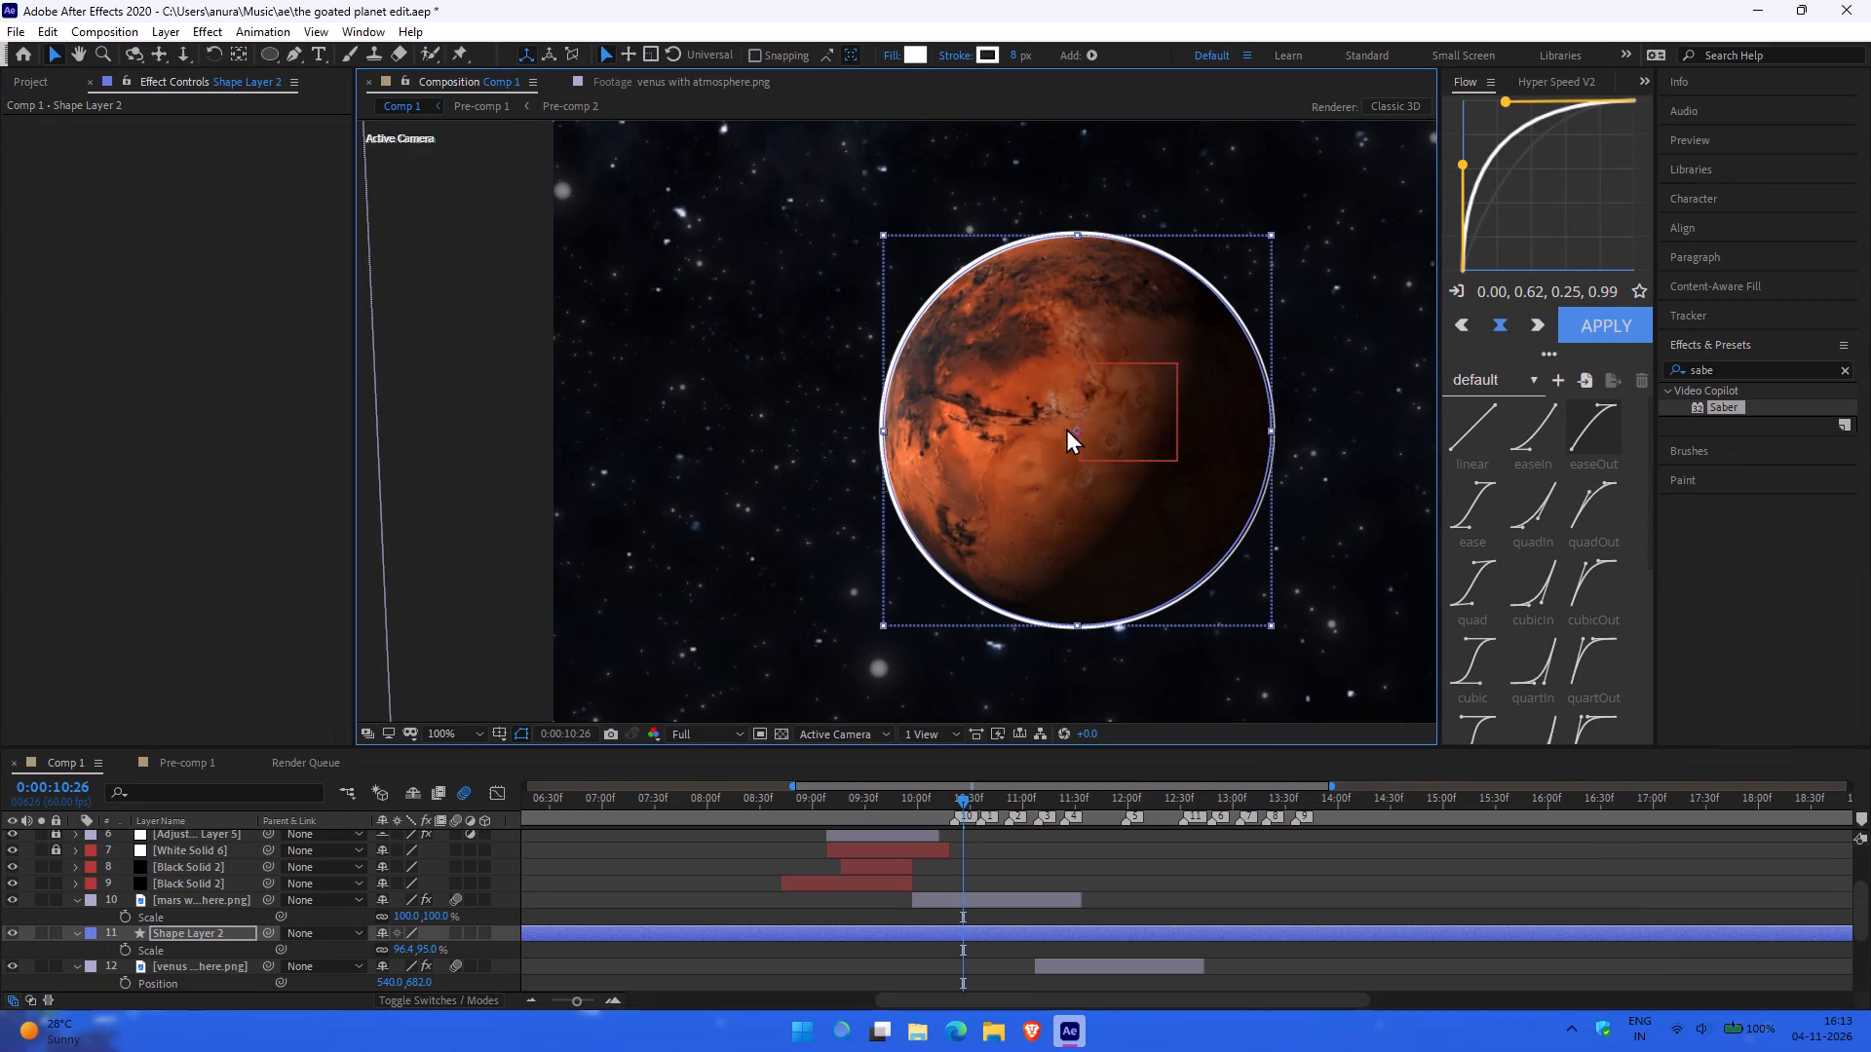
pyautogui.click(229, 526)
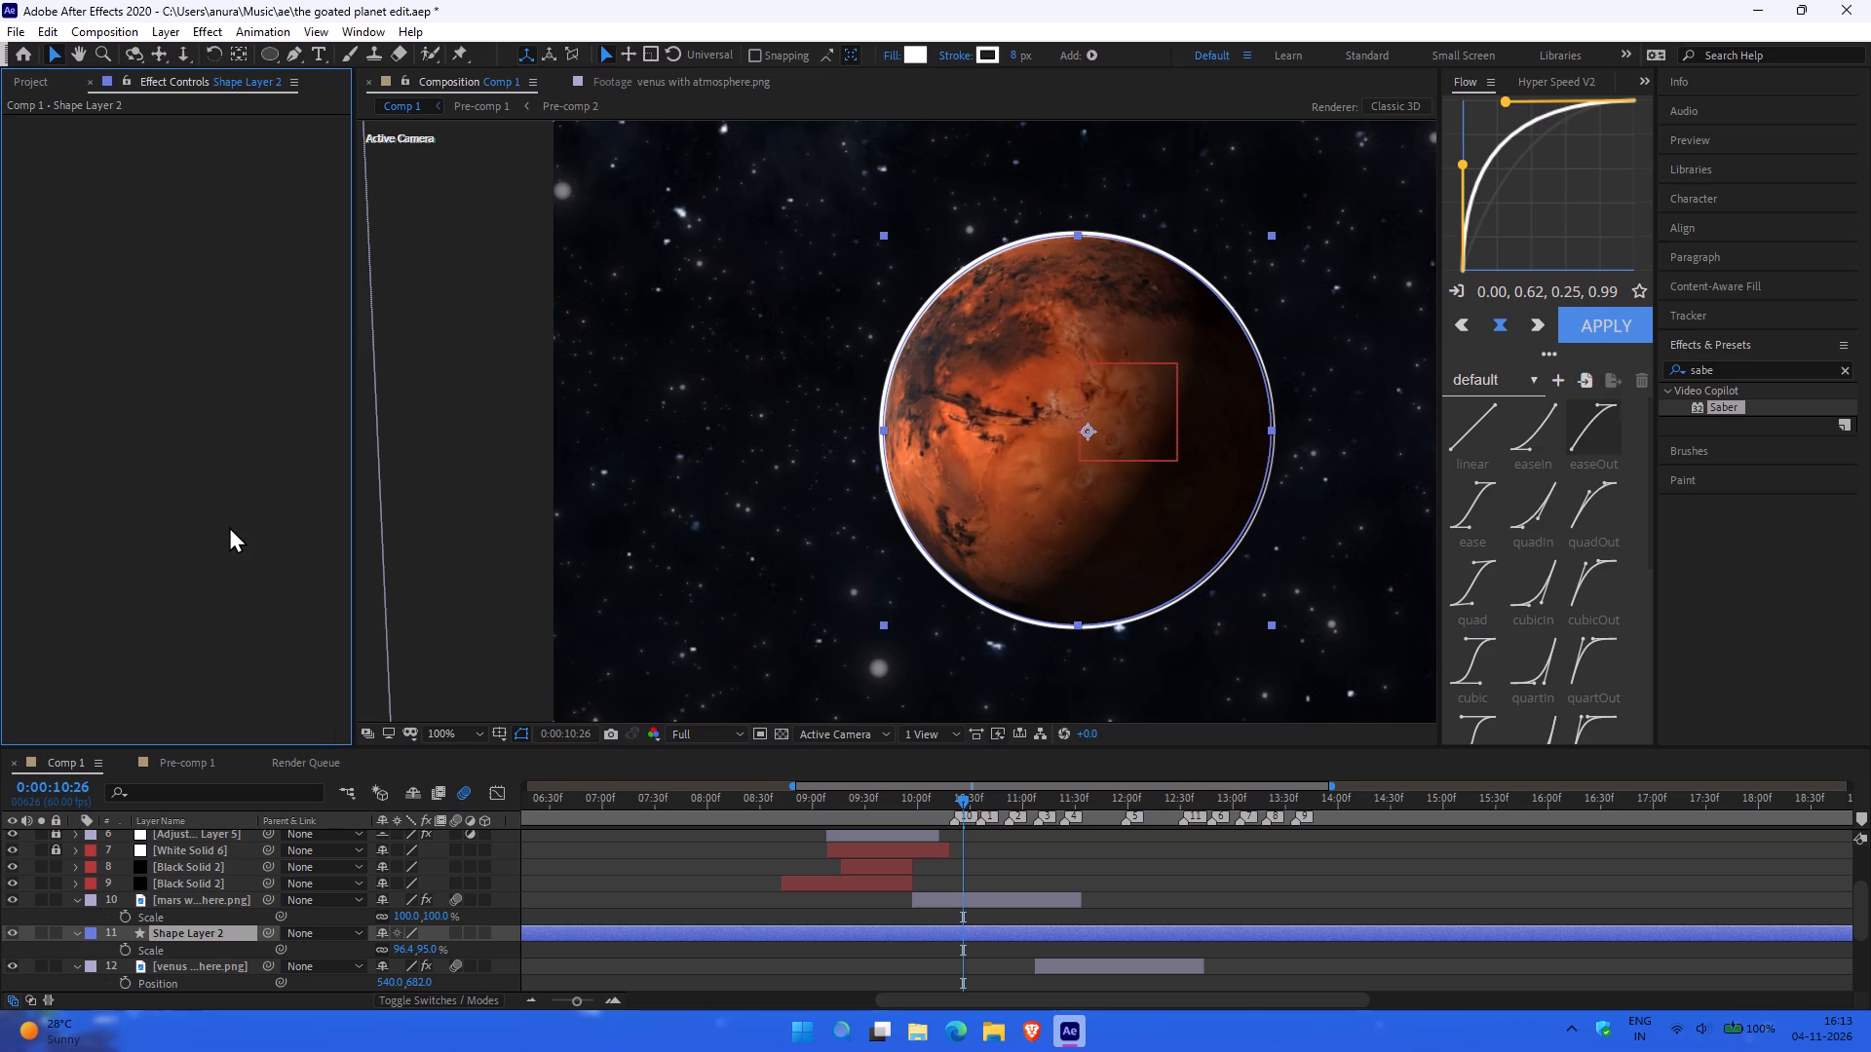
pyautogui.click(201, 875)
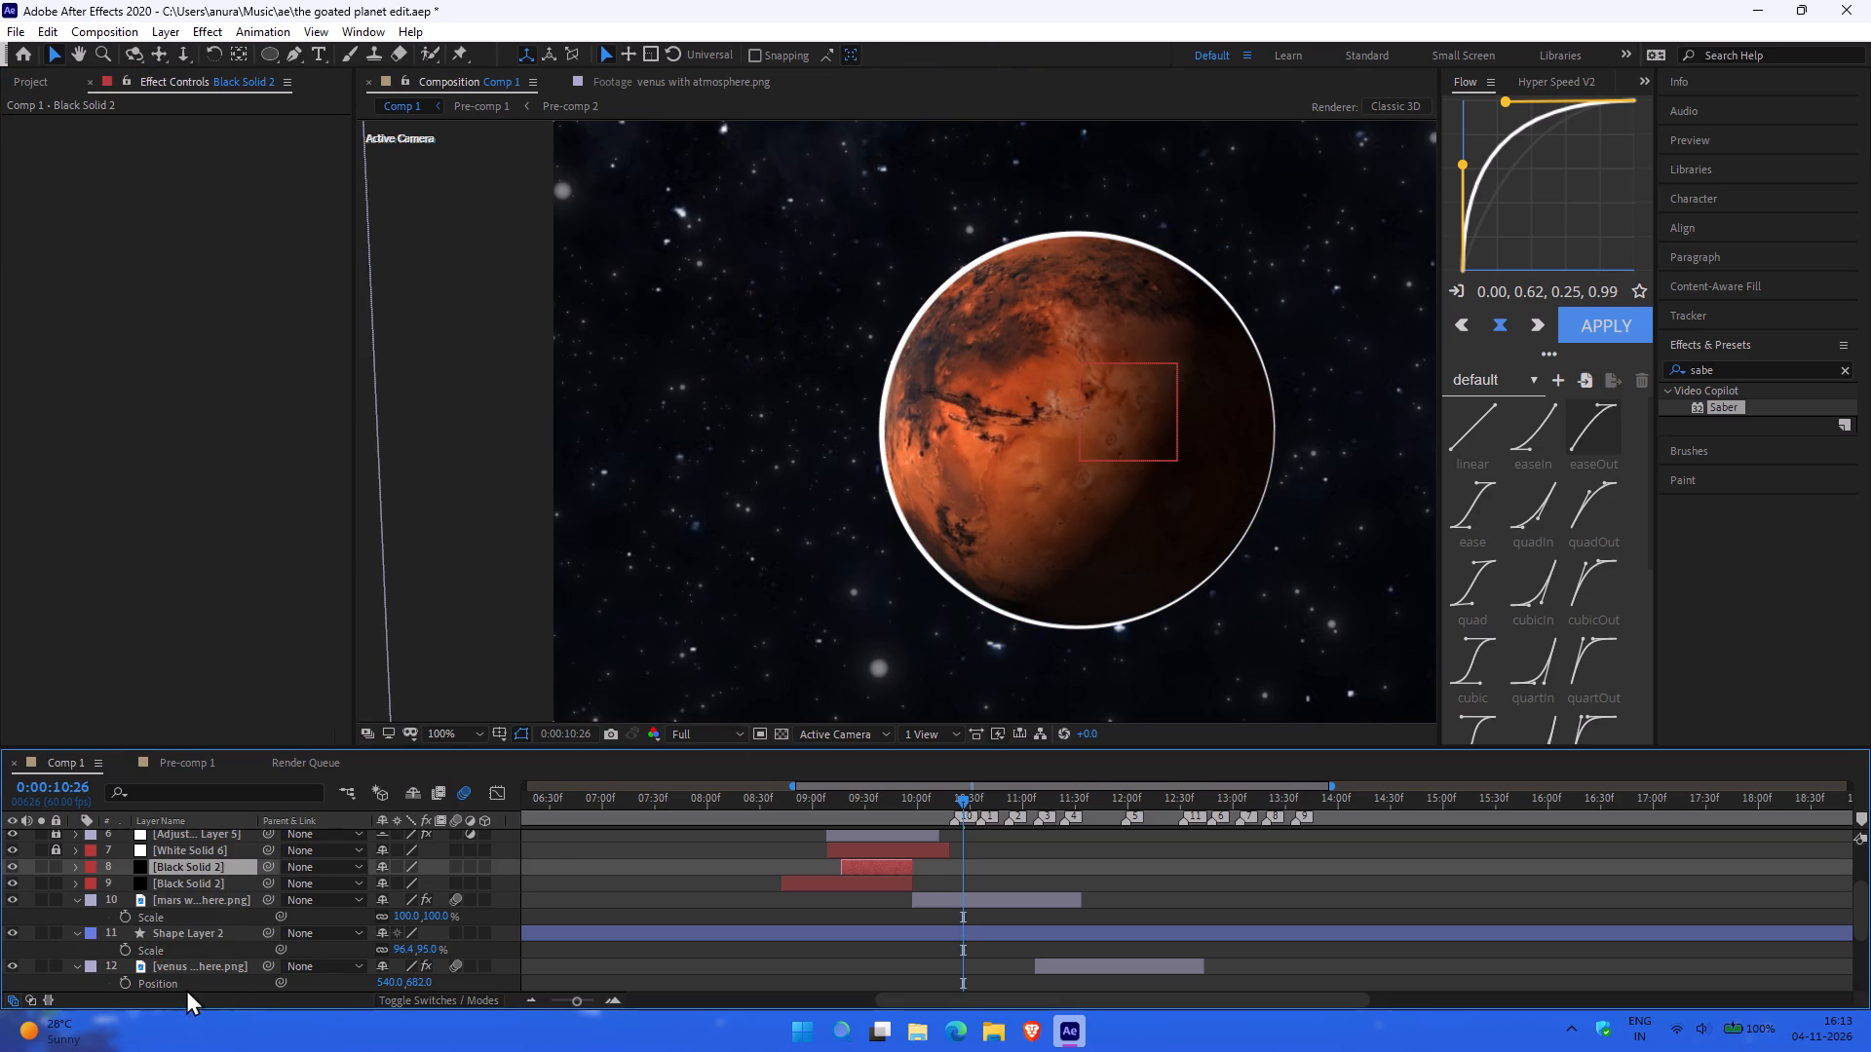
# Select Shape Layer 2 and show the Align options for it.
pyautogui.click(188, 932)
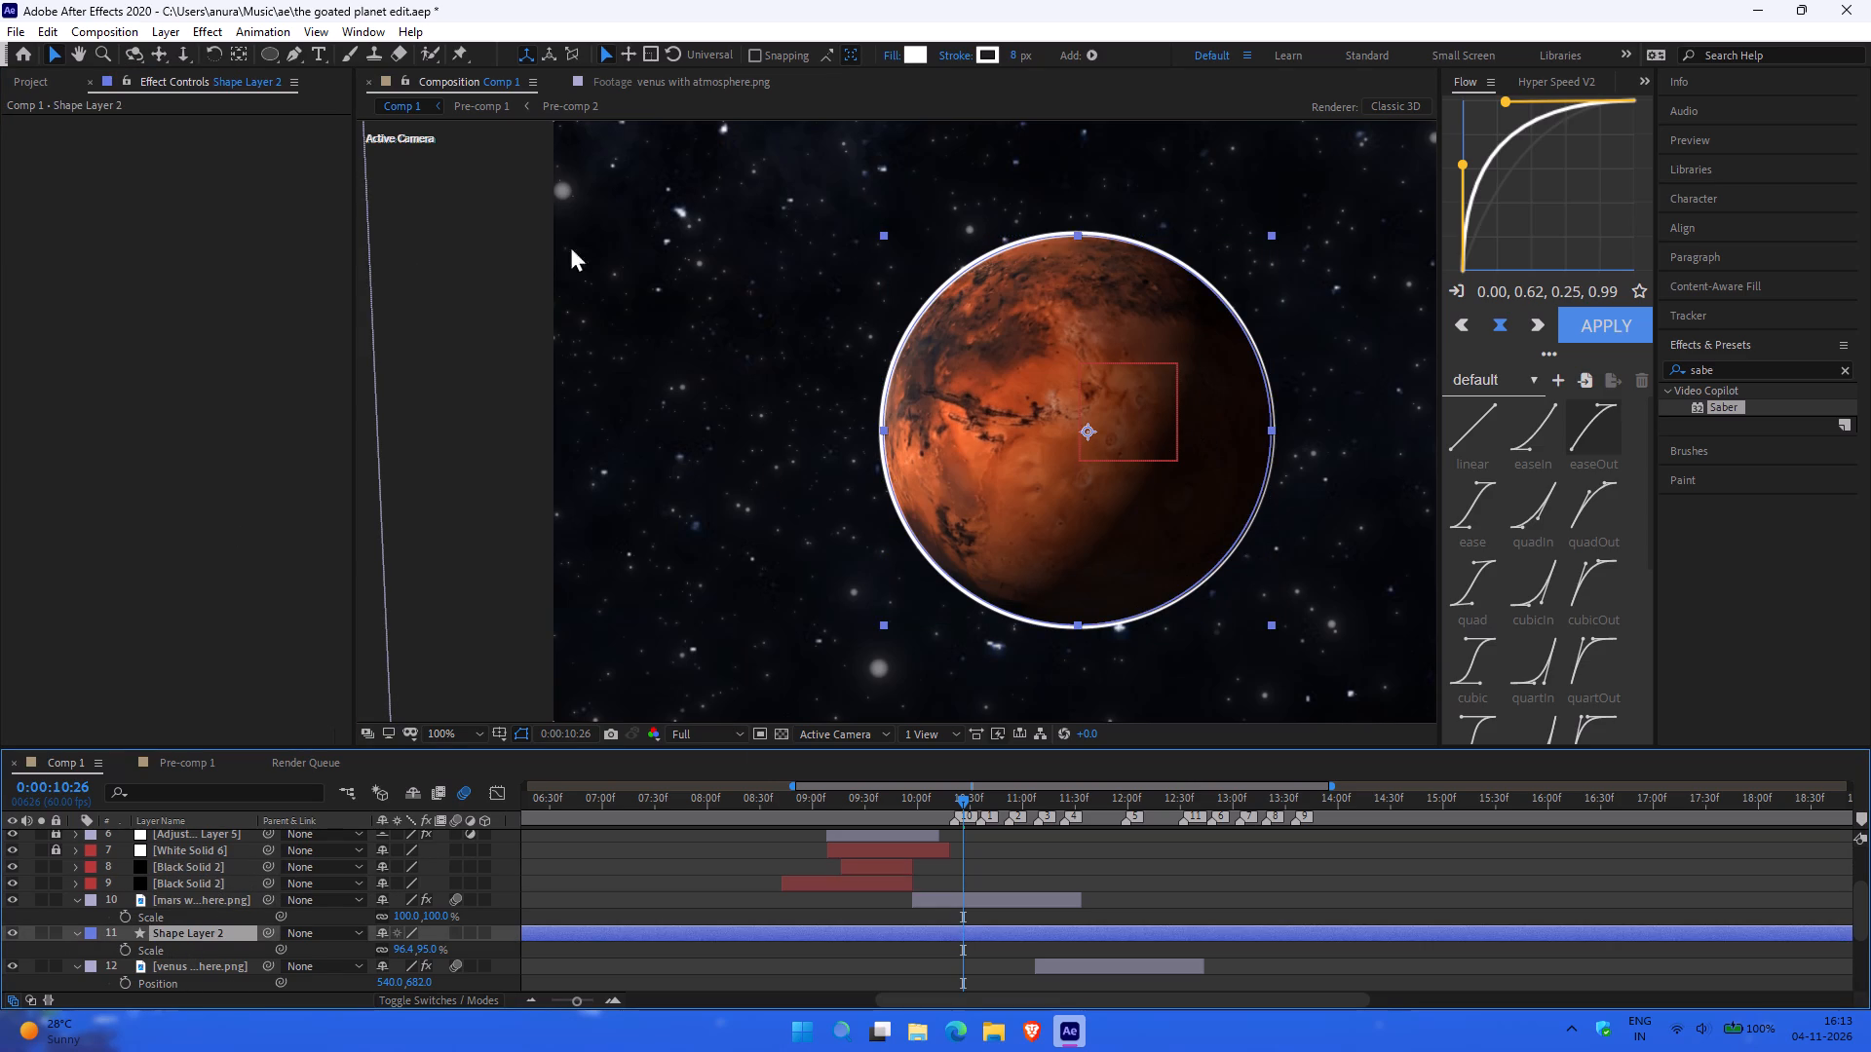
pyautogui.click(1698, 220)
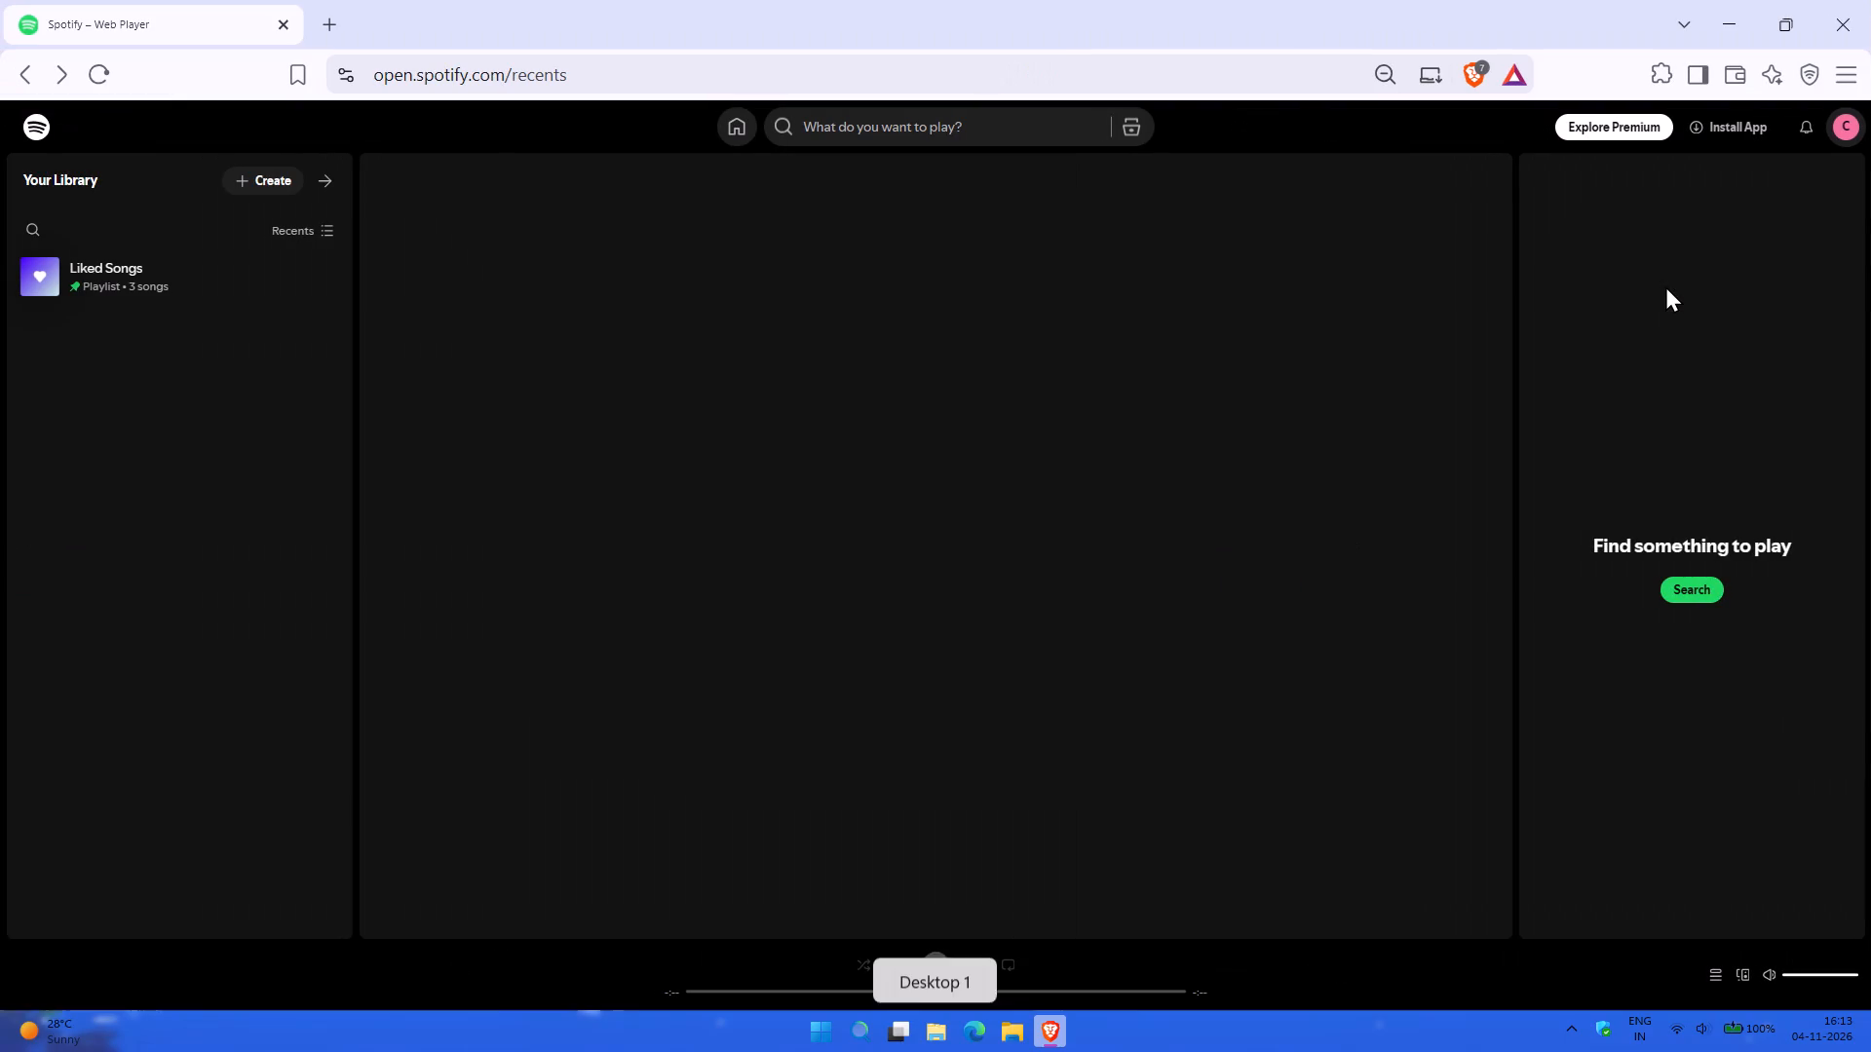
# Minimize the Spotify browser window and delete Shape Layer 2 from Comp 1 in After Effects.
pyautogui.click(1722, 9)
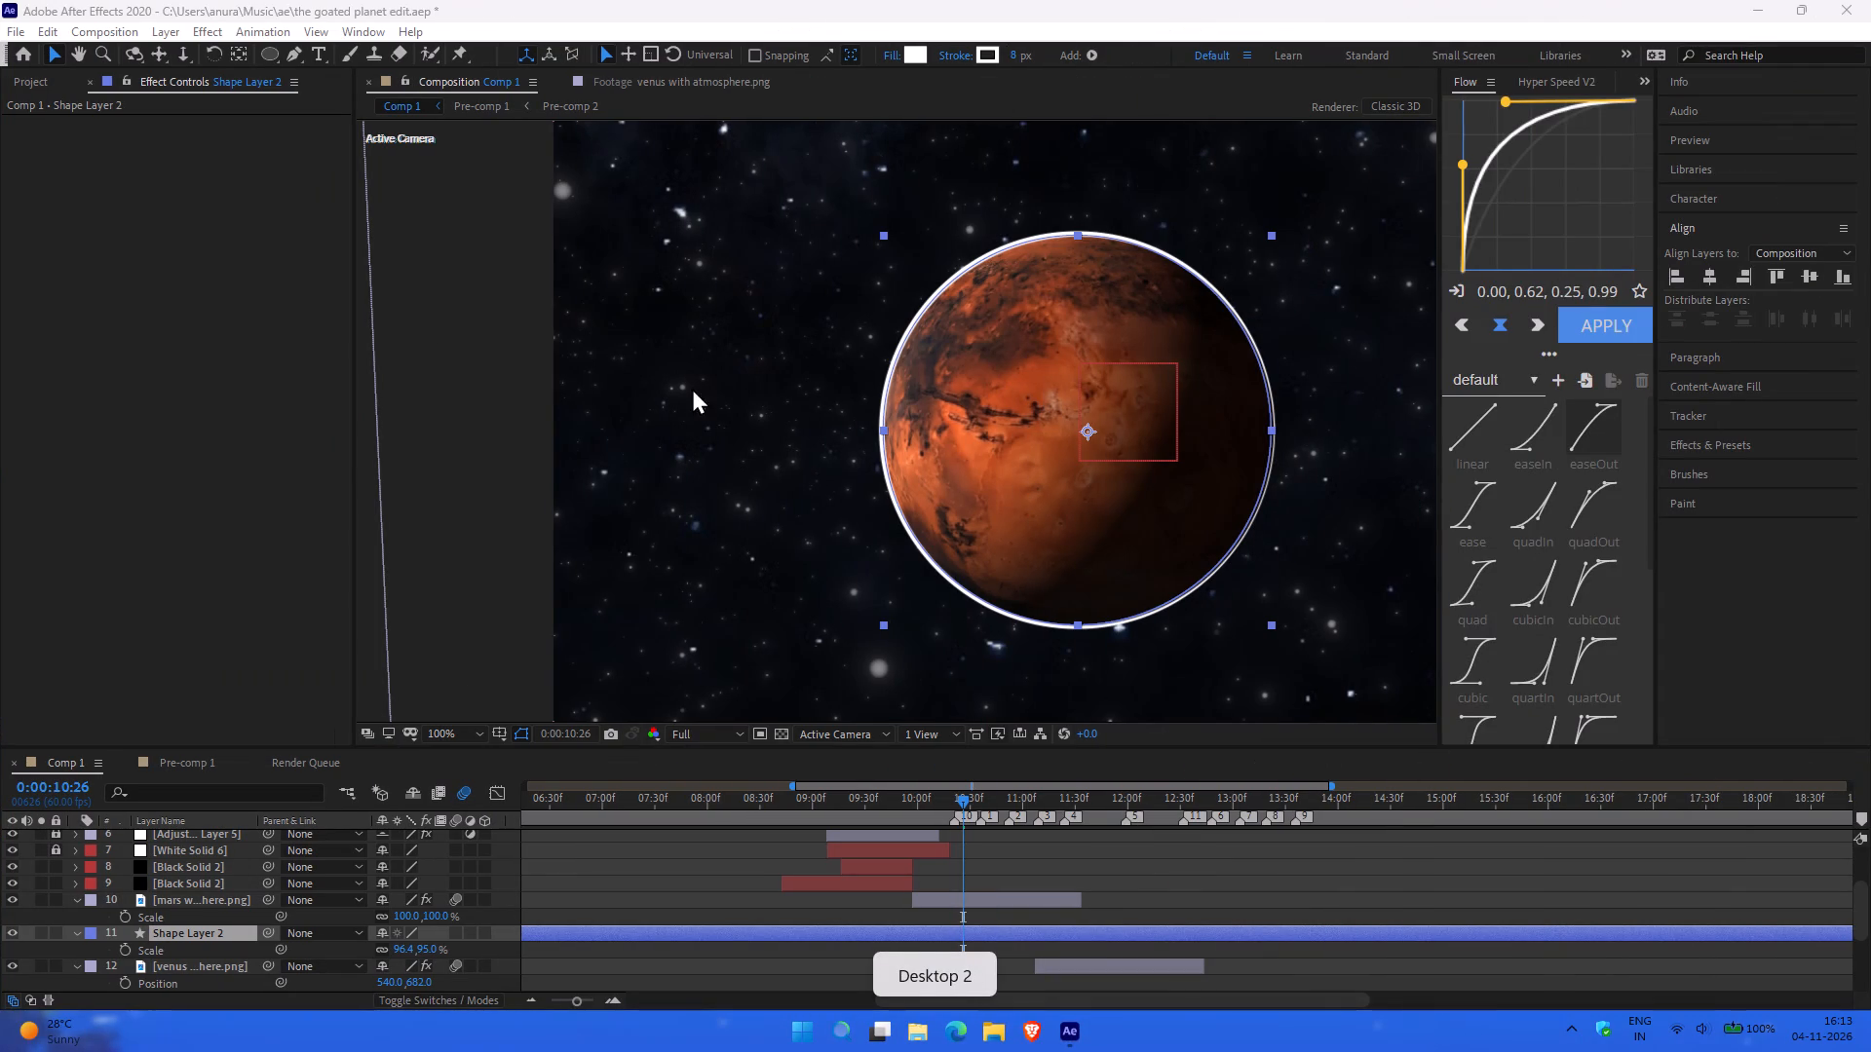
pyautogui.press('BackSpace')
pyautogui.click(182, 932)
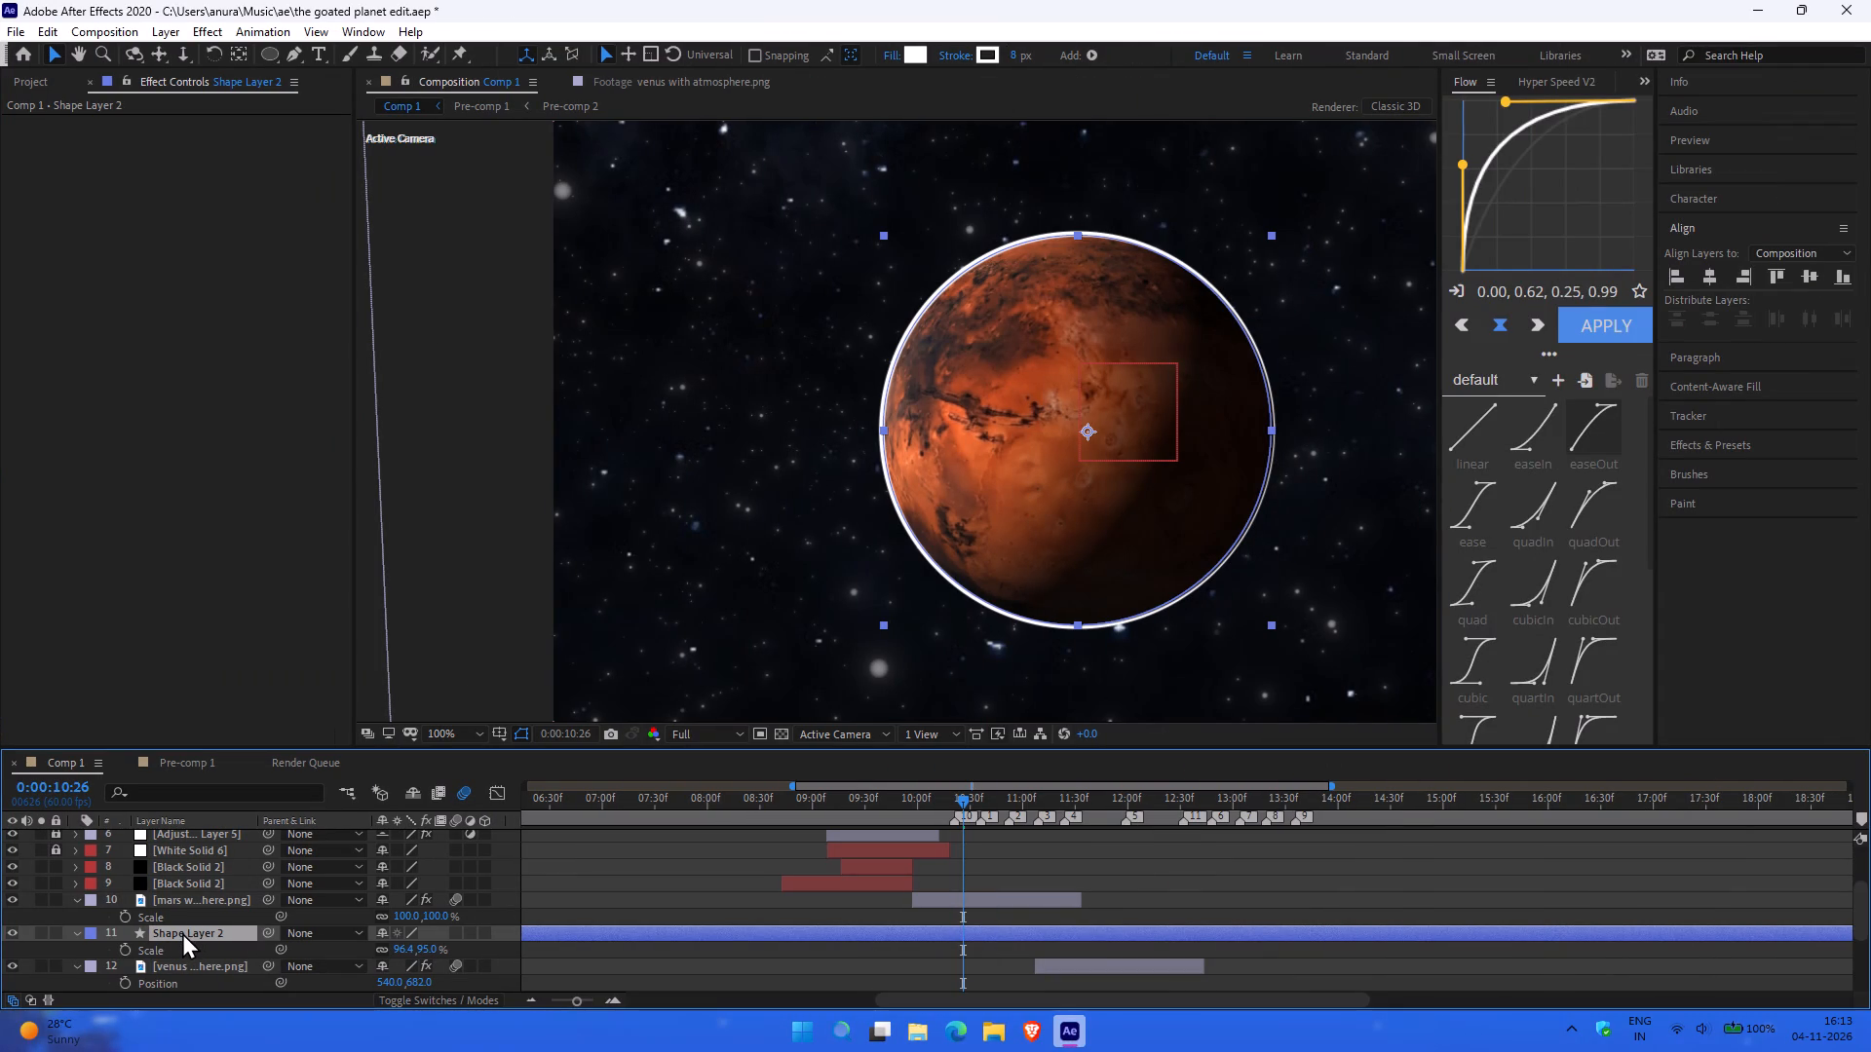
pyautogui.press('BackSpace')
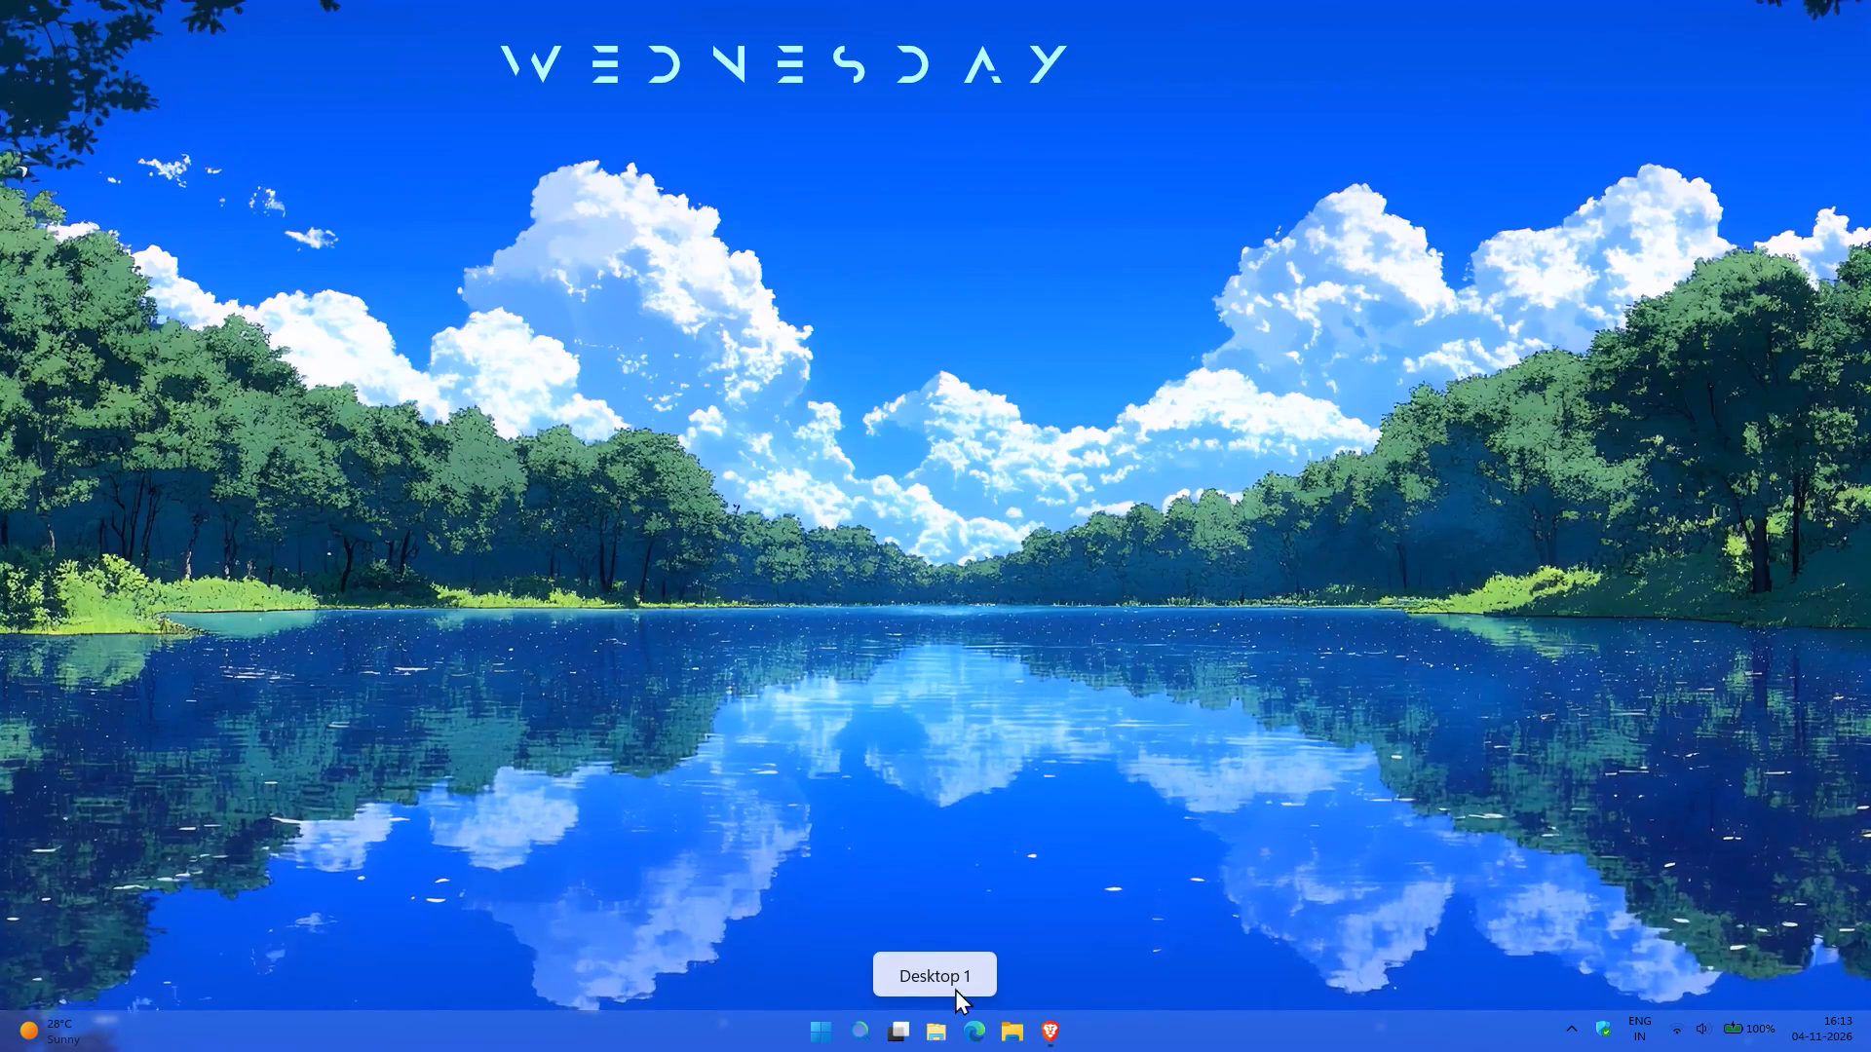
# Switch back to Spotify in the browser, search for "val" and clear the search.
pyautogui.click(1051, 1038)
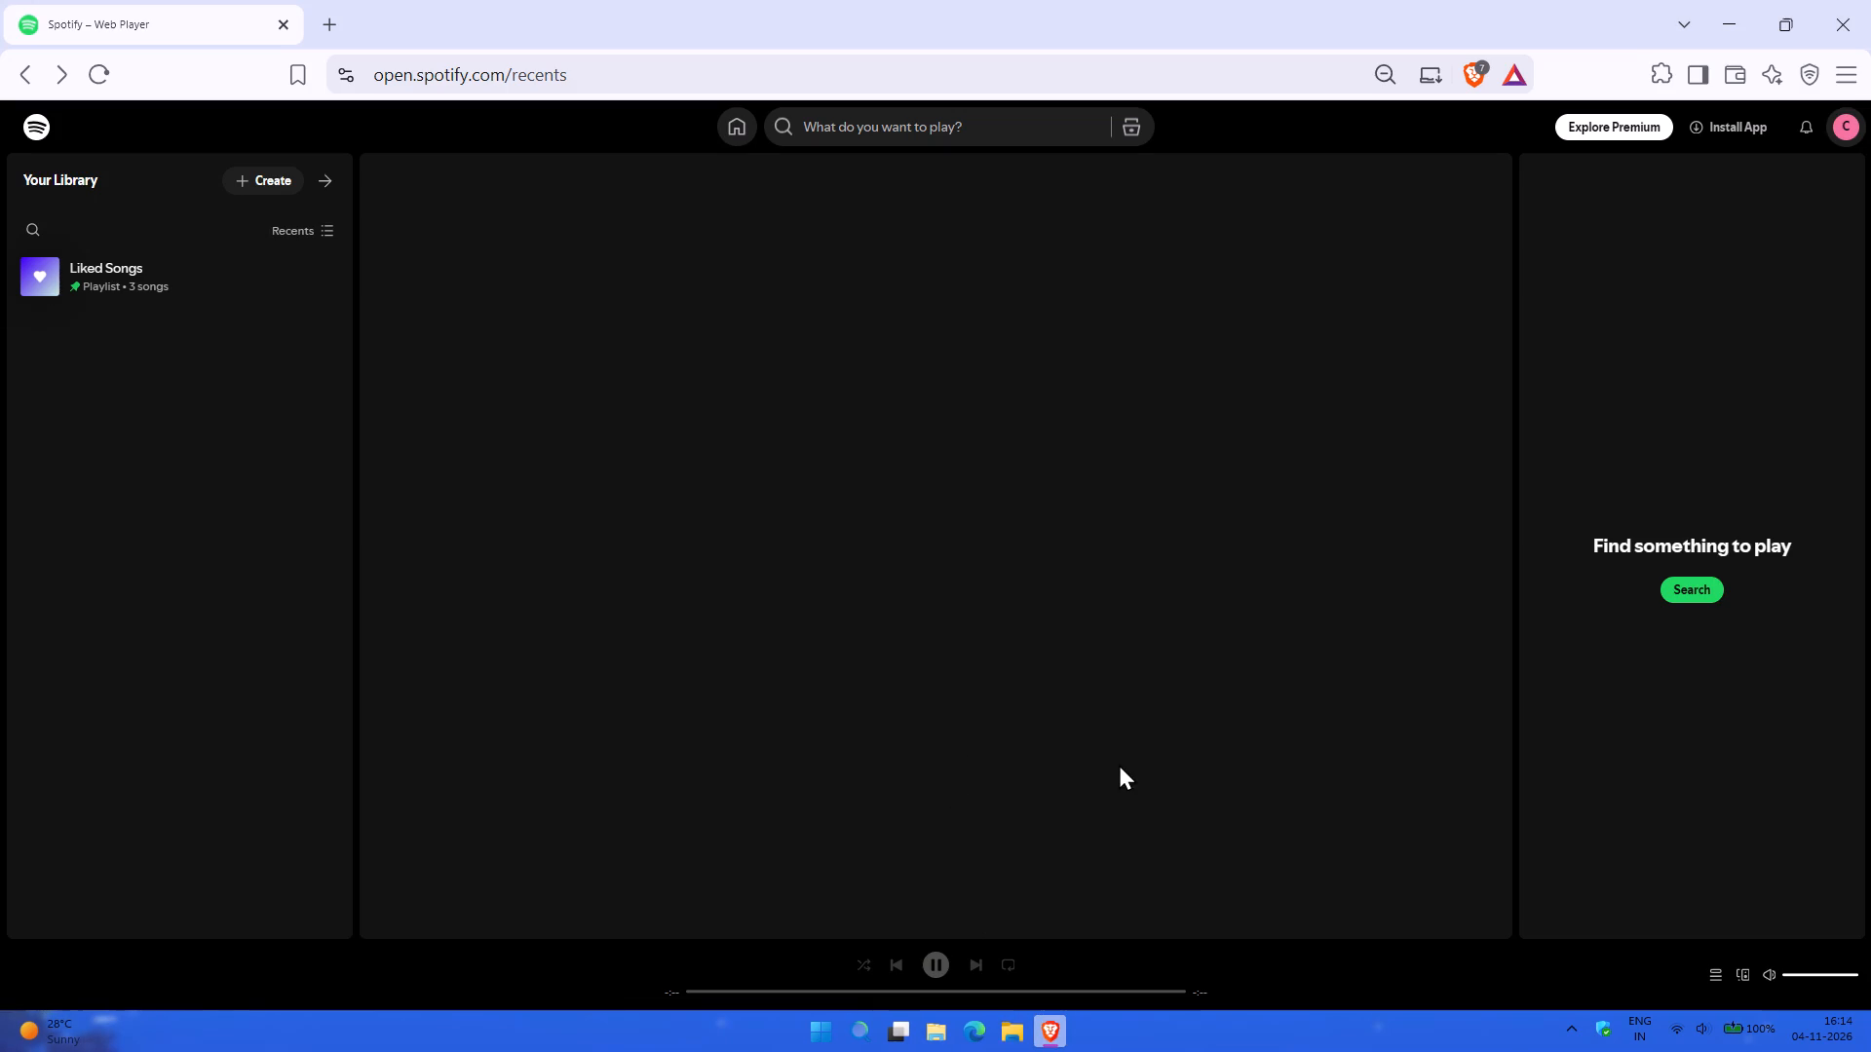
pyautogui.click(860, 119)
pyautogui.press('v')
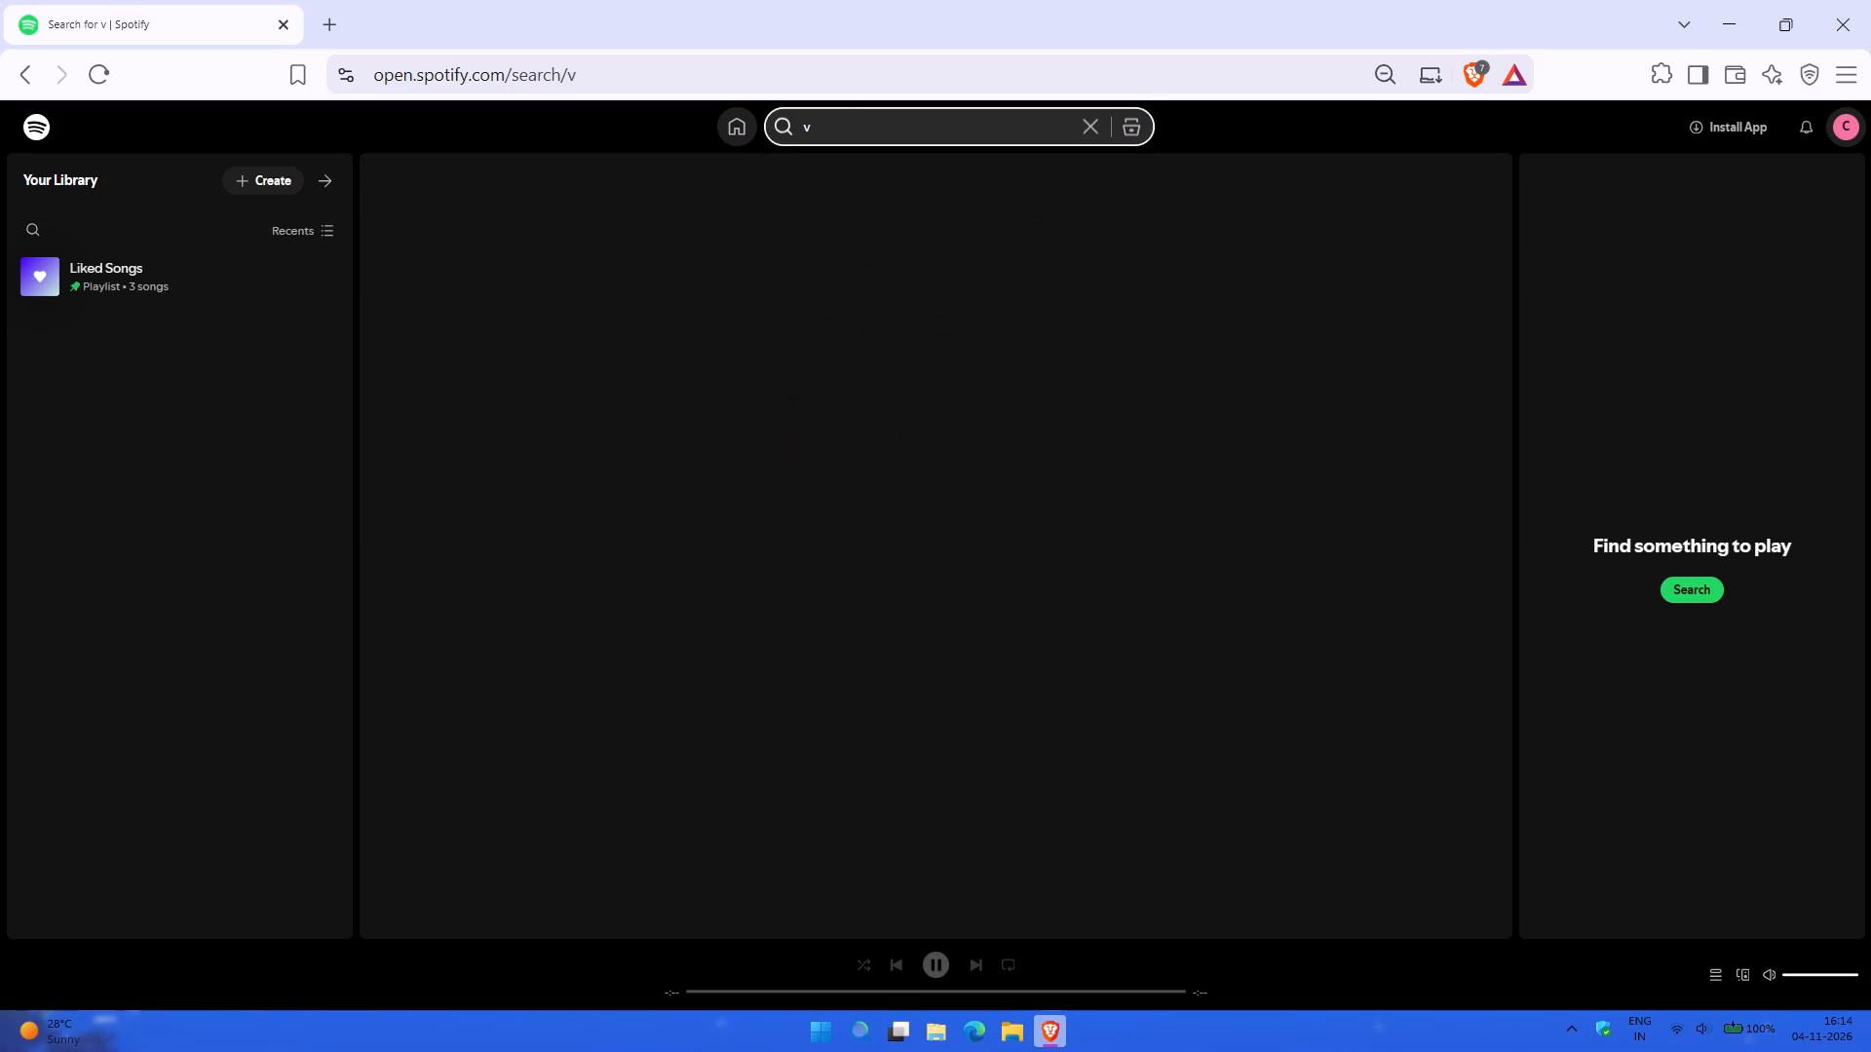
pyautogui.write('al')
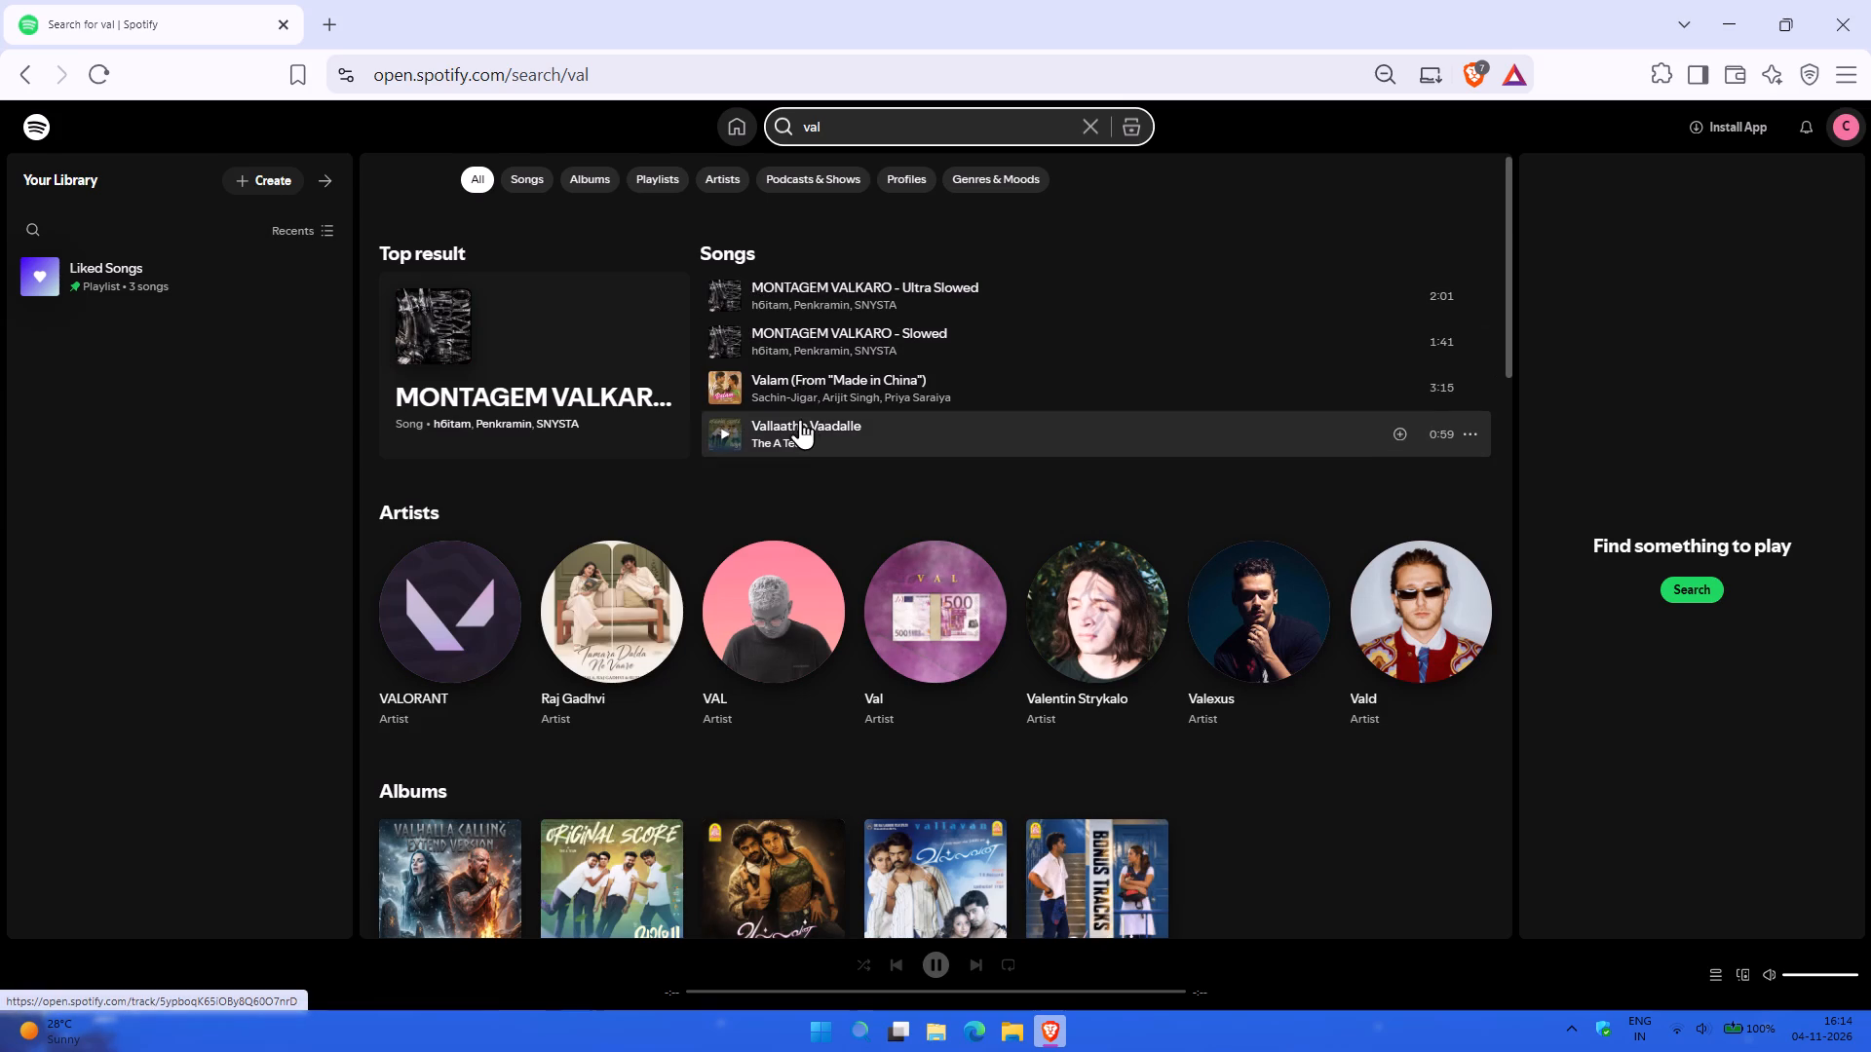
pyautogui.moveTo(851, 119); pyautogui.dragTo(703, 132)
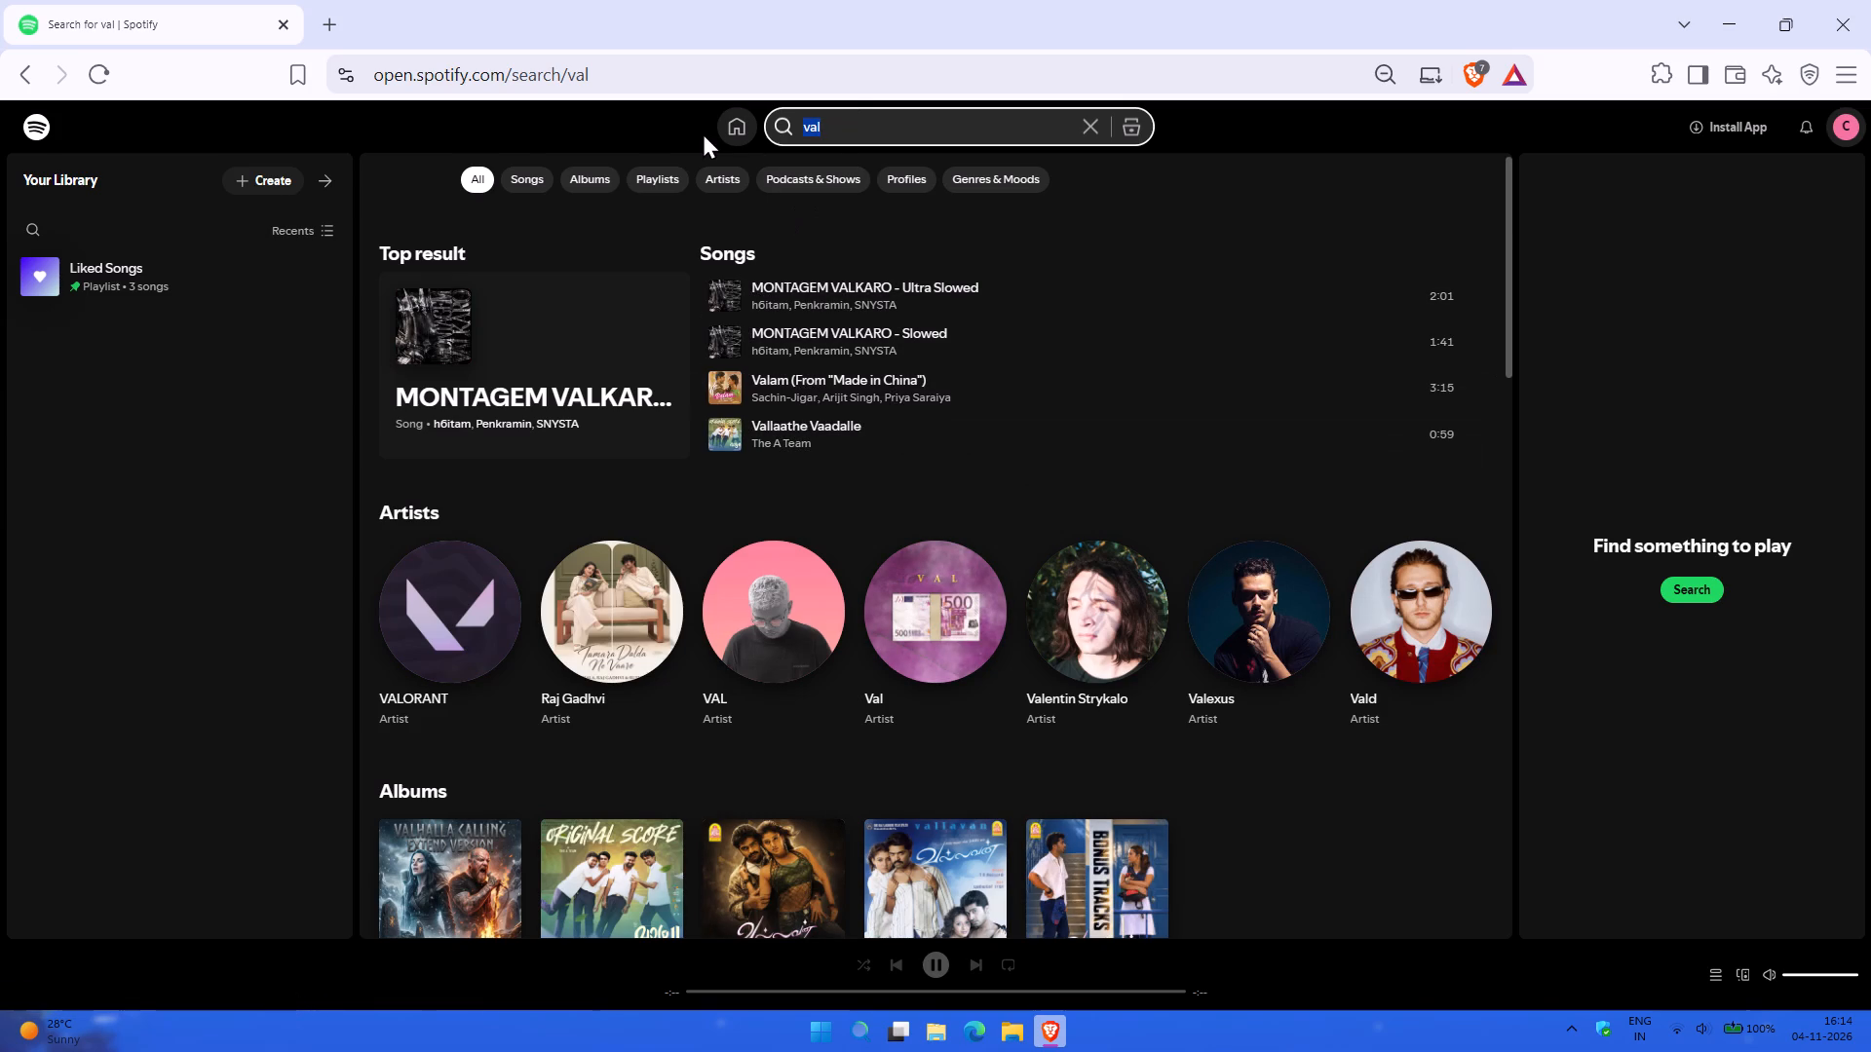
pyautogui.press('BackSpace')
pyautogui.press('Return')
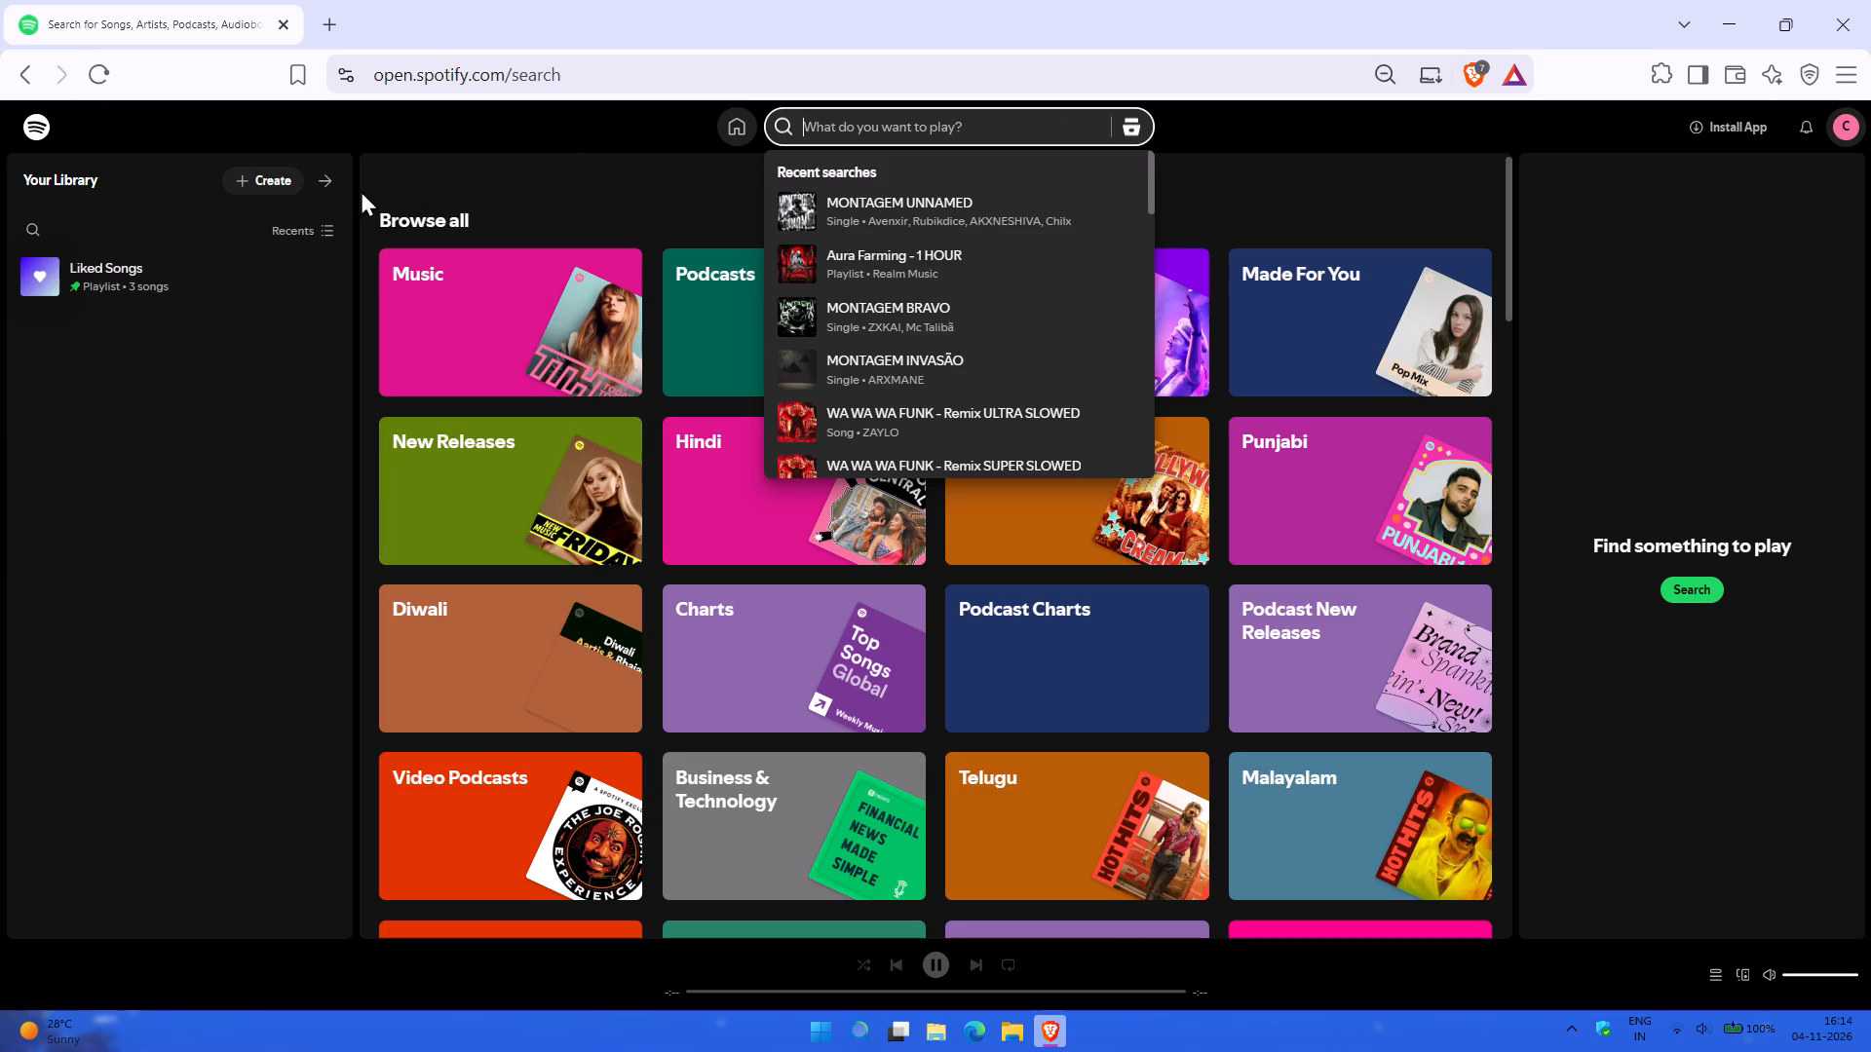
# Collapse the Your Library sidebar.
pyautogui.click(56, 172)
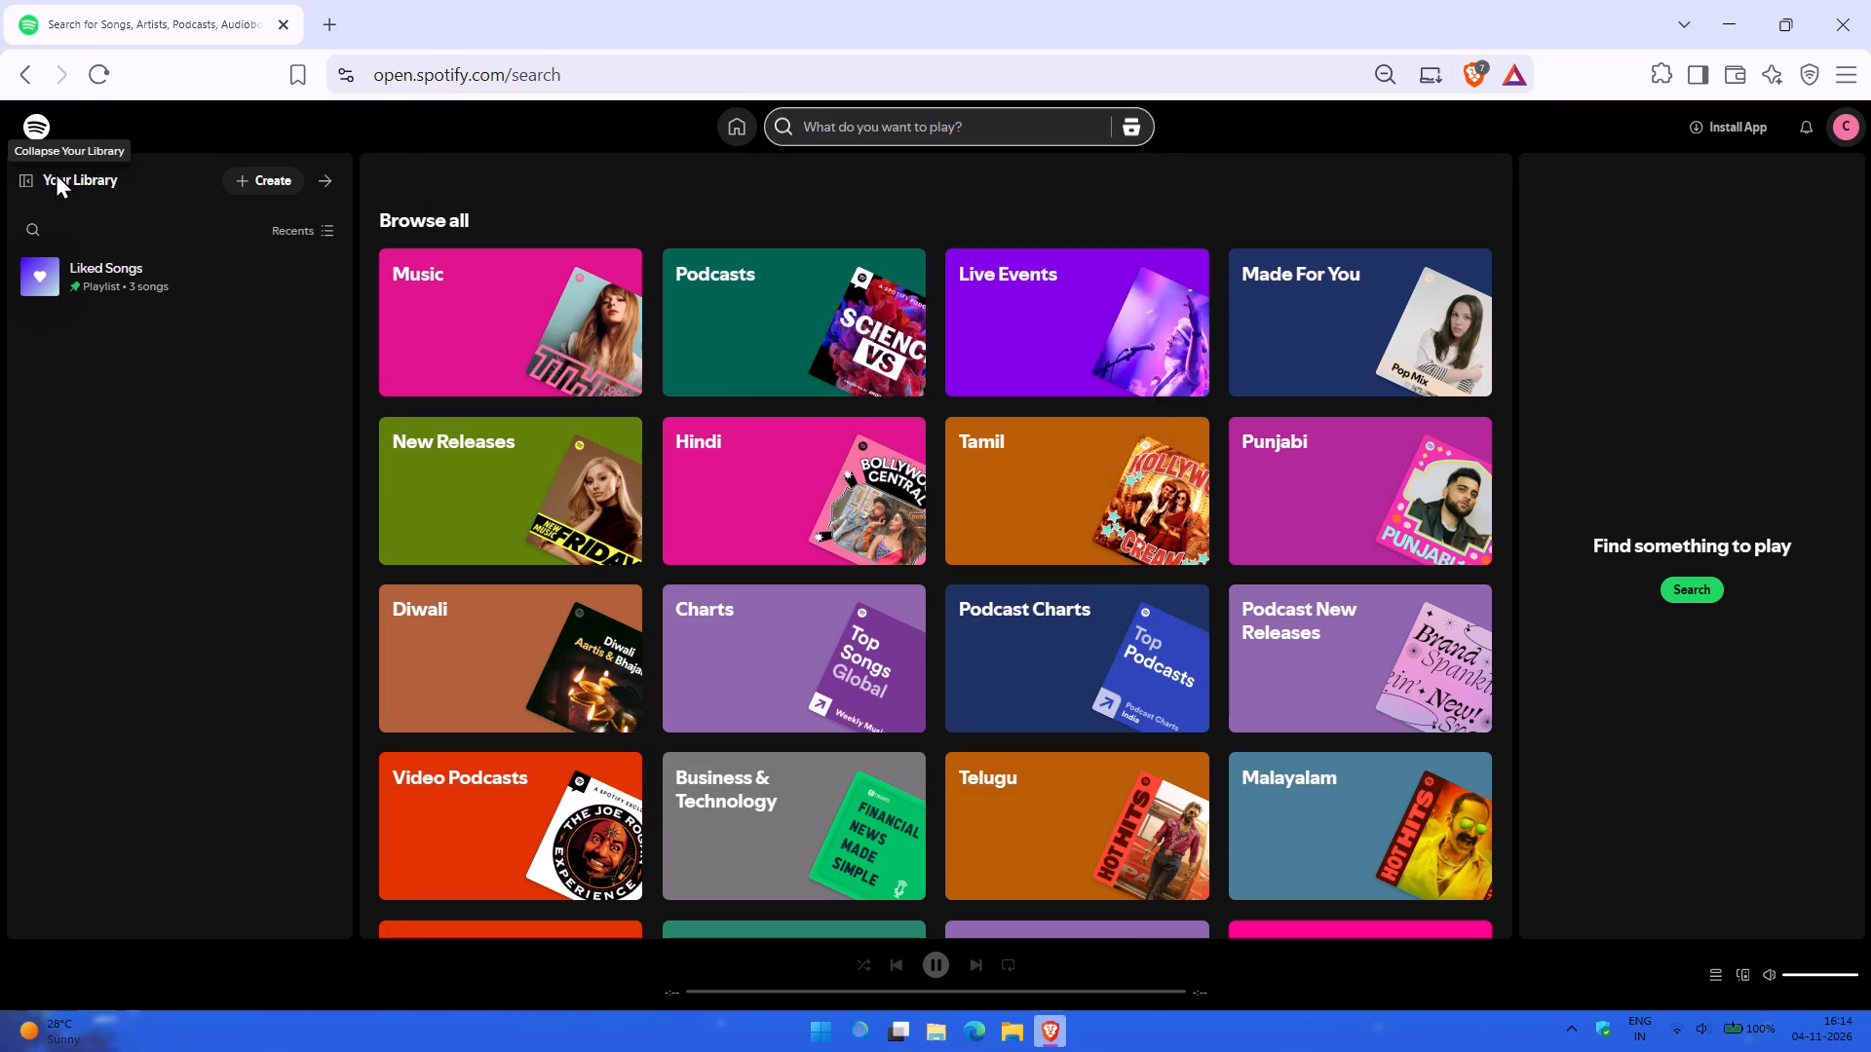
pyautogui.click(130, 230)
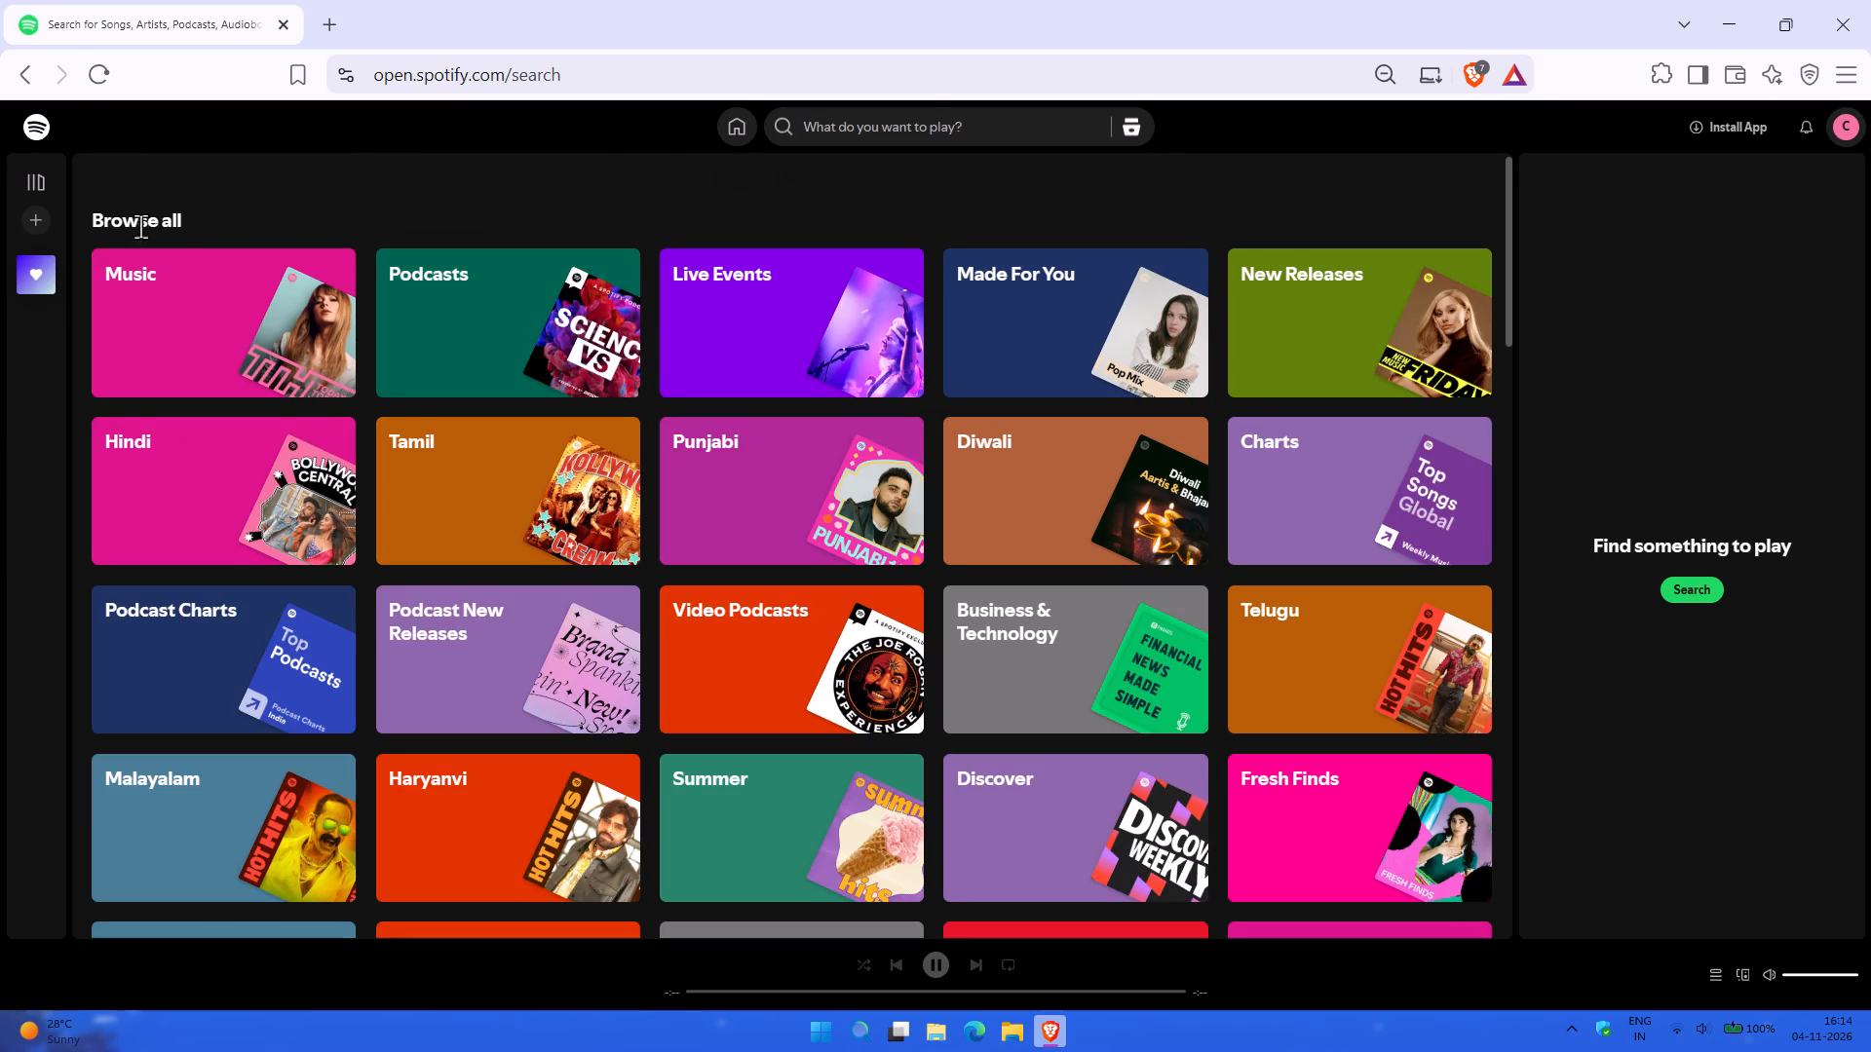
# Look through the Recents on Spotify's home page and its full Recently played list for a song to play.
pyautogui.click(736, 124)
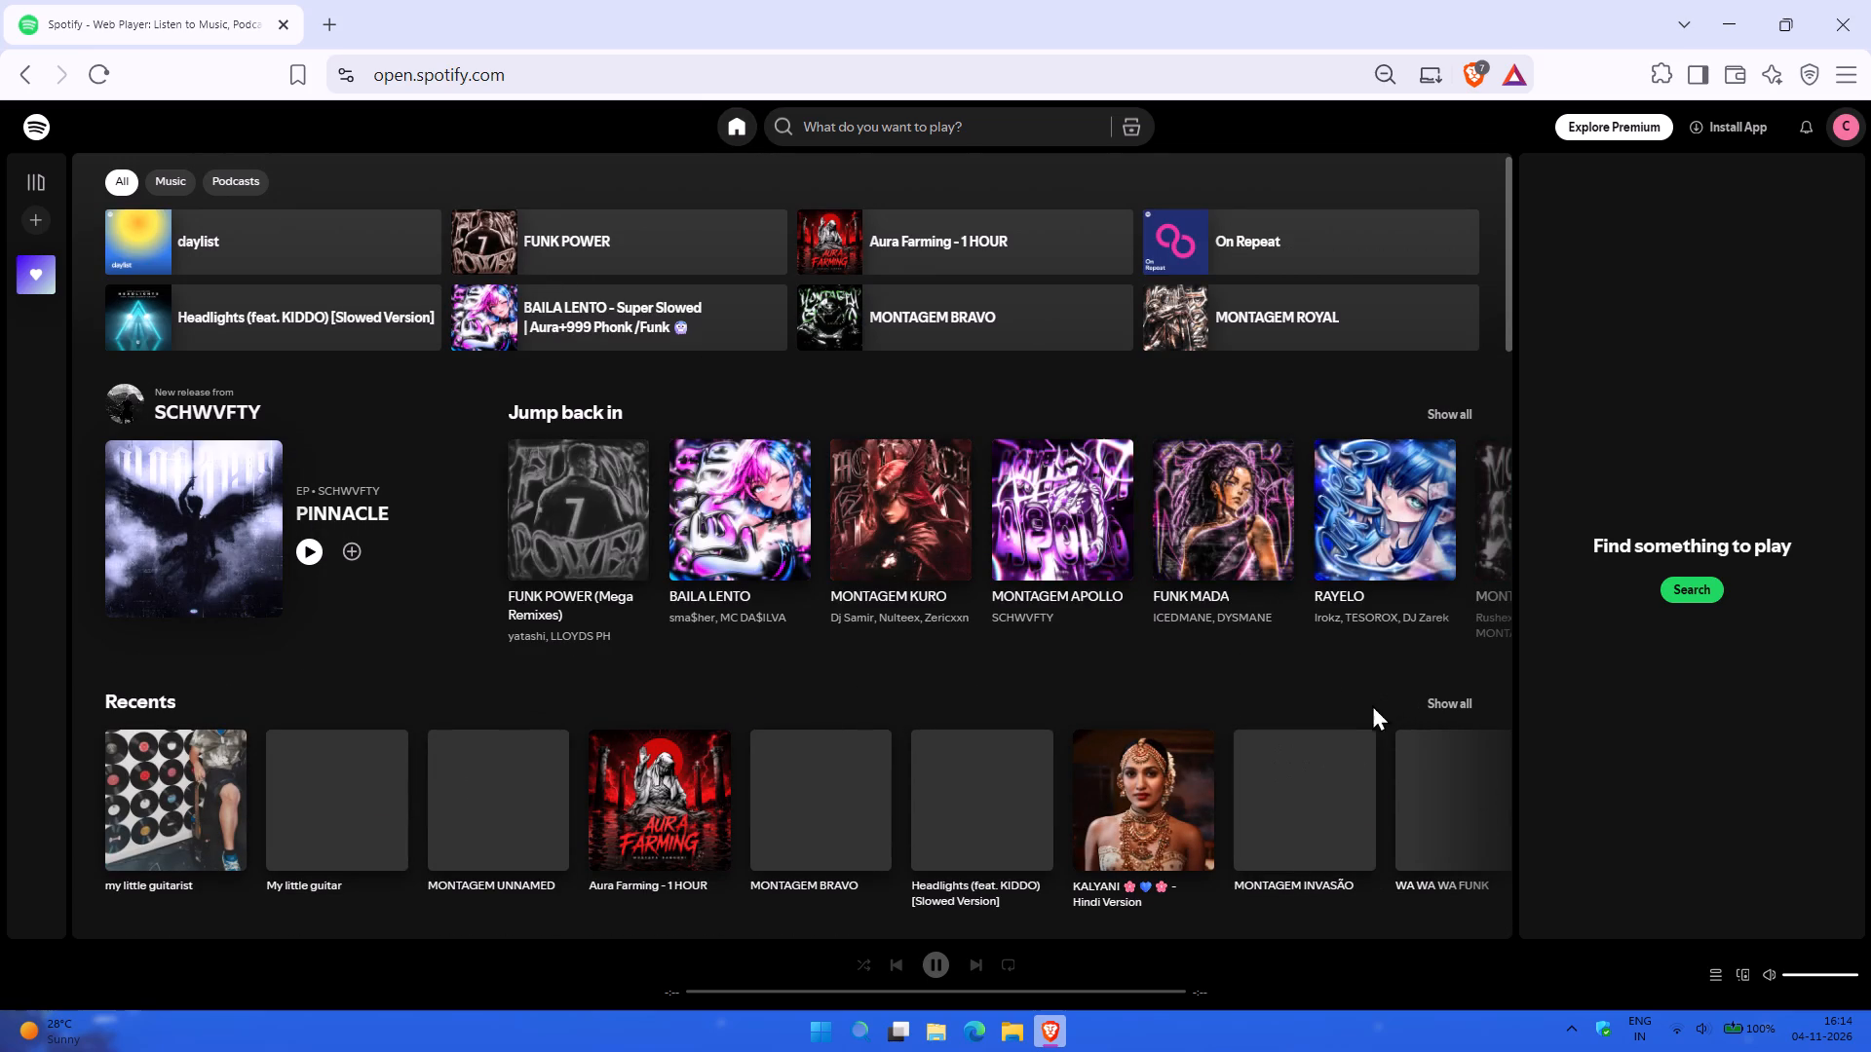
pyautogui.click(1453, 706)
pyautogui.click(19, 62)
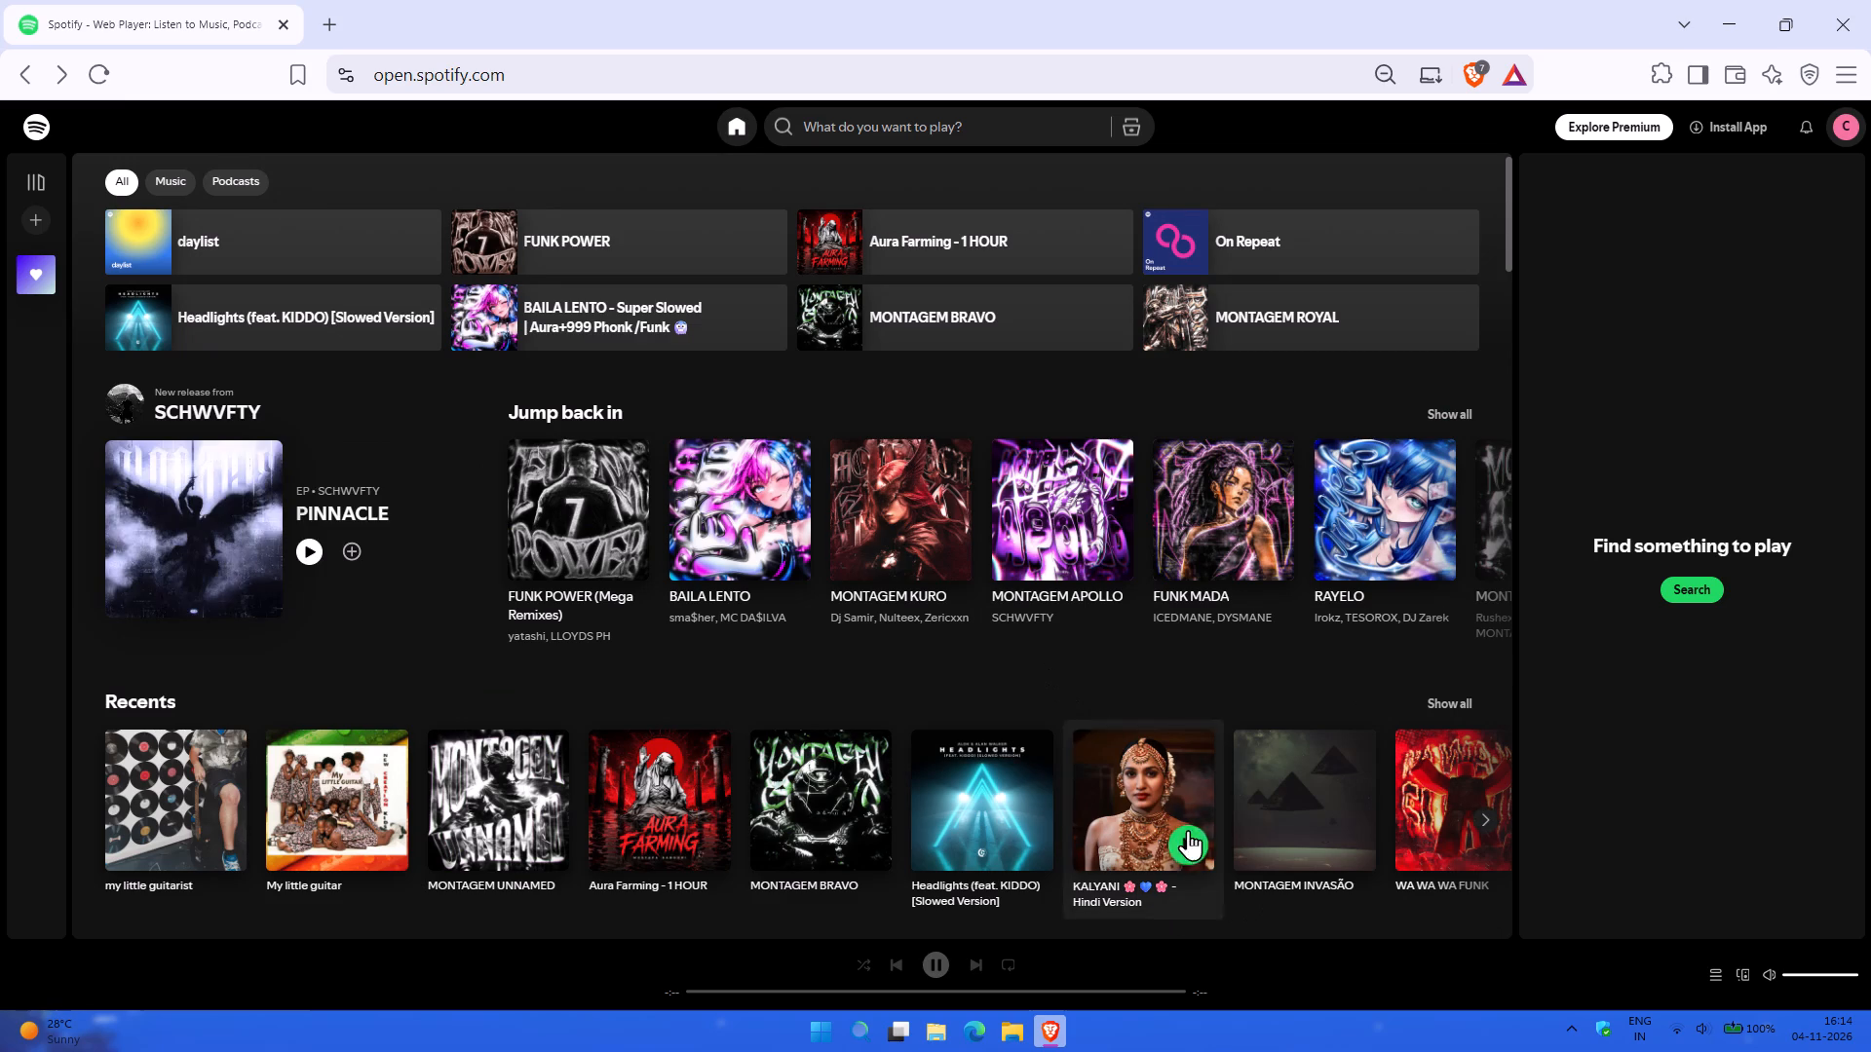
pyautogui.click(1358, 849)
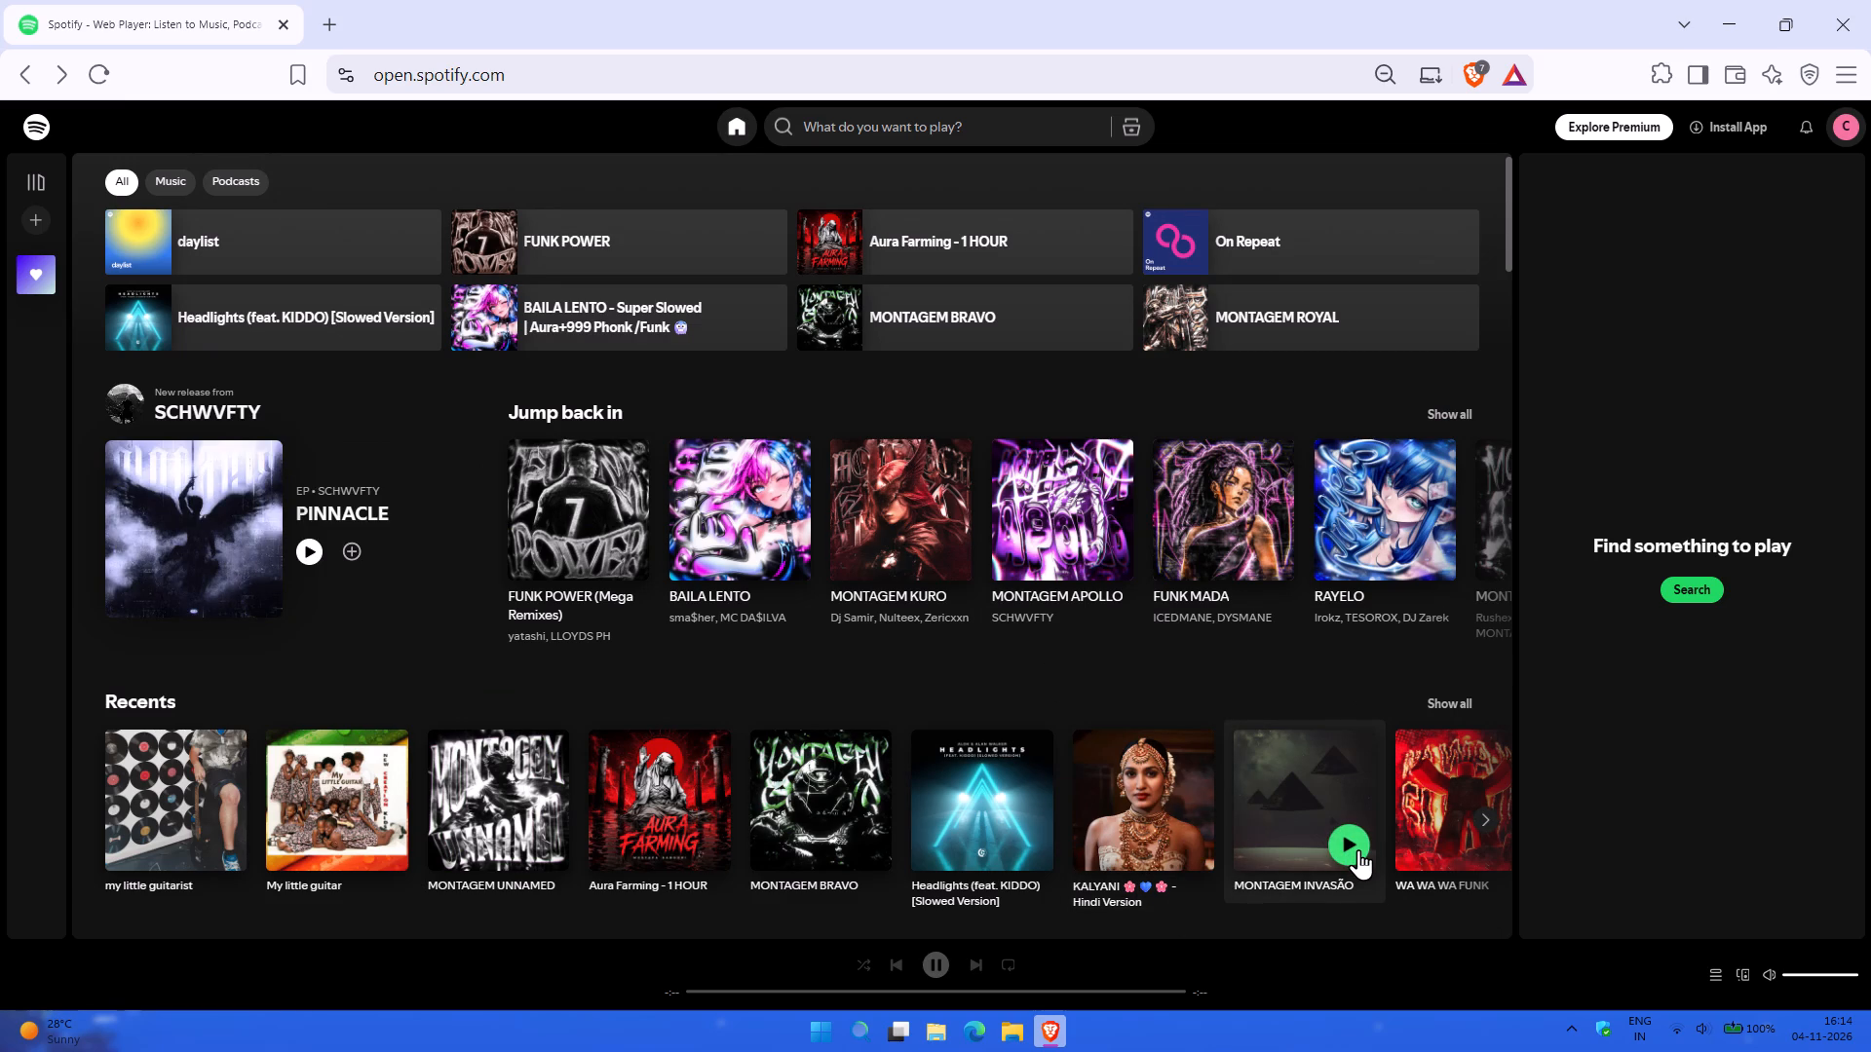
pyautogui.hscroll(-4, 1358, 849)
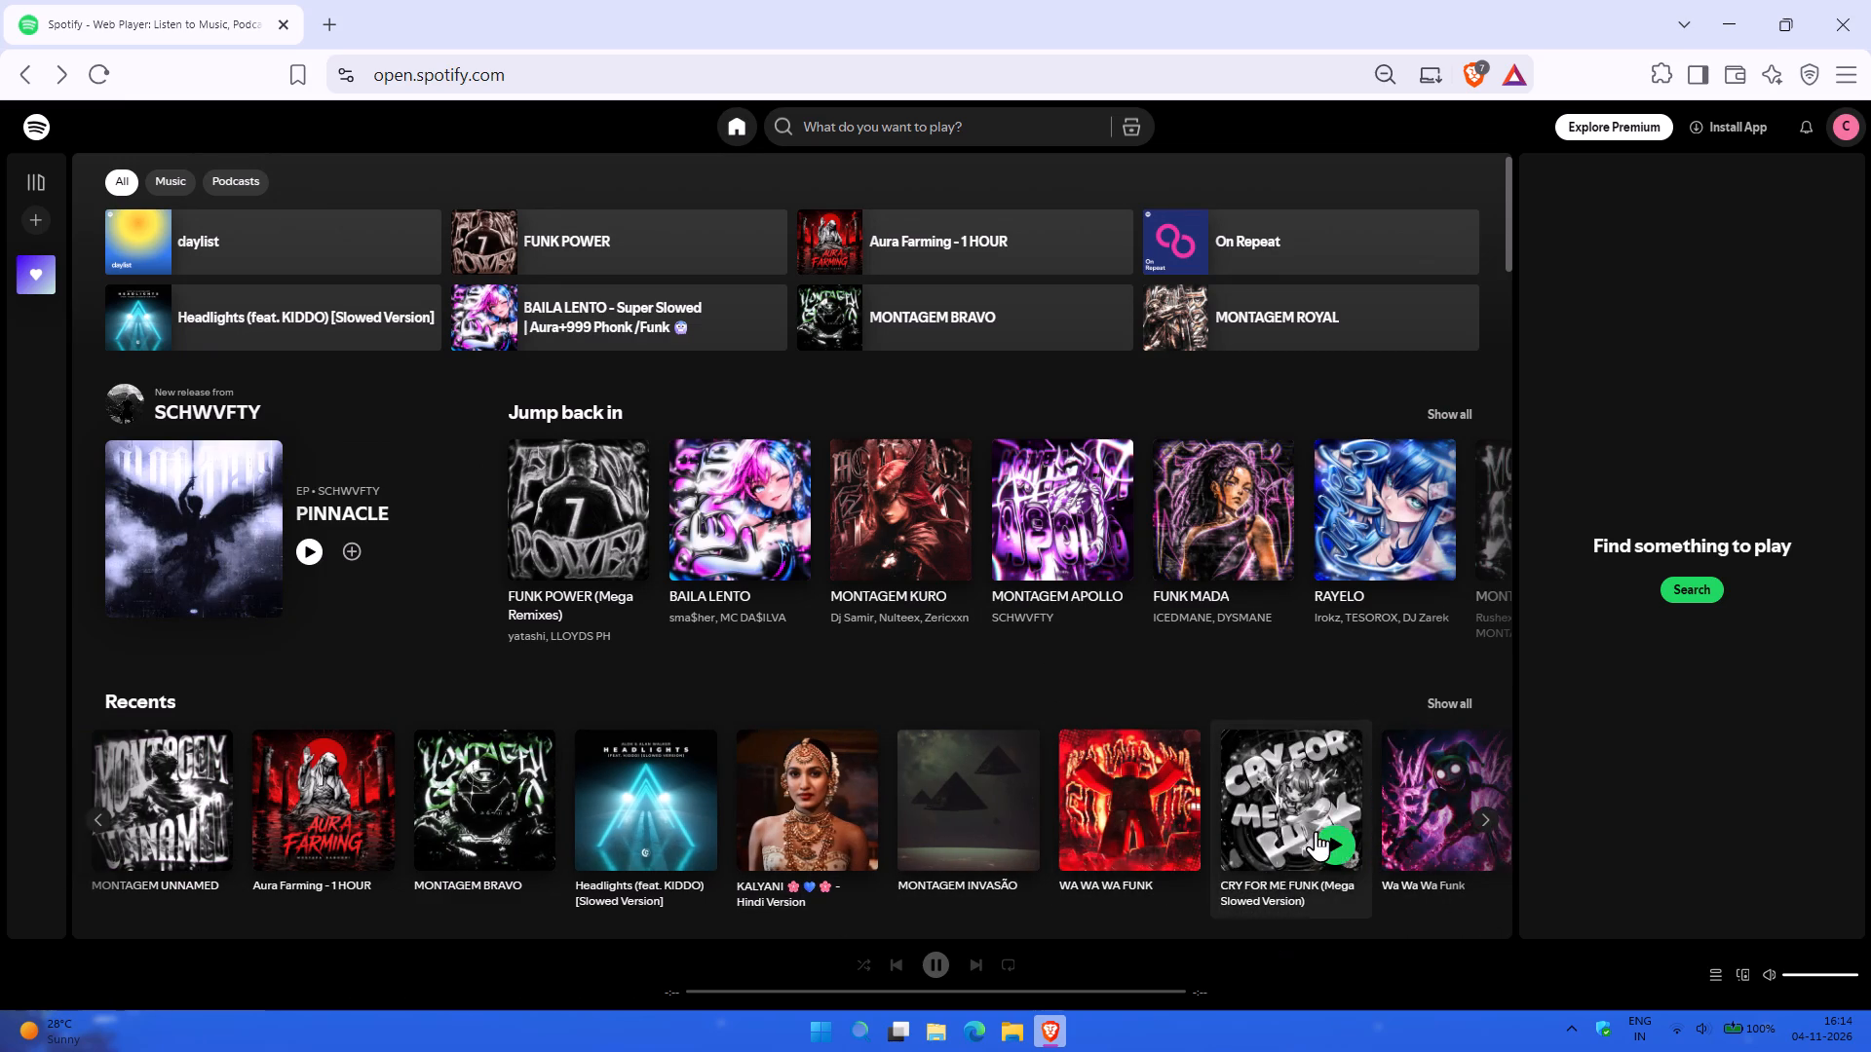
pyautogui.hscroll(-6, 1316, 831)
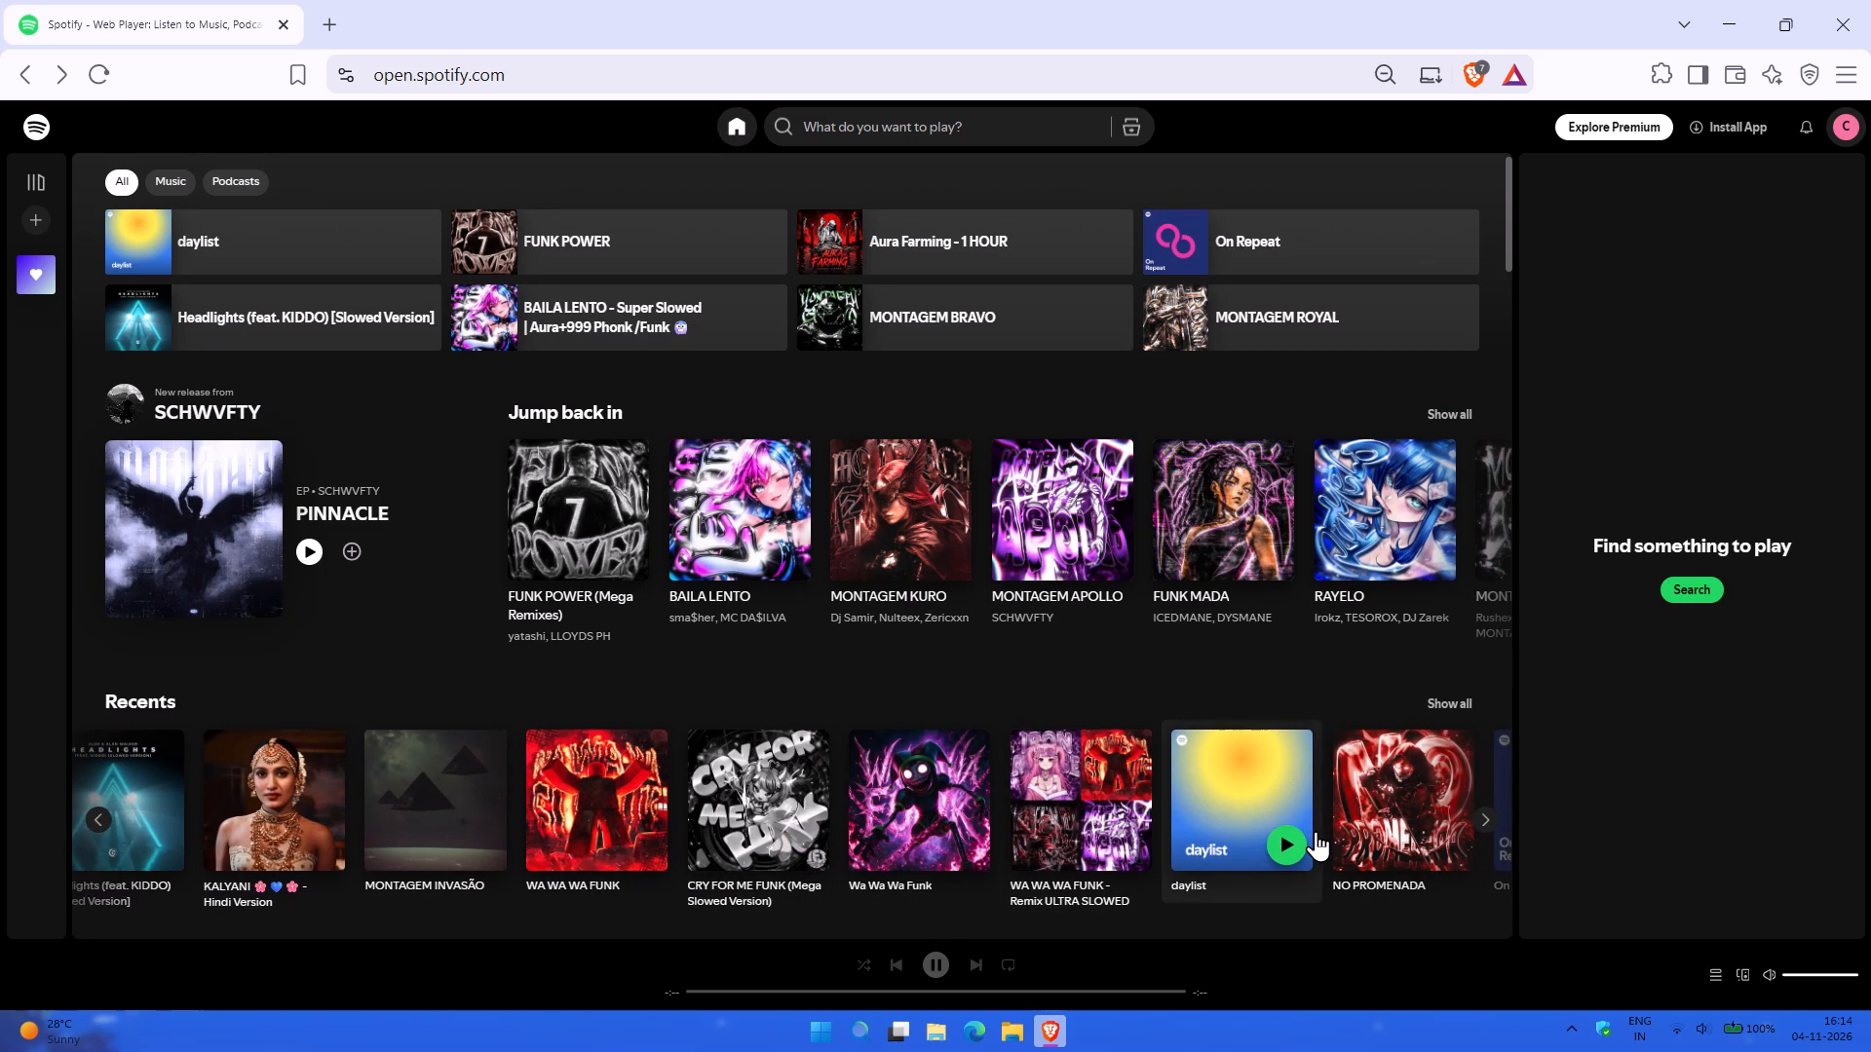
pyautogui.scroll(-1, 1386, 619)
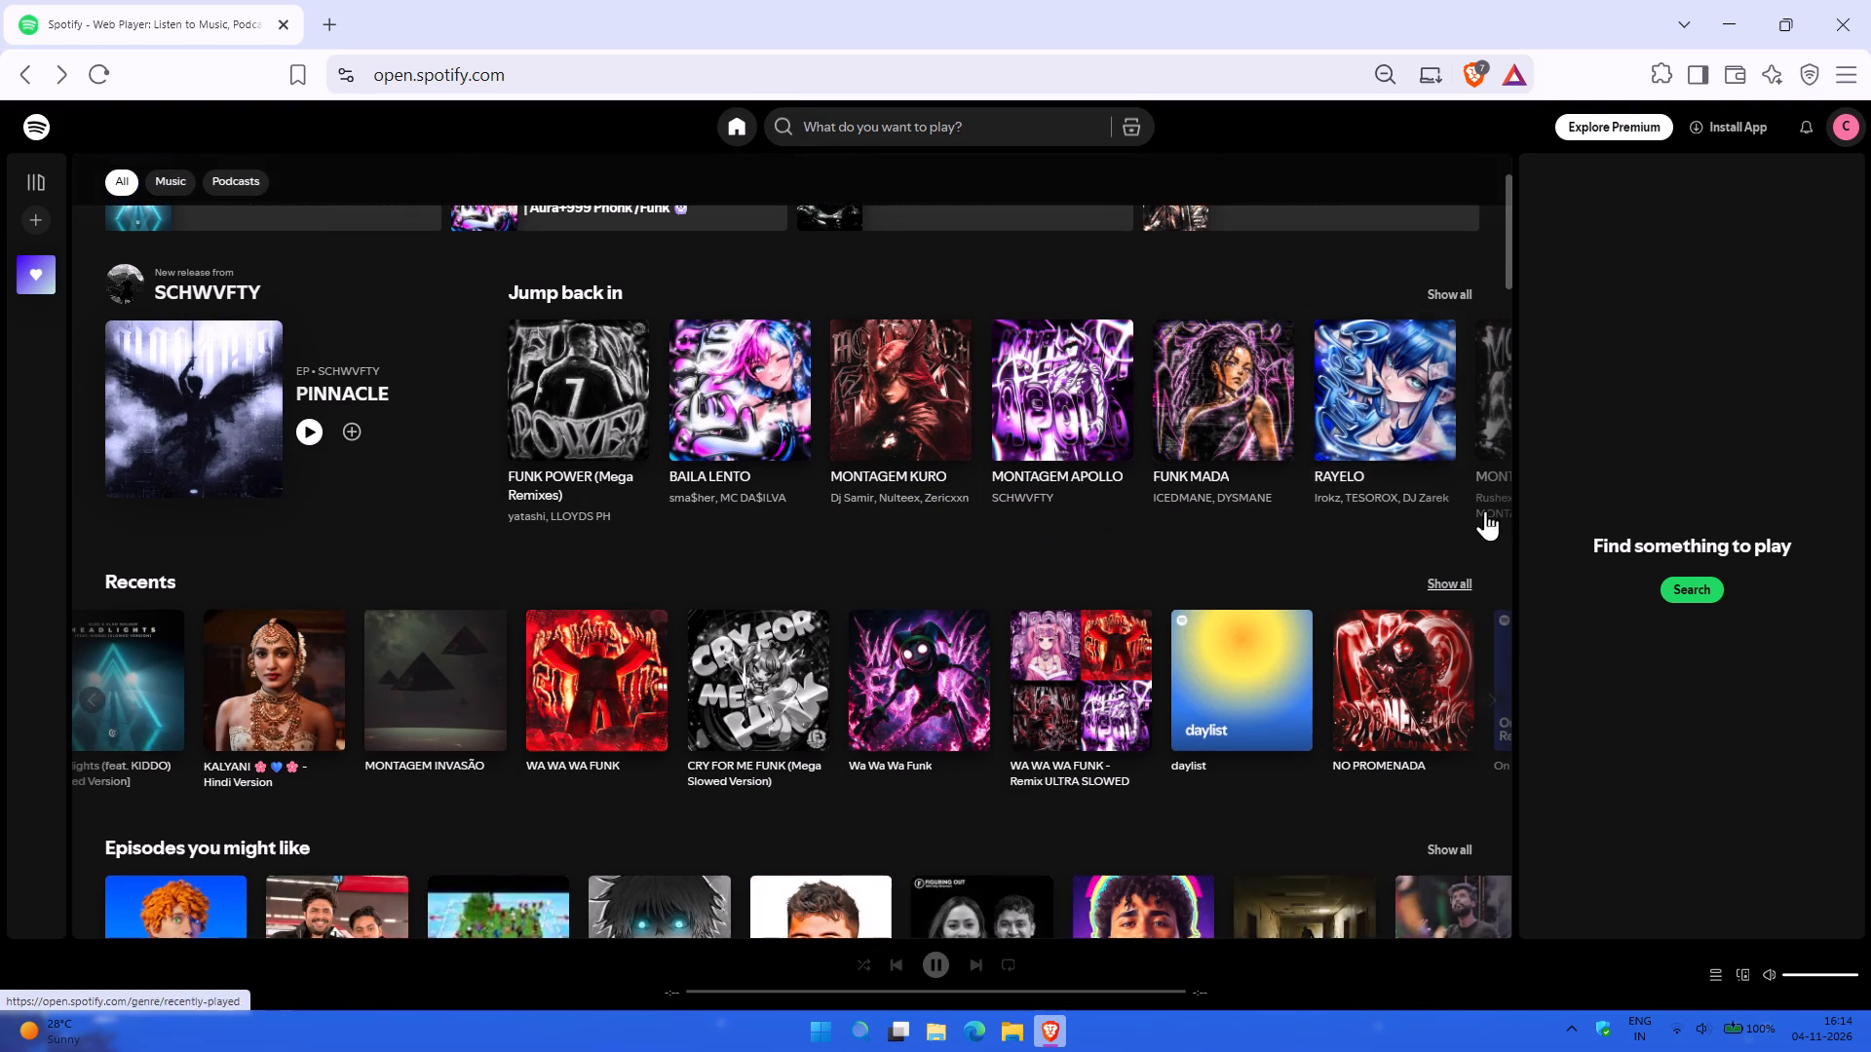
pyautogui.click(1439, 587)
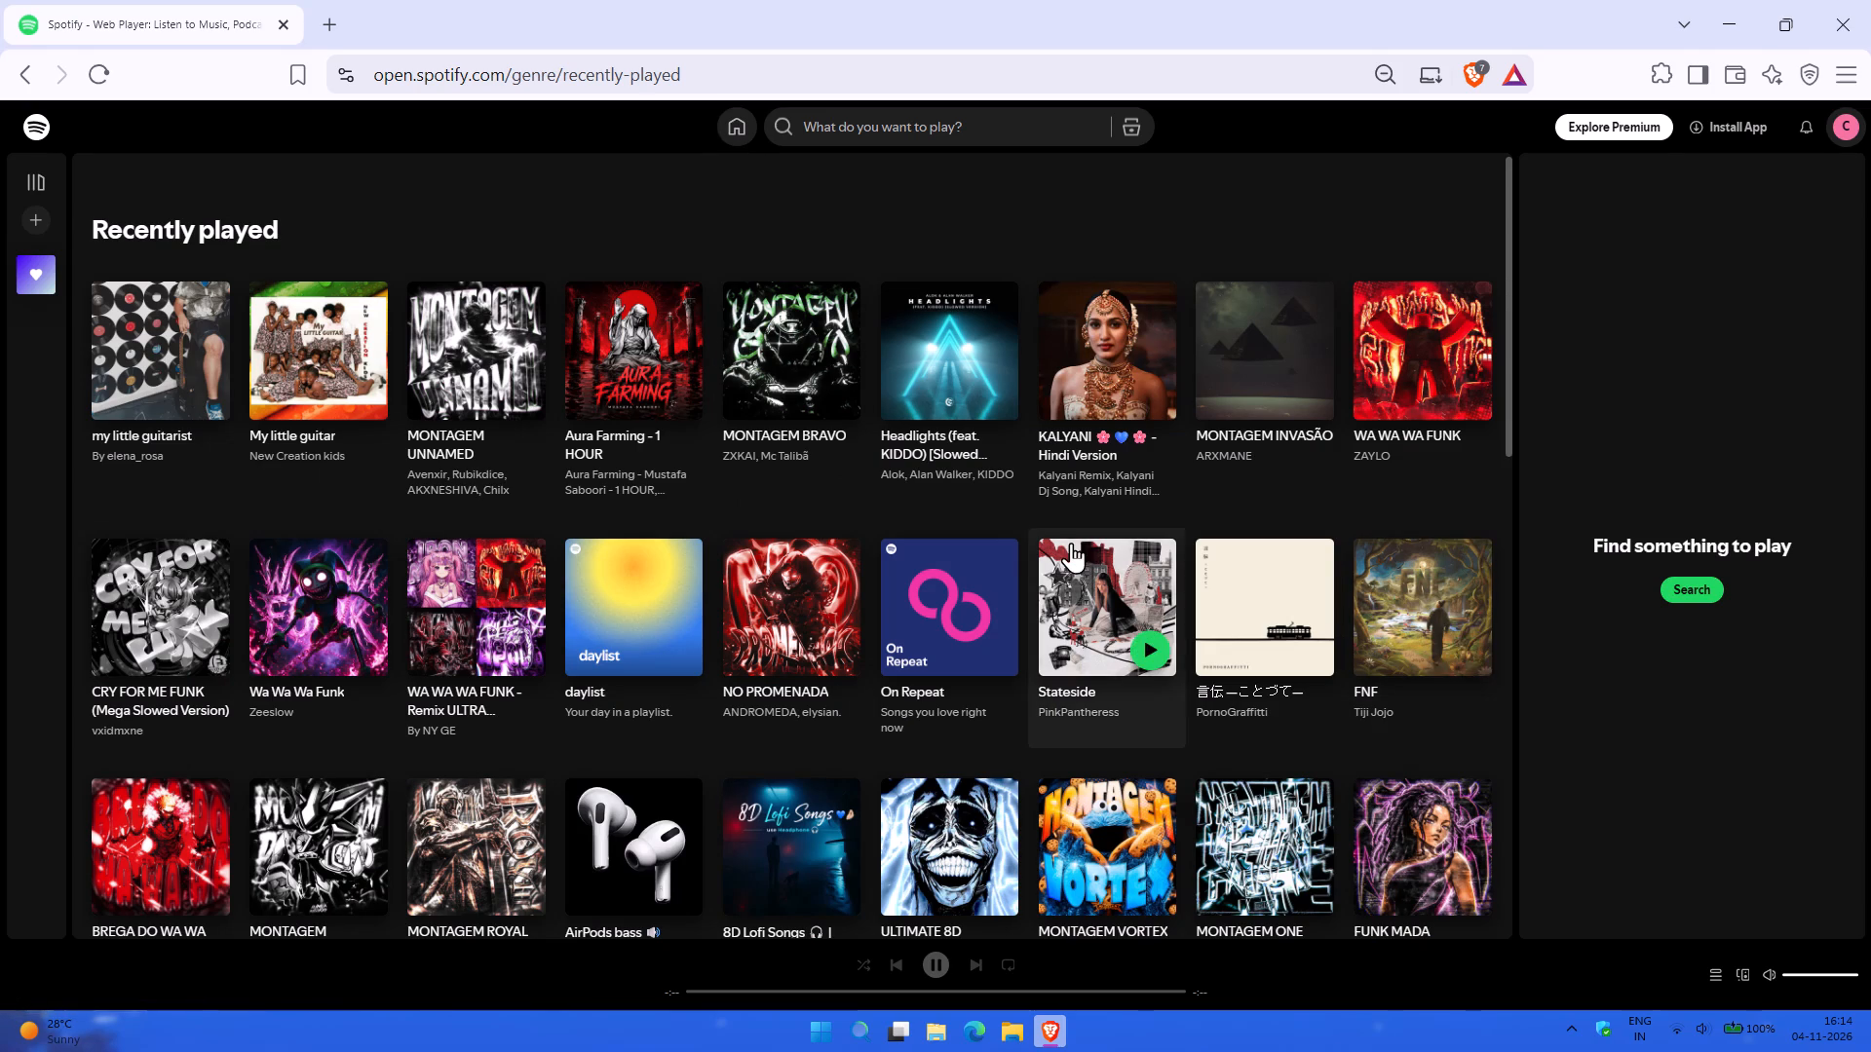
pyautogui.click(28, 81)
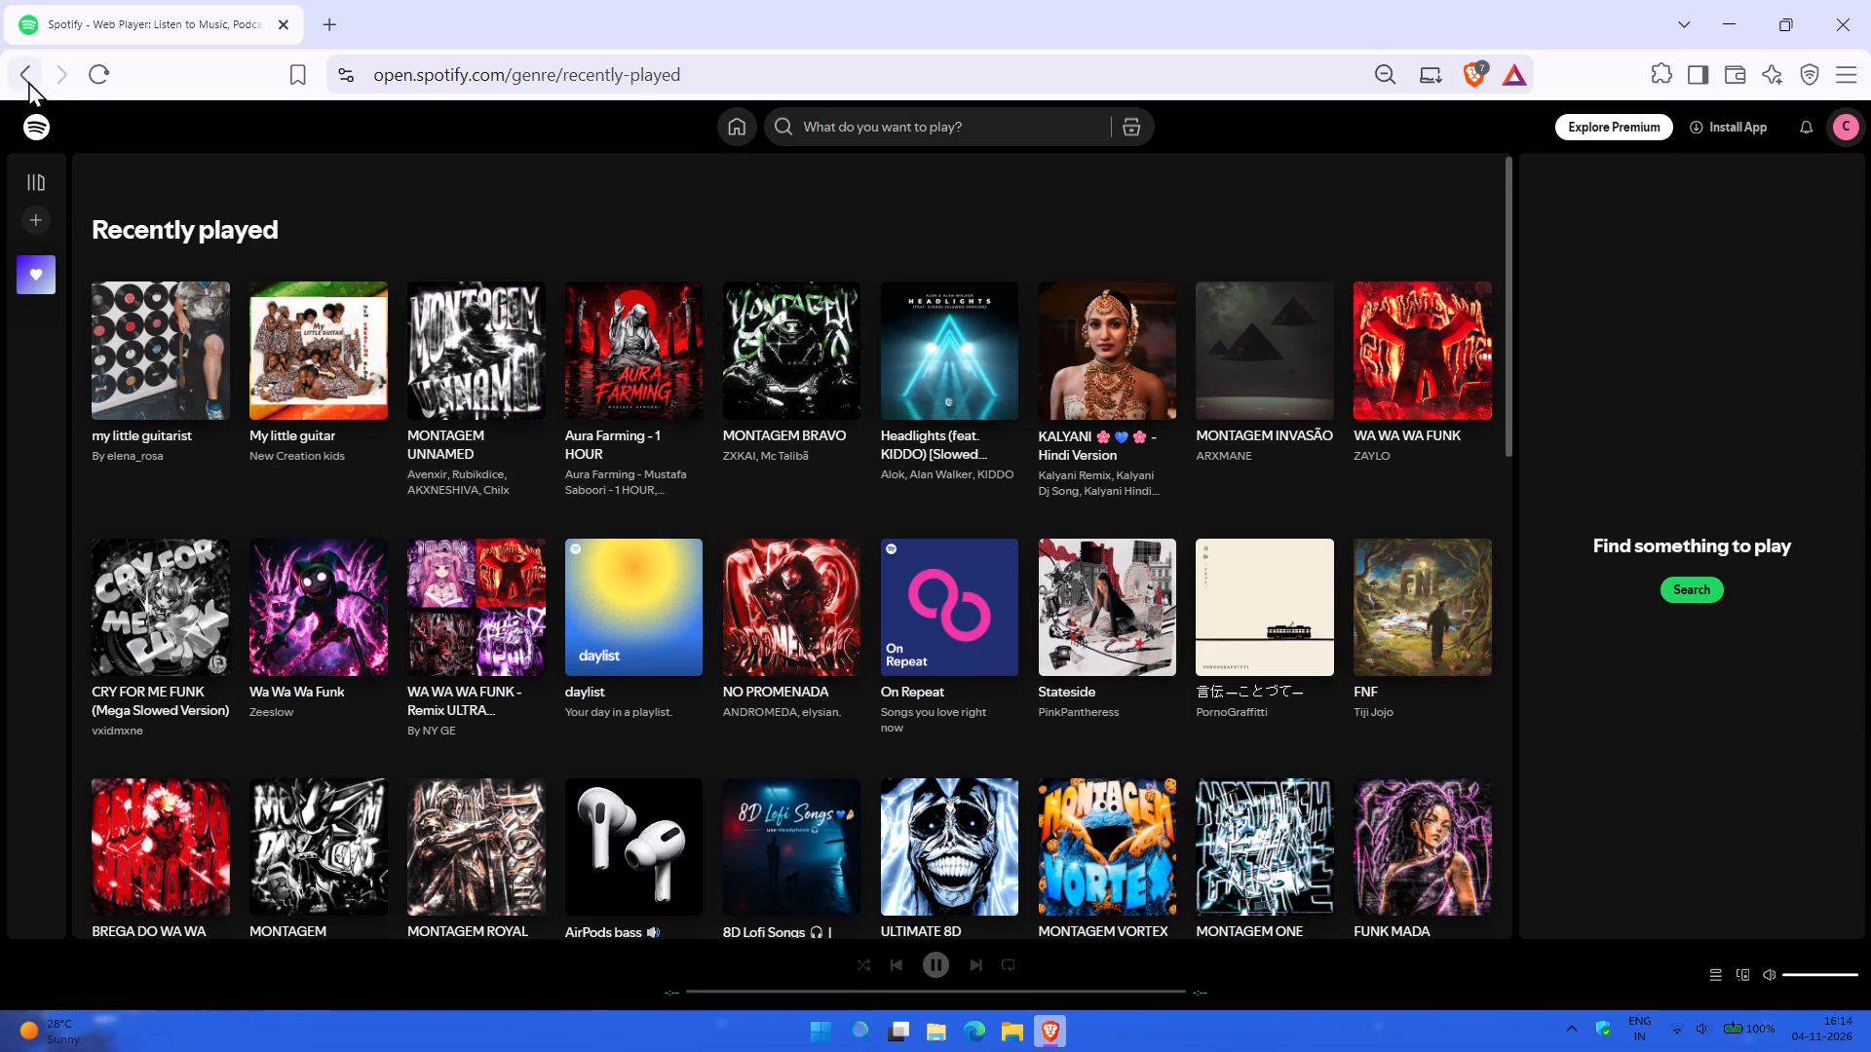
# Look through the home page's recommended music, albums and new releases for something to play.
pyautogui.scroll(-4, 503, 410)
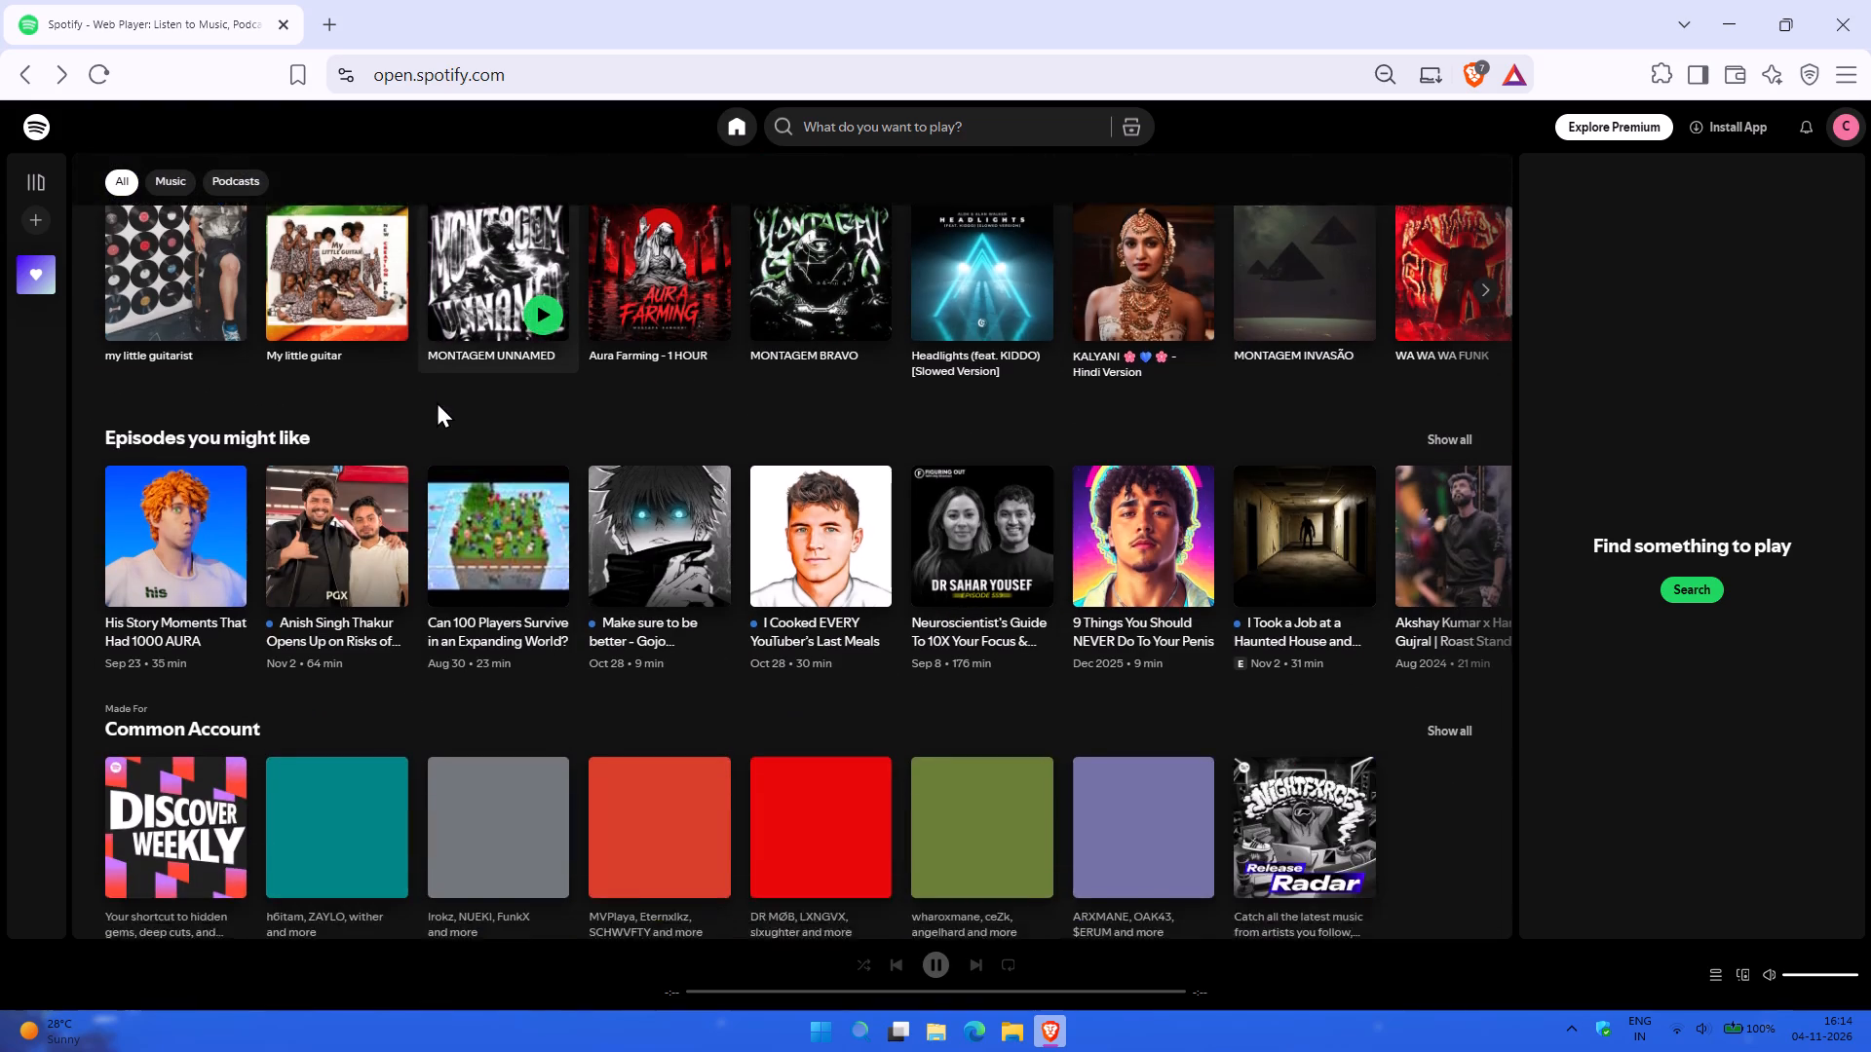
pyautogui.scroll(4, 437, 401)
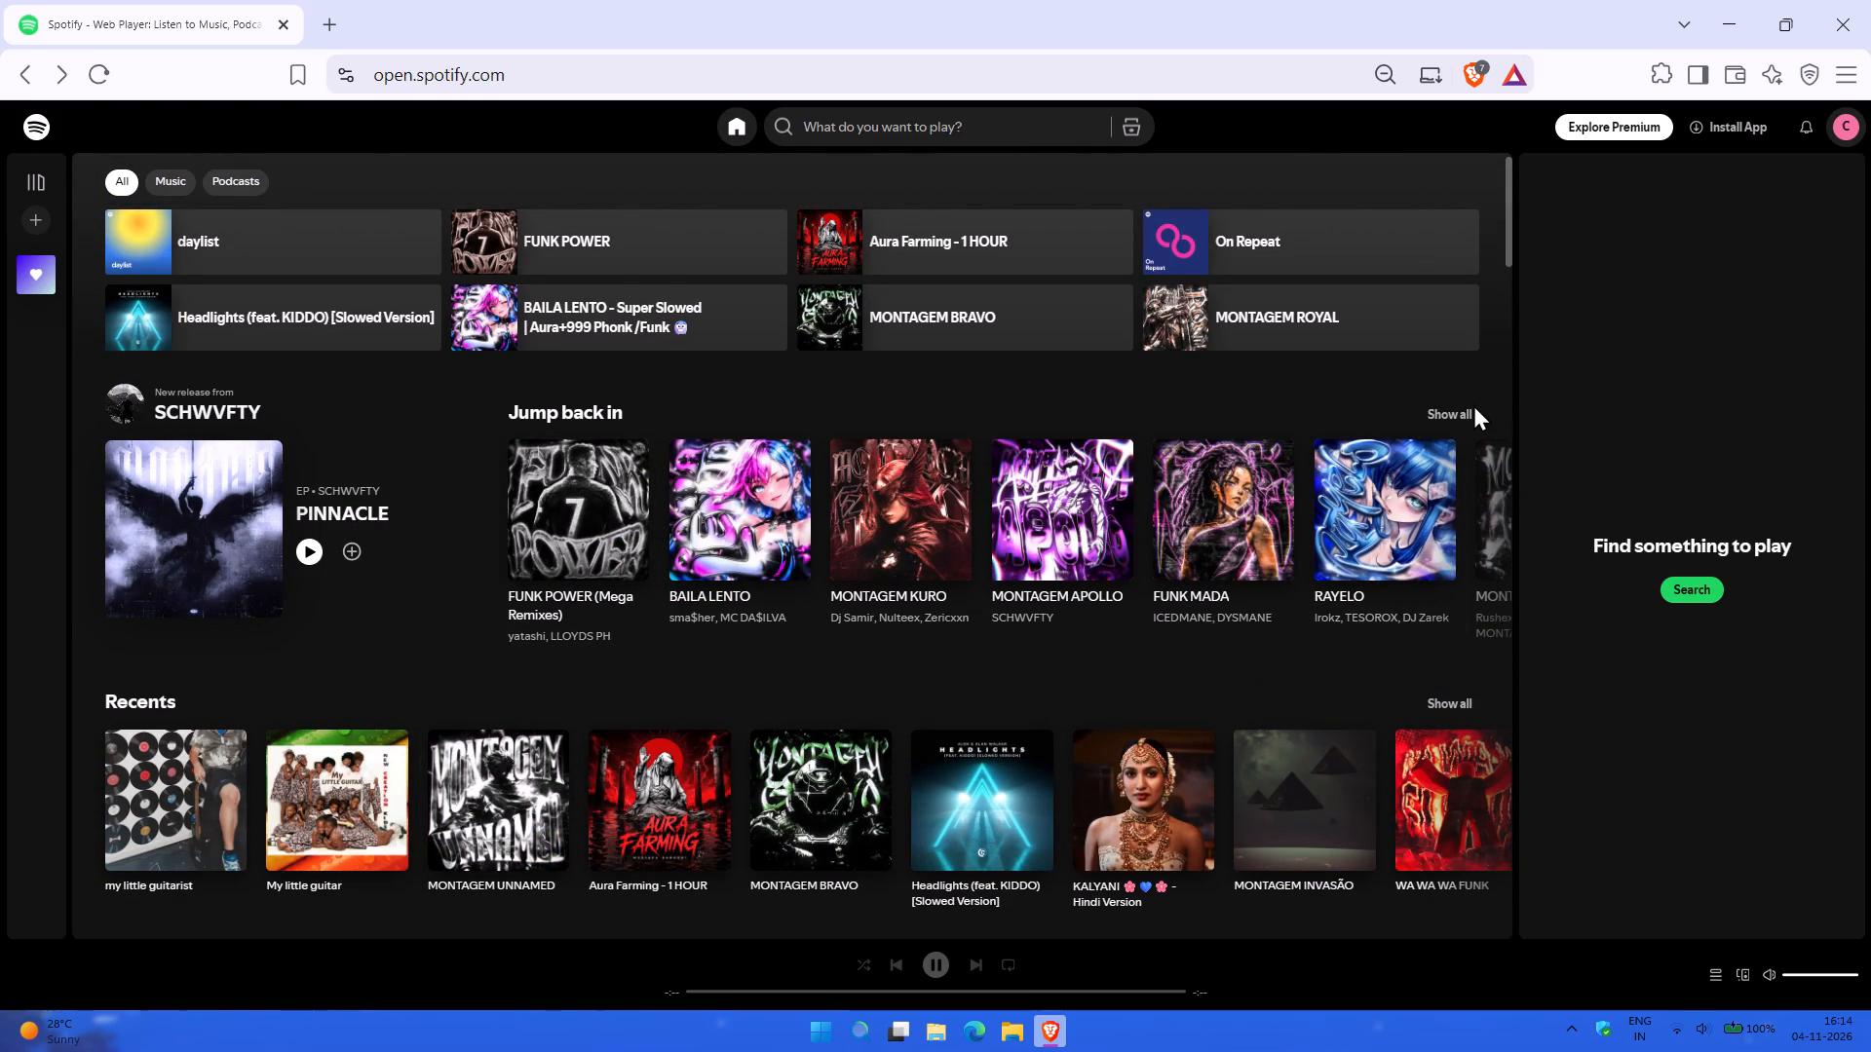
pyautogui.scroll(-7, 913, 634)
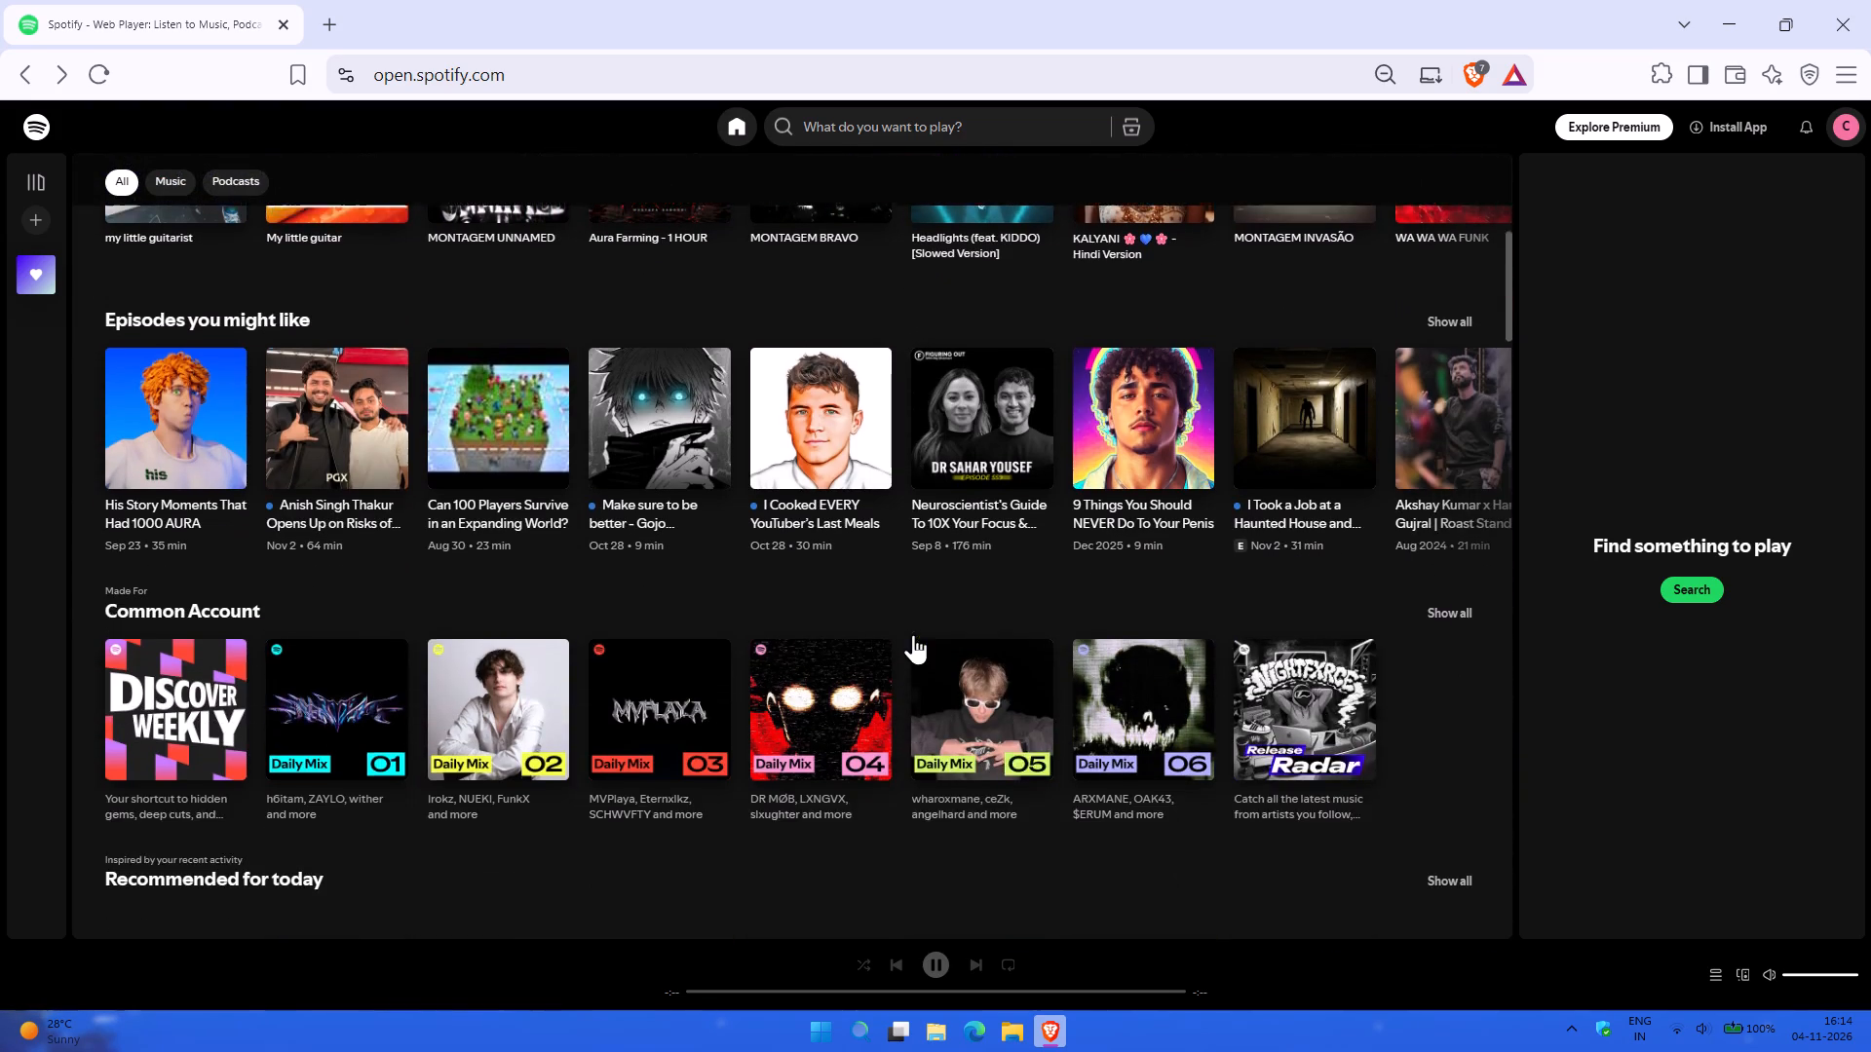
pyautogui.scroll(-2, 913, 634)
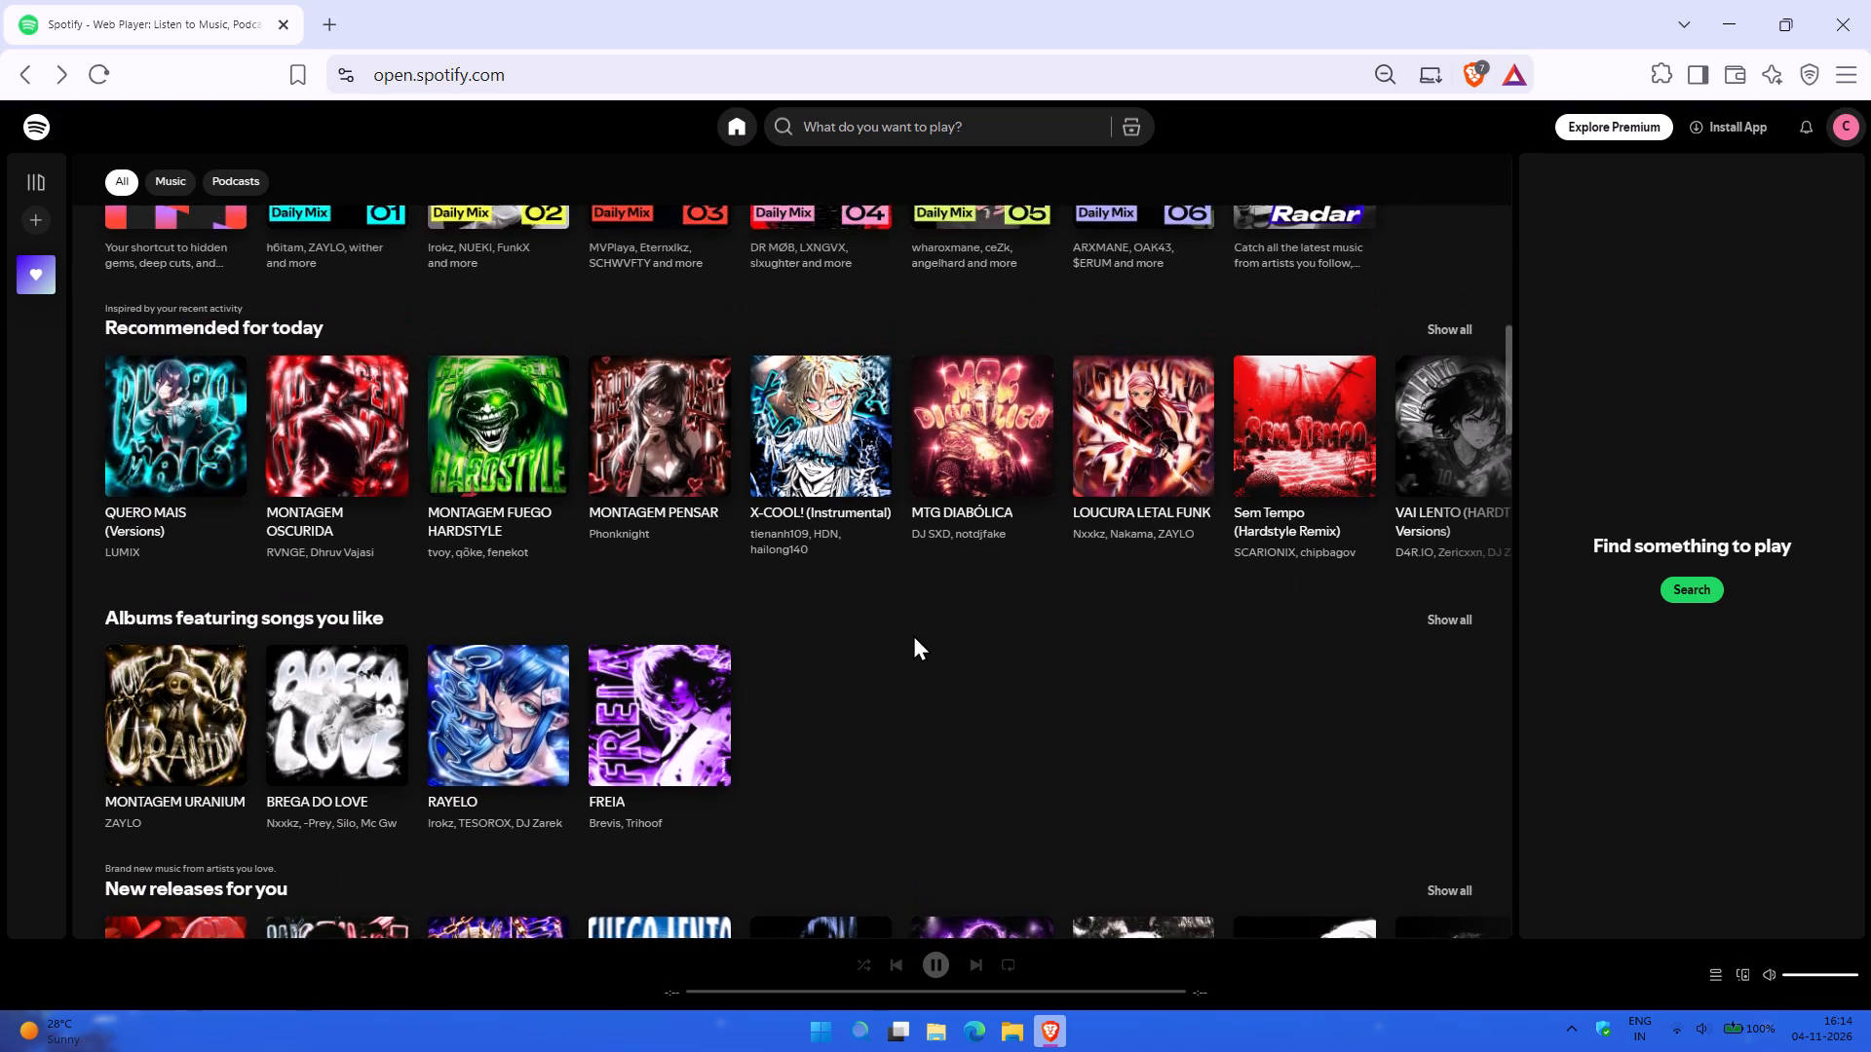
pyautogui.scroll(-1, 913, 634)
pyautogui.scroll(5, 913, 634)
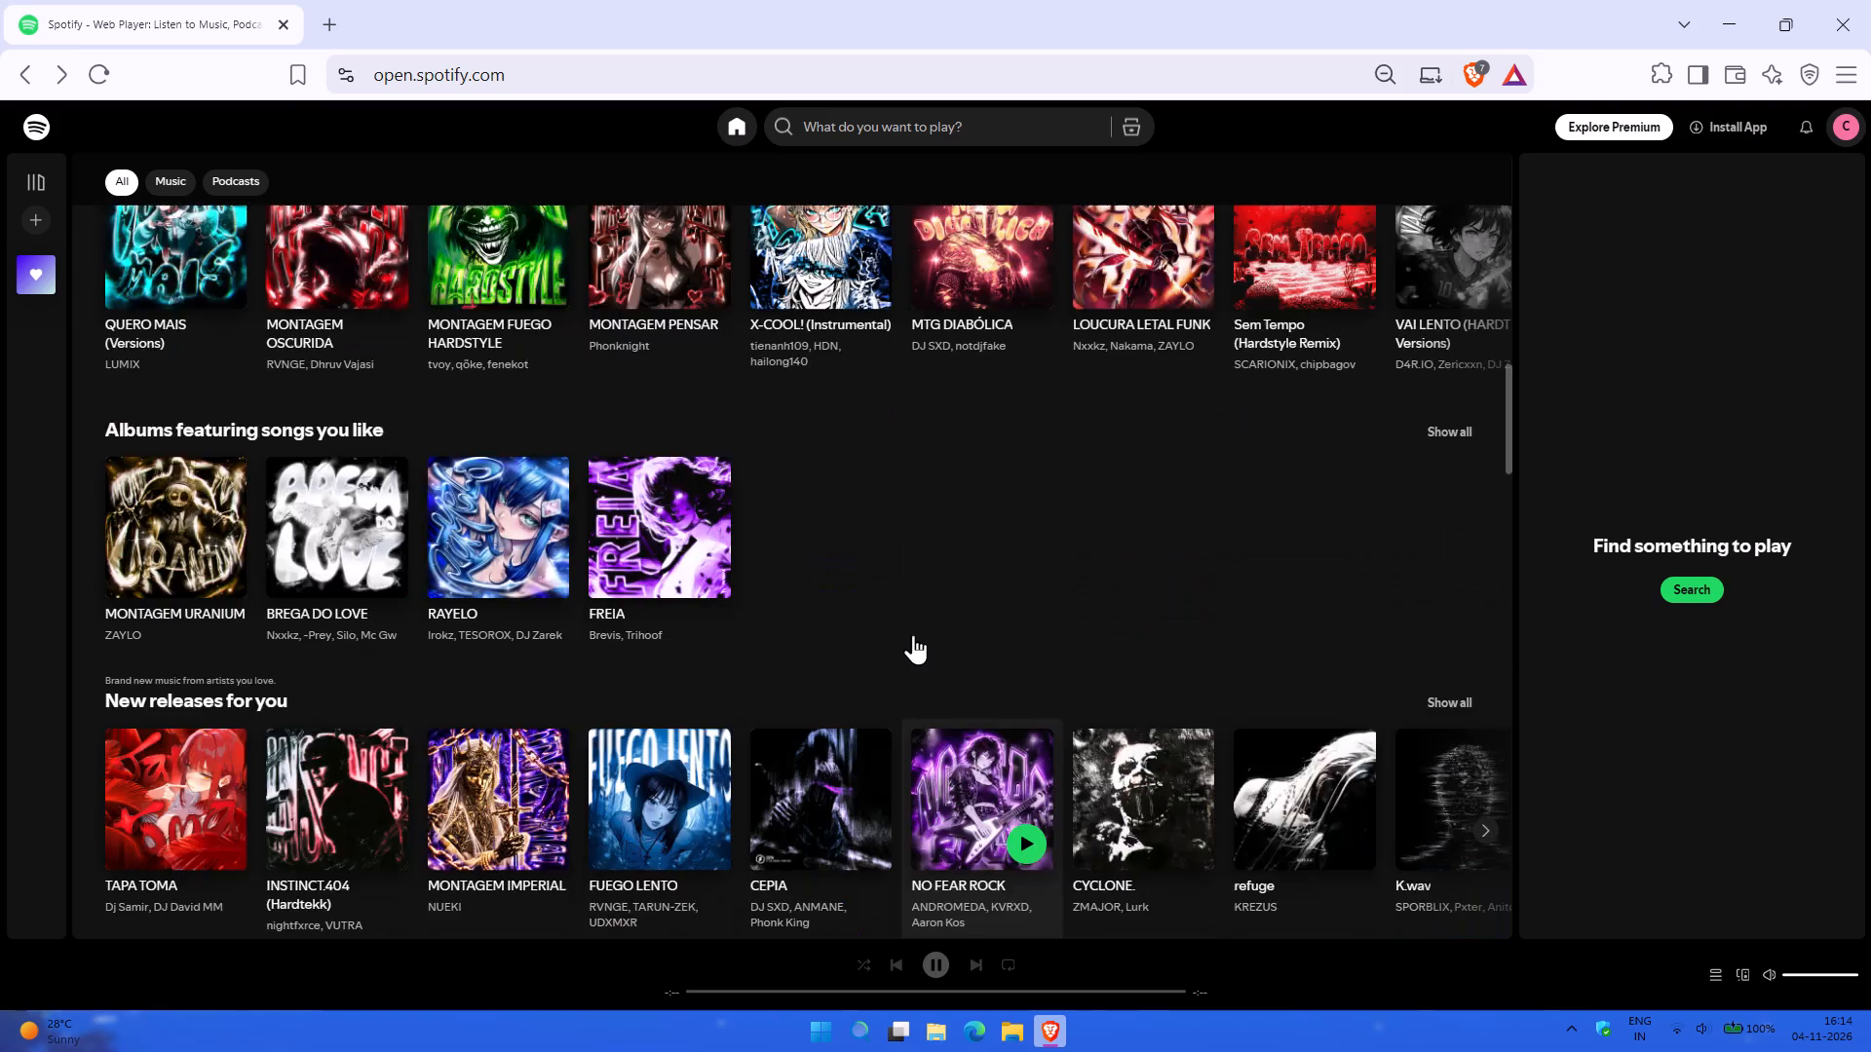
pyautogui.scroll(3, 913, 634)
pyautogui.scroll(2, 1111, 509)
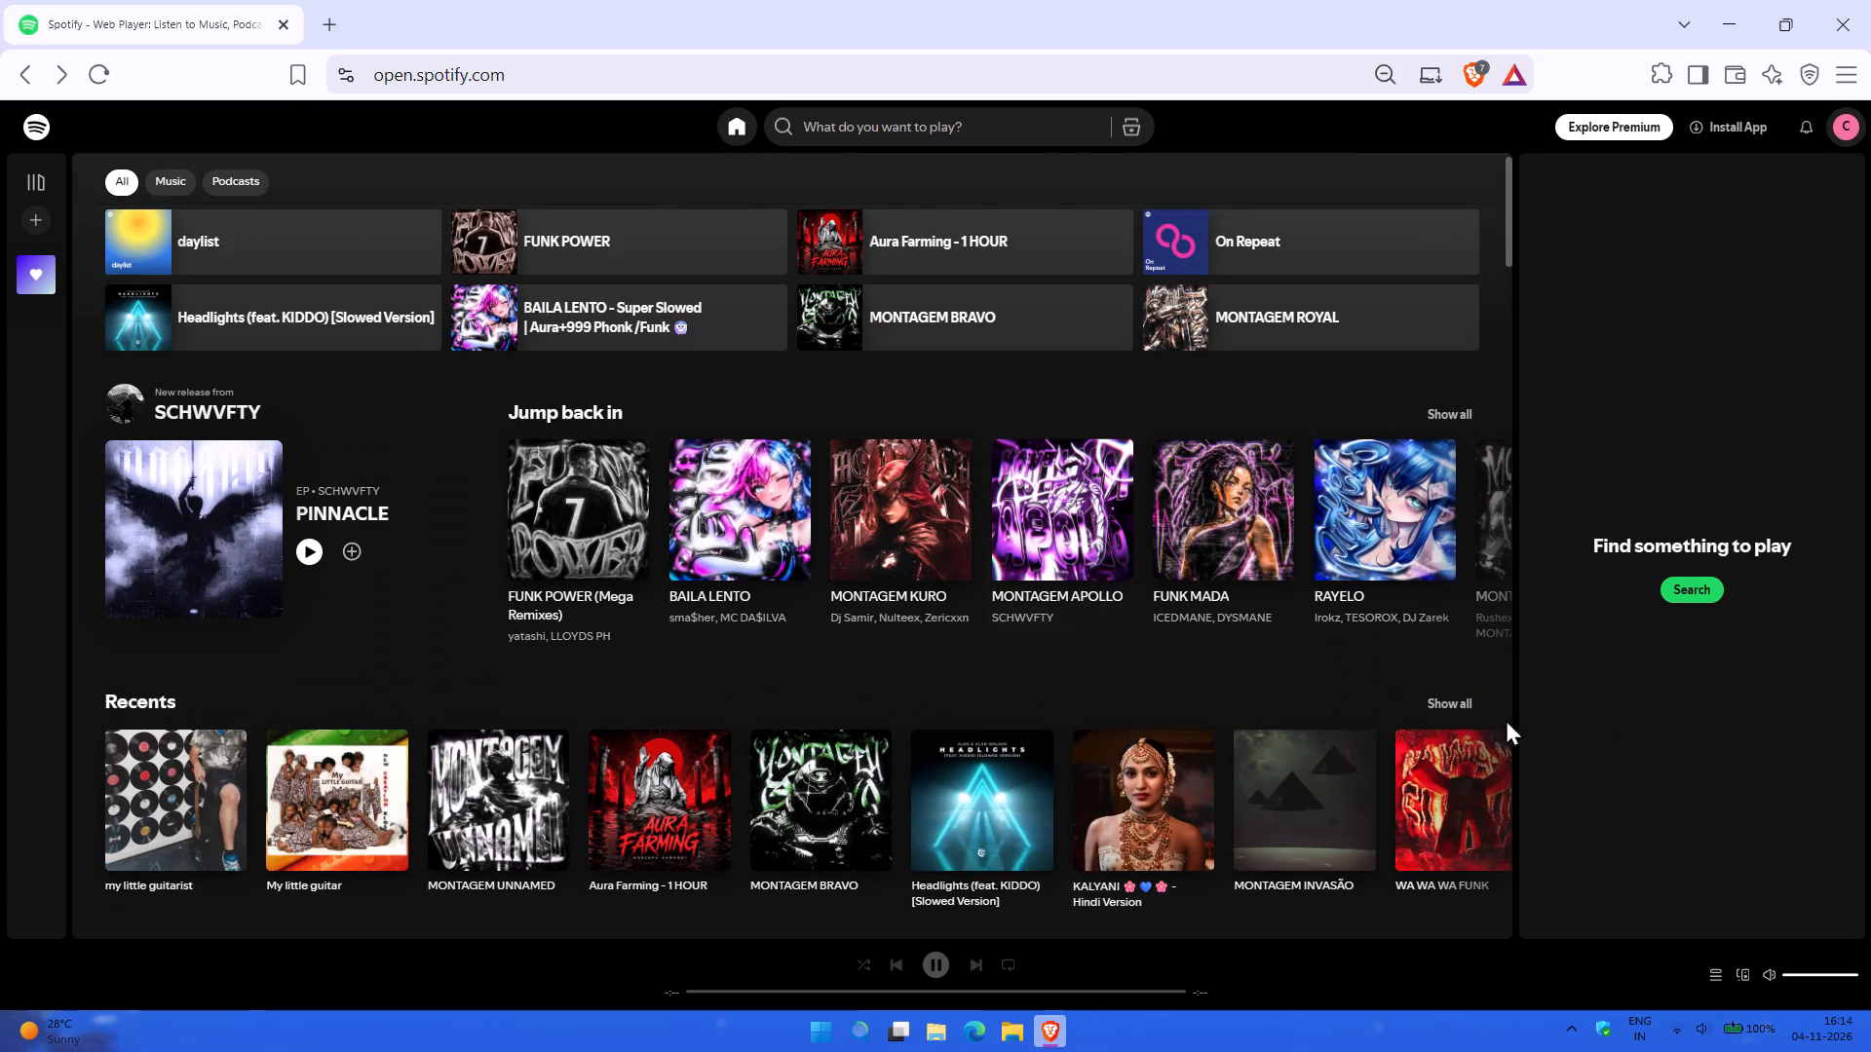
# Look through Spotify's full Recently played list for a song to play.
pyautogui.click(1437, 689)
pyautogui.scroll(-3, 709, 412)
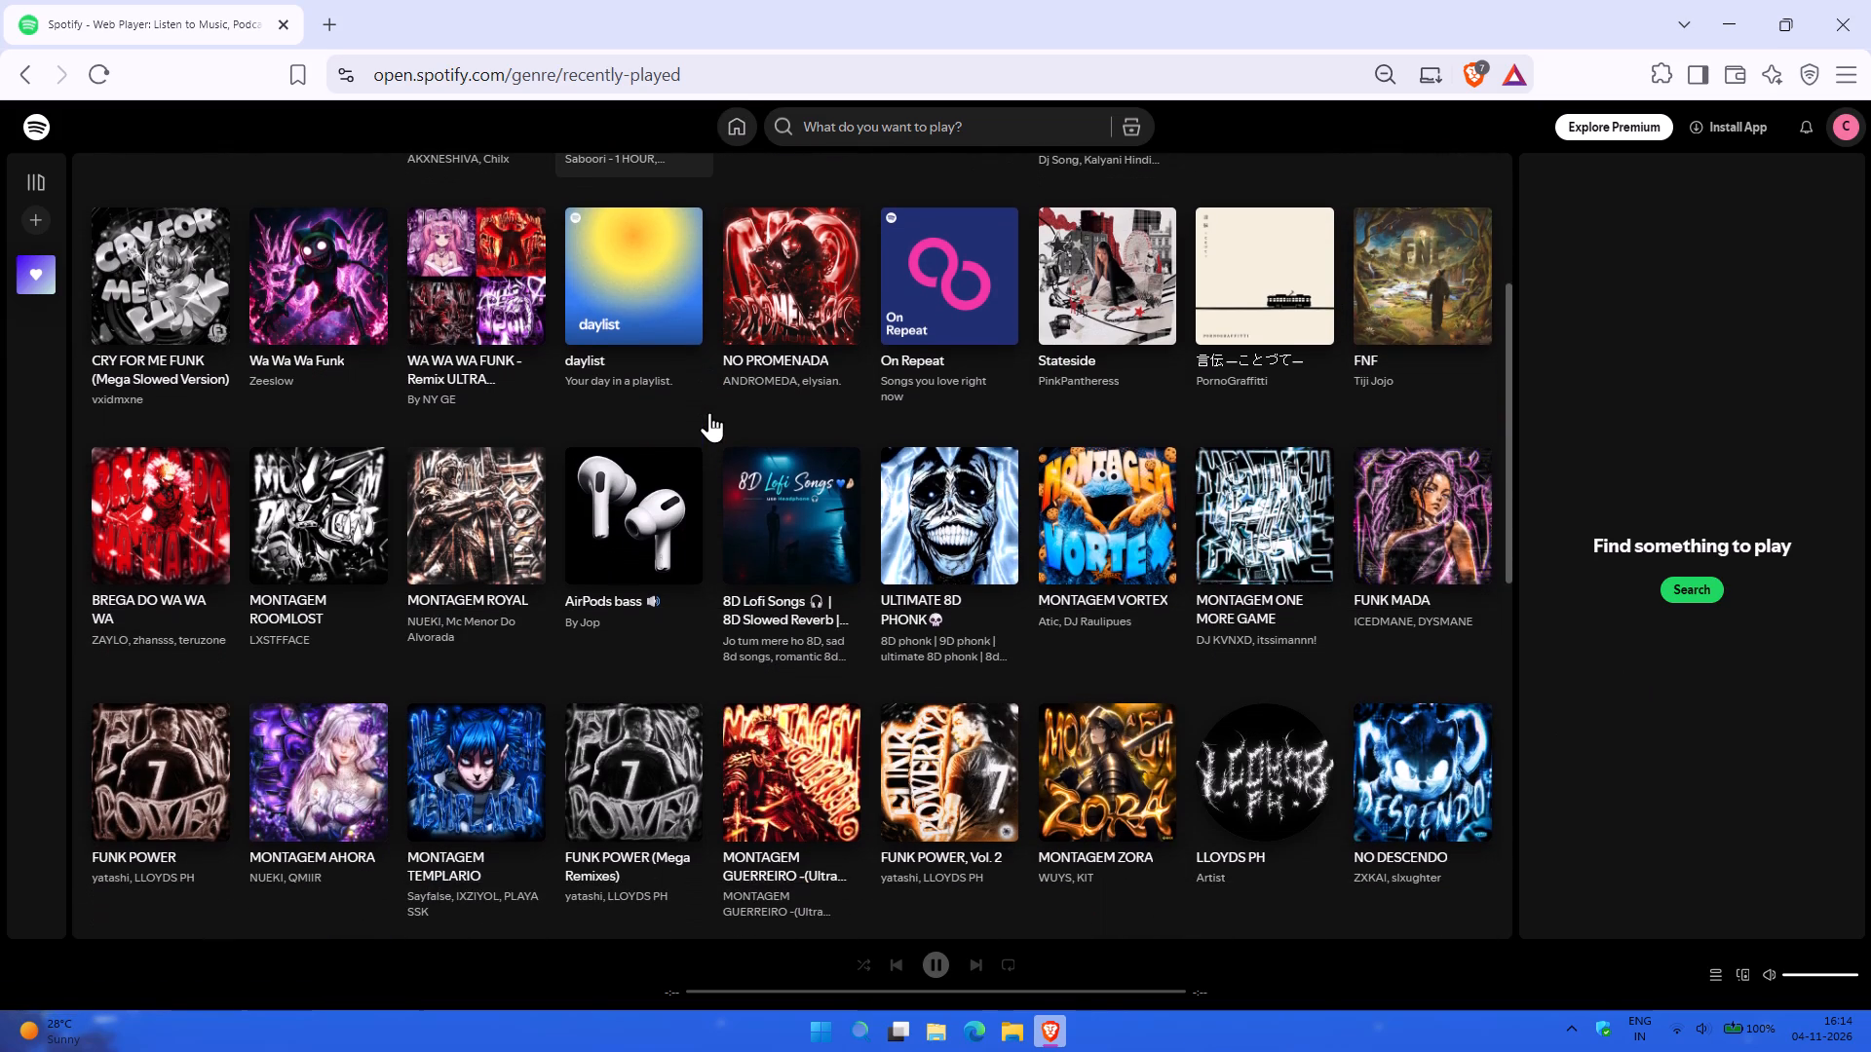
pyautogui.scroll(-4, 627, 644)
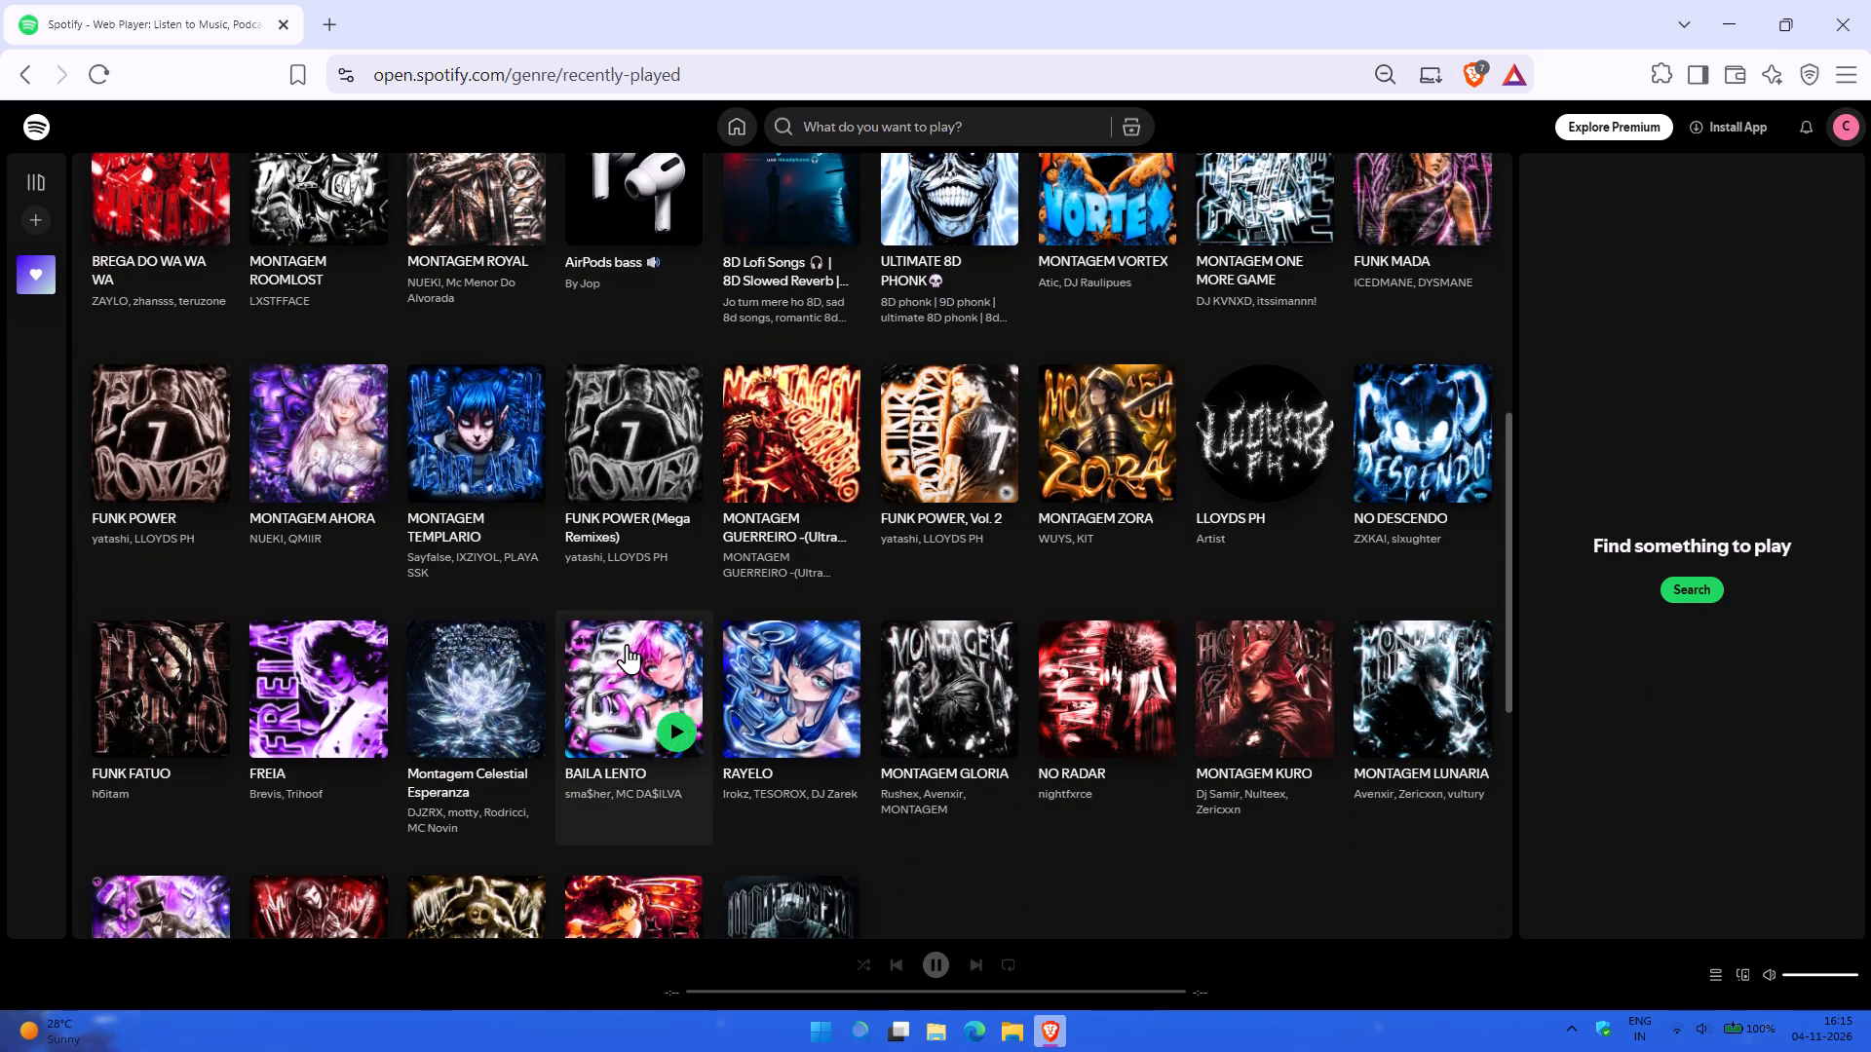
pyautogui.scroll(-3, 627, 644)
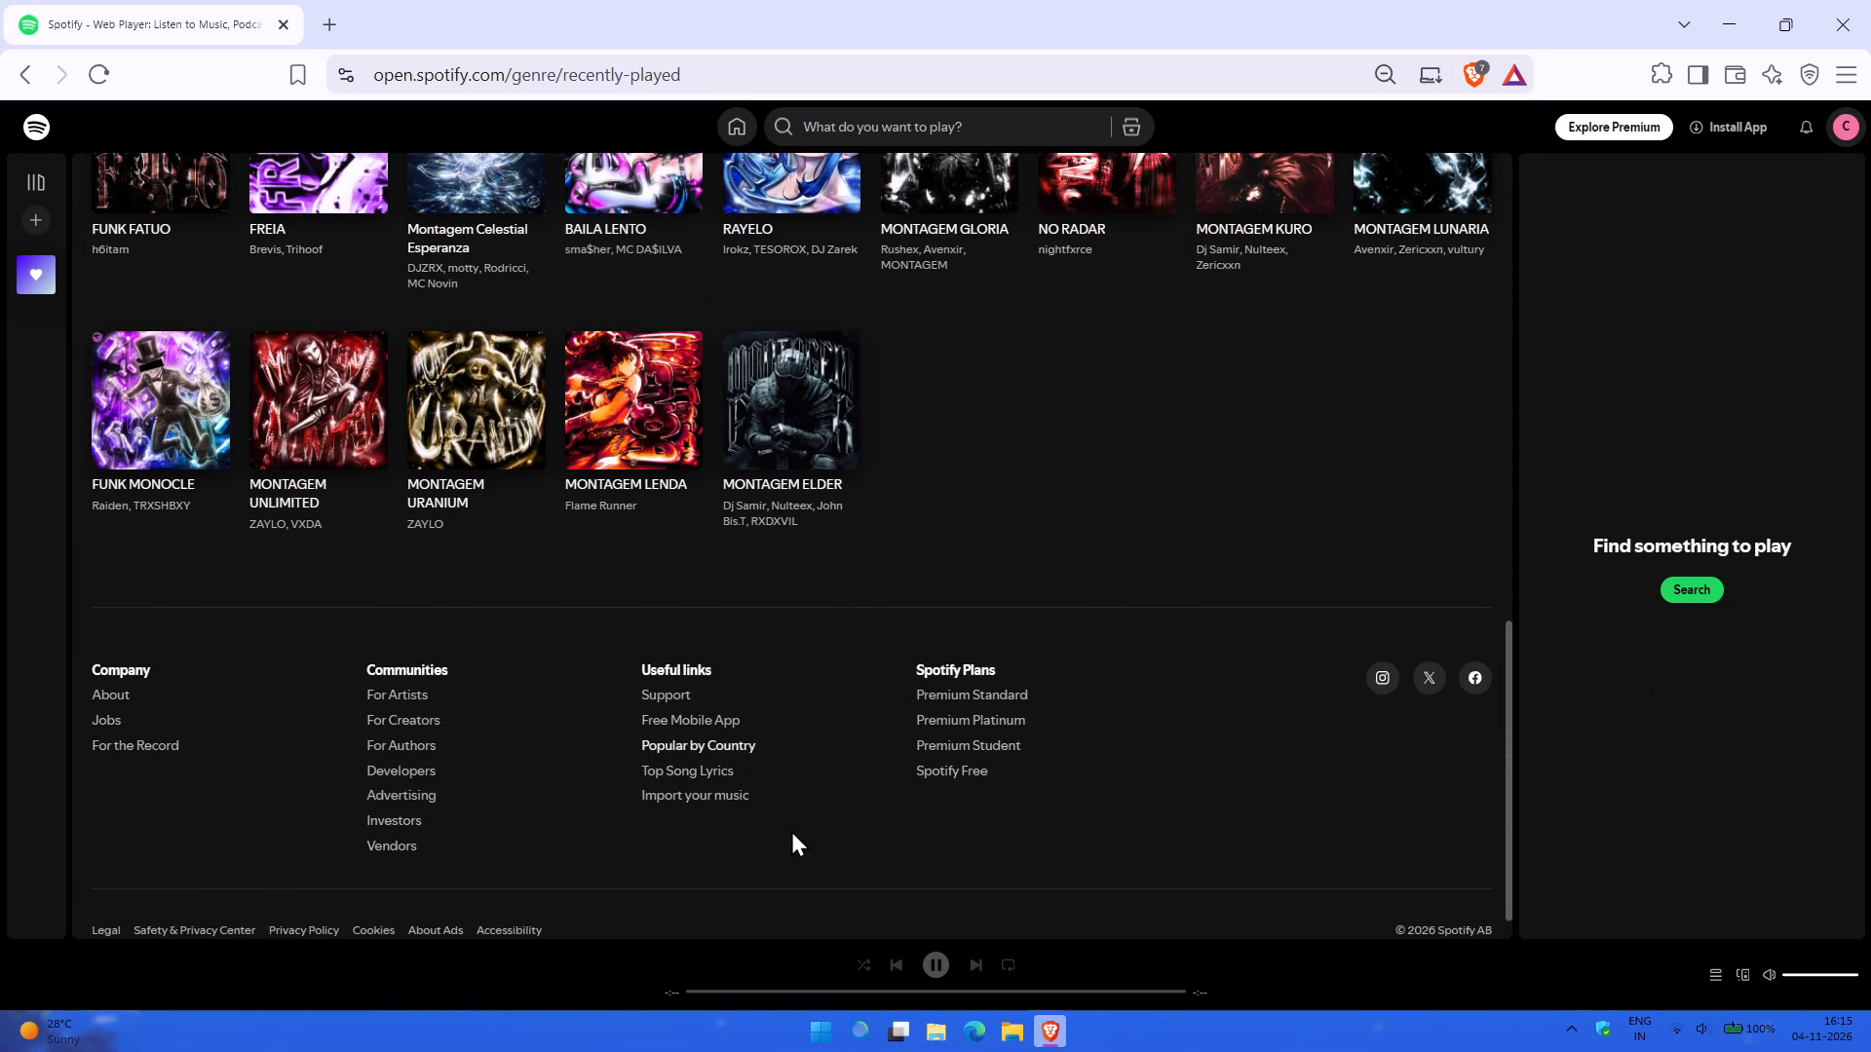
pyautogui.scroll(5, 791, 830)
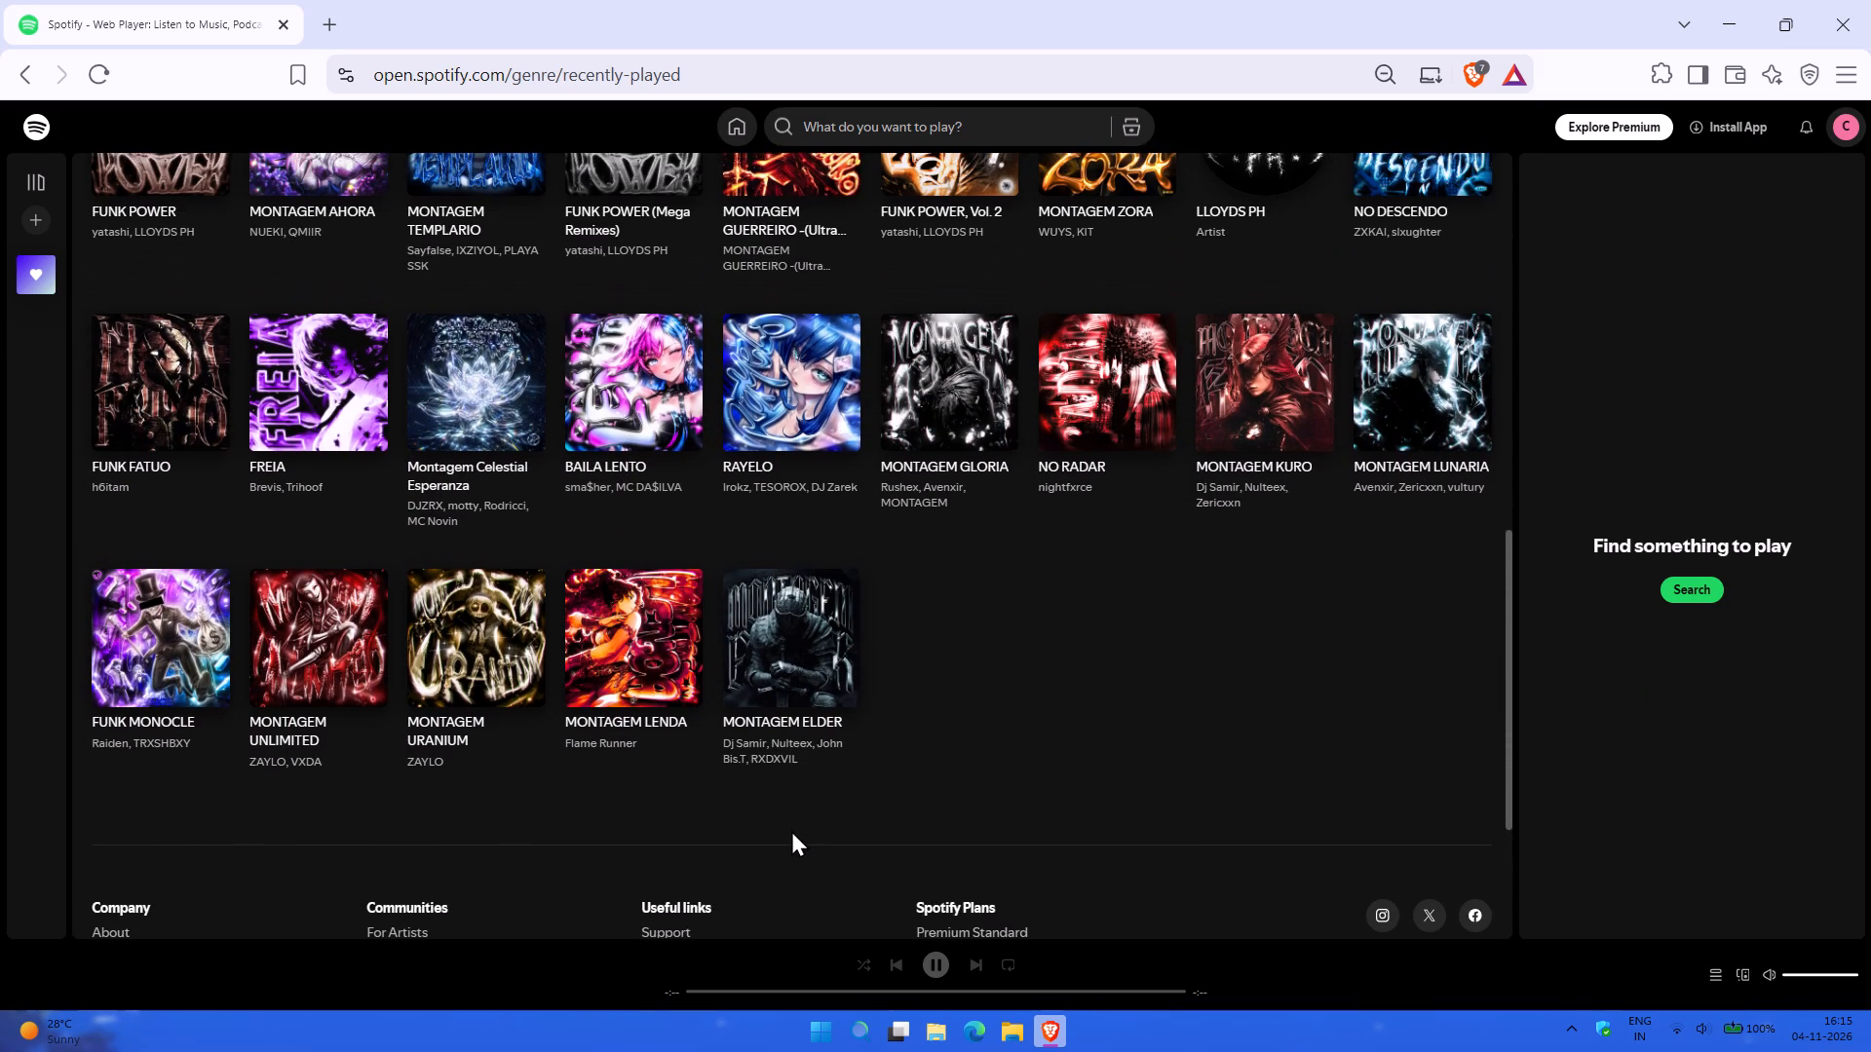
pyautogui.scroll(4, 791, 830)
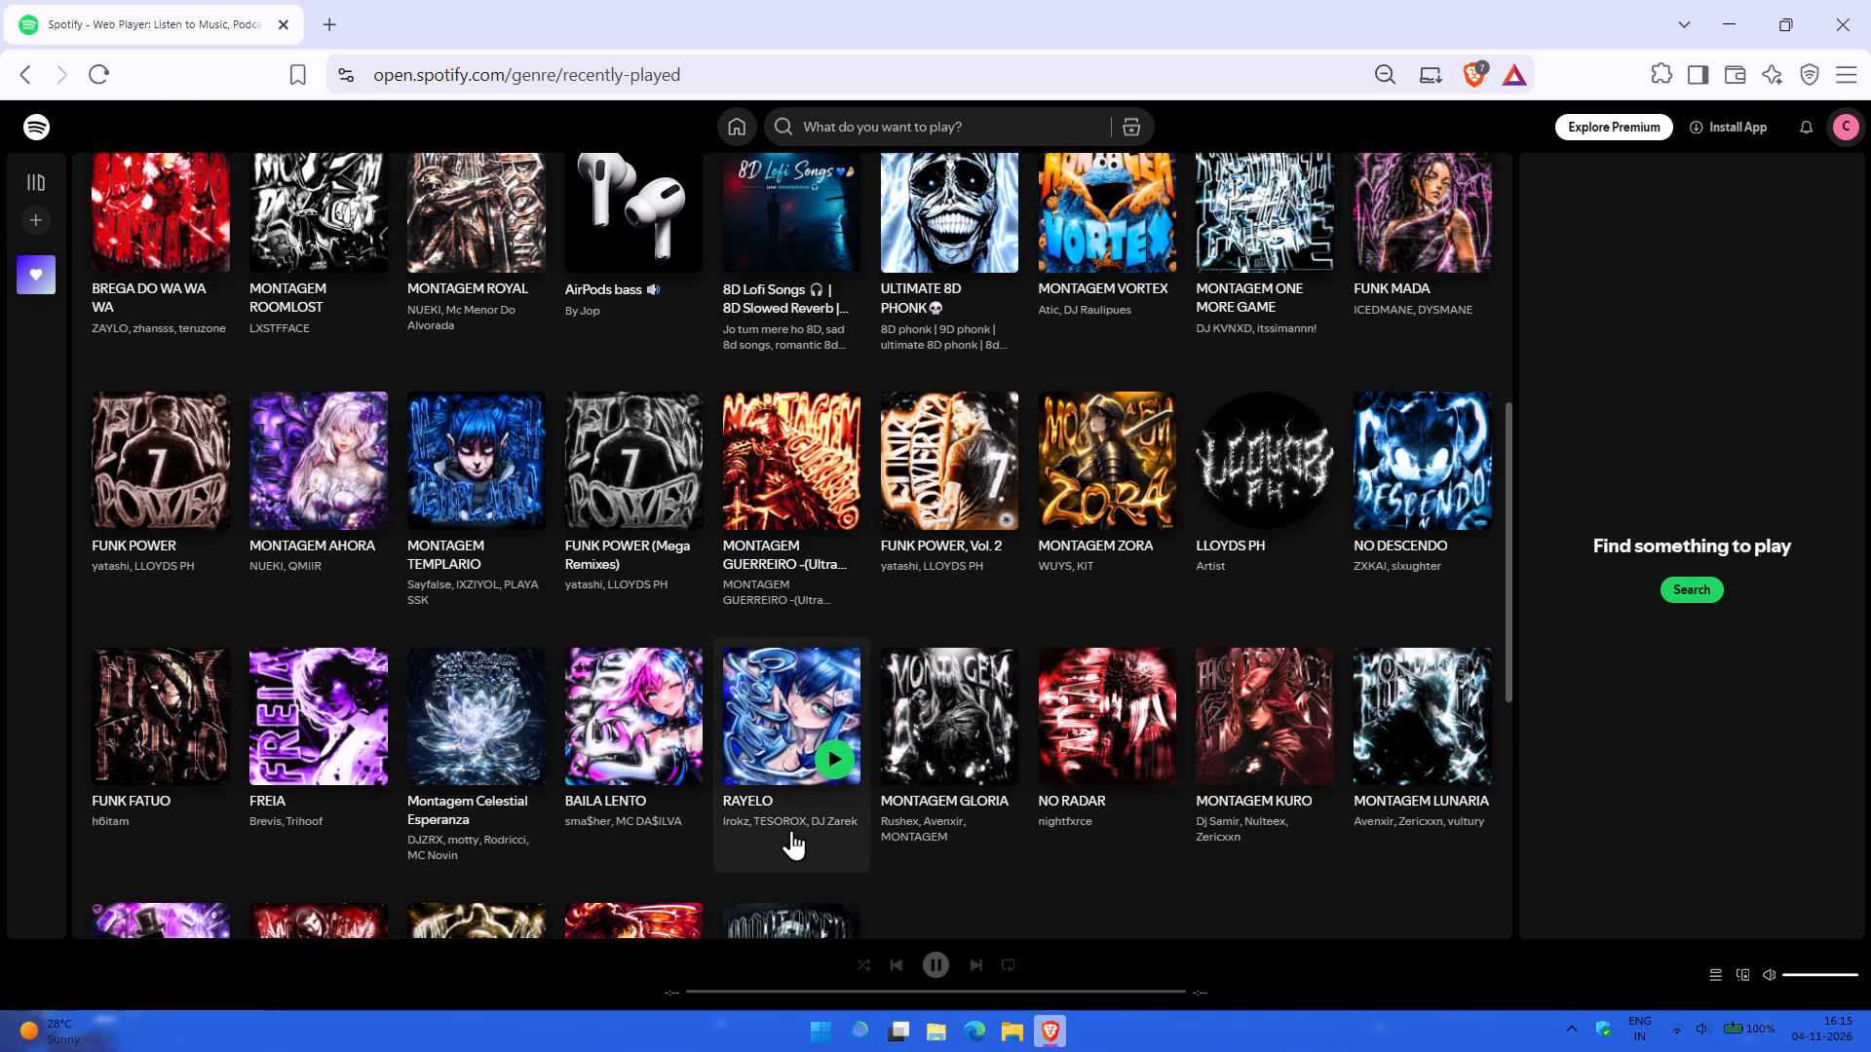
pyautogui.scroll(8, 791, 830)
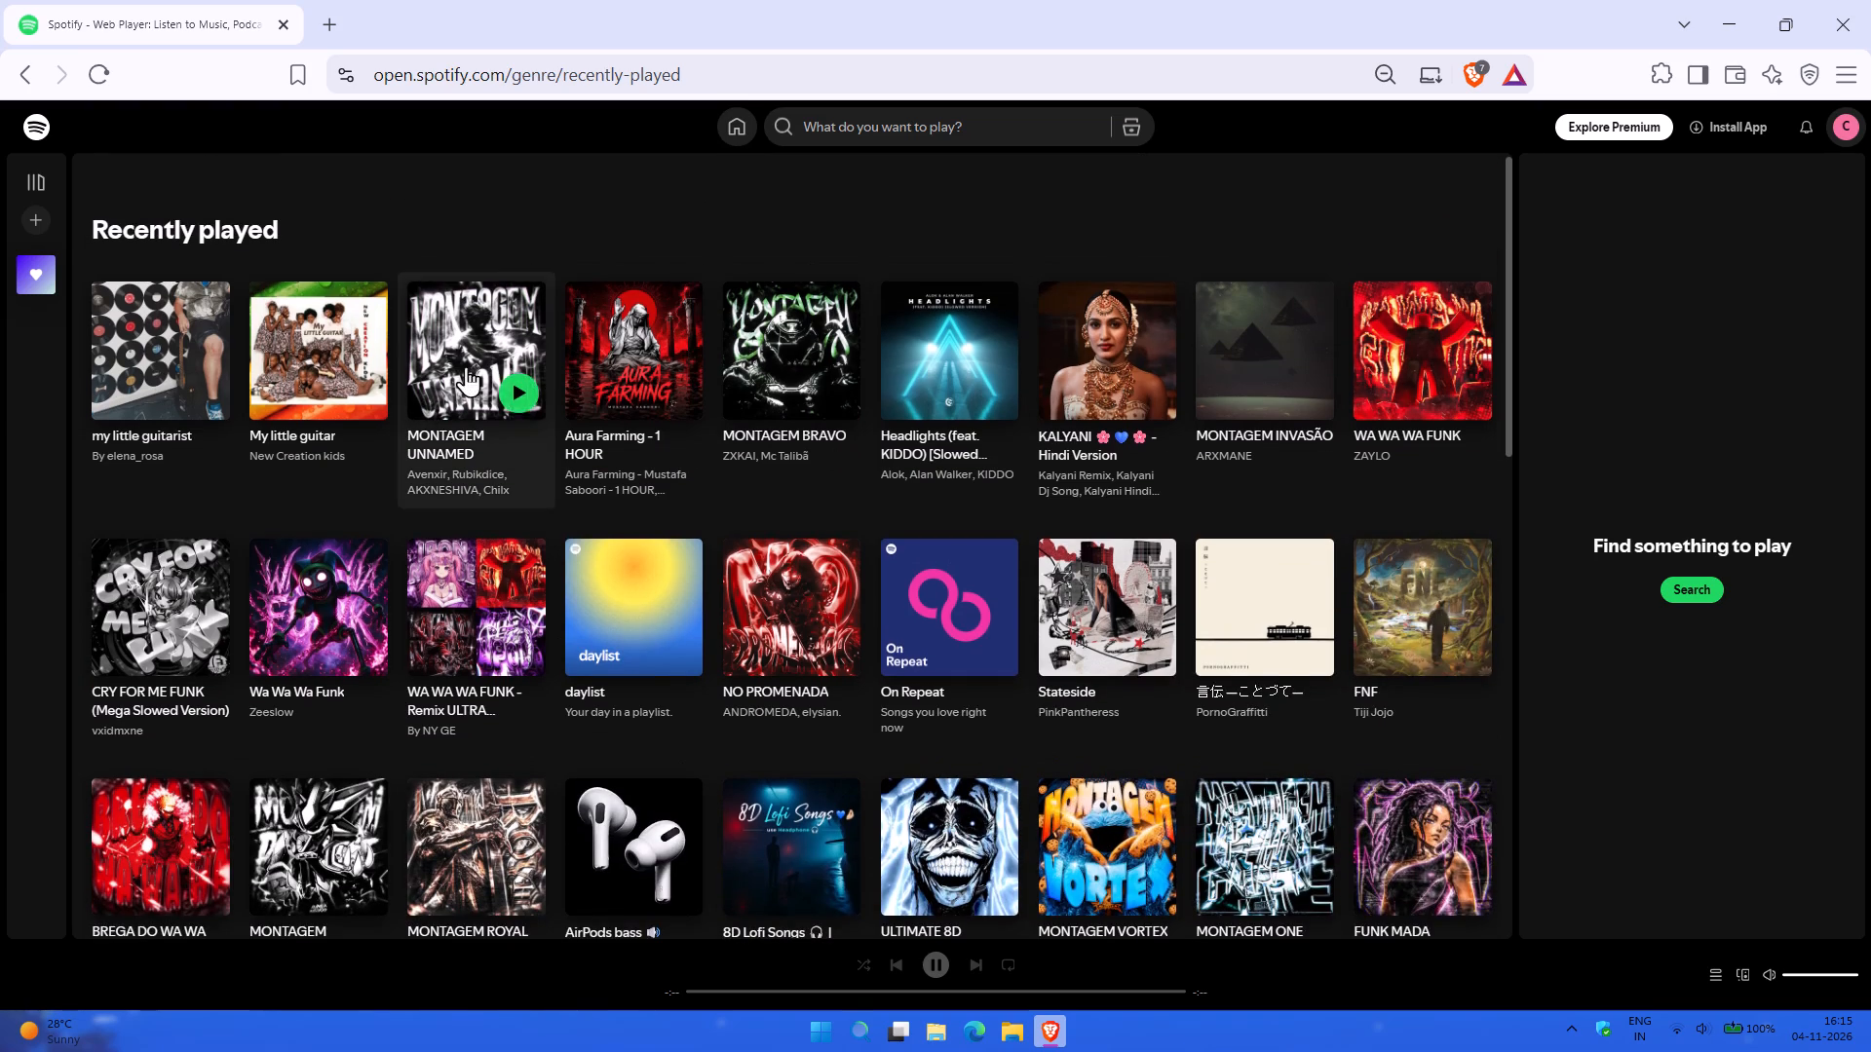
# Return to the Spotify home page, check the Jump back in row, and look through the Recently played list again.
pyautogui.click(19, 72)
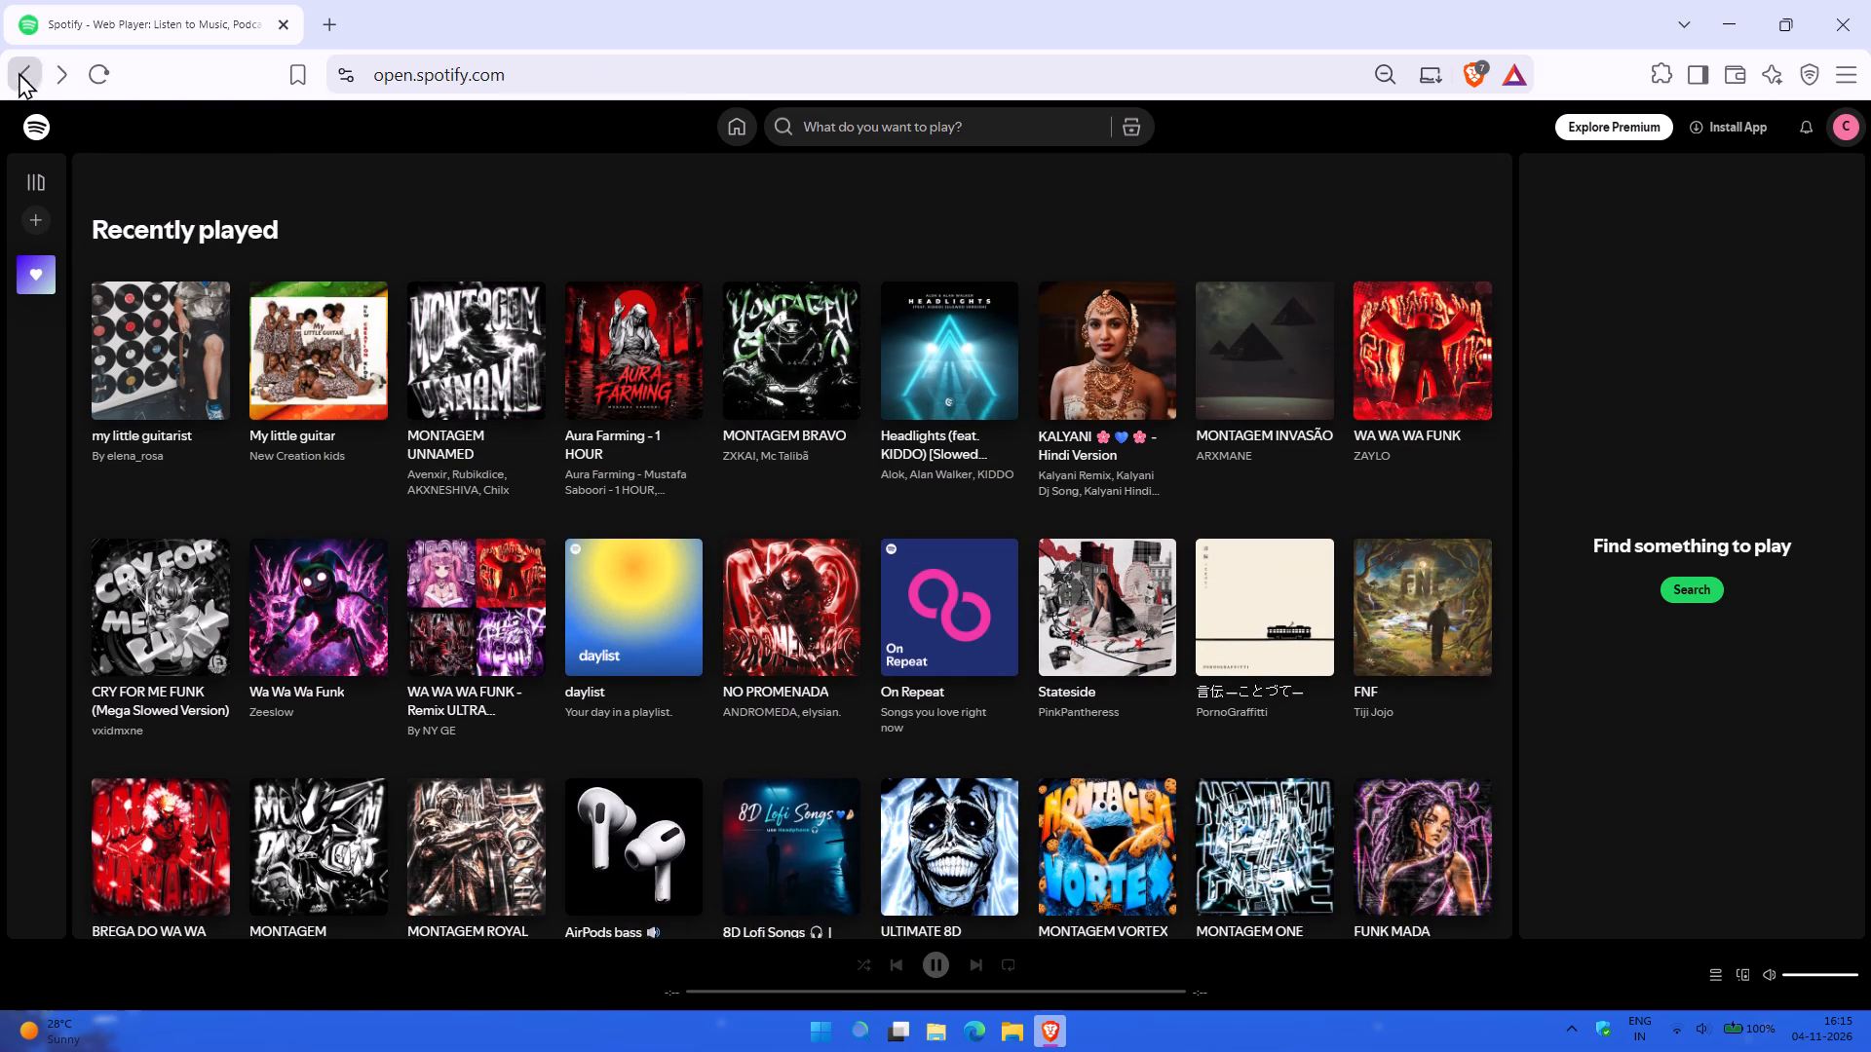
pyautogui.hscroll(-6, 1139, 482)
pyautogui.scroll(-4, 1144, 652)
pyautogui.scroll(5, 1144, 652)
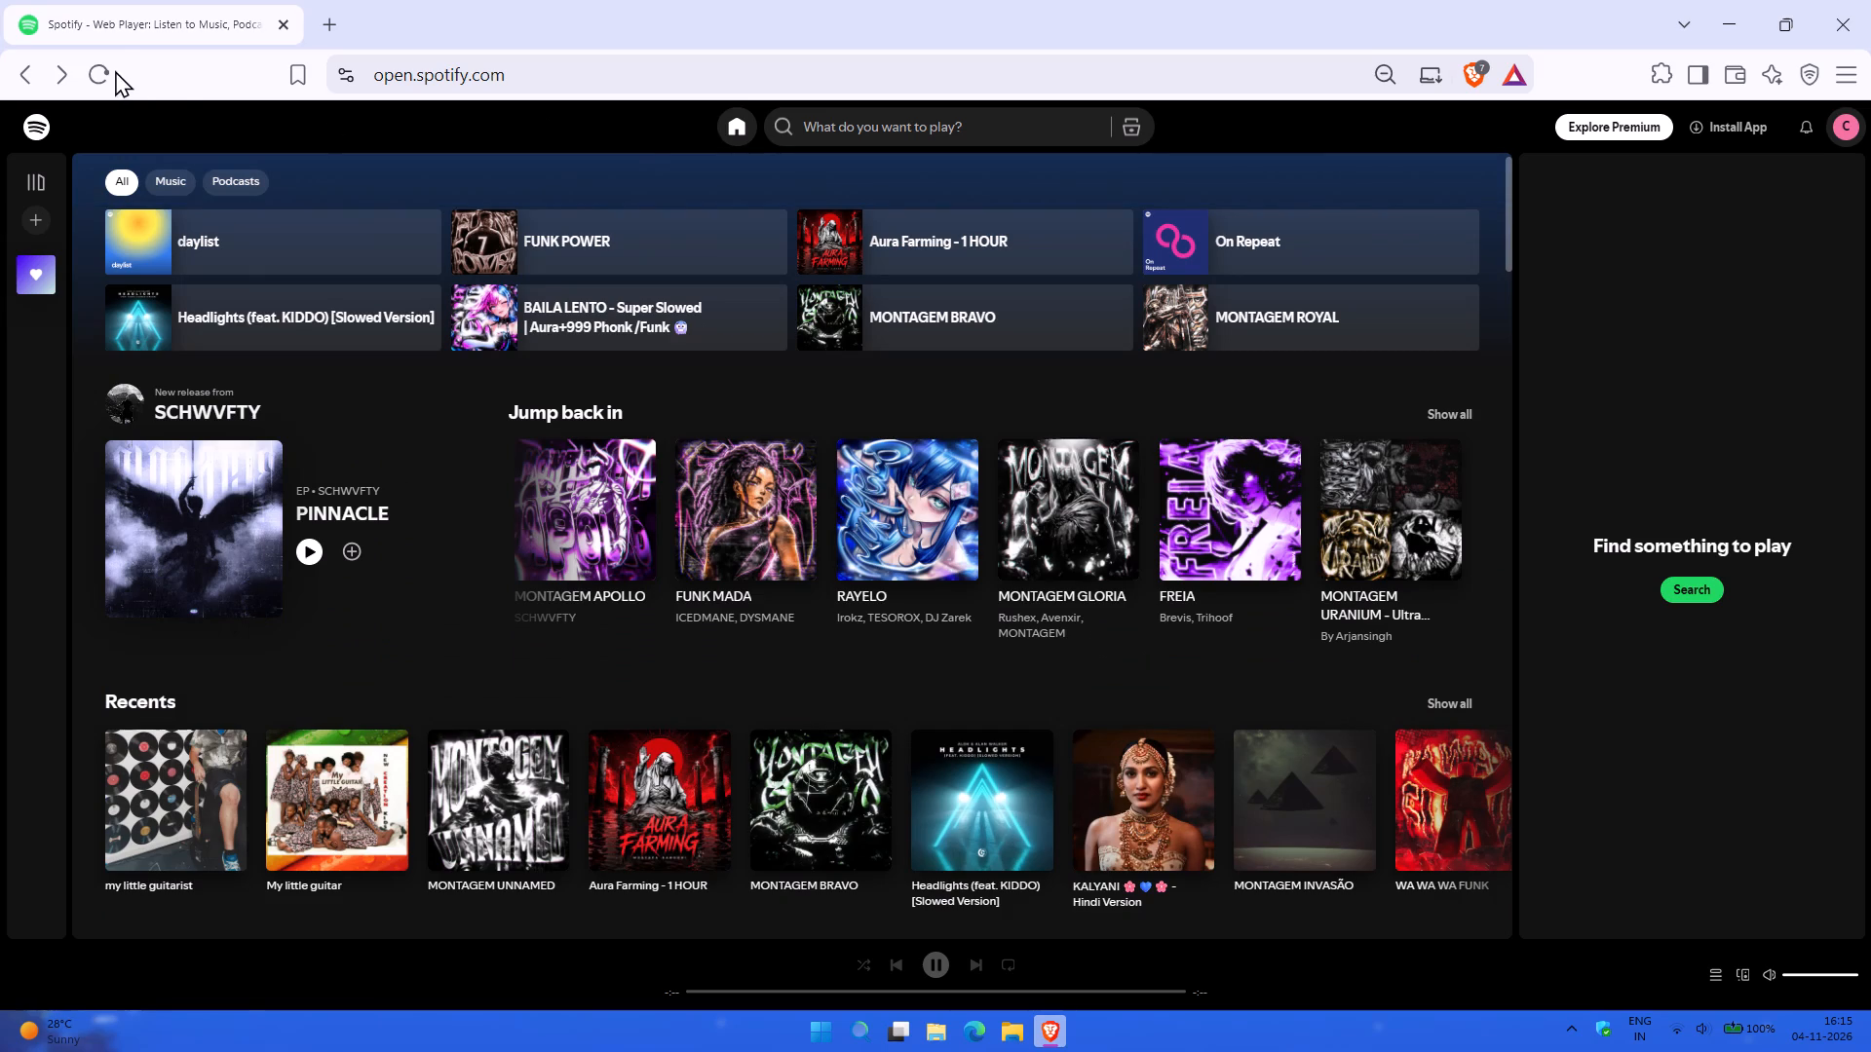
pyautogui.scroll(-5, 495, 481)
pyautogui.scroll(1, 495, 481)
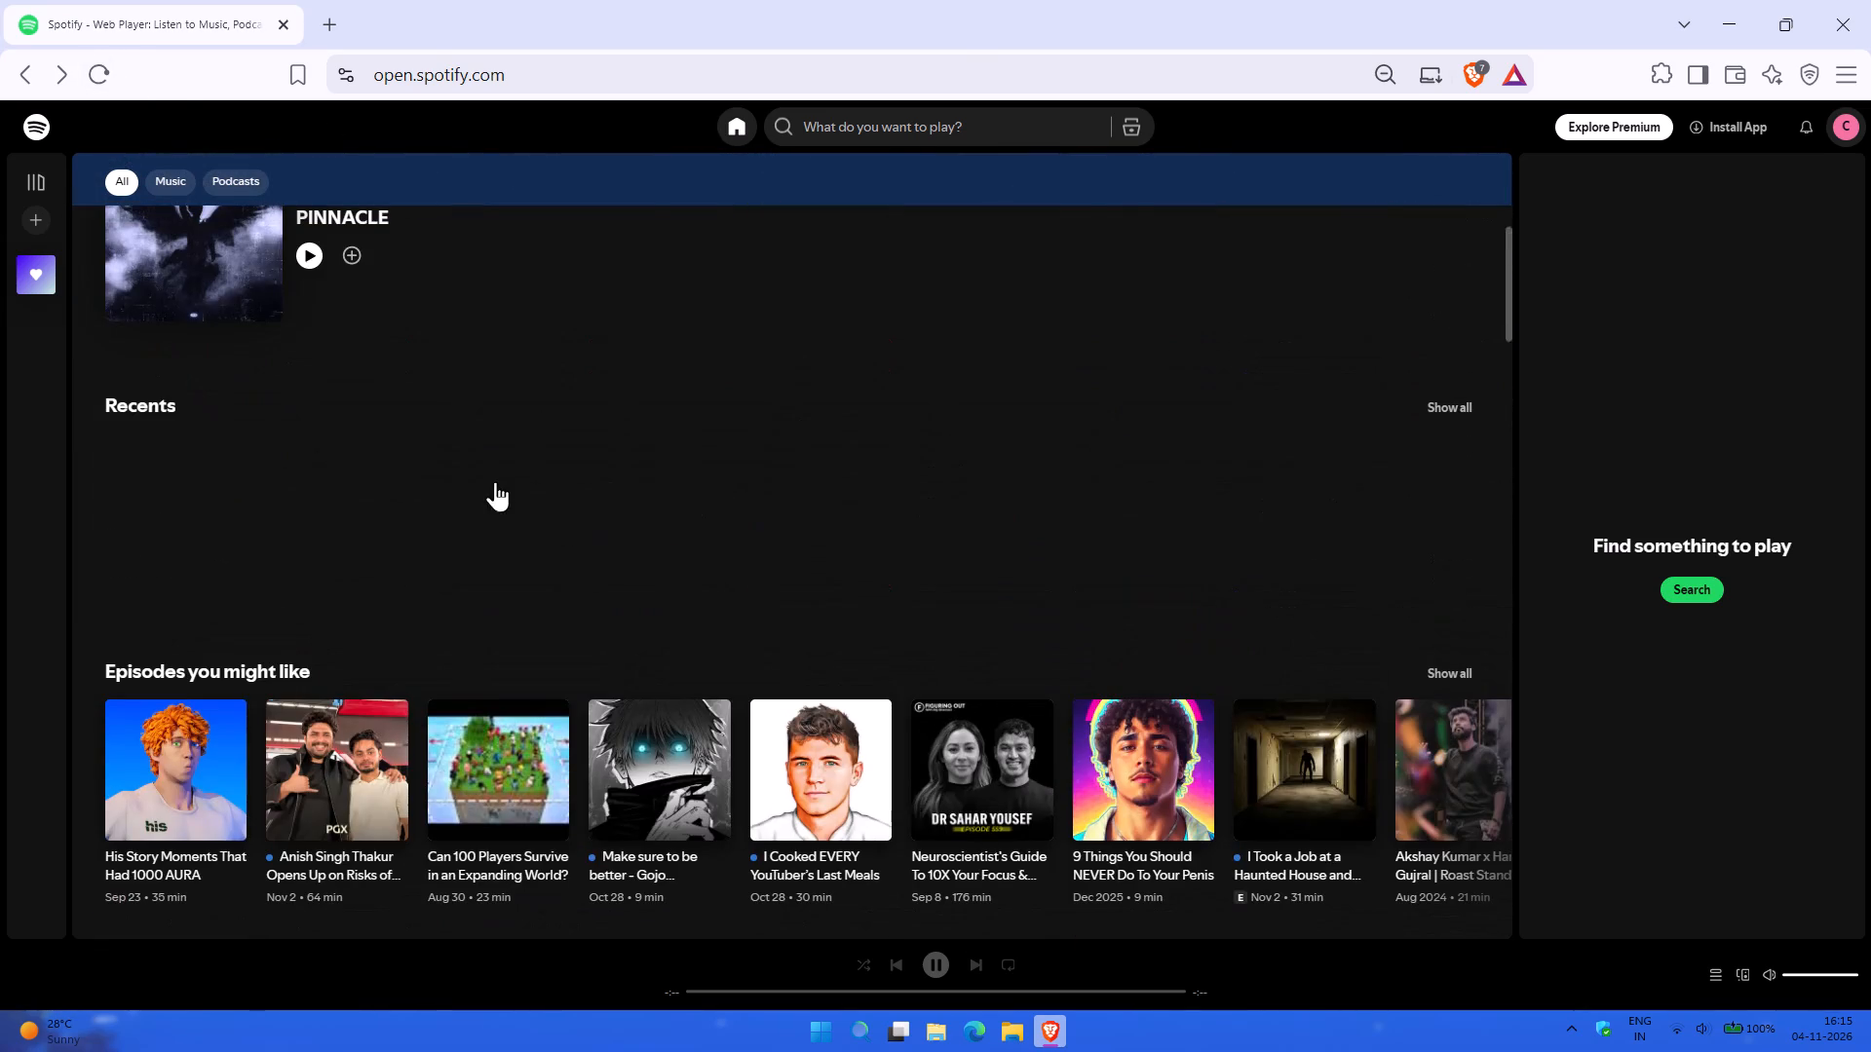
pyautogui.click(1455, 398)
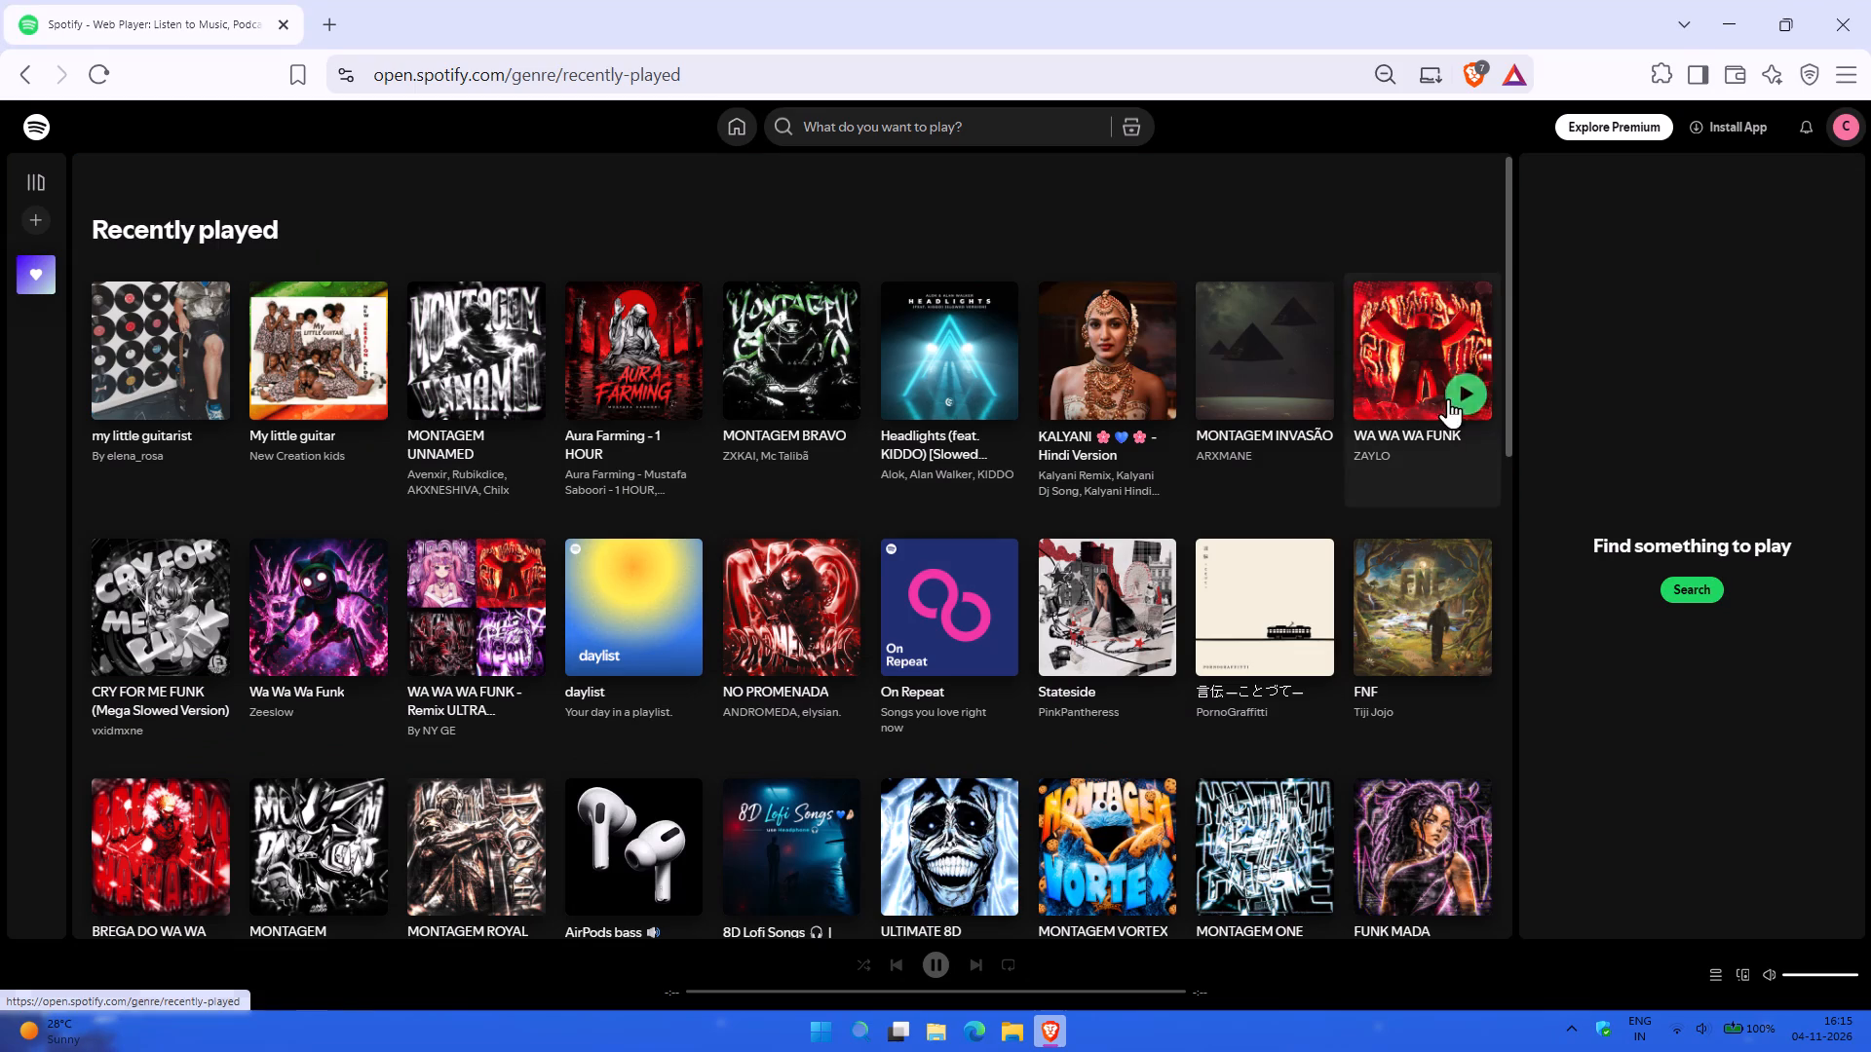
pyautogui.scroll(-8, 802, 566)
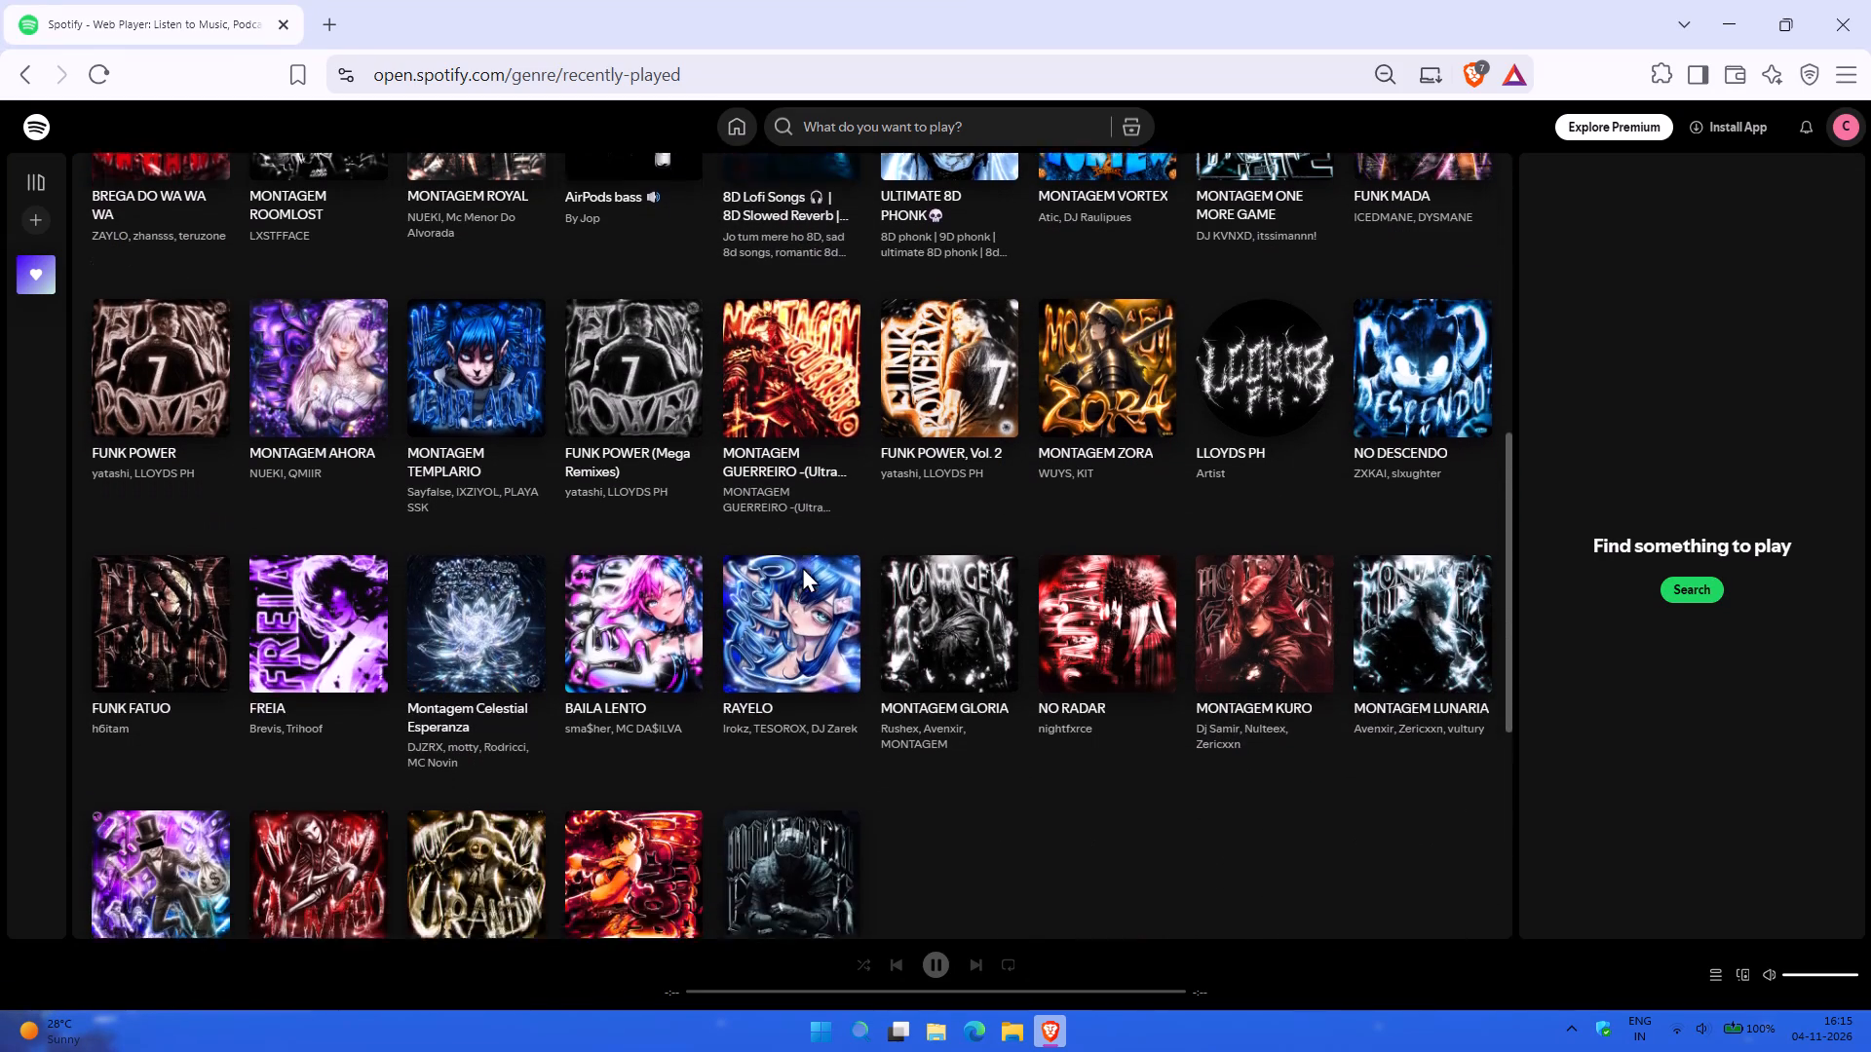
pyautogui.scroll(-1, 802, 566)
pyautogui.scroll(1, 802, 566)
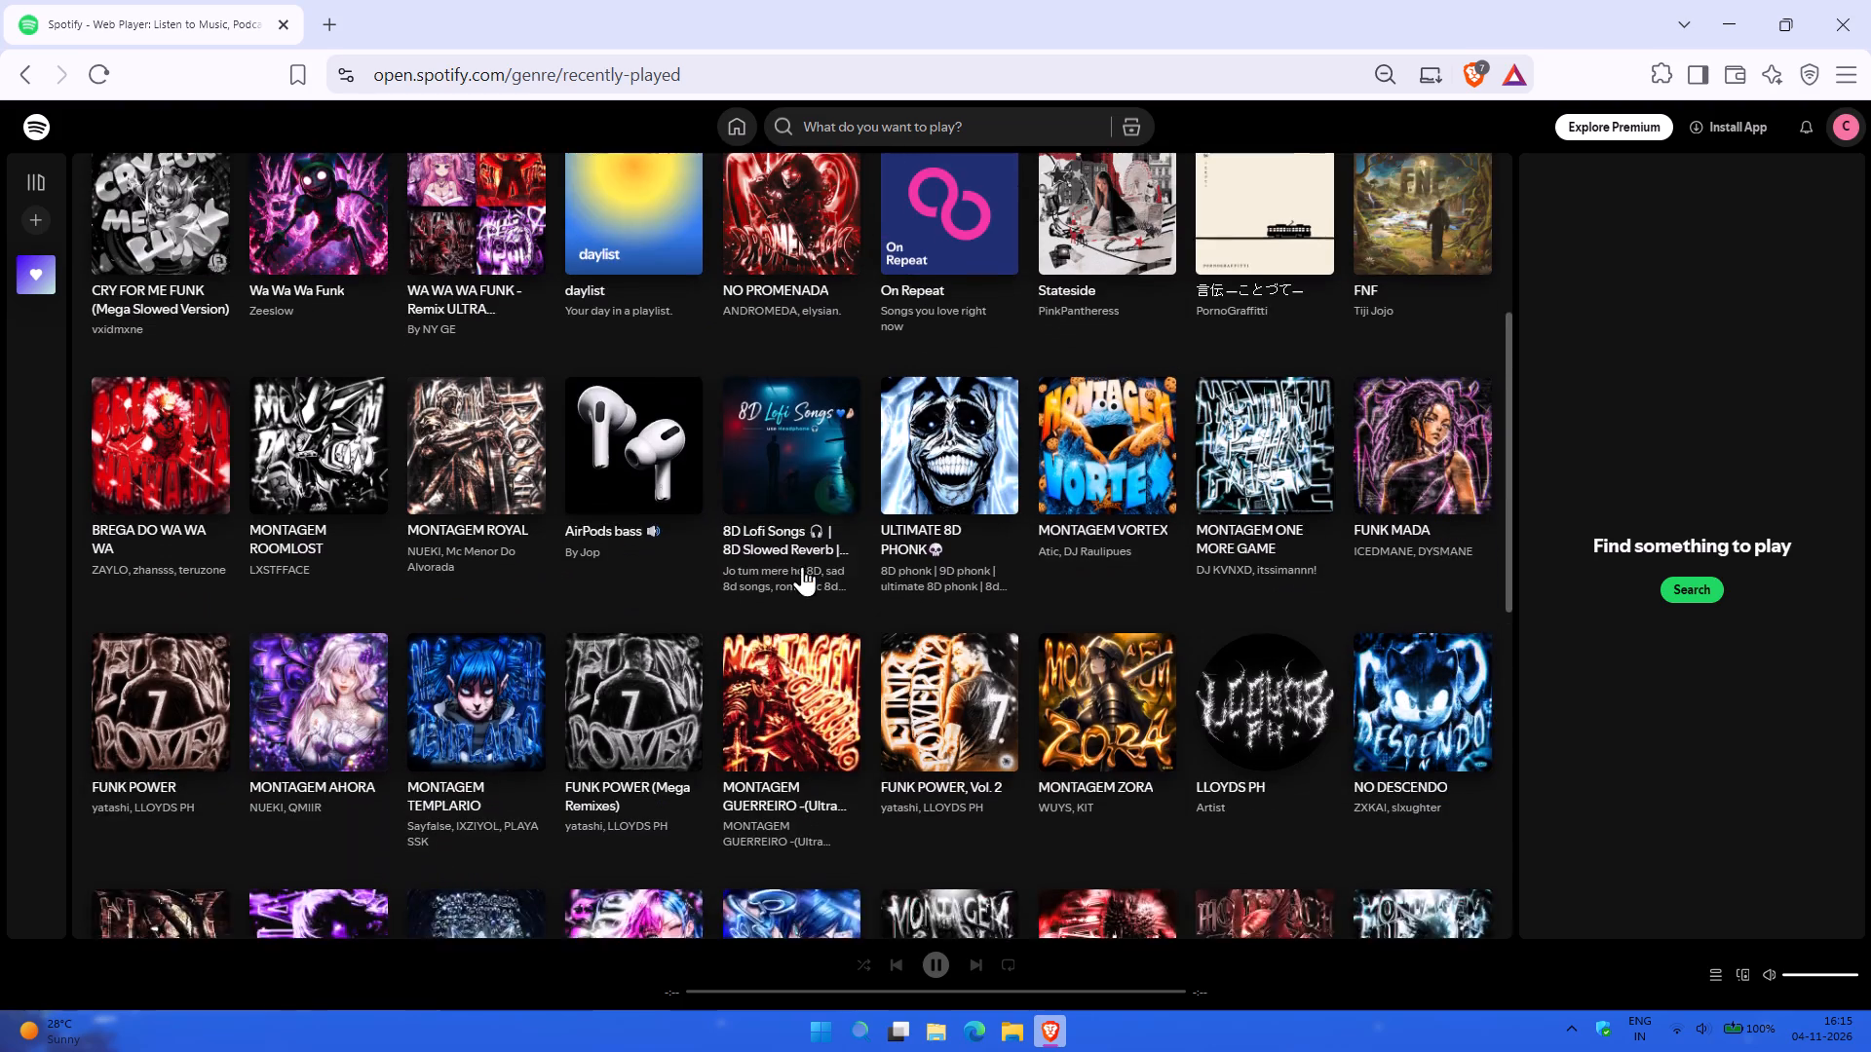
pyautogui.scroll(5, 802, 566)
# Search Spotify for "val" and play the song MONTAGEM VALKARO - Ultra Slowed.
pyautogui.click(866, 120)
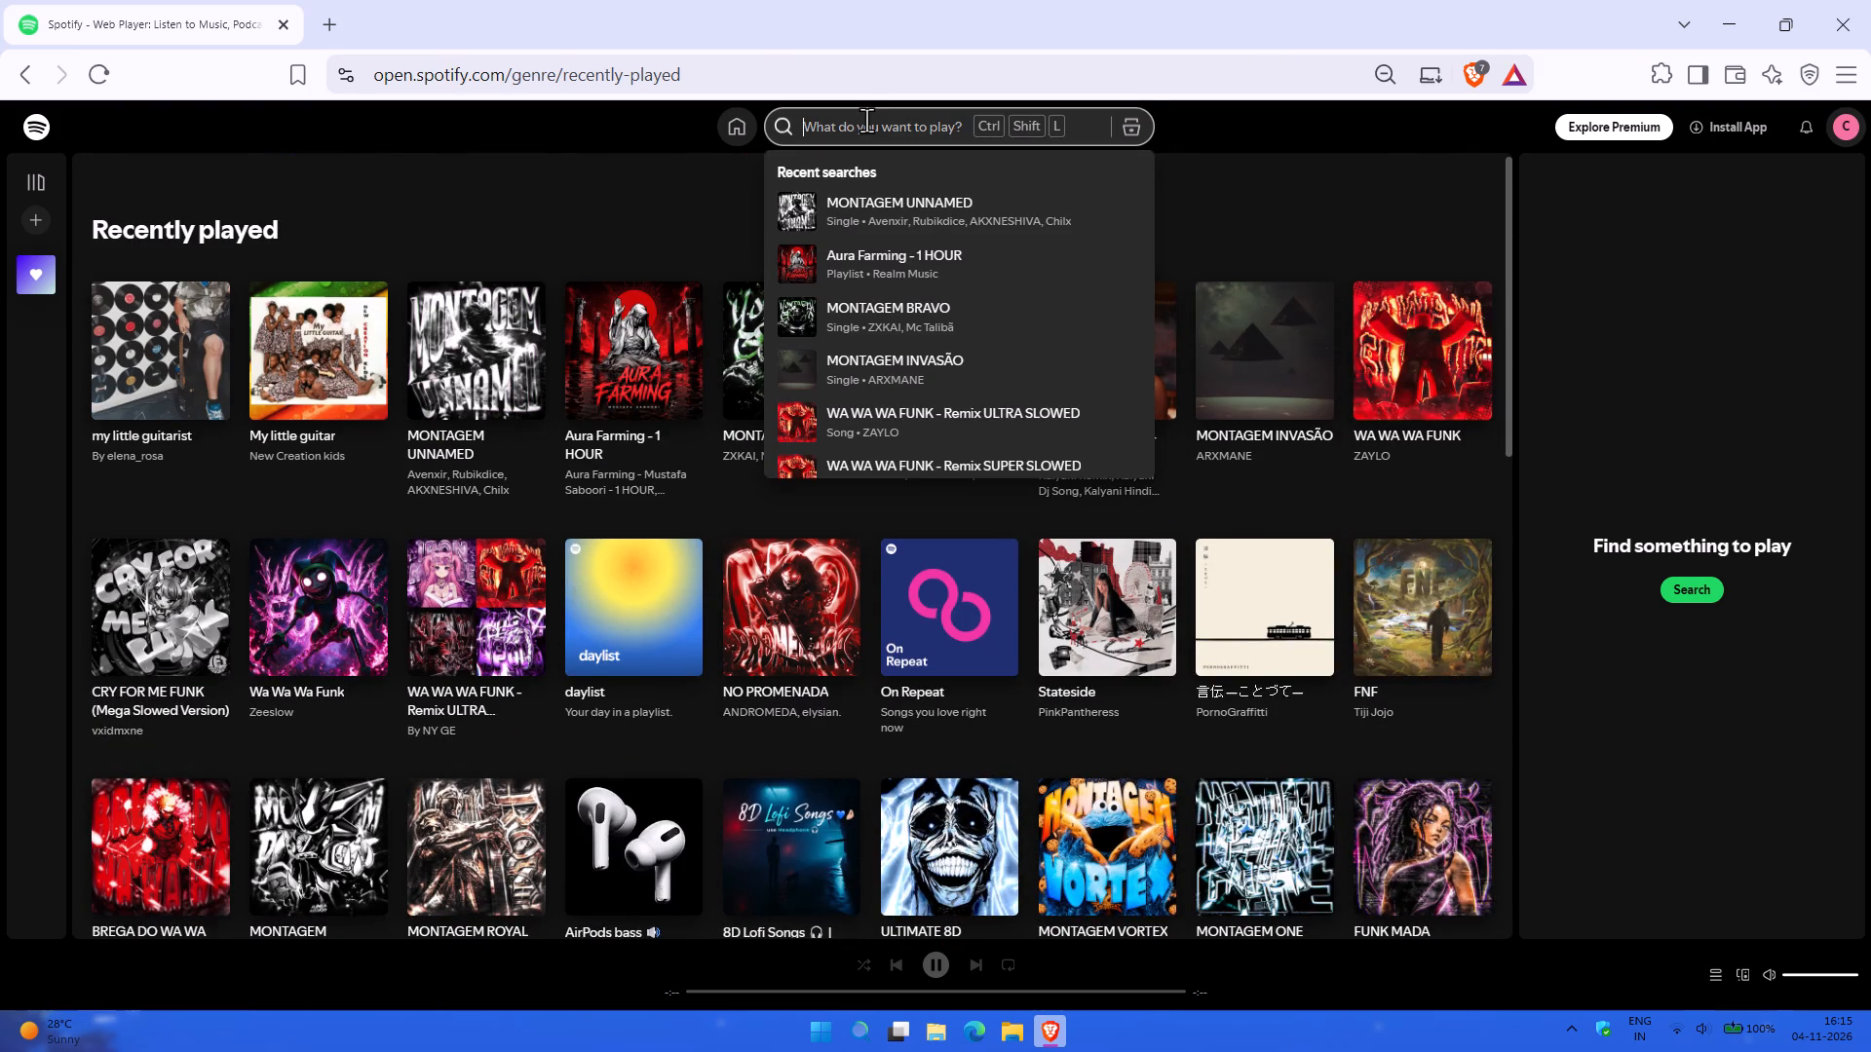
pyautogui.press('v')
pyautogui.write('al')
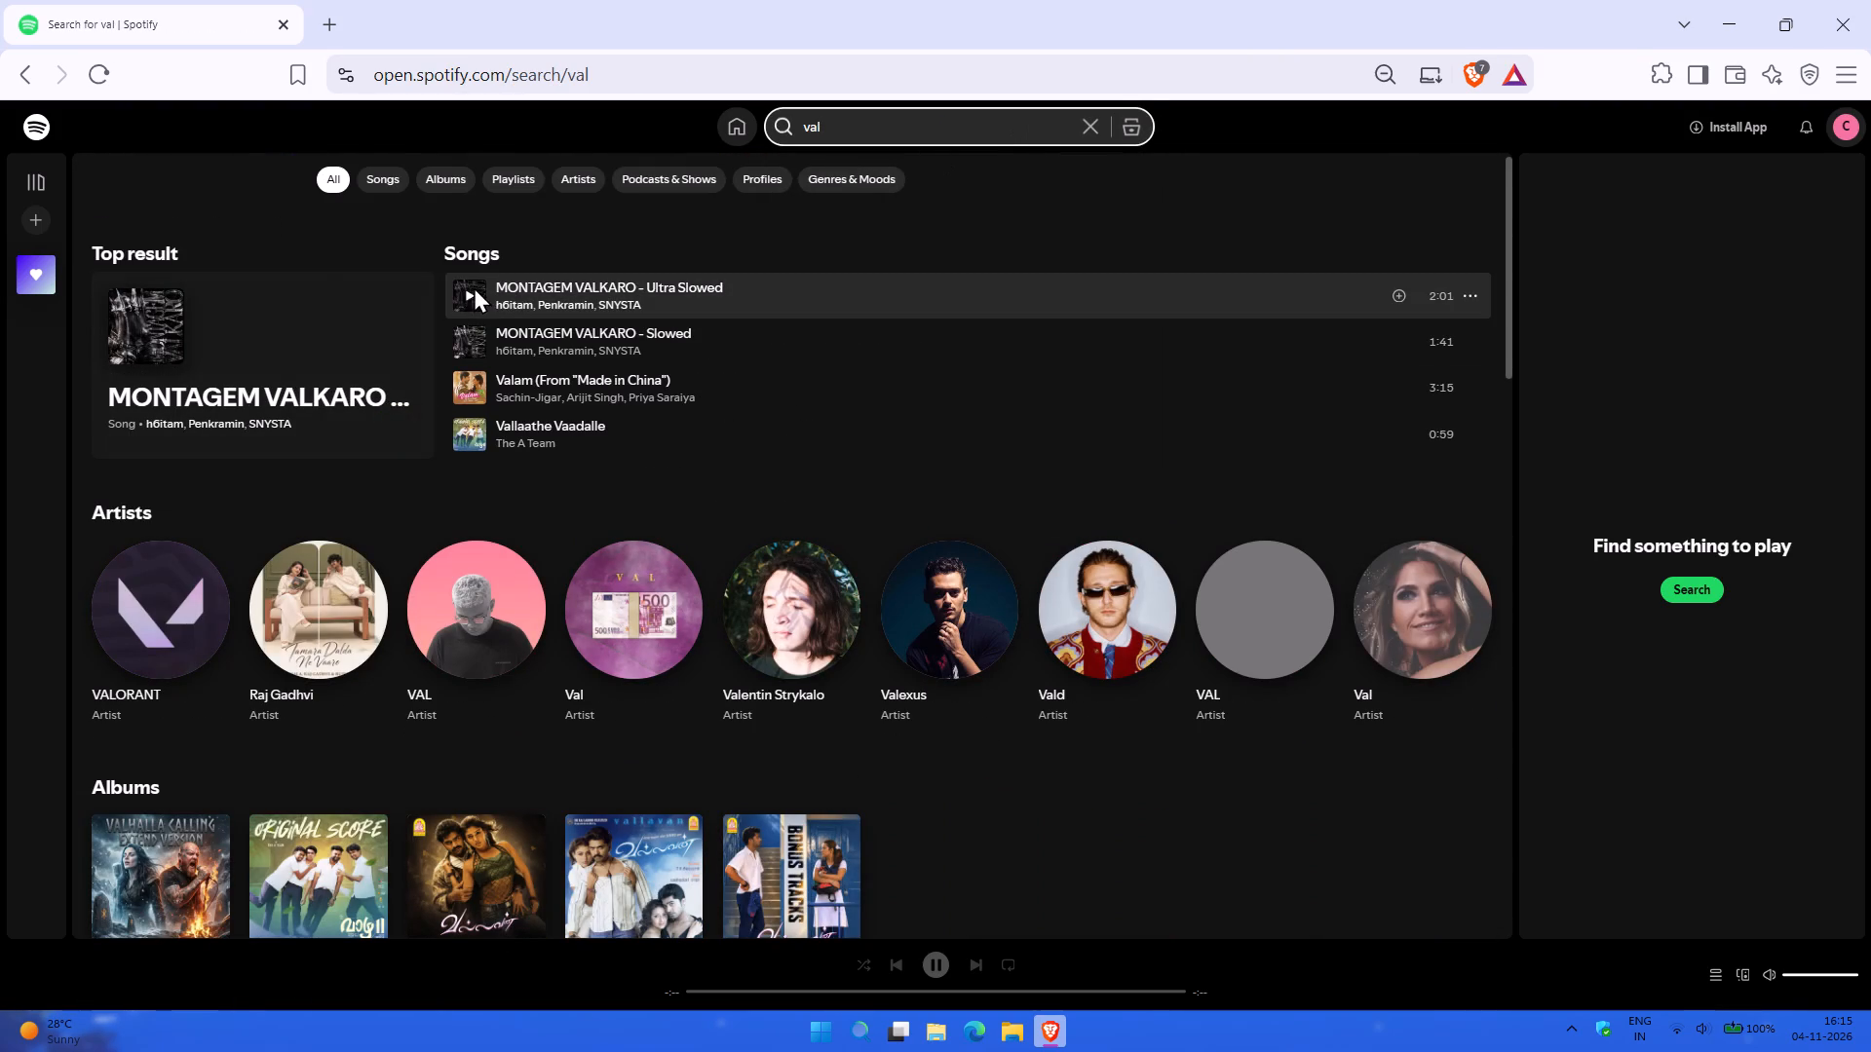
pyautogui.click(467, 290)
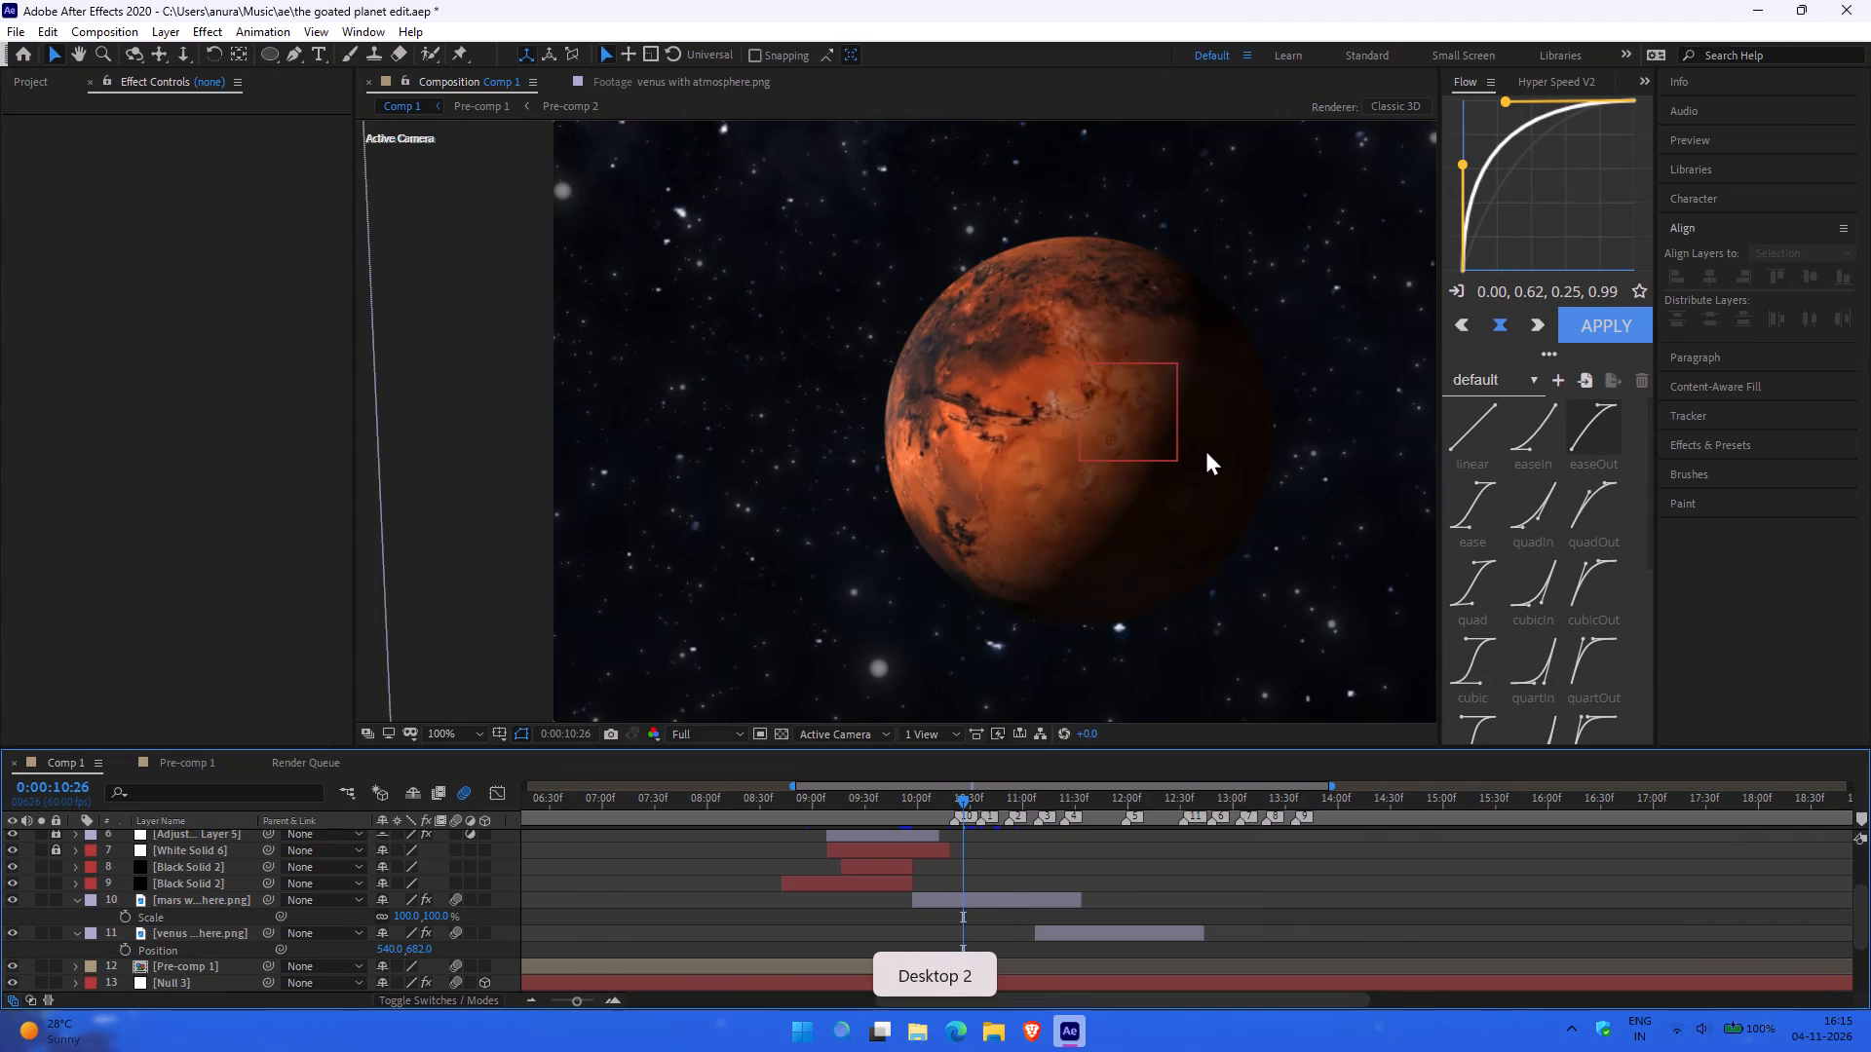
# In After Effects, create a composition-sized white ellipse shape layer and place it directly below the Mars layer in Comp 1.
pyautogui.doubleClick(263, 50)
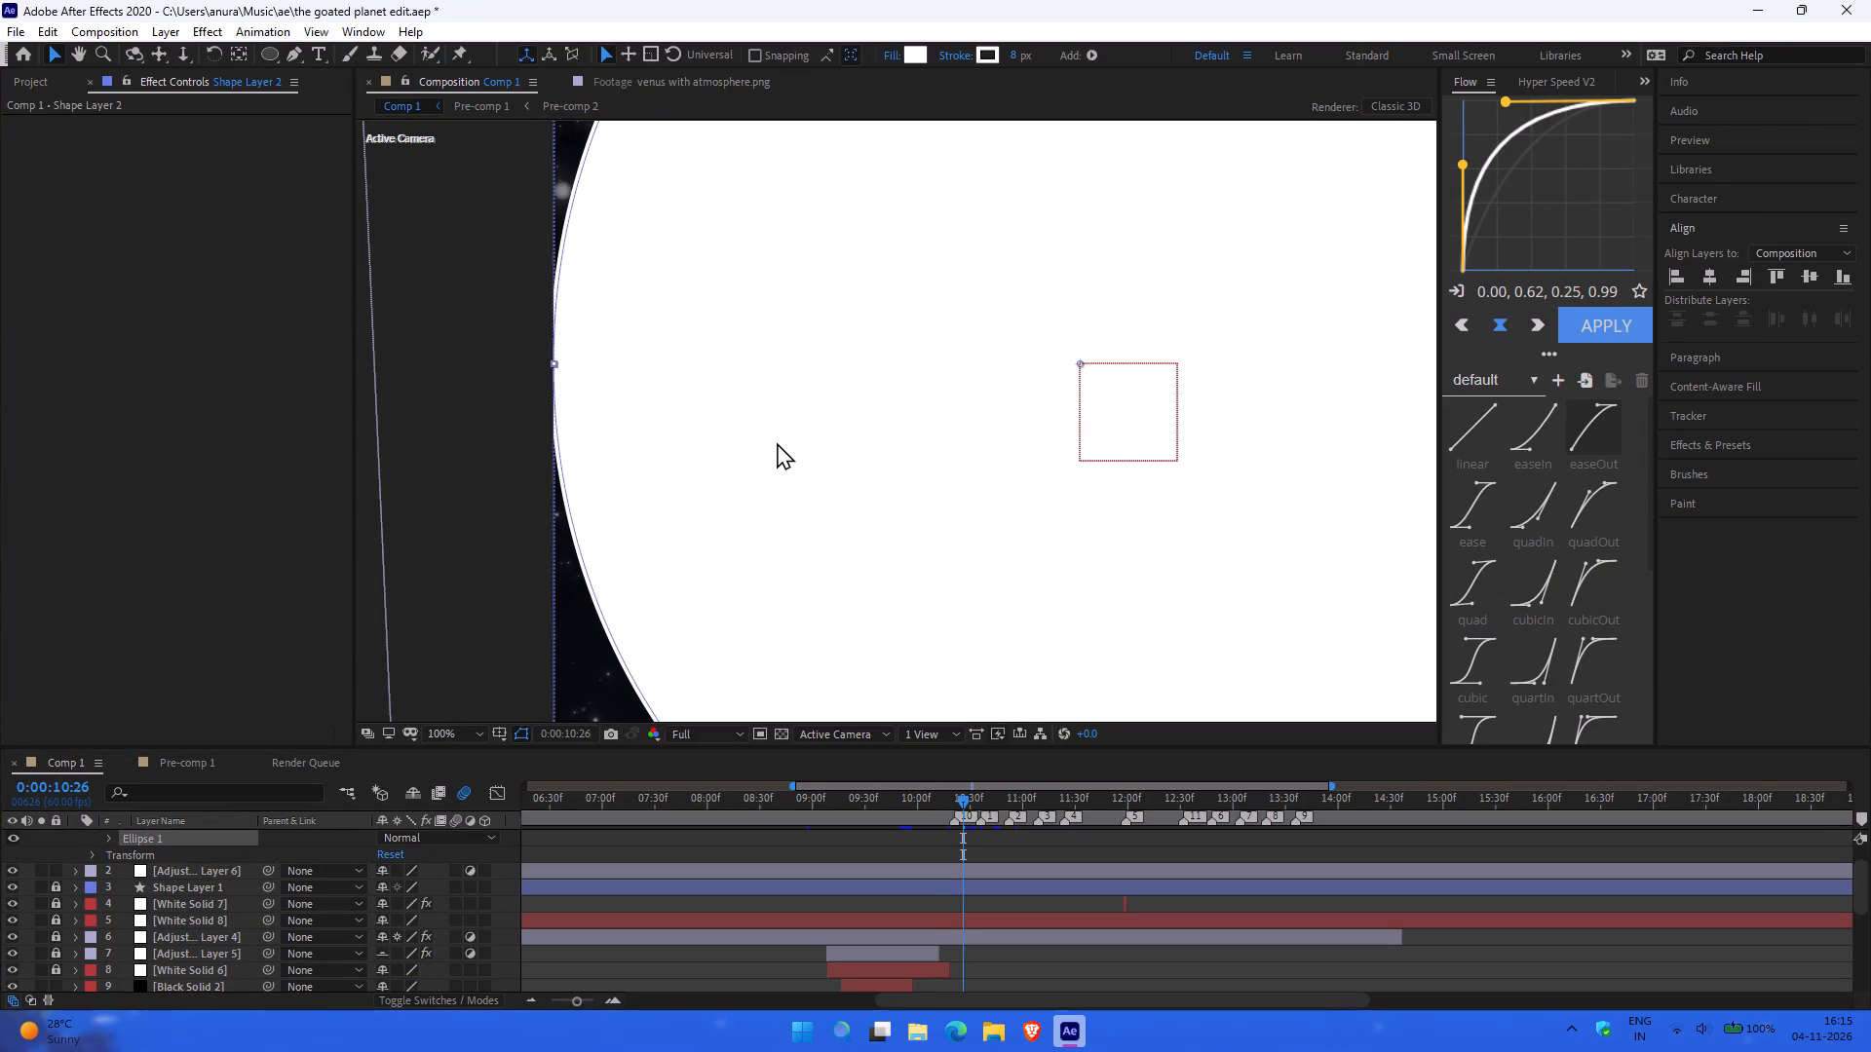
pyautogui.keyDown('ctrl'); pyautogui.scroll(-2, 777, 442); pyautogui.keyUp('ctrl')
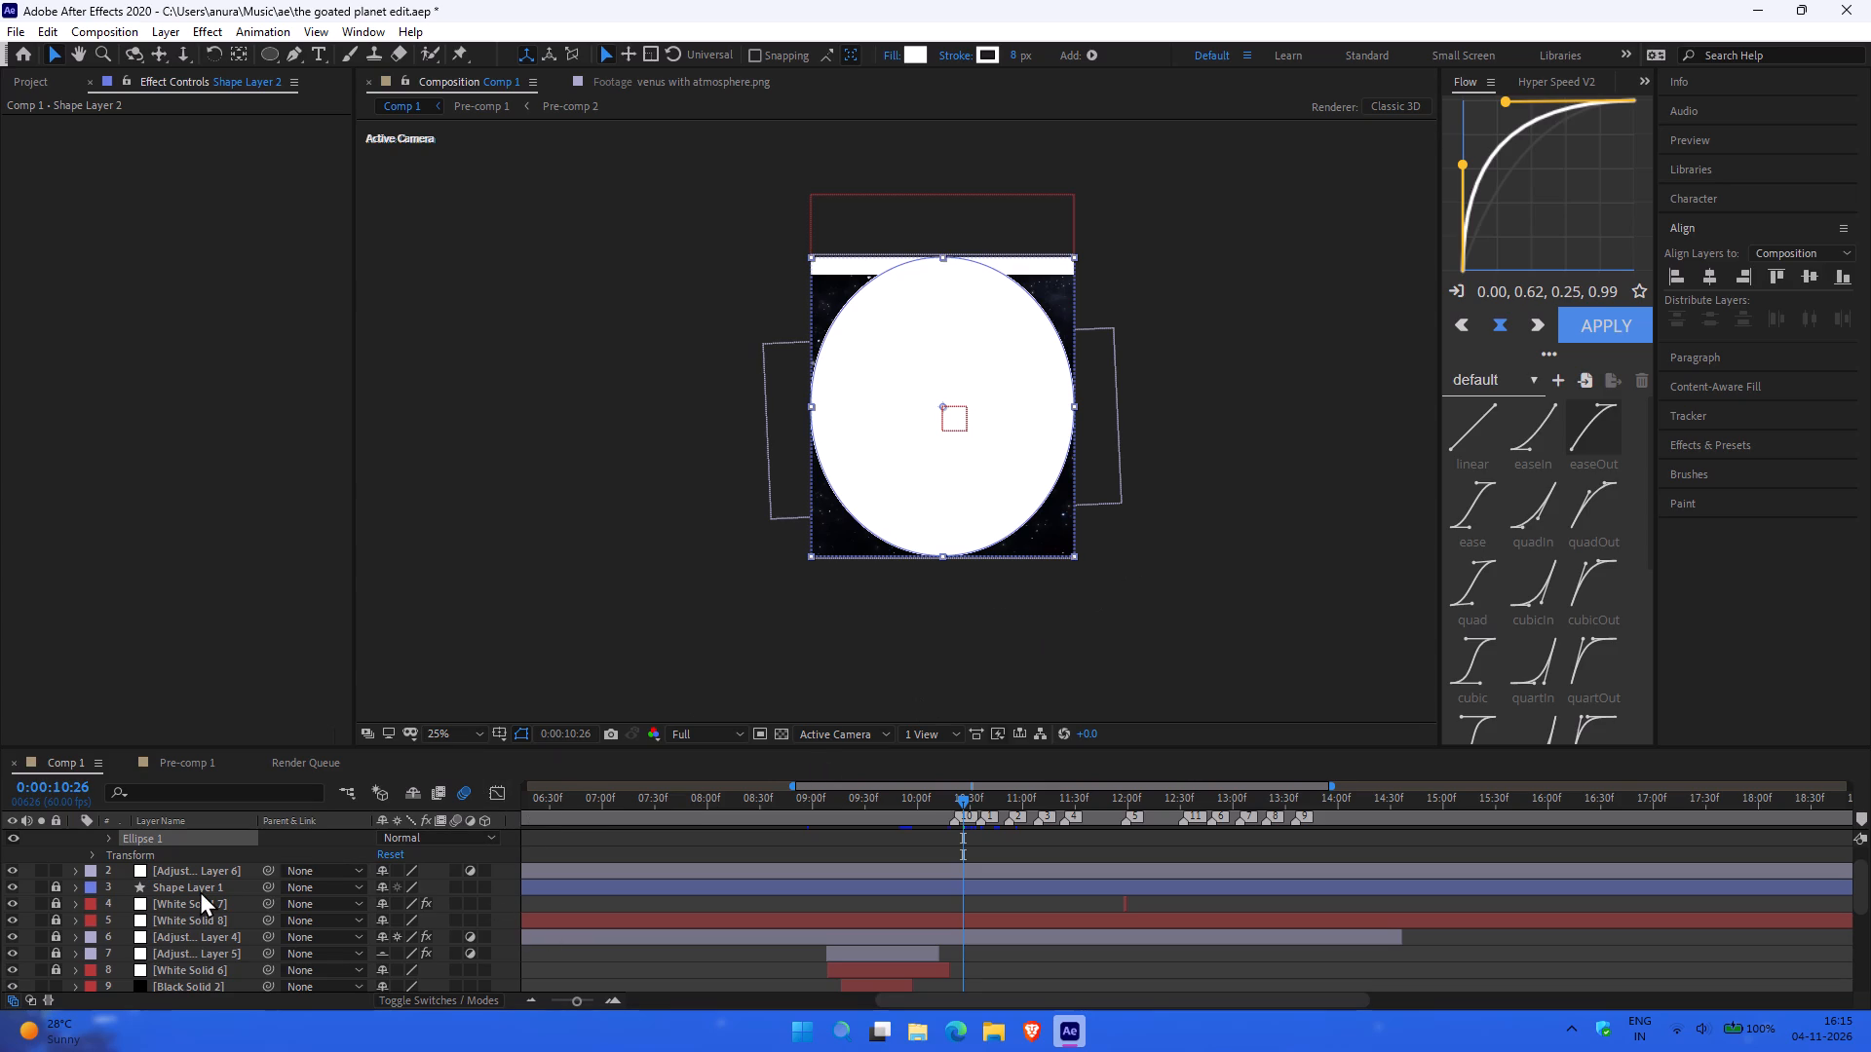
pyautogui.scroll(3, 200, 890)
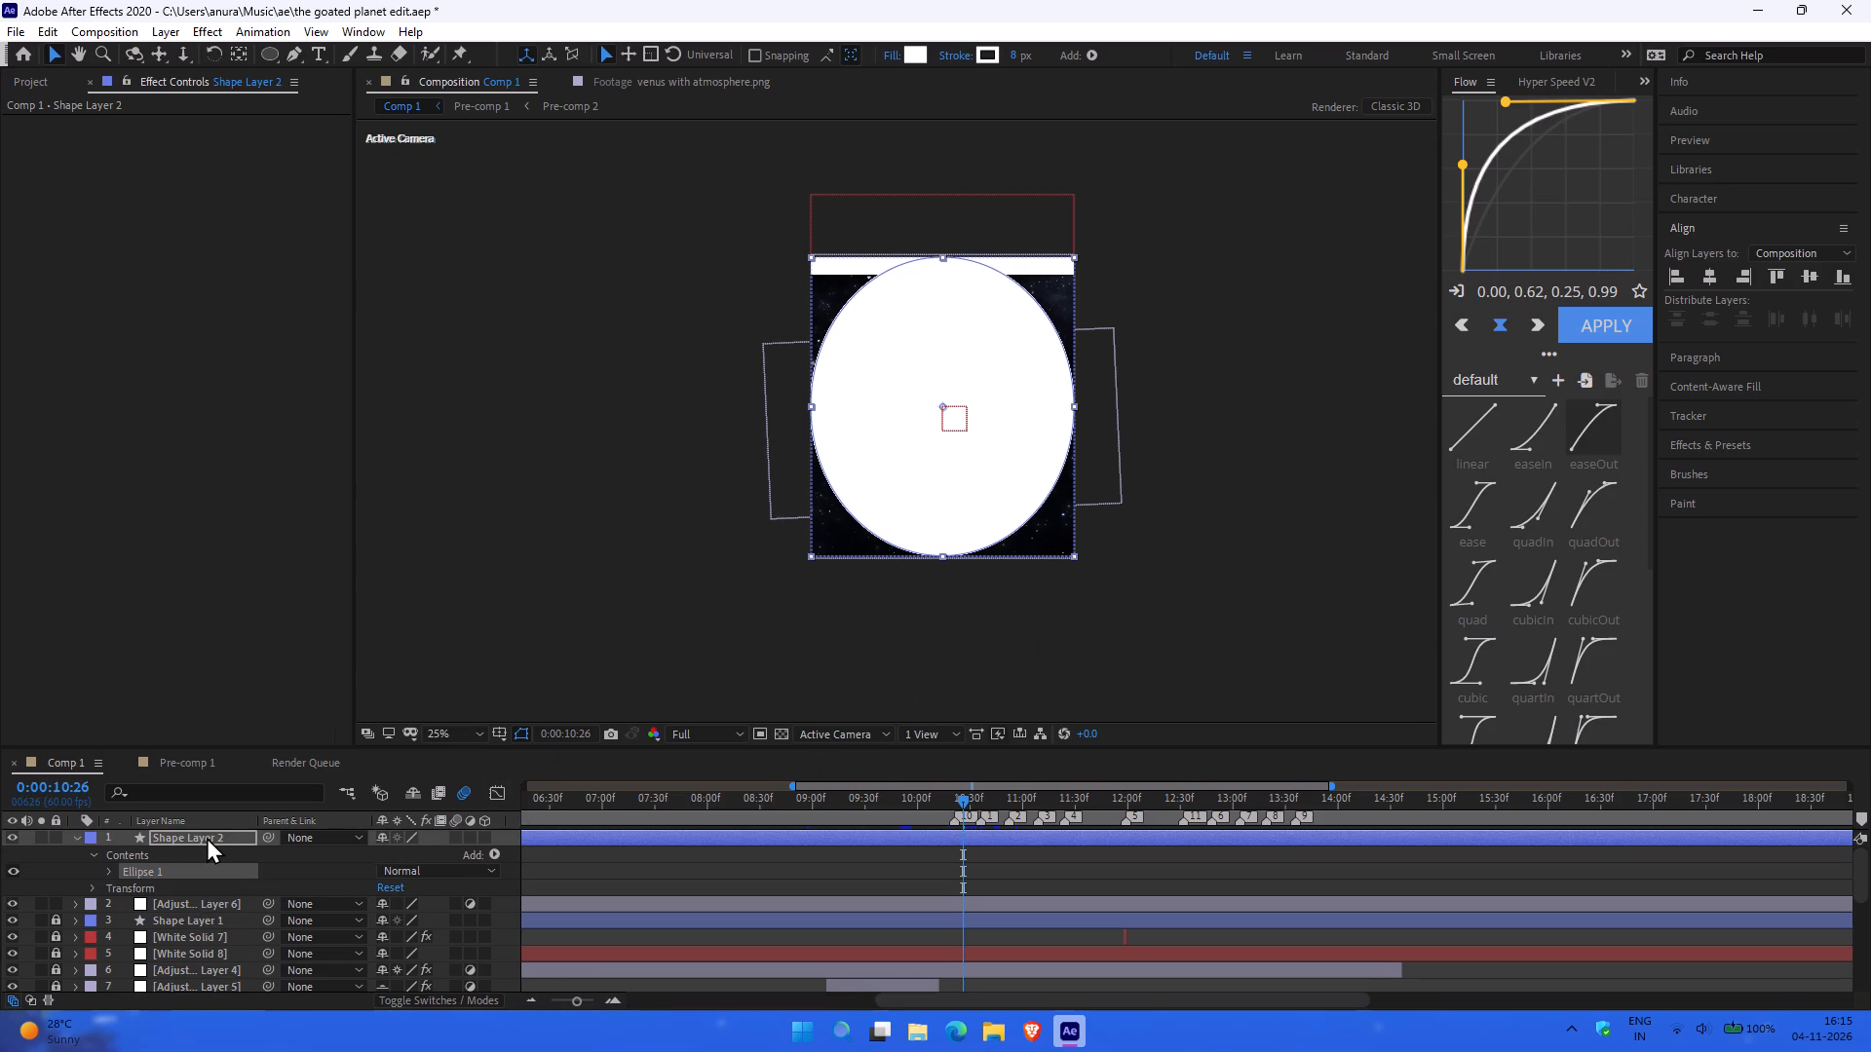
pyautogui.click(207, 837)
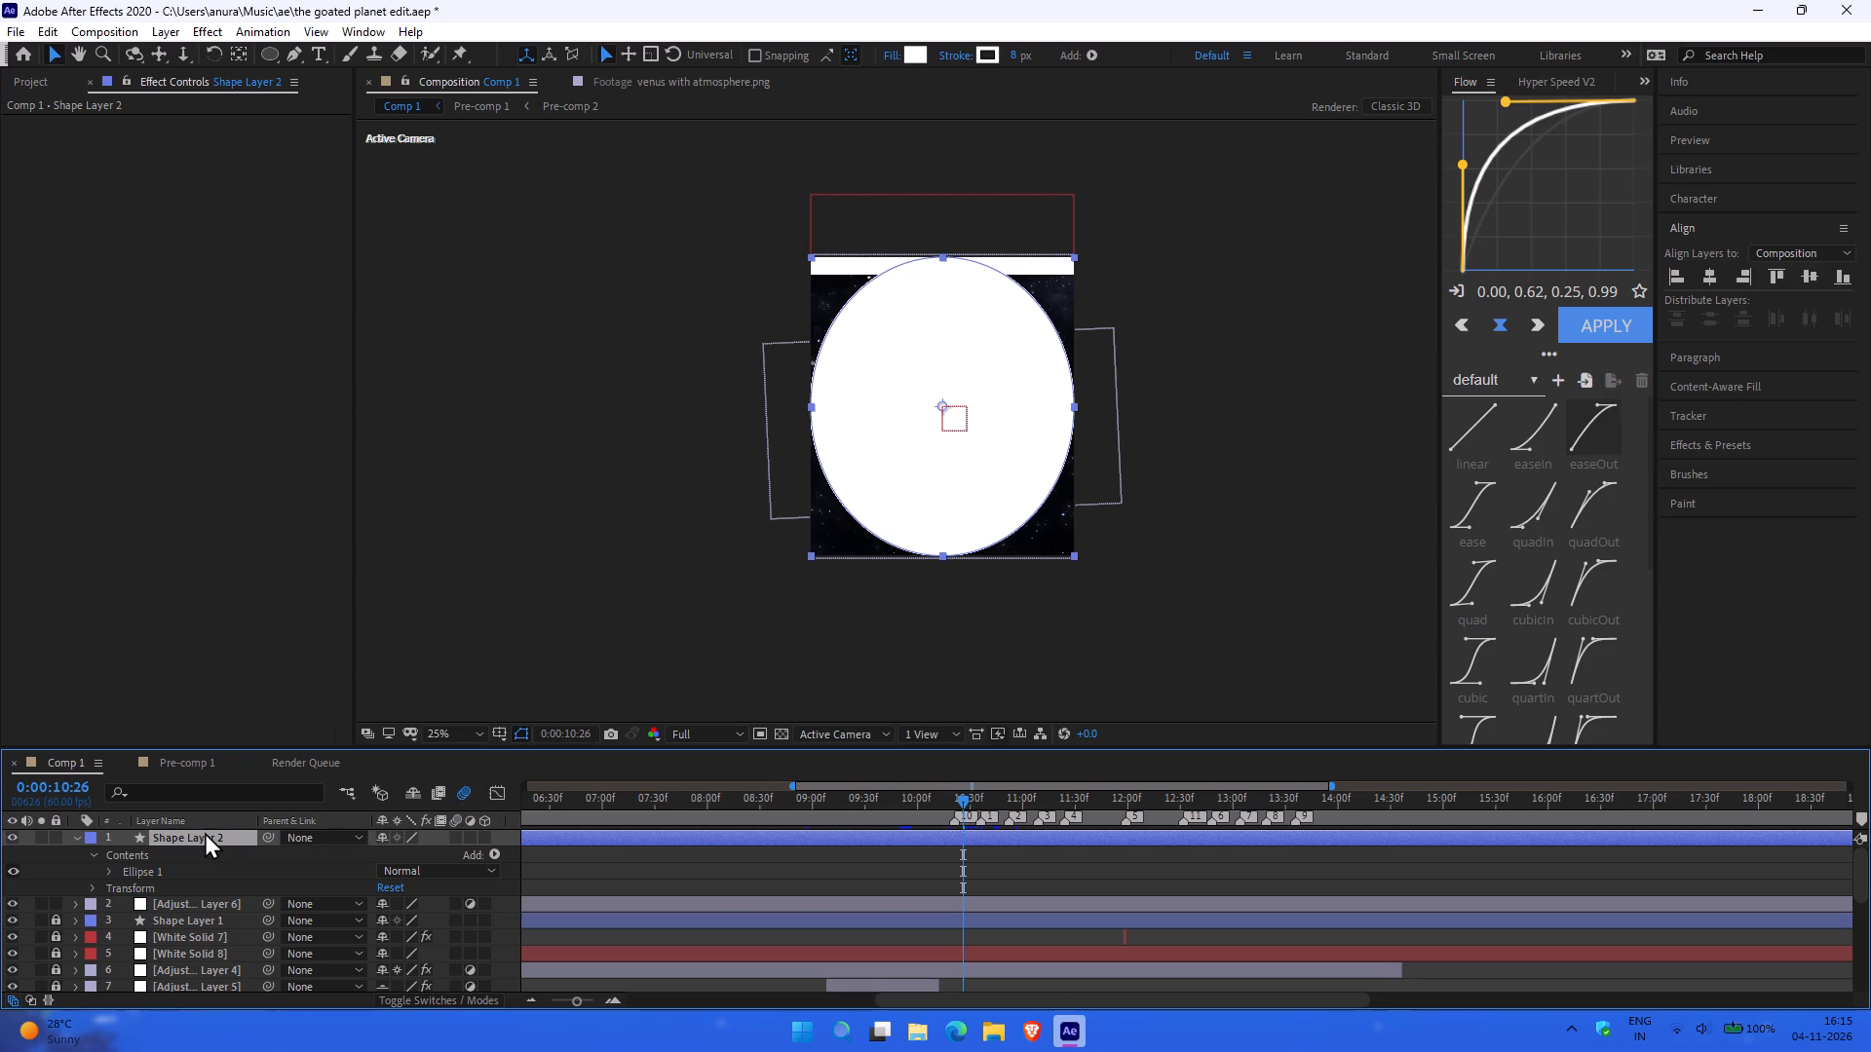
pyautogui.moveTo(205, 832); pyautogui.dragTo(196, 1001)
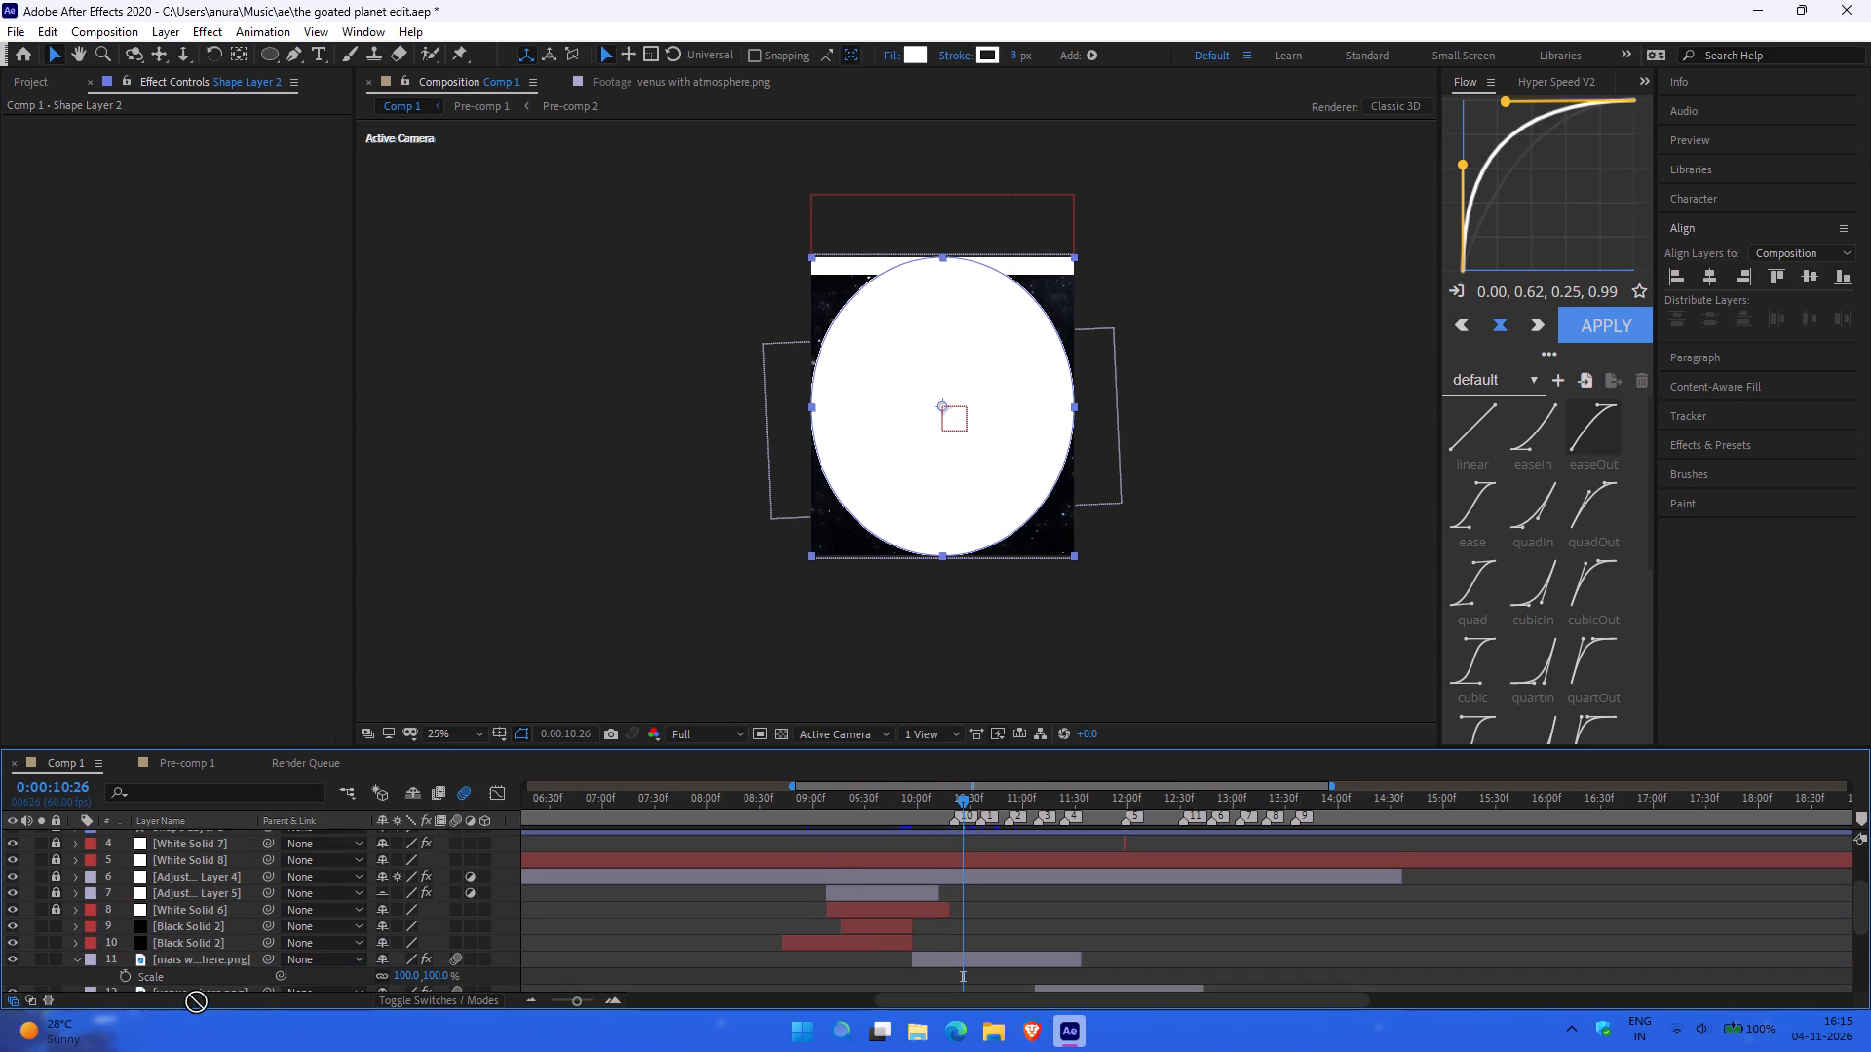
pyautogui.moveTo(196, 1001); pyautogui.dragTo(199, 967)
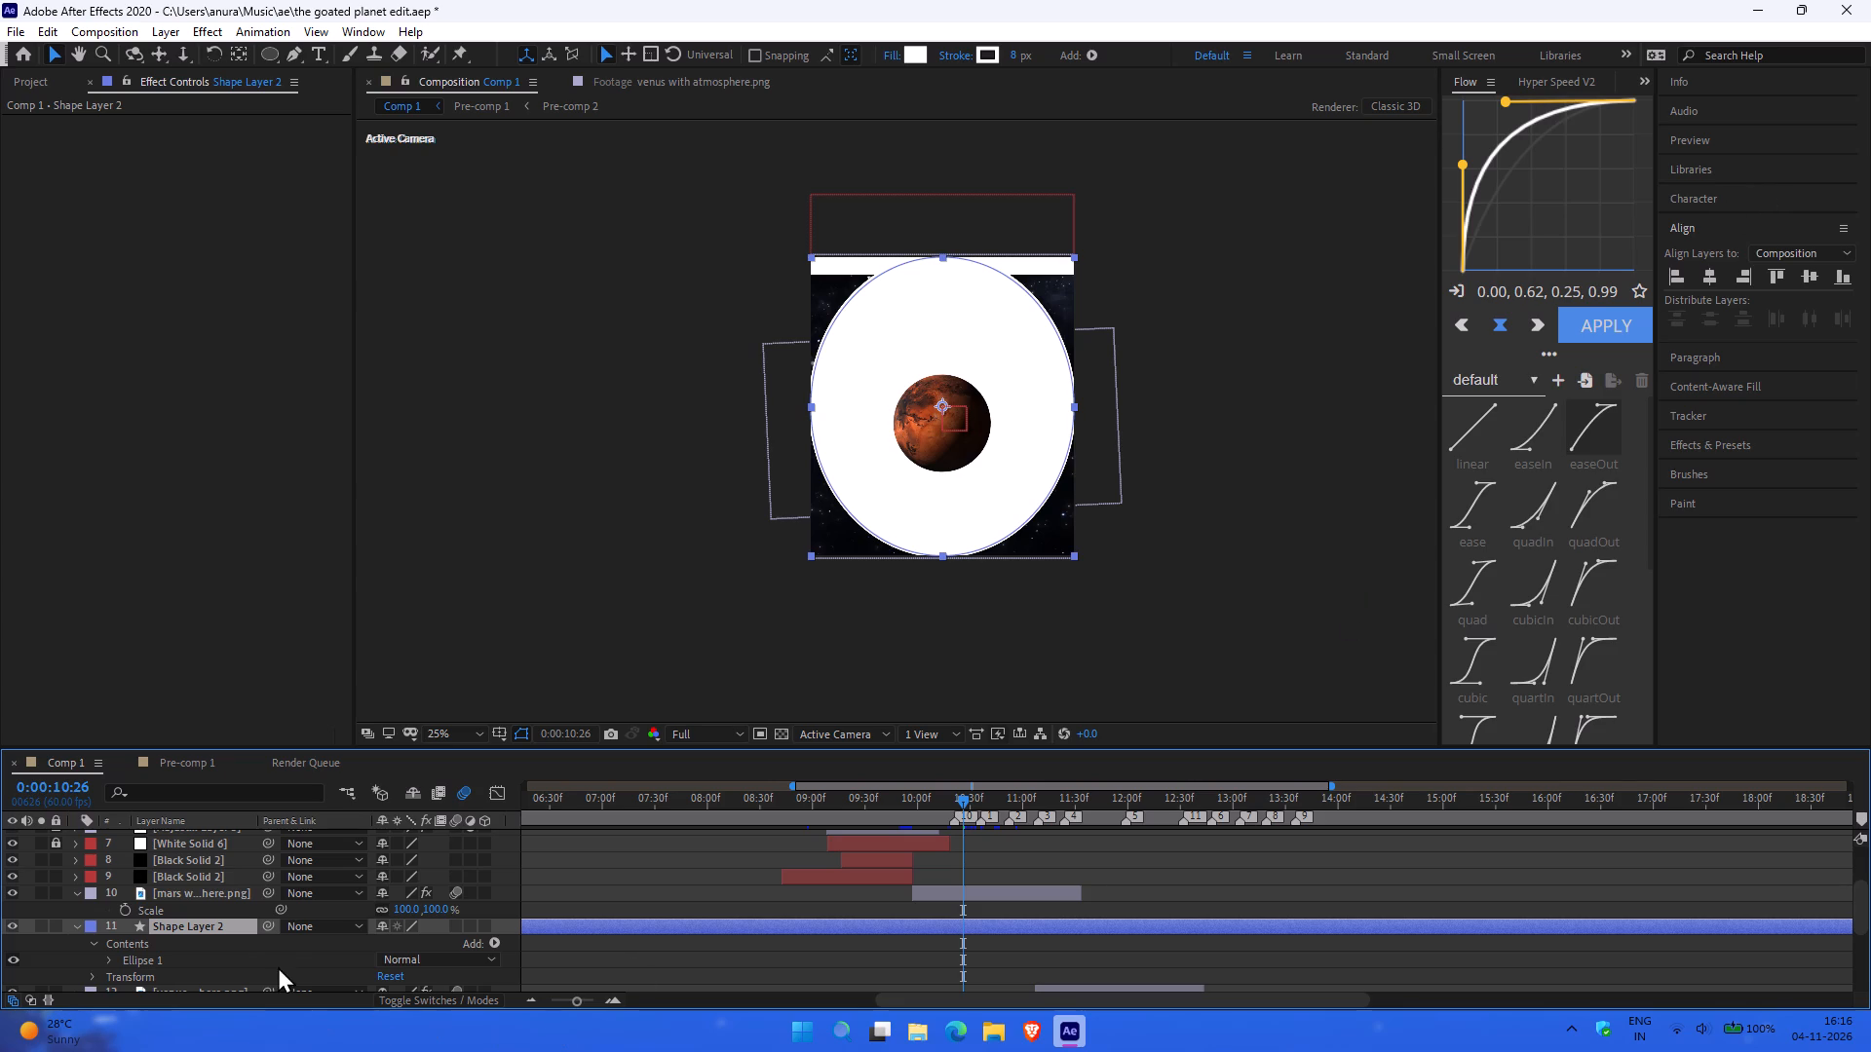
# Scale the white ellipse to 45% and reduce its height to about 38.8% so it forms a circle.
pyautogui.press('s')
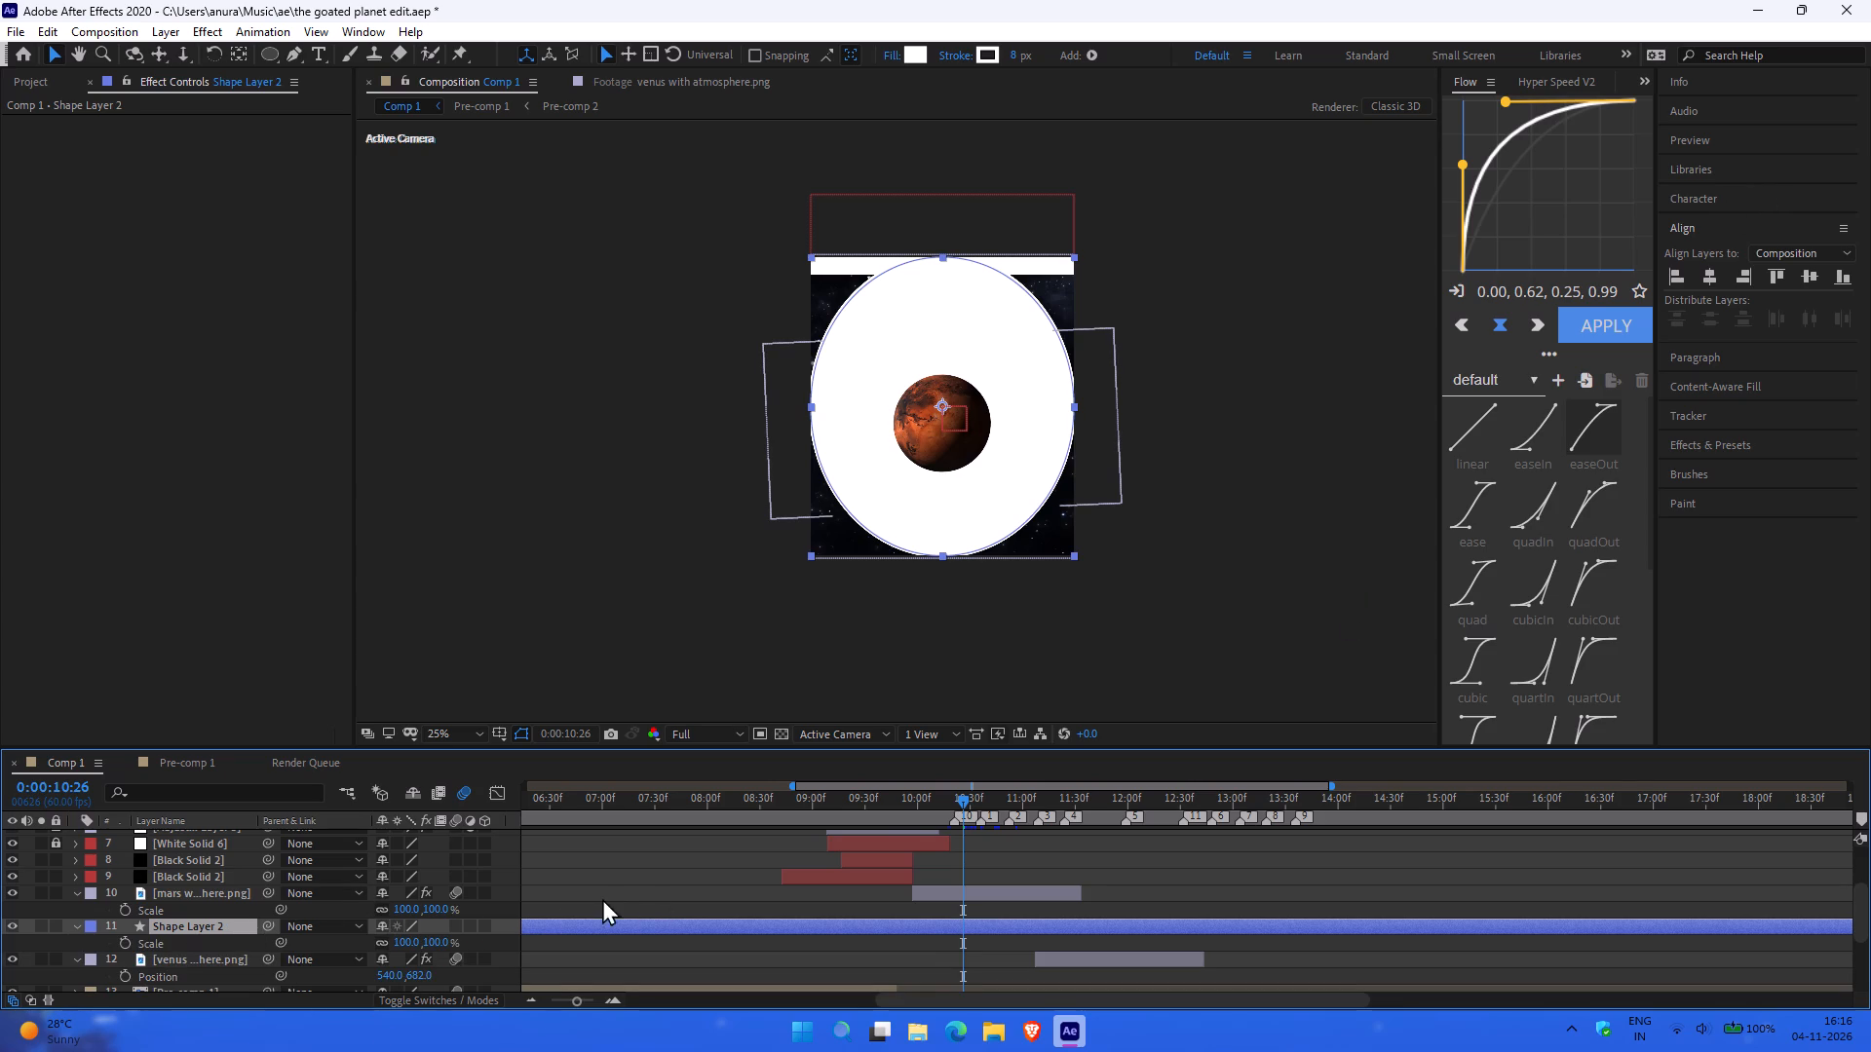
pyautogui.moveTo(444, 941); pyautogui.dragTo(420, 945)
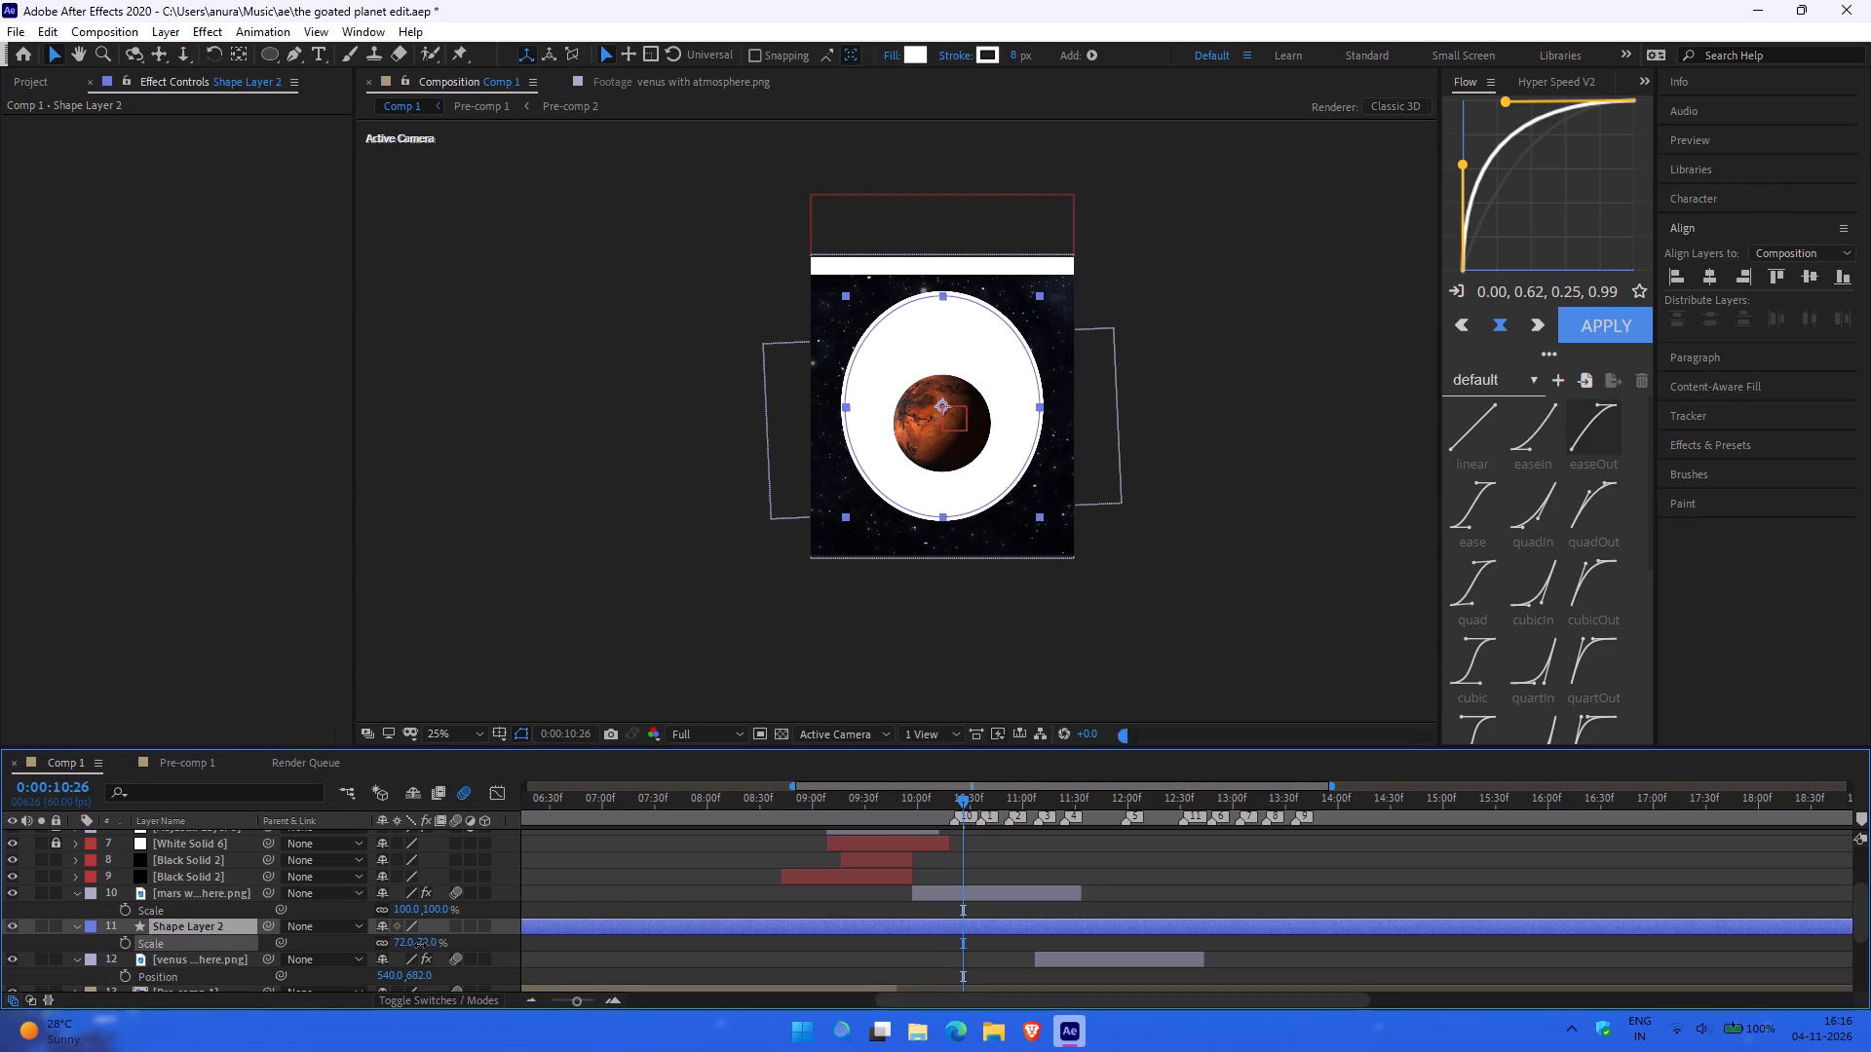
pyautogui.moveTo(420, 945); pyautogui.dragTo(401, 946)
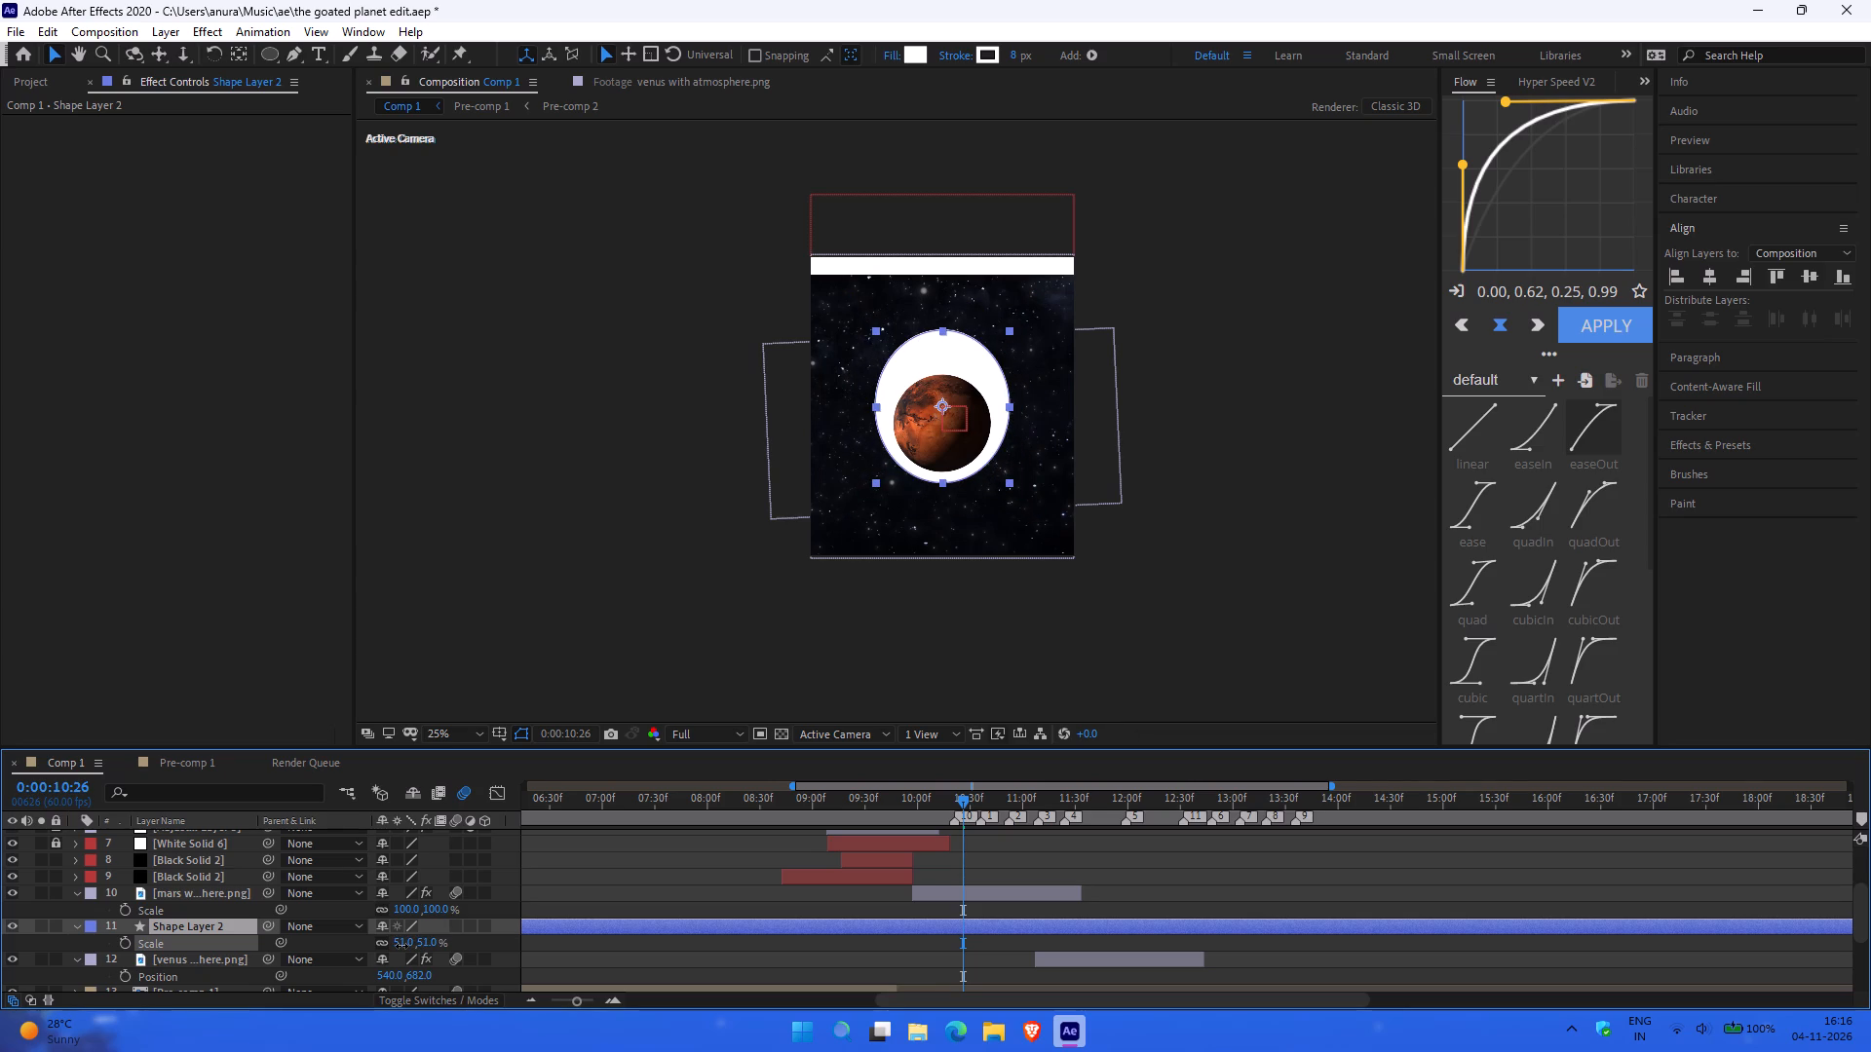
pyautogui.moveTo(401, 946); pyautogui.dragTo(397, 947)
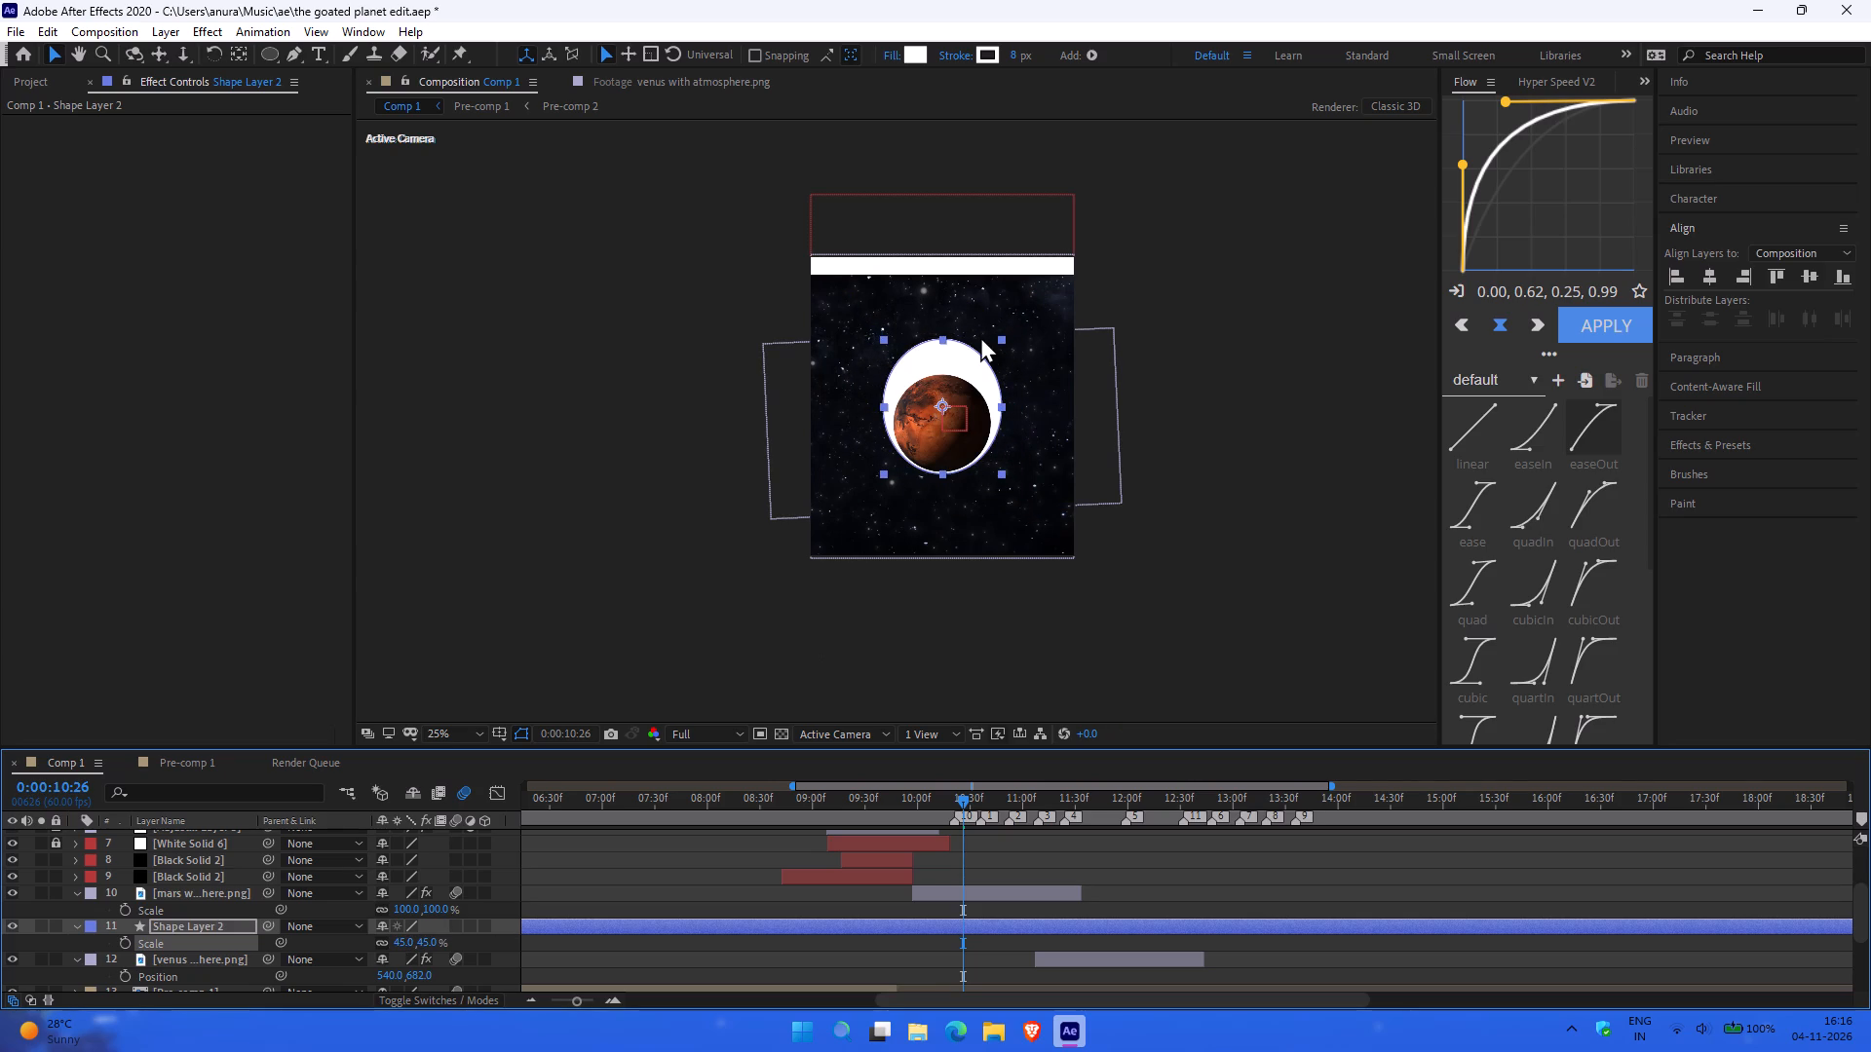
pyautogui.keyDown('ctrl'); pyautogui.scroll(2, 980, 336); pyautogui.keyUp('ctrl')
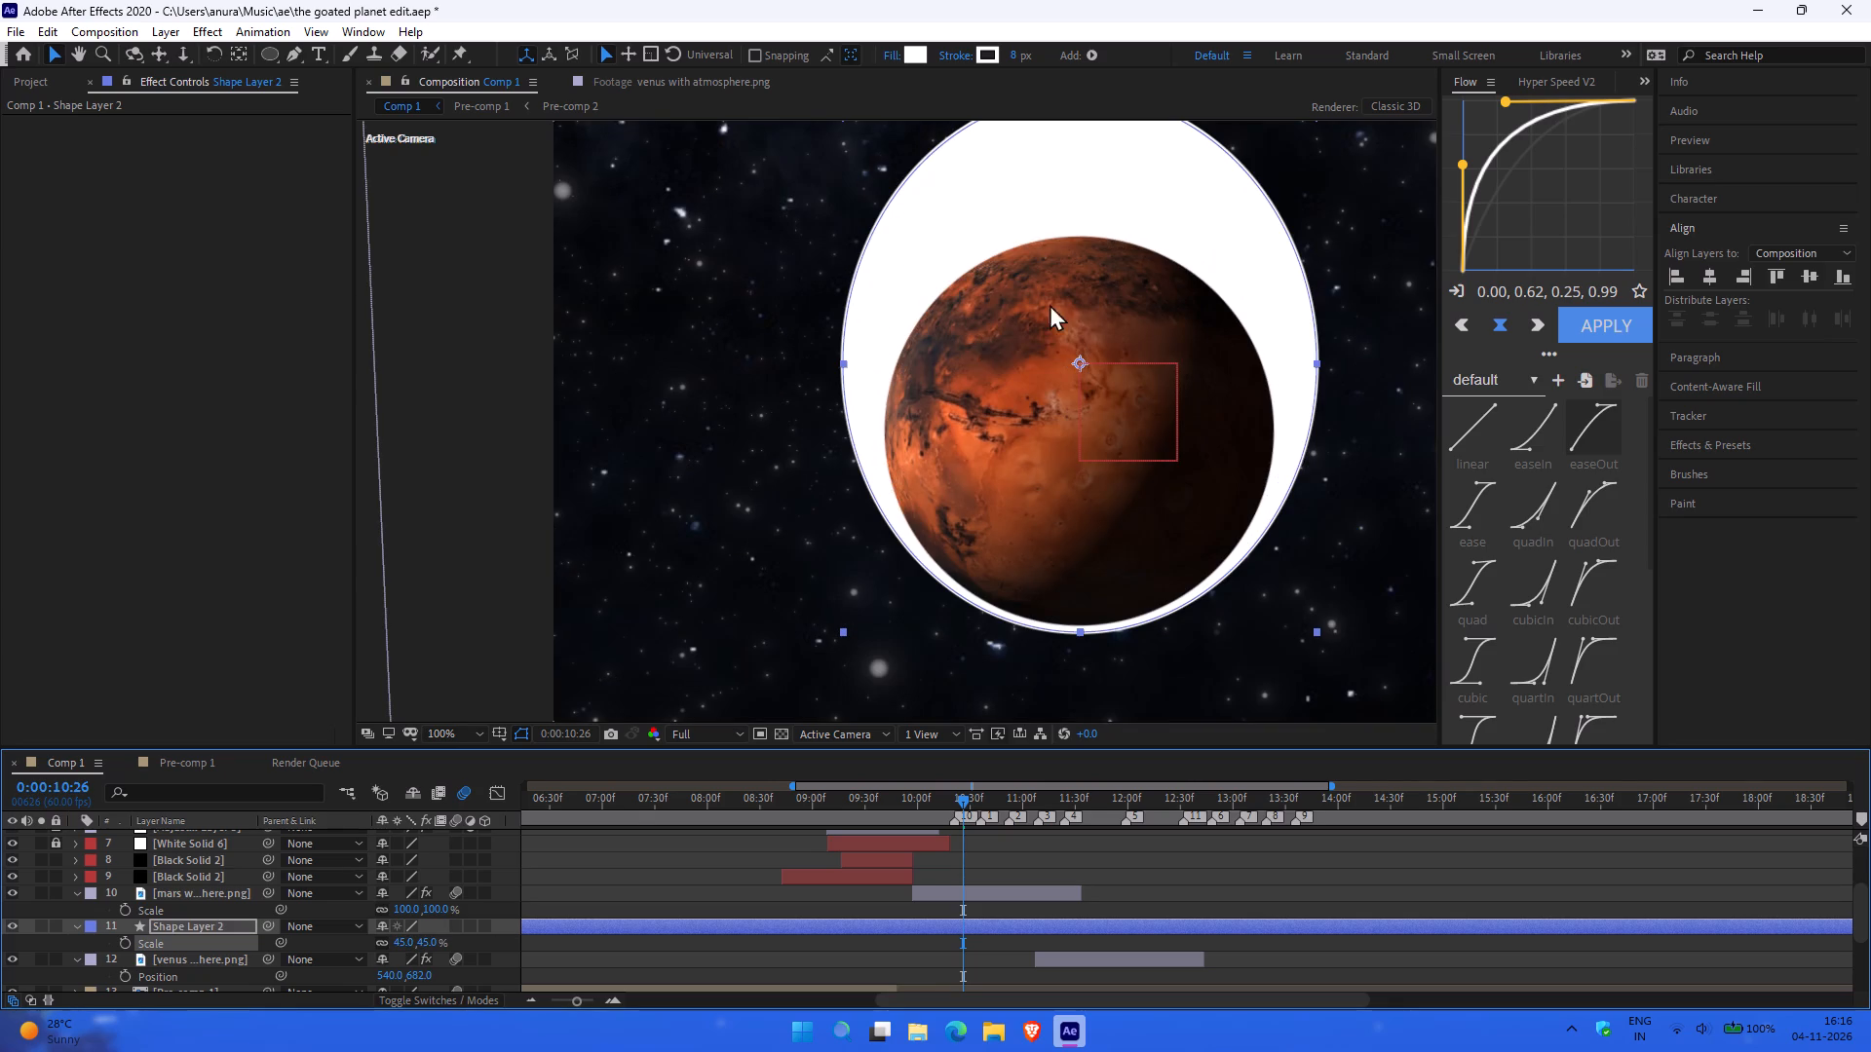
pyautogui.keyDown('ctrl'); pyautogui.scroll(-1, 1056, 302); pyautogui.keyUp('ctrl')
pyautogui.moveTo(990, 258); pyautogui.dragTo(990, 277)
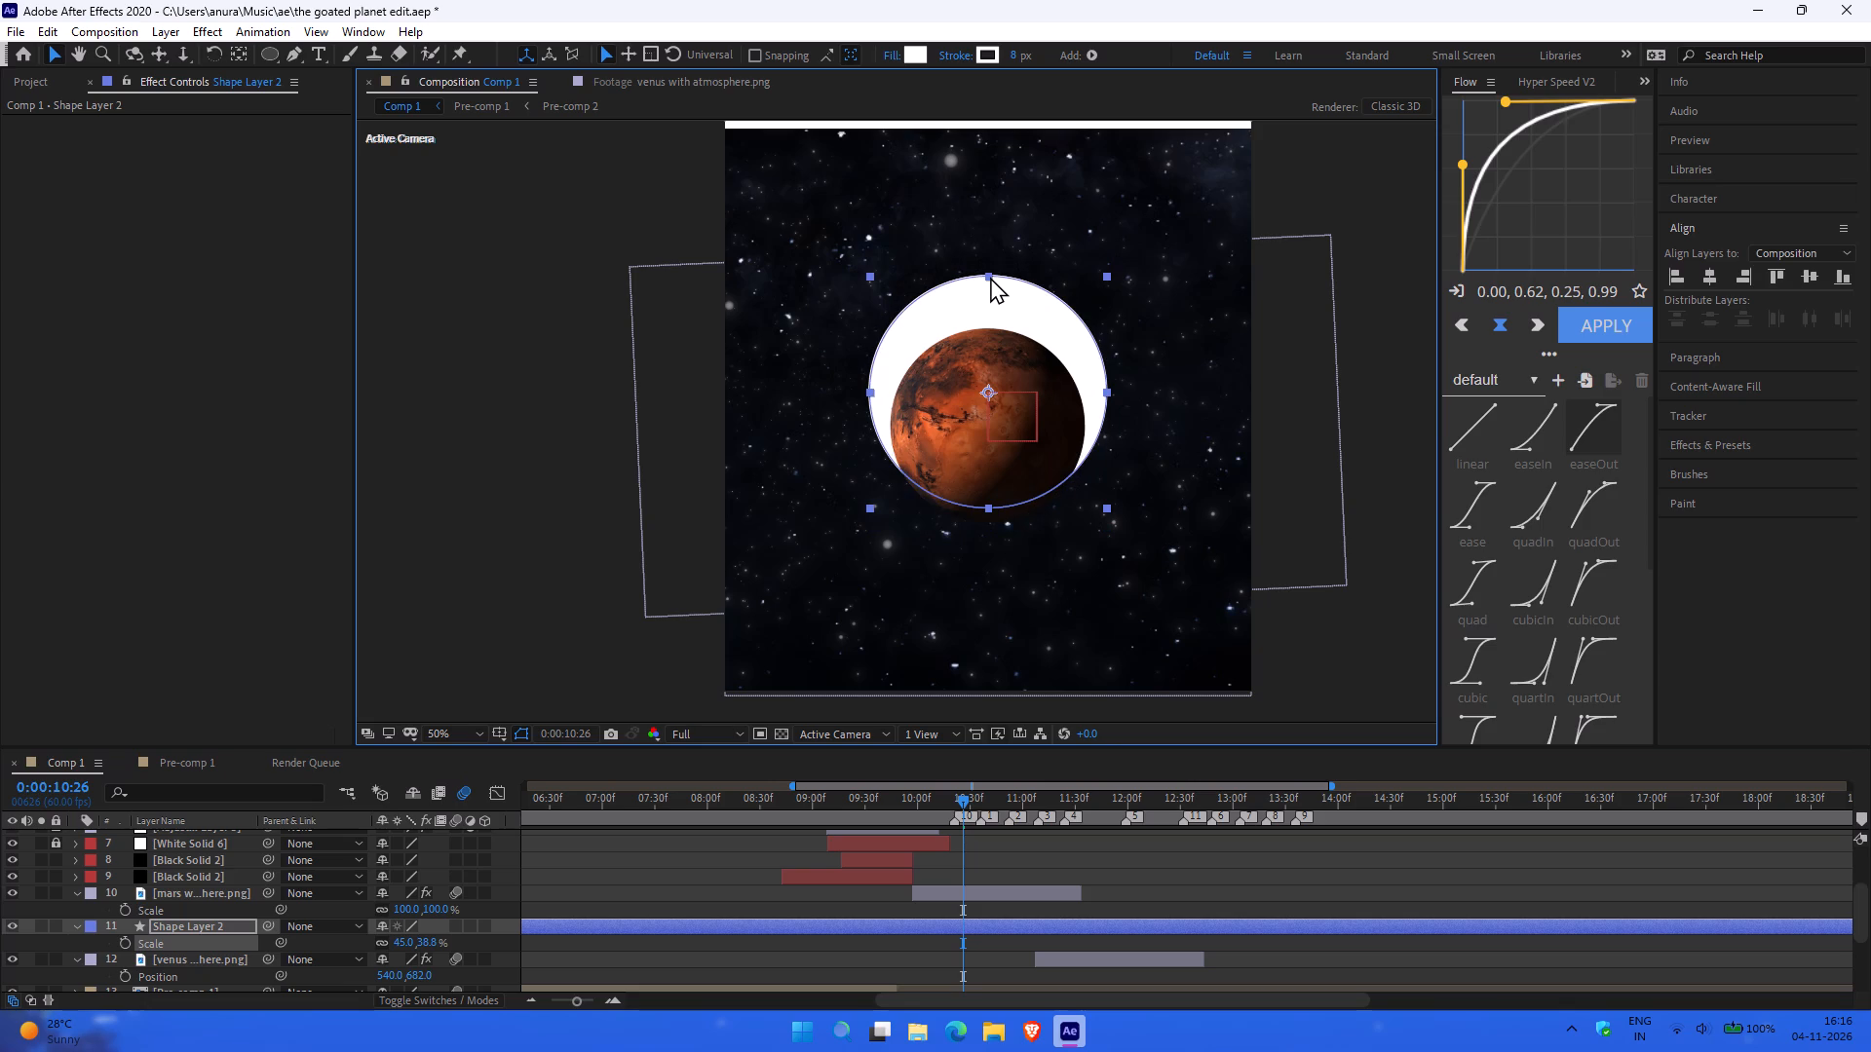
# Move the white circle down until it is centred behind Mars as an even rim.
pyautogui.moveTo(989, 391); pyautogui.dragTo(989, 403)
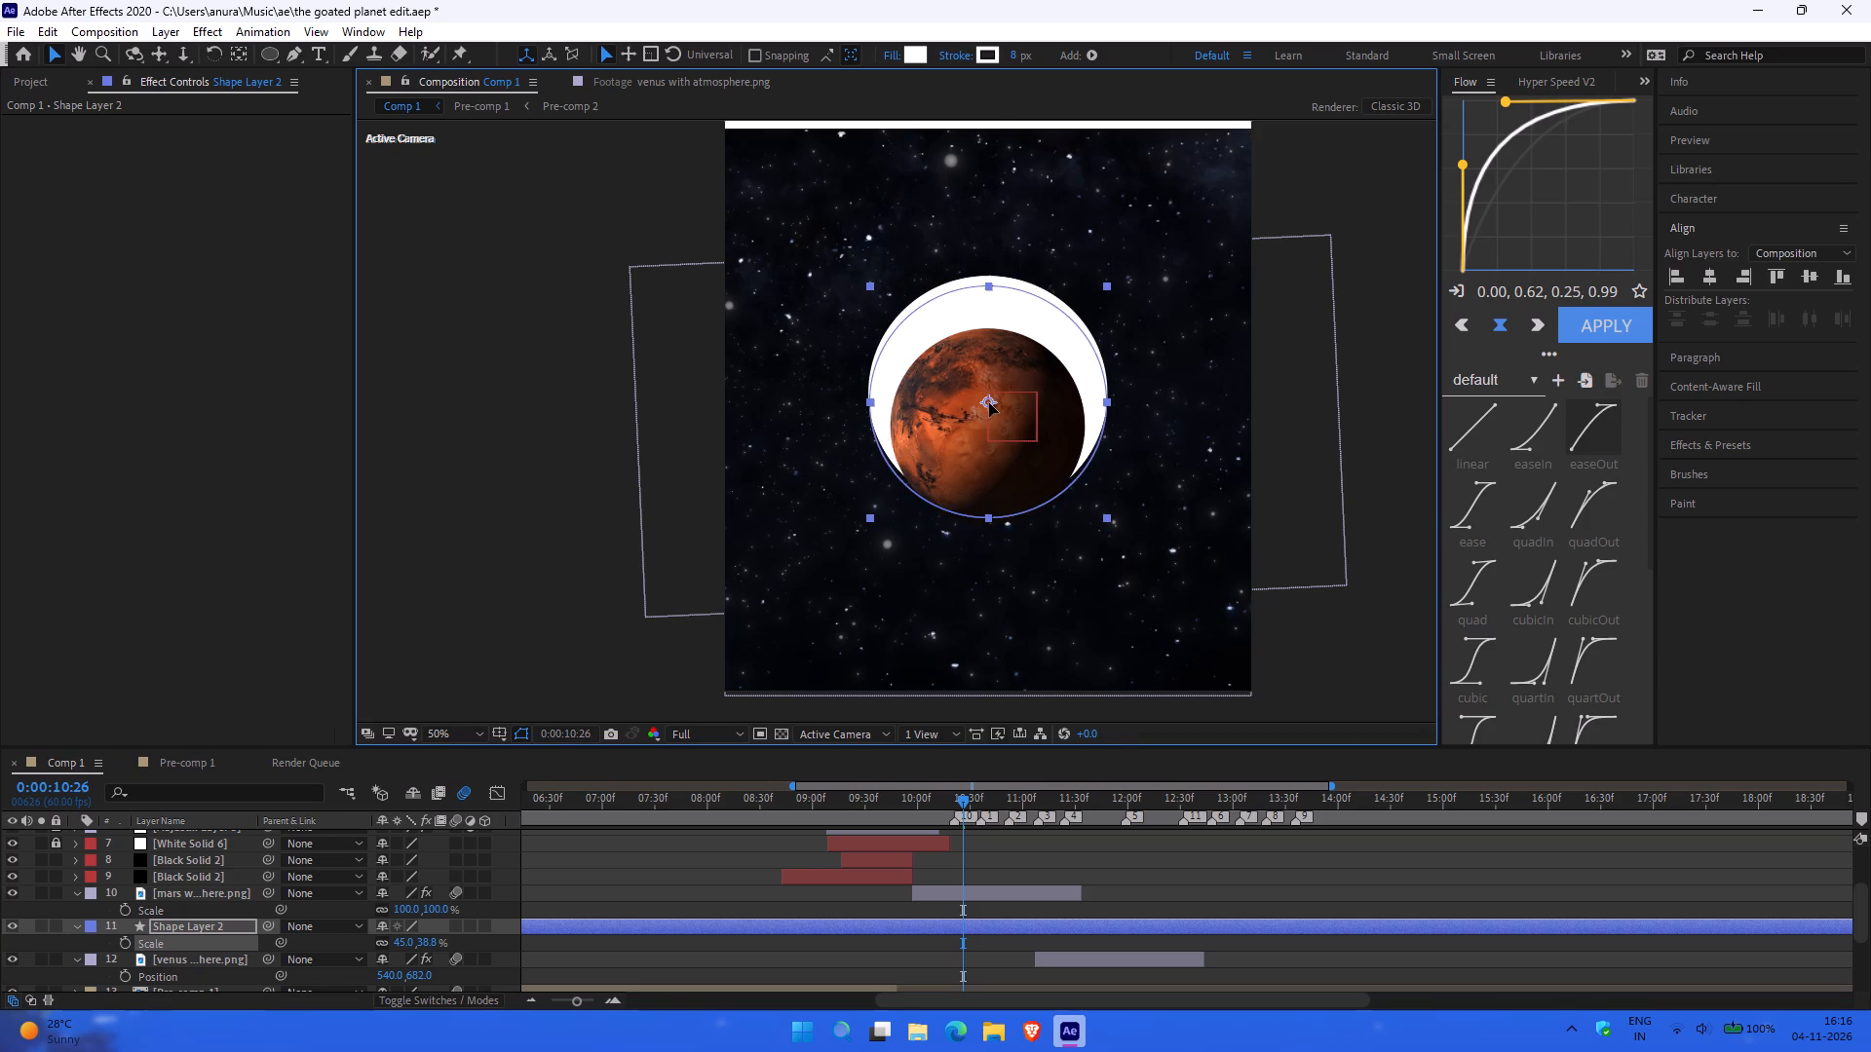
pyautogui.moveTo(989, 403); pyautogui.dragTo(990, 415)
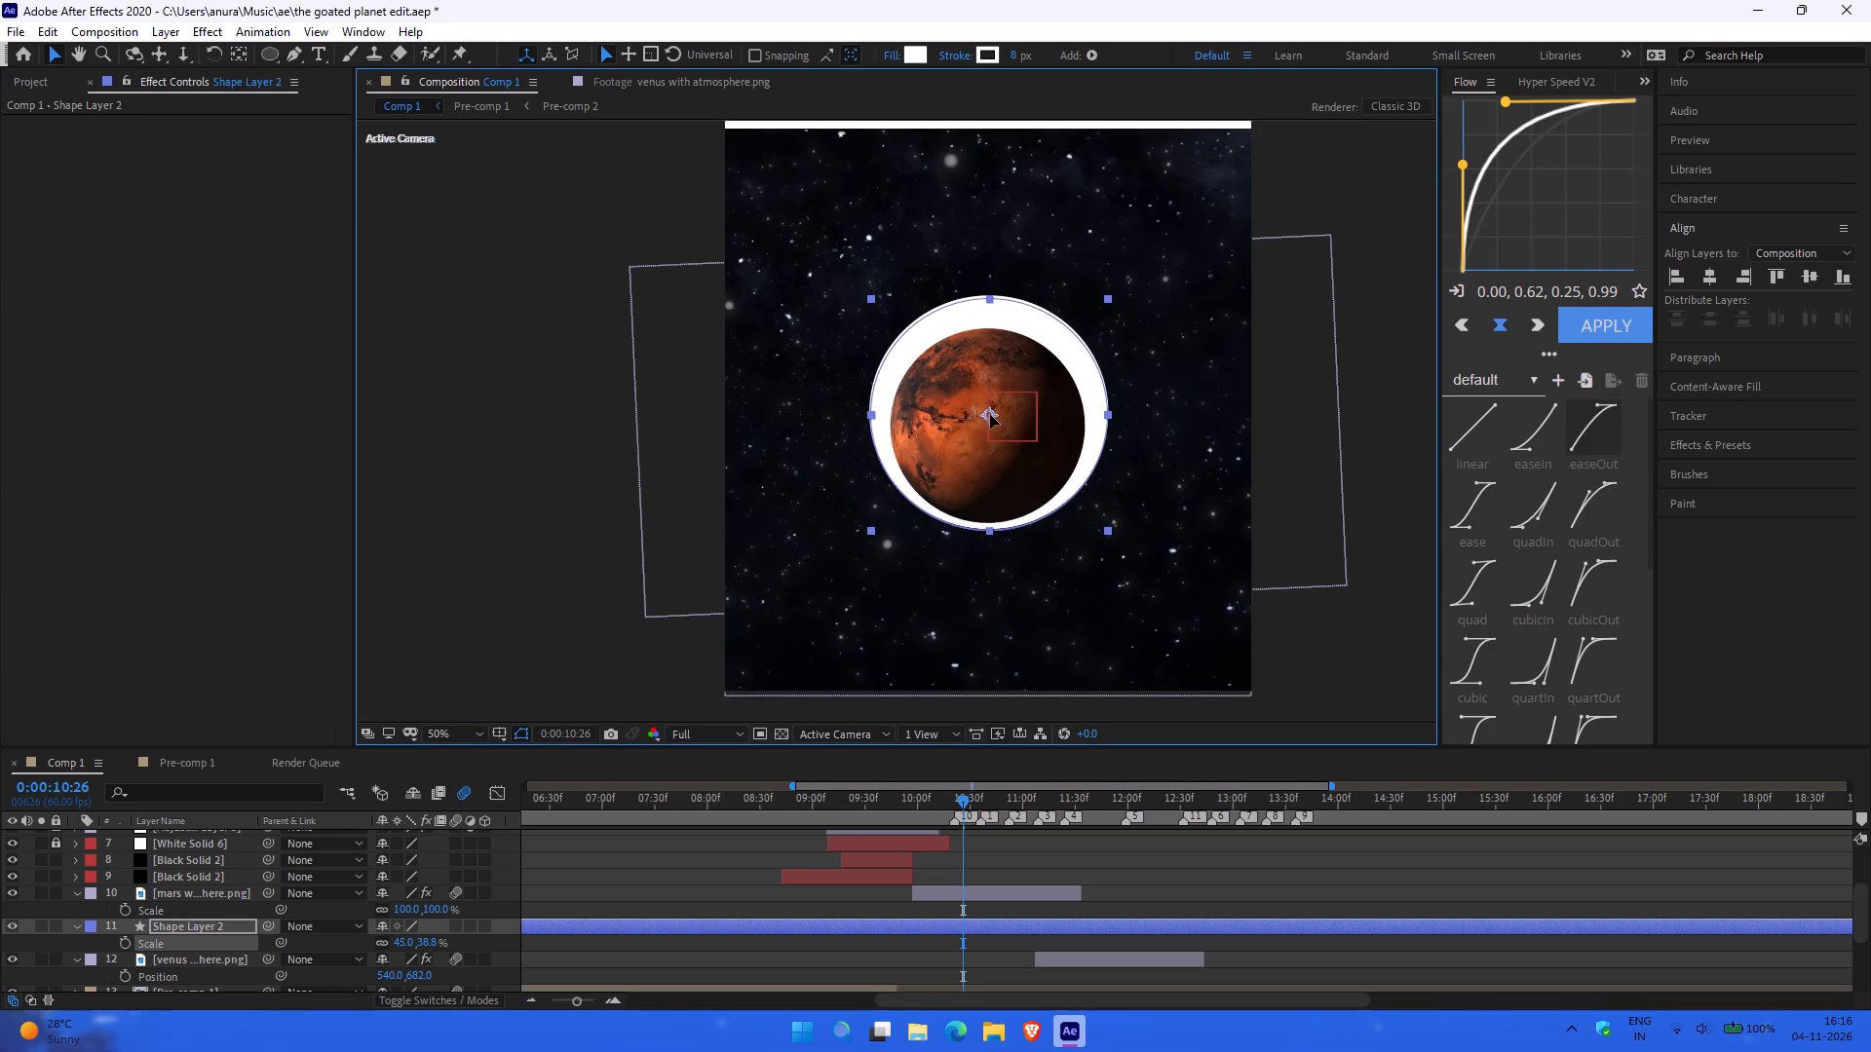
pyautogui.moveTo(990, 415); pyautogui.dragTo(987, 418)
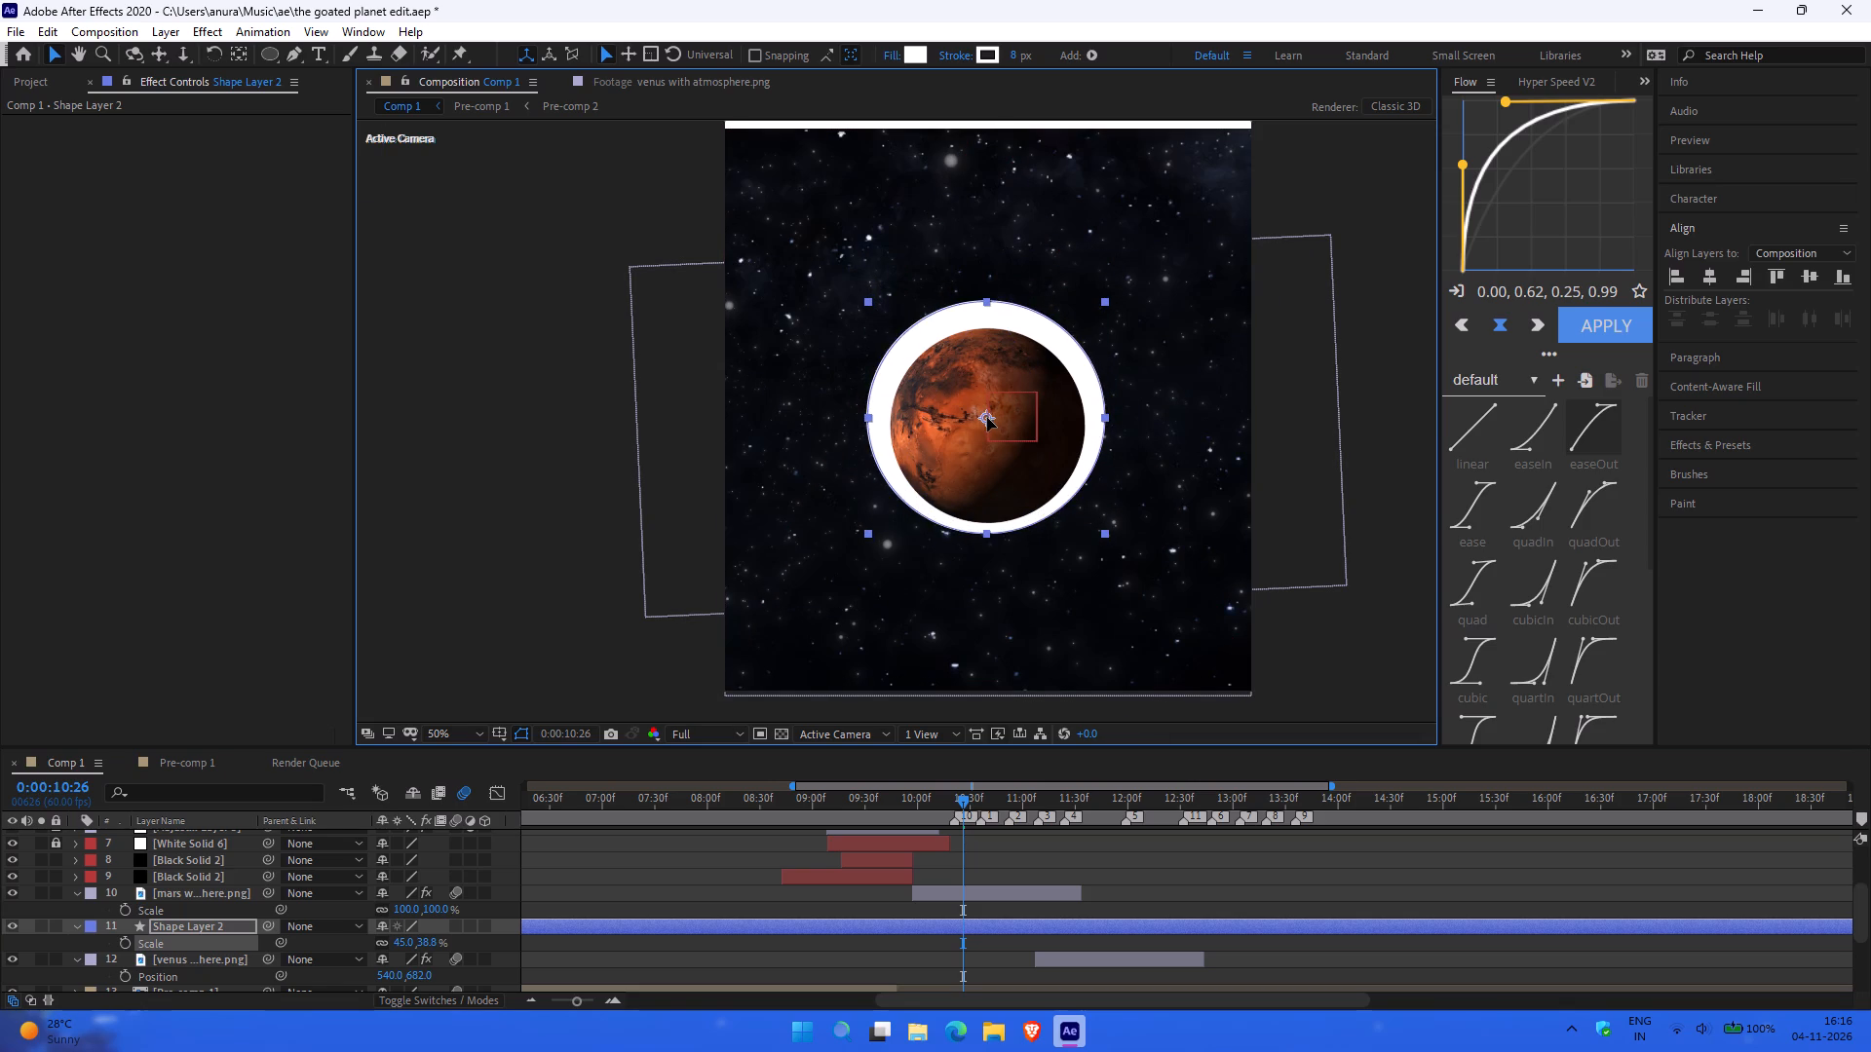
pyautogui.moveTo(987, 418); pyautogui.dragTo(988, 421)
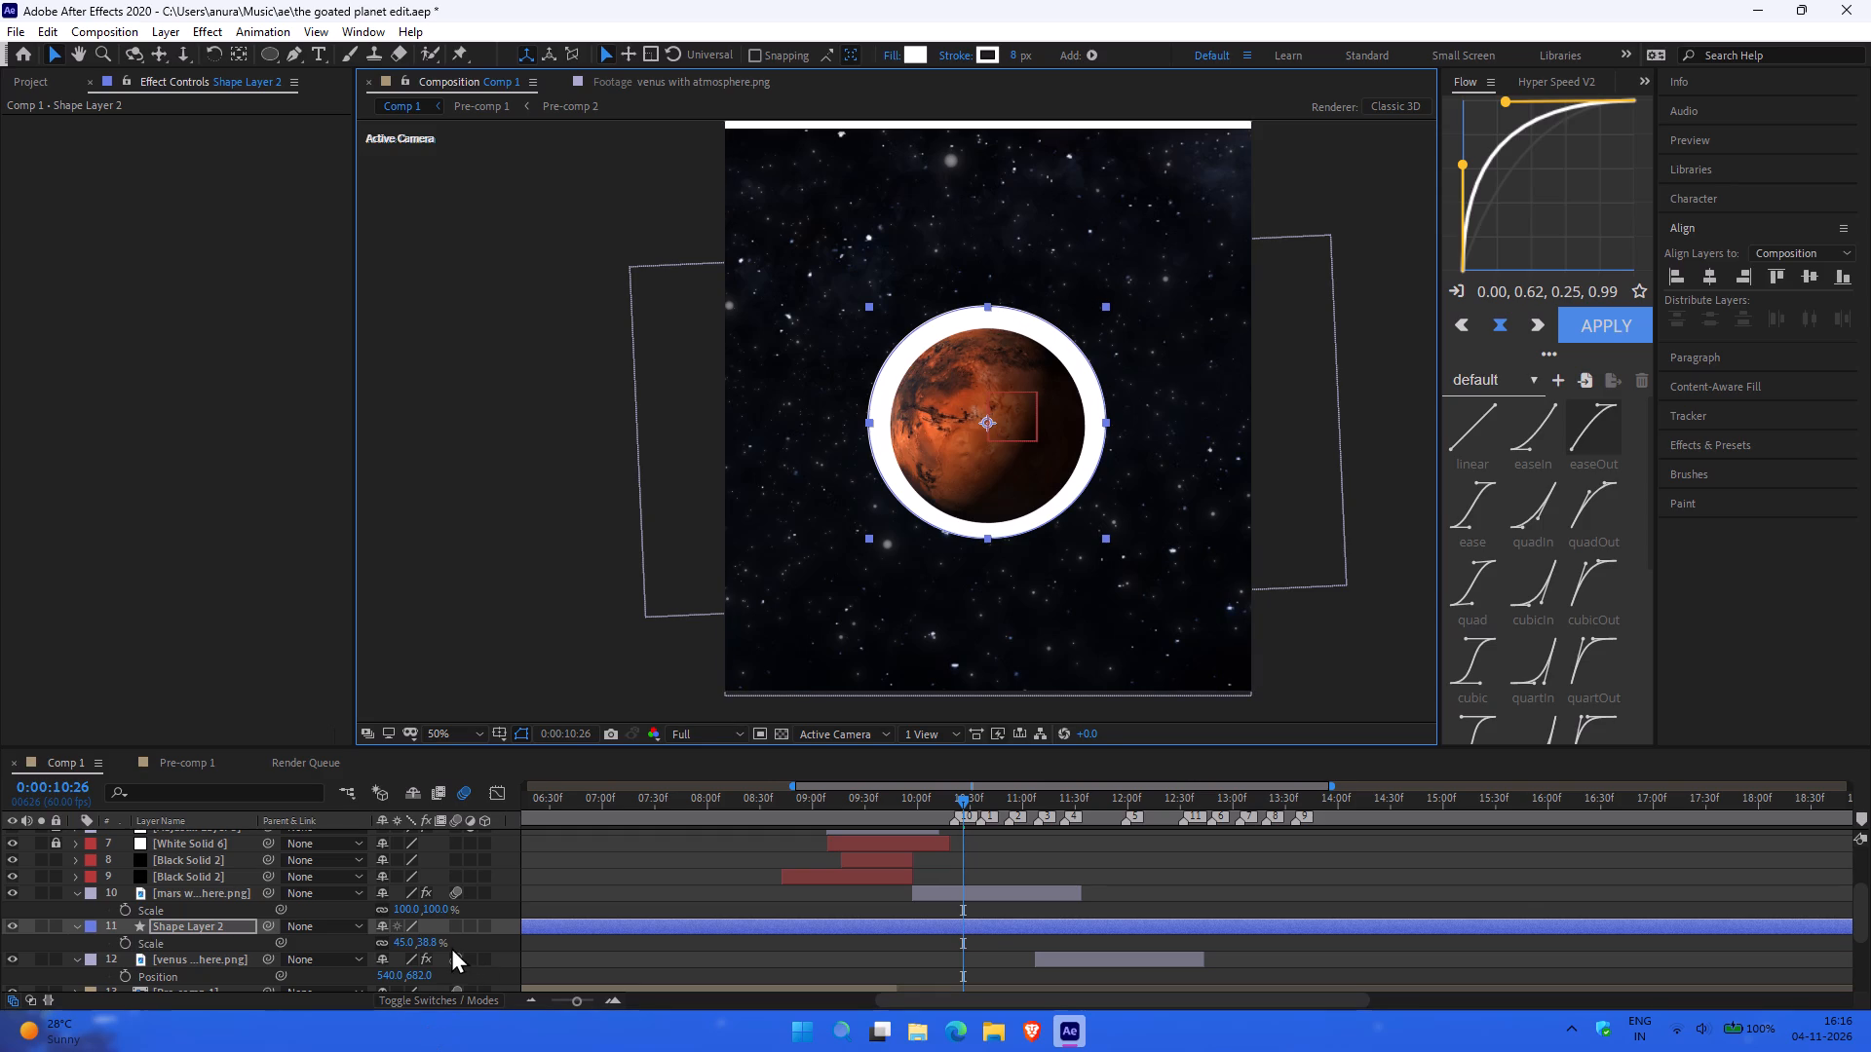
# Scale the white circle down proportionally to 38.0, 32.8% so it barely extends past Mars.
pyautogui.click(428, 939)
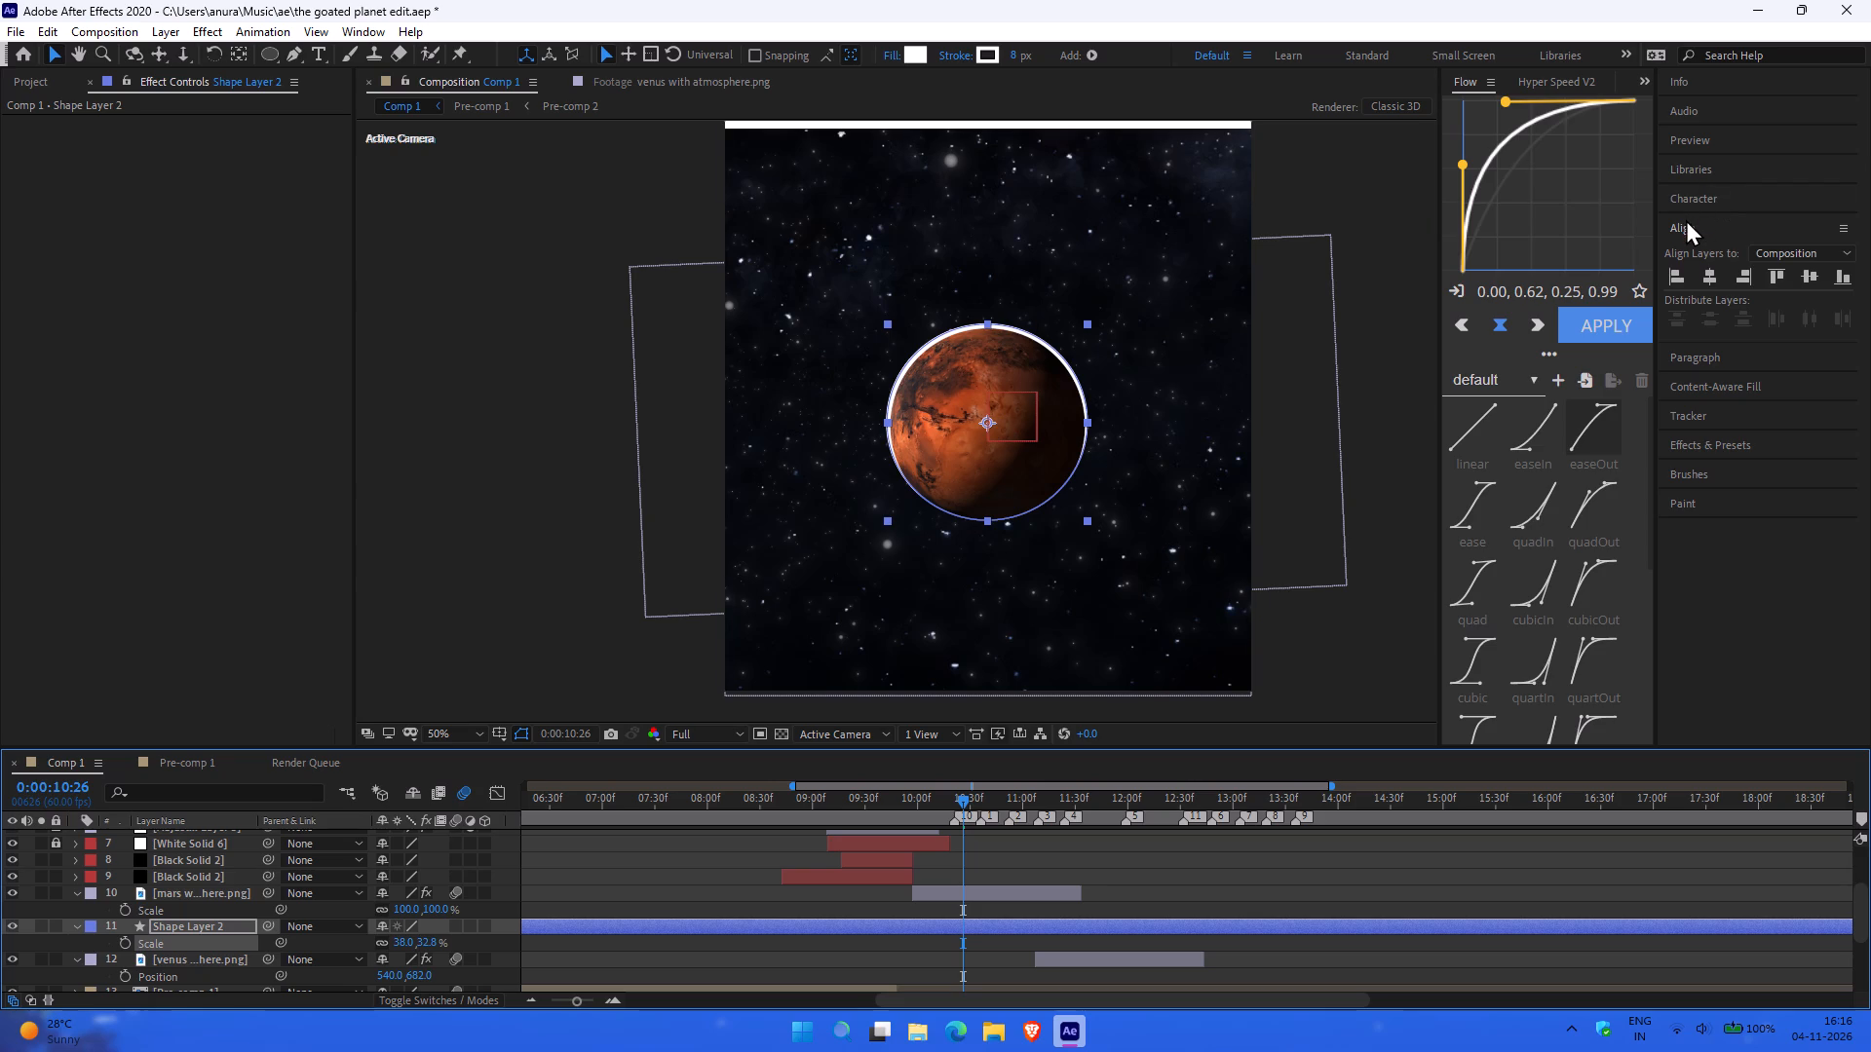
# Align the white circle to the composition's horizontal and vertical centre.
pyautogui.click(1706, 275)
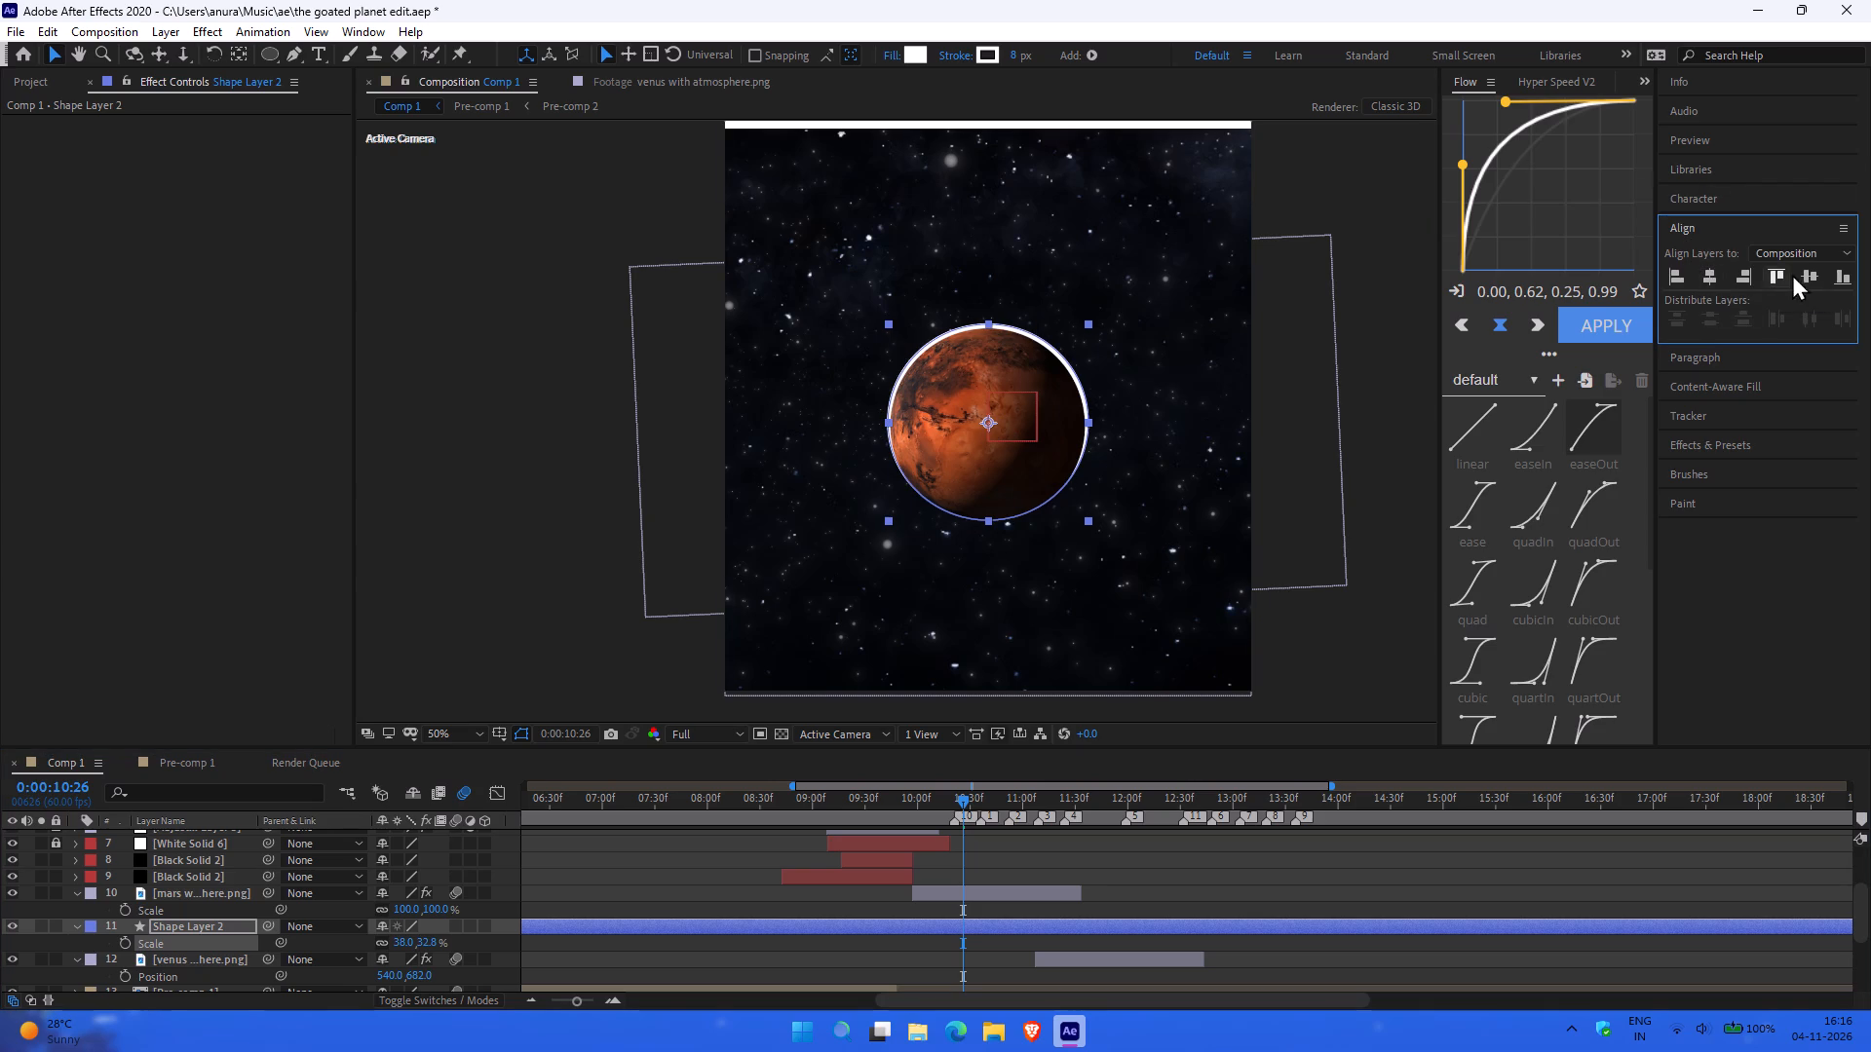
pyautogui.click(1806, 276)
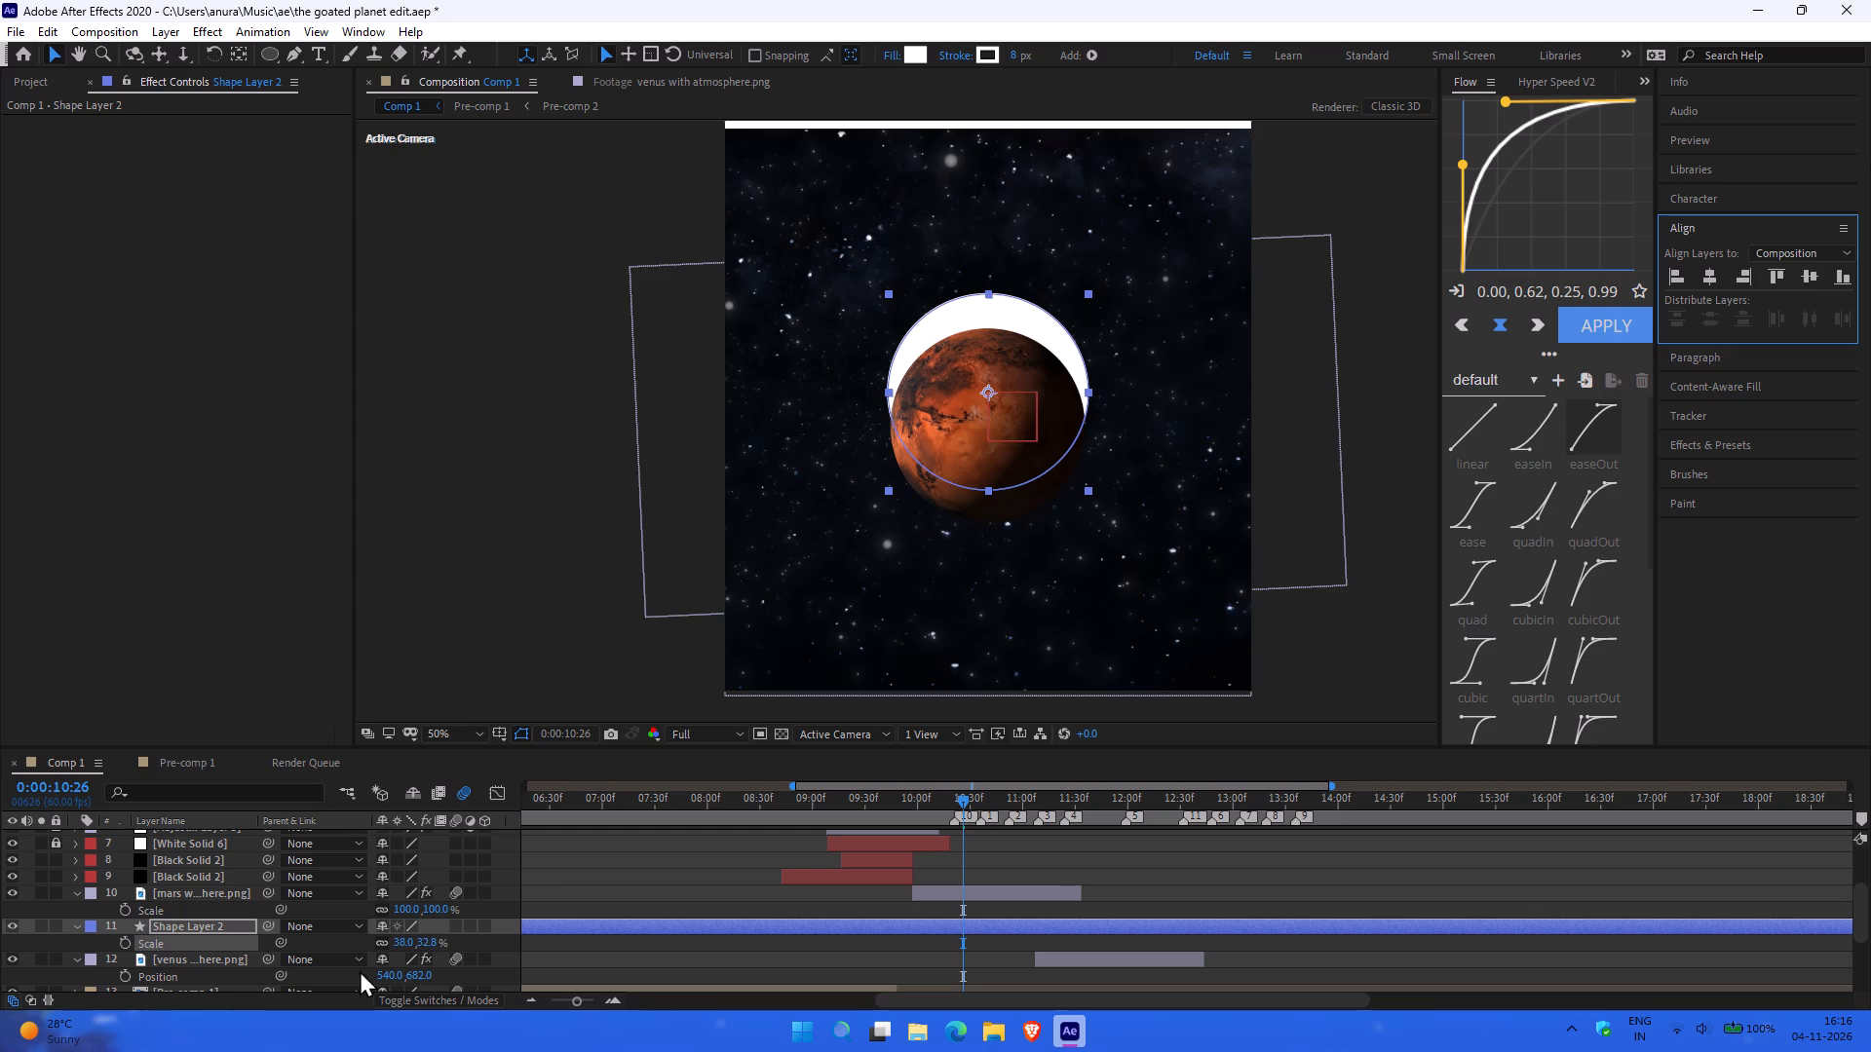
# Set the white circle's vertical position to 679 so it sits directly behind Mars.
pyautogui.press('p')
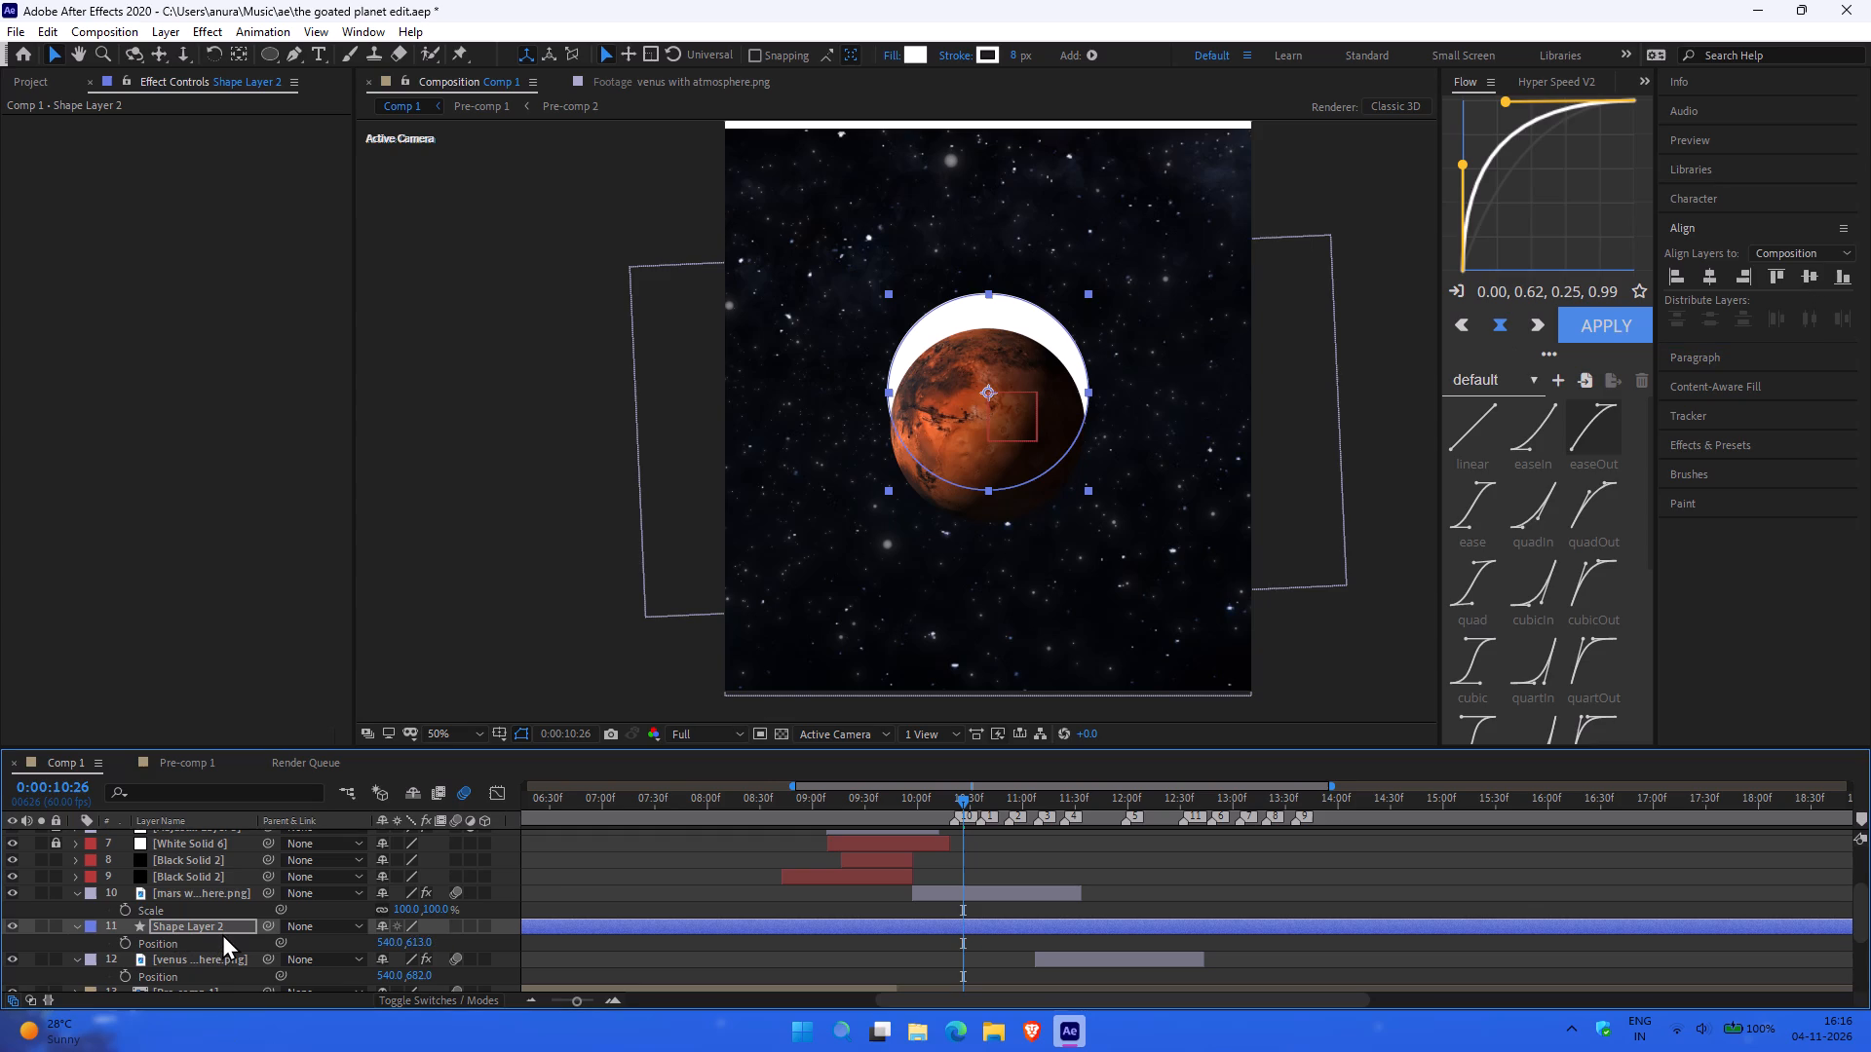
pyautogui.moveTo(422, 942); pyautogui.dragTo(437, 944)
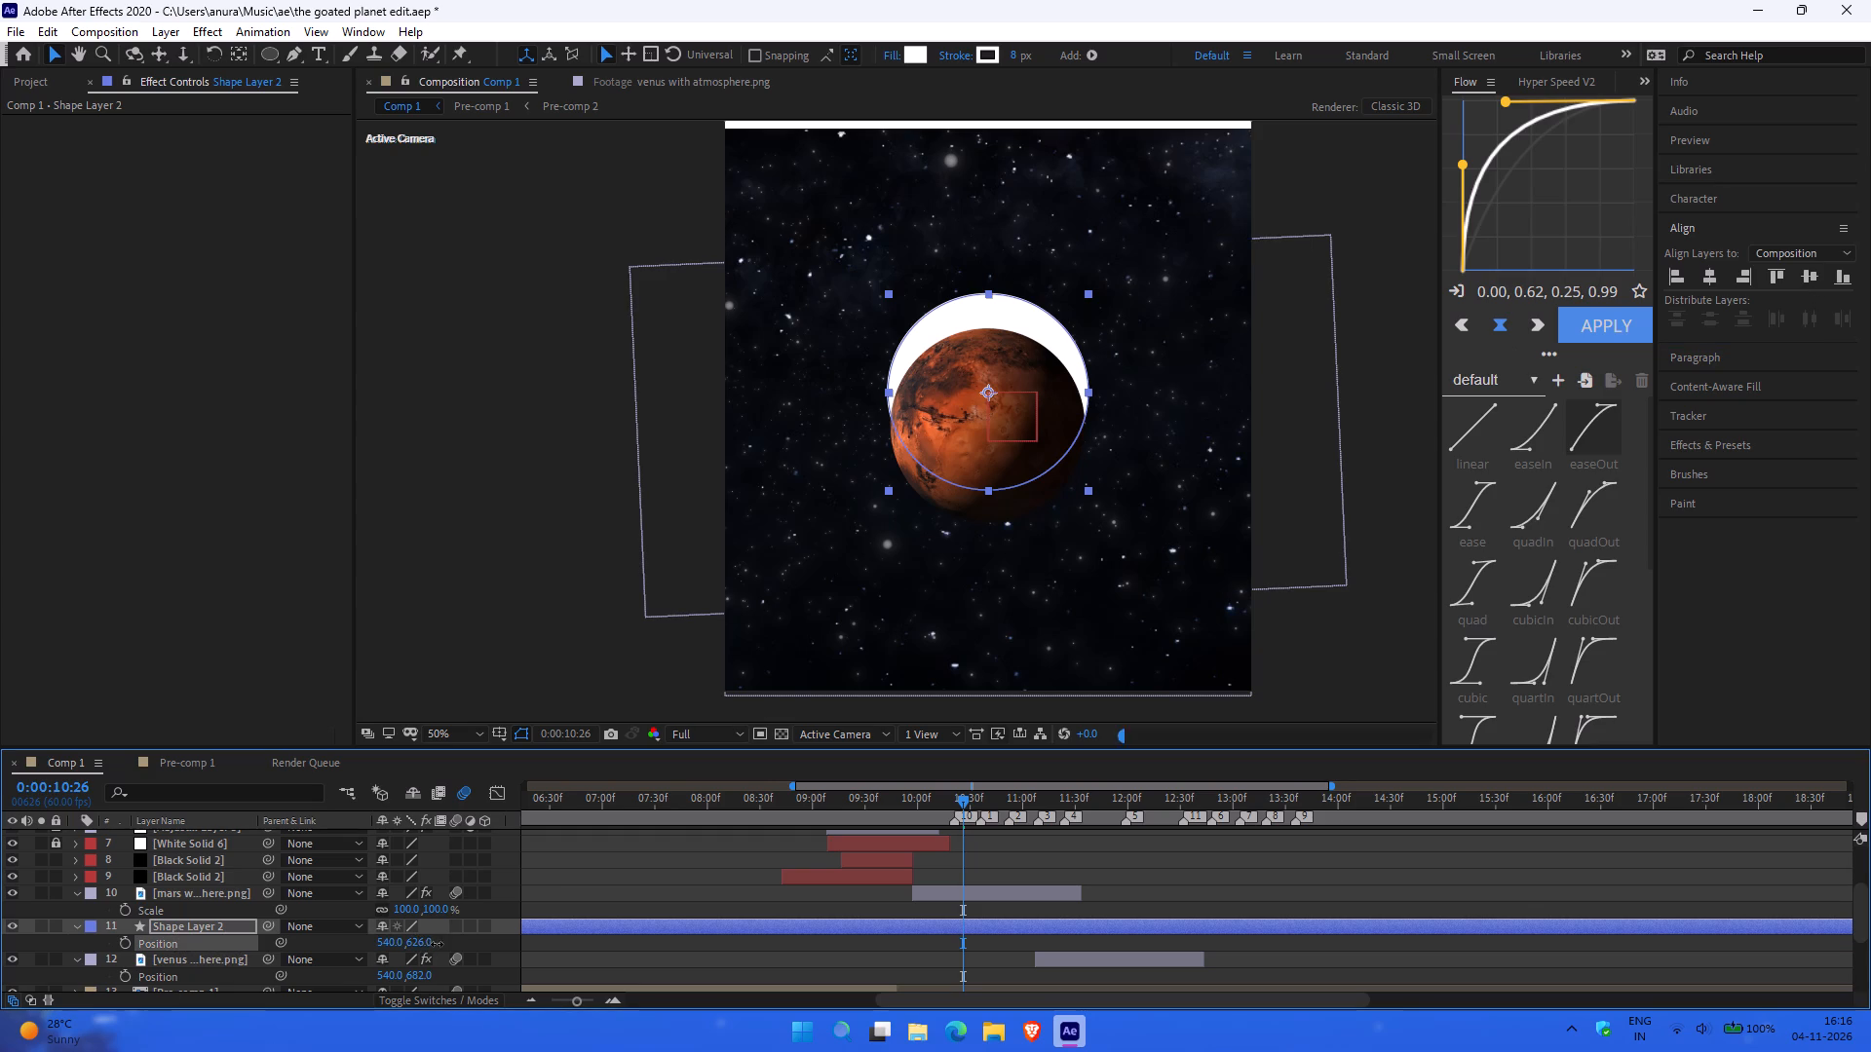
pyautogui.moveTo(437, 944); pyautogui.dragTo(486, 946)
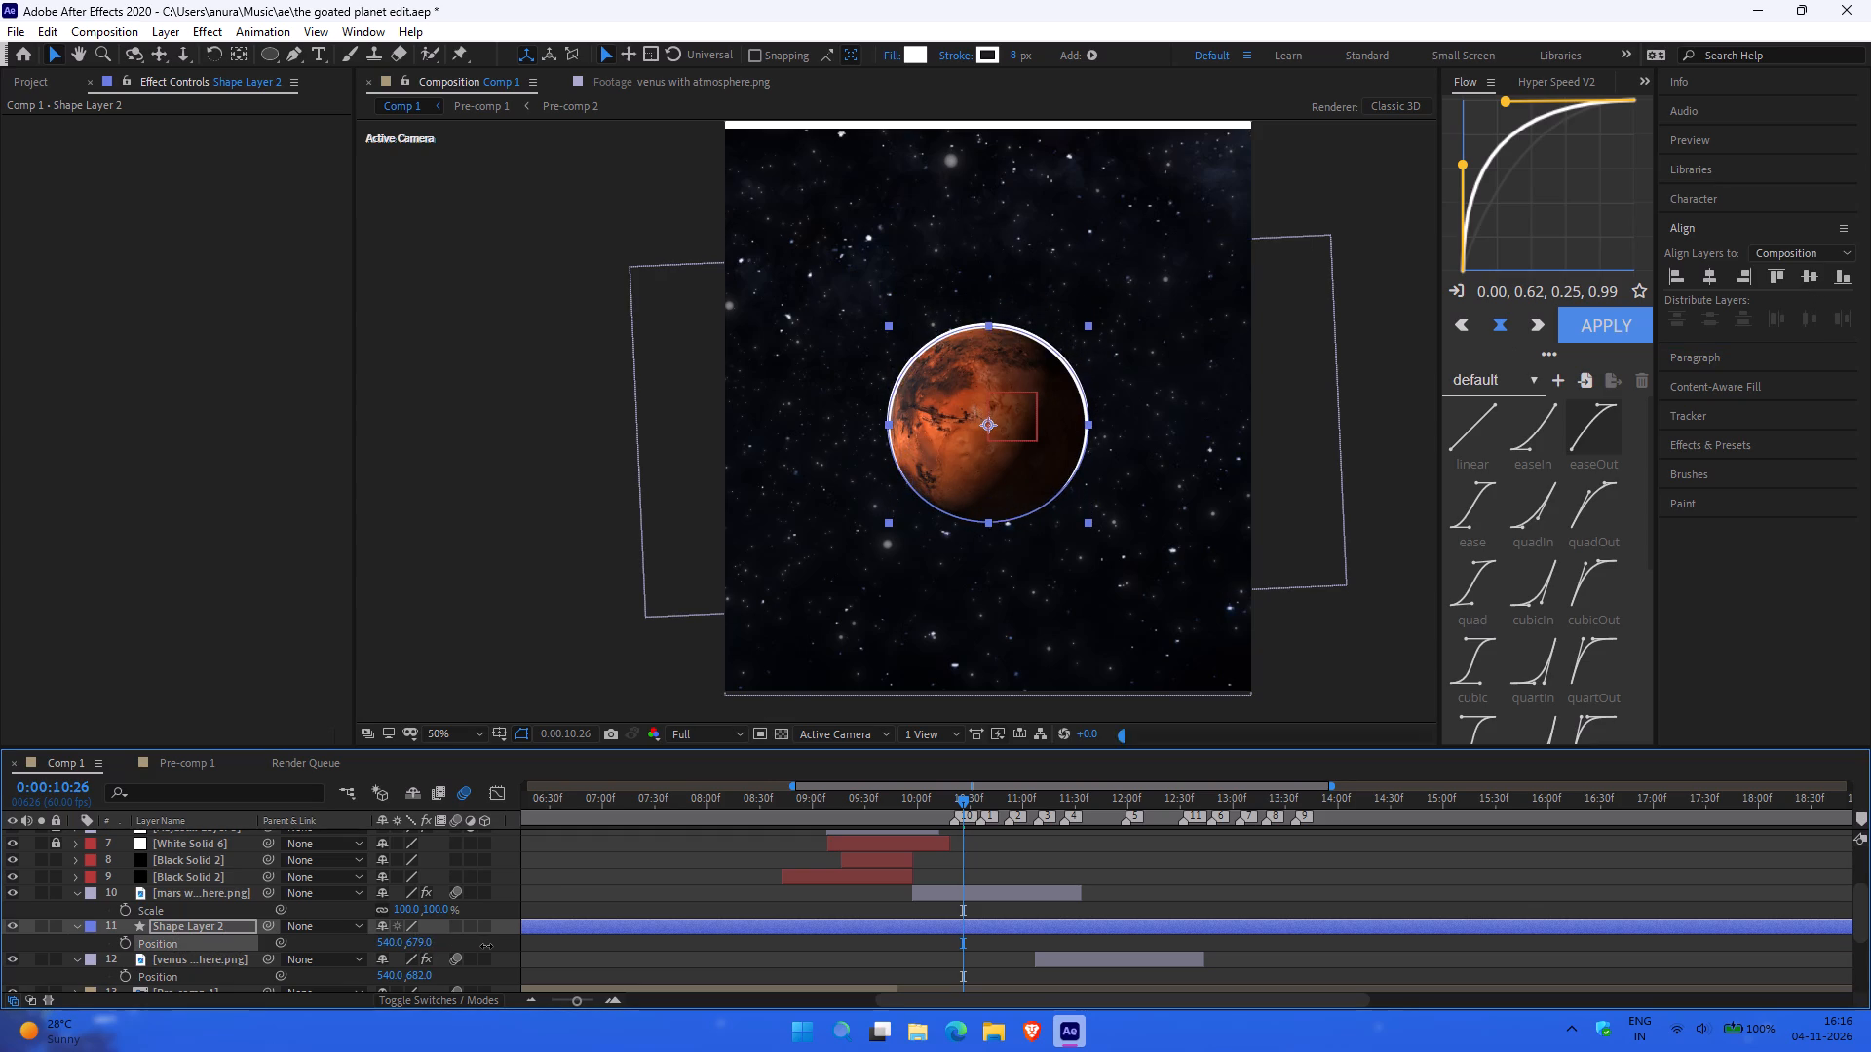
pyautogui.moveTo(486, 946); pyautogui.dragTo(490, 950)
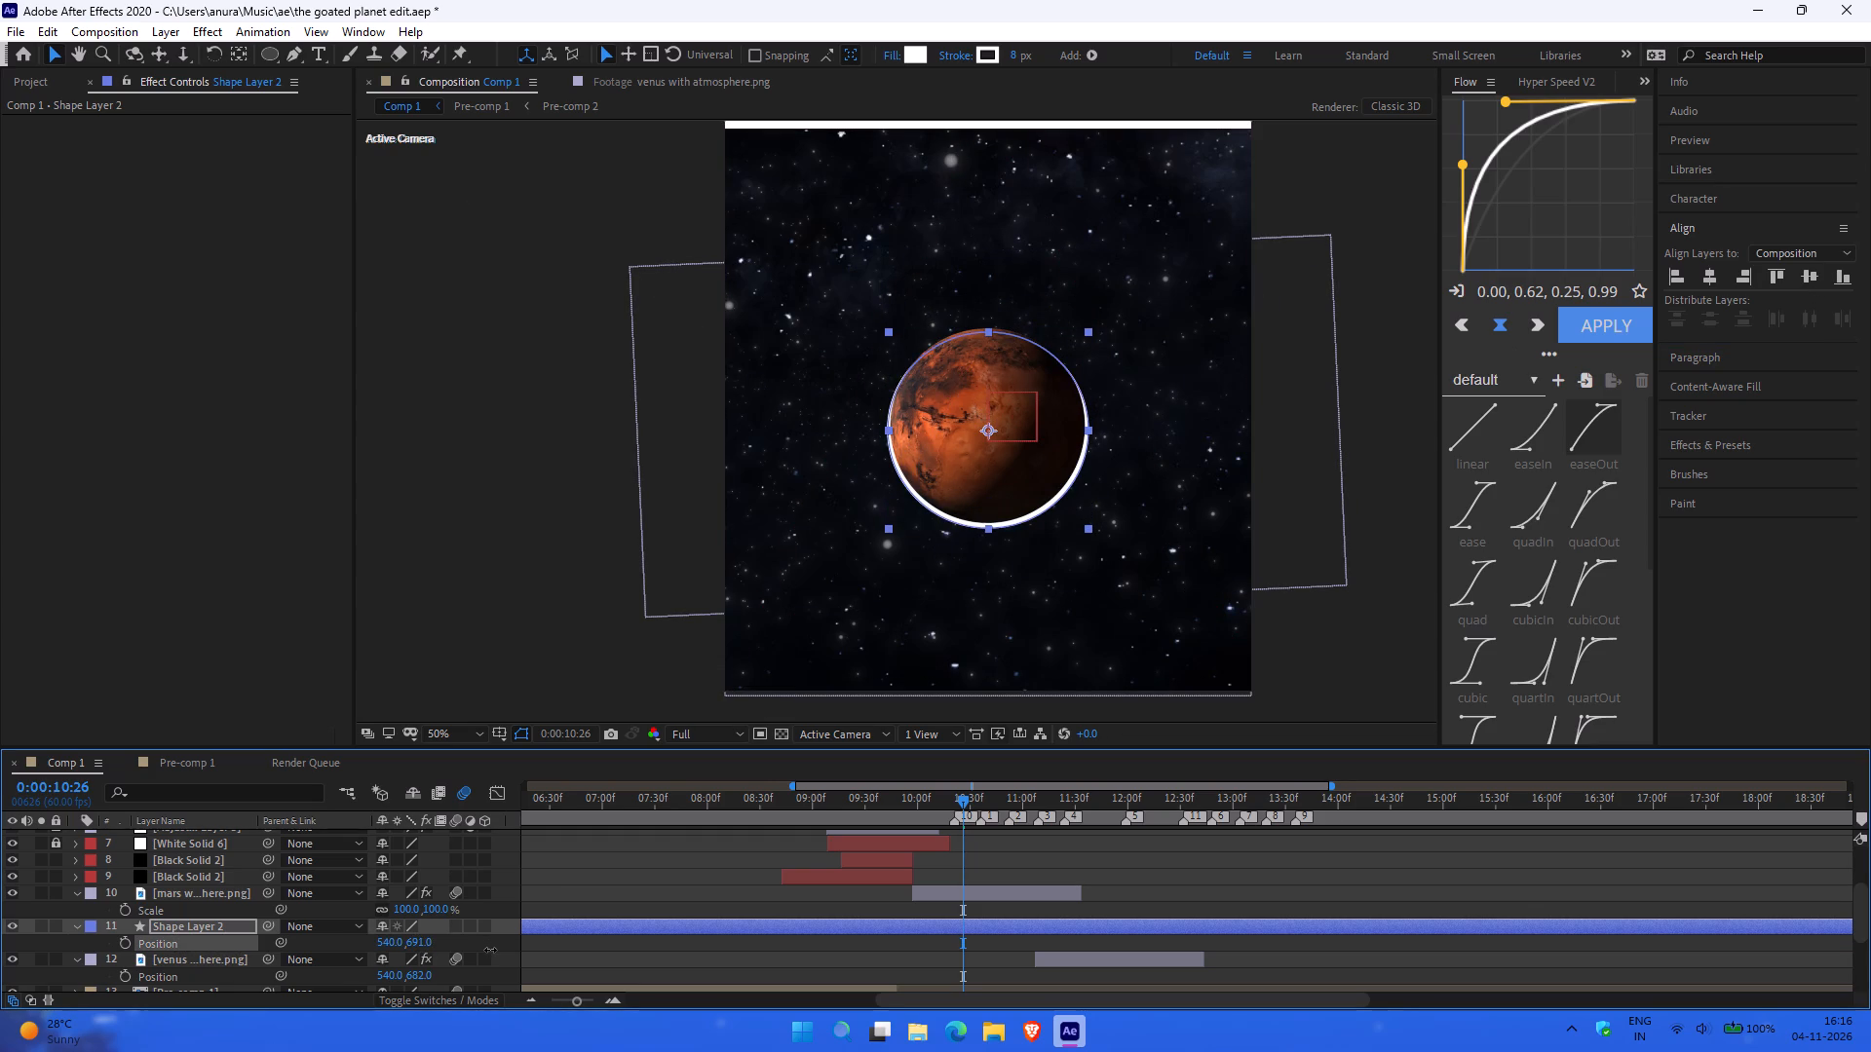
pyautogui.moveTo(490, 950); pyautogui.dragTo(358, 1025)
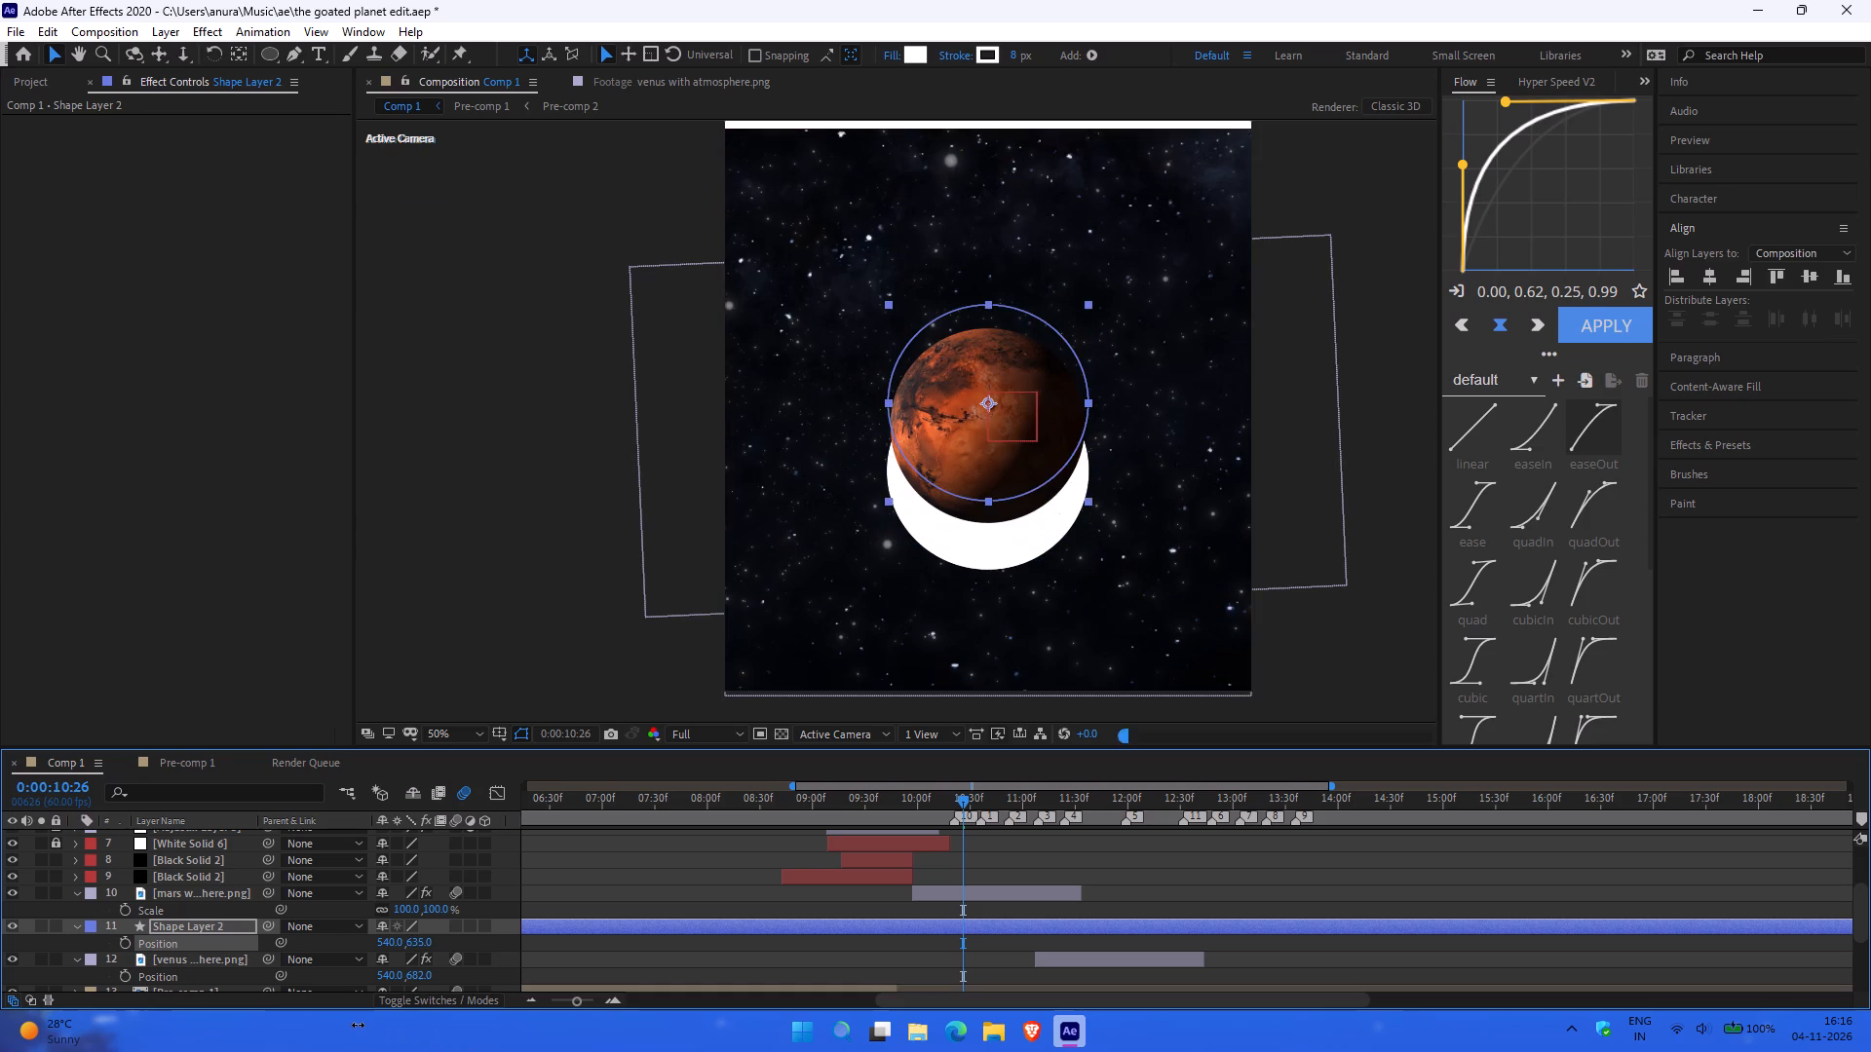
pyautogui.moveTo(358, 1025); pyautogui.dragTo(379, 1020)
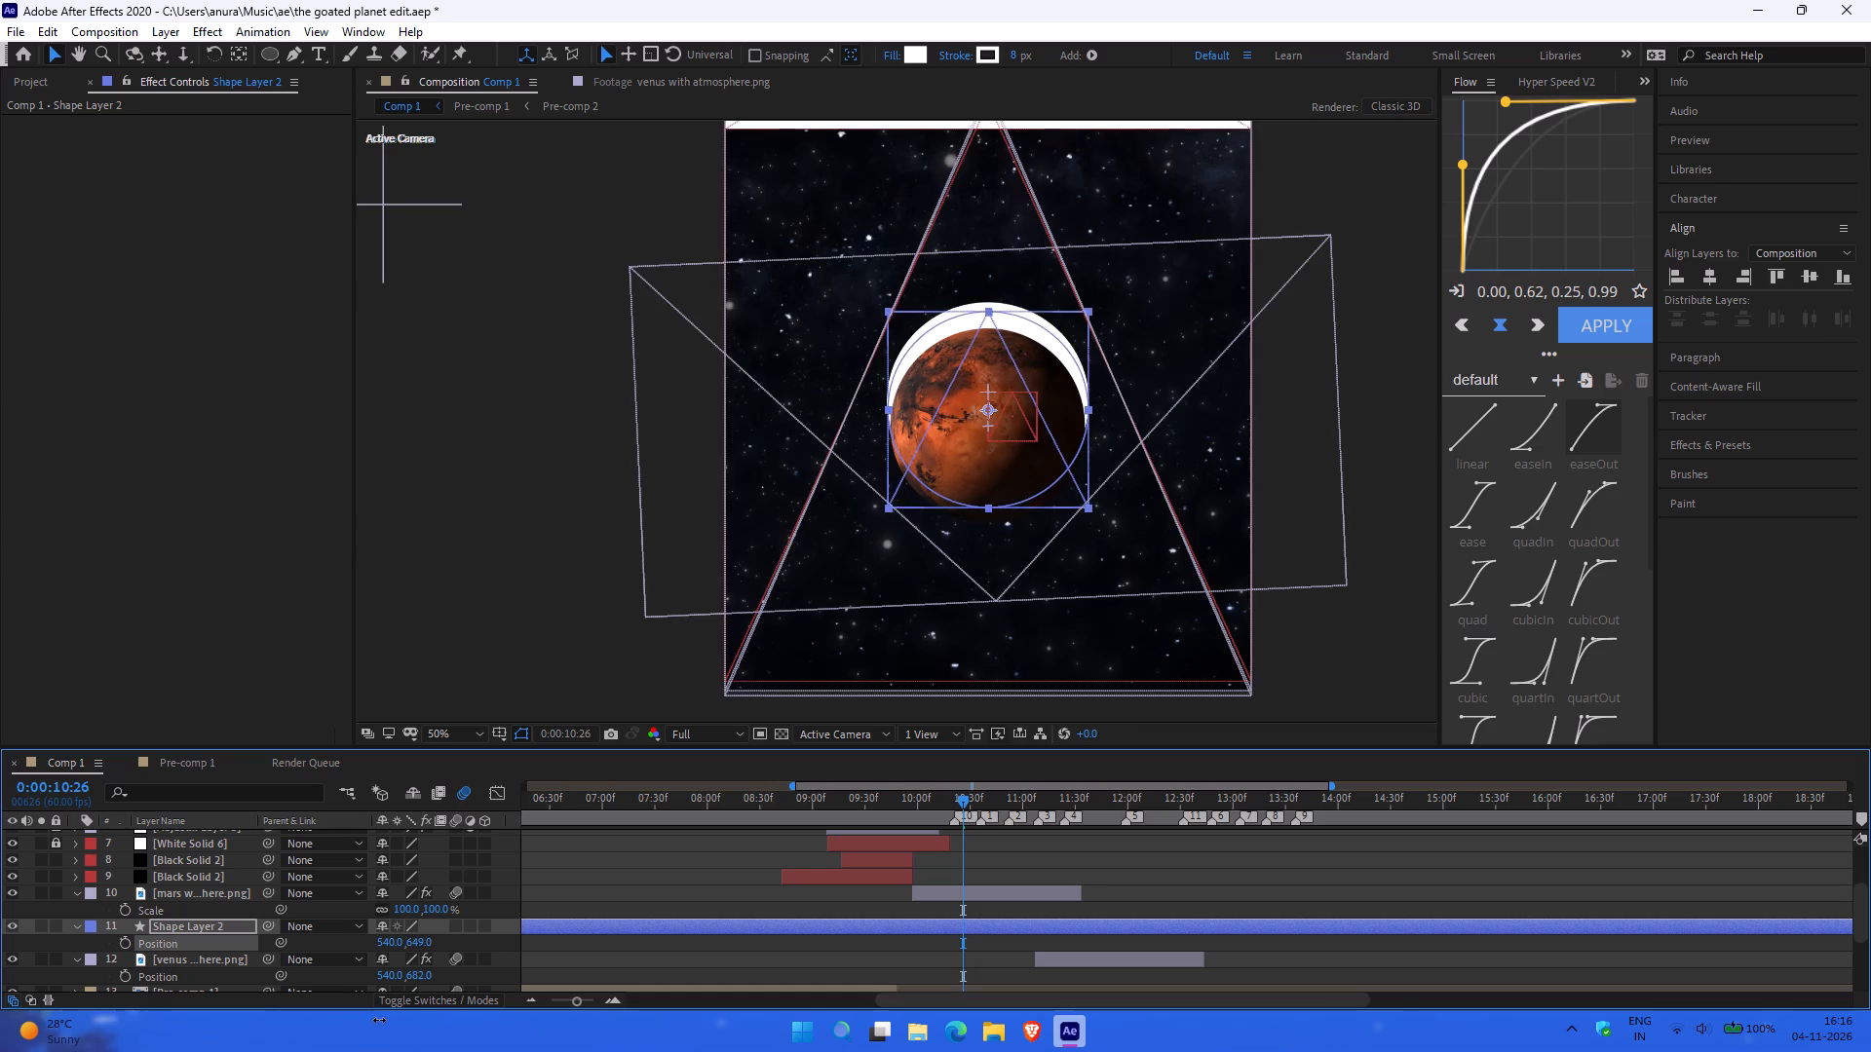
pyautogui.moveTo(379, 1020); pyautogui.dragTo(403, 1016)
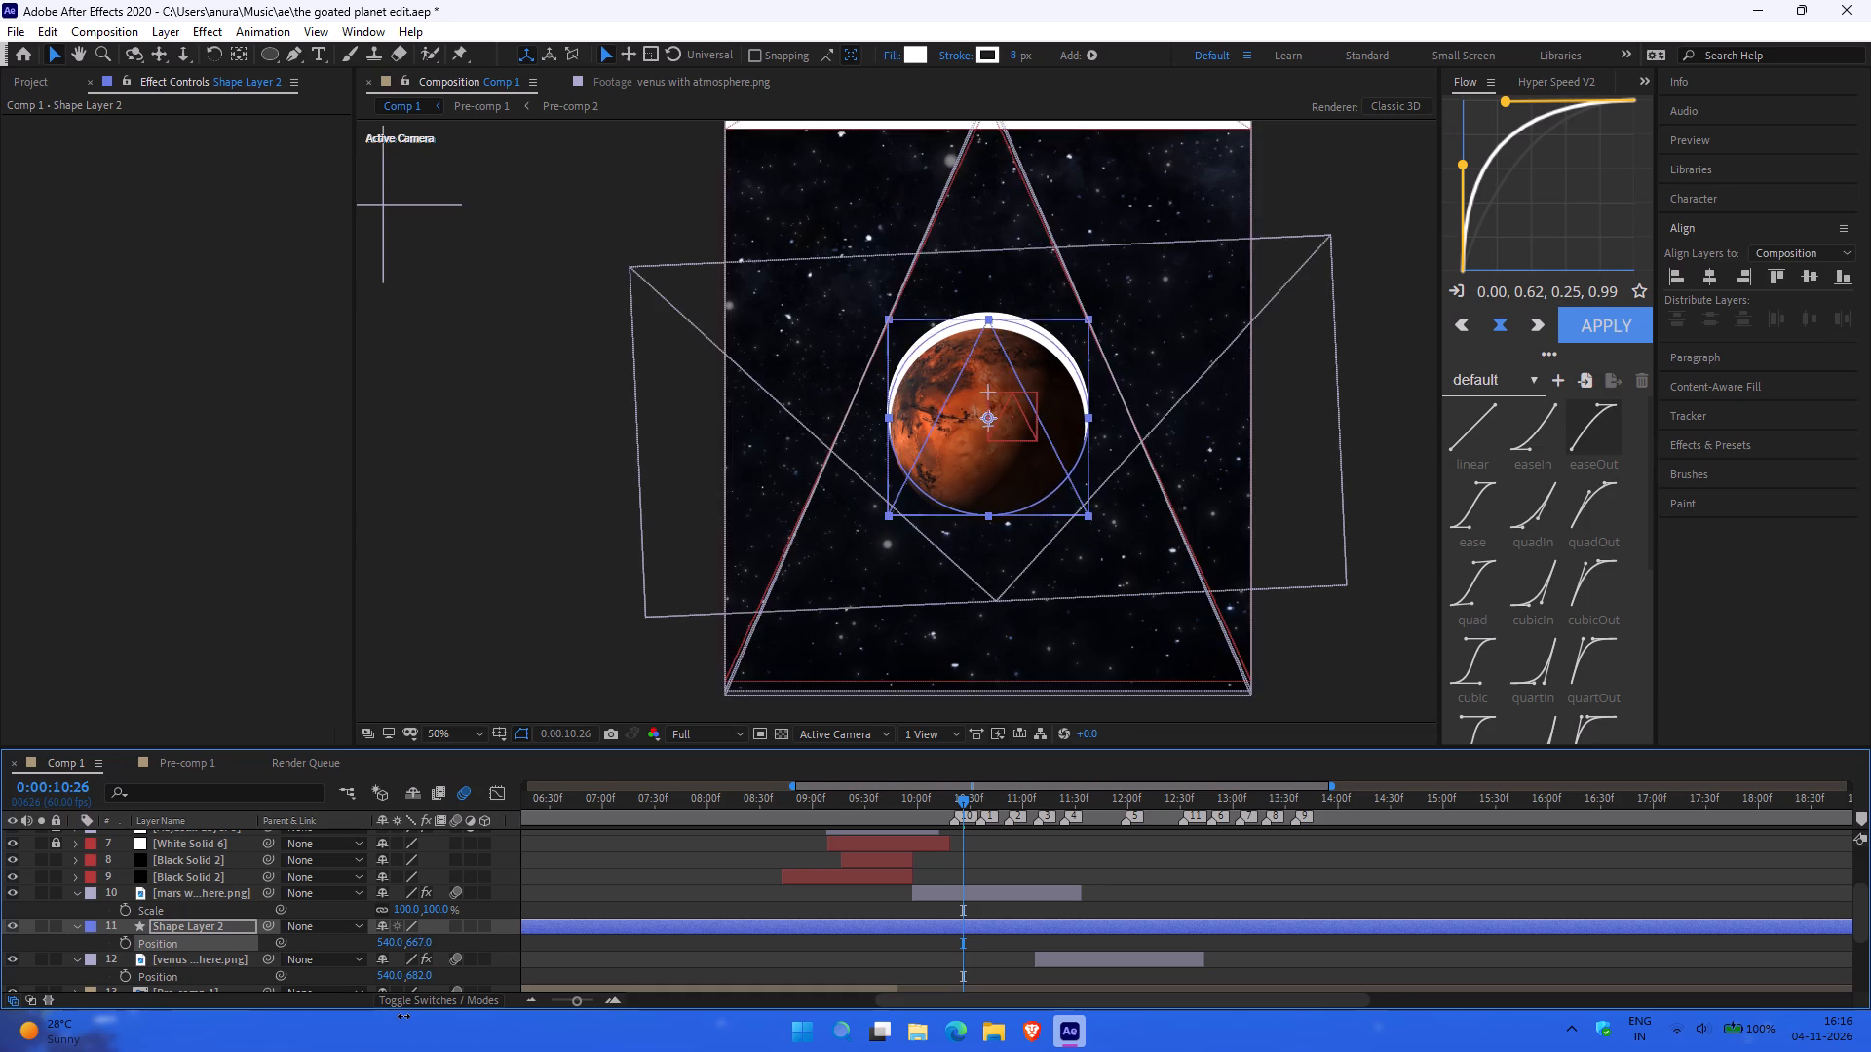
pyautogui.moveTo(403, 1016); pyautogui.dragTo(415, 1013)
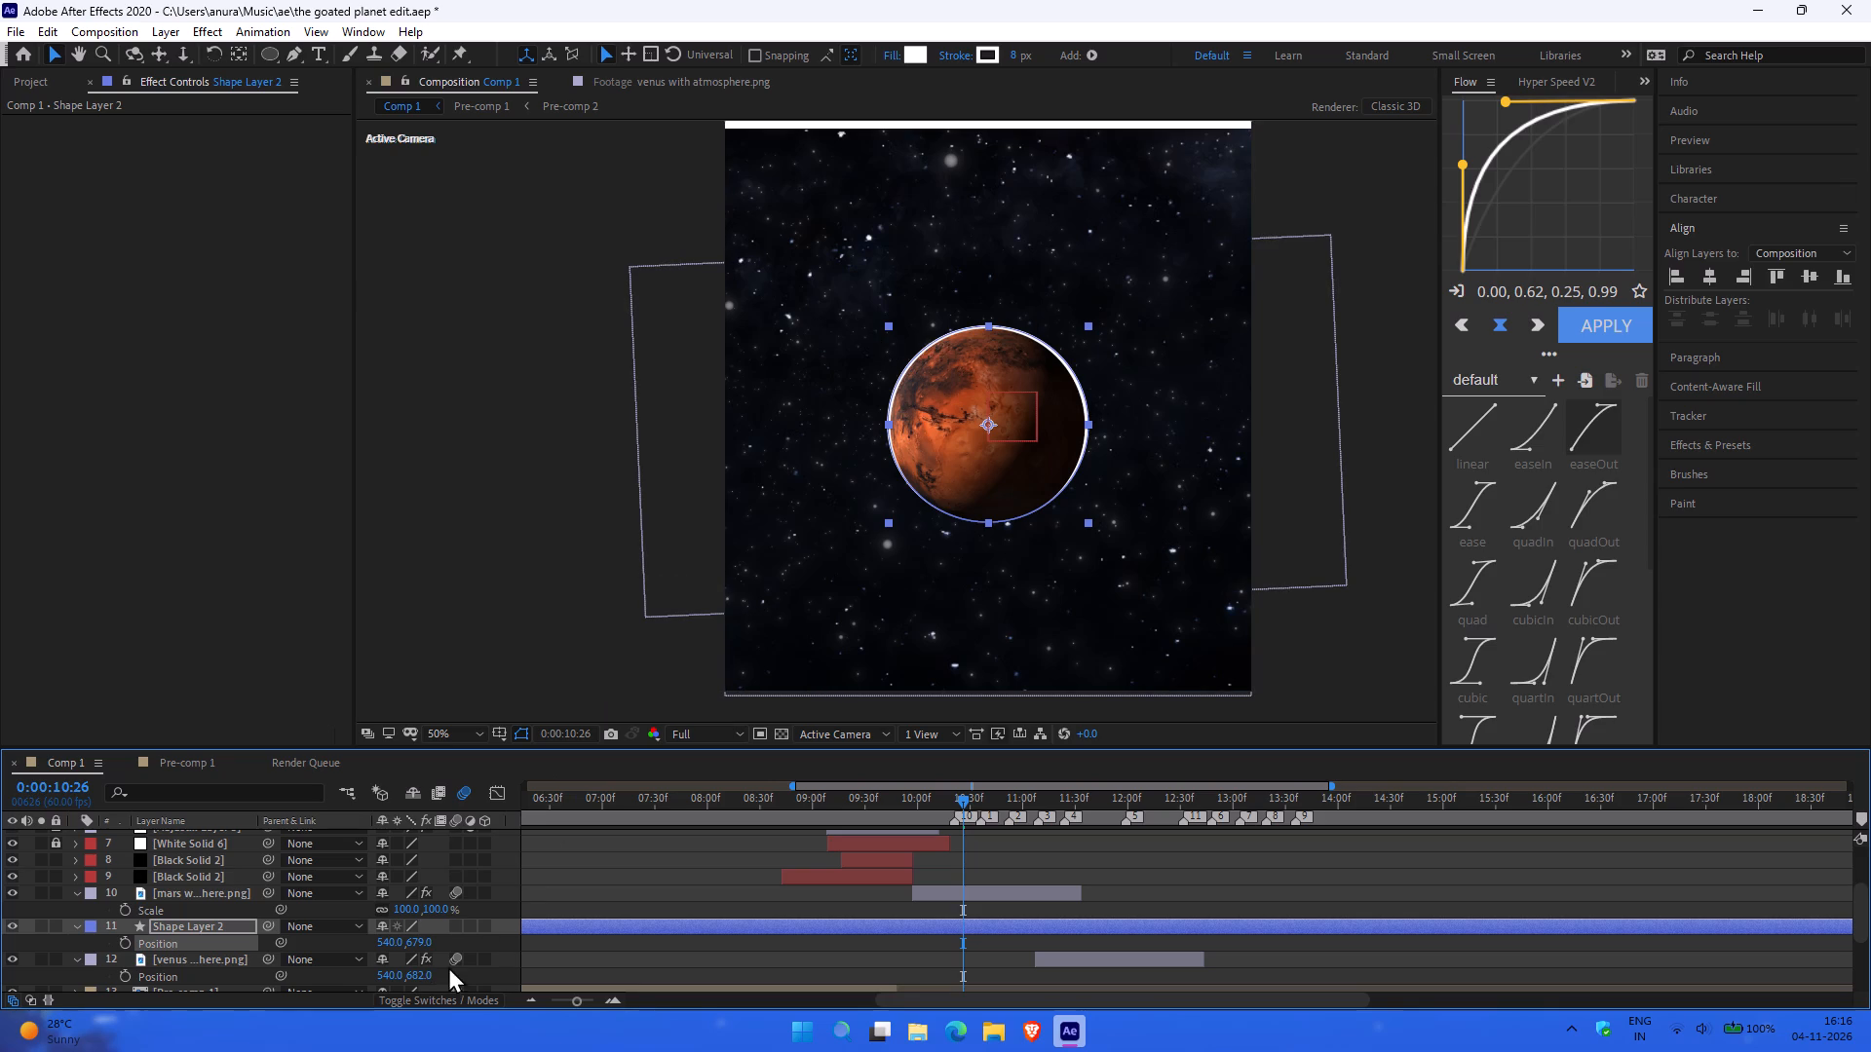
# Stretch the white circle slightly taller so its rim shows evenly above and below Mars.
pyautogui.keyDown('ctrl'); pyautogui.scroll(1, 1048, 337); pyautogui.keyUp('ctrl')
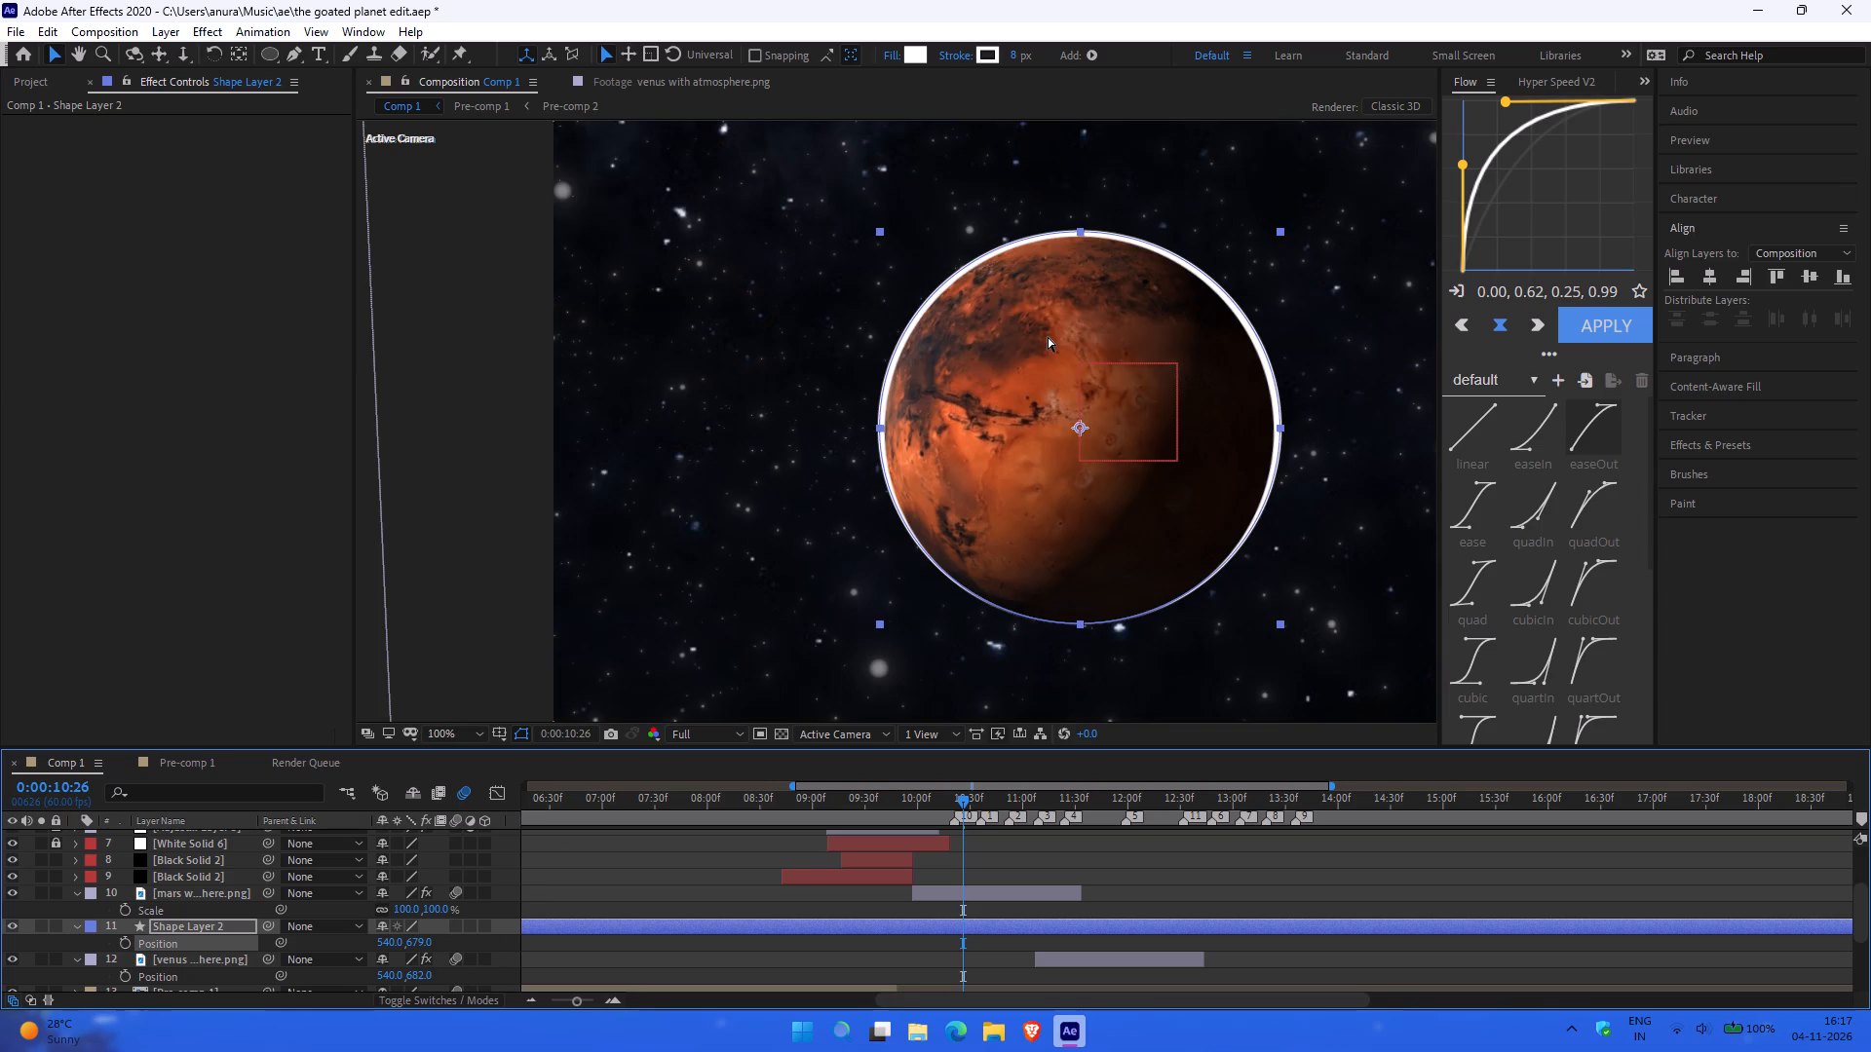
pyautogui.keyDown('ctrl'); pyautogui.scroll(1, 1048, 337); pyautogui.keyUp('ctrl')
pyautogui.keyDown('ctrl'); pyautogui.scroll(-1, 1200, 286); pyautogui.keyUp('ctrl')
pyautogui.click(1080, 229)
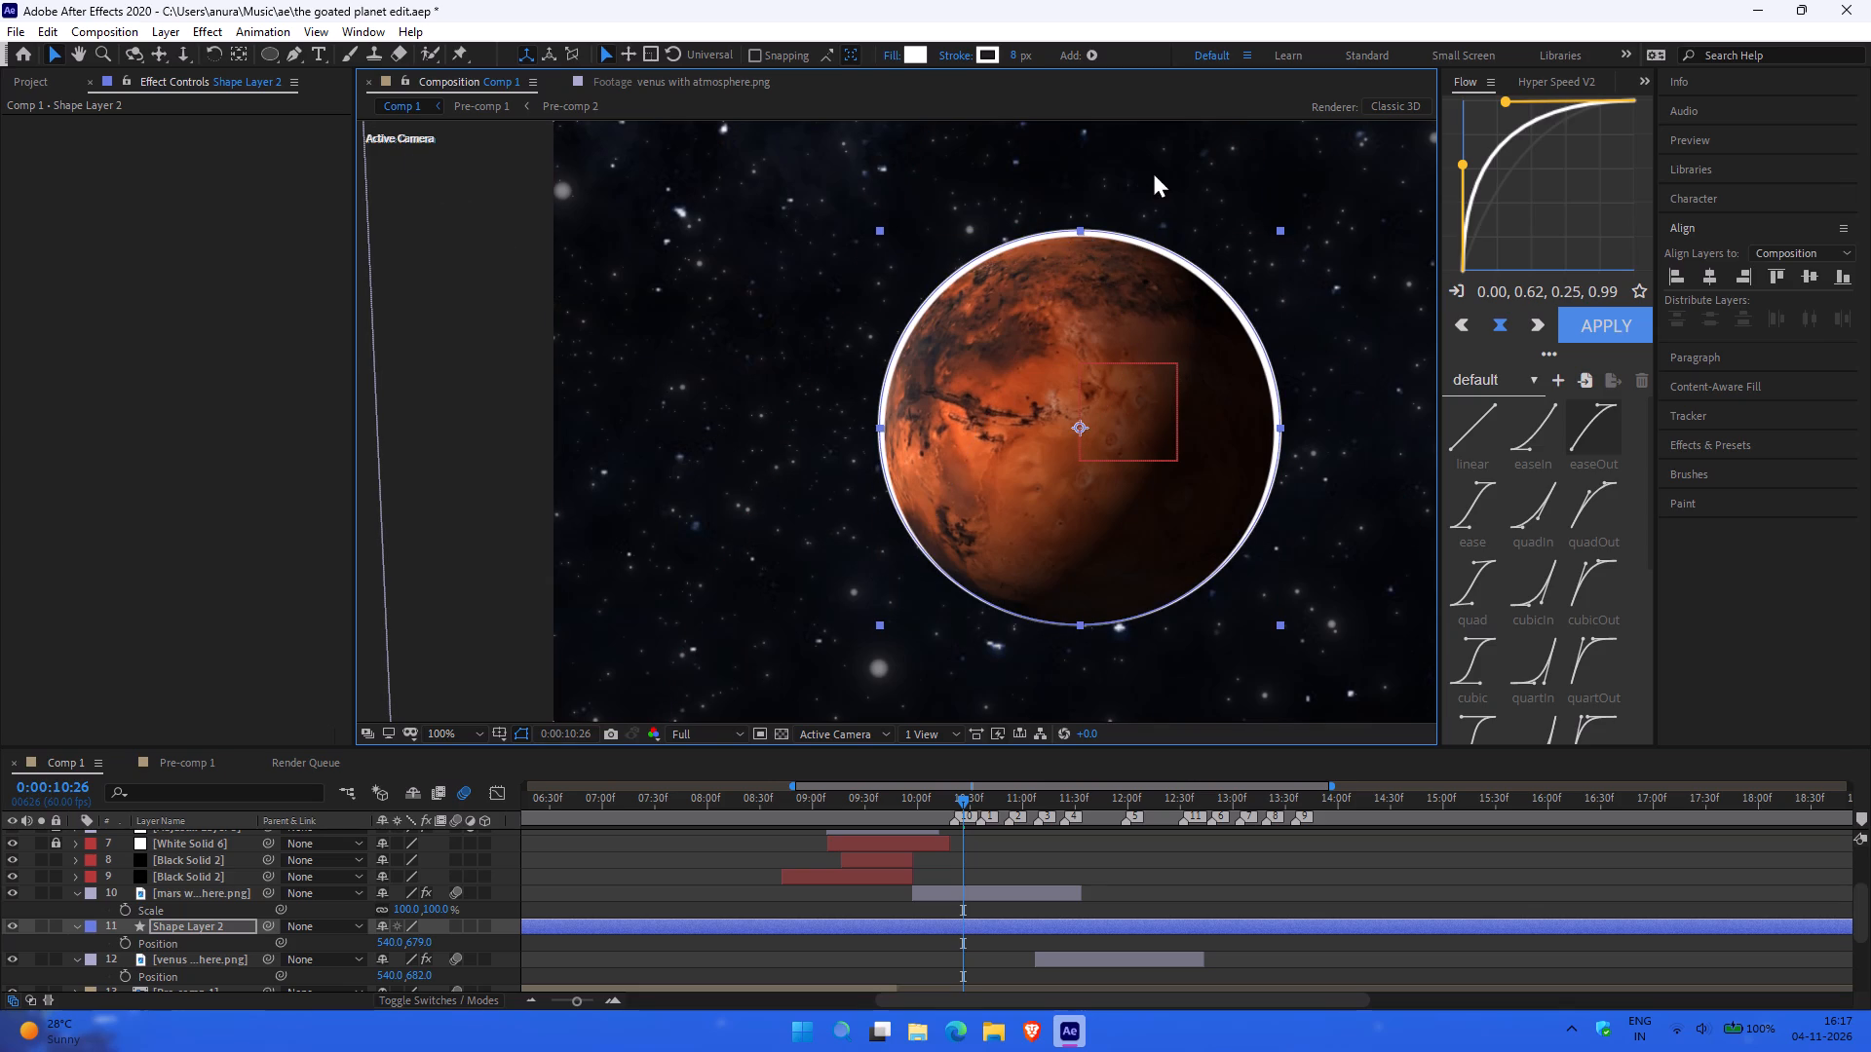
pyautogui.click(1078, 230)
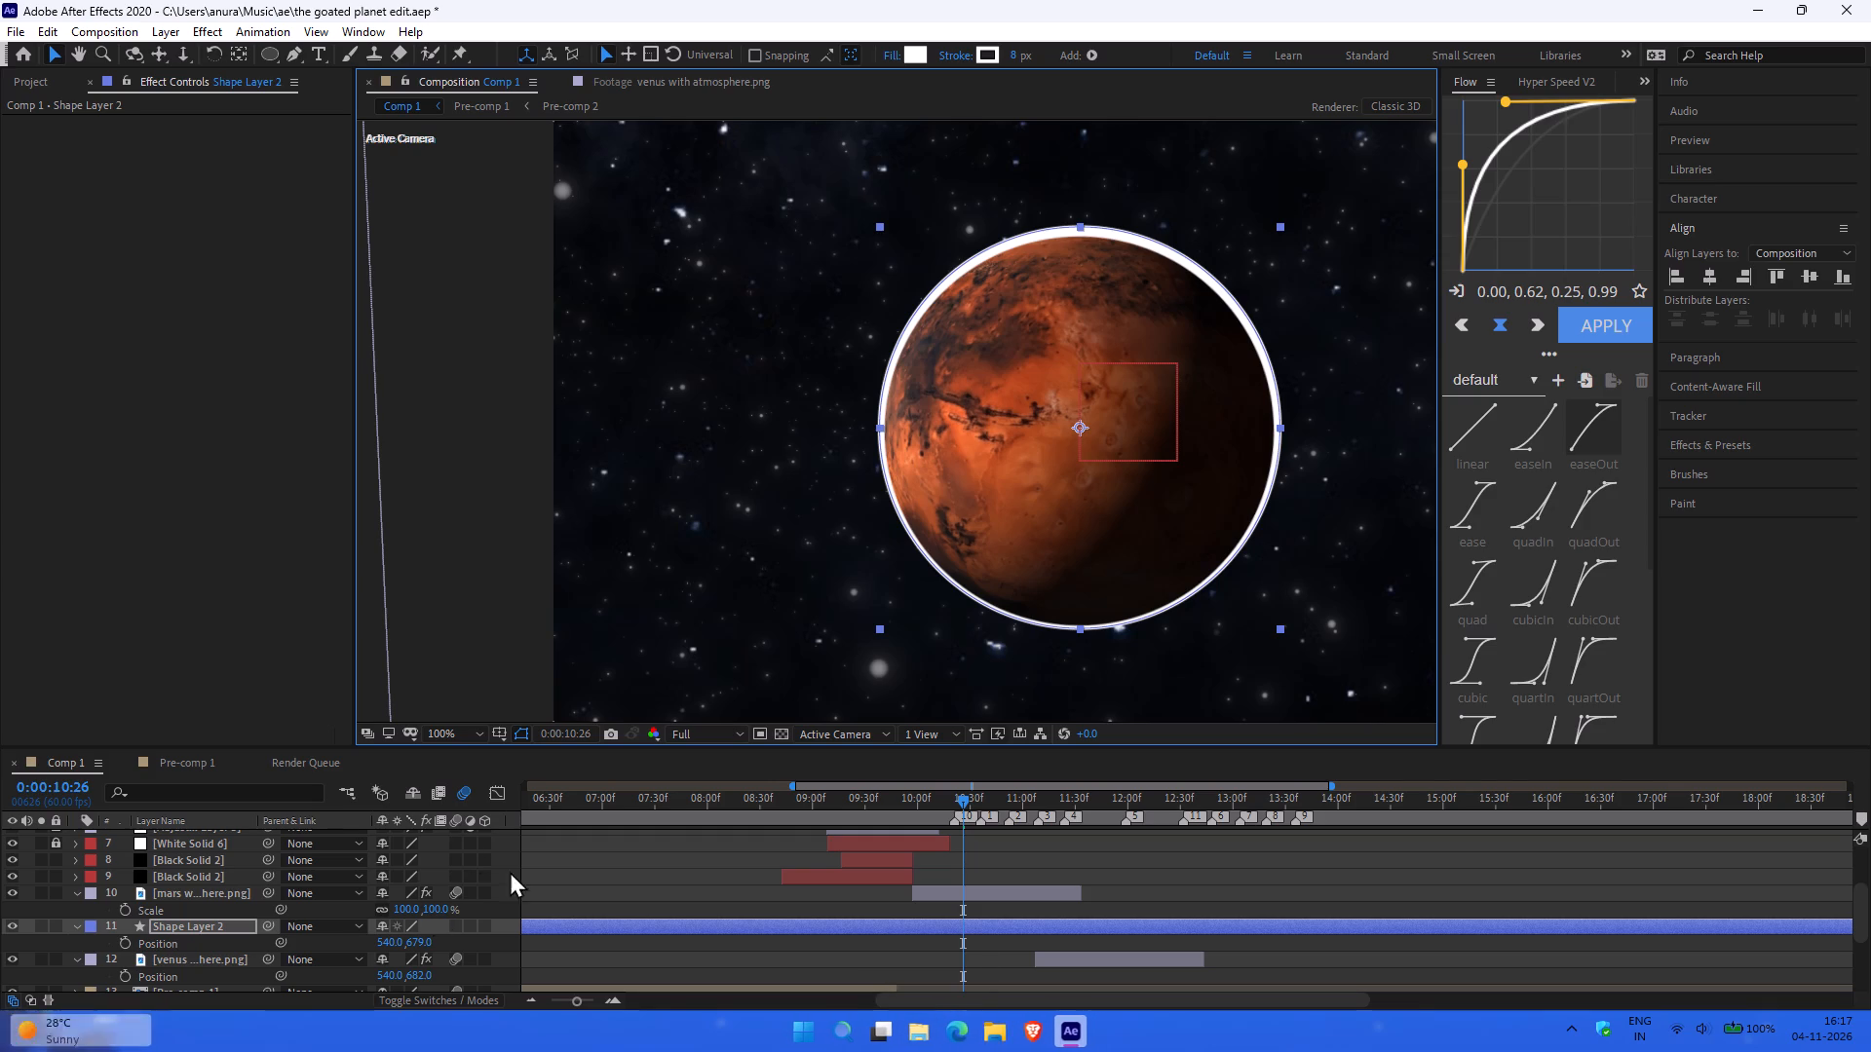
# Delete the white circle's layer, Shape Layer 2.
pyautogui.click(211, 934)
pyautogui.press('BackSpace')
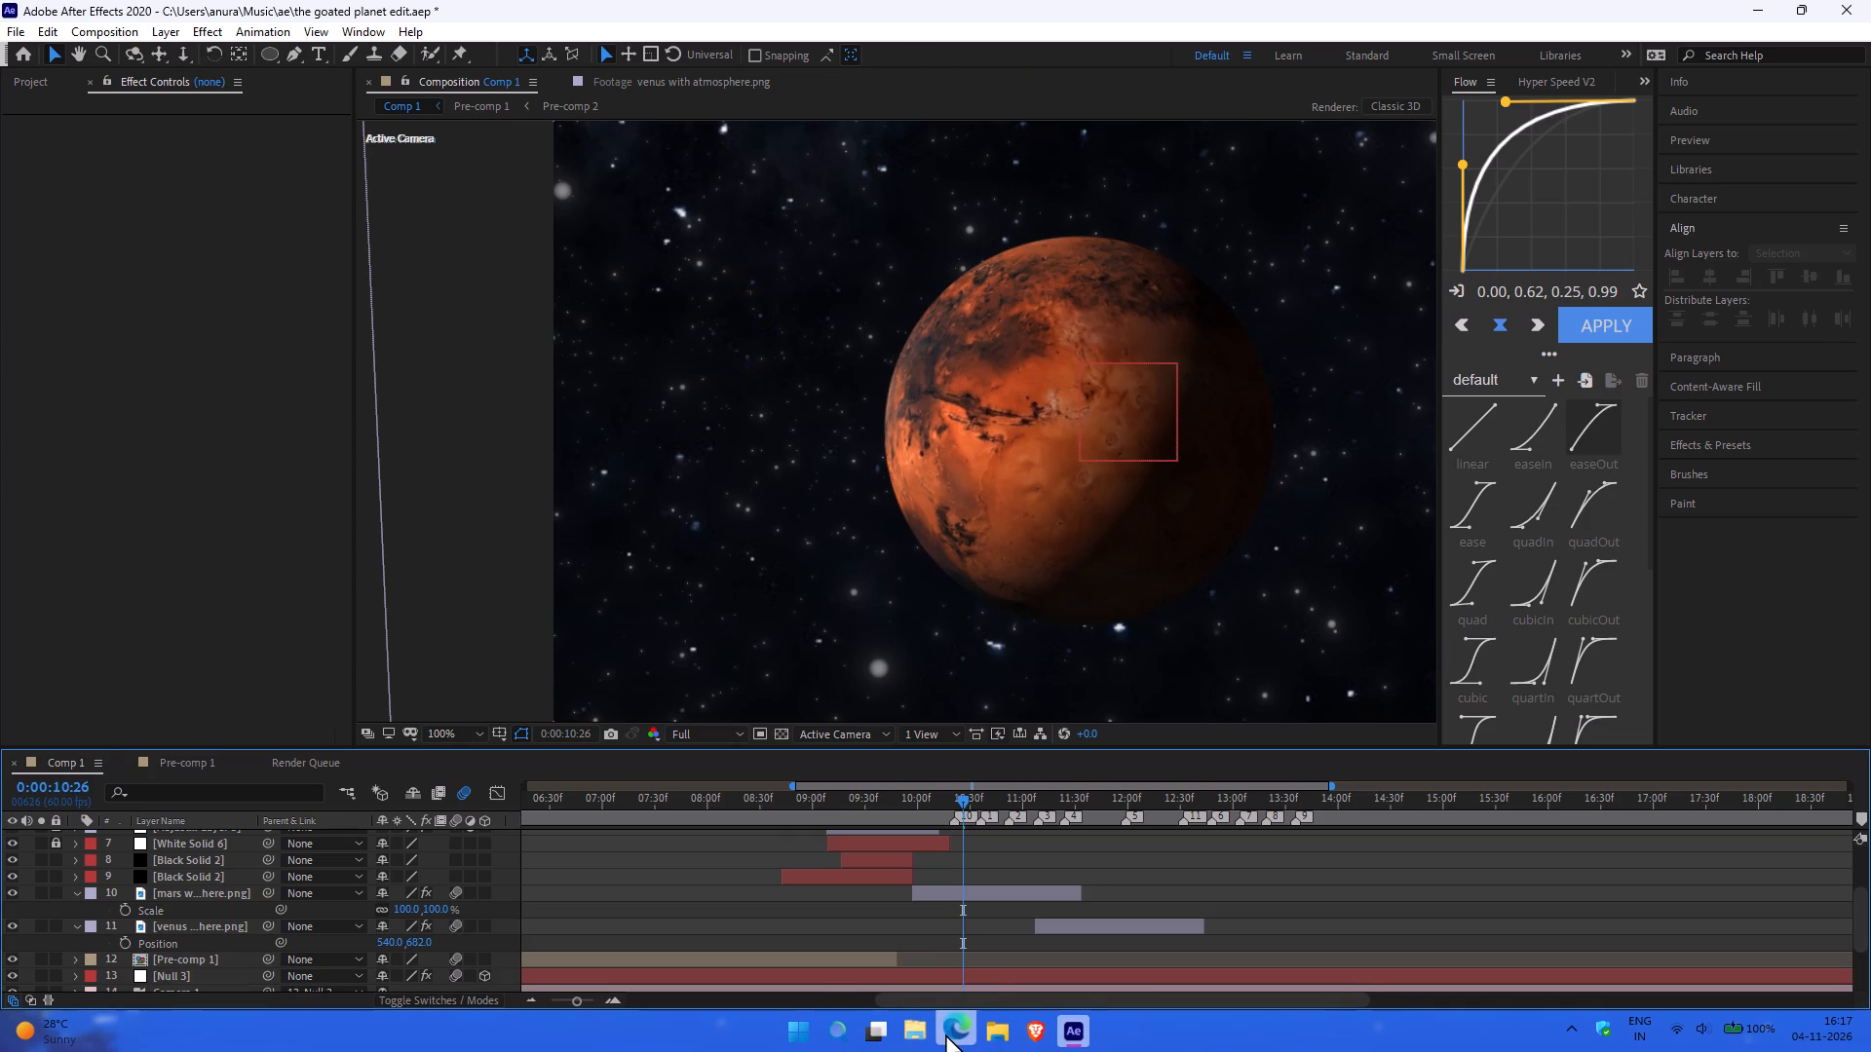
# Switch to Brave, search the web for circle.png and open the PNGWing circle images page.
pyautogui.click(1037, 1038)
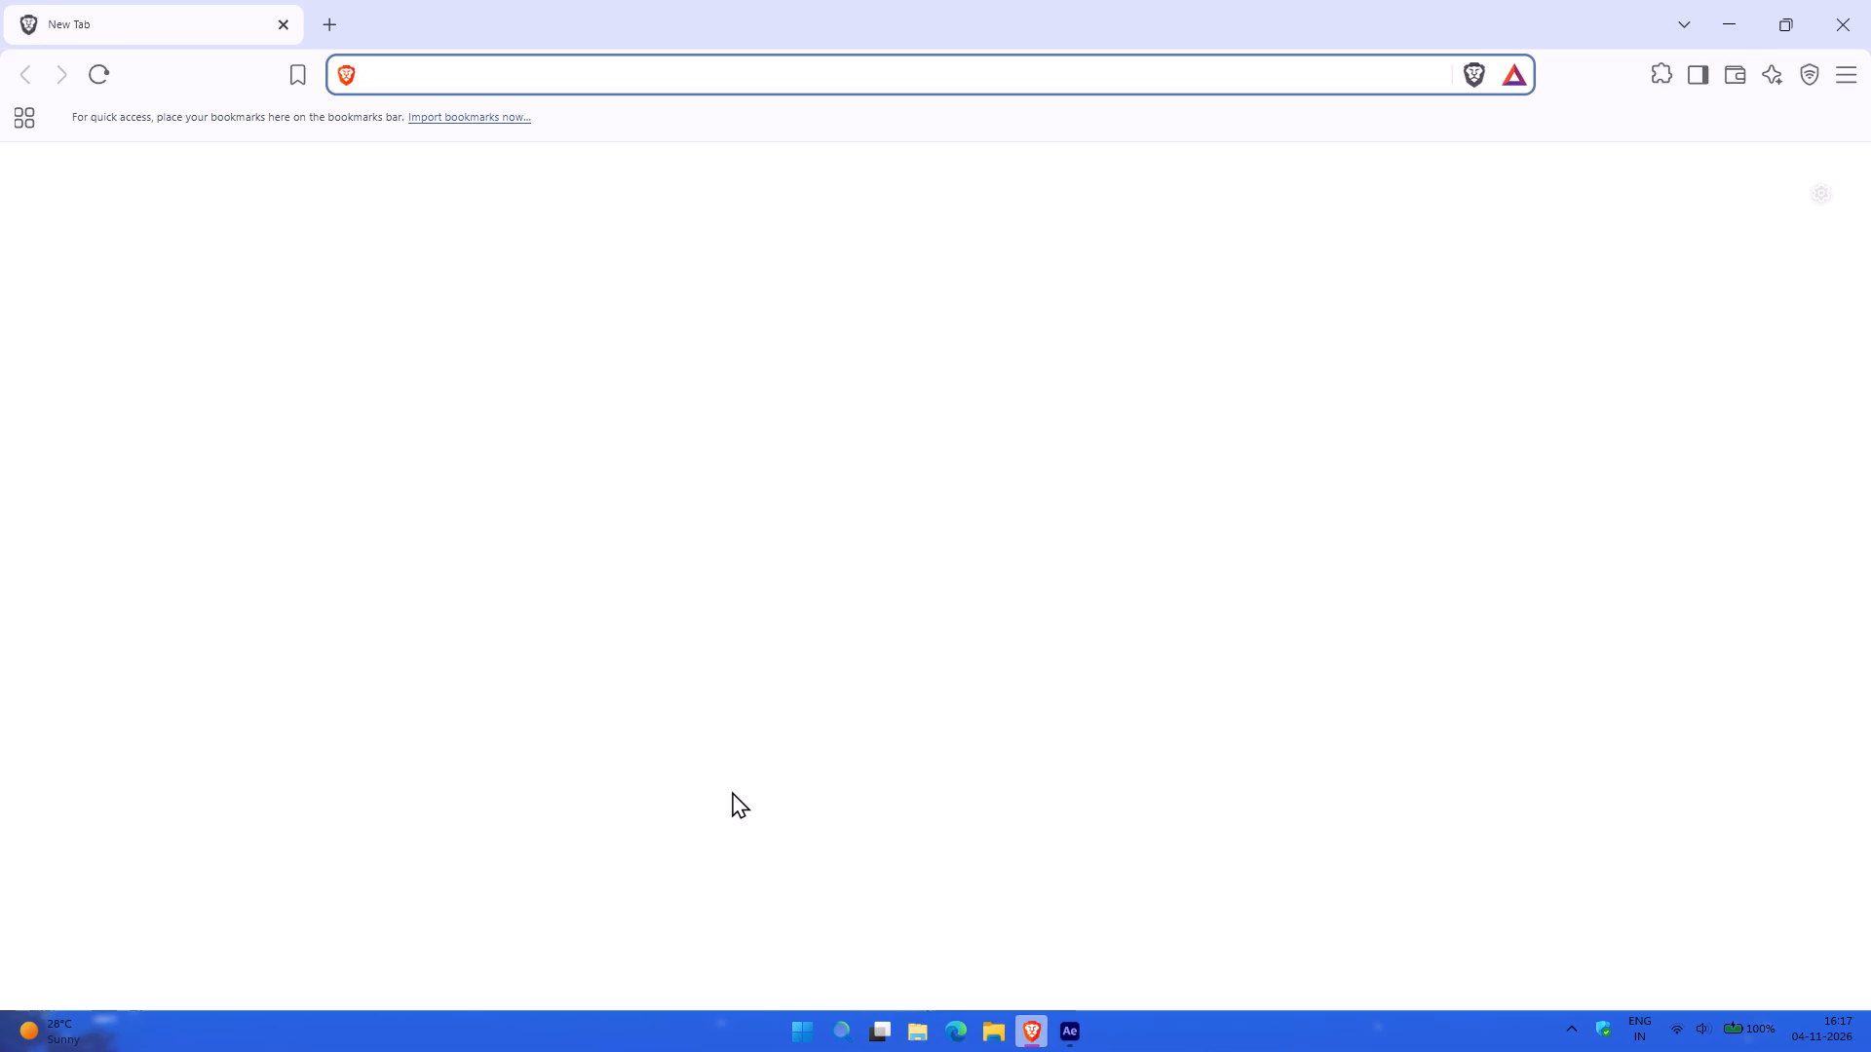
pyautogui.write('cir')
pyautogui.press('BackSpace')
pyautogui.press('BackSpace')
pyautogui.press('BackSpace')
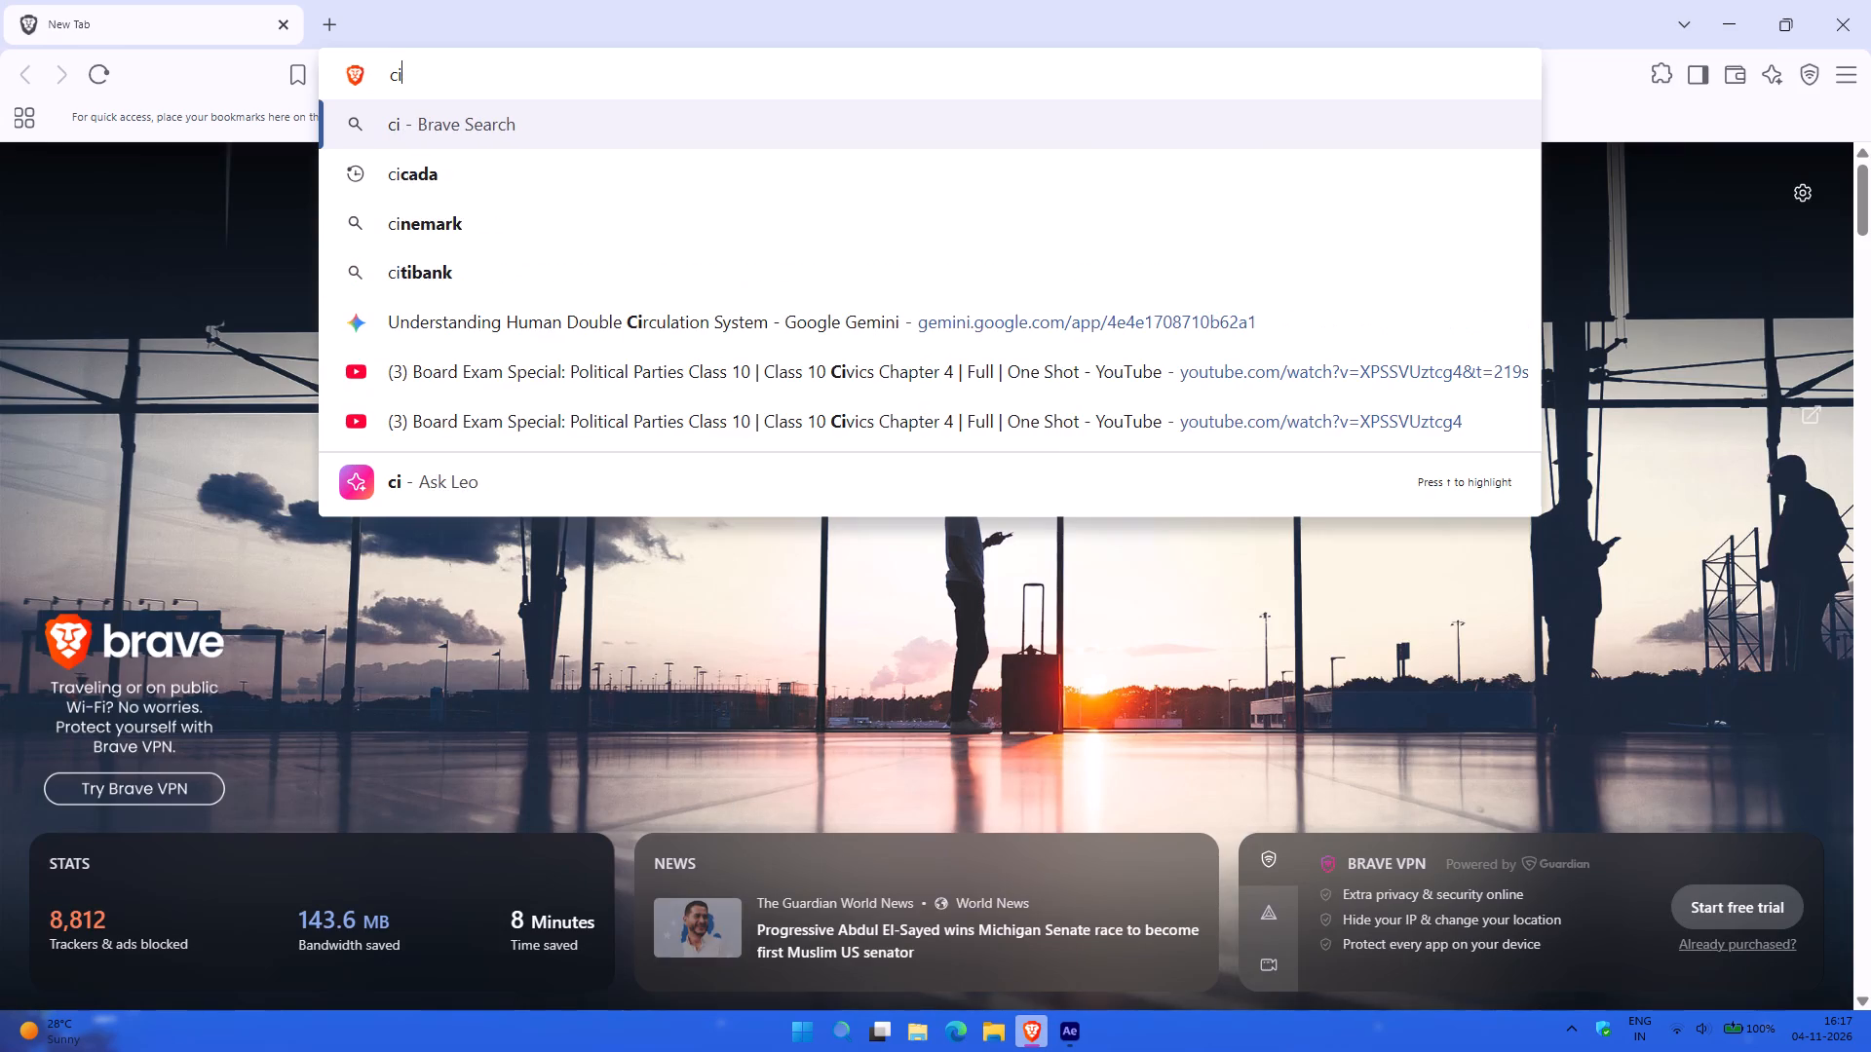
pyautogui.write('circle.png')
pyautogui.press('Return')
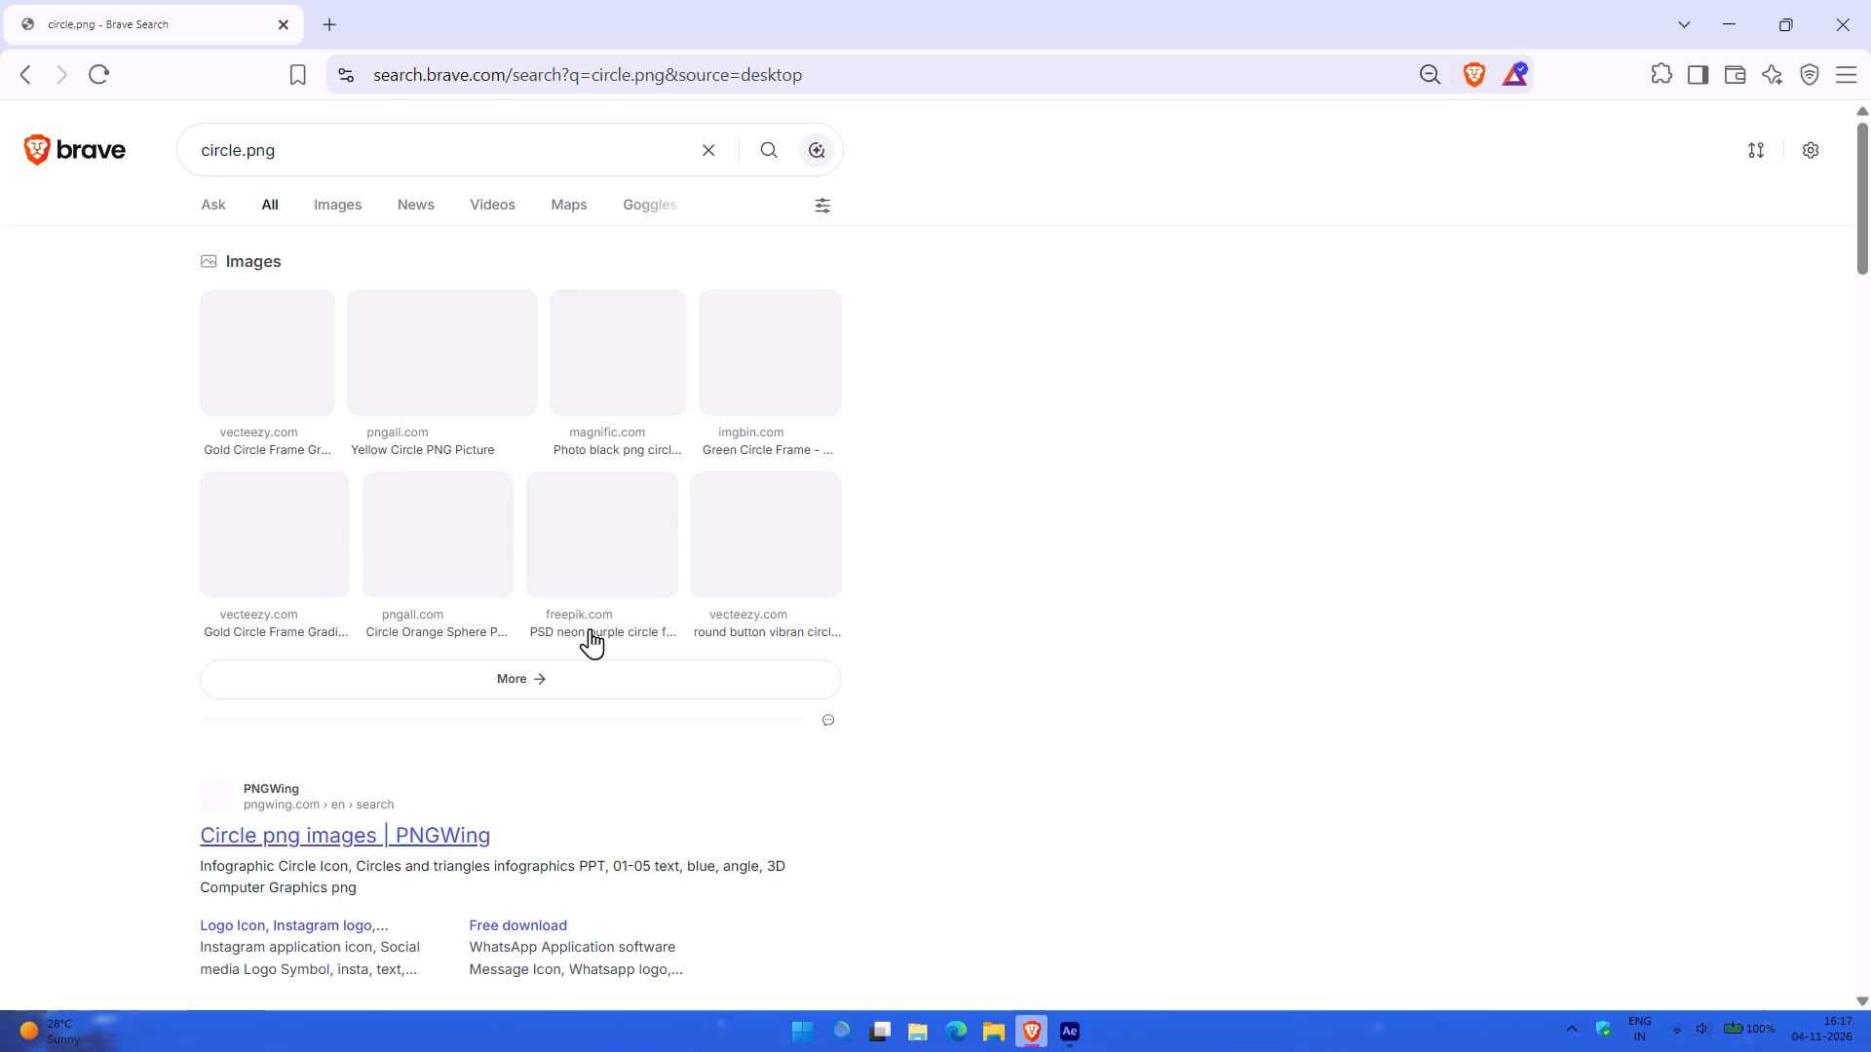
pyautogui.scroll(-1, 410, 808)
pyautogui.click(406, 701)
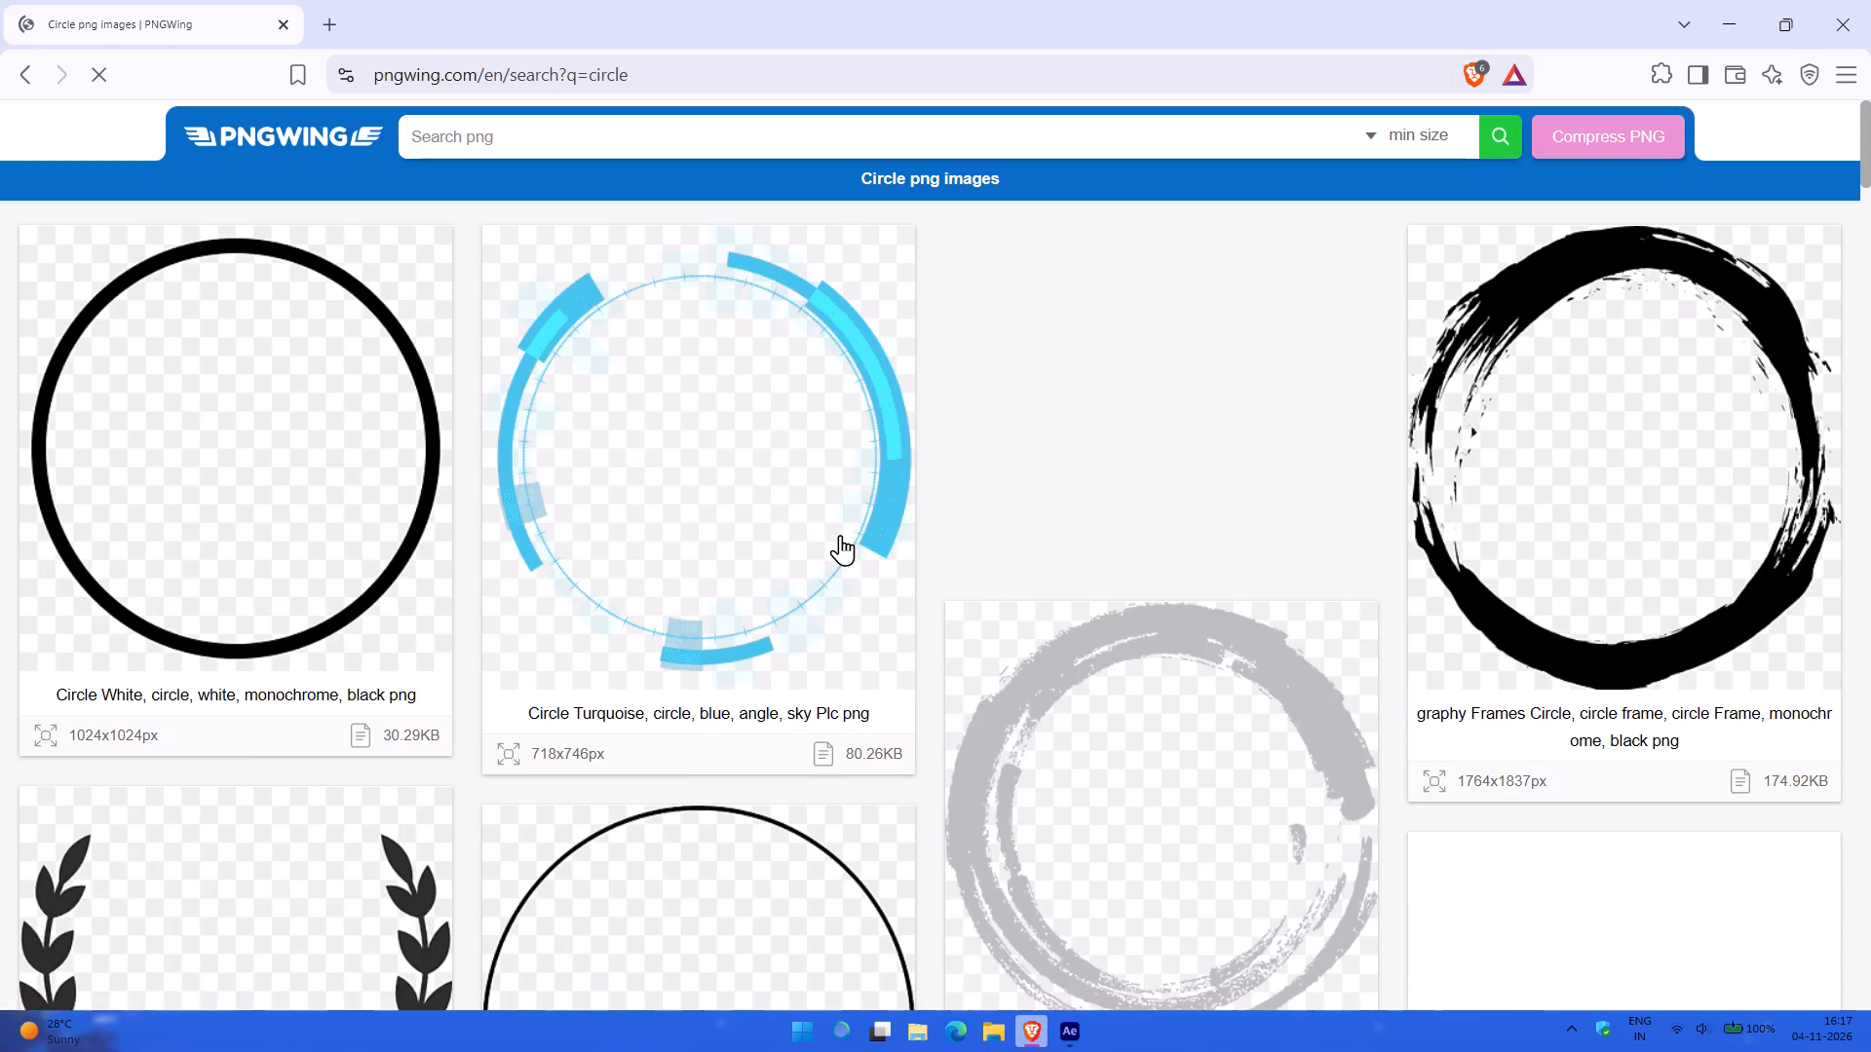
# Open the detail page of the thin black 2310x2310px circle PNG and go to its download section.
pyautogui.scroll(-3, 811, 781)
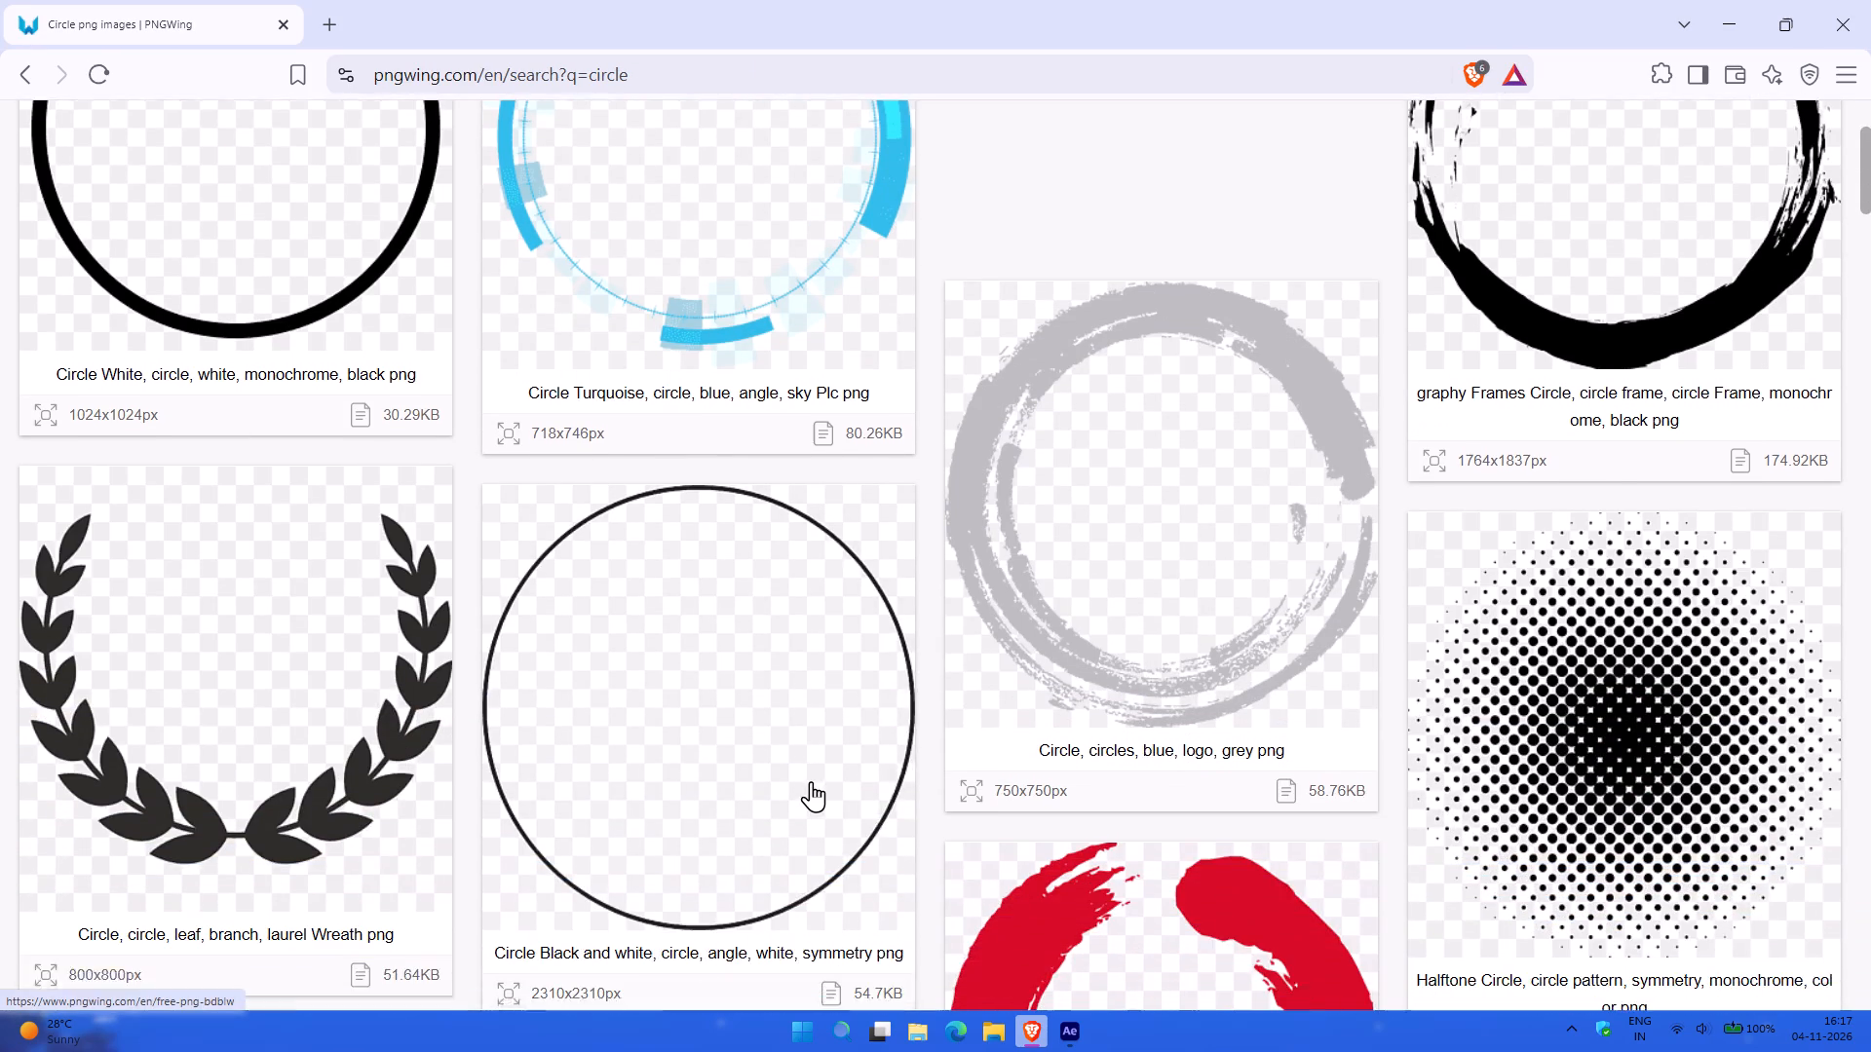
pyautogui.scroll(-1, 811, 781)
pyautogui.scroll(-4, 720, 747)
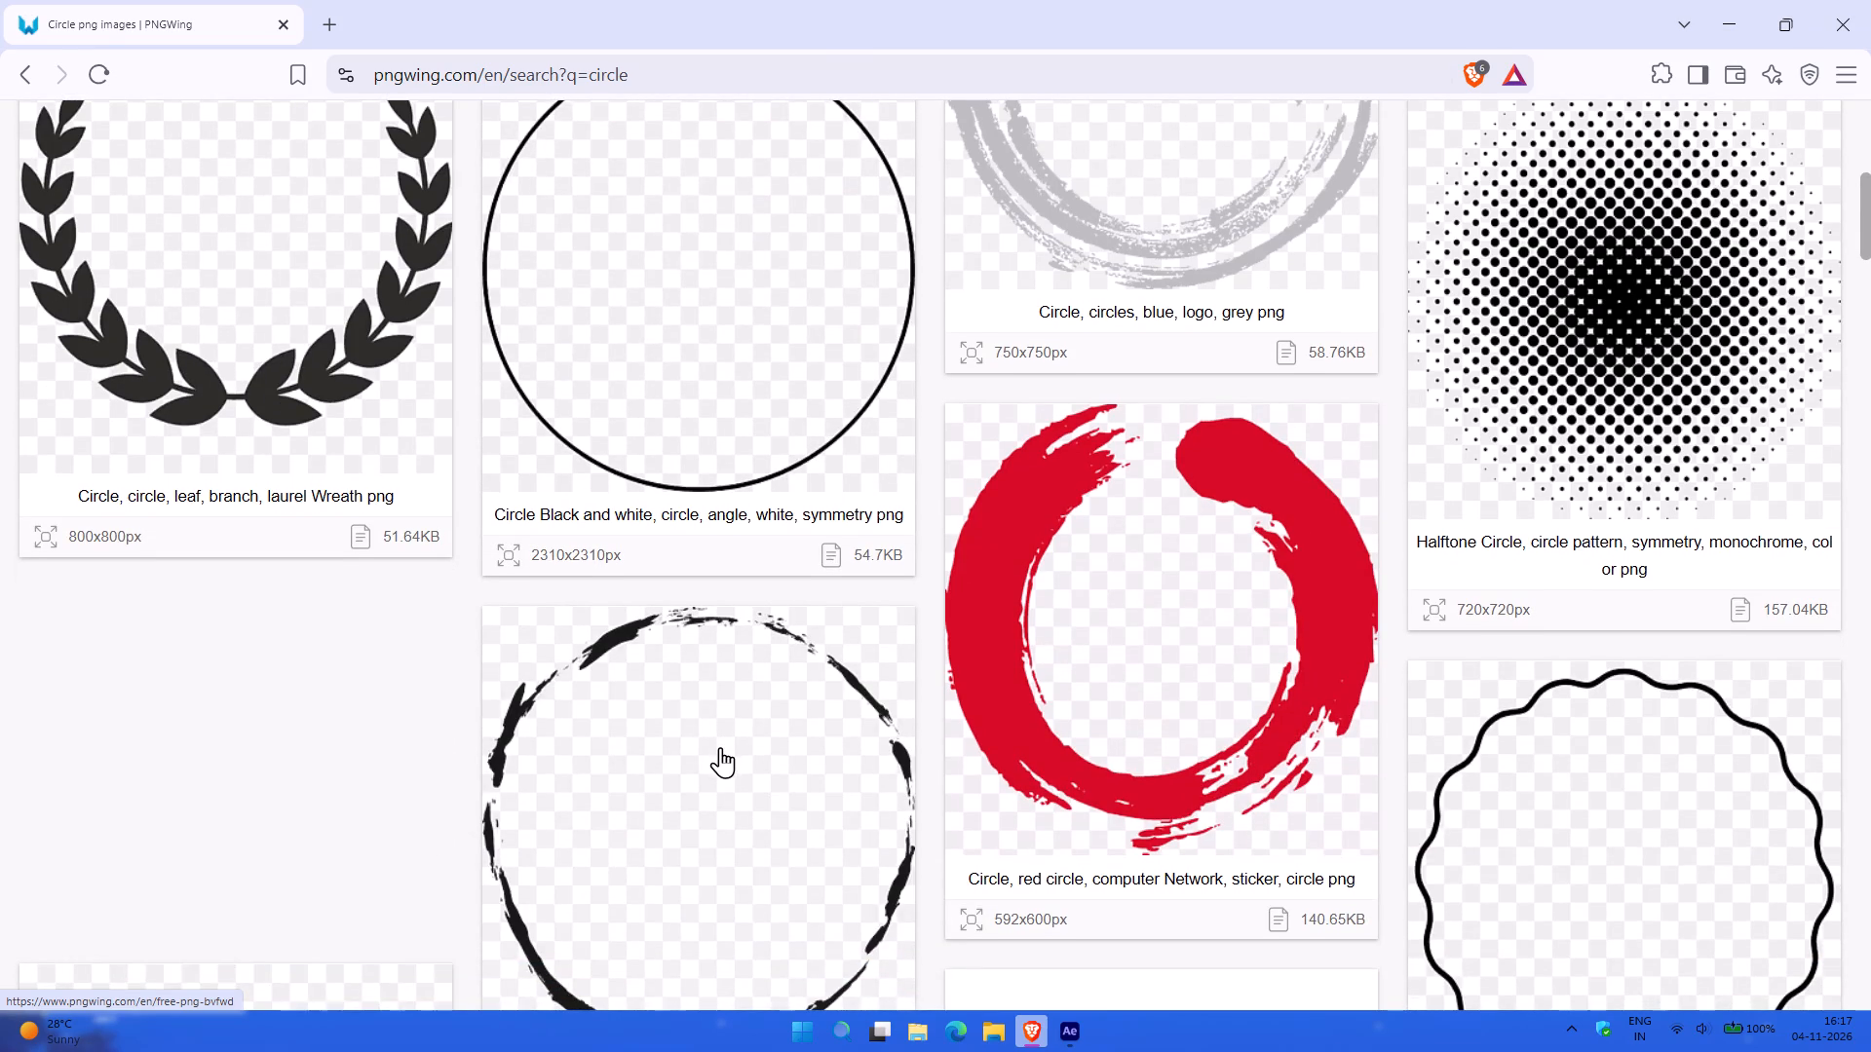
pyautogui.rightClick(759, 338)
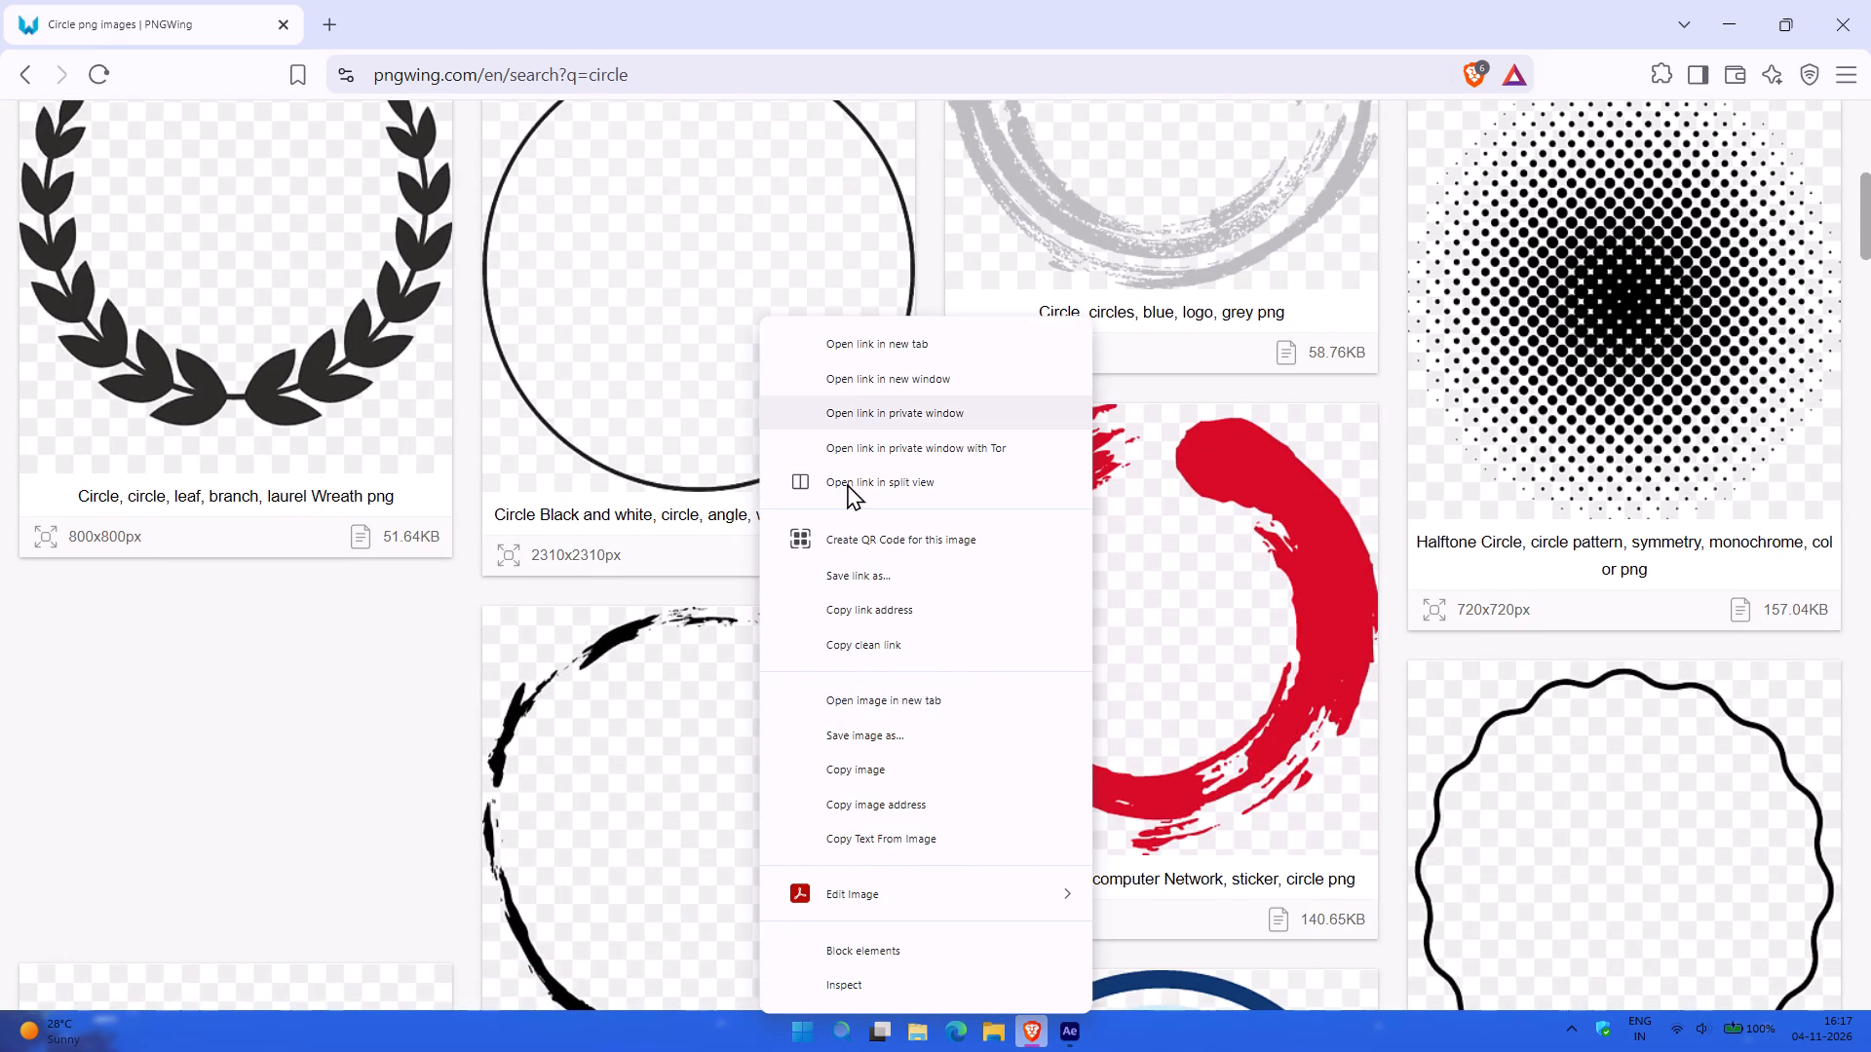
pyautogui.scroll(-3, 630, 595)
pyautogui.scroll(2, 522, 633)
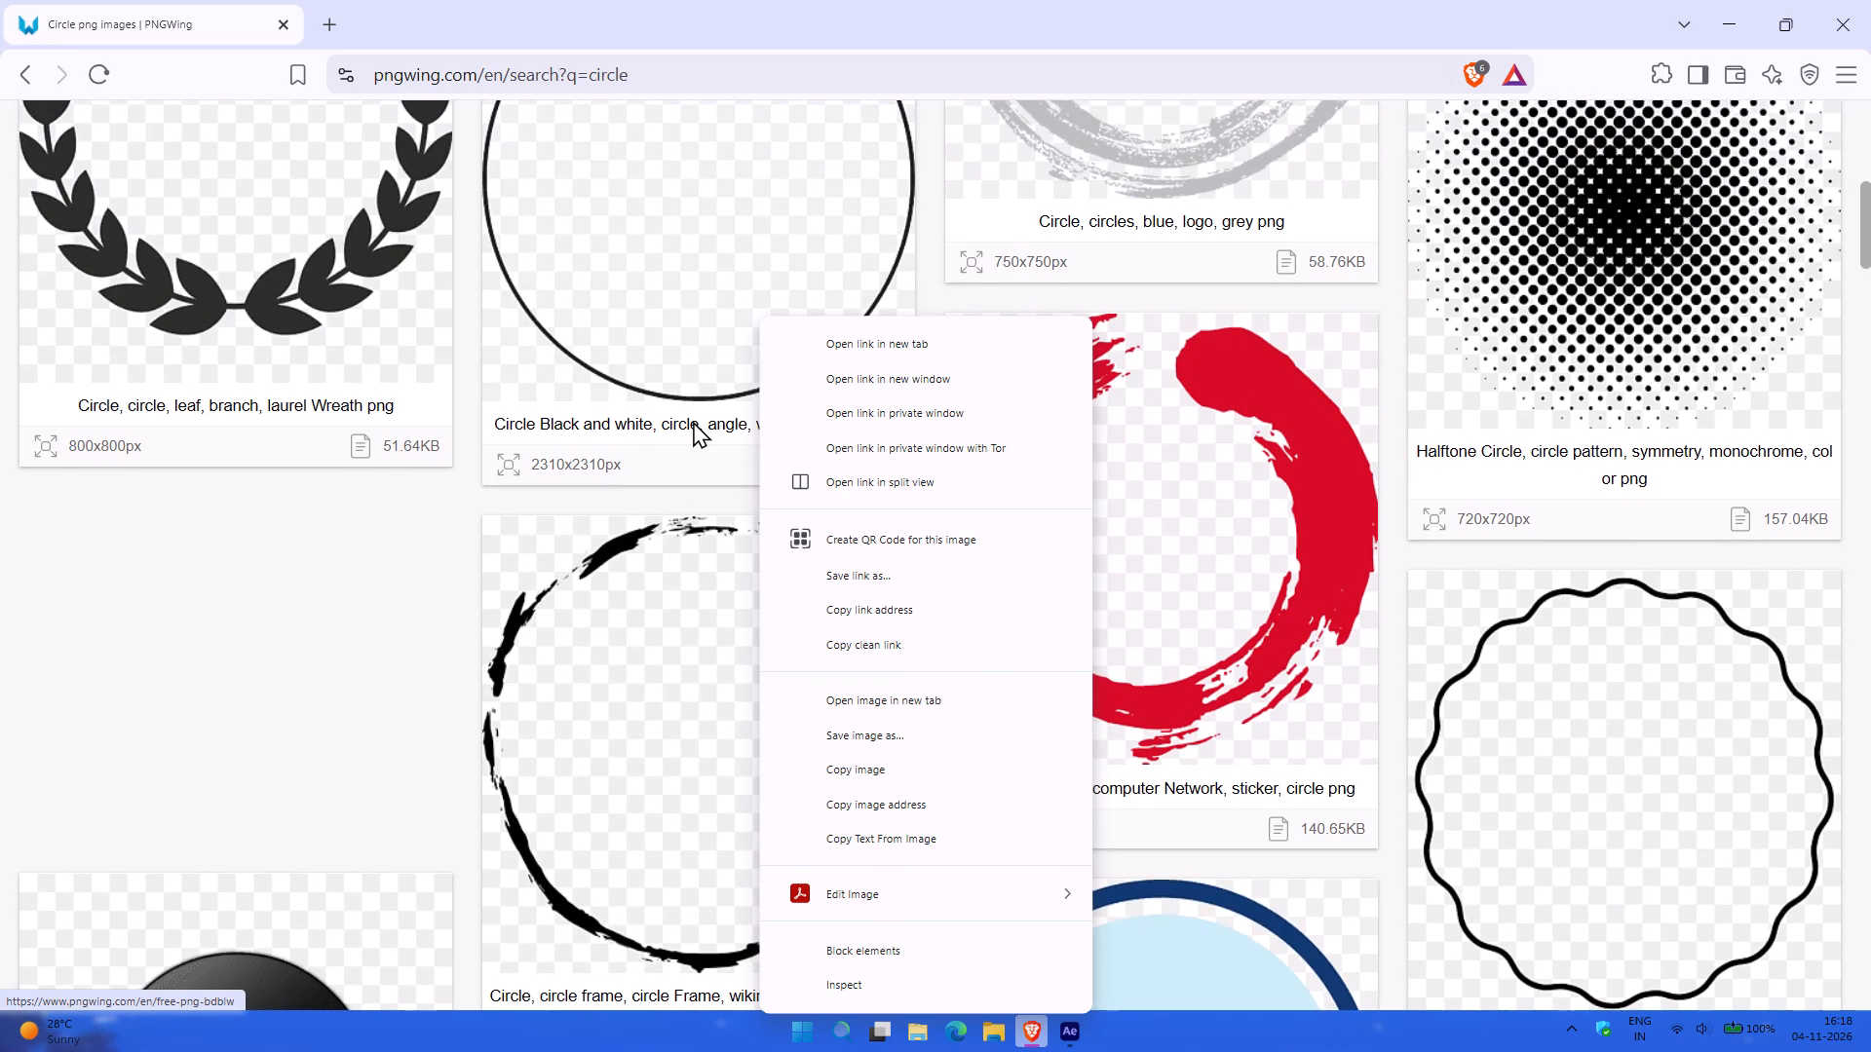
pyautogui.click(666, 244)
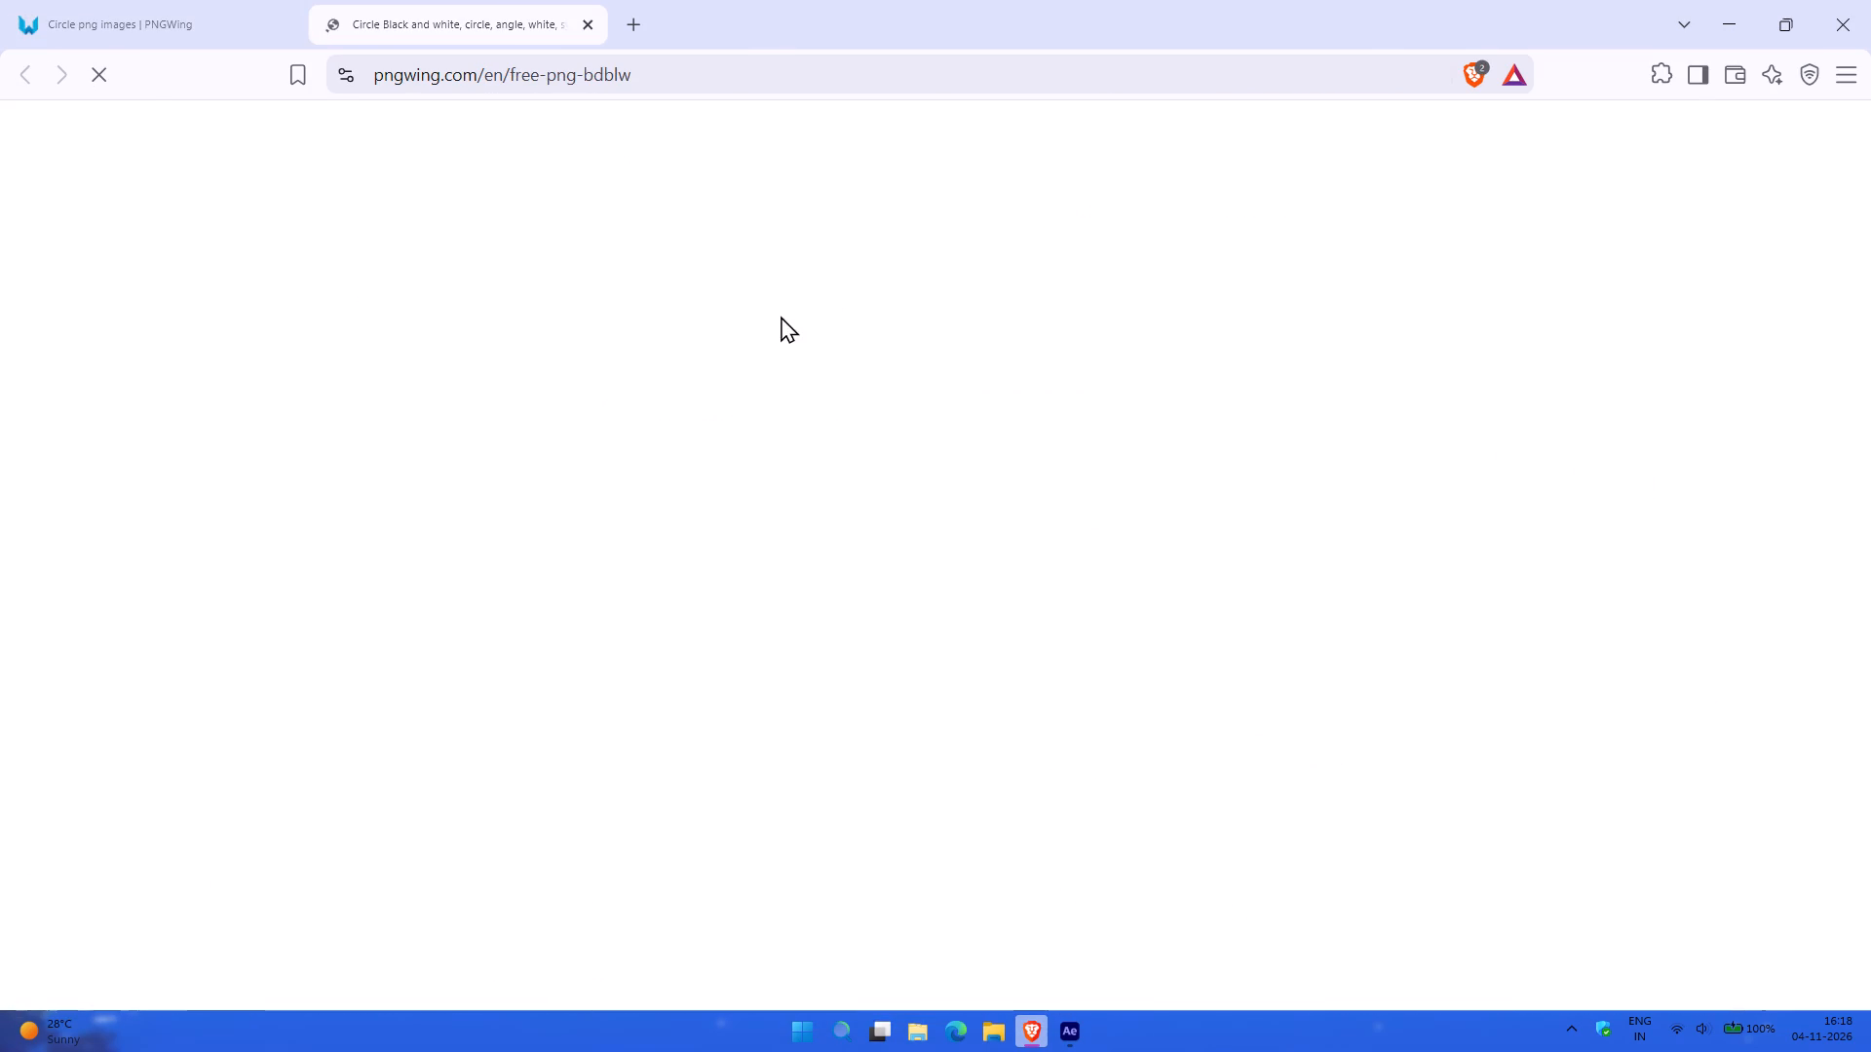
pyautogui.scroll(-7, 1074, 731)
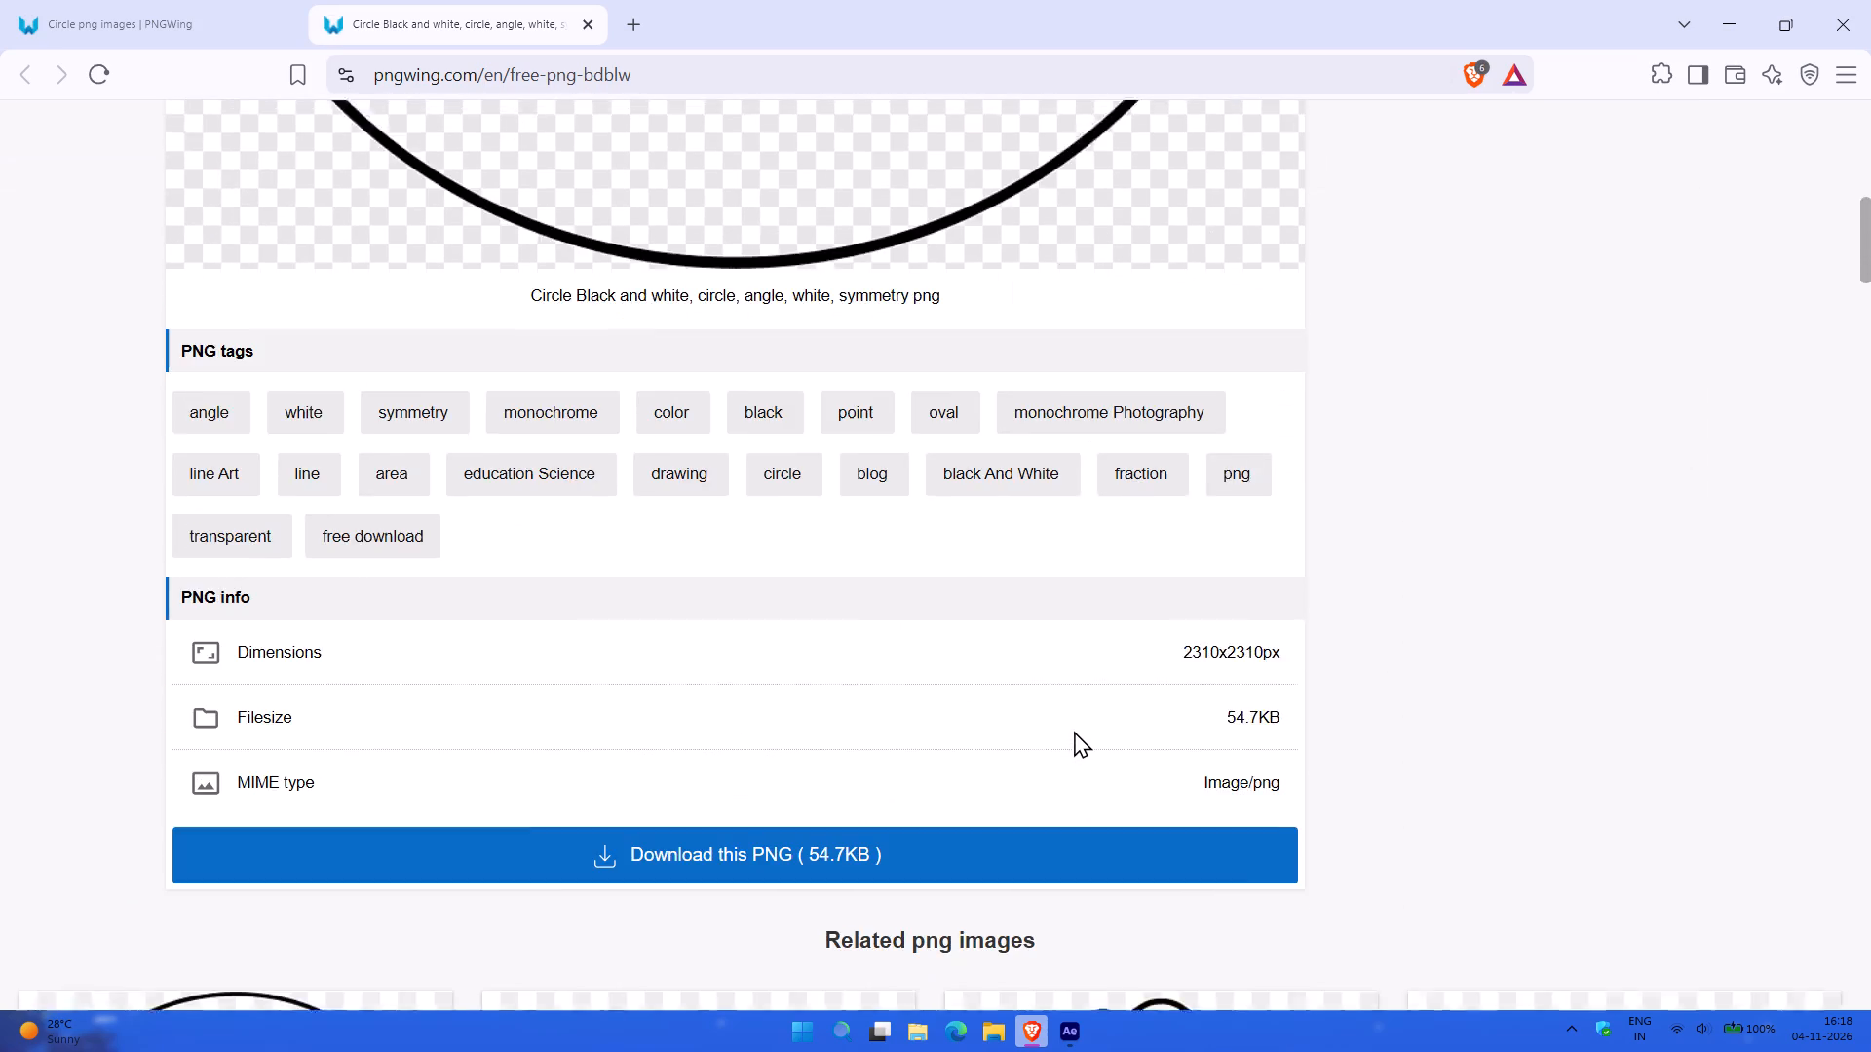
pyautogui.scroll(7, 1074, 731)
pyautogui.scroll(-4, 1074, 731)
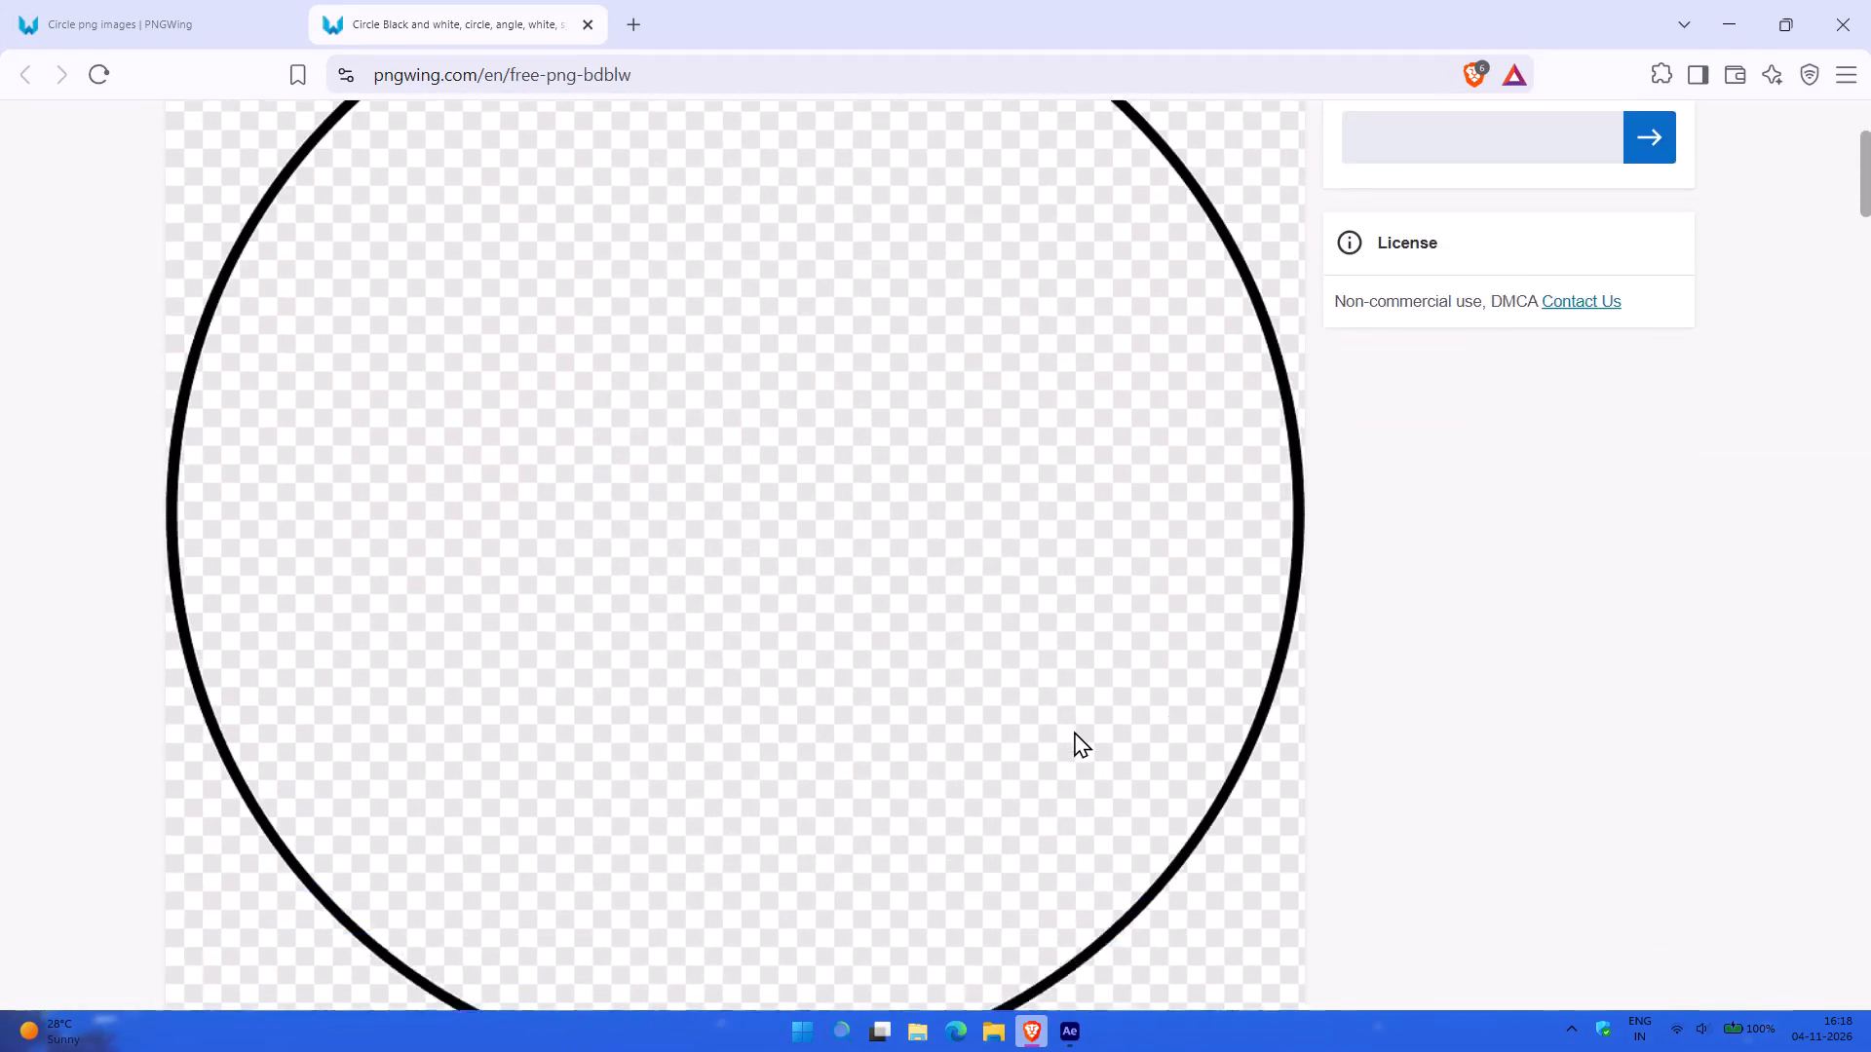
pyautogui.scroll(-5, 1074, 731)
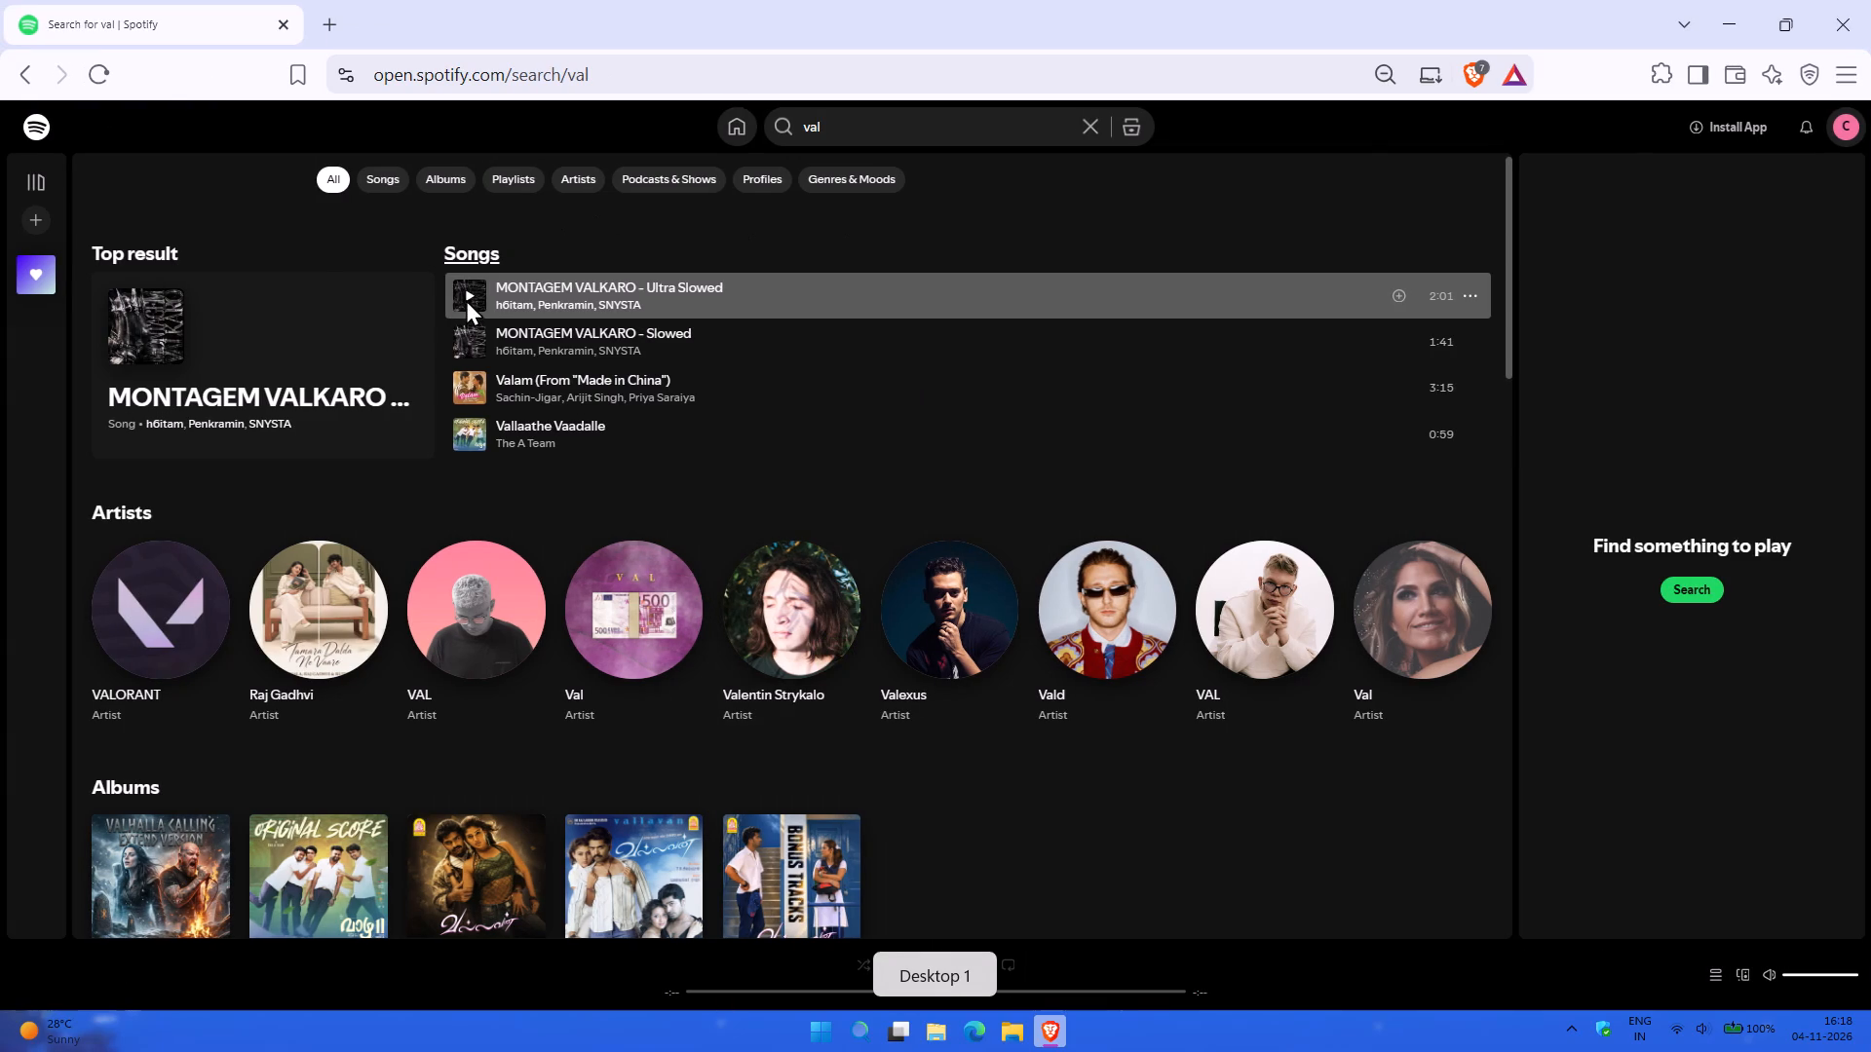
# Switch to Spotify and try to play MONTAGEM VALKARO - Ultra Slowed, then MONTAGEM VALKARO - Slowed.
pyautogui.click(466, 287)
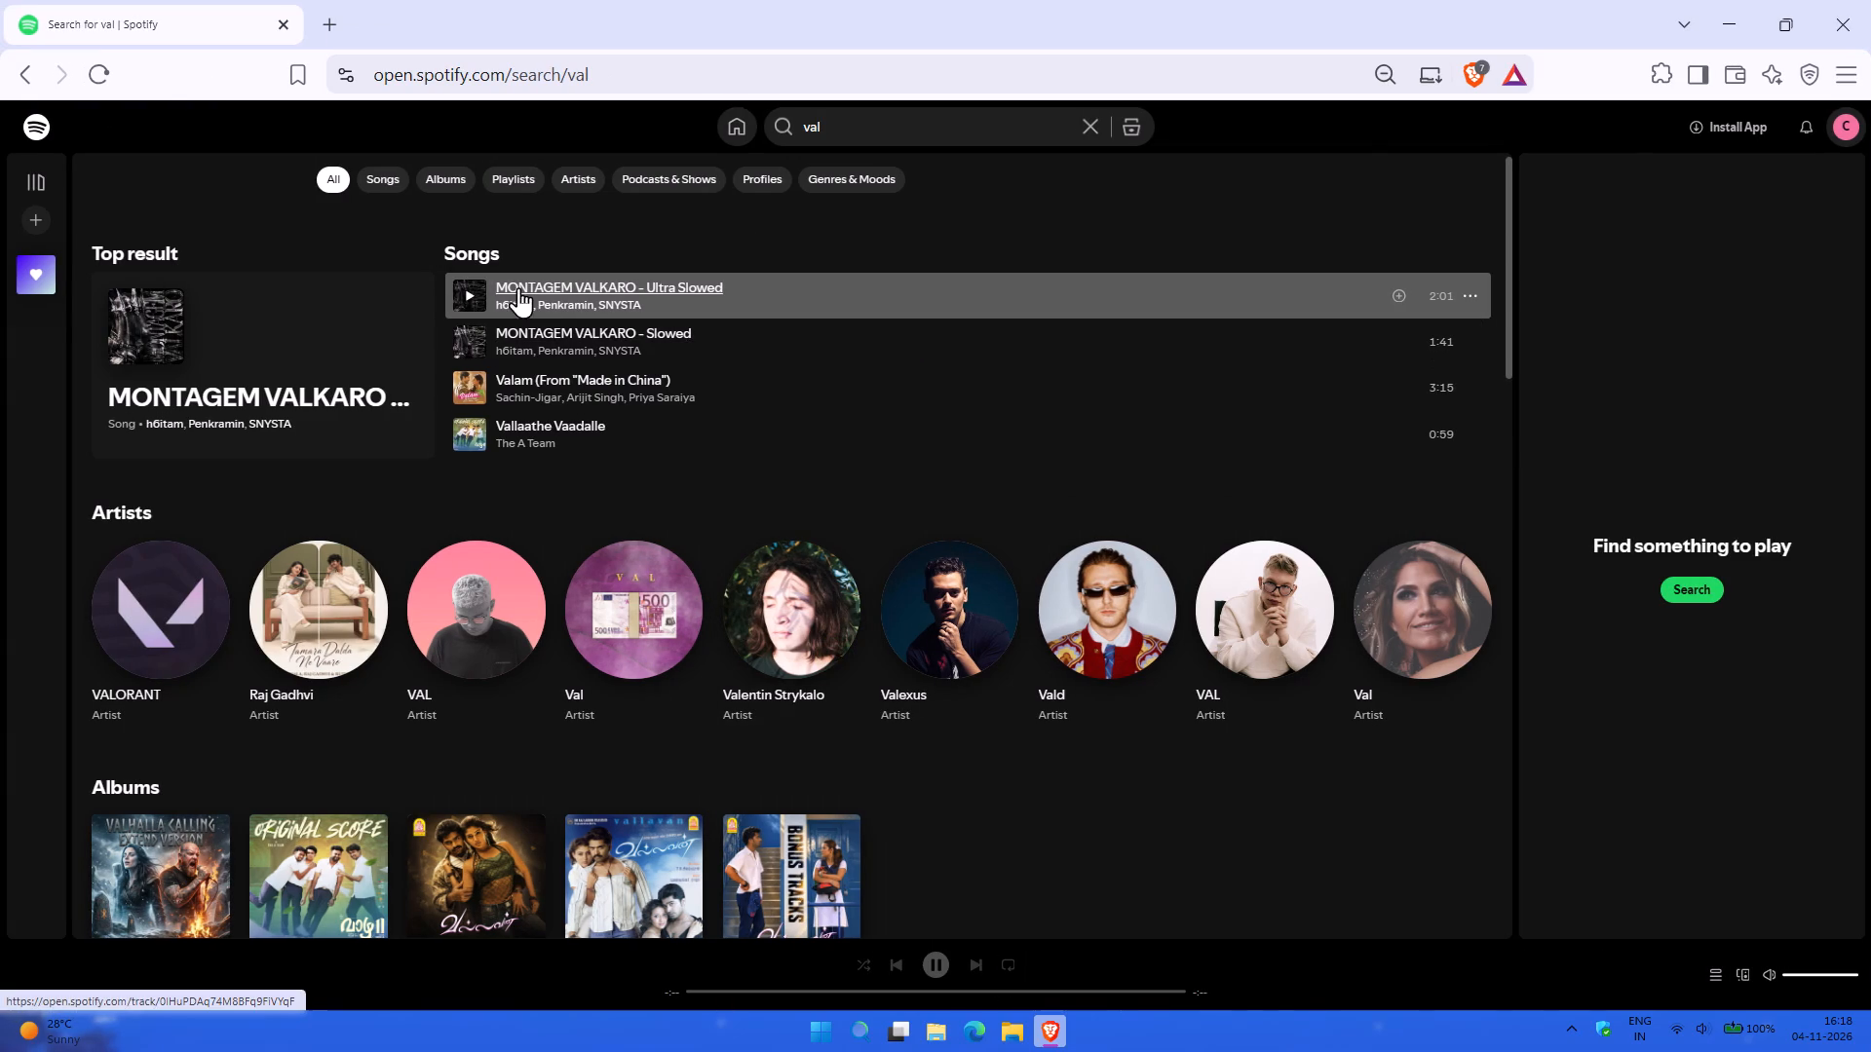
pyautogui.click(467, 295)
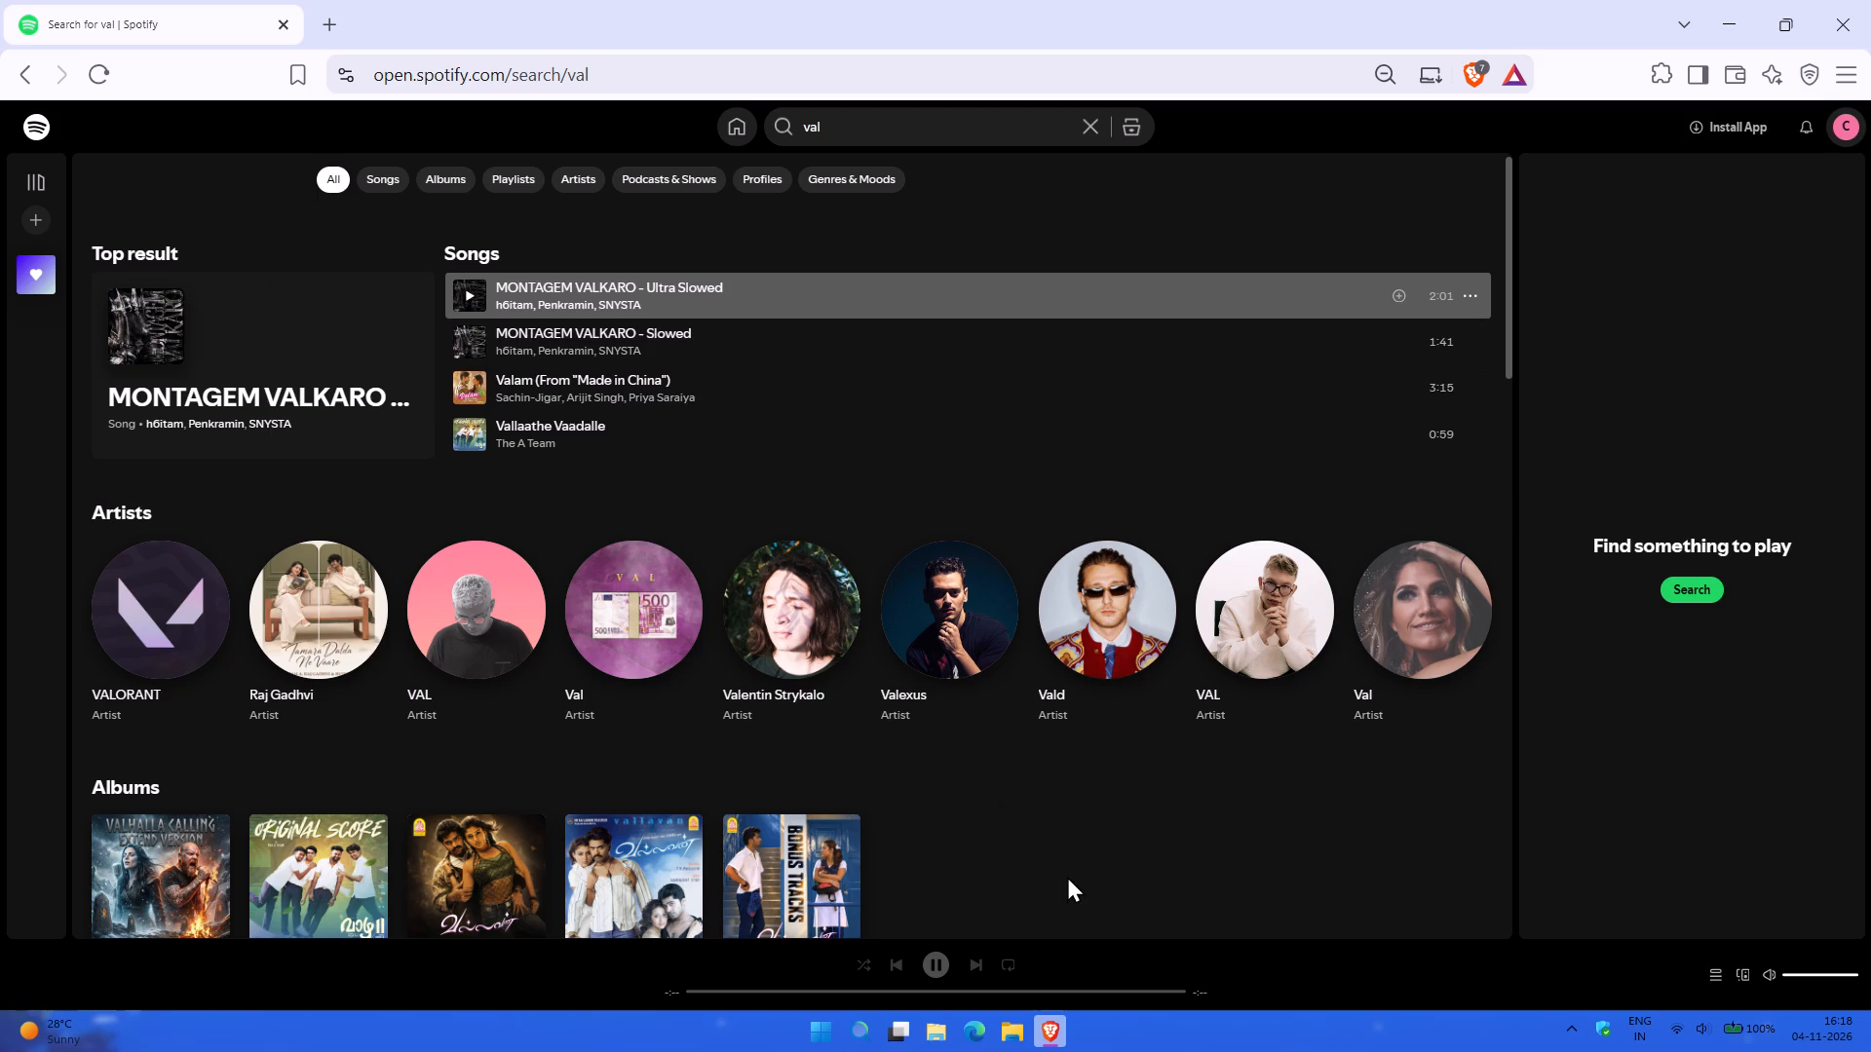
pyautogui.click(471, 340)
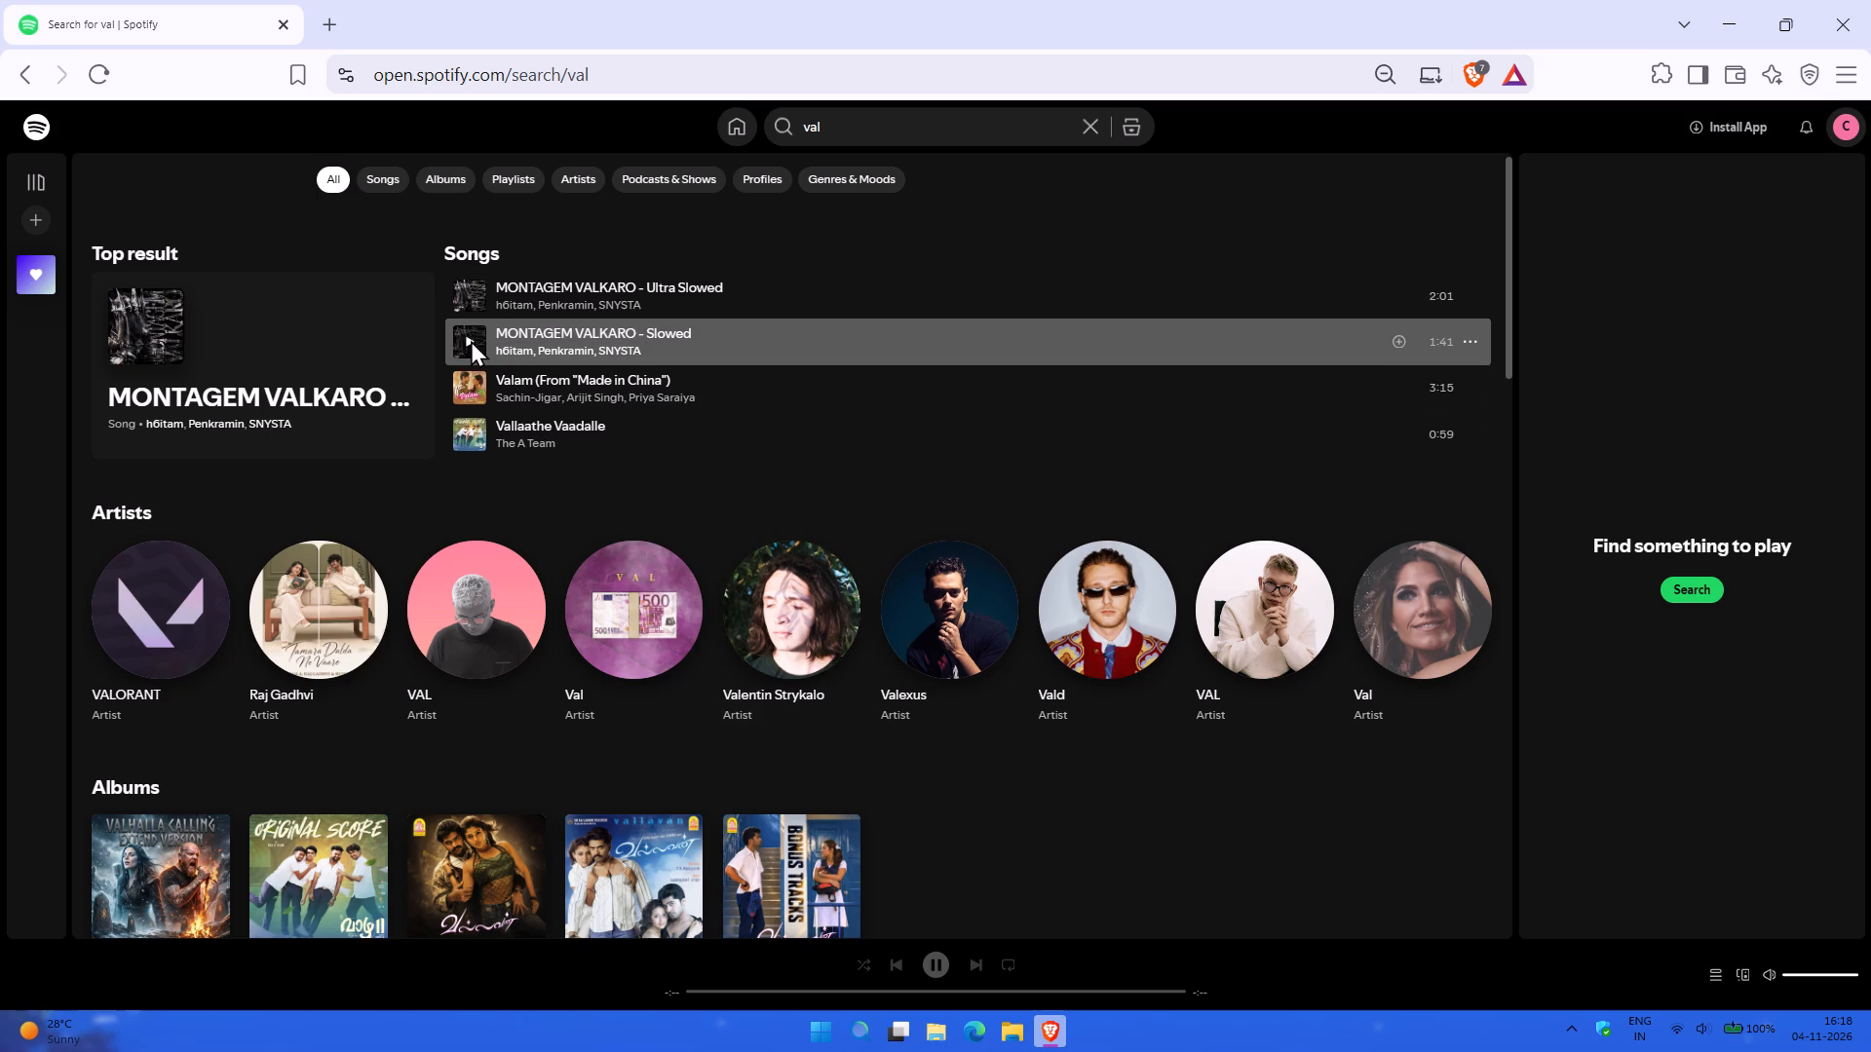
pyautogui.doubleClick(471, 340)
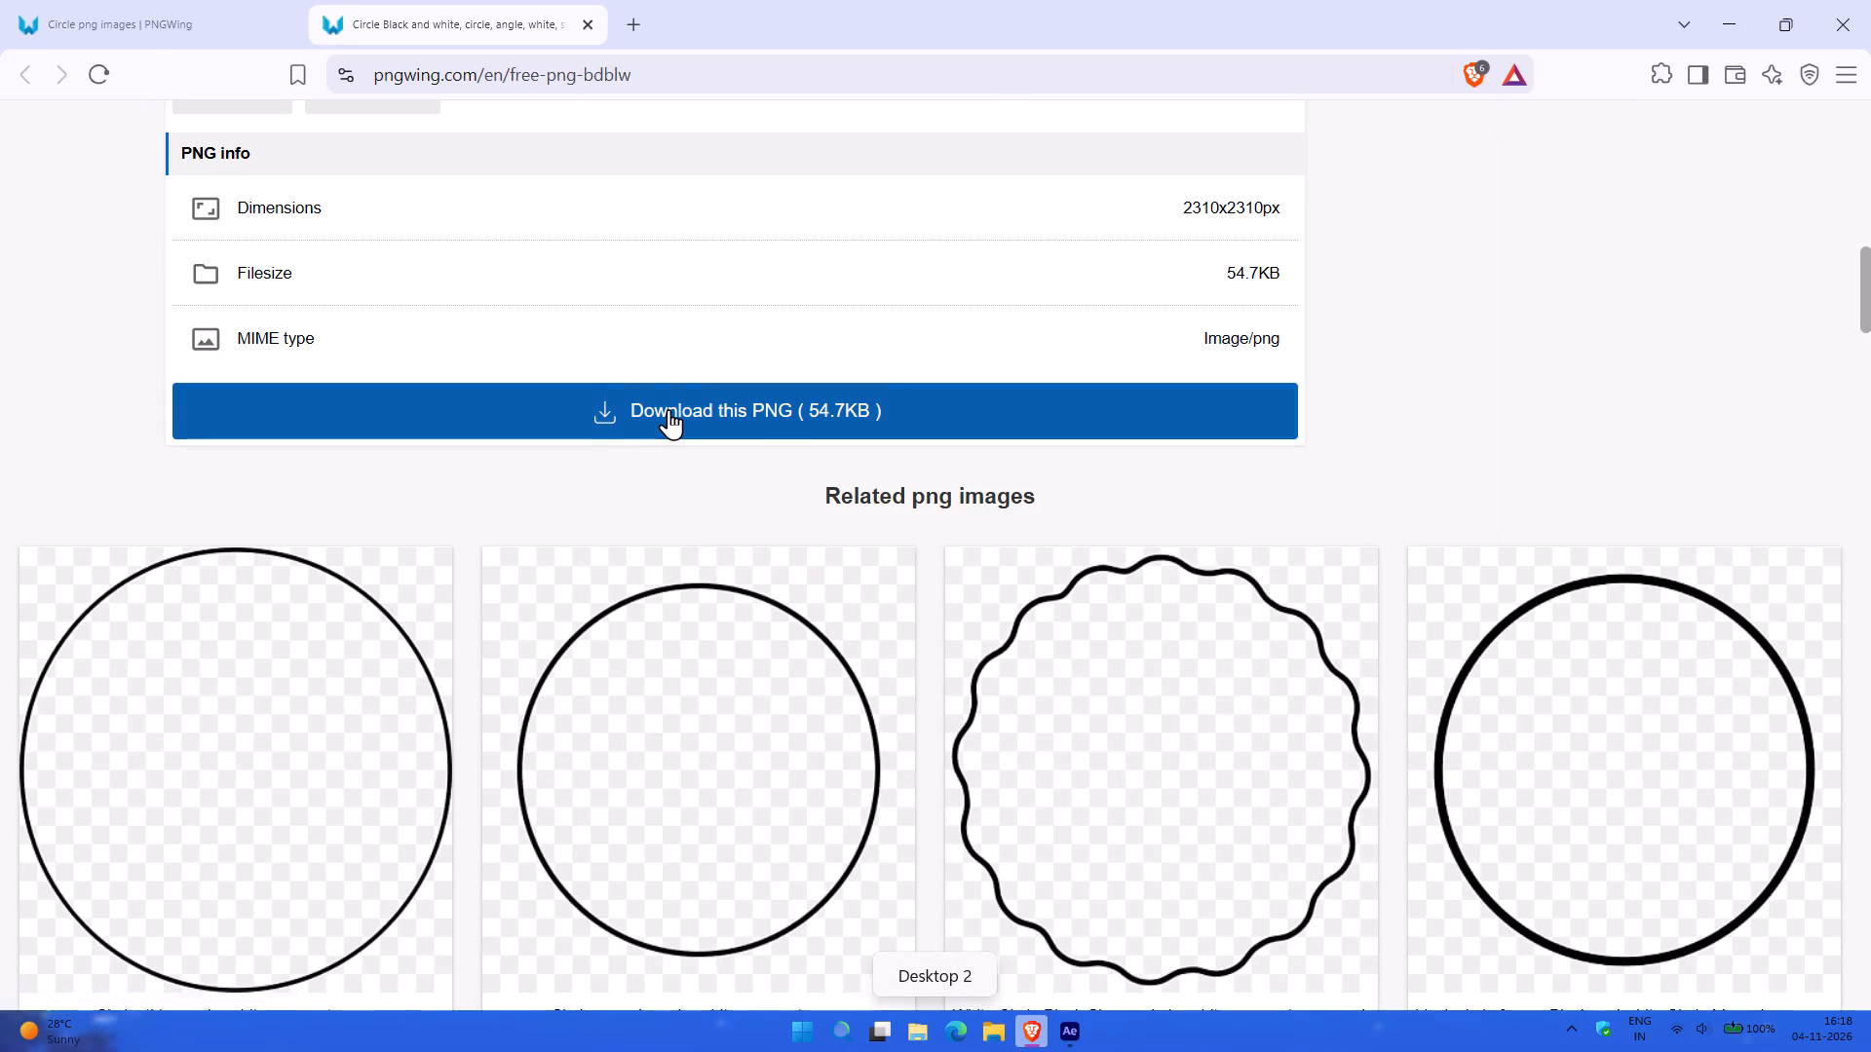
# Start downloading the 54.7KB thin black circle PNG and look through its download page for the final download option.
pyautogui.click(668, 409)
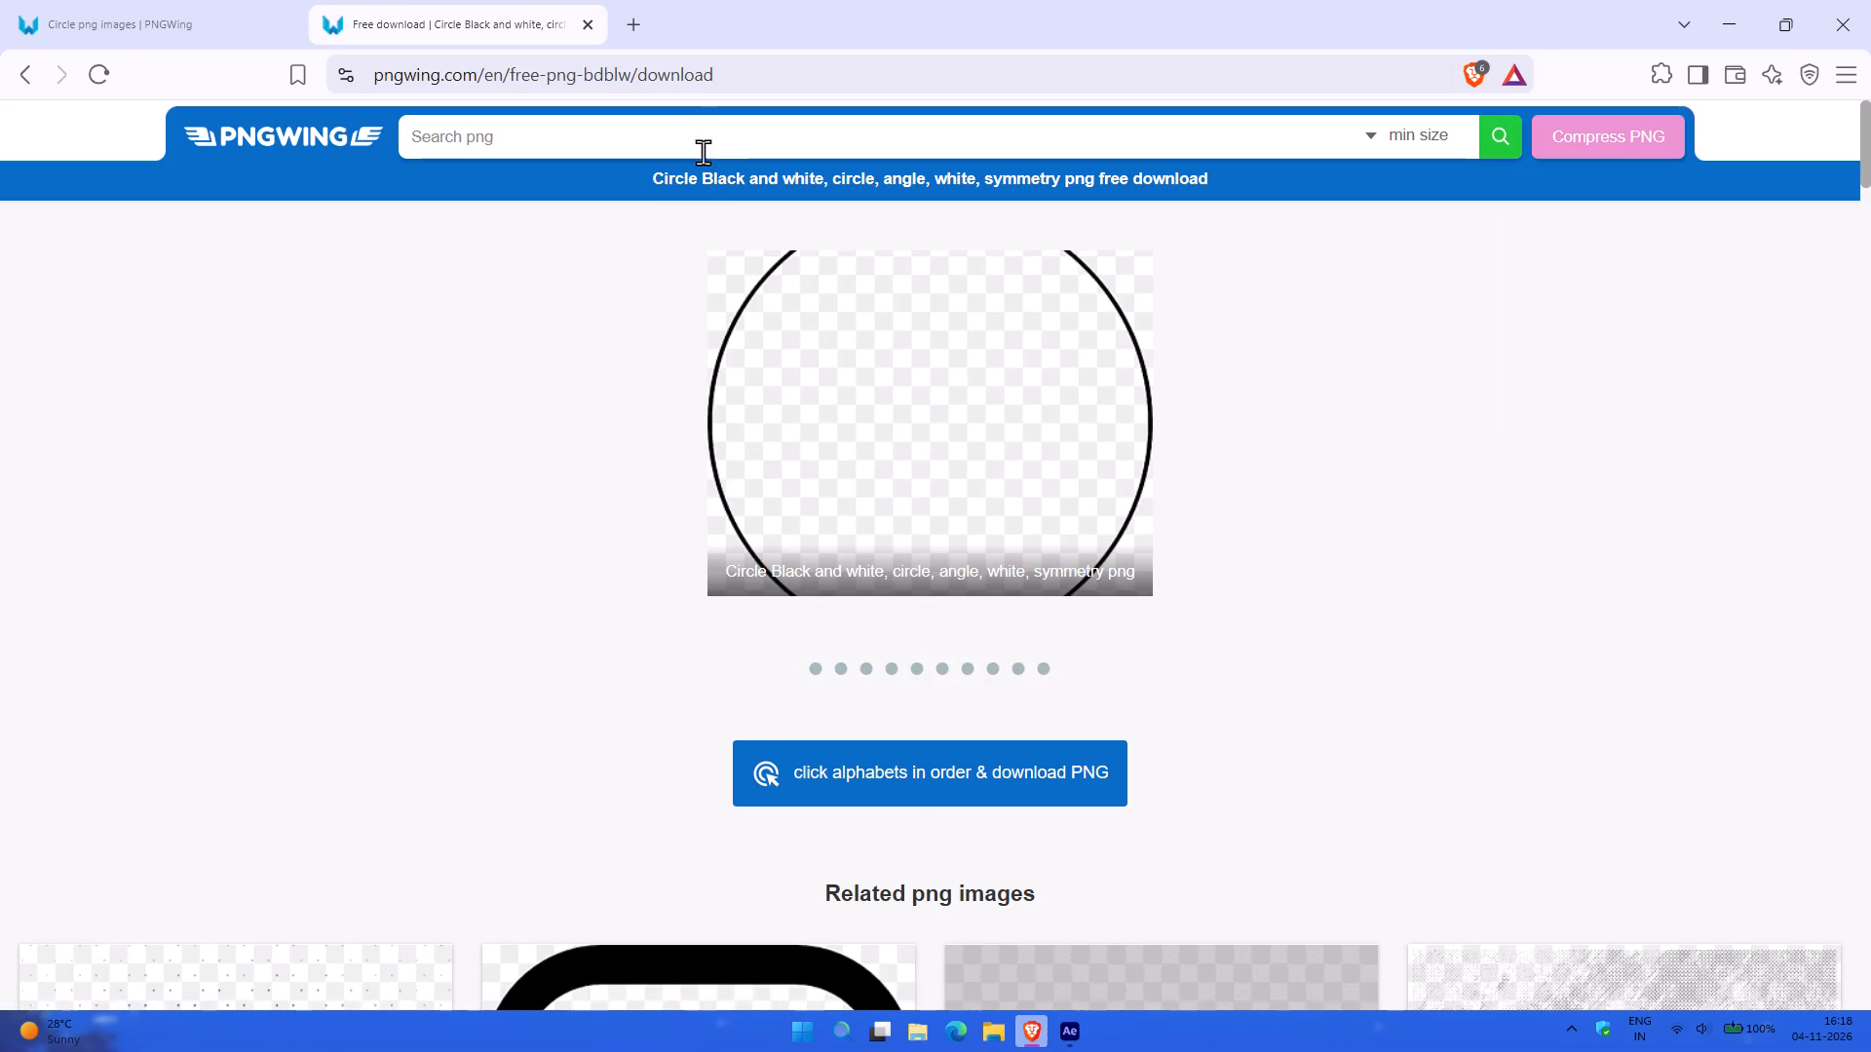
pyautogui.scroll(-1, 1231, 633)
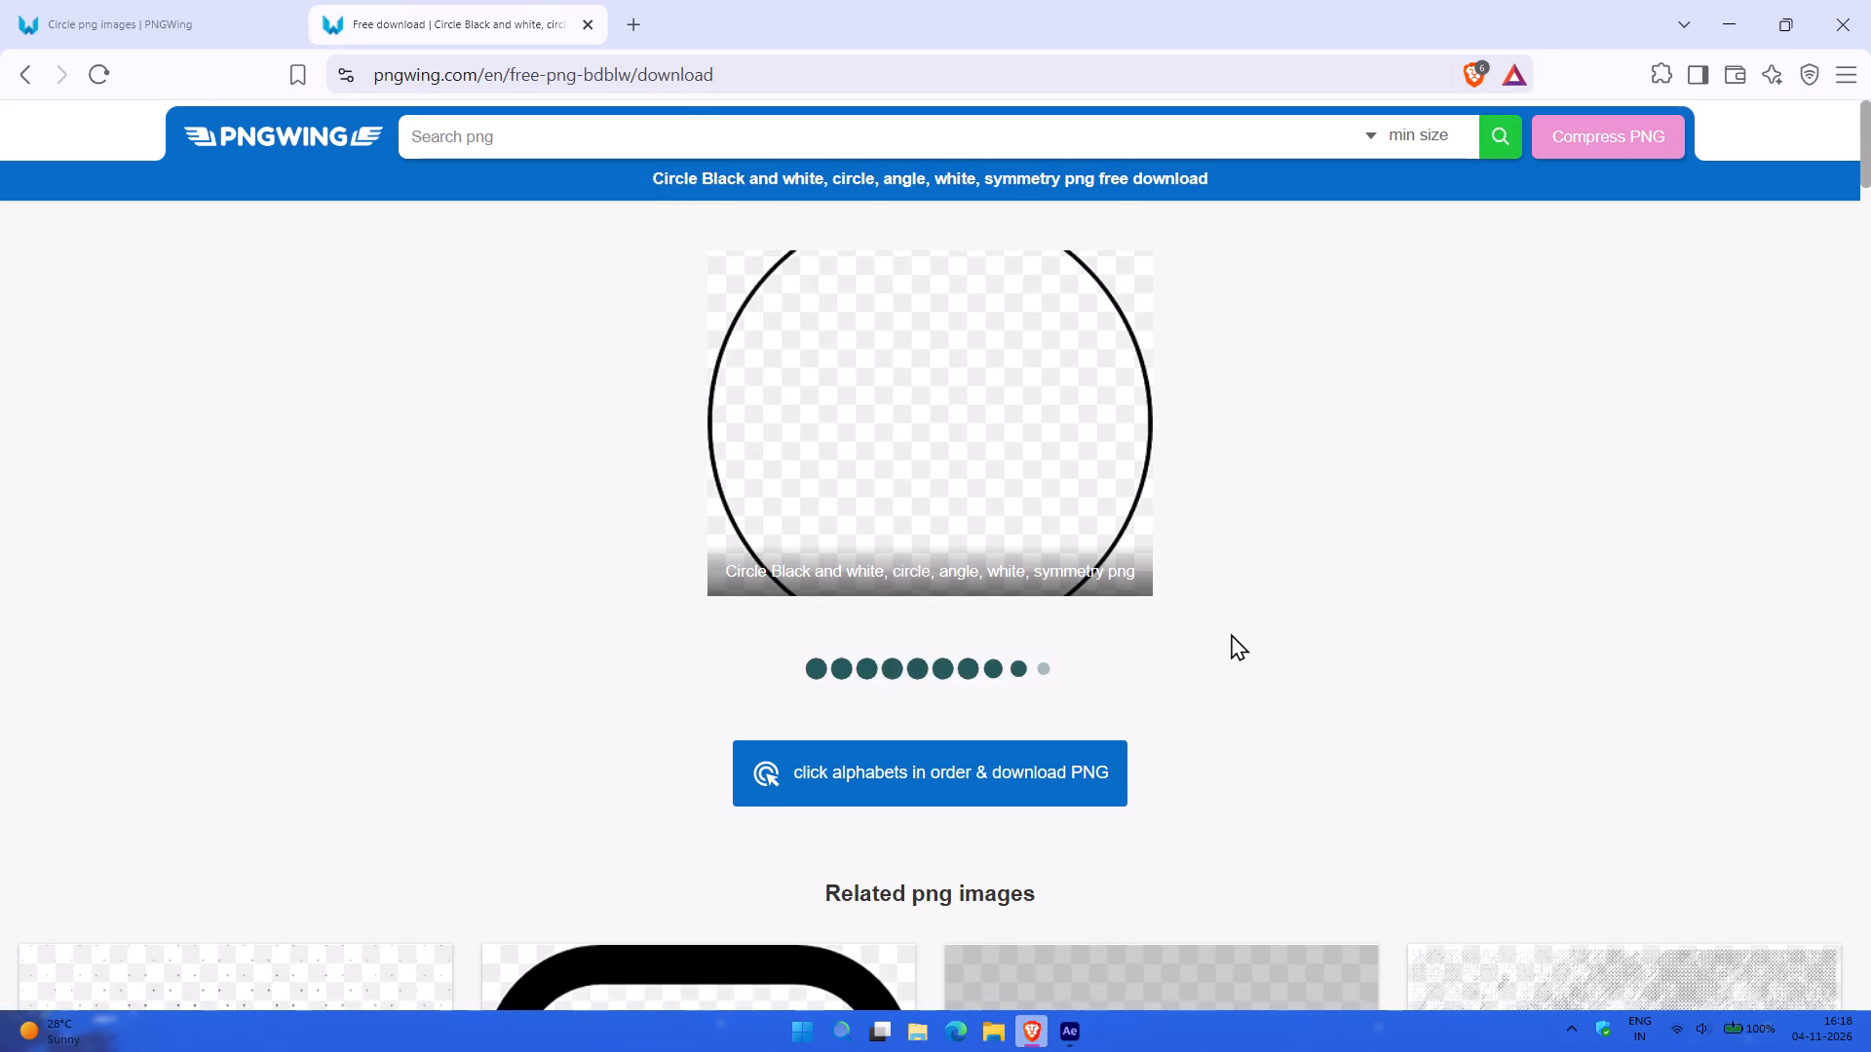
pyautogui.scroll(-2, 1231, 633)
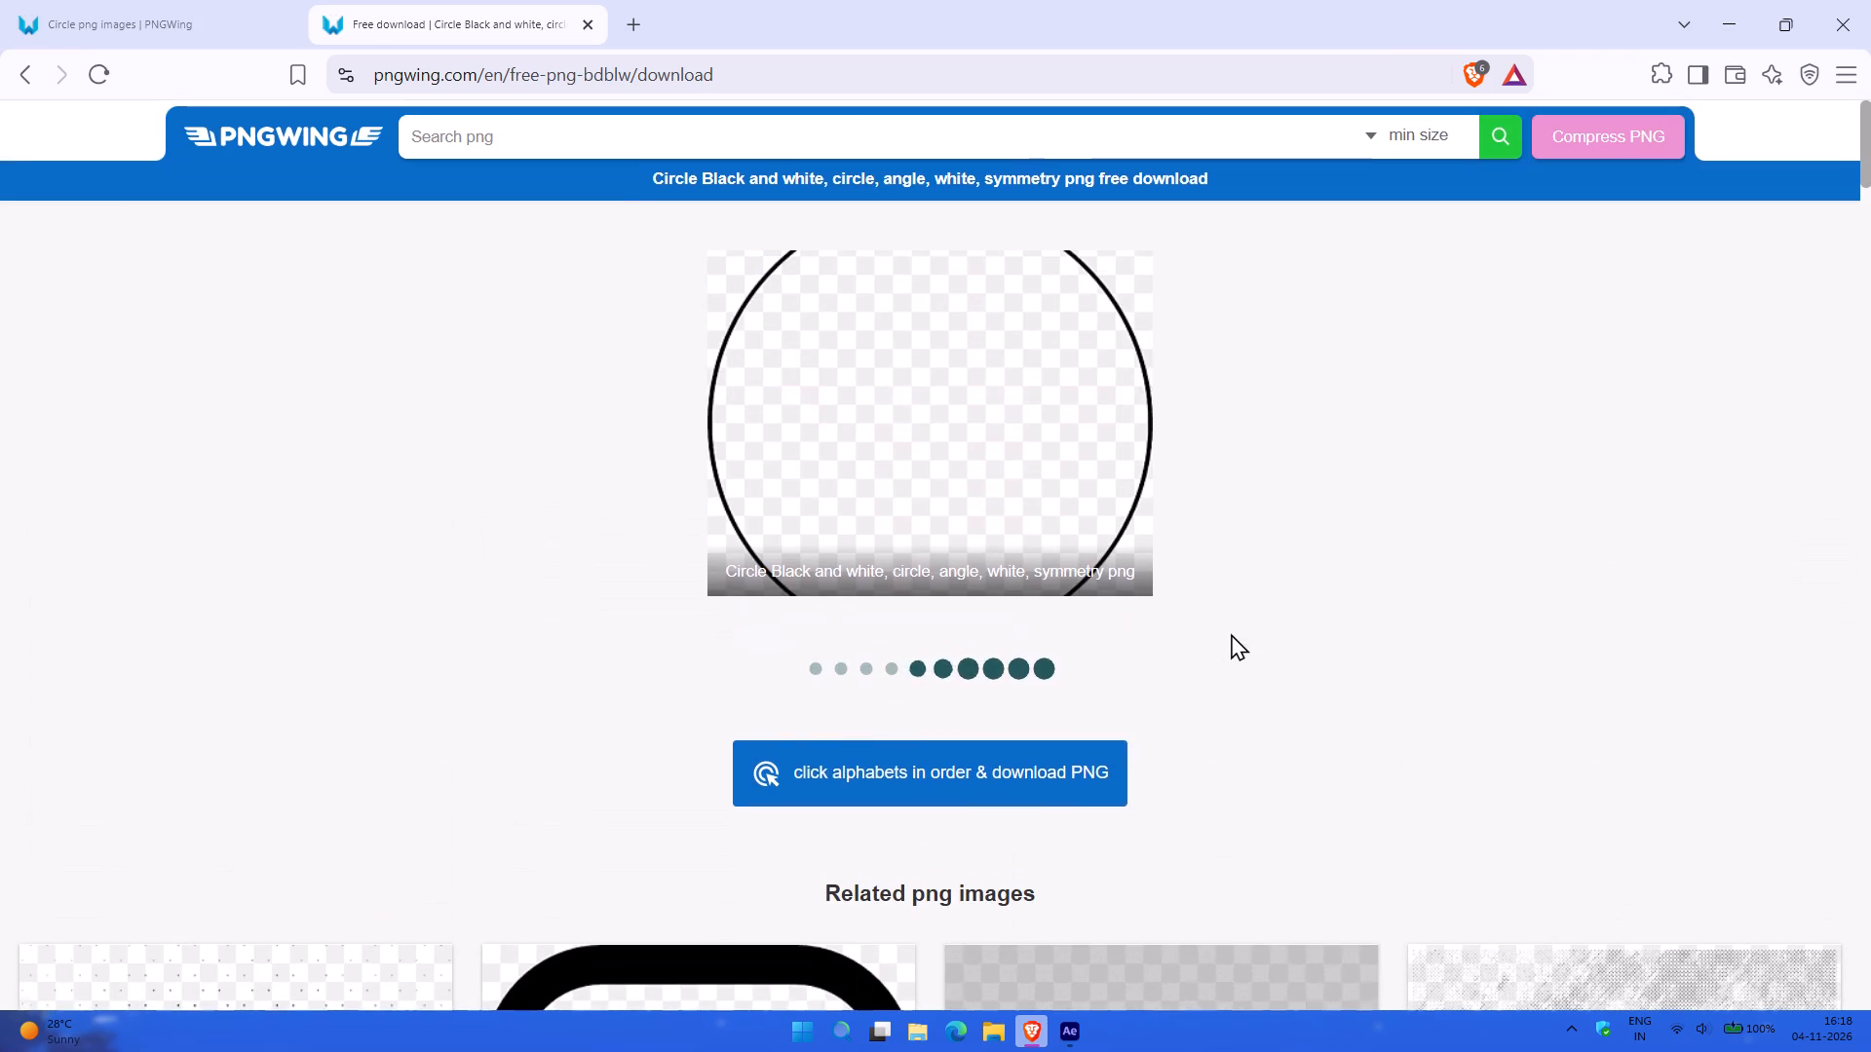
pyautogui.scroll(-3, 829, 650)
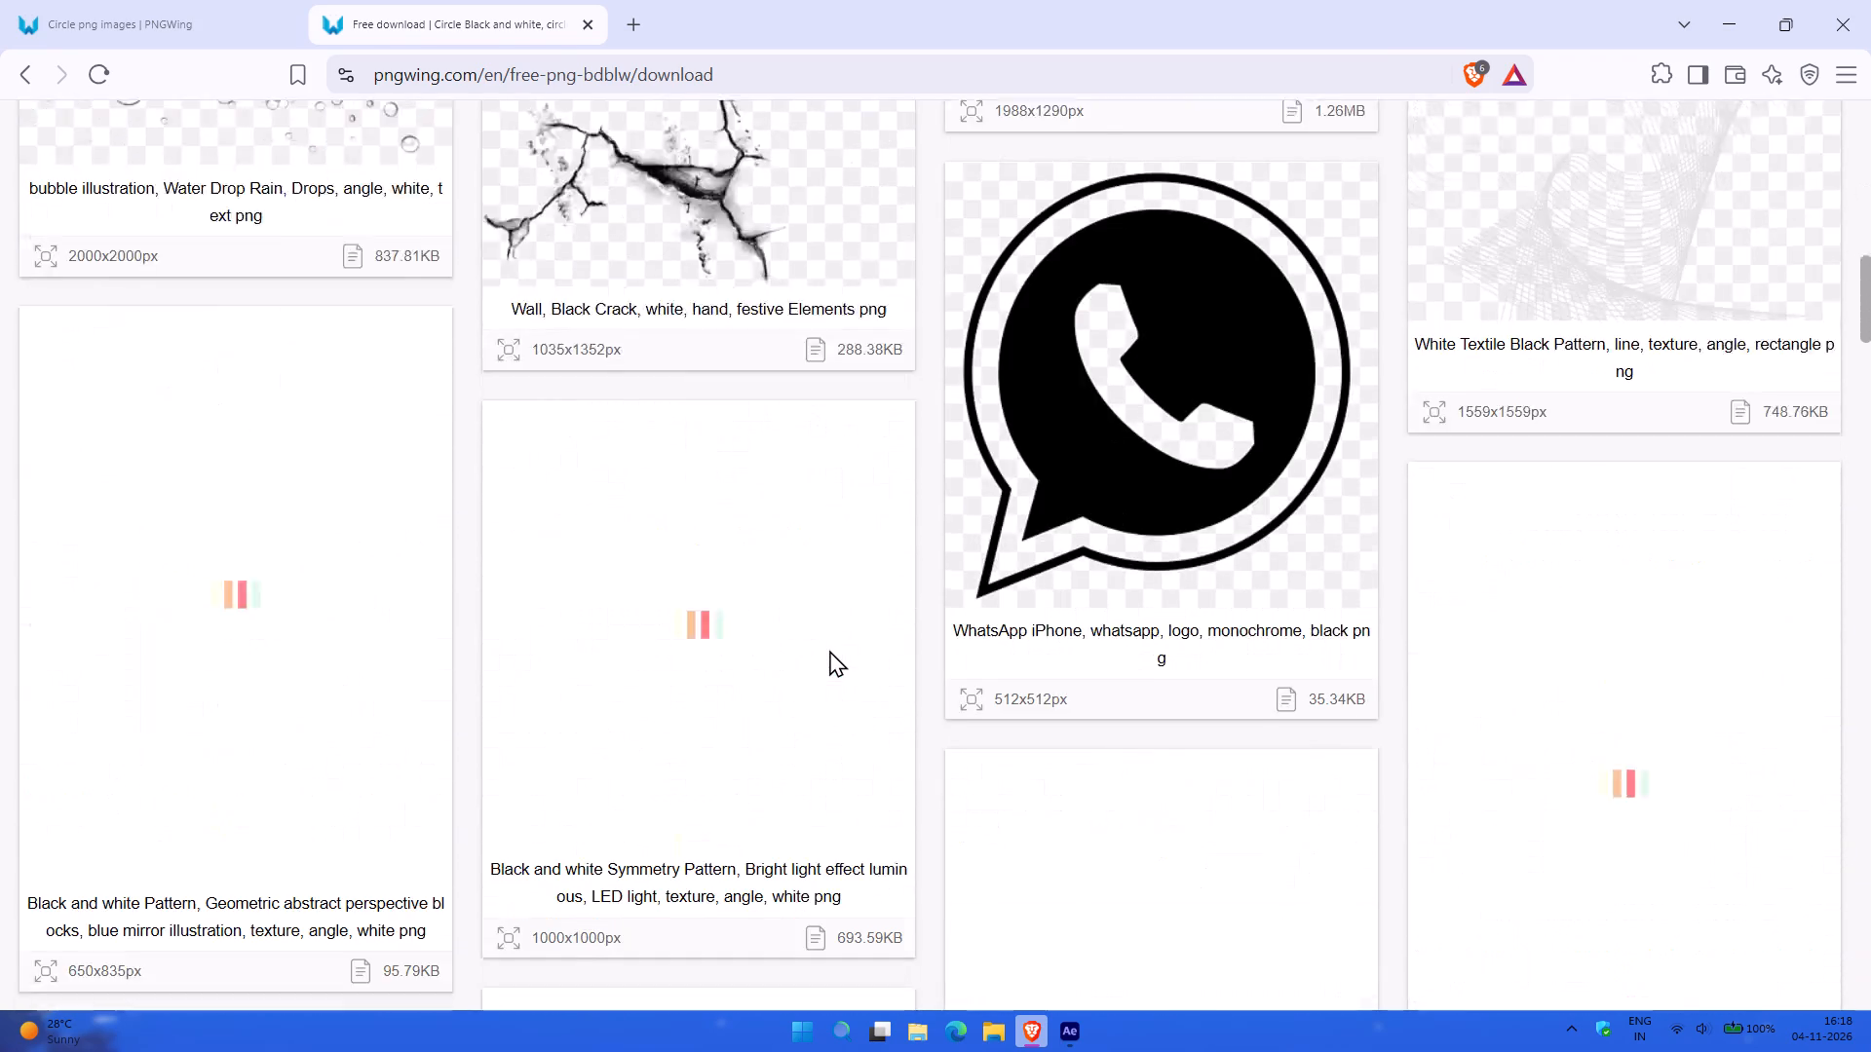
pyautogui.scroll(-3, 829, 650)
pyautogui.scroll(11, 829, 650)
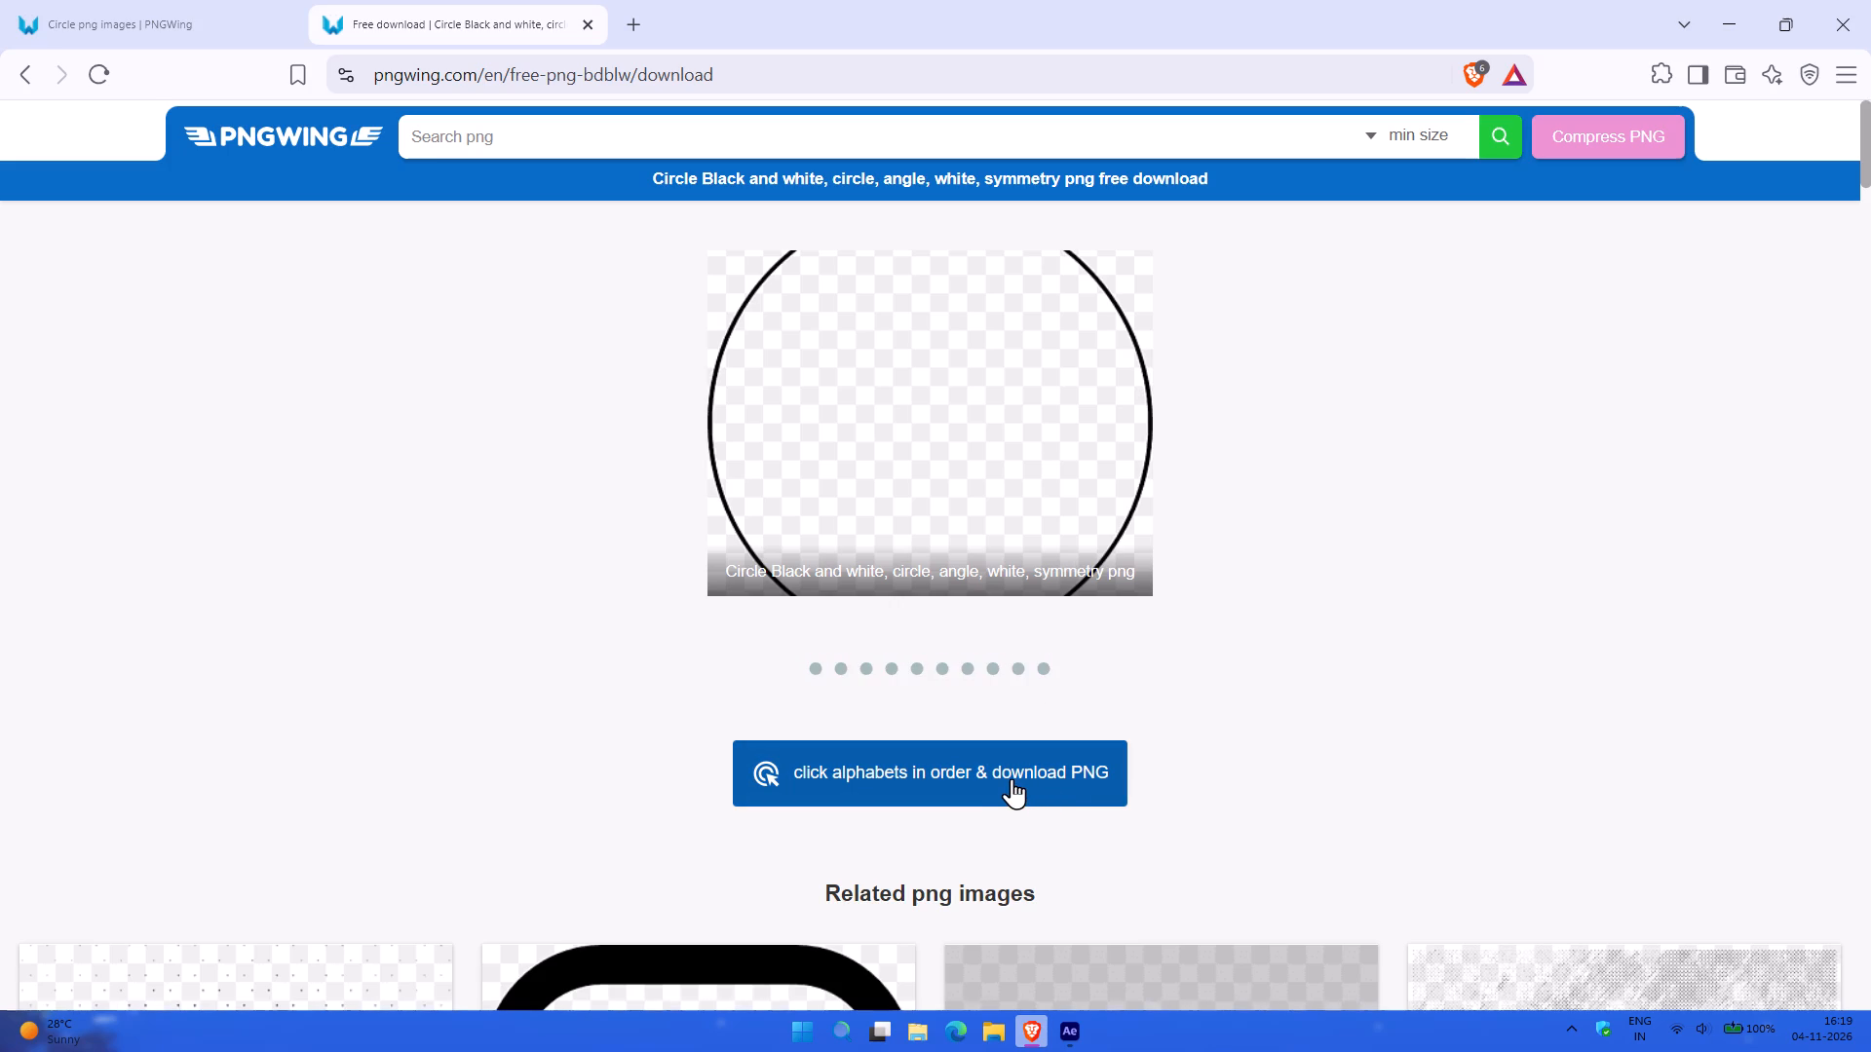
# Back on PNGWing, start the circle PNG download and complete the captcha by marking its characters in the requested order.
pyautogui.click(970, 778)
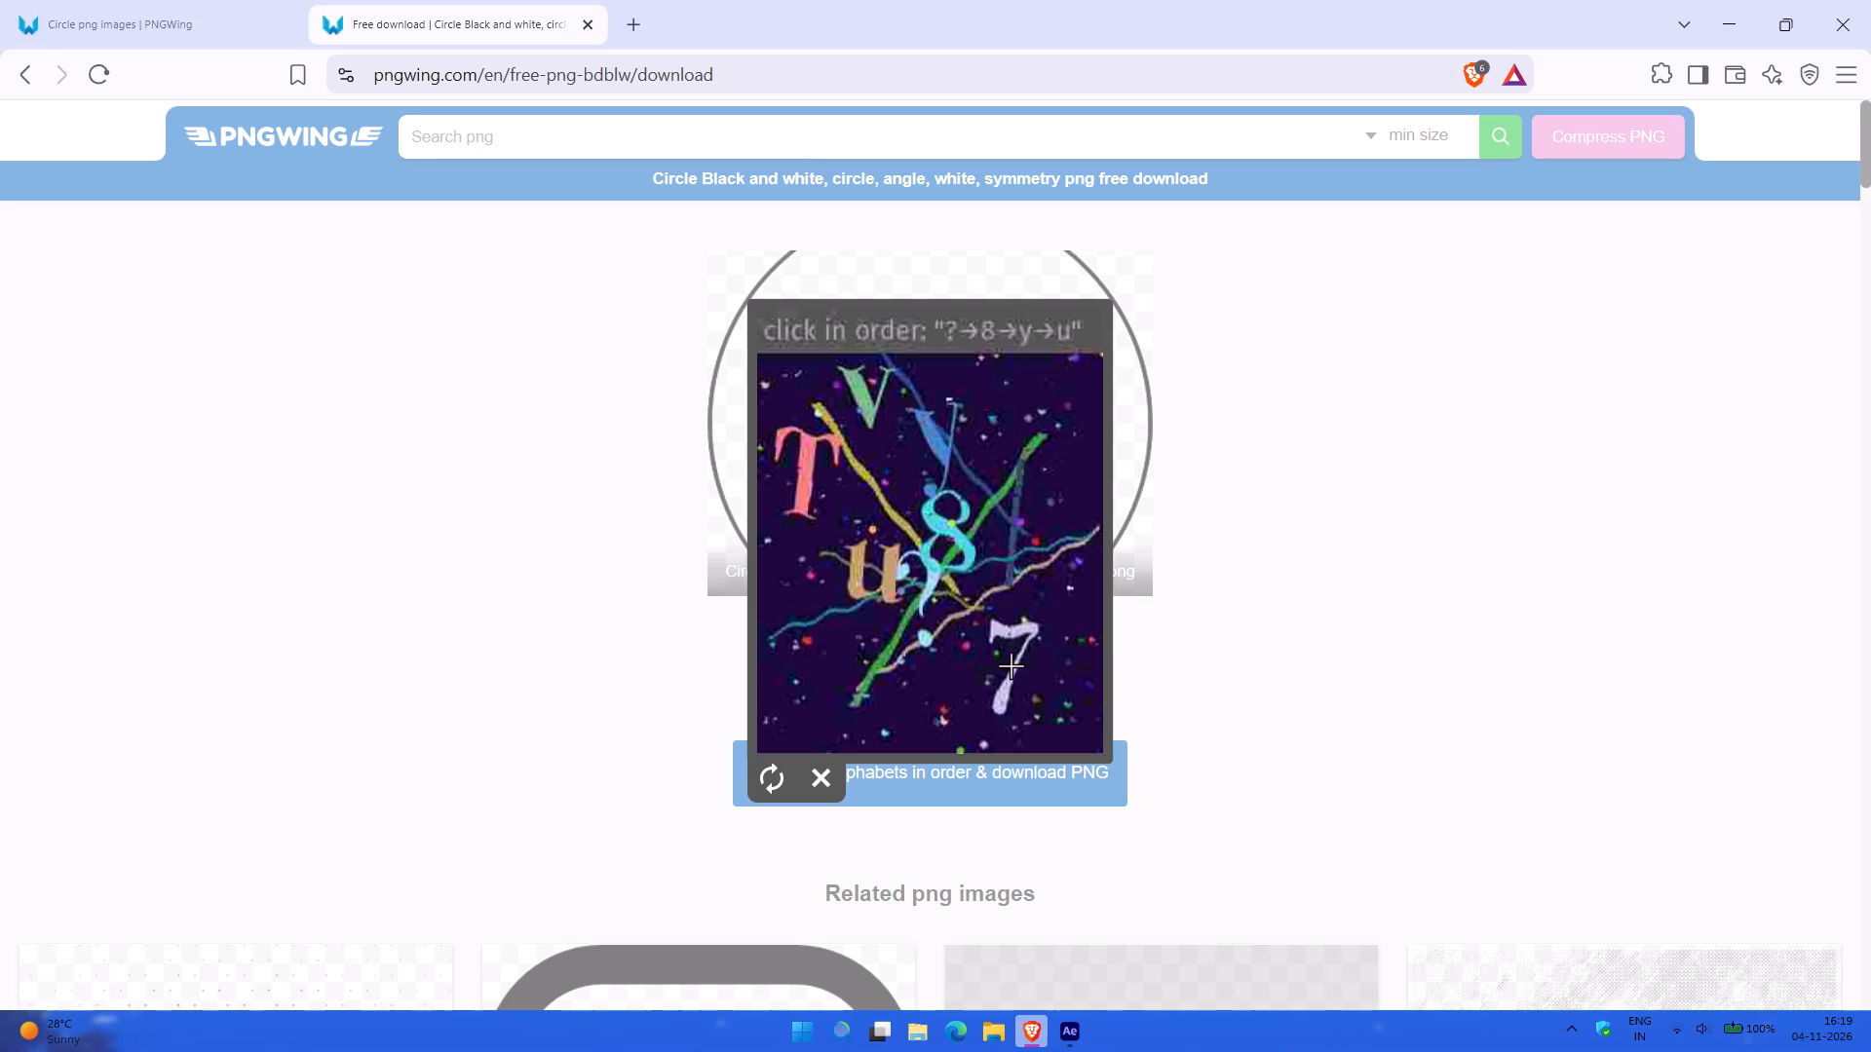
pyautogui.click(927, 592)
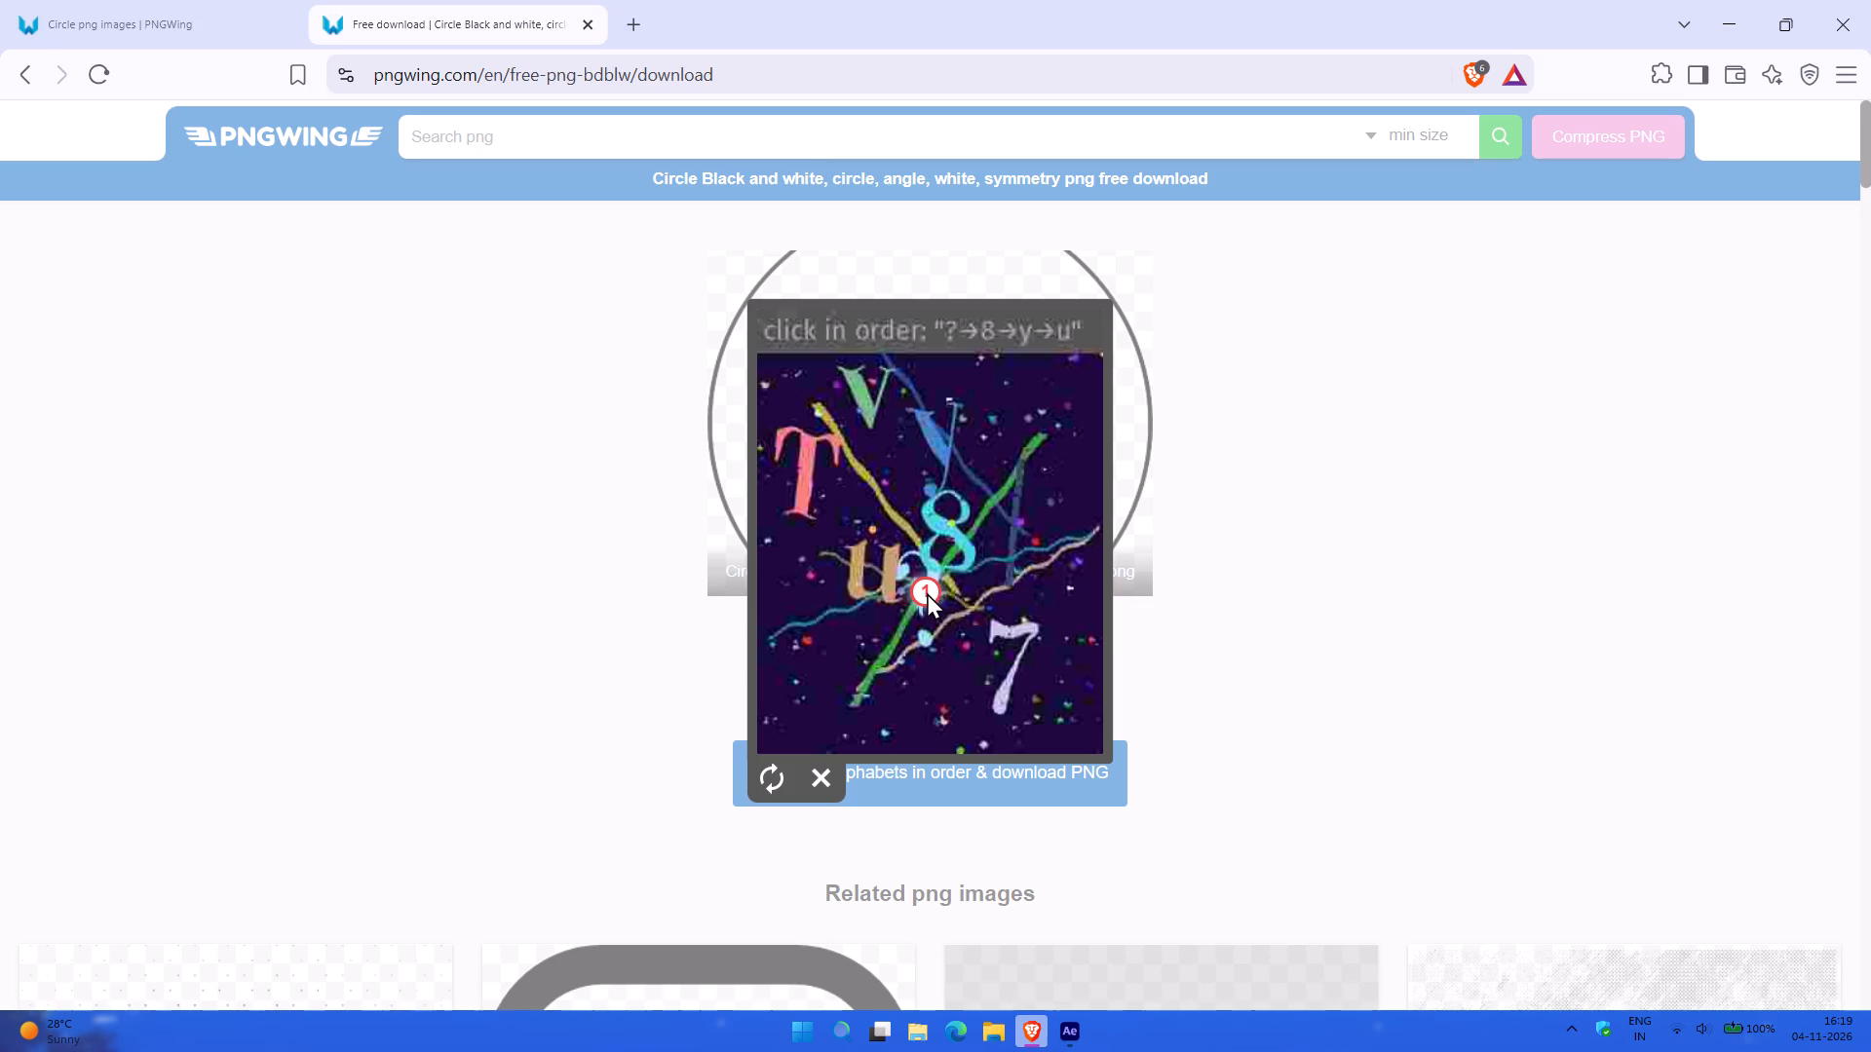
pyautogui.click(950, 539)
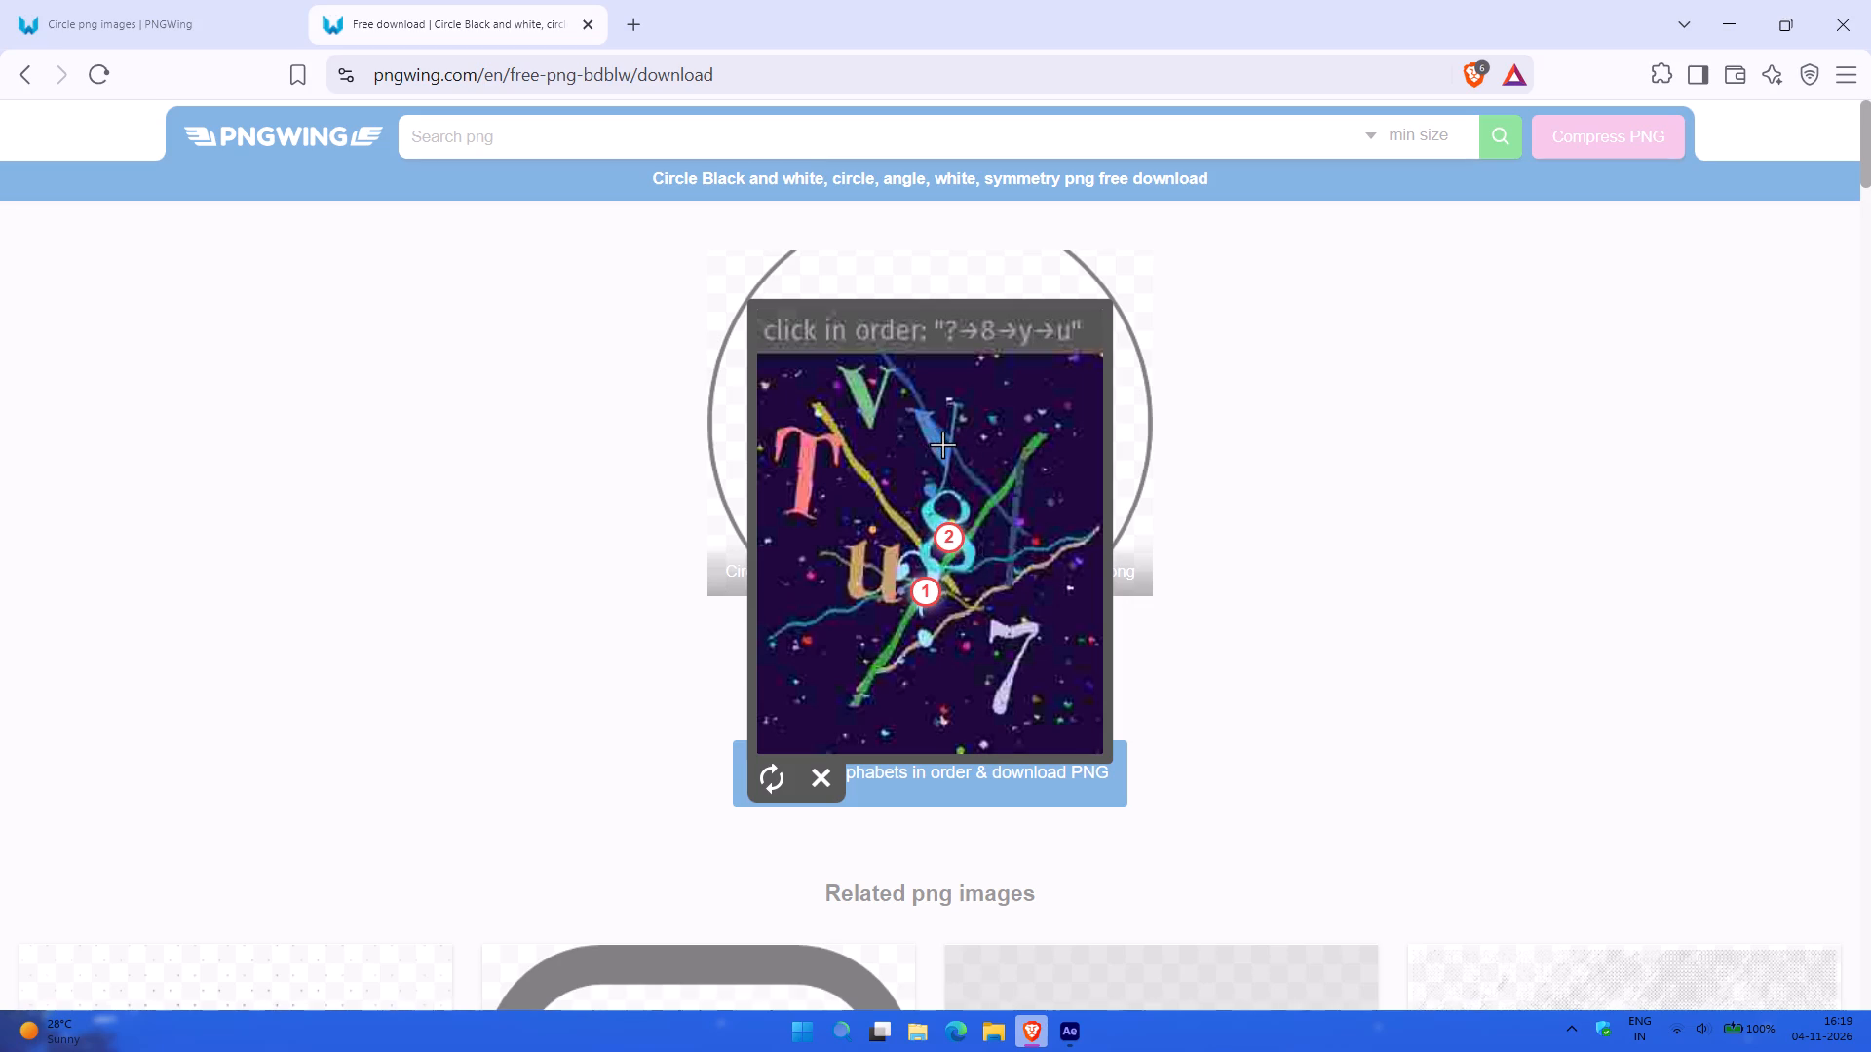
pyautogui.click(942, 444)
pyautogui.click(880, 579)
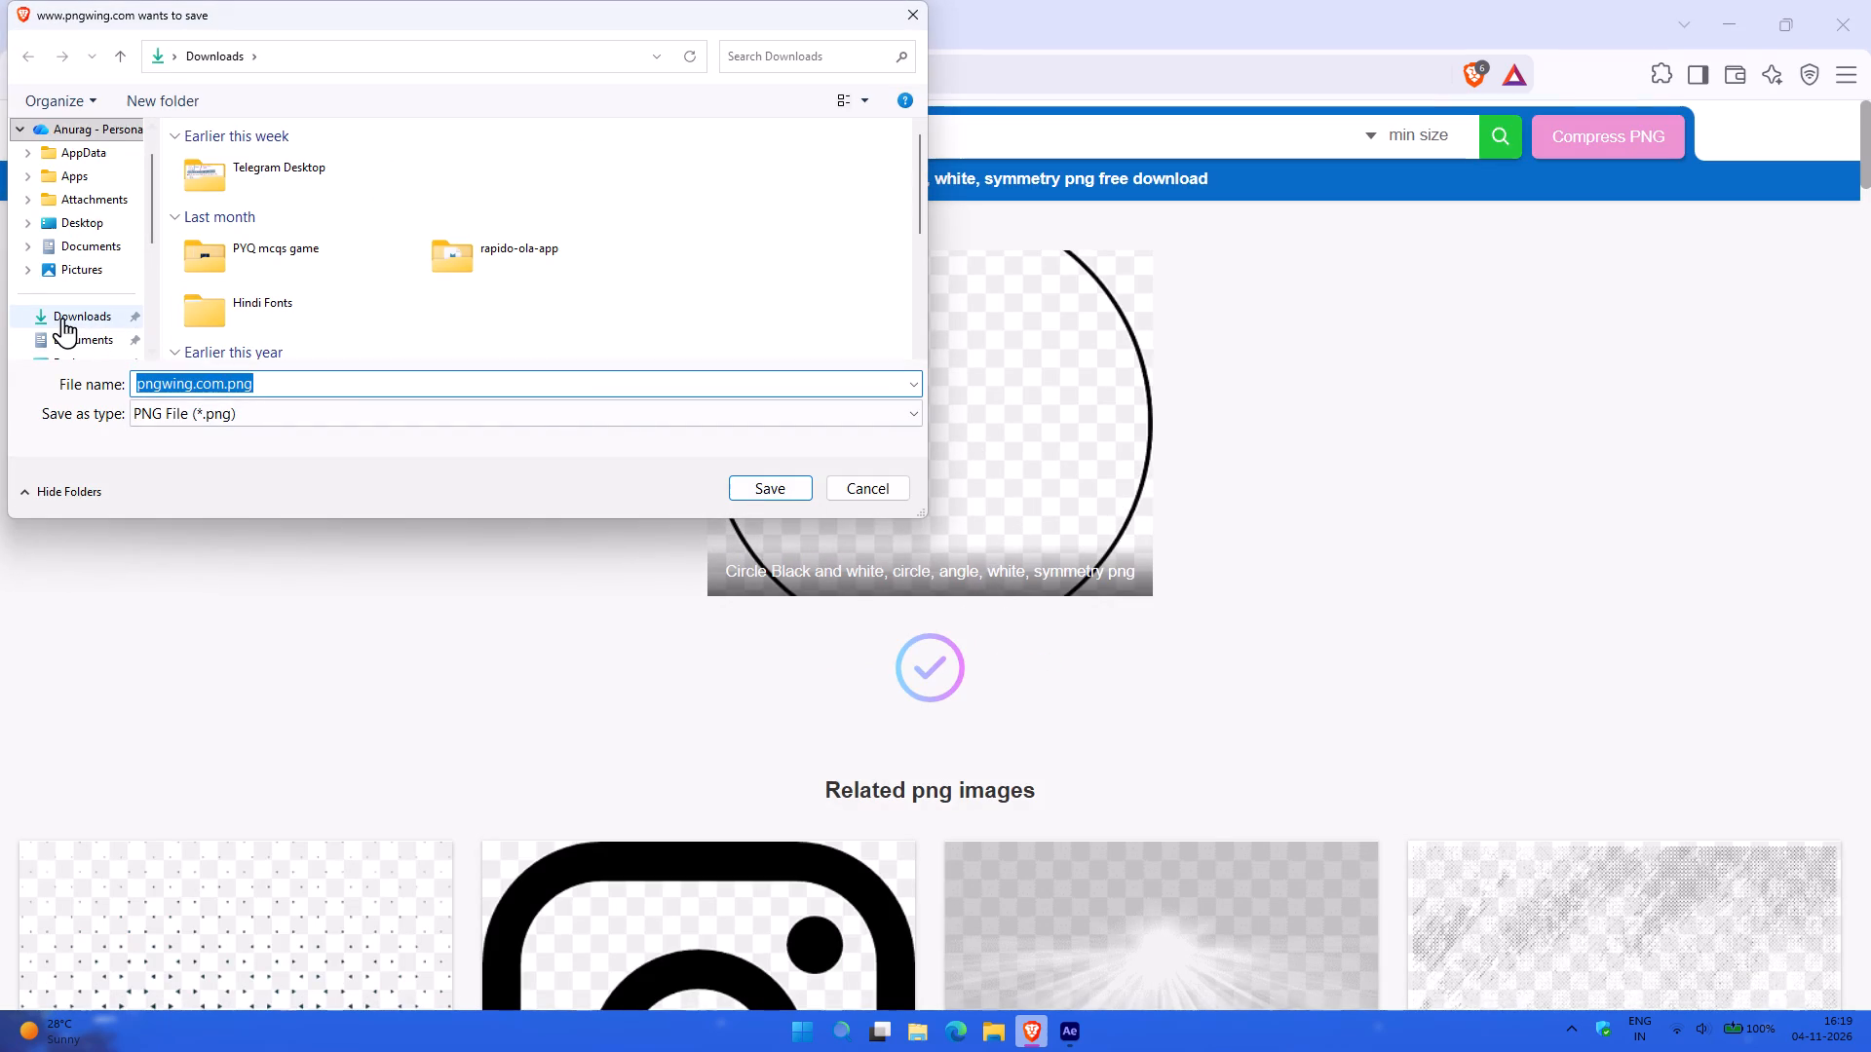
# Save the circle image as pngwing.com.png in the Music > ae folder, close the download page and return to After Effects.
pyautogui.scroll(-1, 62, 318)
pyautogui.click(77, 178)
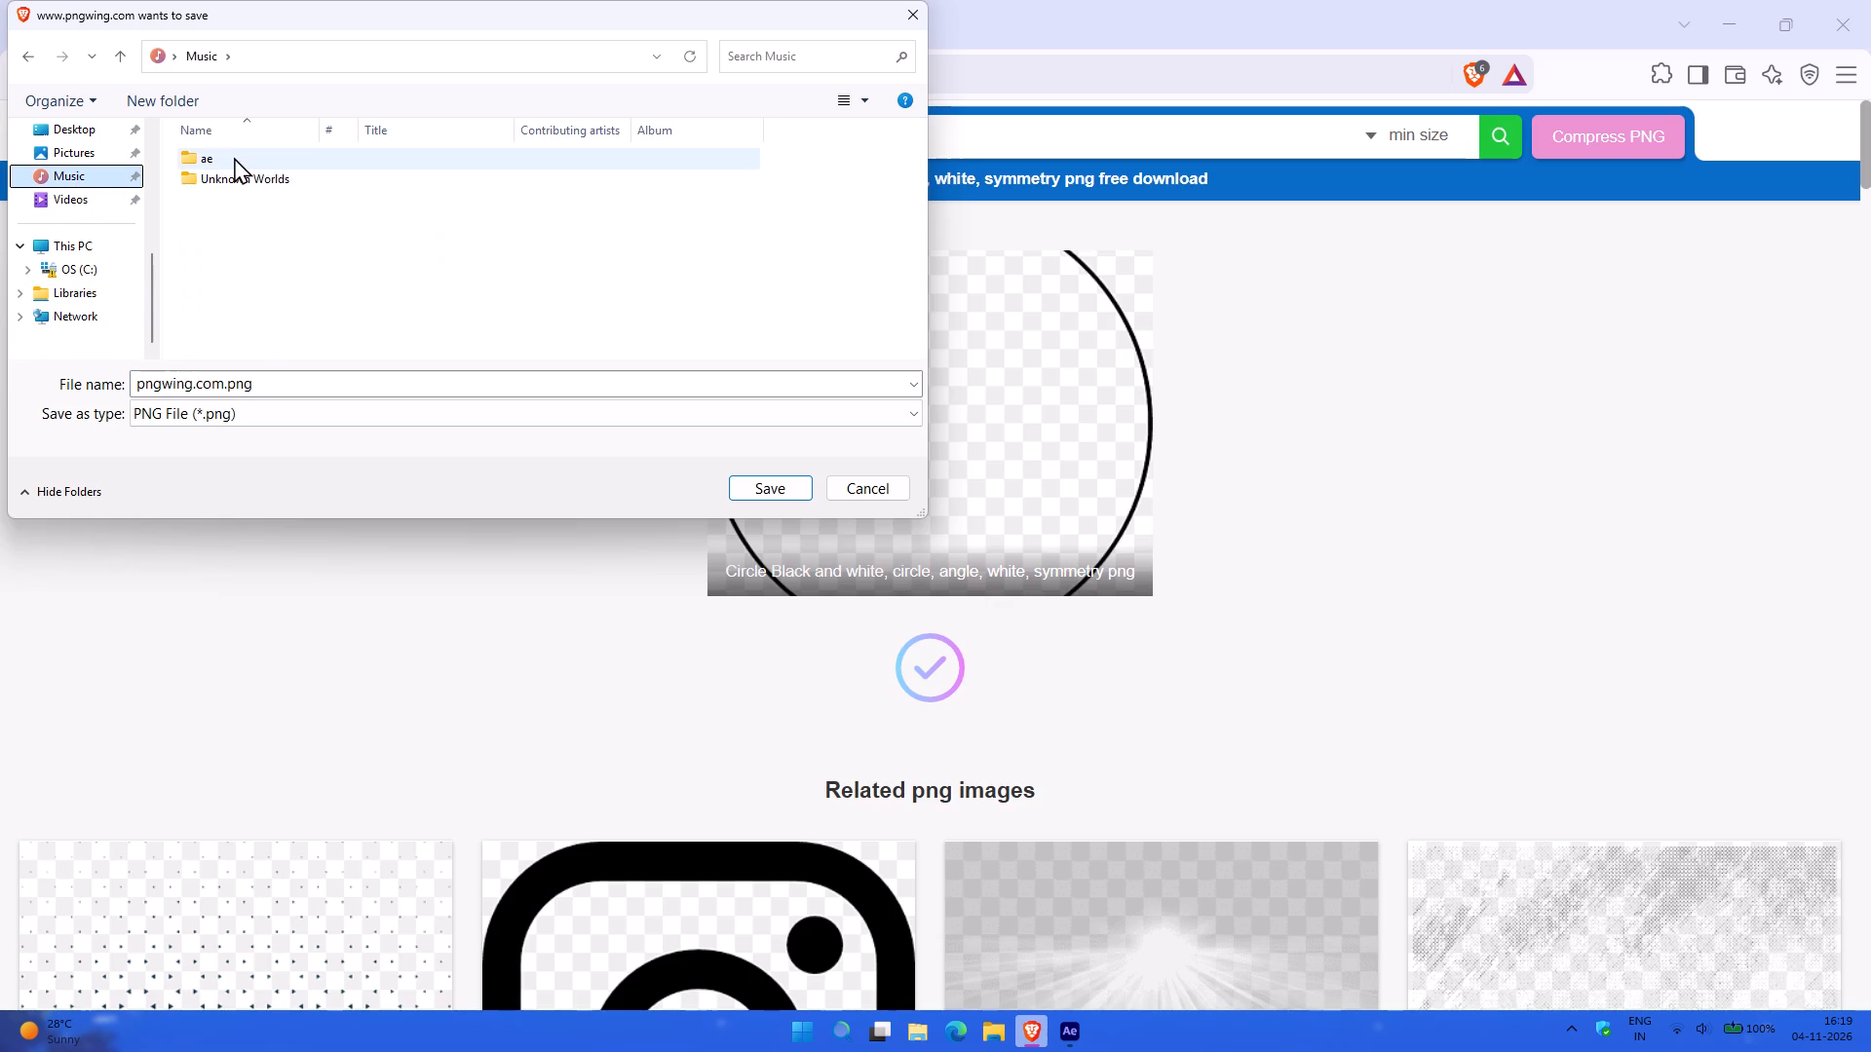
pyautogui.doubleClick(231, 153)
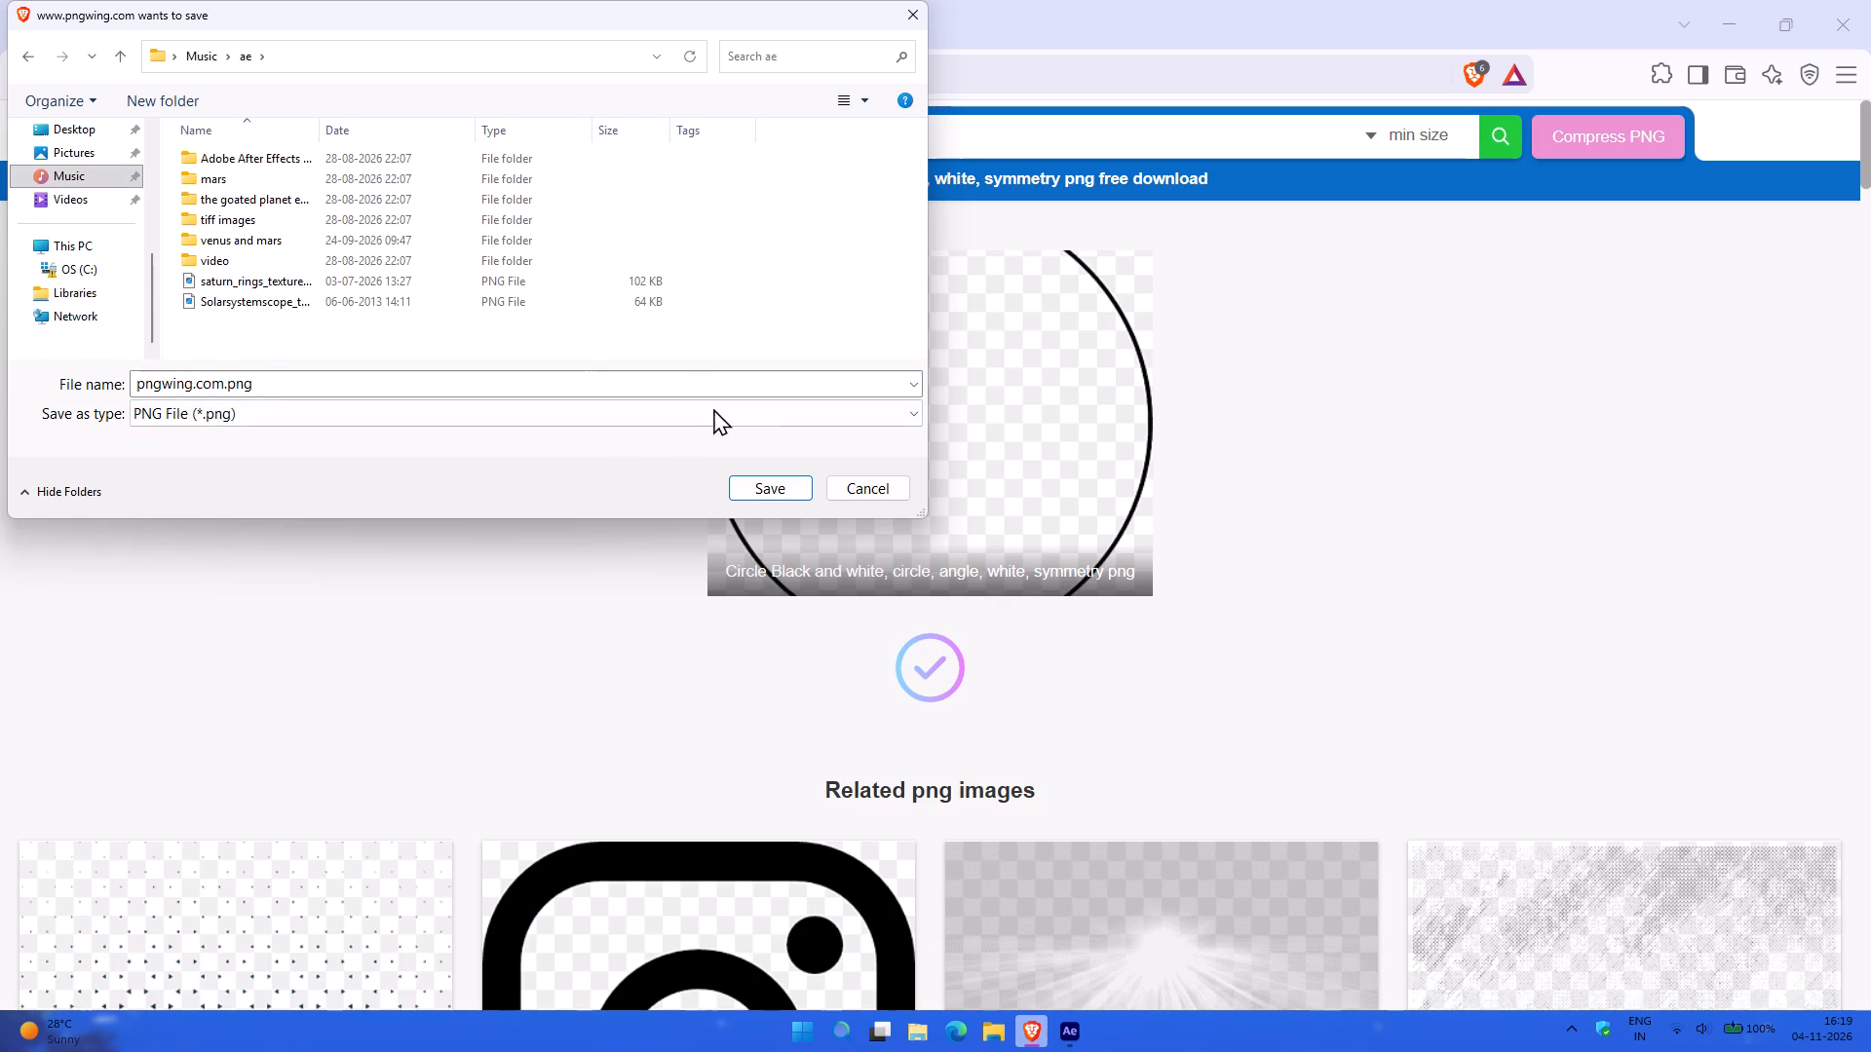
pyautogui.click(751, 491)
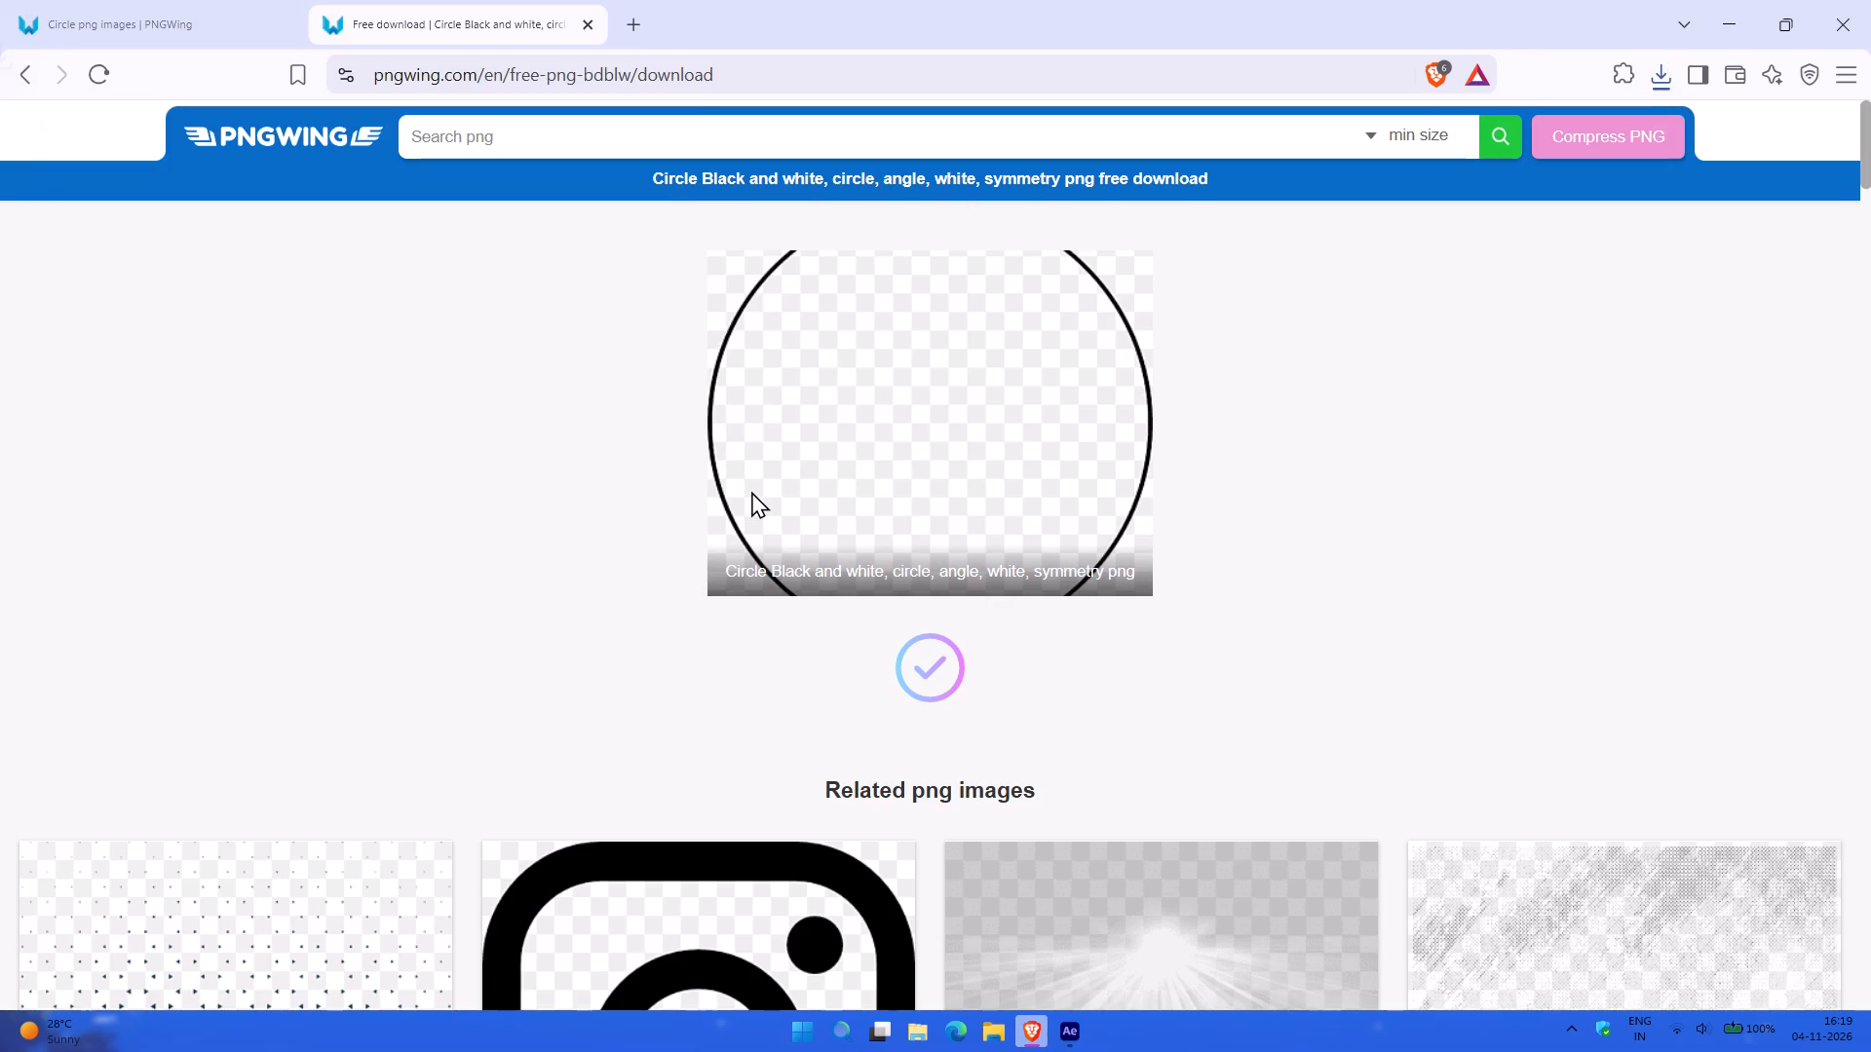
pyautogui.click(589, 19)
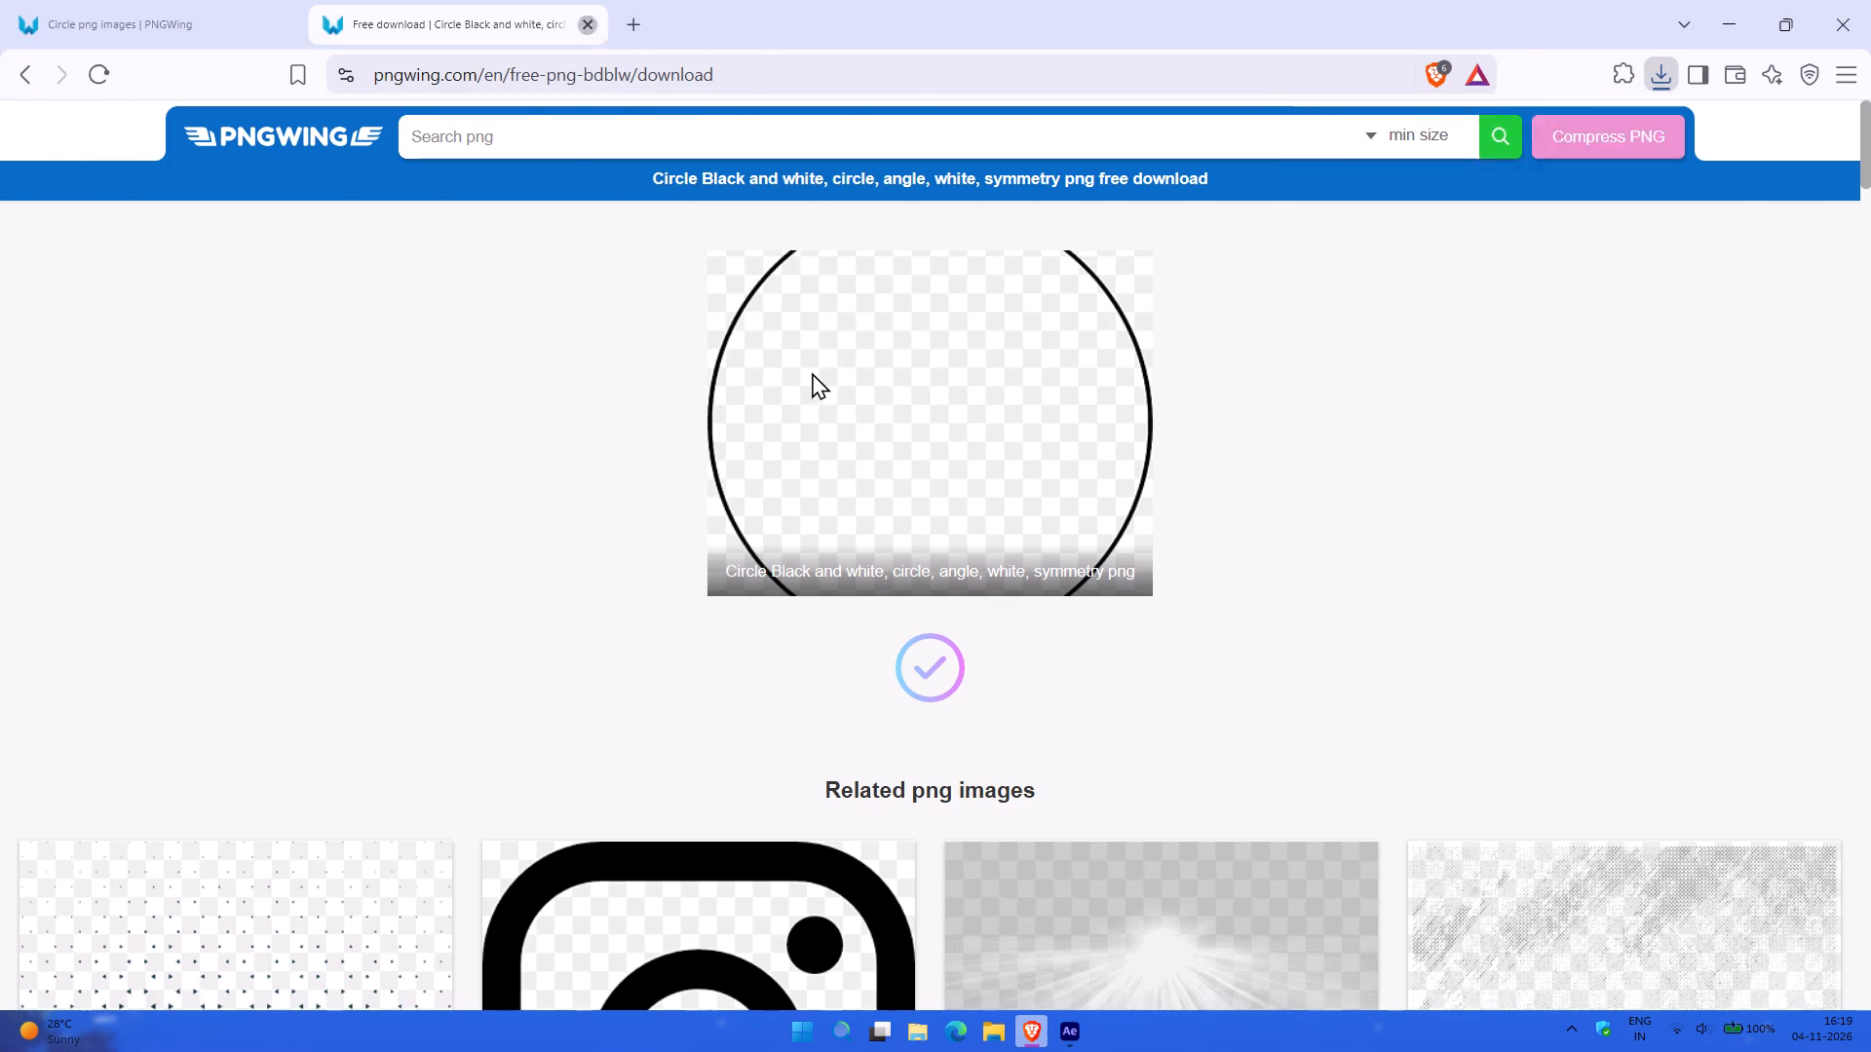
pyautogui.click(1870, 0)
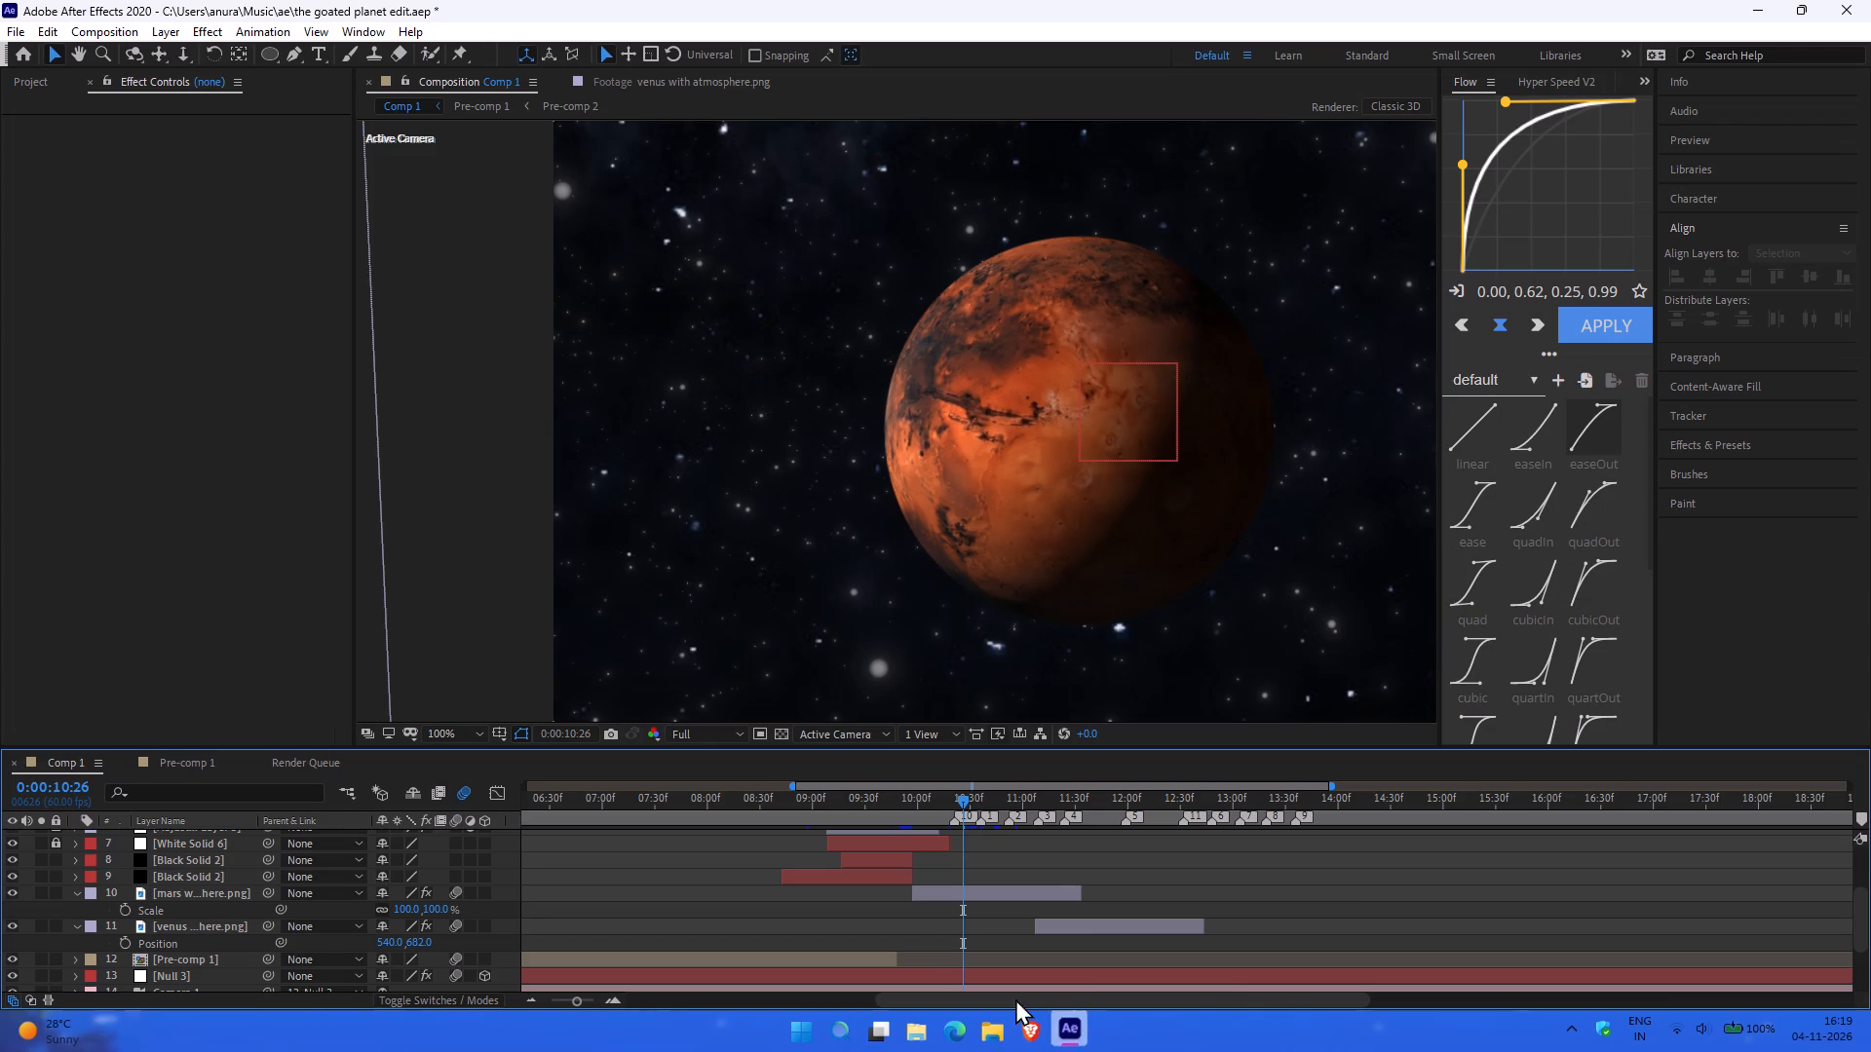
# Start importing a file into the project and browse the Music > ae folder for the circle PNG.
pyautogui.click(45, 72)
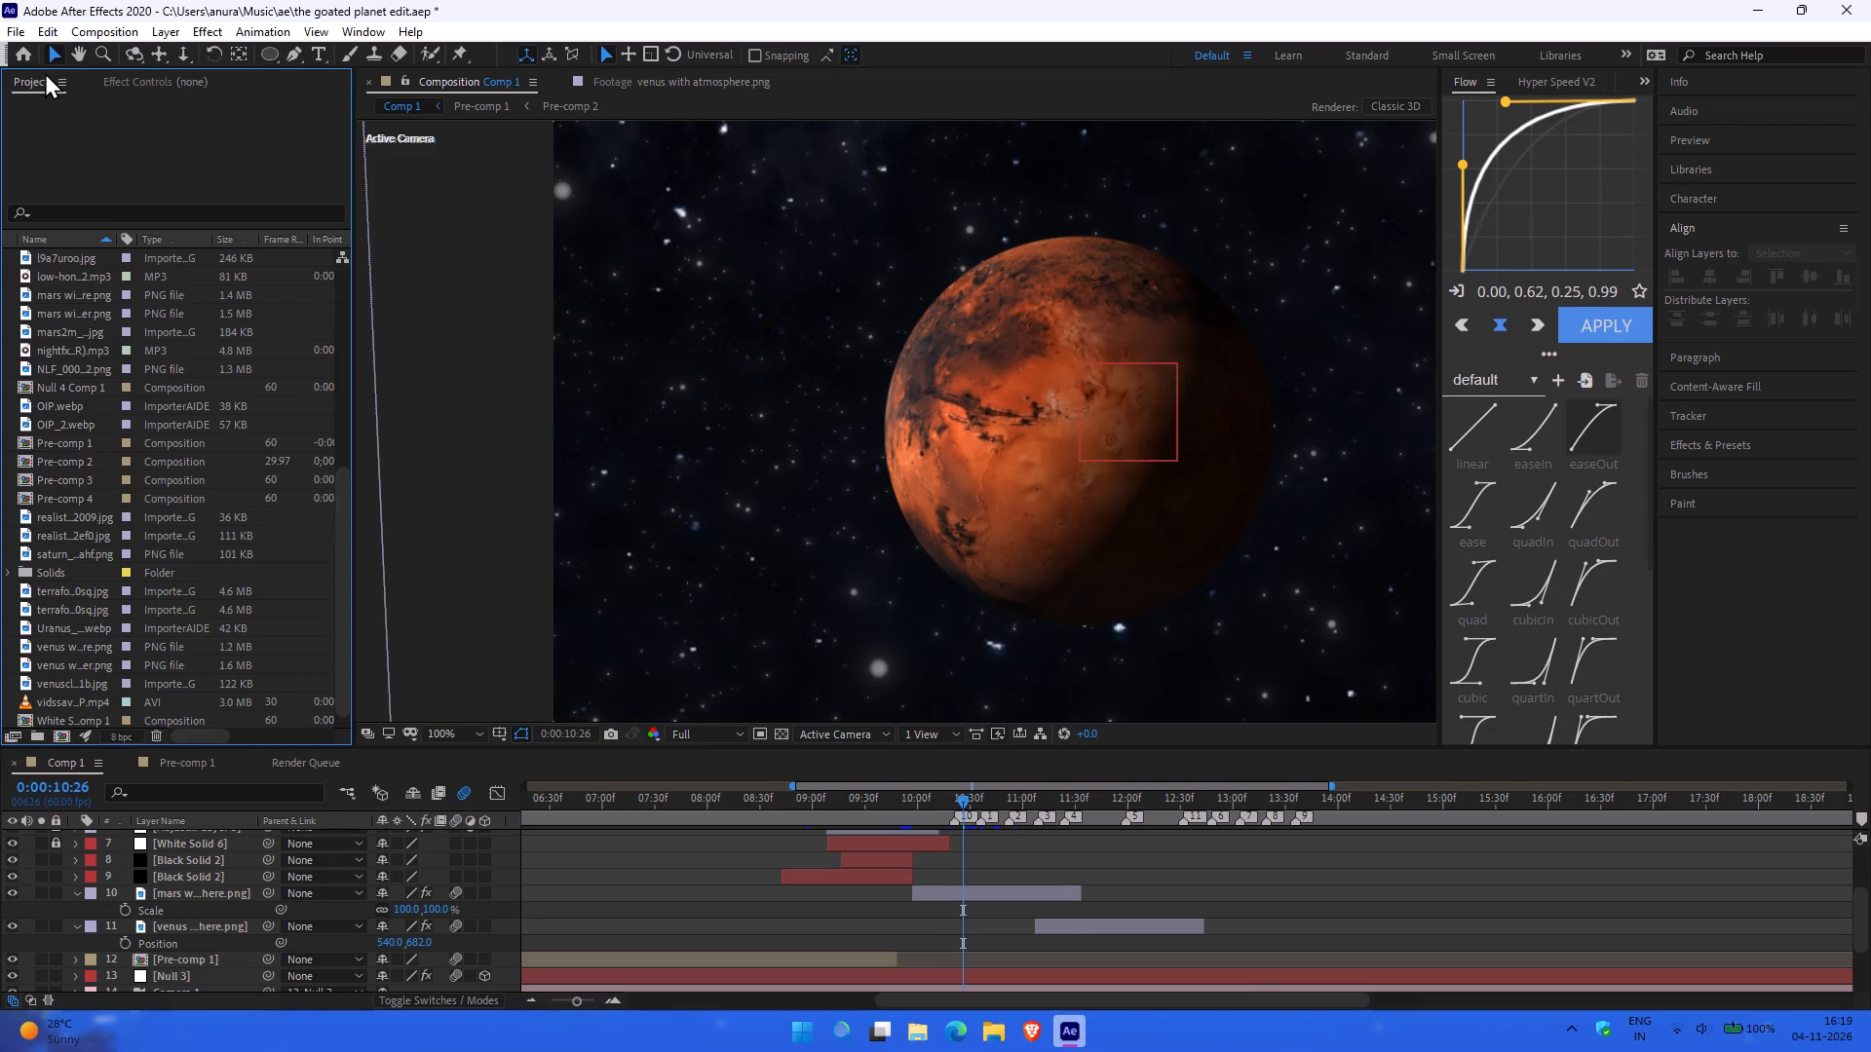
pyautogui.rightClick(12, 287)
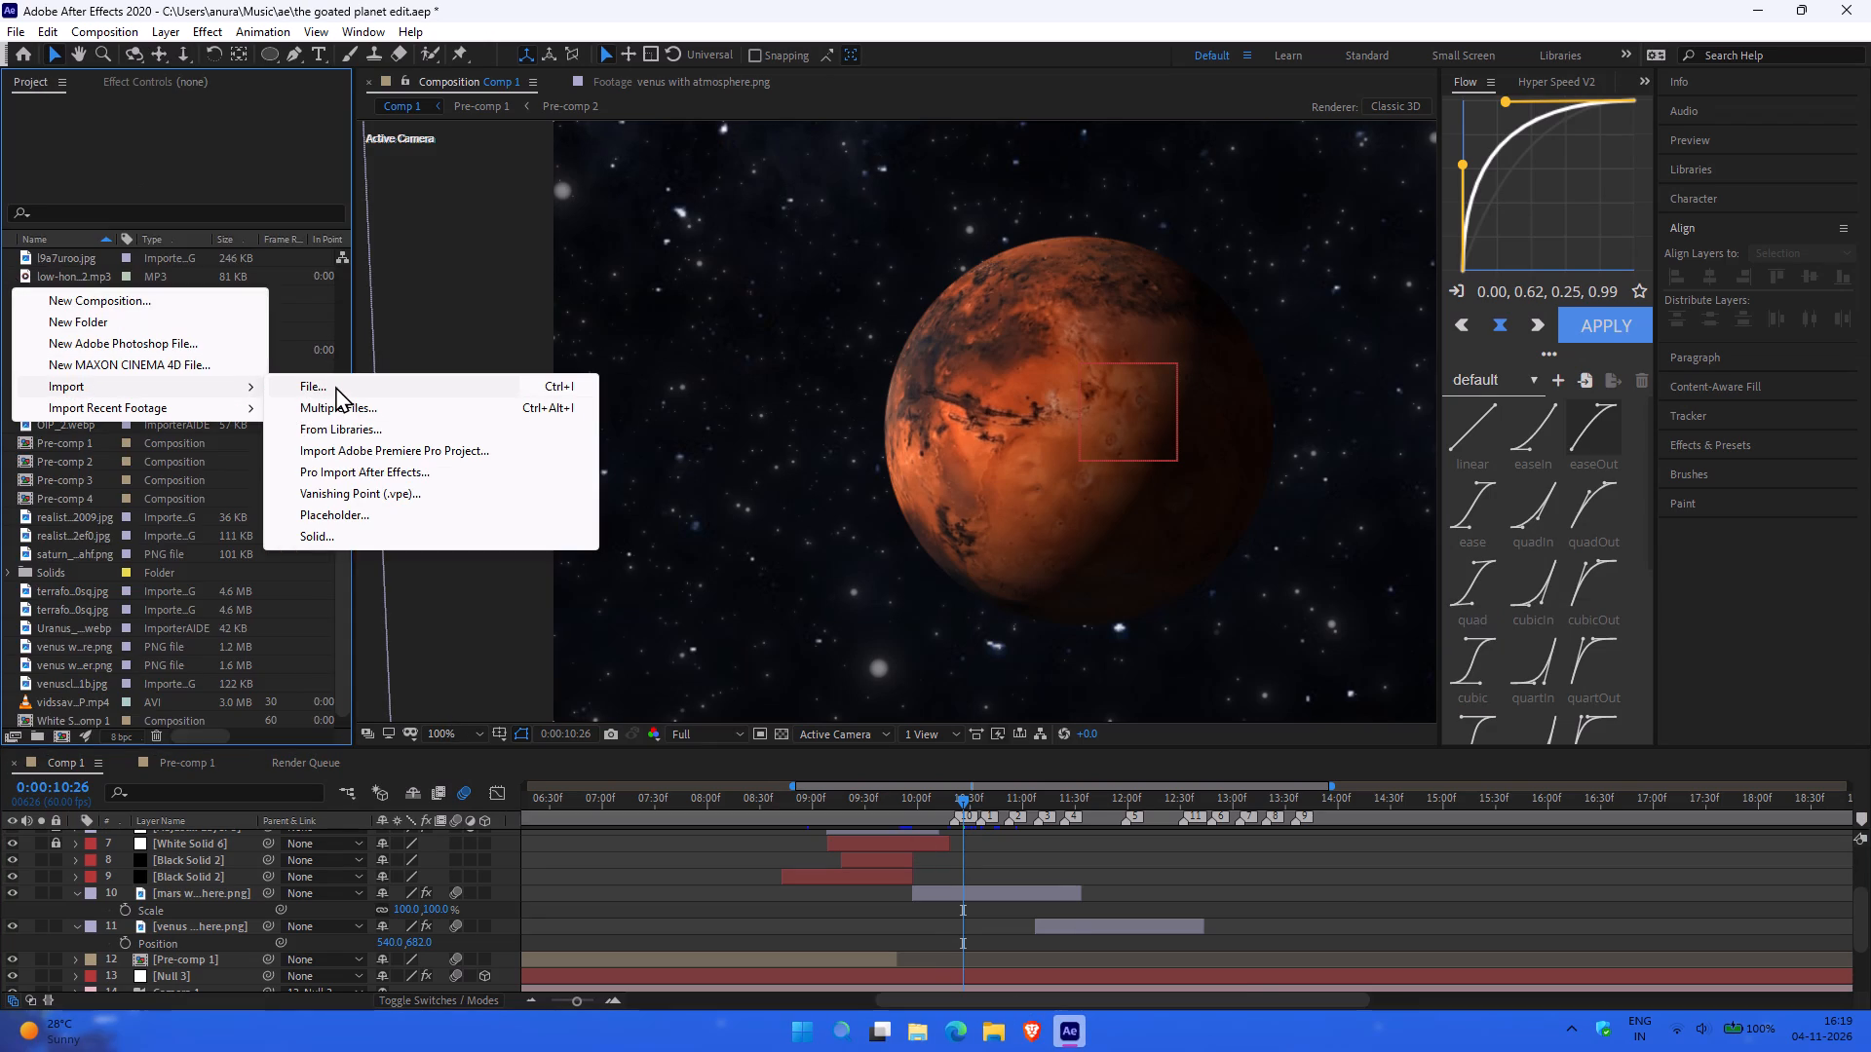
pyautogui.click(335, 386)
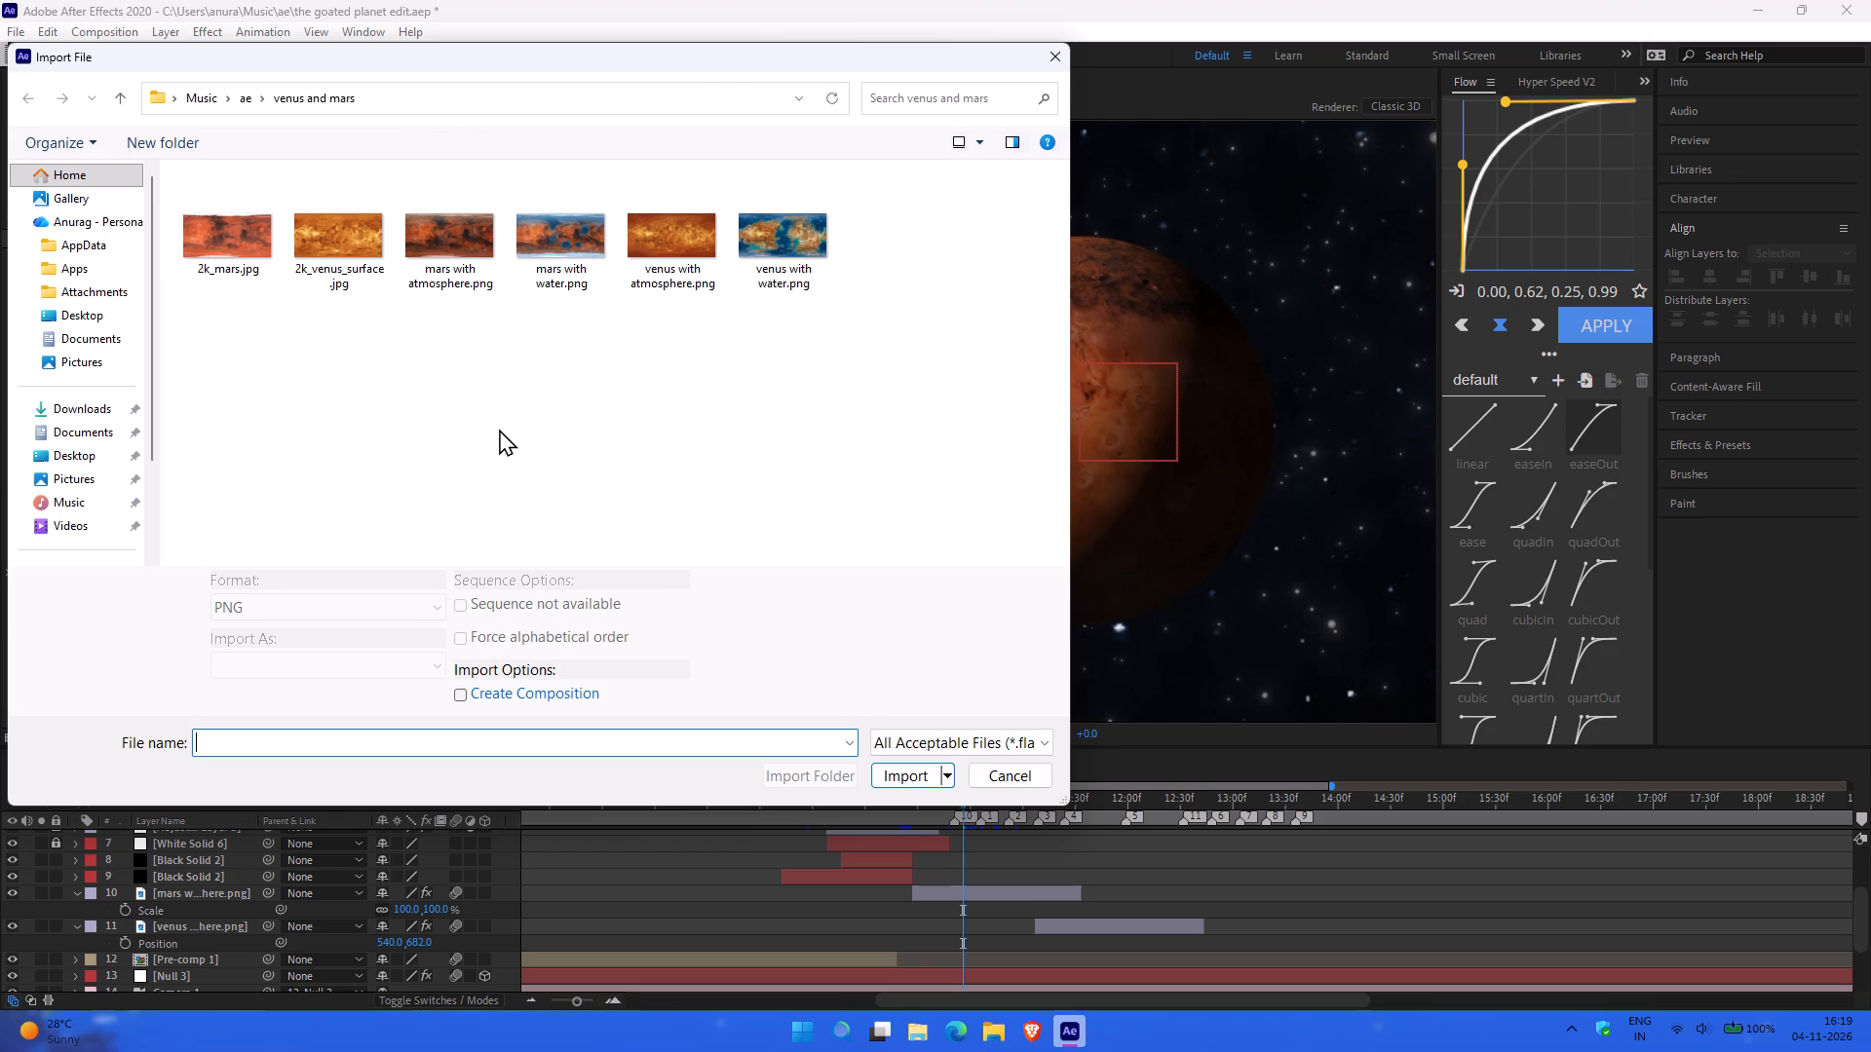
pyautogui.click(247, 103)
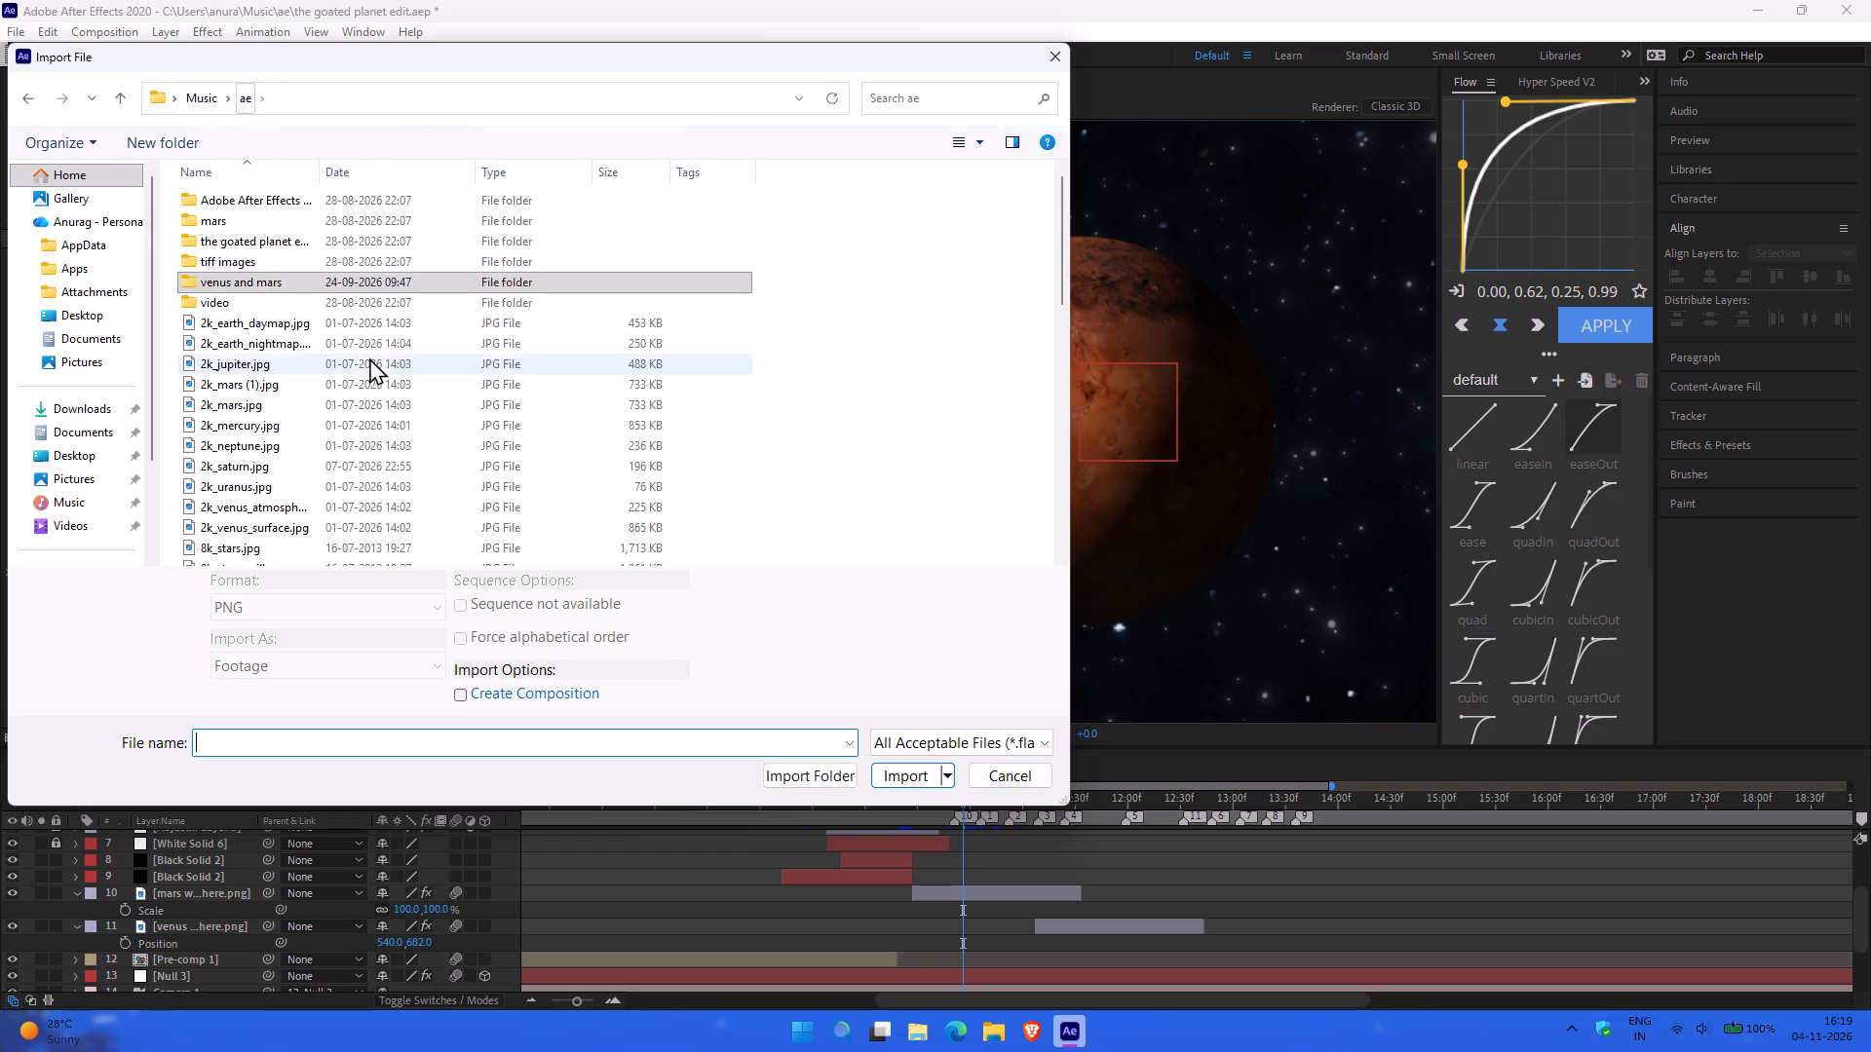
pyautogui.scroll(-9, 369, 357)
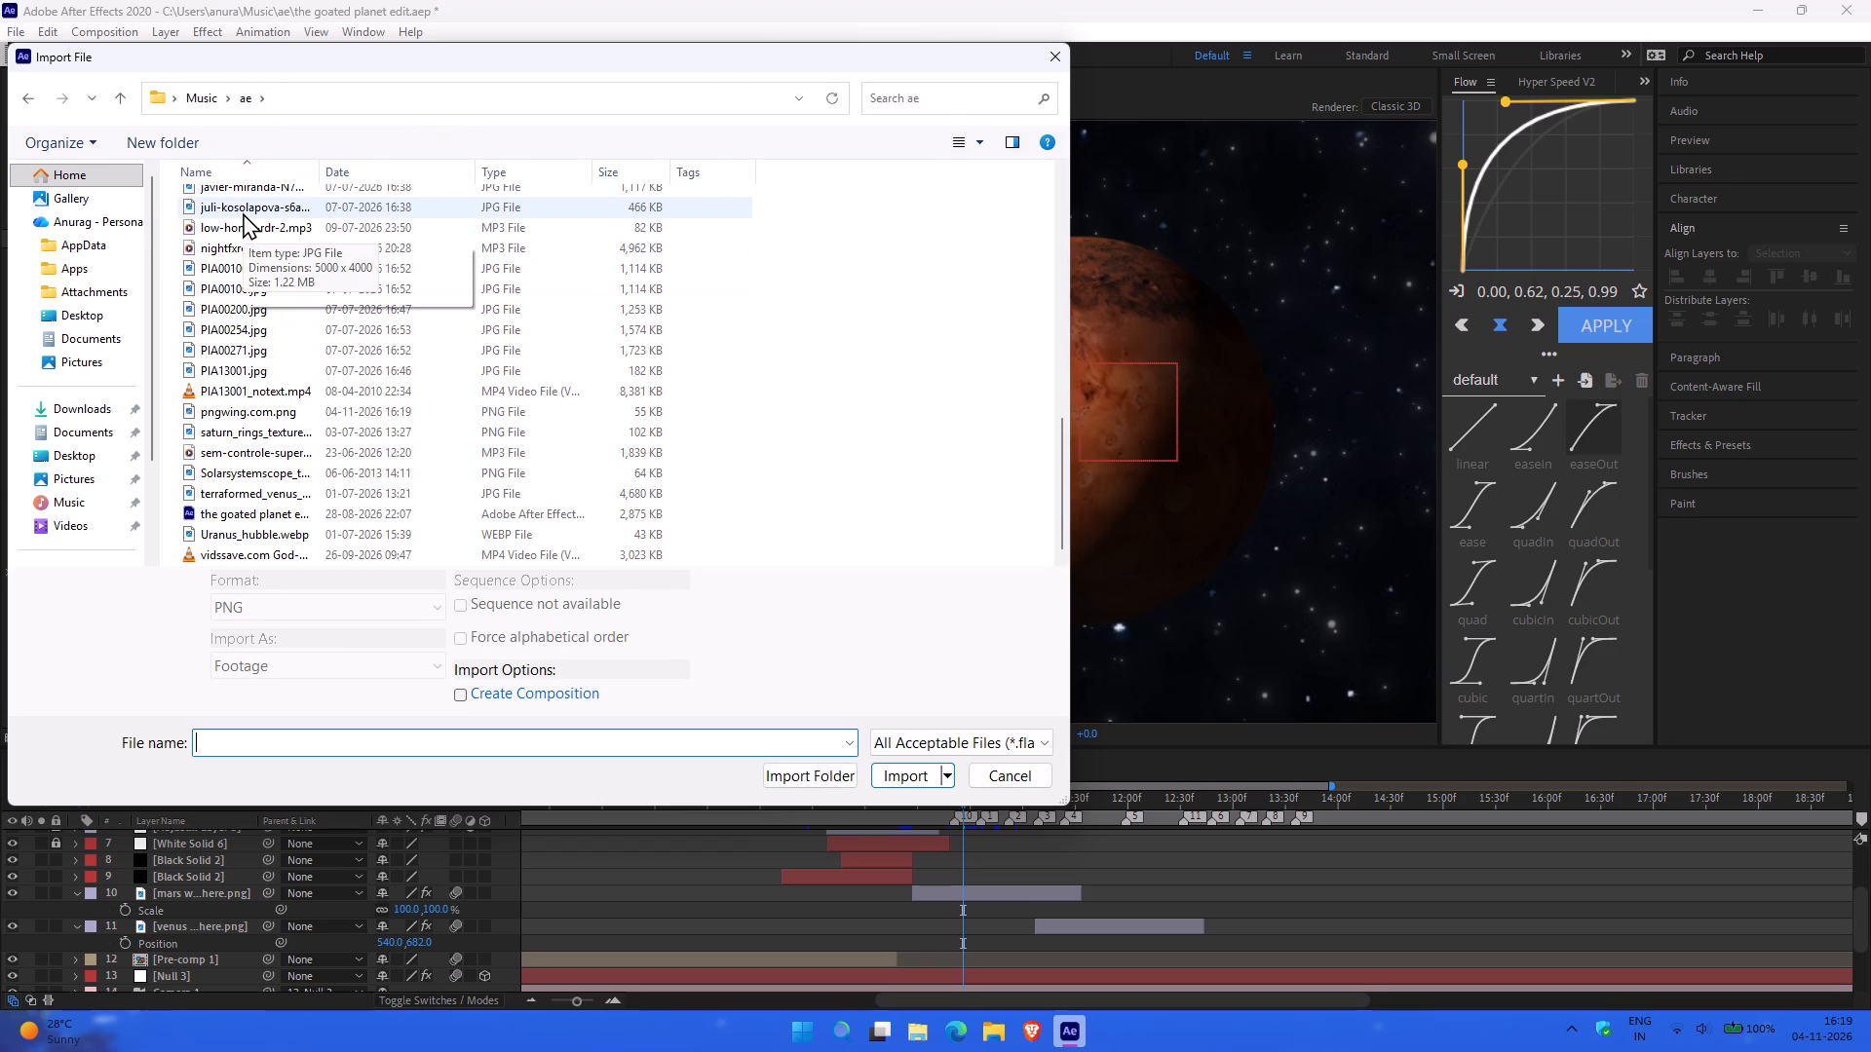
pyautogui.scroll(1, 243, 212)
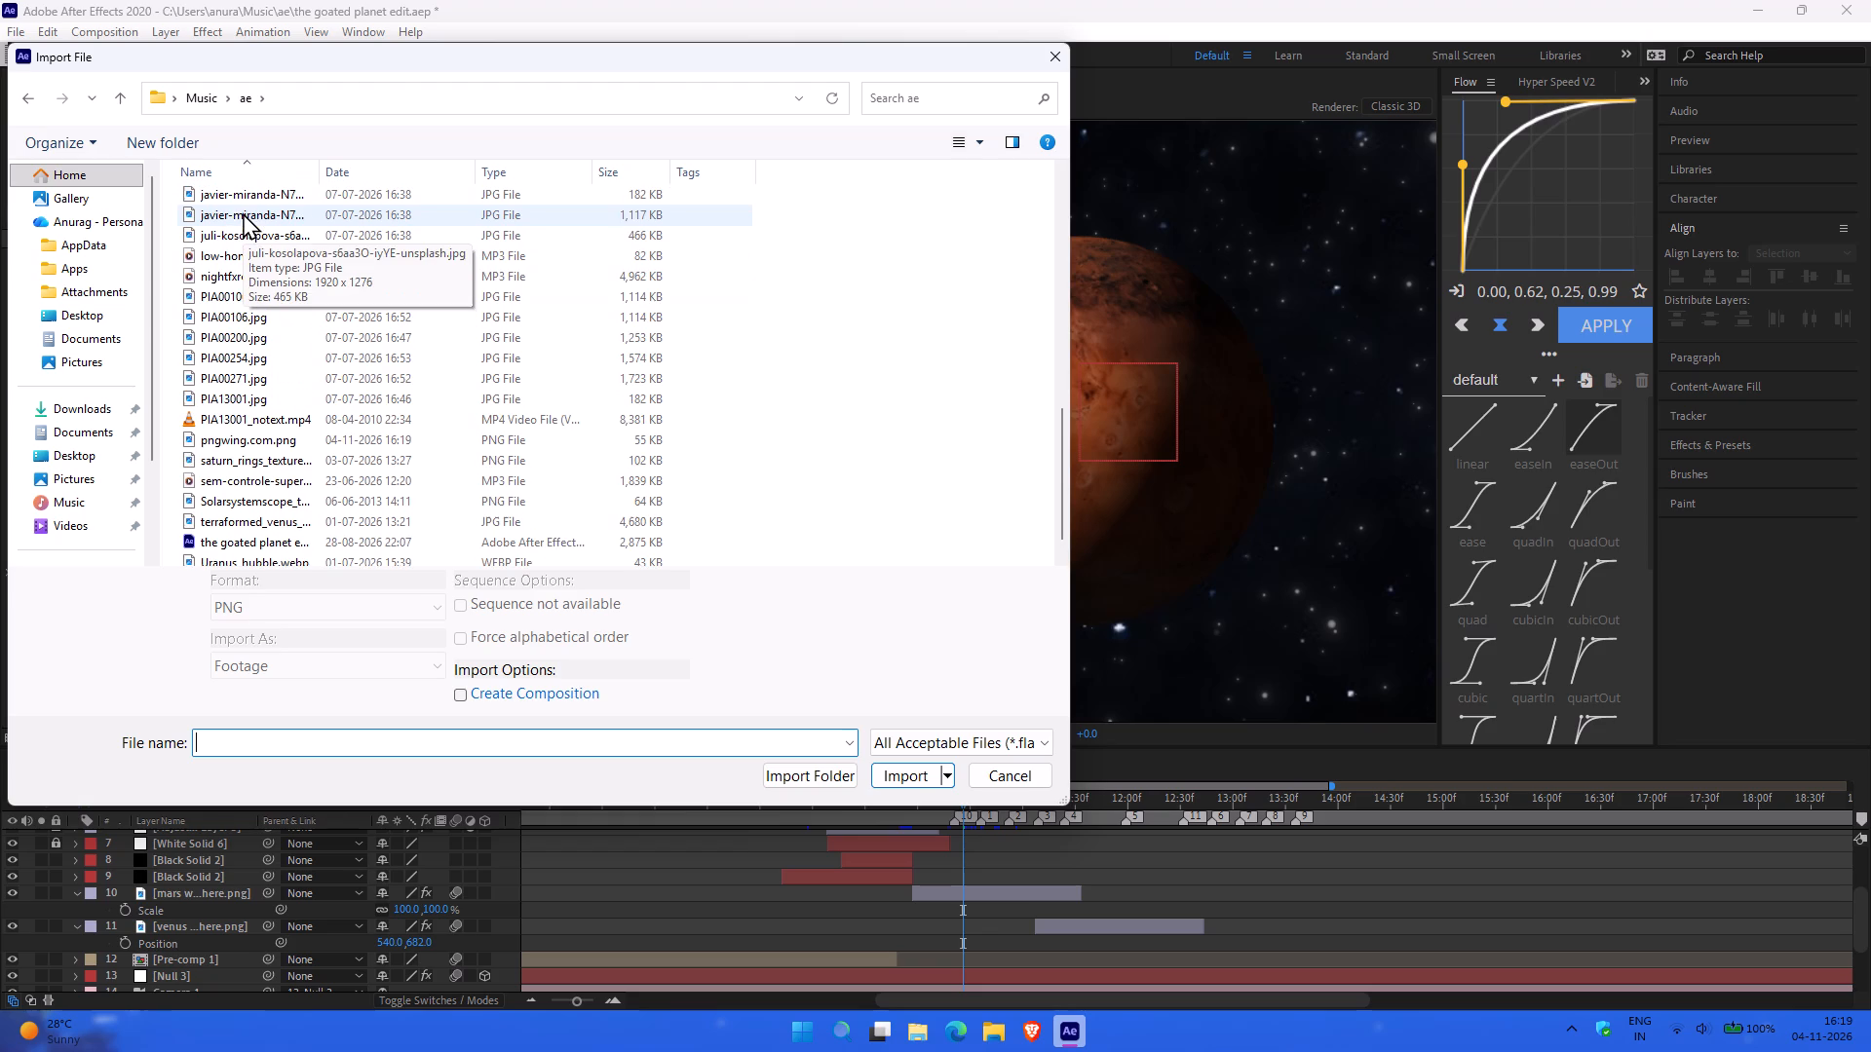
pyautogui.scroll(3, 243, 212)
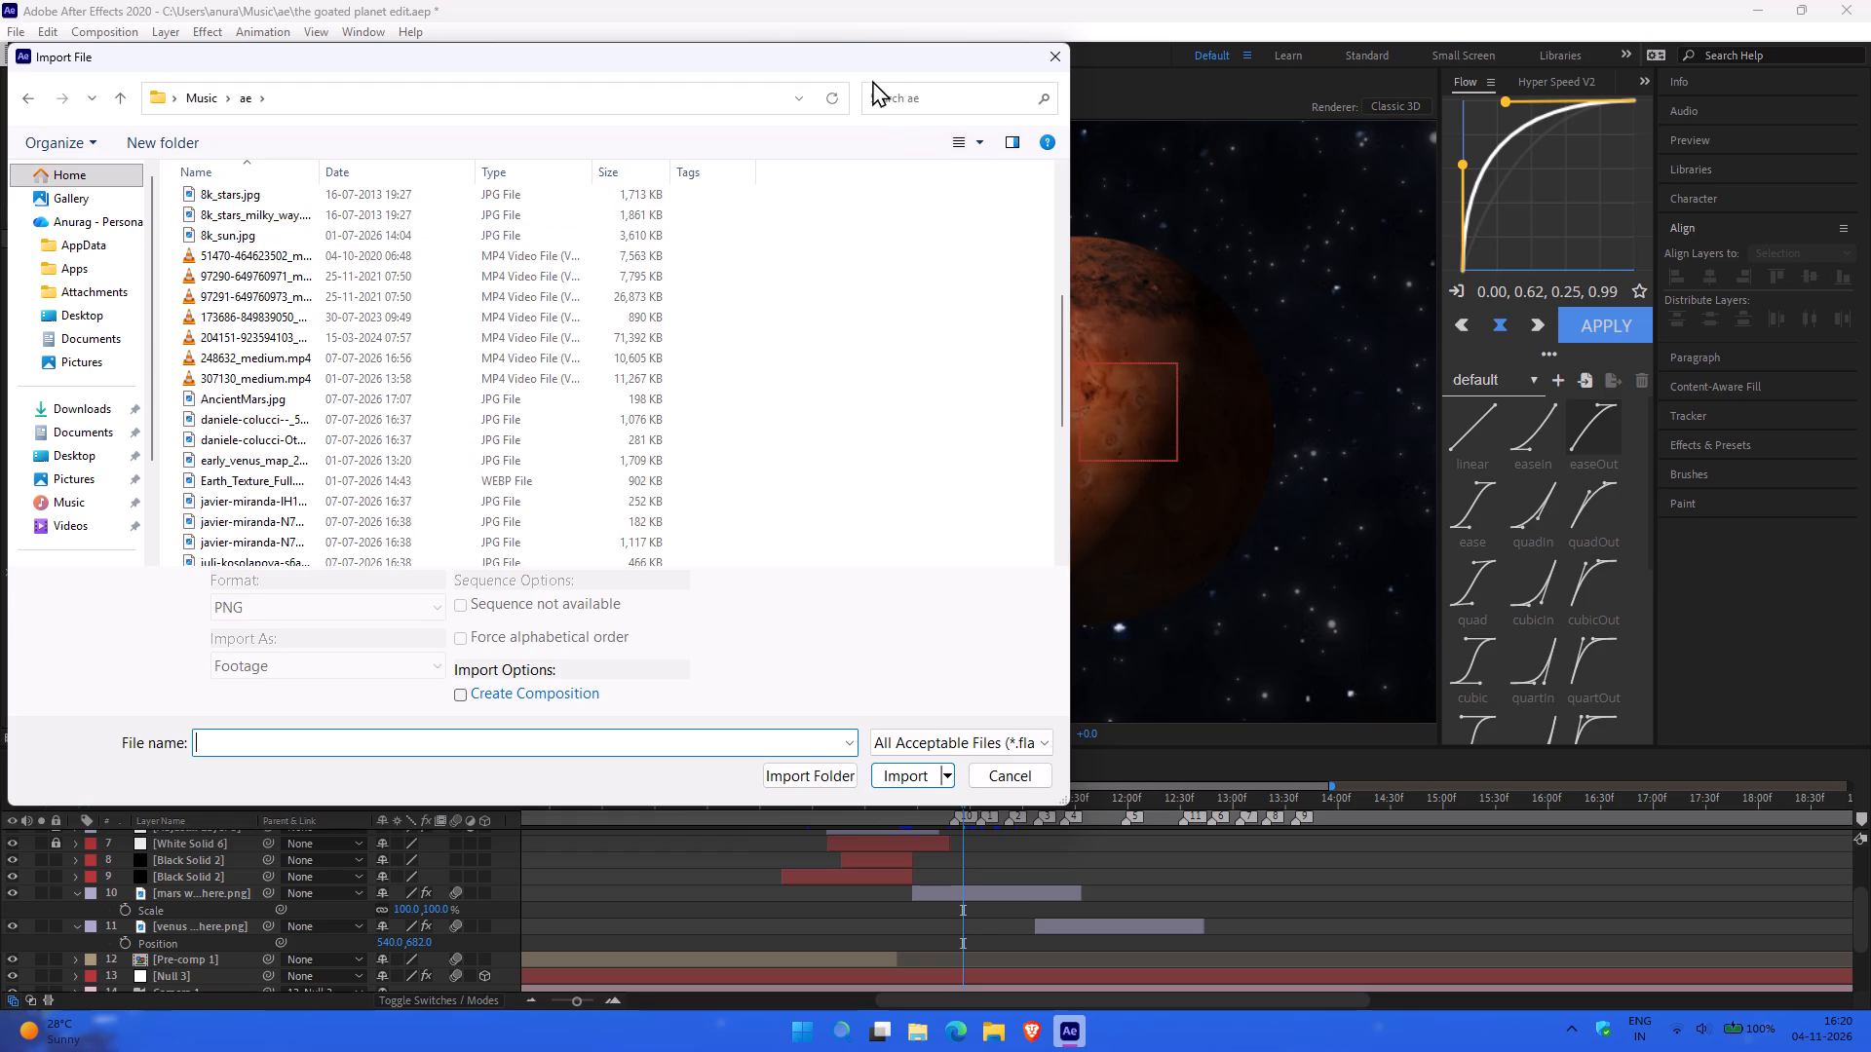
# Search the ae folder for .png.
pyautogui.click(900, 104)
pyautogui.write('png')
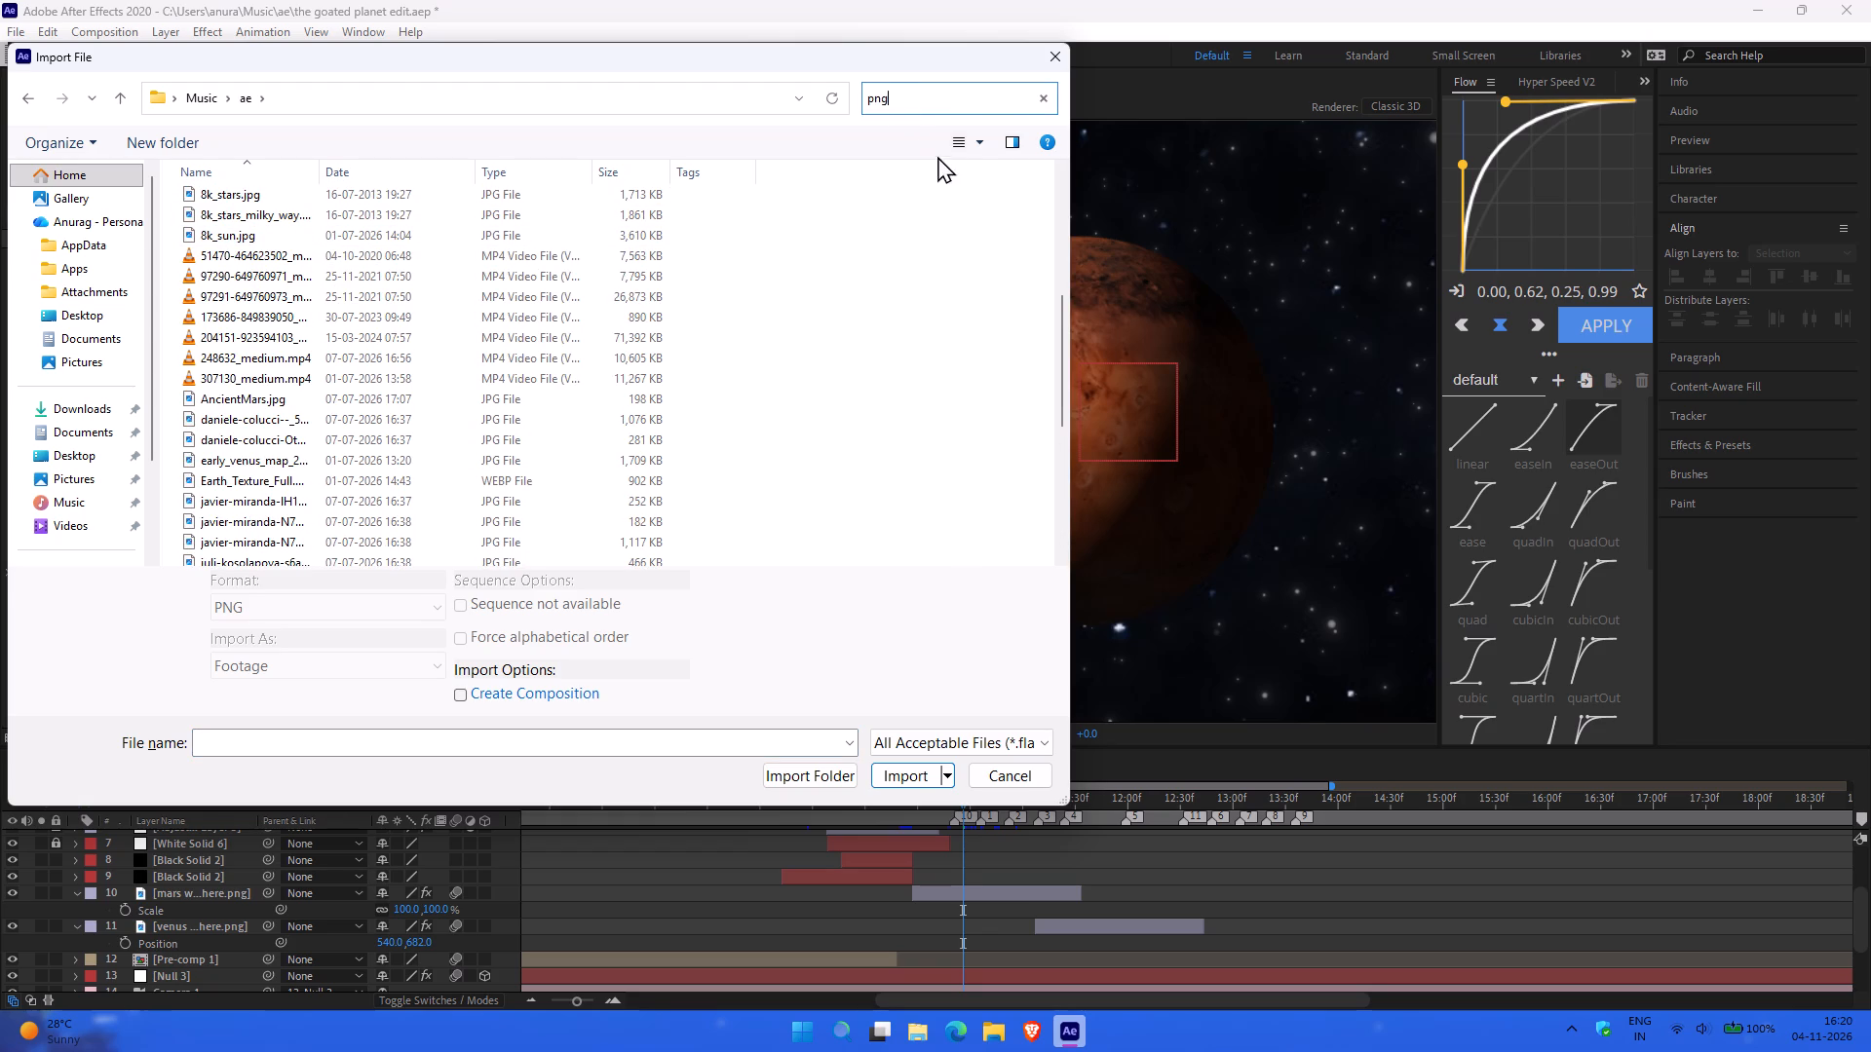
pyautogui.press('Left')
pyautogui.press('Left')
pyautogui.press('Left')
pyautogui.press('Left')
pyautogui.press('Left')
pyautogui.press('Left')
pyautogui.press('Left')
pyautogui.press('Left')
pyautogui.press('Left')
pyautogui.press('Left')
pyautogui.press('Left')
pyautogui.press('Left')
pyautogui.press('Left')
pyautogui.press('Left')
pyautogui.press('Left')
pyautogui.press('Left')
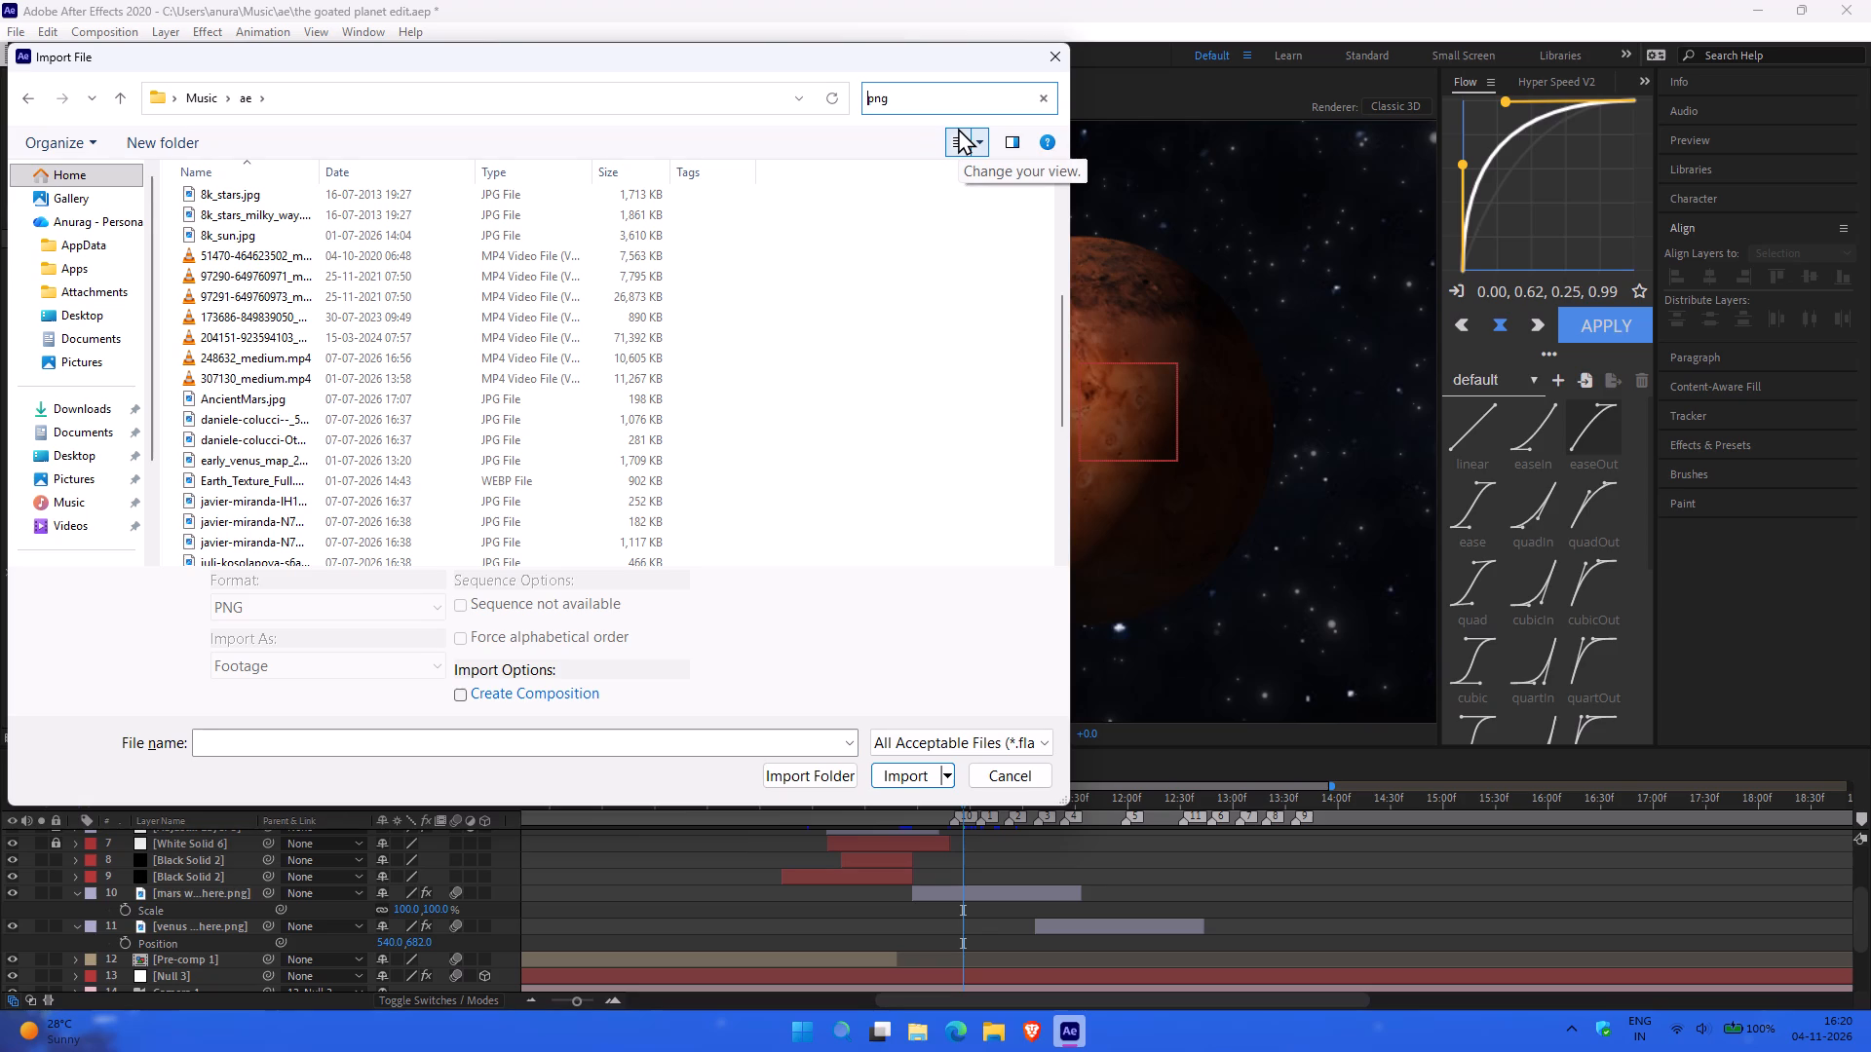
pyautogui.press('.')
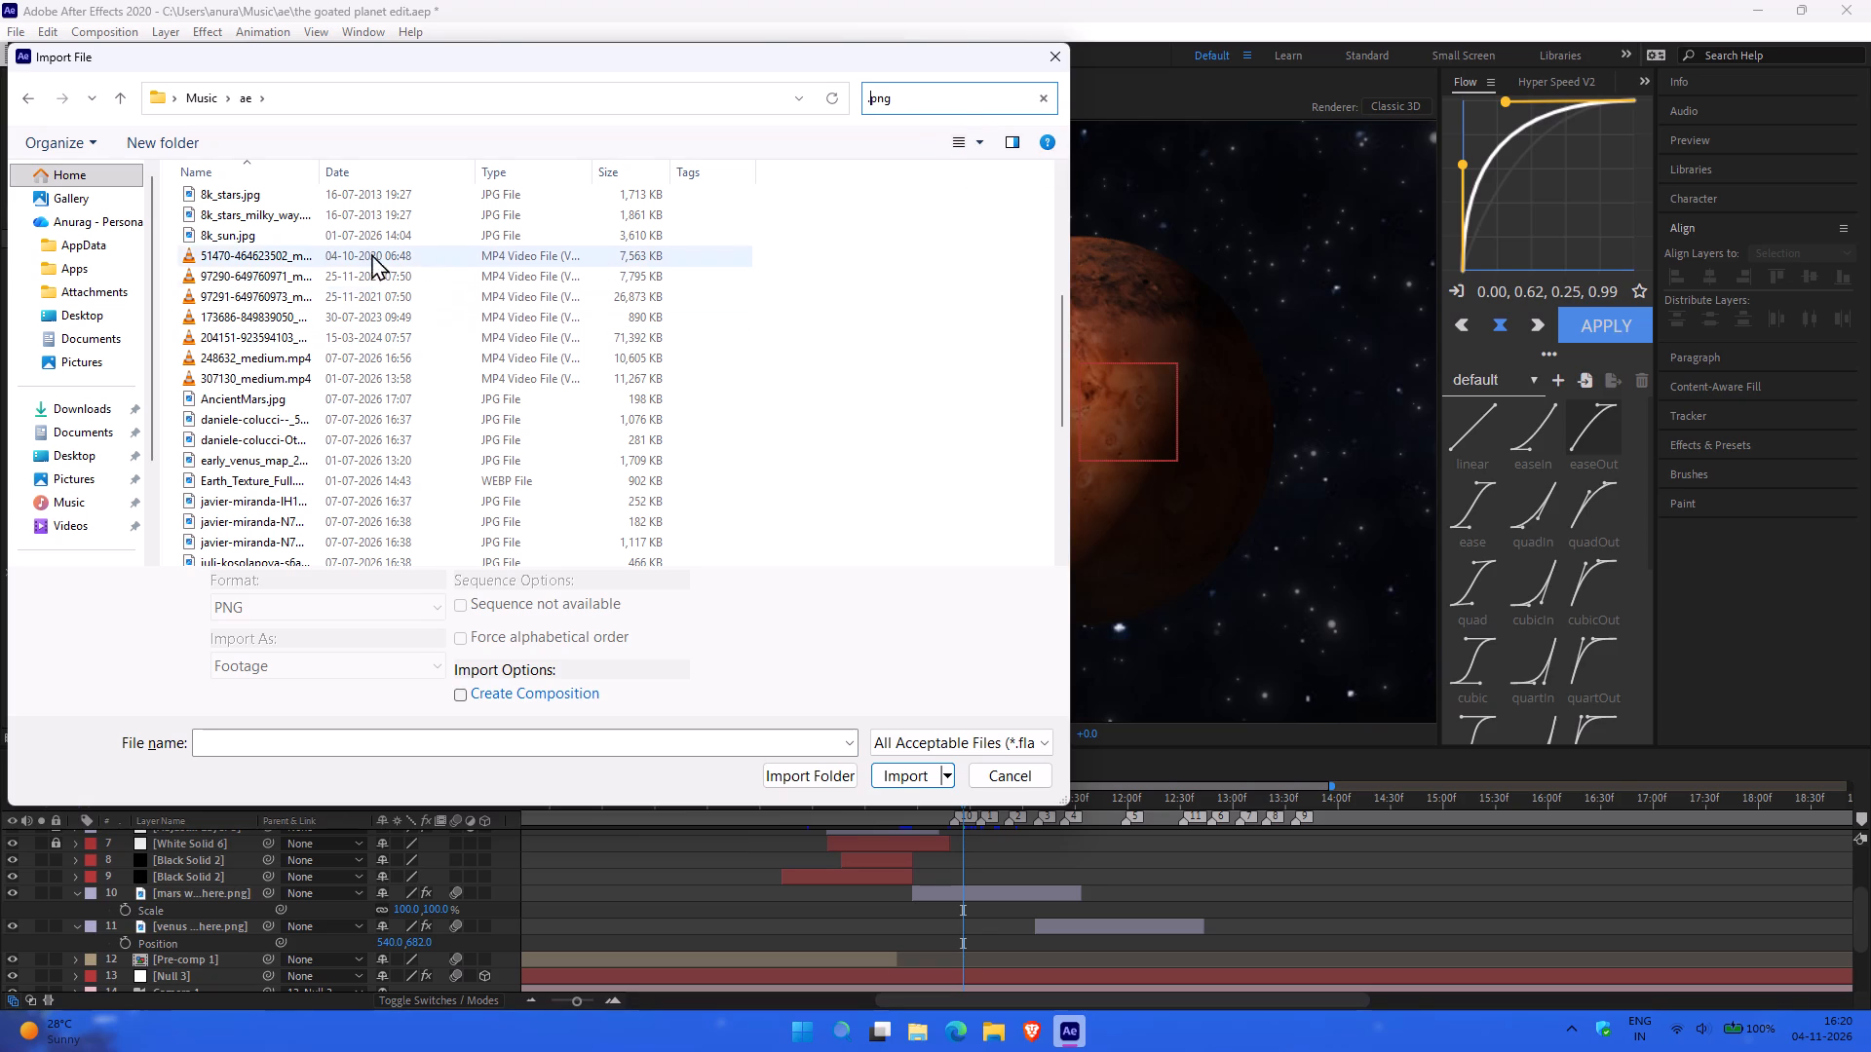
pyautogui.press('Return')
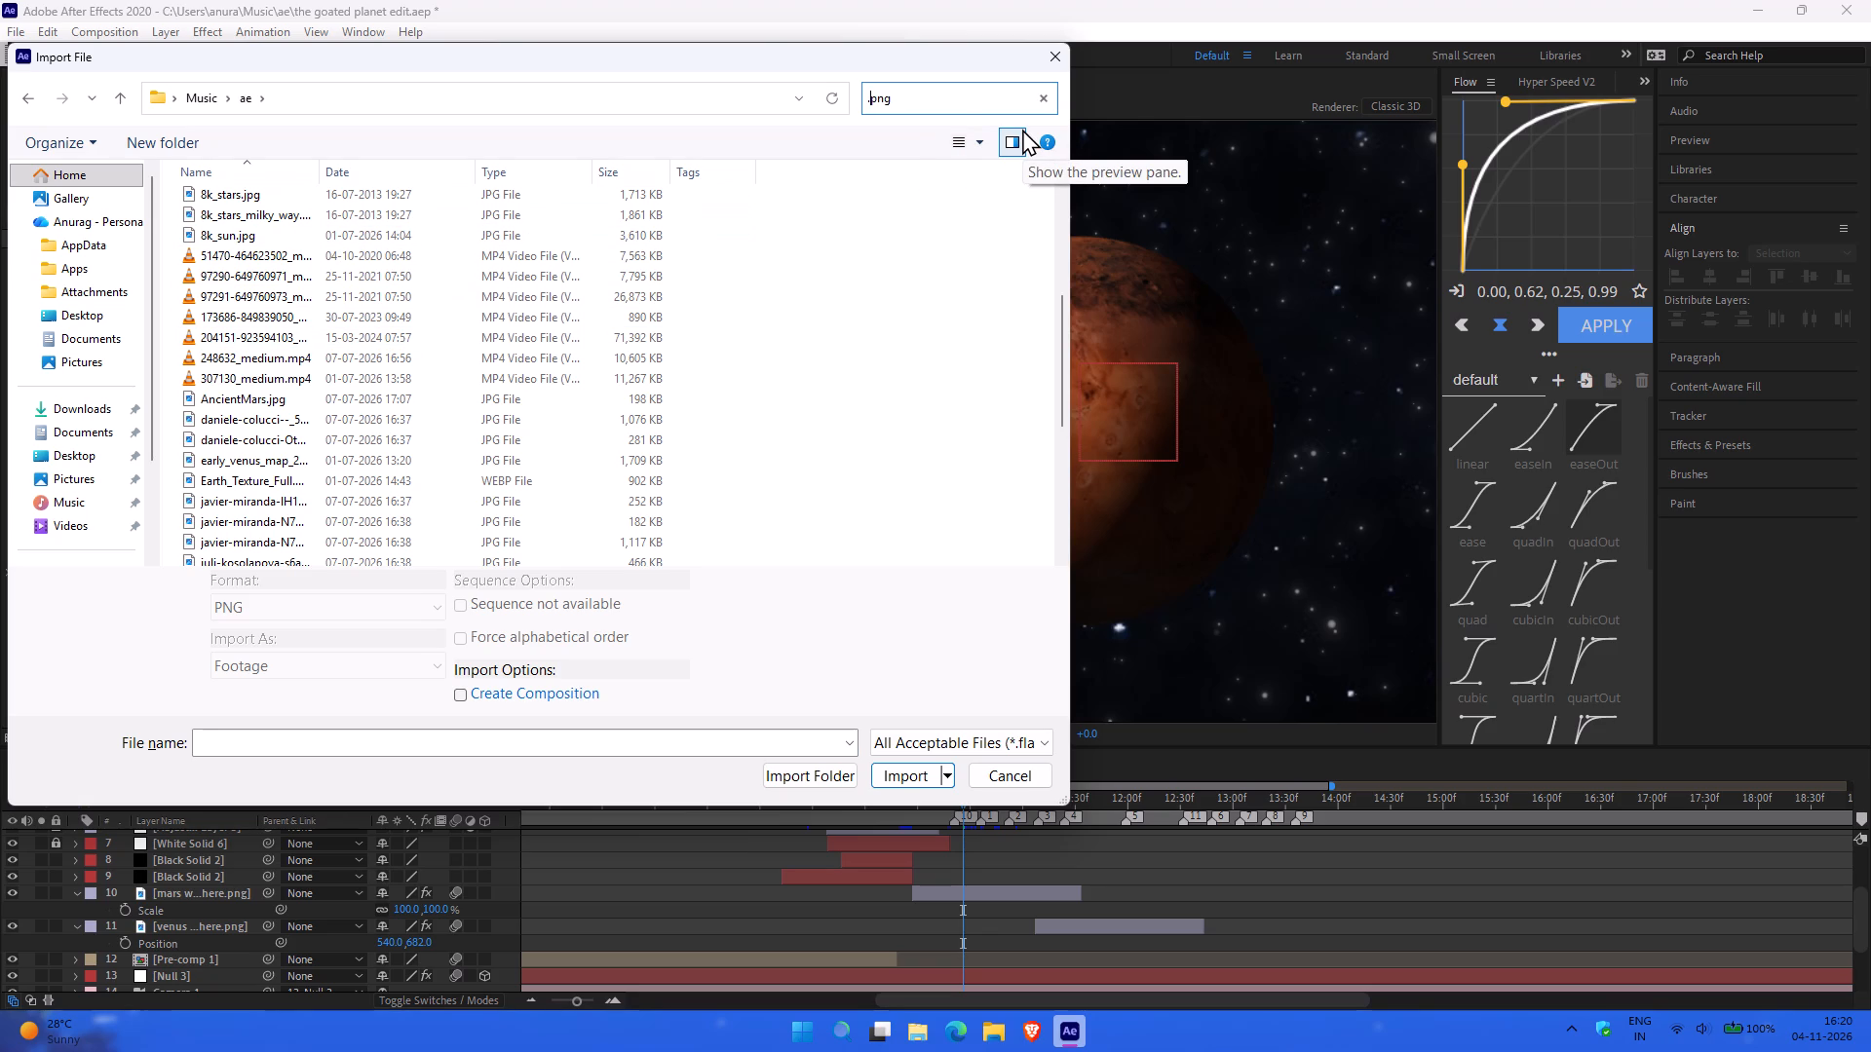
pyautogui.click(935, 100)
pyautogui.press('Return')
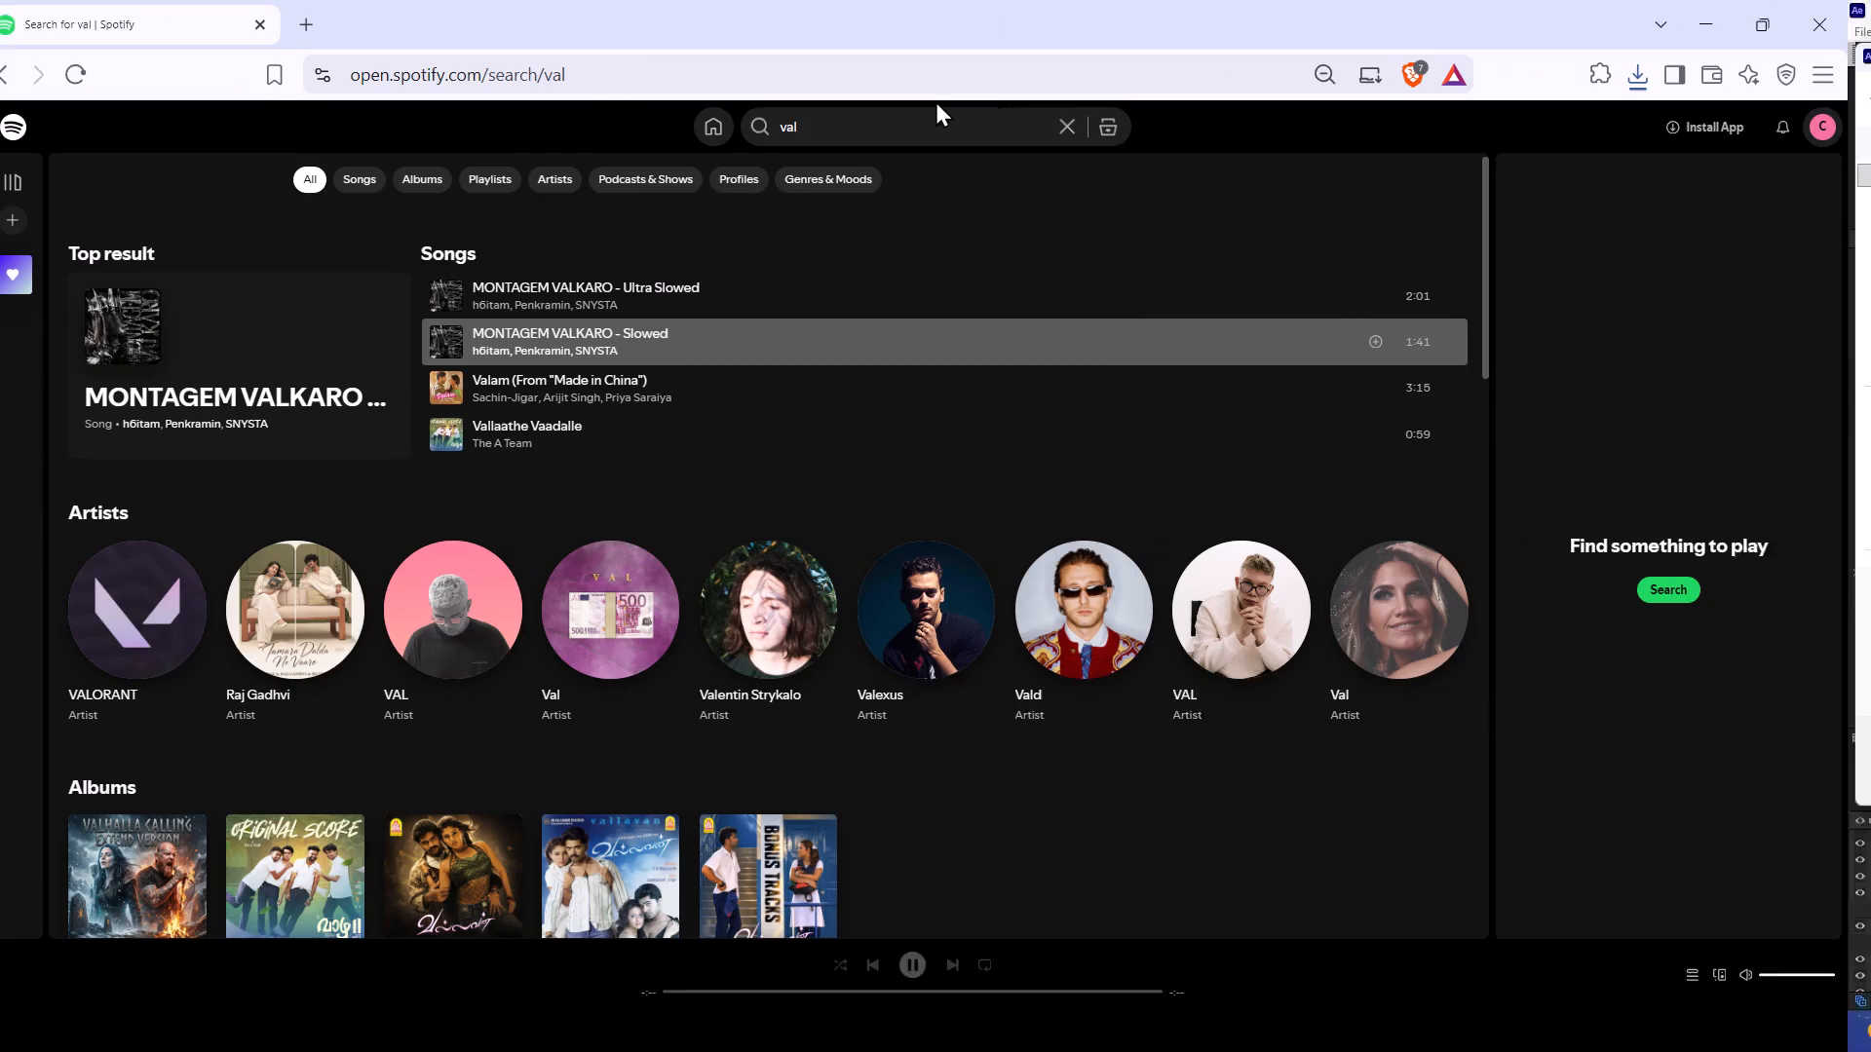
# Switch to Spotify, try to play MONTAGEM VALKARO - Ultra Slowed again and reload the page.
pyautogui.doubleClick(469, 297)
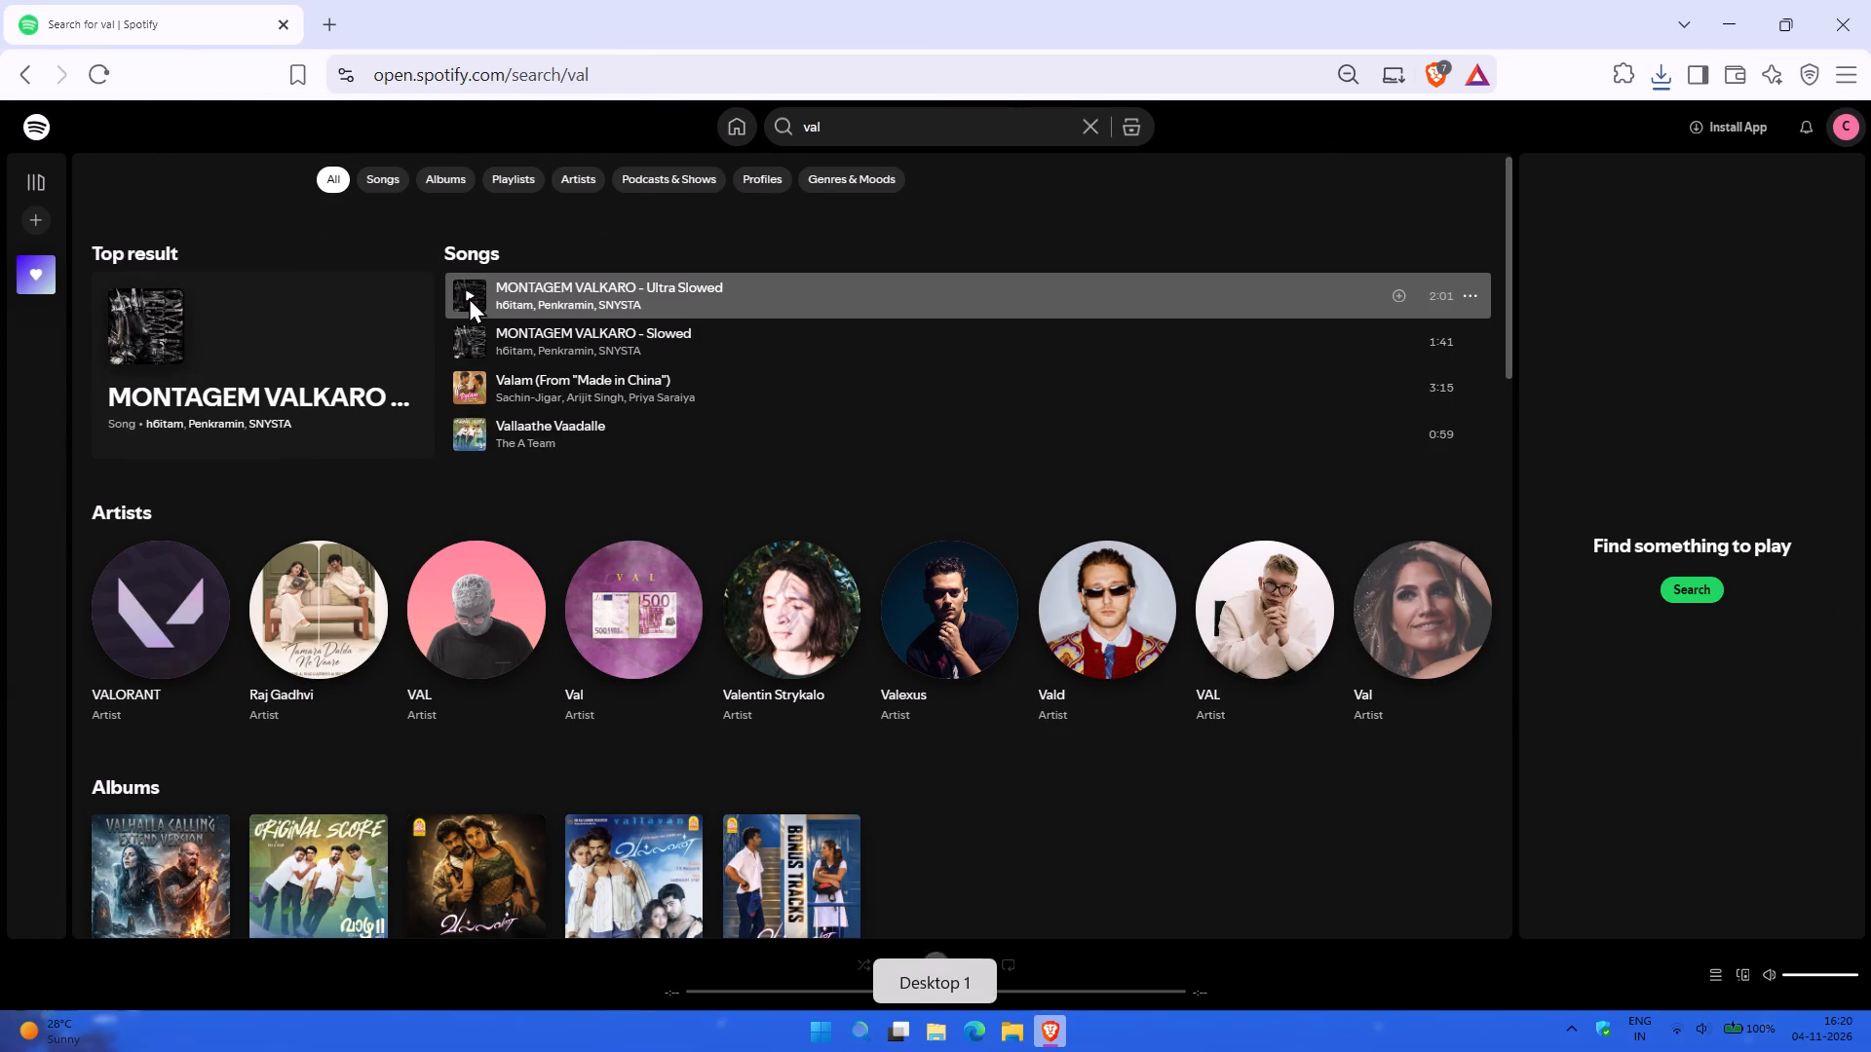
pyautogui.tripleClick(469, 297)
pyautogui.tripleClick(469, 297)
pyautogui.click(469, 297)
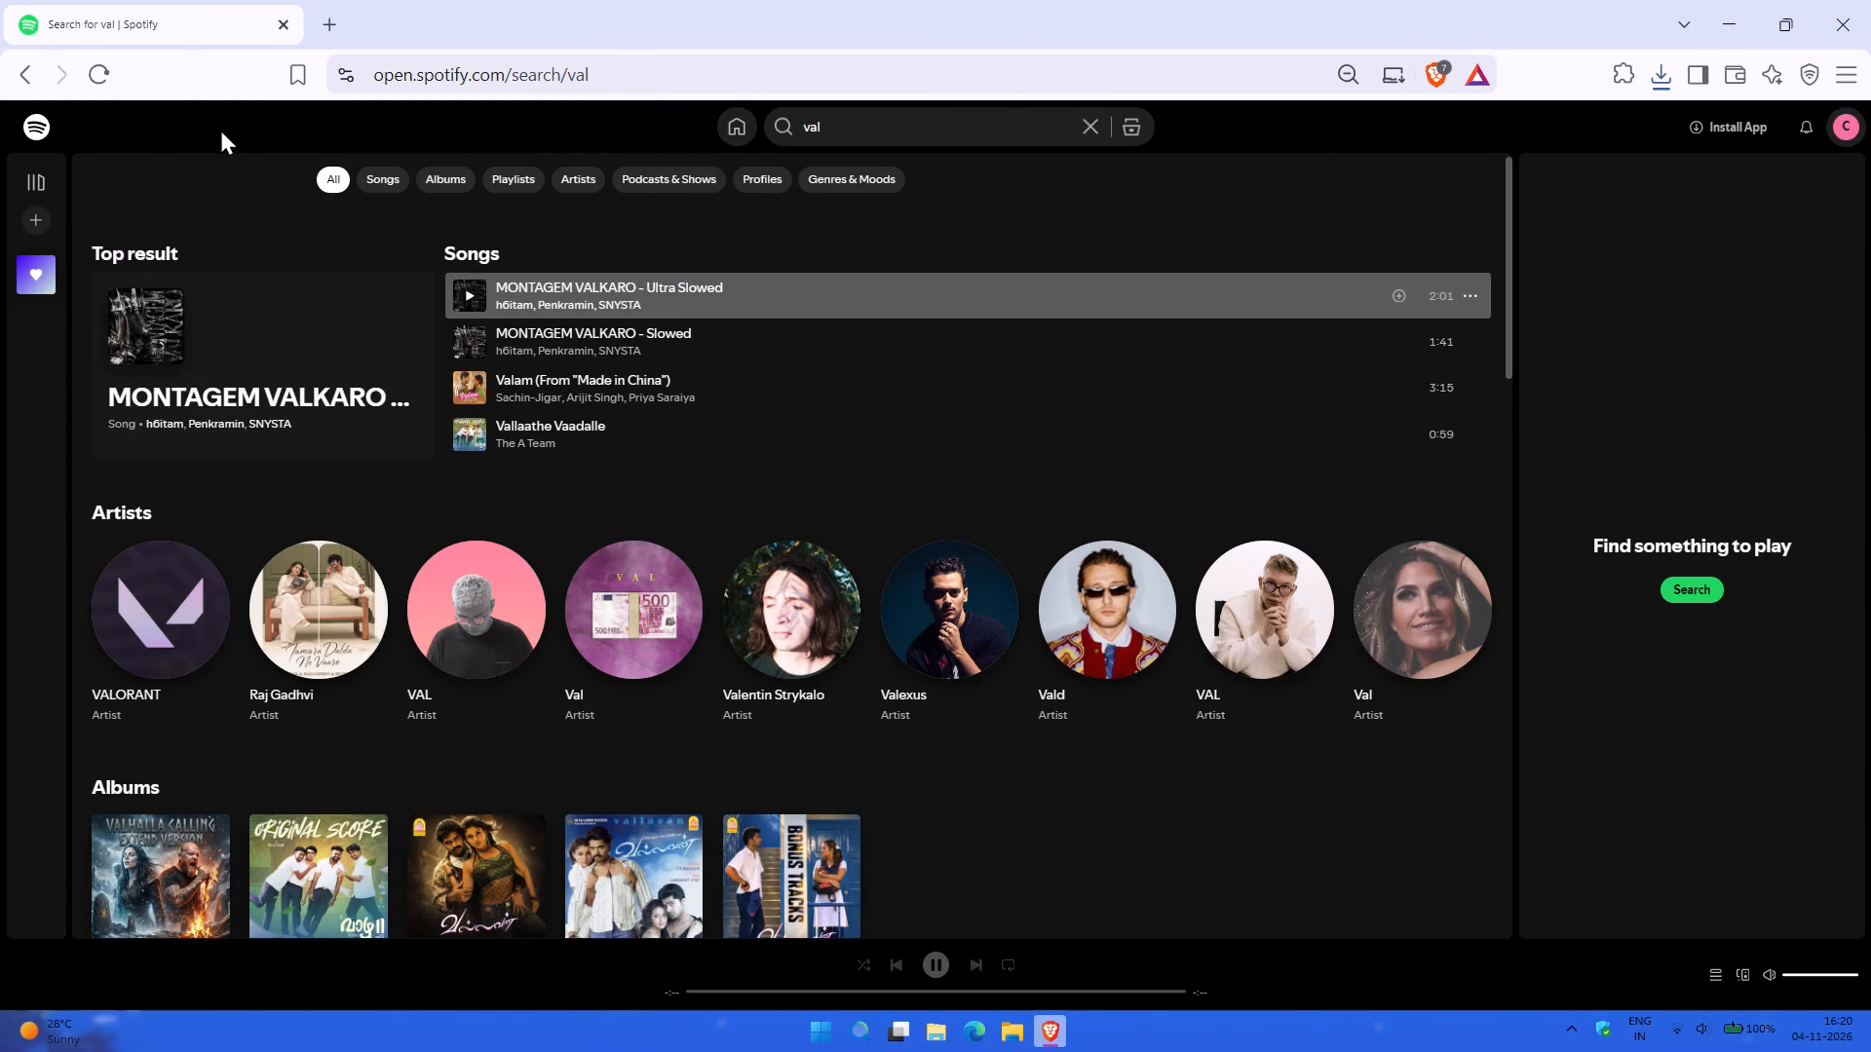
pyautogui.click(103, 69)
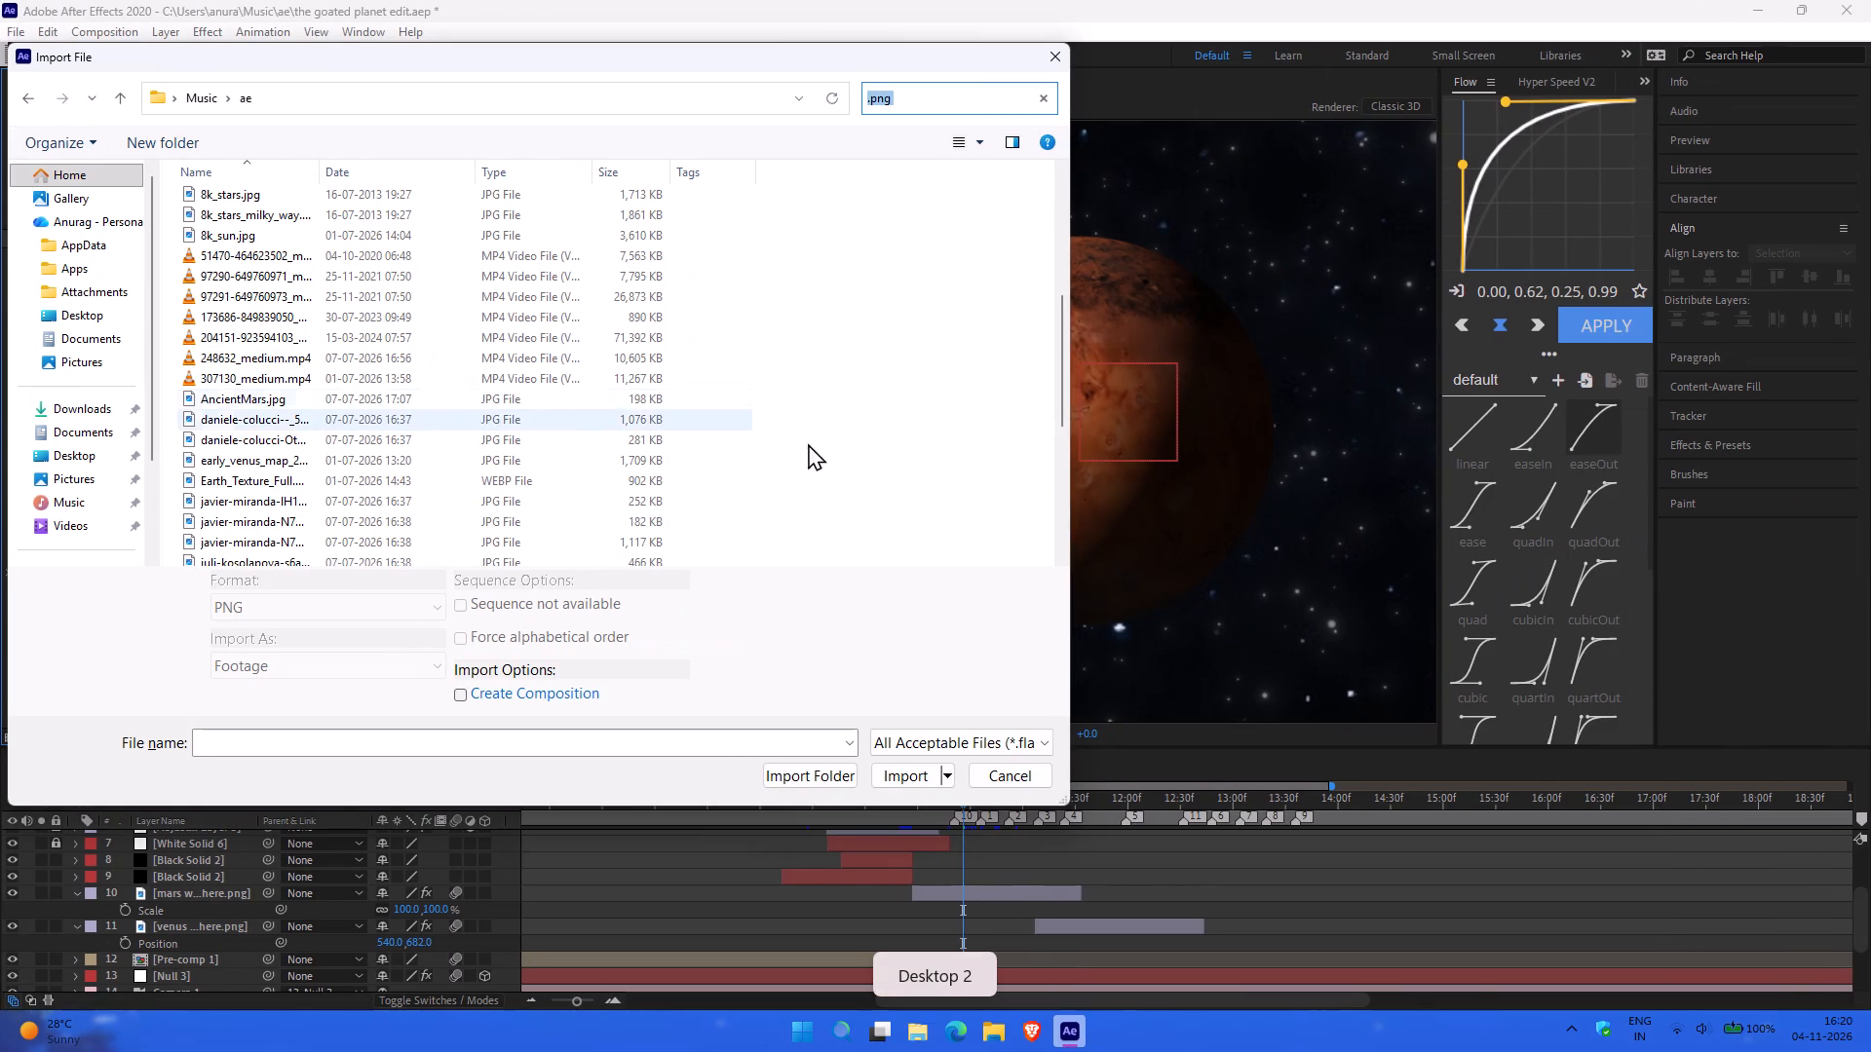
# Back in the After Effects import dialog, import pngwing.com.png from the ae folder into the project.
pyautogui.scroll(-1, 279, 406)
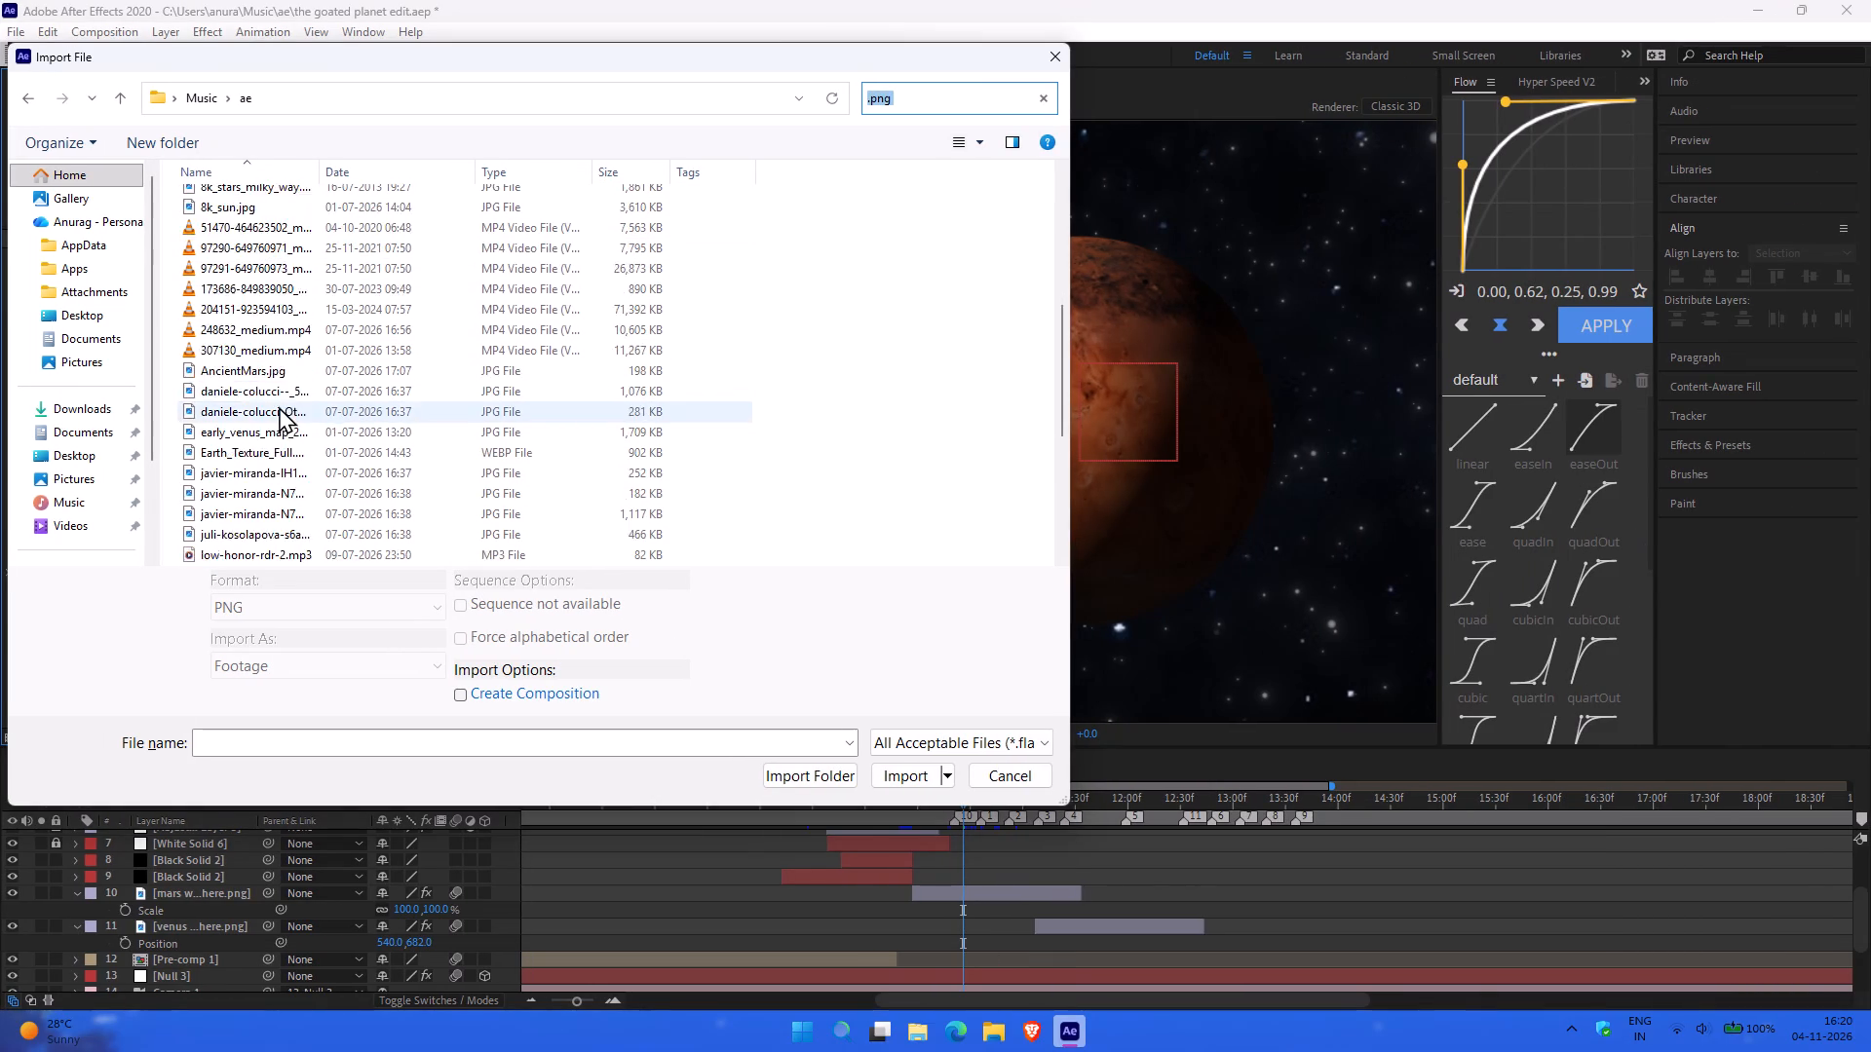
pyautogui.scroll(-4, 279, 406)
pyautogui.click(779, 436)
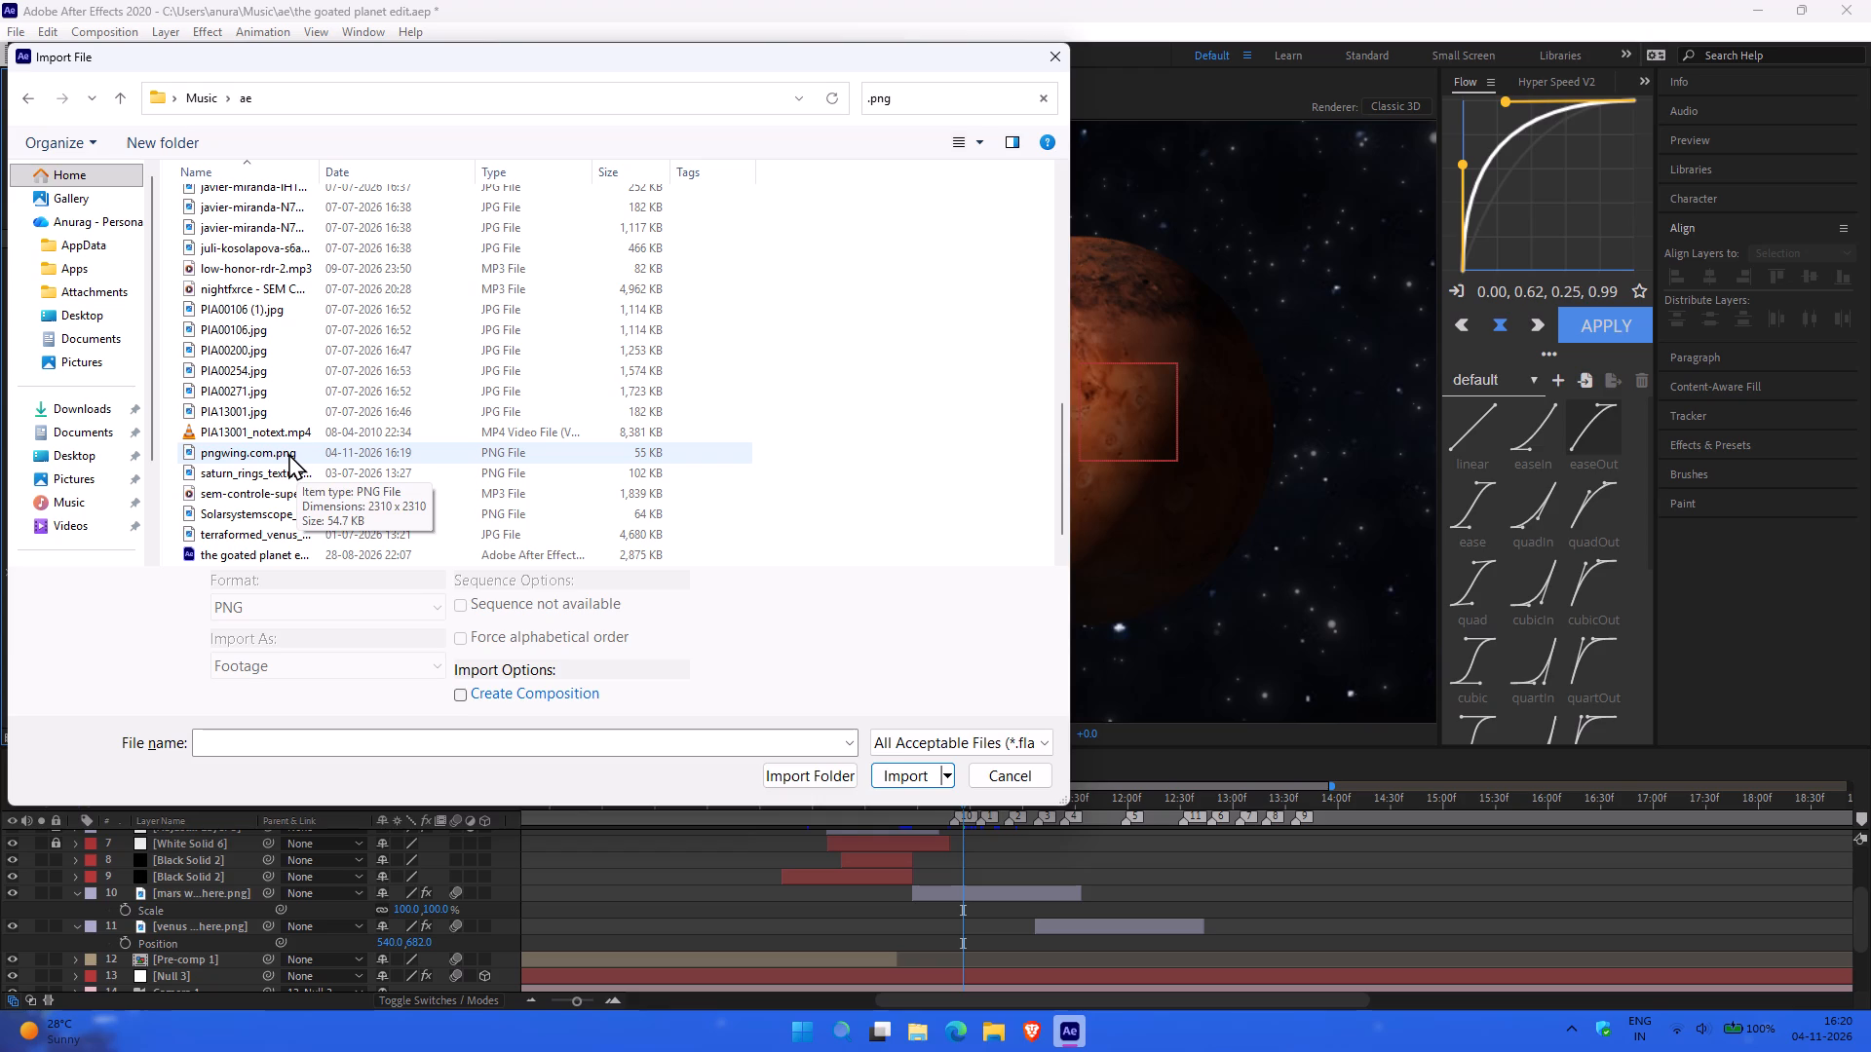
pyautogui.click(288, 453)
pyautogui.doubleClick(288, 453)
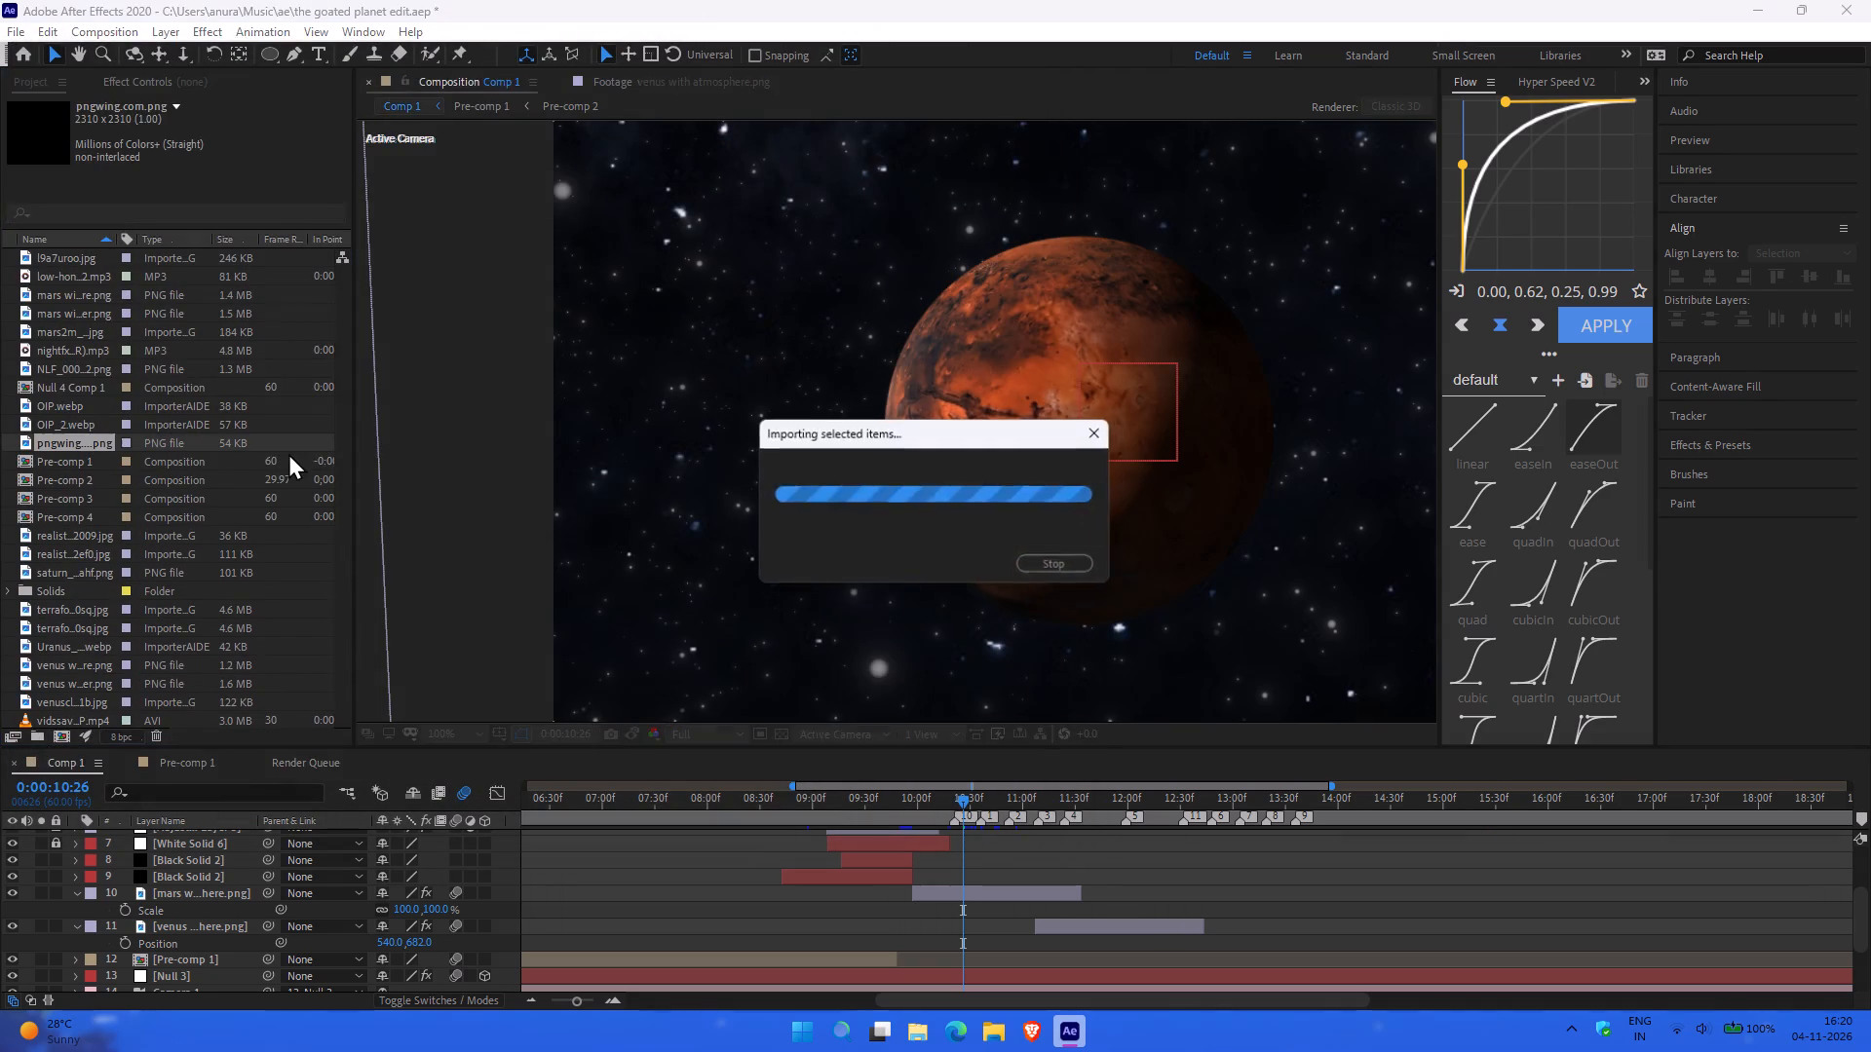
# Add pngwing.com.png to the Comp 1 timeline as a layer directly below the Mars atmosphere layer.
pyautogui.moveTo(82, 439); pyautogui.dragTo(245, 889)
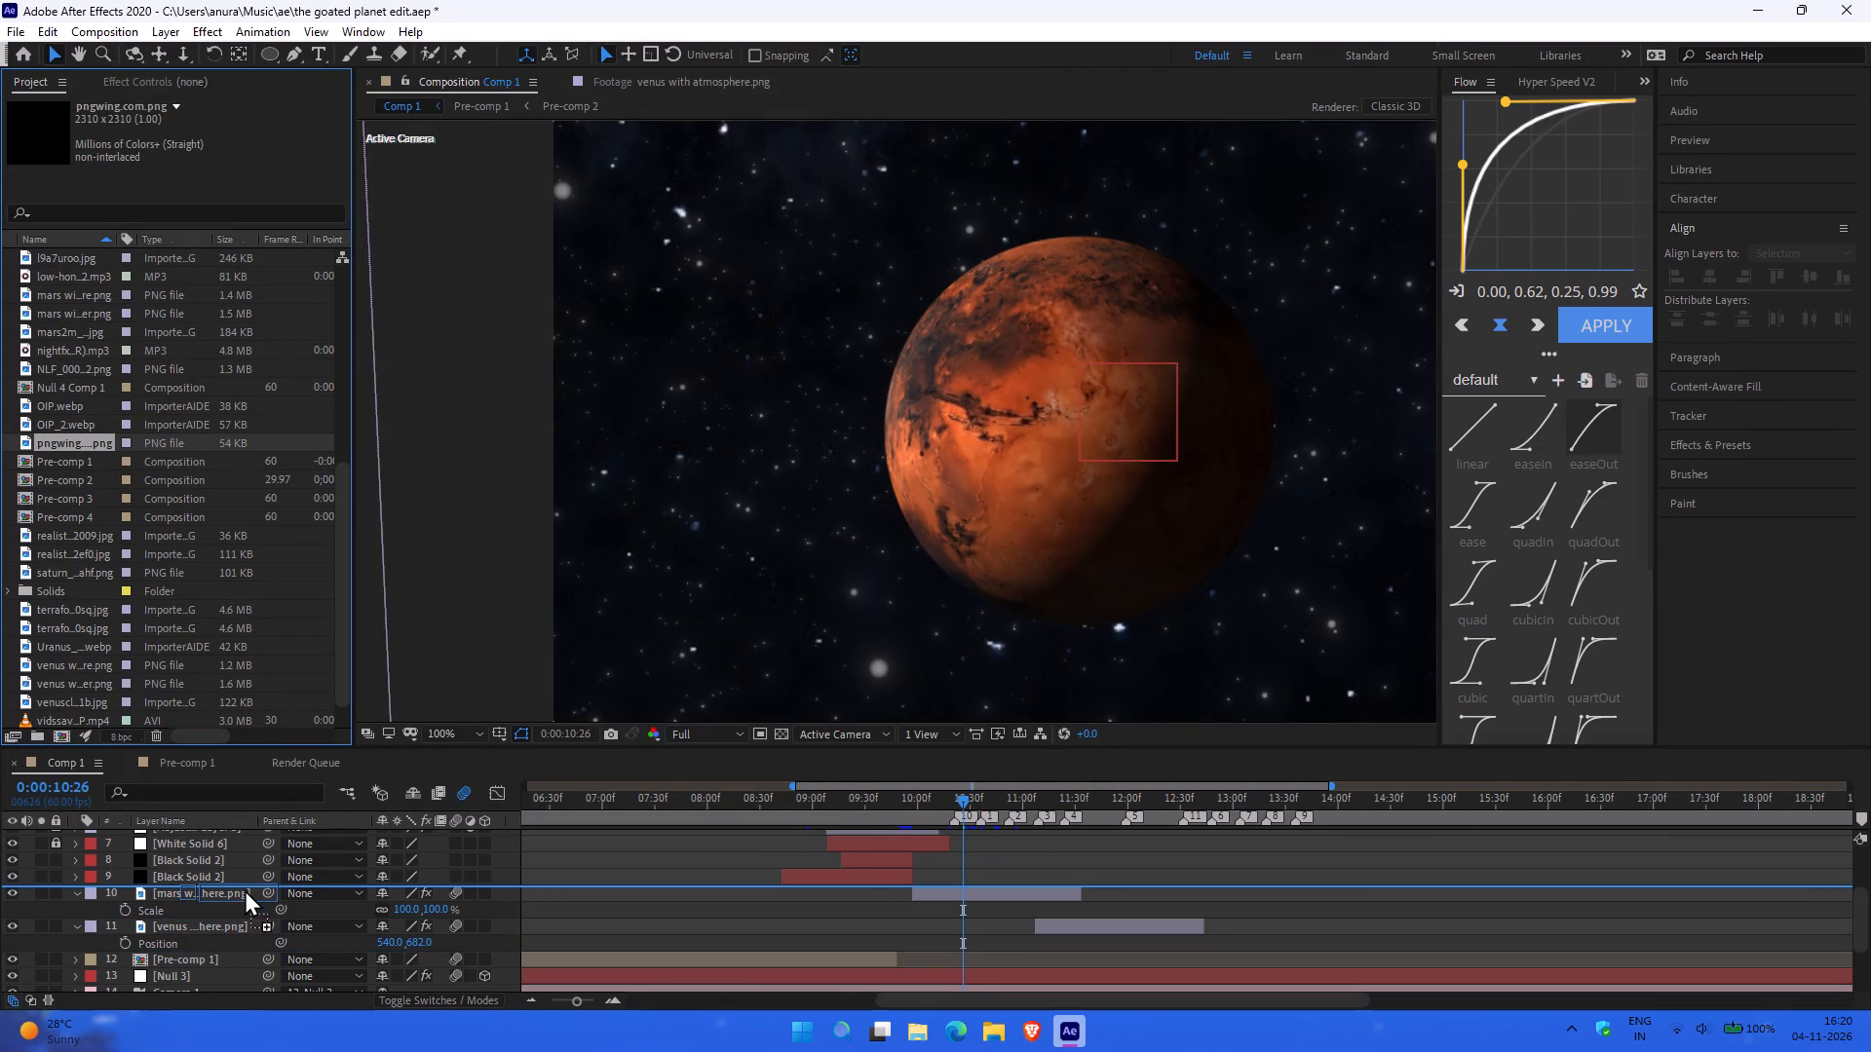
pyautogui.moveTo(245, 889); pyautogui.dragTo(241, 896)
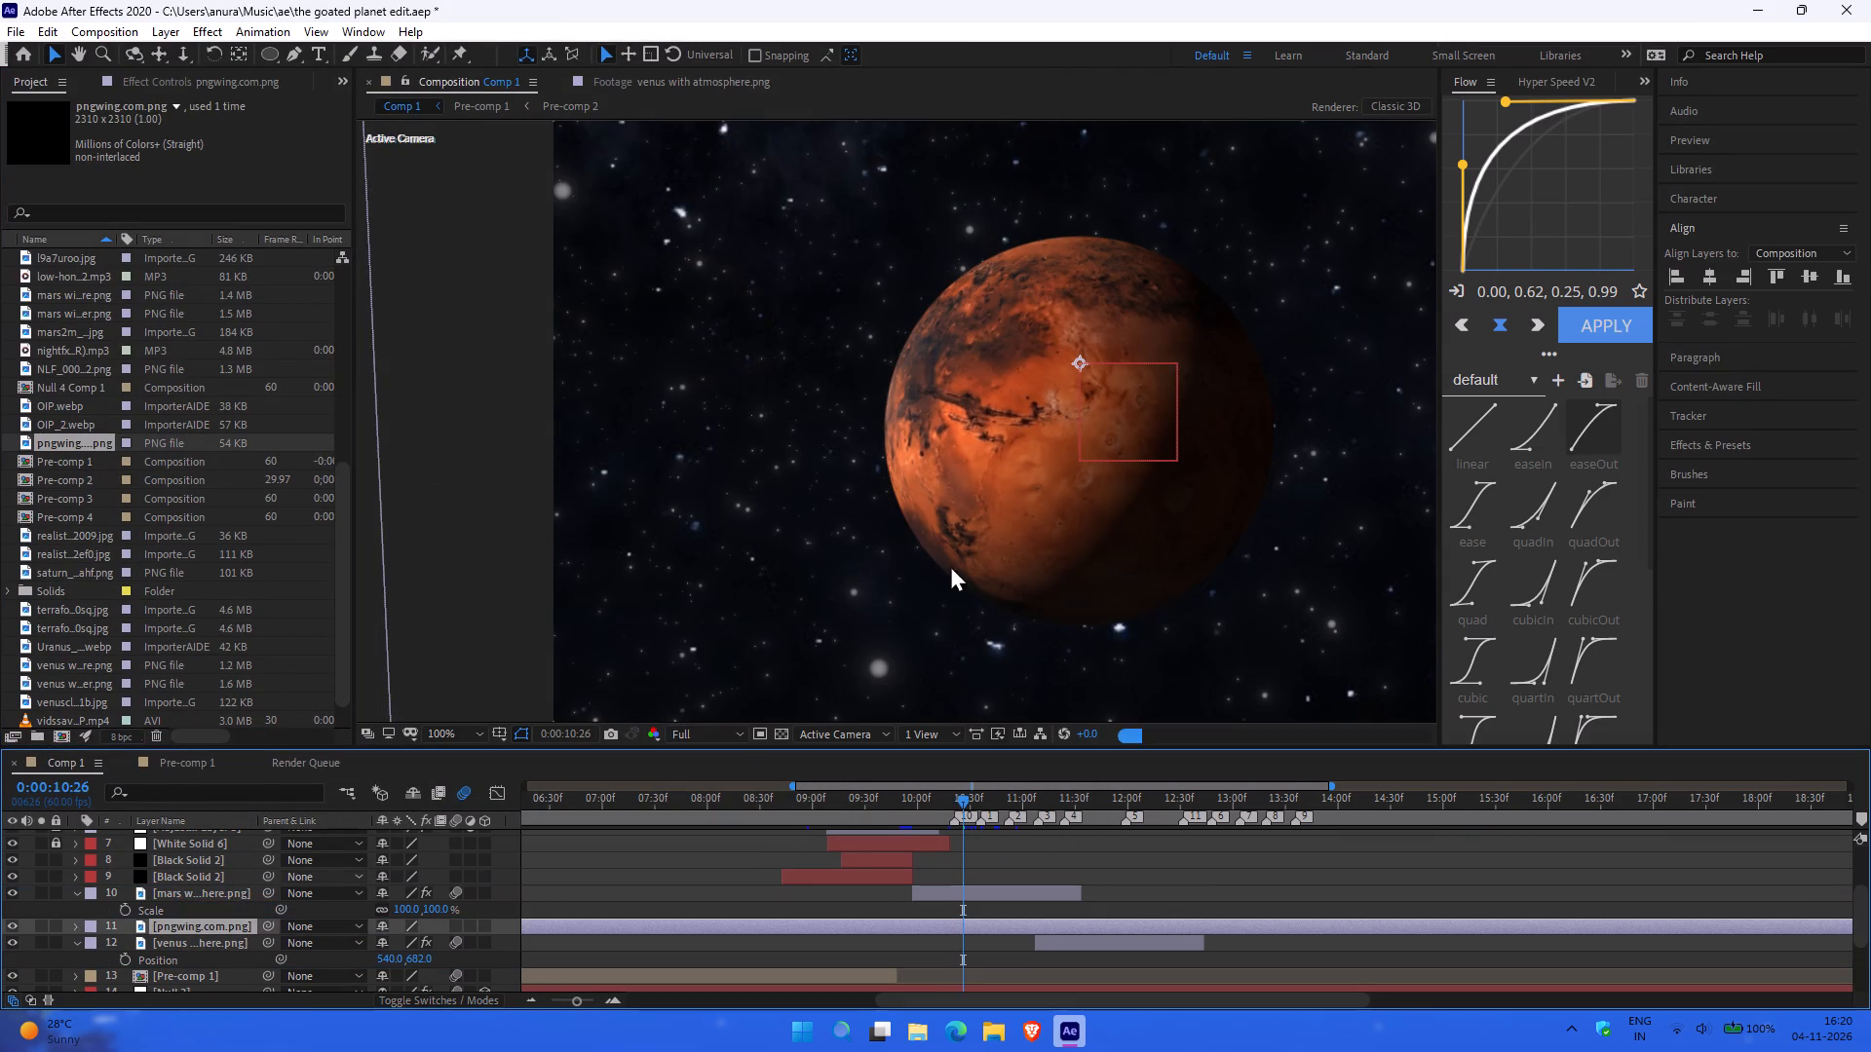
# Split the pngwing.com.png layer at 0:00:09:58, where the Mars layer starts.
pyautogui.keyDown('ctrl'); pyautogui.scroll(-1, 970, 398); pyautogui.keyUp('ctrl')
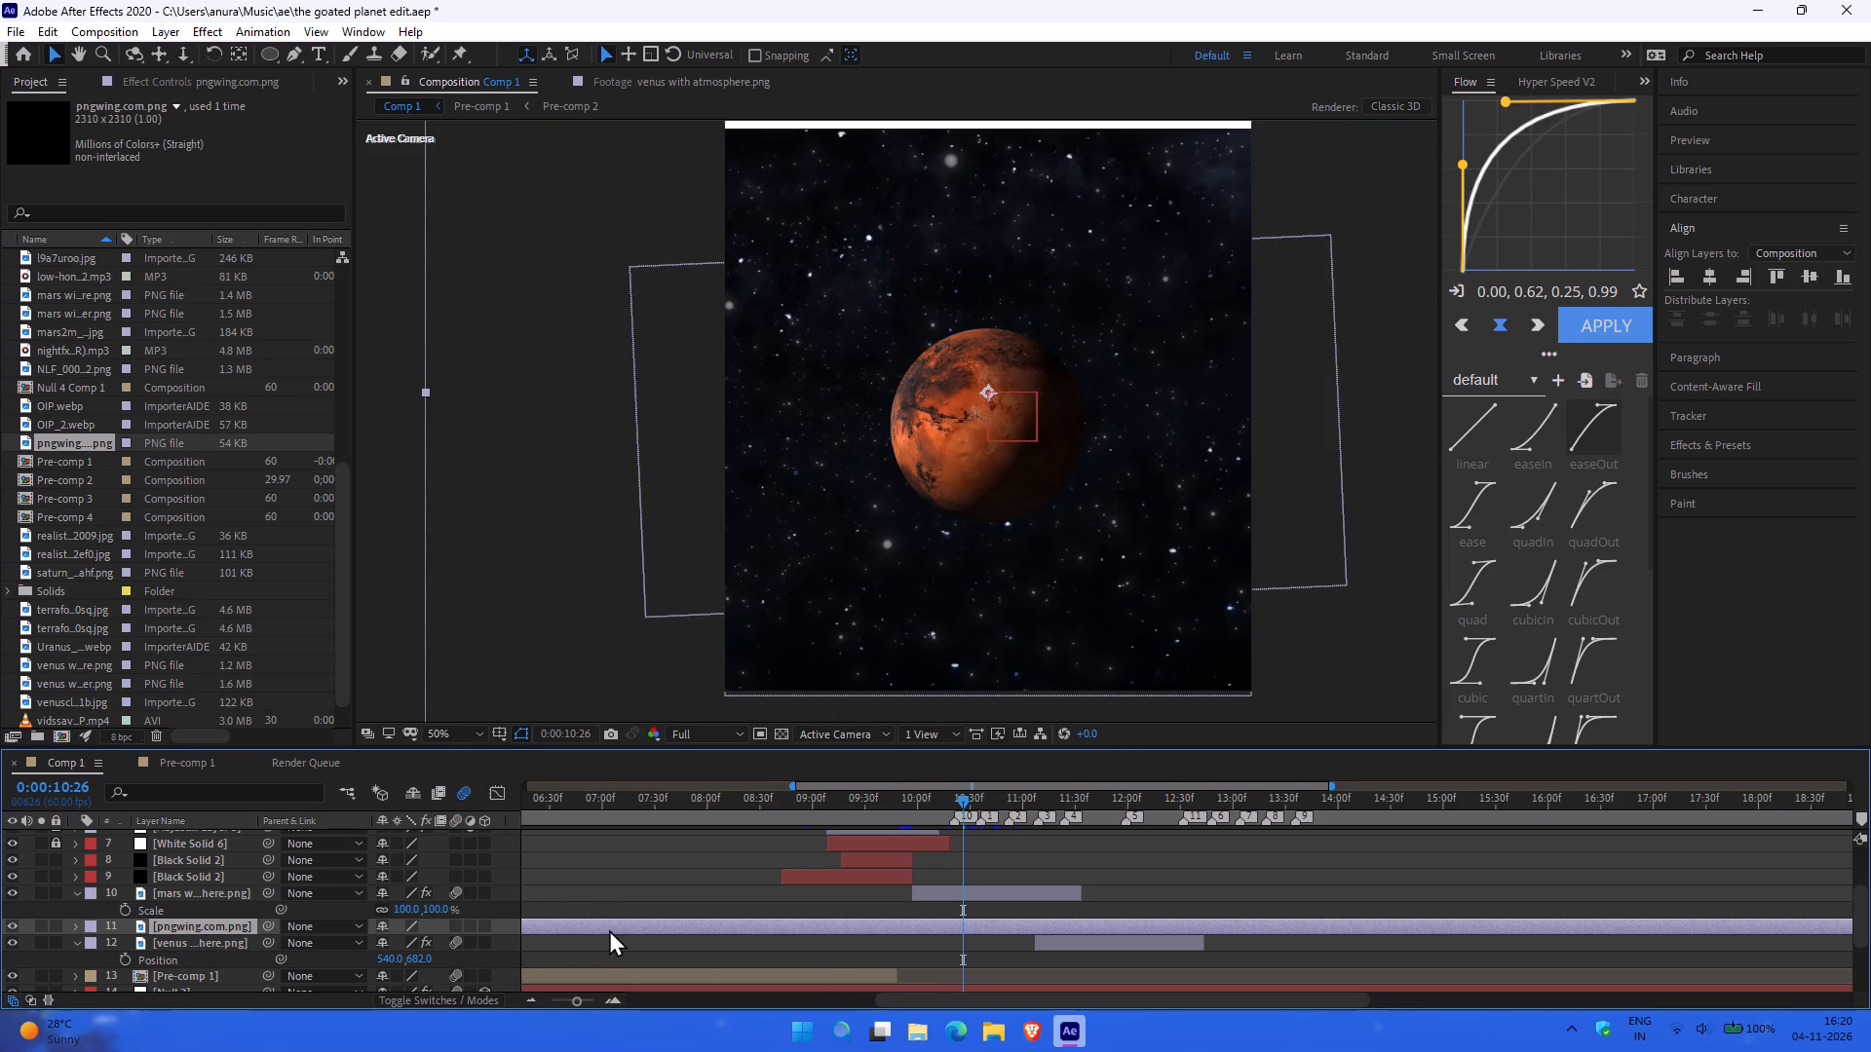
pyautogui.moveTo(960, 800); pyautogui.dragTo(949, 800)
pyautogui.moveTo(949, 800); pyautogui.dragTo(906, 802)
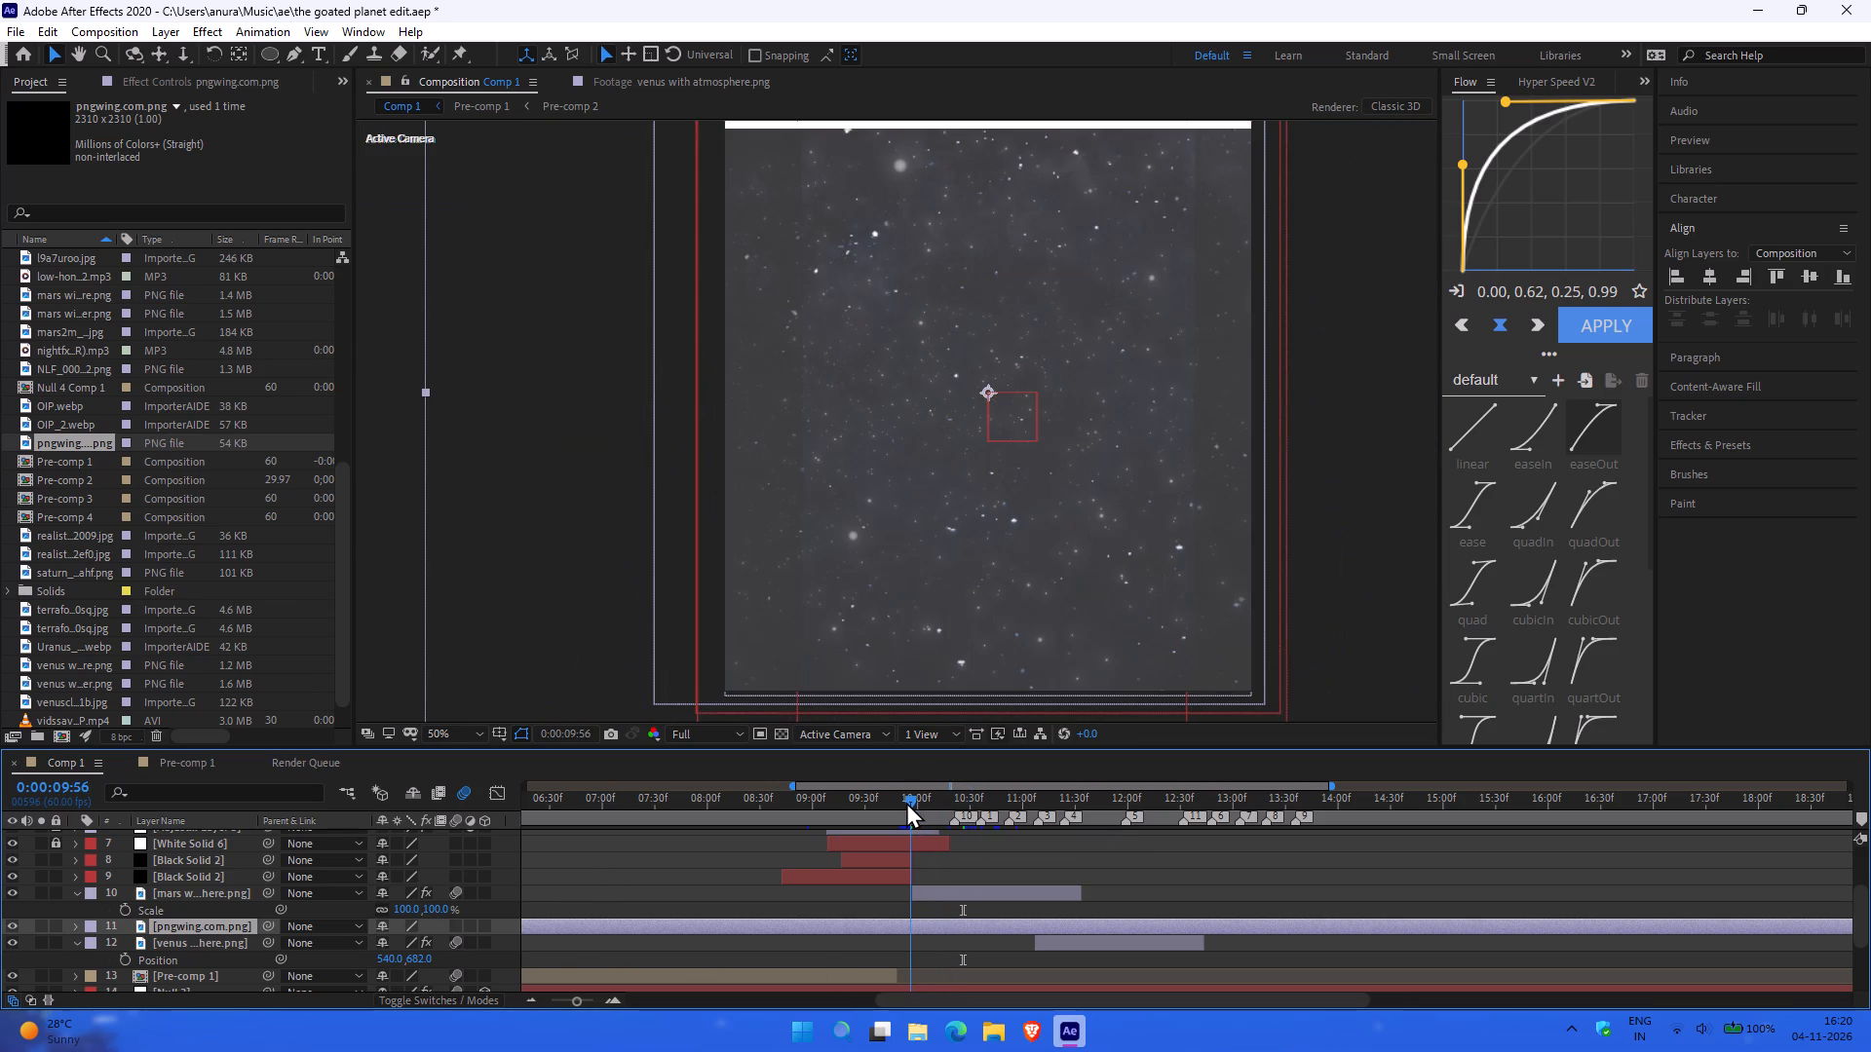
pyautogui.moveTo(906, 802); pyautogui.dragTo(935, 805)
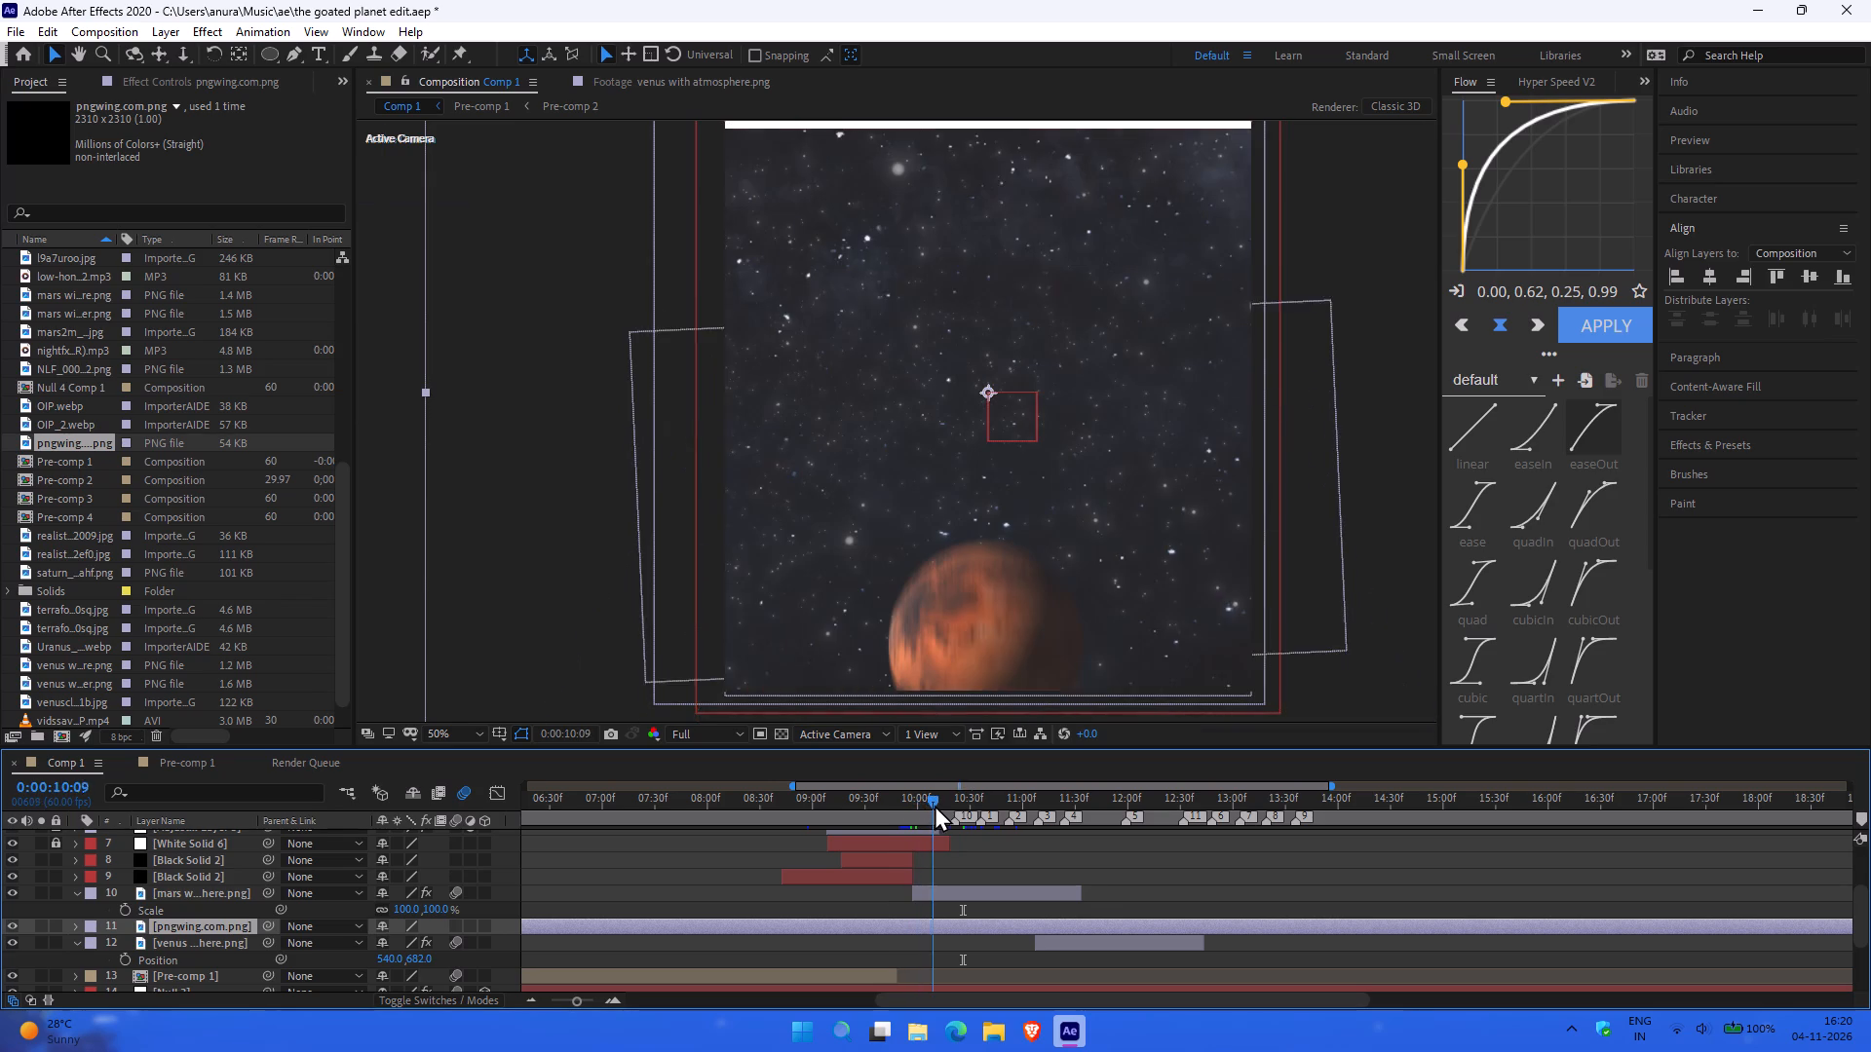
pyautogui.moveTo(935, 805); pyautogui.dragTo(941, 807)
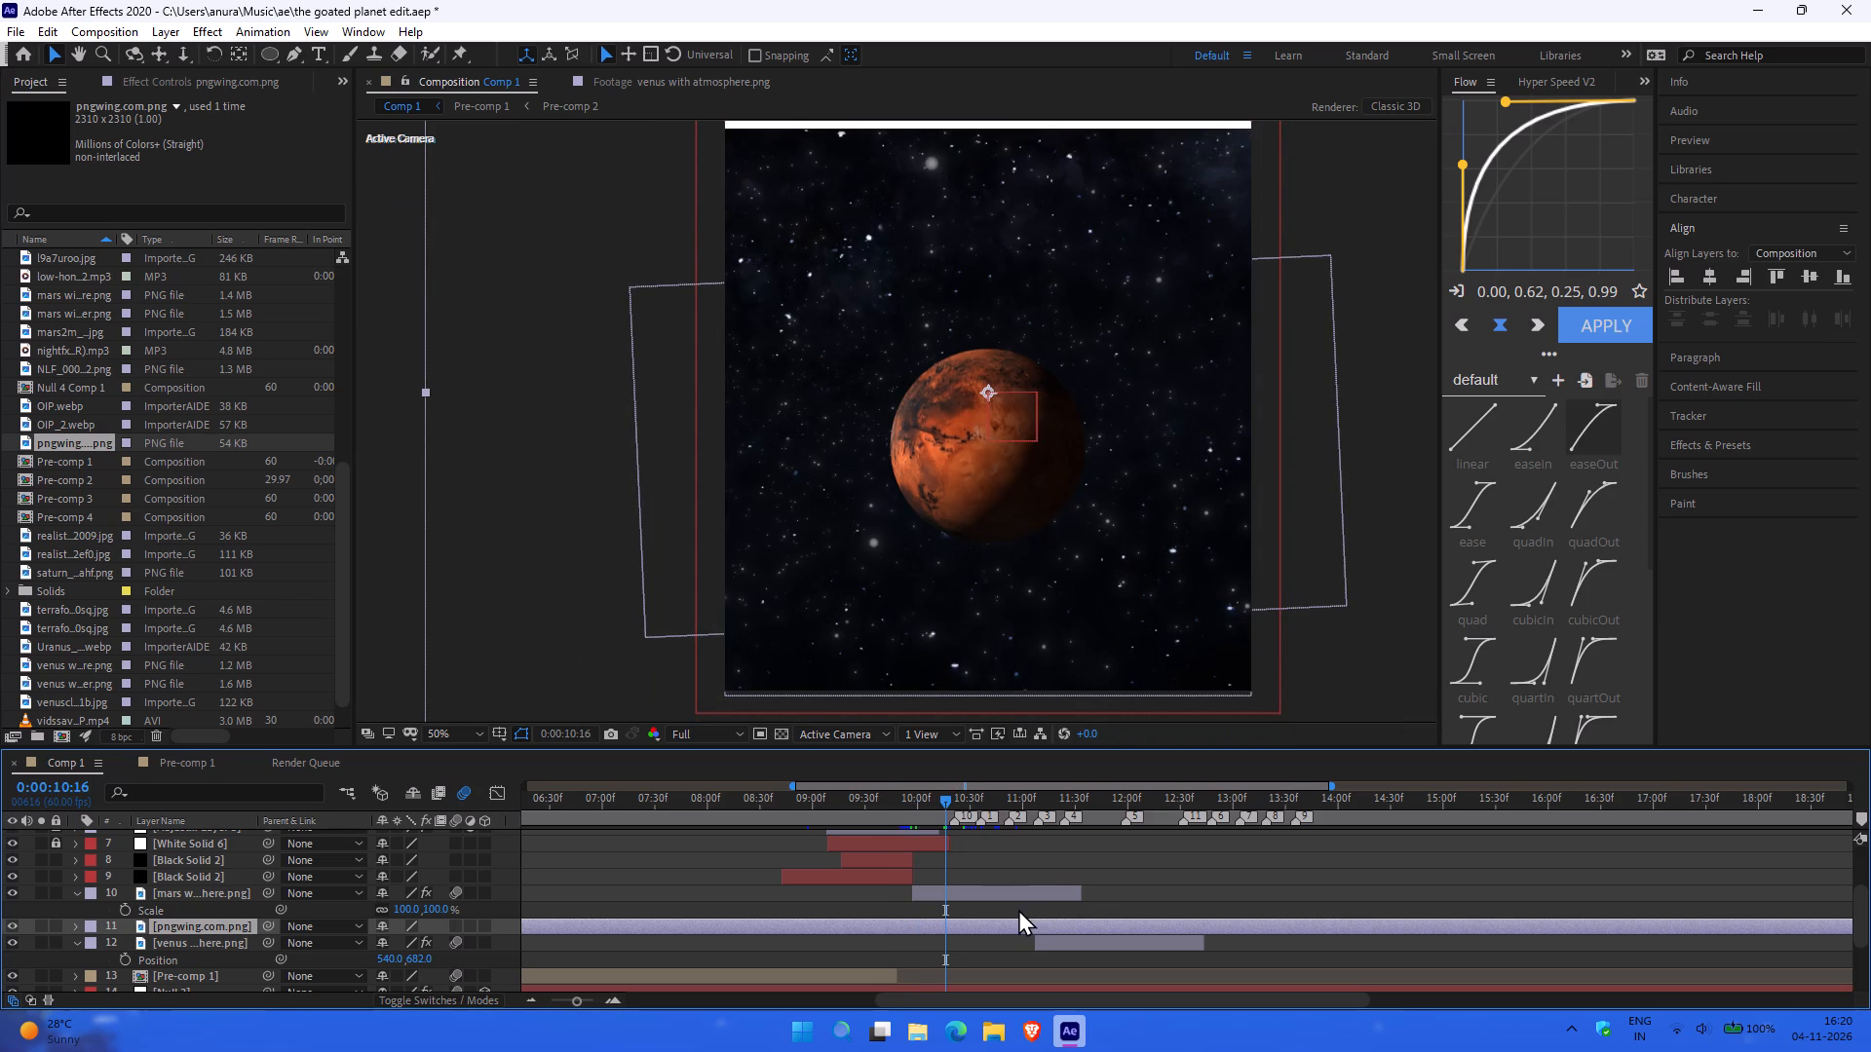
pyautogui.moveTo(947, 802); pyautogui.dragTo(932, 802)
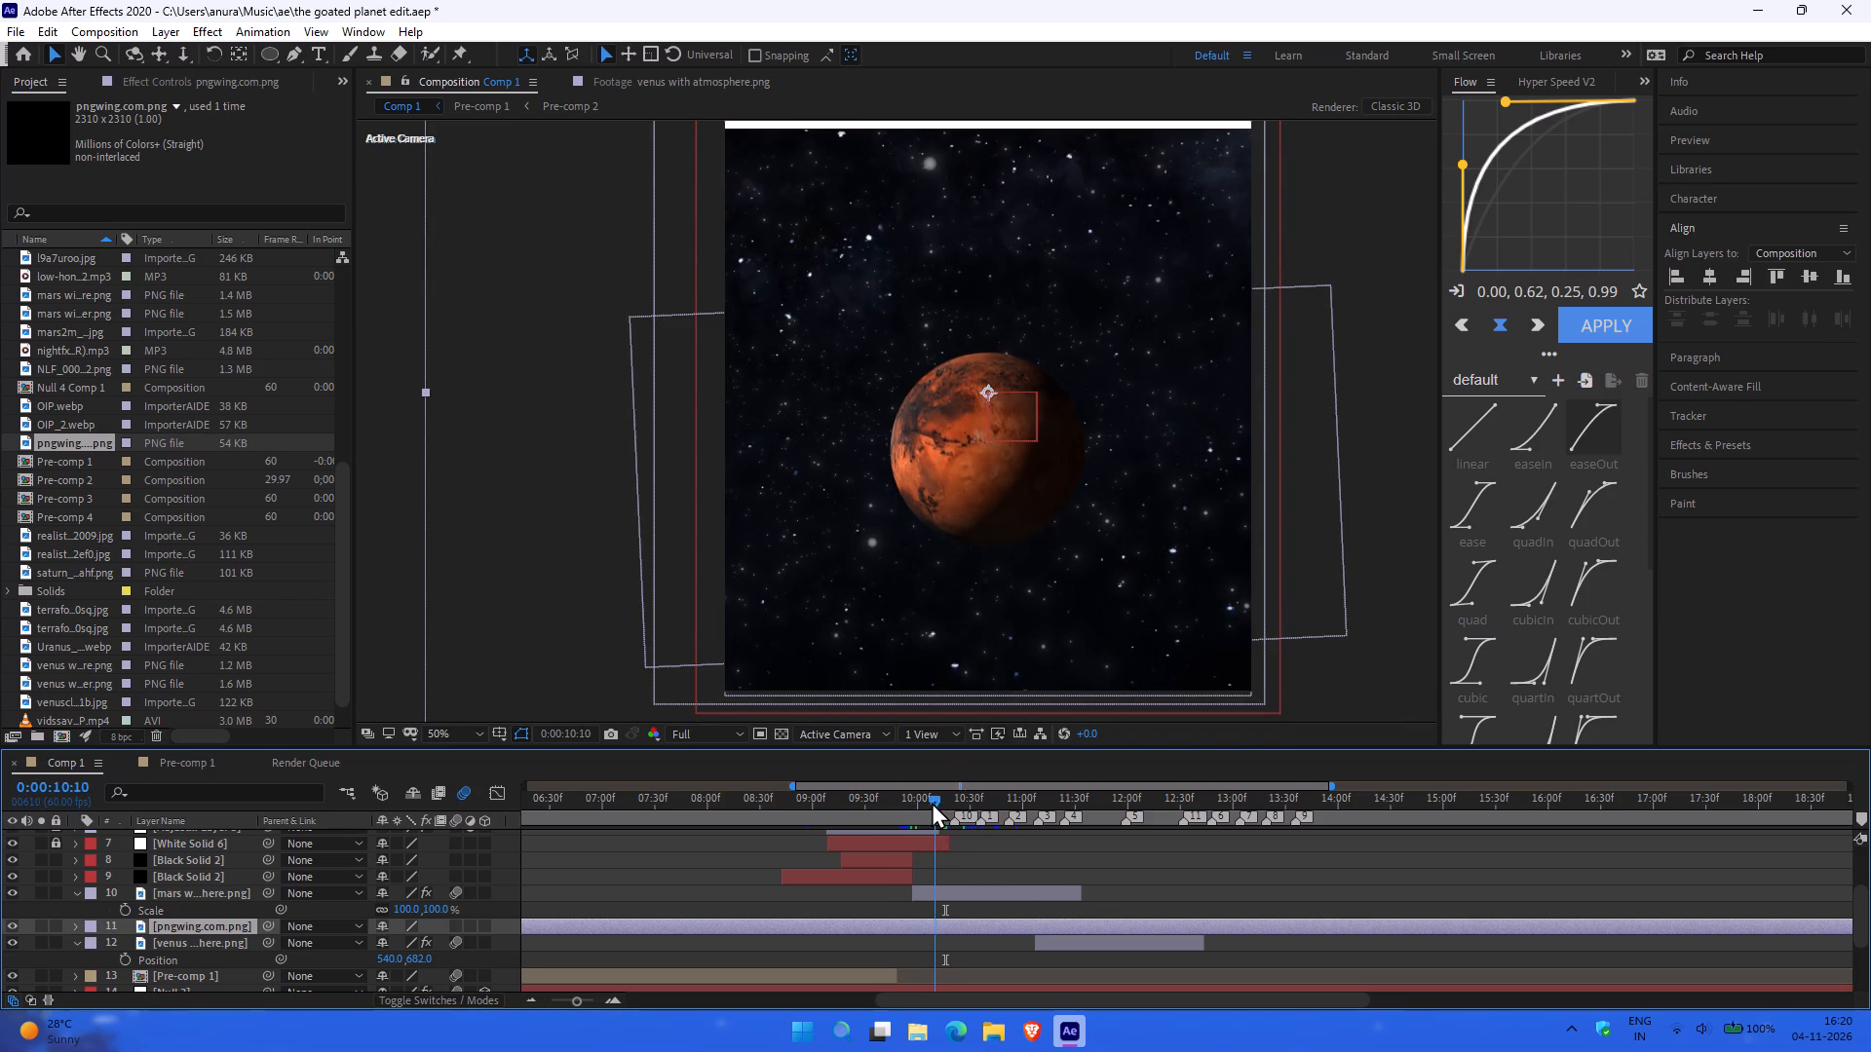
pyautogui.moveTo(932, 802); pyautogui.dragTo(914, 803)
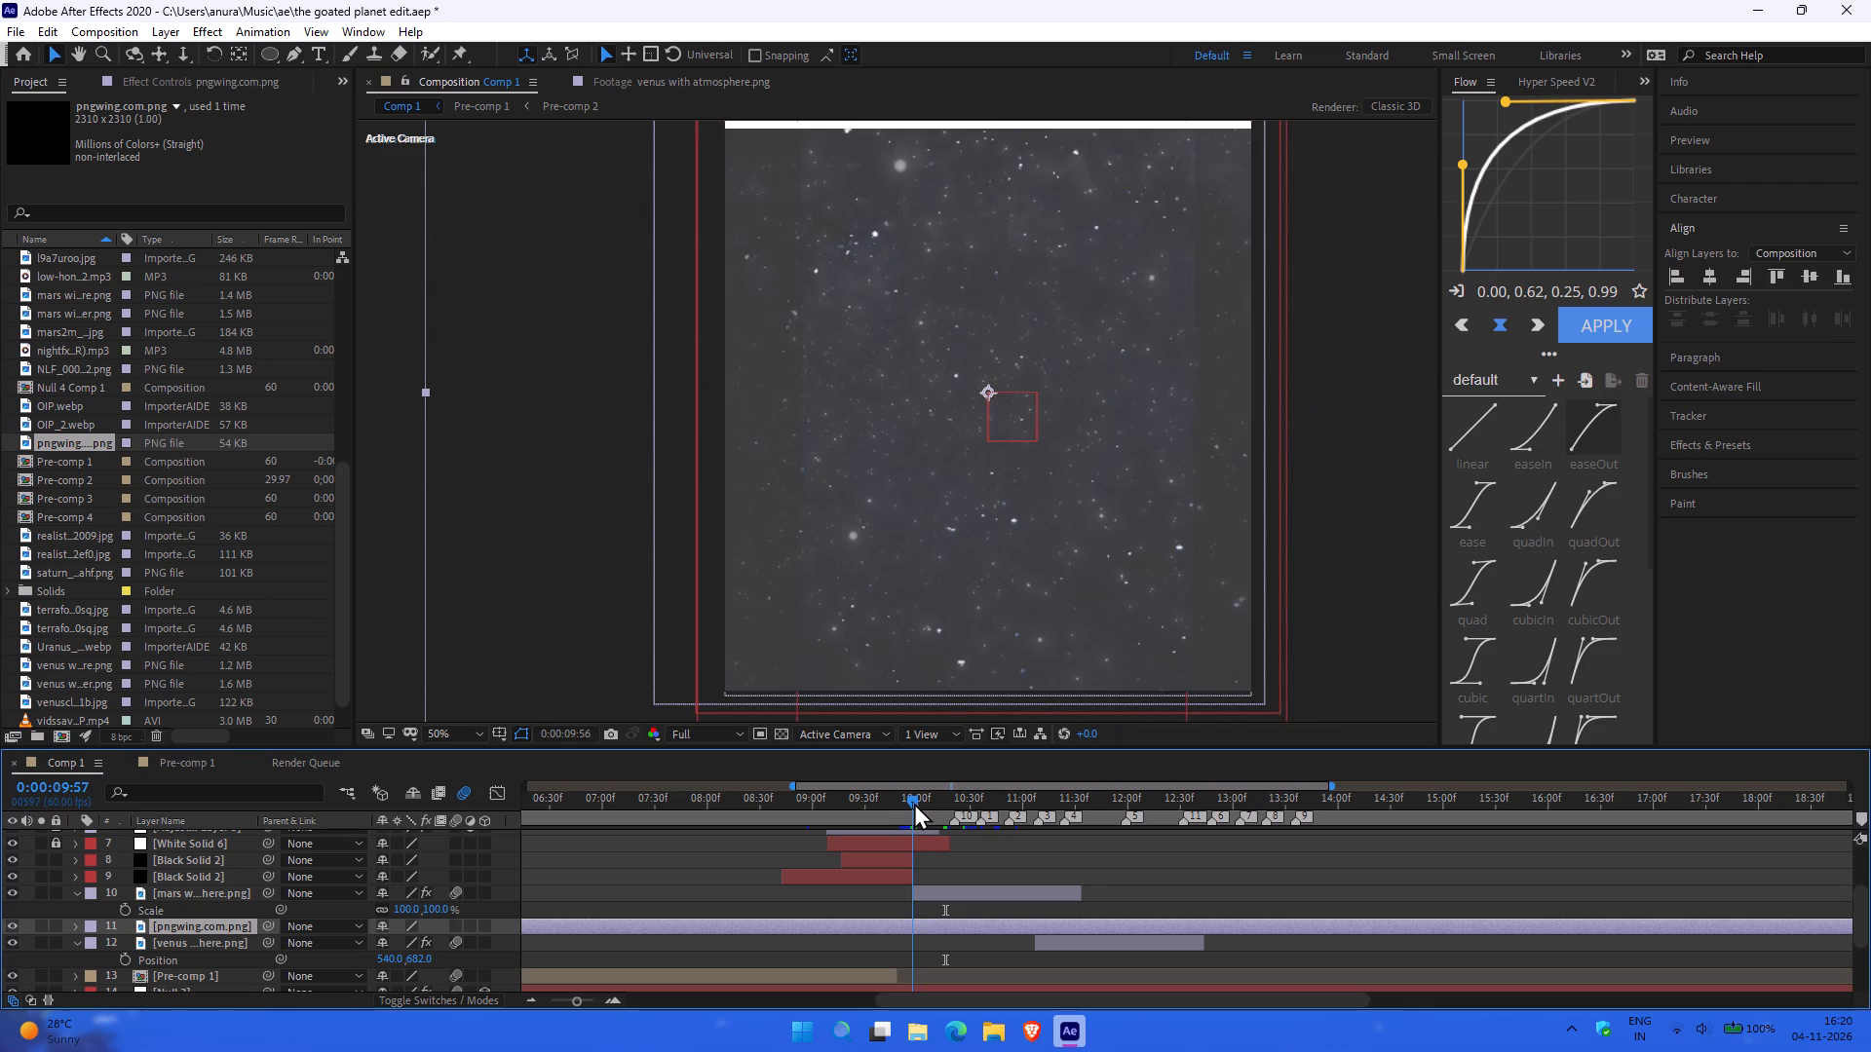
pyautogui.moveTo(914, 803); pyautogui.dragTo(915, 803)
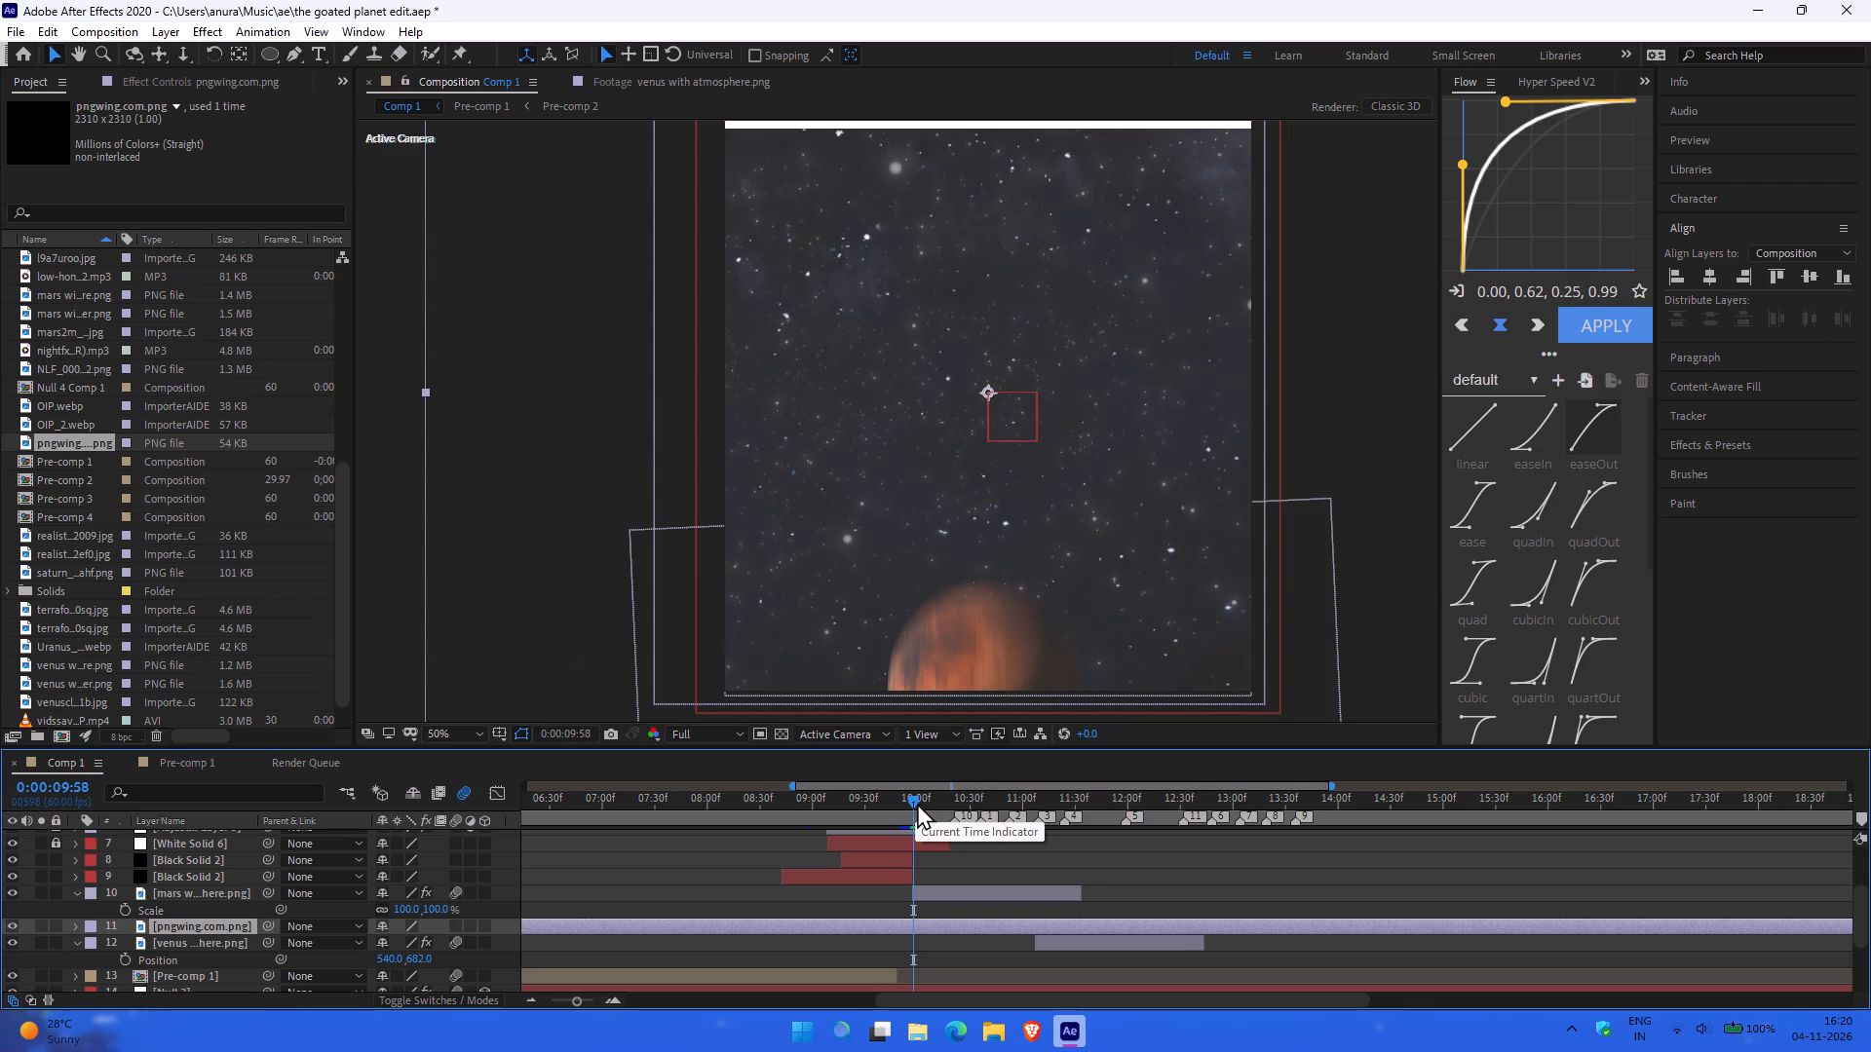
pyautogui.hotkey('ctrl', 'shift', 'd')
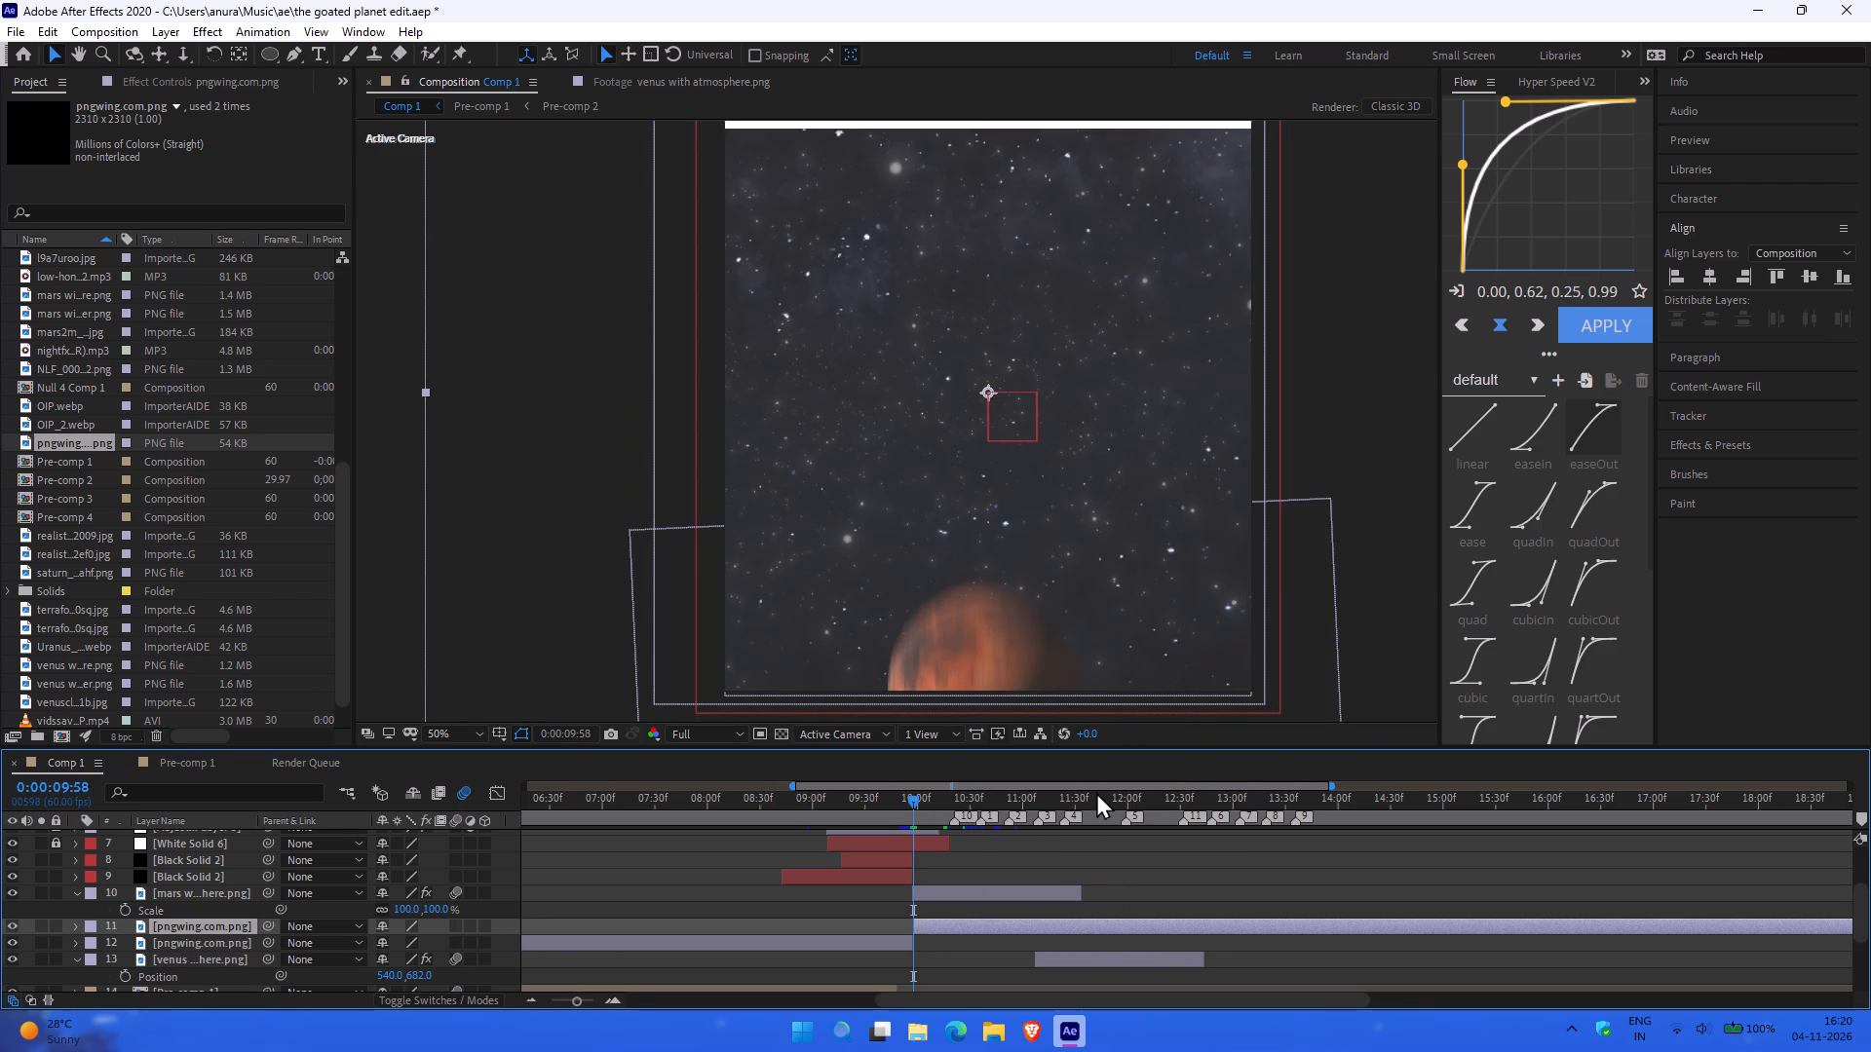
# Split the pngwing.com.png layer at 0:00:11:33 and delete the pieces before and after the Mars section.
pyautogui.click(1088, 792)
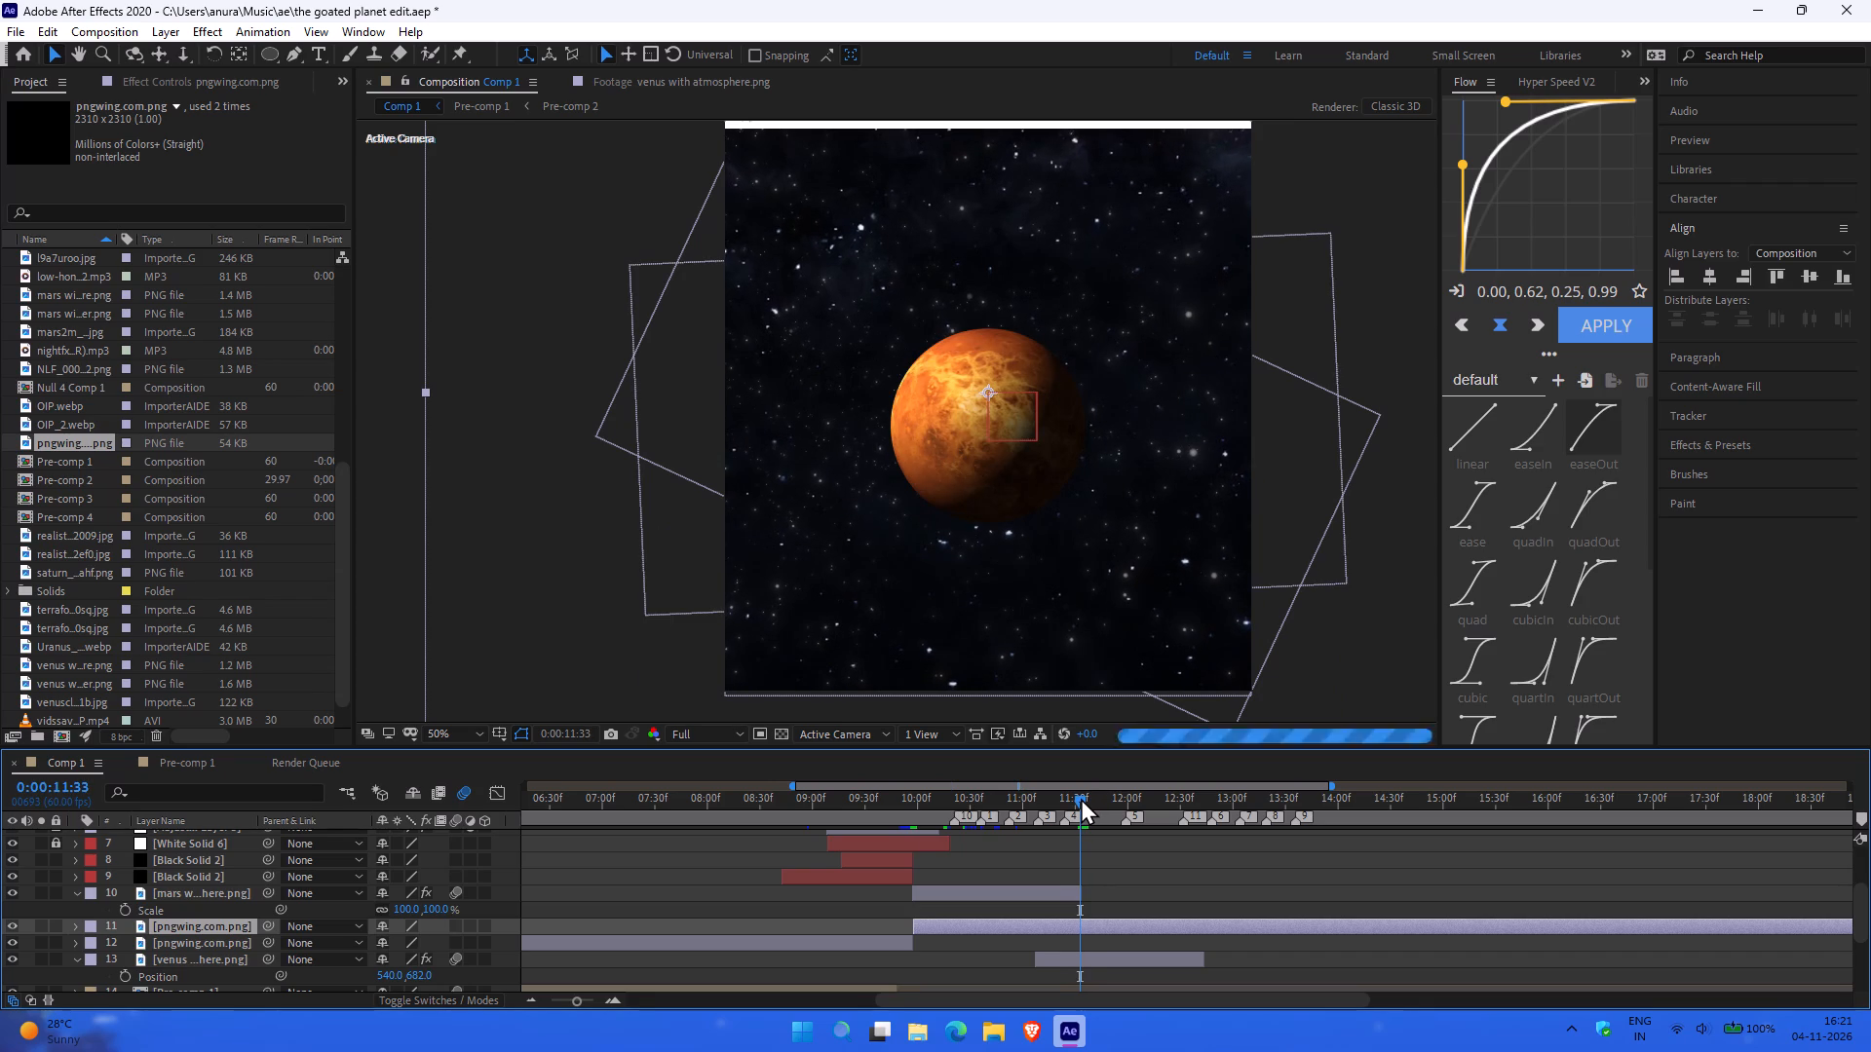
pyautogui.hotkey('ctrl', 'shift', 'd')
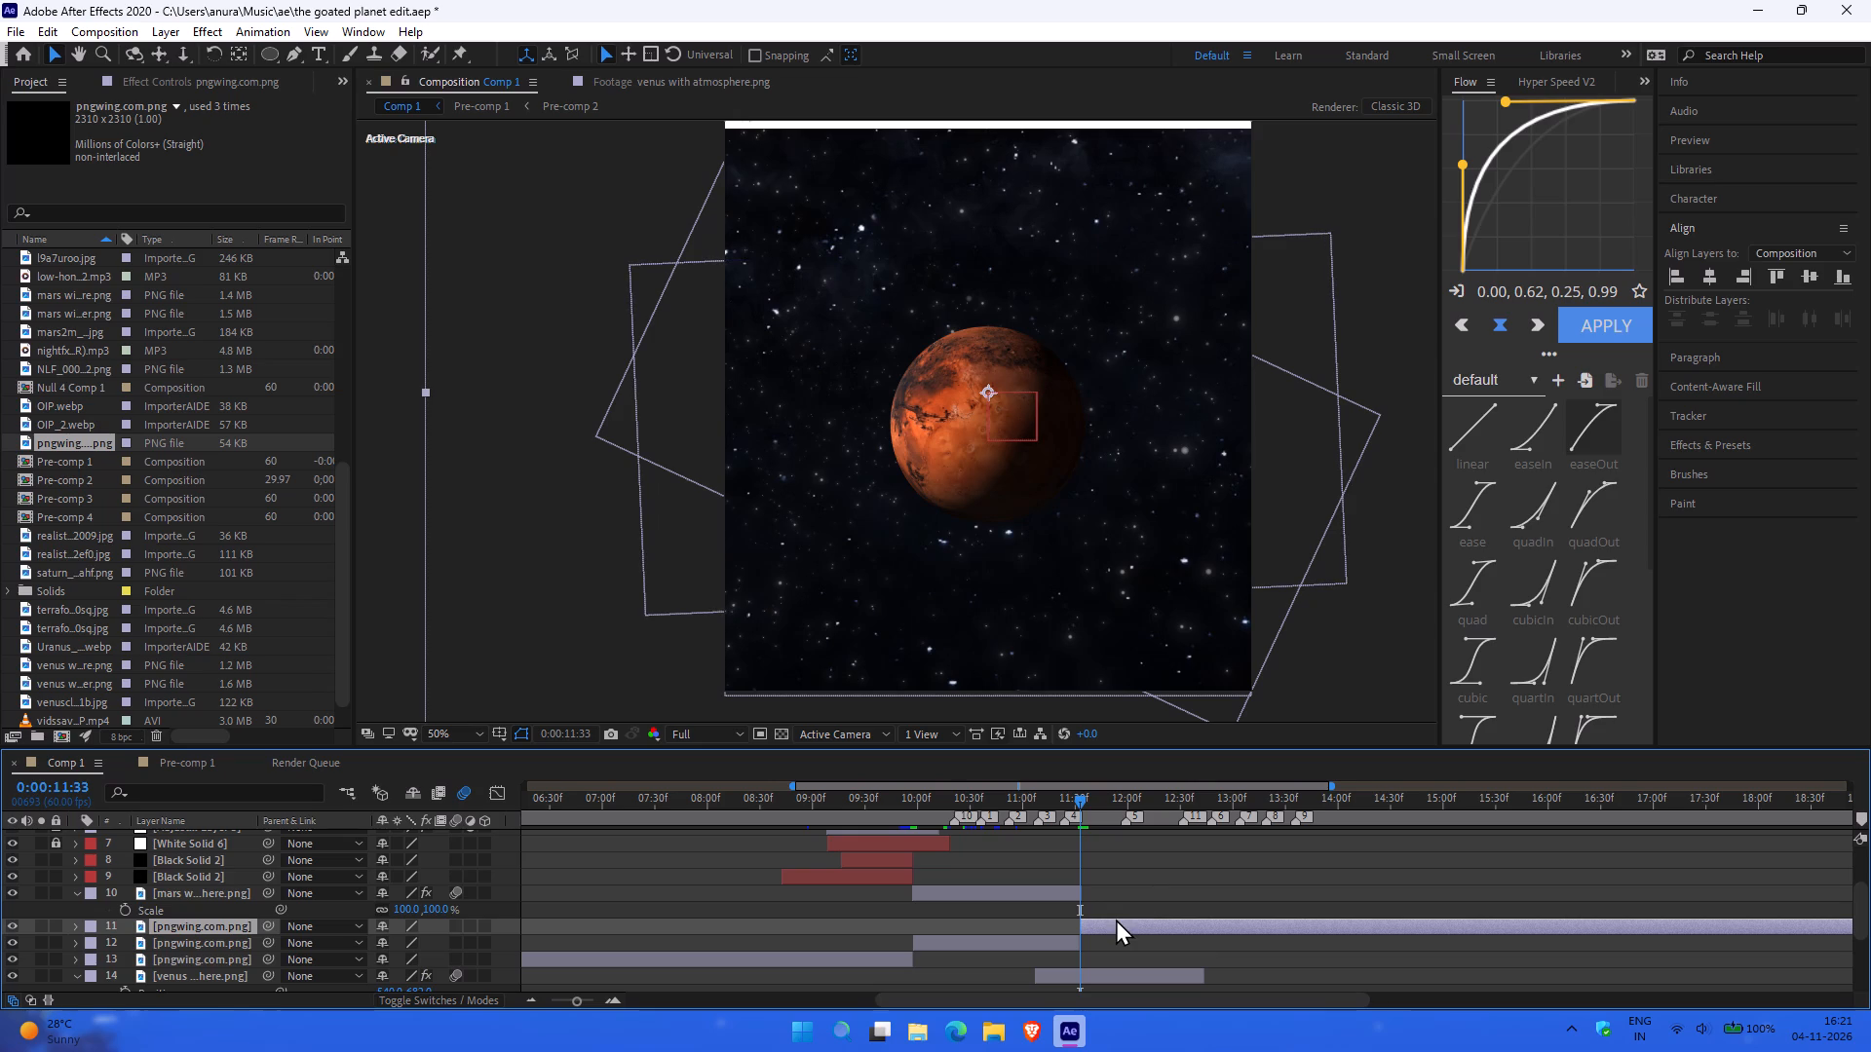
pyautogui.press('BackSpace')
pyautogui.click(887, 944)
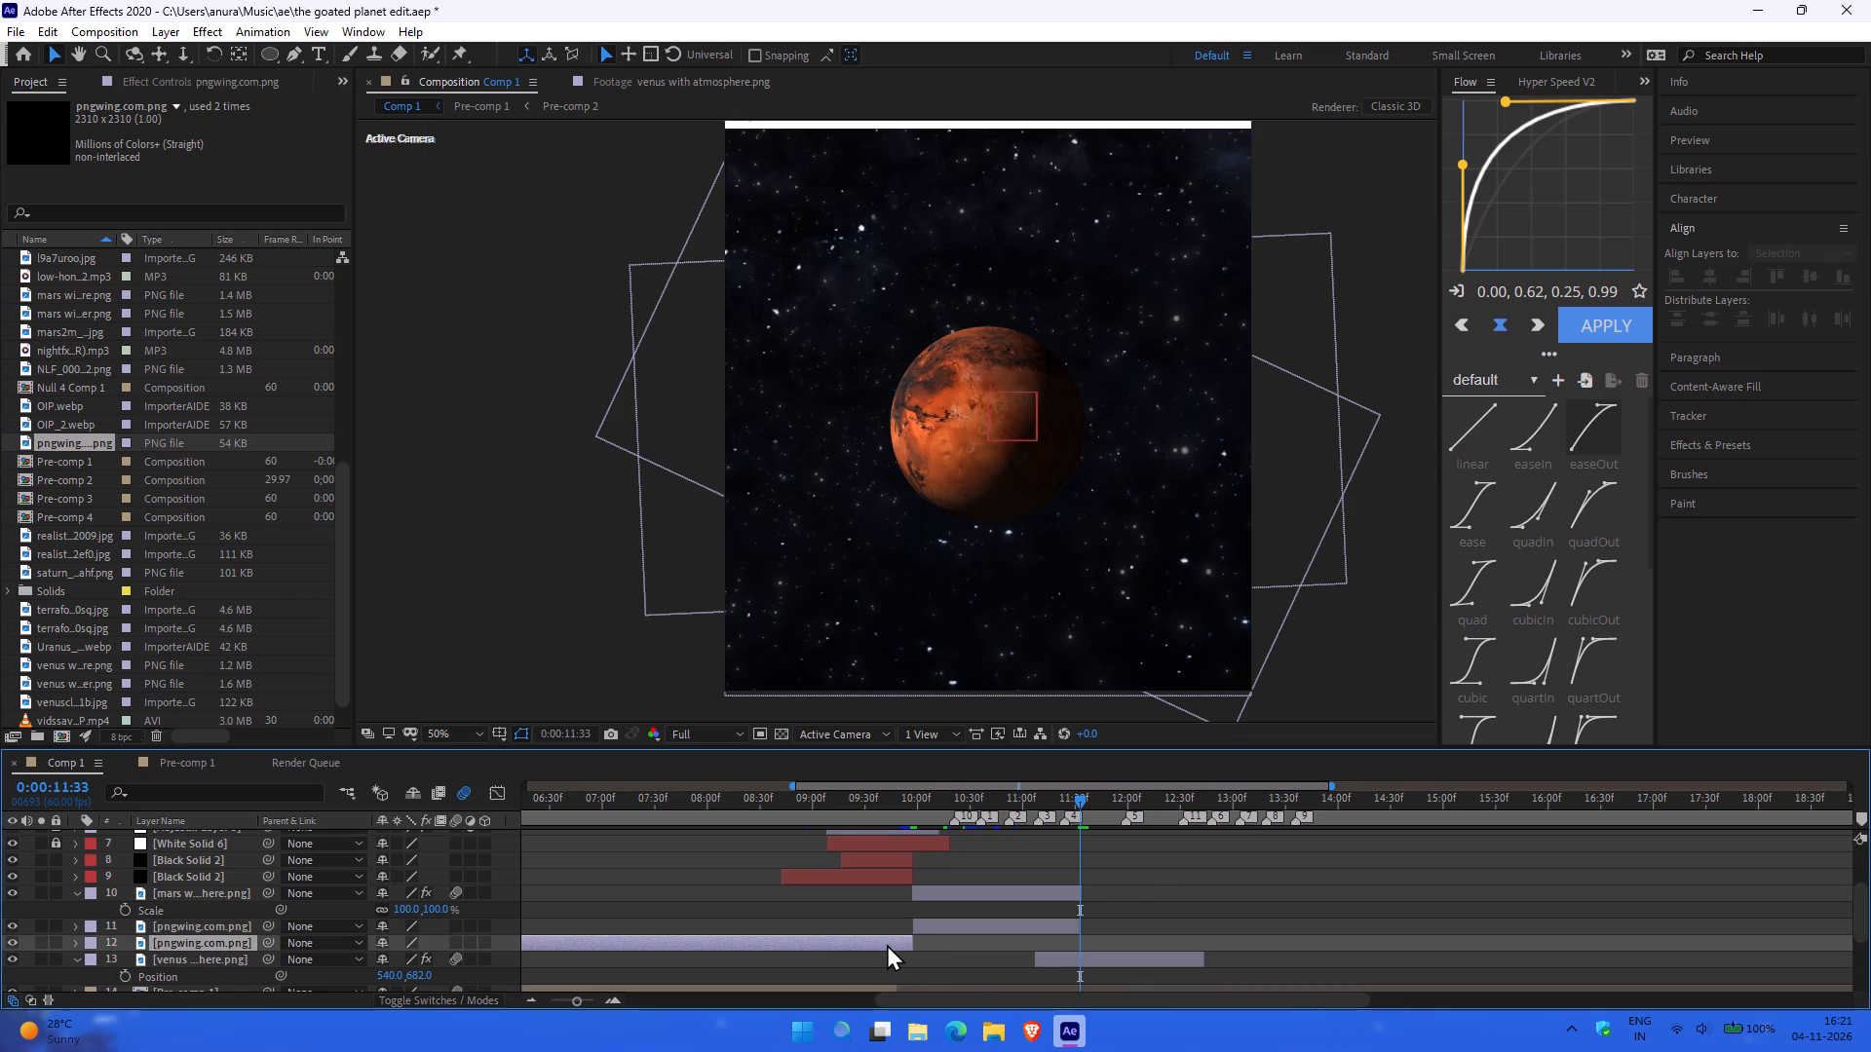
pyautogui.press('BackSpace')
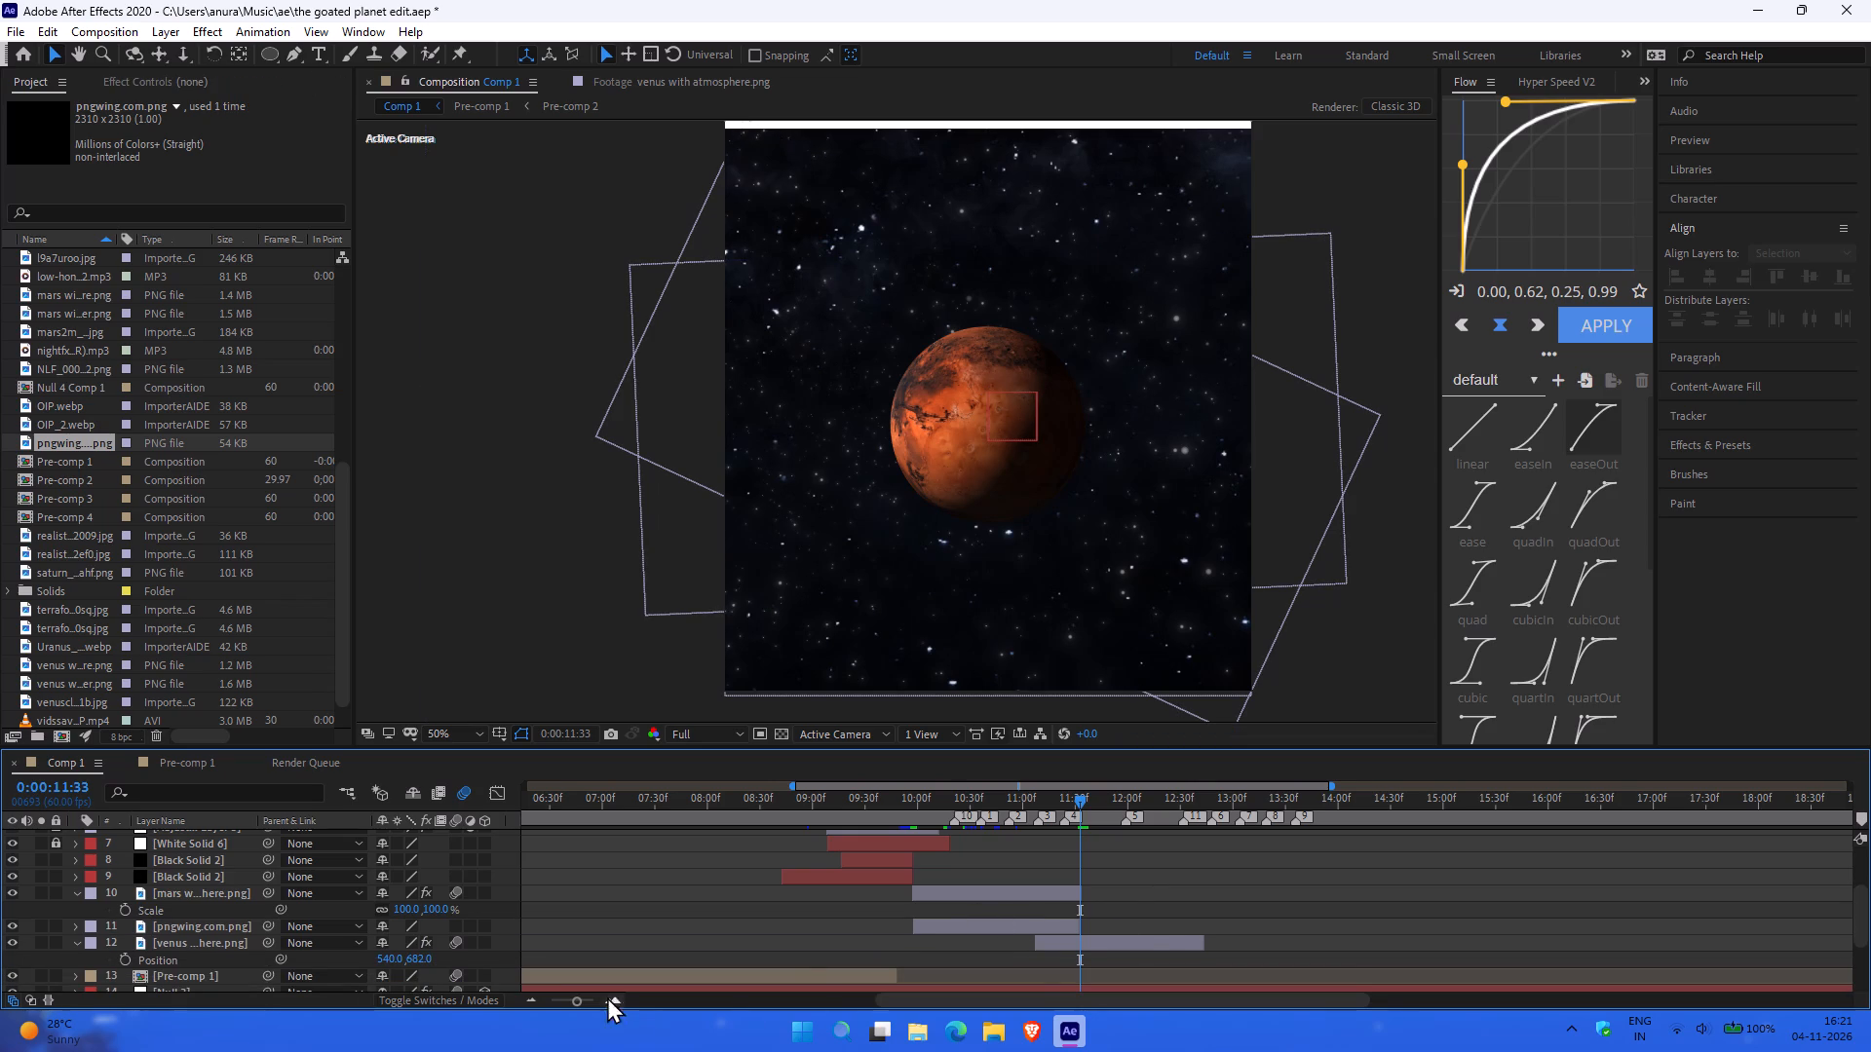
# Extend the end of the pngwing.com.png layer to line up exactly with the end of the Mars layer.
pyautogui.moveTo(571, 1003); pyautogui.dragTo(593, 1003)
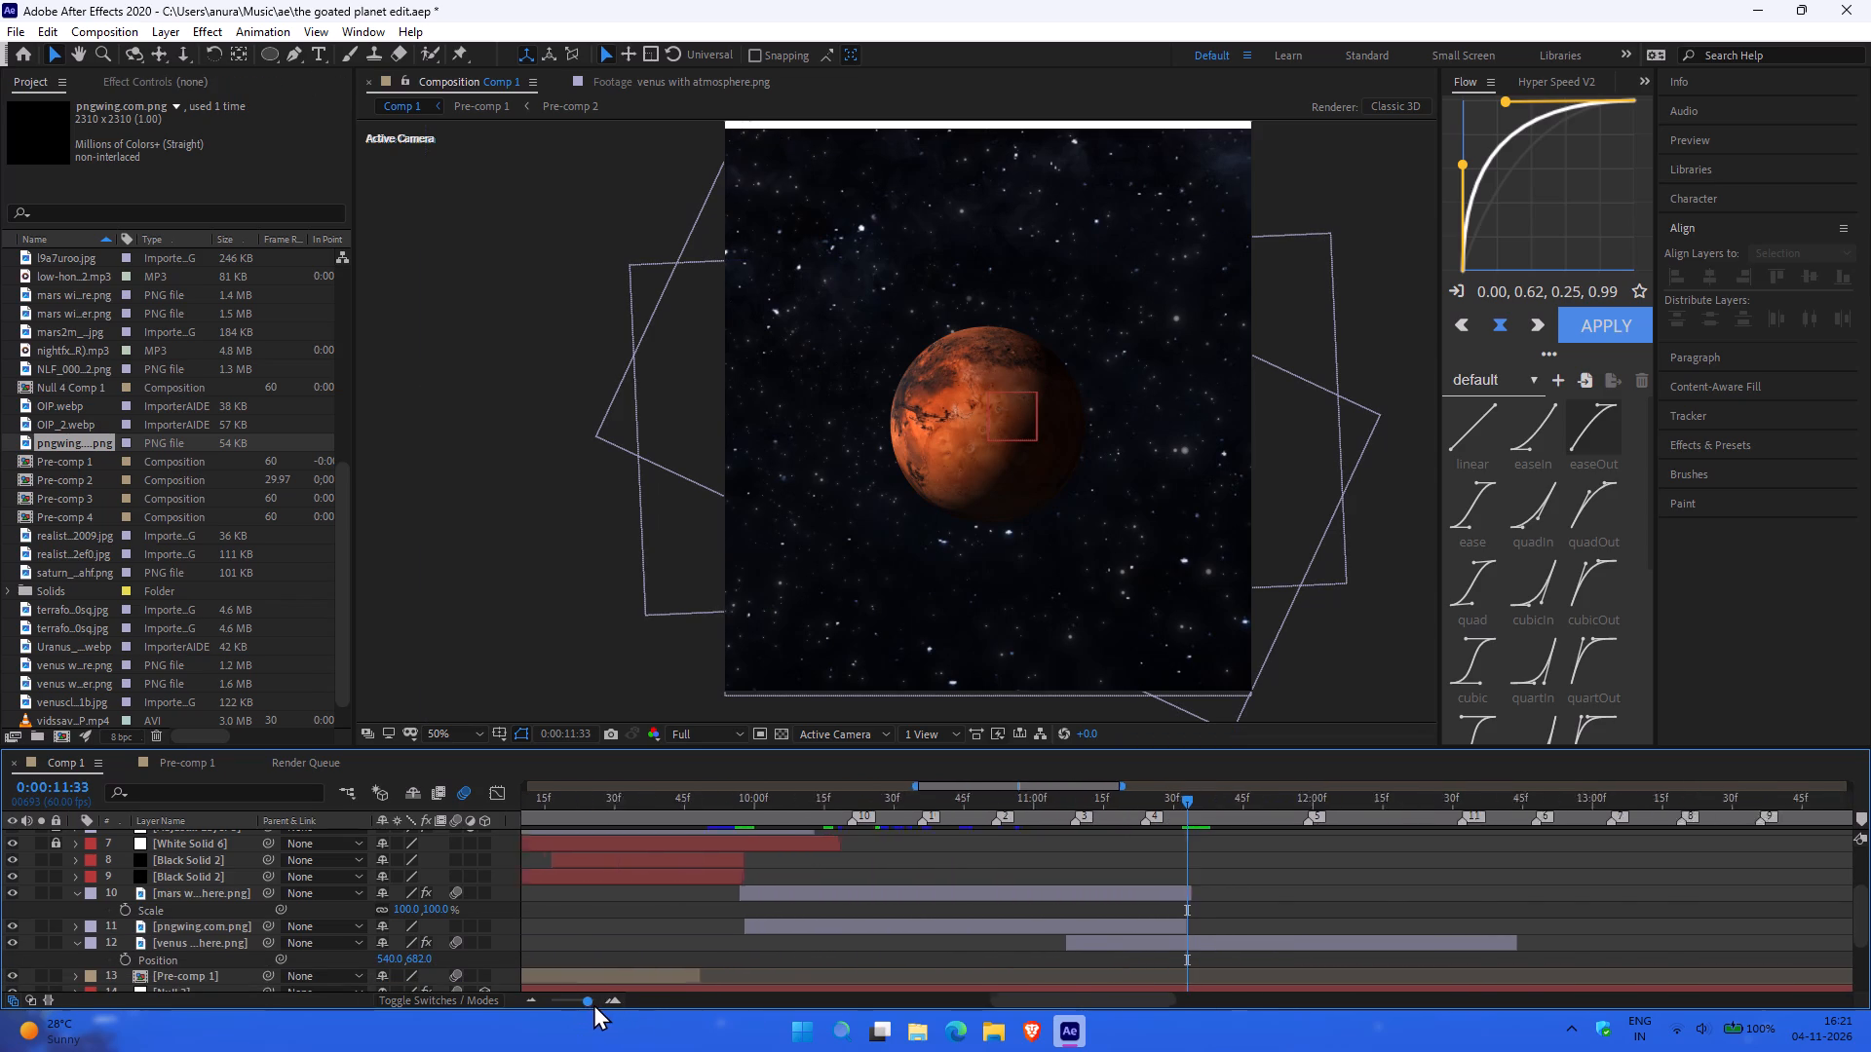
pyautogui.moveTo(593, 1003); pyautogui.dragTo(601, 1004)
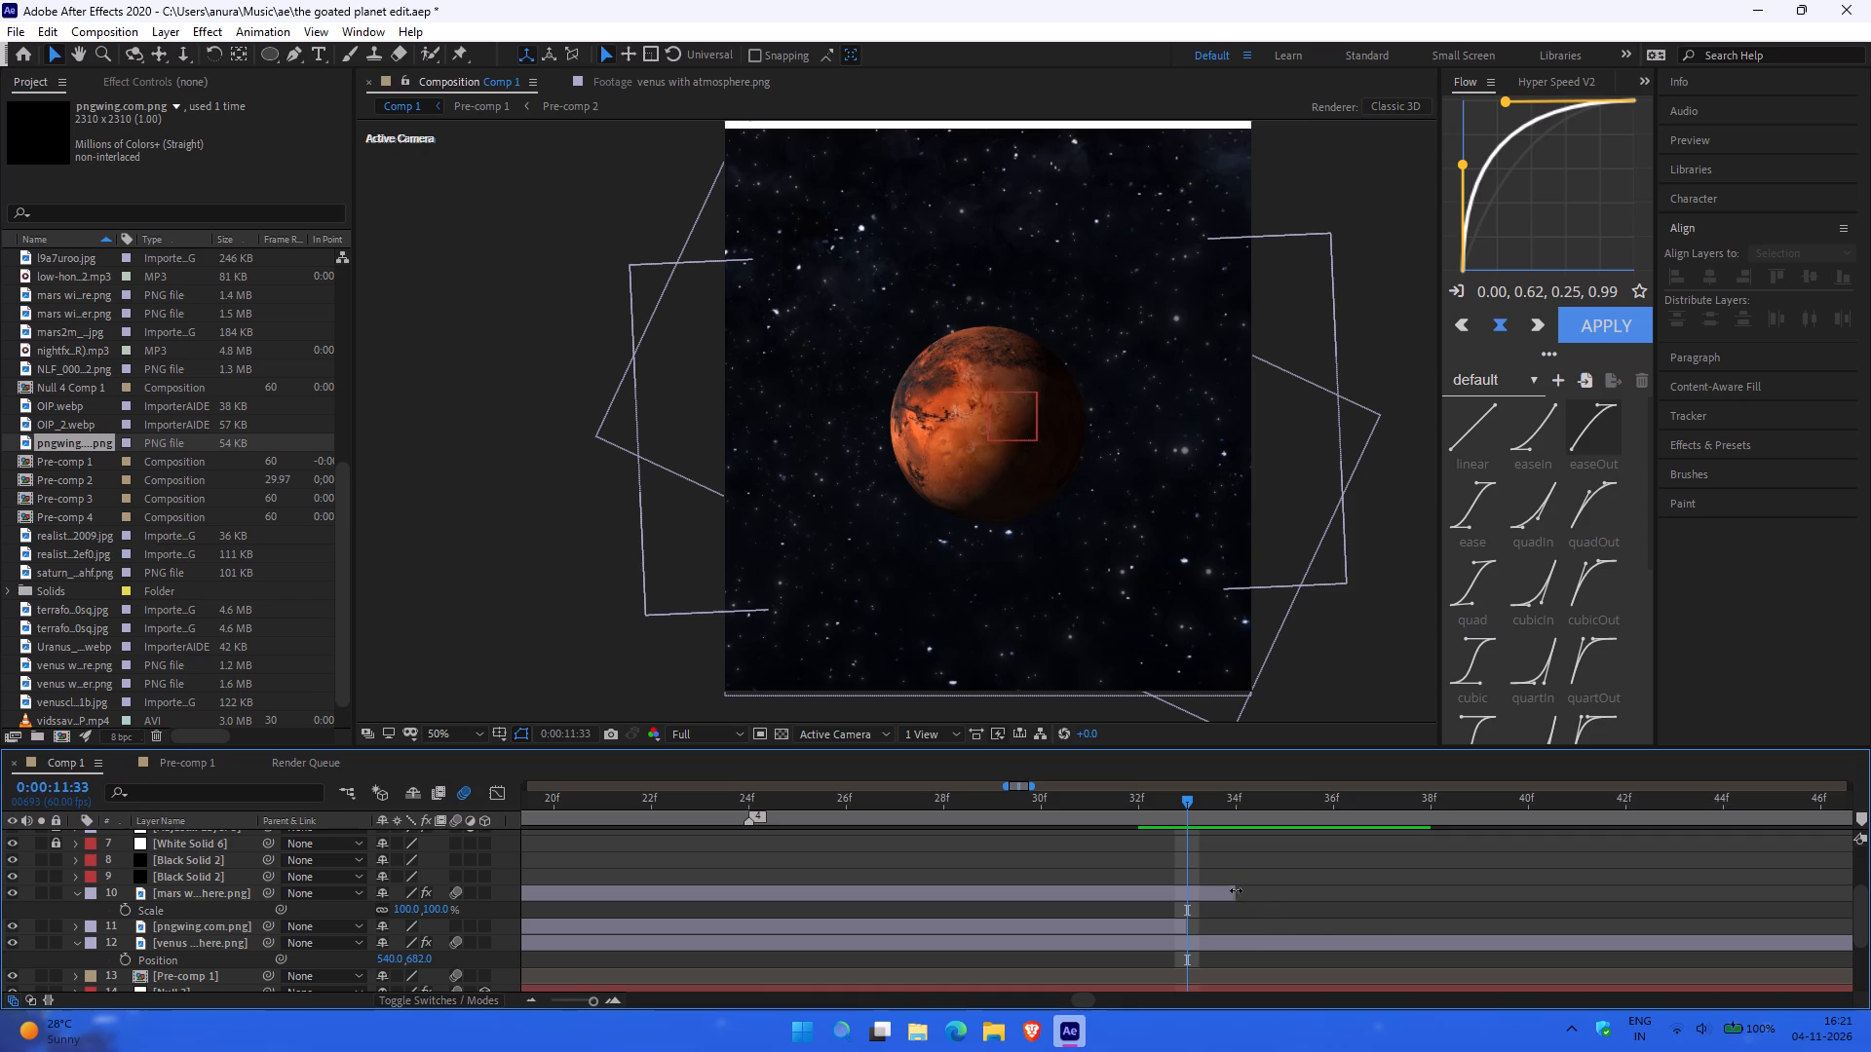
pyautogui.moveTo(1186, 928); pyautogui.dragTo(1238, 930)
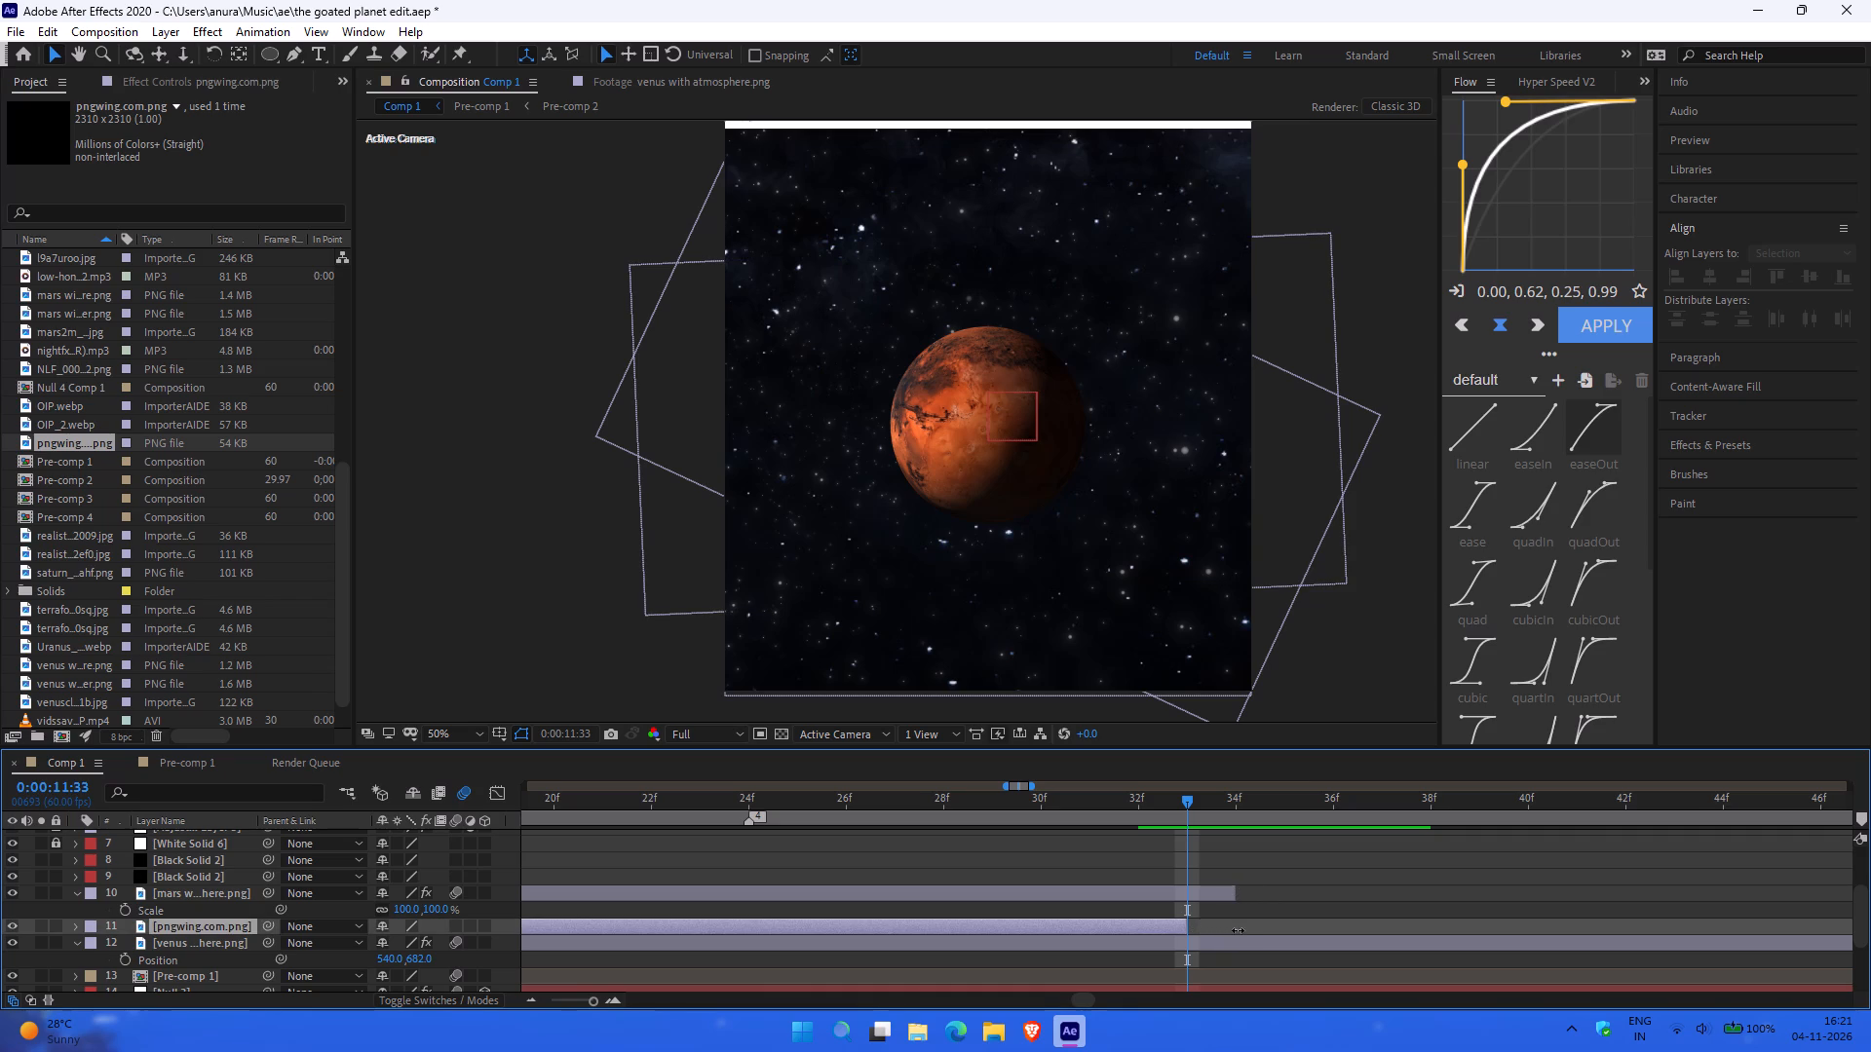
pyautogui.moveTo(1238, 930); pyautogui.dragTo(1244, 931)
# Extend the start of the pngwing.com.png layer to line up exactly with the start of the Mars layer.
pyautogui.moveTo(818, 806); pyautogui.dragTo(814, 806)
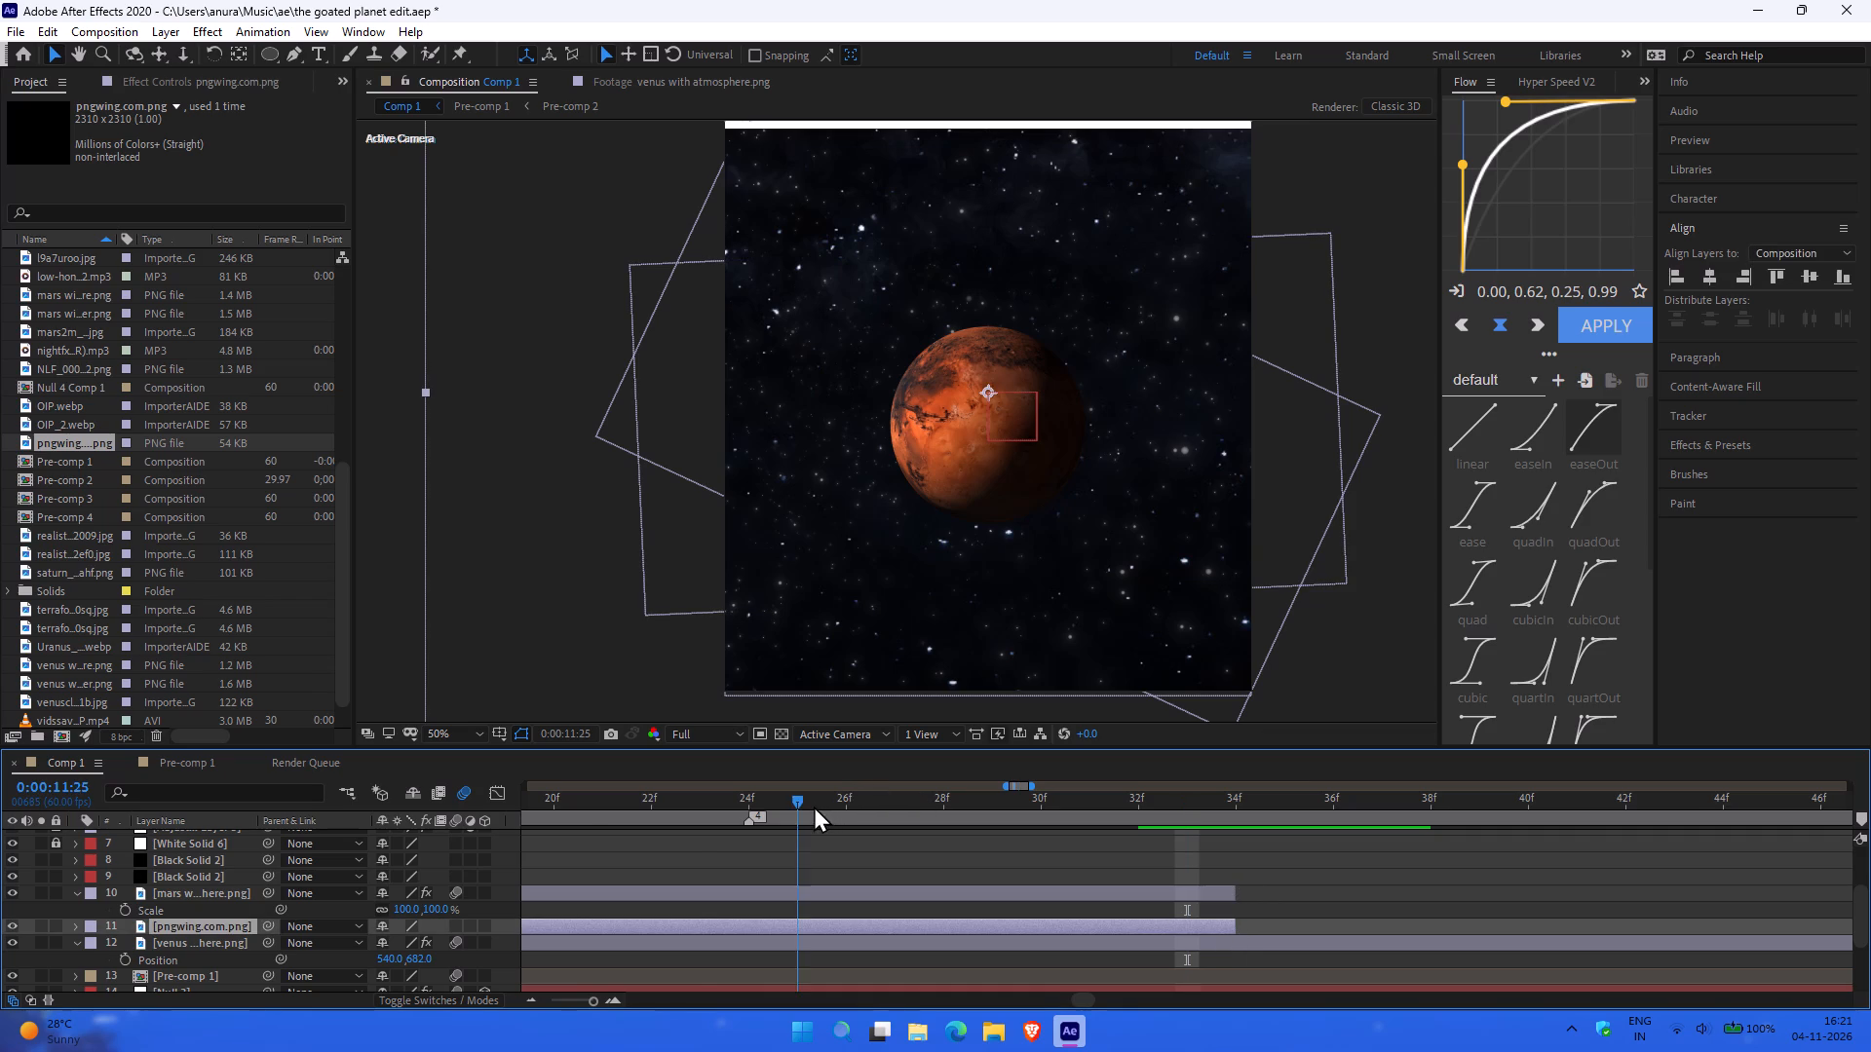
pyautogui.moveTo(814, 806); pyautogui.dragTo(469, 790)
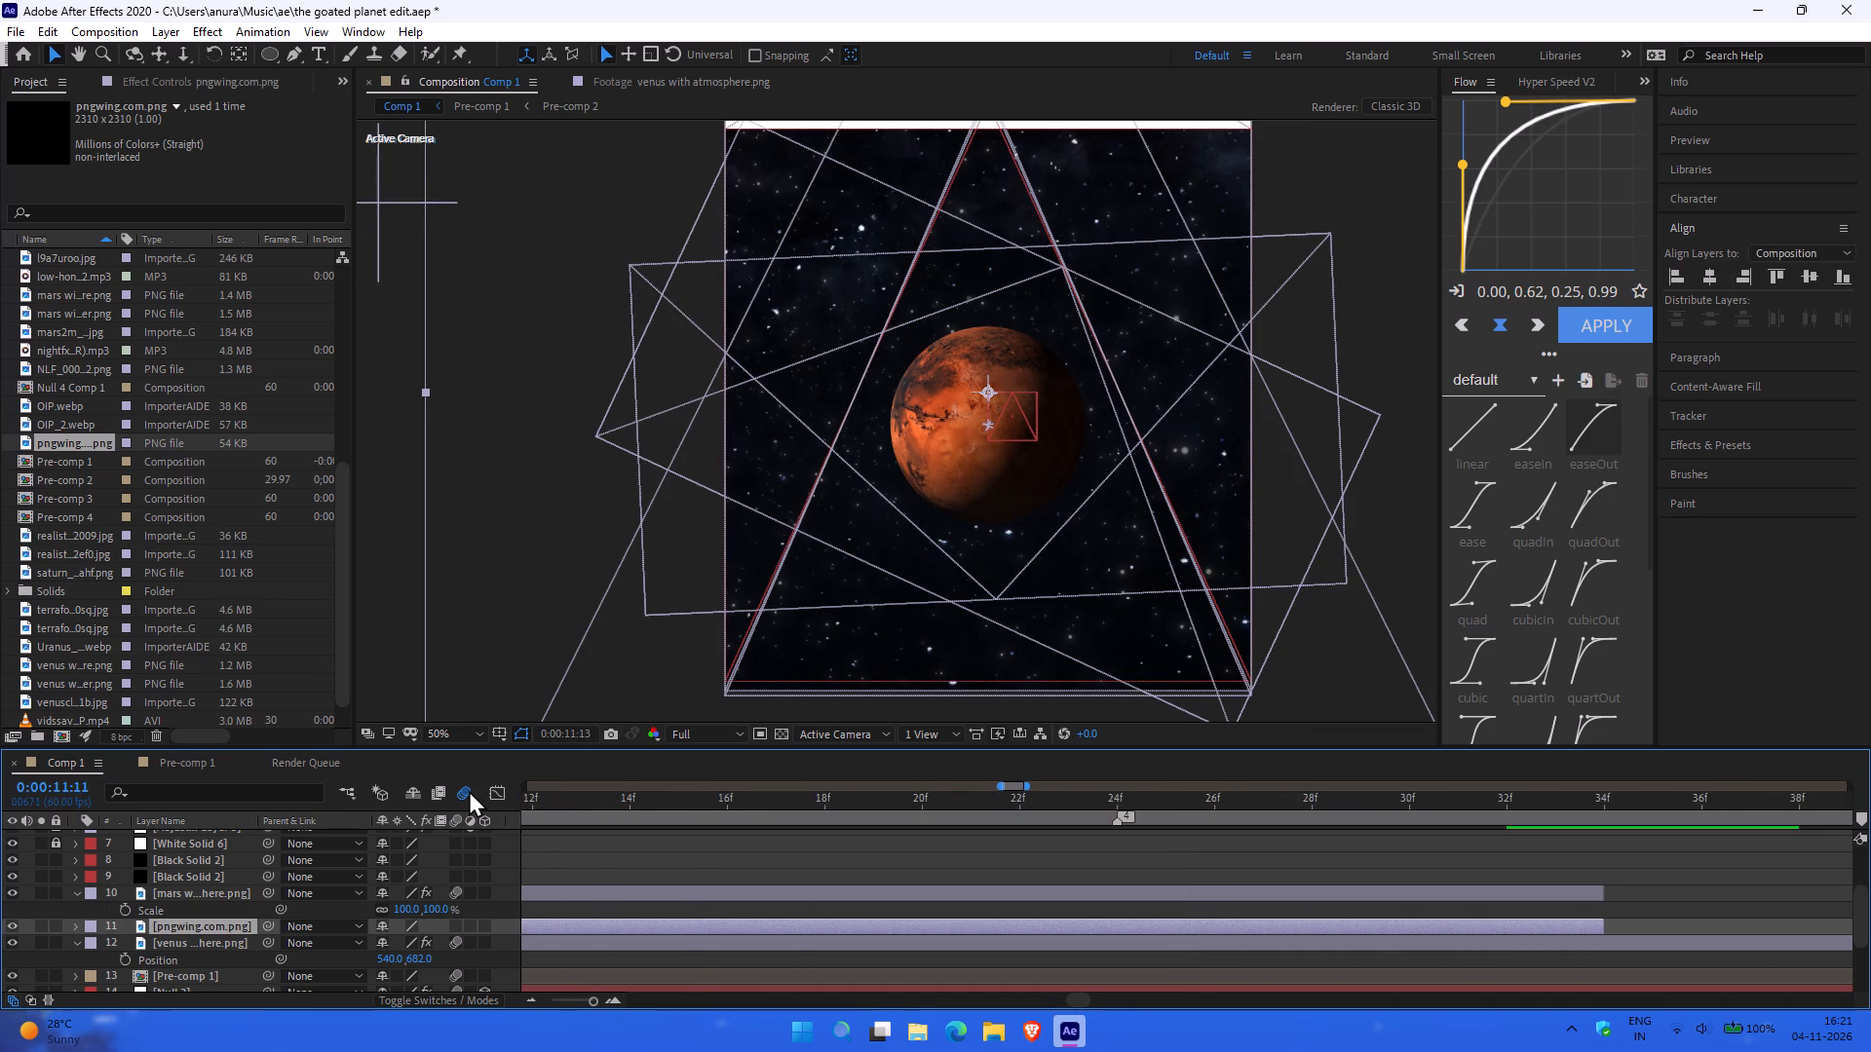
pyautogui.moveTo(469, 790); pyautogui.dragTo(486, 790)
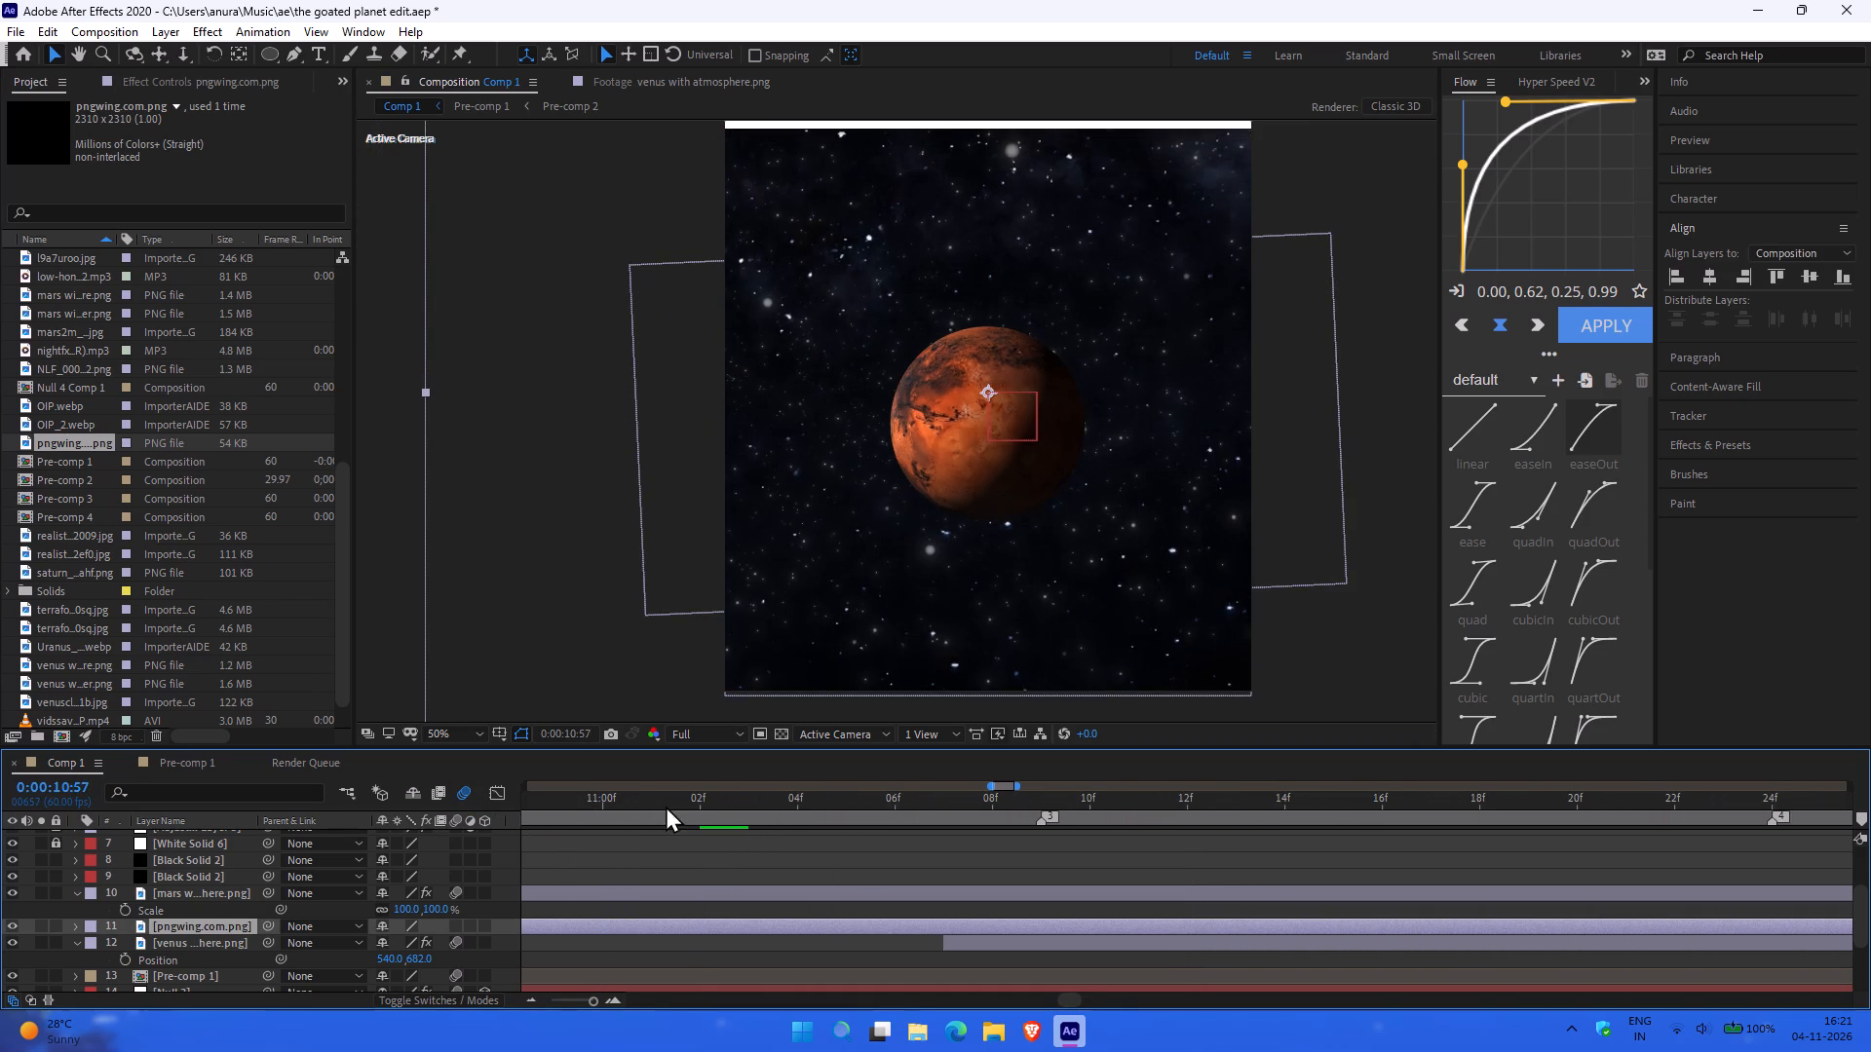
pyautogui.moveTo(667, 798); pyautogui.dragTo(538, 808)
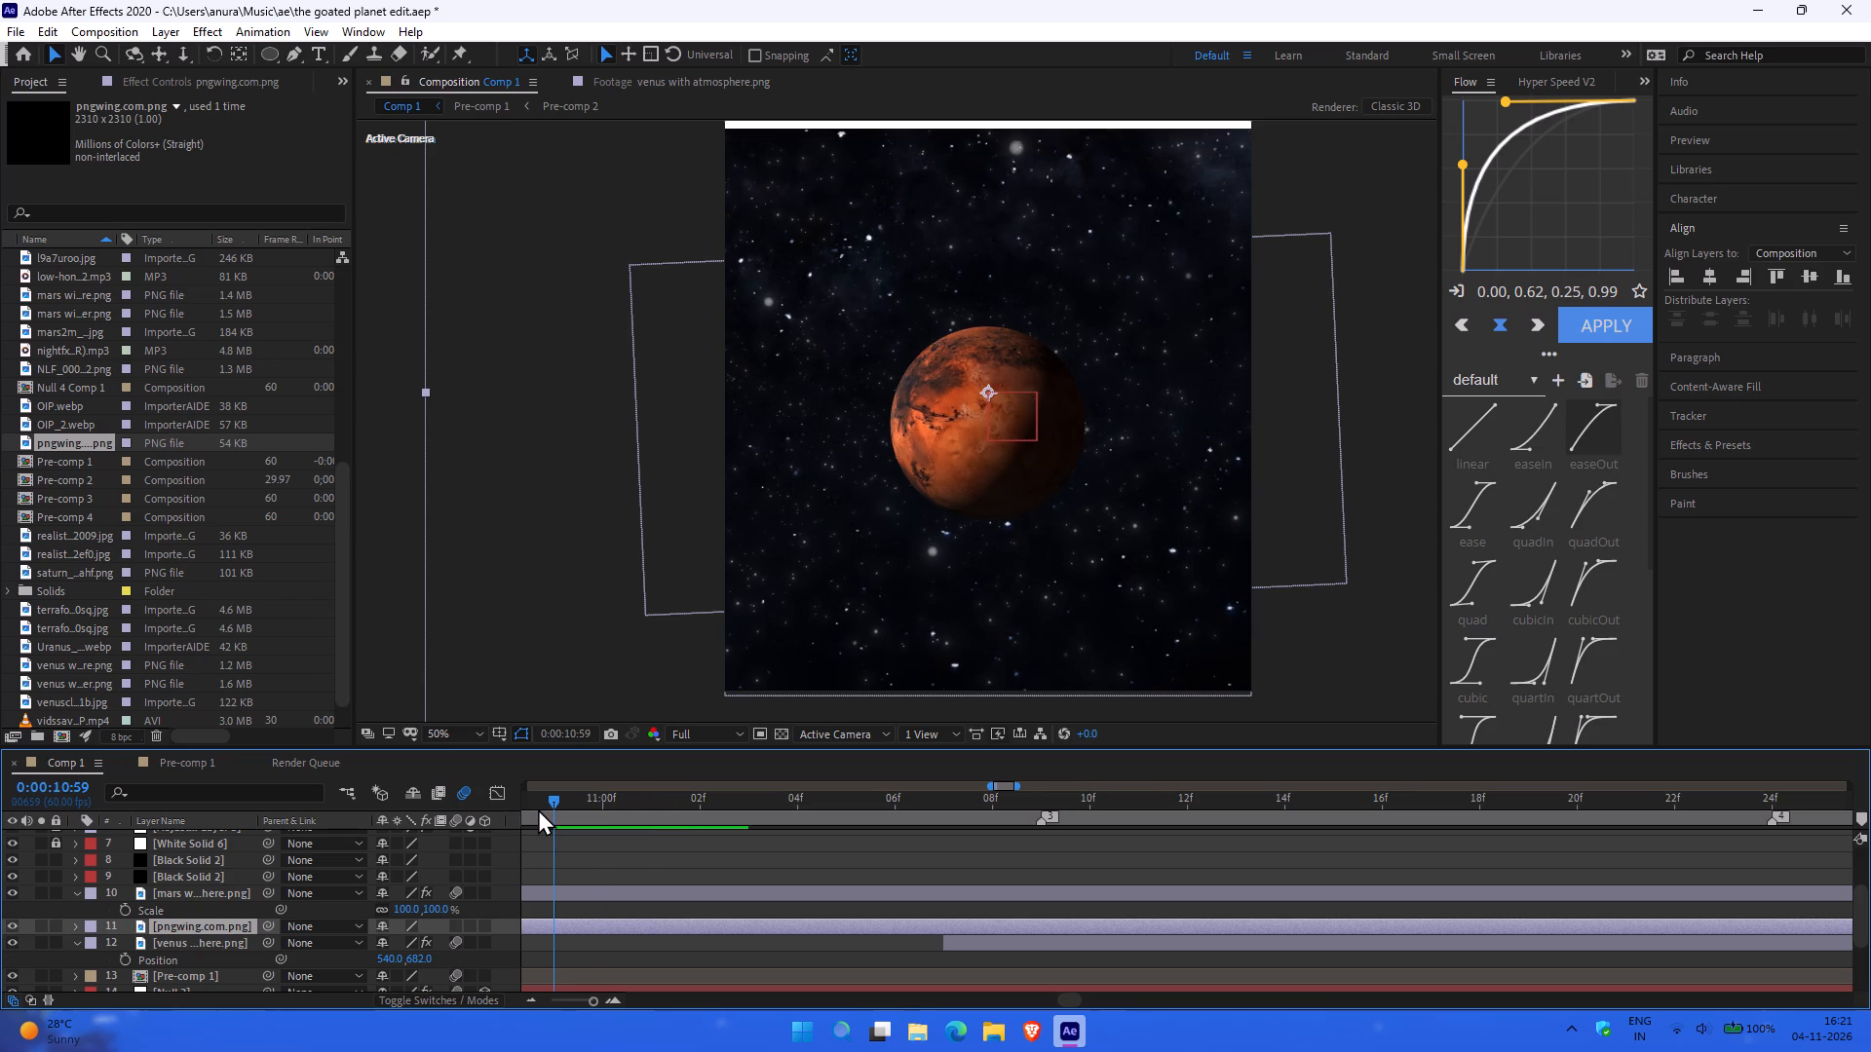
pyautogui.moveTo(538, 808); pyautogui.dragTo(483, 814)
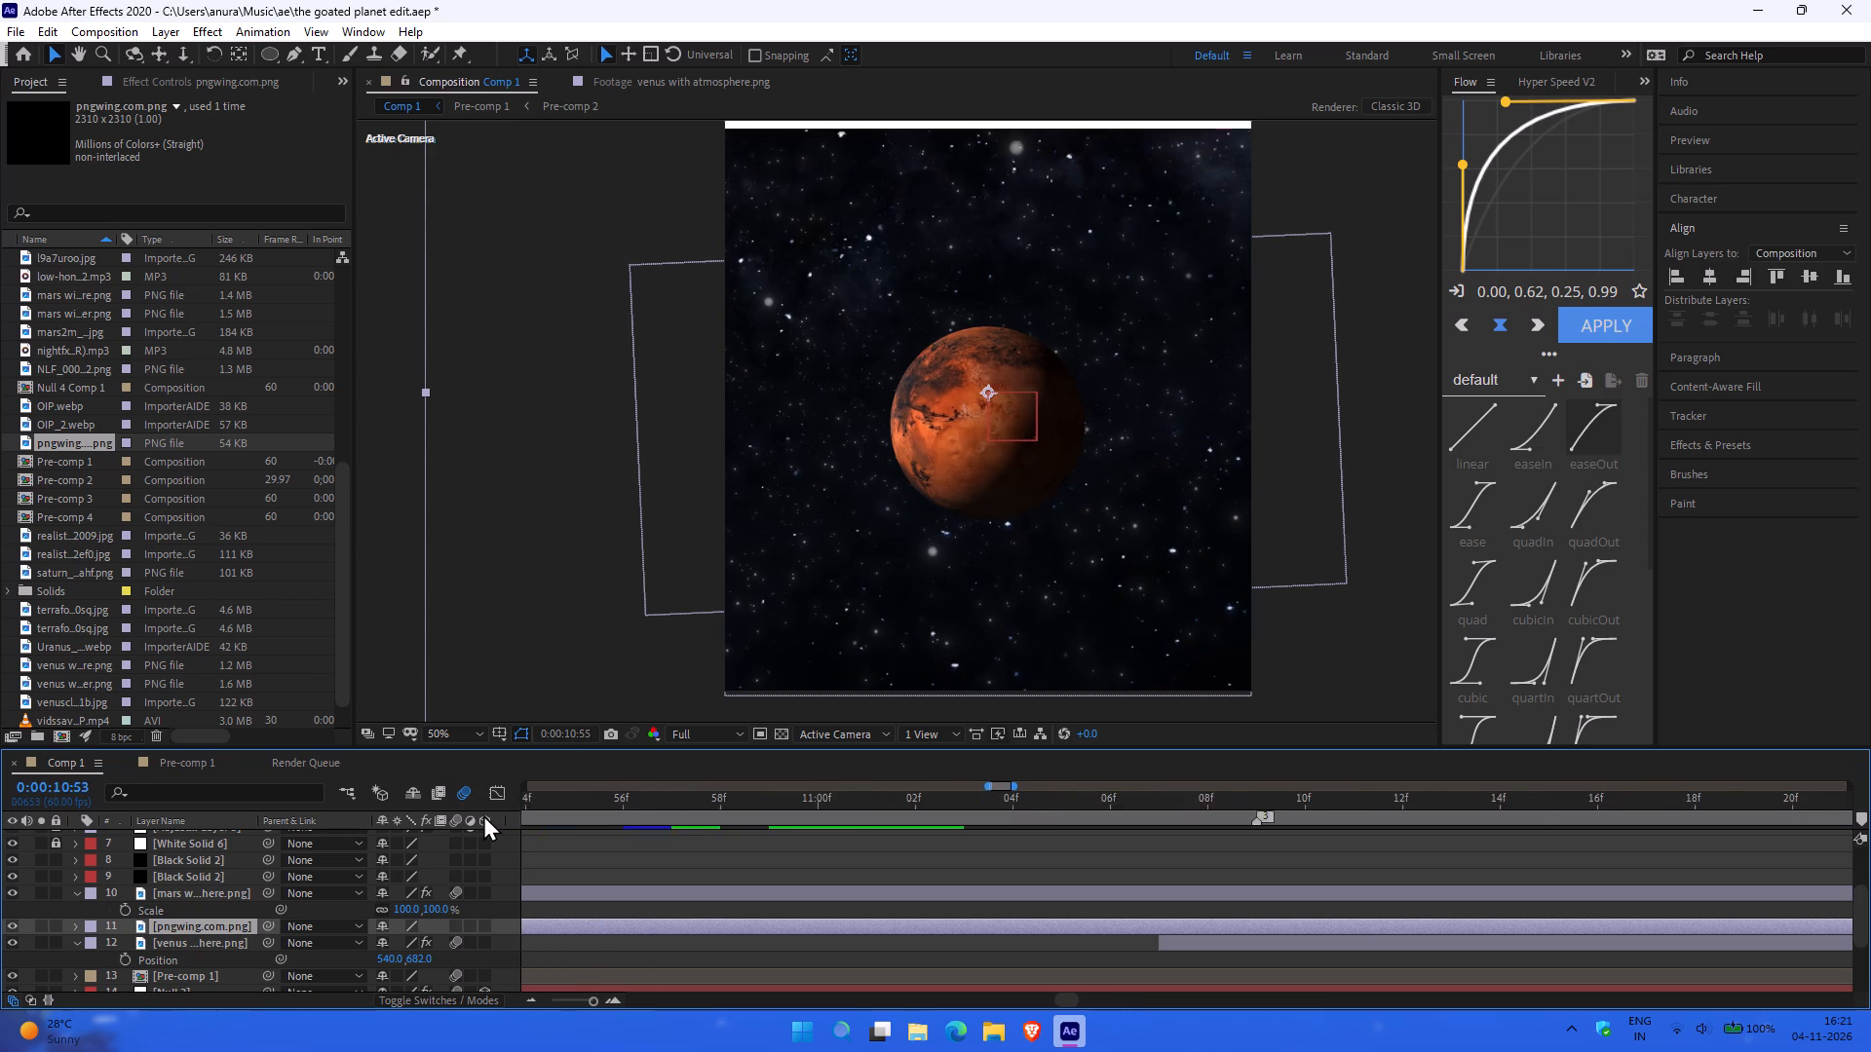
pyautogui.moveTo(483, 814); pyautogui.dragTo(490, 814)
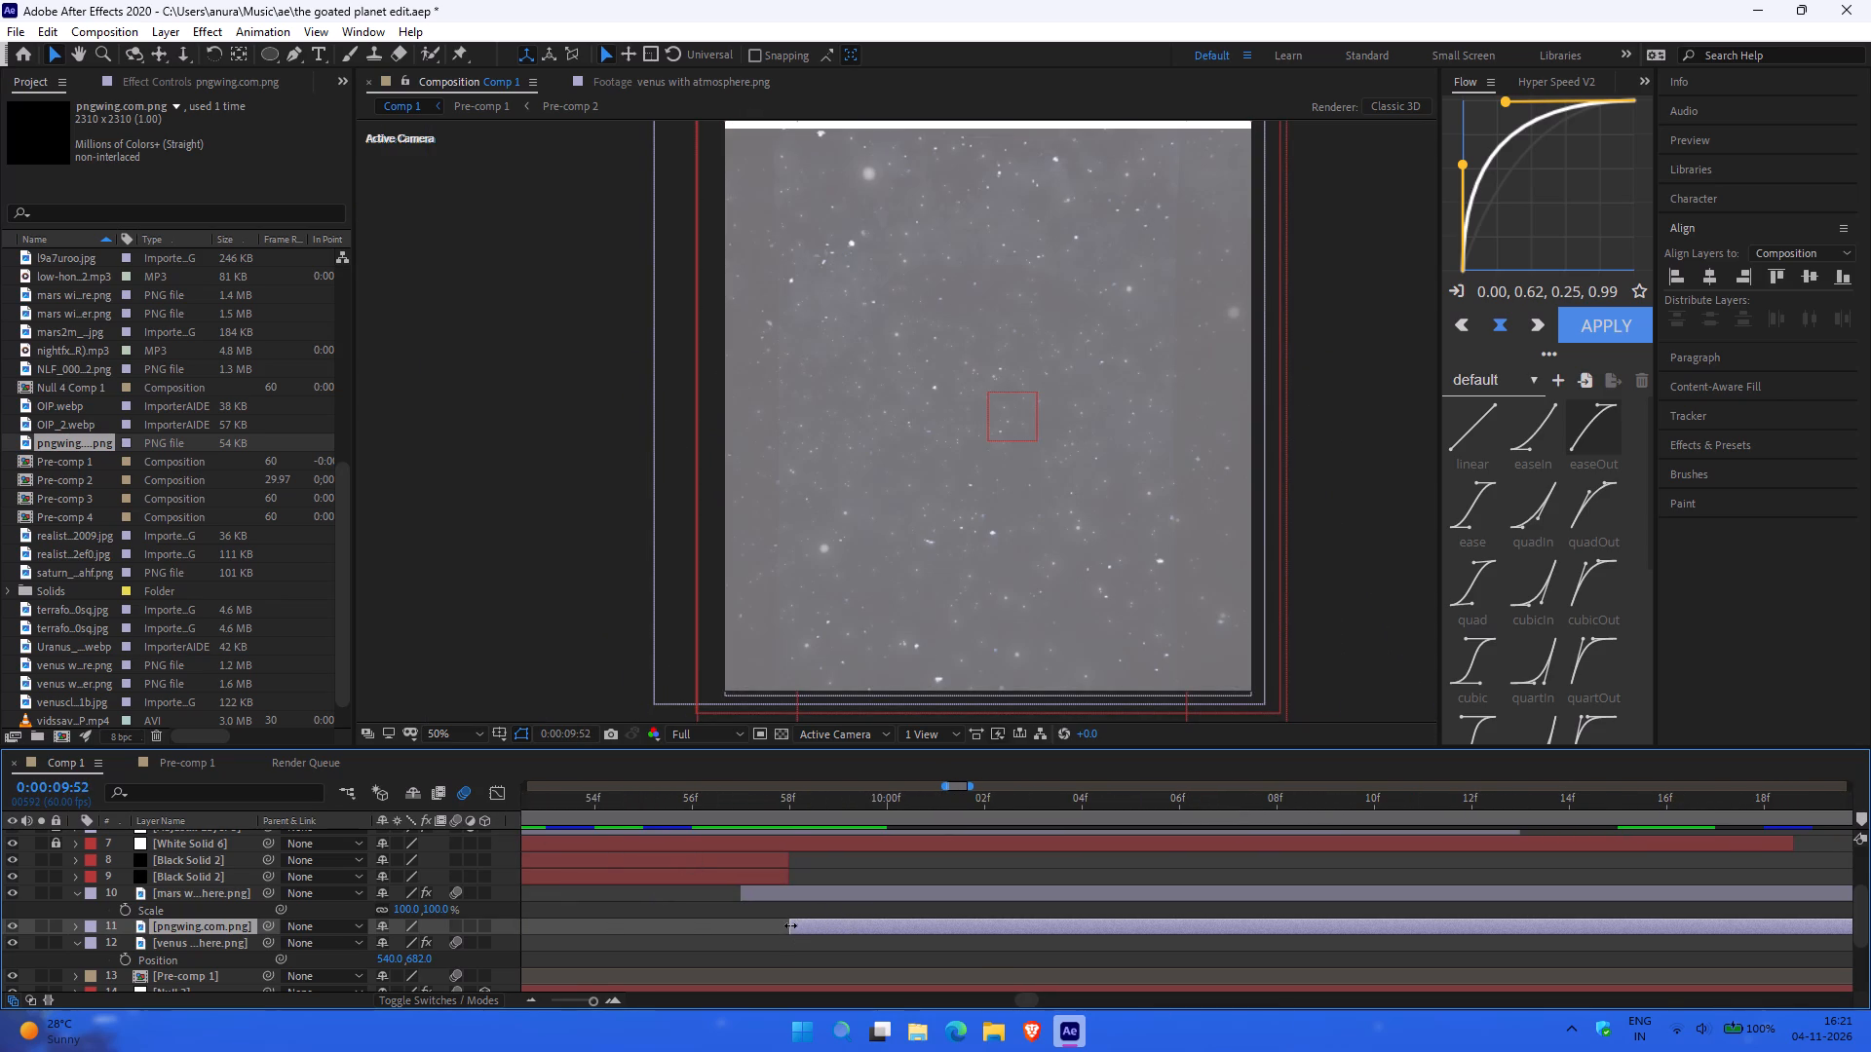
pyautogui.moveTo(790, 925); pyautogui.dragTo(758, 931)
# With the playhead at 0:00:10:32, scale the pngwing.com.png layer down to 17%, about the width of Mars.
pyautogui.moveTo(1009, 808); pyautogui.dragTo(1865, 843)
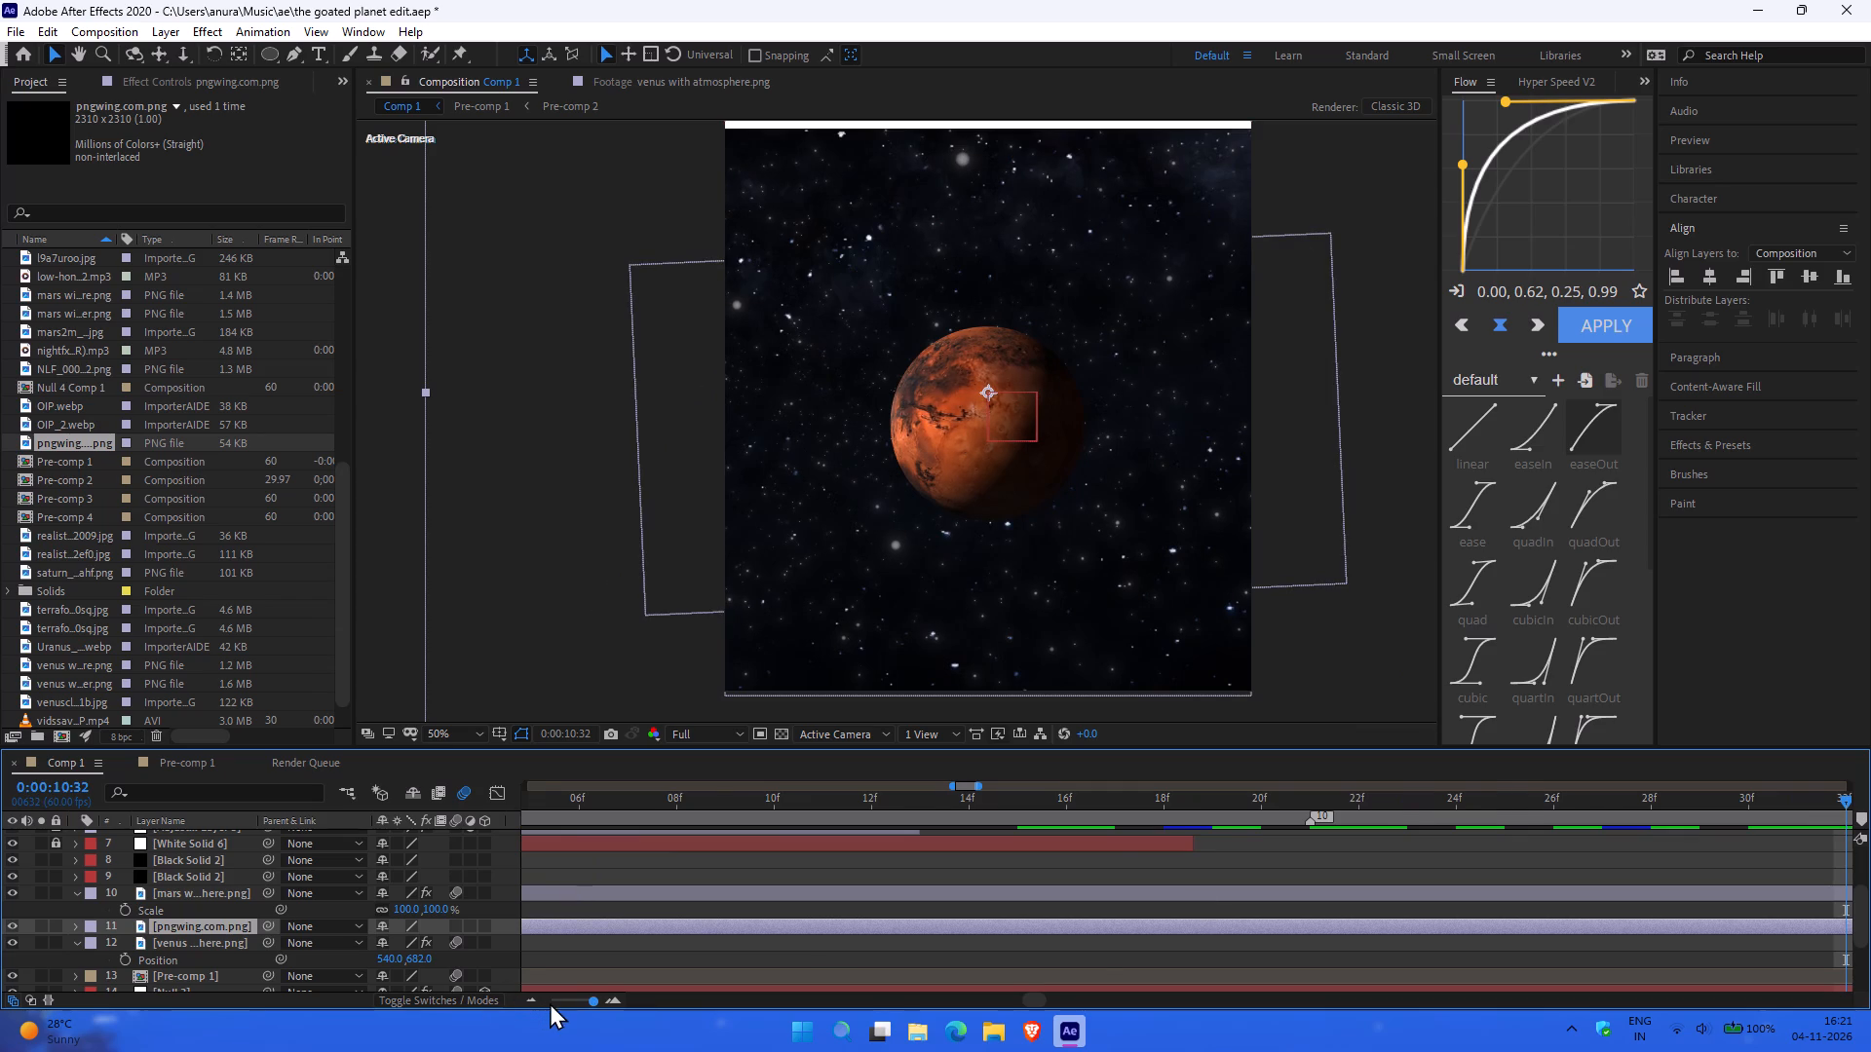
pyautogui.click(577, 1001)
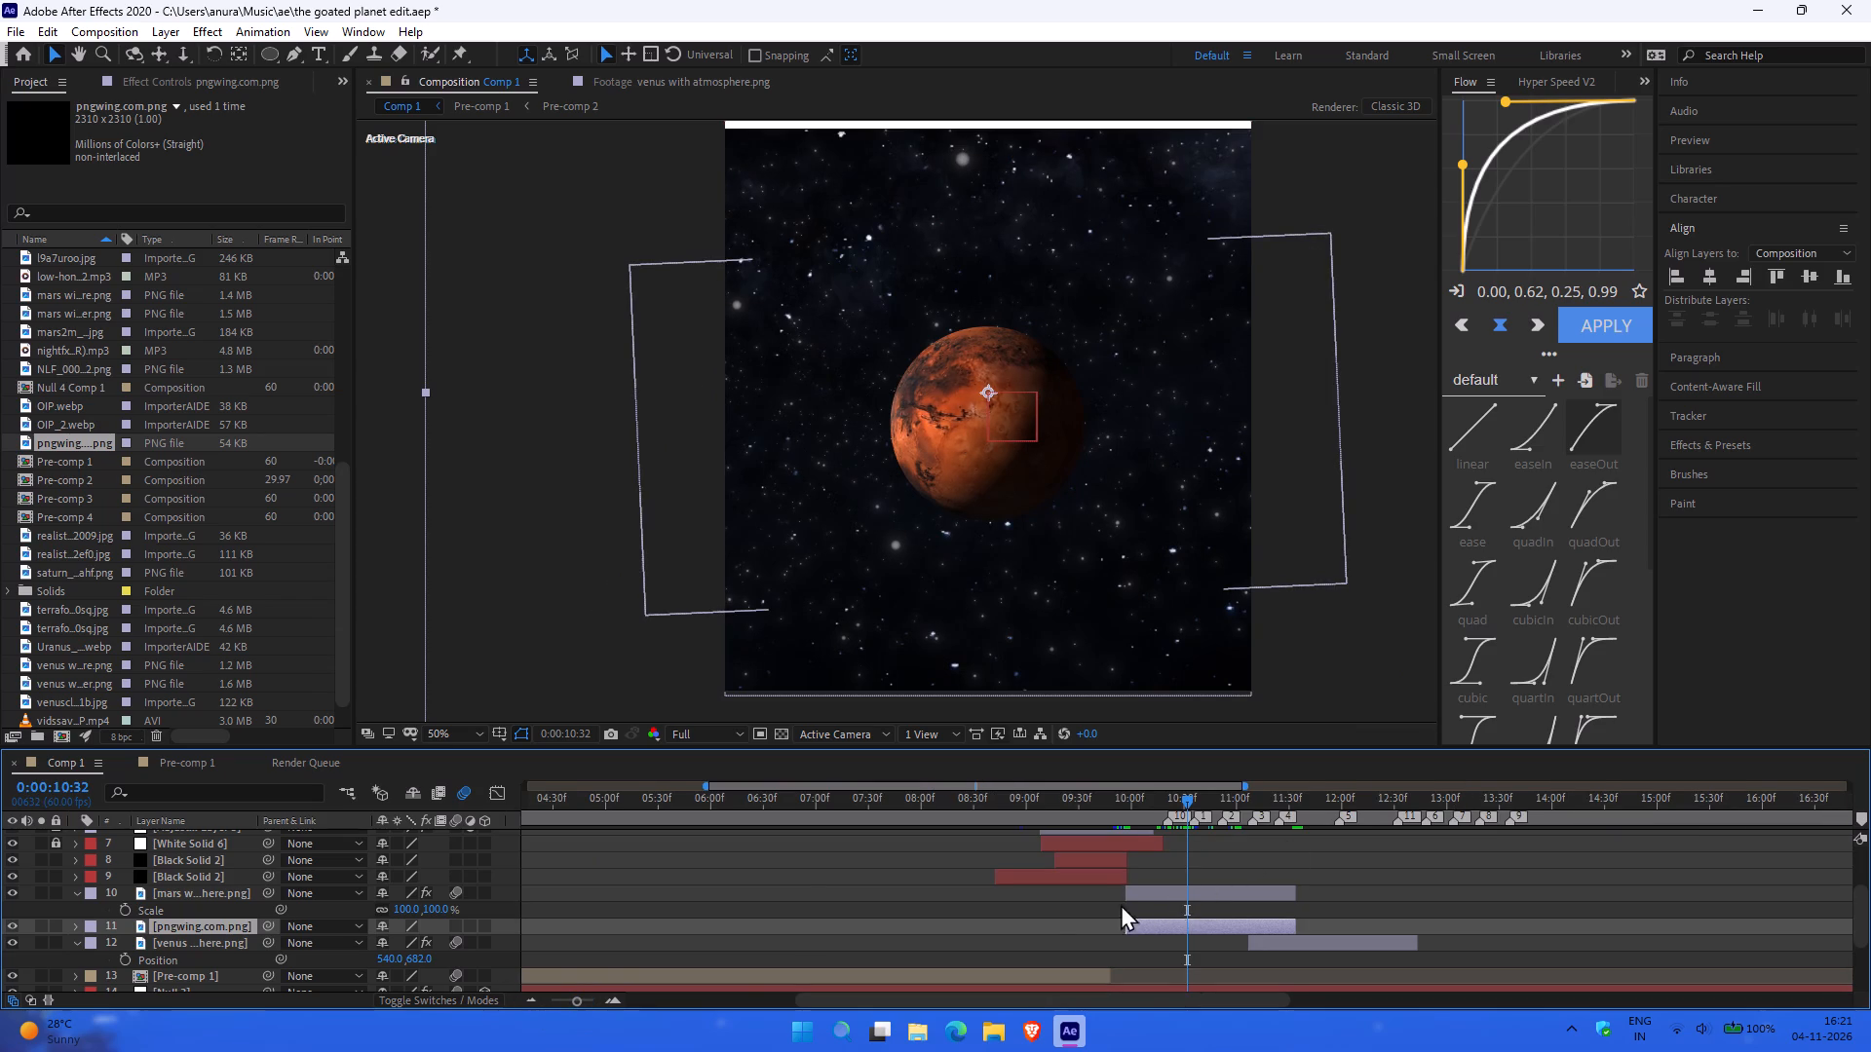
pyautogui.click(199, 929)
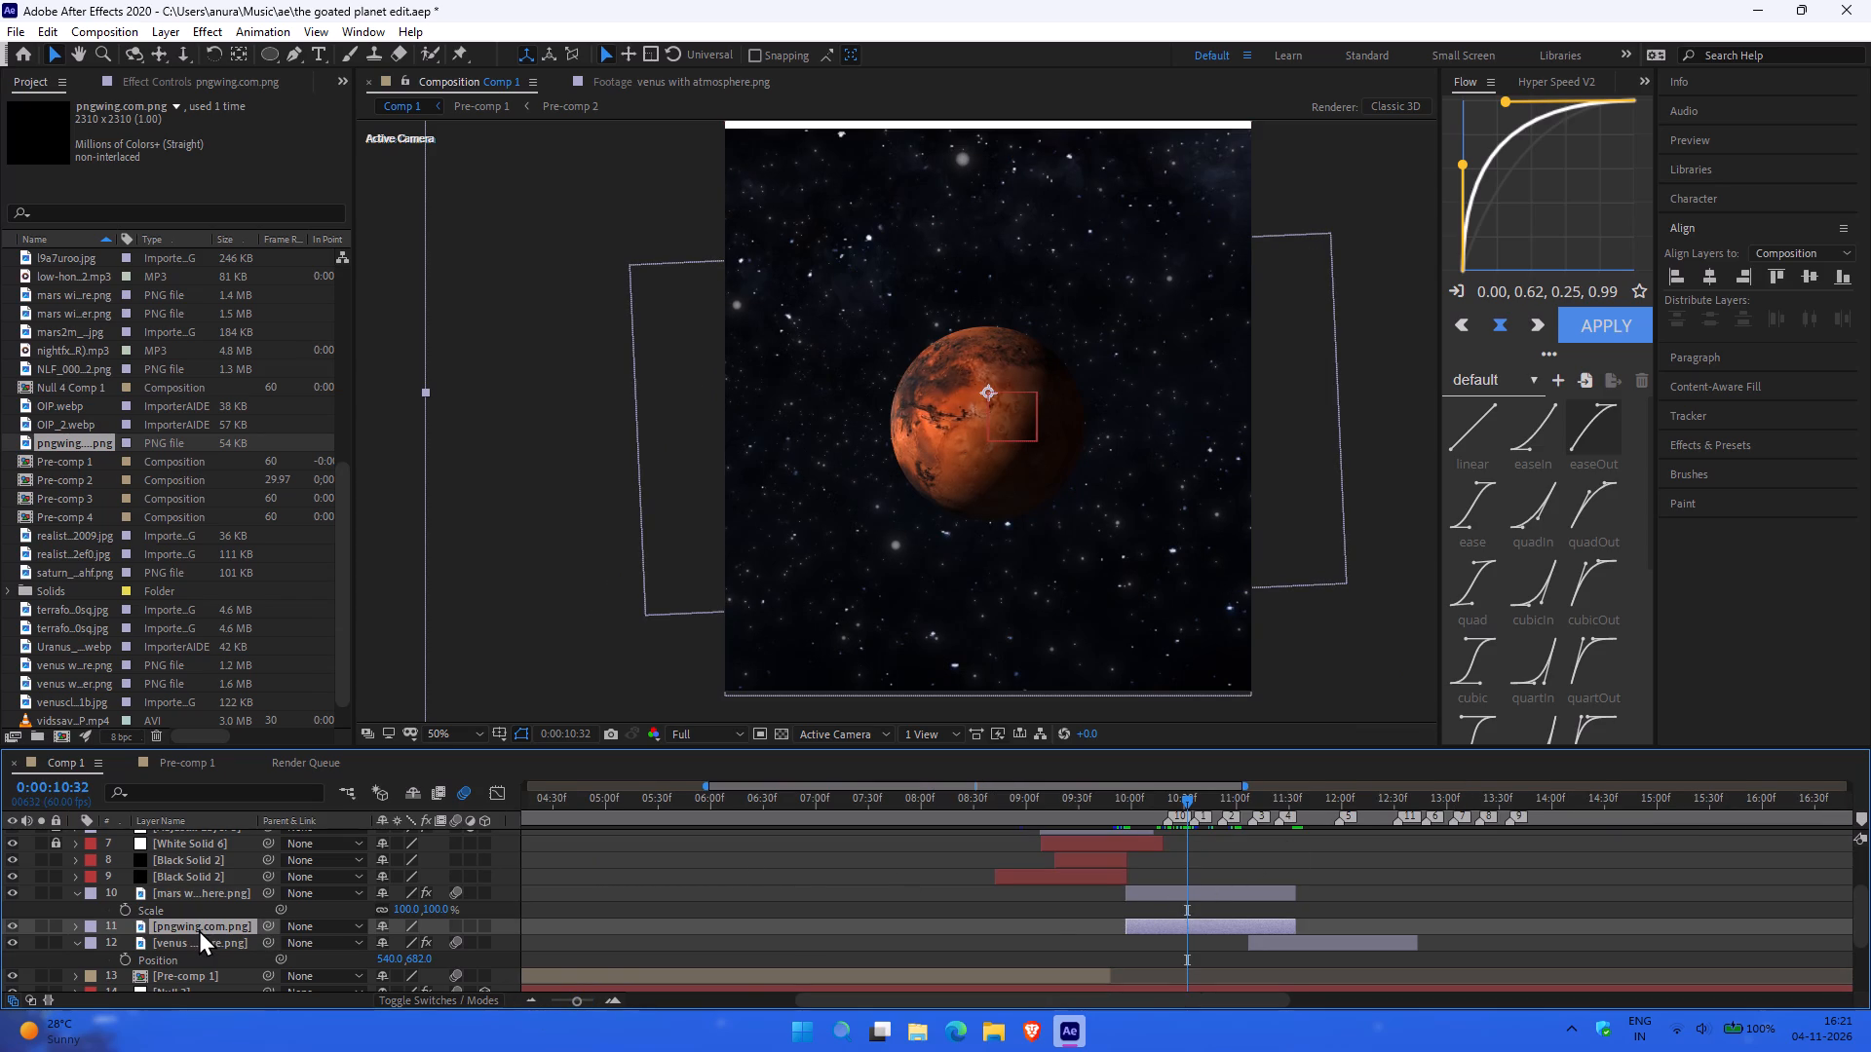
pyautogui.press('s')
pyautogui.press('s')
pyautogui.press('s')
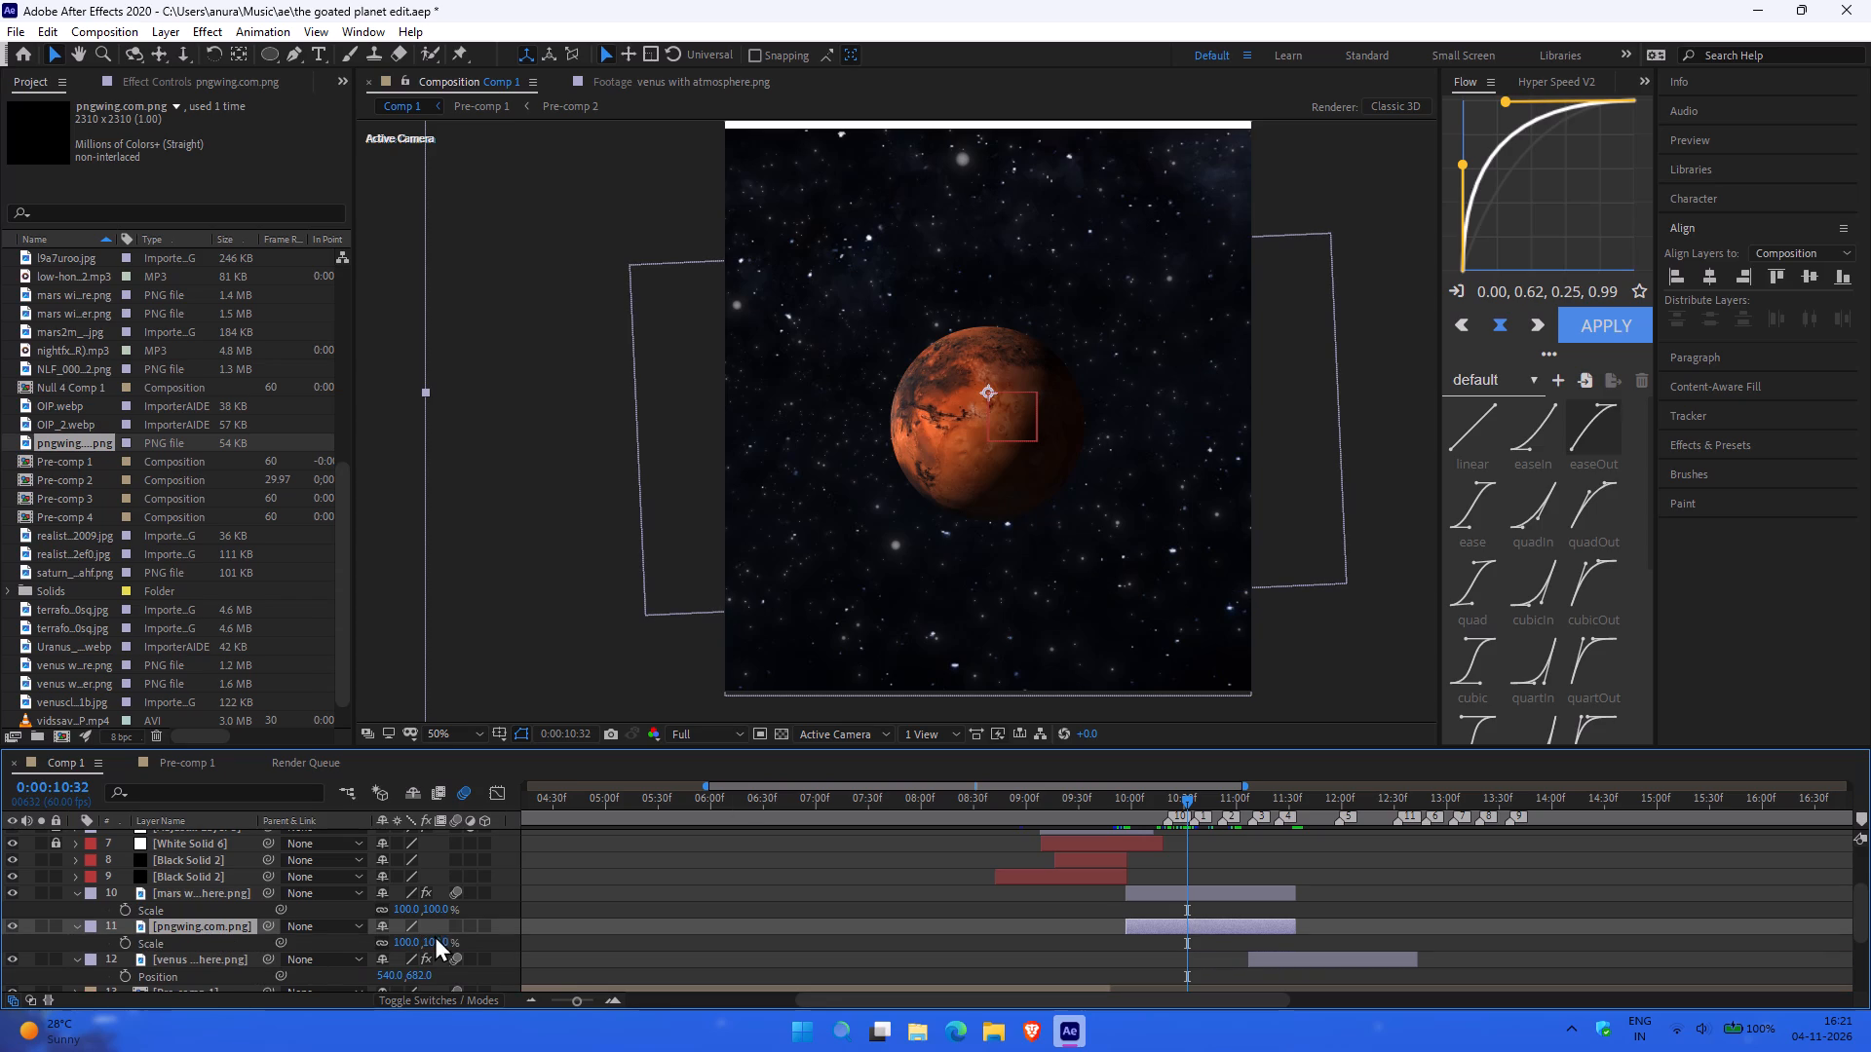
pyautogui.moveTo(436, 946); pyautogui.dragTo(363, 947)
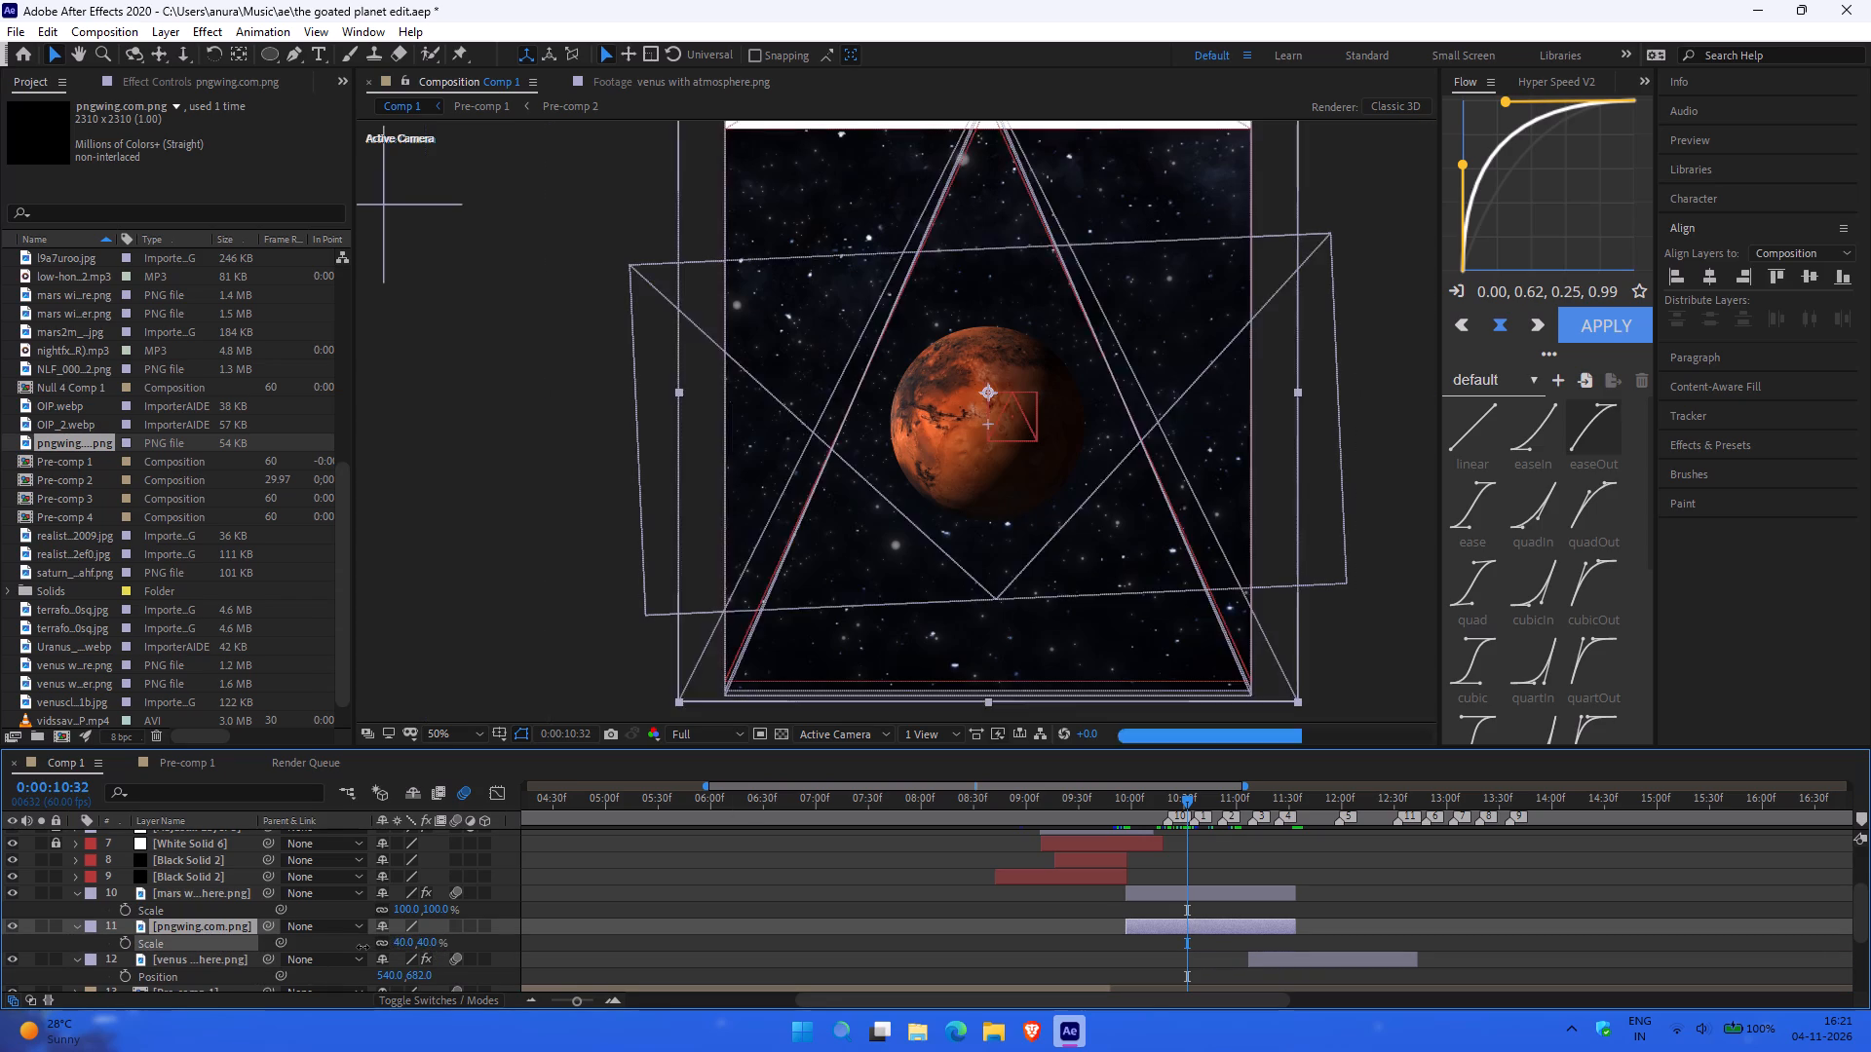
pyautogui.moveTo(363, 947); pyautogui.dragTo(347, 948)
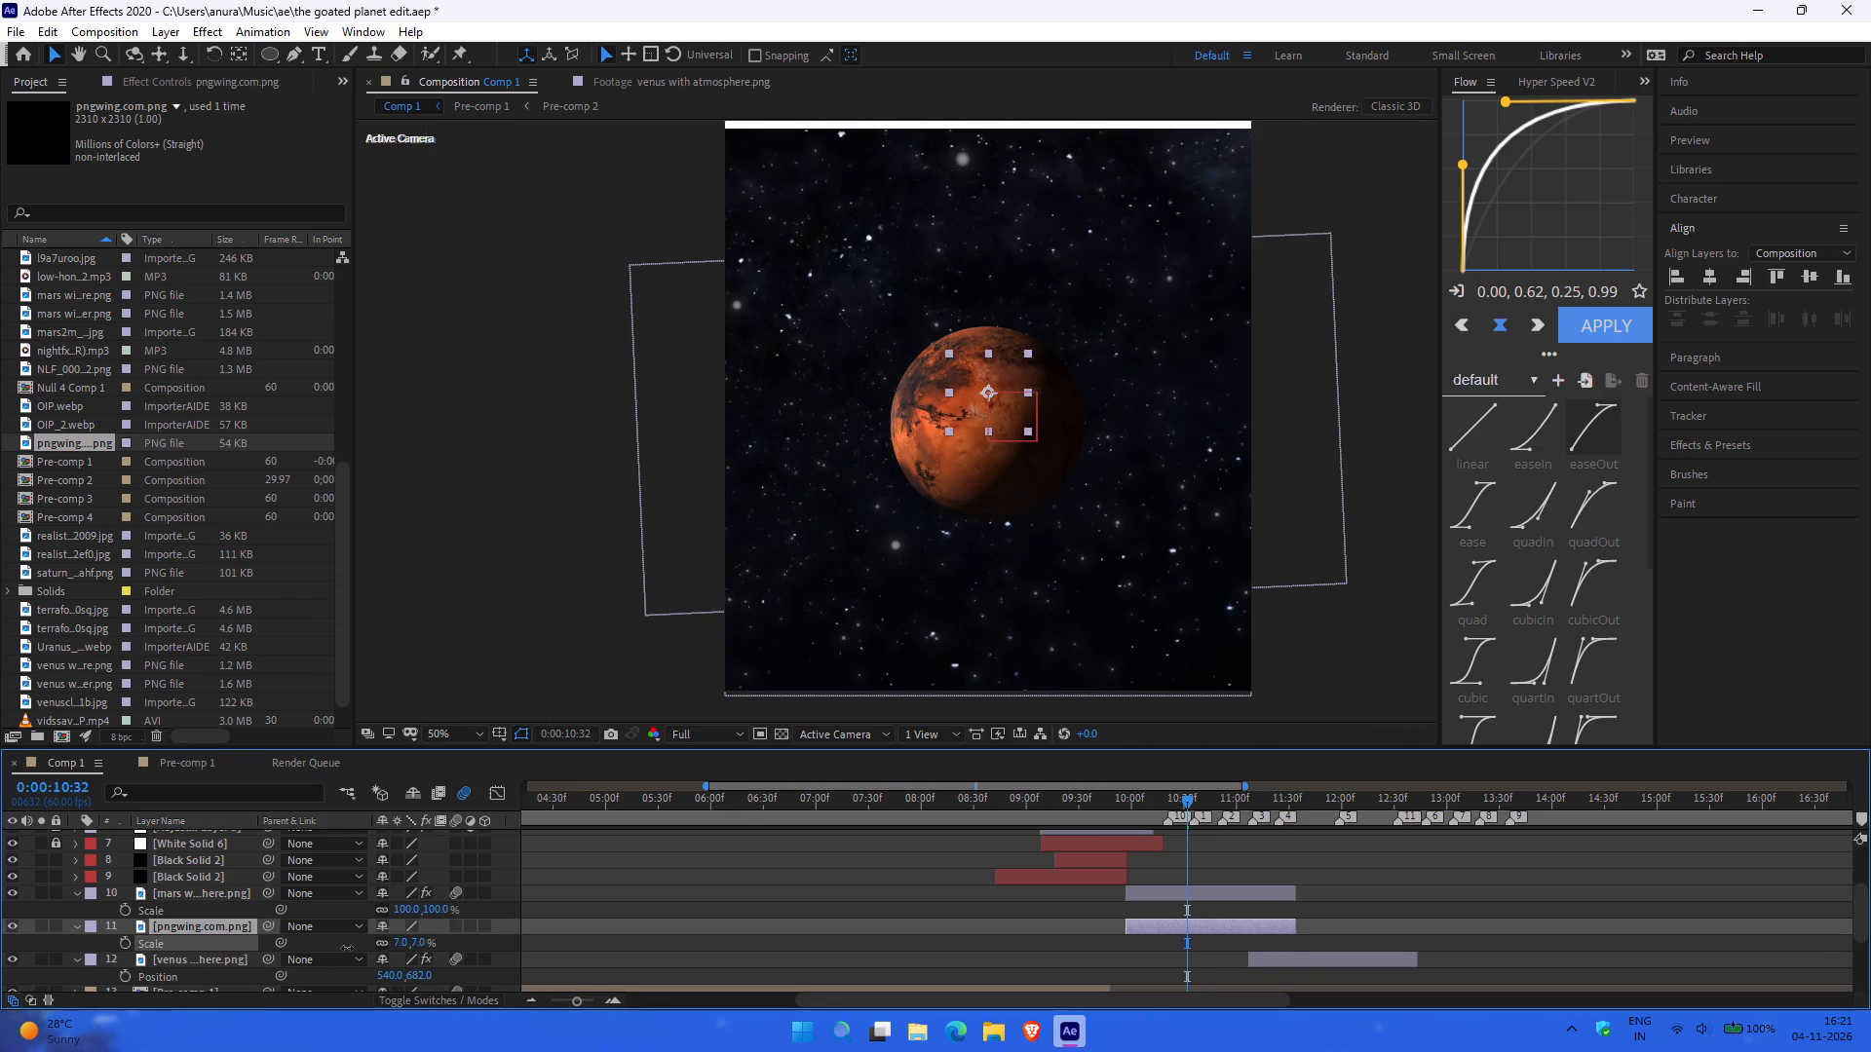
pyautogui.moveTo(347, 948); pyautogui.dragTo(357, 948)
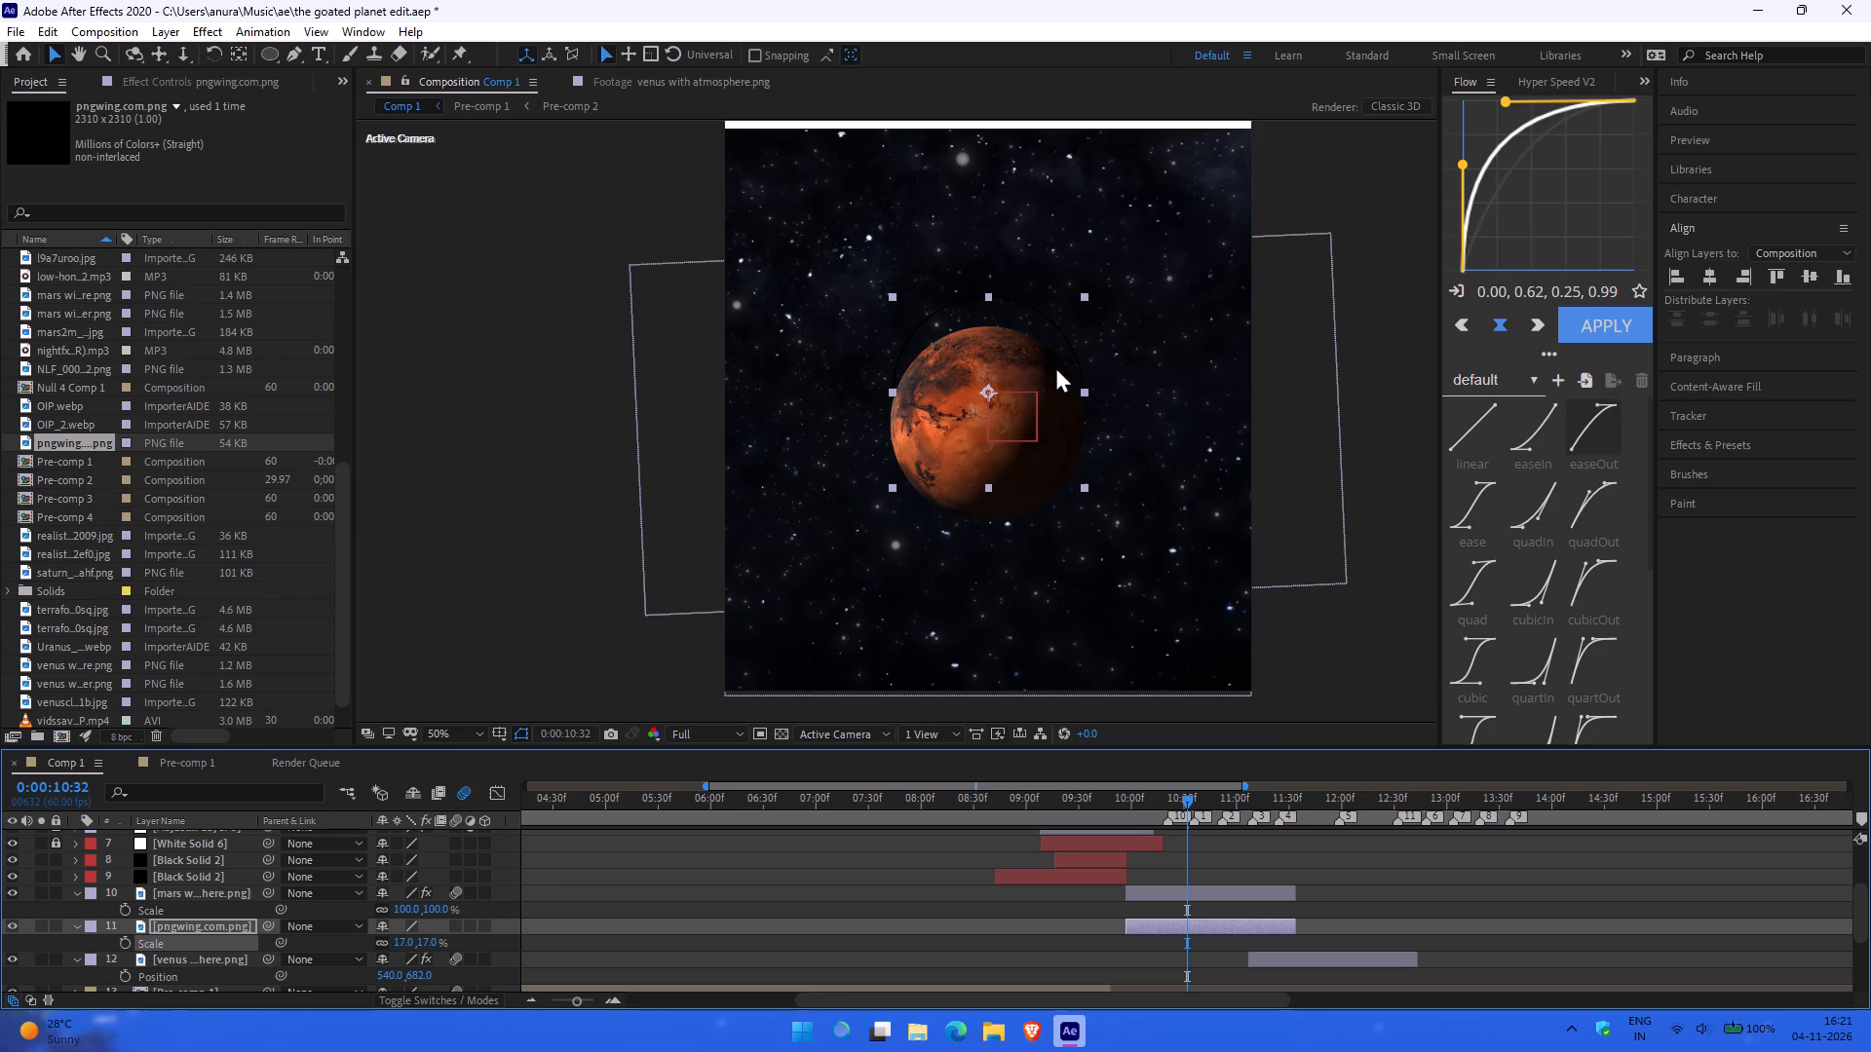
# Replace the saber search in Effects & Presets with a search for glow.
pyautogui.keyDown('ctrl'); pyautogui.scroll(1, 982, 372); pyautogui.keyUp('ctrl')
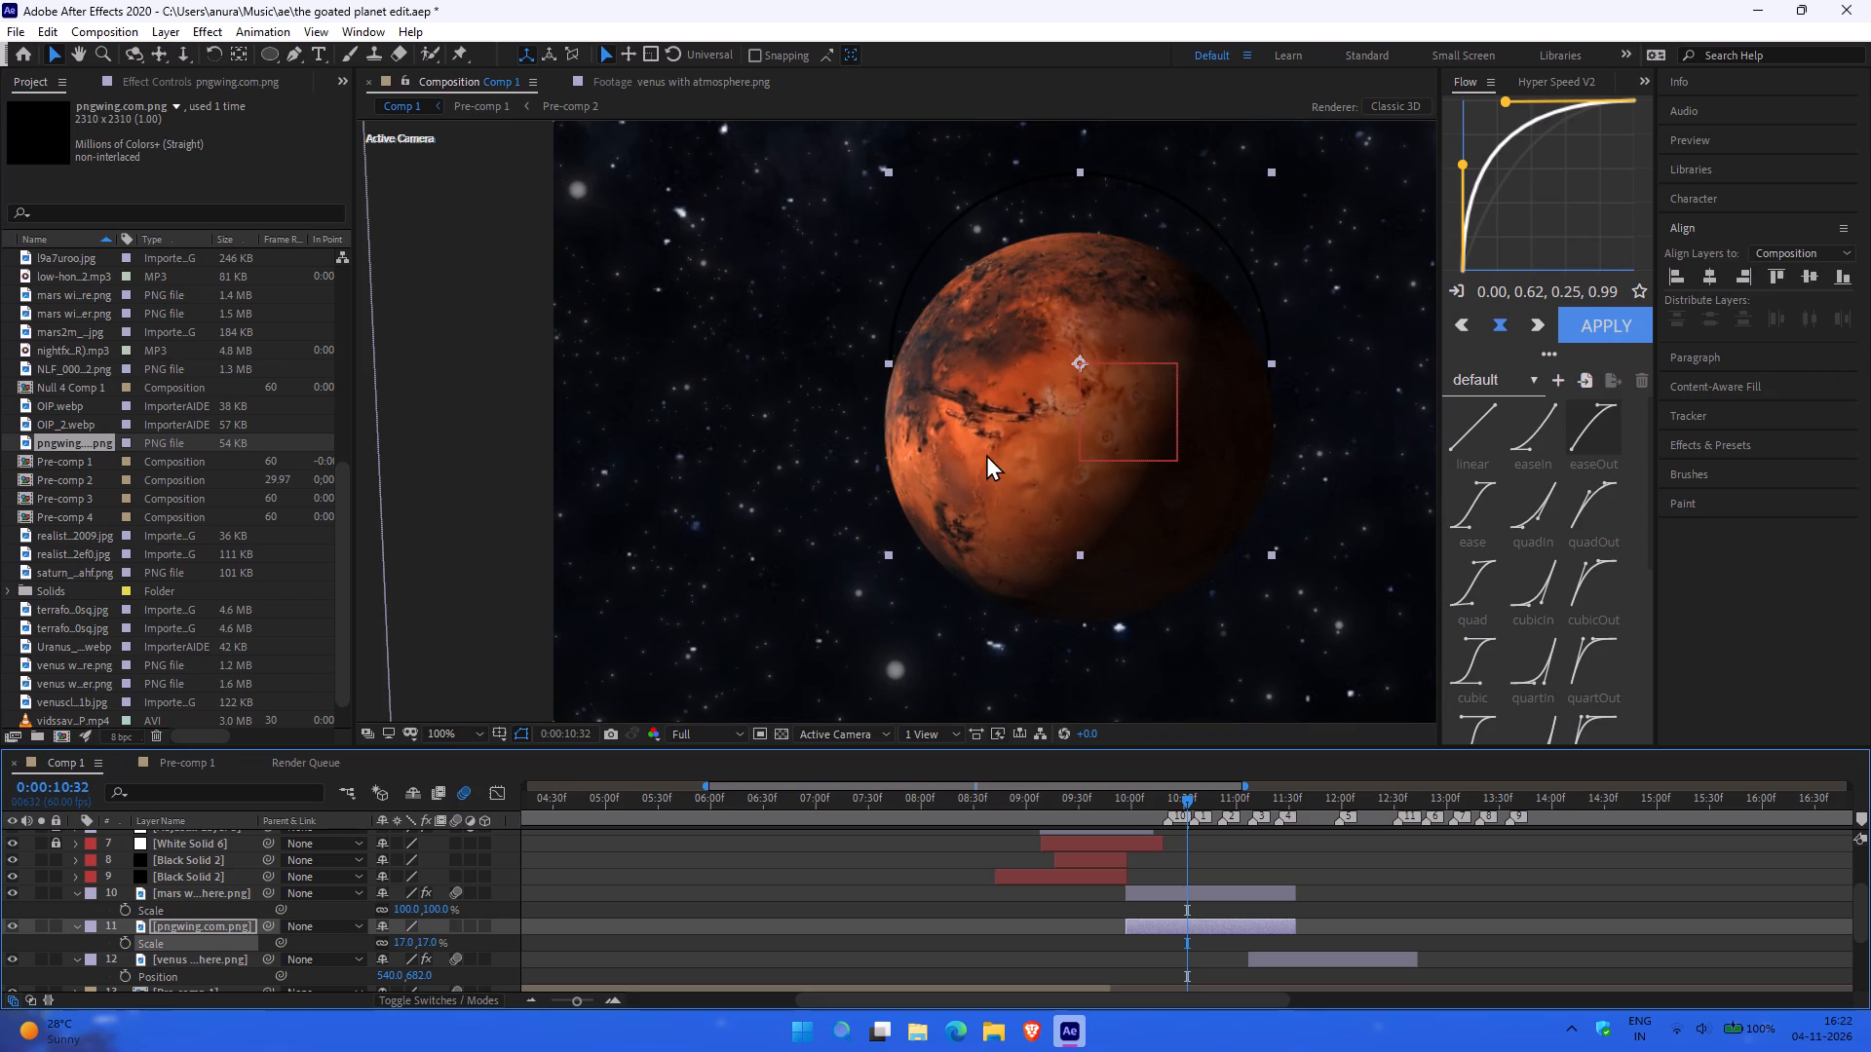
pyautogui.click(1740, 408)
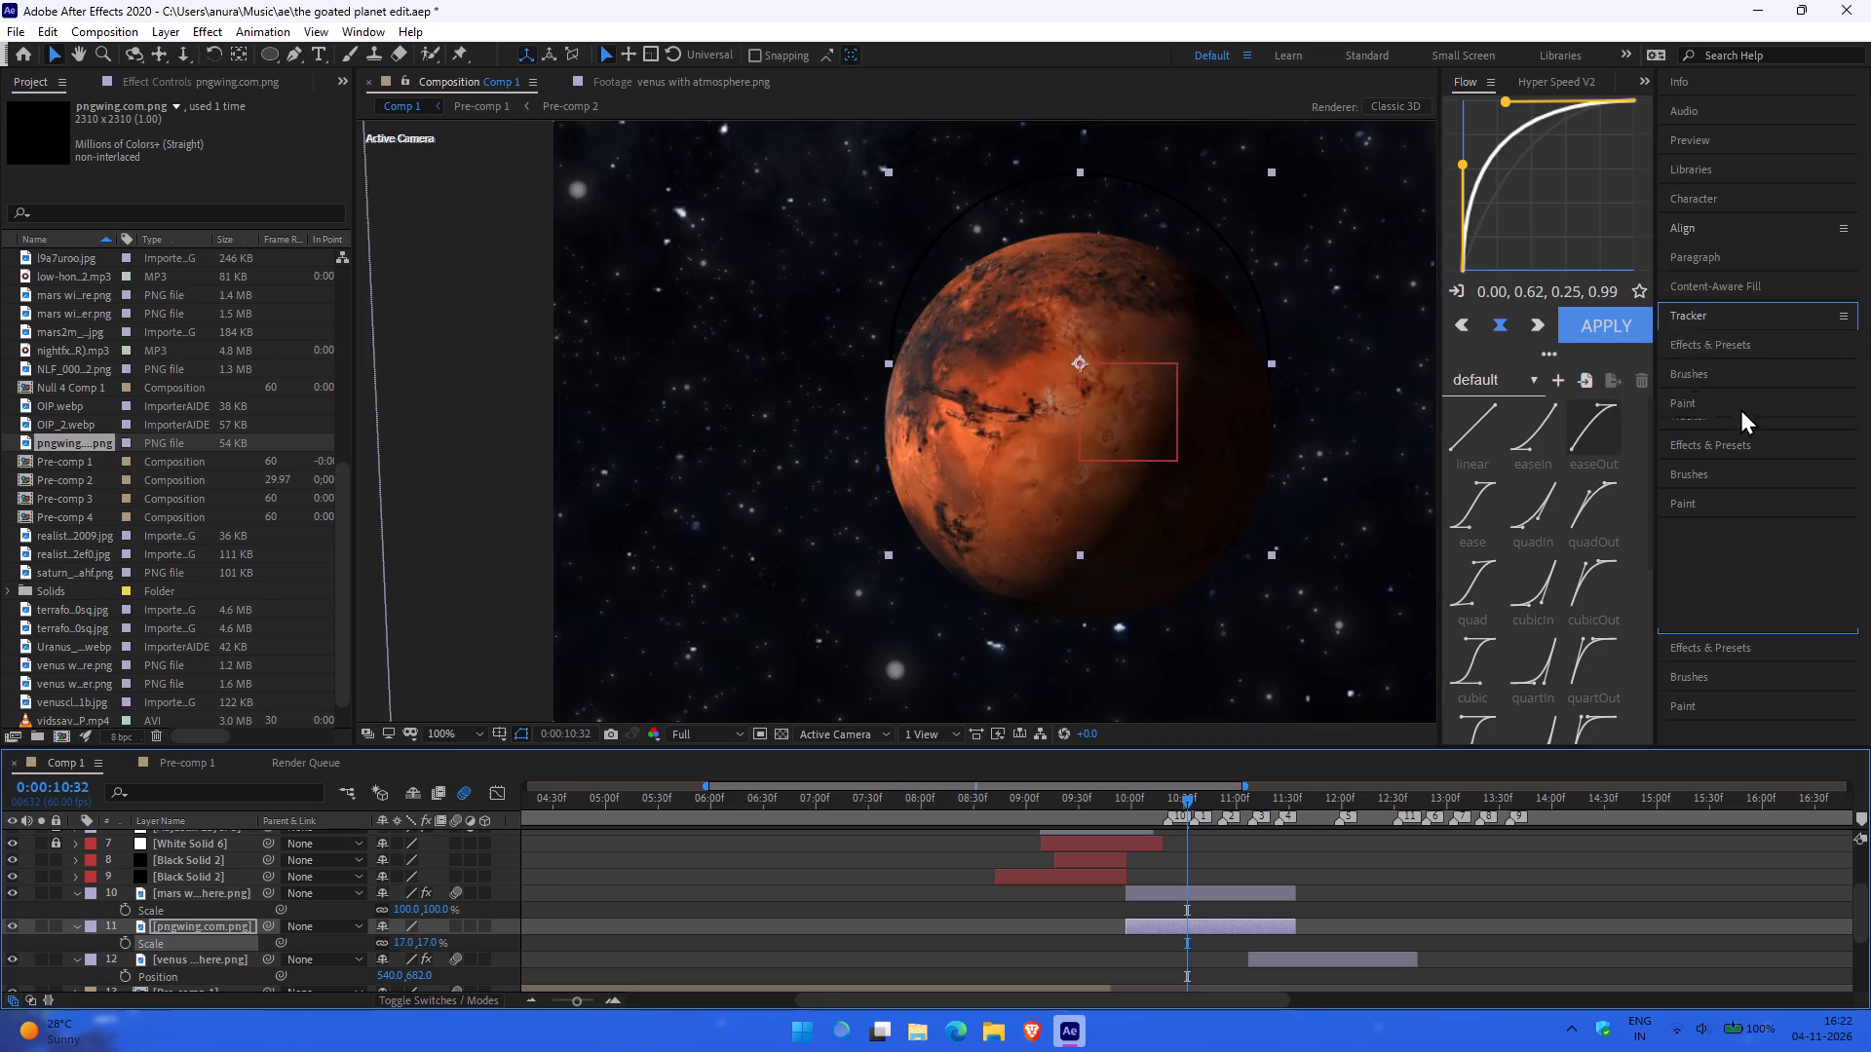
pyautogui.click(1730, 654)
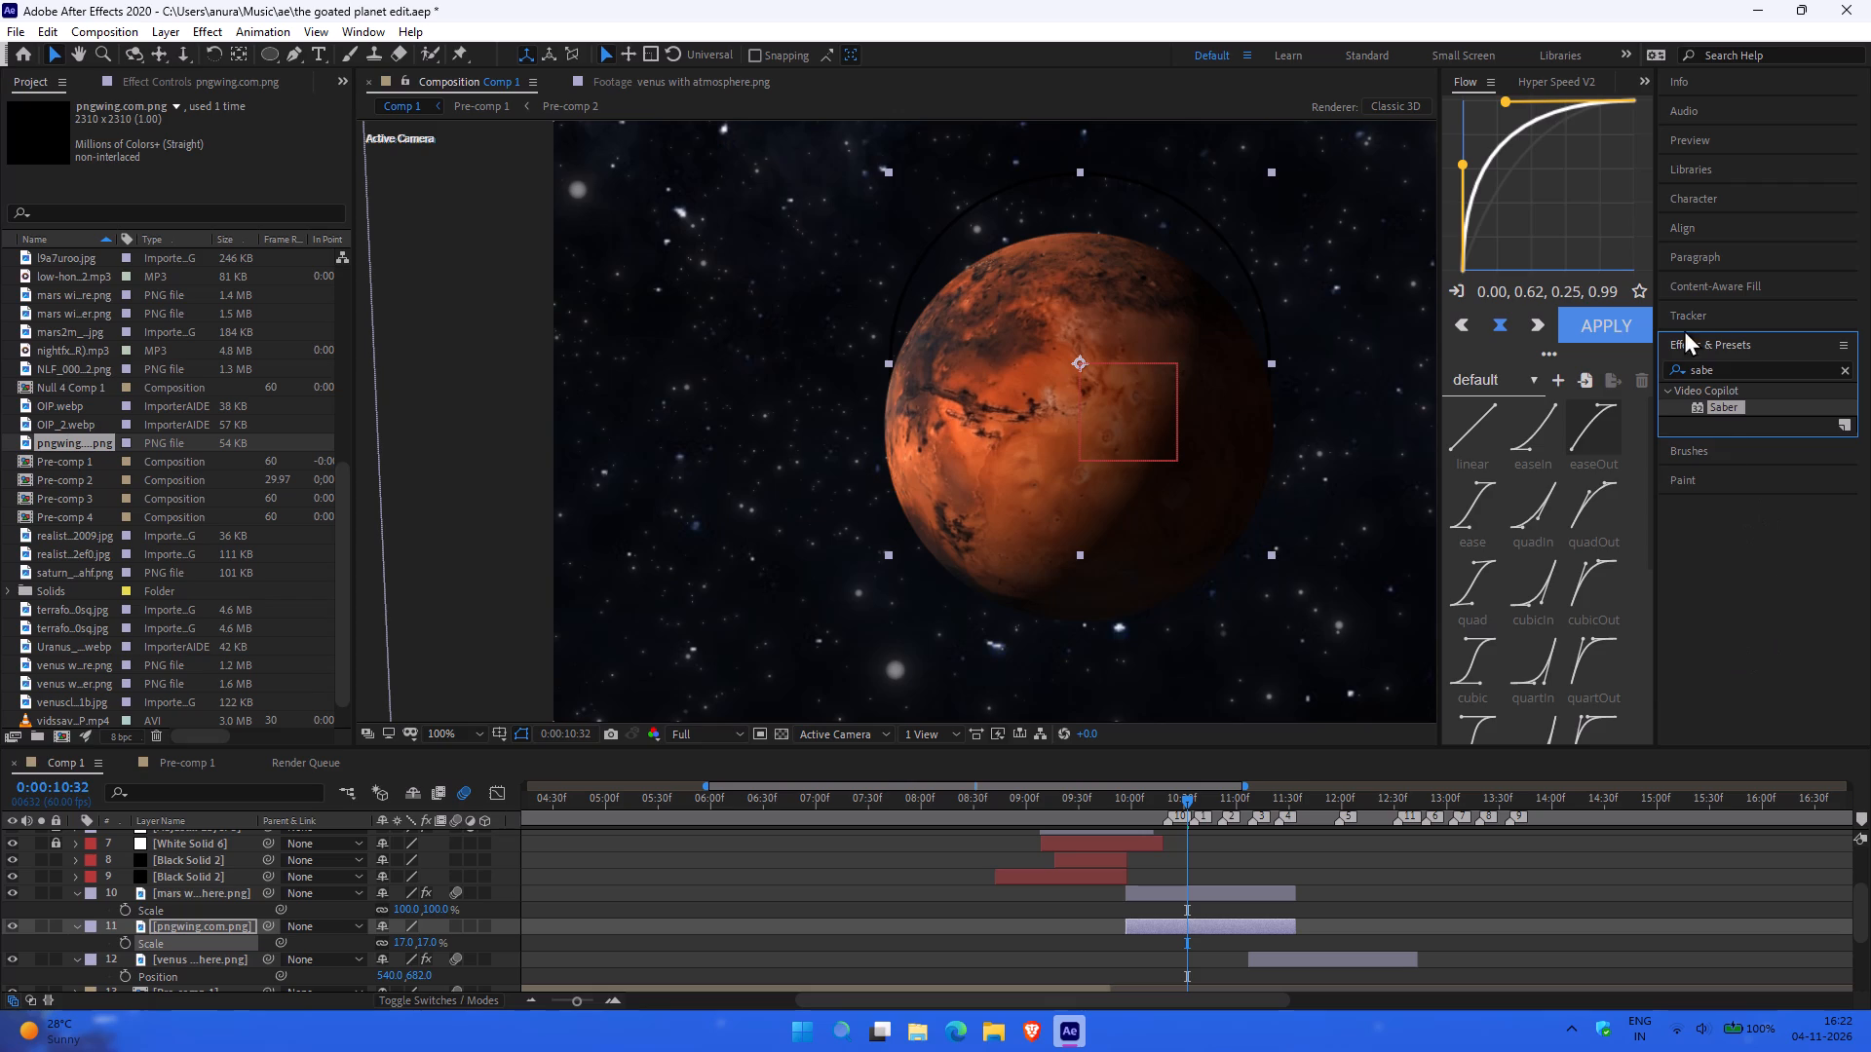
pyautogui.moveTo(1730, 377); pyautogui.dragTo(1586, 379)
pyautogui.moveTo(1735, 370); pyautogui.dragTo(1730, 370)
pyautogui.moveTo(1730, 370); pyautogui.dragTo(1569, 402)
pyautogui.press('f')
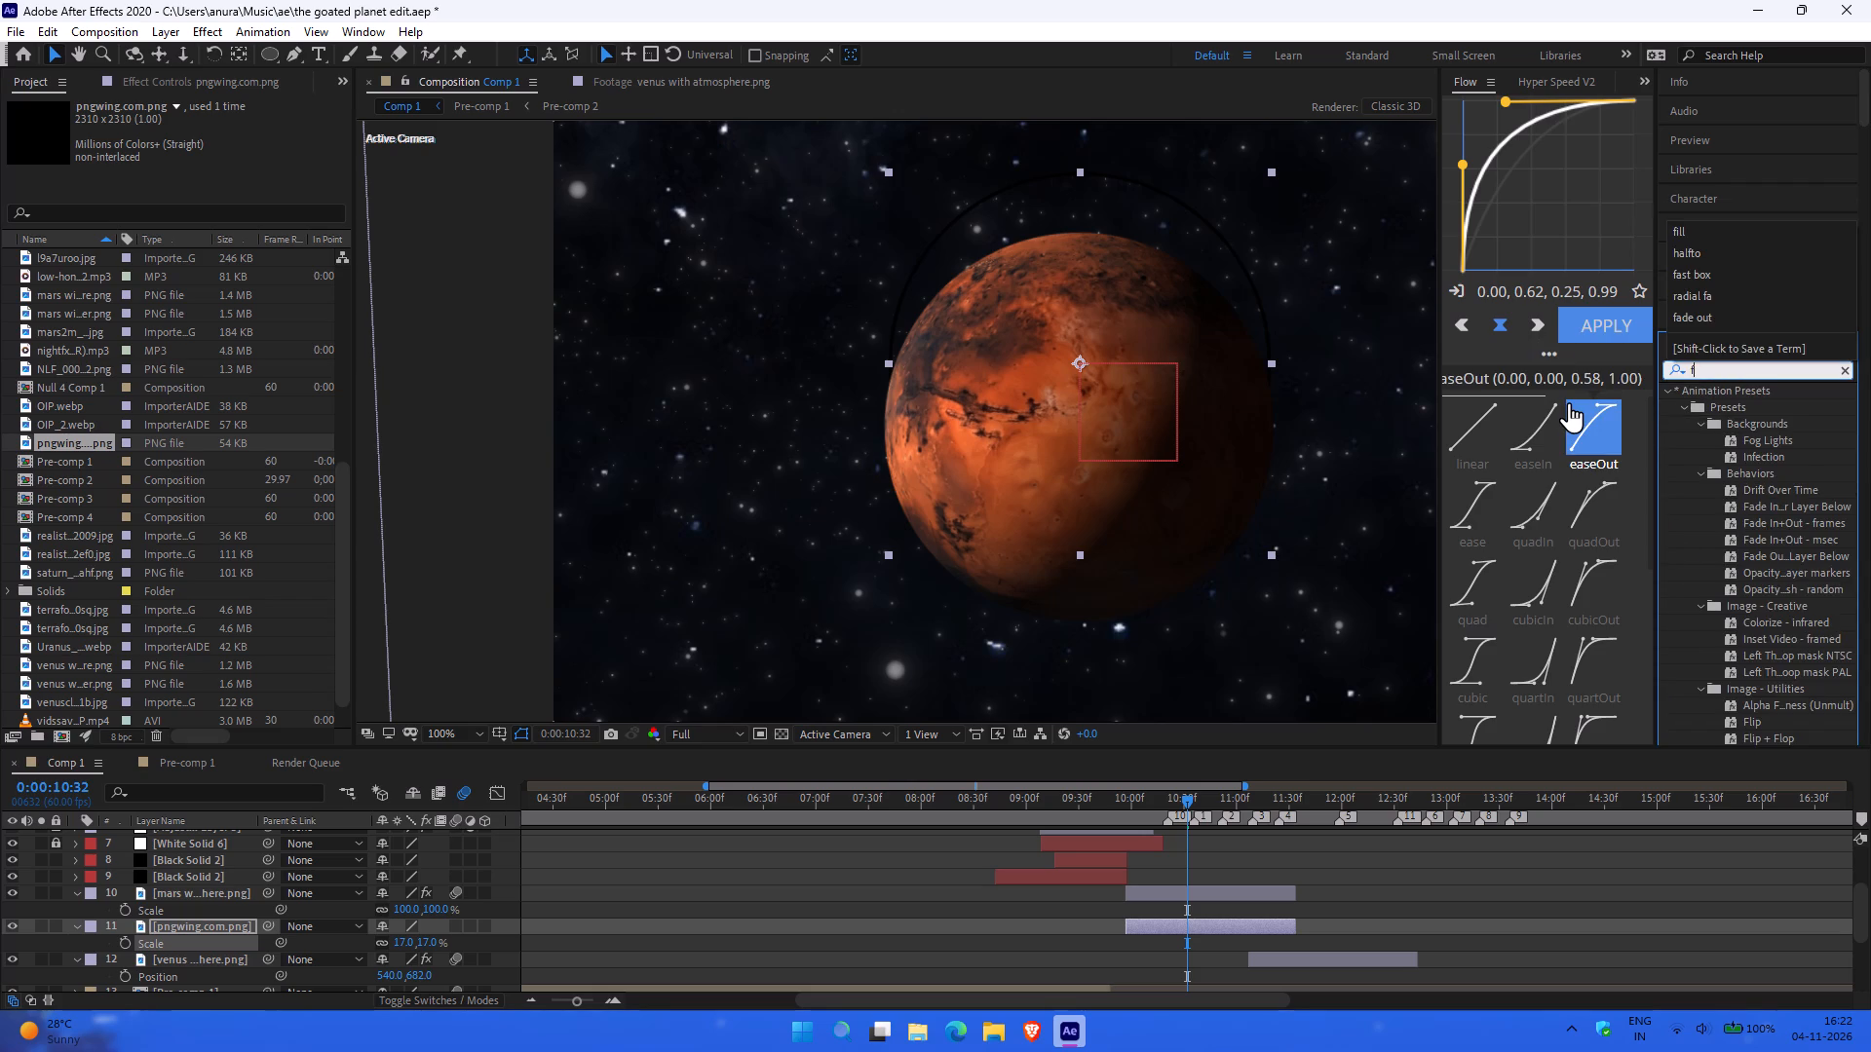
pyautogui.press('BackSpace')
pyautogui.write('glow')
pyautogui.press('Return')
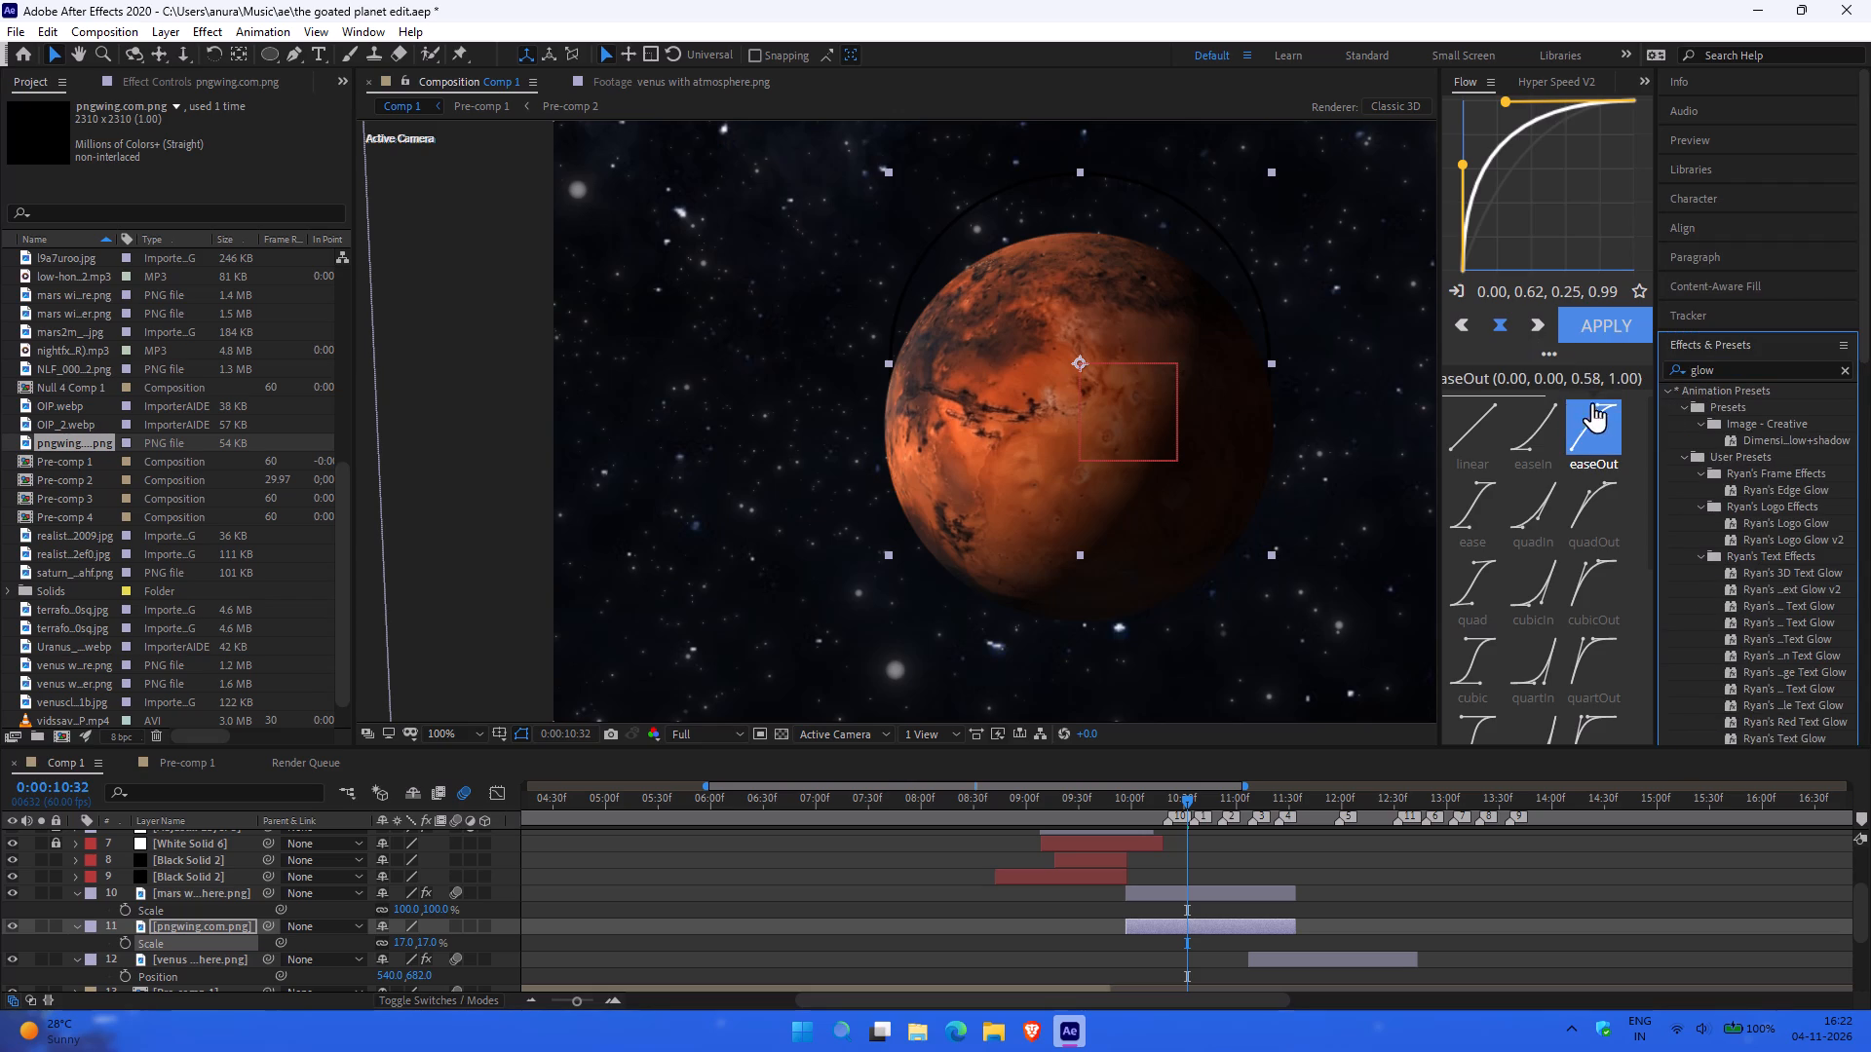
pyautogui.scroll(-2, 1828, 525)
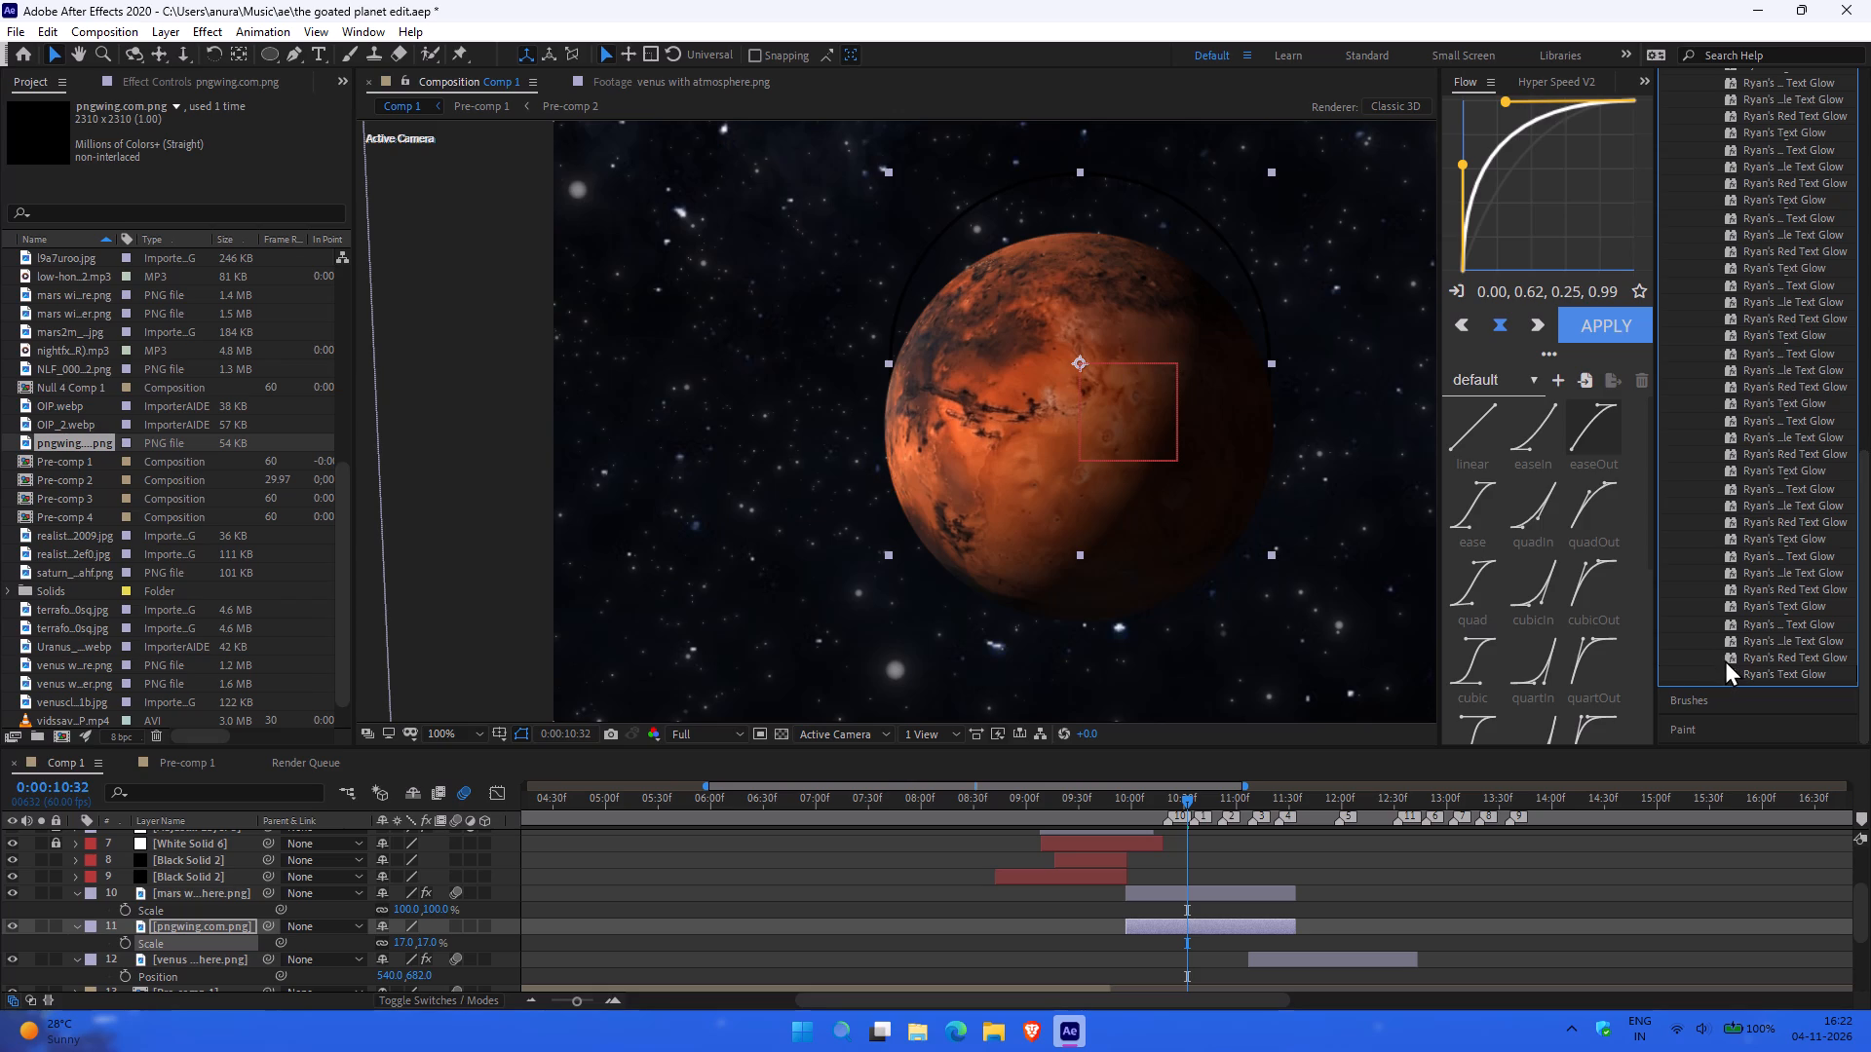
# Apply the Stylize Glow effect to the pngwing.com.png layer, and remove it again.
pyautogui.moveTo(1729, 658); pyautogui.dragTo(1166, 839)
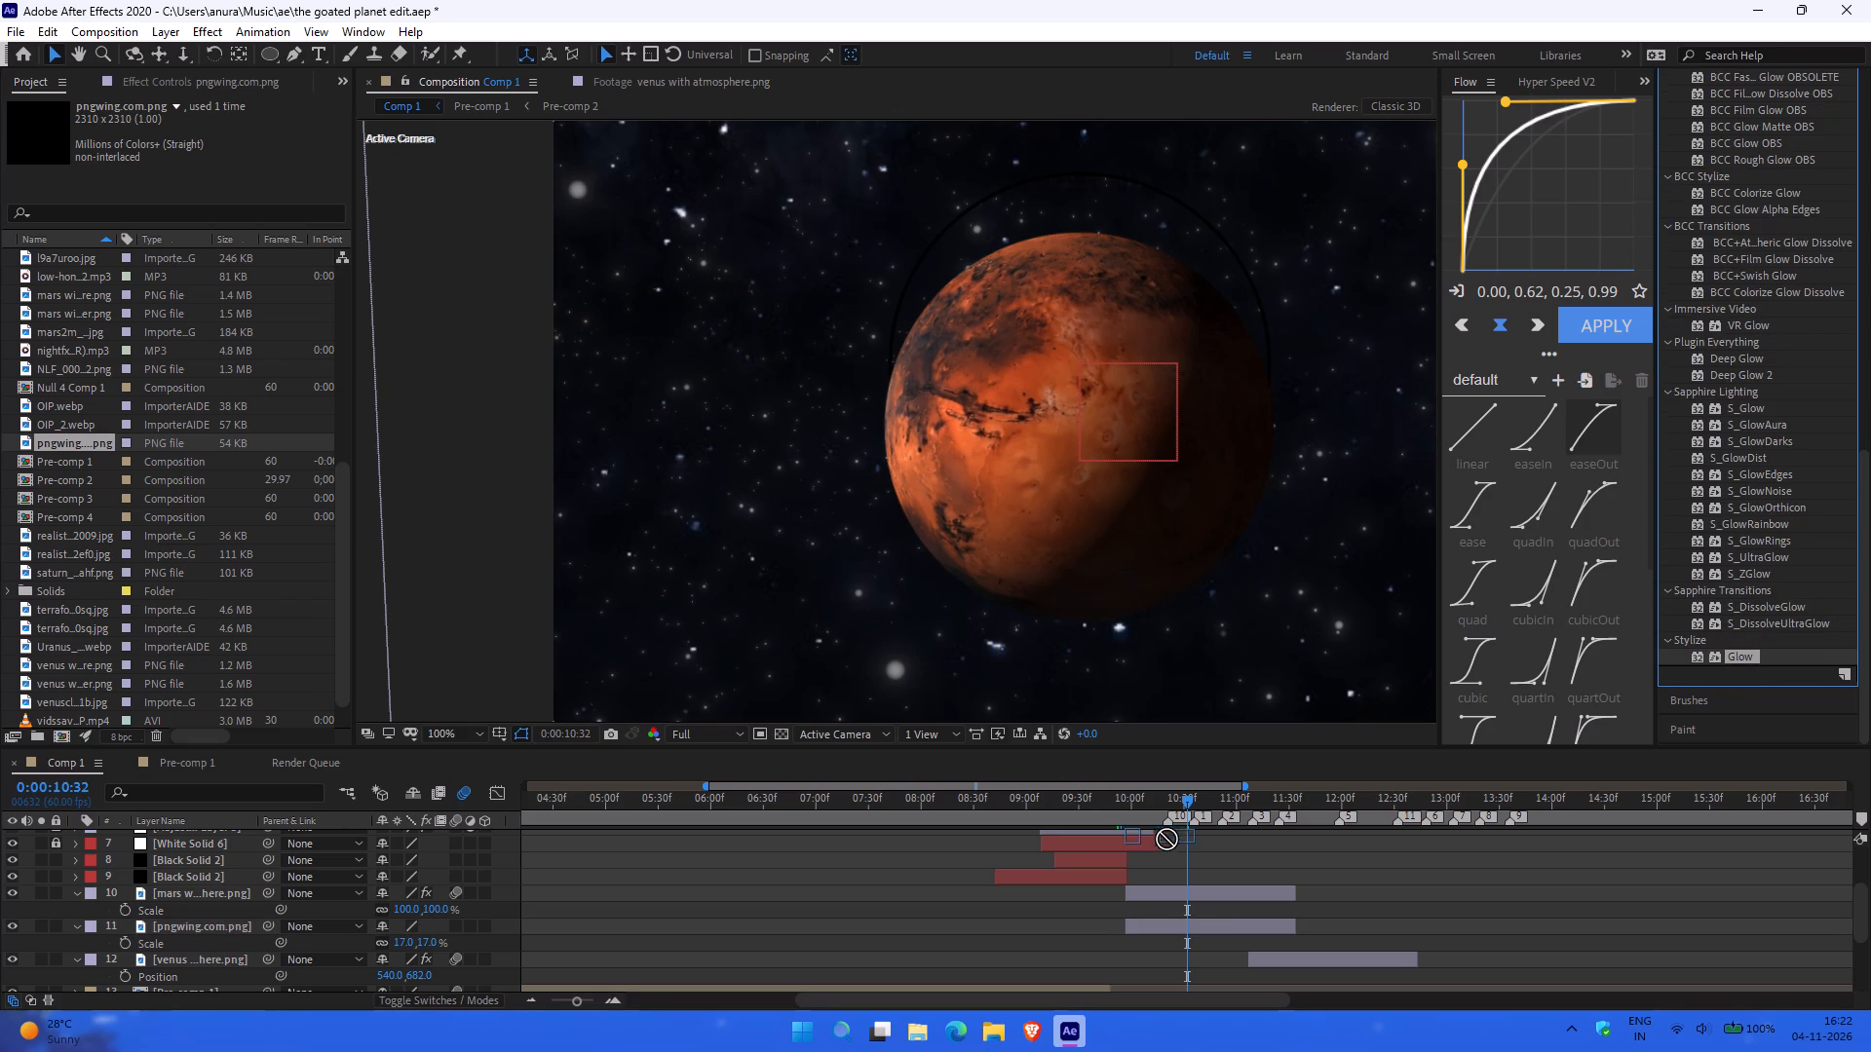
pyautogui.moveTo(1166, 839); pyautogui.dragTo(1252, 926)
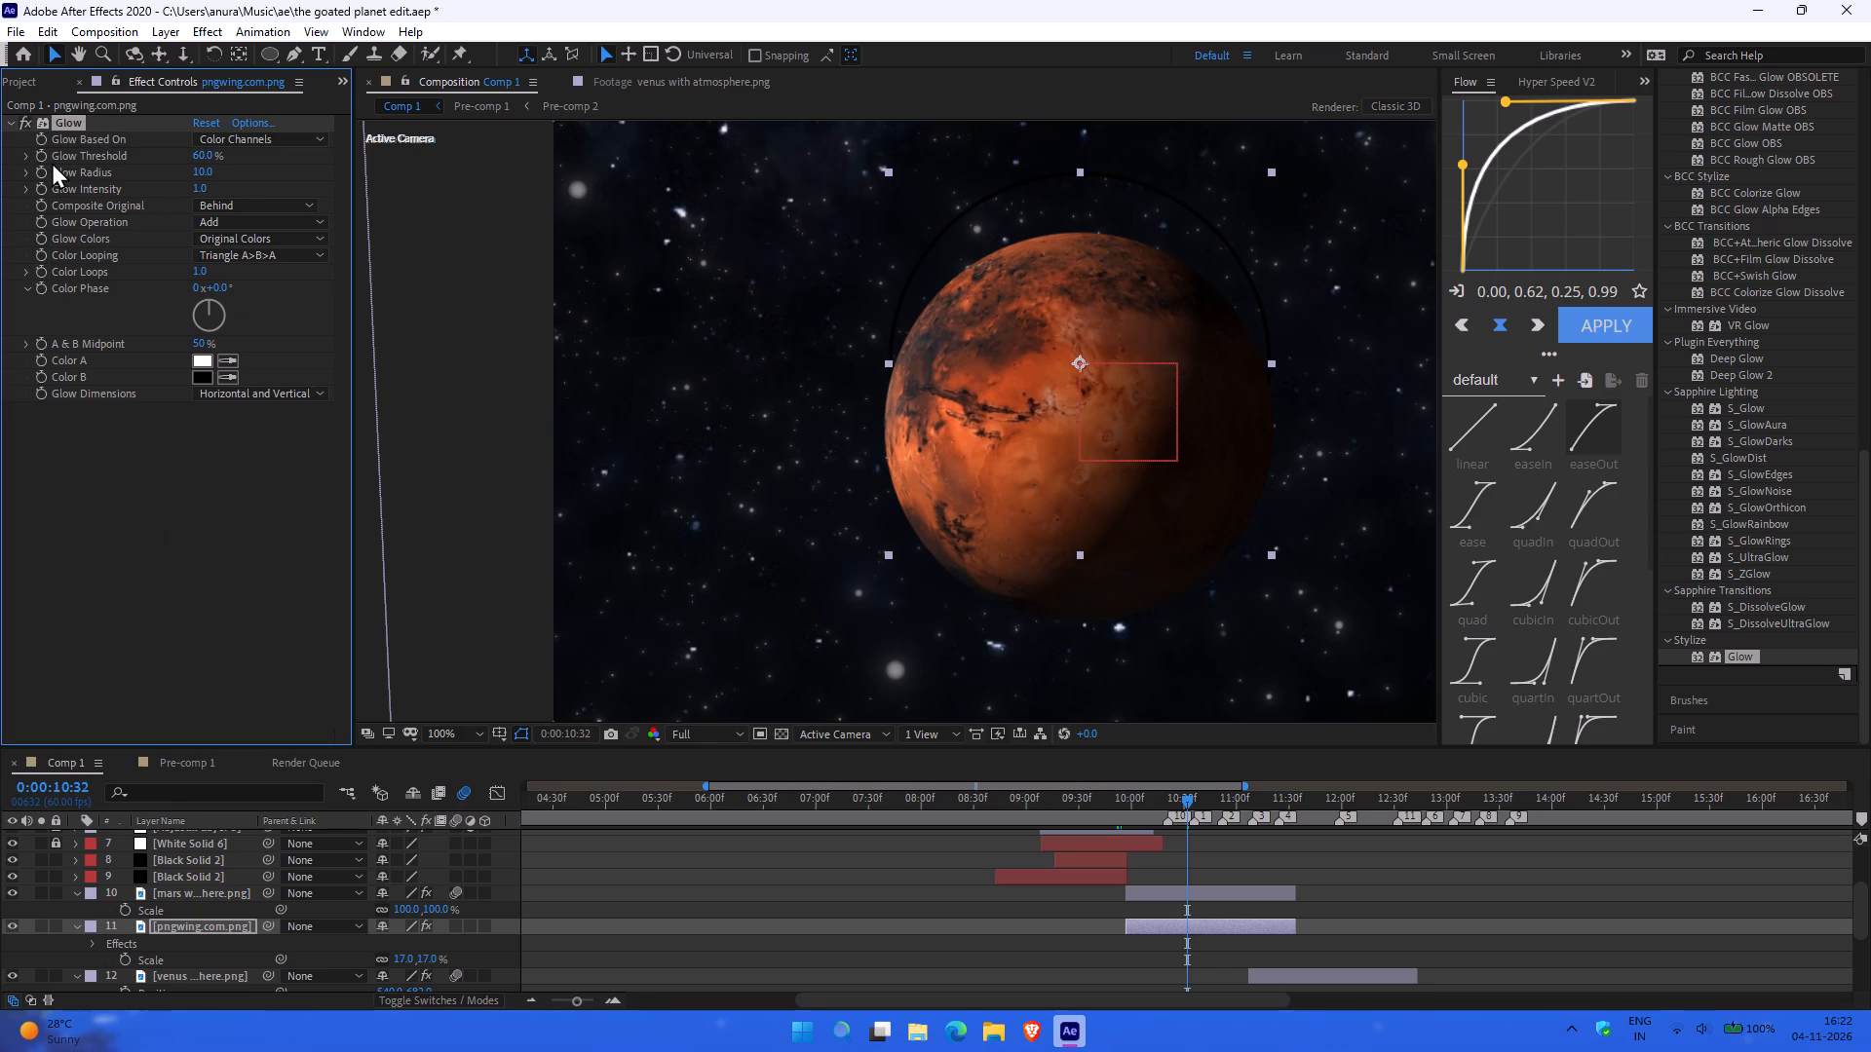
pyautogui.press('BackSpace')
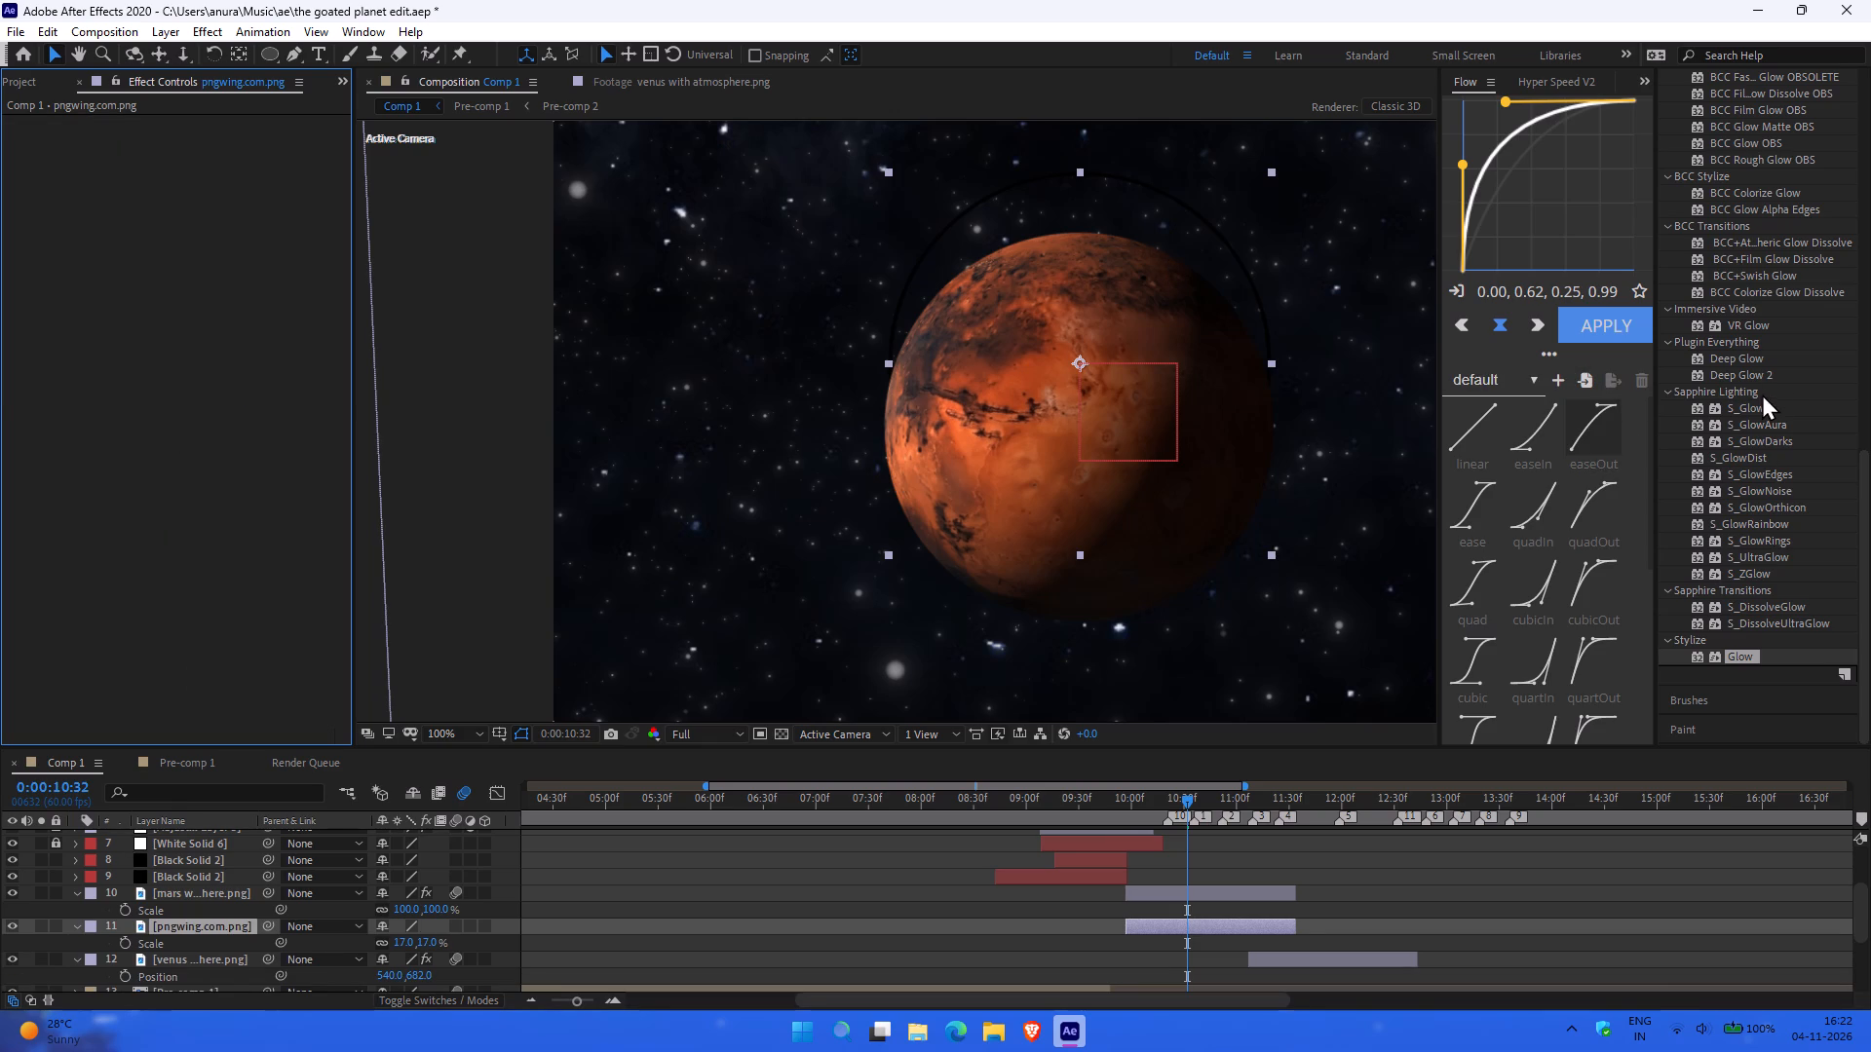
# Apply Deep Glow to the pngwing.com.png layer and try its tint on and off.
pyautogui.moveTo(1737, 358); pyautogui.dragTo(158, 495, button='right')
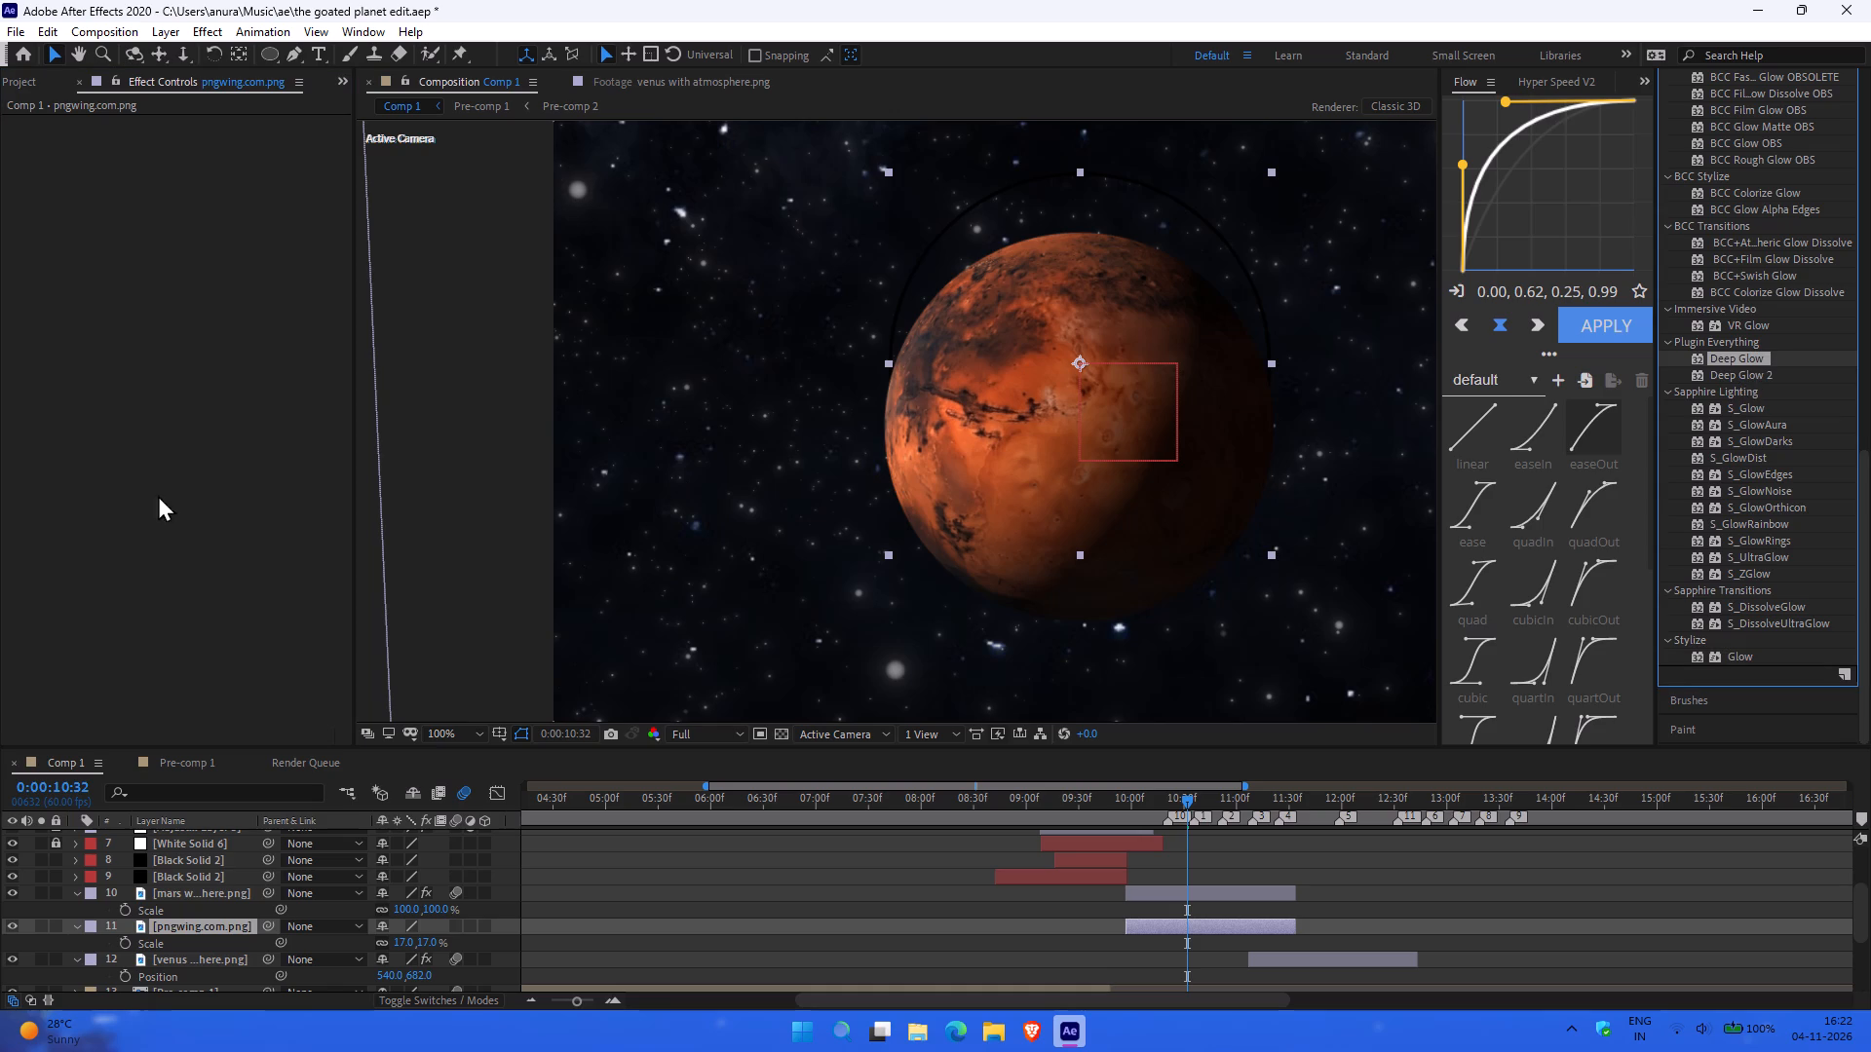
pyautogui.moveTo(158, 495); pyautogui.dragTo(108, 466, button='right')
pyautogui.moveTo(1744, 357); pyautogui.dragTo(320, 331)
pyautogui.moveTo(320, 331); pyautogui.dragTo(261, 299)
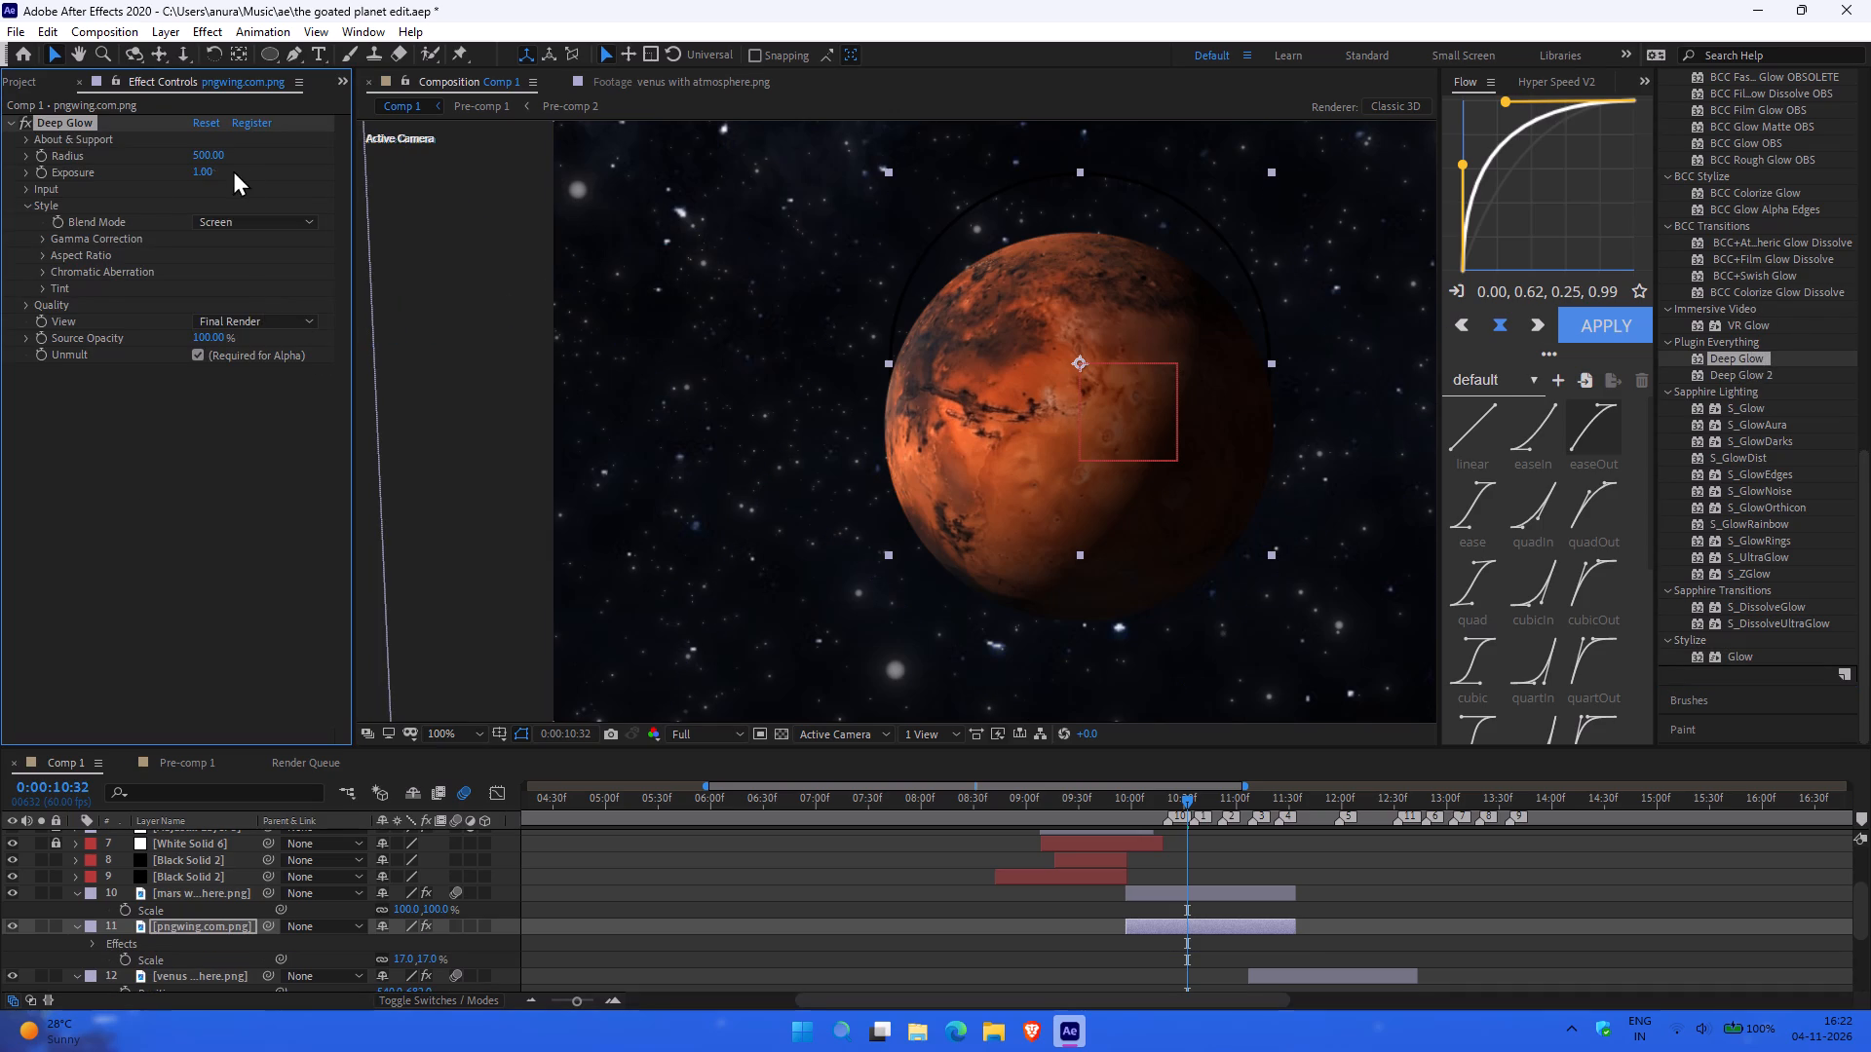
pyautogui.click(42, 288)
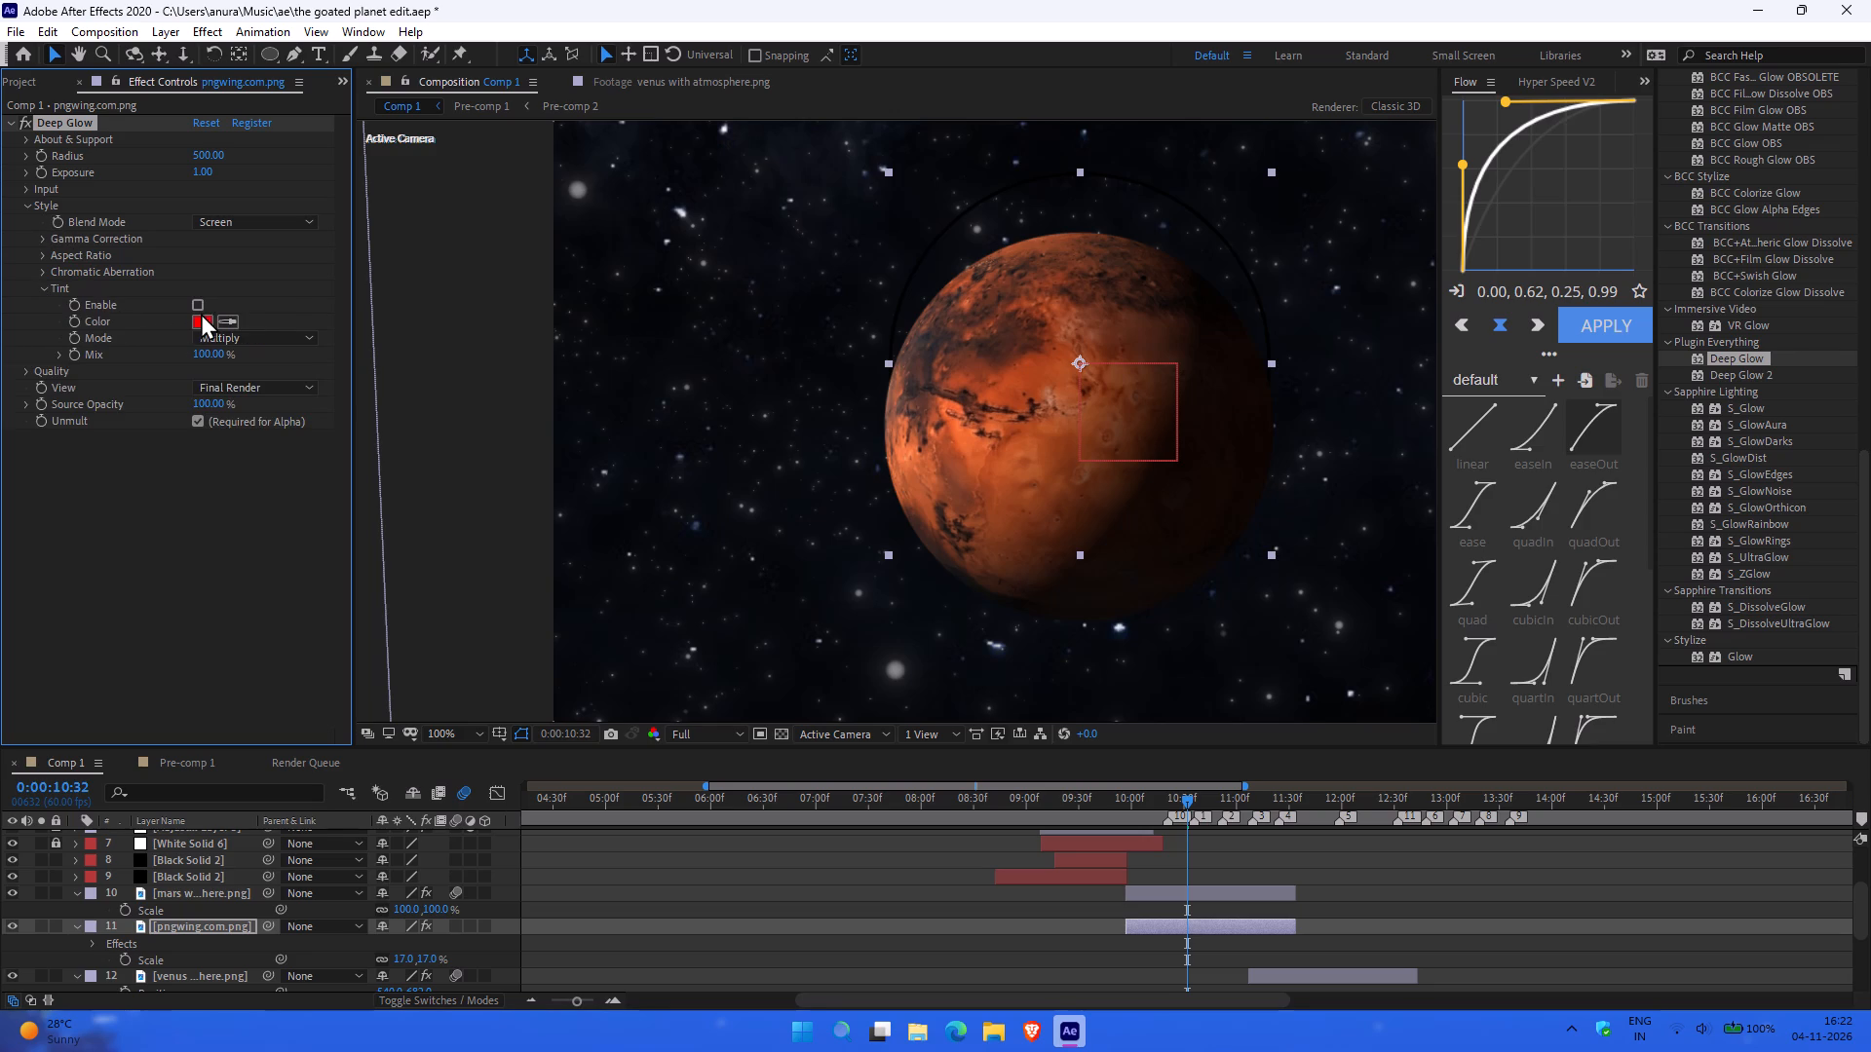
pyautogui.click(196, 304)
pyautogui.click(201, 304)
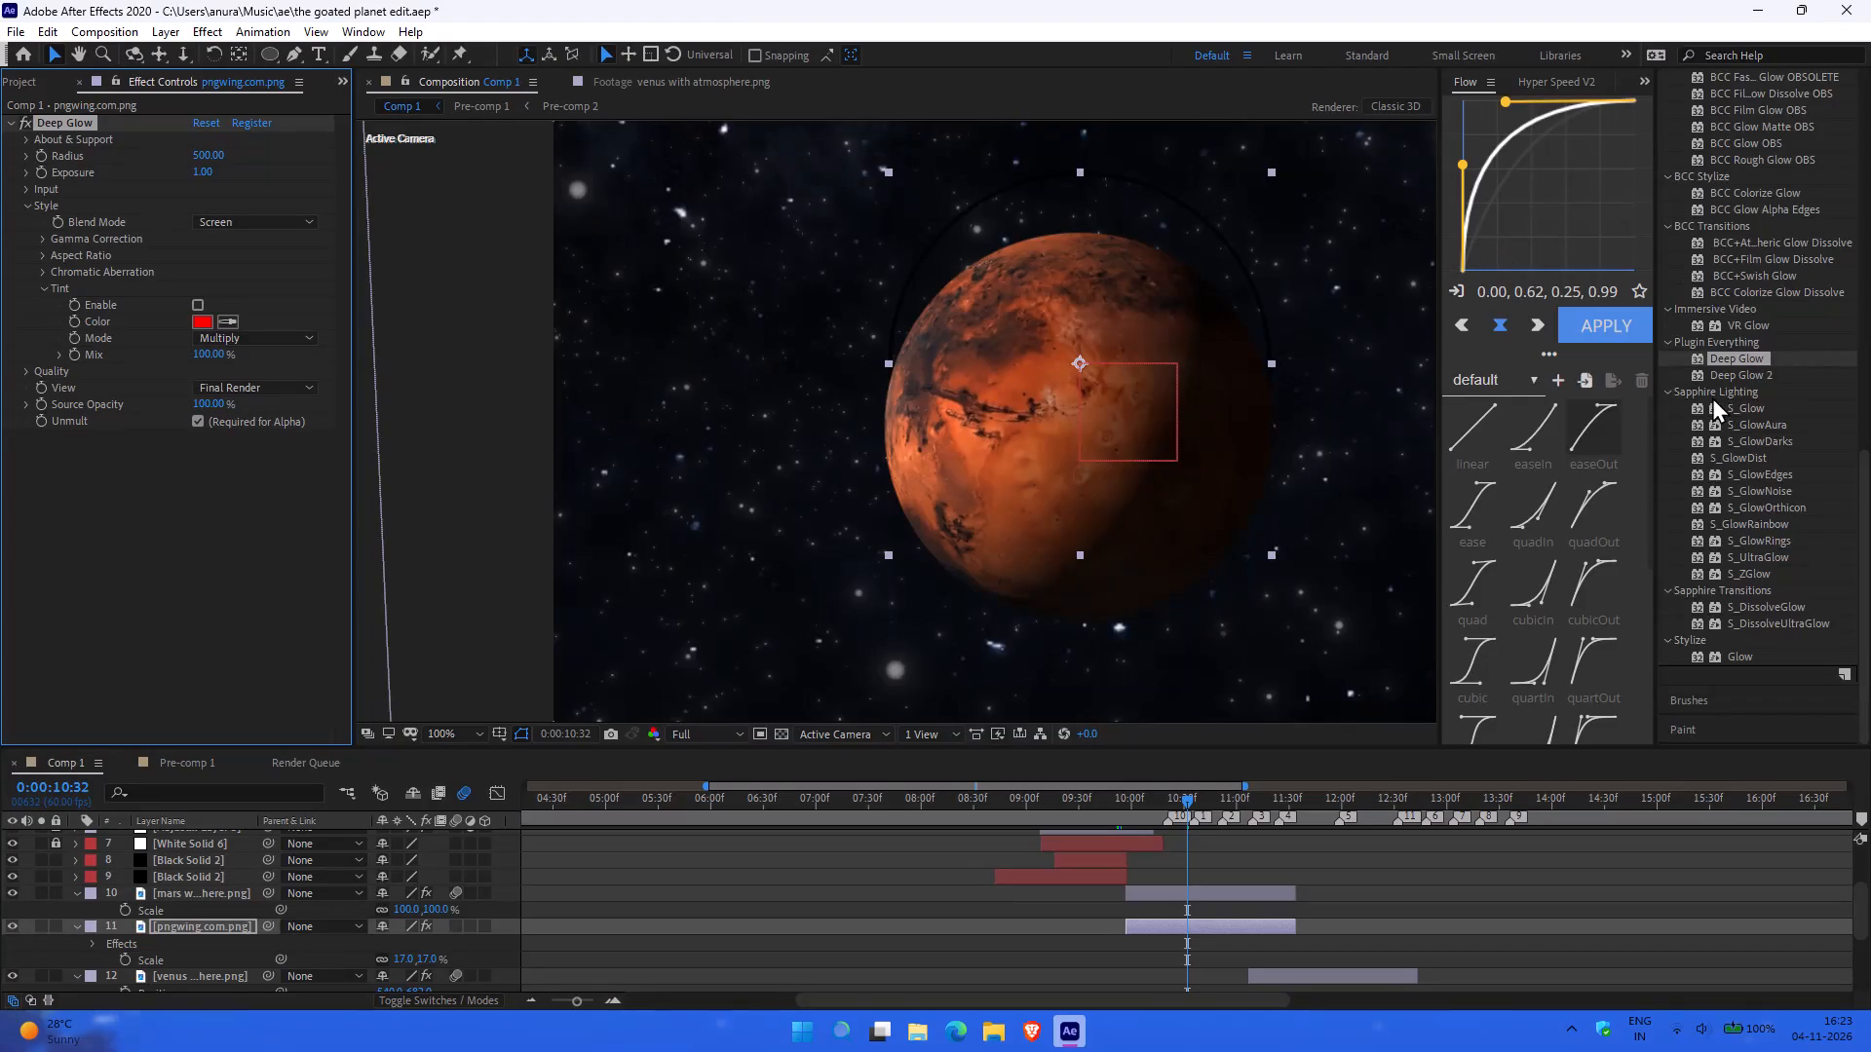
# Search Effects & Presets for sab and apply the Saber effect to the pngwing.com.png layer.
pyautogui.scroll(2, 1704, 383)
pyautogui.moveTo(1747, 376); pyautogui.dragTo(1636, 388)
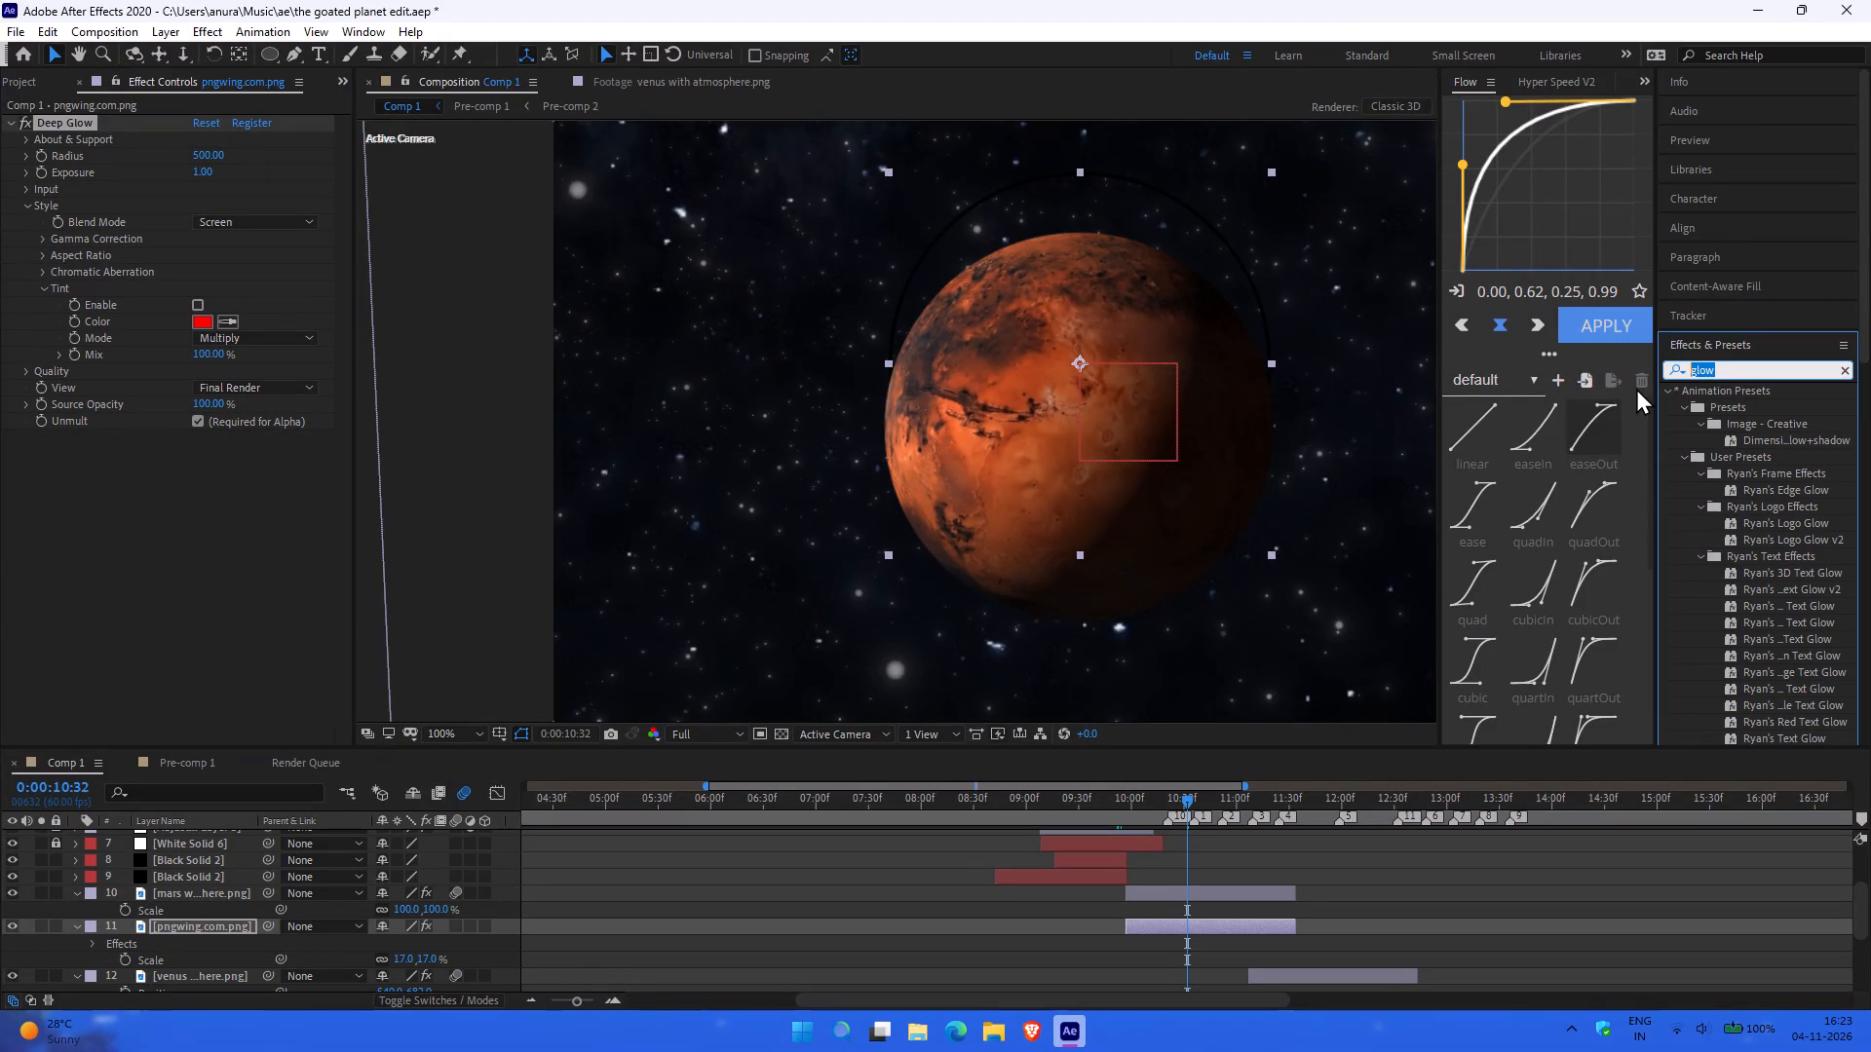
pyautogui.write('sab')
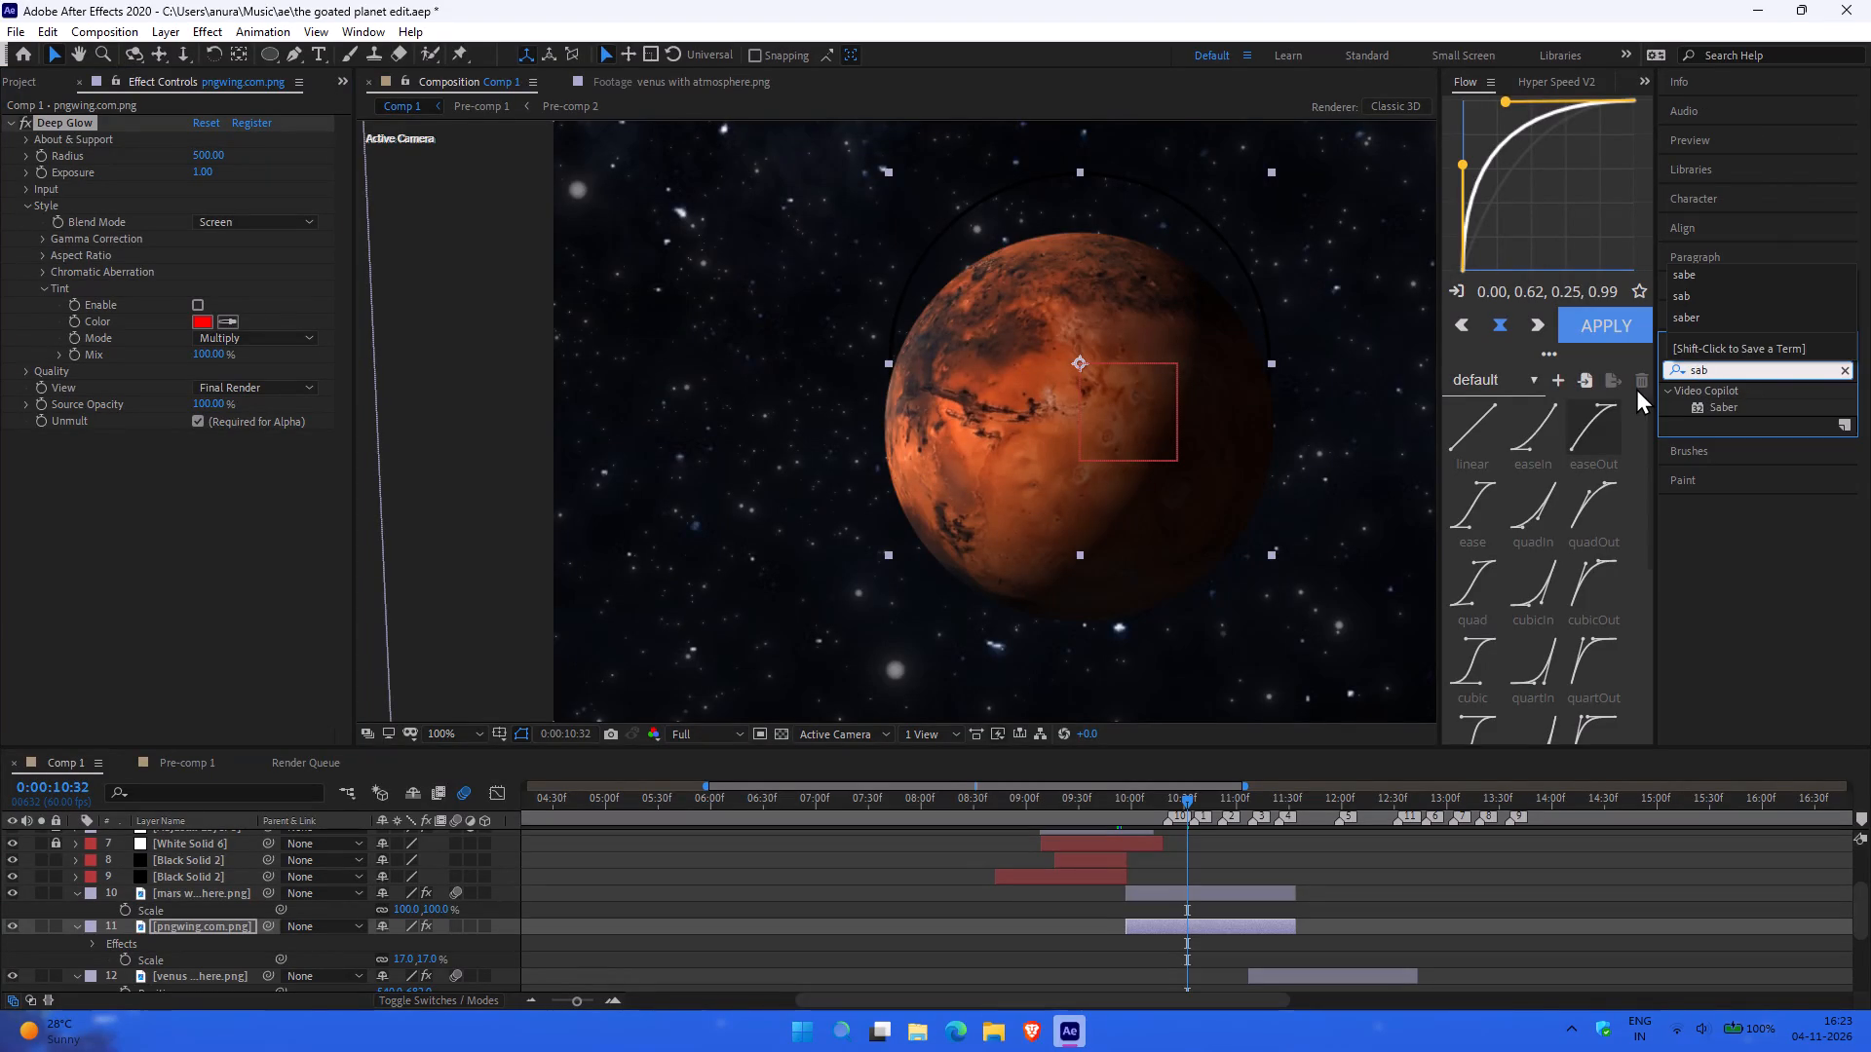
pyautogui.moveTo(1737, 407); pyautogui.dragTo(274, 518)
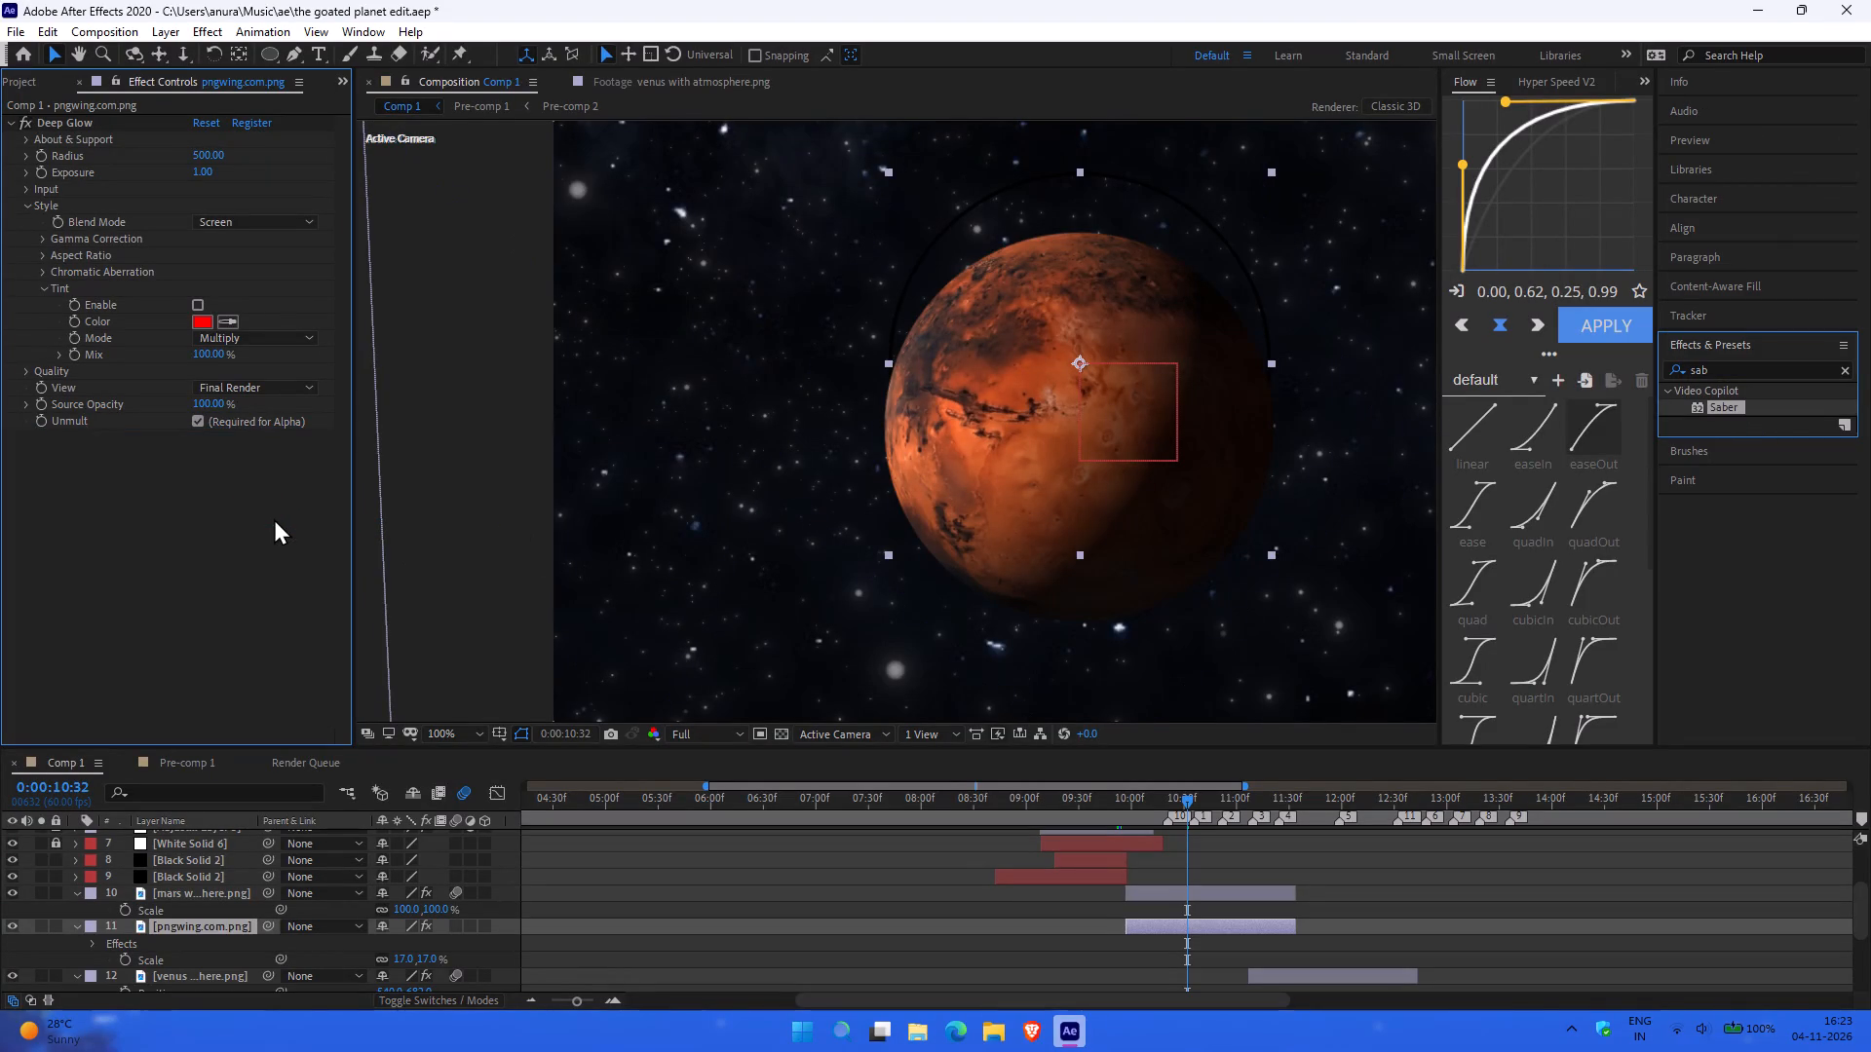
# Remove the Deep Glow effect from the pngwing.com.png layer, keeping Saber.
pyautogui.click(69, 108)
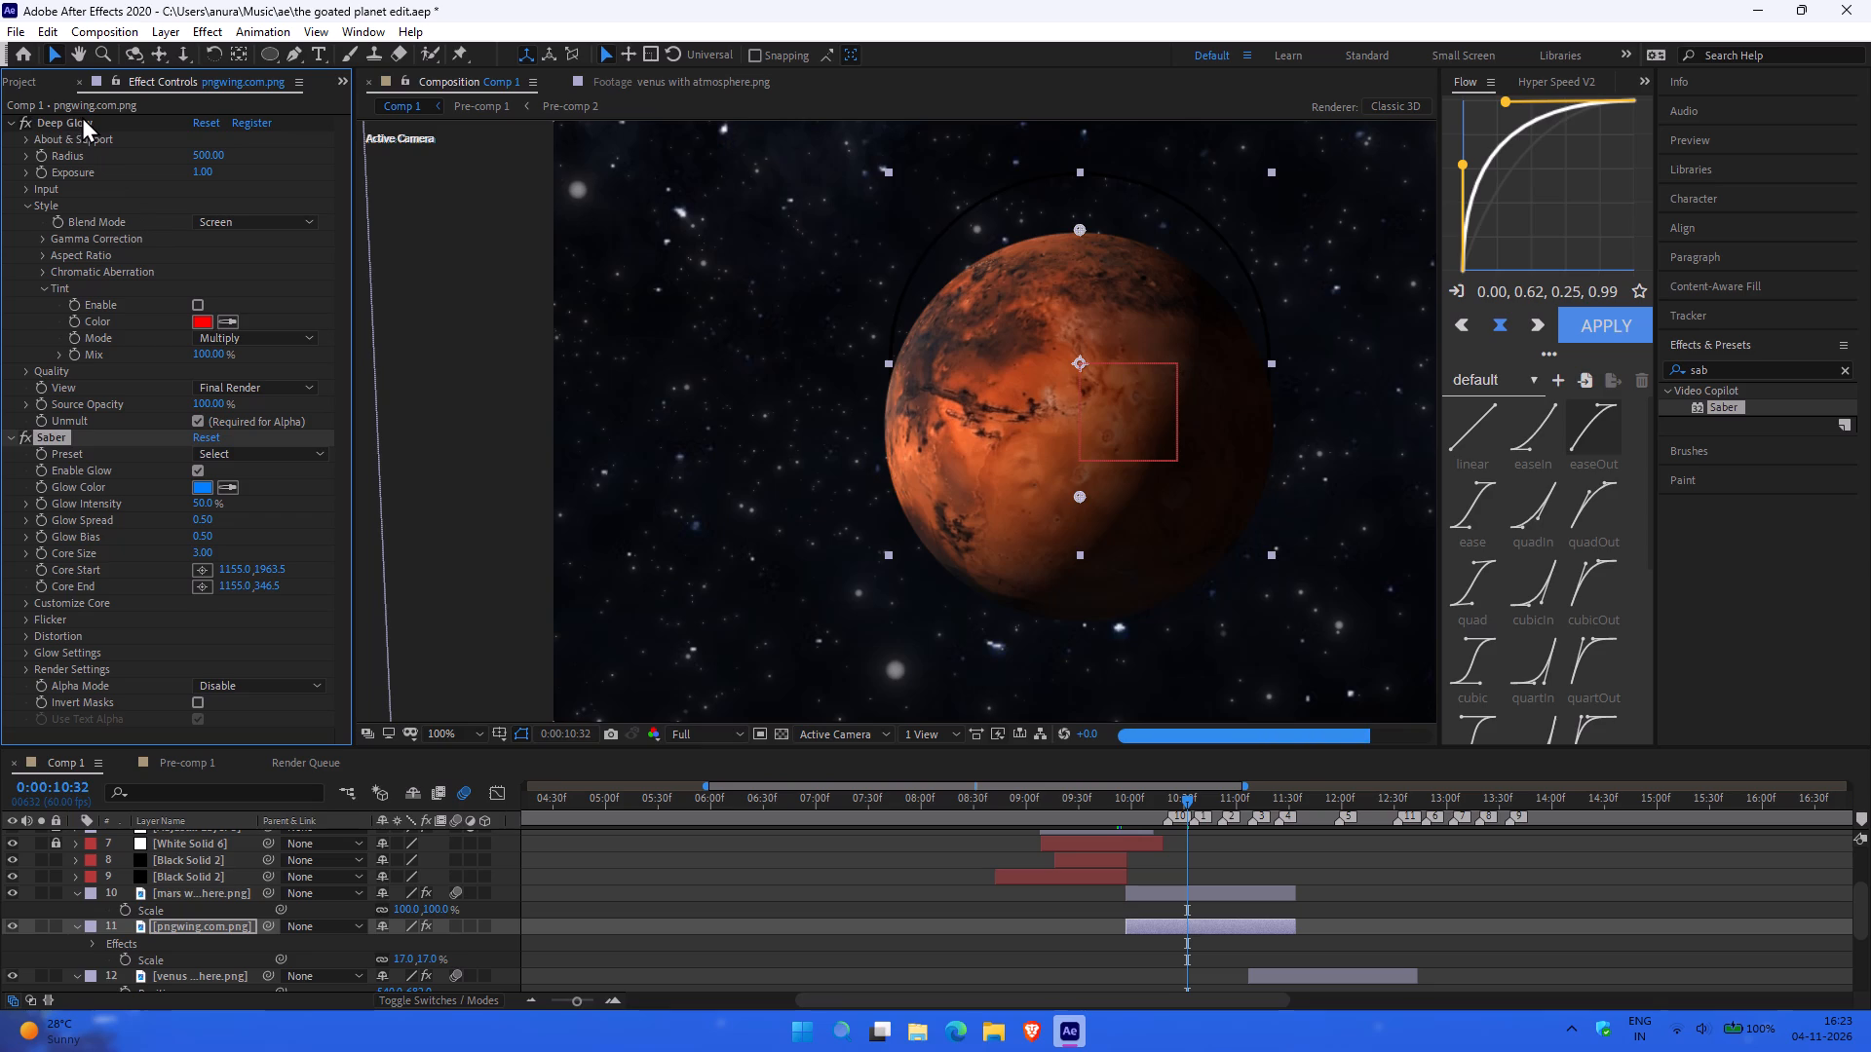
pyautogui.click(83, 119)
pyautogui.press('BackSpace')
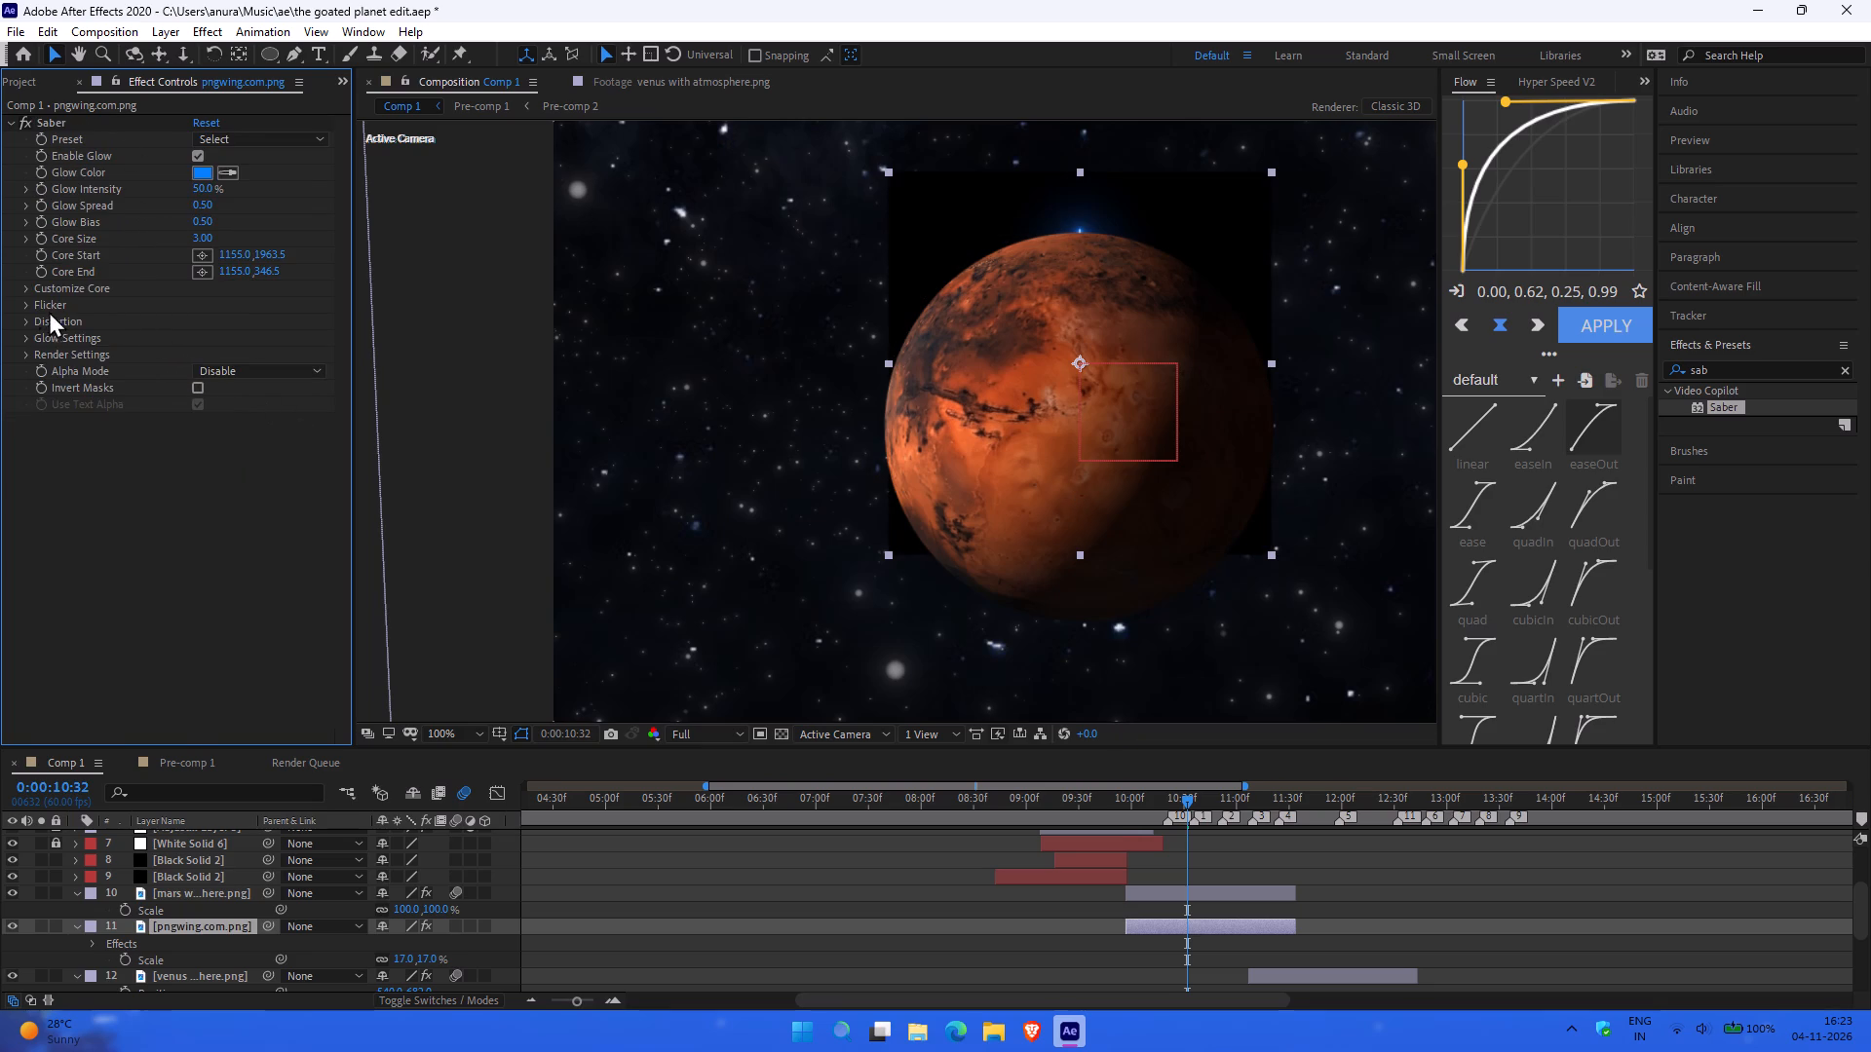
# Set Saber's Core Type to Layer Masks under Customize Core, leaving Alpha Mode on Disable.
pyautogui.click(26, 290)
pyautogui.click(223, 294)
pyautogui.click(260, 312)
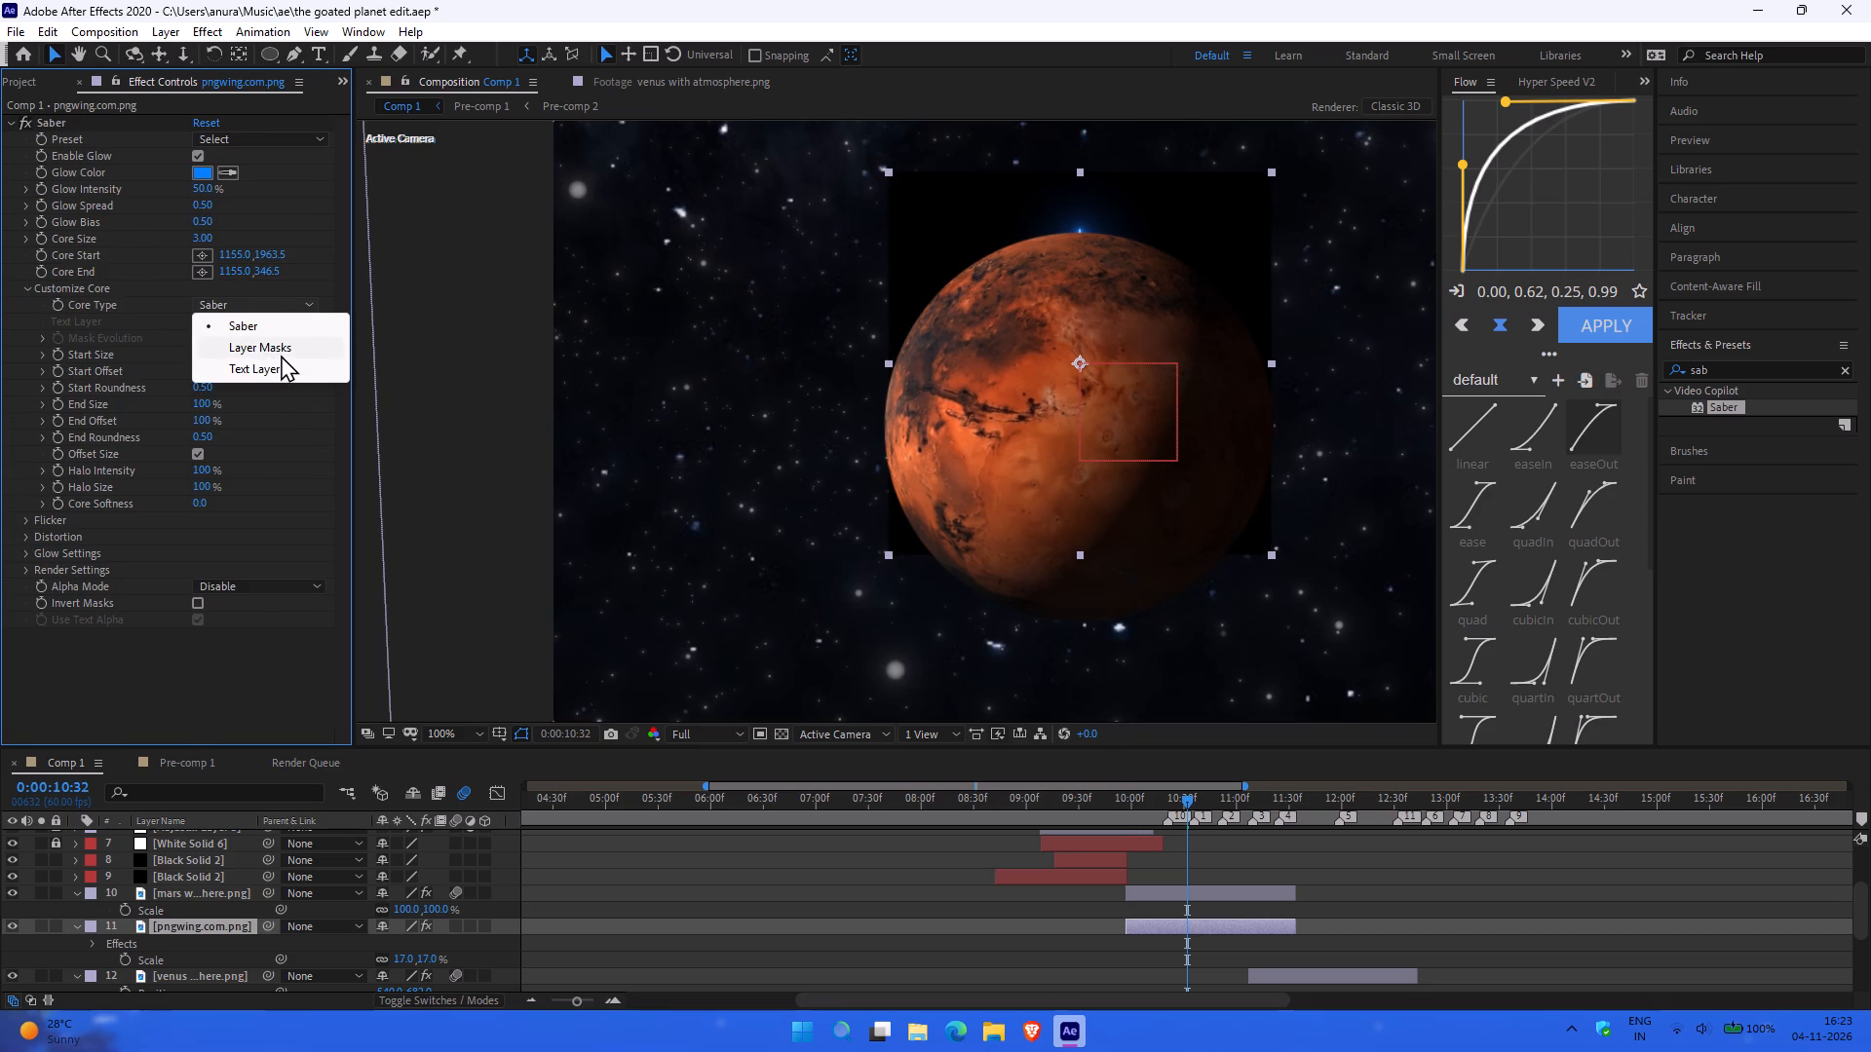
pyautogui.click(285, 351)
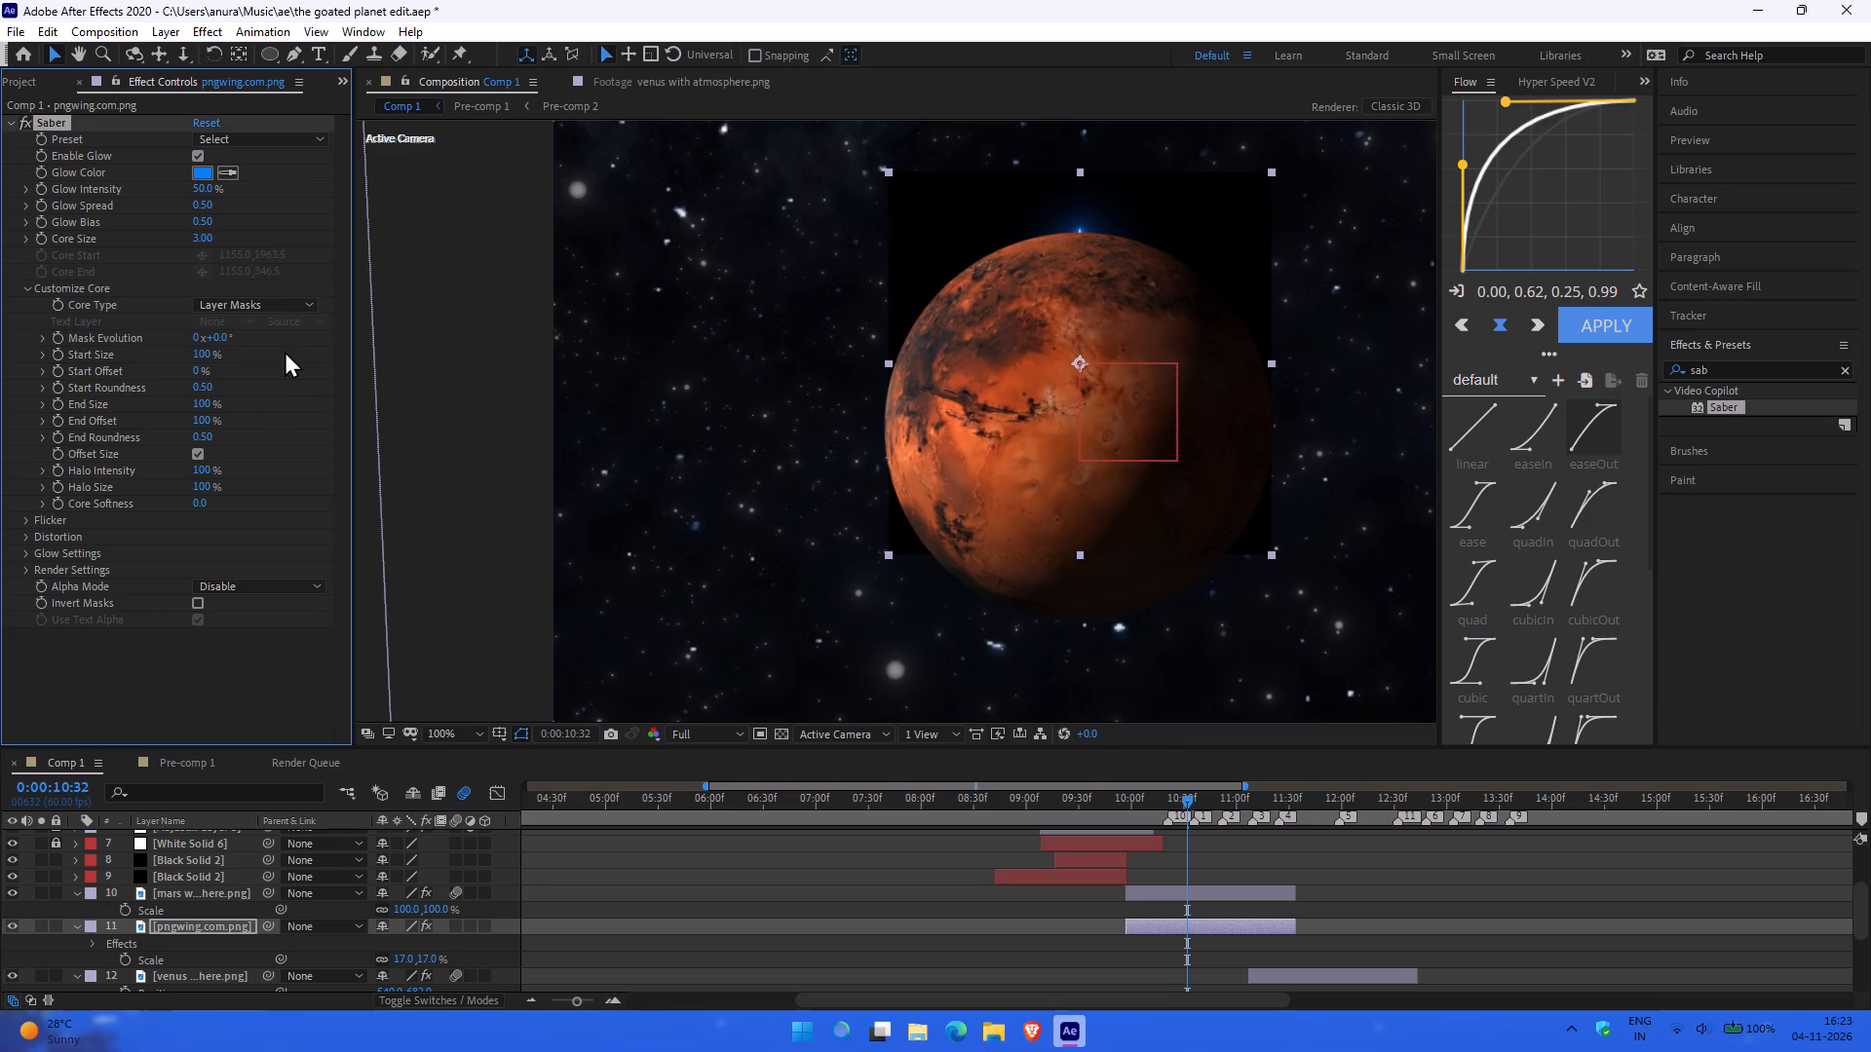
pyautogui.click(242, 588)
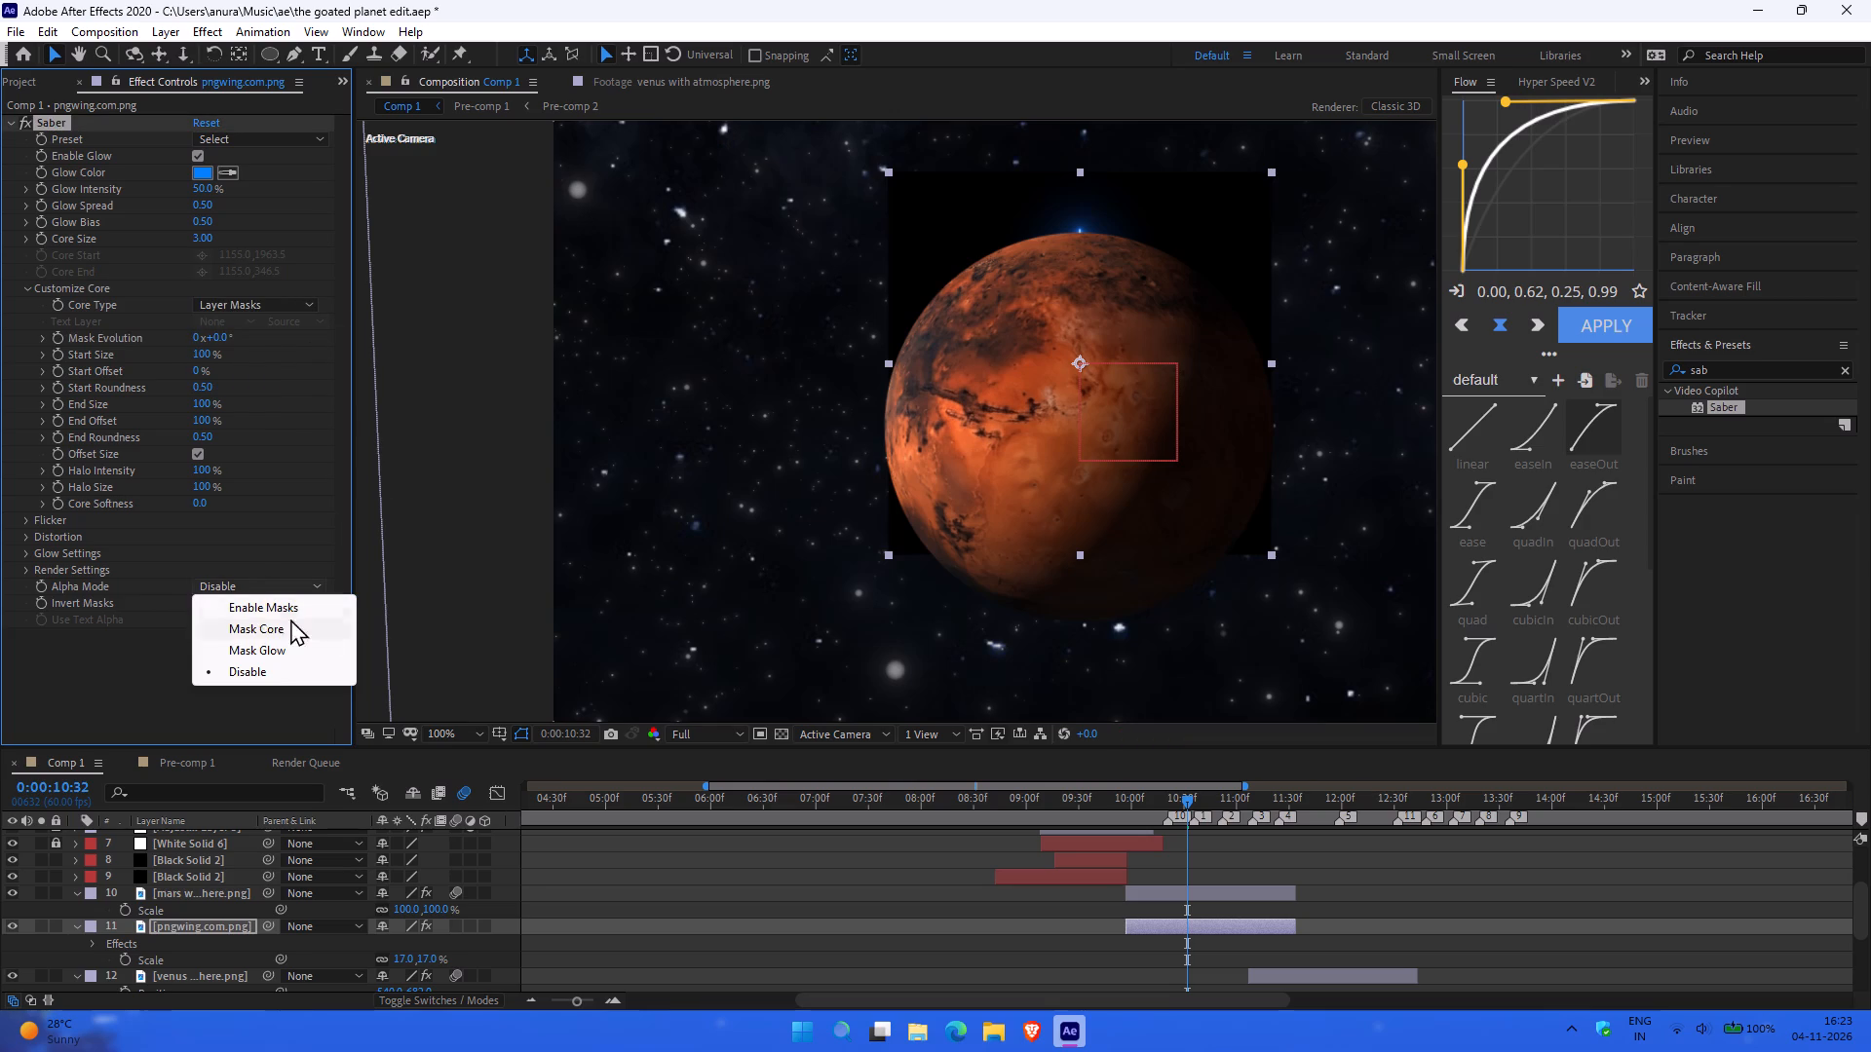
pyautogui.click(105, 675)
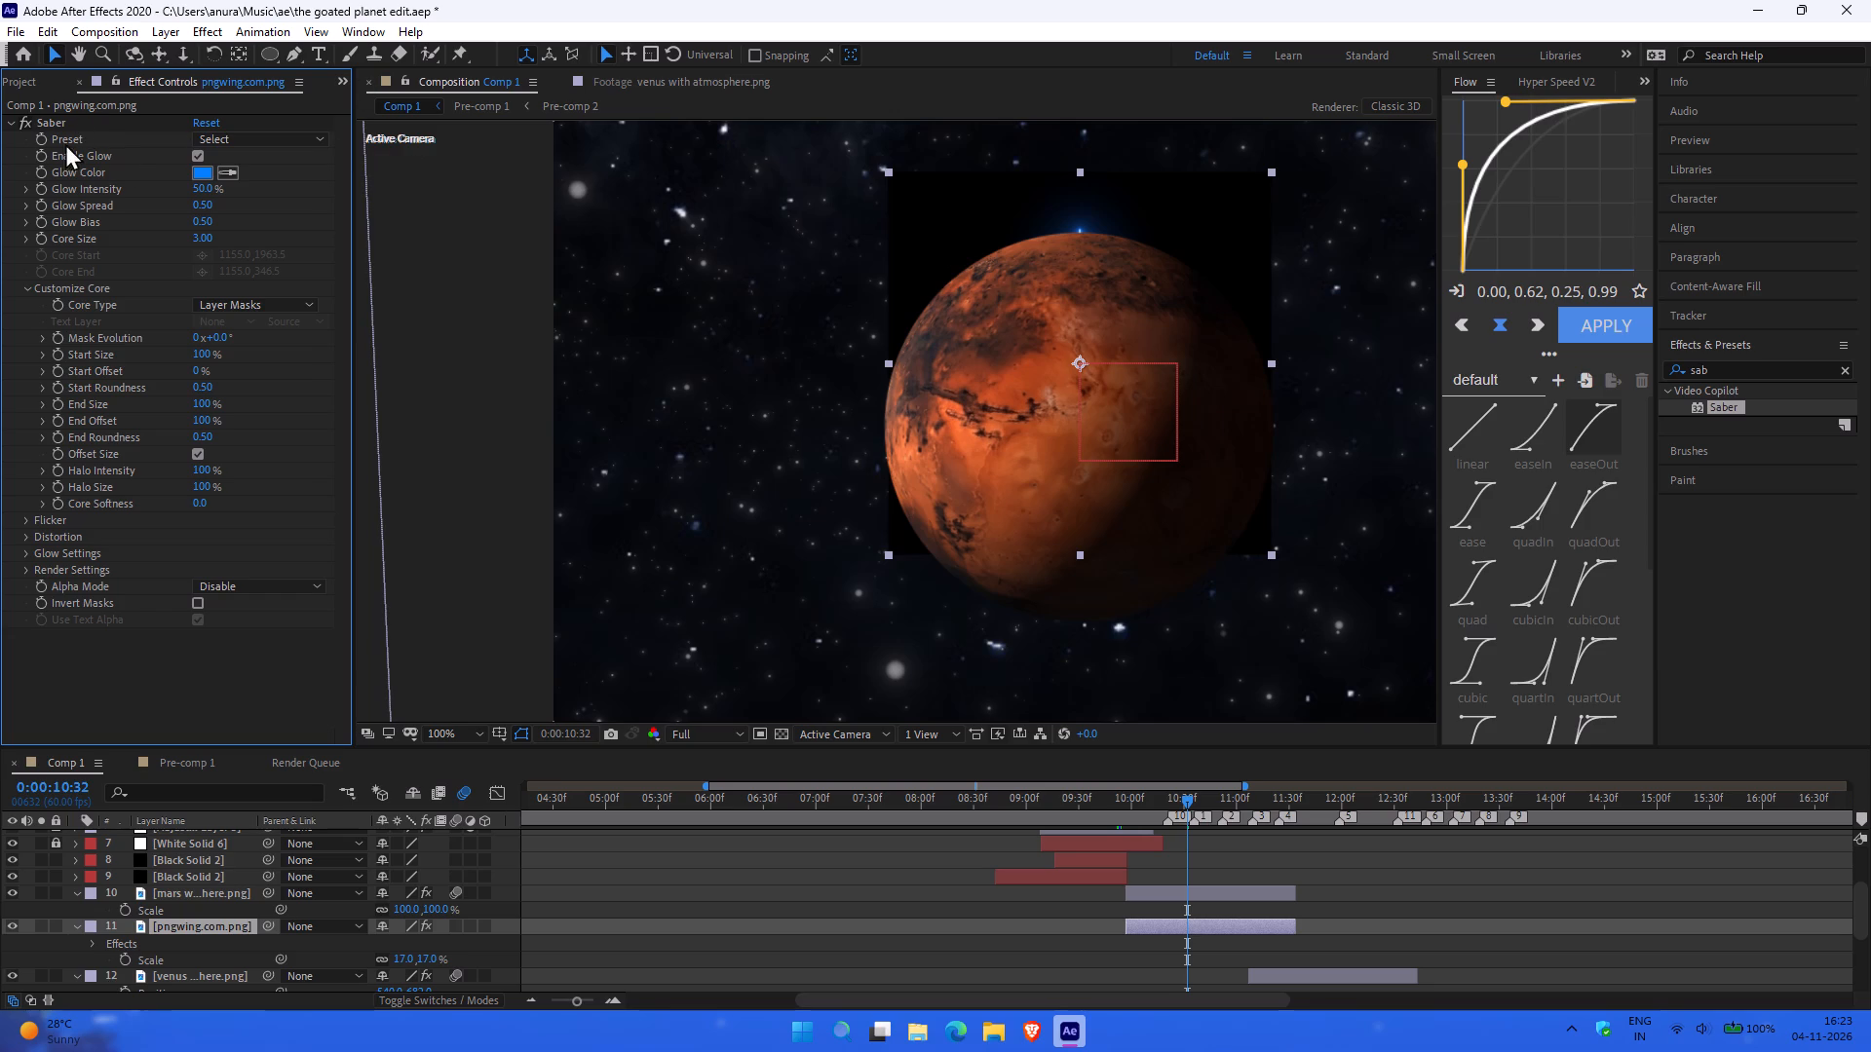
# Draw an elliptical mask on the pngwing.com.png layer, slightly larger than Mars and enclosing the planet.
pyautogui.click(269, 51)
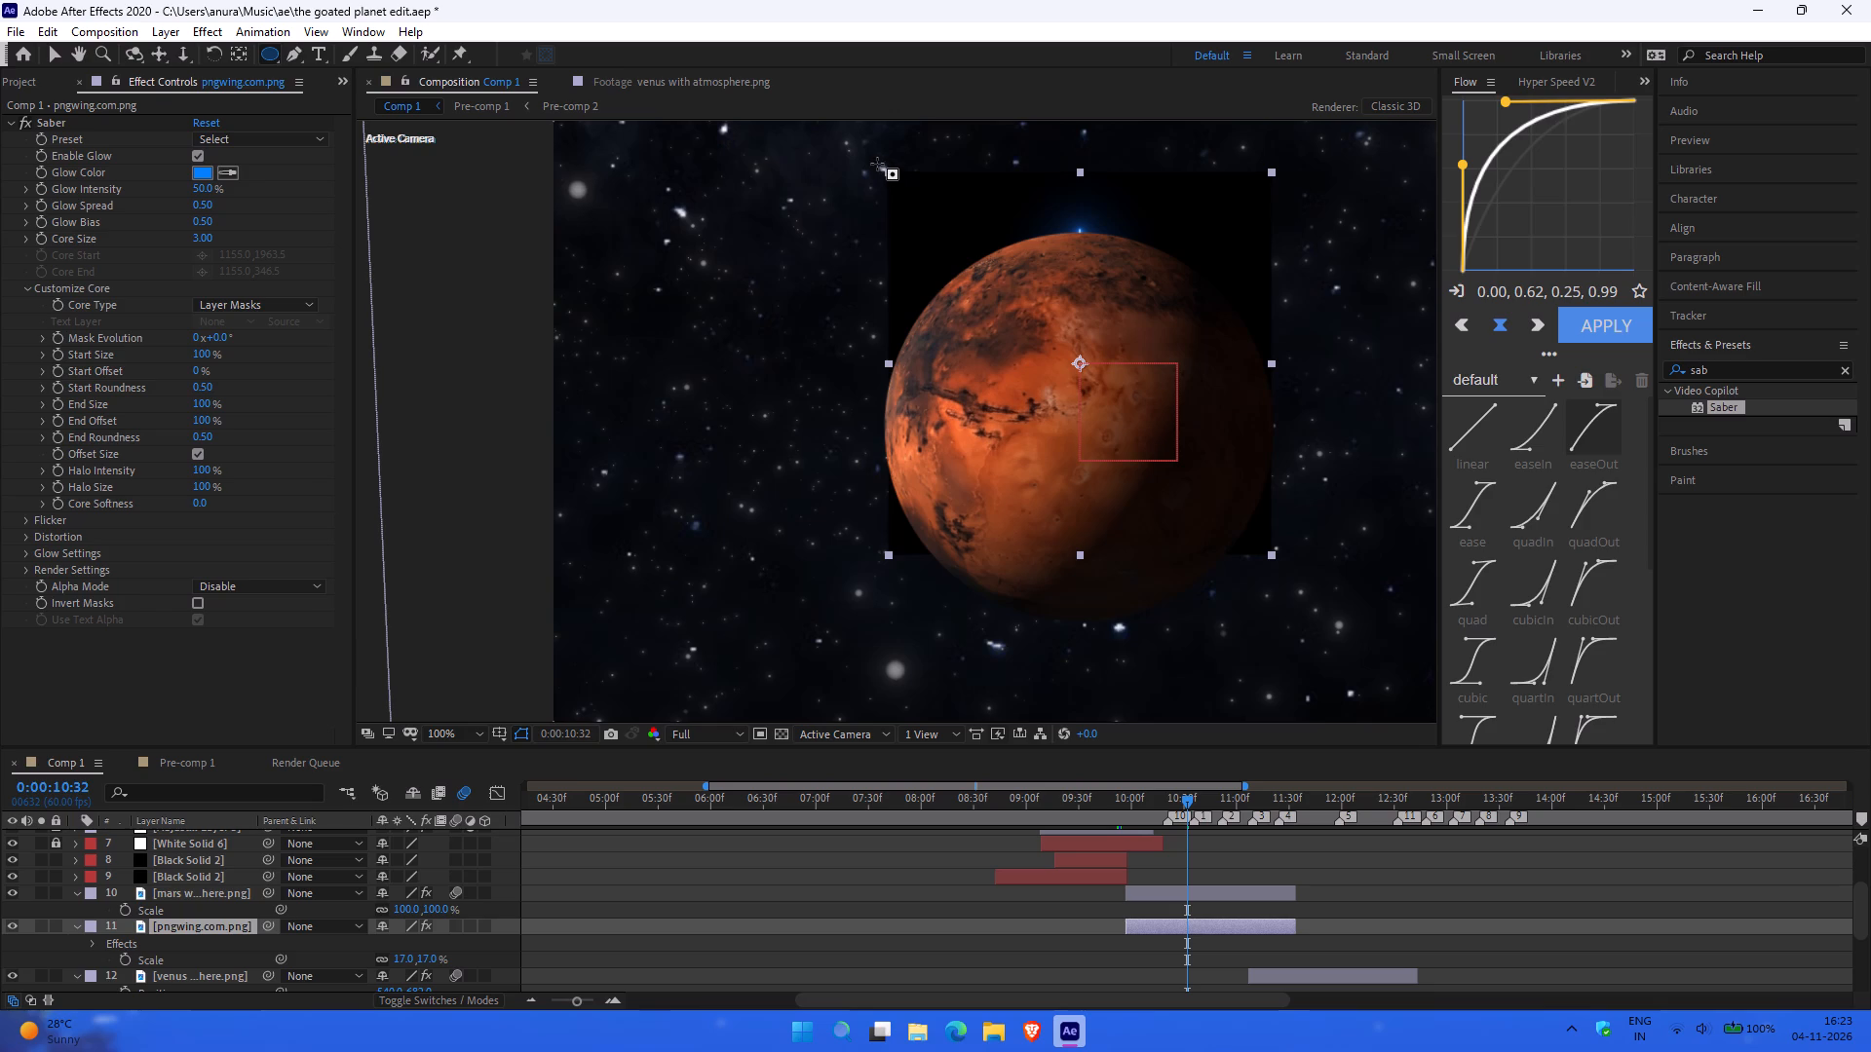
pyautogui.moveTo(863, 156); pyautogui.dragTo(1165, 408)
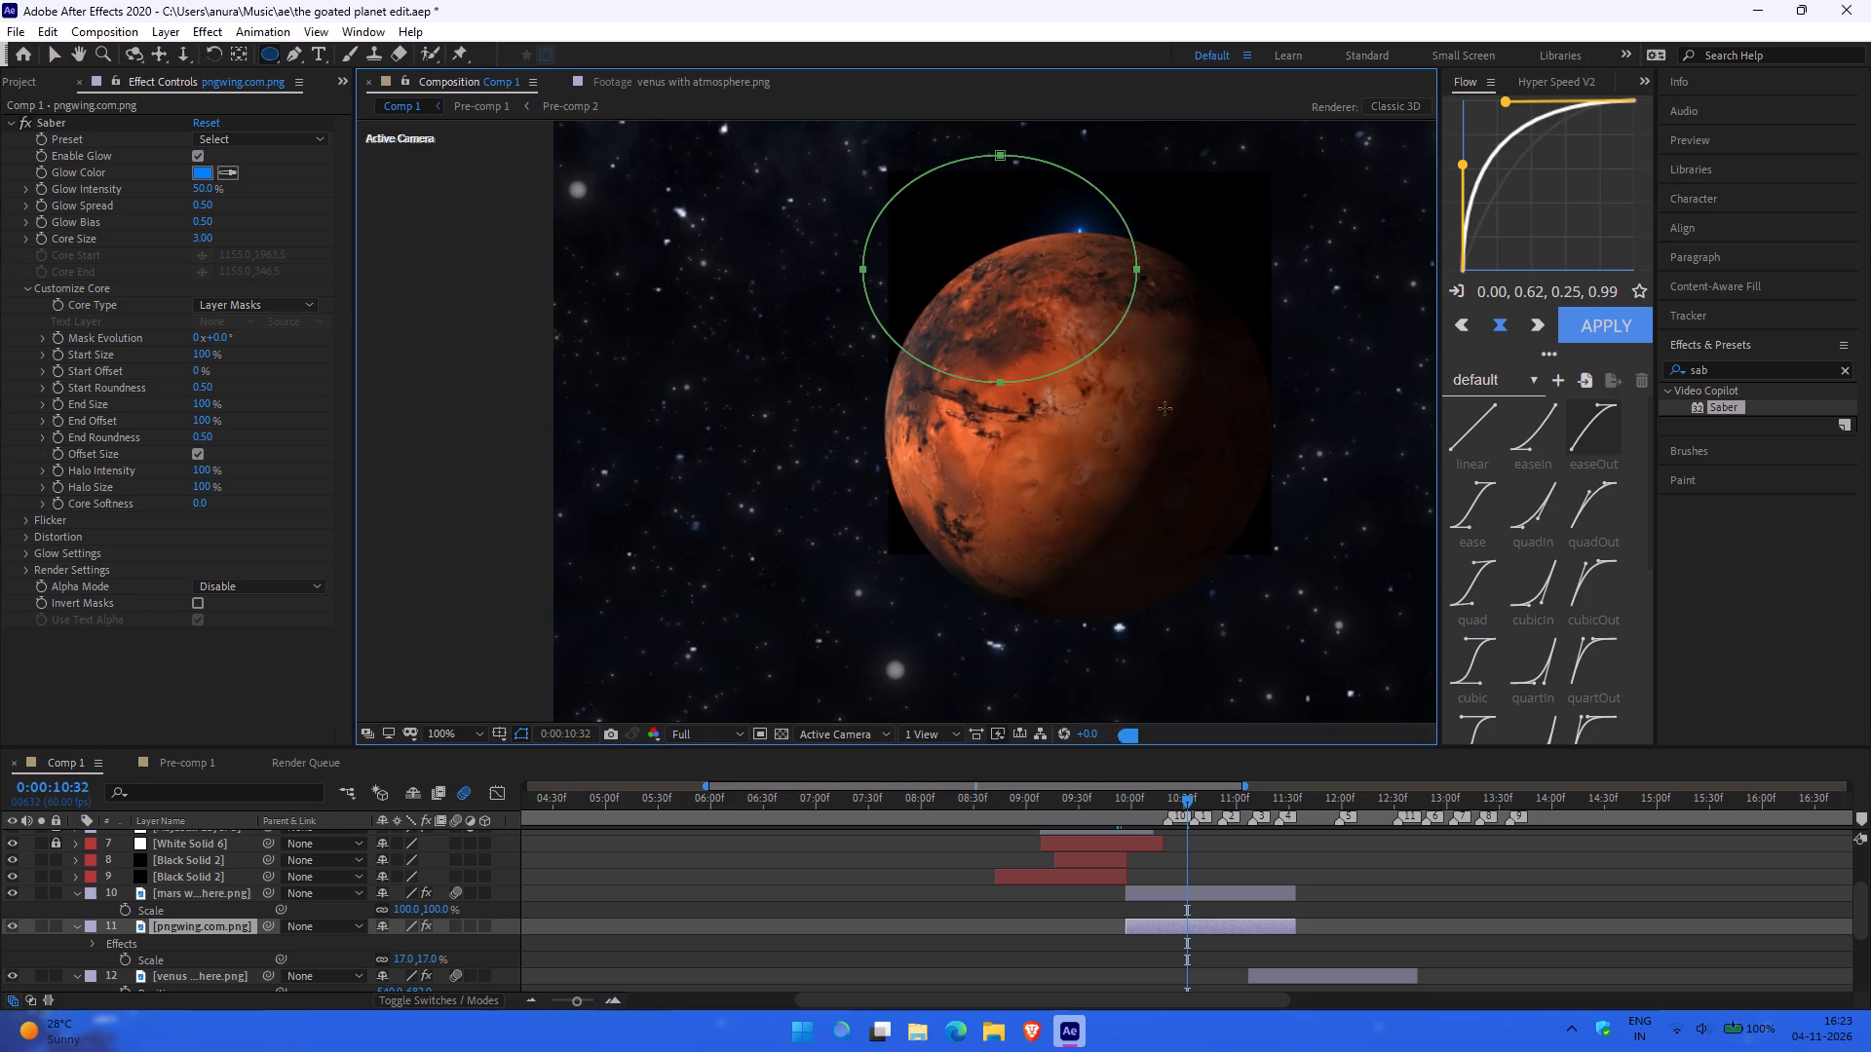
pyautogui.moveTo(1165, 408); pyautogui.dragTo(1293, 547)
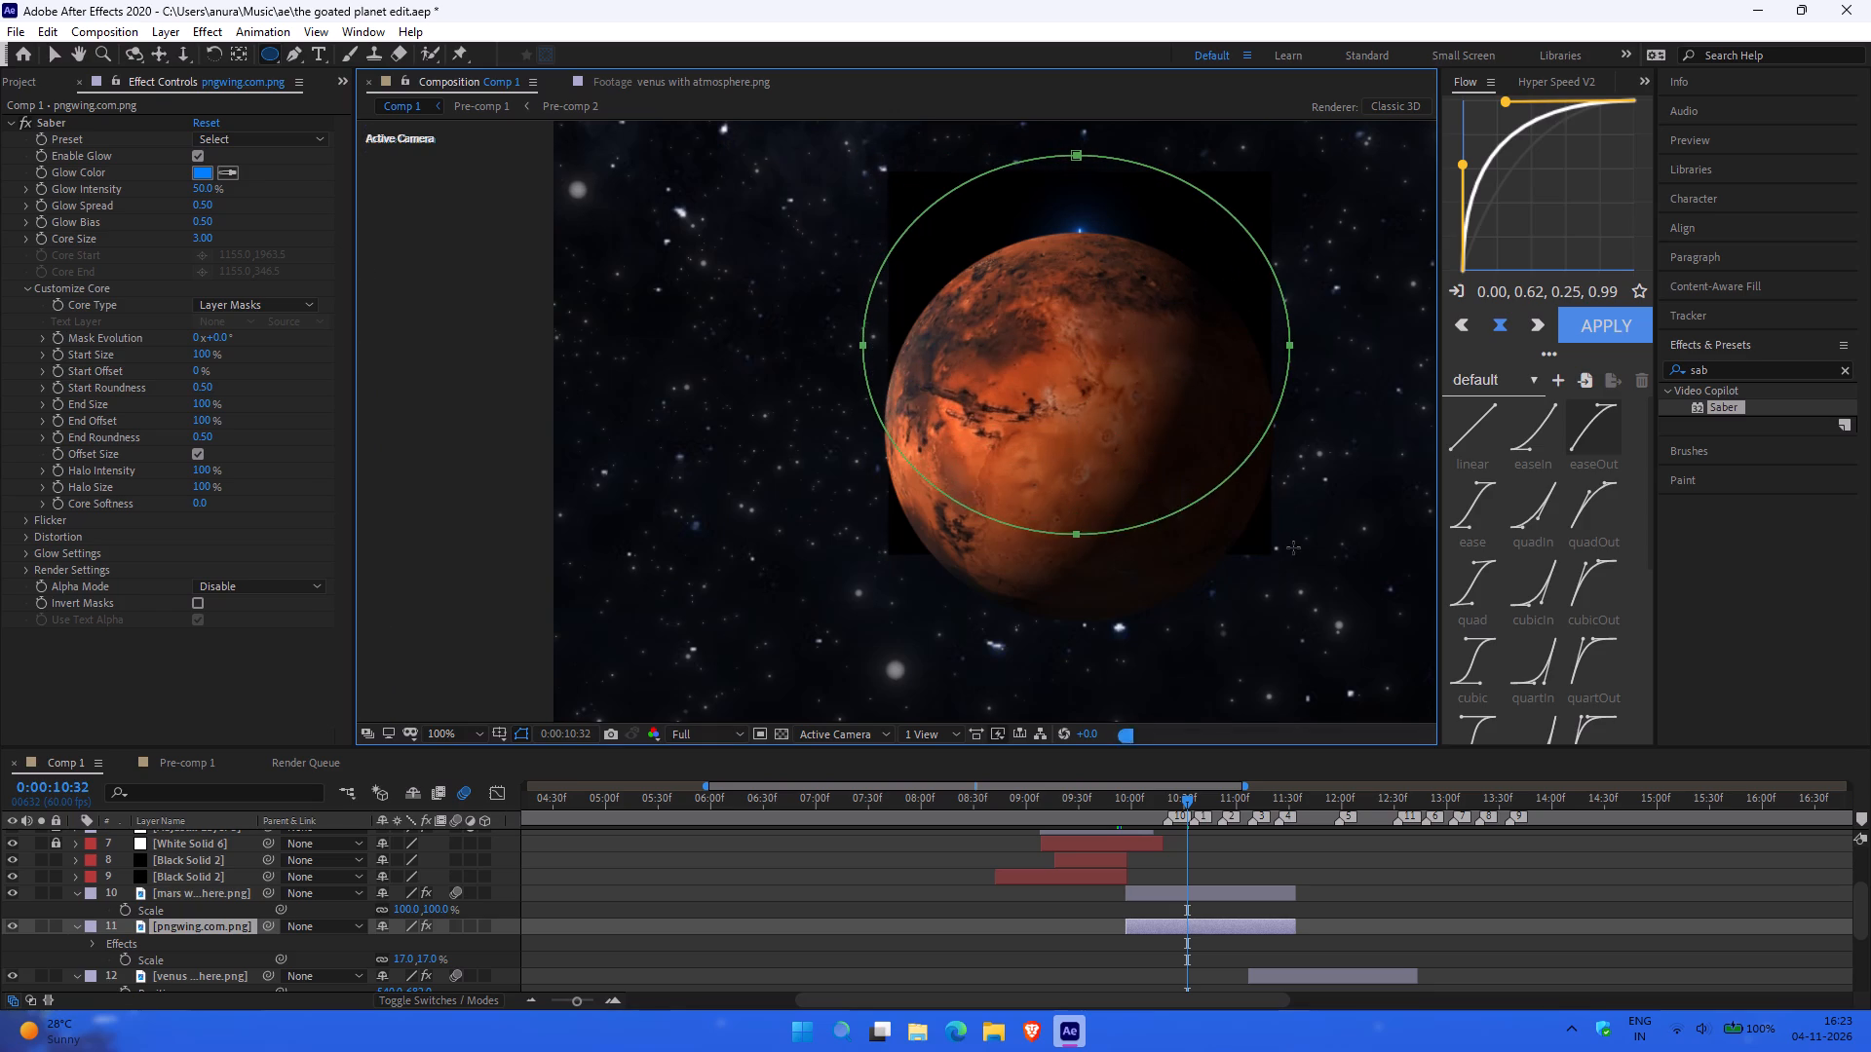
pyautogui.moveTo(1293, 547); pyautogui.dragTo(1302, 630)
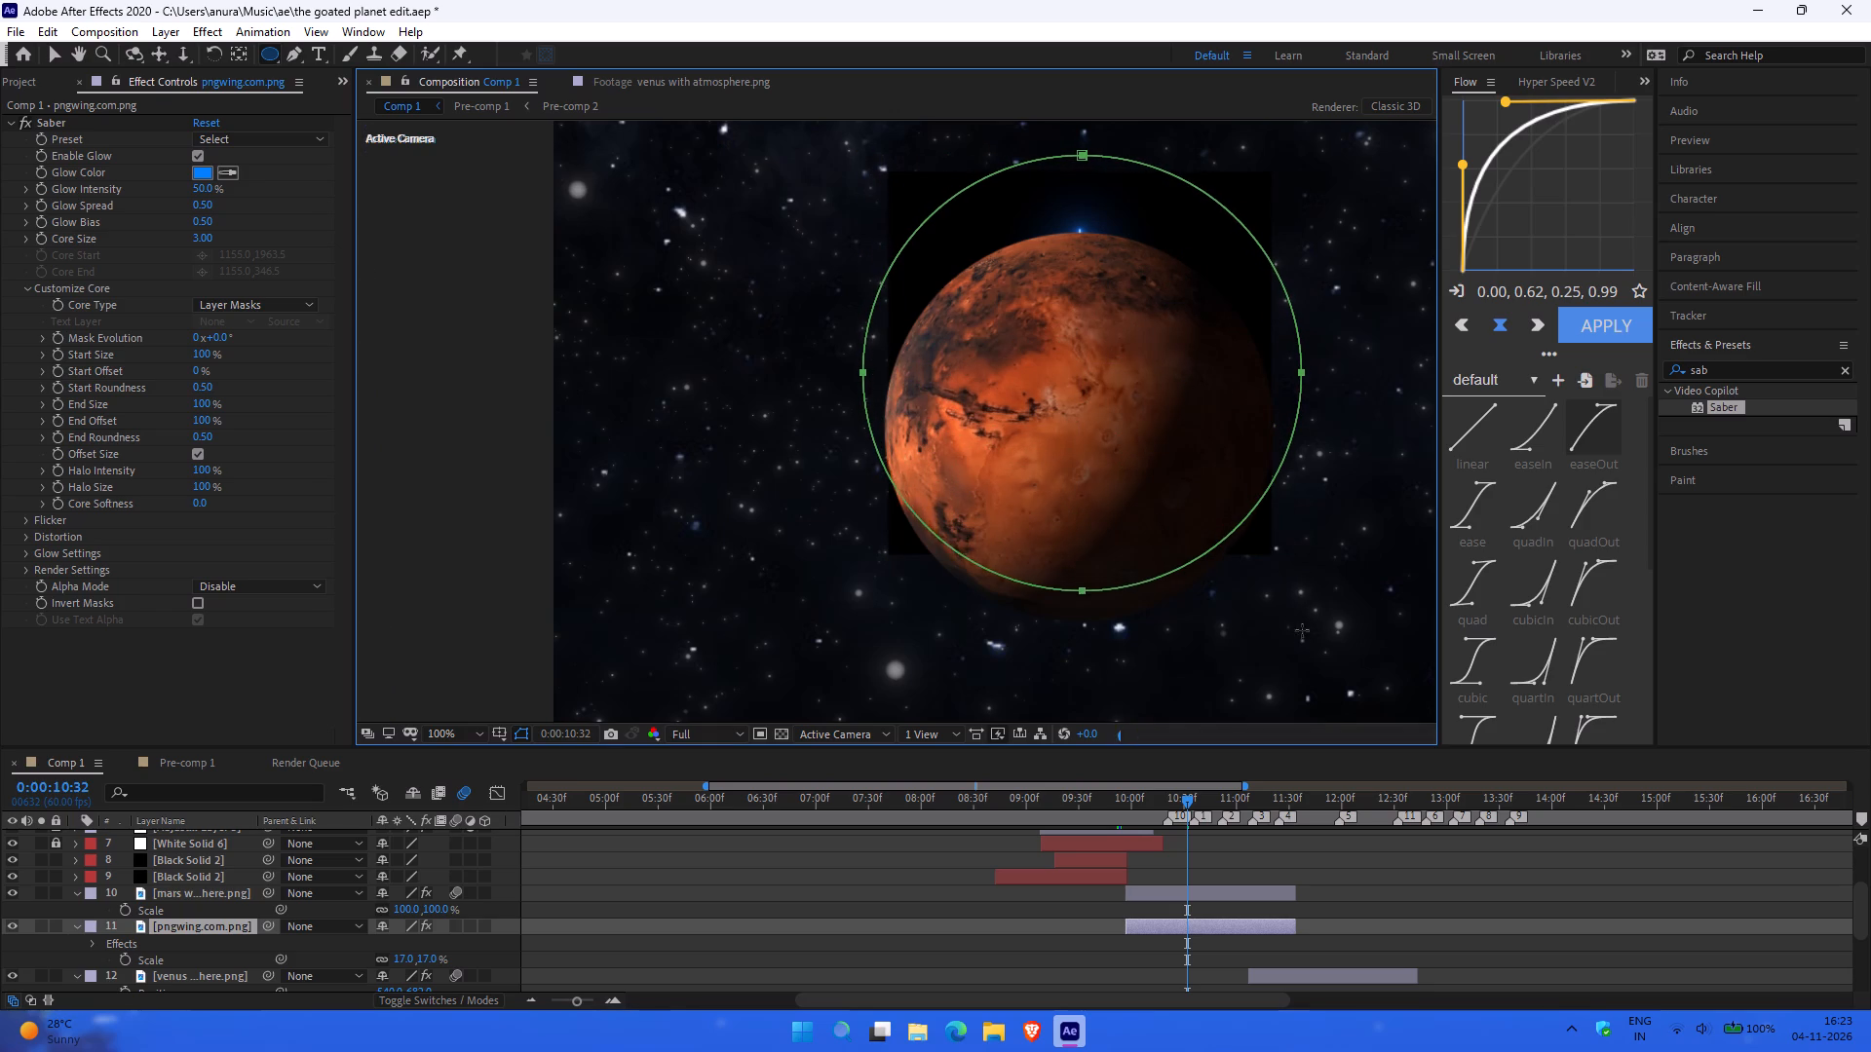
pyautogui.moveTo(1302, 630); pyautogui.dragTo(1300, 632)
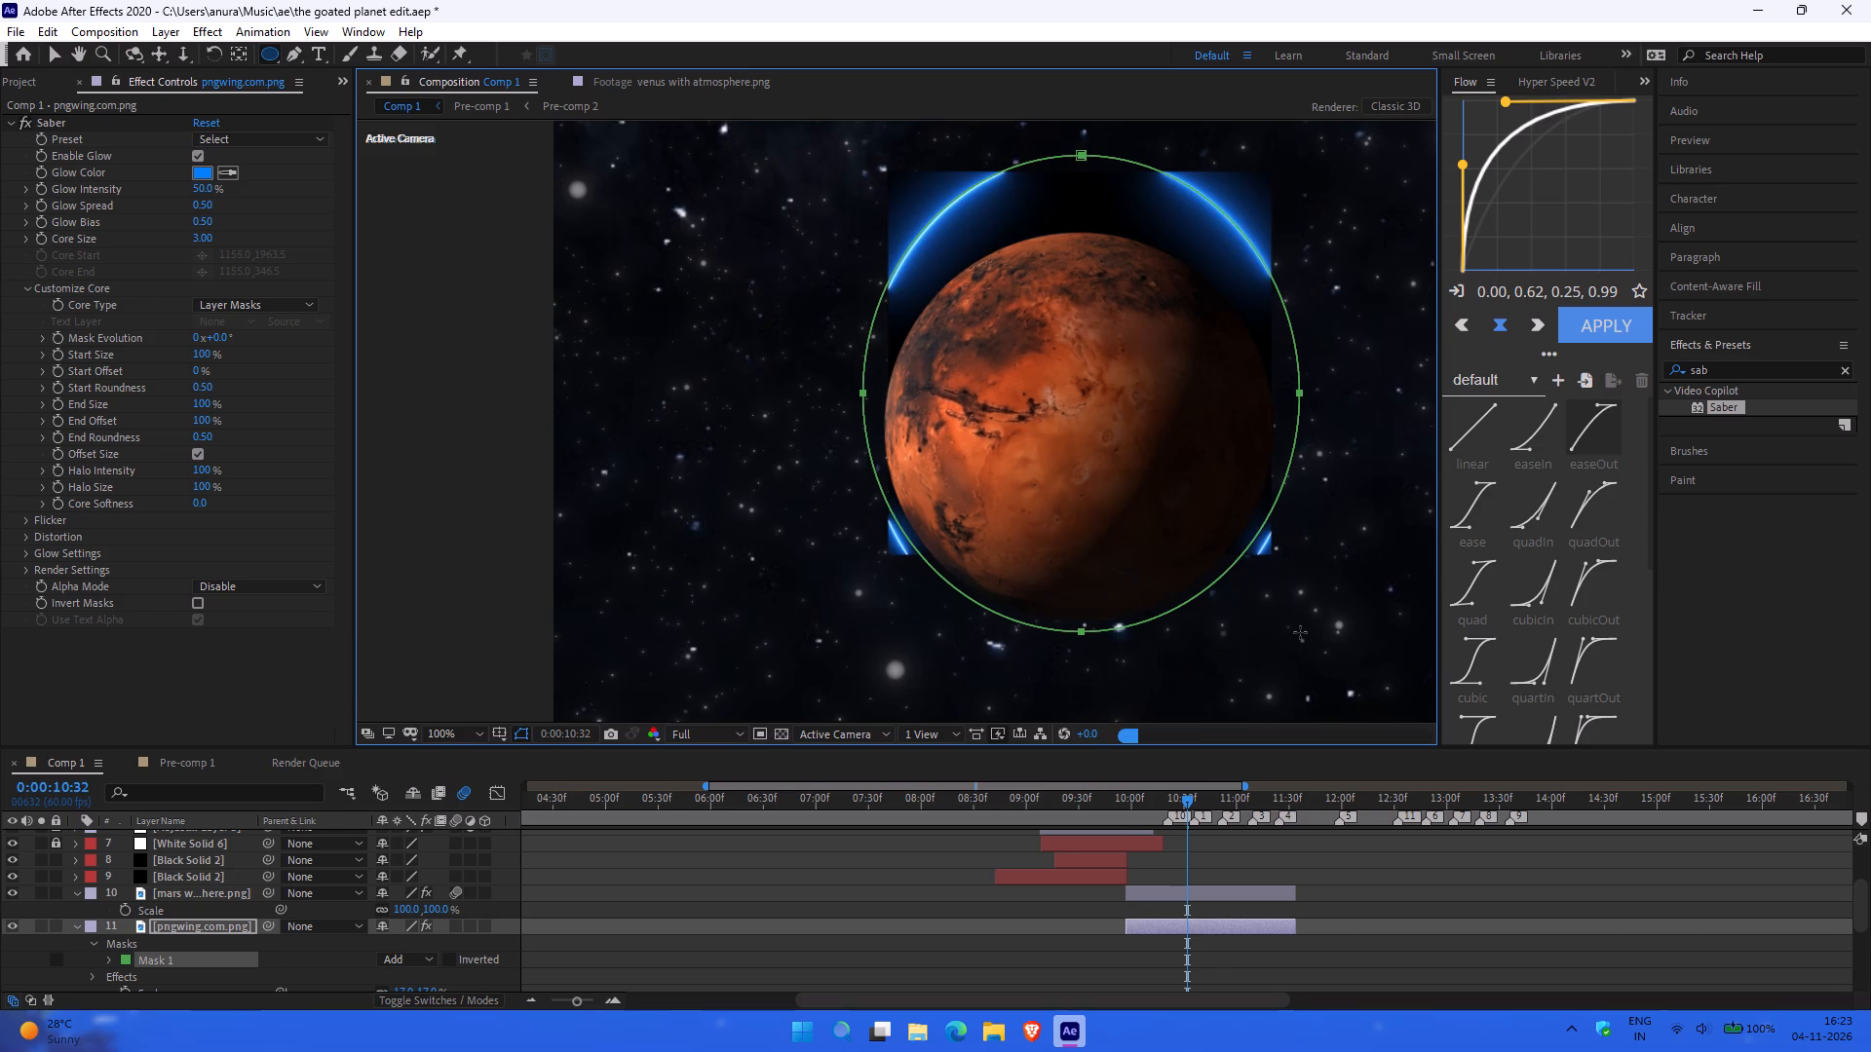
pyautogui.moveTo(1300, 632); pyautogui.dragTo(1297, 629)
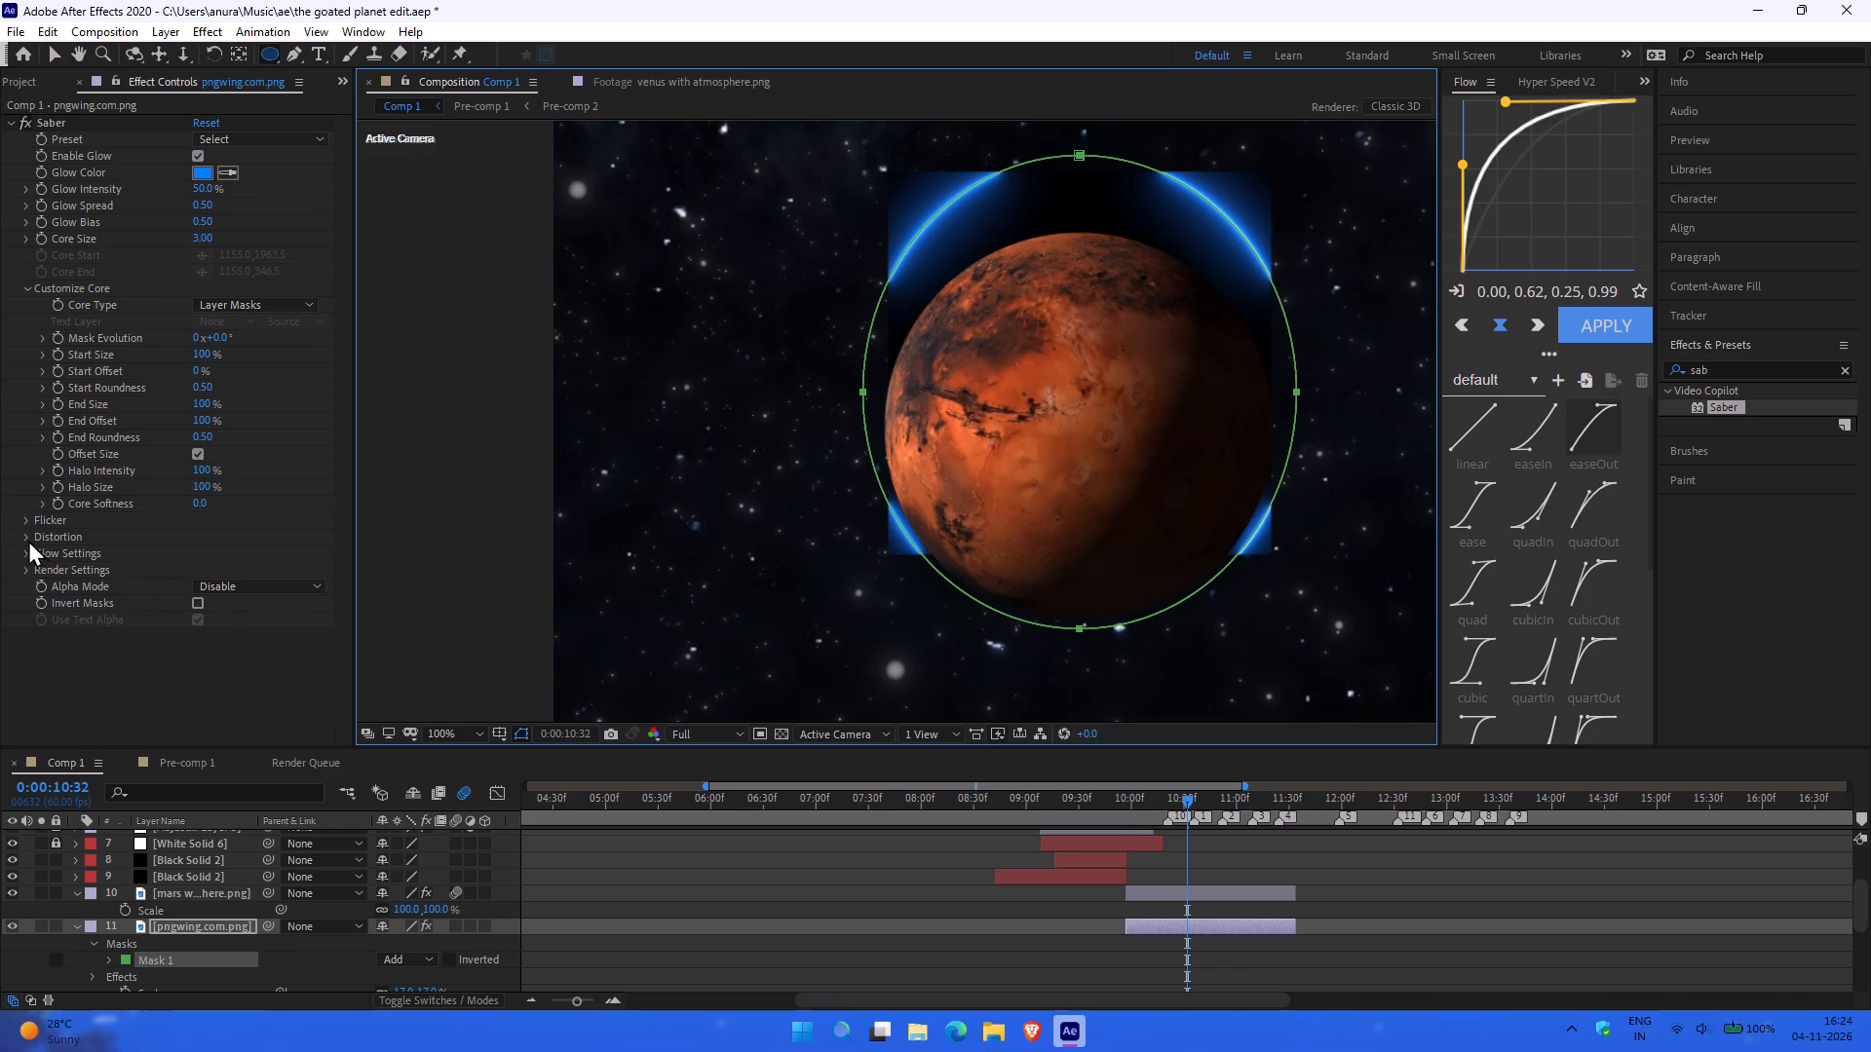
# Set Saber's Composite Settings to Transparent in its Render Settings.
pyautogui.click(27, 570)
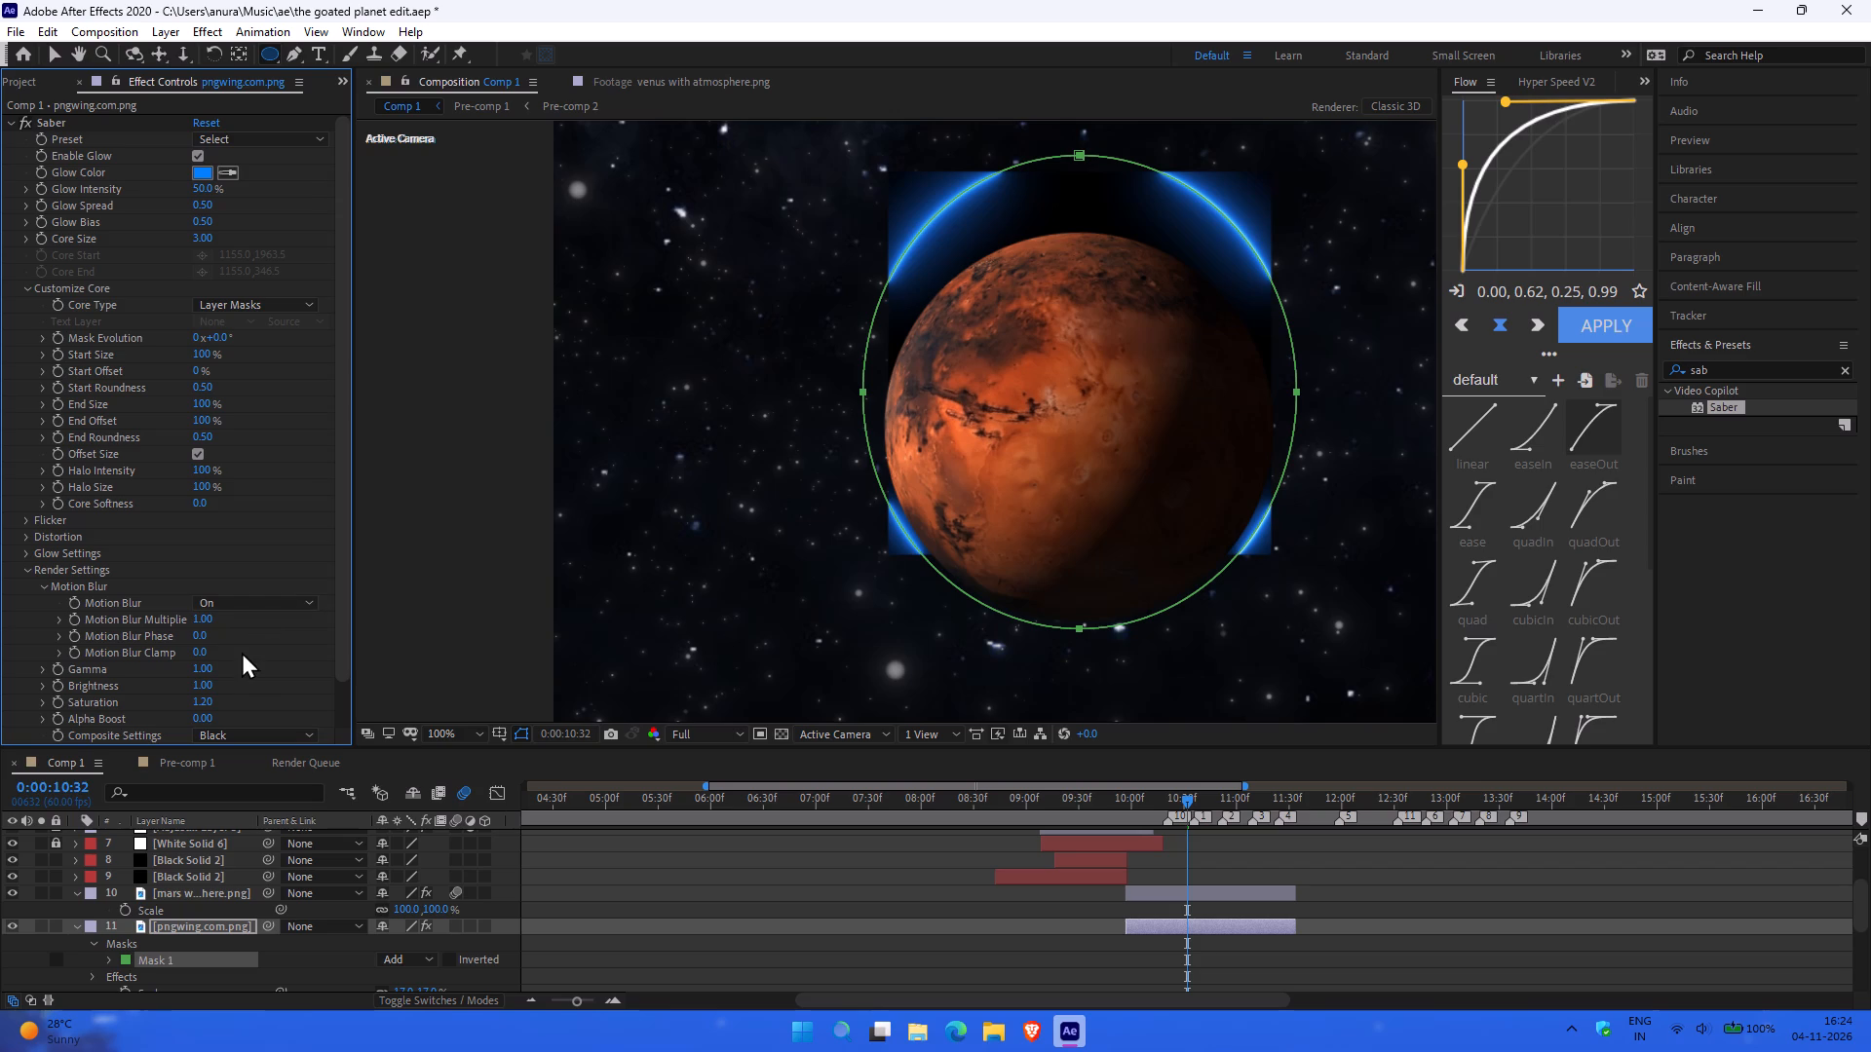
pyautogui.click(263, 731)
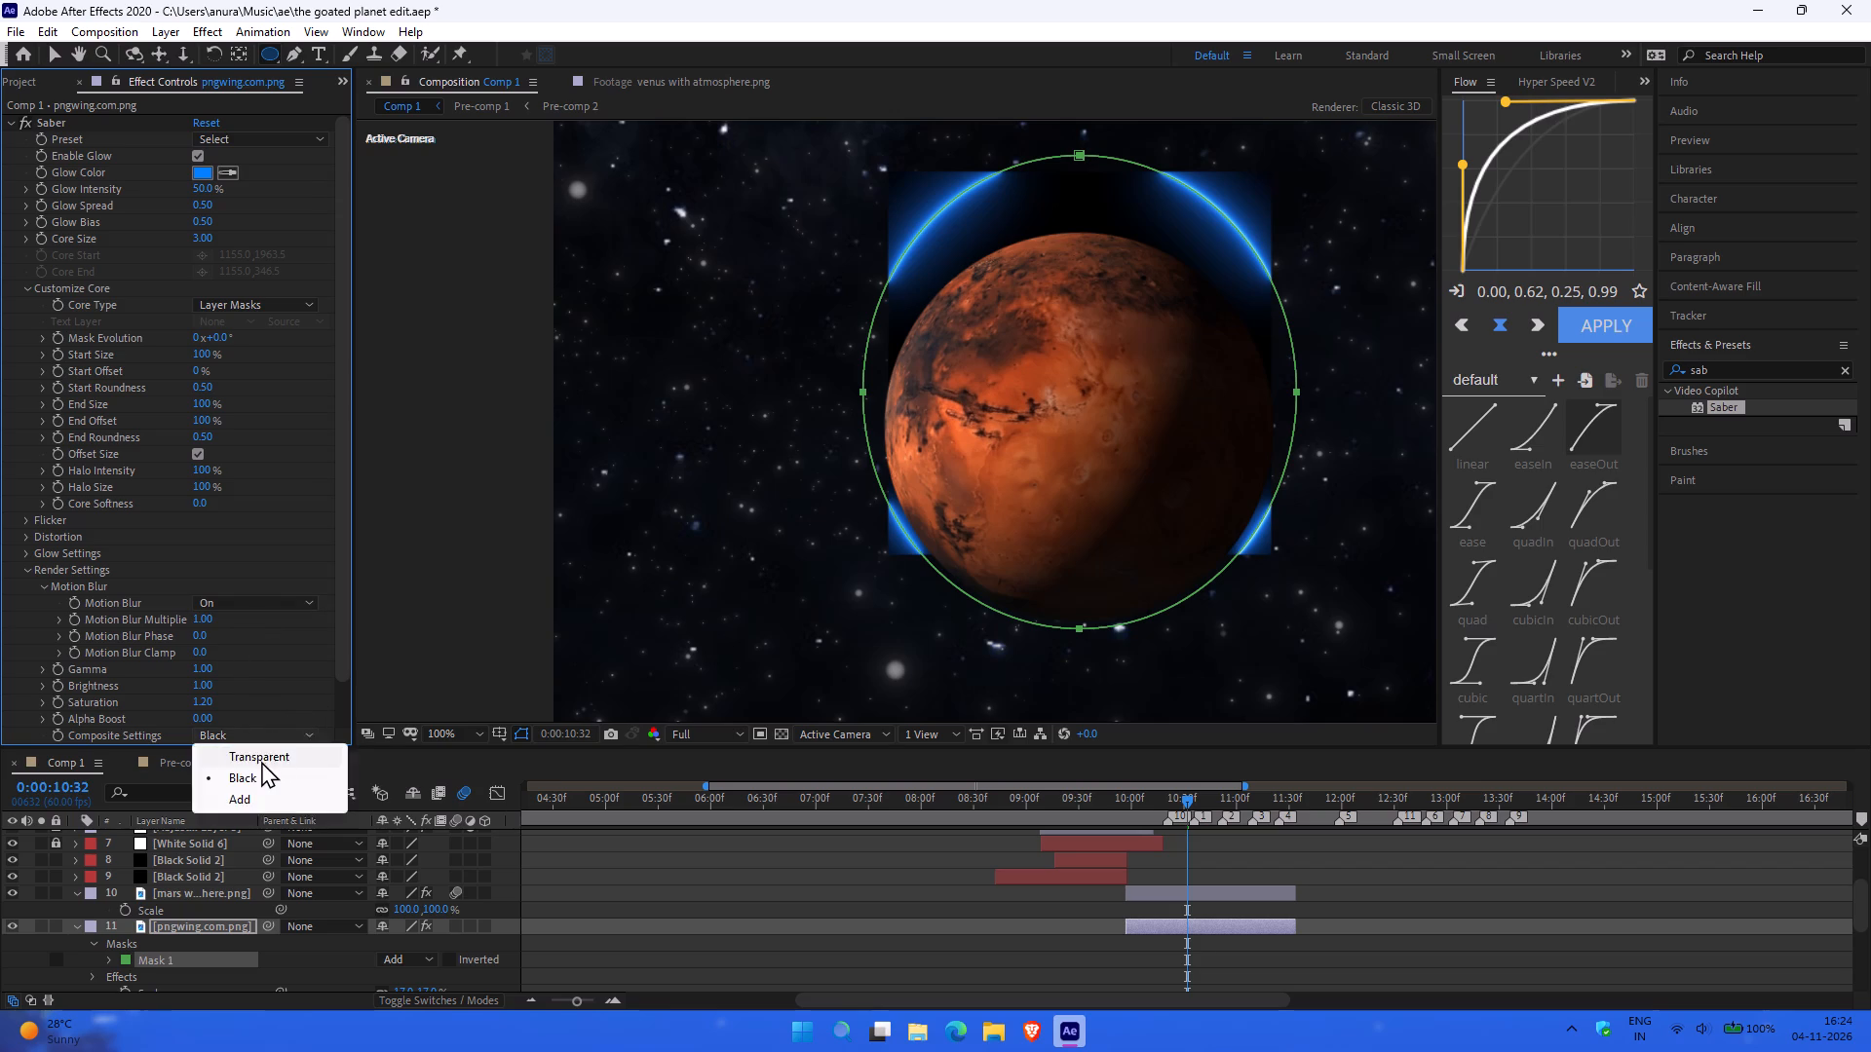
pyautogui.click(261, 761)
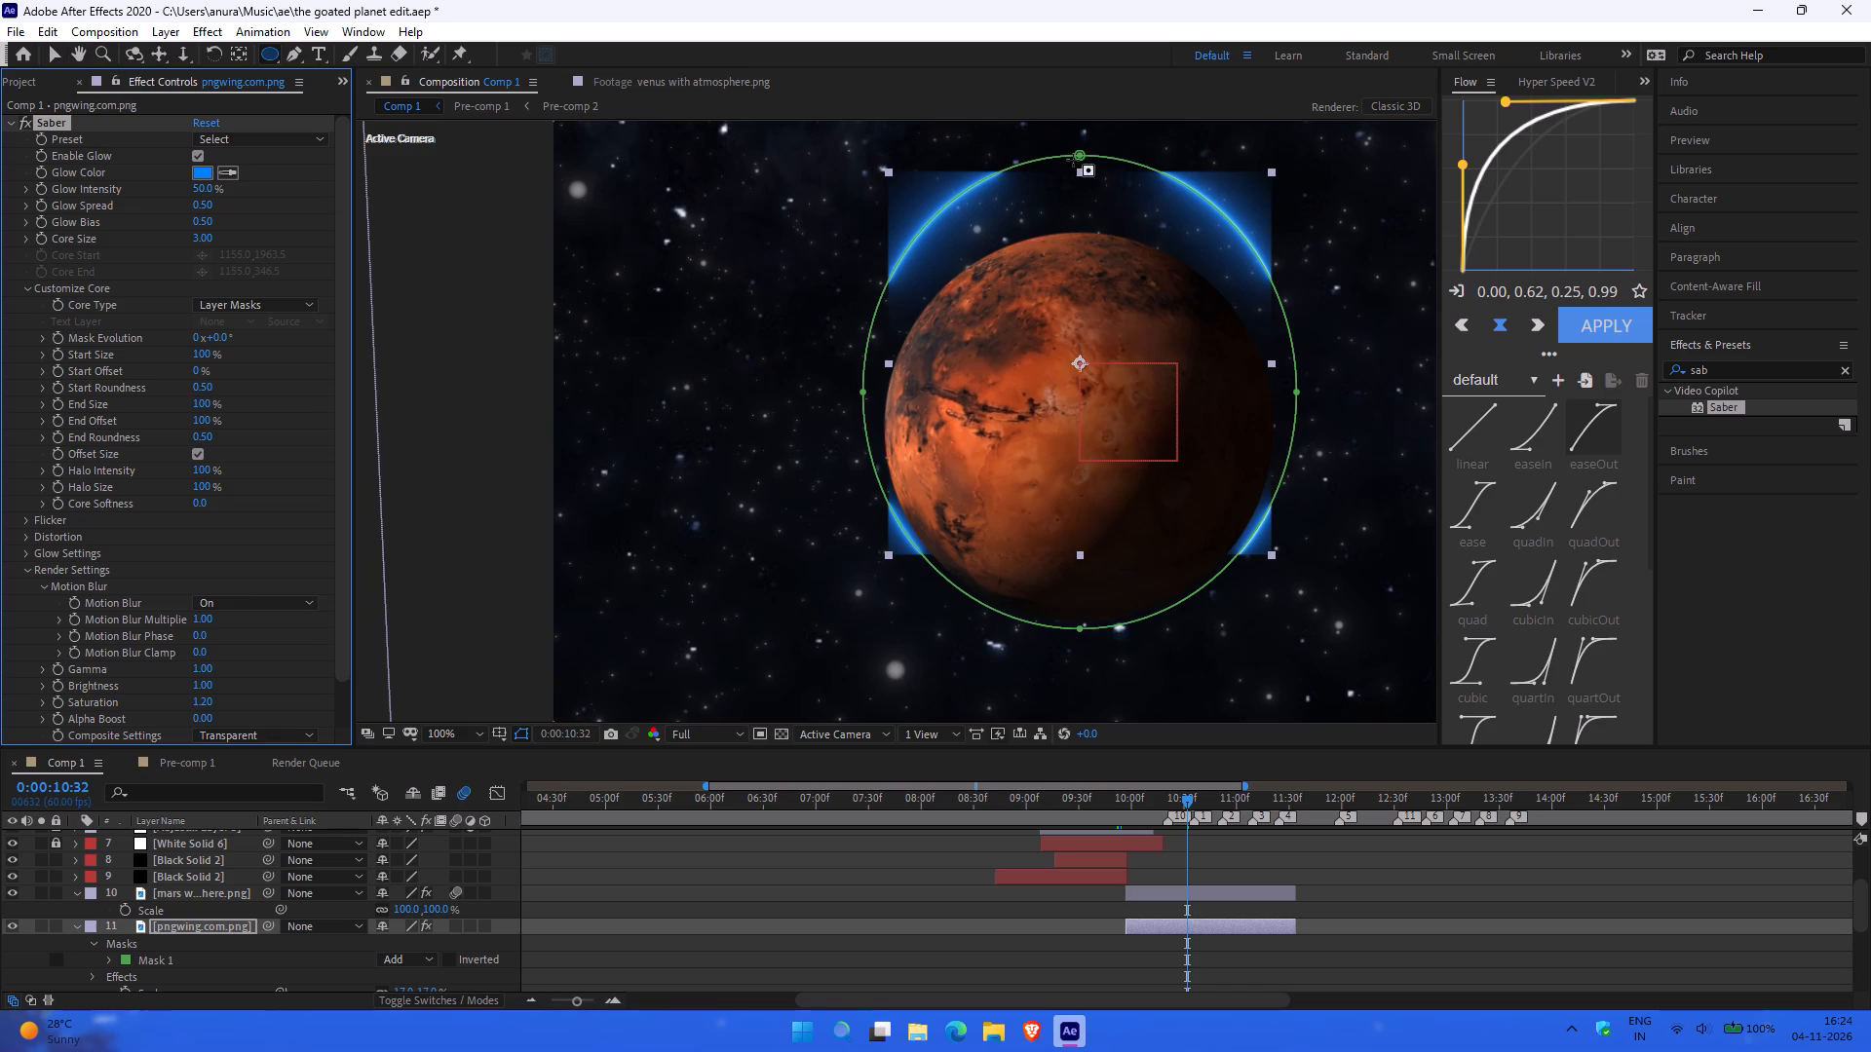
# Move the pngwing.com.png layer slightly down with the Selection tool so it sits centred over Mars.
pyautogui.click(57, 63)
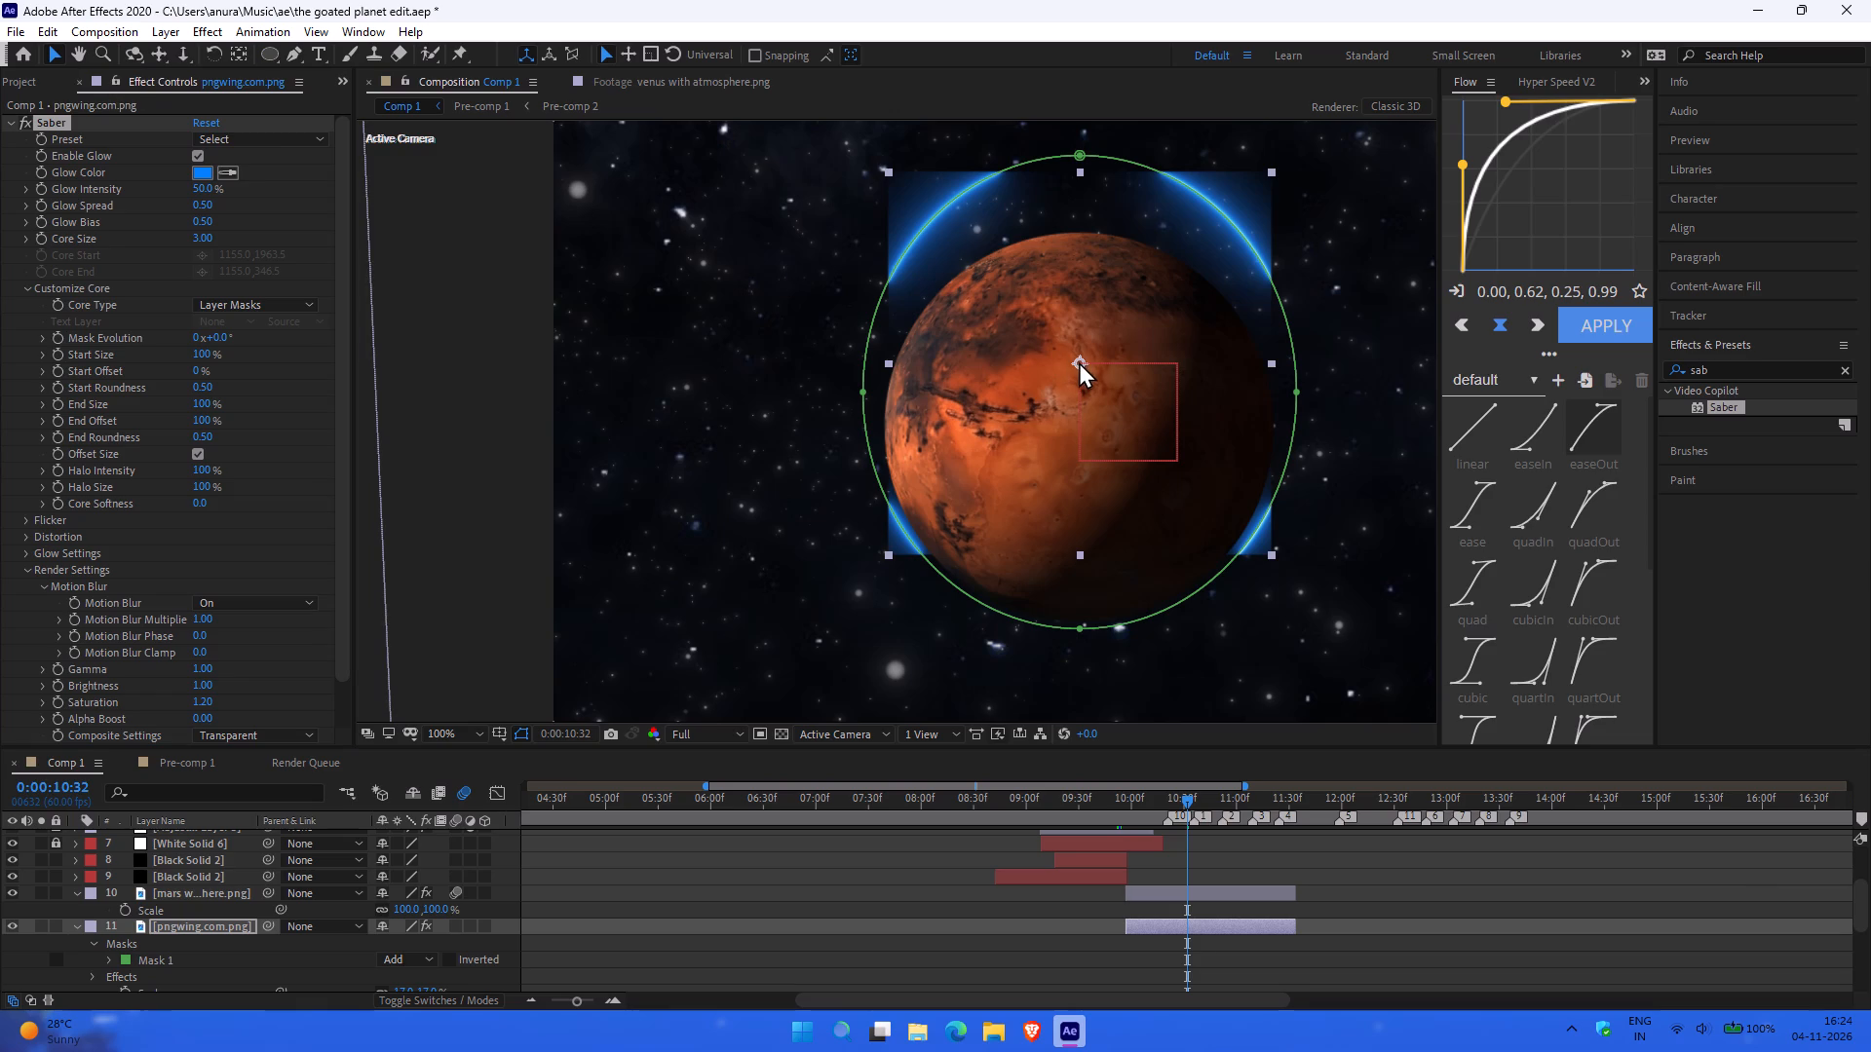
pyautogui.moveTo(1079, 361); pyautogui.dragTo(1081, 399)
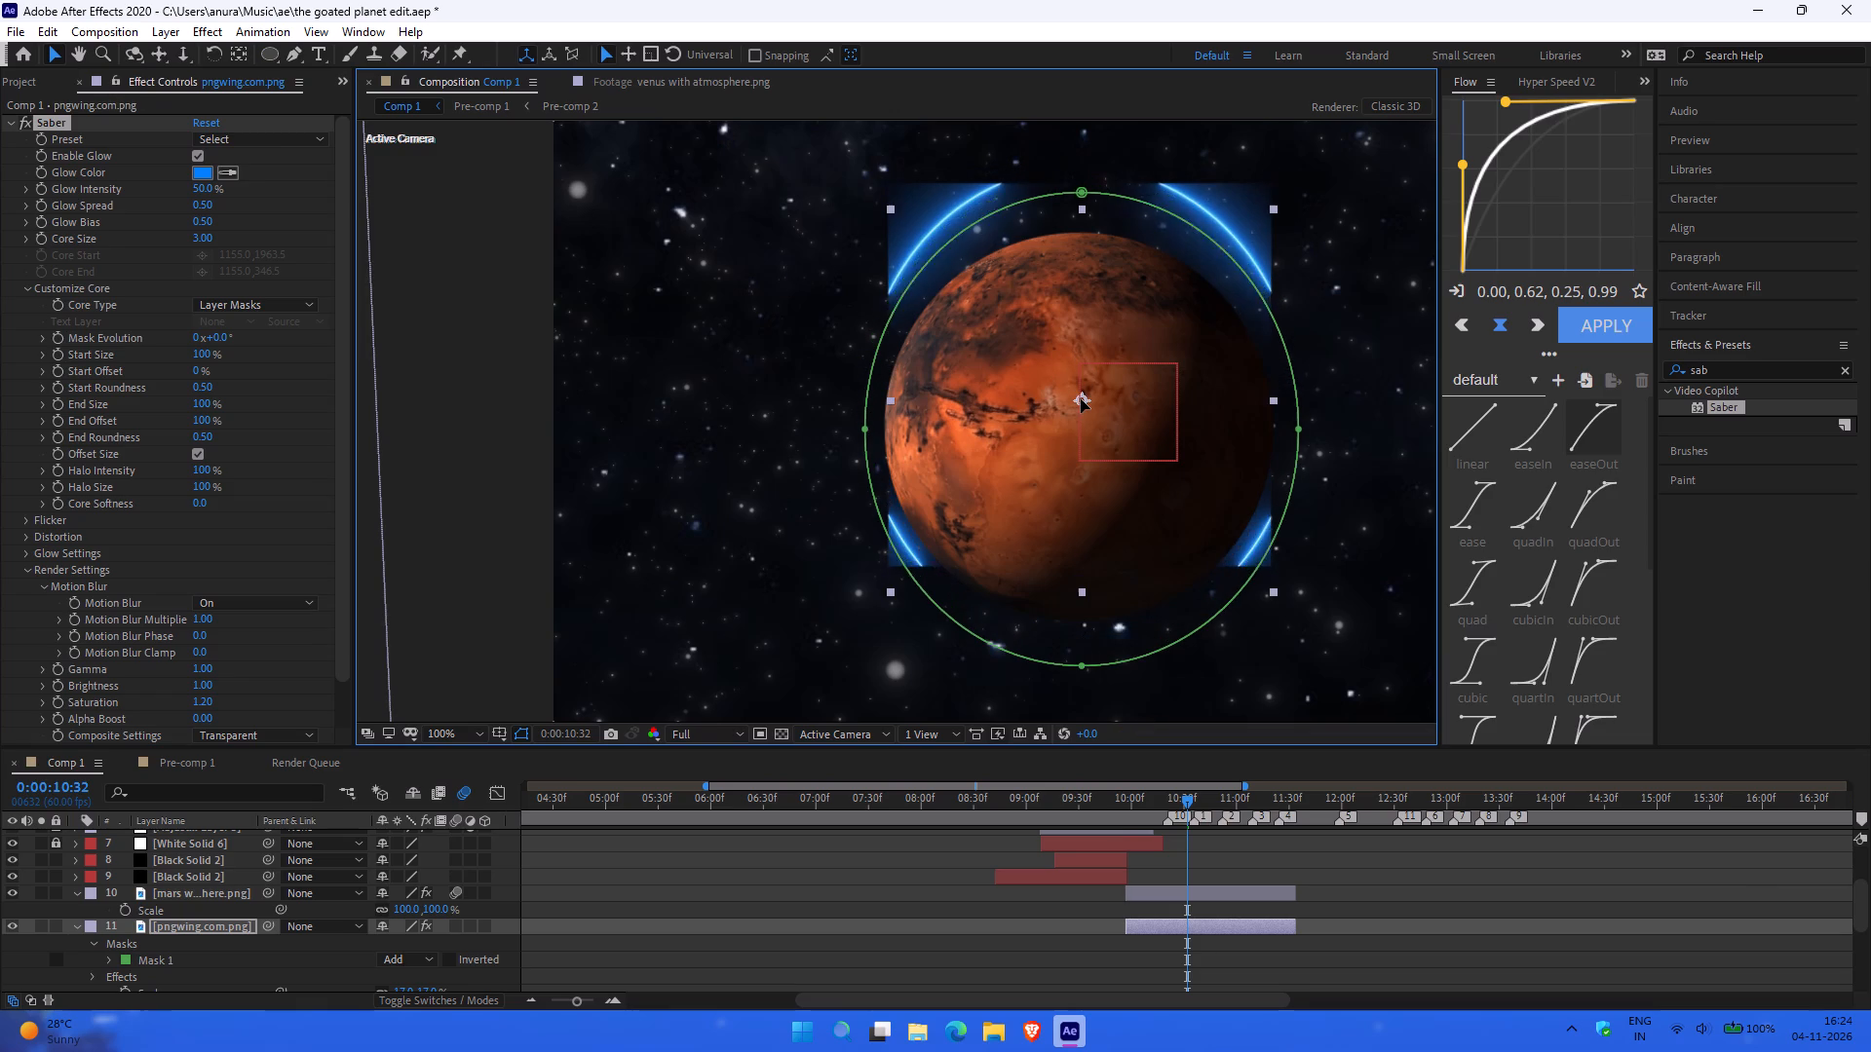
pyautogui.moveTo(1081, 399); pyautogui.dragTo(1082, 401)
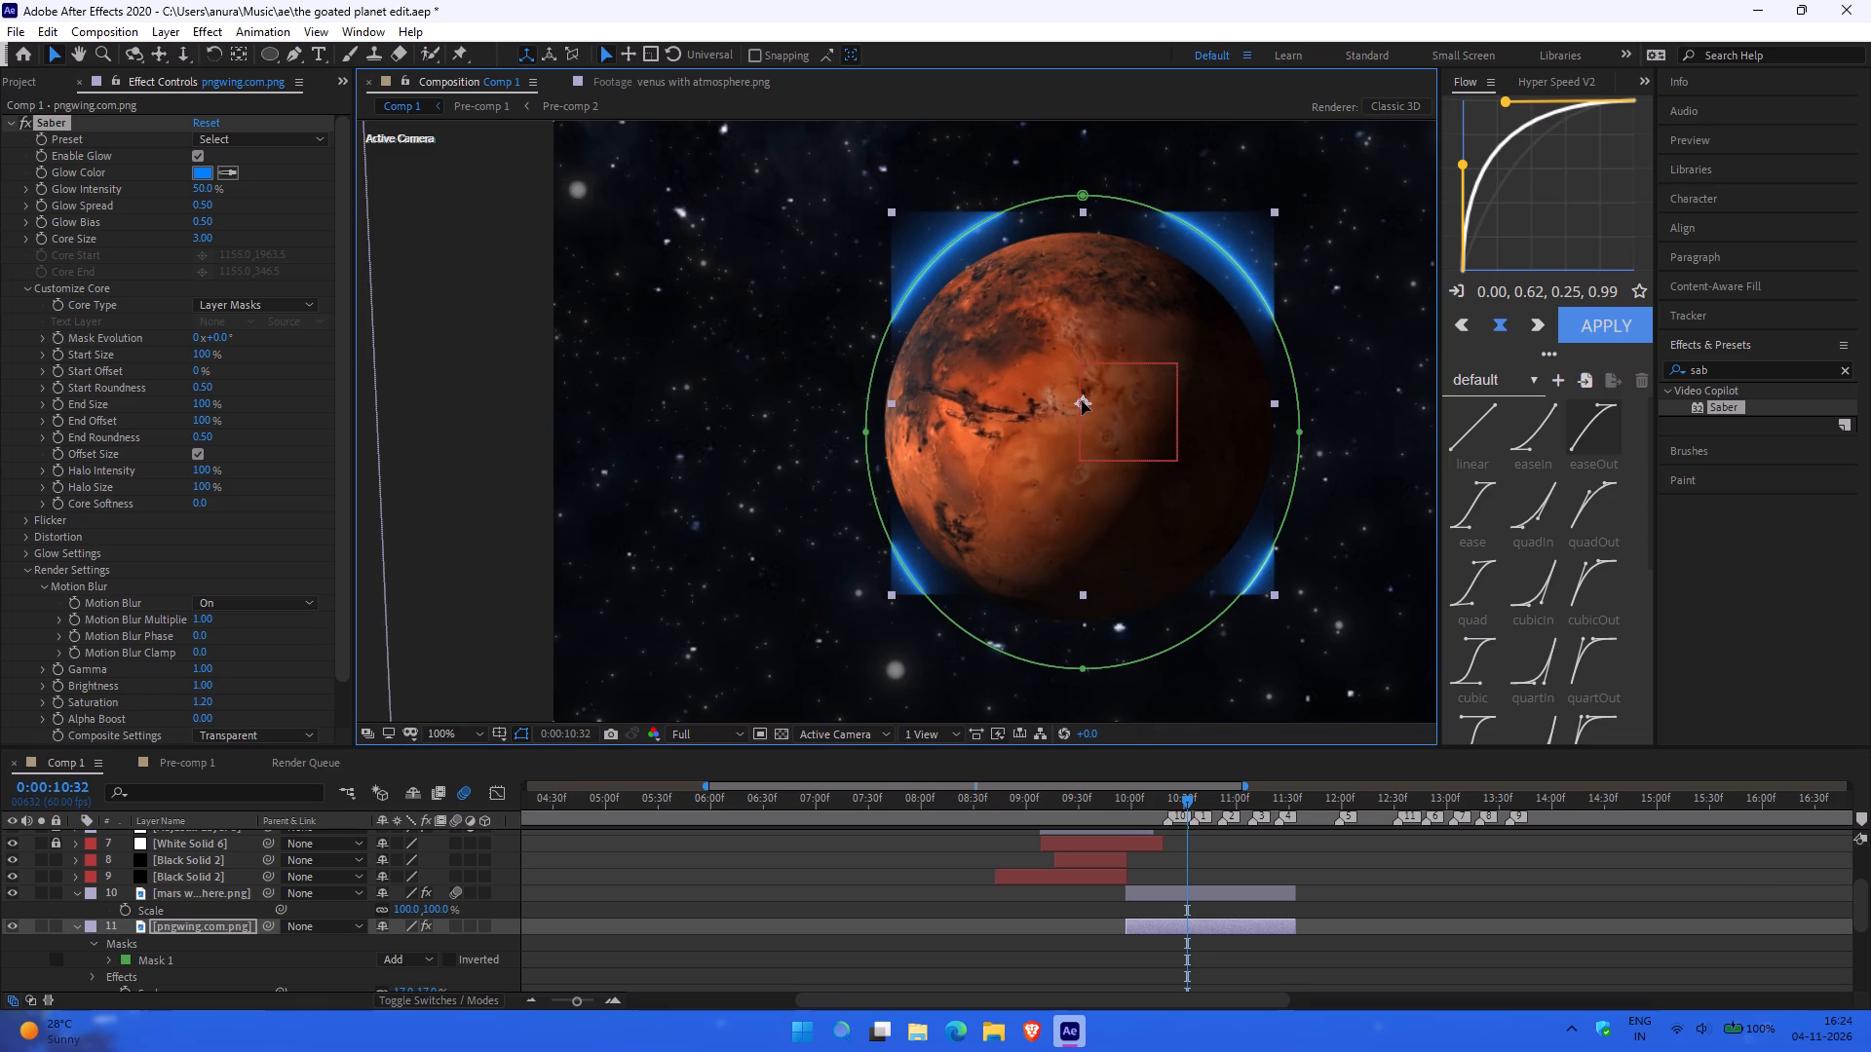
pyautogui.moveTo(1082, 401); pyautogui.dragTo(1082, 408)
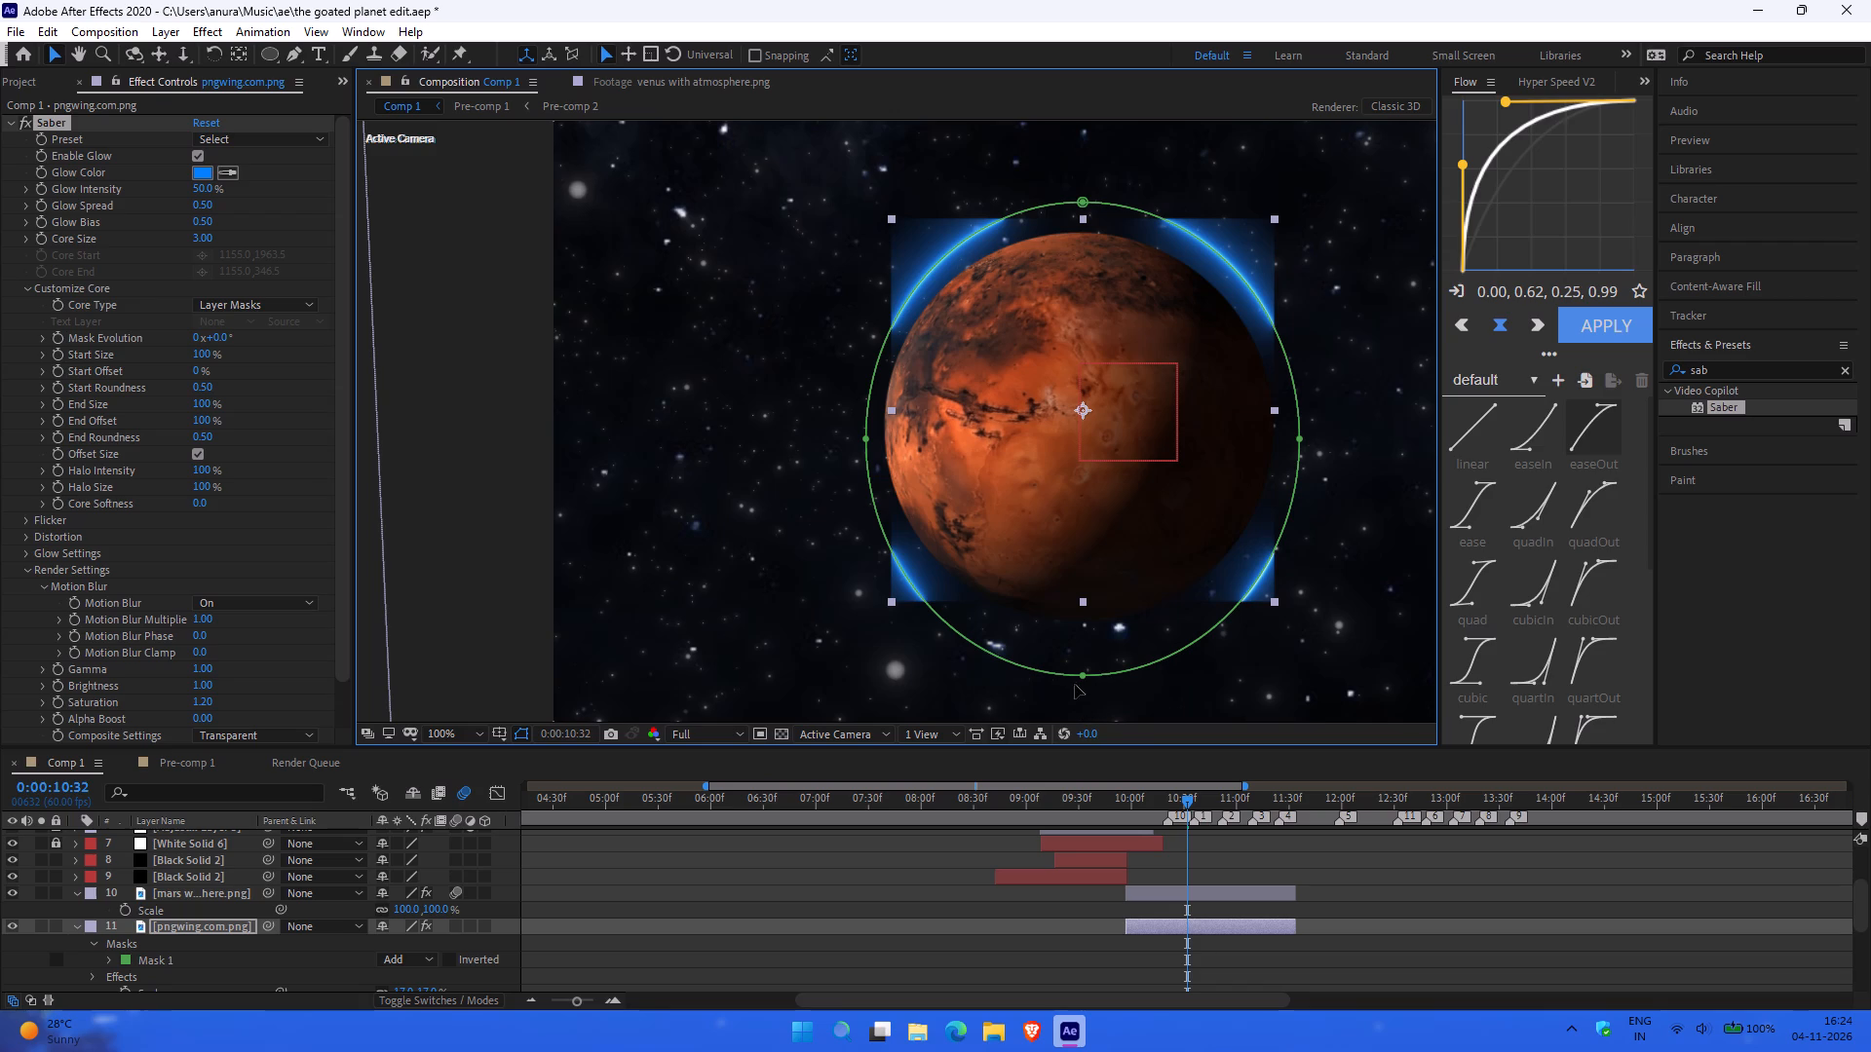
# Pull the elliptical mask's bottom vertex up to just below Mars's lower edge.
pyautogui.moveTo(1086, 678); pyautogui.dragTo(1086, 655)
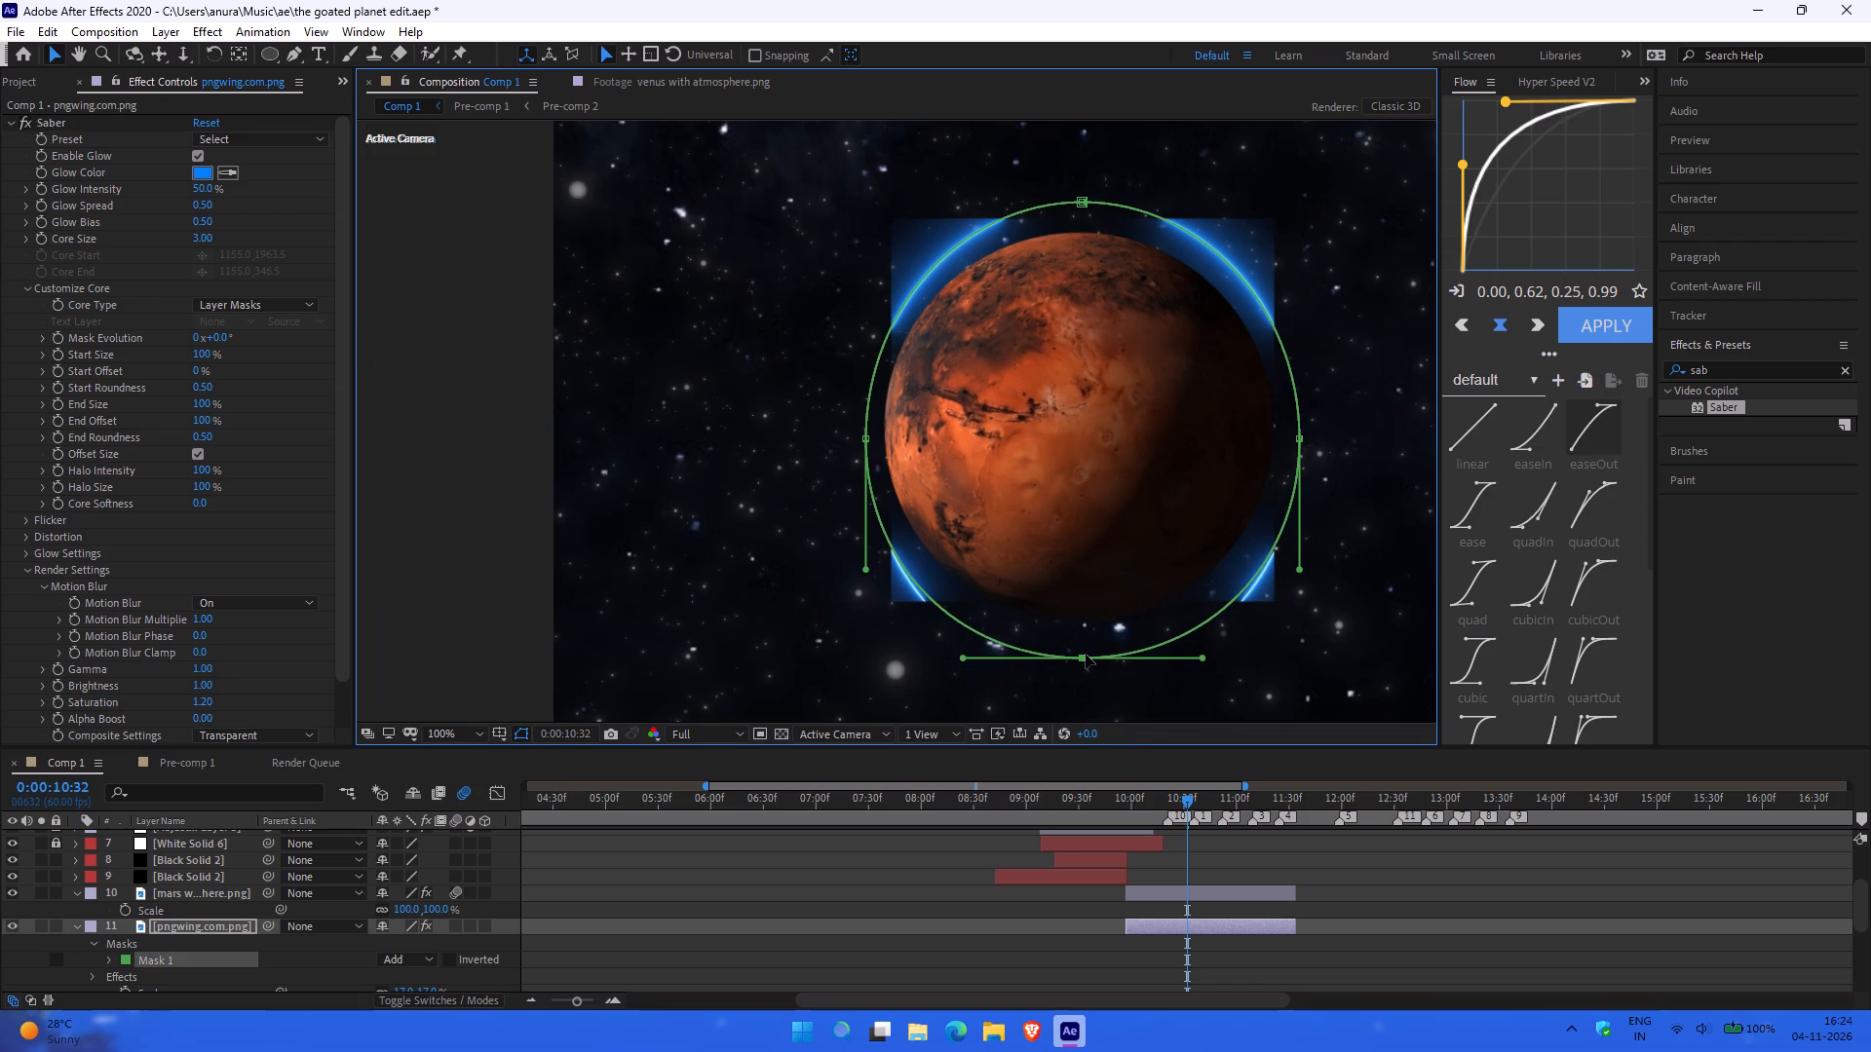
pyautogui.moveTo(1086, 655); pyautogui.dragTo(1086, 636)
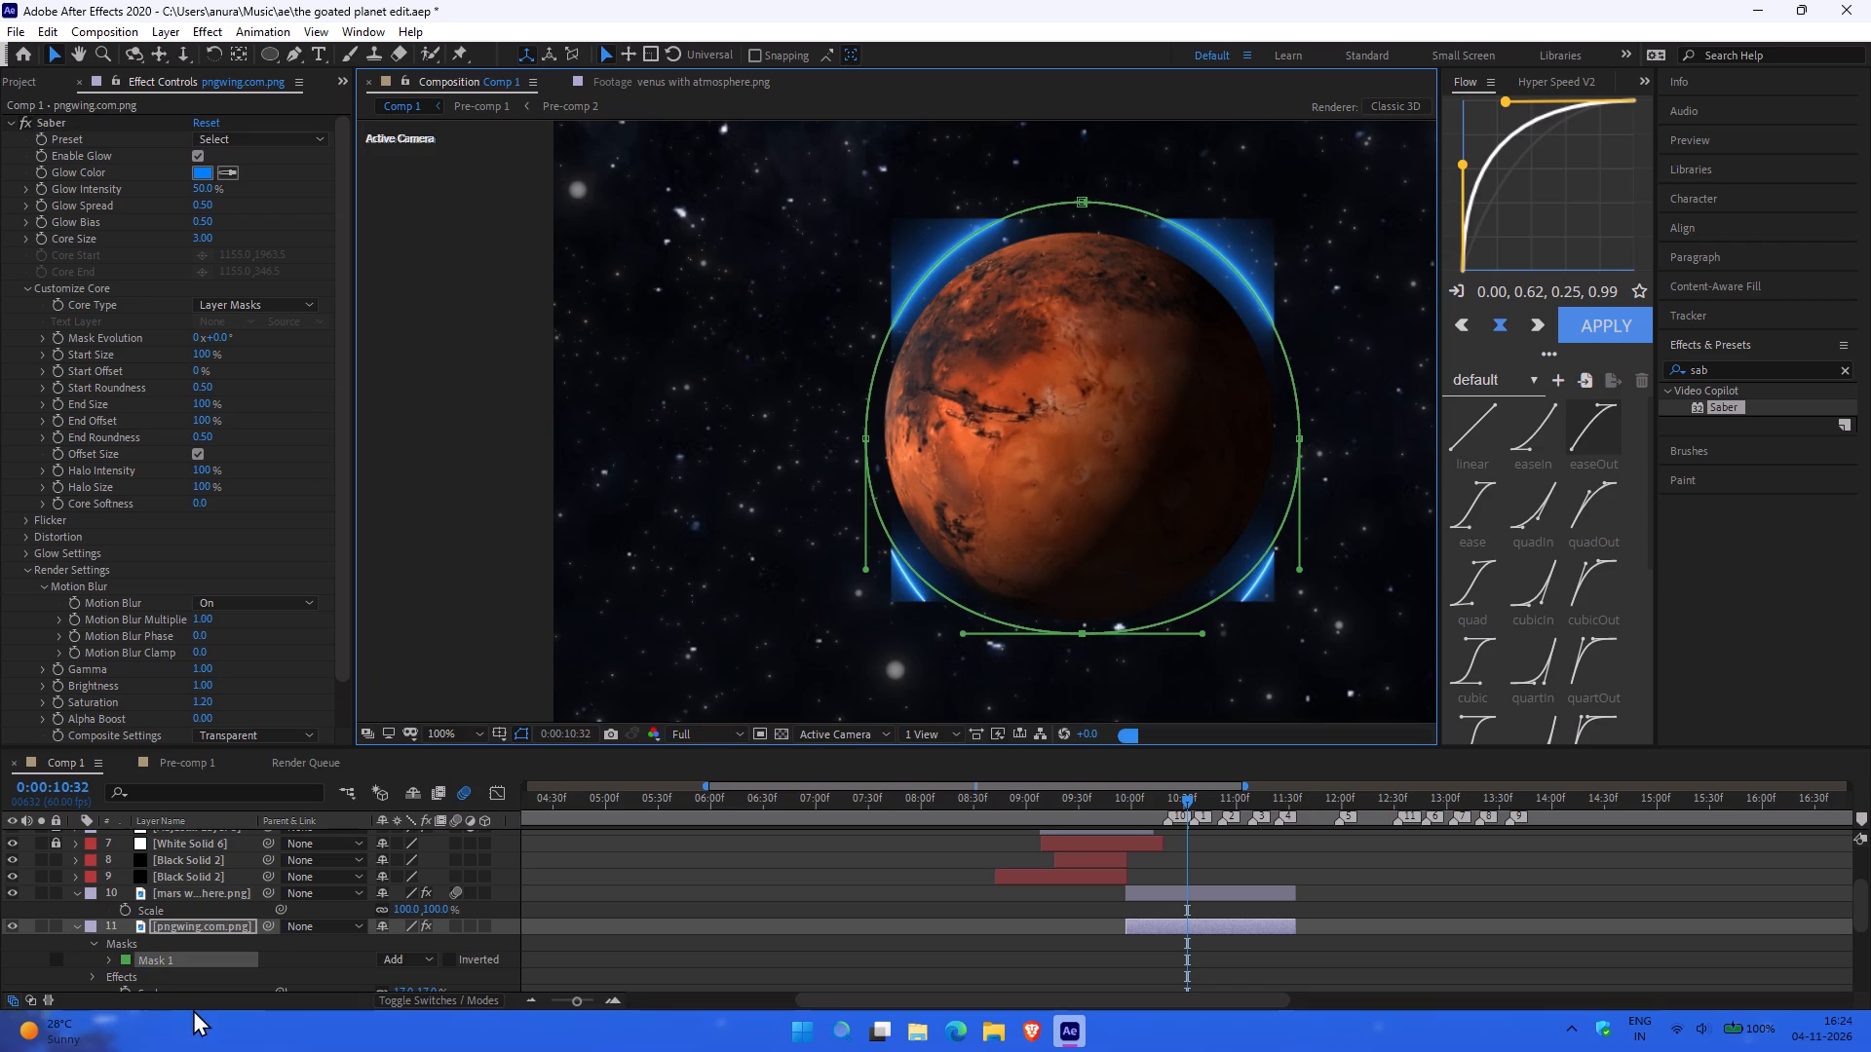
# Reveal the pngwing.com.png layer's Scale property and set it to 20%.
pyautogui.press('s')
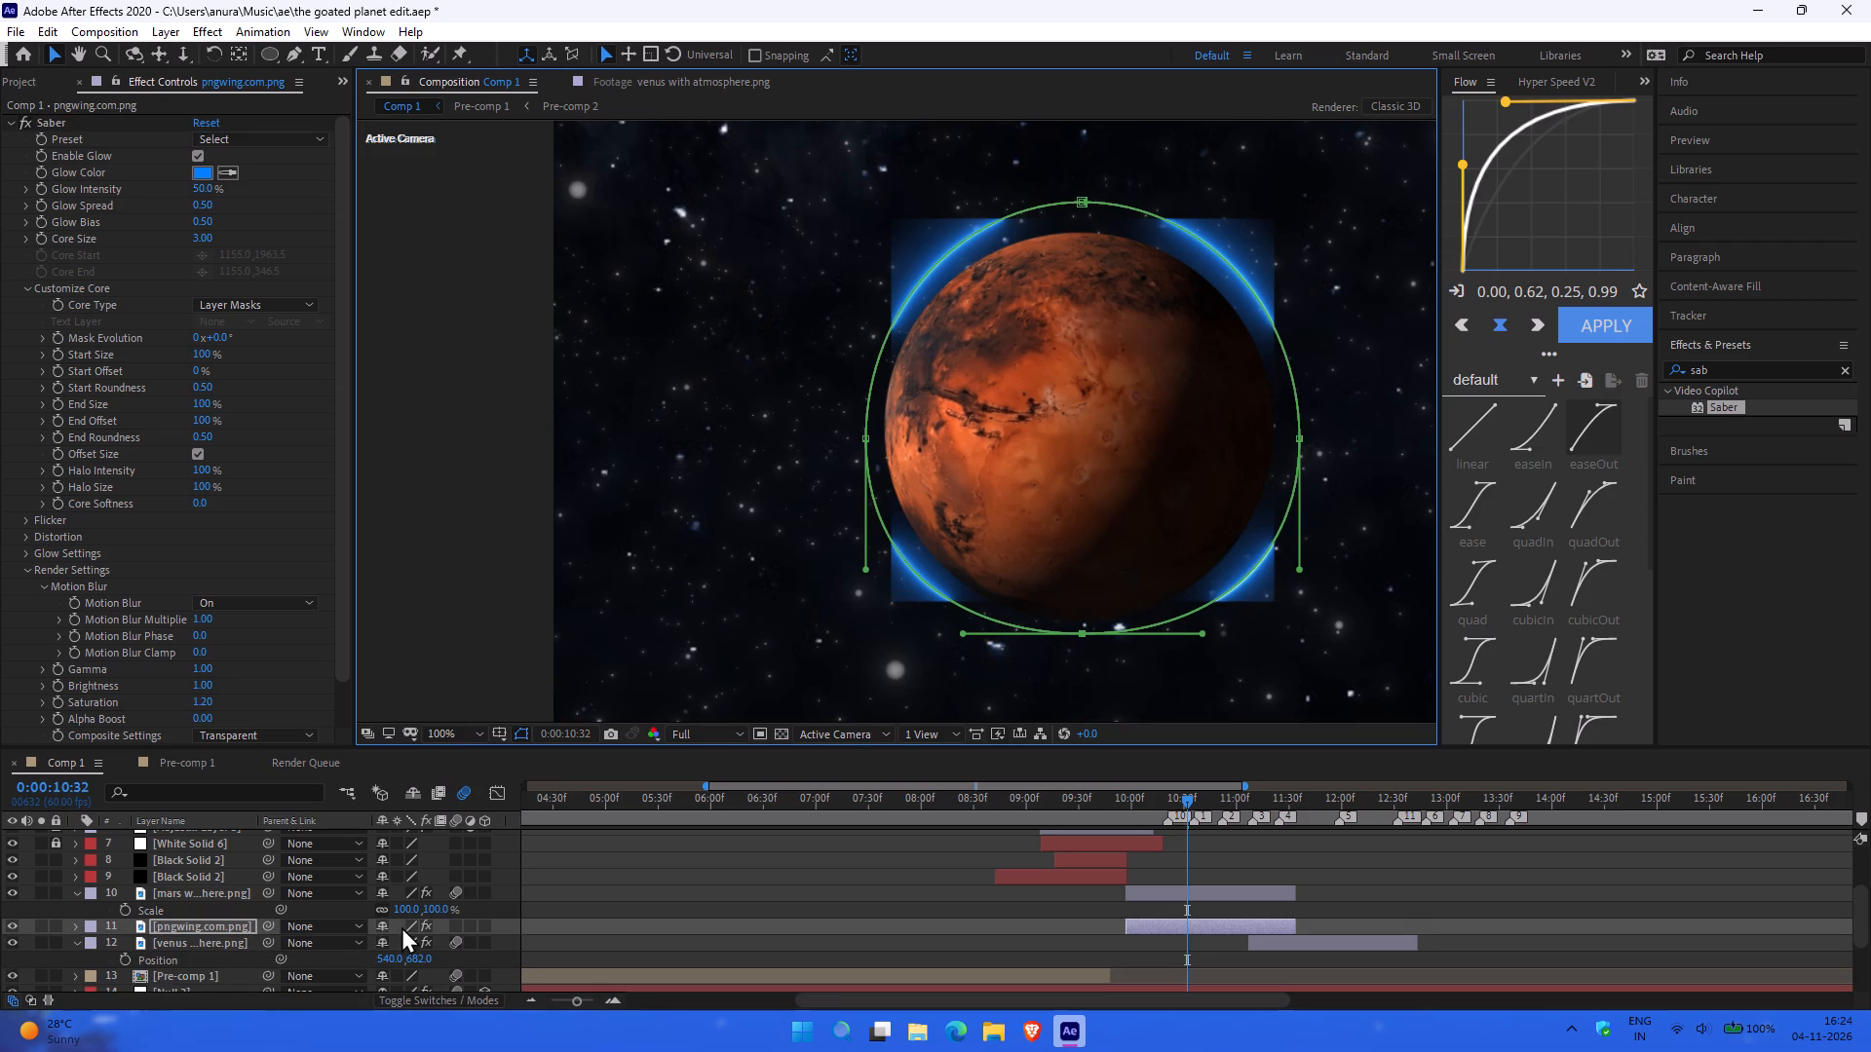
pyautogui.press('s')
pyautogui.moveTo(422, 948); pyautogui.dragTo(425, 948, button='right')
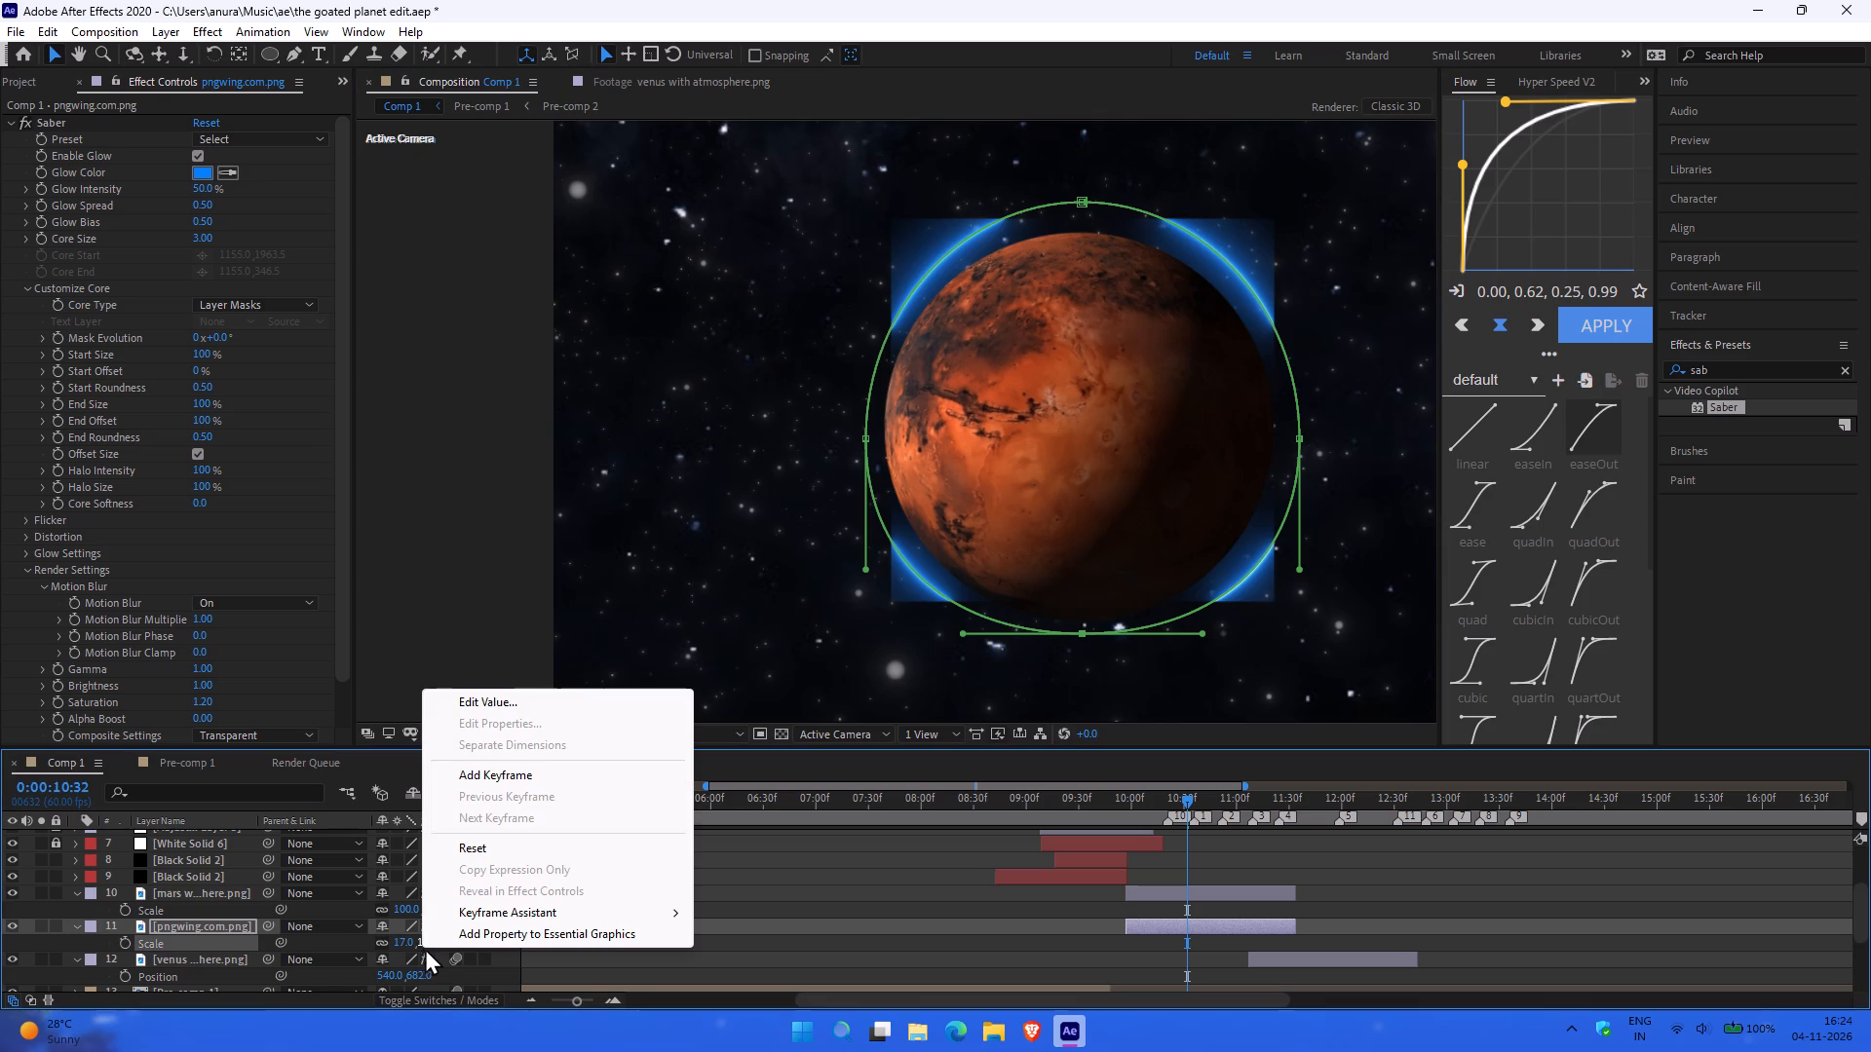
pyautogui.moveTo(425, 948); pyautogui.dragTo(445, 948, button='right')
pyautogui.click(402, 938)
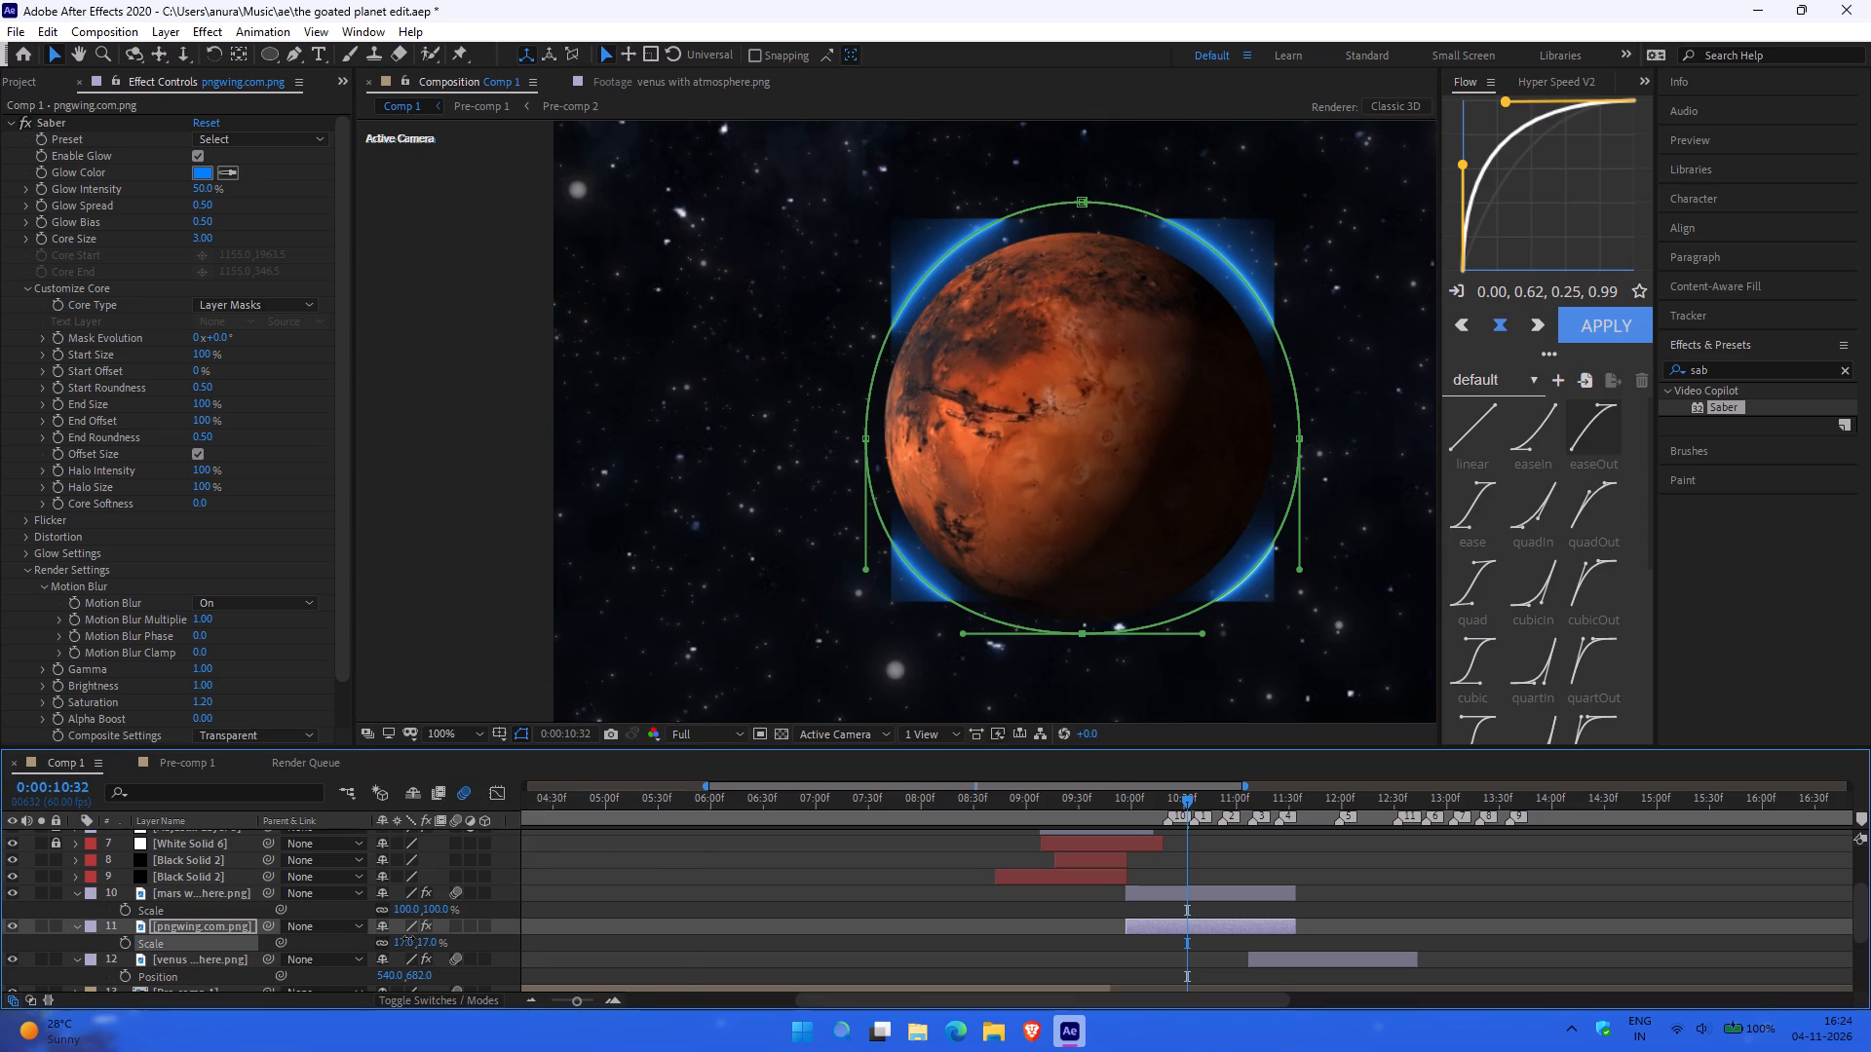
pyautogui.click(408, 938)
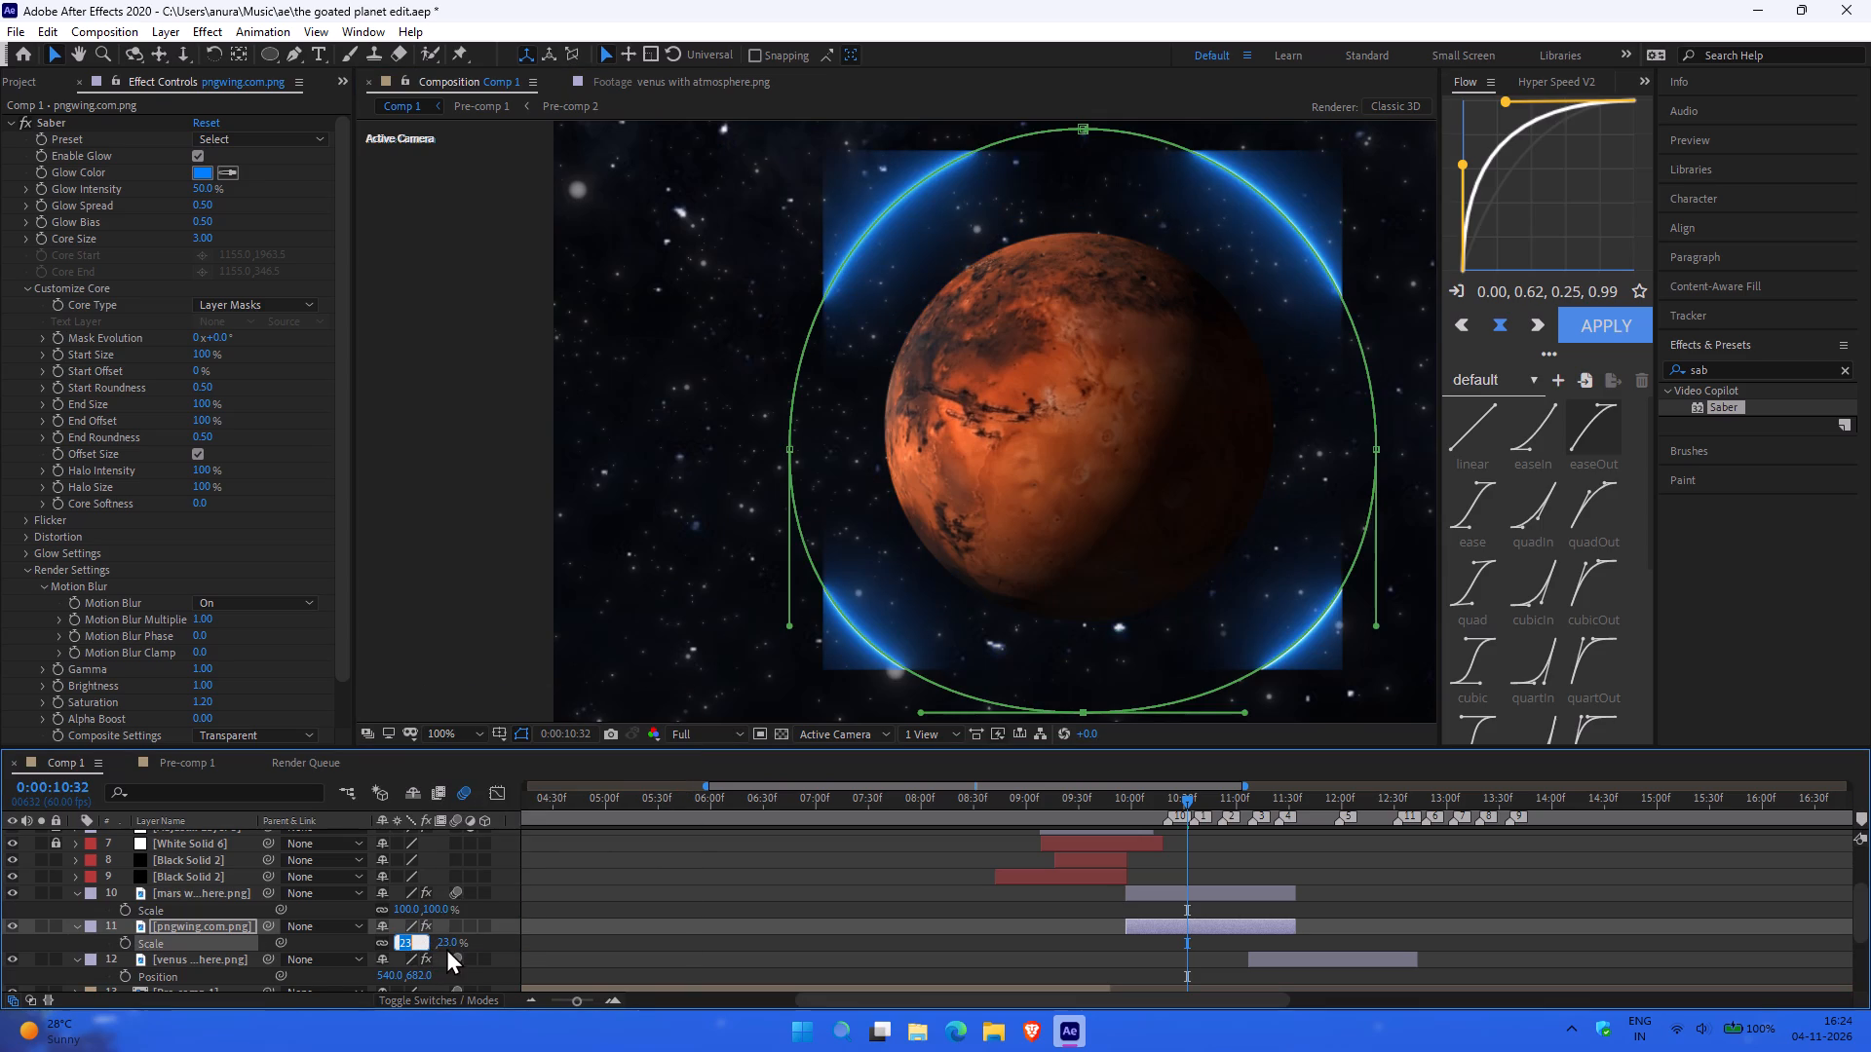
pyautogui.click(449, 942)
pyautogui.click(432, 942)
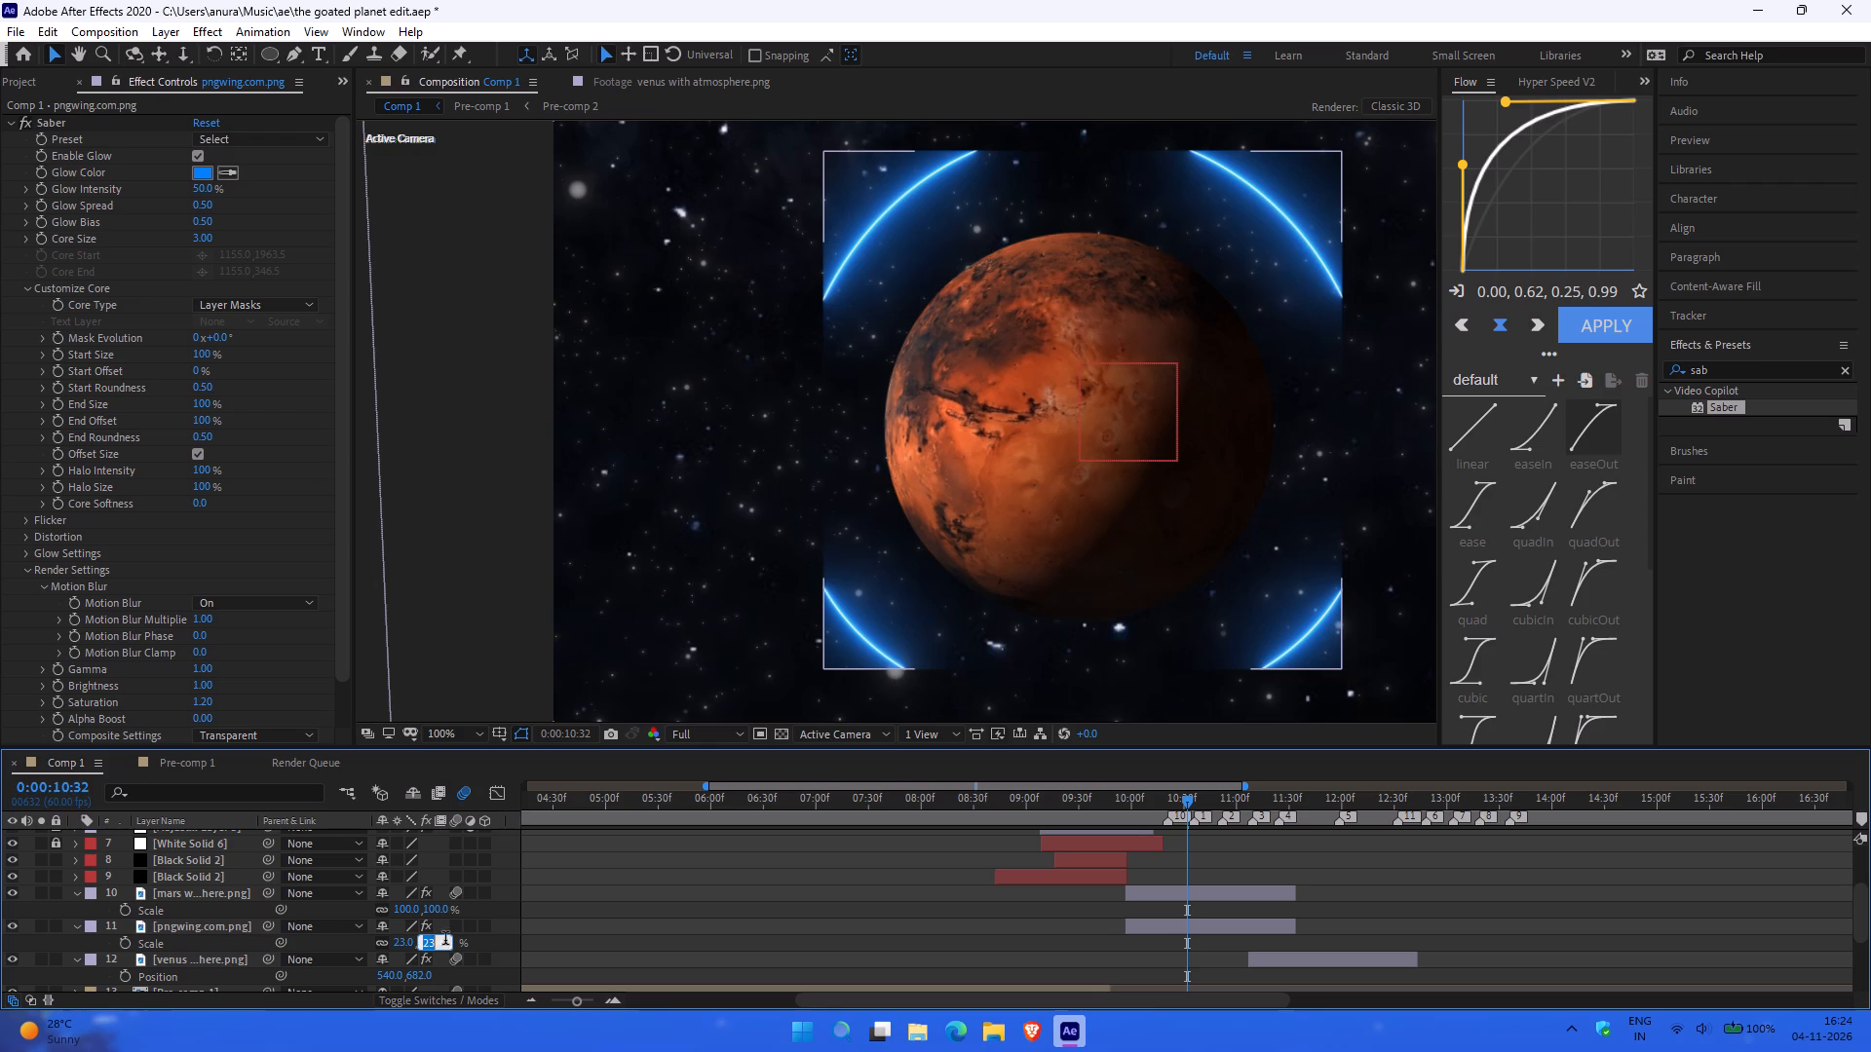
pyautogui.write('20')
pyautogui.press('Return')
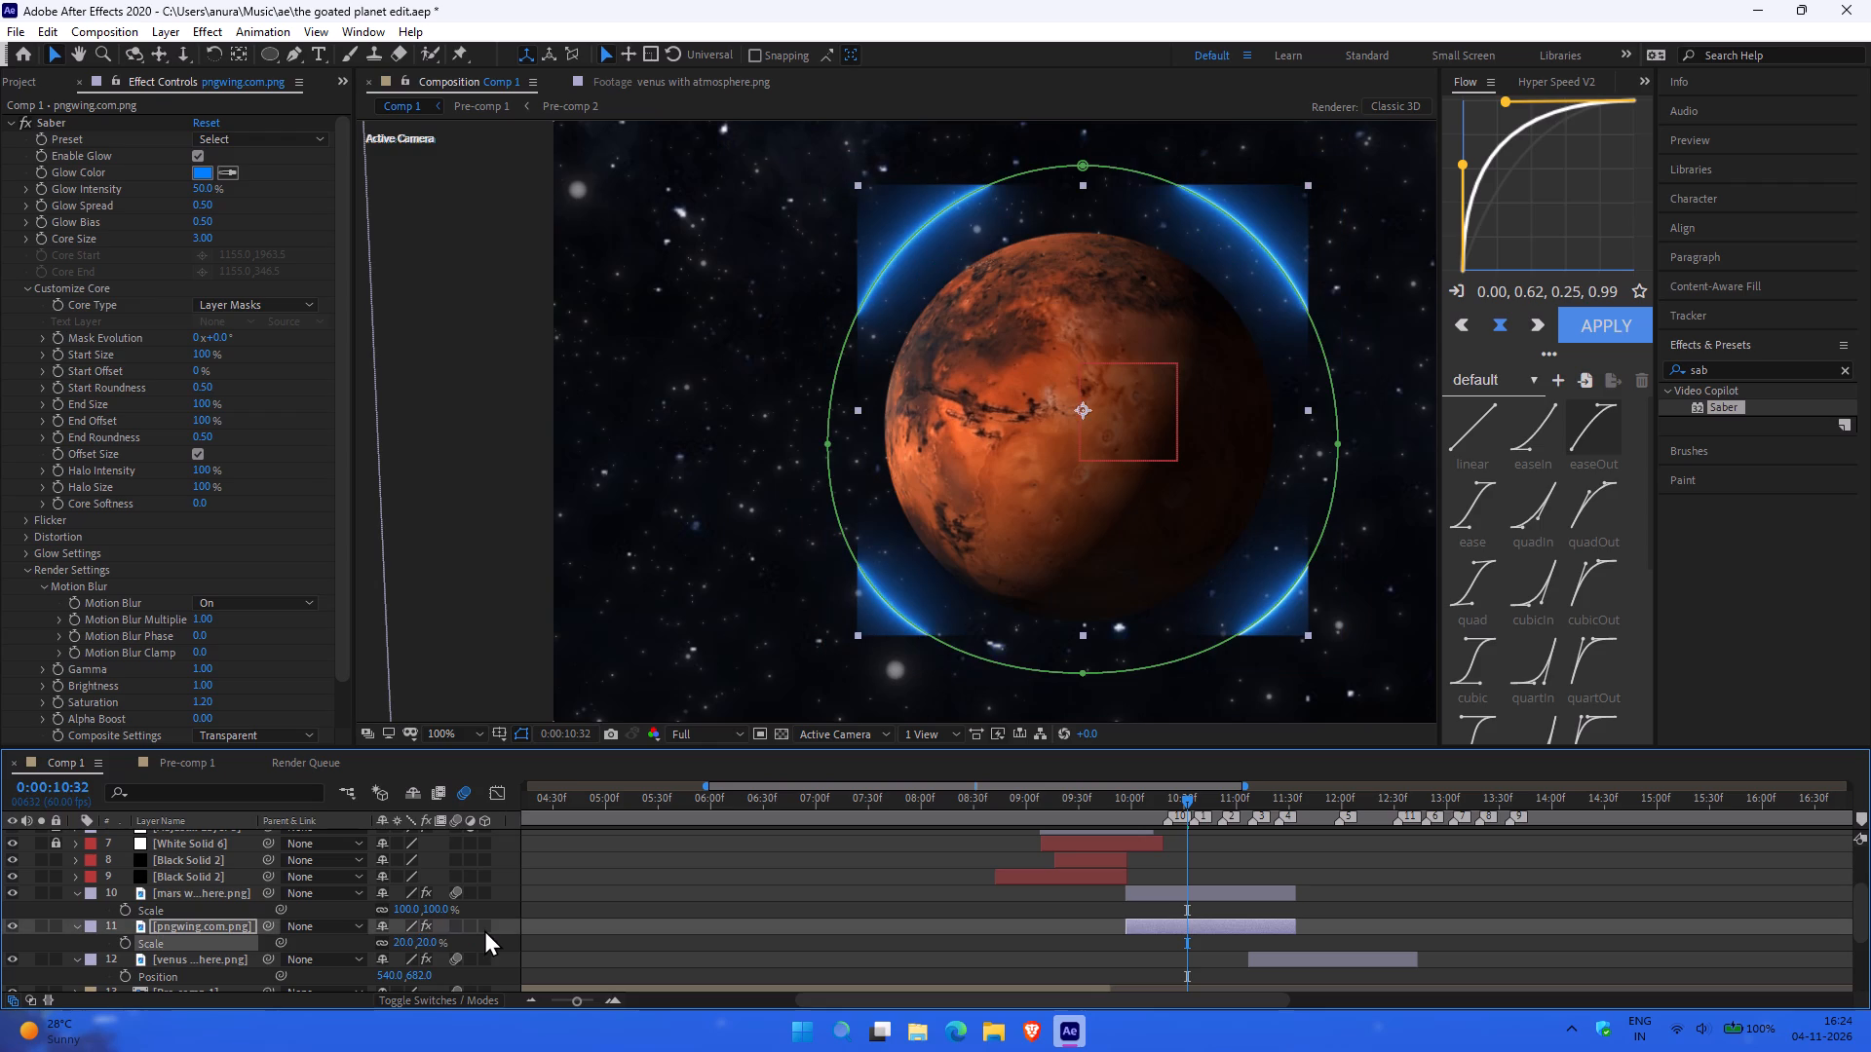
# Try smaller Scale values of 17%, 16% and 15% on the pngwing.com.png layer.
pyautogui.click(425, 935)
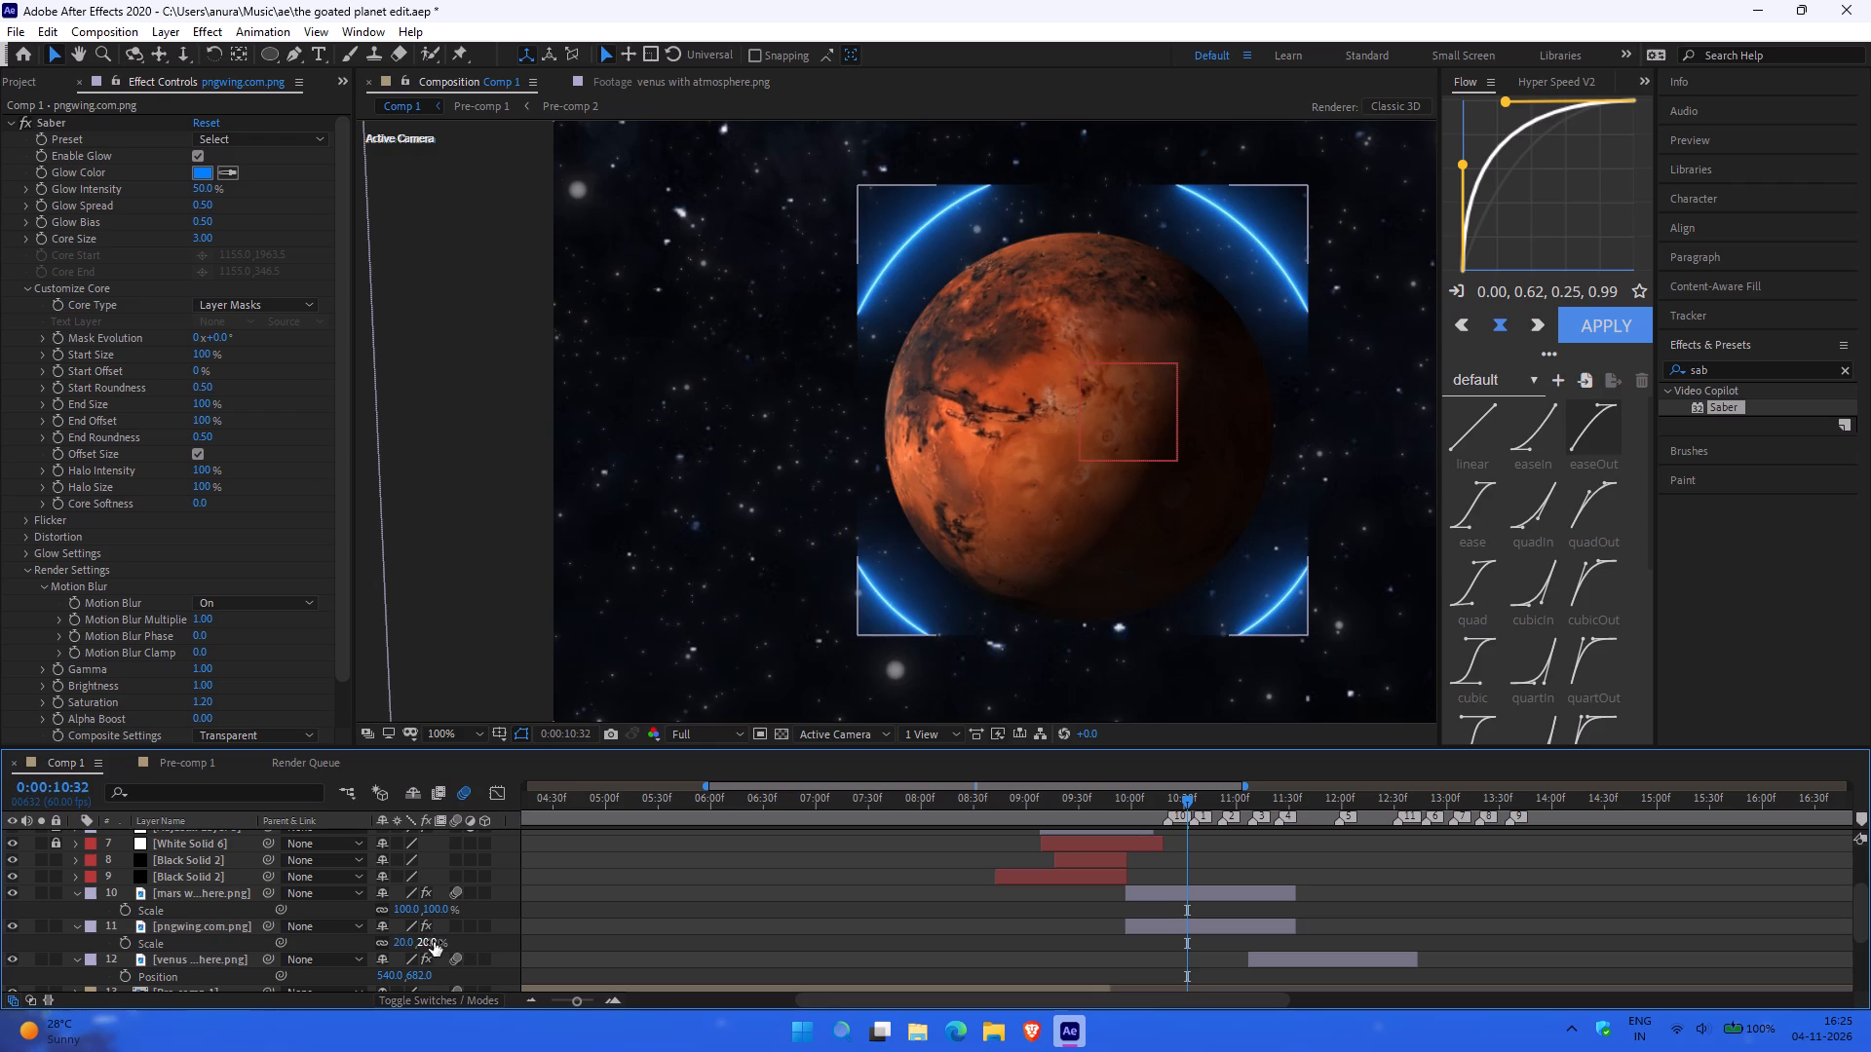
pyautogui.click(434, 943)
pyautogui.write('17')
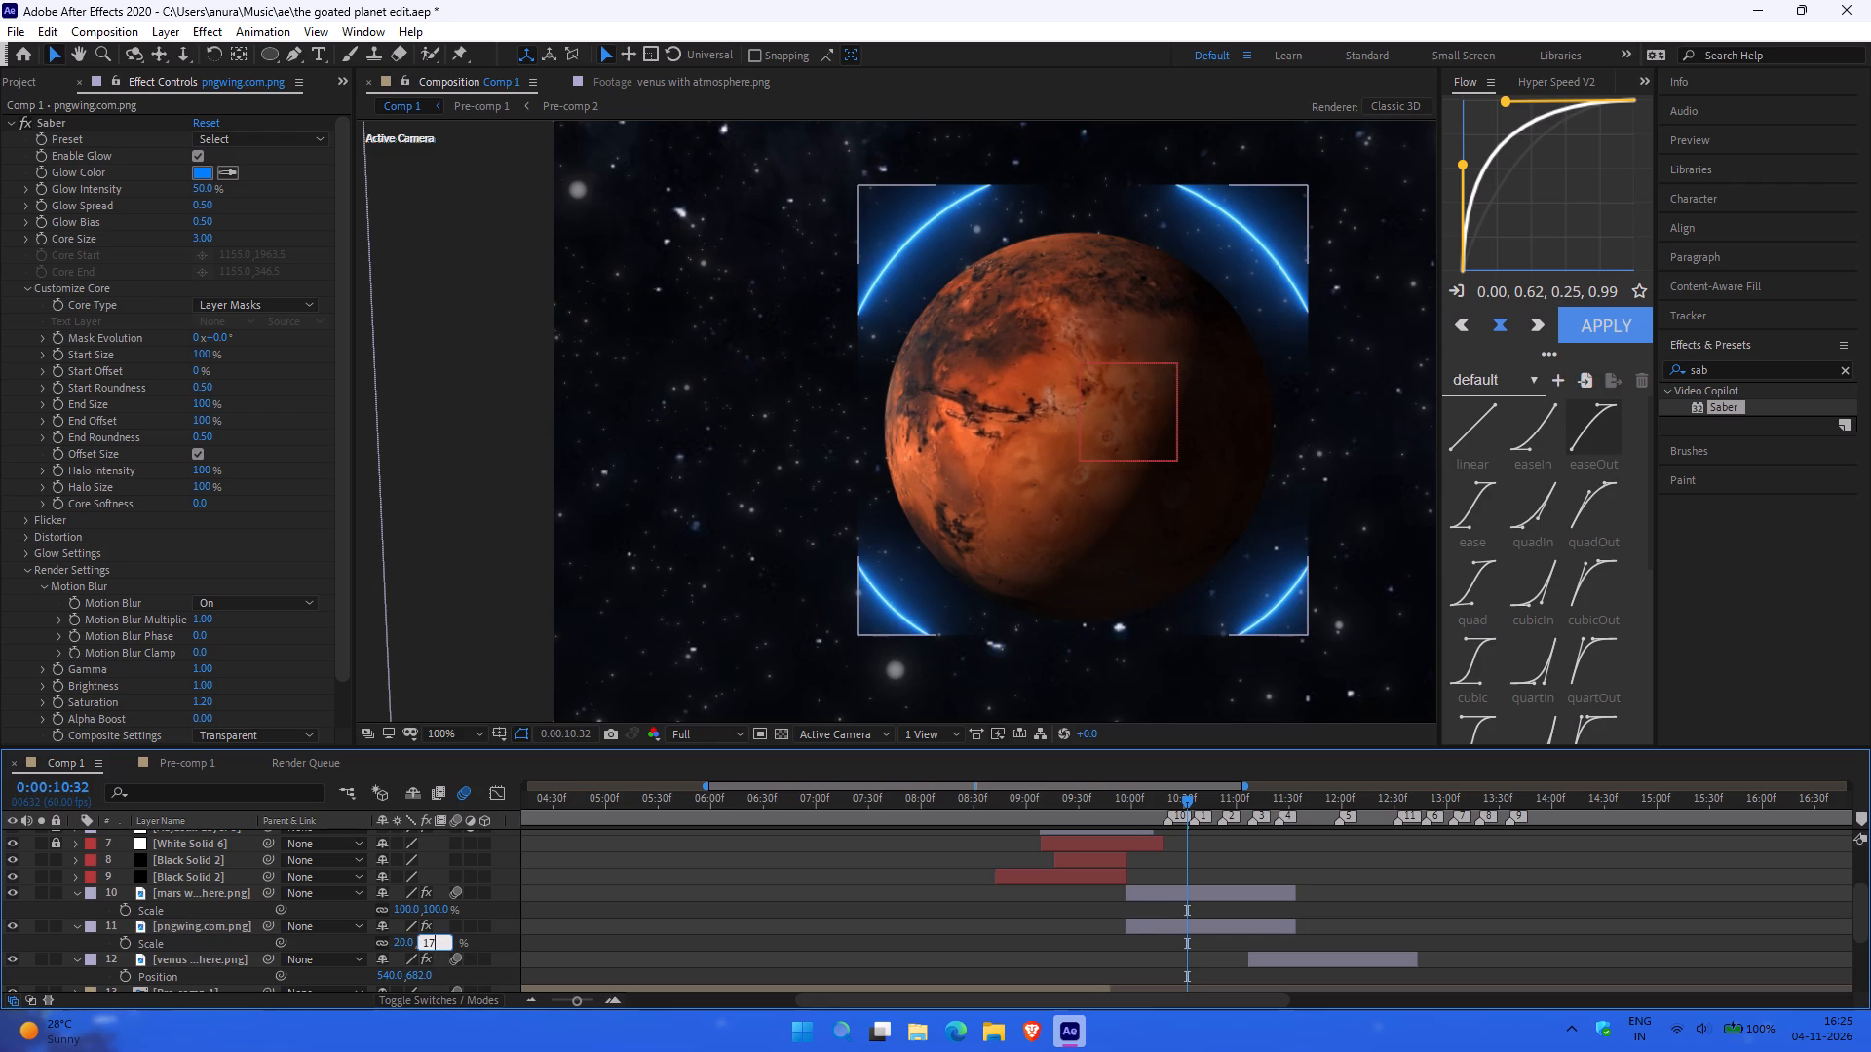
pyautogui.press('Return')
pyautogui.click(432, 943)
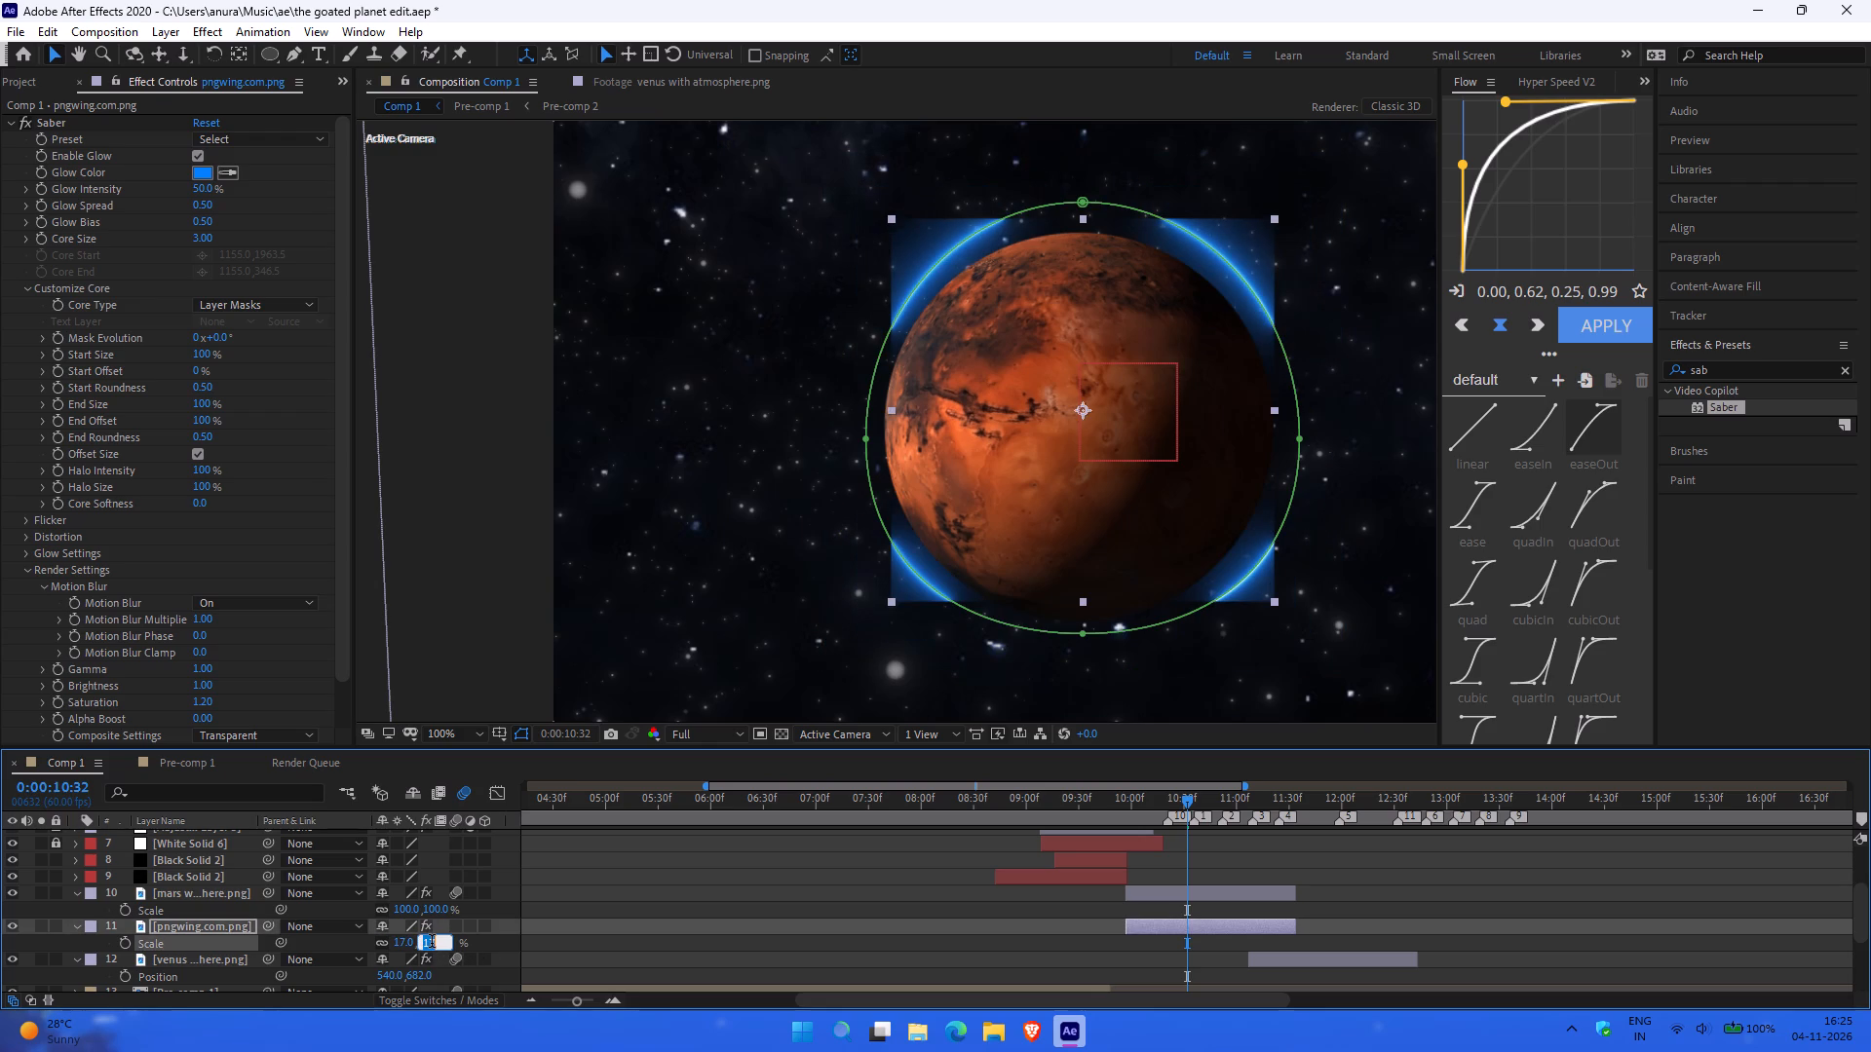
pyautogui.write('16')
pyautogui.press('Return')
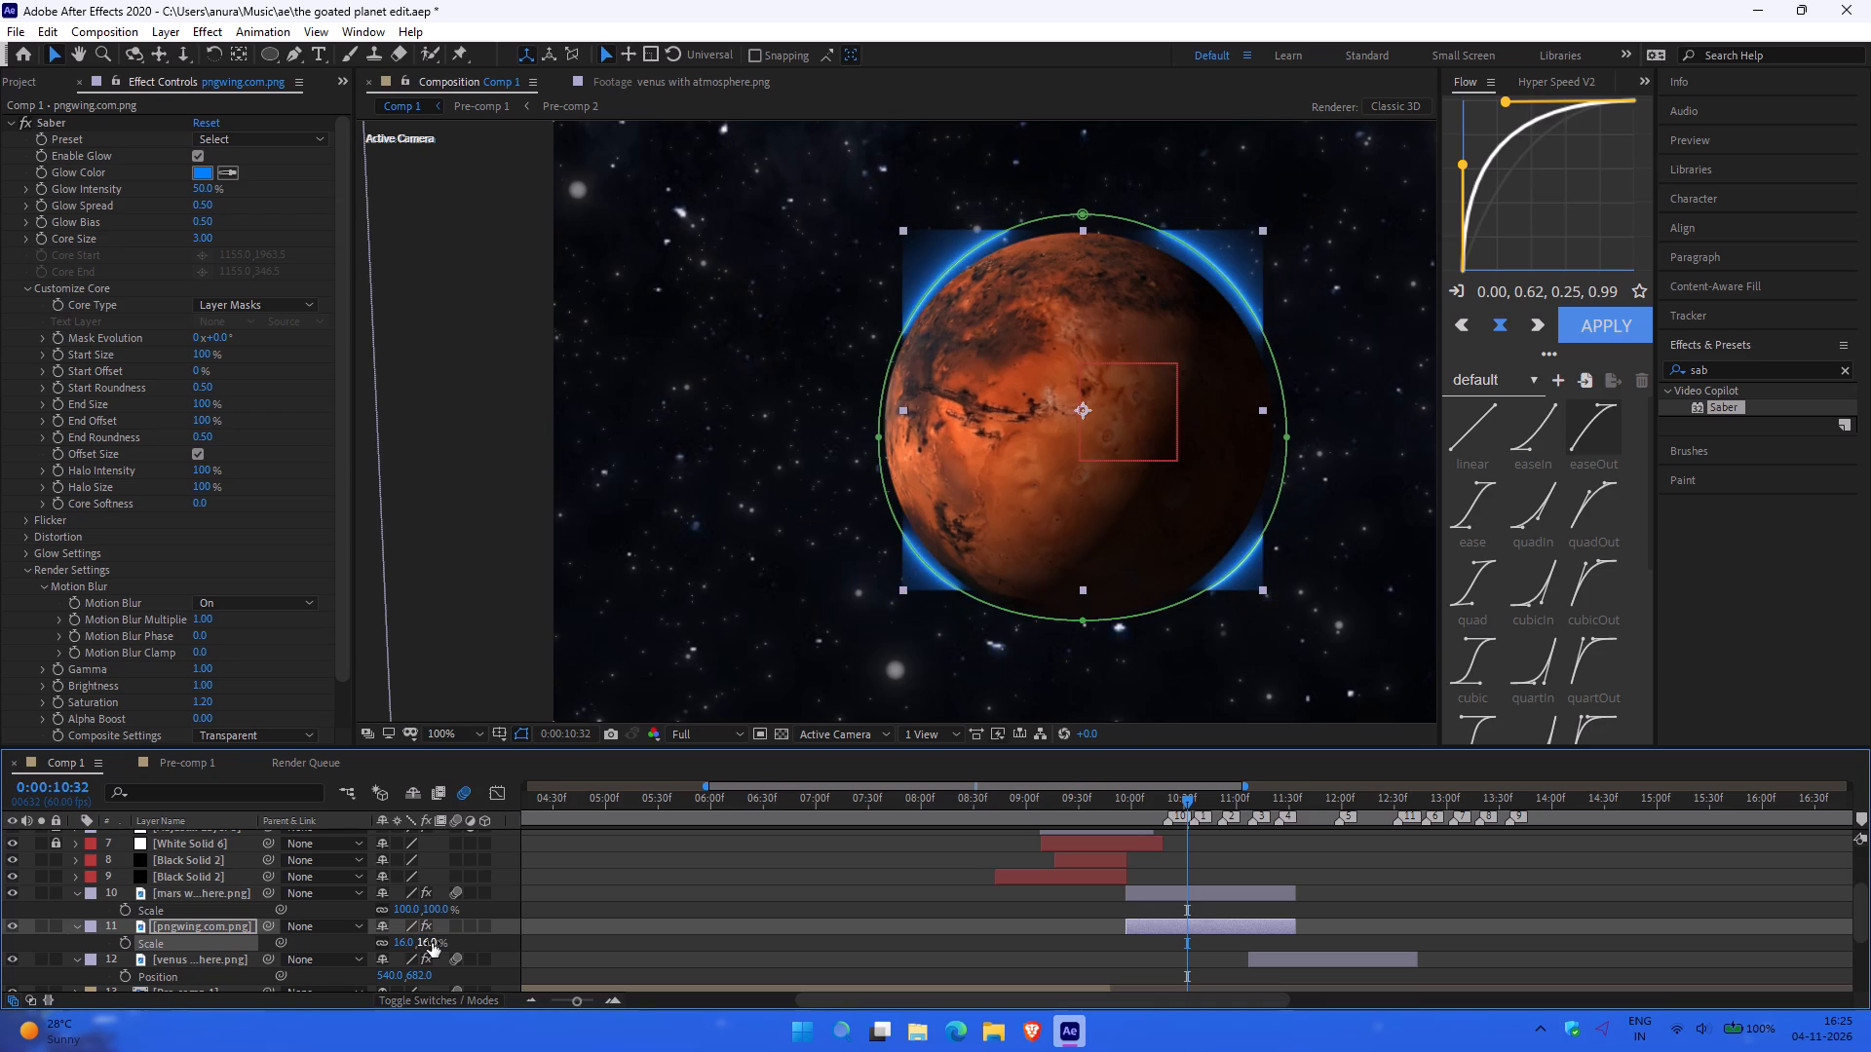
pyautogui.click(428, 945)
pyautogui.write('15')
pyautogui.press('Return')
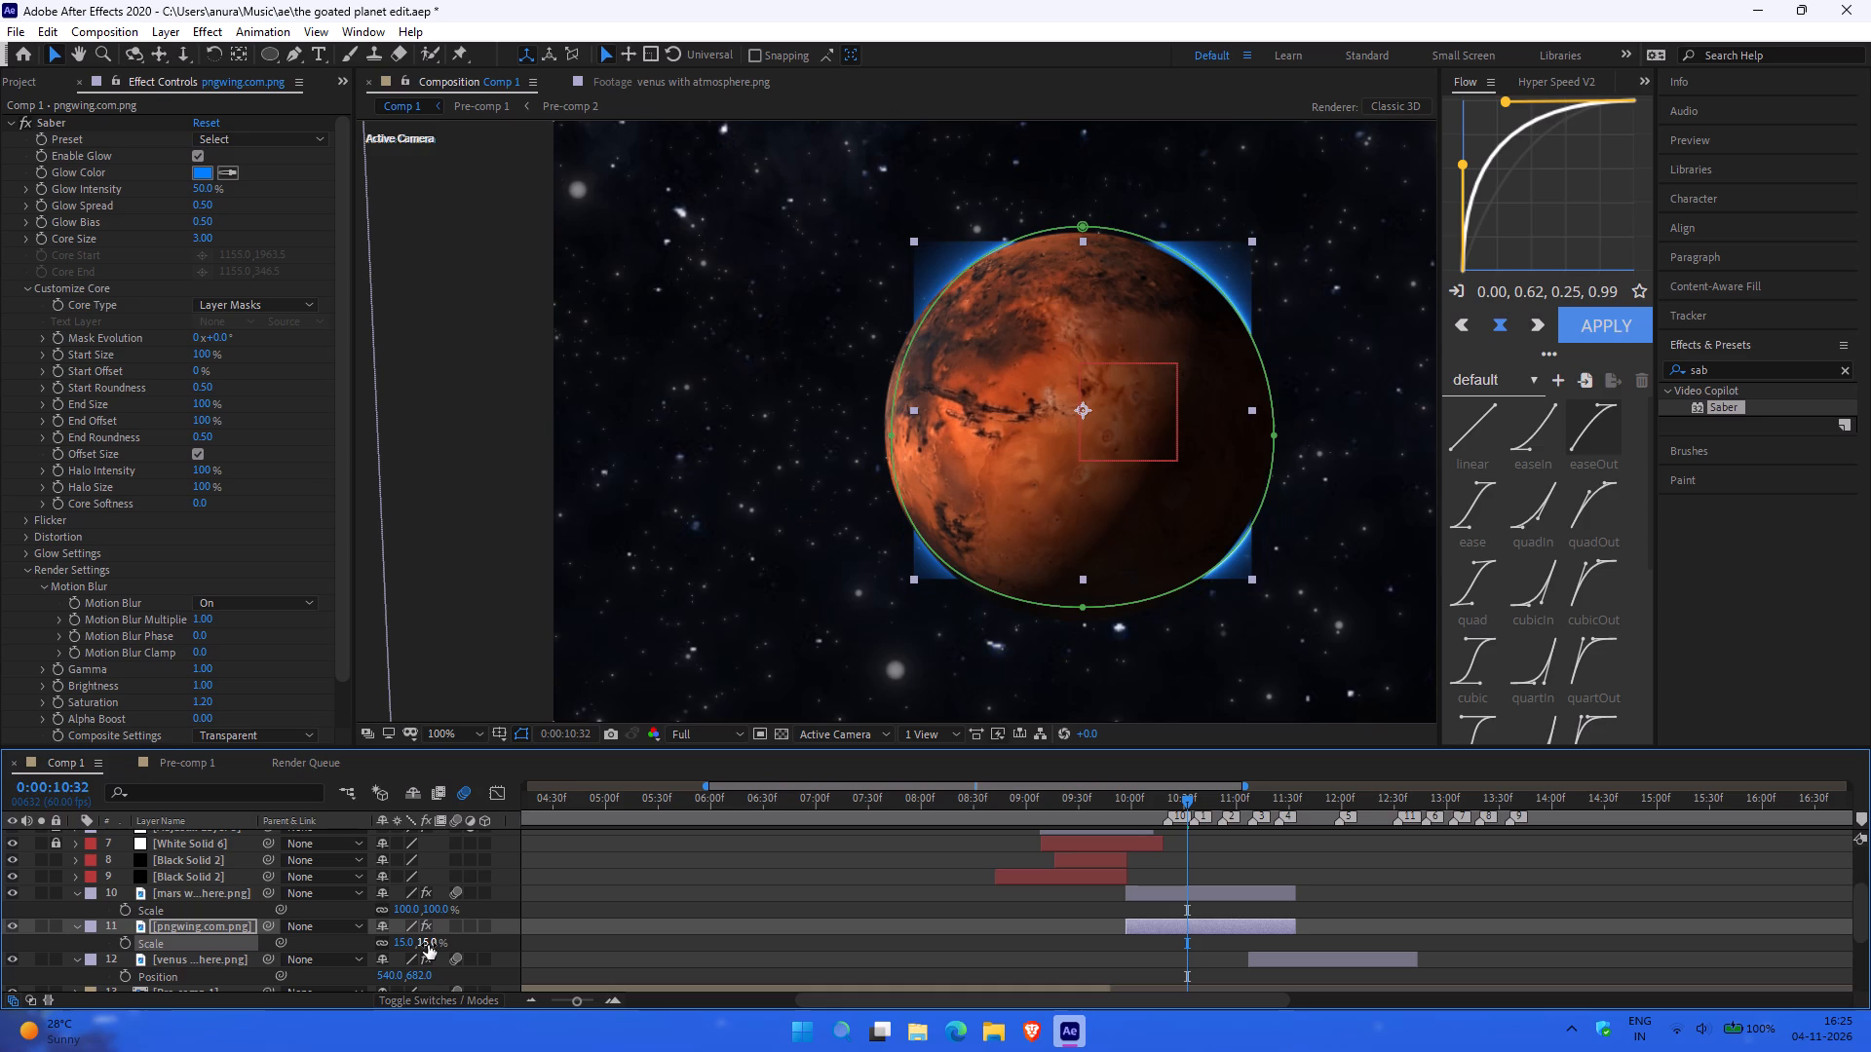
# Set the pngwing.com.png layer's Scale to 20%.
pyautogui.rightClick(428, 945)
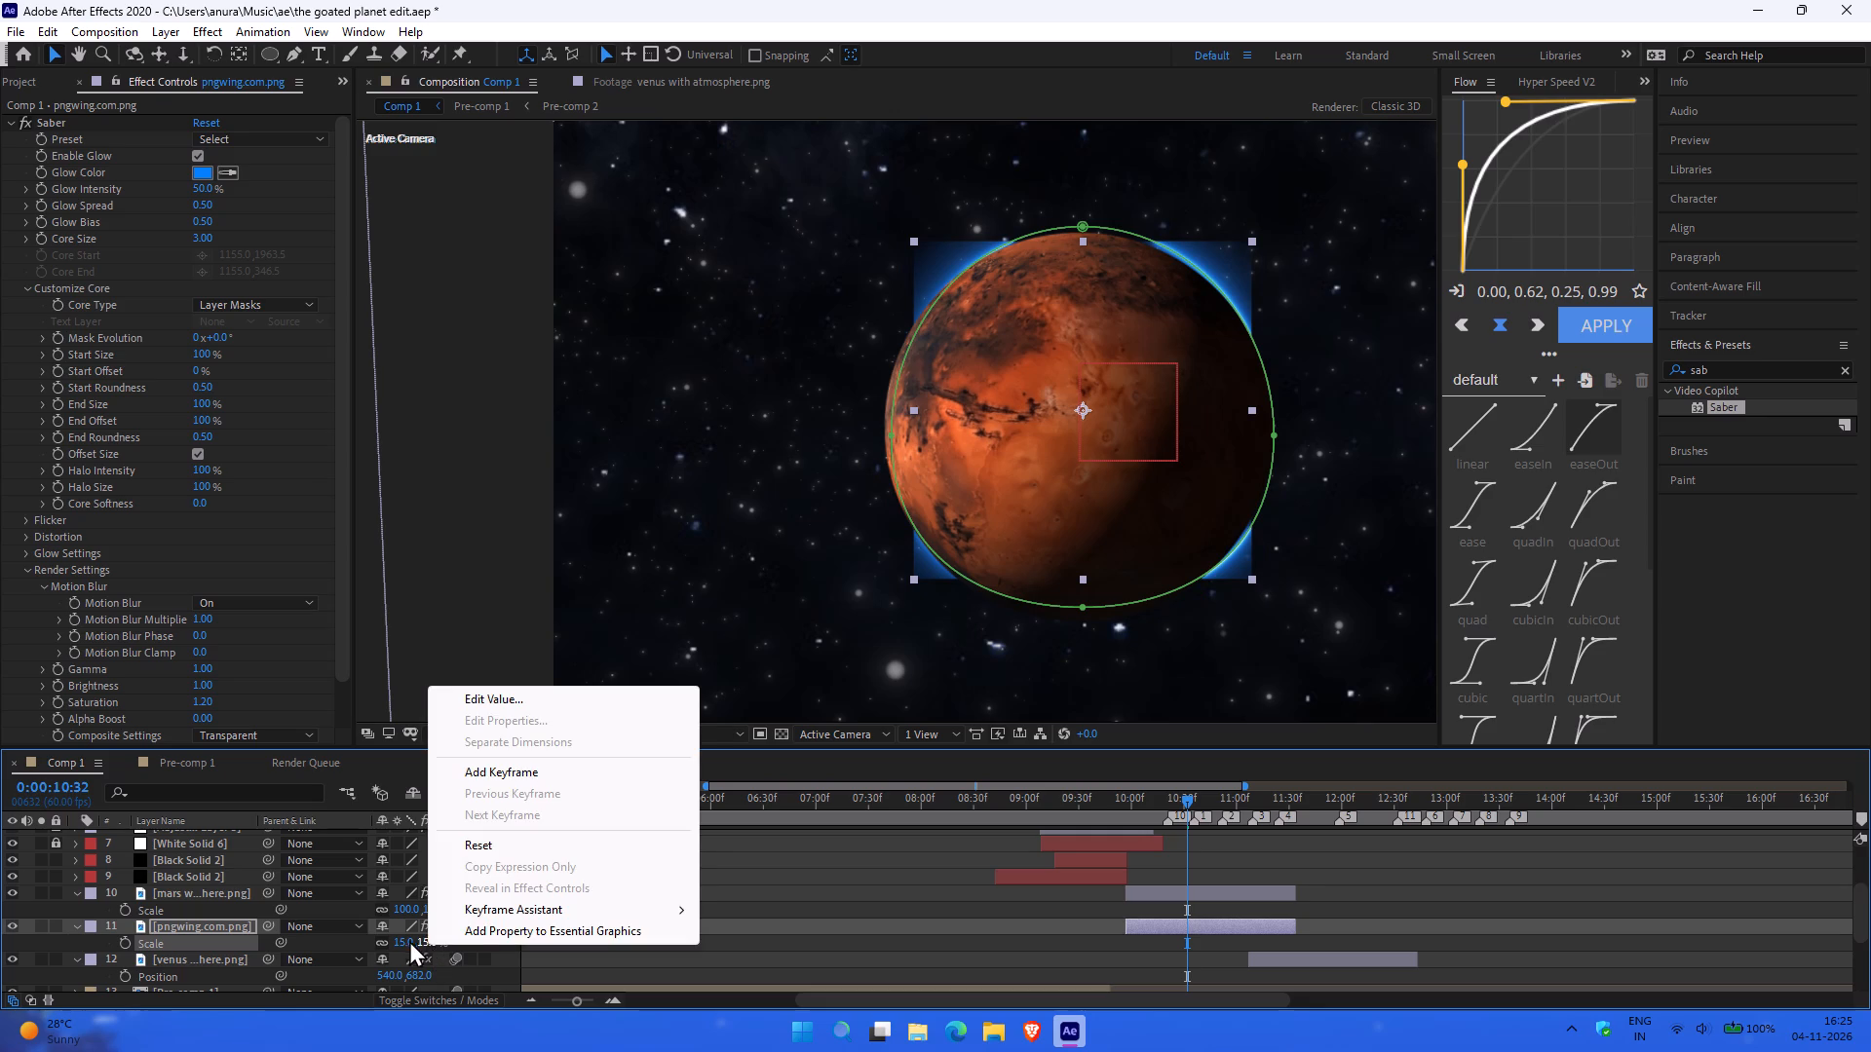
pyautogui.click(401, 939)
pyautogui.write('20')
pyautogui.press('Return')
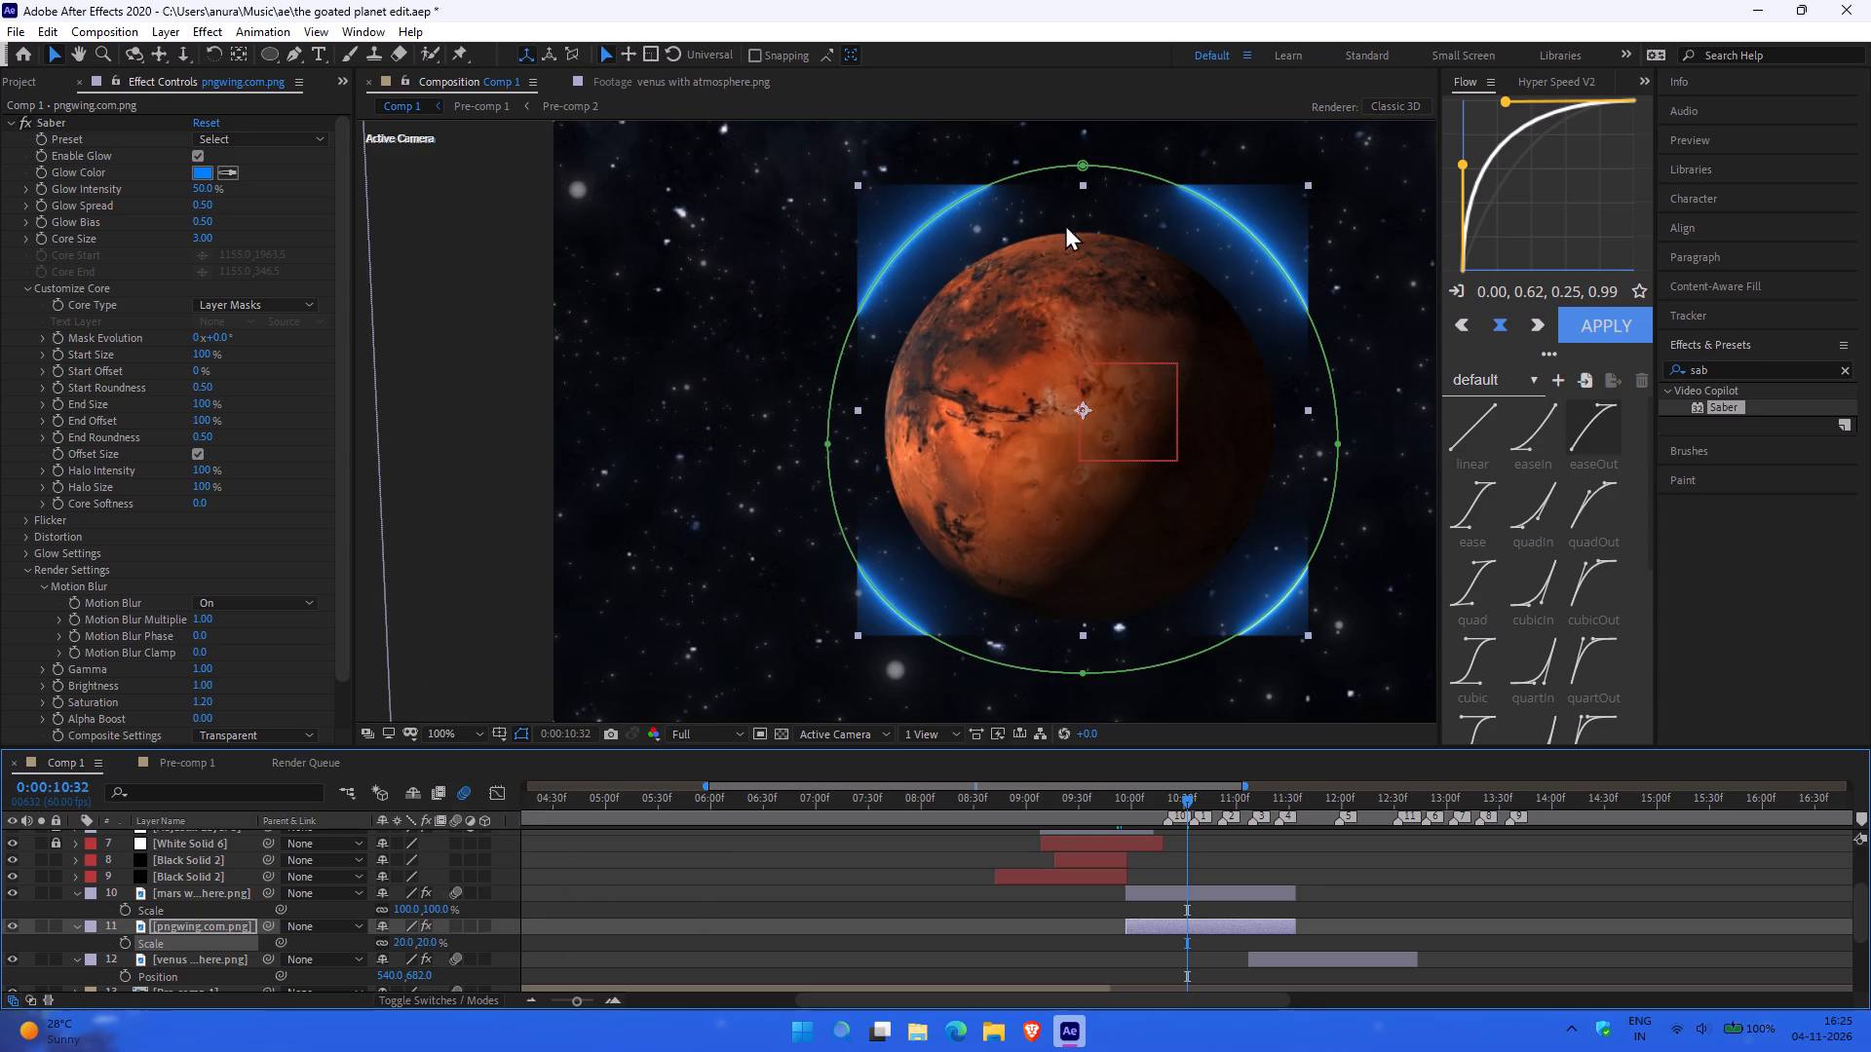
# Pull the elliptical mask's top vertex down until it sits just above Mars's upper edge.
pyautogui.moveTo(1084, 166); pyautogui.dragTo(1084, 170)
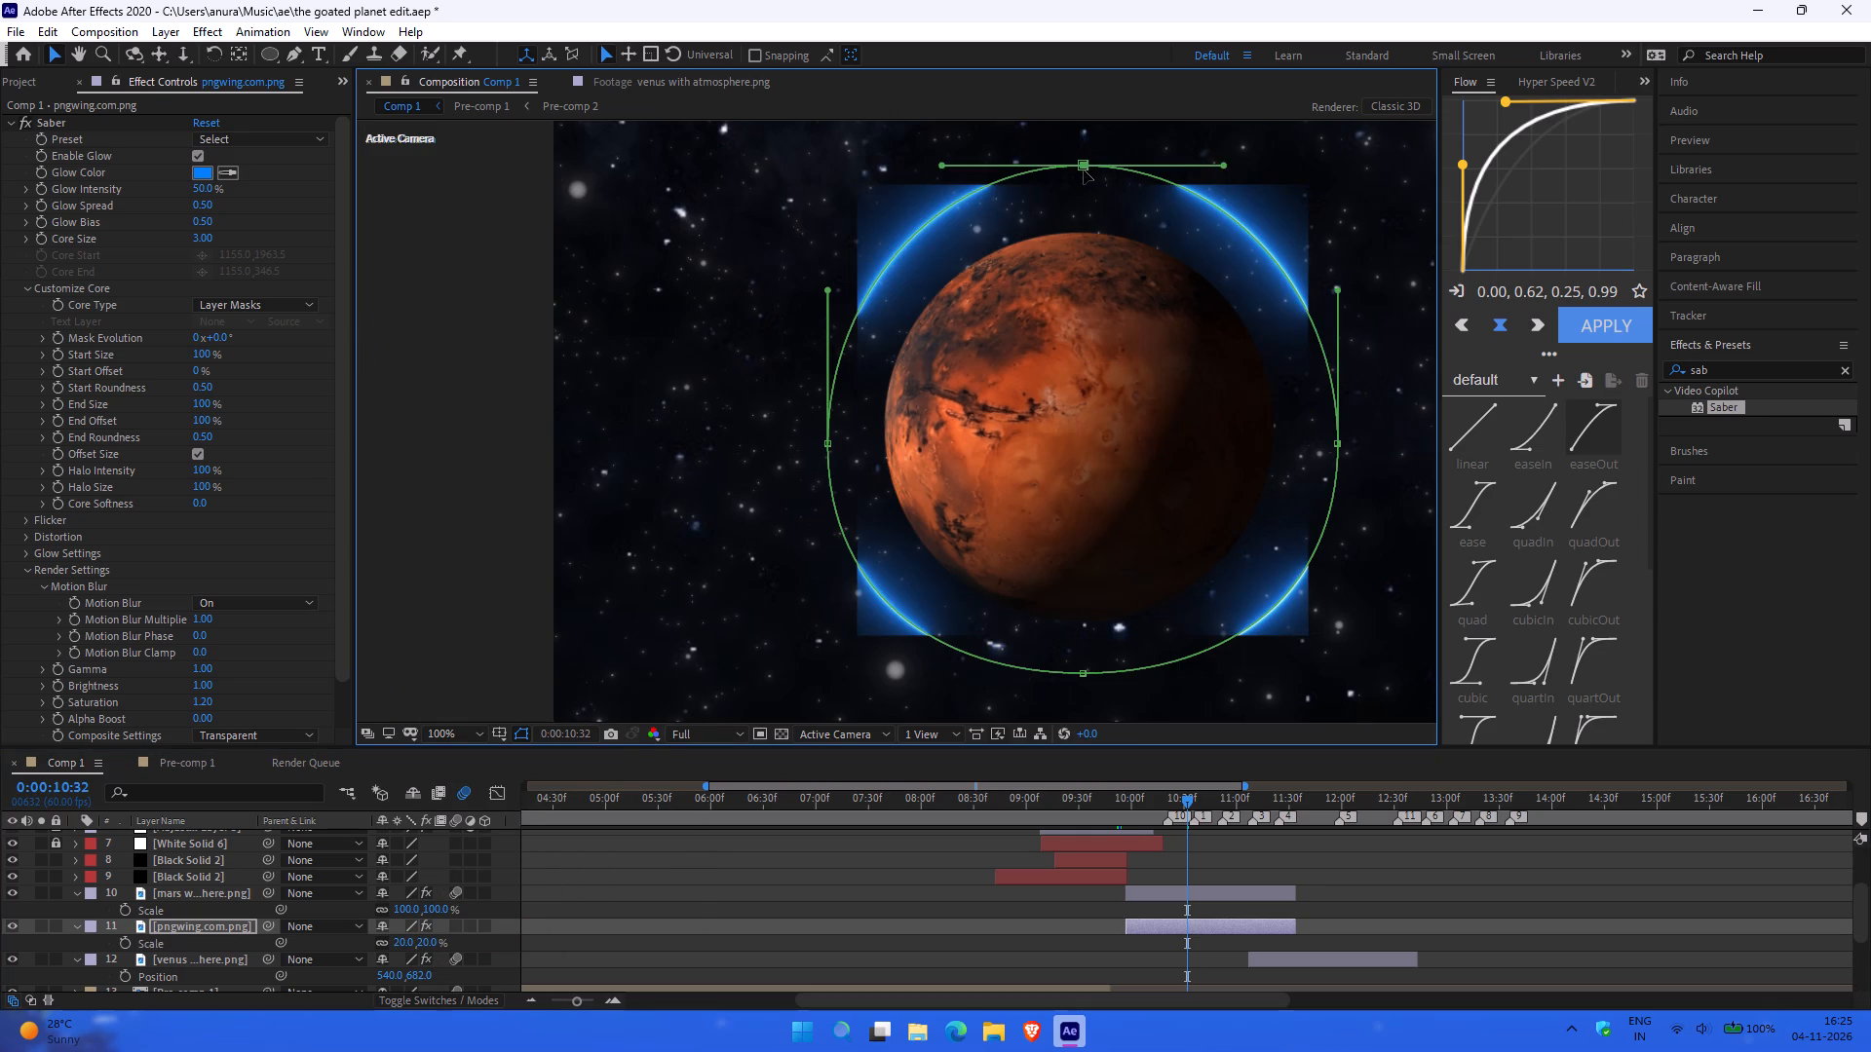
pyautogui.moveTo(1084, 170); pyautogui.dragTo(1082, 219)
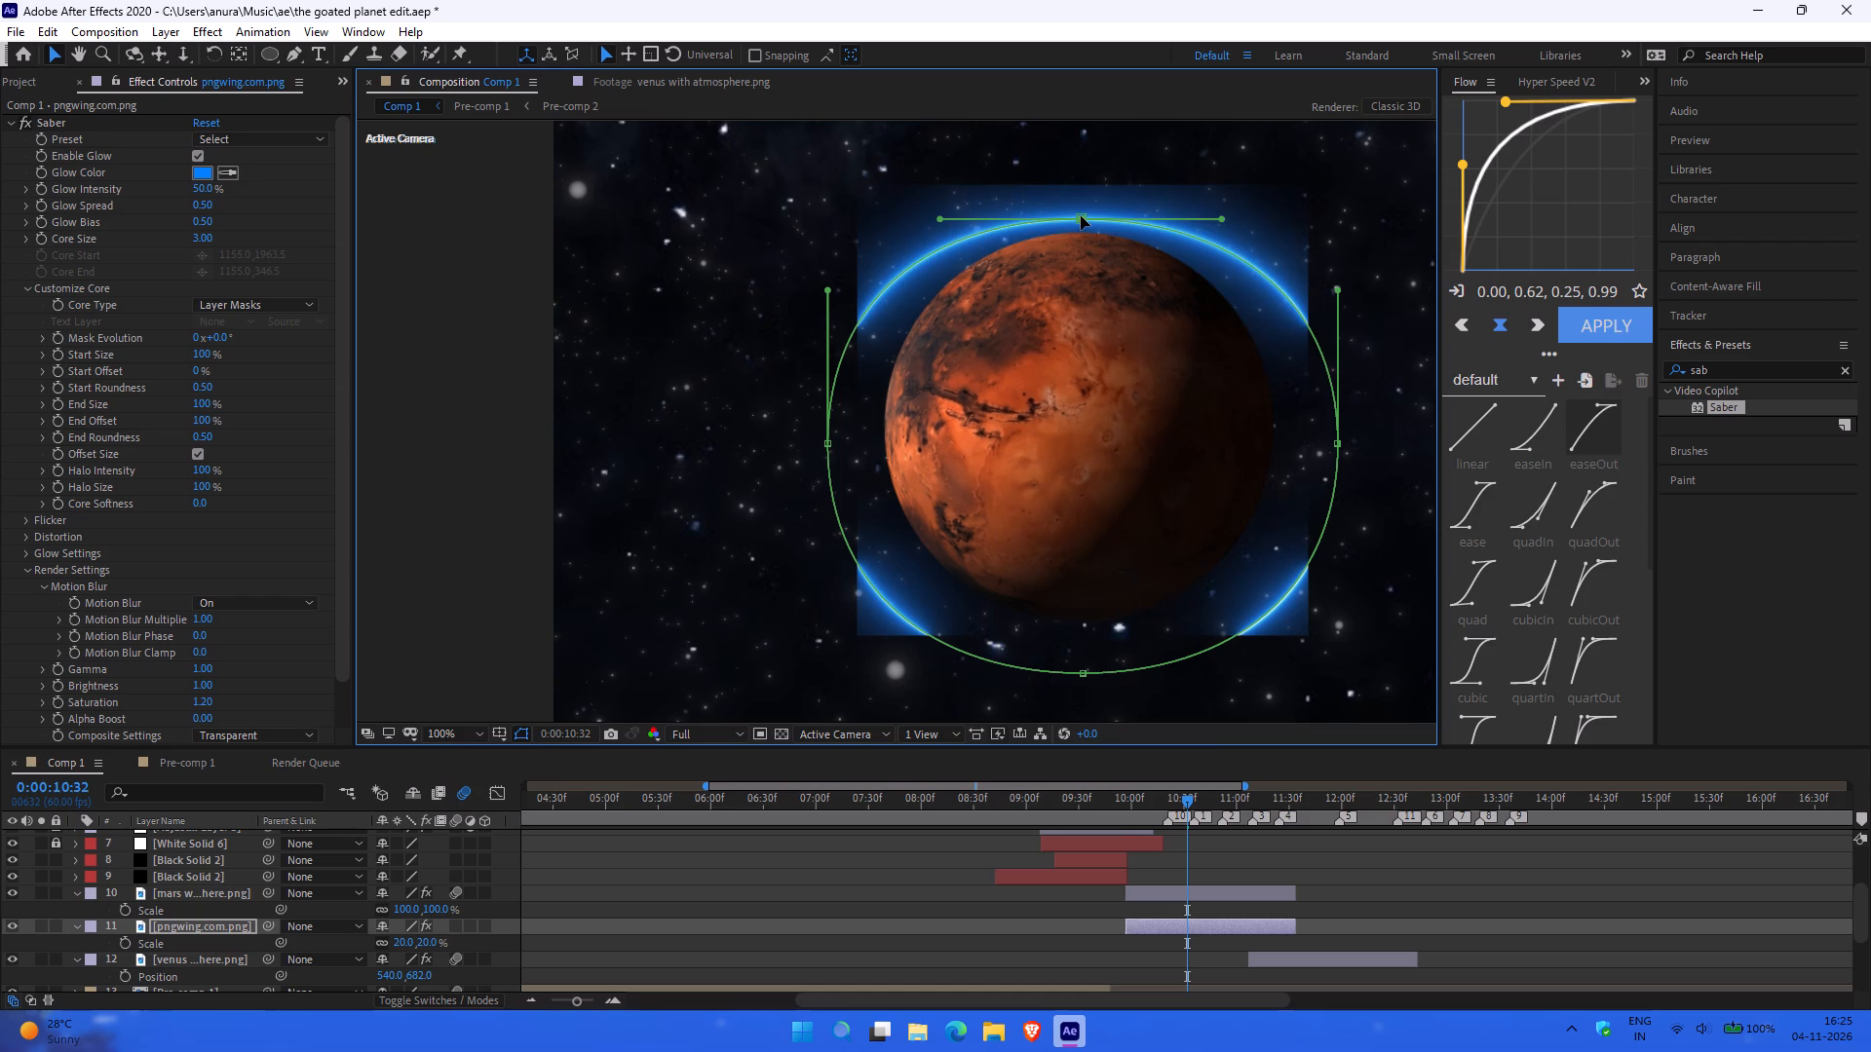
pyautogui.moveTo(1081, 216); pyautogui.dragTo(1080, 223)
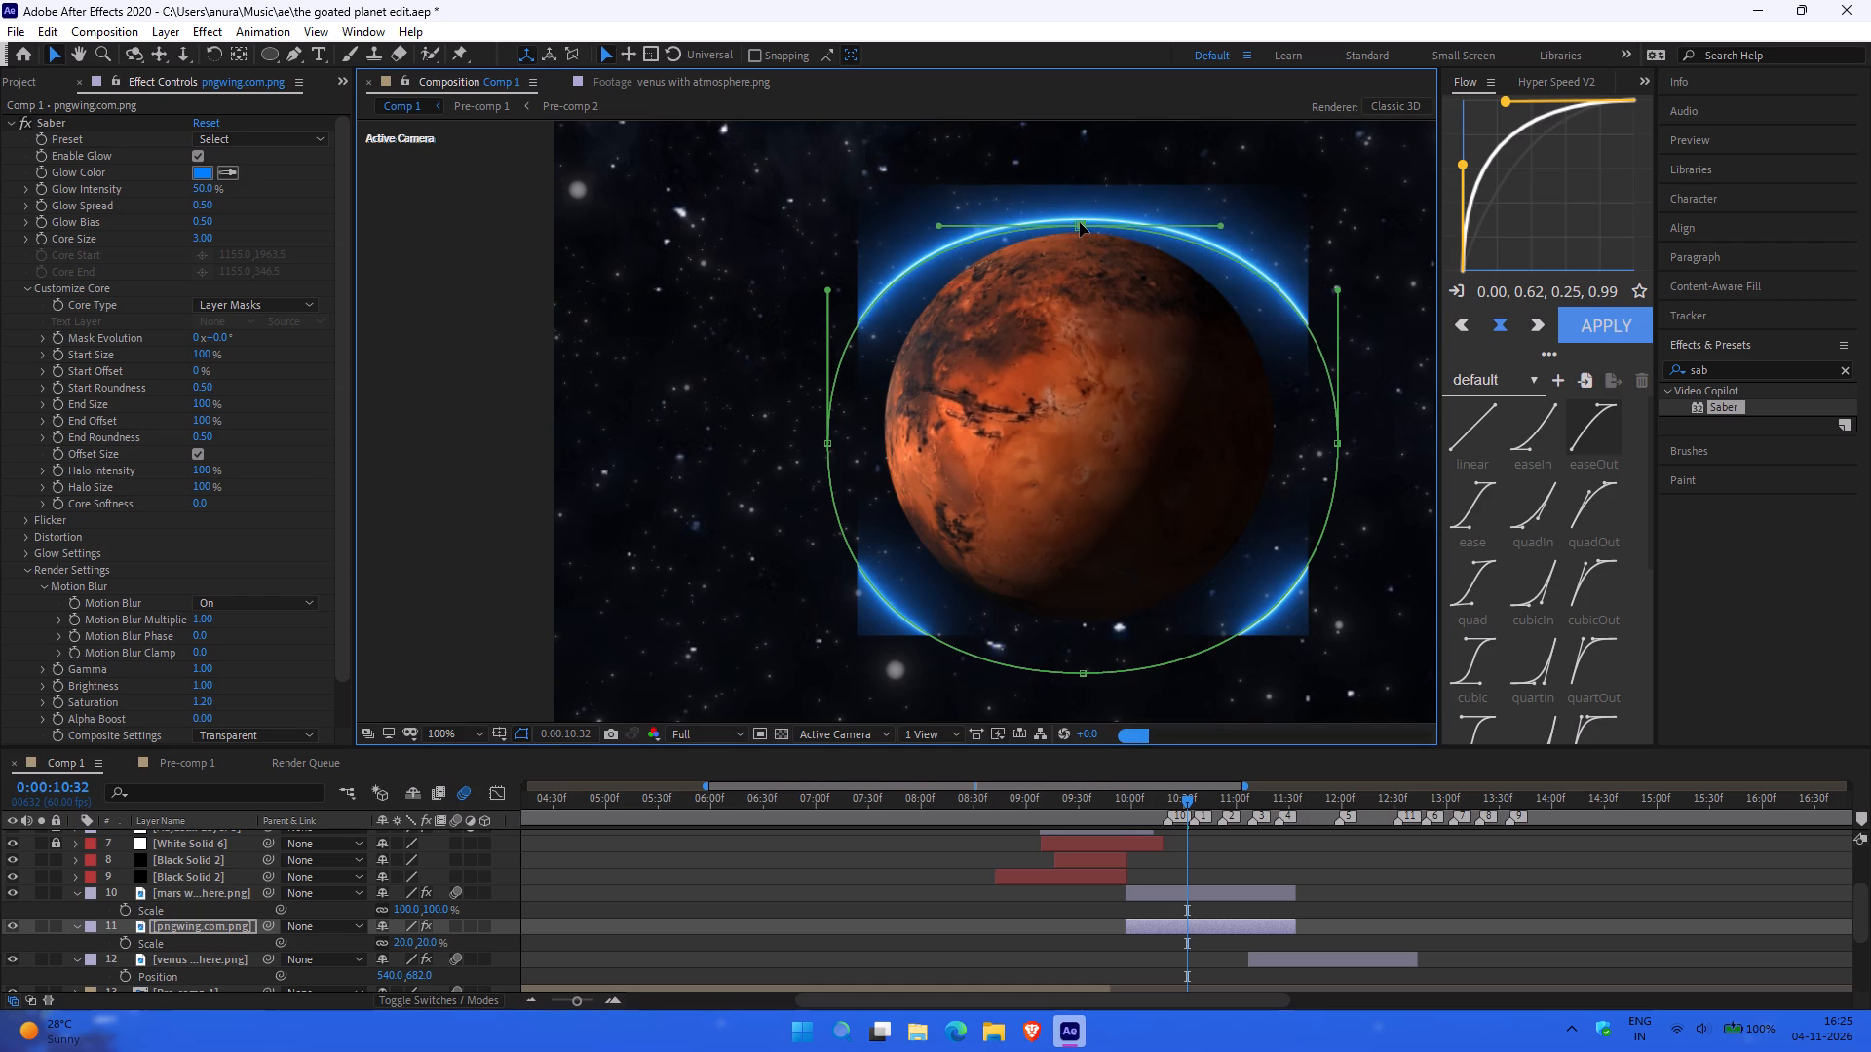
pyautogui.moveTo(1080, 223); pyautogui.dragTo(1080, 225)
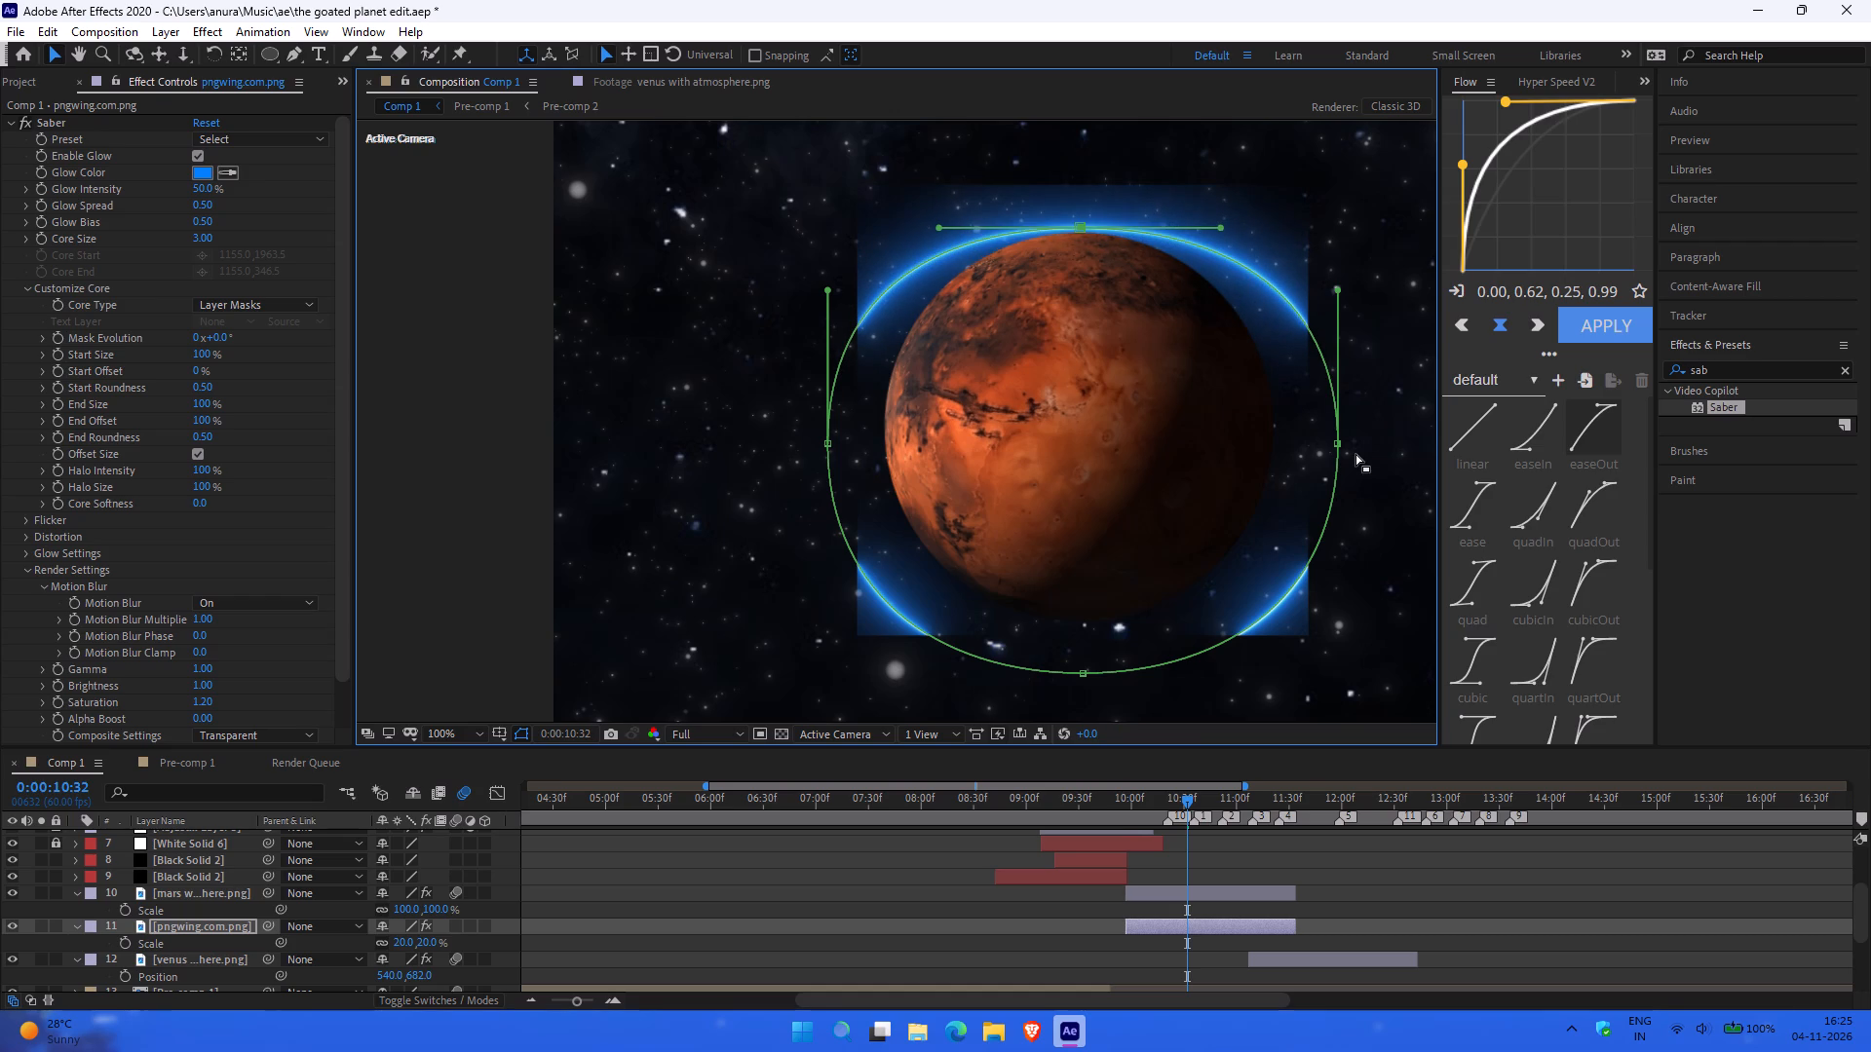
# Move the elliptical mask's right and left vertices inward until they meet Mars's side edges.
pyautogui.moveTo(1340, 448); pyautogui.dragTo(1286, 447)
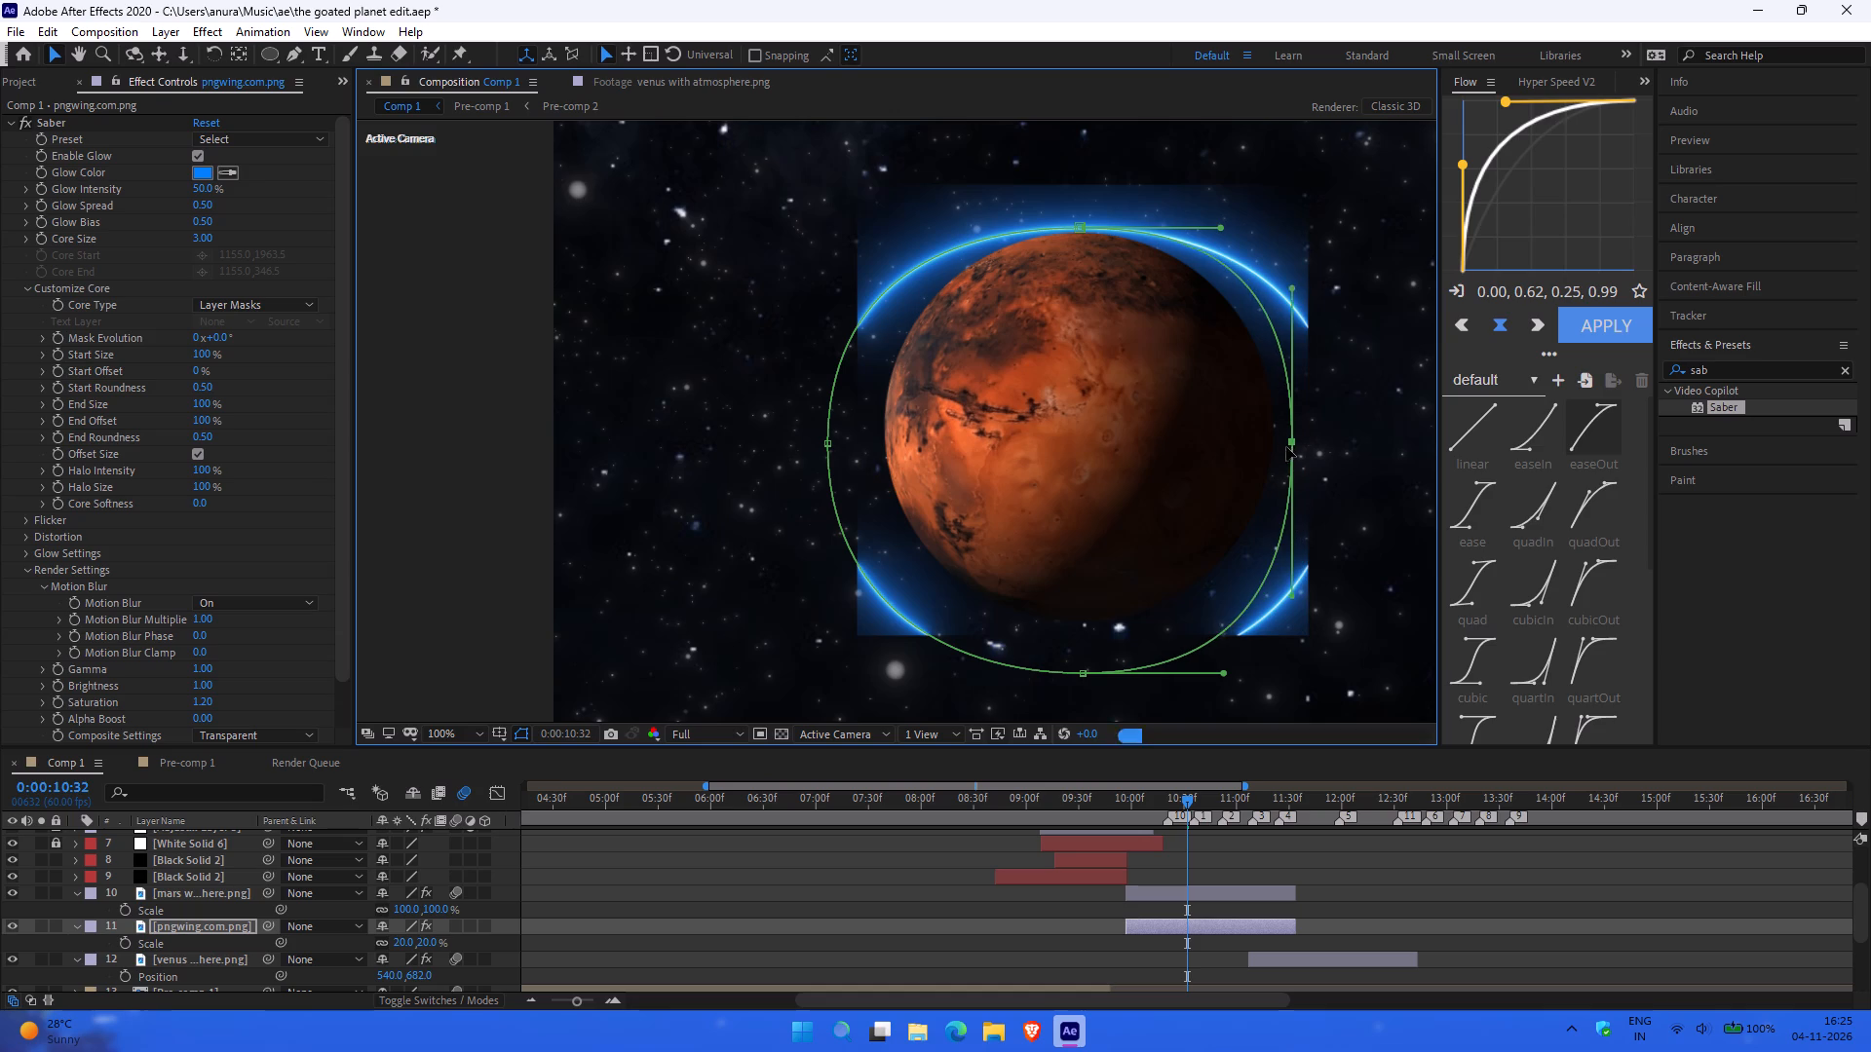
pyautogui.moveTo(1286, 447); pyautogui.dragTo(1278, 447)
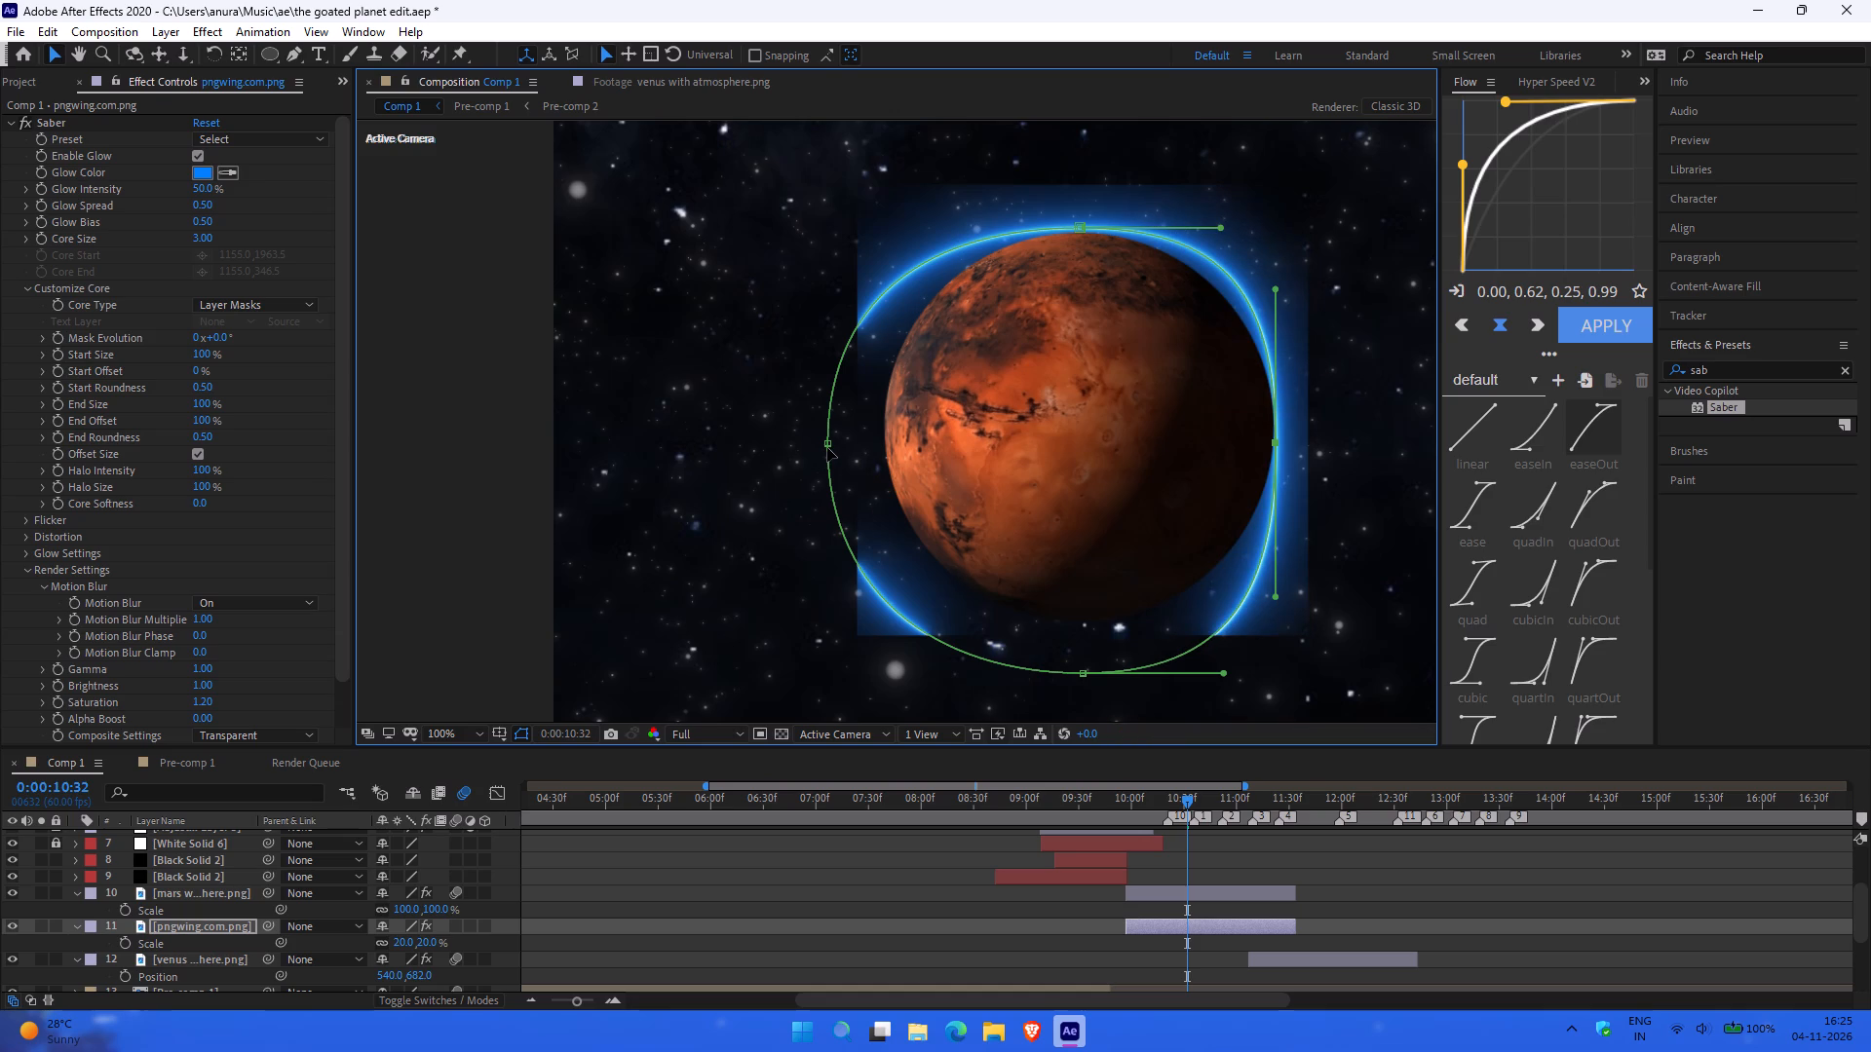
pyautogui.moveTo(827, 448); pyautogui.dragTo(868, 448)
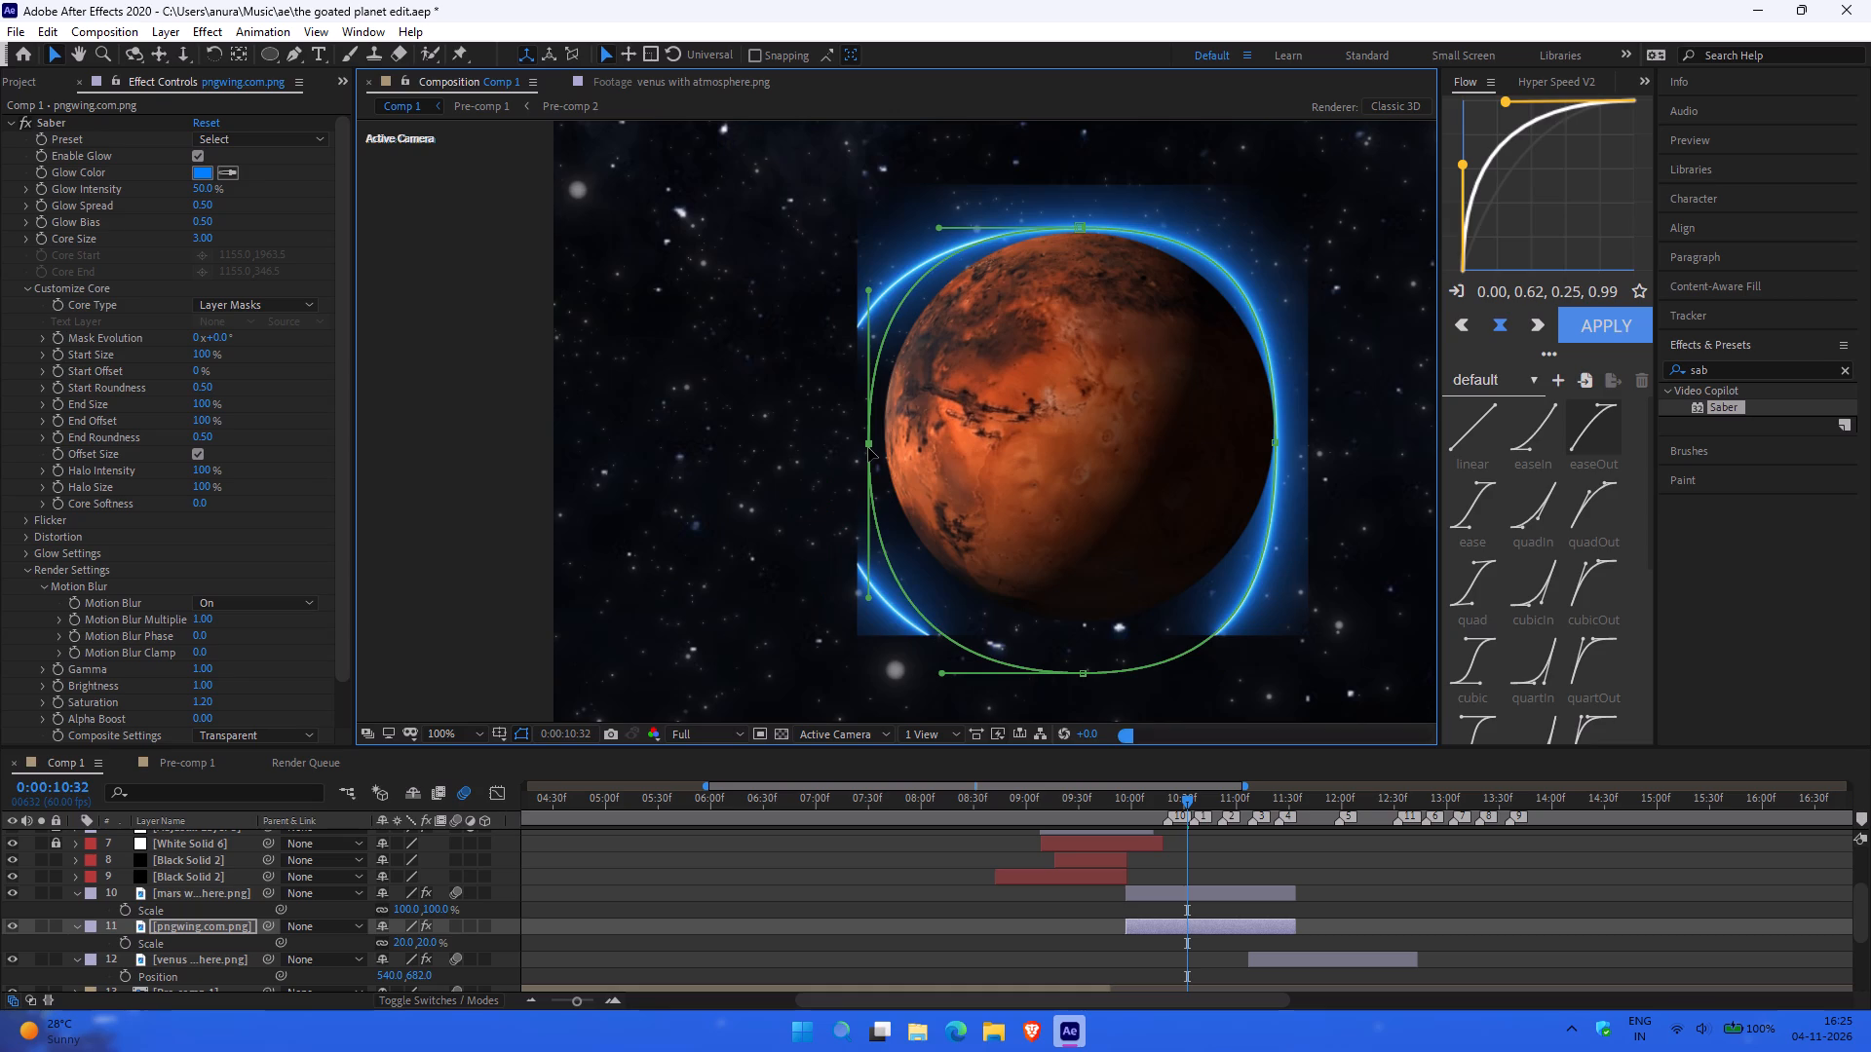
pyautogui.moveTo(868, 448); pyautogui.dragTo(881, 448)
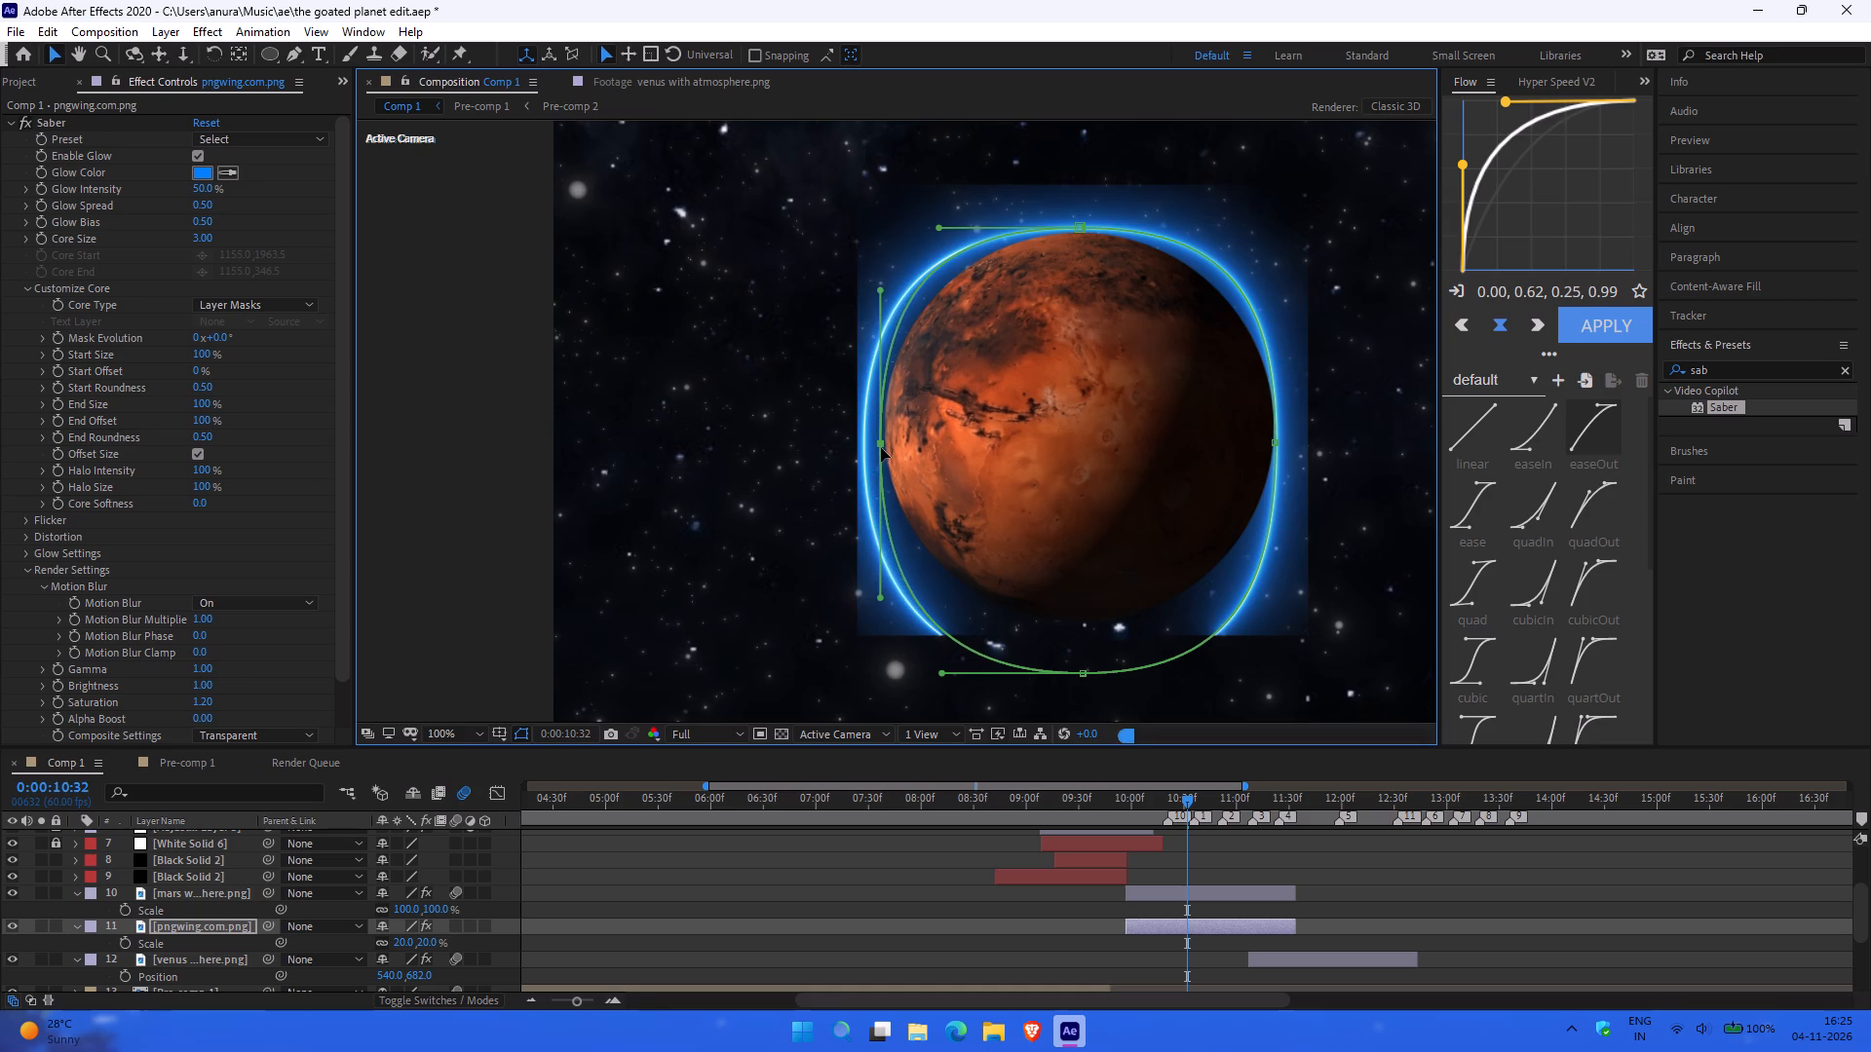
pyautogui.moveTo(881, 448); pyautogui.dragTo(884, 449)
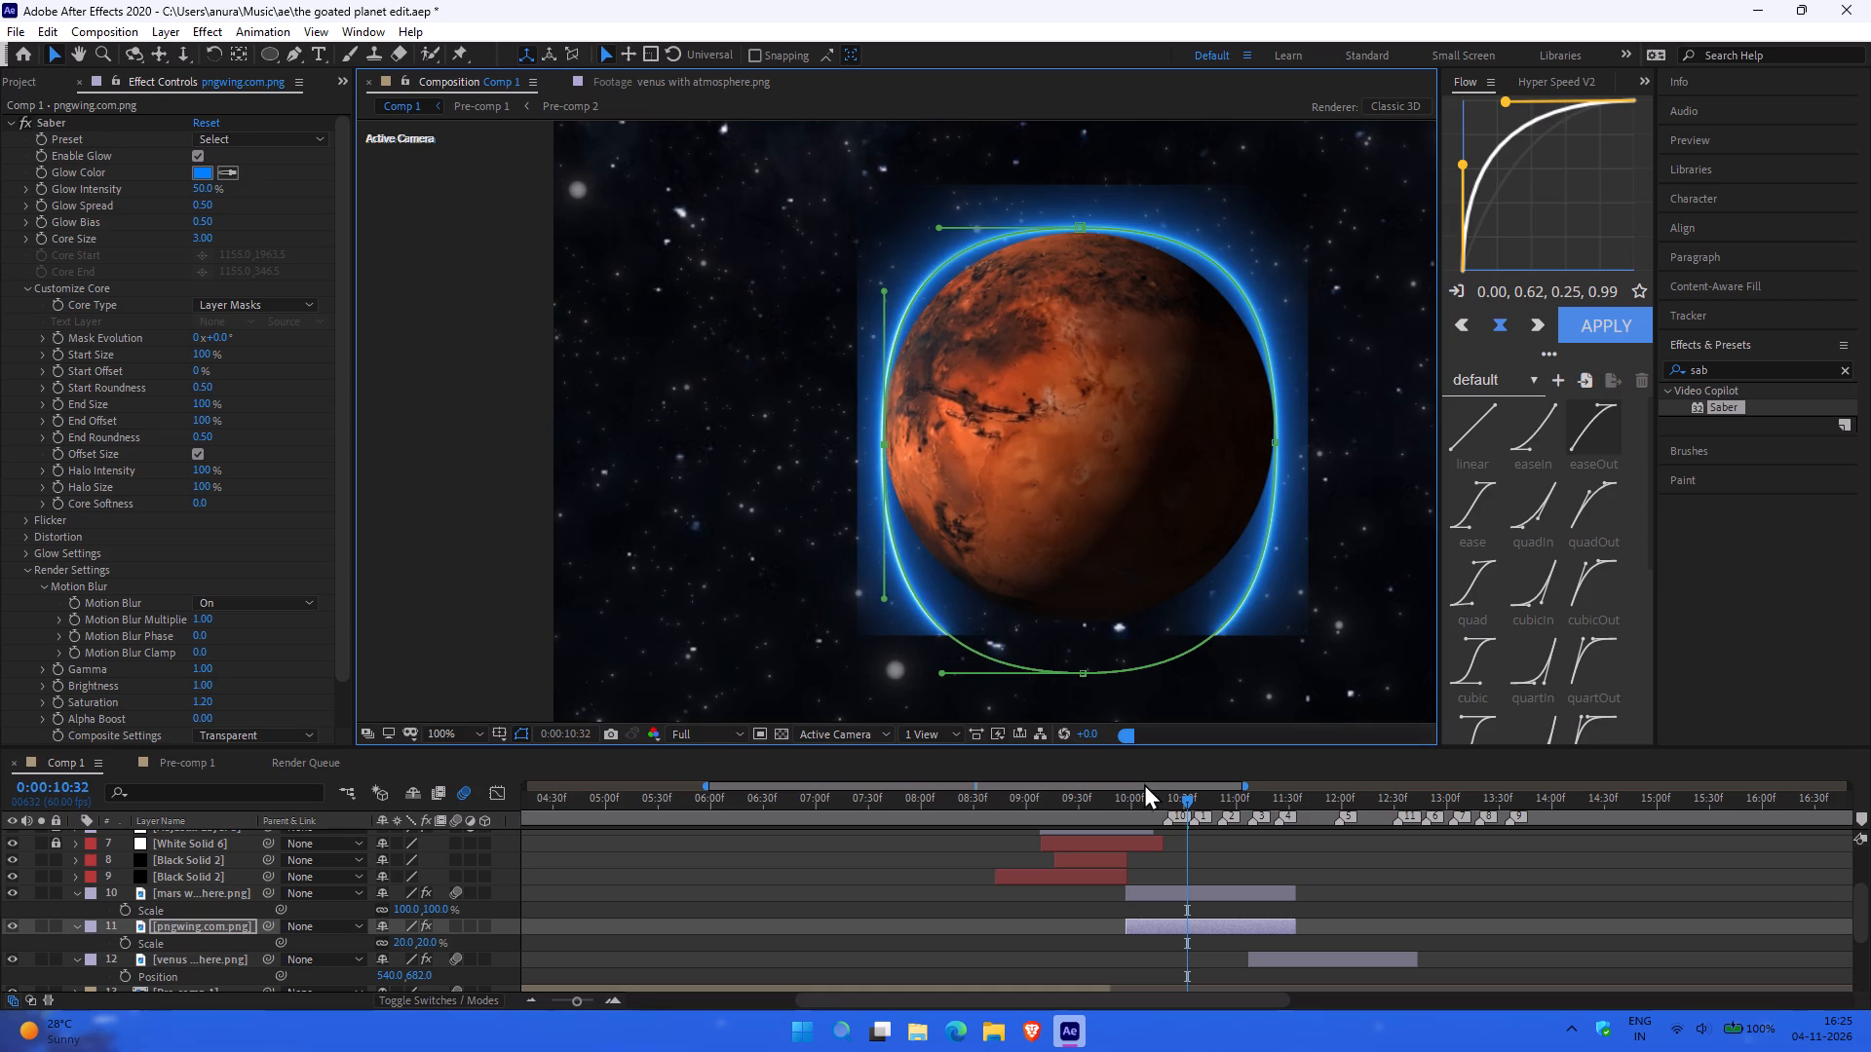
# Pull the elliptical mask's bottom vertex up until it meets Mars's lower edge.
pyautogui.moveTo(1084, 677); pyautogui.dragTo(1084, 665, button='right')
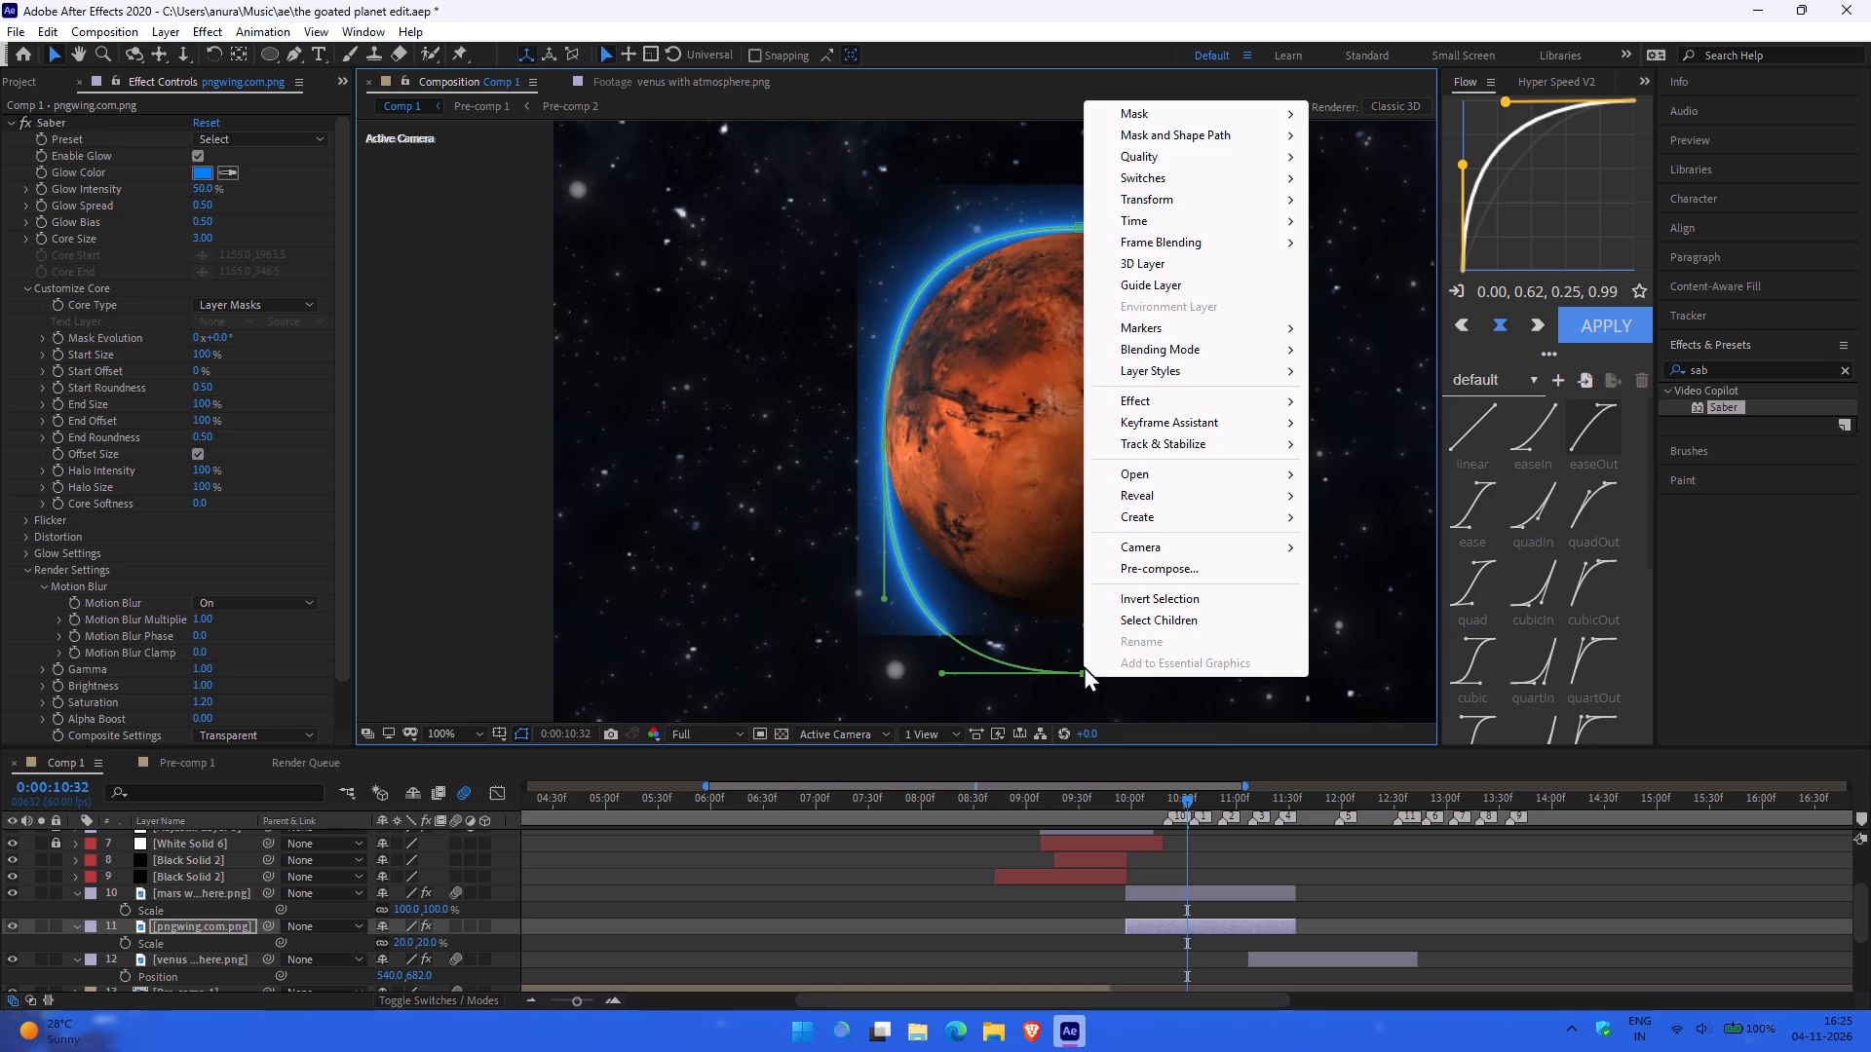
pyautogui.moveTo(1084, 665); pyautogui.dragTo(1079, 665, button='right')
pyautogui.moveTo(1079, 672); pyautogui.dragTo(1075, 642)
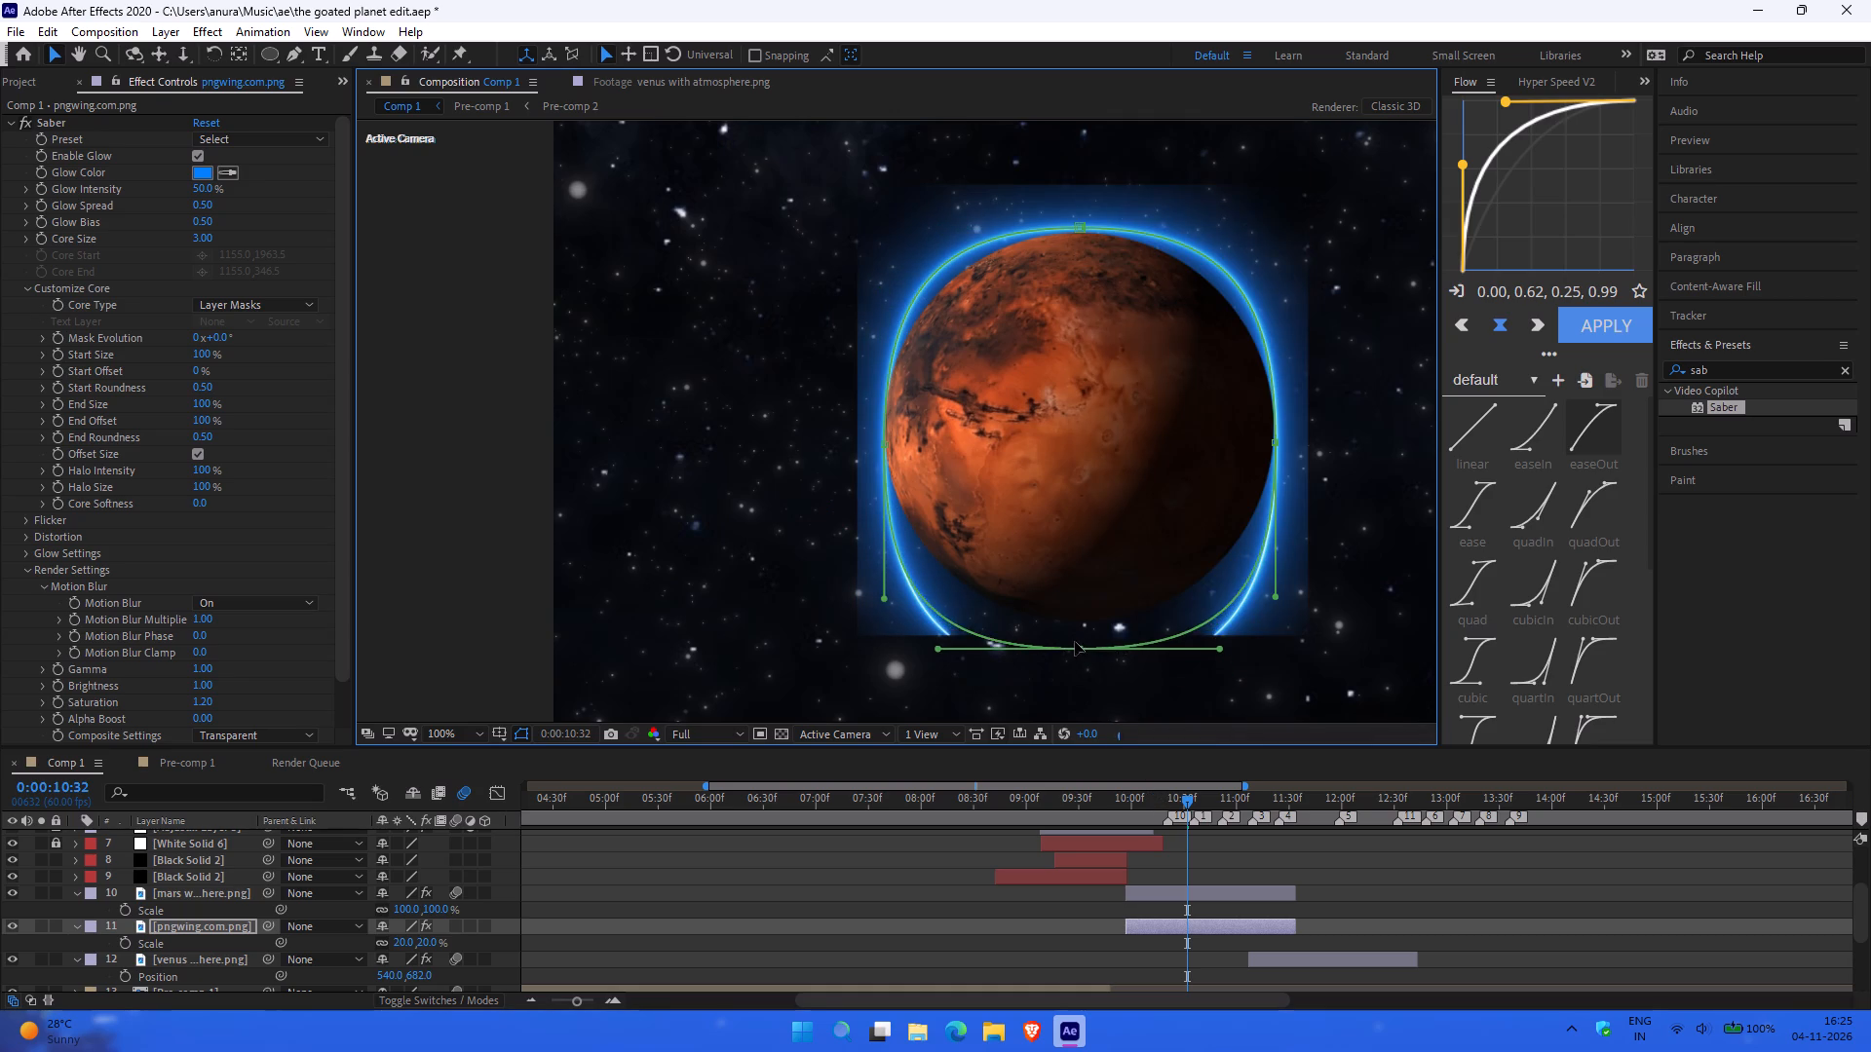
pyautogui.moveTo(1075, 642); pyautogui.dragTo(1081, 620)
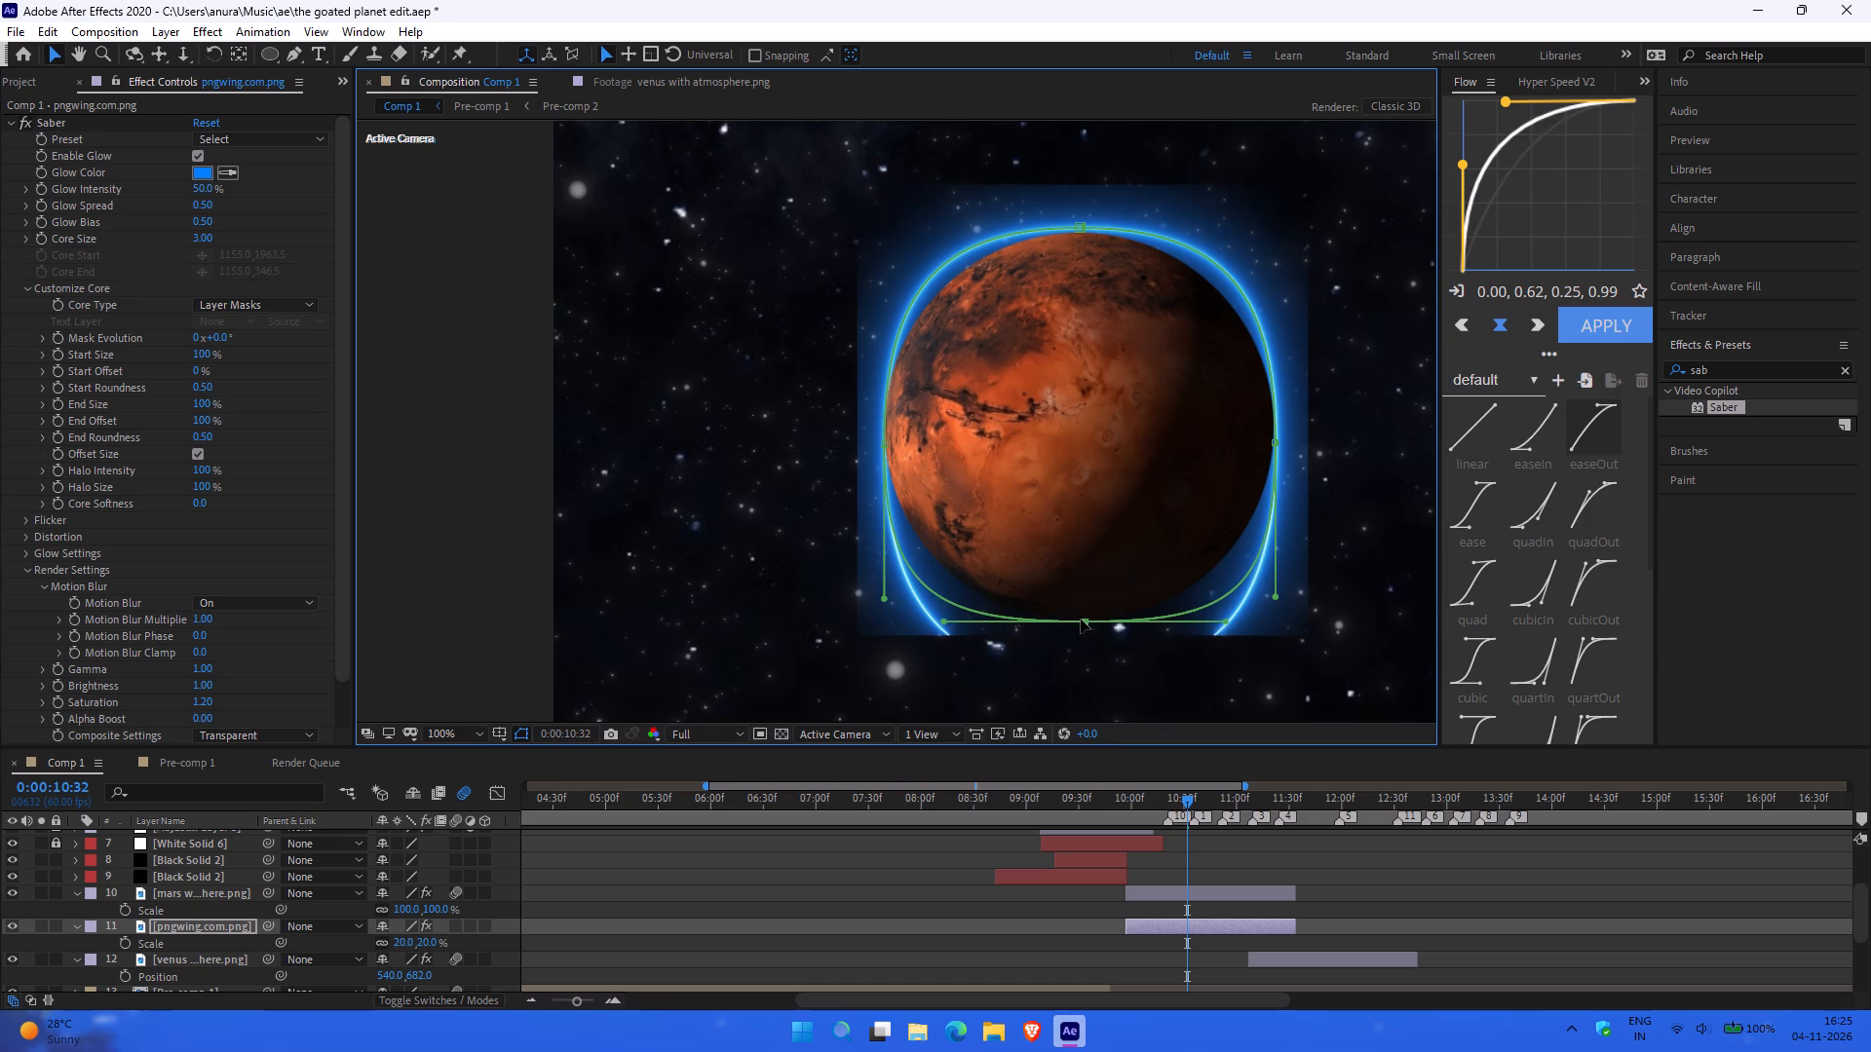
pyautogui.moveTo(1081, 620); pyautogui.dragTo(1078, 619)
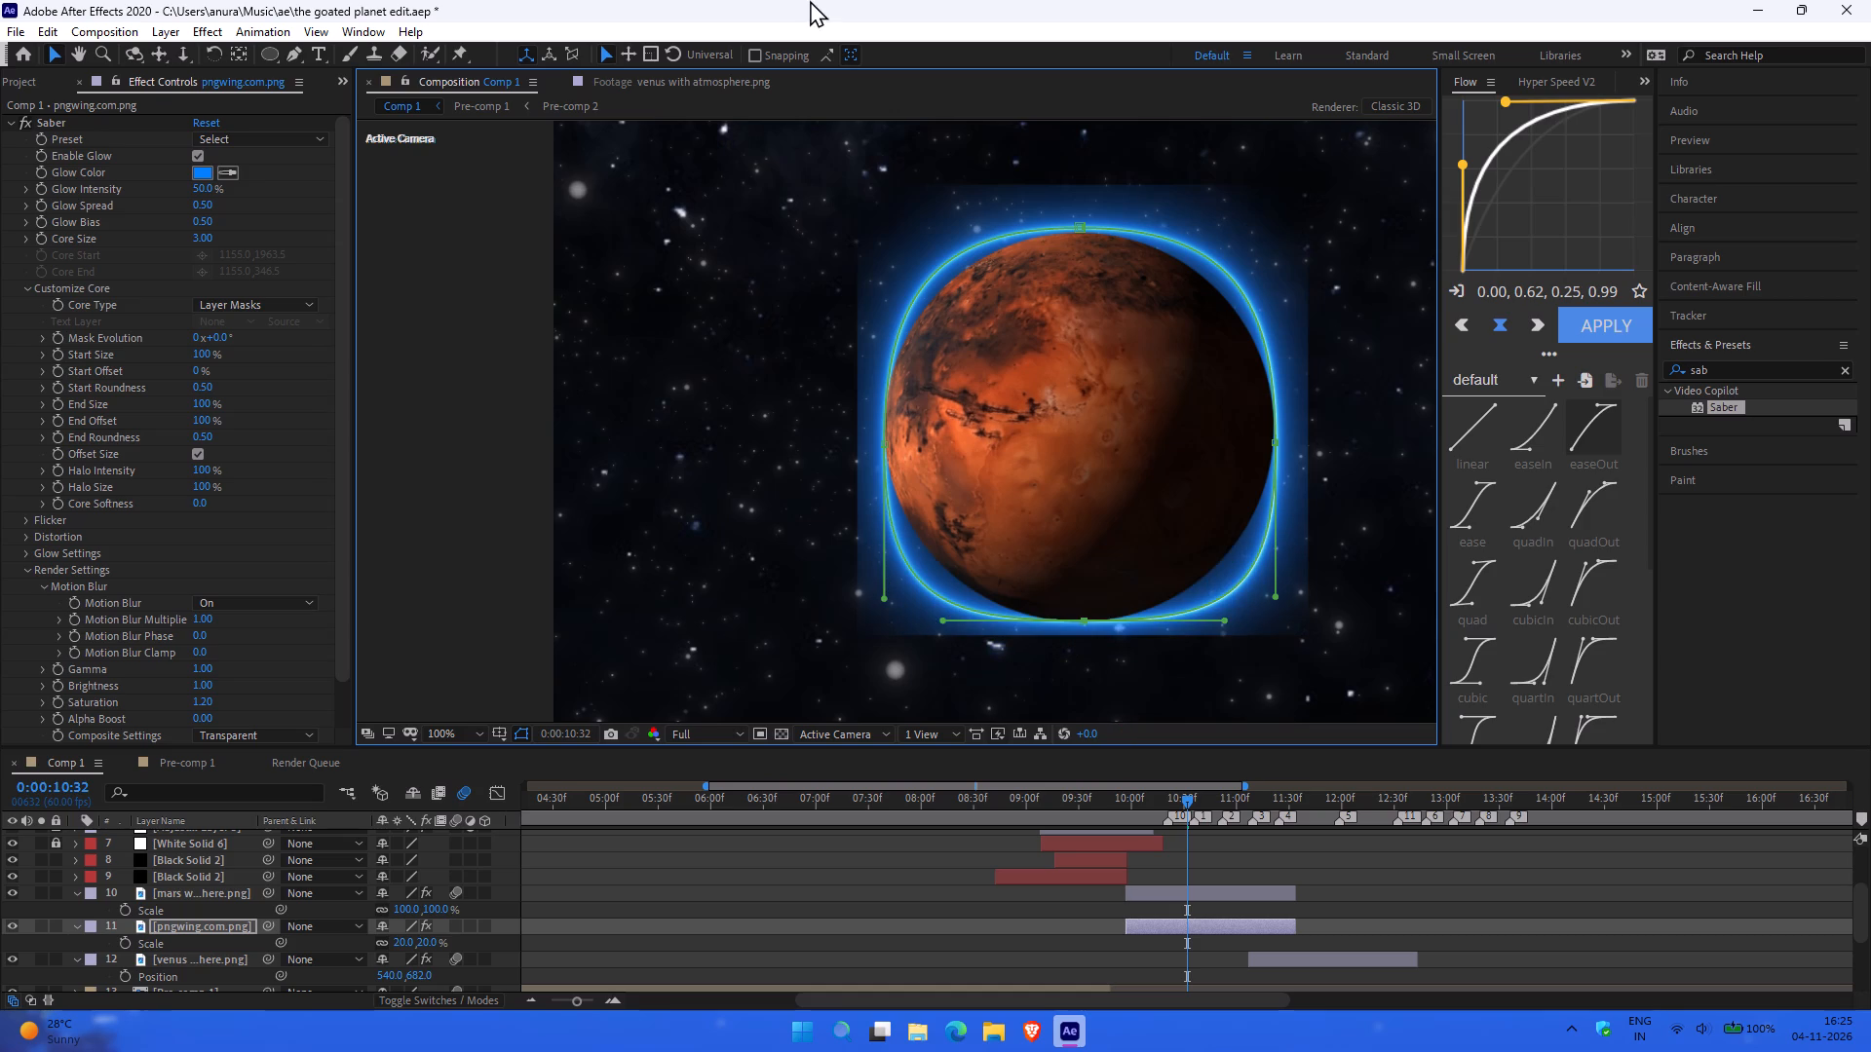
# Enable Snapping and readjust the mask's top vertex so it sits against Mars's upper edge.
pyautogui.click(755, 53)
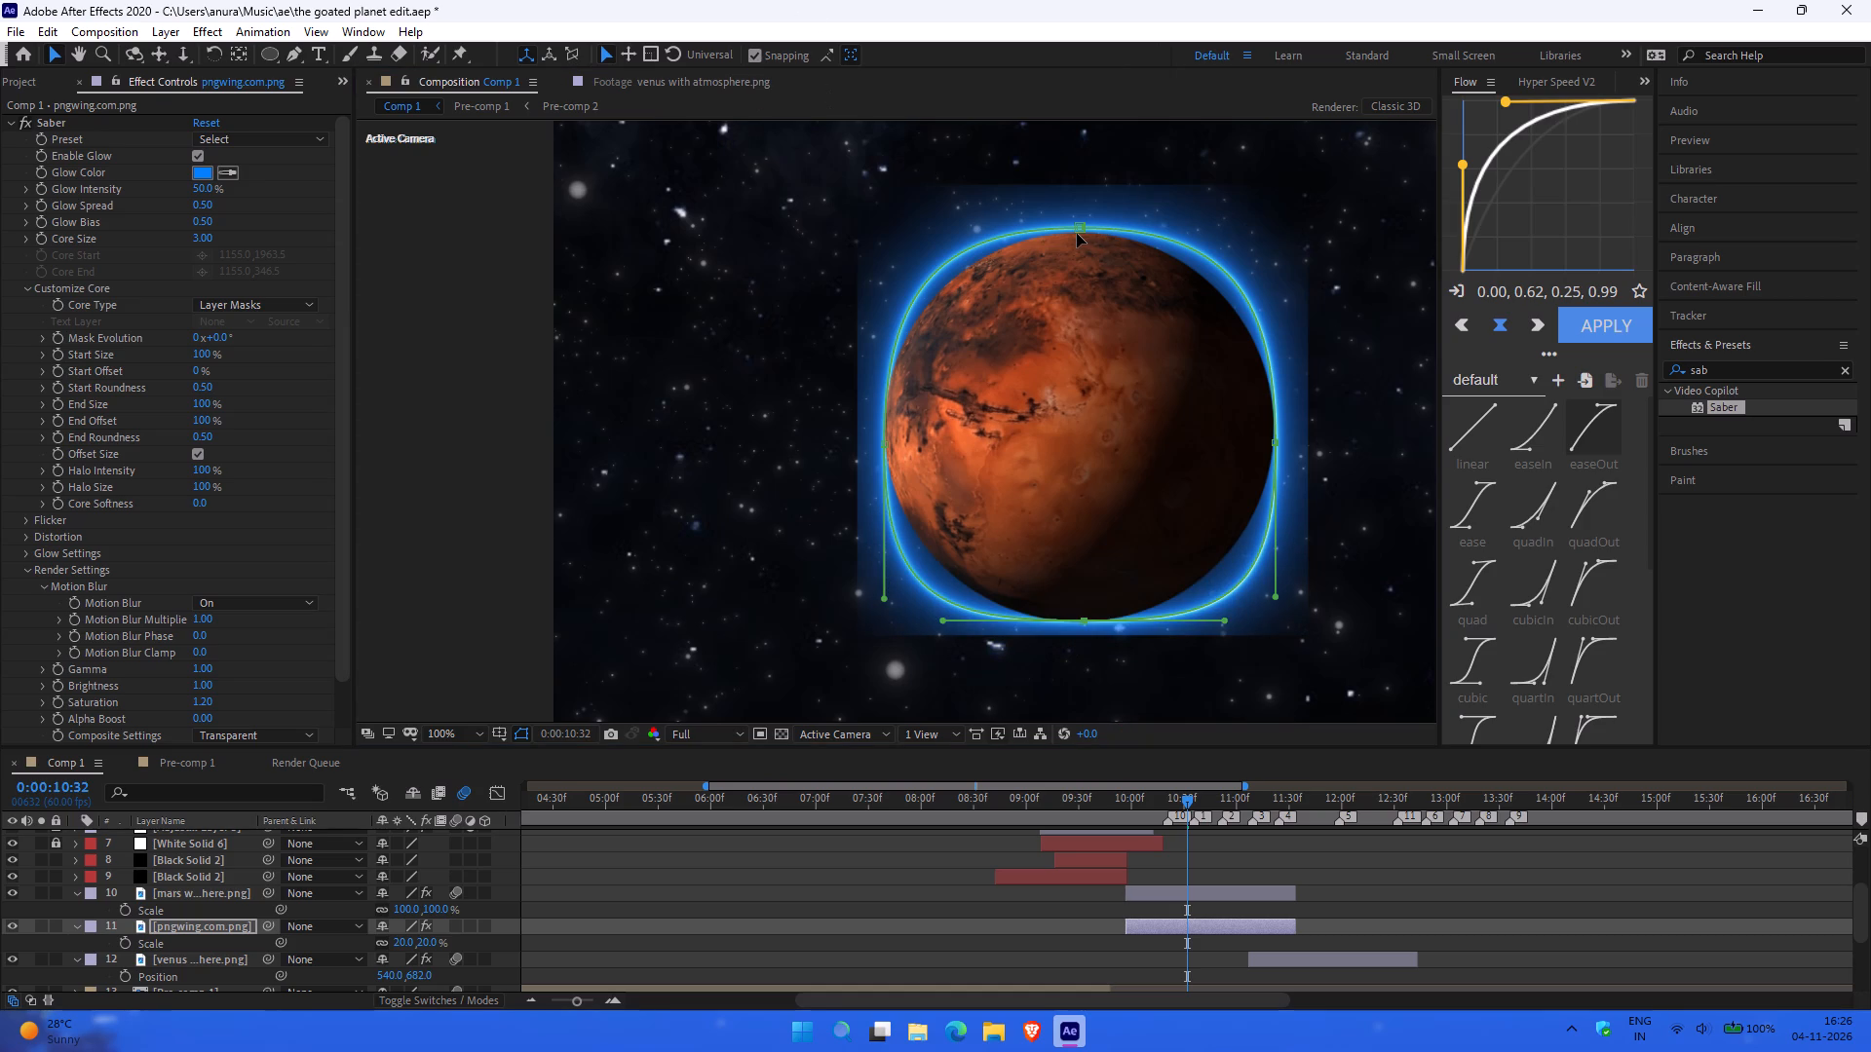
pyautogui.moveTo(1078, 230); pyautogui.dragTo(1078, 209)
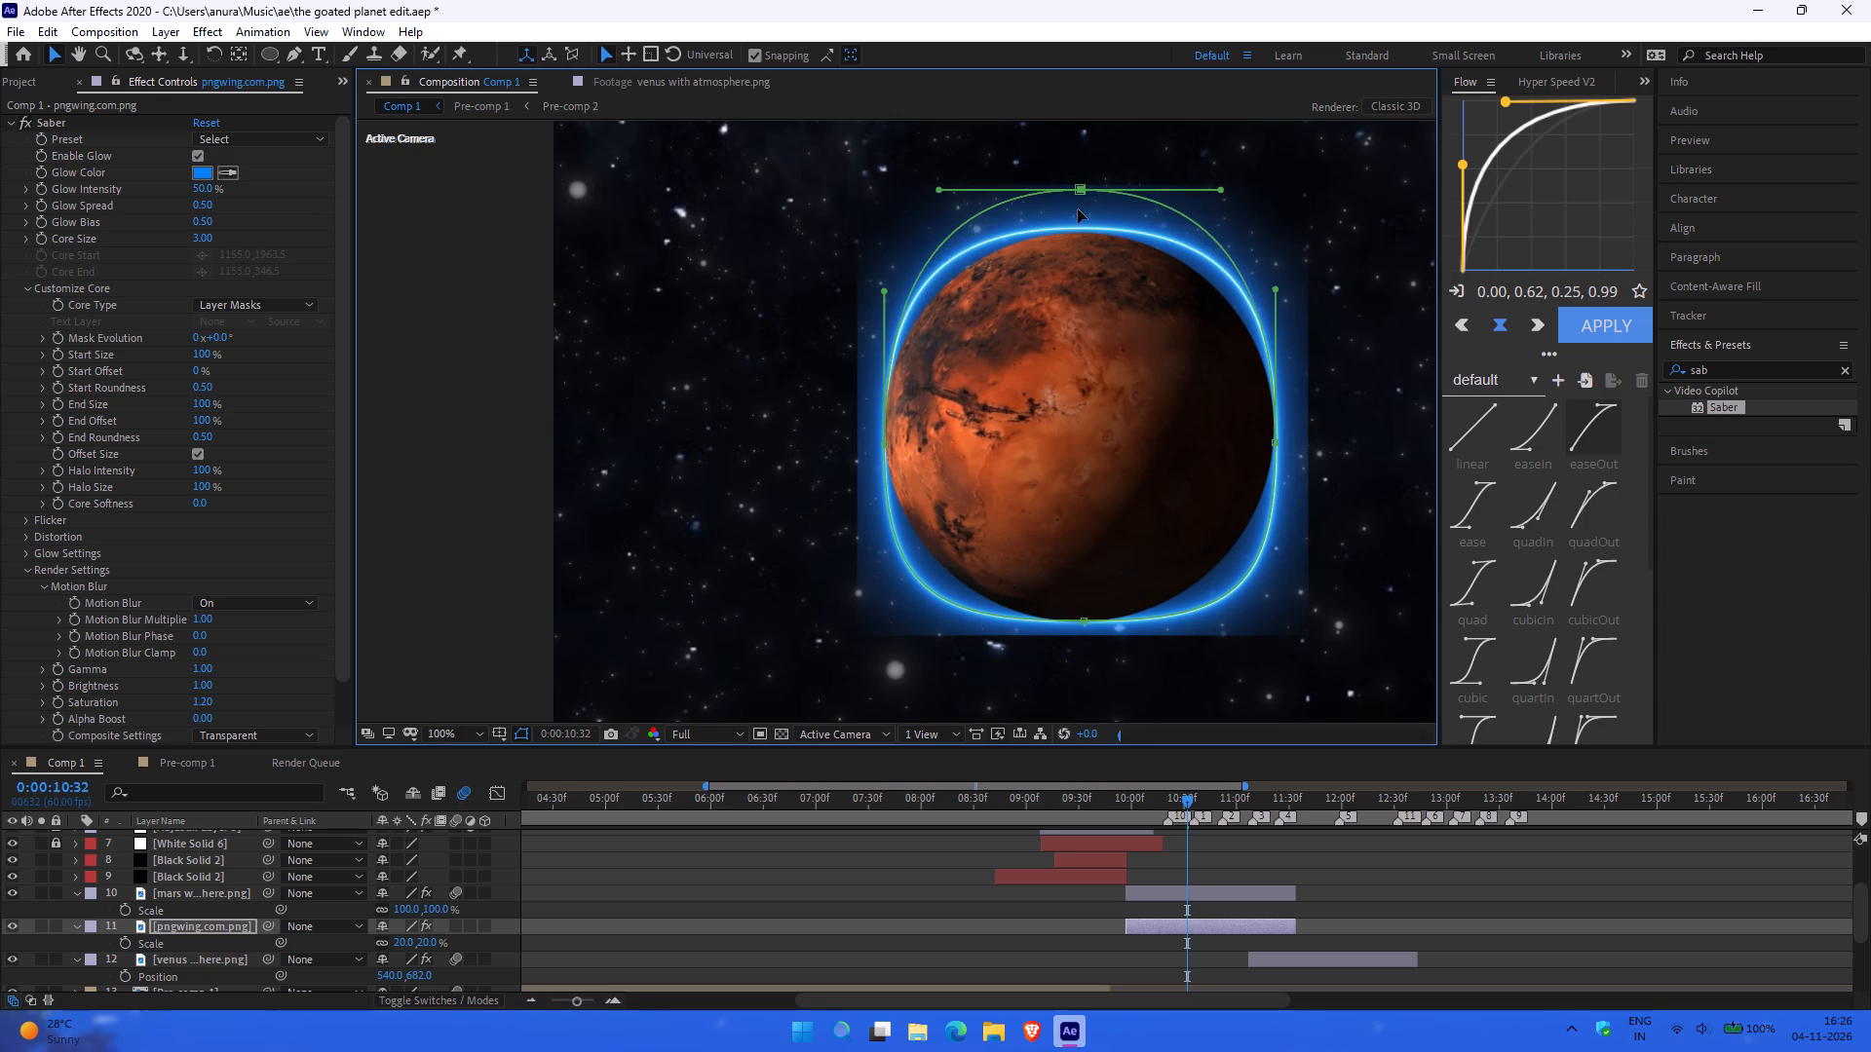
pyautogui.moveTo(1078, 209); pyautogui.dragTo(1078, 214)
pyautogui.moveTo(1078, 207); pyautogui.dragTo(1078, 225)
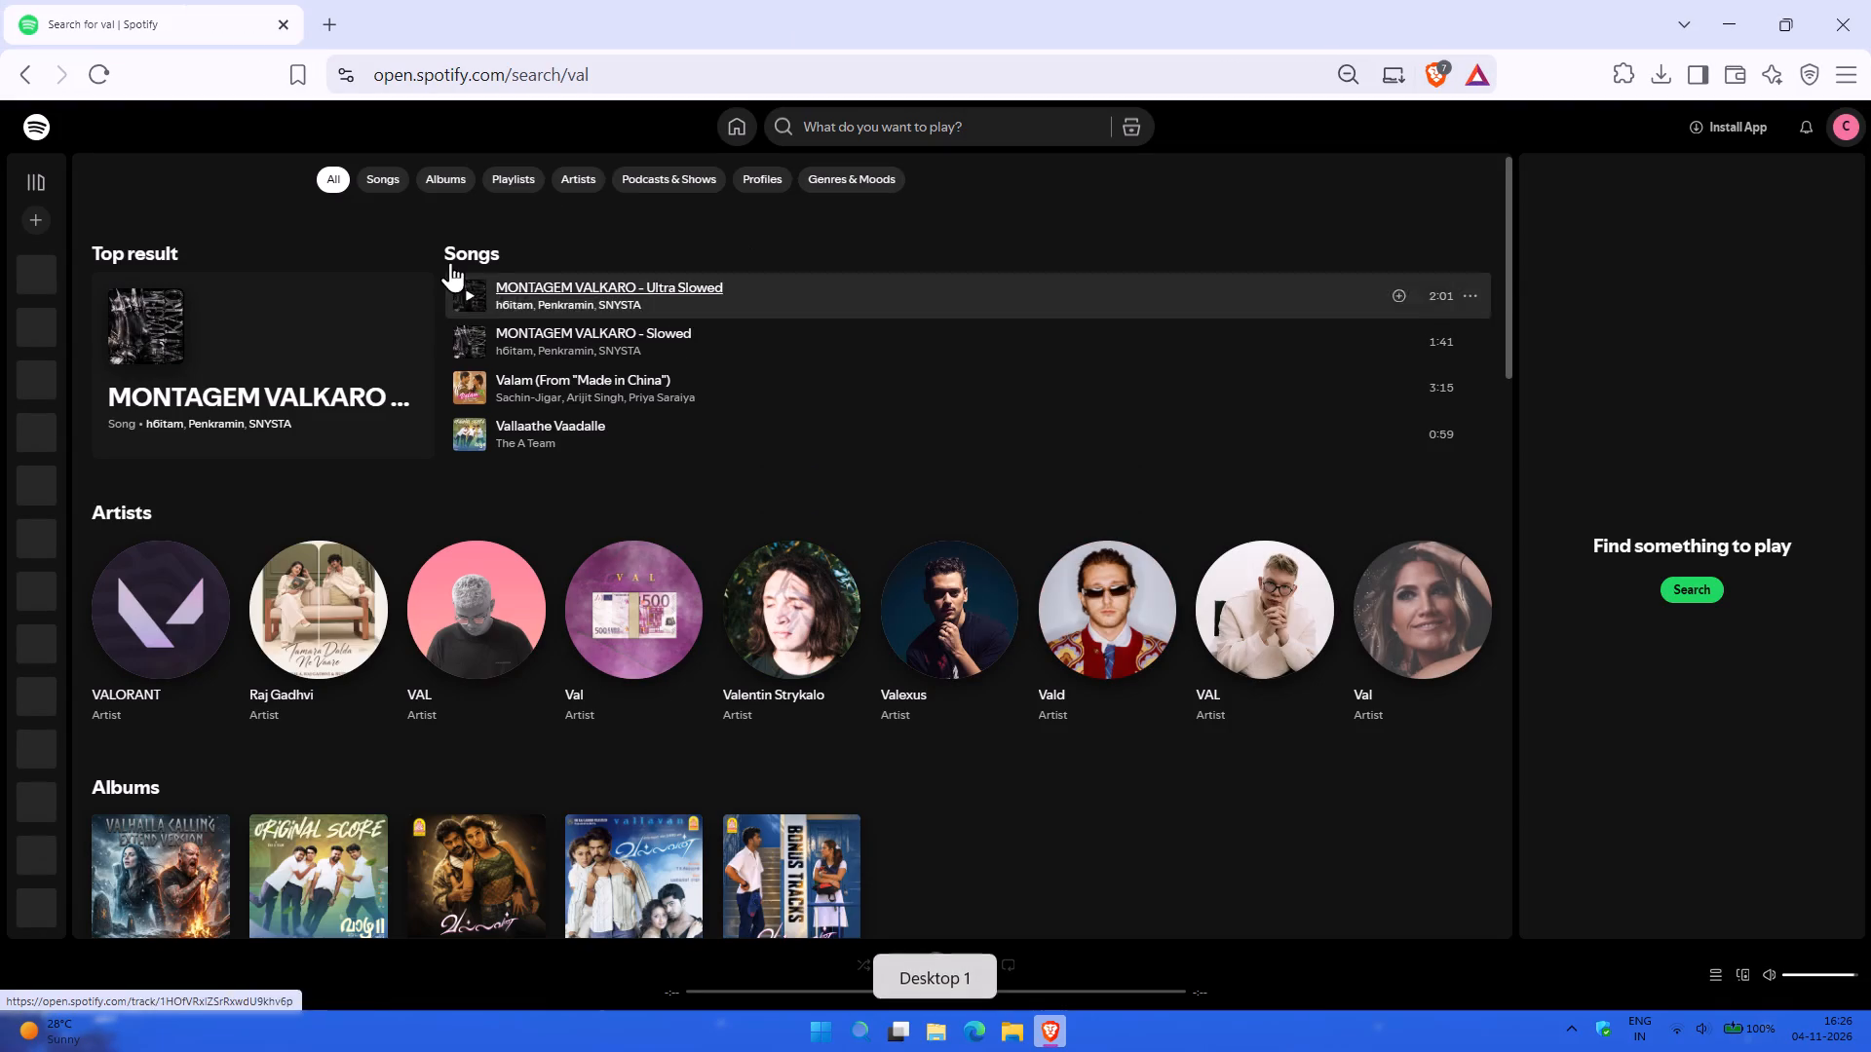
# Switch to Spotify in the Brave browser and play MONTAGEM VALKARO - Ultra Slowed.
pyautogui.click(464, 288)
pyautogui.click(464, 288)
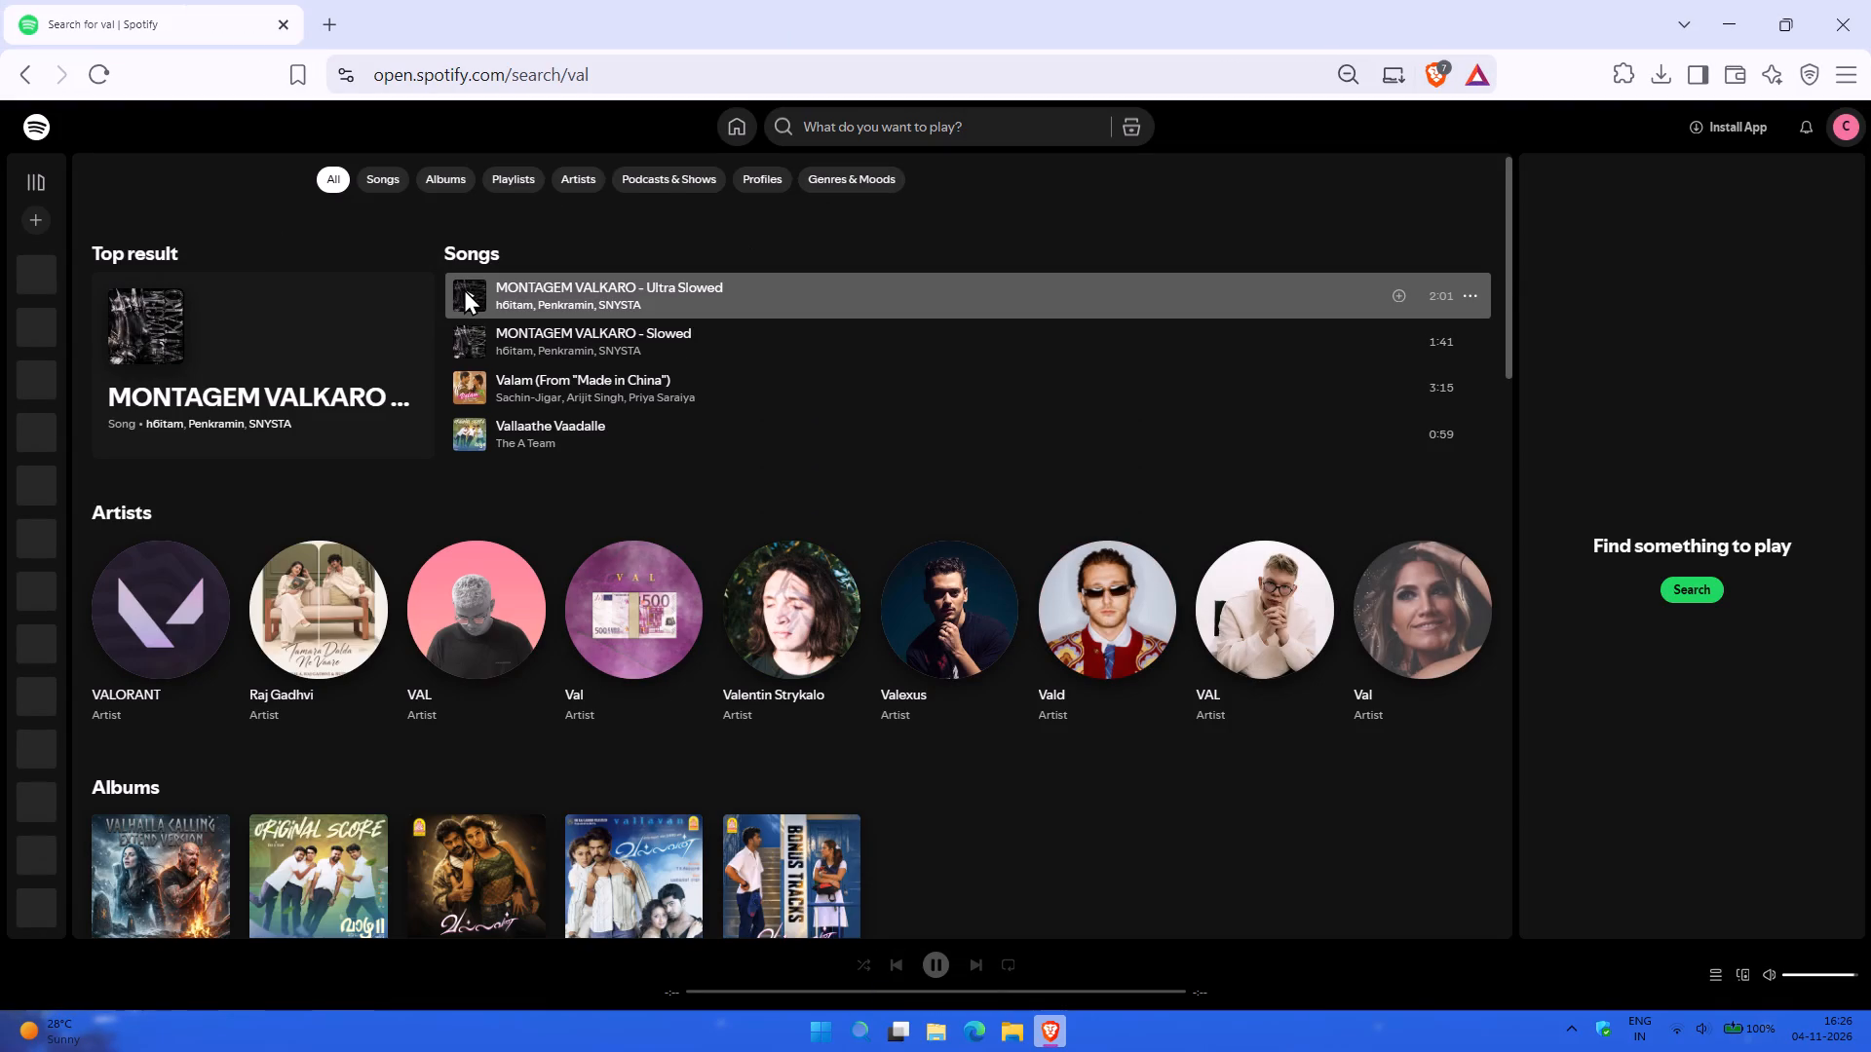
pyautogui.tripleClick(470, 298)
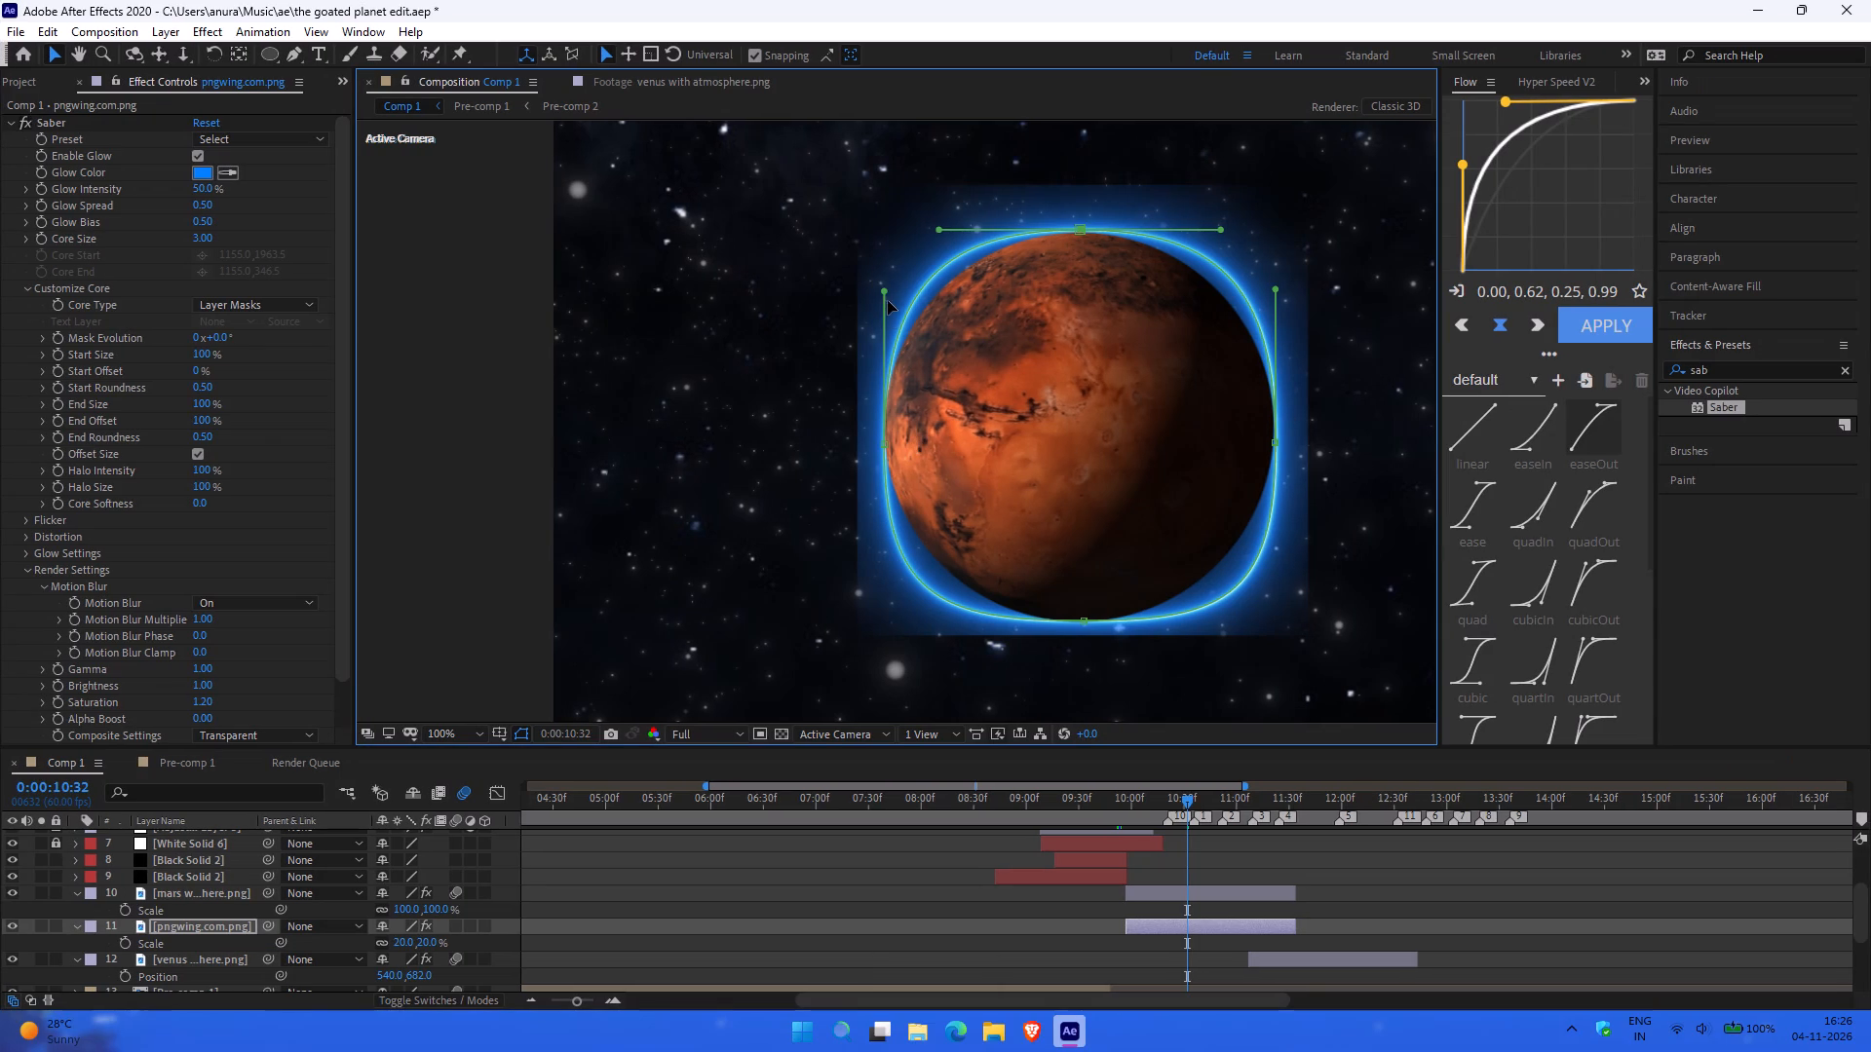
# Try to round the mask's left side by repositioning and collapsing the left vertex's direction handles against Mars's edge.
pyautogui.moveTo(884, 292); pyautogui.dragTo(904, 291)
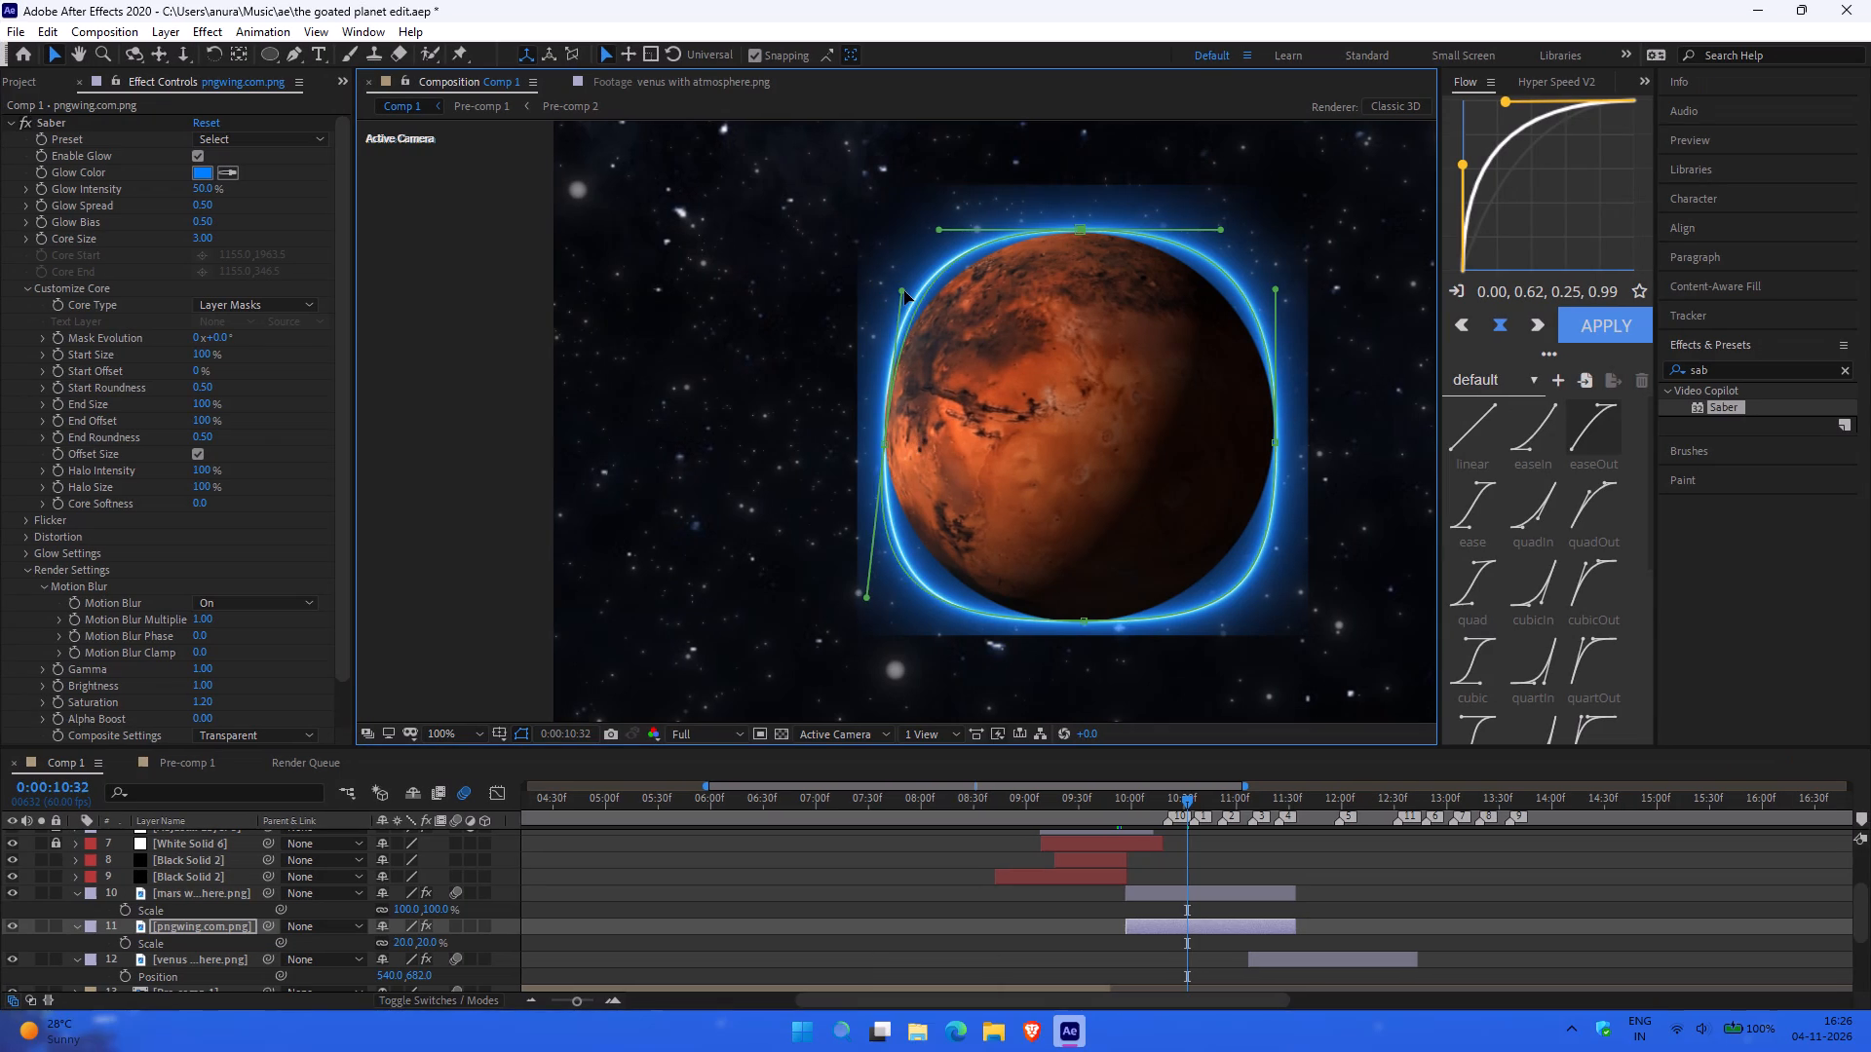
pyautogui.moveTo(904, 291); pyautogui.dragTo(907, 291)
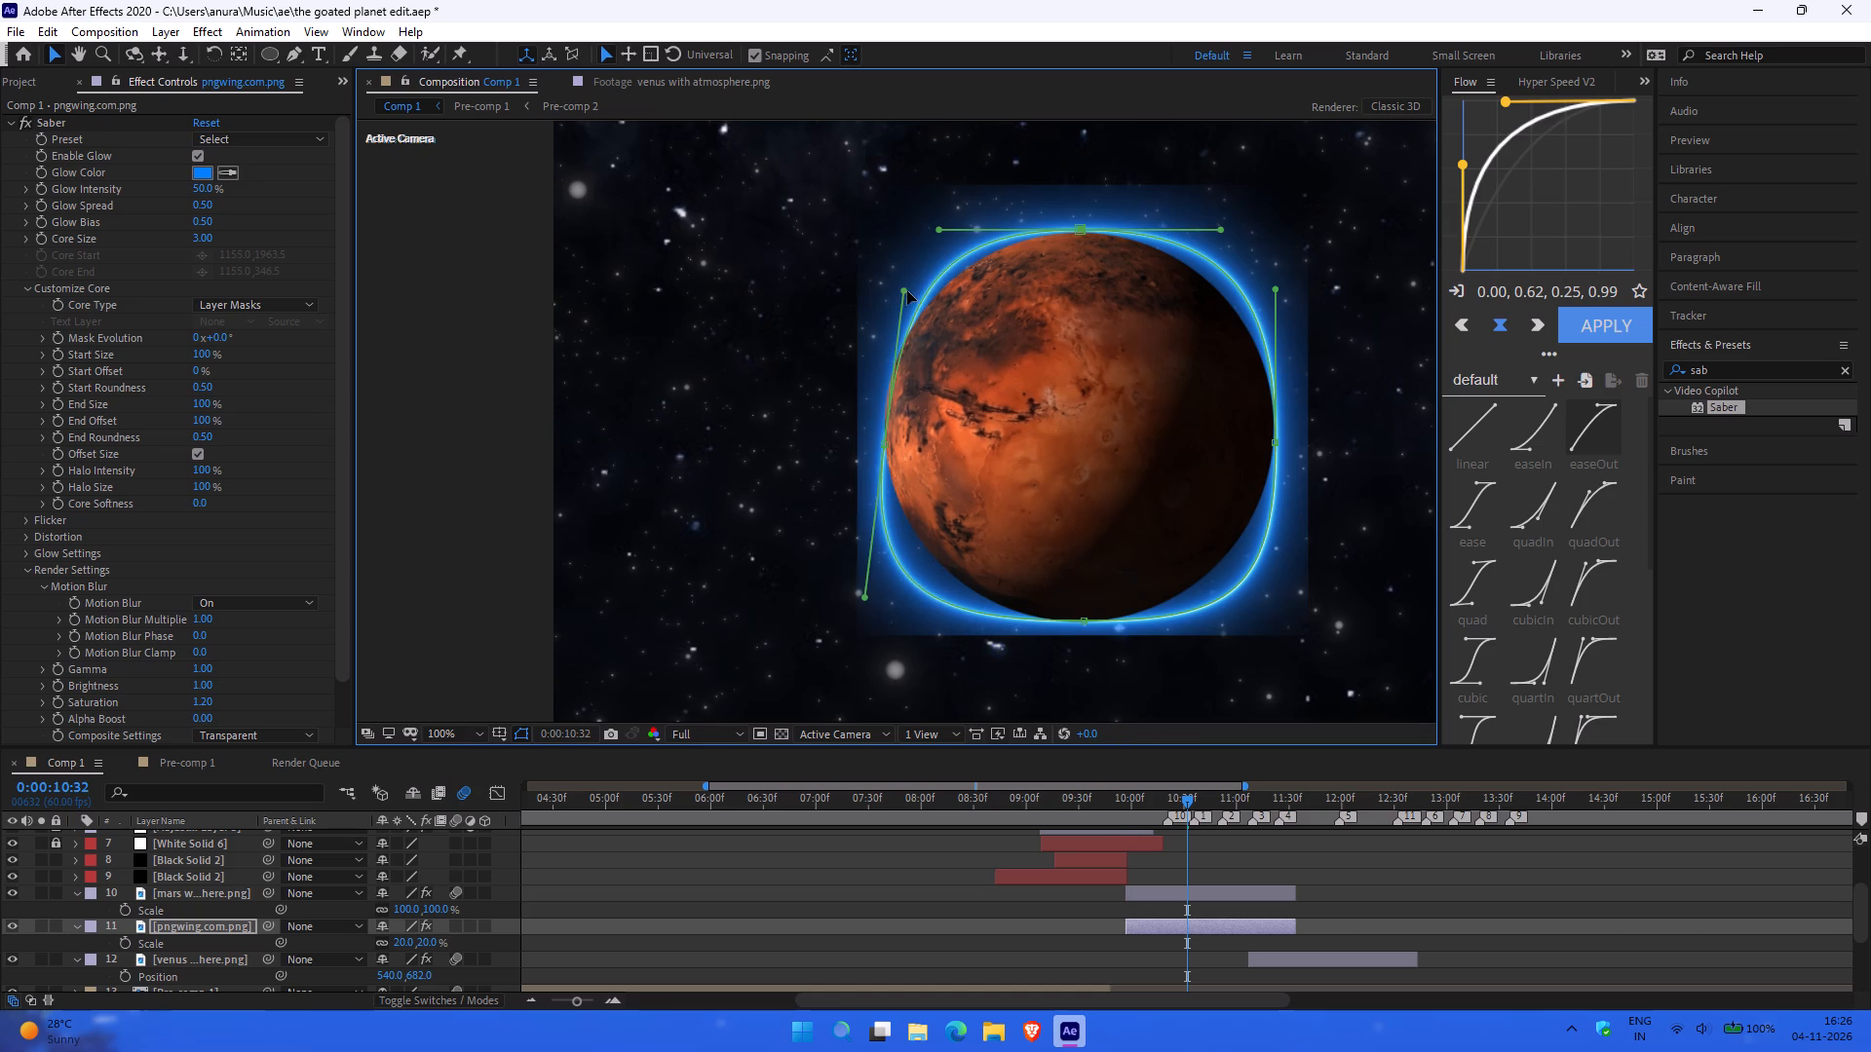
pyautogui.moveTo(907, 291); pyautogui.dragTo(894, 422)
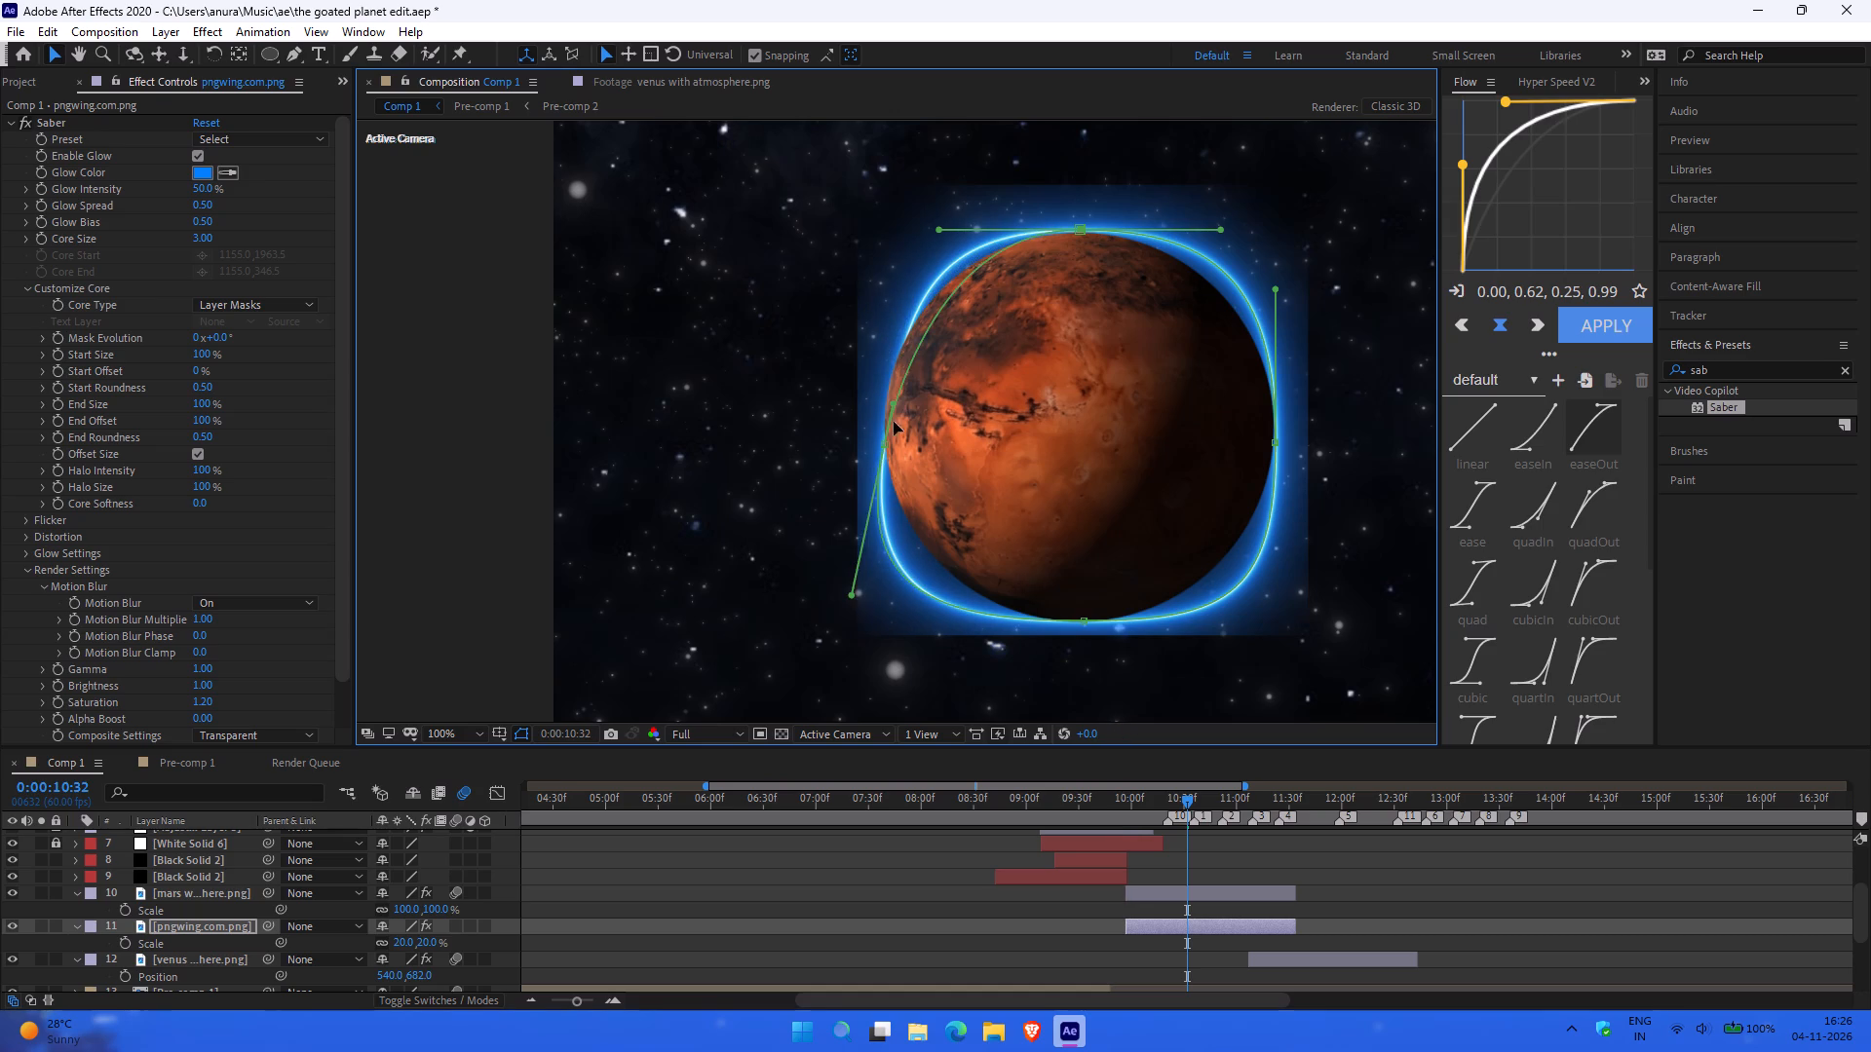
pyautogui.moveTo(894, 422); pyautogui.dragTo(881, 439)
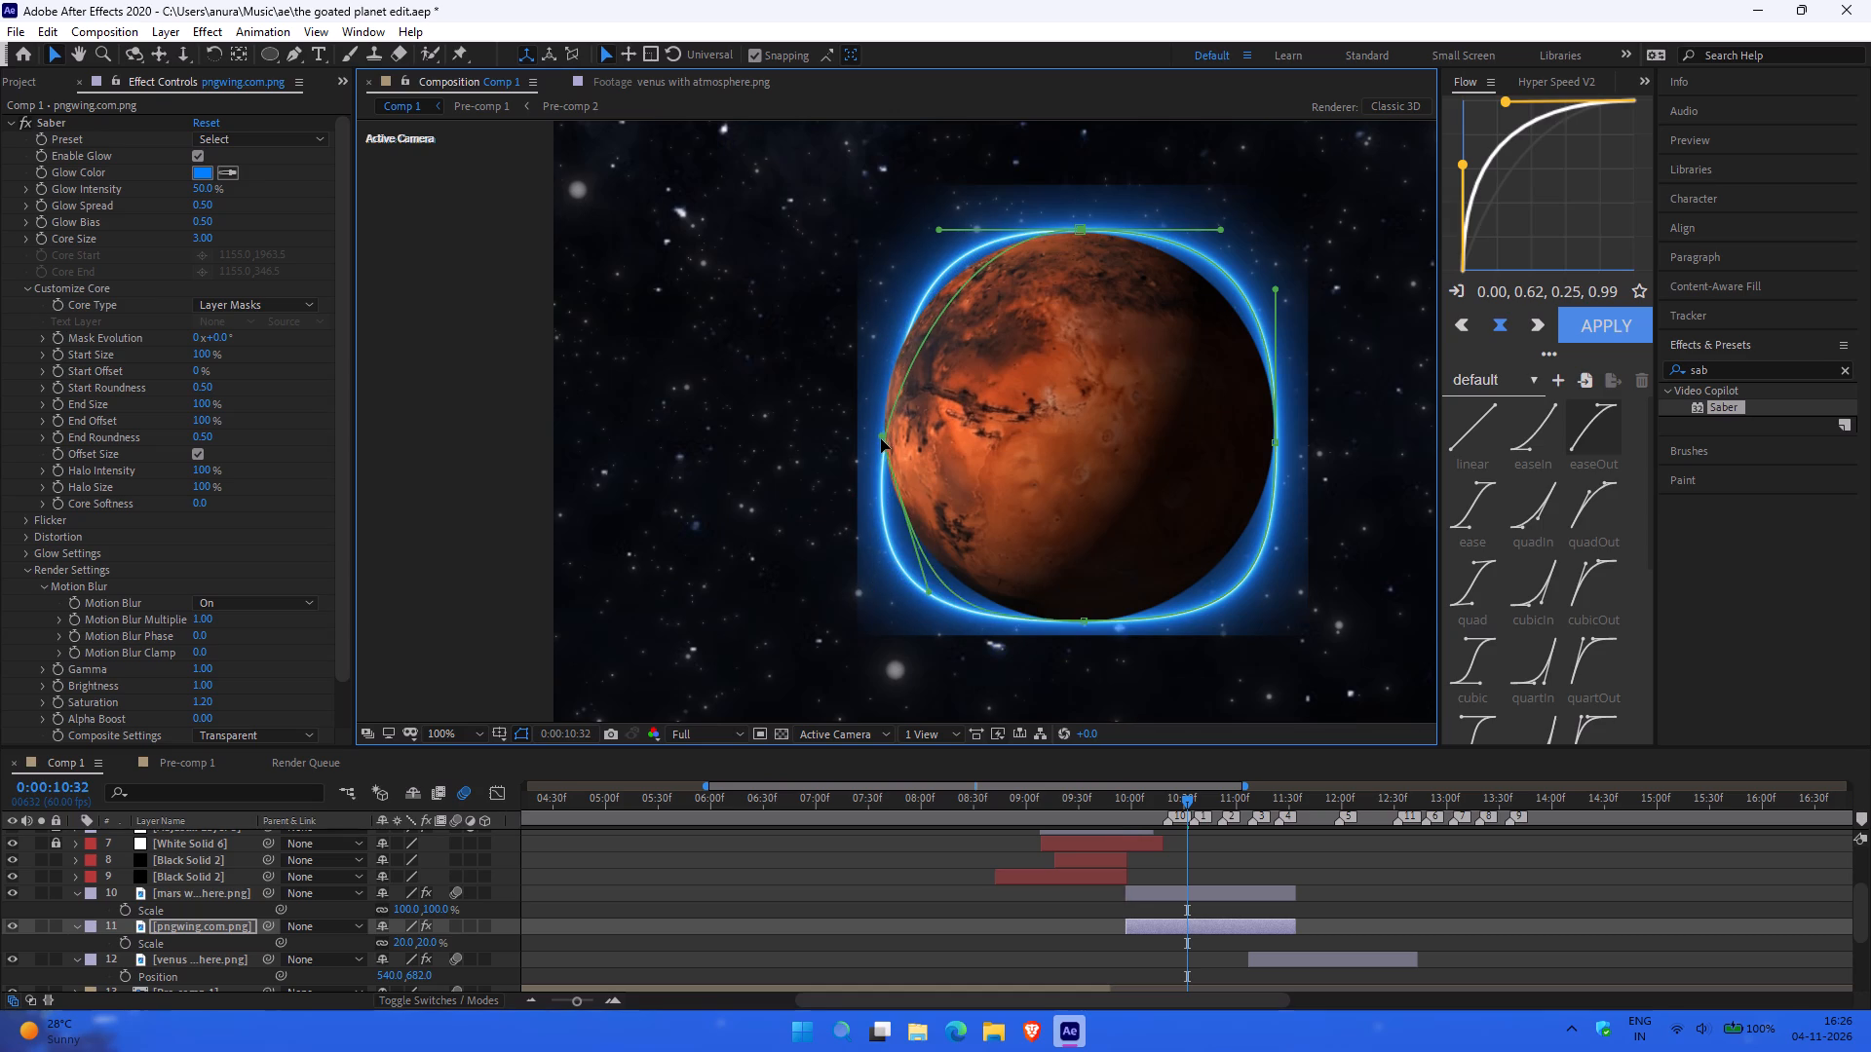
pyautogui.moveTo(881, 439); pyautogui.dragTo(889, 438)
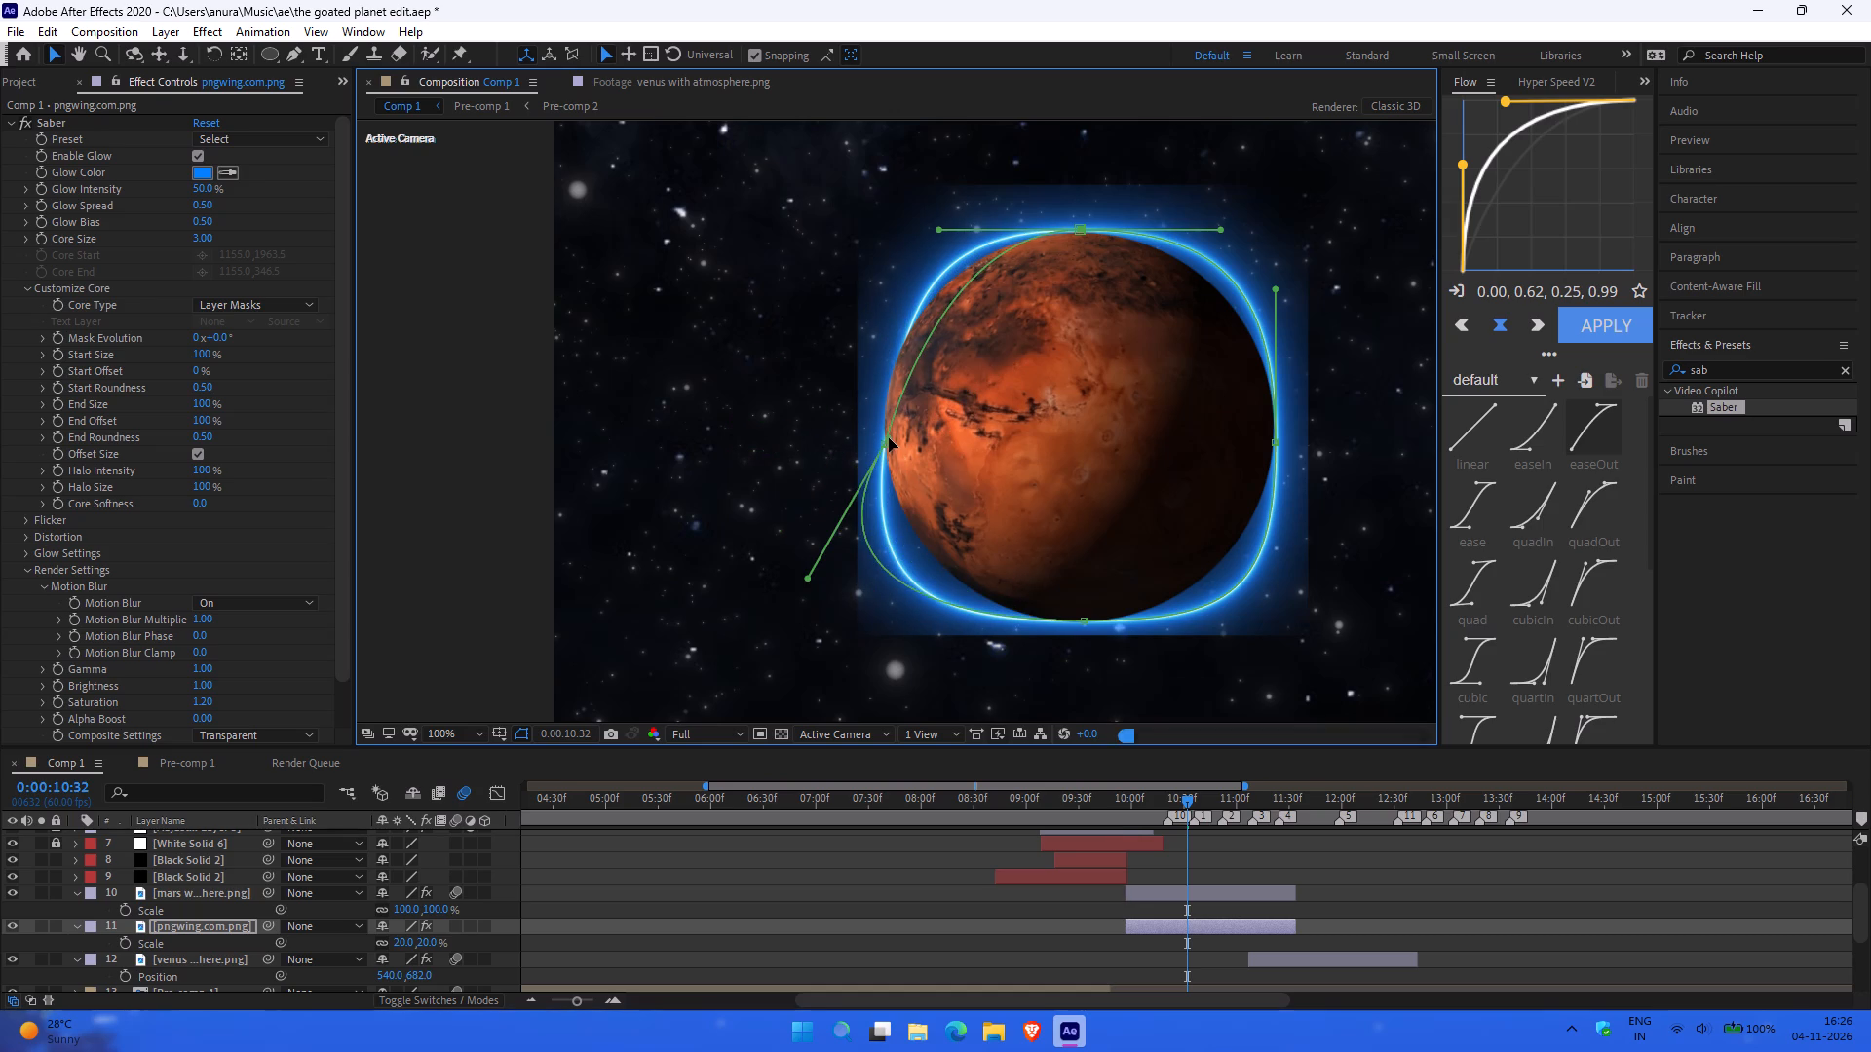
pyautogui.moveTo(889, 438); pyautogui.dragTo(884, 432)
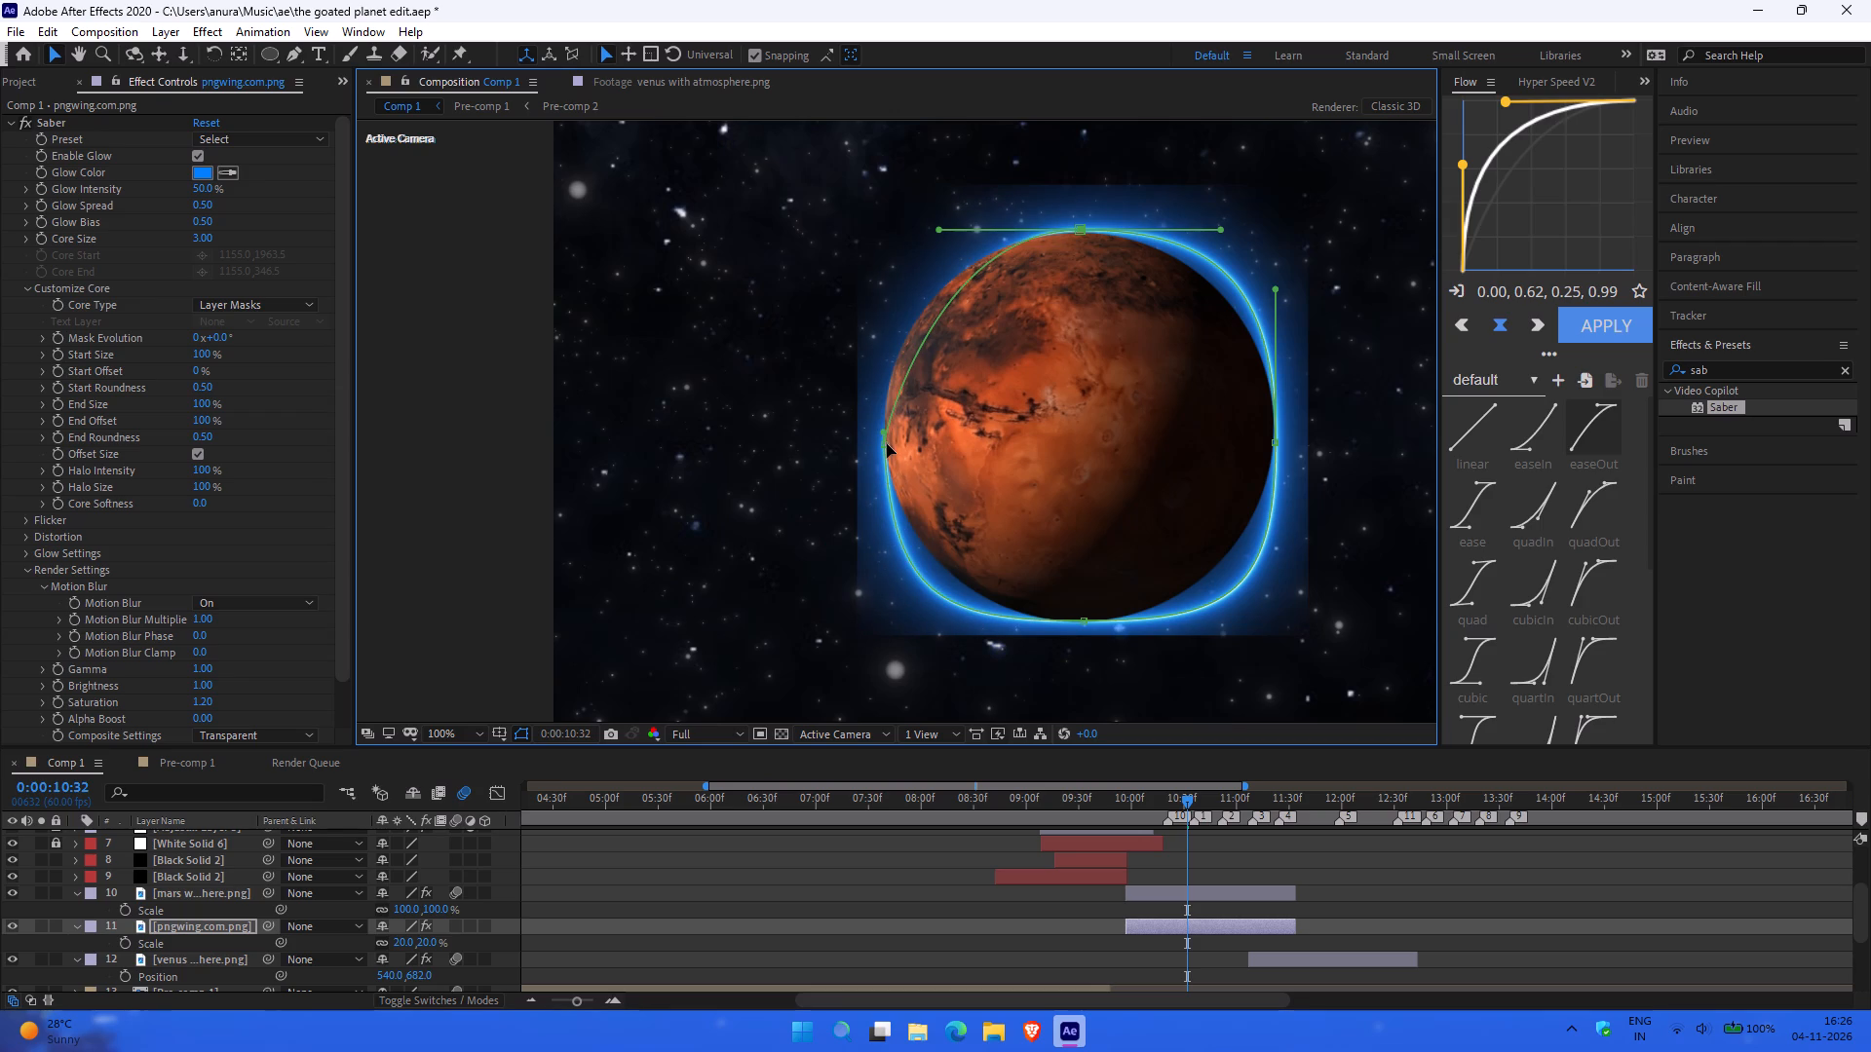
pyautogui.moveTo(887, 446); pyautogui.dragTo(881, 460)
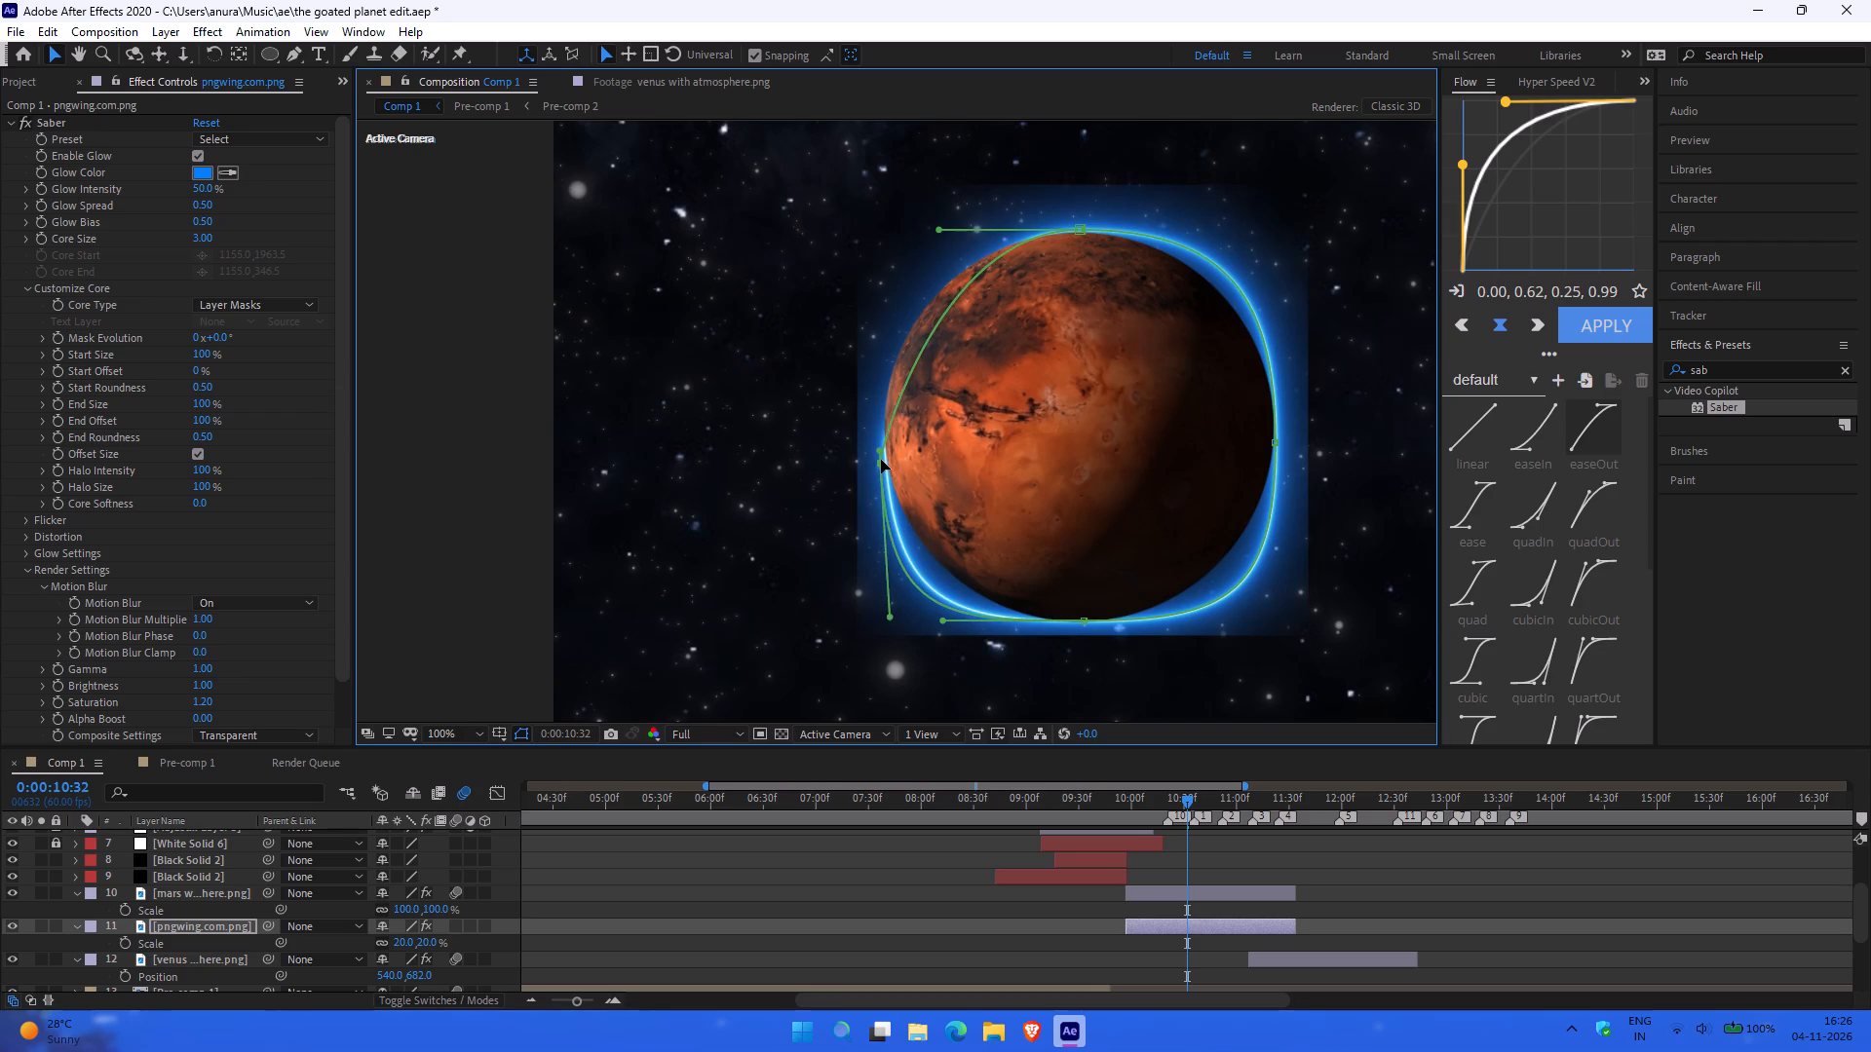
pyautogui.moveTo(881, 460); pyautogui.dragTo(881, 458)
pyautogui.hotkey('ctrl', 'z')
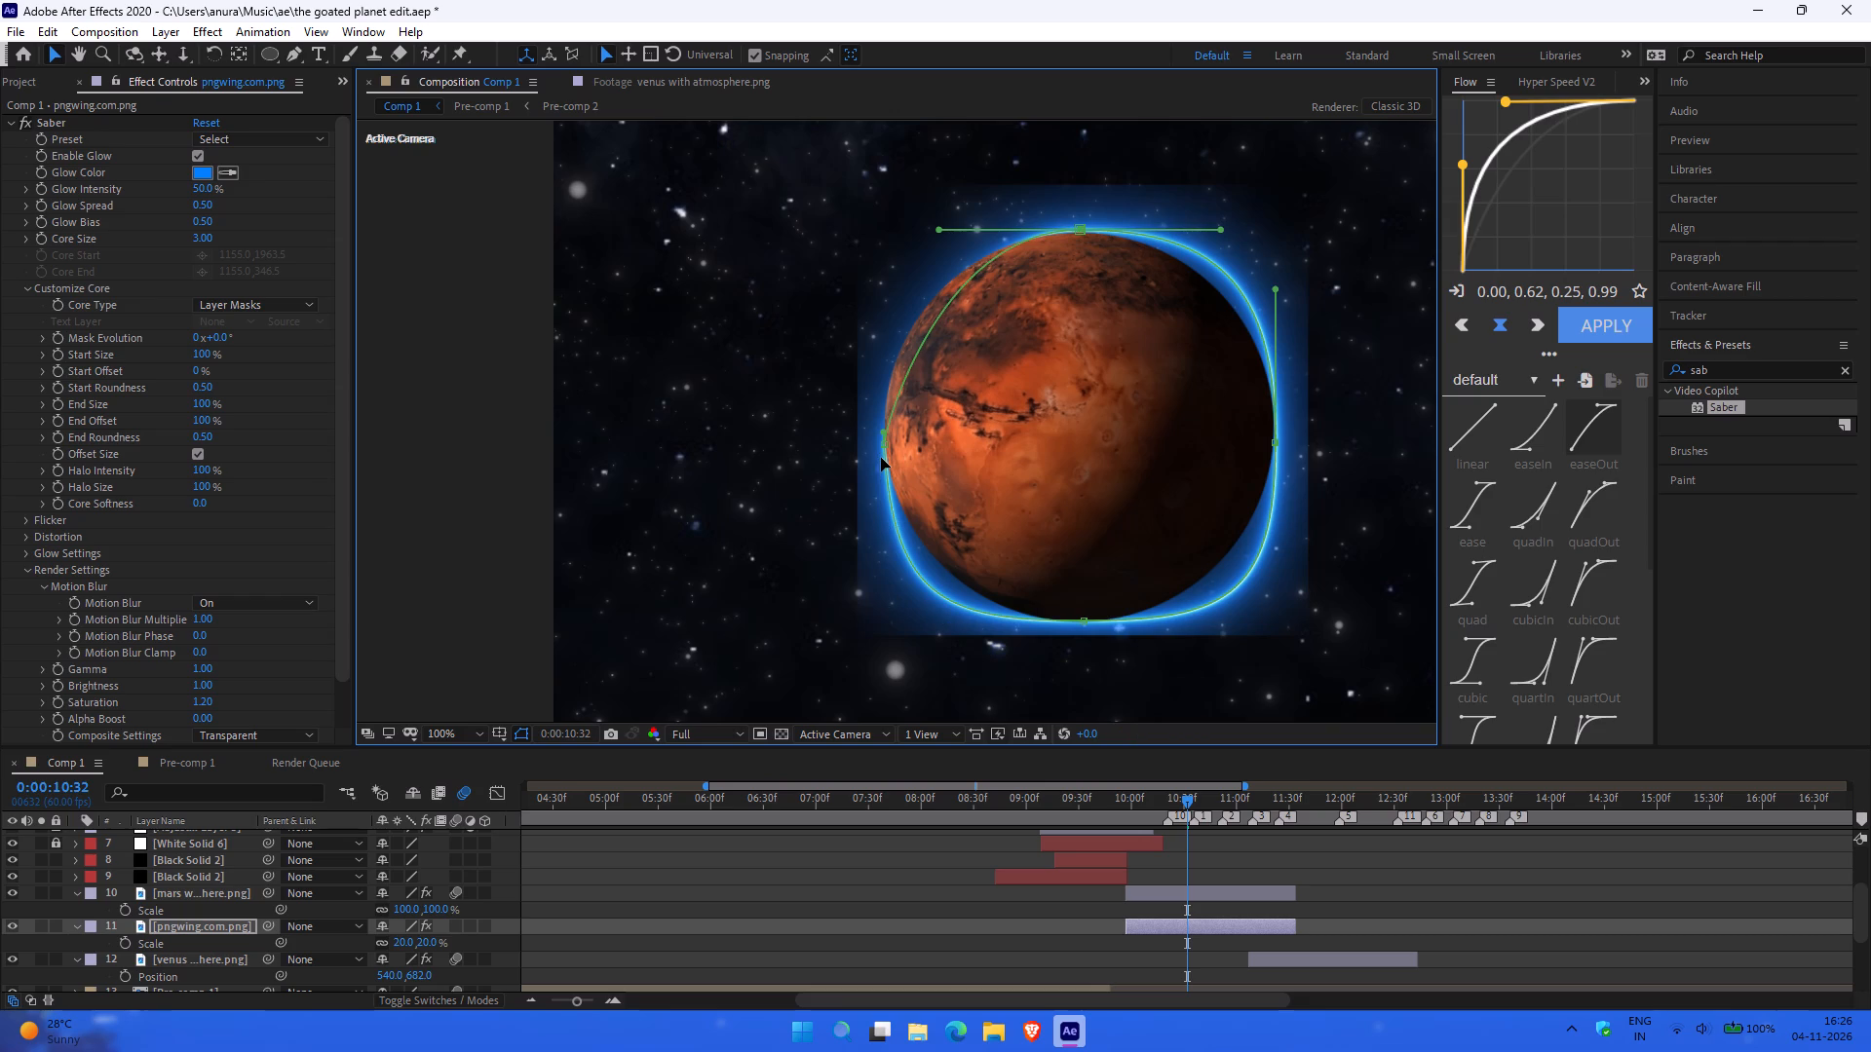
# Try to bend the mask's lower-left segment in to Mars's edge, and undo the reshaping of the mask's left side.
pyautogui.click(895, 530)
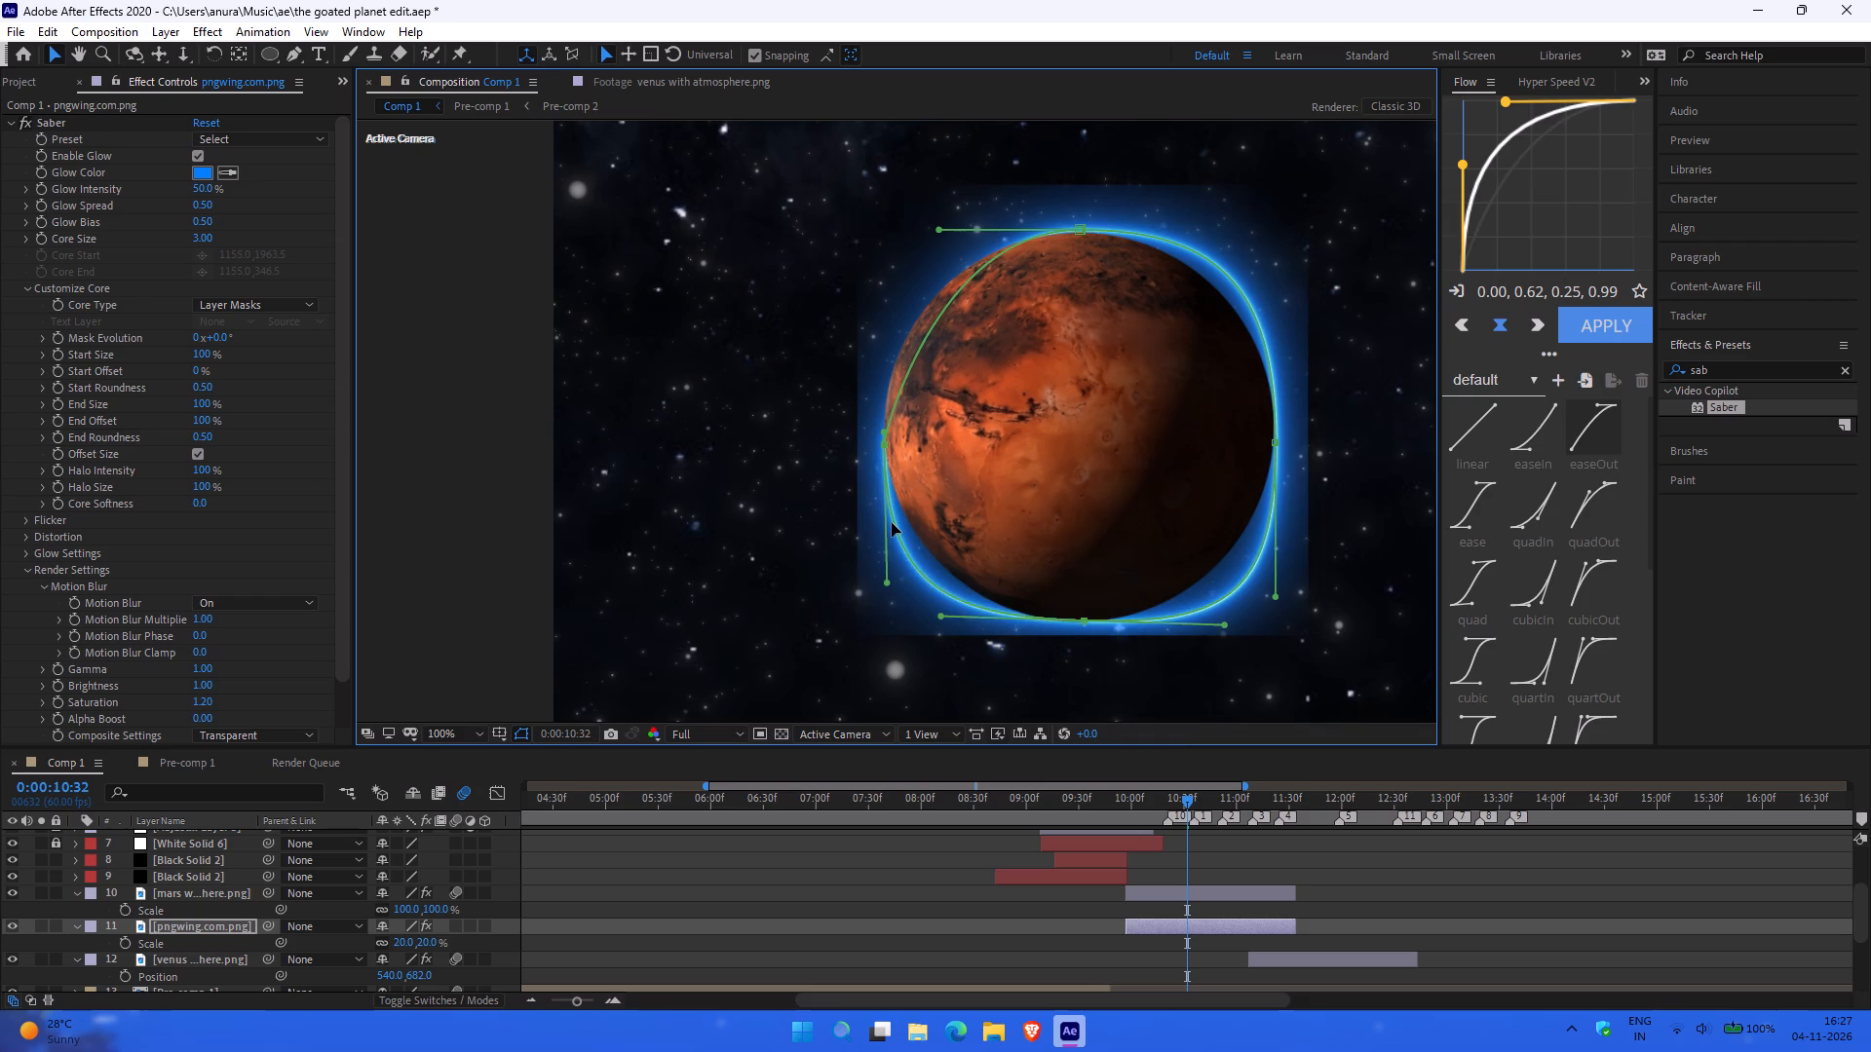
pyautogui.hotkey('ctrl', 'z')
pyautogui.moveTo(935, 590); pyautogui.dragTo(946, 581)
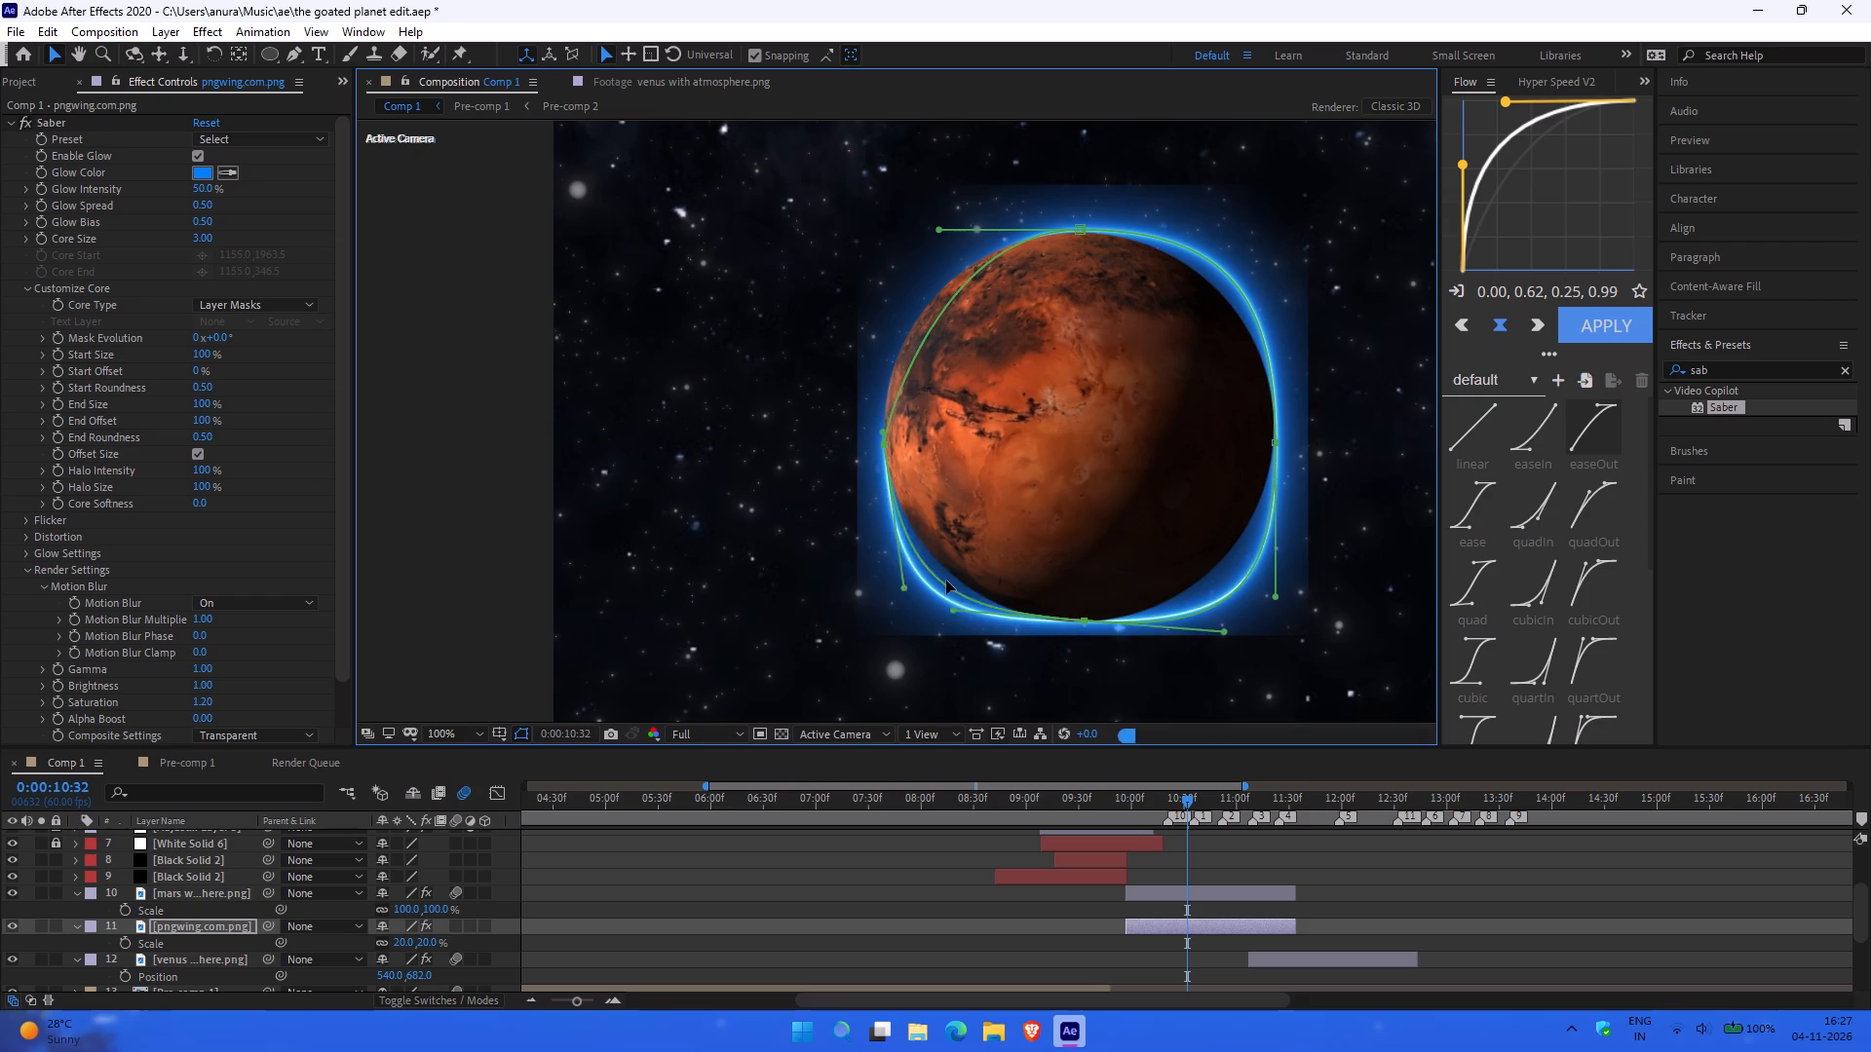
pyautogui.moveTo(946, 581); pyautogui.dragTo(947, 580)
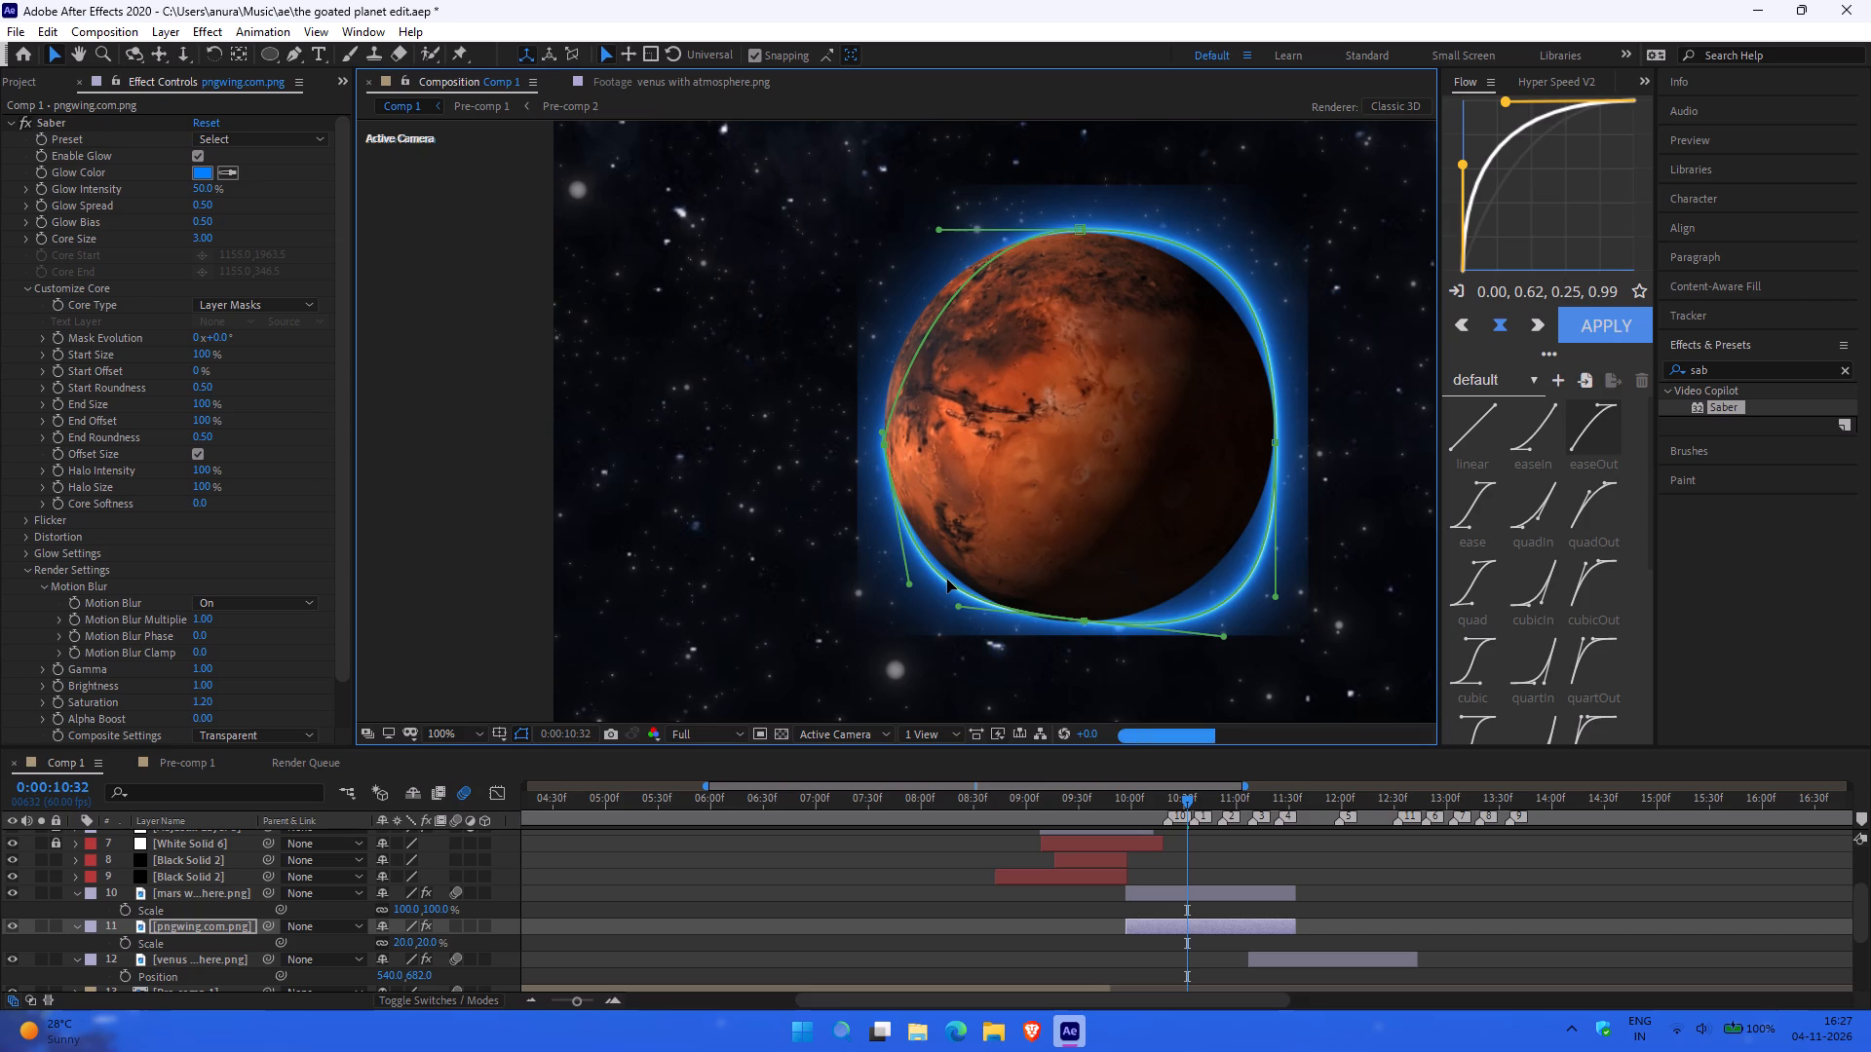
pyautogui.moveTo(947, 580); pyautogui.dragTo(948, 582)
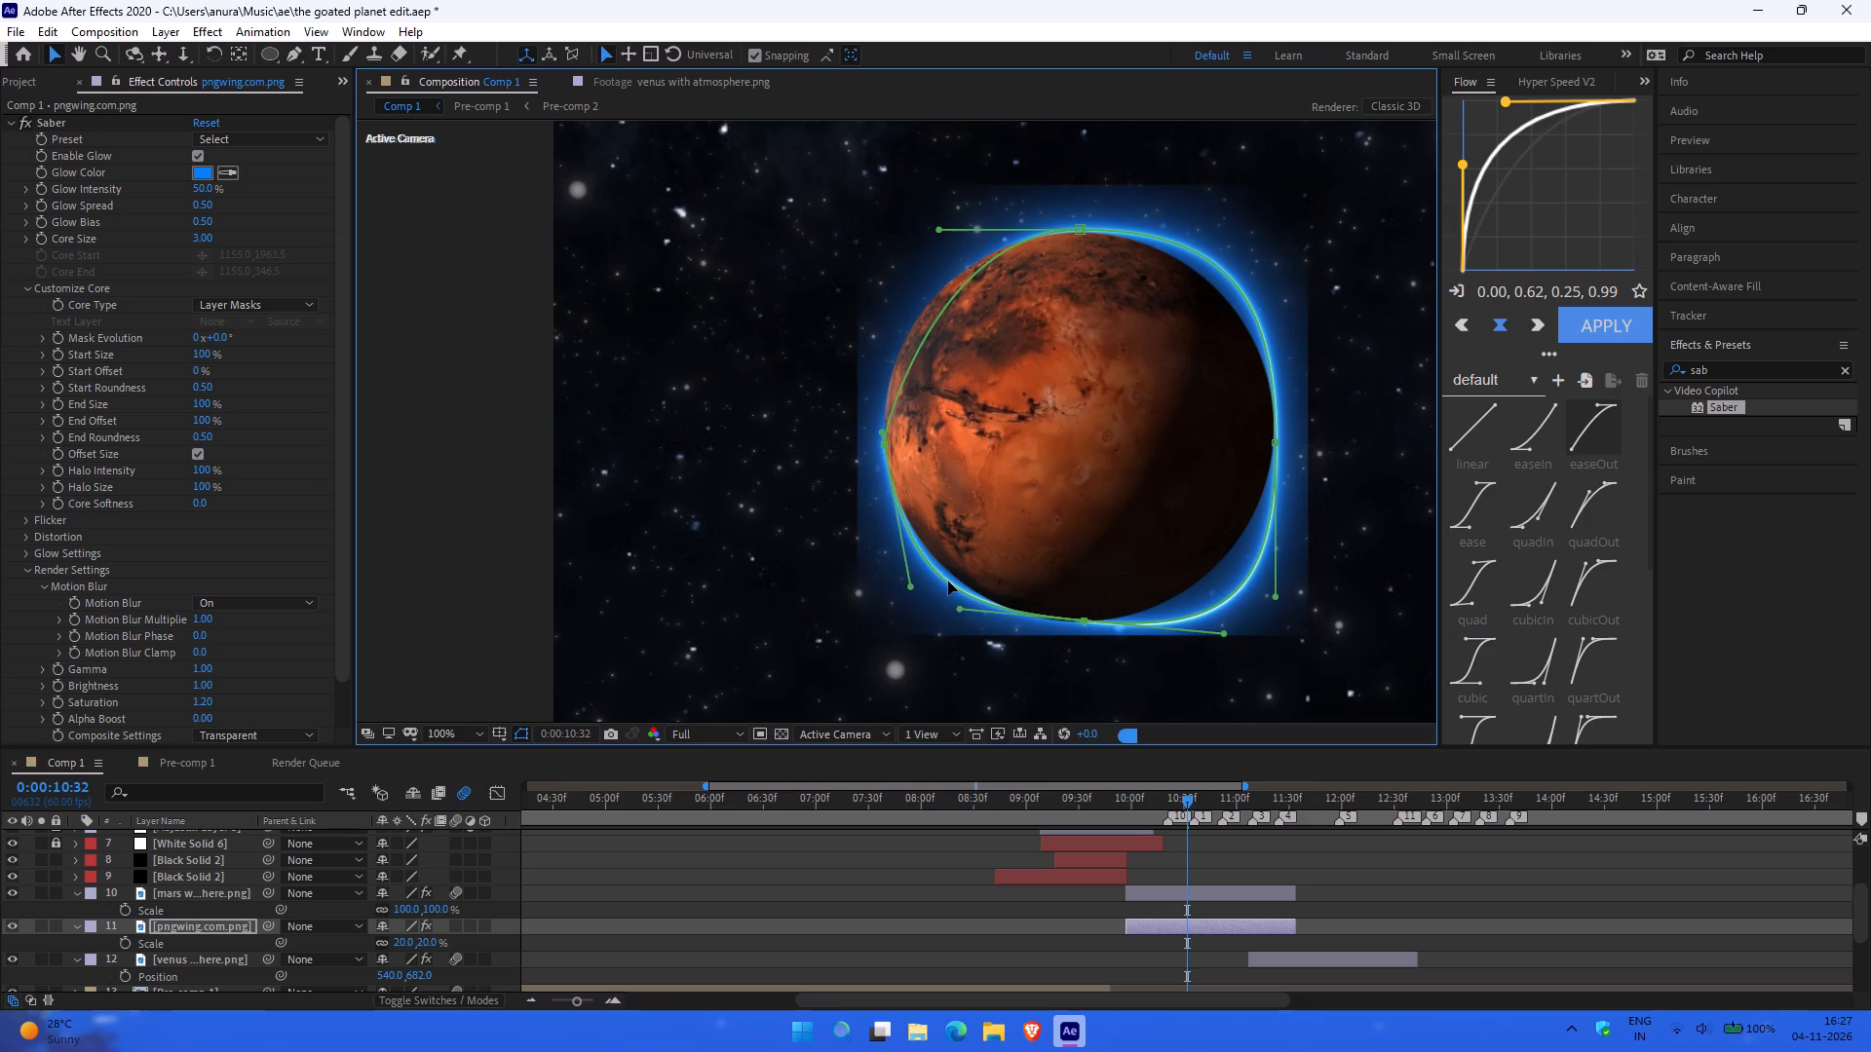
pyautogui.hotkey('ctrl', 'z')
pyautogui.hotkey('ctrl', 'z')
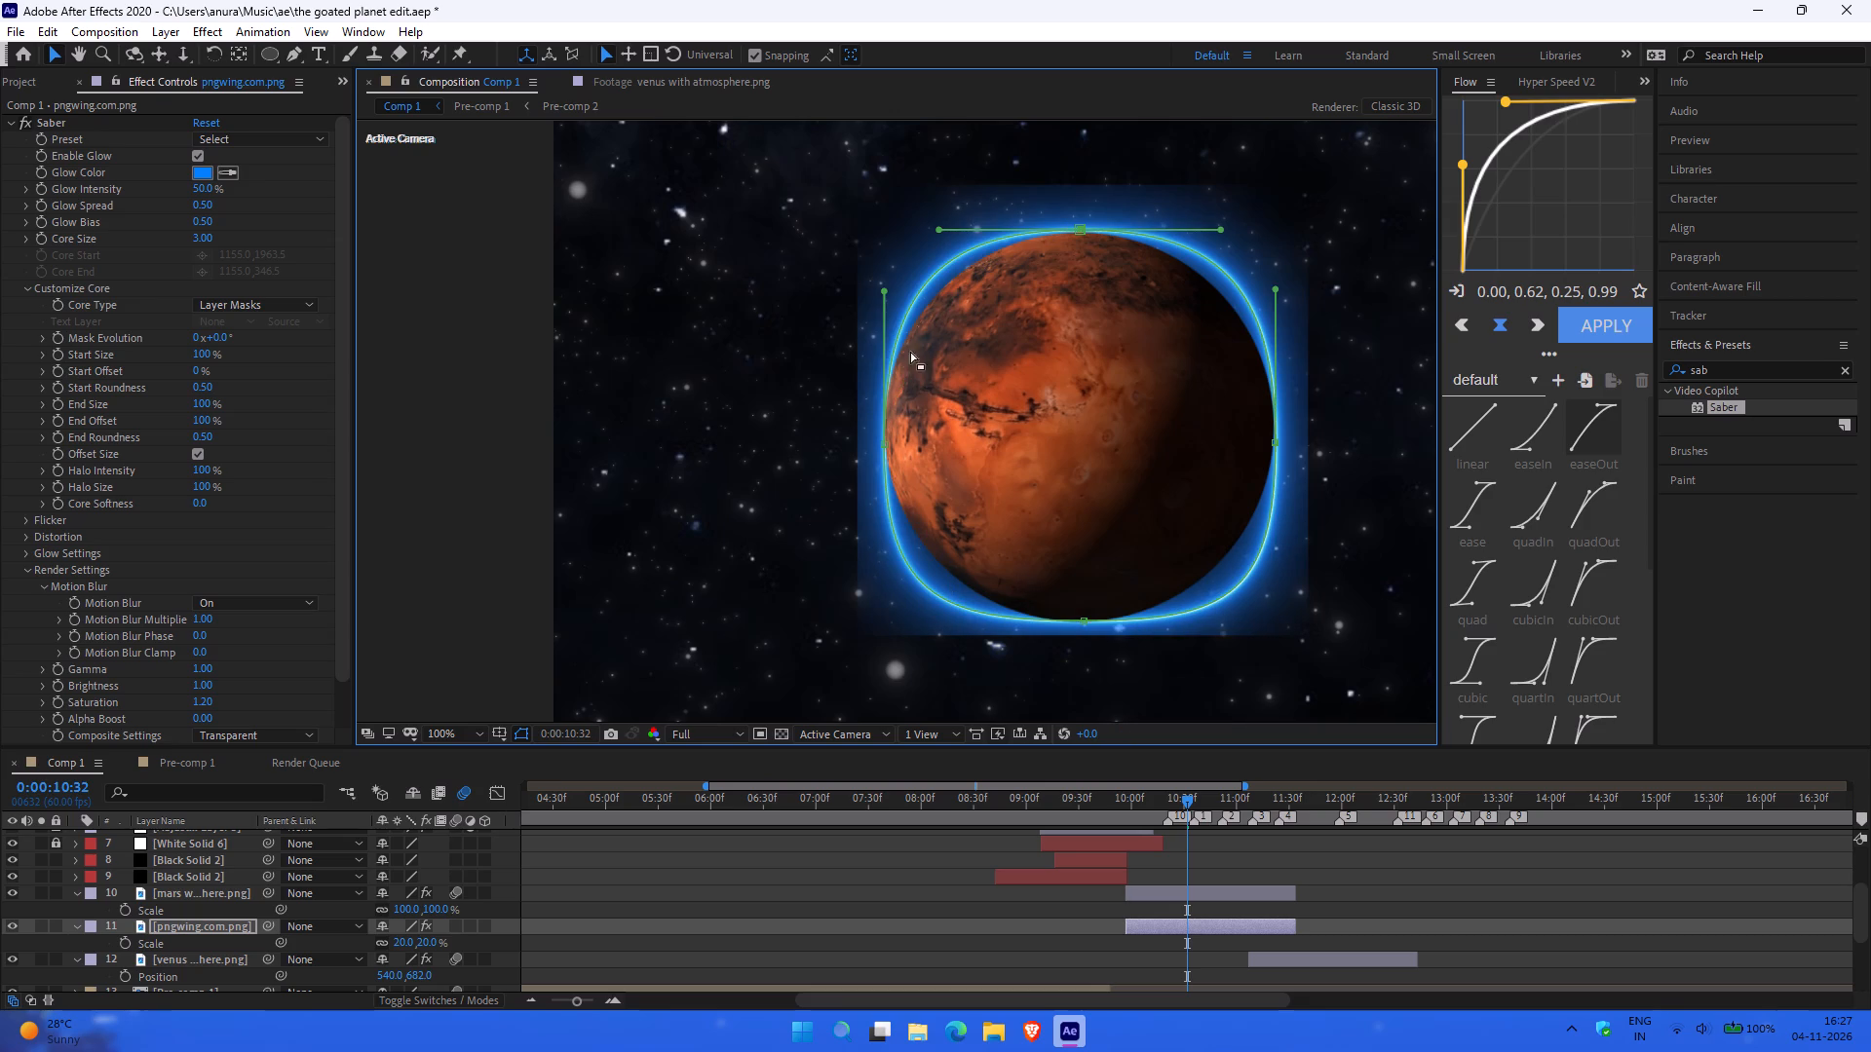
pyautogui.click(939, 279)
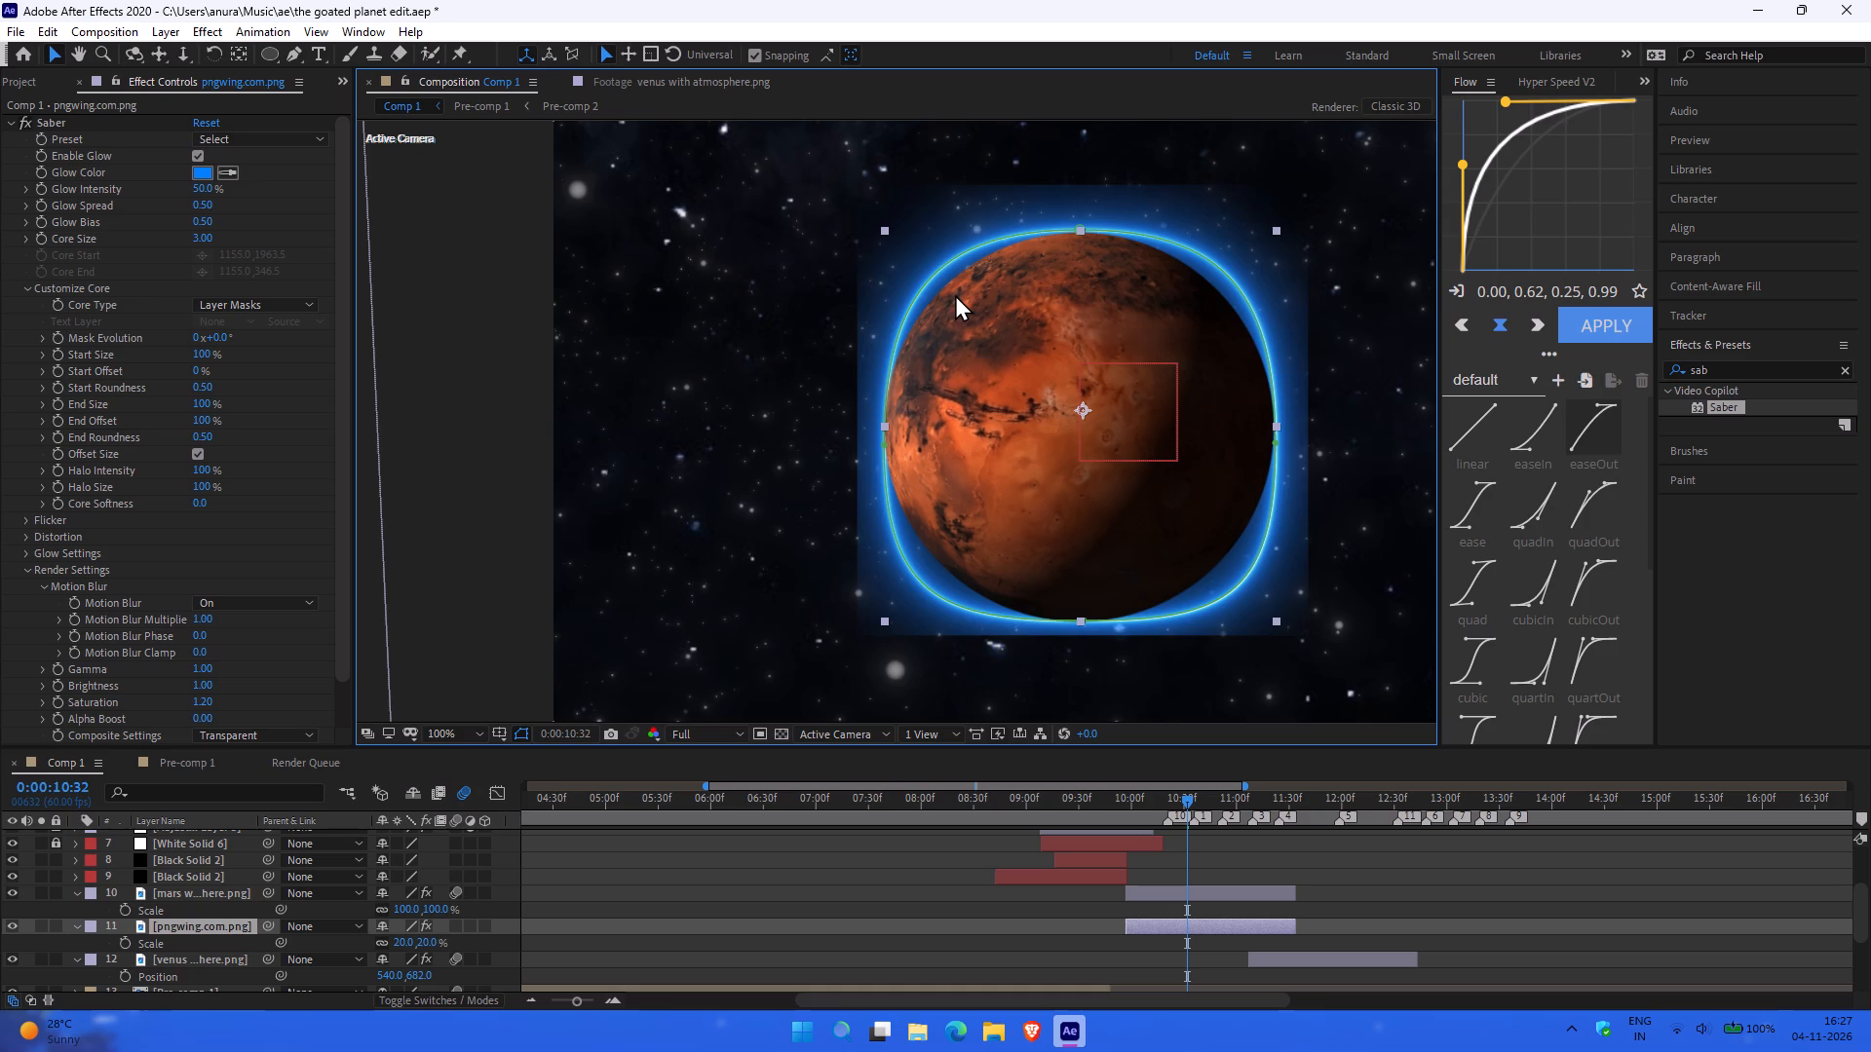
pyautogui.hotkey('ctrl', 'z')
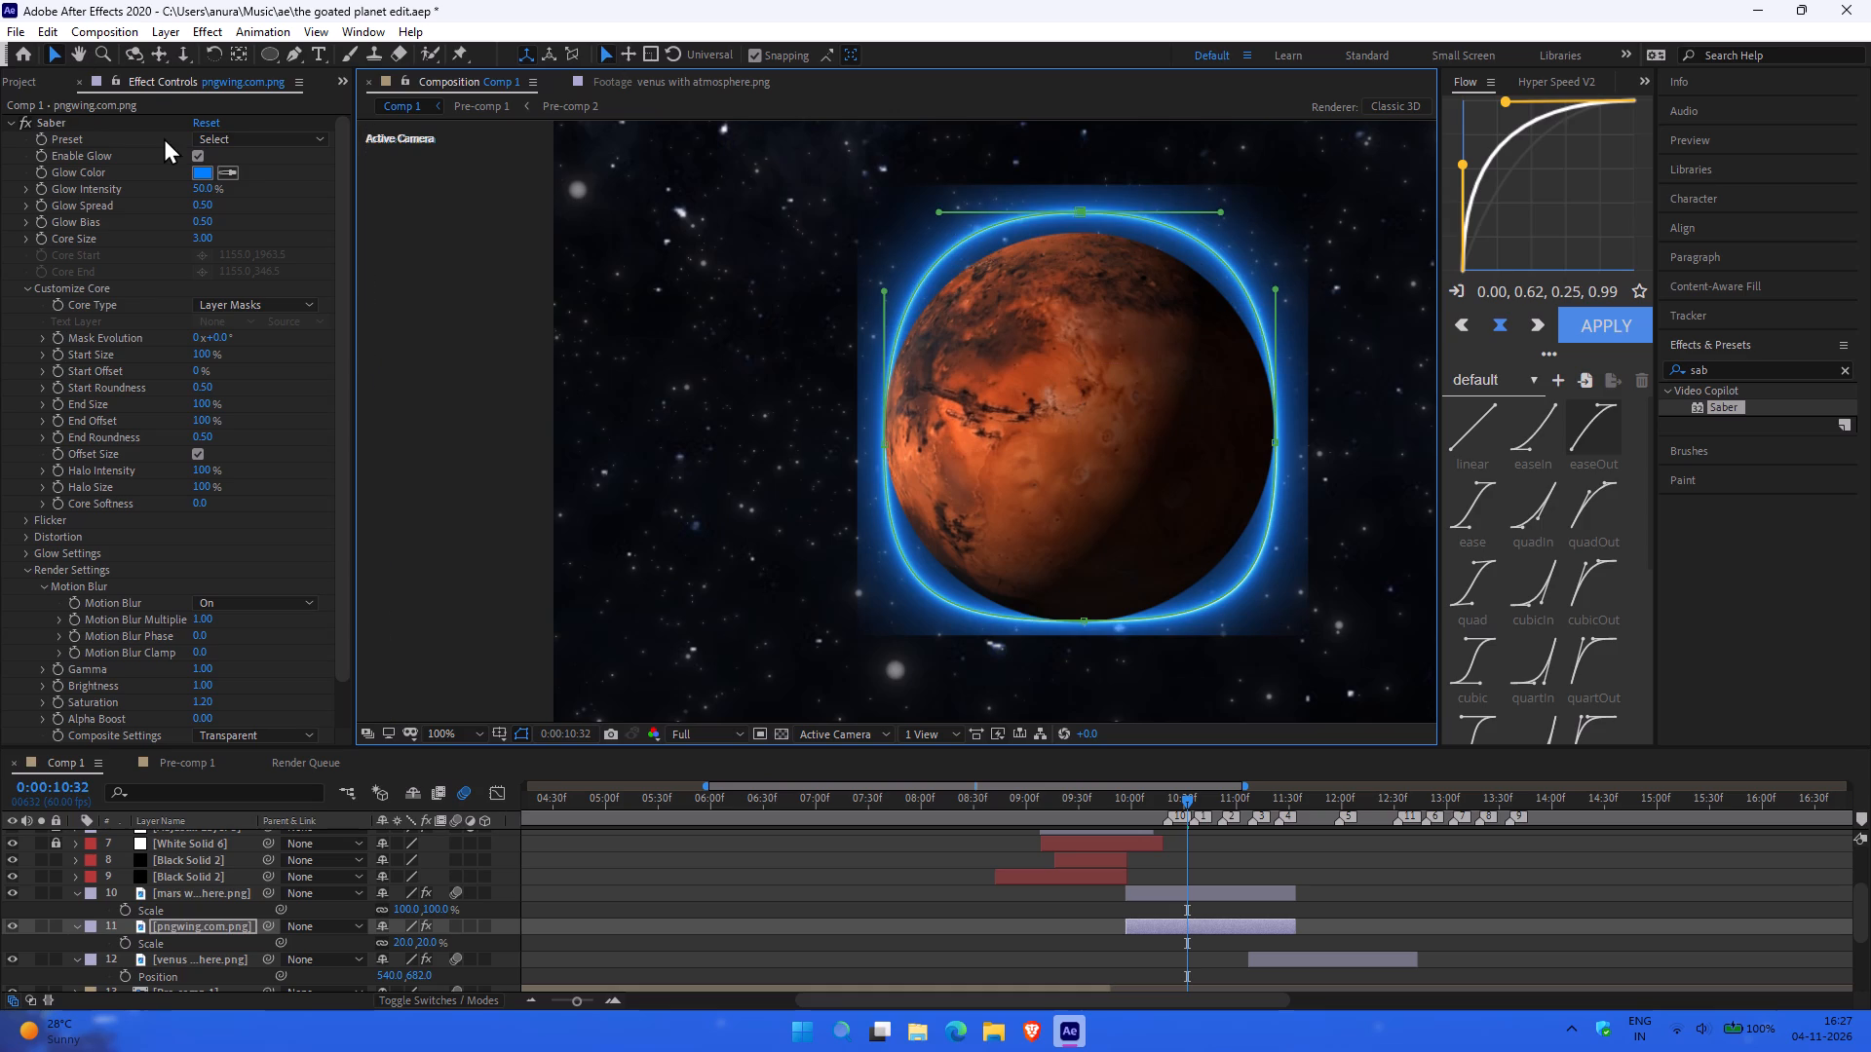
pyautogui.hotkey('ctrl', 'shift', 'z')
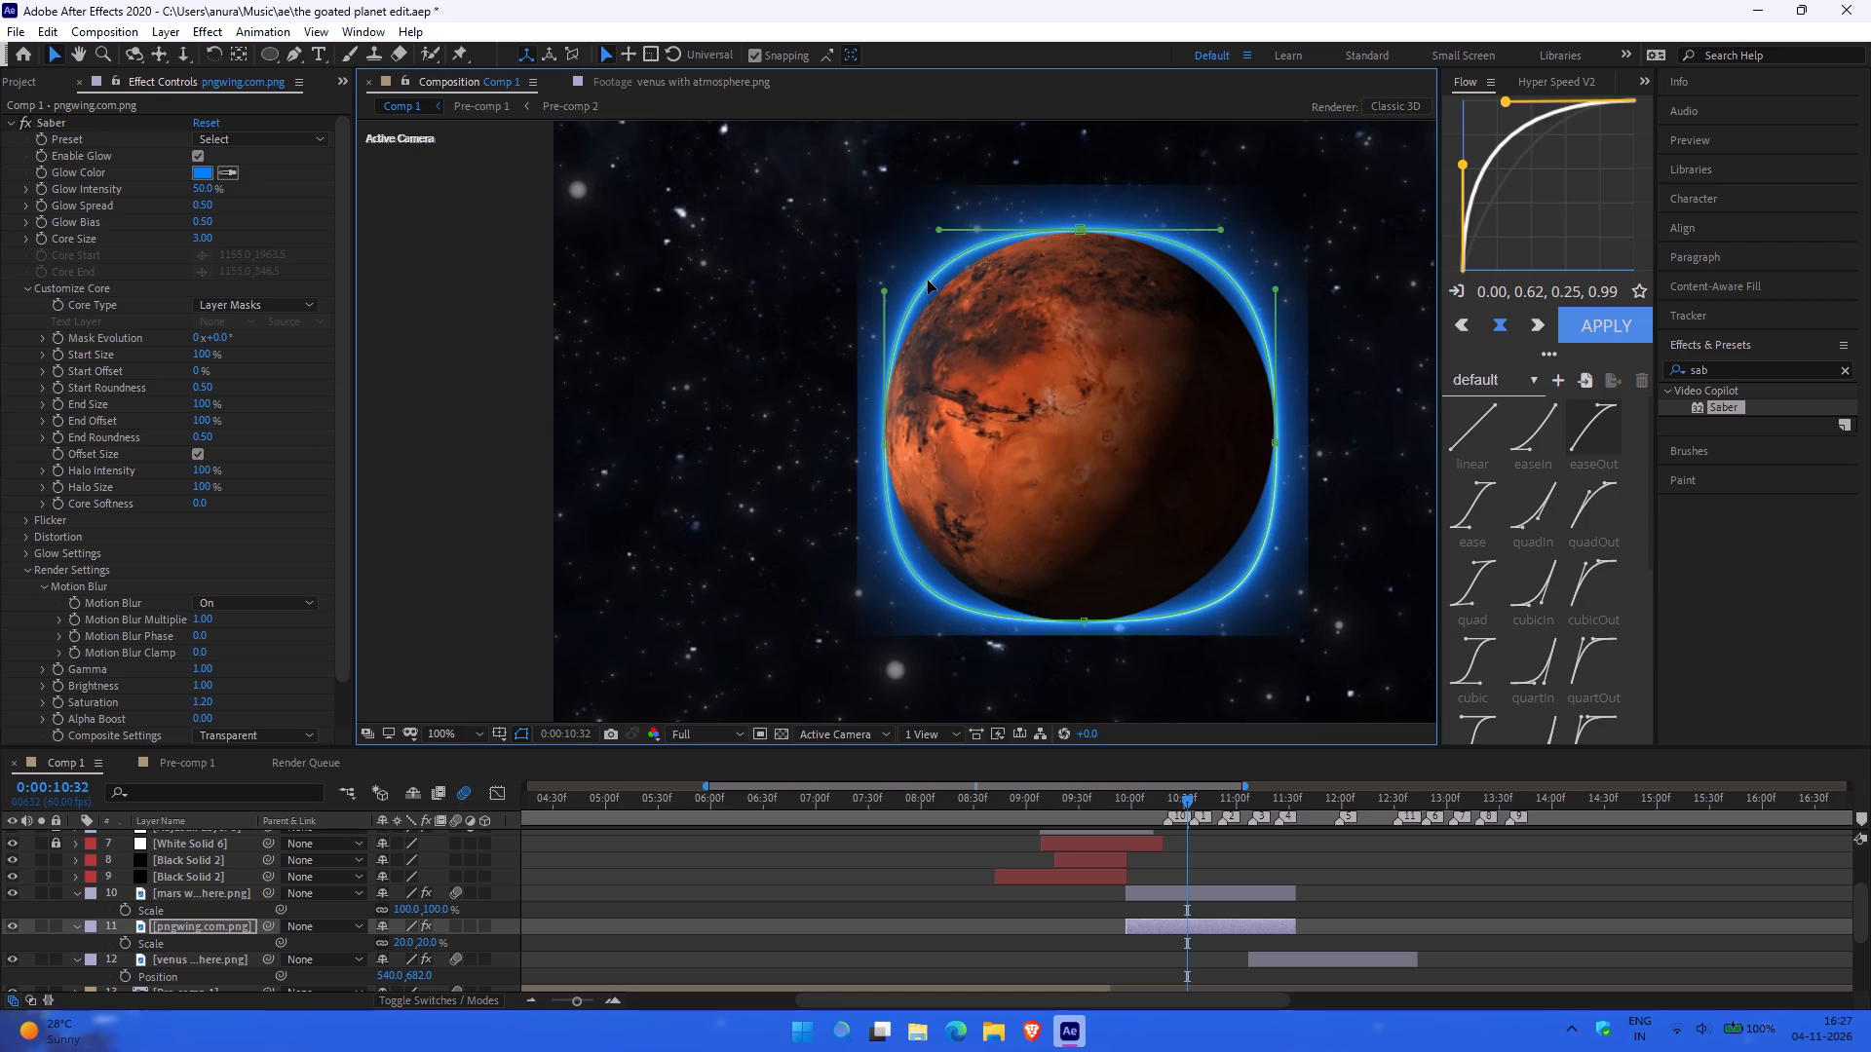
# Bend the mask's upper-left and upper-right segments in toward Mars's edge and shorten the top vertex's left direction handle.
pyautogui.moveTo(931, 283); pyautogui.dragTo(935, 289)
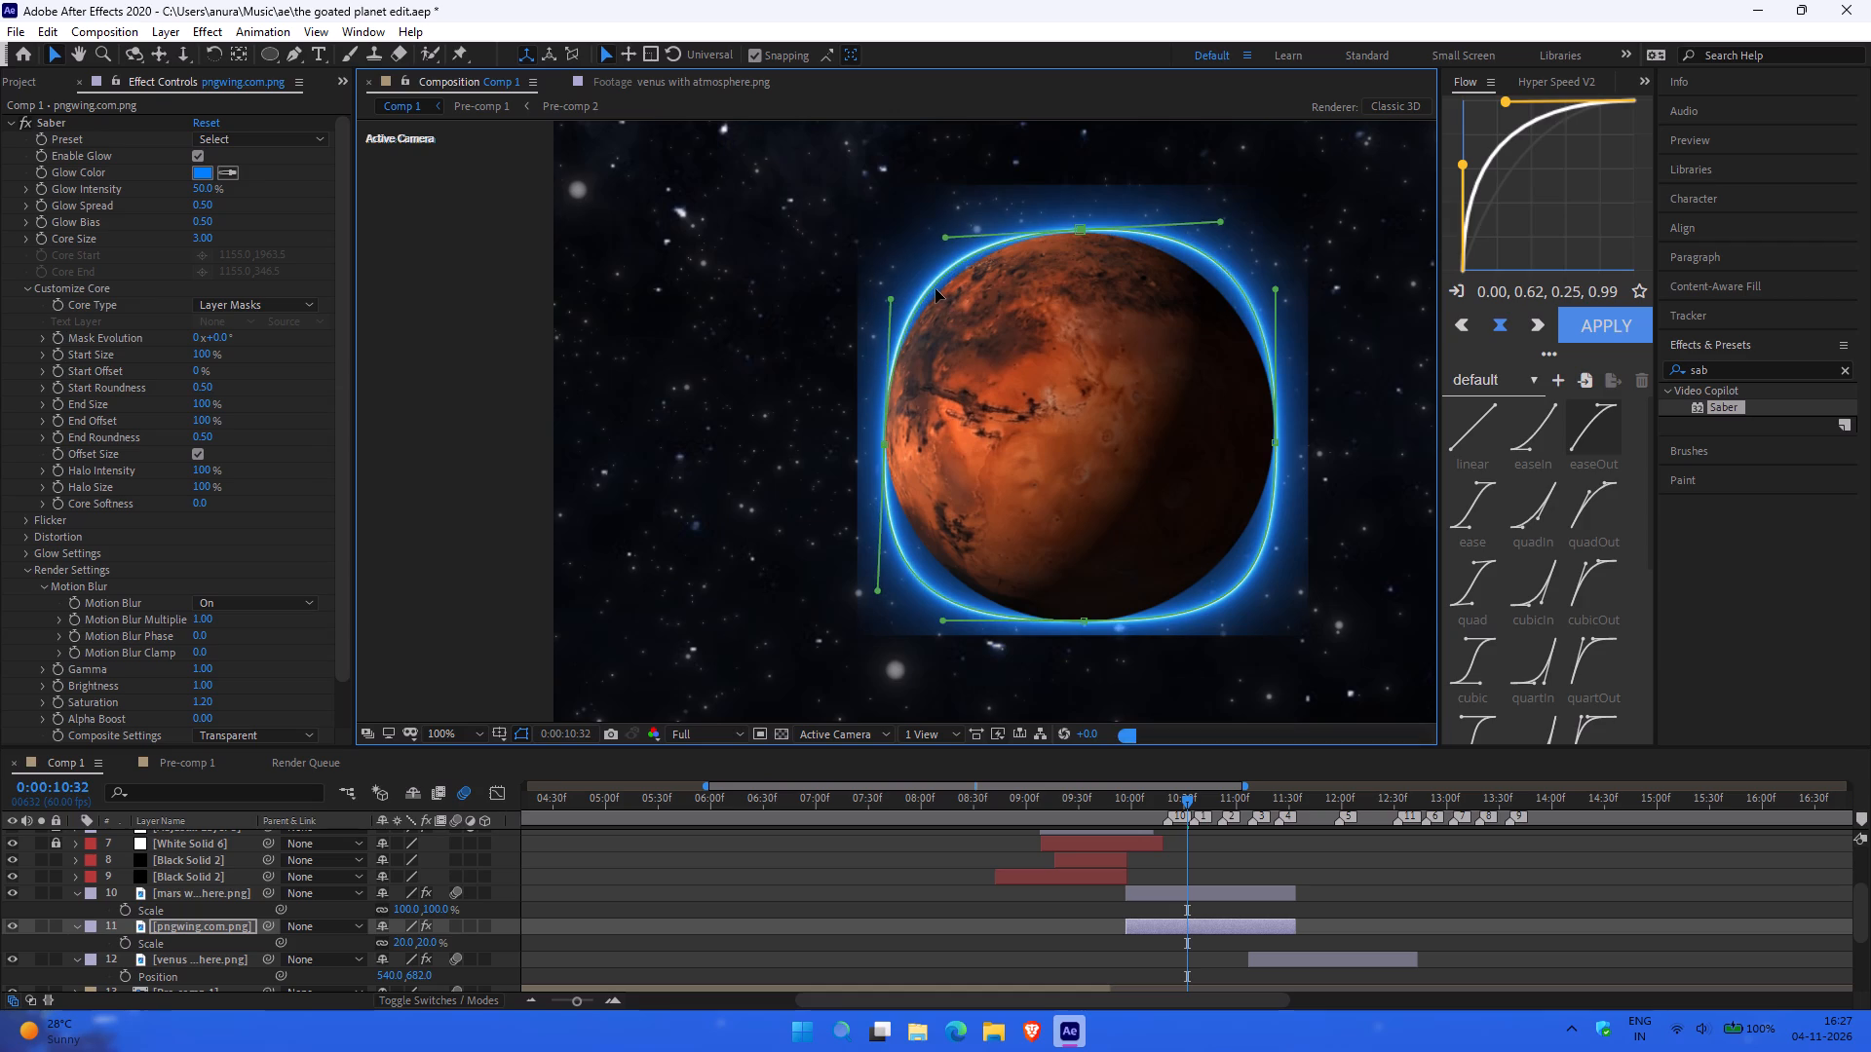
pyautogui.moveTo(935, 289); pyautogui.dragTo(938, 294)
pyautogui.moveTo(1221, 263); pyautogui.dragTo(1213, 280)
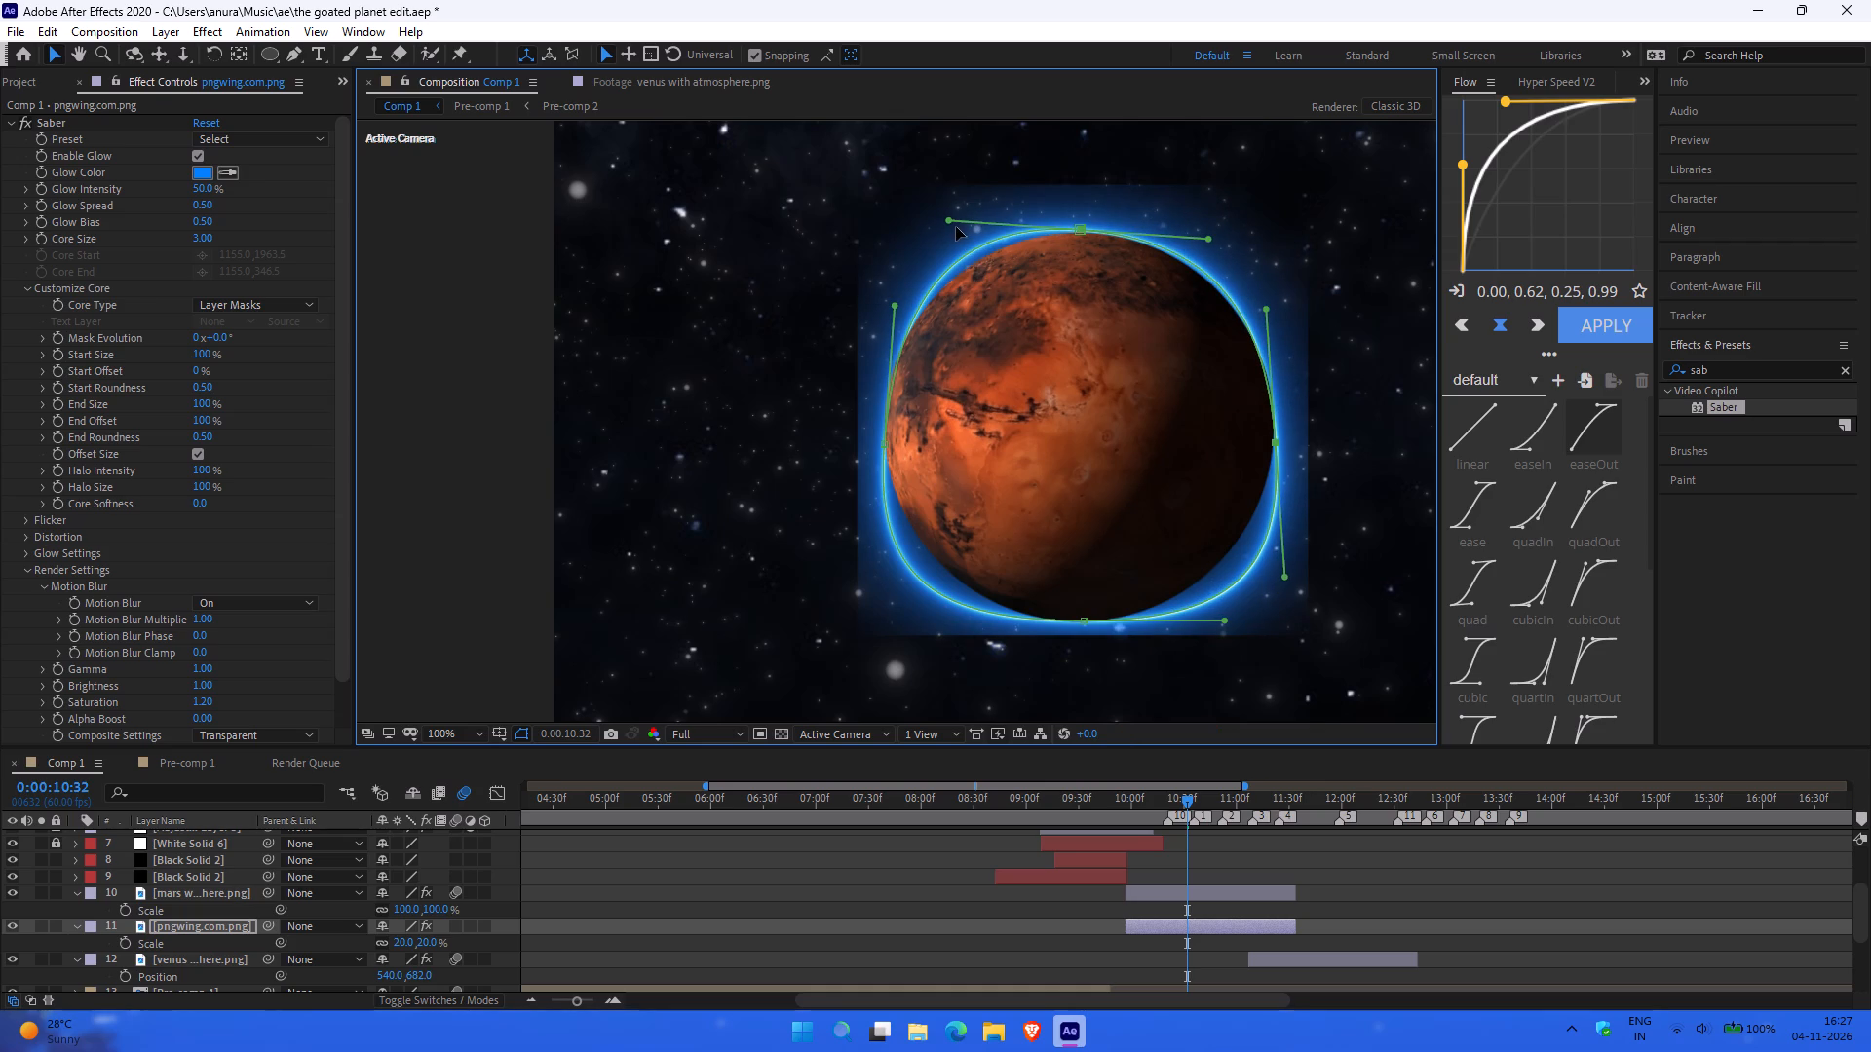
pyautogui.moveTo(950, 222); pyautogui.dragTo(1000, 227)
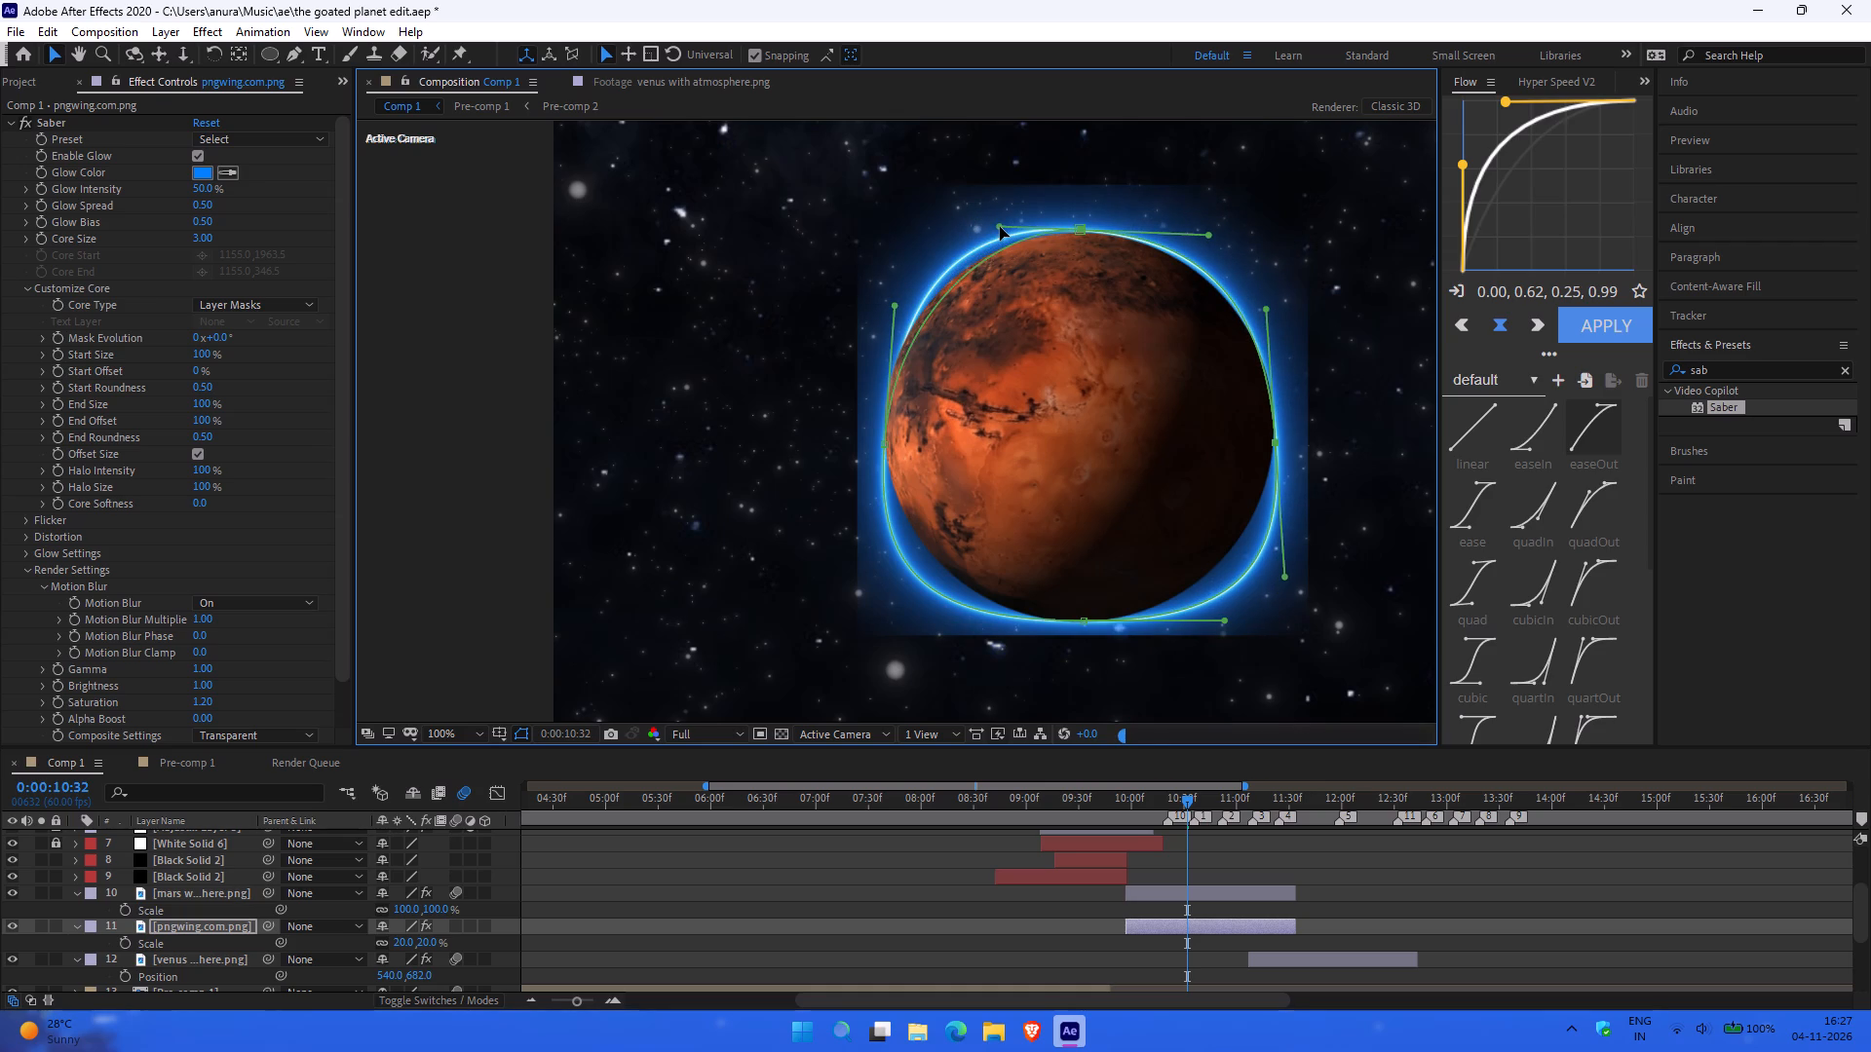
pyautogui.moveTo(999, 227); pyautogui.dragTo(988, 228)
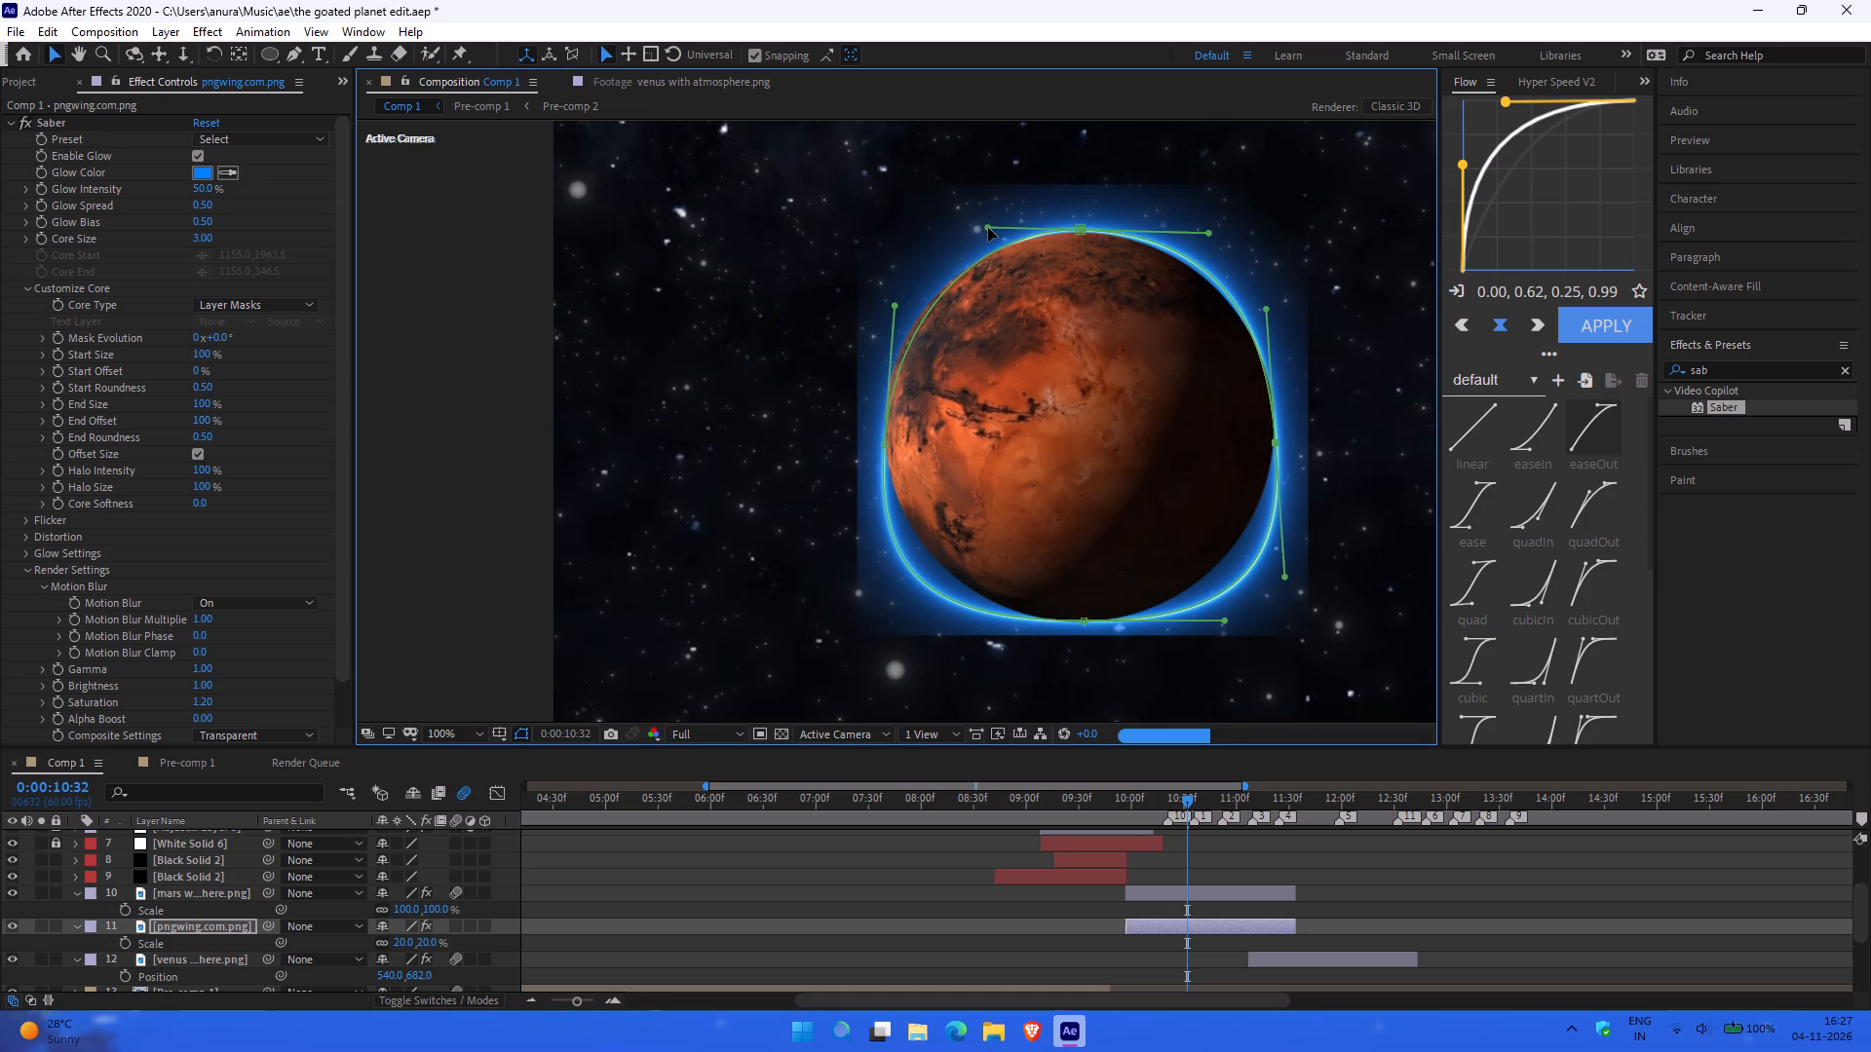
pyautogui.moveTo(988, 228); pyautogui.dragTo(986, 229)
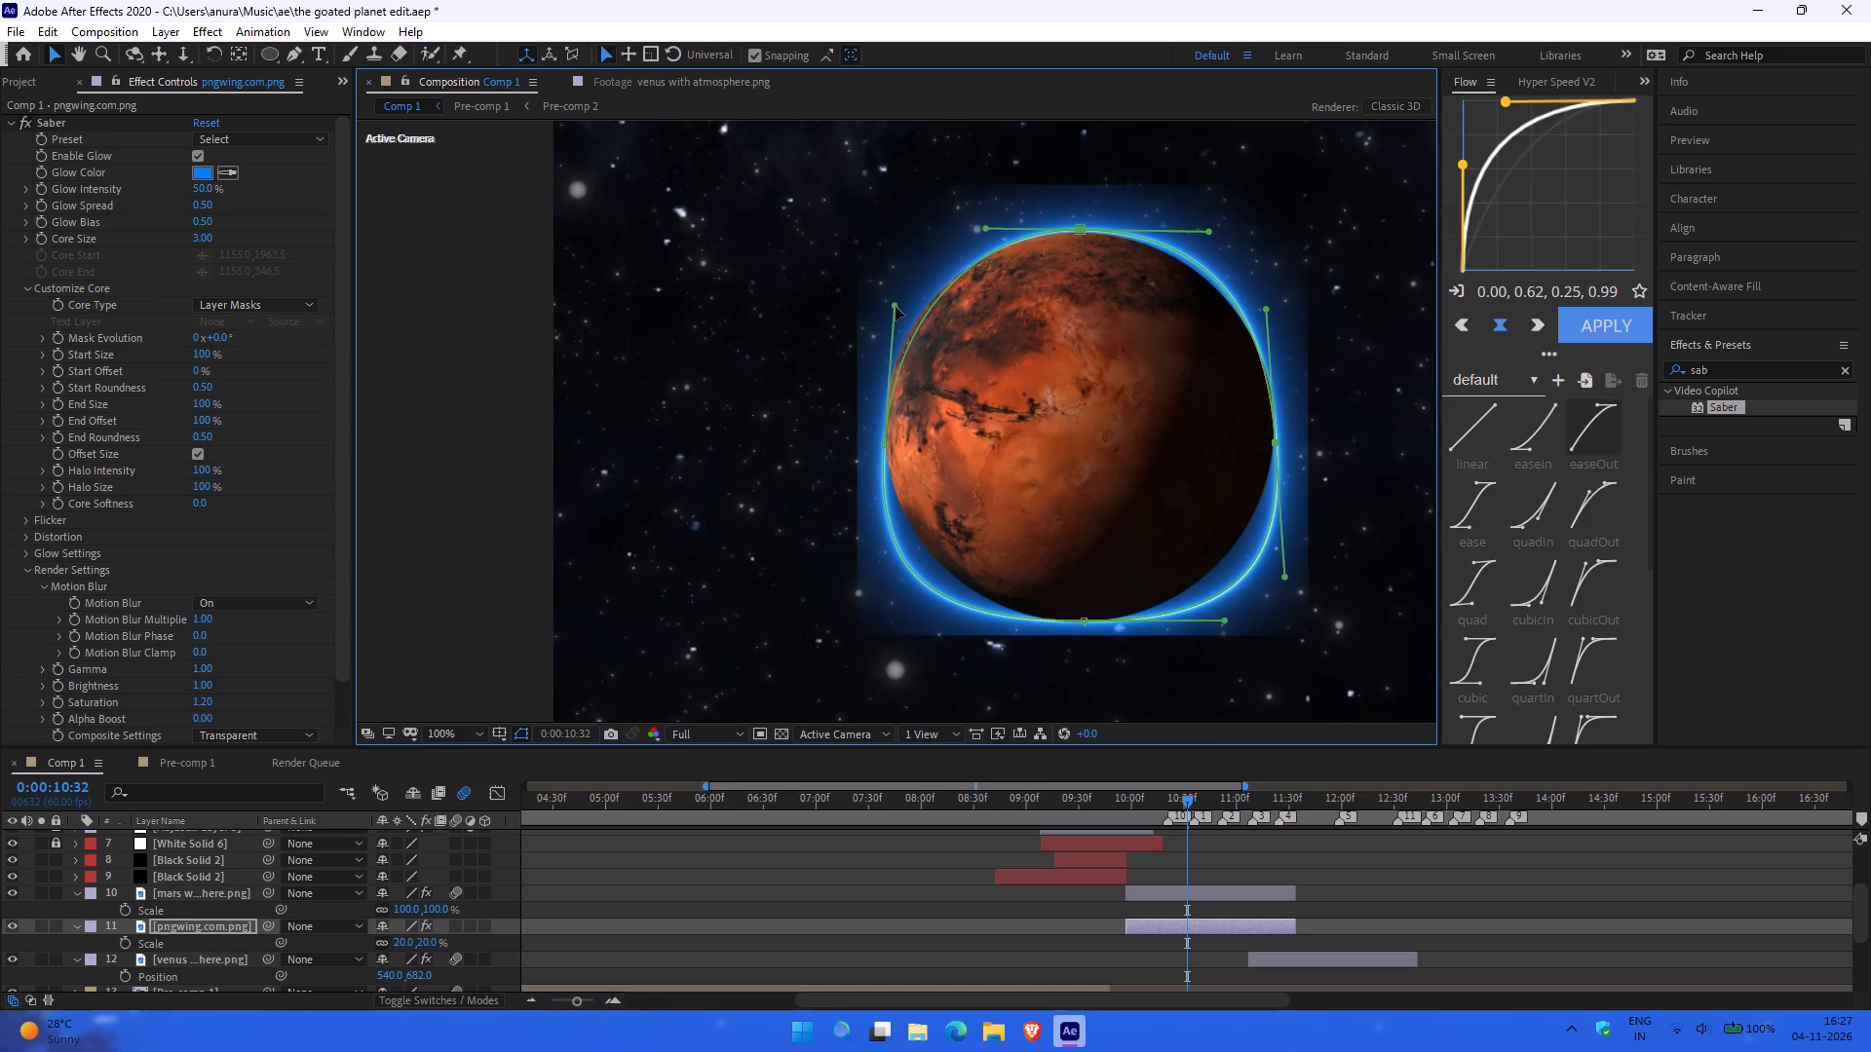
# Collapse the left vertex's upper direction handle and bend the upper-left mask segment back out to Mars's edge.
pyautogui.moveTo(896, 304); pyautogui.dragTo(890, 340)
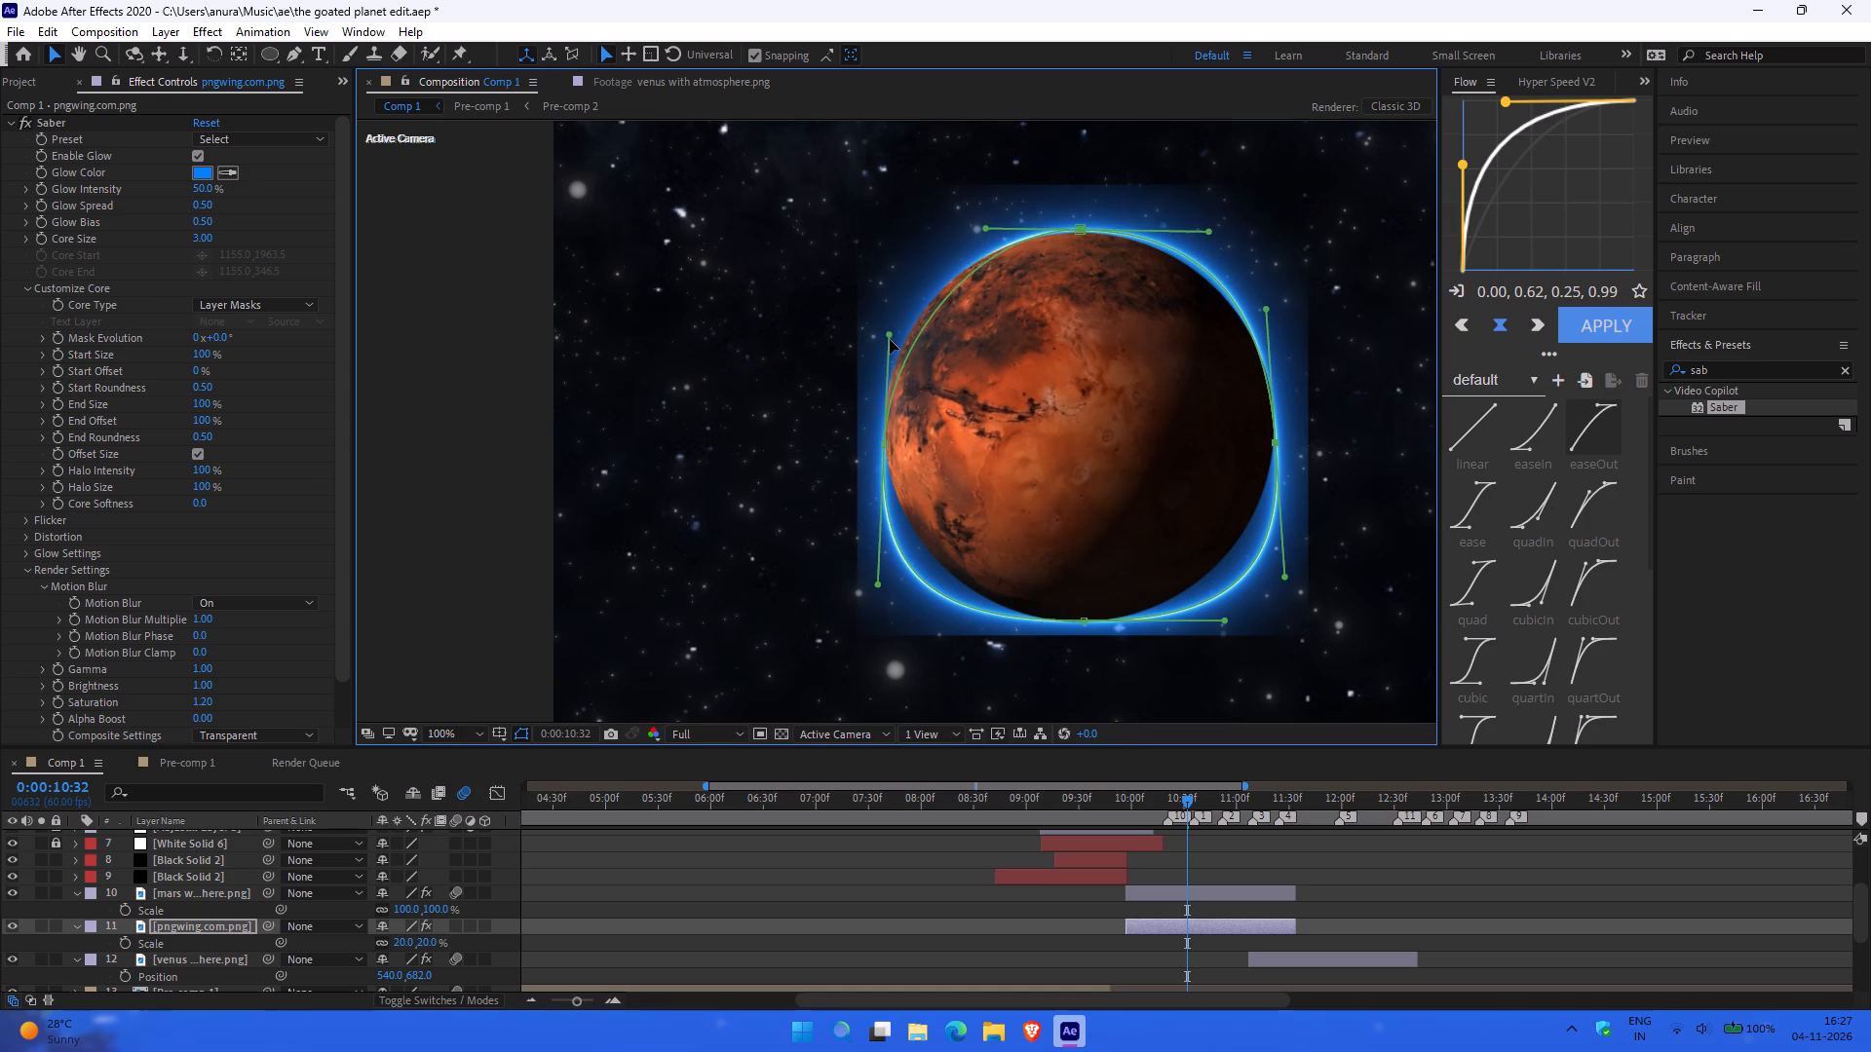
pyautogui.moveTo(890, 340); pyautogui.dragTo(885, 444)
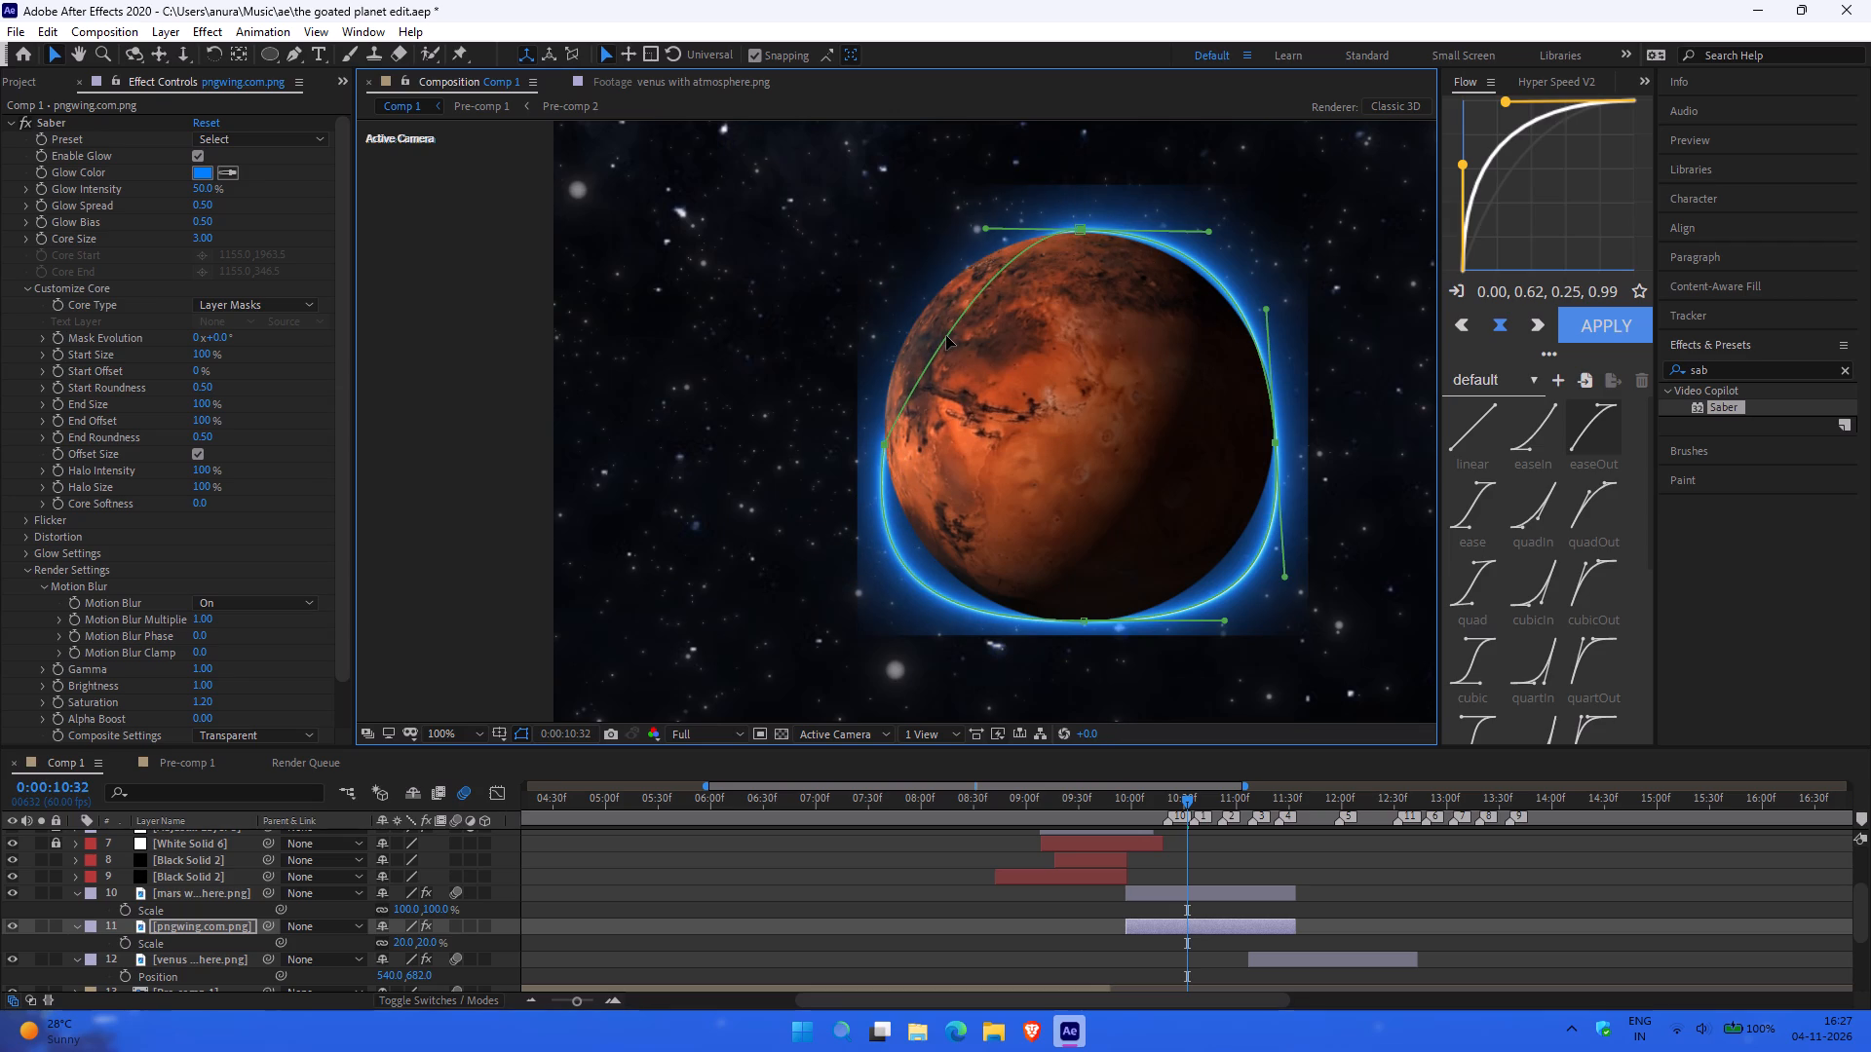
pyautogui.moveTo(946, 336); pyautogui.dragTo(923, 317)
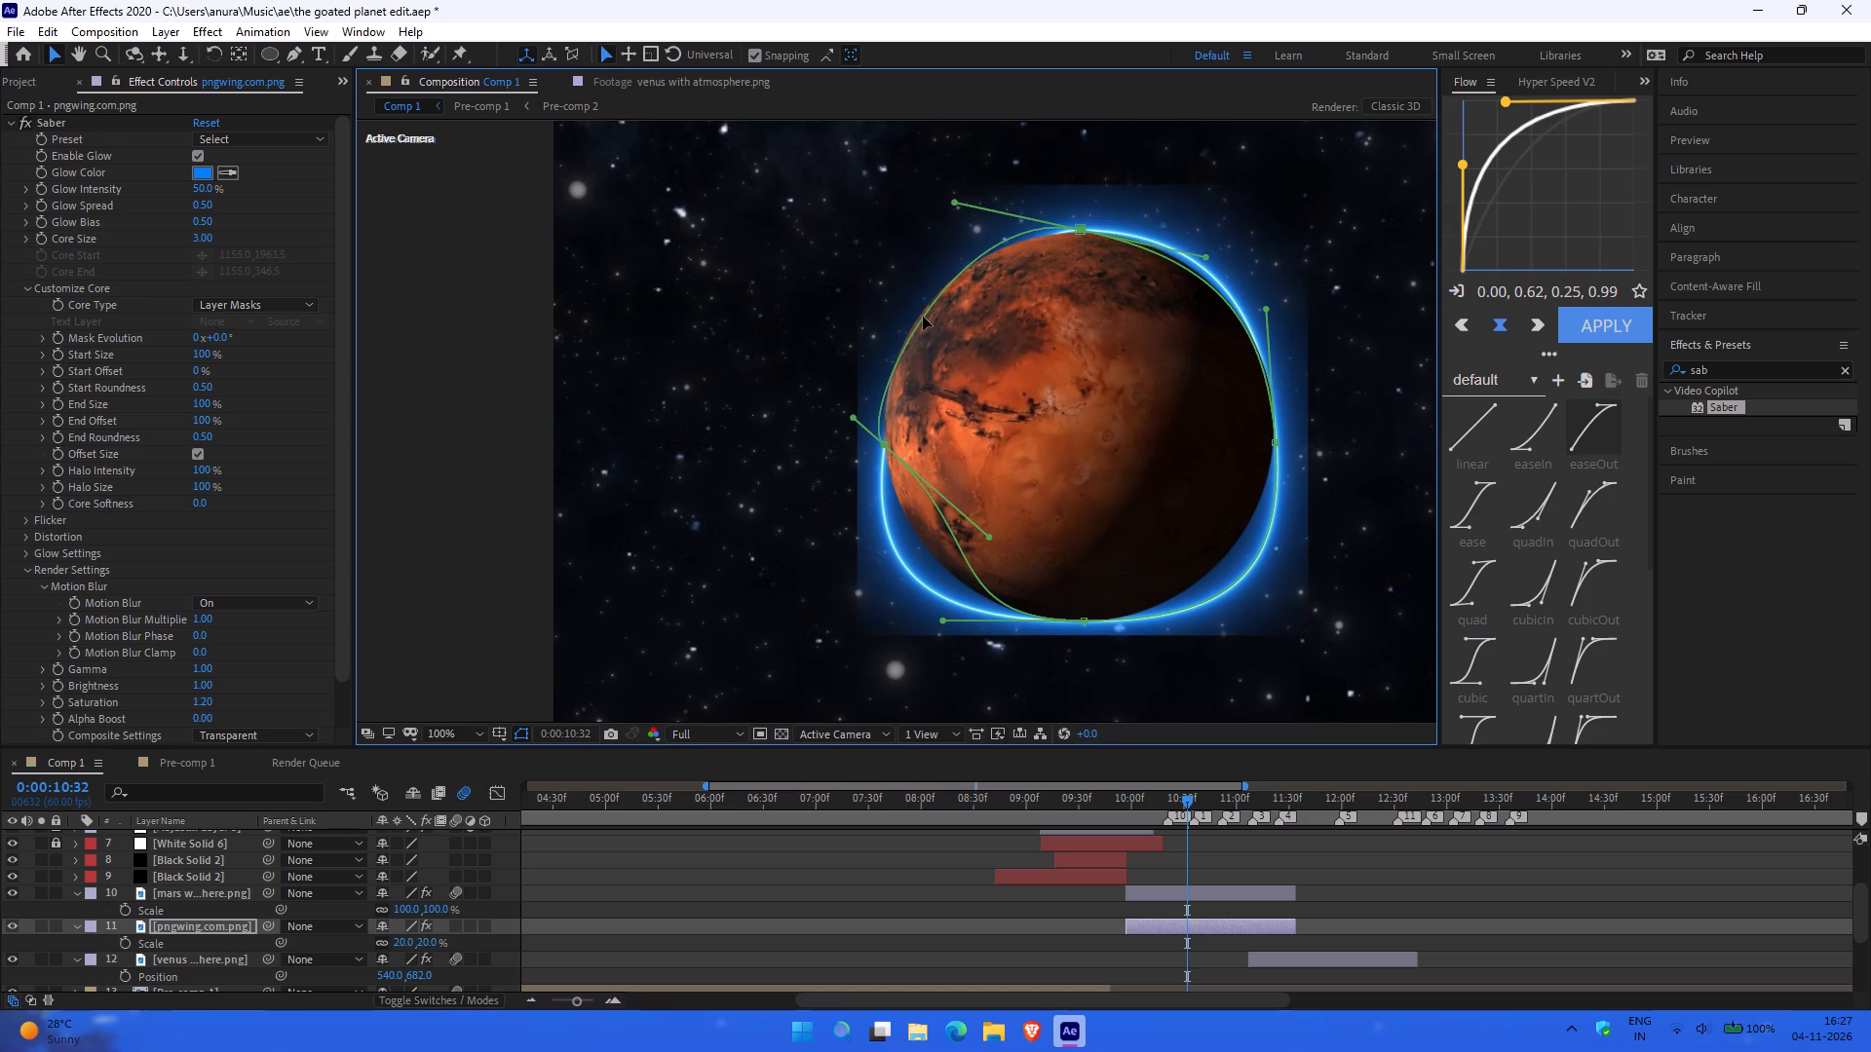
pyautogui.moveTo(923, 317); pyautogui.dragTo(921, 316)
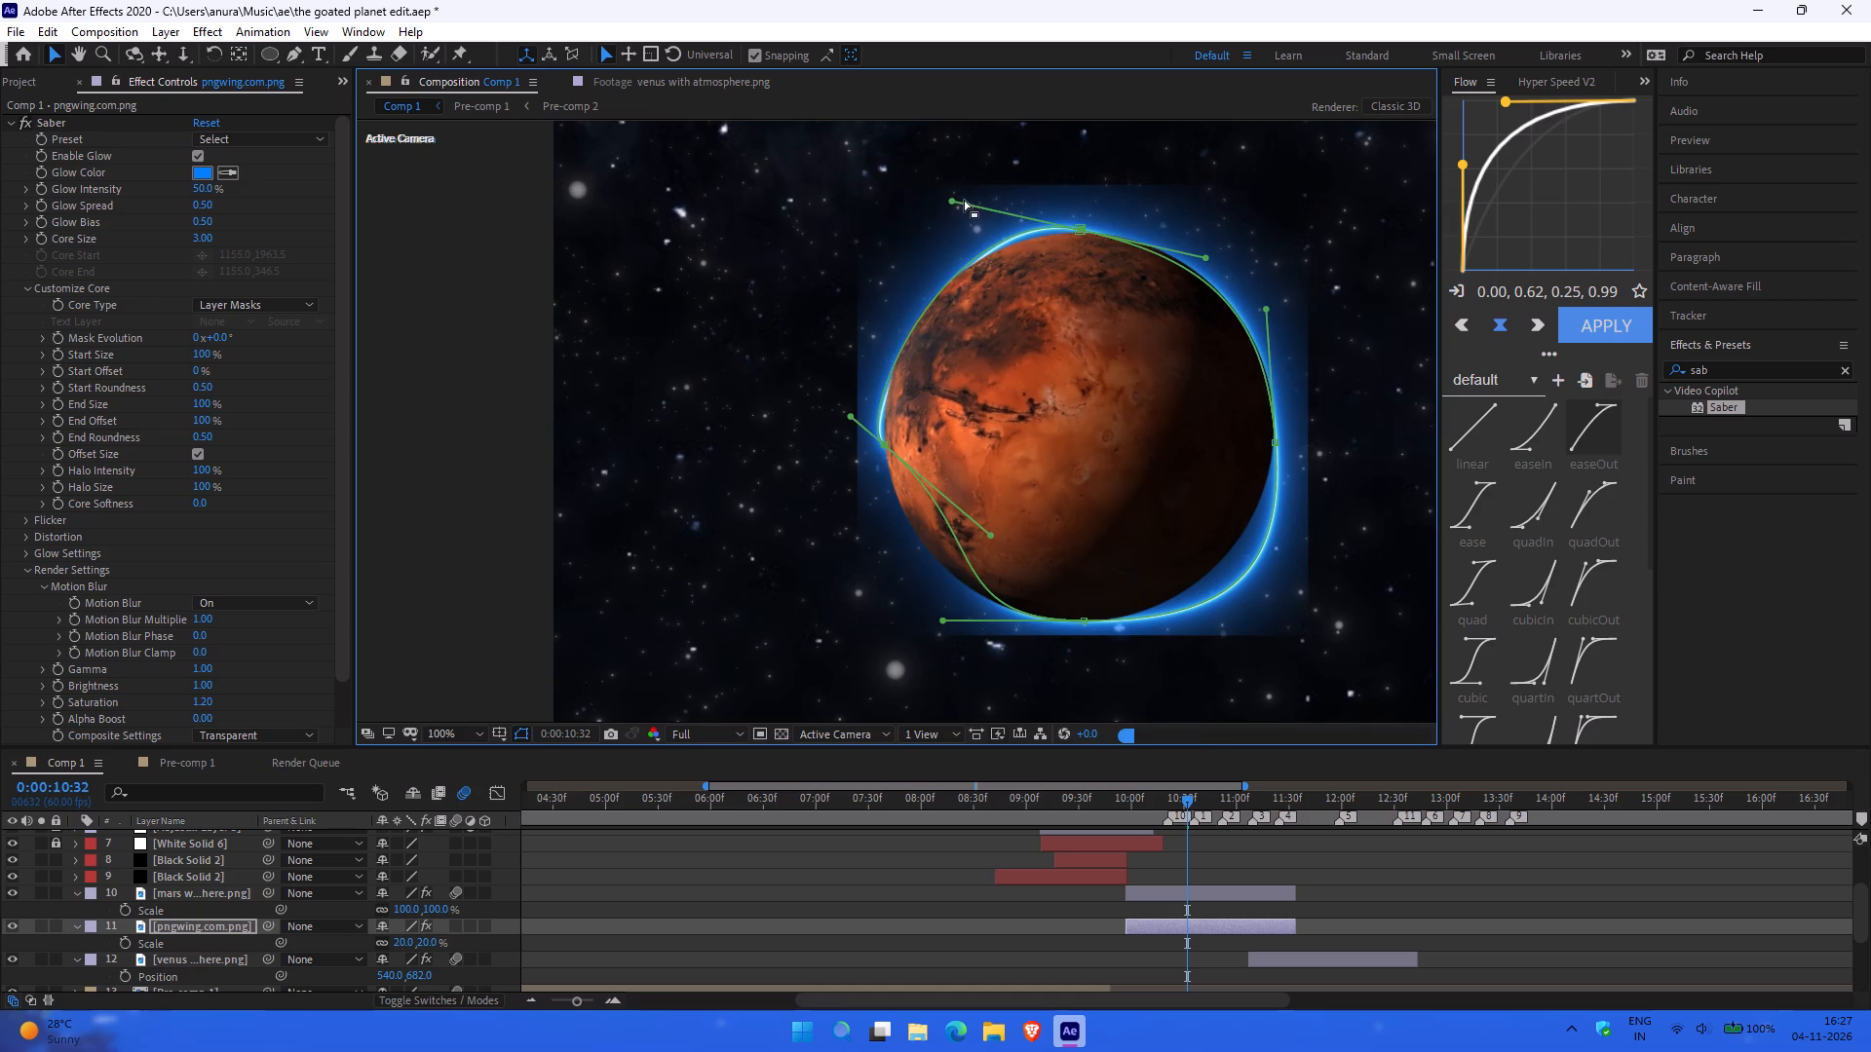
# Collapse the top vertex's left direction handle and push the upper-left mask segment outward around Mars.
pyautogui.moveTo(948, 205); pyautogui.dragTo(1058, 229)
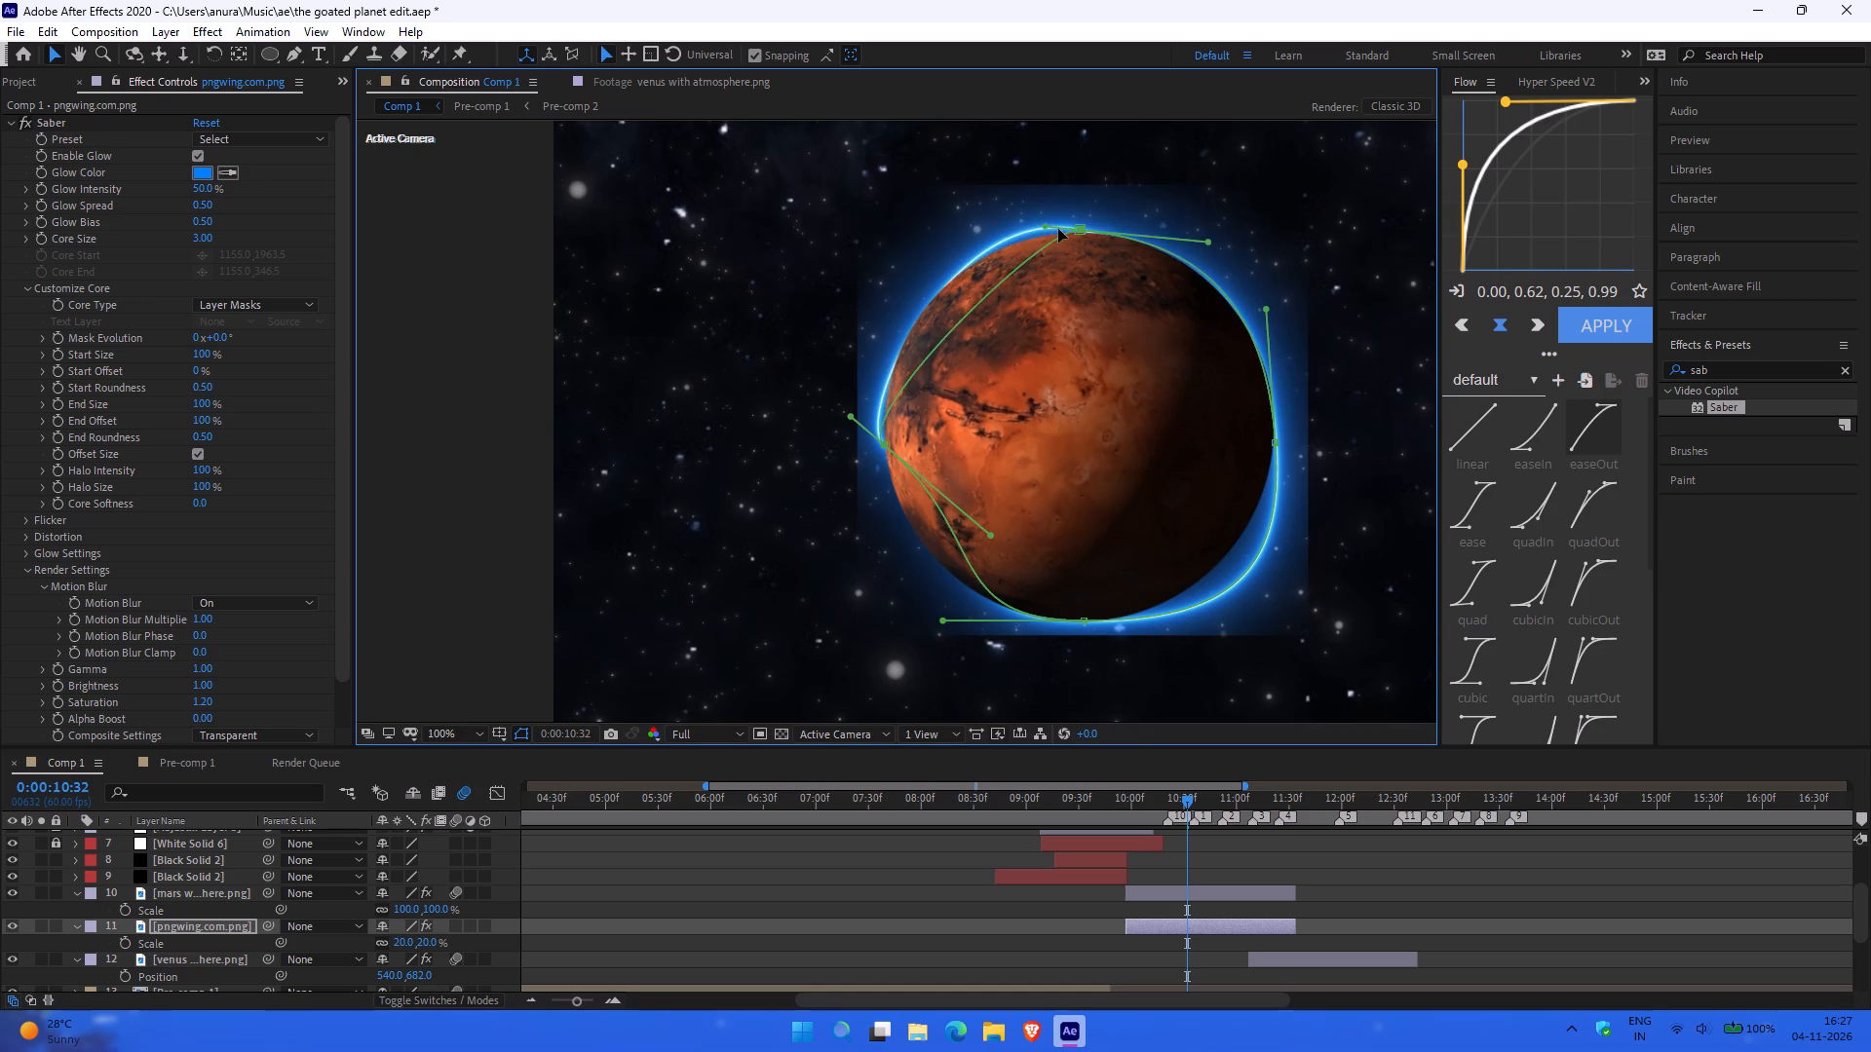
pyautogui.moveTo(1058, 229); pyautogui.dragTo(1073, 224)
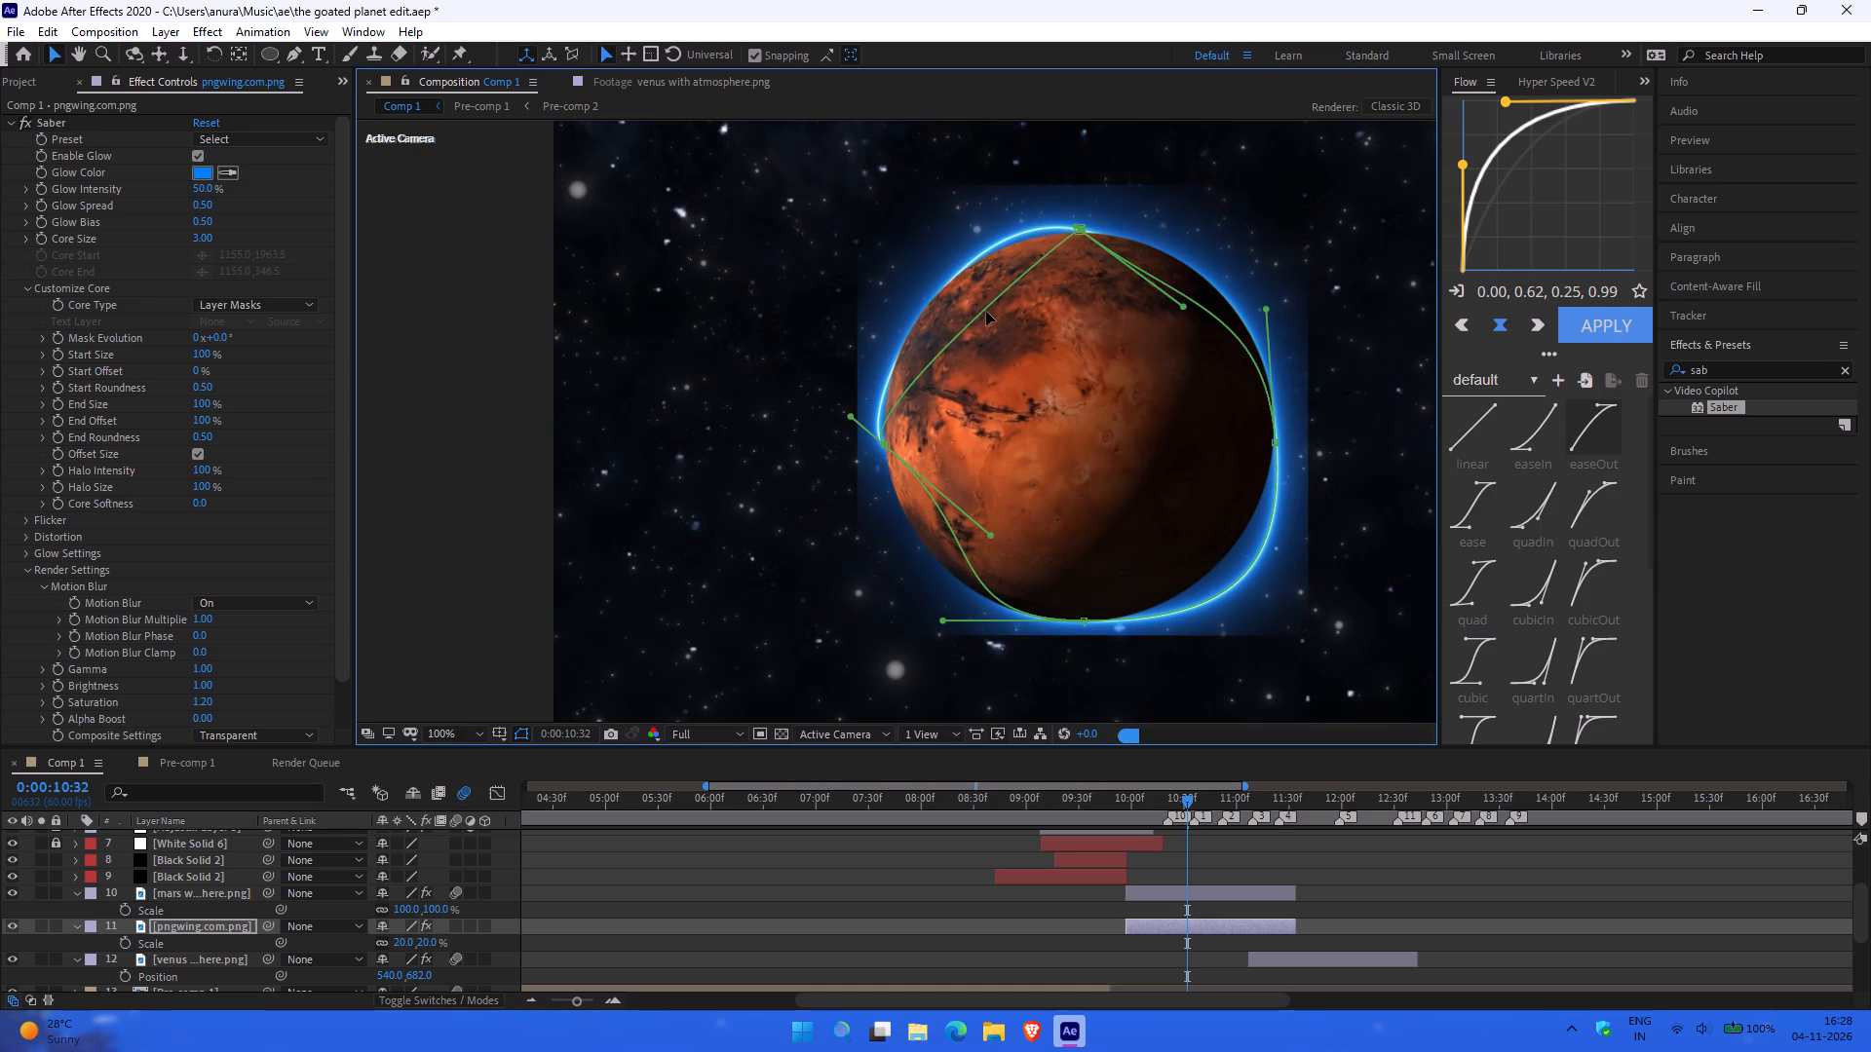
pyautogui.moveTo(985, 312); pyautogui.dragTo(953, 284)
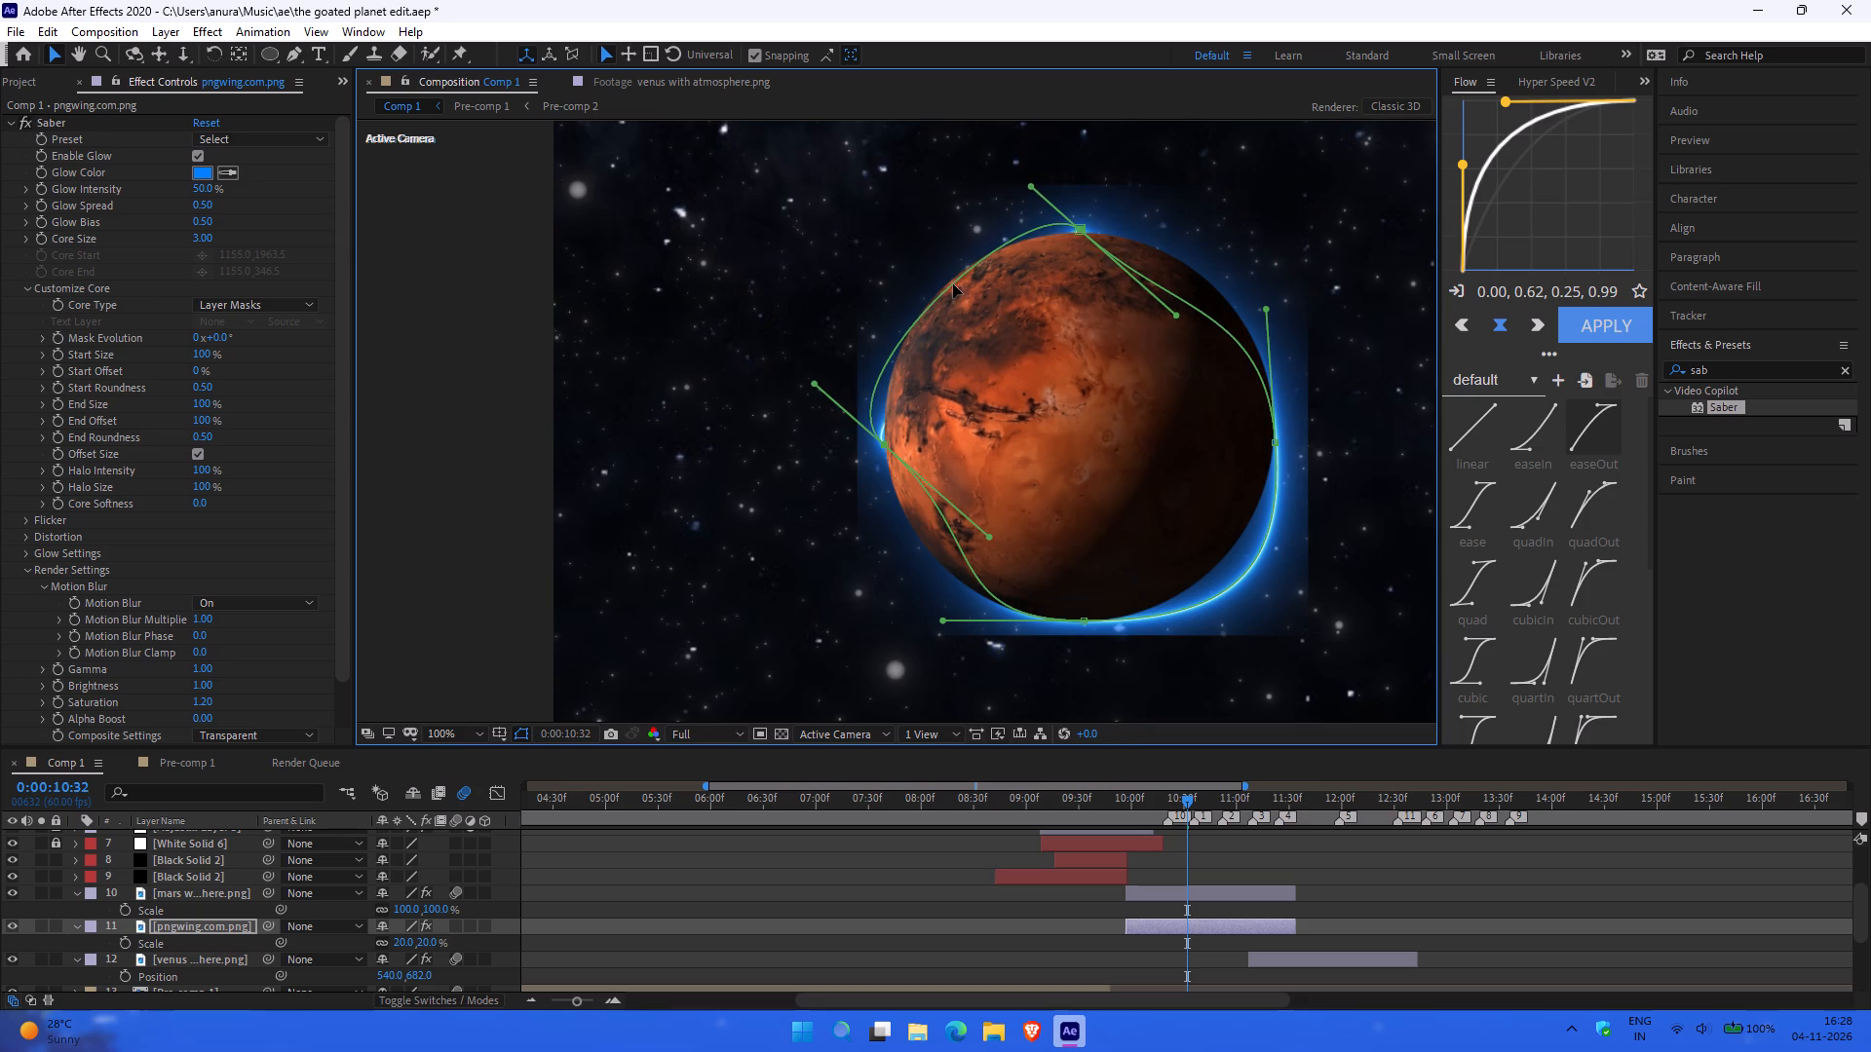
pyautogui.moveTo(953, 284); pyautogui.dragTo(946, 280)
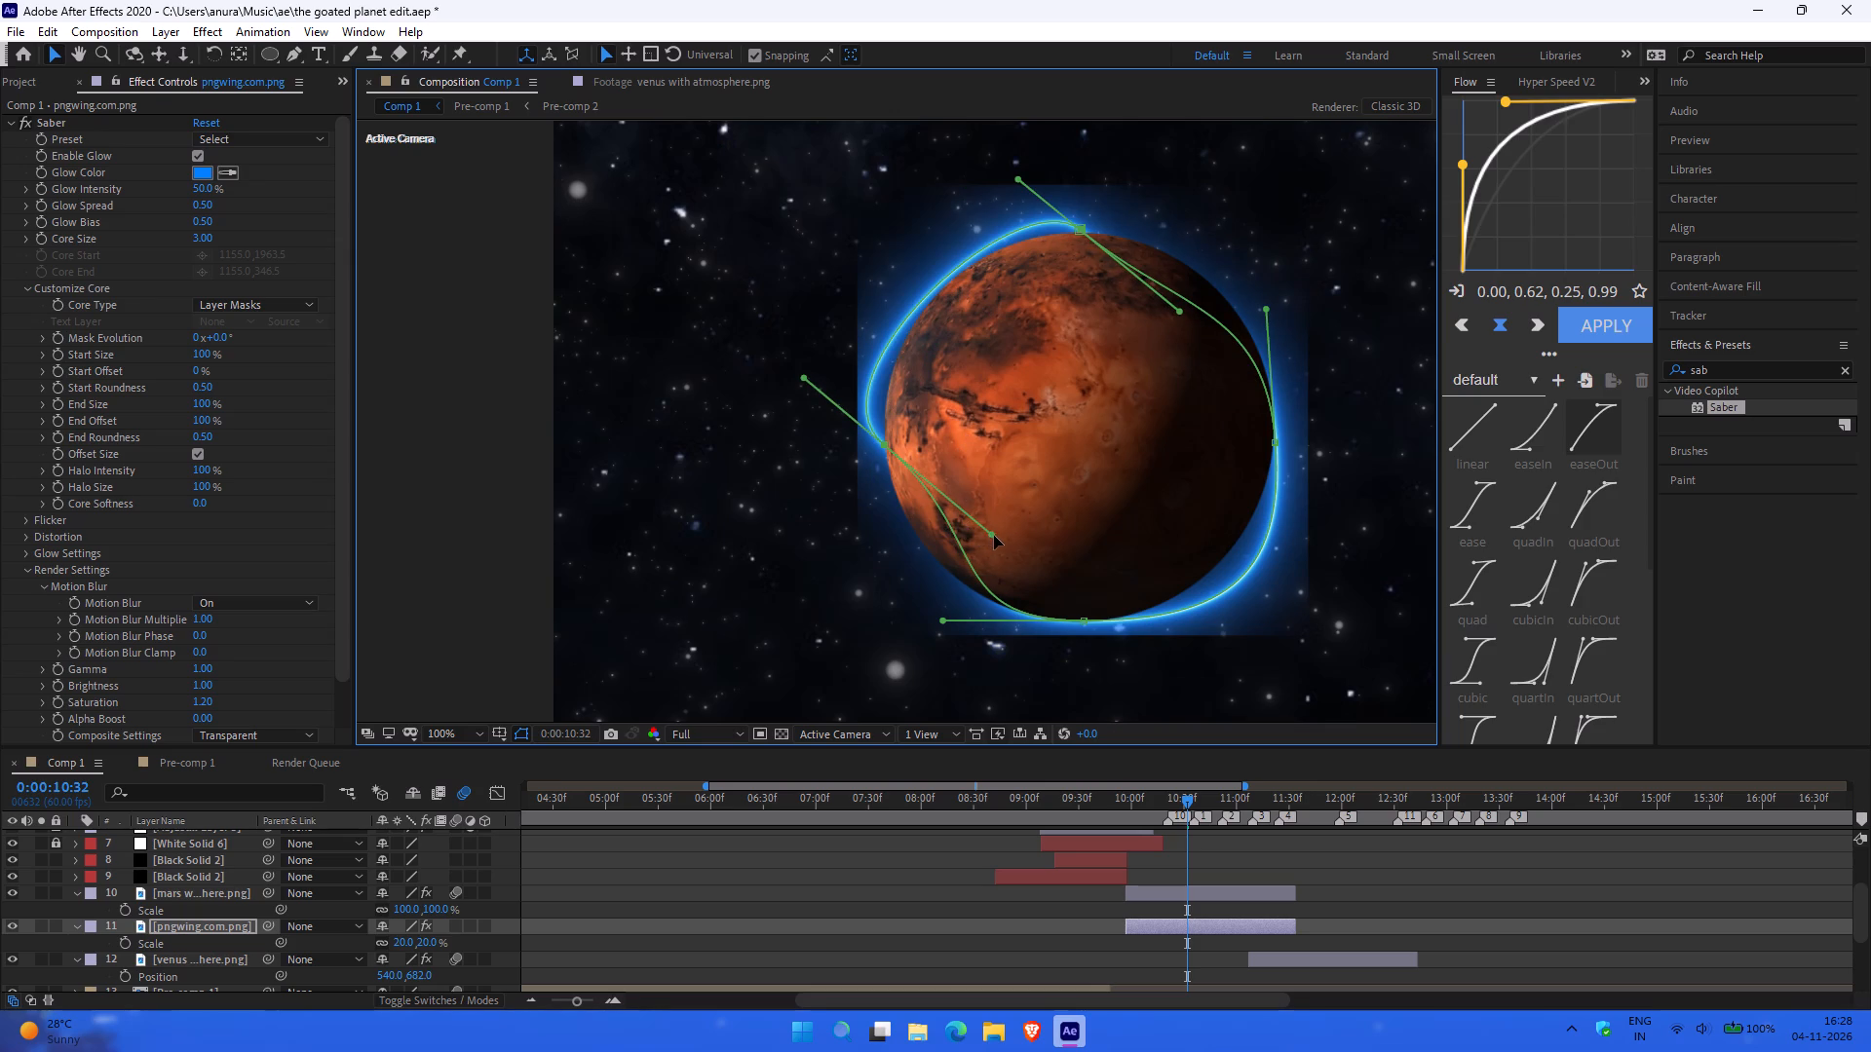
# Straighten the left vertex's lower direction handle and refine the upper-left mask curve so it hugs Mars's edge.
pyautogui.moveTo(994, 536); pyautogui.dragTo(924, 569)
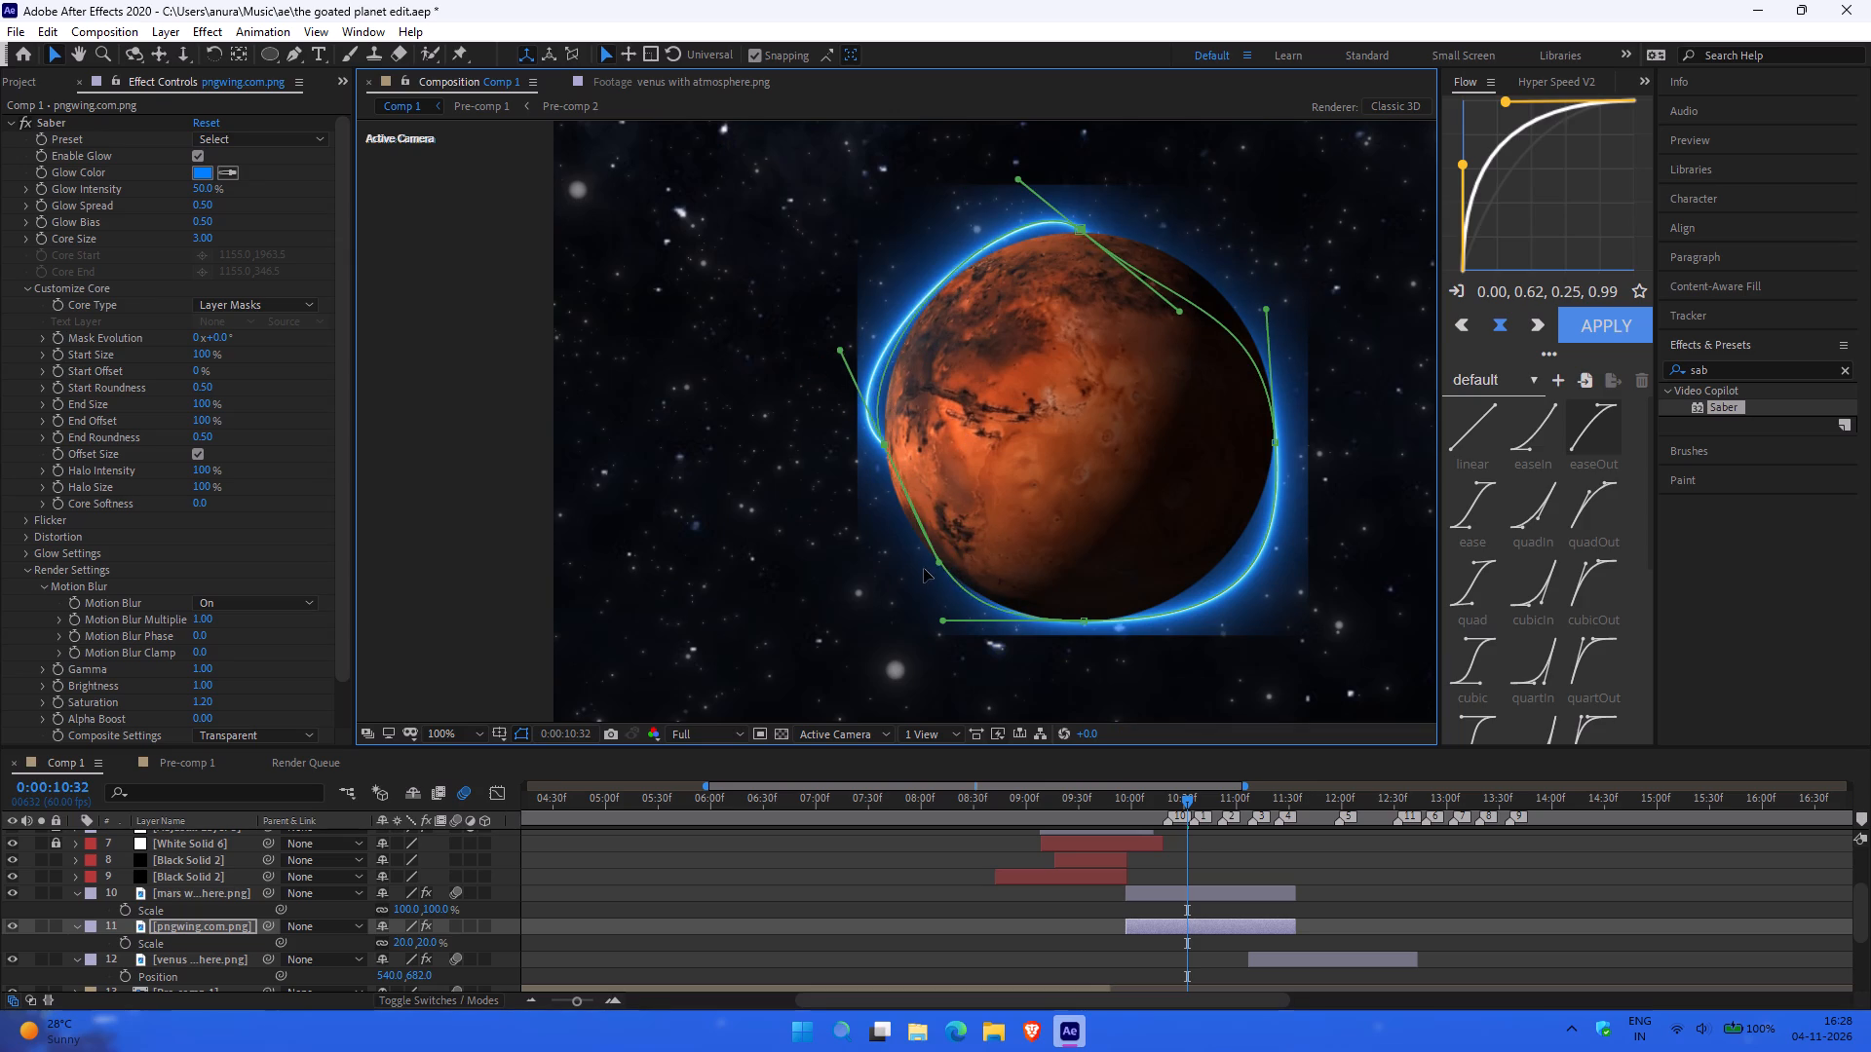
pyautogui.moveTo(924, 569); pyautogui.dragTo(887, 574)
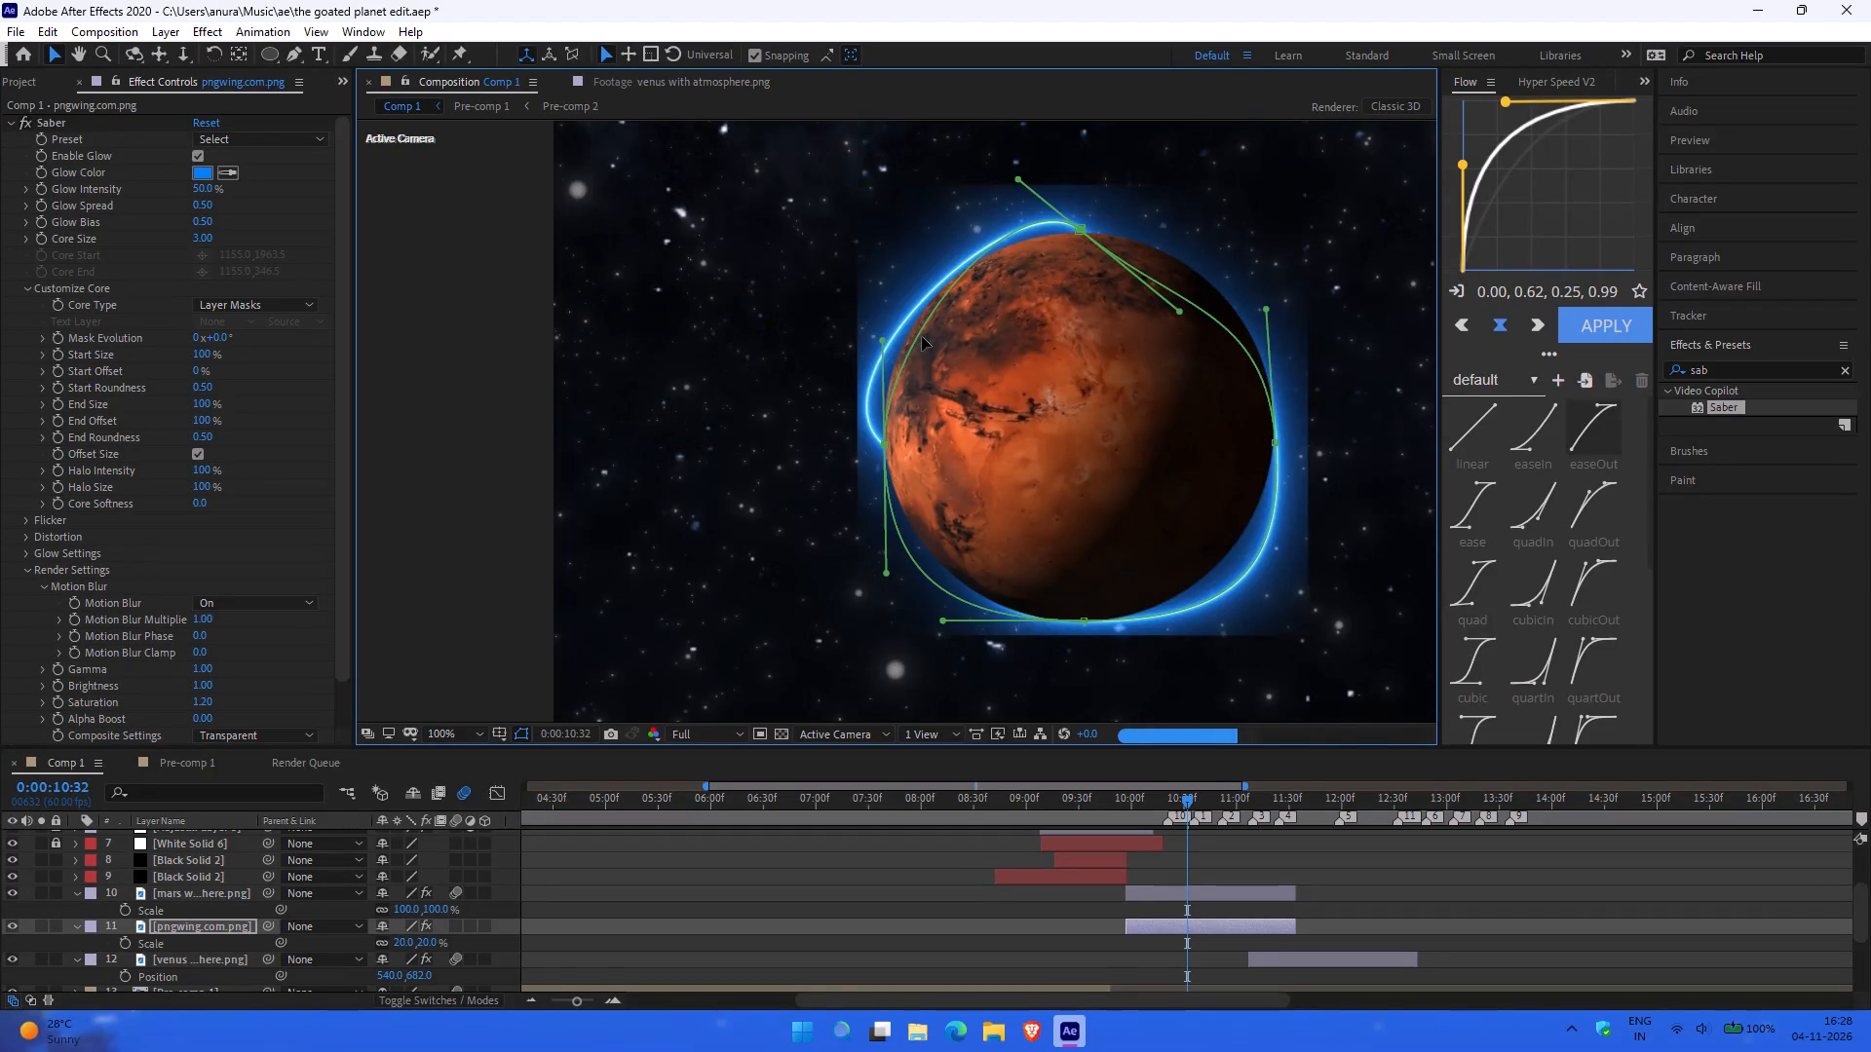
pyautogui.moveTo(922, 337); pyautogui.dragTo(909, 334)
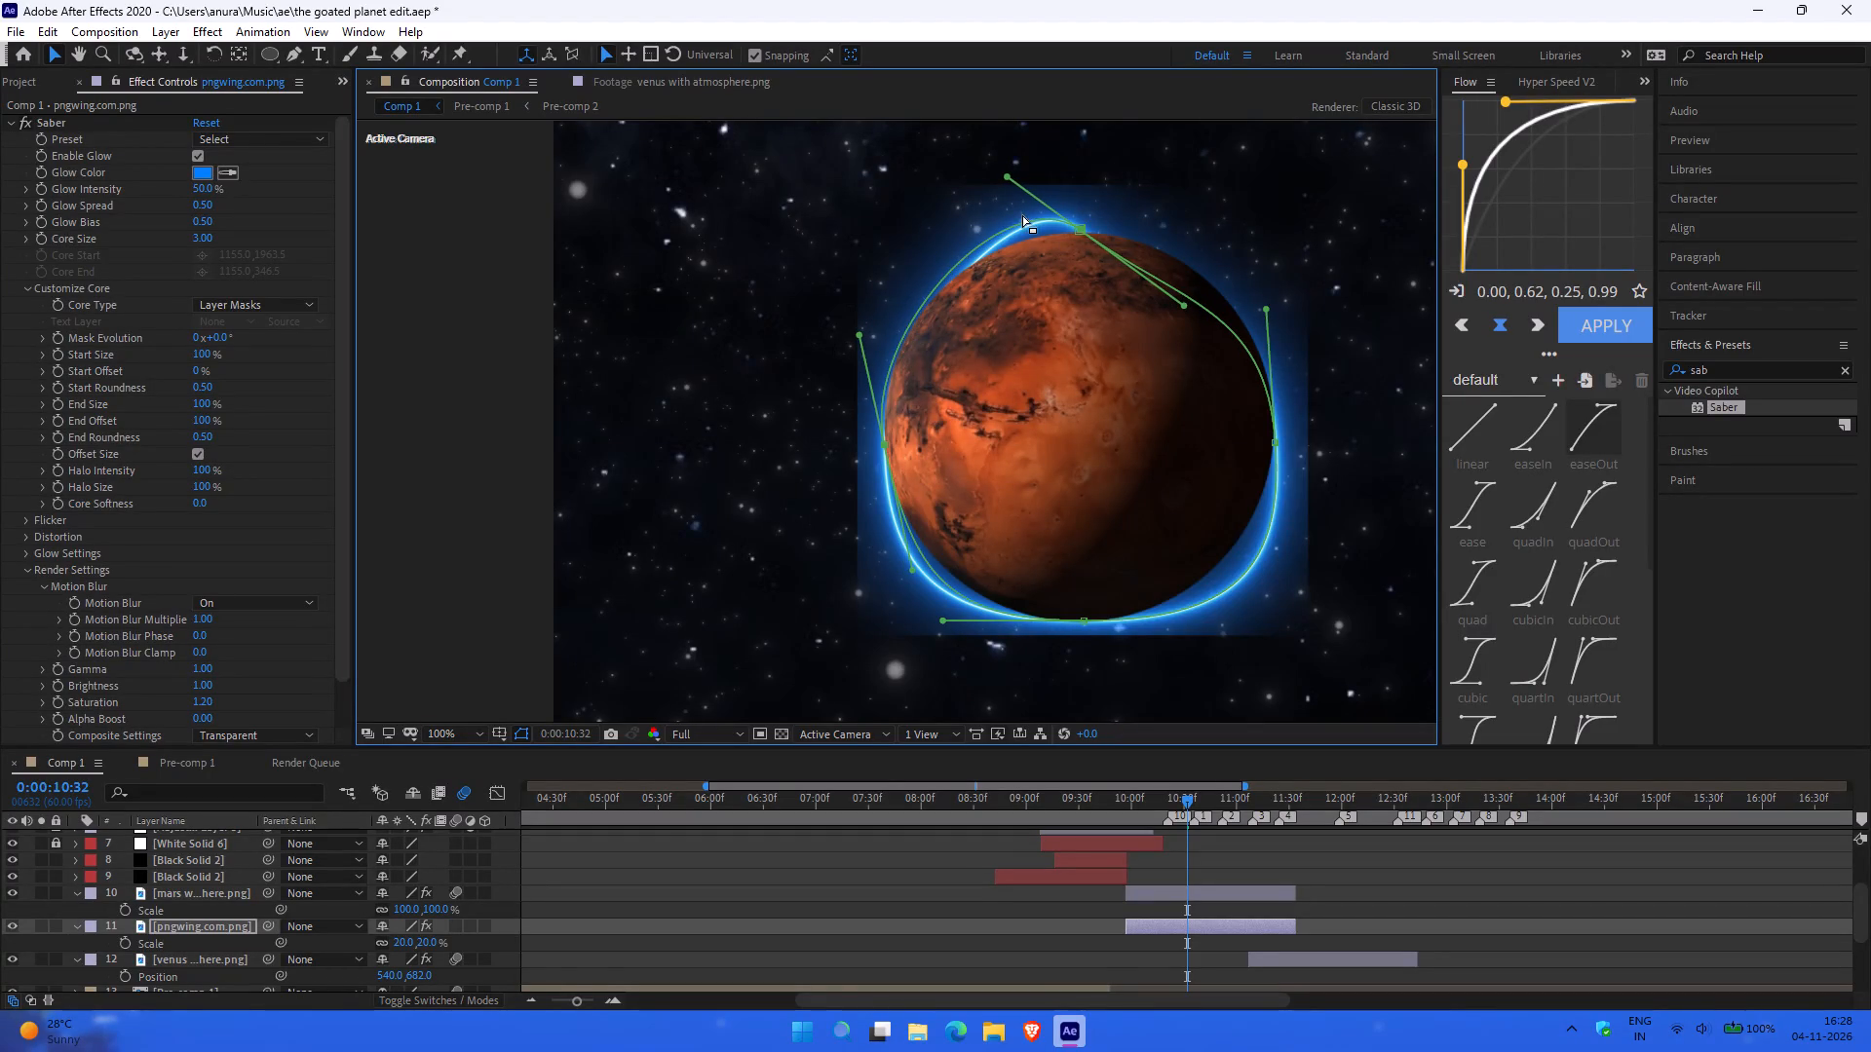
pyautogui.moveTo(1011, 174); pyautogui.dragTo(1026, 189)
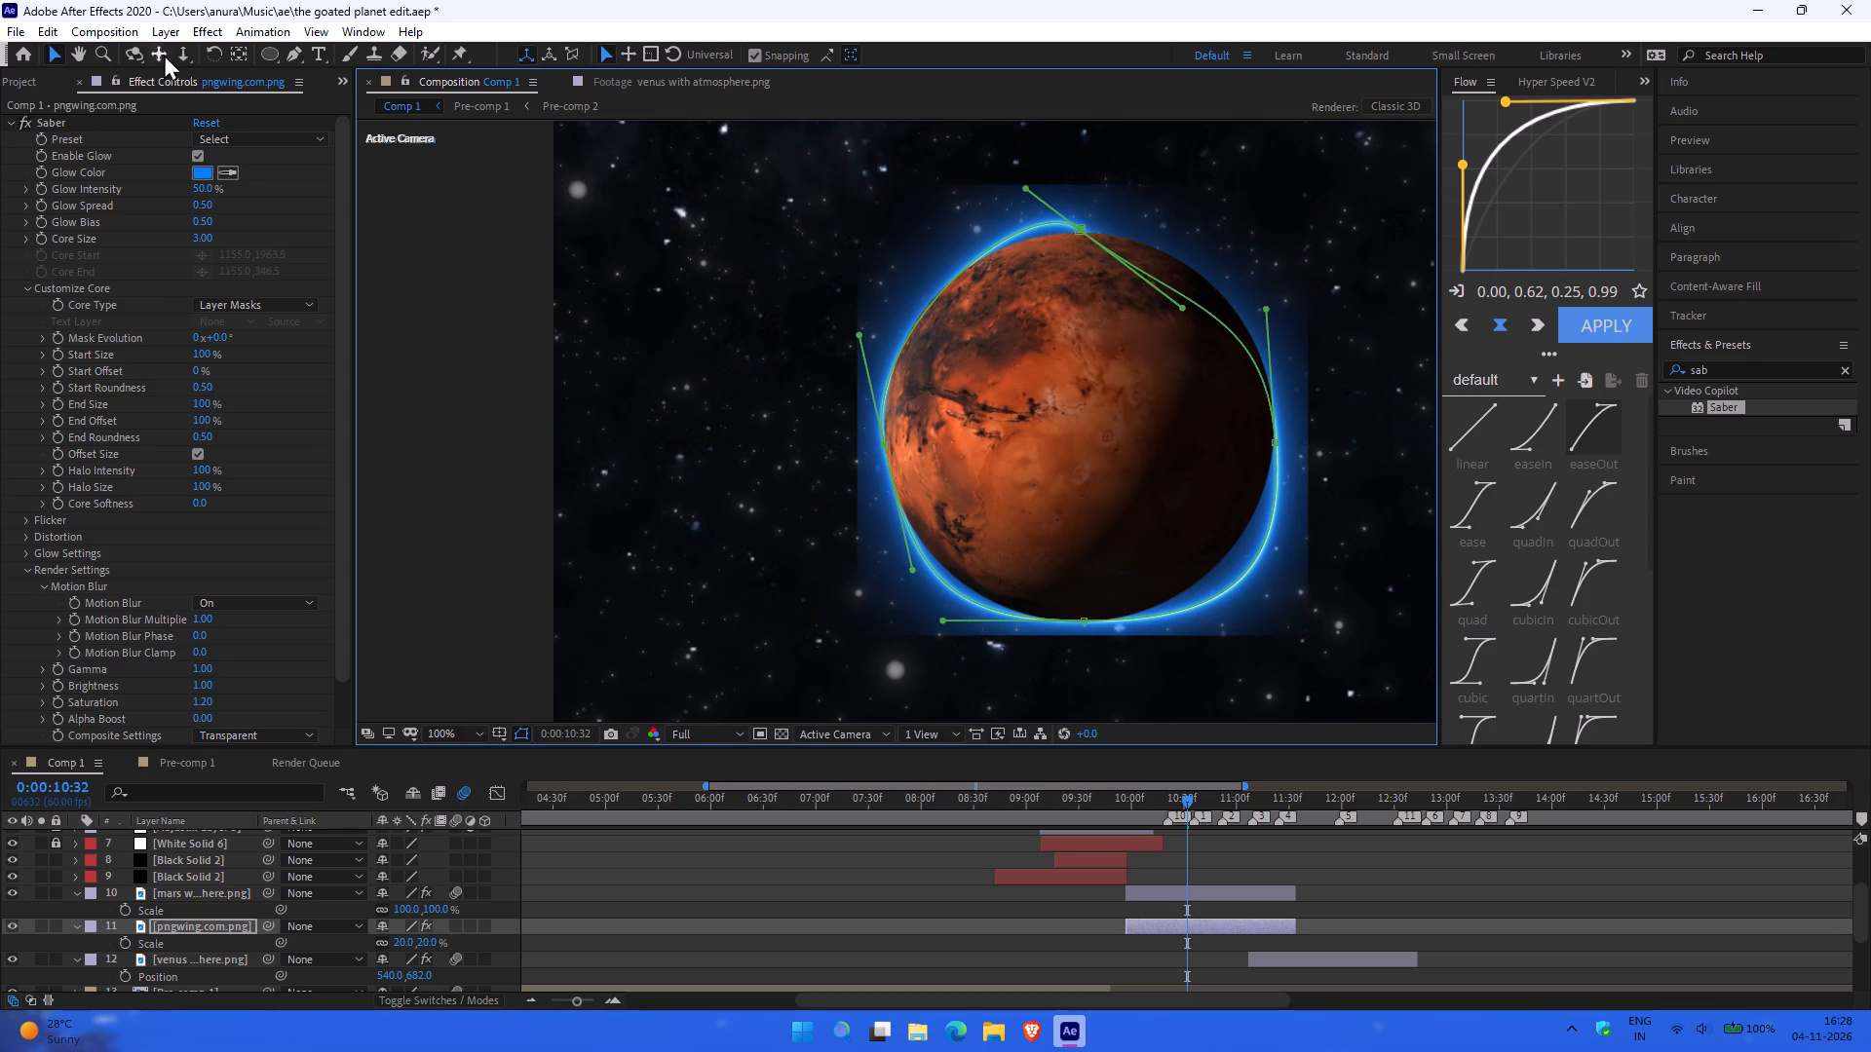
# Add a vertex with the Pen tool midway along the mask's upper-left segment at Mars's edge.
pyautogui.click(298, 53)
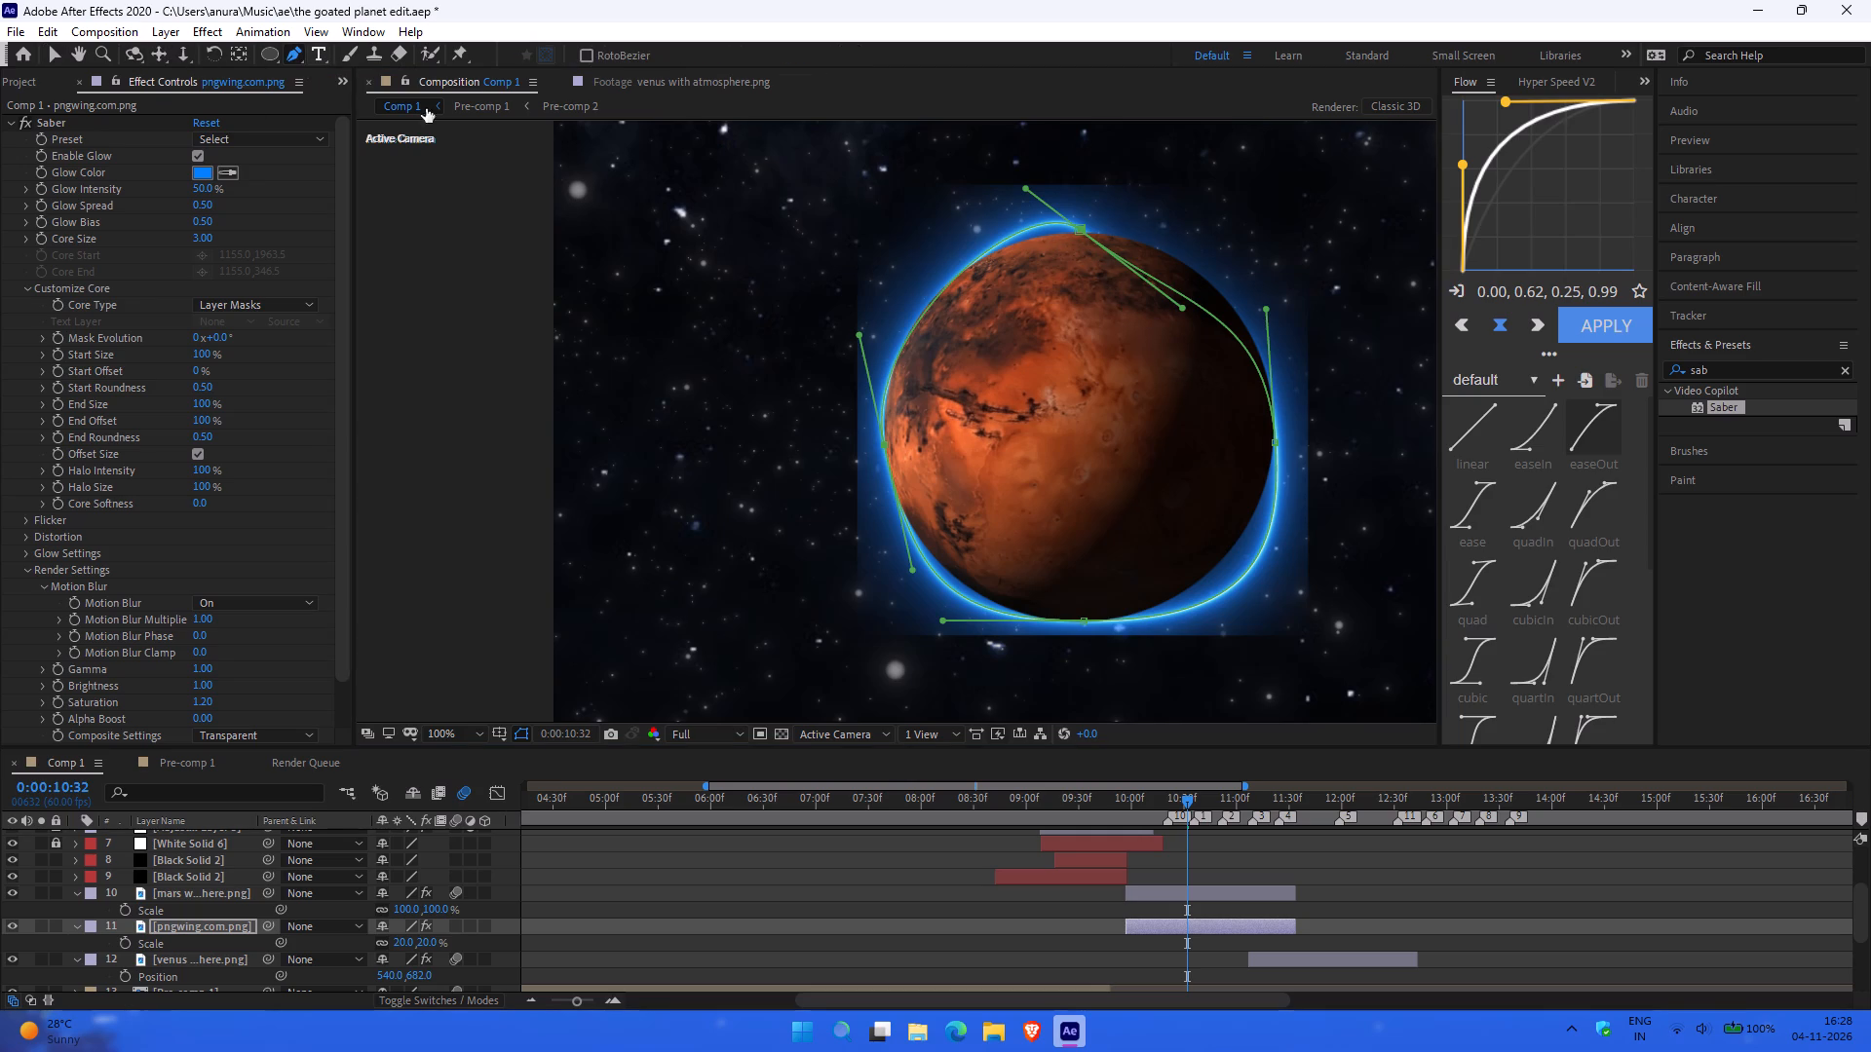
pyautogui.click(944, 283)
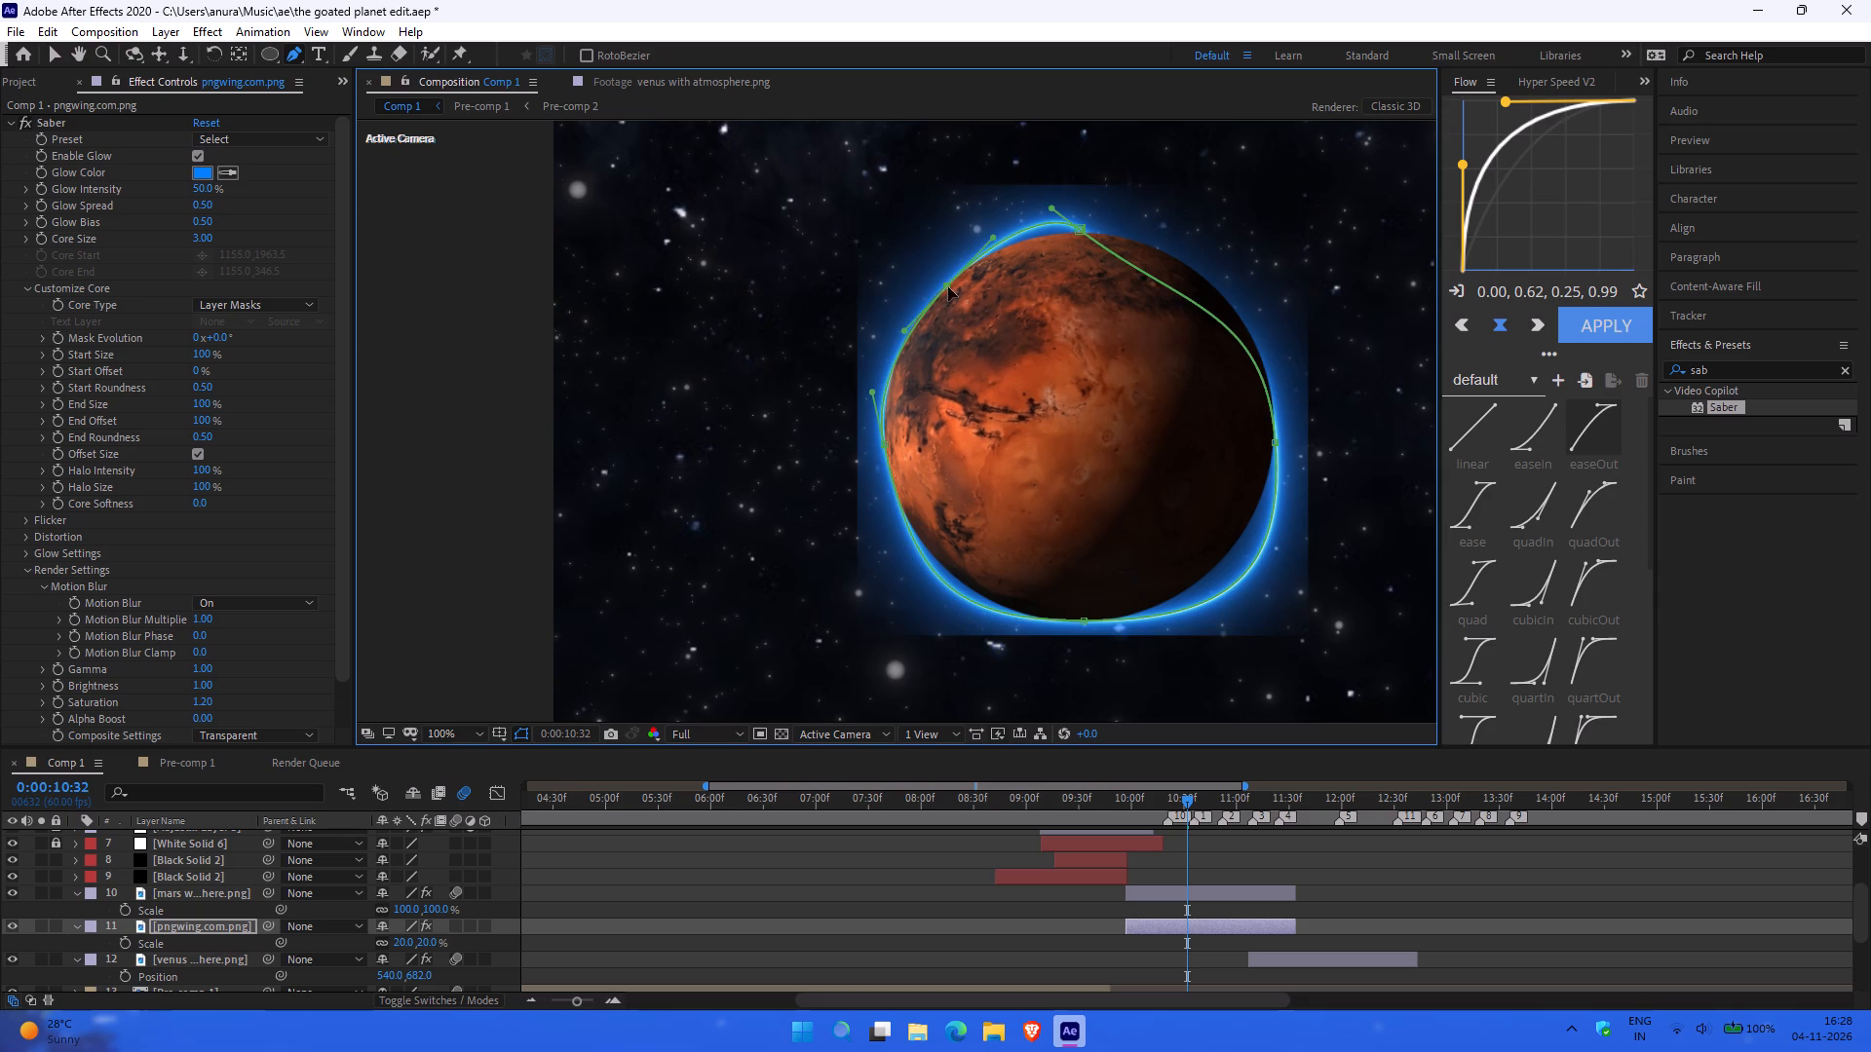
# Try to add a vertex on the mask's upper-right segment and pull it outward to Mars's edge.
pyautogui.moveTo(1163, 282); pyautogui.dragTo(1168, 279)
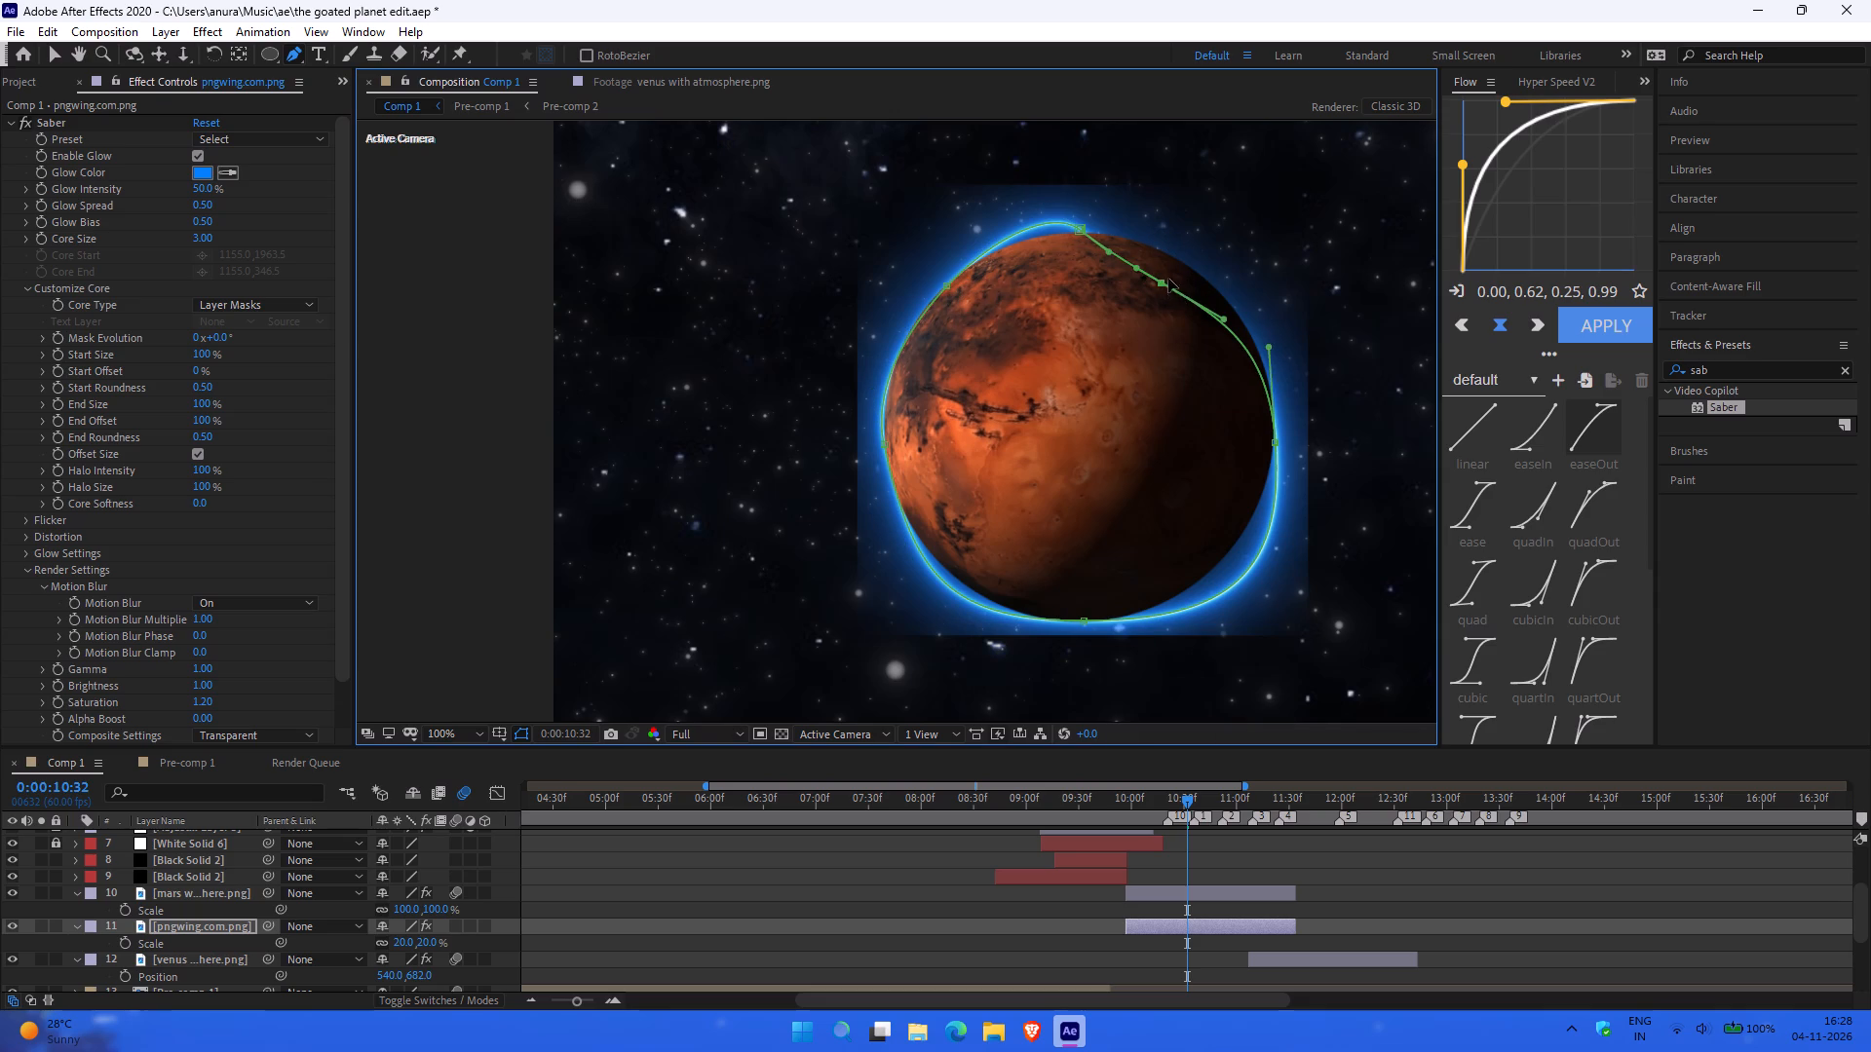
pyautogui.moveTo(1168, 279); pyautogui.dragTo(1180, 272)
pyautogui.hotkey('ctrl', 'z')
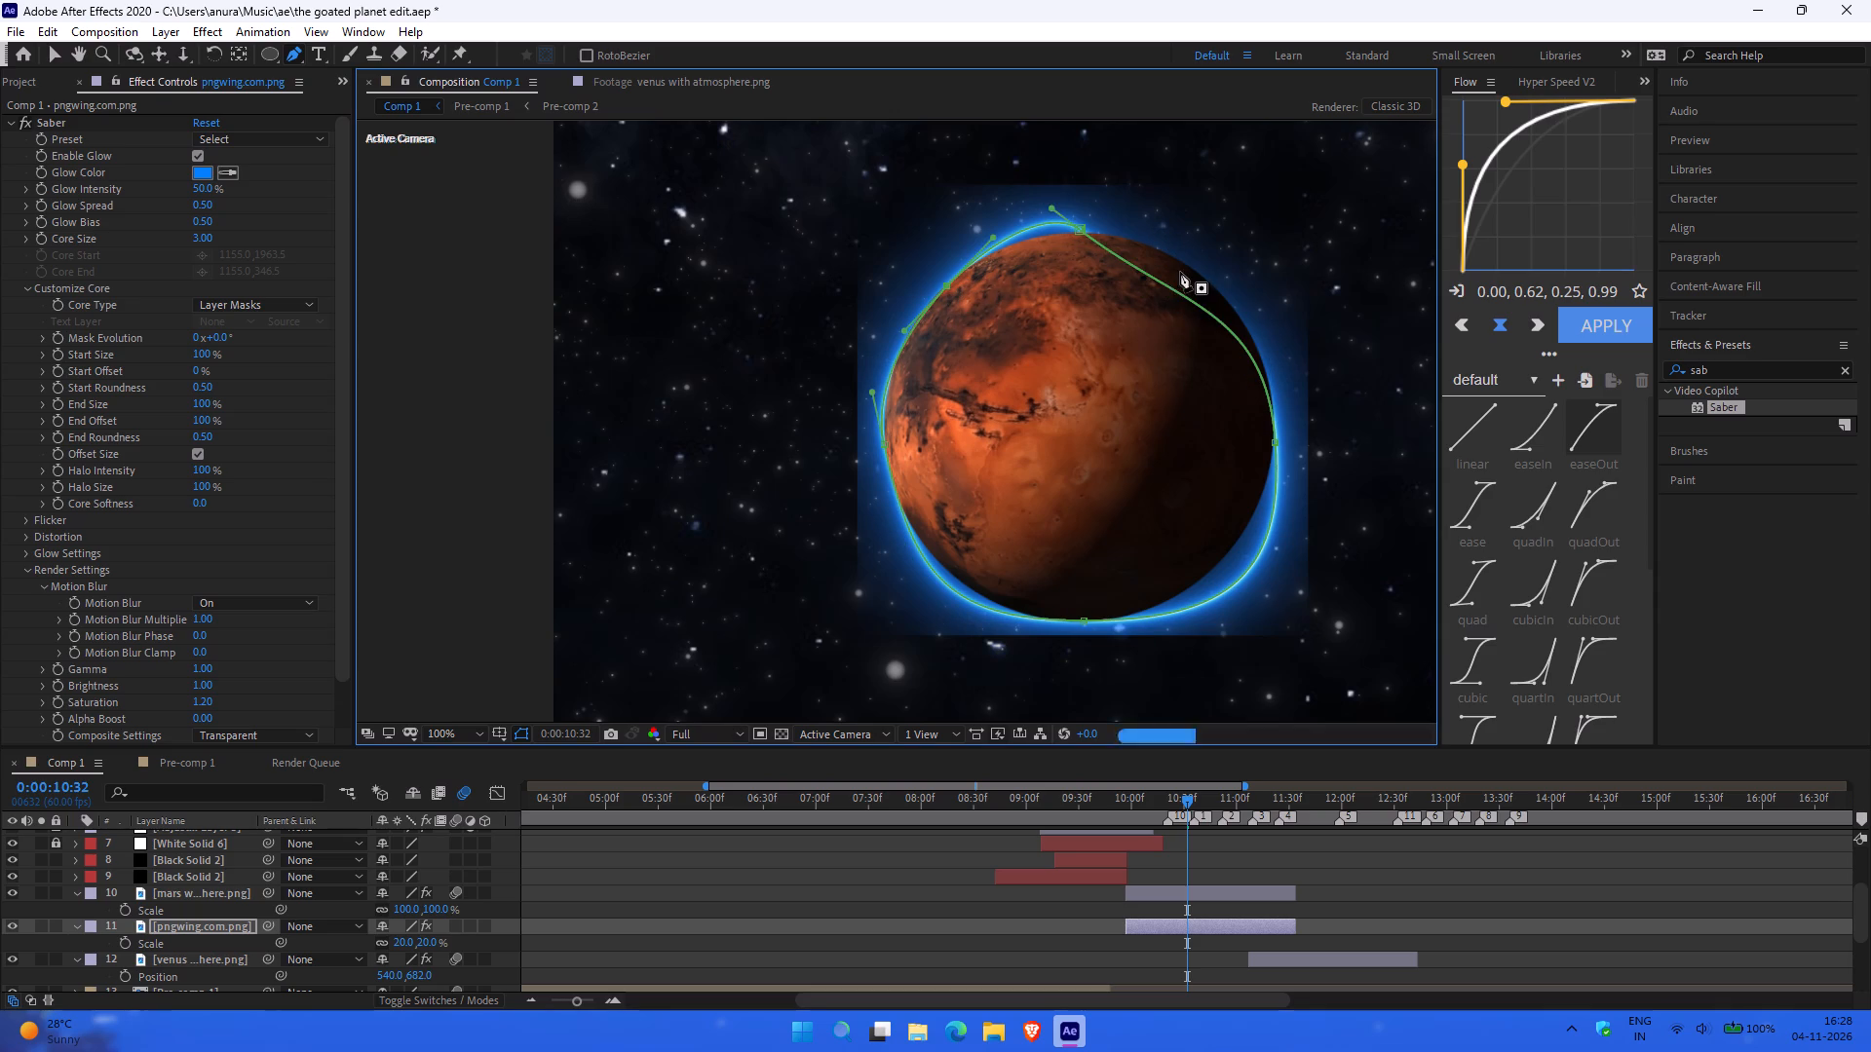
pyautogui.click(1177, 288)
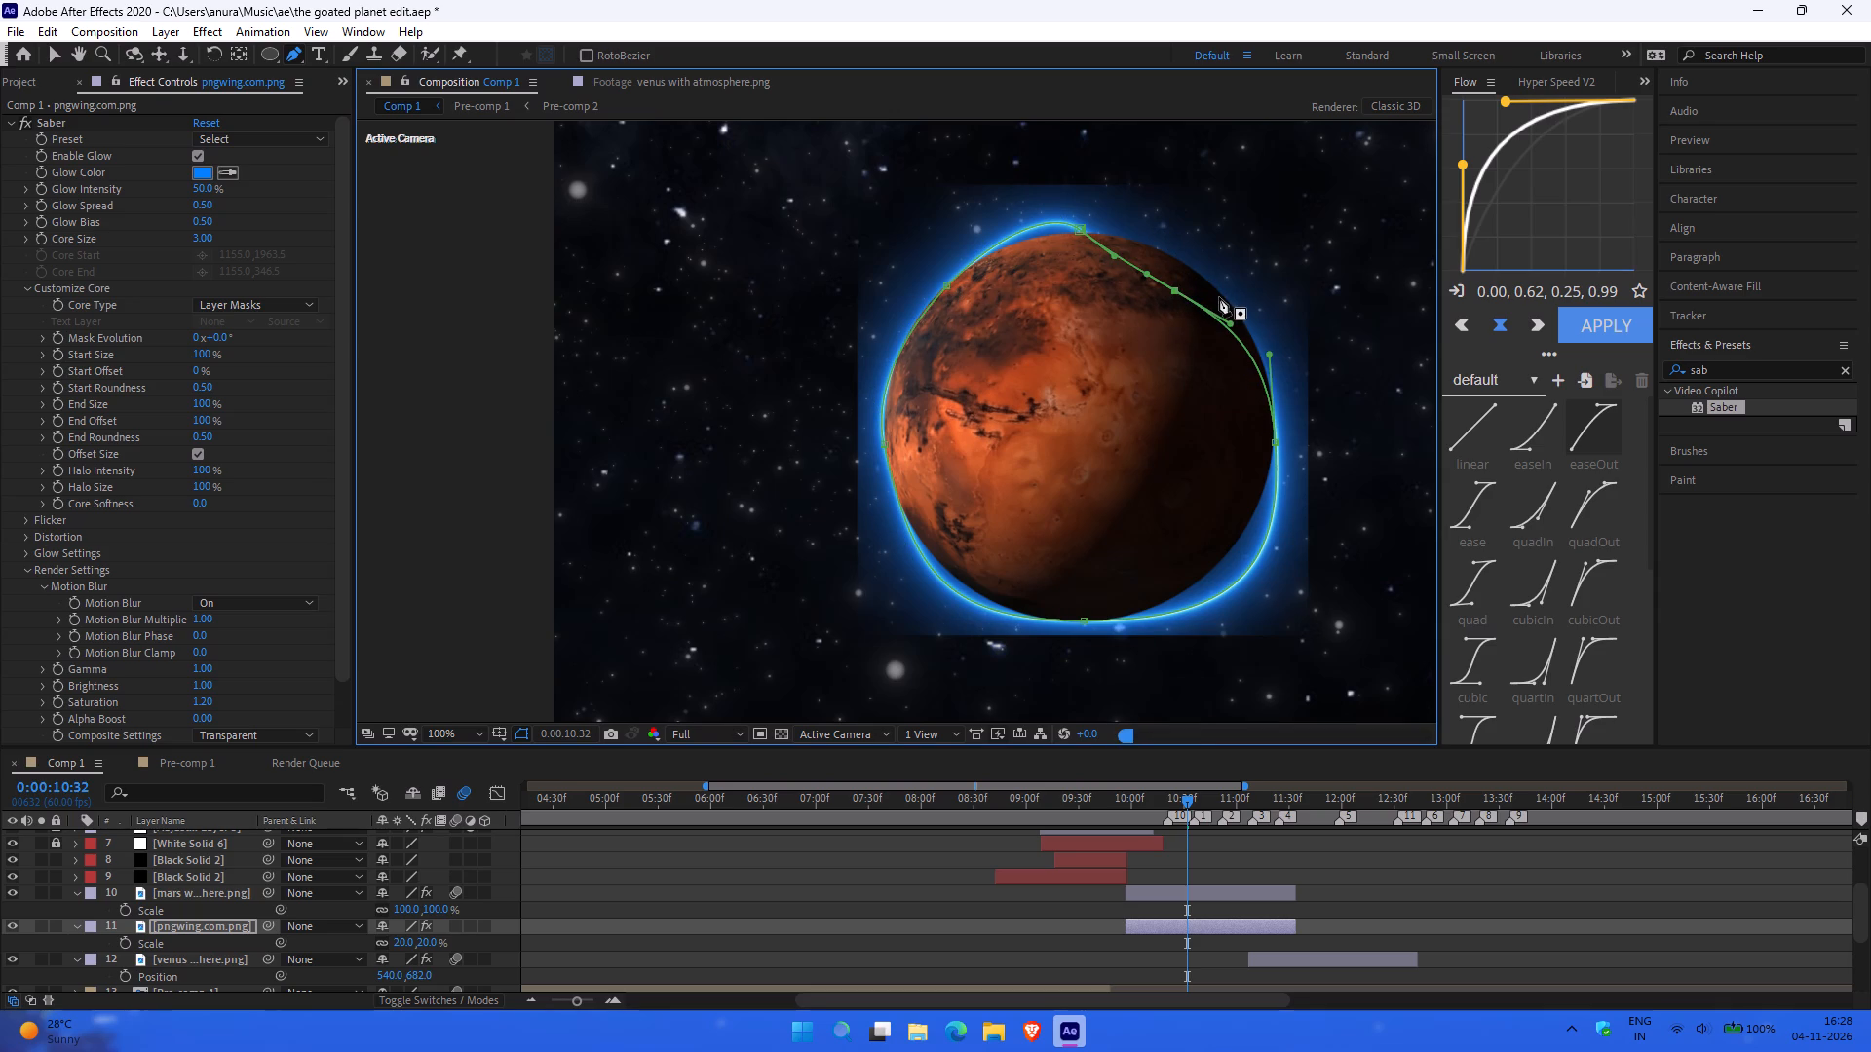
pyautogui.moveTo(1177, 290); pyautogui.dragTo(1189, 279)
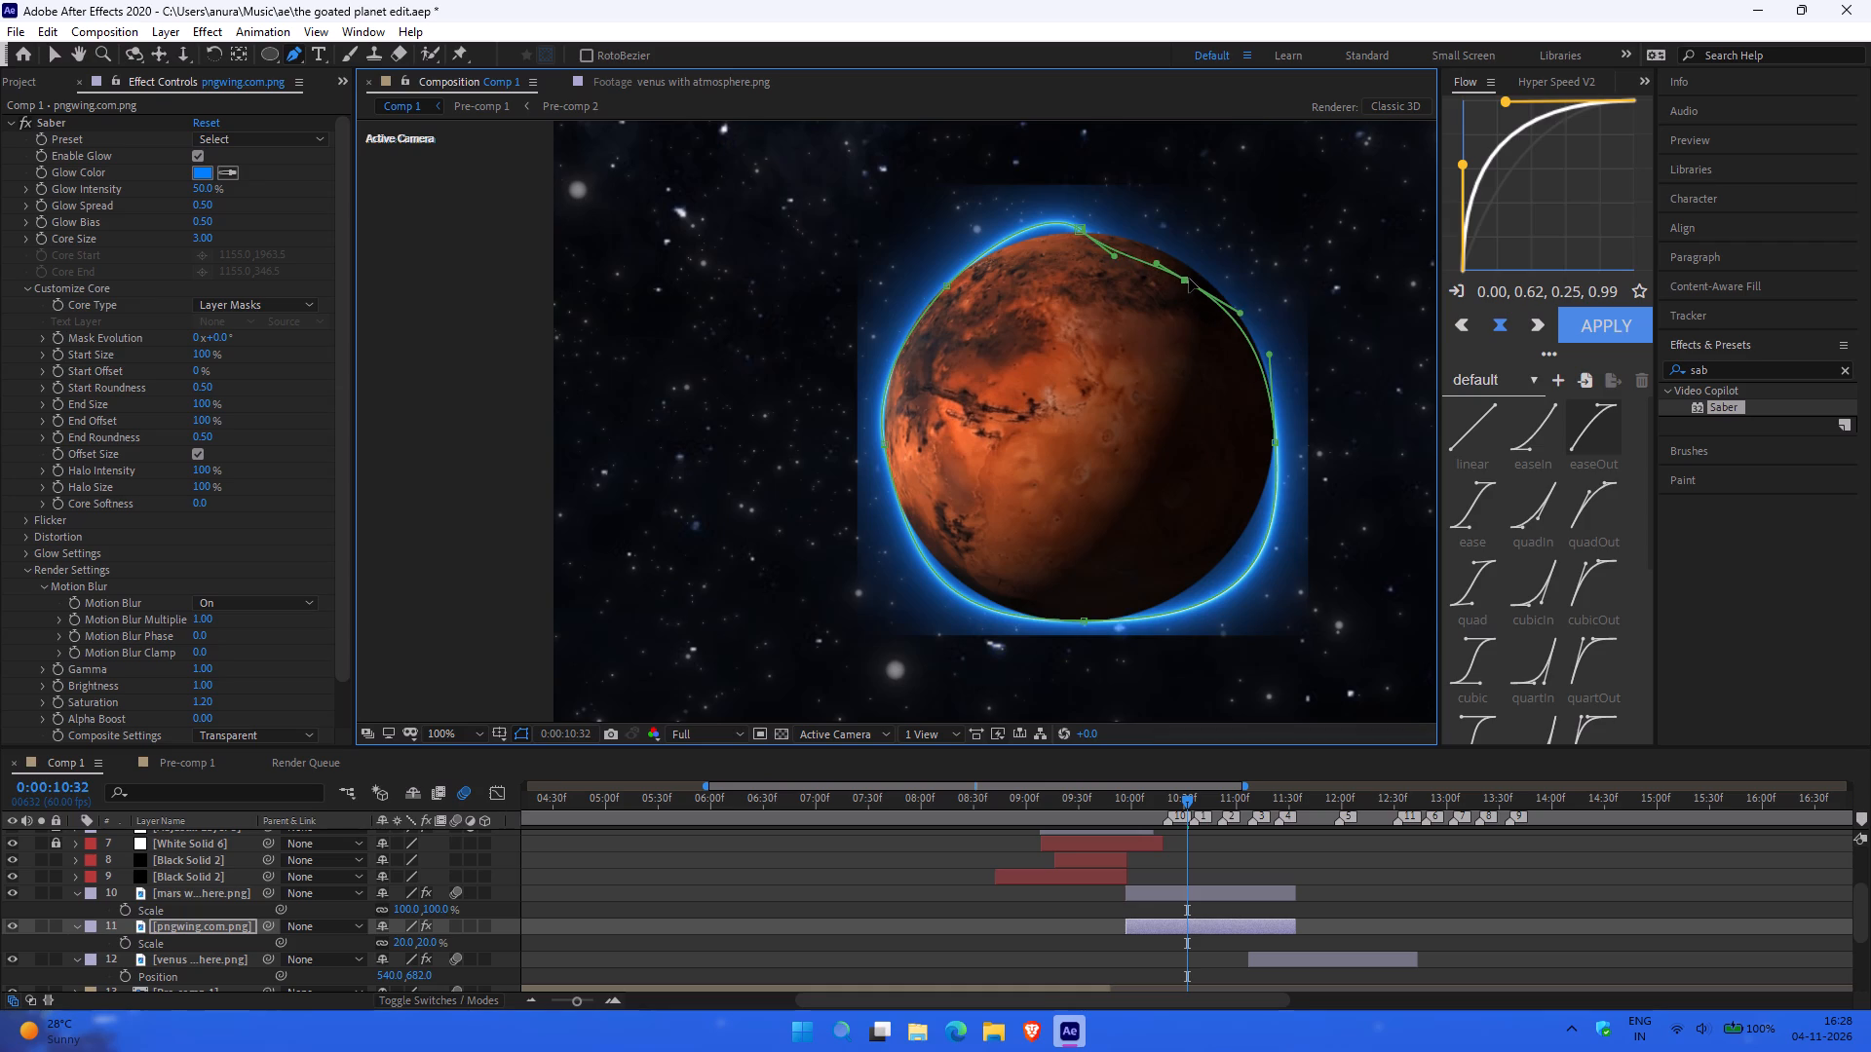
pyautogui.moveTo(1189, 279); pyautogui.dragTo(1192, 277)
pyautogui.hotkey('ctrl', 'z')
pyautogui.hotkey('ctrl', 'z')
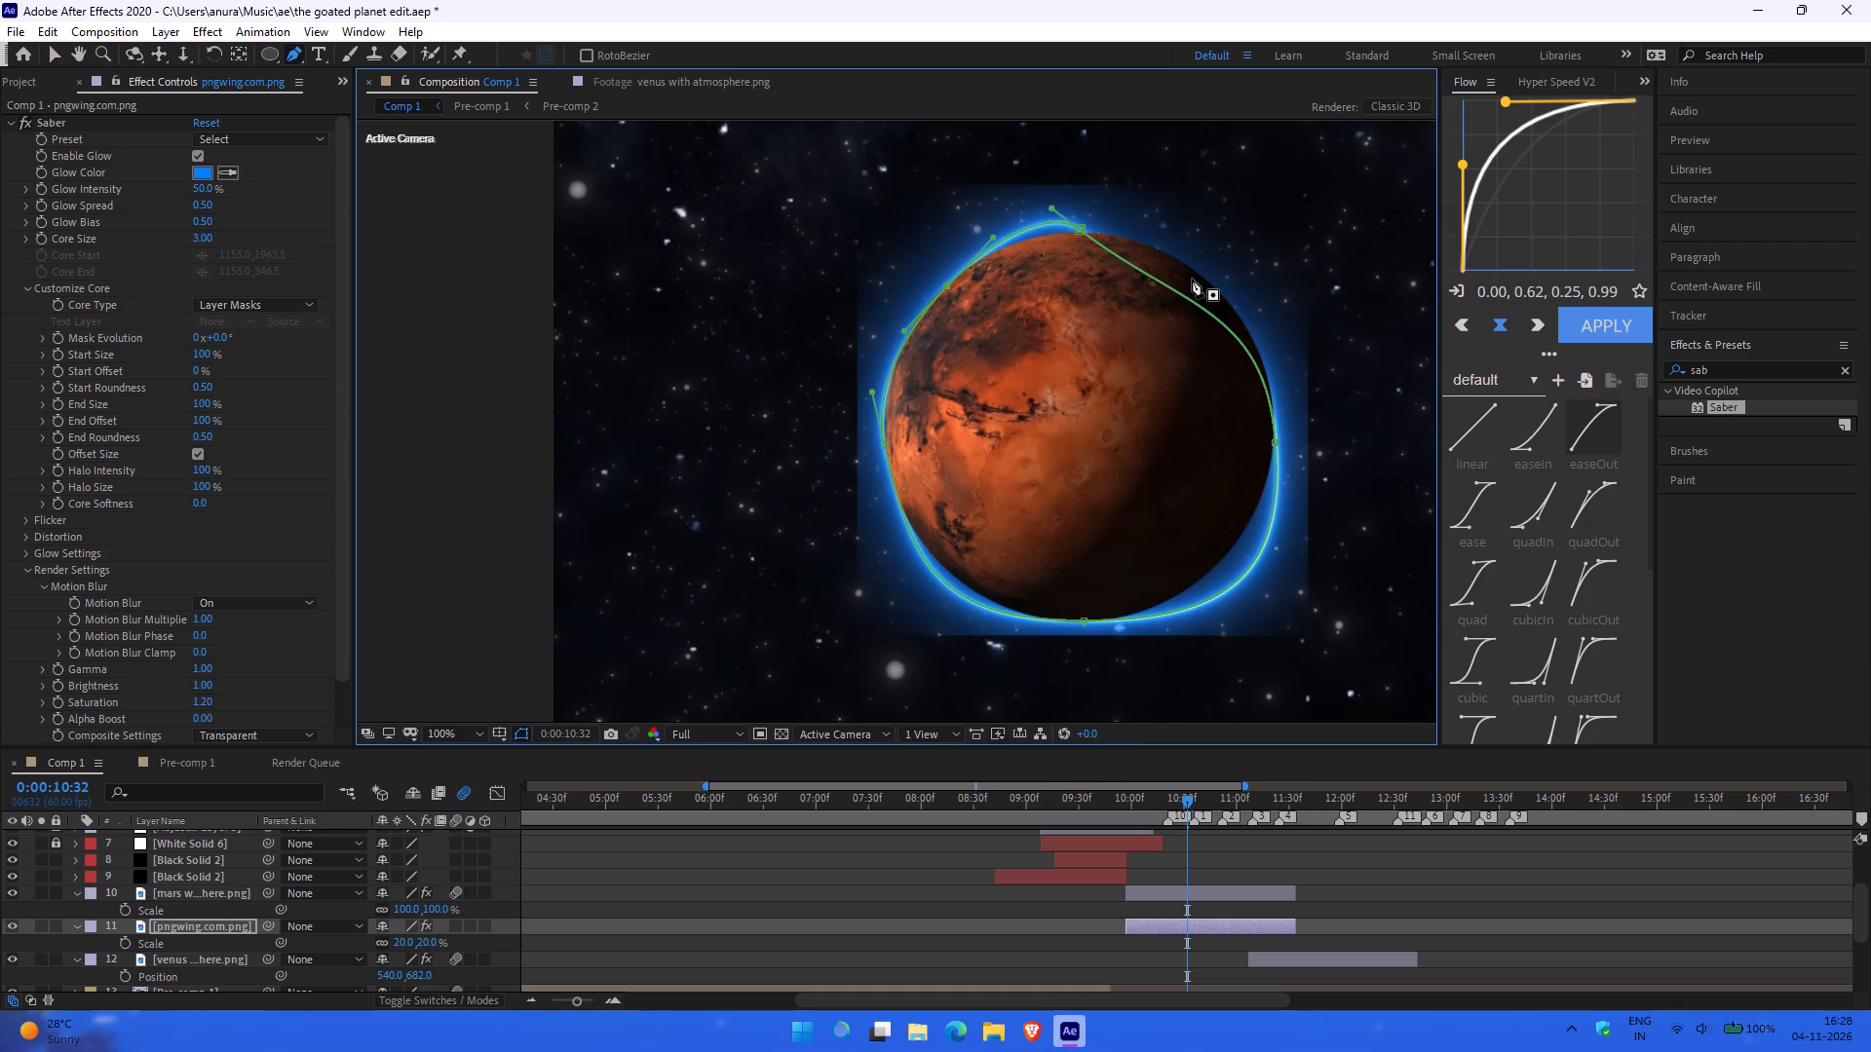
# Undo the mask handle edits step by step until the symmetrical rounded outline around Mars is restored.
pyautogui.hotkey('ctrl', 'z')
pyautogui.hotkey('ctrl', 'z')
pyautogui.hotkey('ctrl', 'z')
pyautogui.hotkey('ctrl', 'z')
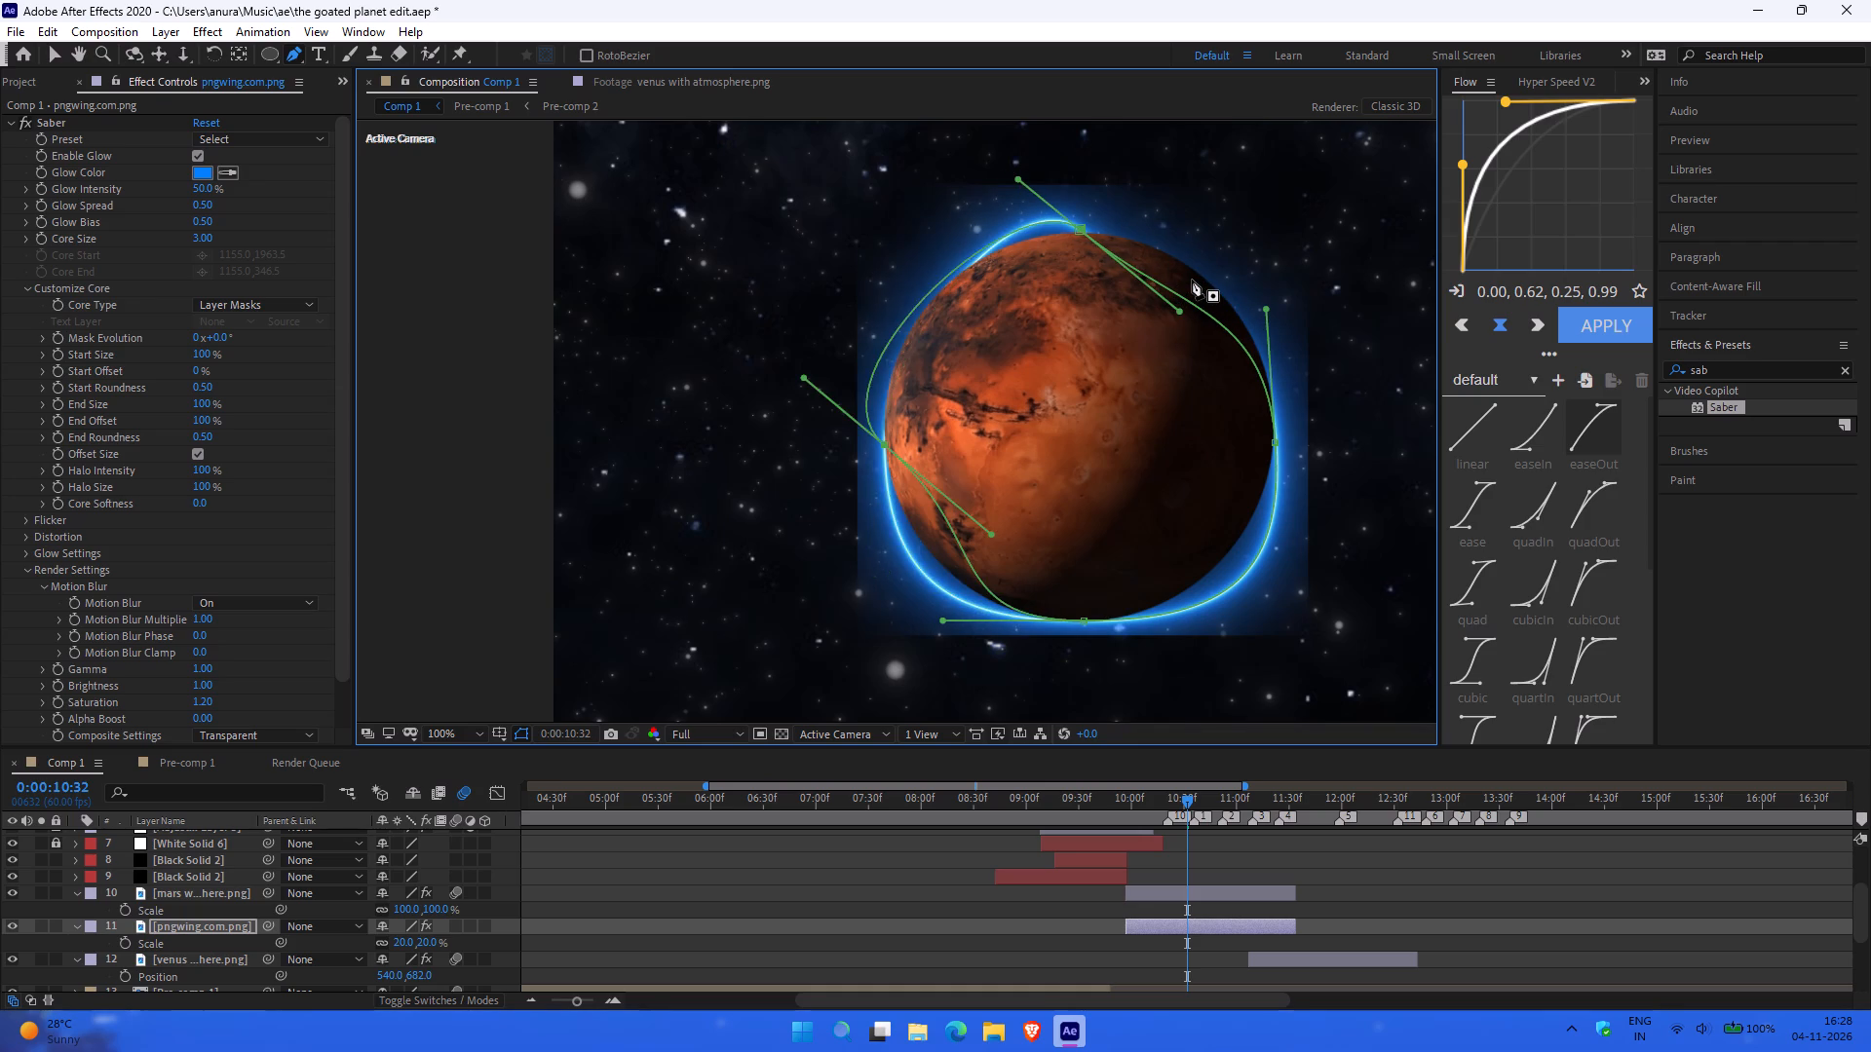
pyautogui.hotkey('ctrl', 'z')
pyautogui.hotkey('ctrl', 'z')
pyautogui.hotkey('ctrl', 'z')
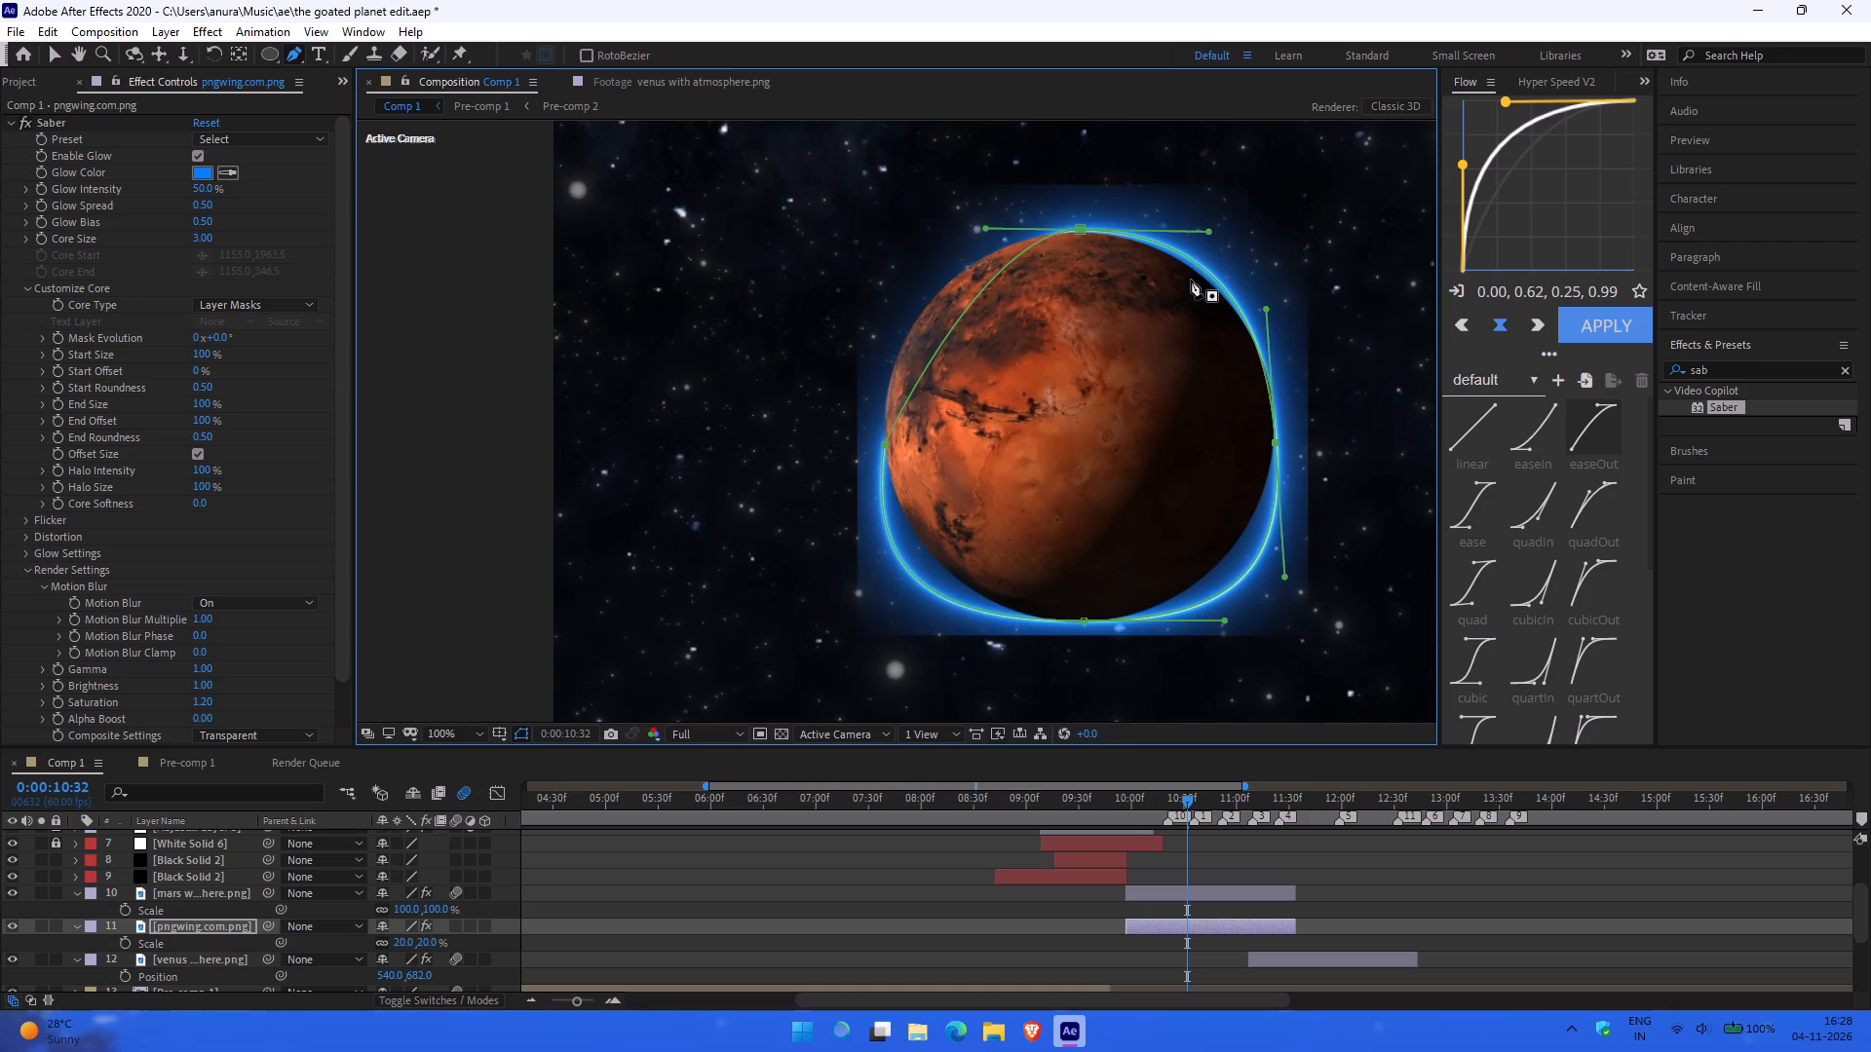
pyautogui.hotkey('ctrl', 'z')
pyautogui.hotkey('ctrl', 'z')
pyautogui.hotkey('ctrl', 'z')
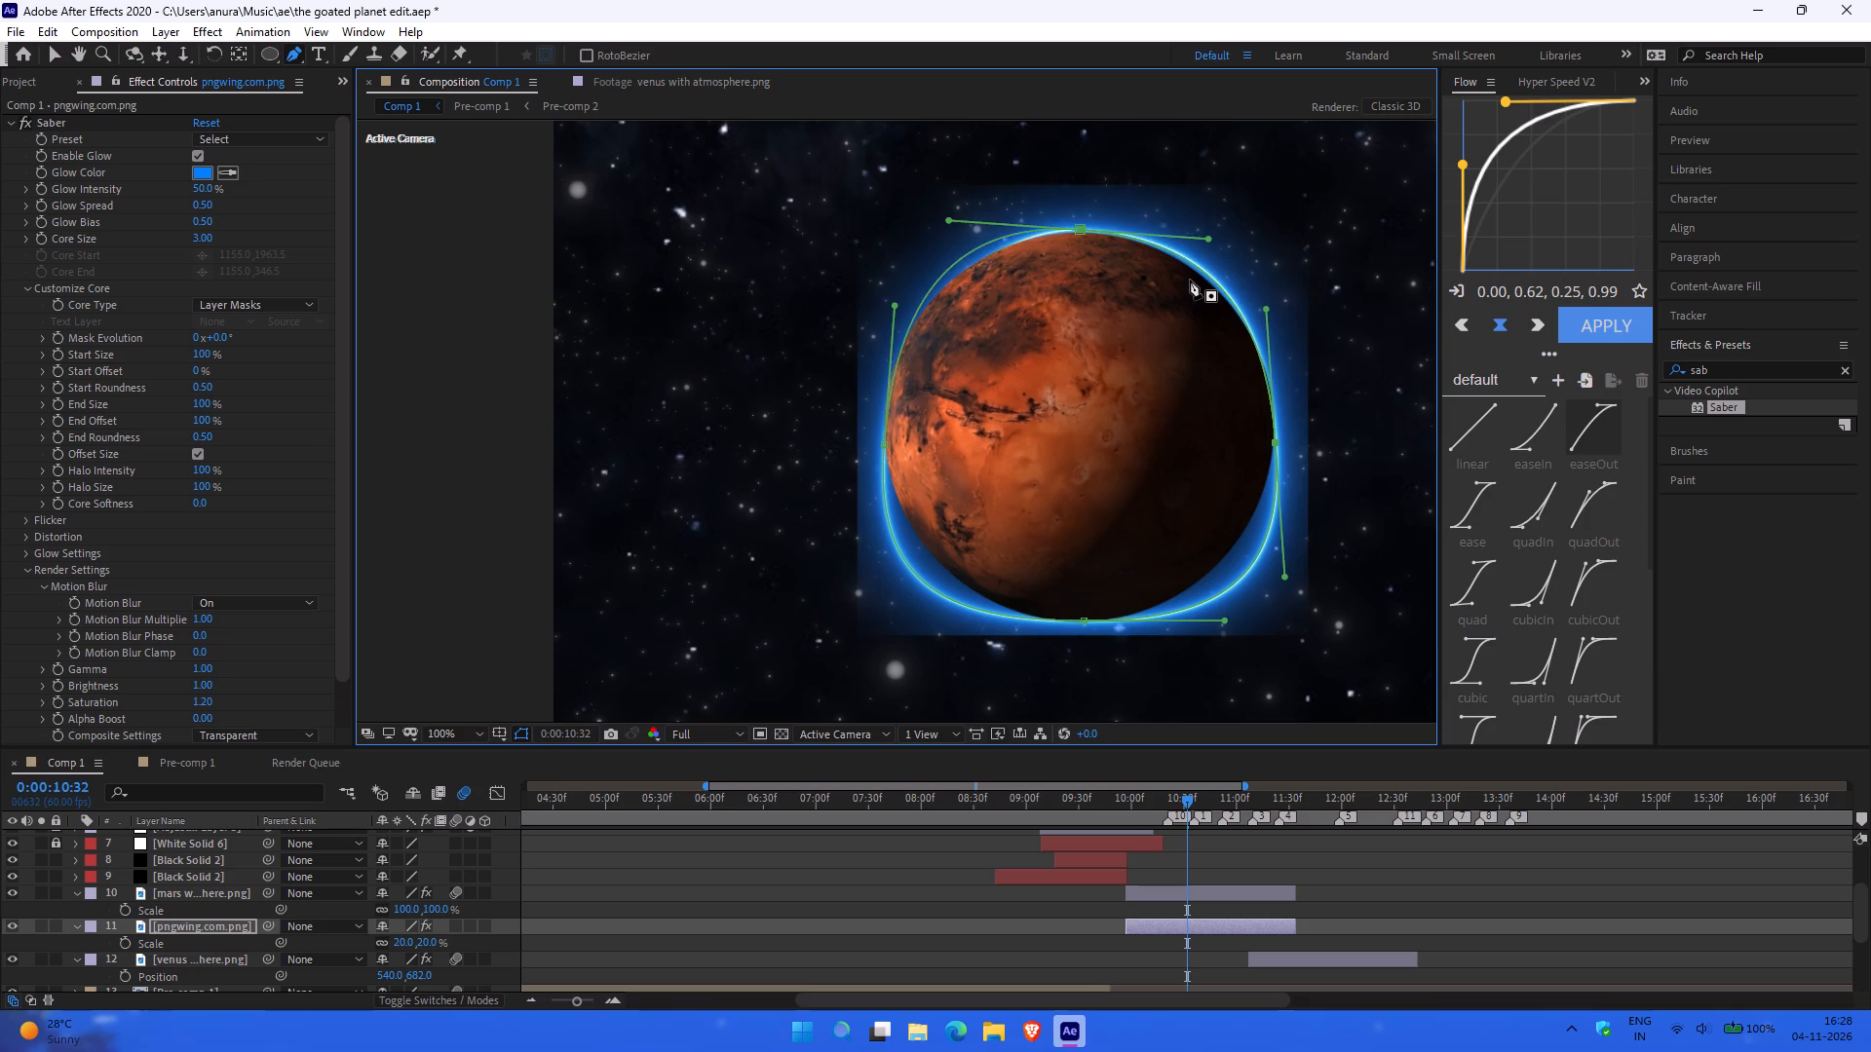
pyautogui.hotkey('ctrl', 'z')
pyautogui.hotkey('ctrl', 'z')
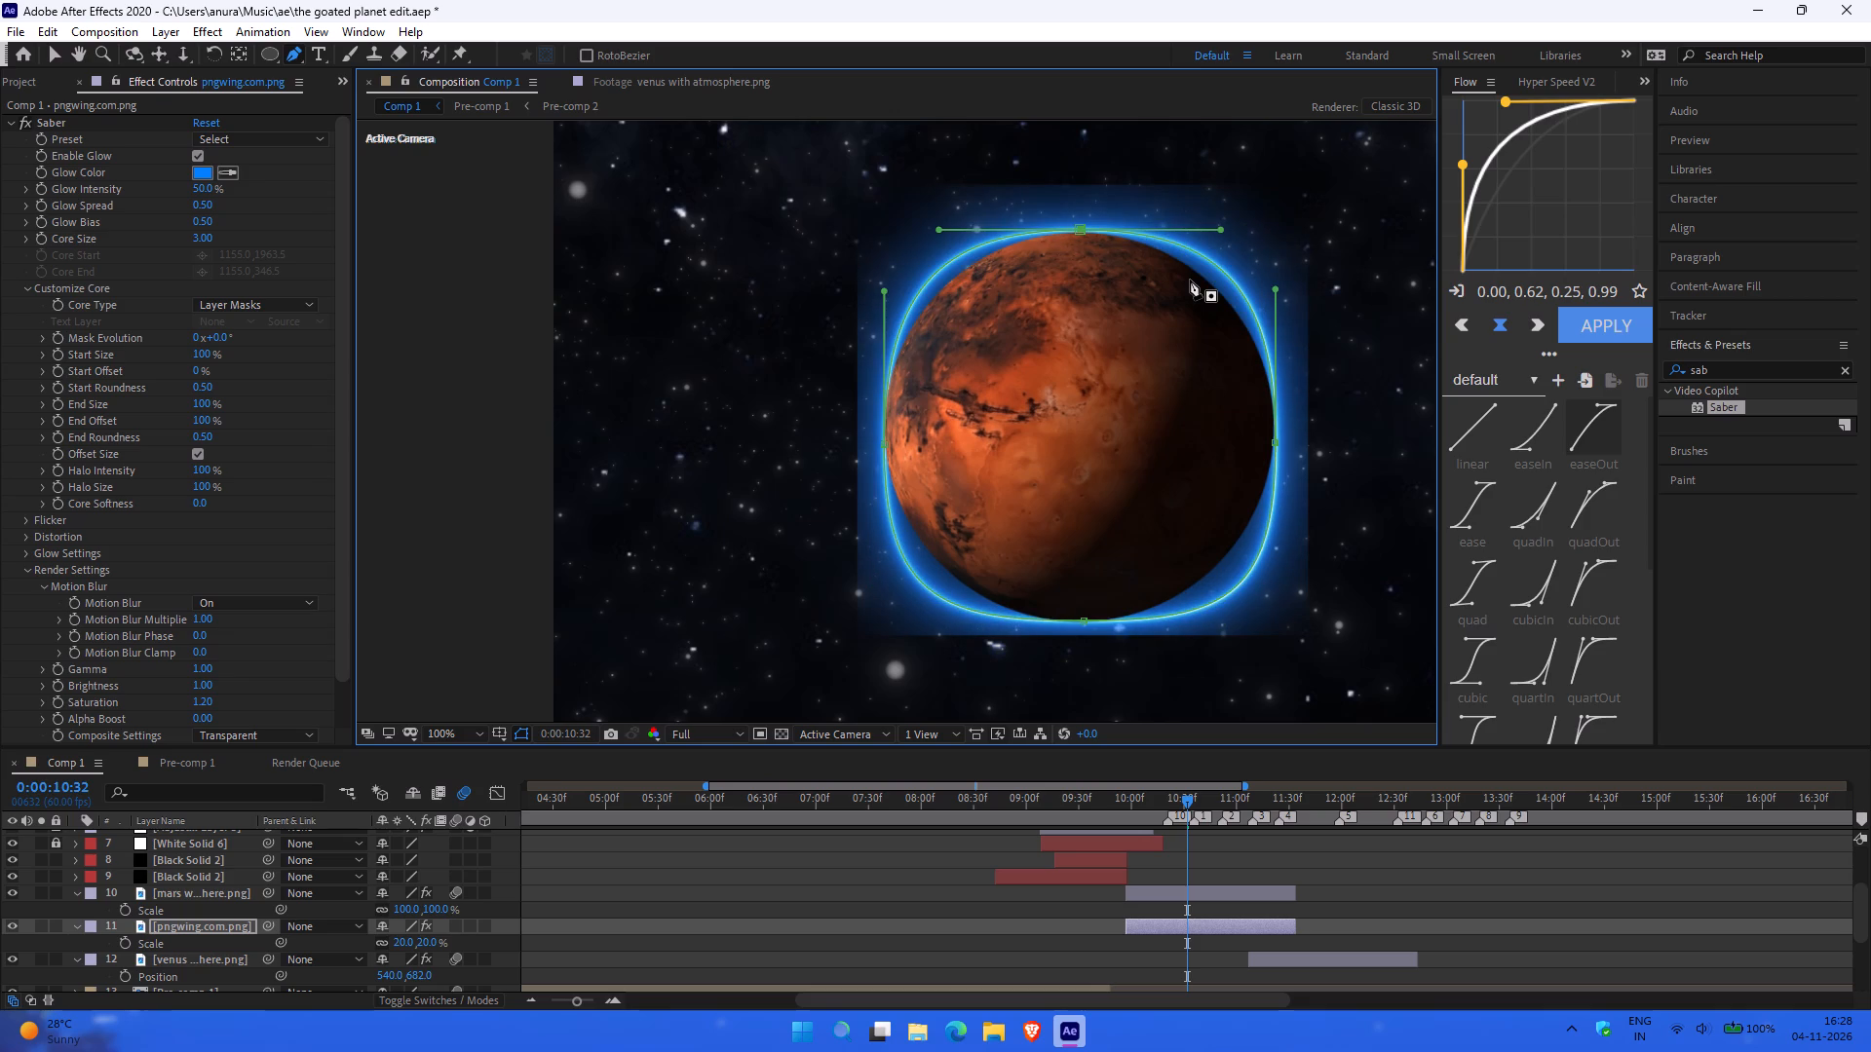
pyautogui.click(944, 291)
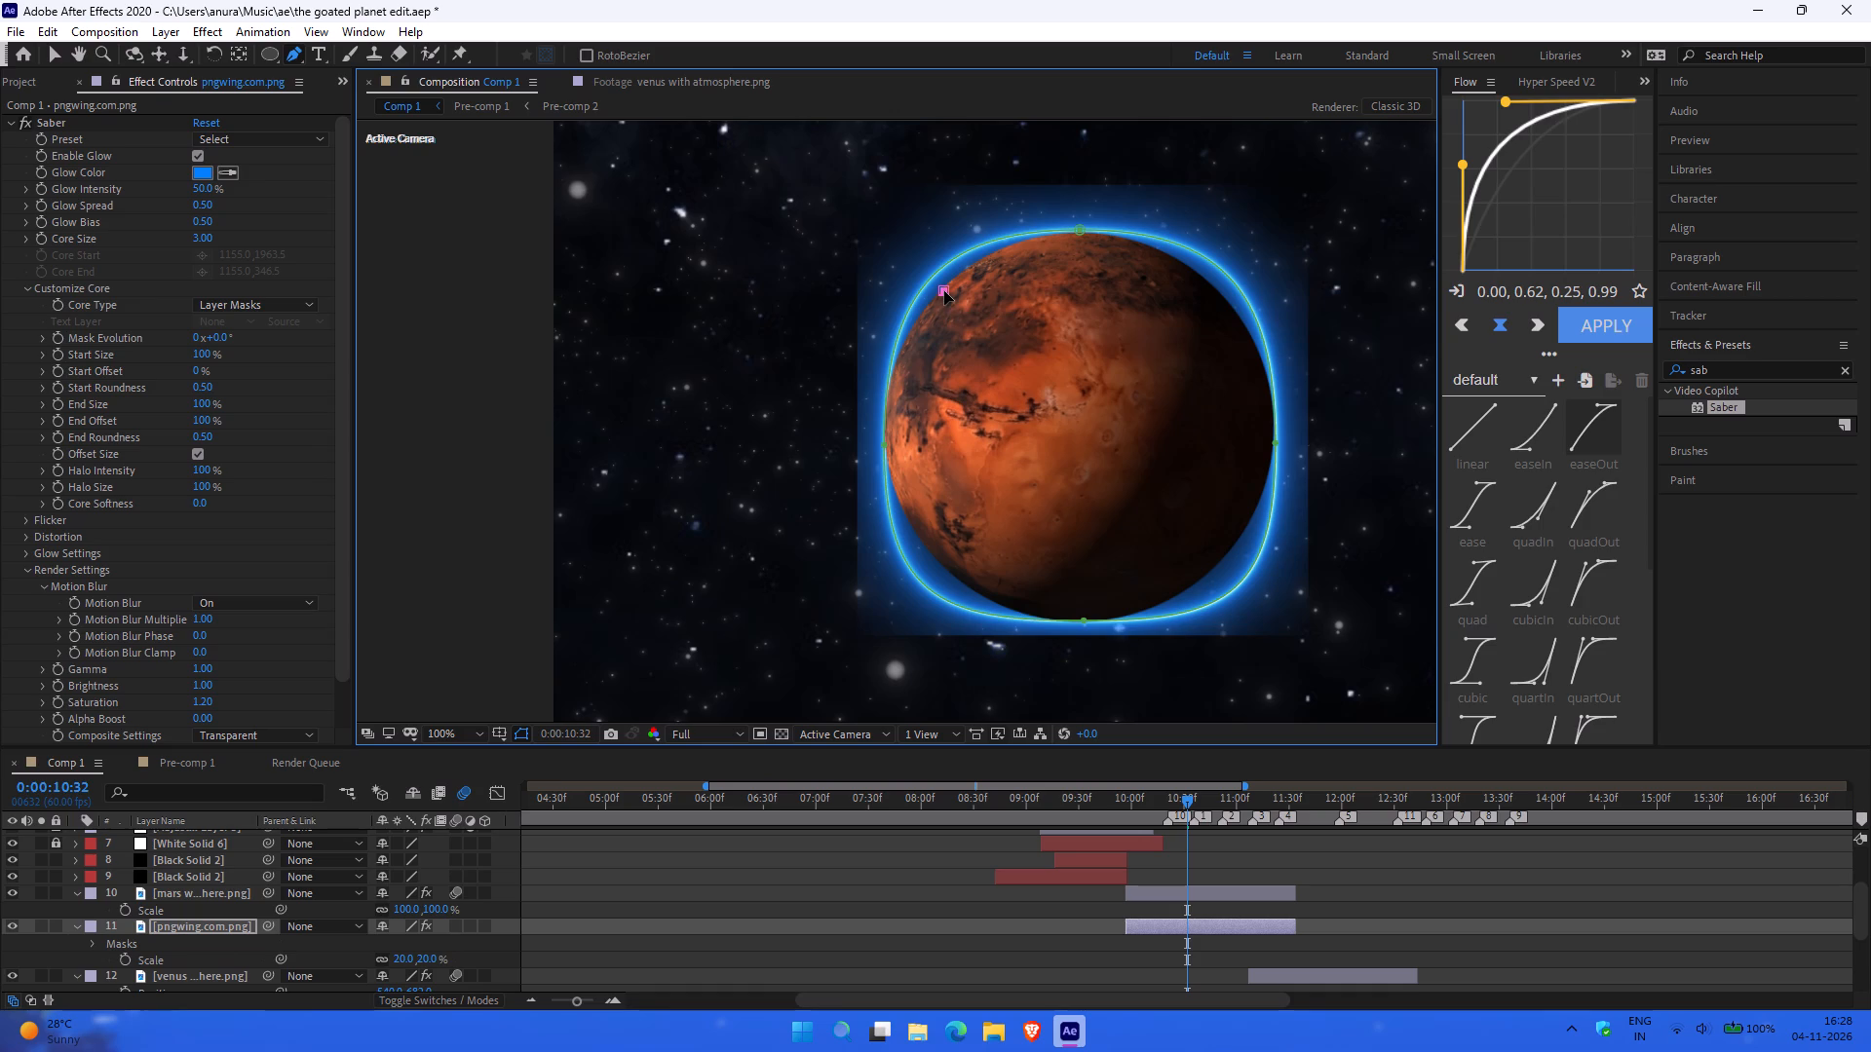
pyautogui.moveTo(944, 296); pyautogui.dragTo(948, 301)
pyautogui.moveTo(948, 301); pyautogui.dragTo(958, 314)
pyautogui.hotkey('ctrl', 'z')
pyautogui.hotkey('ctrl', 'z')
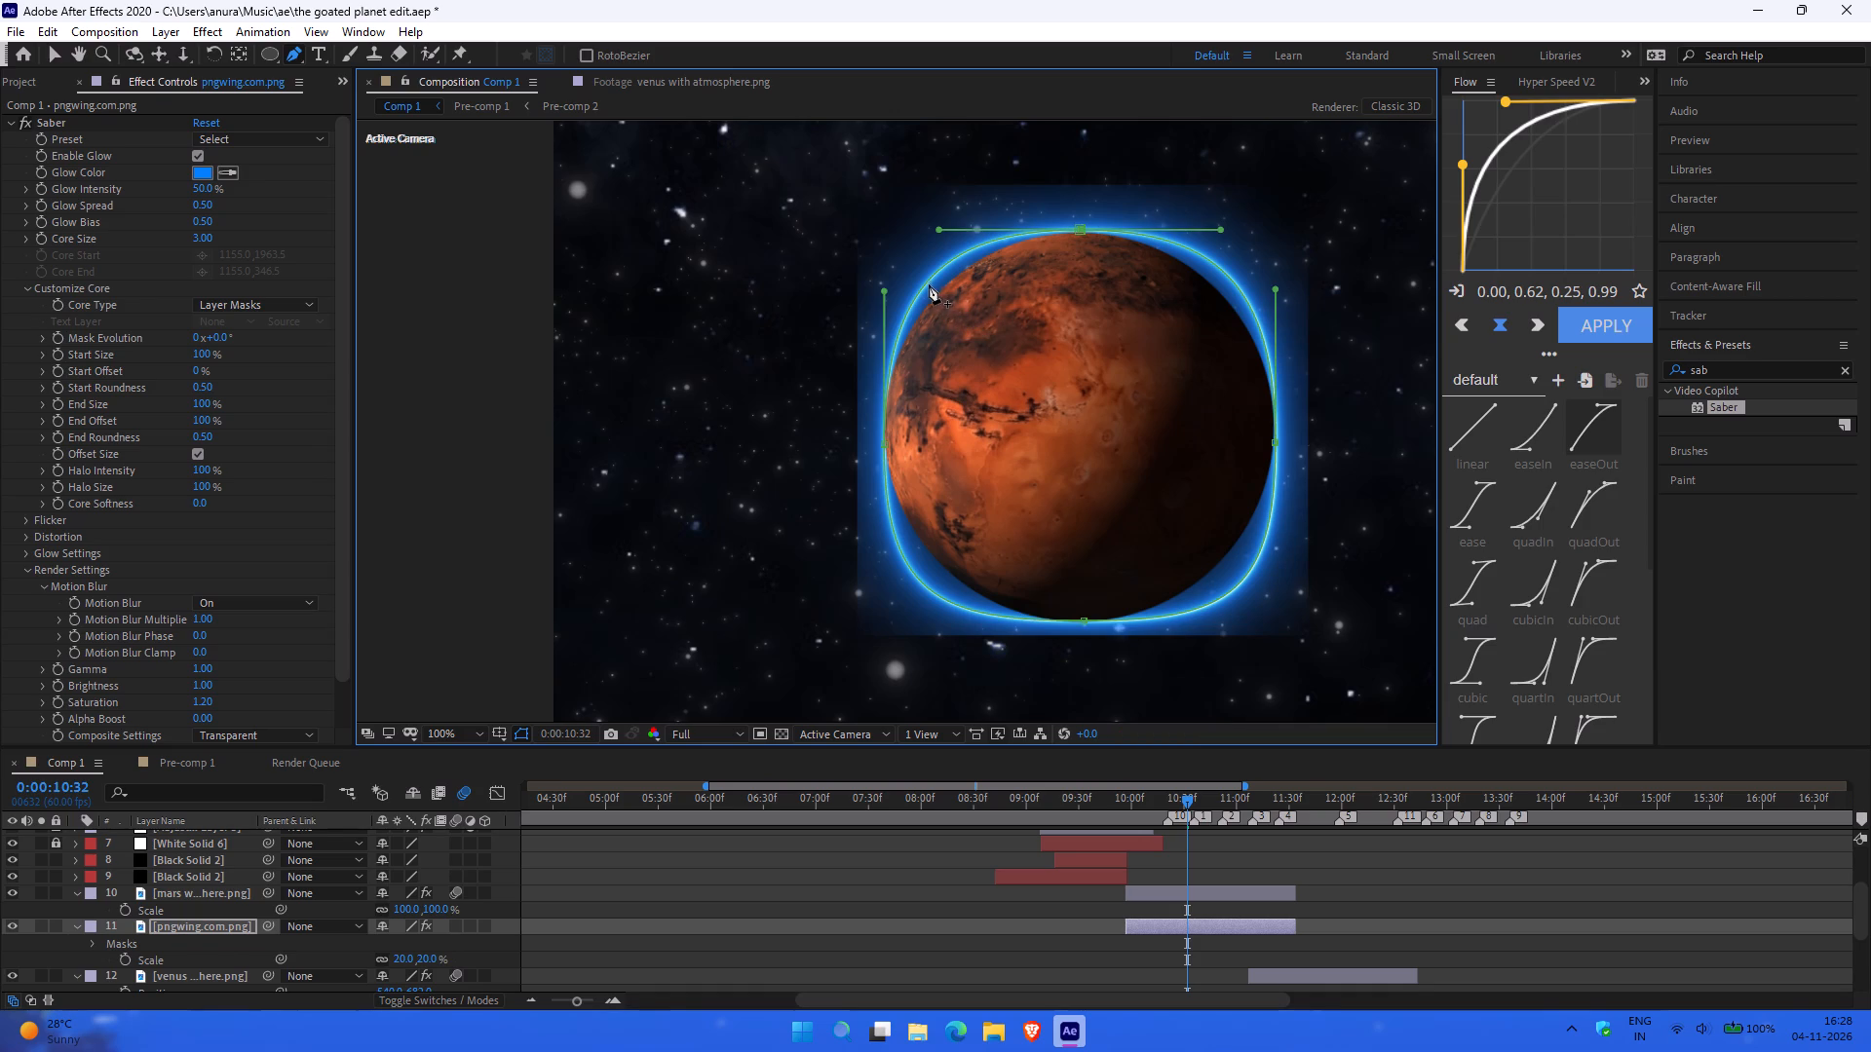
# Add a vertex to each of the mask's upper-left and upper-right segments with the Pen tool and pull both inward to Mars's edge.
pyautogui.click(926, 282)
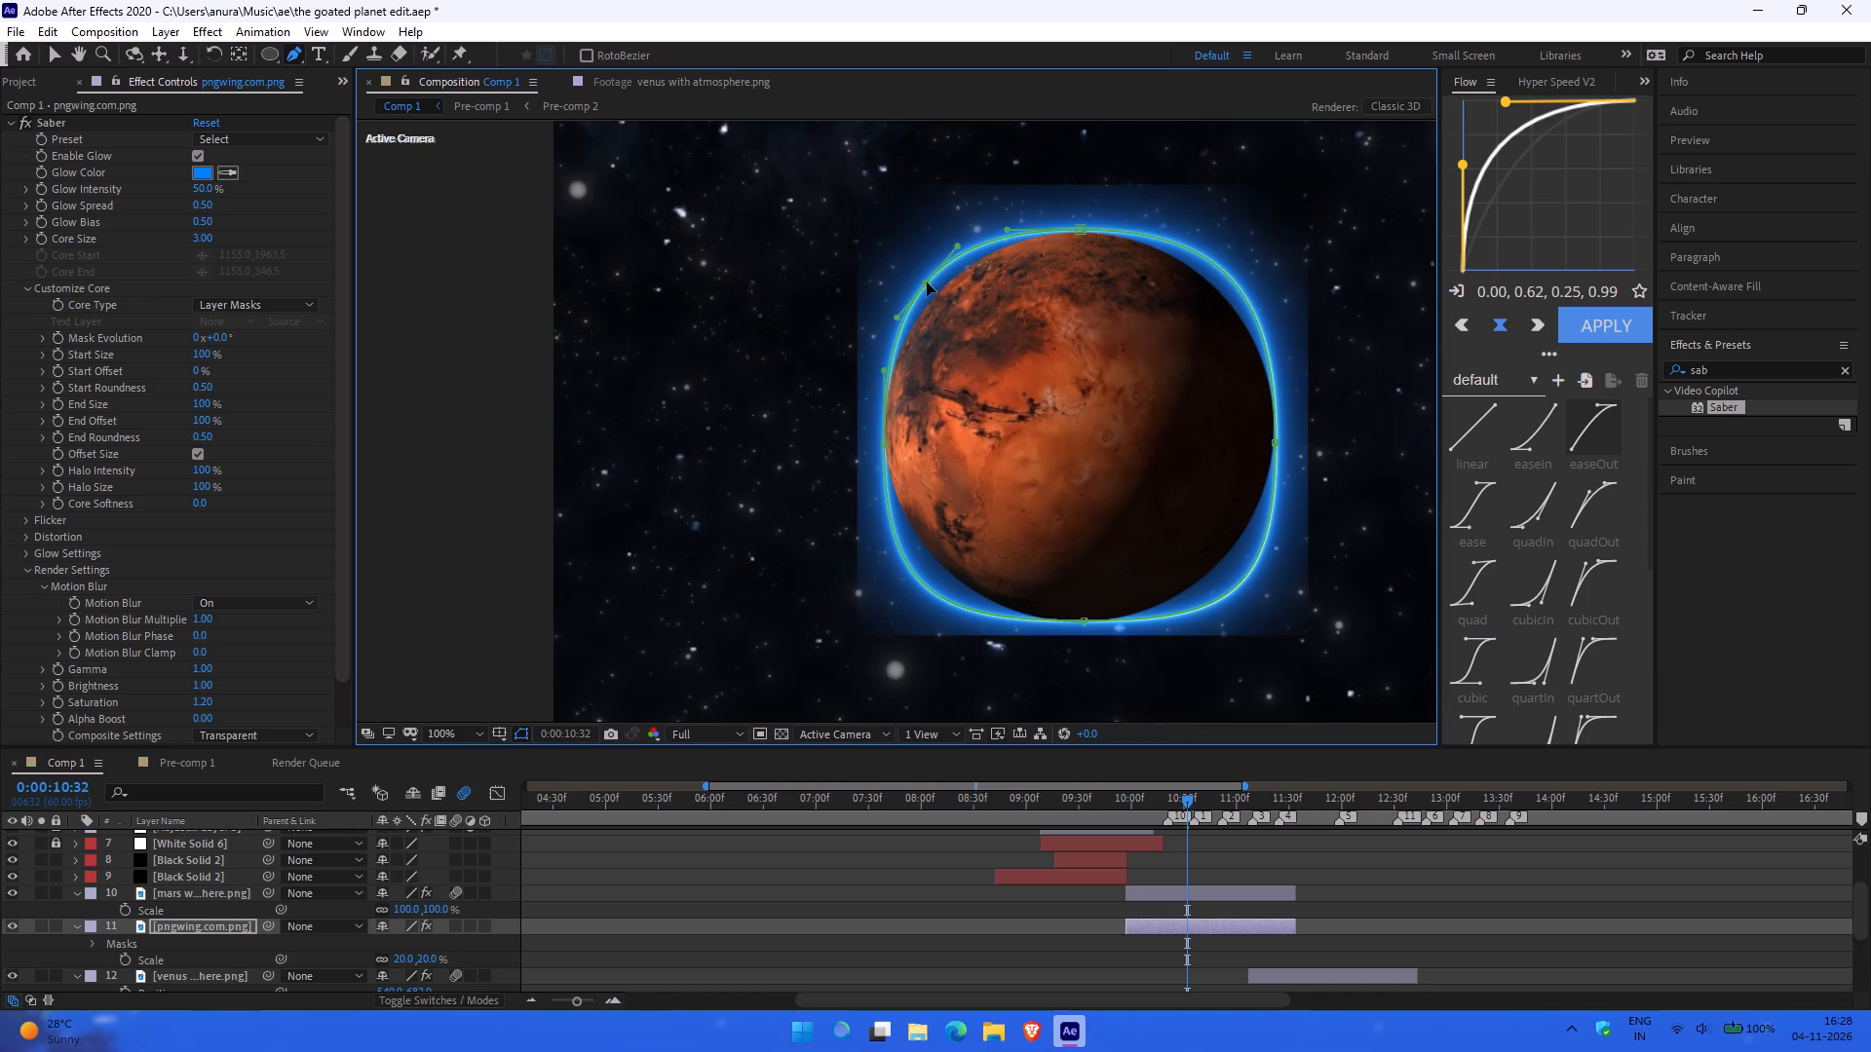
pyautogui.moveTo(927, 282); pyautogui.dragTo(934, 286)
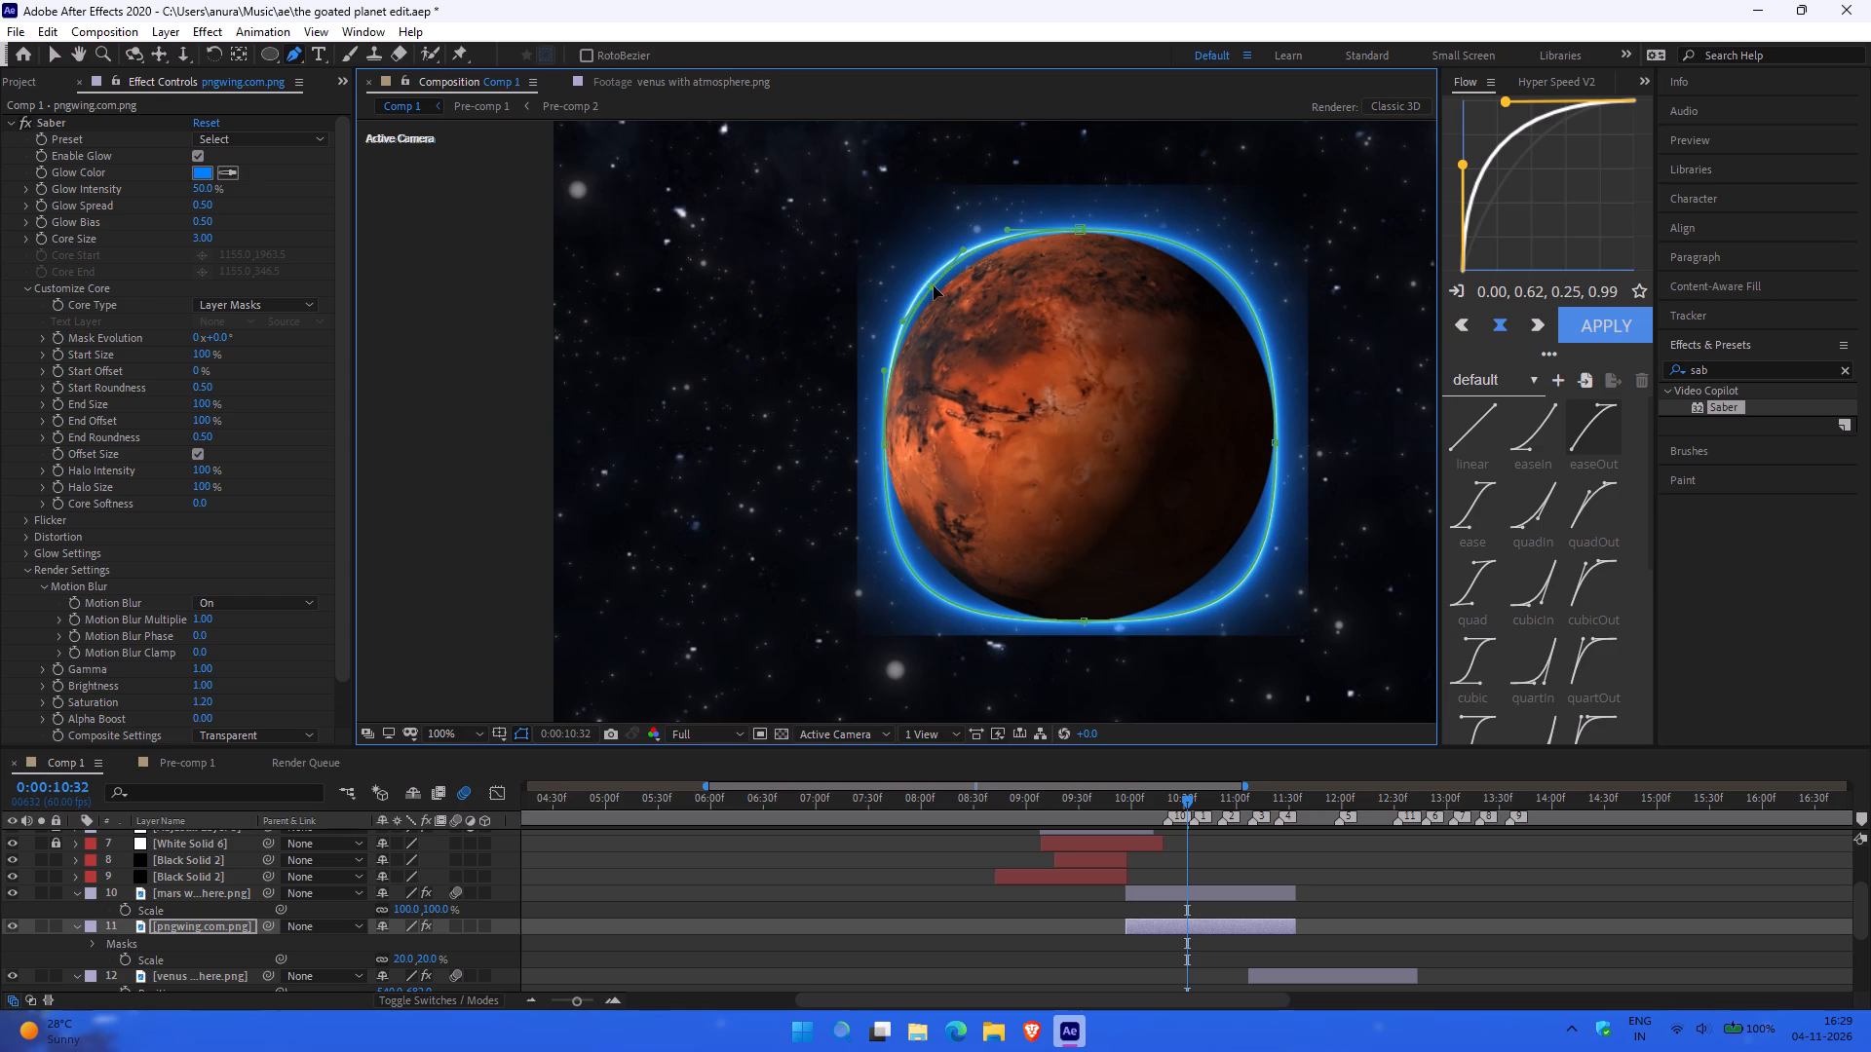
pyautogui.moveTo(934, 286); pyautogui.dragTo(938, 291)
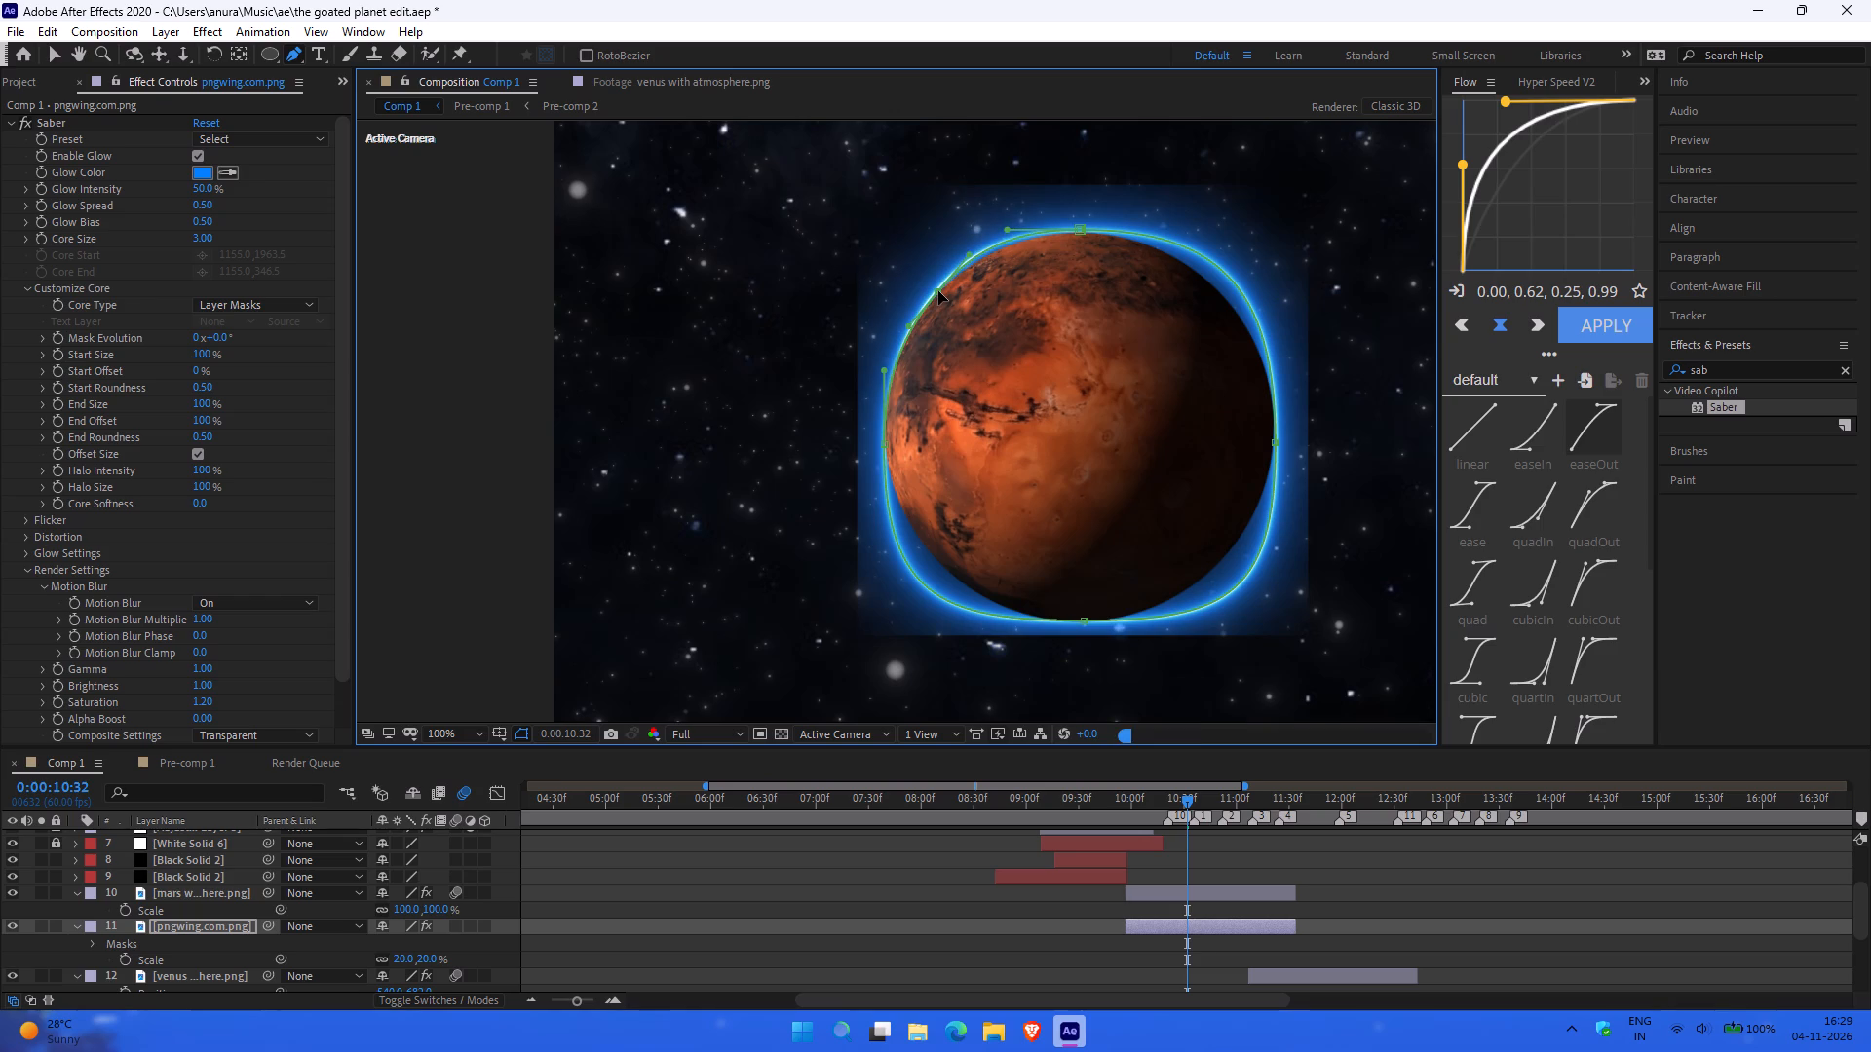
pyautogui.click(1226, 273)
pyautogui.moveTo(1226, 273); pyautogui.dragTo(1220, 281)
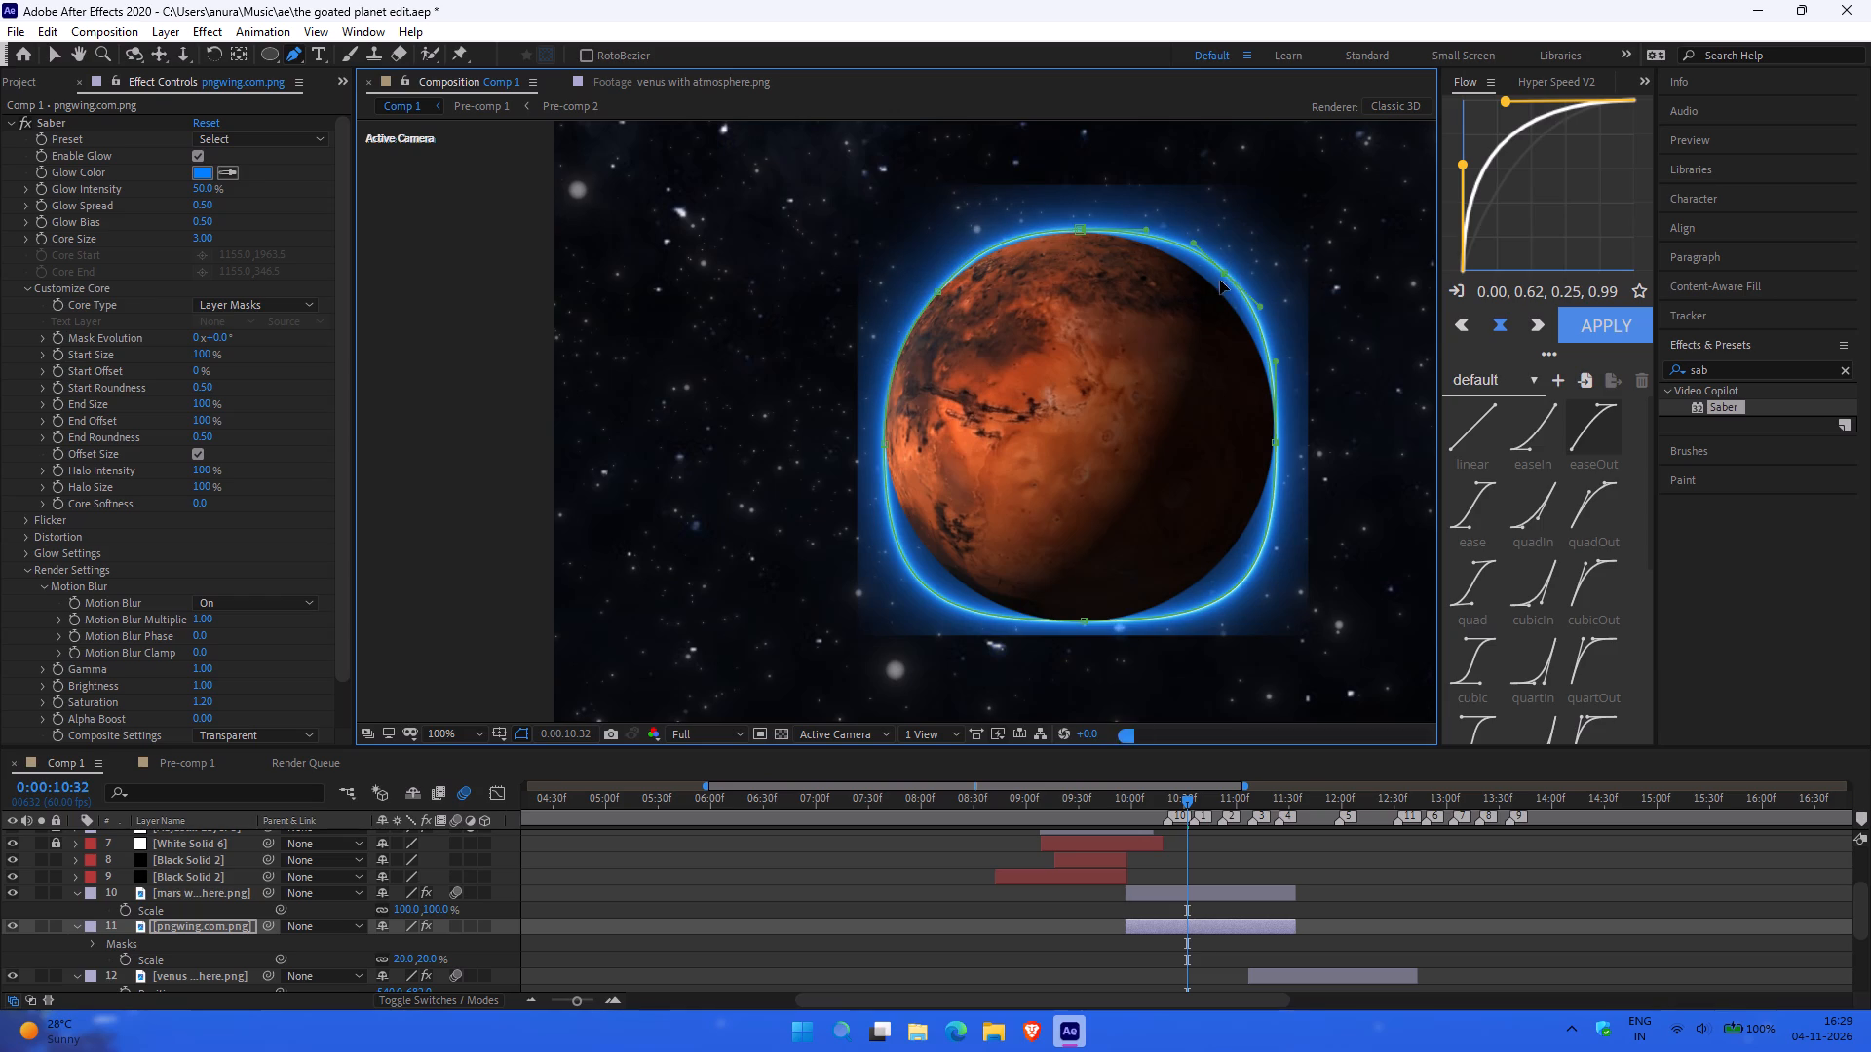
pyautogui.moveTo(1220, 281); pyautogui.dragTo(1216, 285)
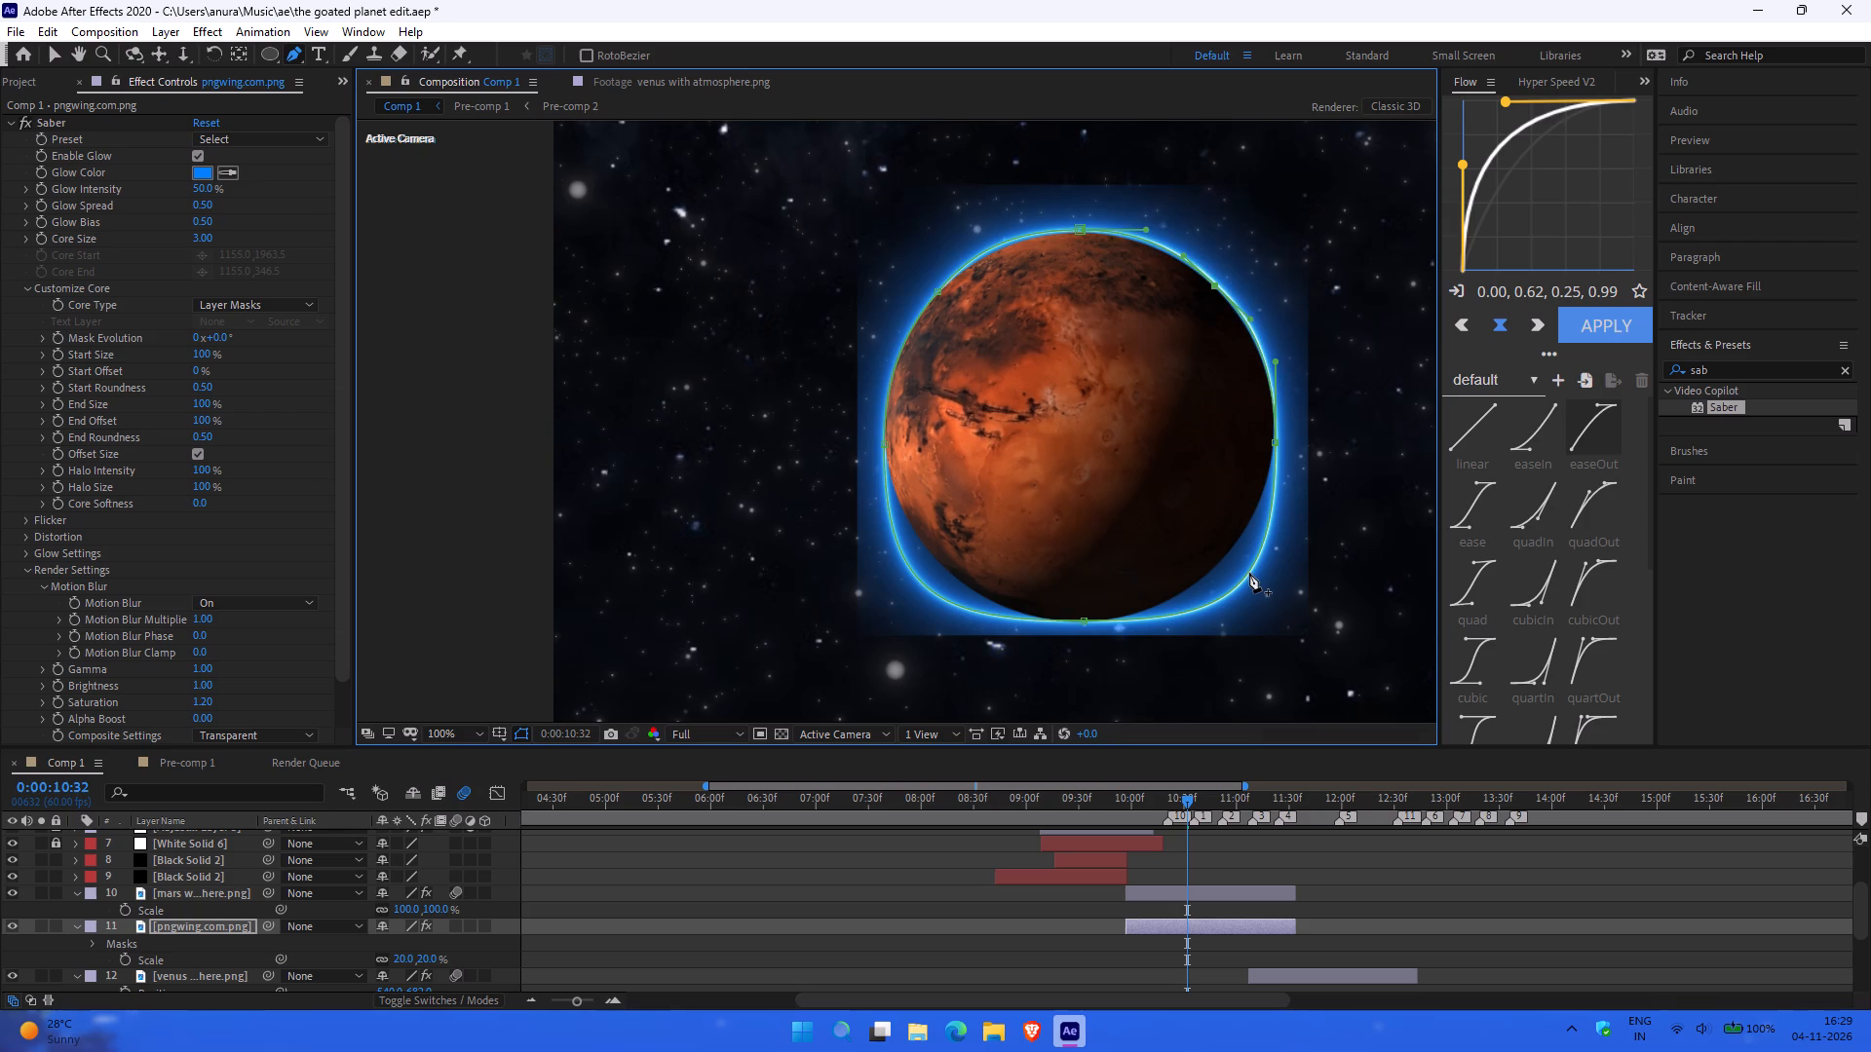
# Add a vertex midway along the mask's lower-right segment with the Pen tool.
pyautogui.click(1249, 573)
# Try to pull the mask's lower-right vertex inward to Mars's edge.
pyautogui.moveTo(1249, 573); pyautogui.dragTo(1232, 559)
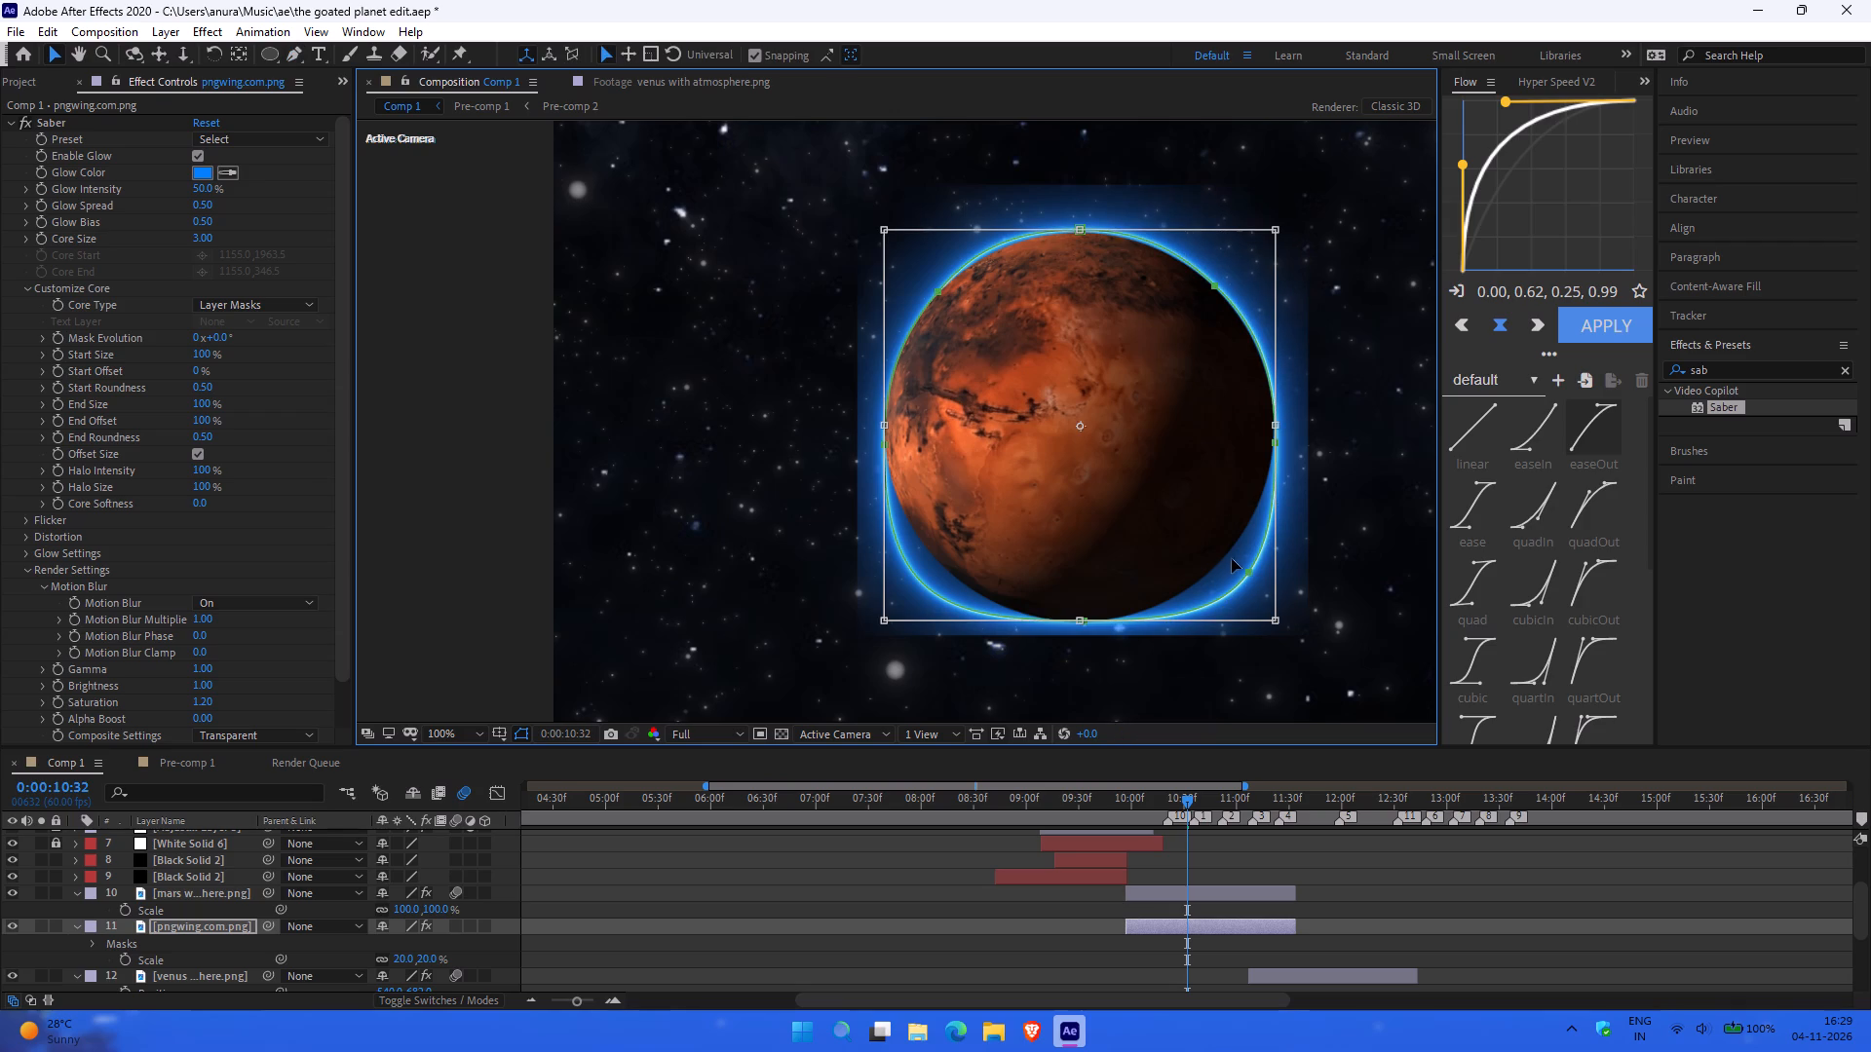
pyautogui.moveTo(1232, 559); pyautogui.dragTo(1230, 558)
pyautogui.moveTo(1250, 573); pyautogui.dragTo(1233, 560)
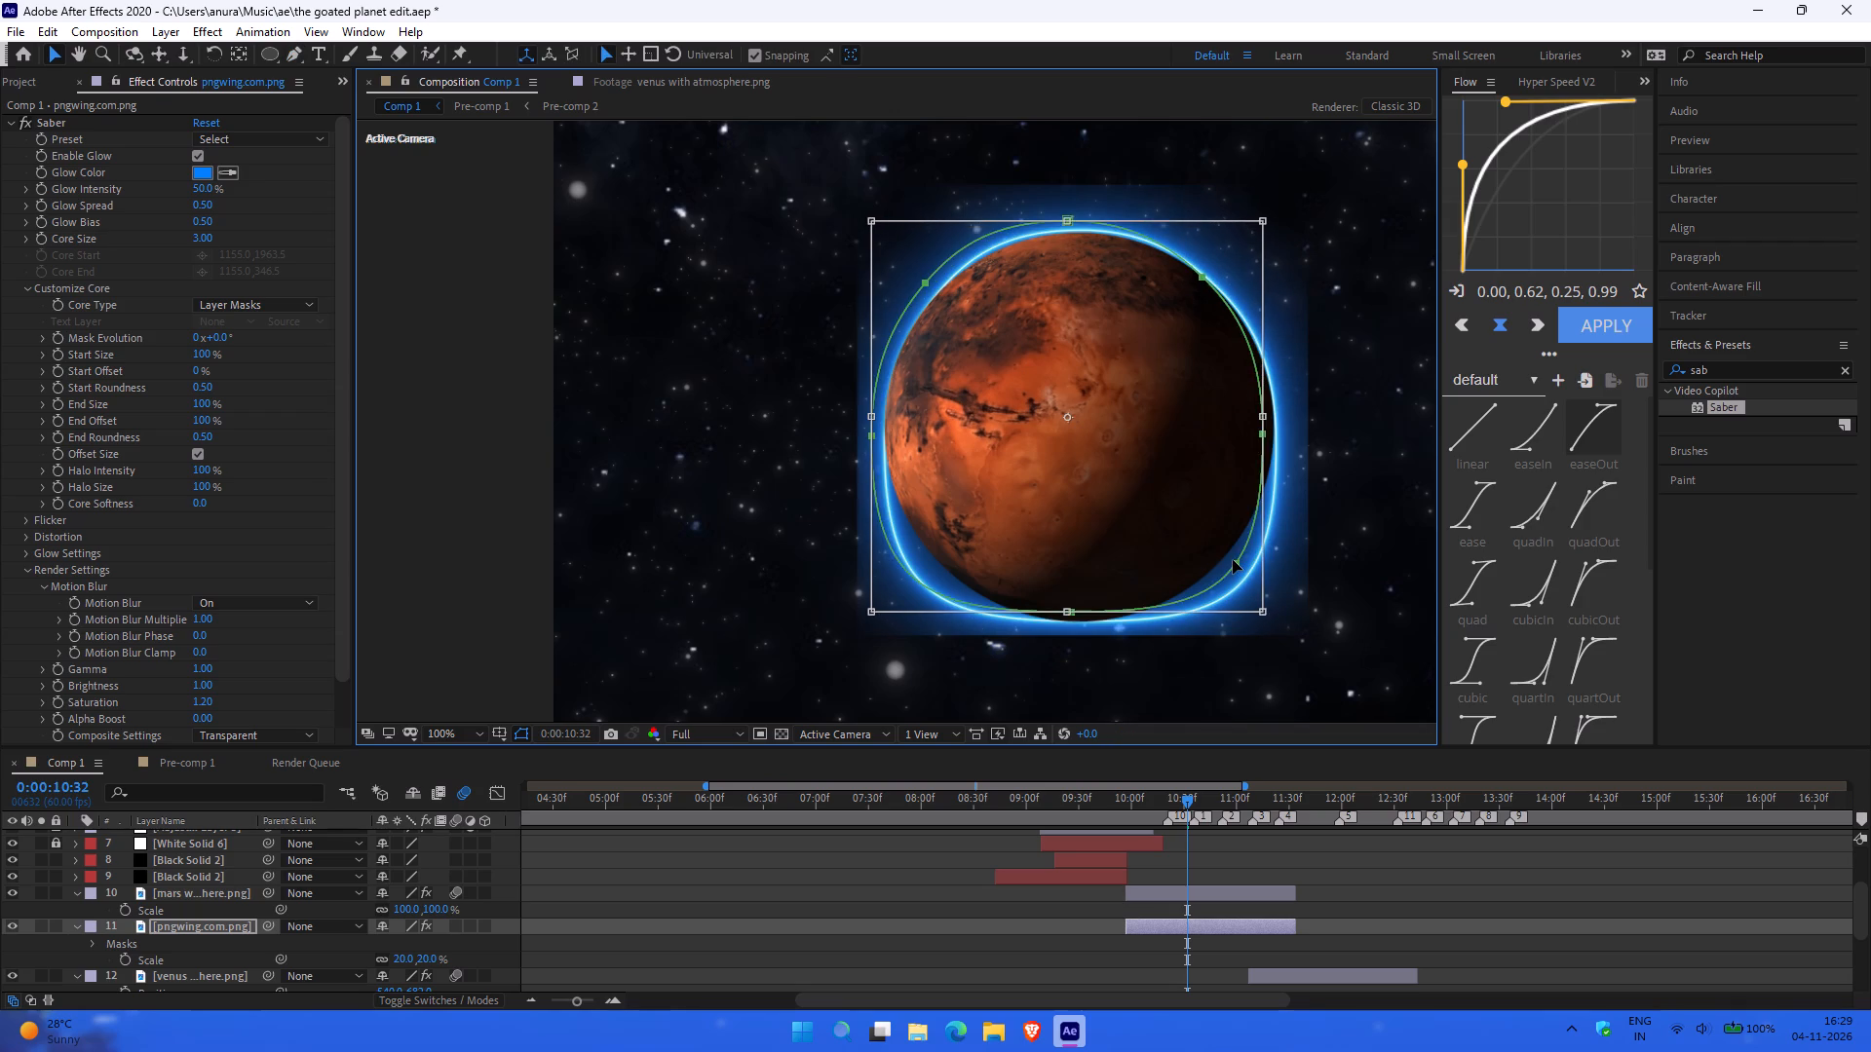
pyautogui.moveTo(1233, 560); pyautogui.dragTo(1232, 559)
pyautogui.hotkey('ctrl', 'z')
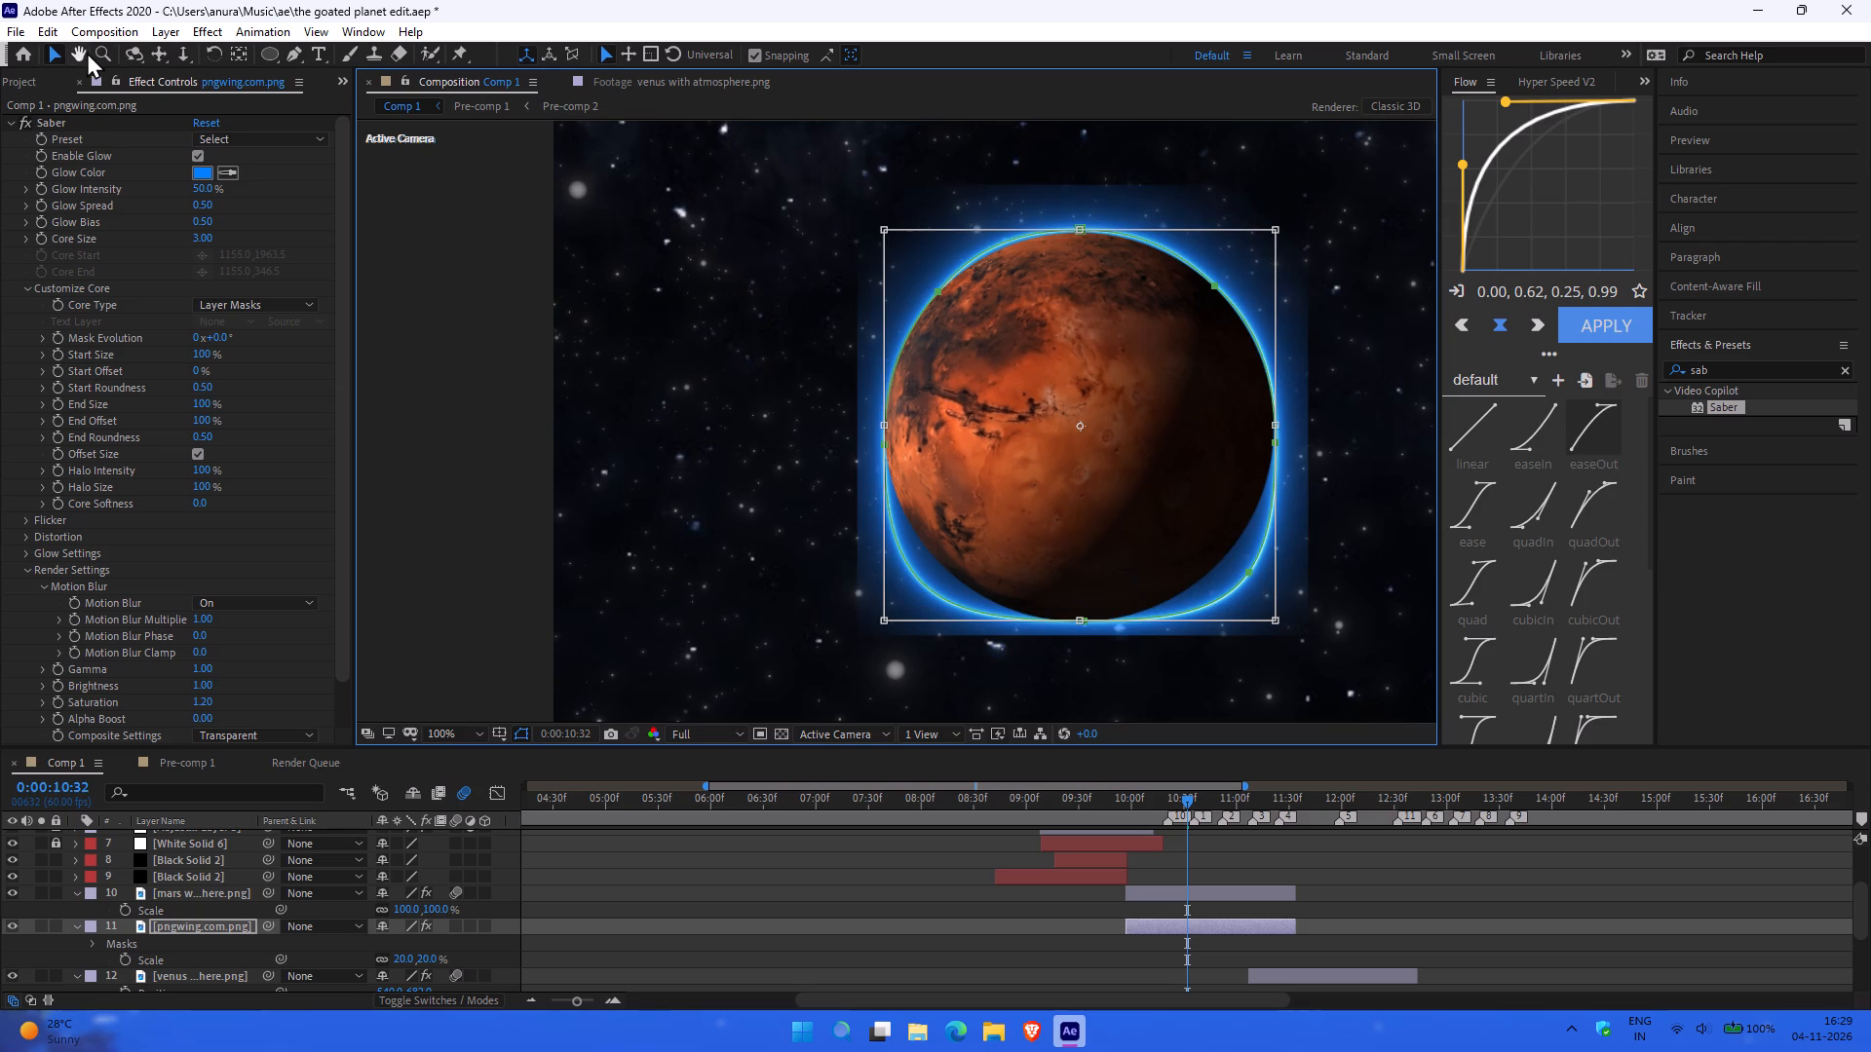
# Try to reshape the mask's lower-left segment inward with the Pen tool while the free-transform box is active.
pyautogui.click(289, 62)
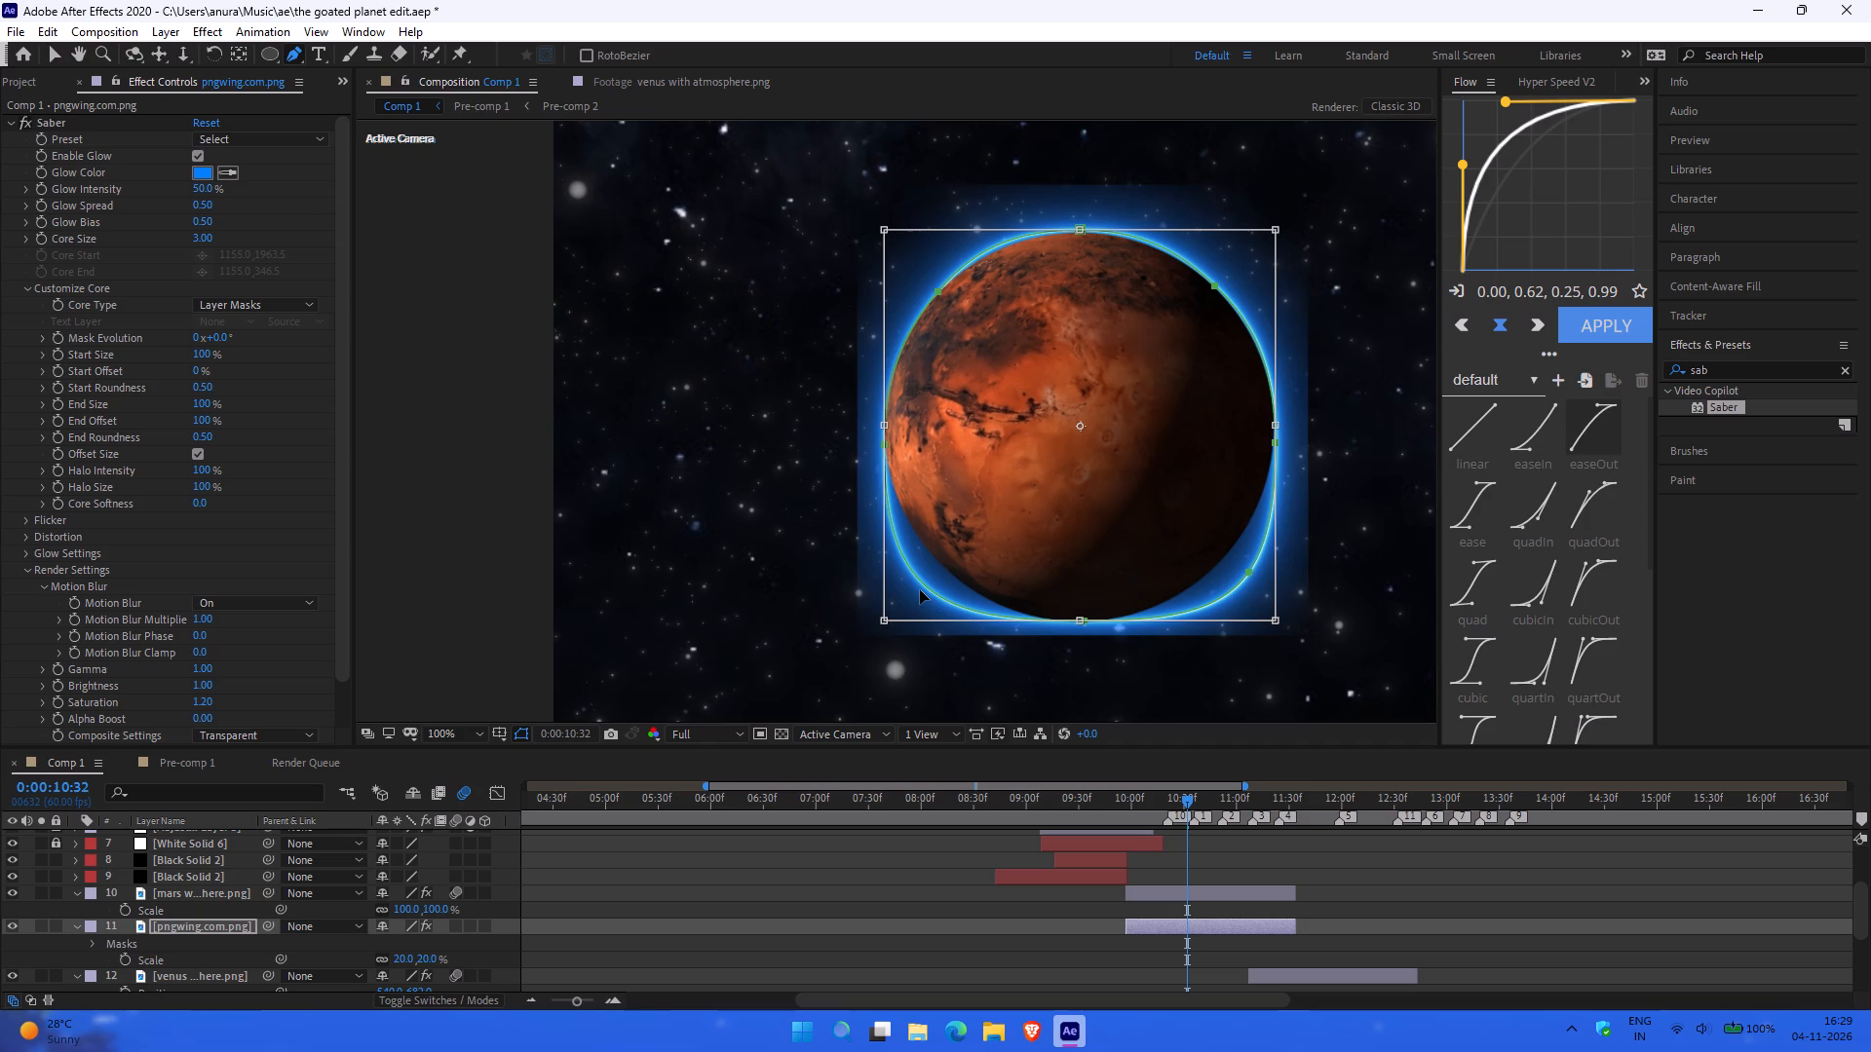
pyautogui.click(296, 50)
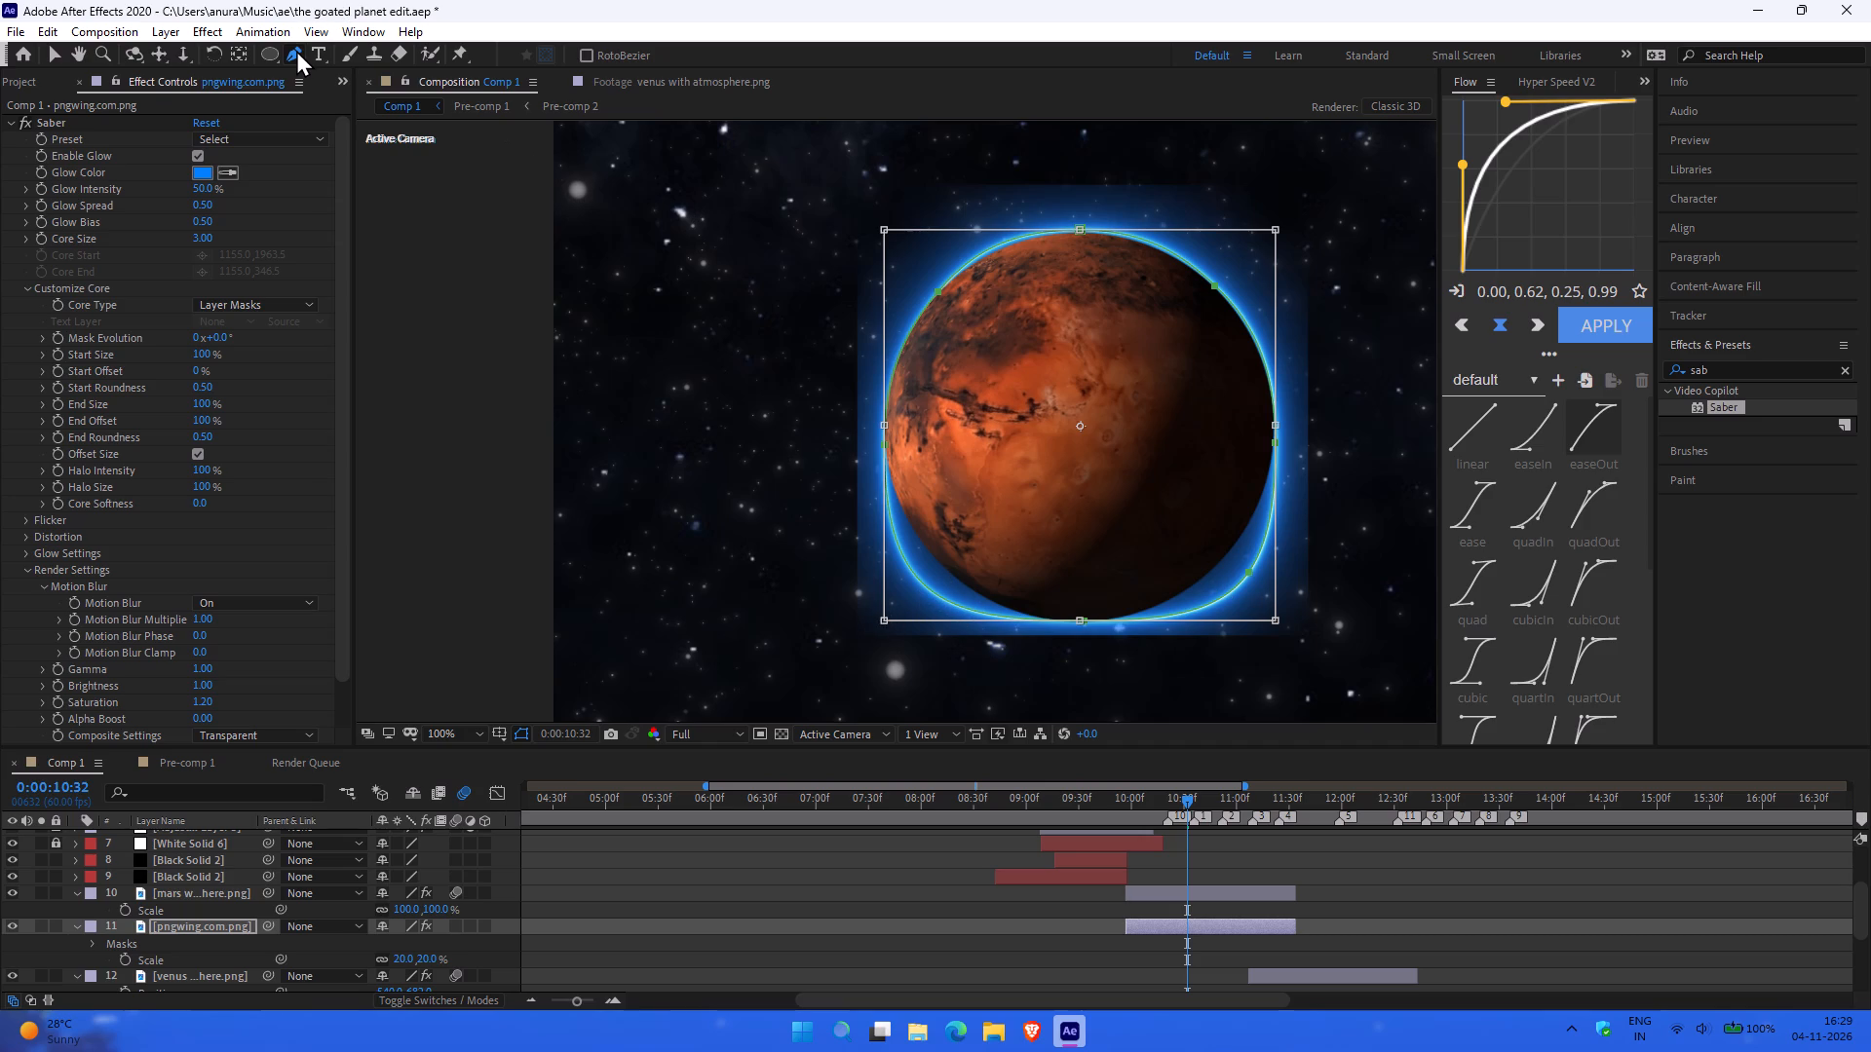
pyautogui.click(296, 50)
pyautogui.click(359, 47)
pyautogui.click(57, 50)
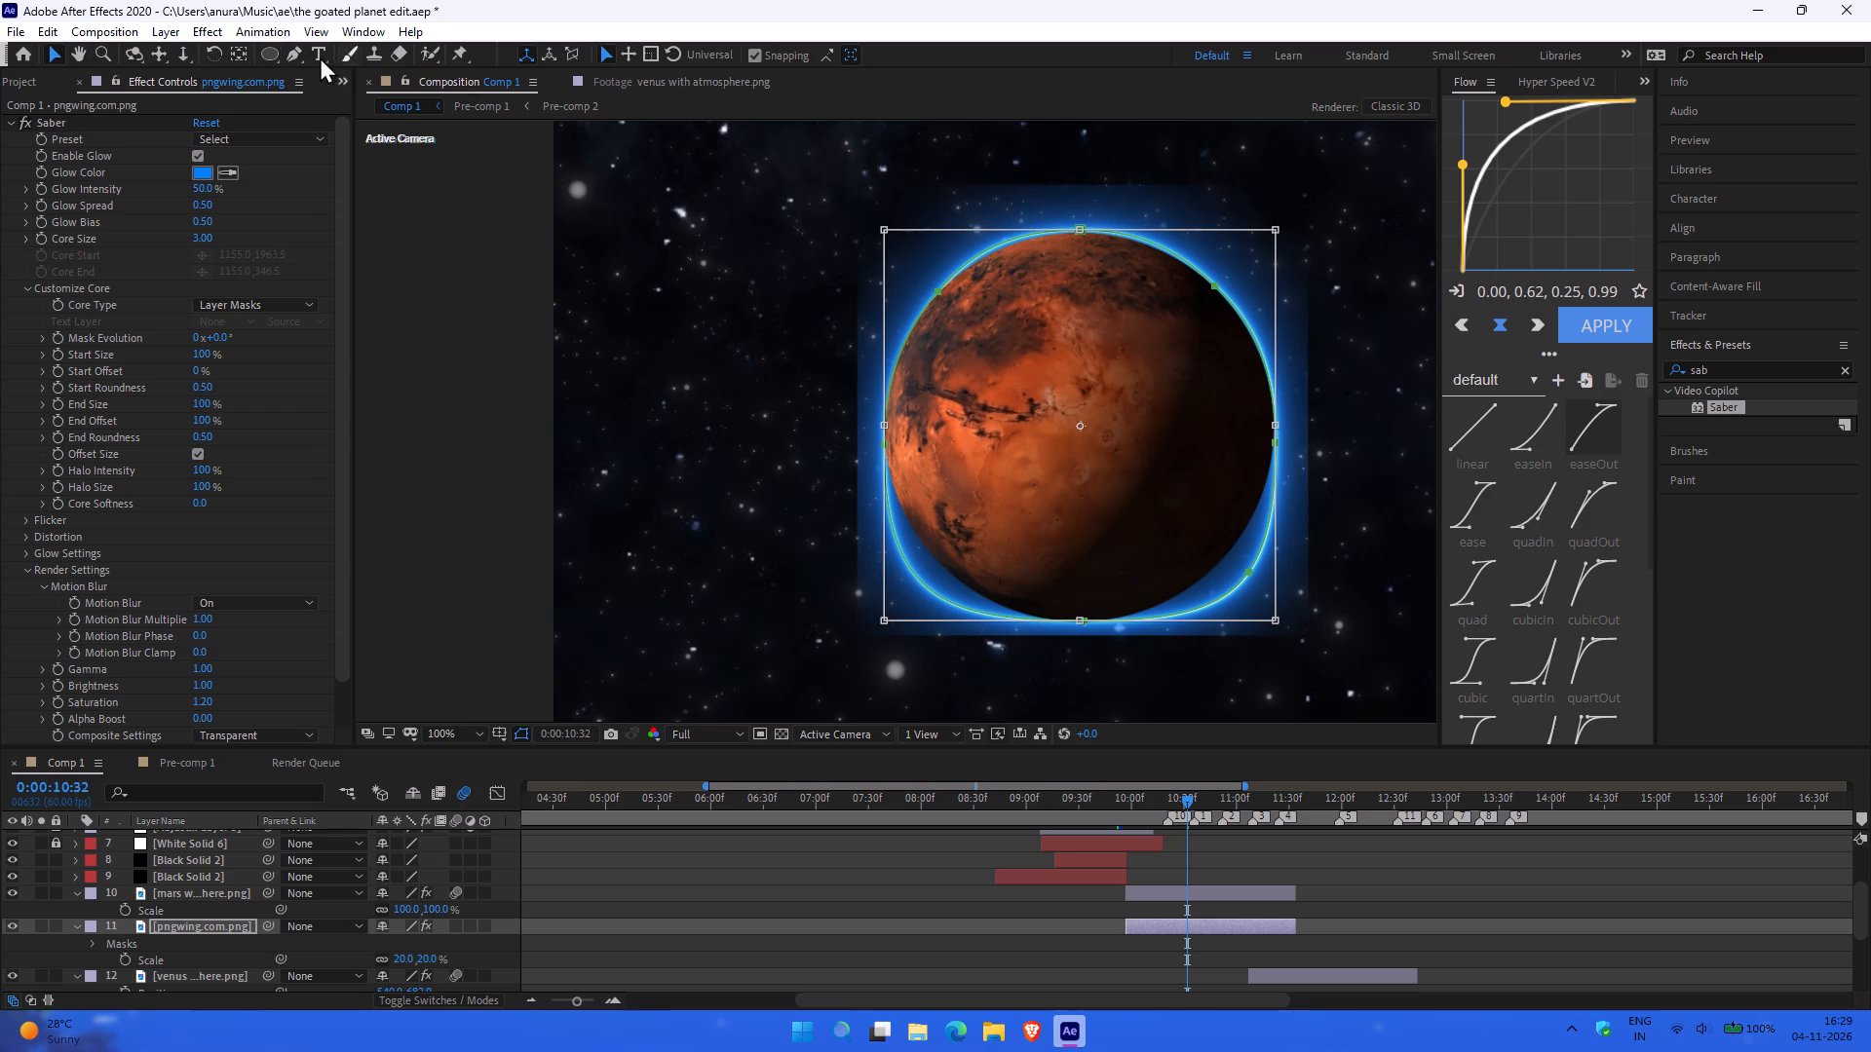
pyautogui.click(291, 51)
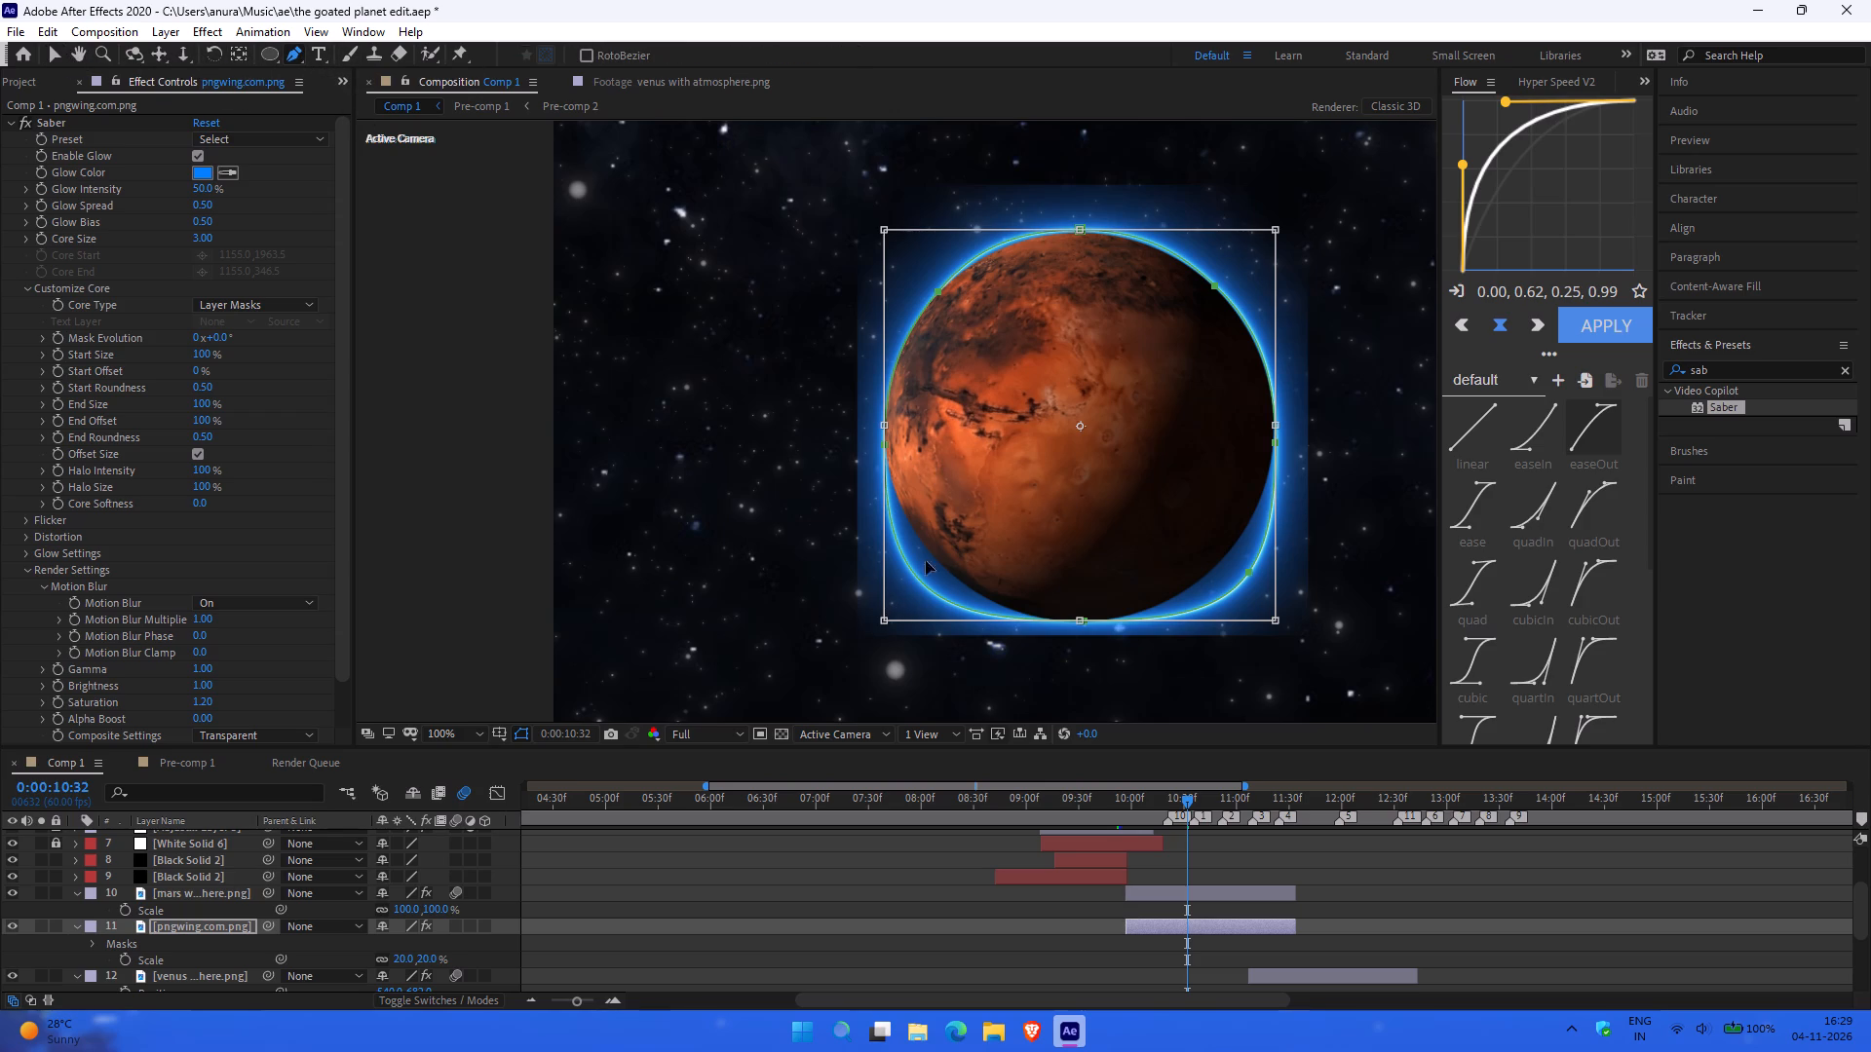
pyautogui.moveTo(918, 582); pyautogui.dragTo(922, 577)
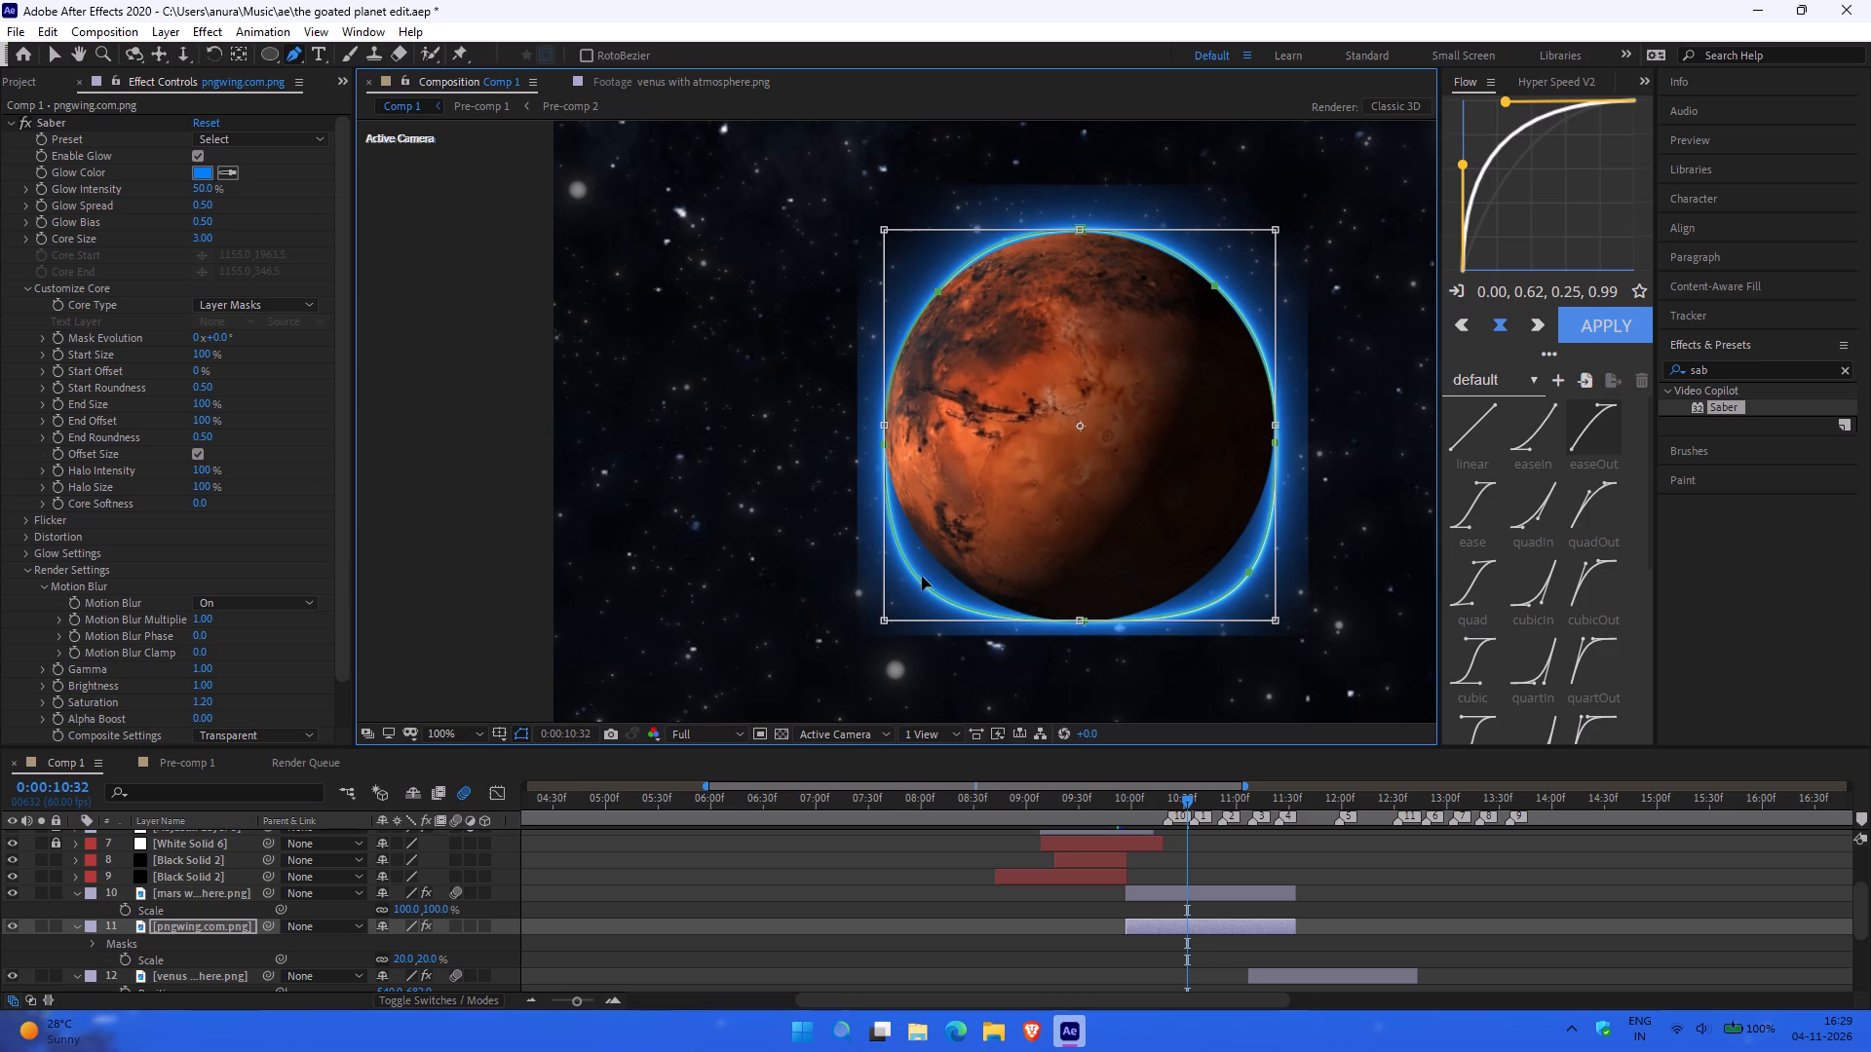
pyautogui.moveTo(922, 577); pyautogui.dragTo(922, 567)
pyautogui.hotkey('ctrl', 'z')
# Leave the mask's free-transform box and save the project.
pyautogui.click(865, 556)
pyautogui.tripleClick(865, 556)
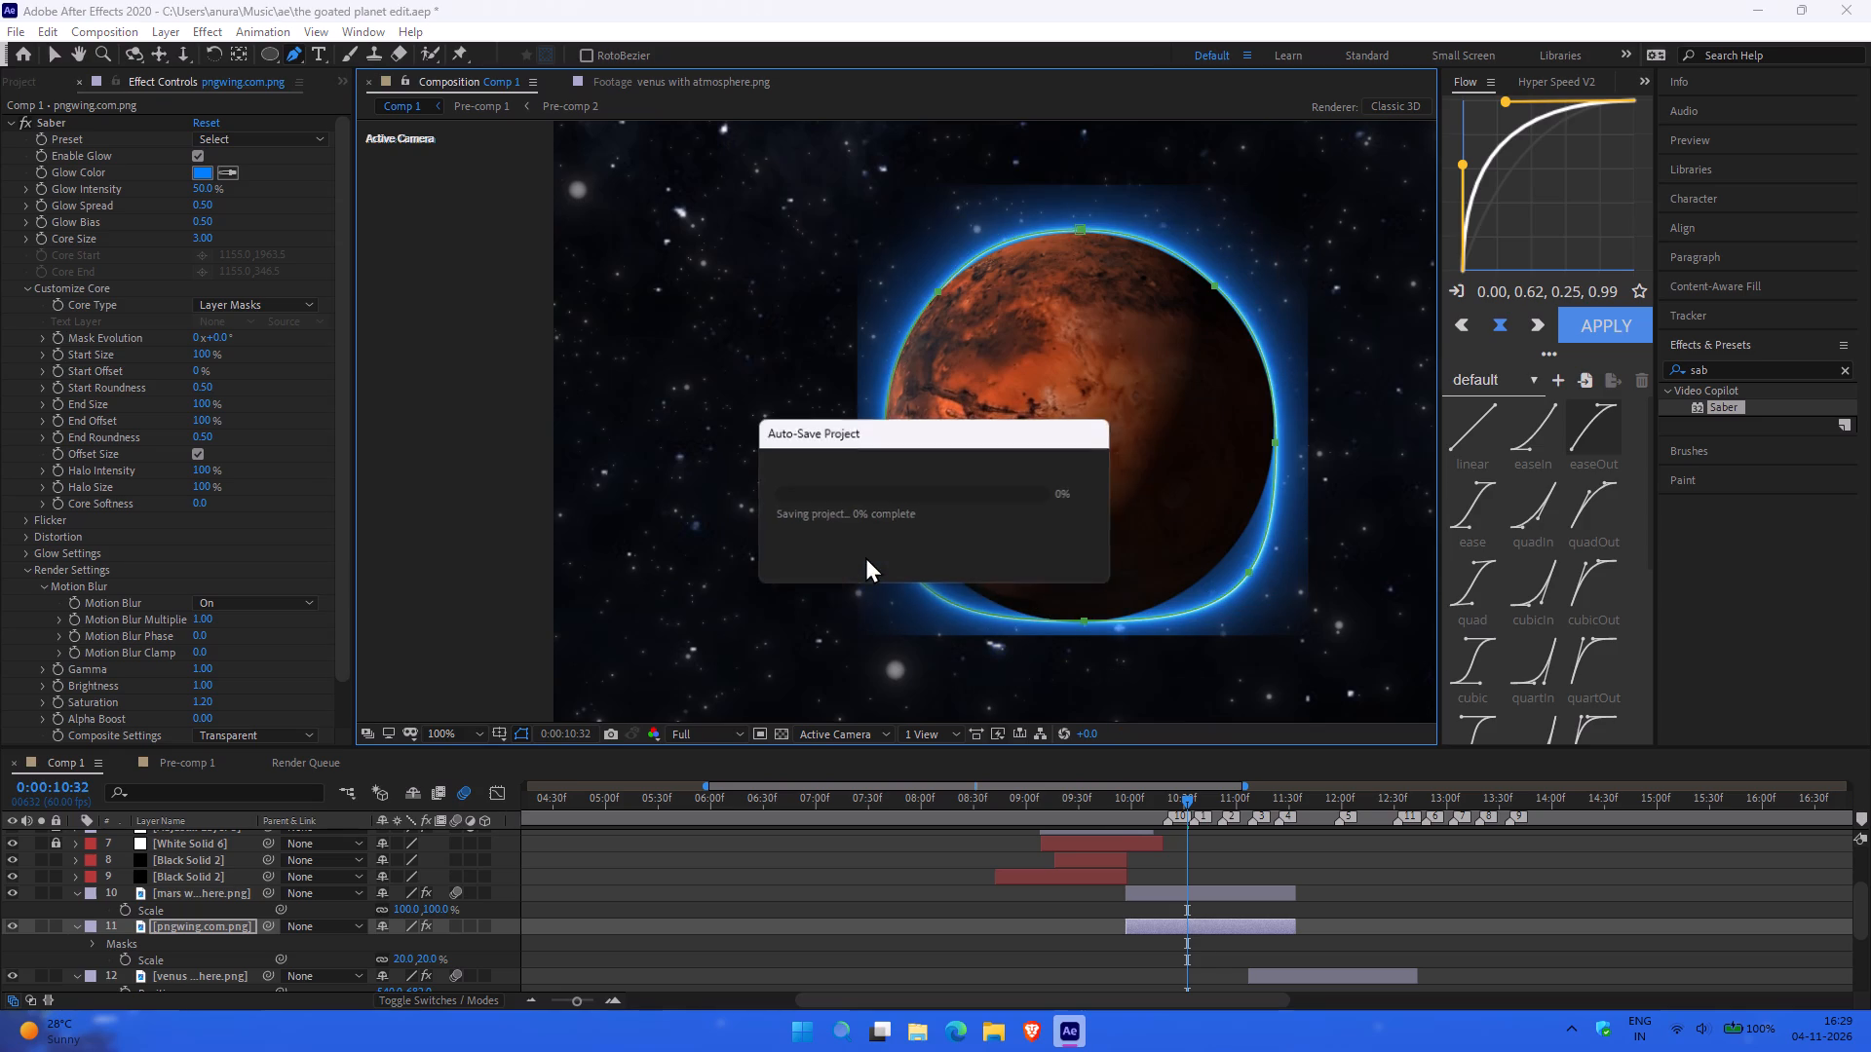
pyautogui.hotkey('ctrl', 's')
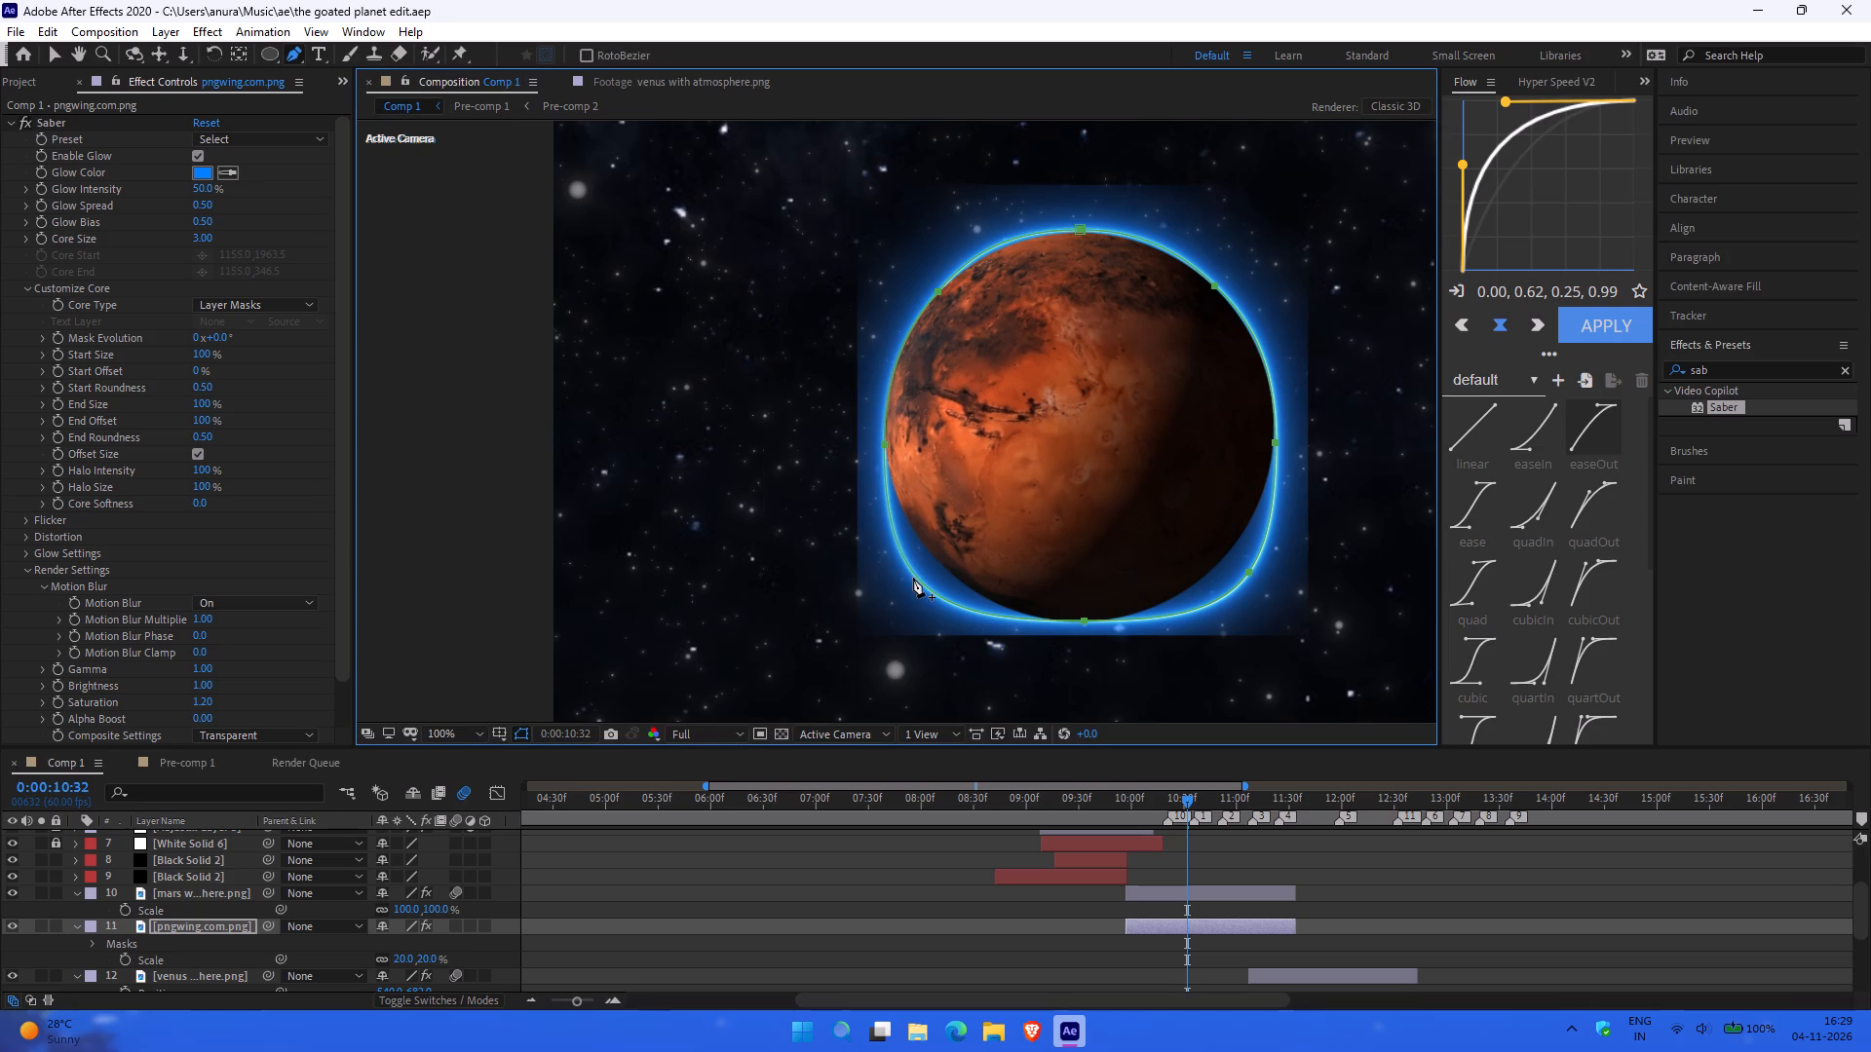
# Add a vertex on the mask's lower-left segment, and pull the lower-left and lower-right vertices inward to Mars's edge.
pyautogui.click(915, 578)
pyautogui.moveTo(915, 578); pyautogui.dragTo(929, 568)
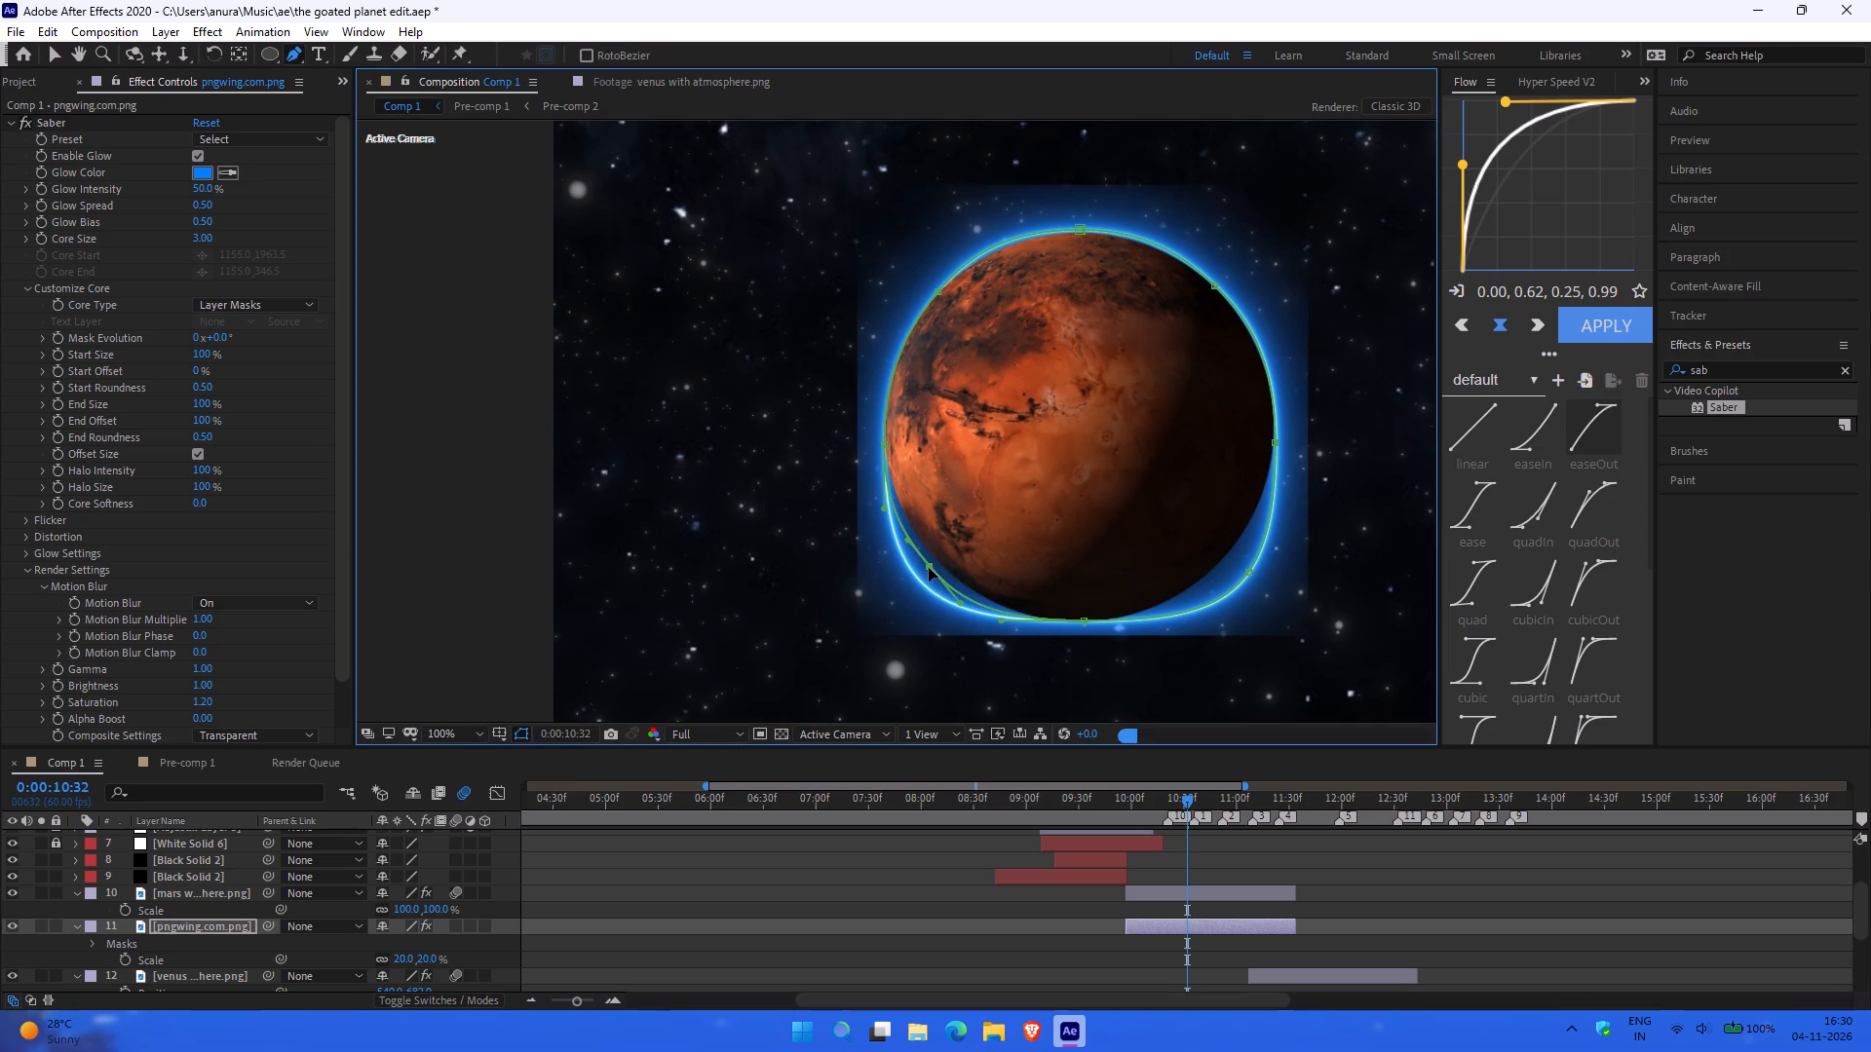
pyautogui.moveTo(929, 568); pyautogui.dragTo(931, 562)
pyautogui.moveTo(1250, 571); pyautogui.dragTo(1233, 552)
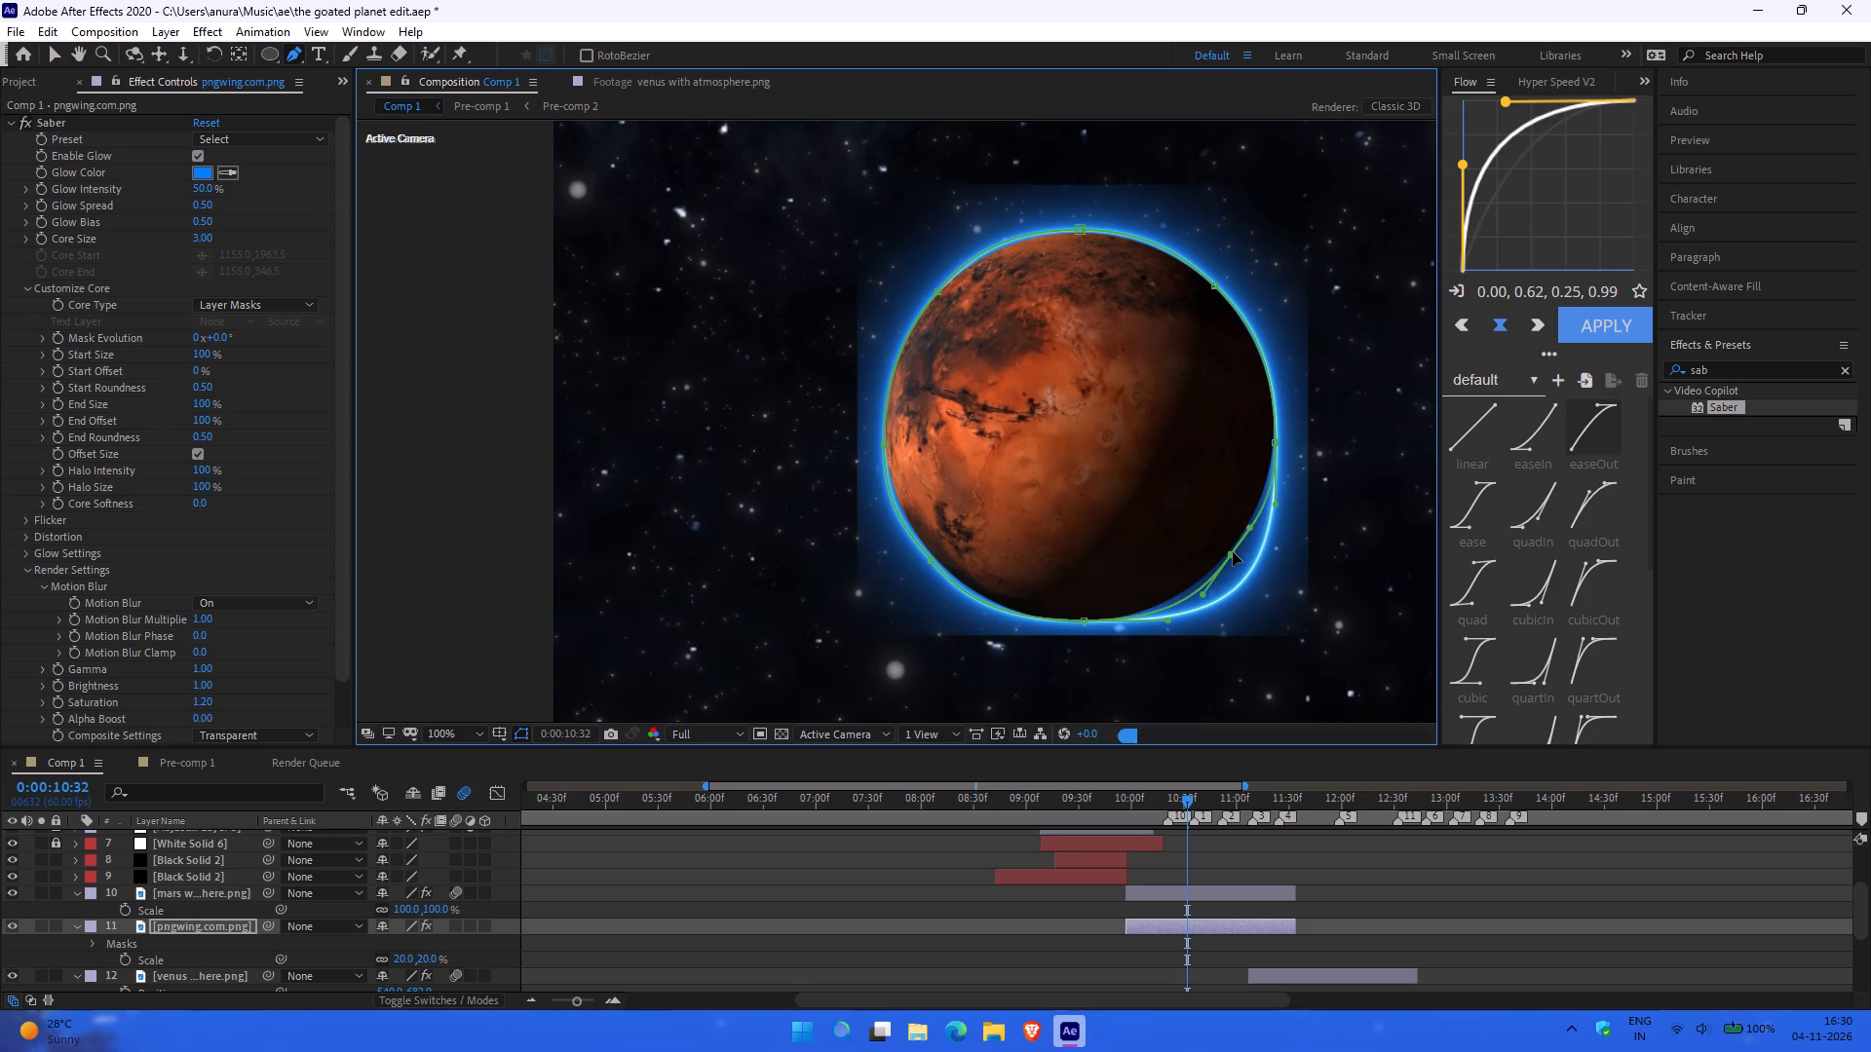
pyautogui.moveTo(1233, 552); pyautogui.dragTo(1229, 551)
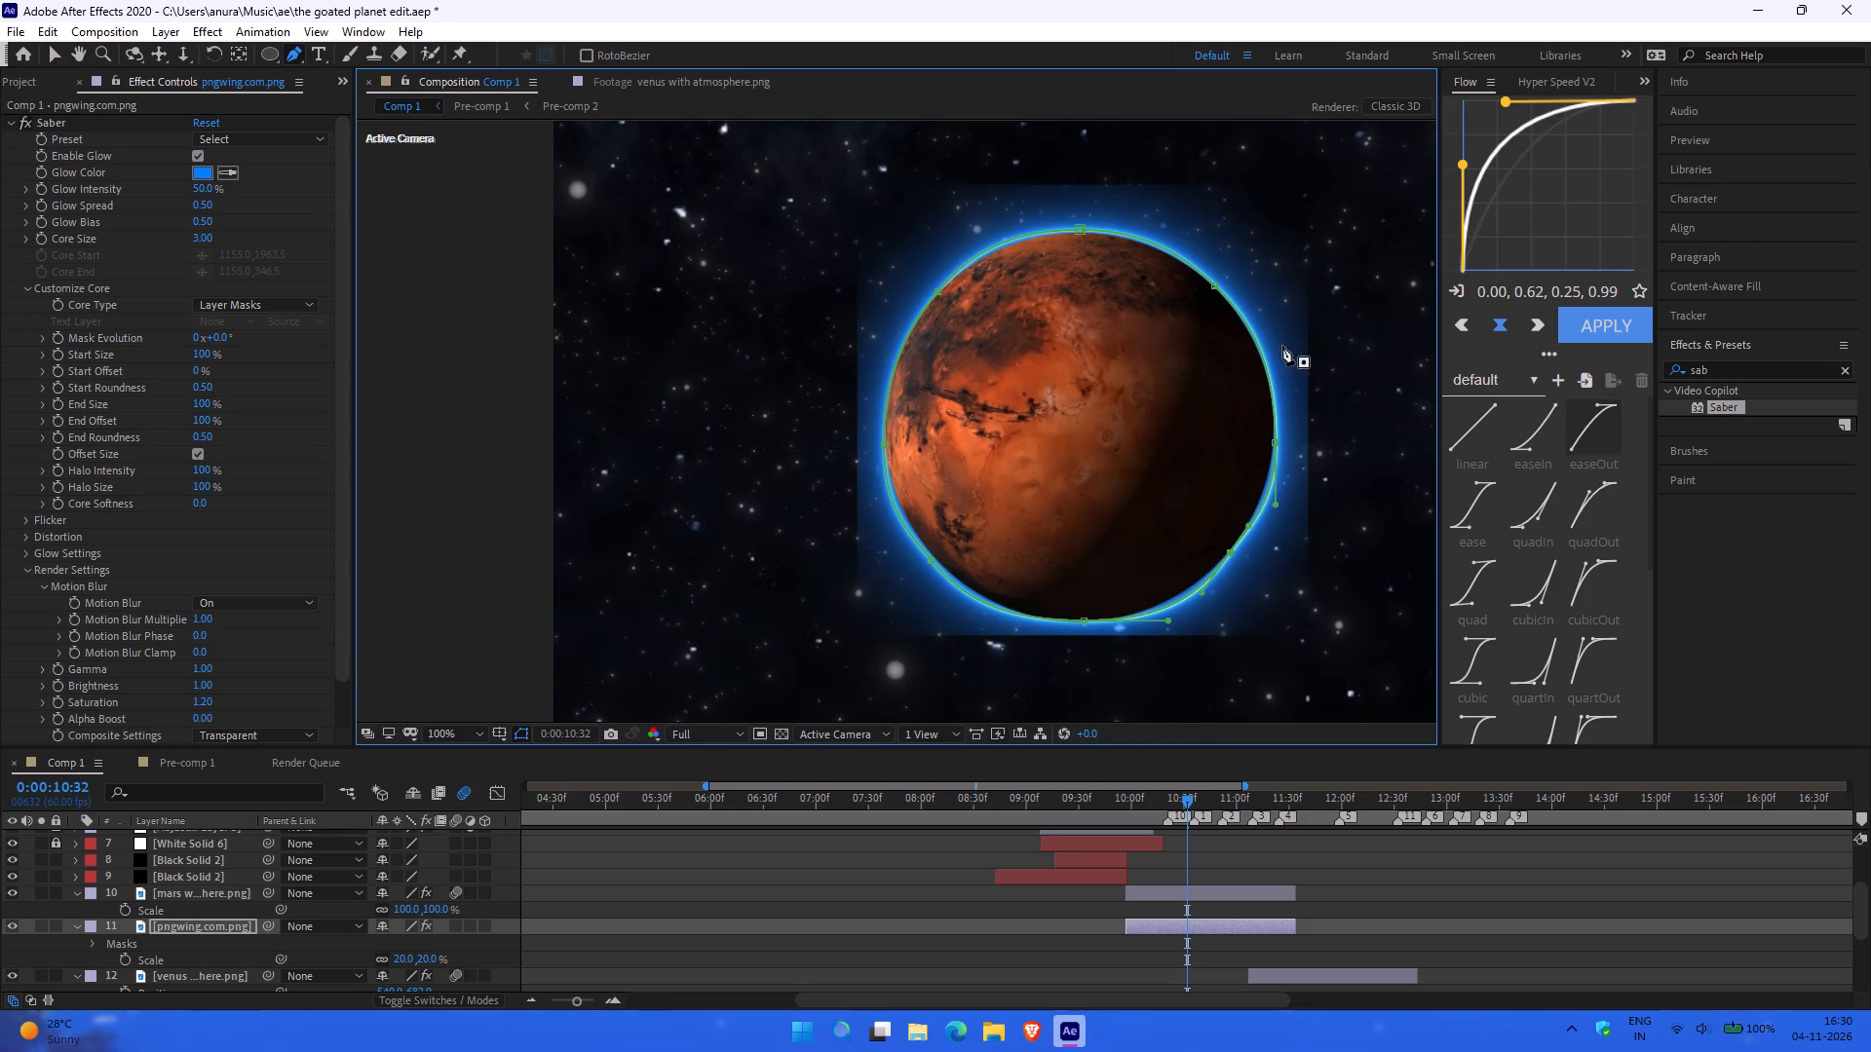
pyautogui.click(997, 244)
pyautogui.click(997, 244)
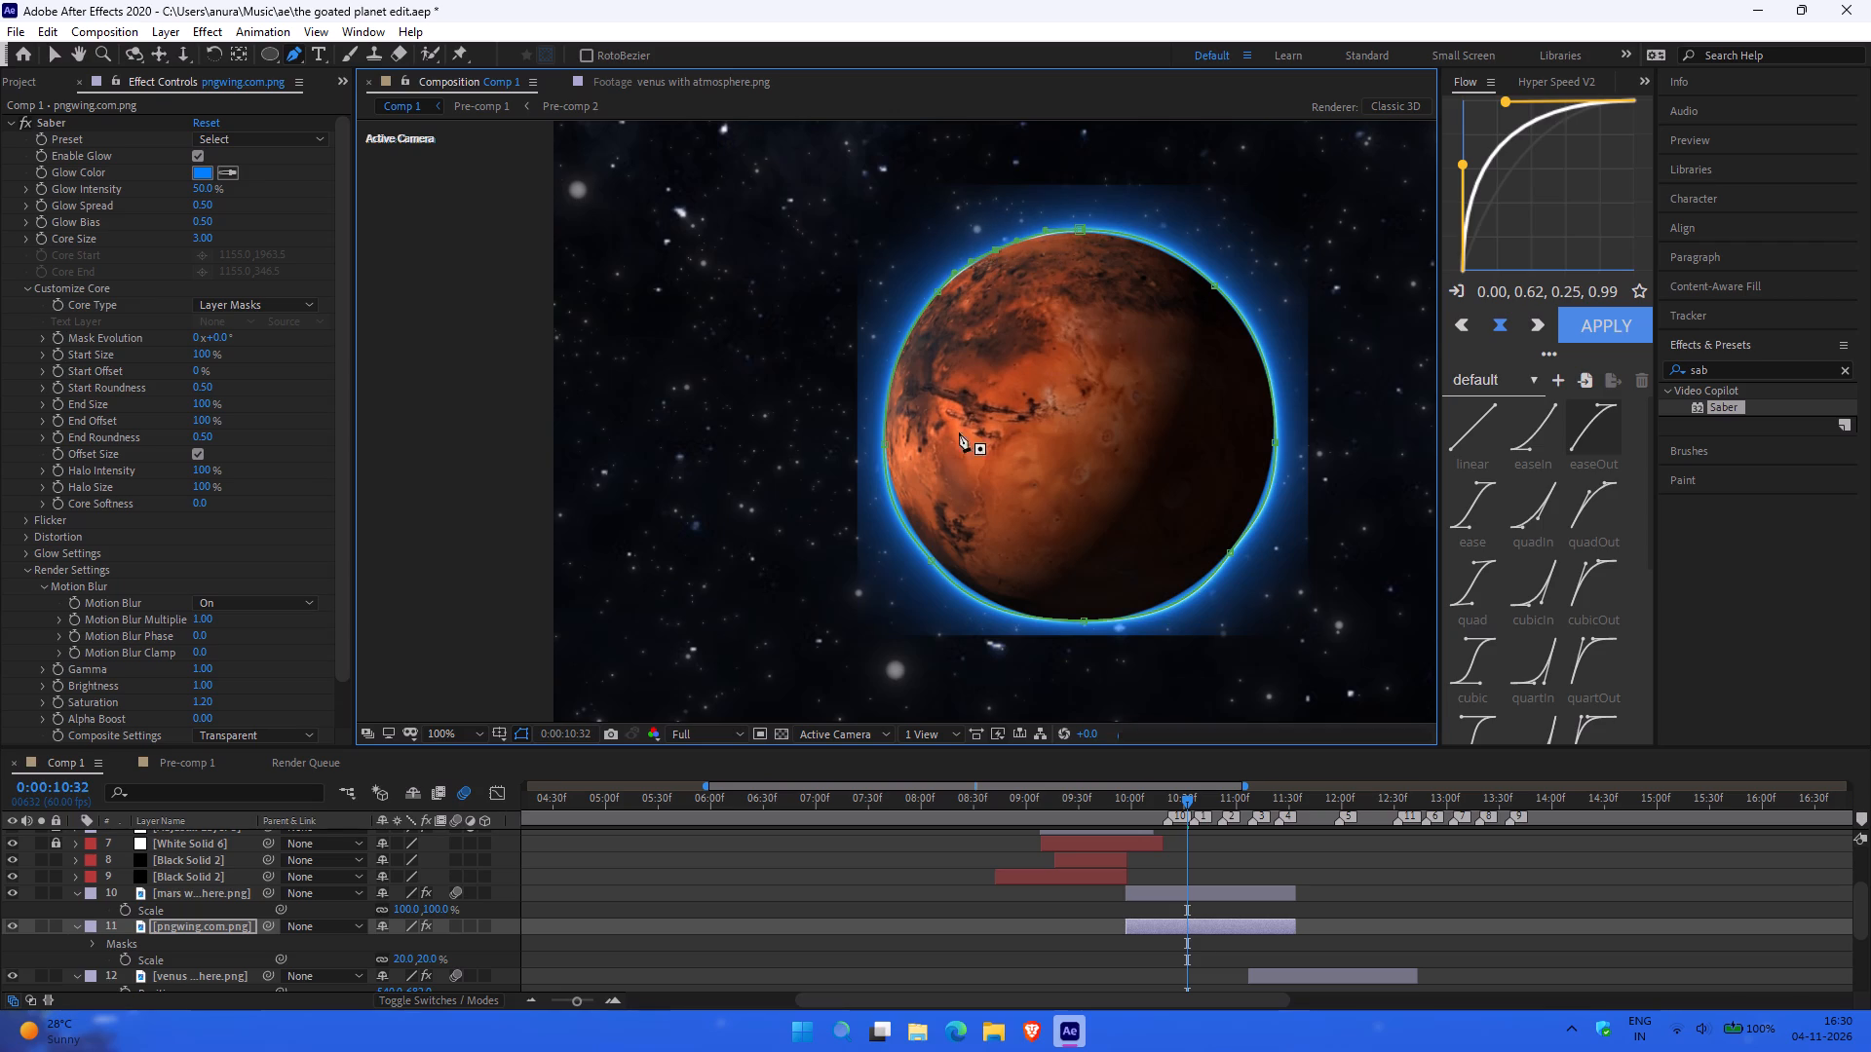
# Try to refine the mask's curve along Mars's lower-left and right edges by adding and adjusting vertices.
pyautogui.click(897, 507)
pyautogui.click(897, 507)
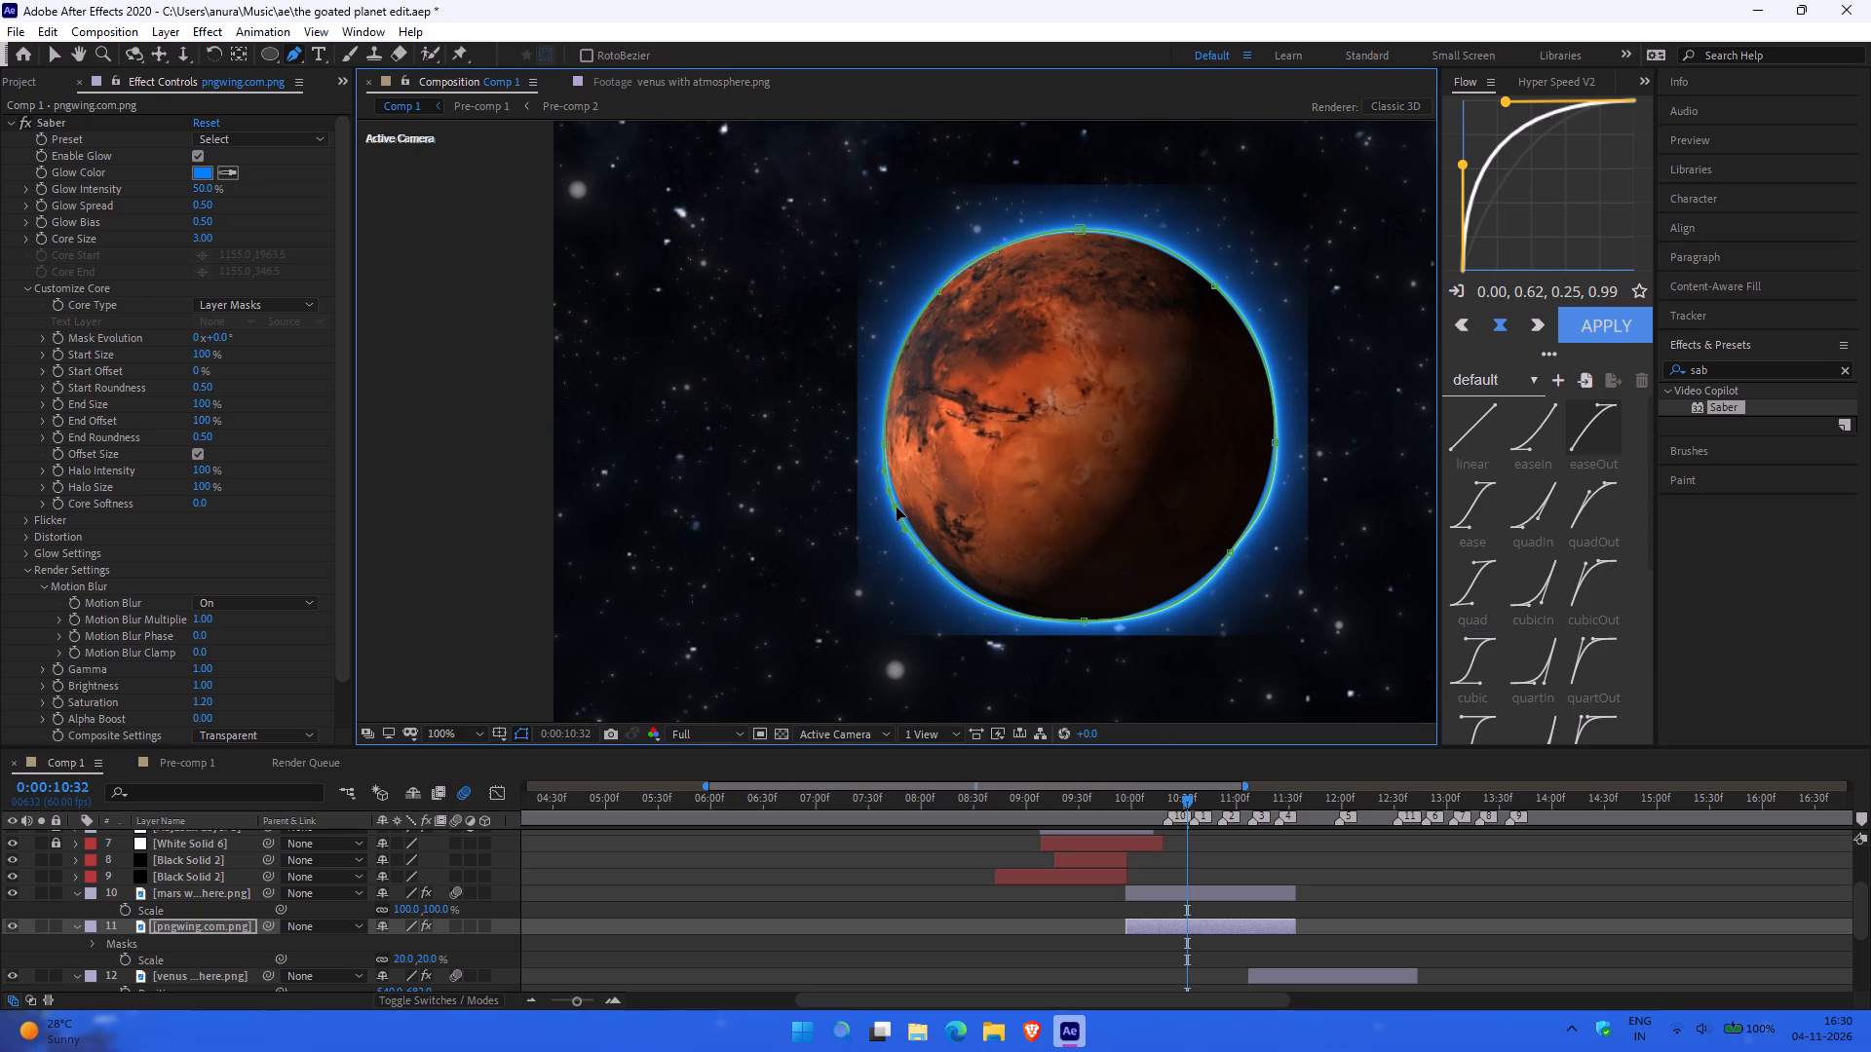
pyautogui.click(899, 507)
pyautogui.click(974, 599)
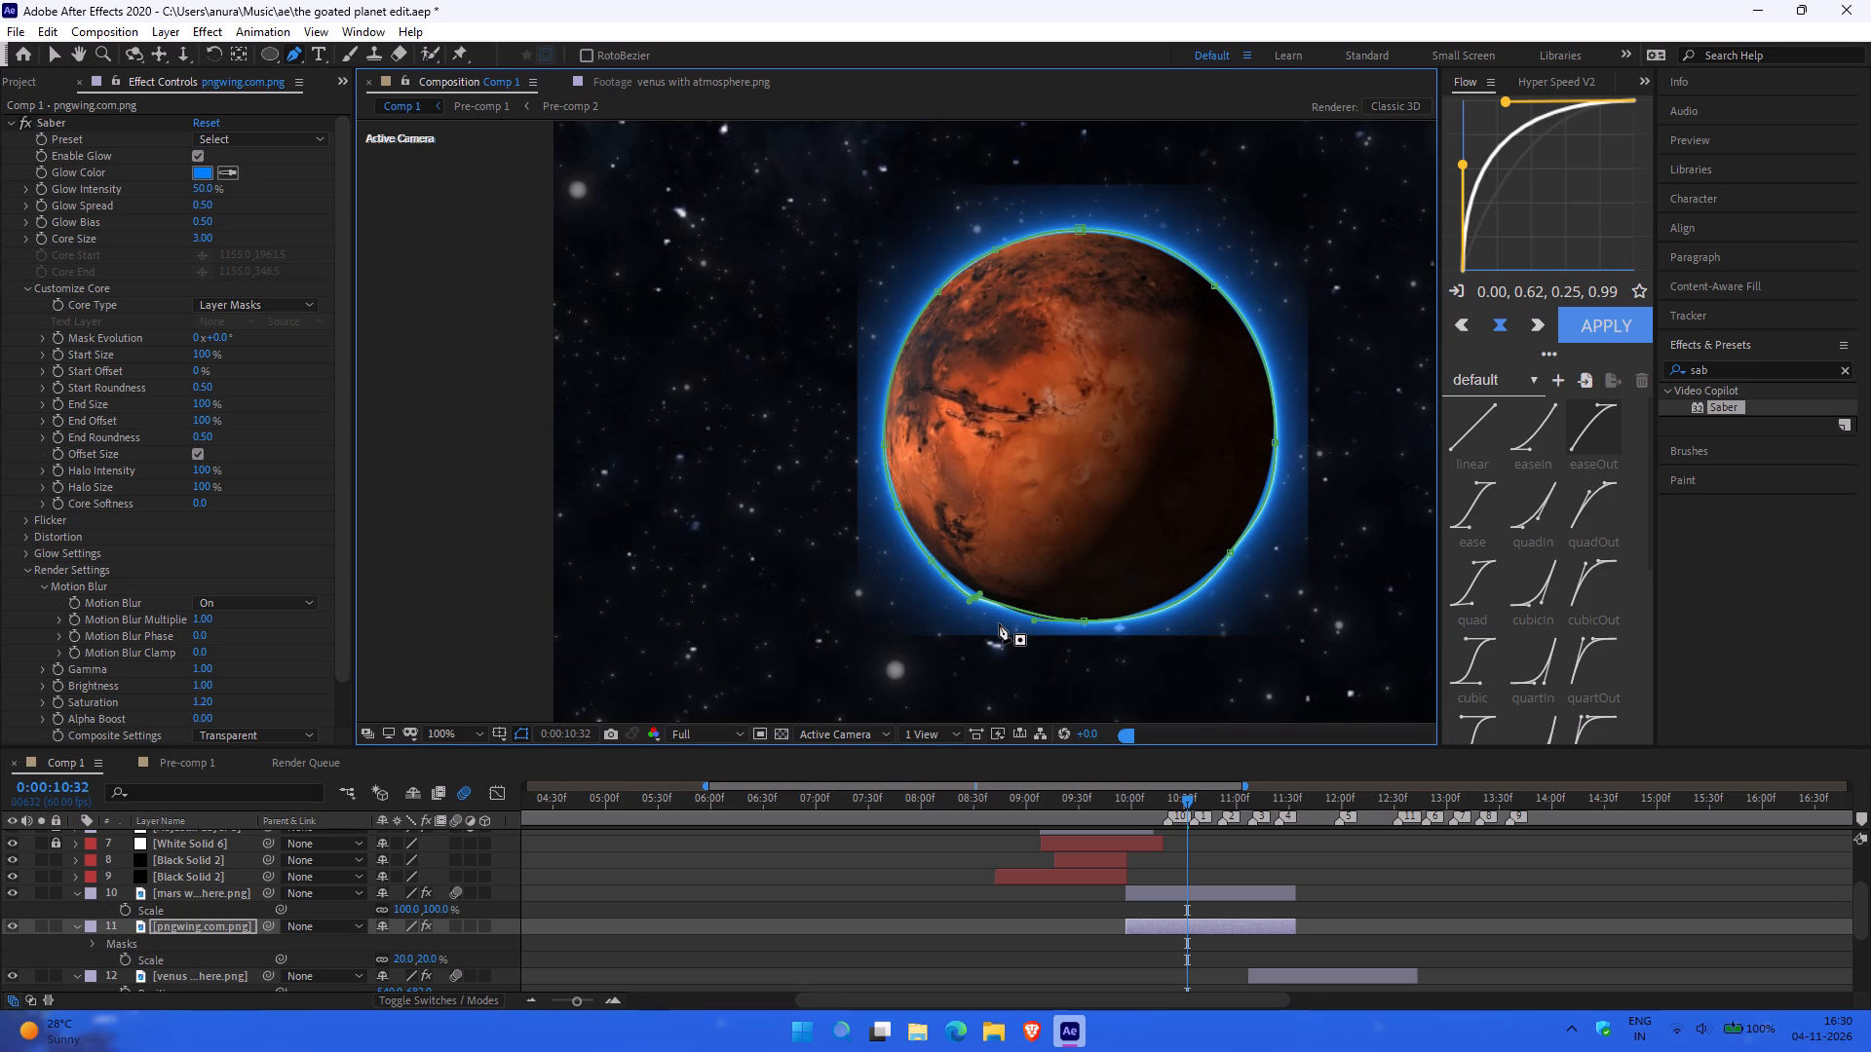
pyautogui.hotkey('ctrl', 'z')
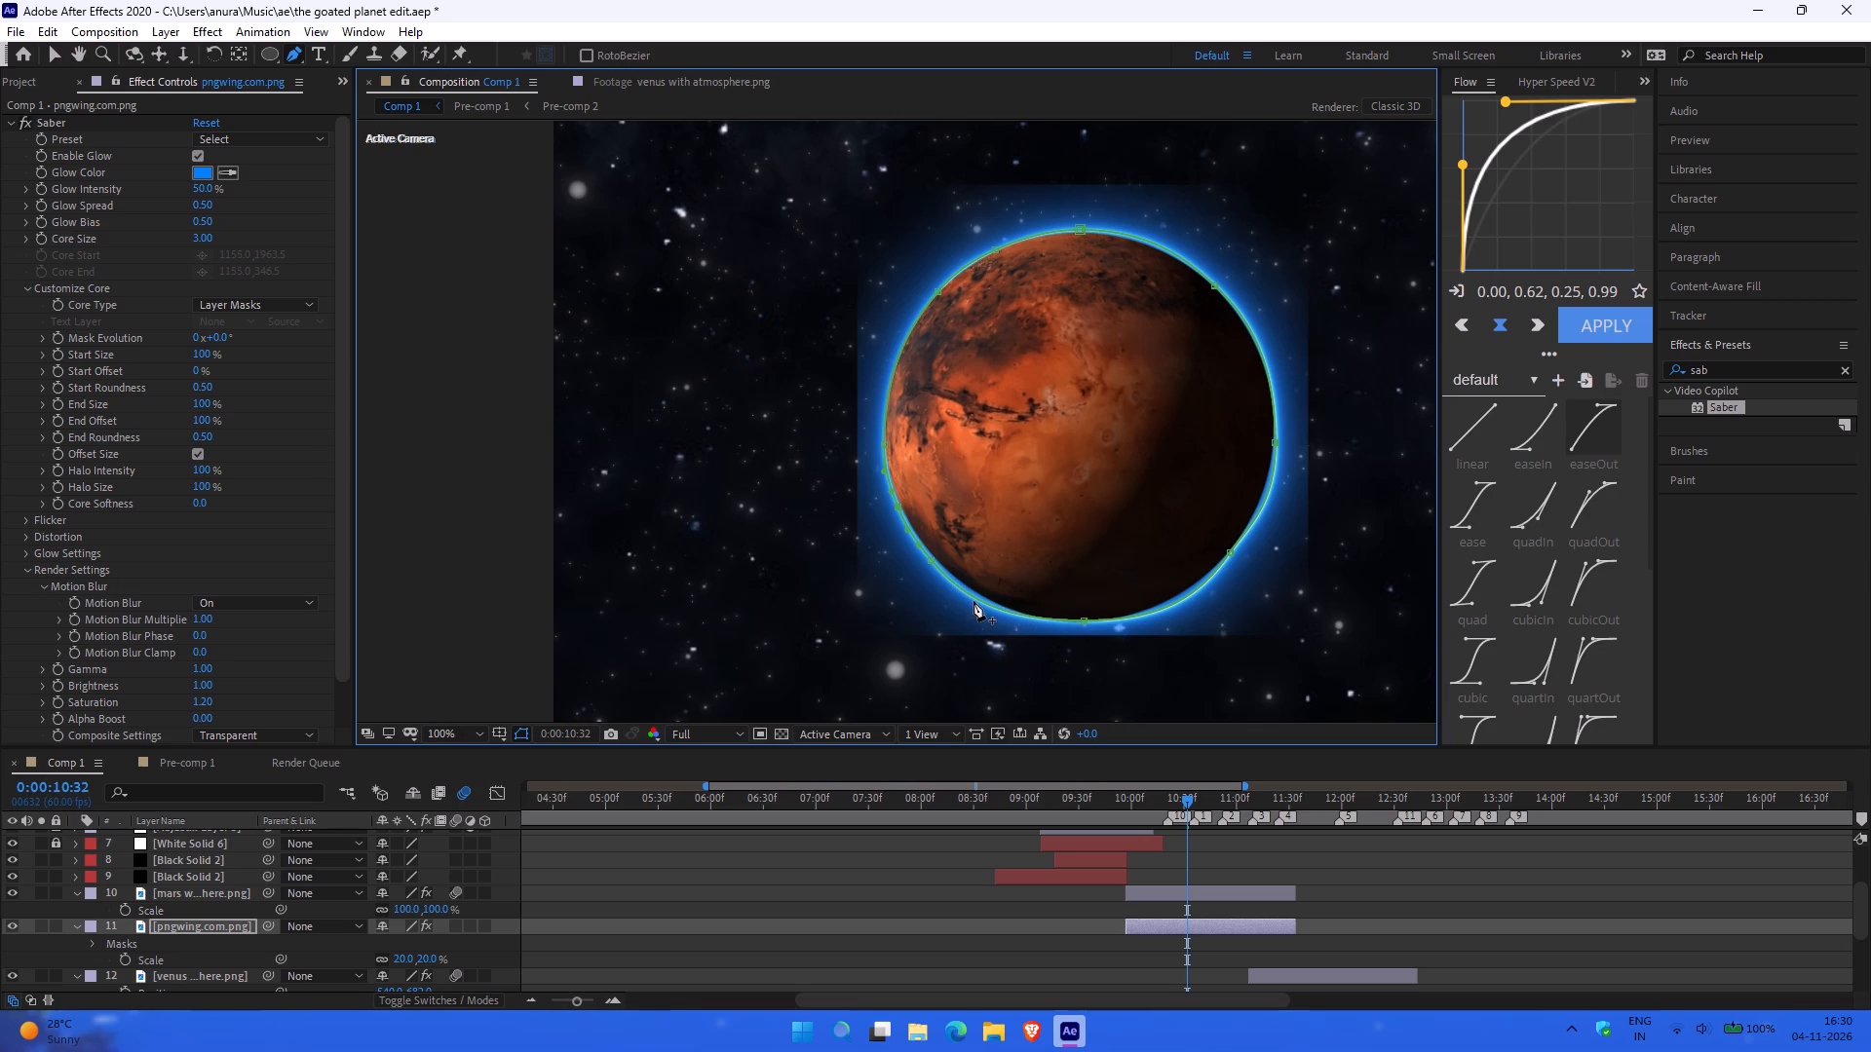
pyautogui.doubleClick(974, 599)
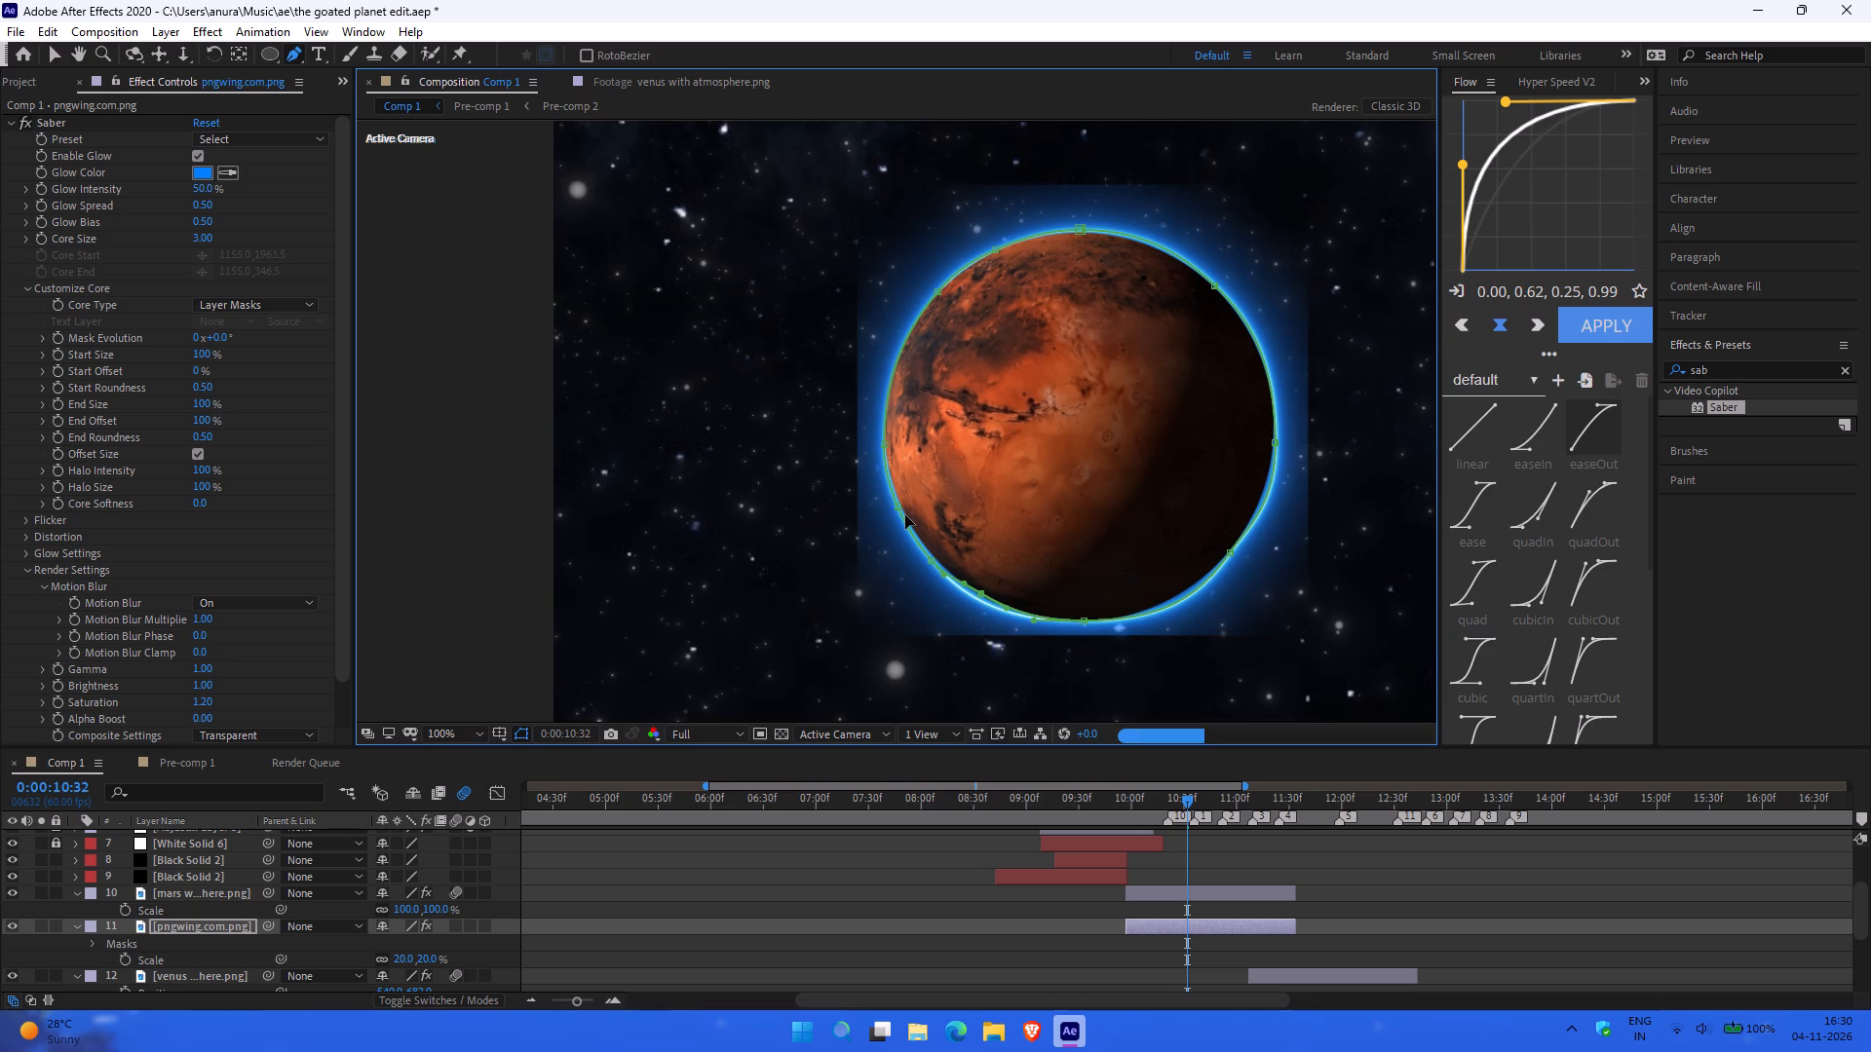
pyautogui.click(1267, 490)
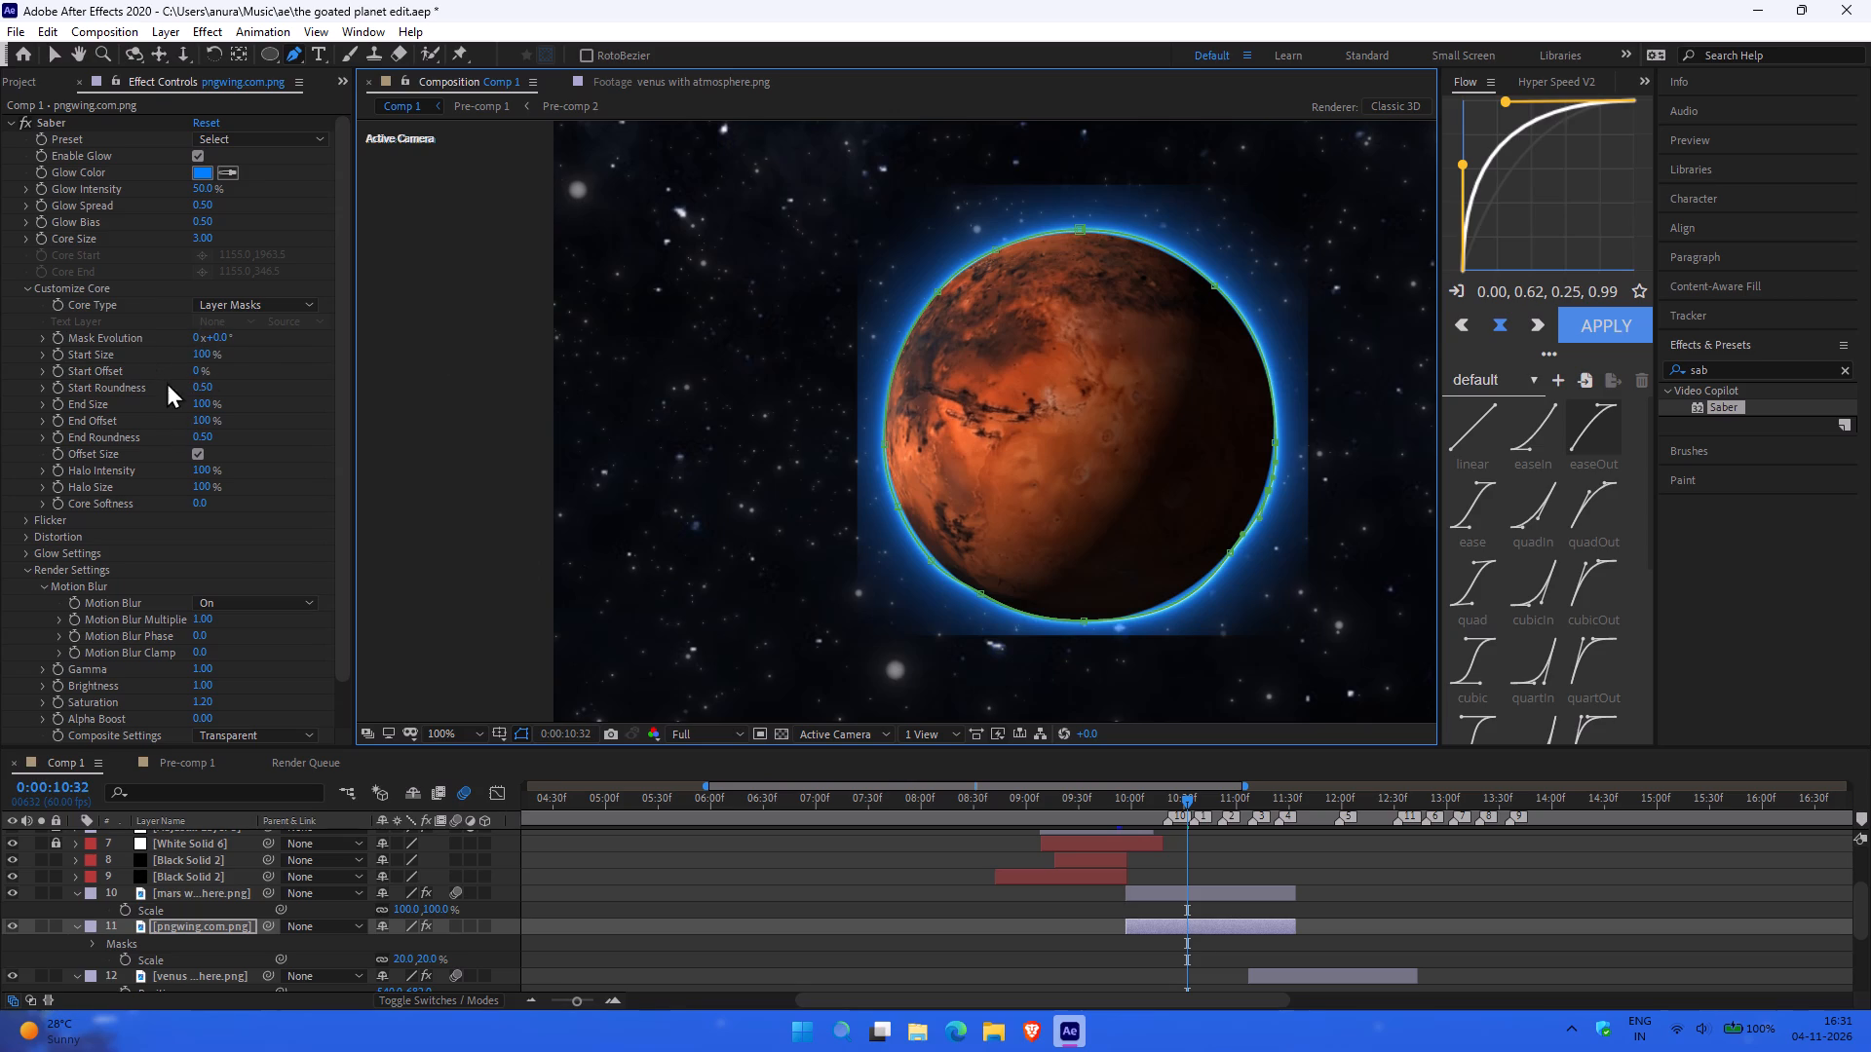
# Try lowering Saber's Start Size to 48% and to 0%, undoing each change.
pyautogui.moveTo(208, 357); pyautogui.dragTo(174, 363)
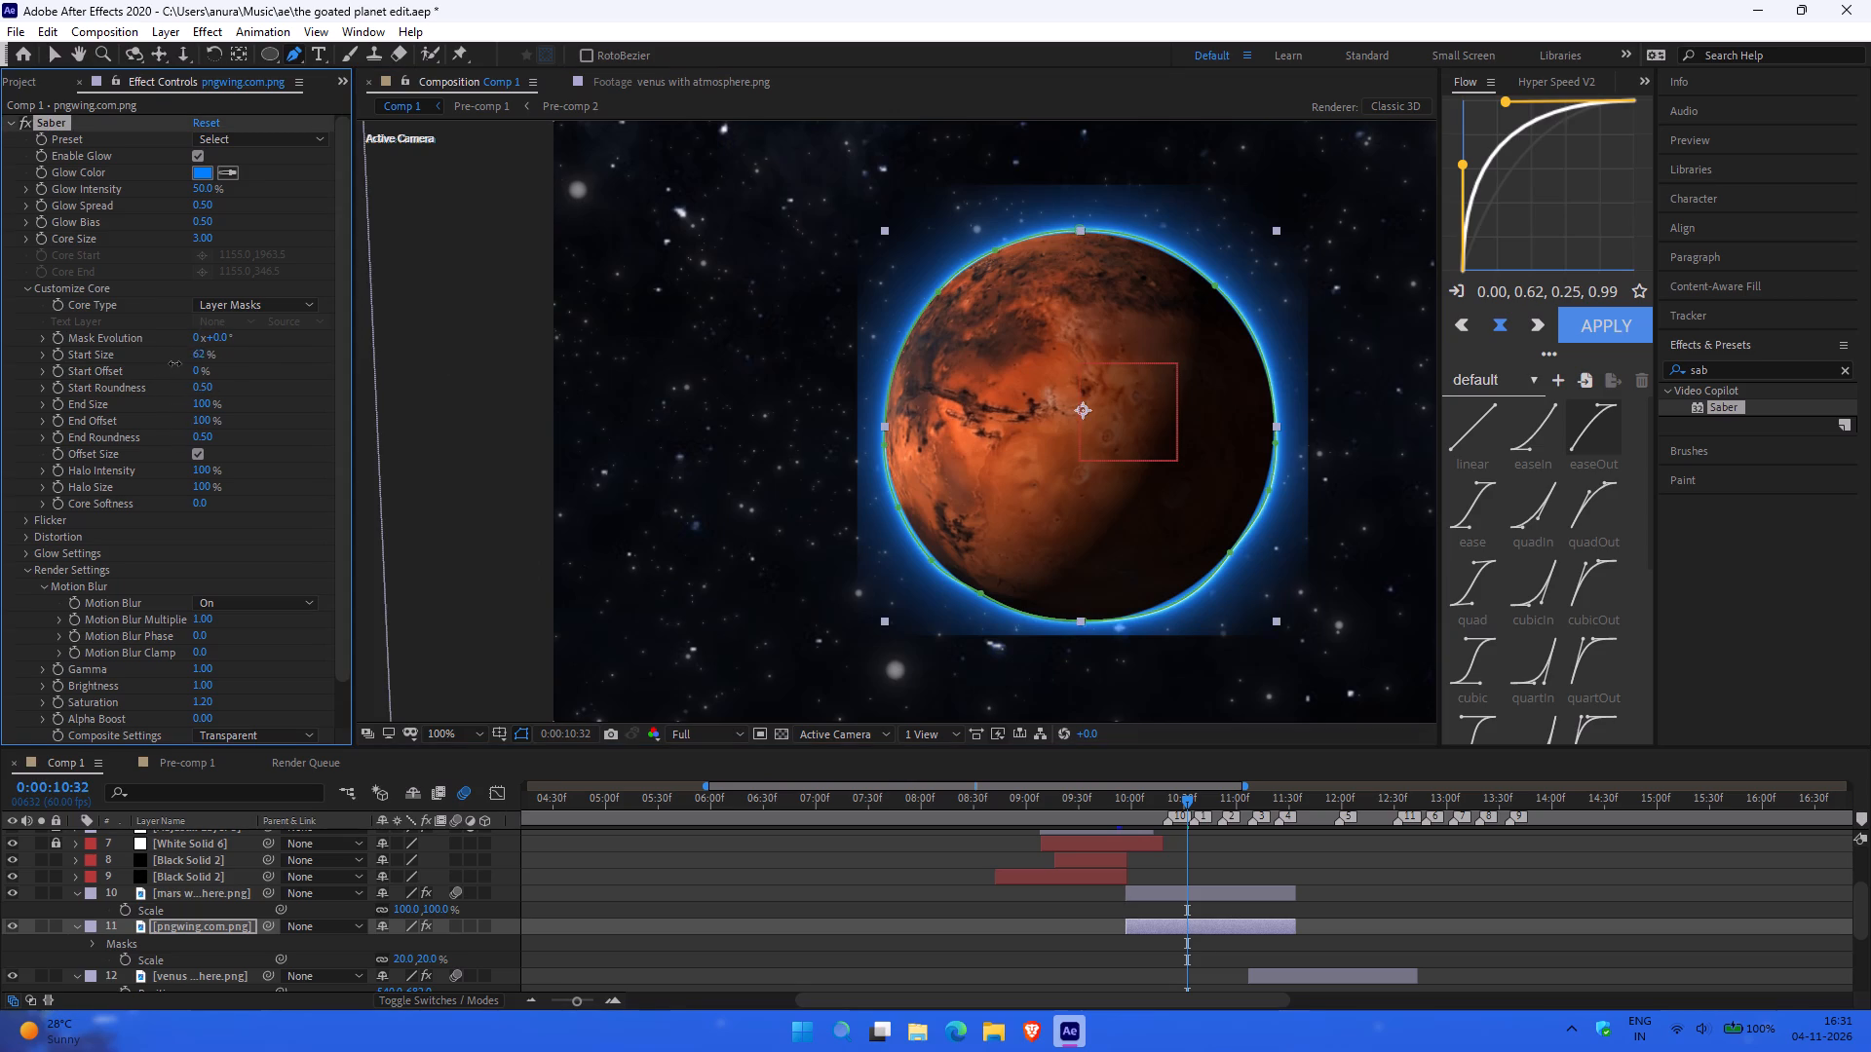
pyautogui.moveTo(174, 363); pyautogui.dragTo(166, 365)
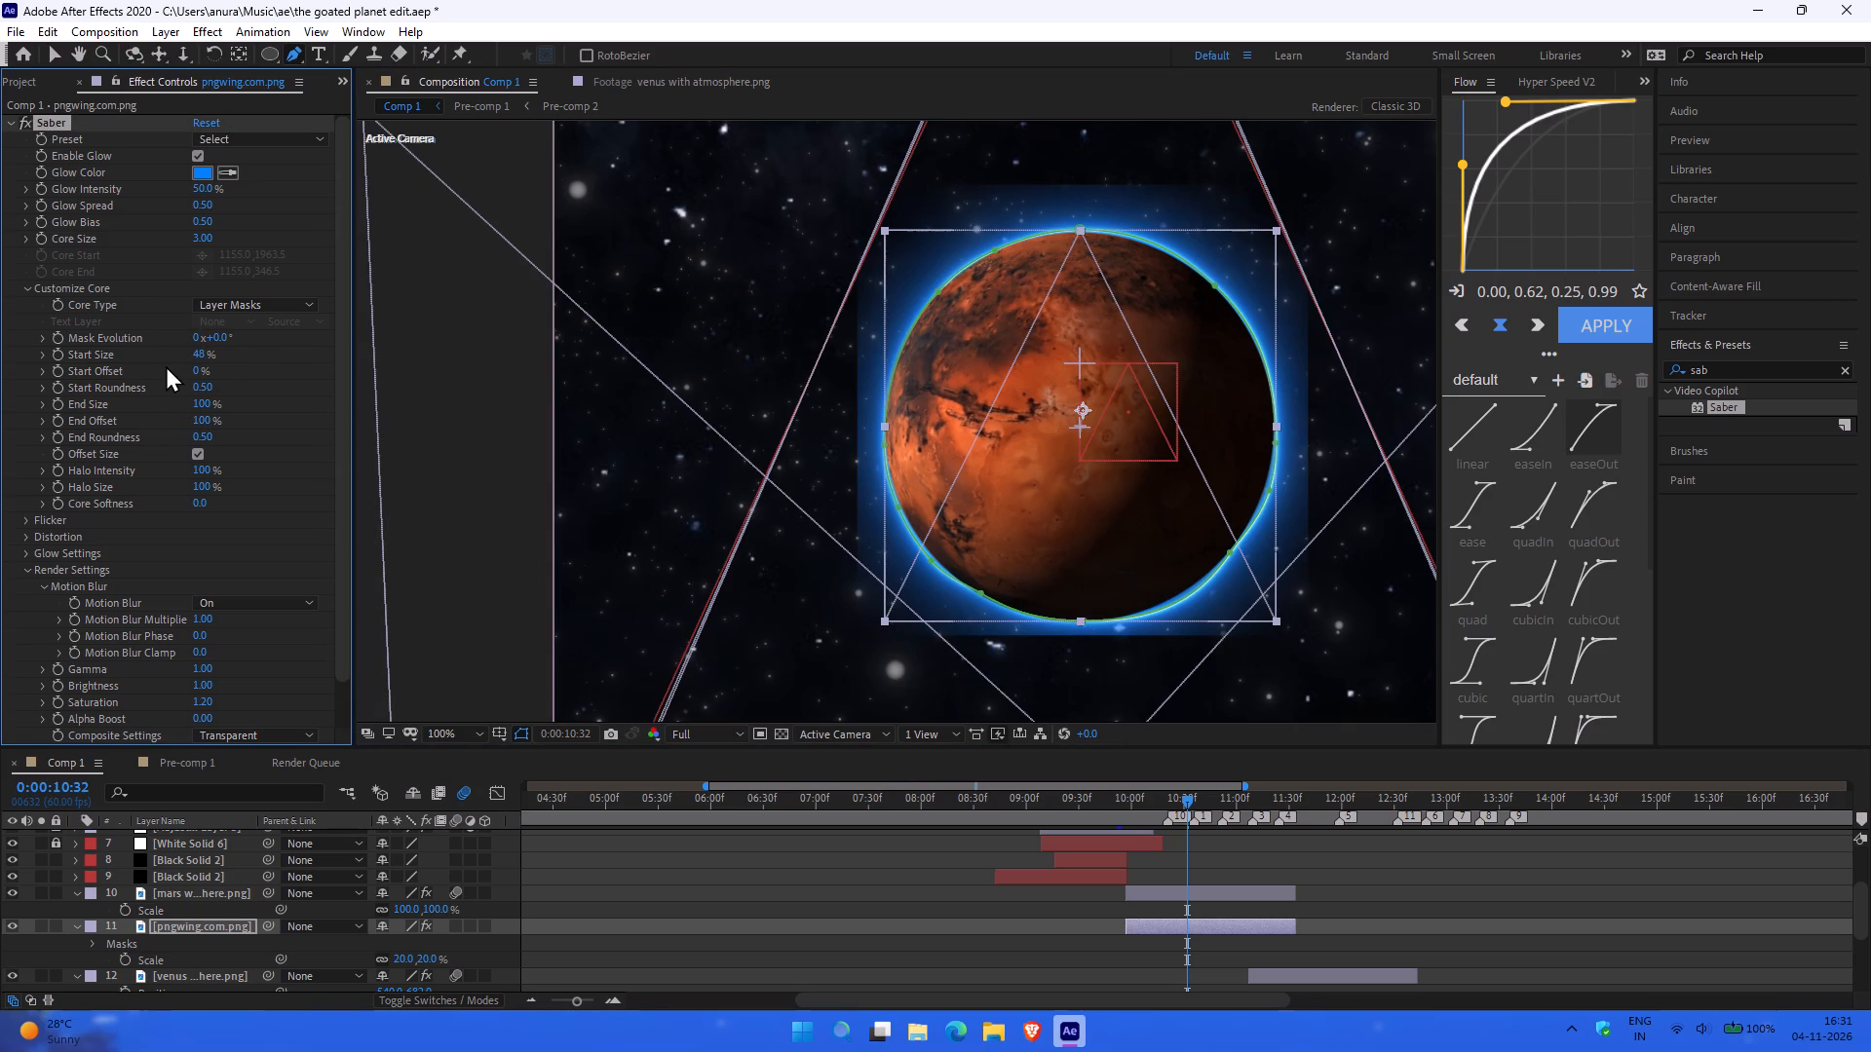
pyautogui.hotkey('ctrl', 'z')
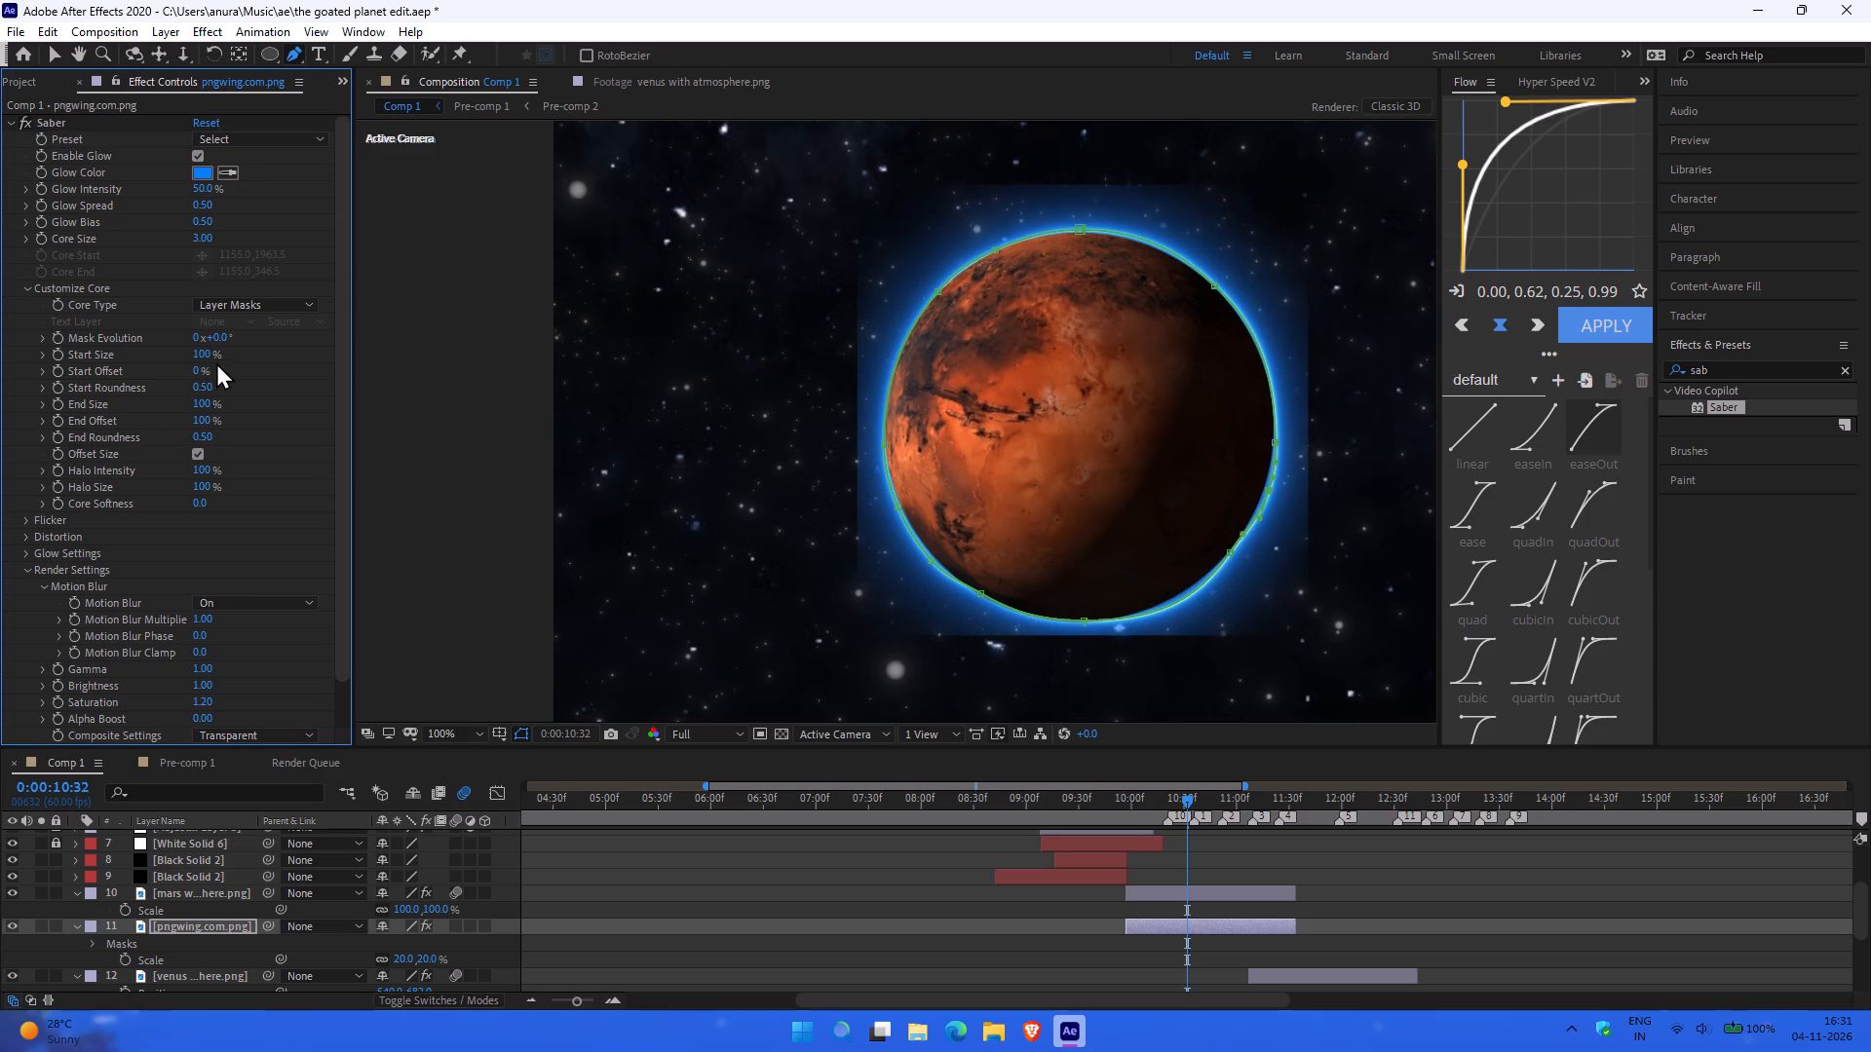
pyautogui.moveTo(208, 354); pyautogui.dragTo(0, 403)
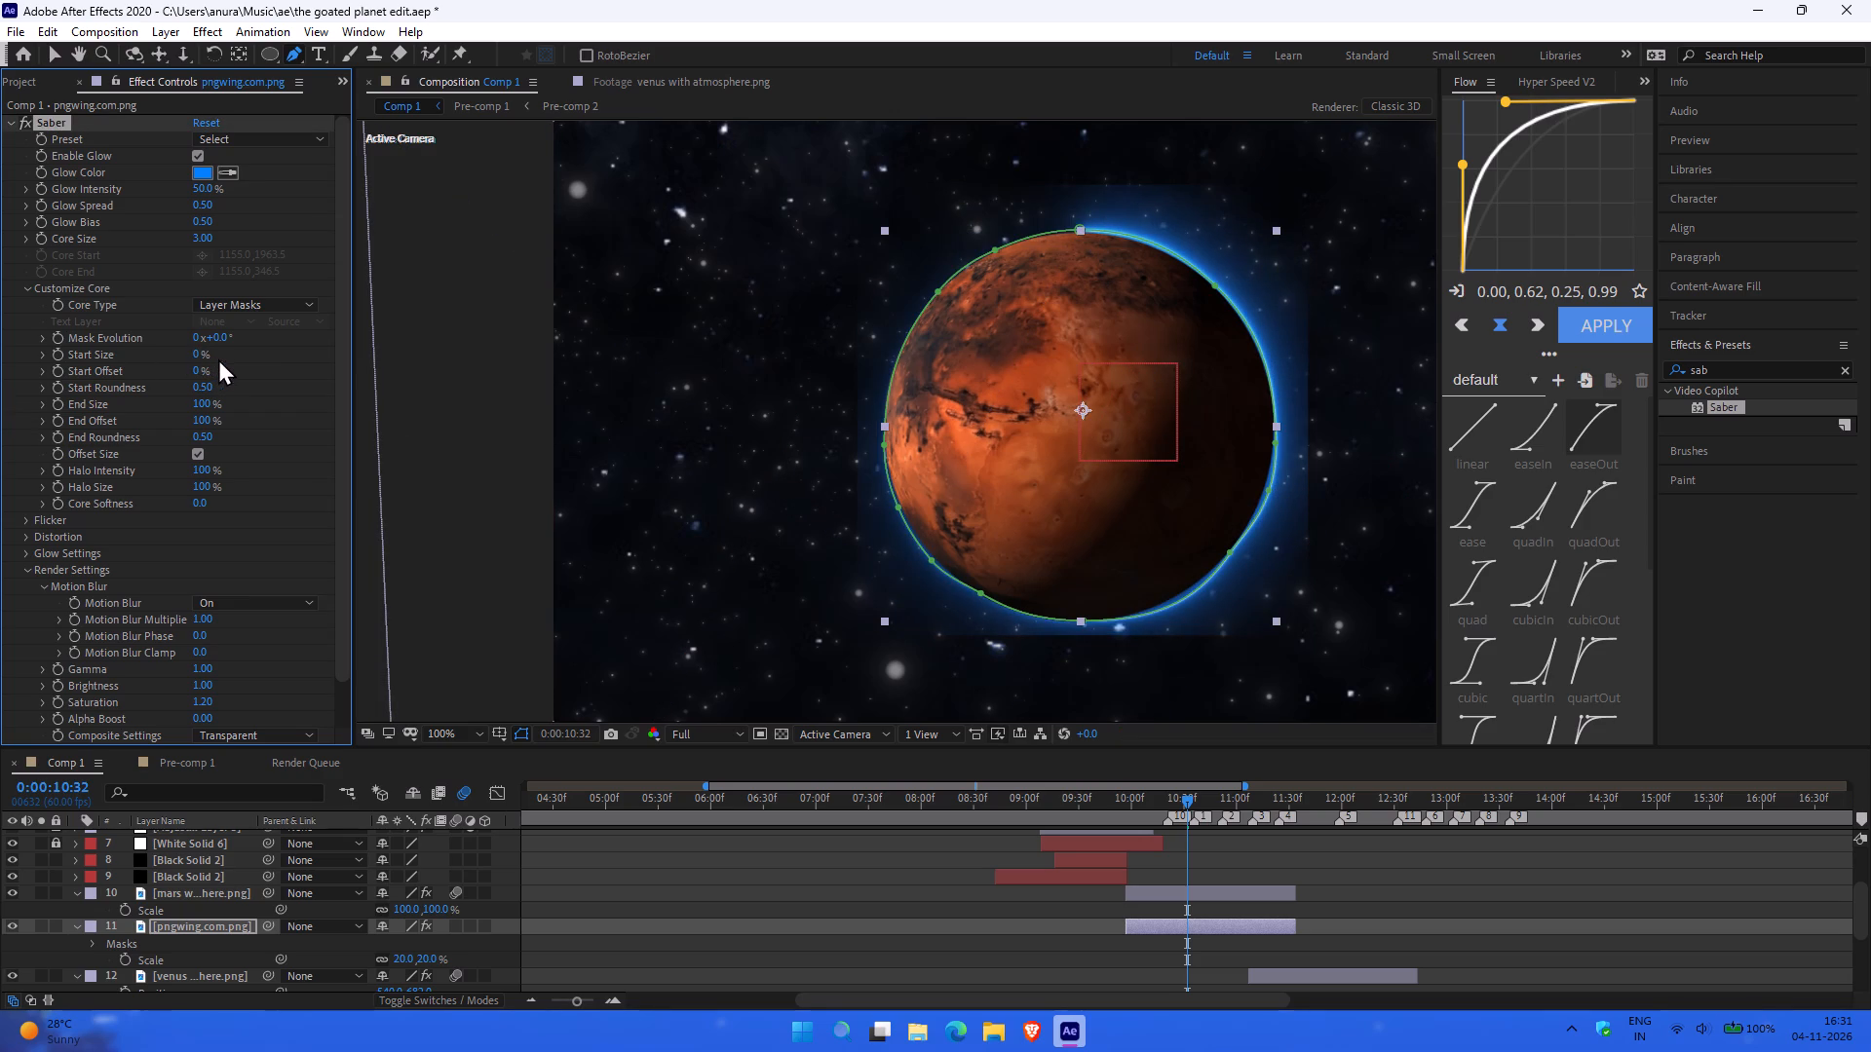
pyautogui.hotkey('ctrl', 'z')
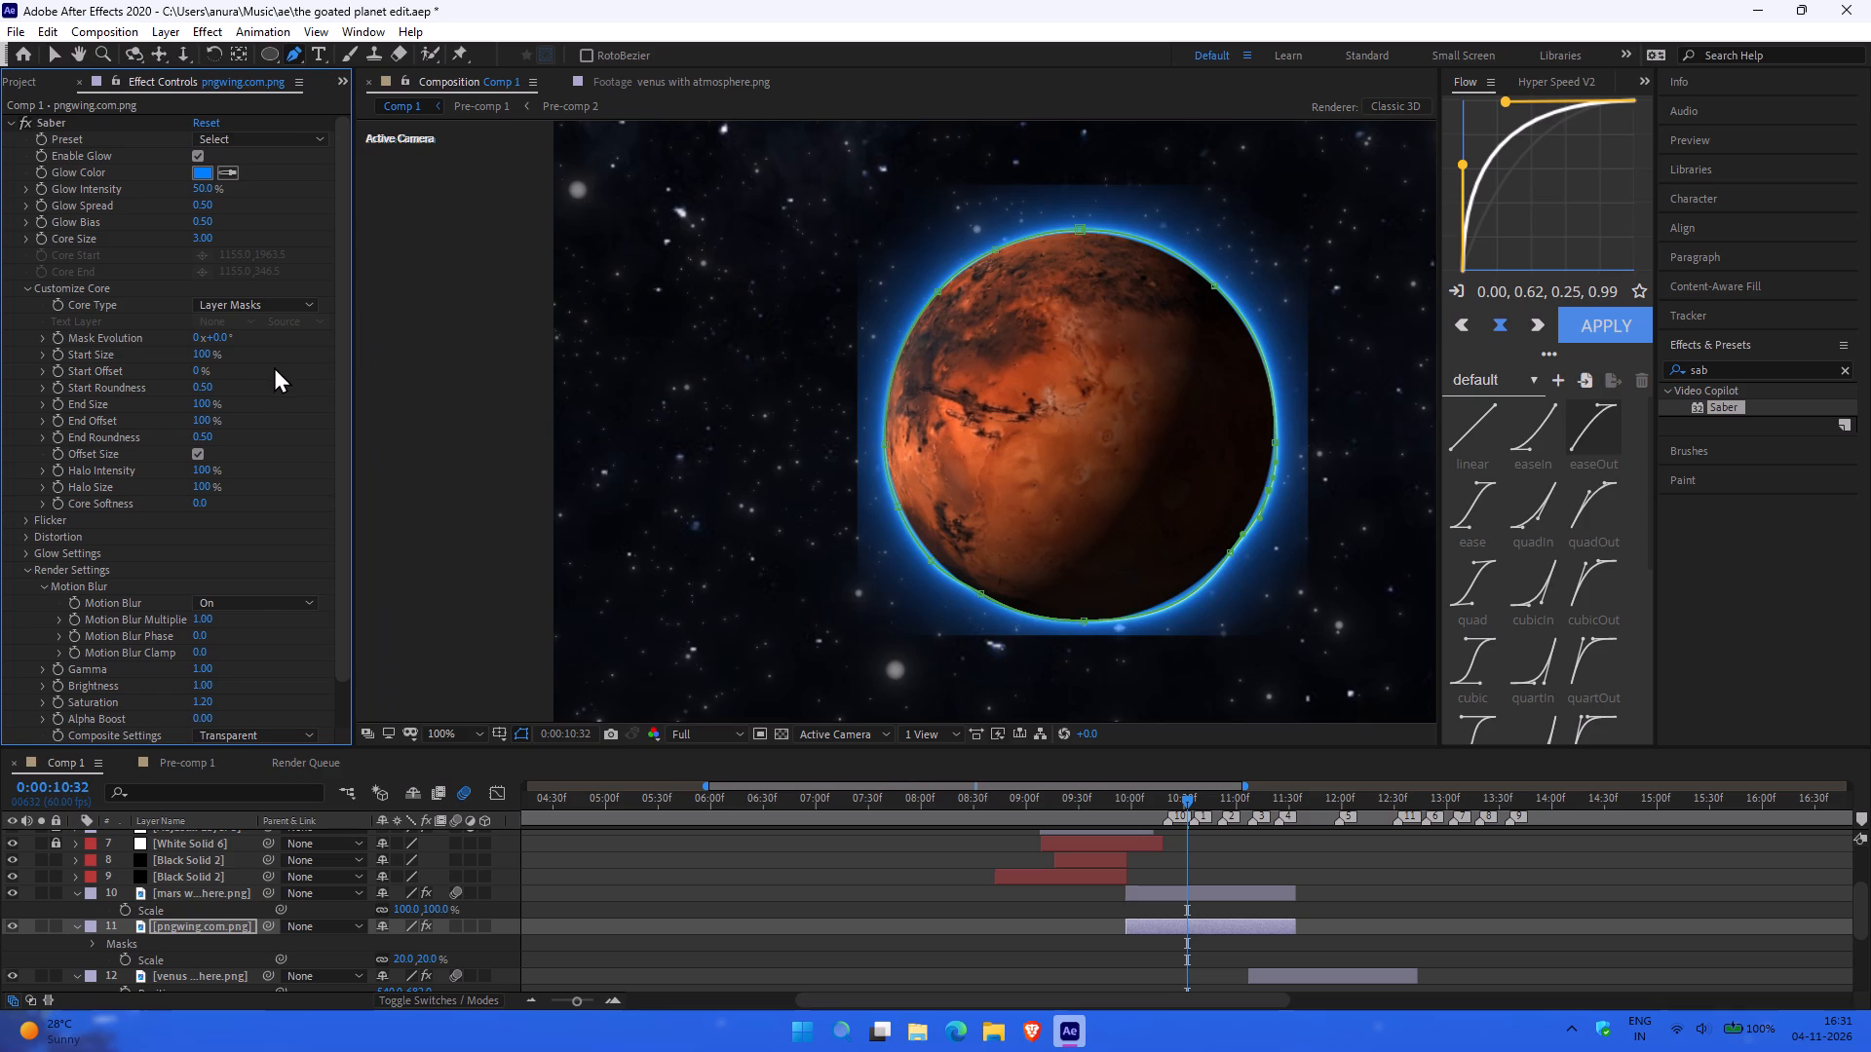
# Undo all the mask vertex edits back to the original large ellipse around Mars.
pyautogui.hotkey('ctrl', 'z')
pyautogui.hotkey('ctrl', 'shift', 'z')
pyautogui.hotkey('ctrl', 'z')
pyautogui.hotkey('ctrl', 'z')
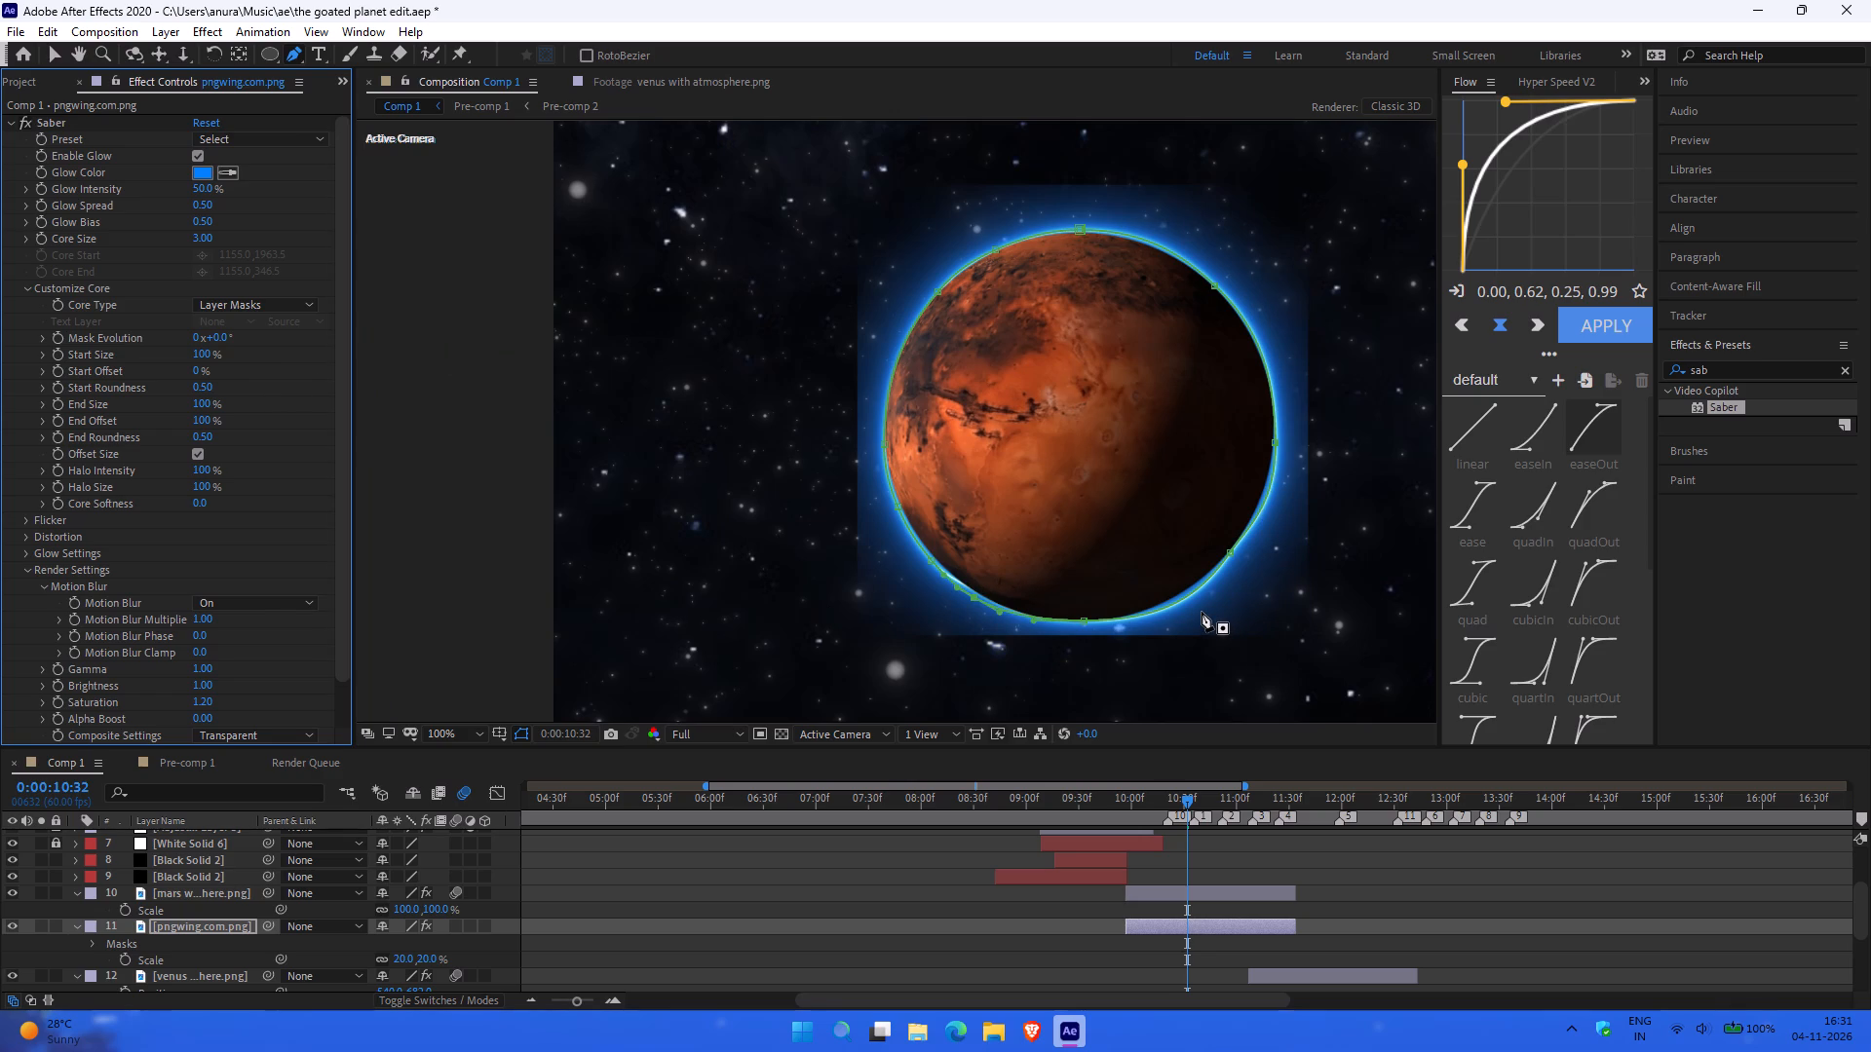
pyautogui.hotkey('ctrl', 'z')
pyautogui.hotkey('ctrl', 'z')
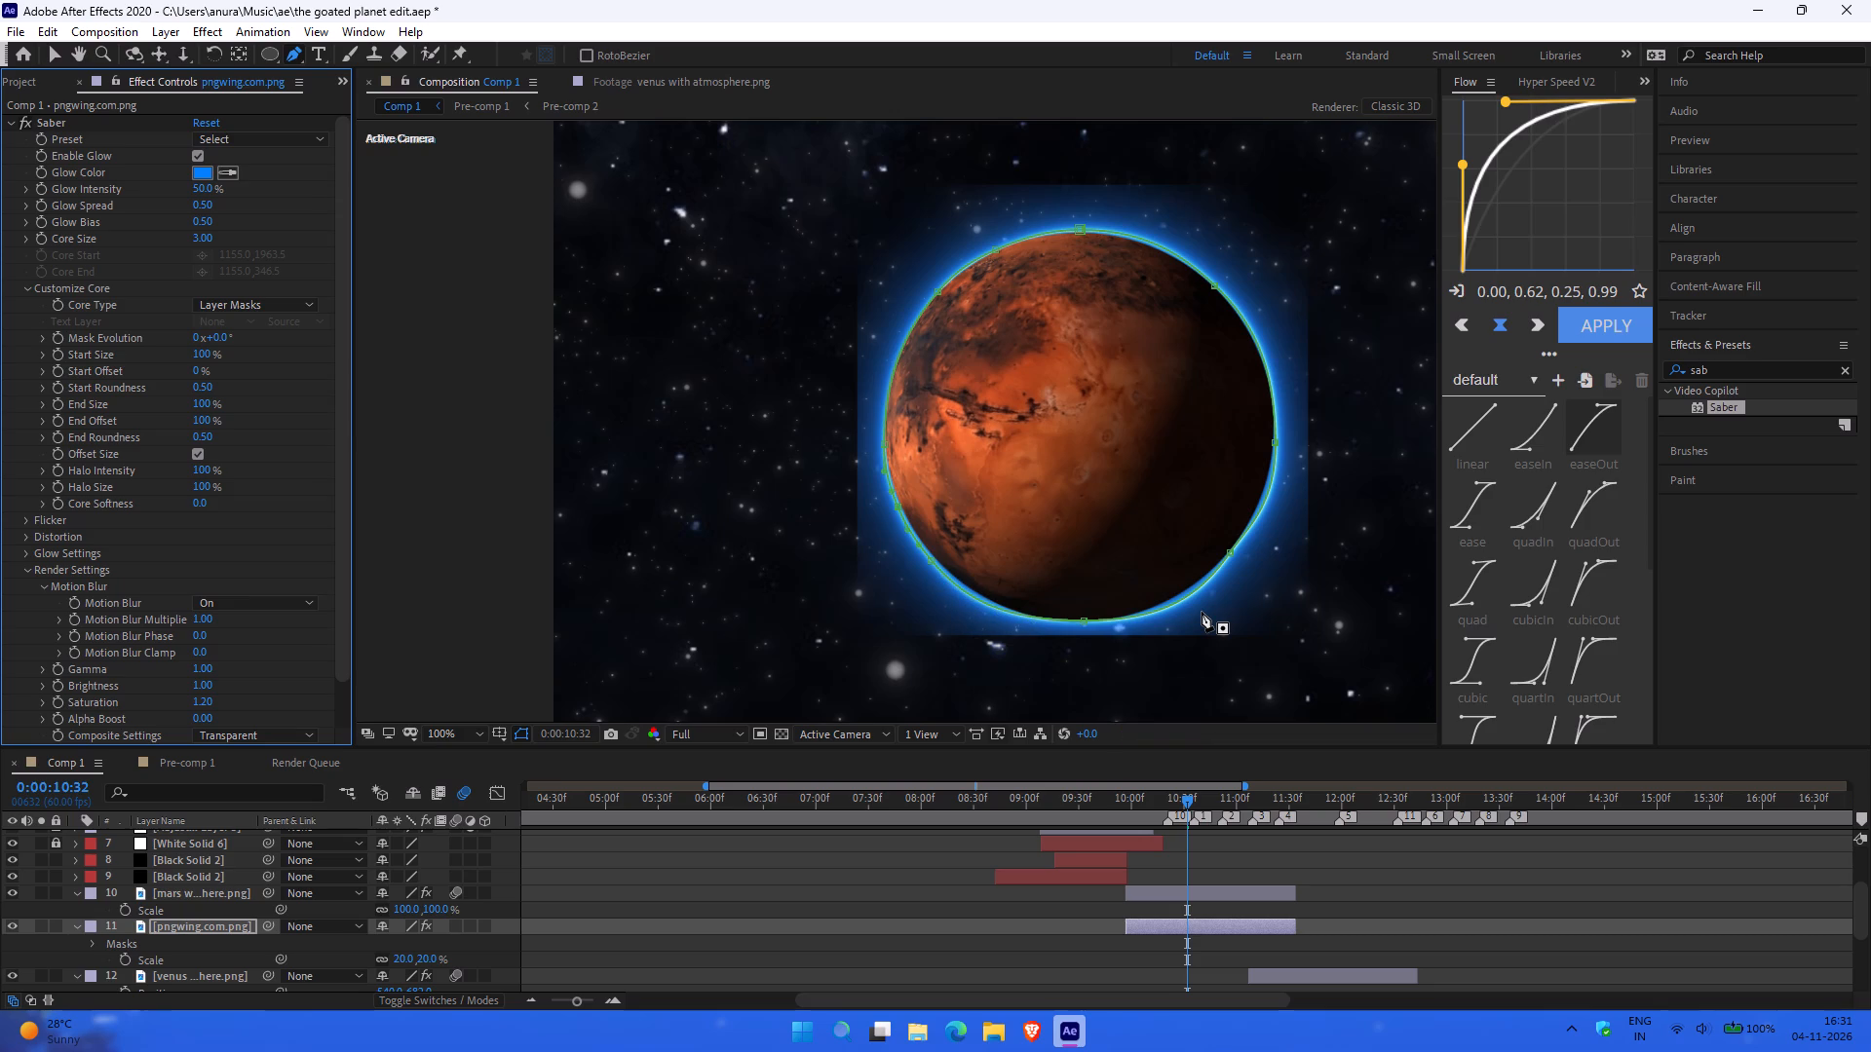
pyautogui.hotkey('ctrl', 'z')
pyautogui.hotkey('ctrl', 'z')
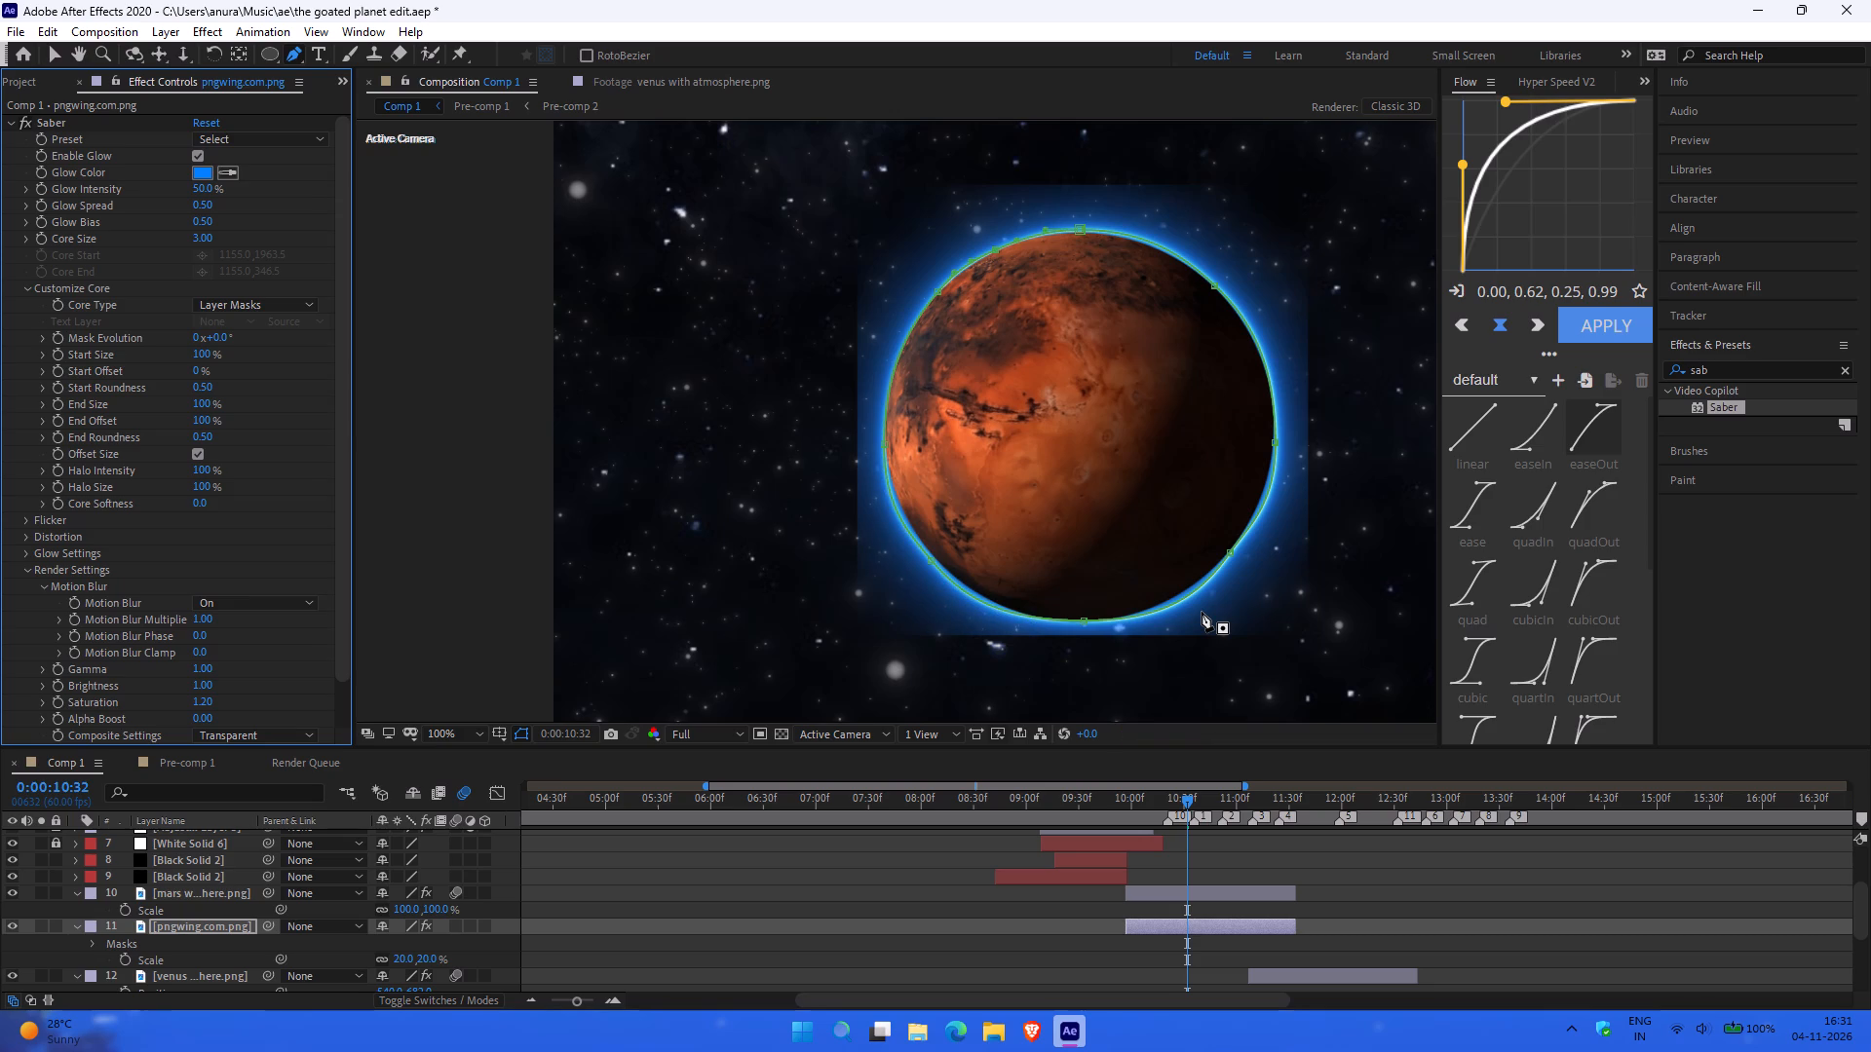
pyautogui.hotkey('ctrl', 'z')
pyautogui.hotkey('ctrl', 'z')
pyautogui.hotkey('ctrl', 'z')
pyautogui.hotkey('ctrl', 'z')
pyautogui.hotkey('ctrl', 'z')
pyautogui.hotkey('ctrl', 'z')
pyautogui.hotkey('ctrl', 'z')
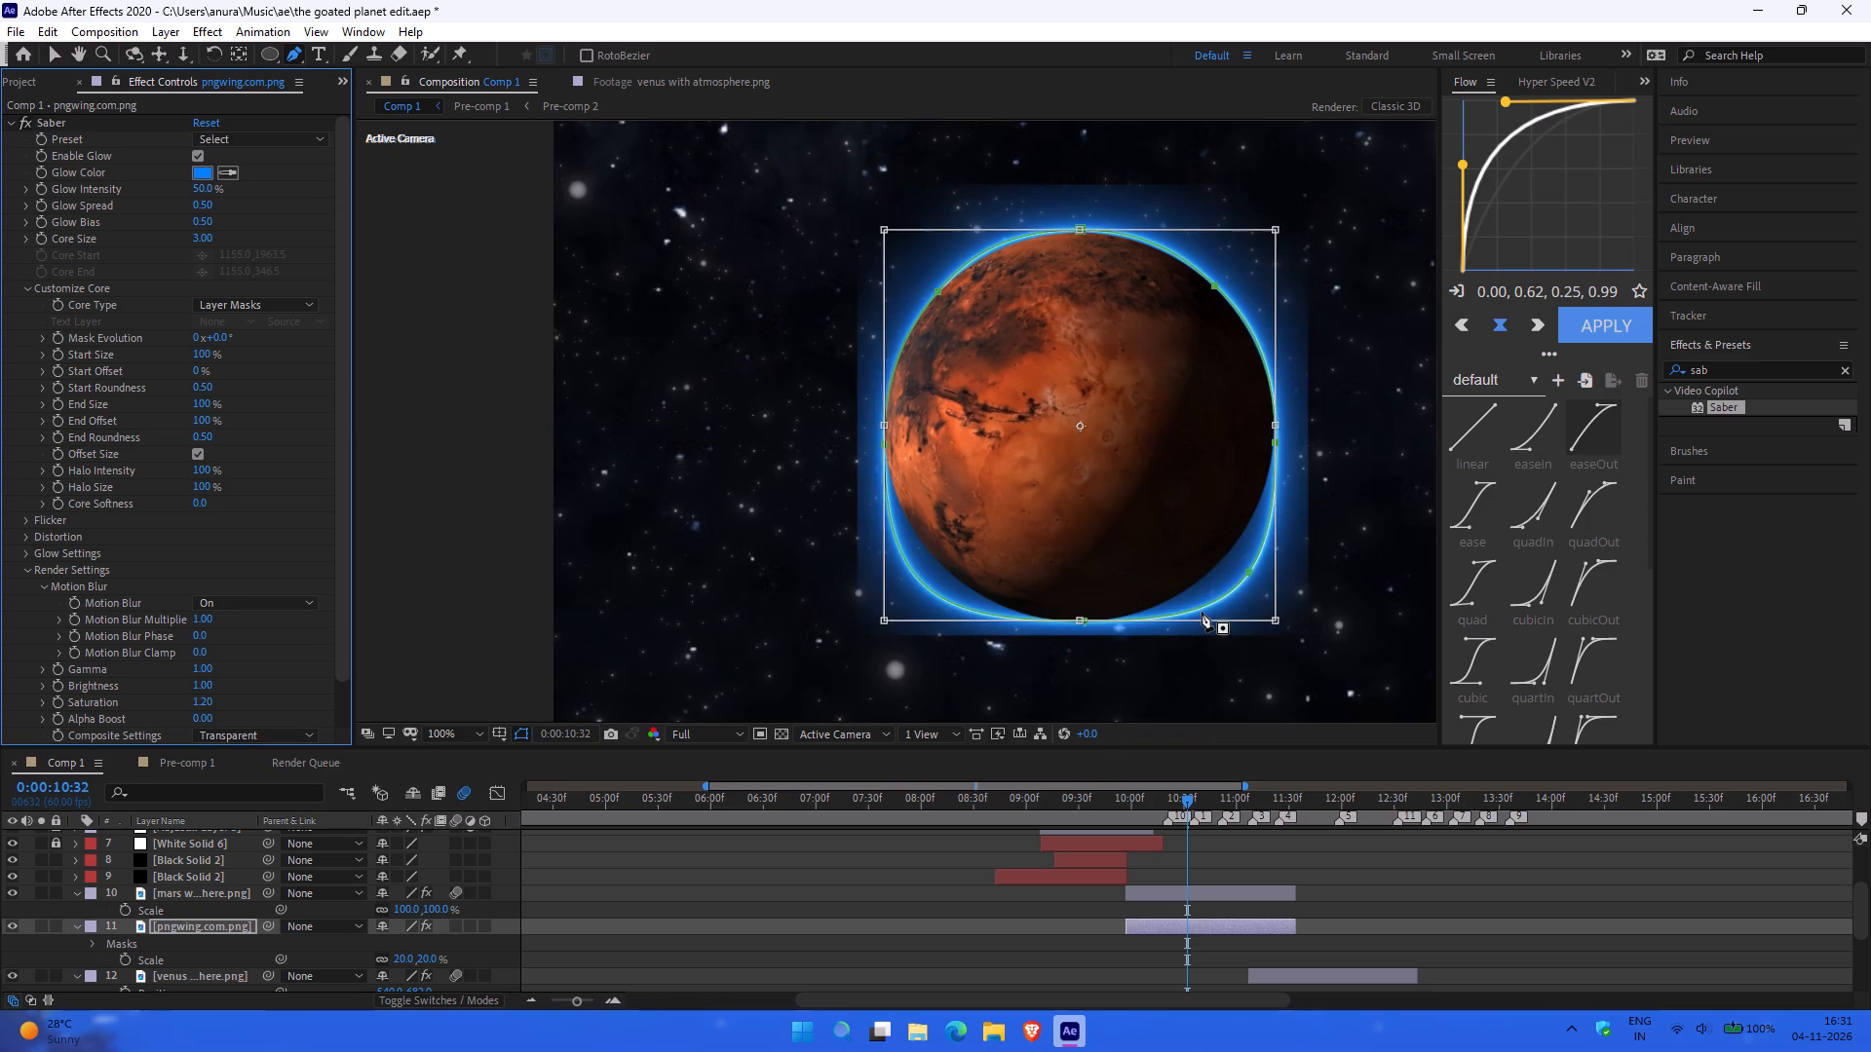
pyautogui.hotkey('ctrl', 'z')
pyautogui.hotkey('ctrl', 'z')
pyautogui.hotkey('ctrl', 'z')
pyautogui.hotkey('ctrl', 'z')
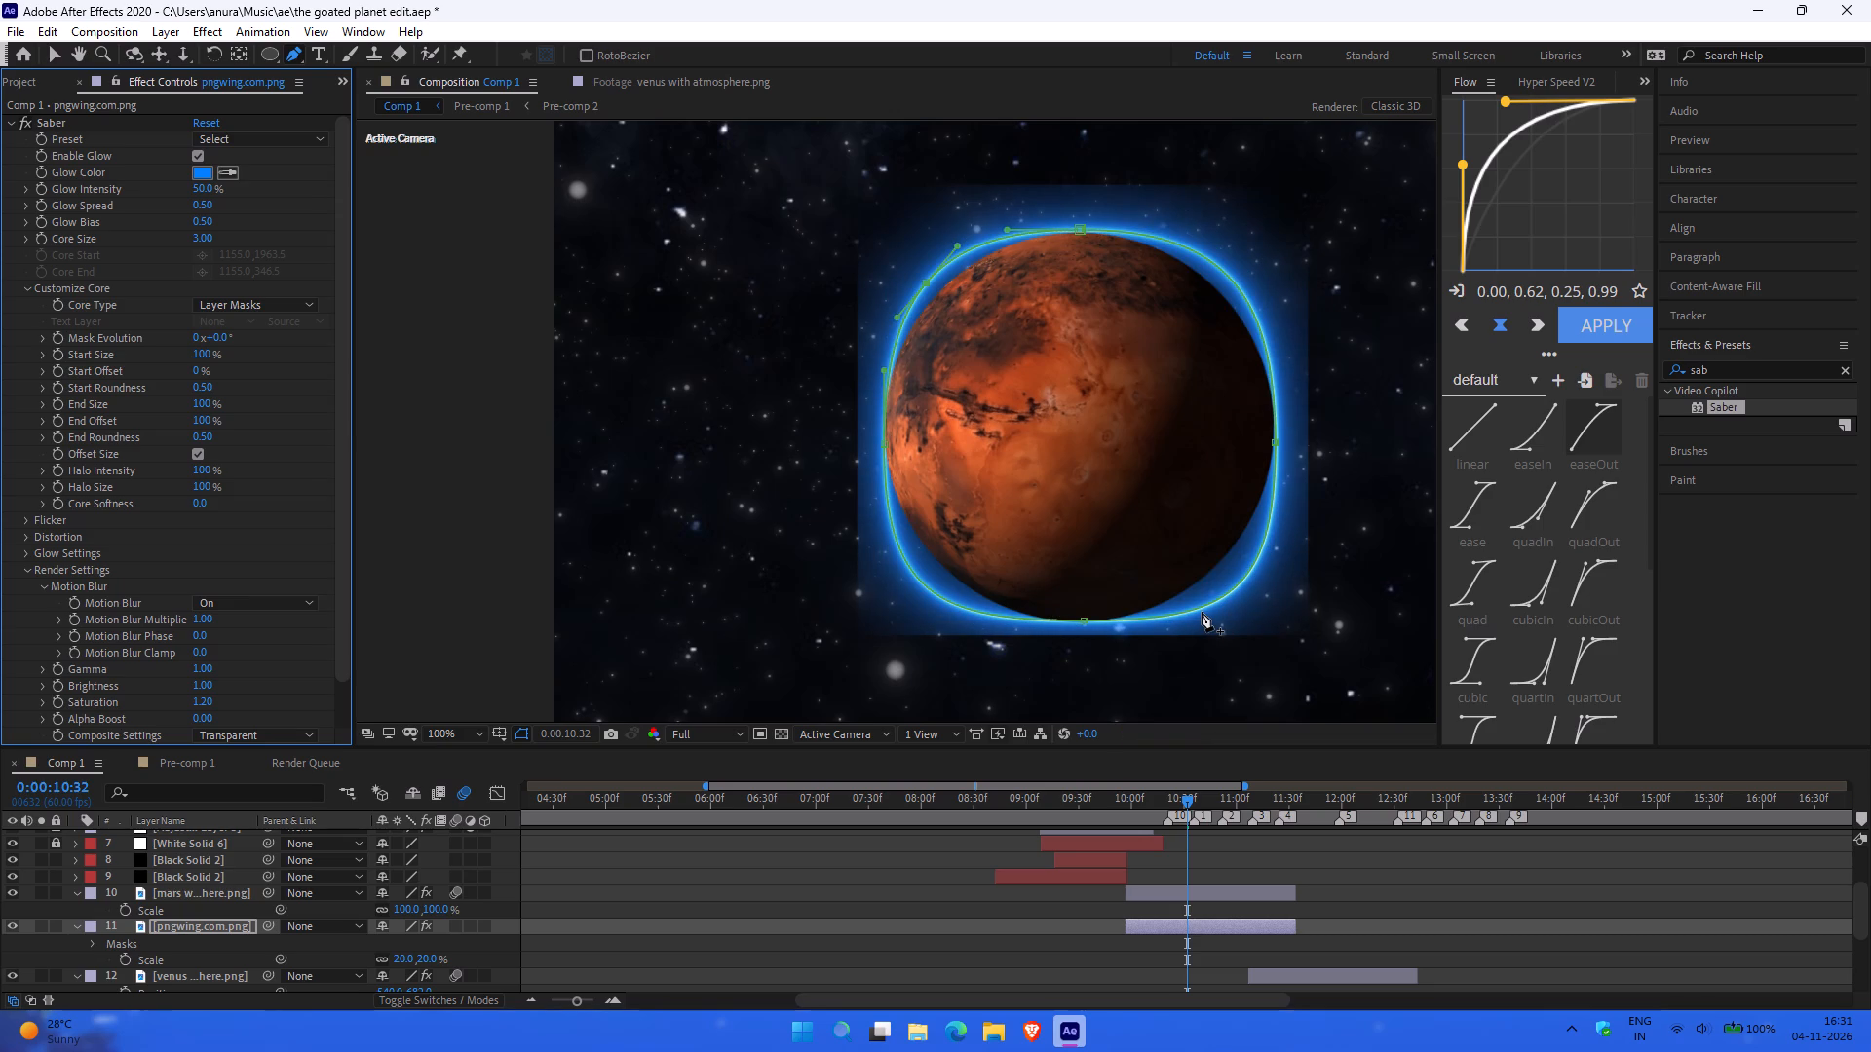
pyautogui.hotkey('ctrl', 'z')
pyautogui.hotkey('ctrl', 'z')
pyautogui.hotkey('ctrl', 'z')
pyautogui.hotkey('ctrl', 'z')
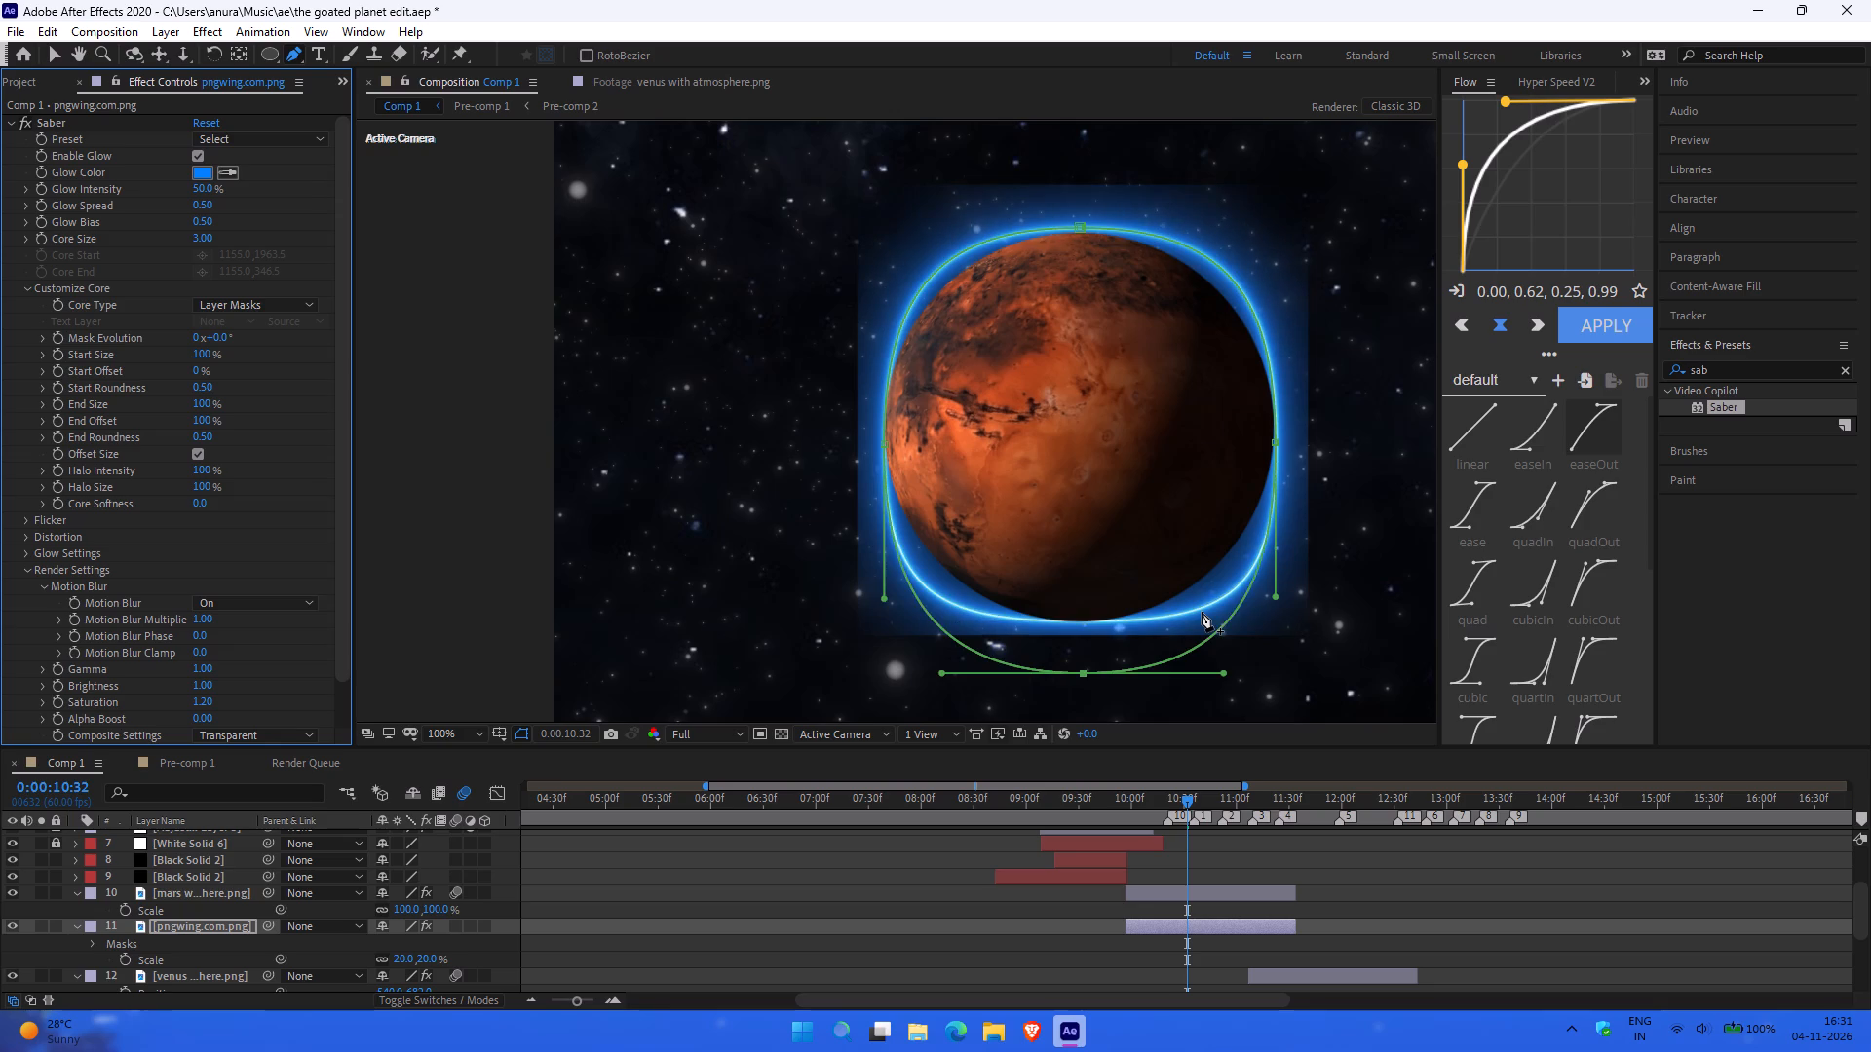
pyautogui.hotkey('ctrl', 'z')
pyautogui.hotkey('ctrl', 'z')
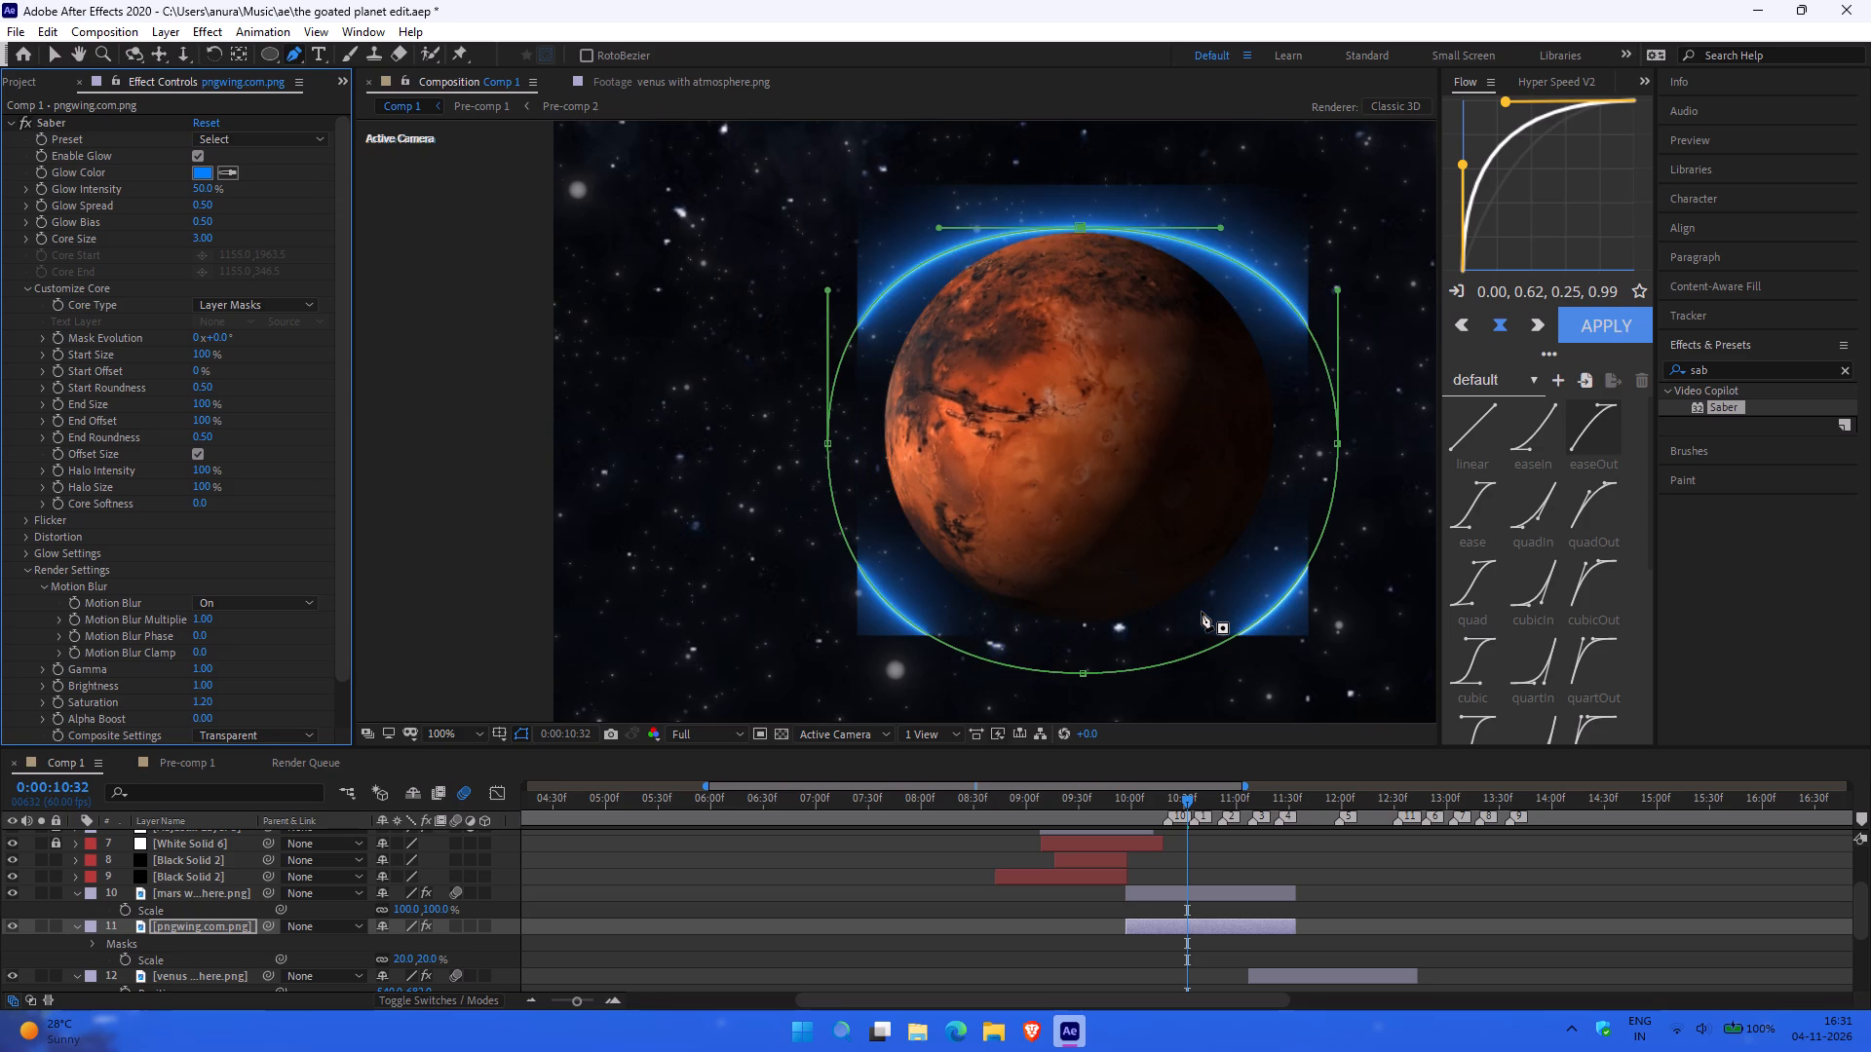
pyautogui.hotkey('ctrl', 'z')
pyautogui.hotkey('ctrl', 'z')
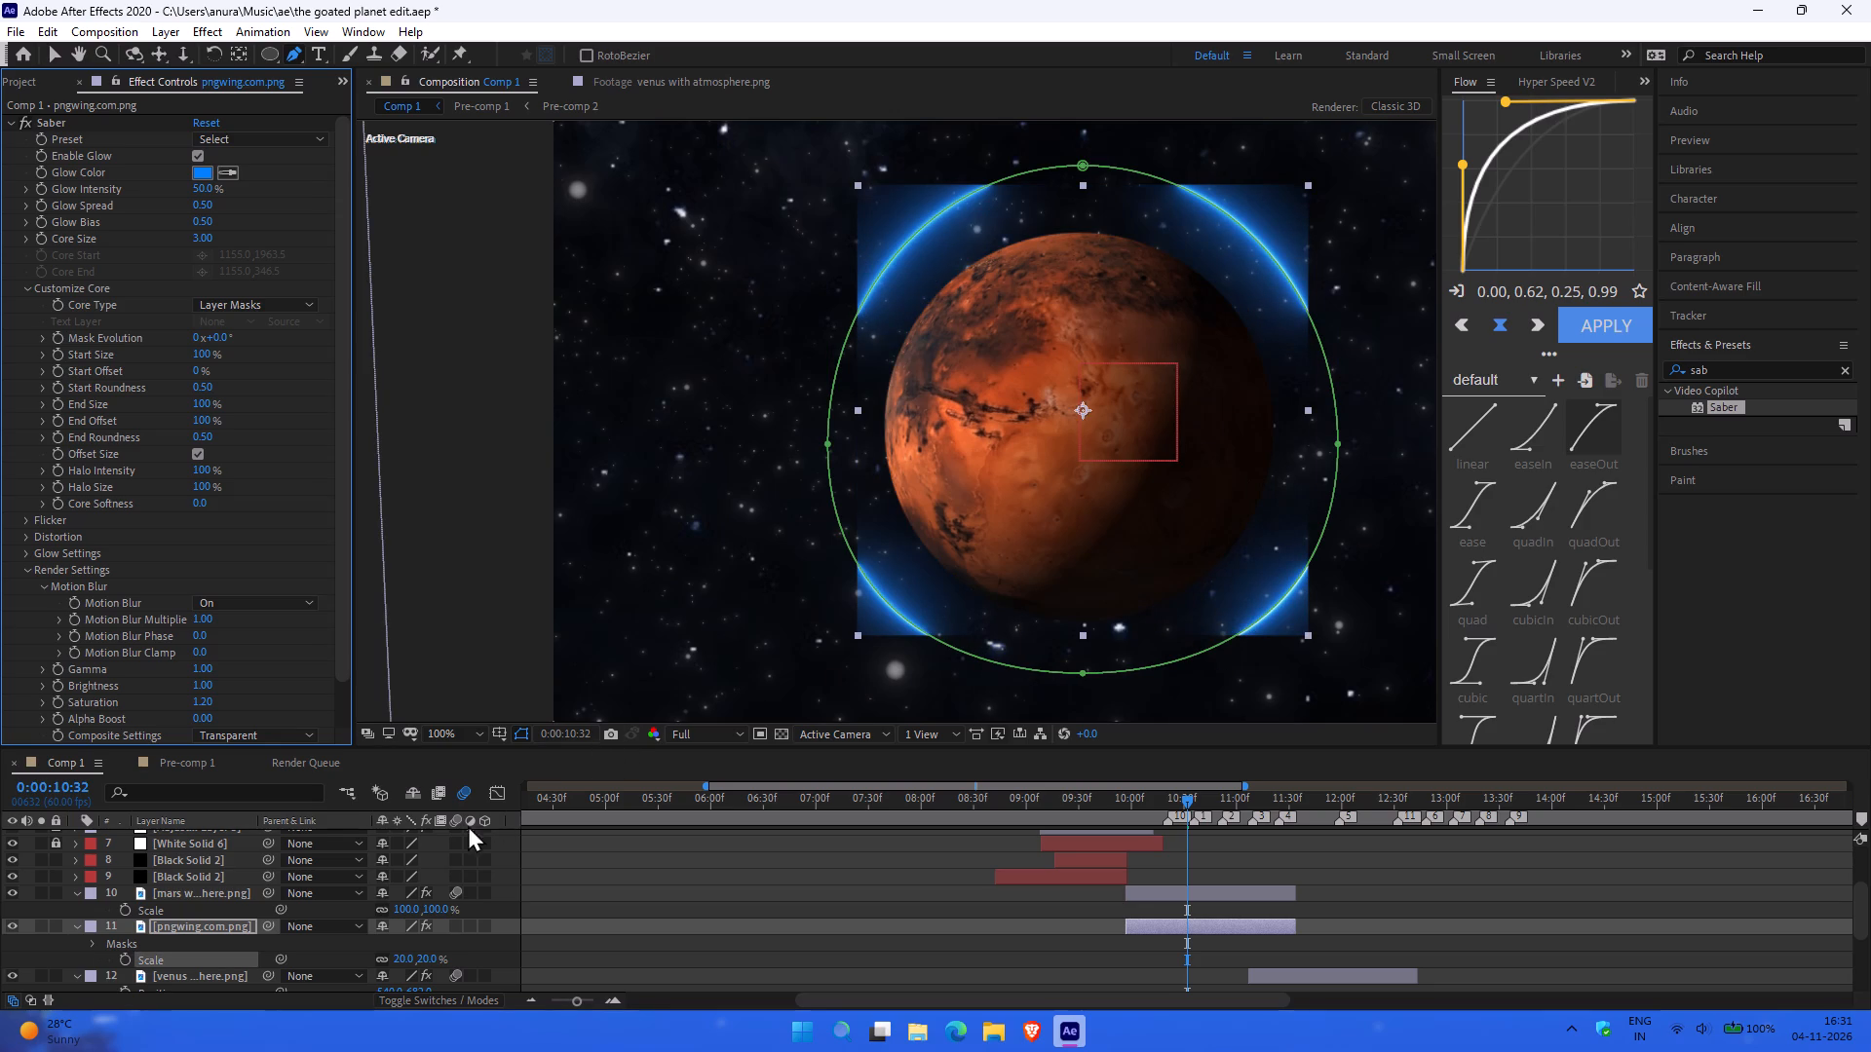
# Move the pngwing.com.png layer vertically by setting its Position to 543, 673.
pyautogui.click(55, 51)
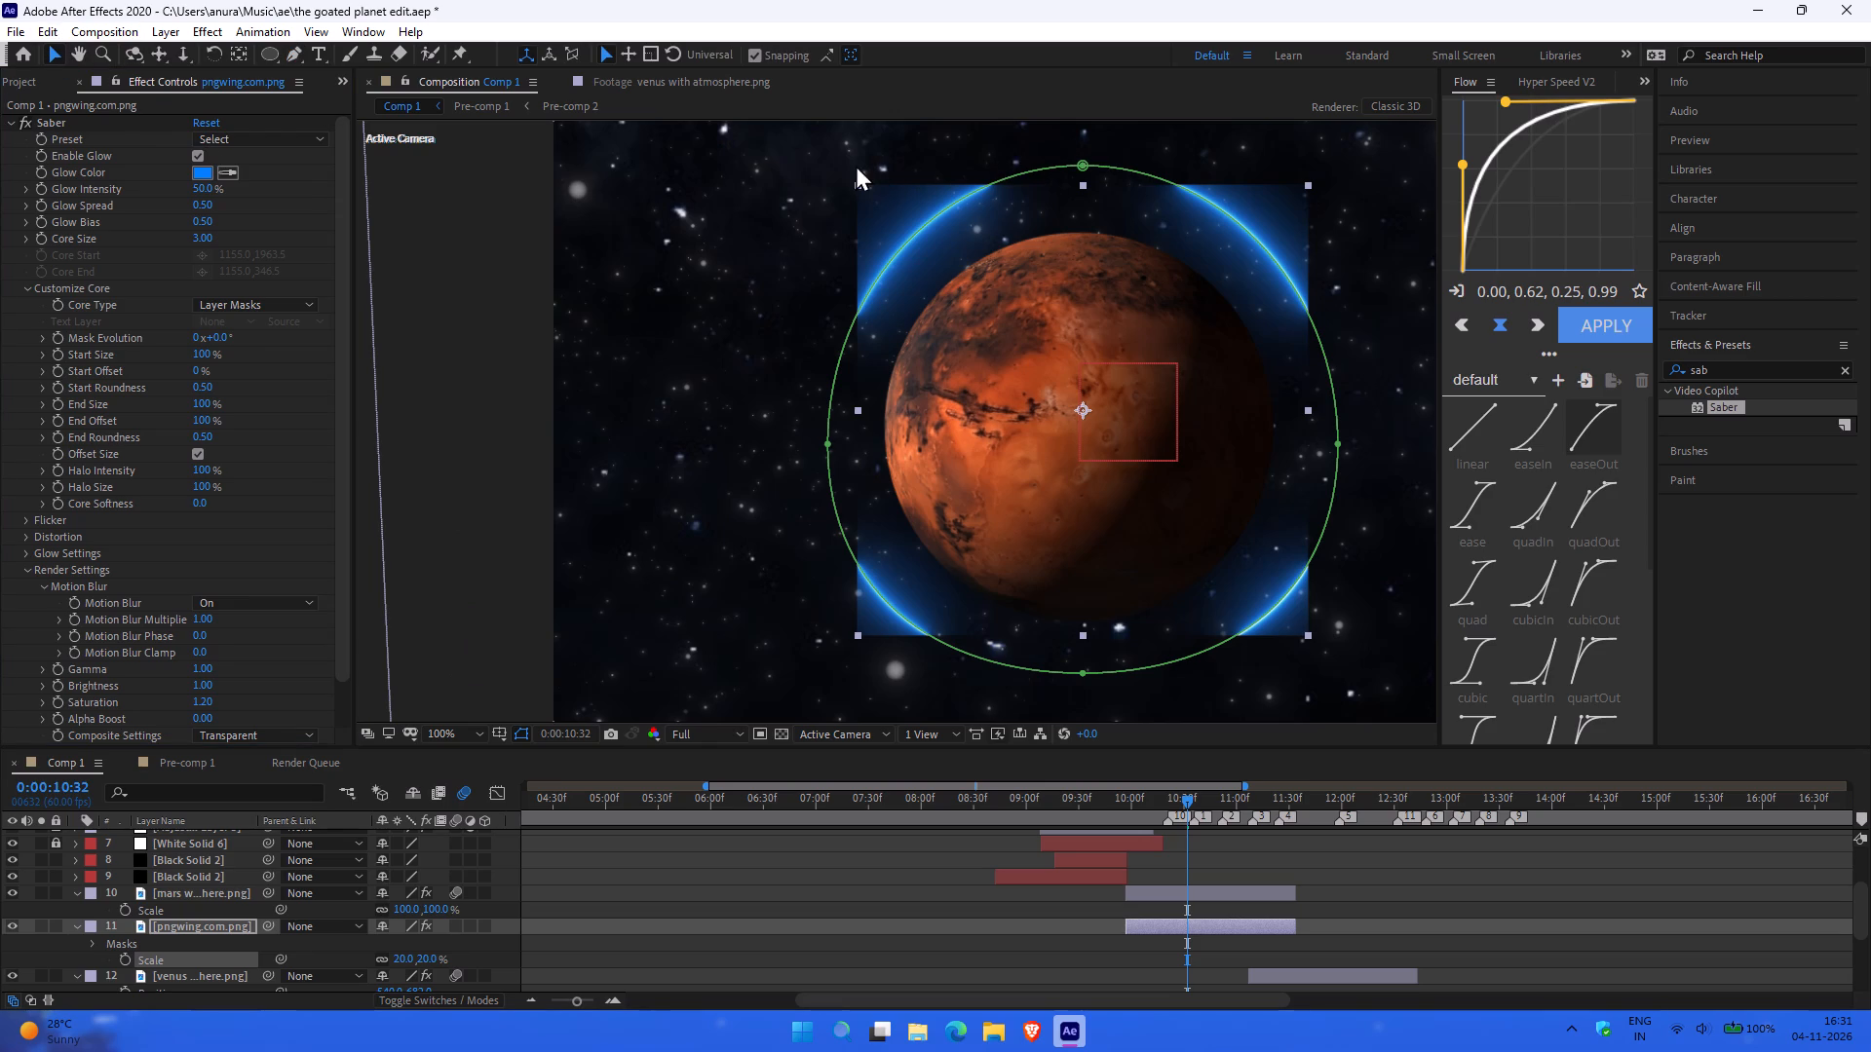
pyautogui.click(182, 928)
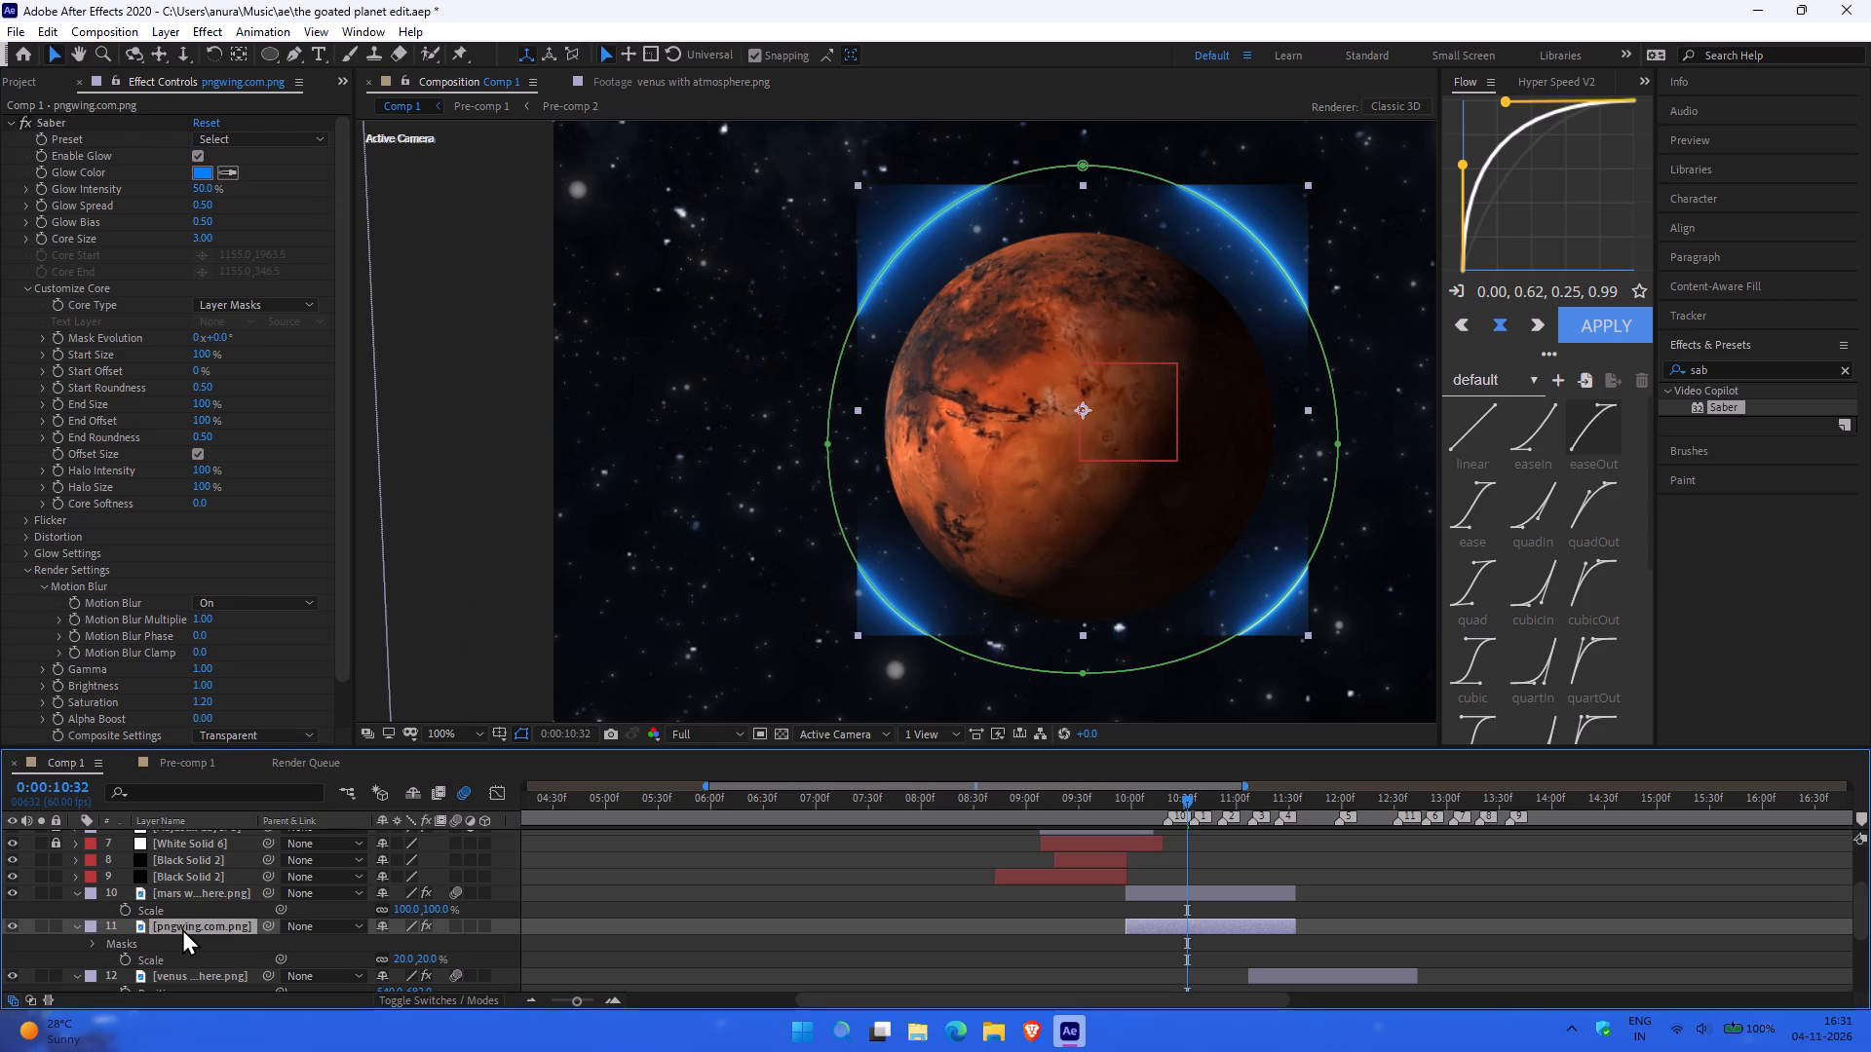
pyautogui.press('p')
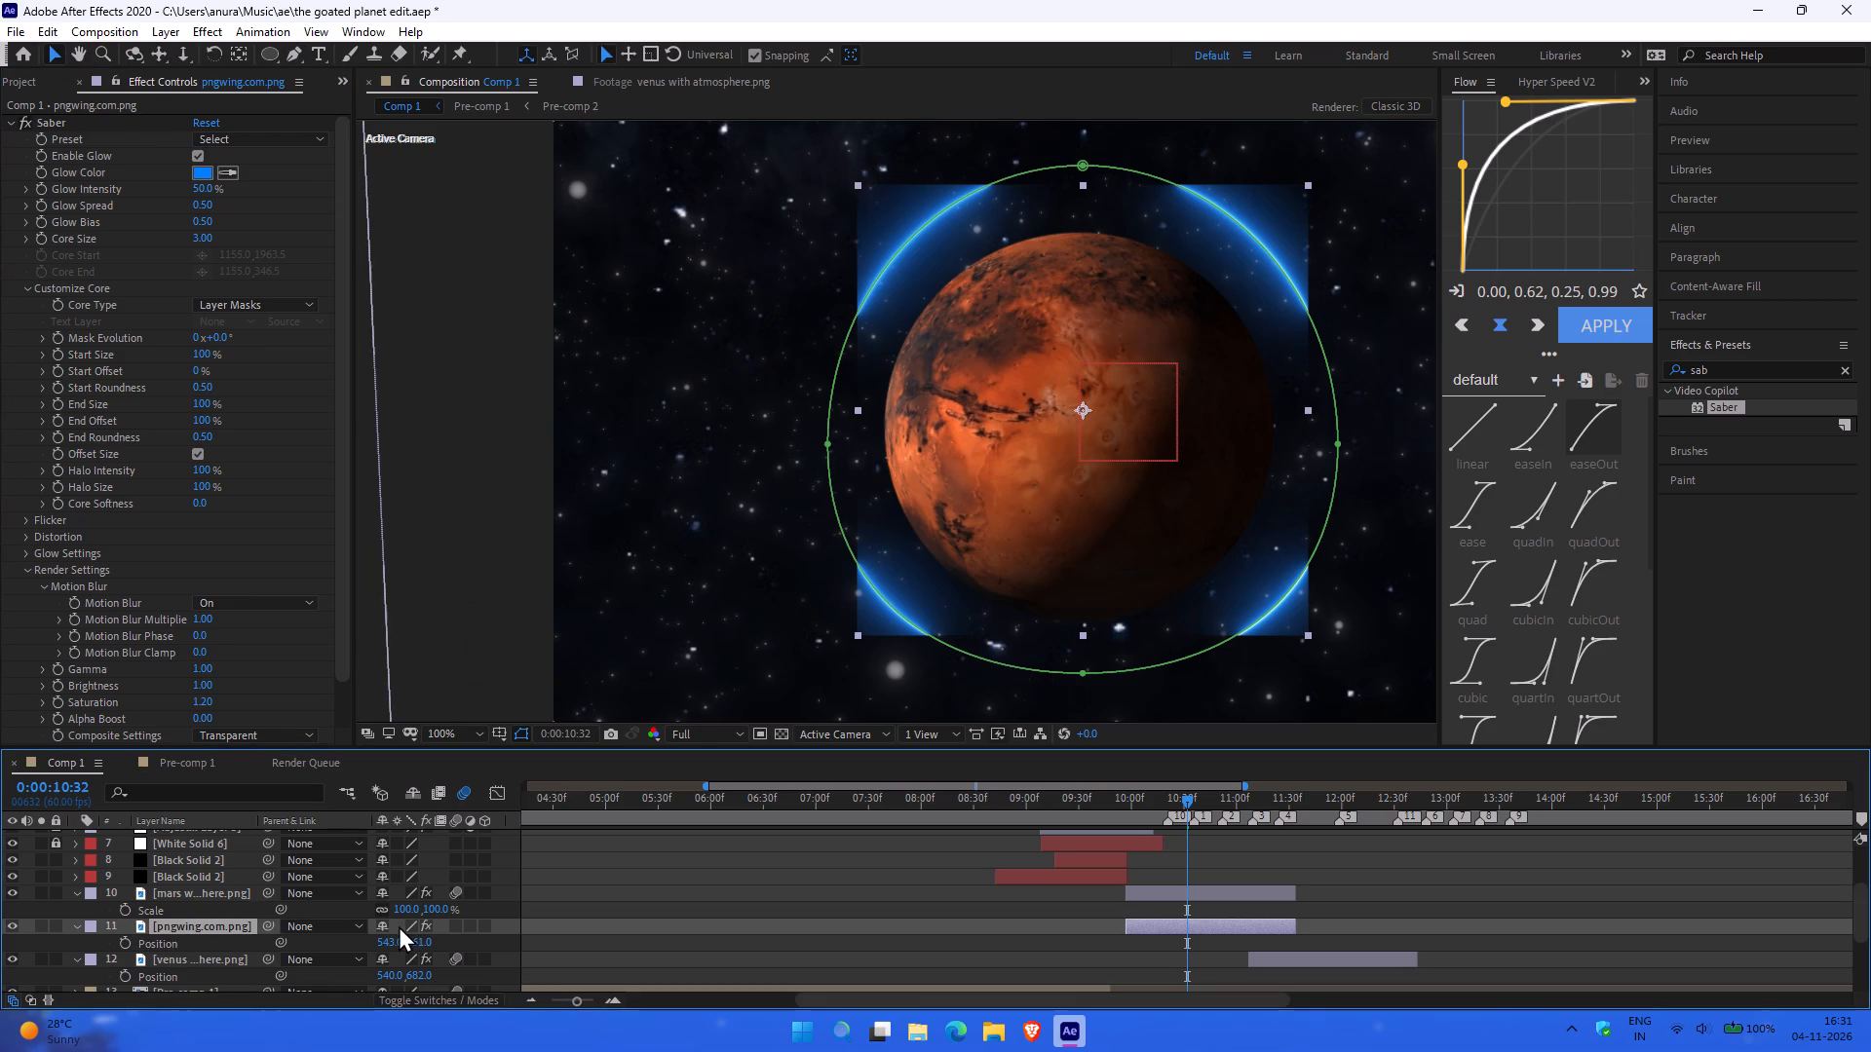
pyautogui.moveTo(417, 945); pyautogui.dragTo(407, 945)
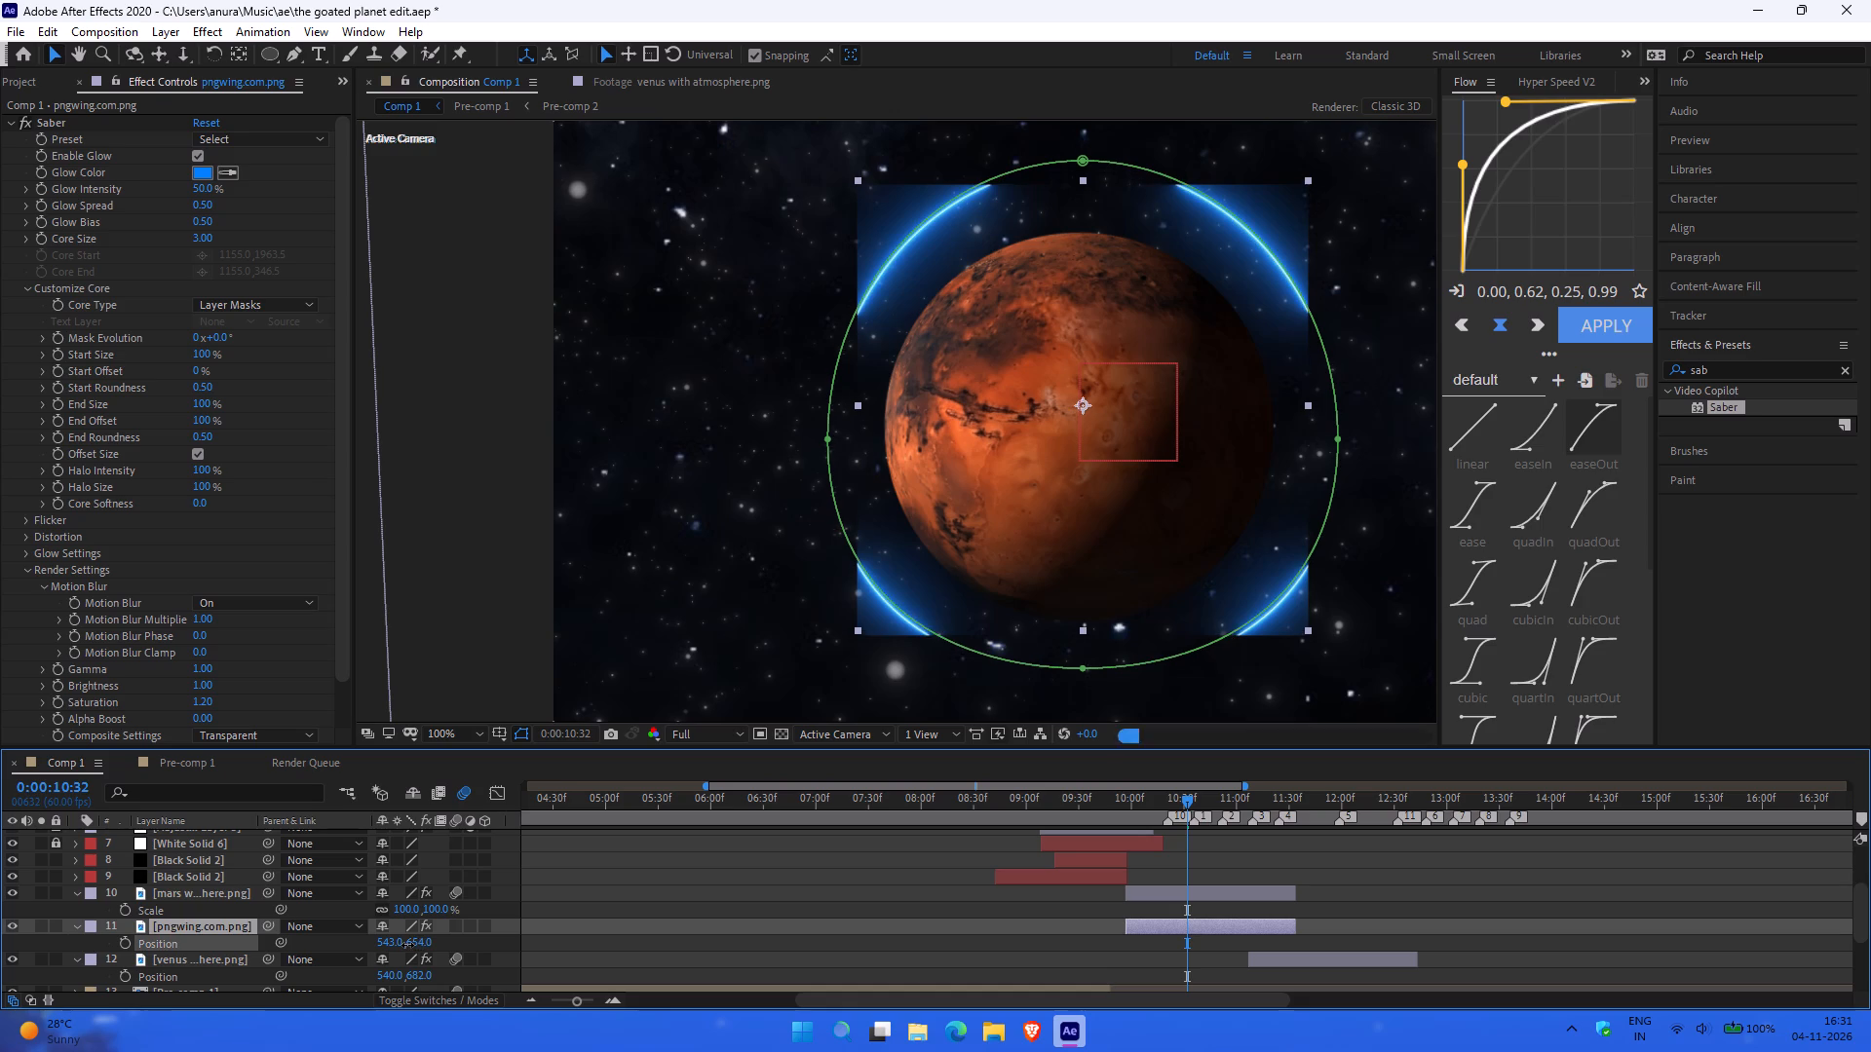
pyautogui.moveTo(407, 945); pyautogui.dragTo(427, 947)
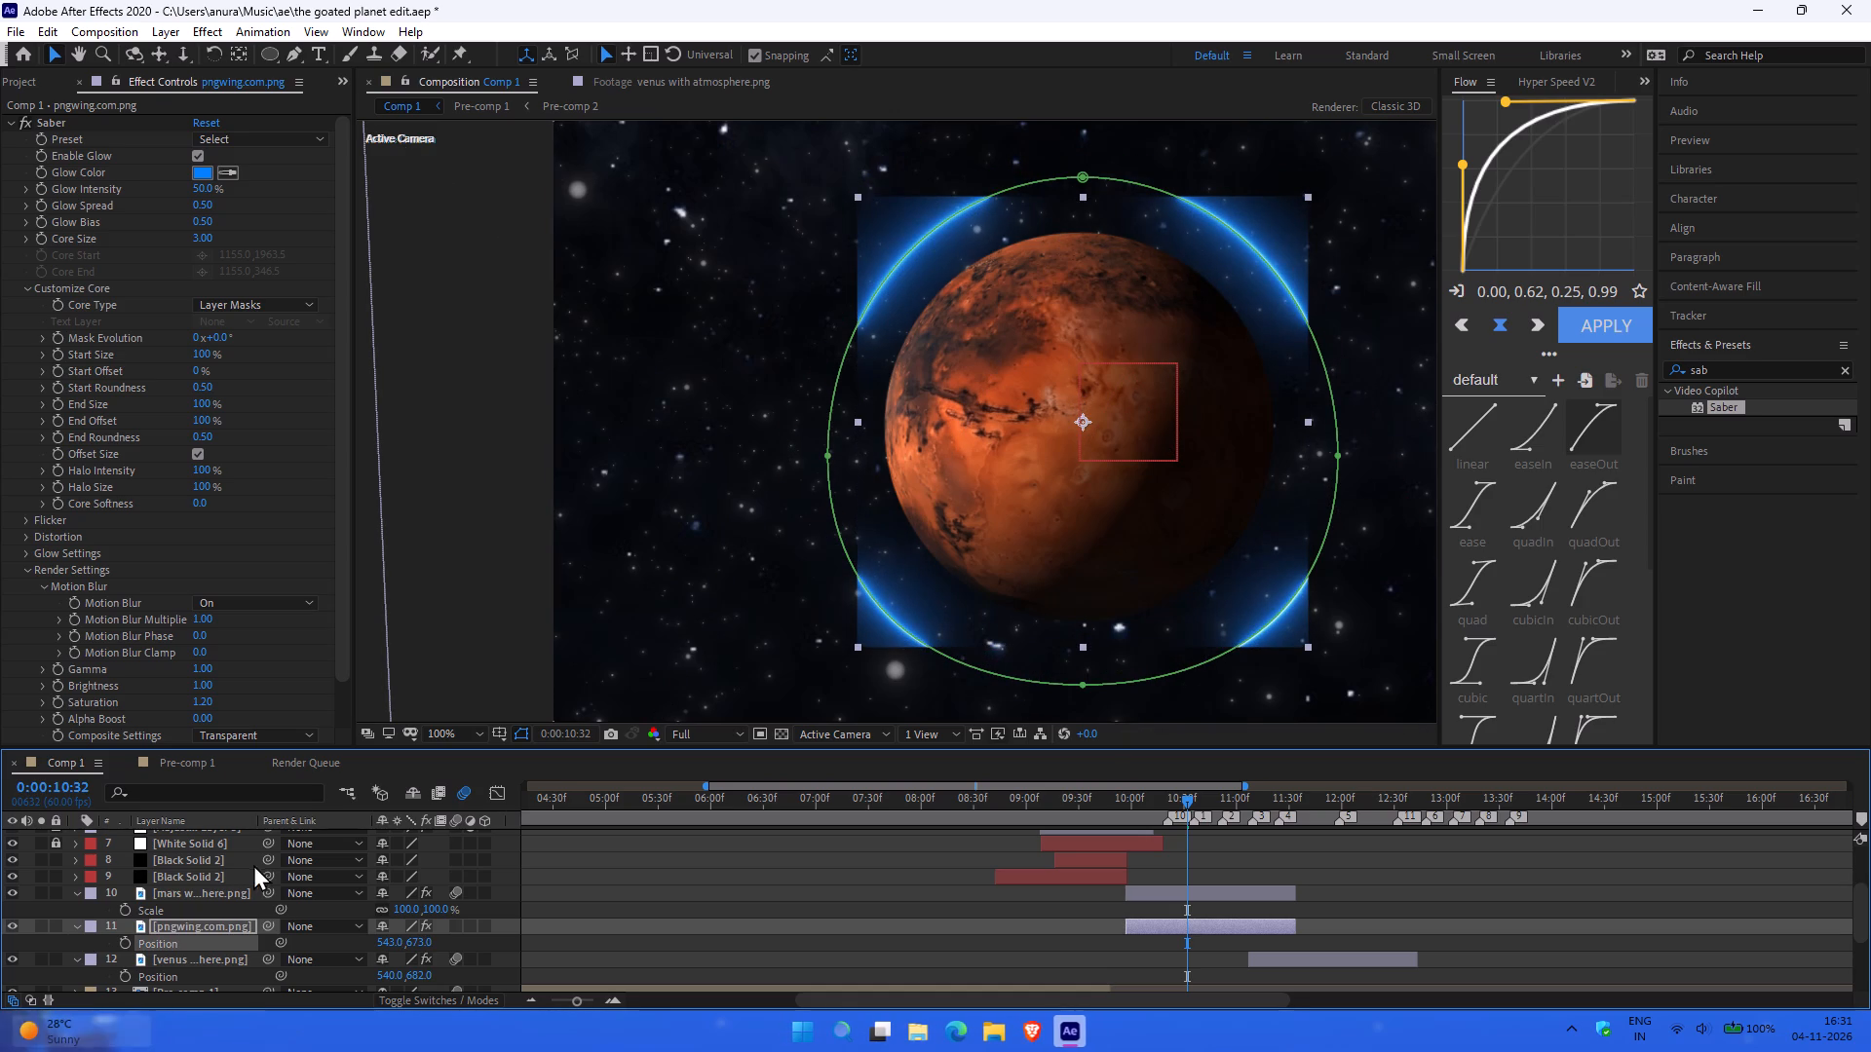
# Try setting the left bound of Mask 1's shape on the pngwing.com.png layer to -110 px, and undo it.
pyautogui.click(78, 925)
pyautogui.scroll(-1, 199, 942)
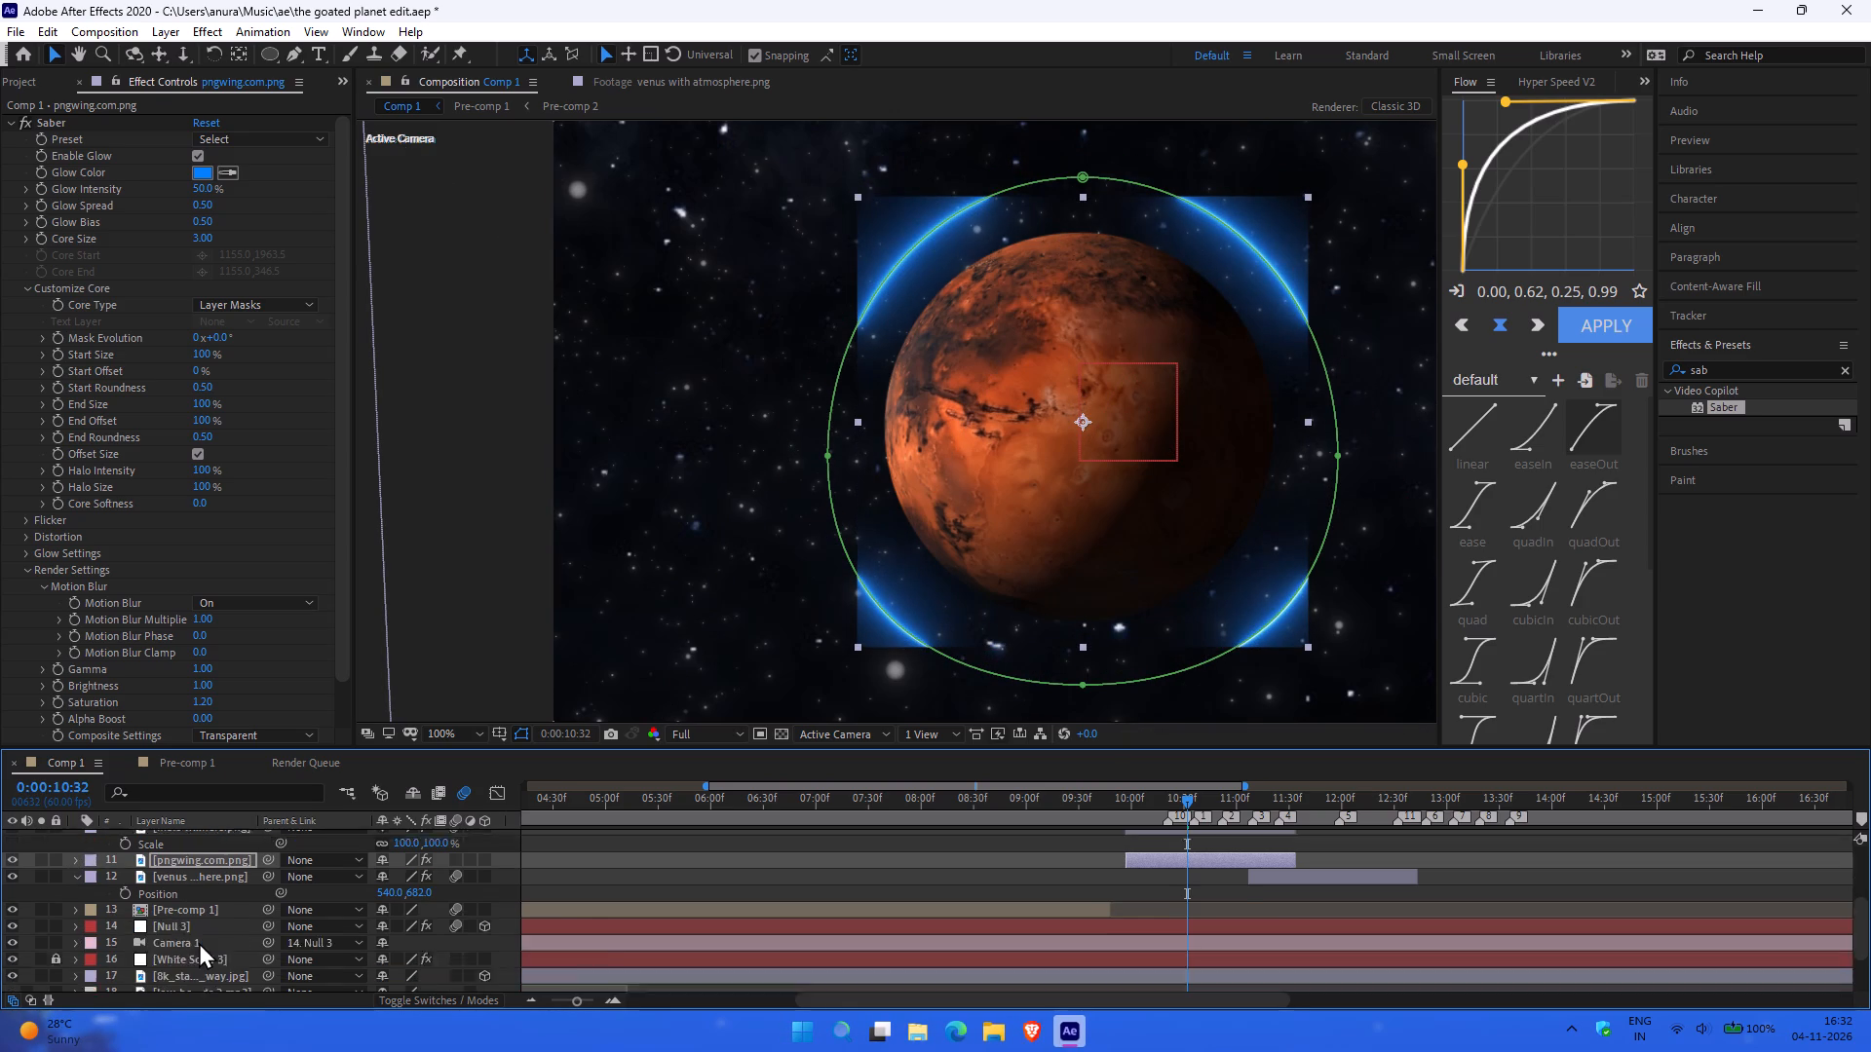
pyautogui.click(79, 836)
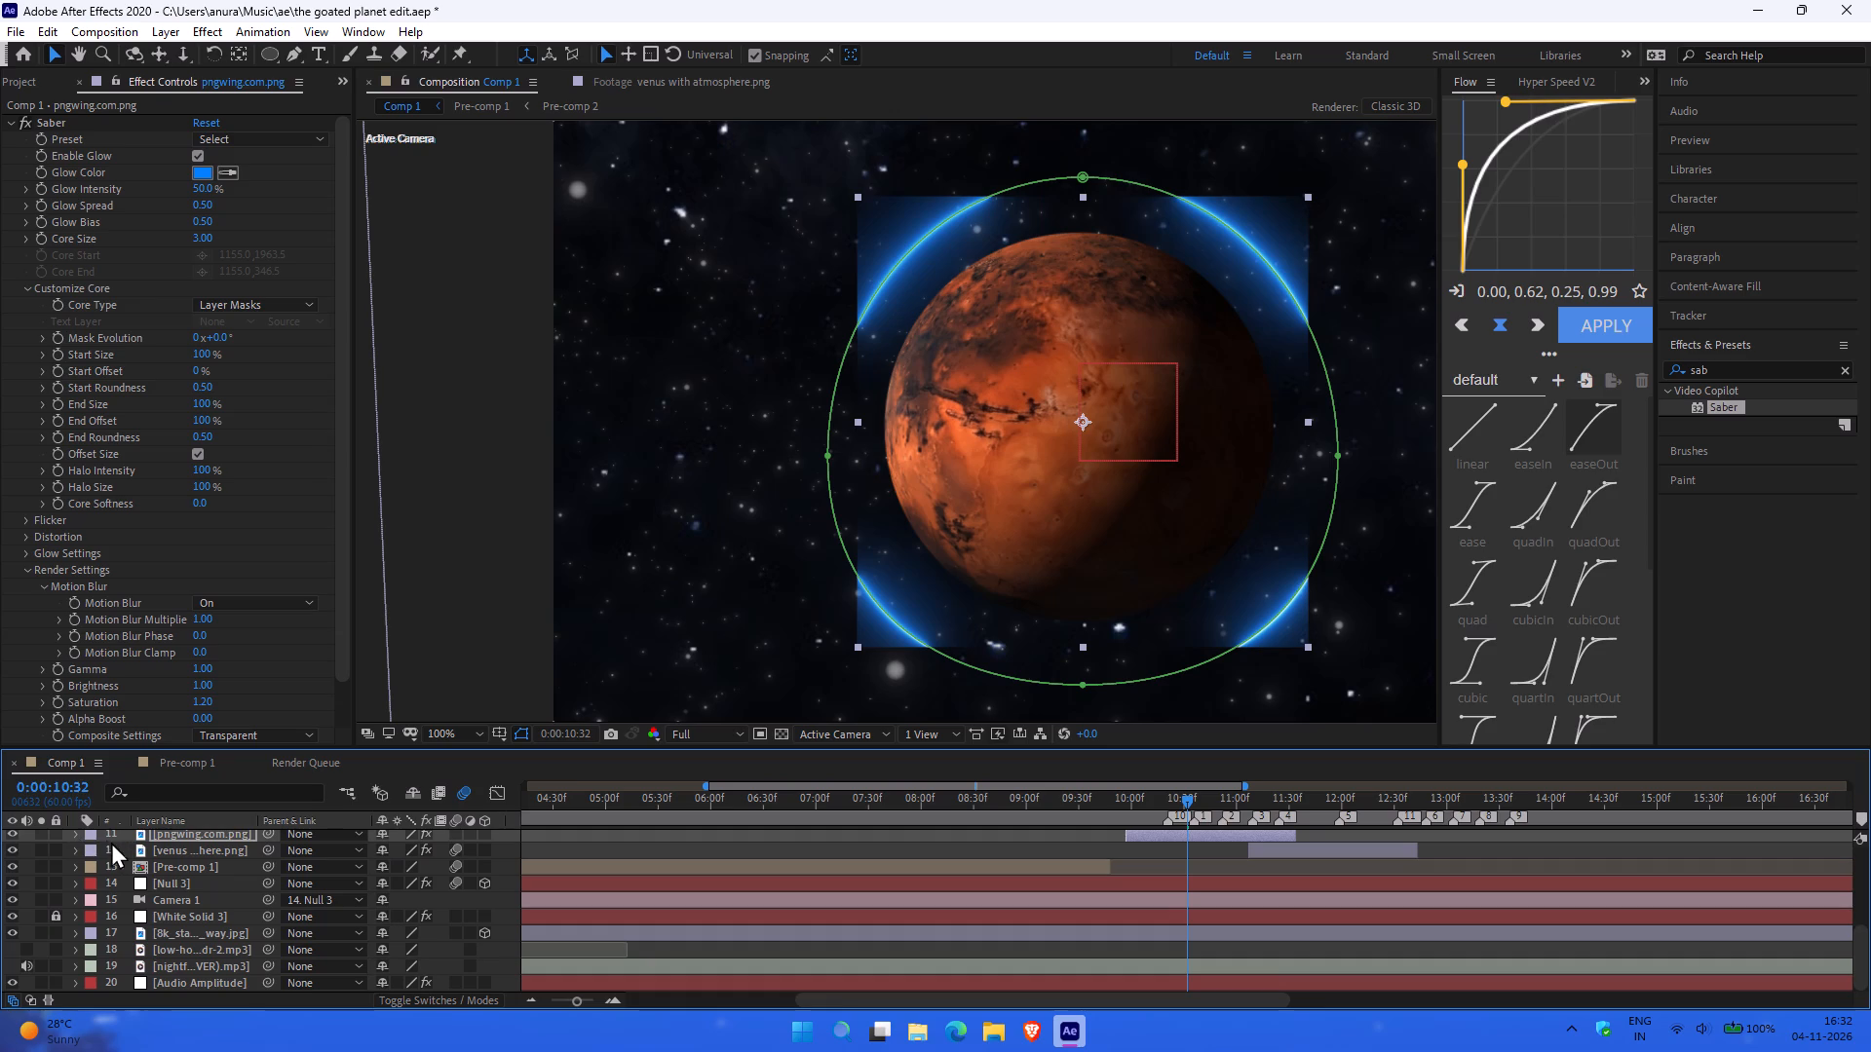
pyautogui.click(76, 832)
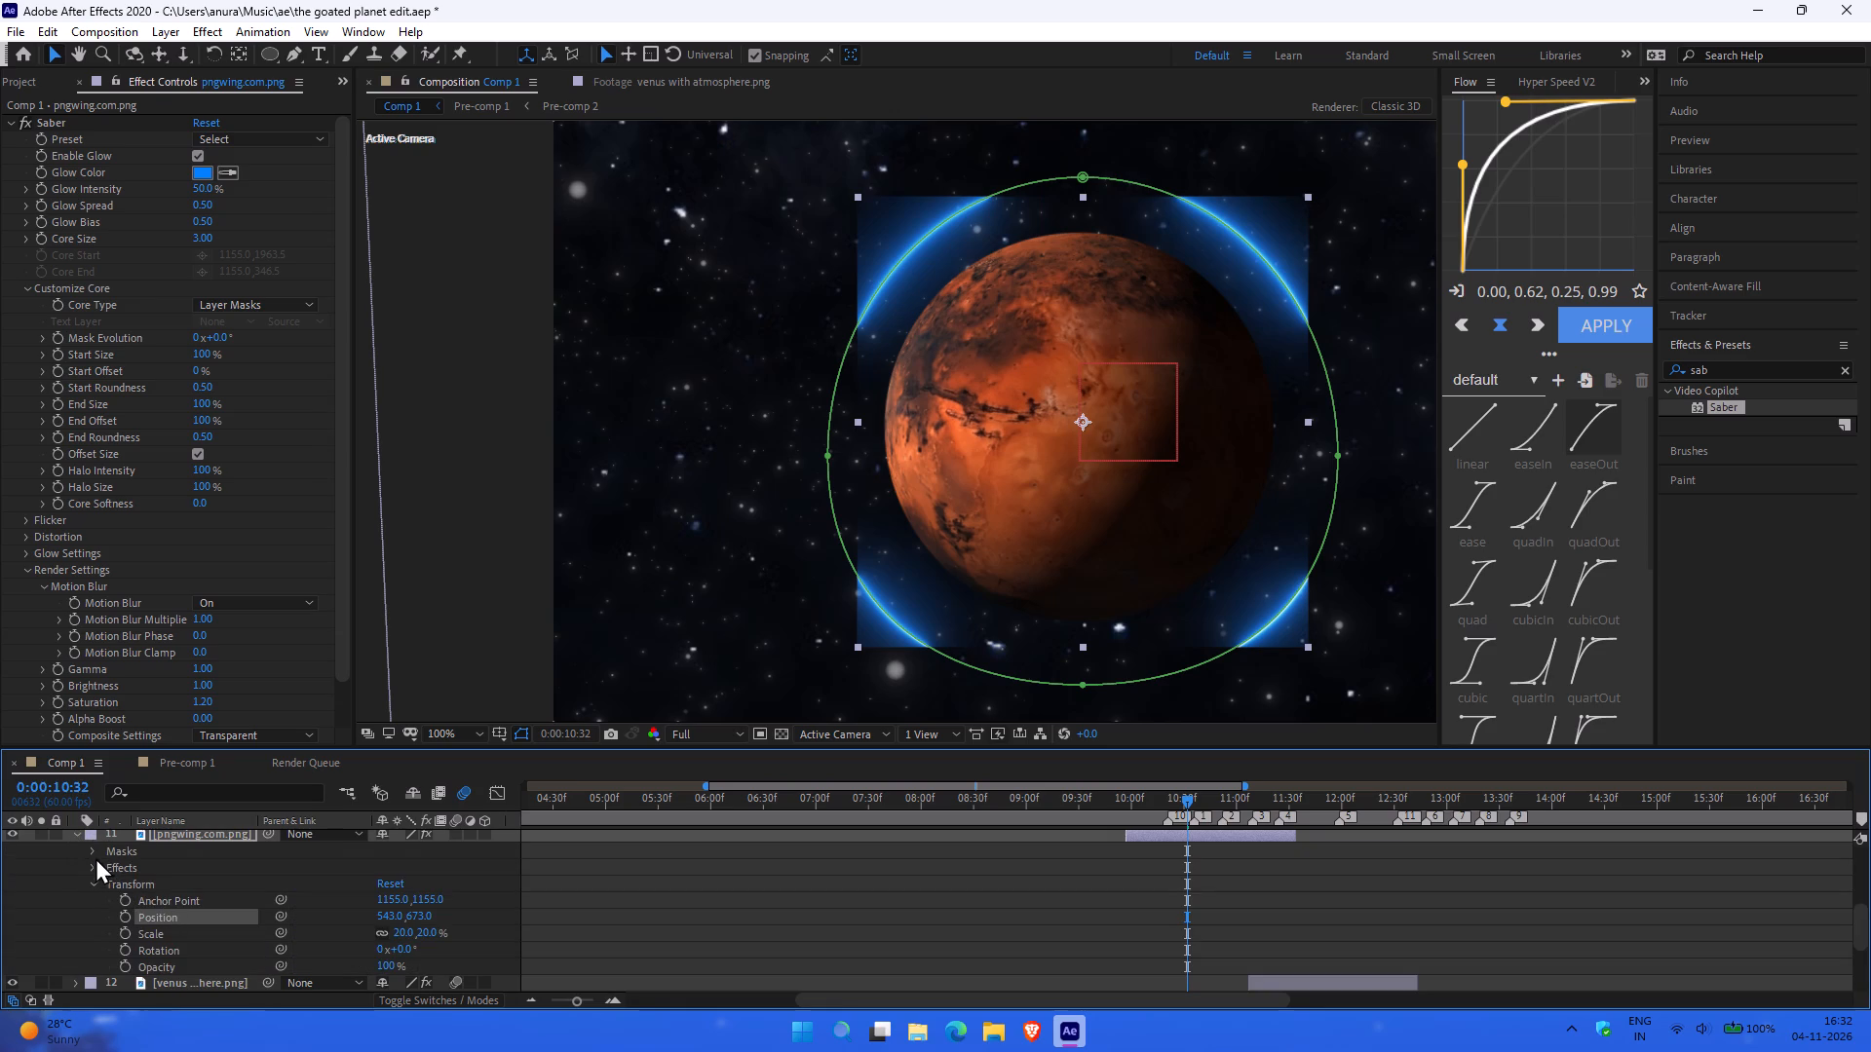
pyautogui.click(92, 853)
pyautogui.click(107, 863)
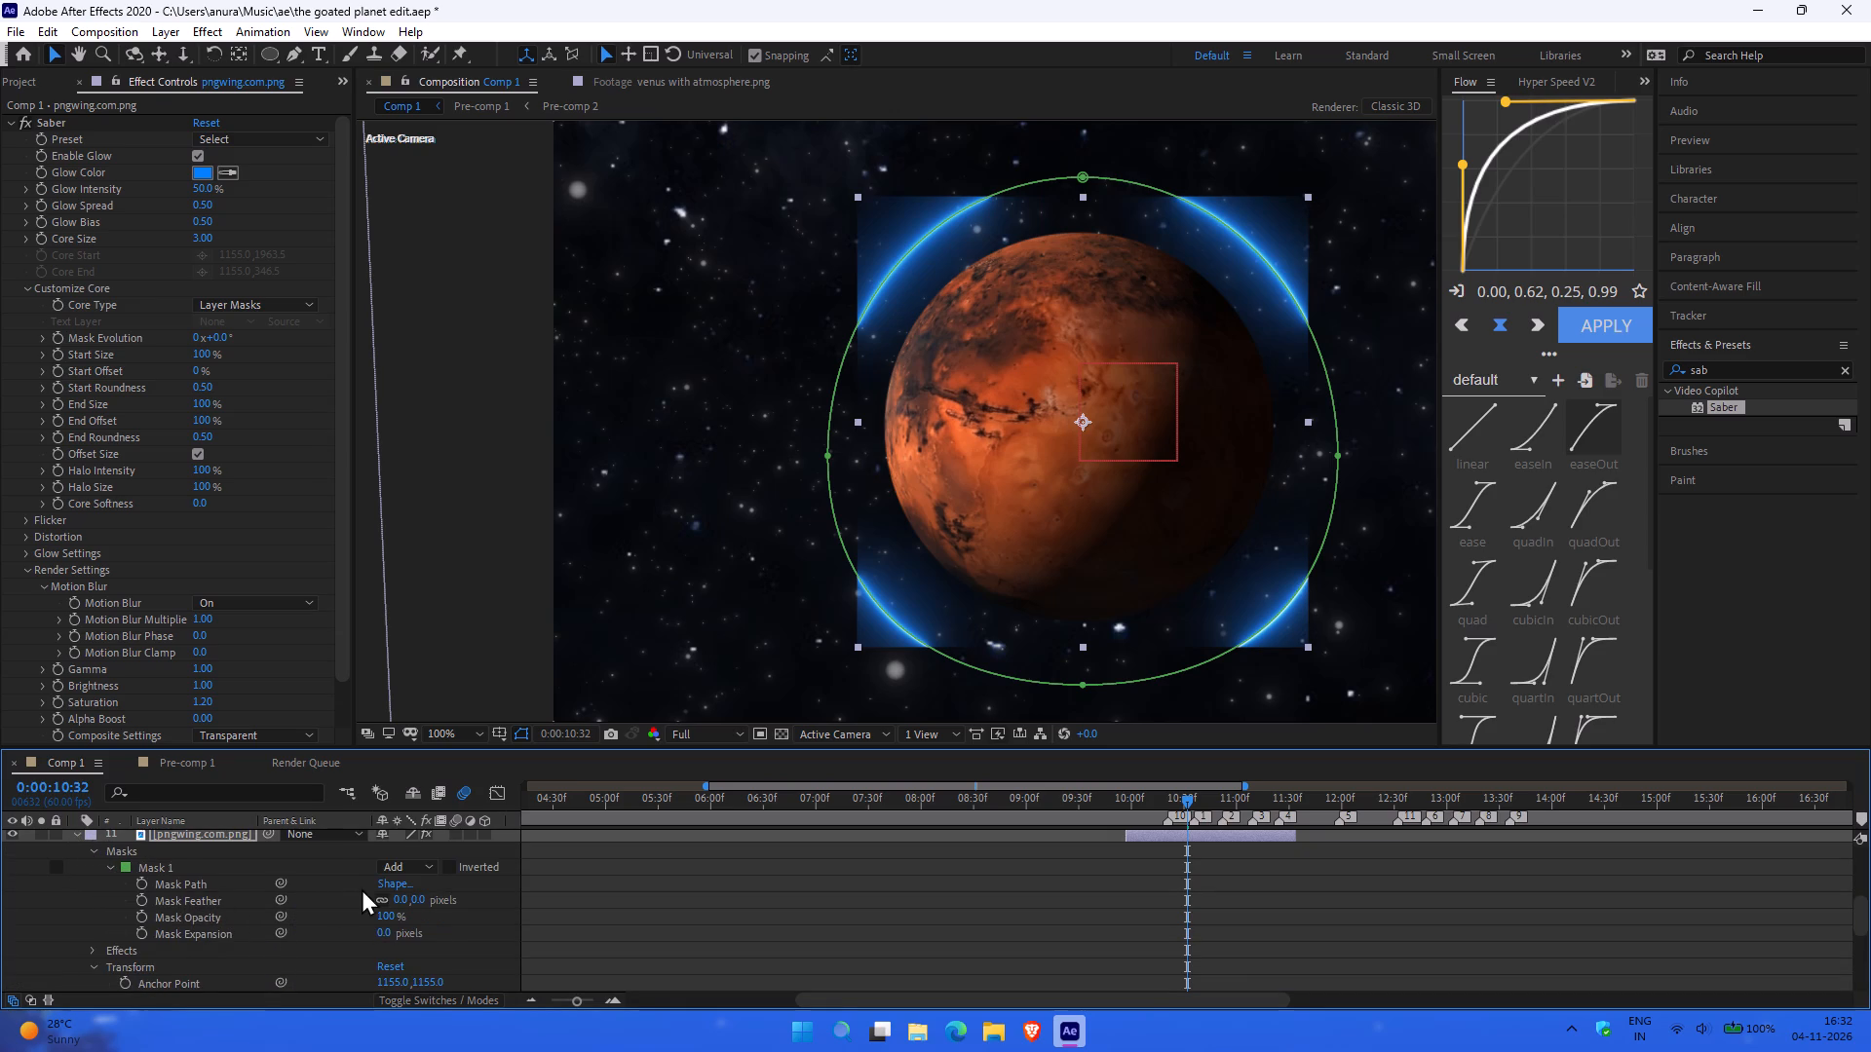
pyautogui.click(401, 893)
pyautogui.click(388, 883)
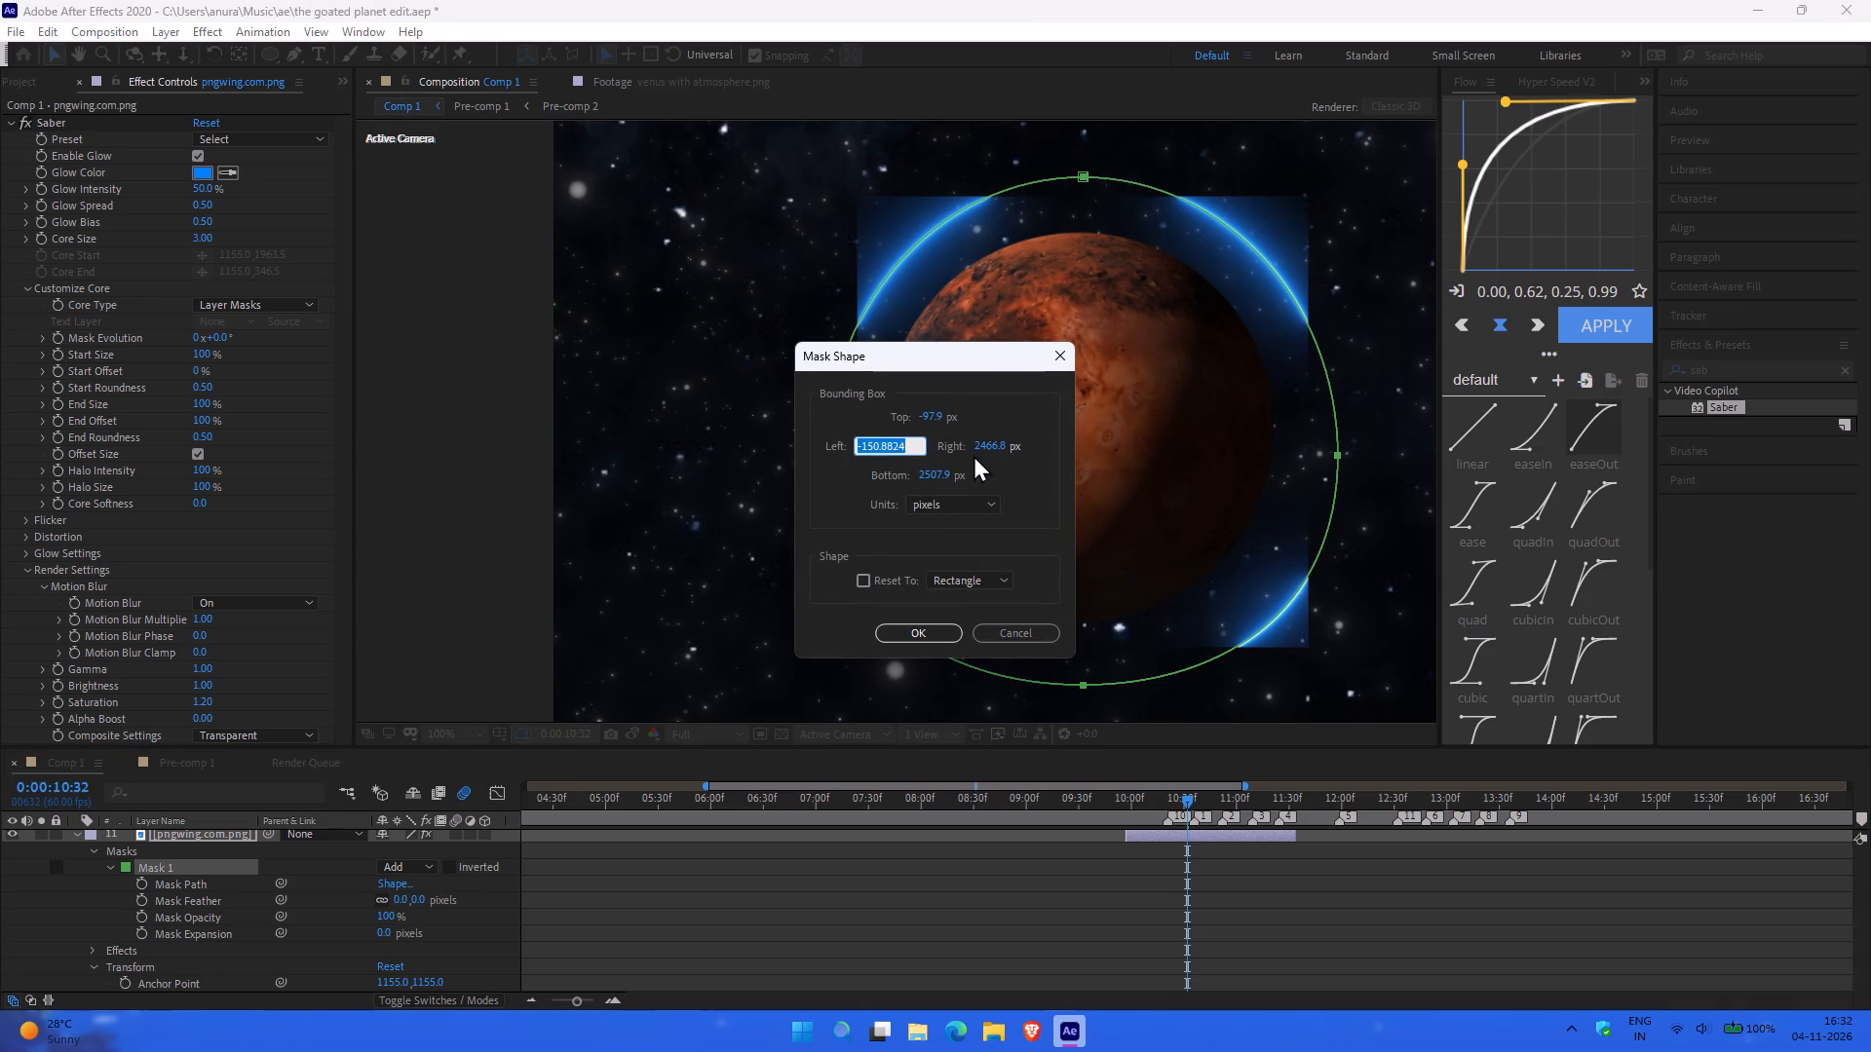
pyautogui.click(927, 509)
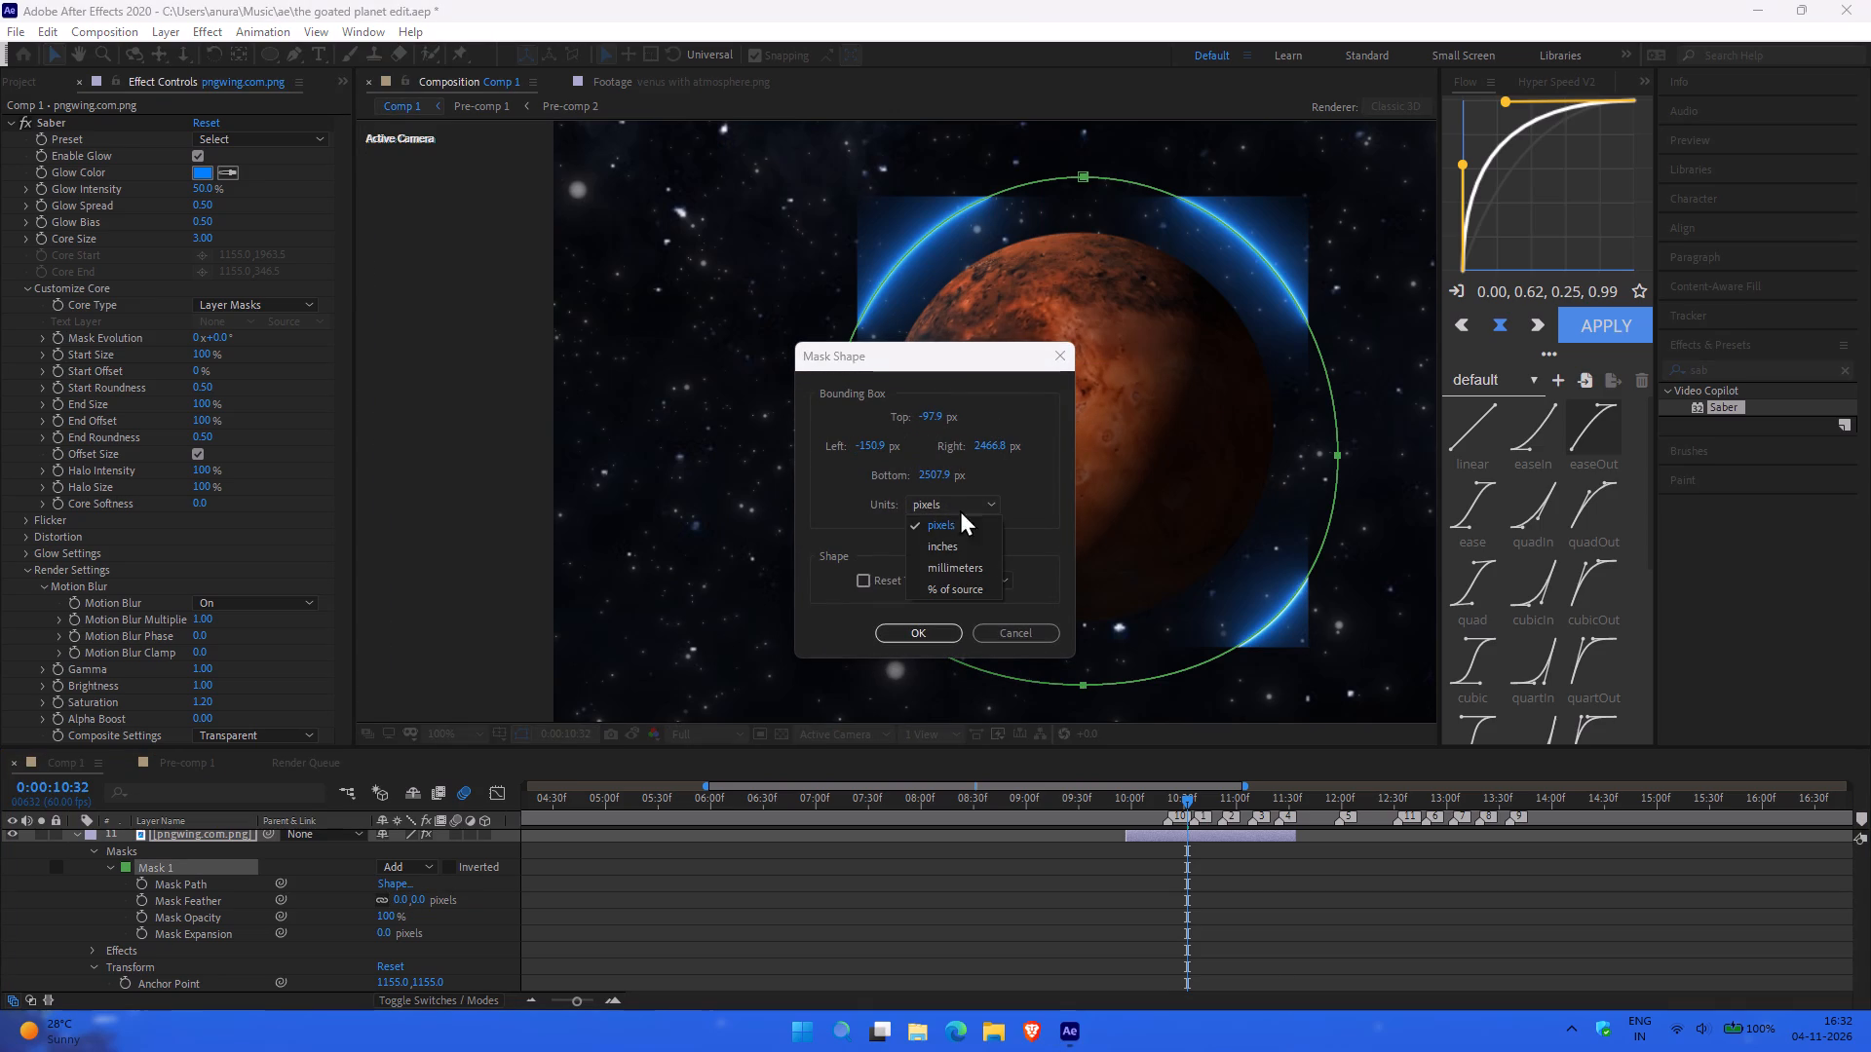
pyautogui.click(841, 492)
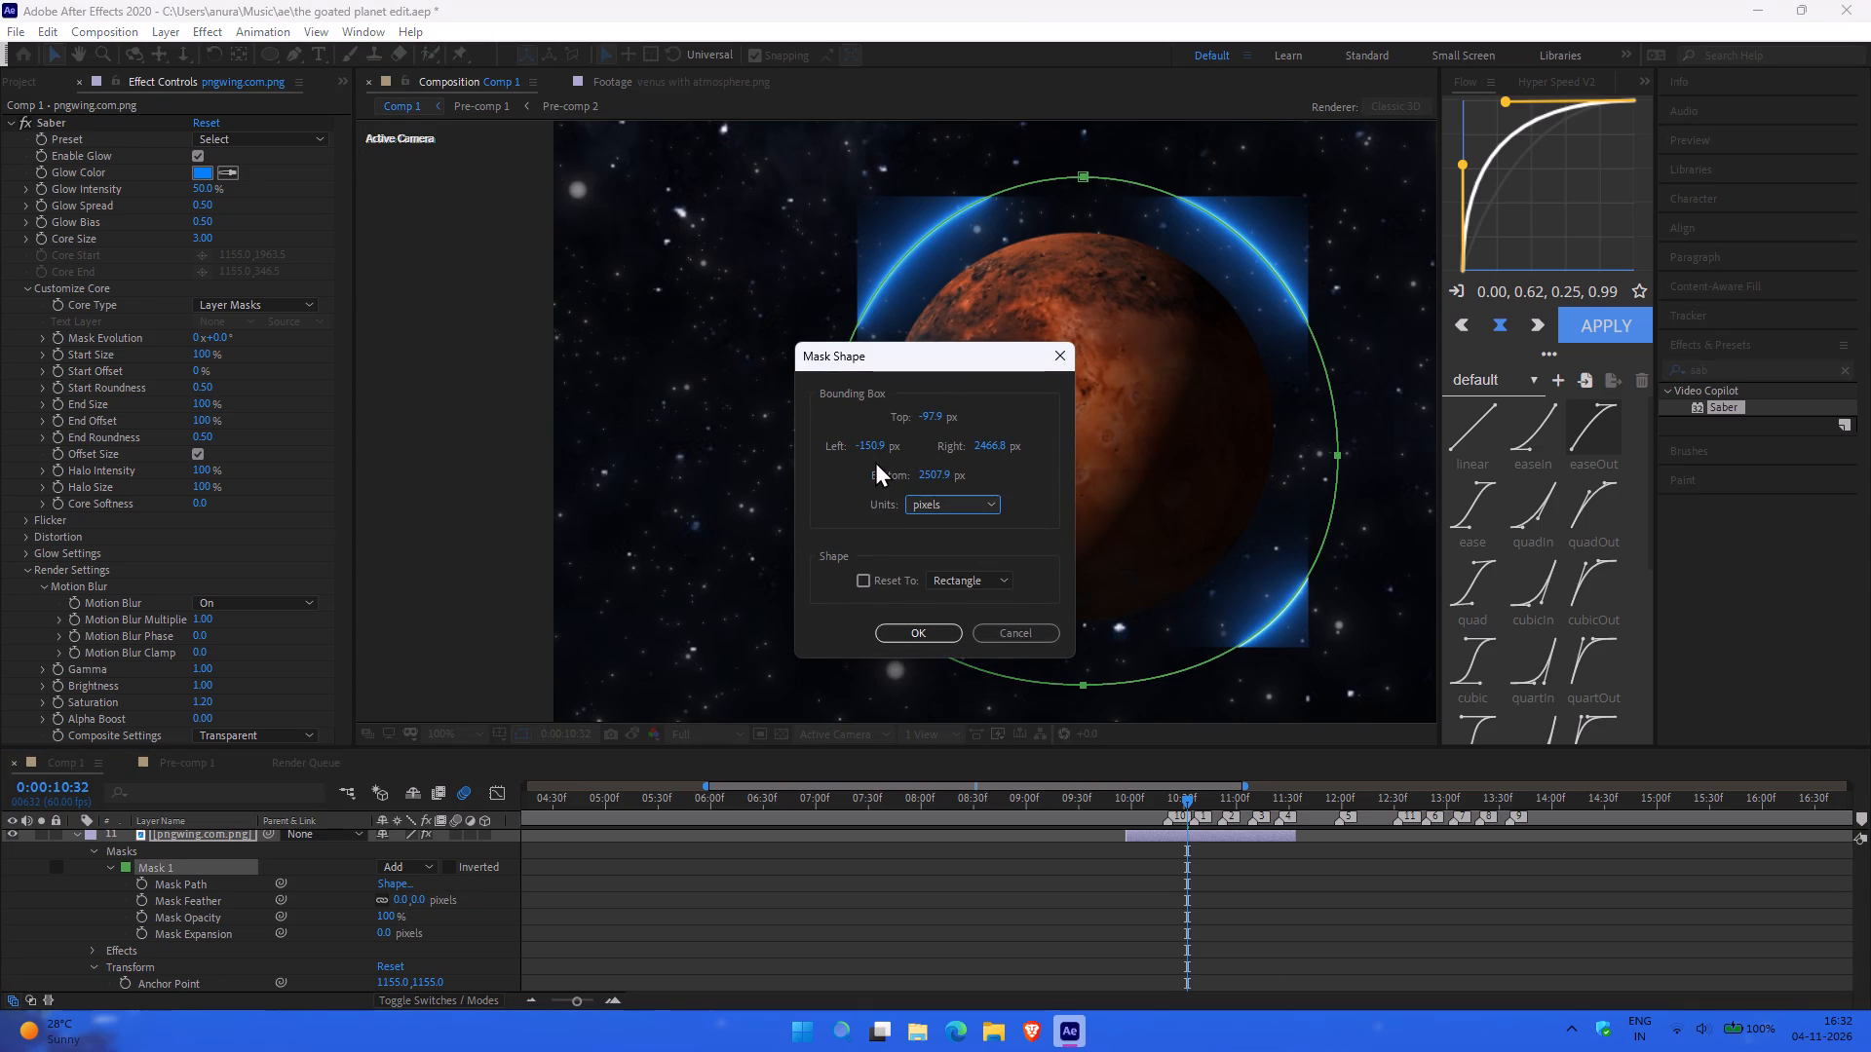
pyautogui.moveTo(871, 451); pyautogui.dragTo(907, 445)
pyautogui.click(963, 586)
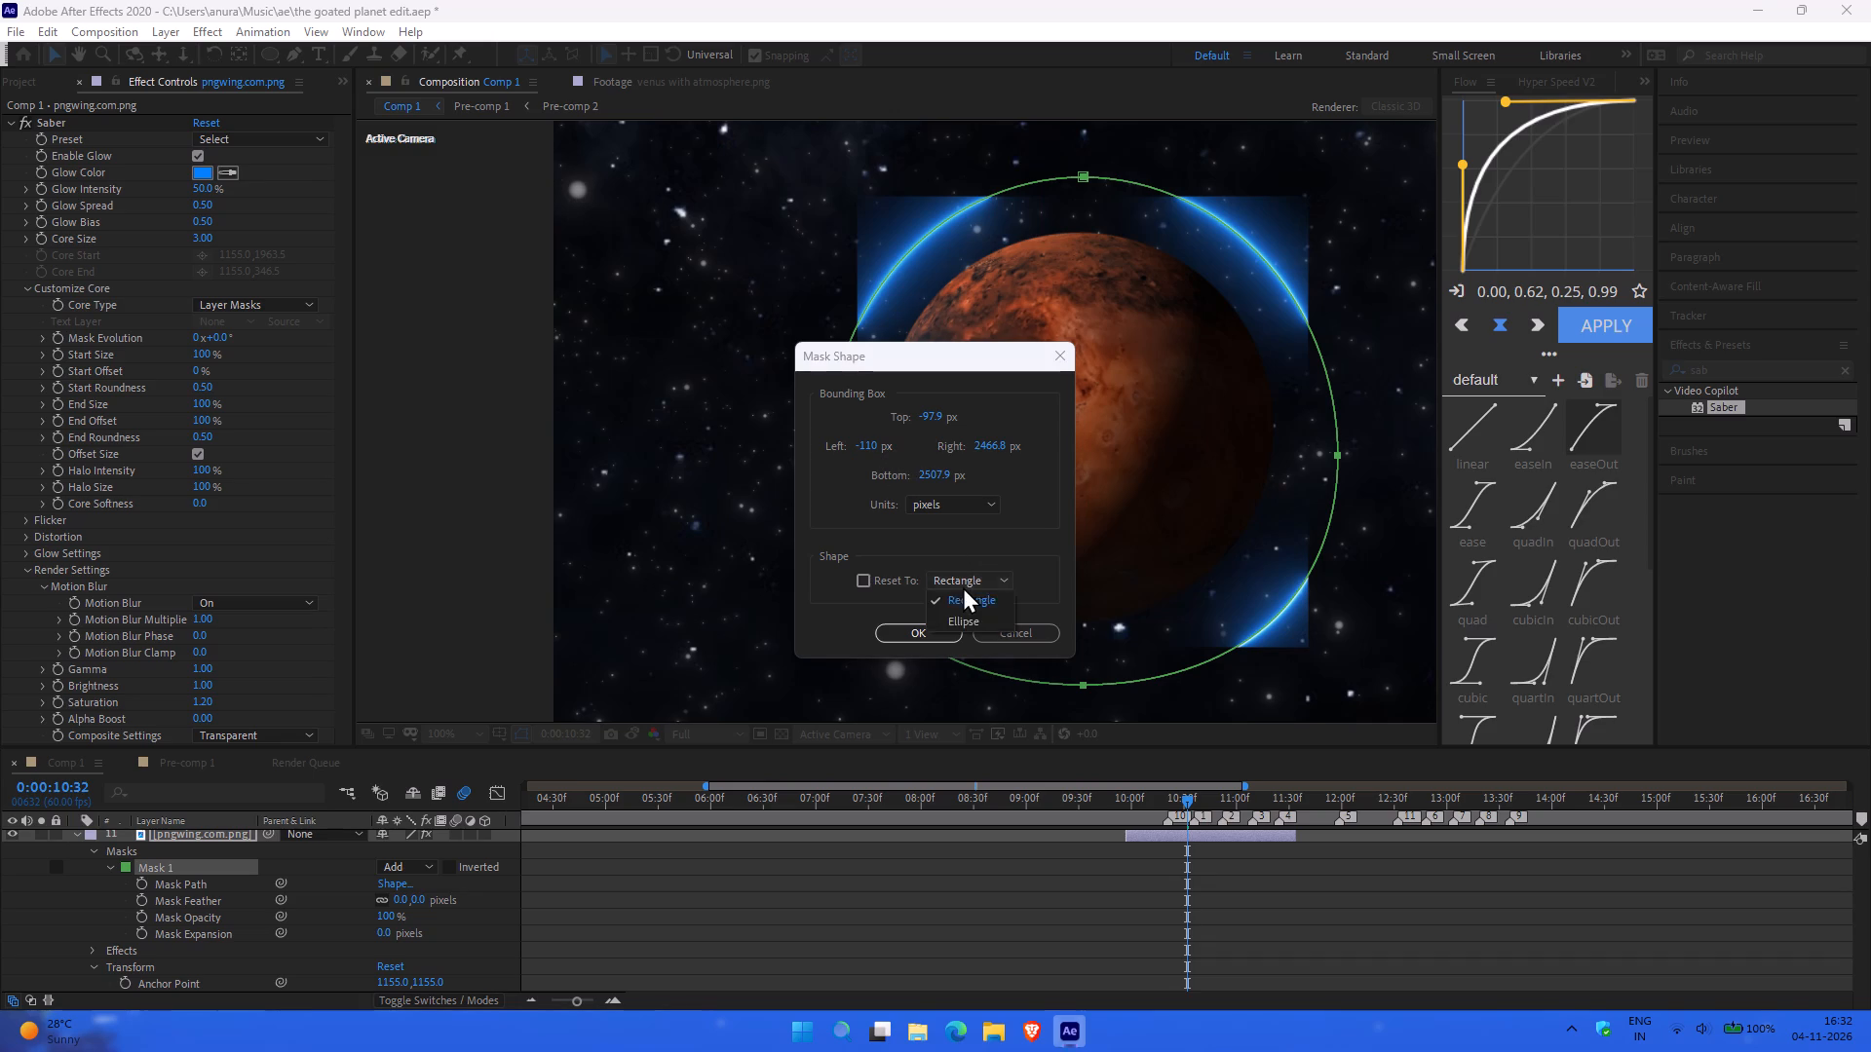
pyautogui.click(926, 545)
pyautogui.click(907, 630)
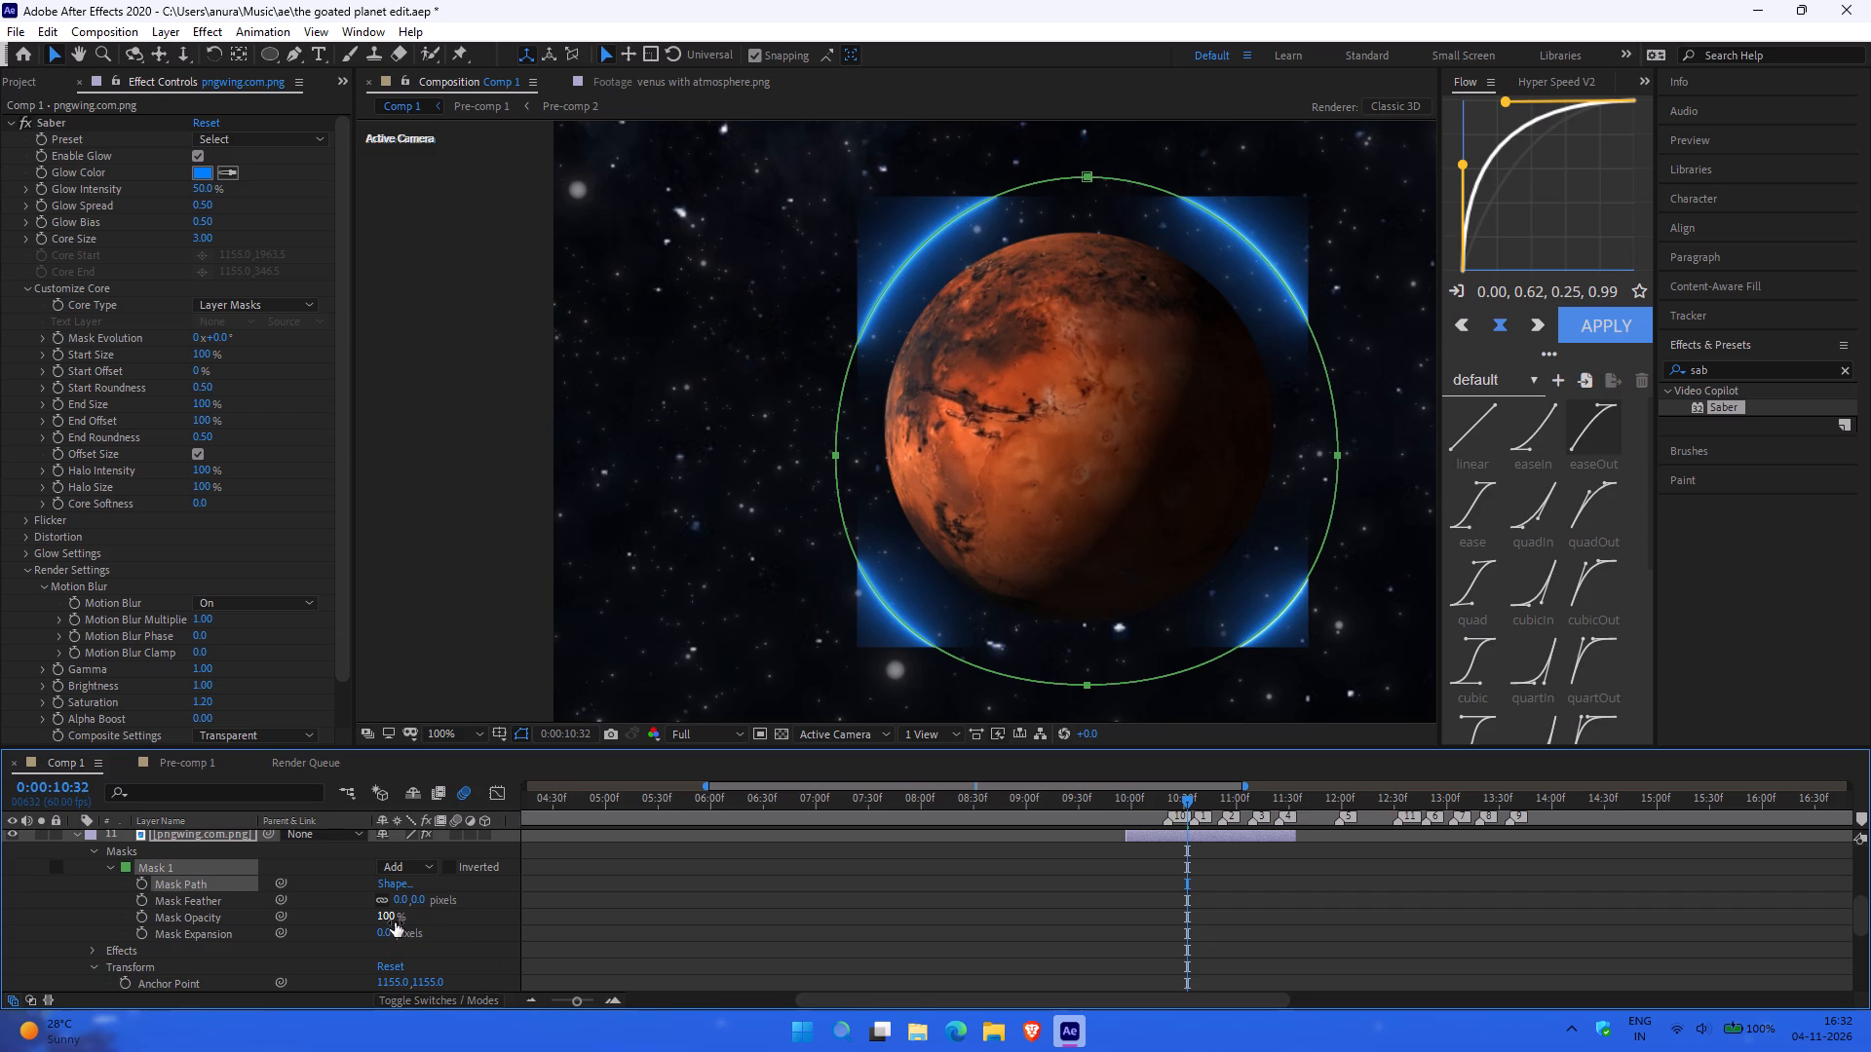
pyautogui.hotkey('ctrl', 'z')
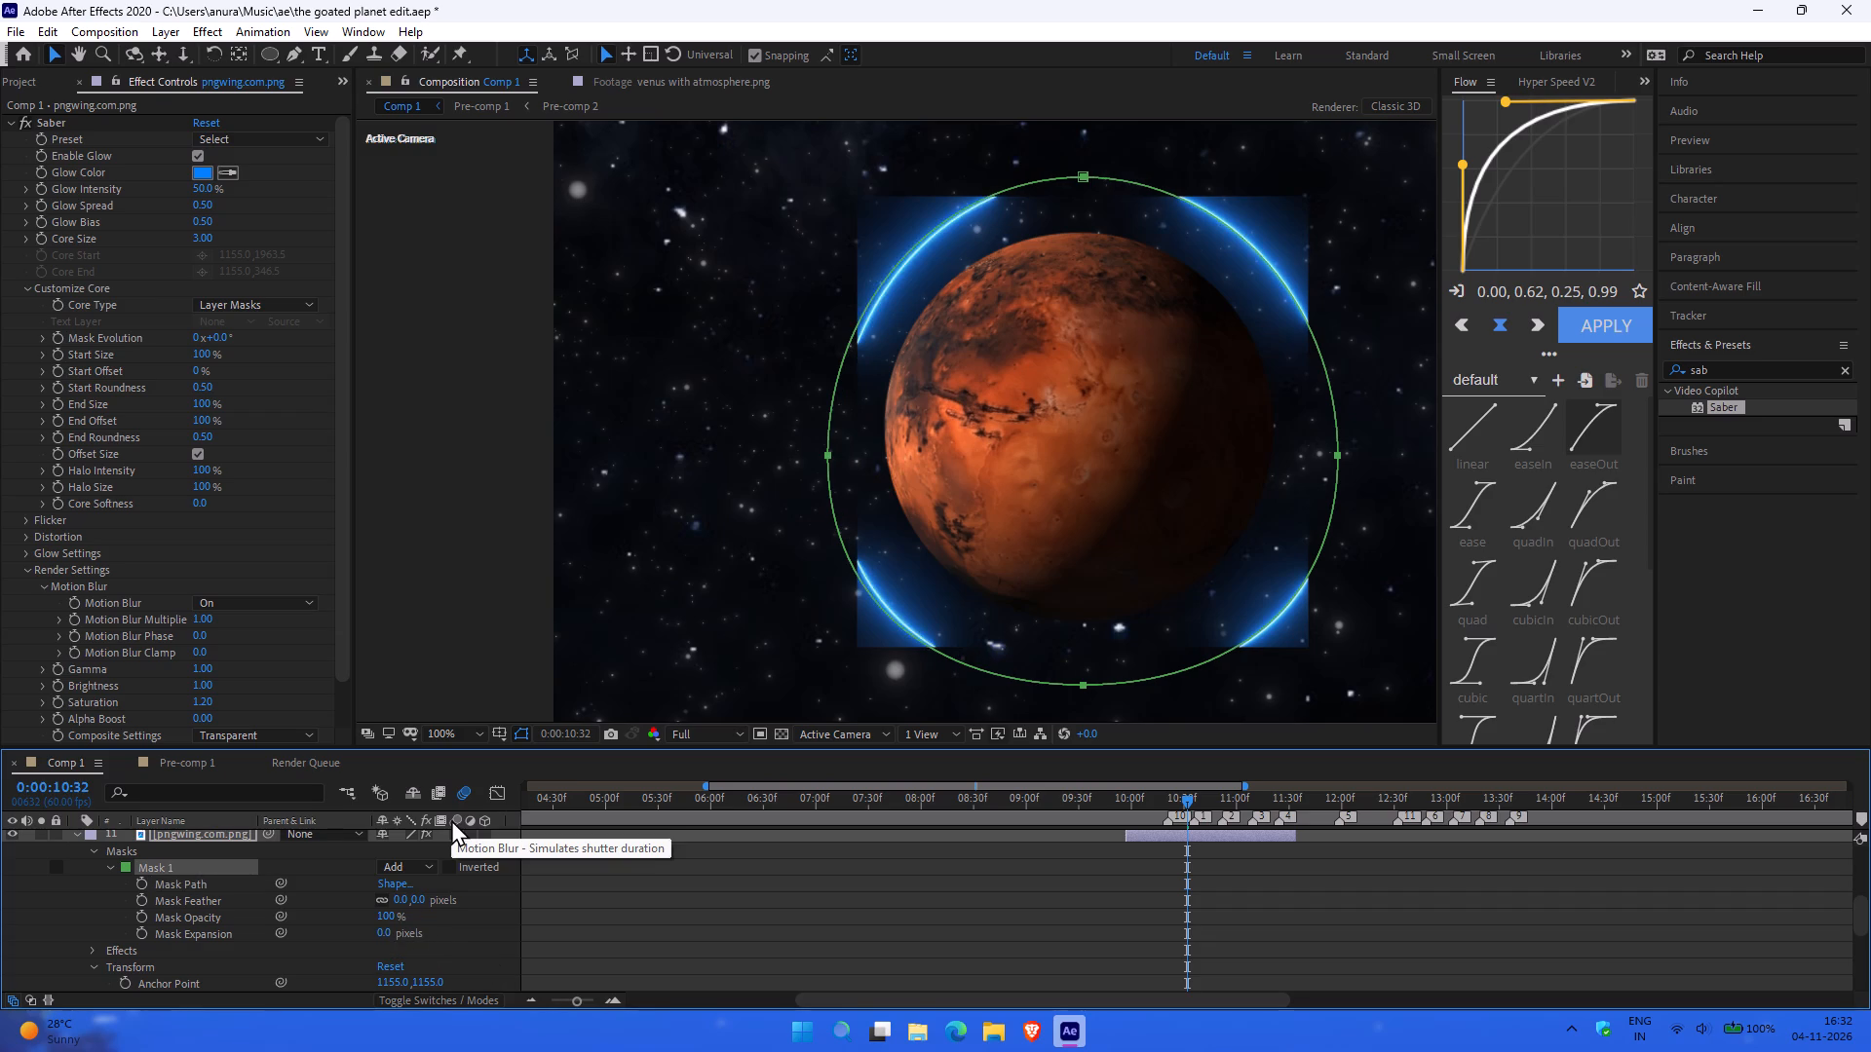
# Undo the pngwing.com.png layer's position and scale changes, its elliptical mask, and Saber's Transparent composite setting.
pyautogui.hotkey('ctrl', 'z')
pyautogui.hotkey('ctrl', 'z')
pyautogui.hotkey('ctrl', 'z')
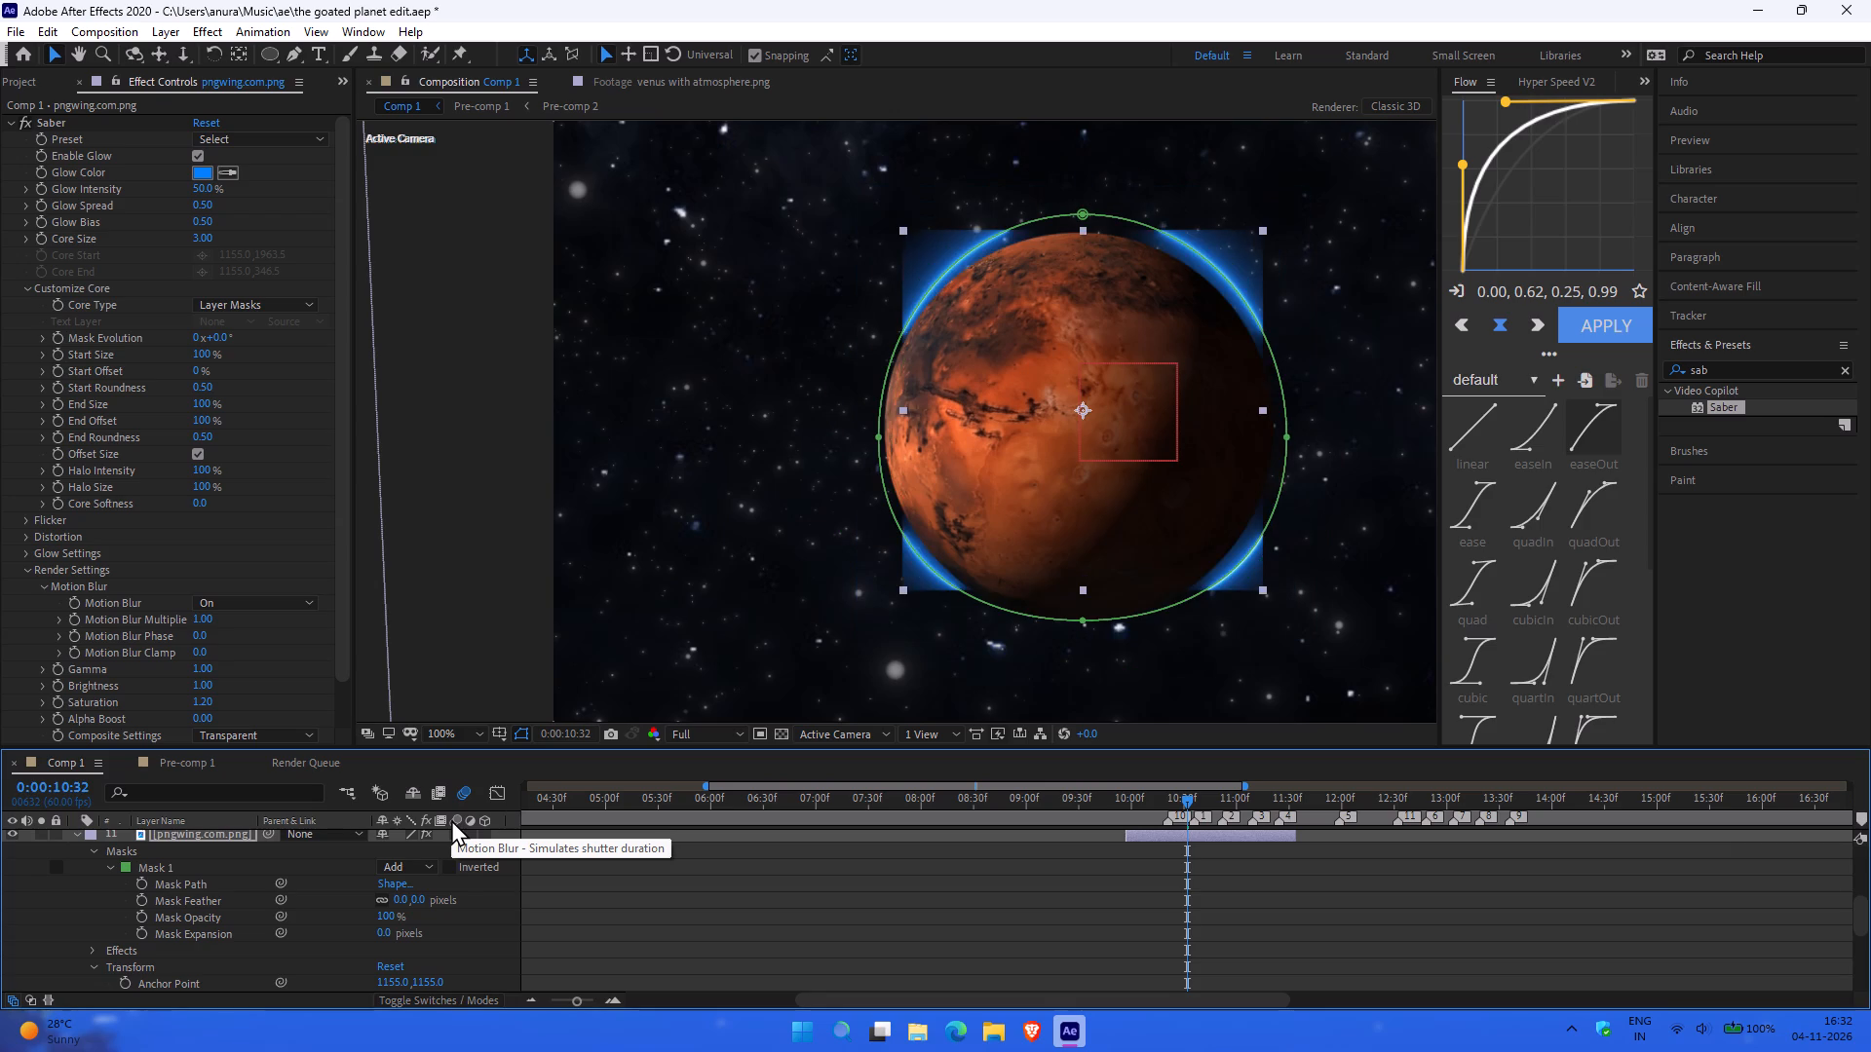
pyautogui.hotkey('ctrl', 'z')
pyautogui.hotkey('ctrl', 'z')
pyautogui.hotkey('ctrl', 'z')
pyautogui.hotkey('ctrl', 'z')
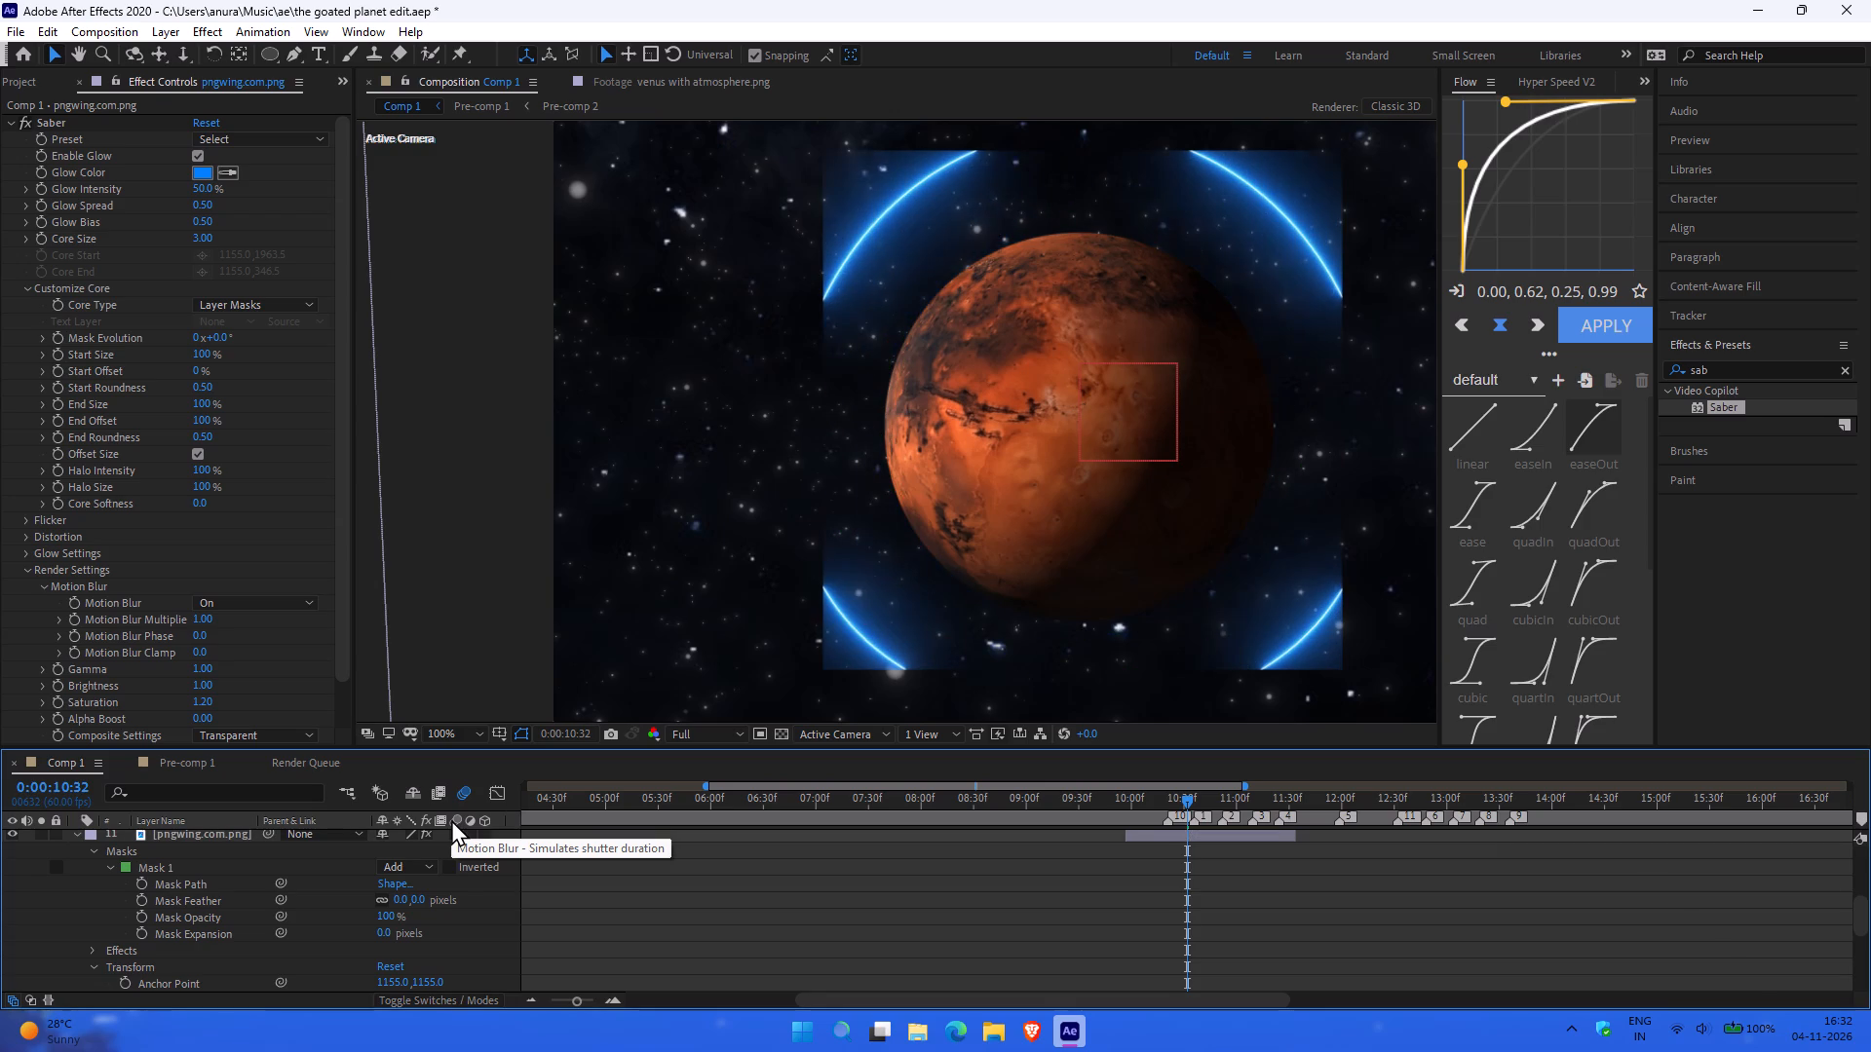
pyautogui.hotkey('ctrl', 'z')
pyautogui.hotkey('ctrl', 'z')
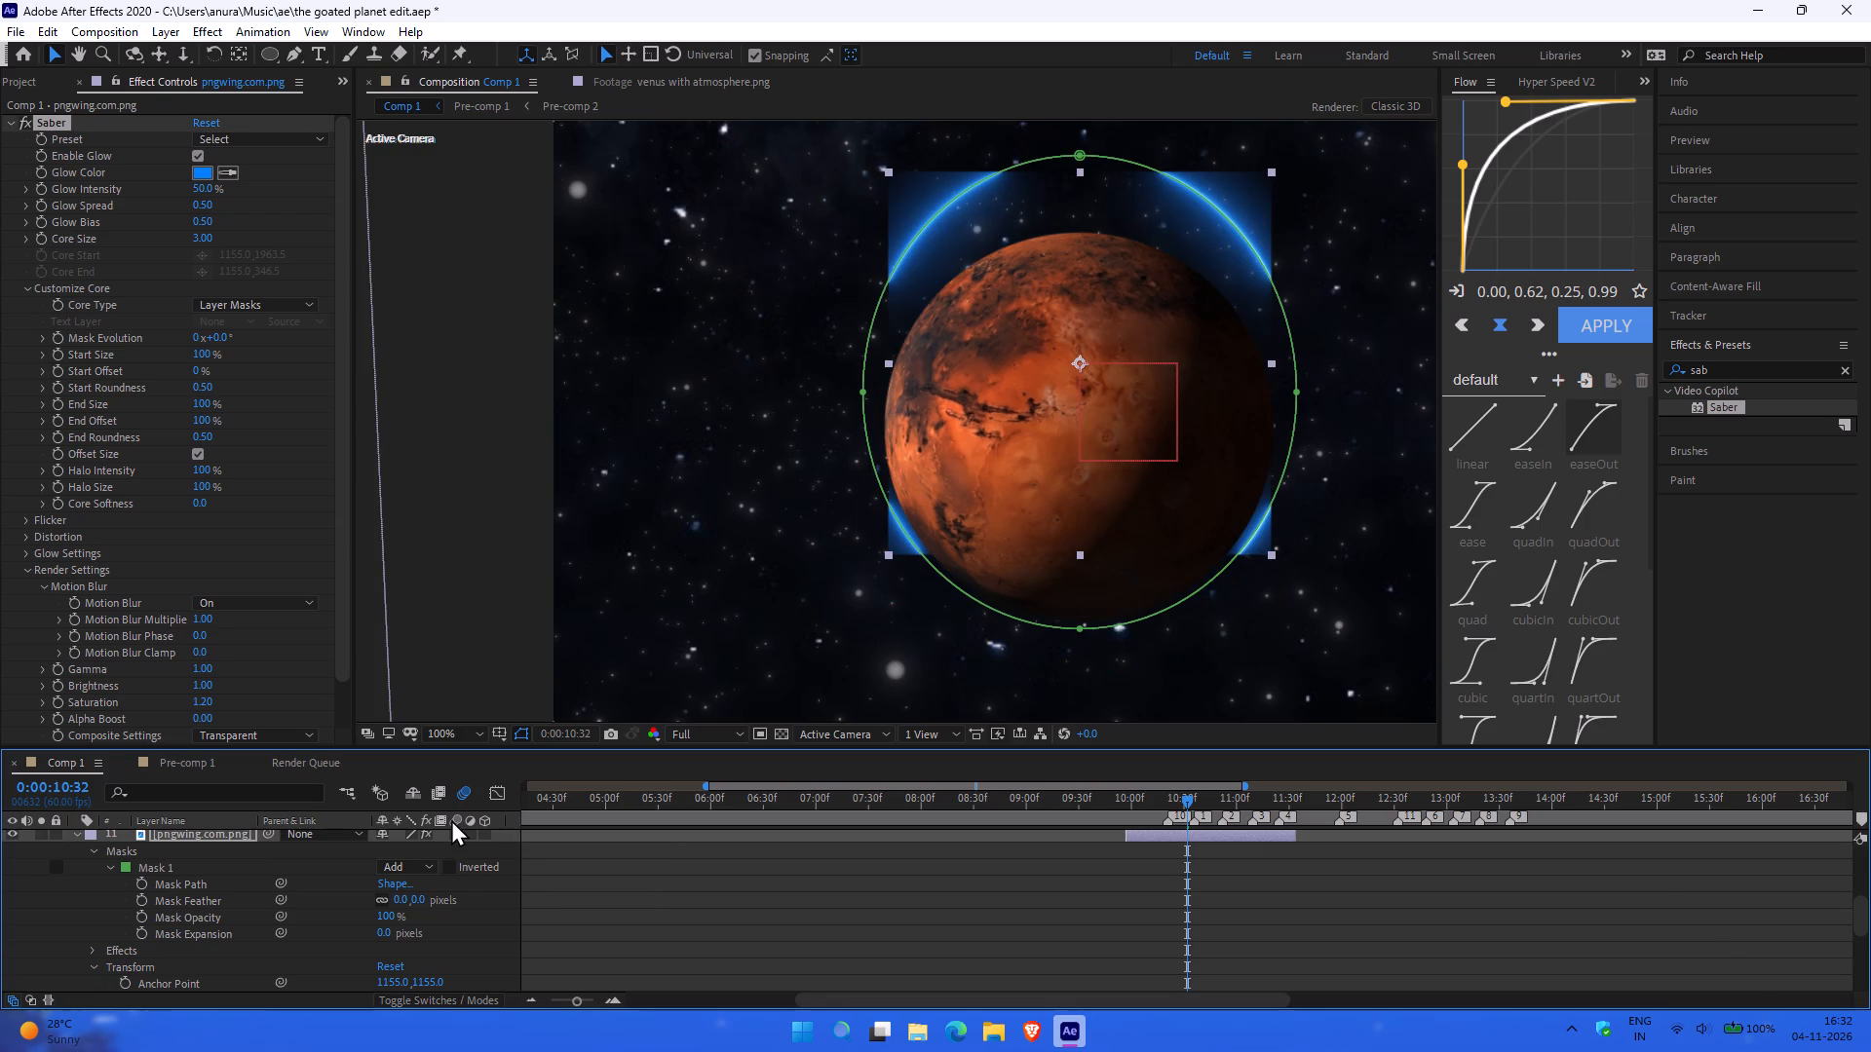
pyautogui.hotkey('ctrl', 'z')
pyautogui.hotkey('ctrl', 'z')
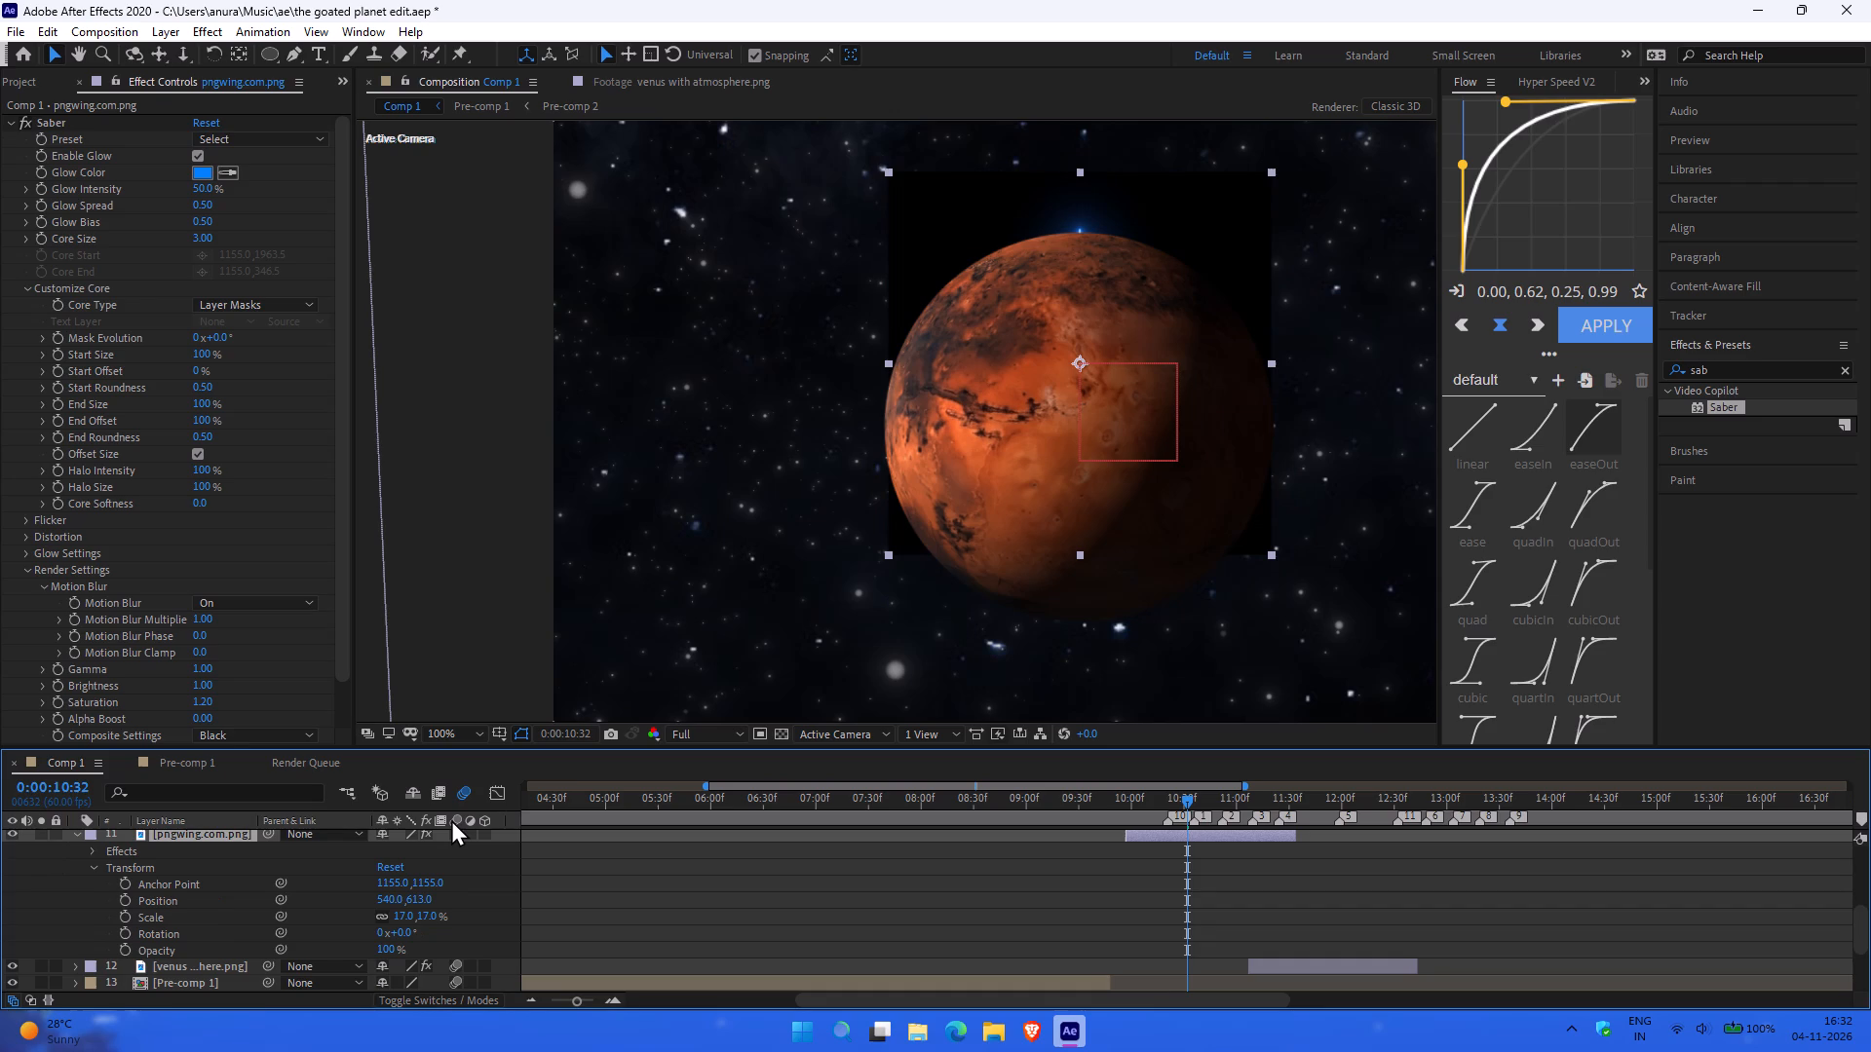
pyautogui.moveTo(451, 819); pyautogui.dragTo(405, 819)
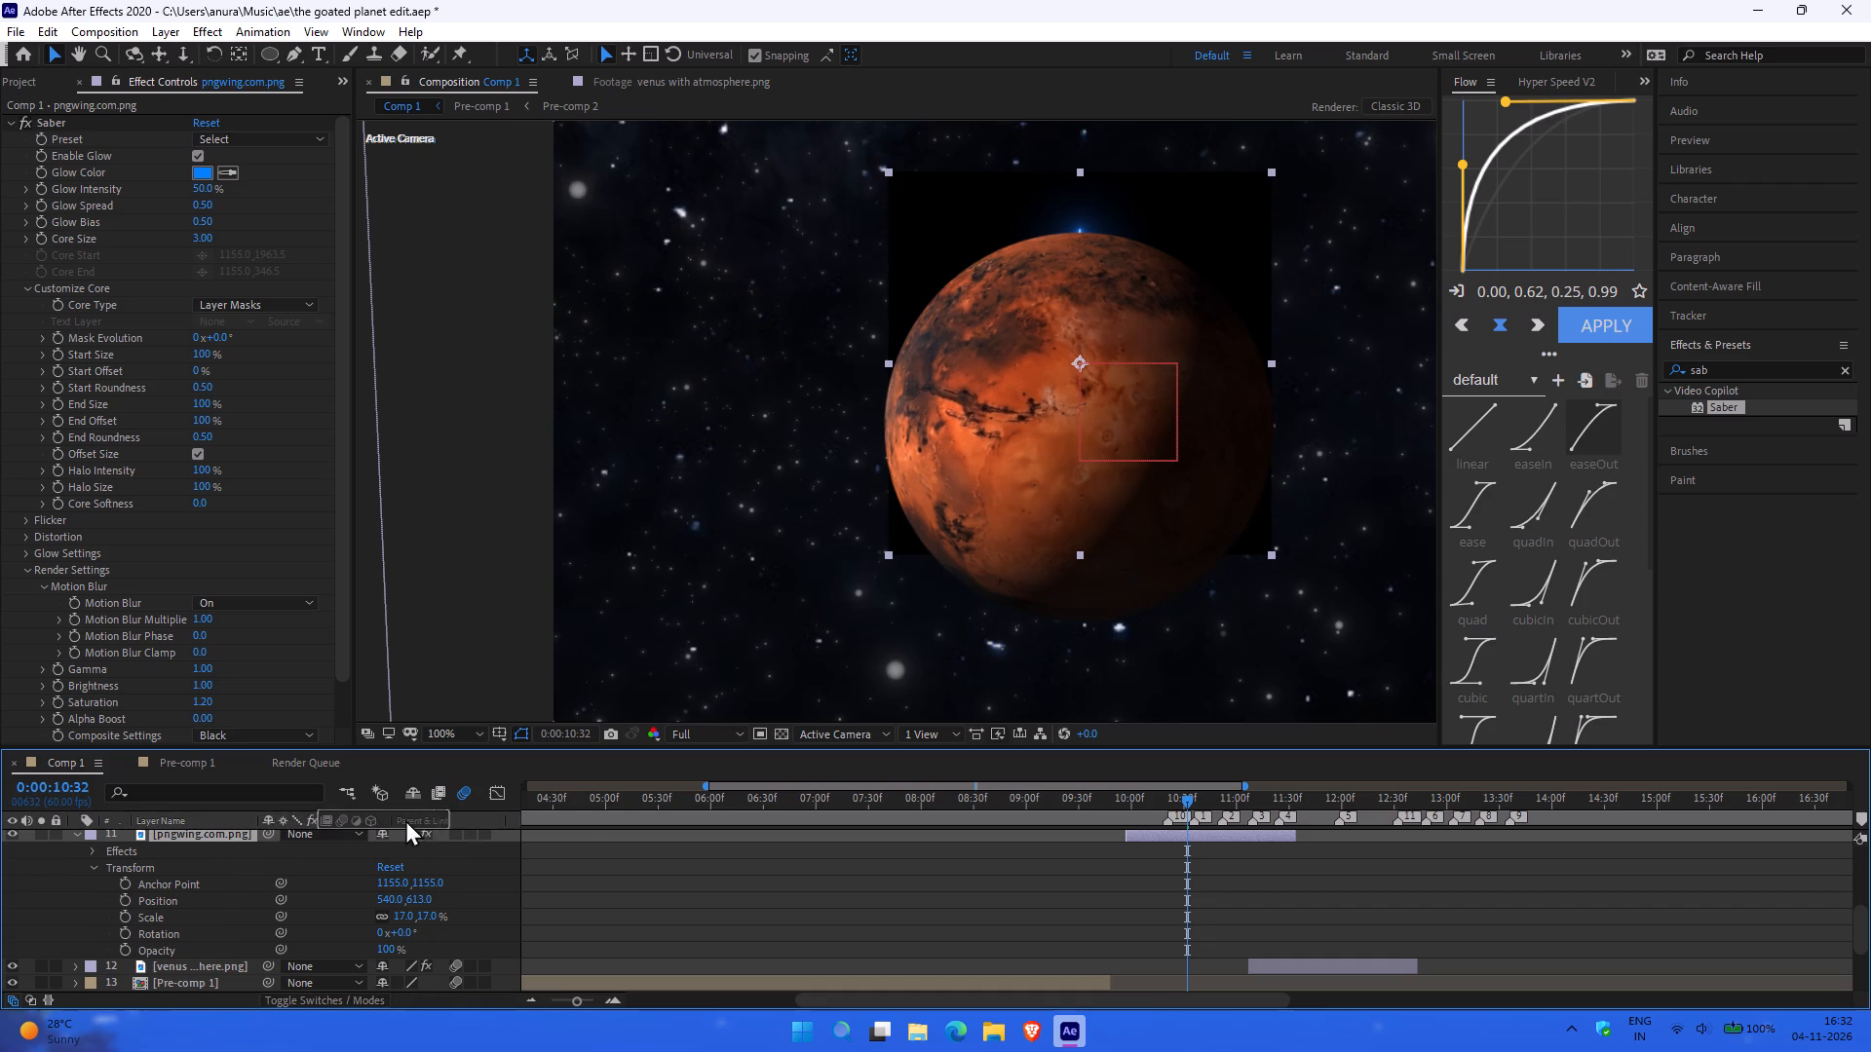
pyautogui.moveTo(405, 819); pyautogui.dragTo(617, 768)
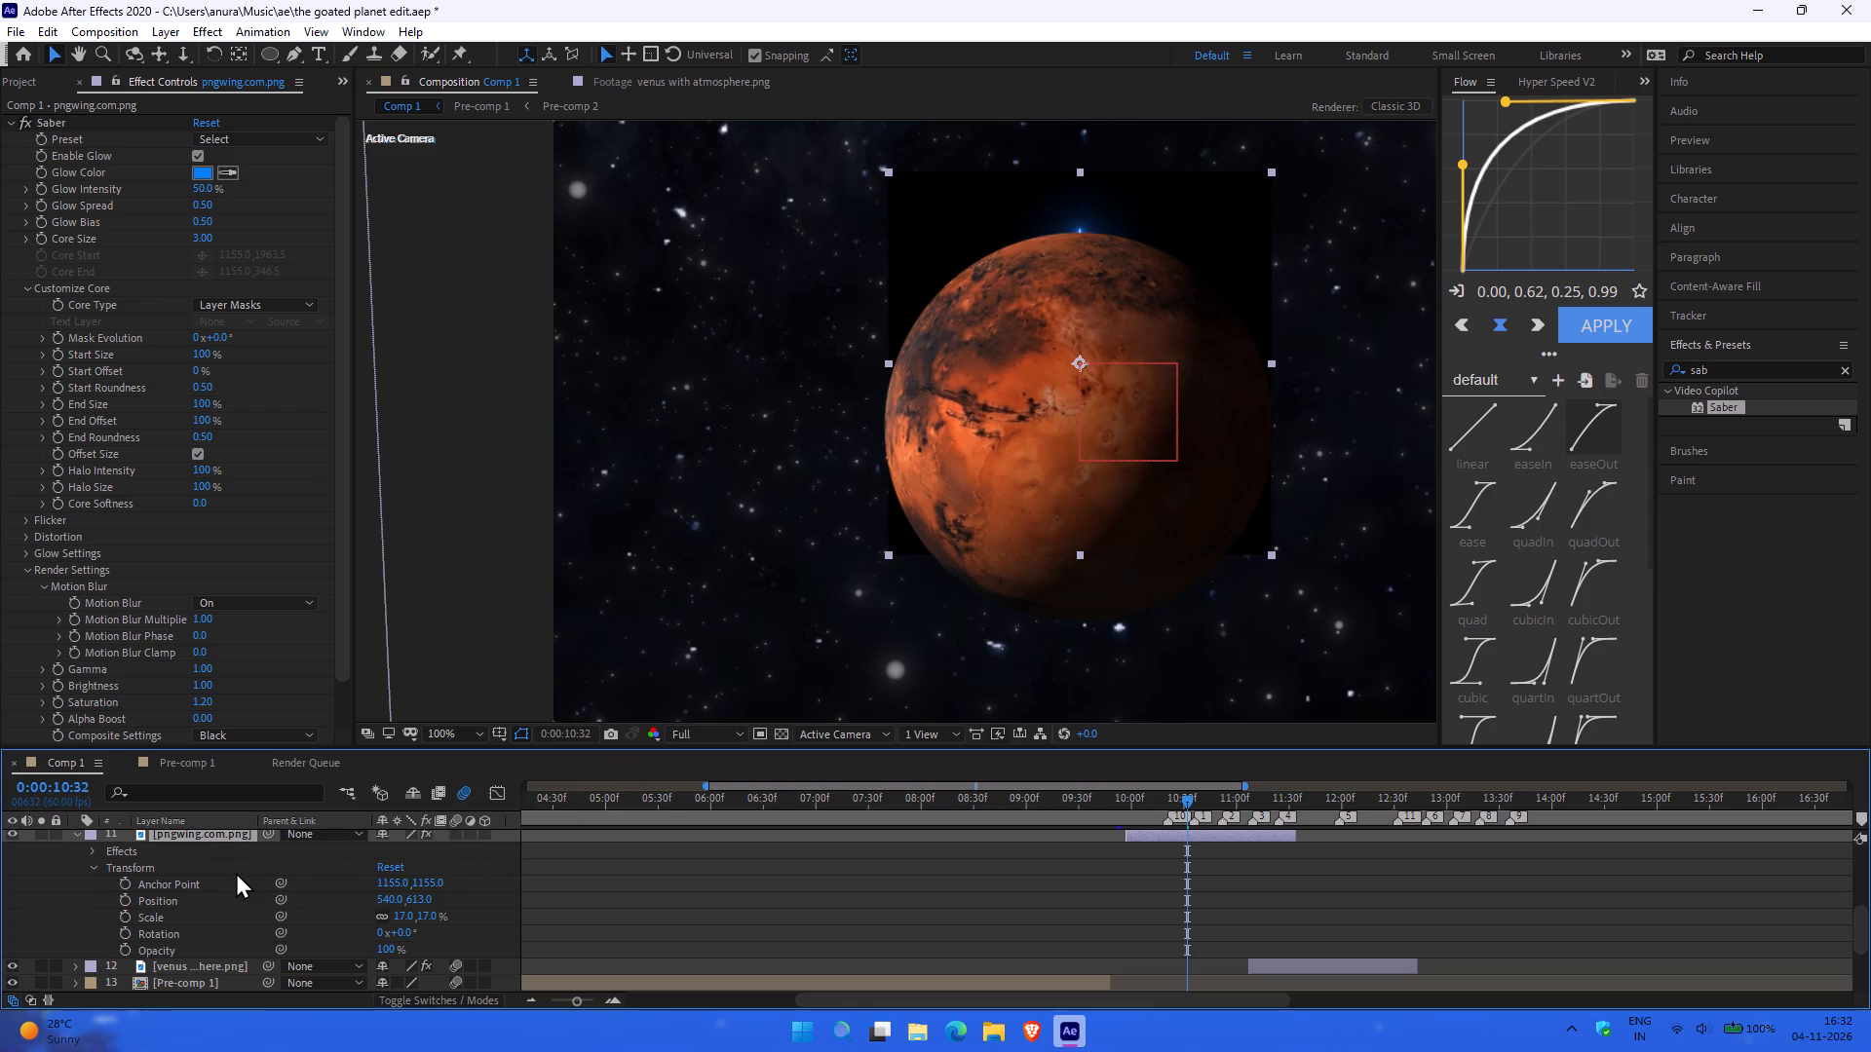
# Undo further back past the Saber effect to restore Deep Glow on the pngwing.com.png layer.
pyautogui.hotkey('ctrl', 'z')
pyautogui.hotkey('ctrl', 'z')
pyautogui.hotkey('ctrl', 'z')
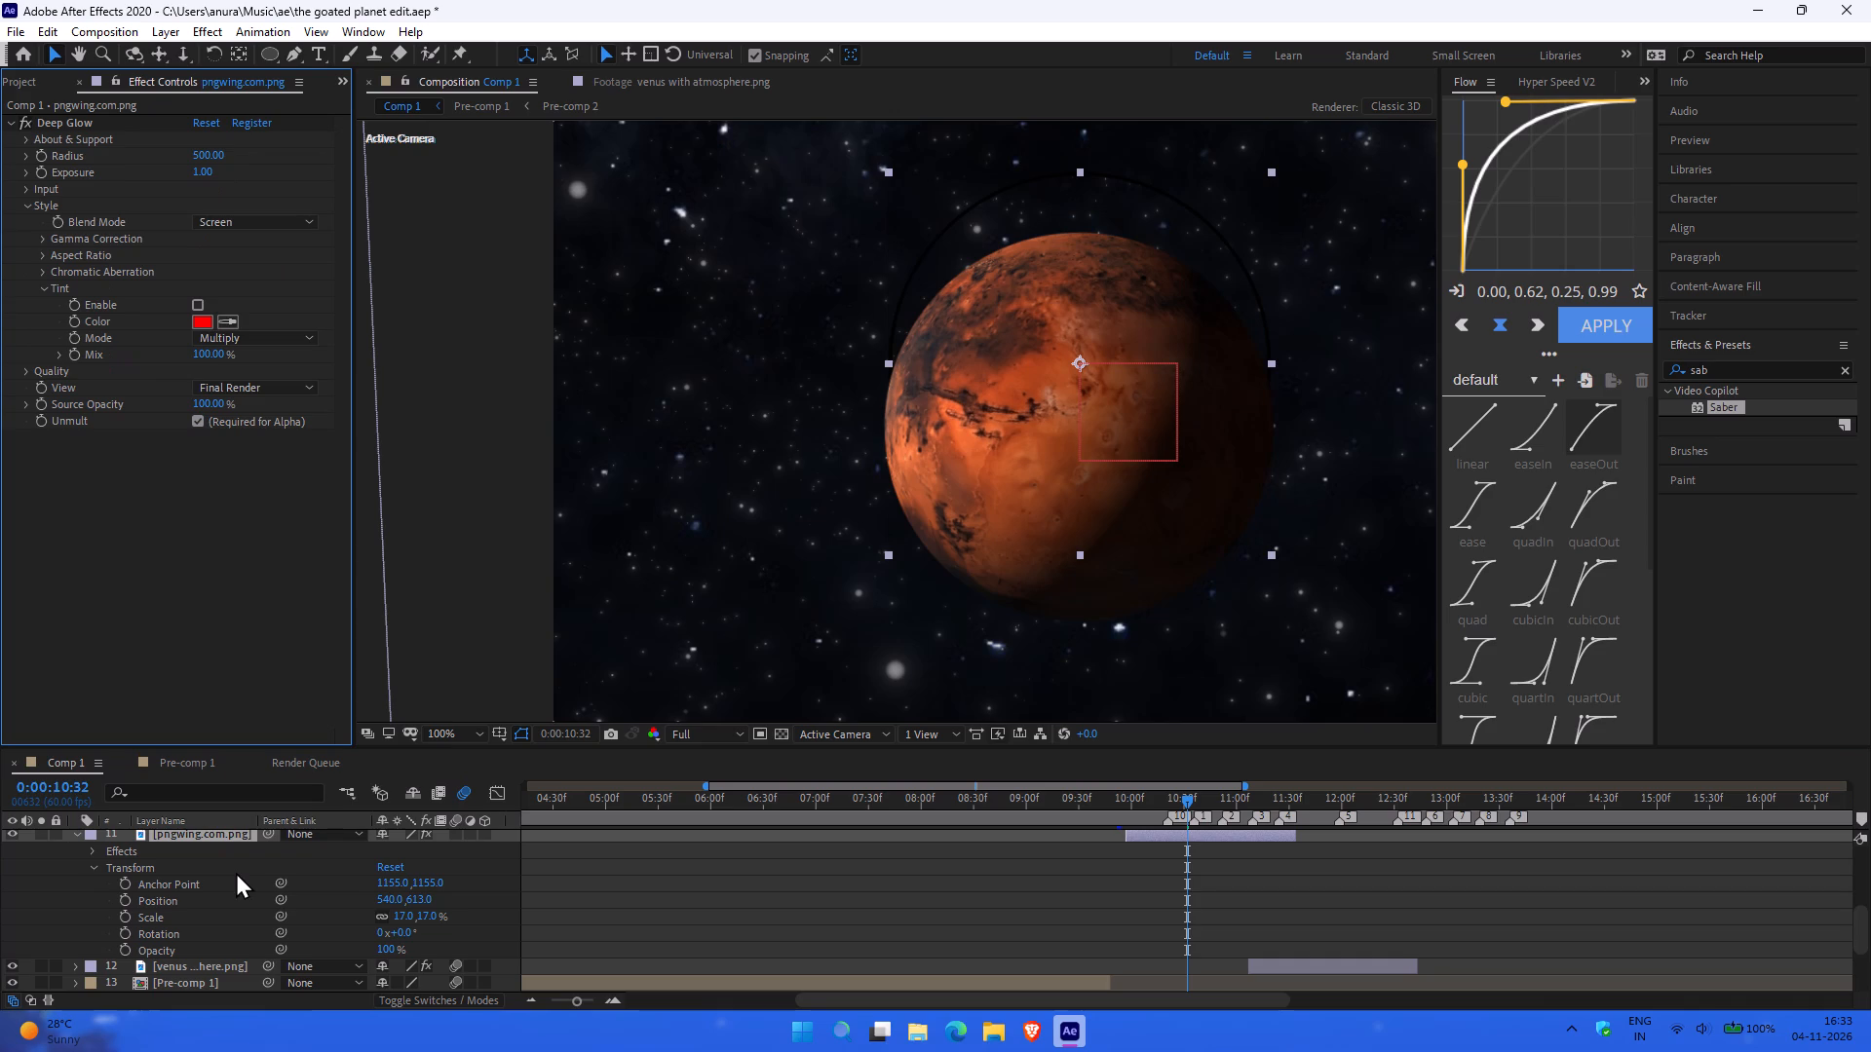
# Show the hidden background apps in the system tray.
pyautogui.rightClick(1574, 1043)
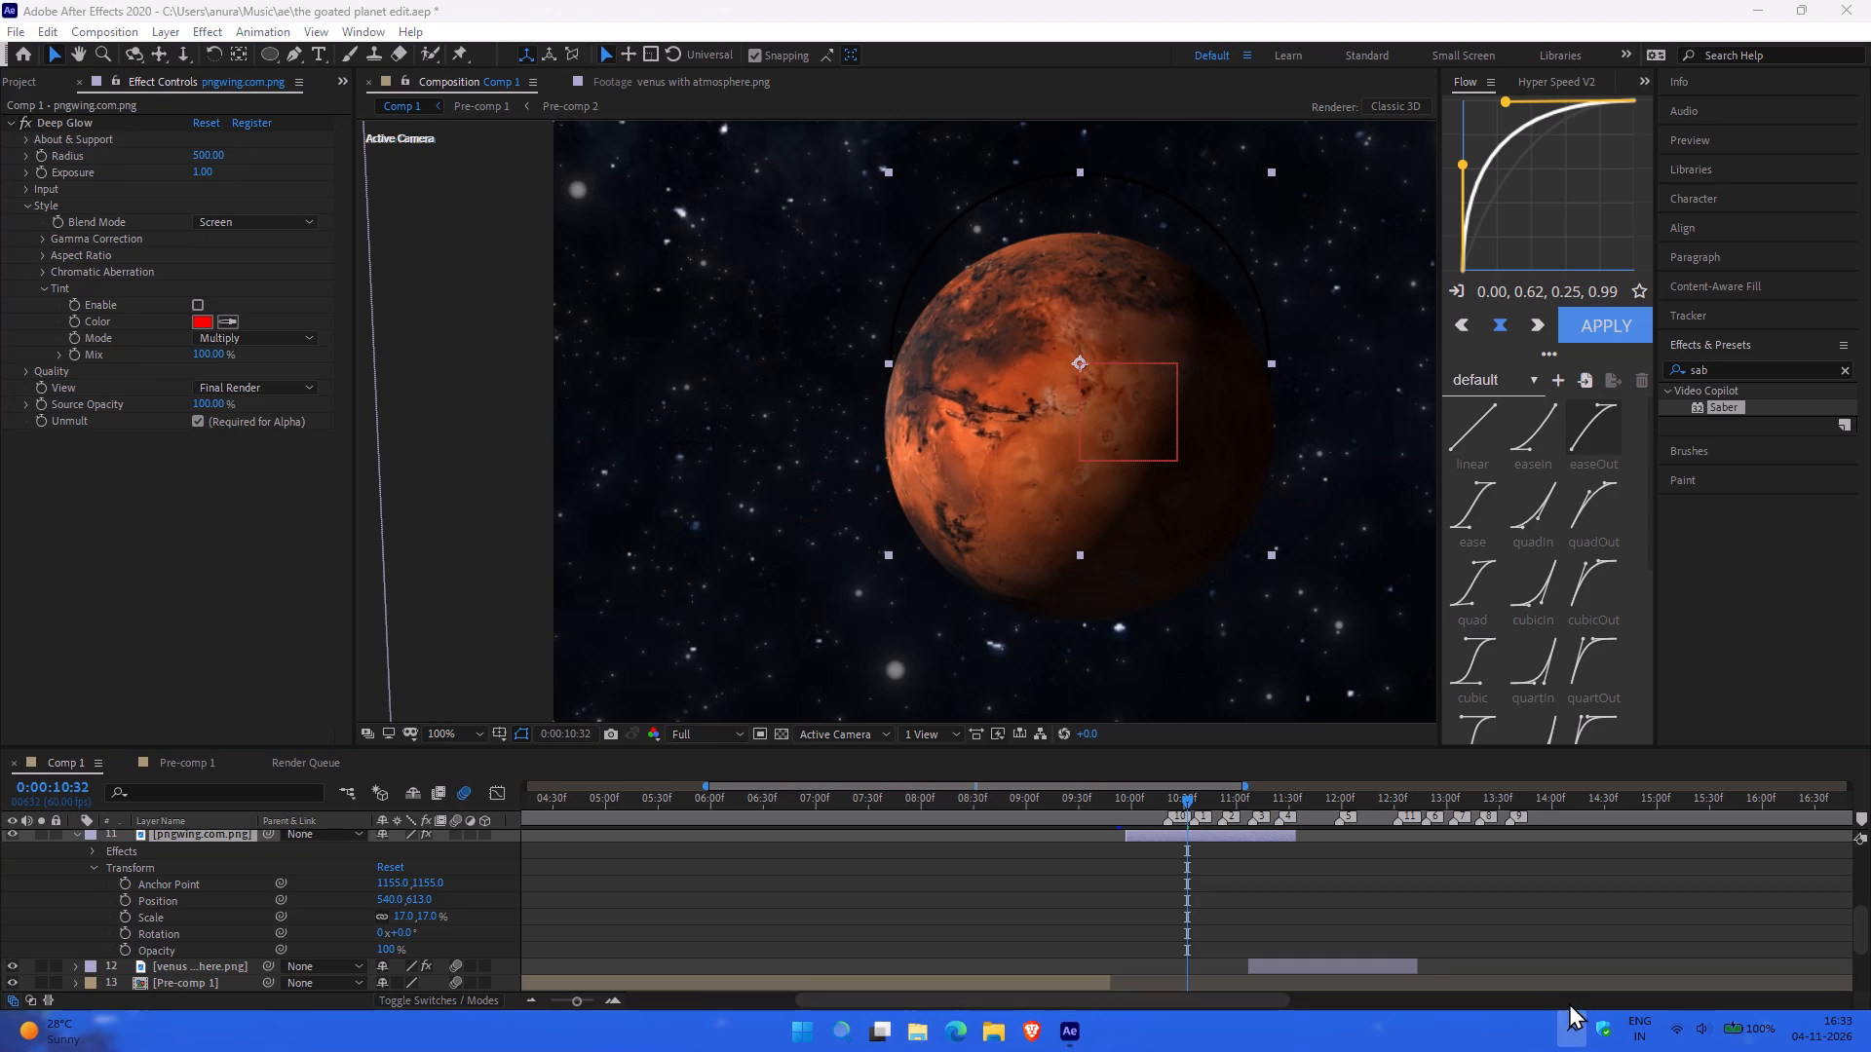
pyautogui.click(1574, 1040)
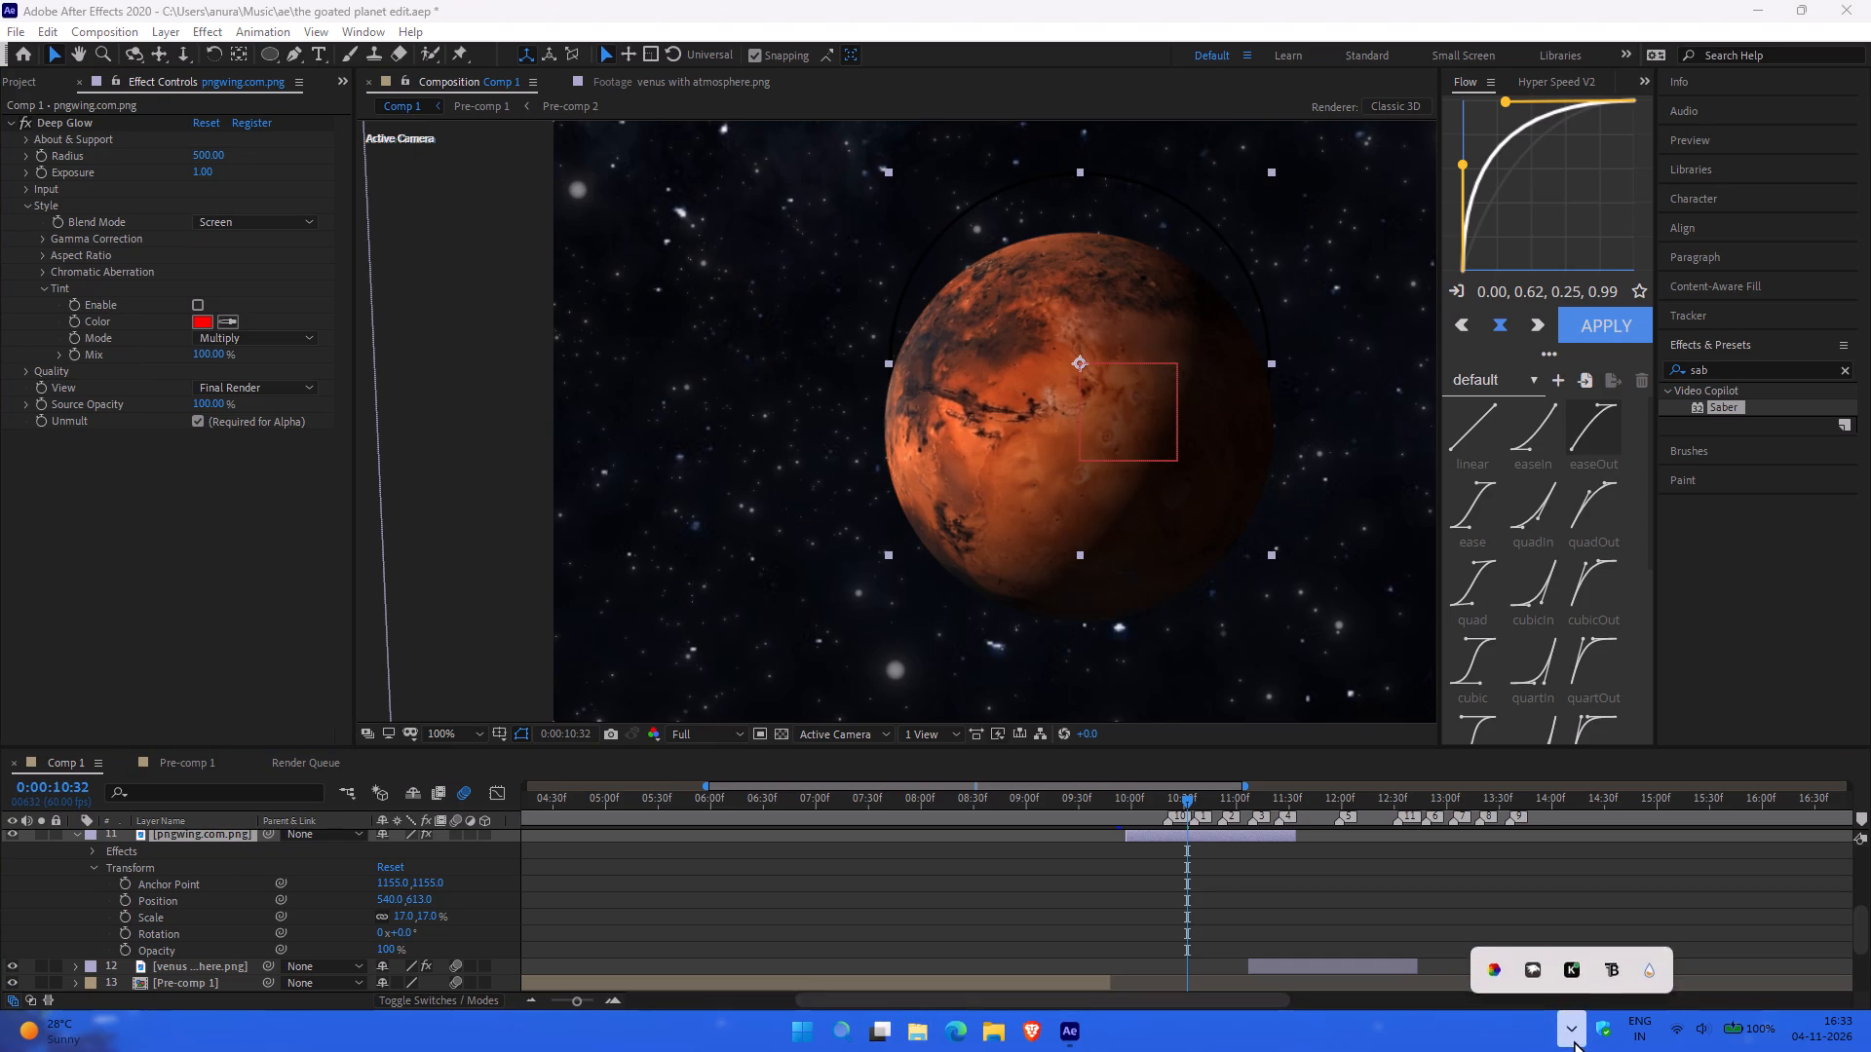
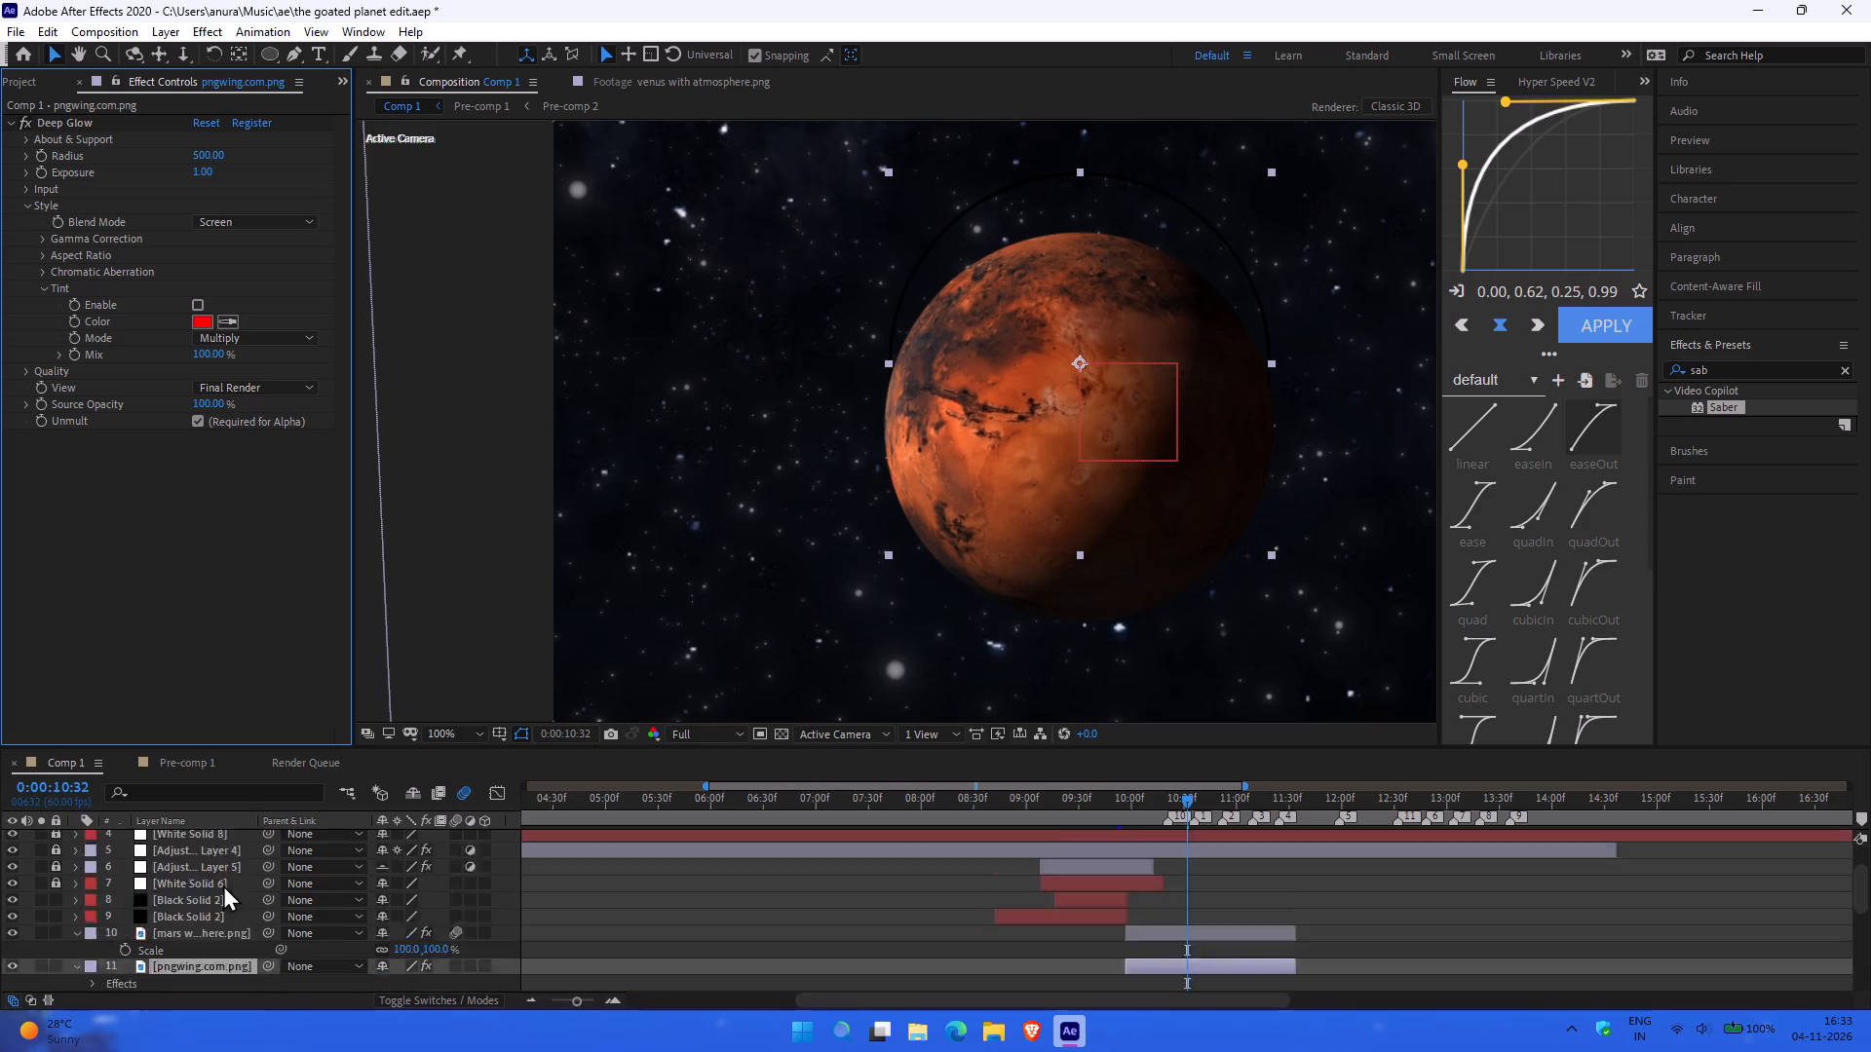
# Delete the pngwing.com.png ring layer from the Comp 1 timeline.
pyautogui.scroll(-1, 204, 914)
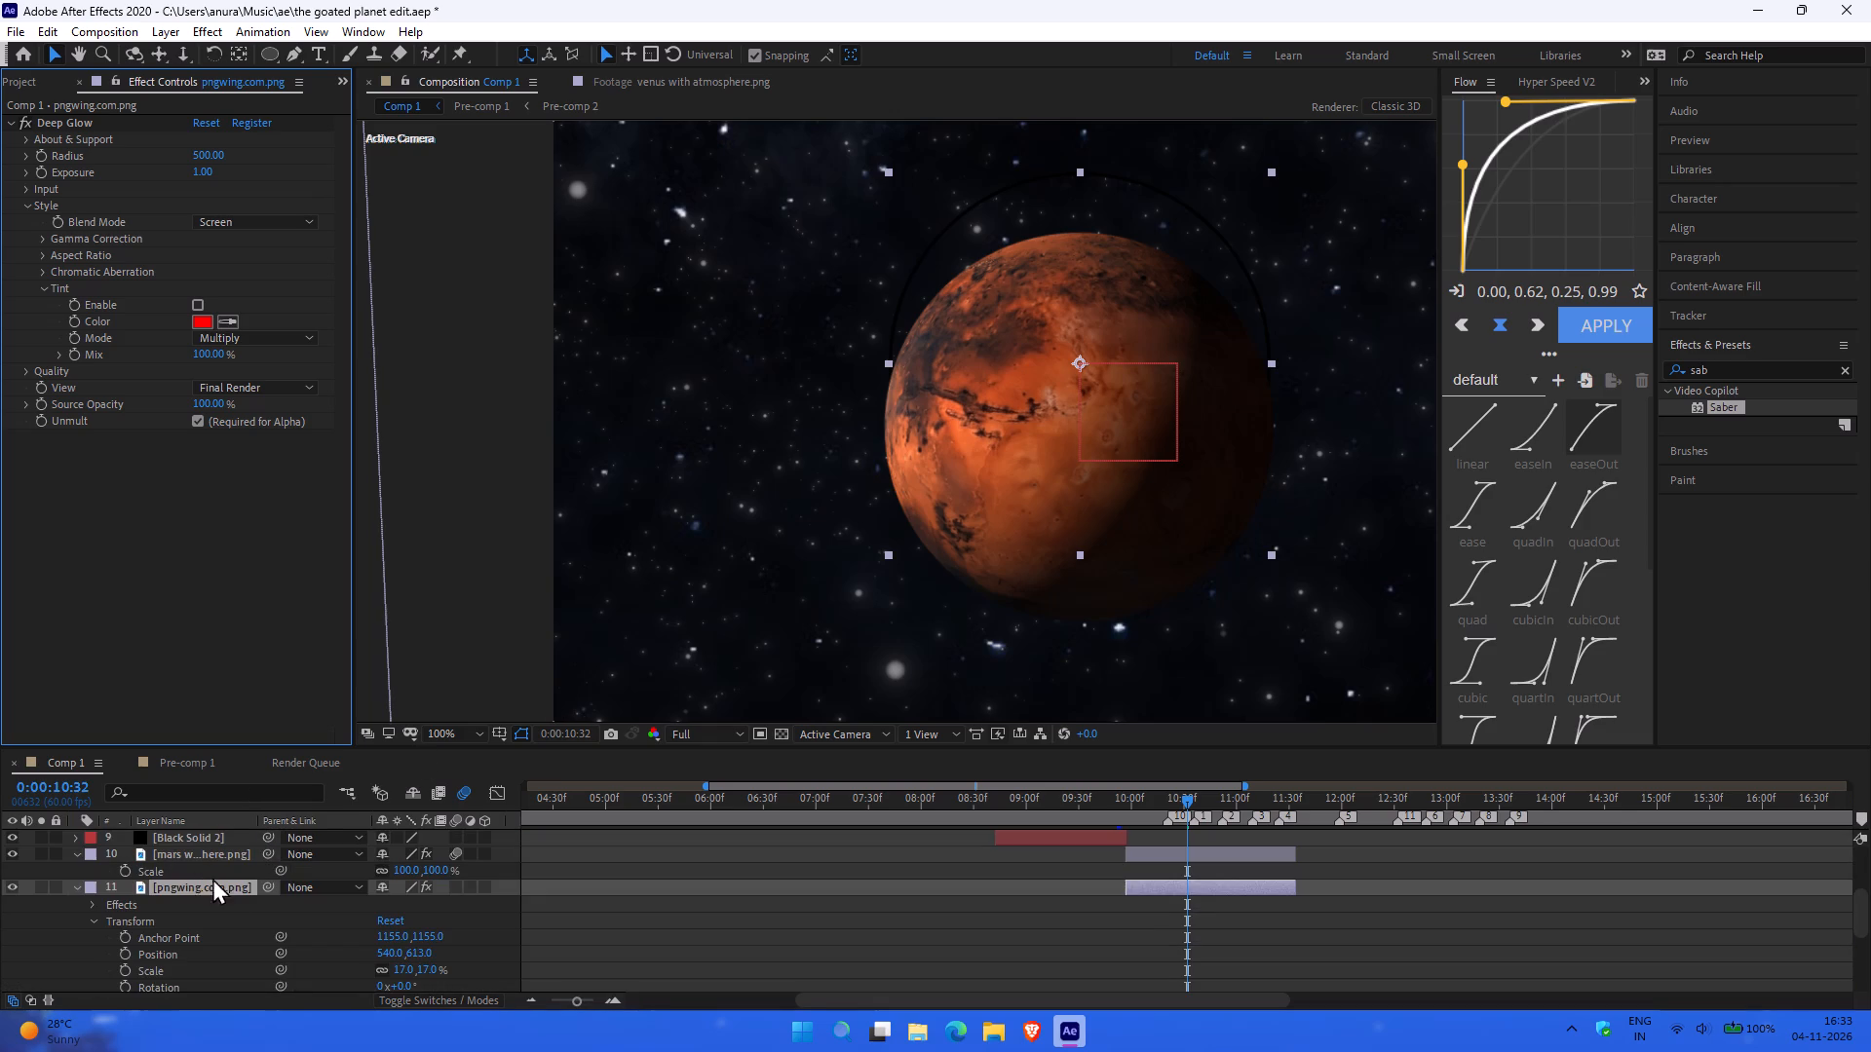
pyautogui.click(197, 890)
pyautogui.press('Delete')
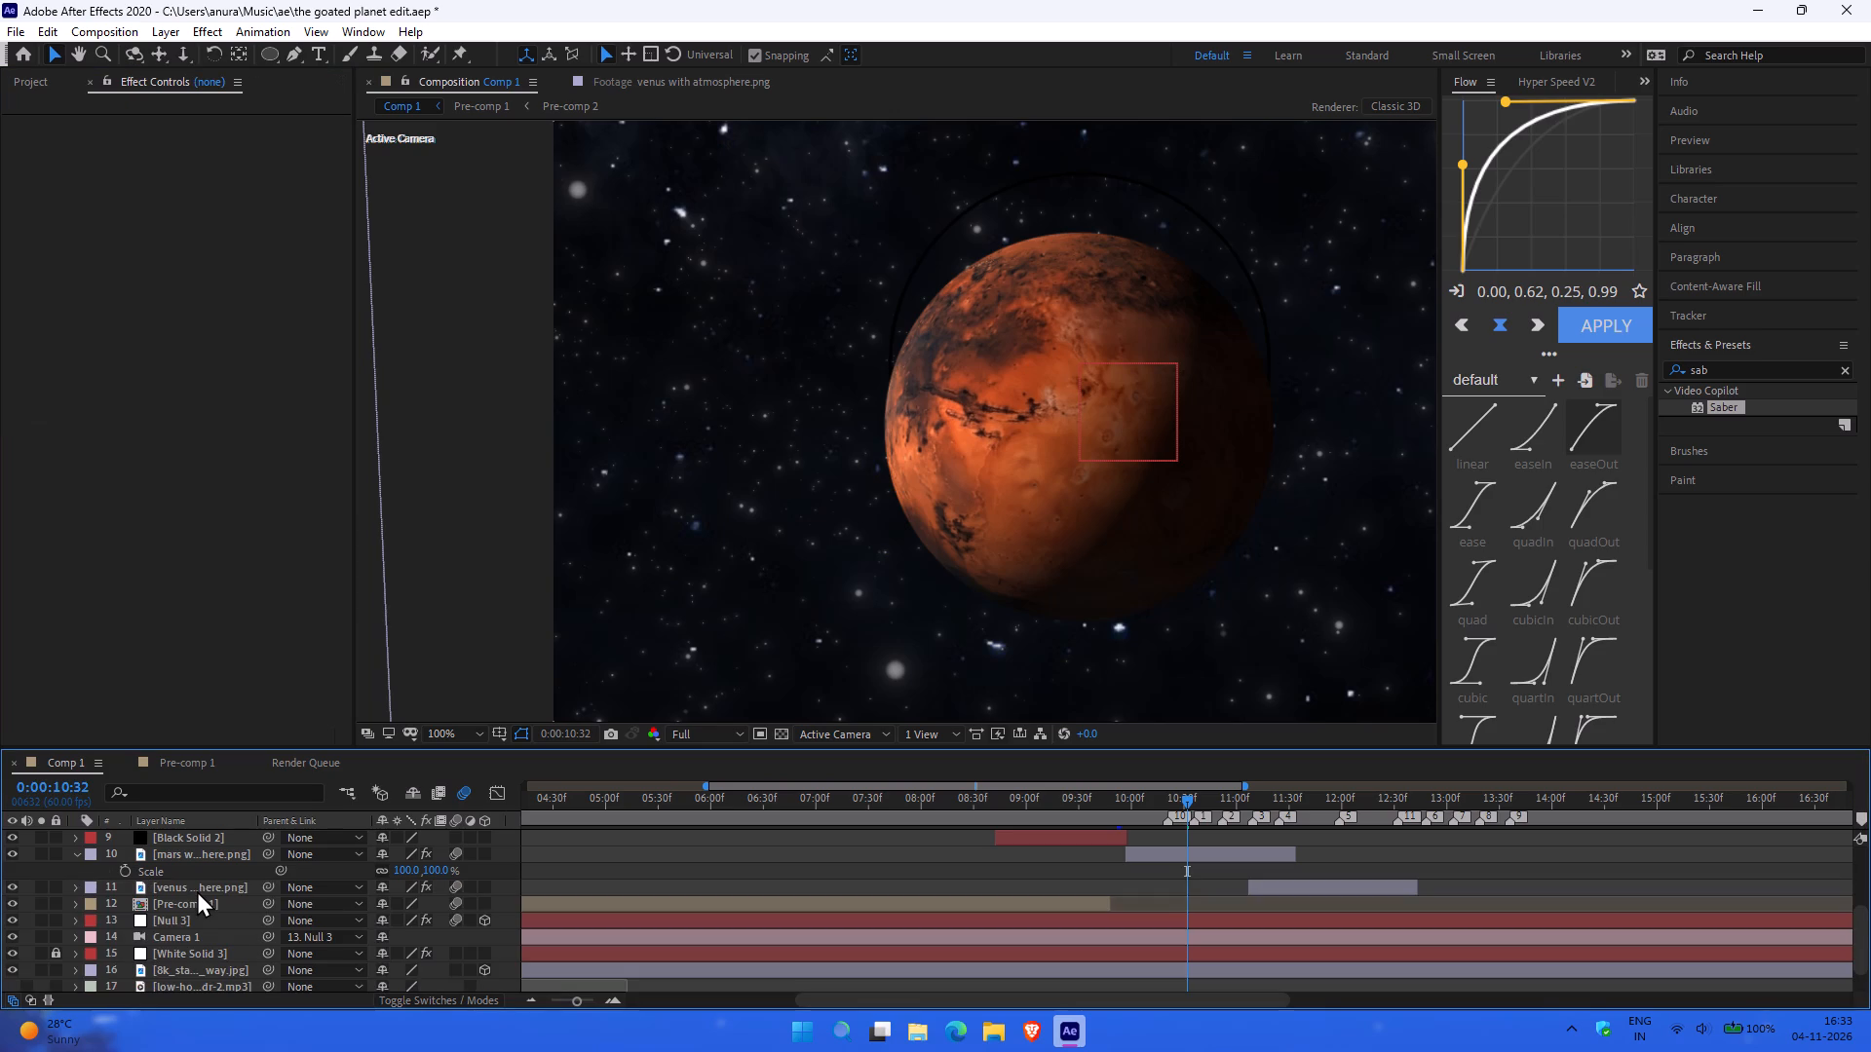
# Select the mars with atmosphere.png layer in Comp 1 to work on the planet itself.
pyautogui.click(213, 851)
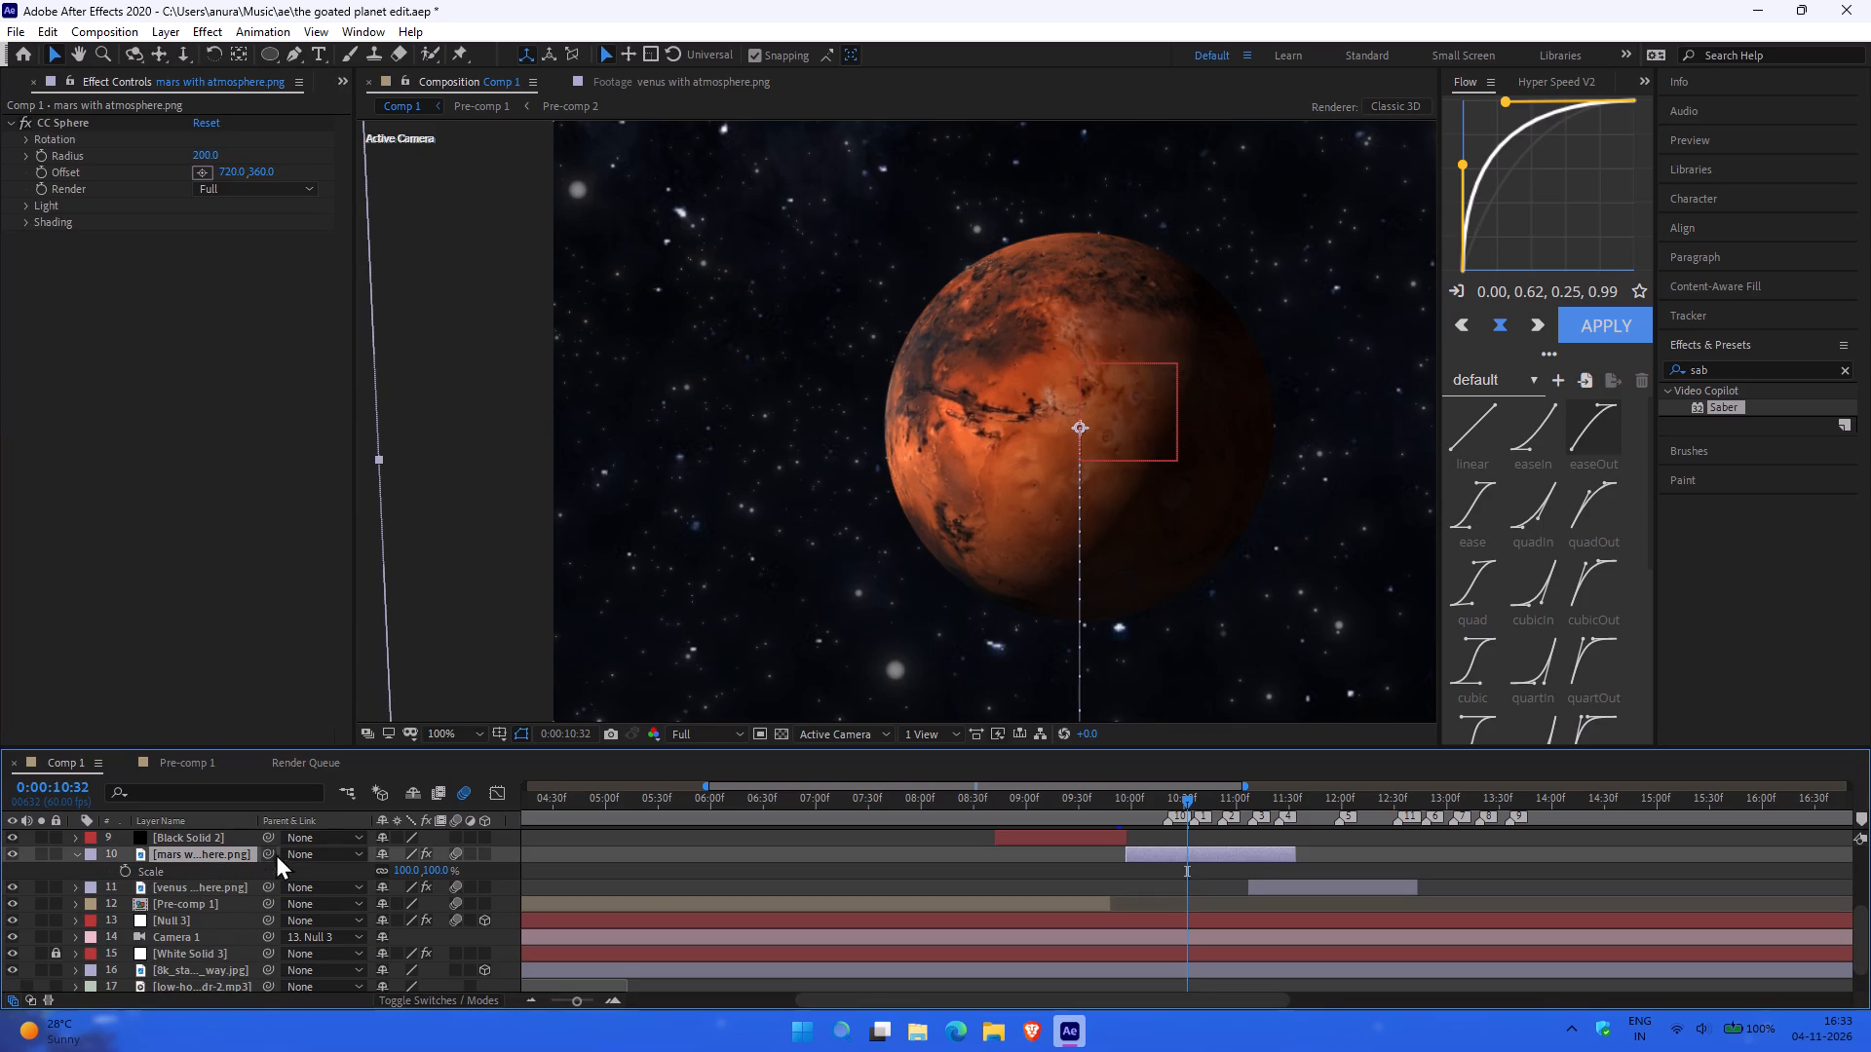
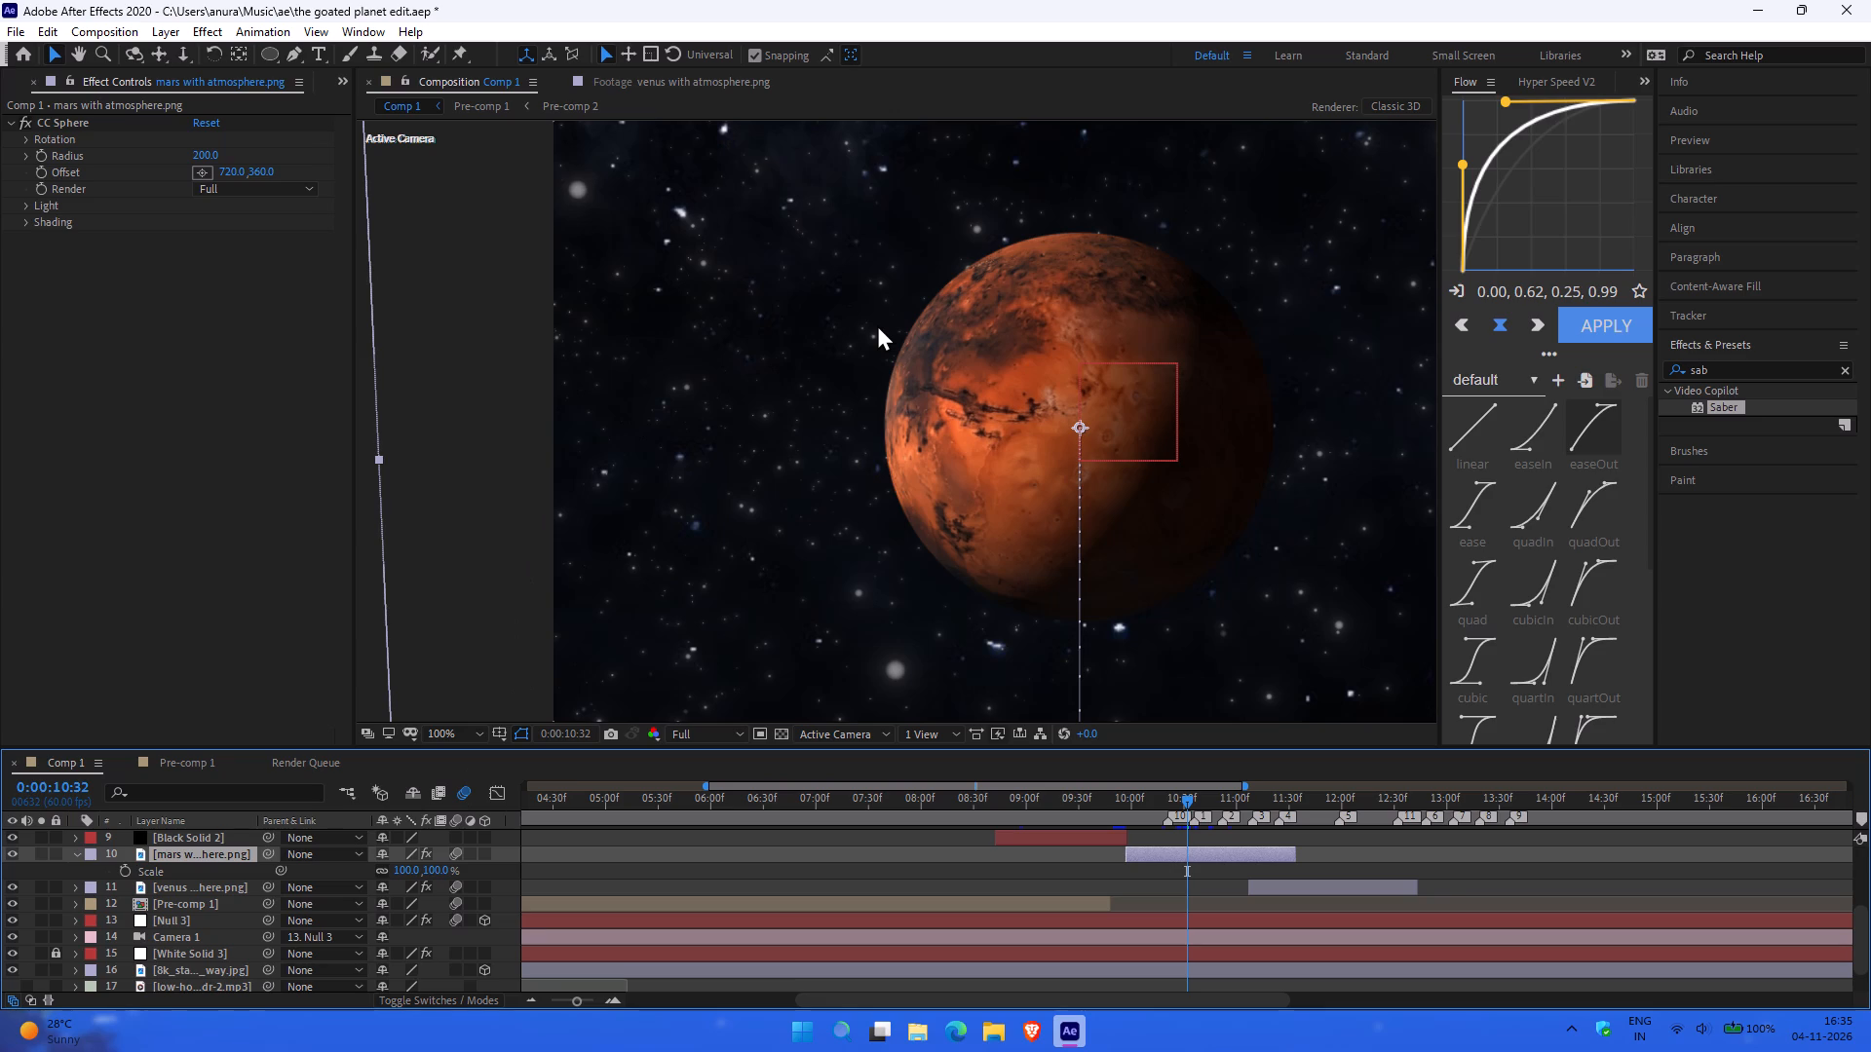
# Duplicate the mars with atmosphere.png layer in Comp 1 and set the lower copy's scale to 102%.
pyautogui.hotkey('ctrl', 'd')
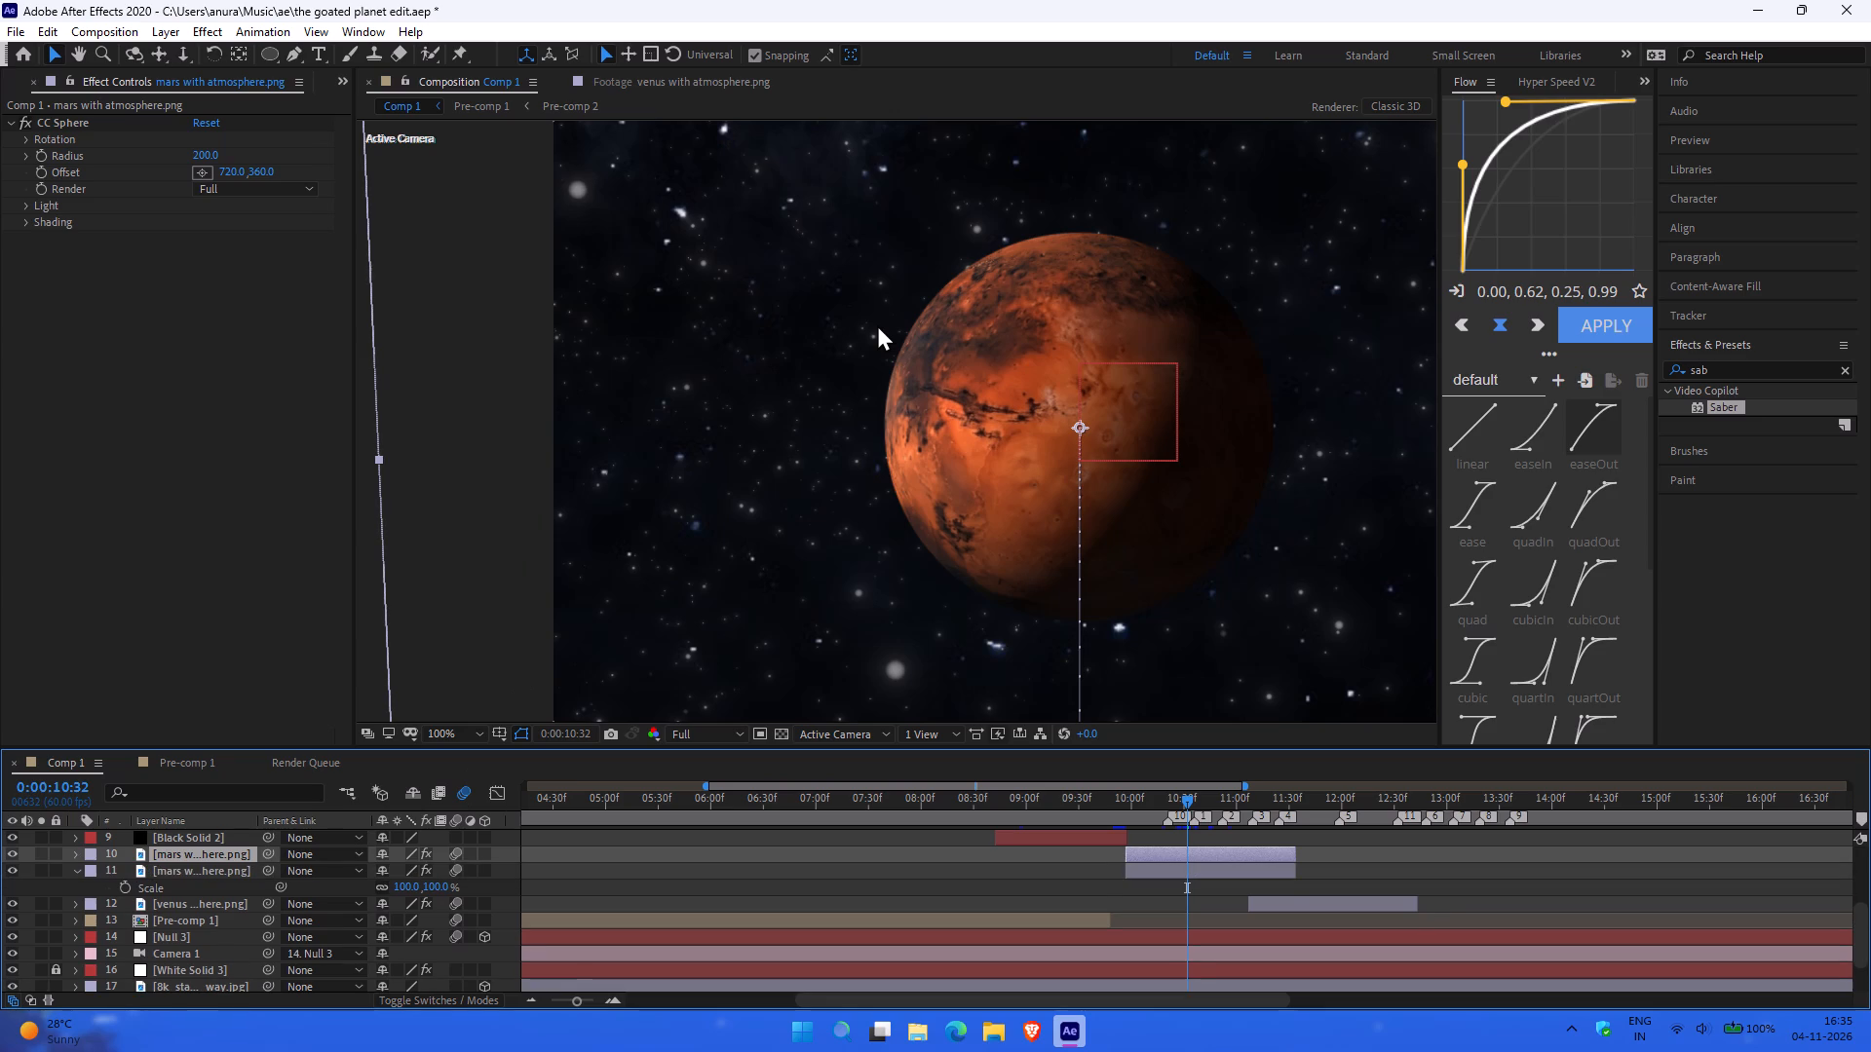
pyautogui.click(198, 869)
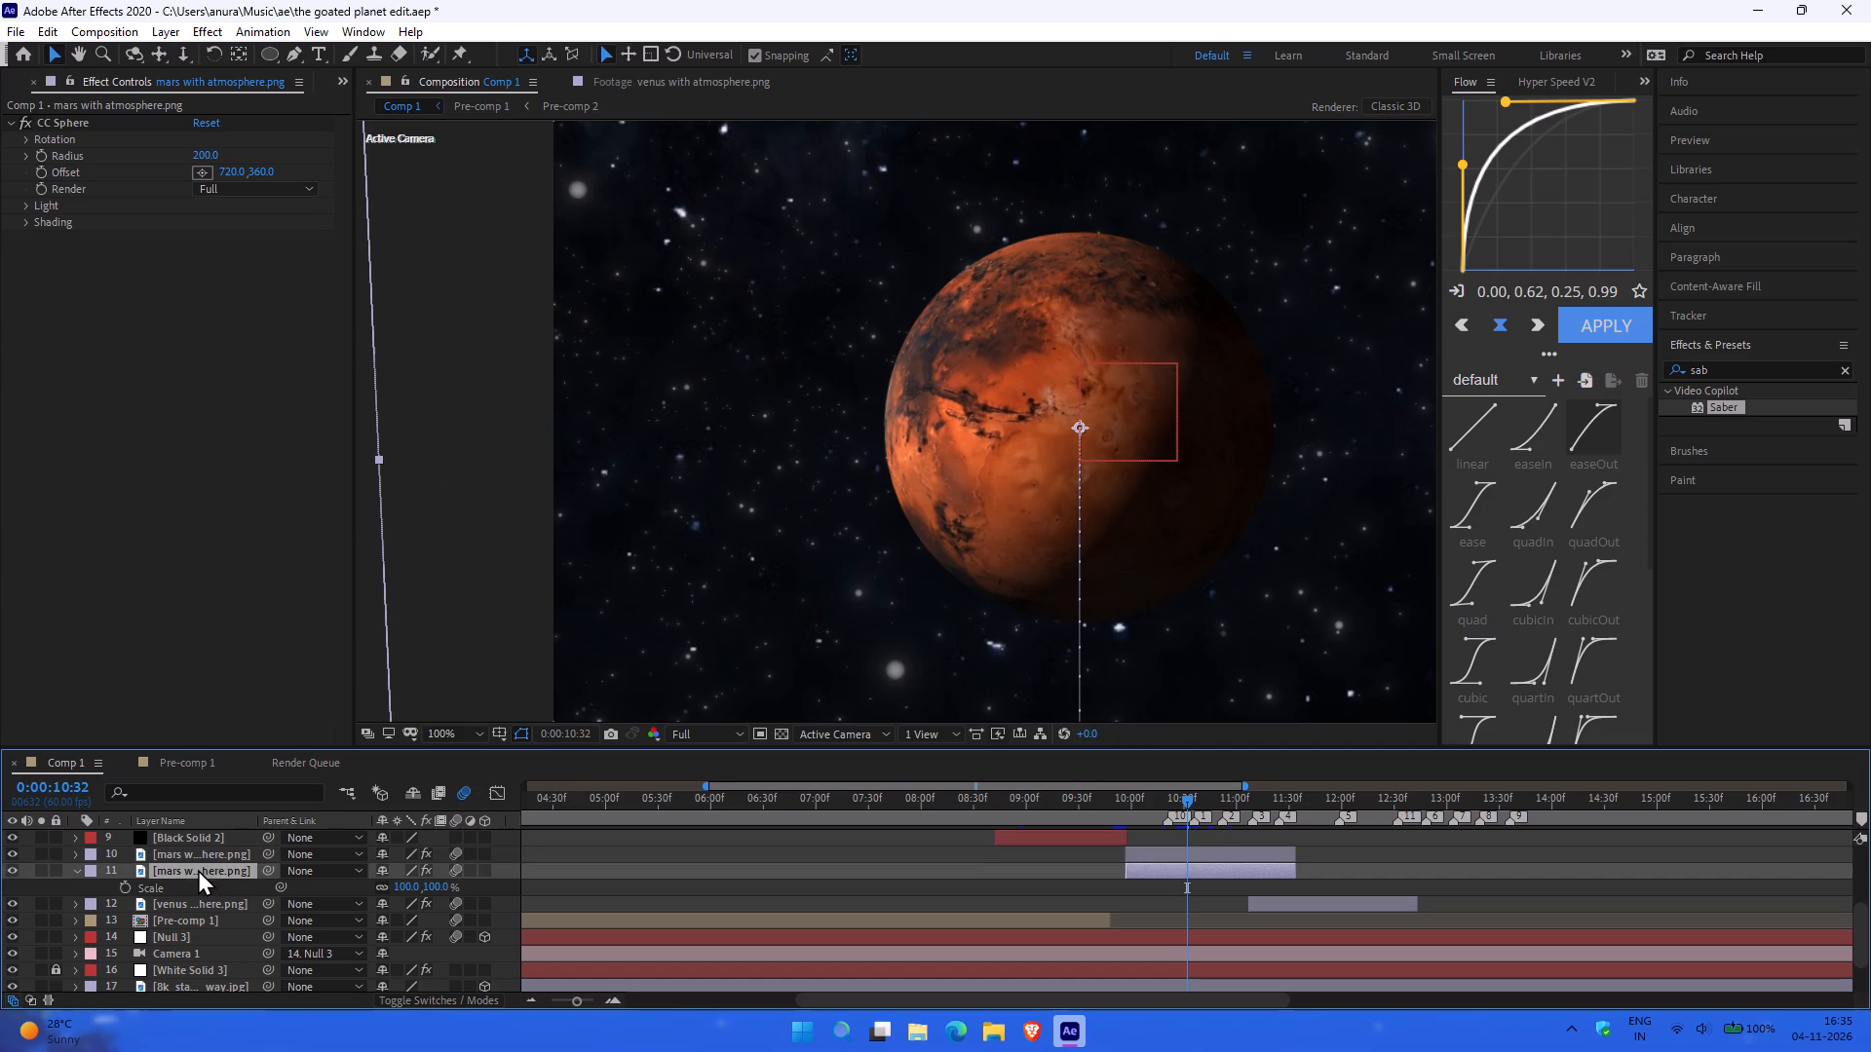
pyautogui.click(441, 889)
pyautogui.write('10')
pyautogui.press('2')
pyautogui.press('Return')
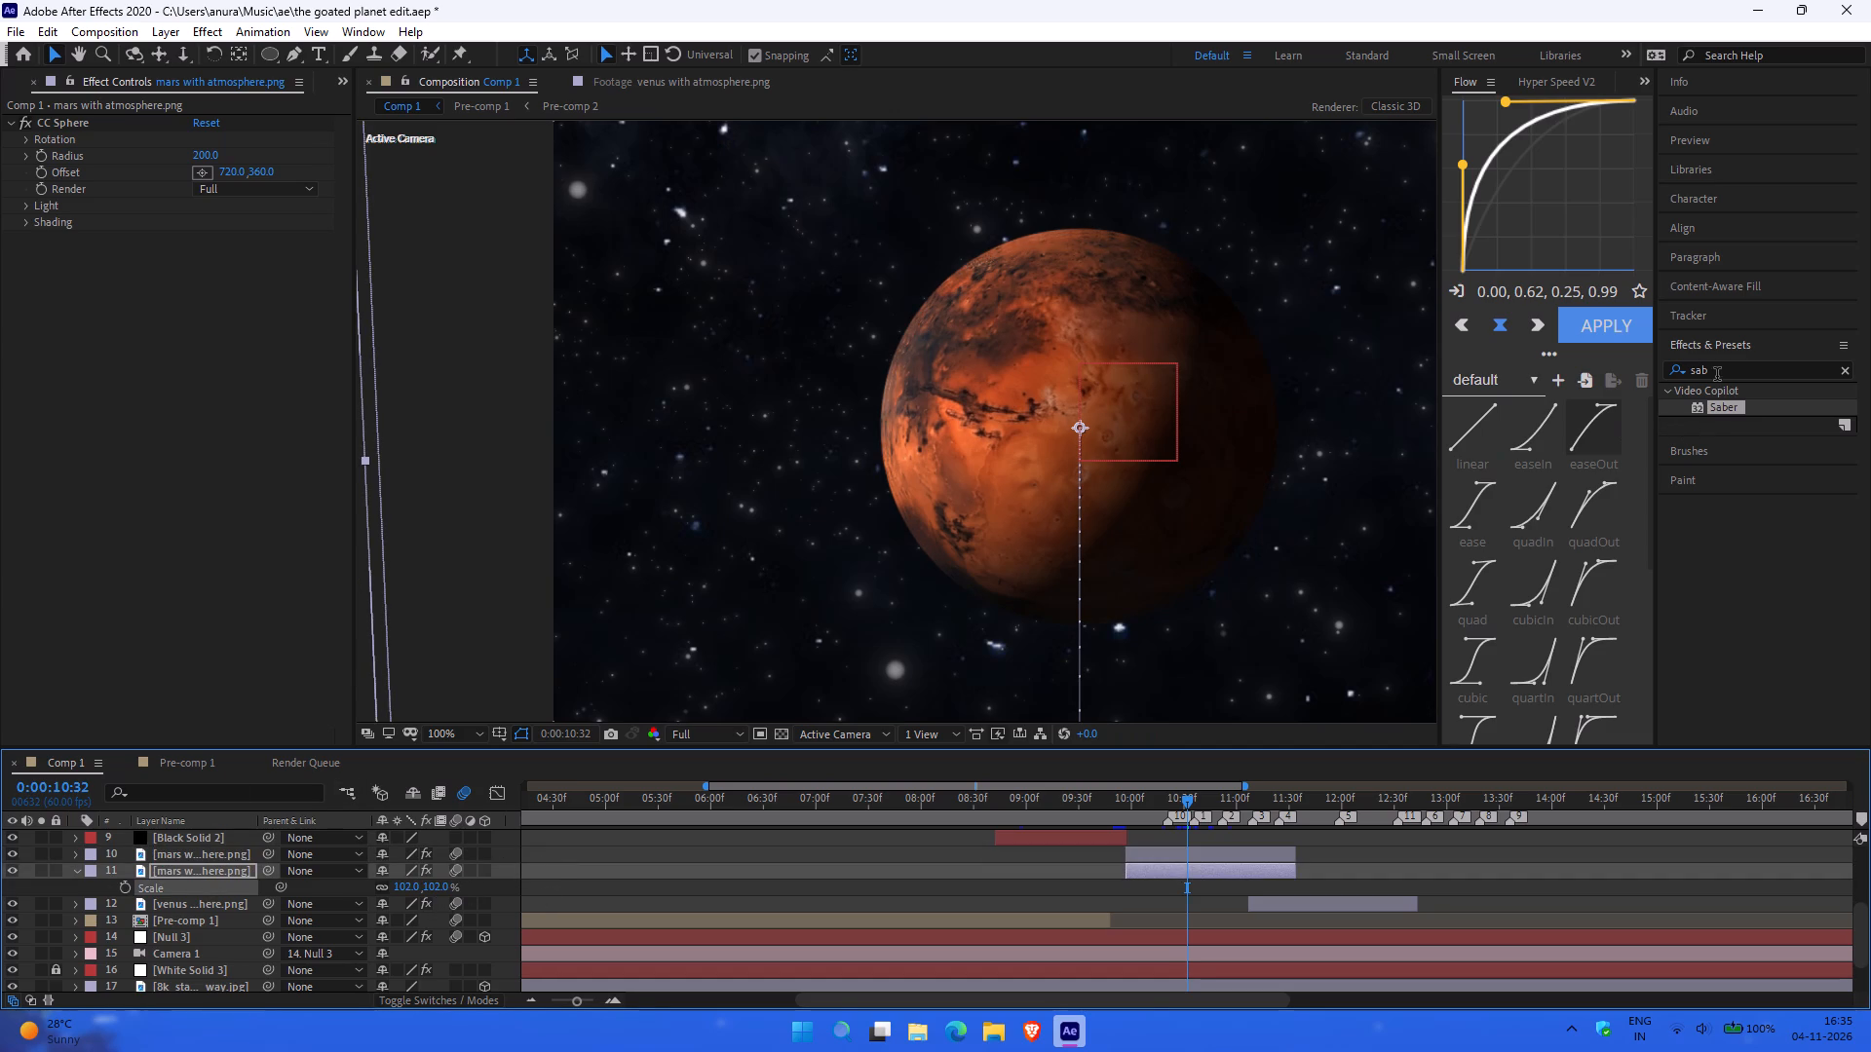
# Search the effects for "text" and apply S_TextureWeave to the enlarged lower Mars layer.
pyautogui.moveTo(1717, 376); pyautogui.dragTo(1654, 376)
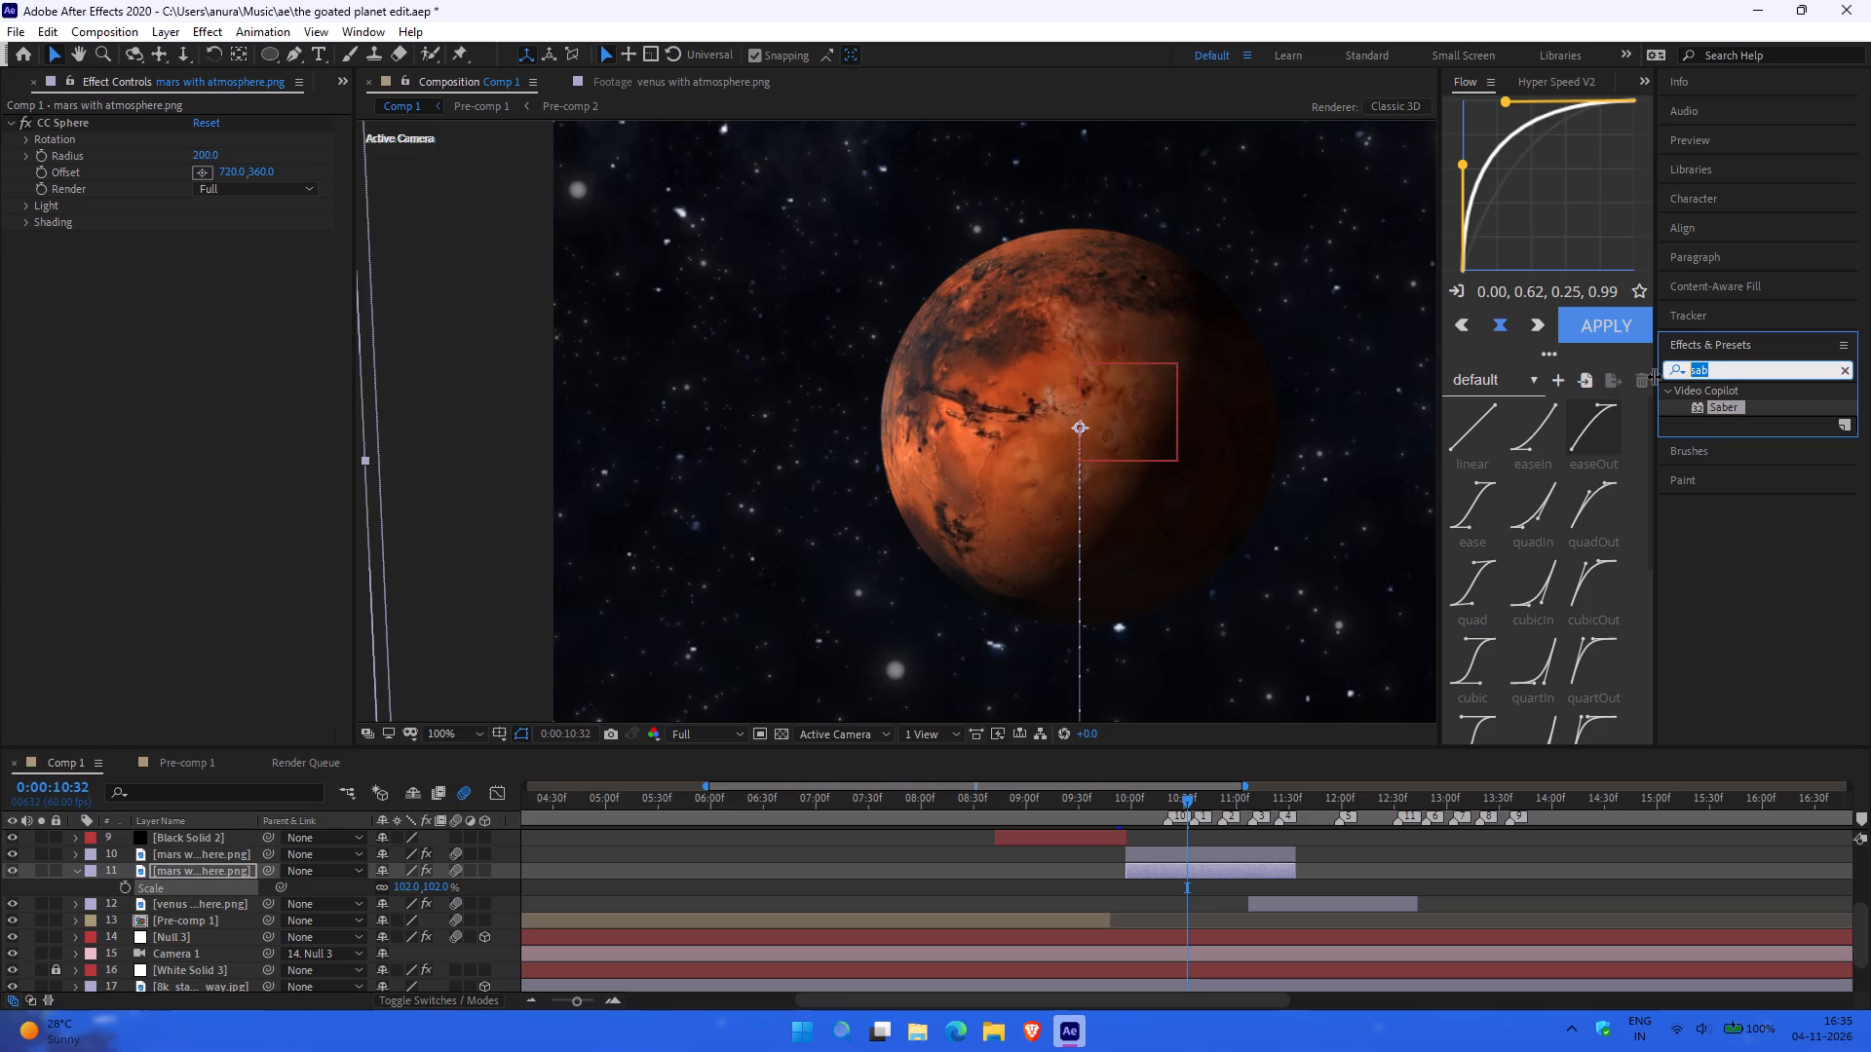
pyautogui.press('t')
pyautogui.write('ext')
pyautogui.scroll(-3, 1799, 707)
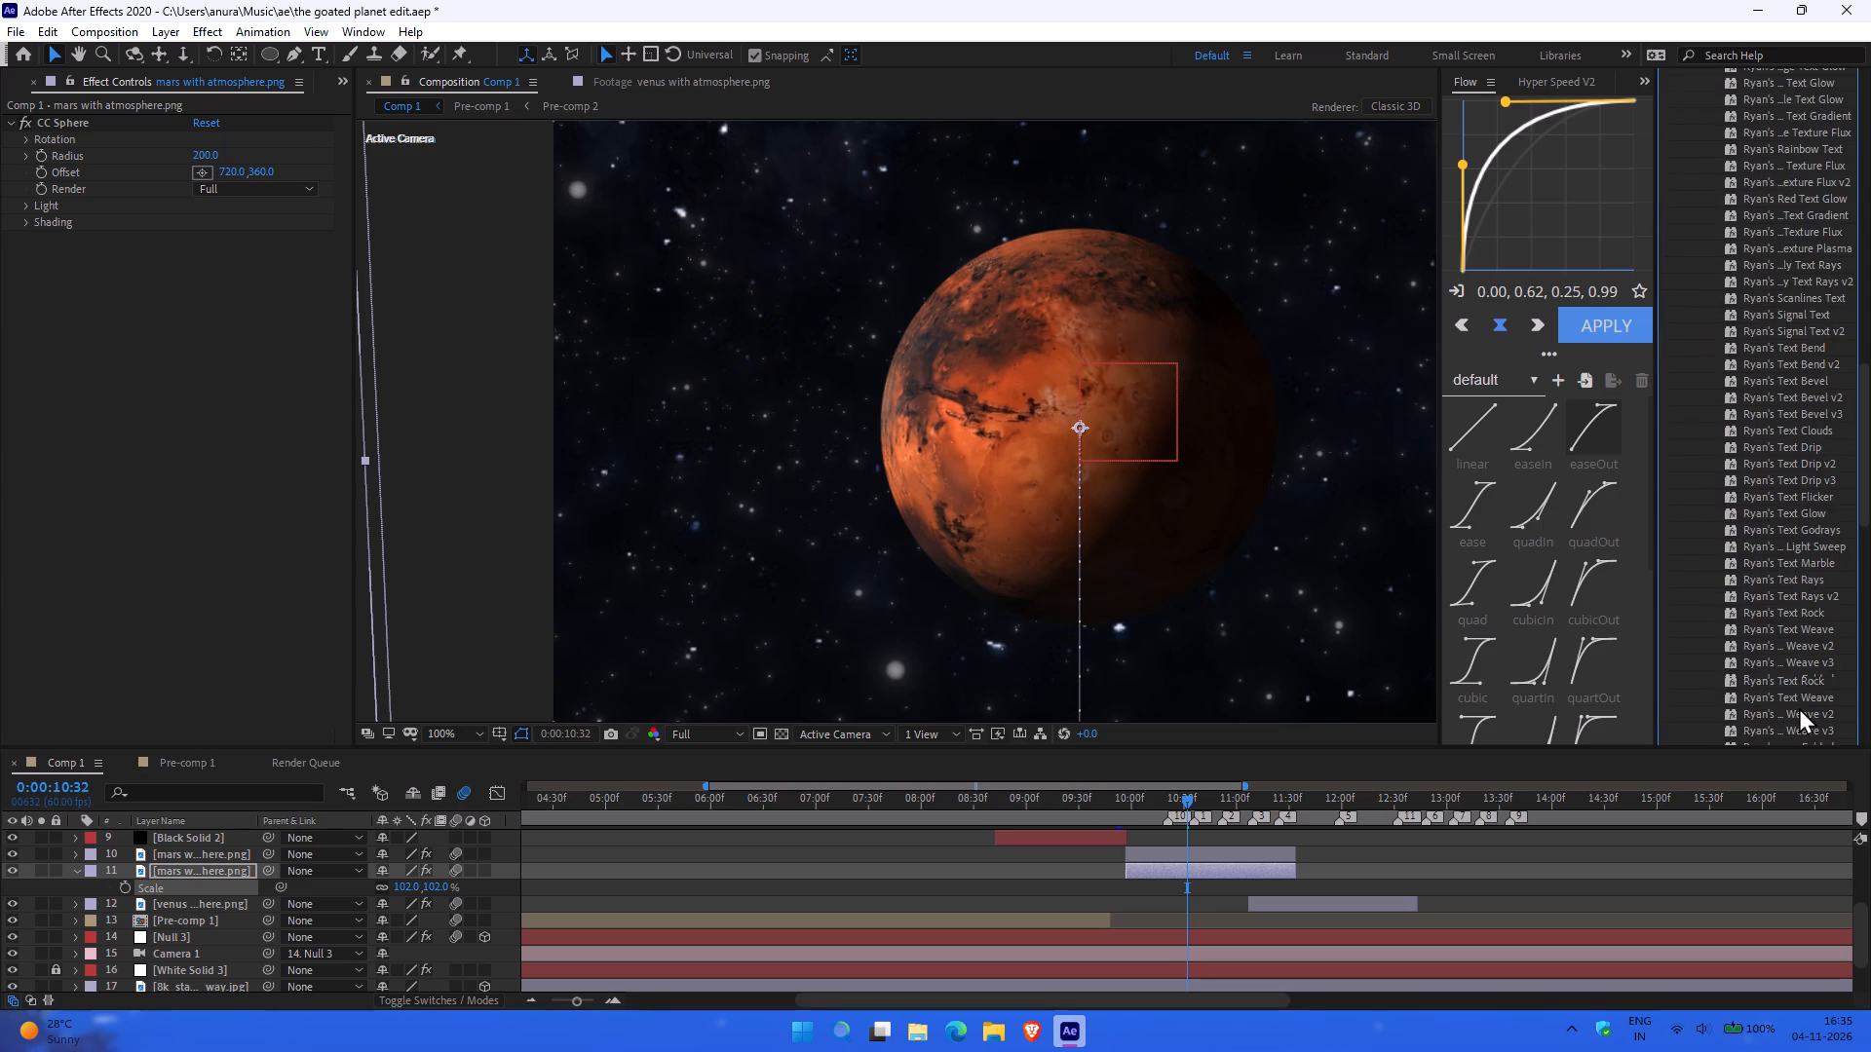
pyautogui.scroll(-3, 1799, 707)
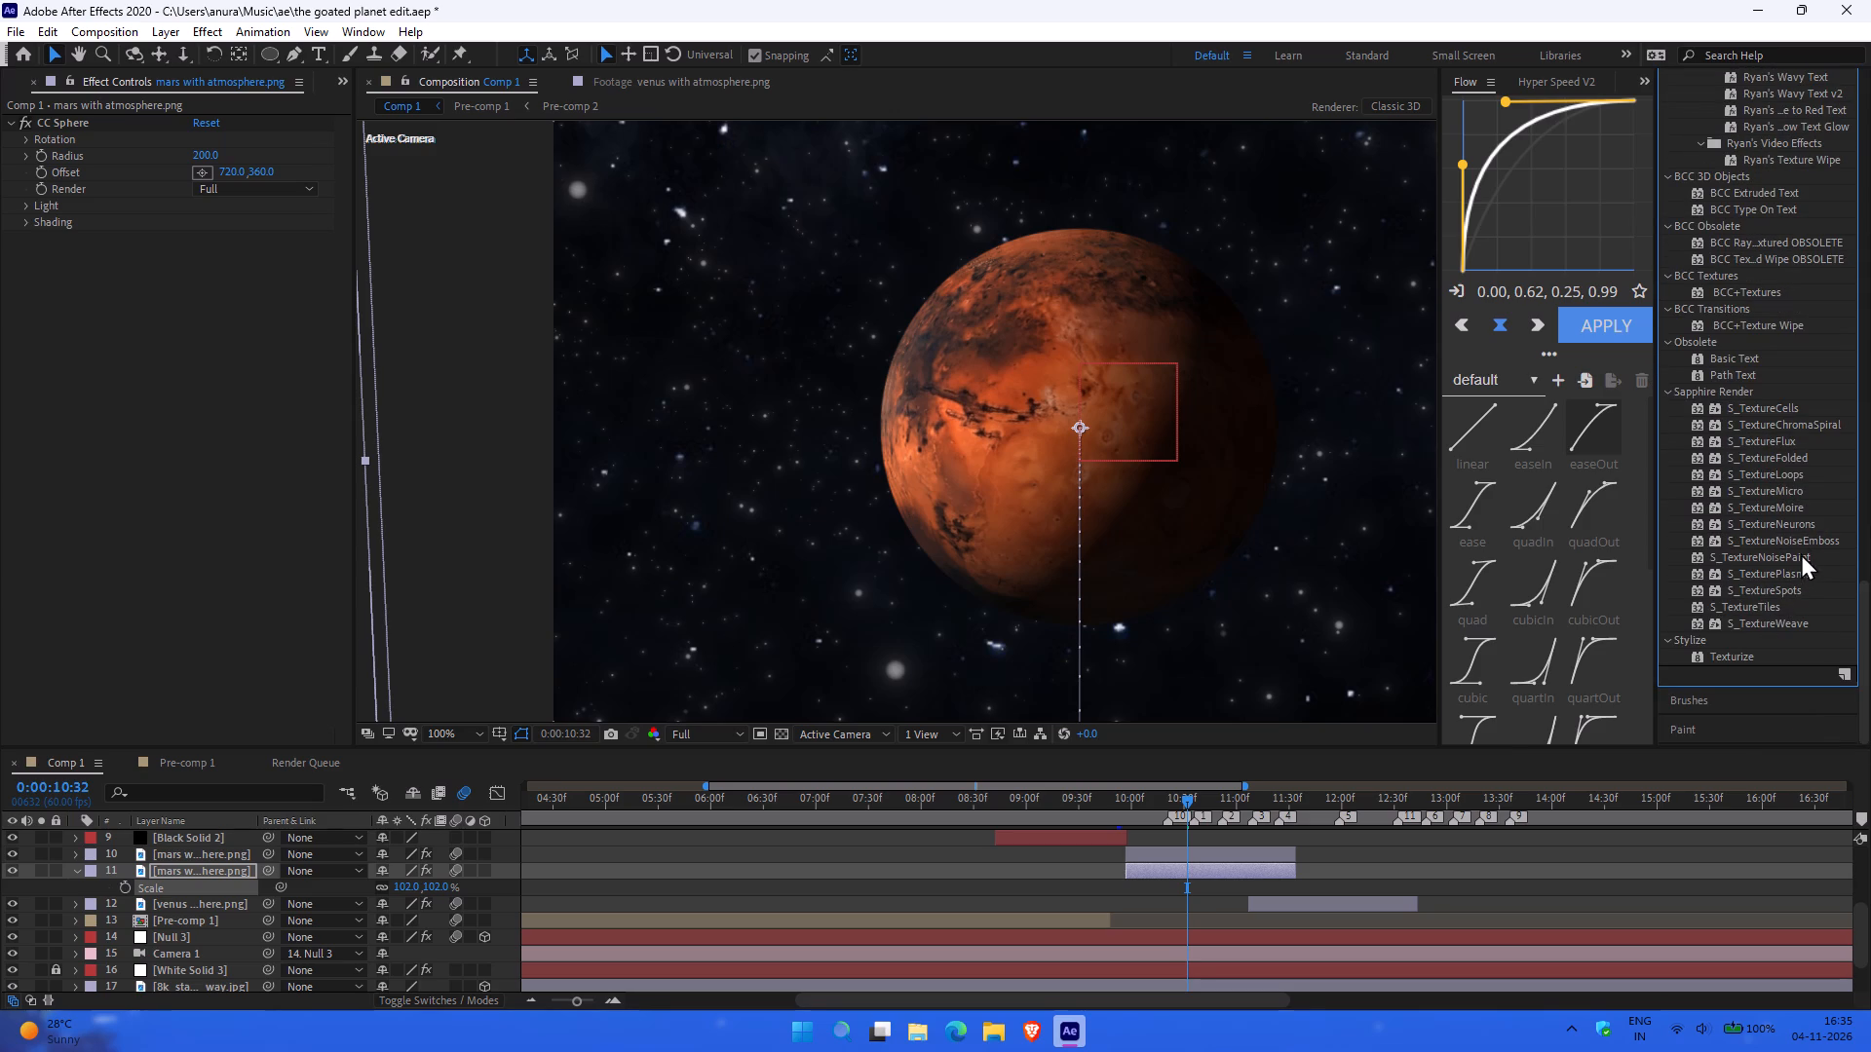
pyautogui.moveTo(1773, 622); pyautogui.dragTo(937, 688, button='right')
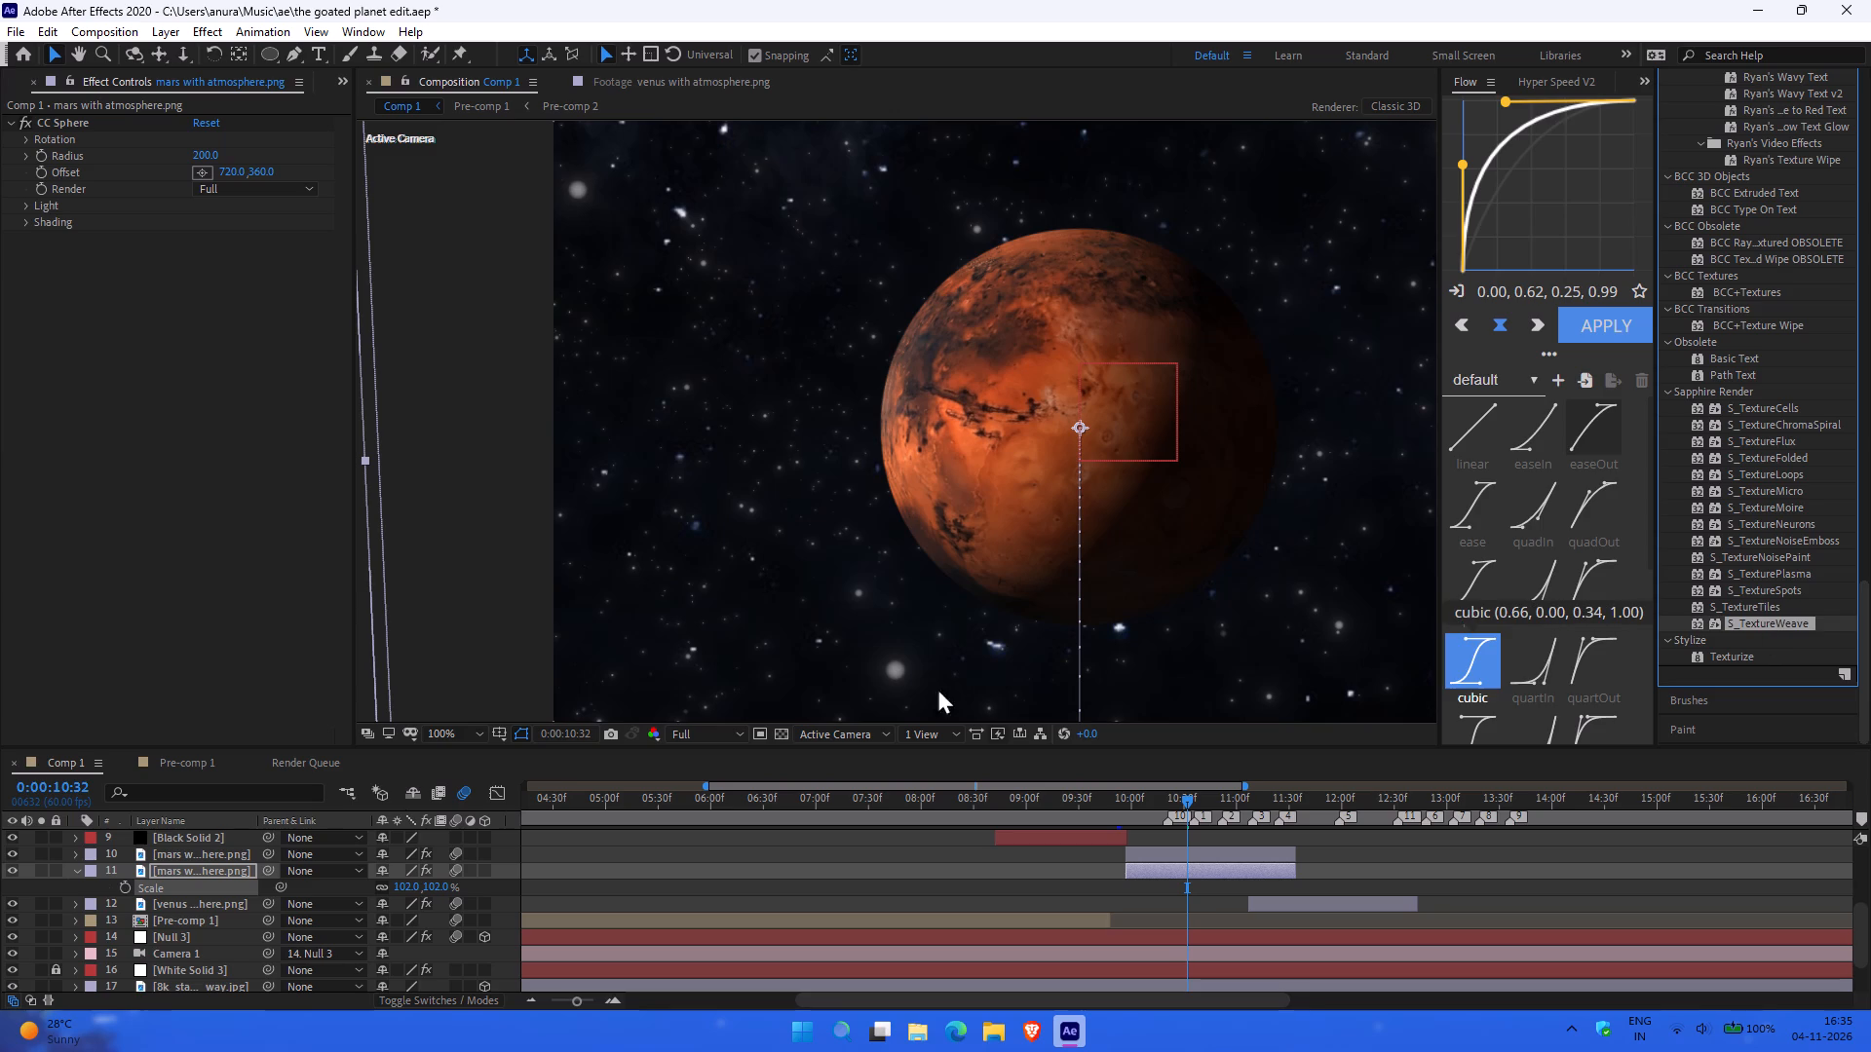
pyautogui.moveTo(937, 688); pyautogui.dragTo(1181, 785, button='right')
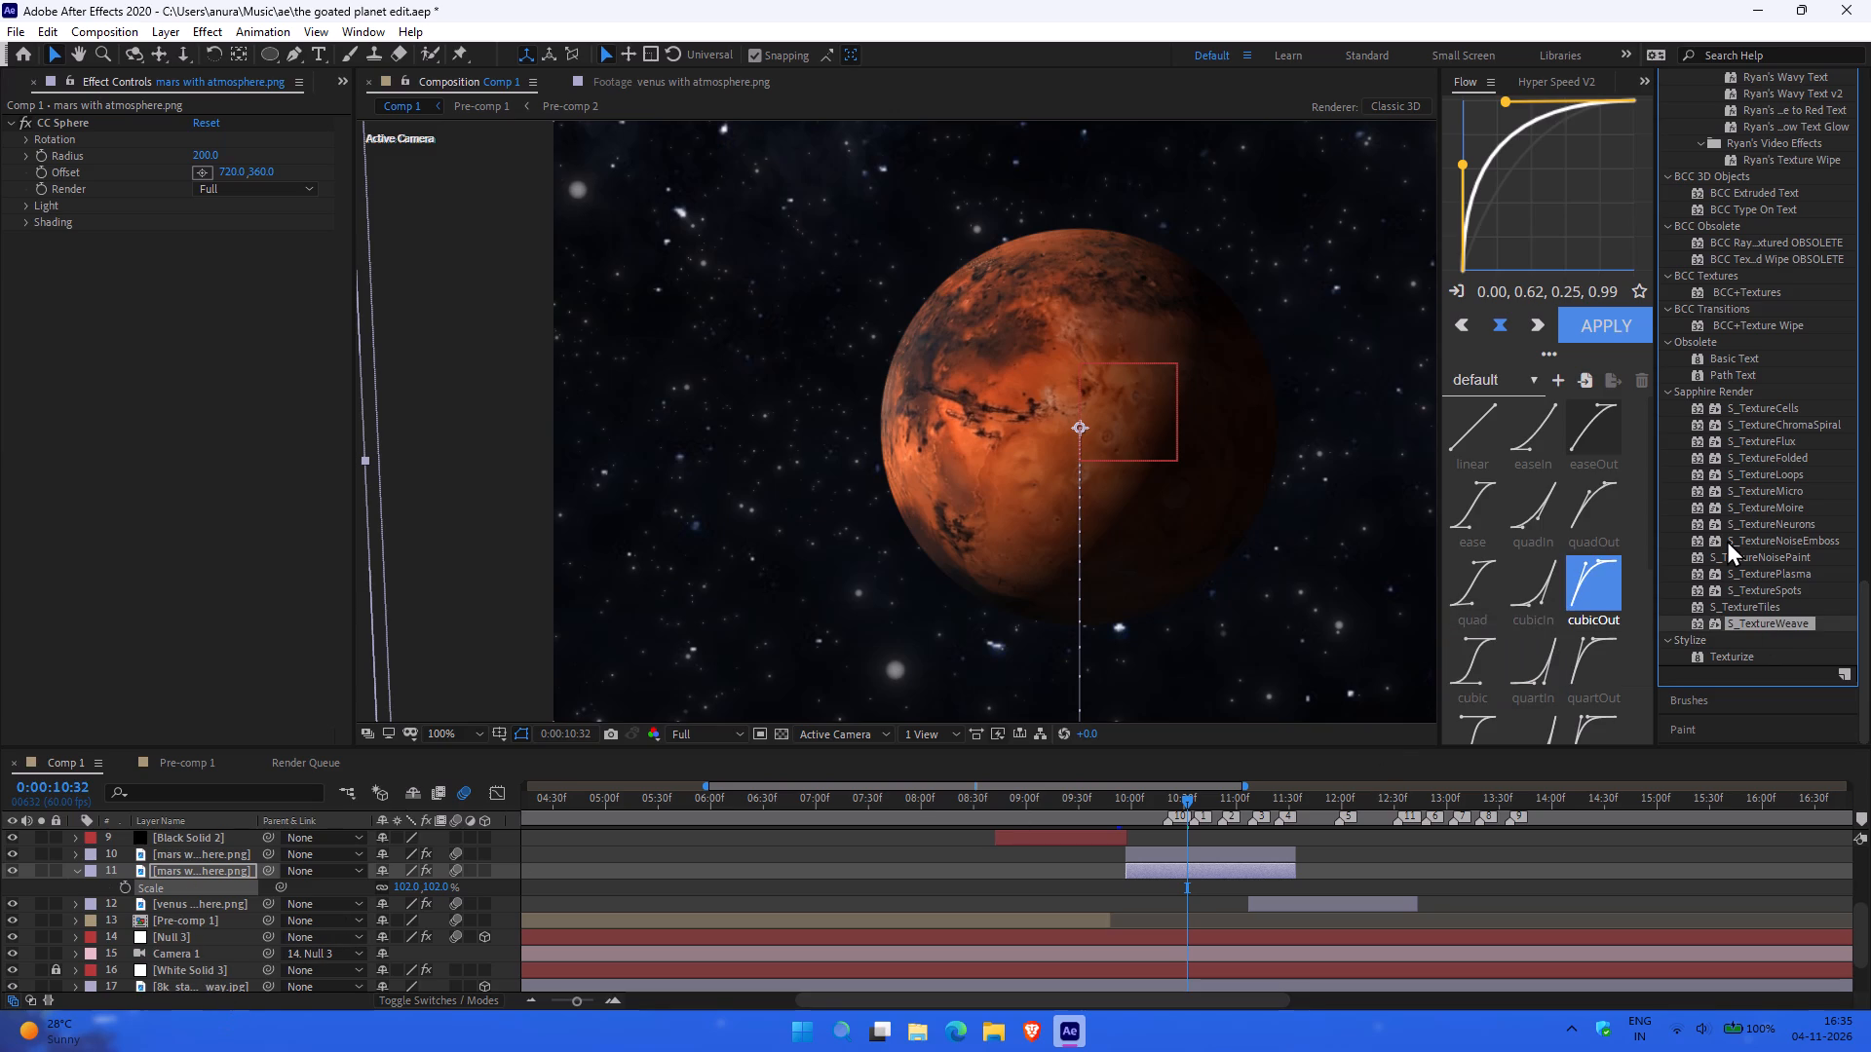
pyautogui.moveTo(1776, 618); pyautogui.dragTo(214, 475)
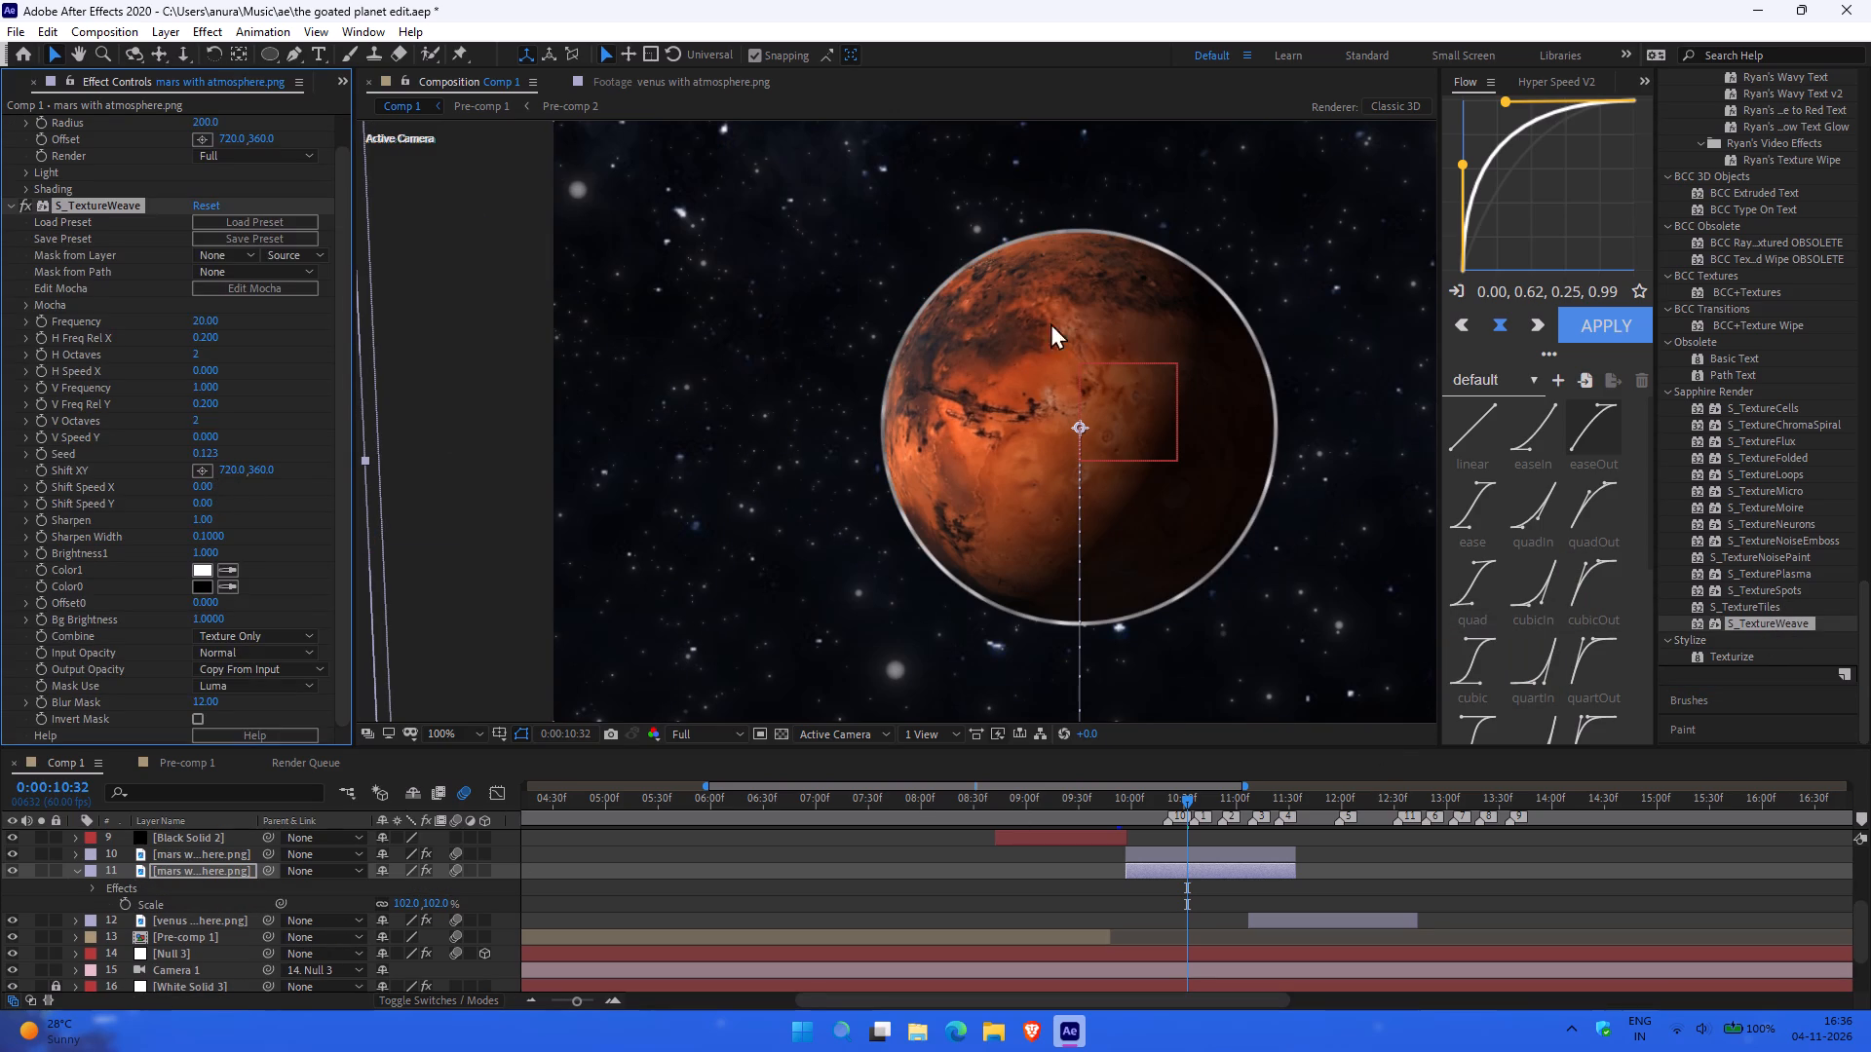
# Set Color1 of the S_TextureWeave effect to a saturated orange for the rim around Mars.
pyautogui.click(194, 571)
pyautogui.click(778, 746)
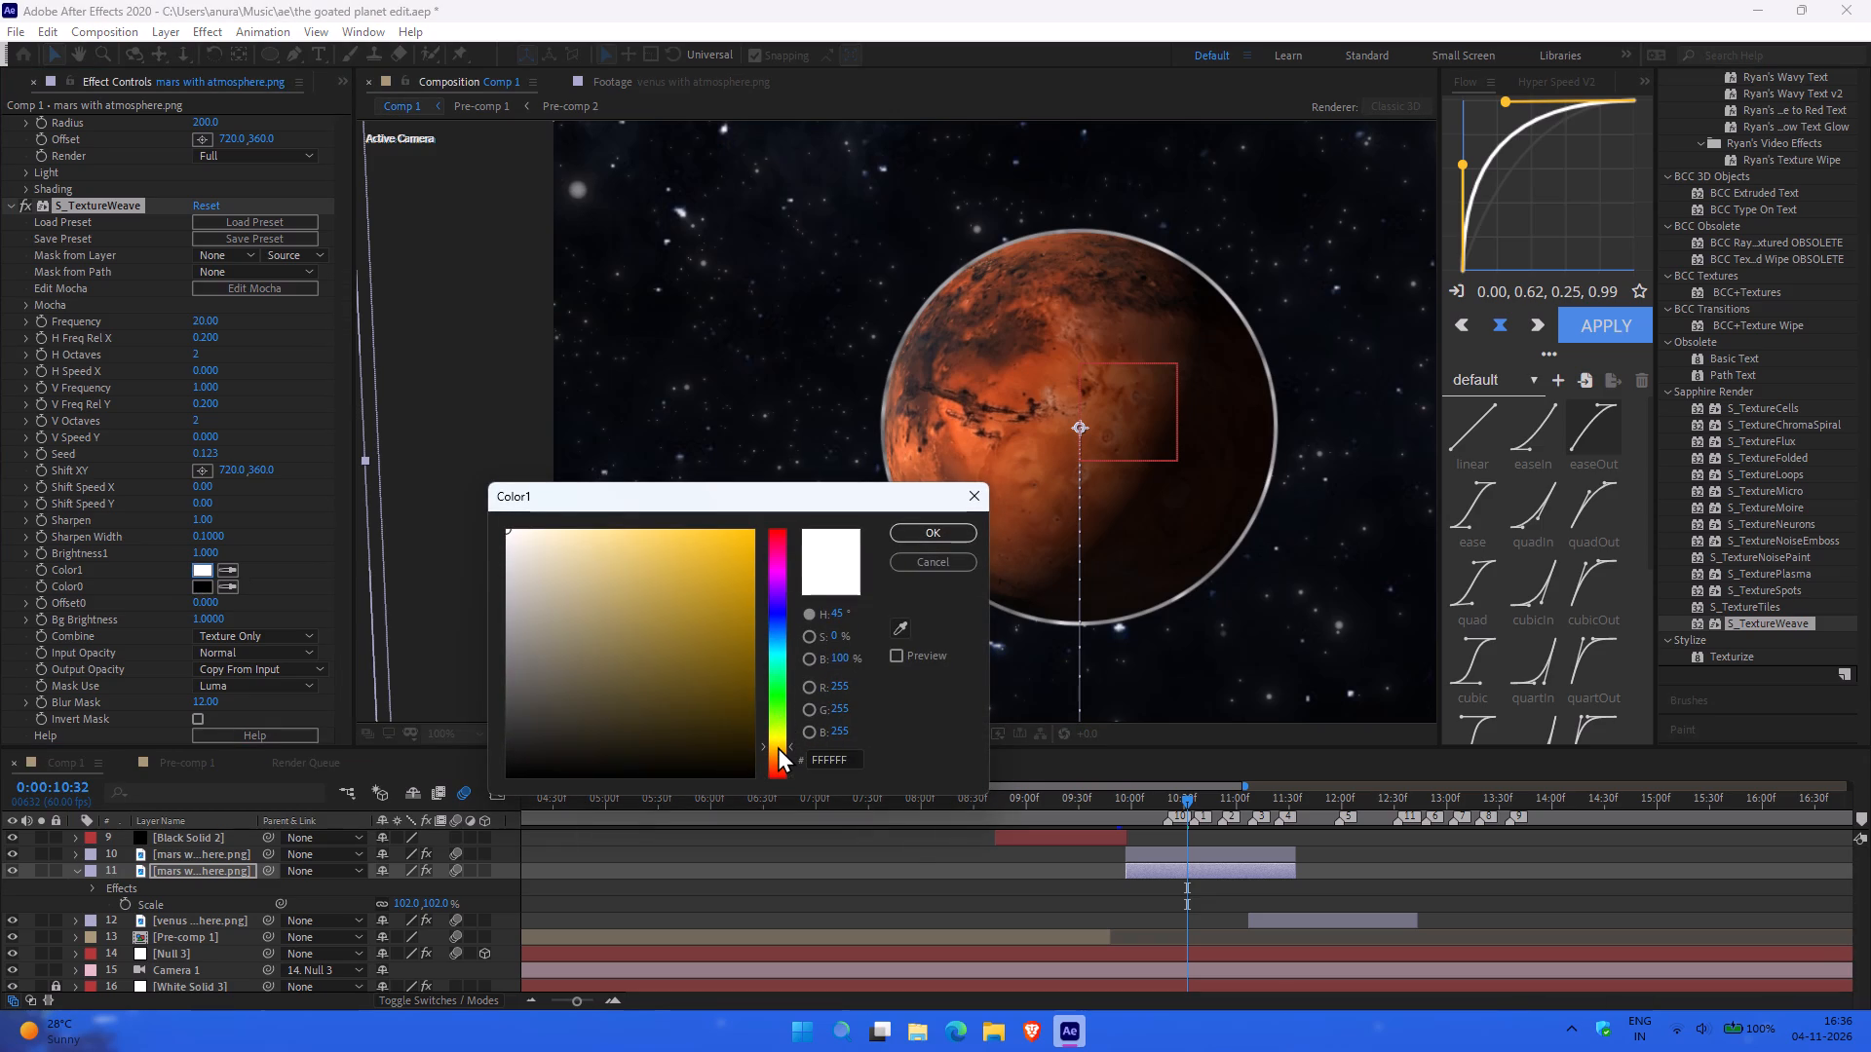
pyautogui.click(778, 759)
pyautogui.moveTo(709, 604); pyautogui.dragTo(729, 573)
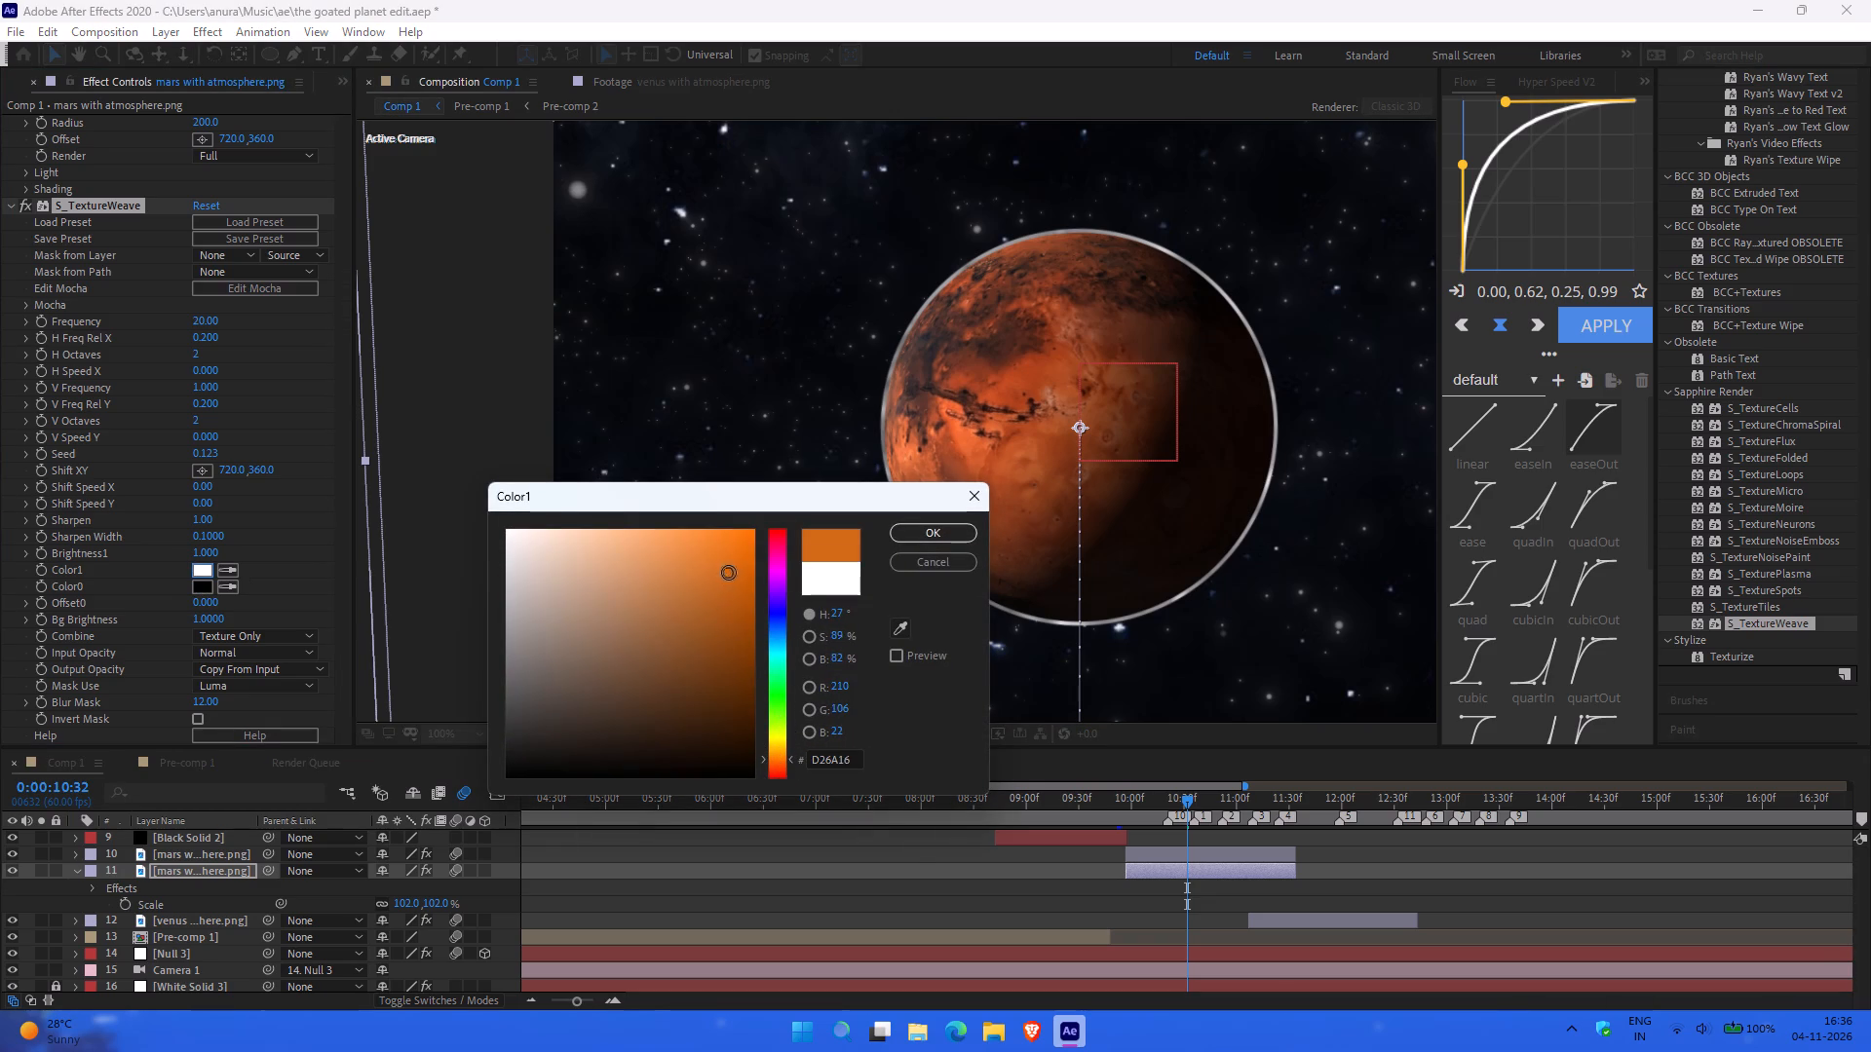
pyautogui.moveTo(729, 573); pyautogui.dragTo(734, 568)
pyautogui.click(935, 535)
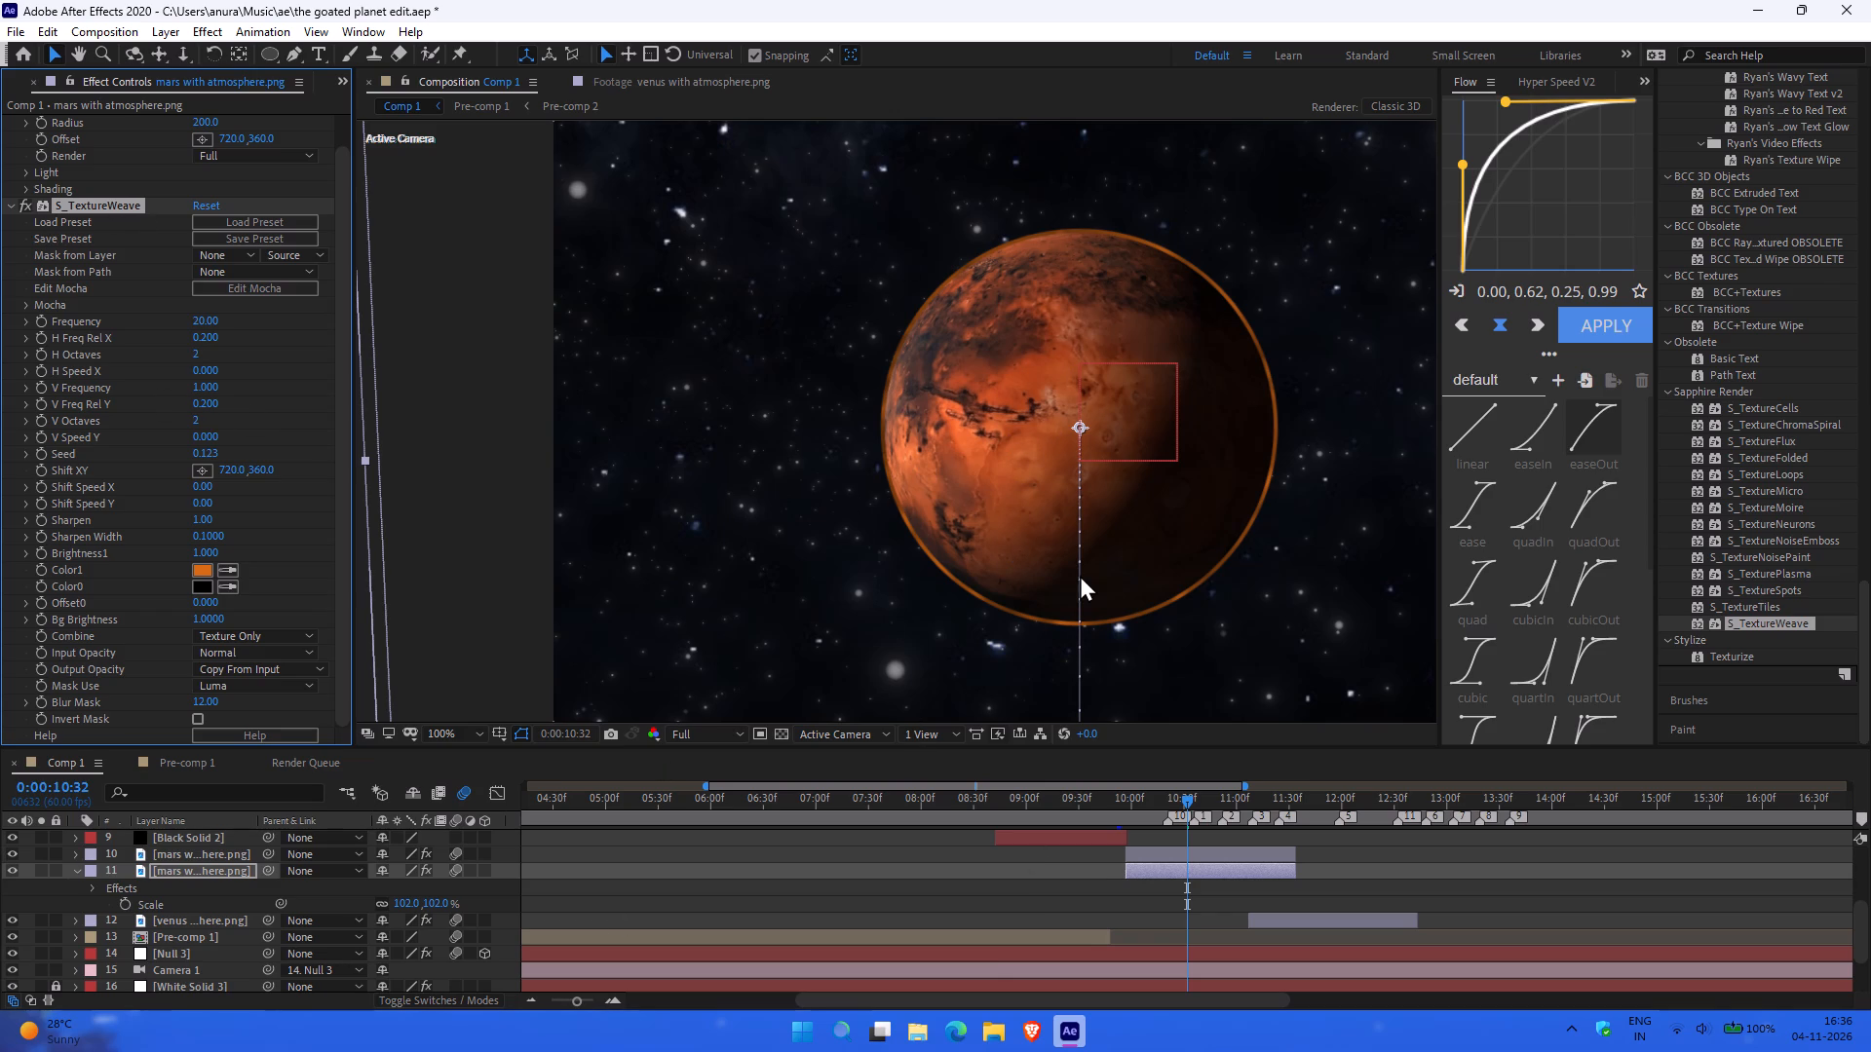
# Capture a screenshot of the composition view area showing Mars with its orange rim.
pyautogui.press('shift+super+s')
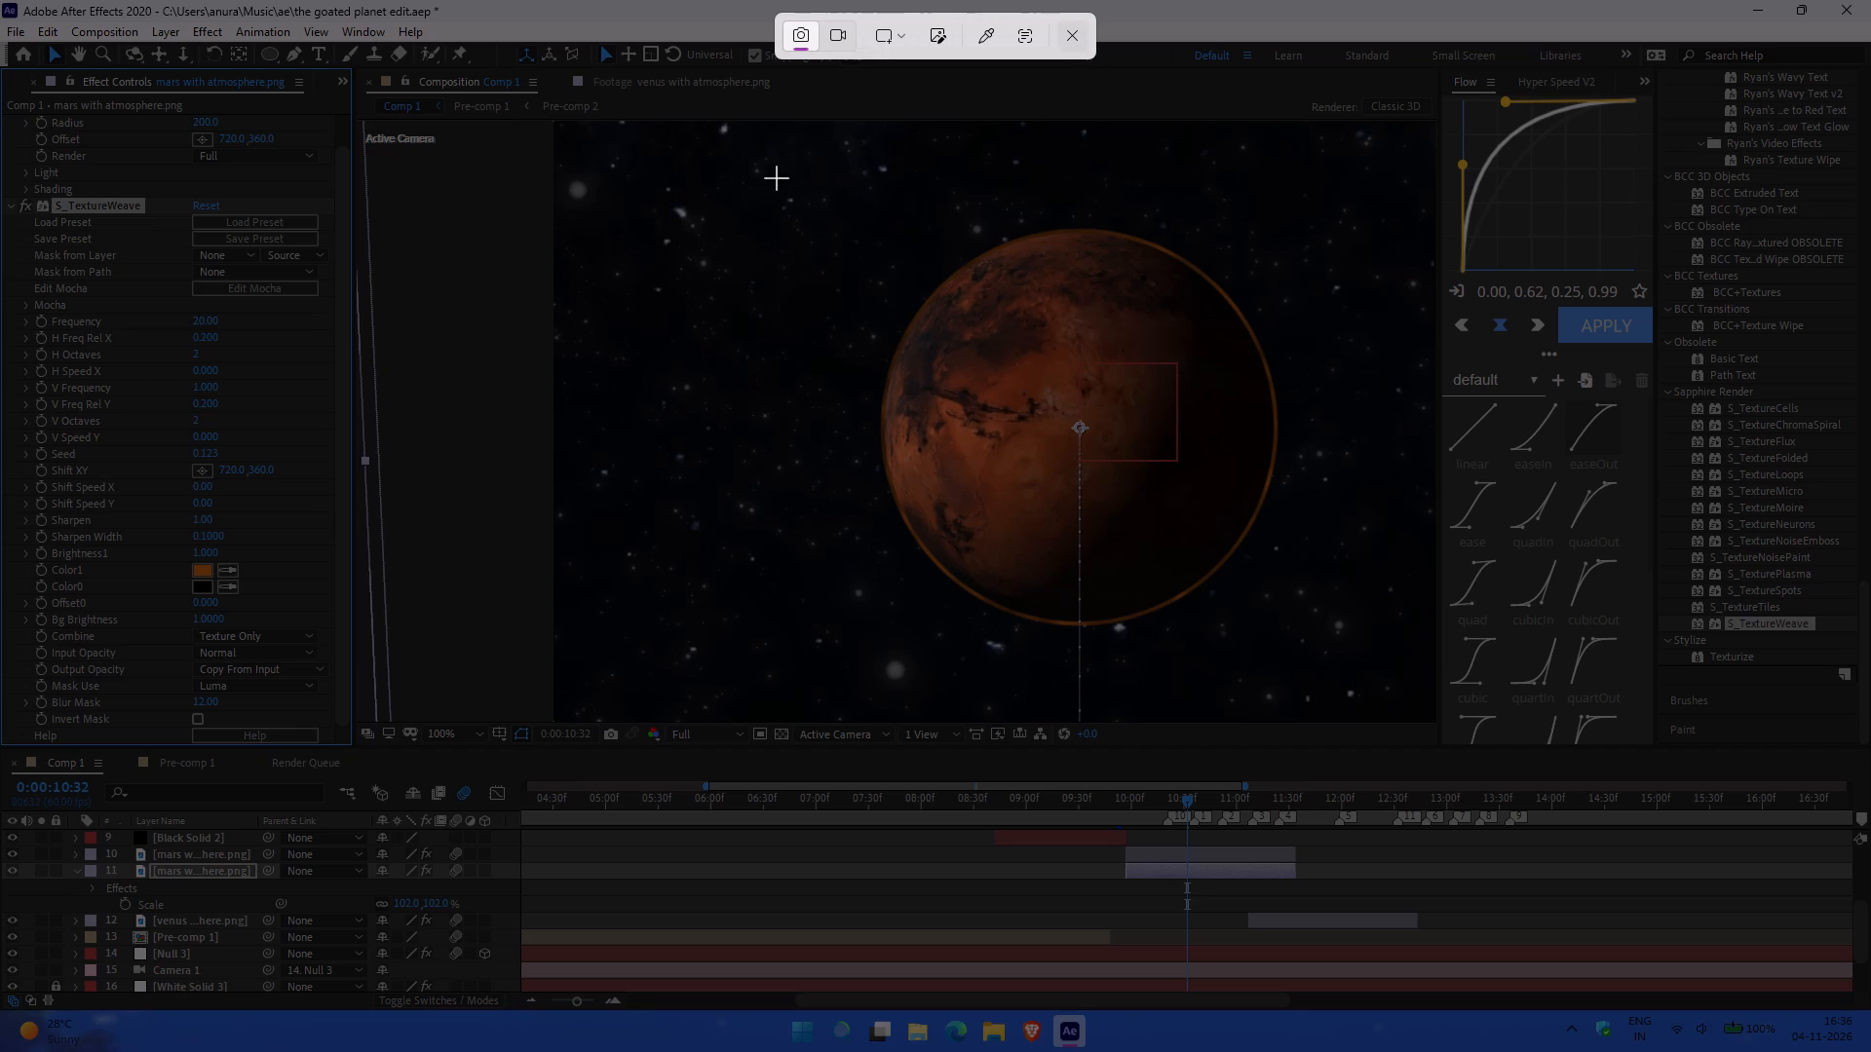
pyautogui.moveTo(745, 158); pyautogui.dragTo(1380, 669)
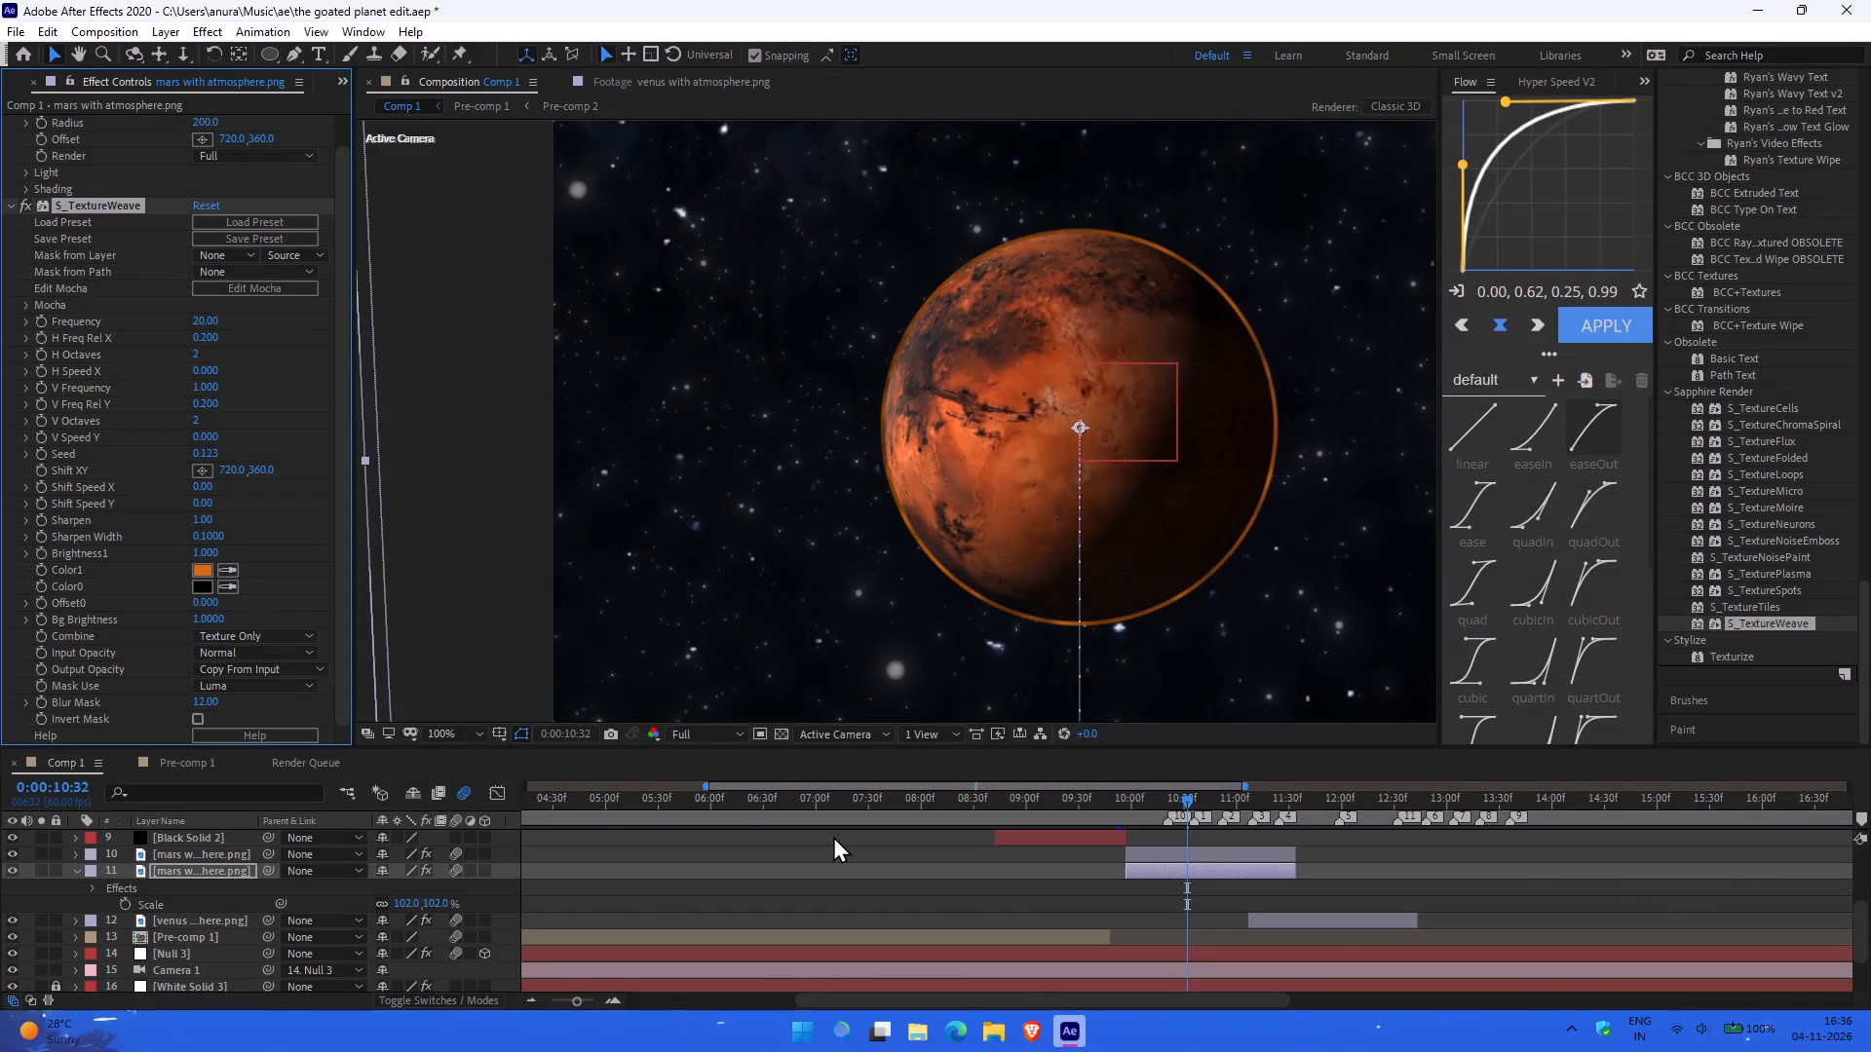
pyautogui.click(319, 15)
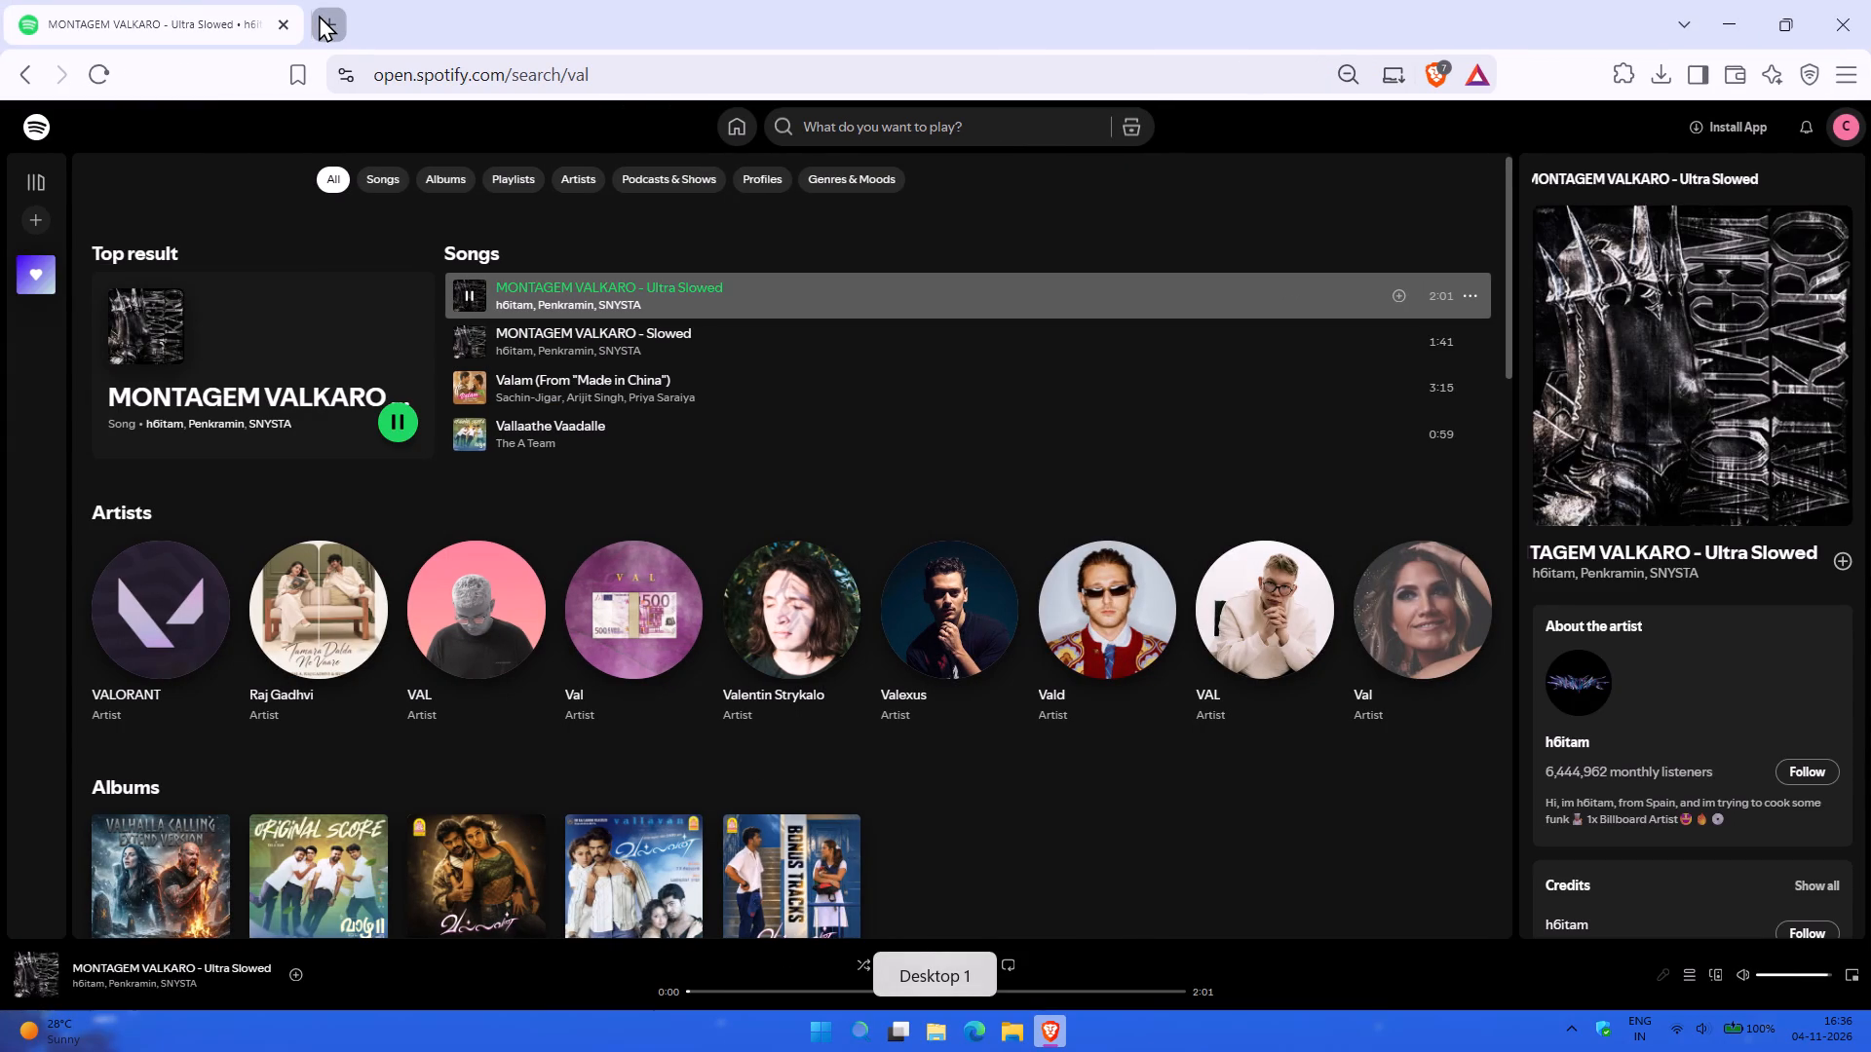
pyautogui.click(211, 2)
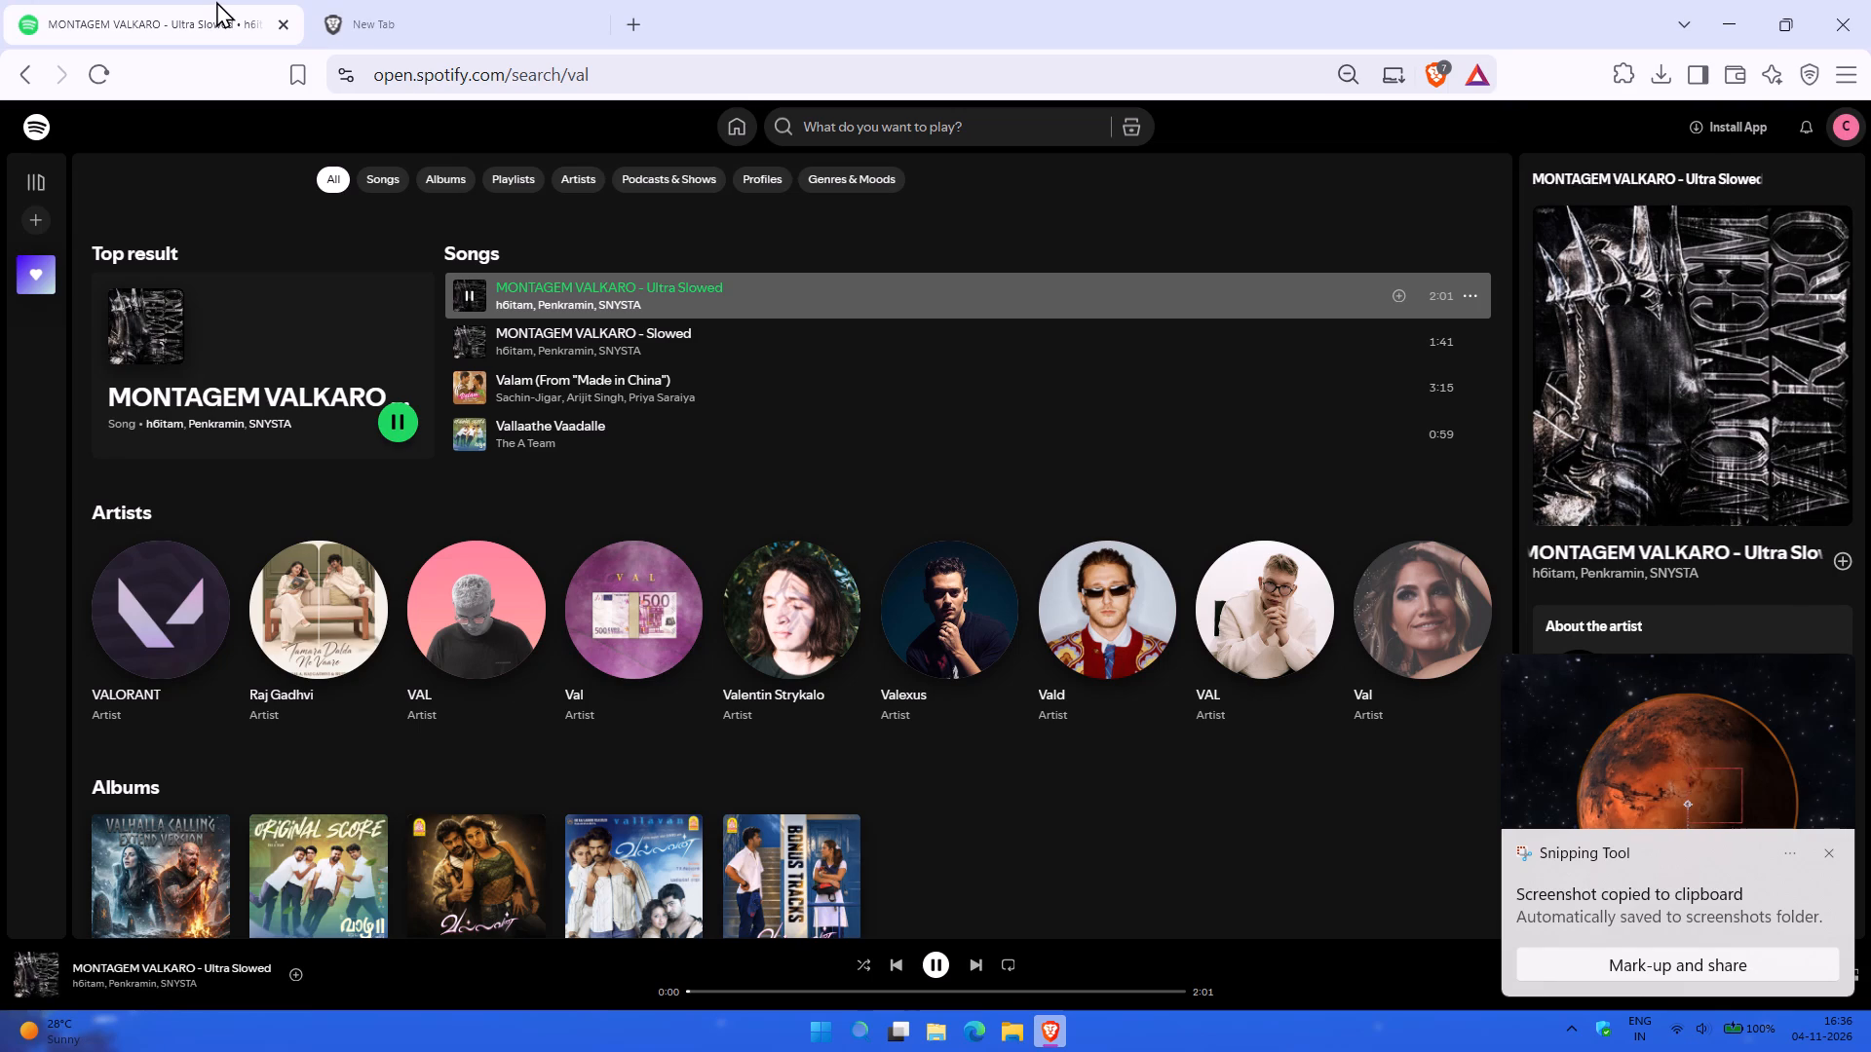
pyautogui.click(935, 965)
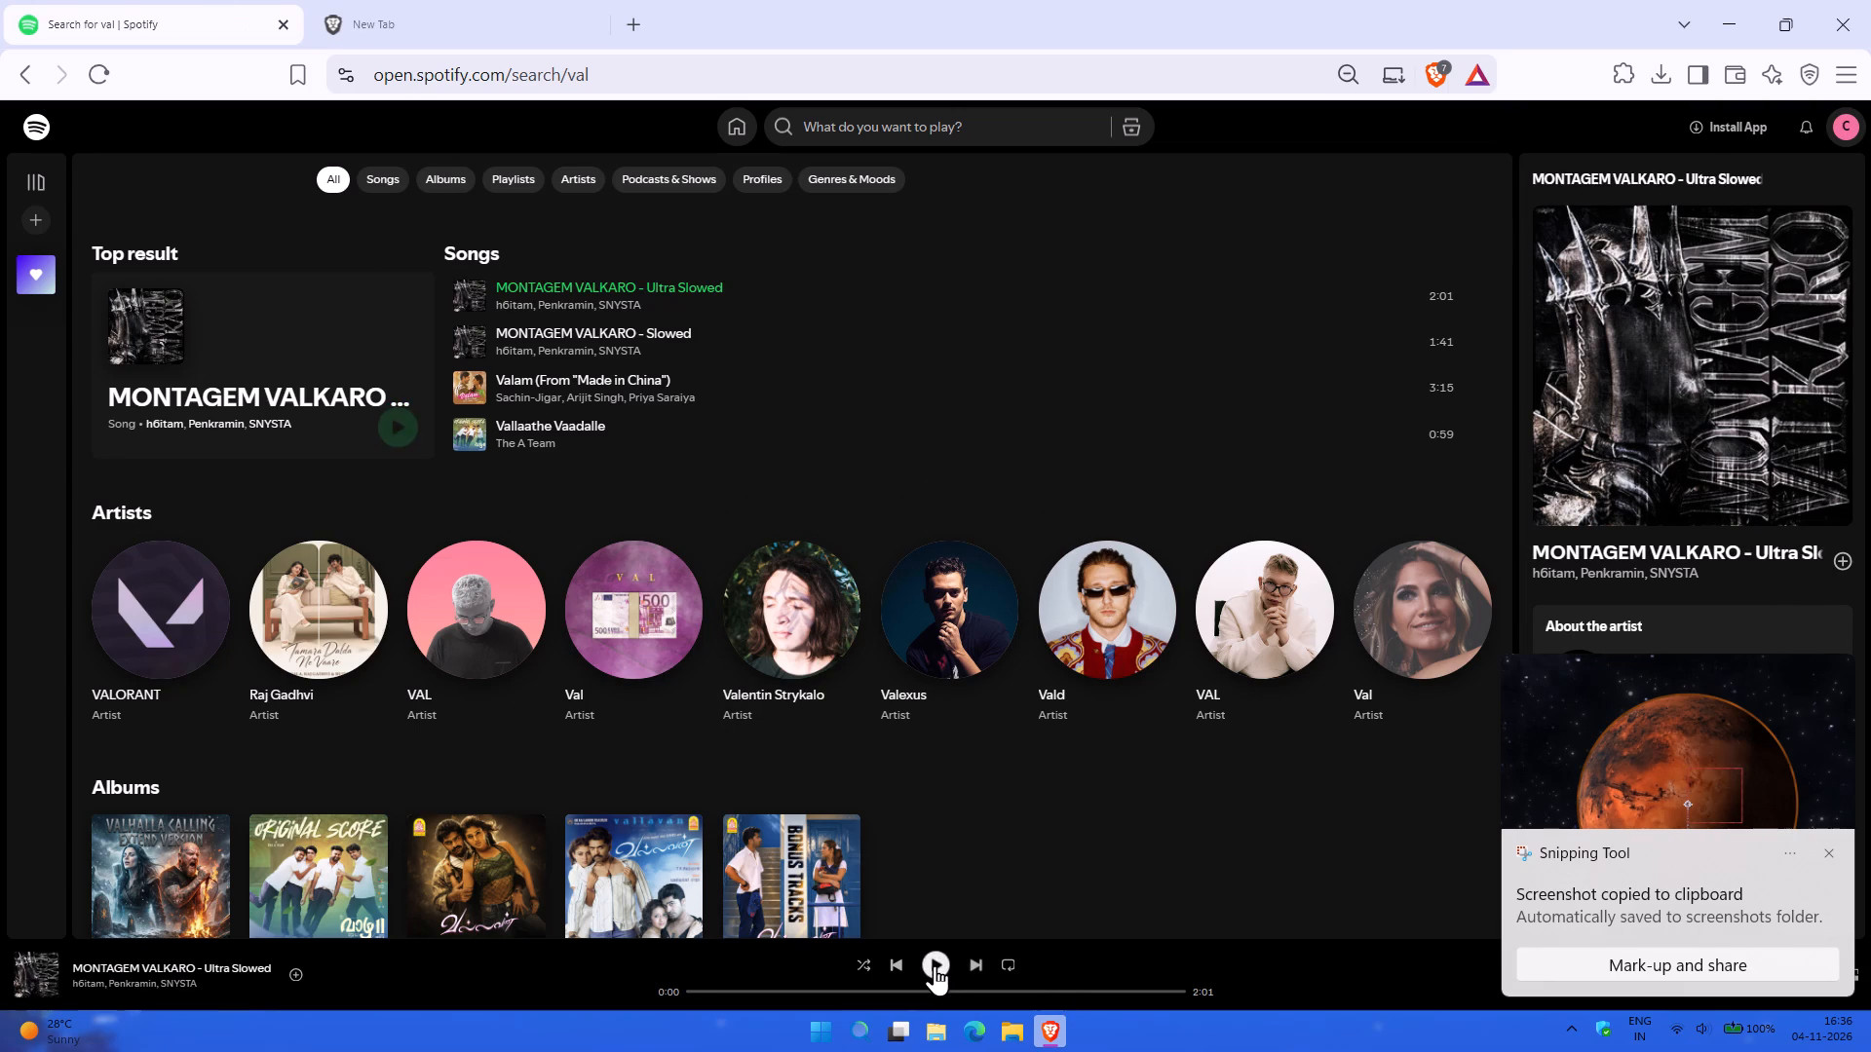
pyautogui.click(935, 965)
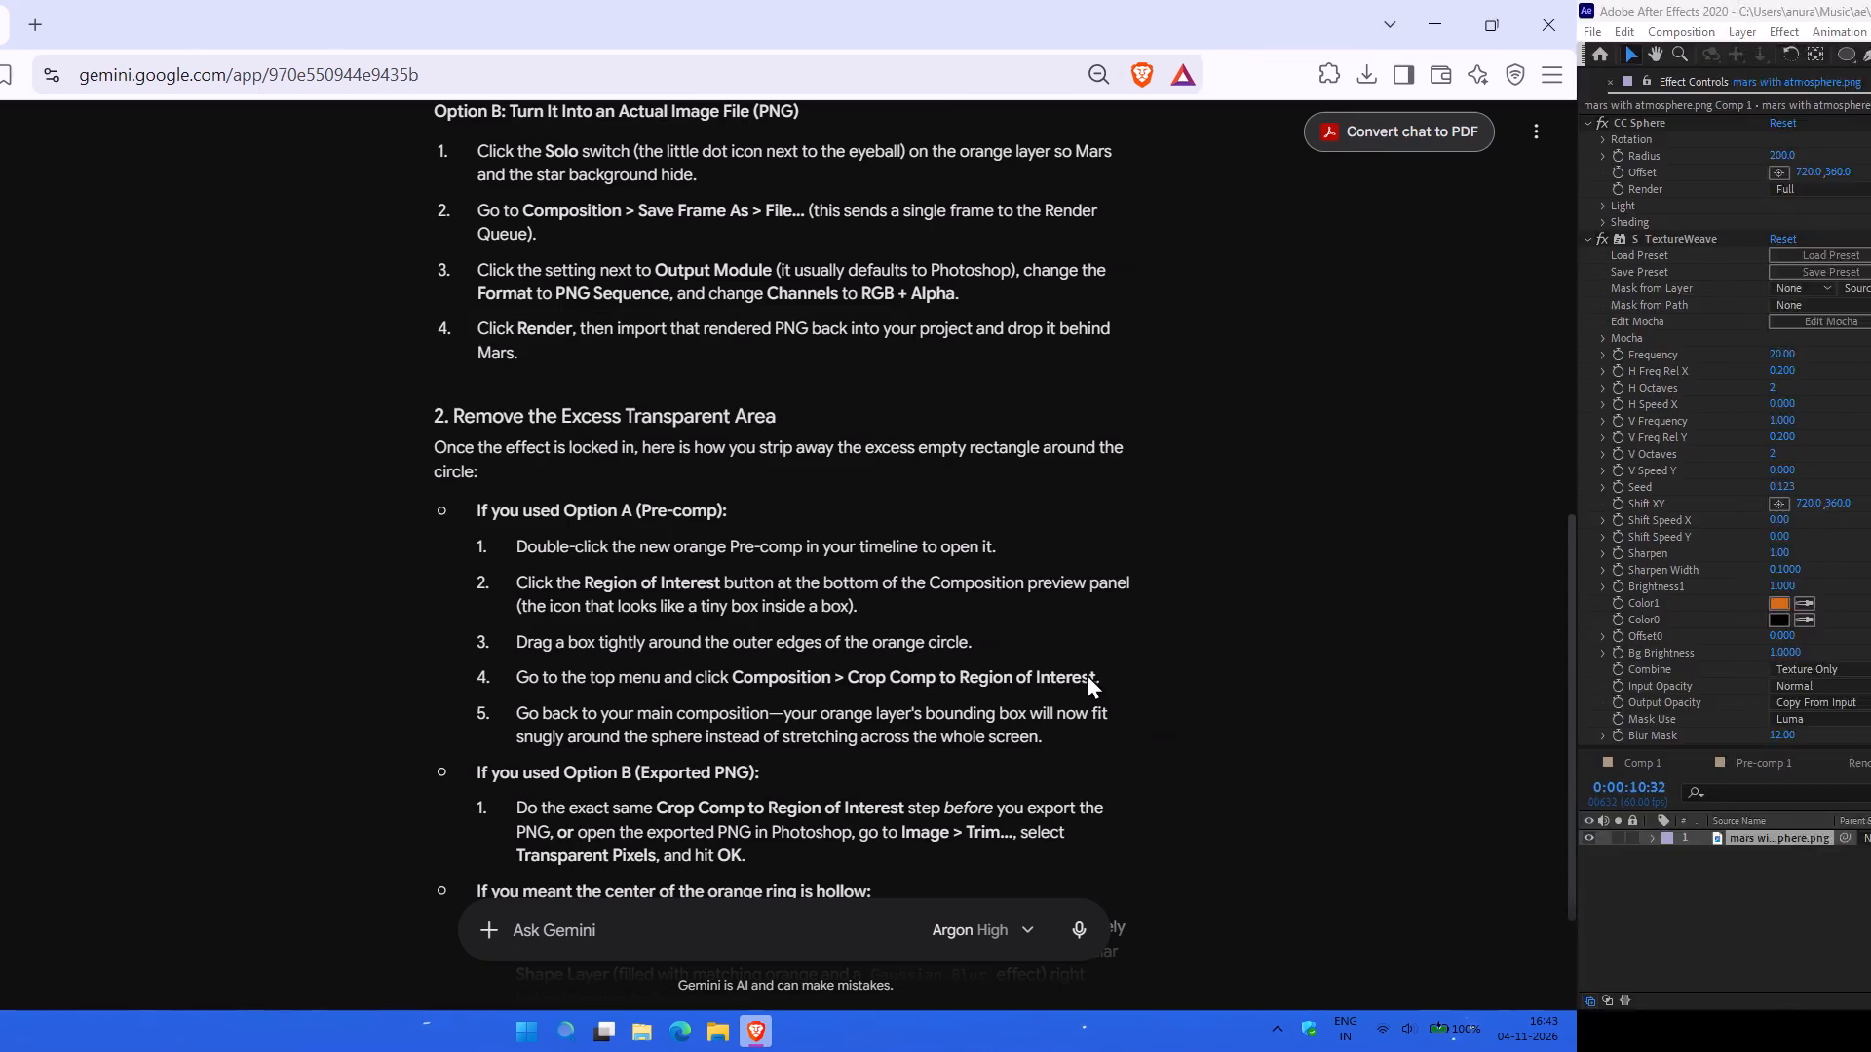
pyautogui.click(767, 735)
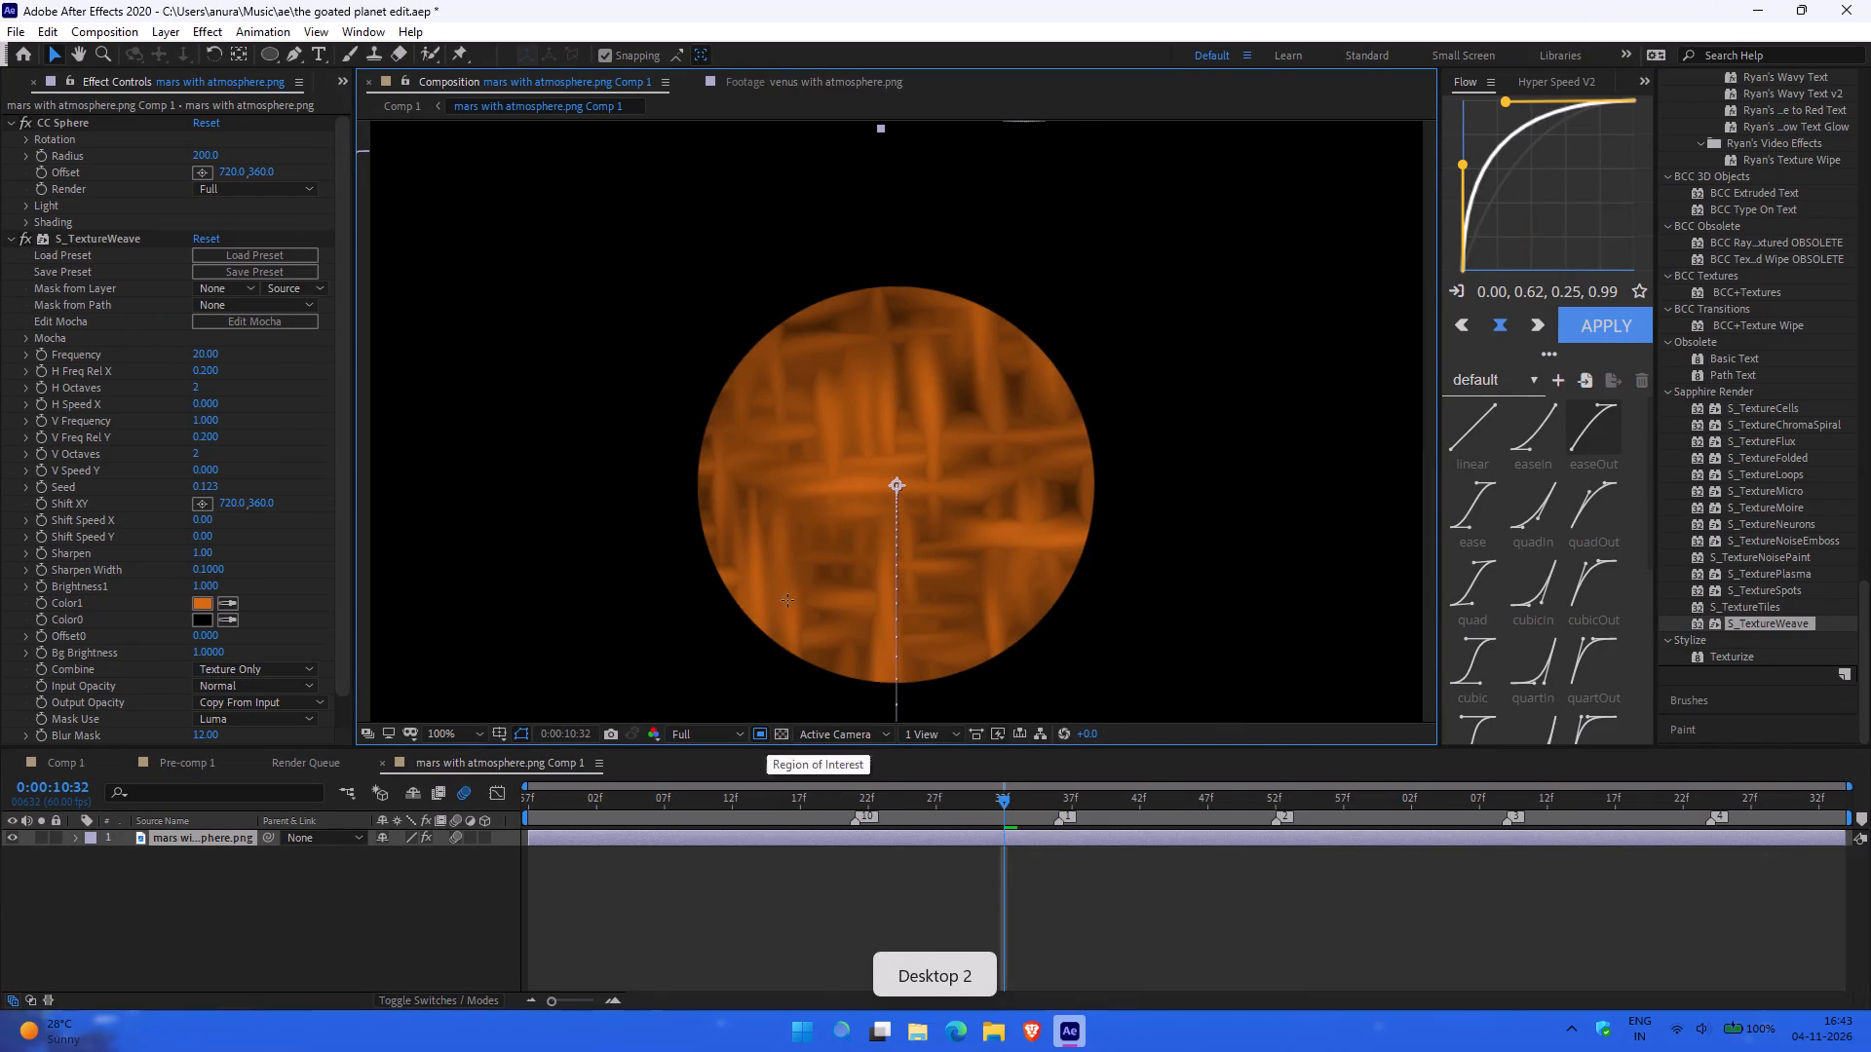
pyautogui.moveTo(736, 368); pyautogui.dragTo(760, 339)
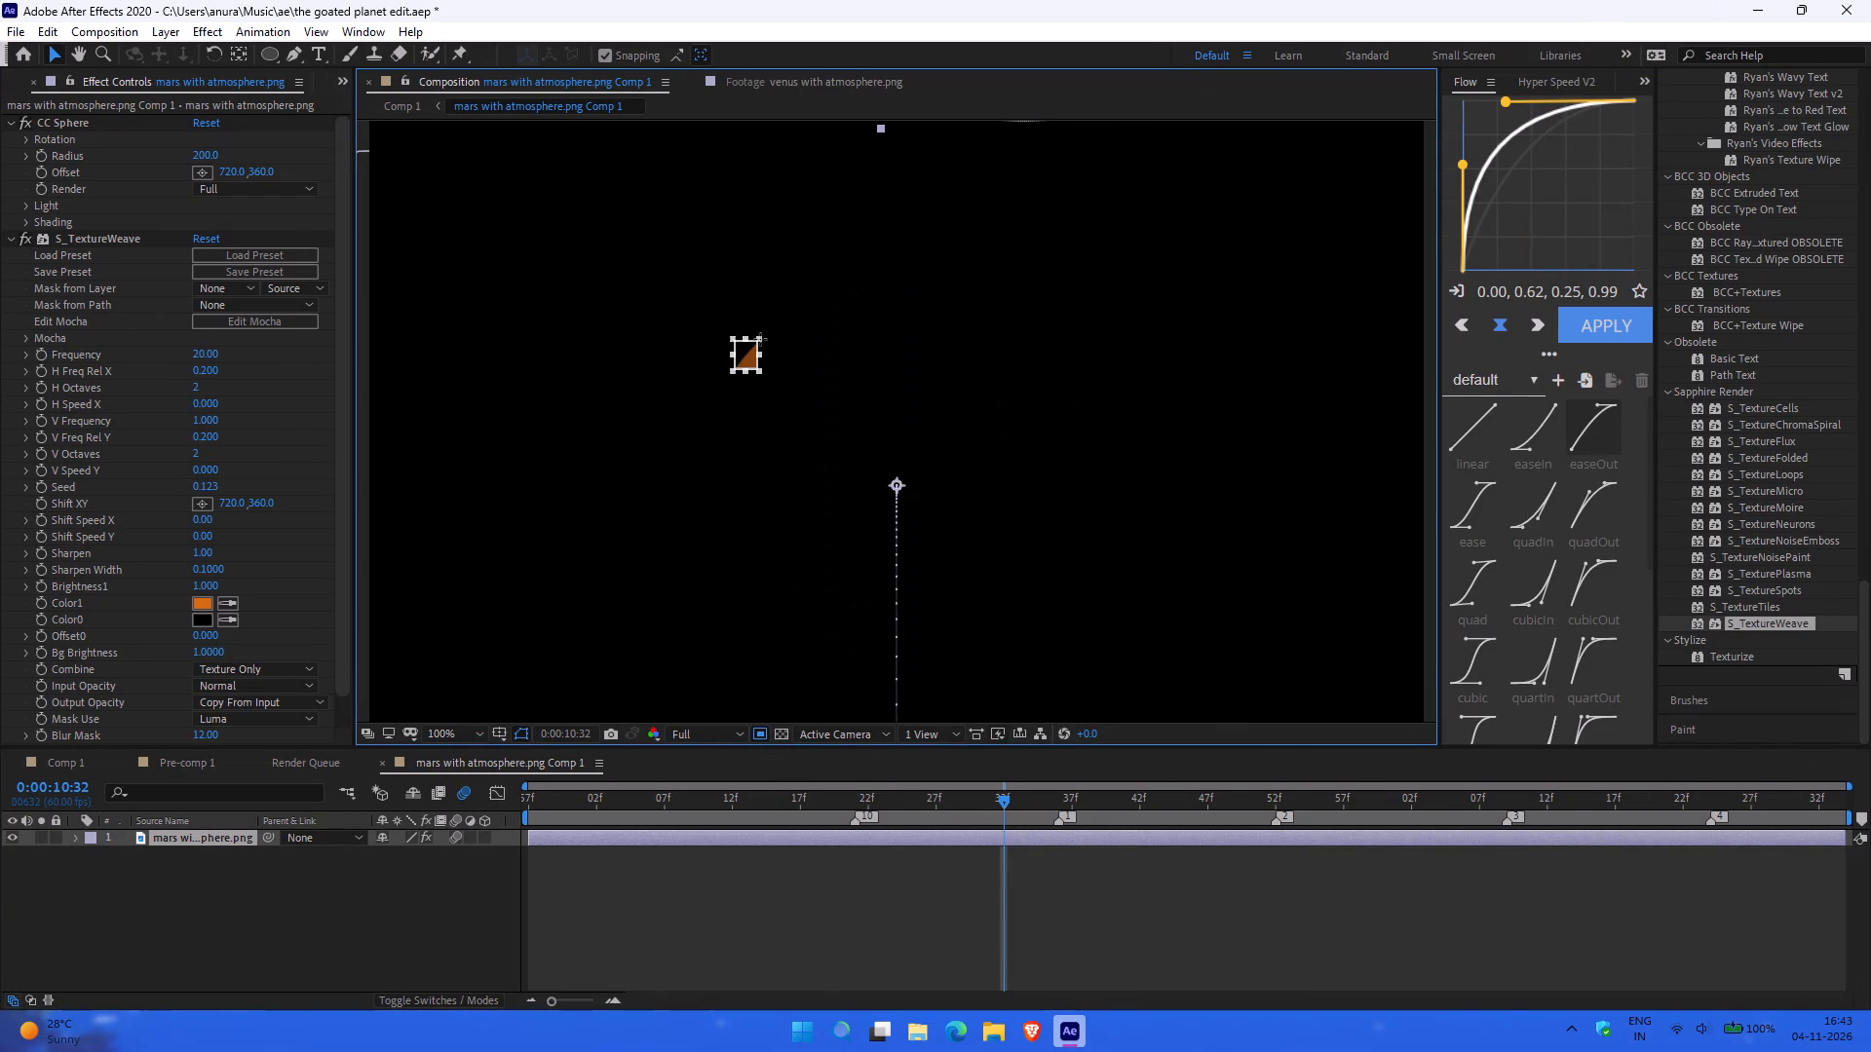
pyautogui.moveTo(760, 339); pyautogui.dragTo(942, 350)
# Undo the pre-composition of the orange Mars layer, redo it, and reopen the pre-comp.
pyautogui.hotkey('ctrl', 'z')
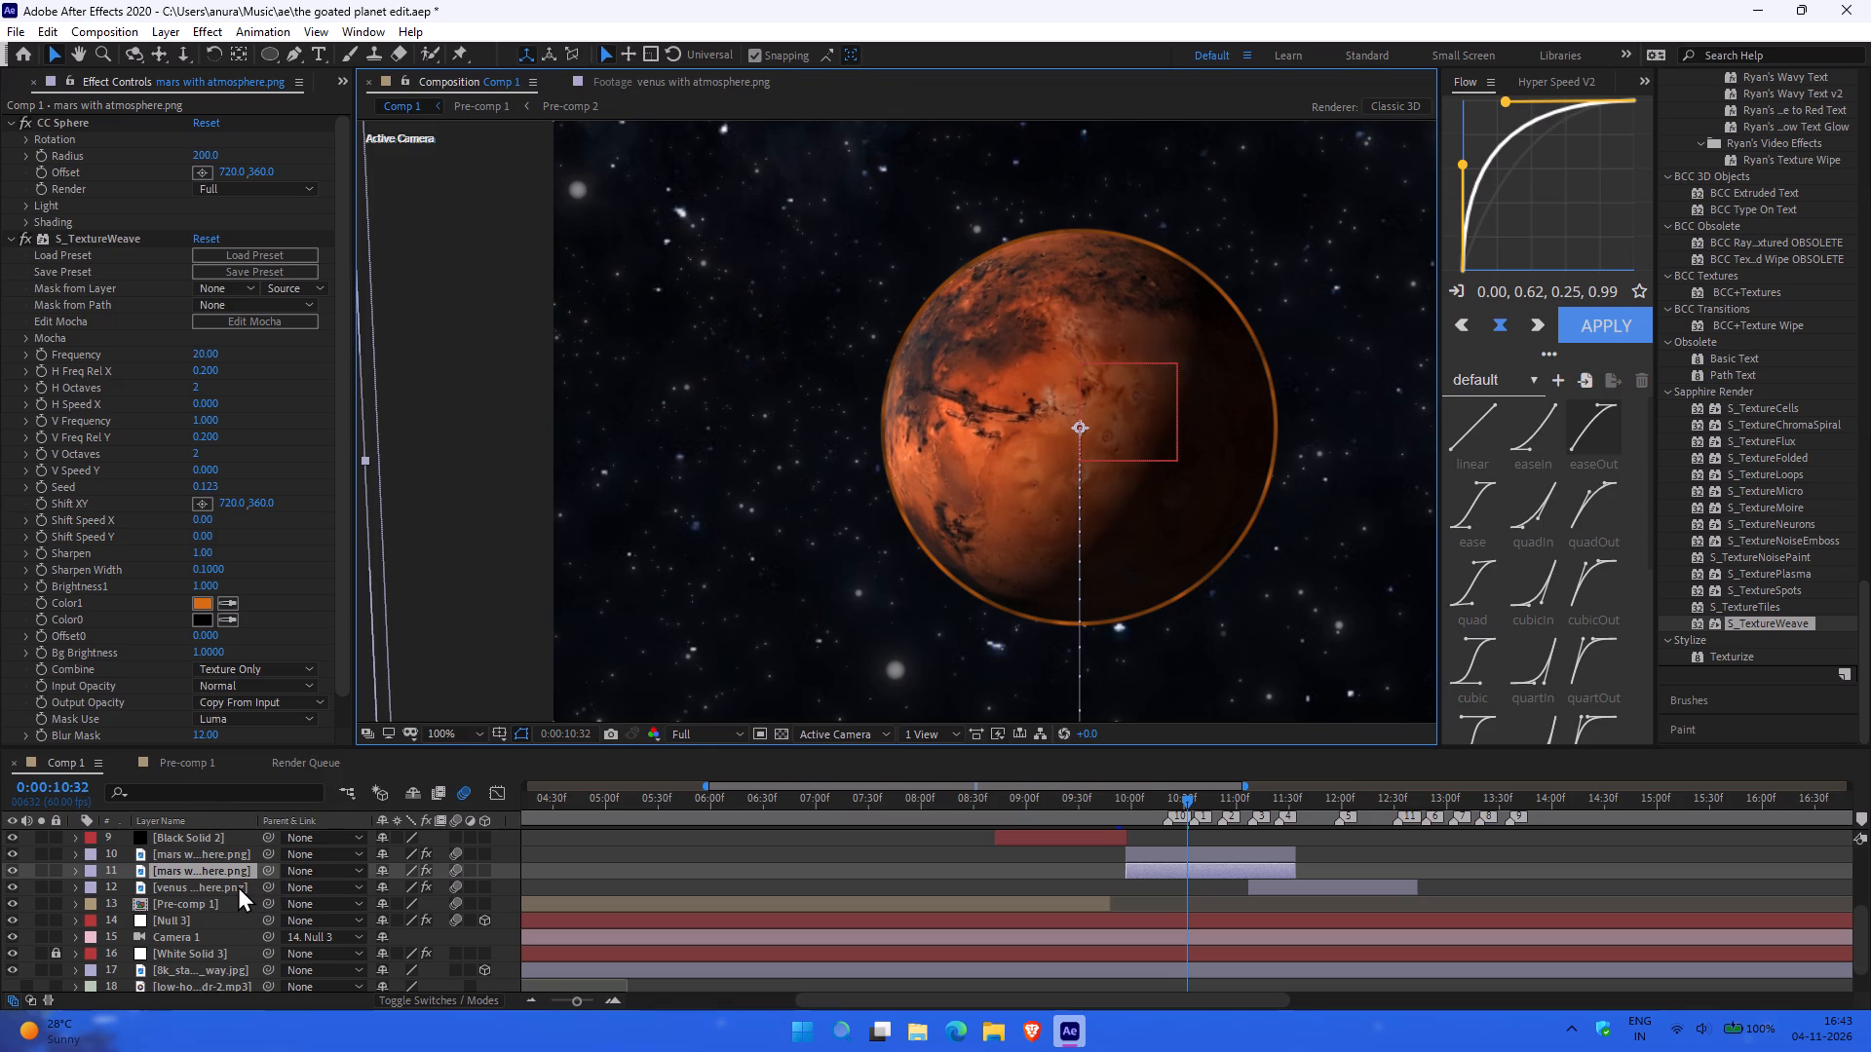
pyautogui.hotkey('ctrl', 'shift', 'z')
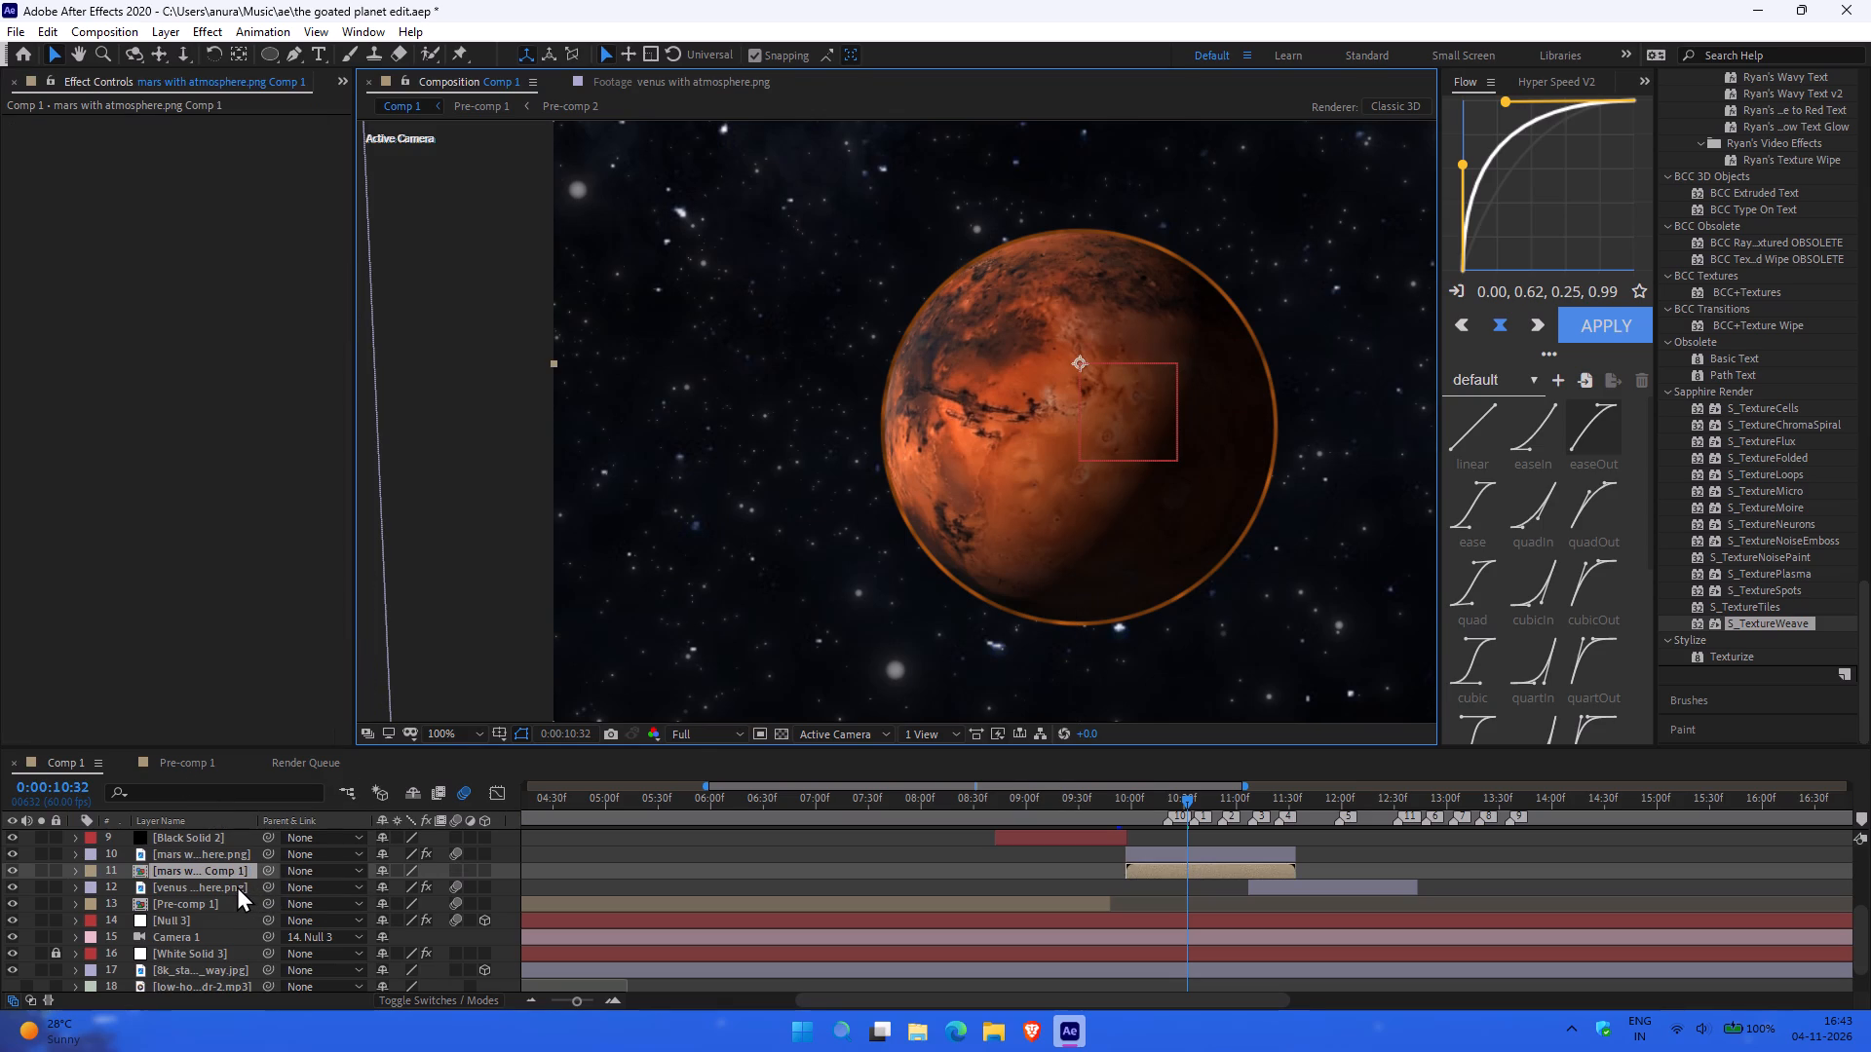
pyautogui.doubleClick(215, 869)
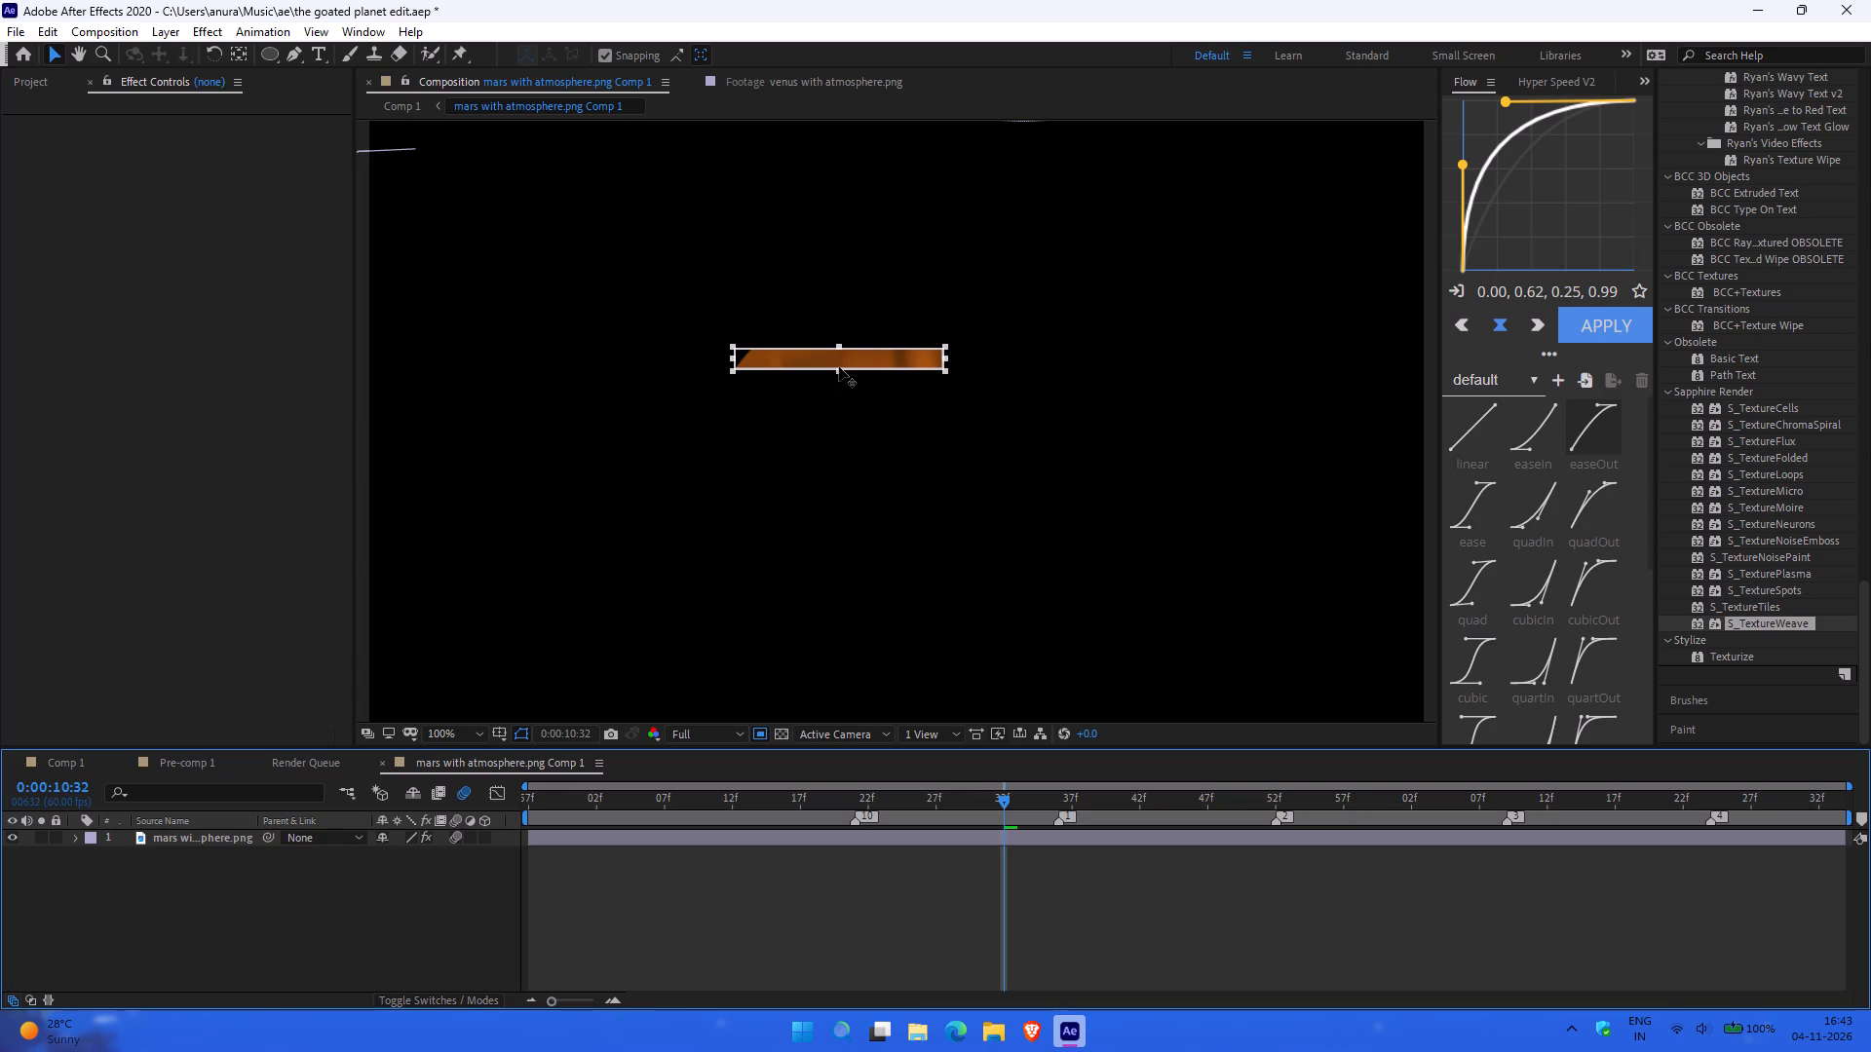
# Extend the region of interest vertically so its bottom and top edges sit just outside the orange sphere.
pyautogui.moveTo(837, 372); pyautogui.dragTo(889, 493)
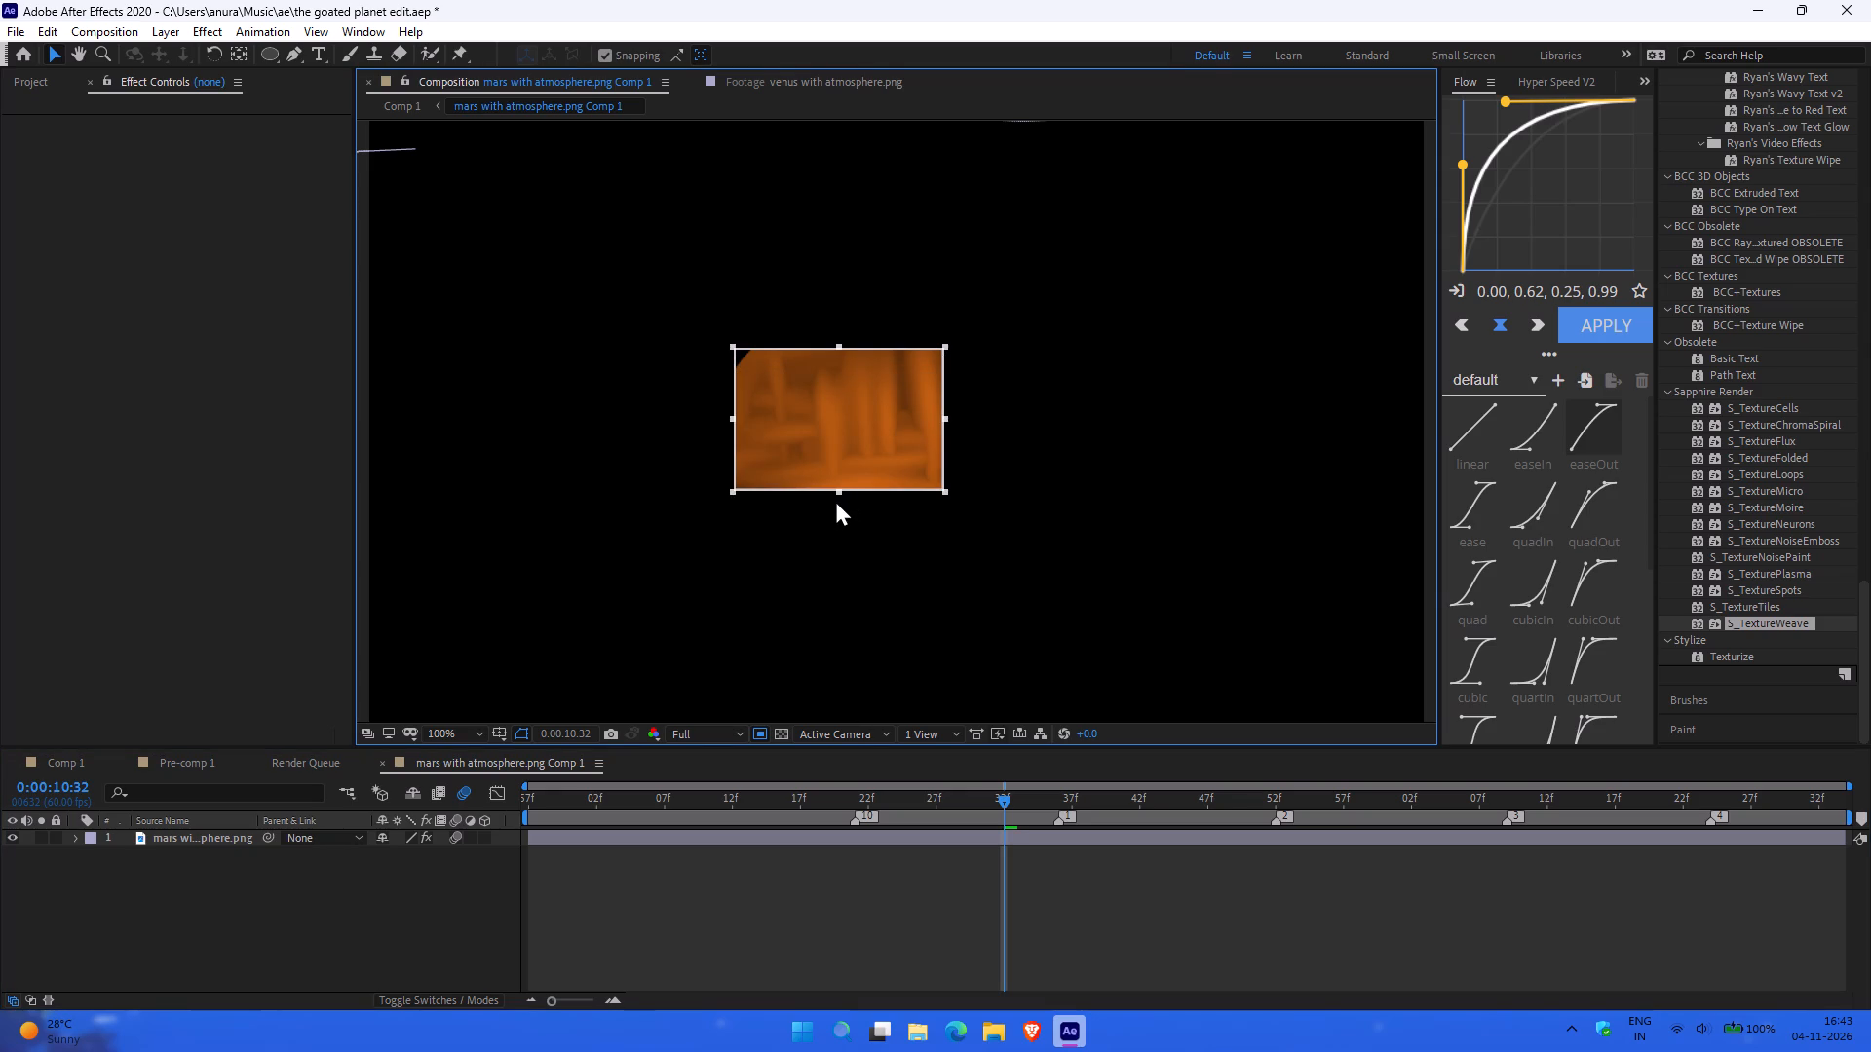
pyautogui.moveTo(841, 491); pyautogui.dragTo(856, 630)
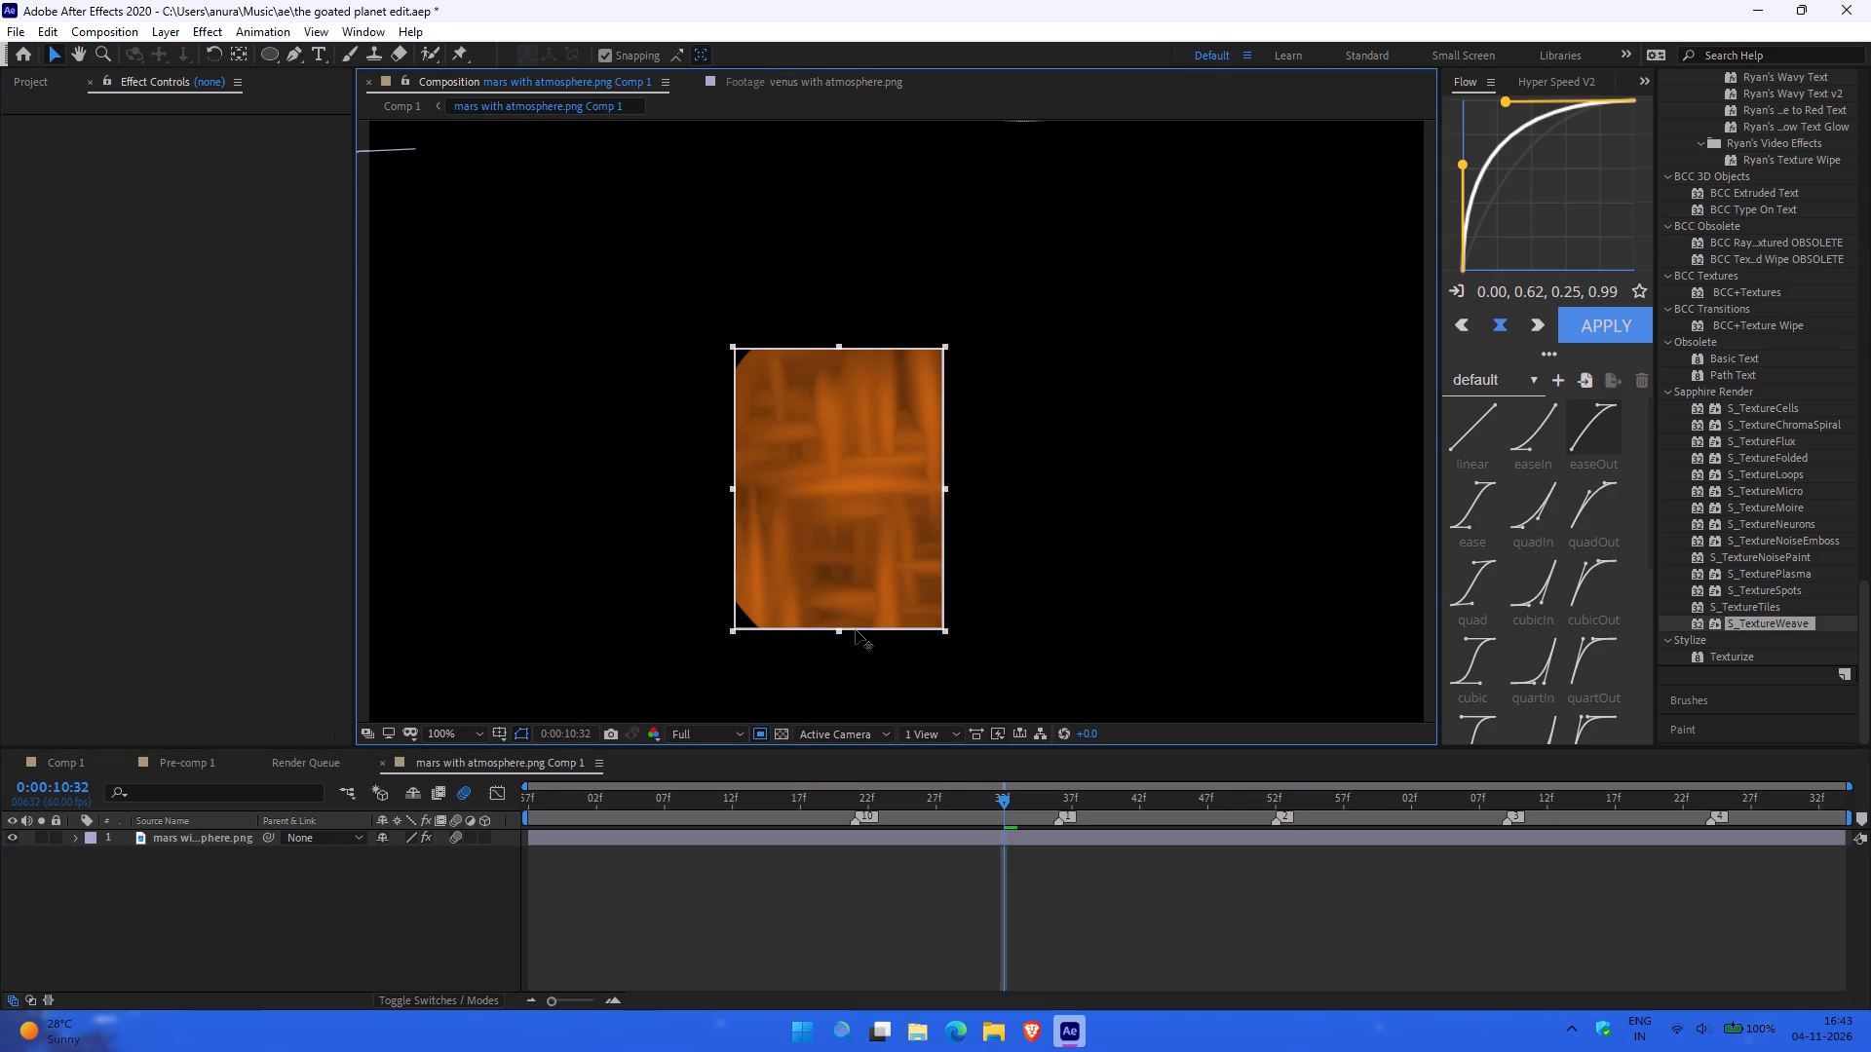
pyautogui.moveTo(856, 630); pyautogui.dragTo(860, 639)
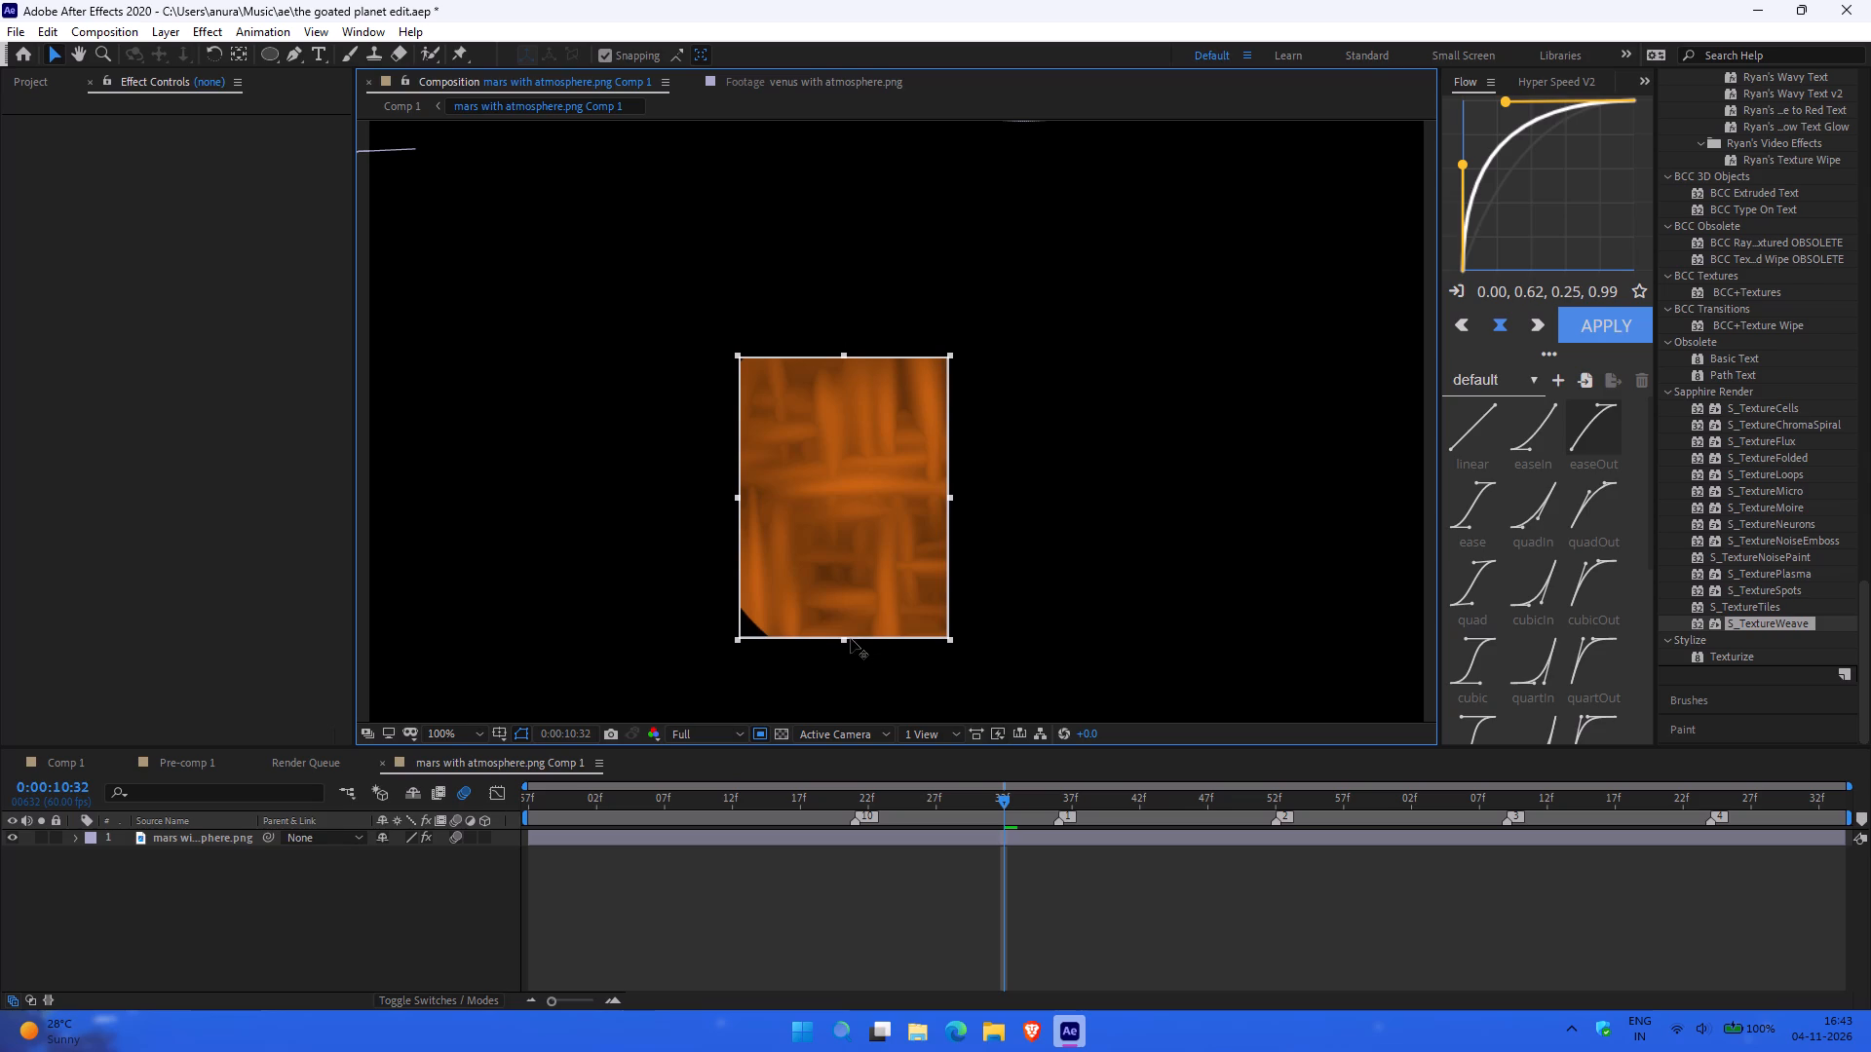
pyautogui.moveTo(846, 640); pyautogui.dragTo(848, 687)
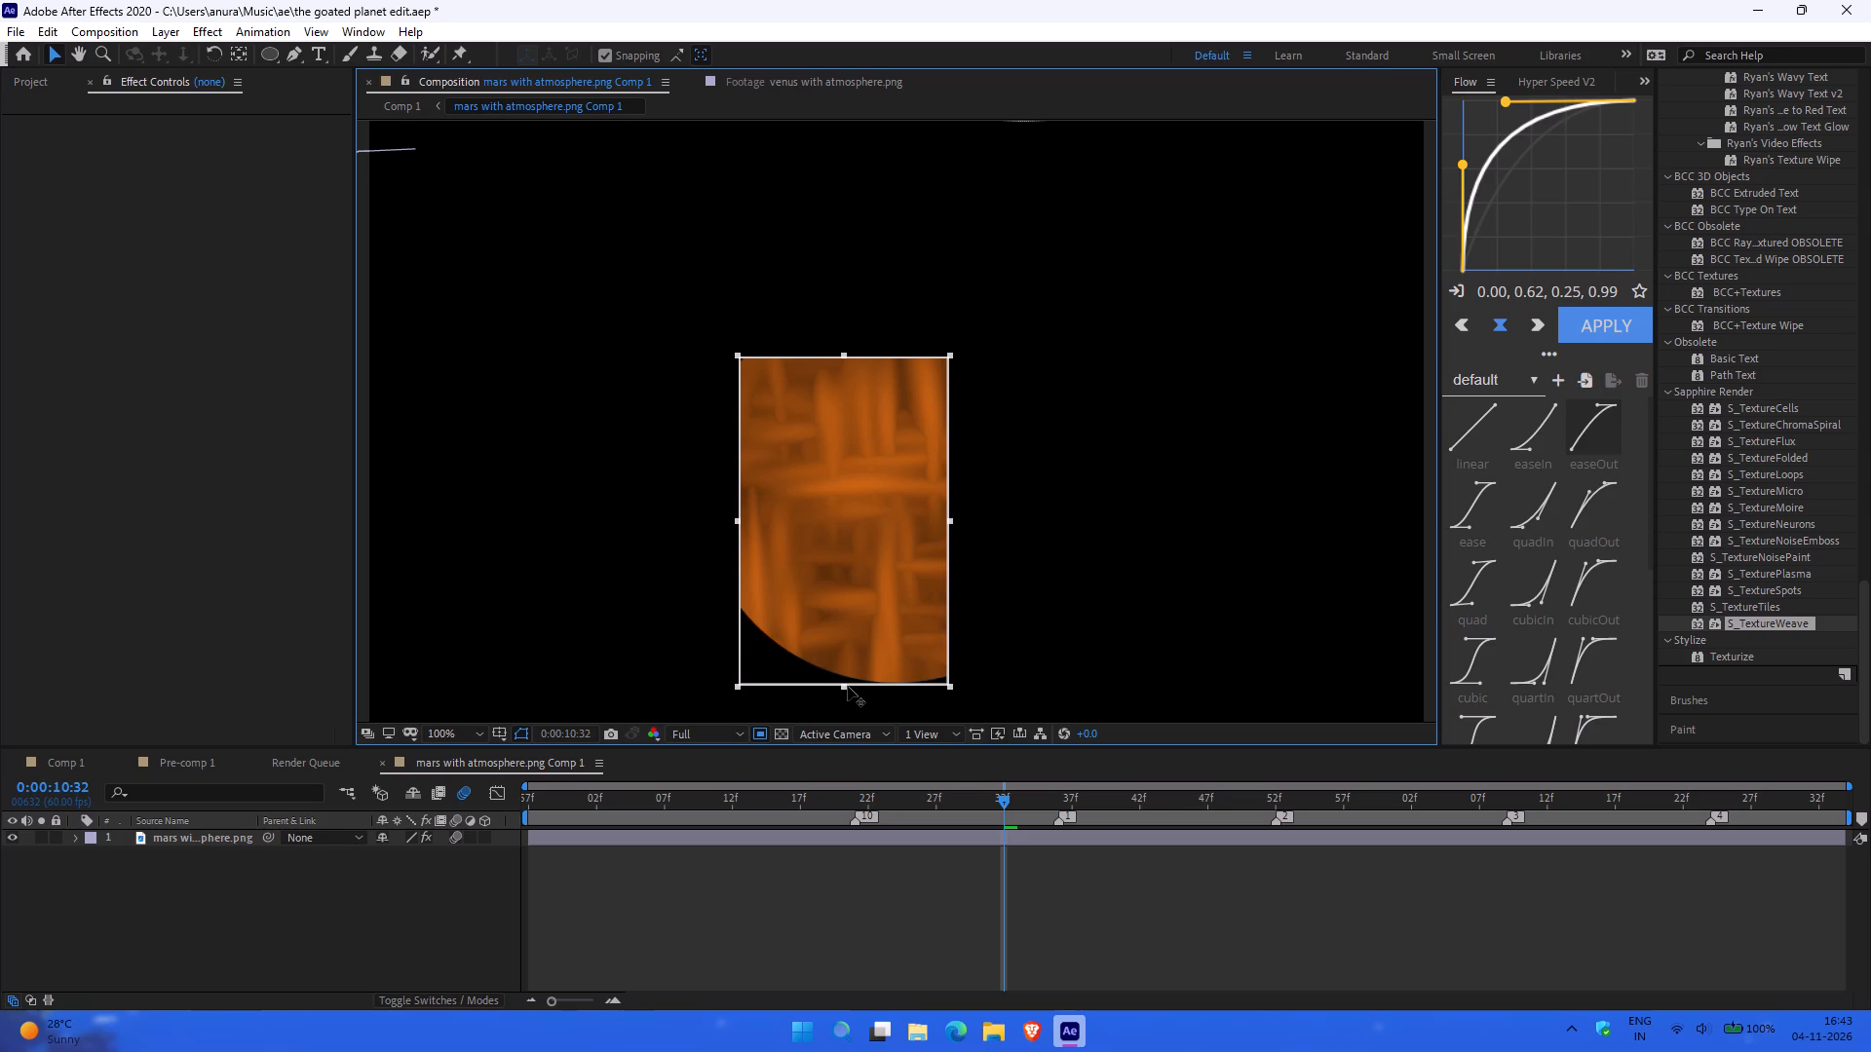
pyautogui.click(848, 687)
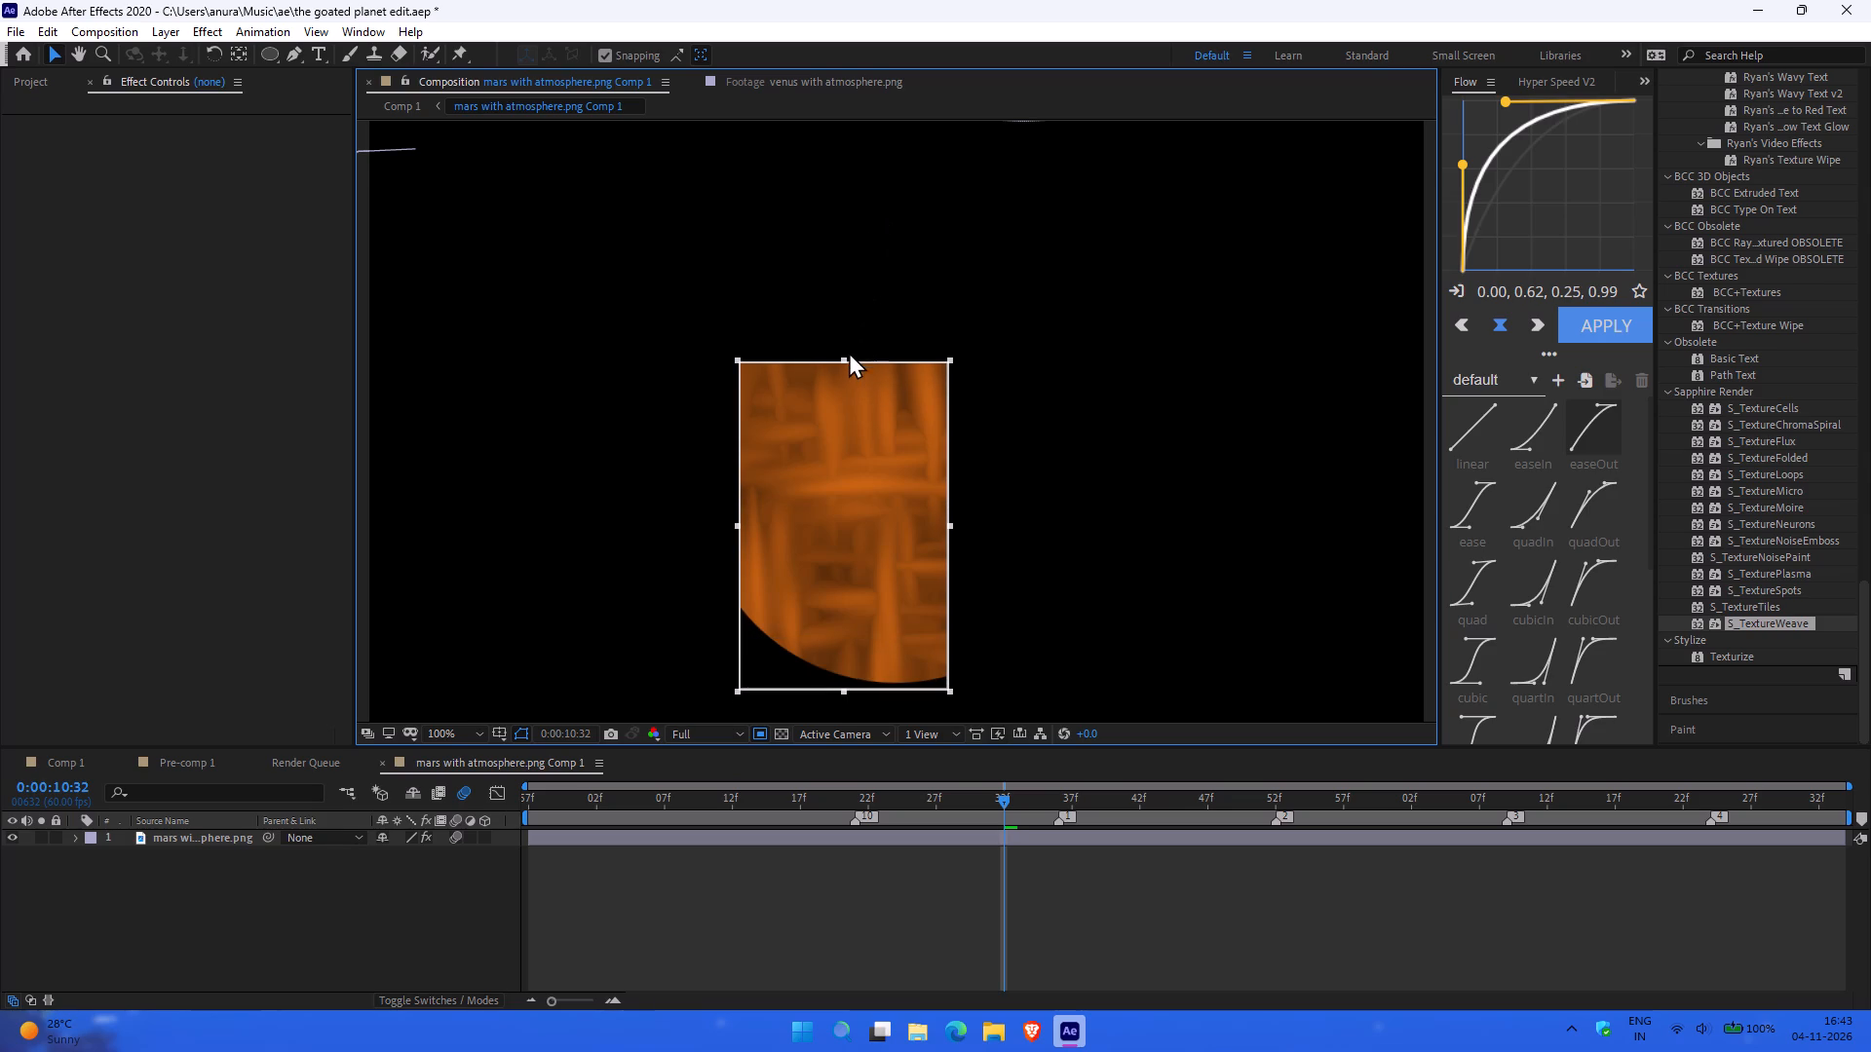
pyautogui.moveTo(845, 359); pyautogui.dragTo(840, 274)
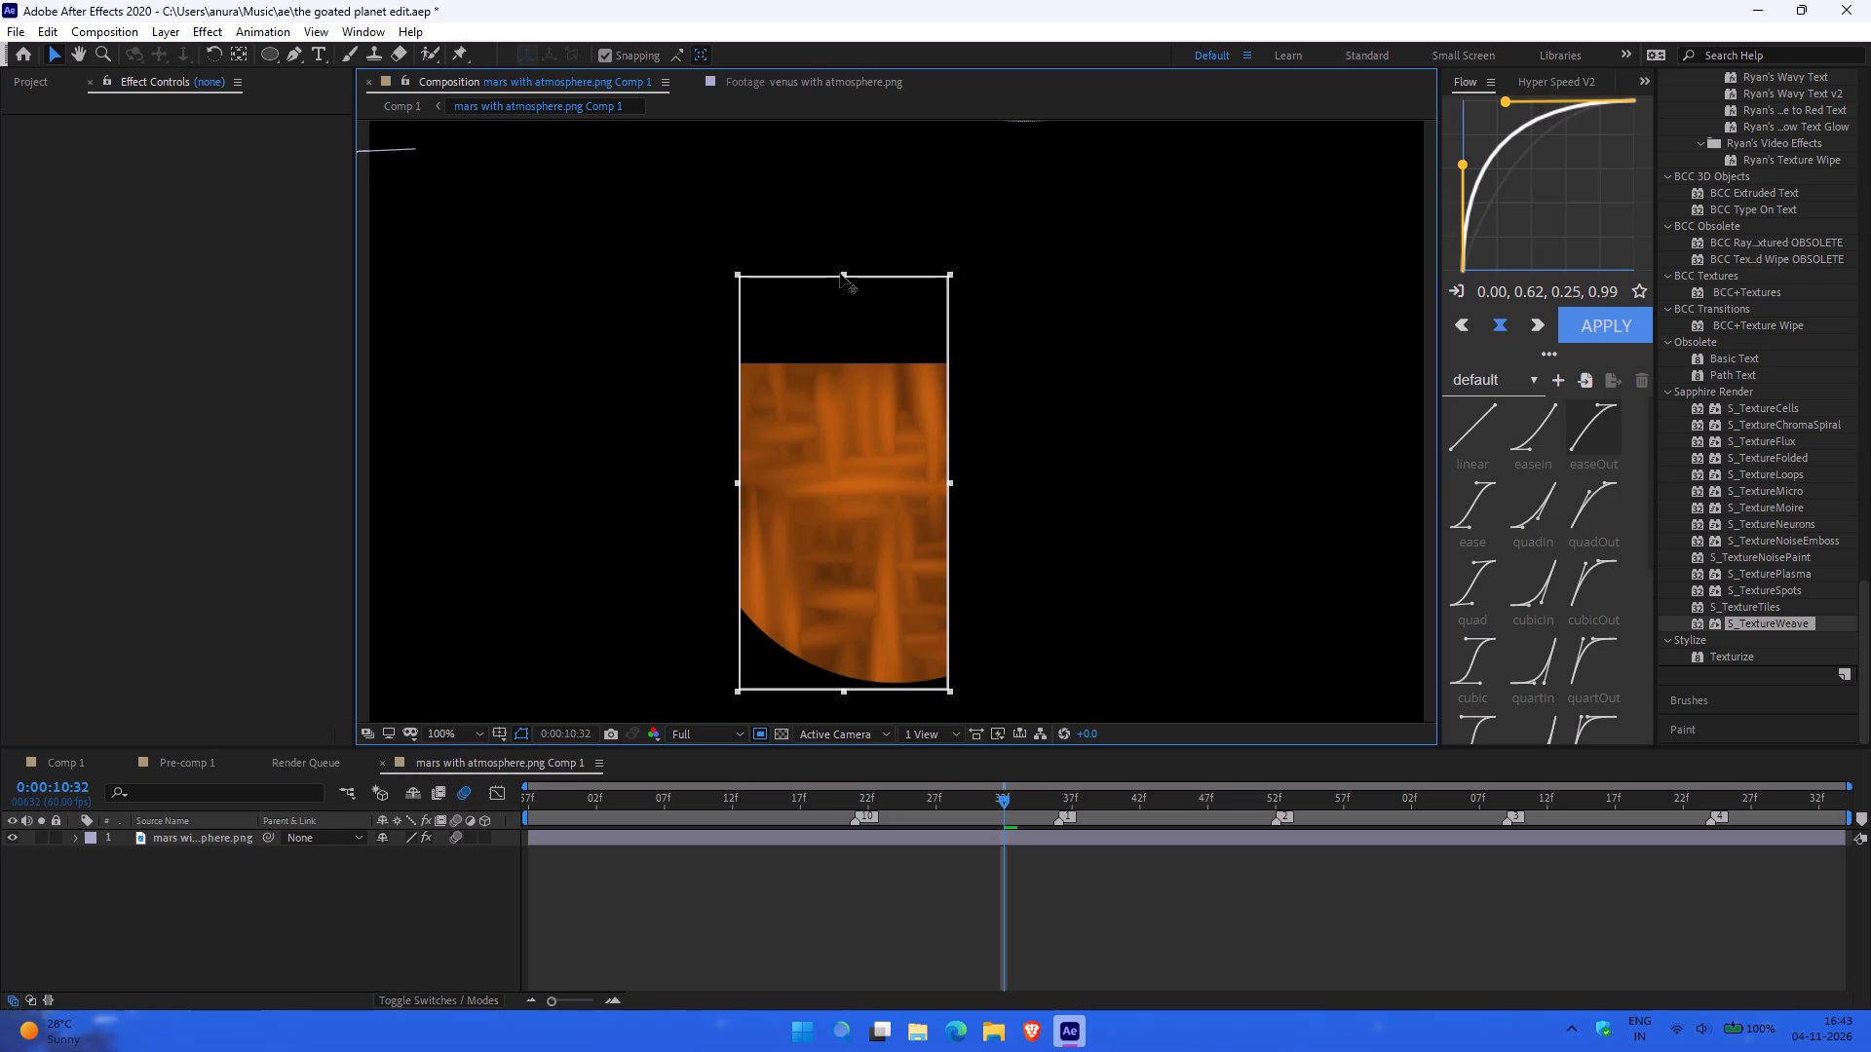
pyautogui.moveTo(840, 274); pyautogui.dragTo(843, 225)
pyautogui.click(844, 231)
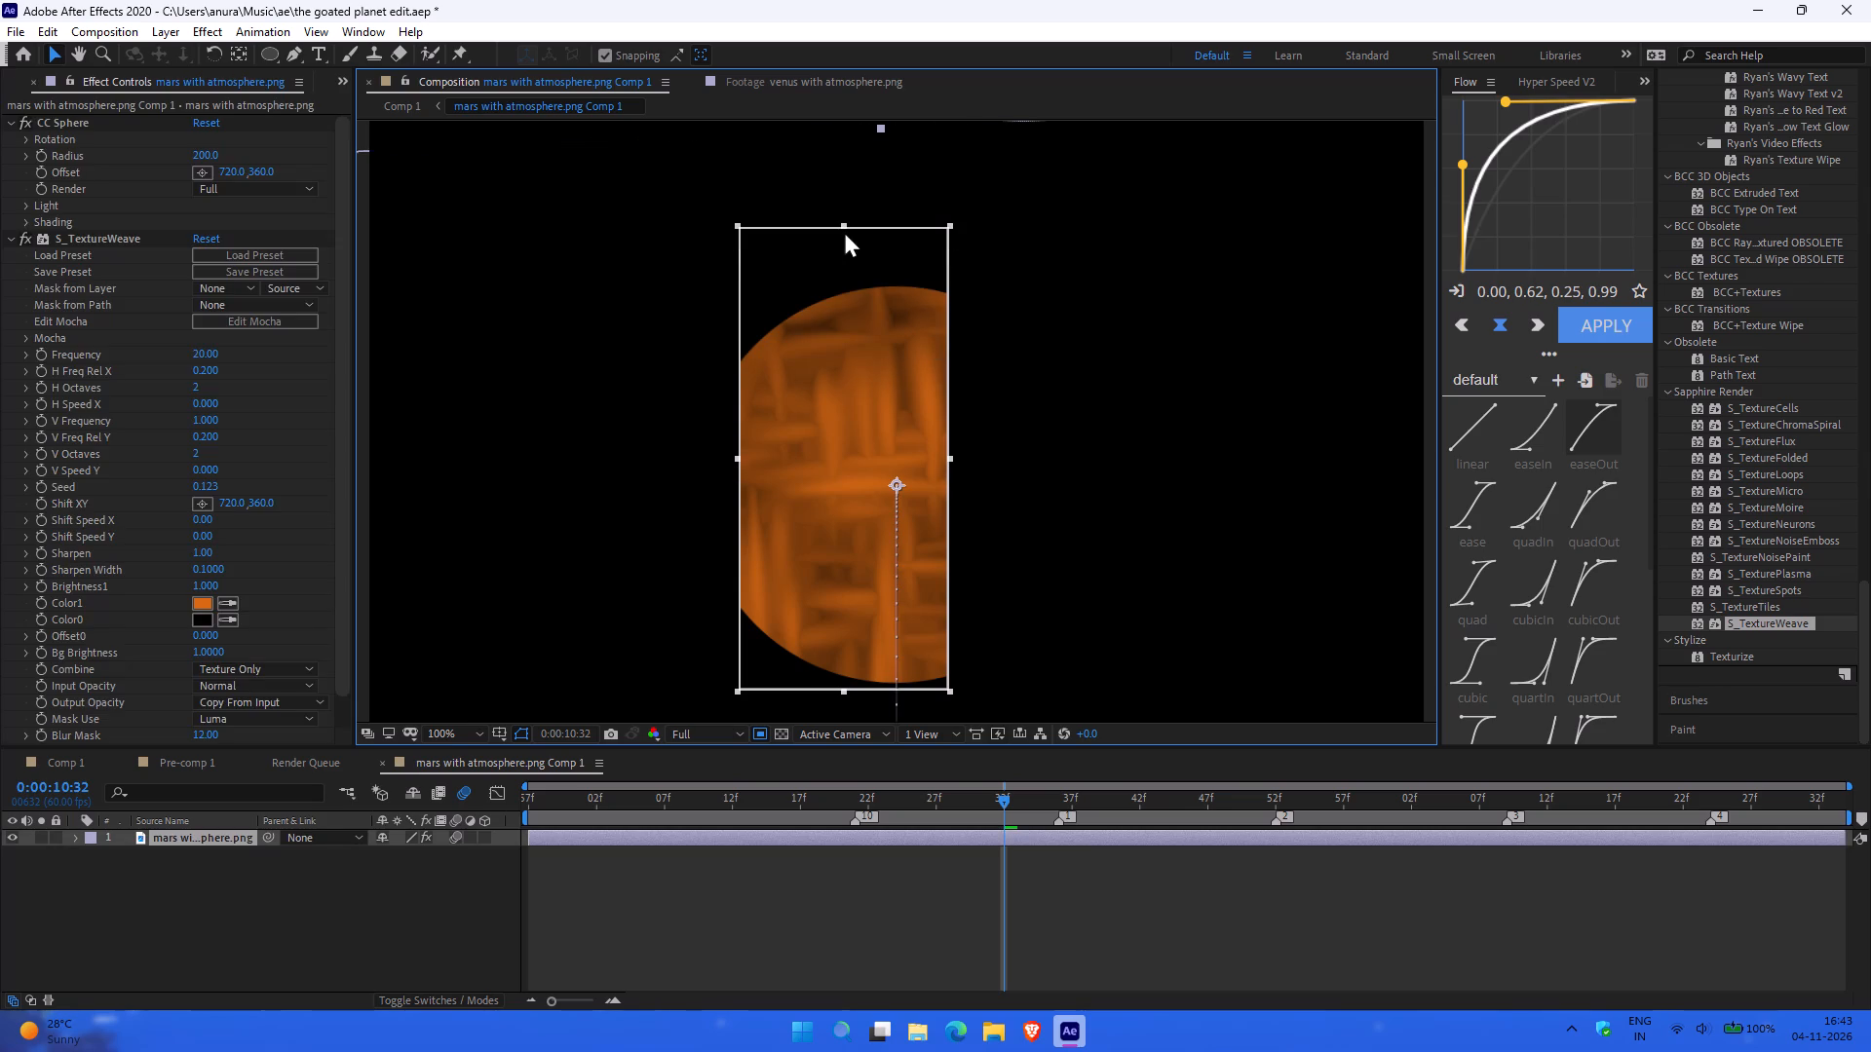
pyautogui.moveTo(842, 222); pyautogui.dragTo(847, 240)
pyautogui.moveTo(847, 240); pyautogui.dragTo(853, 278)
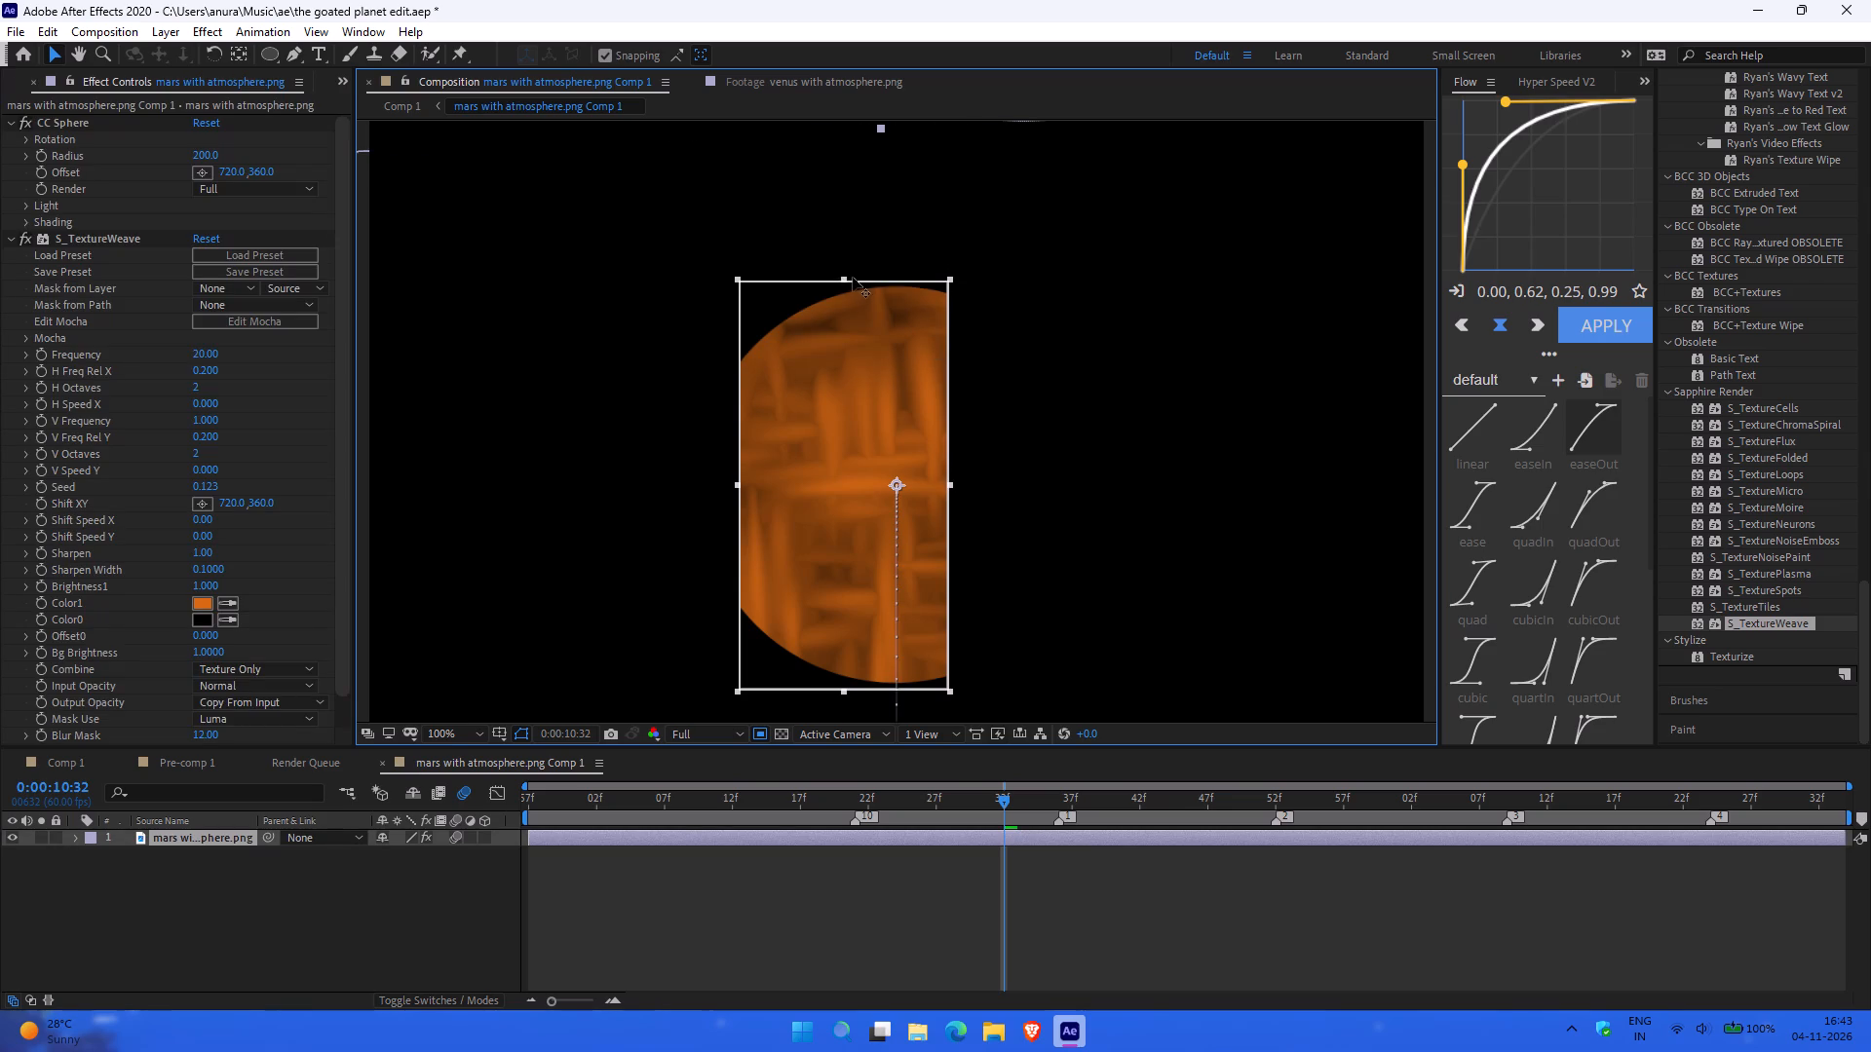
pyautogui.moveTo(853, 278); pyautogui.dragTo(853, 279)
# Widen the region of interest on both sides so it tightly encloses the whole orange sphere.
pyautogui.moveTo(735, 486); pyautogui.dragTo(680, 493)
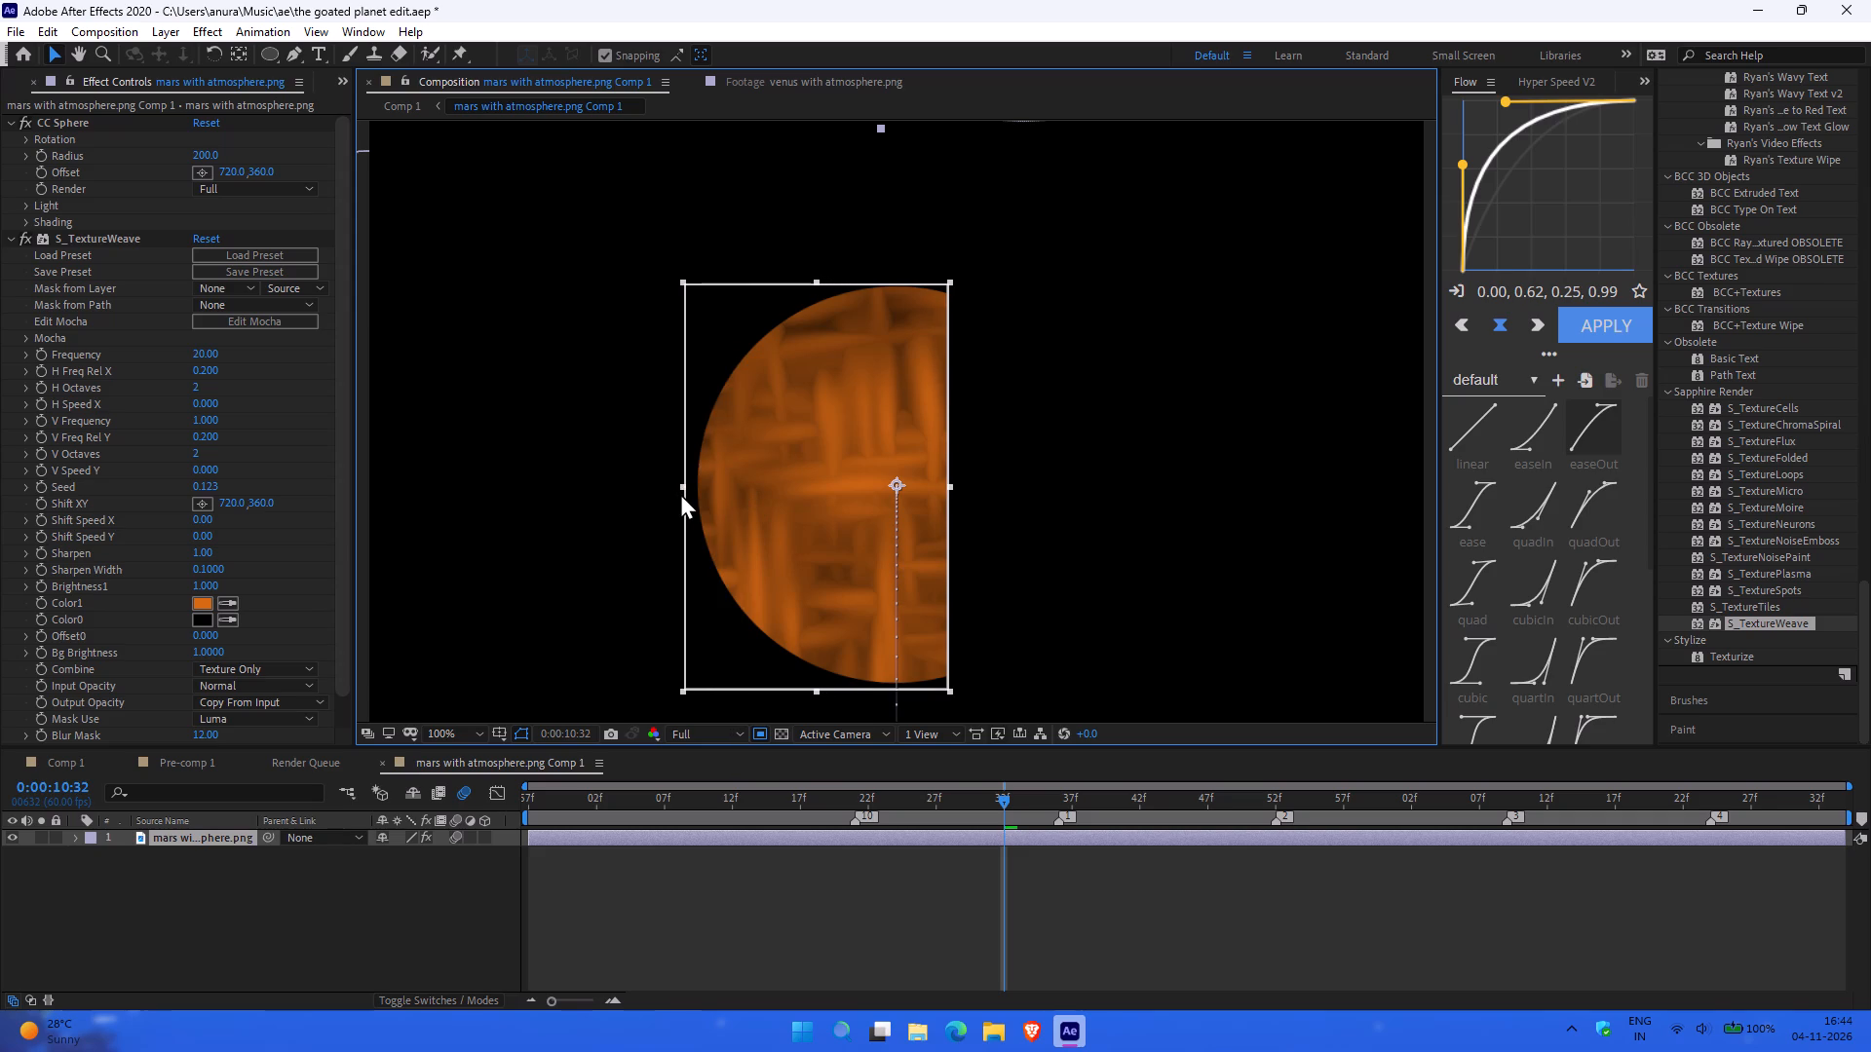
pyautogui.click(680, 488)
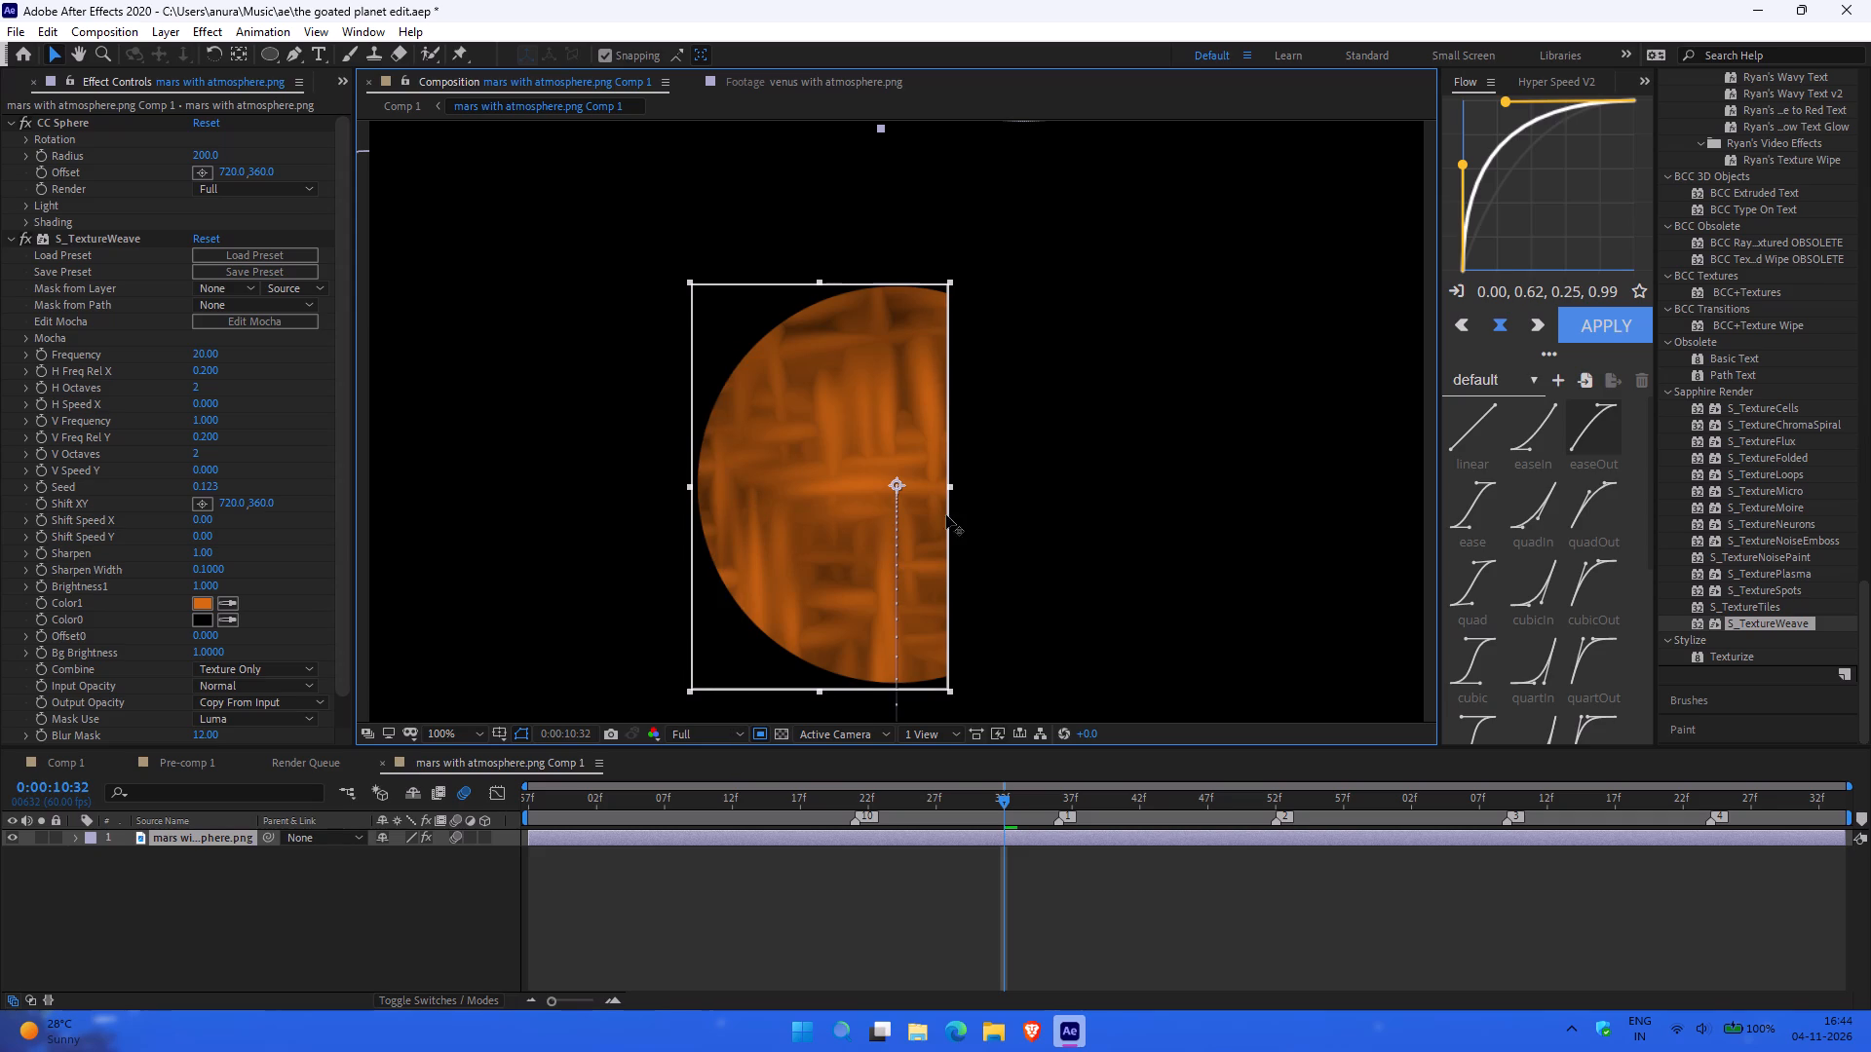
pyautogui.moveTo(949, 486); pyautogui.dragTo(990, 482)
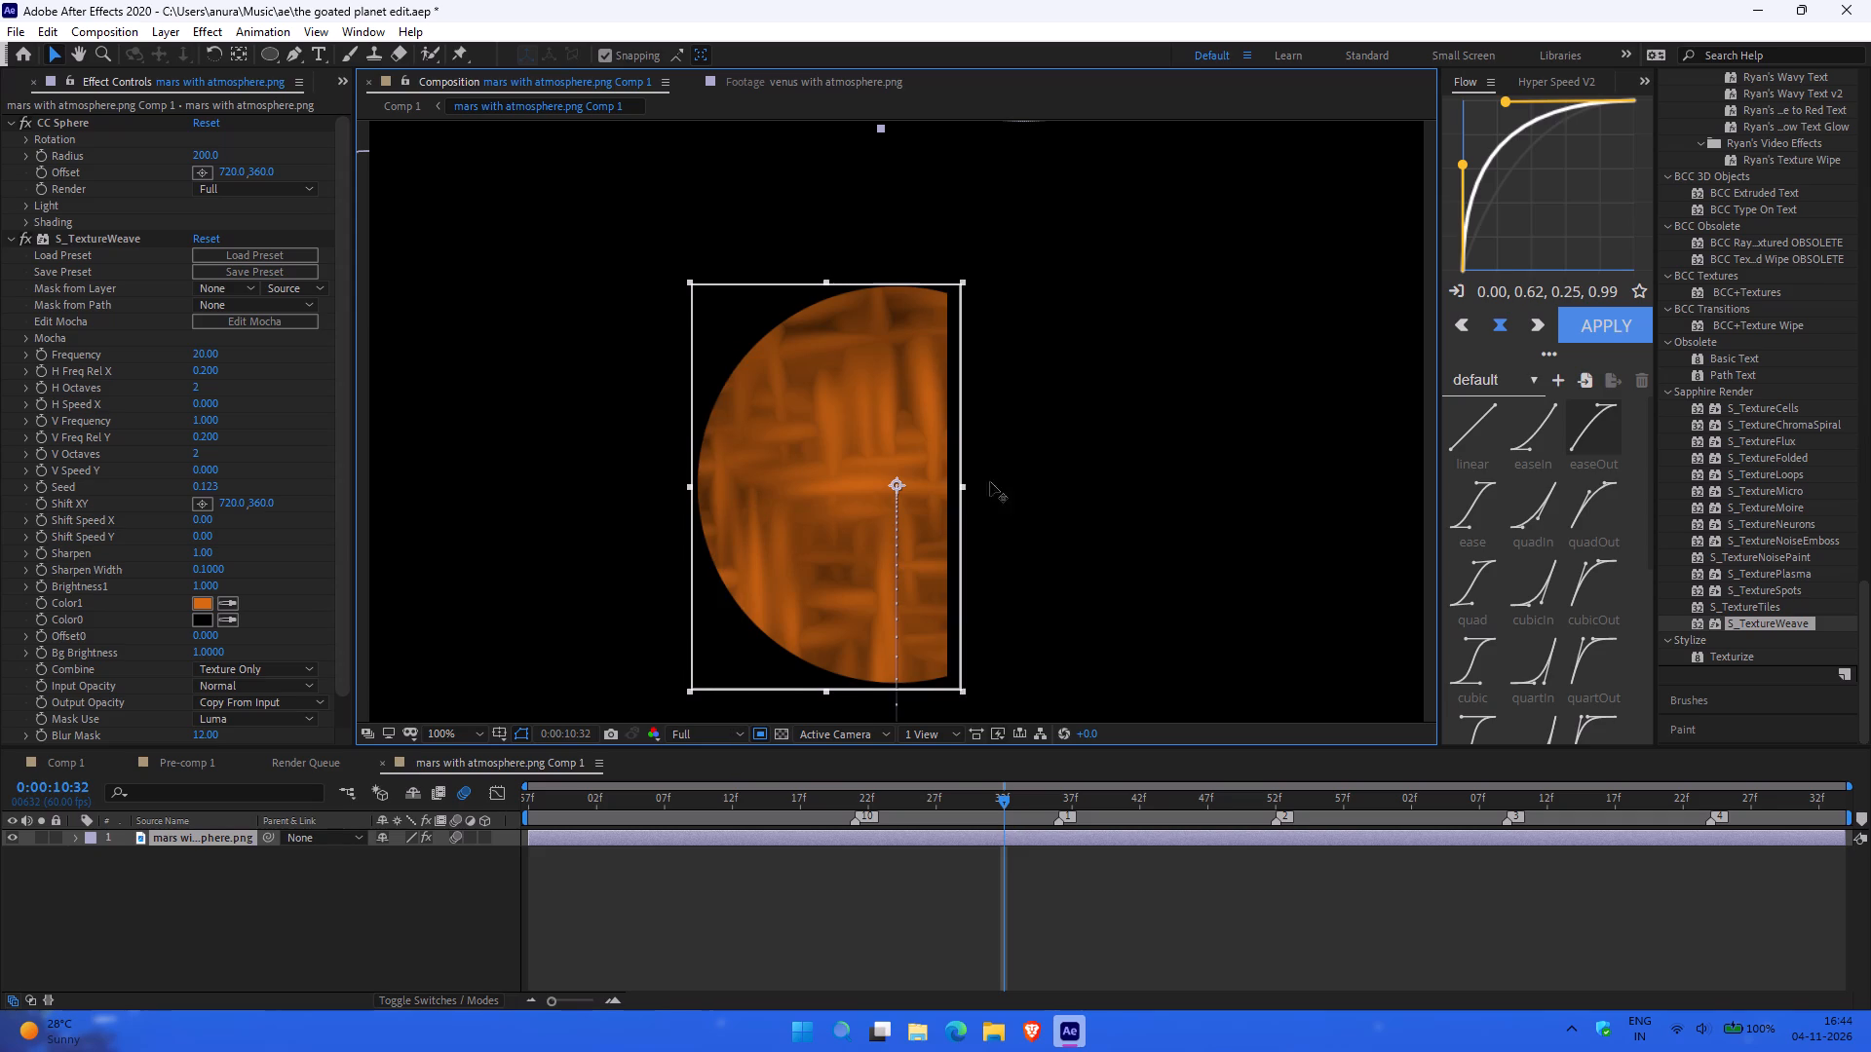
pyautogui.moveTo(990, 482); pyautogui.dragTo(1101, 493)
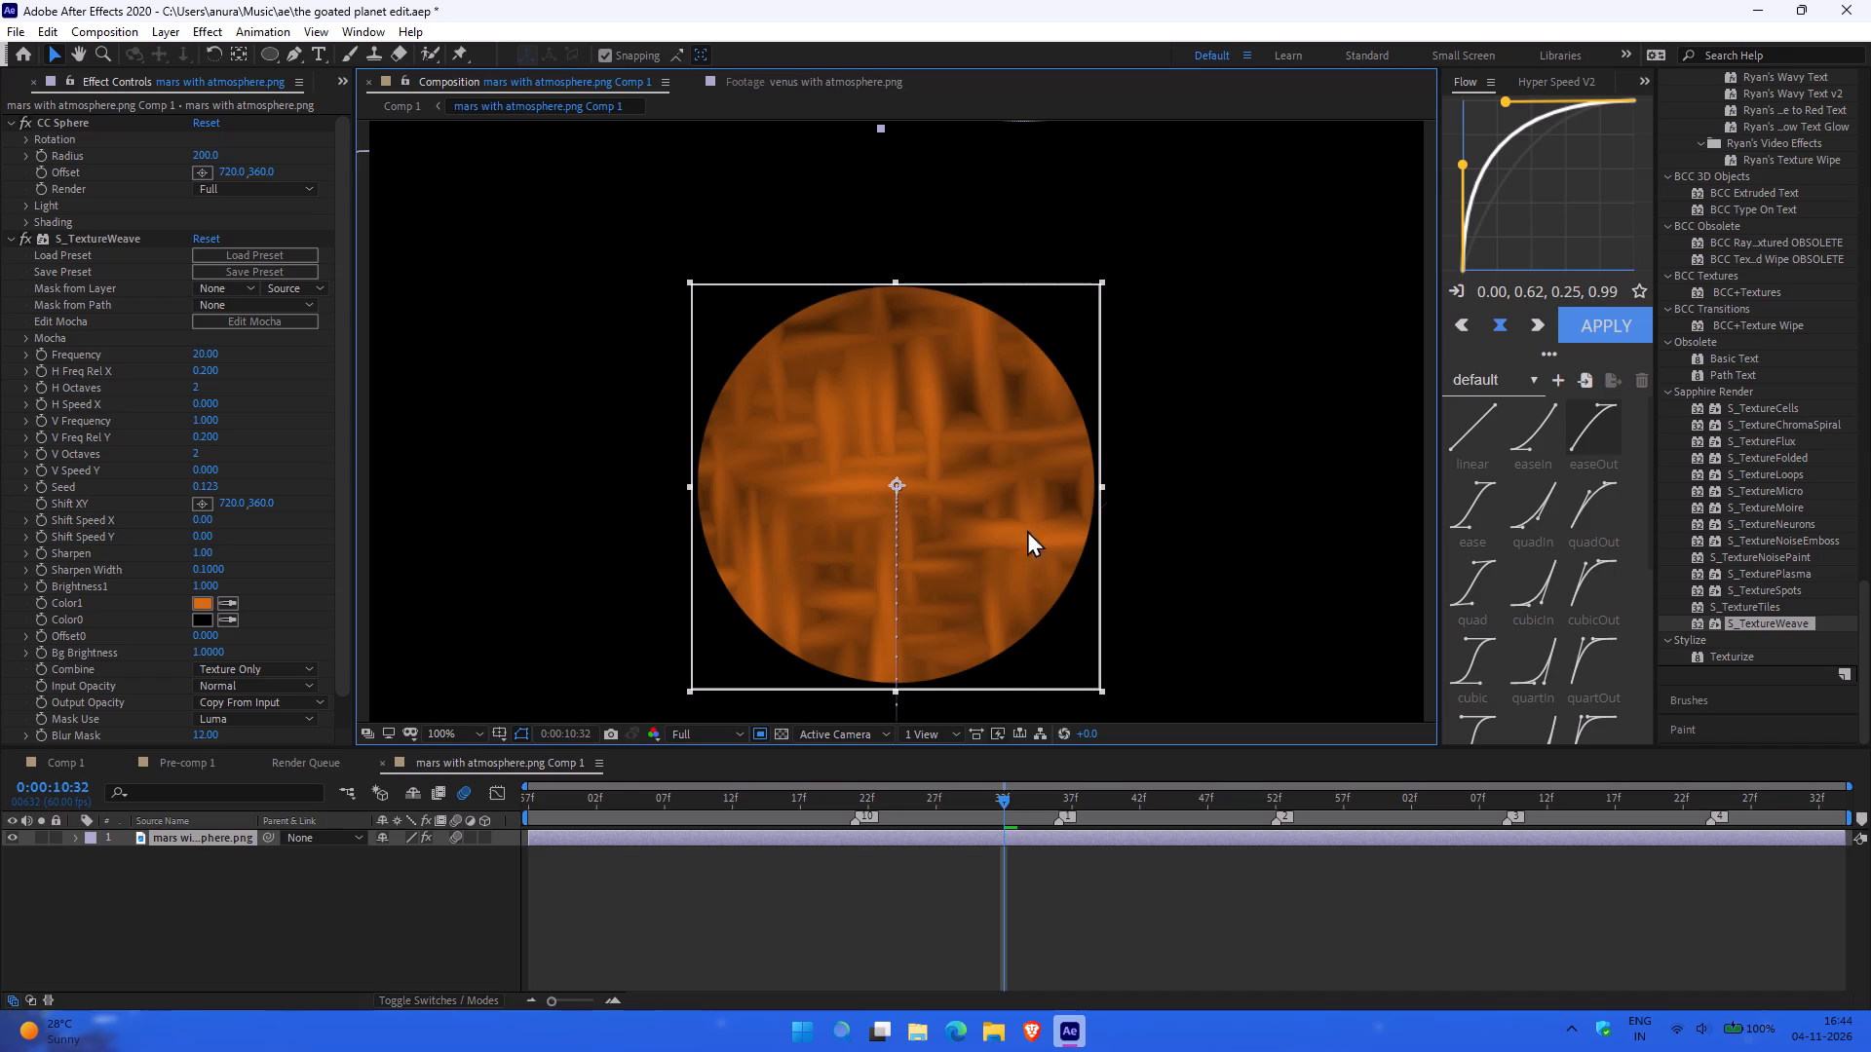
pyautogui.click(1104, 488)
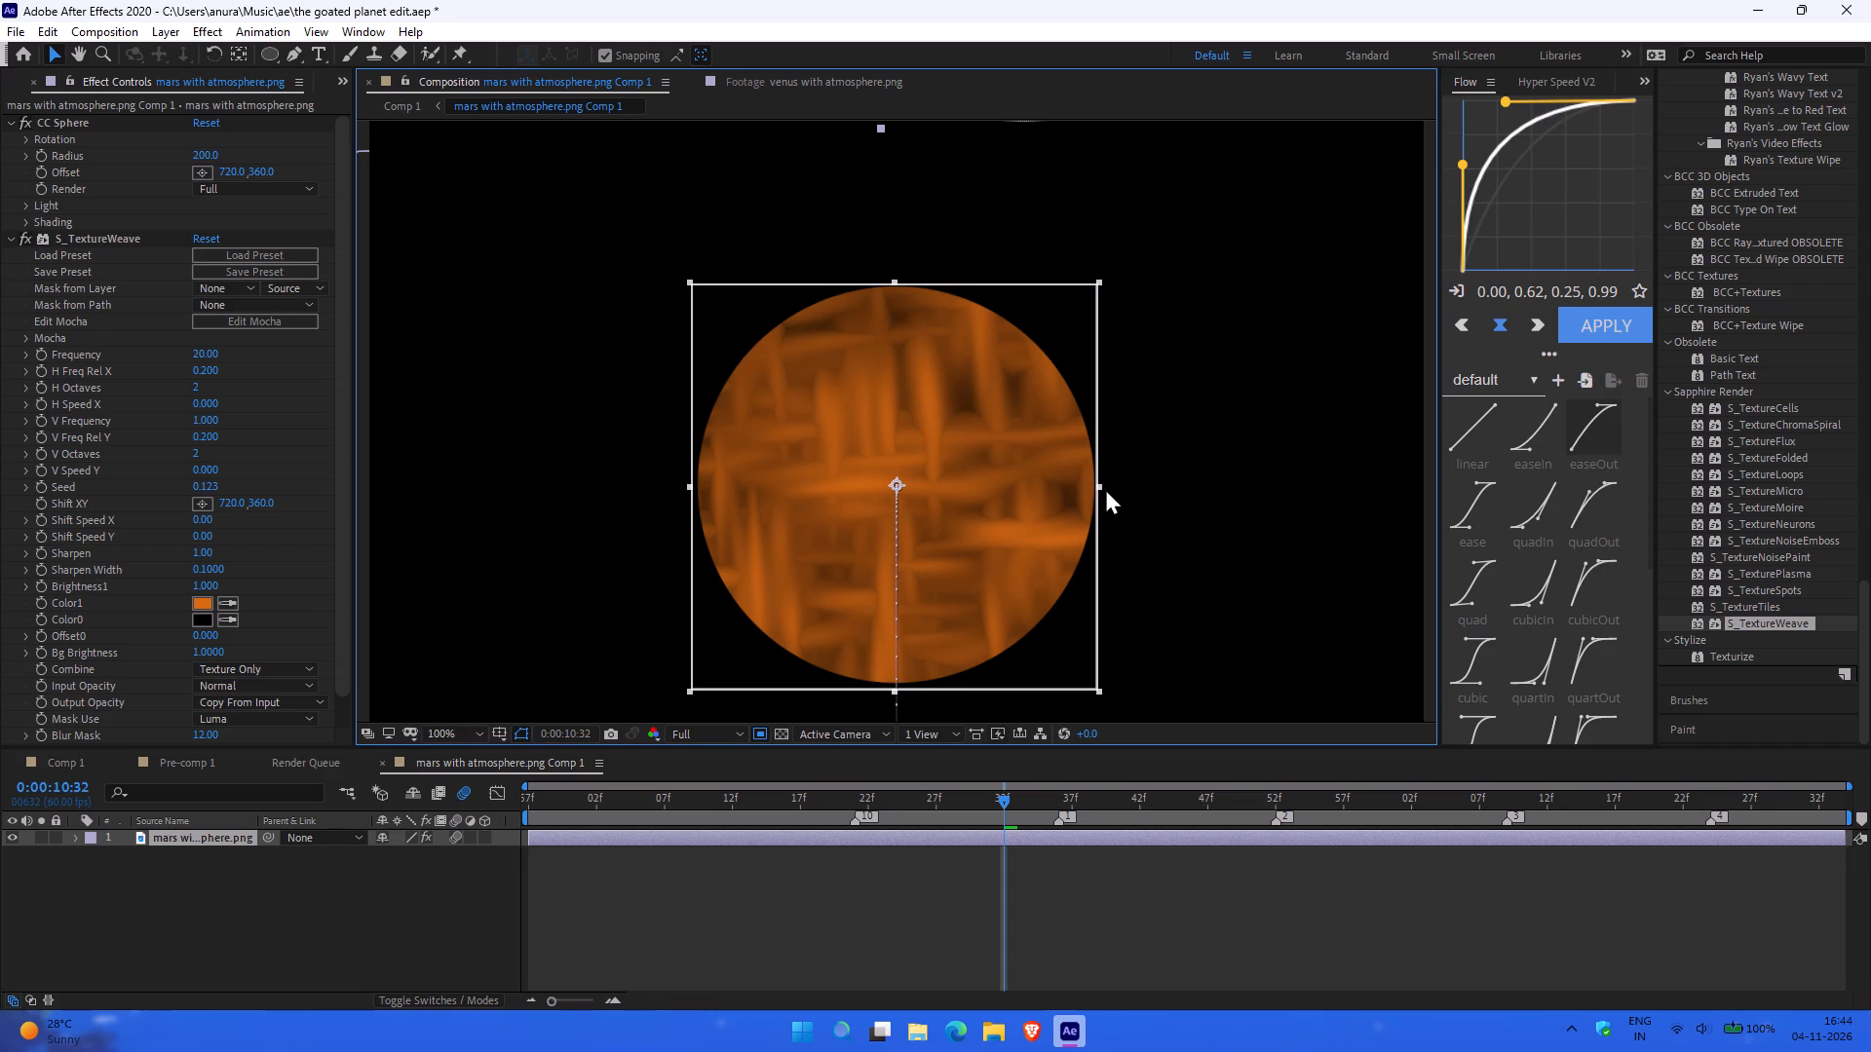
pyautogui.click(1100, 487)
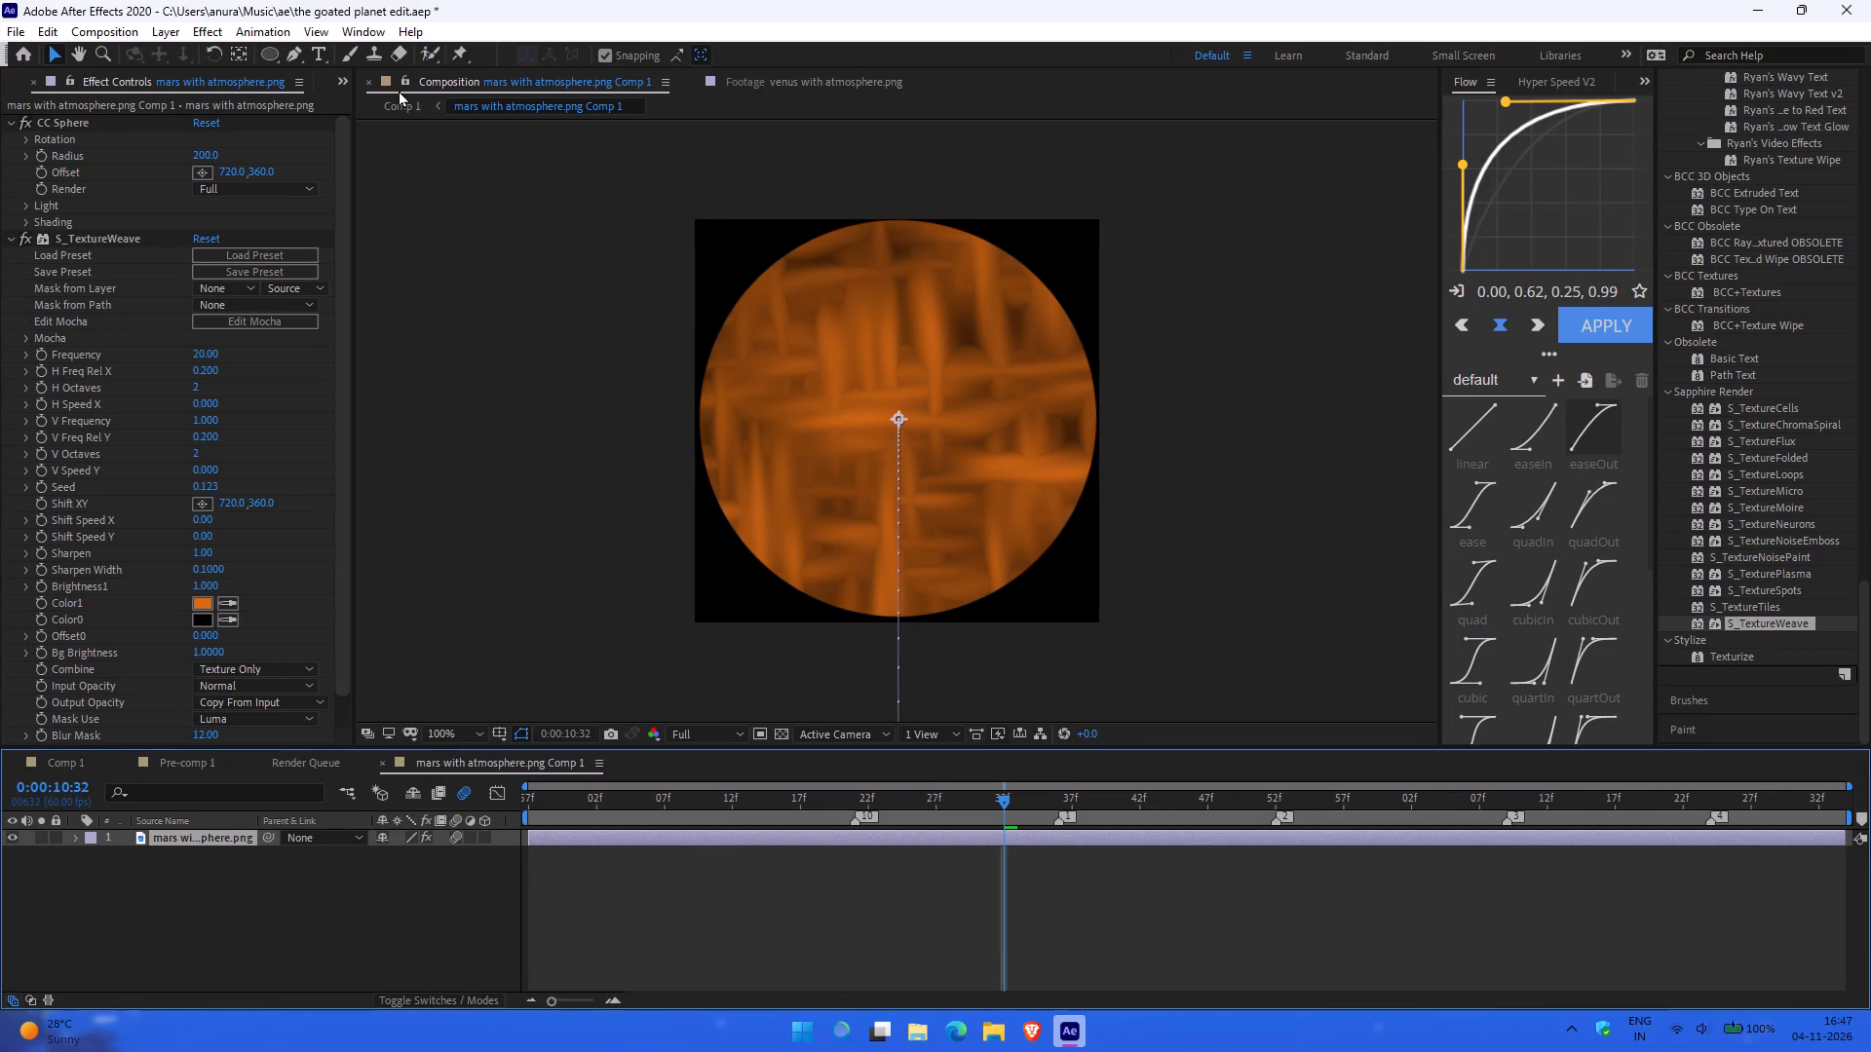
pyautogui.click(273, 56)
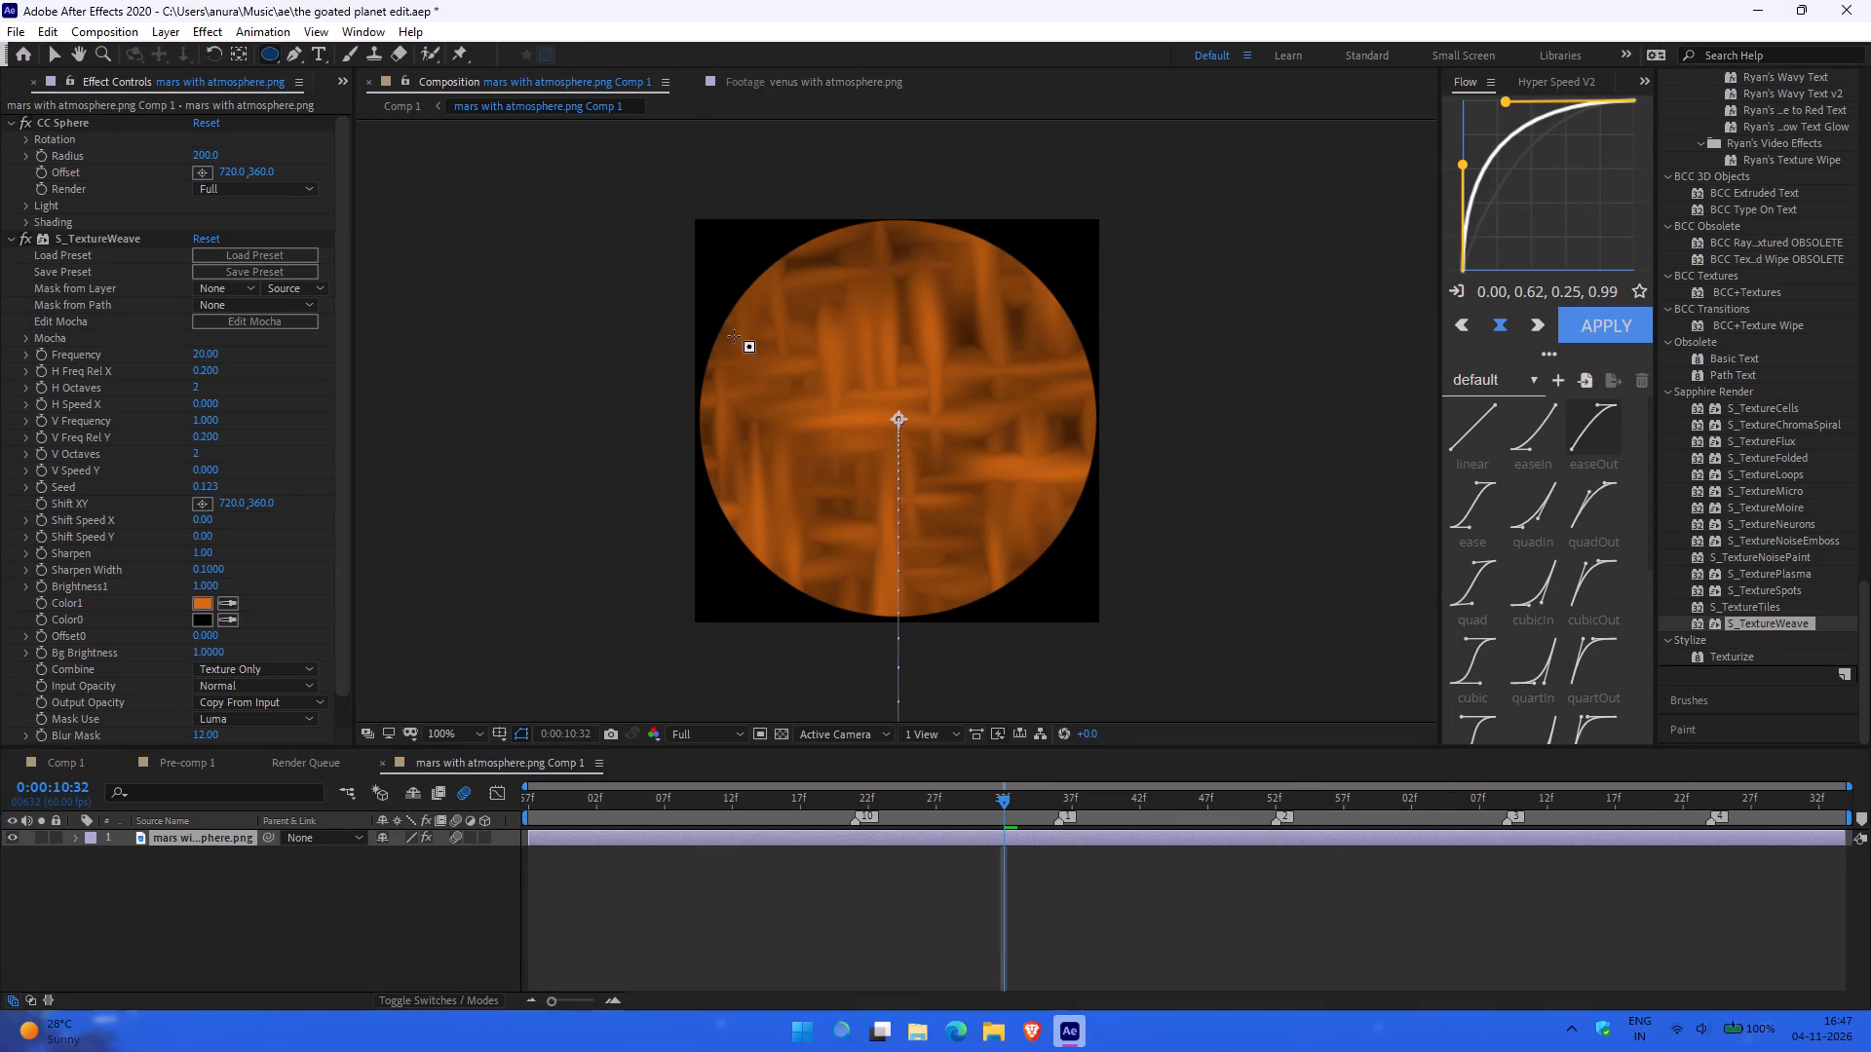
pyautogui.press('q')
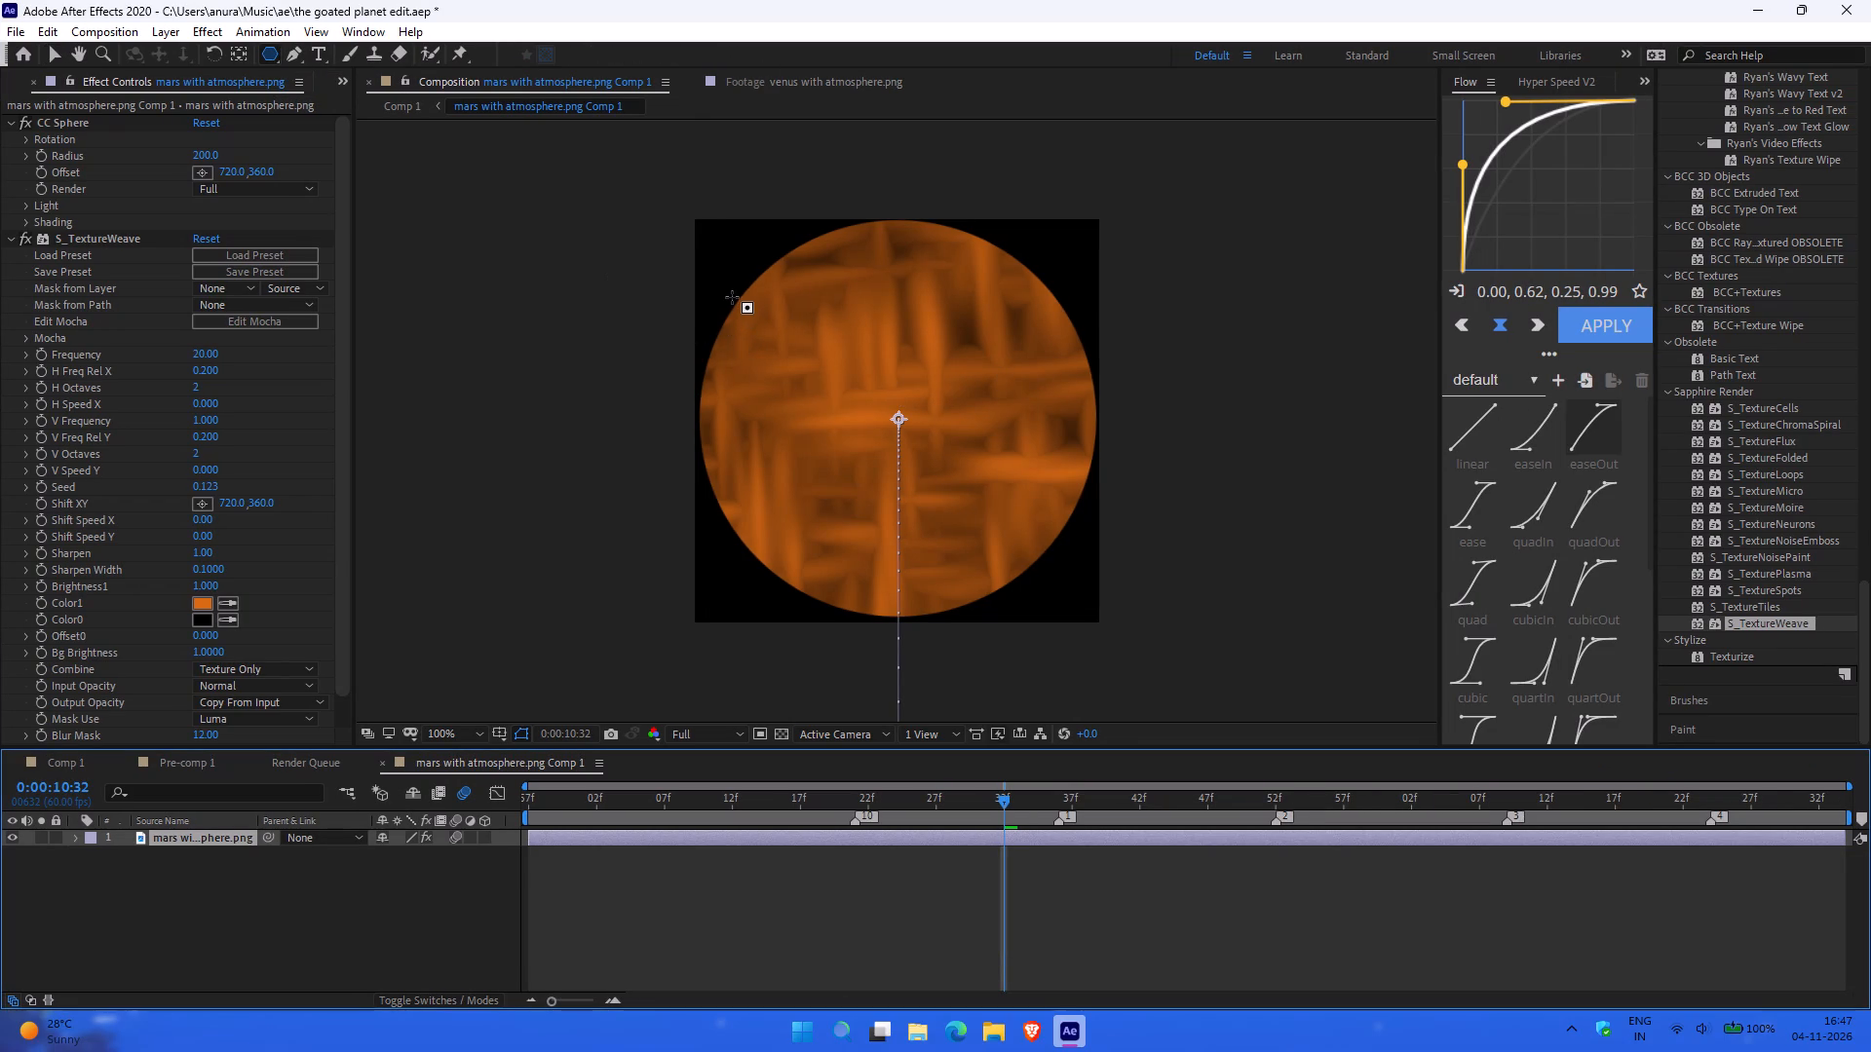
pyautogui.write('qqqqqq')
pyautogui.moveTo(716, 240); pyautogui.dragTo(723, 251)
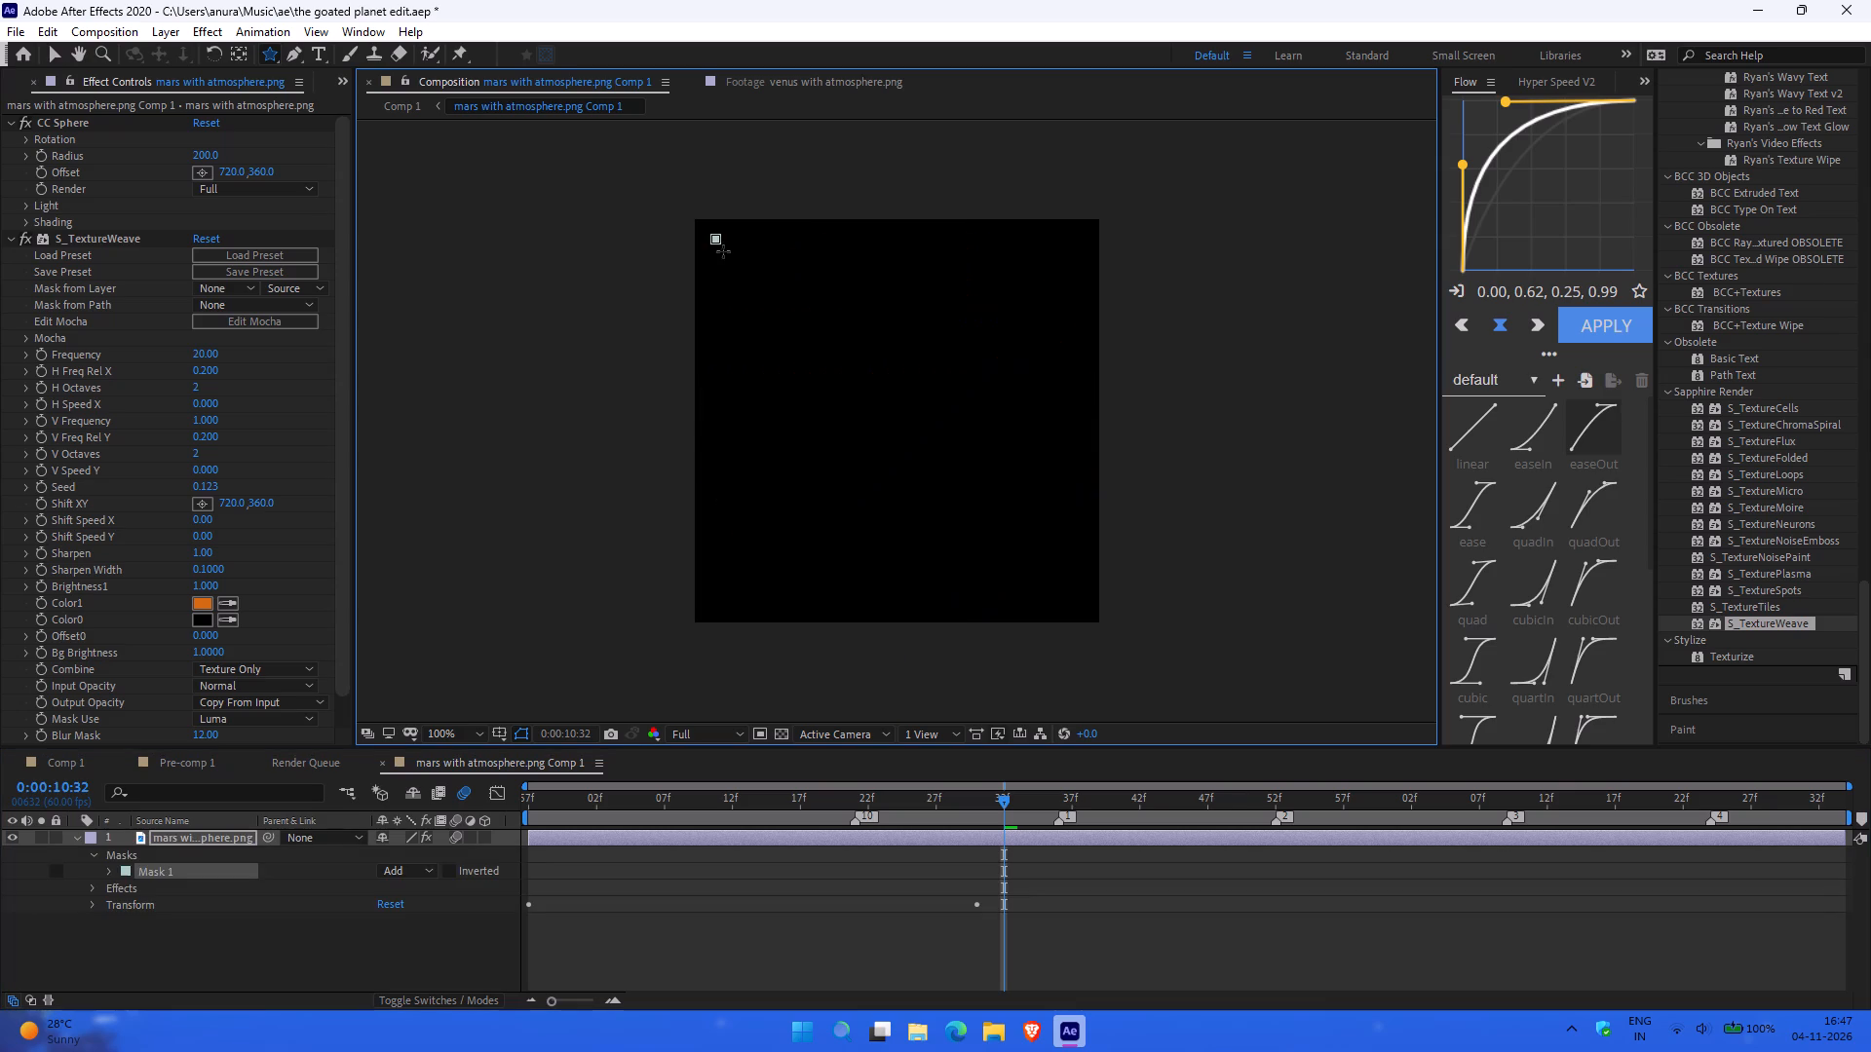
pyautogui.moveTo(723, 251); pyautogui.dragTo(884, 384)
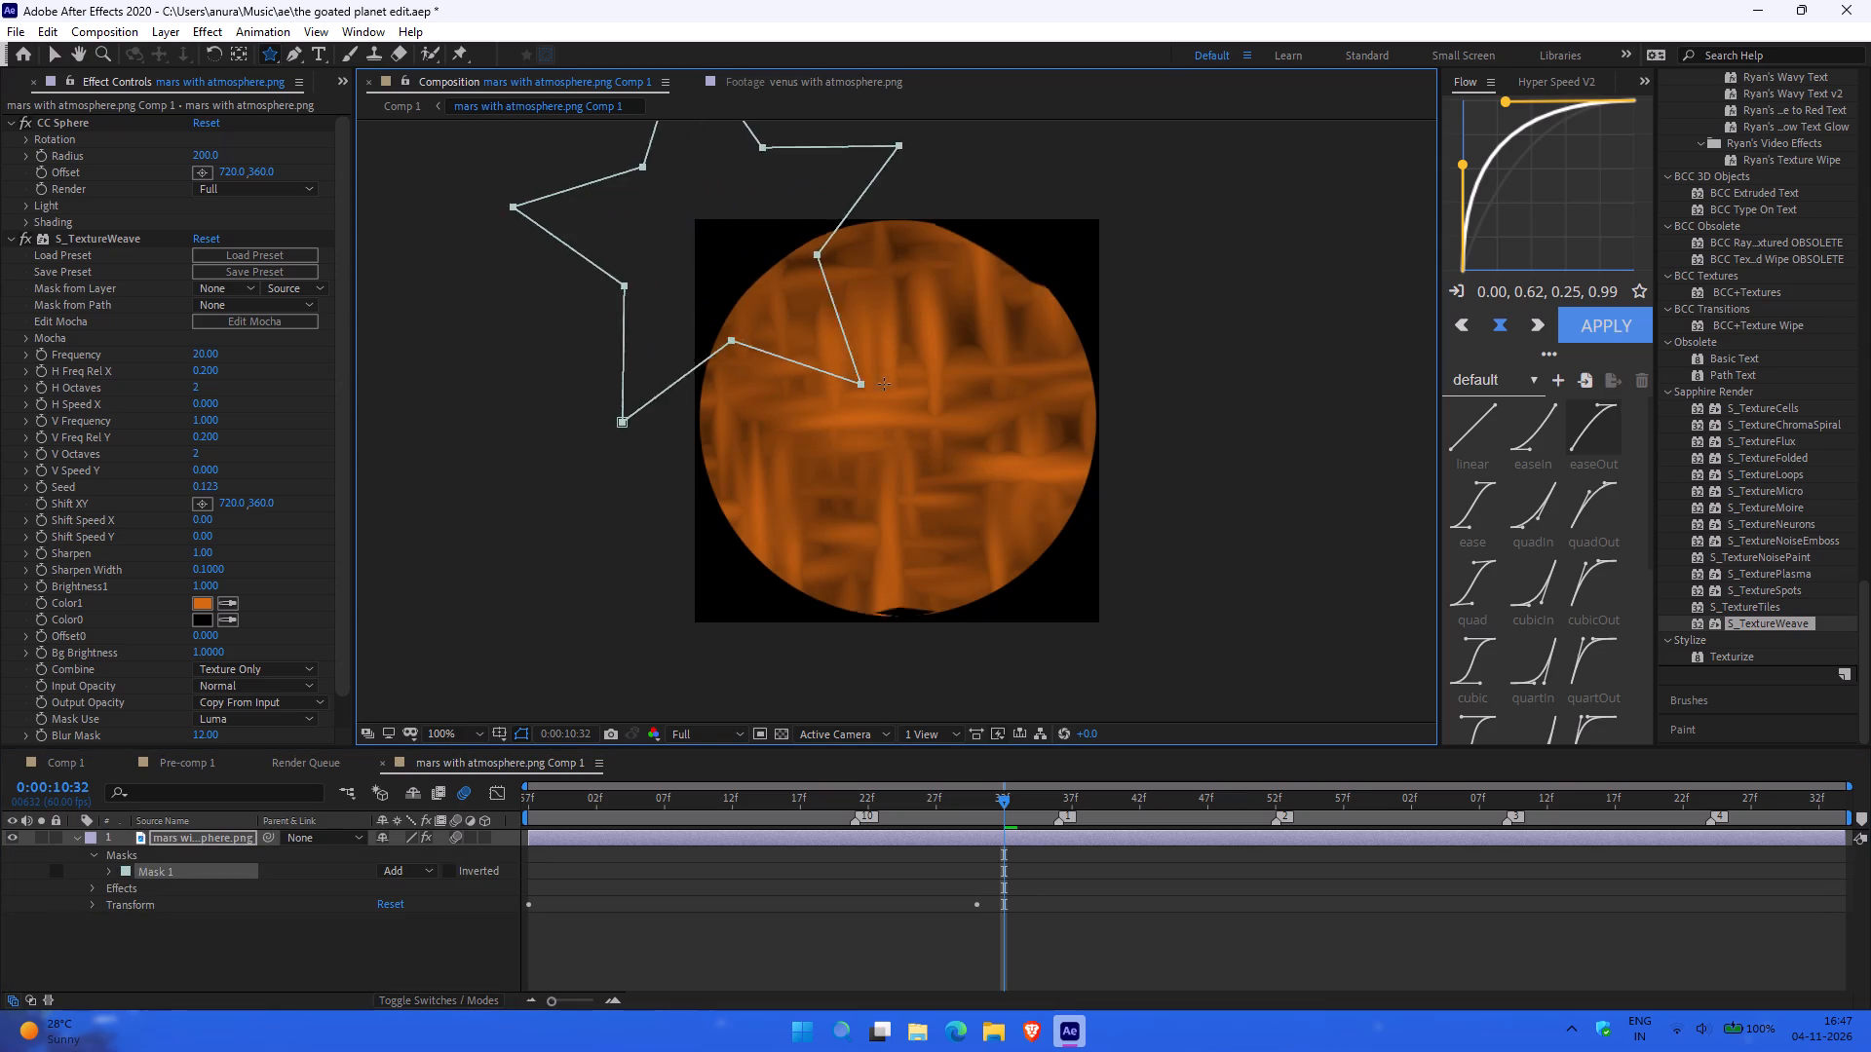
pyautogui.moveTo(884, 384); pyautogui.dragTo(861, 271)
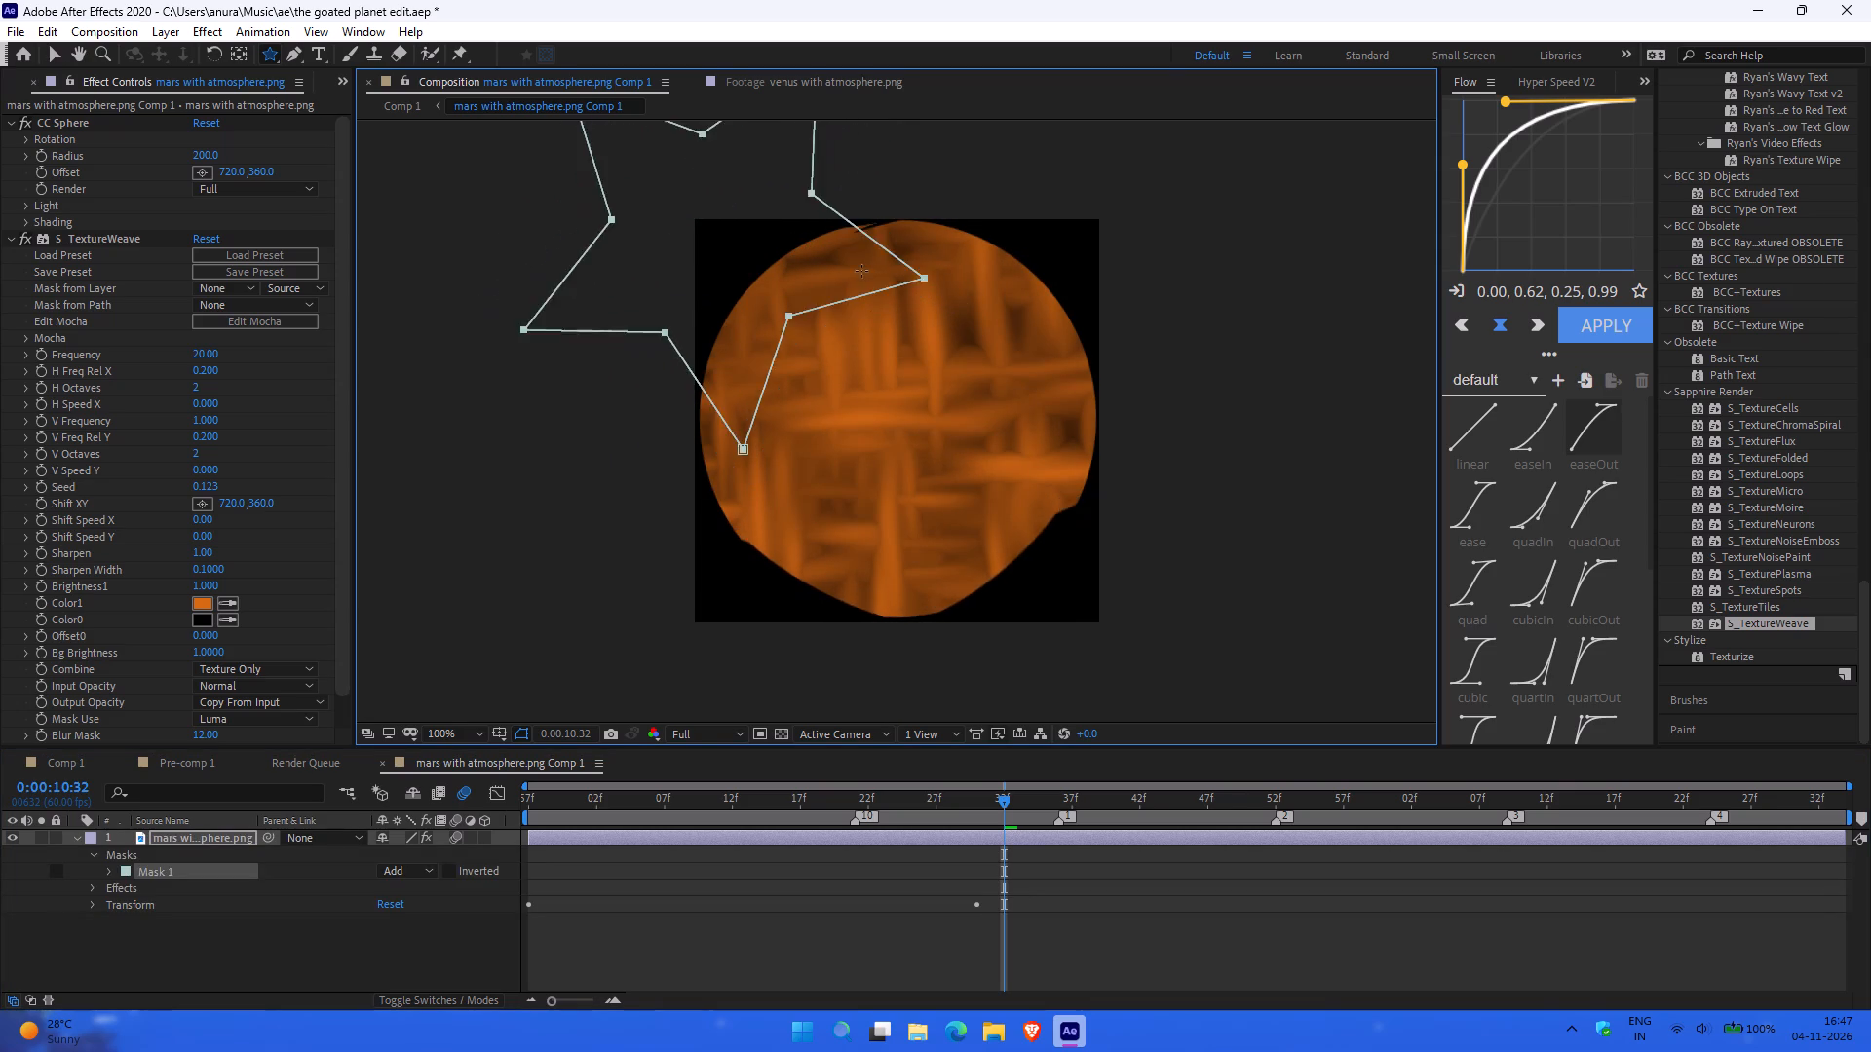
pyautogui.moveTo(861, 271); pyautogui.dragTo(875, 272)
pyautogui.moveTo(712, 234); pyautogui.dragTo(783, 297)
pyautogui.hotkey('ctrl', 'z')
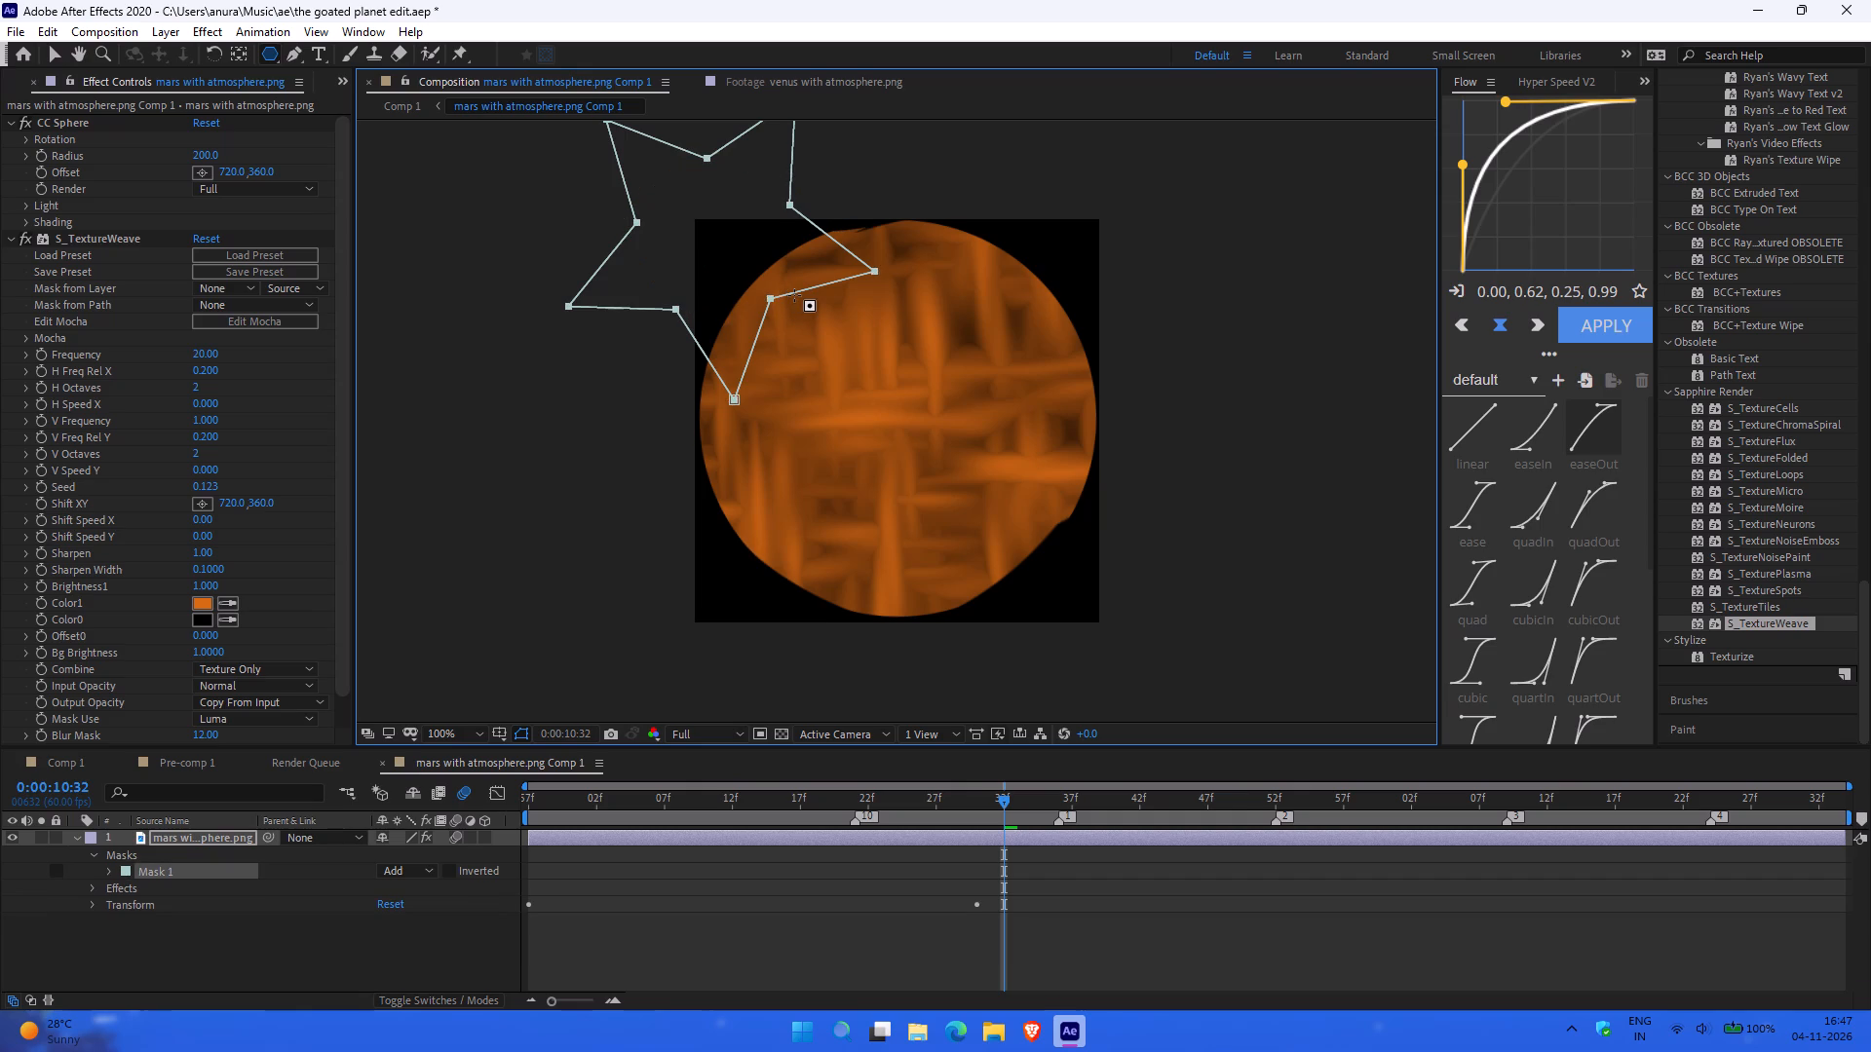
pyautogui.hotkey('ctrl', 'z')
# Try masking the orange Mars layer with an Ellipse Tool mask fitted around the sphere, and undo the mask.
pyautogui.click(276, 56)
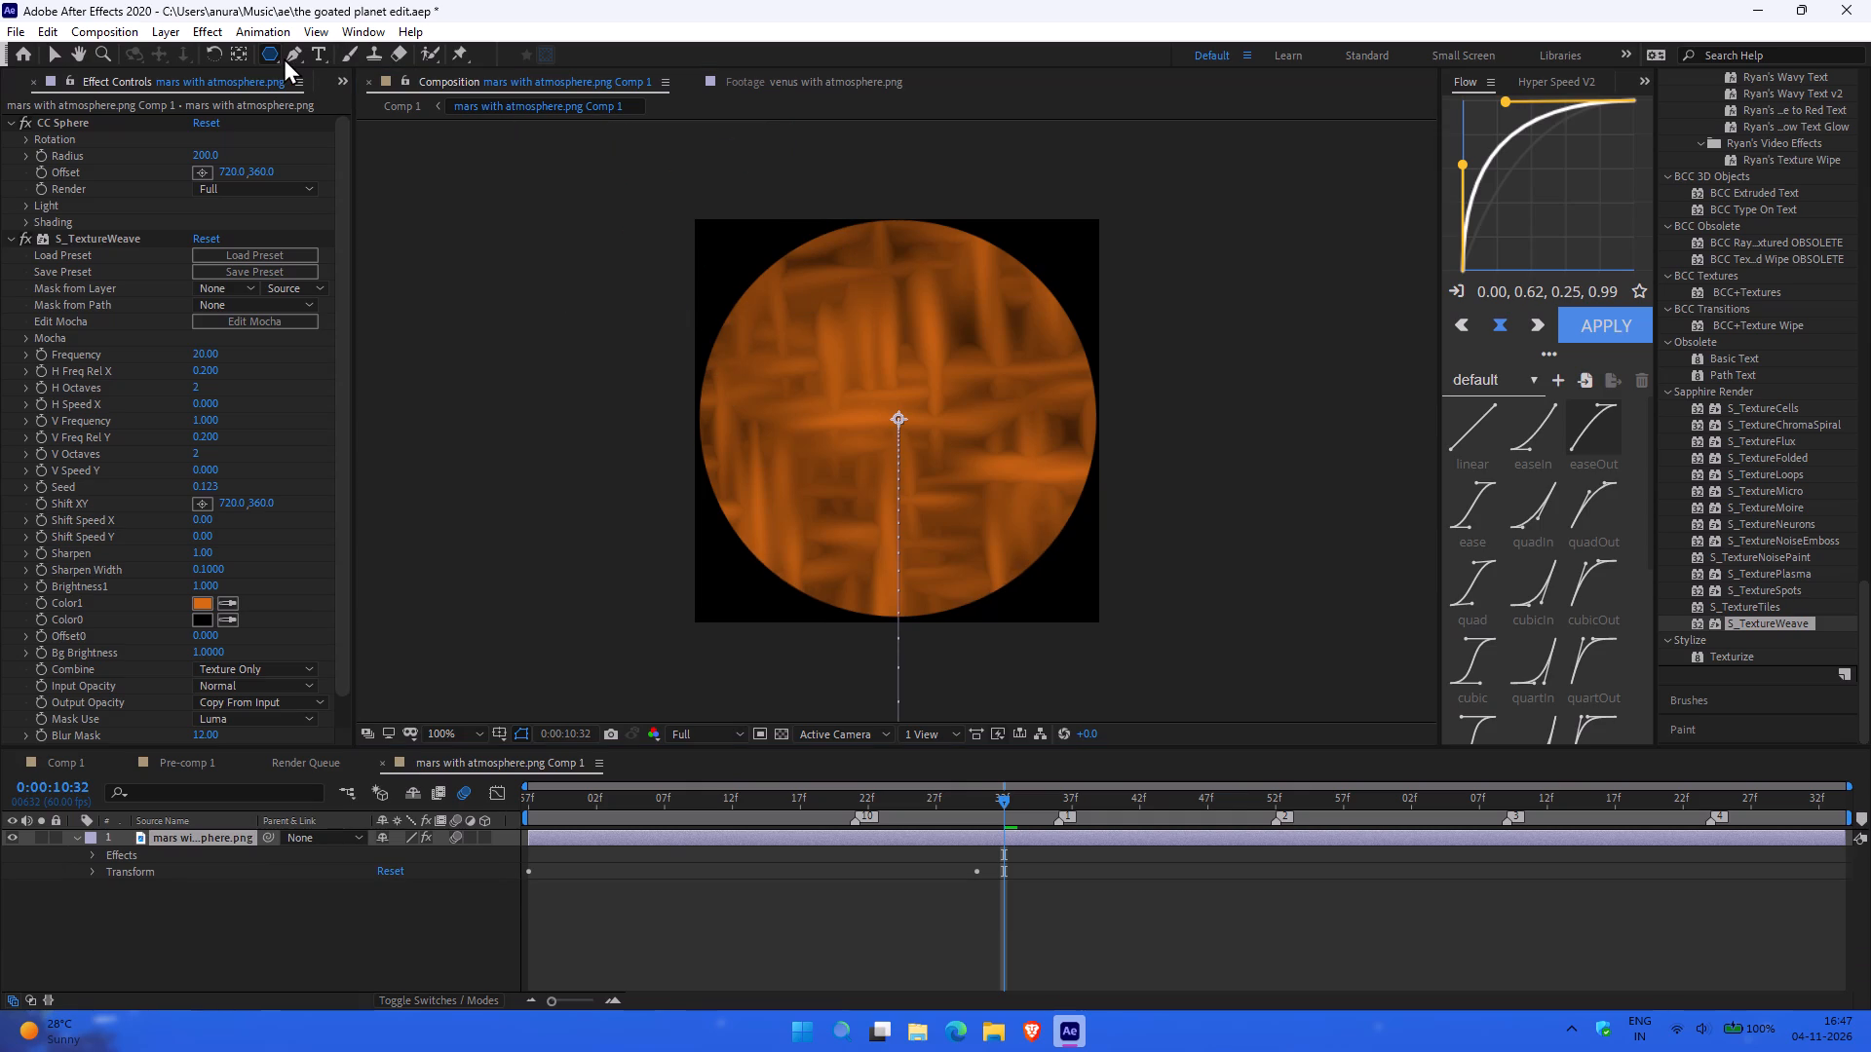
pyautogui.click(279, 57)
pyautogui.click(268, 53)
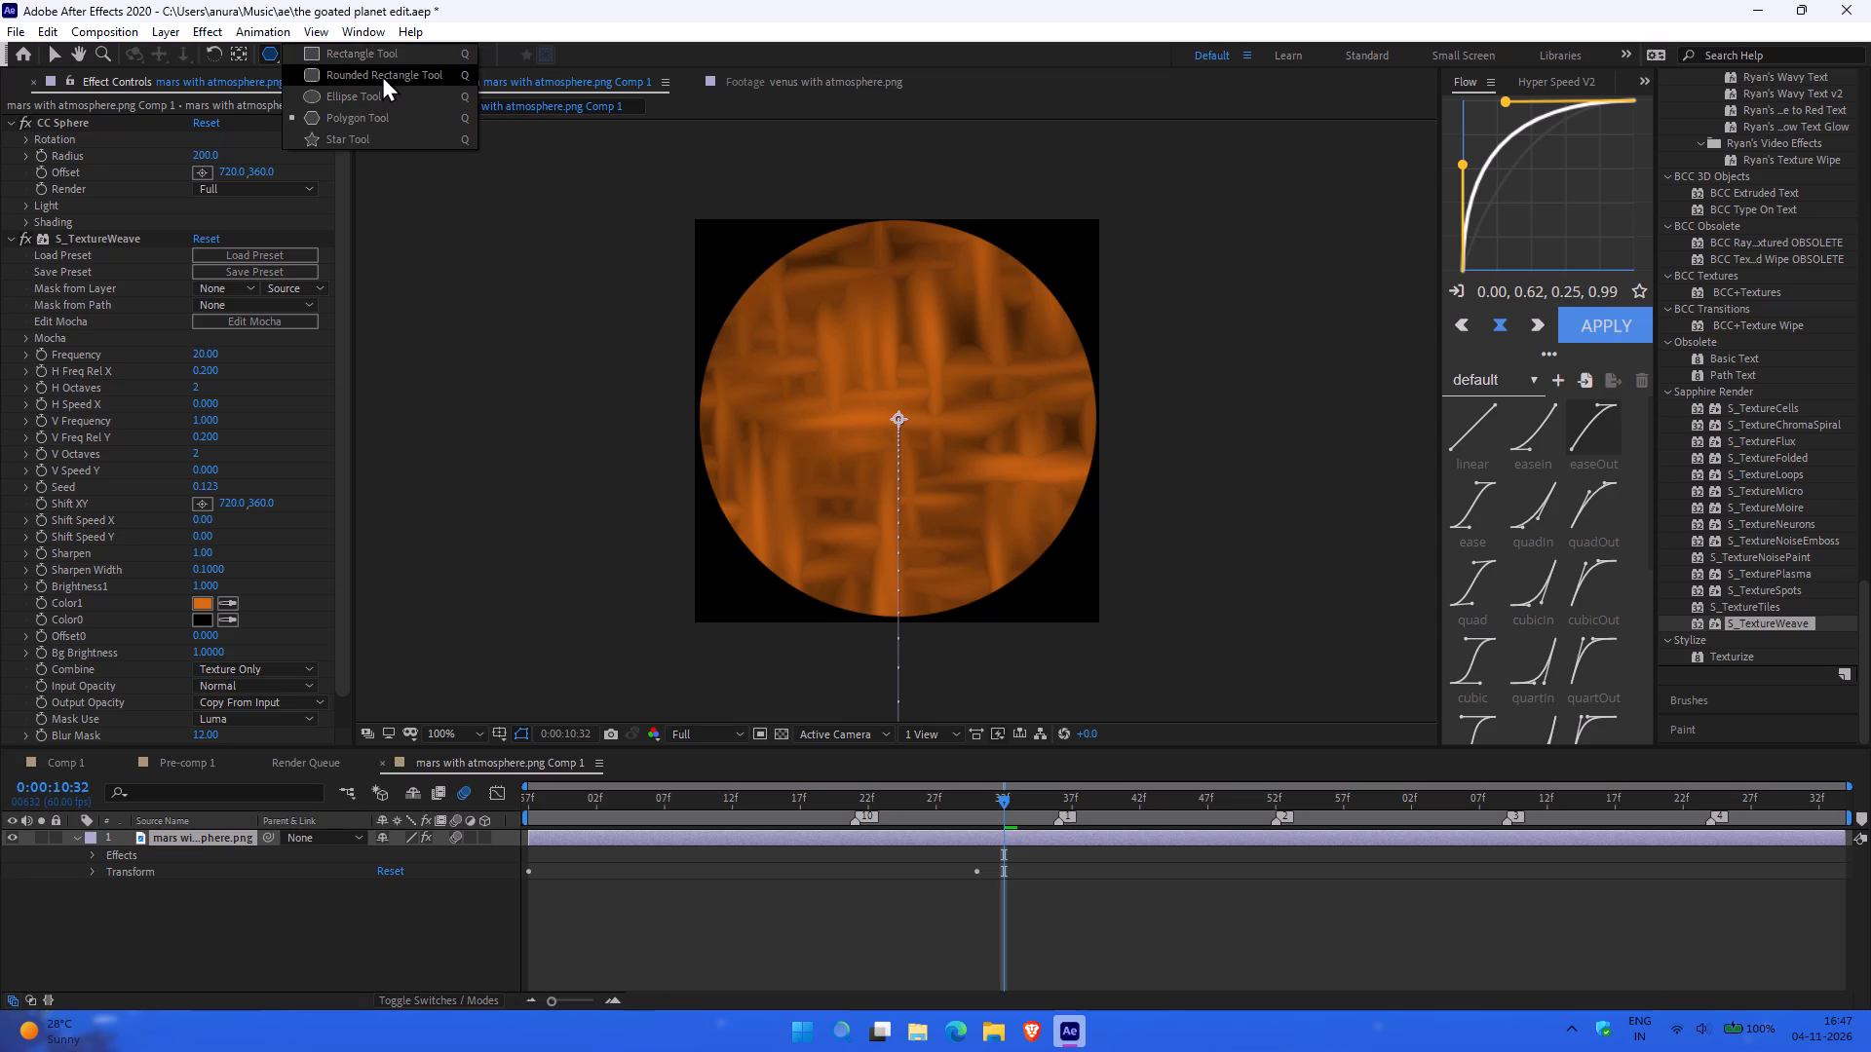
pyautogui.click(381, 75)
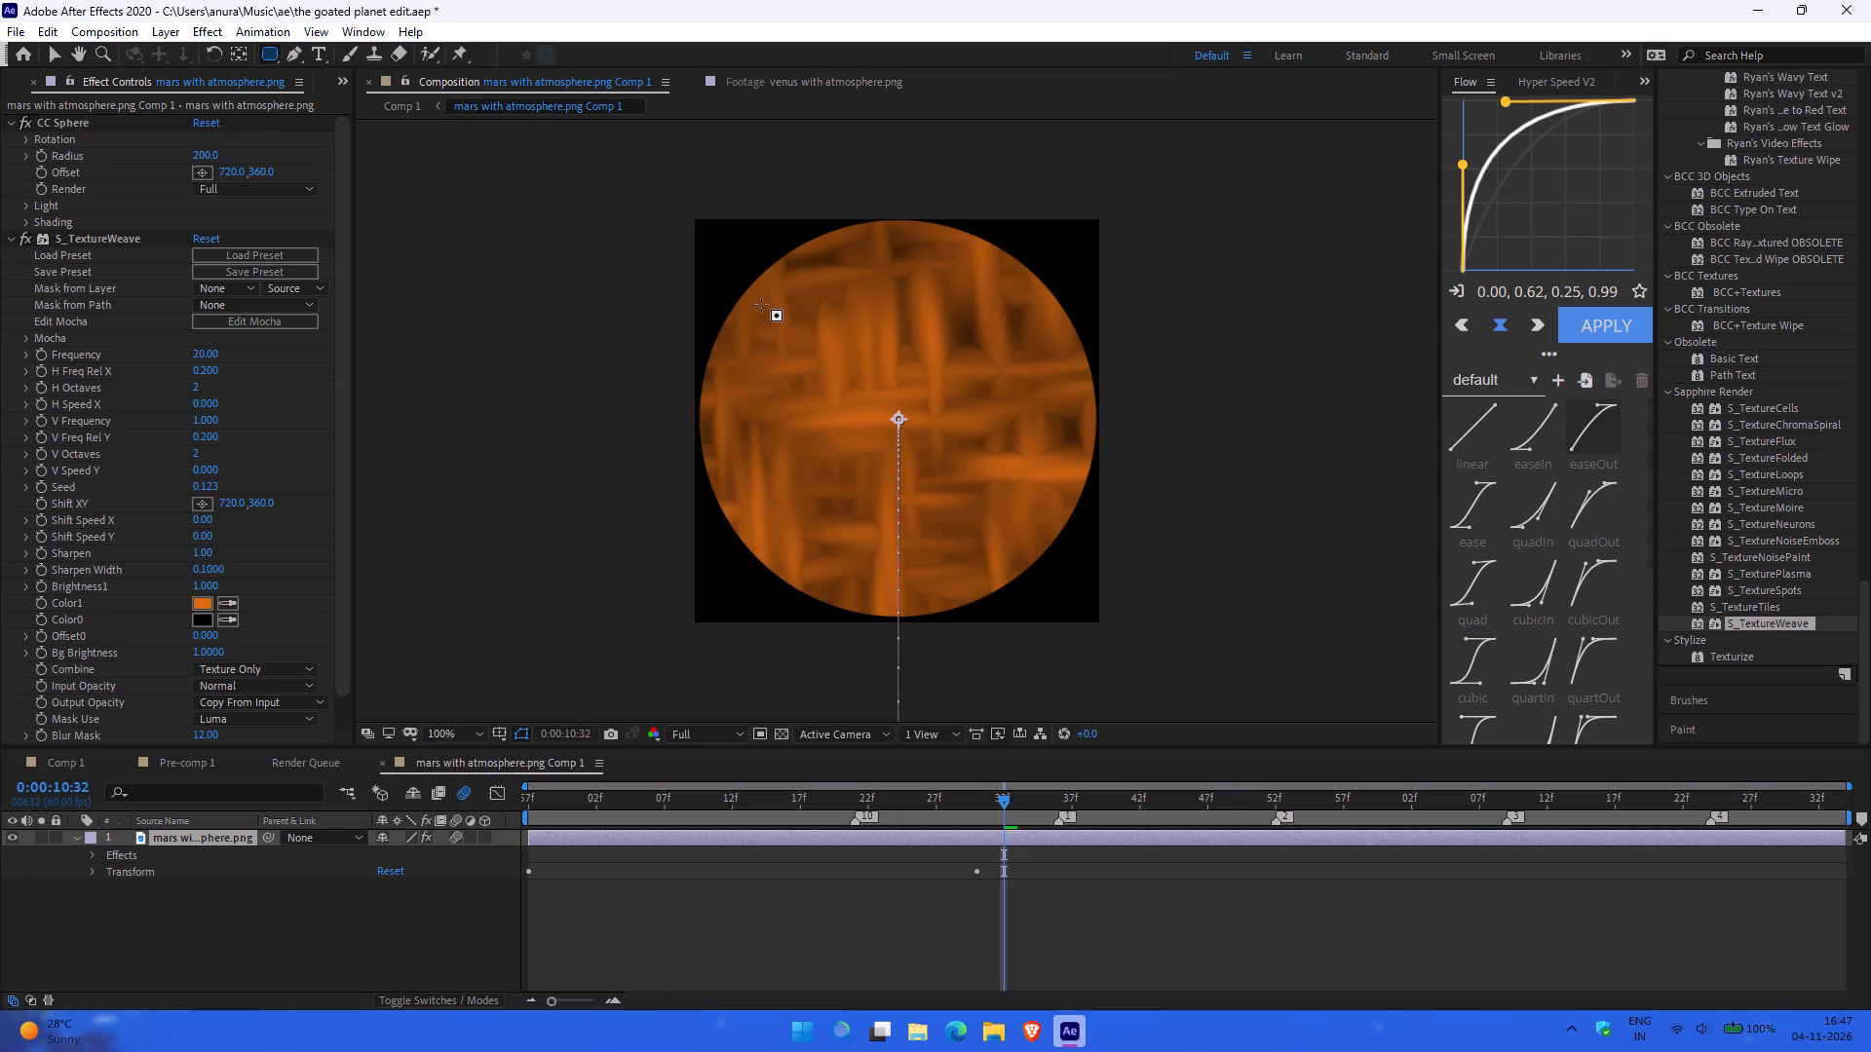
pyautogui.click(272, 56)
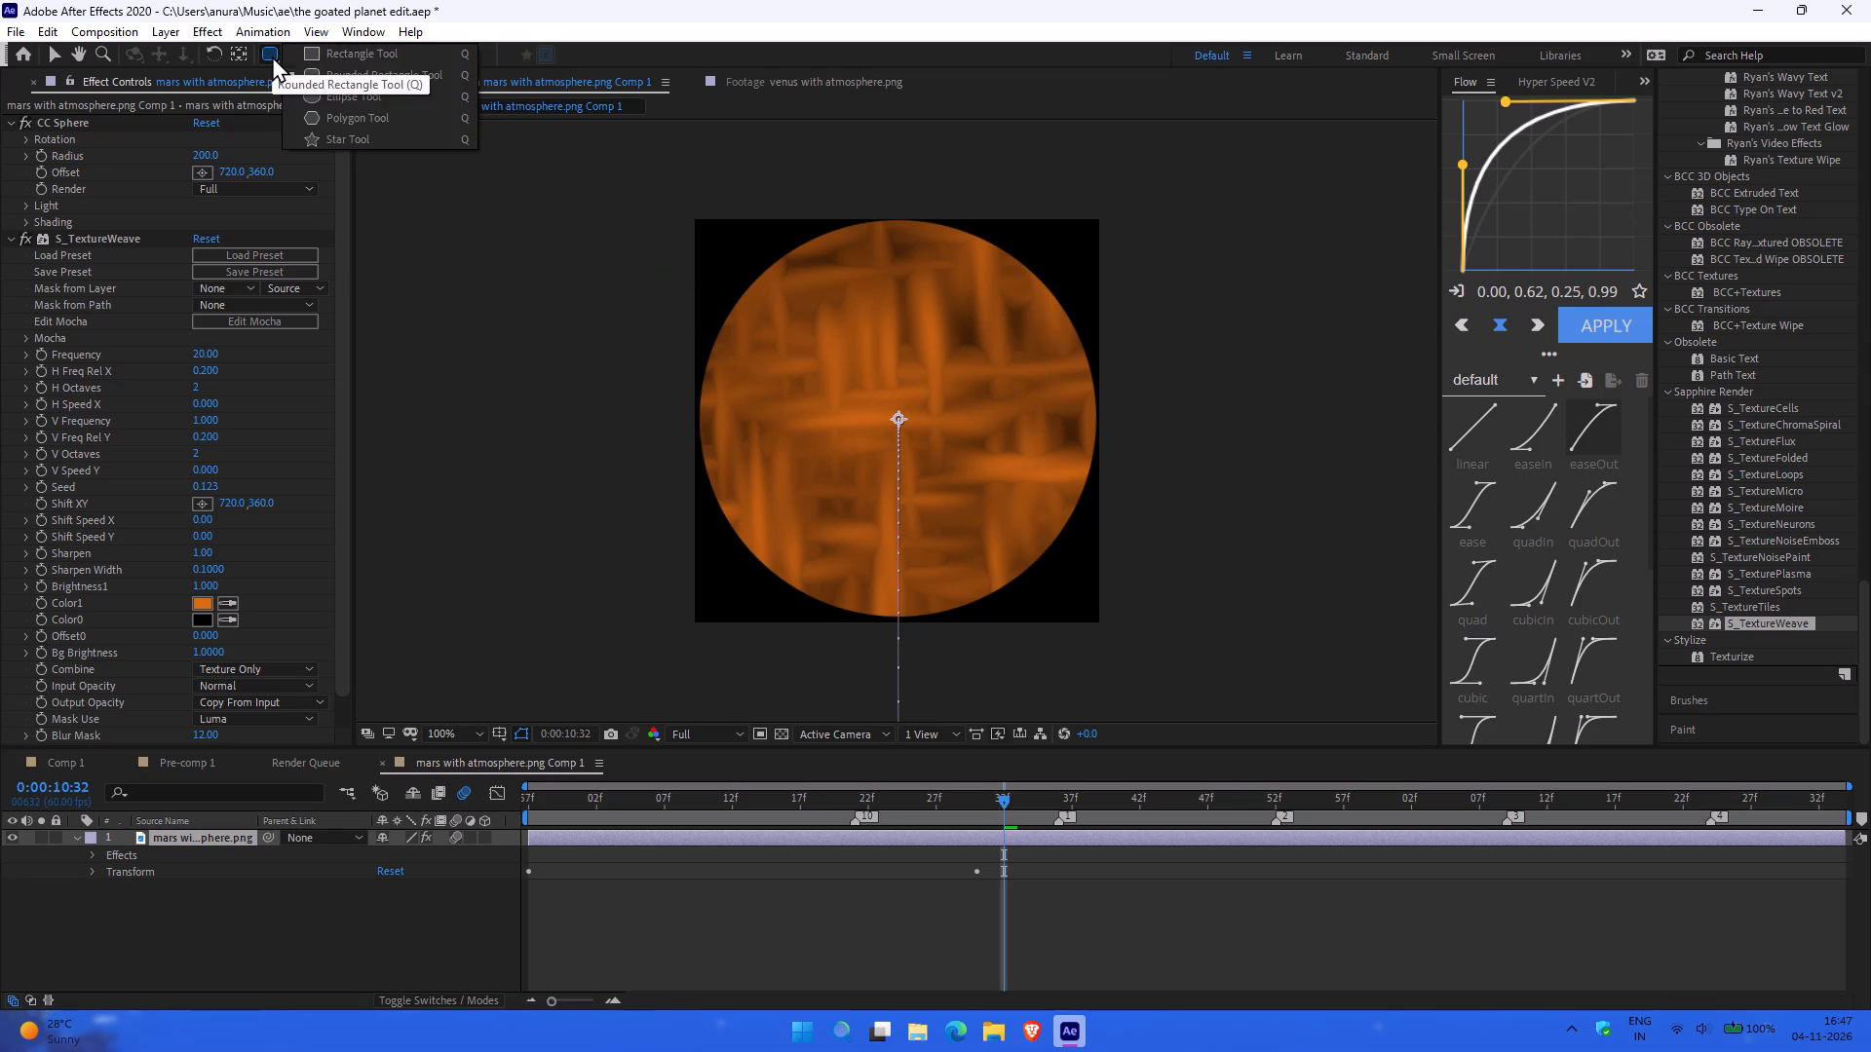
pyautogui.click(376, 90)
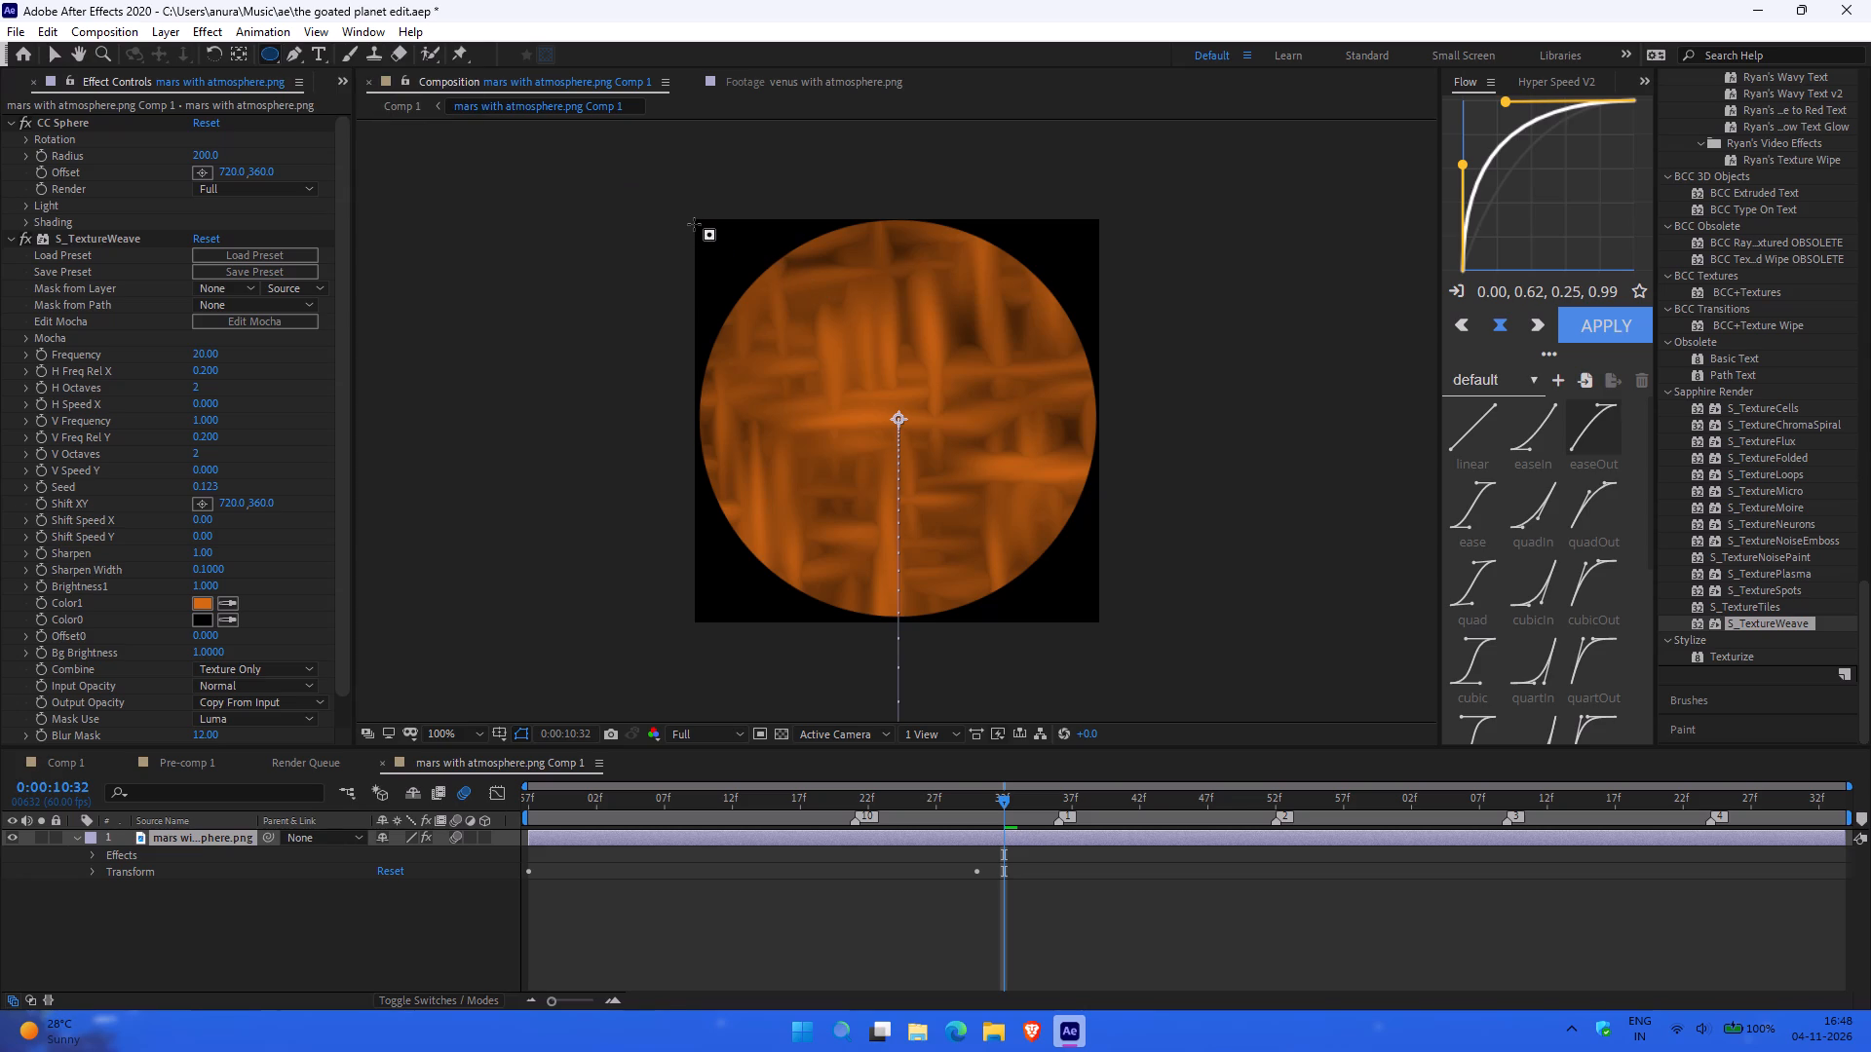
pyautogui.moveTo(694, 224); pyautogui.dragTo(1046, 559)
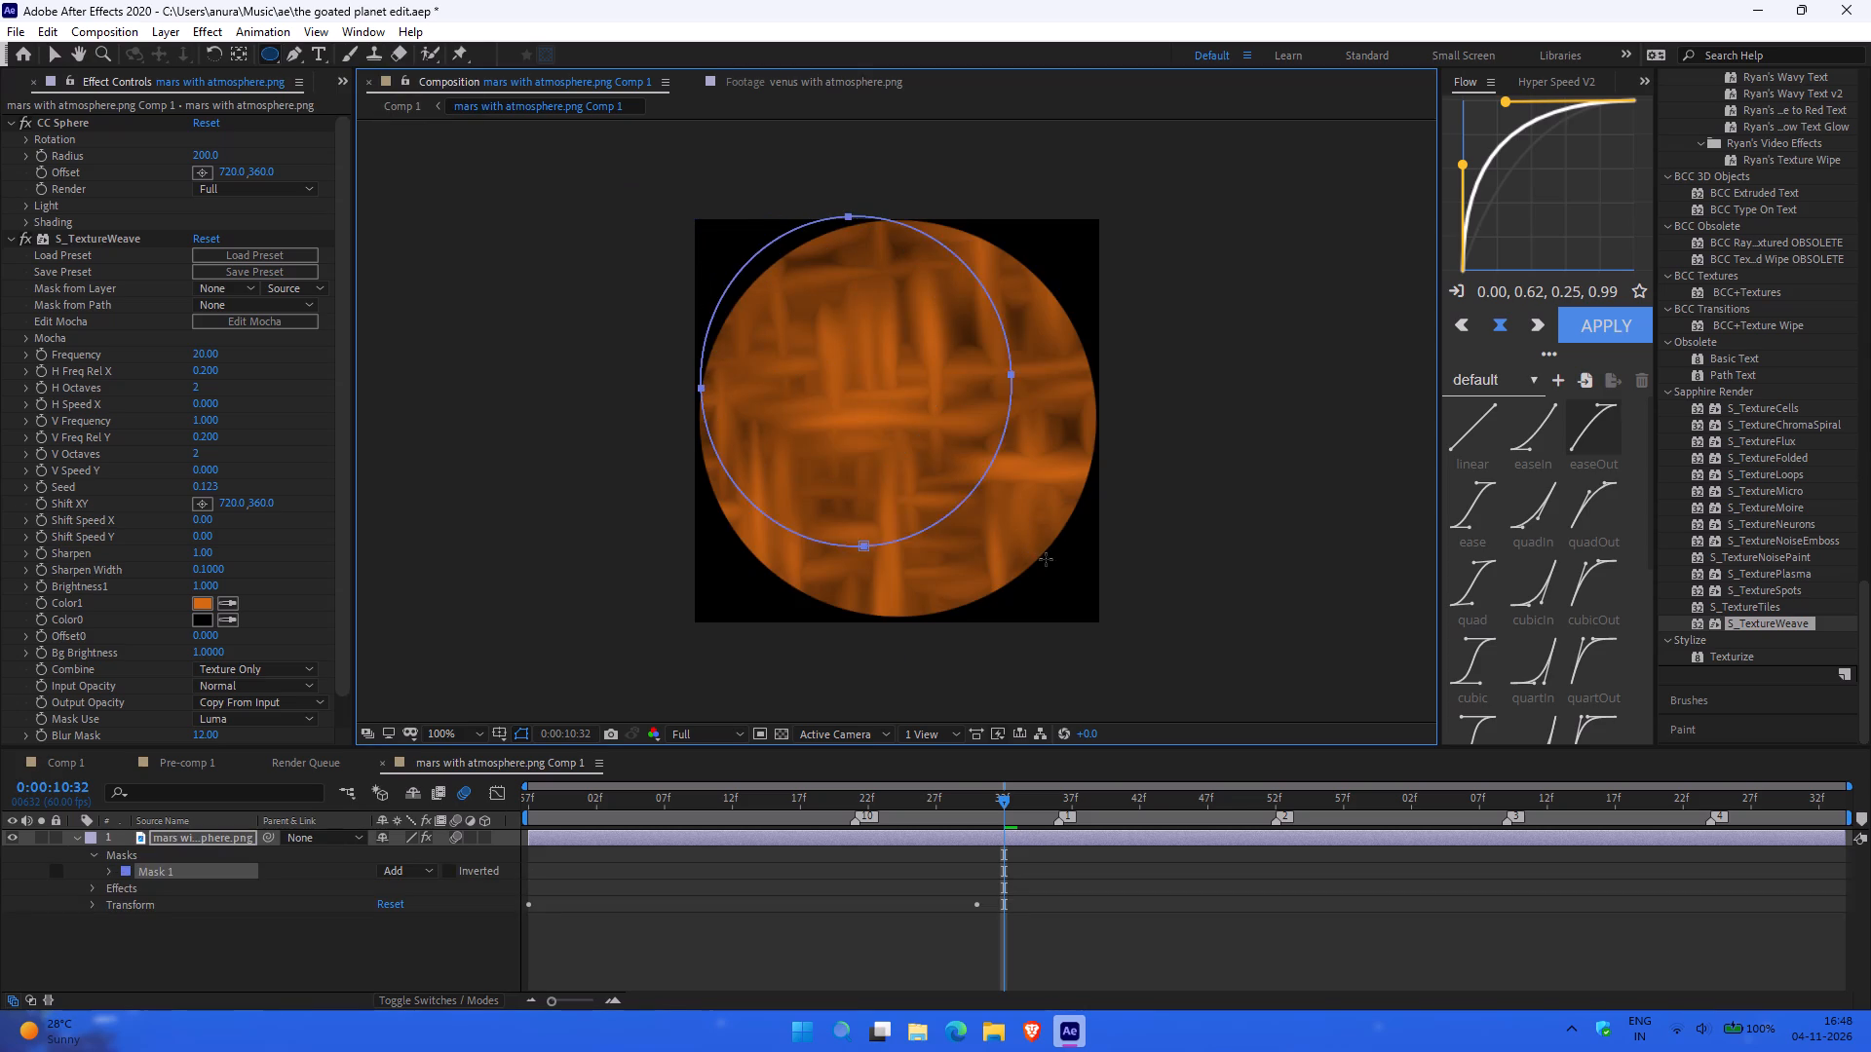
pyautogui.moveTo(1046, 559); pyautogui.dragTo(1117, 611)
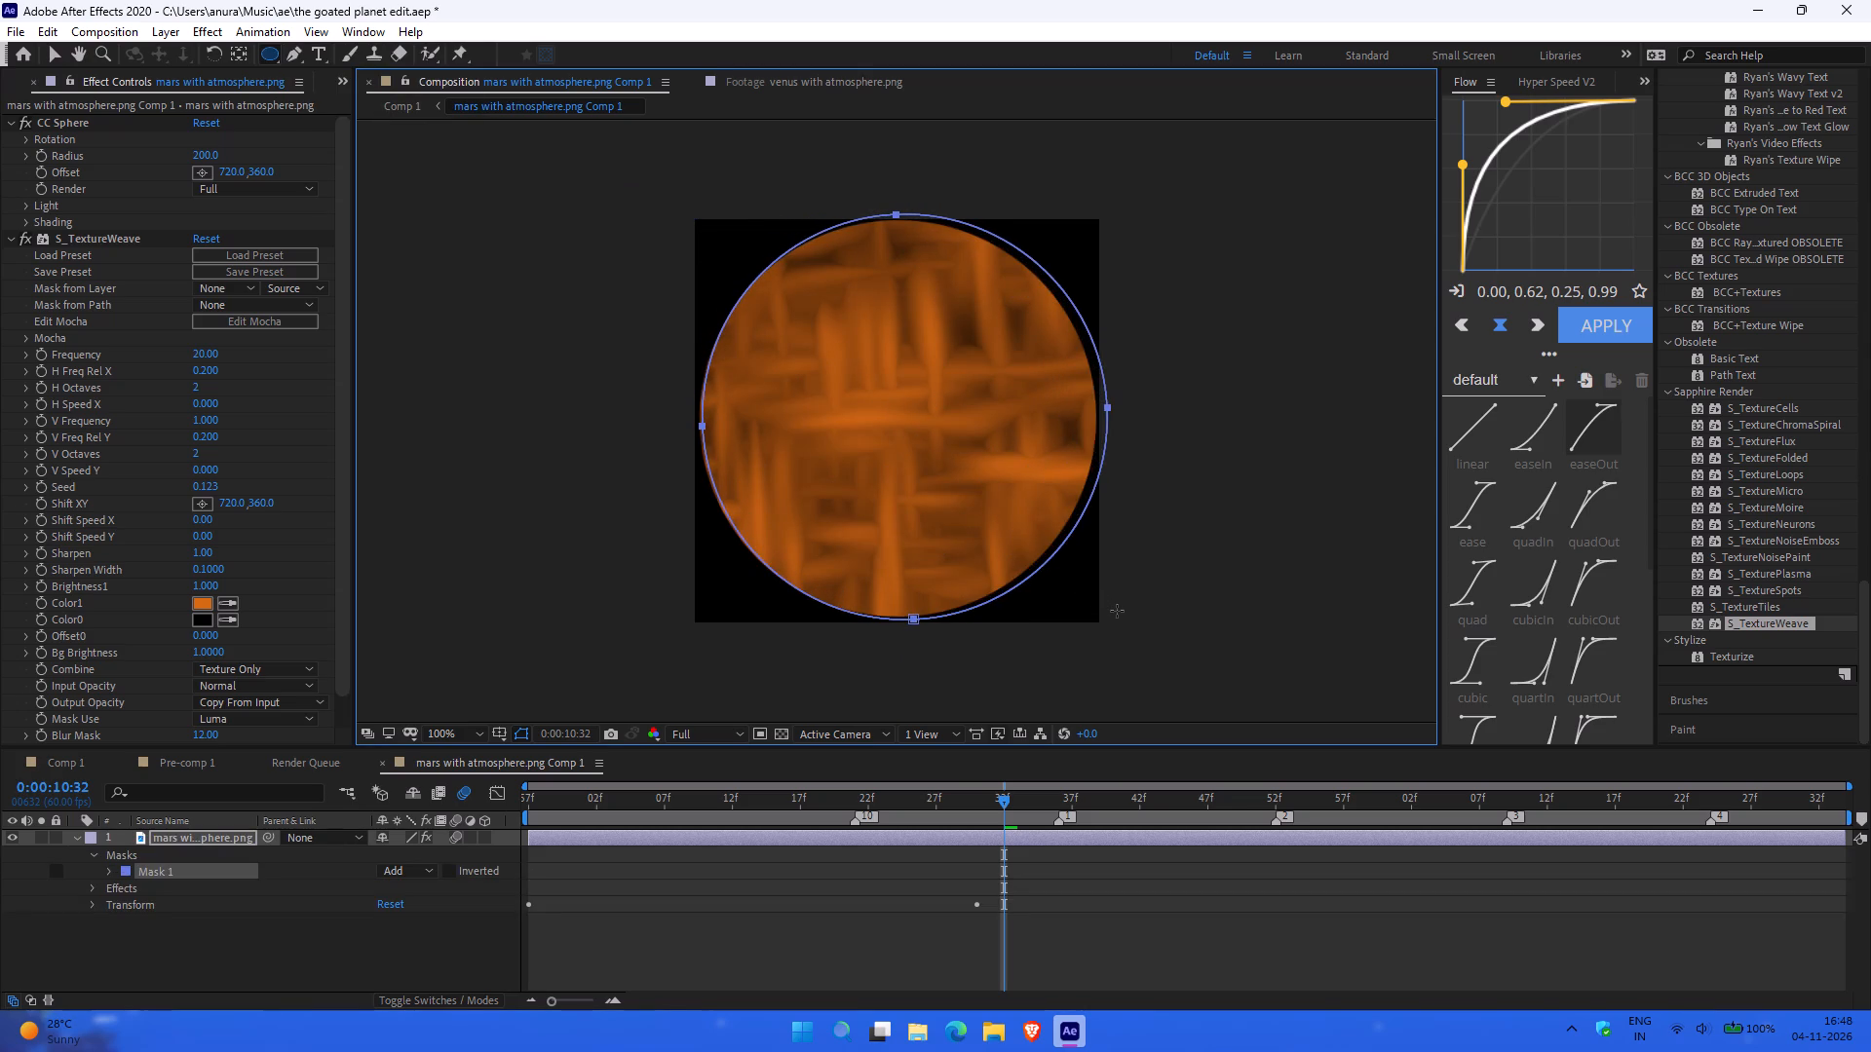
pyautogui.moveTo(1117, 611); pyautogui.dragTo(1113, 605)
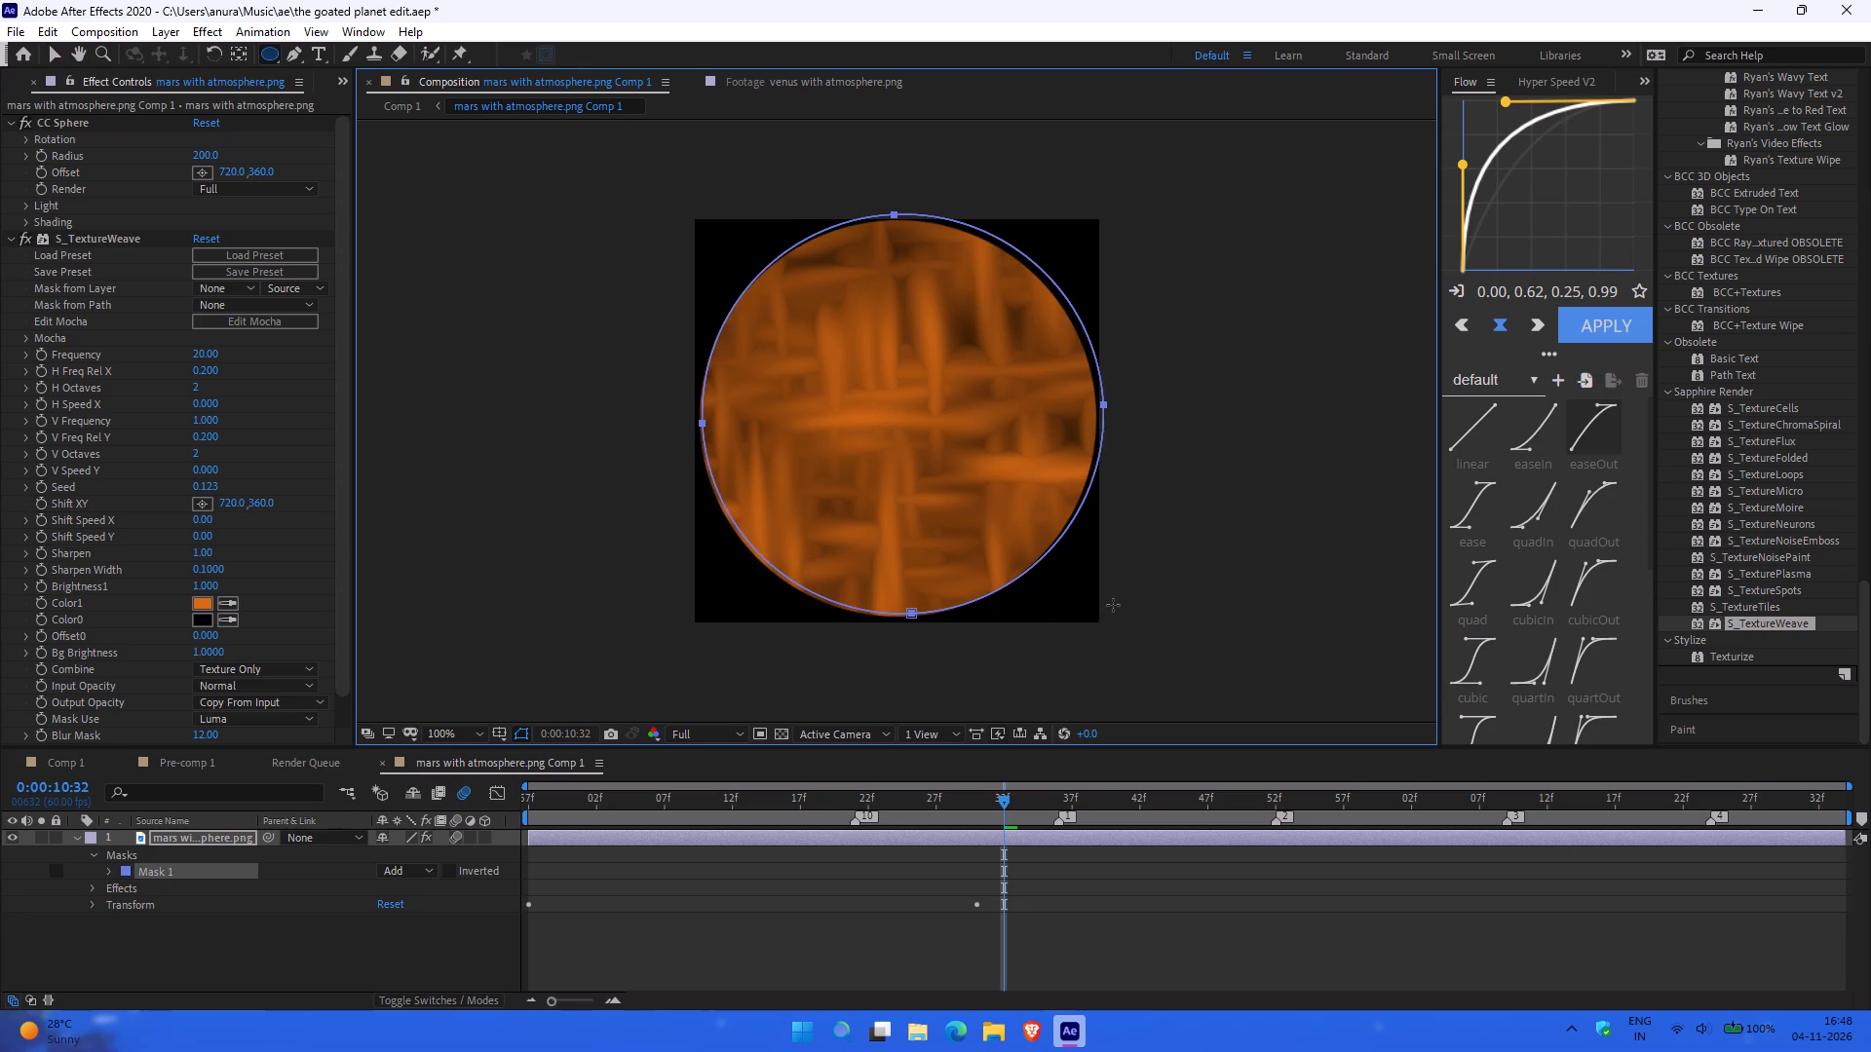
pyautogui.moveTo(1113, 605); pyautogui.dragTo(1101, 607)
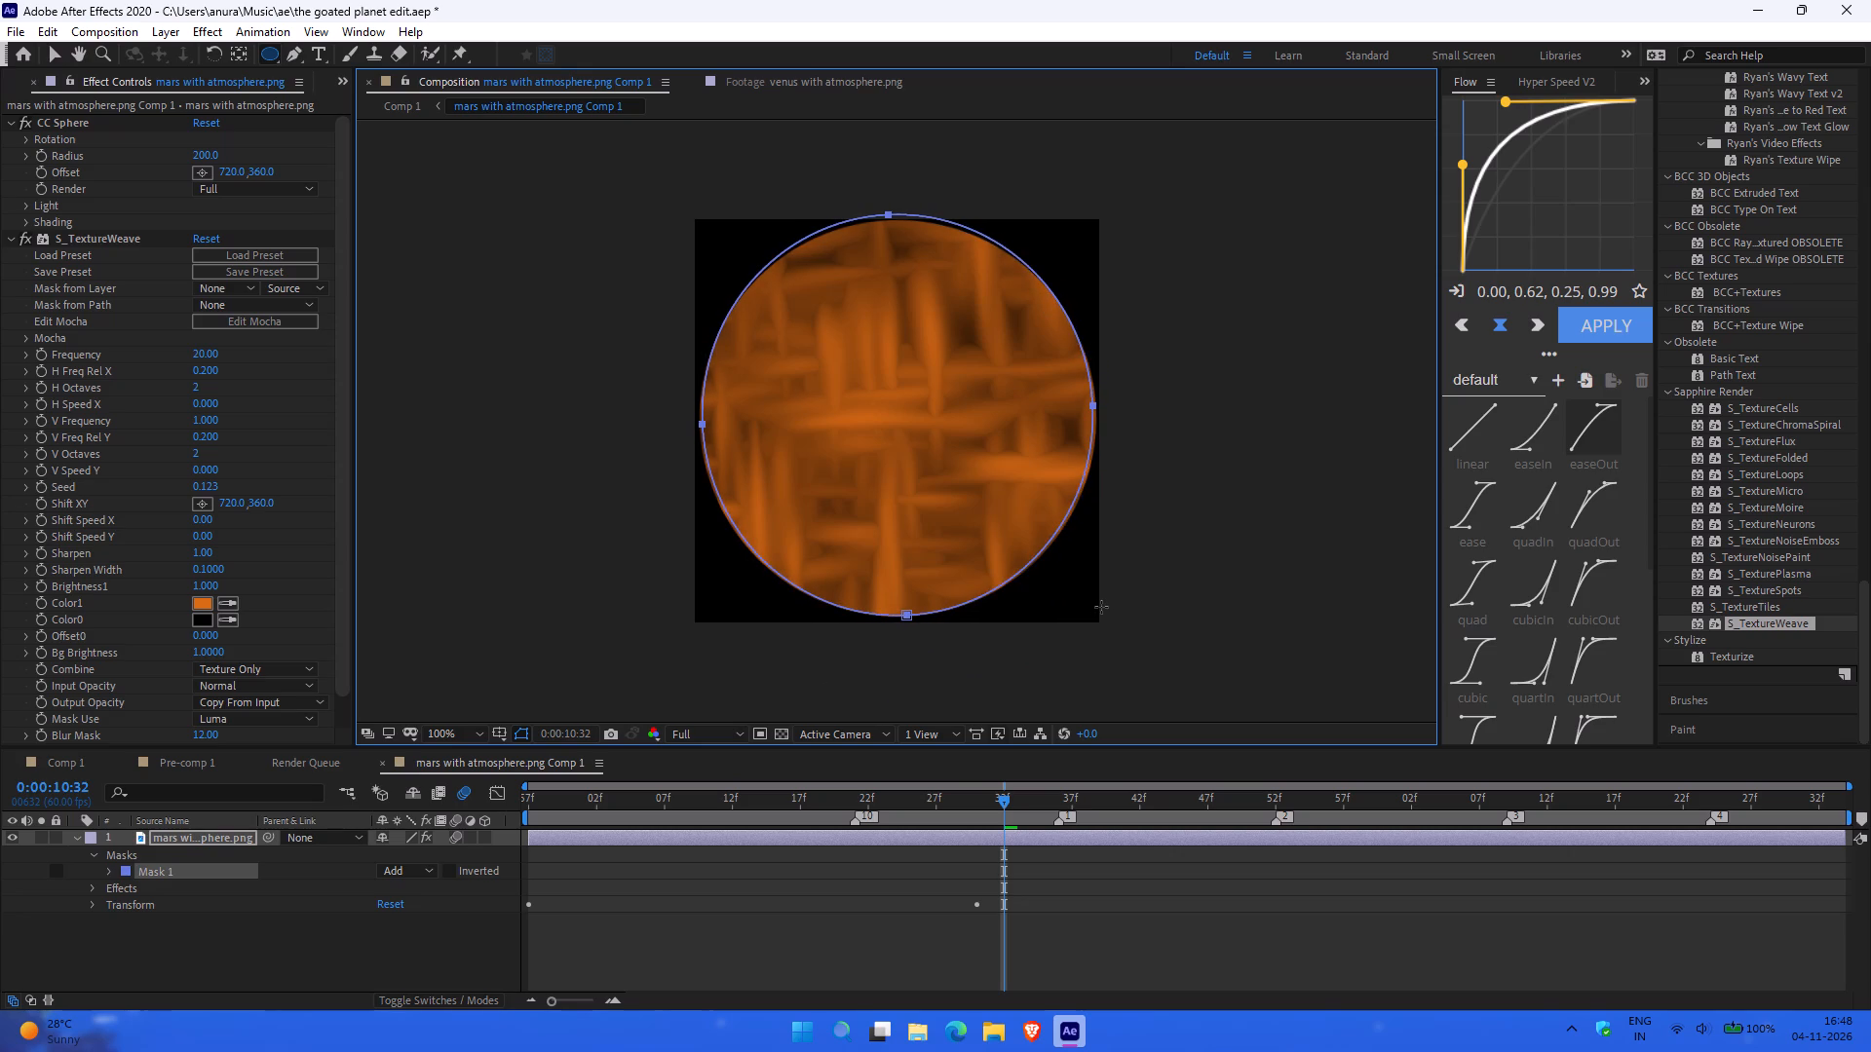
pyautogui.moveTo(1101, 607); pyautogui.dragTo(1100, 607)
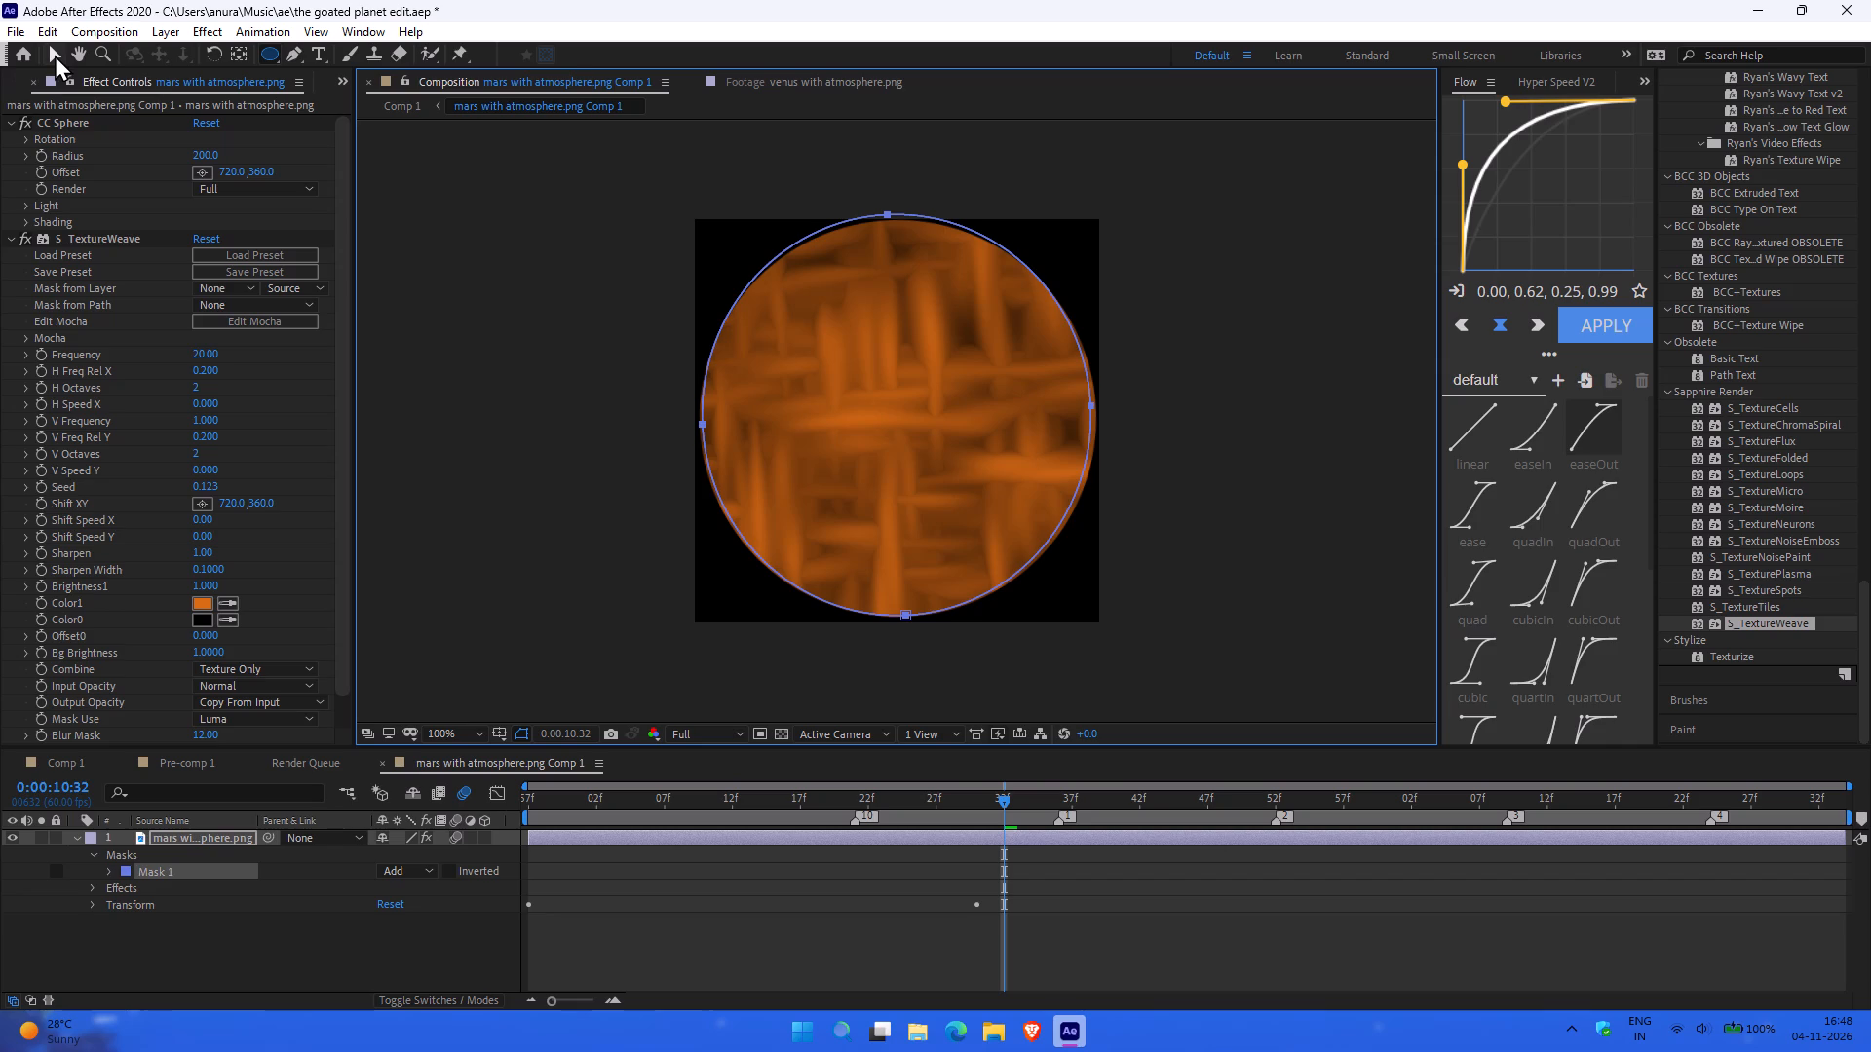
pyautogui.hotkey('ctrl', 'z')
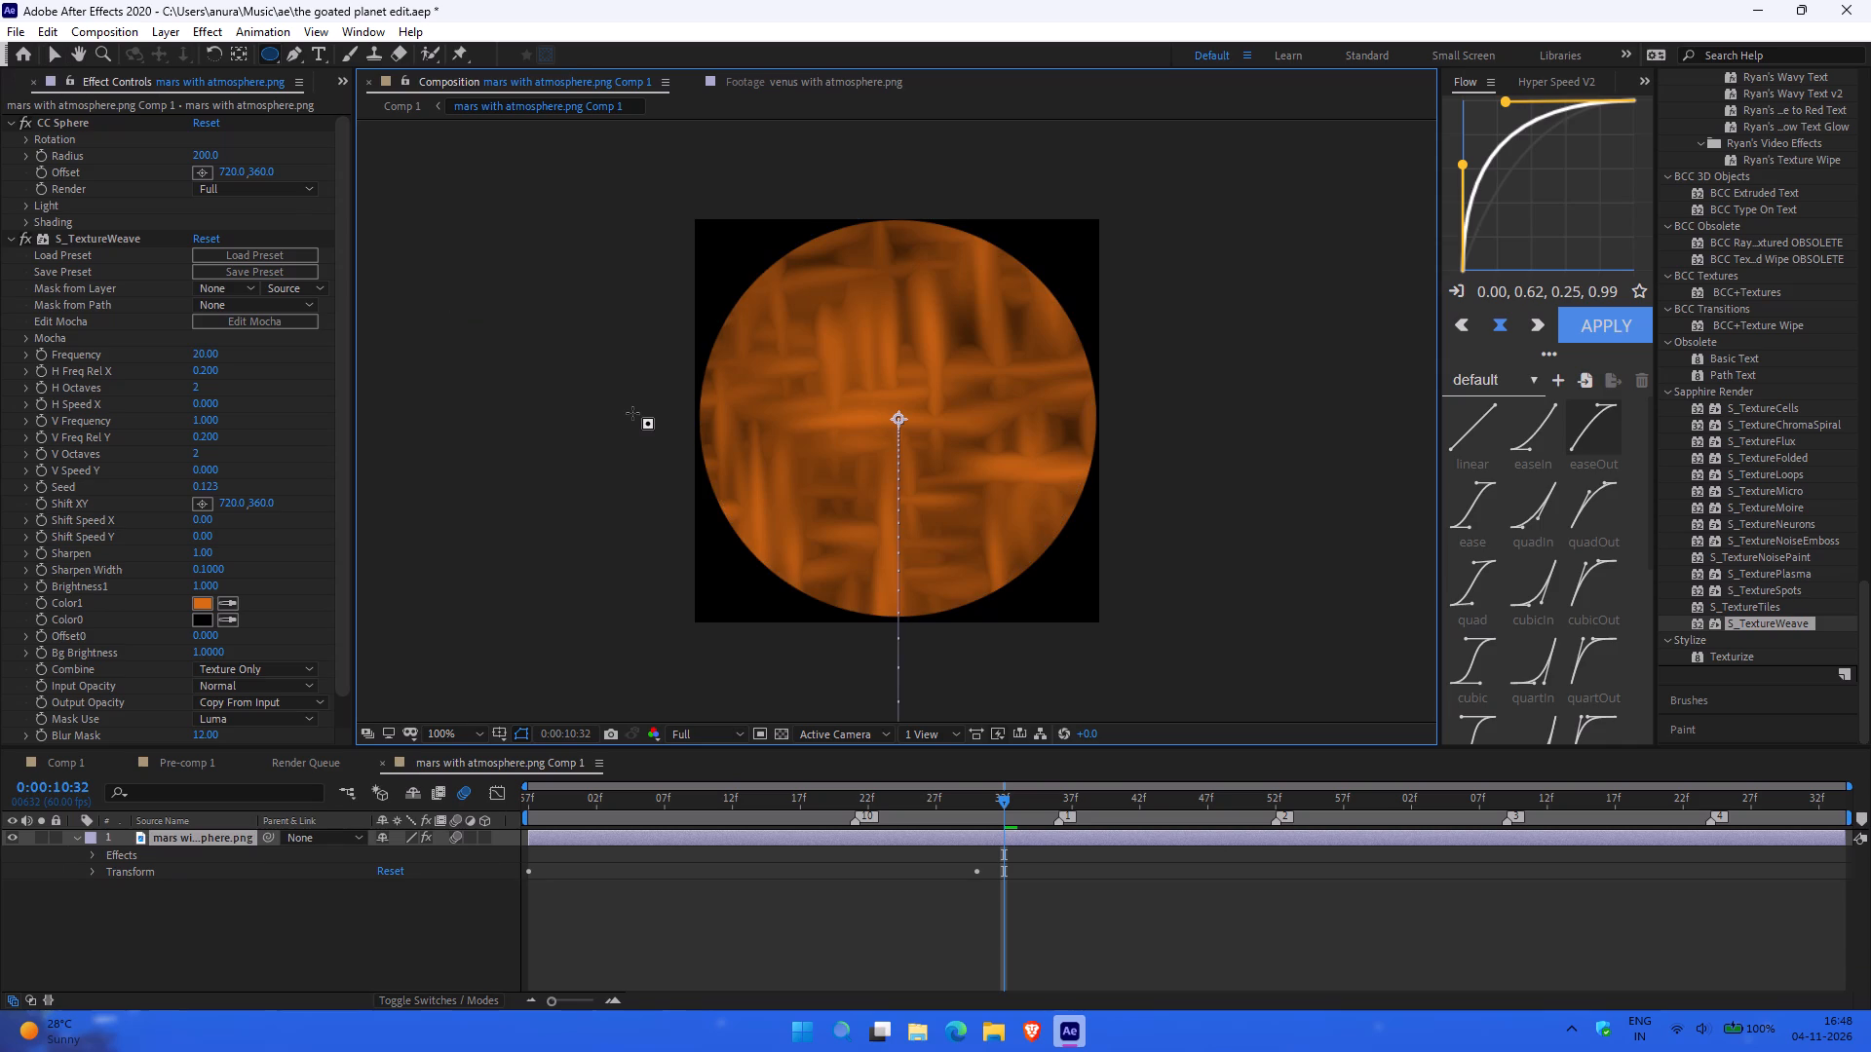
# Draw a region of interest around the whole orange sphere, just outside the cropped composition's edges.
pyautogui.keyDown('ctrl'); pyautogui.scroll(2, 1021, 429); pyautogui.keyUp('ctrl')
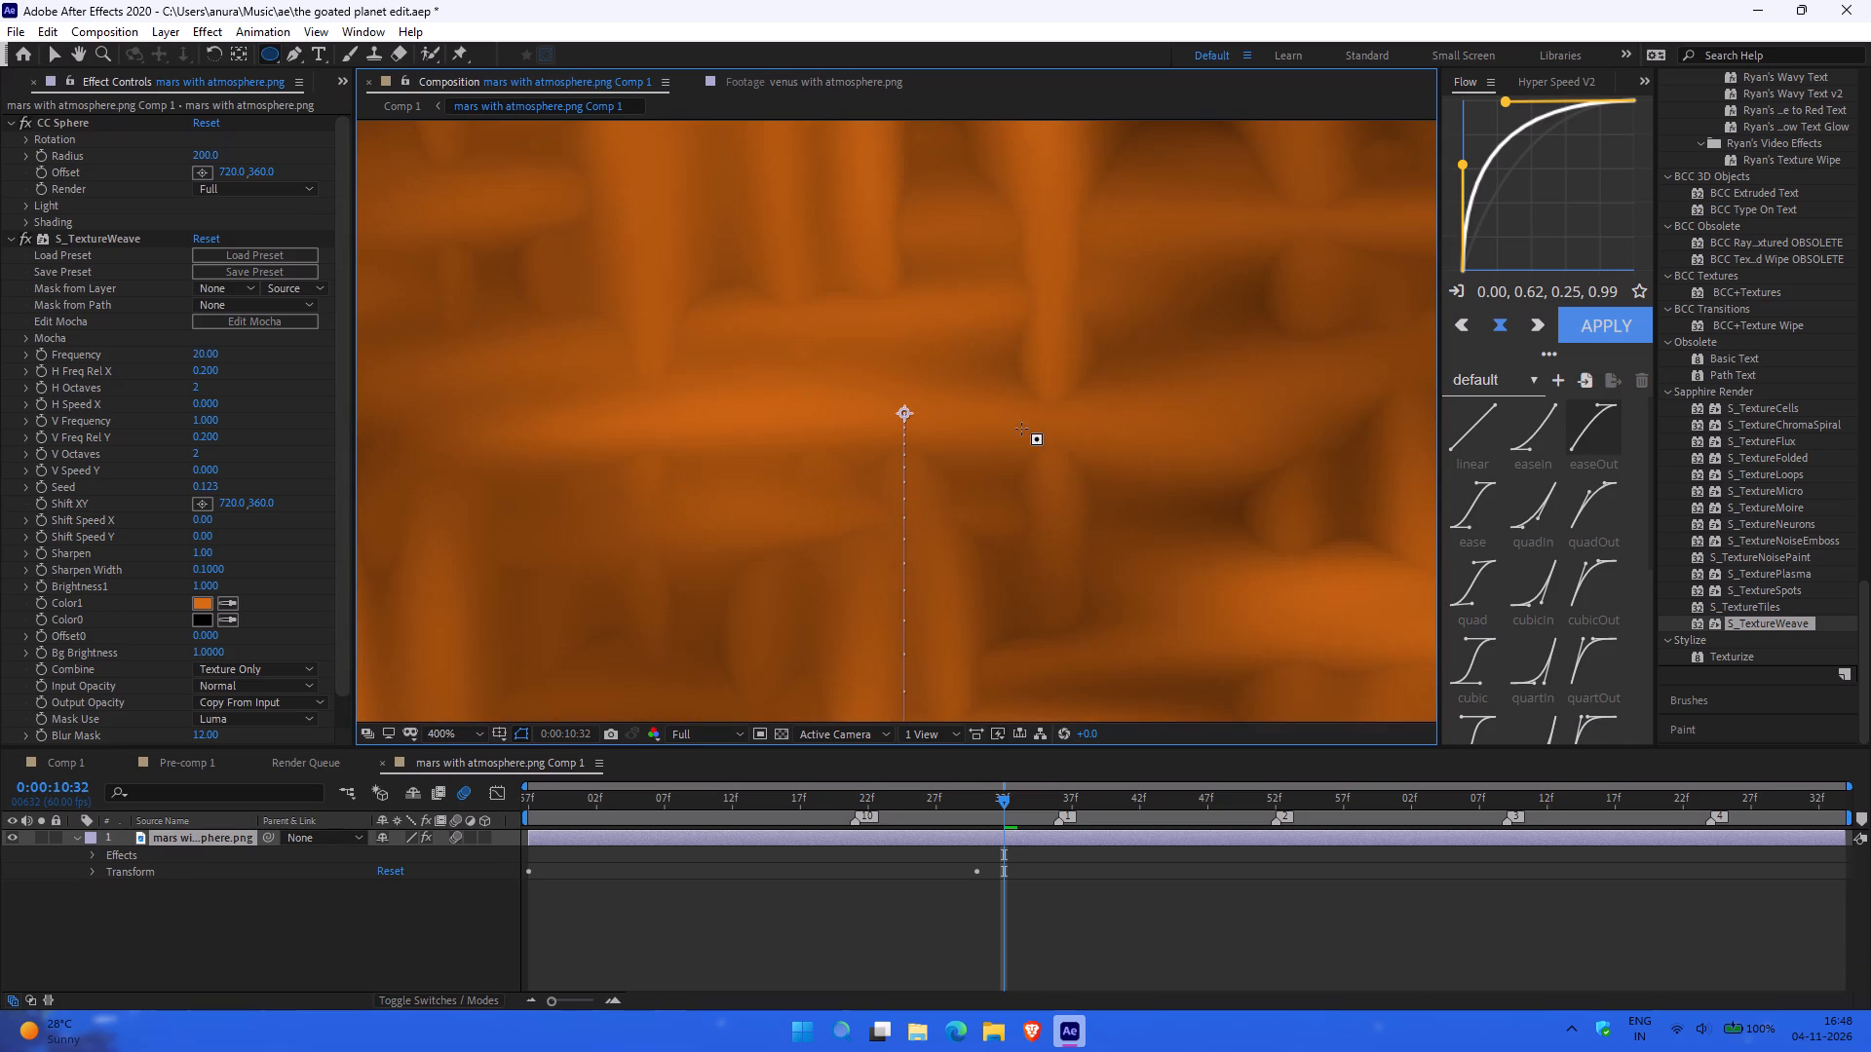
pyautogui.keyDown('ctrl'); pyautogui.scroll(-2, 706, 394); pyautogui.keyUp('ctrl')
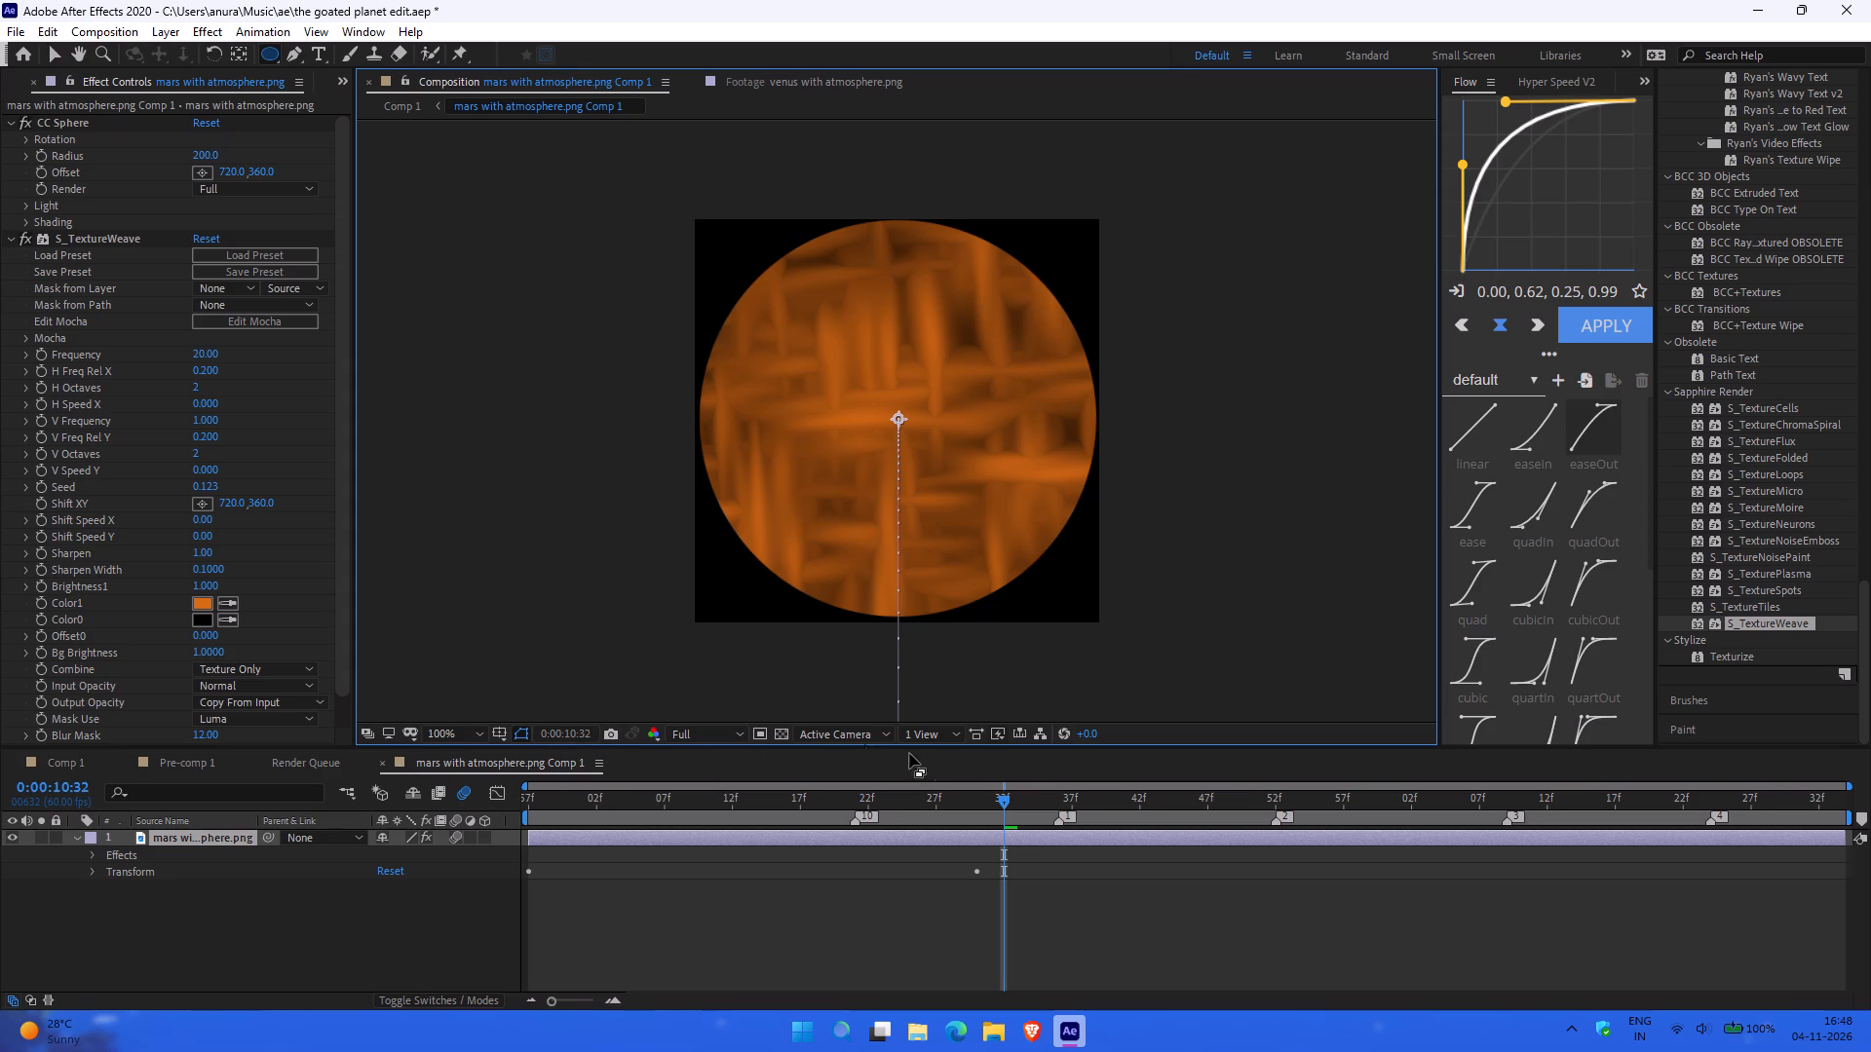
pyautogui.click(755, 733)
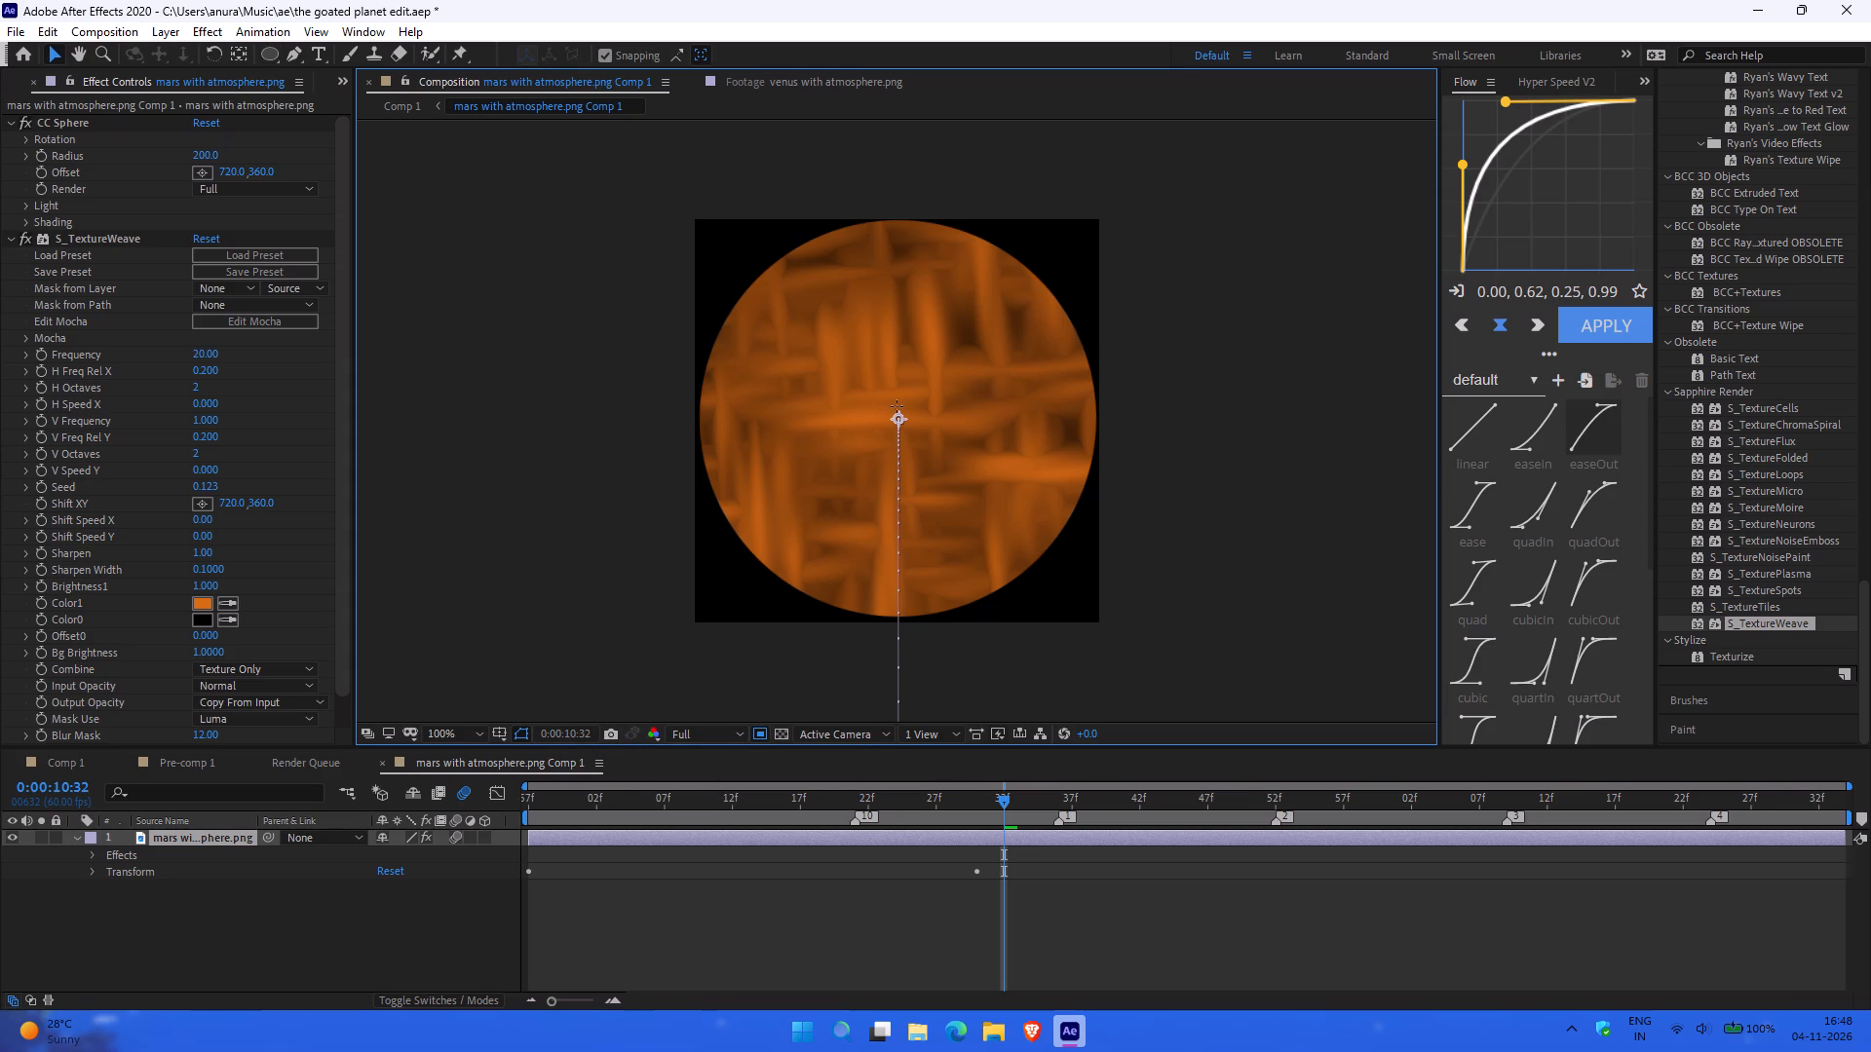
pyautogui.moveTo(694, 222); pyautogui.dragTo(969, 516)
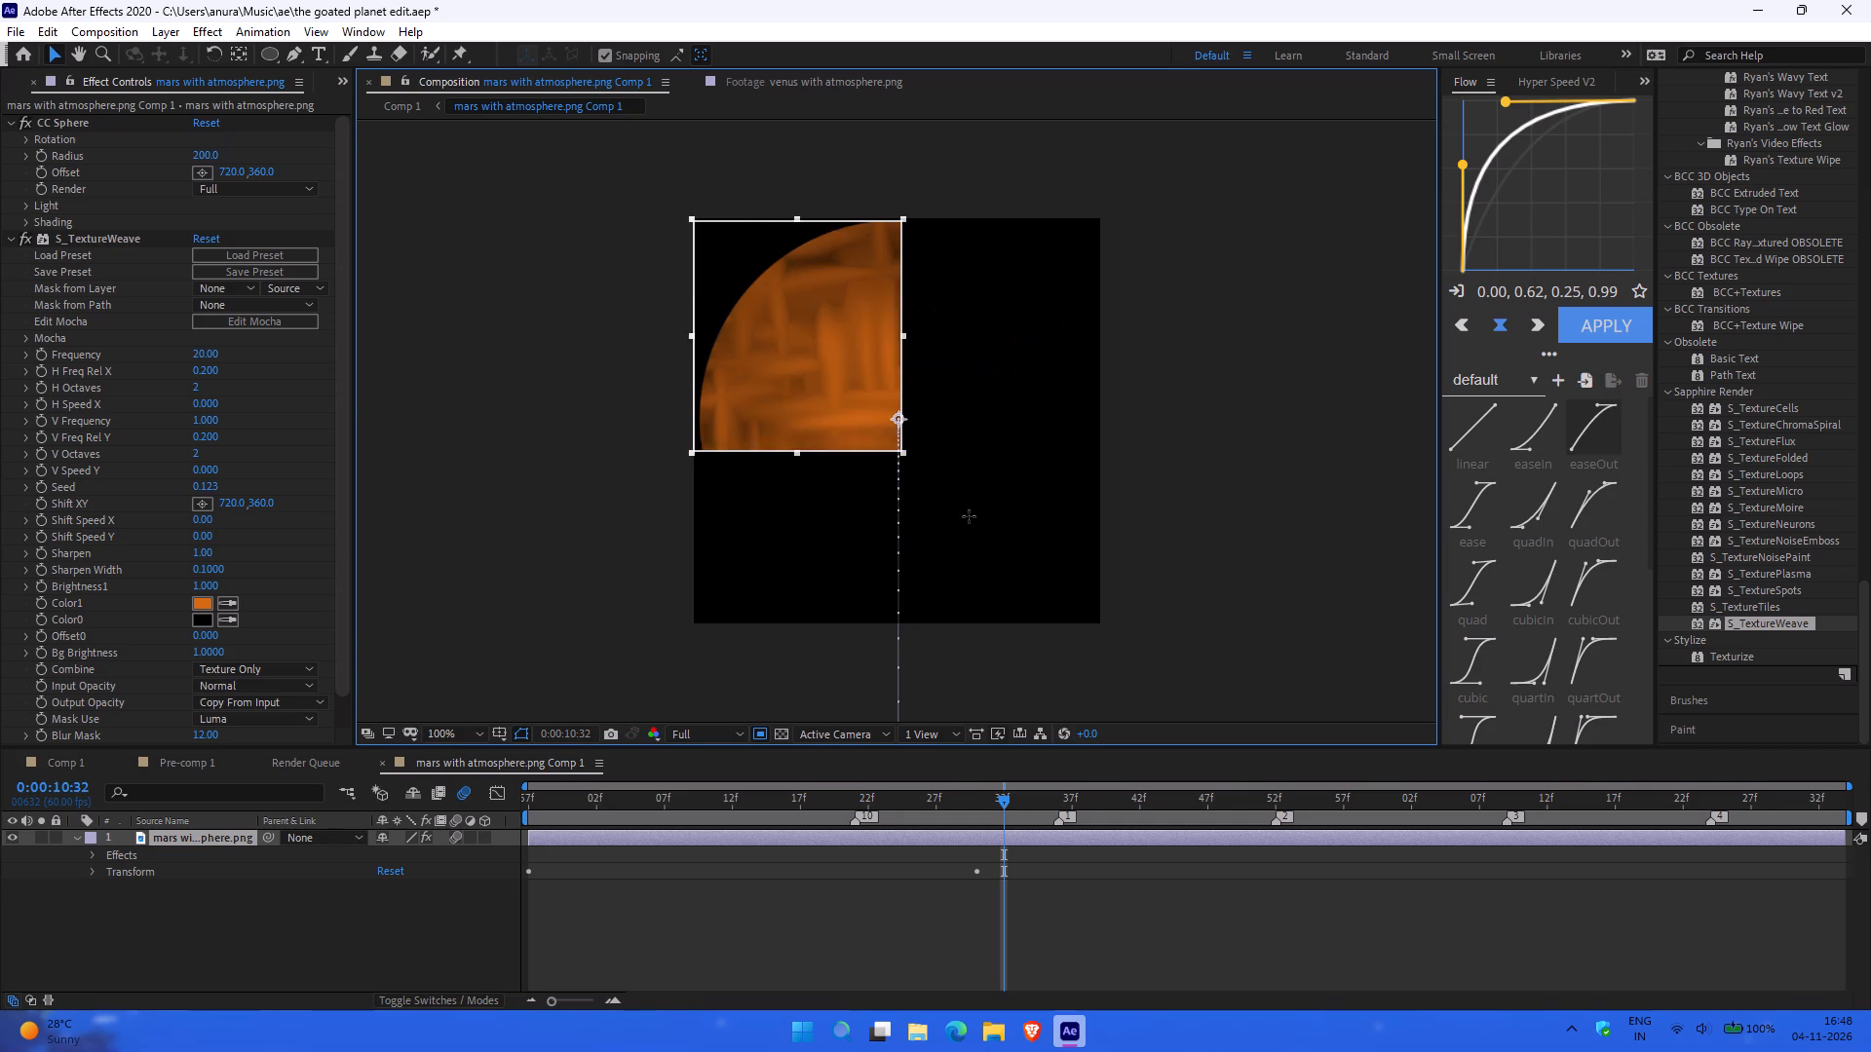
pyautogui.moveTo(969, 516); pyautogui.dragTo(1109, 611)
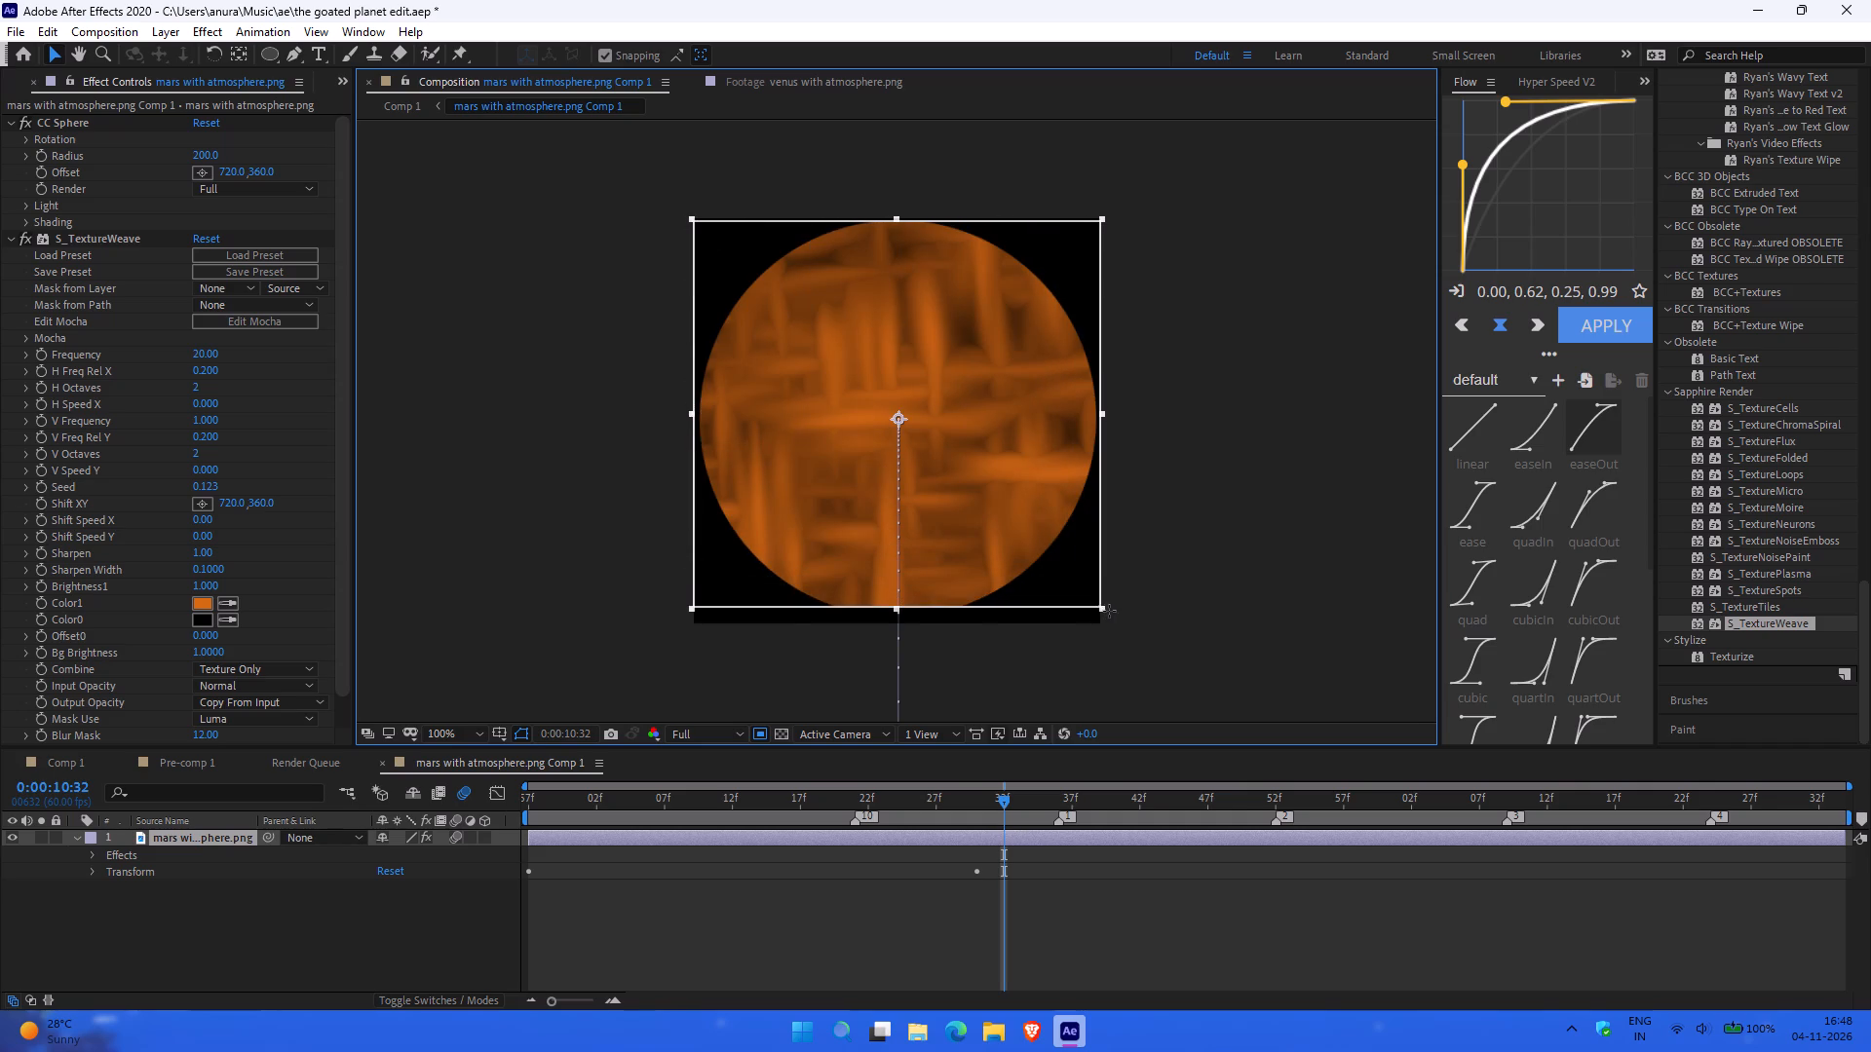
pyautogui.moveTo(1109, 611); pyautogui.dragTo(1126, 655)
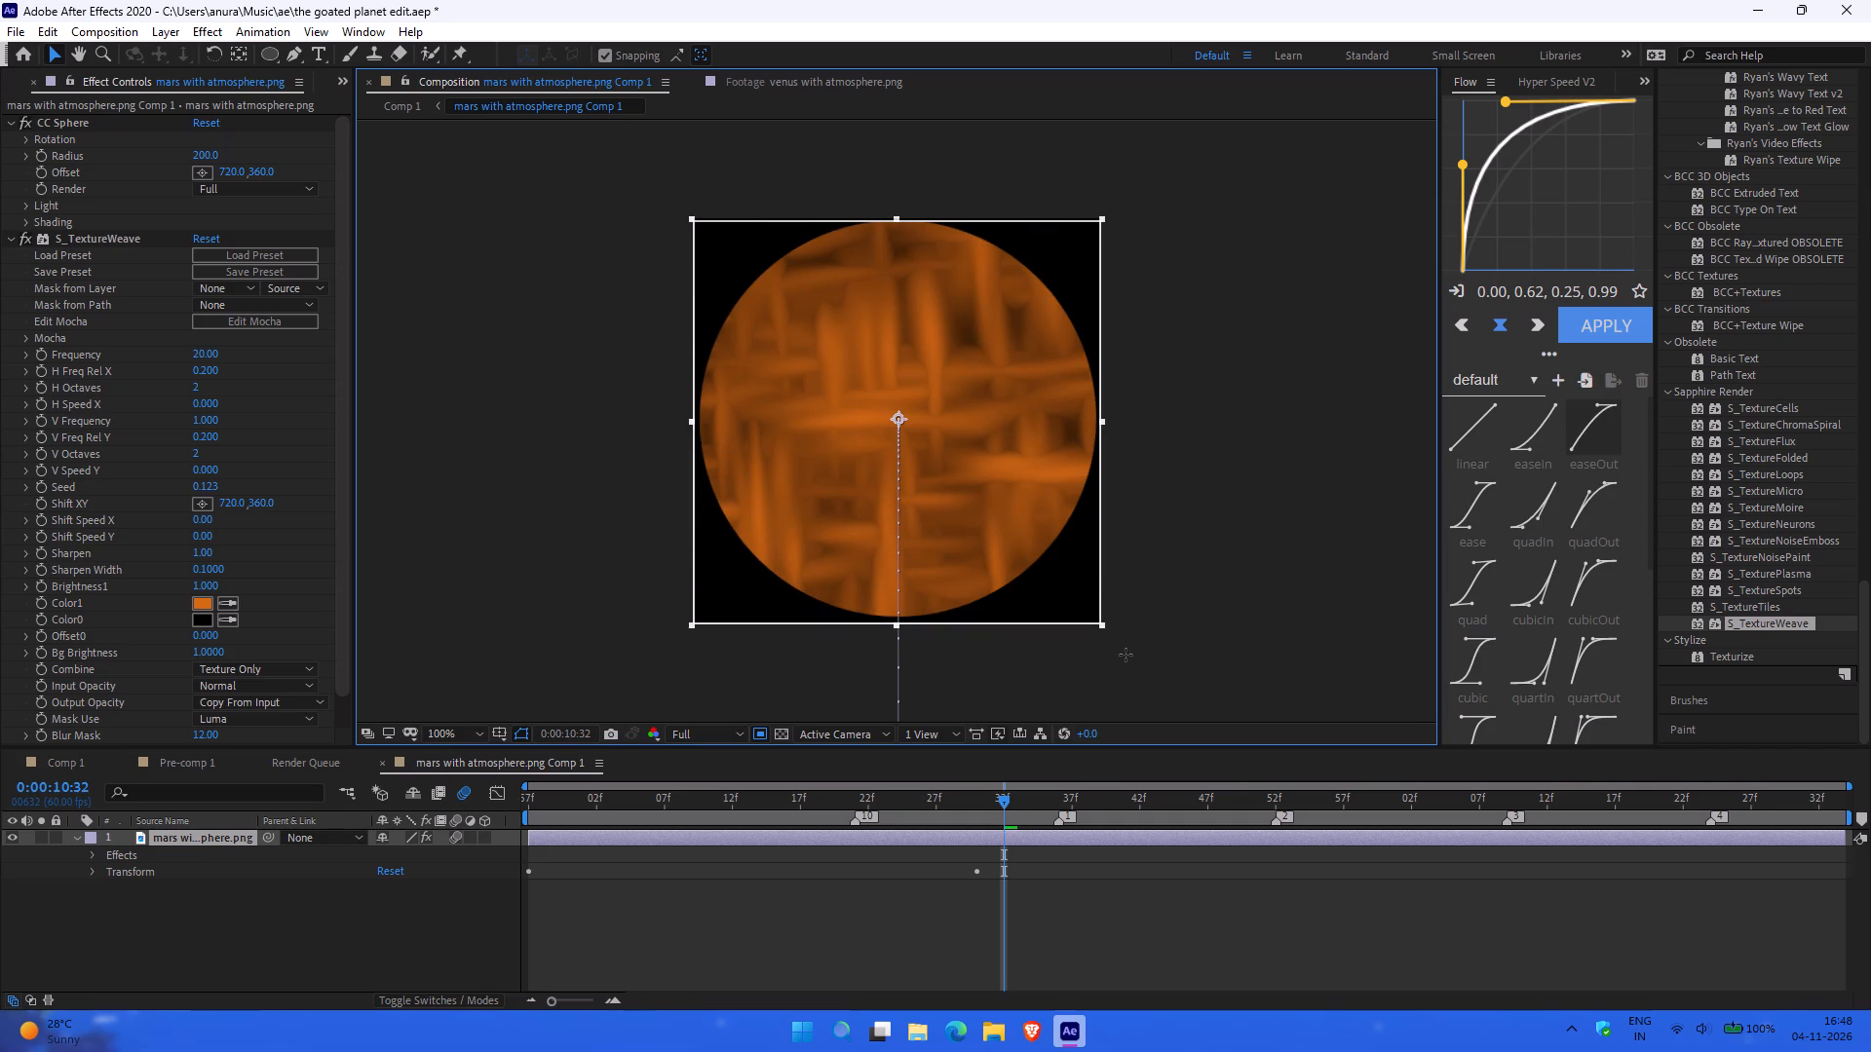
pyautogui.moveTo(1126, 655); pyautogui.dragTo(1126, 658)
# Undo the accidental shift of the Mars layer and the earlier crop of the composition to the region of interest.
pyautogui.moveTo(779, 203); pyautogui.dragTo(922, 139)
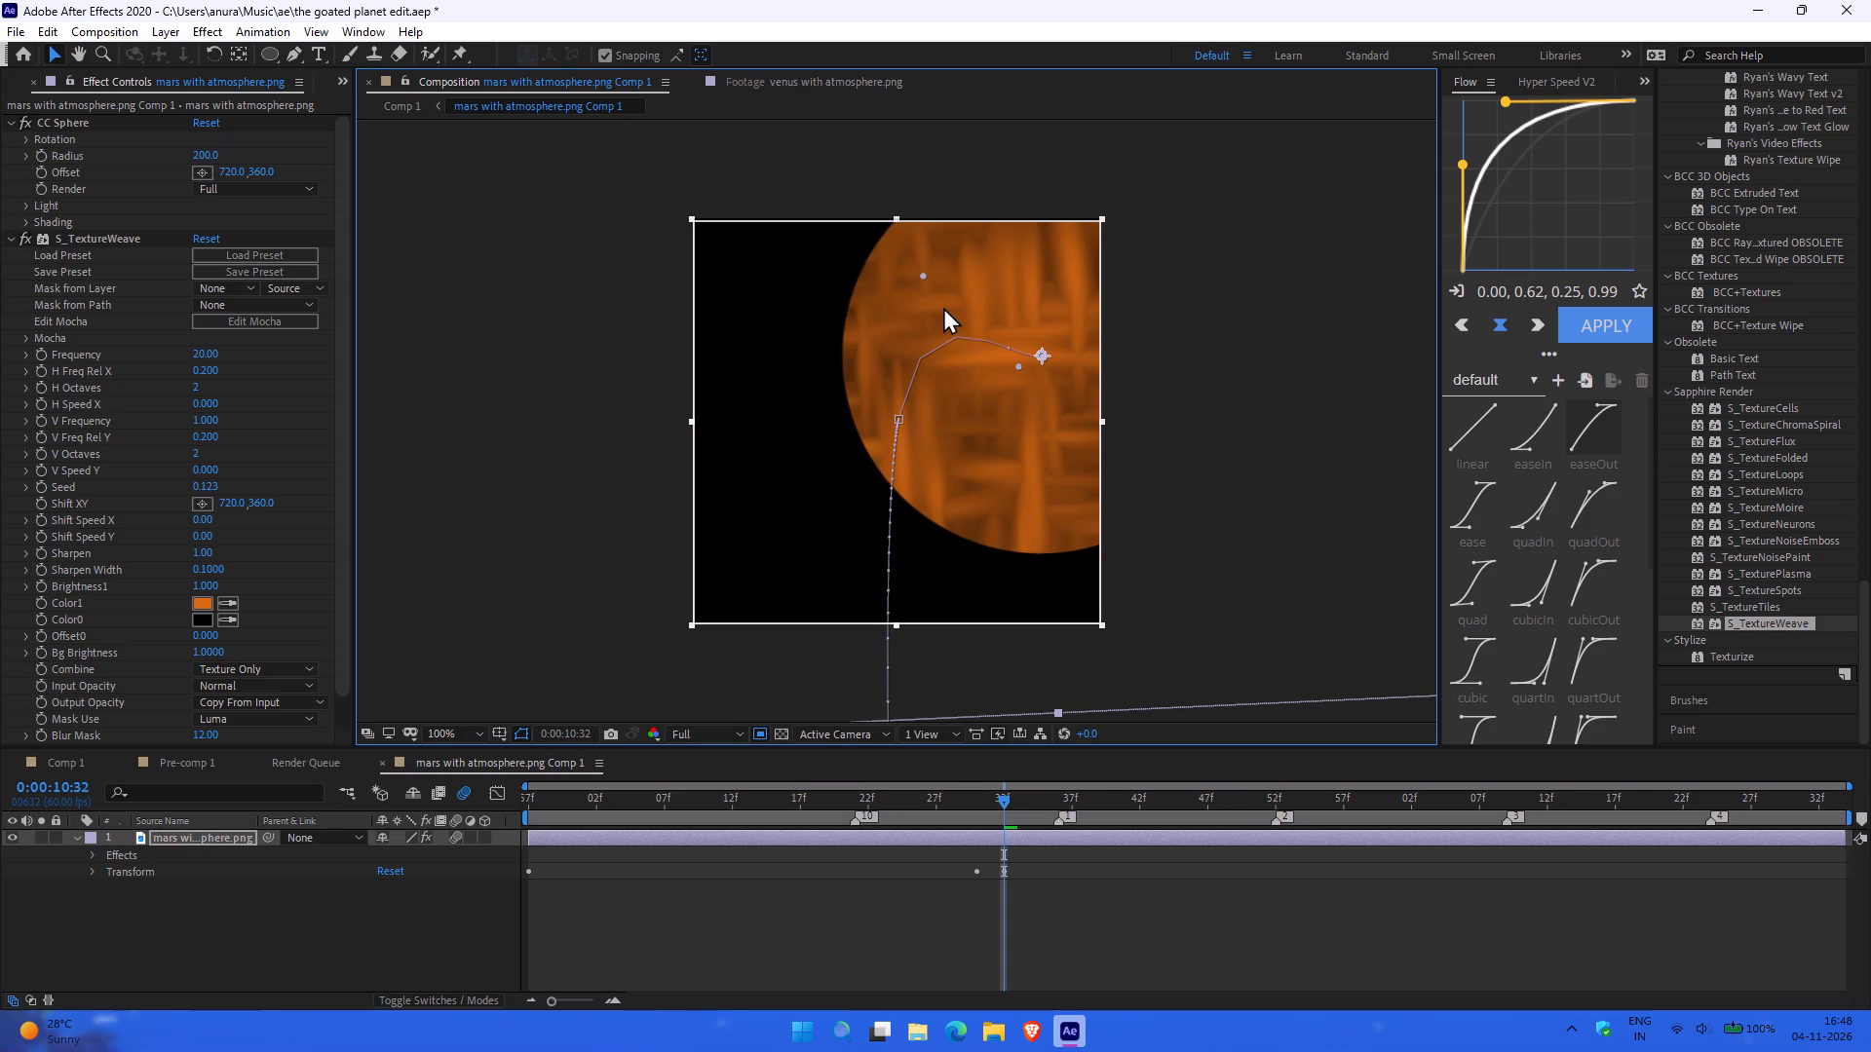
pyautogui.hotkey('ctrl', 'z')
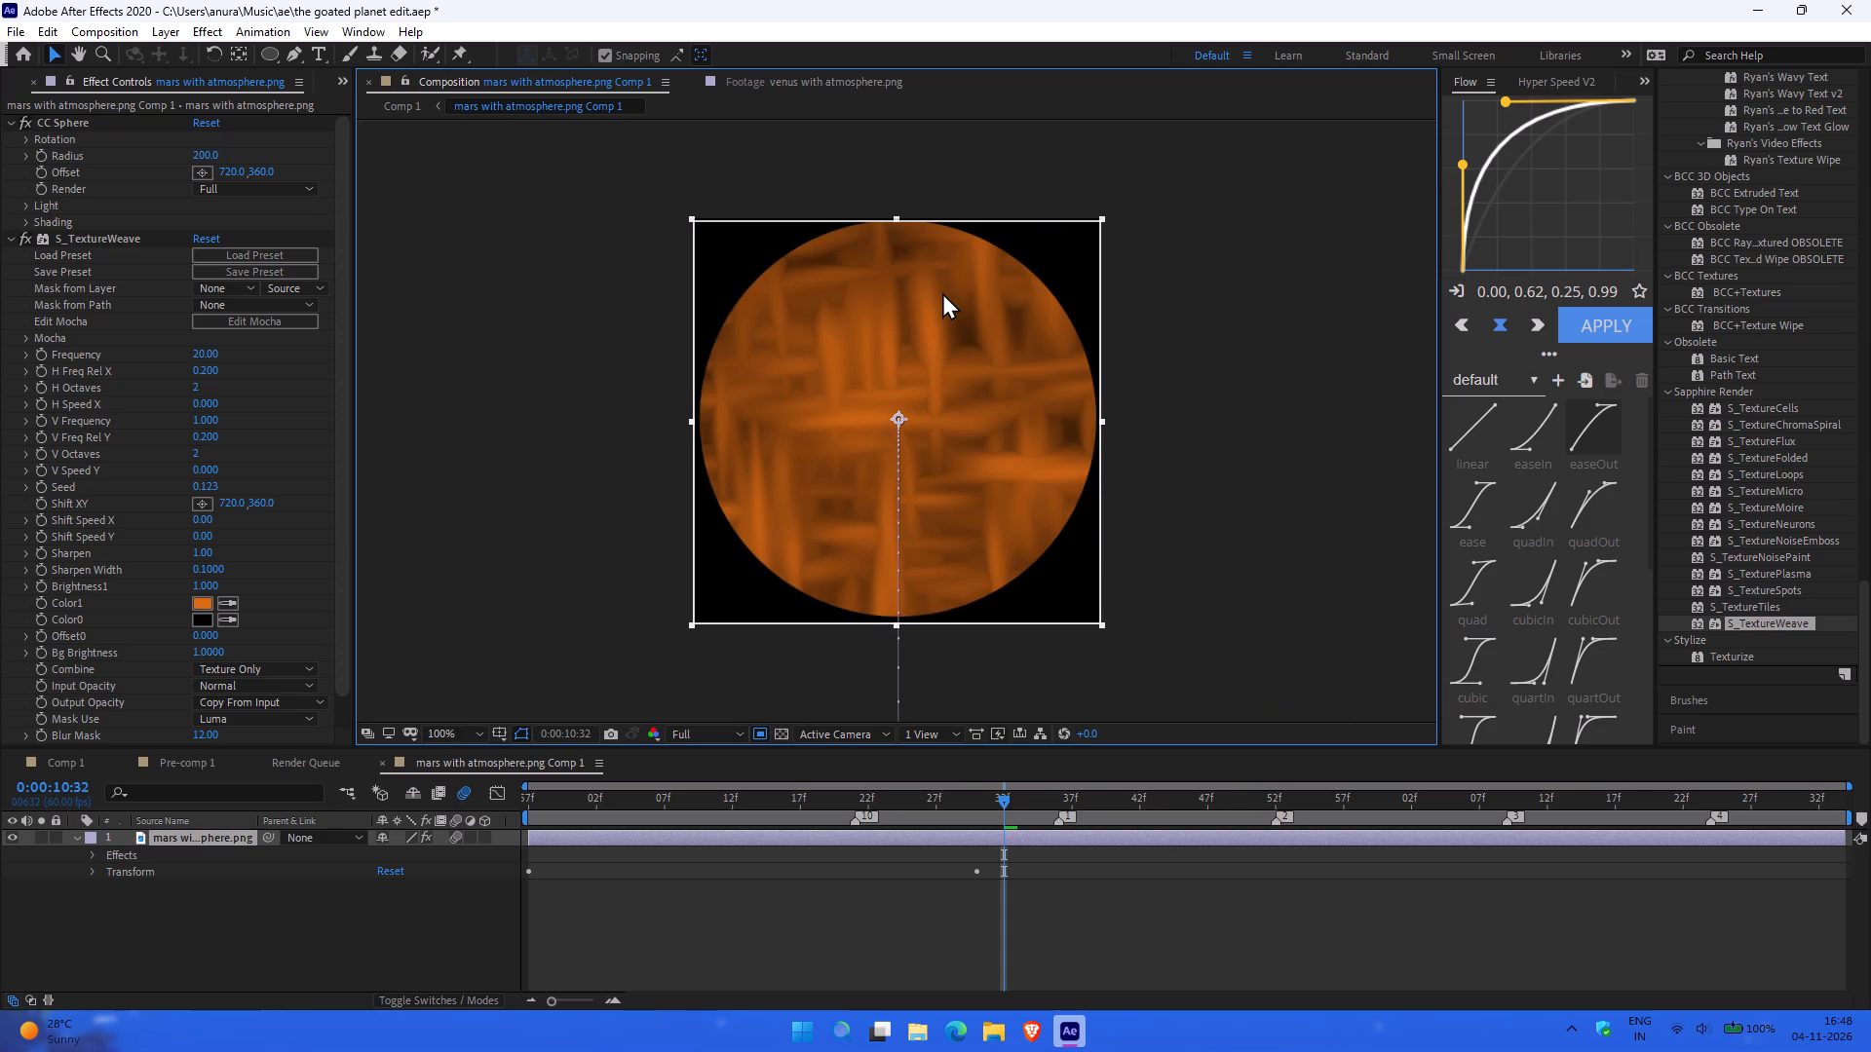
pyautogui.hotkey('ctrl', 'z')
pyautogui.keyDown('ctrl'); pyautogui.scroll(-3, 877, 343); pyautogui.keyUp('ctrl')
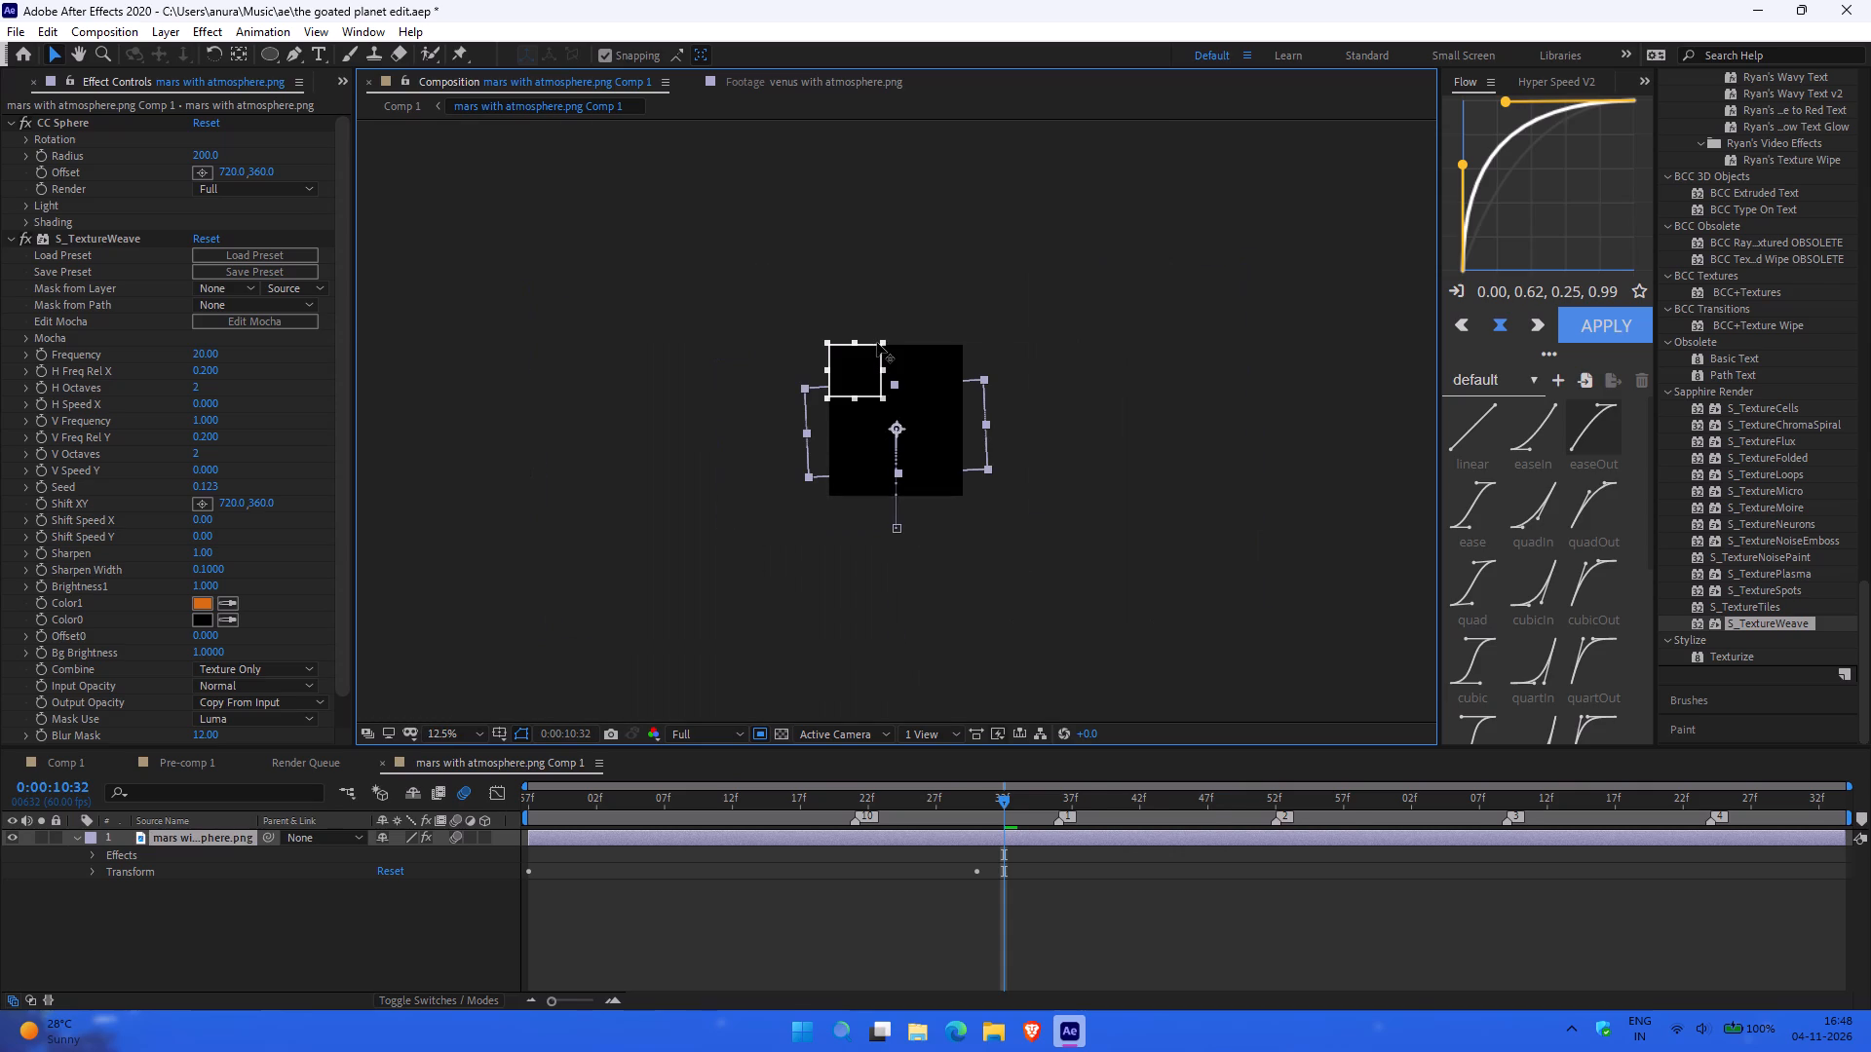
# Undo the earlier pre-composition and pre-compose the orange Mars layer (layer 11) in Comp 1 again.
pyautogui.hotkey('ctrl', 'z')
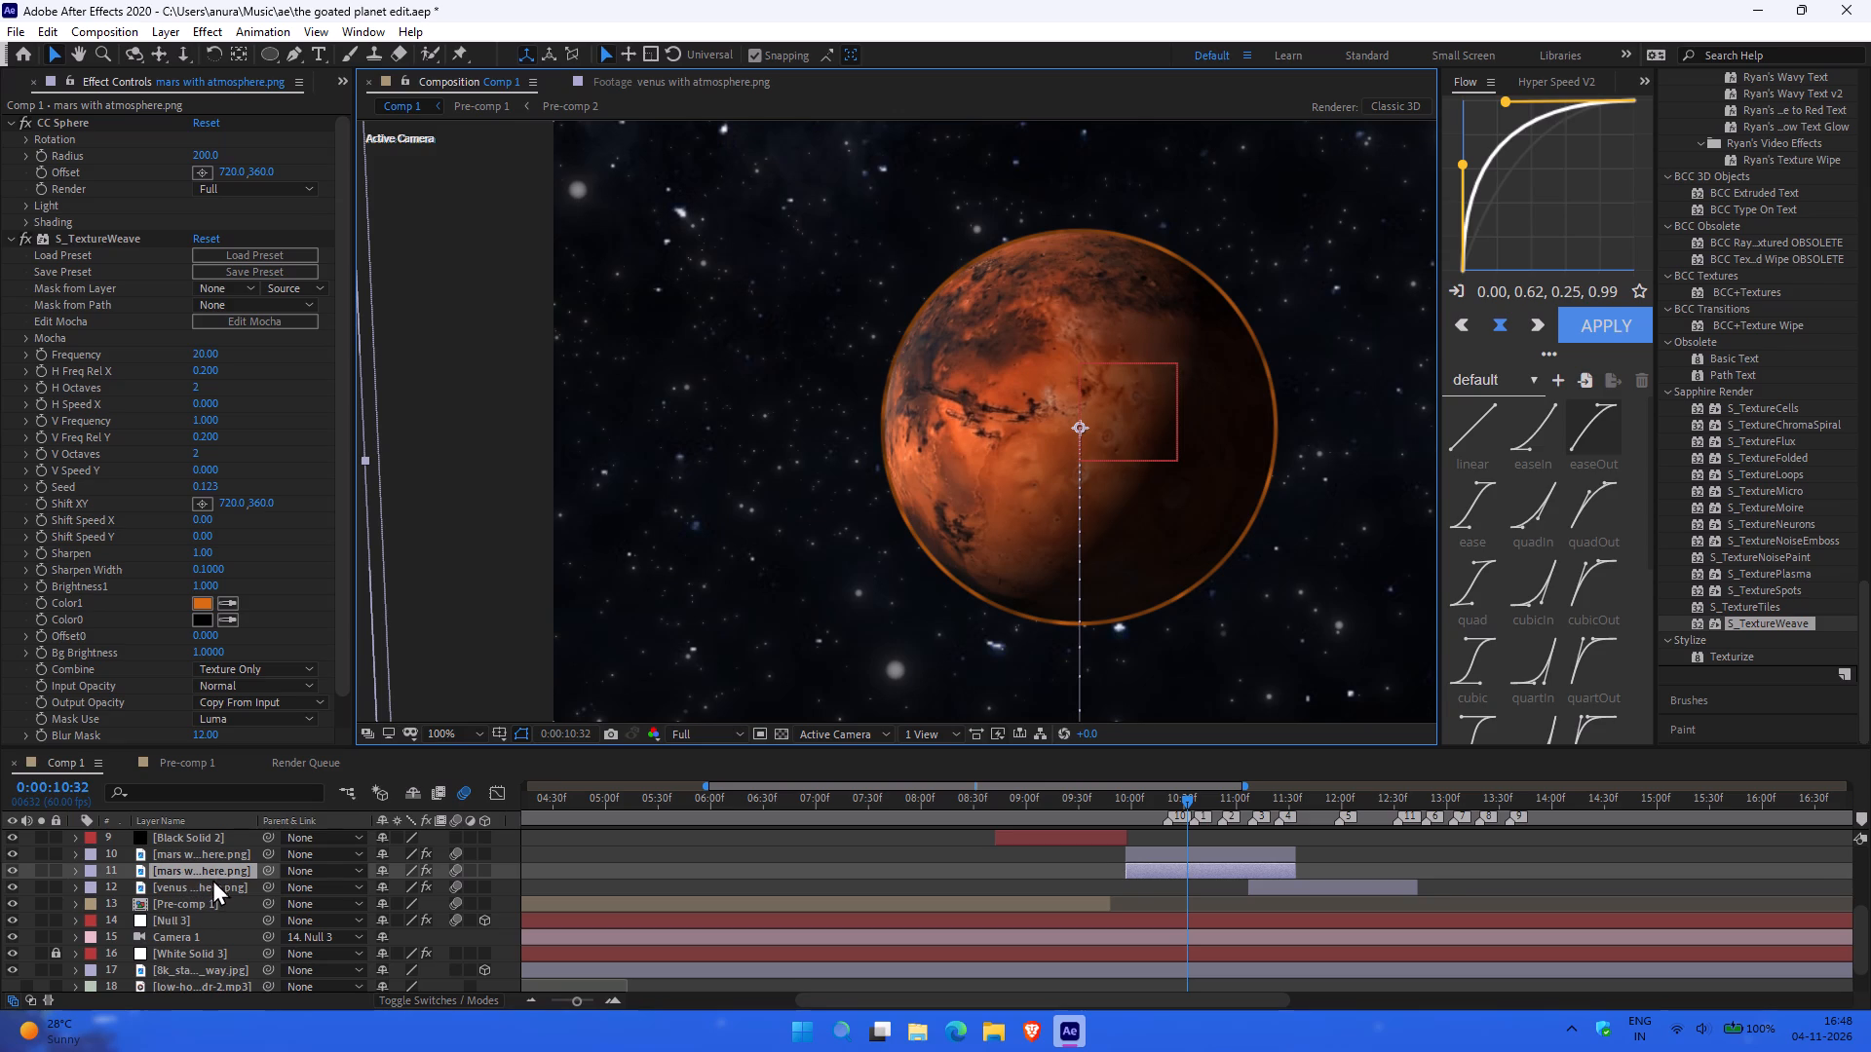
pyautogui.rightClick(189, 867)
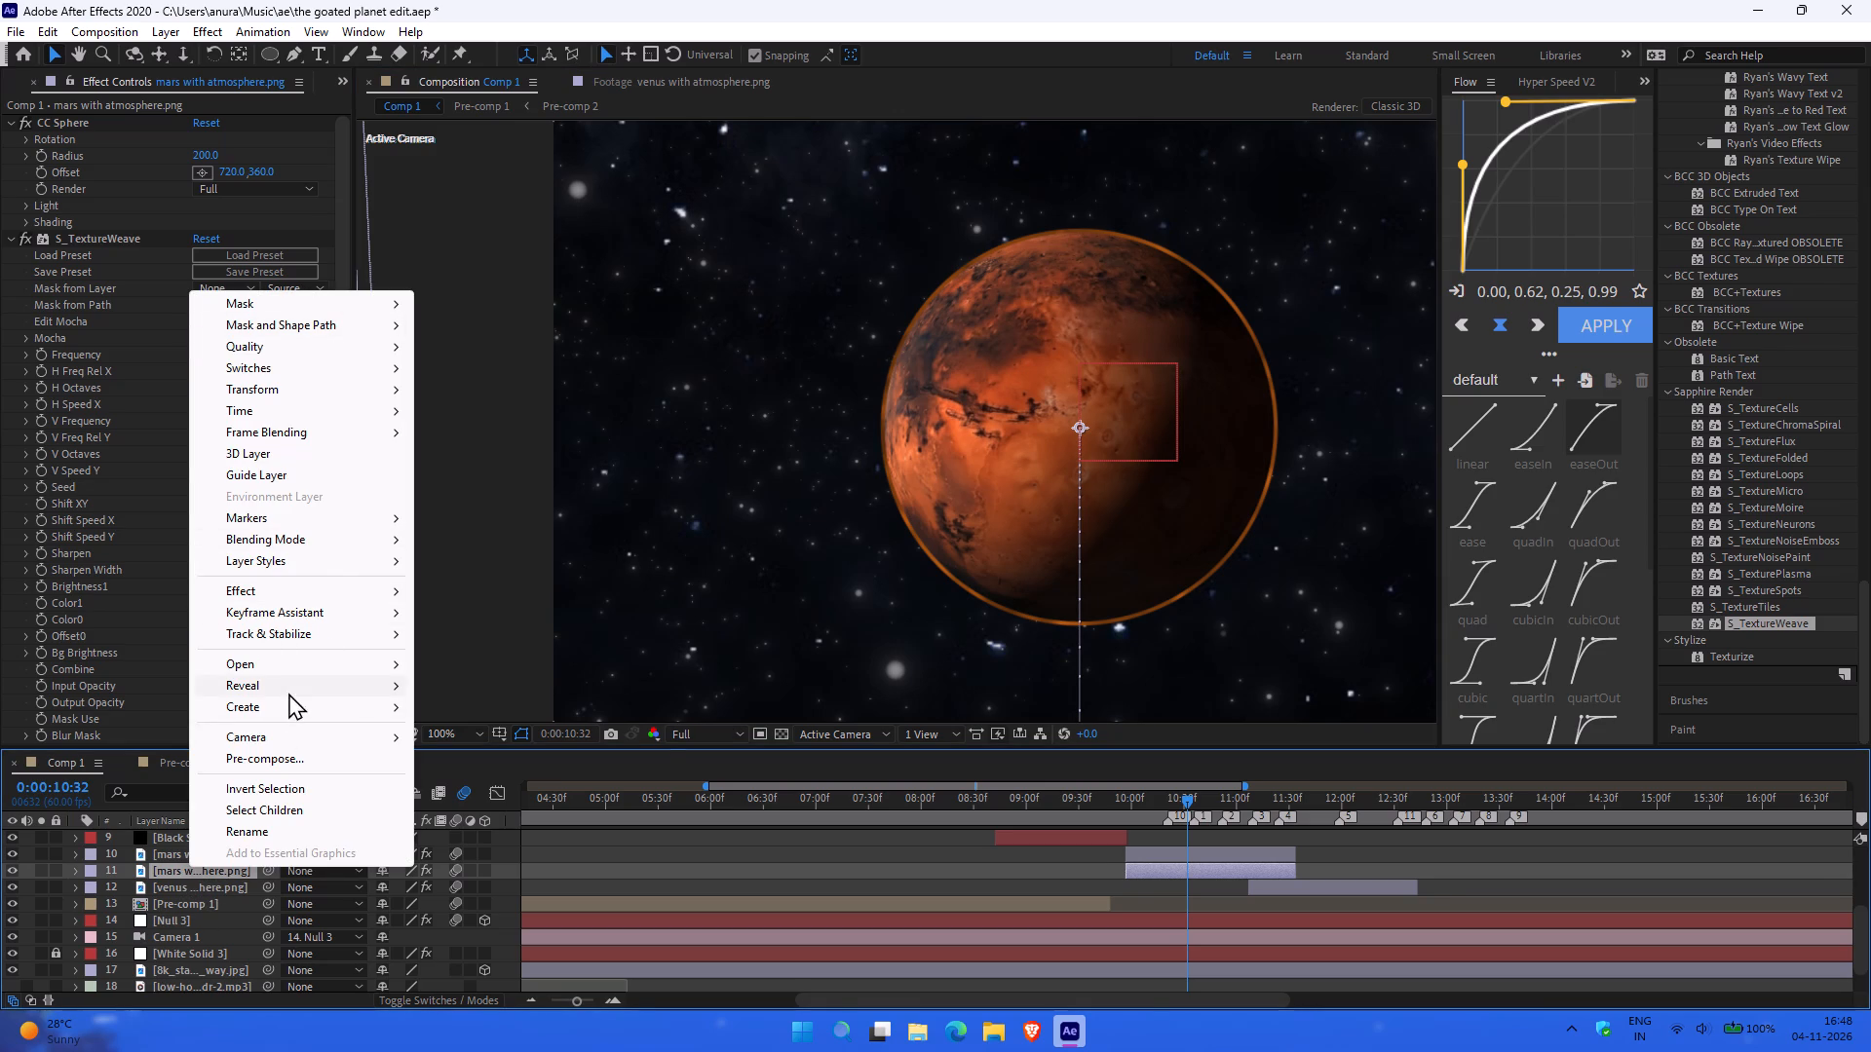
pyautogui.click(294, 760)
pyautogui.click(939, 601)
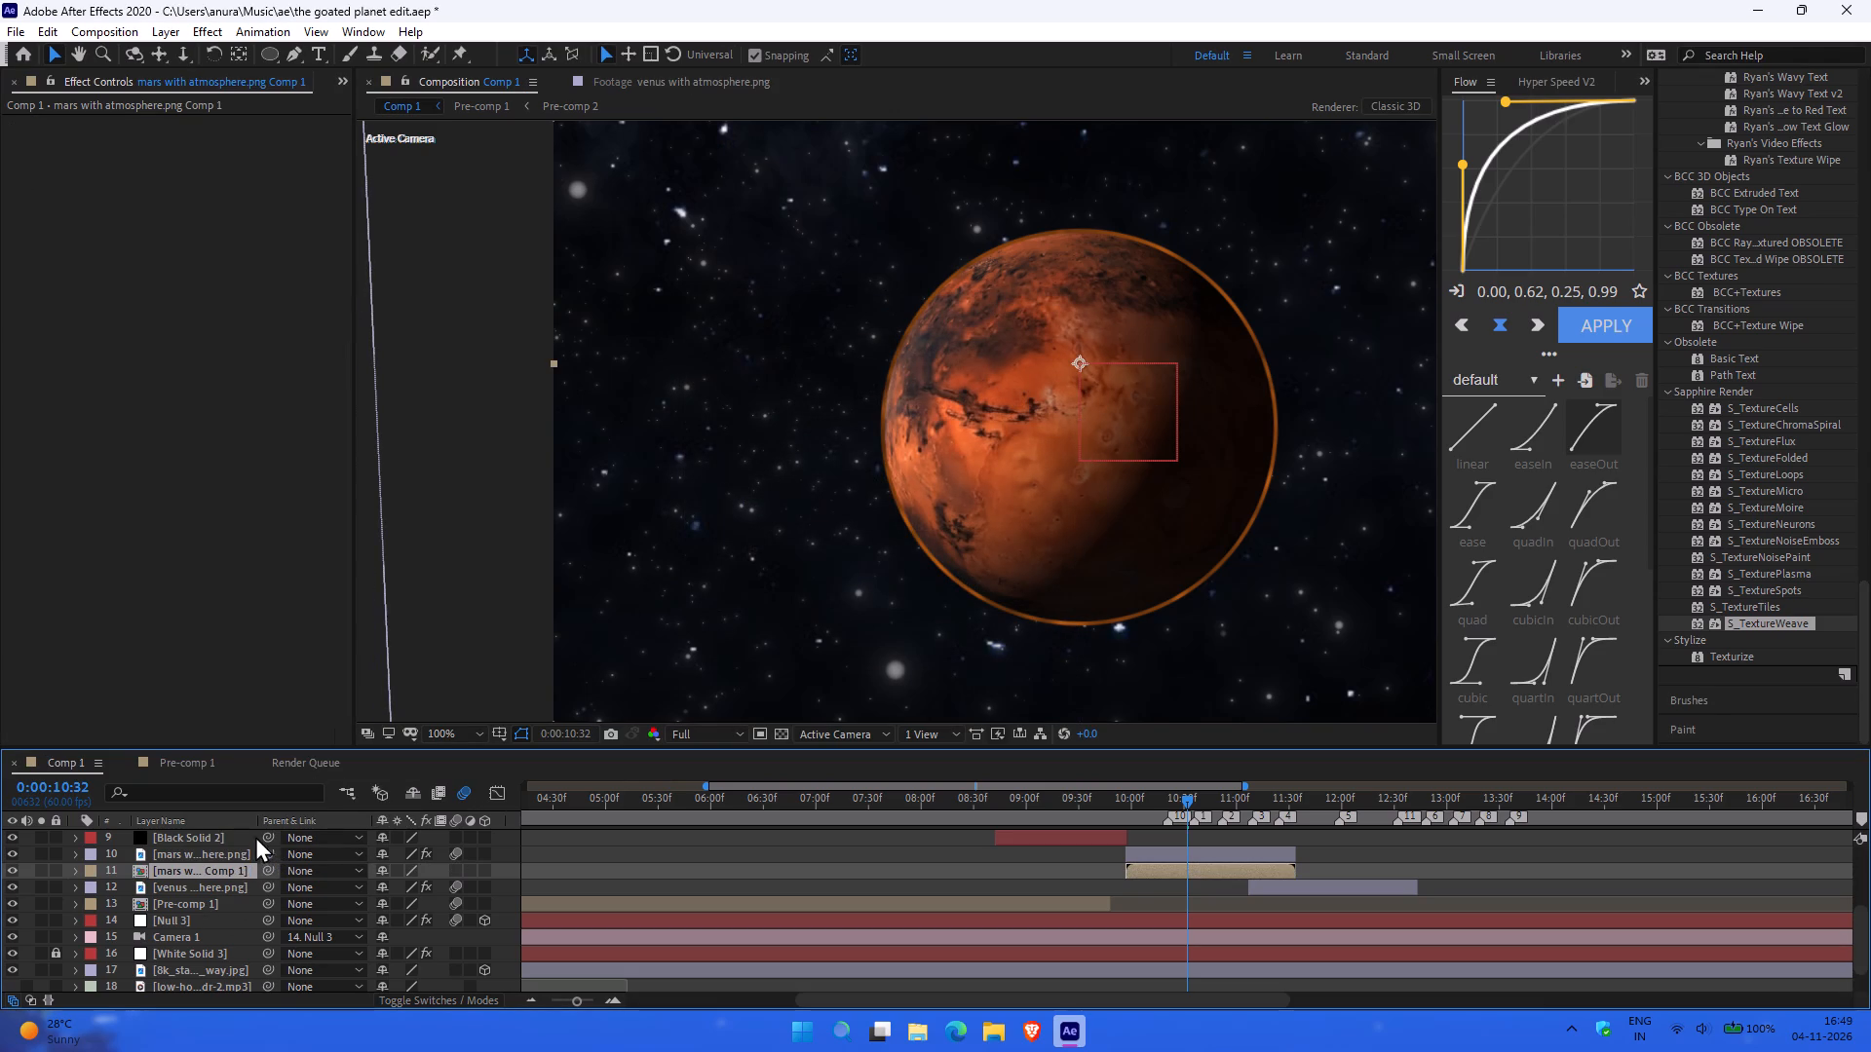
# Open the new Mars pre-composition and draw a region of interest loosely around the whole orange sphere.
pyautogui.click(198, 865)
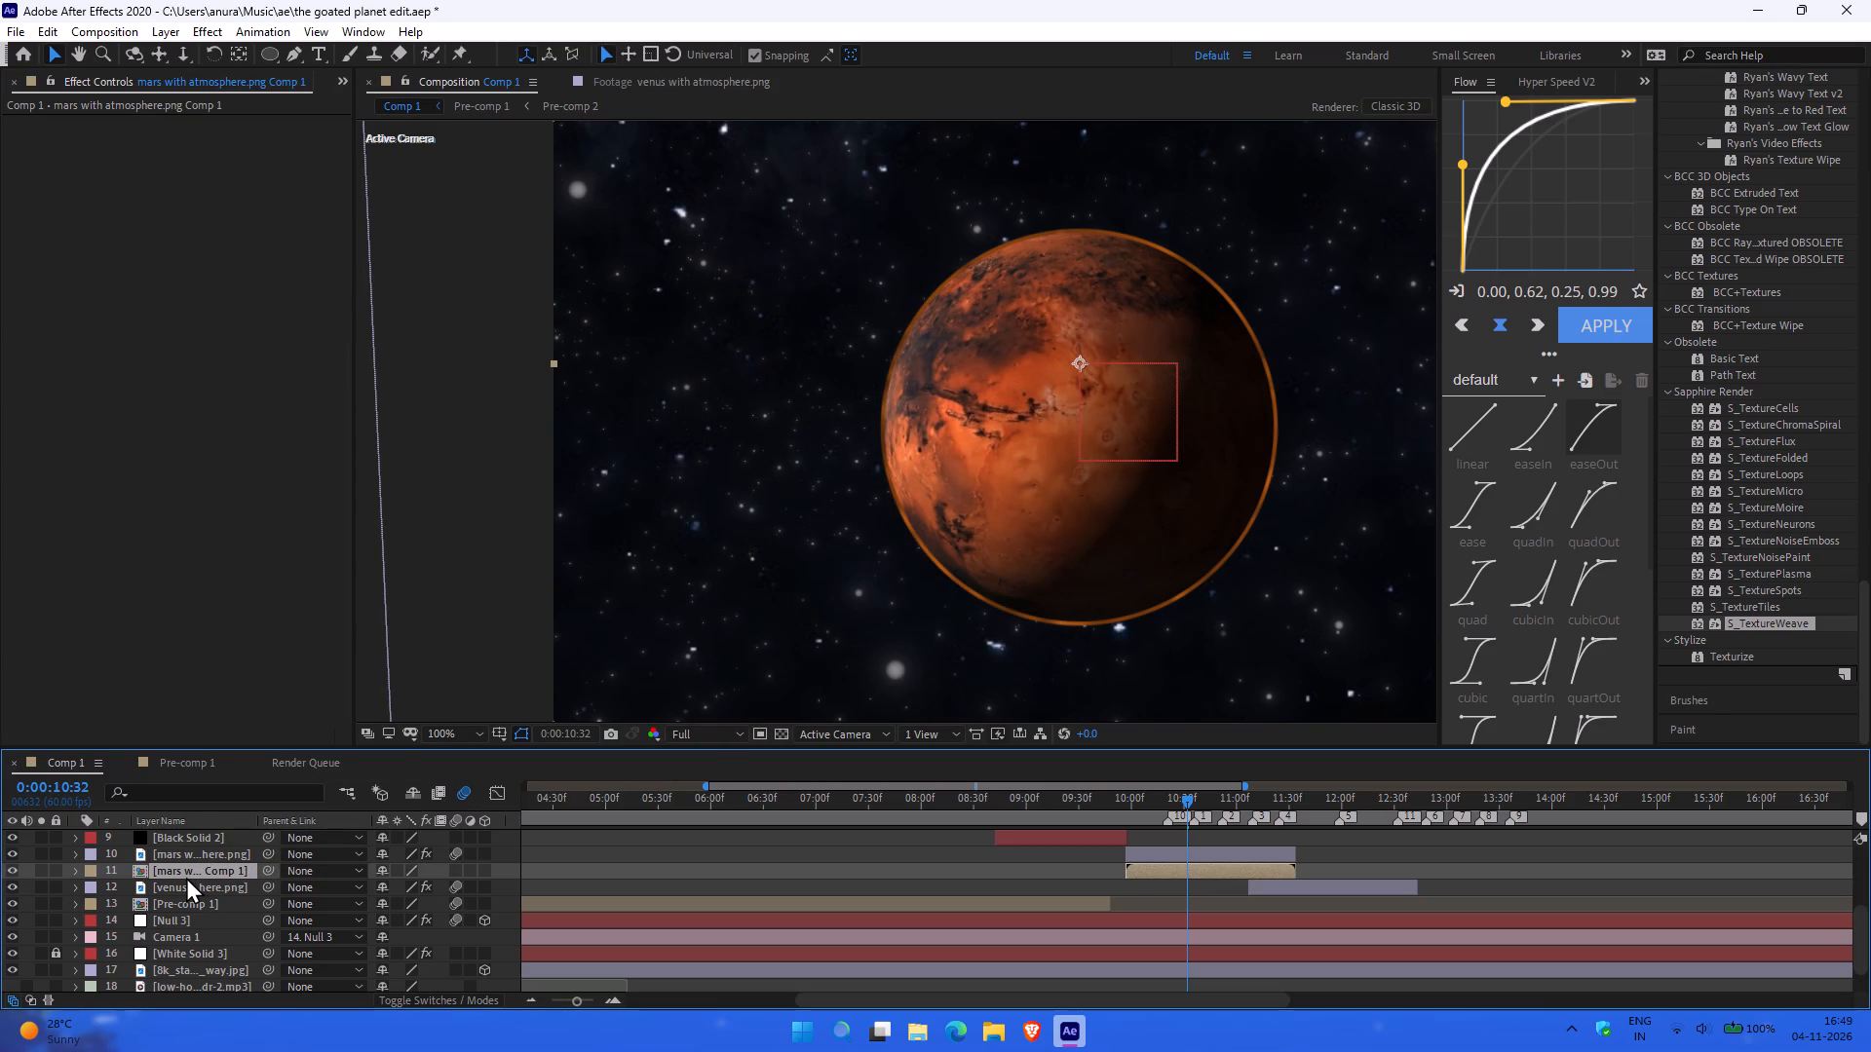
pyautogui.doubleClick(186, 877)
pyautogui.keyDown('ctrl'); pyautogui.scroll(-2, 659, 623); pyautogui.keyUp('ctrl')
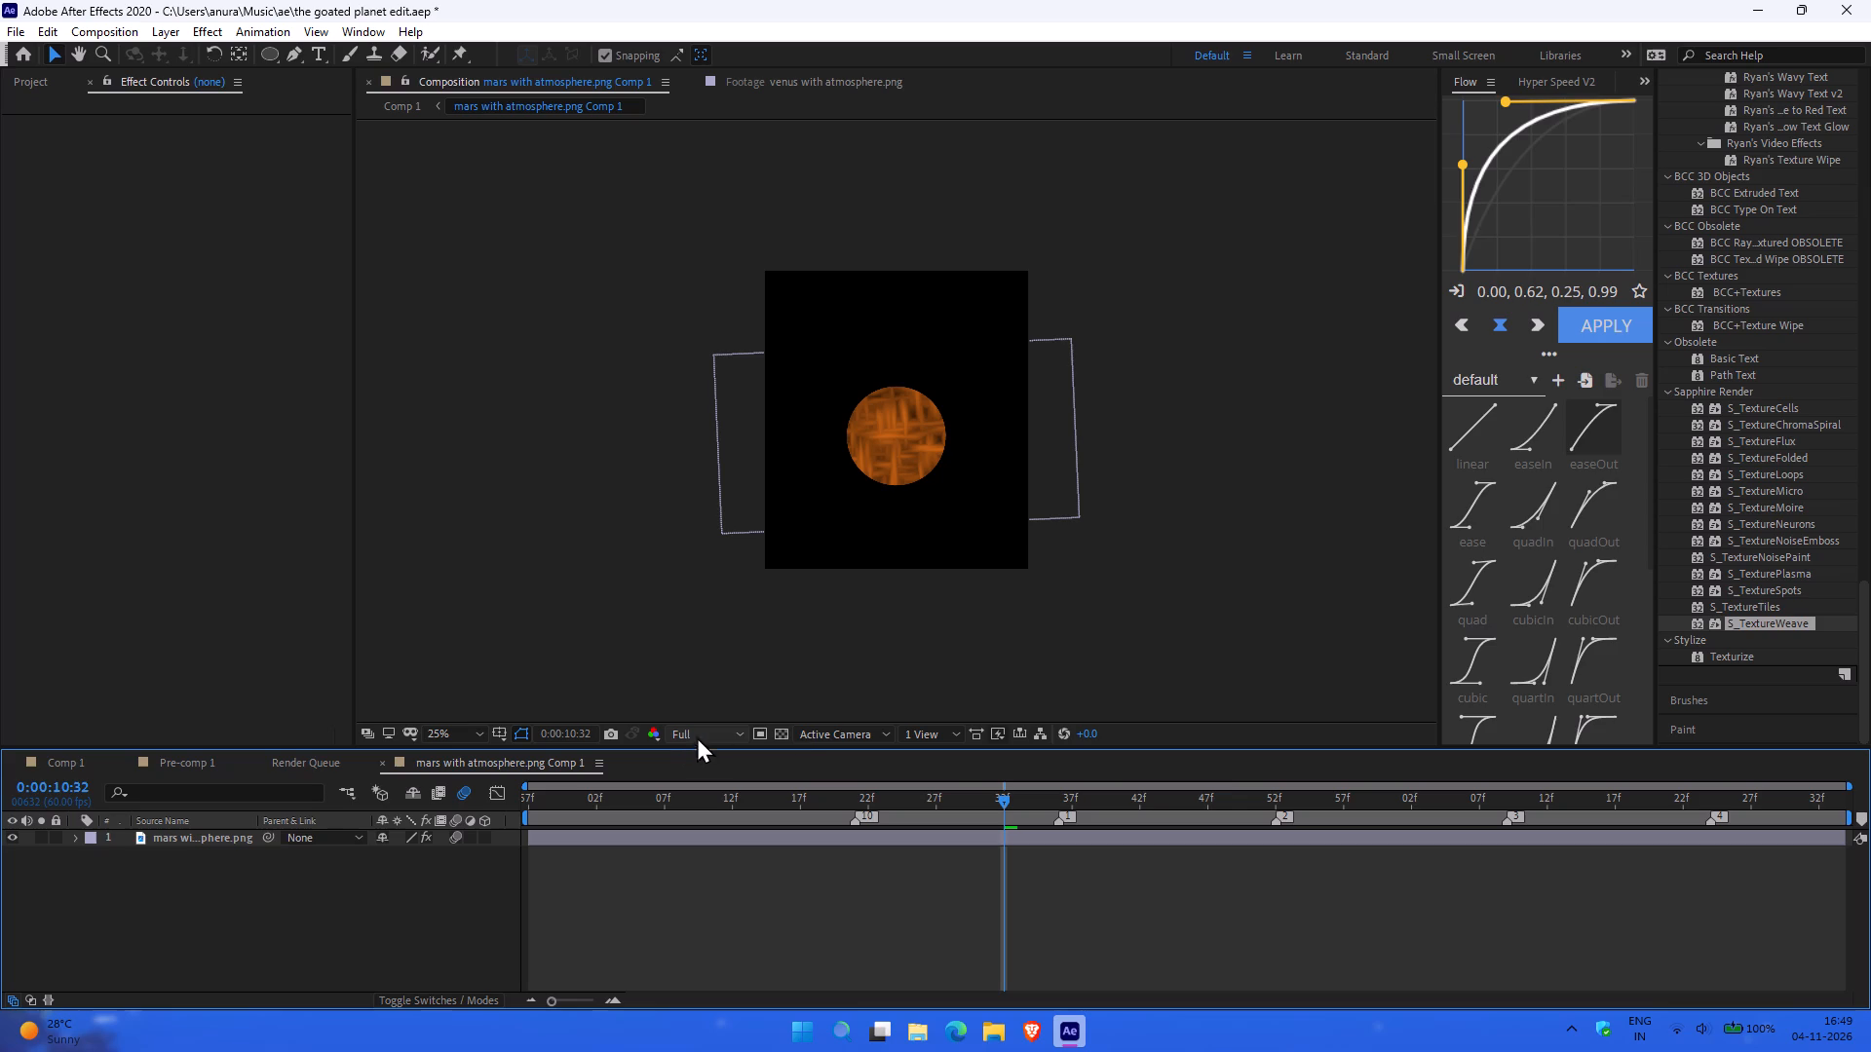
pyautogui.click(757, 733)
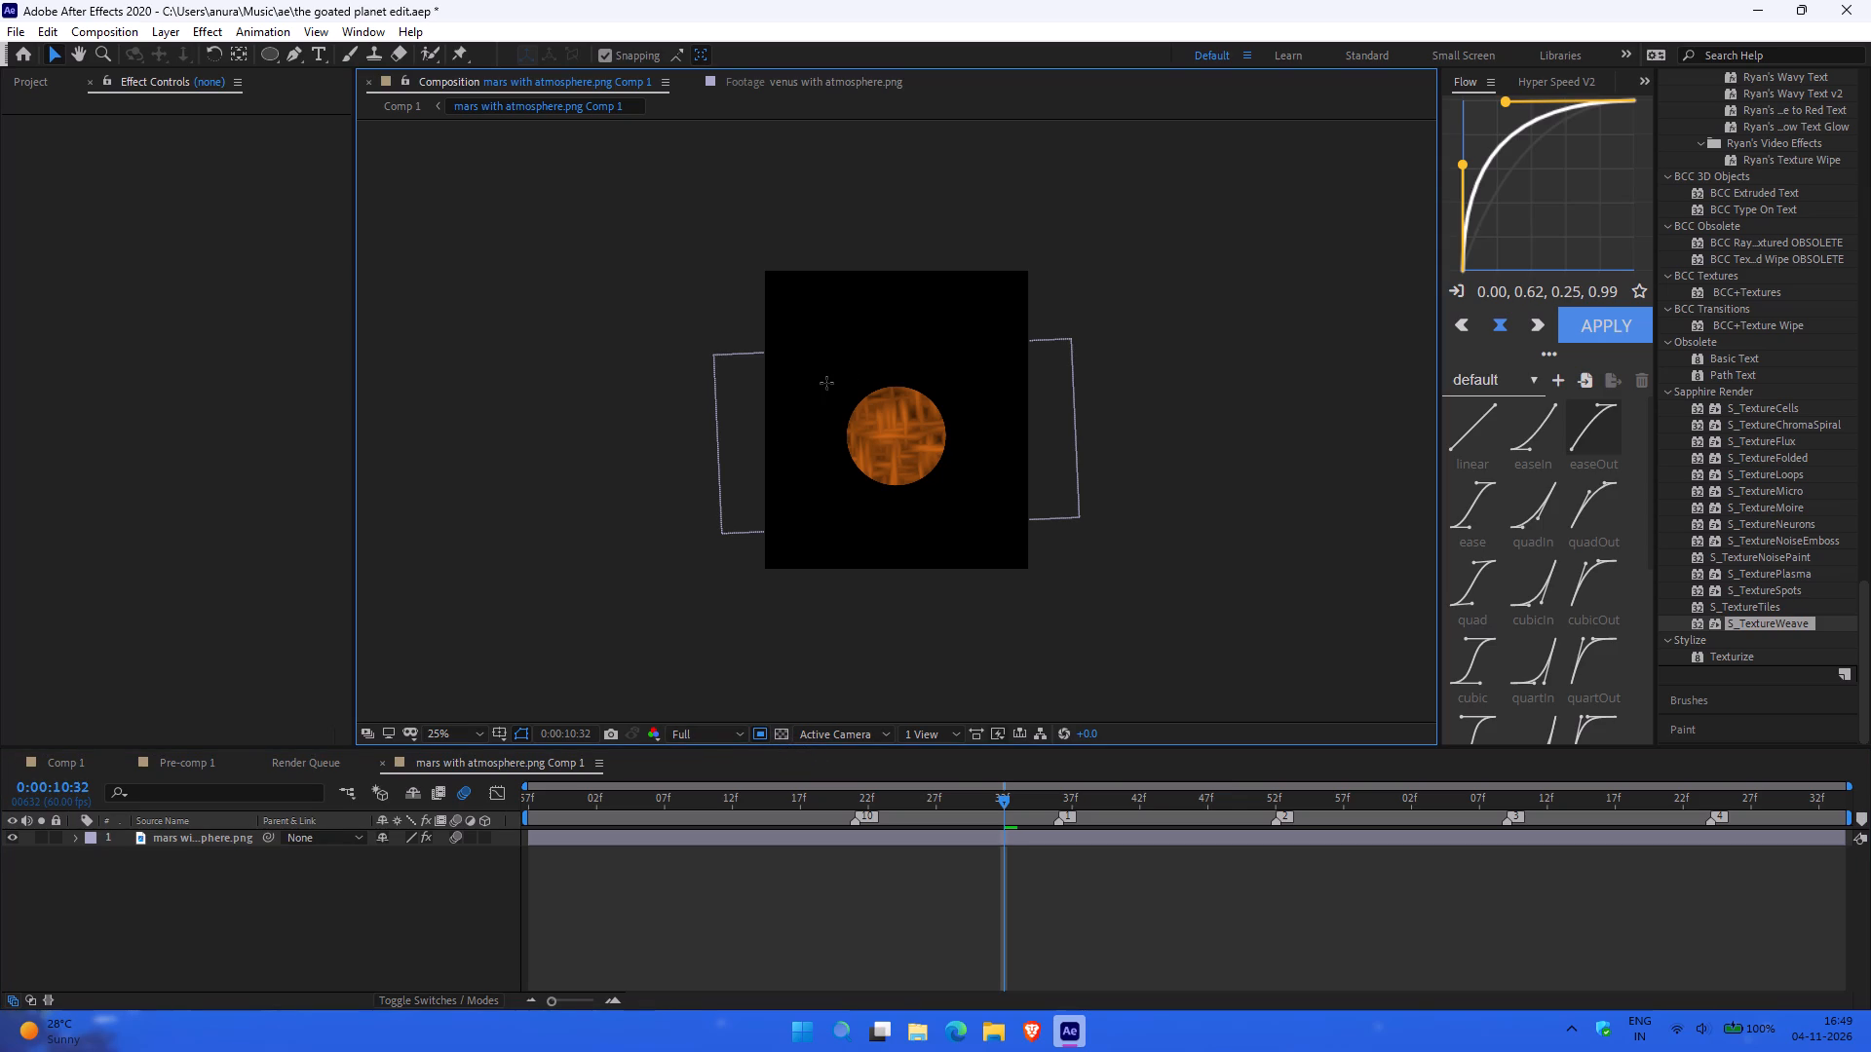
pyautogui.moveTo(828, 370); pyautogui.dragTo(955, 507)
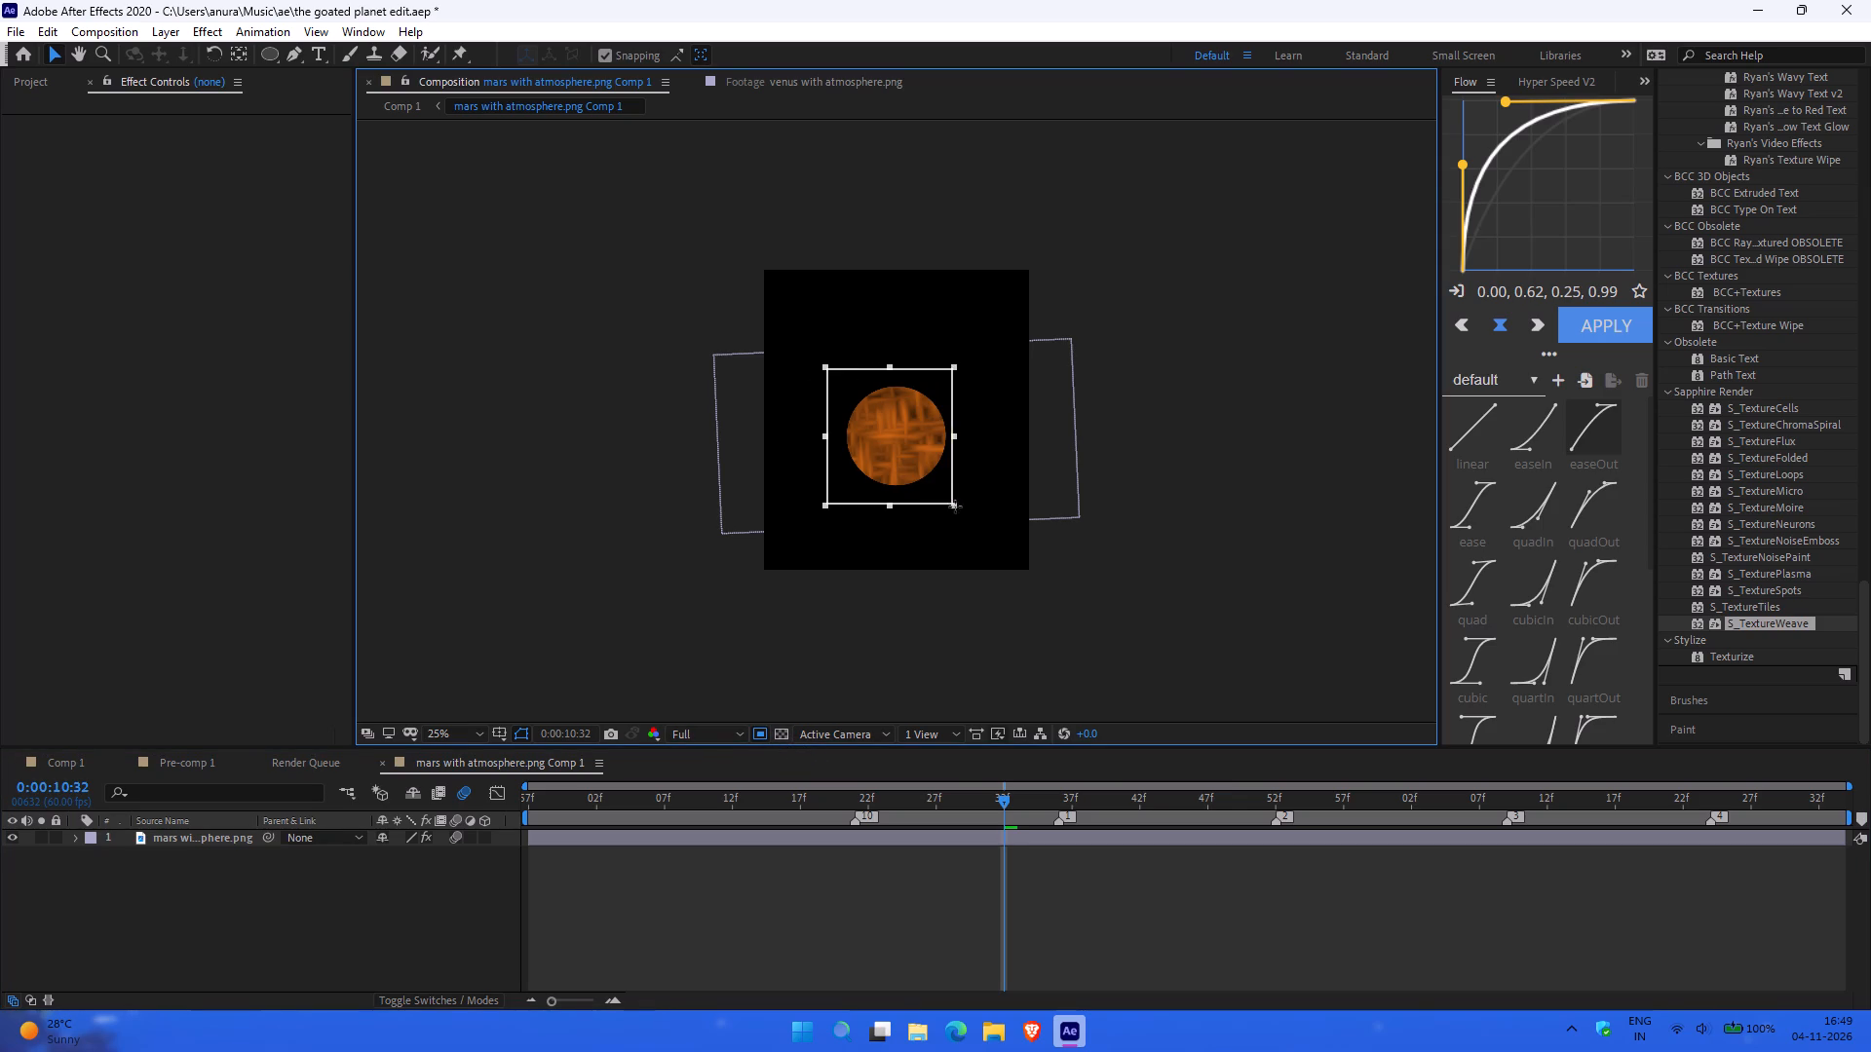
pyautogui.moveTo(955, 507); pyautogui.dragTo(963, 489)
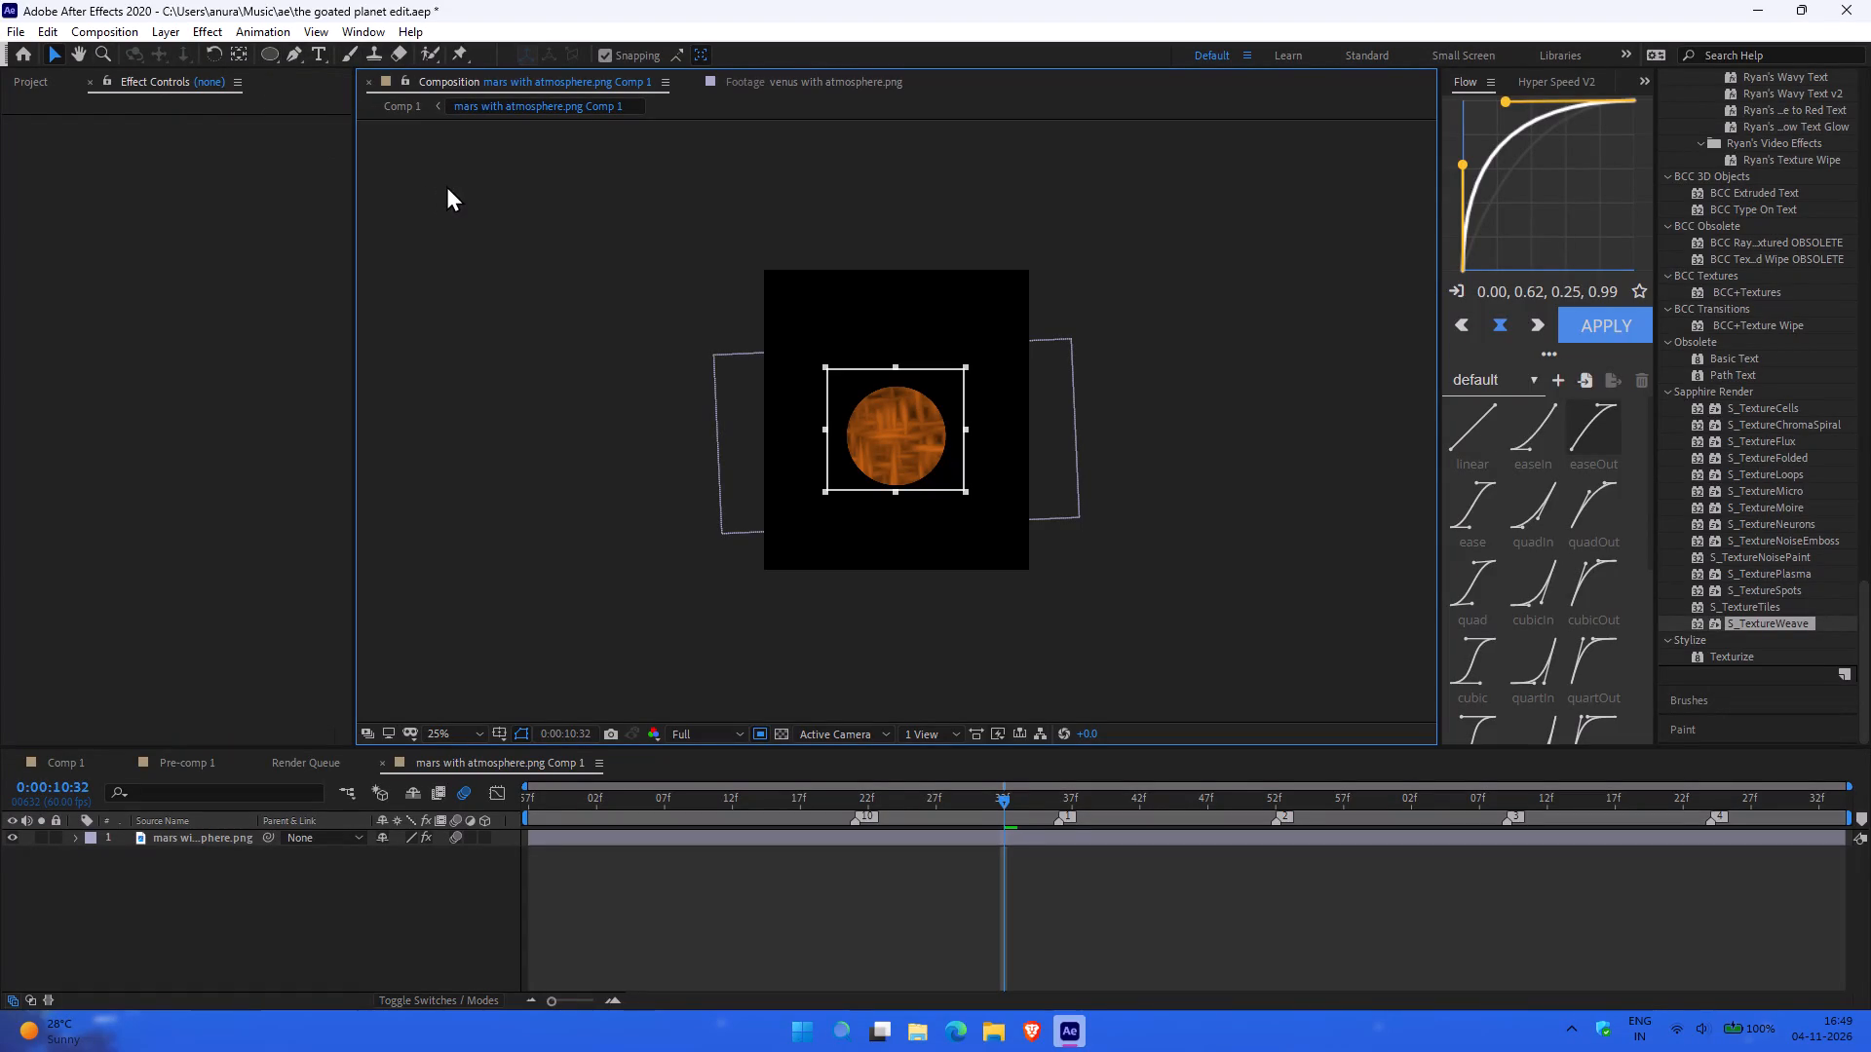
# Bring the right edge of the region of interest in close to the orange sphere's right side.
pyautogui.press('z')
pyautogui.click(1005, 428)
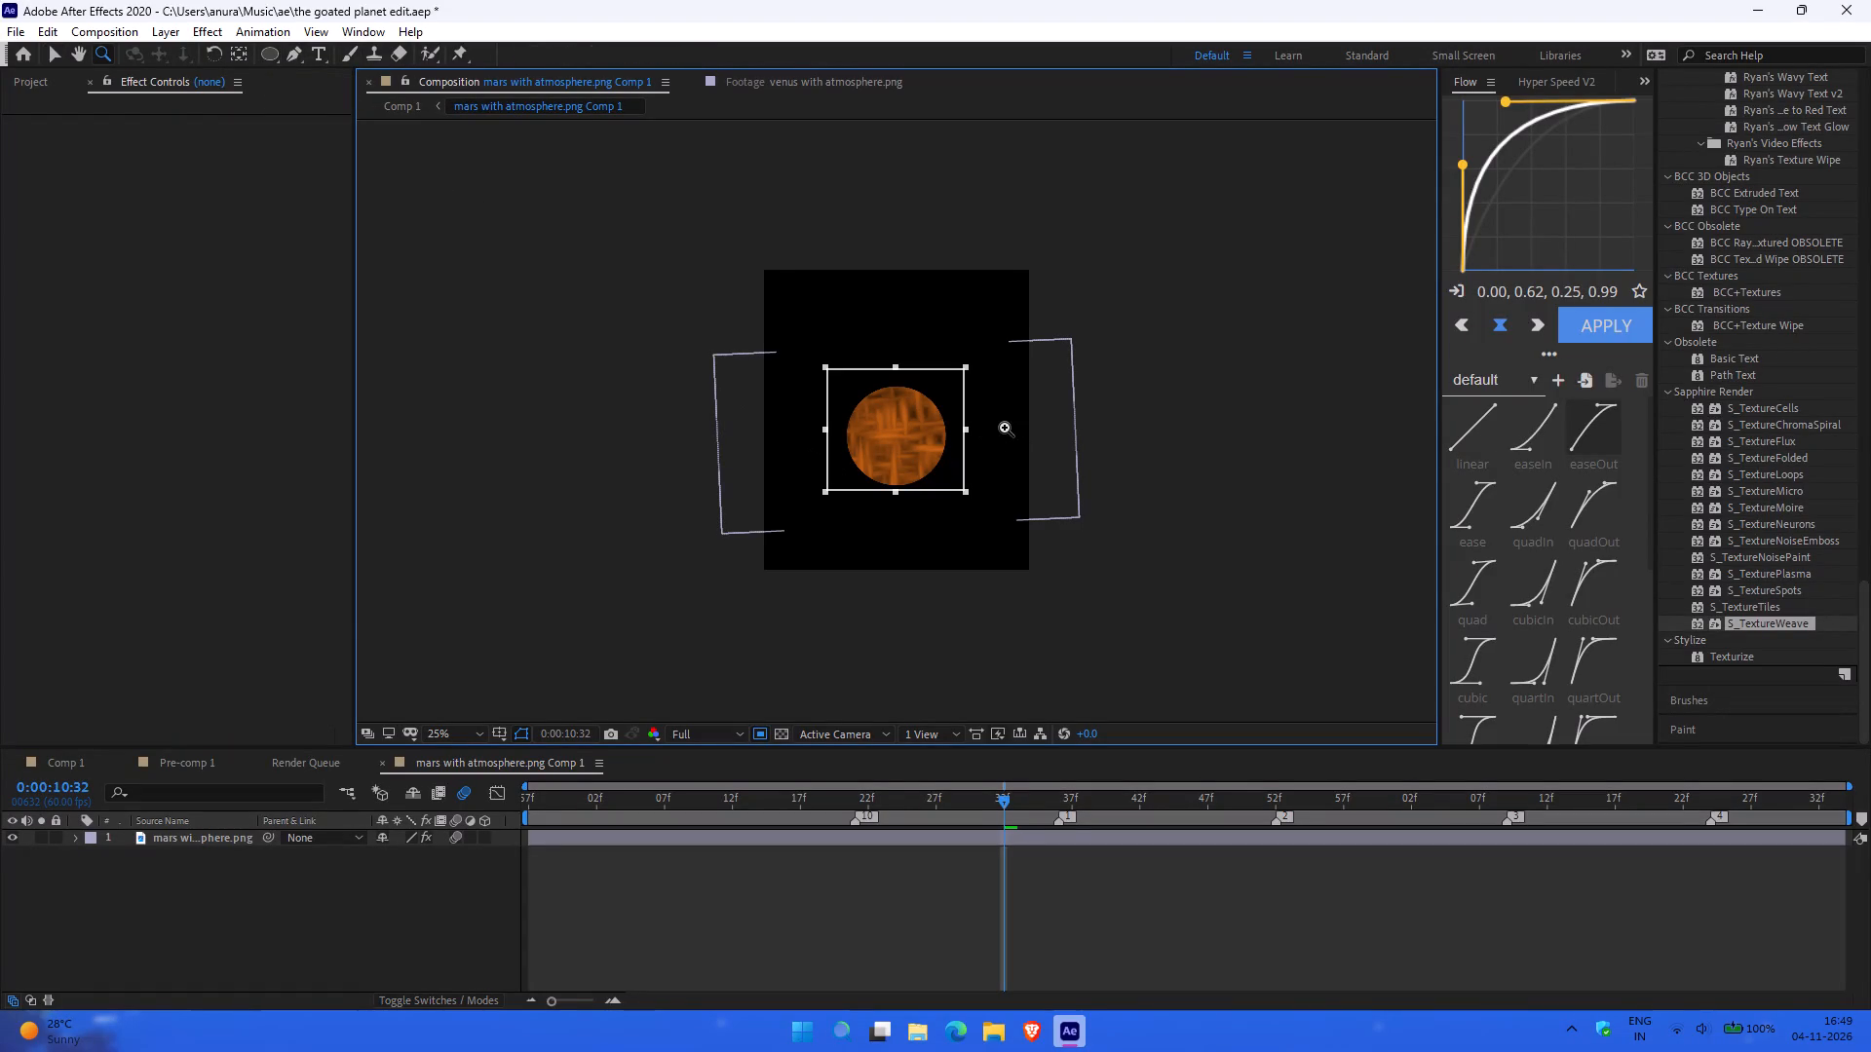
pyautogui.click(750, 465)
pyautogui.click(960, 335)
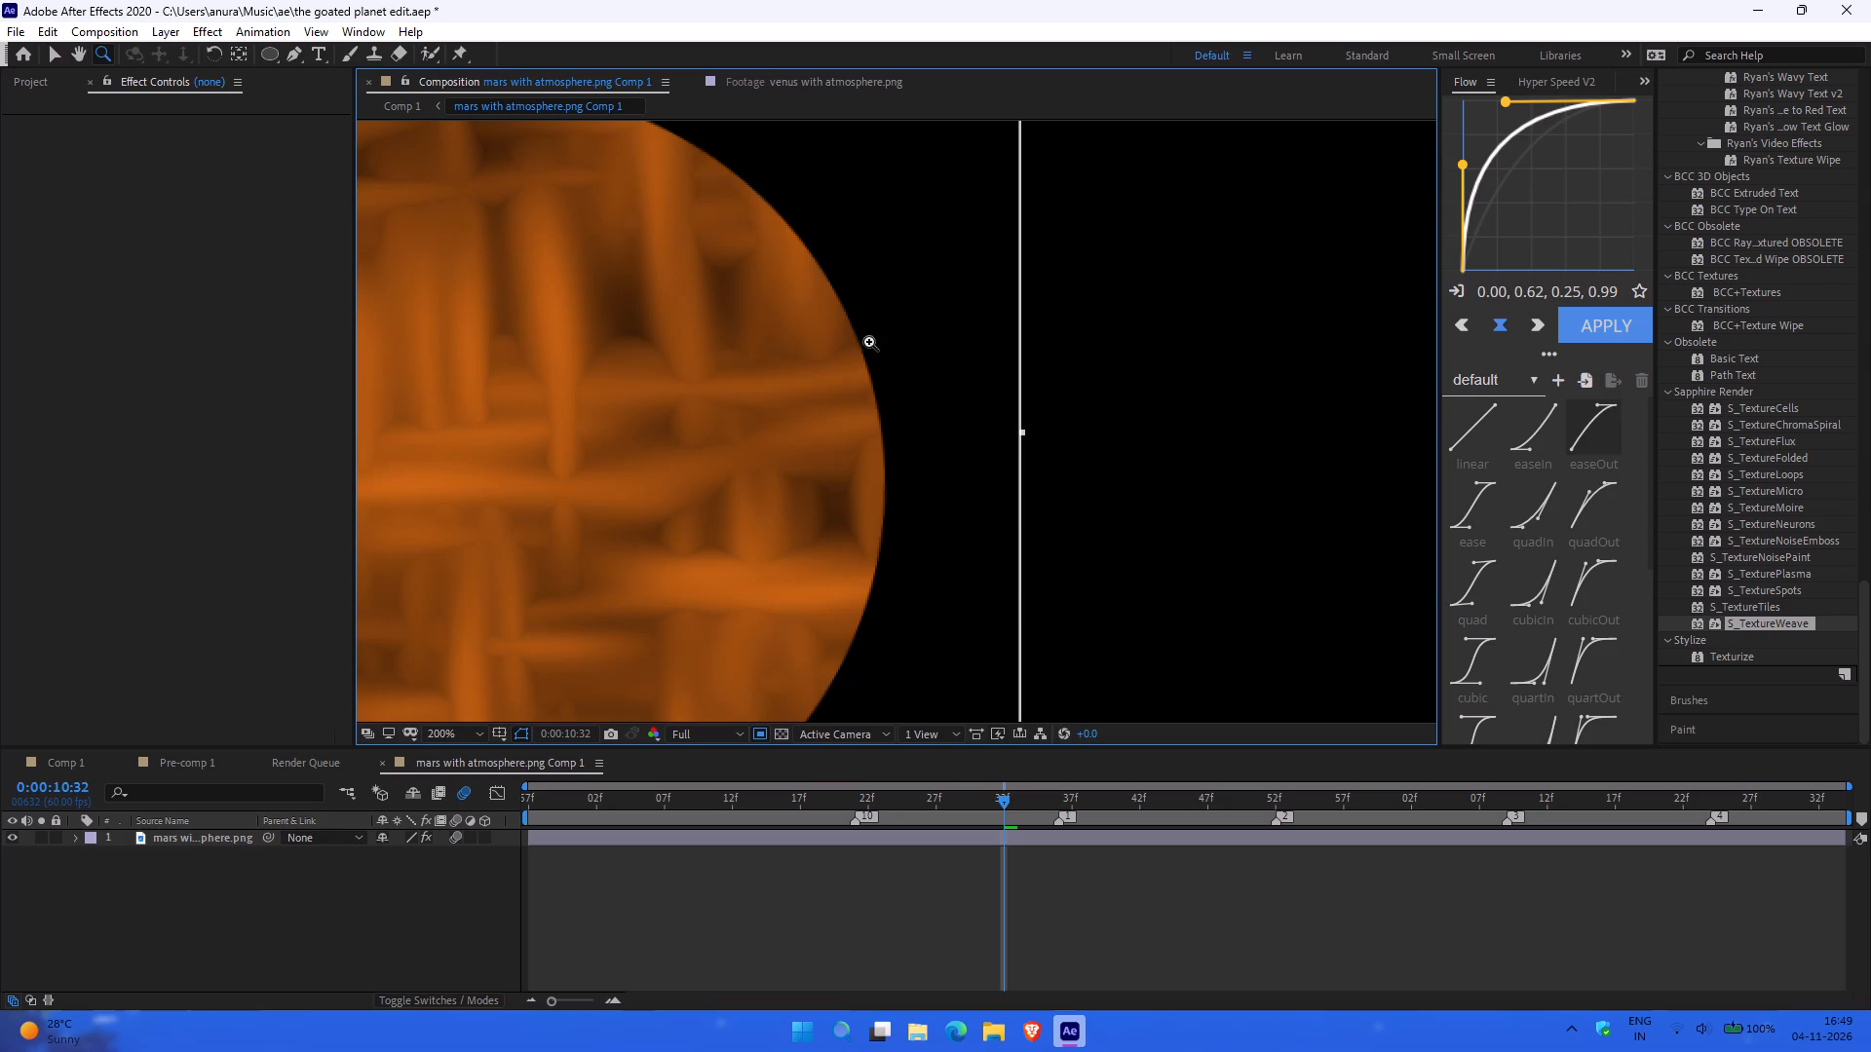
pyautogui.click(913, 394)
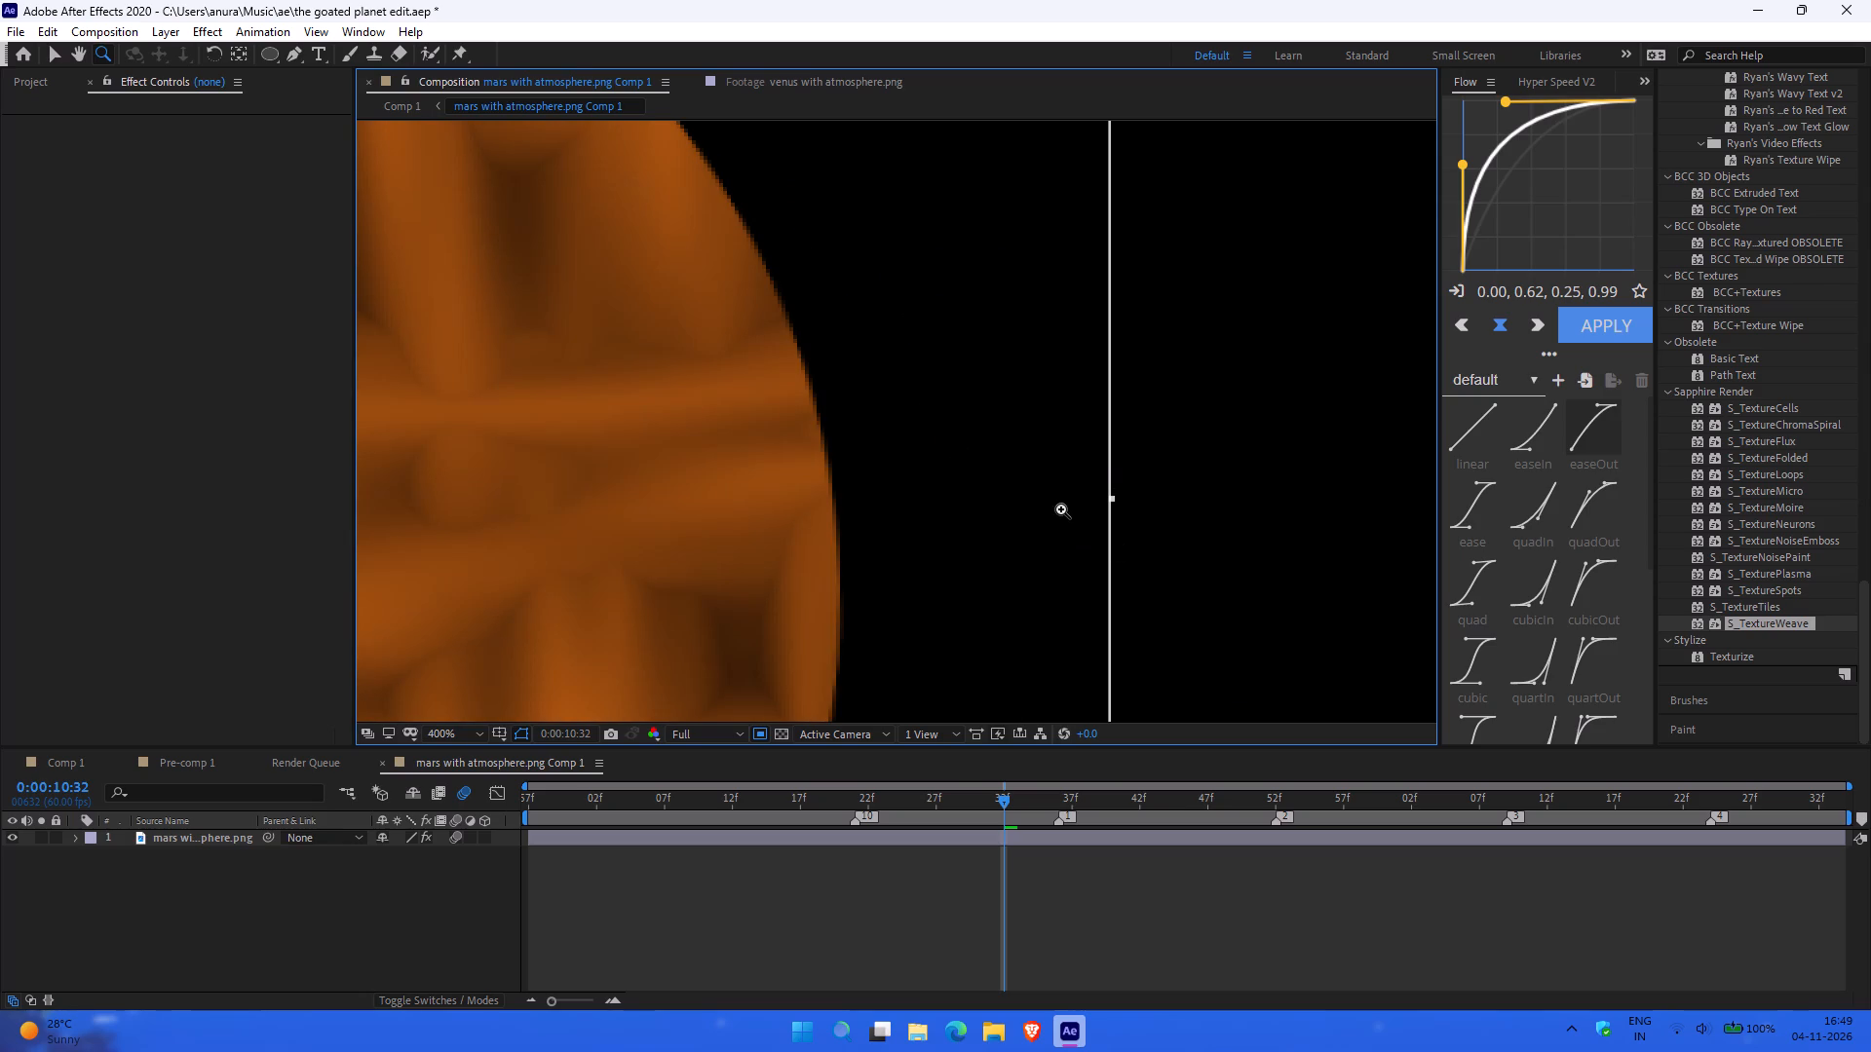
pyautogui.press('v')
pyautogui.moveTo(1113, 500); pyautogui.dragTo(883, 514)
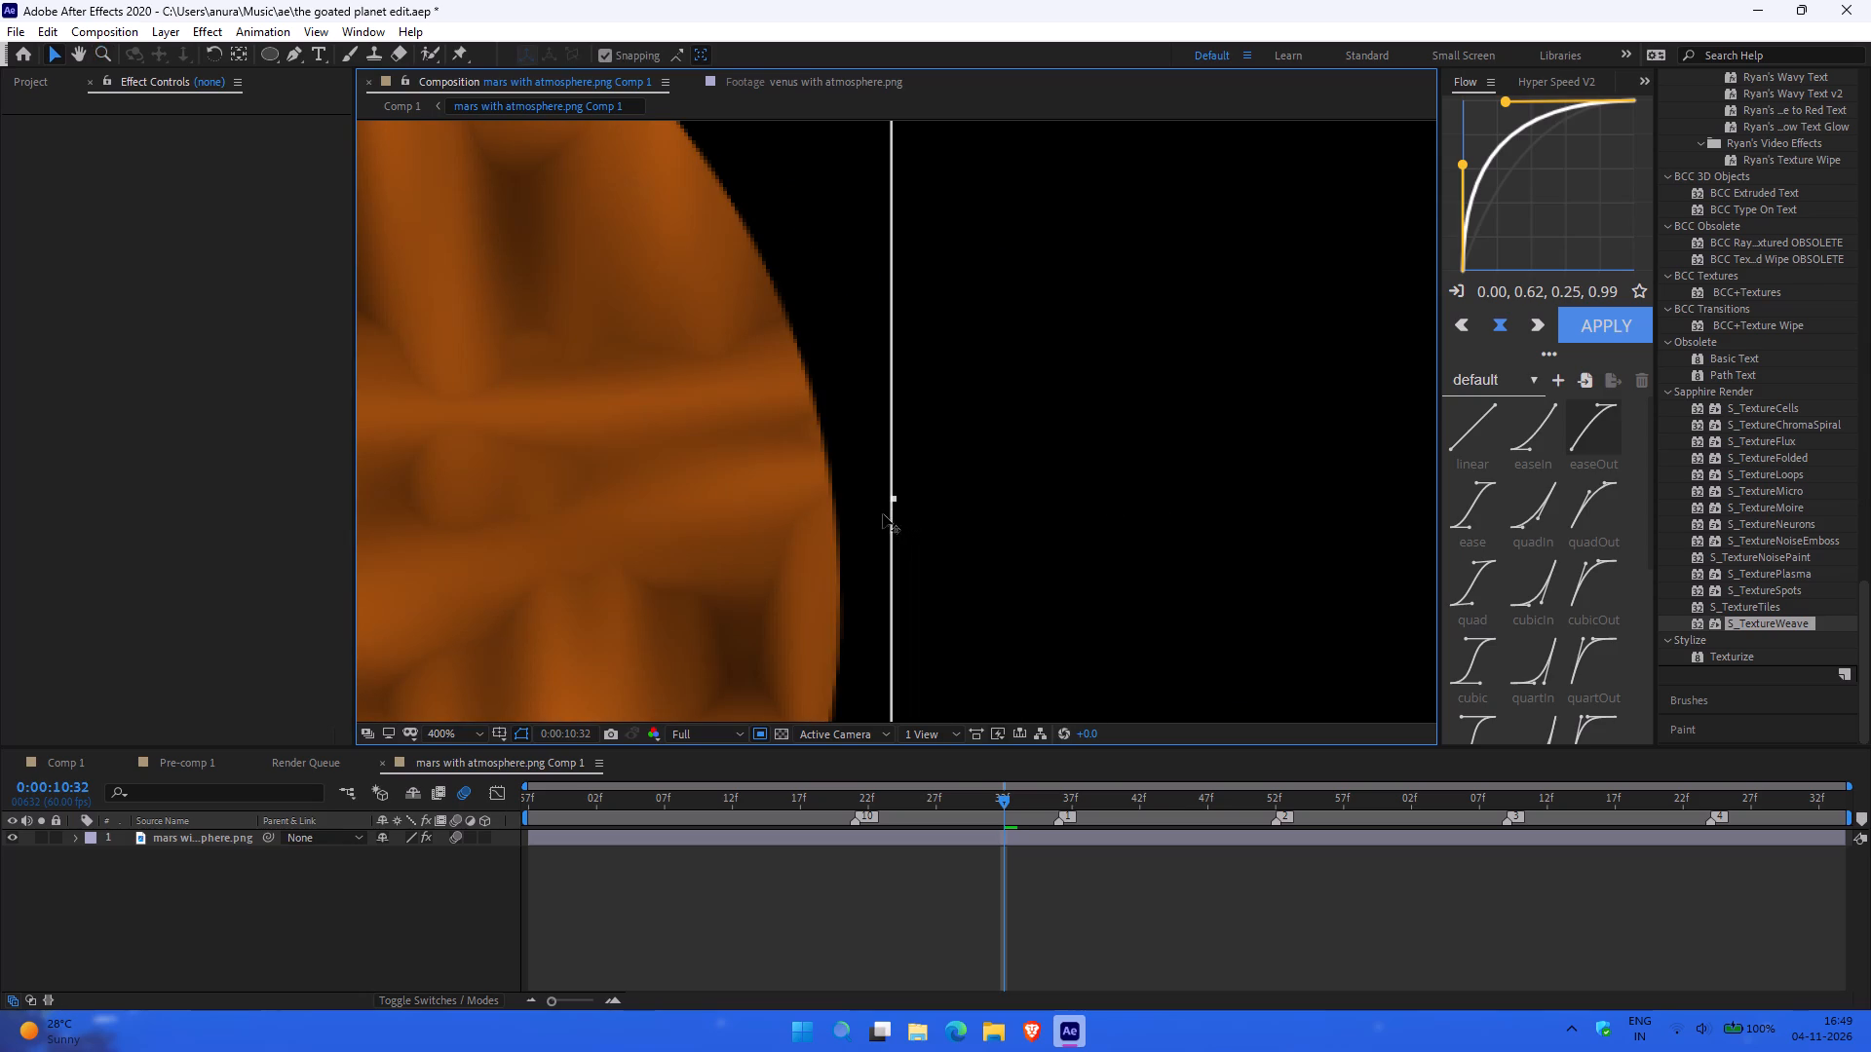
pyautogui.moveTo(883, 514); pyautogui.dragTo(878, 514)
# Fine-tune the right edge of the region of interest at pixel level until it meets the sphere's outermost right pixels.
pyautogui.press('z')
pyautogui.click(837, 515)
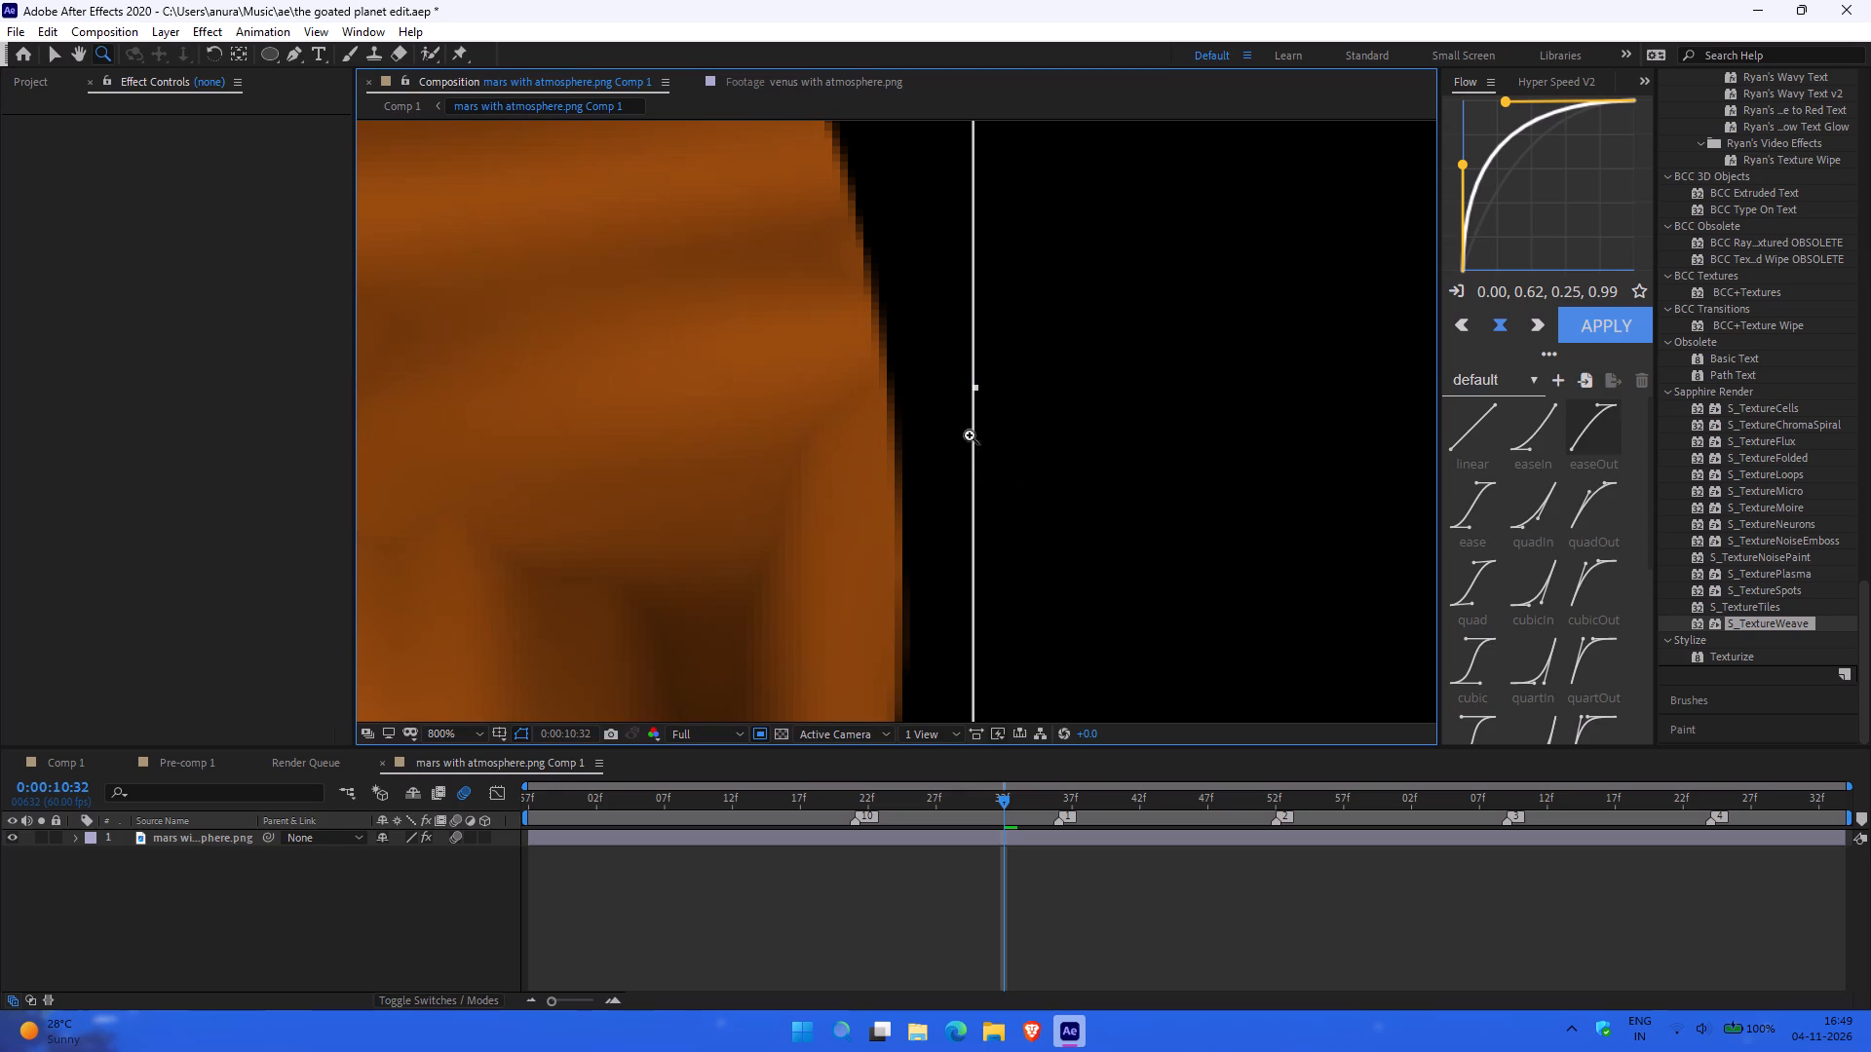
pyautogui.click(920, 677)
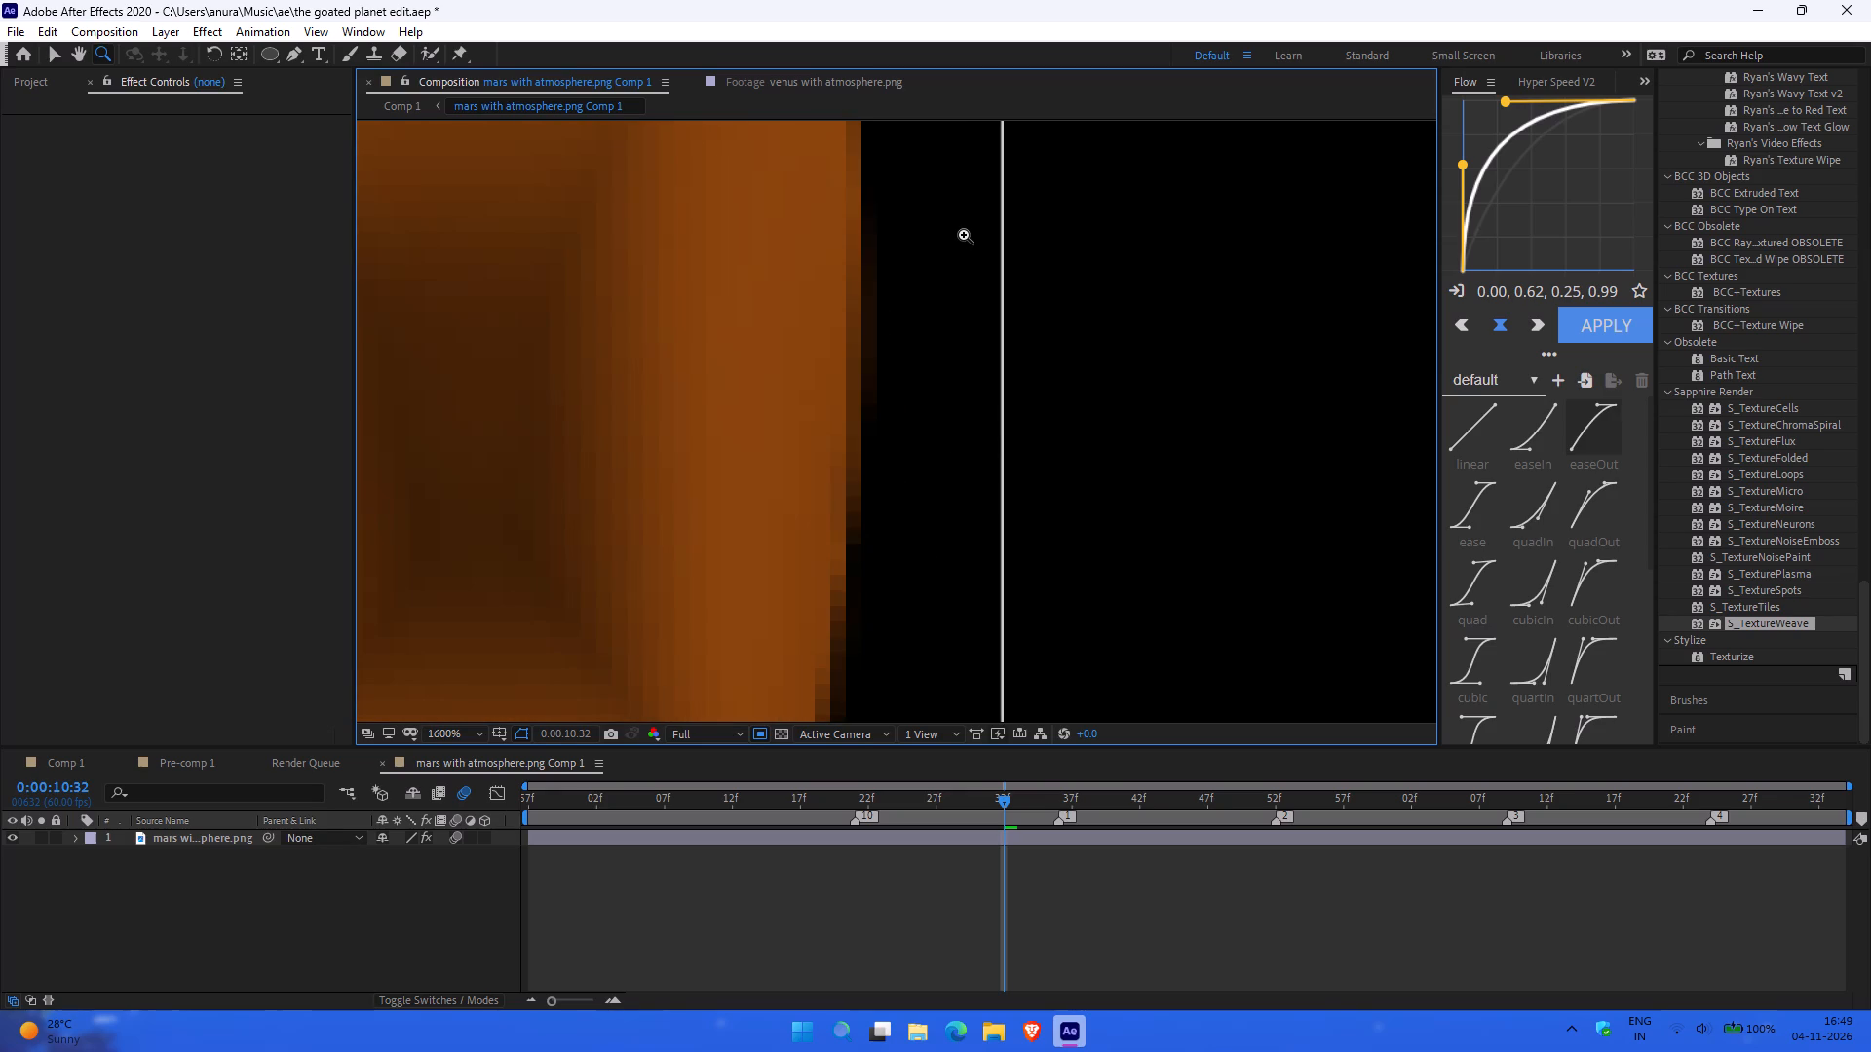
pyautogui.keyDown('ctrl'); pyautogui.scroll(-2, 964, 235); pyautogui.keyUp('ctrl')
pyautogui.click(920, 257)
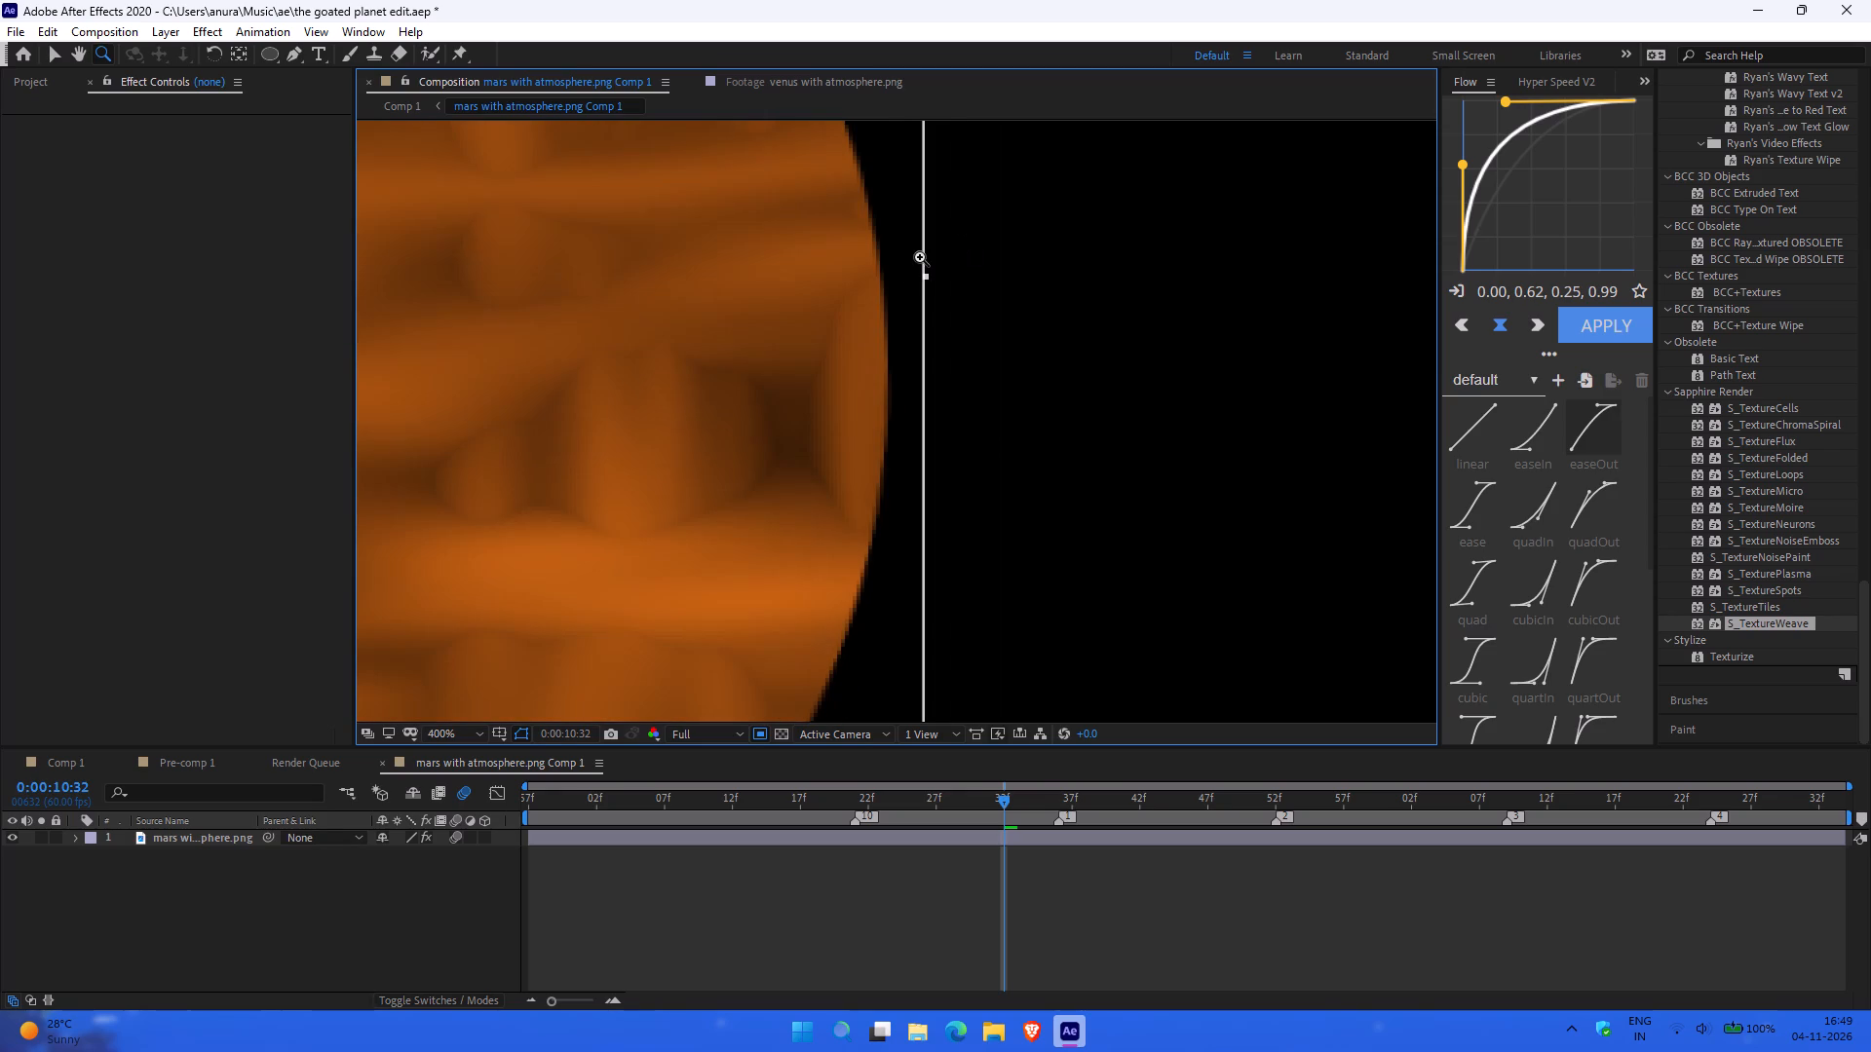
pyautogui.click(873, 446)
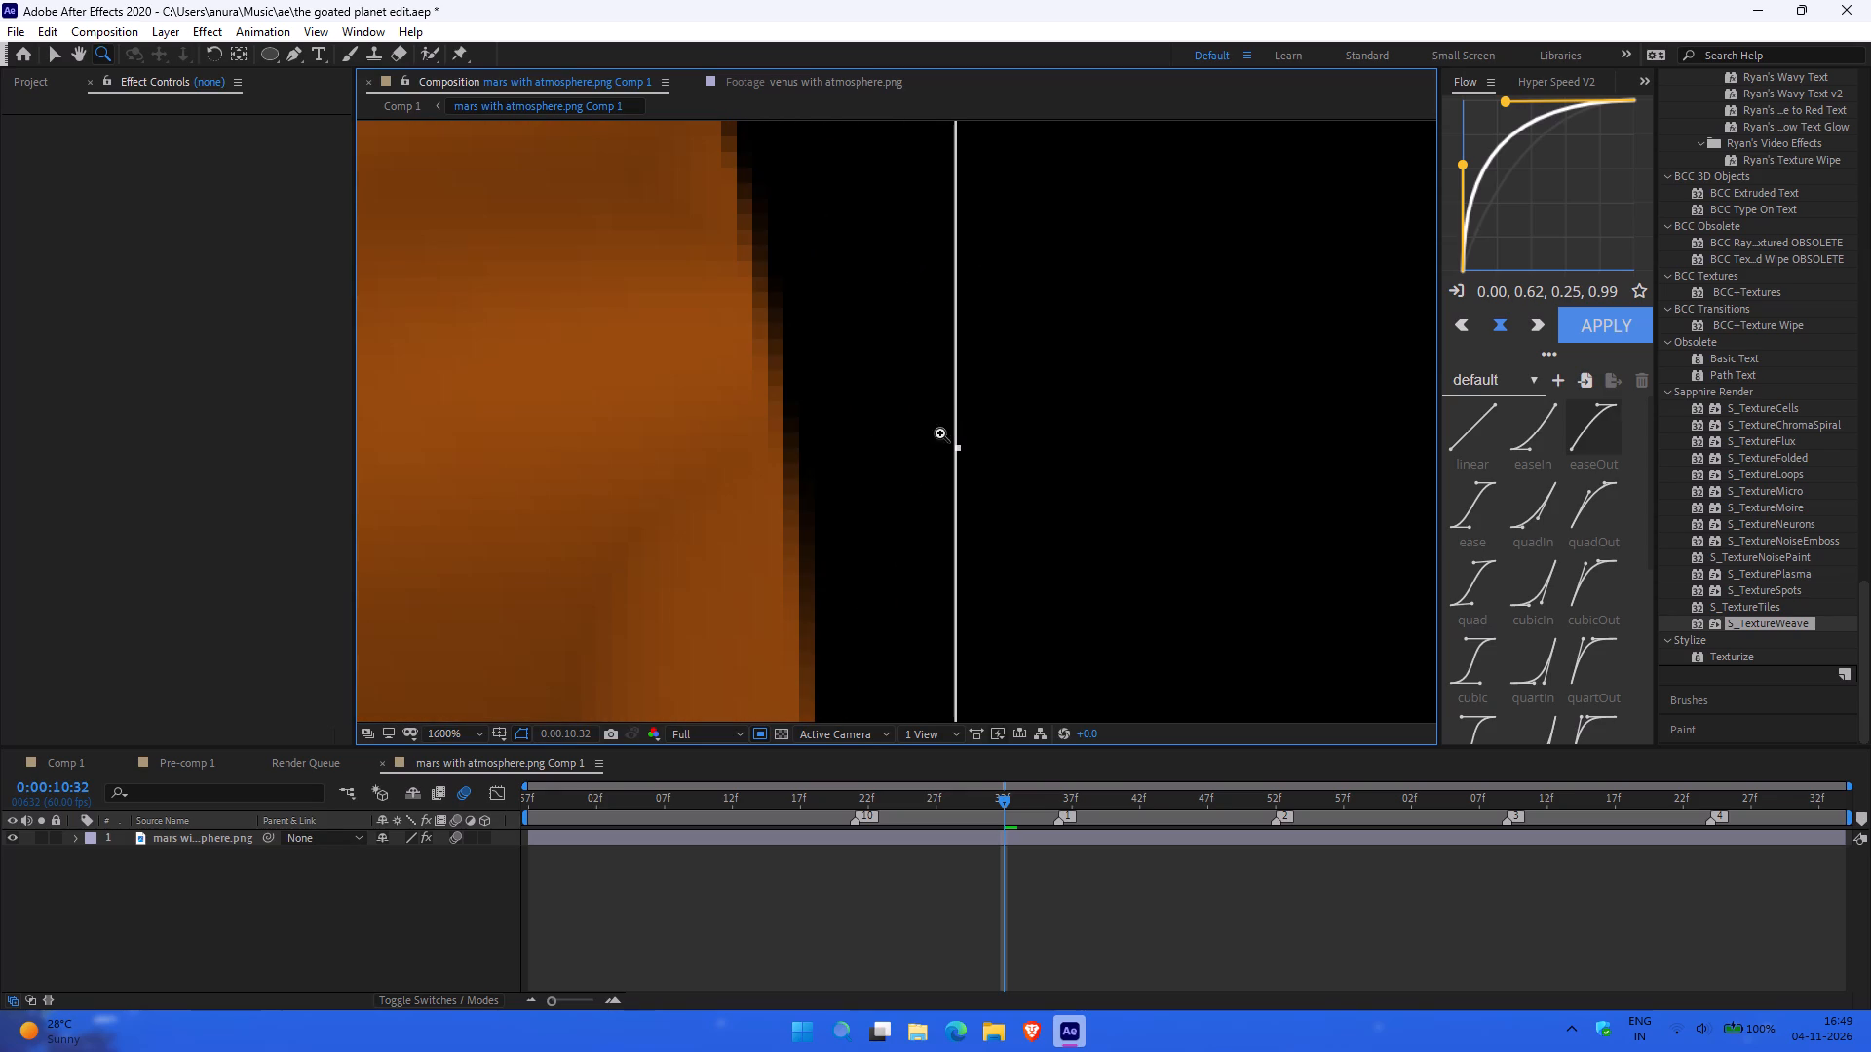
pyautogui.press('v')
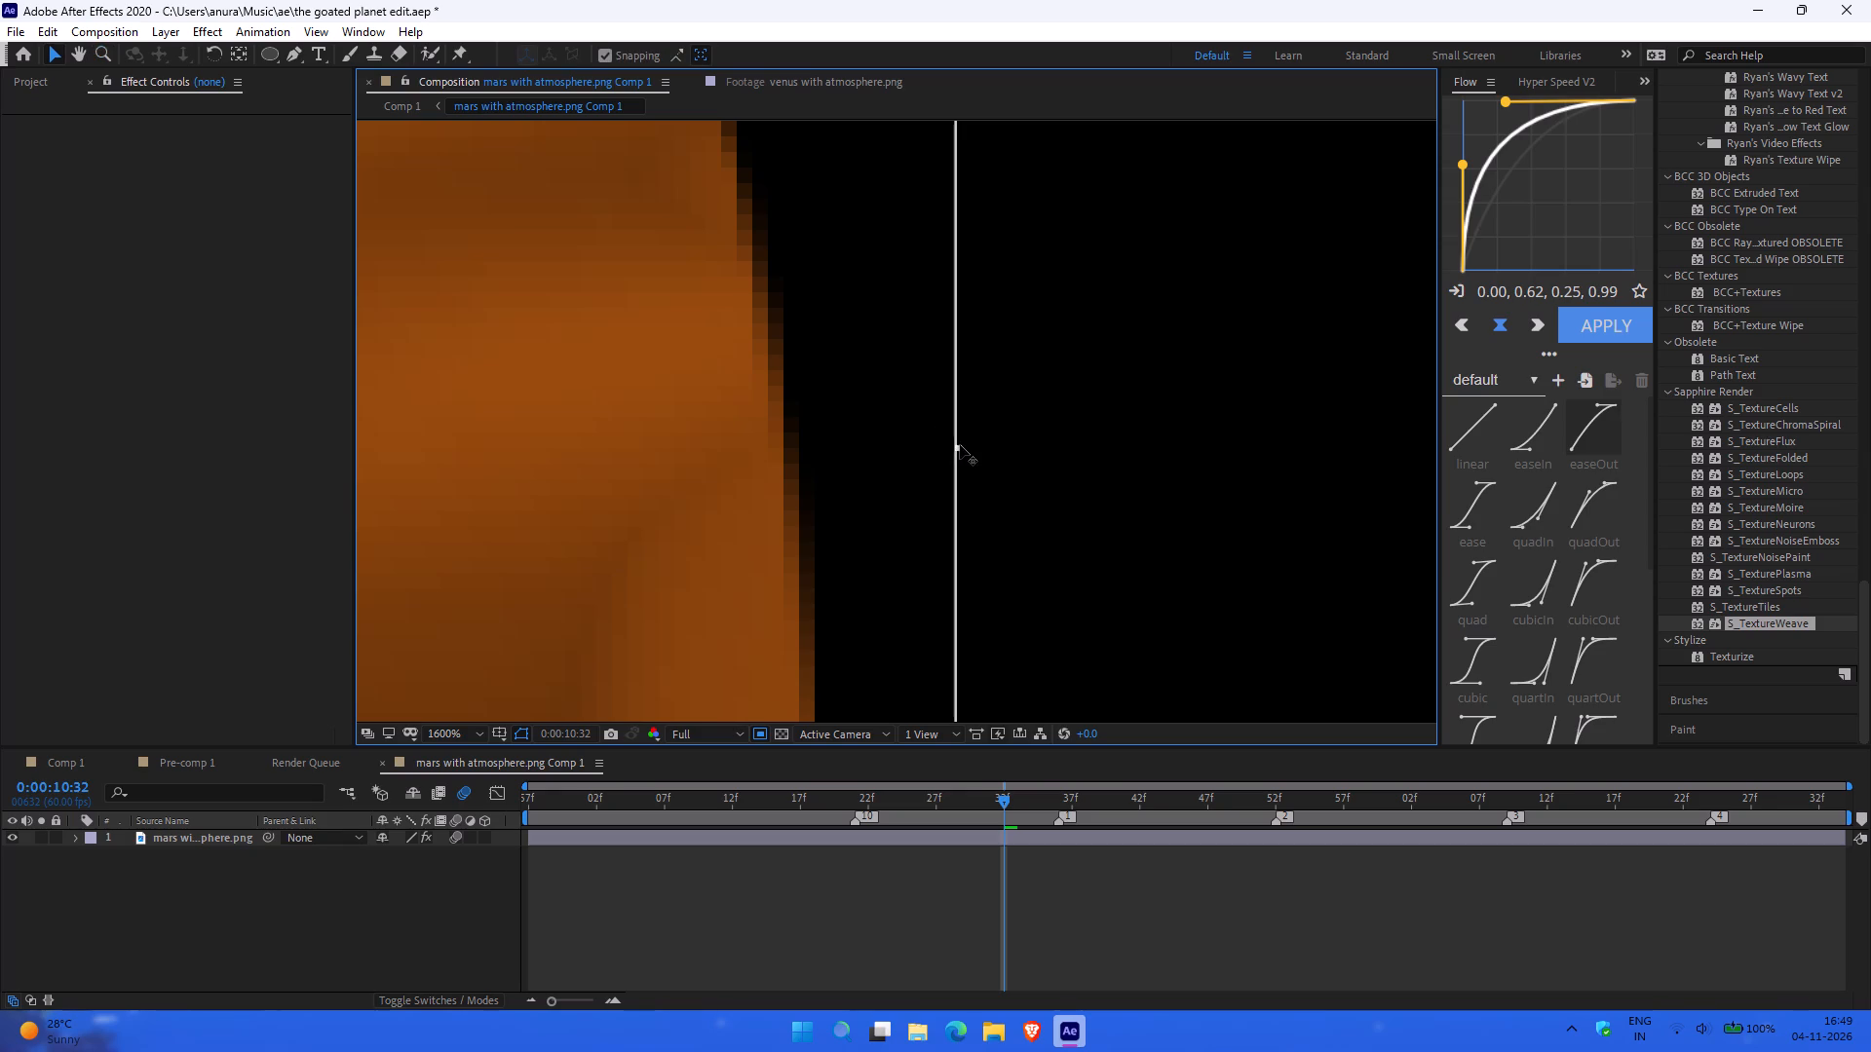
pyautogui.rightClick(959, 446)
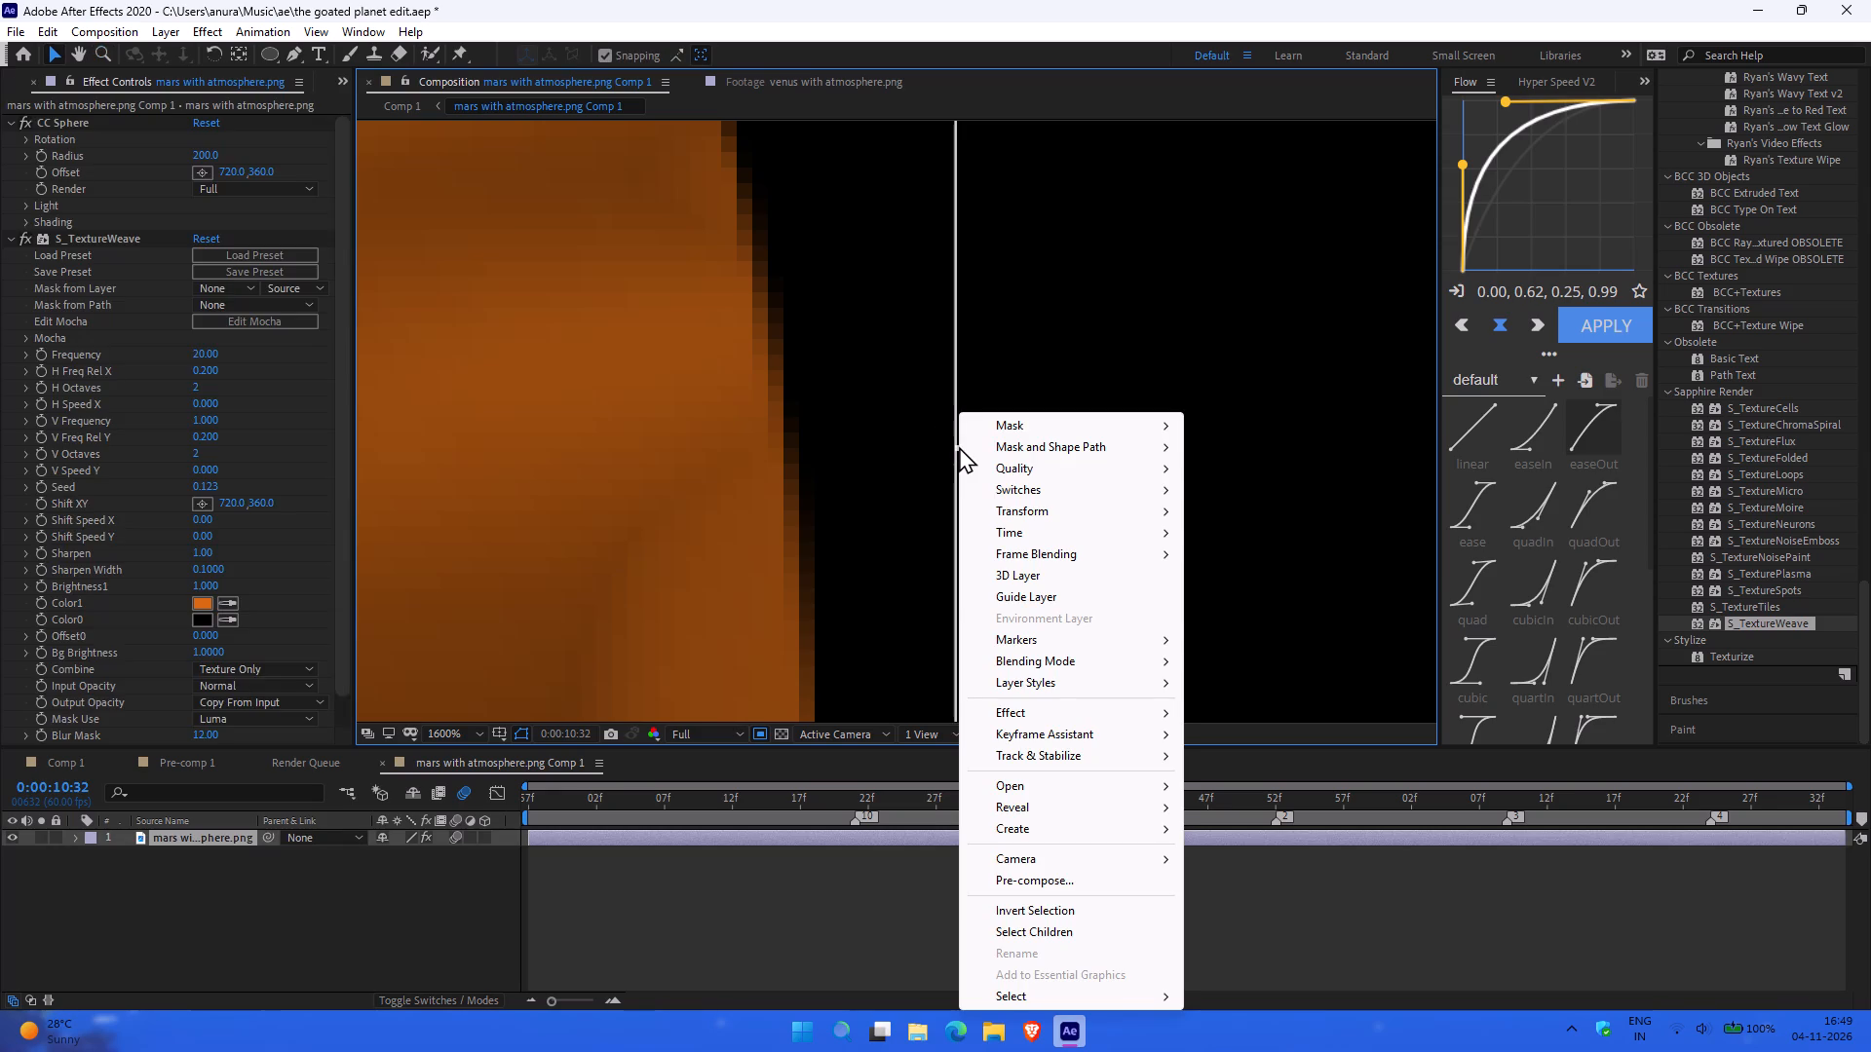
pyautogui.rightClick(949, 447)
pyautogui.click(974, 363)
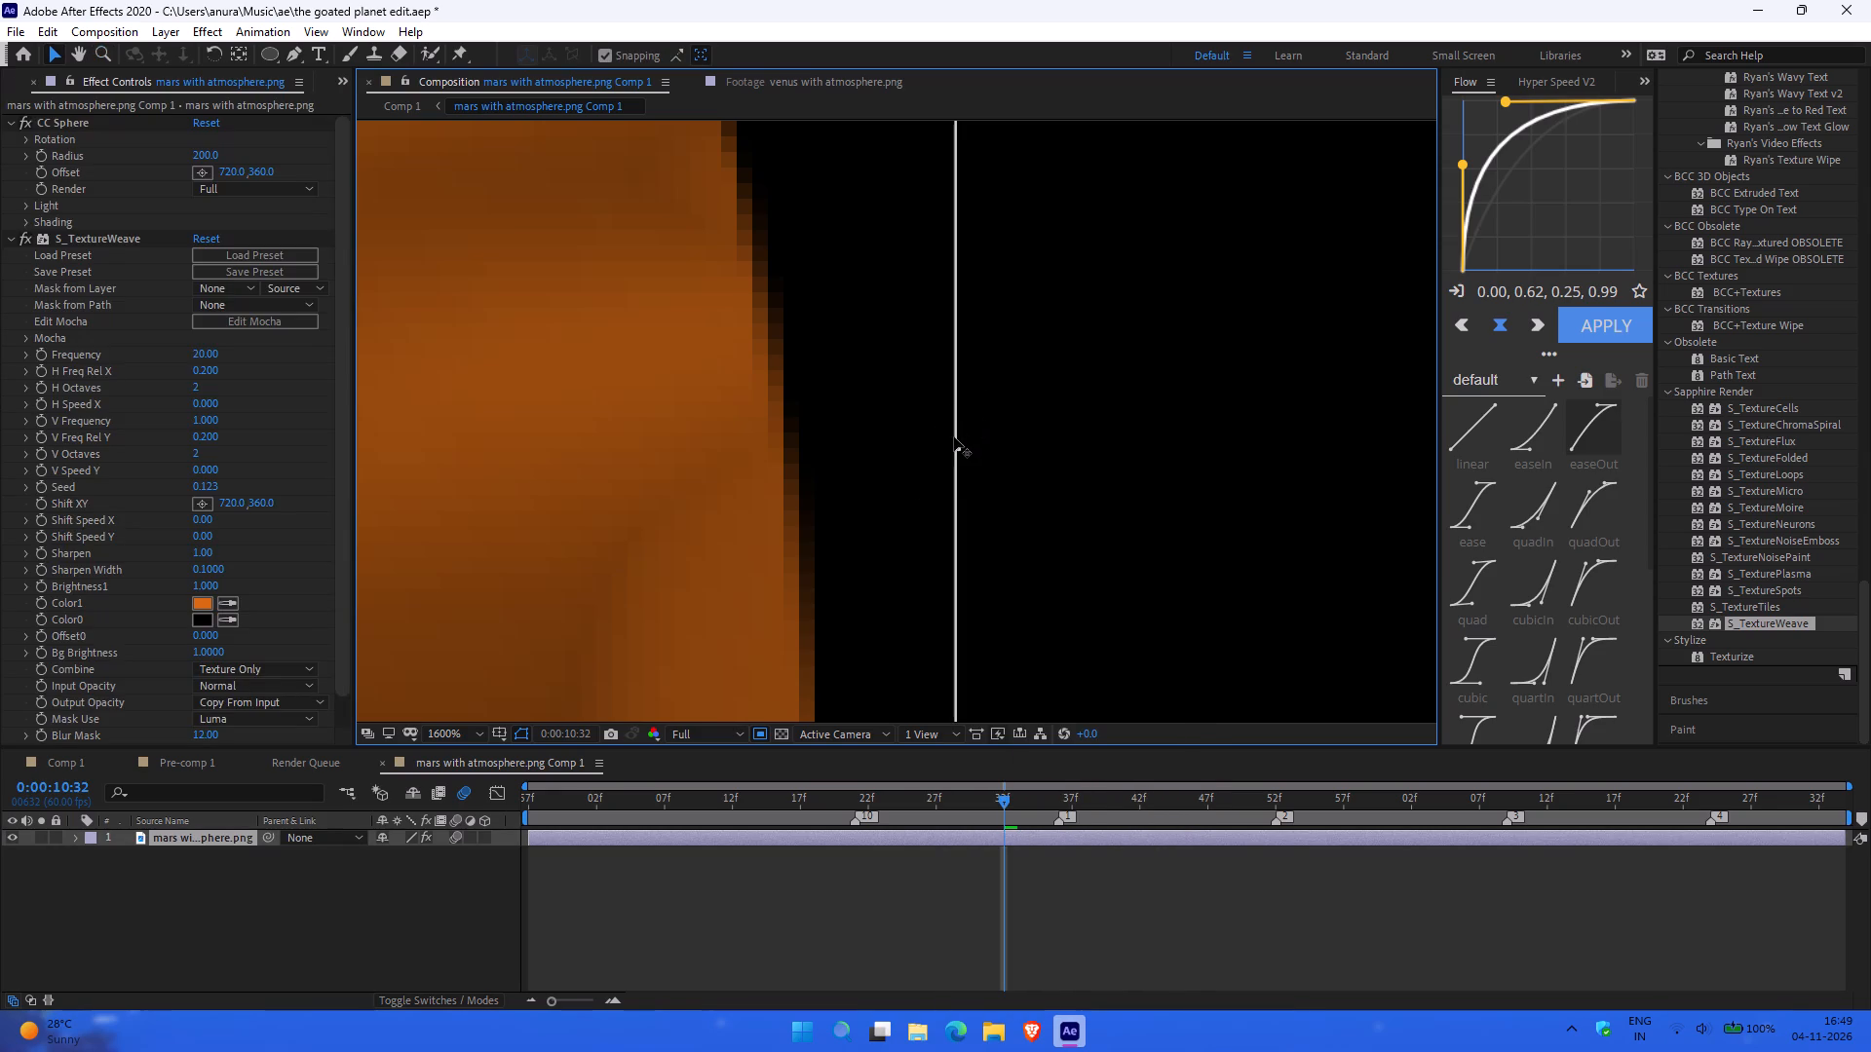
pyautogui.moveTo(956, 452); pyautogui.dragTo(863, 453)
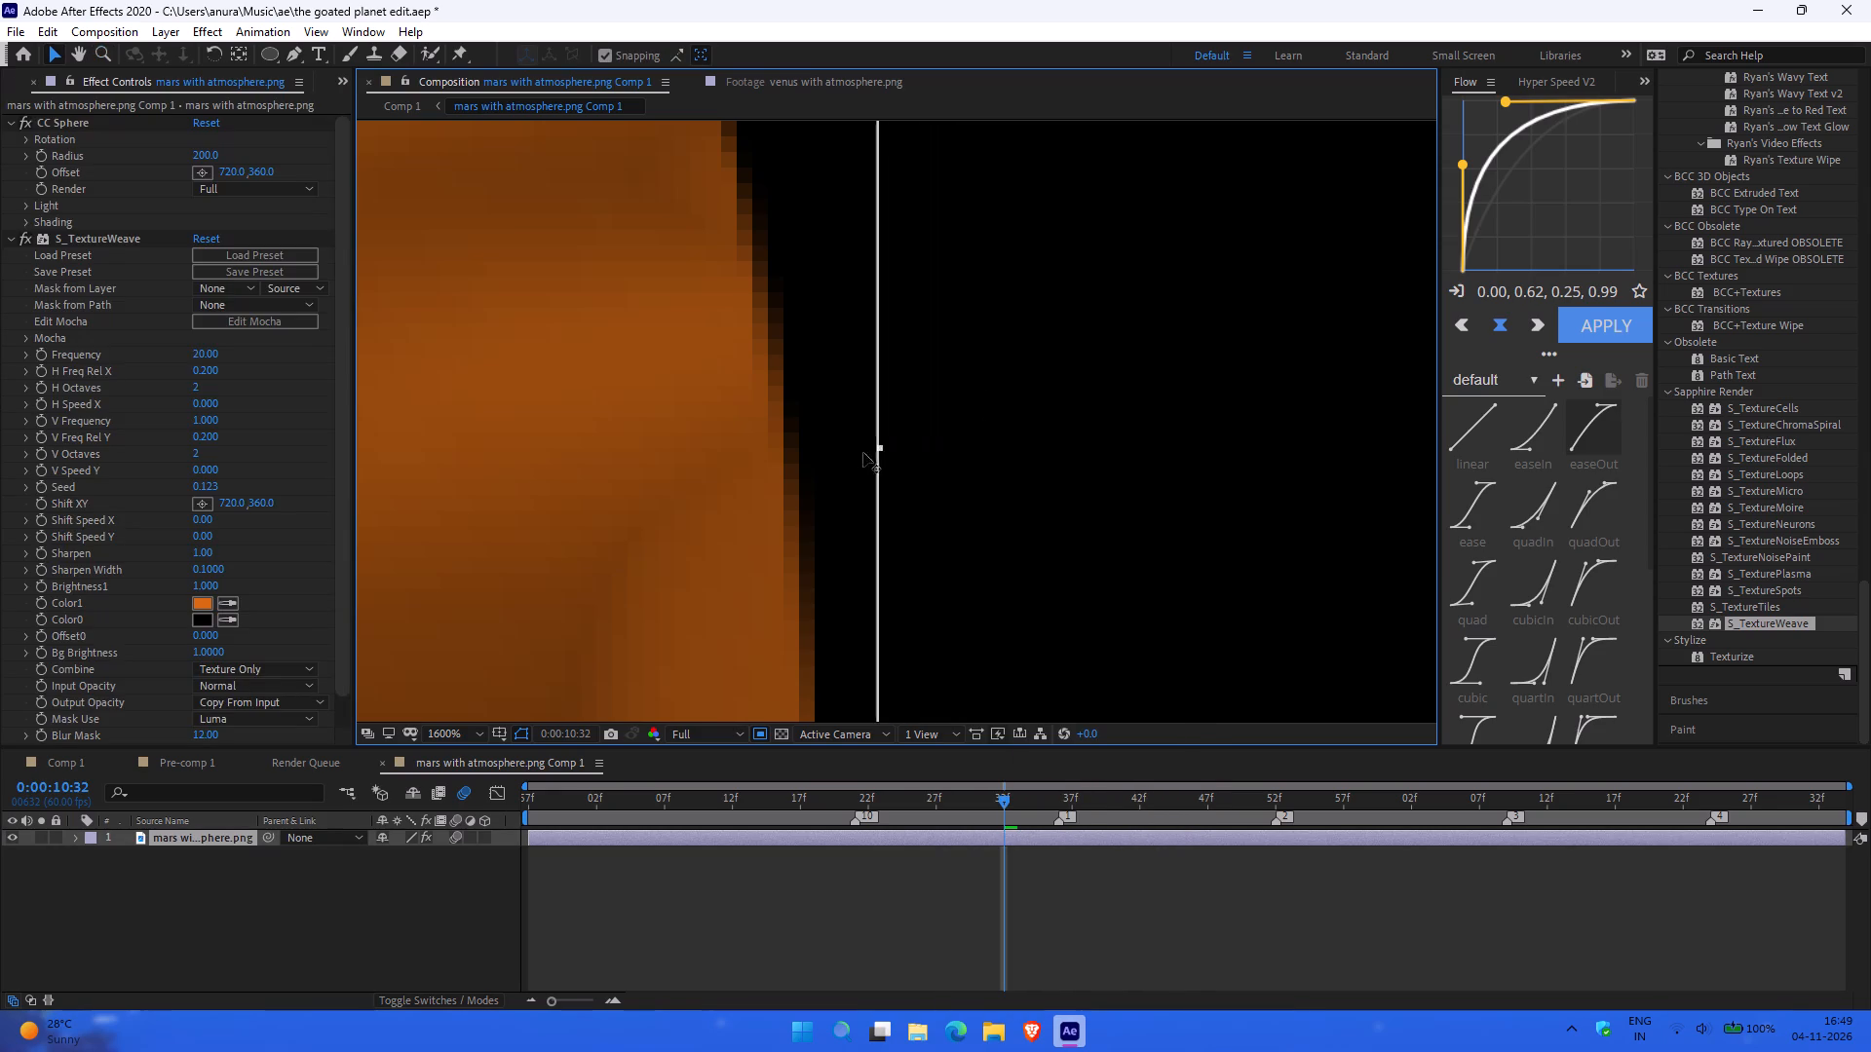
pyautogui.moveTo(863, 453); pyautogui.dragTo(833, 453)
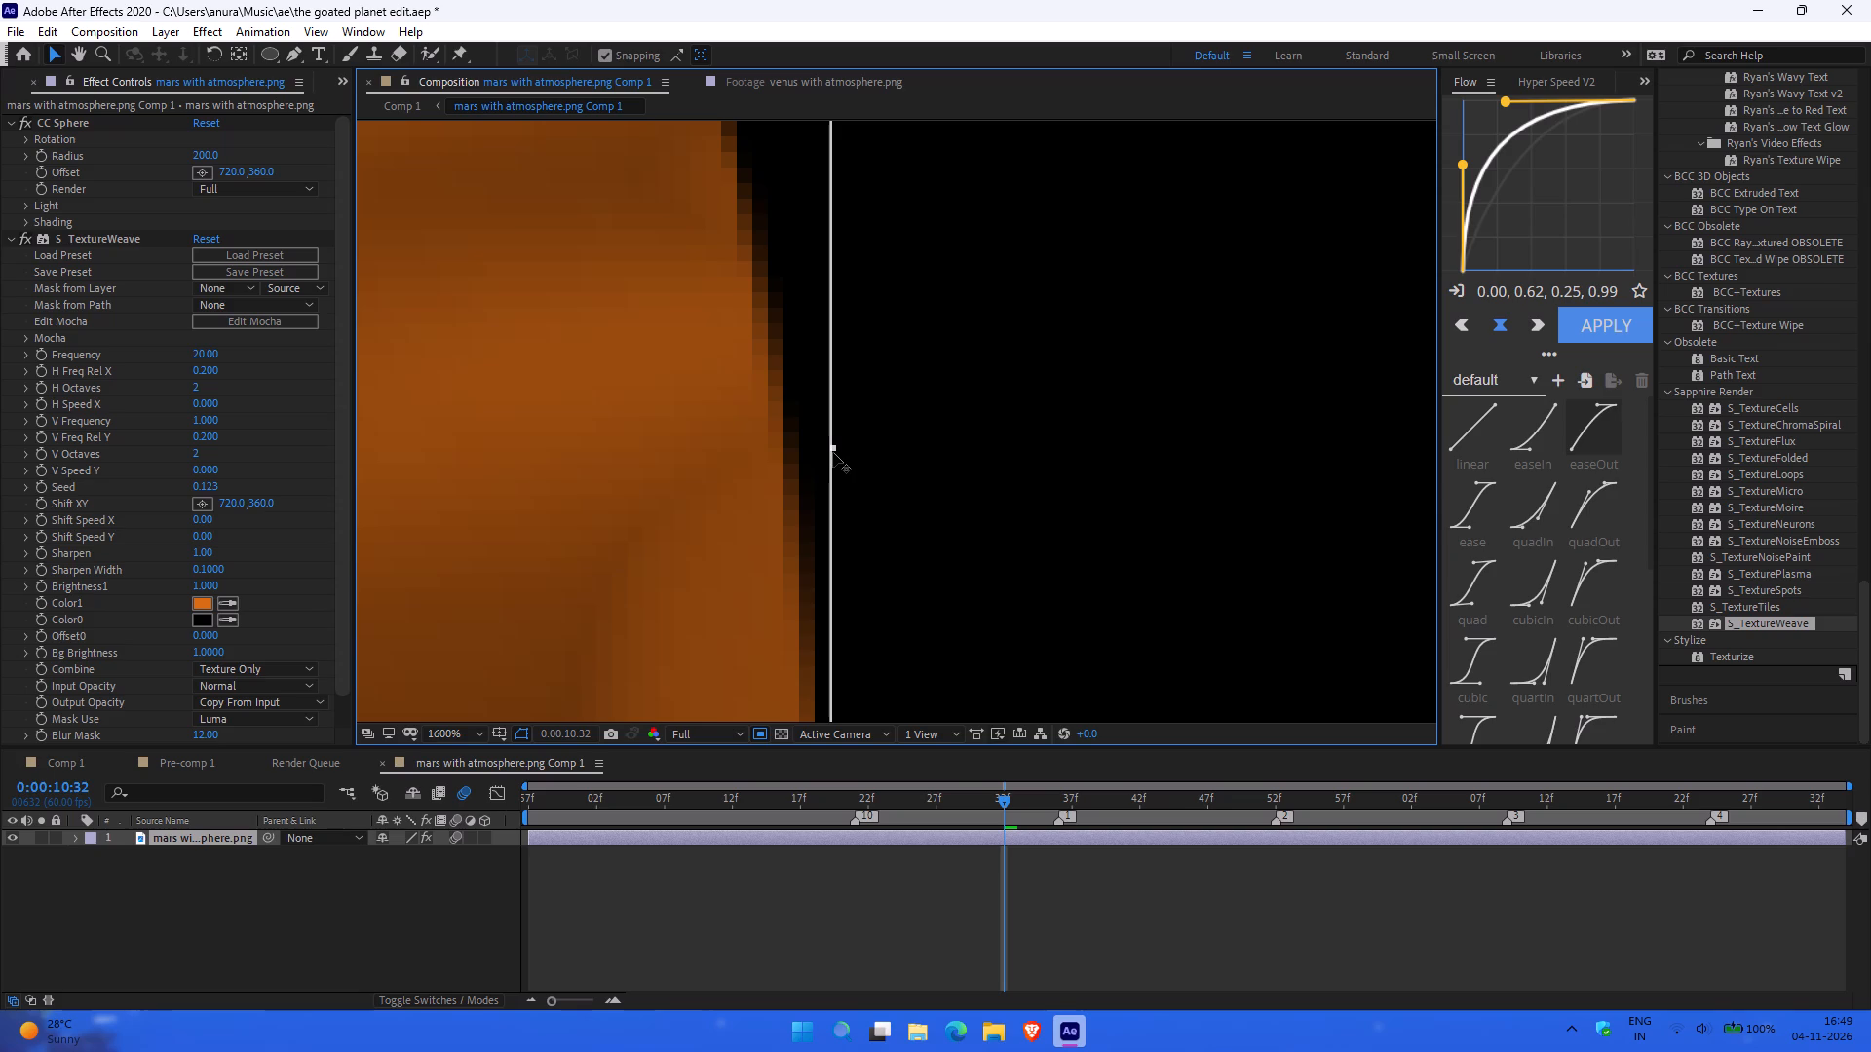
pyautogui.moveTo(833, 453); pyautogui.dragTo(817, 456)
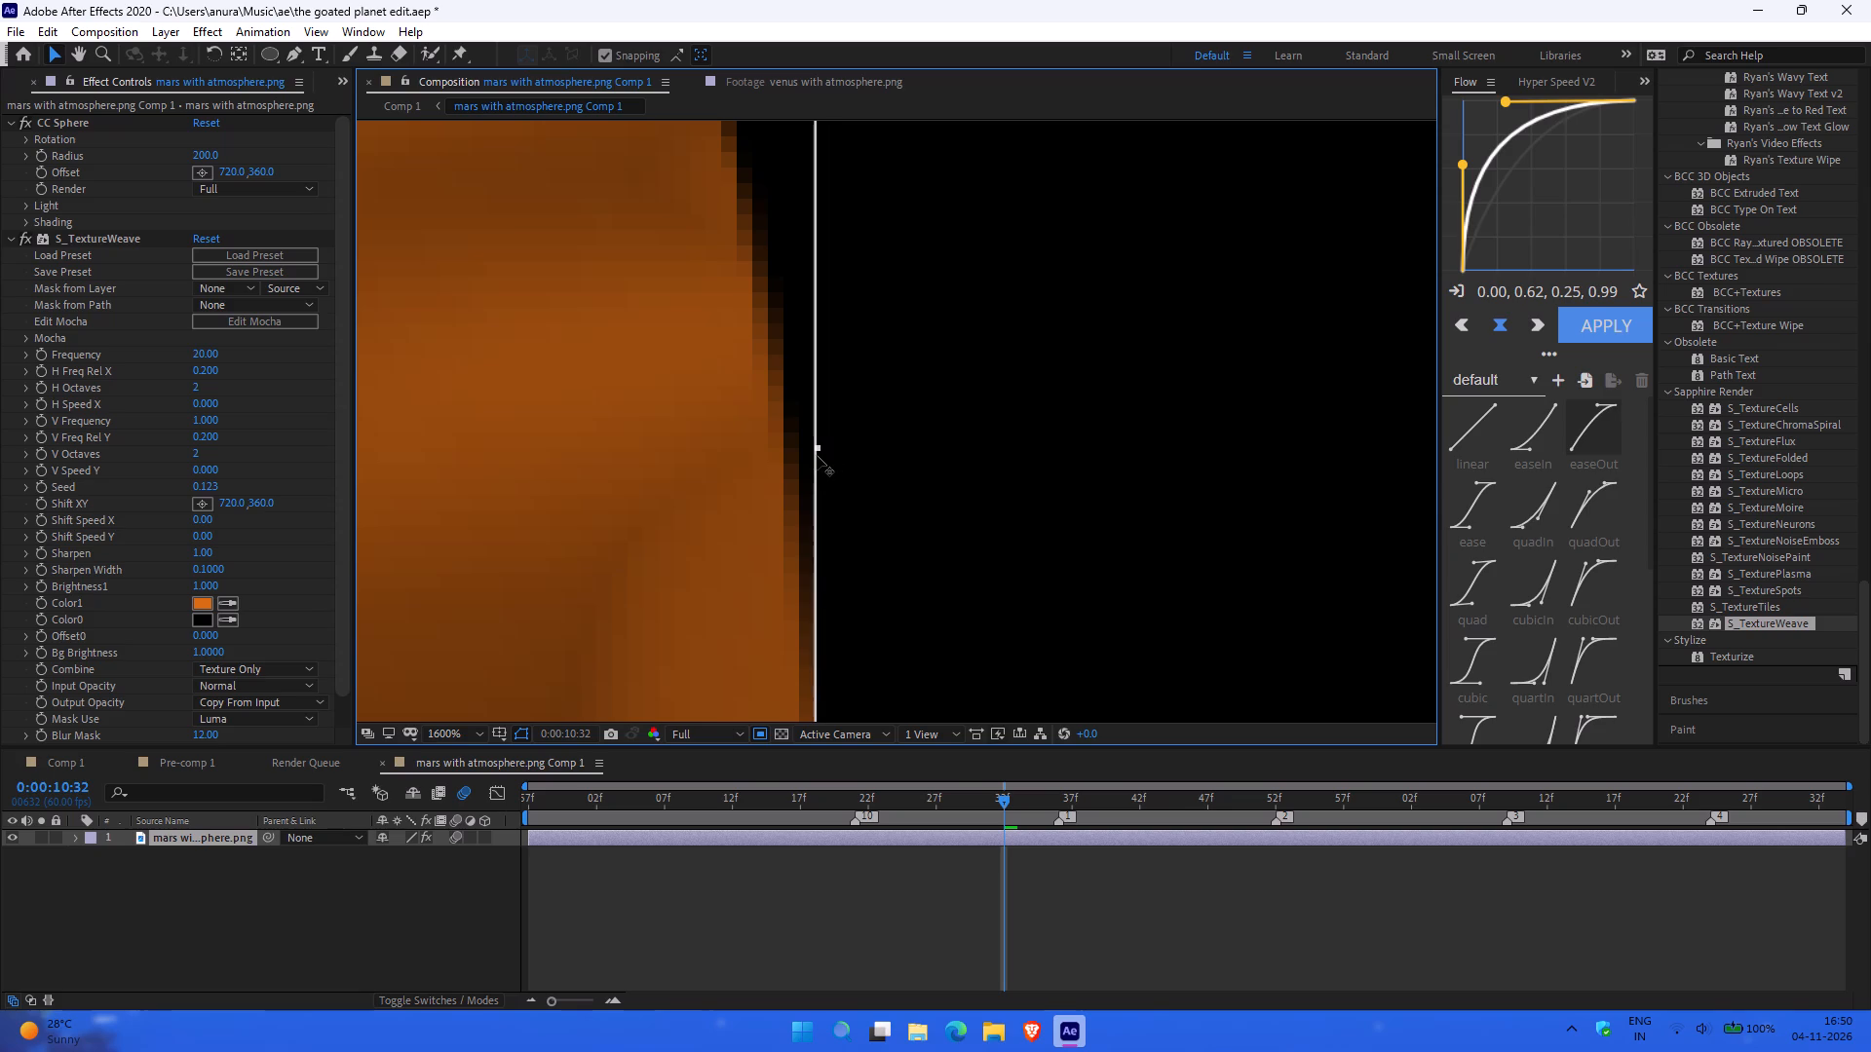
# Save the project.
pyautogui.keyDown('ctrl'); pyautogui.scroll(-2, 935, 492); pyautogui.keyUp('ctrl')
pyautogui.hotkey('ctrl', 's')
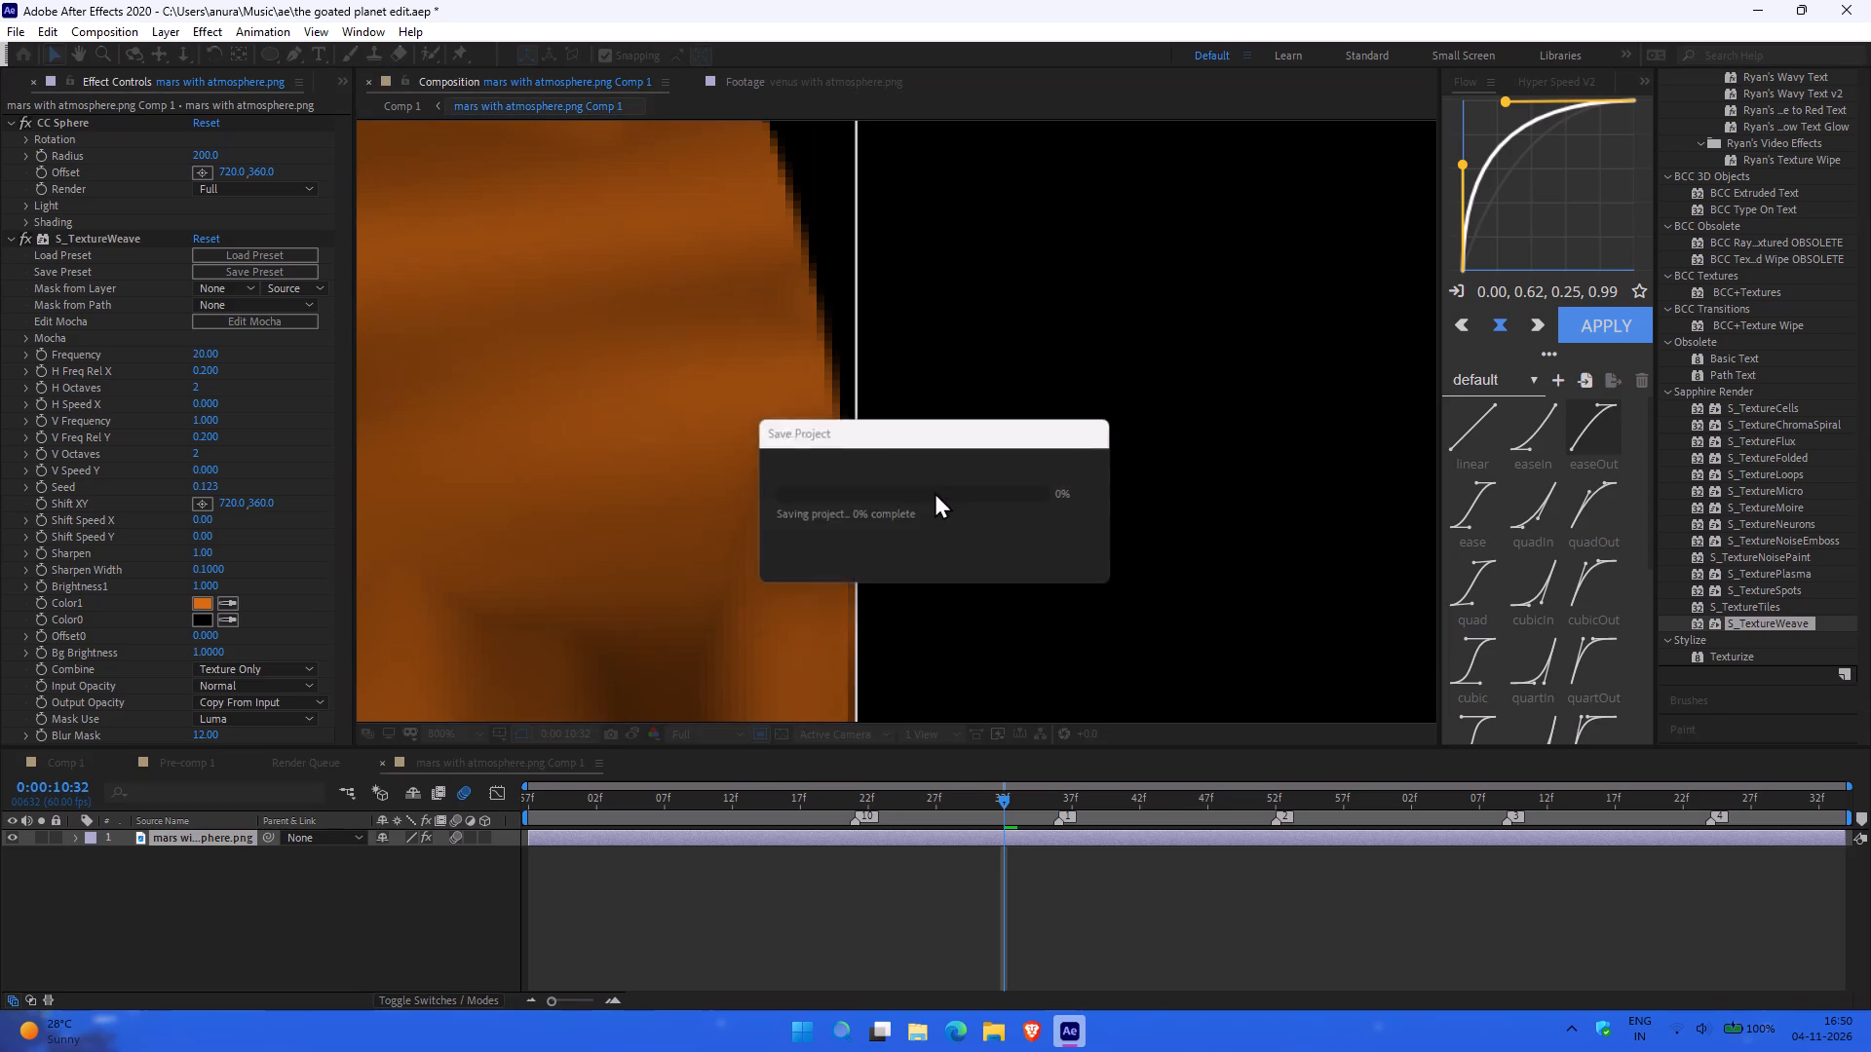
# Bring the left edge of the region of interest in close to the orange sphere's left side.
pyautogui.keyDown('ctrl'); pyautogui.scroll(-3, 962, 501); pyautogui.keyUp('ctrl')
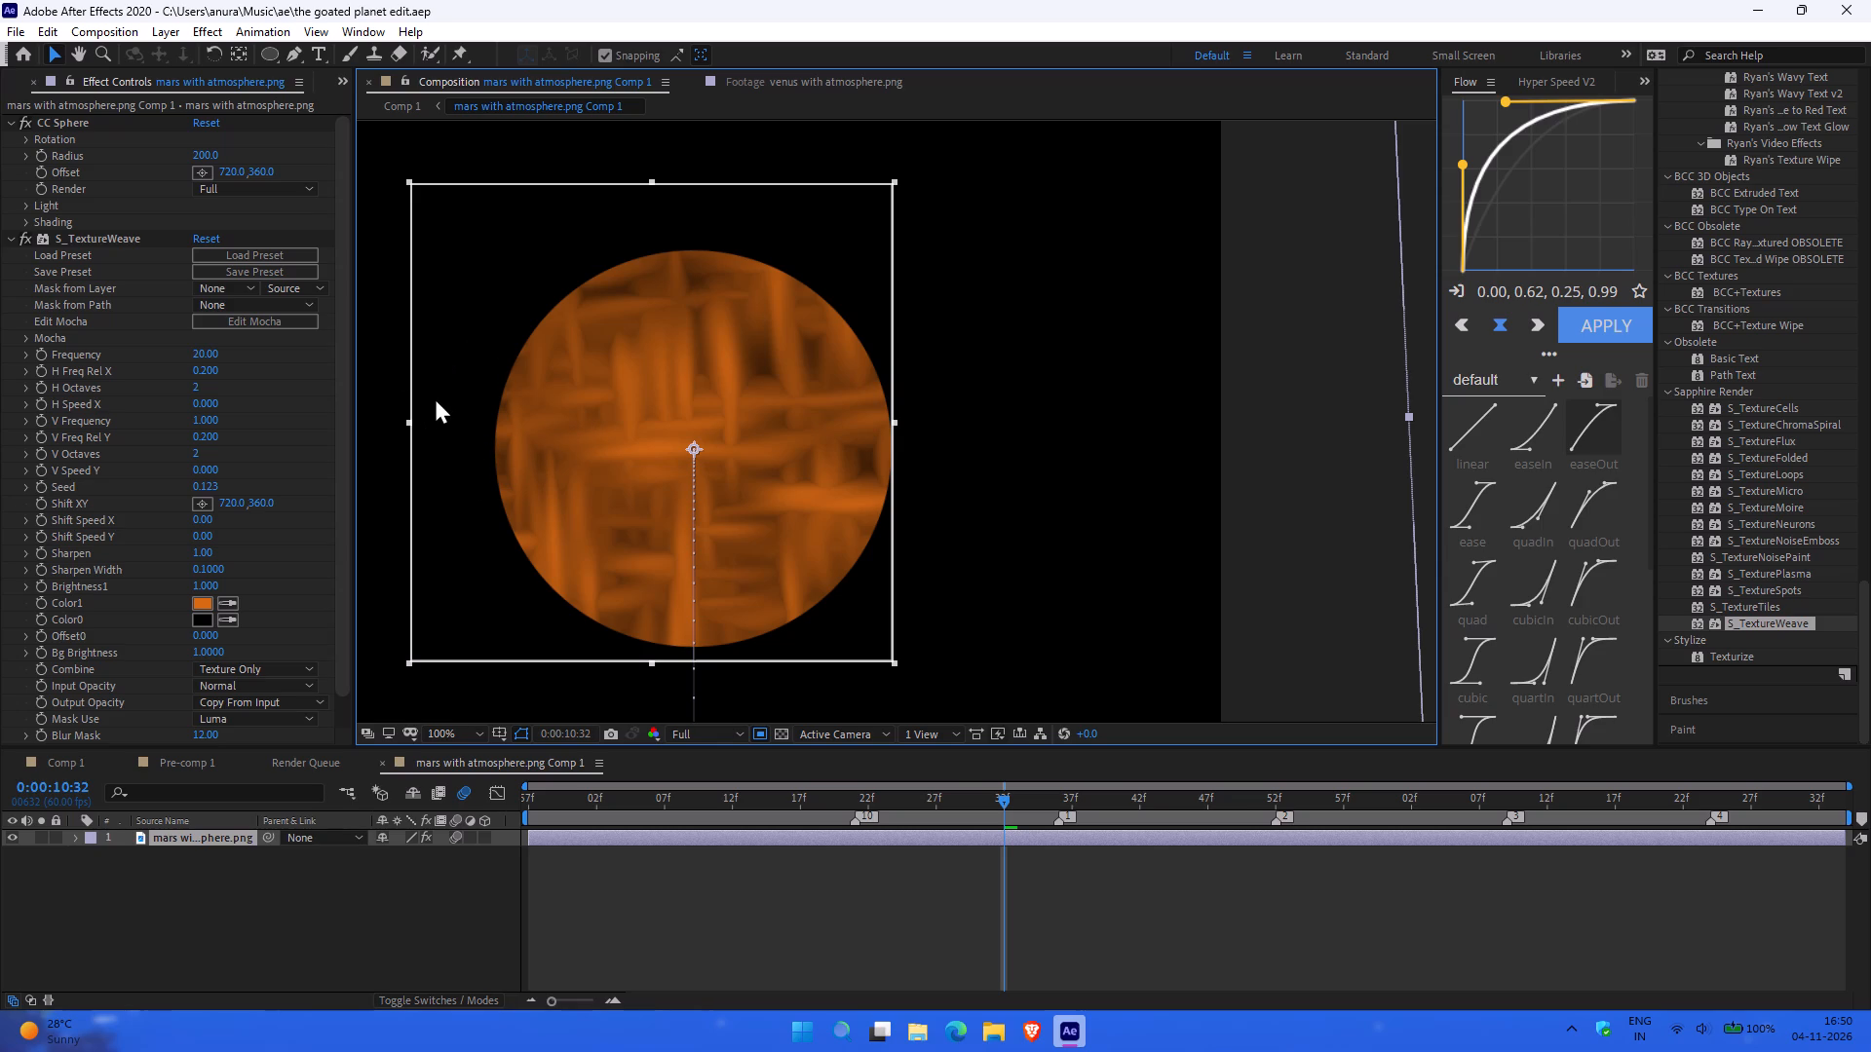
pyautogui.press('z')
pyautogui.click(472, 432)
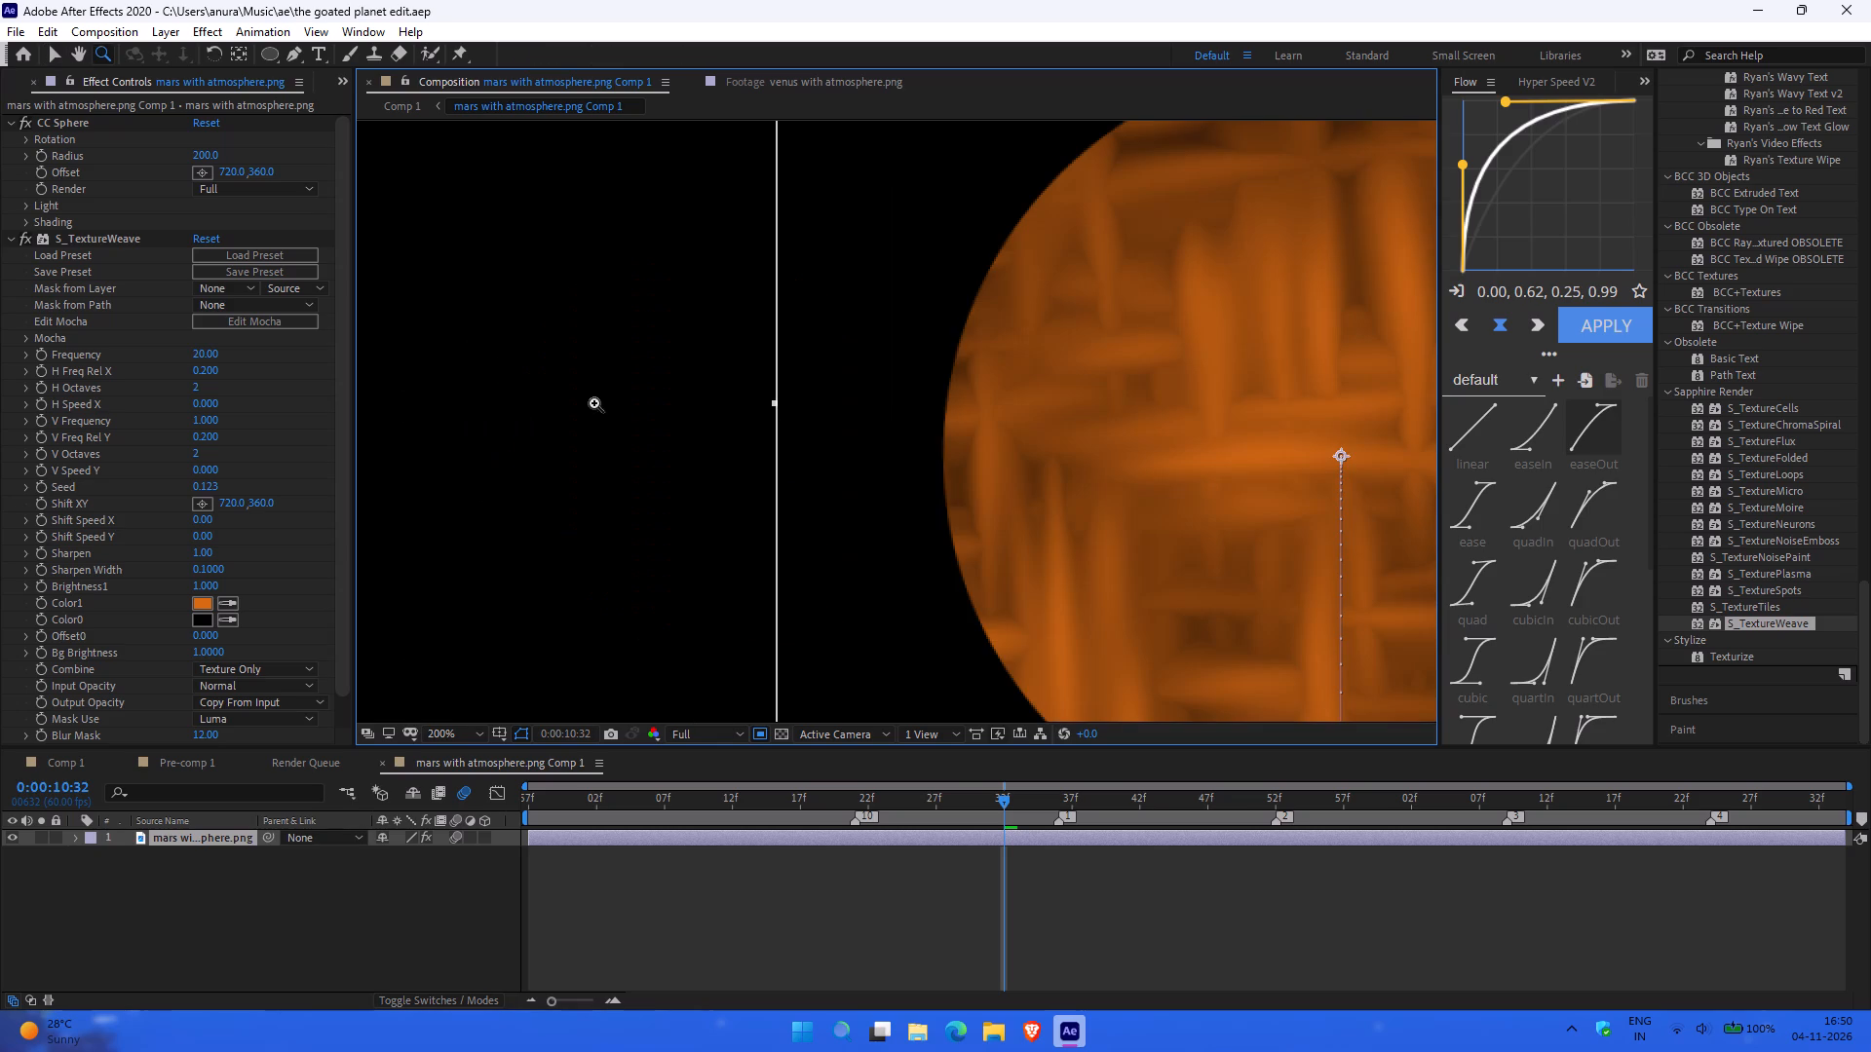
pyautogui.click(822, 429)
pyautogui.press('v')
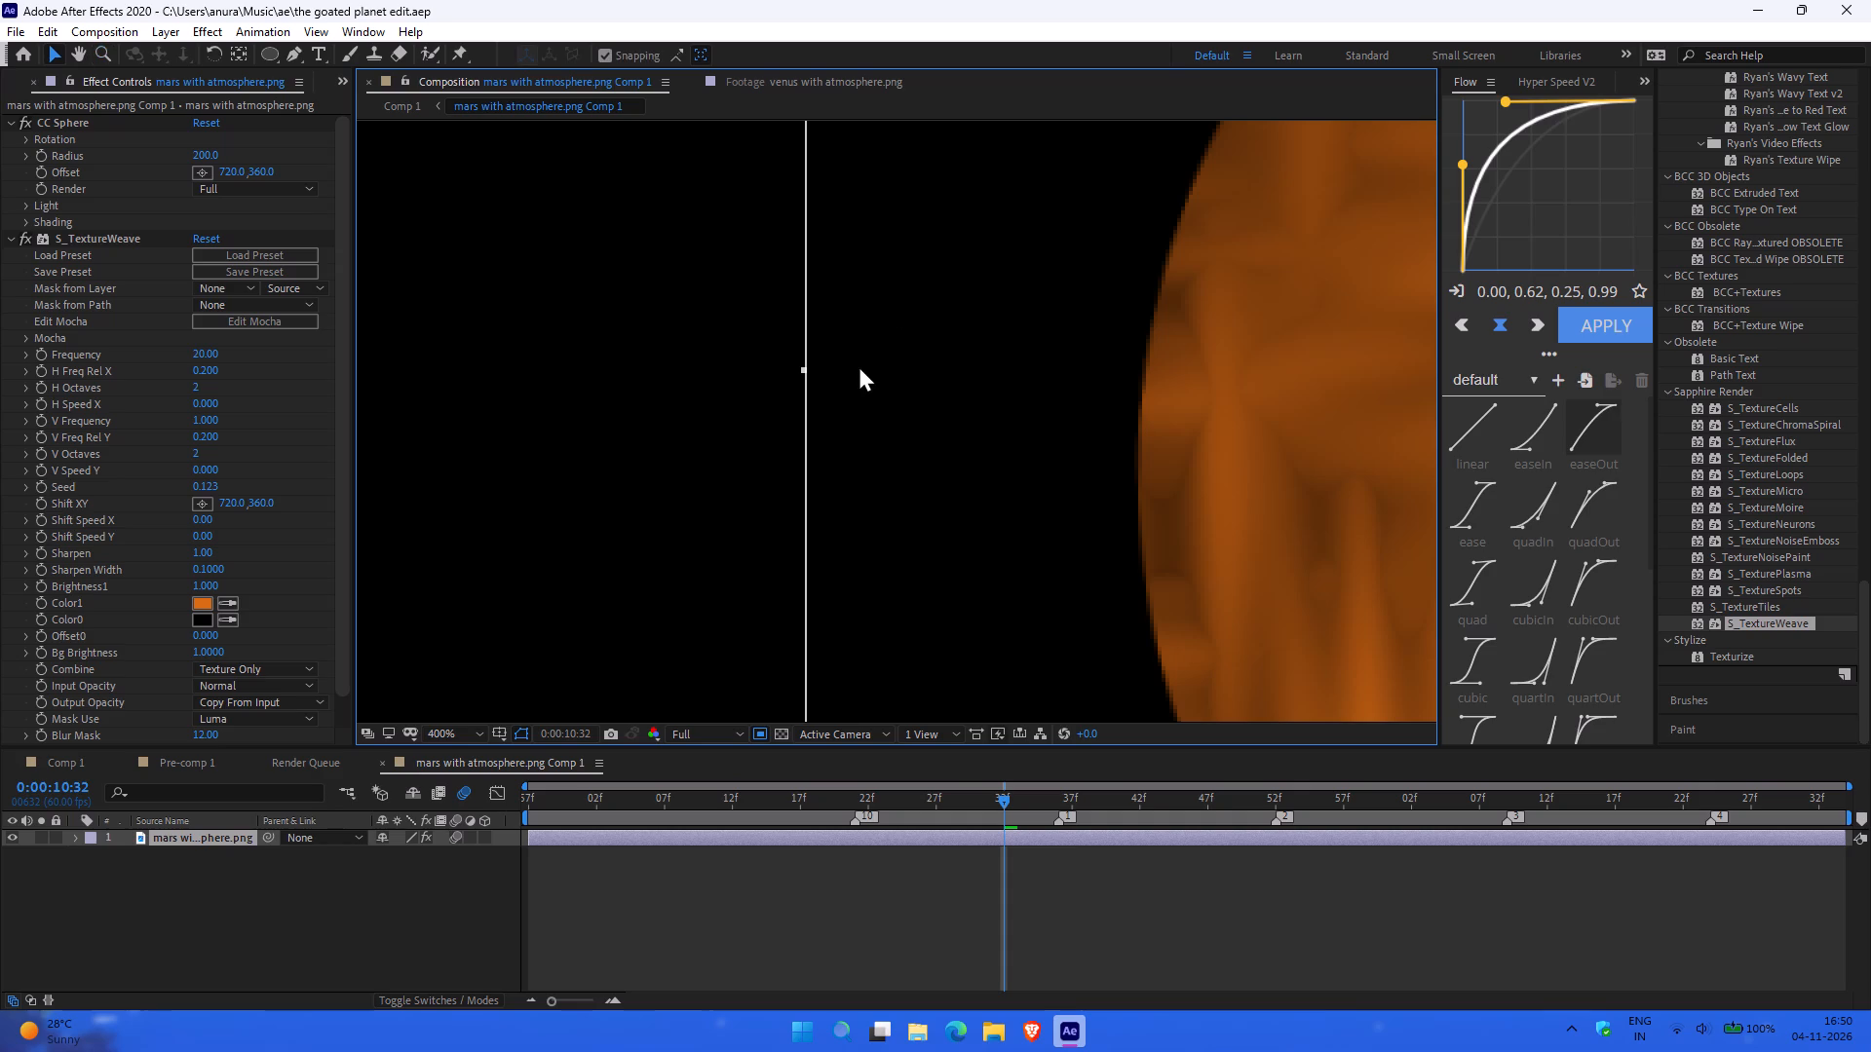
pyautogui.moveTo(801, 372); pyautogui.dragTo(1053, 393)
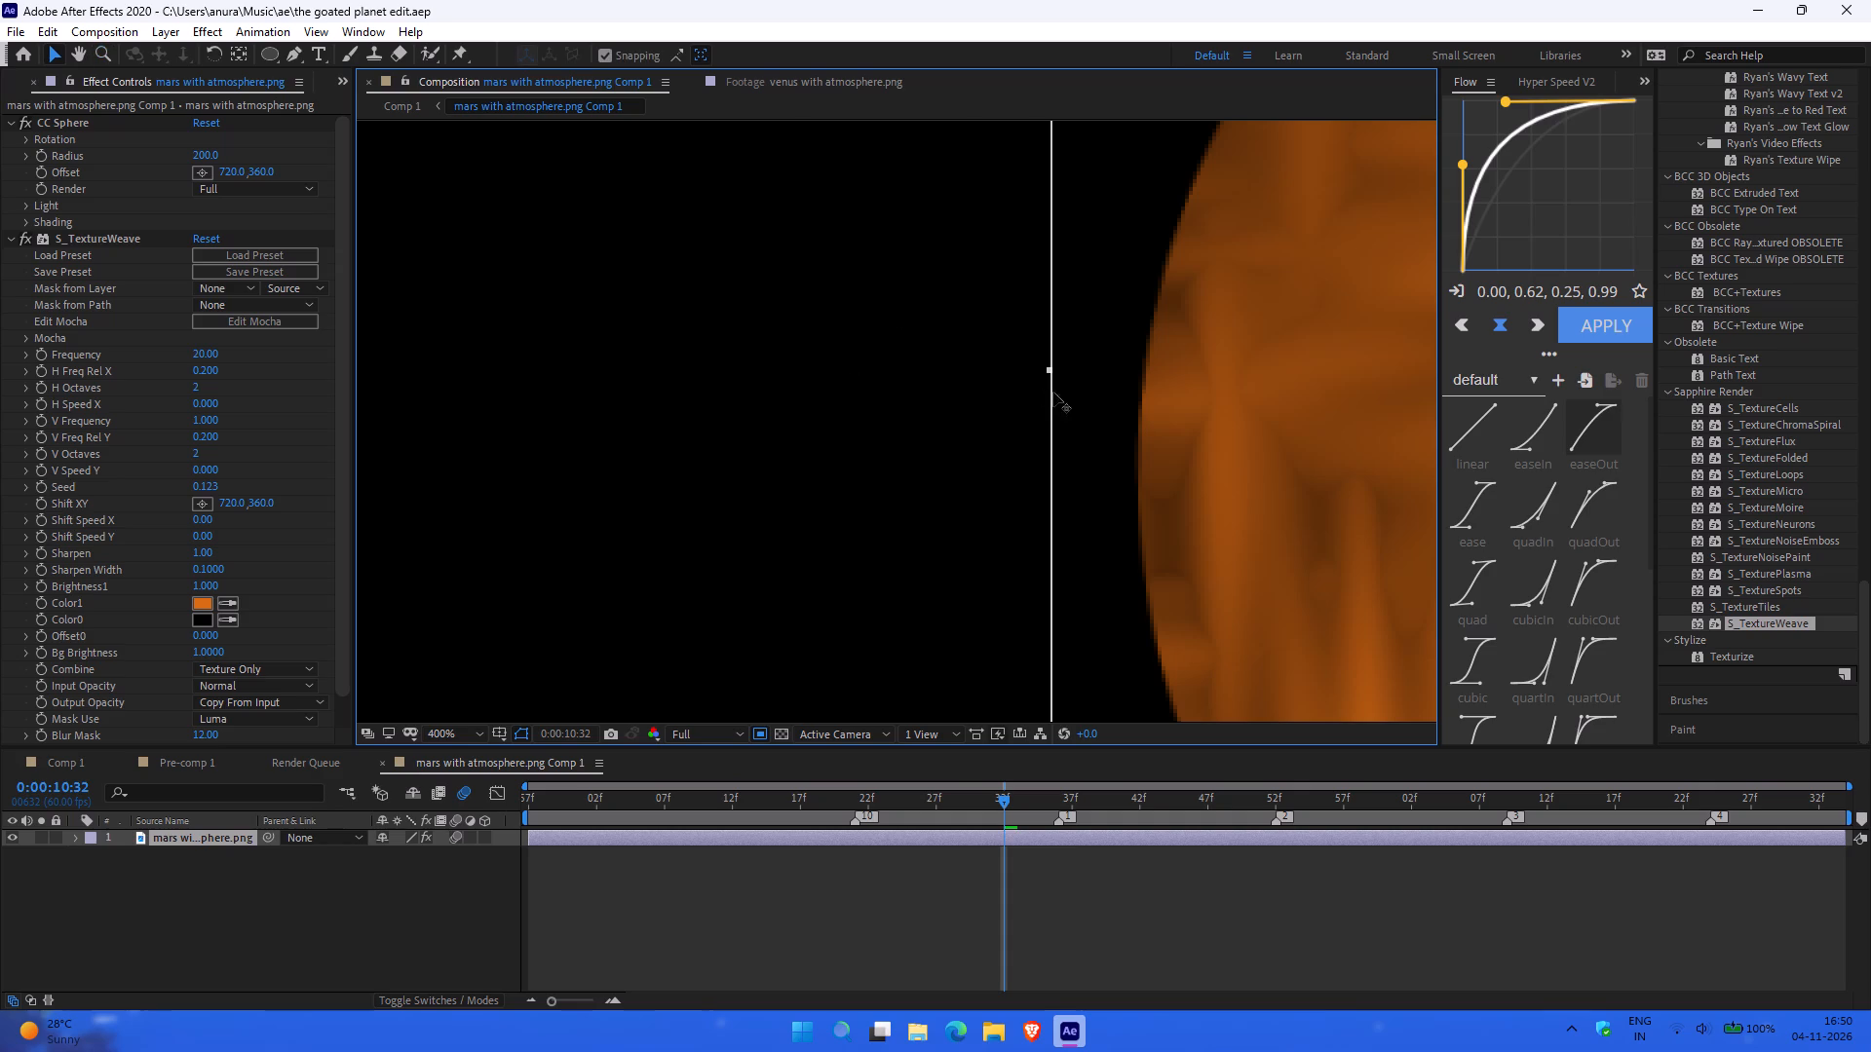
pyautogui.moveTo(1053, 393); pyautogui.dragTo(1064, 395)
# Fine-tune the left edge of the region of interest at pixel level until it meets the sphere's outermost left pixels.
pyautogui.press('z')
pyautogui.click(1130, 372)
pyautogui.click(786, 444)
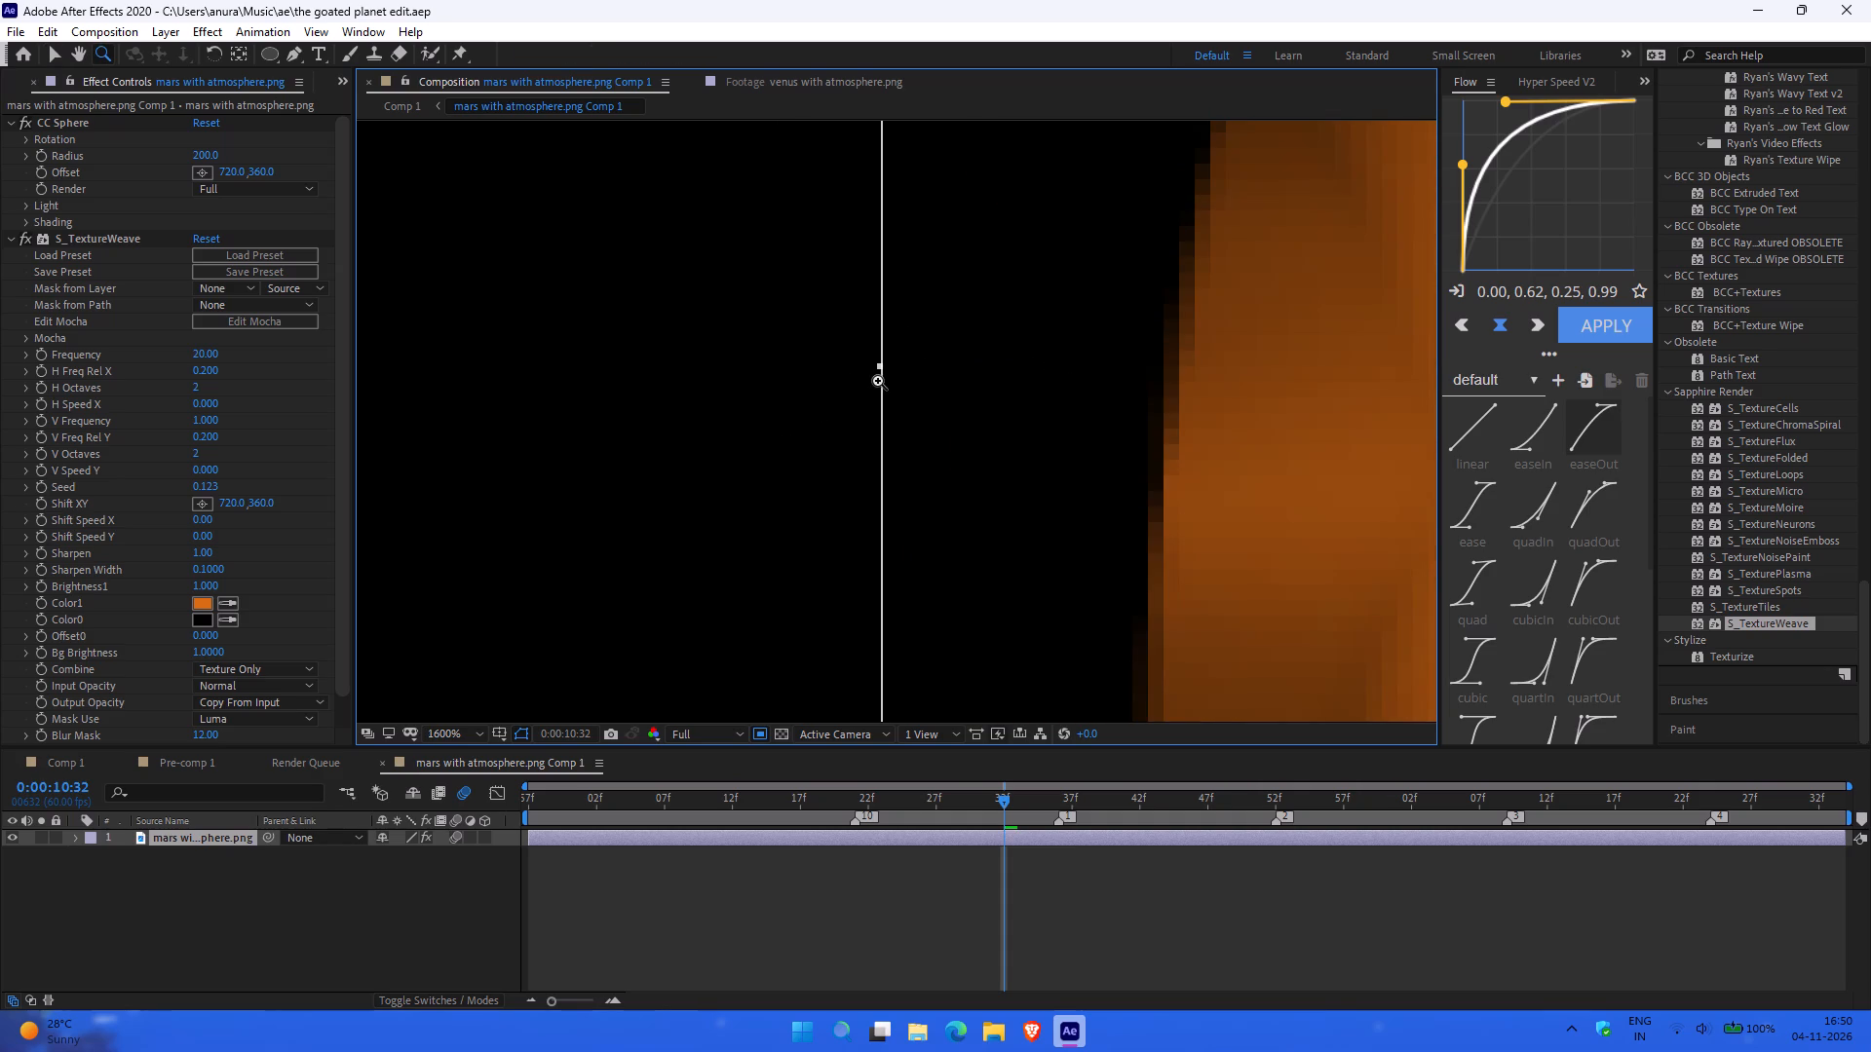
pyautogui.press('v')
pyautogui.moveTo(879, 364); pyautogui.dragTo(950, 369)
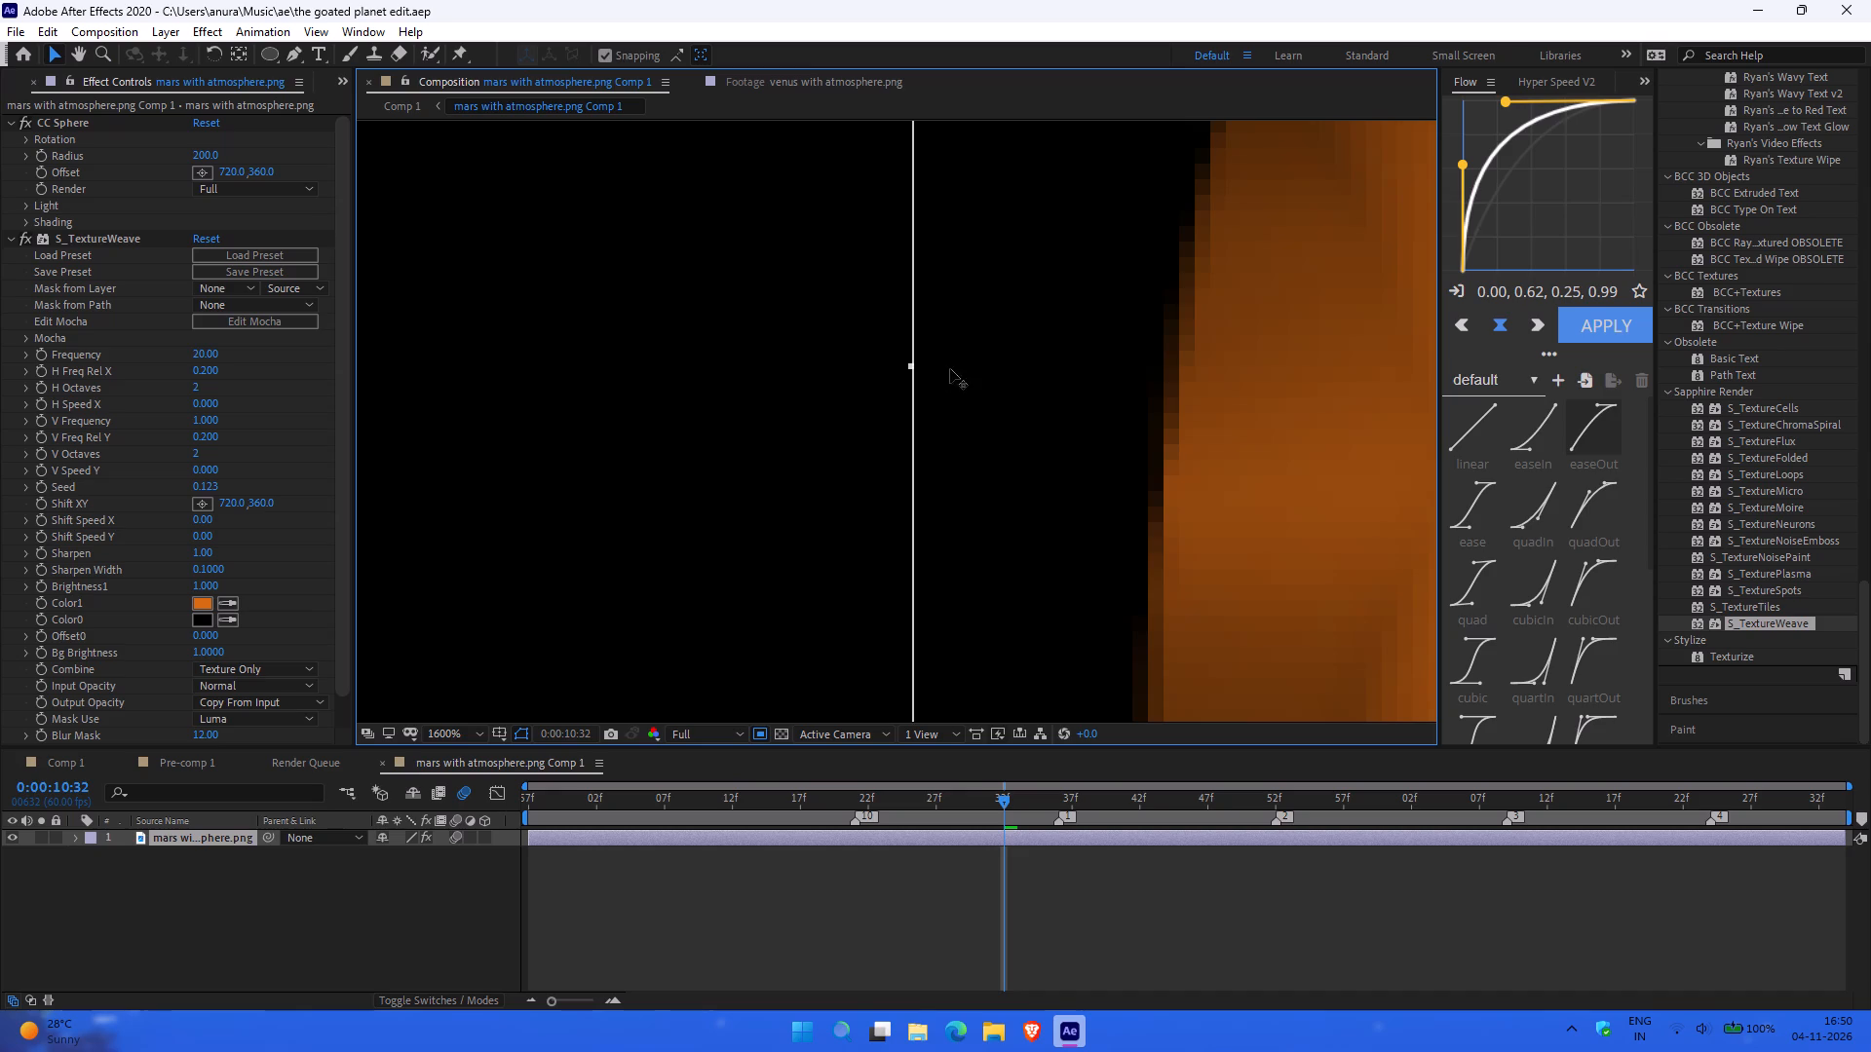
pyautogui.moveTo(950, 369); pyautogui.dragTo(1118, 383)
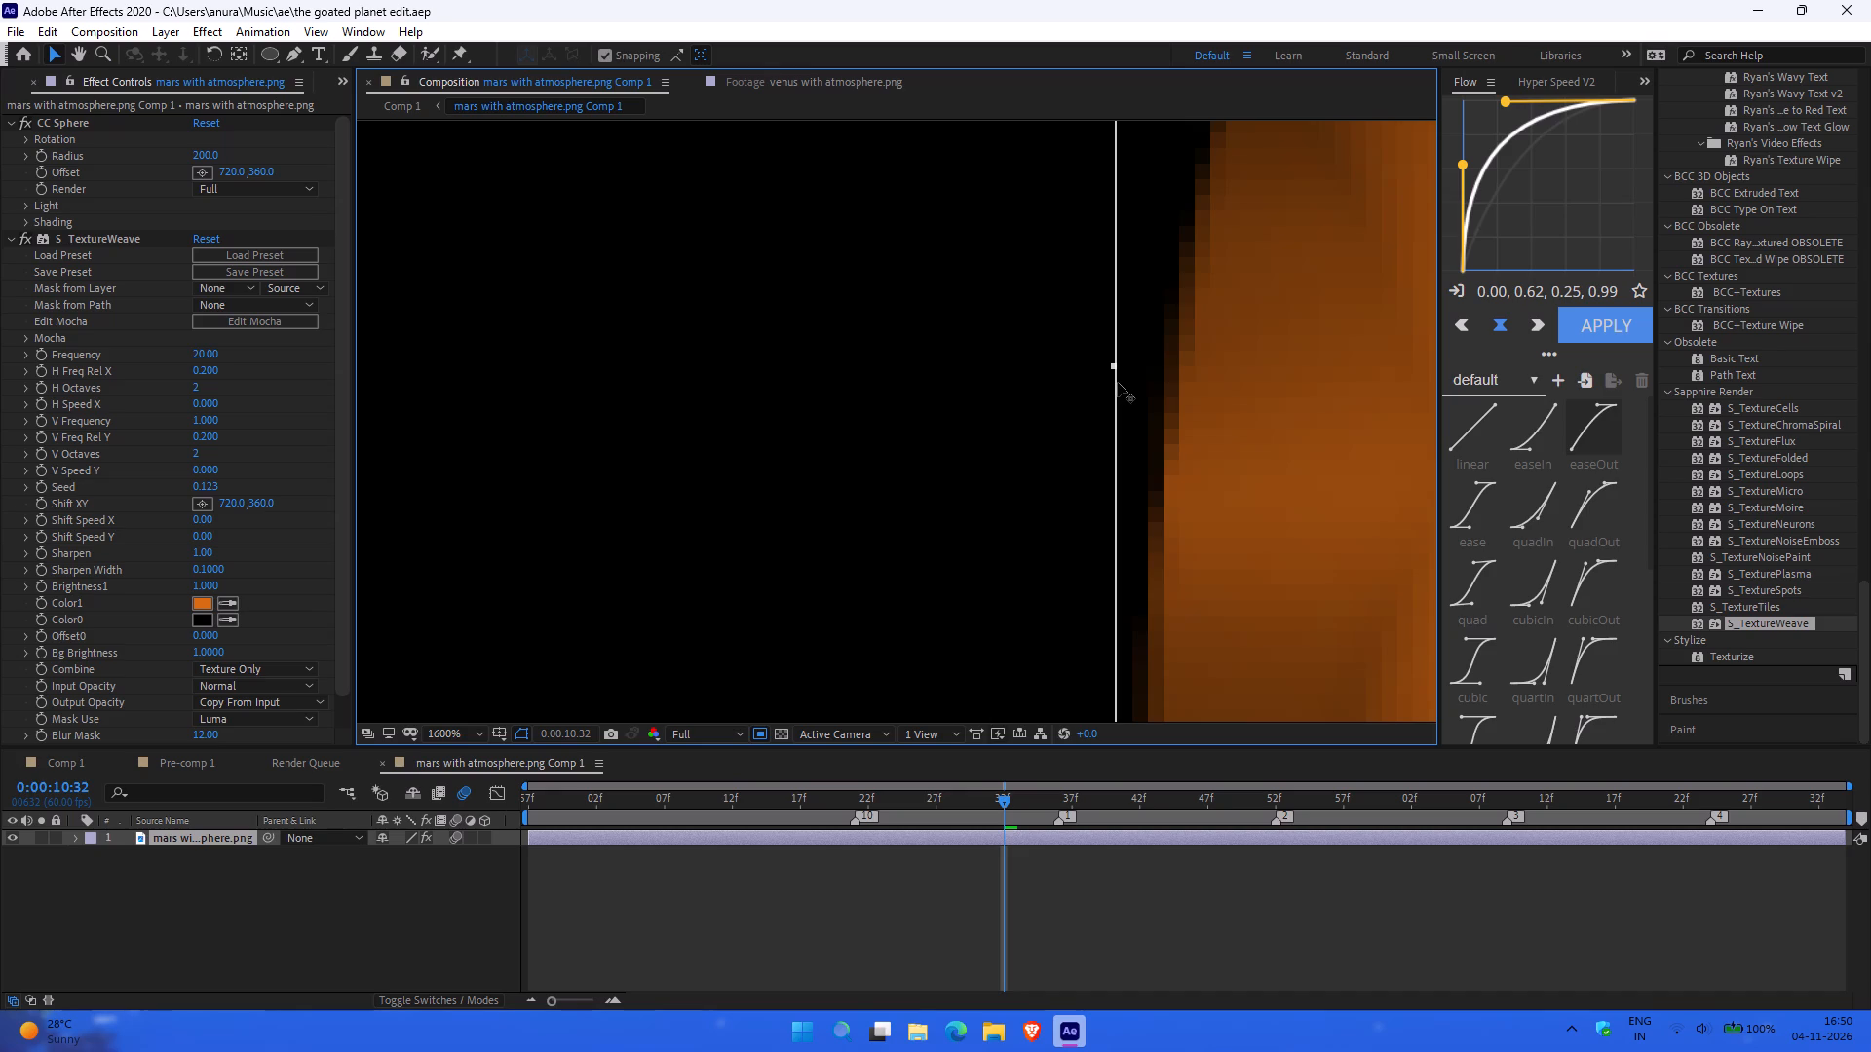
pyautogui.moveTo(1118, 383); pyautogui.dragTo(1126, 385)
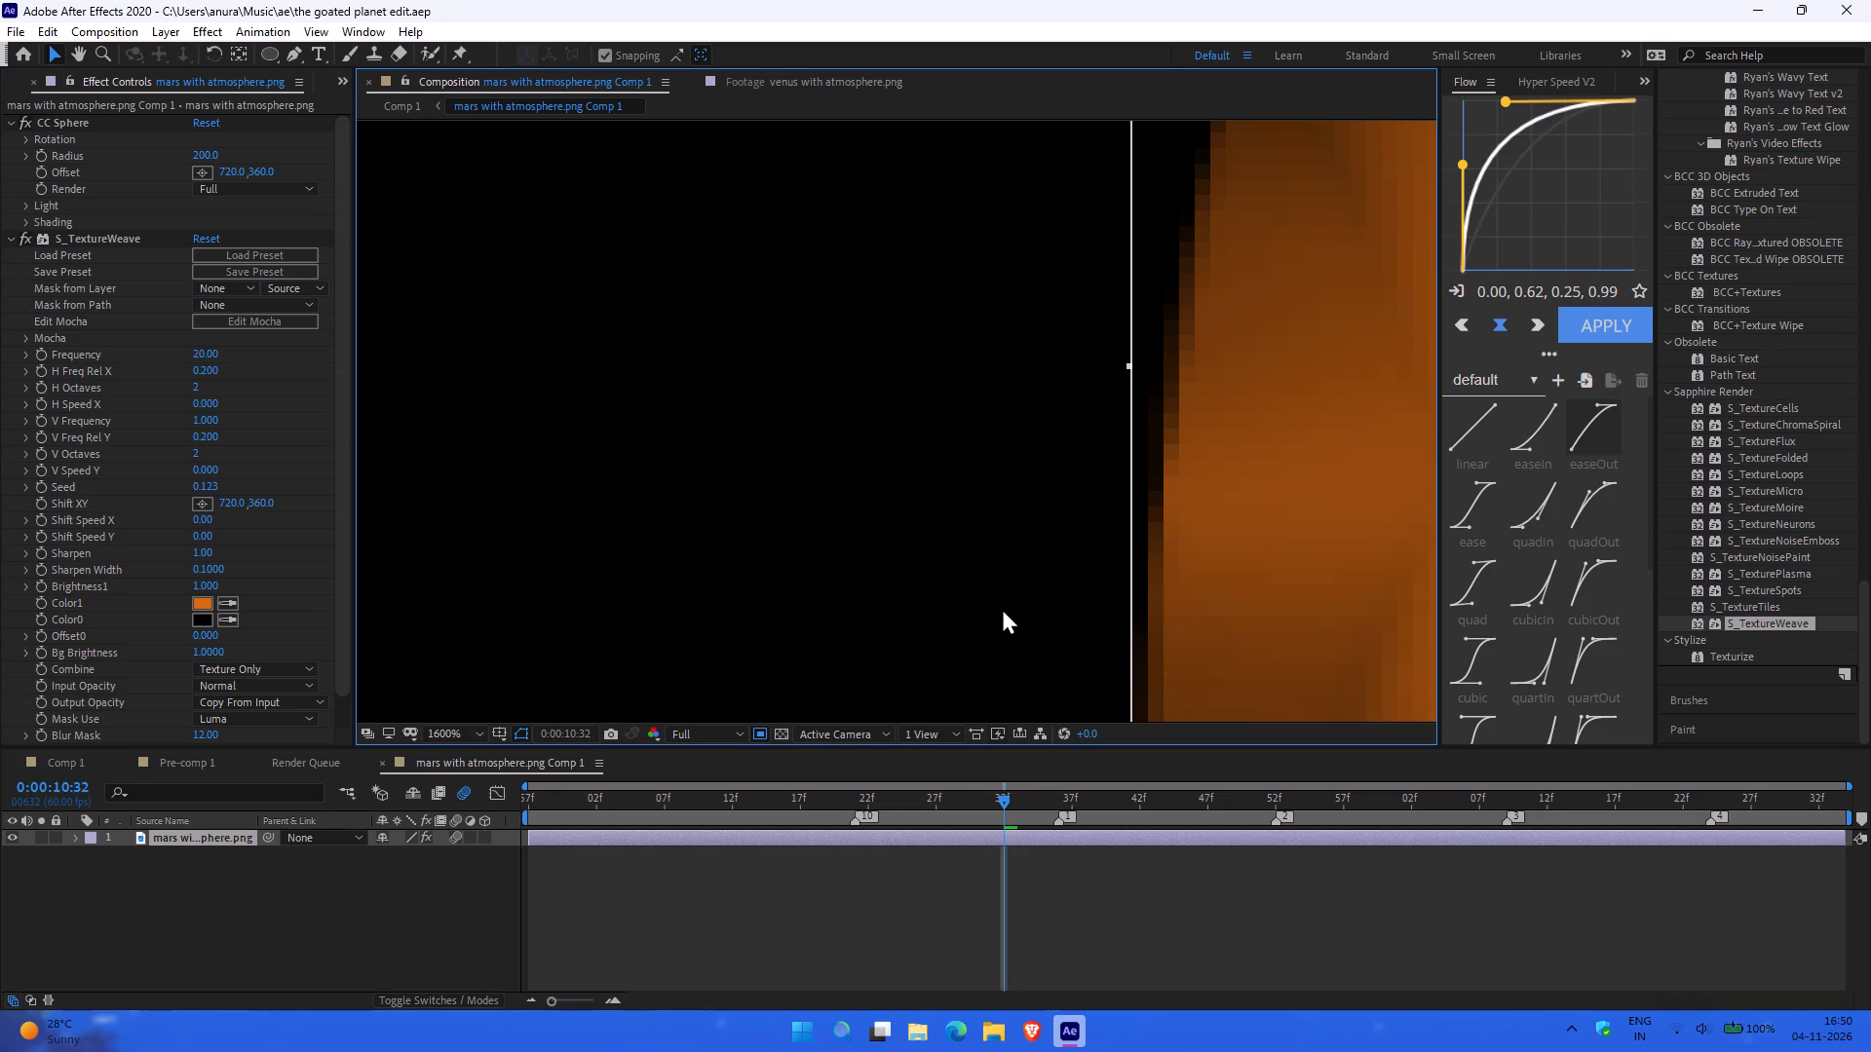
pyautogui.keyDown('ctrl'); pyautogui.scroll(-2, 1027, 561); pyautogui.keyUp('ctrl')
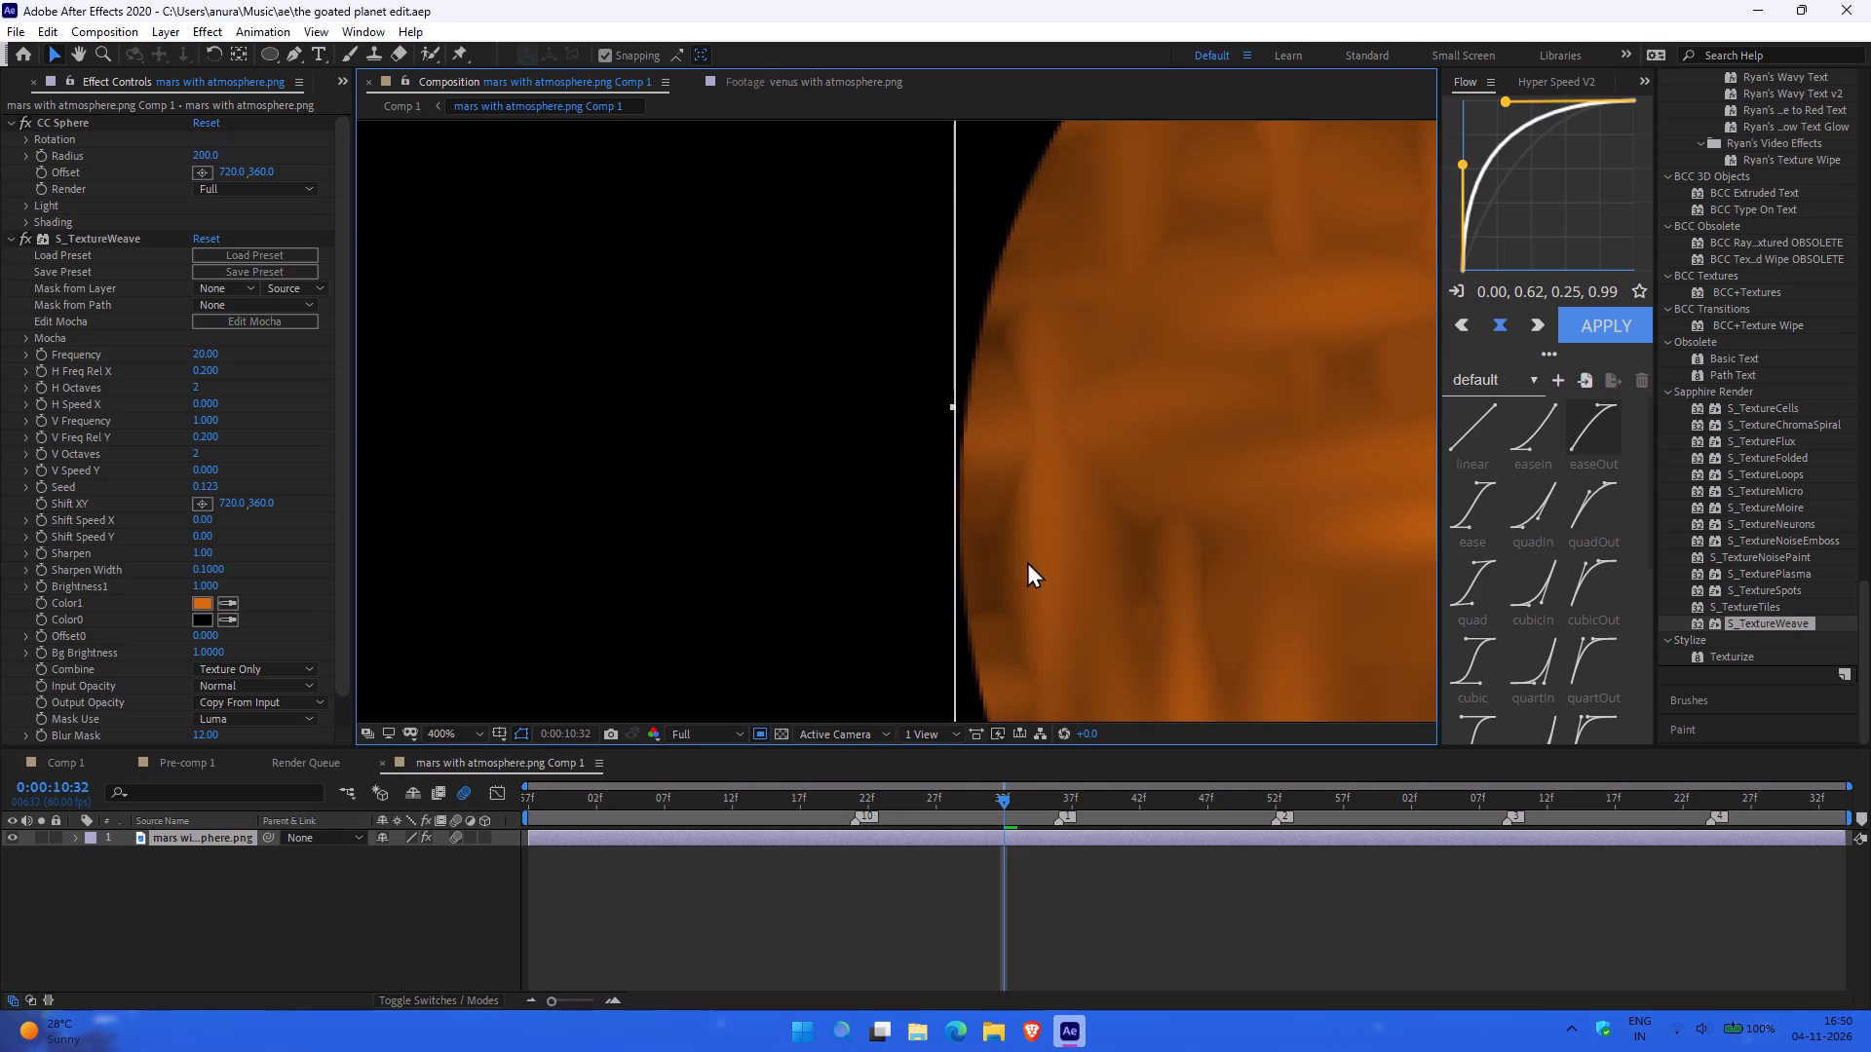
pyautogui.keyDown('ctrl'); pyautogui.scroll(-3, 1027, 561); pyautogui.keyUp('ctrl')
pyautogui.keyDown('ctrl'); pyautogui.scroll(2, 919, 398); pyautogui.keyUp('ctrl')
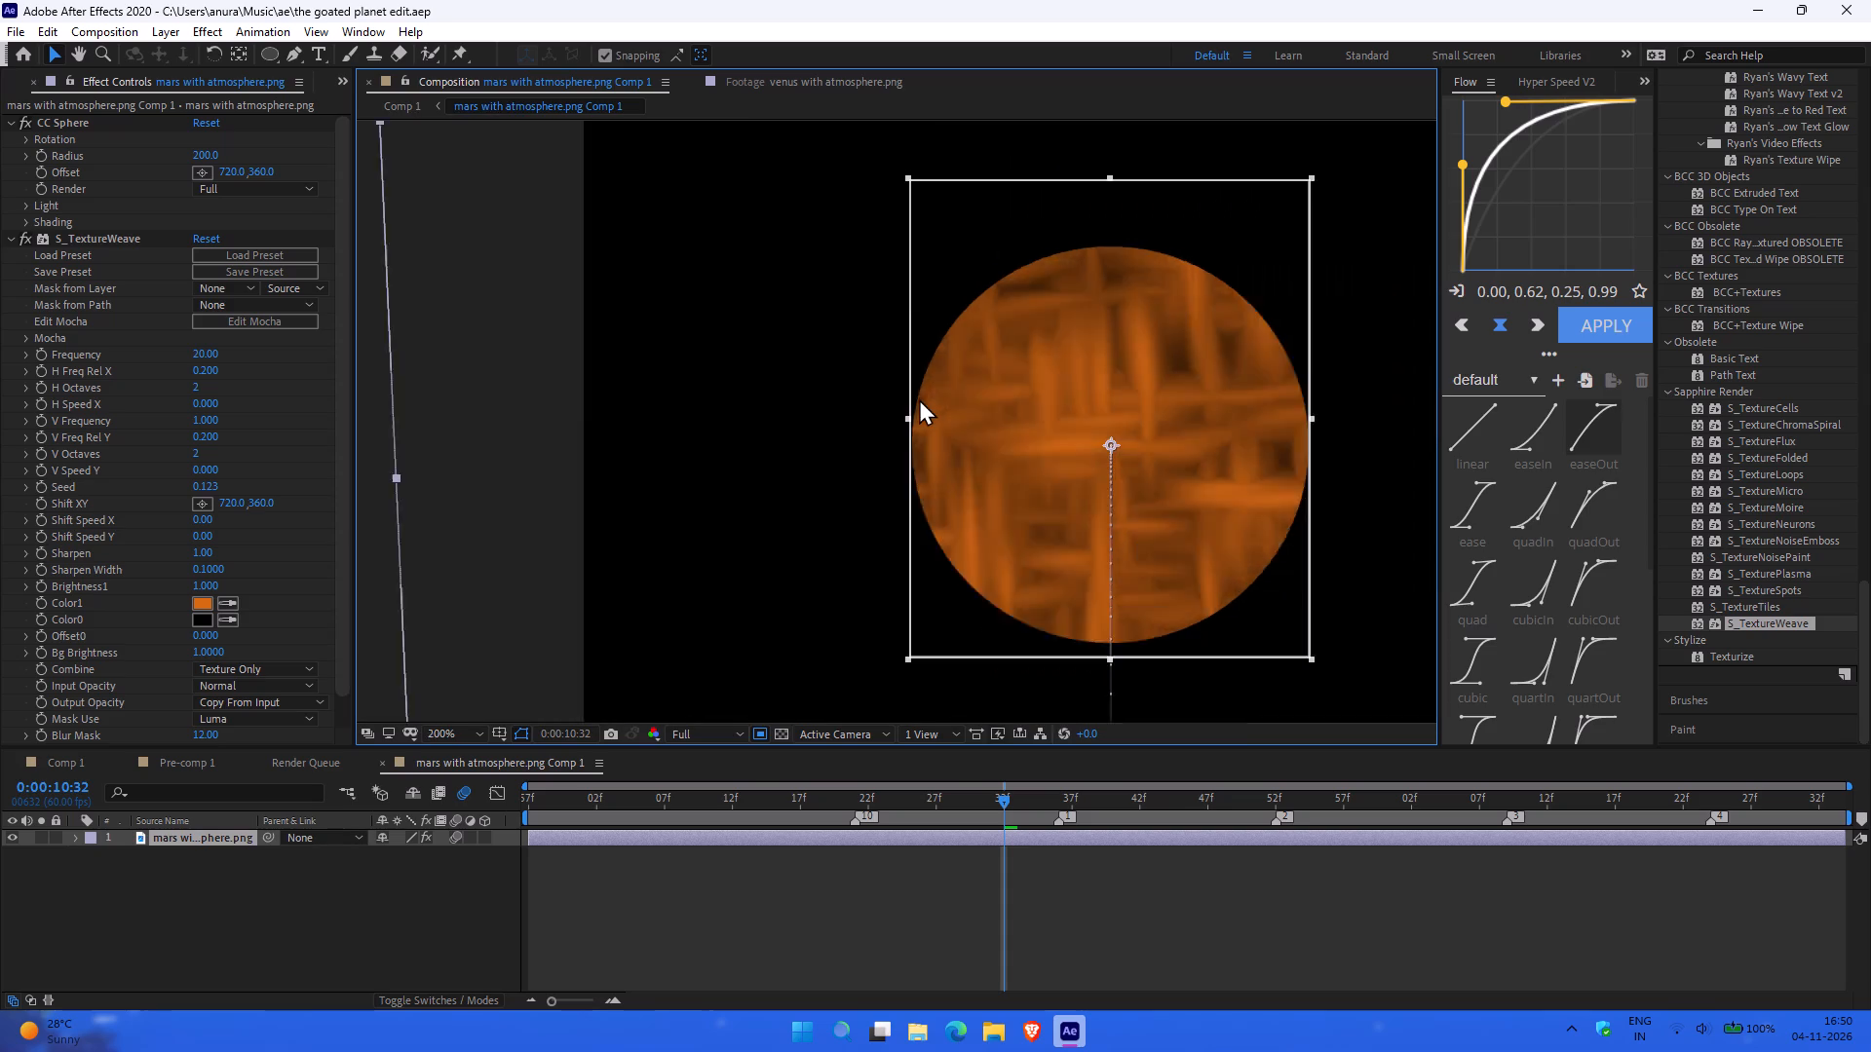
# Nudge the left edge of the region of interest about one pixel inward to meet the sphere's outermost left pixels.
pyautogui.keyDown('ctrl'); pyautogui.scroll(4, 919, 398); pyautogui.keyUp('ctrl')
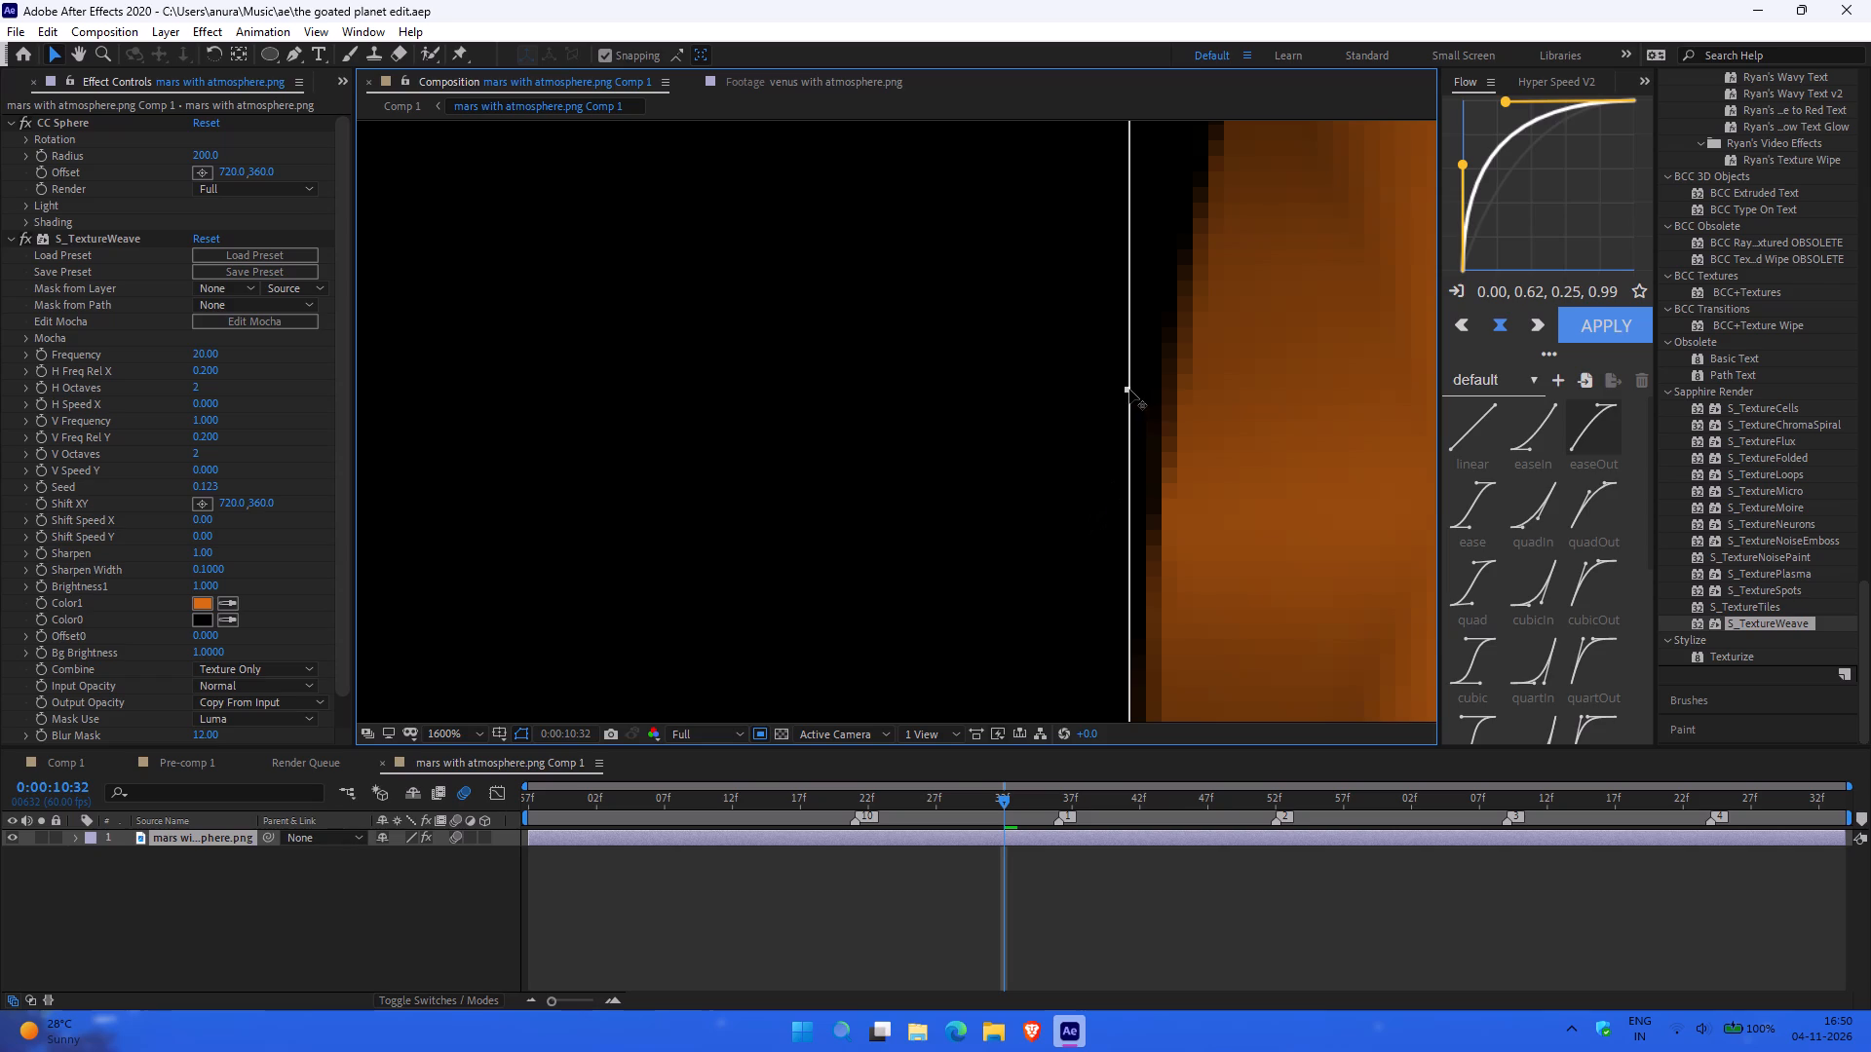
pyautogui.moveTo(1129, 390); pyautogui.dragTo(1144, 390)
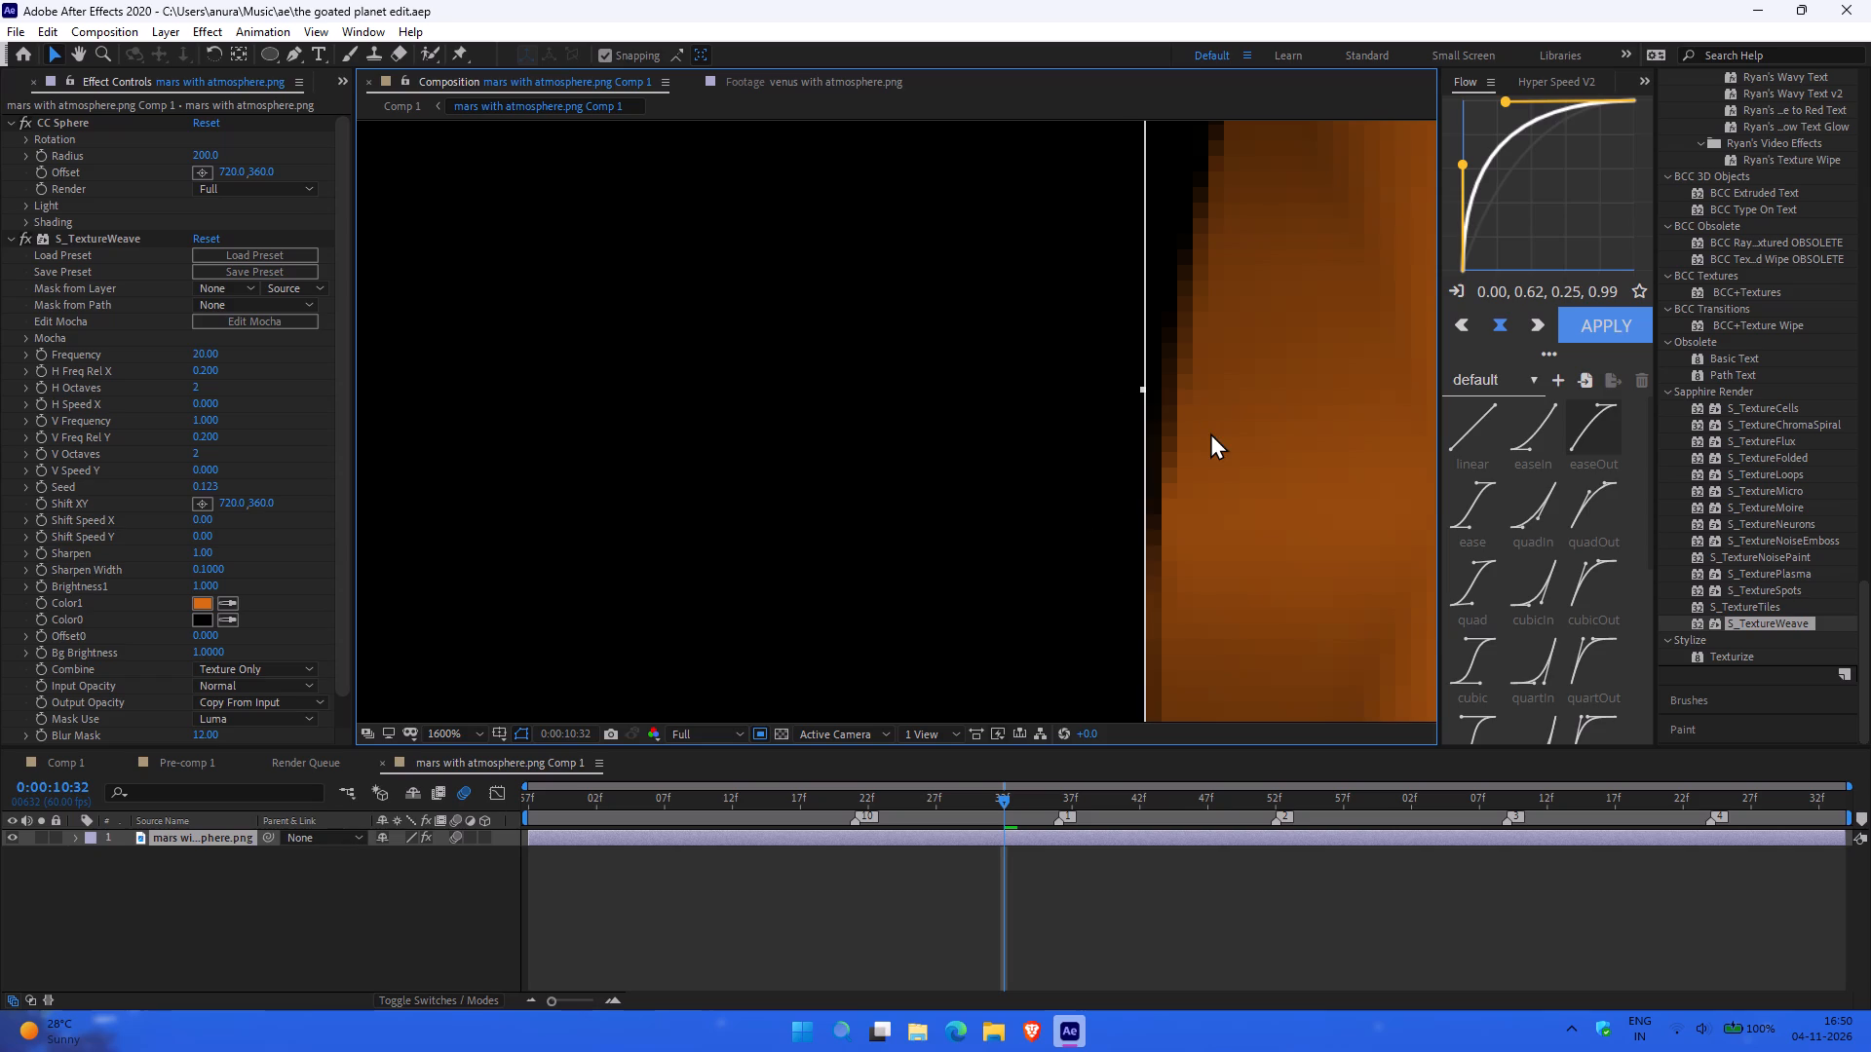
# Bring the top edge of the region of interest down close to the top of the orange sphere.
pyautogui.keyDown('ctrl'); pyautogui.scroll(-5, 1297, 301); pyautogui.keyUp('ctrl')
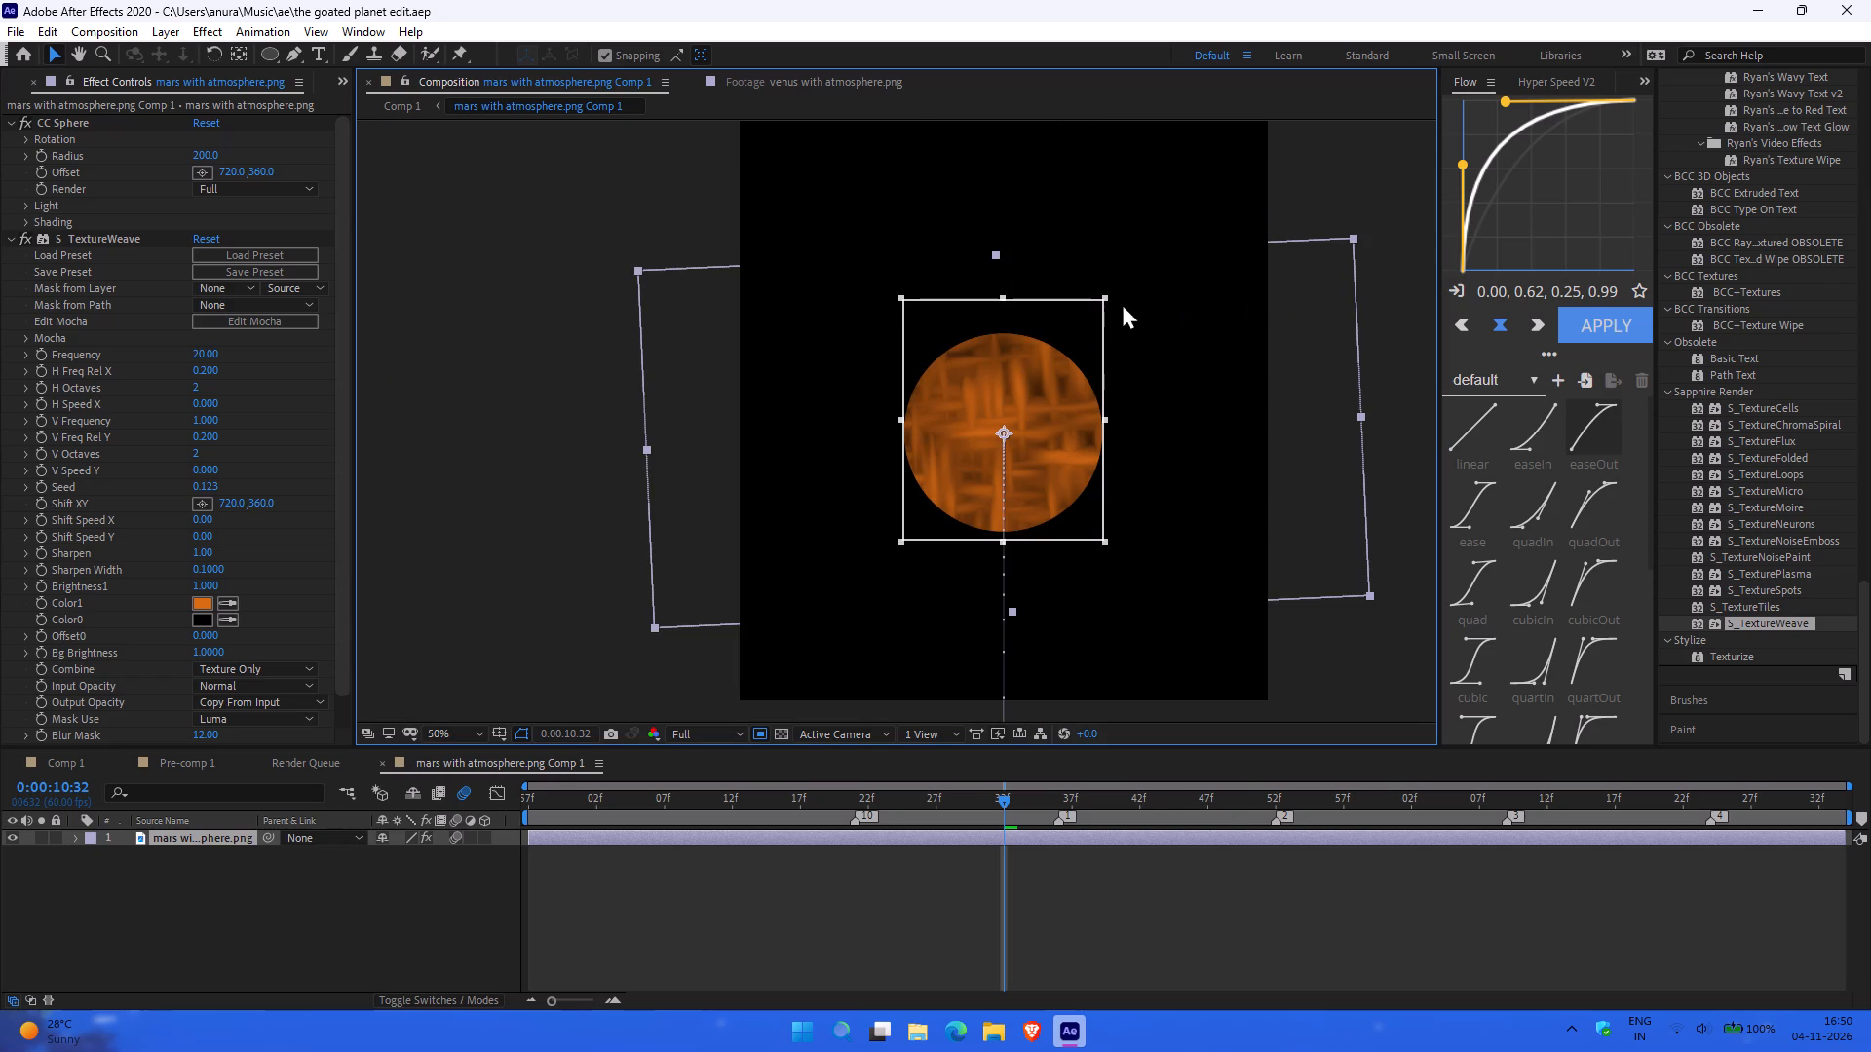
pyautogui.press('z')
pyautogui.click(1005, 311)
pyautogui.click(926, 496)
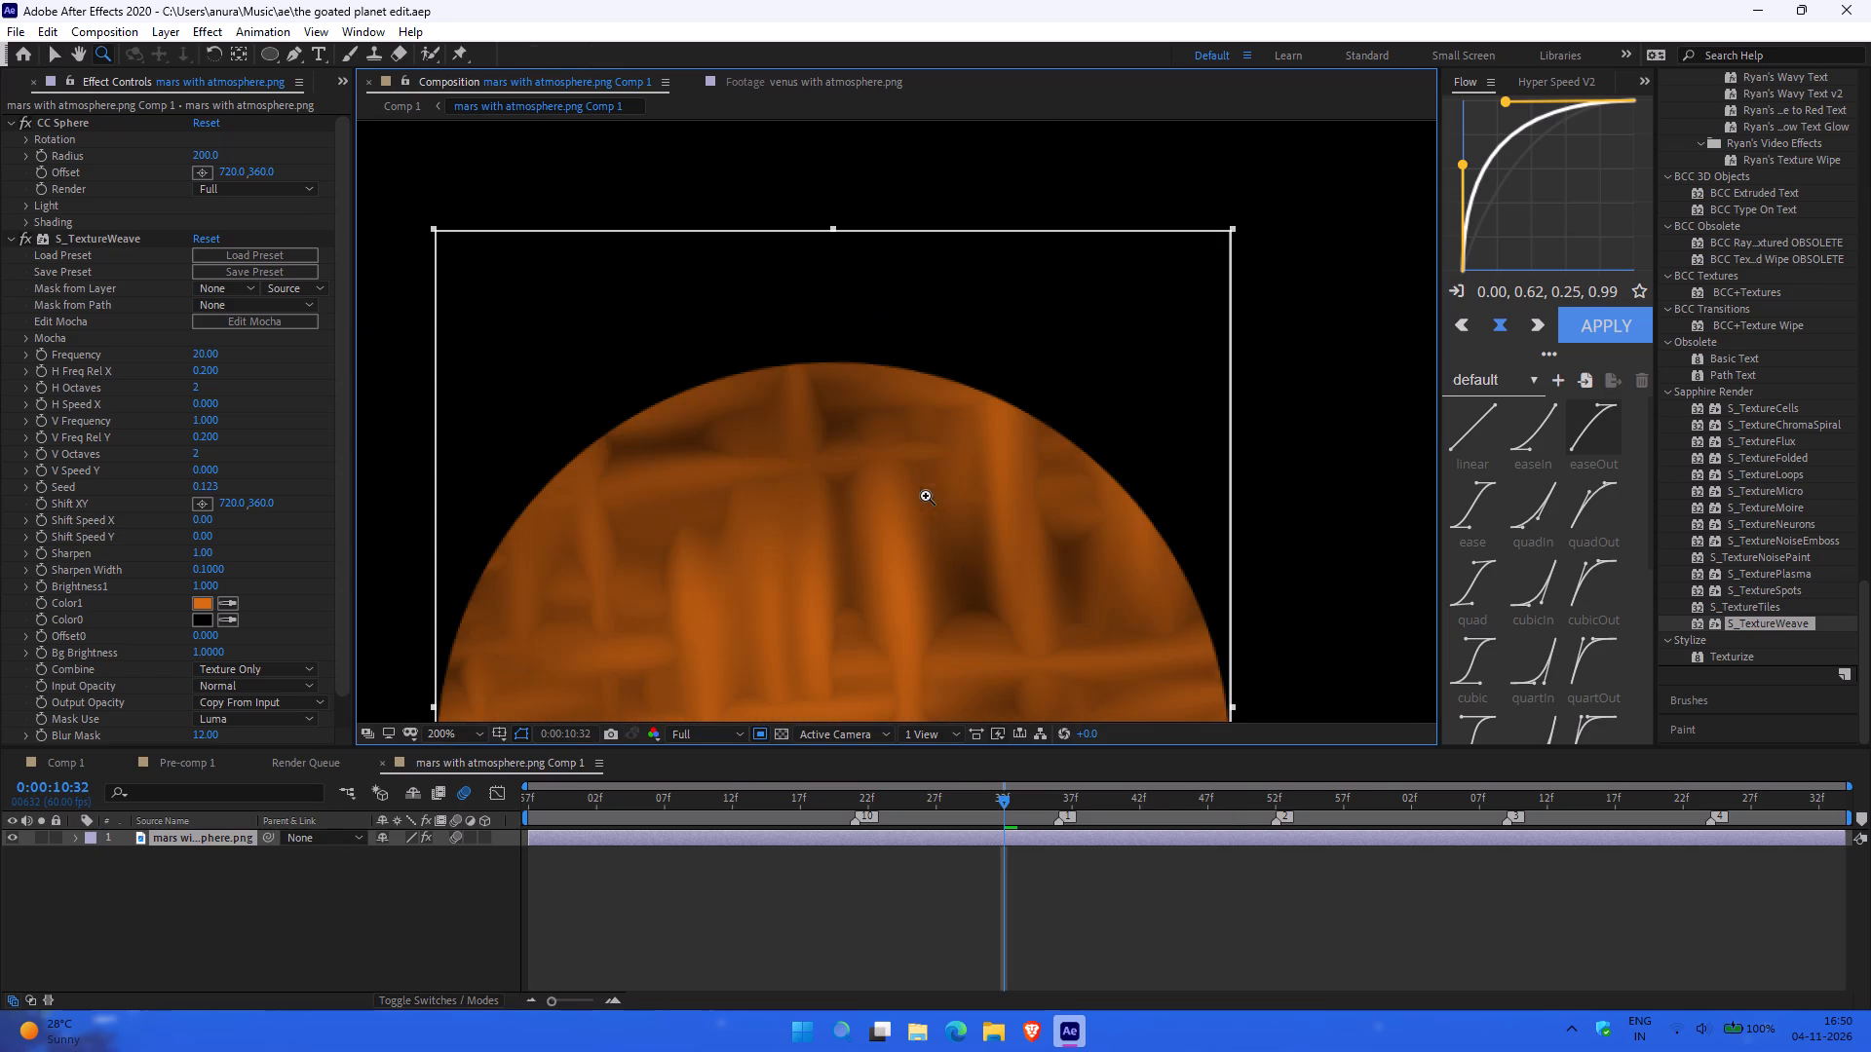
pyautogui.press('v')
pyautogui.moveTo(834, 227); pyautogui.dragTo(838, 286)
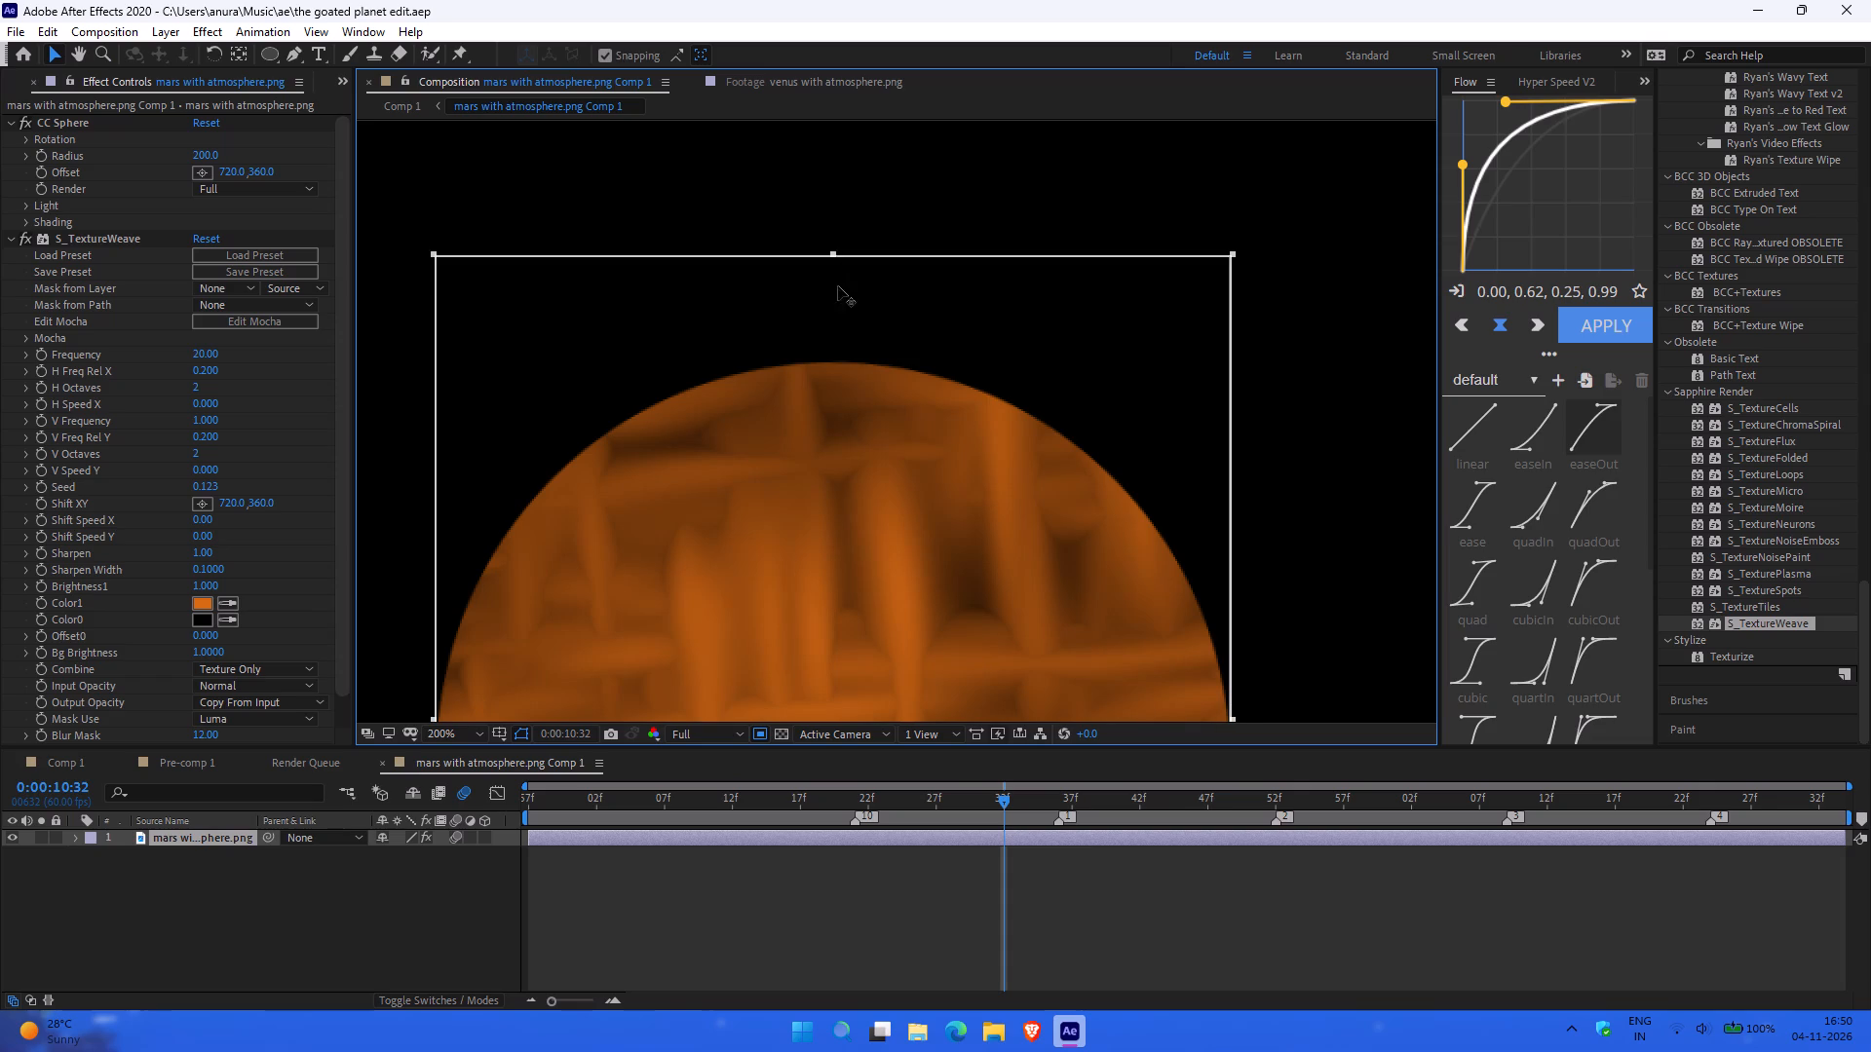
pyautogui.moveTo(838, 286); pyautogui.dragTo(840, 332)
pyautogui.press('z')
pyautogui.click(836, 384)
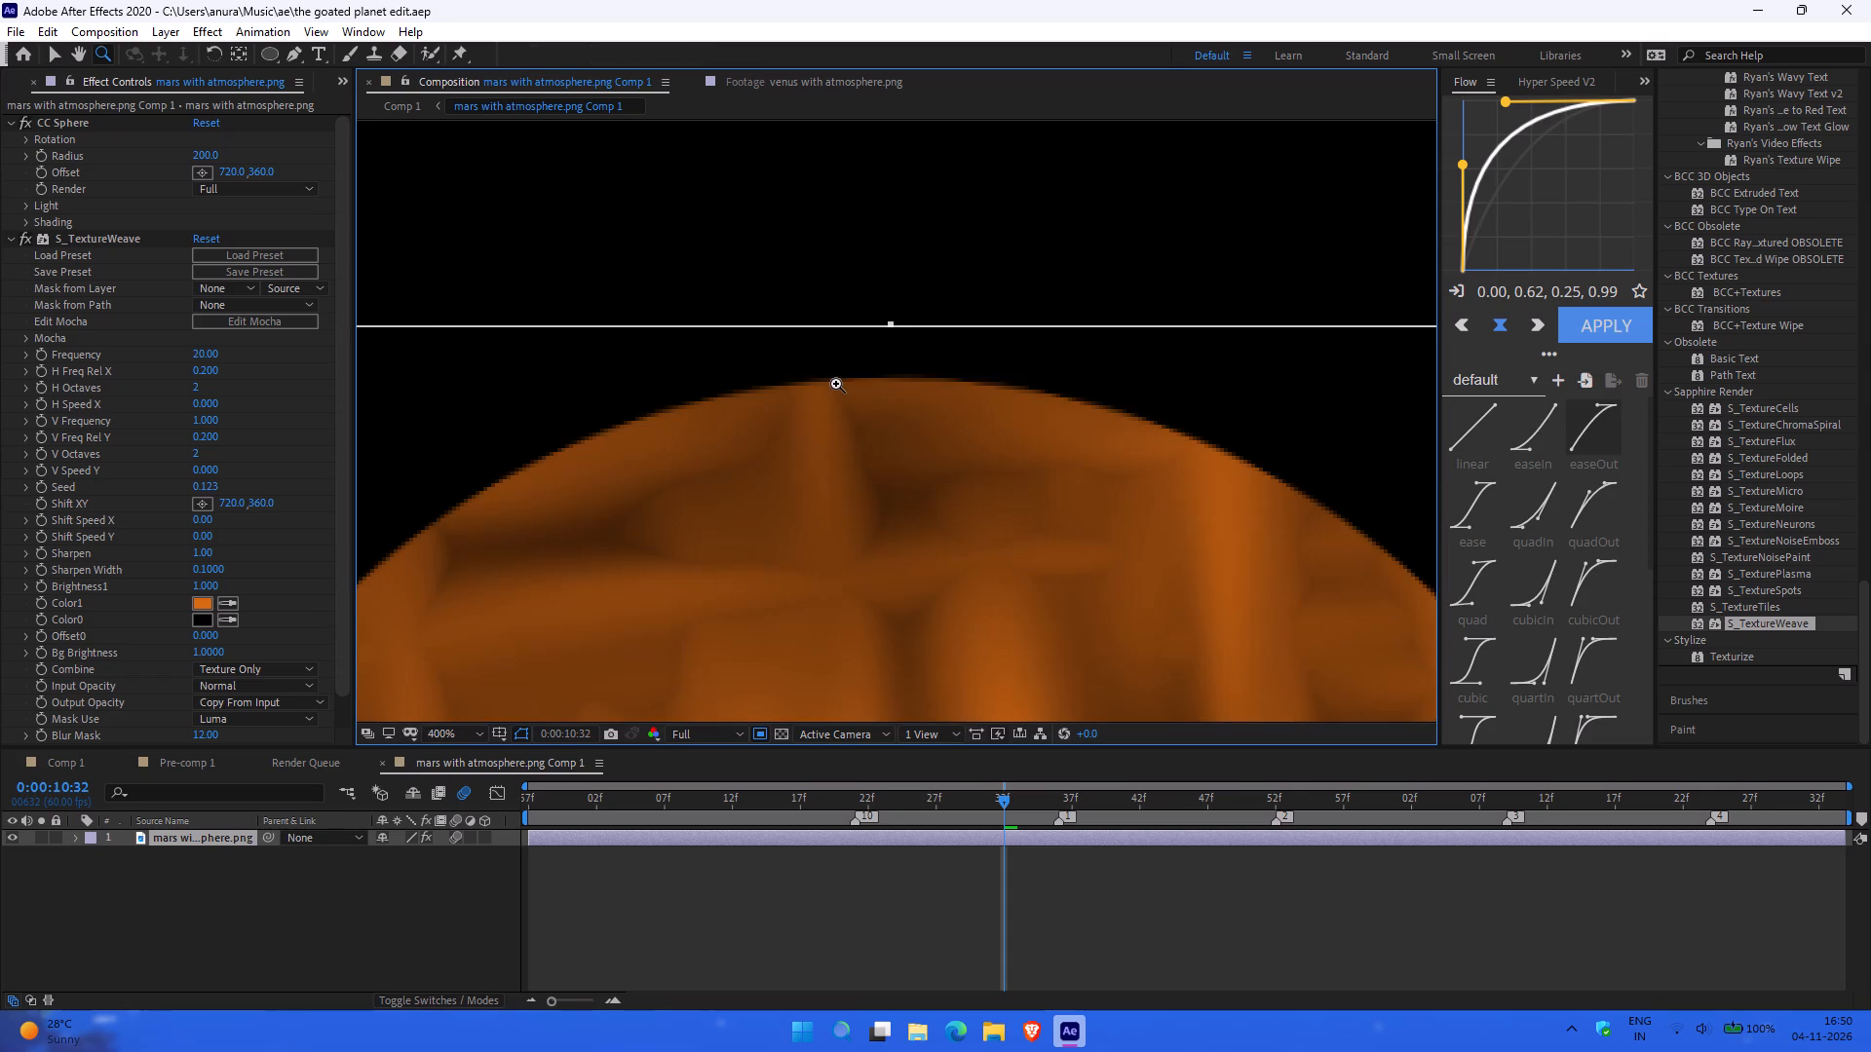
pyautogui.click(902, 354)
pyautogui.click(867, 419)
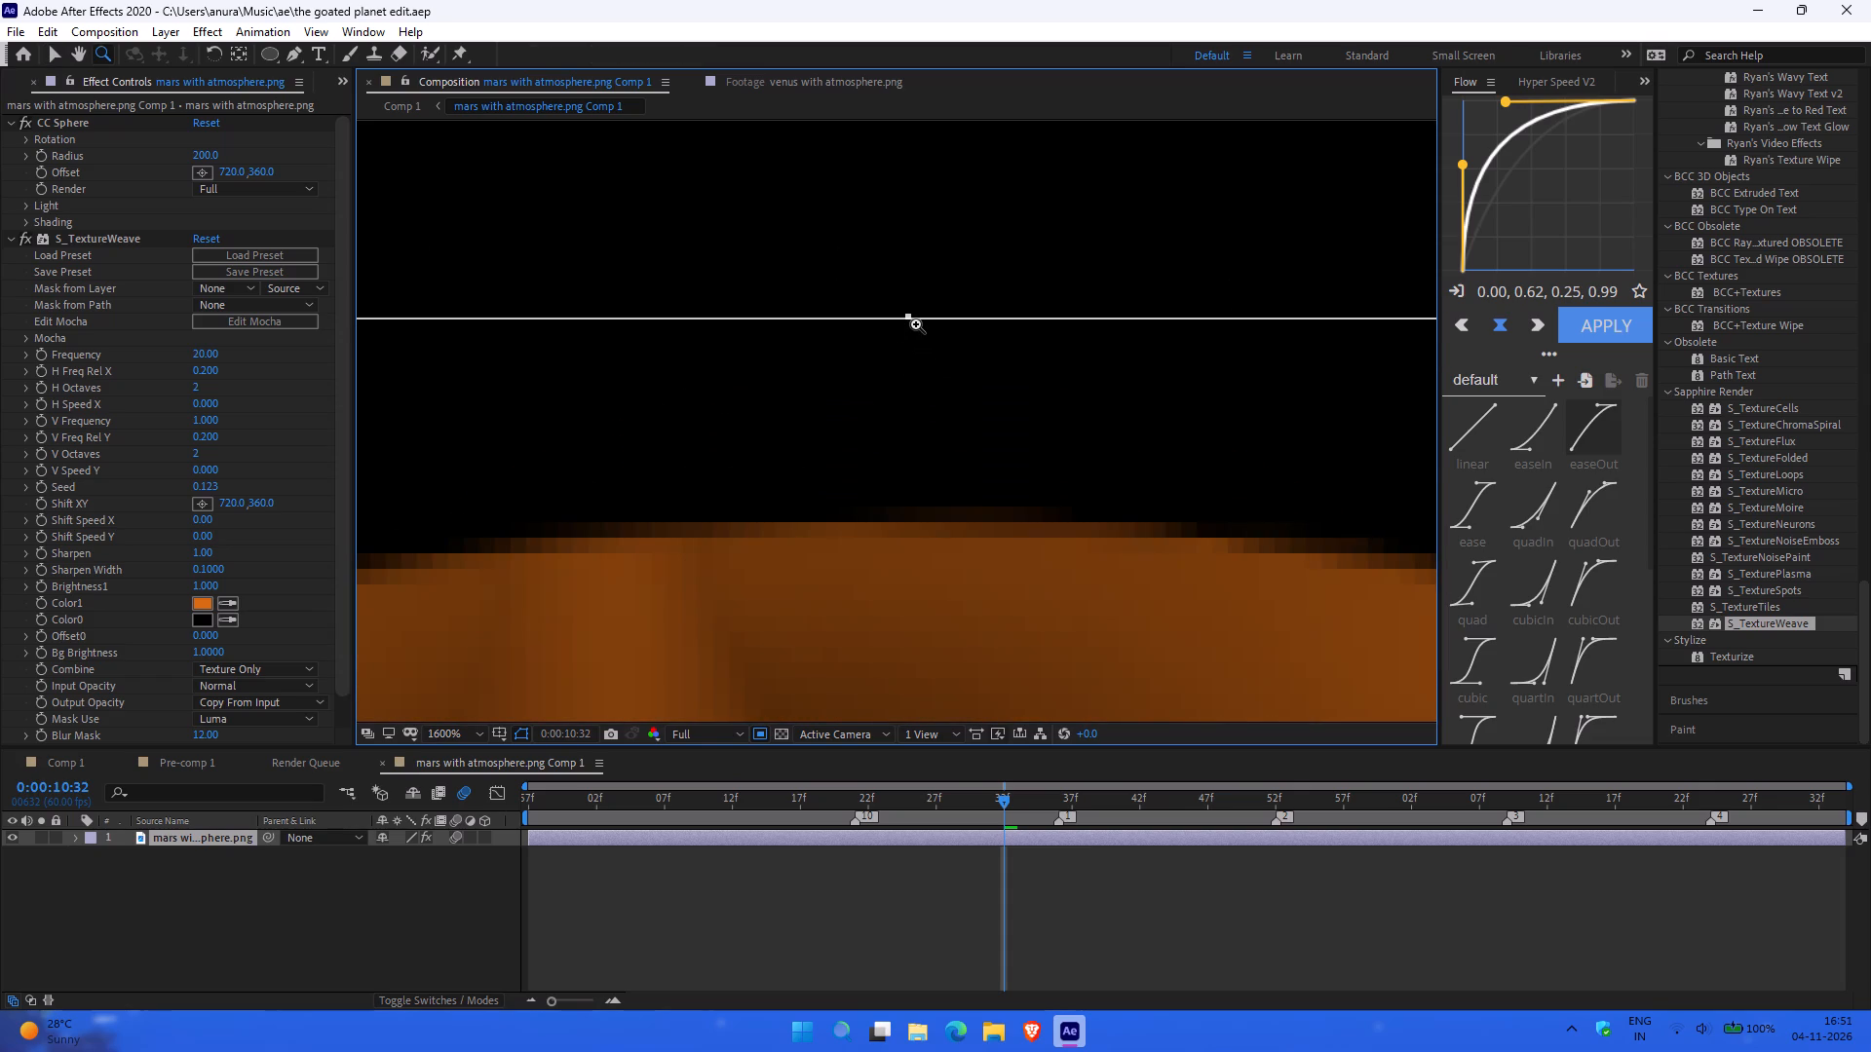
pyautogui.press('z')
pyautogui.press('v')
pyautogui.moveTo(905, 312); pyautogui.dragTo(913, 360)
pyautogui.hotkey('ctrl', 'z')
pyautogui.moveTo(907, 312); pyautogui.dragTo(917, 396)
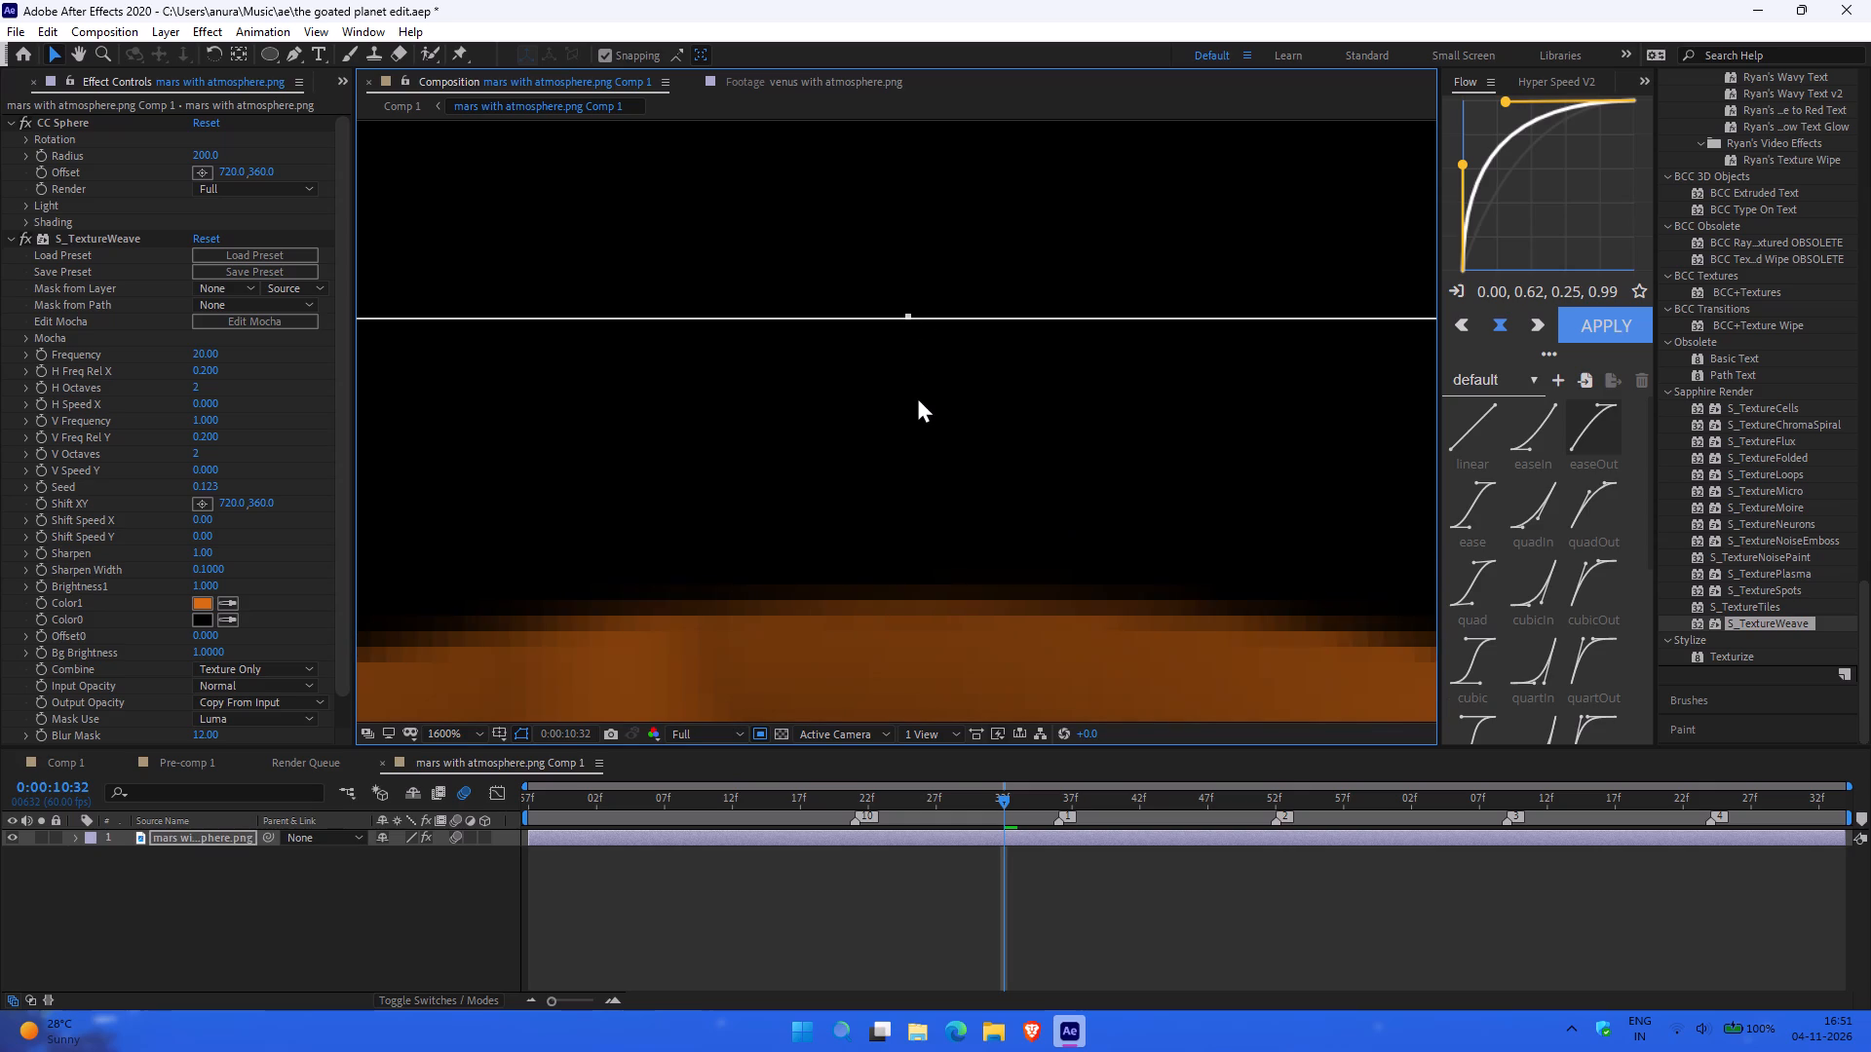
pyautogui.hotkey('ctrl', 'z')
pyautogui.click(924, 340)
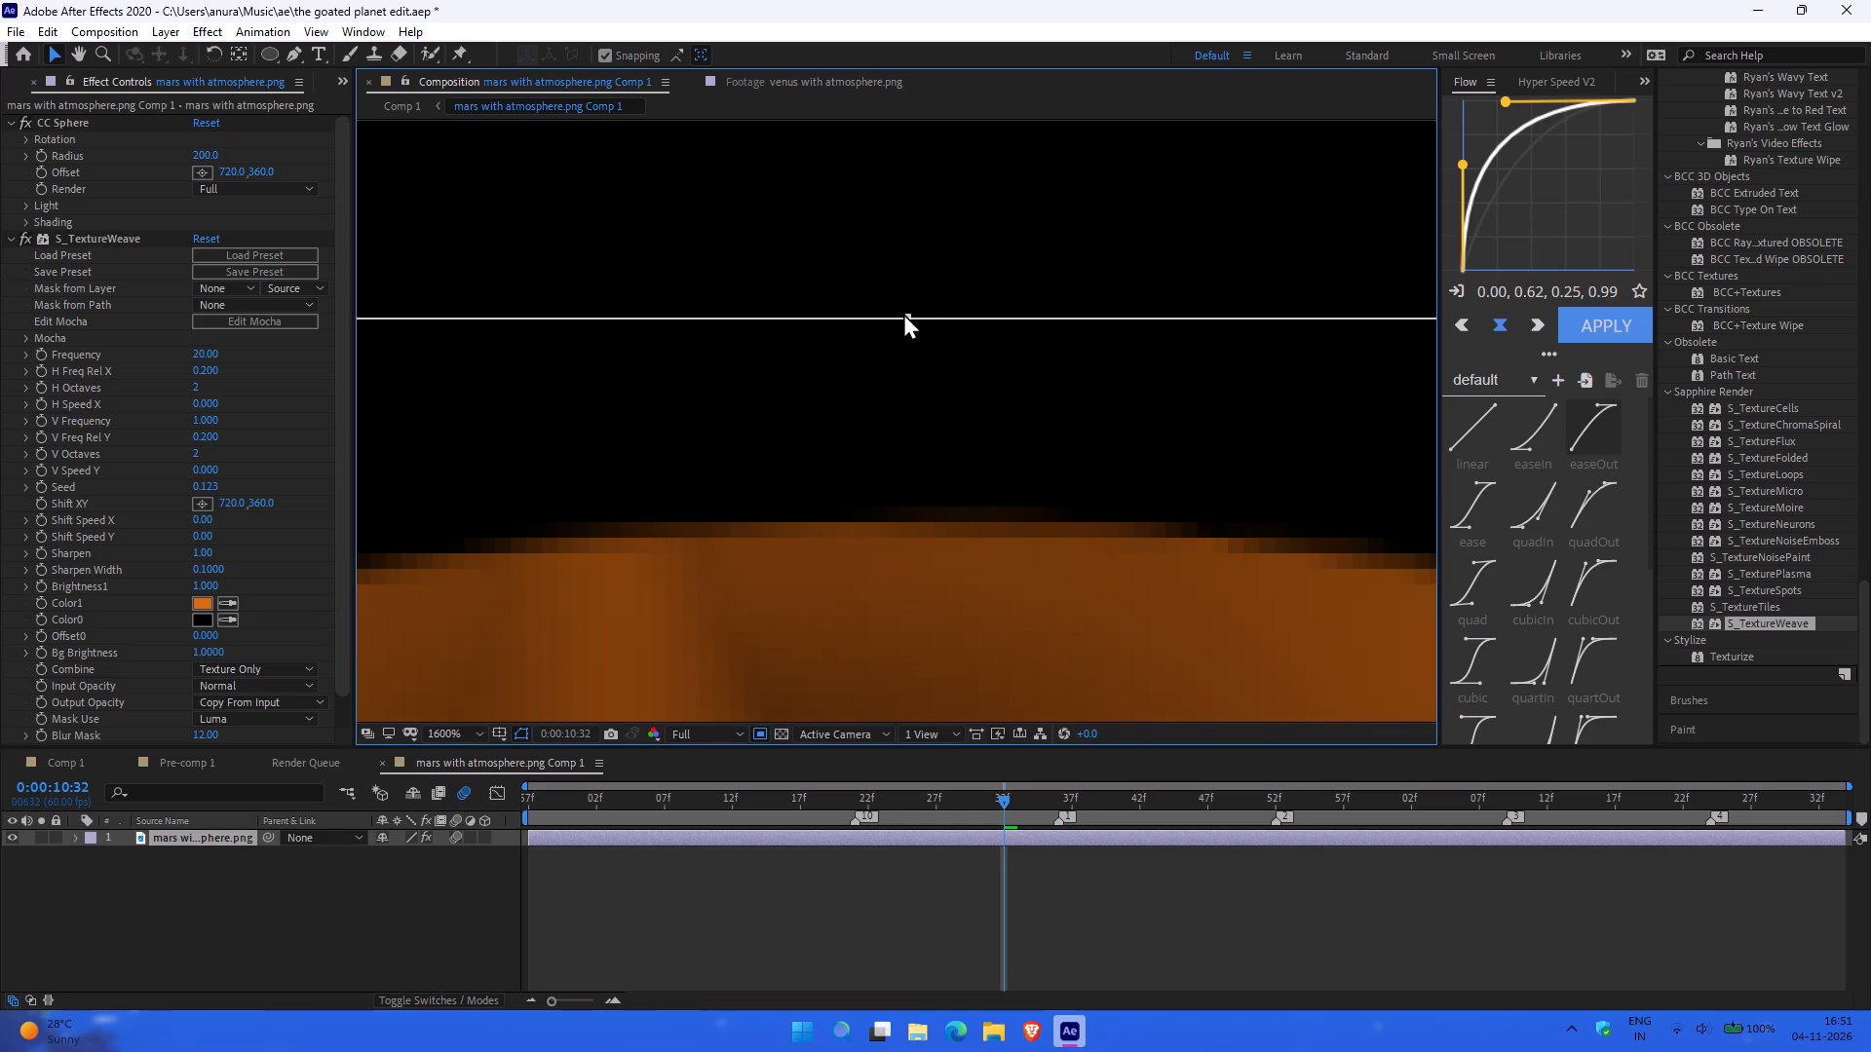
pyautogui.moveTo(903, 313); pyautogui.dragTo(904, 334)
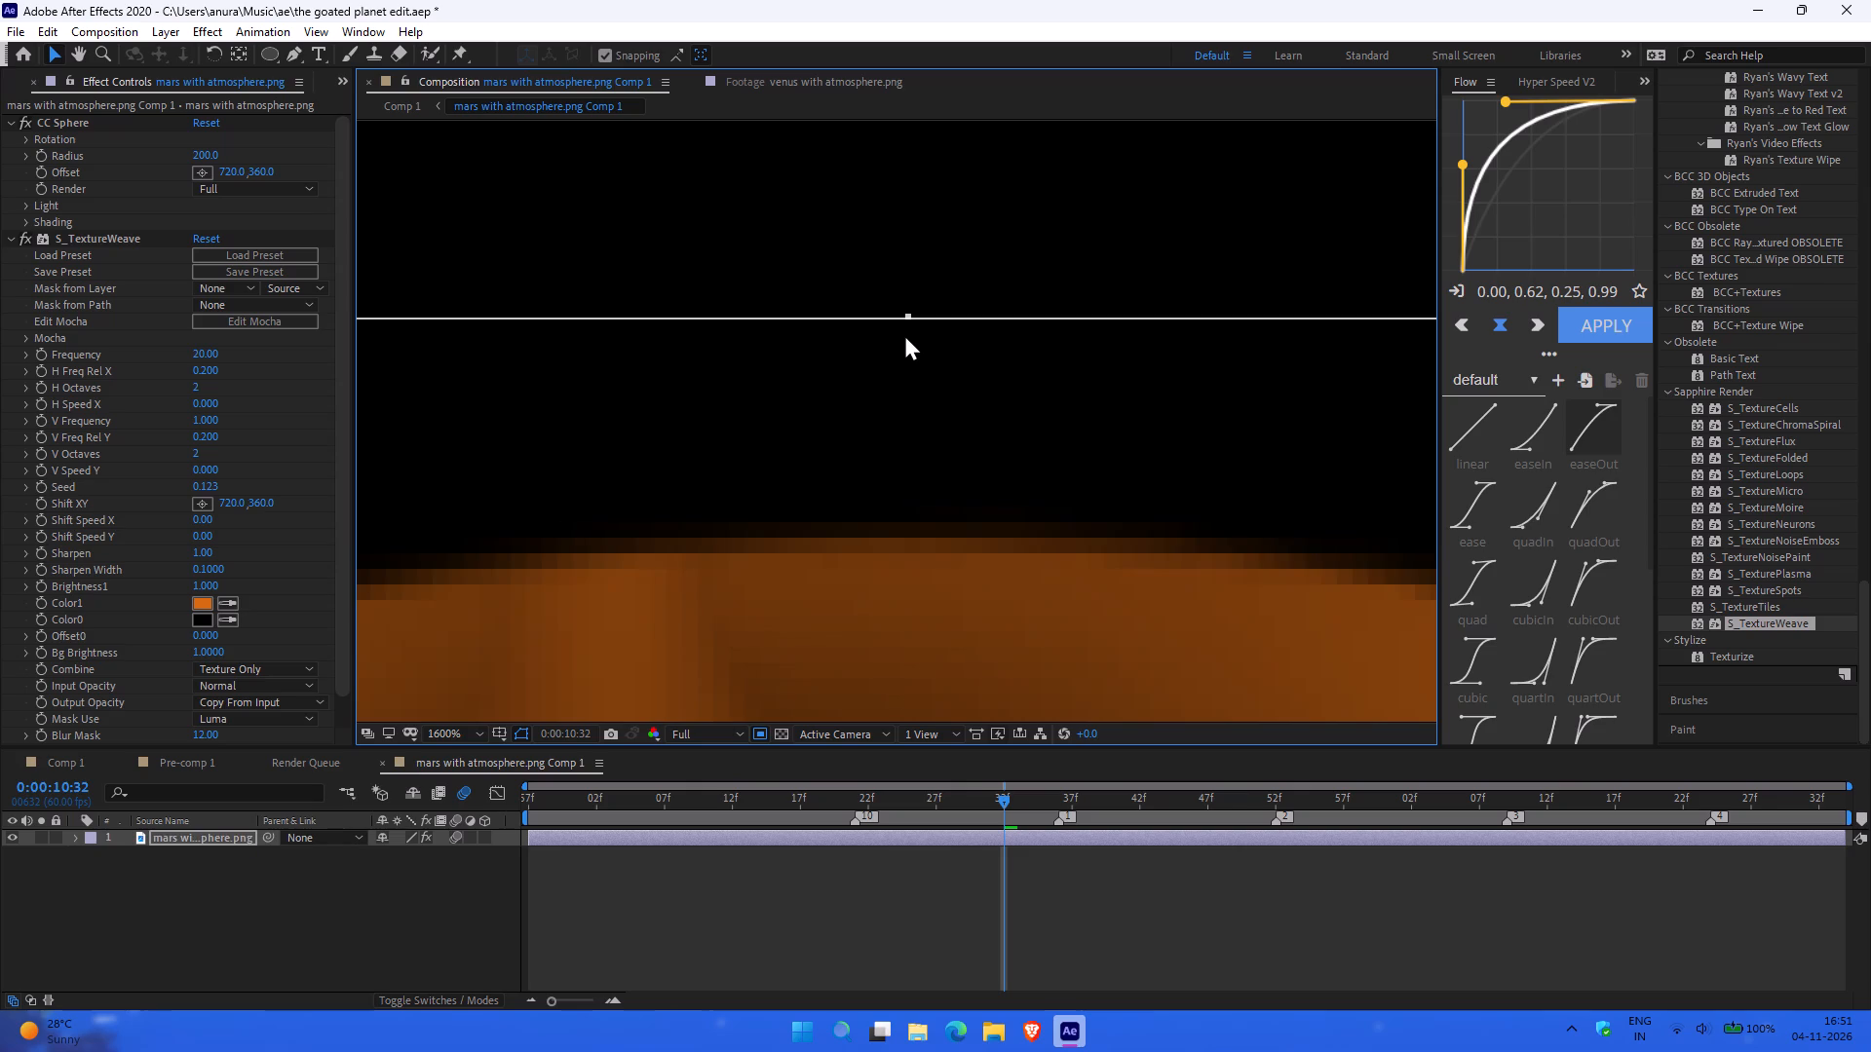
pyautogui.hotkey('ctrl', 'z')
# Fine-tune the top edge of the region of interest at pixel level until it meets the sphere's uppermost pixels.
pyautogui.doubleClick(760, 731)
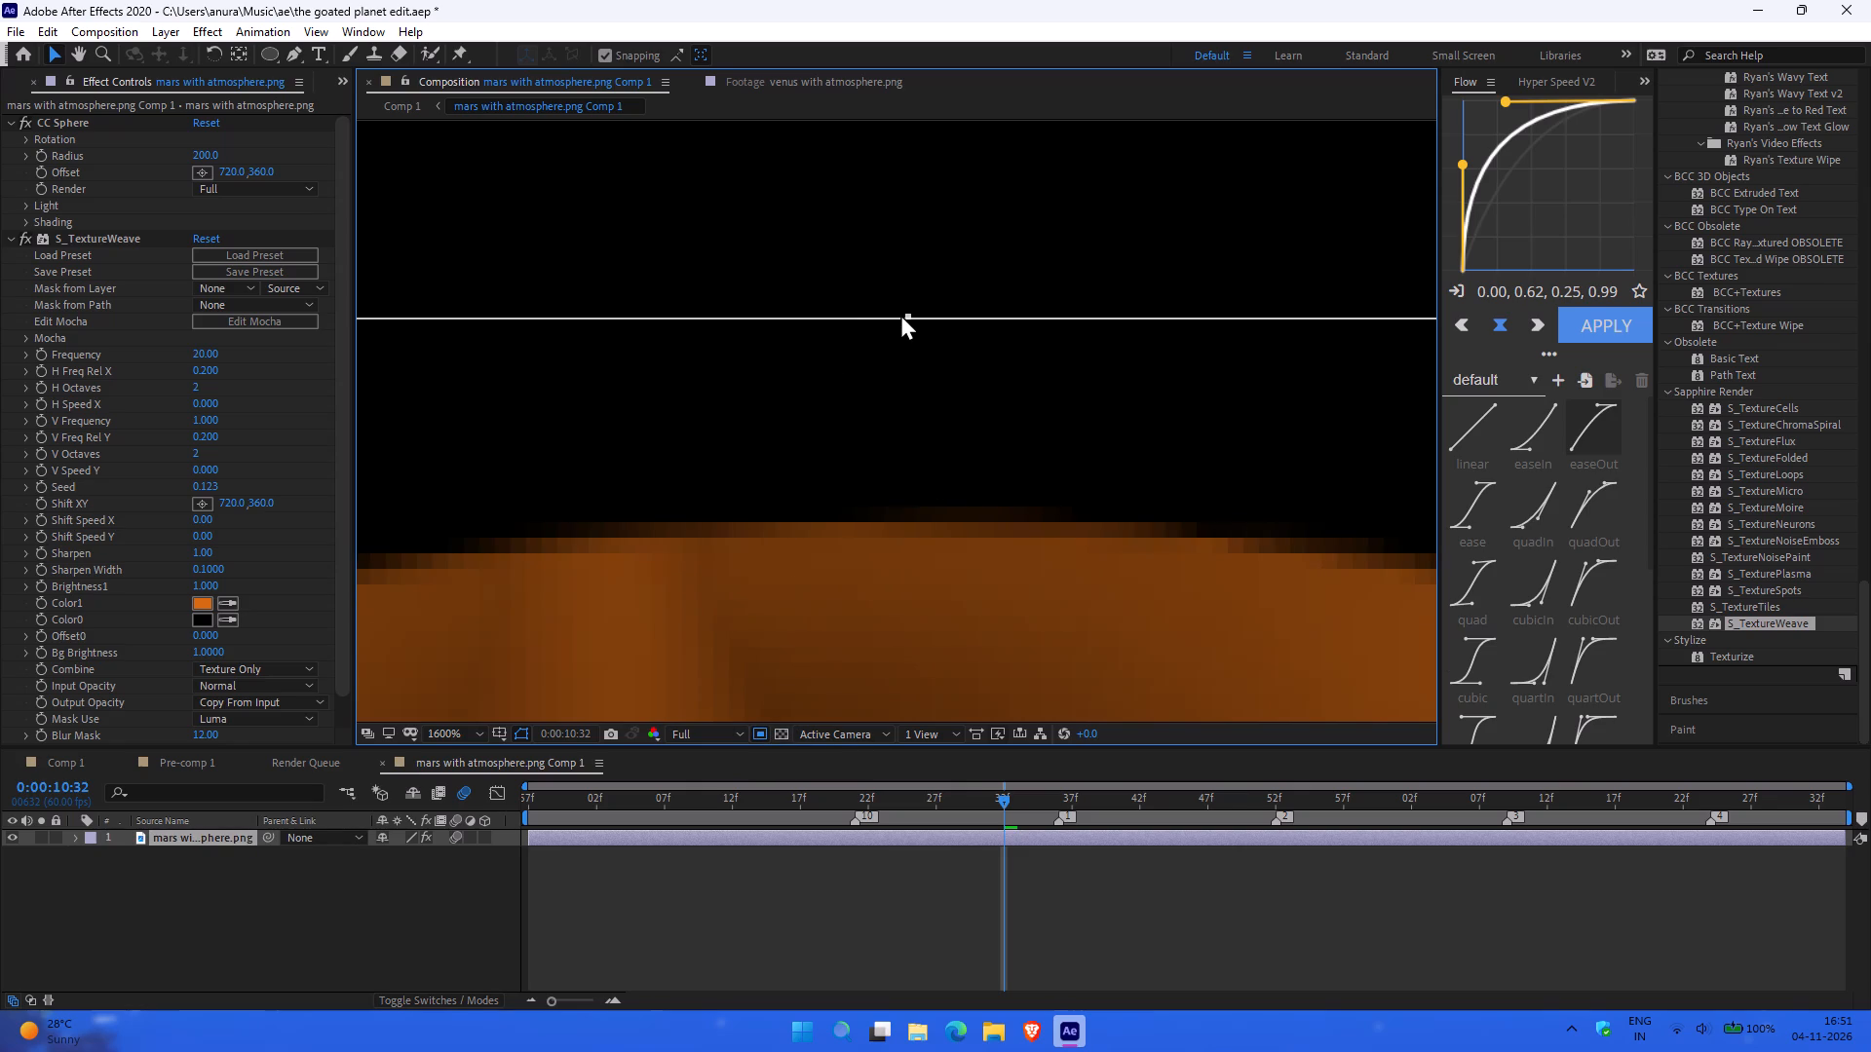
pyautogui.moveTo(908, 314); pyautogui.dragTo(914, 377)
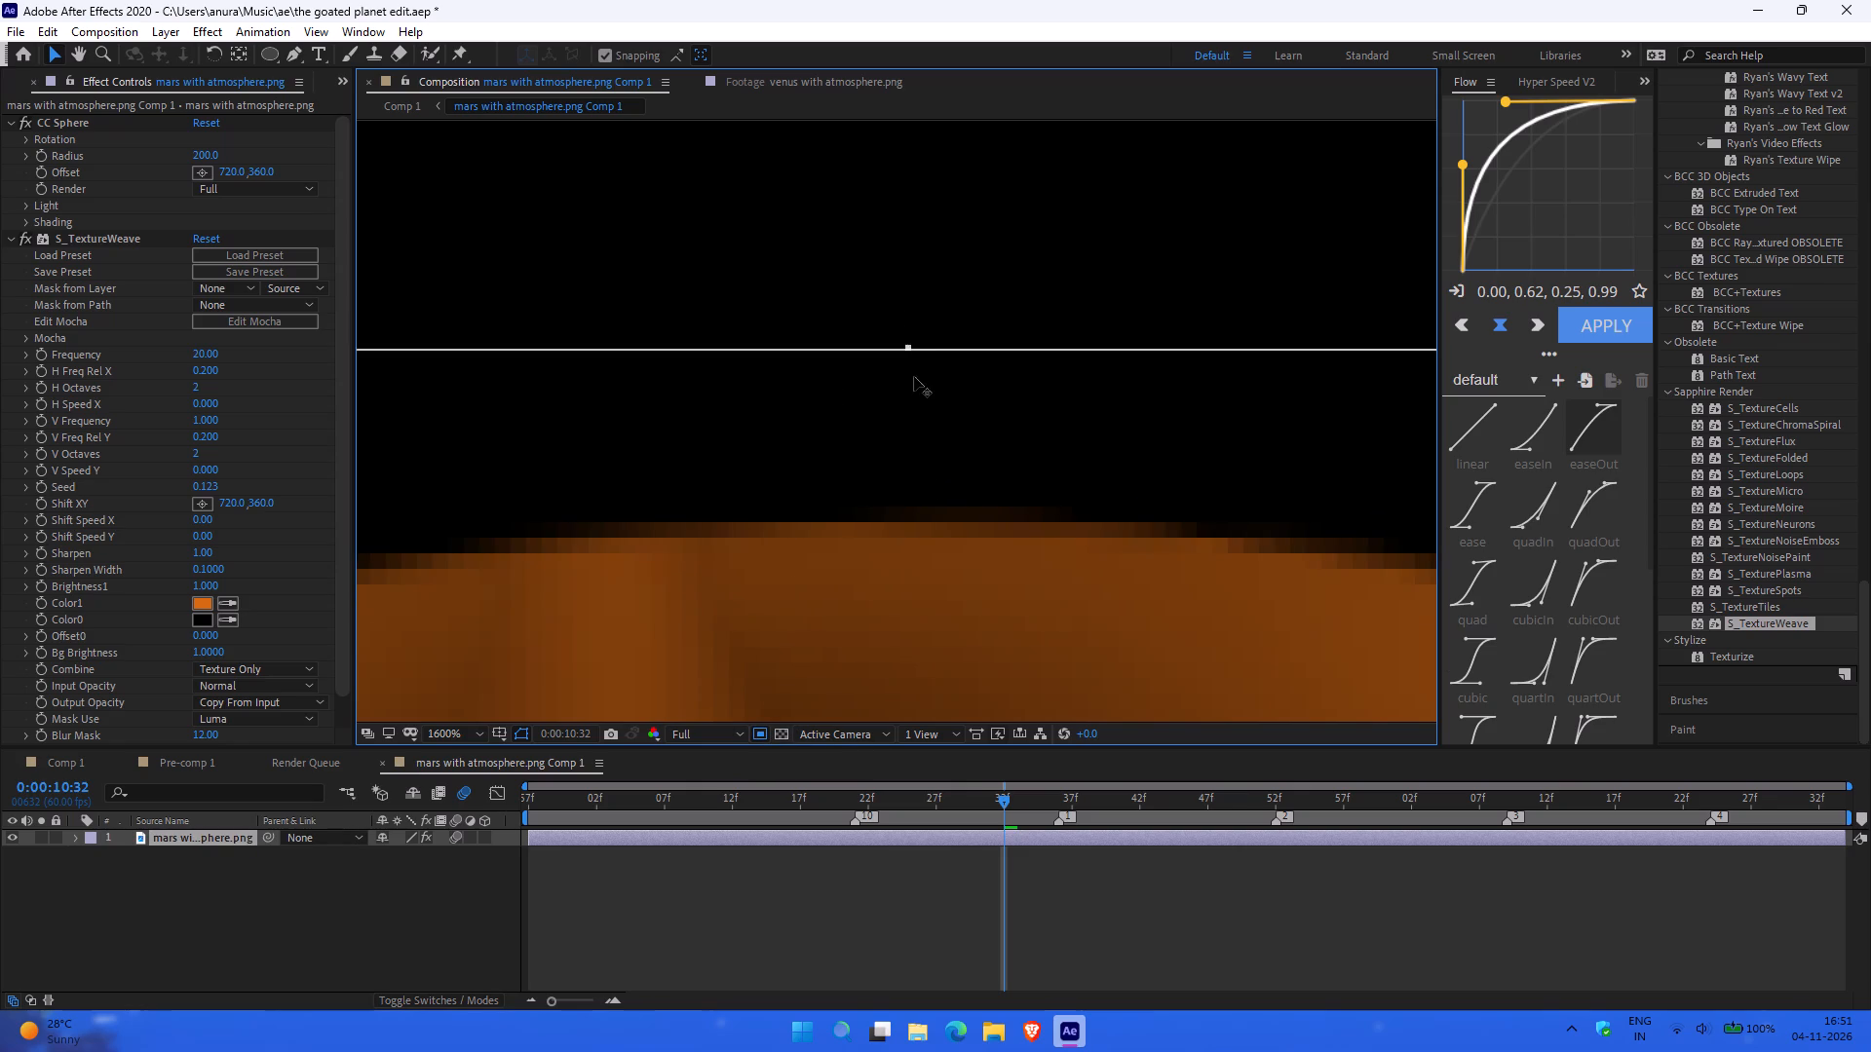
pyautogui.moveTo(914, 377); pyautogui.dragTo(913, 487)
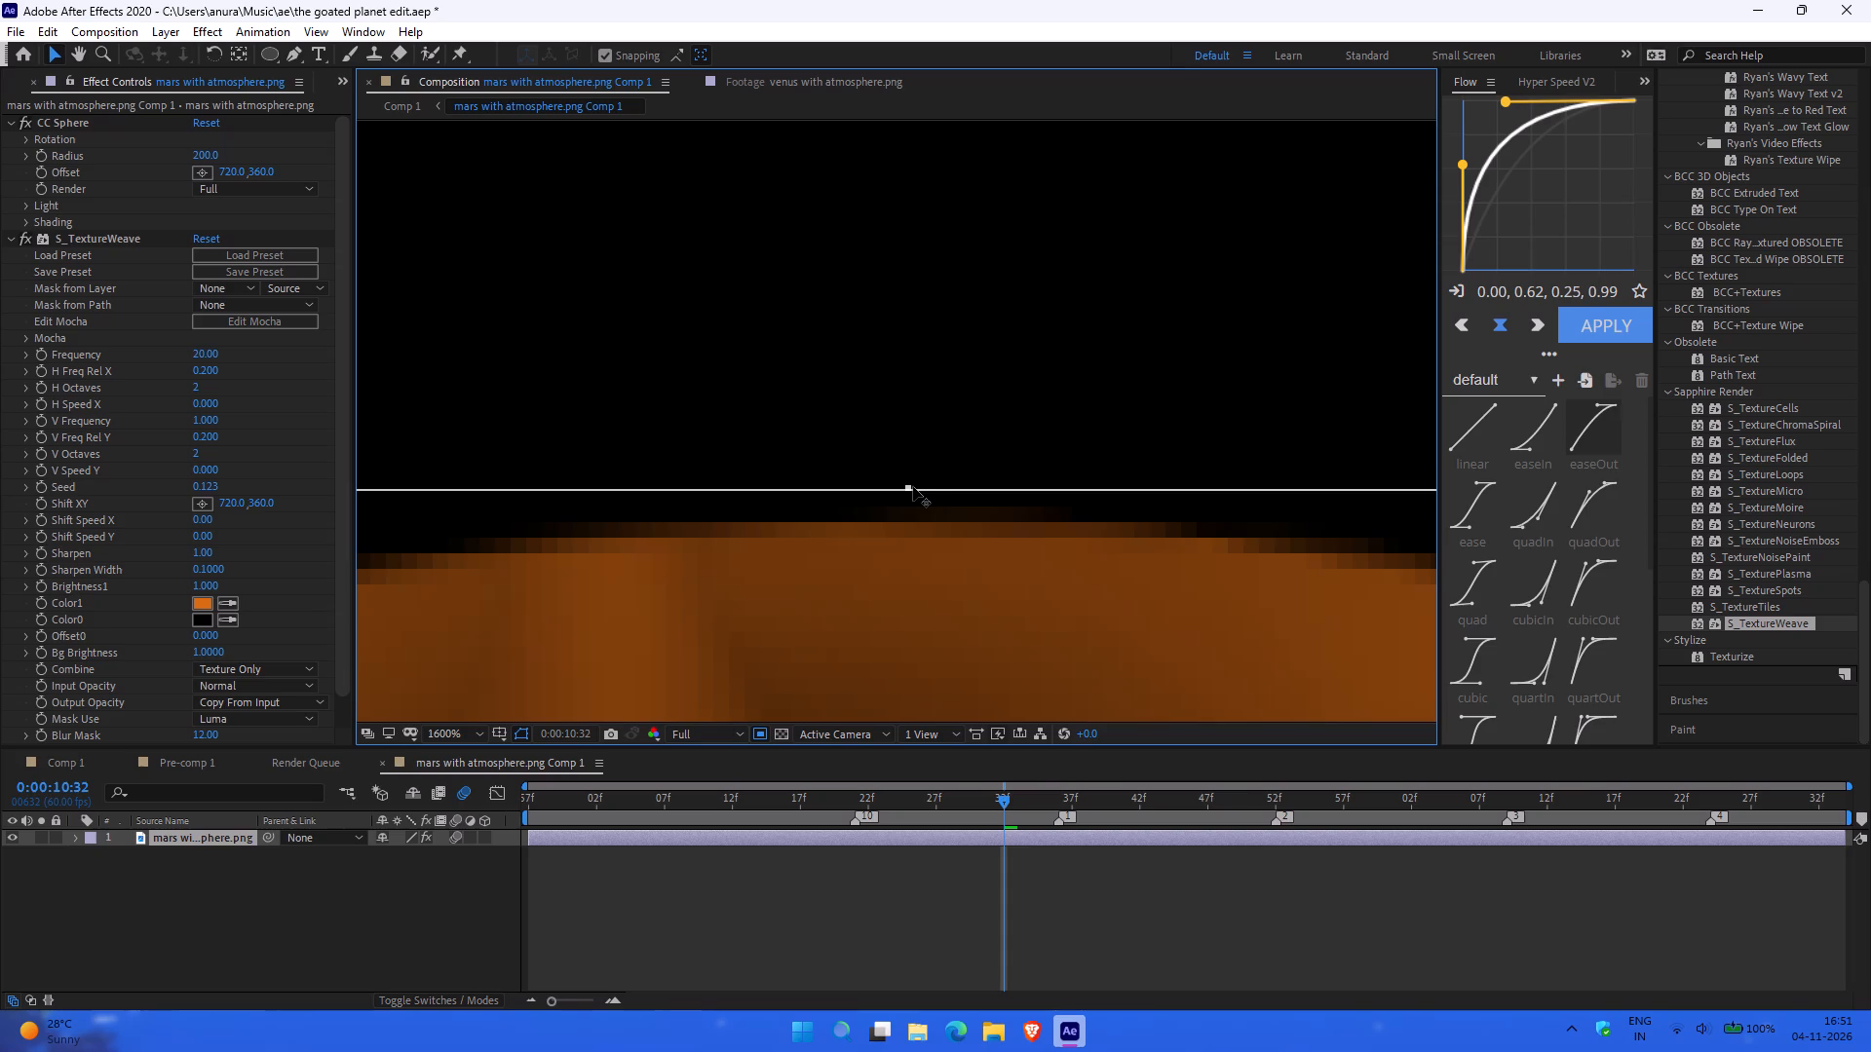
pyautogui.moveTo(913, 487); pyautogui.dragTo(913, 509)
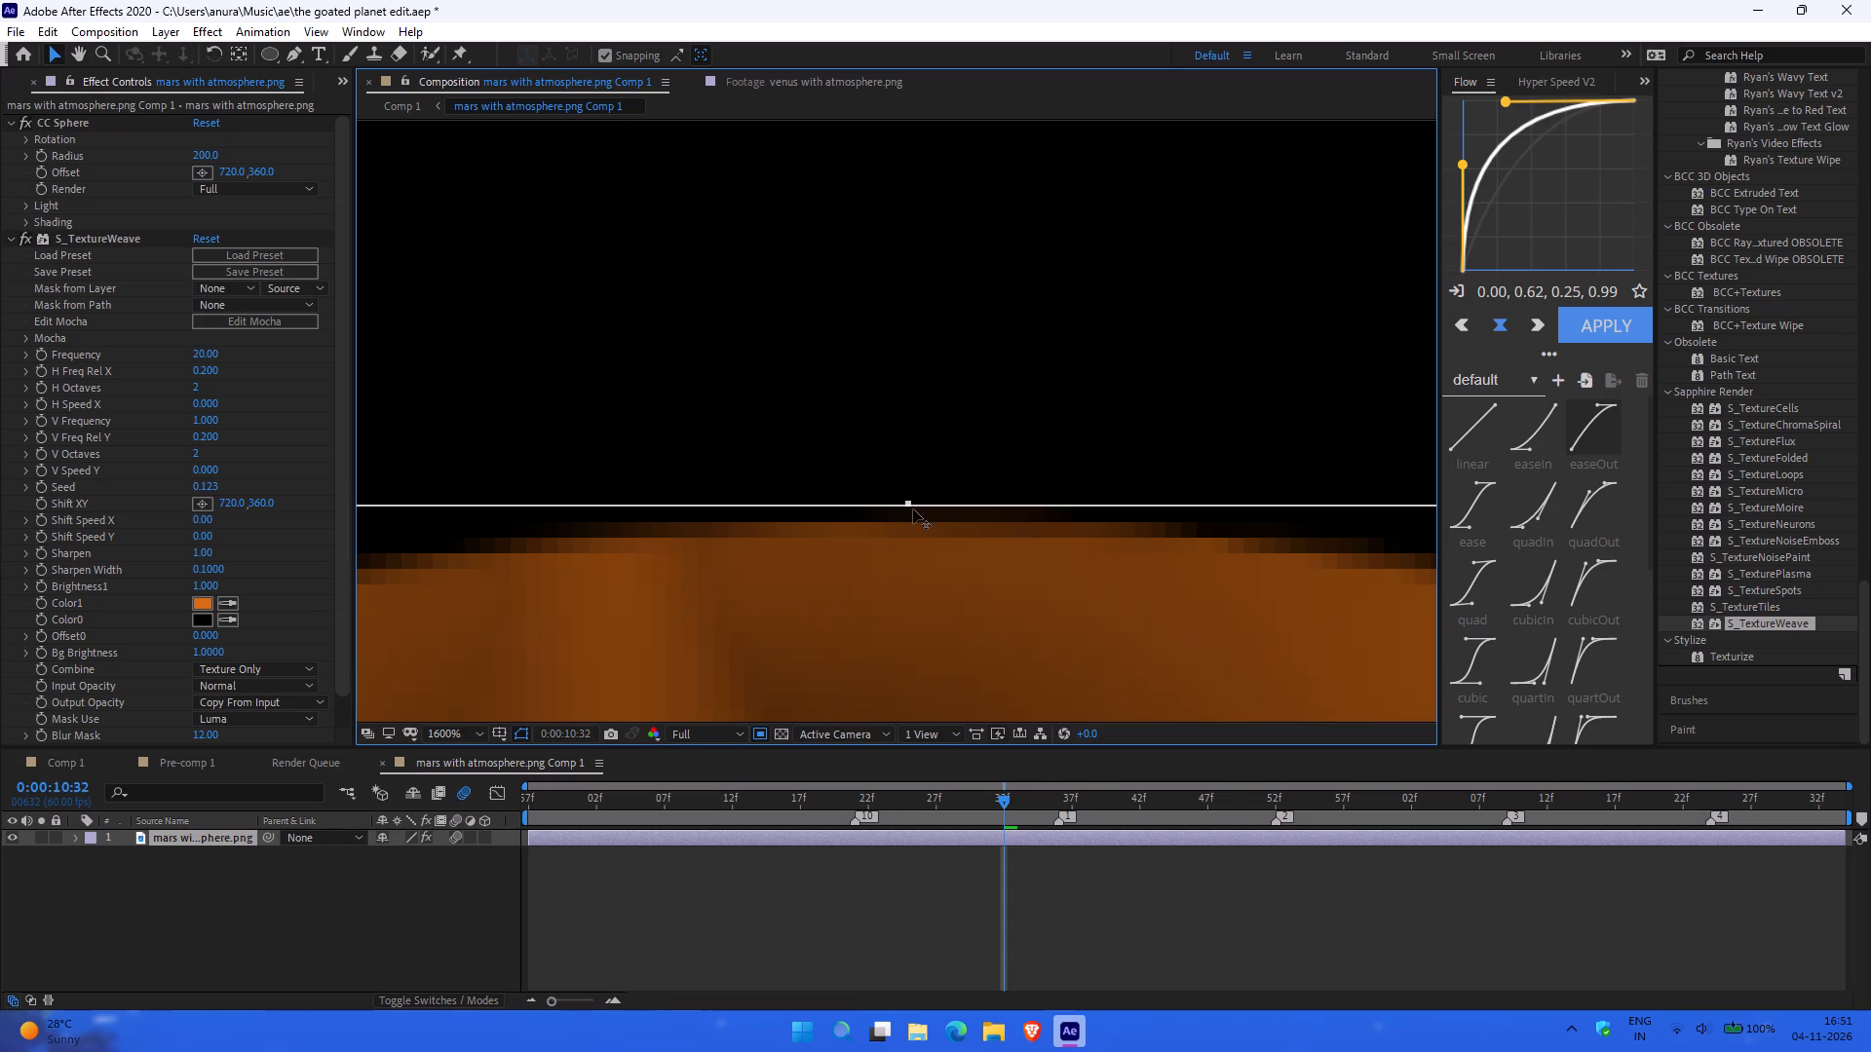
pyautogui.moveTo(913, 509); pyautogui.dragTo(913, 513)
# Raise the bottom edge of the region of interest at pixel level until it meets the sphere's lowest pixels.
pyautogui.keyDown('ctrl'); pyautogui.scroll(-4, 904, 448); pyautogui.keyUp('ctrl')
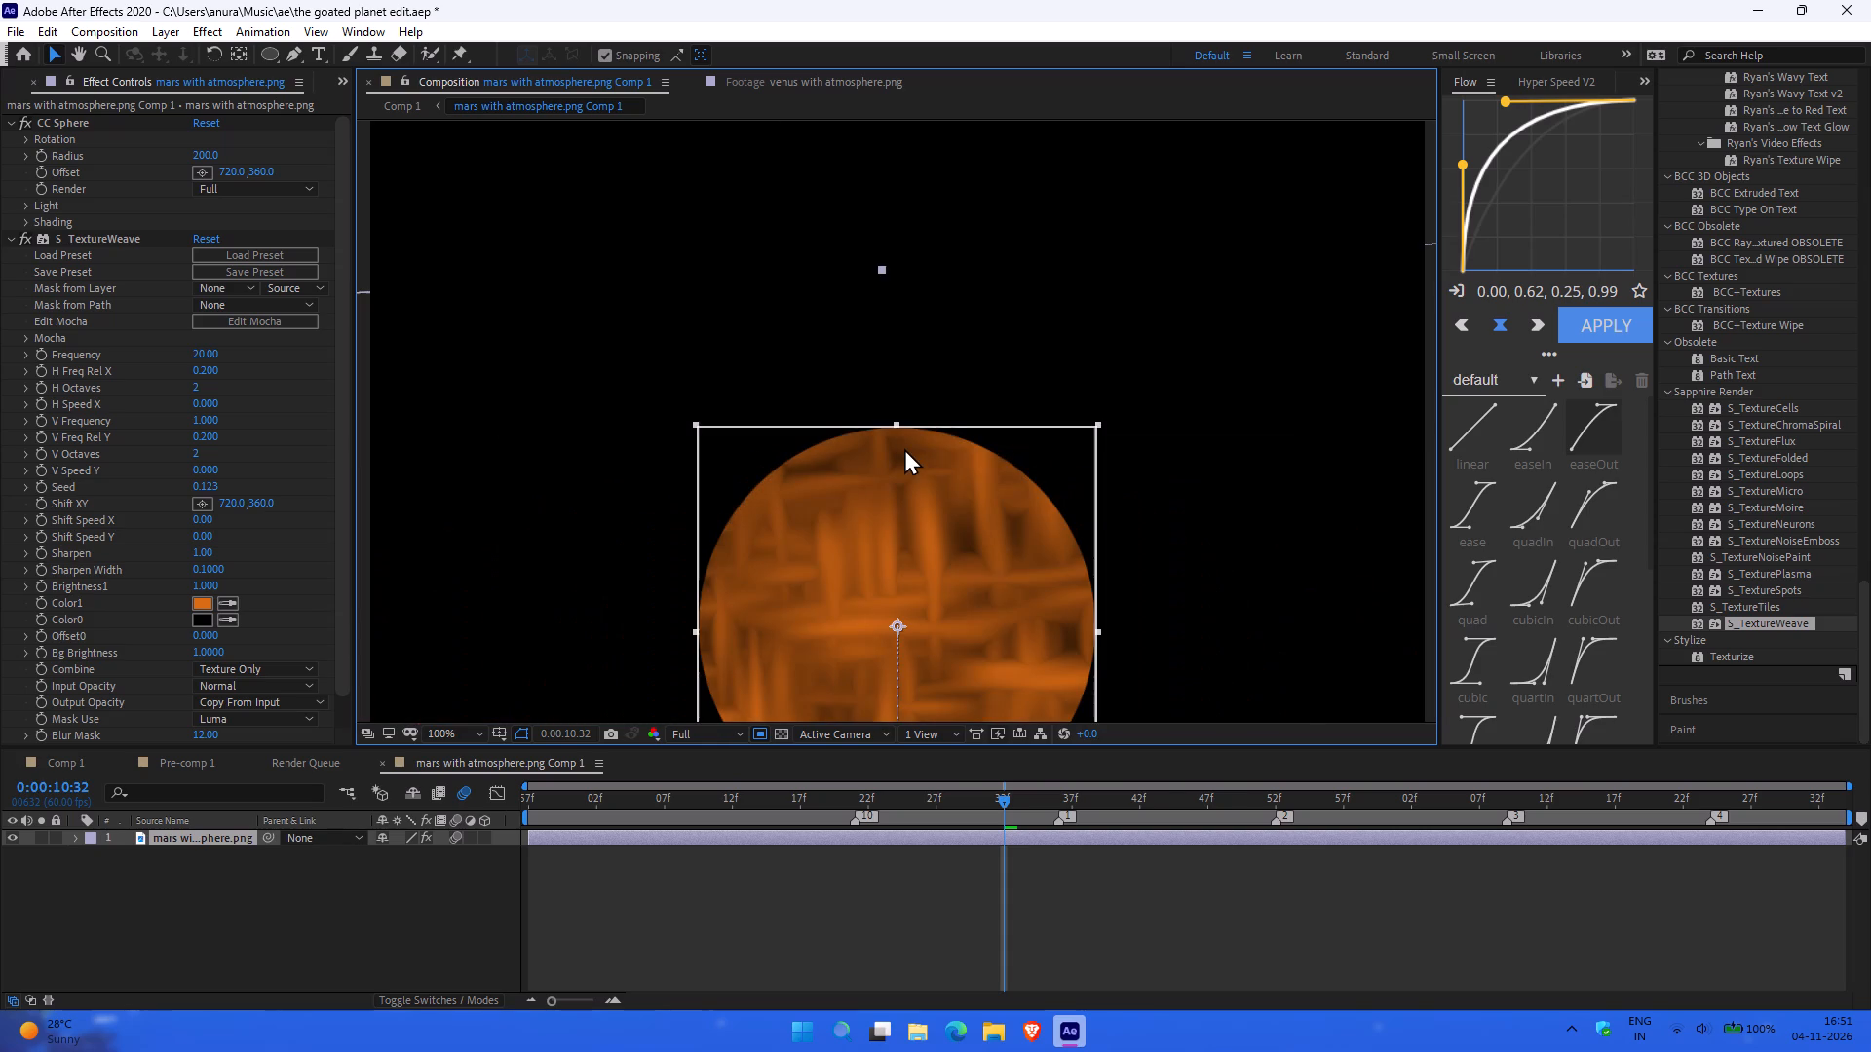
pyautogui.keyDown('ctrl'); pyautogui.scroll(-1, 904, 448); pyautogui.keyUp('ctrl')
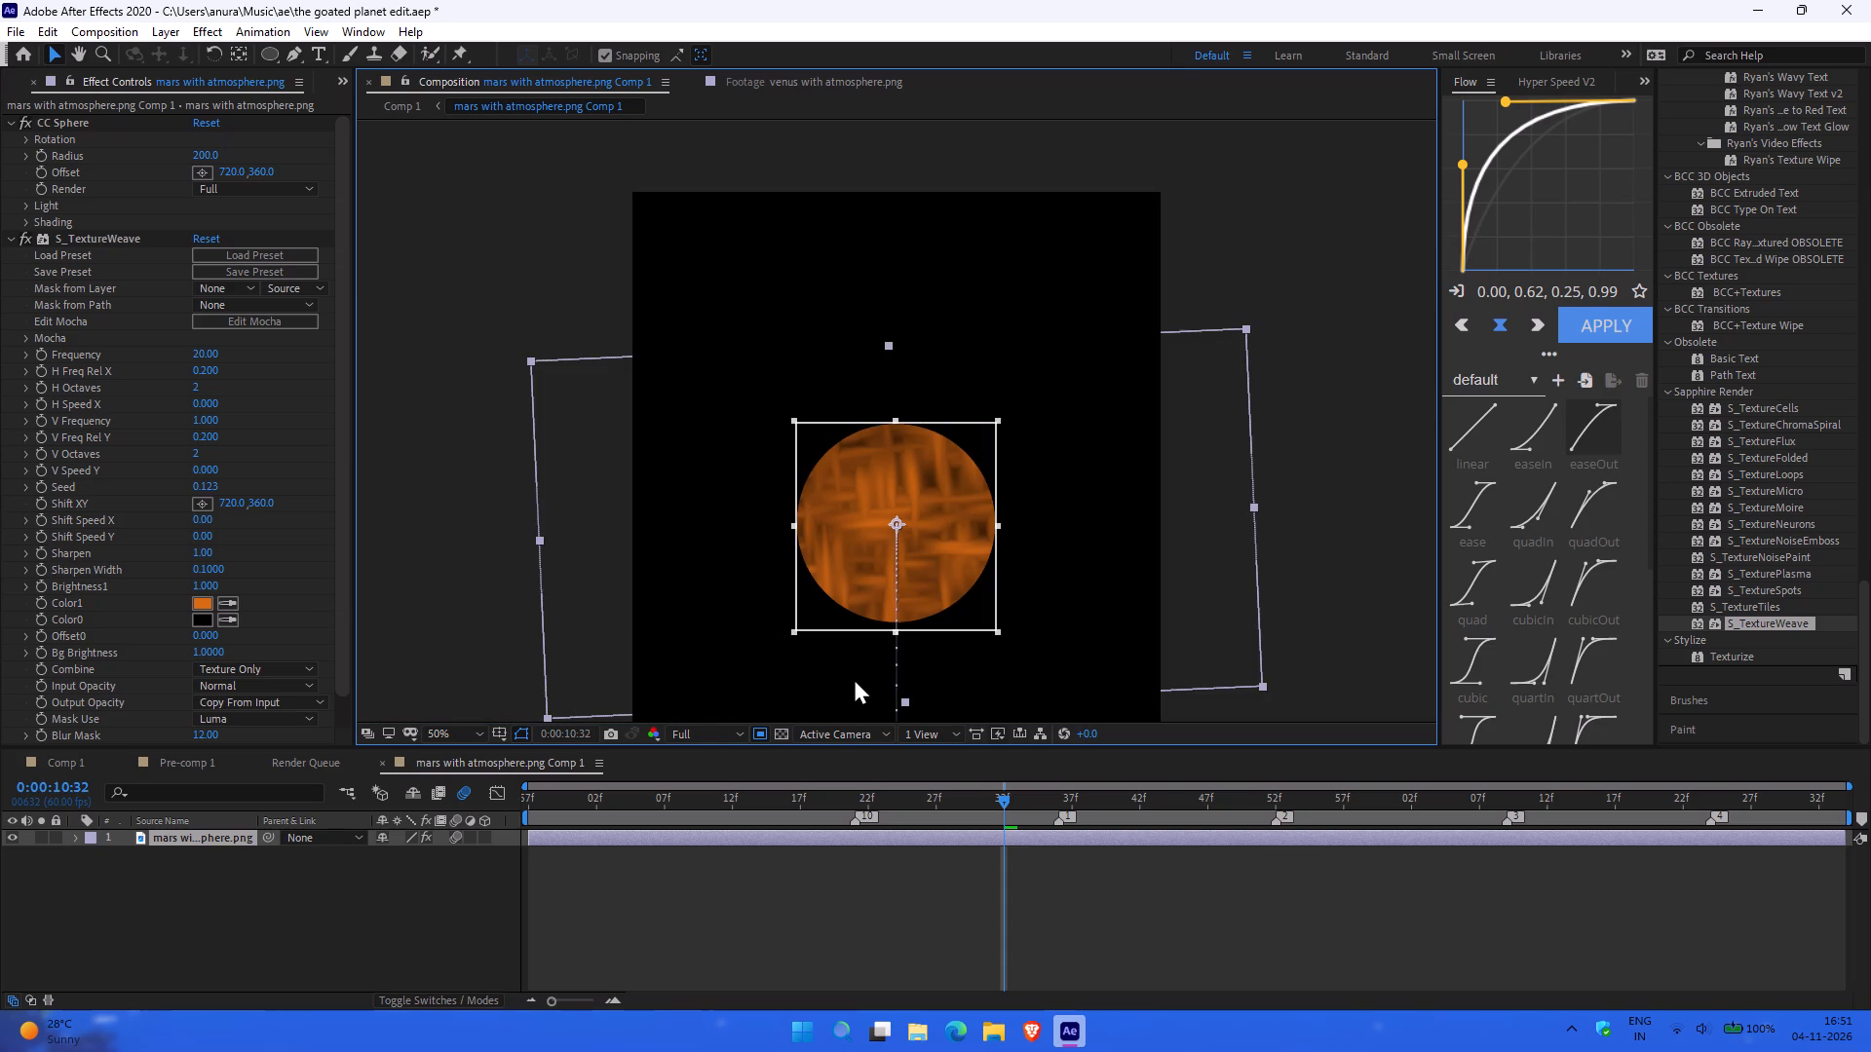
pyautogui.press('z')
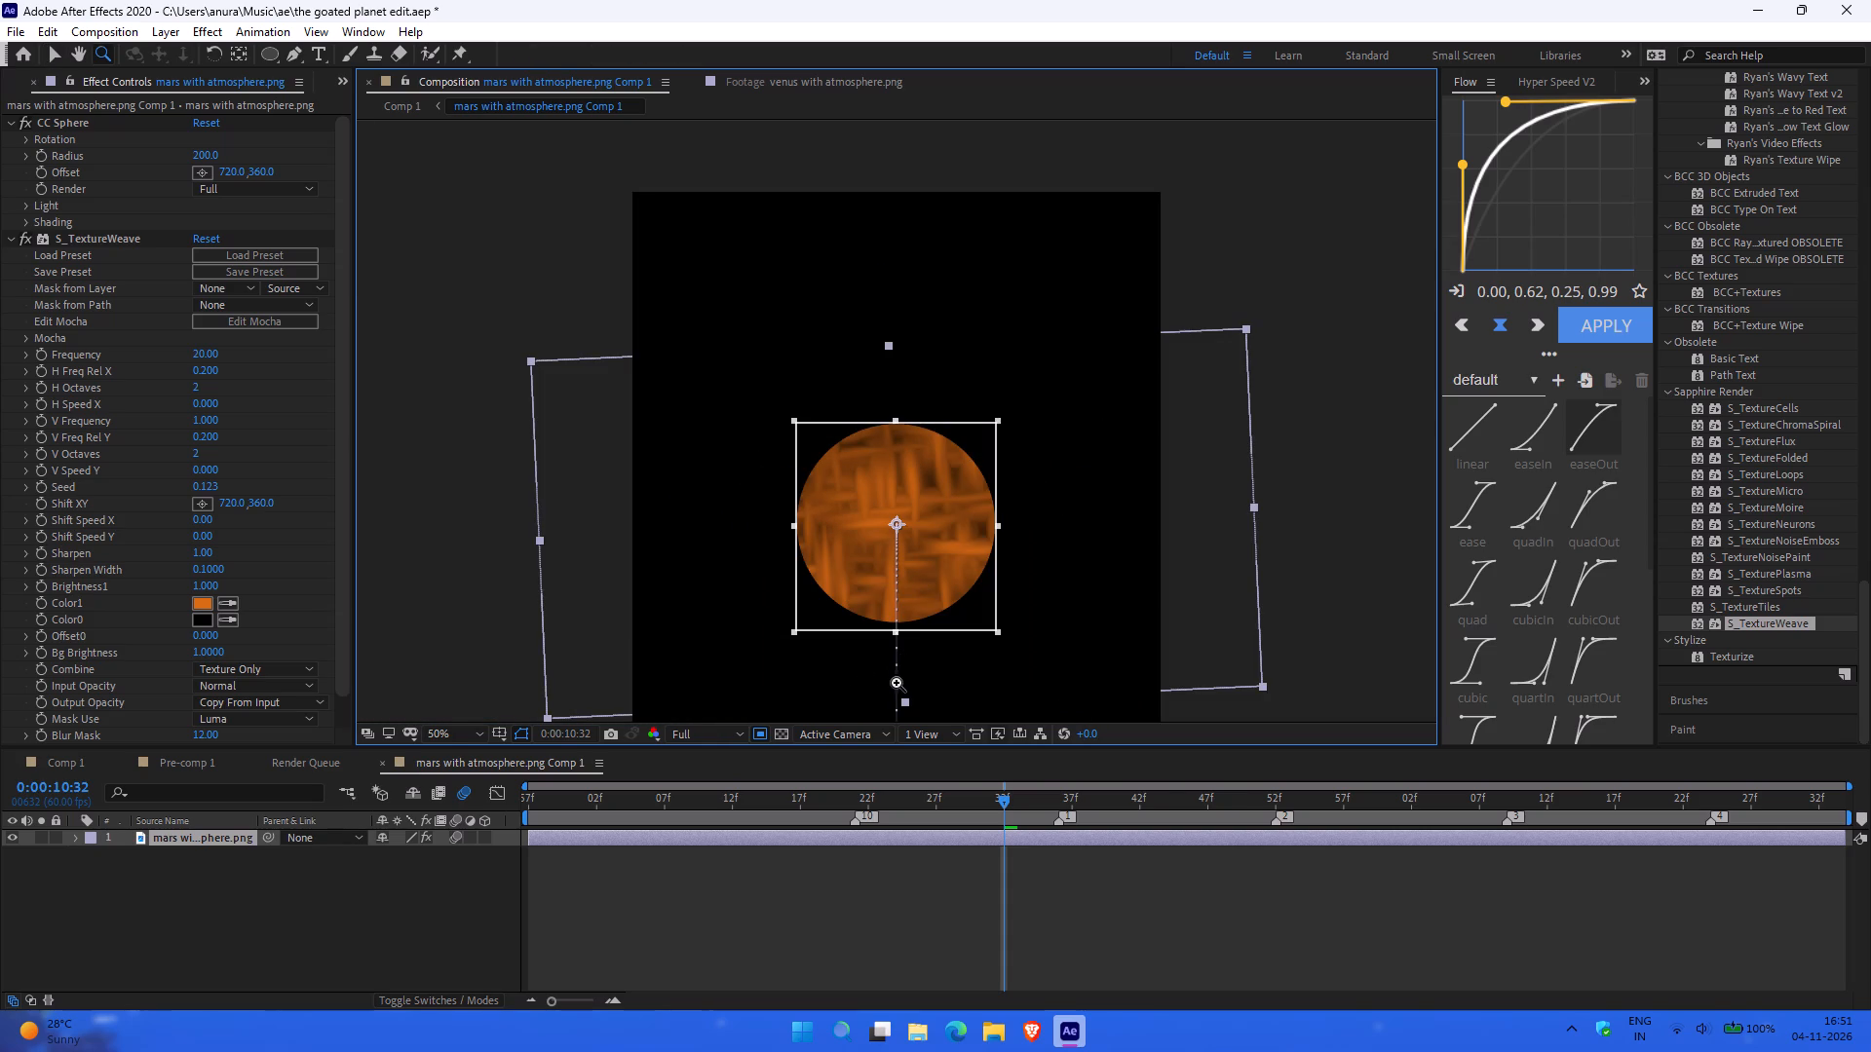
pyautogui.click(911, 683)
pyautogui.click(854, 284)
pyautogui.click(900, 524)
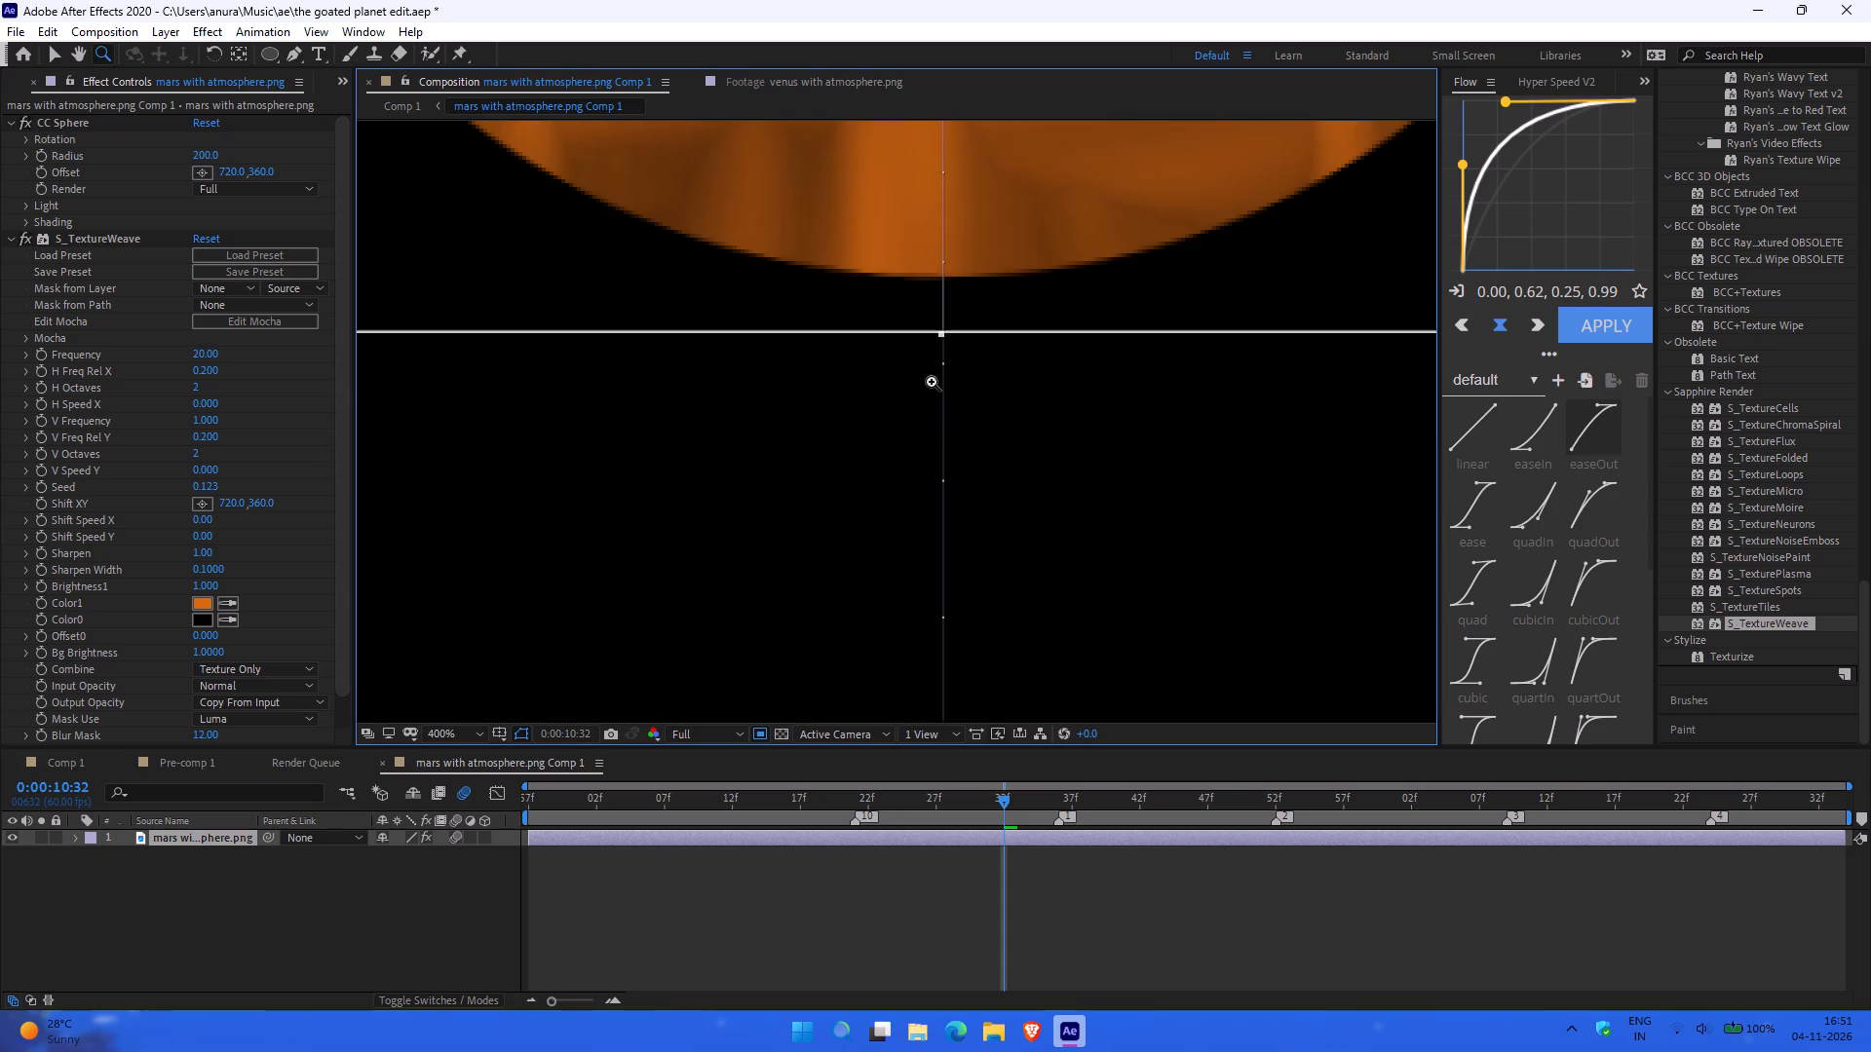
pyautogui.click(945, 245)
pyautogui.click(888, 607)
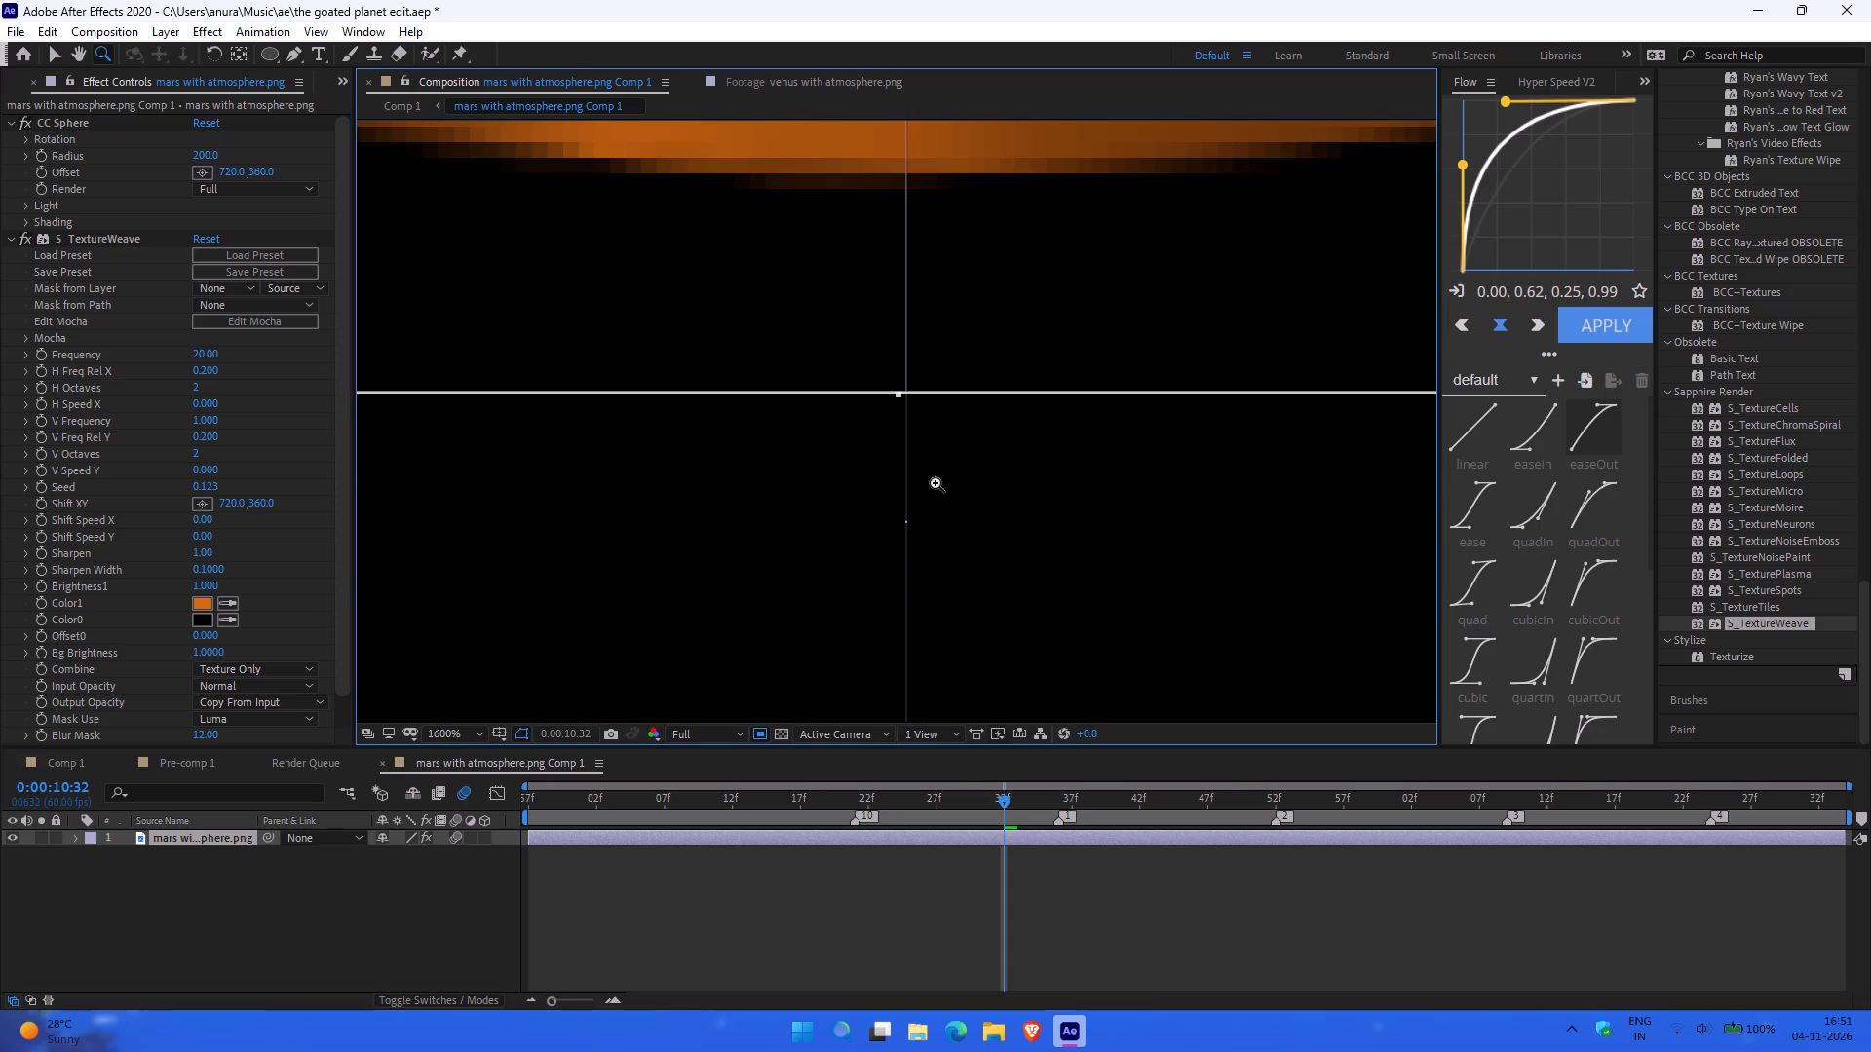
pyautogui.press('v')
pyautogui.moveTo(898, 394); pyautogui.dragTo(900, 197)
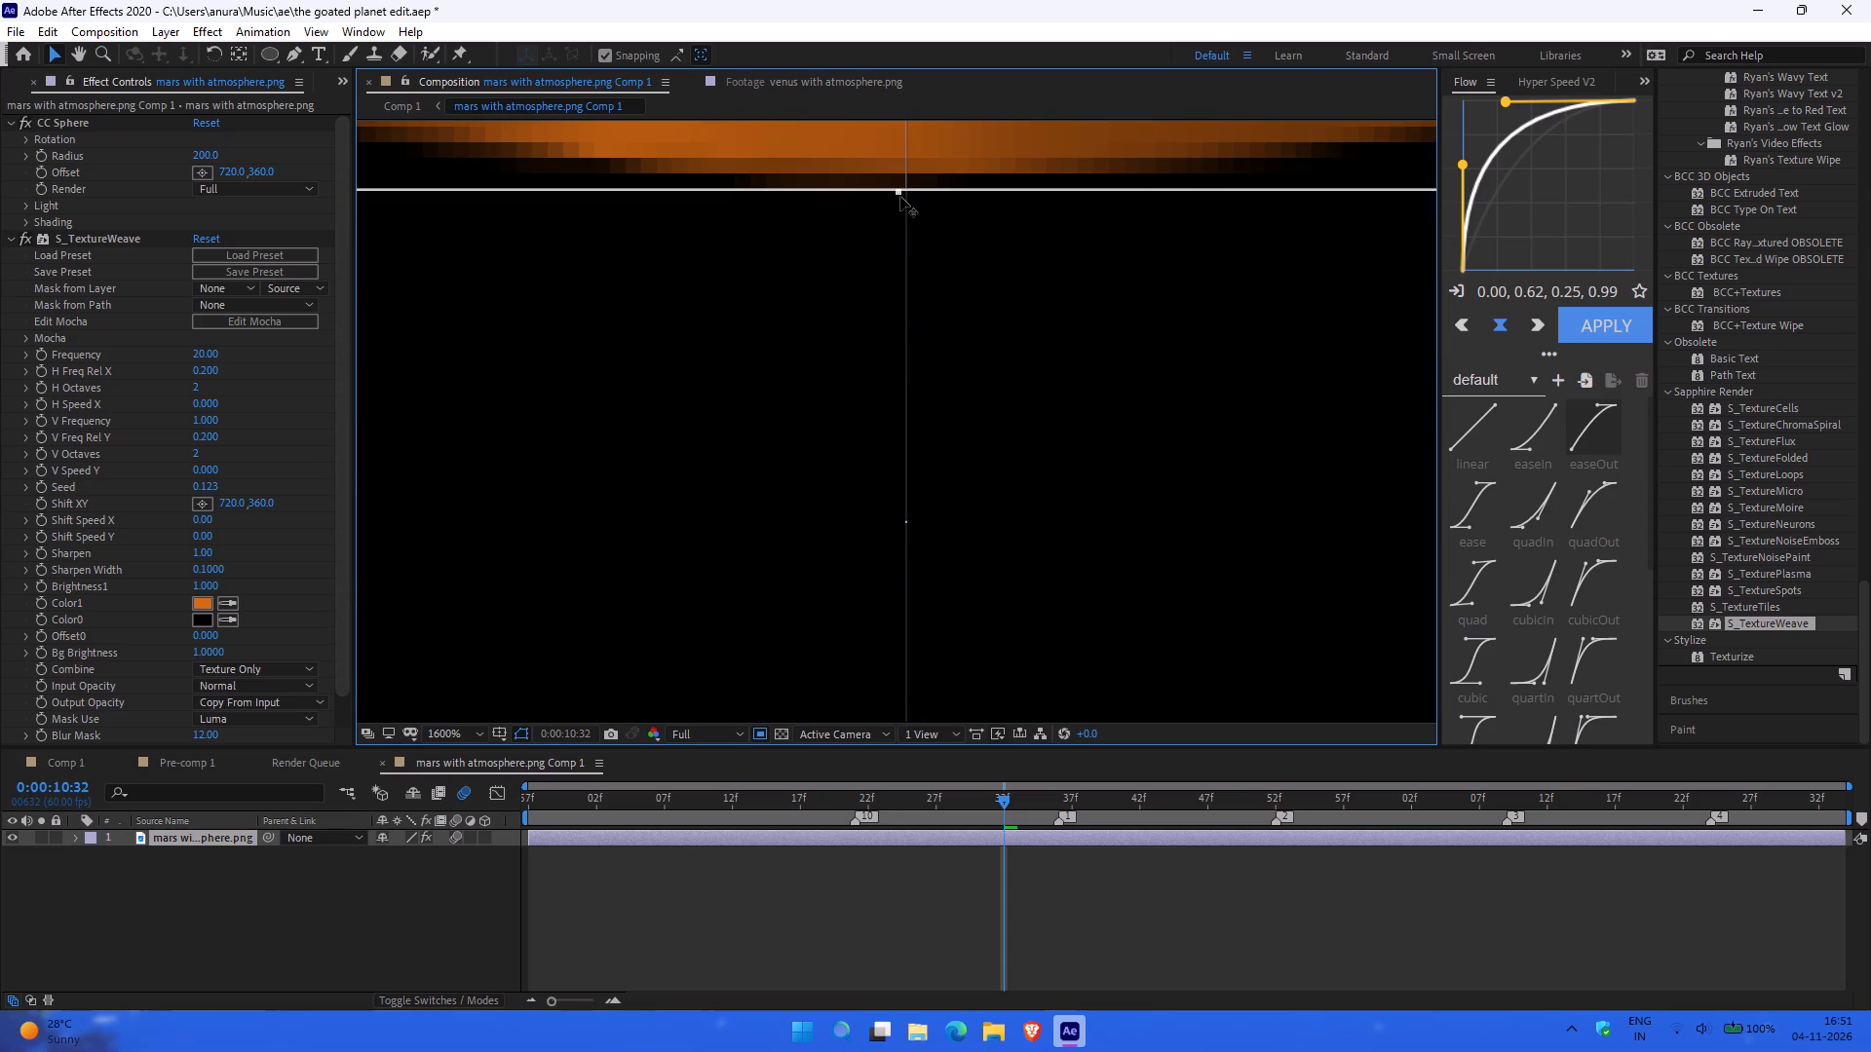
pyautogui.click(901, 188)
pyautogui.moveTo(899, 188); pyautogui.dragTo(899, 173)
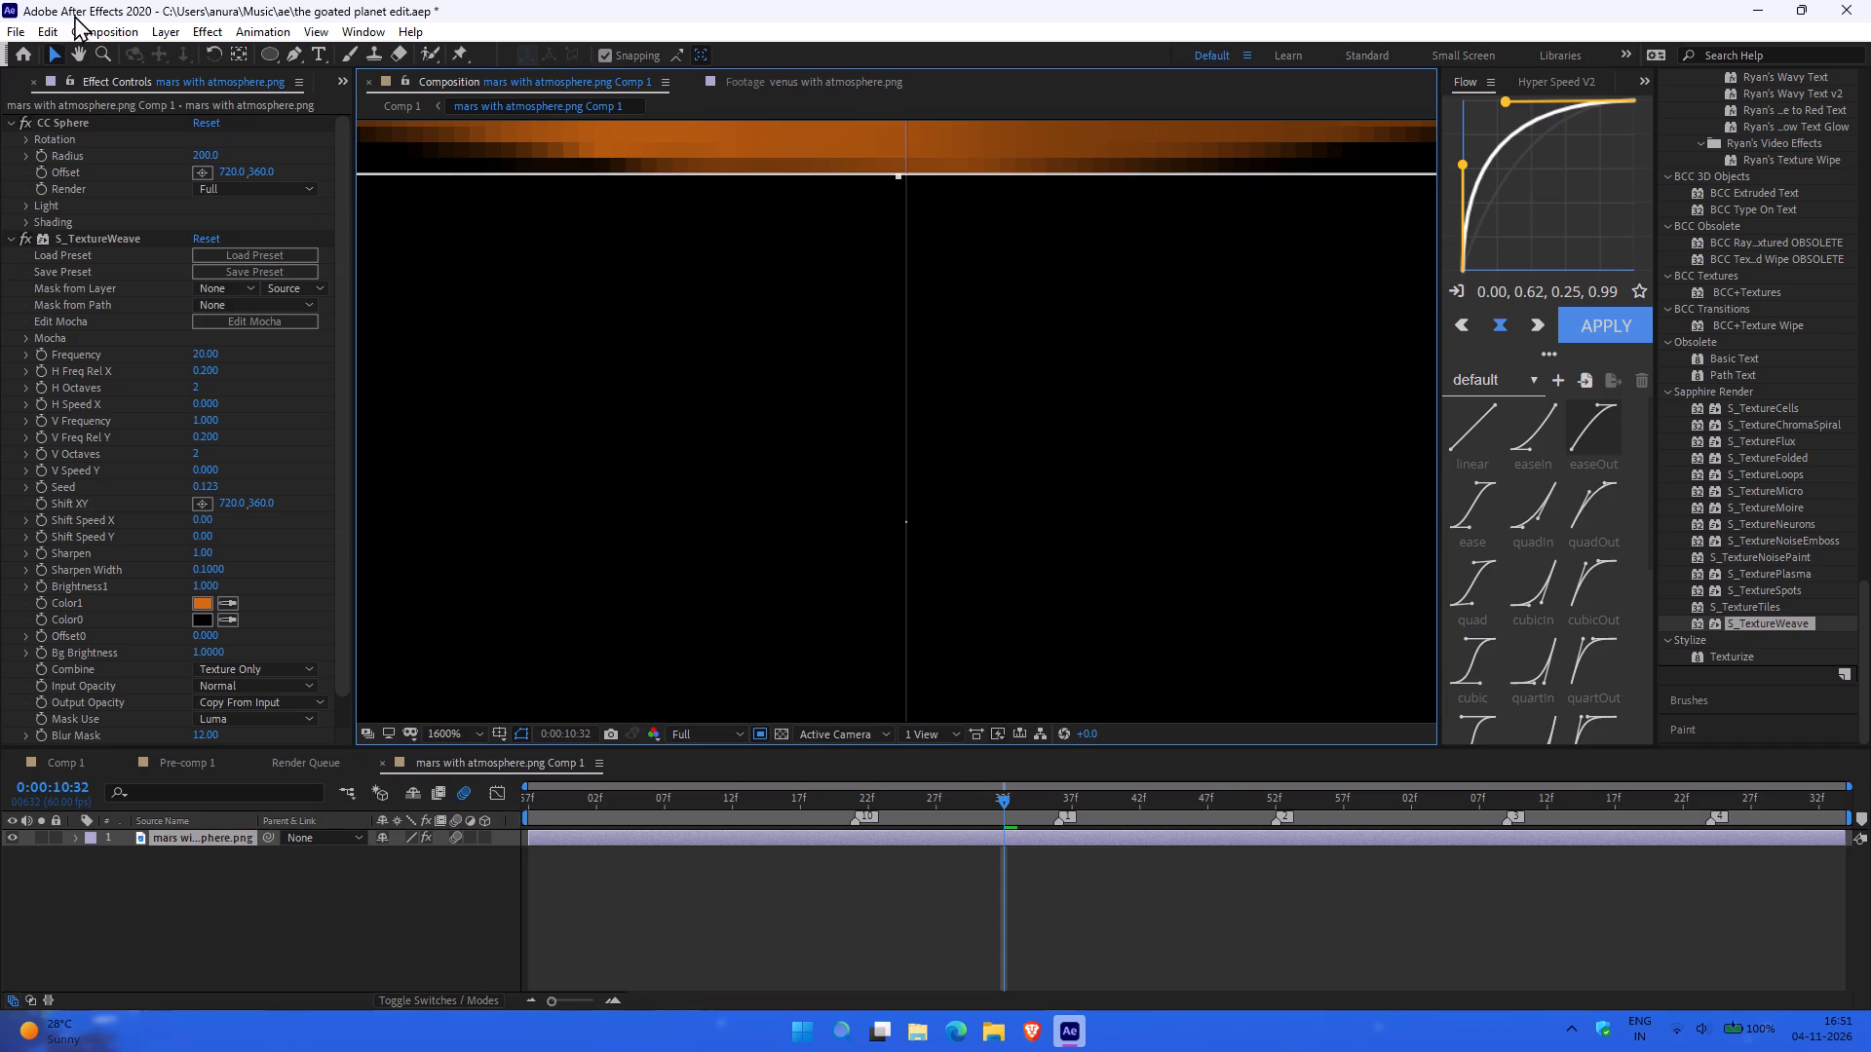
# Crop the composition to the region of interest.
pyautogui.click(100, 36)
pyautogui.click(149, 142)
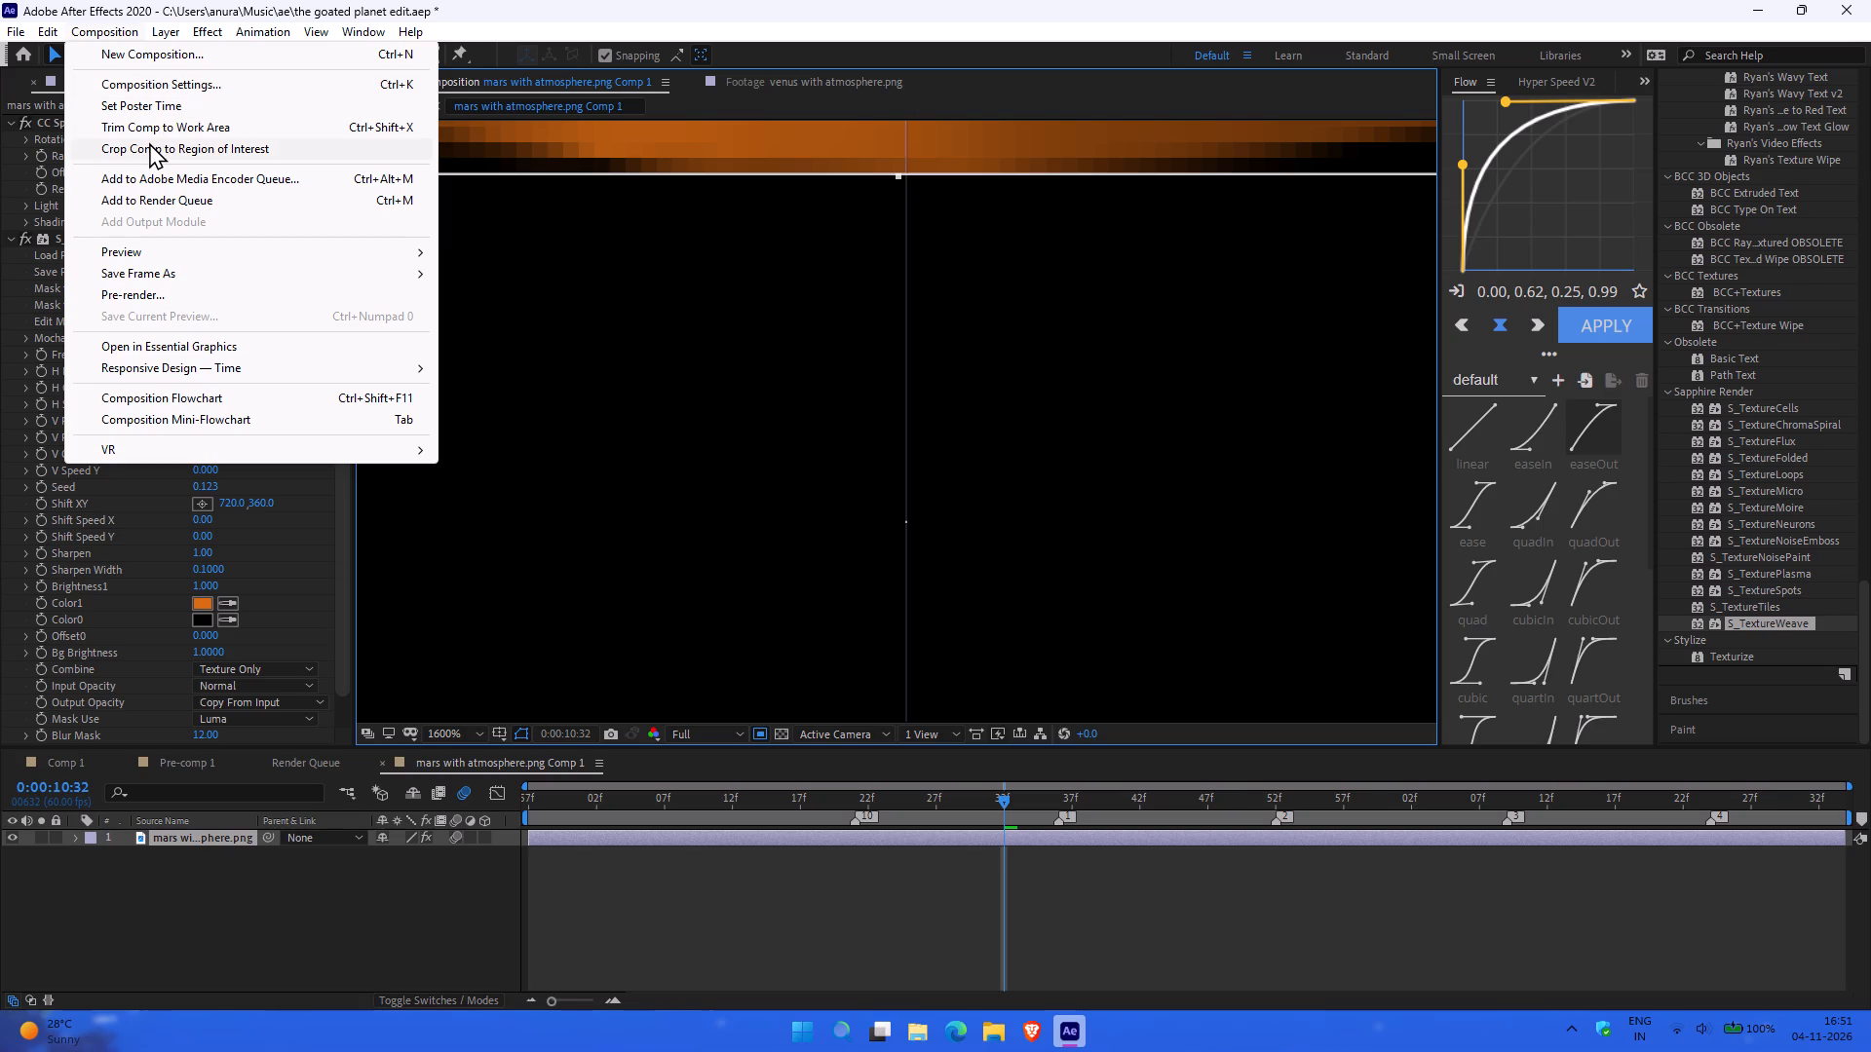
pyautogui.keyDown('ctrl'); pyautogui.scroll(-4, 799, 294); pyautogui.keyUp('ctrl')
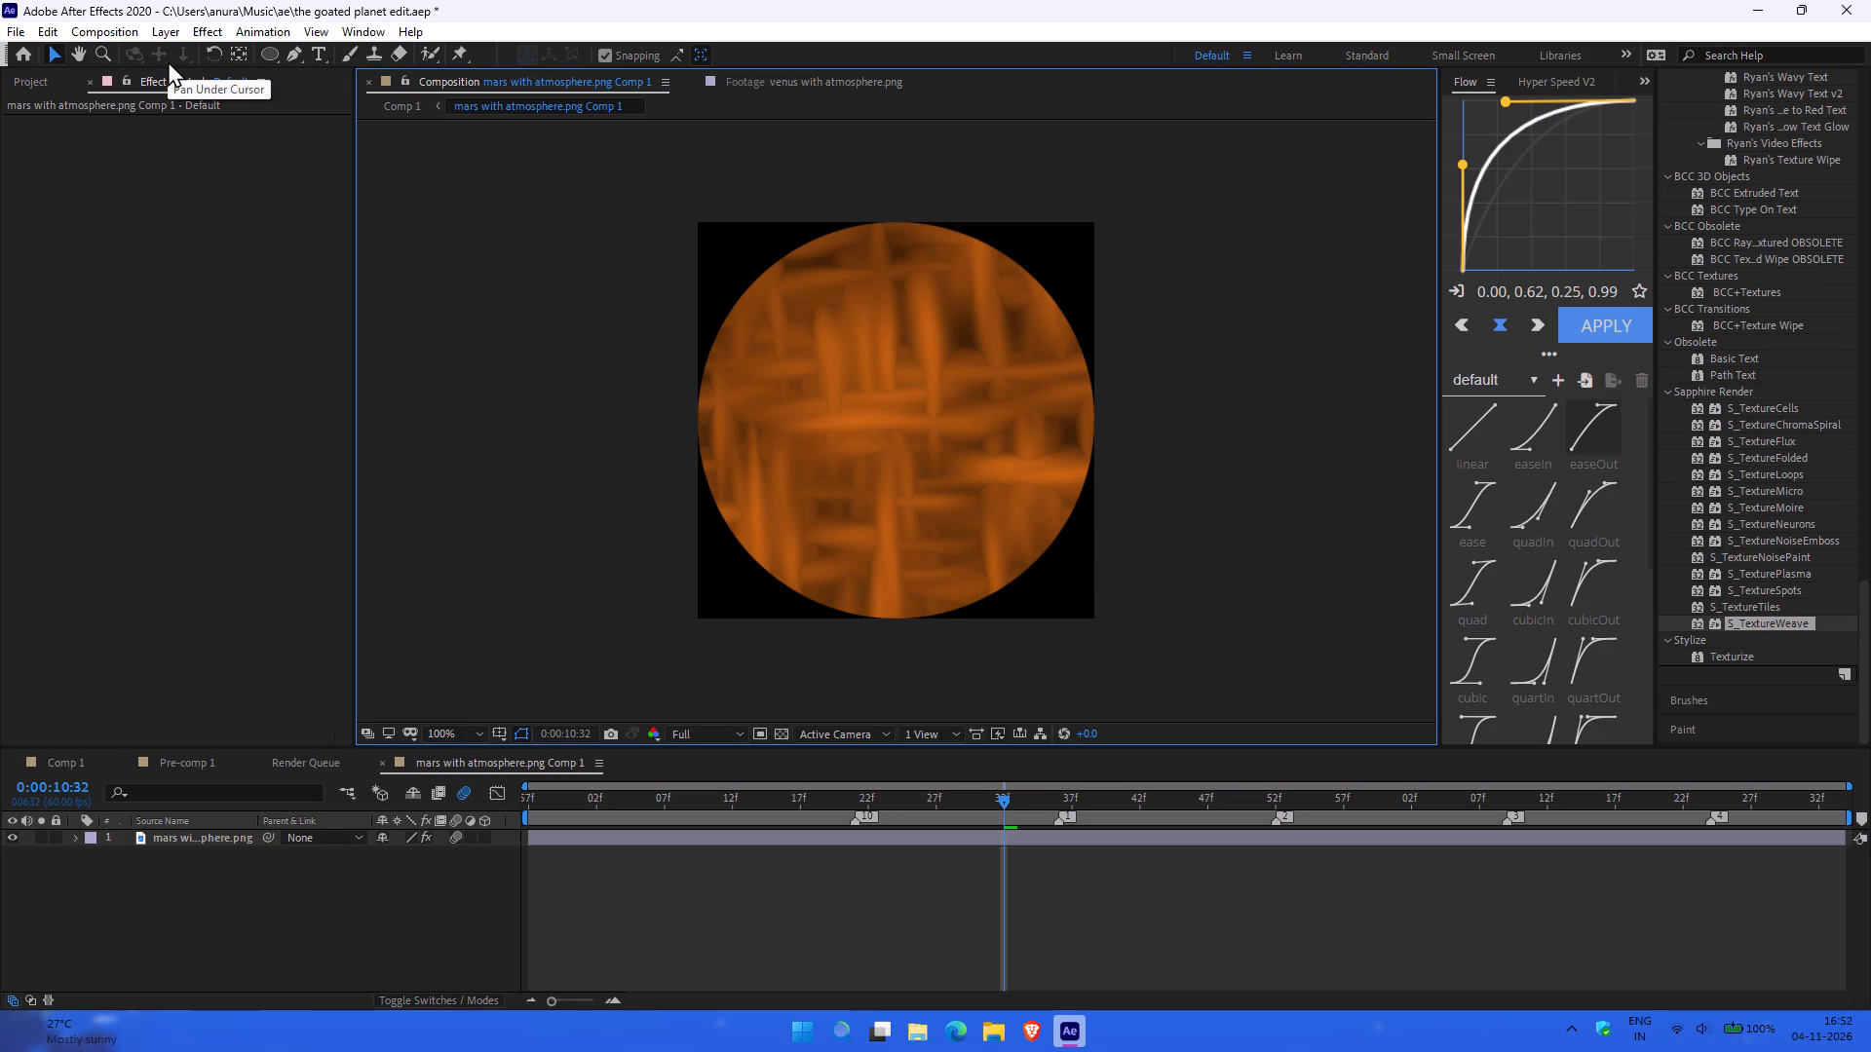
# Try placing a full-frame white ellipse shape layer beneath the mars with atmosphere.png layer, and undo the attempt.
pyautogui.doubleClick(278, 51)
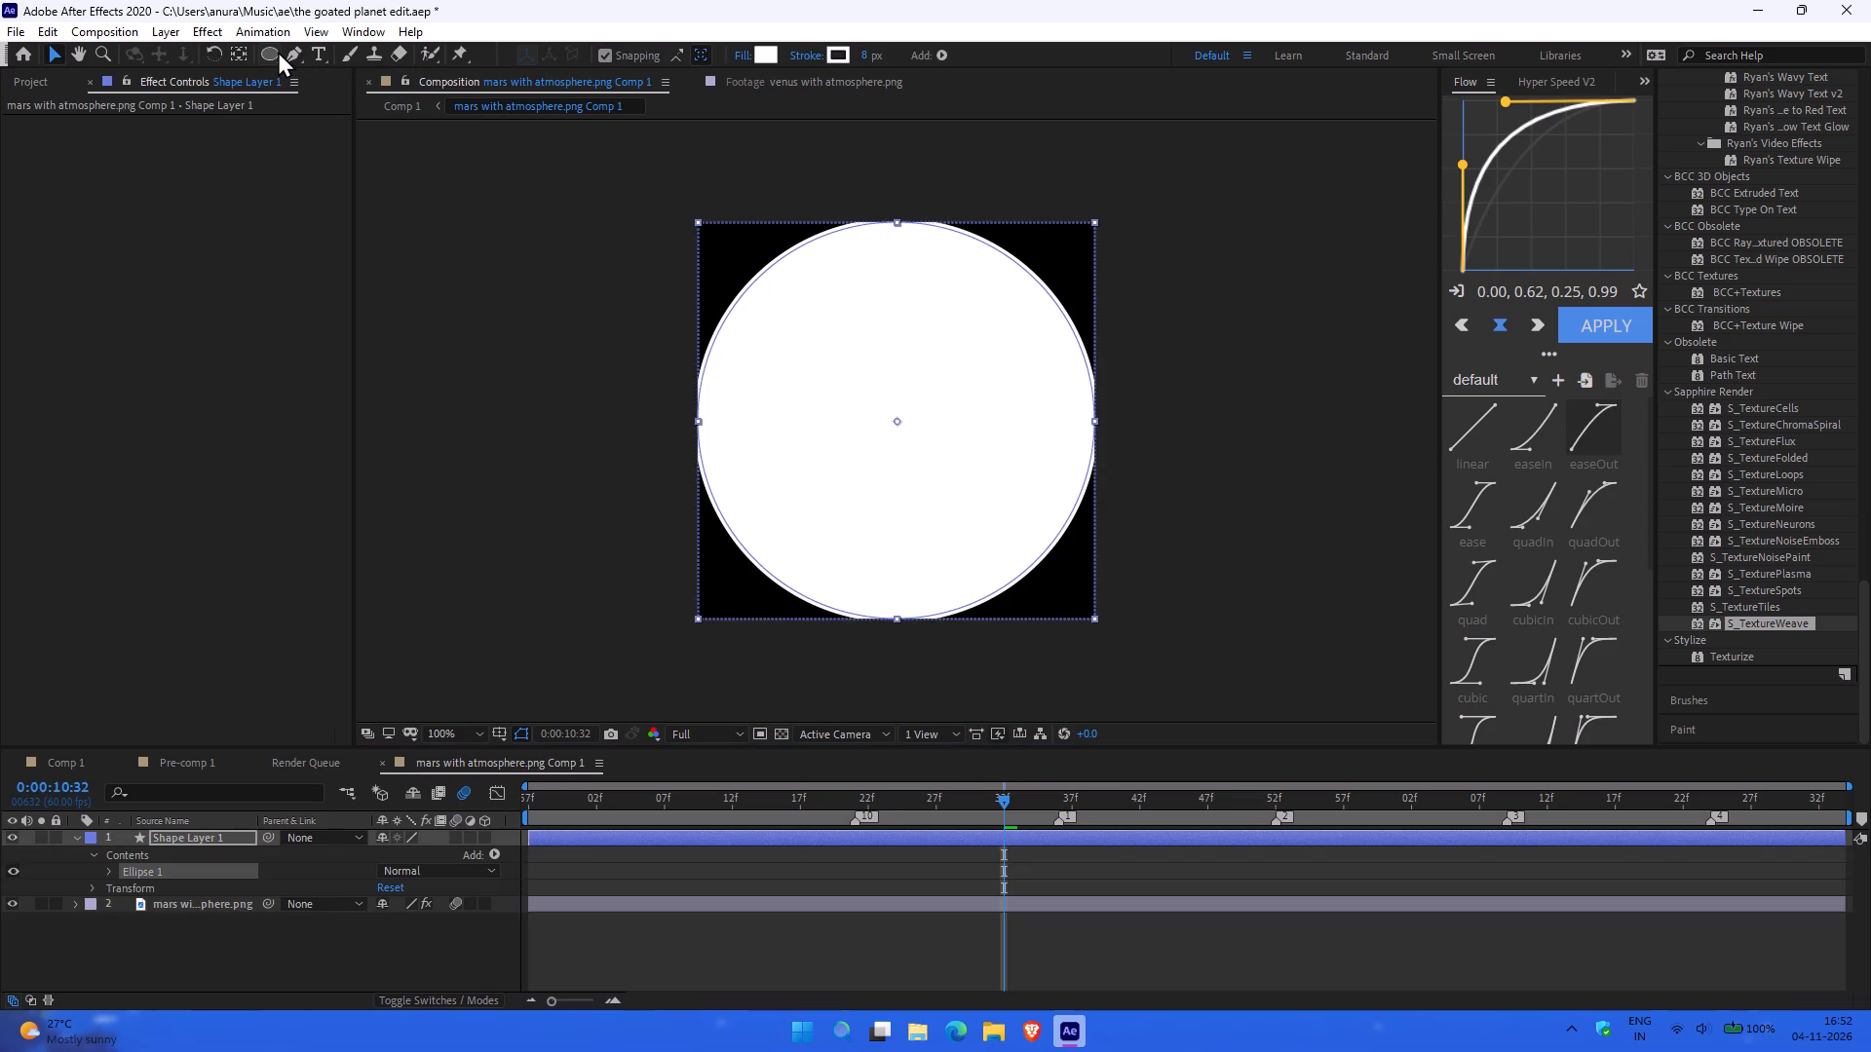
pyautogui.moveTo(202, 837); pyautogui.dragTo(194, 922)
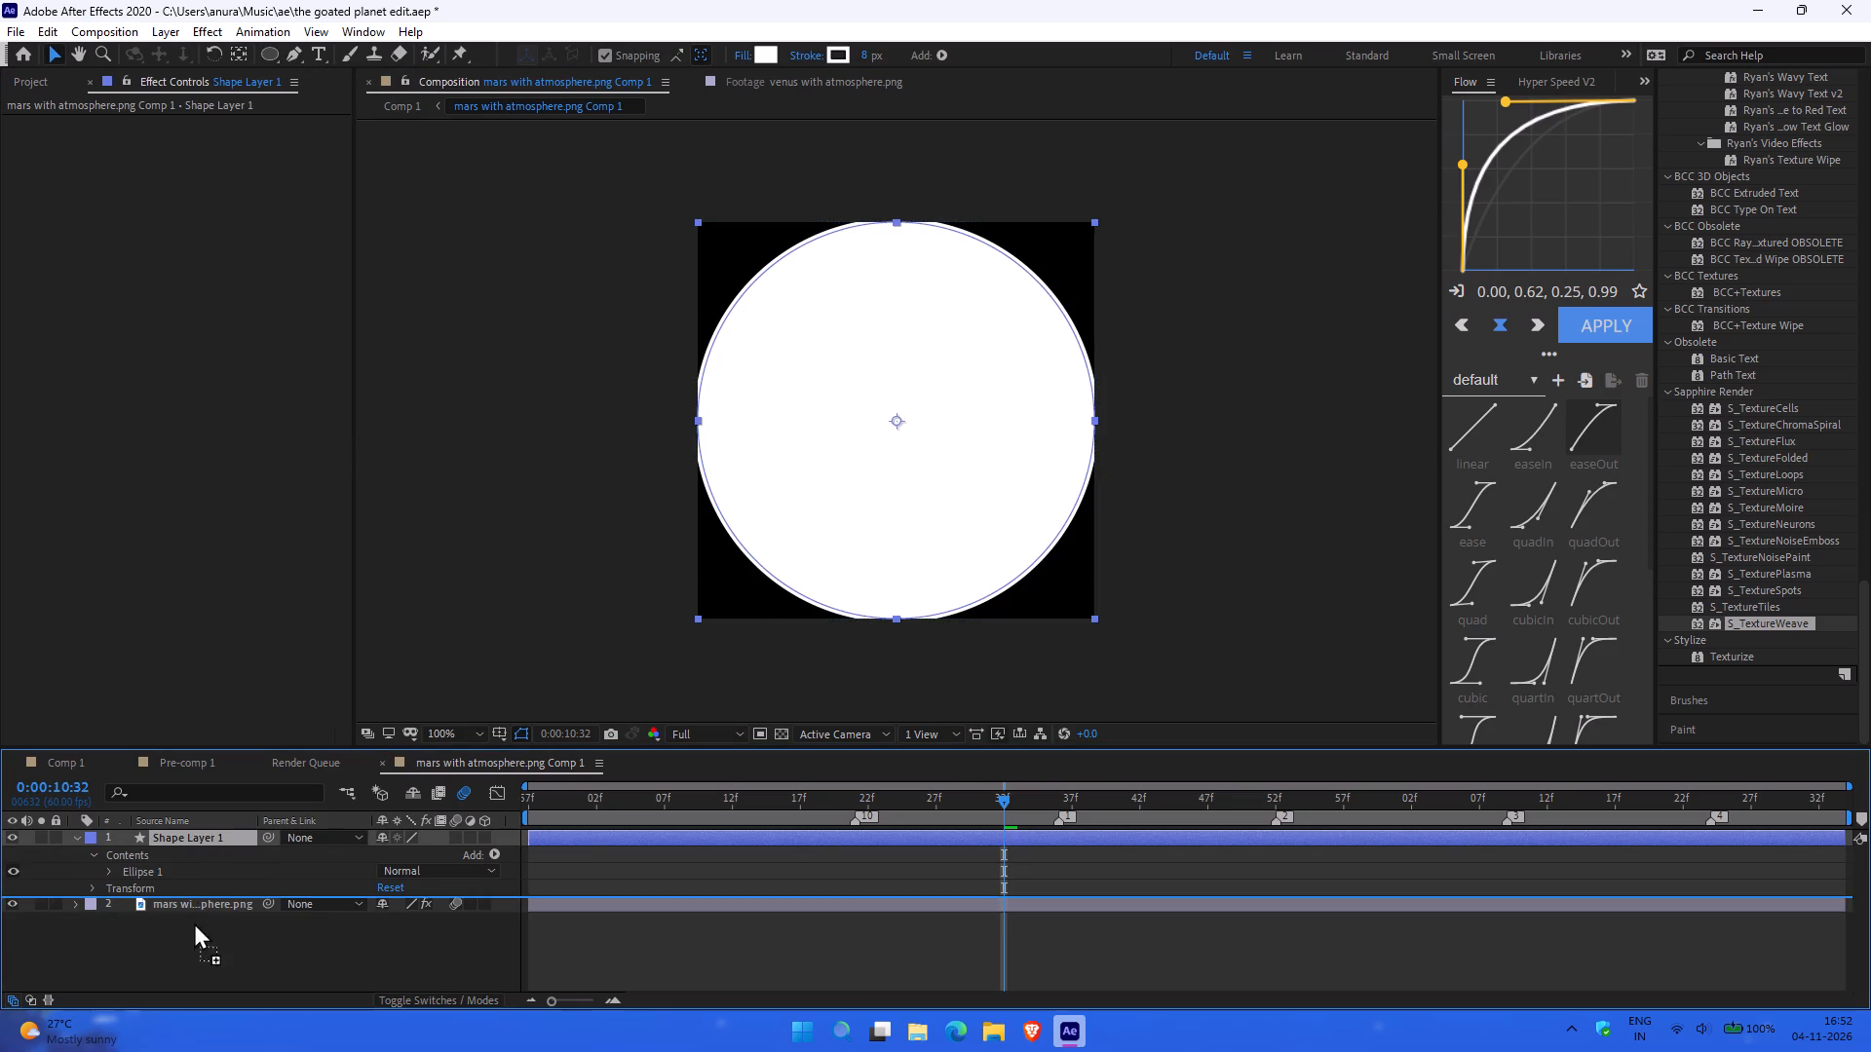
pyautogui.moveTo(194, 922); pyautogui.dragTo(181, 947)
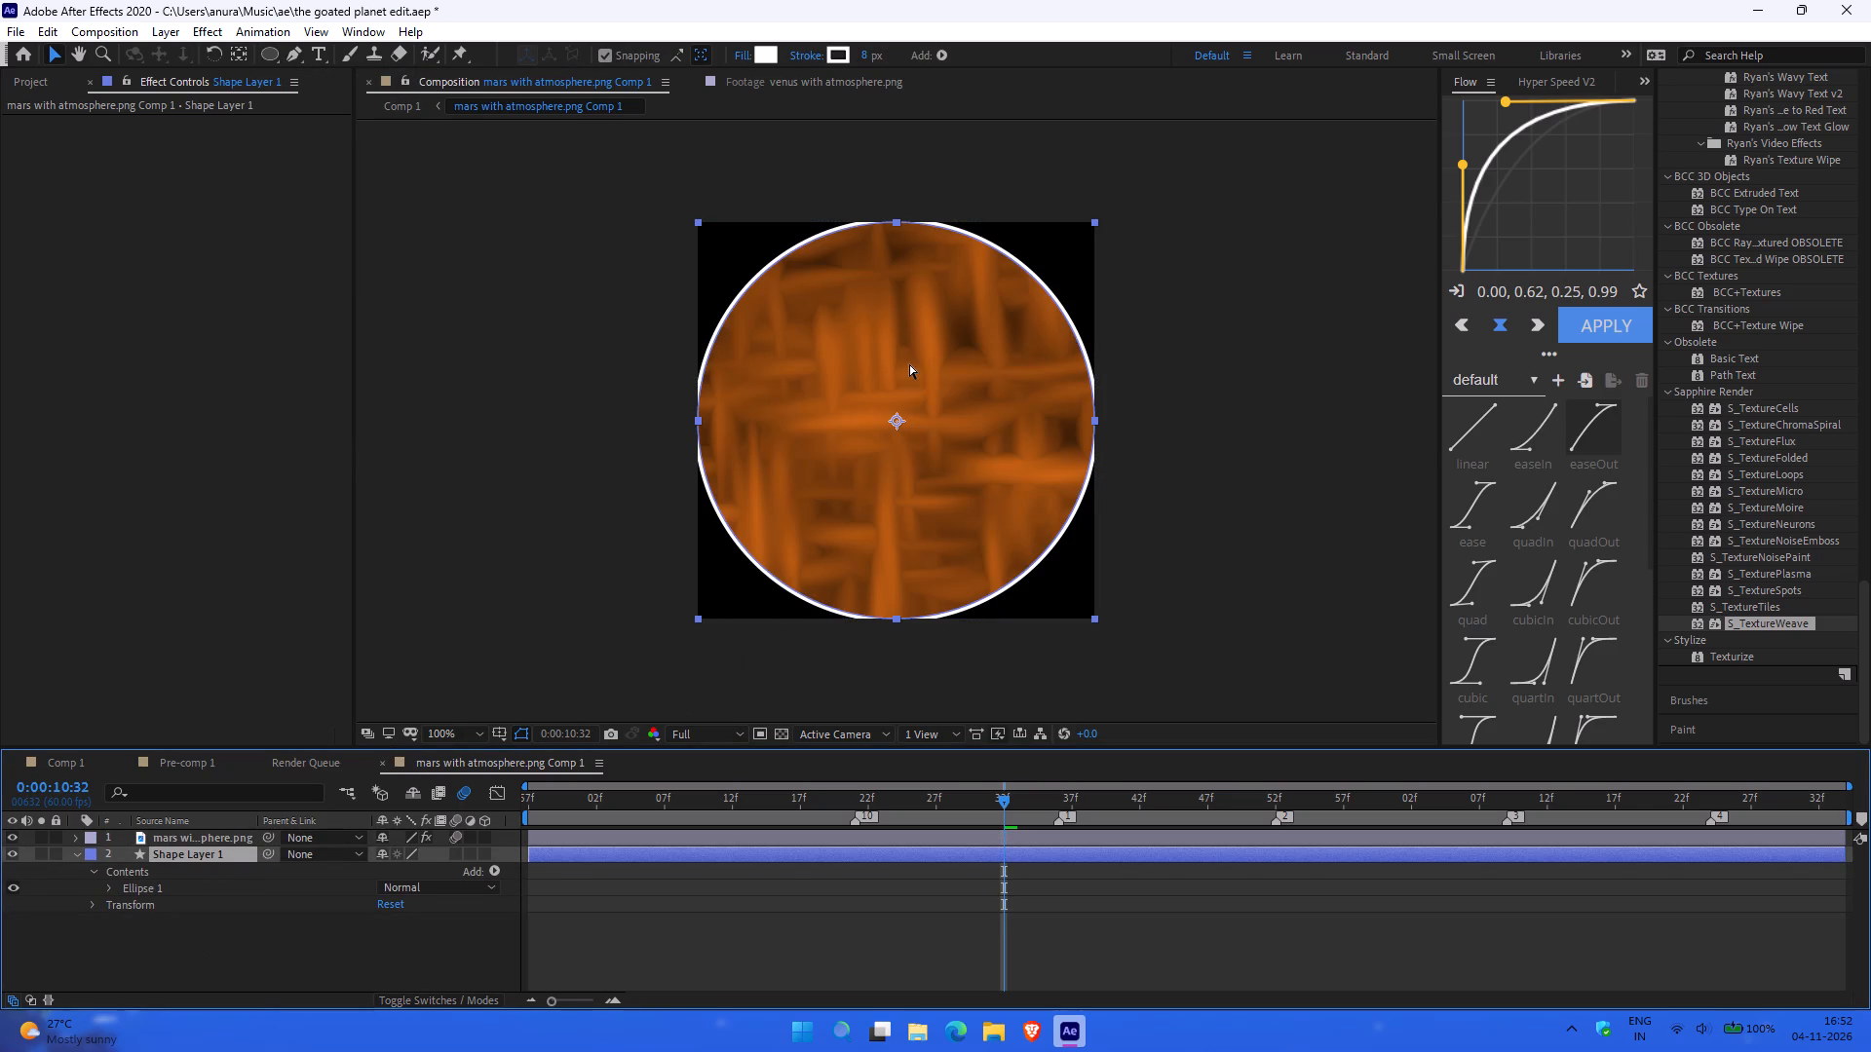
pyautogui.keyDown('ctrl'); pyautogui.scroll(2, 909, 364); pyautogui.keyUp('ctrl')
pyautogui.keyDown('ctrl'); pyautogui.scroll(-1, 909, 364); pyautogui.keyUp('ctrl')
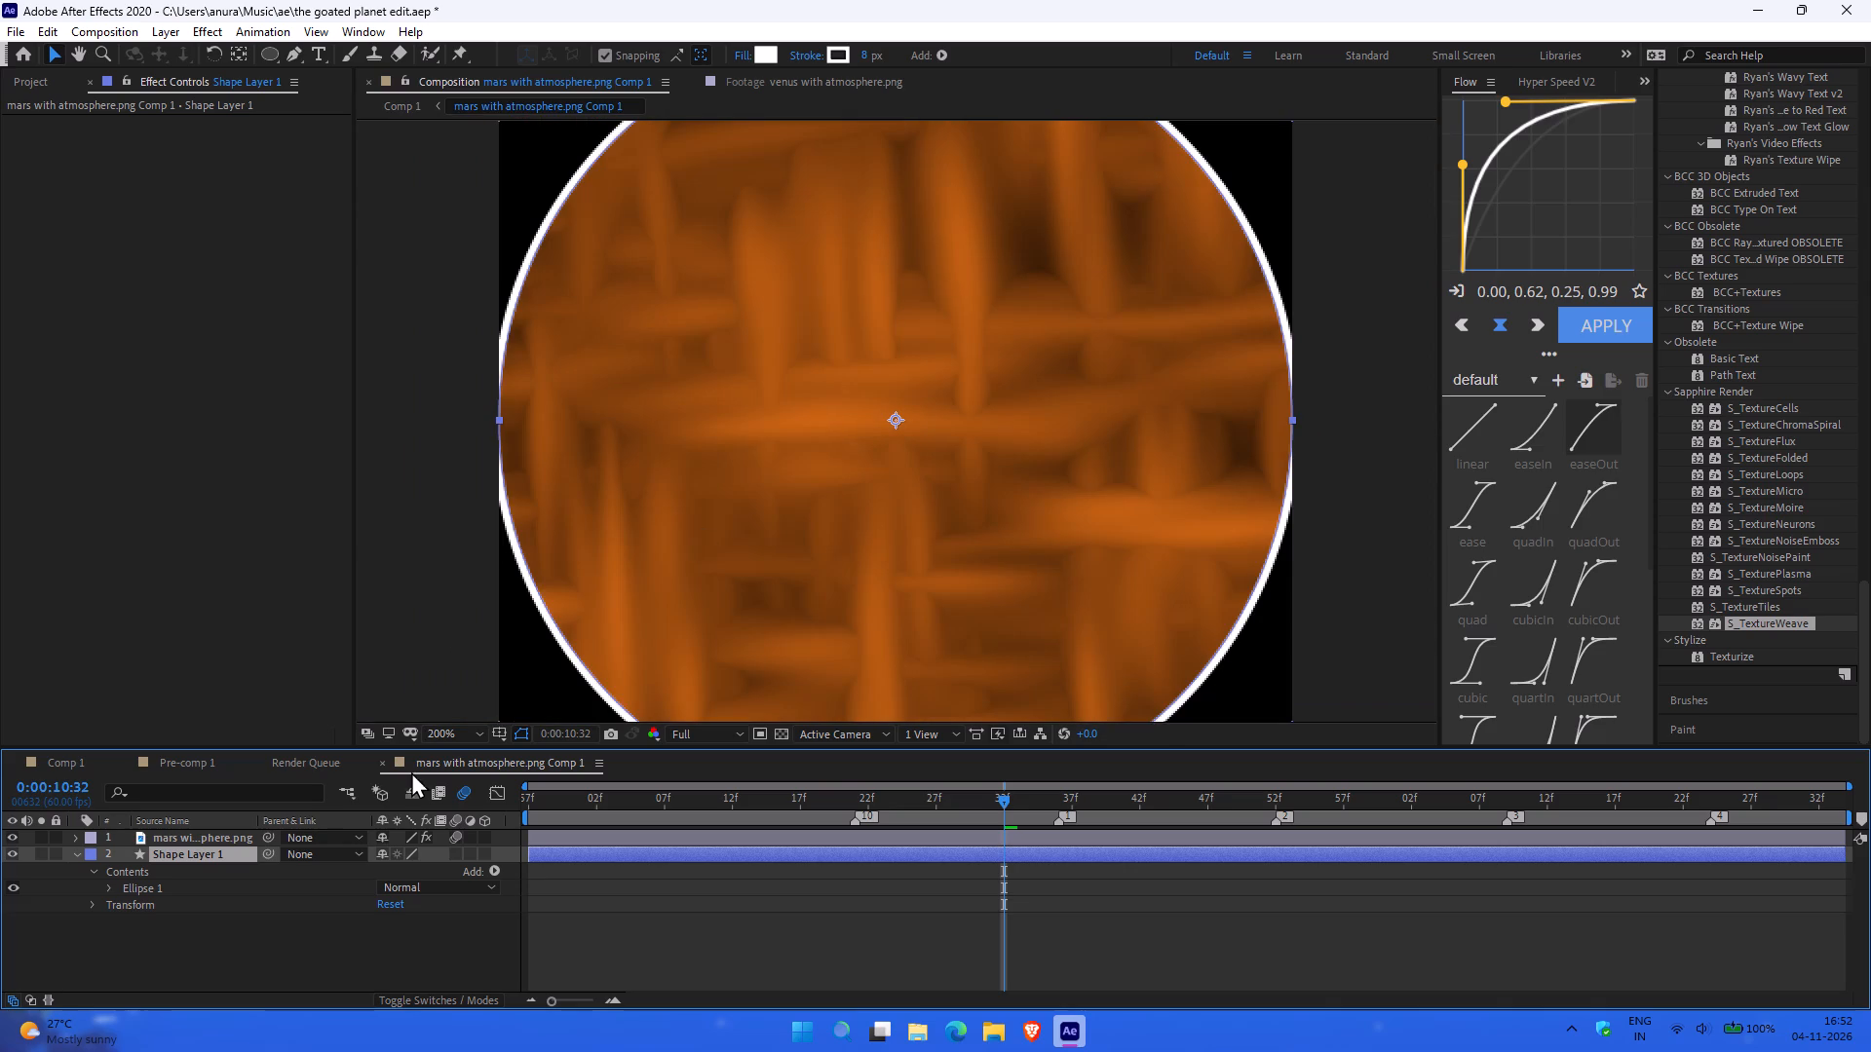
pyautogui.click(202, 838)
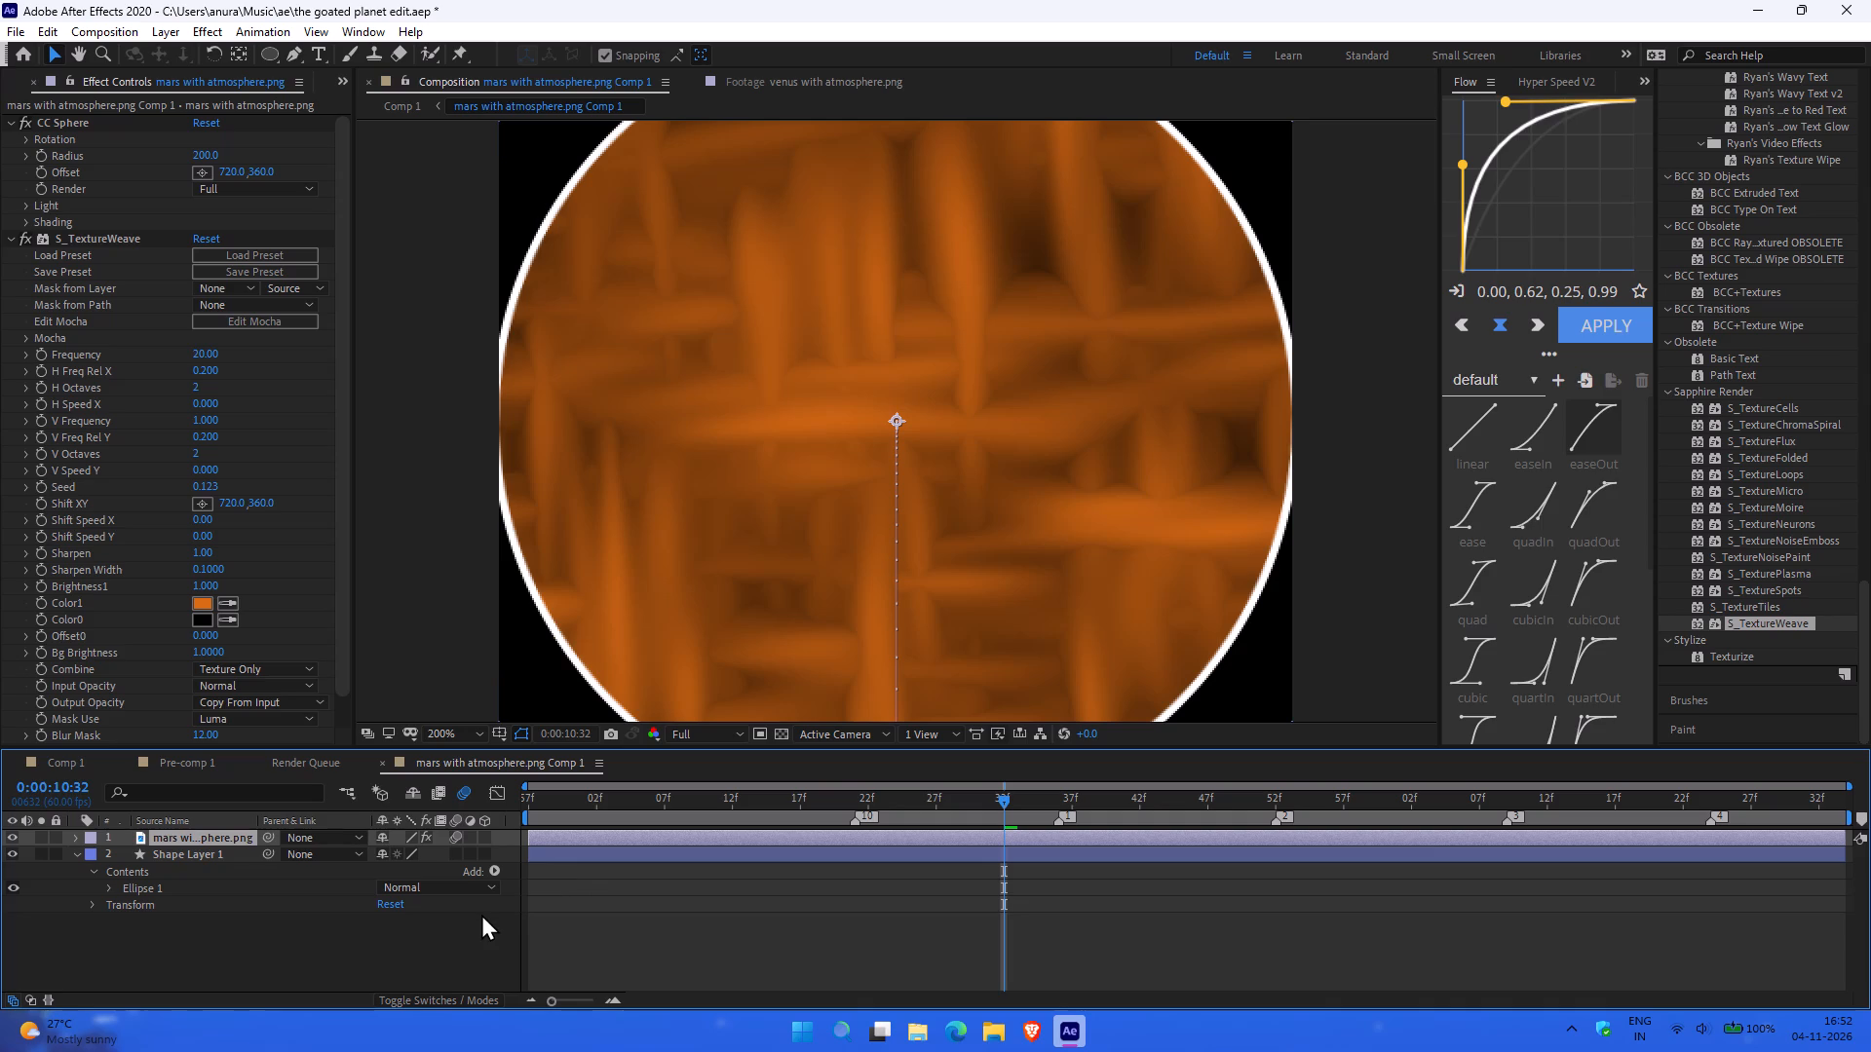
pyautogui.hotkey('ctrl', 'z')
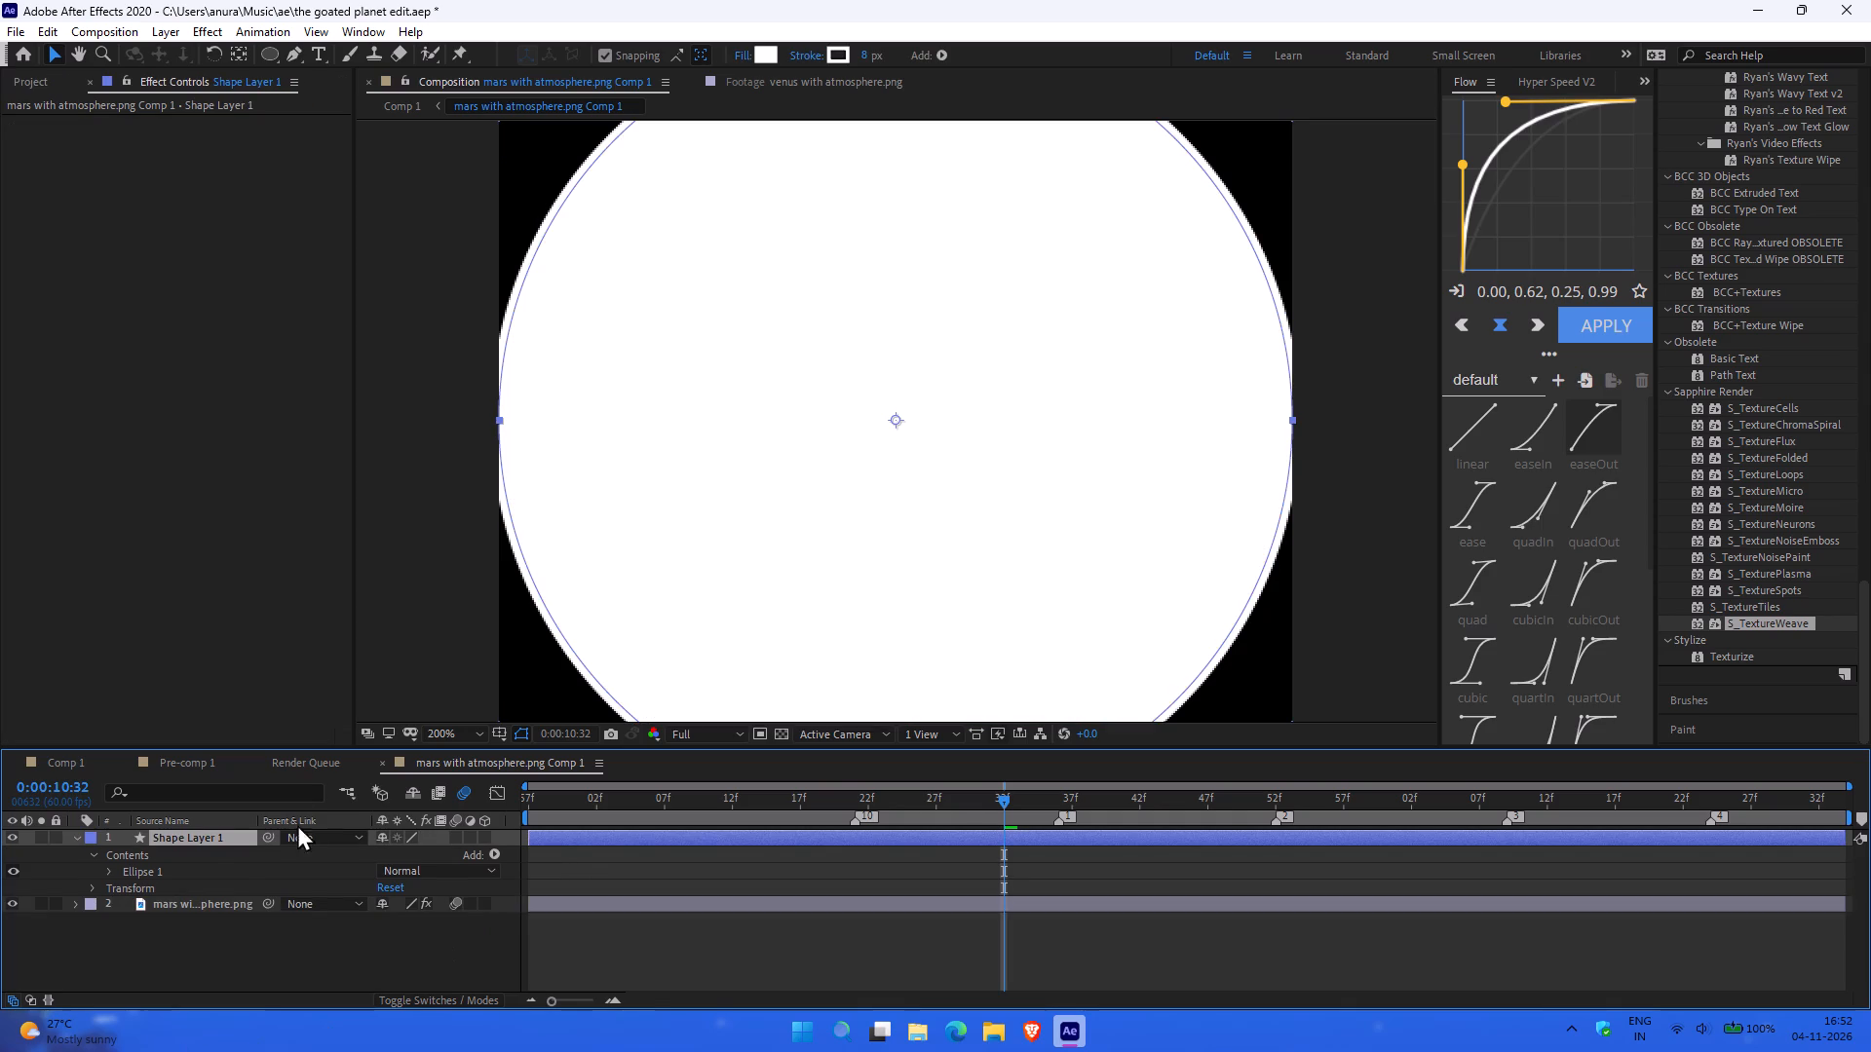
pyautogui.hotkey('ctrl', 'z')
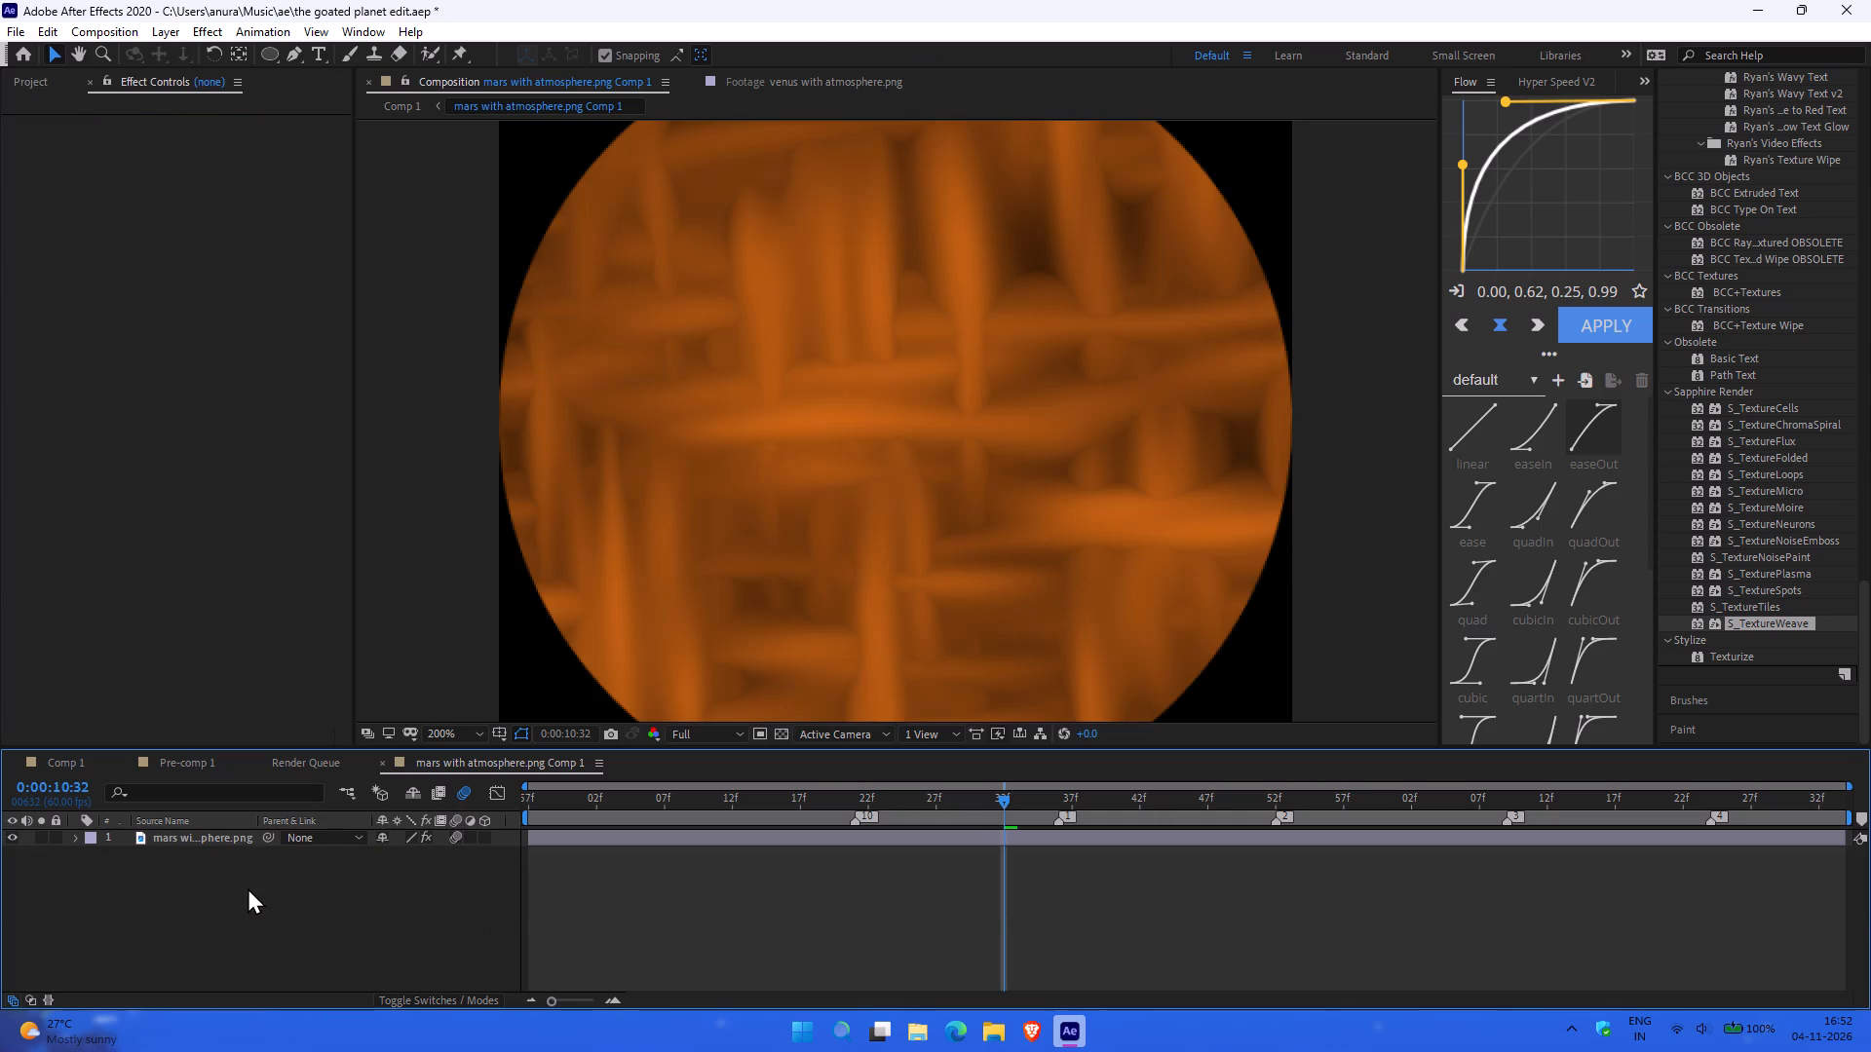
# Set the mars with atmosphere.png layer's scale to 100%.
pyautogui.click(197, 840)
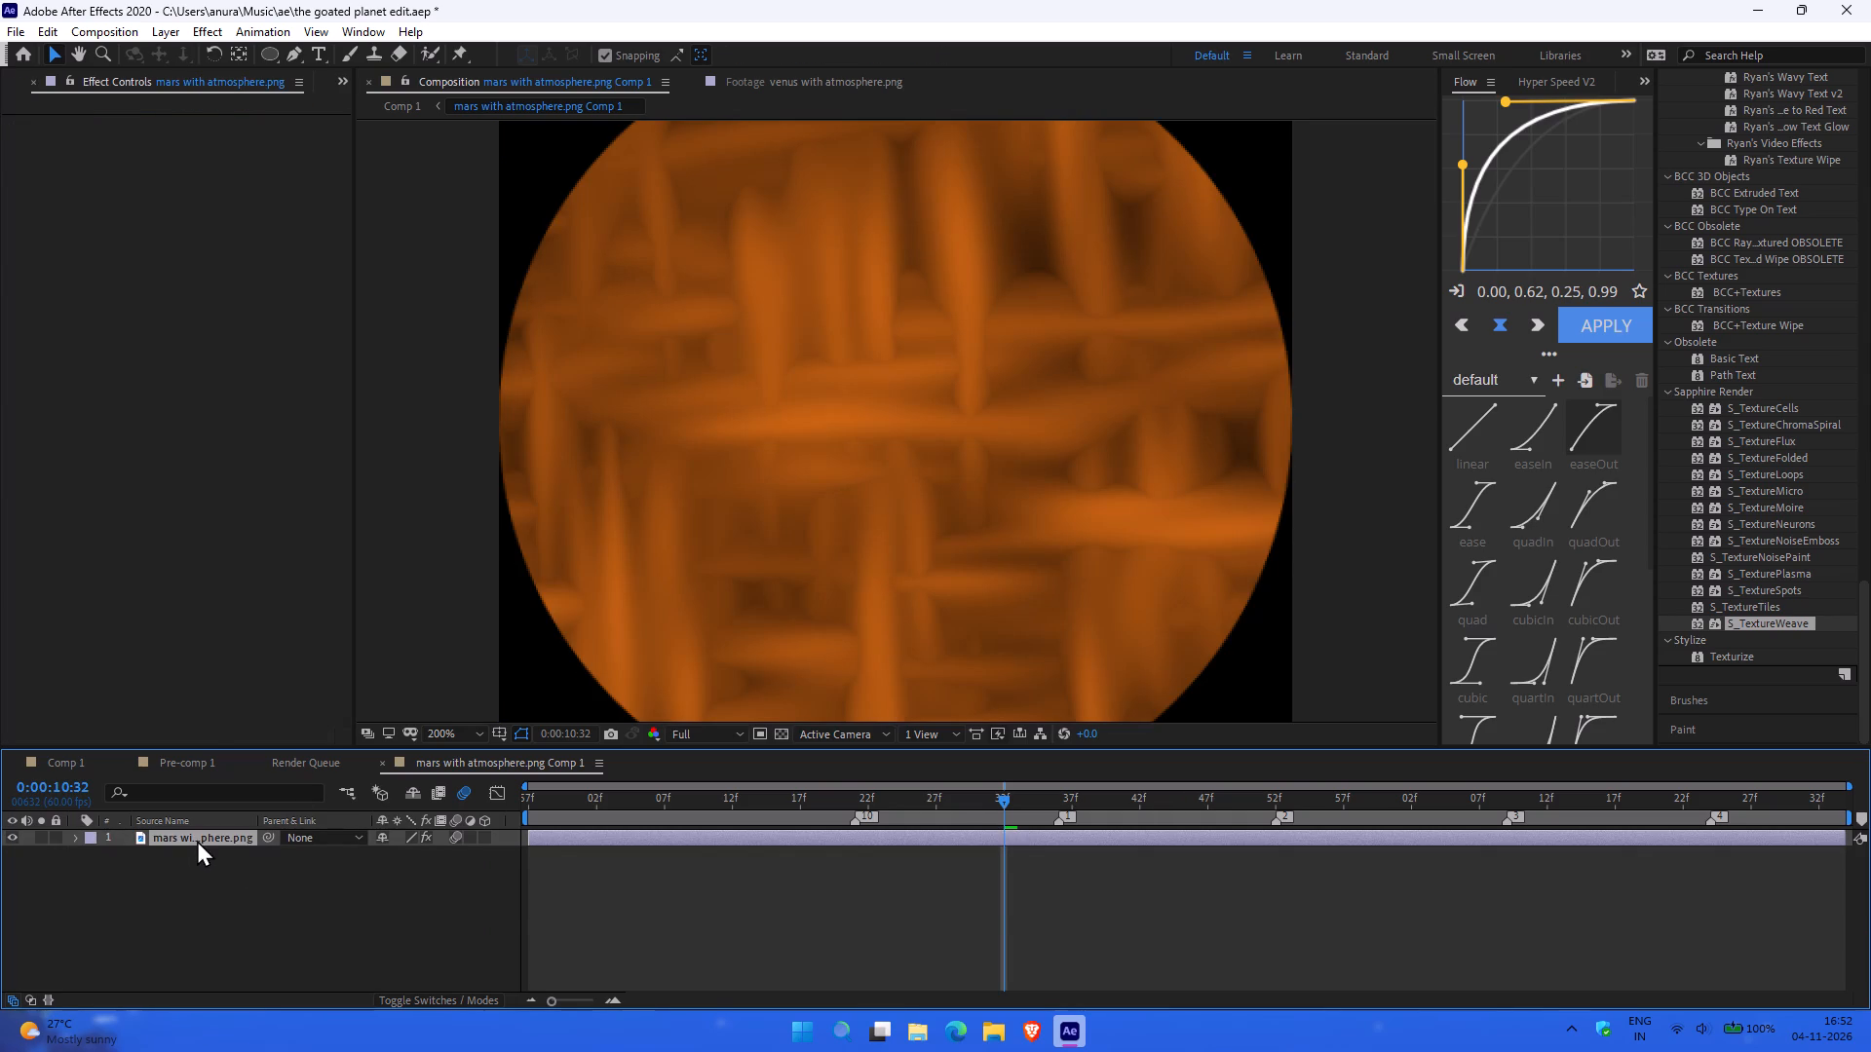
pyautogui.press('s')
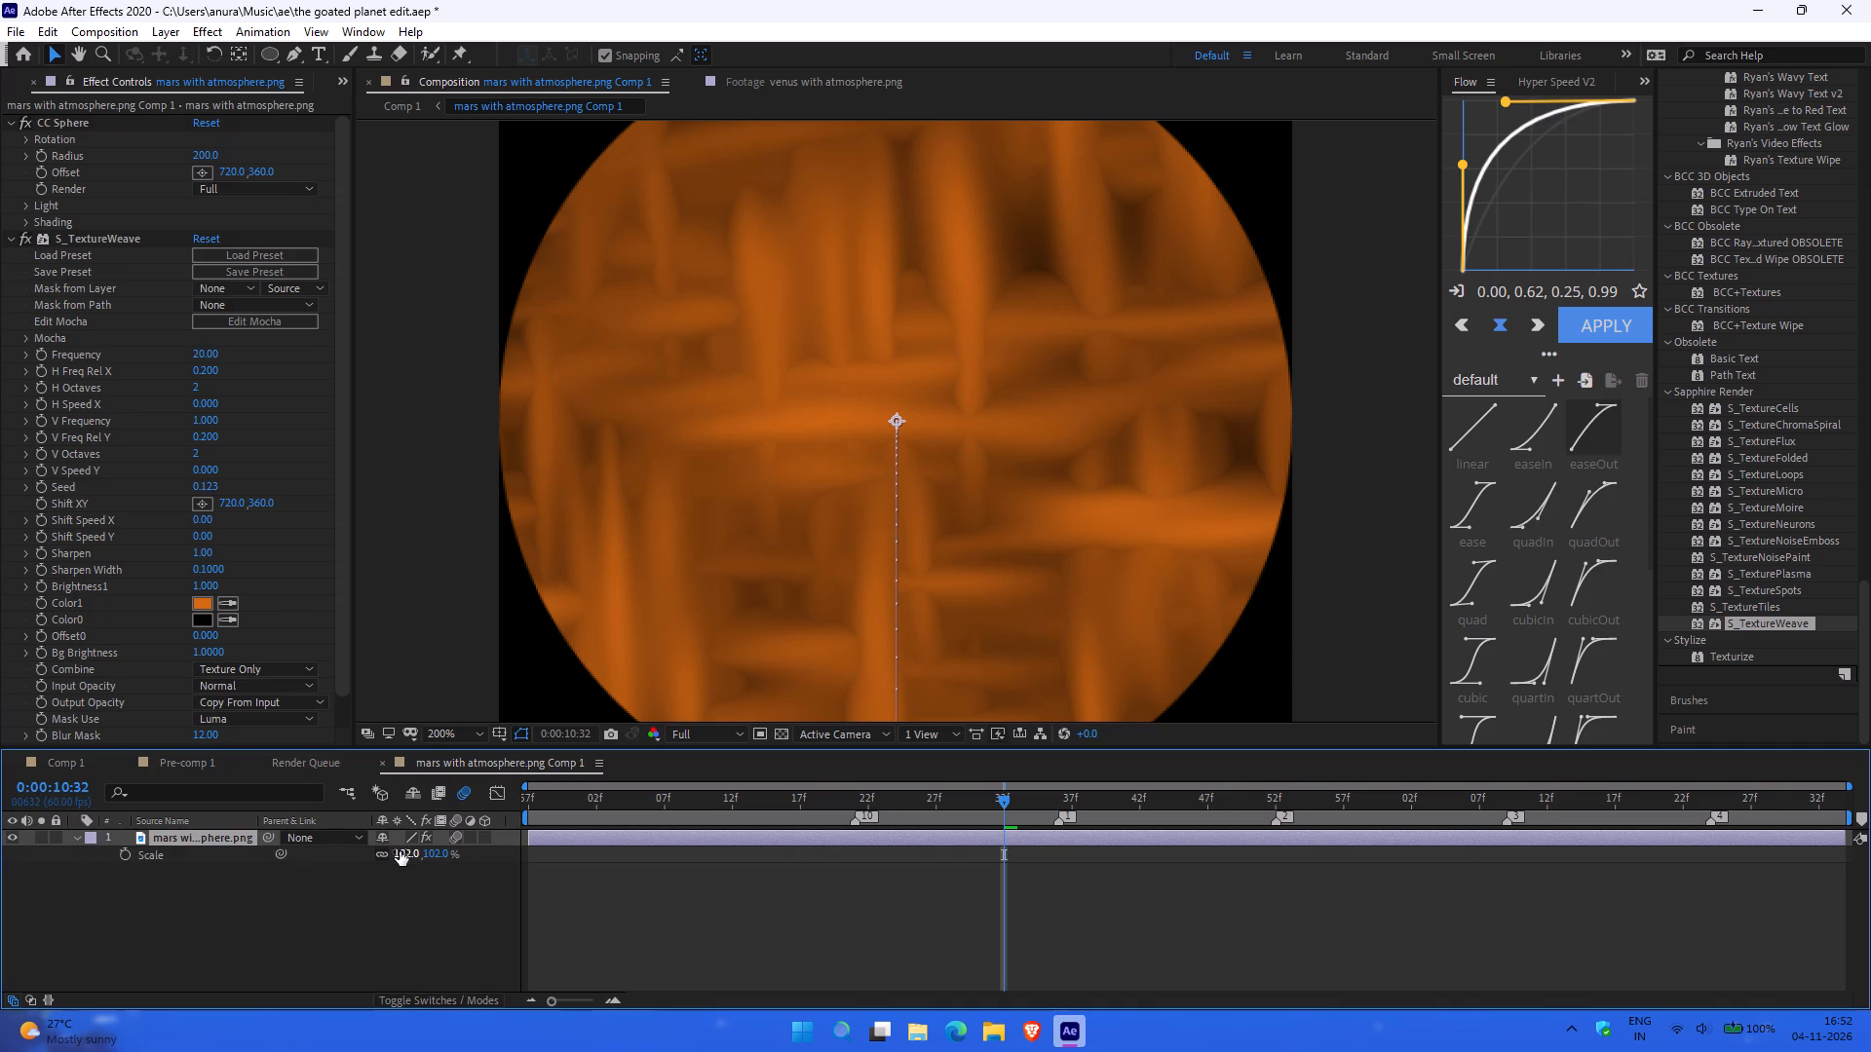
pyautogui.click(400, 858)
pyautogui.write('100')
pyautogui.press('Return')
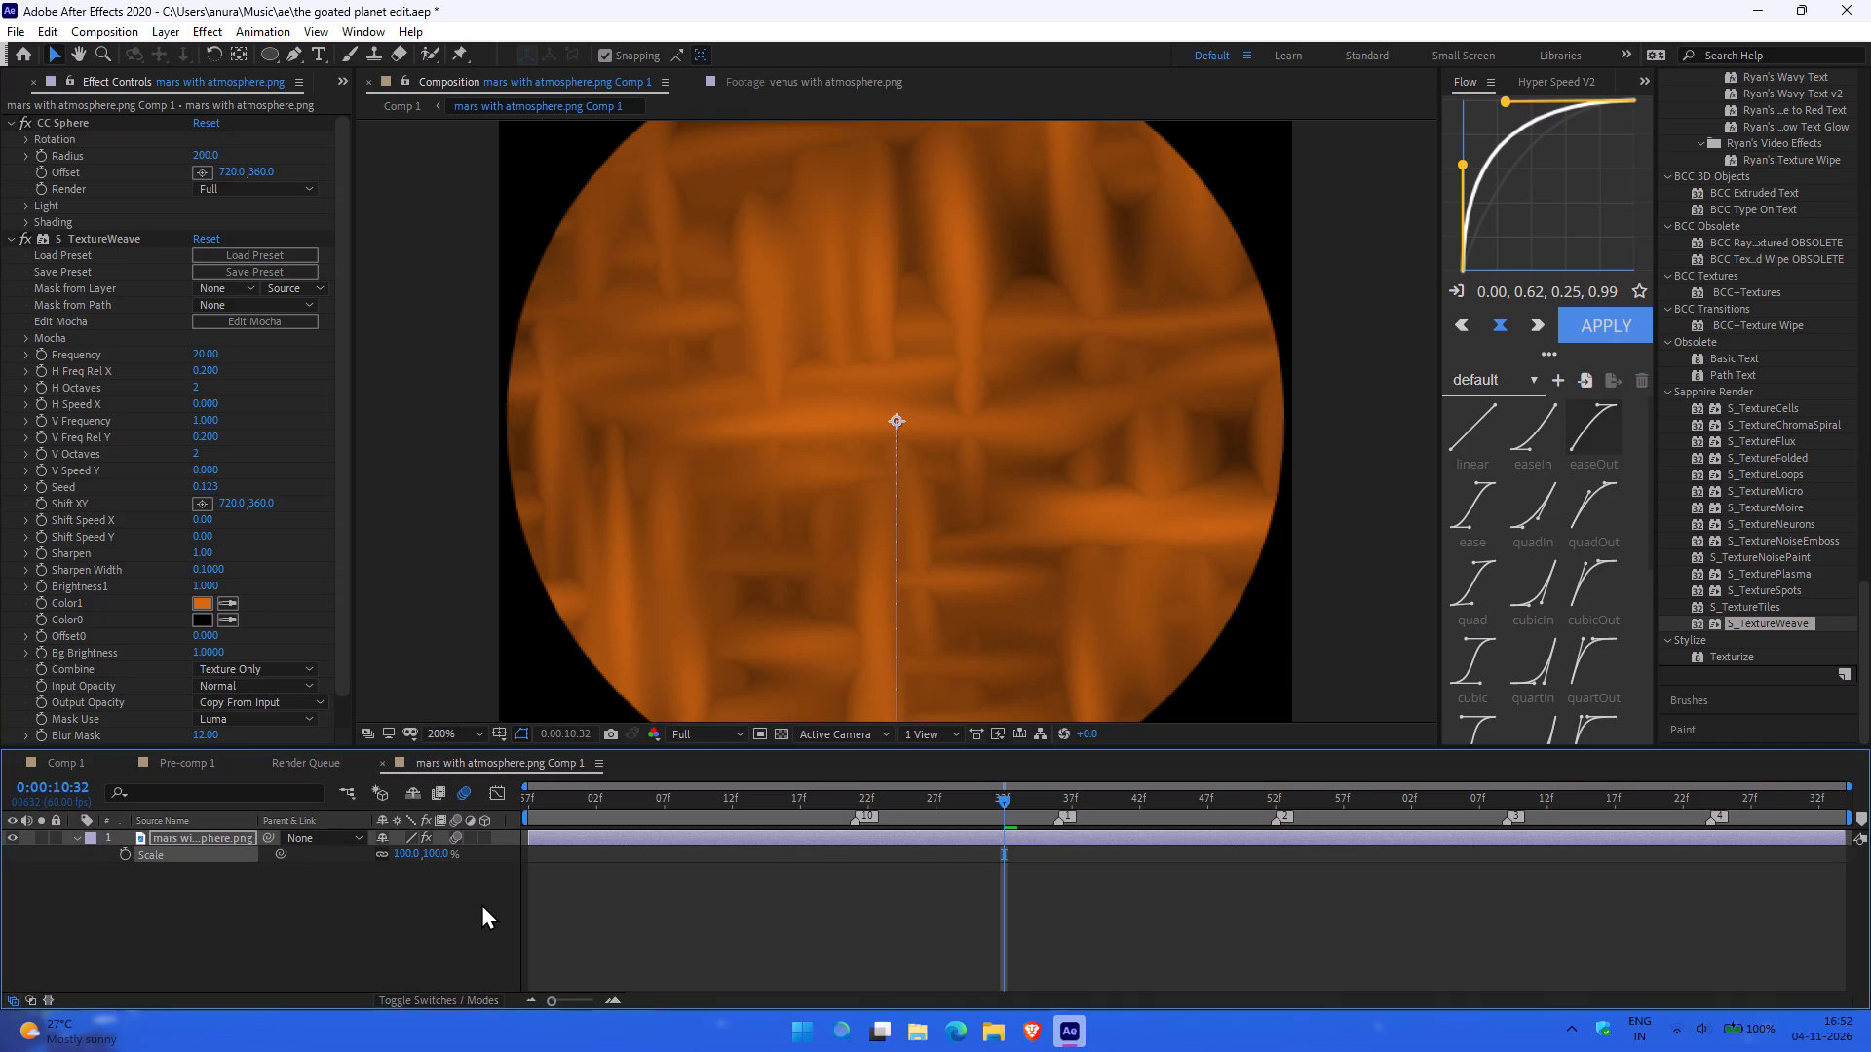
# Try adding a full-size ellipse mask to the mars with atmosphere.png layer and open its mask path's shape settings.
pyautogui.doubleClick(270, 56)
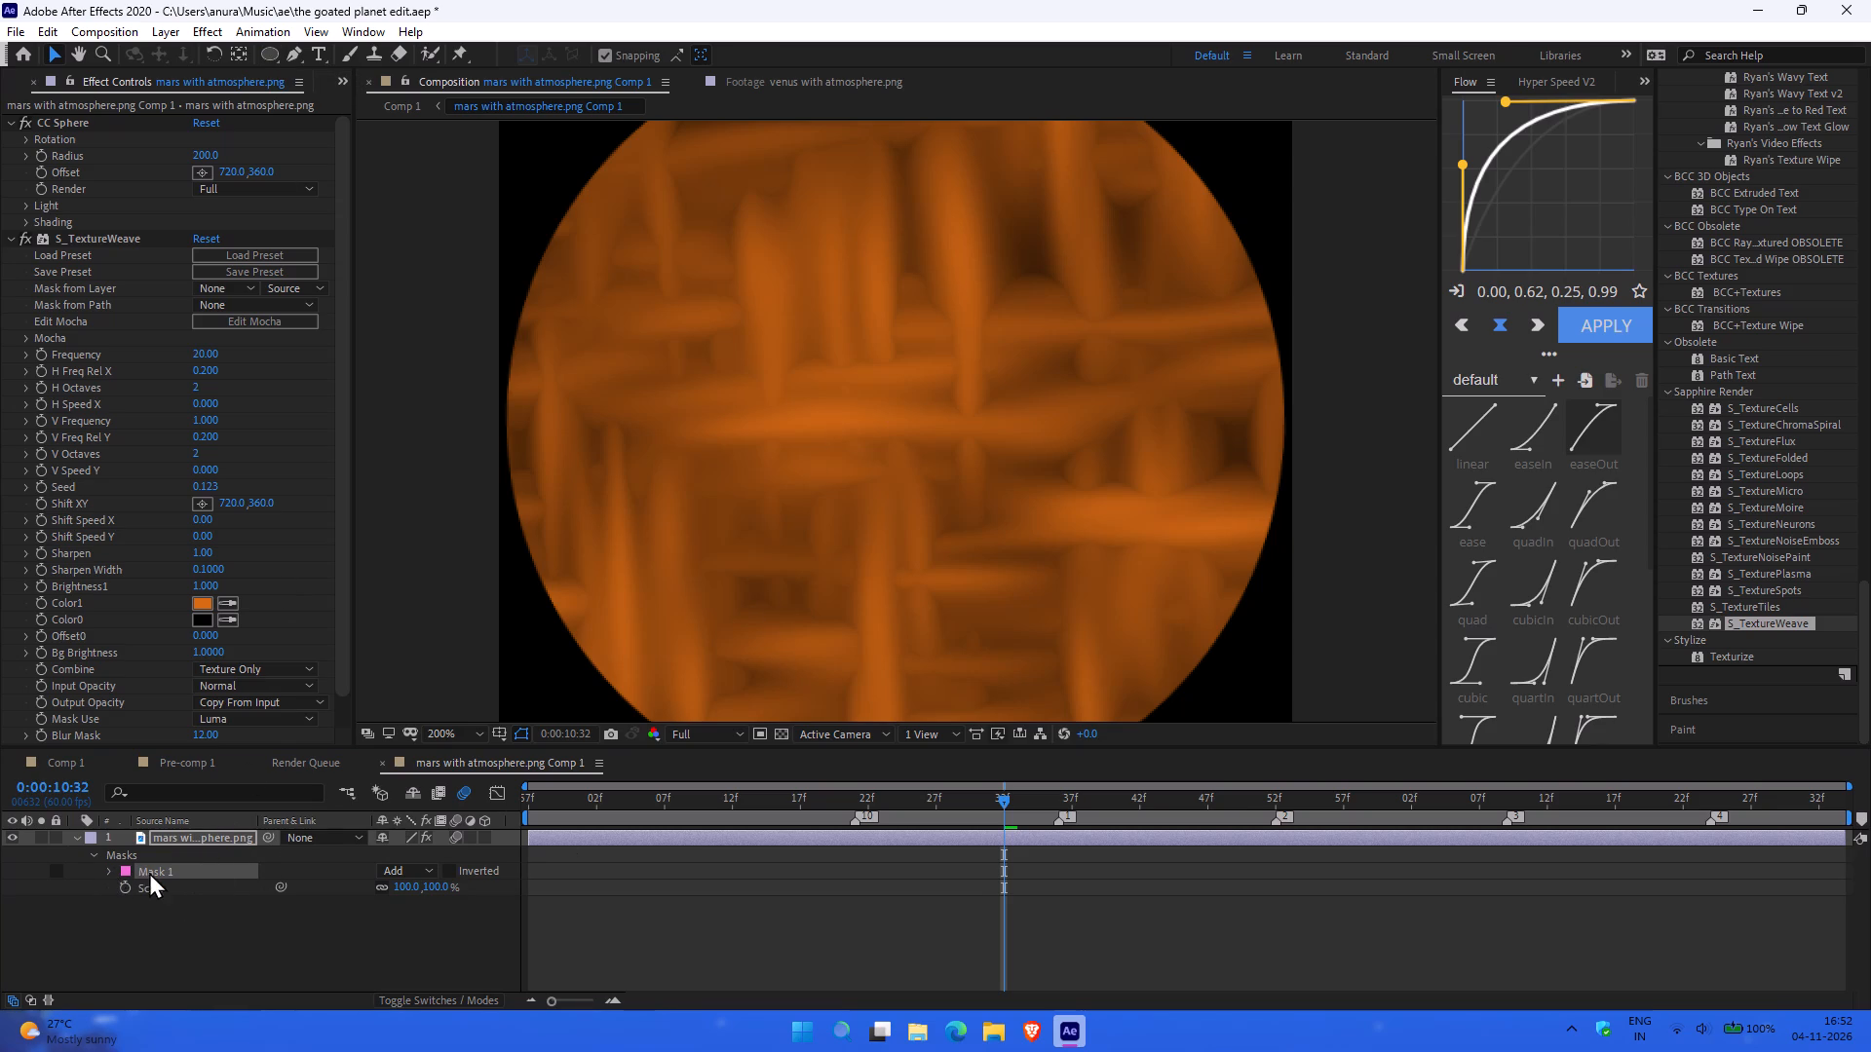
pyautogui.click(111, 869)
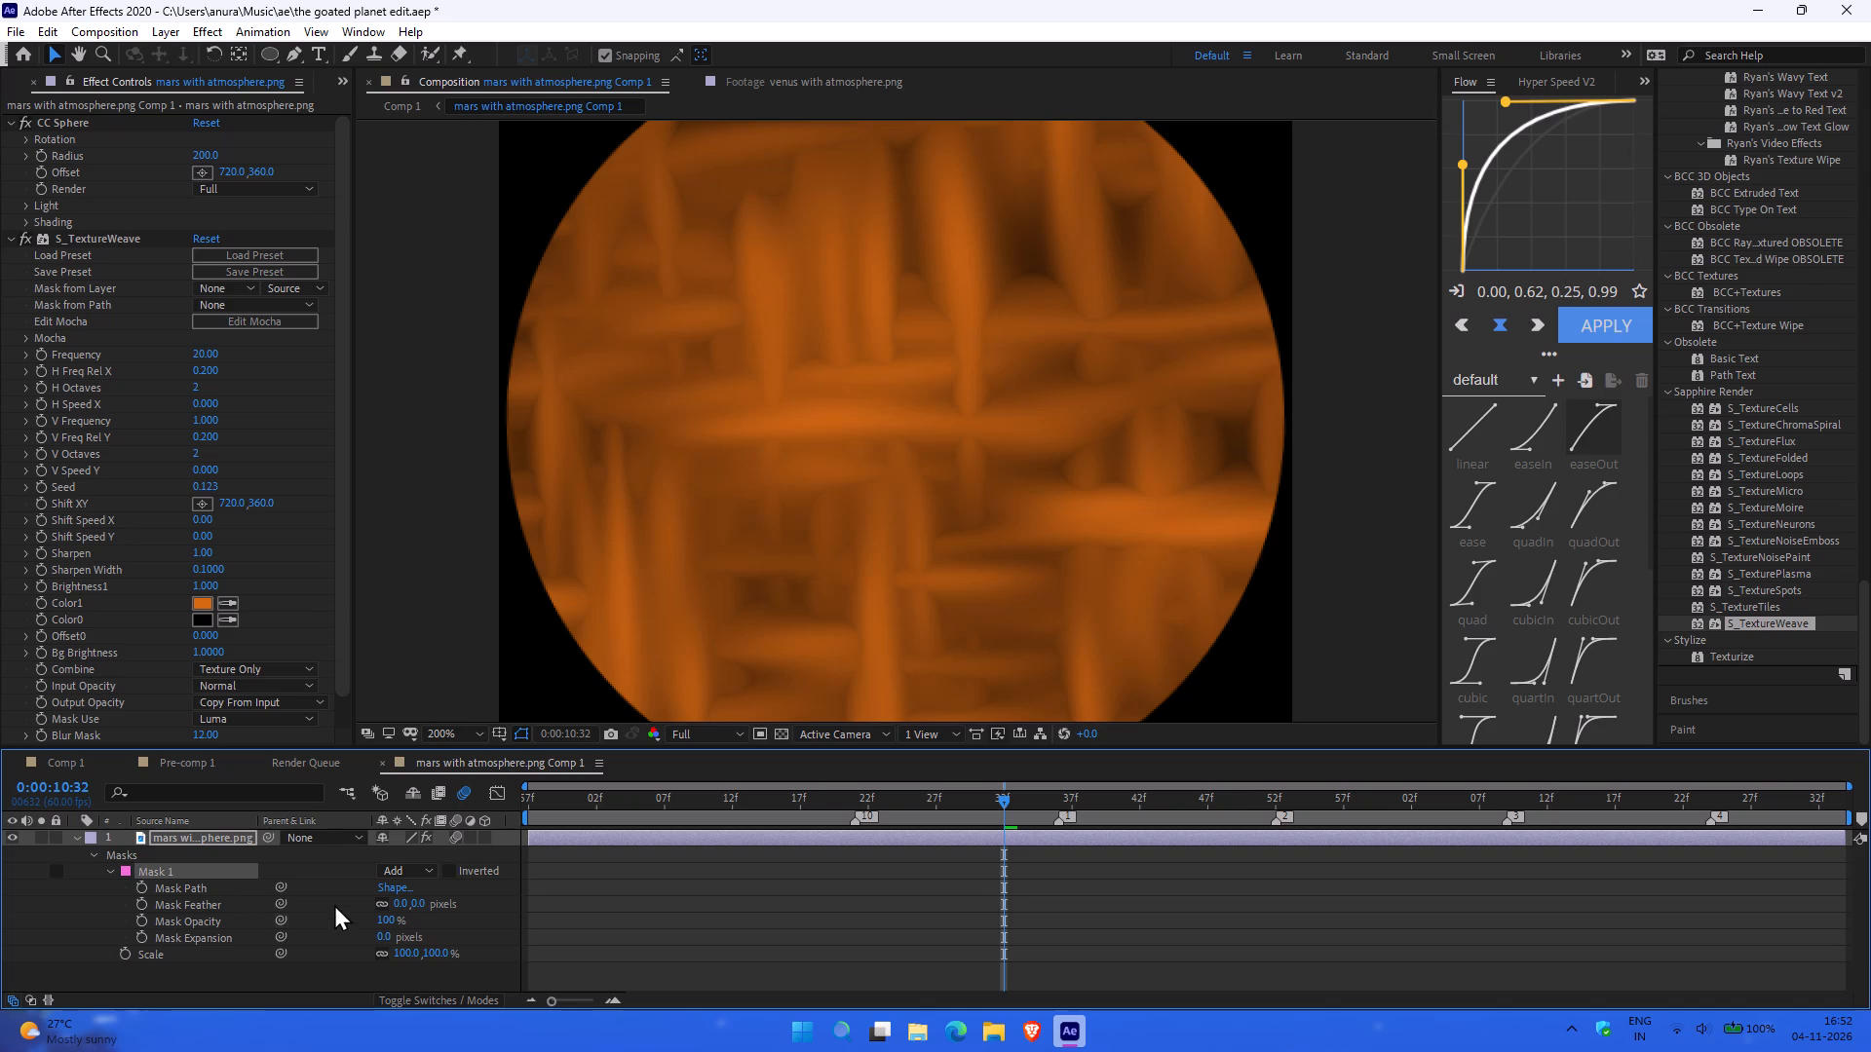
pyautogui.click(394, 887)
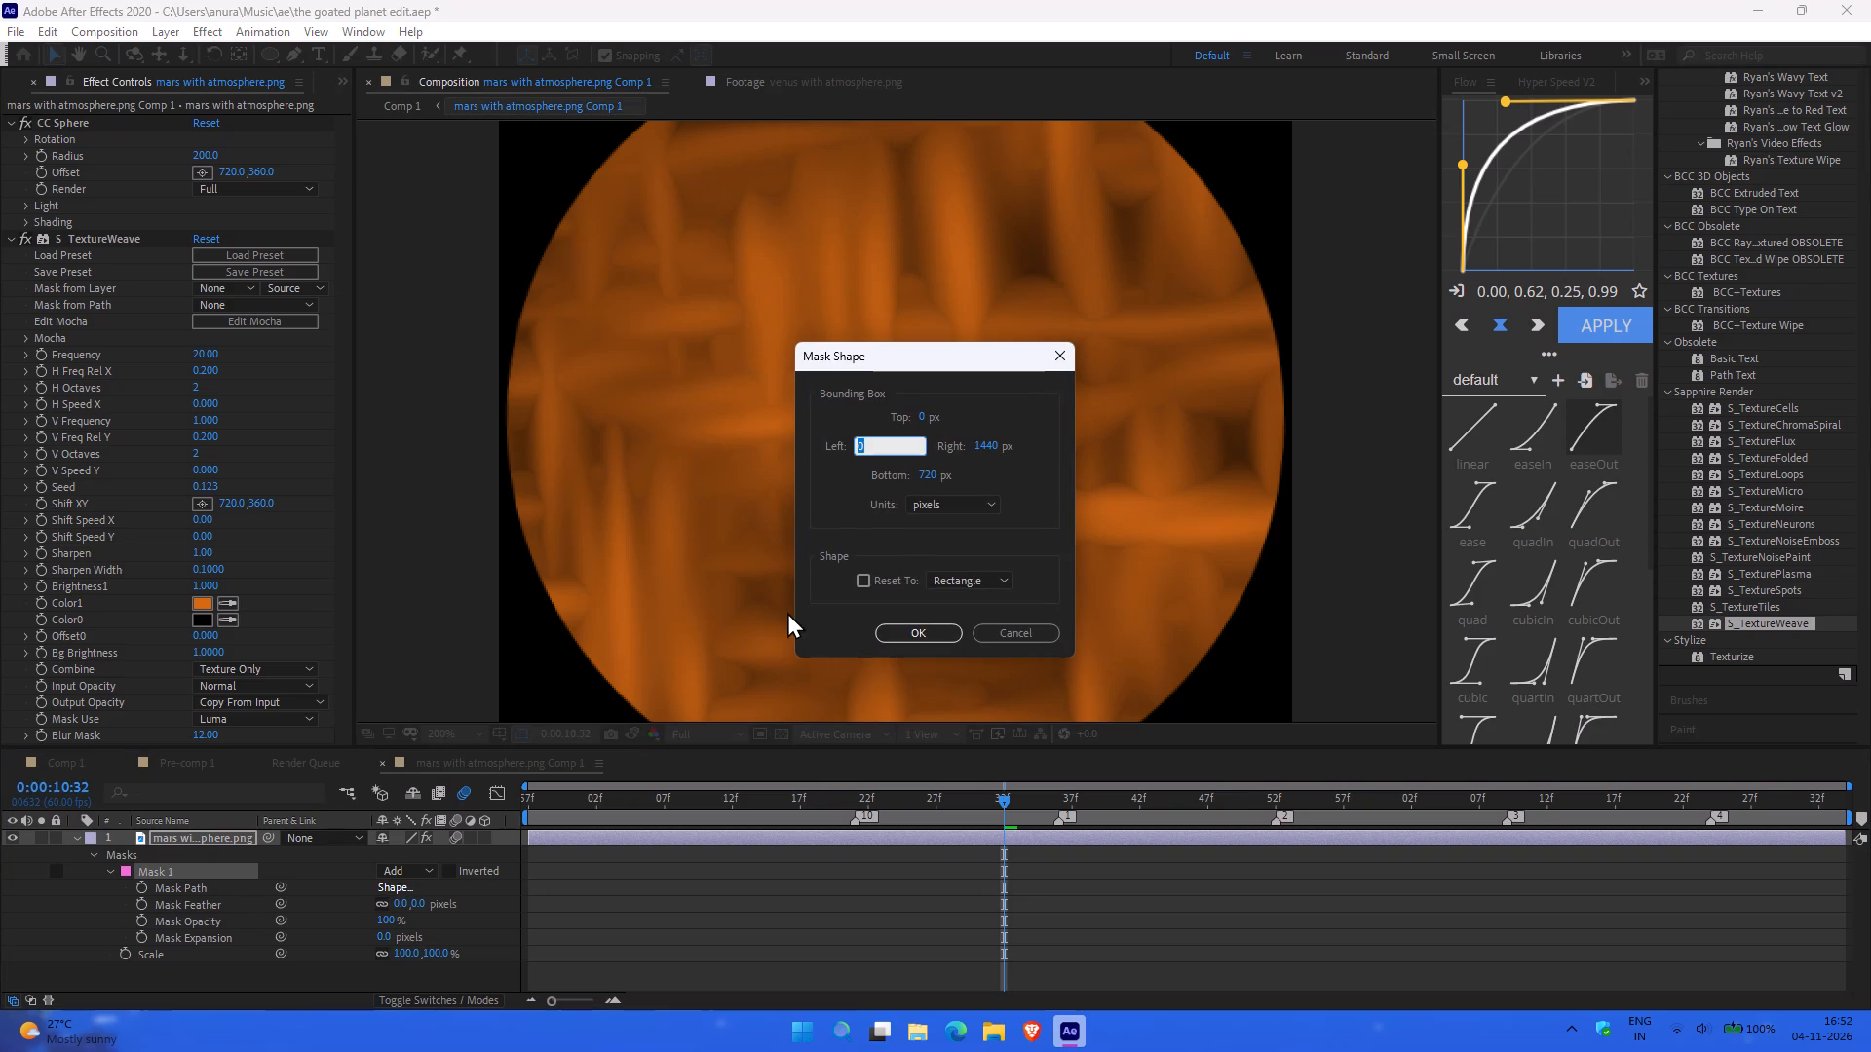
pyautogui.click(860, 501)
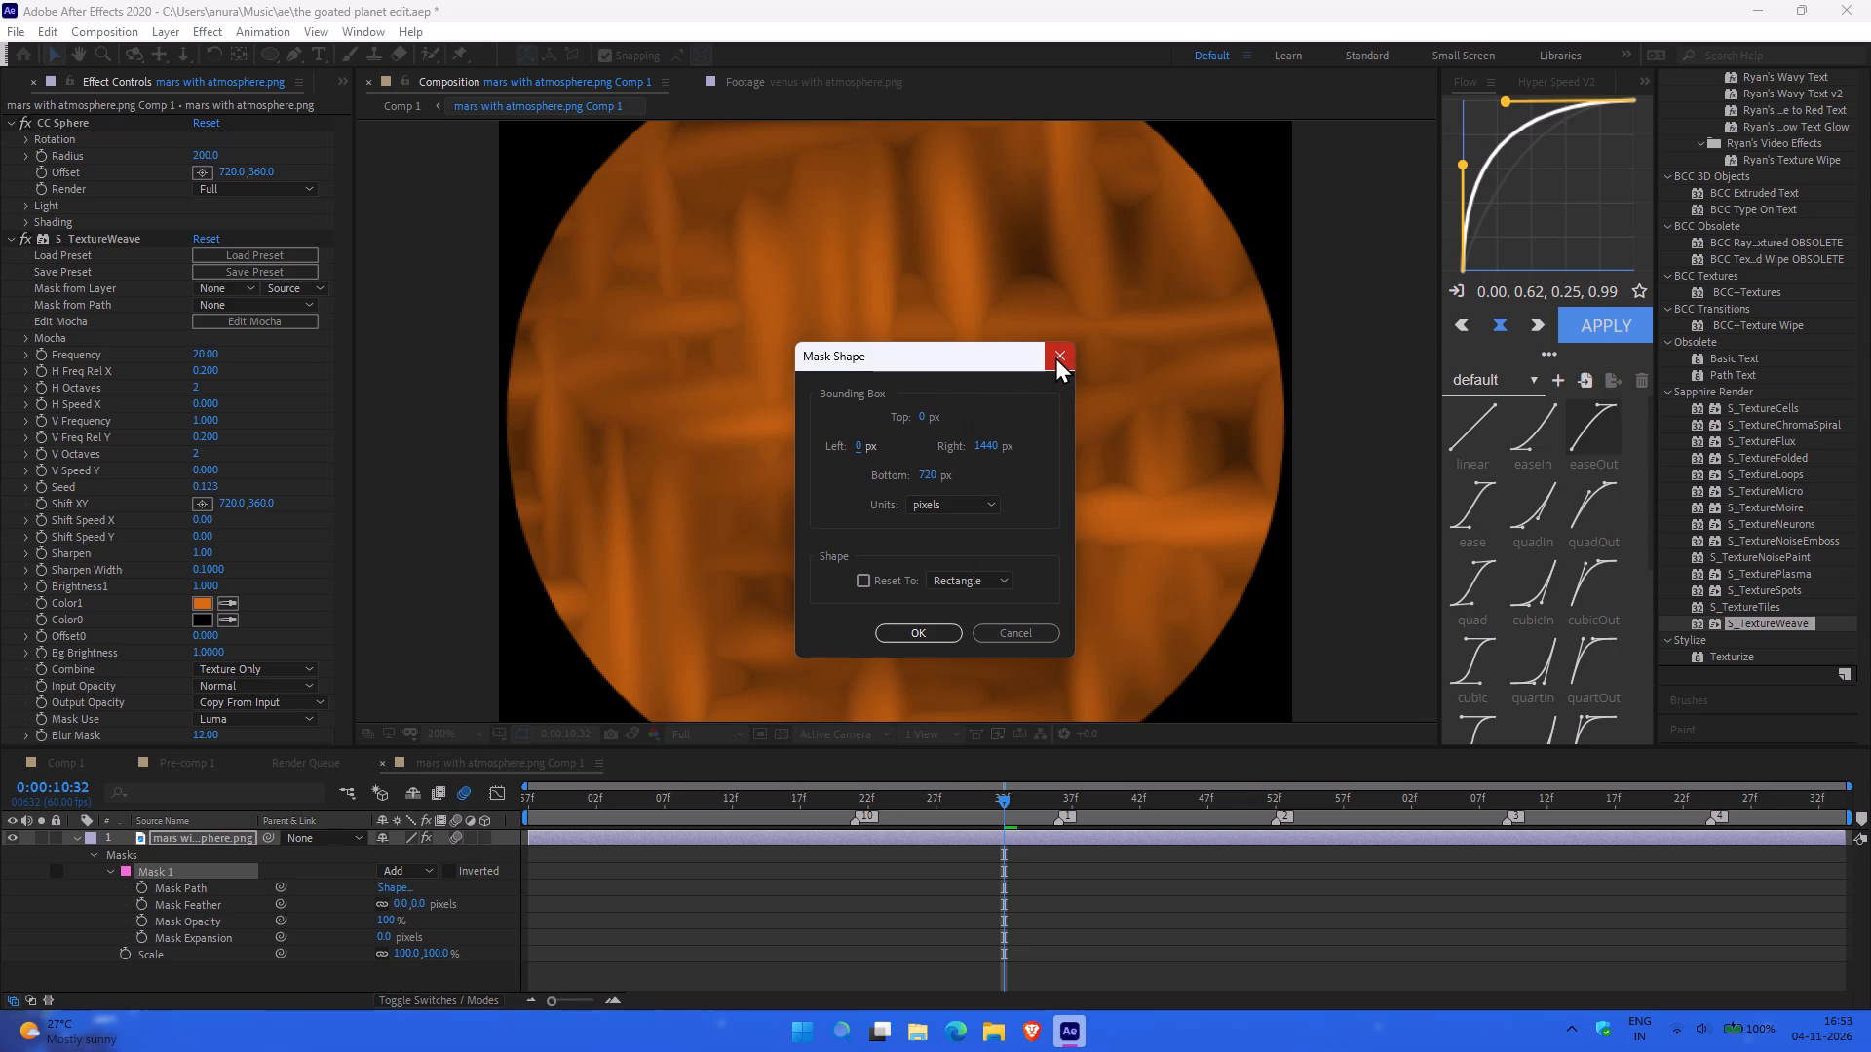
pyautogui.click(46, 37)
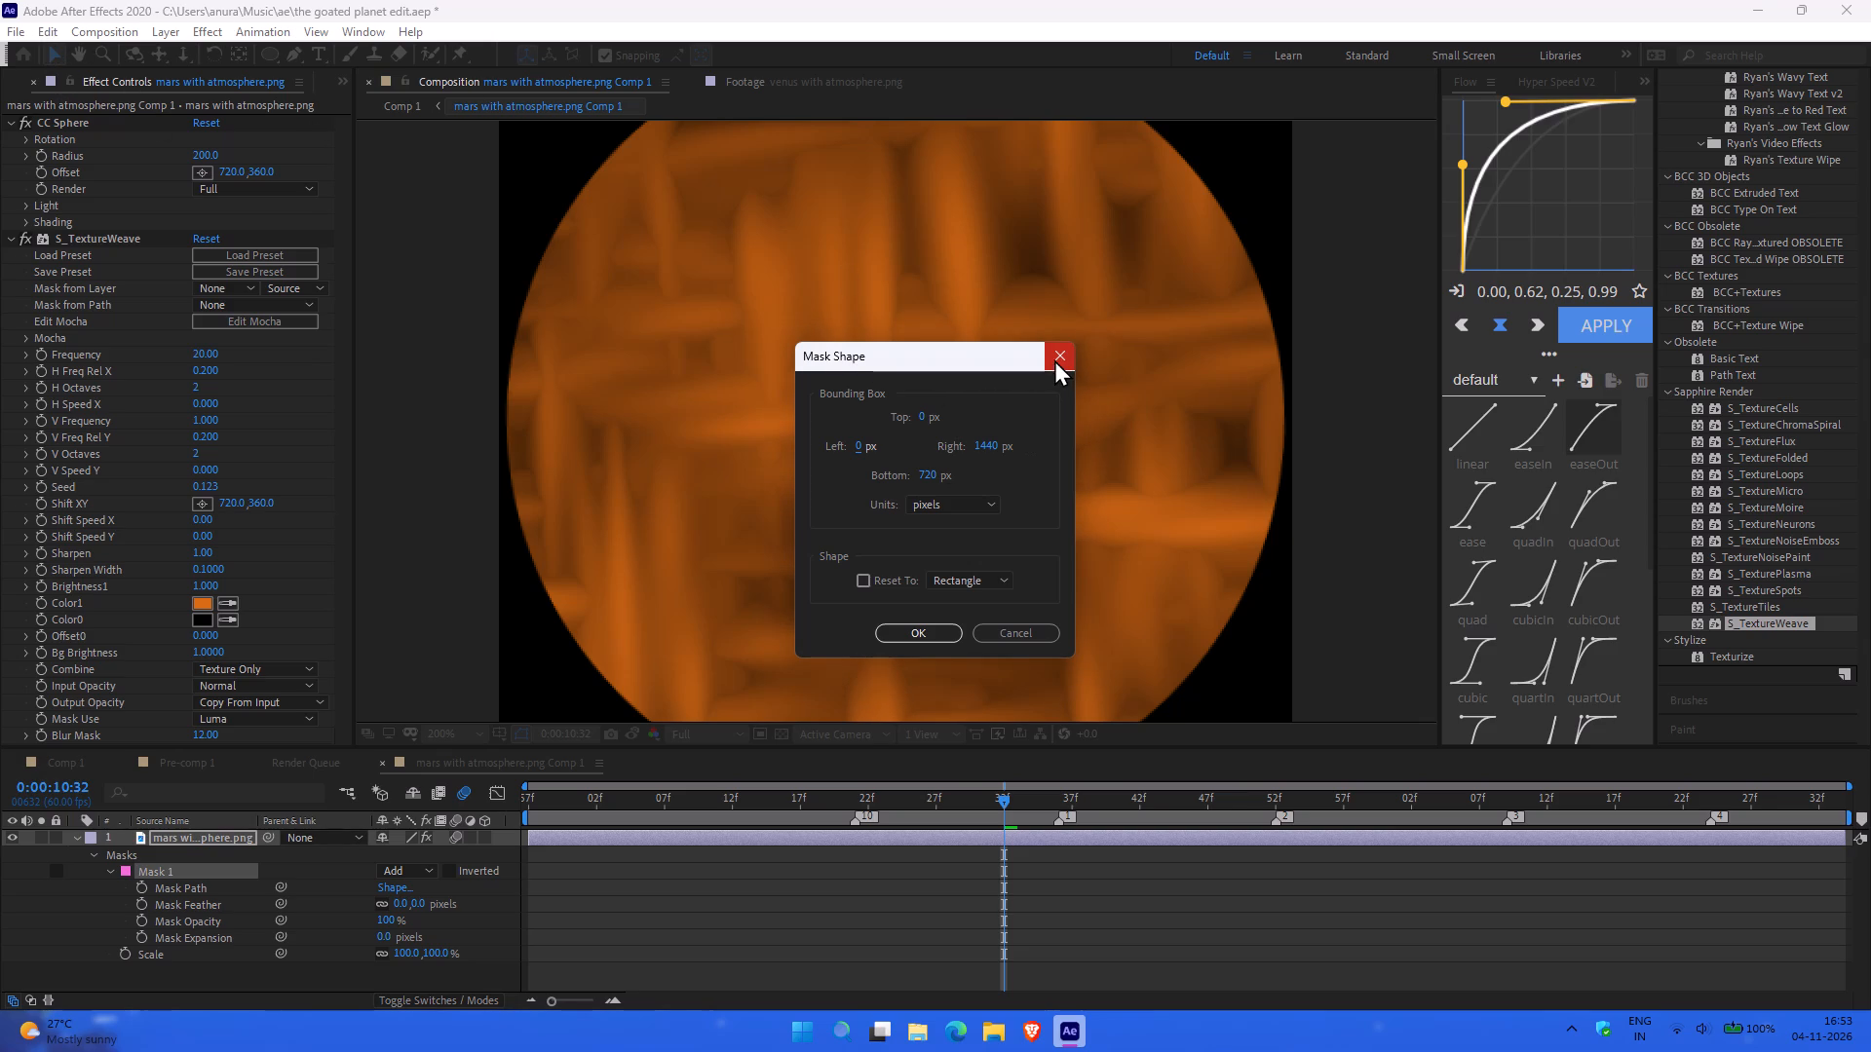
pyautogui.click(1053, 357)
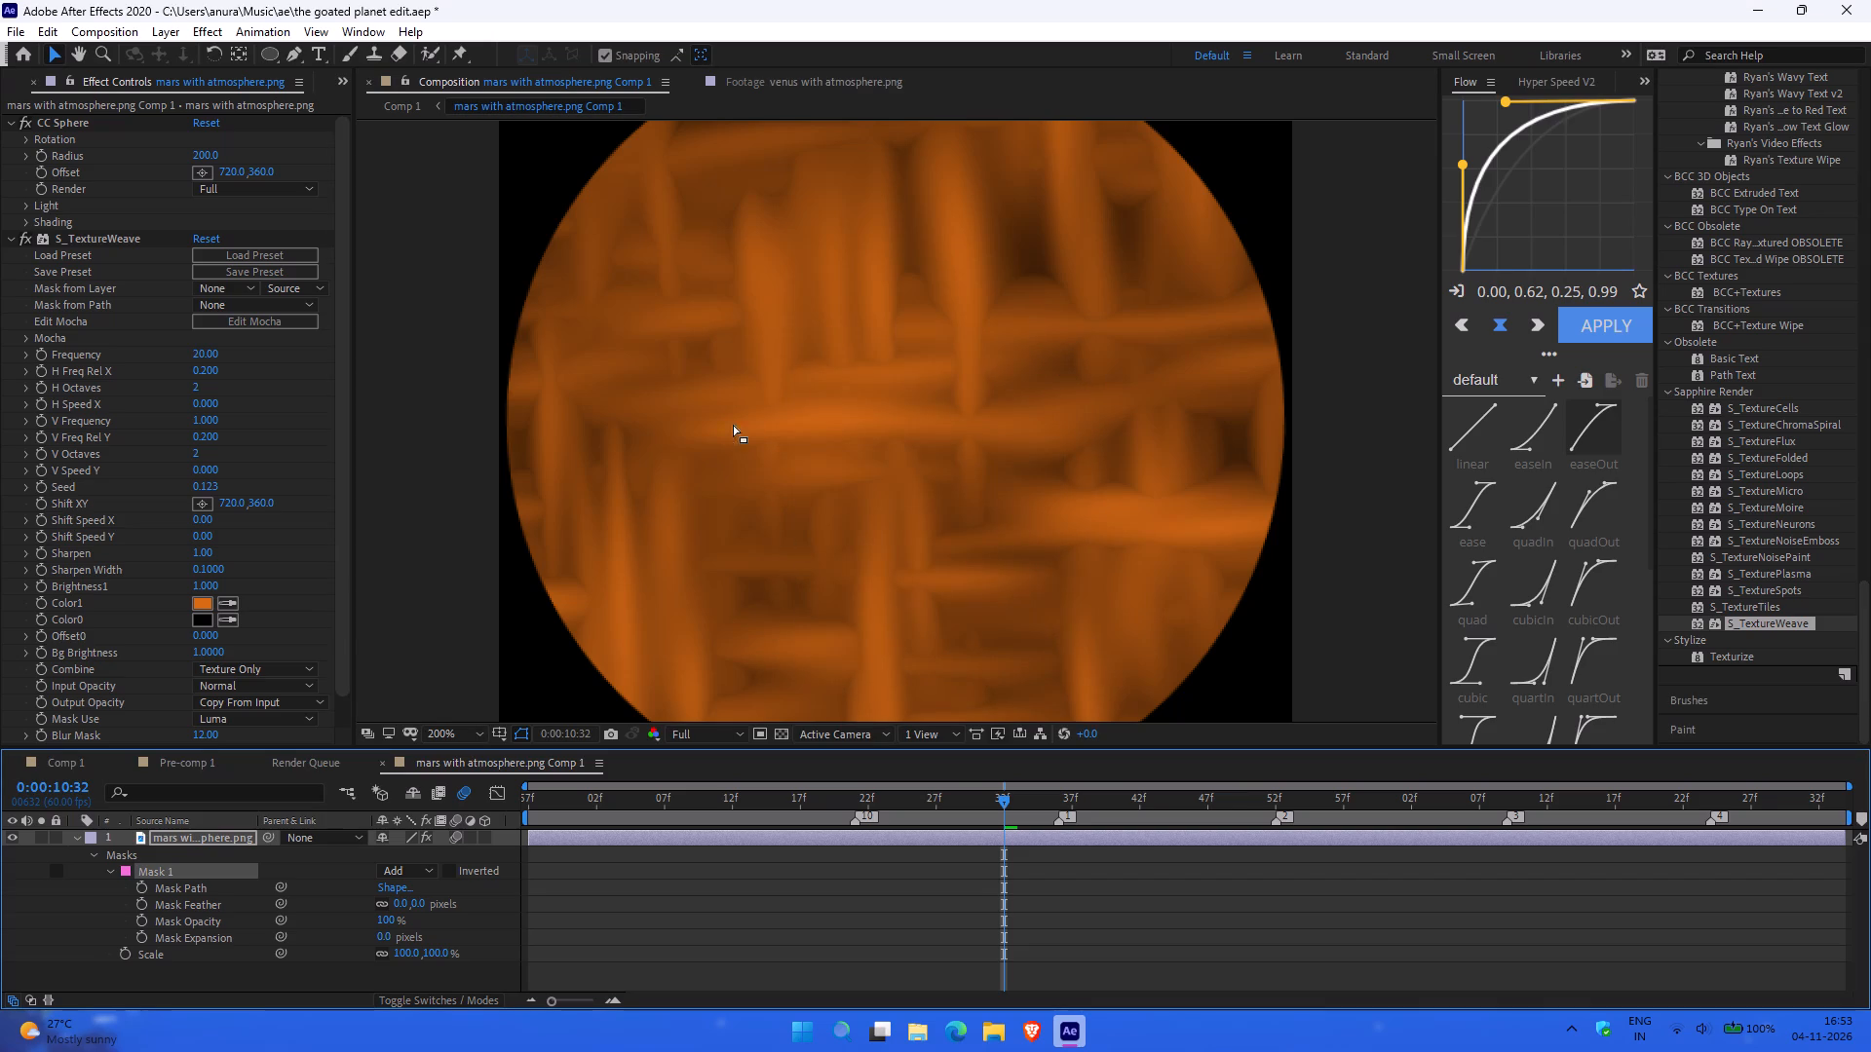
# Replace the mars with atmosphere.png layer with a white ellipse shape layer that fills the composition frame.
pyautogui.click(223, 836)
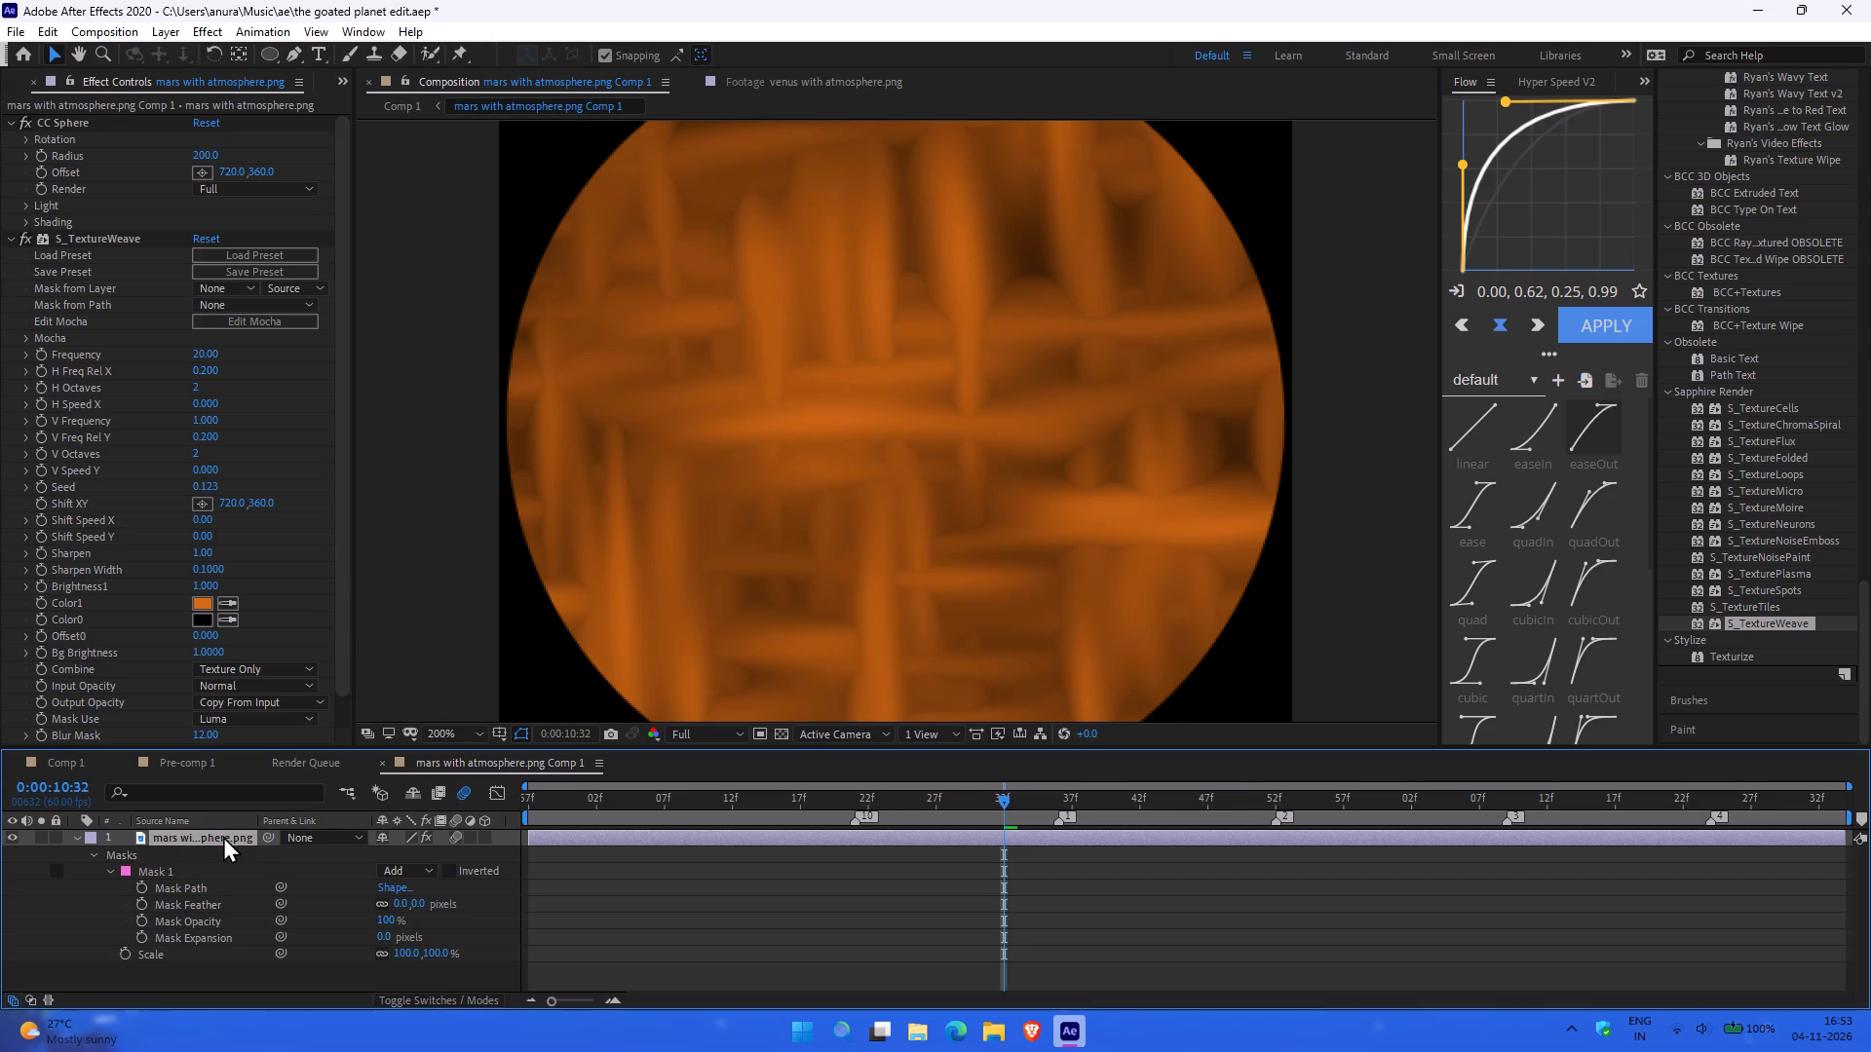
pyautogui.press('BackSpace')
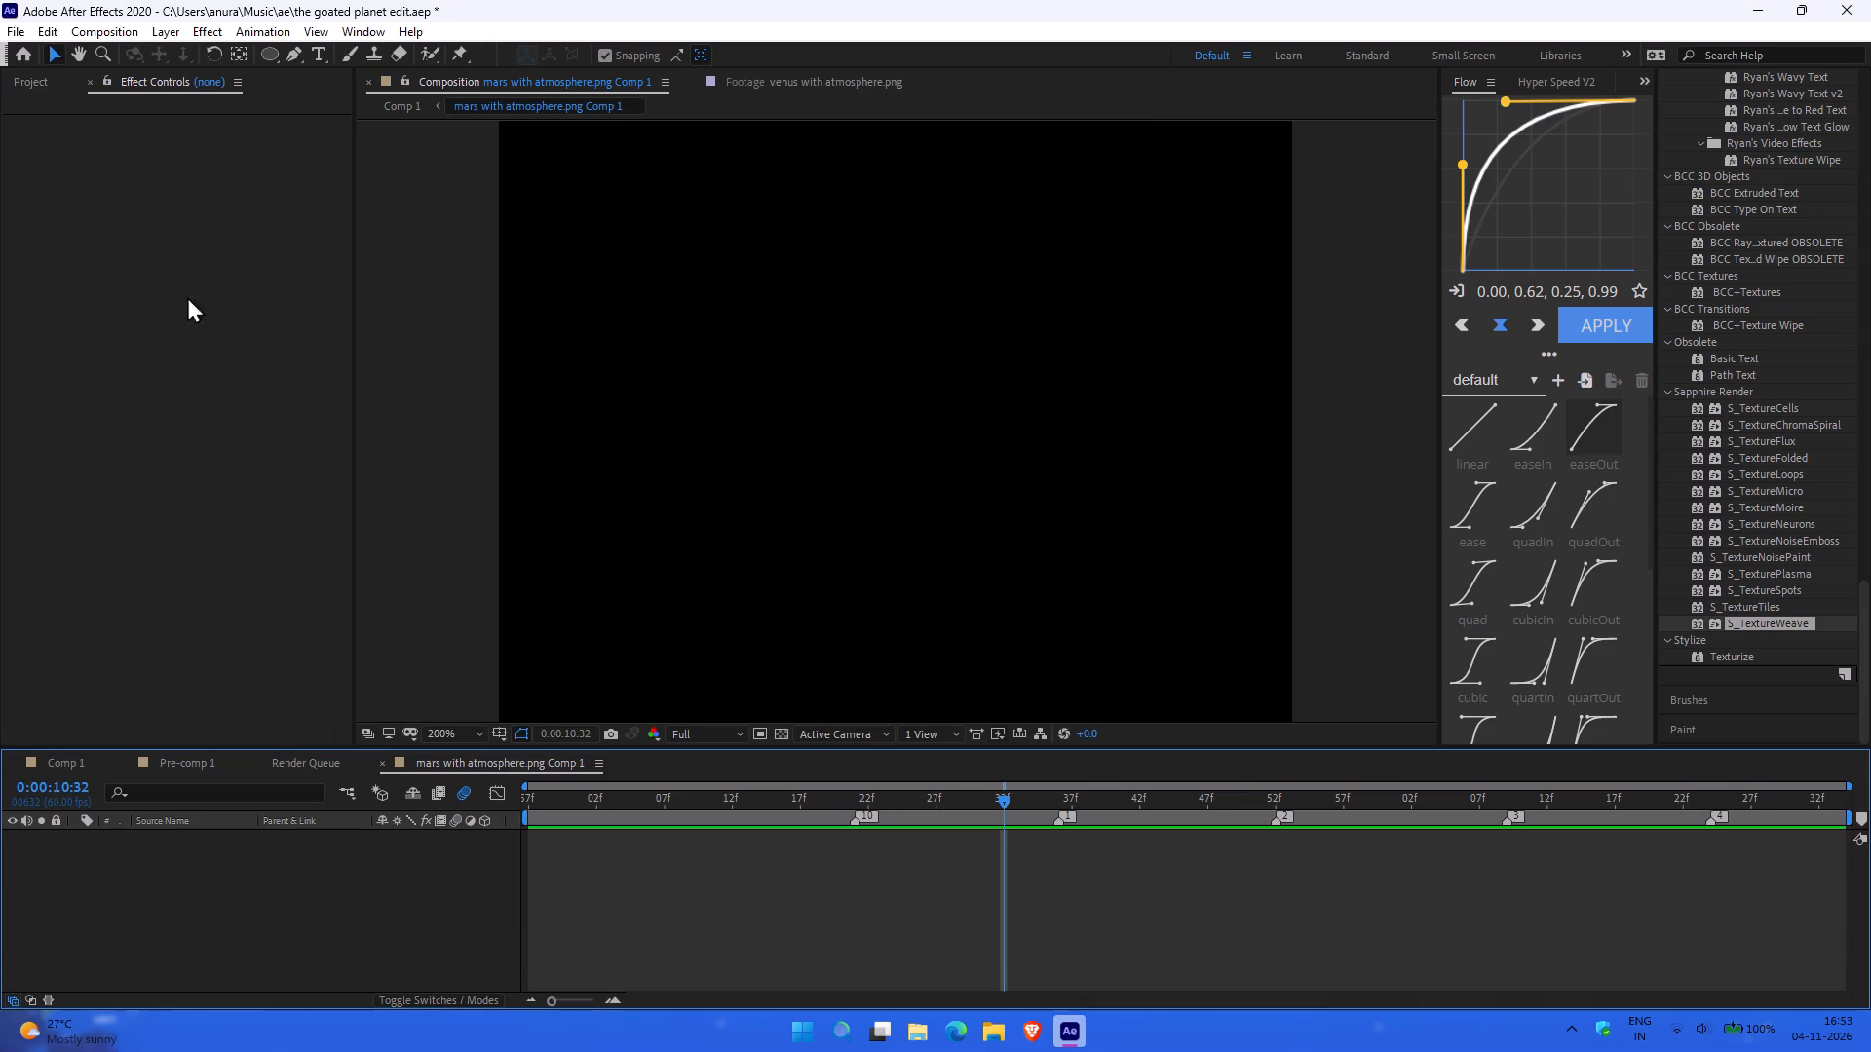
pyautogui.doubleClick(268, 57)
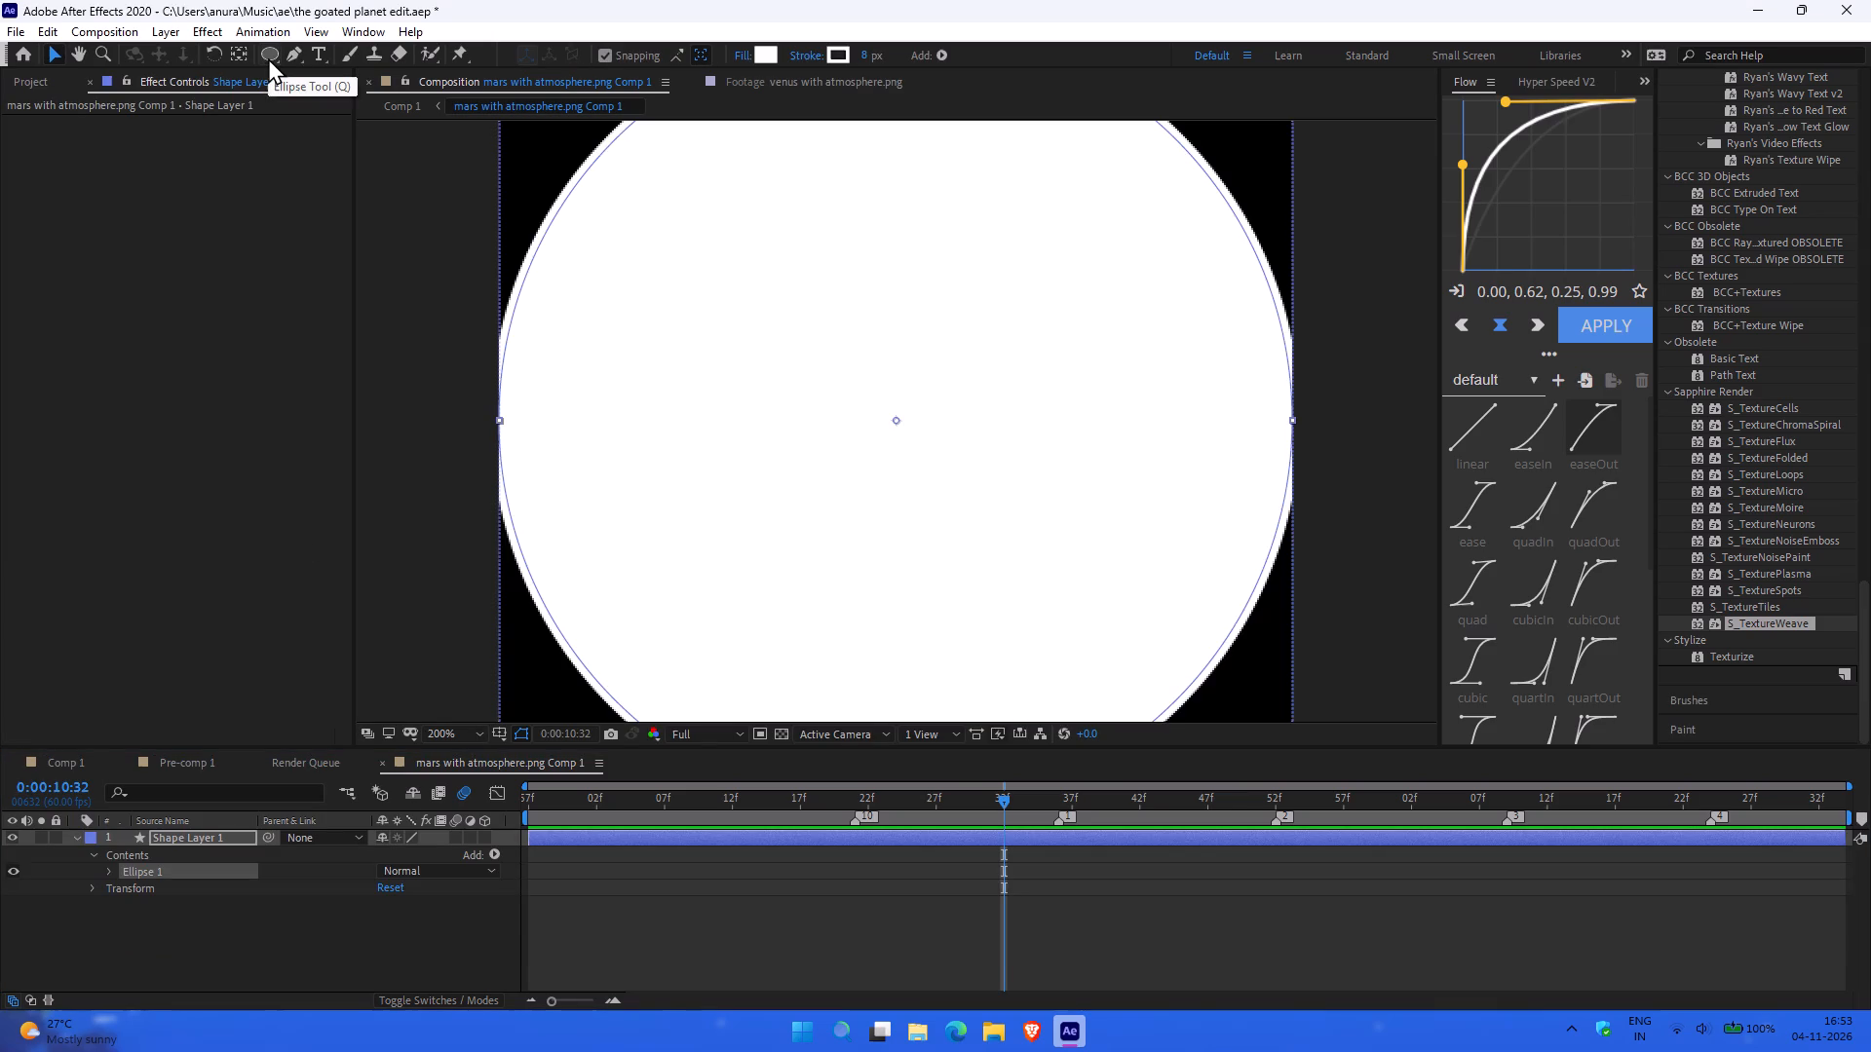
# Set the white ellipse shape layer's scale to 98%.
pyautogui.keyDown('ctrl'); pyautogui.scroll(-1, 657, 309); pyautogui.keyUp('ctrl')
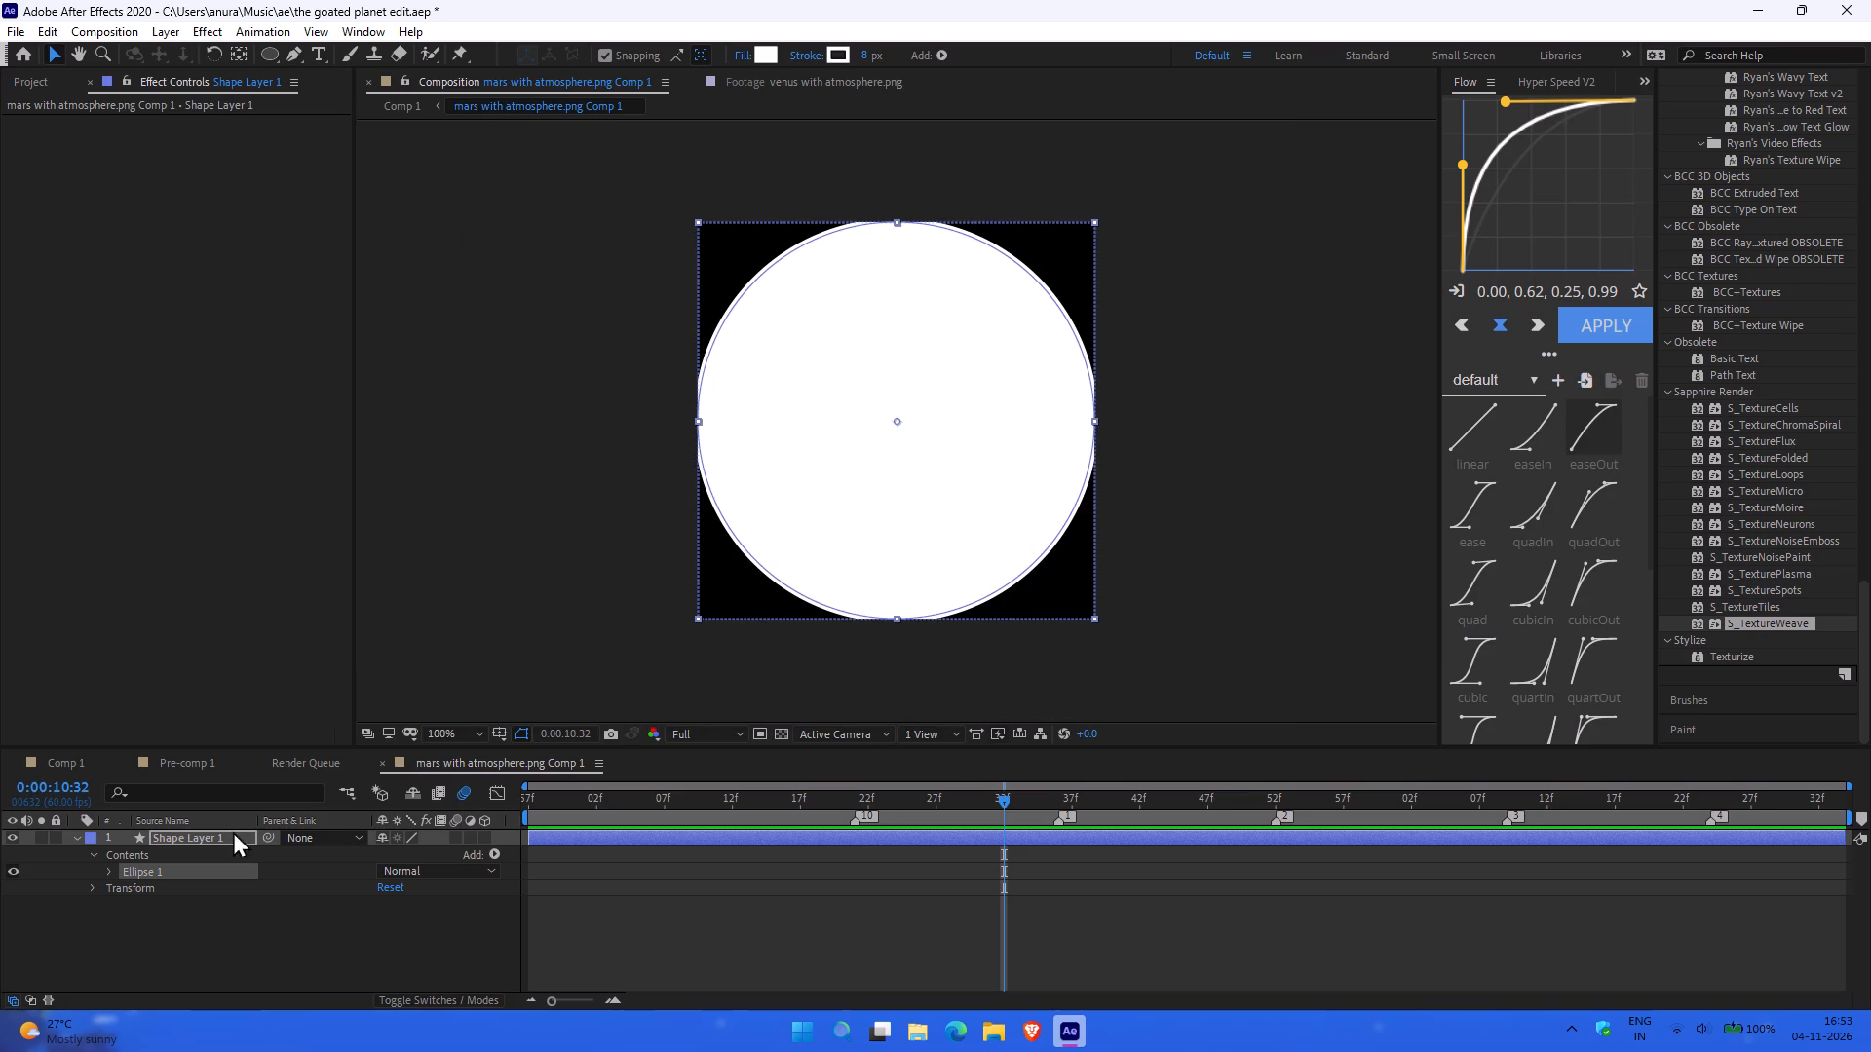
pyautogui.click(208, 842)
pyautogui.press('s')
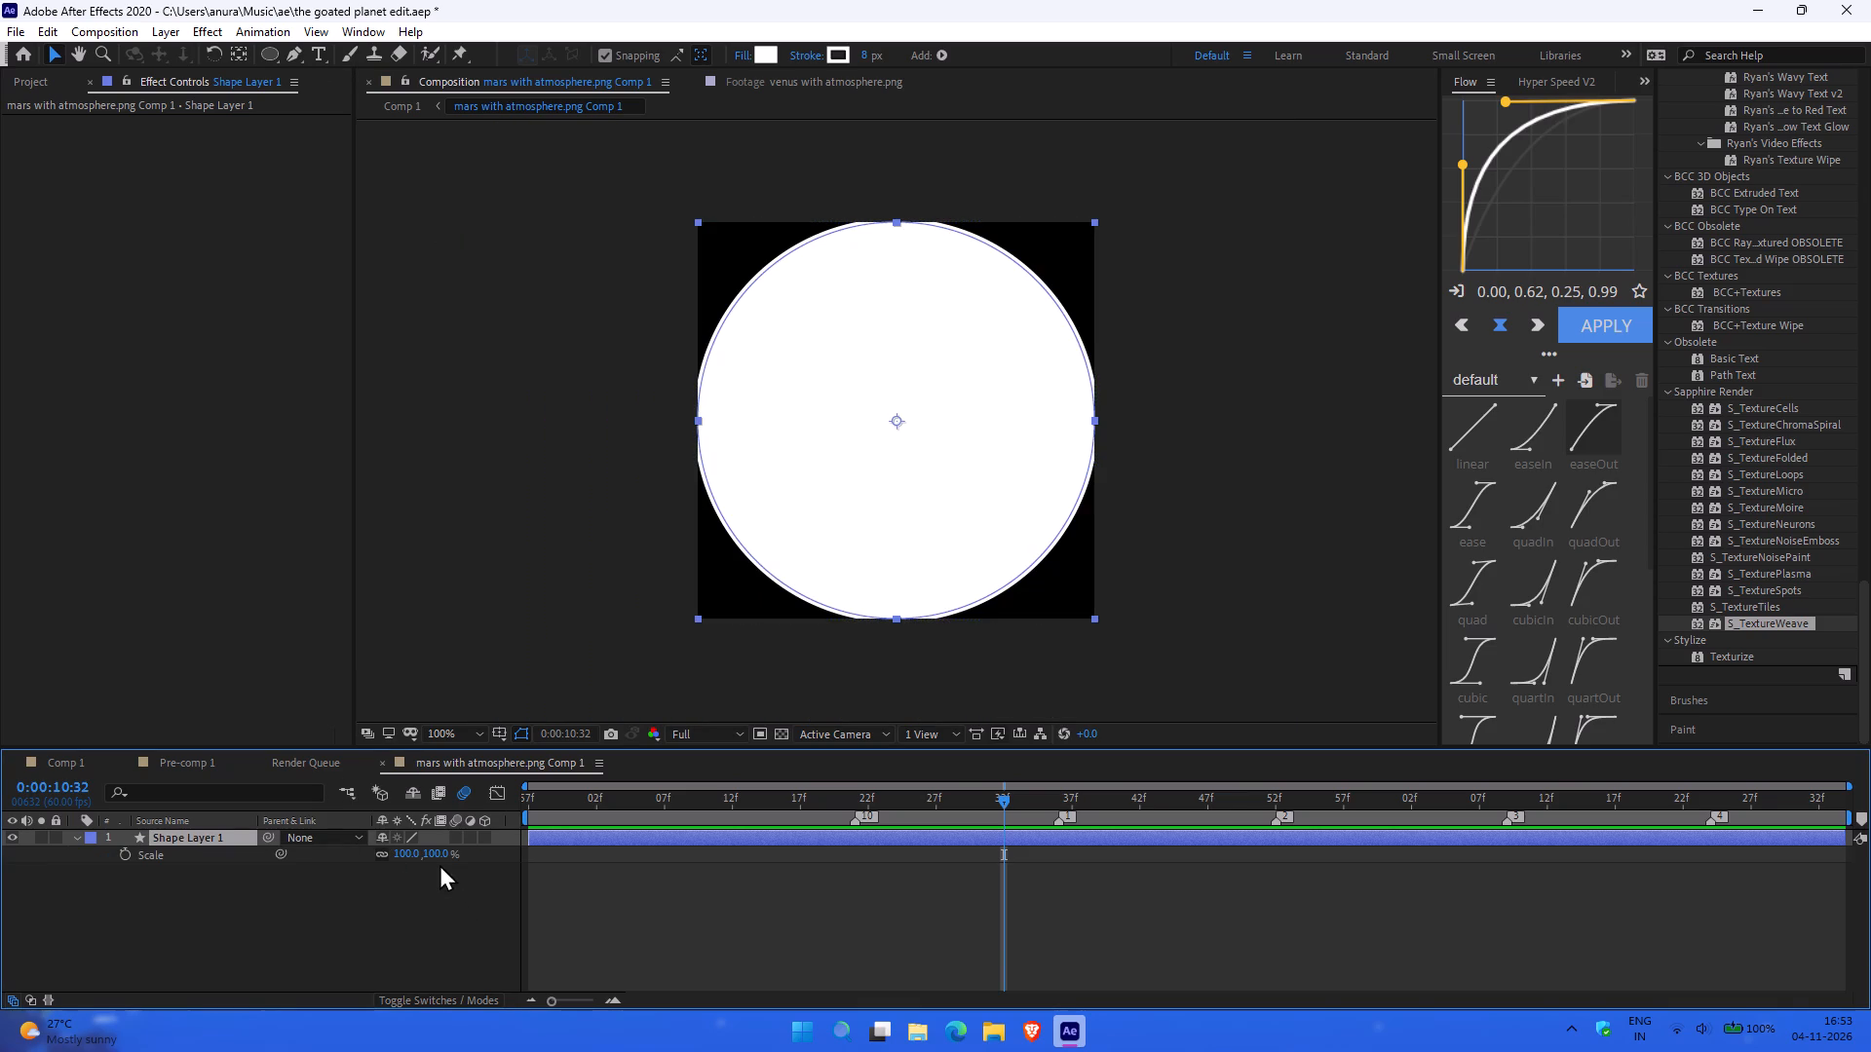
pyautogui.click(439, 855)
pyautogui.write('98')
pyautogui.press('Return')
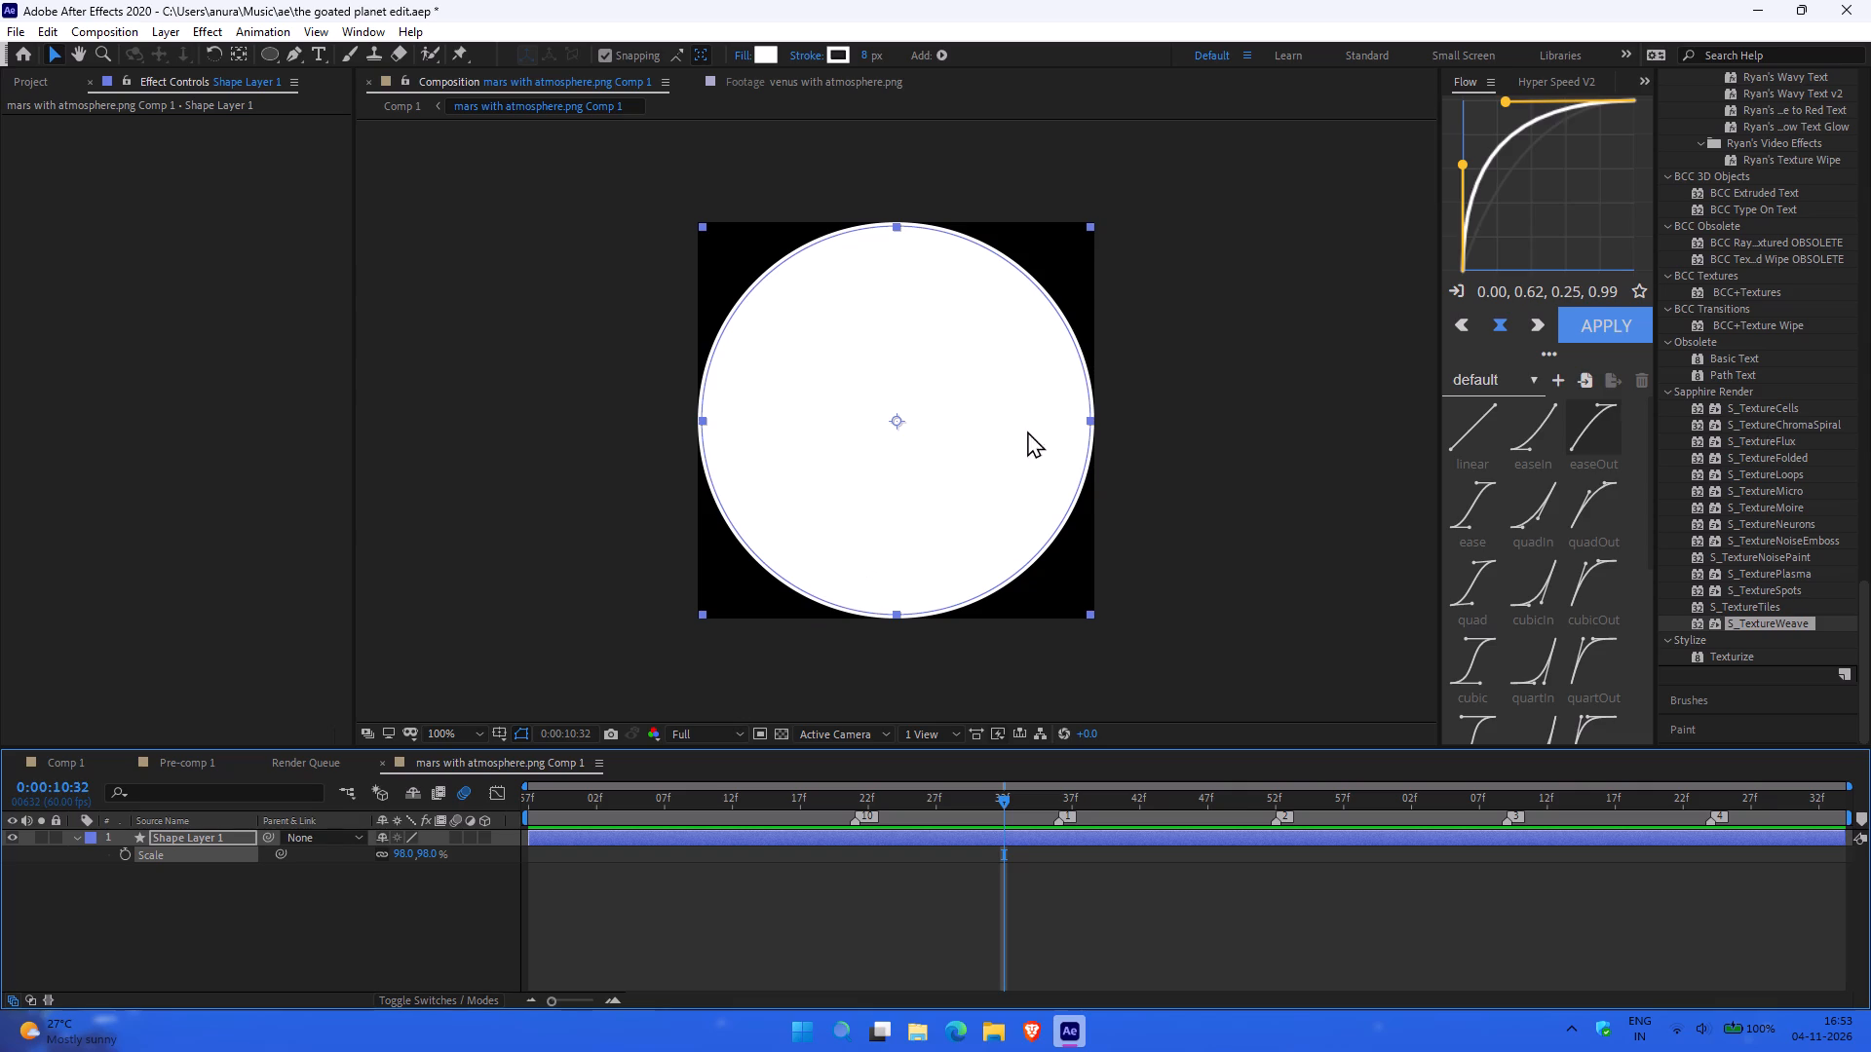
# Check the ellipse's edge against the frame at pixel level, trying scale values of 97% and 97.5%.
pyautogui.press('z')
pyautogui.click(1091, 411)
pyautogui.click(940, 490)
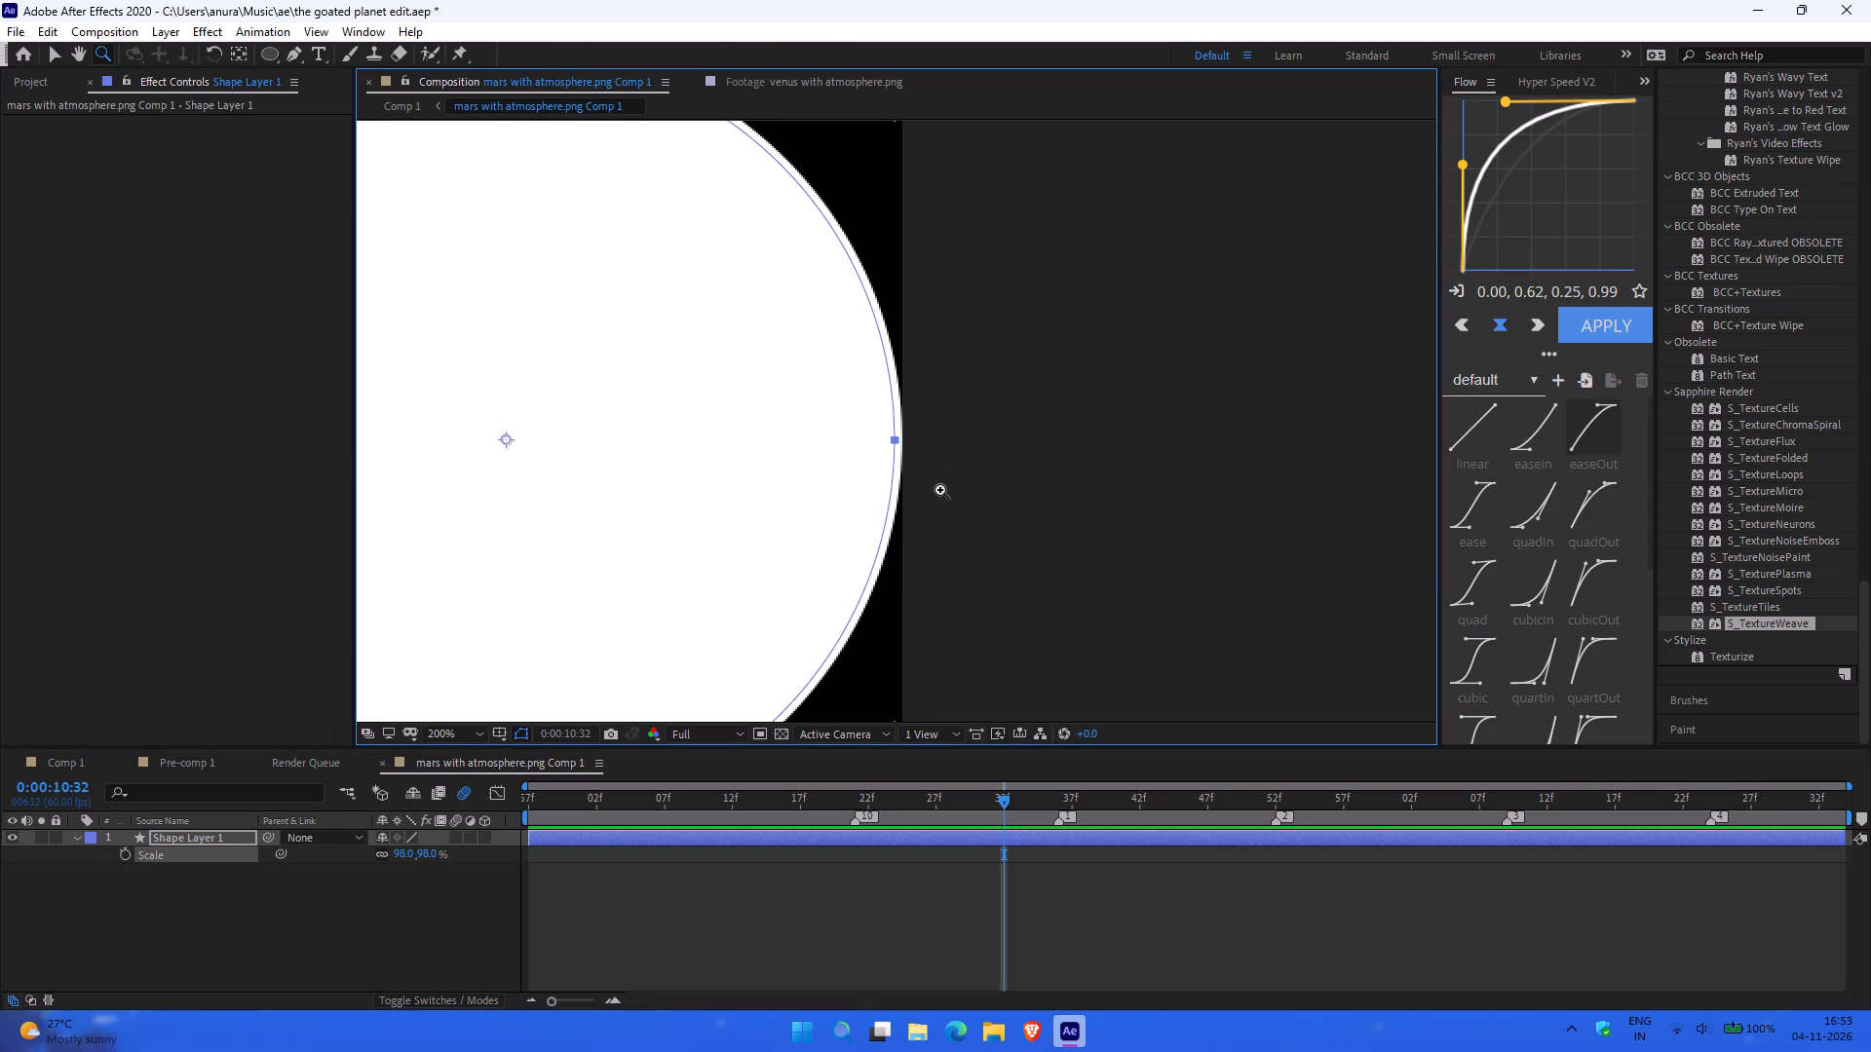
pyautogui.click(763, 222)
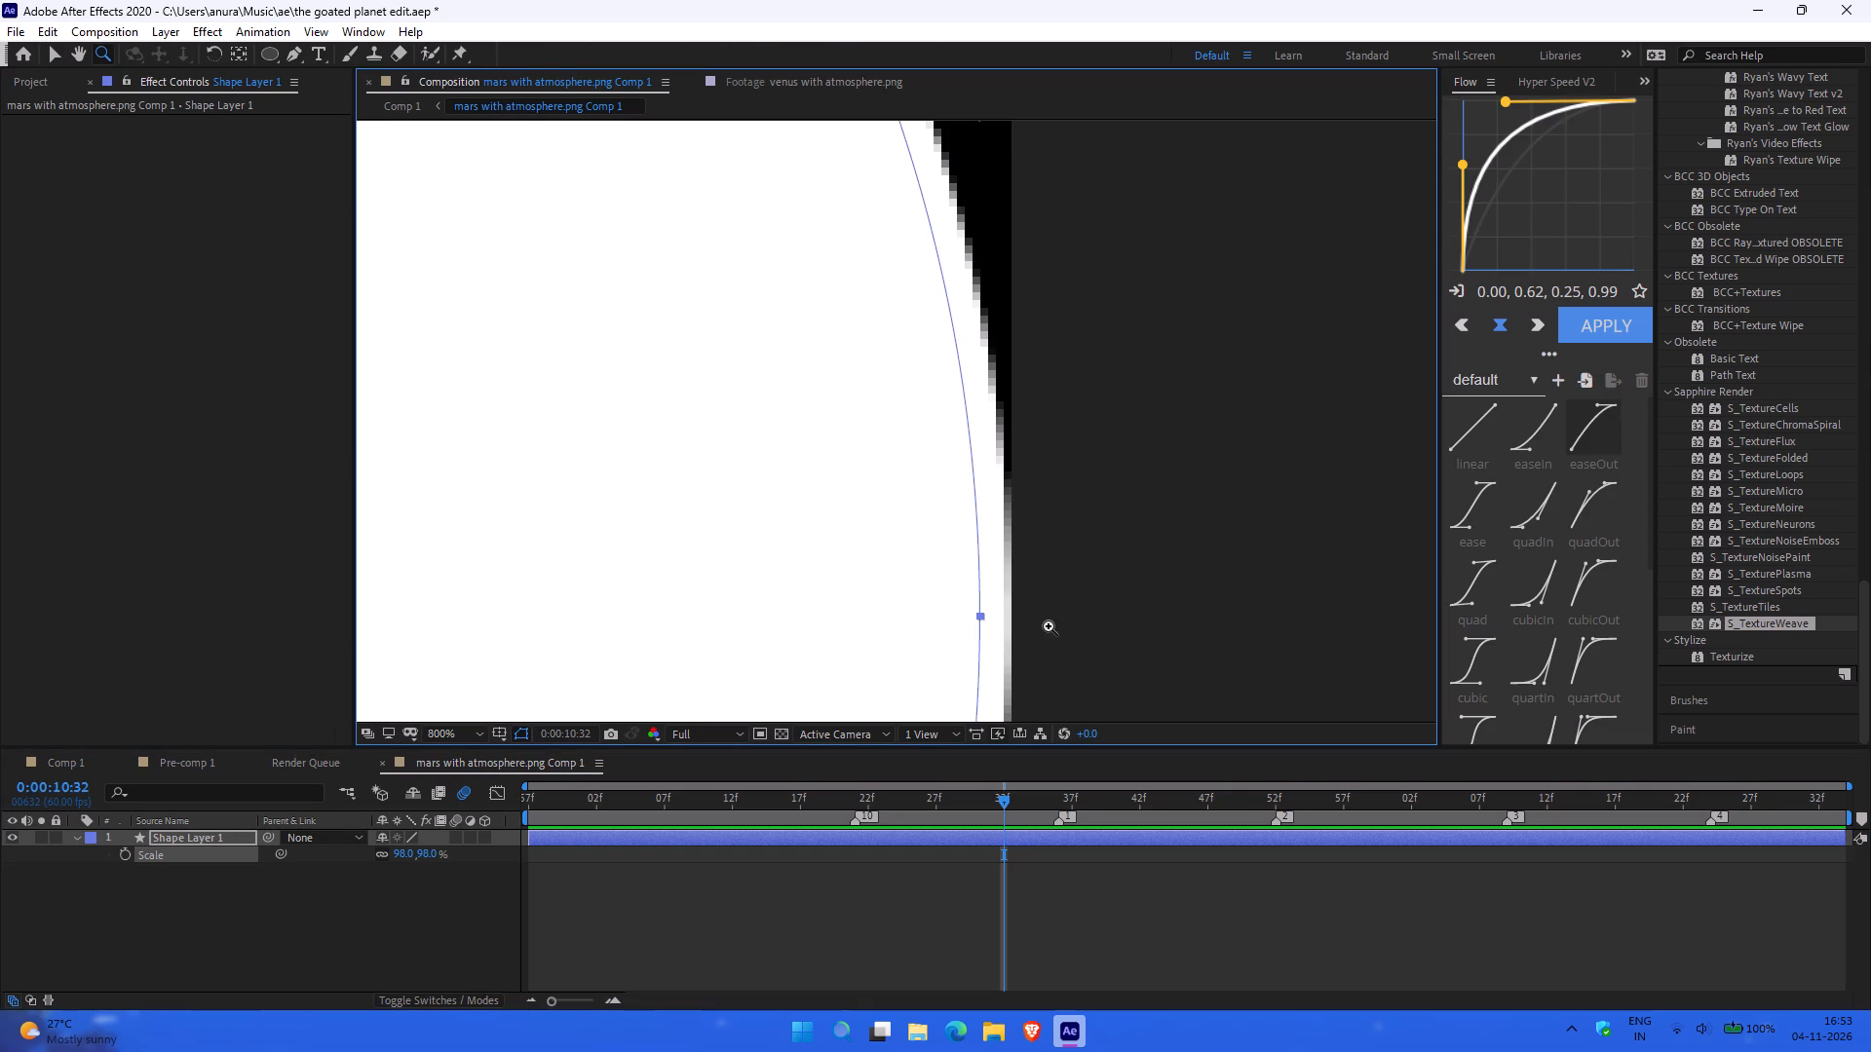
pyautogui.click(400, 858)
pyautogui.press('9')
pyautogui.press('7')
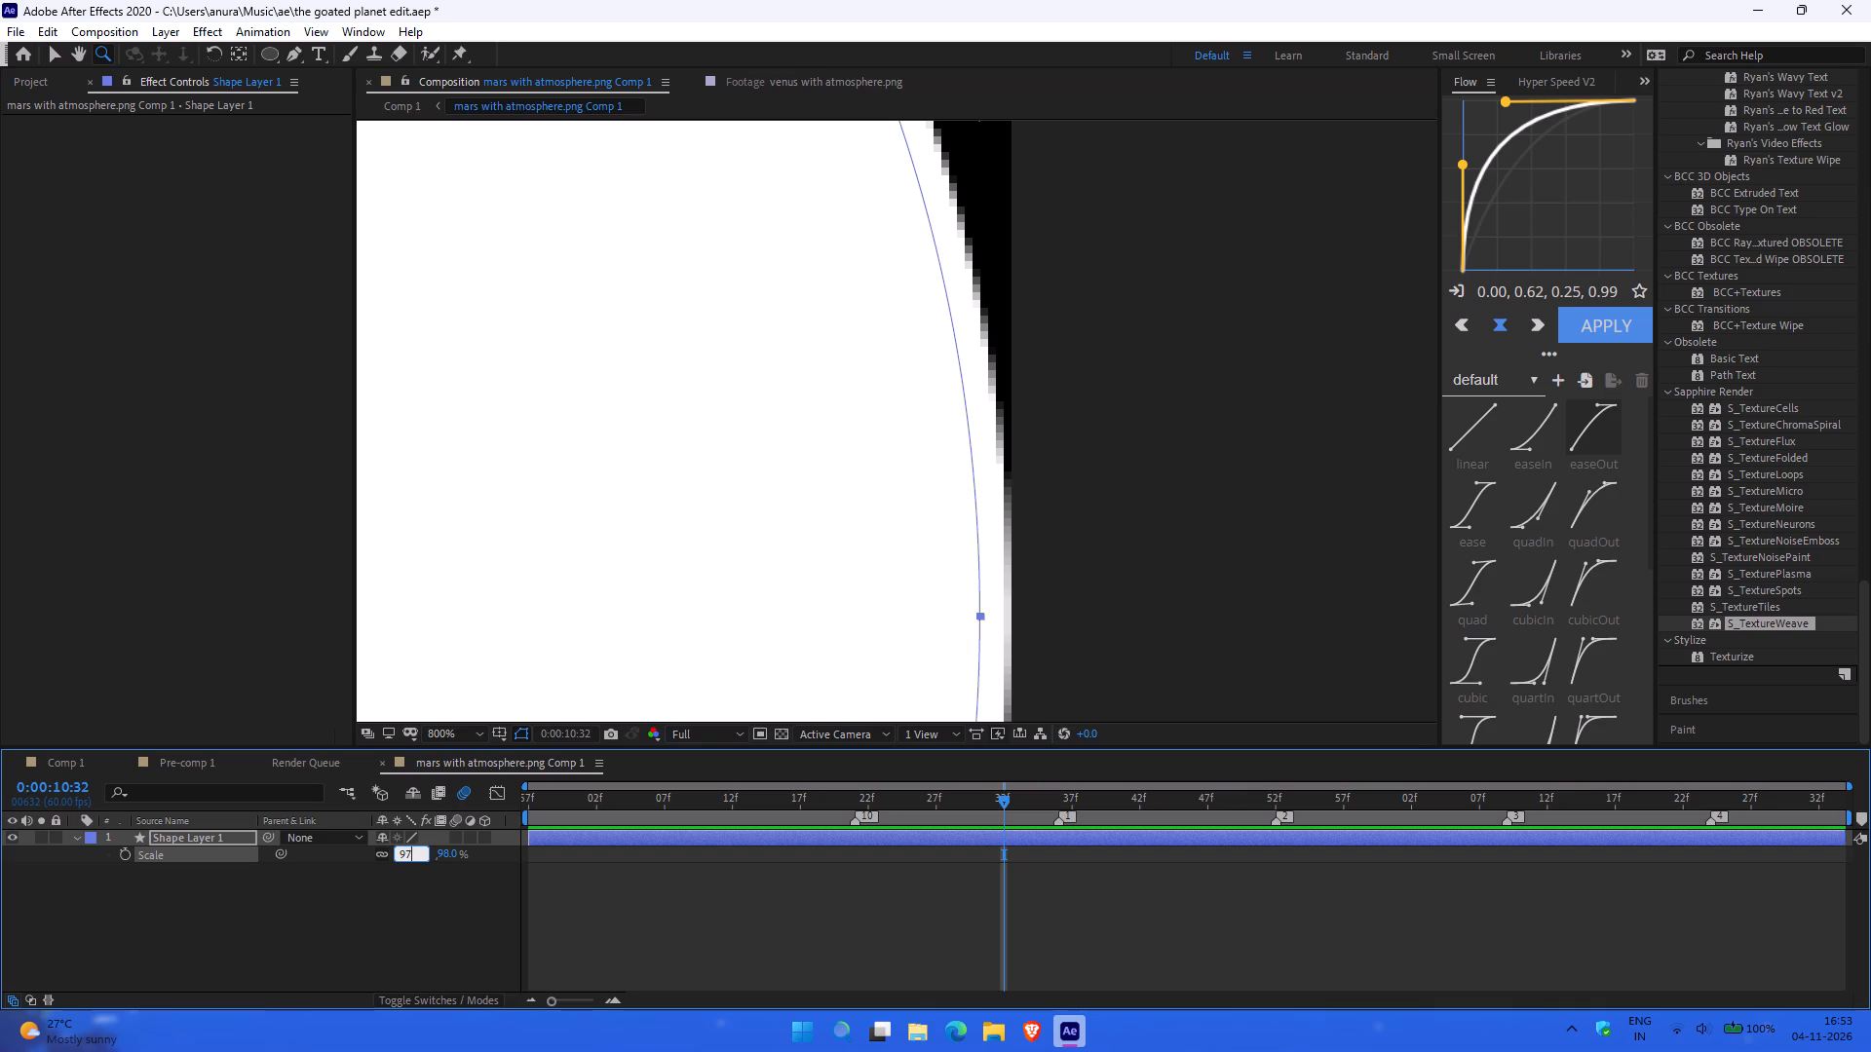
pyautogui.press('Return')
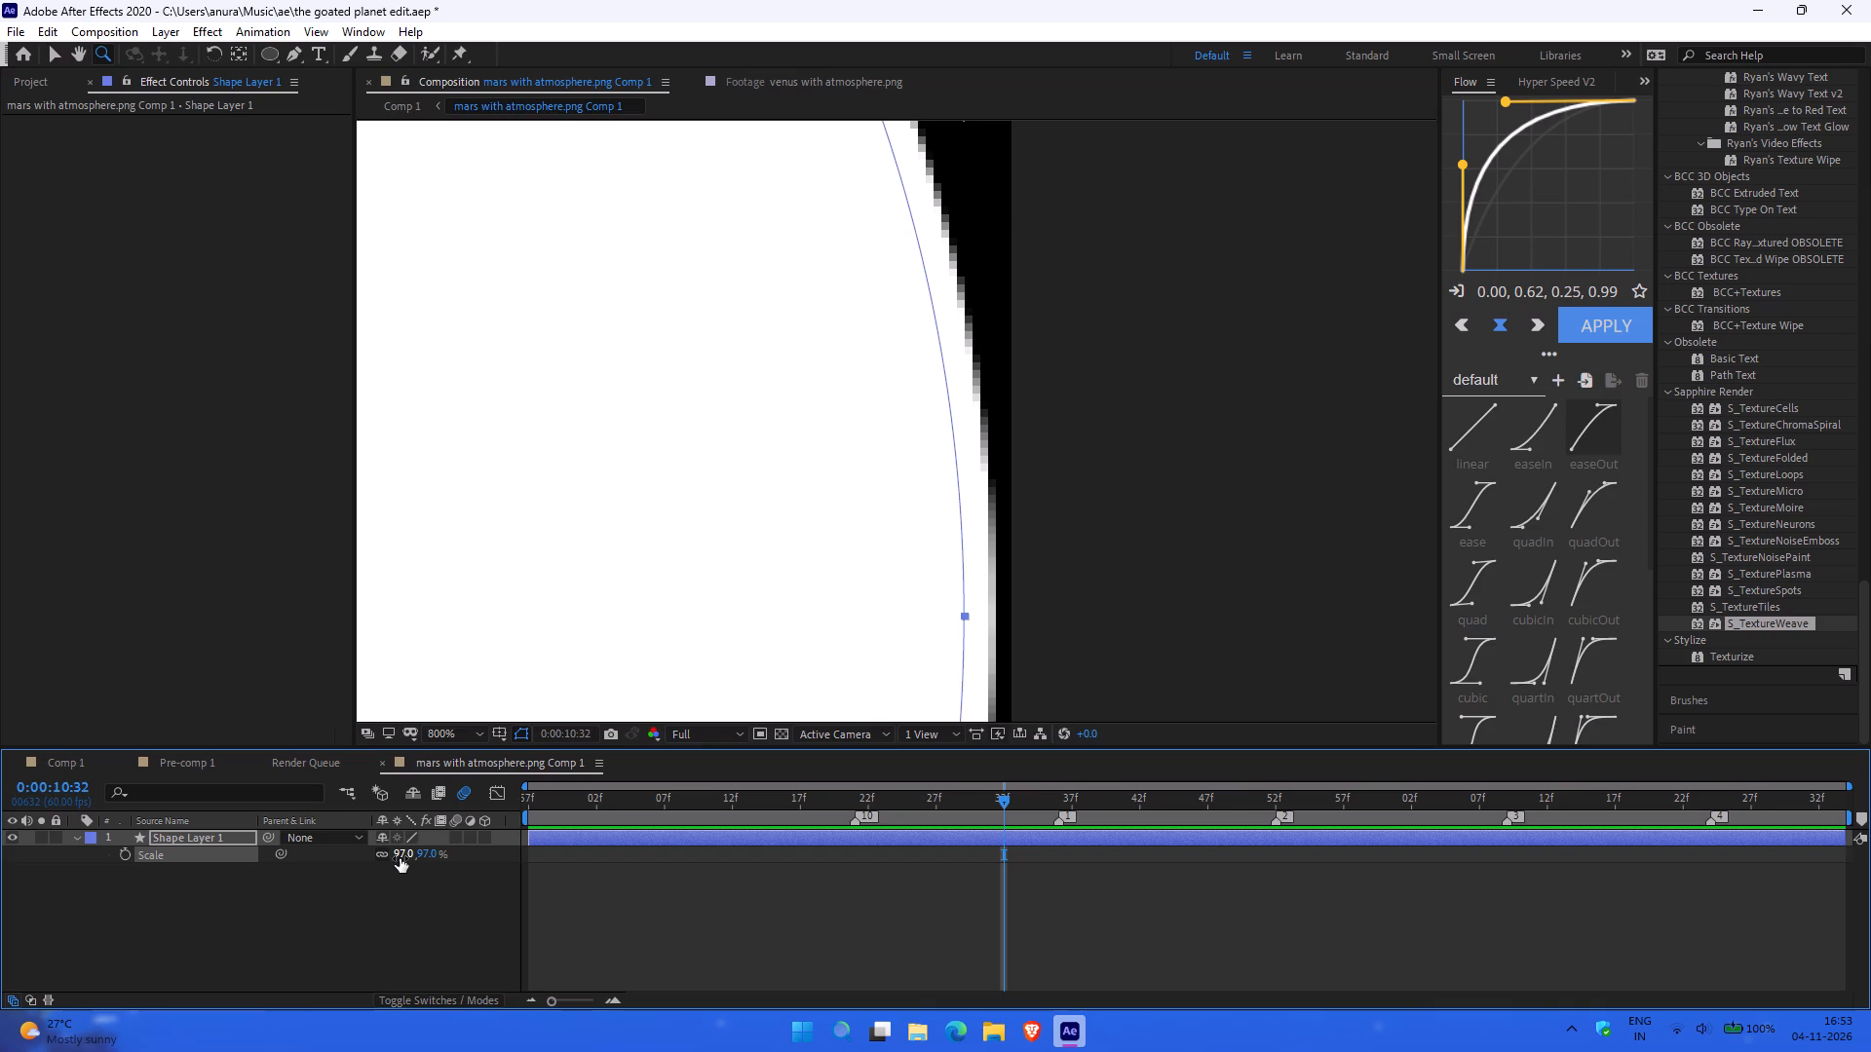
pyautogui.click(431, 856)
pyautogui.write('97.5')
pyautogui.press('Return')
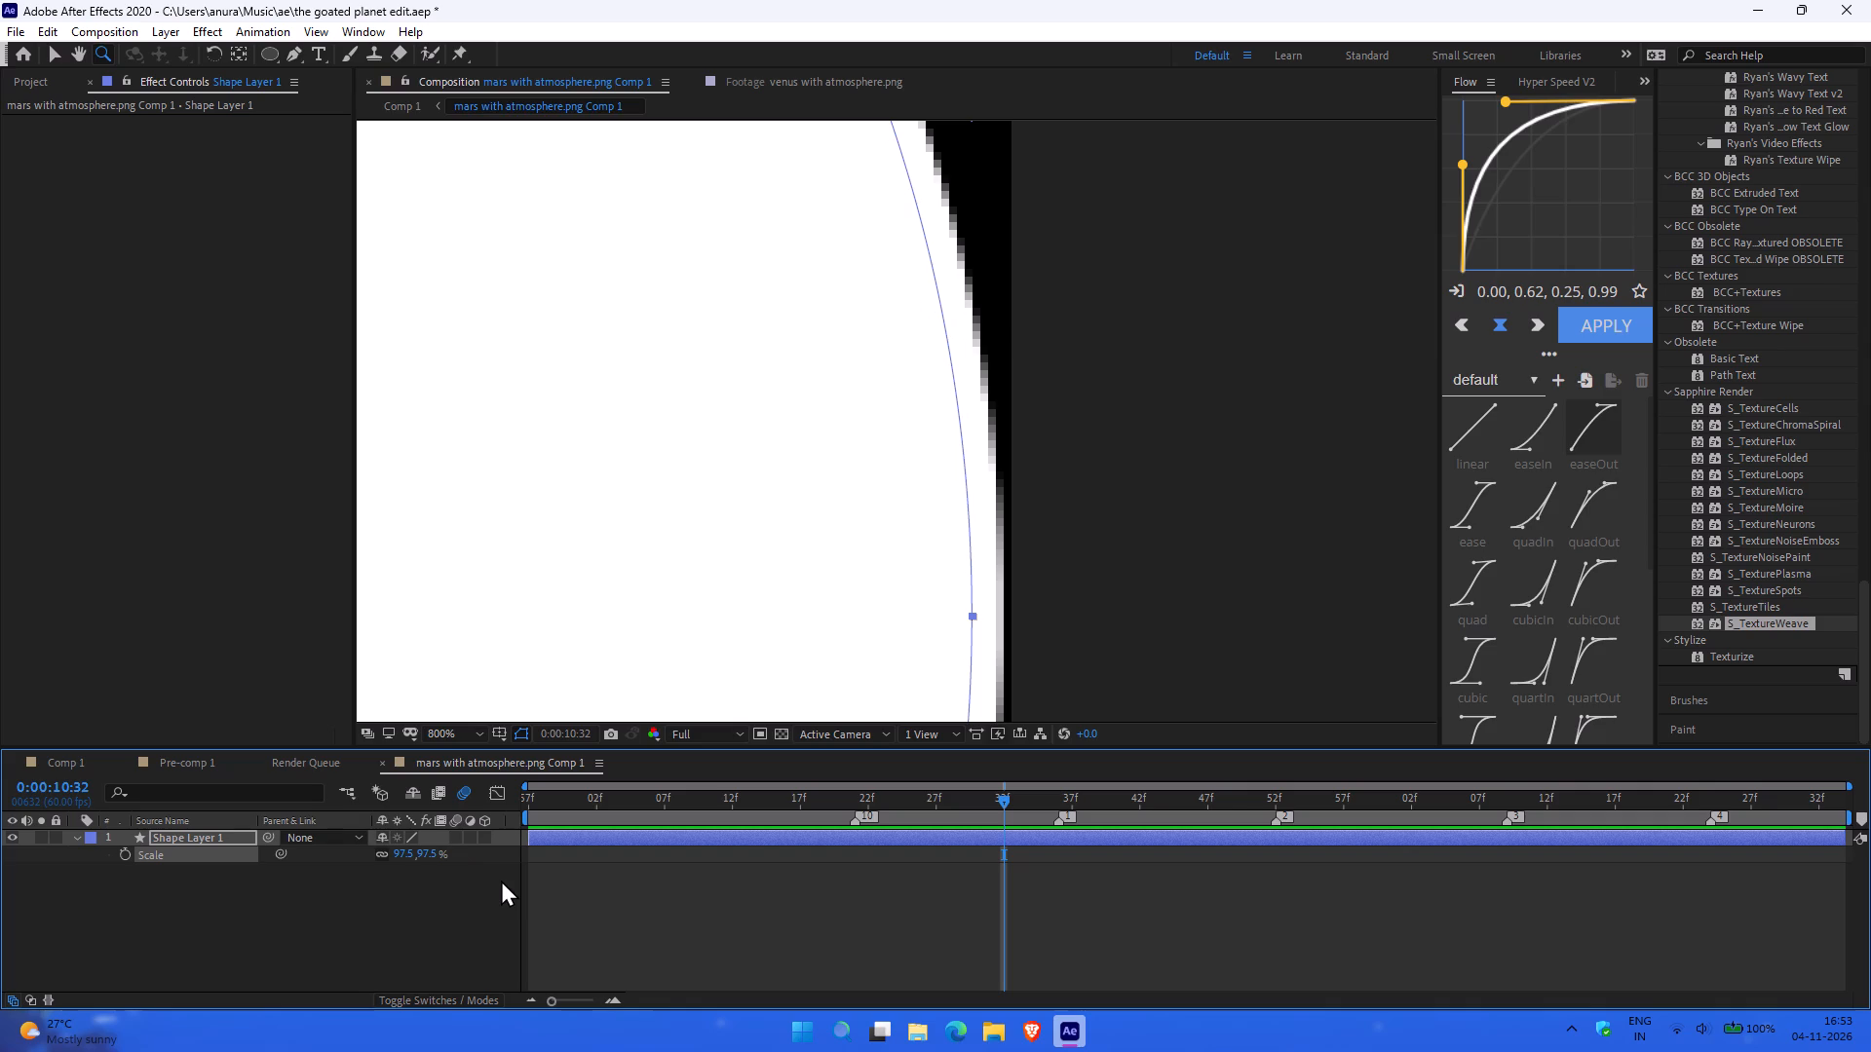
# Set the white ellipse shape layer's scale to 97.8%.
pyautogui.click(407, 860)
pyautogui.write('97')
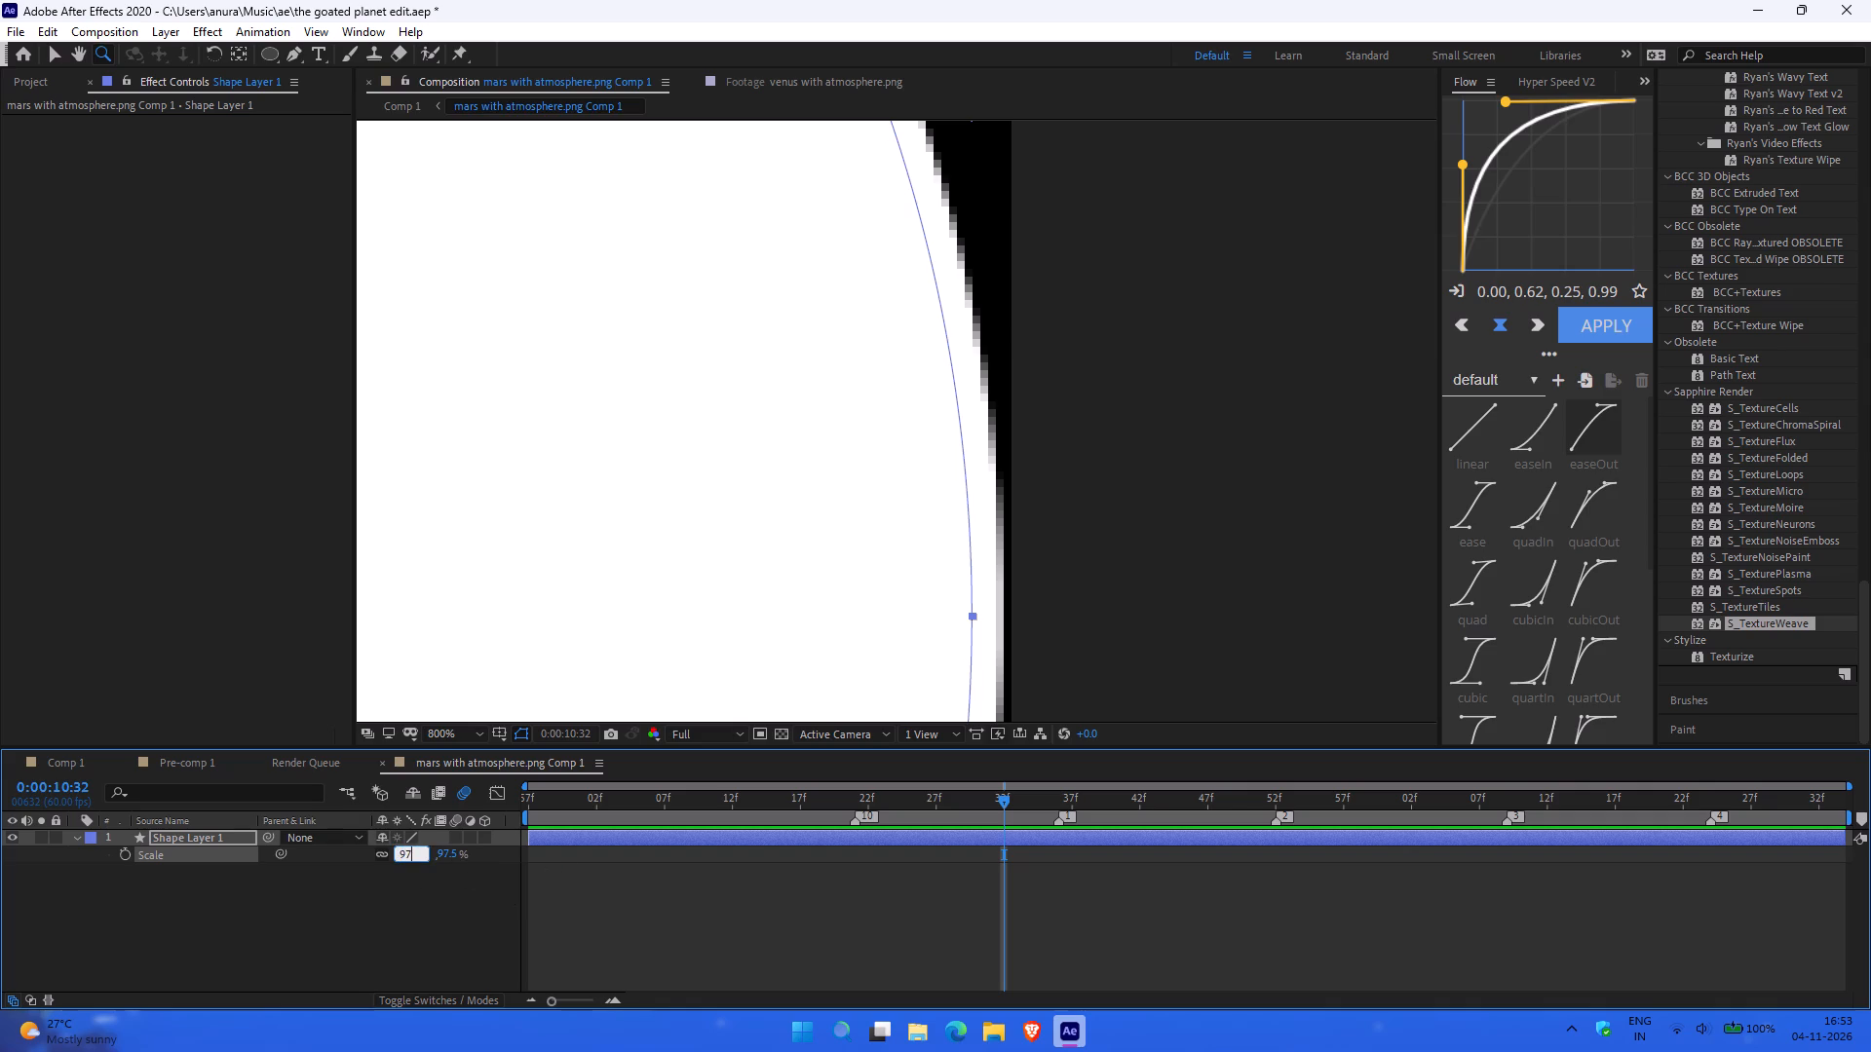
pyautogui.press('.')
pyautogui.press('8')
pyautogui.press('Return')
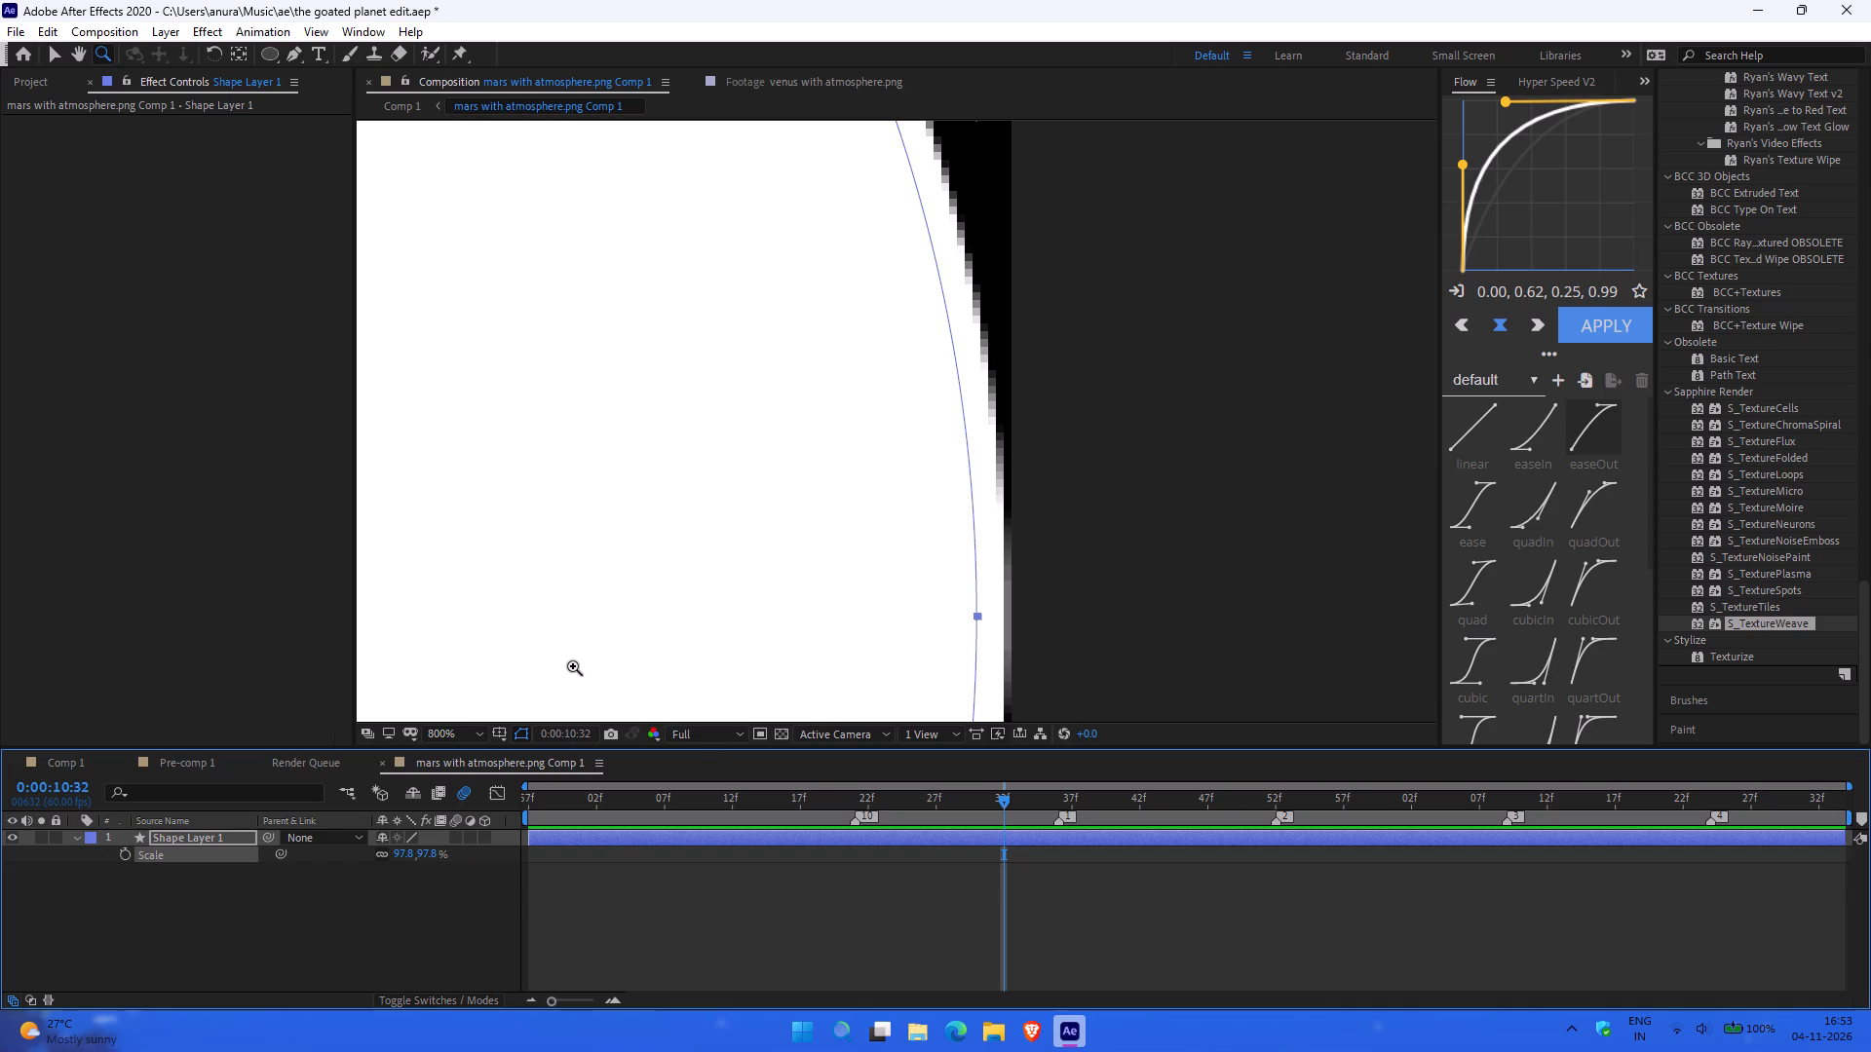
# Examine the composition settings and how the white ellipse's outer edge fits the frame.
pyautogui.keyDown('ctrl'); pyautogui.scroll(-3, 573, 666); pyautogui.keyUp('ctrl')
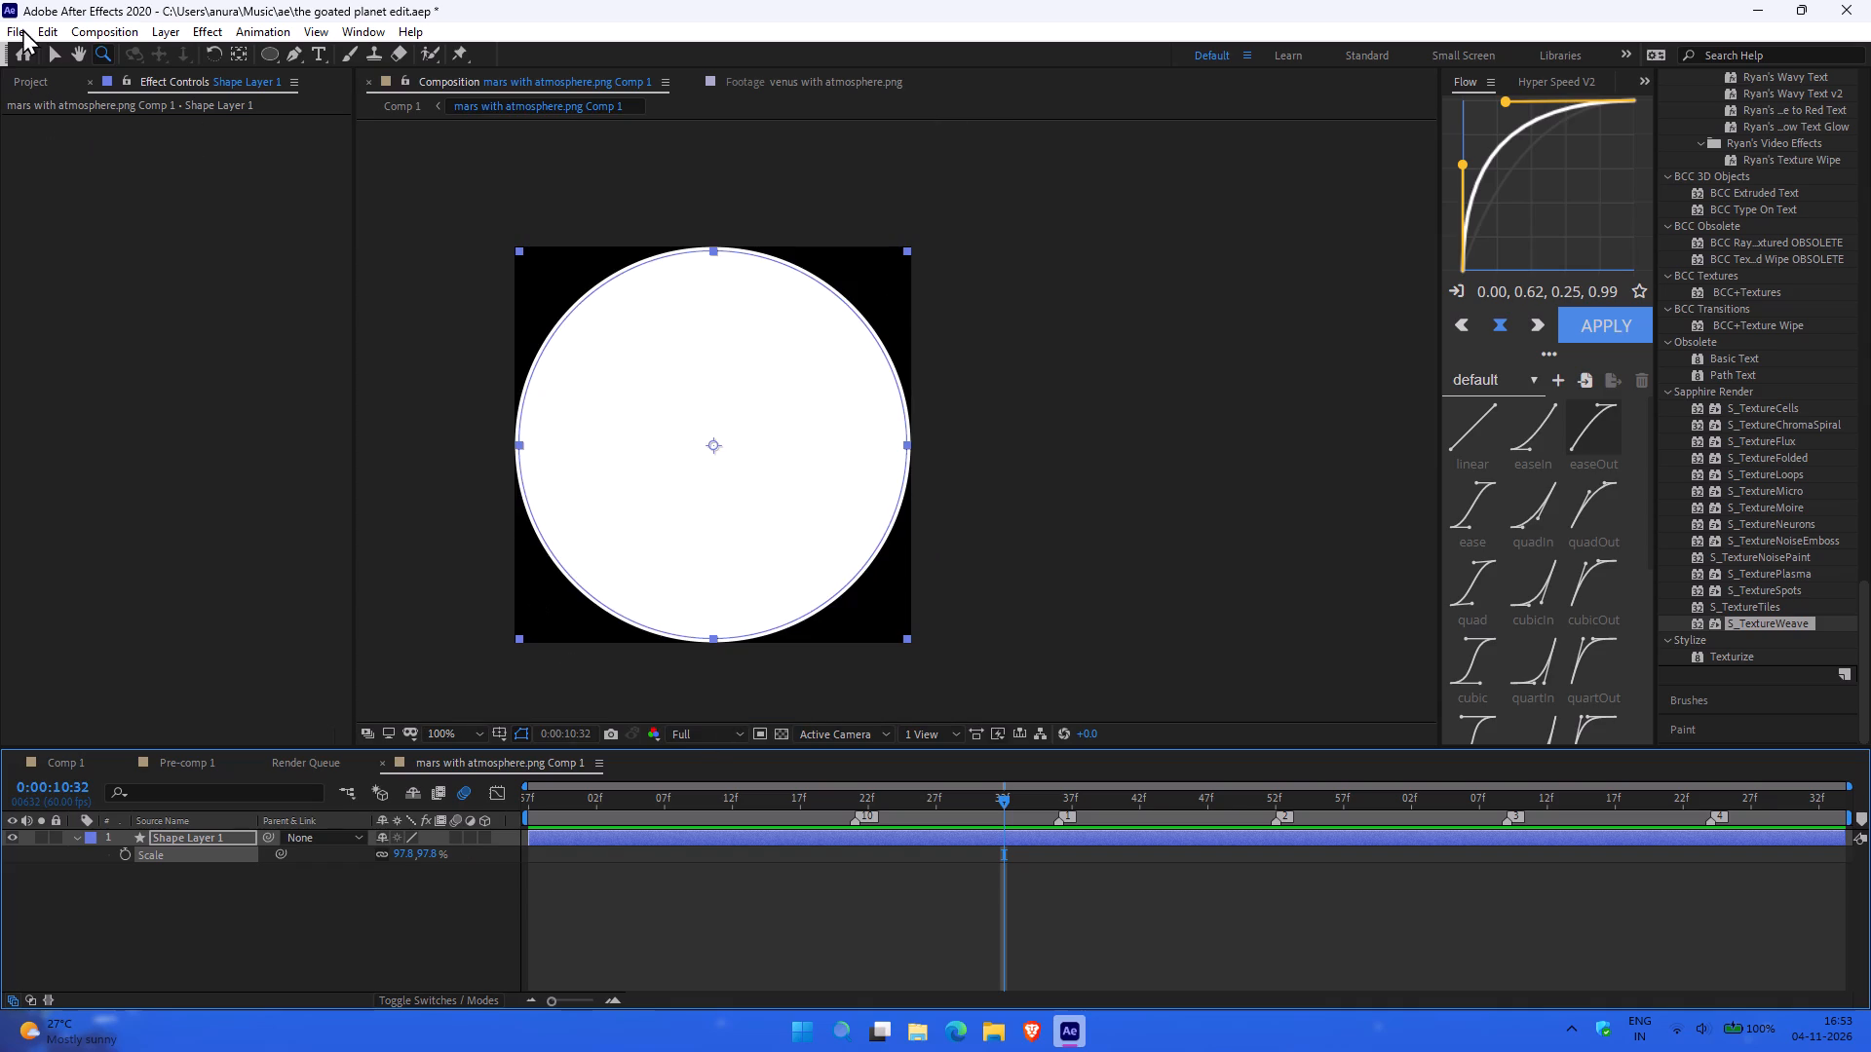
pyautogui.click(97, 23)
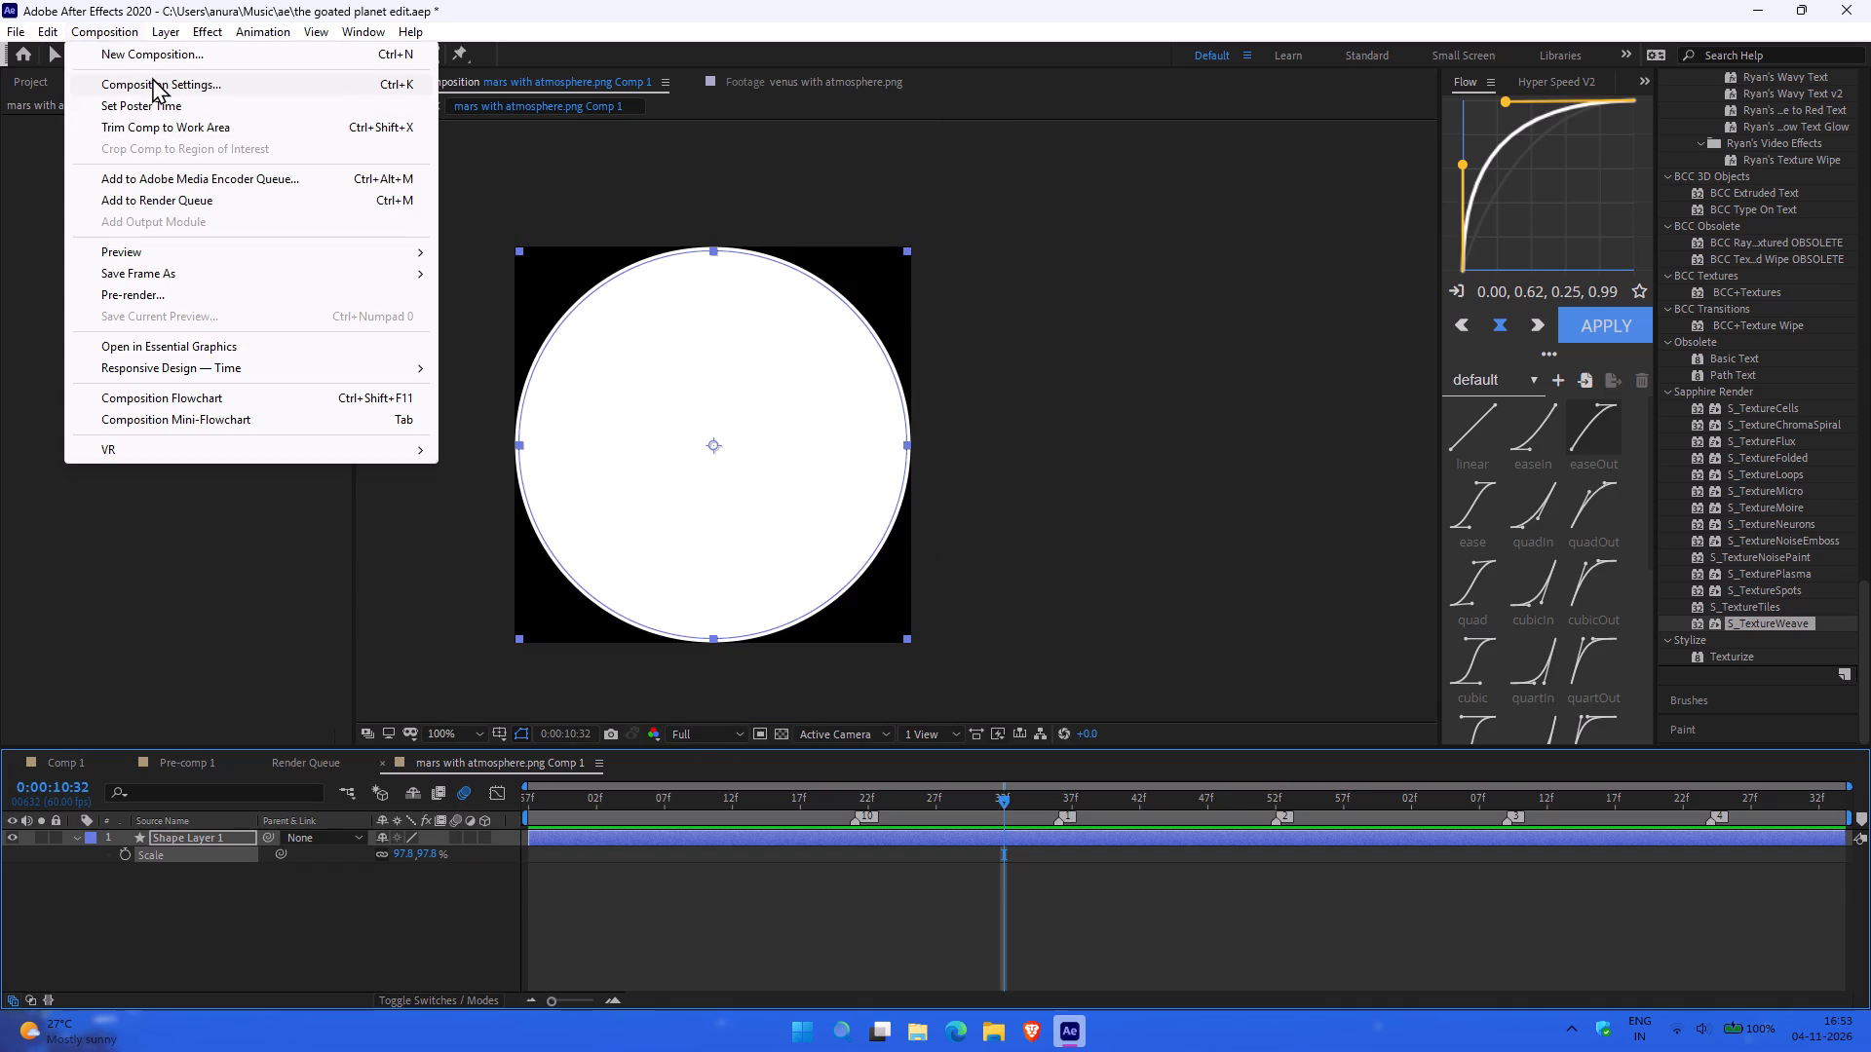
pyautogui.click(153, 78)
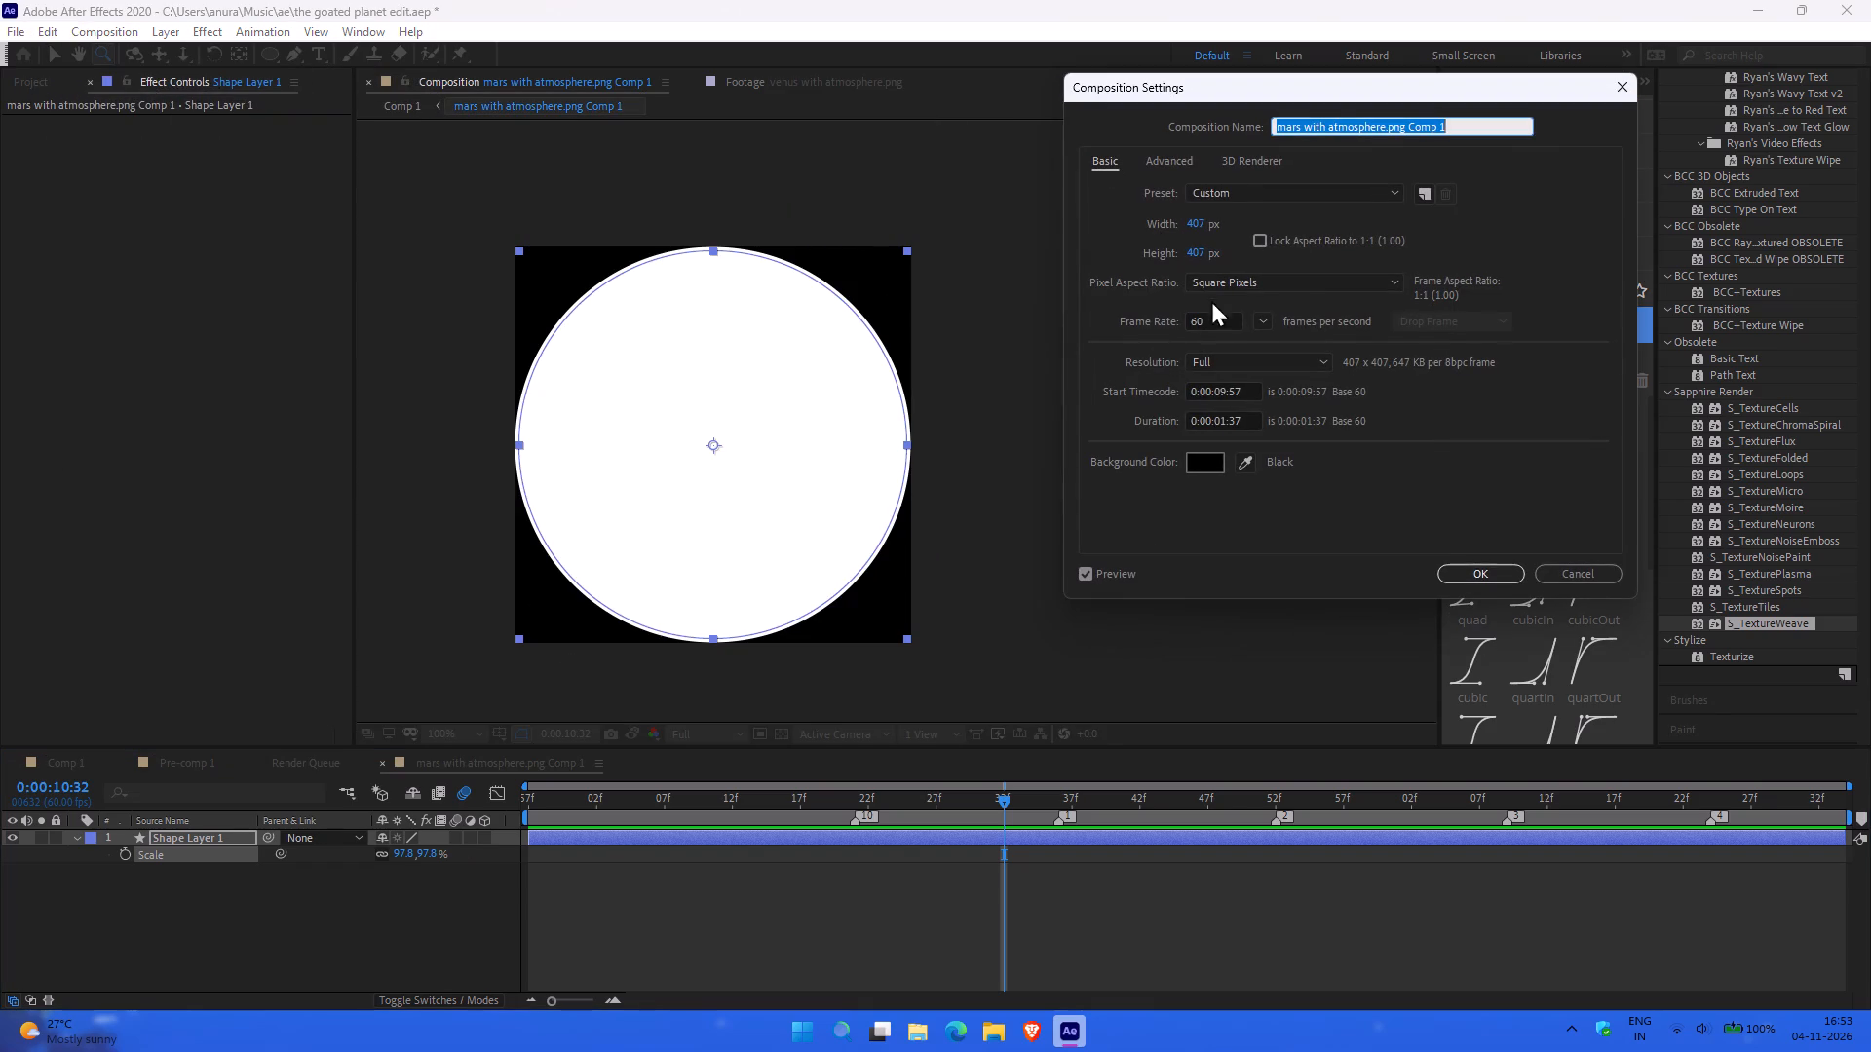
pyautogui.click(1596, 579)
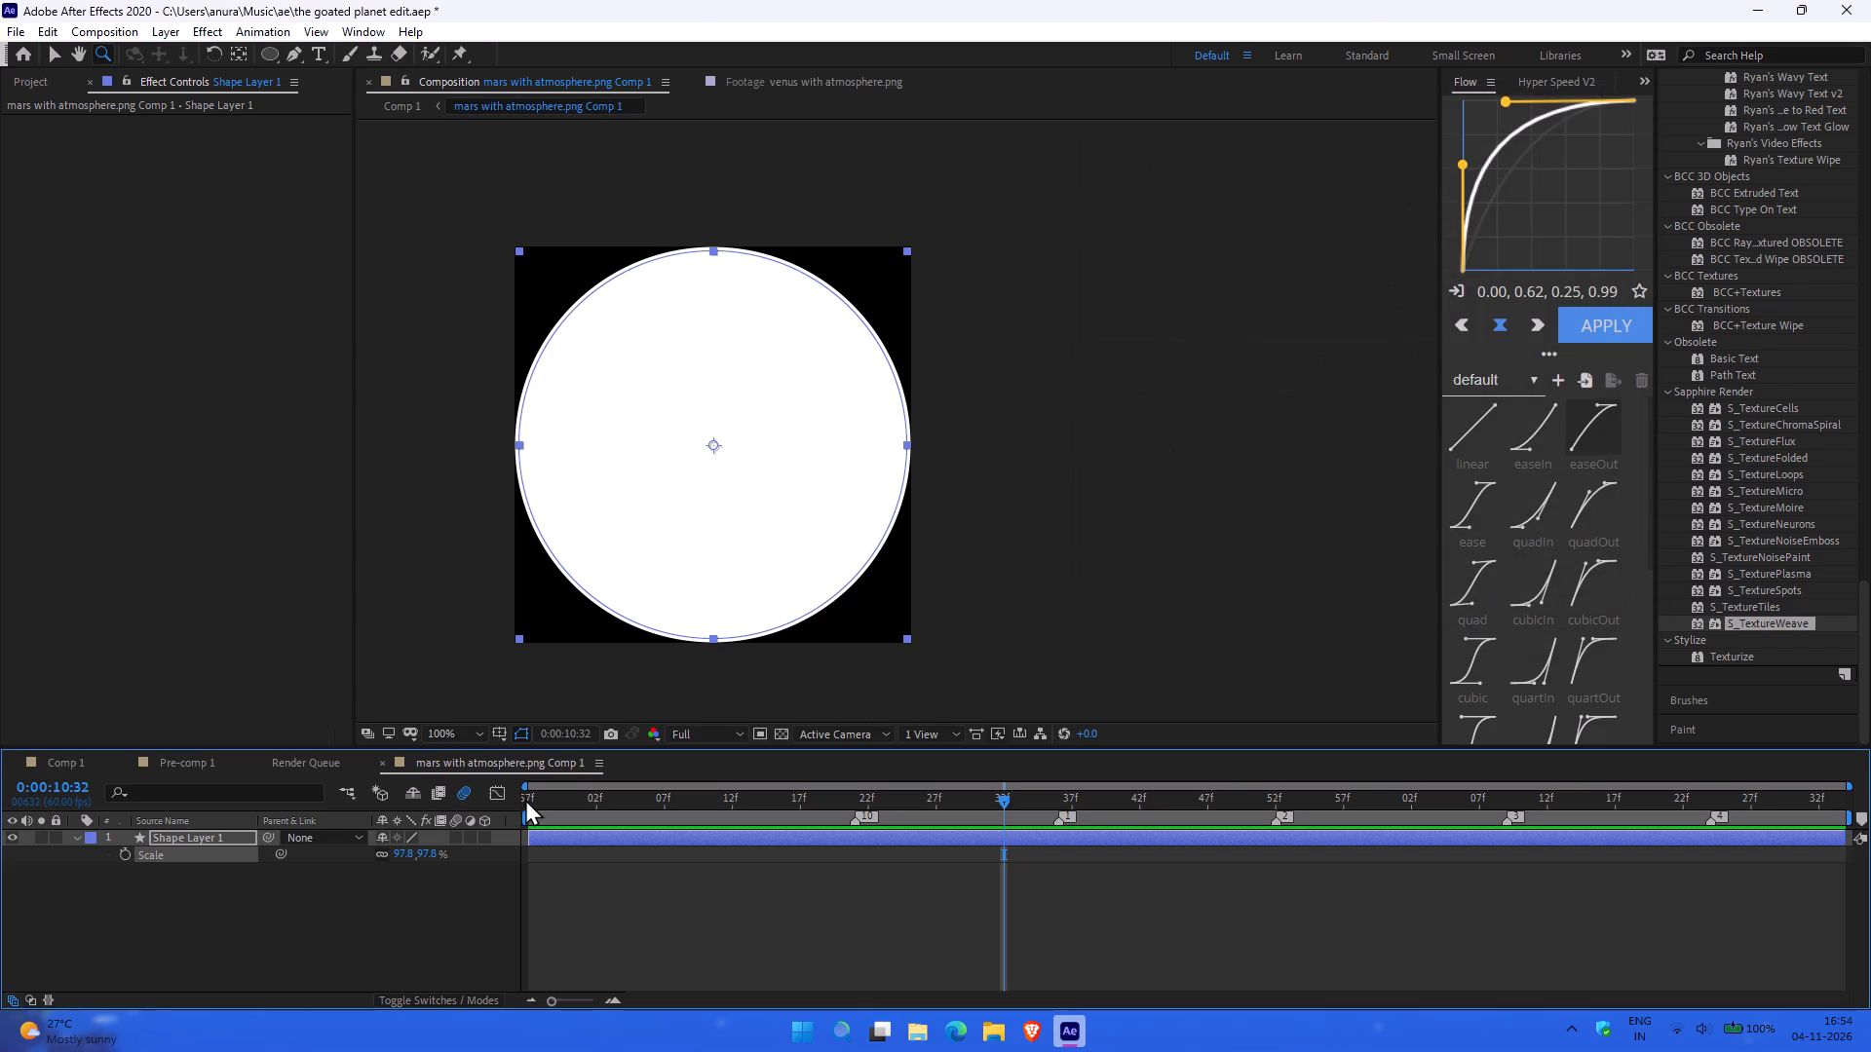
pyautogui.click(354, 902)
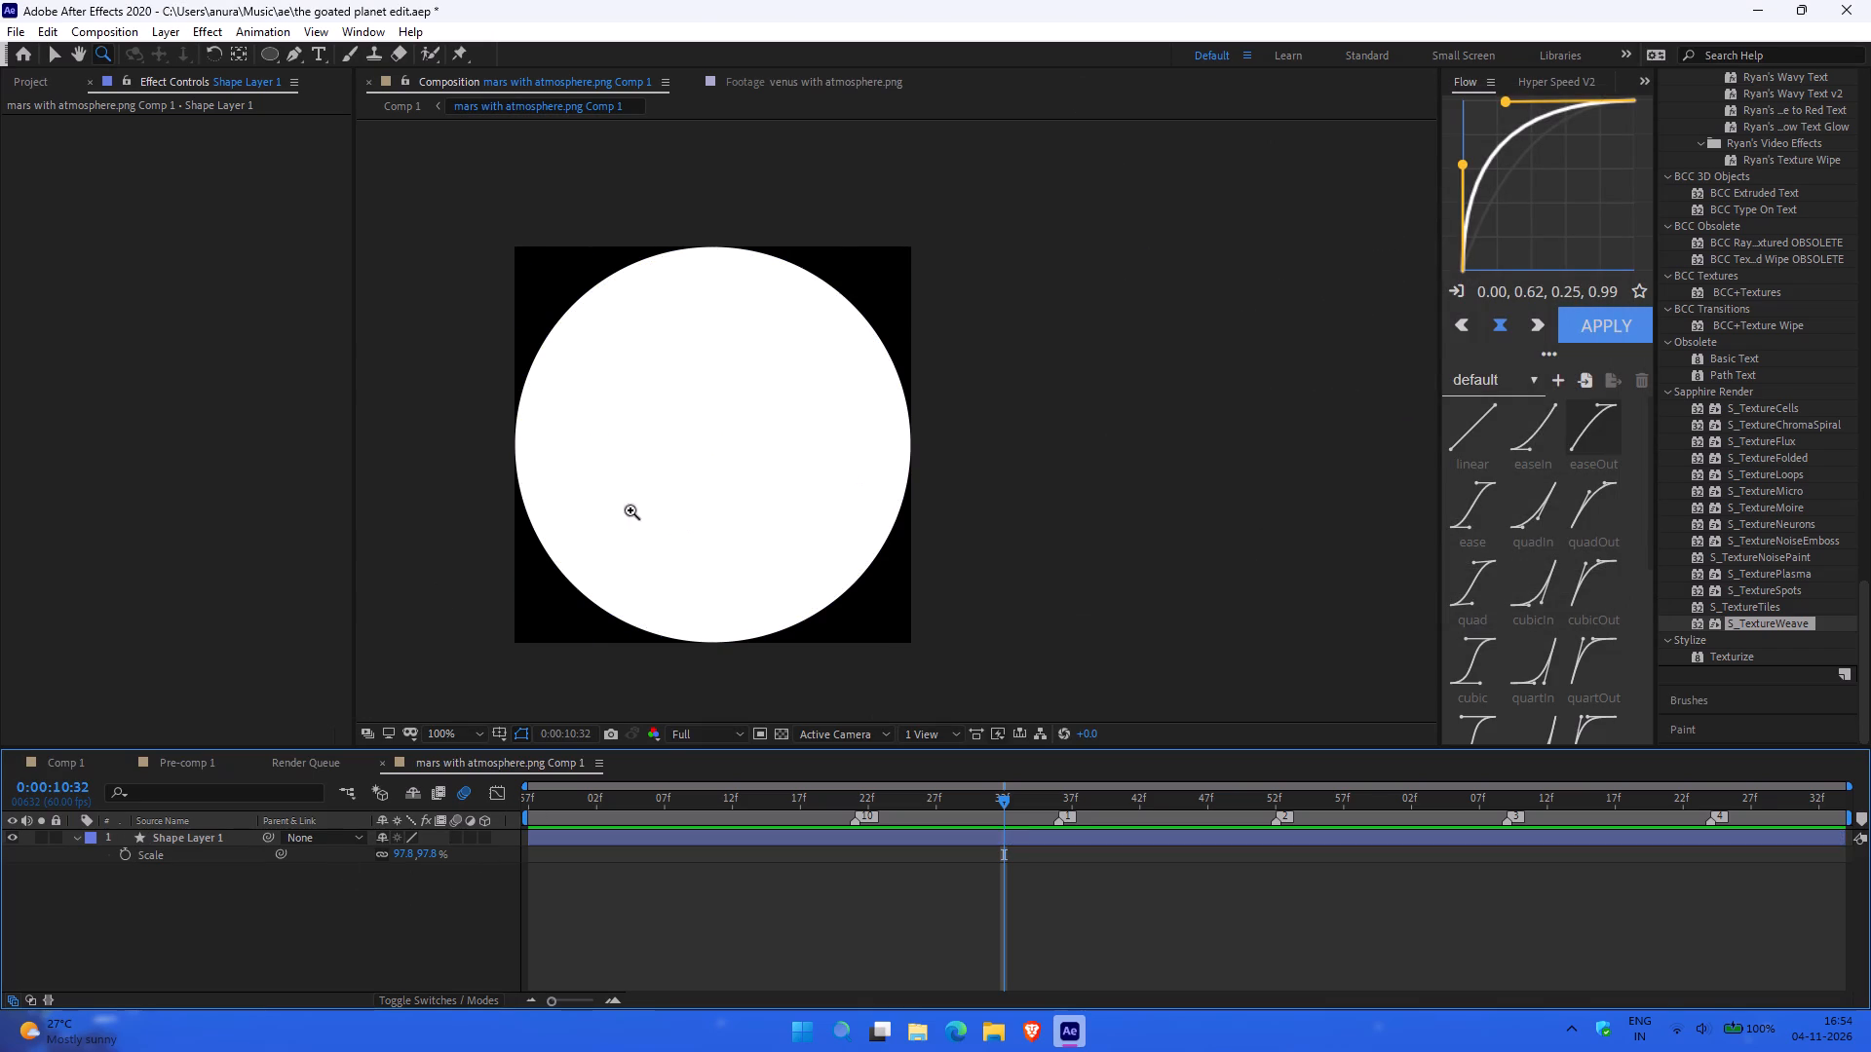
pyautogui.rightClick(706, 677)
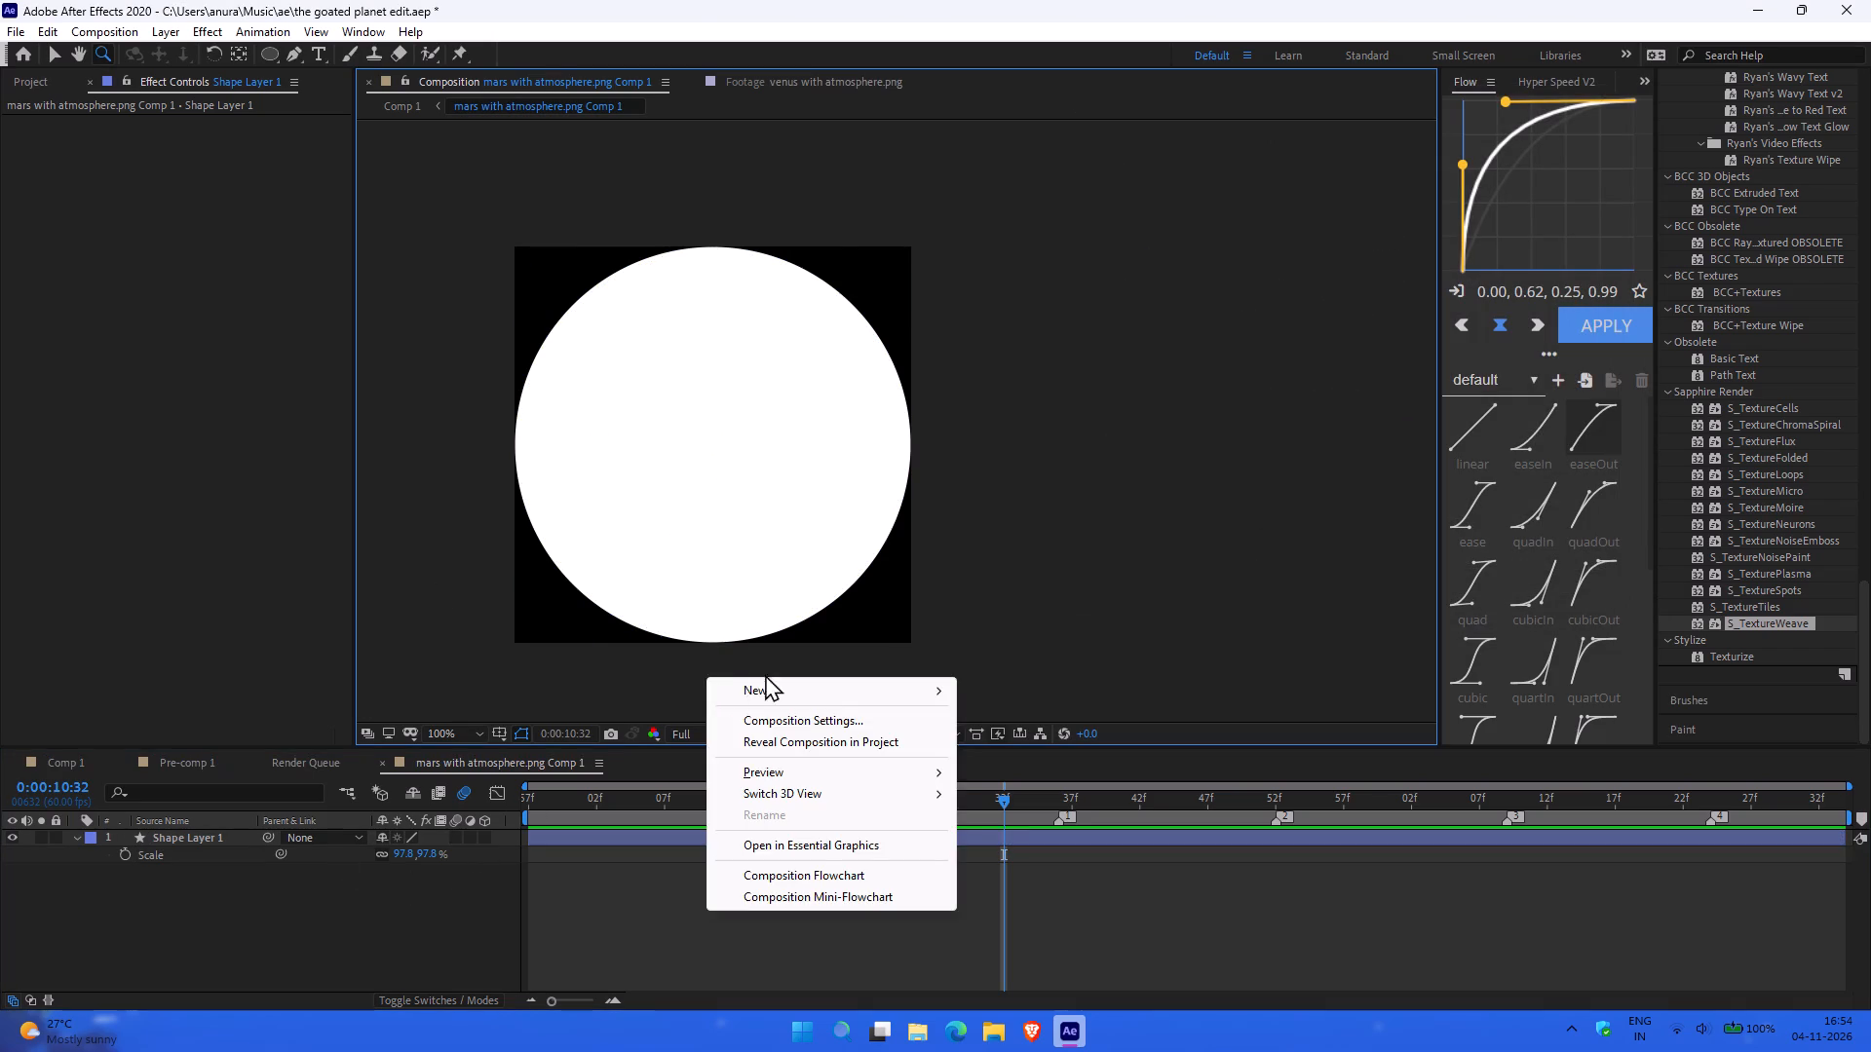
pyautogui.click(678, 639)
pyautogui.click(1111, 273)
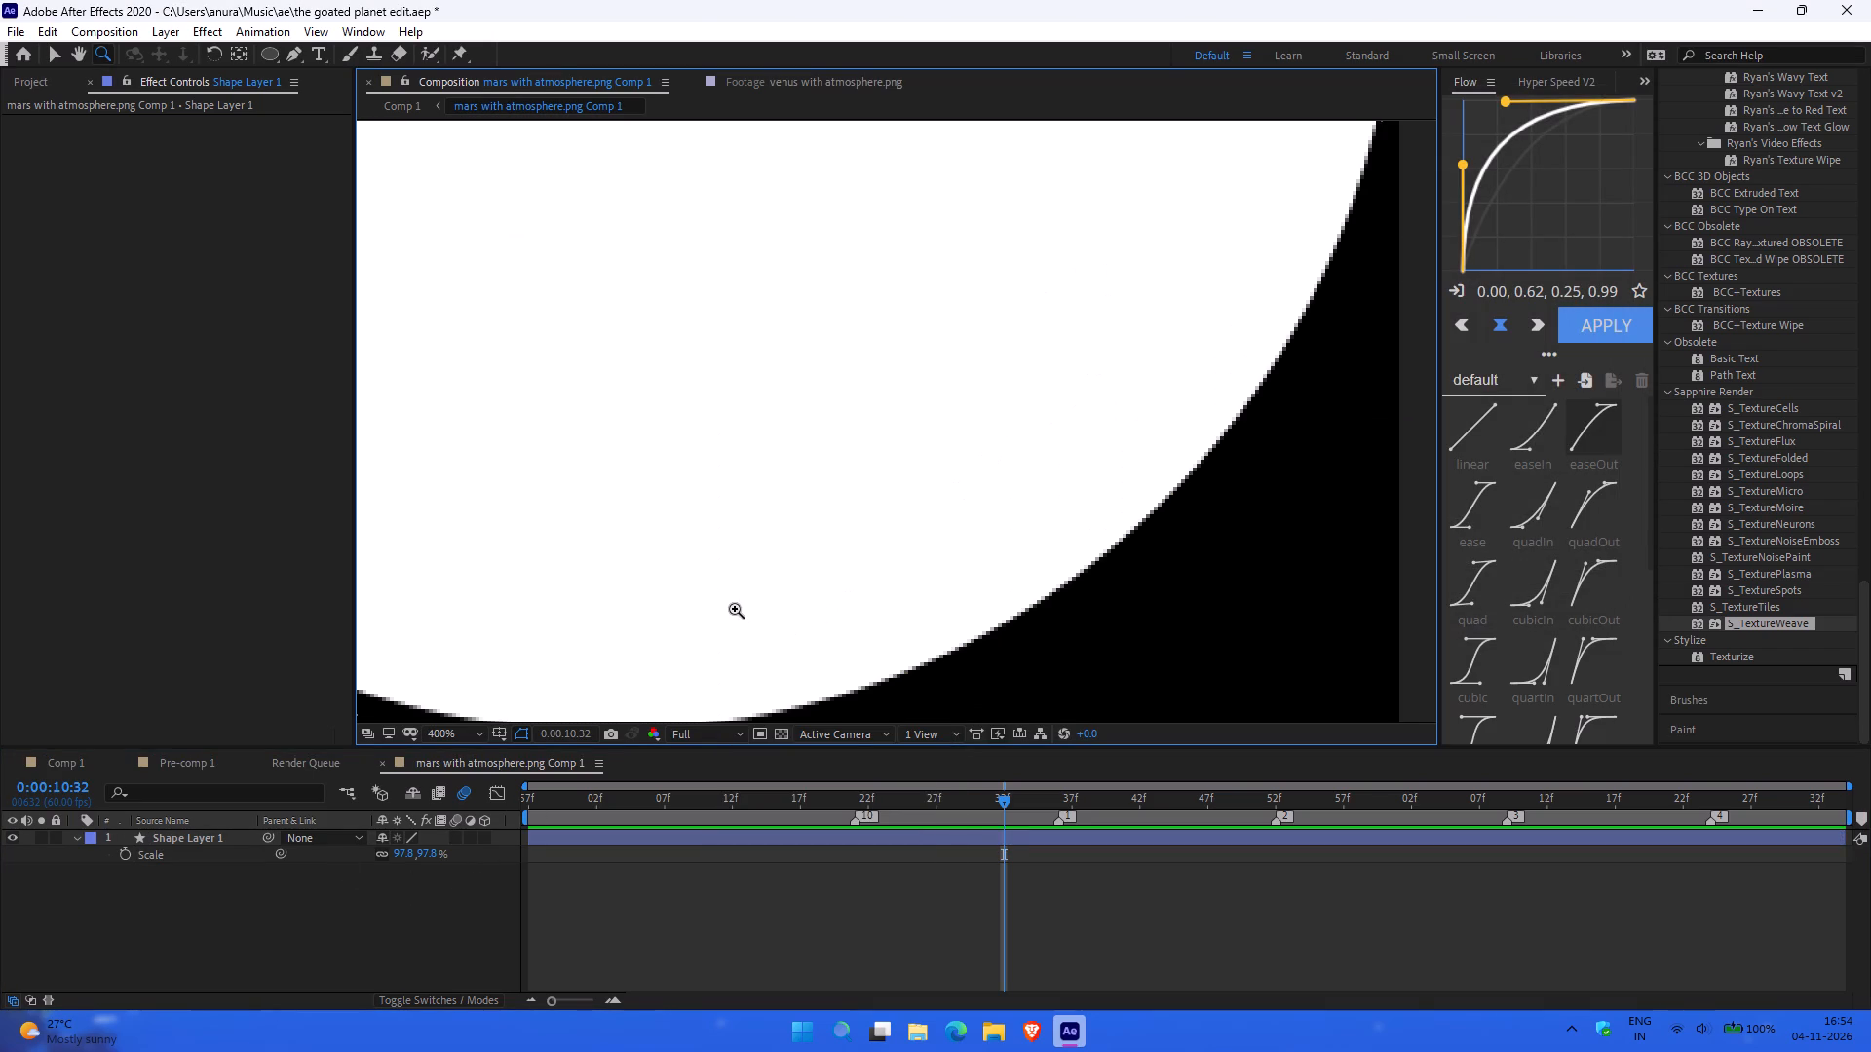
pyautogui.keyDown('ctrl'); pyautogui.scroll(-3, 735, 609); pyautogui.keyUp('ctrl')
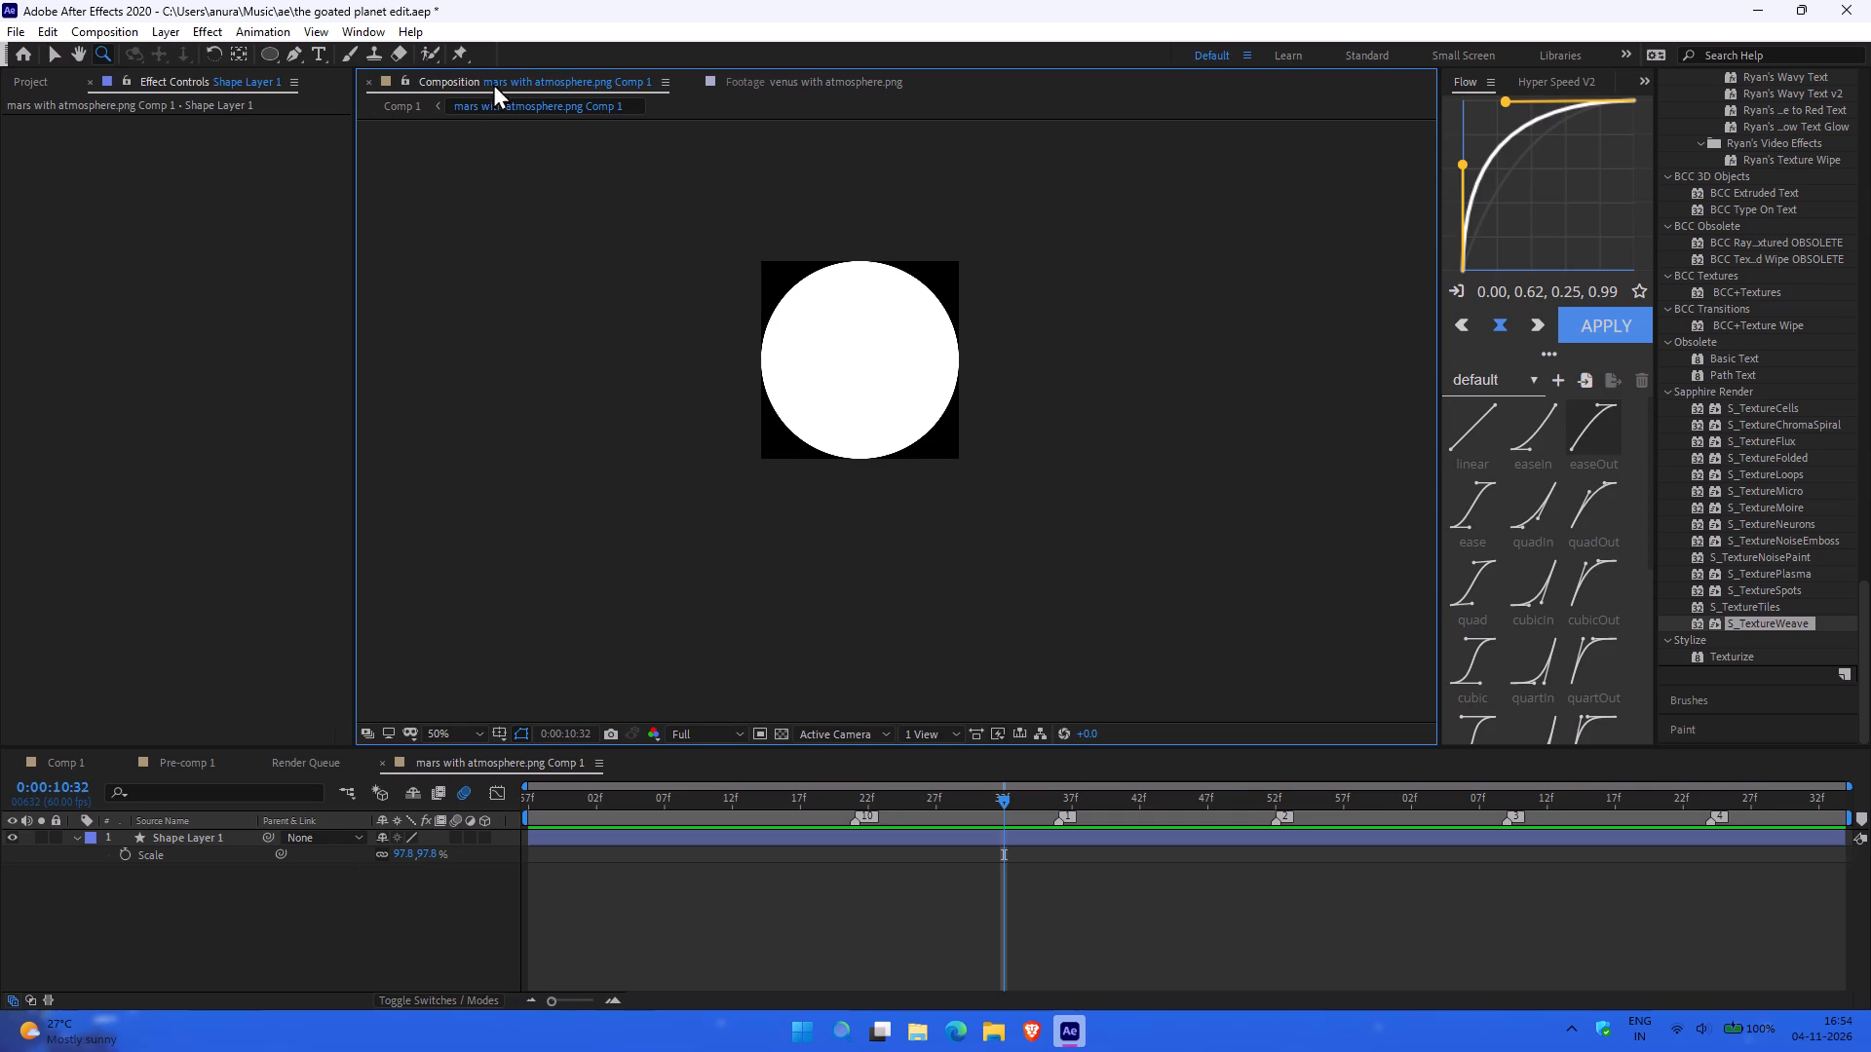
# Add a full-size elliptical mask to the white ellipse shape layer.
pyautogui.click(263, 47)
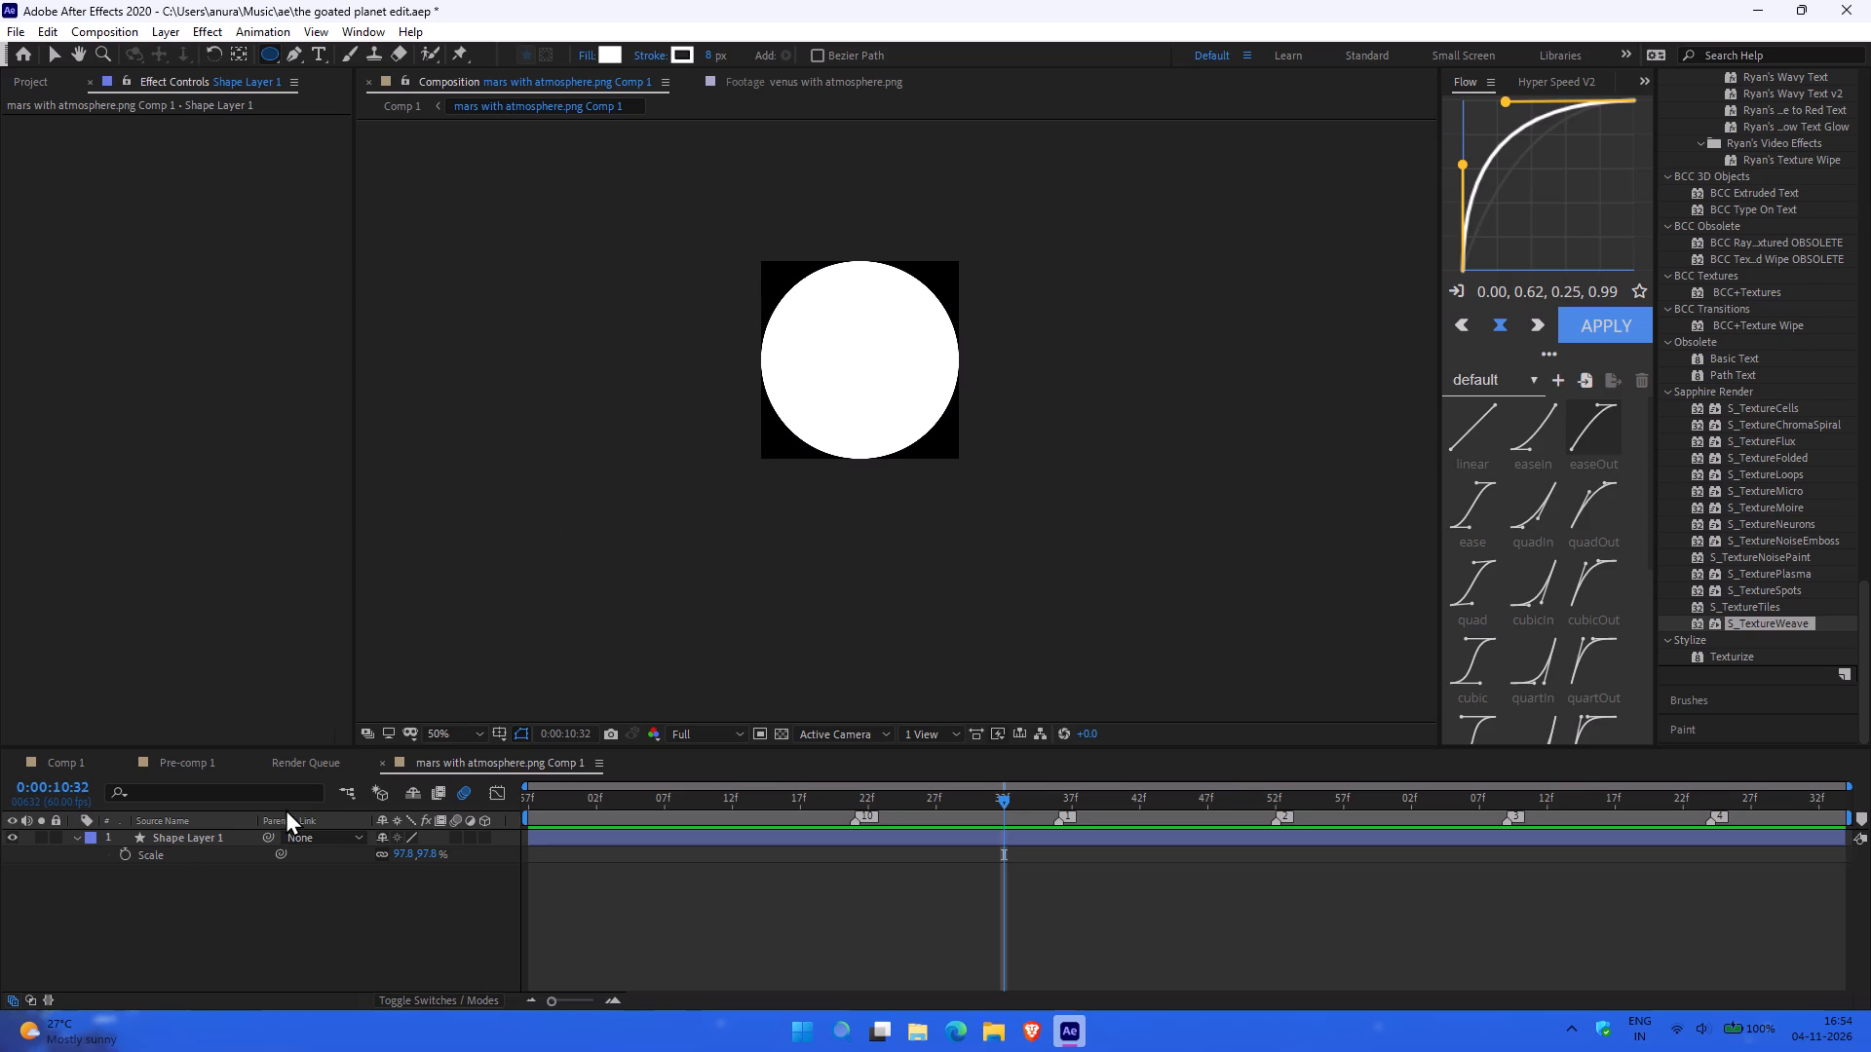
pyautogui.click(192, 837)
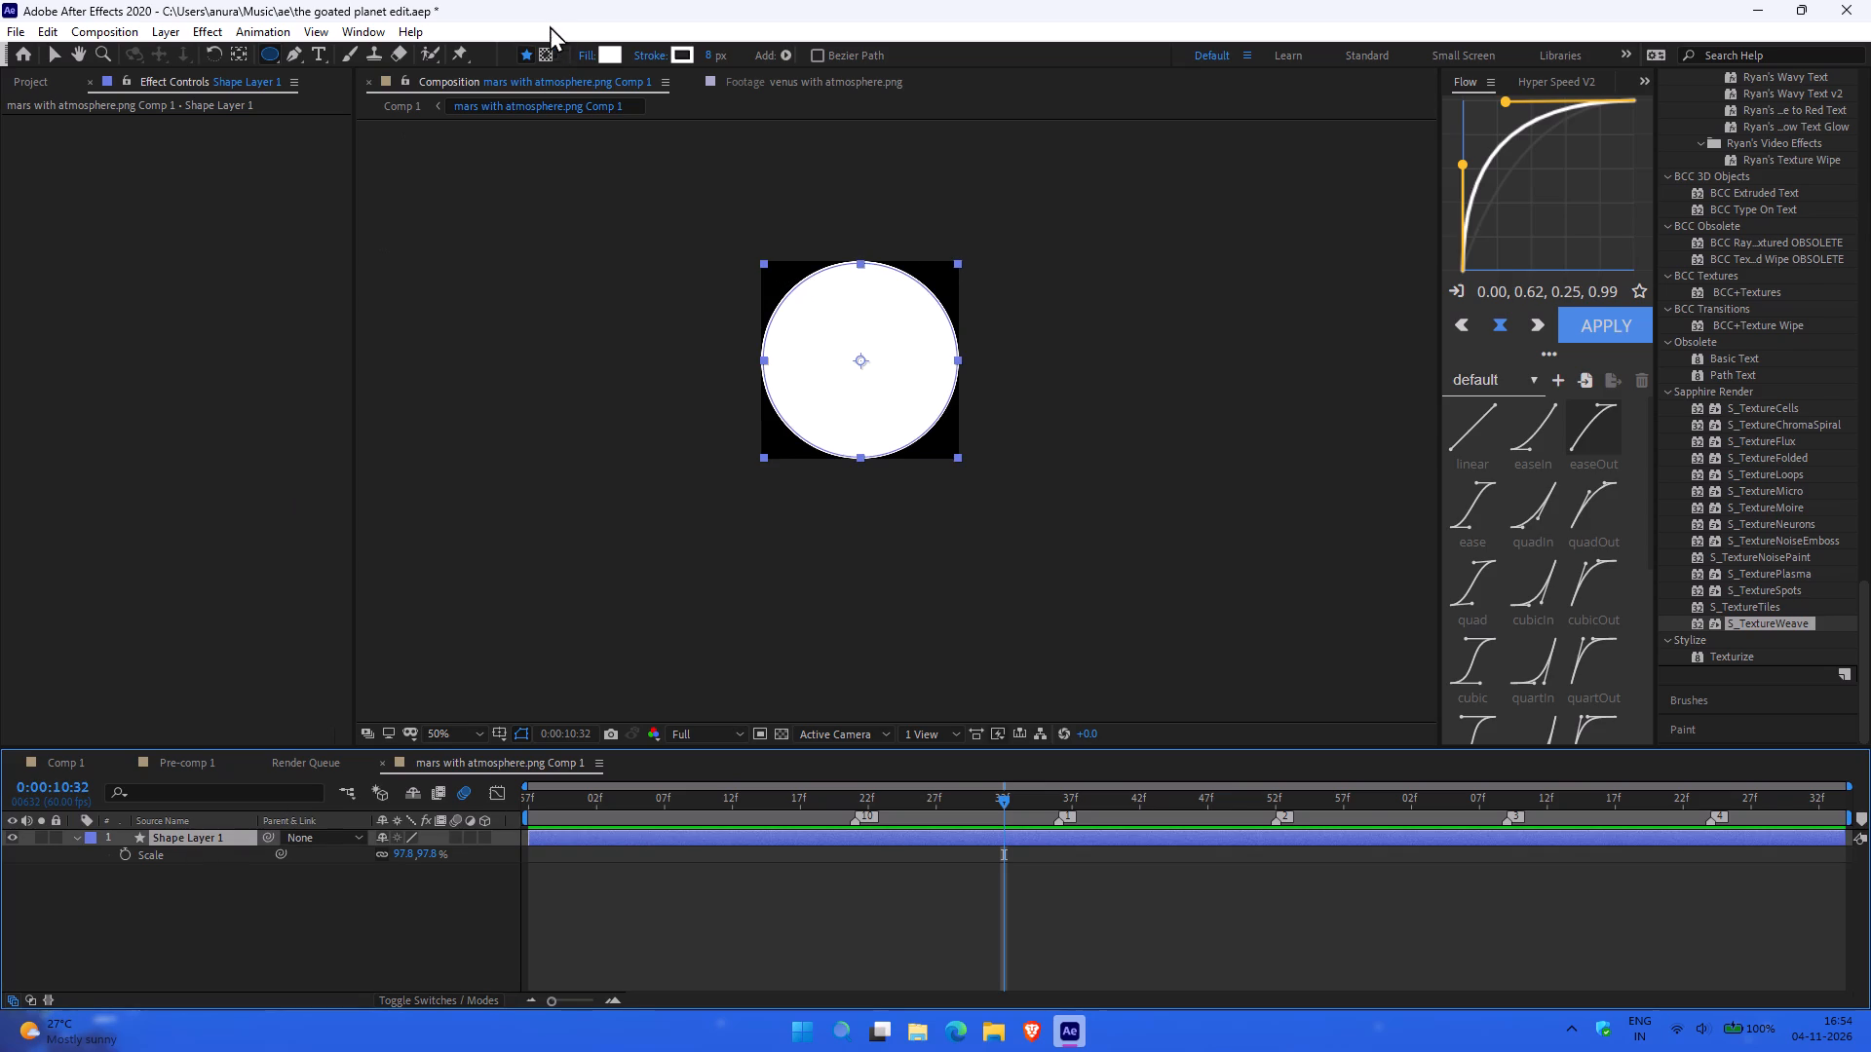
pyautogui.click(540, 48)
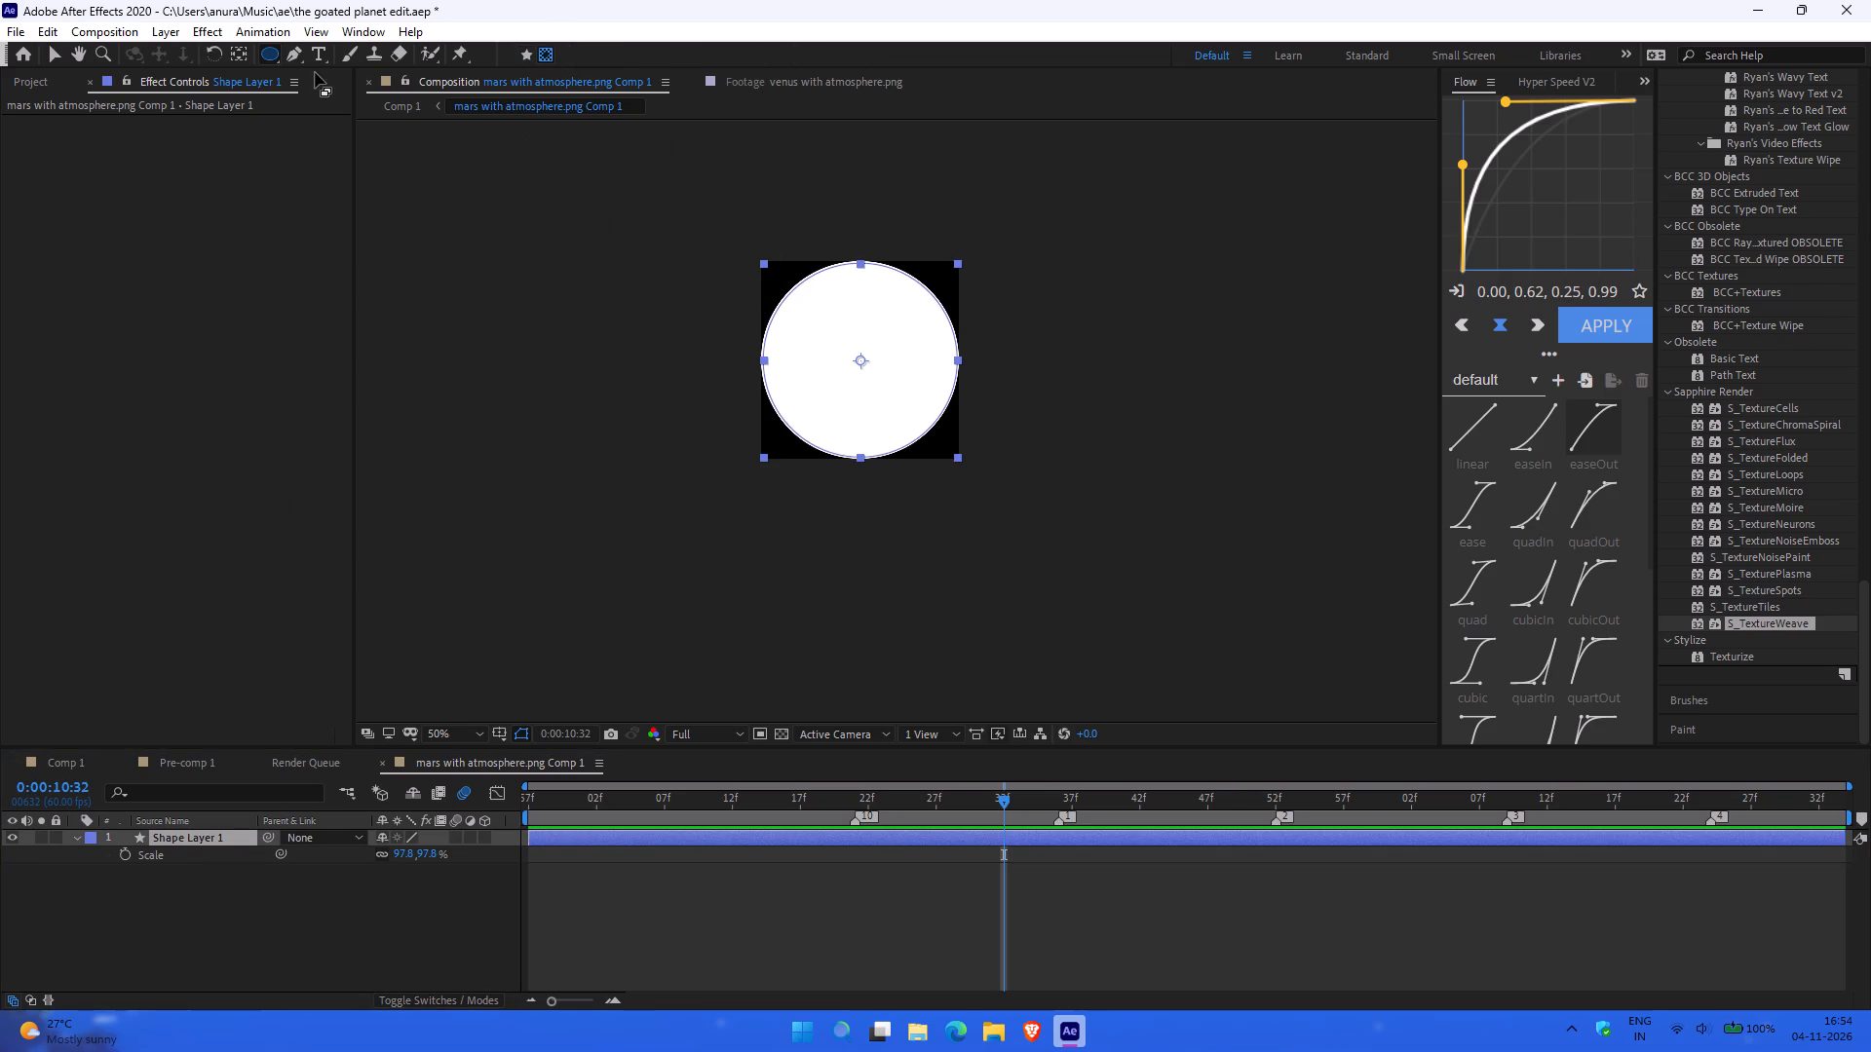
pyautogui.doubleClick(267, 55)
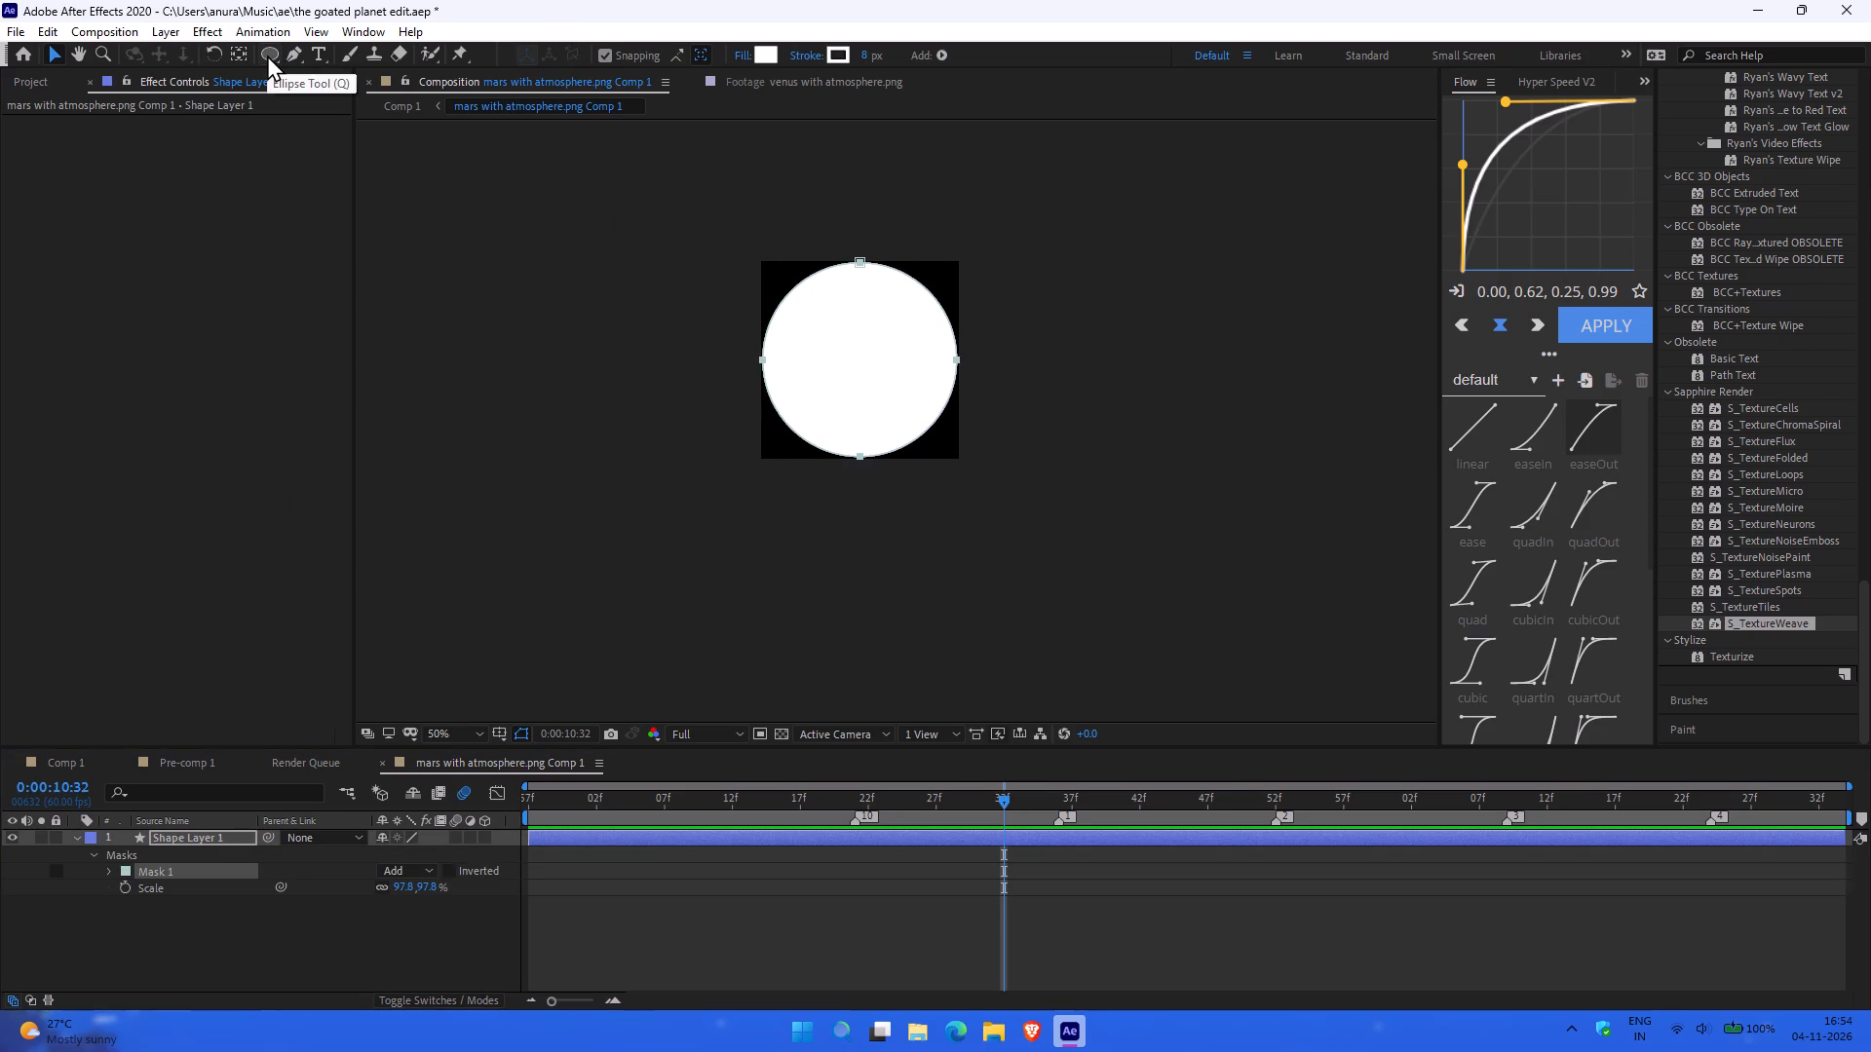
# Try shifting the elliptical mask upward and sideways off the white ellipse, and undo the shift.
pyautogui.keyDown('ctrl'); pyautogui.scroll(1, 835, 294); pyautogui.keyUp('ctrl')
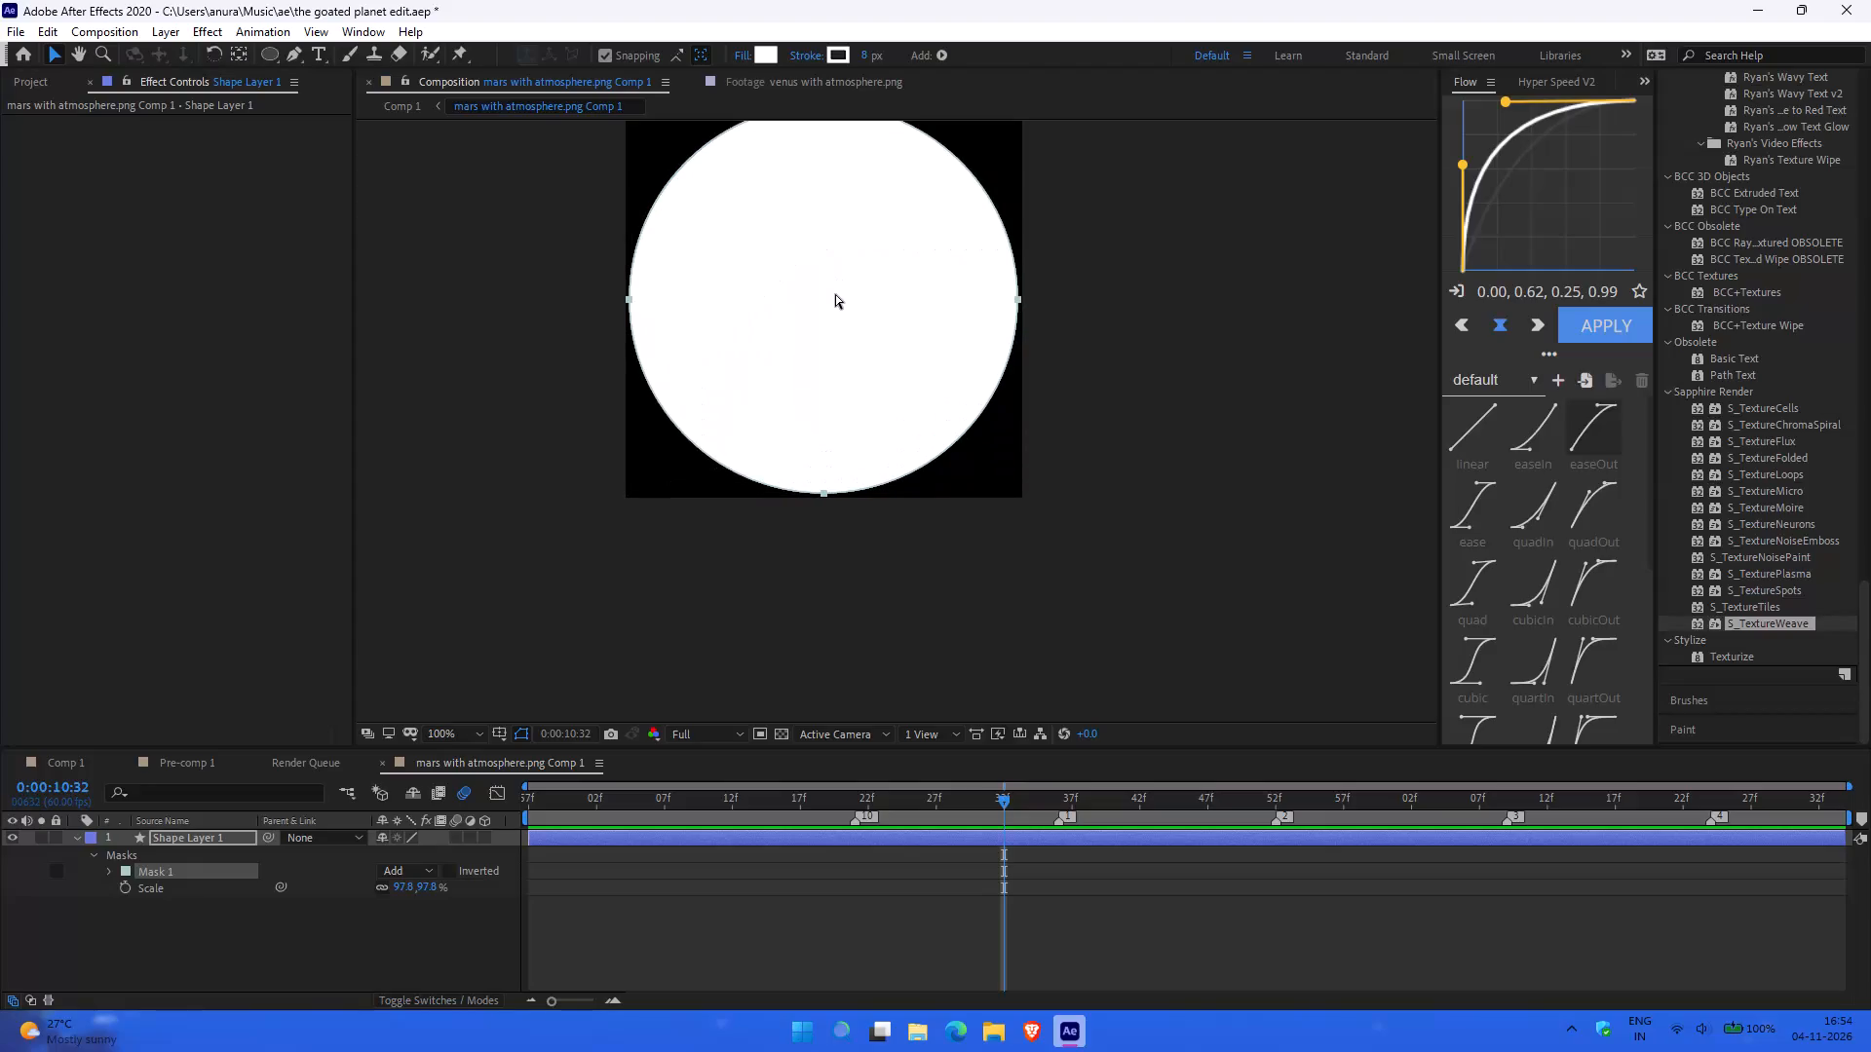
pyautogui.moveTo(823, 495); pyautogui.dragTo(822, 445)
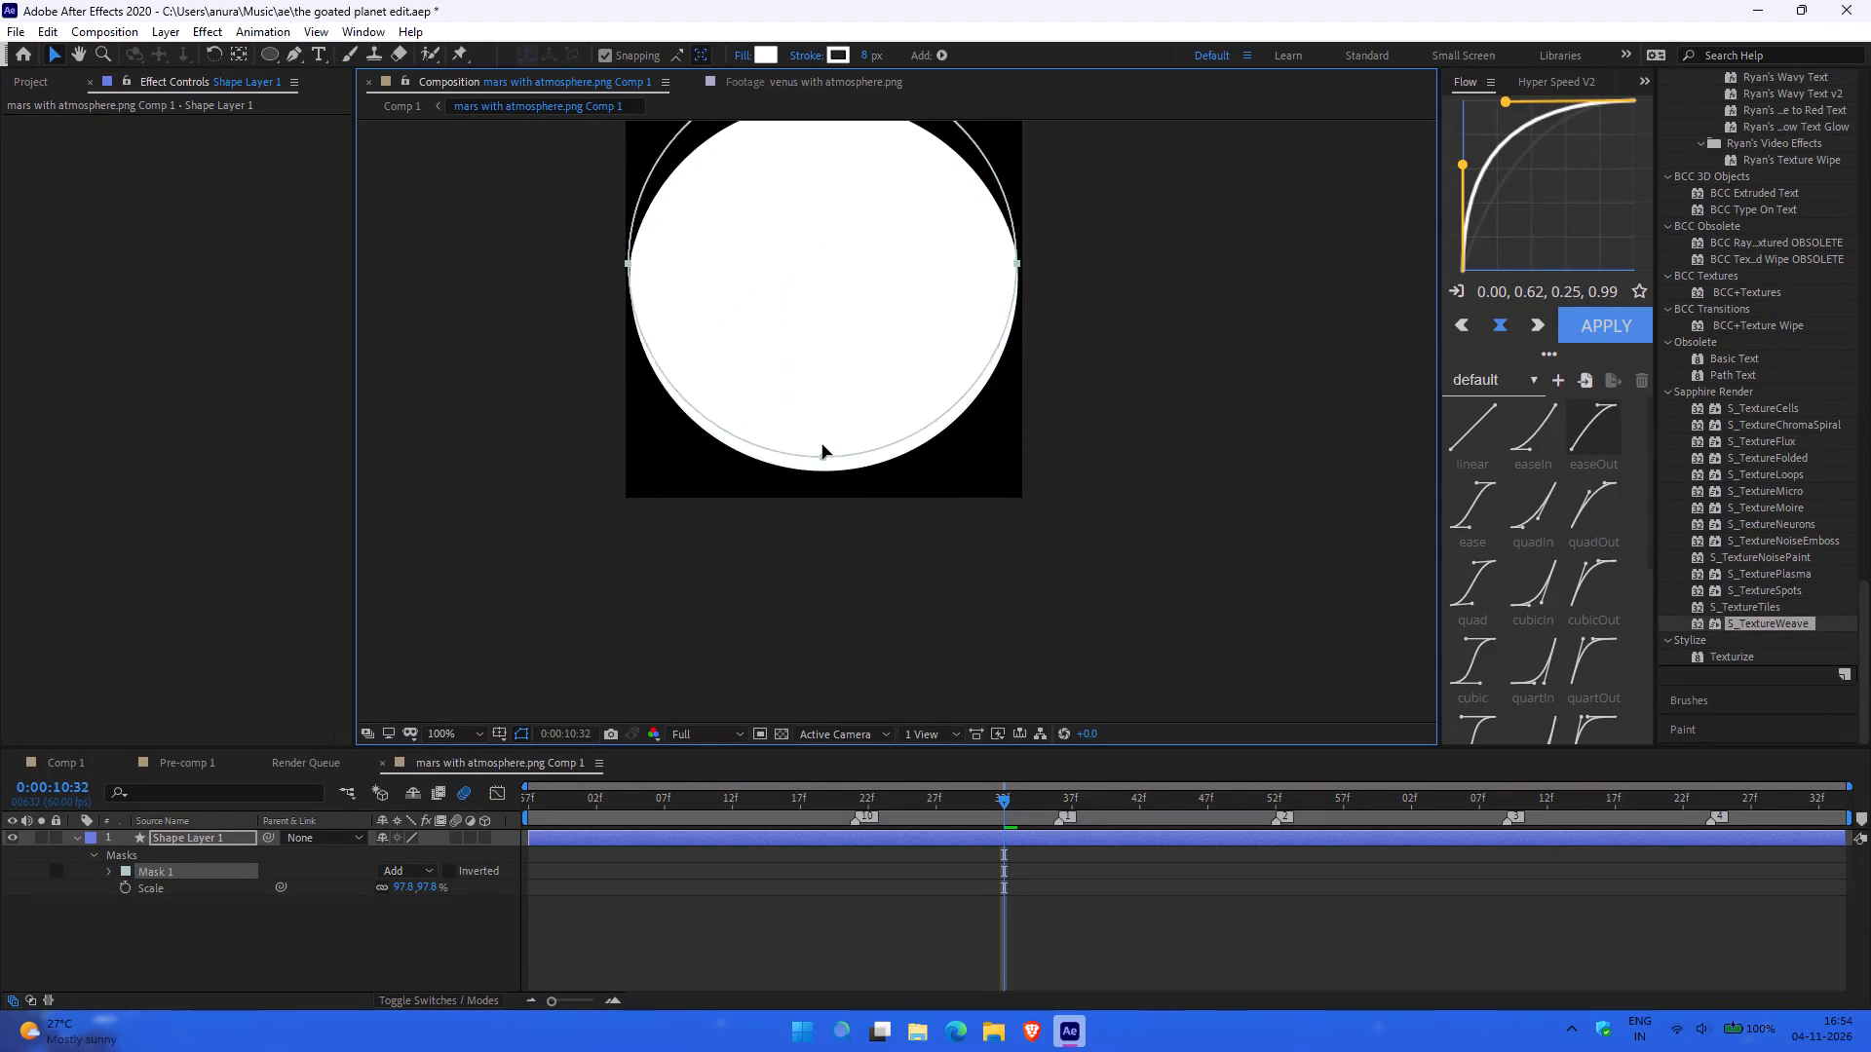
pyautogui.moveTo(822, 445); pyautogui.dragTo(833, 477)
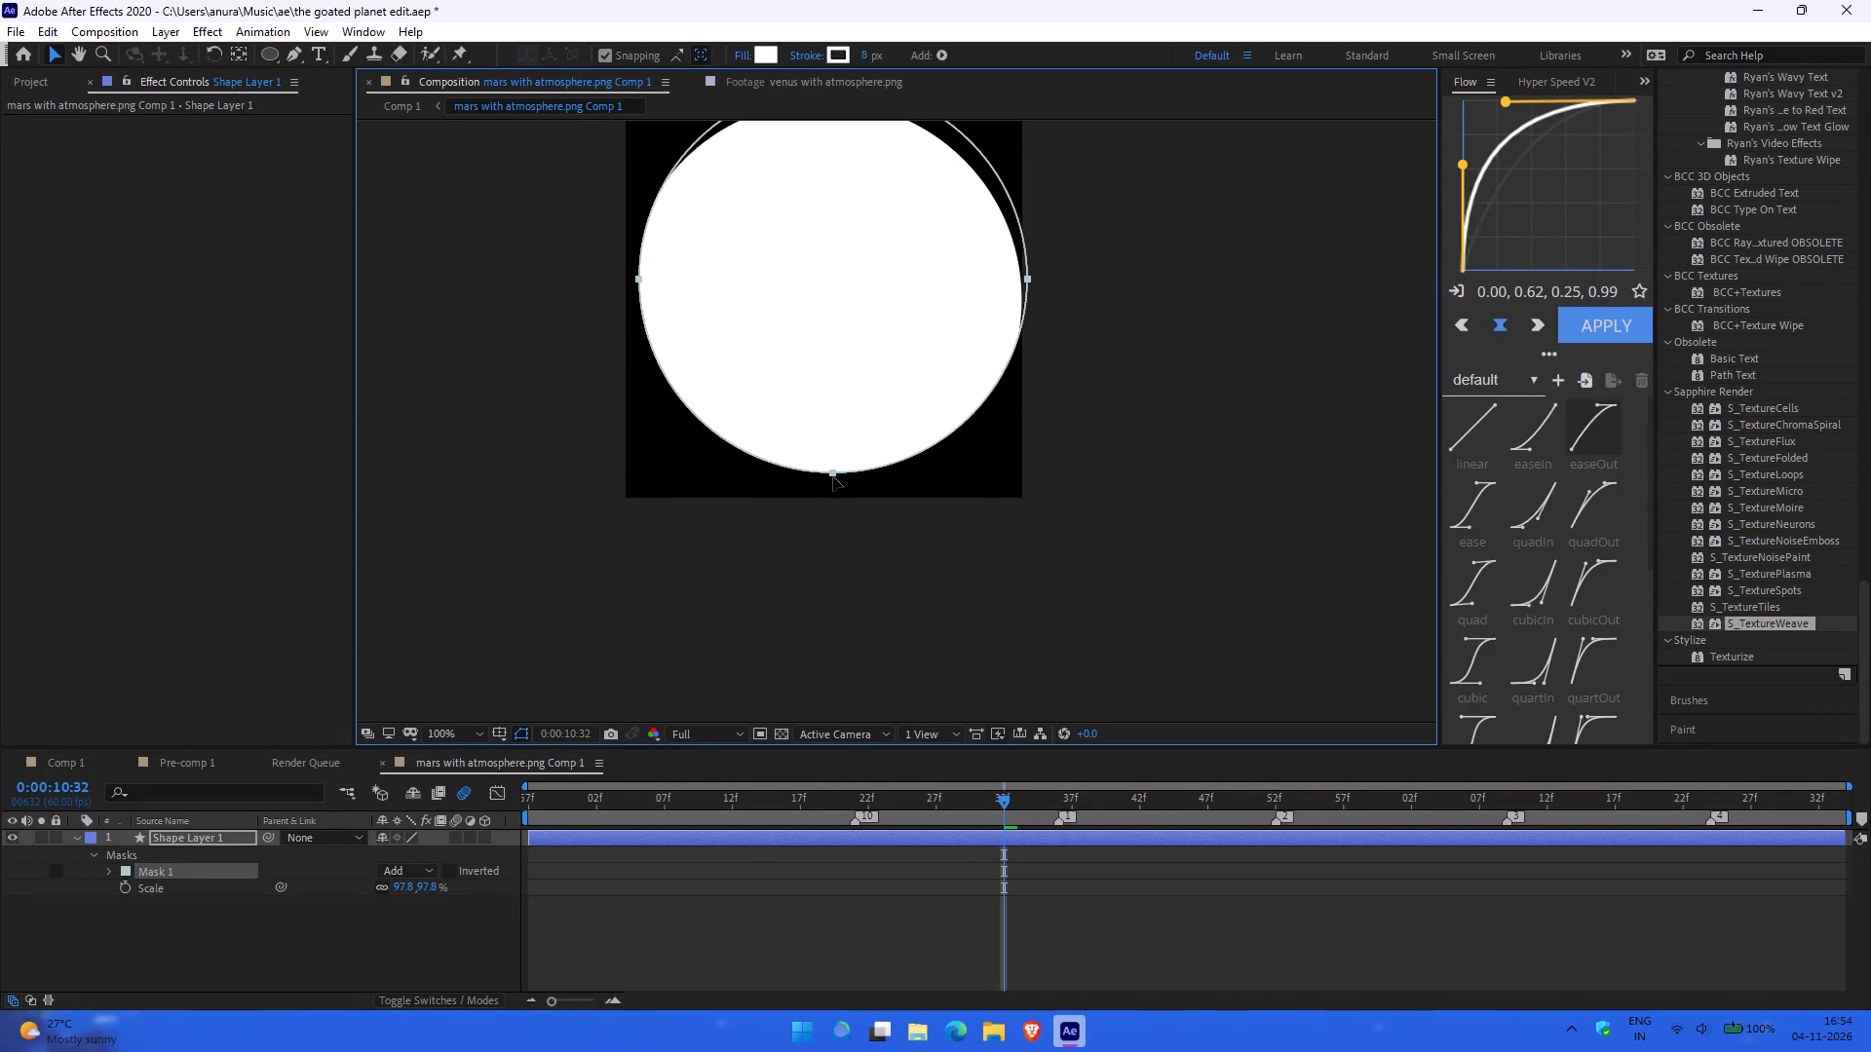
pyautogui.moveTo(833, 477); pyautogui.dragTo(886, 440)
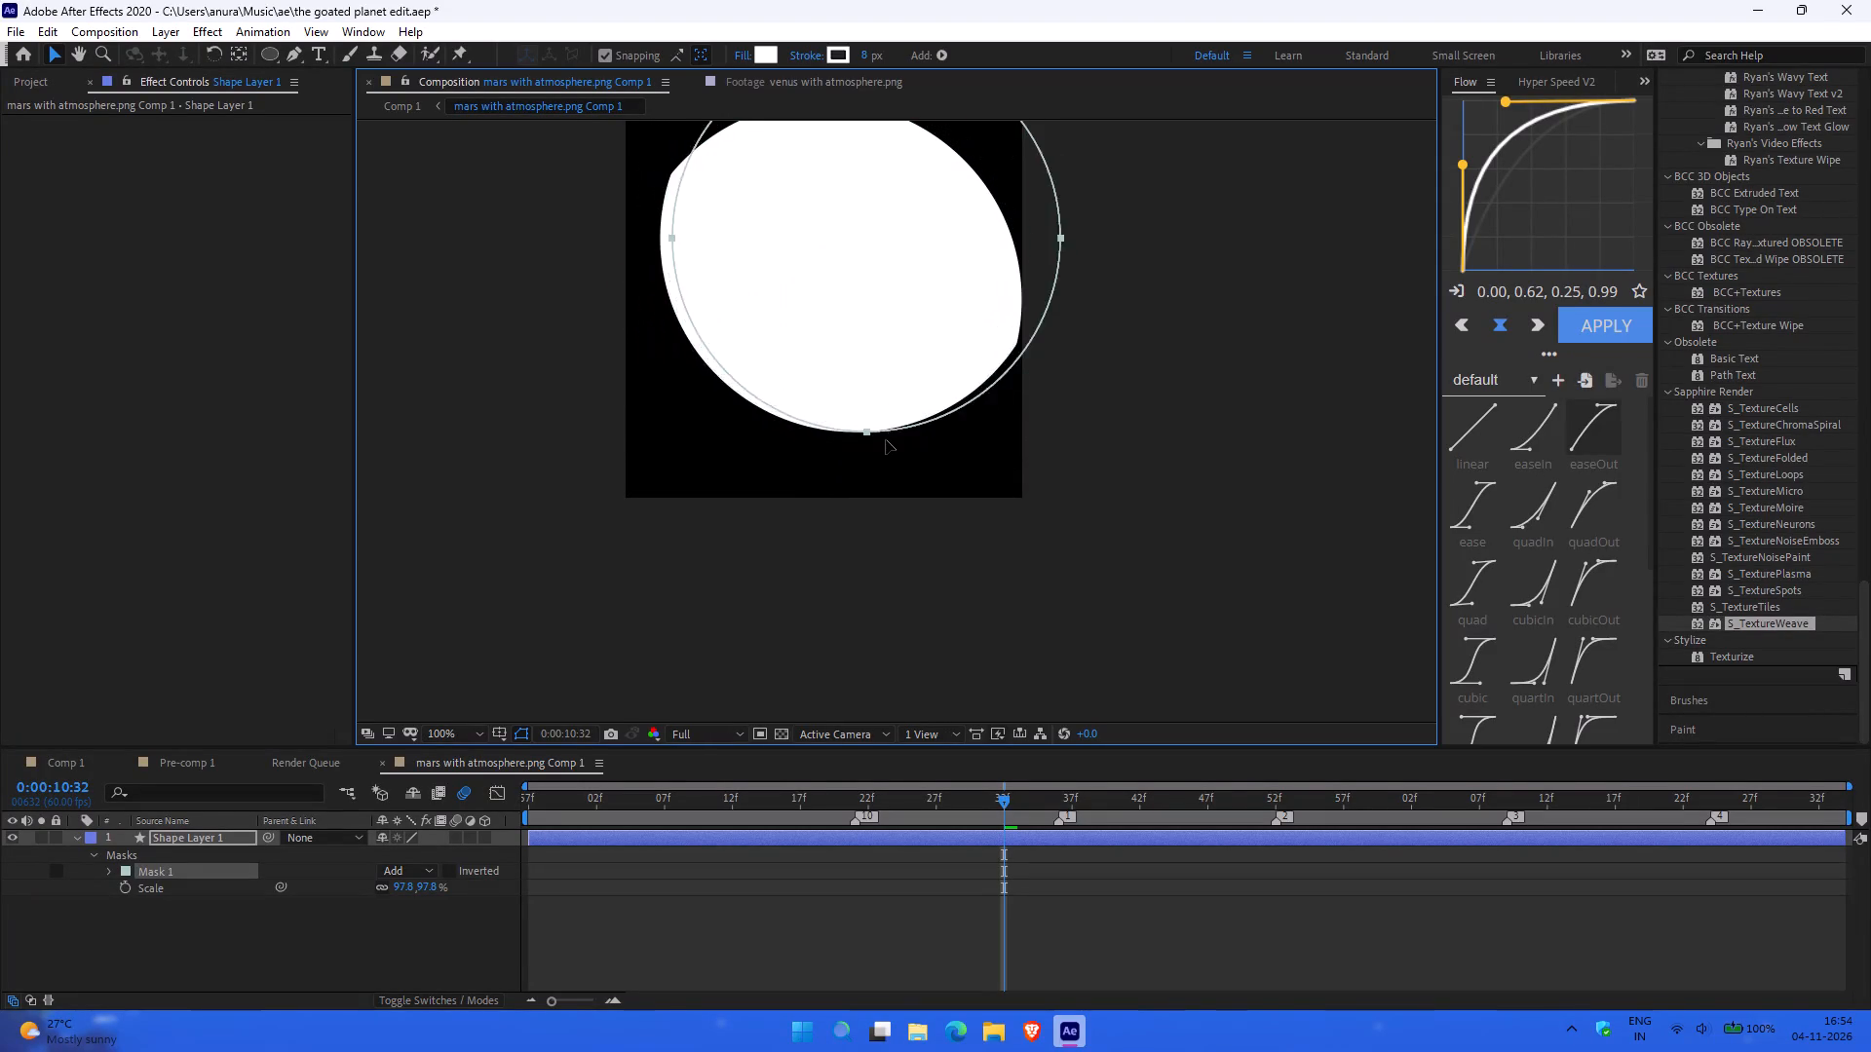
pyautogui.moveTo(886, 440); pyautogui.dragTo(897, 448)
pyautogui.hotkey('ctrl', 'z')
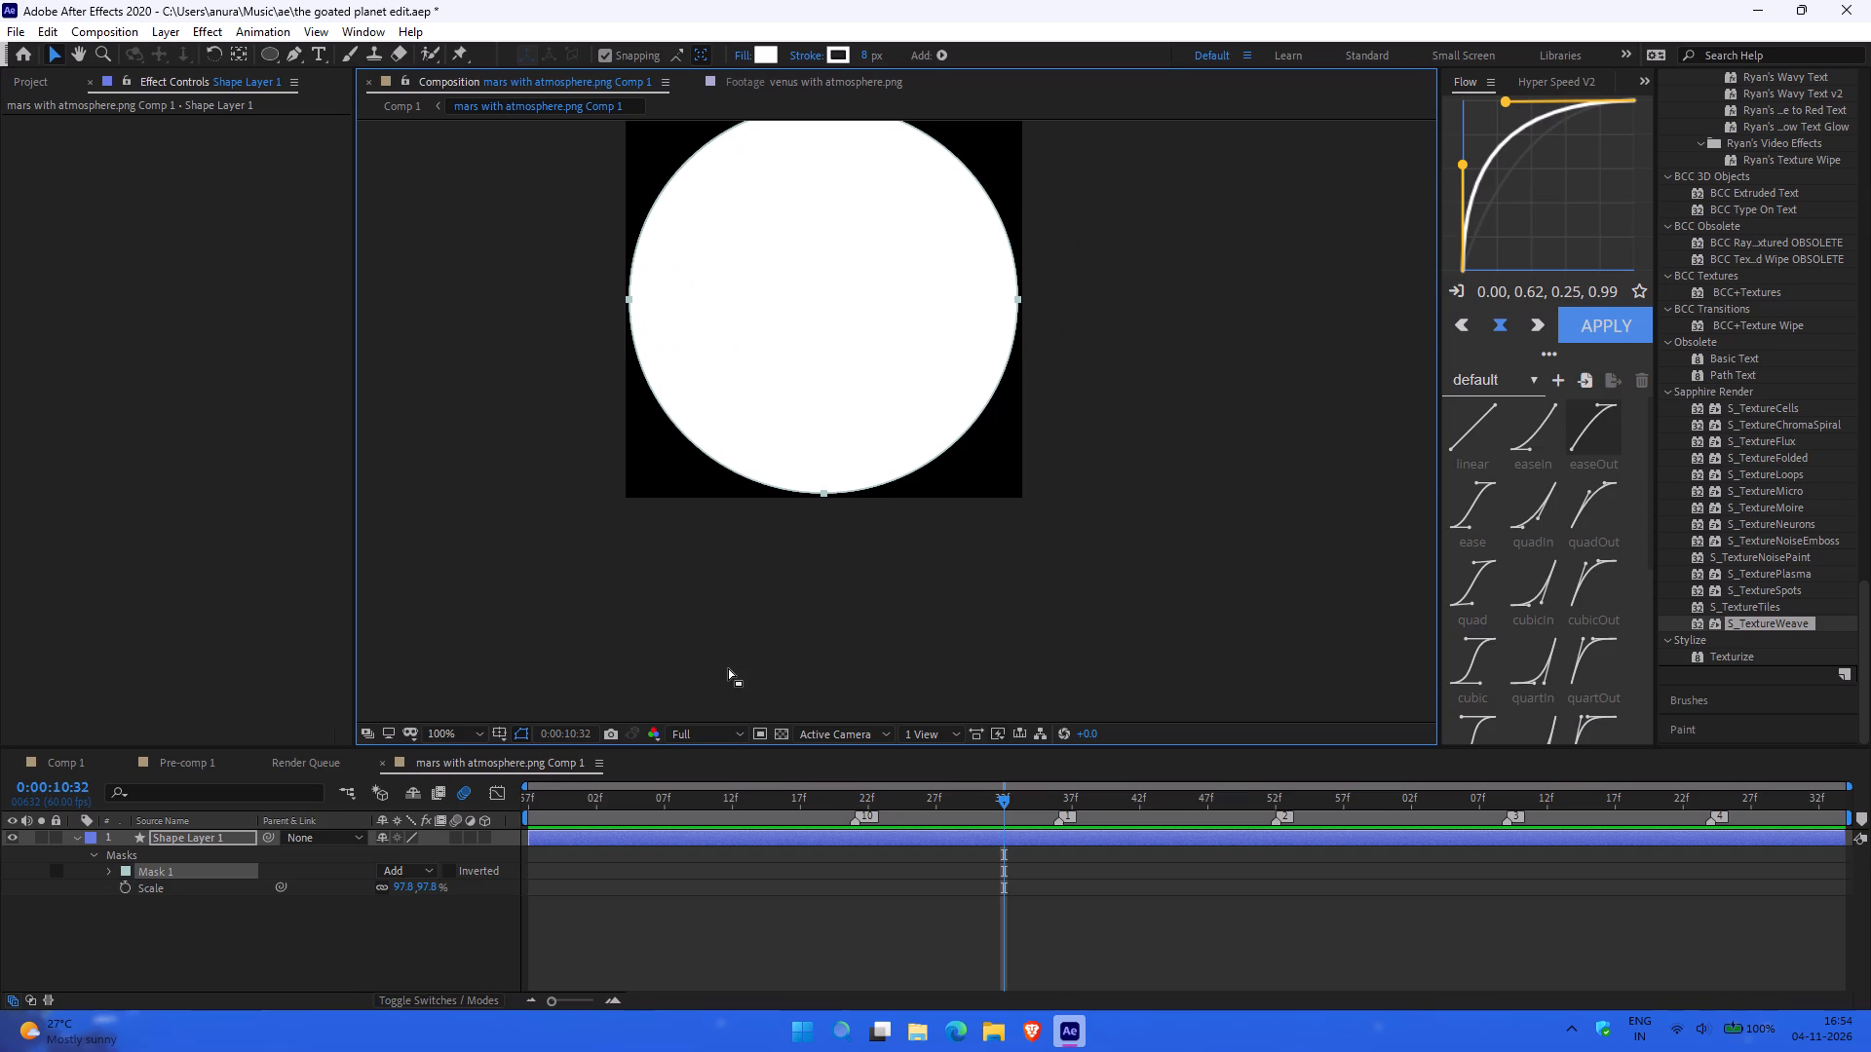
# Invert the elliptical mask on the white shape layer.
pyautogui.click(452, 871)
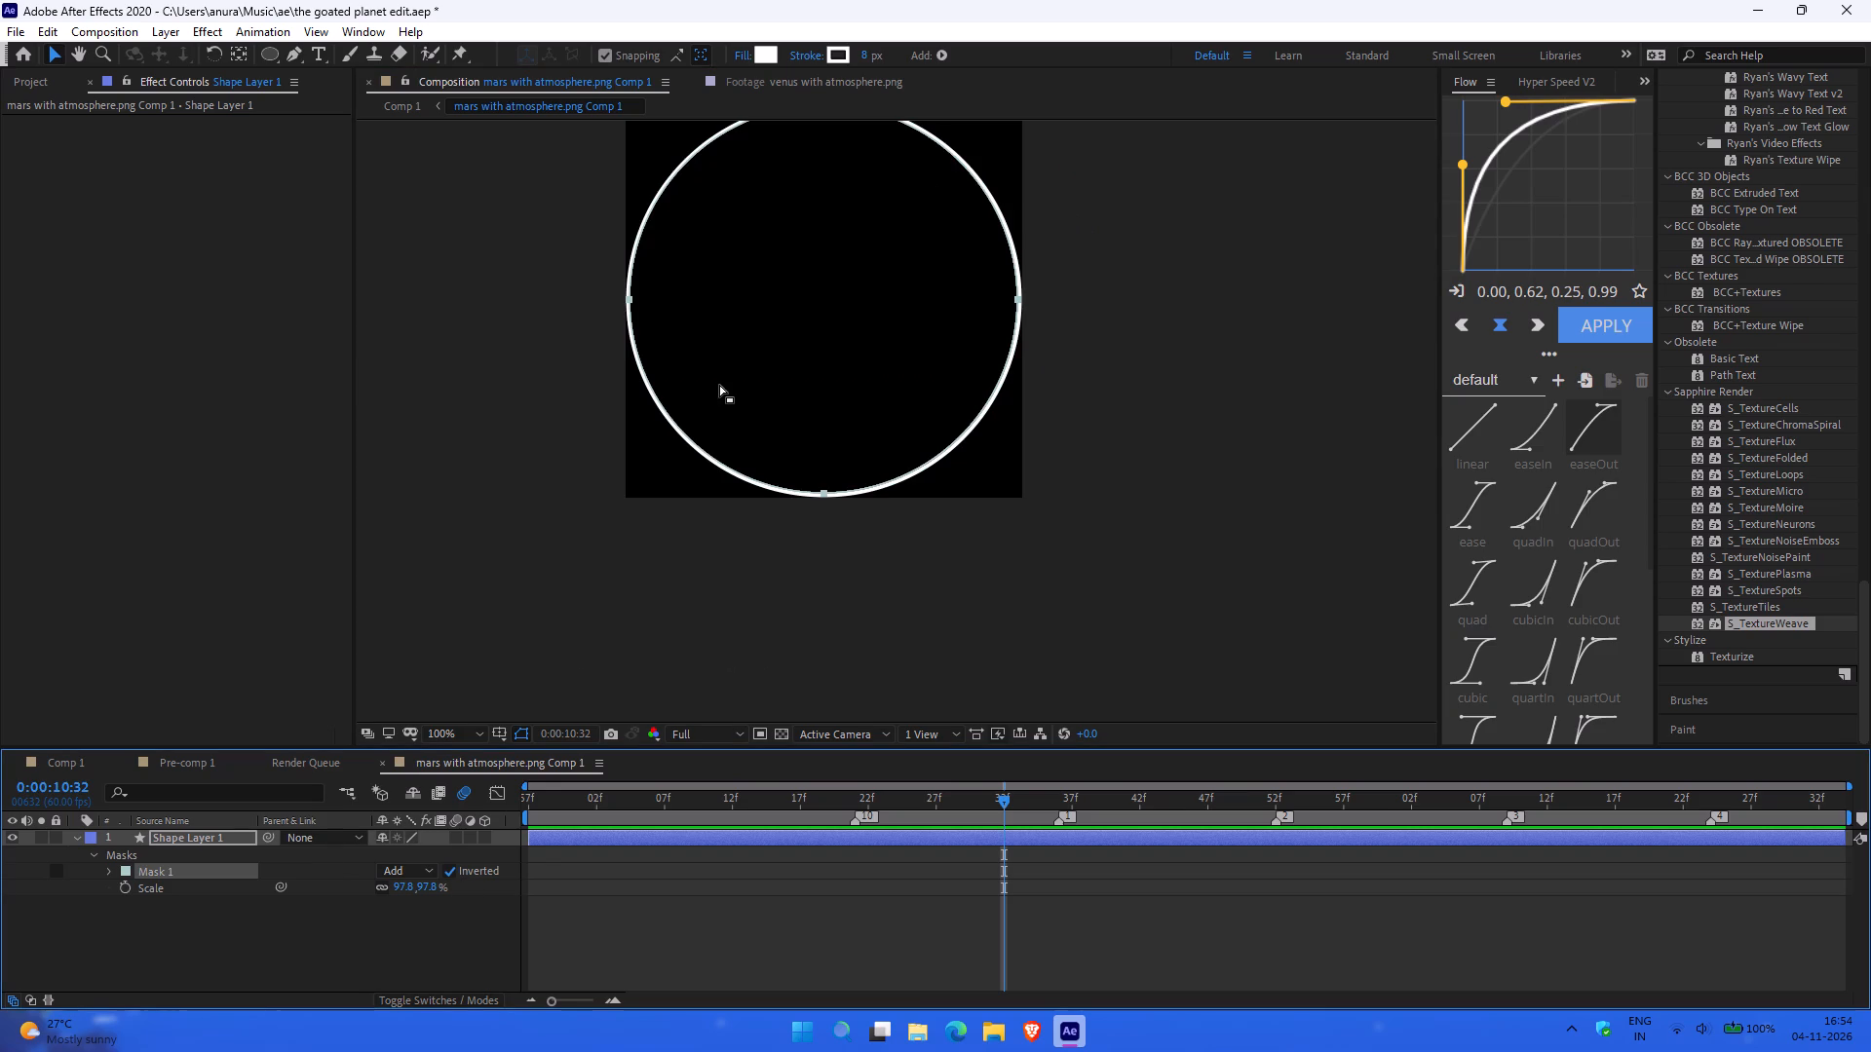
pyautogui.keyDown('ctrl'); pyautogui.scroll(1, 719, 385); pyautogui.keyUp('ctrl')
pyautogui.click(1029, 684)
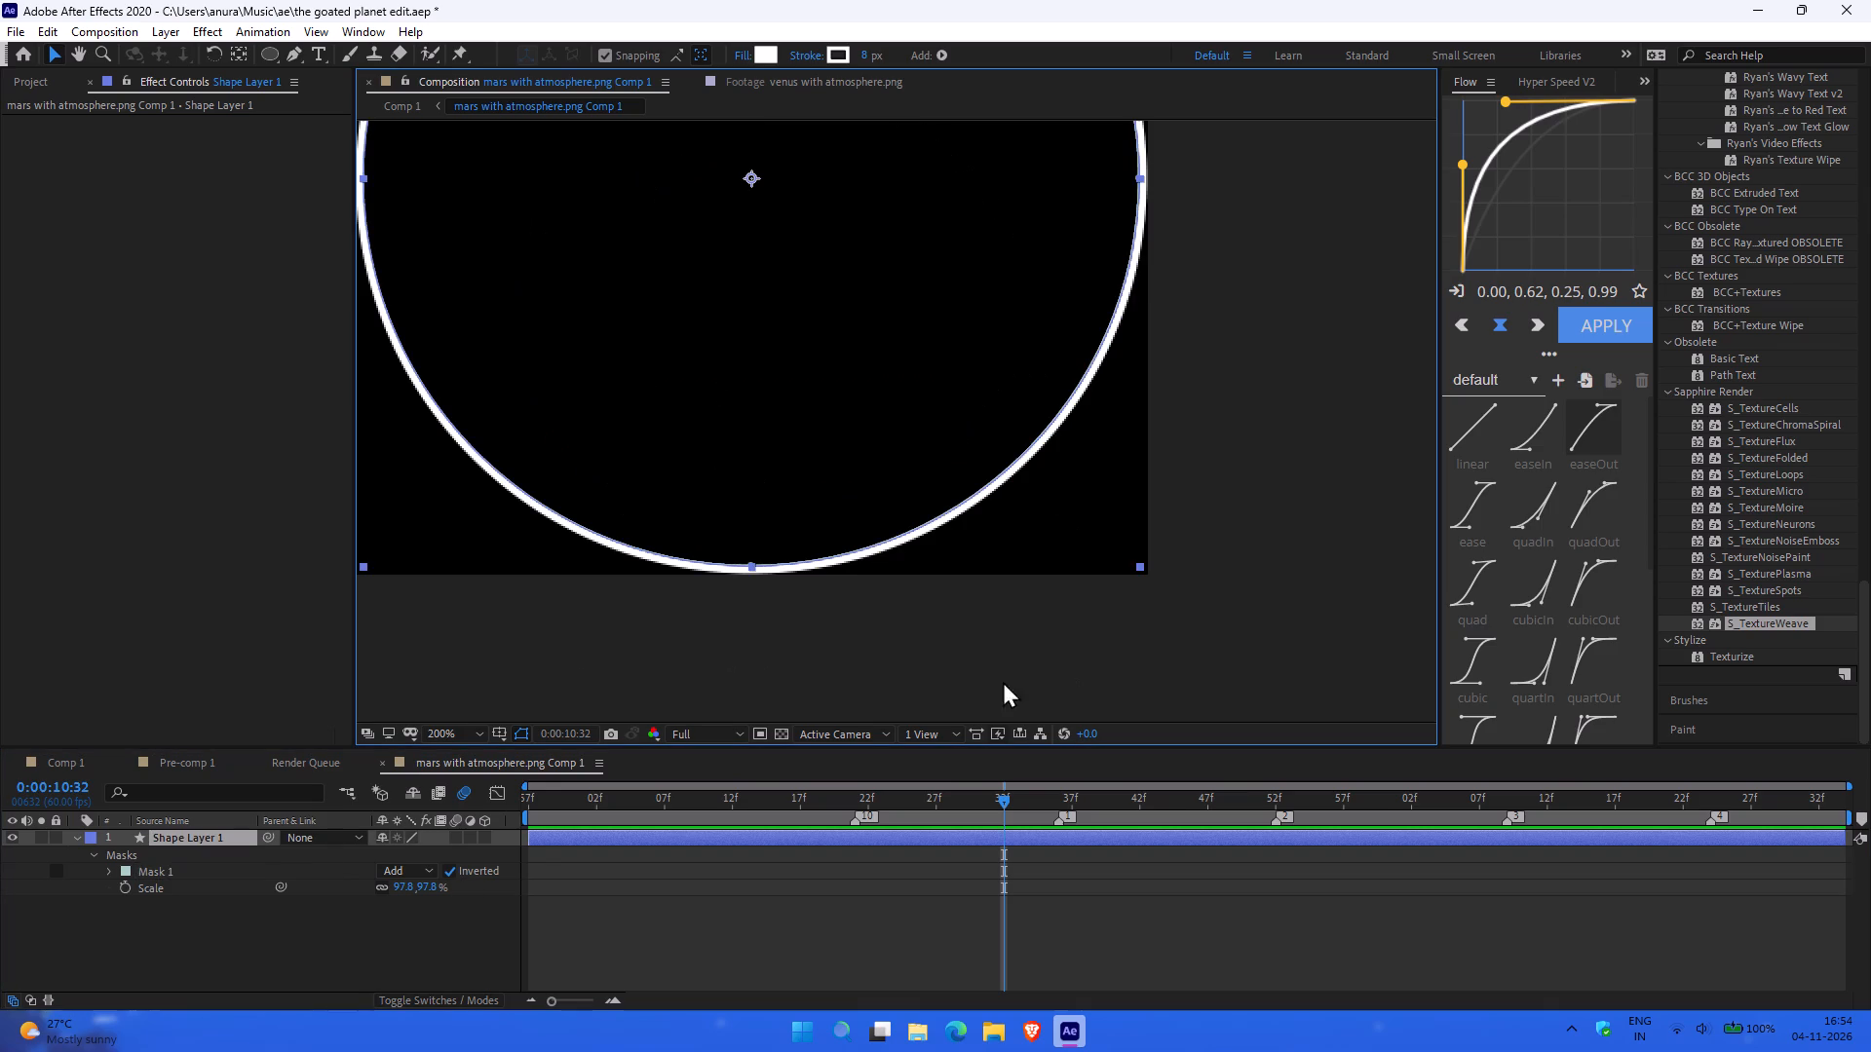
# In Comp 1, align the "mars with atmosphere.png Comp 1" layer to the composition's horizontal centre.
pyautogui.click(64, 765)
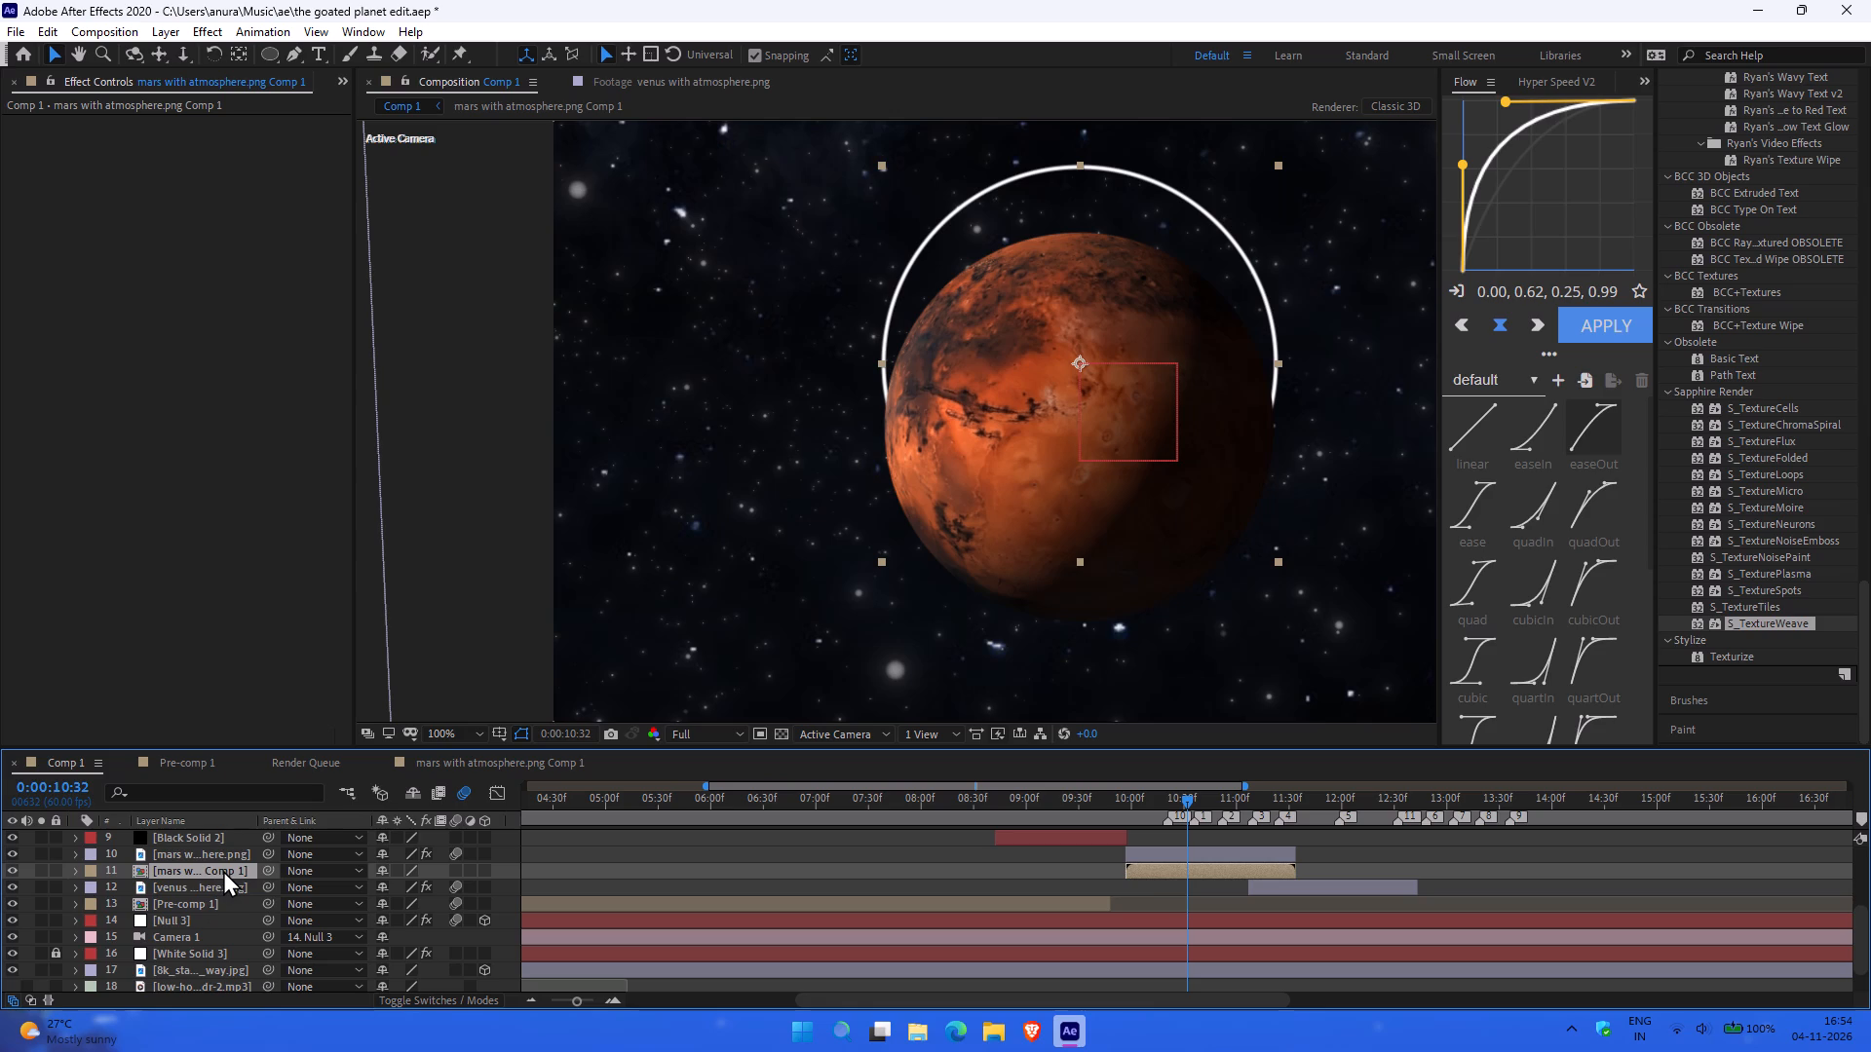
pyautogui.press('p')
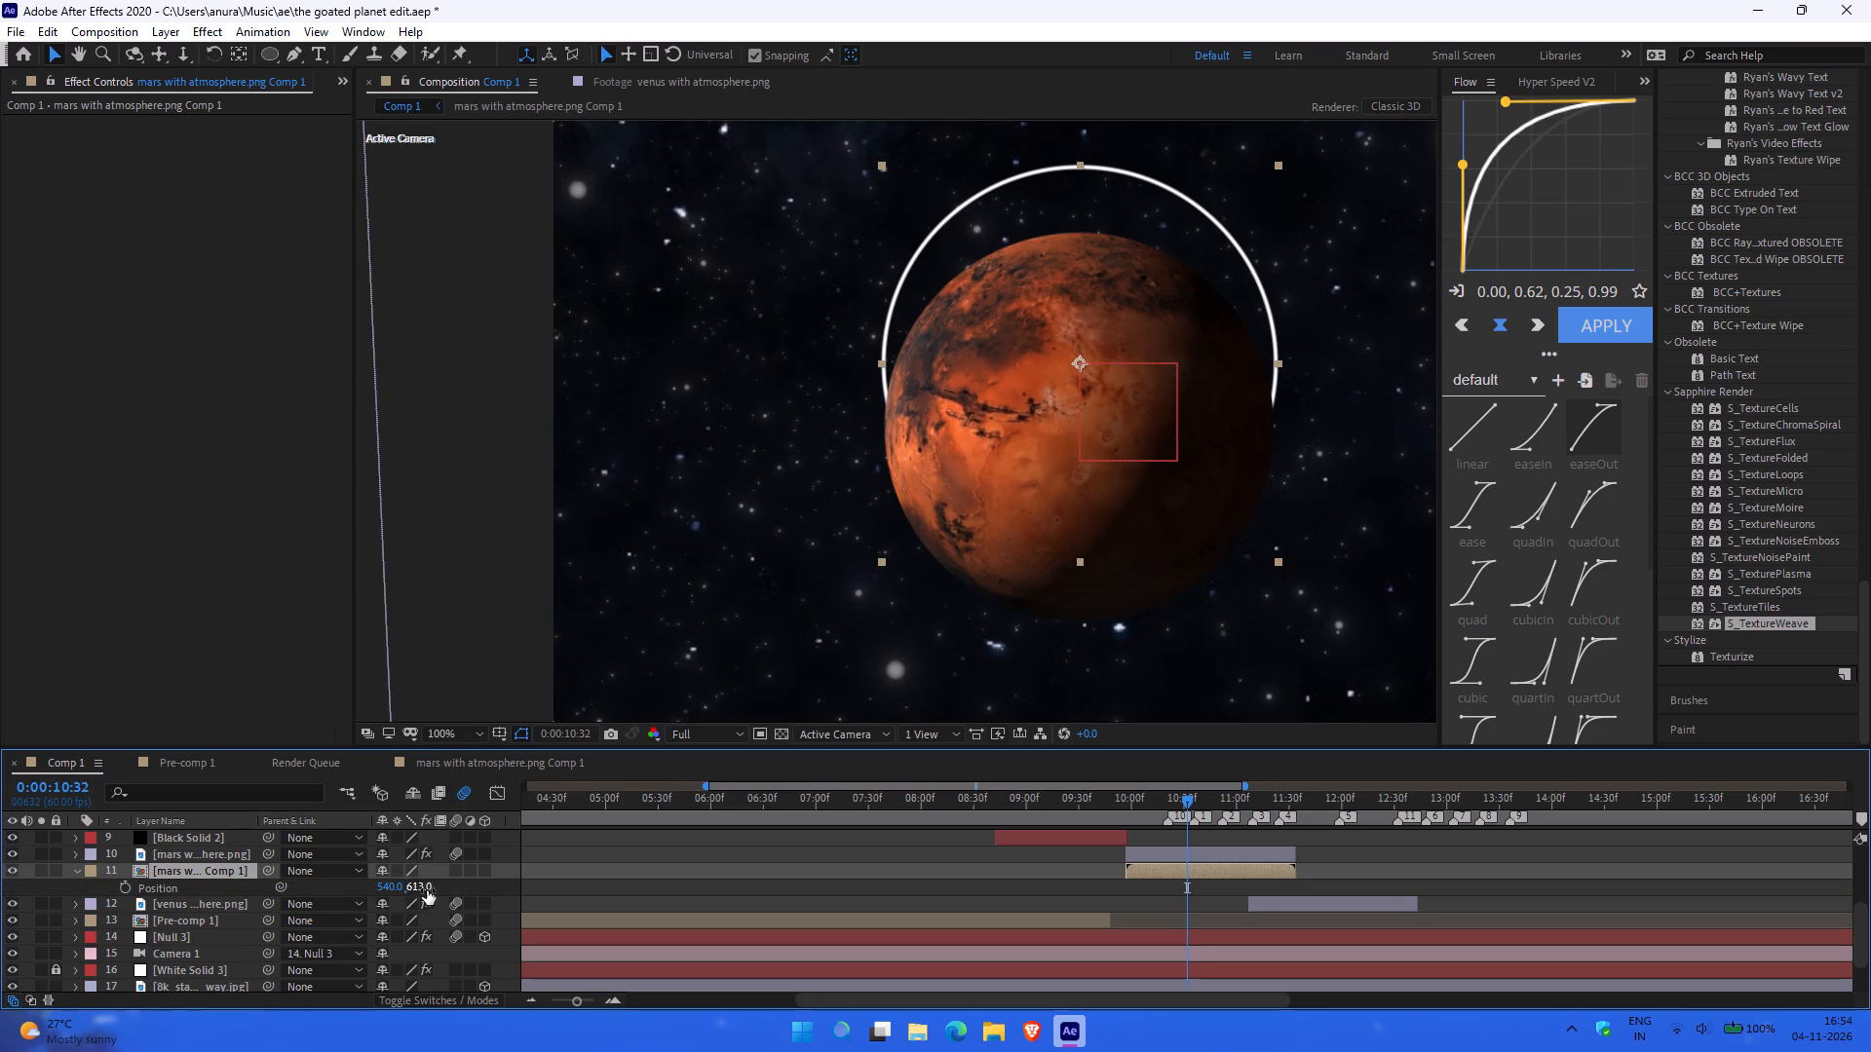
pyautogui.click(395, 885)
pyautogui.scroll(3, 1712, 280)
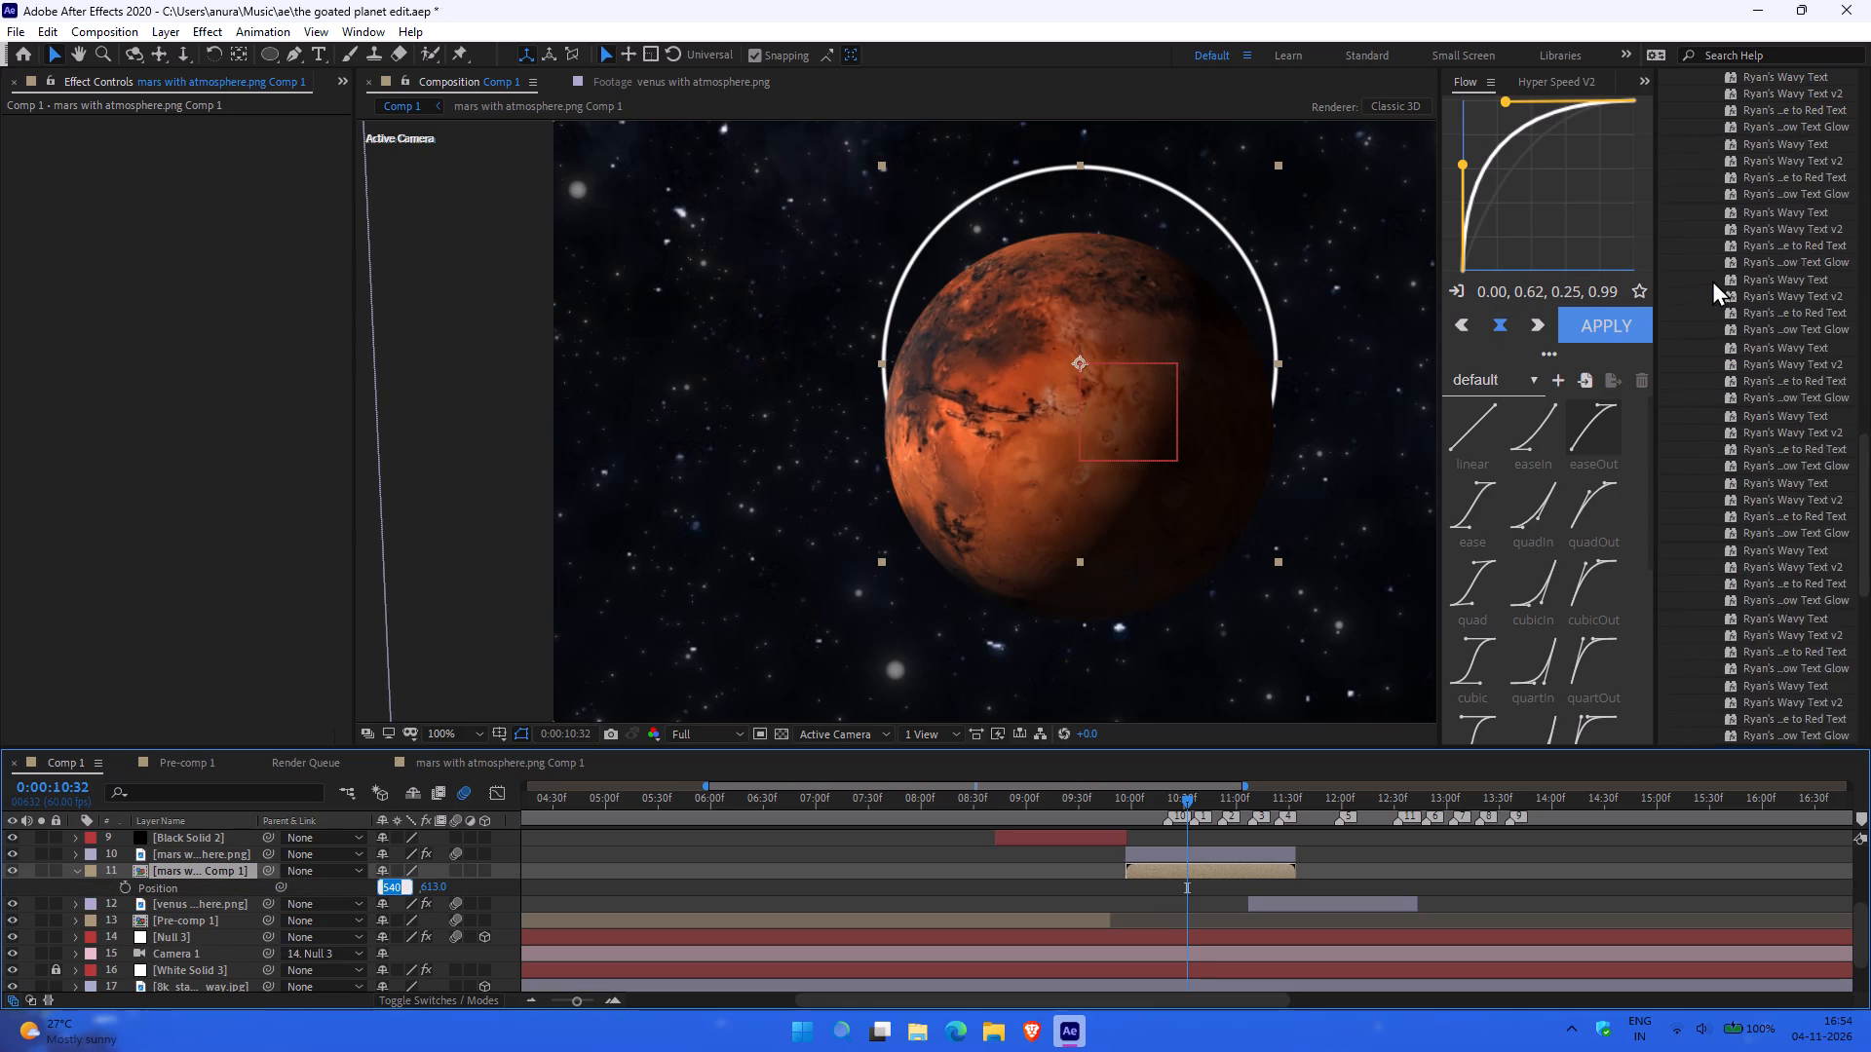
pyautogui.scroll(1, 1712, 280)
pyautogui.scroll(5, 1777, 195)
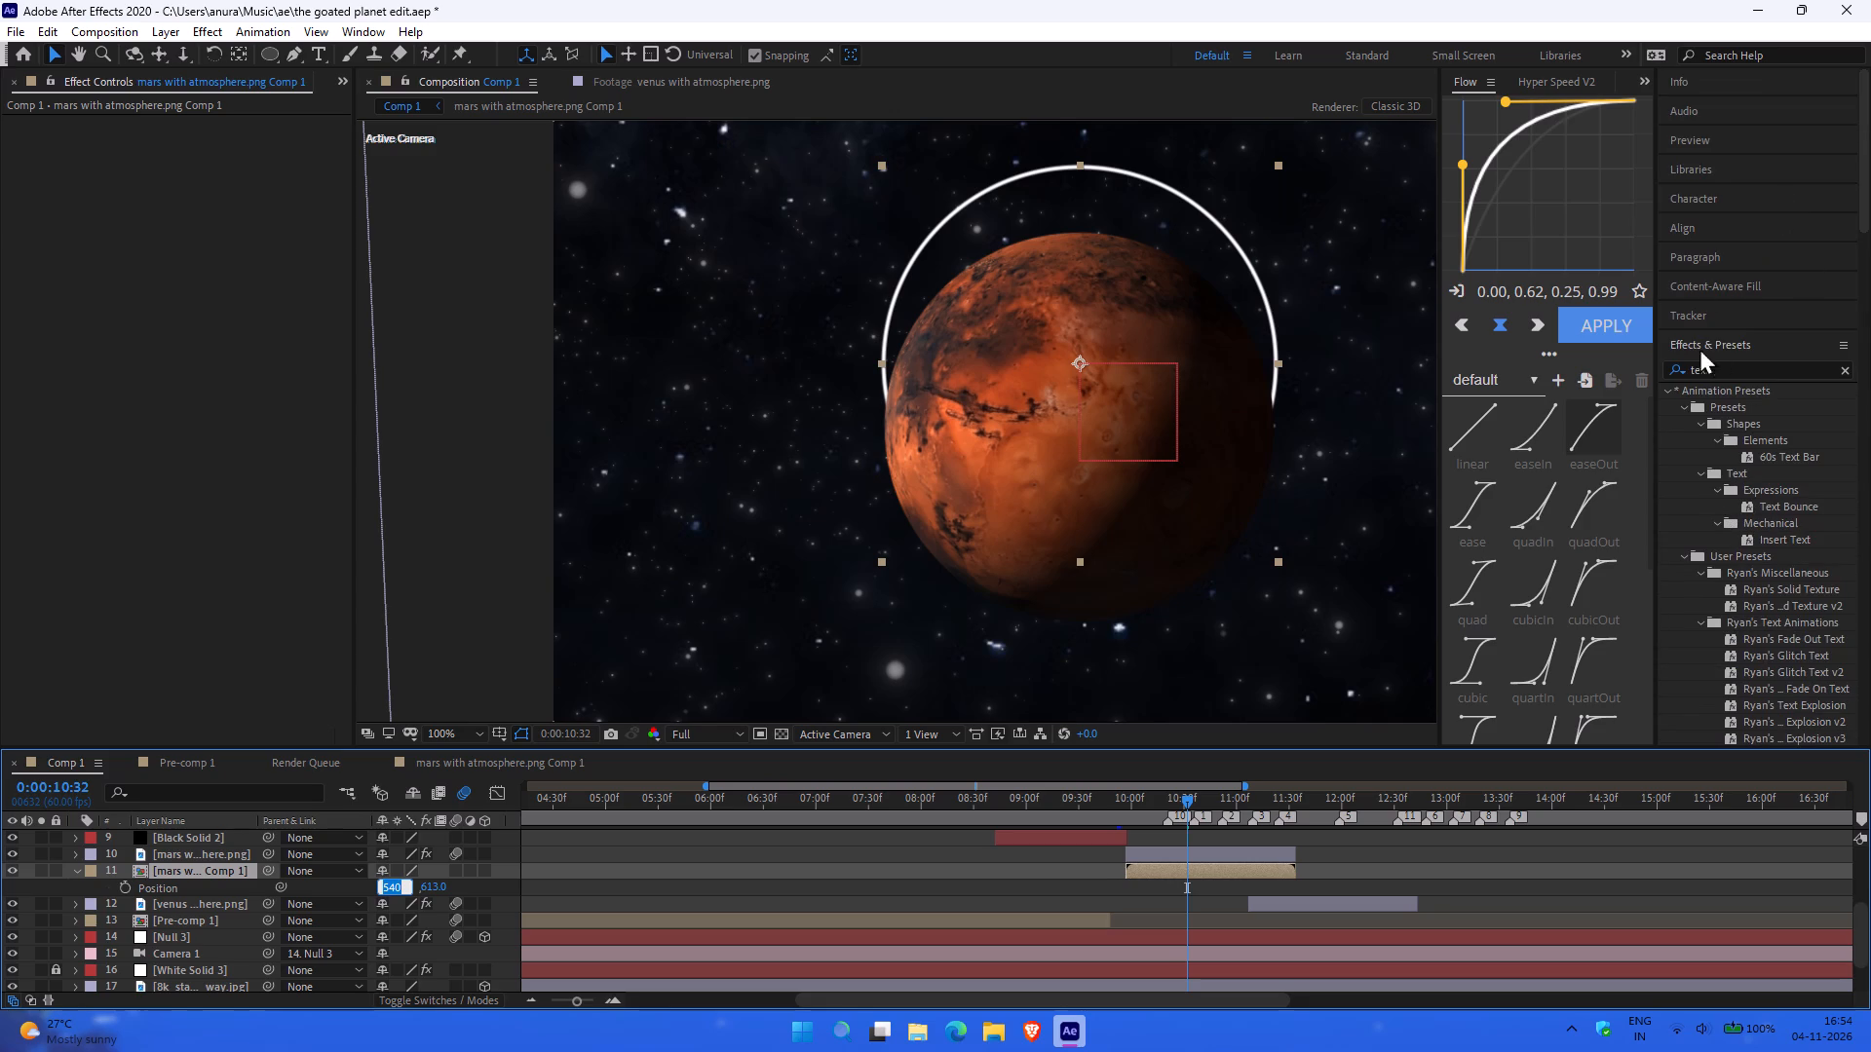
pyautogui.click(1720, 231)
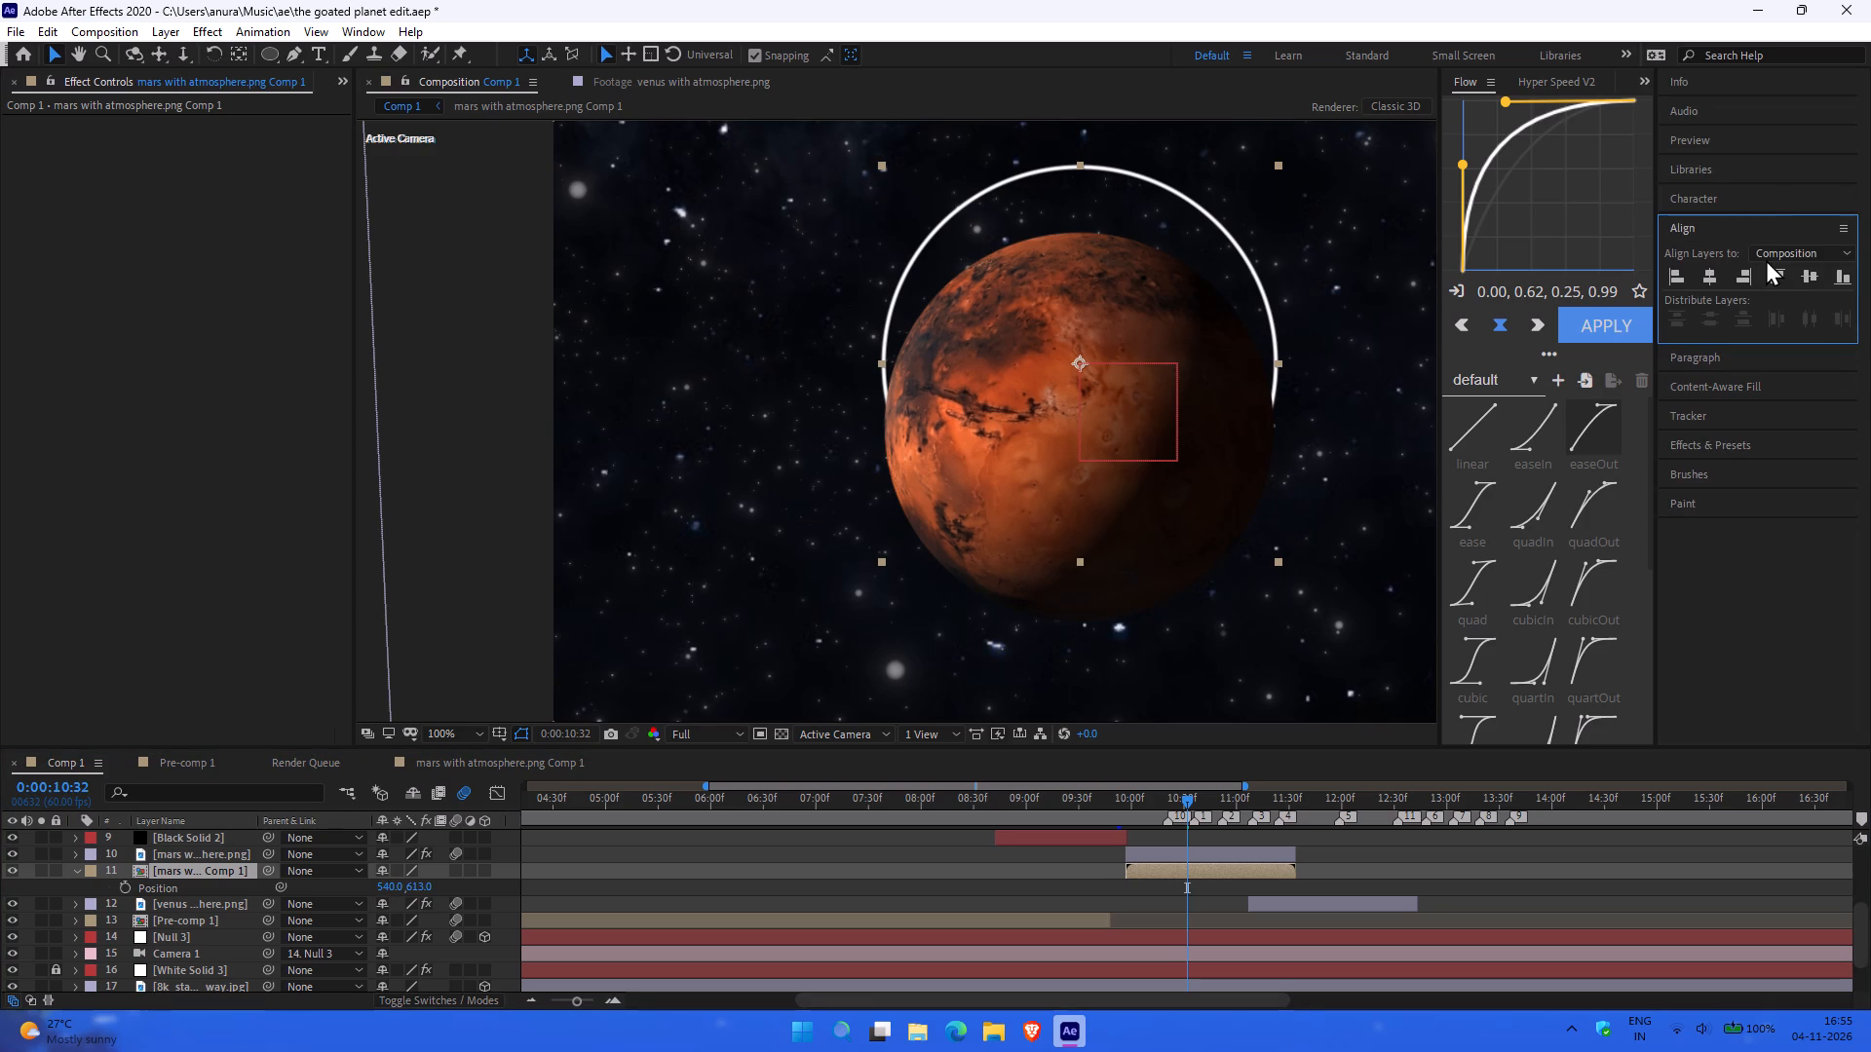
pyautogui.click(1704, 280)
pyautogui.click(1704, 280)
# Move the ring pre-comp layer down around Mars, trying Y positions of 684, 680 and 682, and settle on 678.
pyautogui.moveTo(420, 883); pyautogui.dragTo(468, 883)
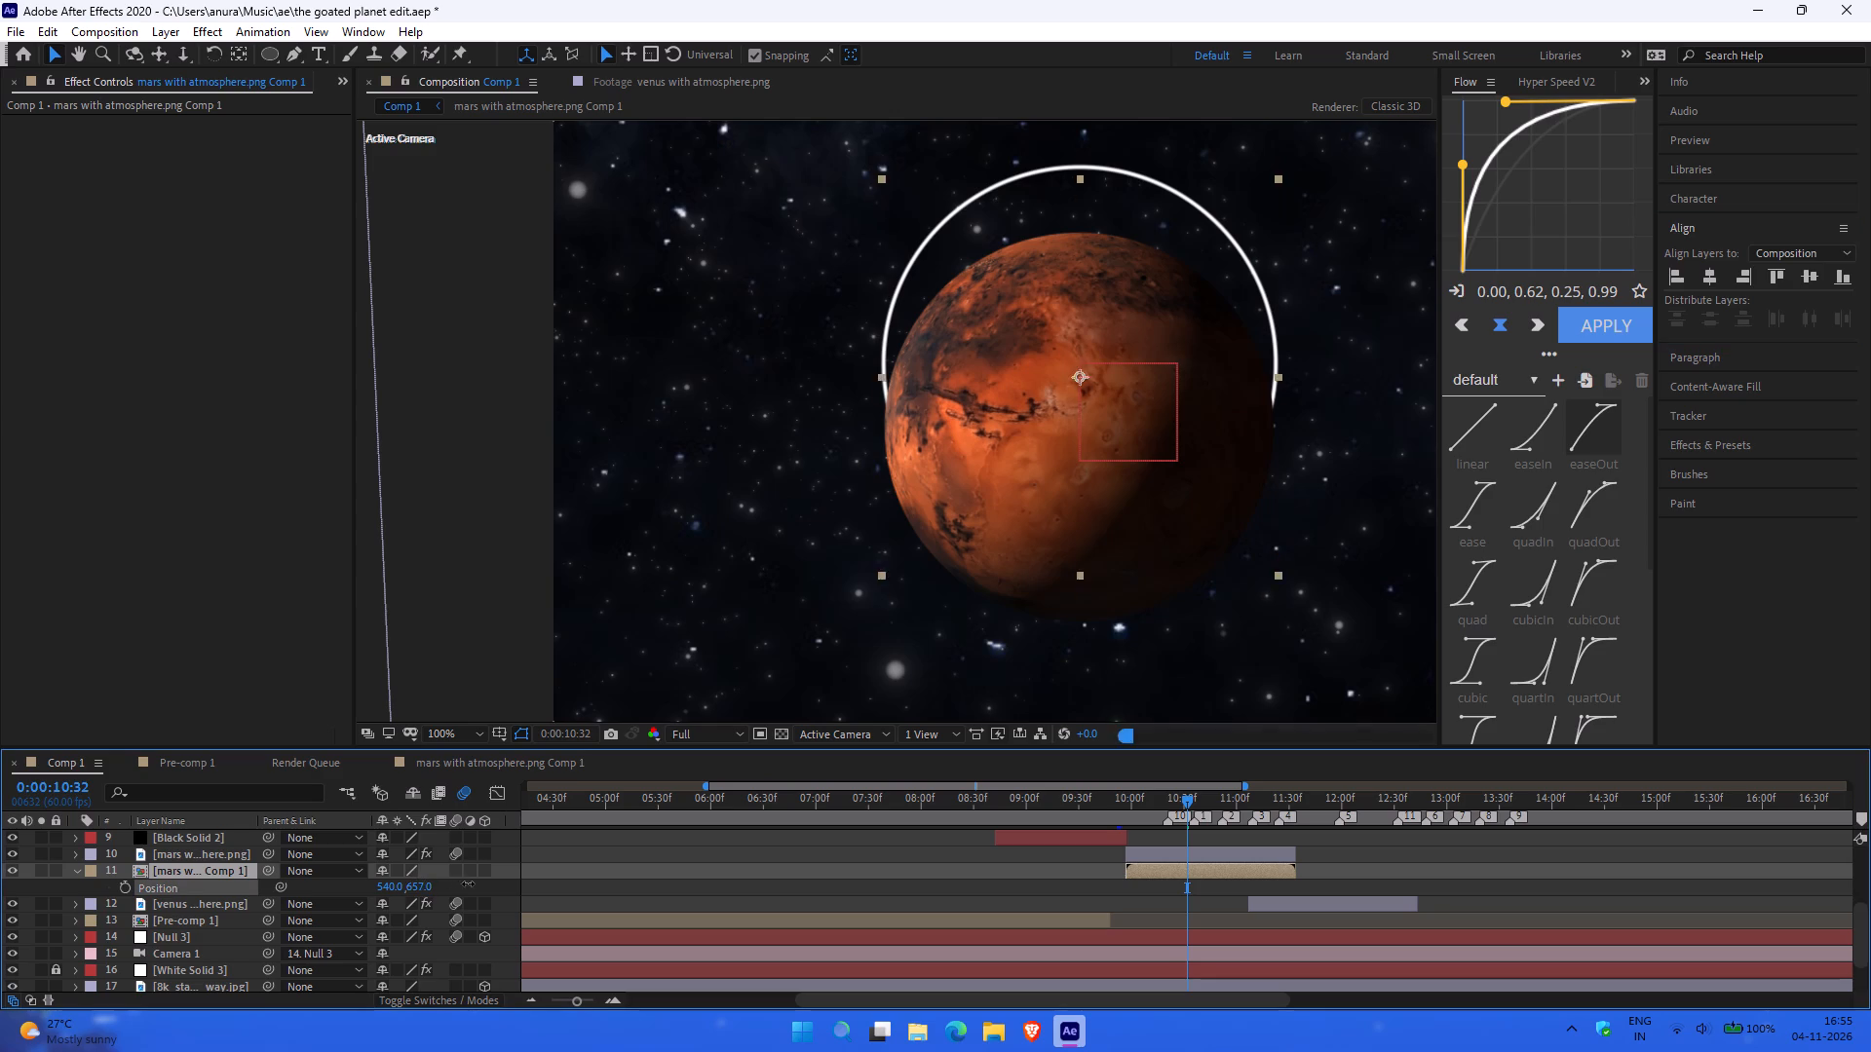
pyautogui.moveTo(468, 883); pyautogui.dragTo(485, 886)
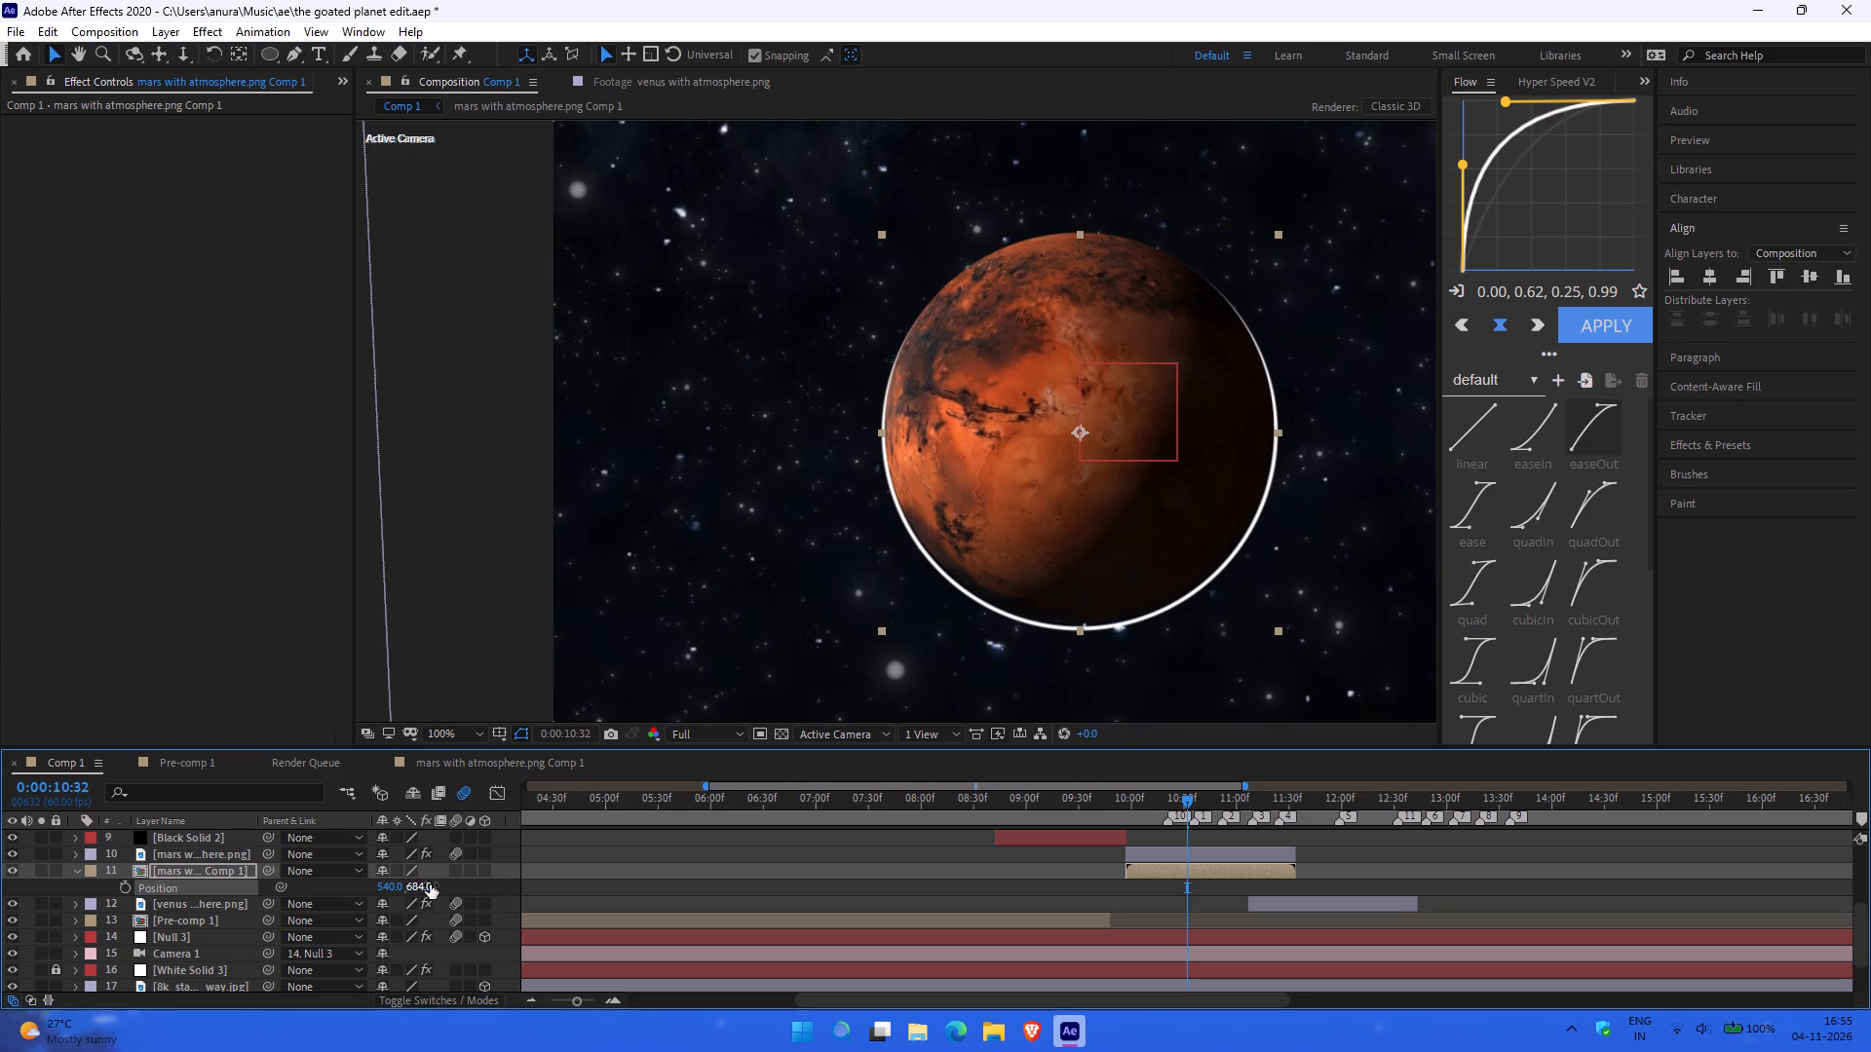
pyautogui.click(431, 884)
pyautogui.write('680')
pyautogui.press('Return')
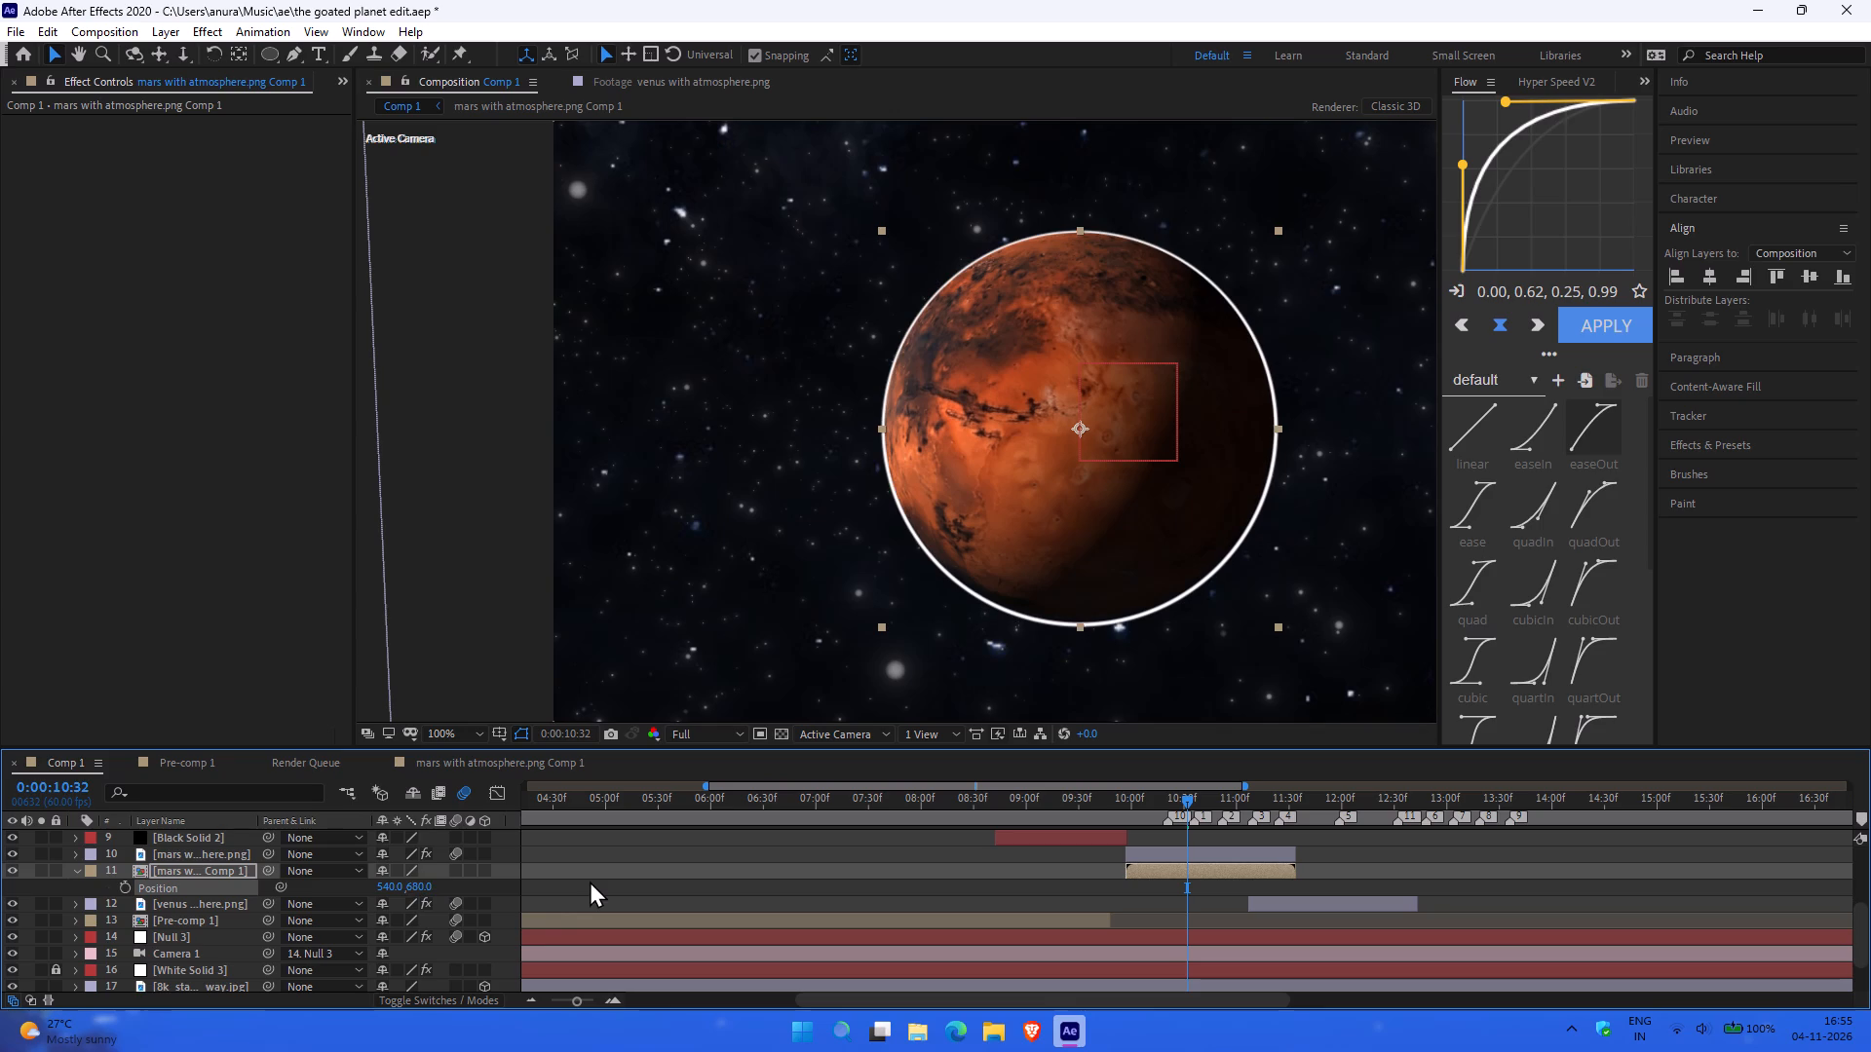
pyautogui.click(415, 888)
pyautogui.write('682')
pyautogui.press('Return')
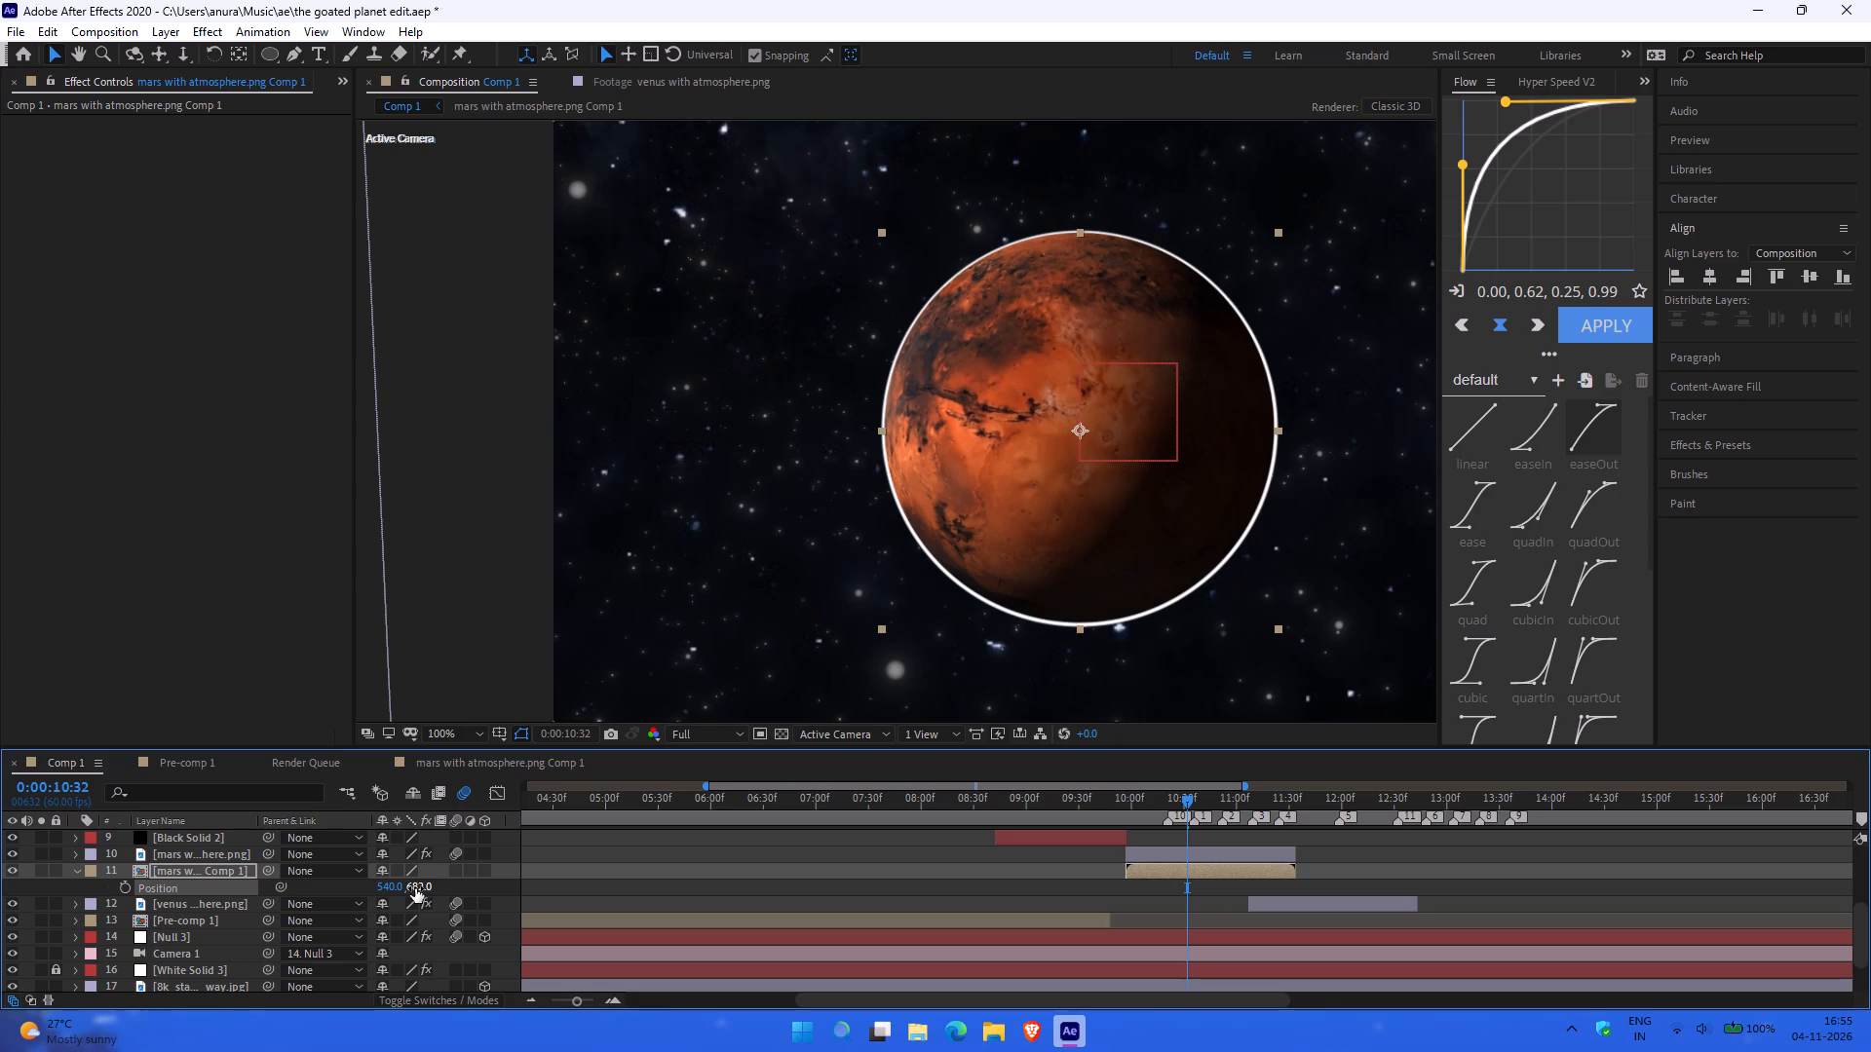
pyautogui.rightClick(415, 888)
pyautogui.click(415, 888)
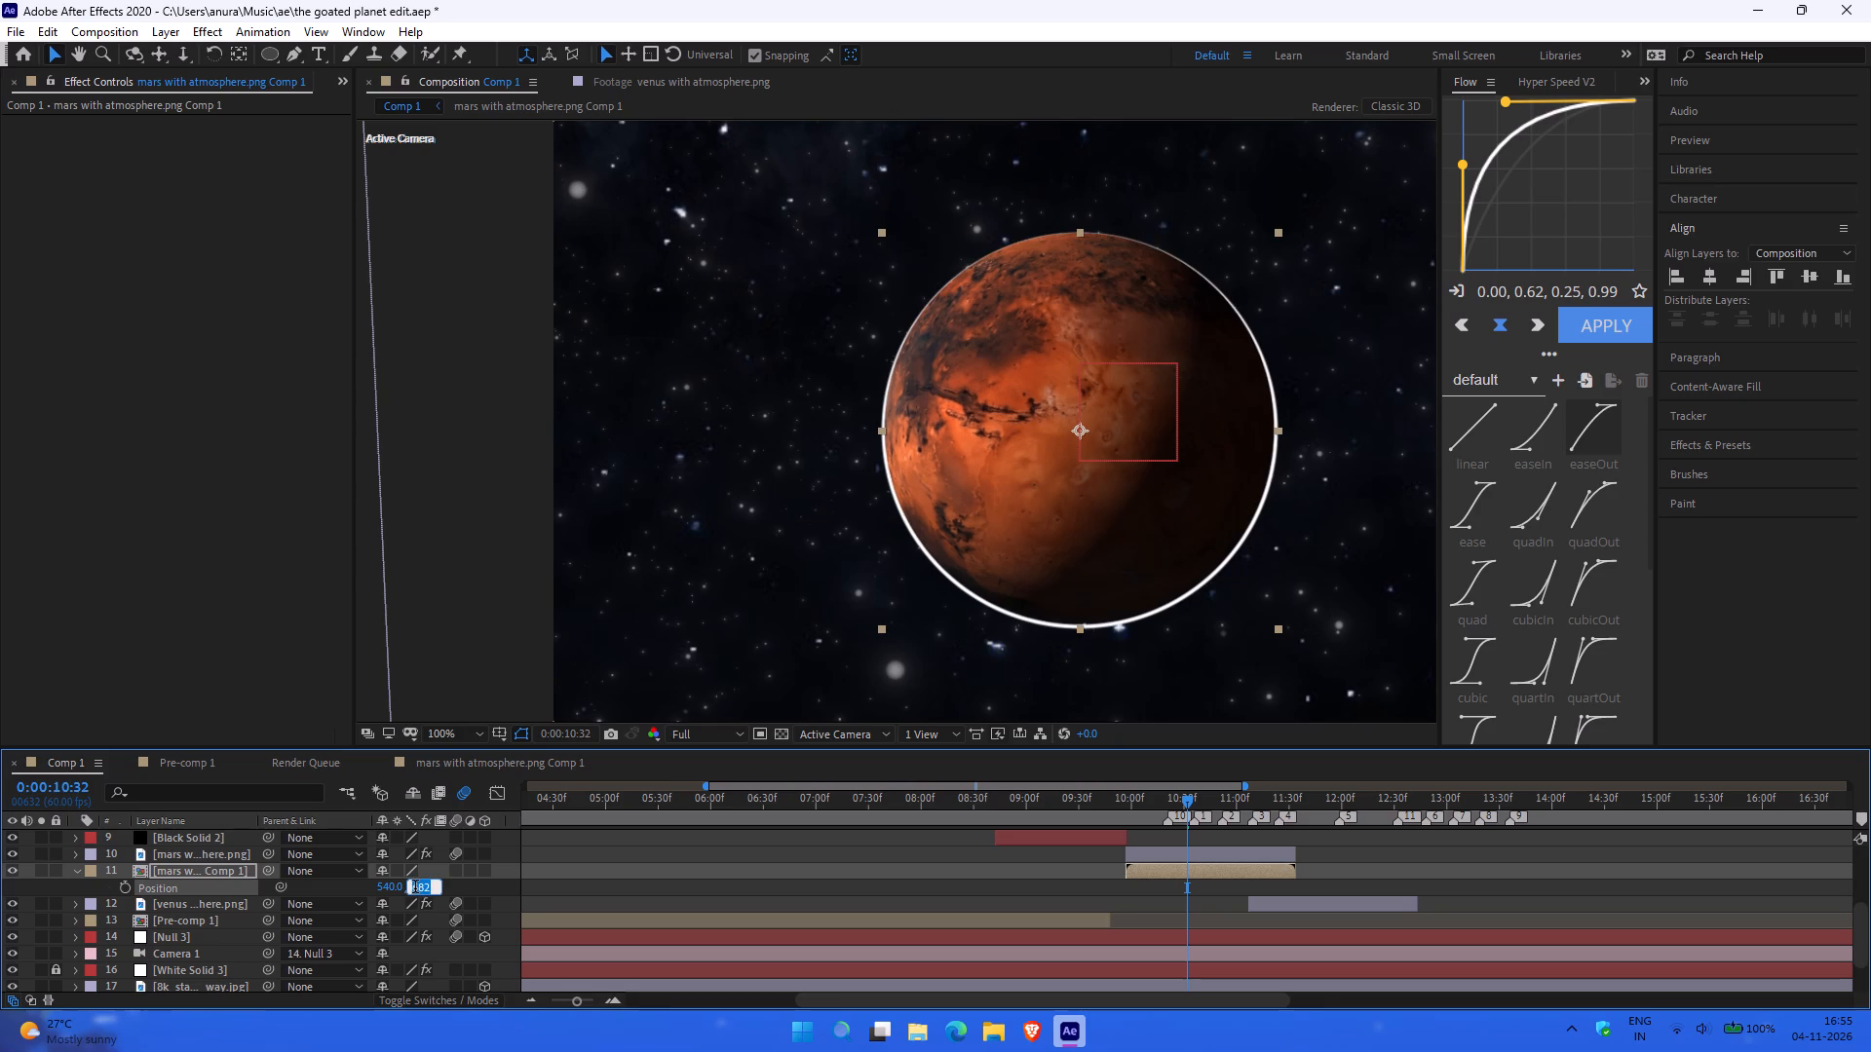
pyautogui.write('678')
pyautogui.press('Return')
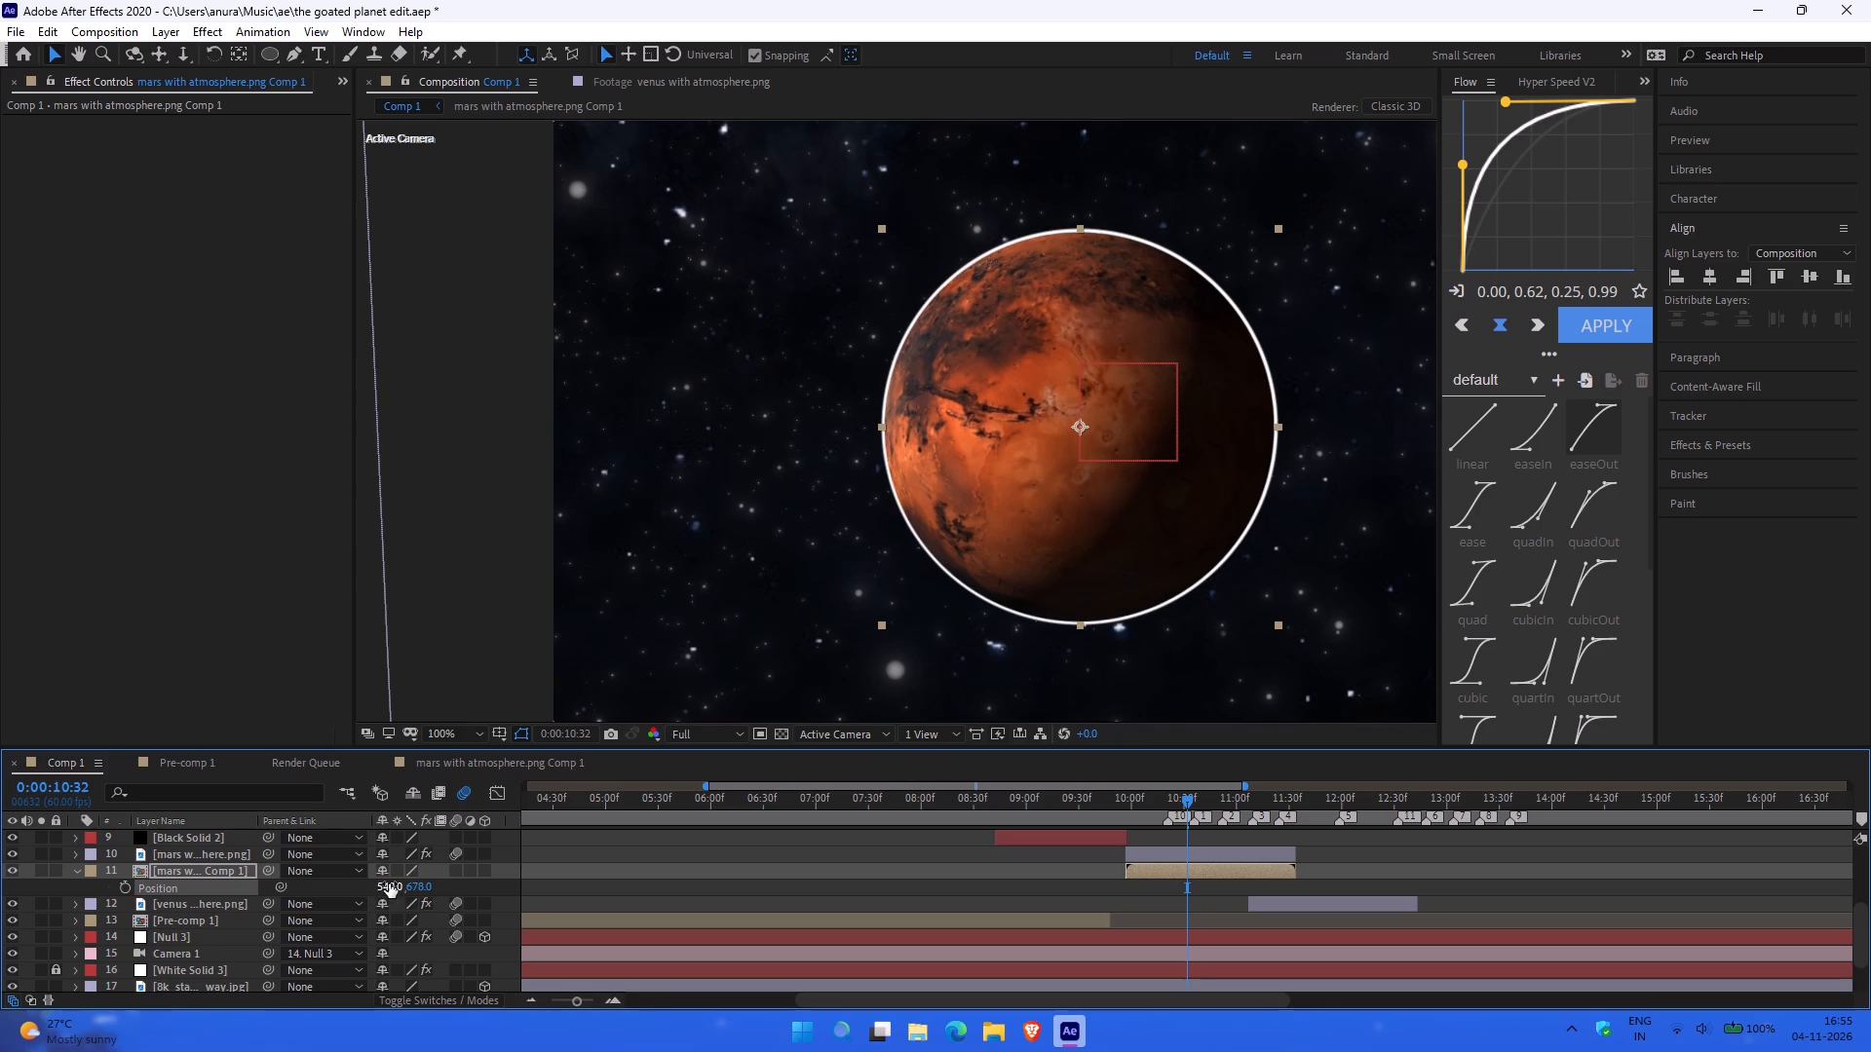
# Set the ring pre-comp layer's X position to 539 and deselect the layer.
pyautogui.click(389, 883)
pyautogui.press('5')
pyautogui.write('39')
pyautogui.press('Return')
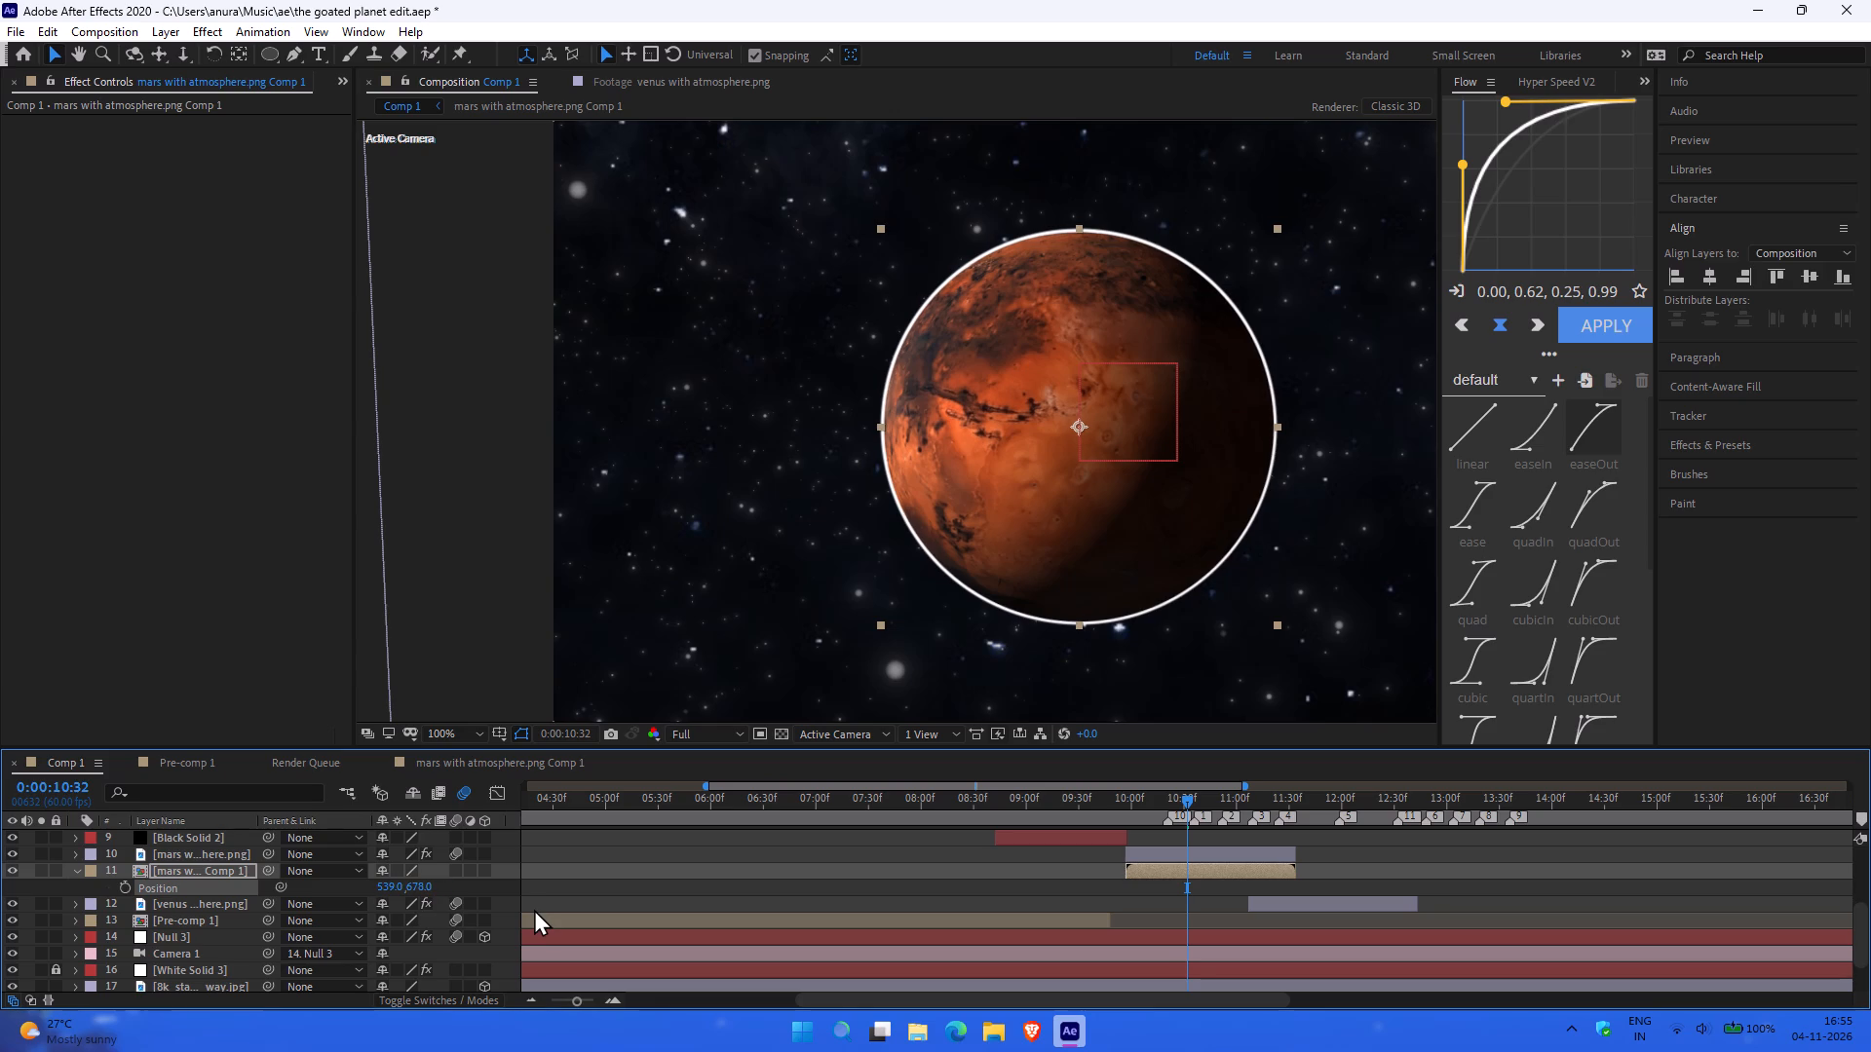
pyautogui.click(213, 582)
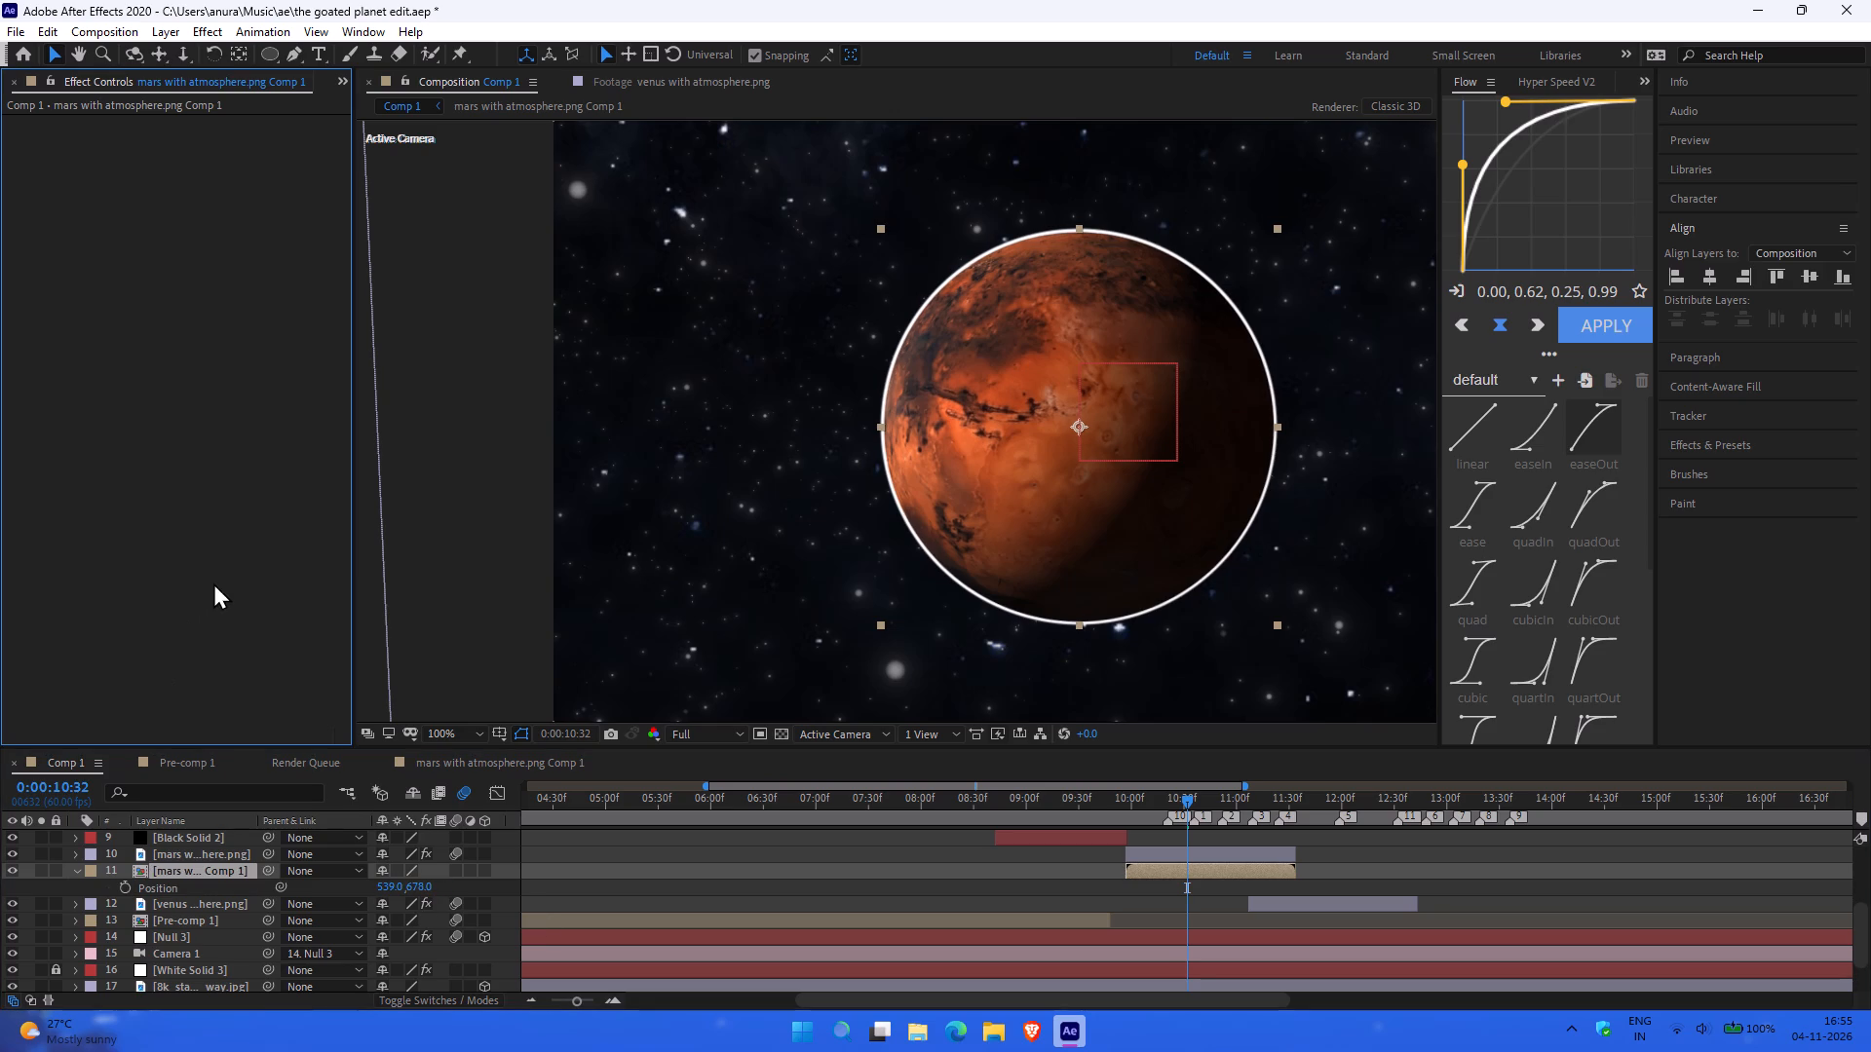
pyautogui.click(258, 926)
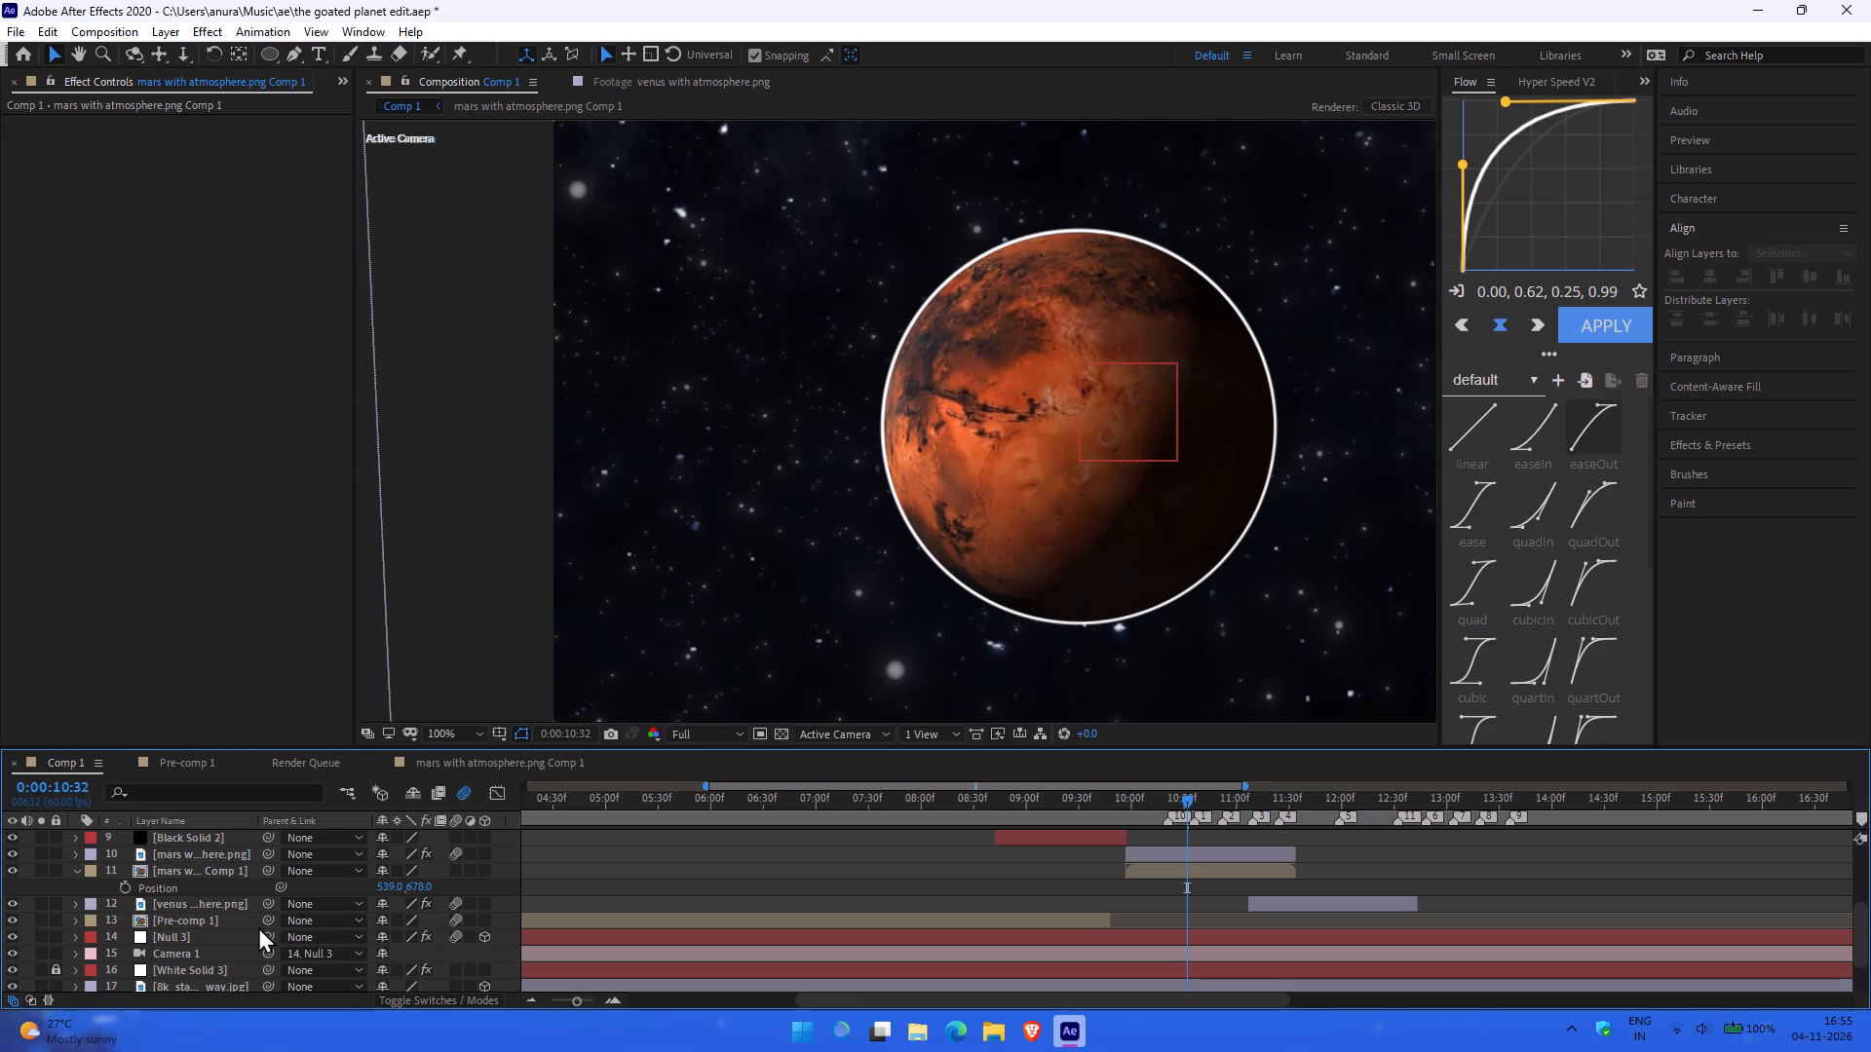
pyautogui.doubleClick(202, 867)
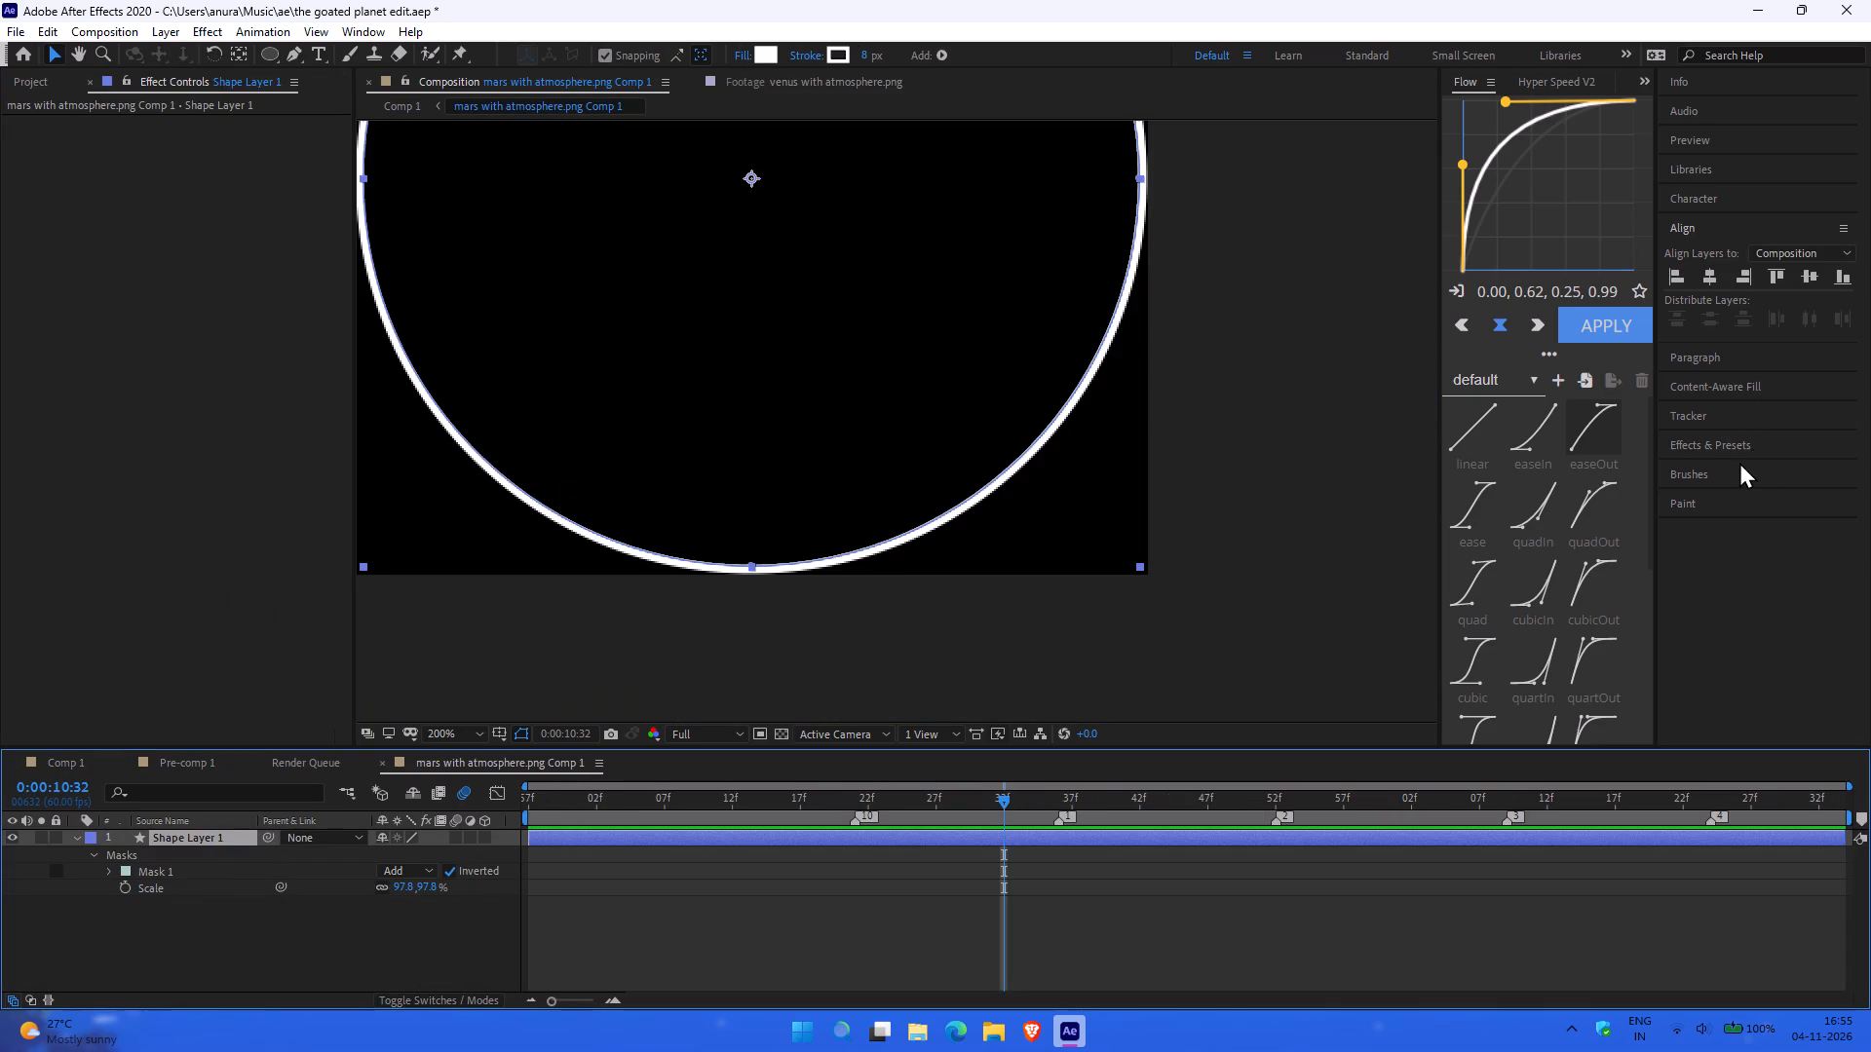
pyautogui.click(1715, 449)
pyautogui.moveTo(1727, 376); pyautogui.dragTo(1659, 374)
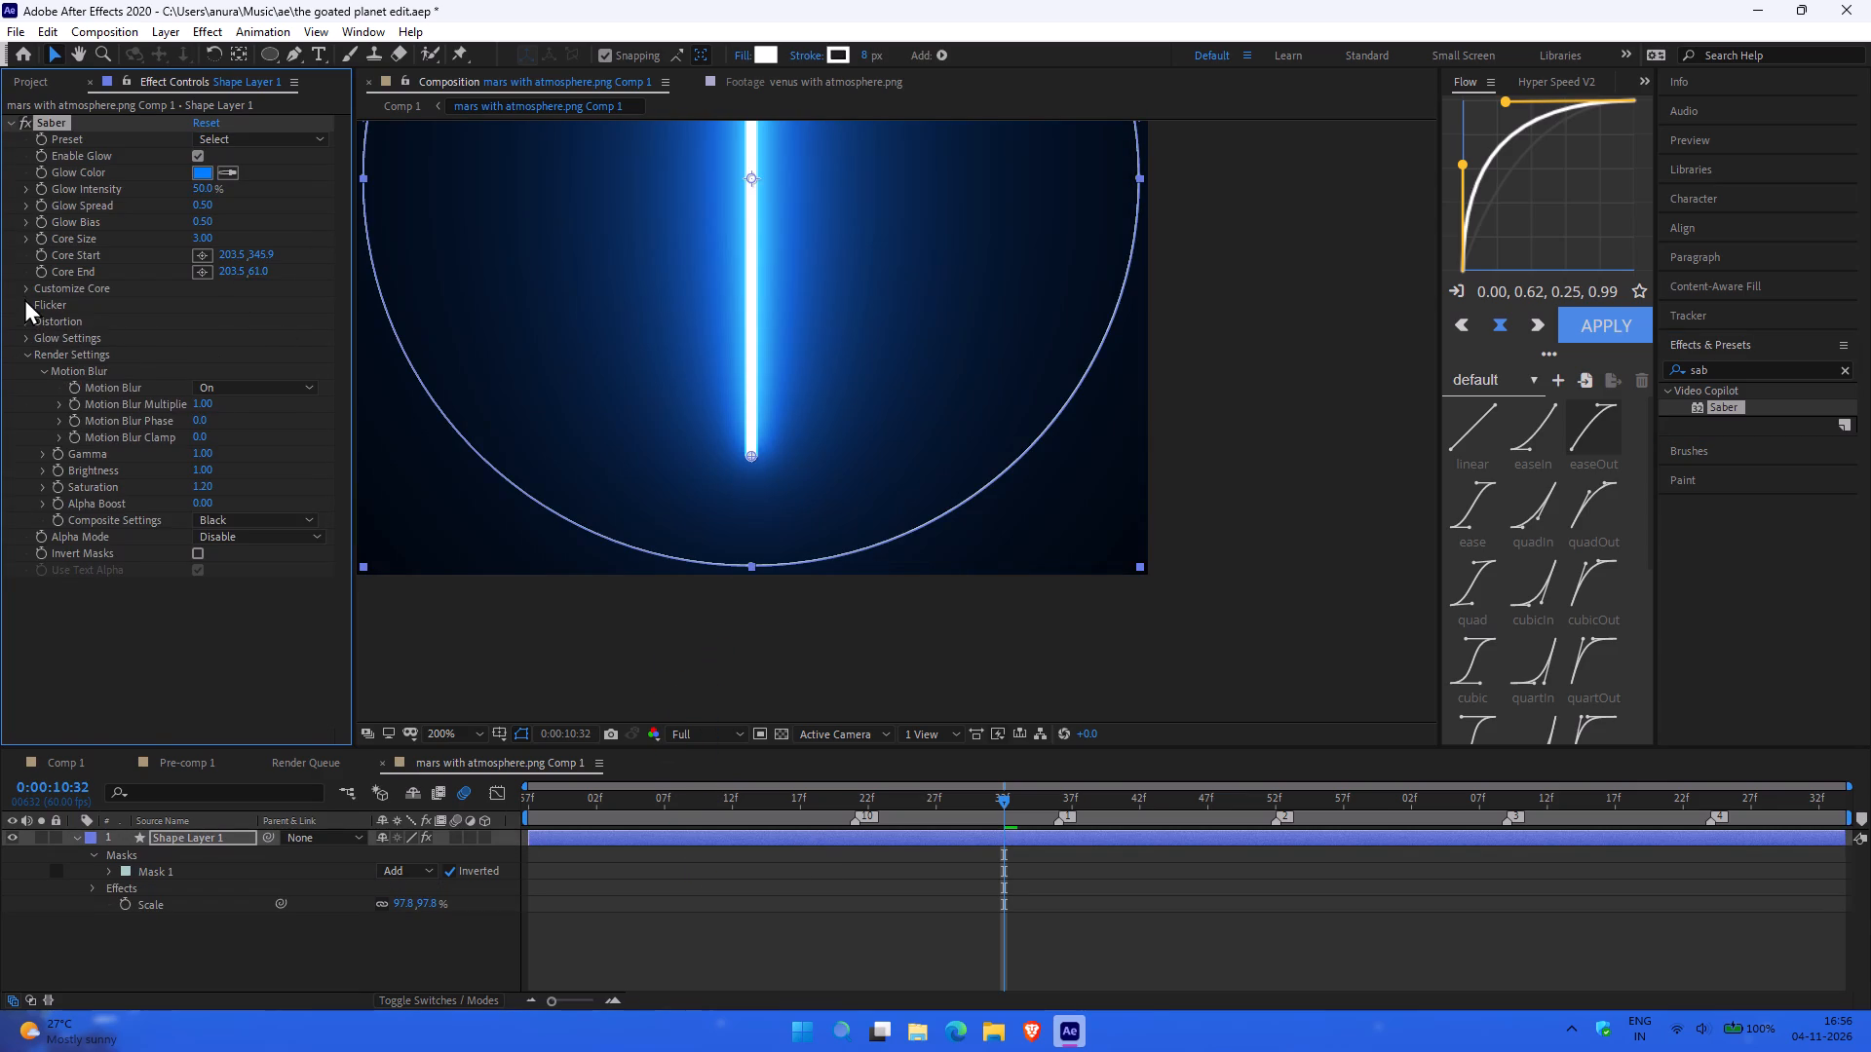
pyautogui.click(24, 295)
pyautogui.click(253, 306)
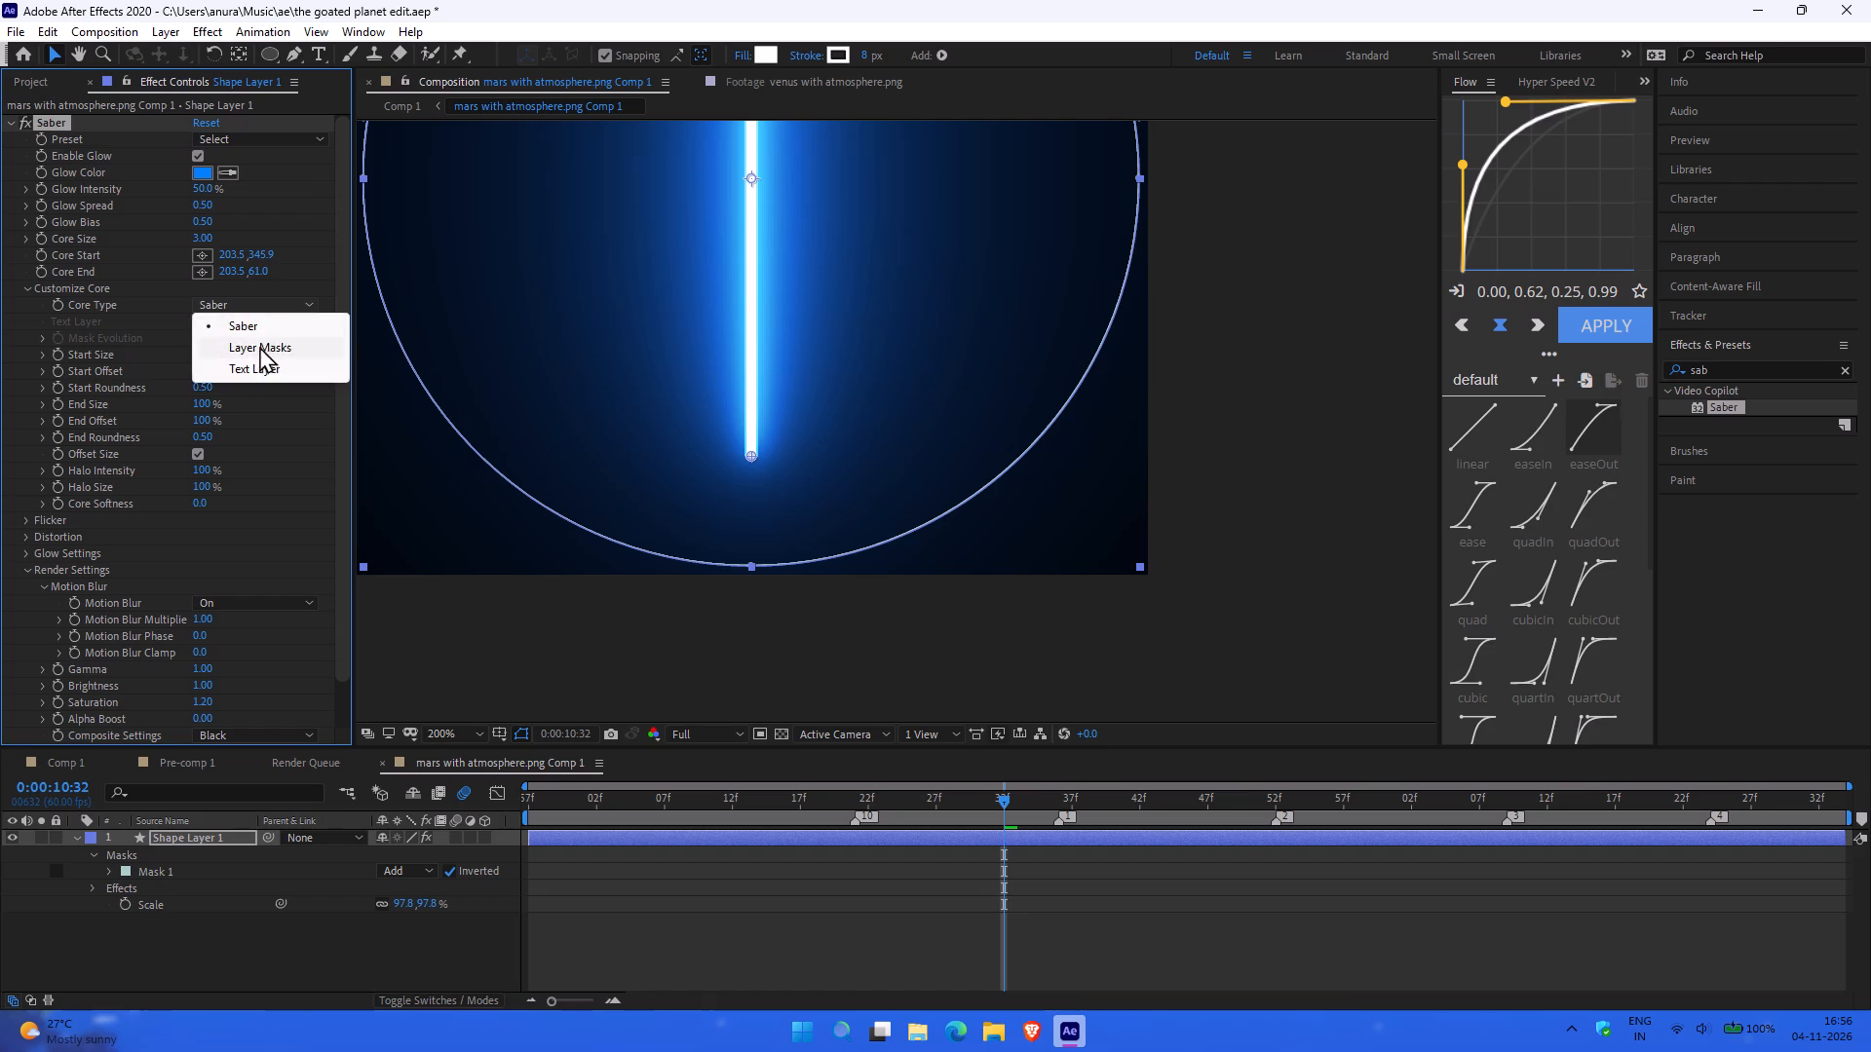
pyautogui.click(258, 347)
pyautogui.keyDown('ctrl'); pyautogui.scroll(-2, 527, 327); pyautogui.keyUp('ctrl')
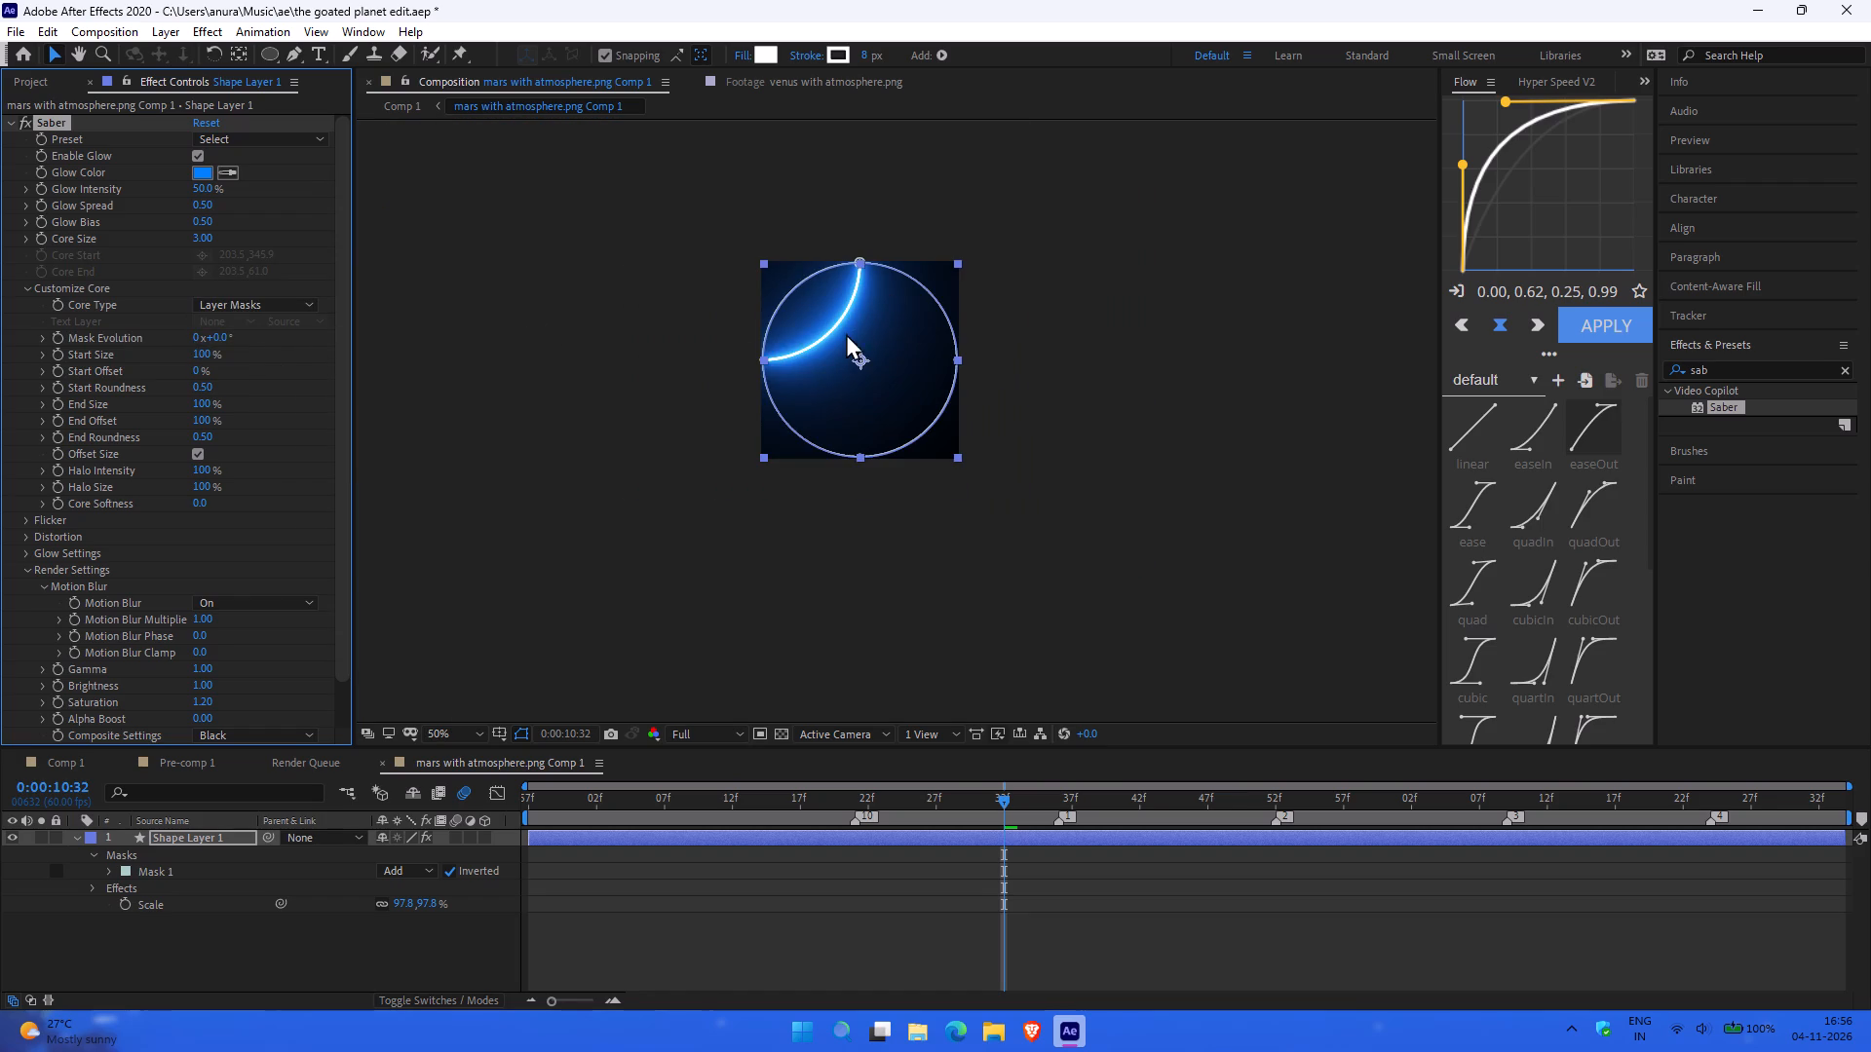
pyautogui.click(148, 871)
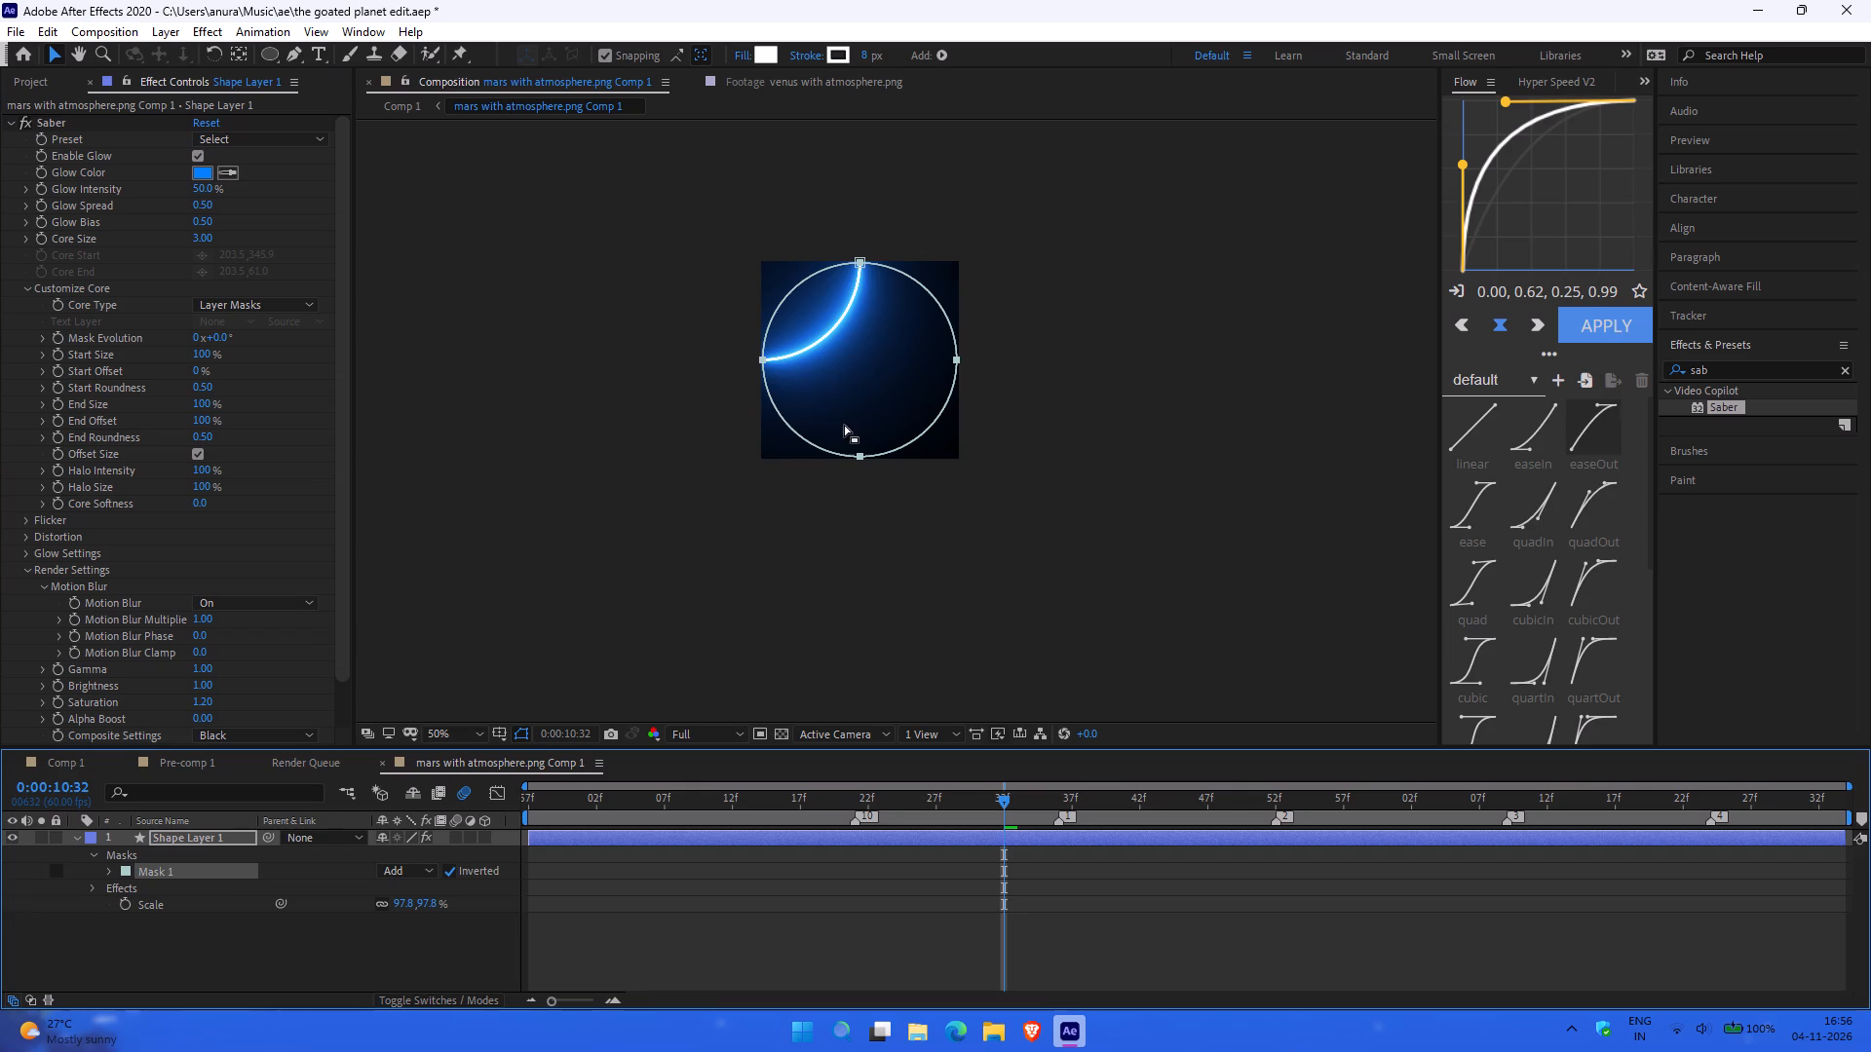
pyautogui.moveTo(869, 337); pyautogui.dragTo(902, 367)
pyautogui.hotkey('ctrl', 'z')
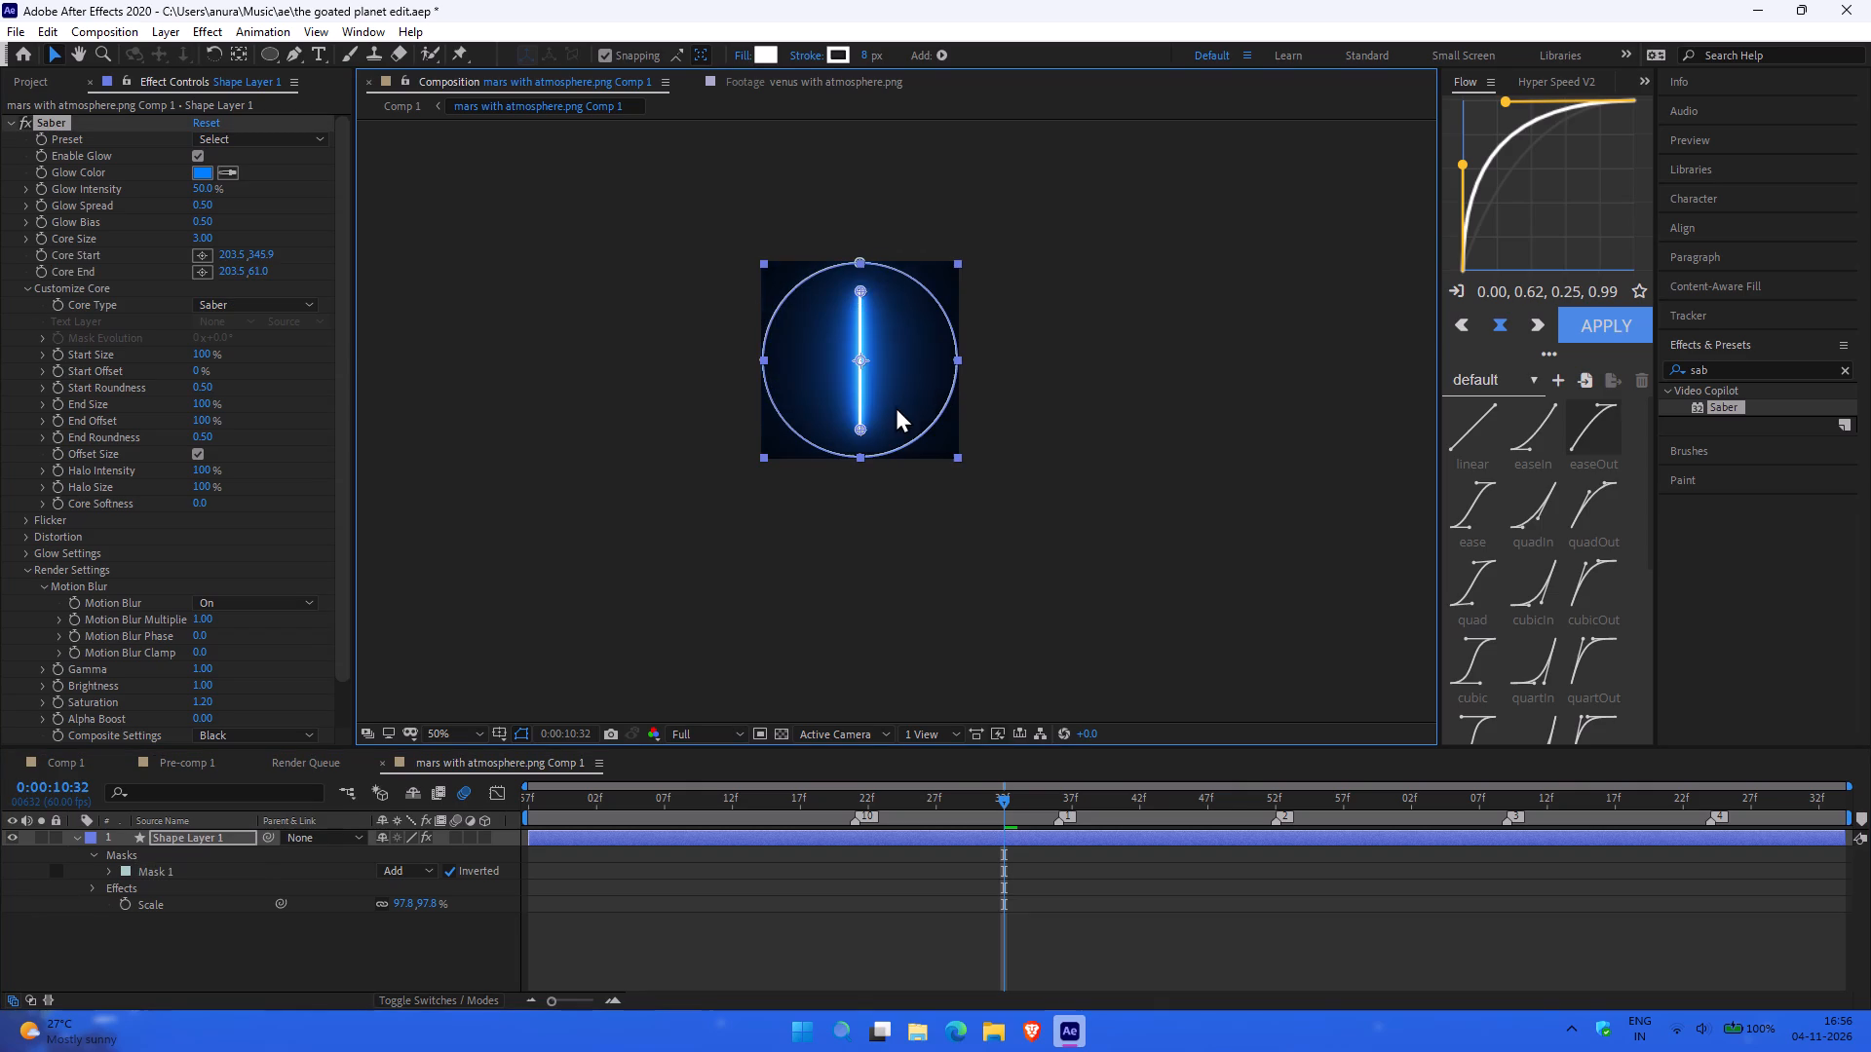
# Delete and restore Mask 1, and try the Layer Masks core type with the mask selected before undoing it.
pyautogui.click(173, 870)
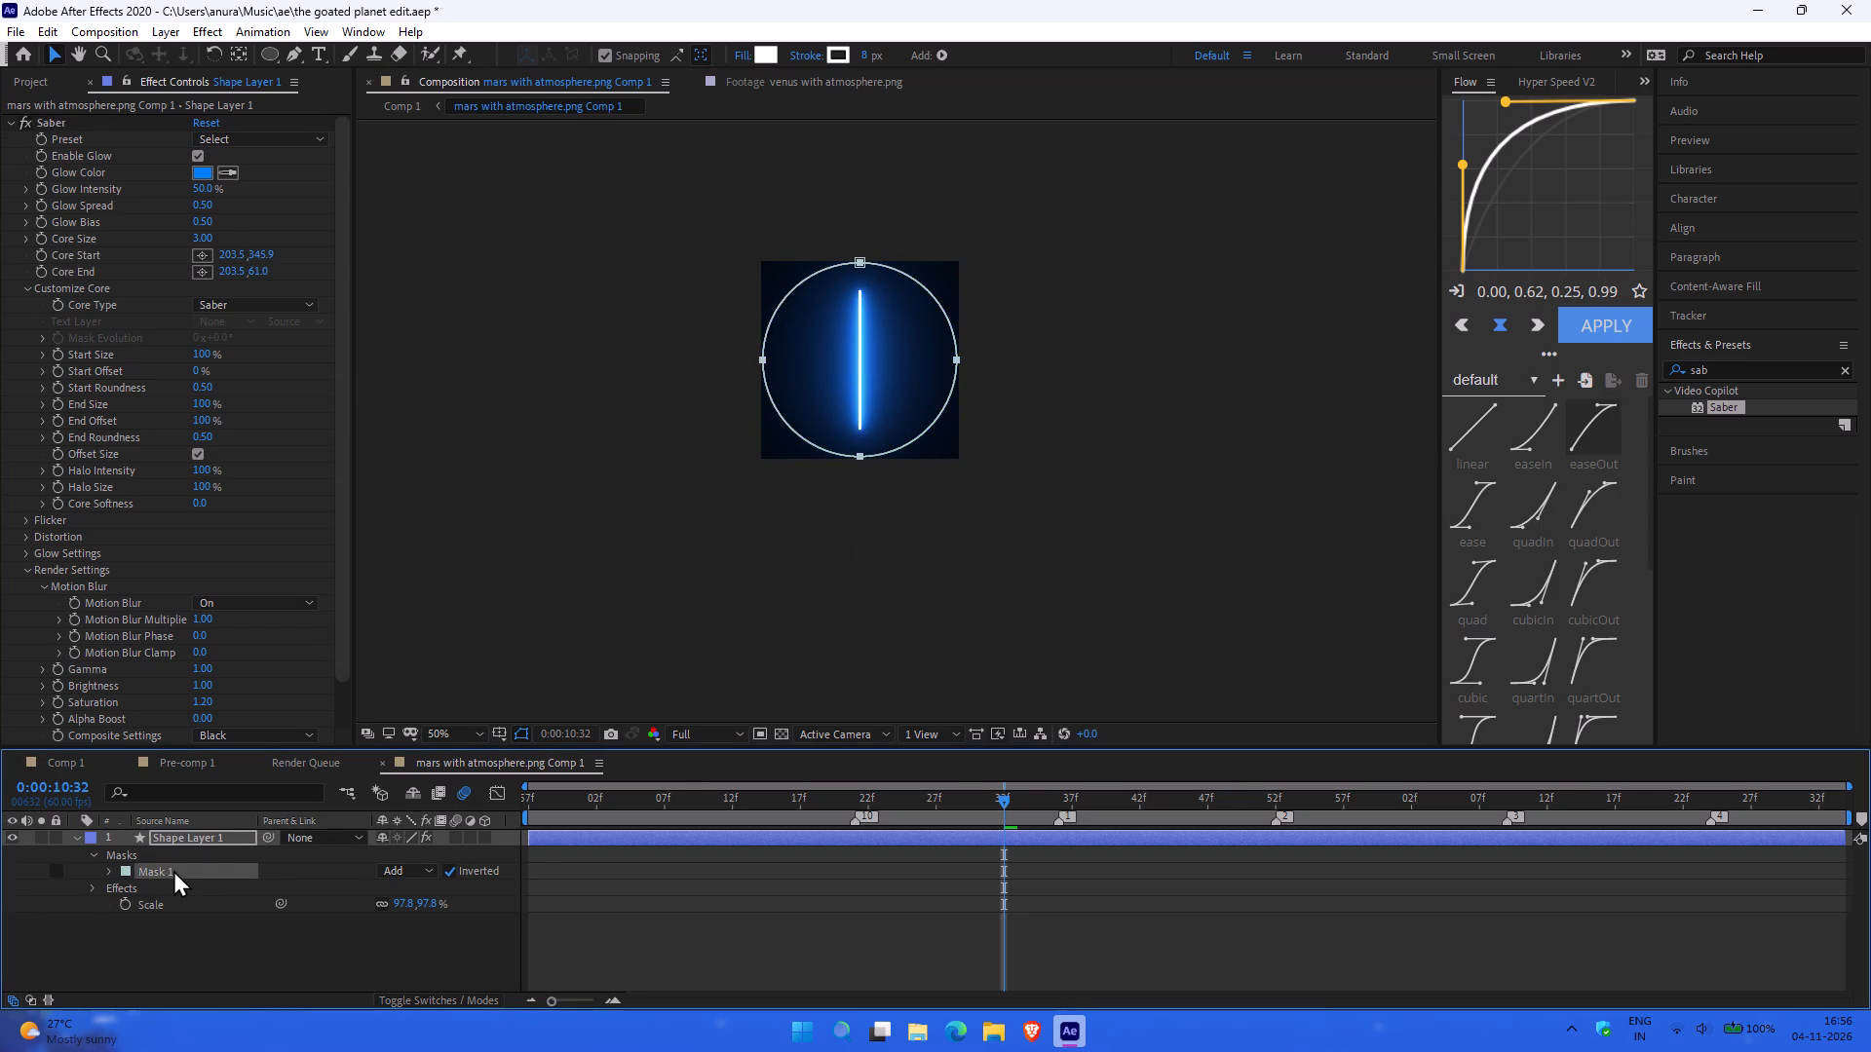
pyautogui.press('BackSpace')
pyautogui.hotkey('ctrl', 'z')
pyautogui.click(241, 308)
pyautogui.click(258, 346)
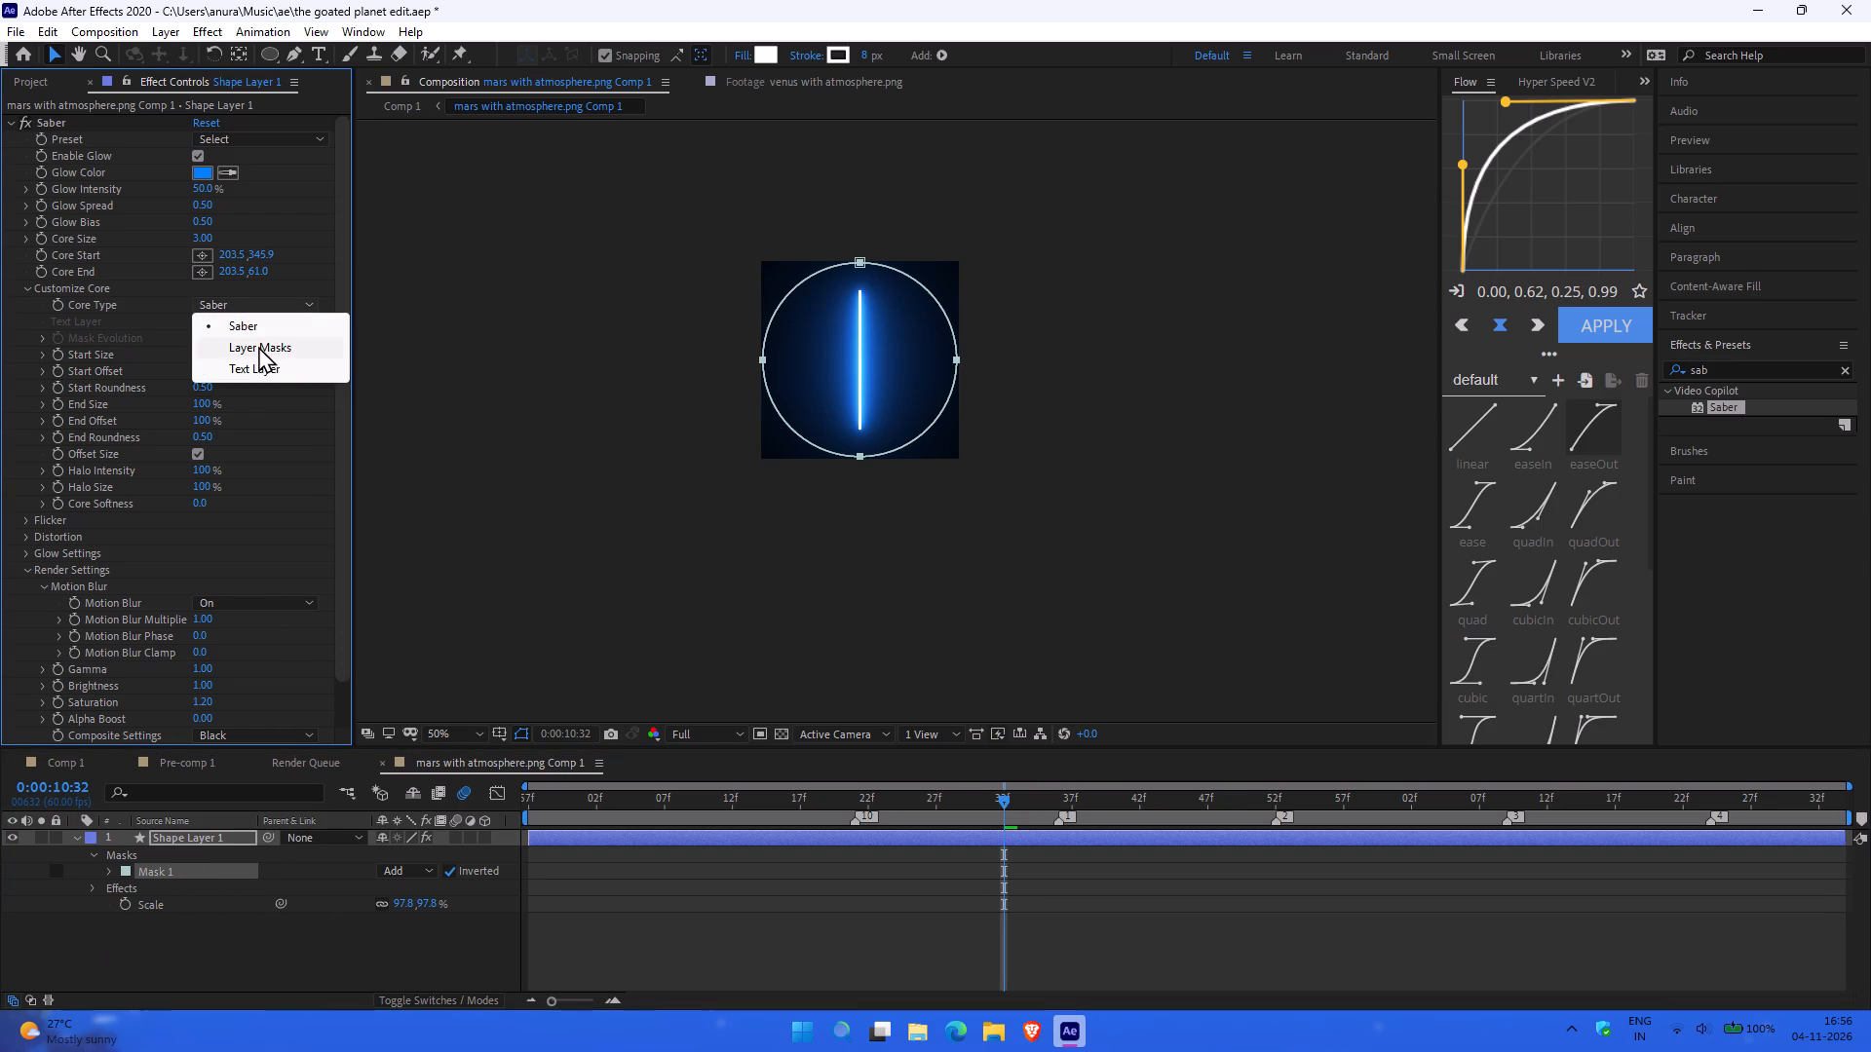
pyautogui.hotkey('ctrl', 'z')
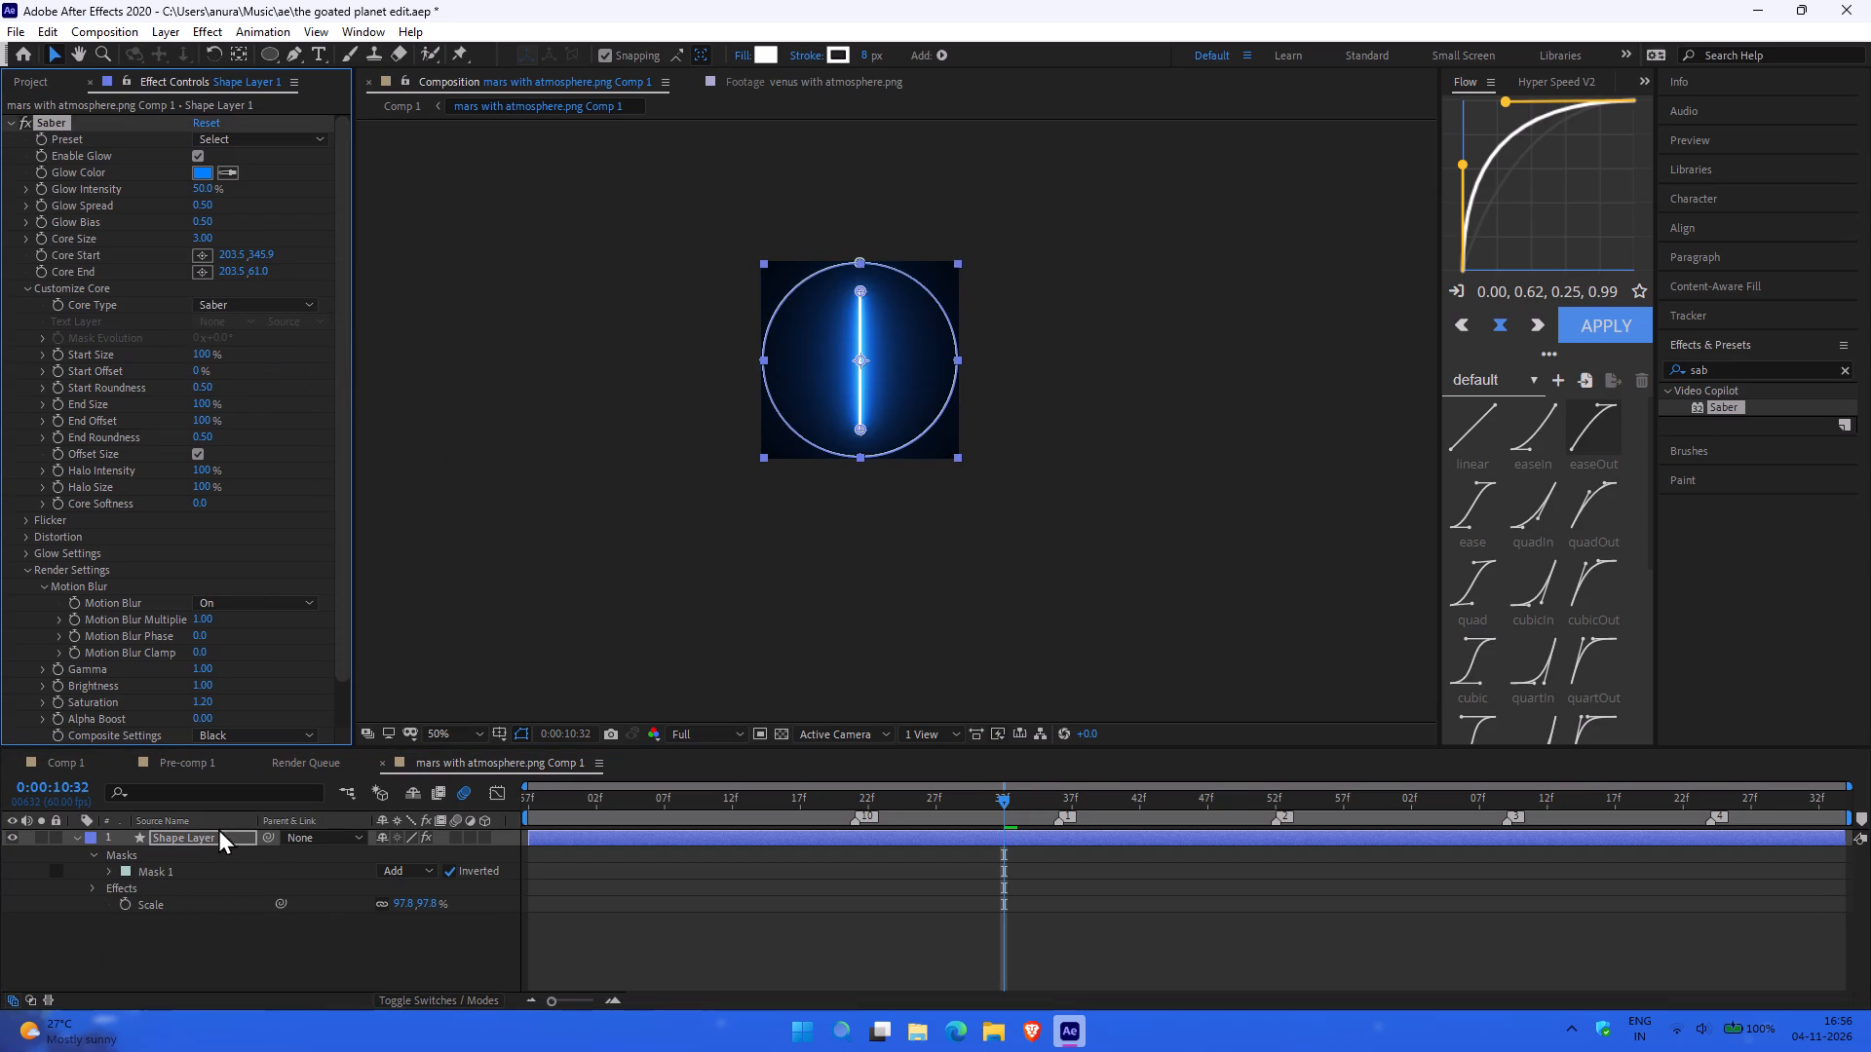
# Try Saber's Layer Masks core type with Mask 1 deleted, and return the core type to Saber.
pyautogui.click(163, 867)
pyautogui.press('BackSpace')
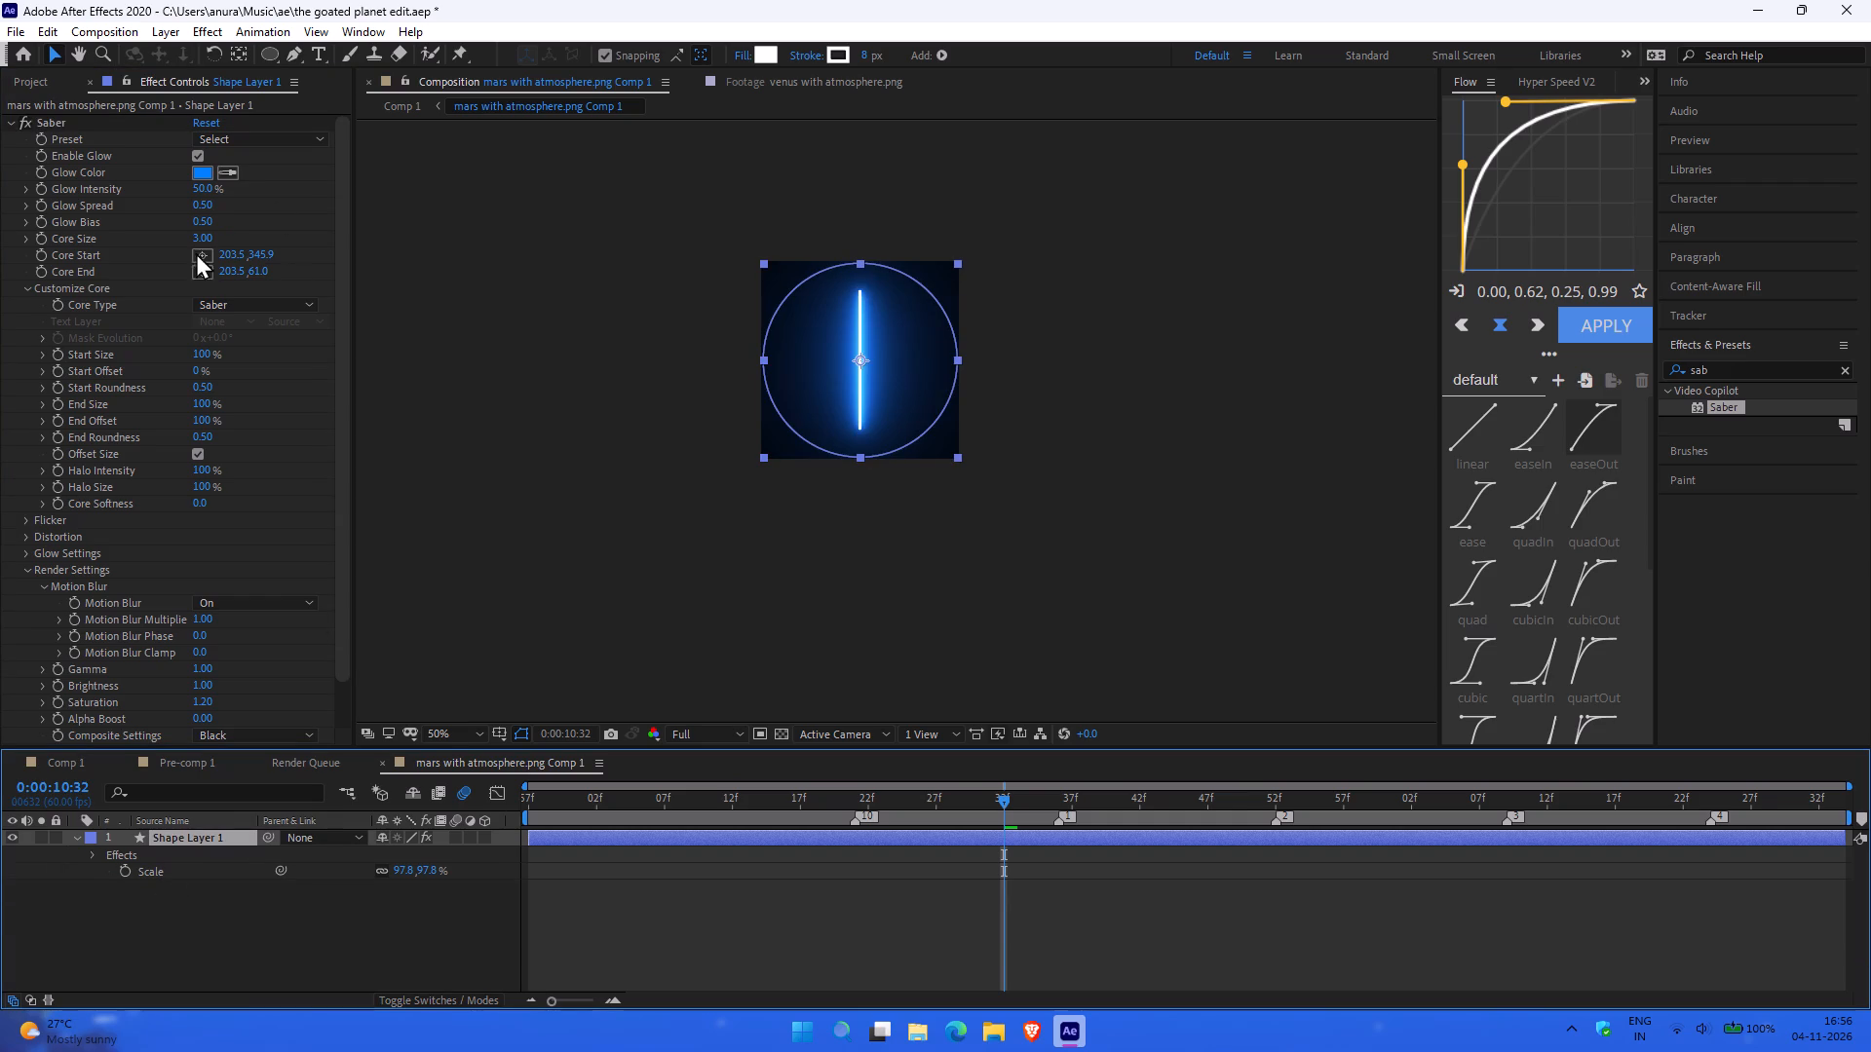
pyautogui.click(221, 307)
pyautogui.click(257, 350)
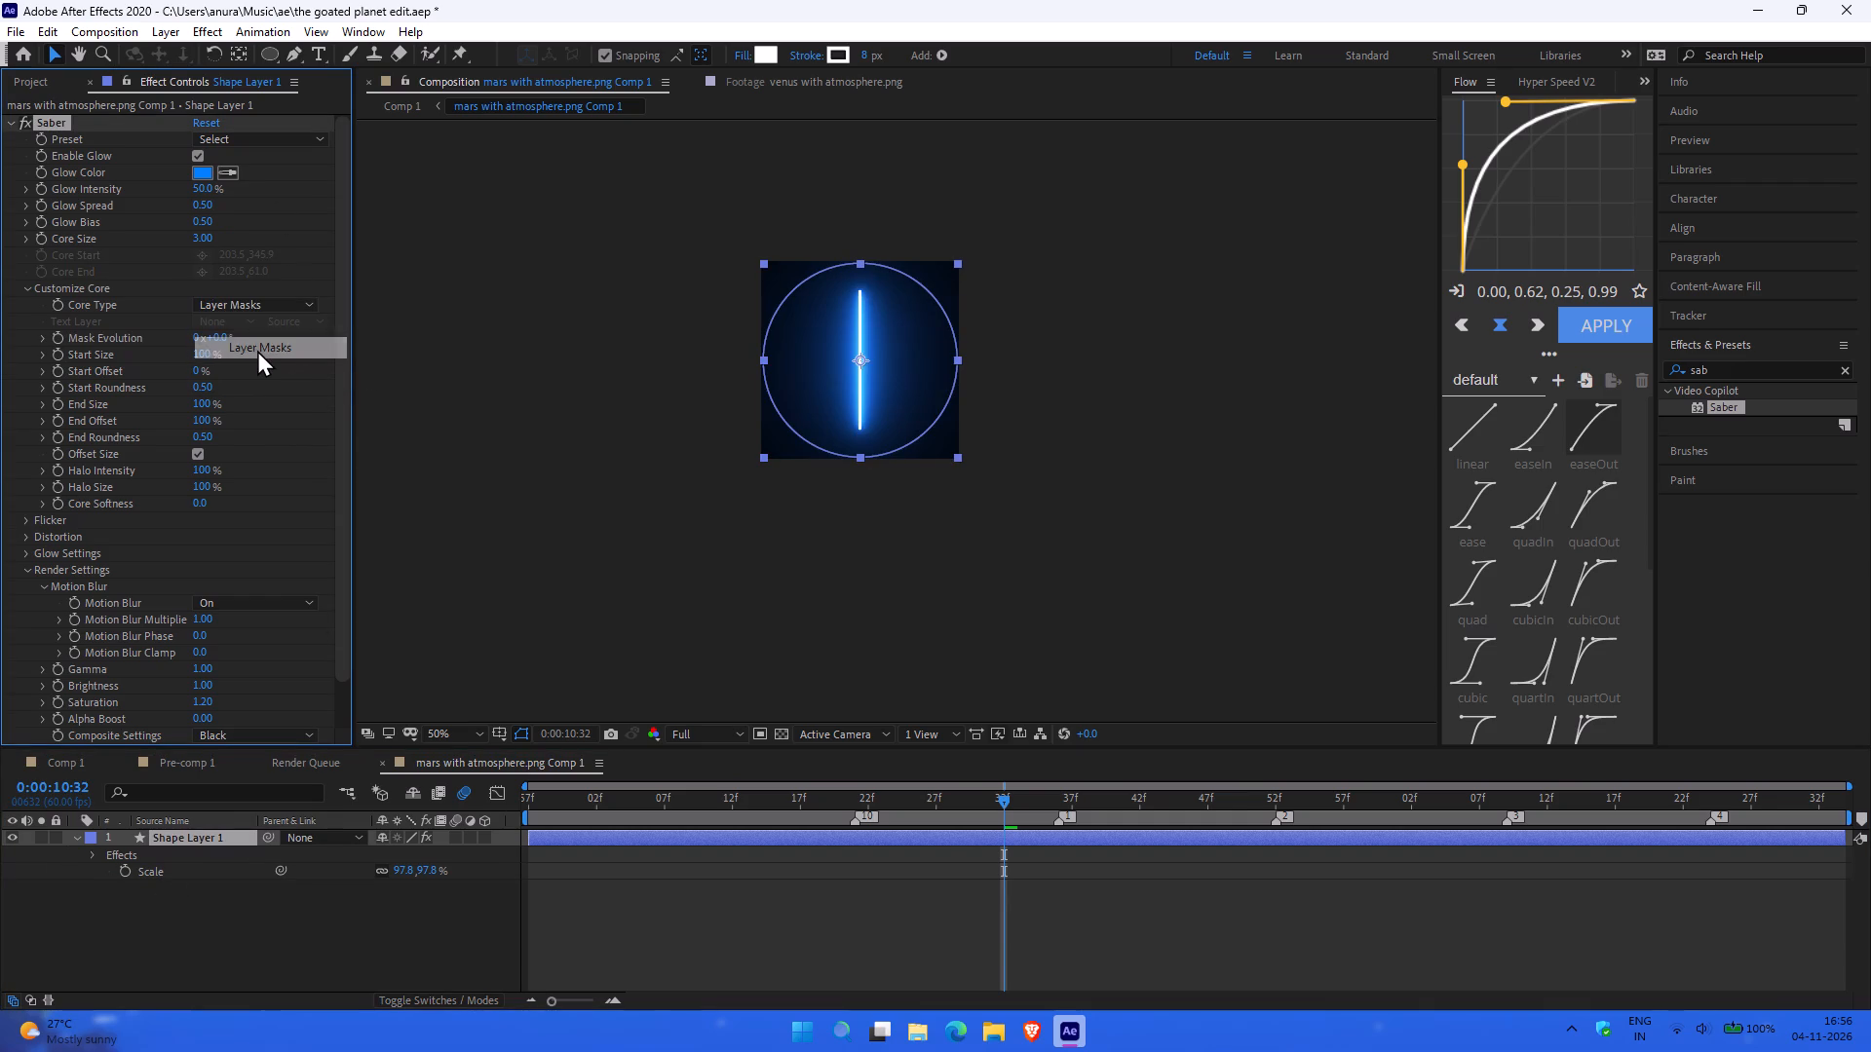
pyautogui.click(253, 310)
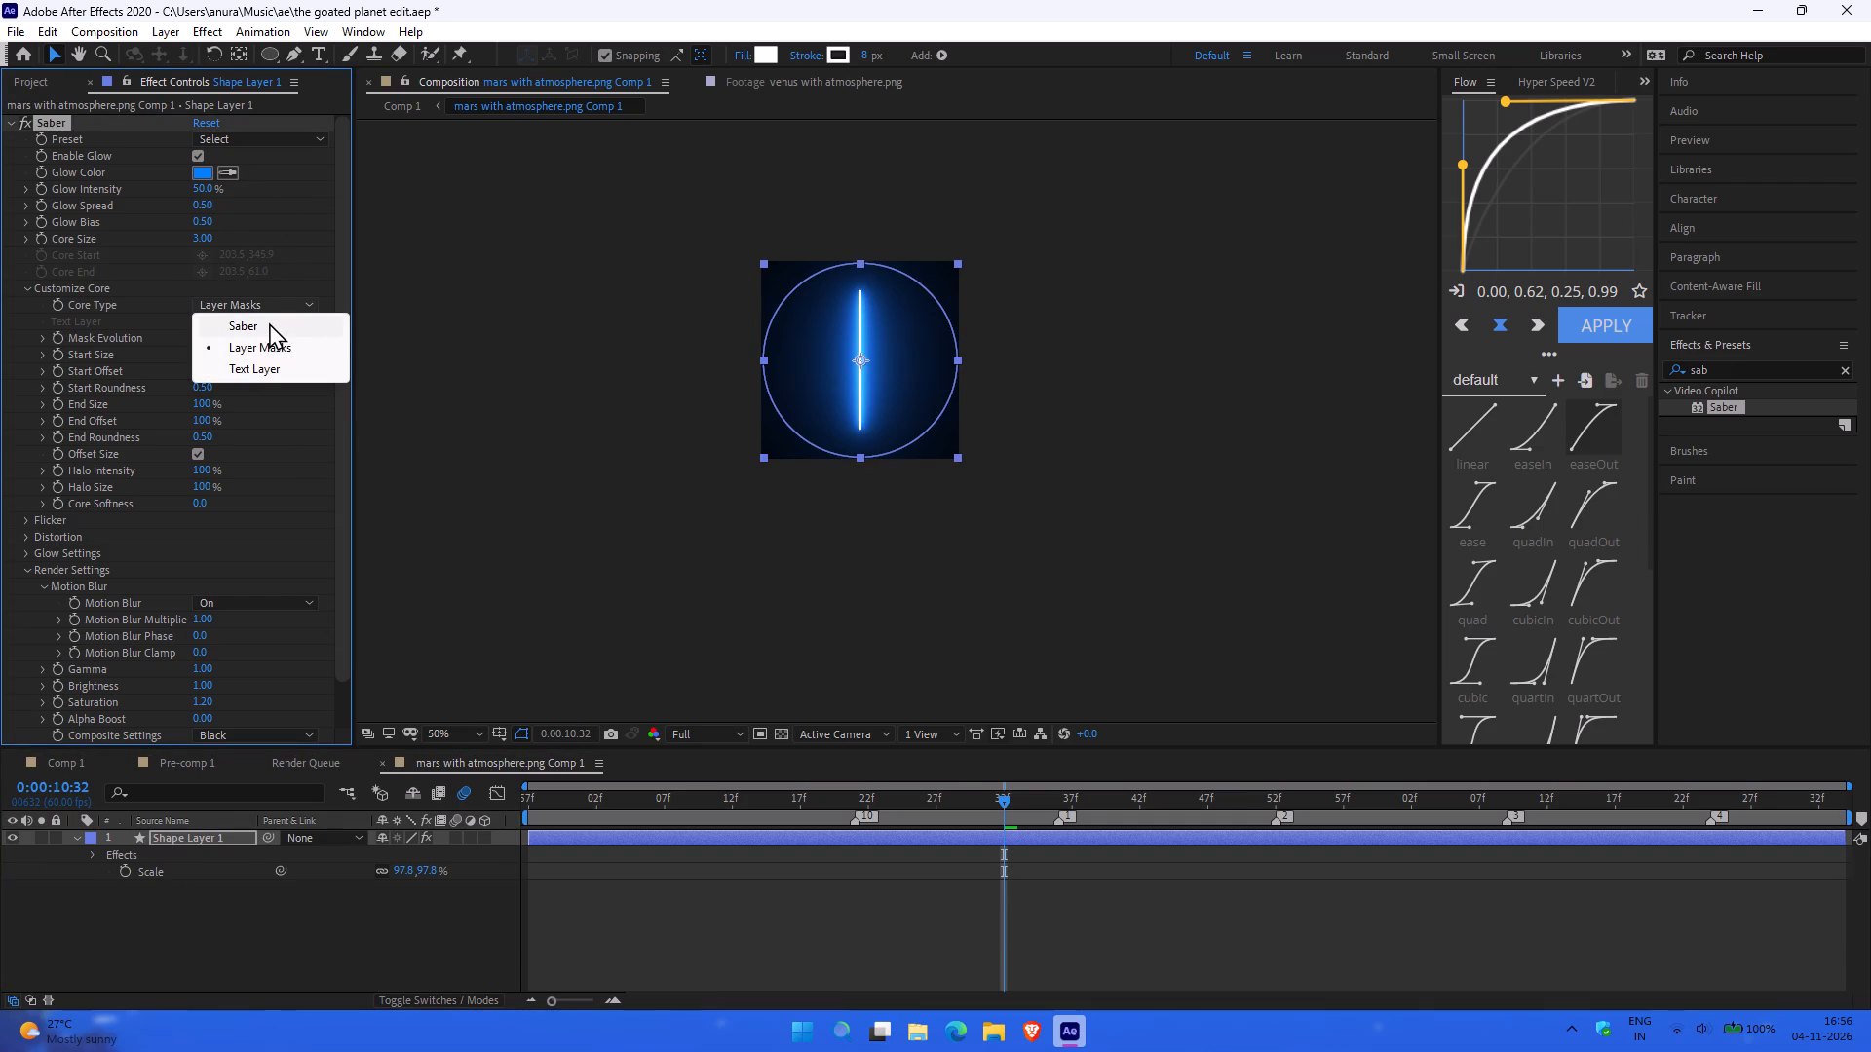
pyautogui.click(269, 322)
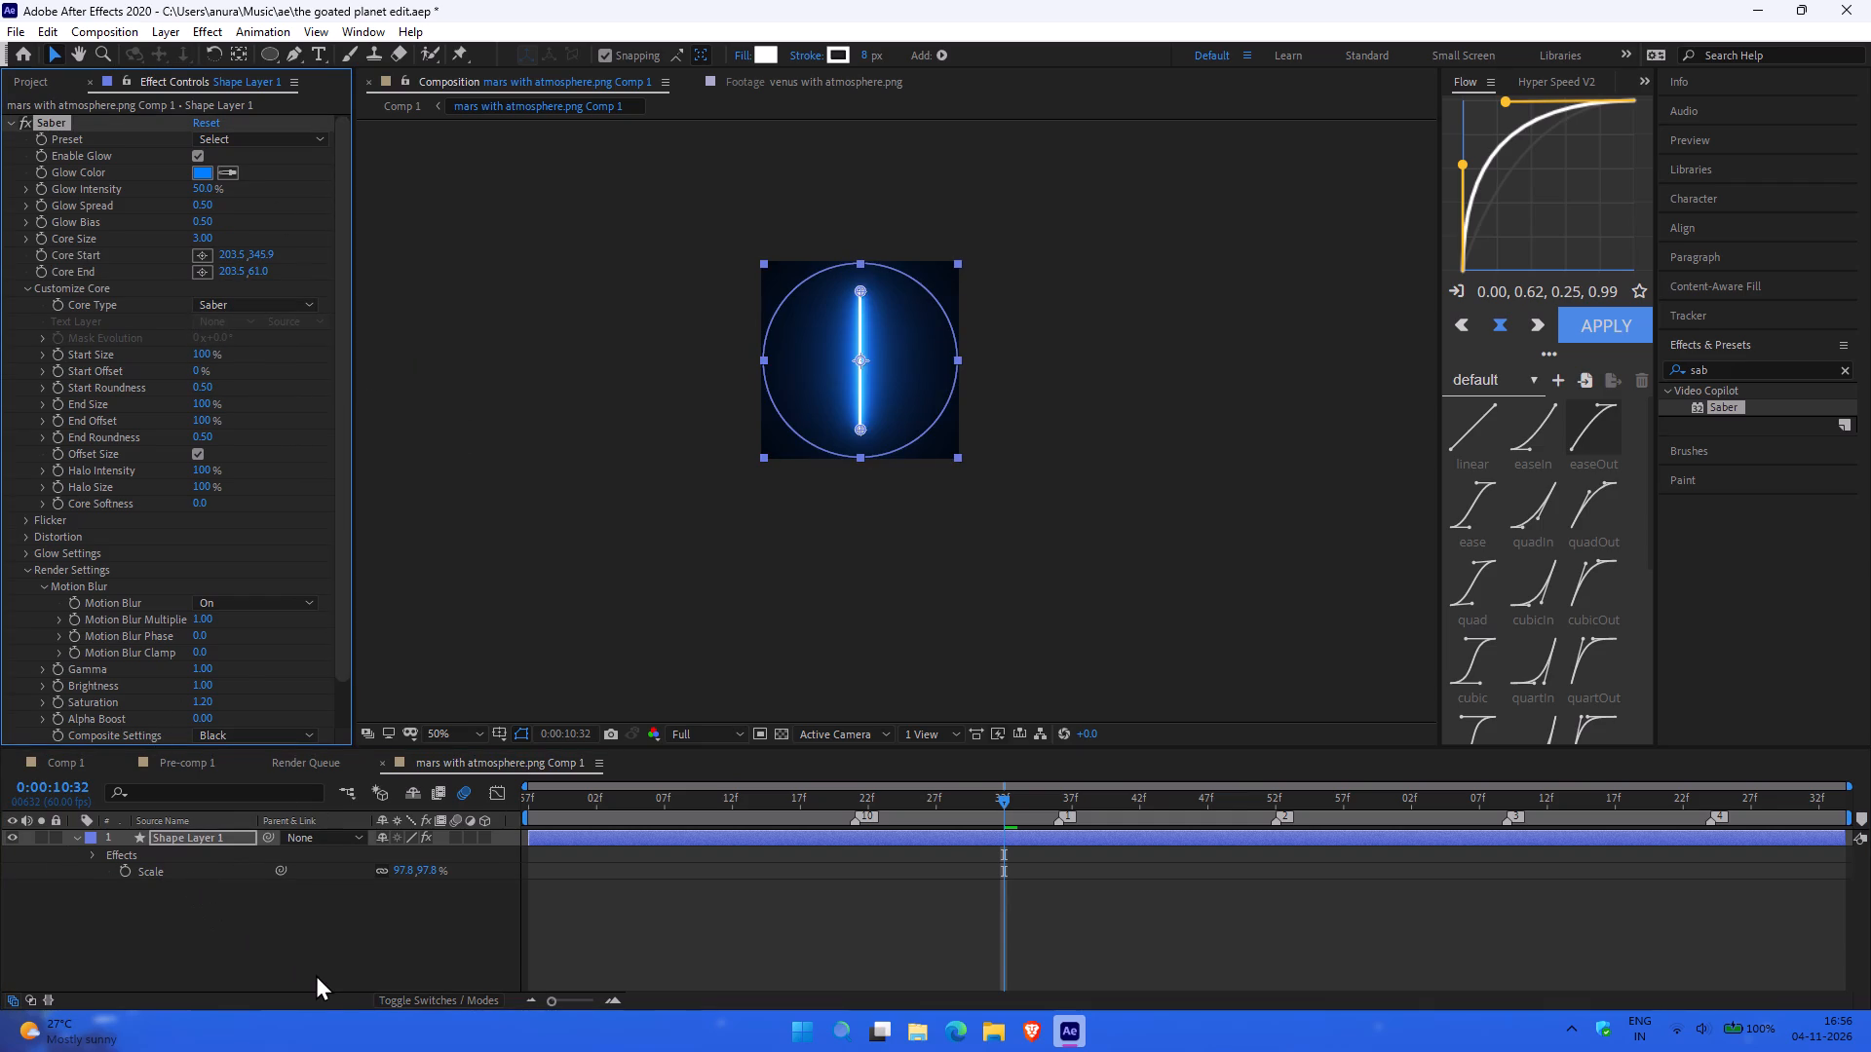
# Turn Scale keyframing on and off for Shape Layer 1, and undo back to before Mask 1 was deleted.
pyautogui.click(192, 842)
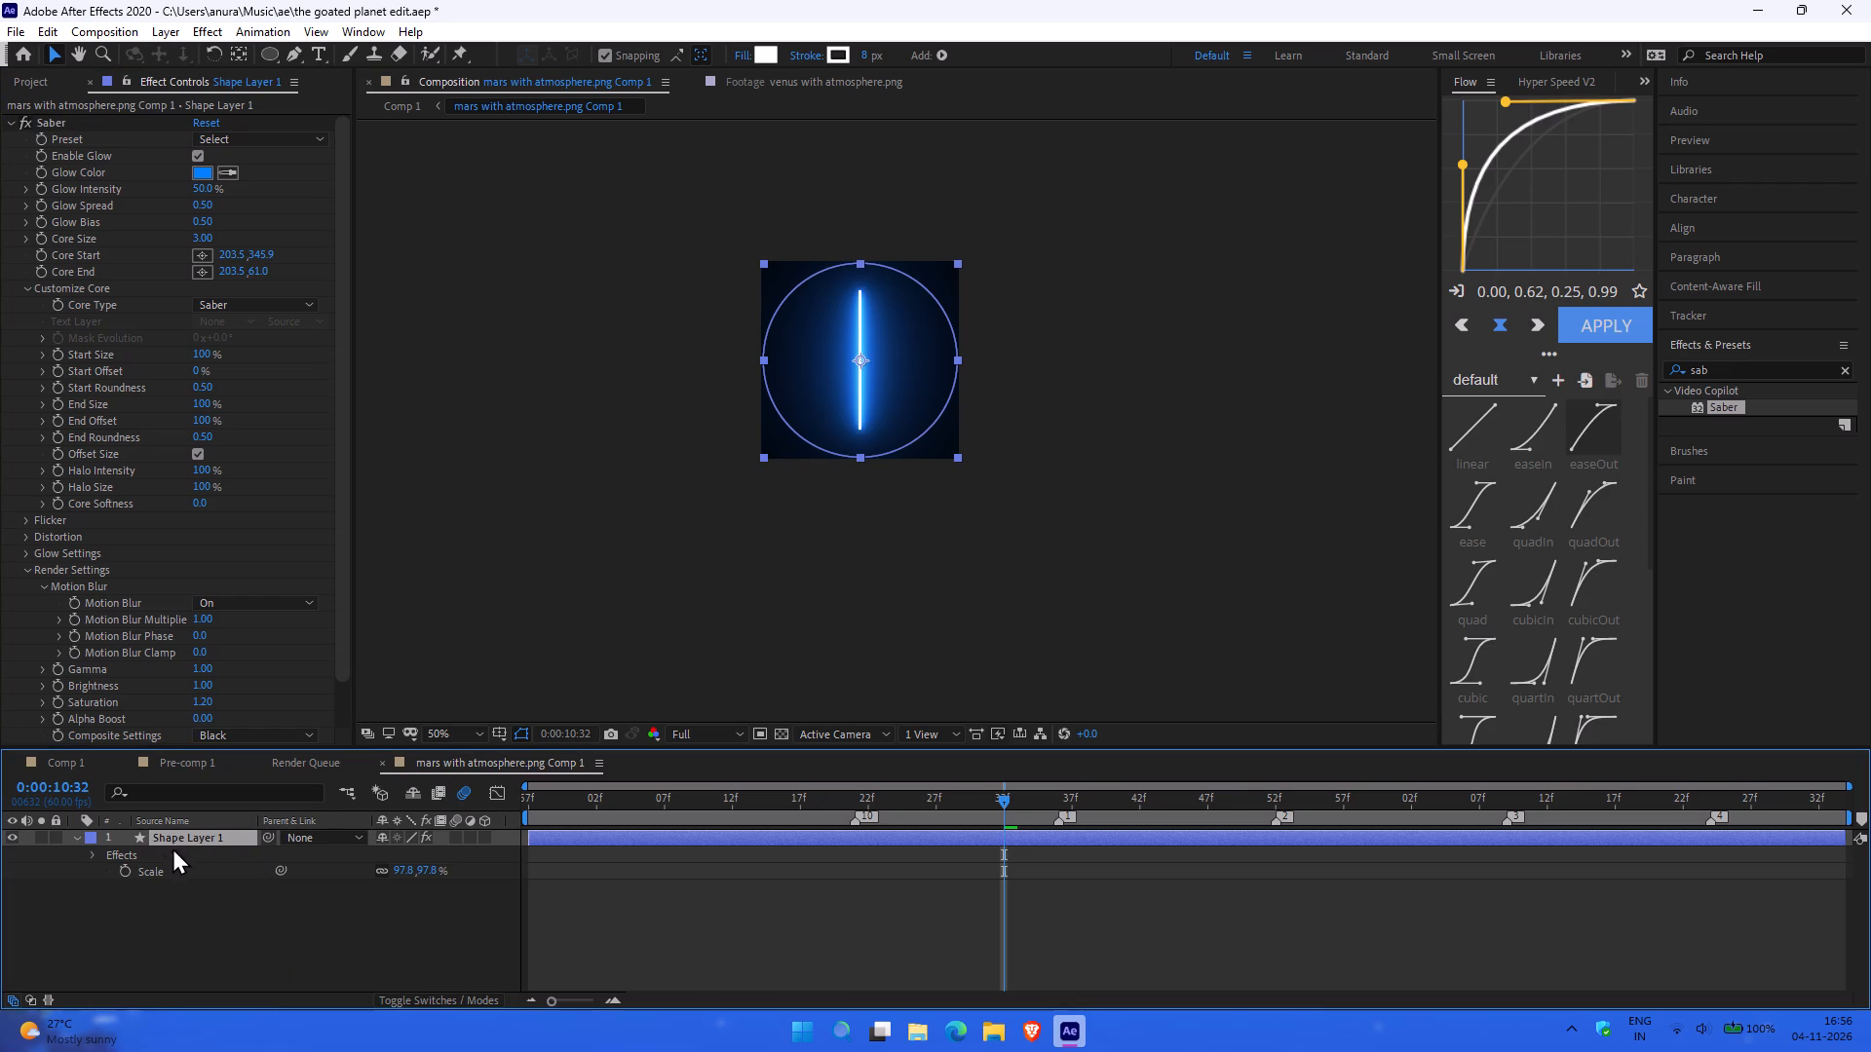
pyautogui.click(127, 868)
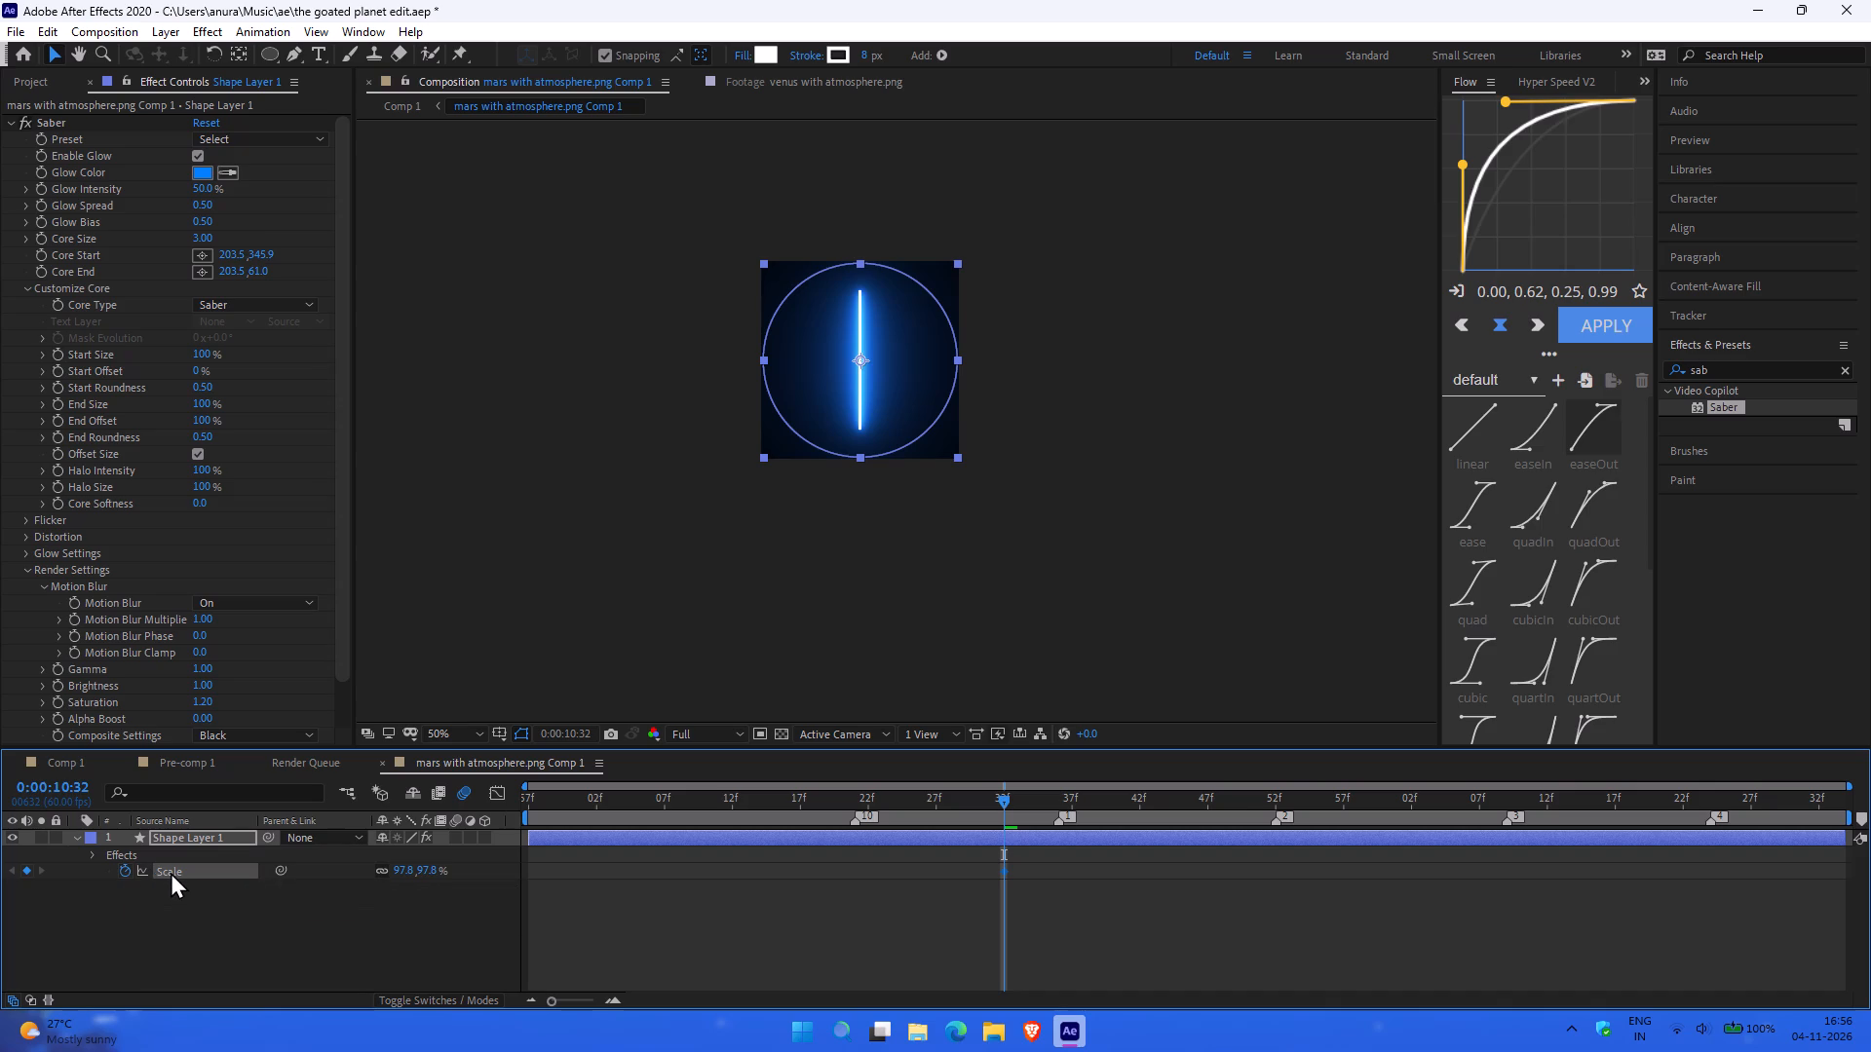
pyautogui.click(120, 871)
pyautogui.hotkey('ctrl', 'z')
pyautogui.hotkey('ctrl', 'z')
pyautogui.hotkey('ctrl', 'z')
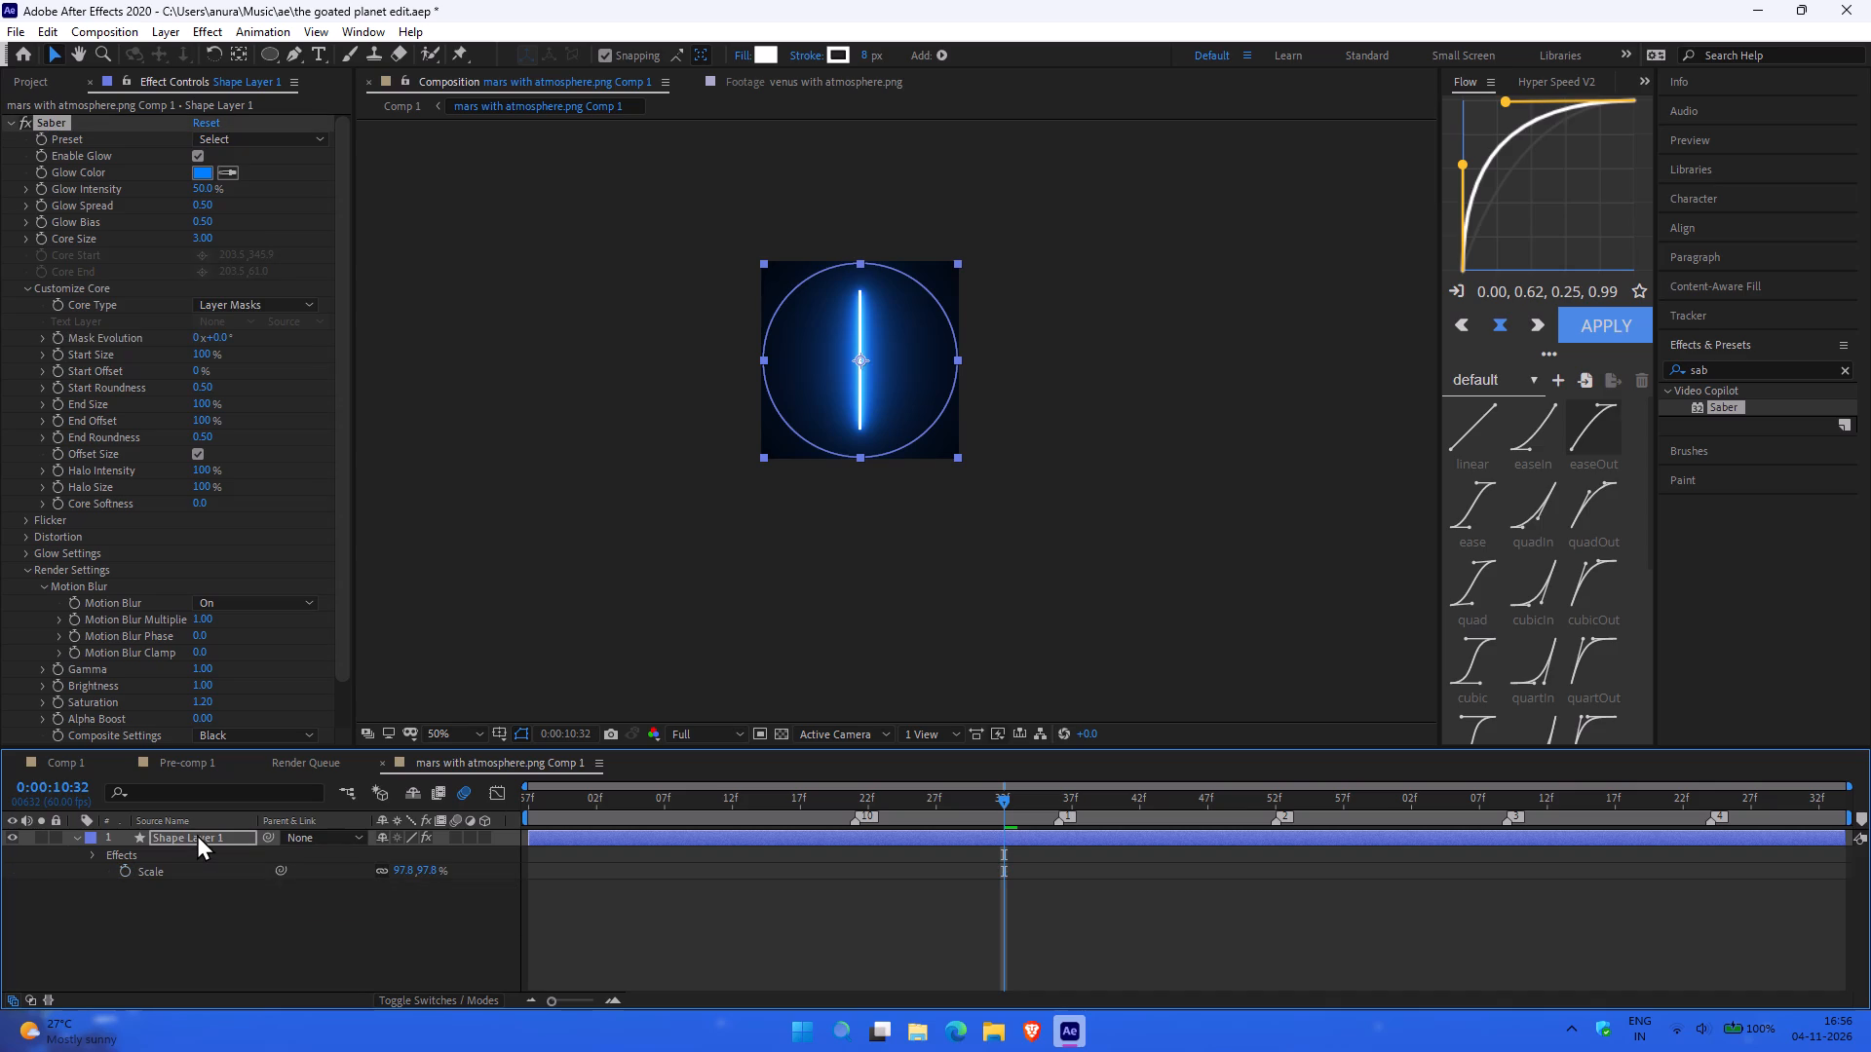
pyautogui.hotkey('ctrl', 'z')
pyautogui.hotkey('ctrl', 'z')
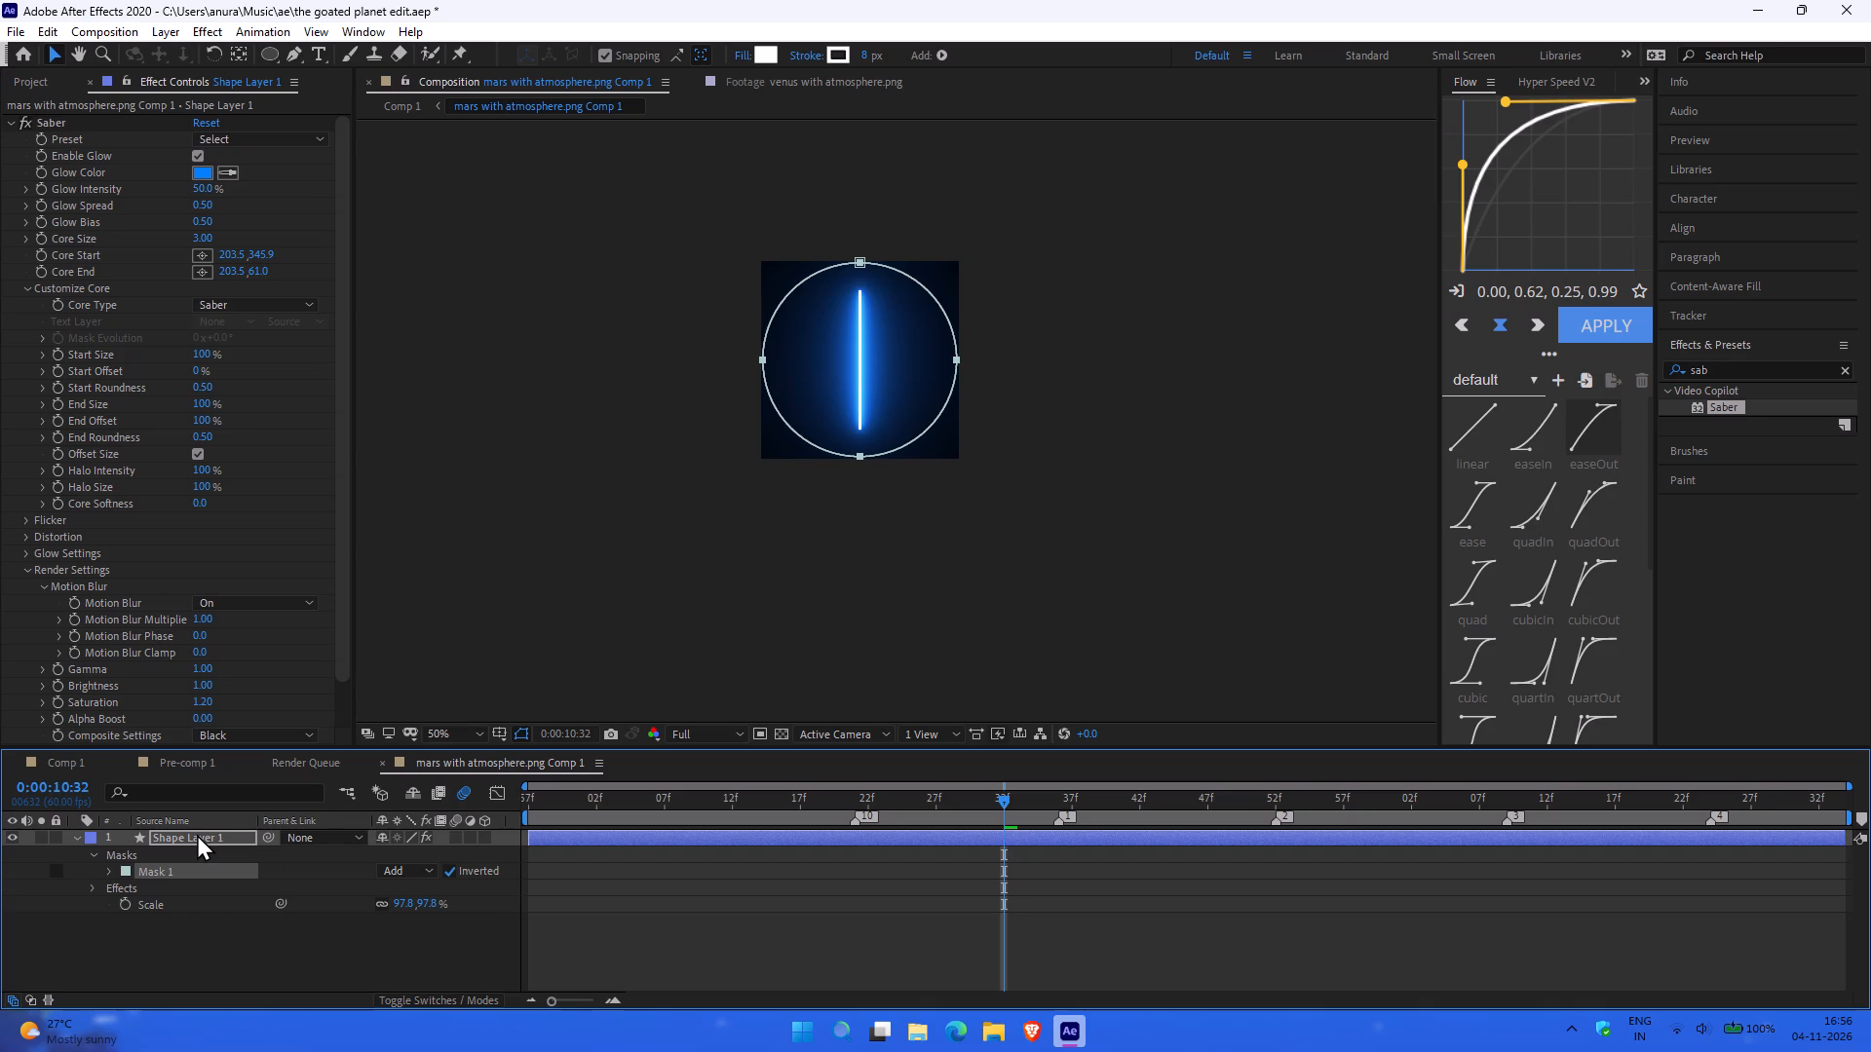
# Open Mask 1's path shape settings and reset the mask shape to Ellipse.
pyautogui.click(113, 867)
pyautogui.click(408, 892)
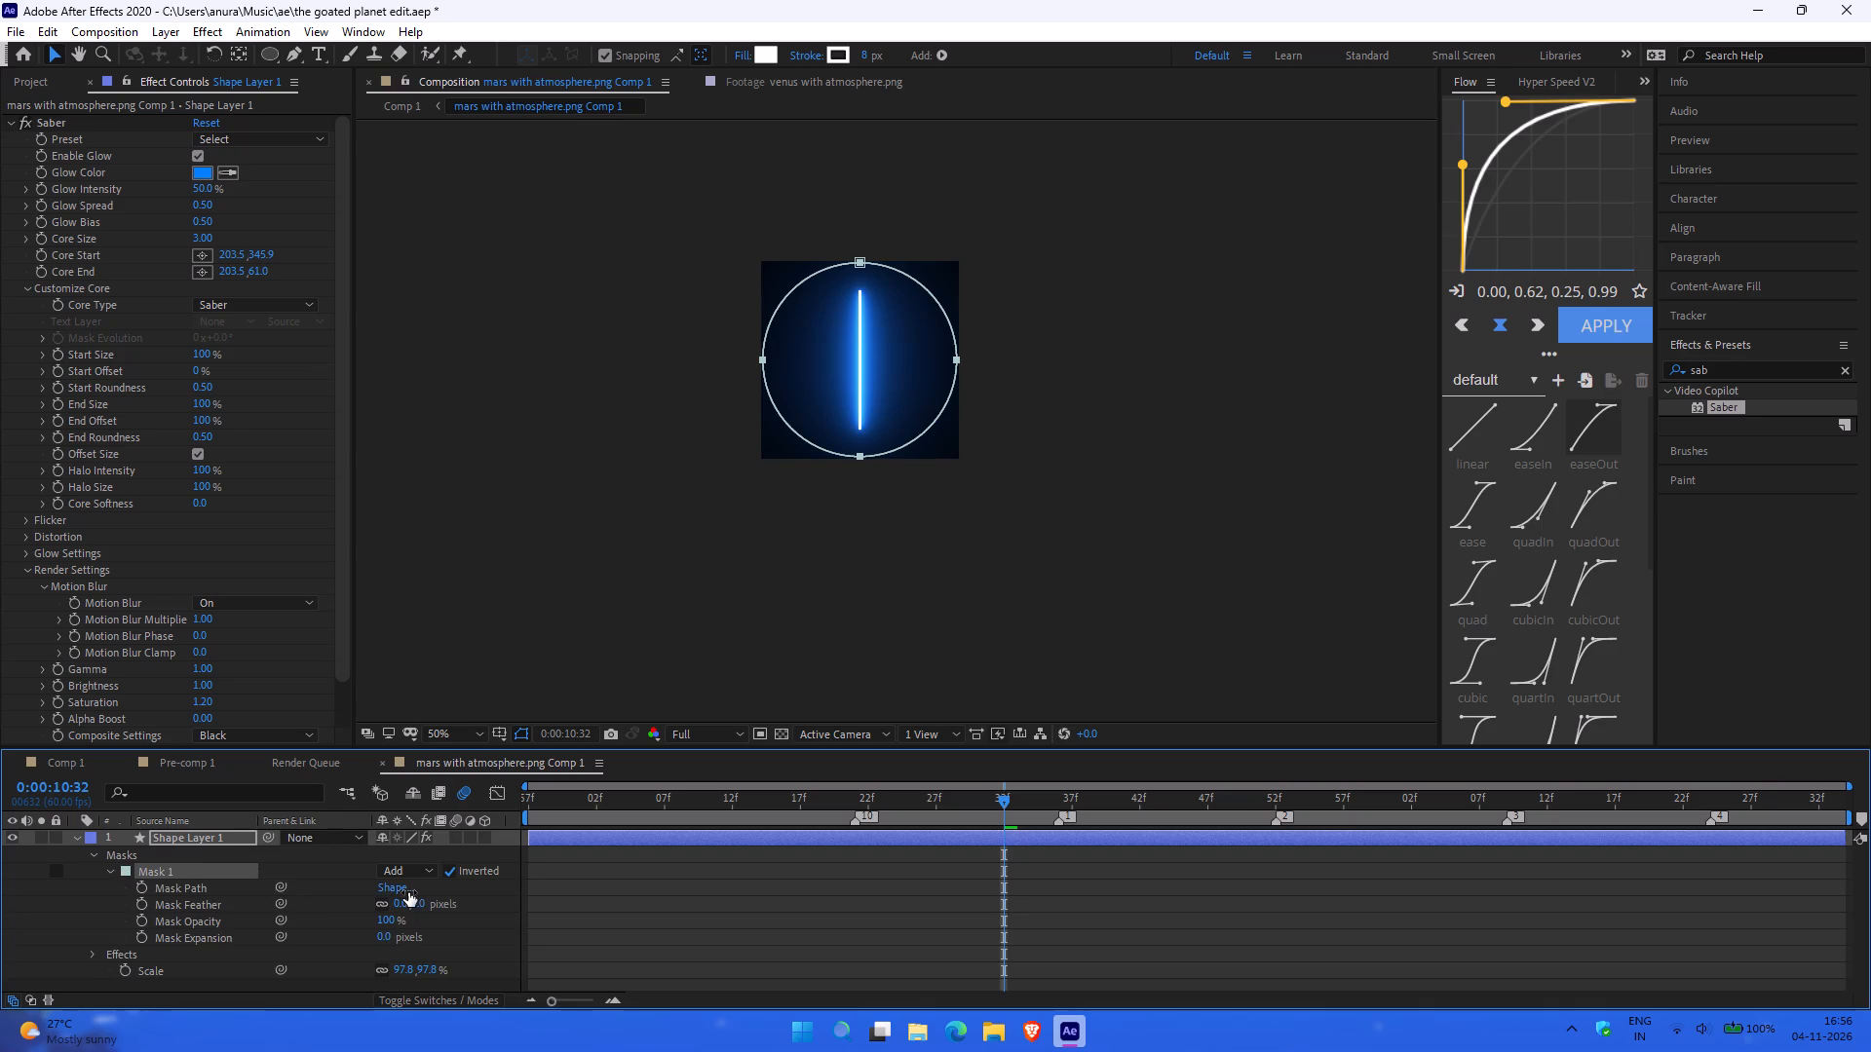
pyautogui.click(964, 566)
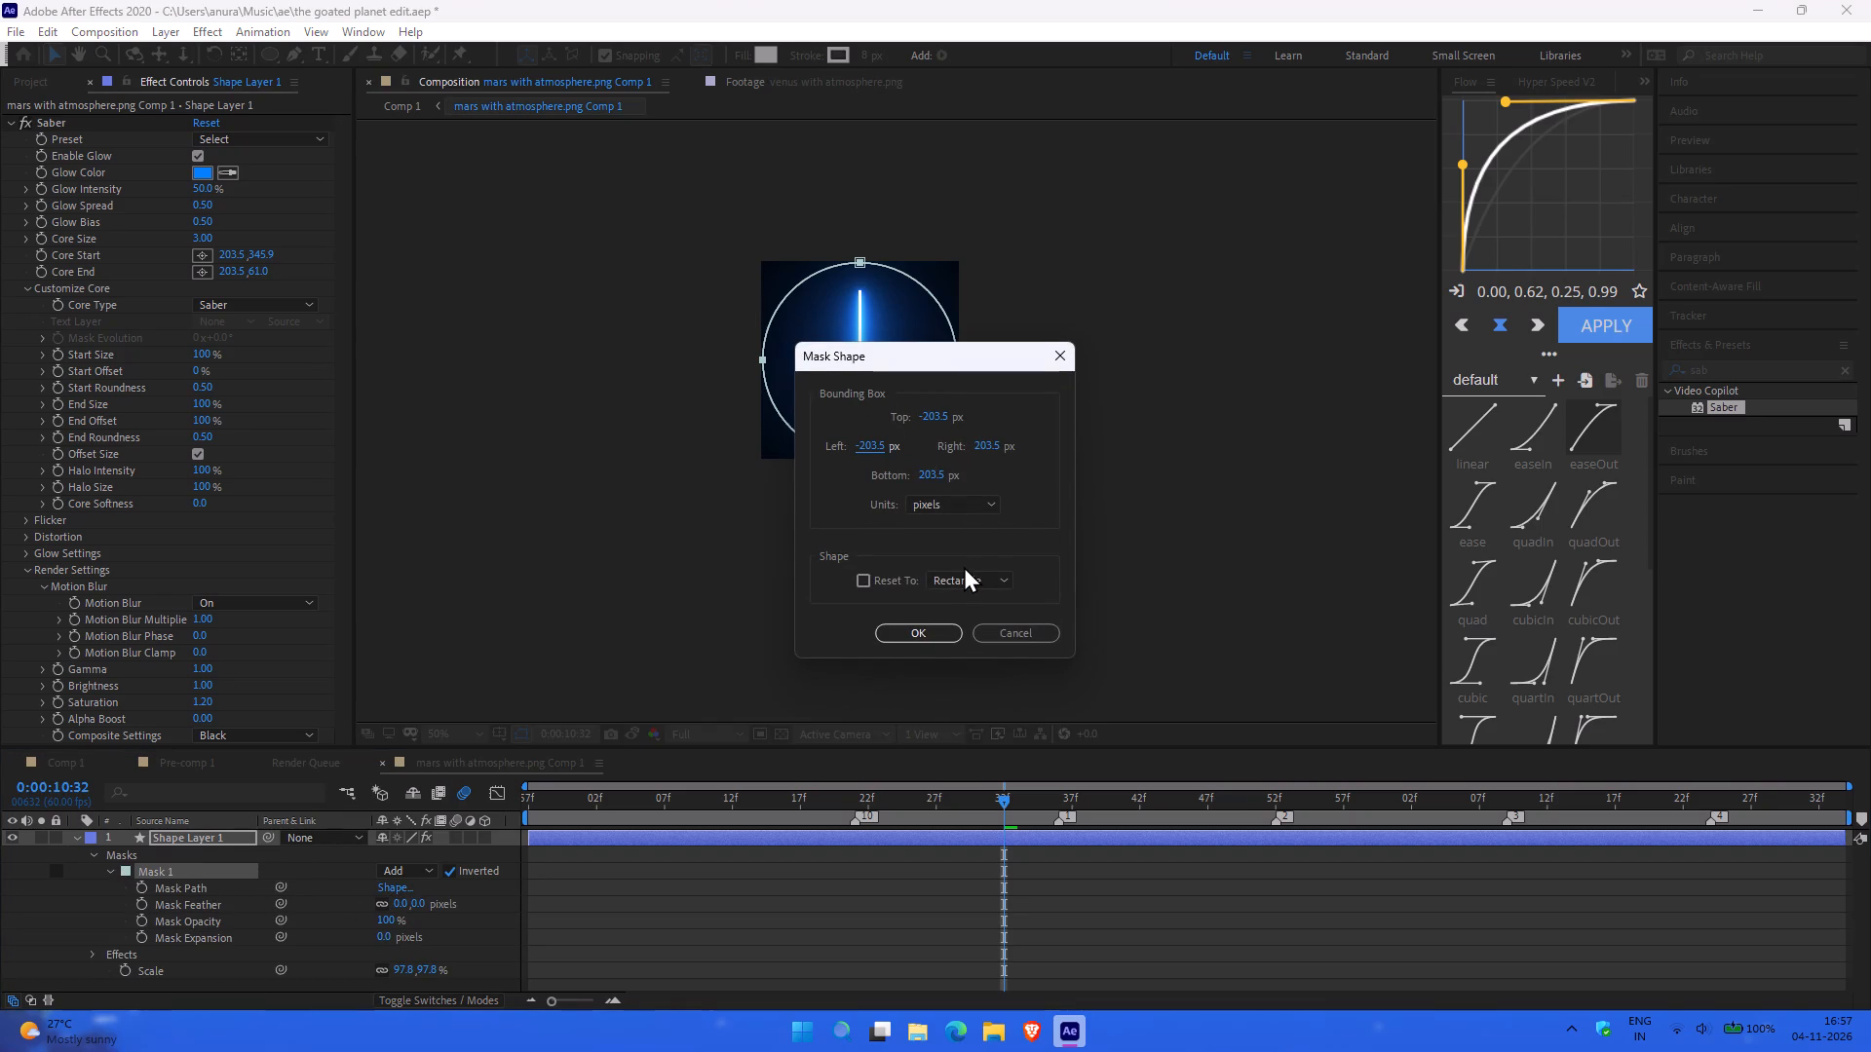
pyautogui.click(968, 574)
pyautogui.click(962, 614)
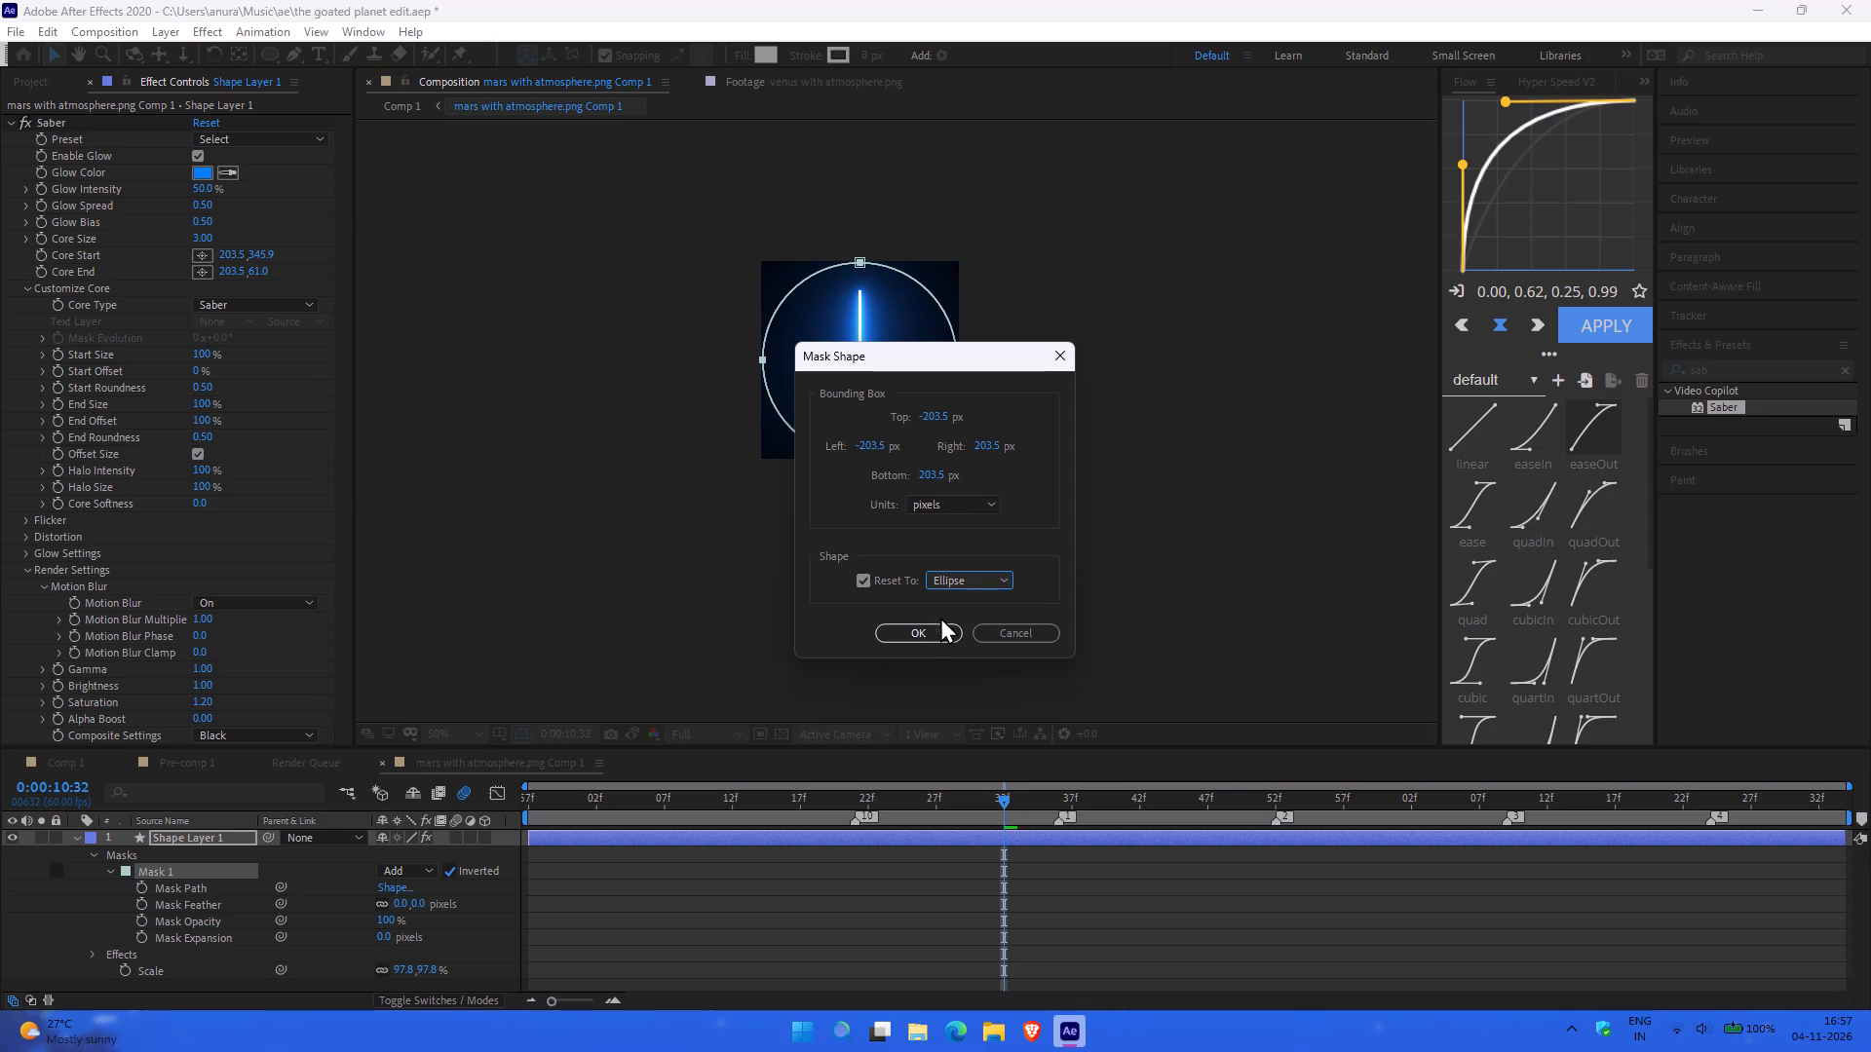
pyautogui.click(923, 620)
pyautogui.click(905, 634)
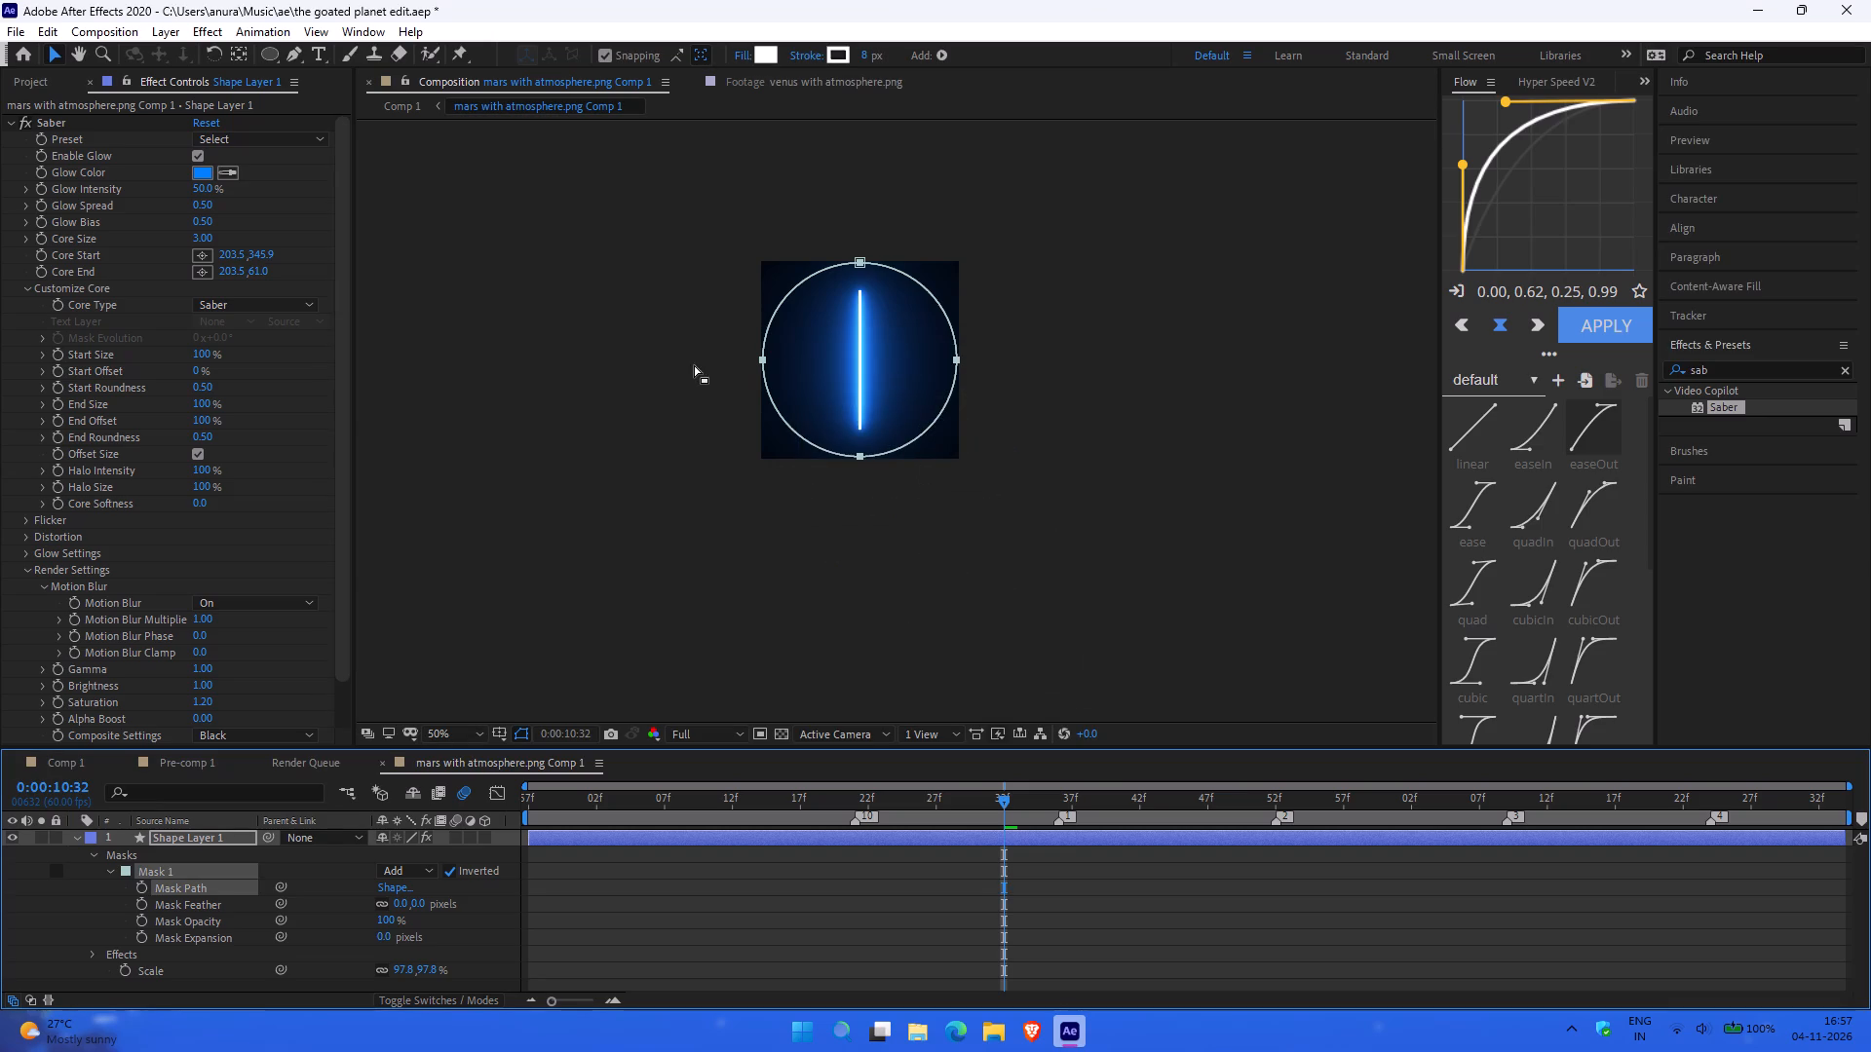
# Set Saber's Core Type to Layer Masks on Shape Layer 1.
pyautogui.click(229, 305)
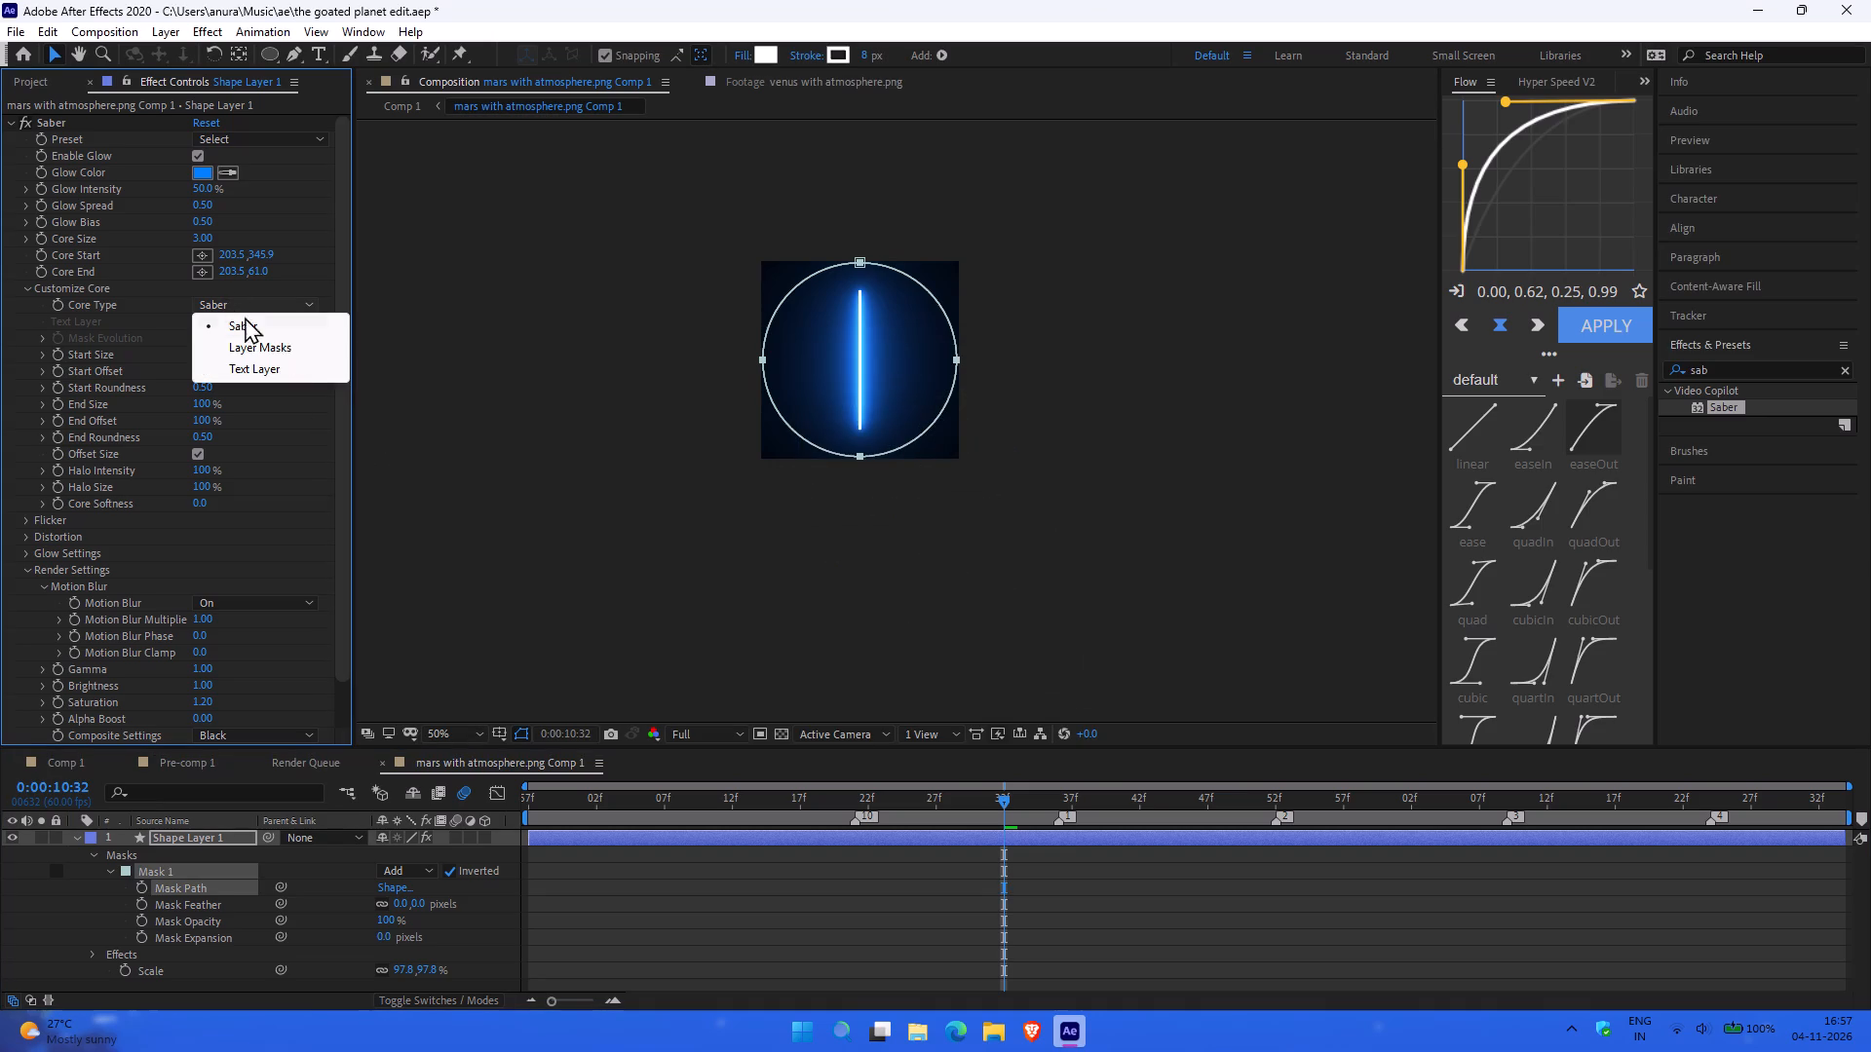
pyautogui.click(266, 352)
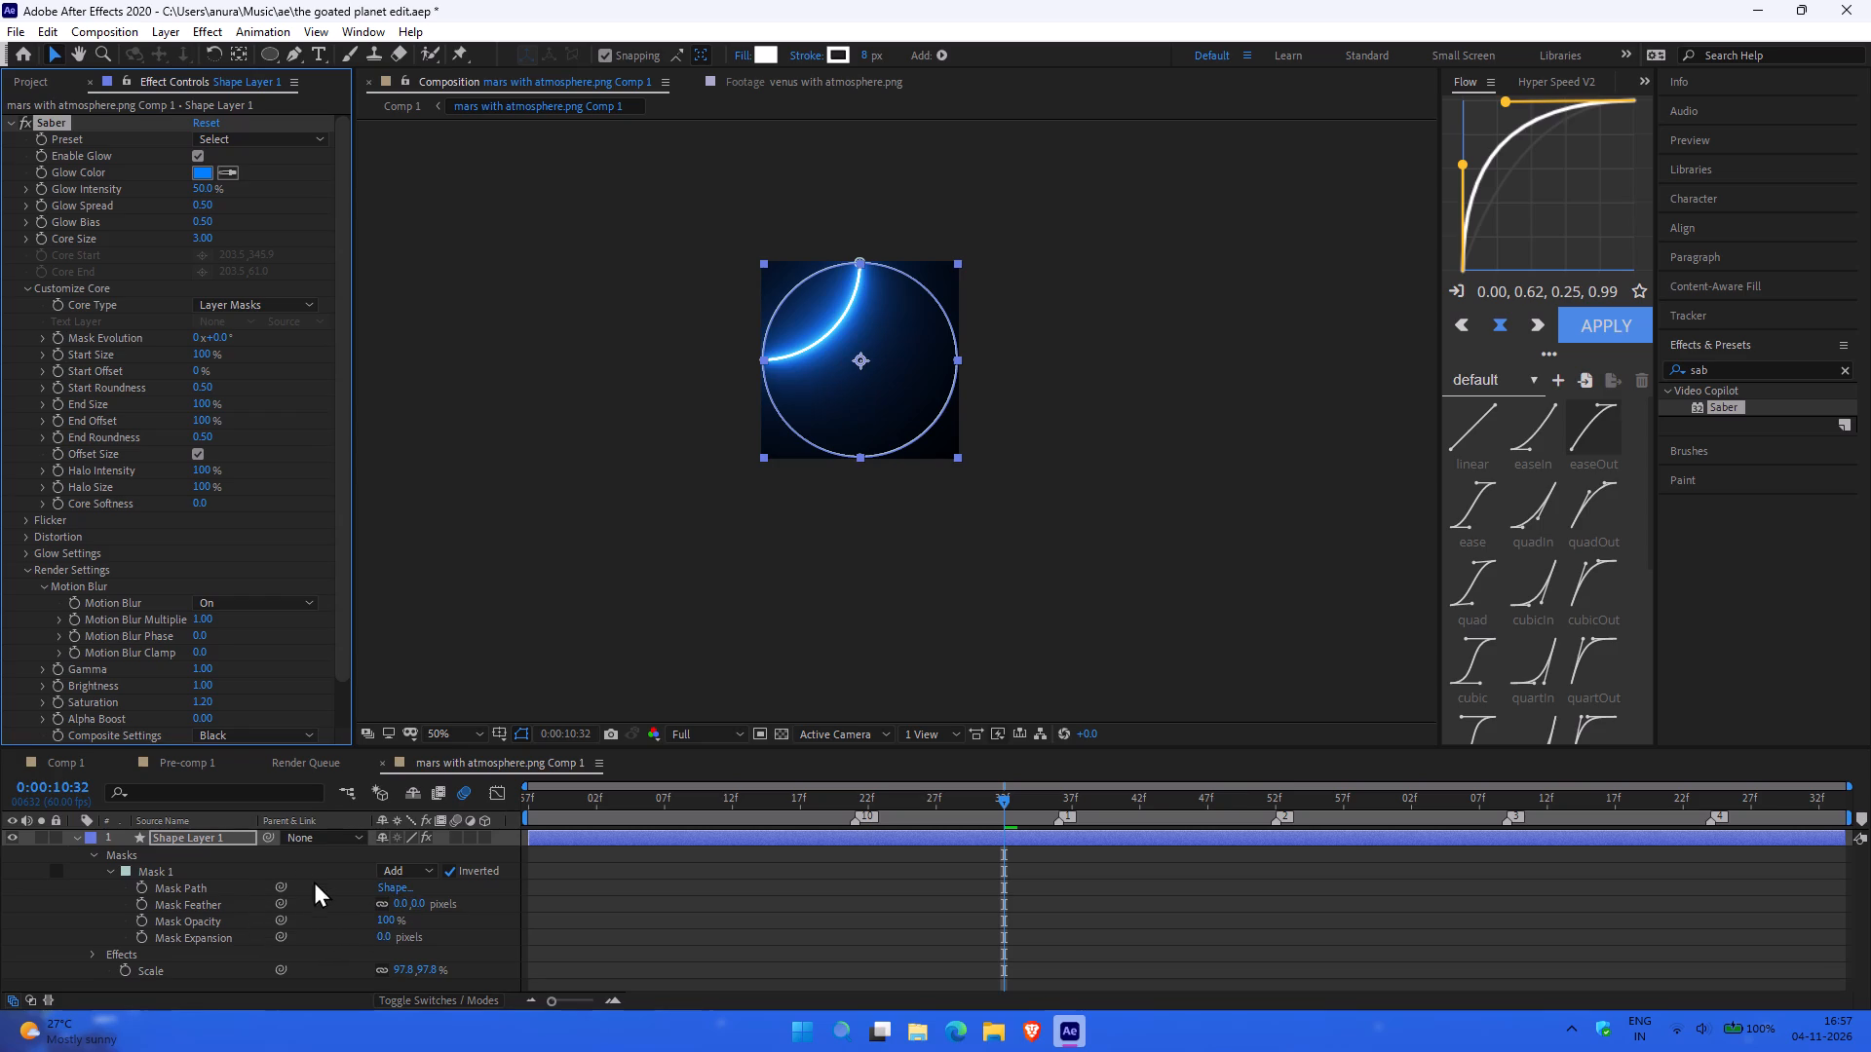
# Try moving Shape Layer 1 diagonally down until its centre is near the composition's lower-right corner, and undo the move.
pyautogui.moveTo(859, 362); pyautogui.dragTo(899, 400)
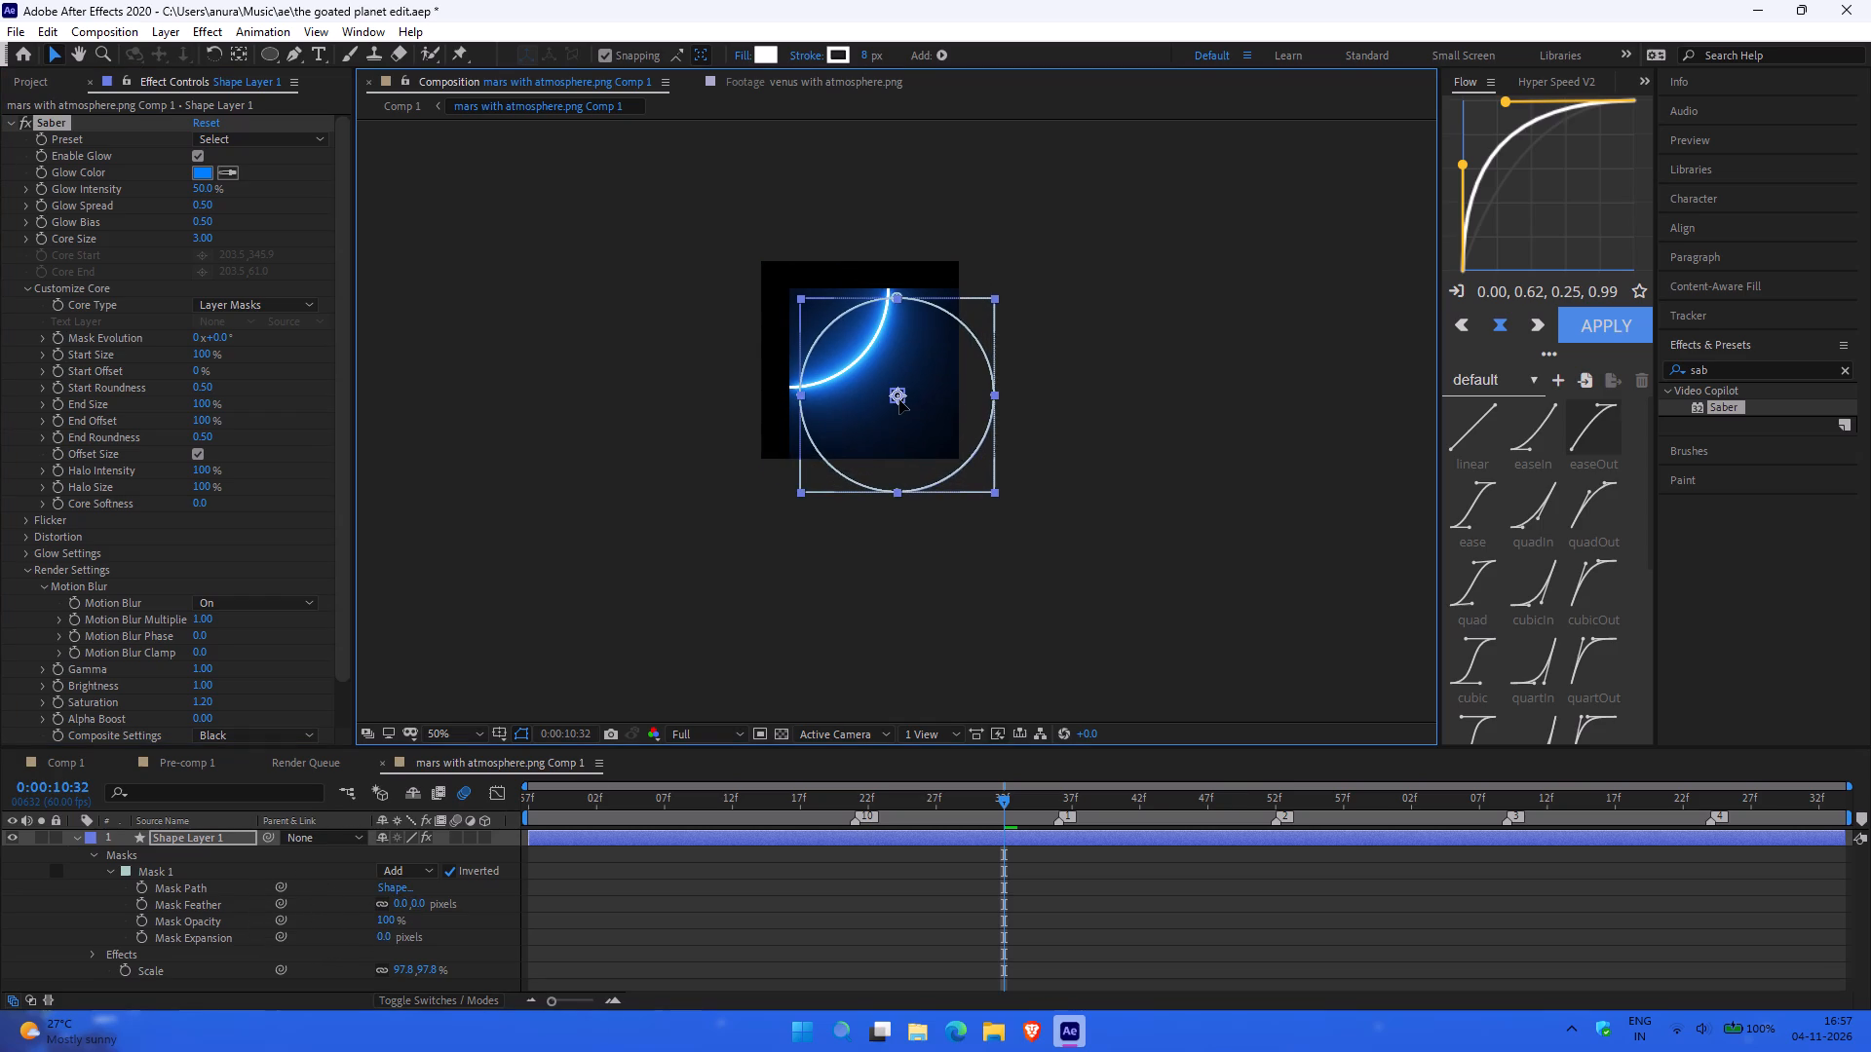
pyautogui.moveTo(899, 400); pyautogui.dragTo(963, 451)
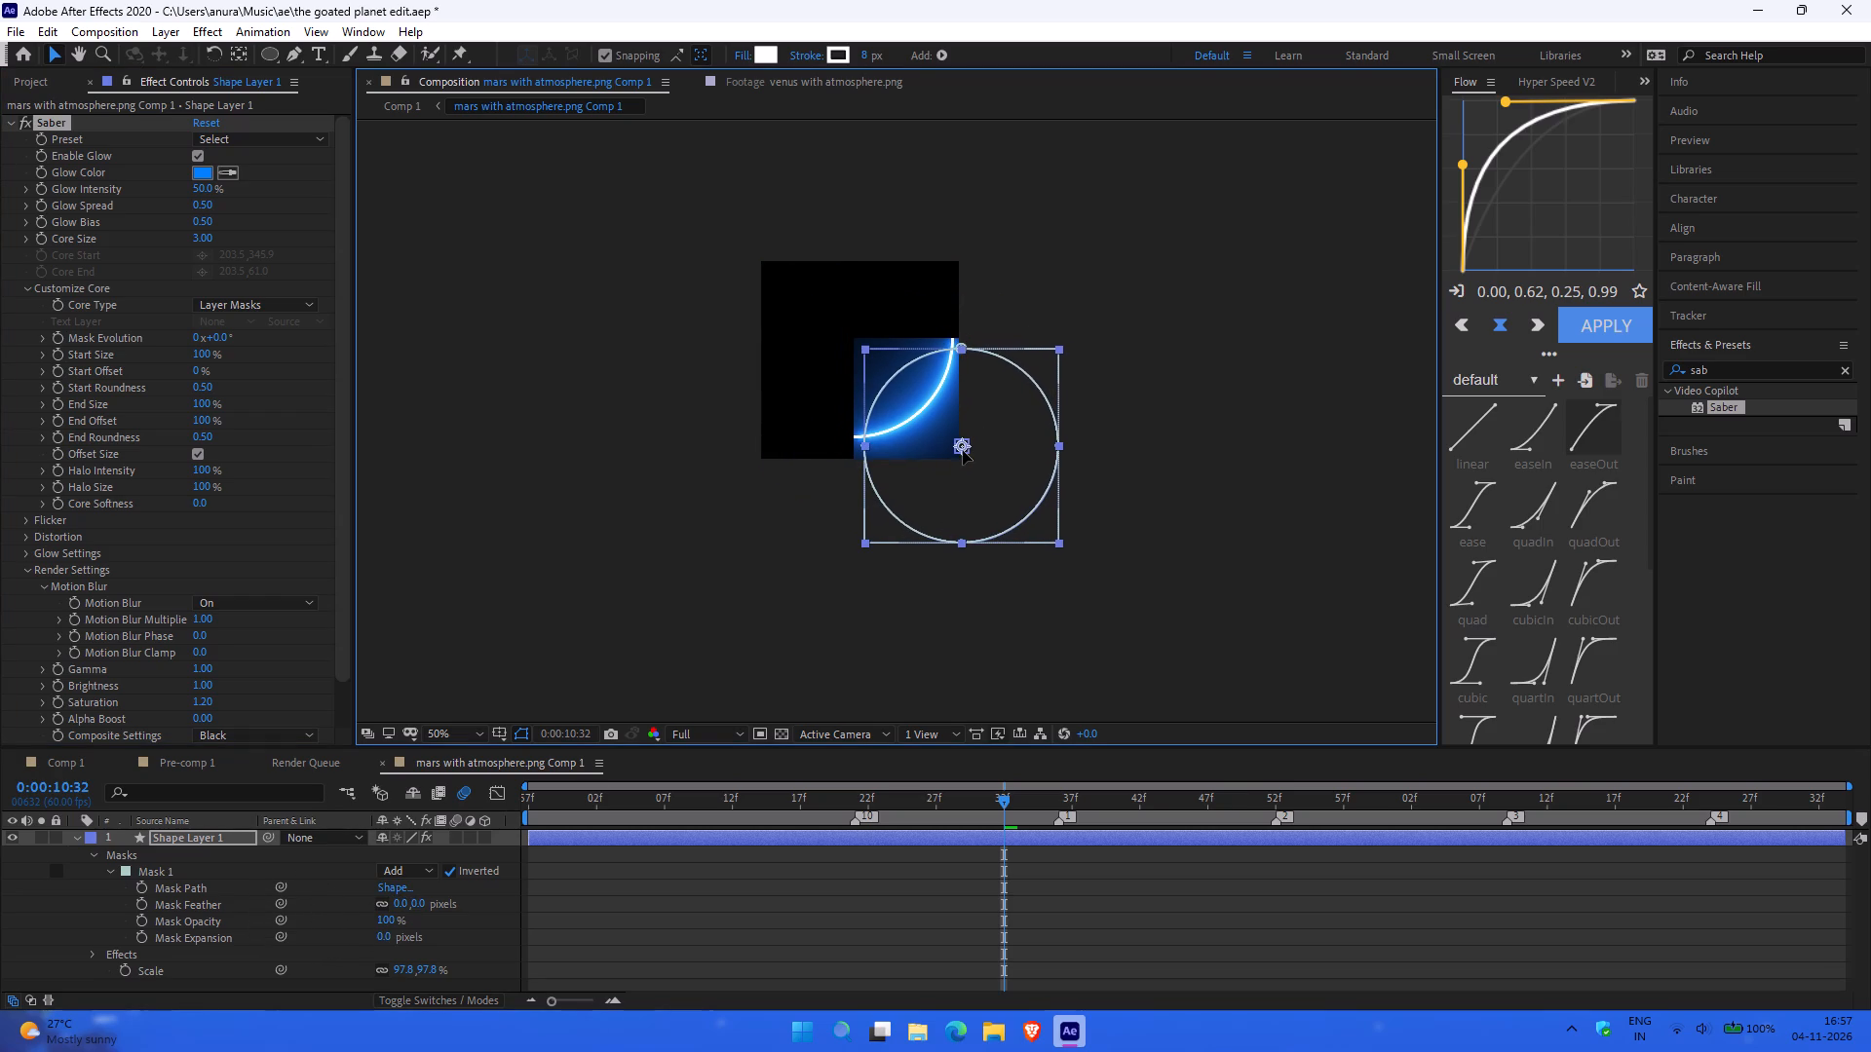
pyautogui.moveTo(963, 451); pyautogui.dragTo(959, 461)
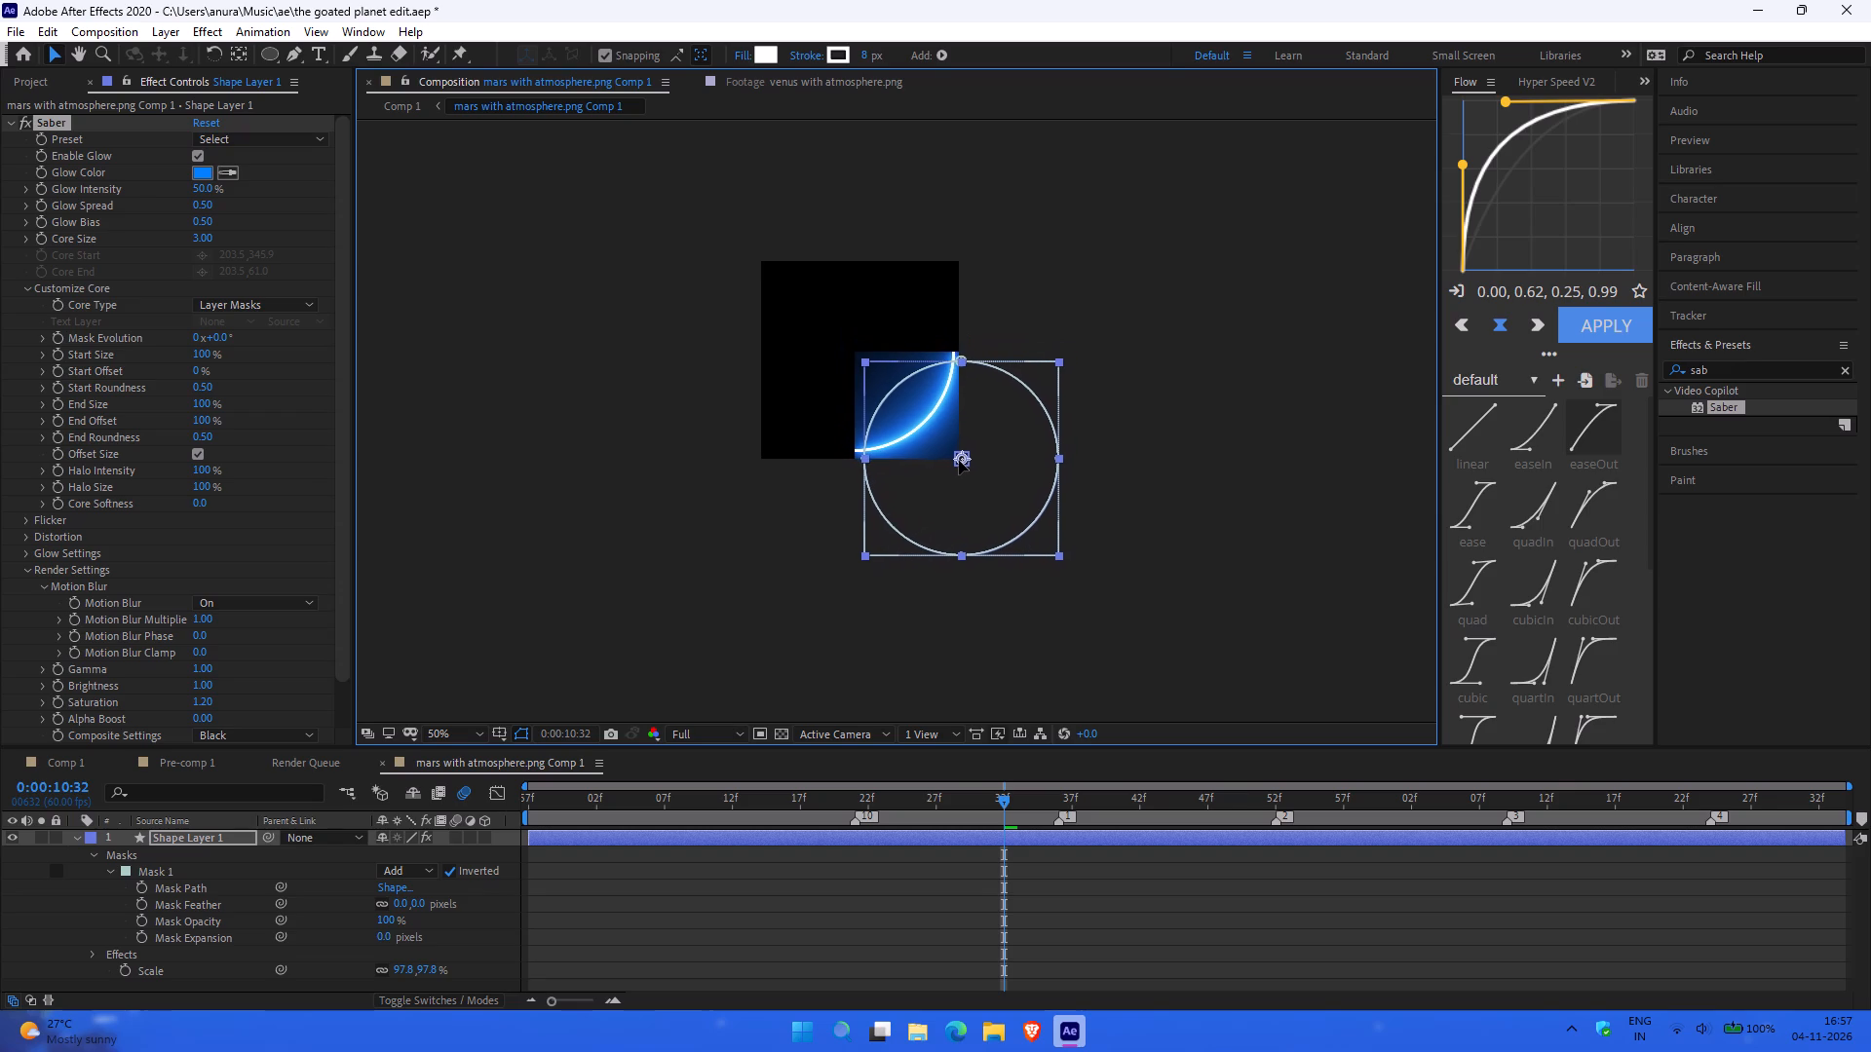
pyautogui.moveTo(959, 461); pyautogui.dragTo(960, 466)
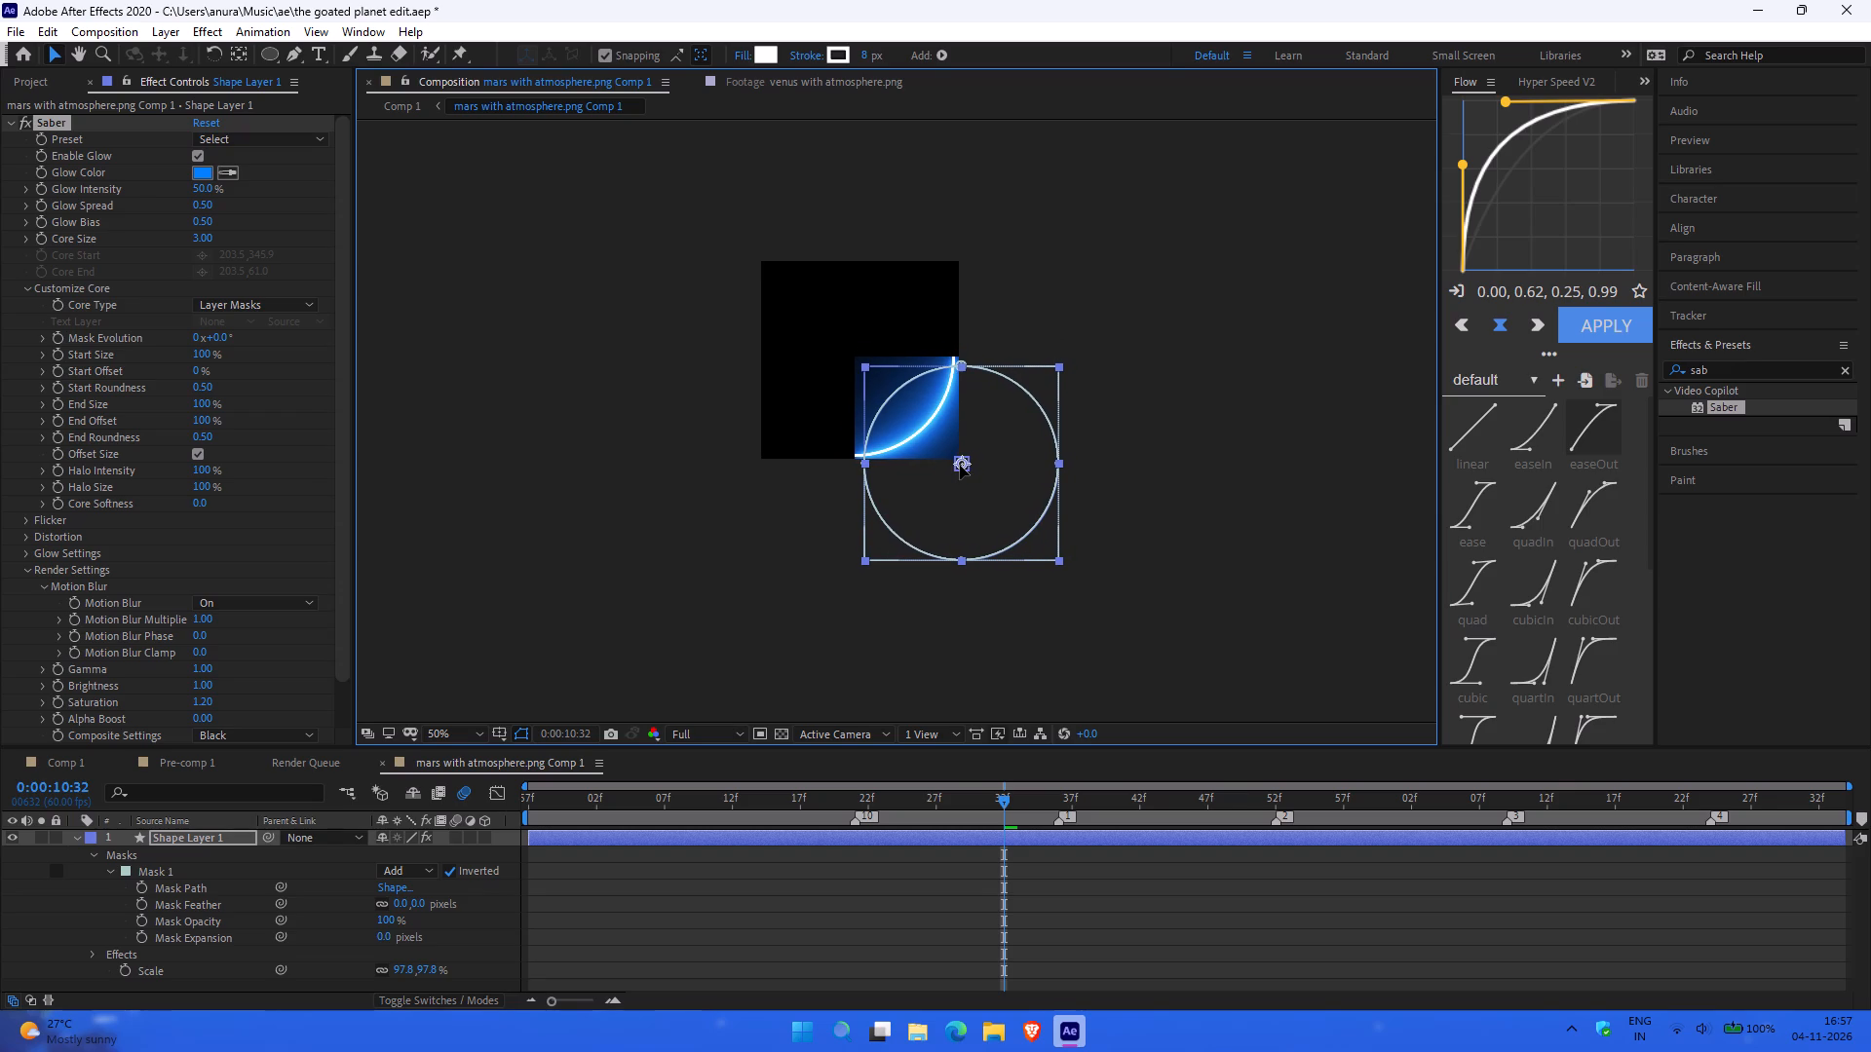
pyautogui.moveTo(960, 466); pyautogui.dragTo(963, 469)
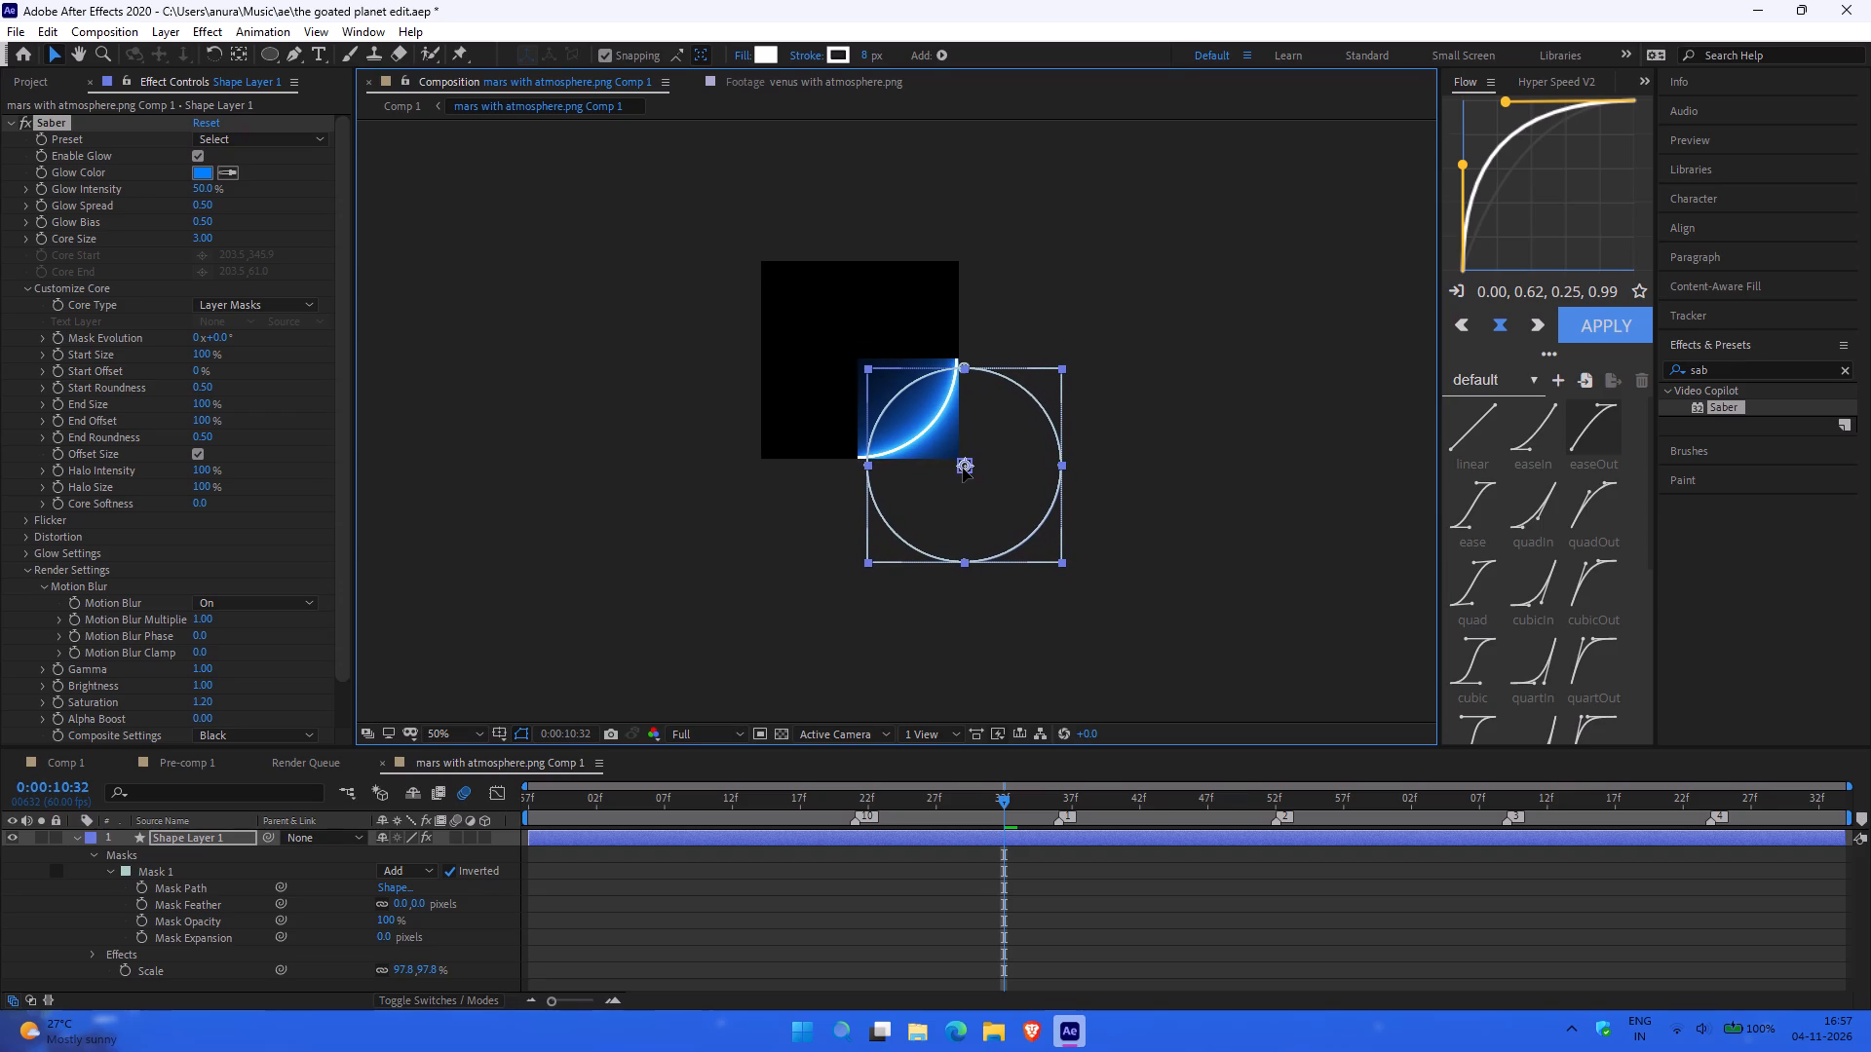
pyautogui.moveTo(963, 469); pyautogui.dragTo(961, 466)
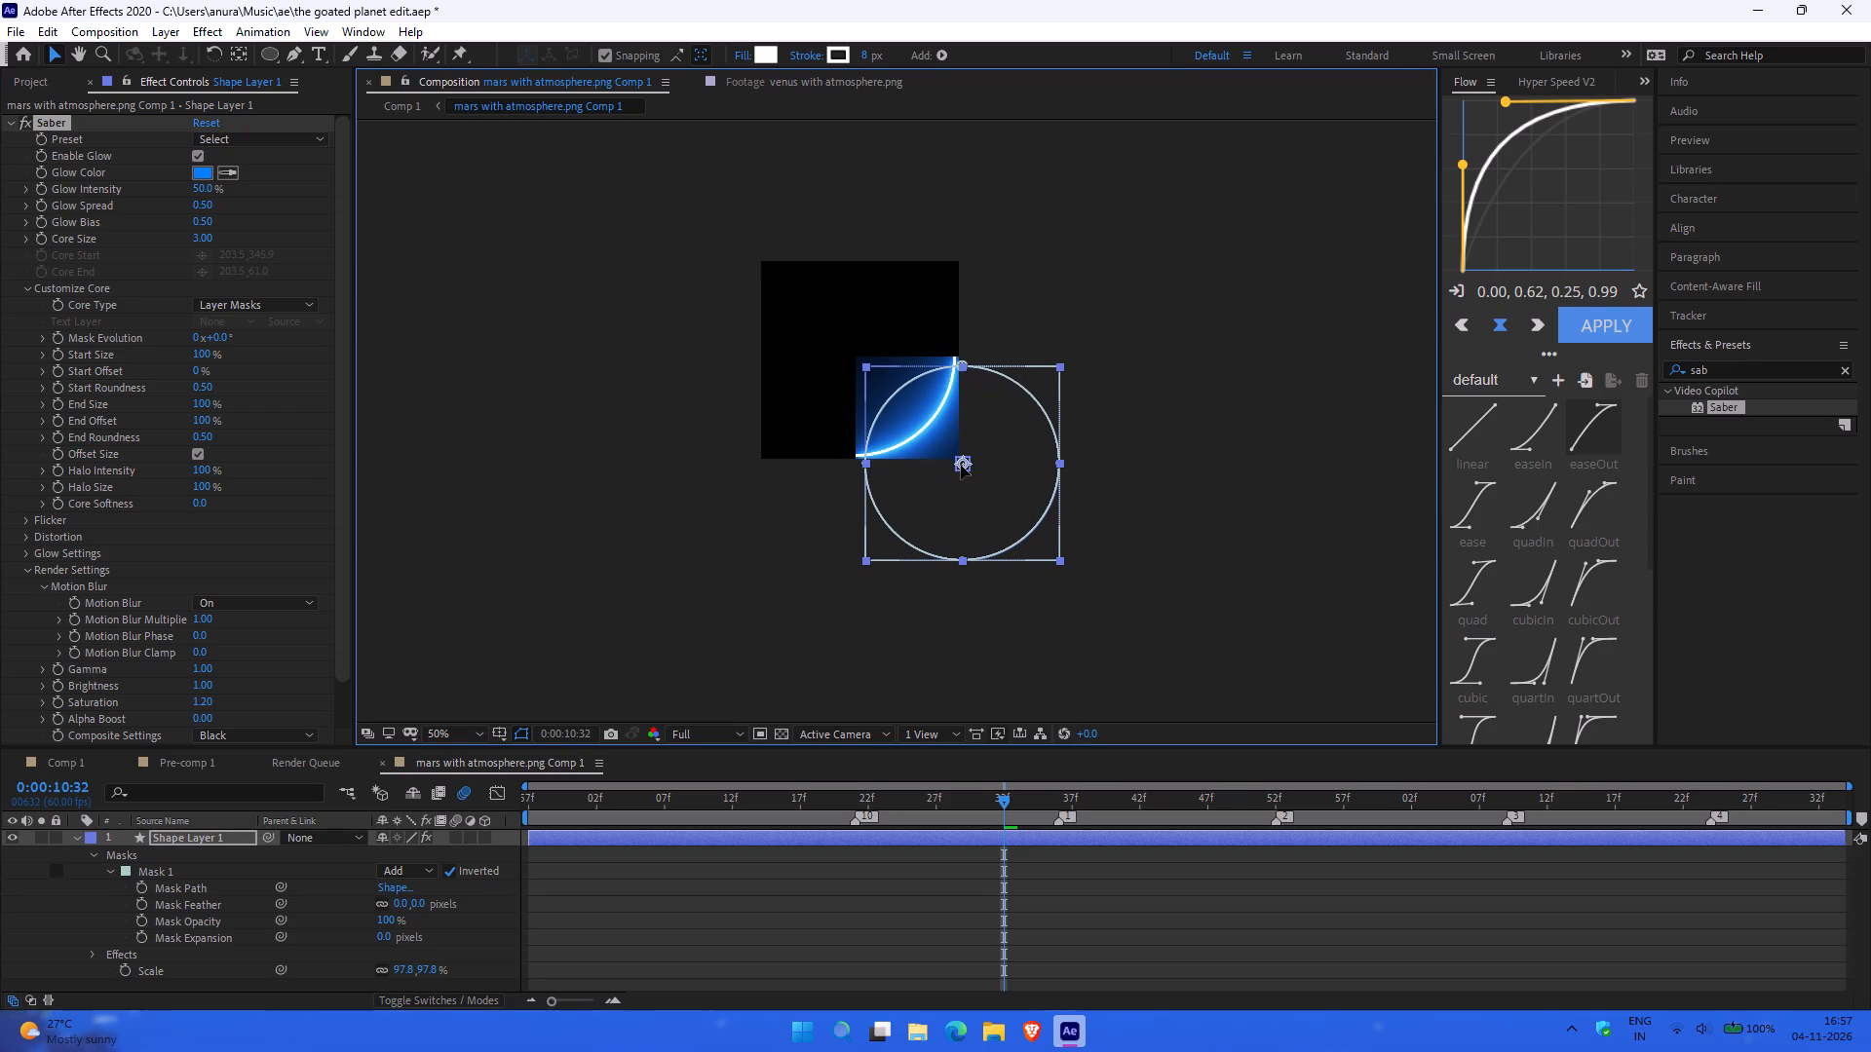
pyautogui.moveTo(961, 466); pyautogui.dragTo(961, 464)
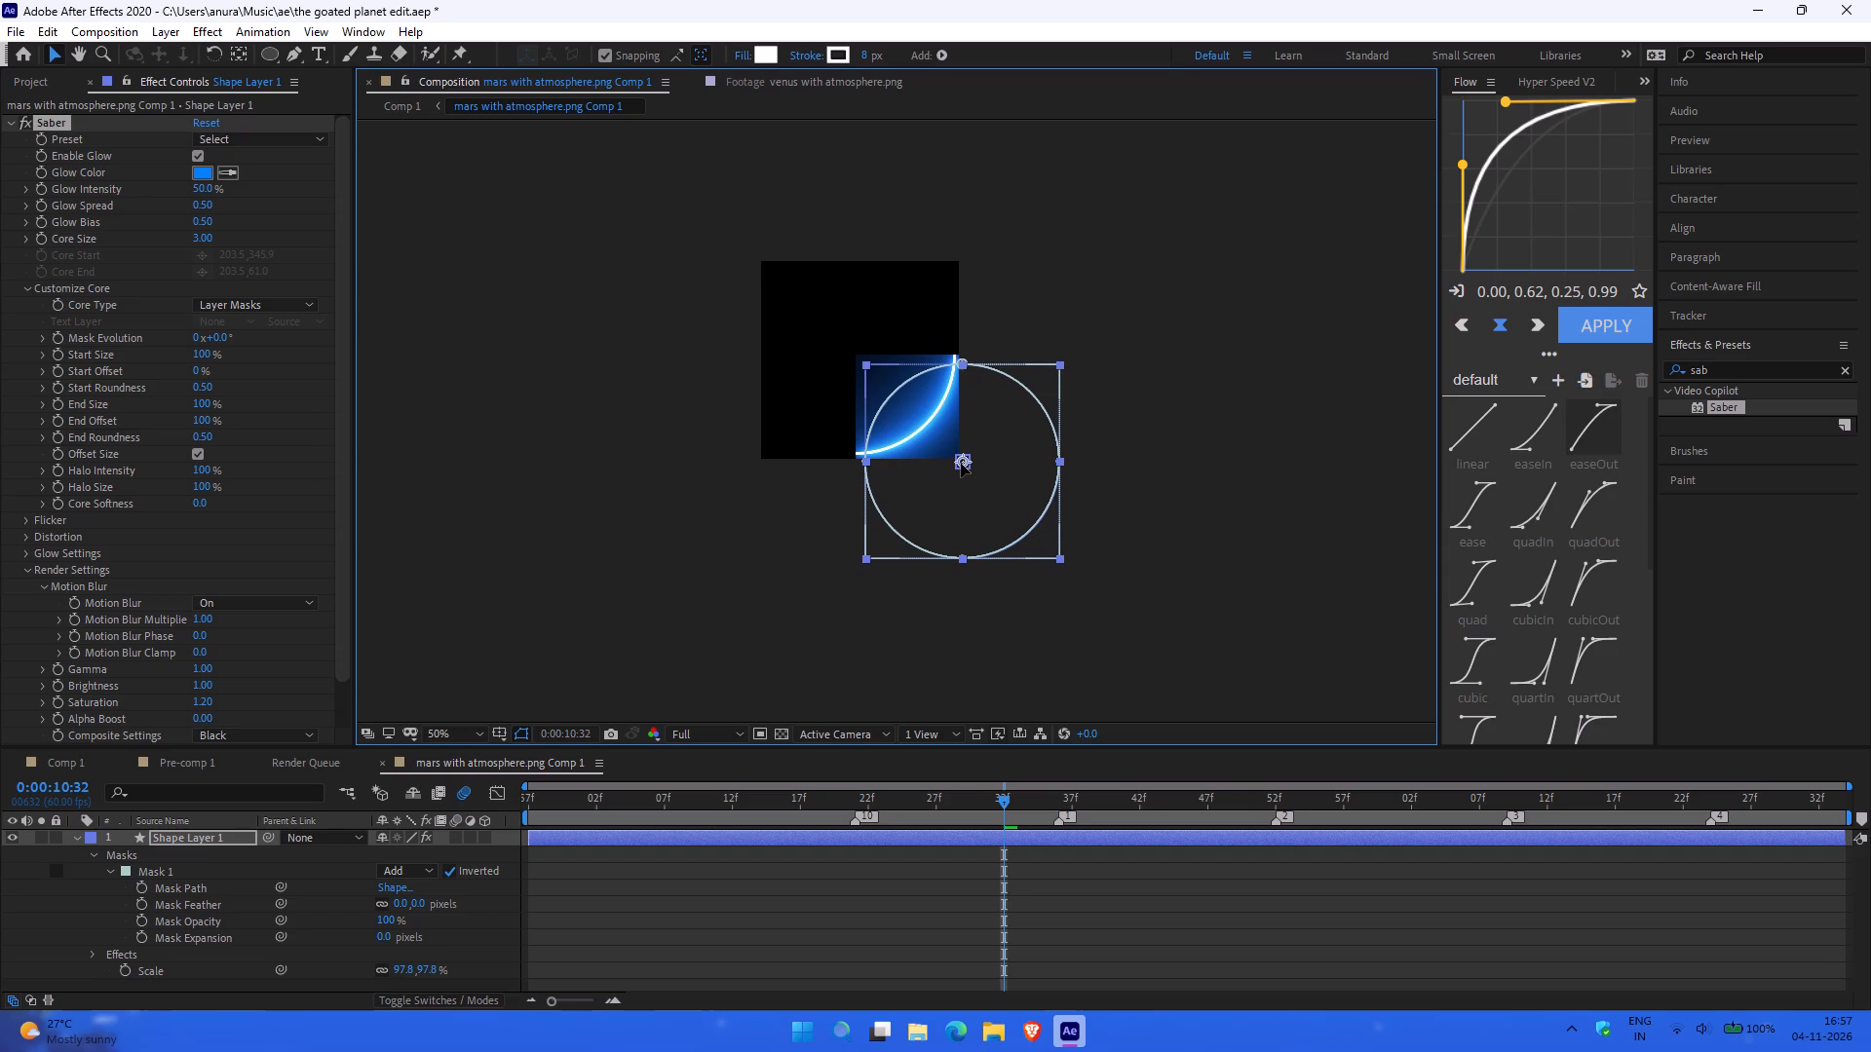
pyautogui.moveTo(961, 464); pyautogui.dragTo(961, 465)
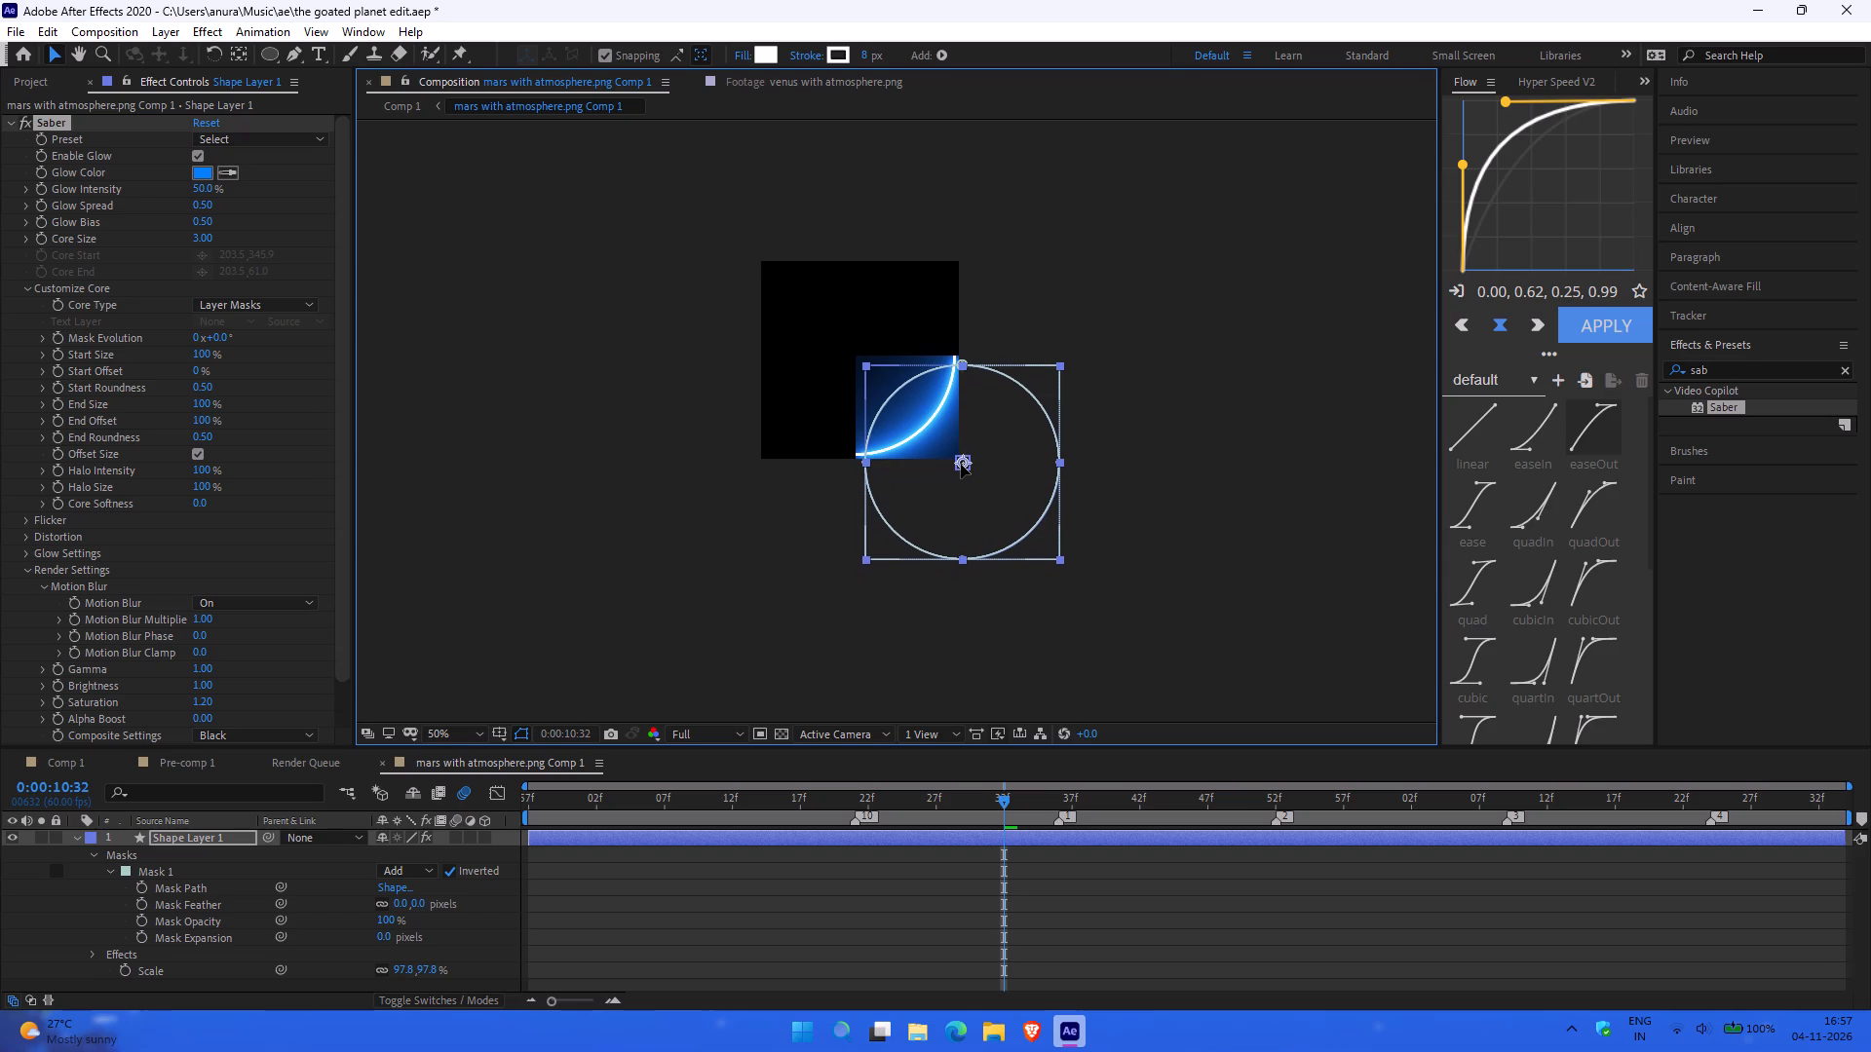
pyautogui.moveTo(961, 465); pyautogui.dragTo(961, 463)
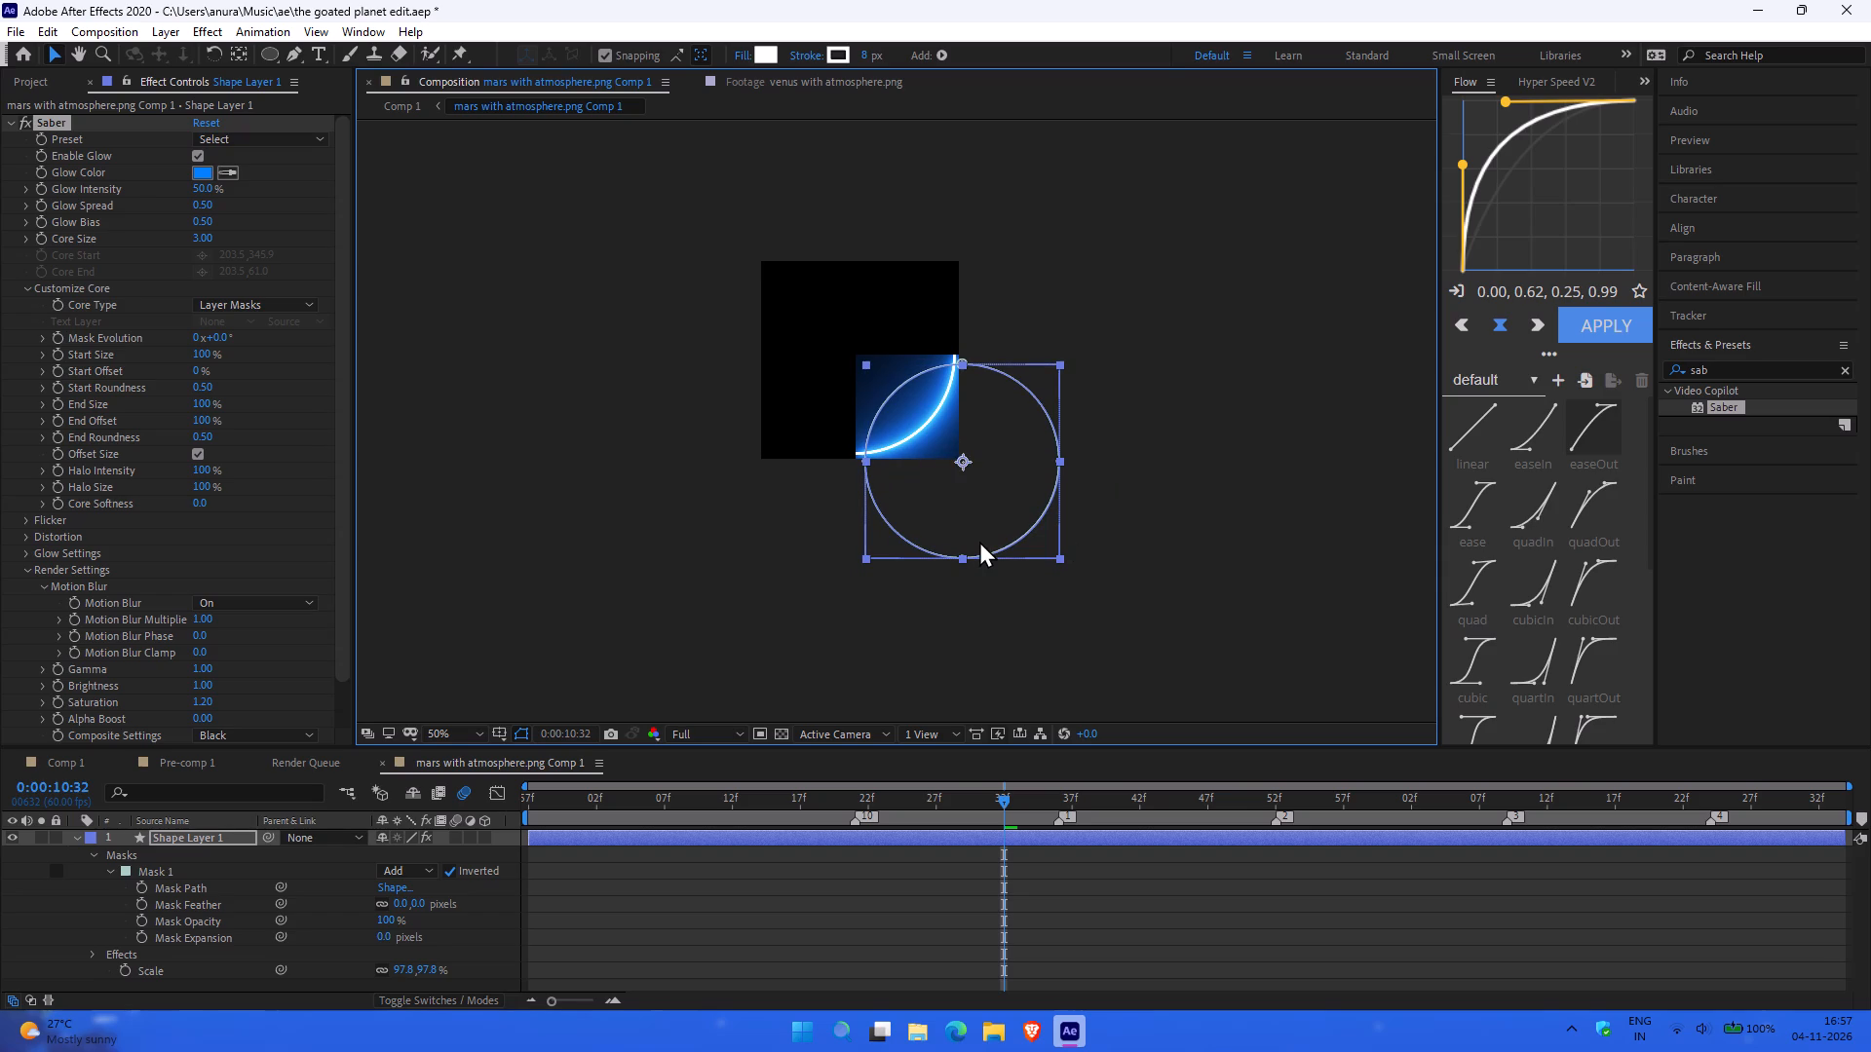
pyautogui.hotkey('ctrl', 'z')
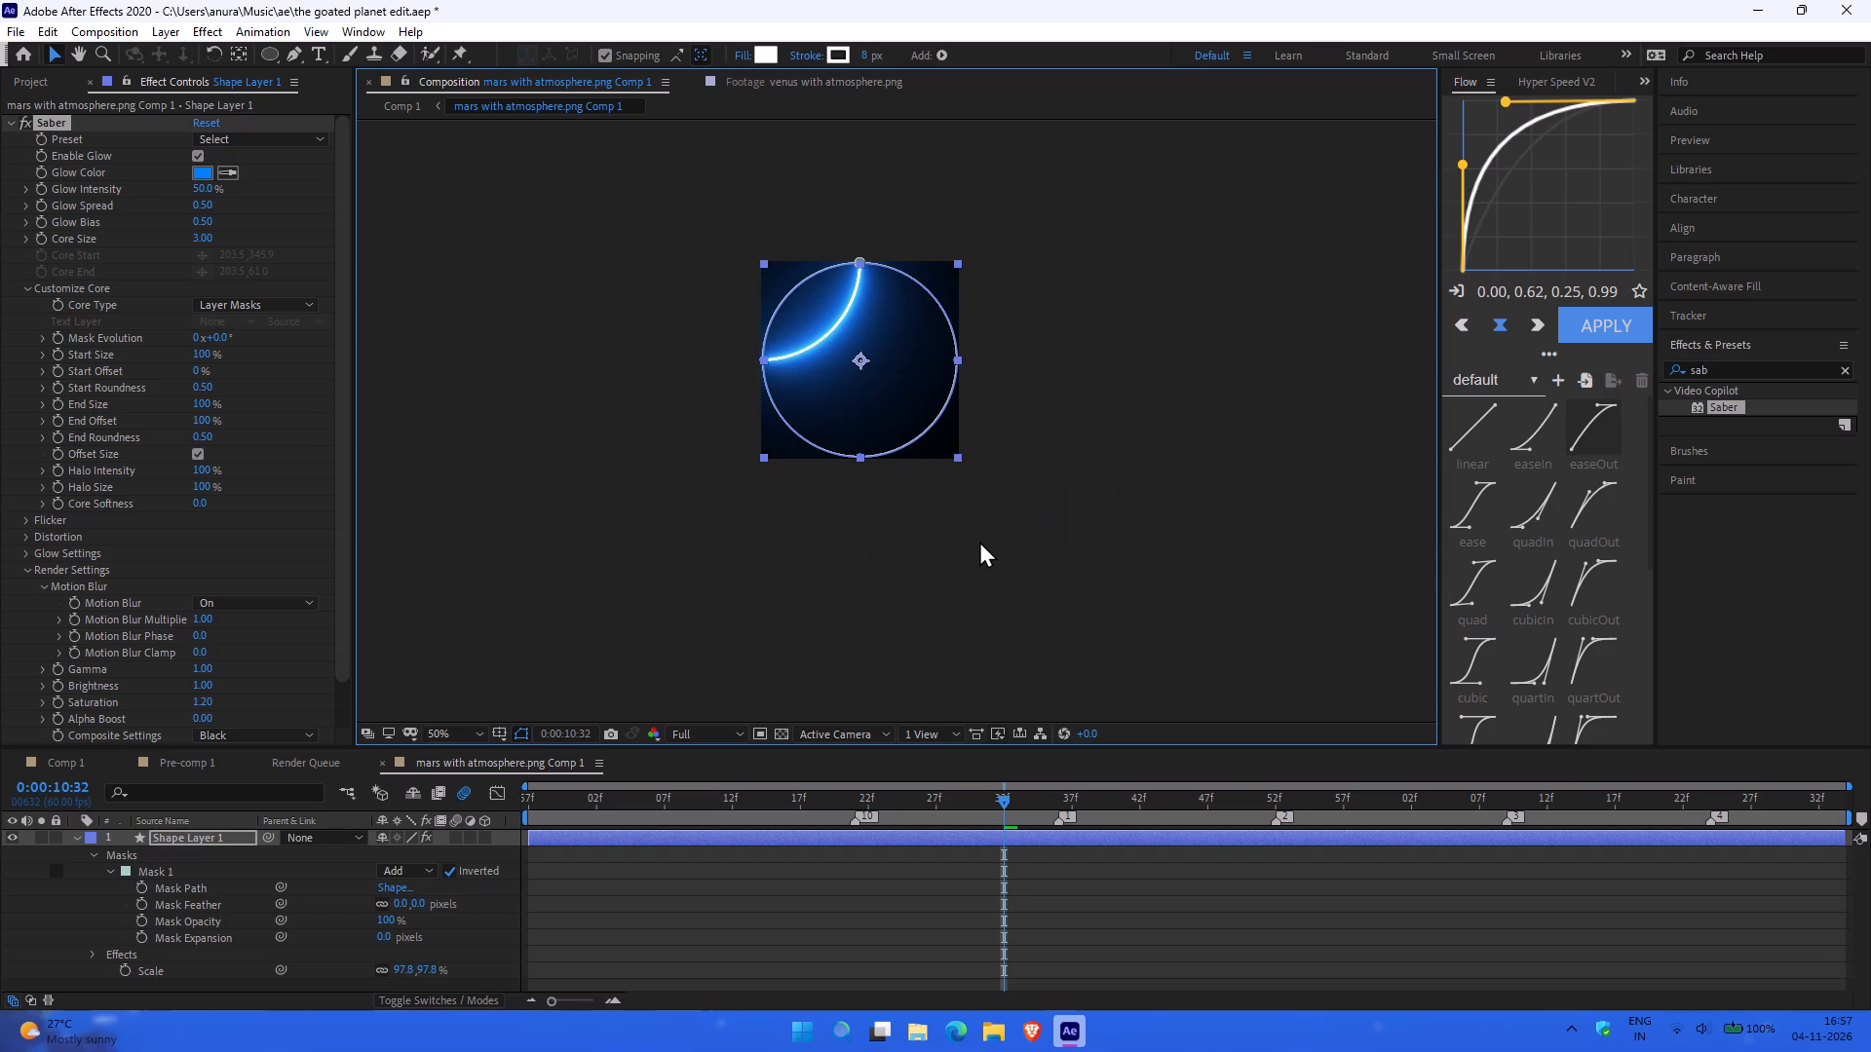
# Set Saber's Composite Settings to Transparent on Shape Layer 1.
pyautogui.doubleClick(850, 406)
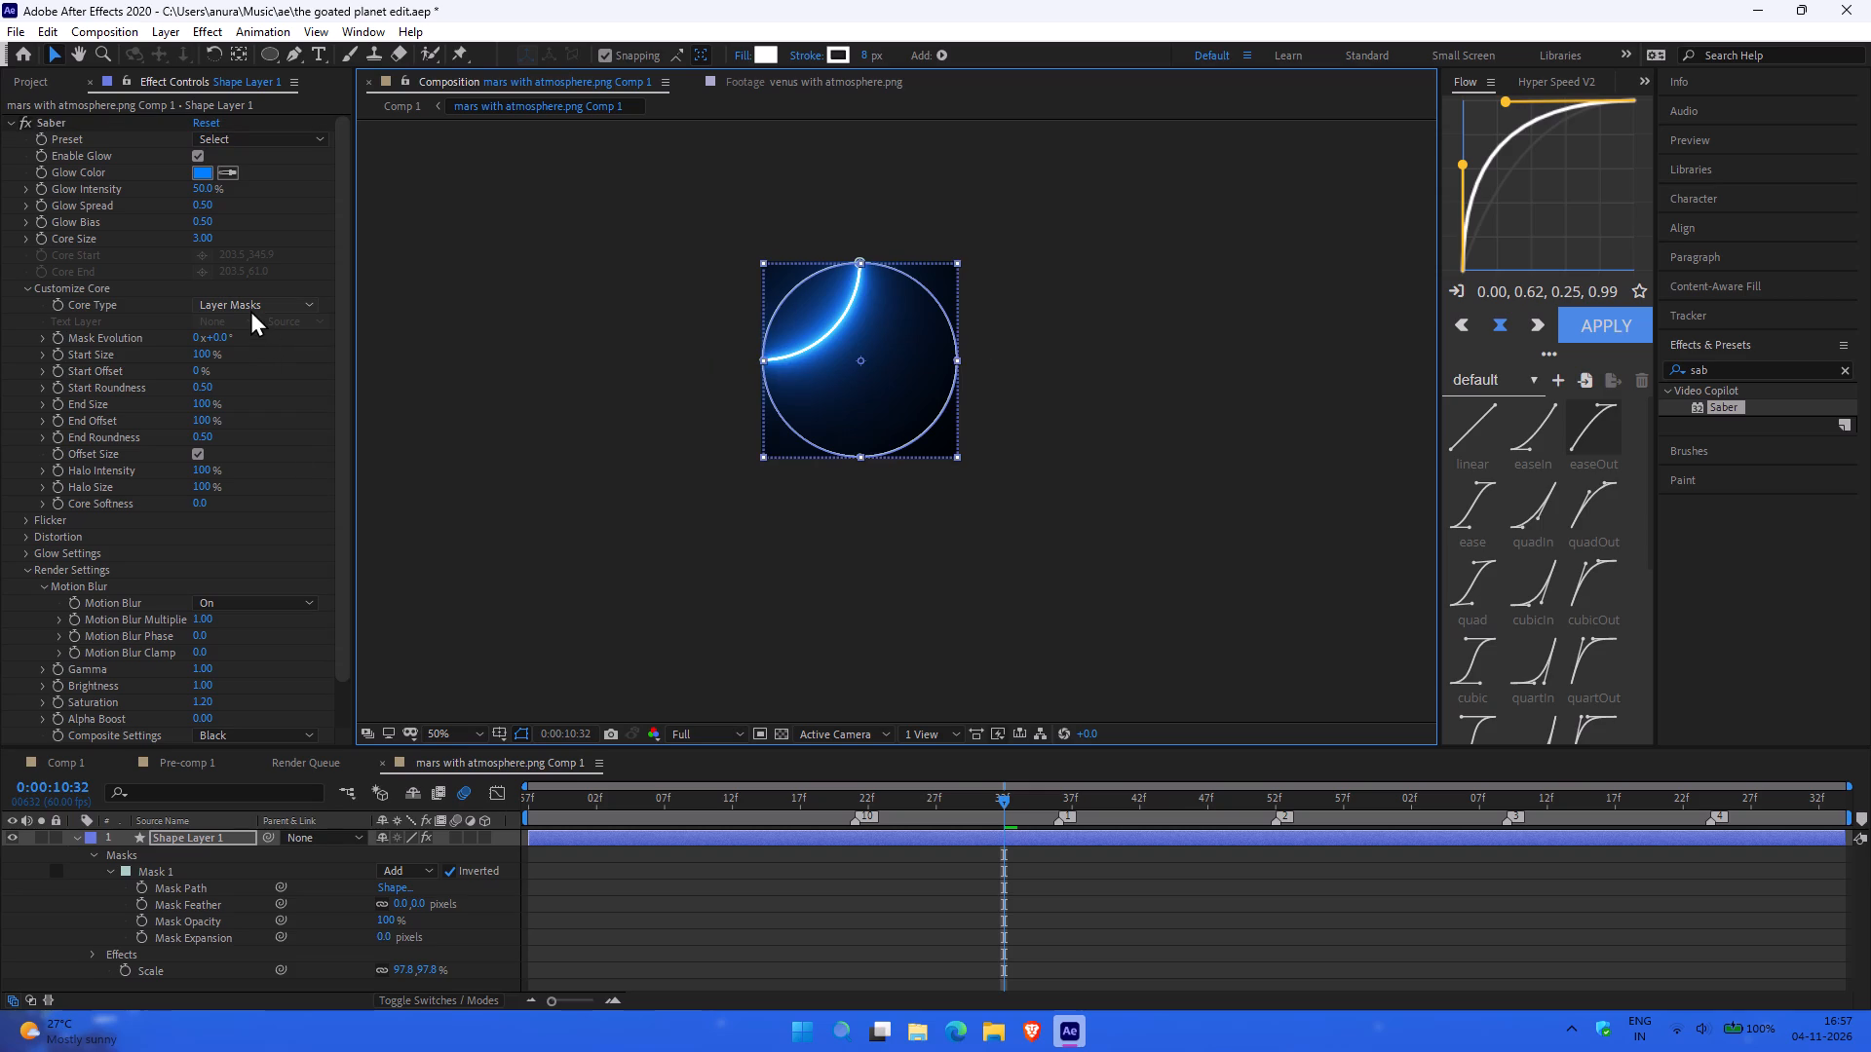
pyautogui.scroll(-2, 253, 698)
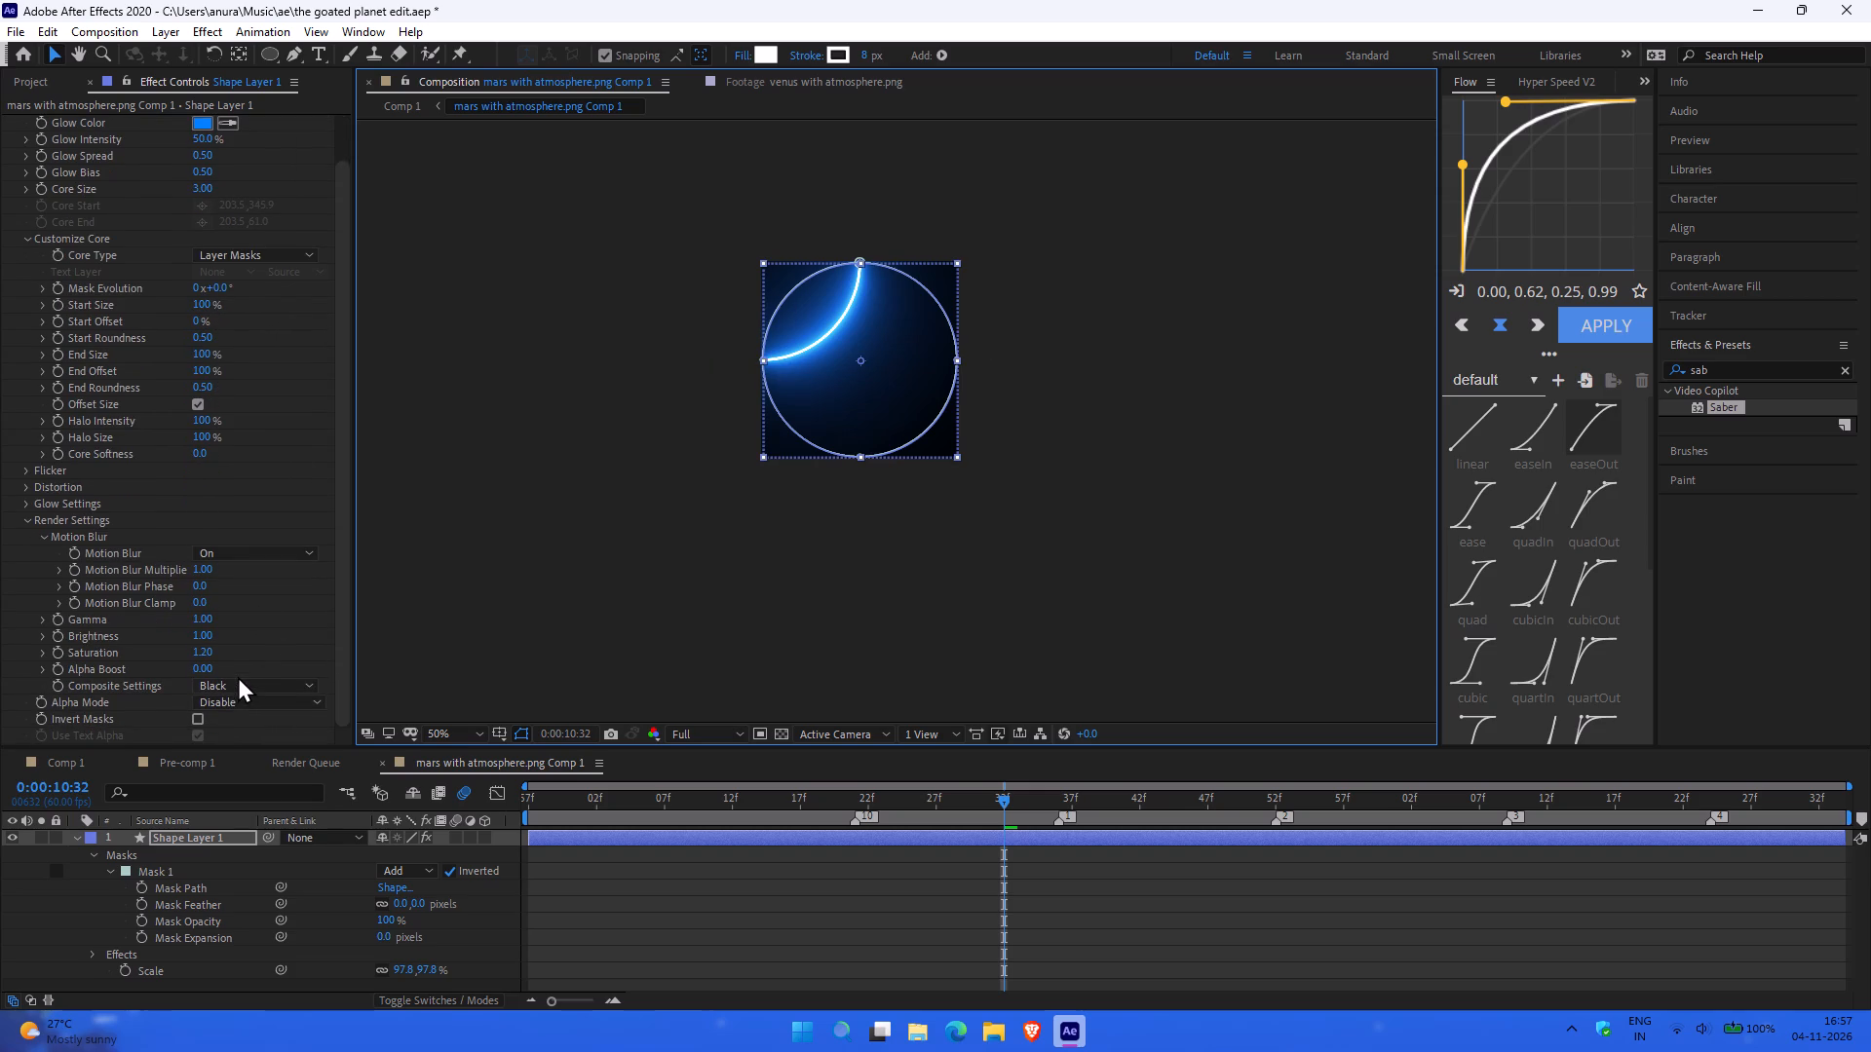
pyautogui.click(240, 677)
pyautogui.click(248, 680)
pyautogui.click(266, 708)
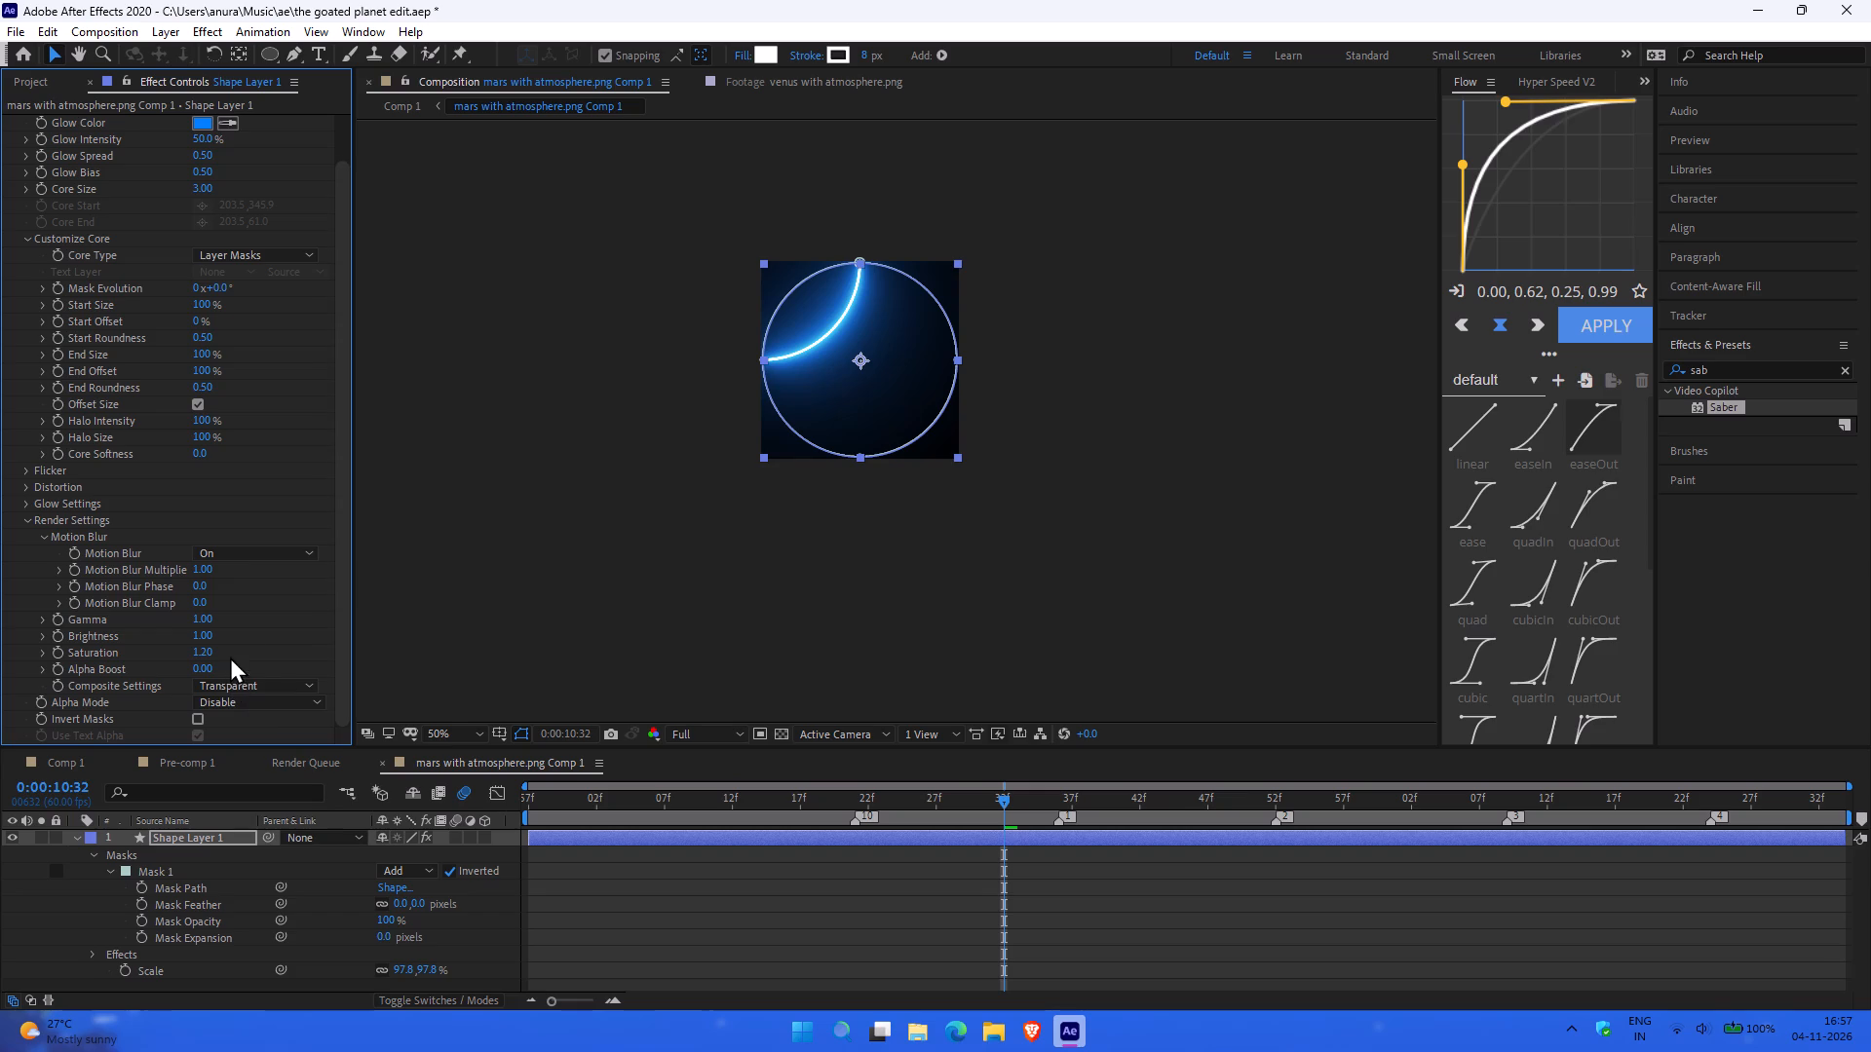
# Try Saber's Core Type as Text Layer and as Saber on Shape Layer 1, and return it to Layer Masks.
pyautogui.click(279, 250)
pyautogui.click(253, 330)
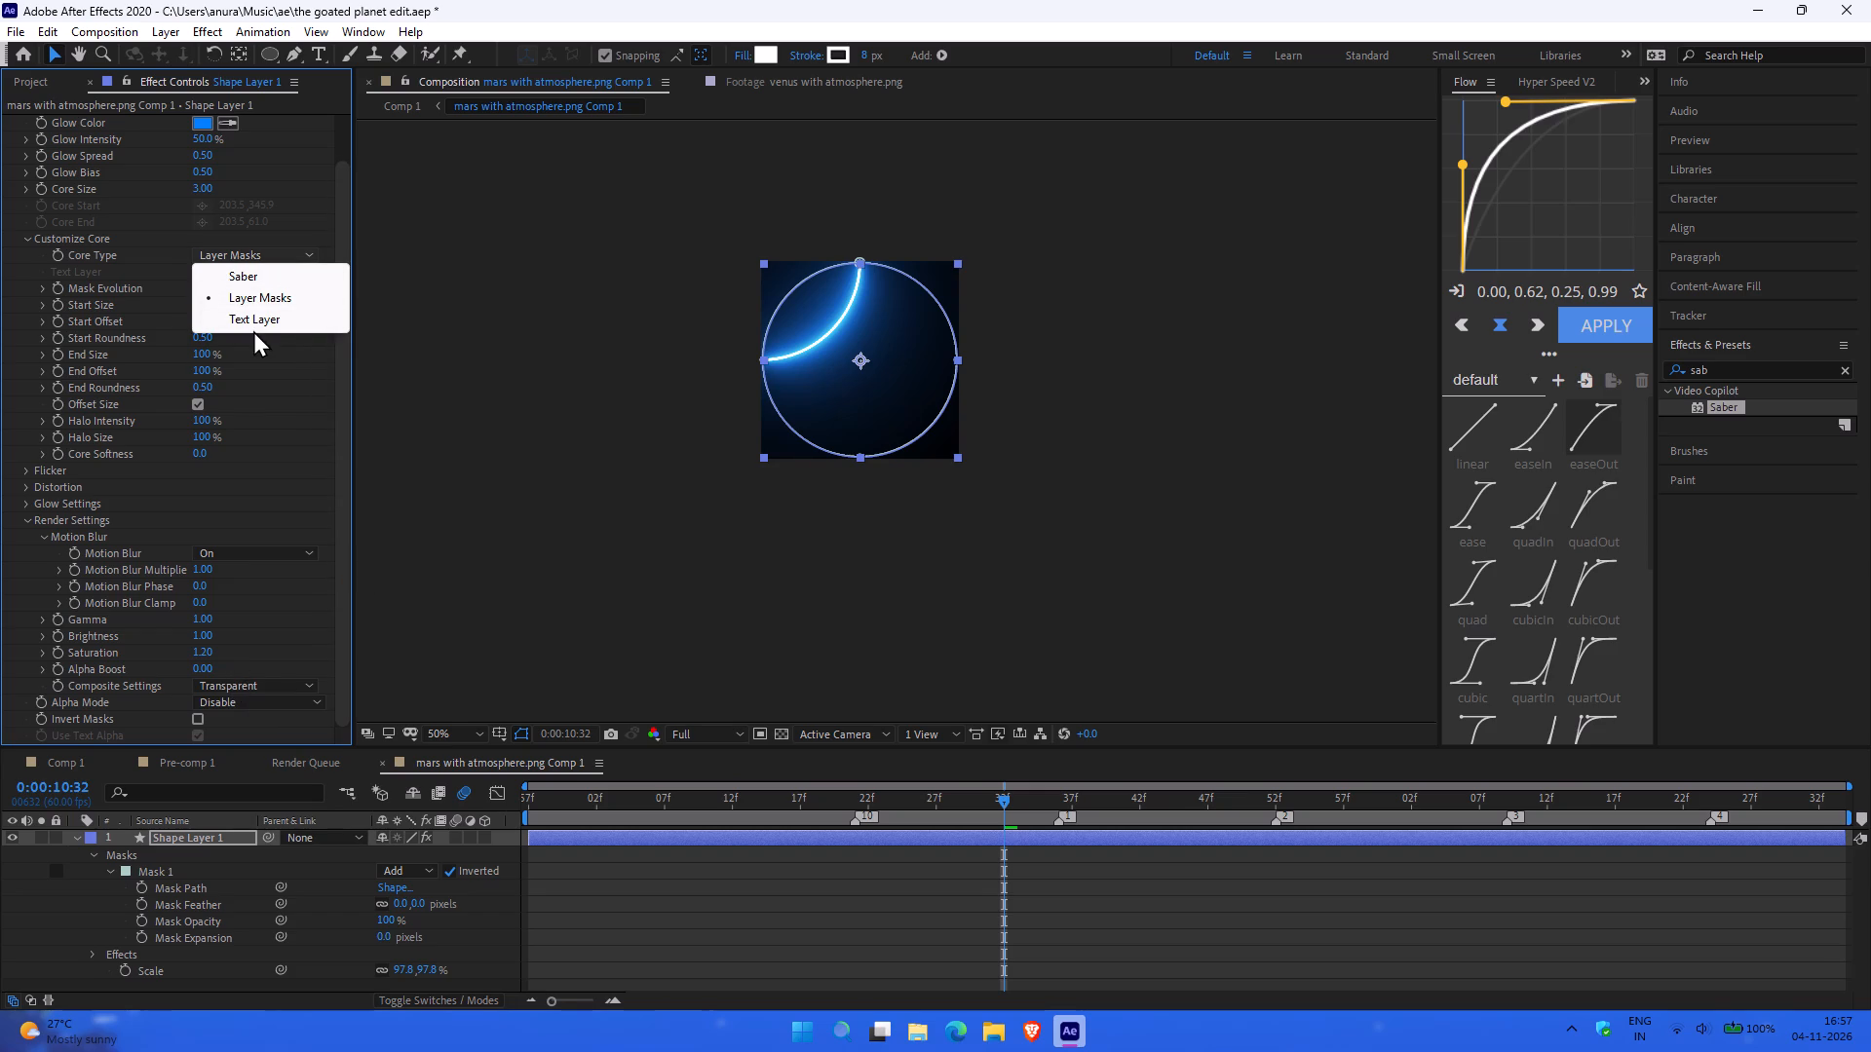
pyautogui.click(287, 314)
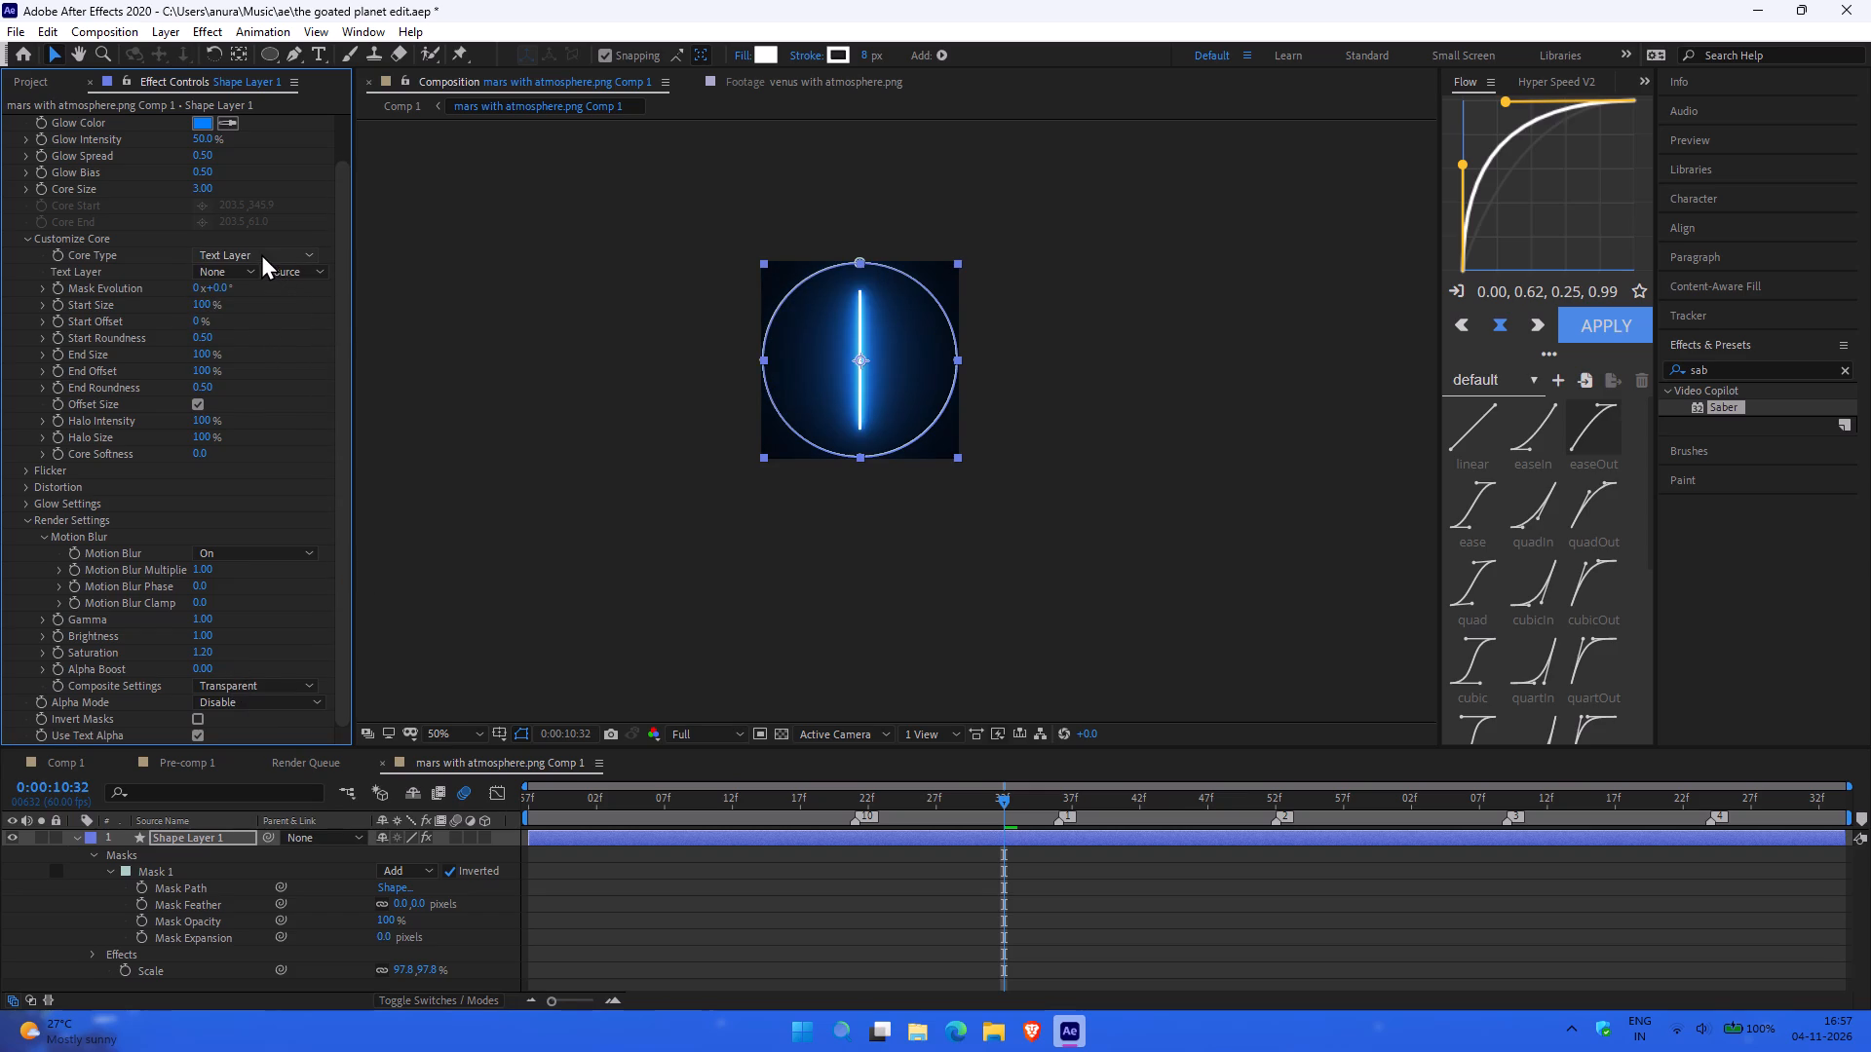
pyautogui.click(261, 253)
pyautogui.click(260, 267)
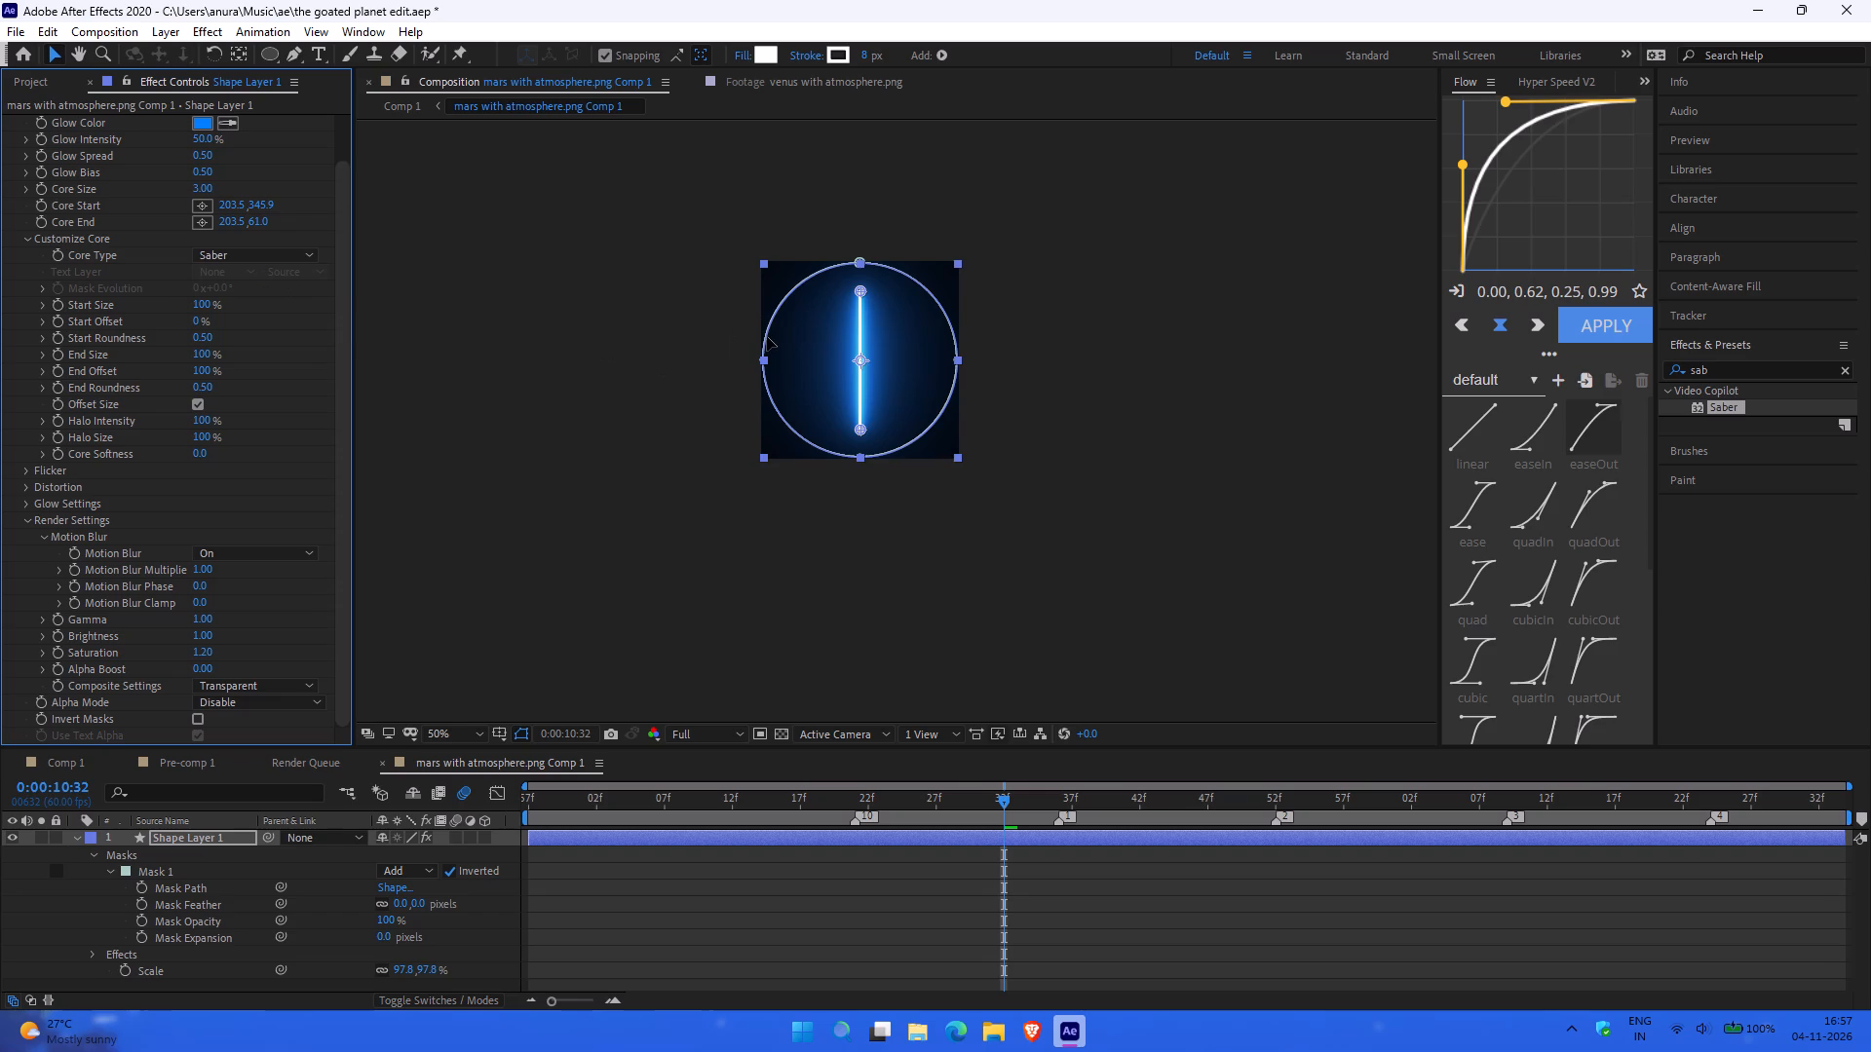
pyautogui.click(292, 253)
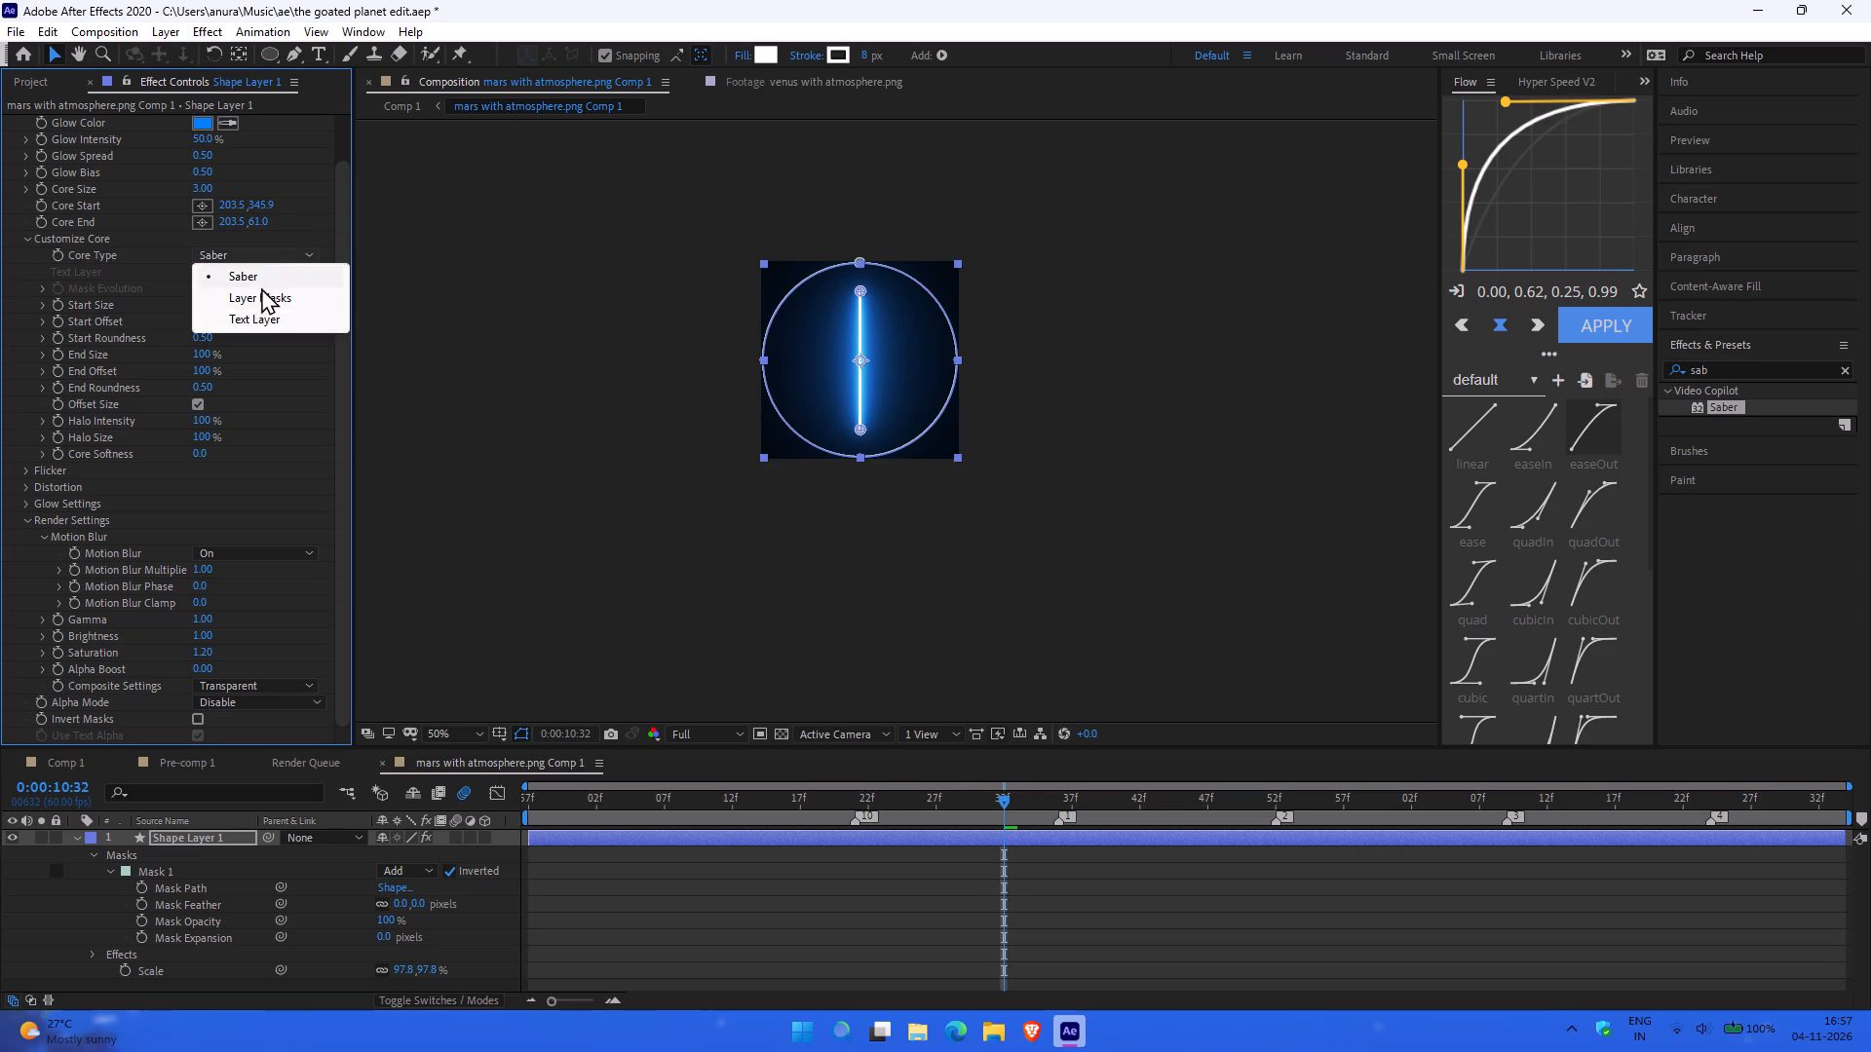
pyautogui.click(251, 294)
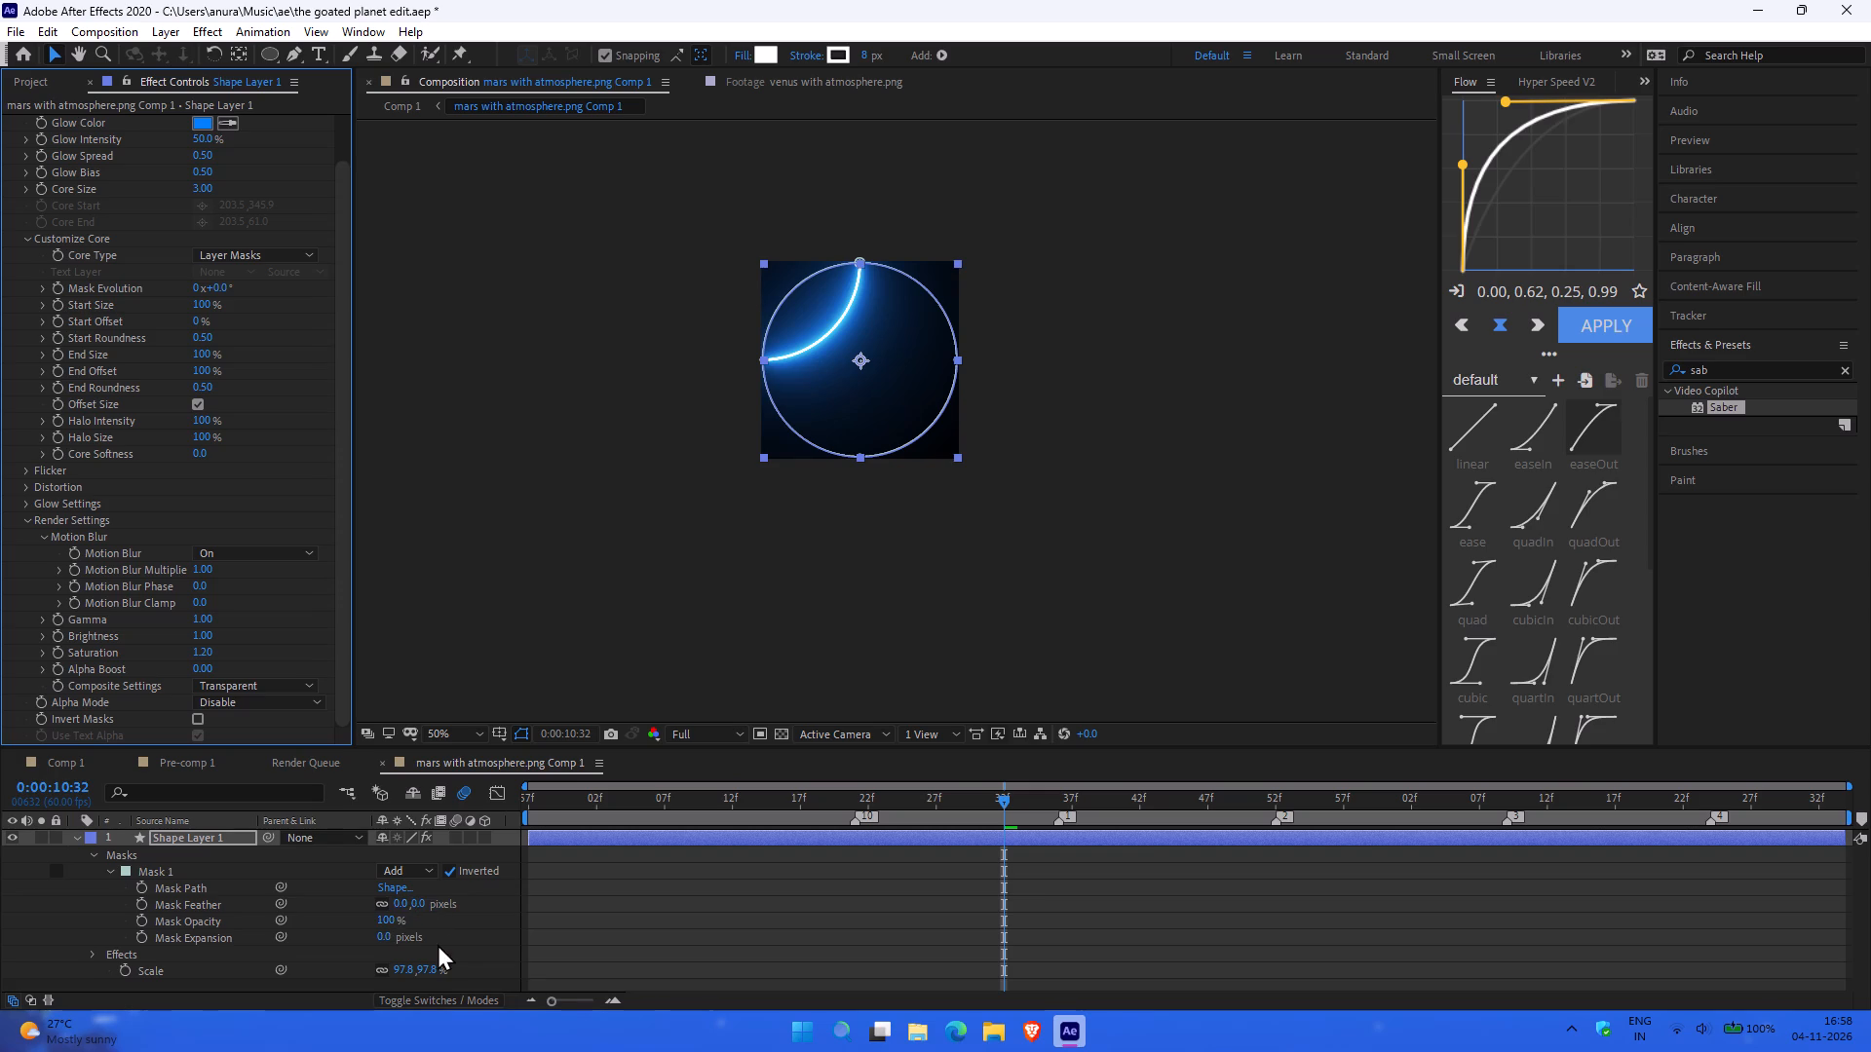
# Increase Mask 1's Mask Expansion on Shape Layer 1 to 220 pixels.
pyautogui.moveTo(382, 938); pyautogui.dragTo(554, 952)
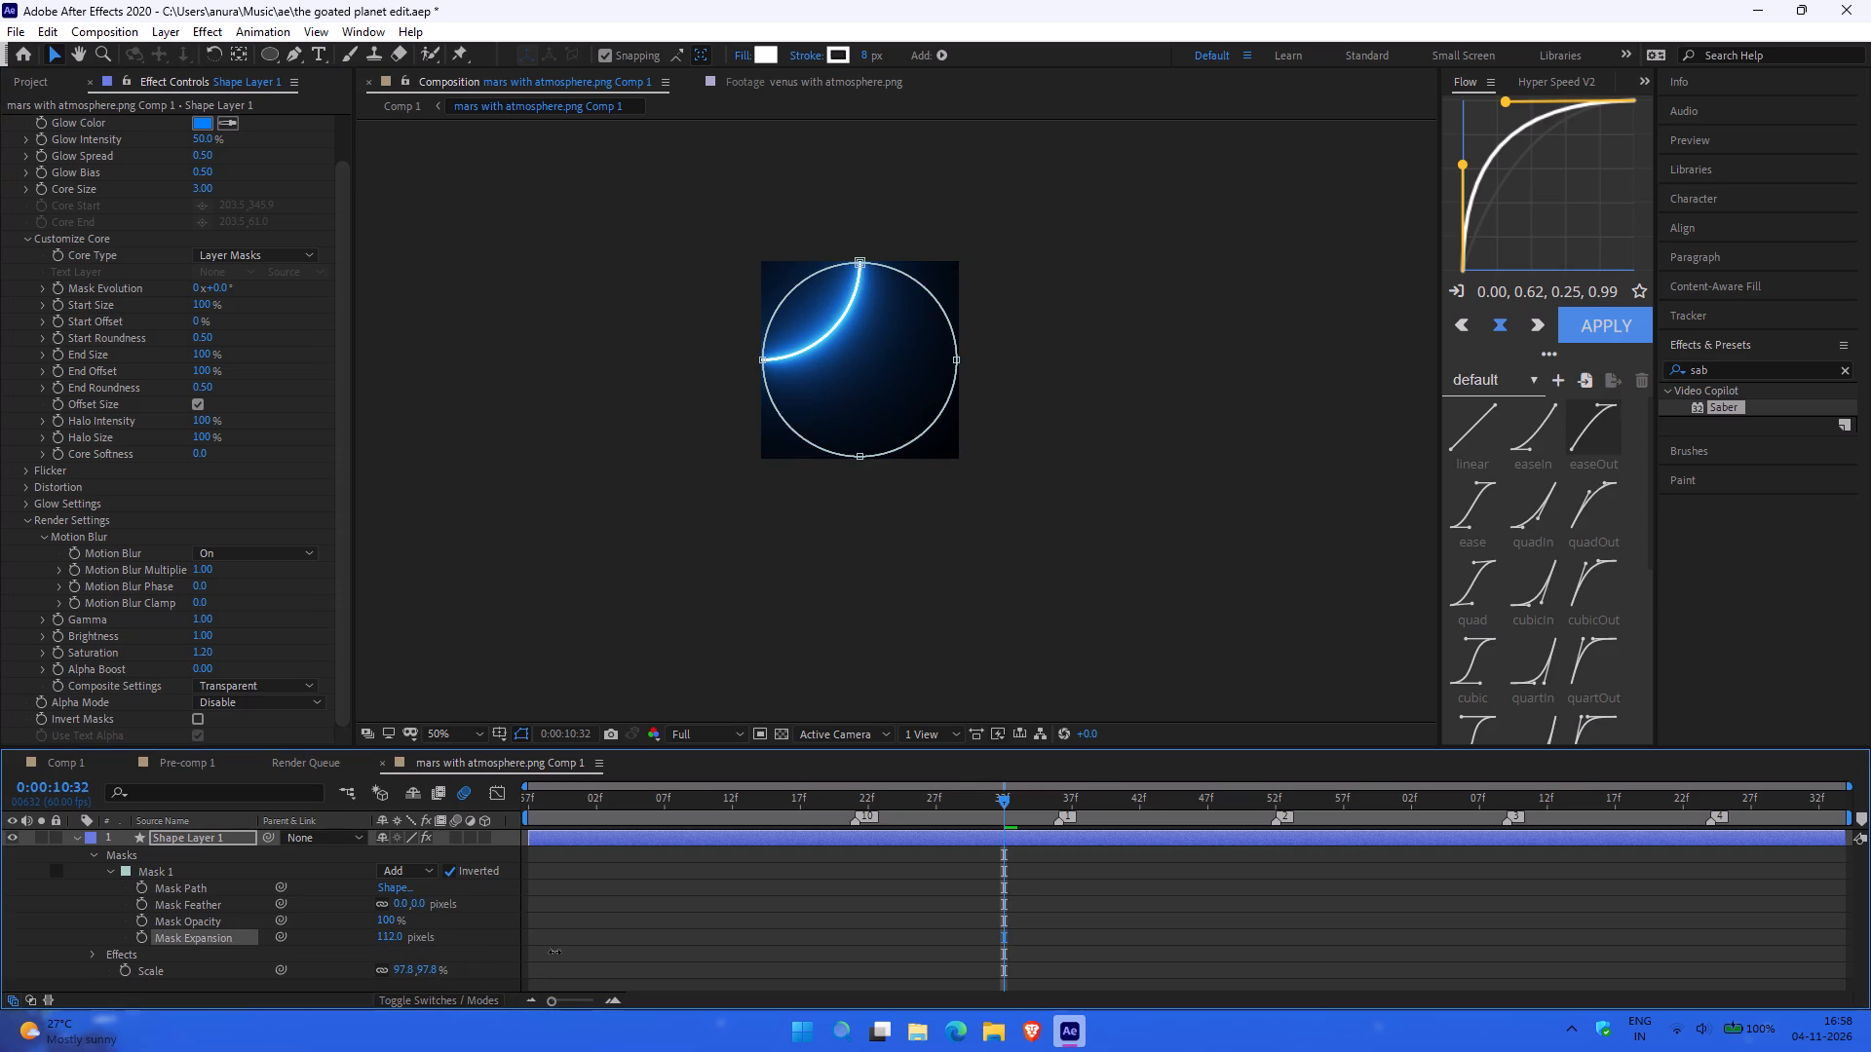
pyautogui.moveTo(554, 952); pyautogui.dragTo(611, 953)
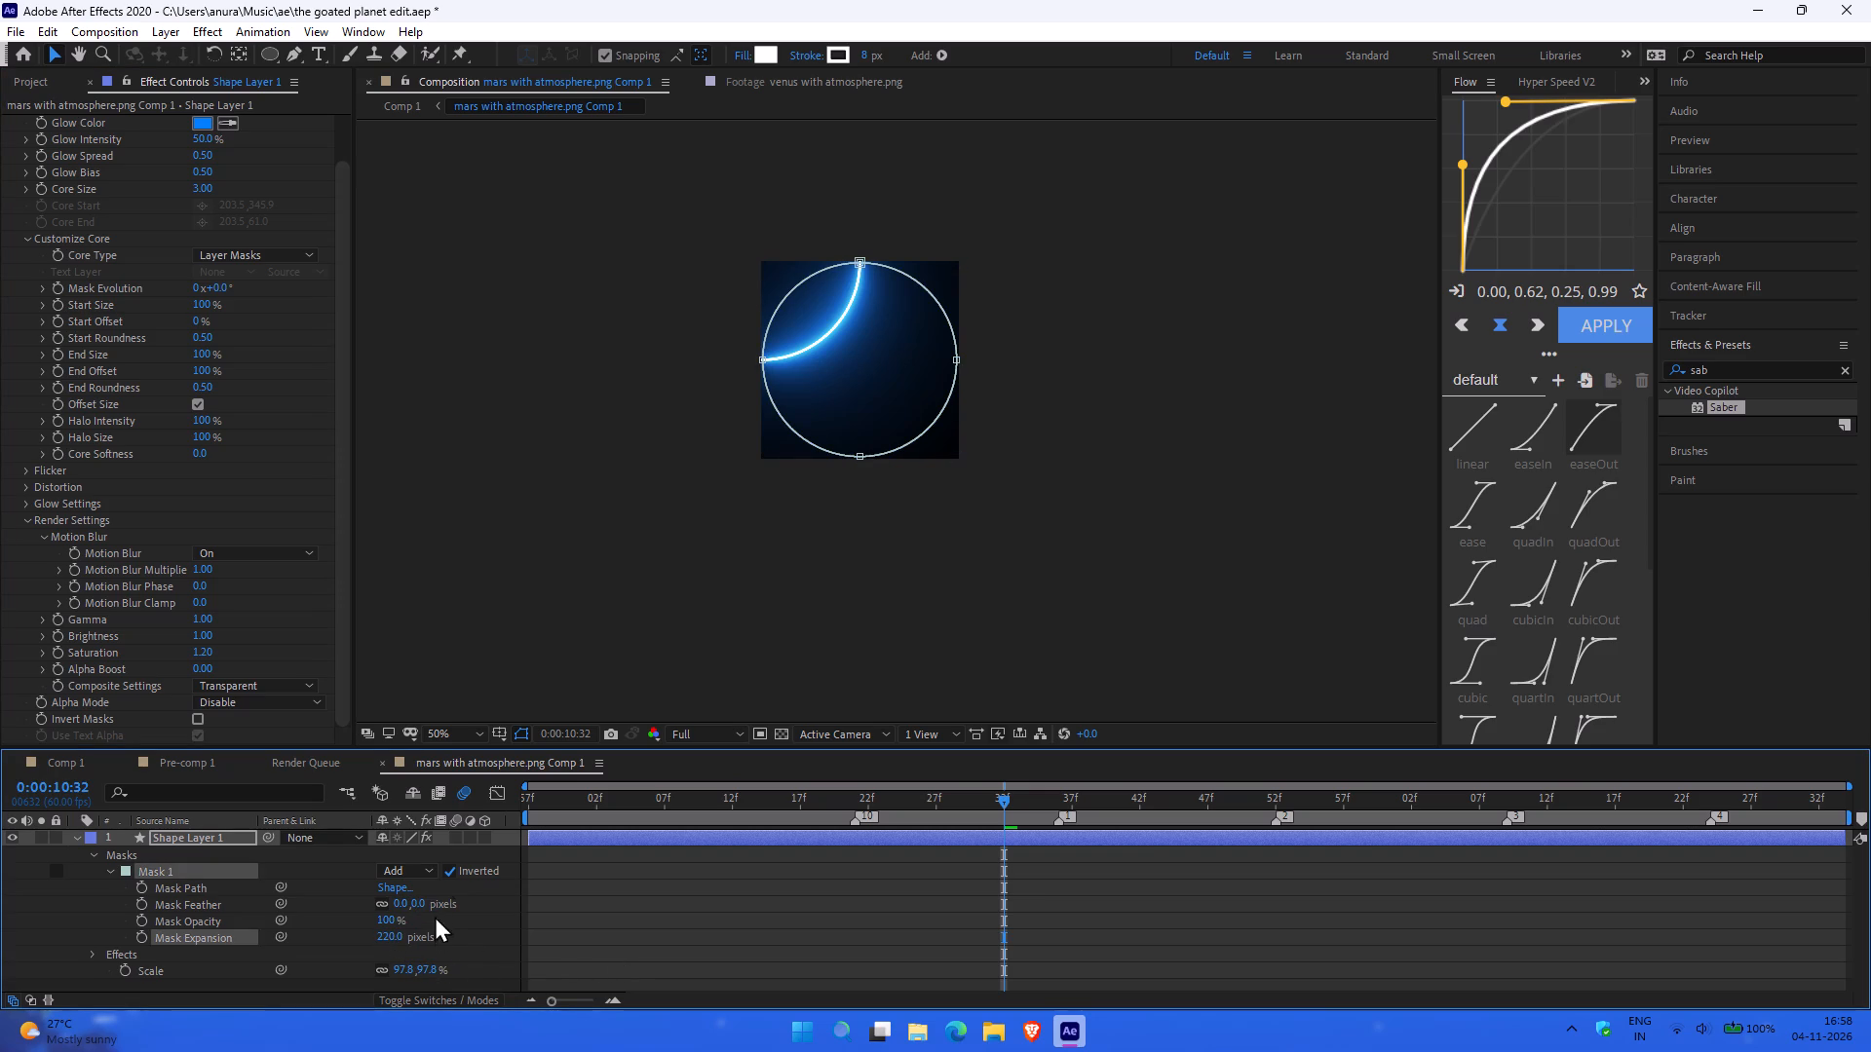
# Return to Comp 1 and delete the mars with atmosphere.png Comp 1 layer.
pyautogui.click(68, 774)
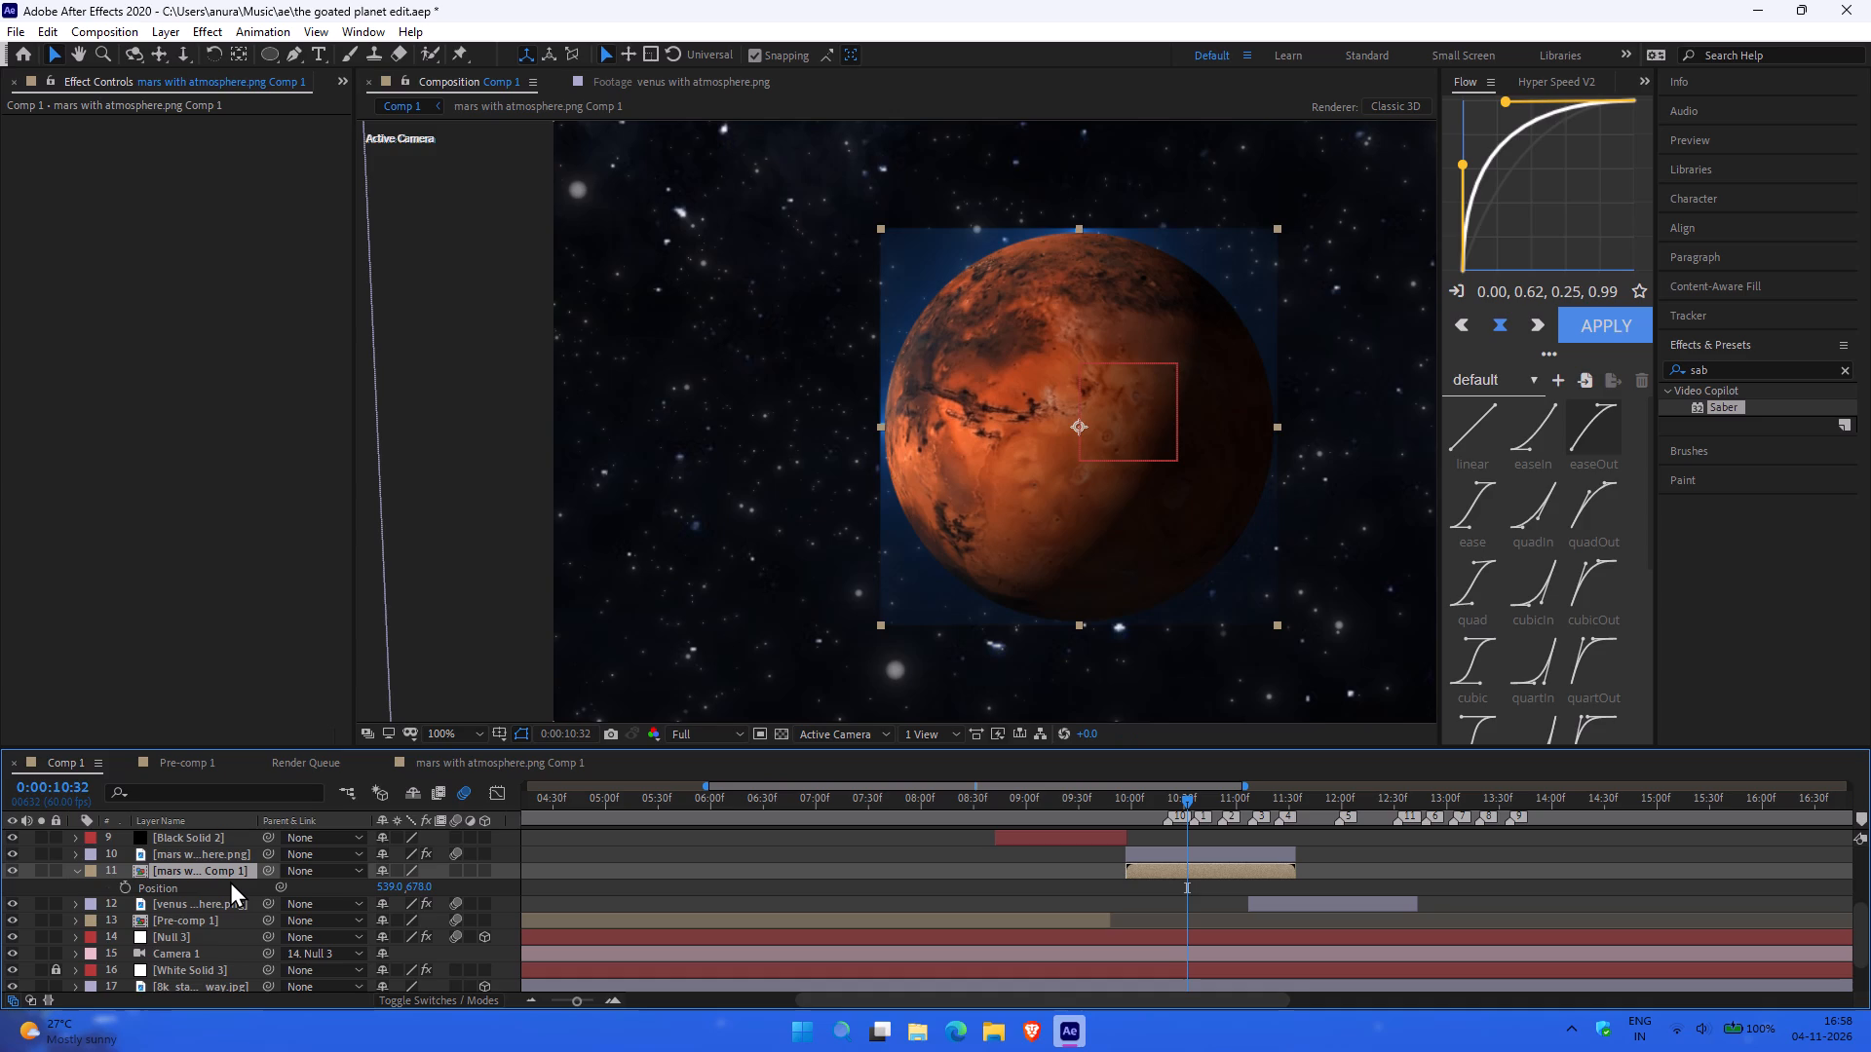
pyautogui.click(182, 864)
pyautogui.press('BackSpace')
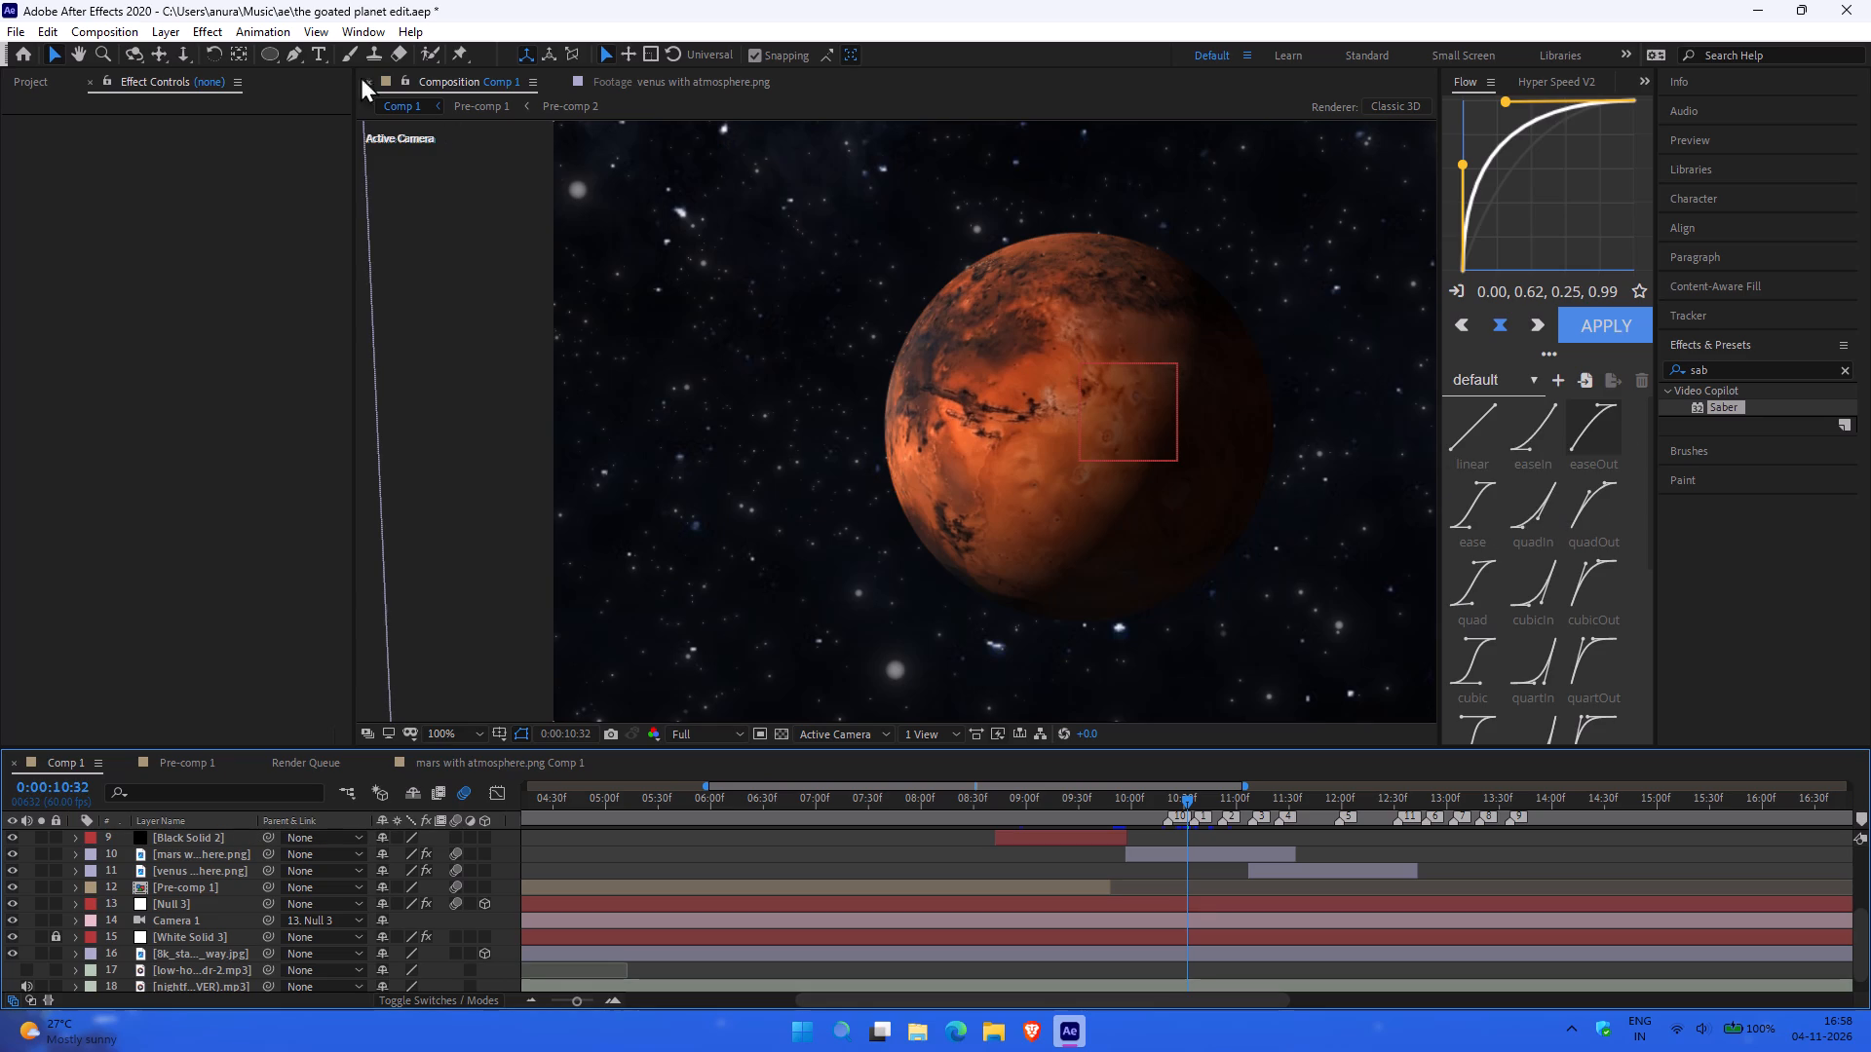
# Draw a near-circular ellipse mask over the upper middle of the planet on the mars with atmosphere.png layer in Comp 1.
pyautogui.click(235, 47)
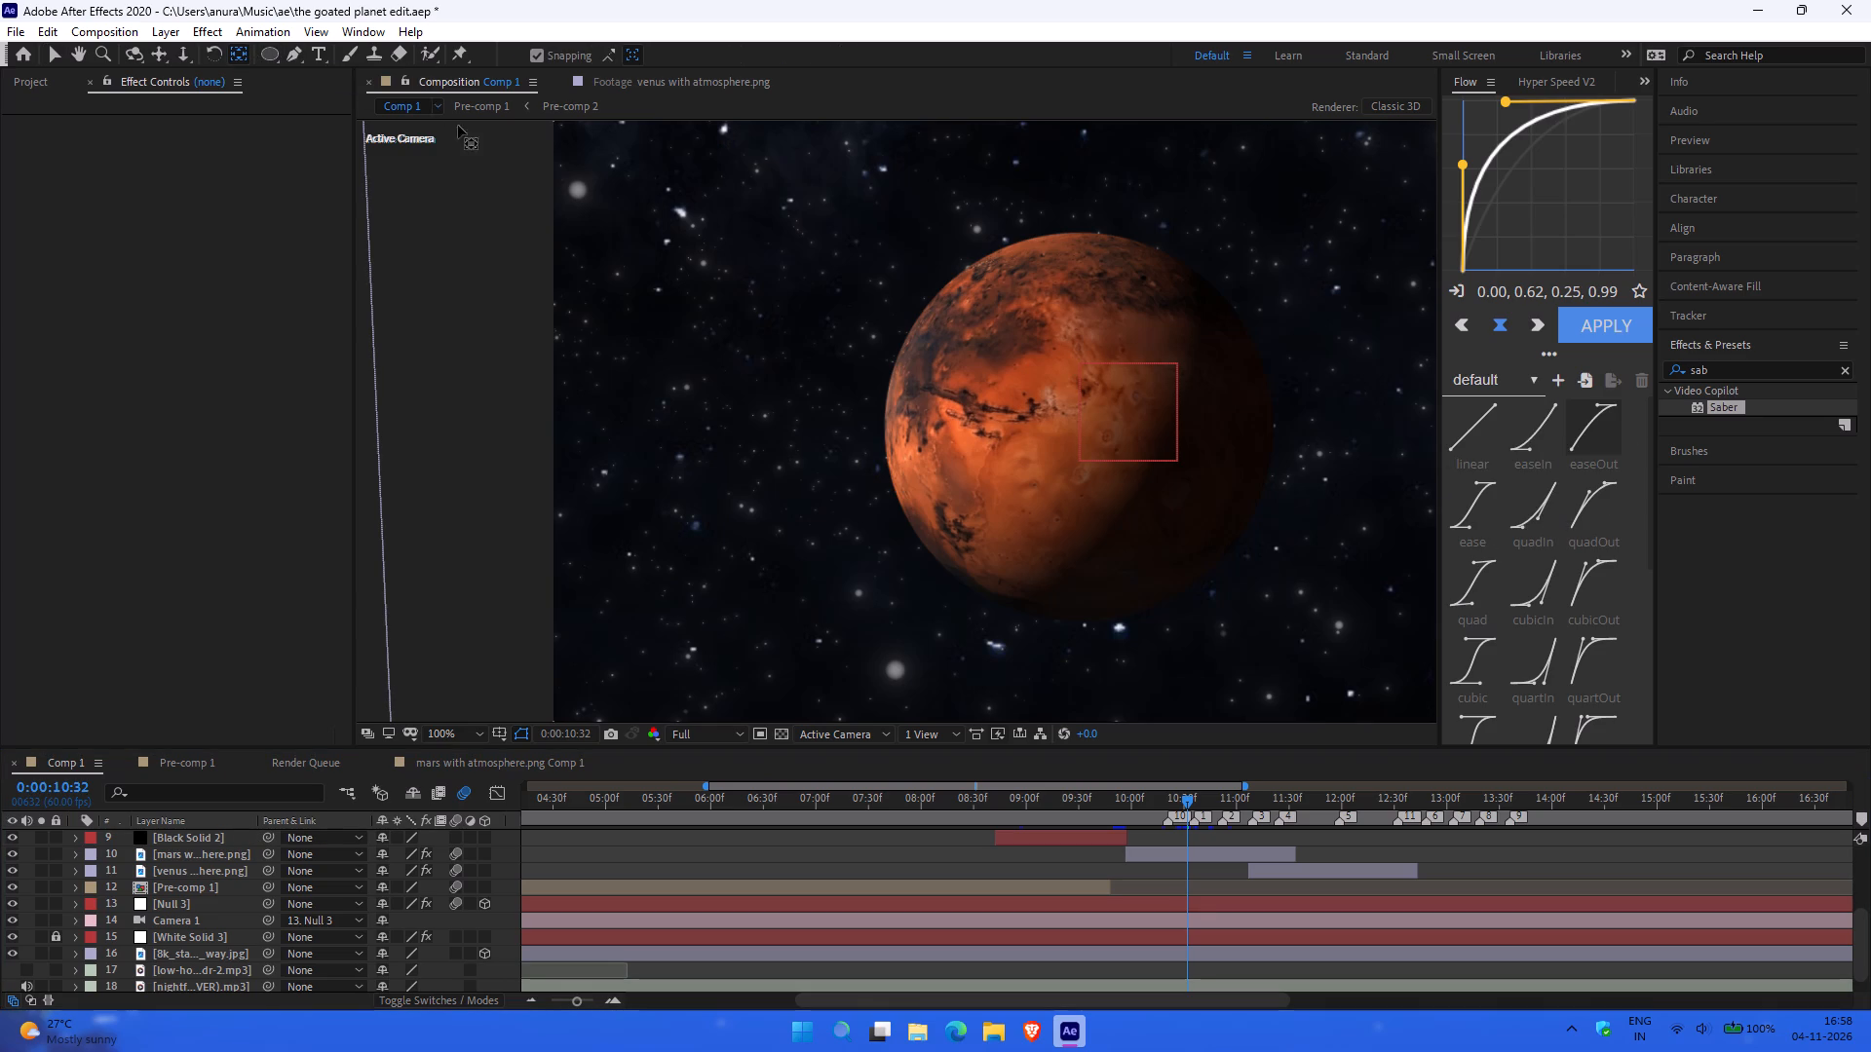
pyautogui.click(267, 43)
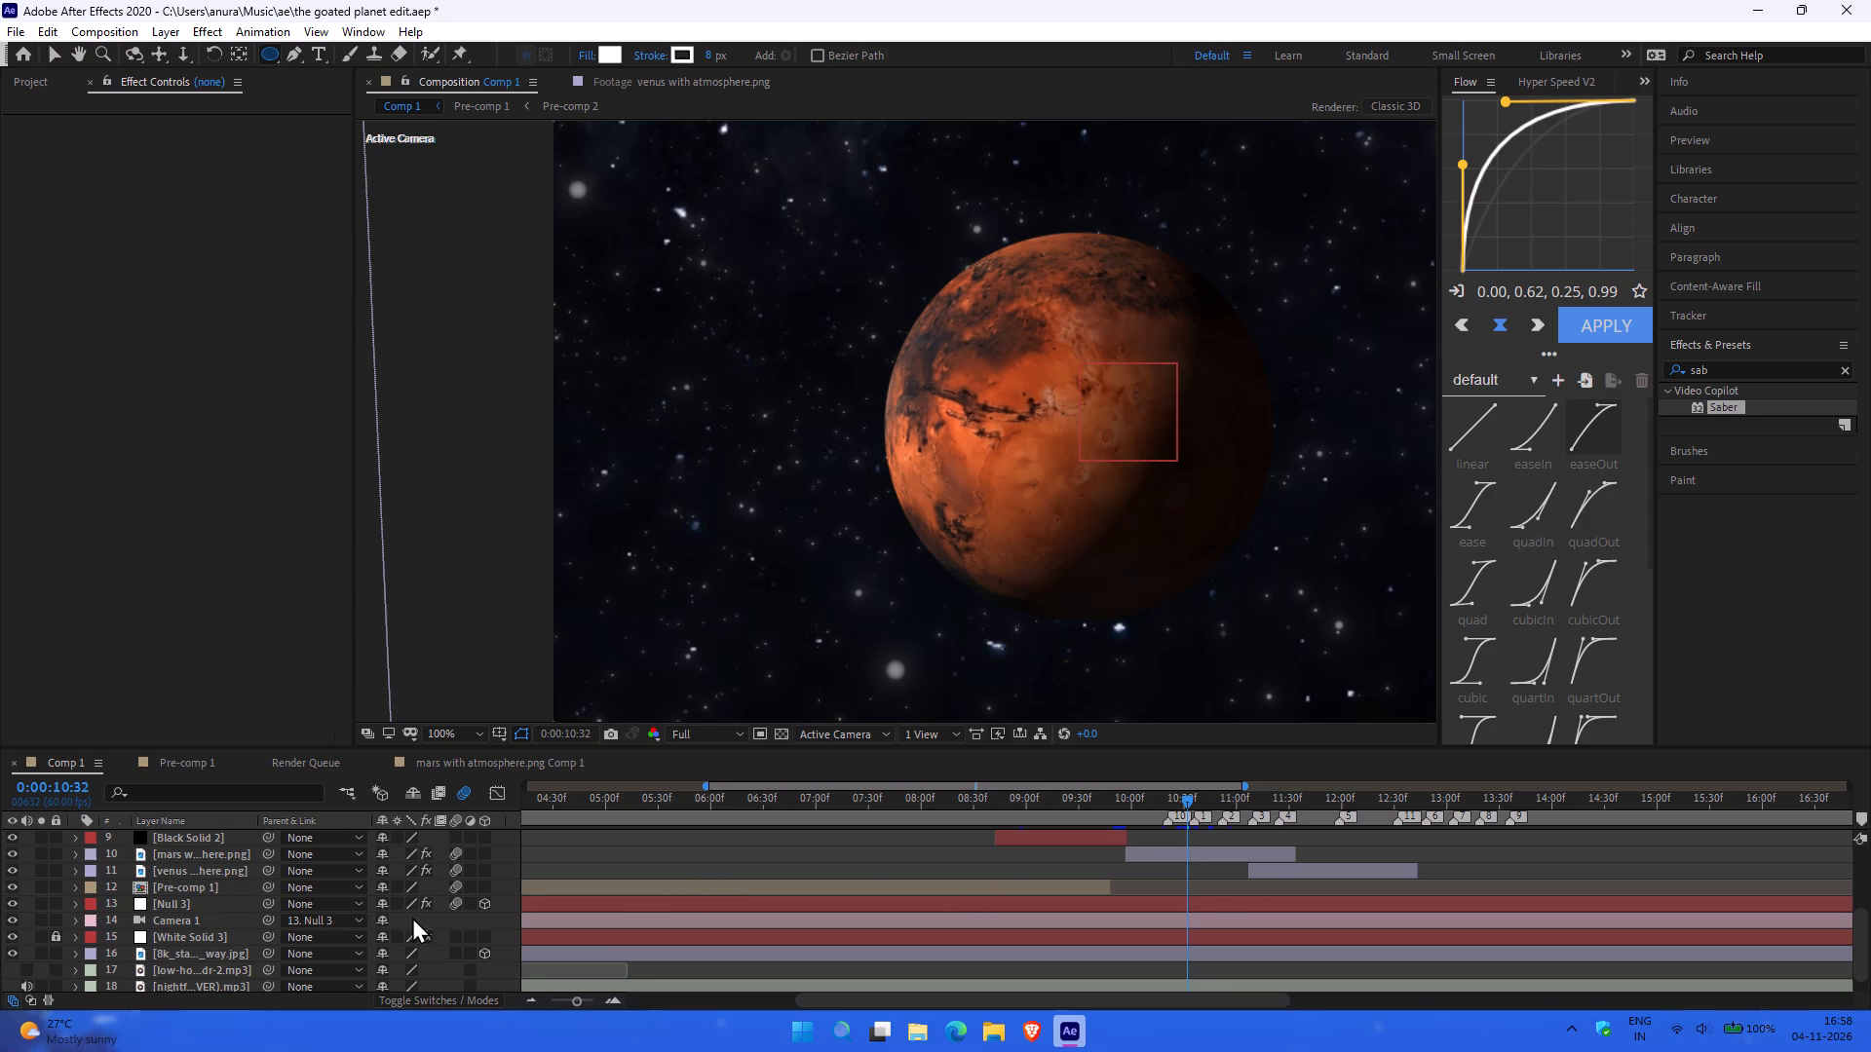
pyautogui.click(198, 847)
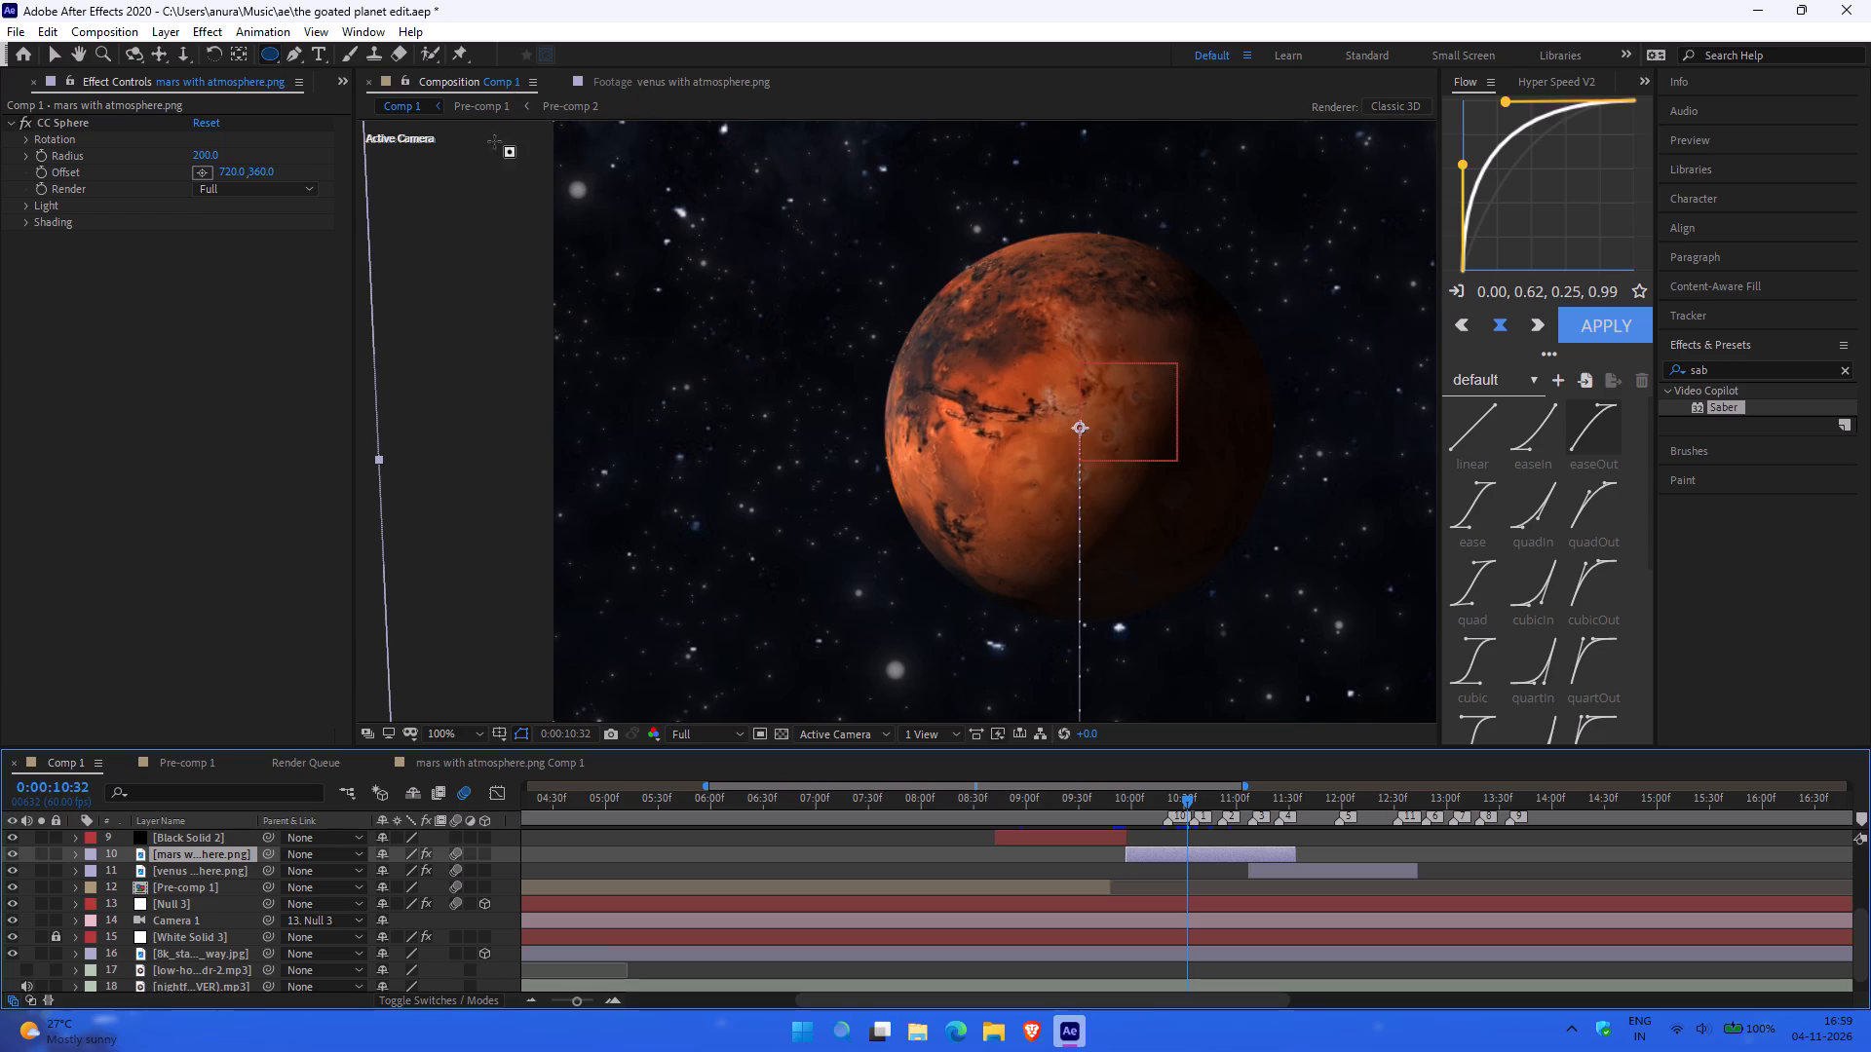
pyautogui.click(263, 53)
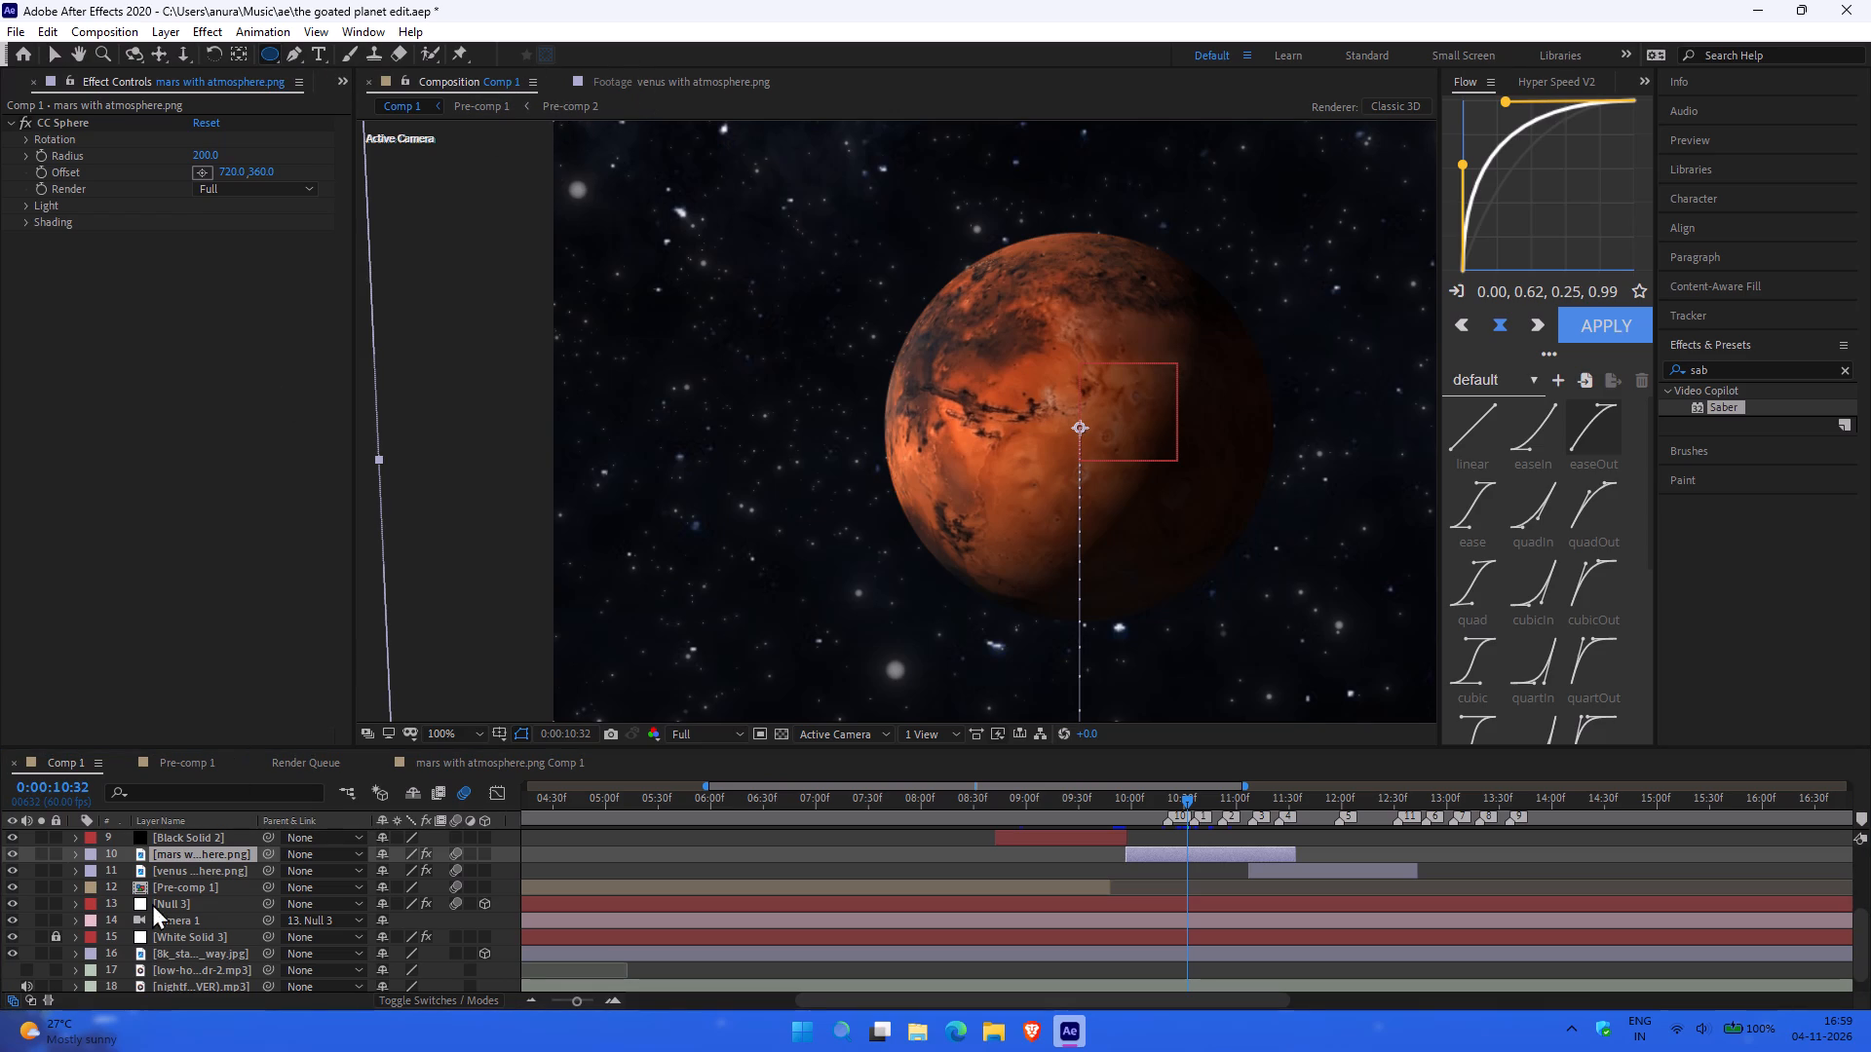
pyautogui.click(188, 855)
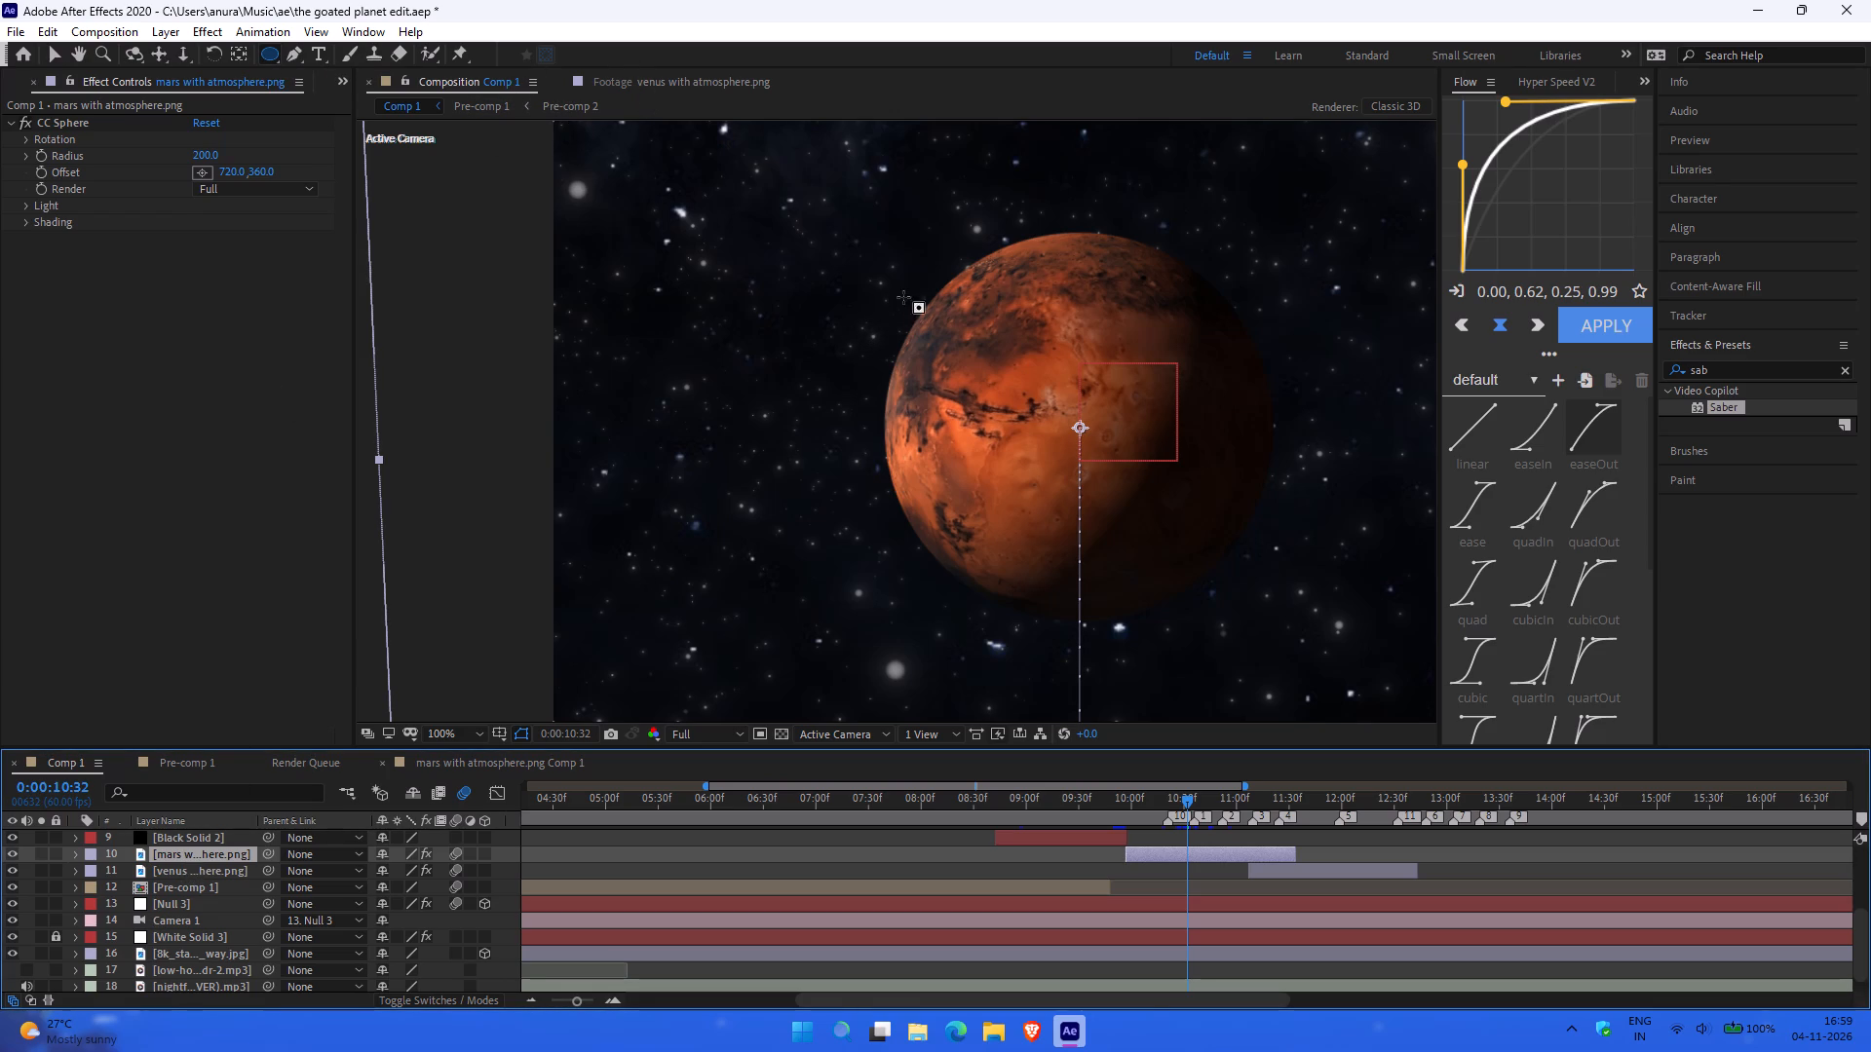
pyautogui.moveTo(928, 249); pyautogui.dragTo(1200, 513)
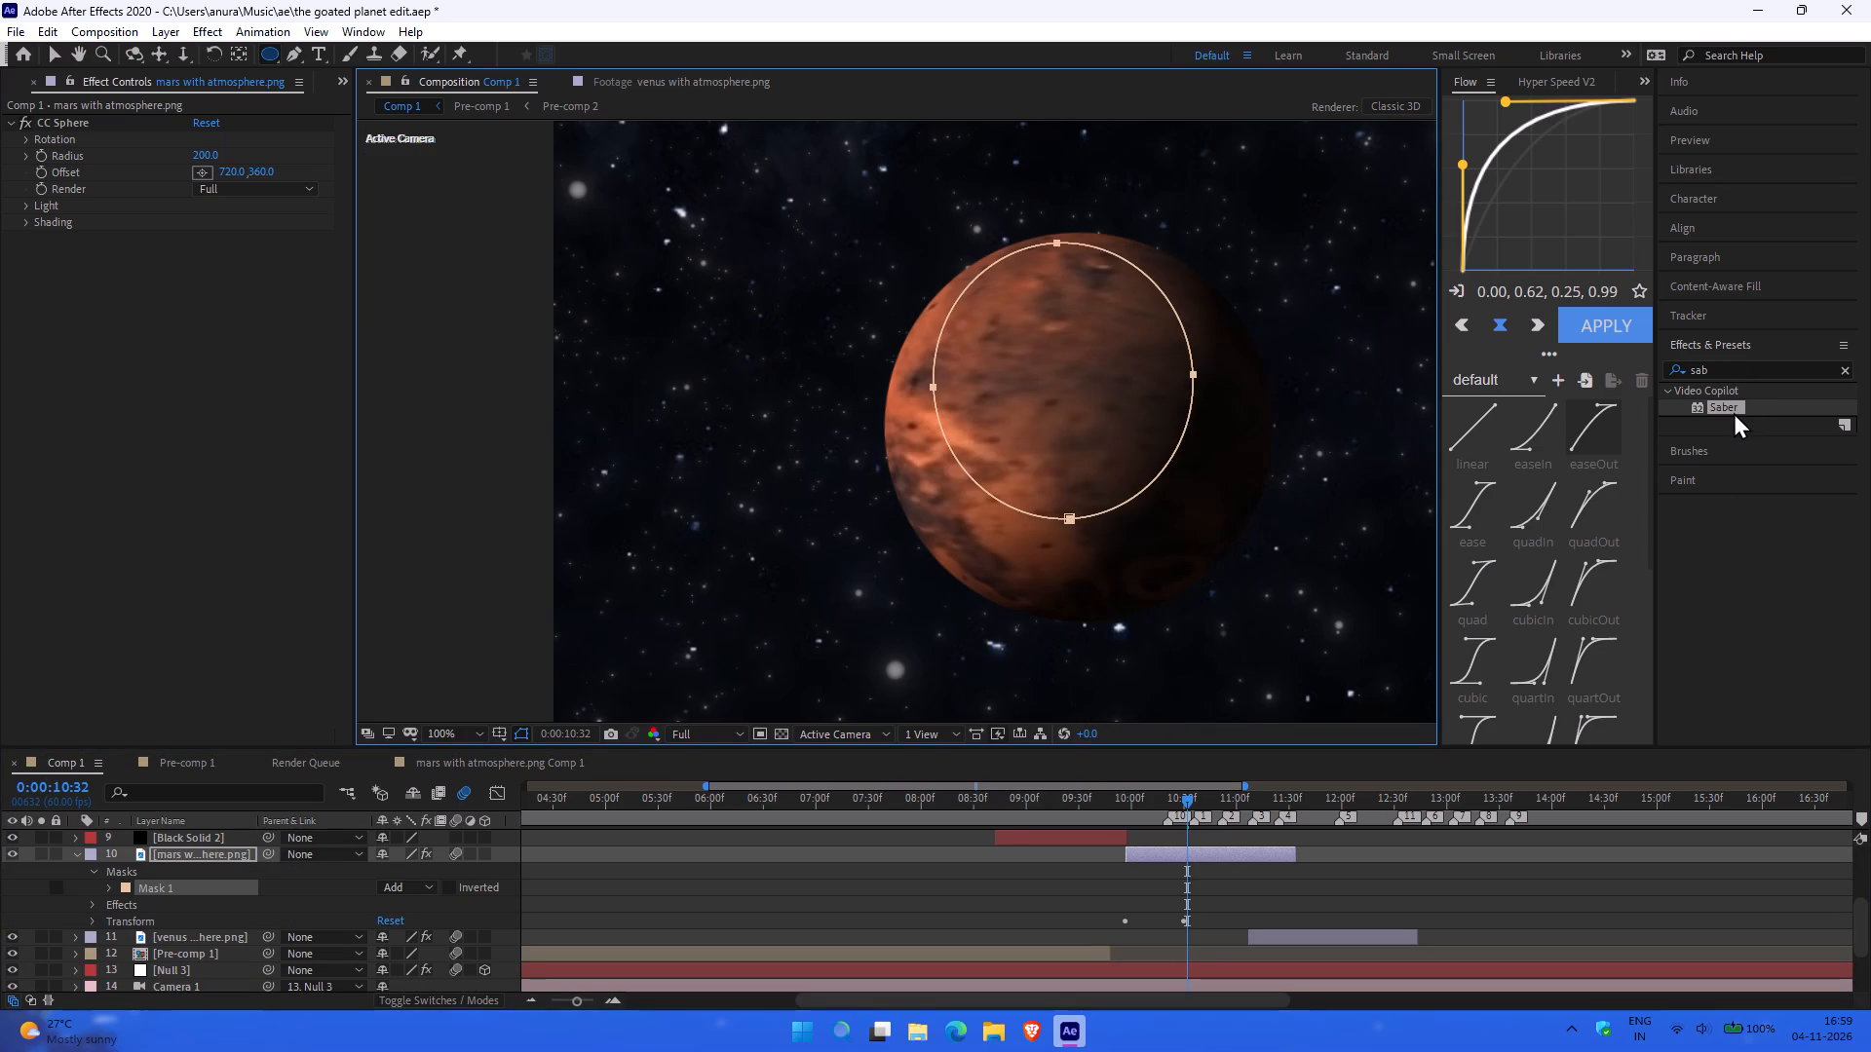
# Apply the Saber effect to the mars with atmosphere.png layer and set its Core Type to Layer Masks.
pyautogui.moveTo(1734, 412); pyautogui.dragTo(286, 468)
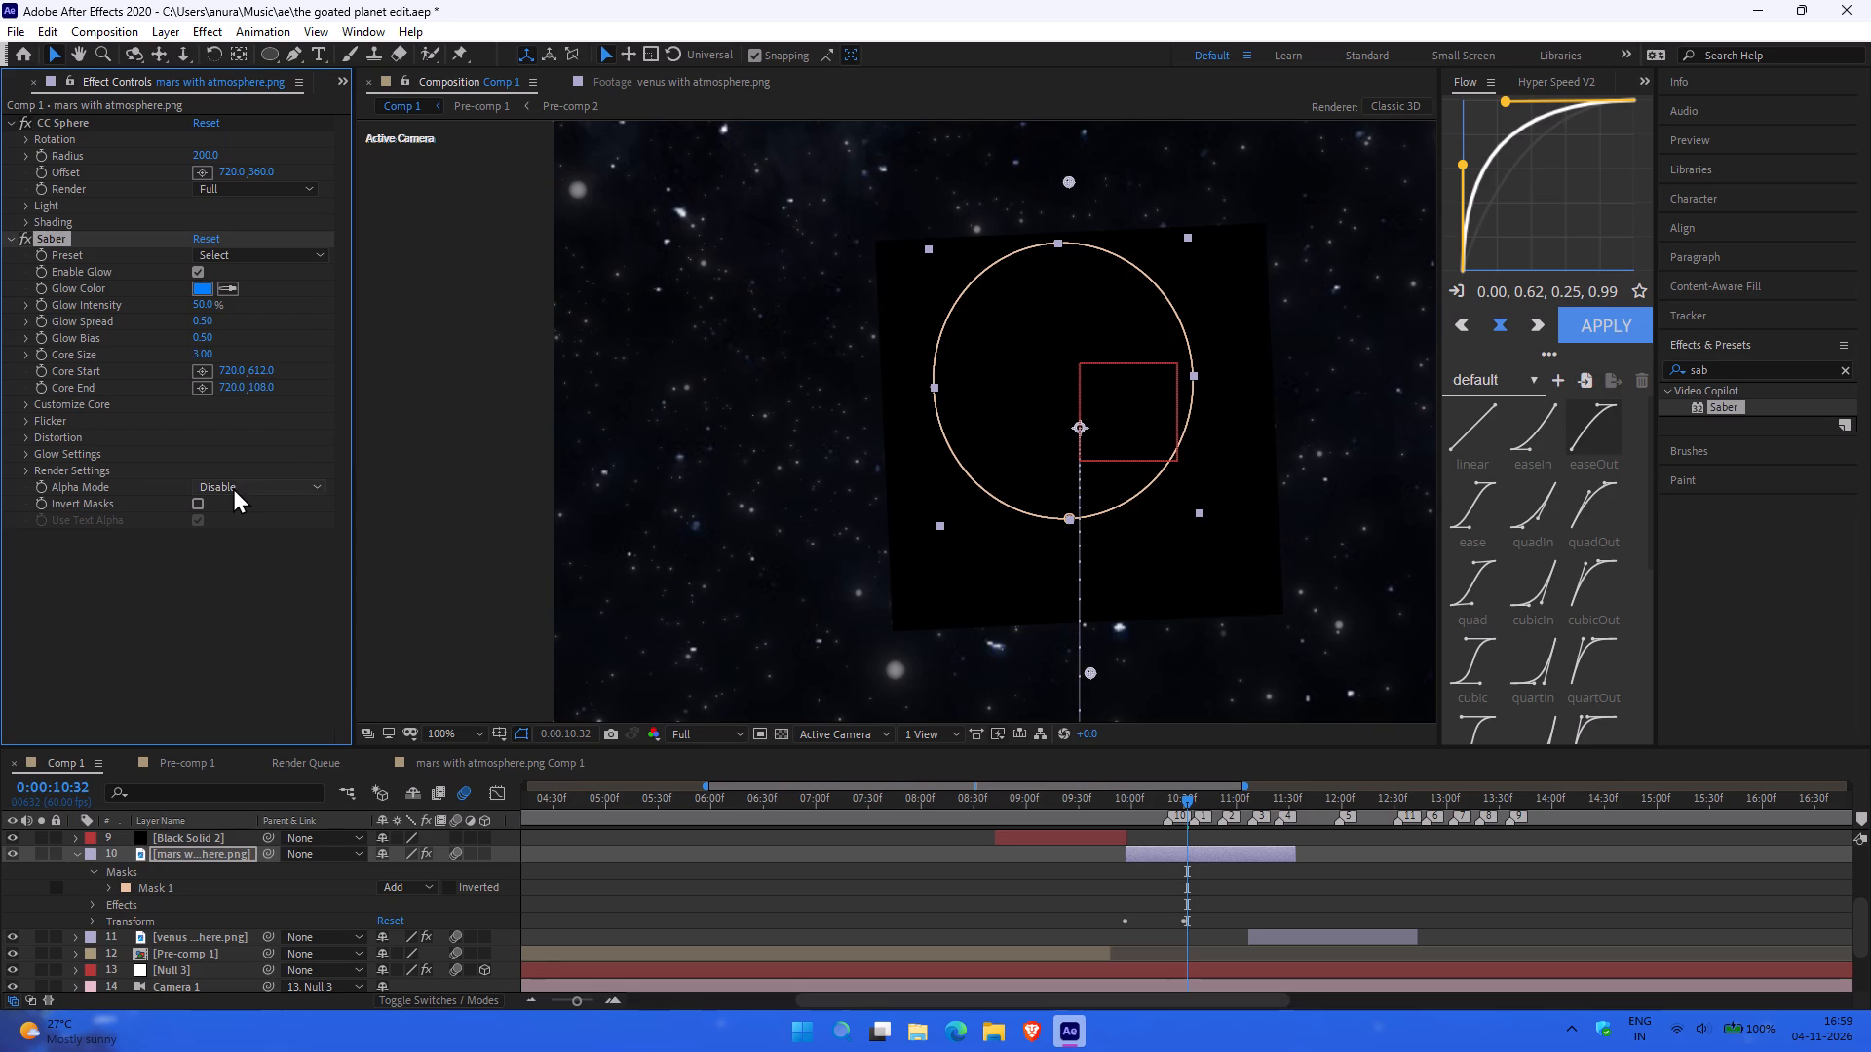
pyautogui.click(23, 403)
pyautogui.click(248, 415)
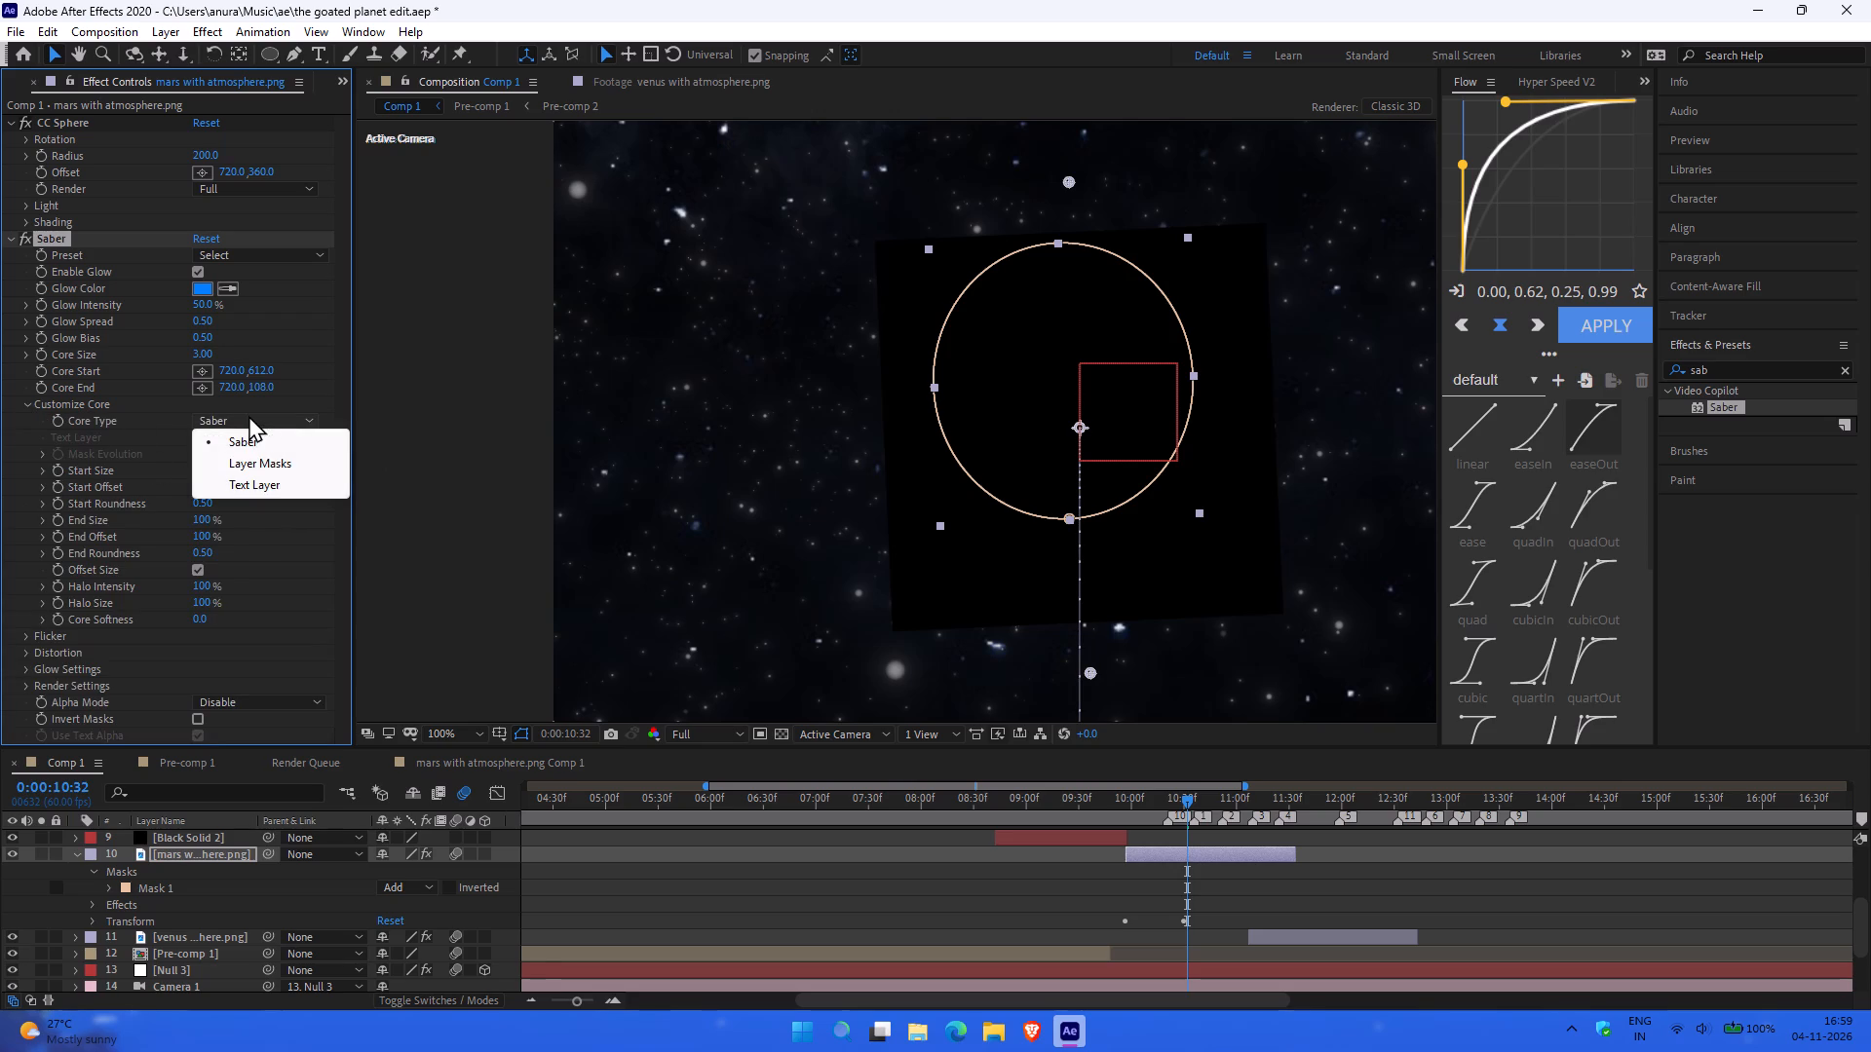
pyautogui.click(264, 462)
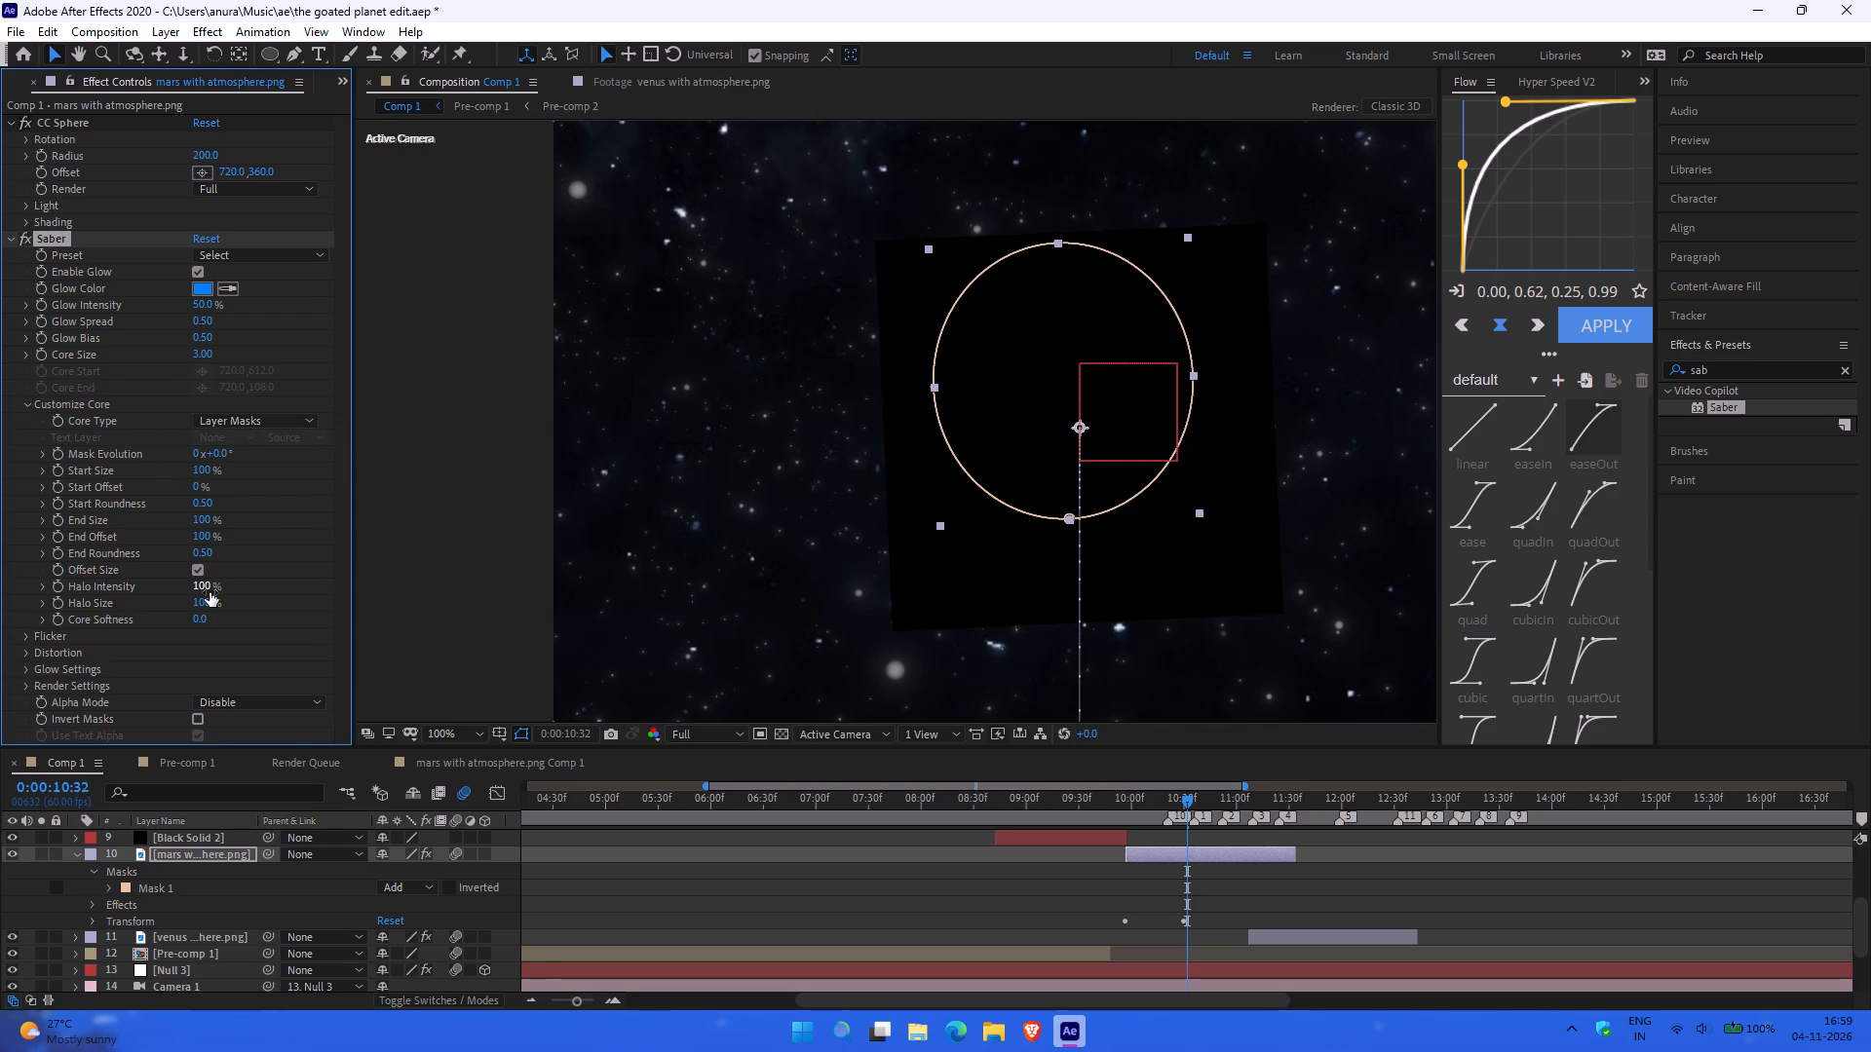
pyautogui.scroll(-2, 210, 592)
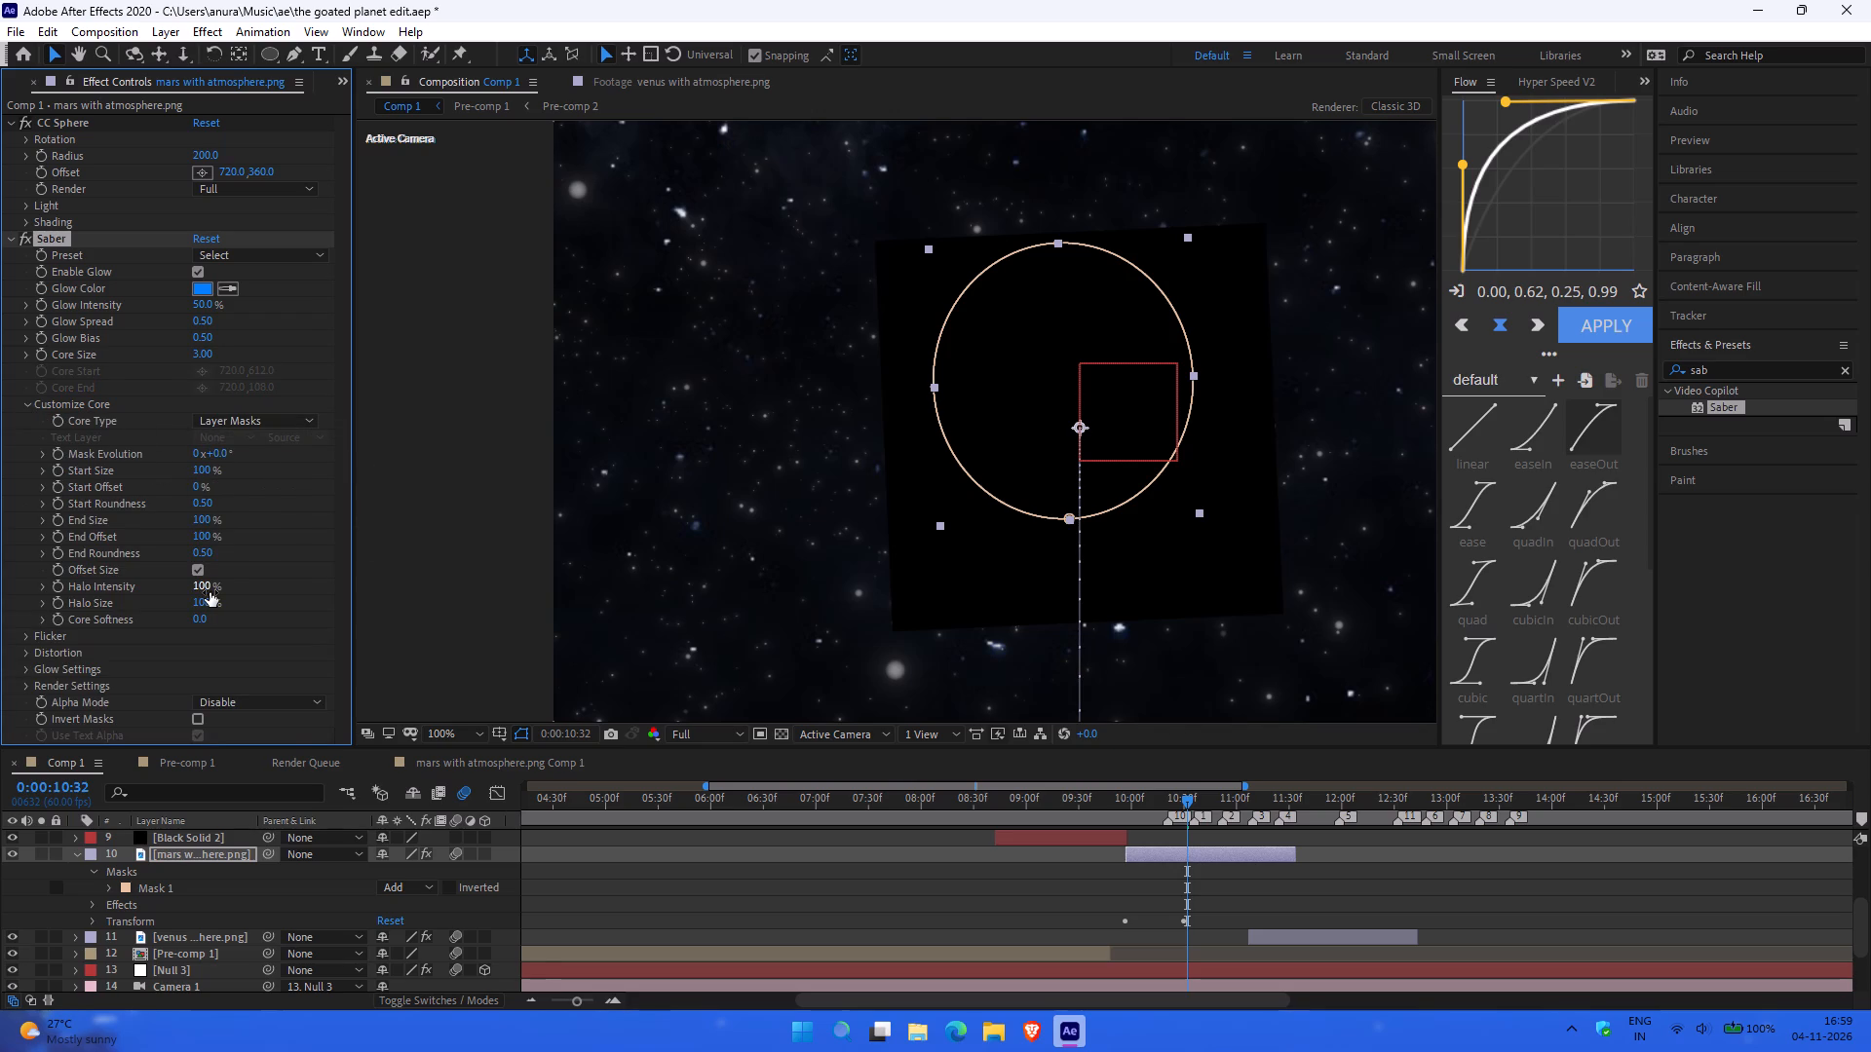
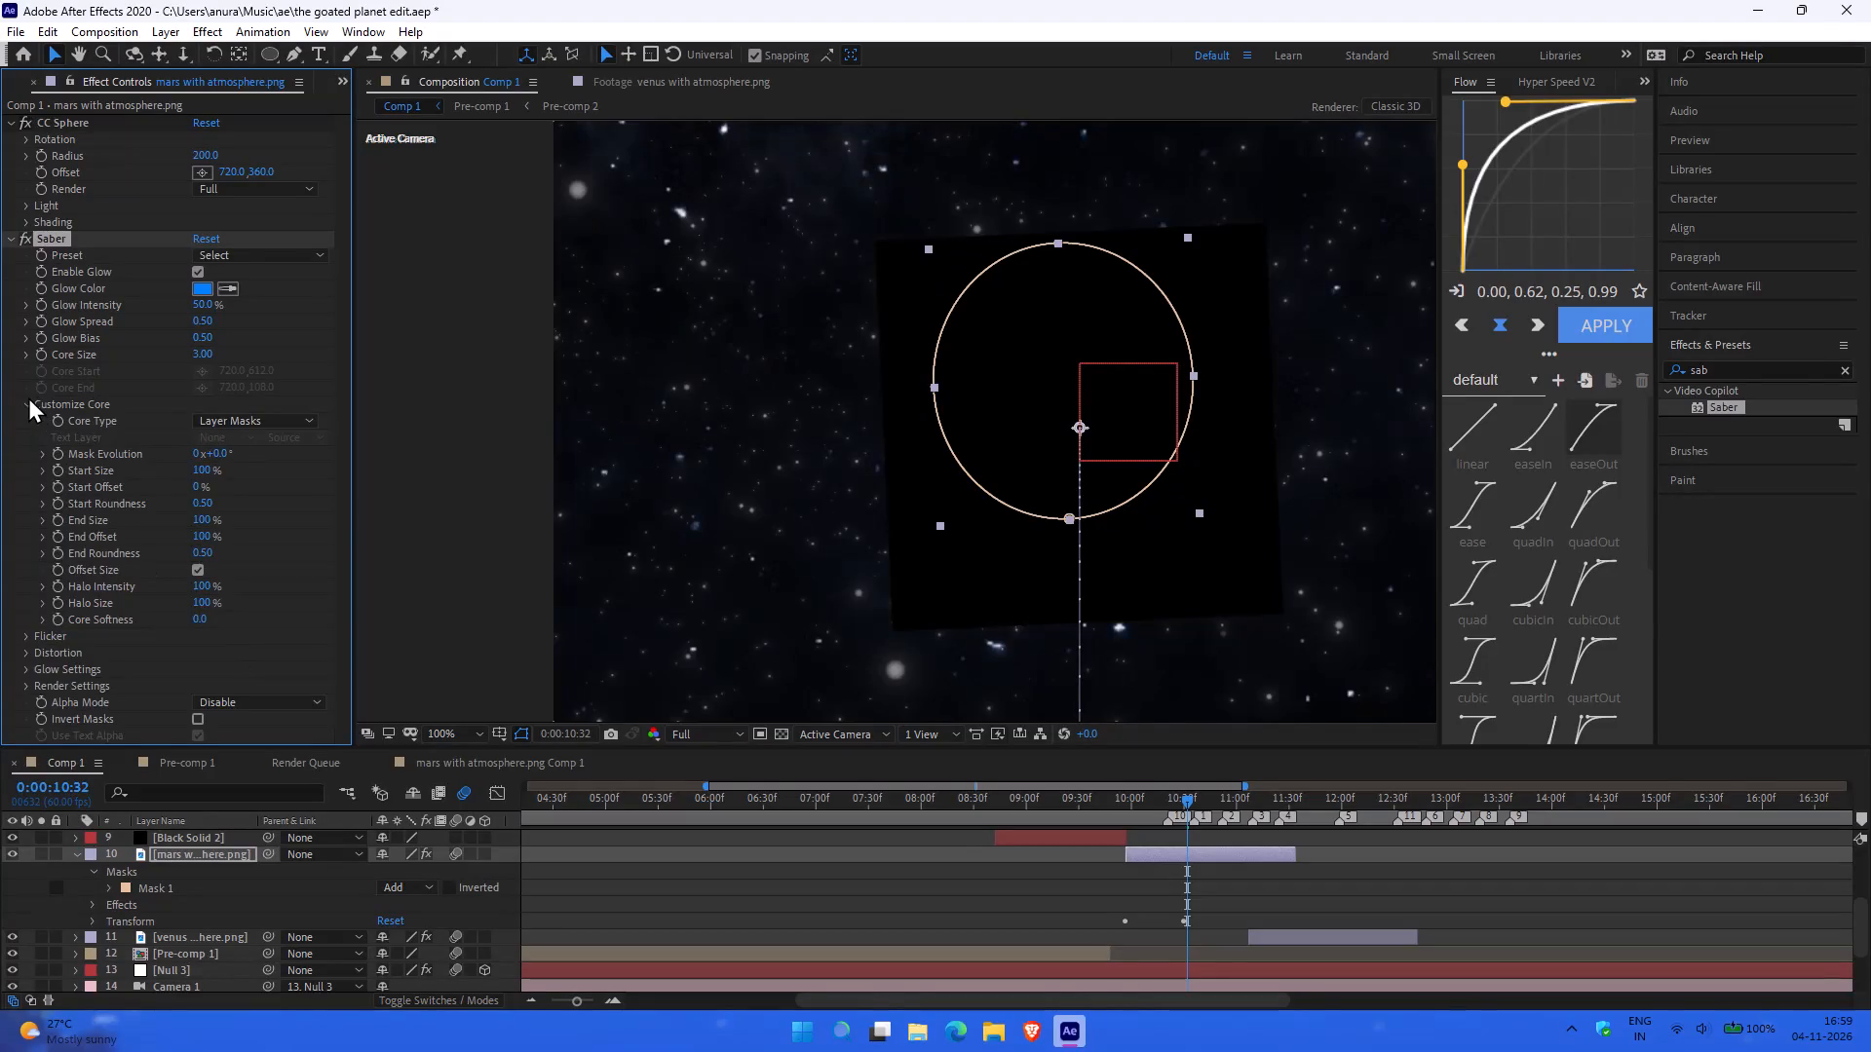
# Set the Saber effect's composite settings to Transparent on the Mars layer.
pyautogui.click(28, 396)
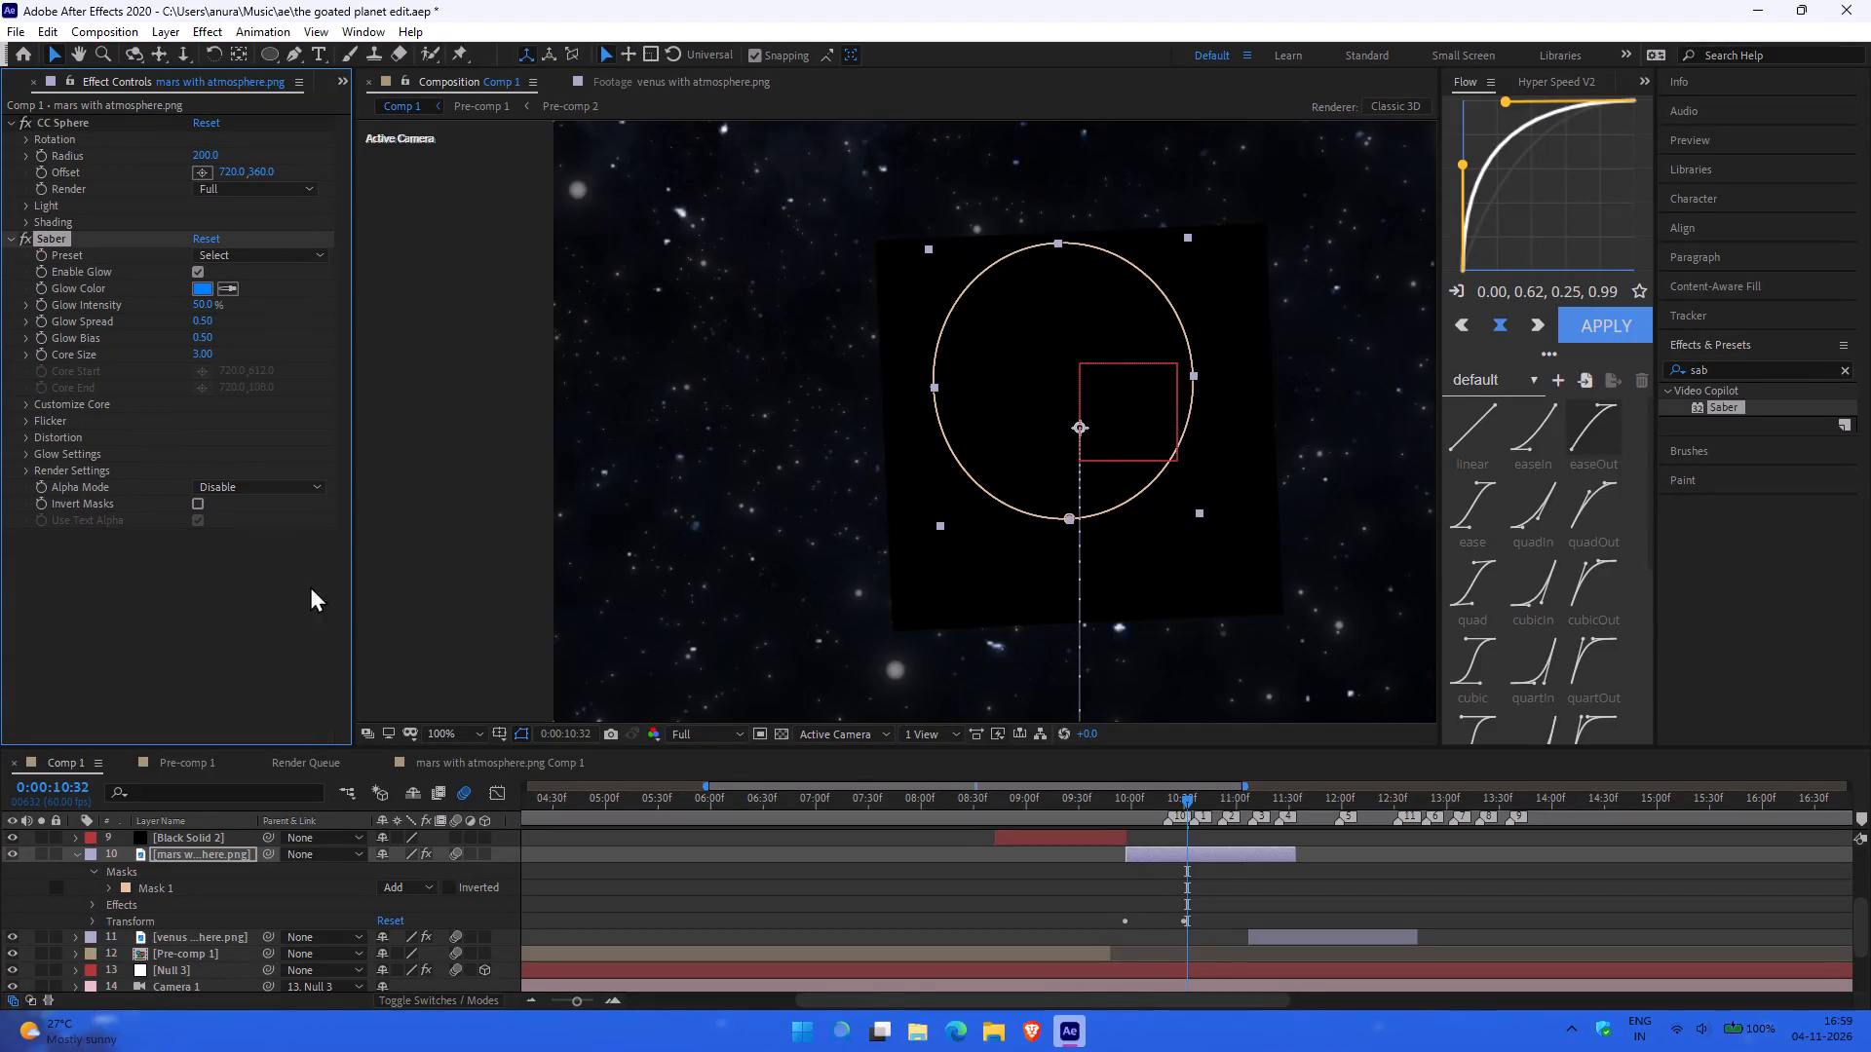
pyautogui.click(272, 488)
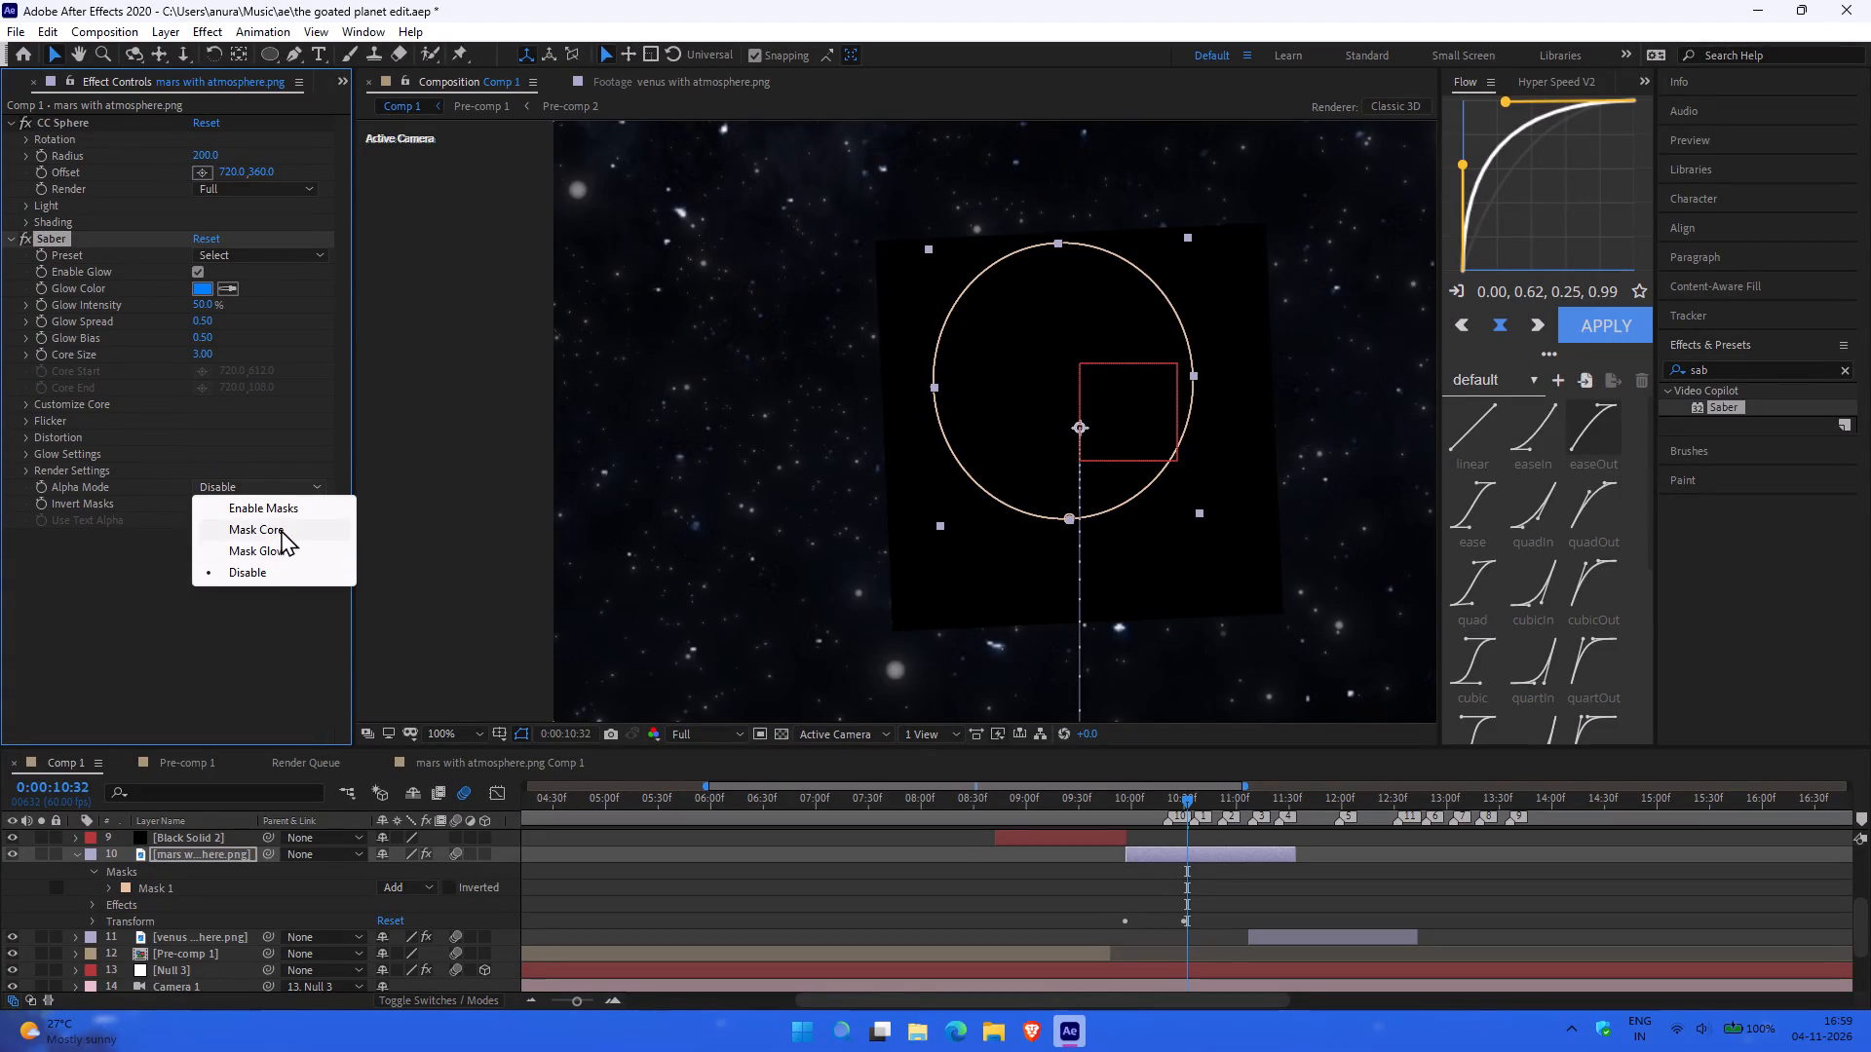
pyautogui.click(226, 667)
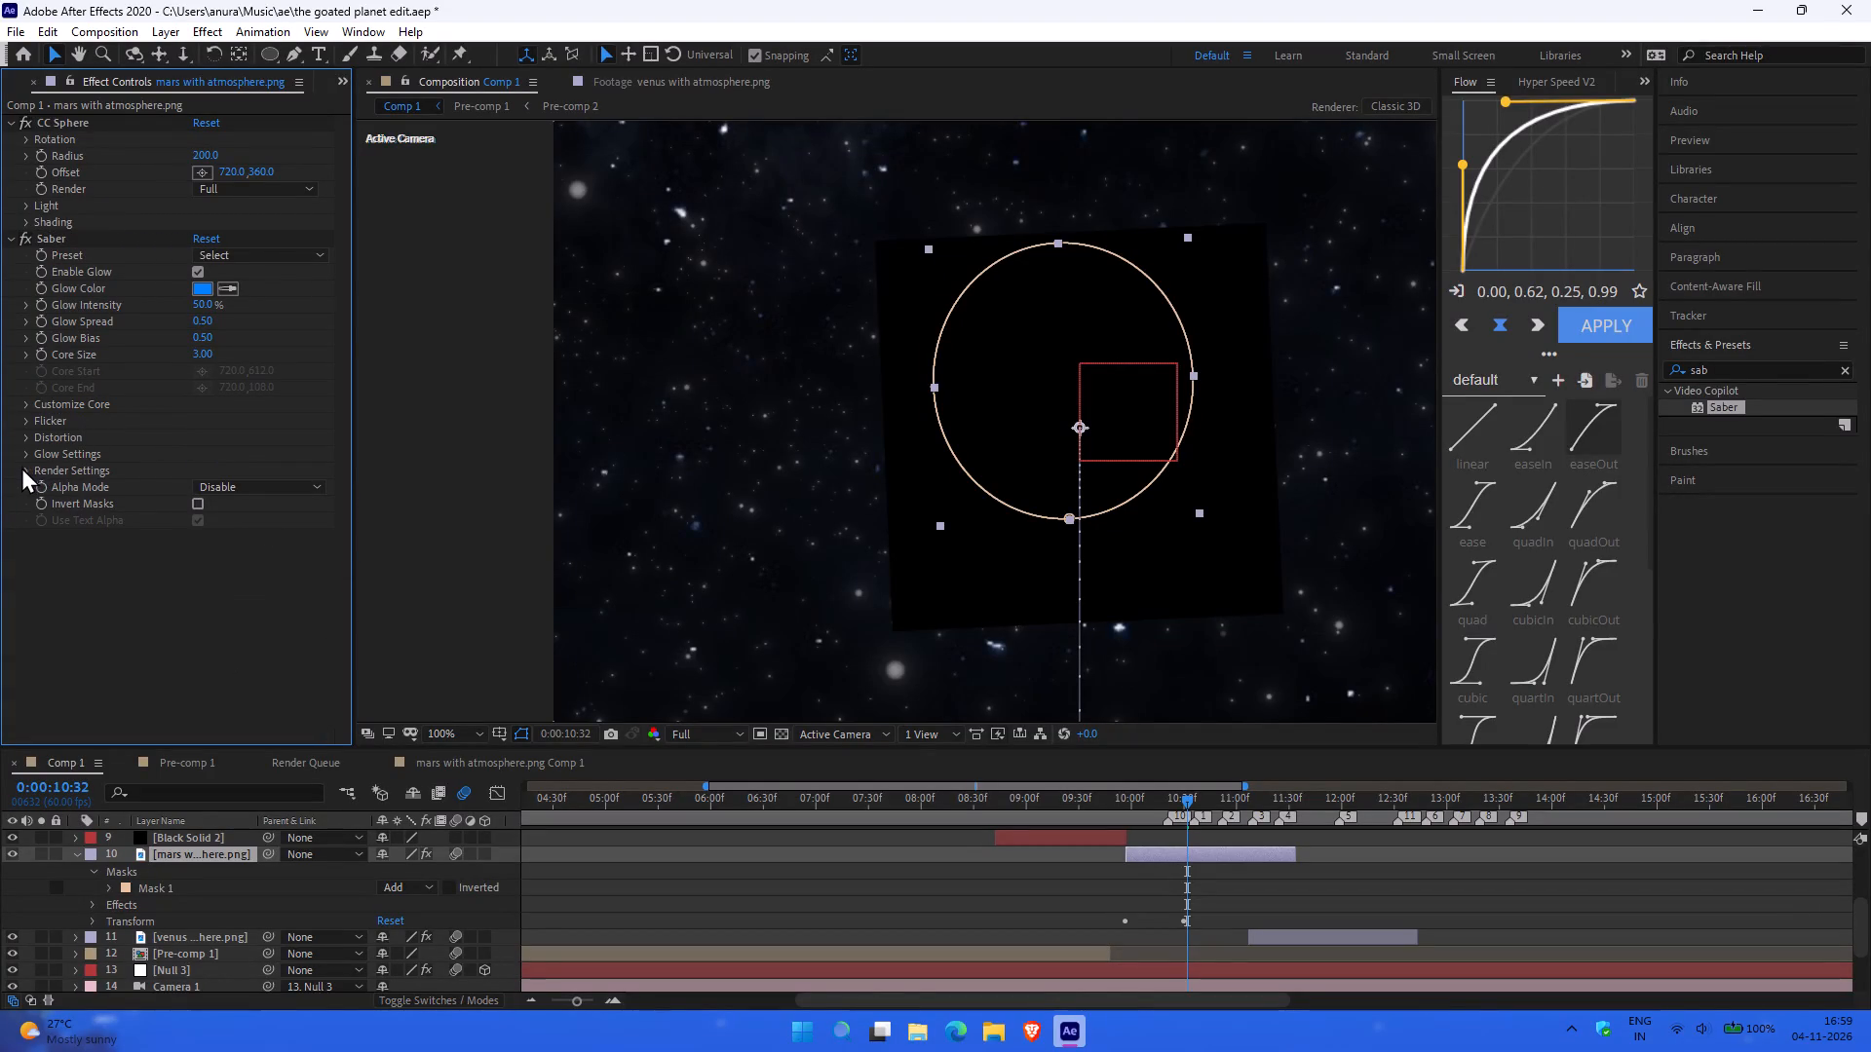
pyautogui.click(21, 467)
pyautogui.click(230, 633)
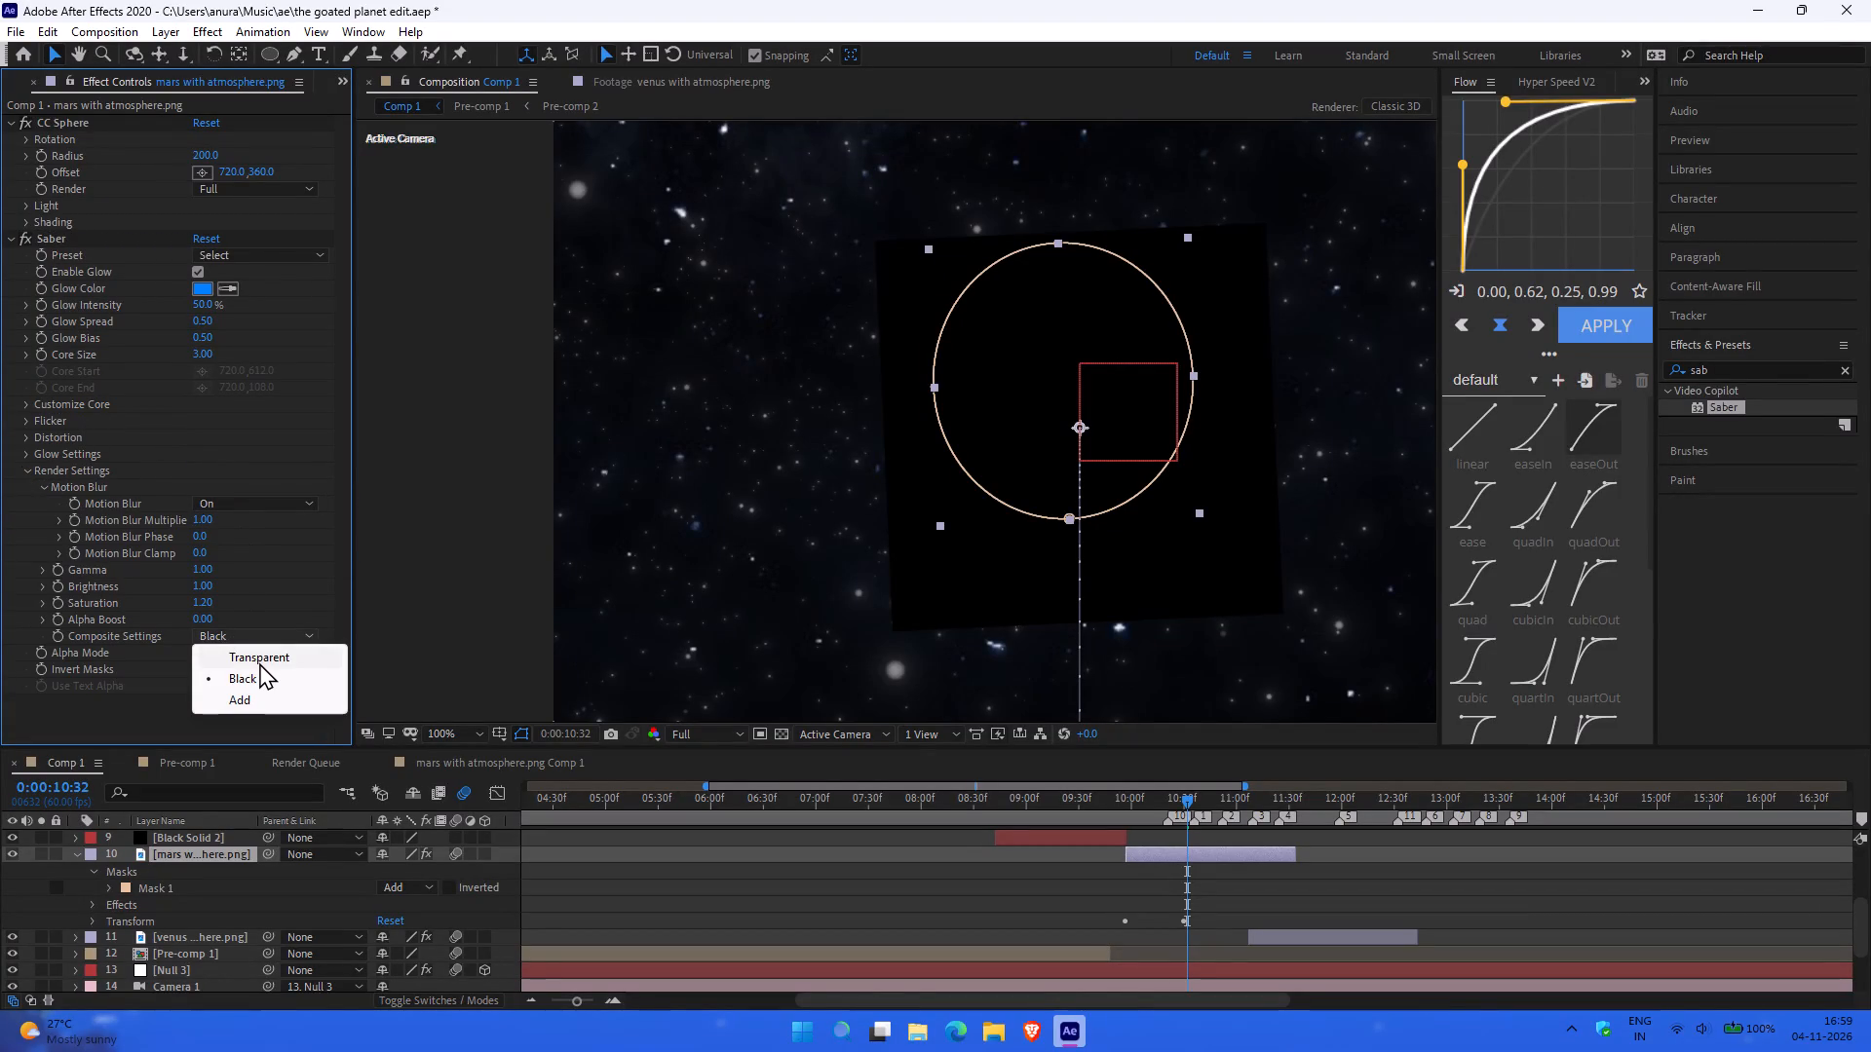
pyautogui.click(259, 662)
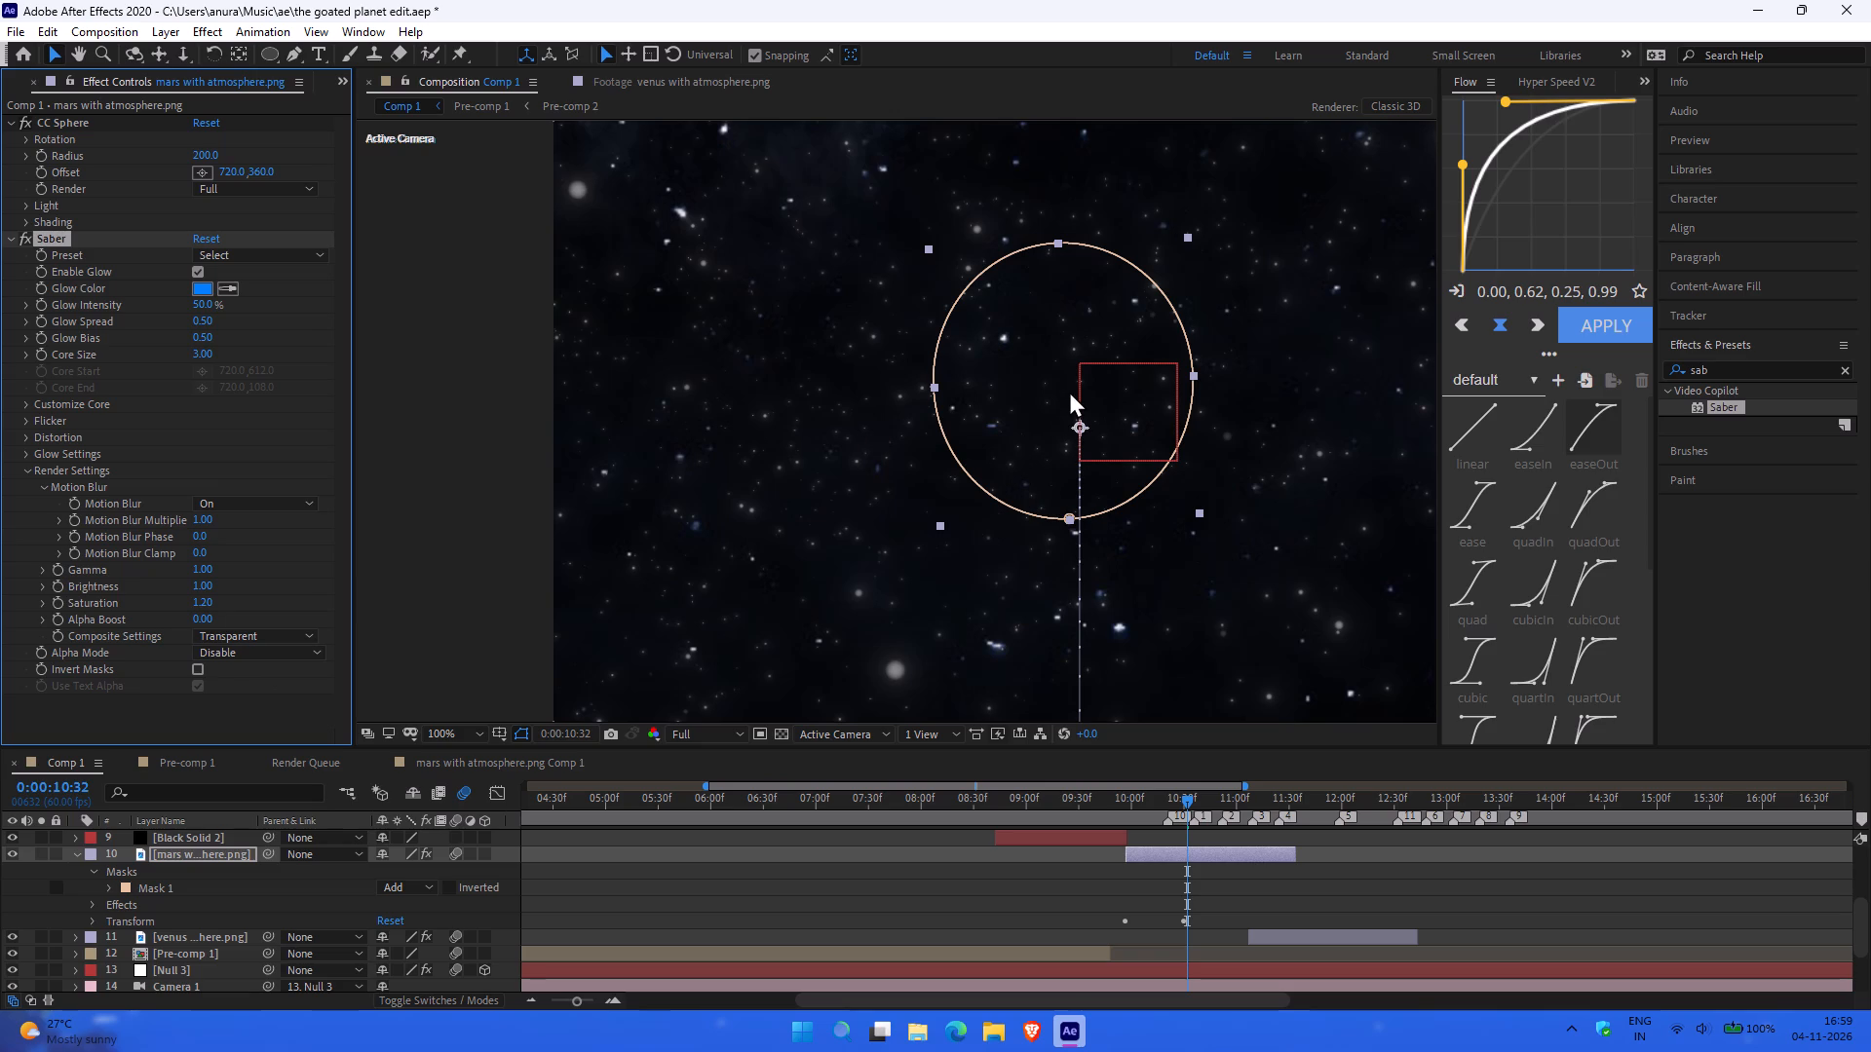
# Undo the recent Saber changes on the Mars layer, including the application of the effect itself.
pyautogui.click(188, 965)
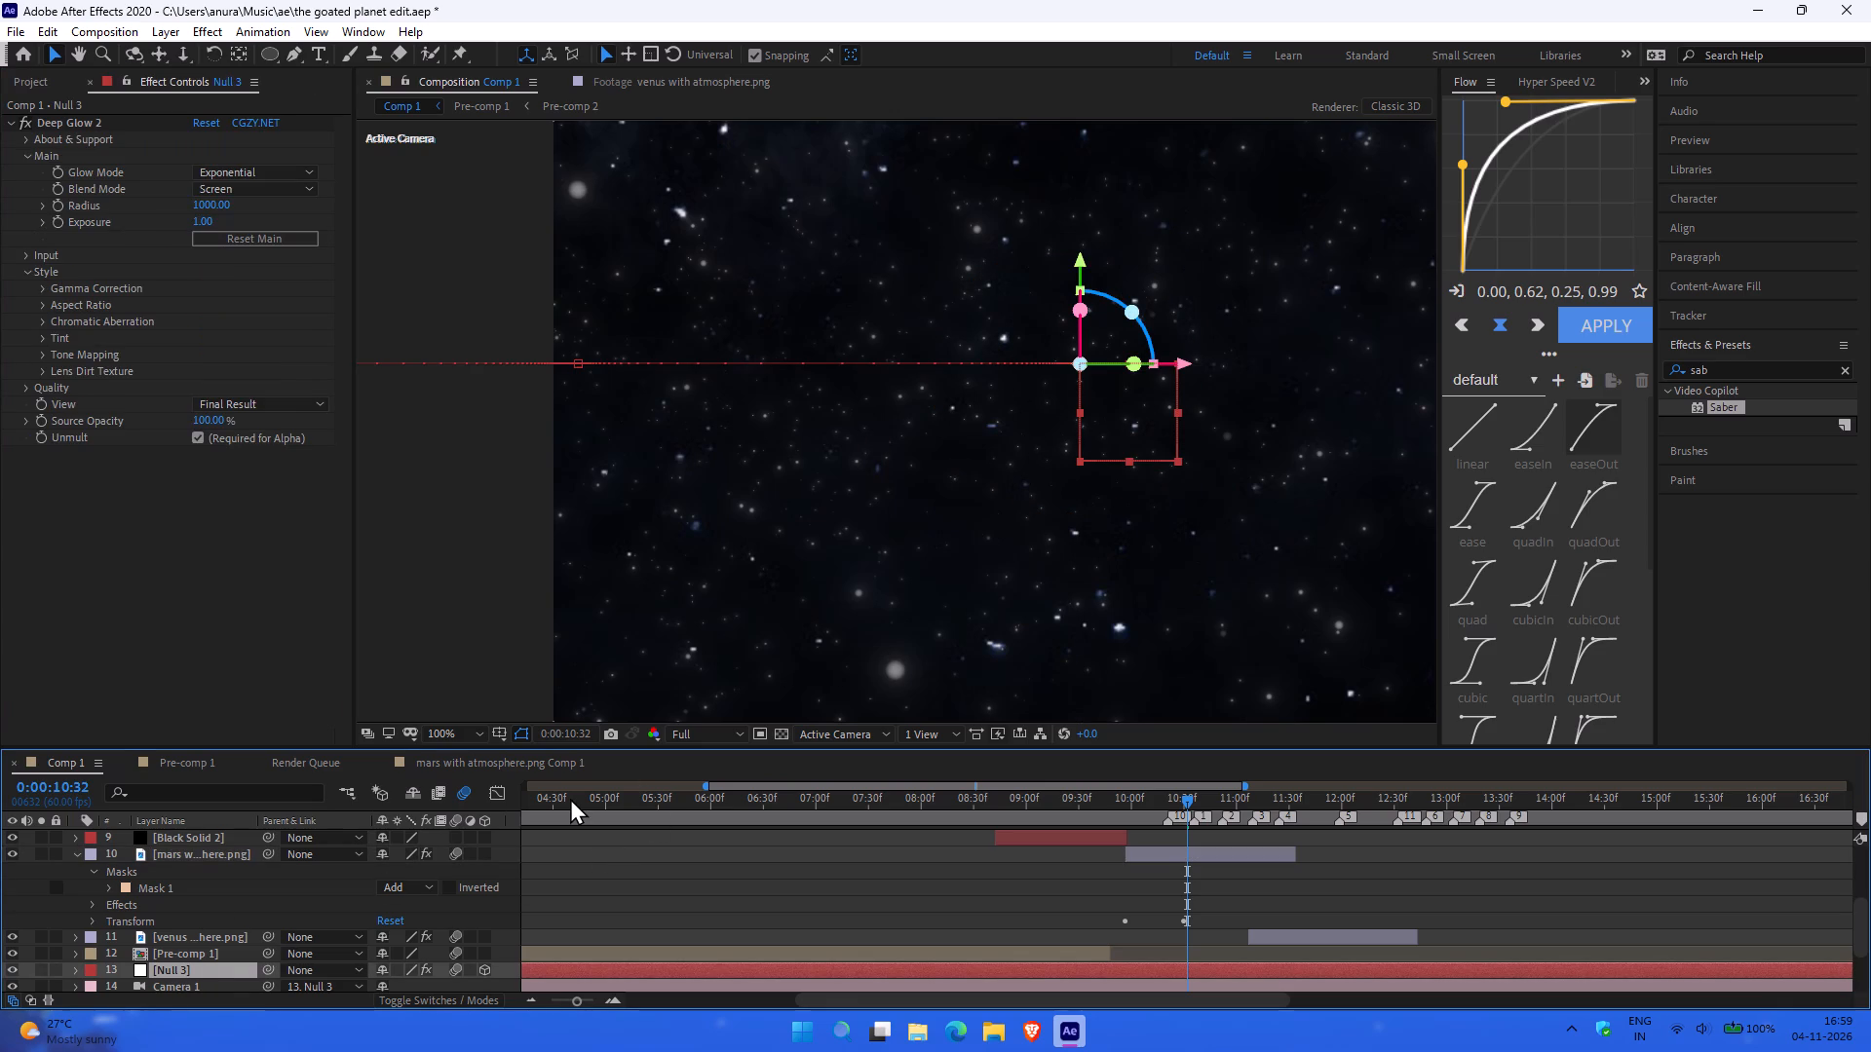
pyautogui.hotkey('ctrl', 'z')
pyautogui.hotkey('ctrl', 'z')
pyautogui.hotkey('ctrl', 'z')
pyautogui.hotkey('ctrl', 'z')
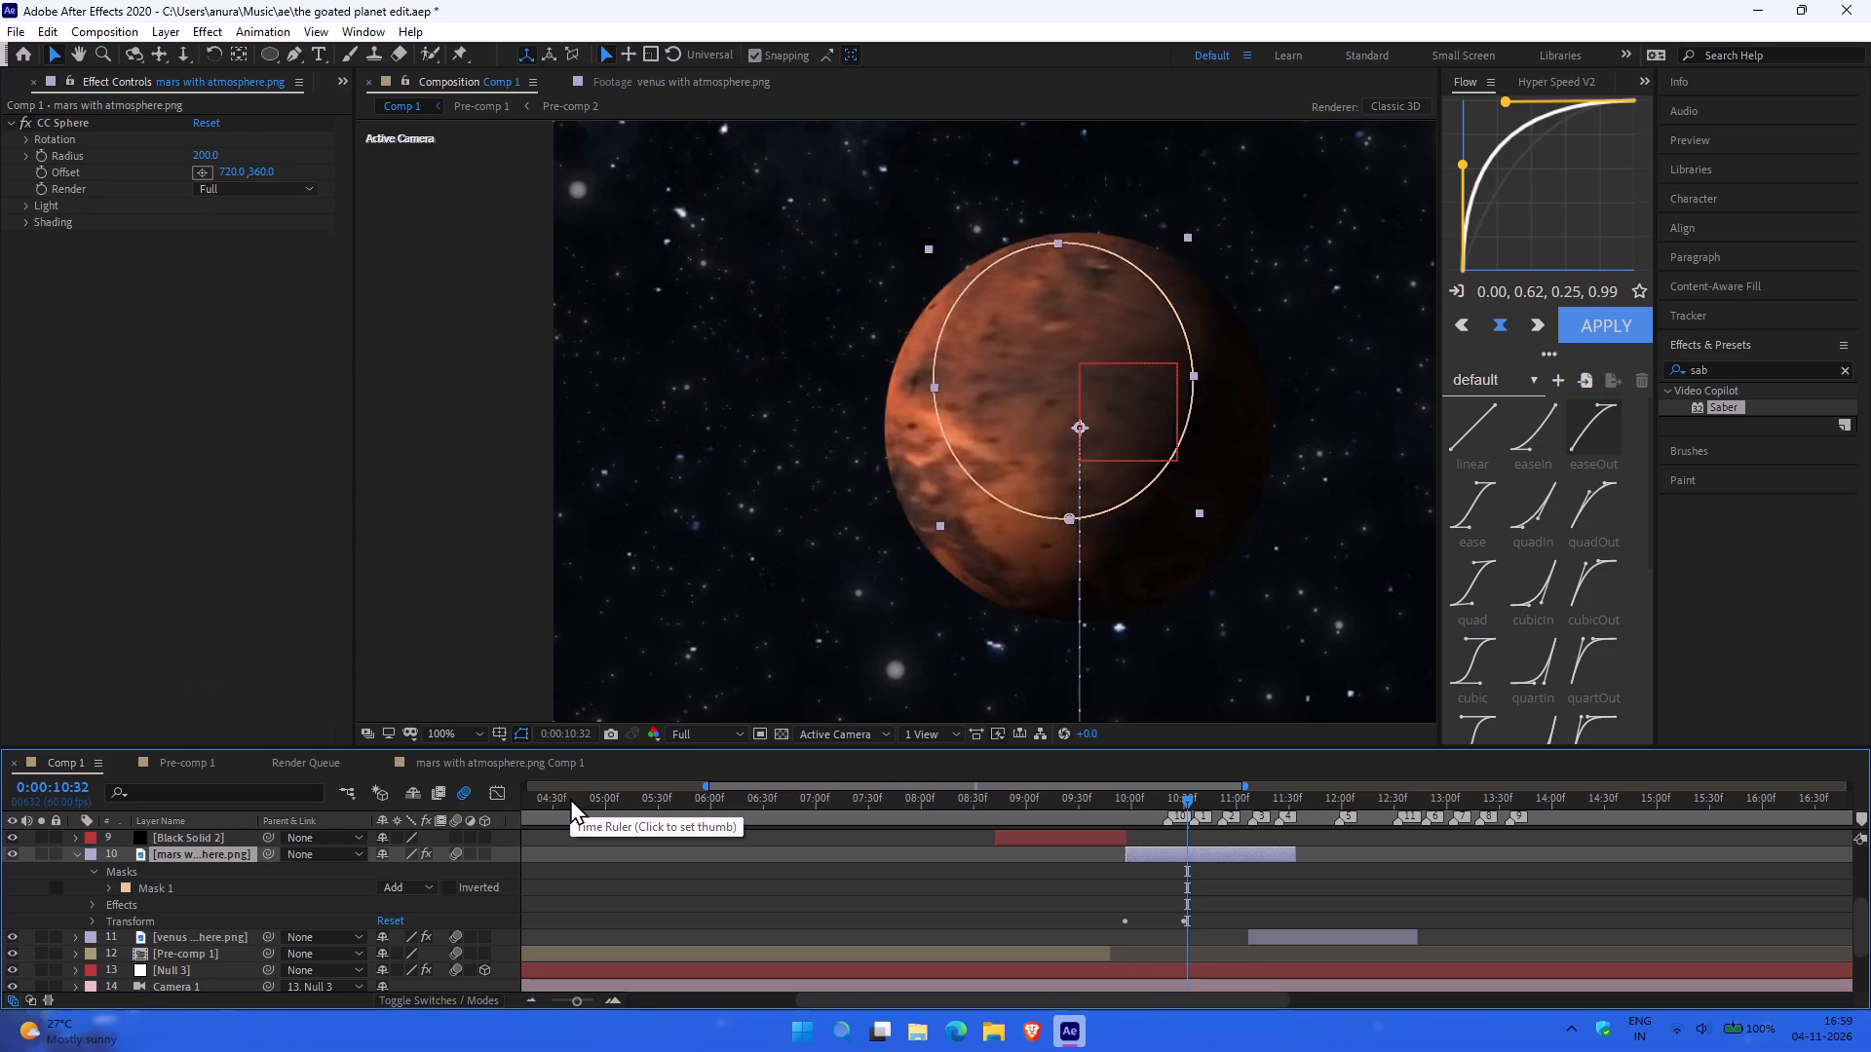
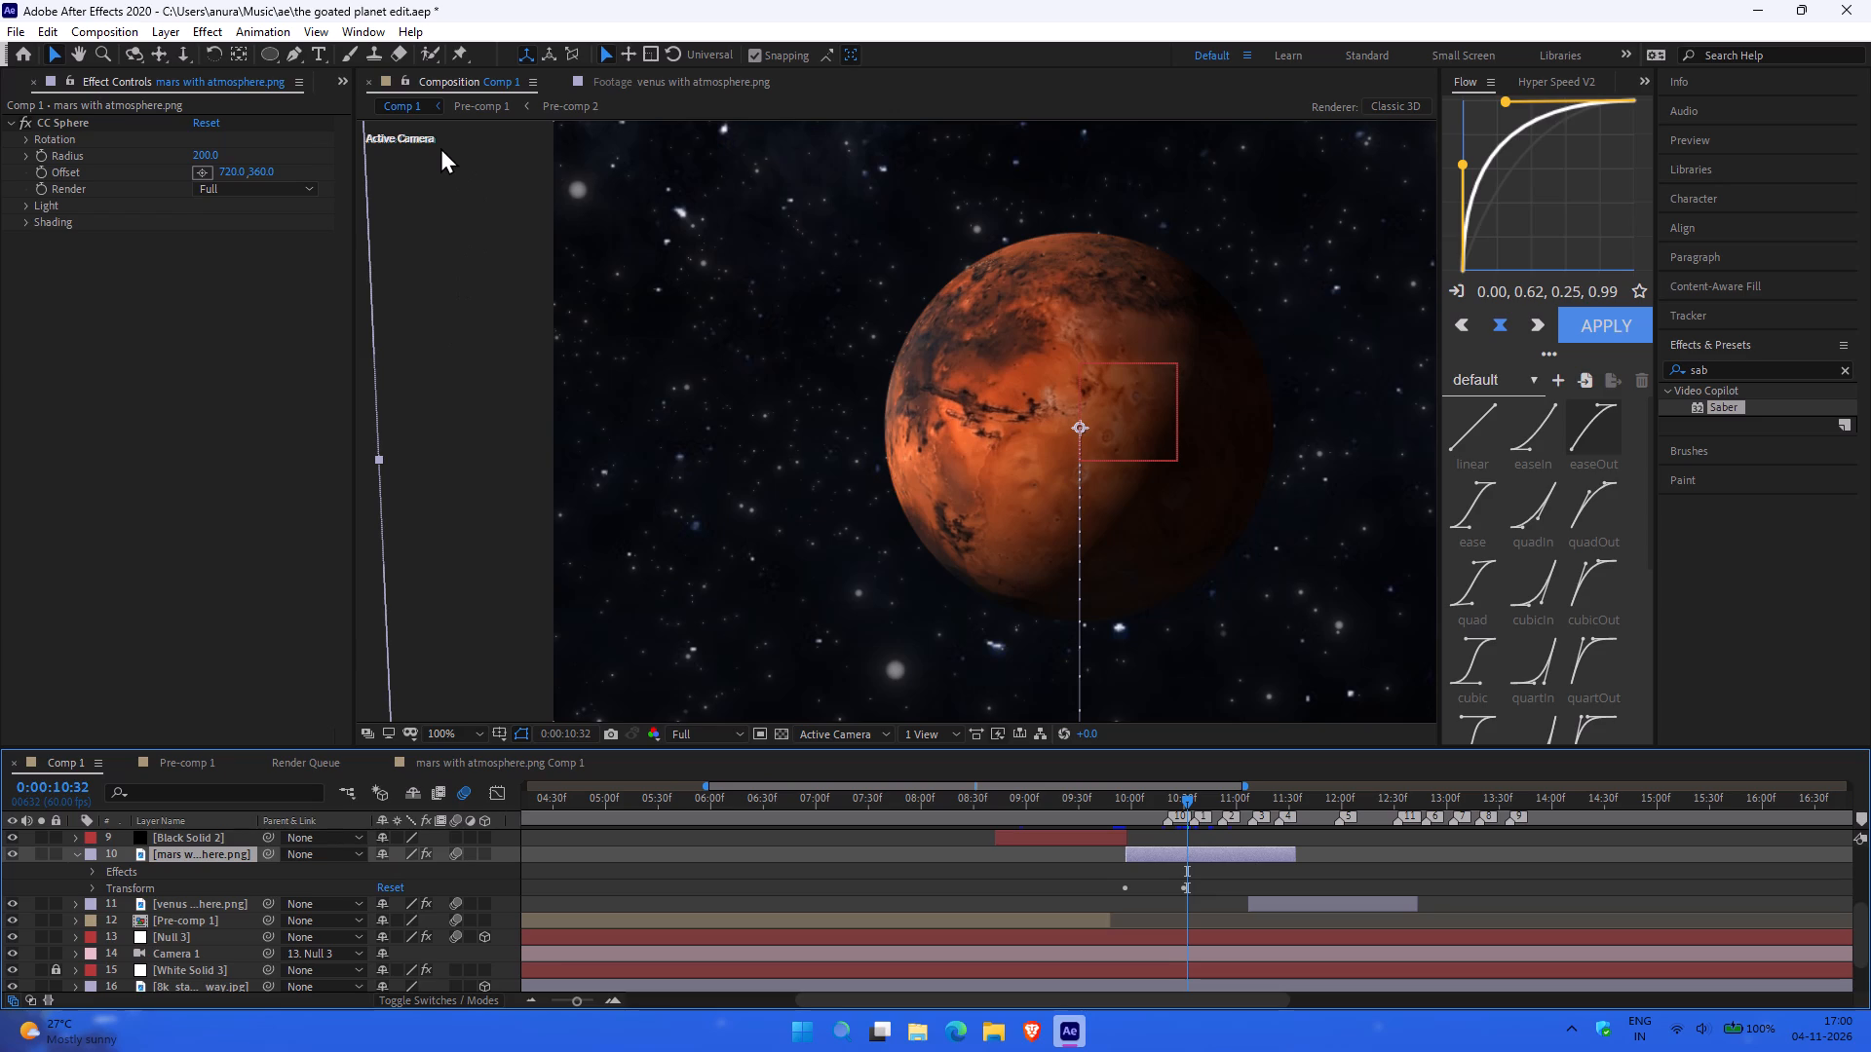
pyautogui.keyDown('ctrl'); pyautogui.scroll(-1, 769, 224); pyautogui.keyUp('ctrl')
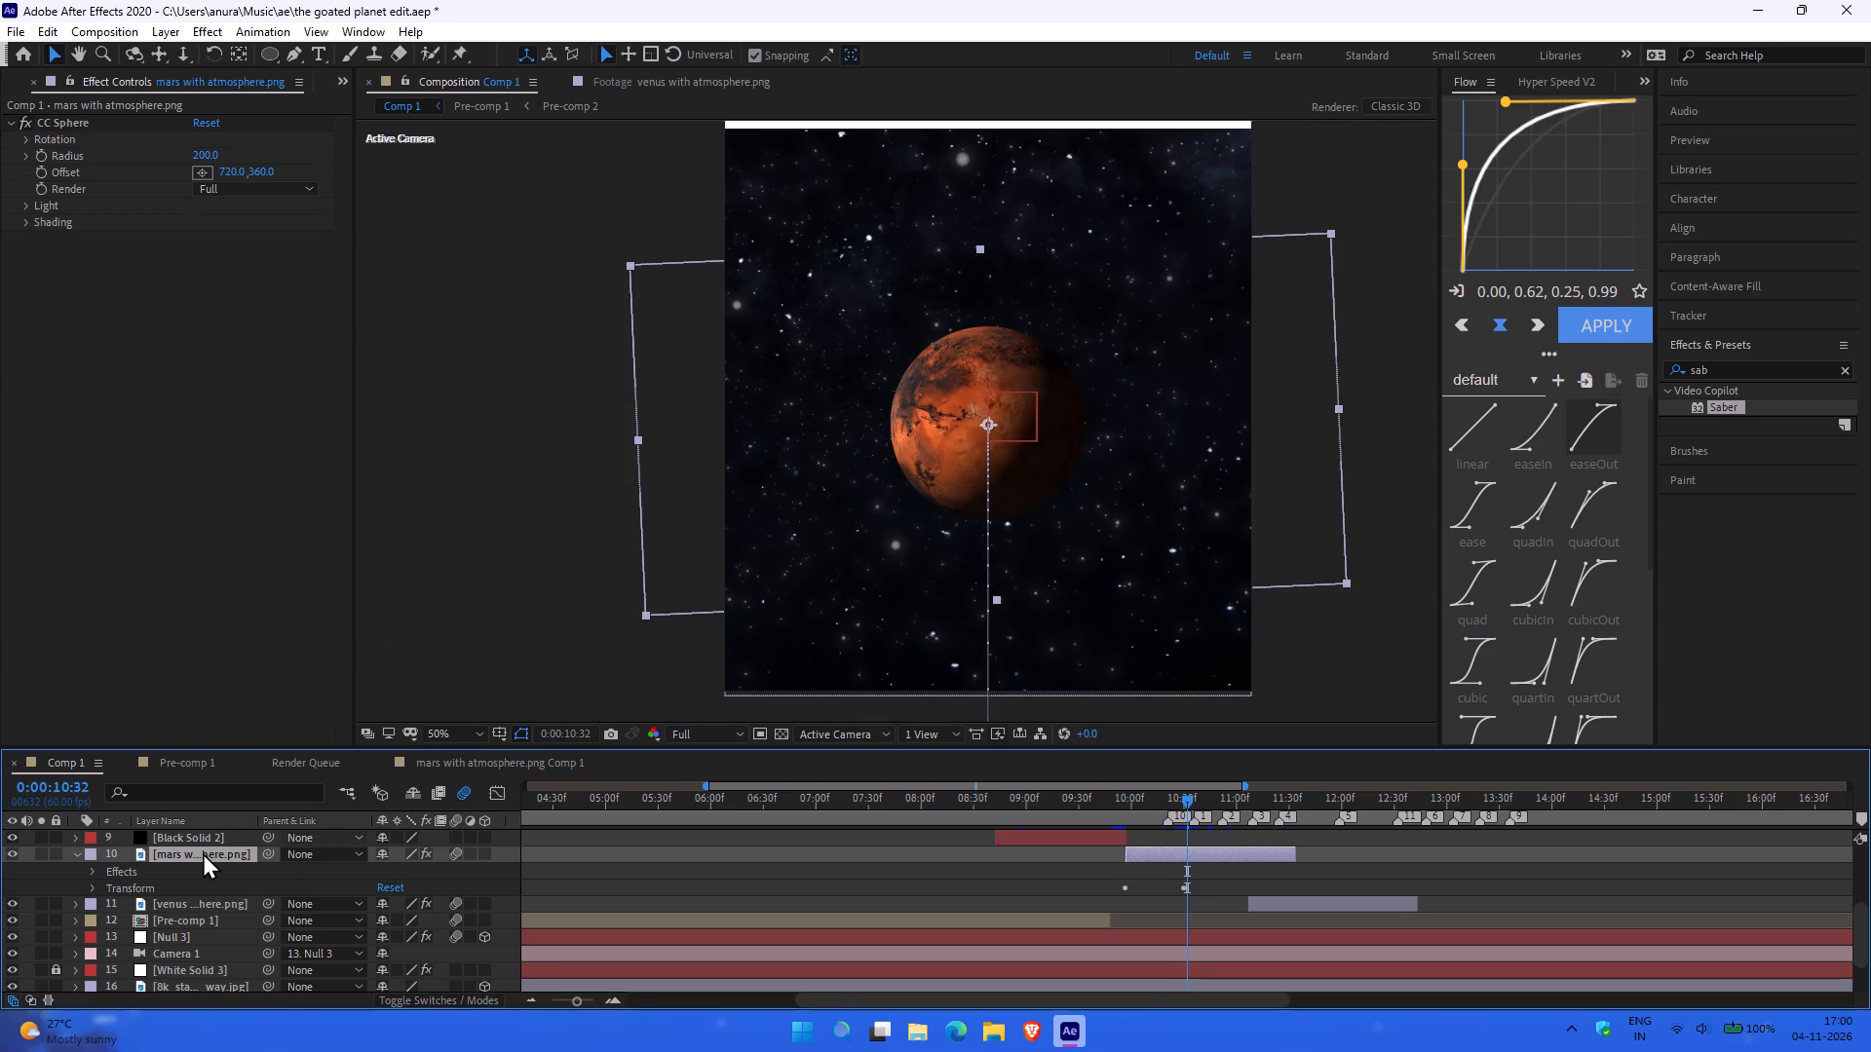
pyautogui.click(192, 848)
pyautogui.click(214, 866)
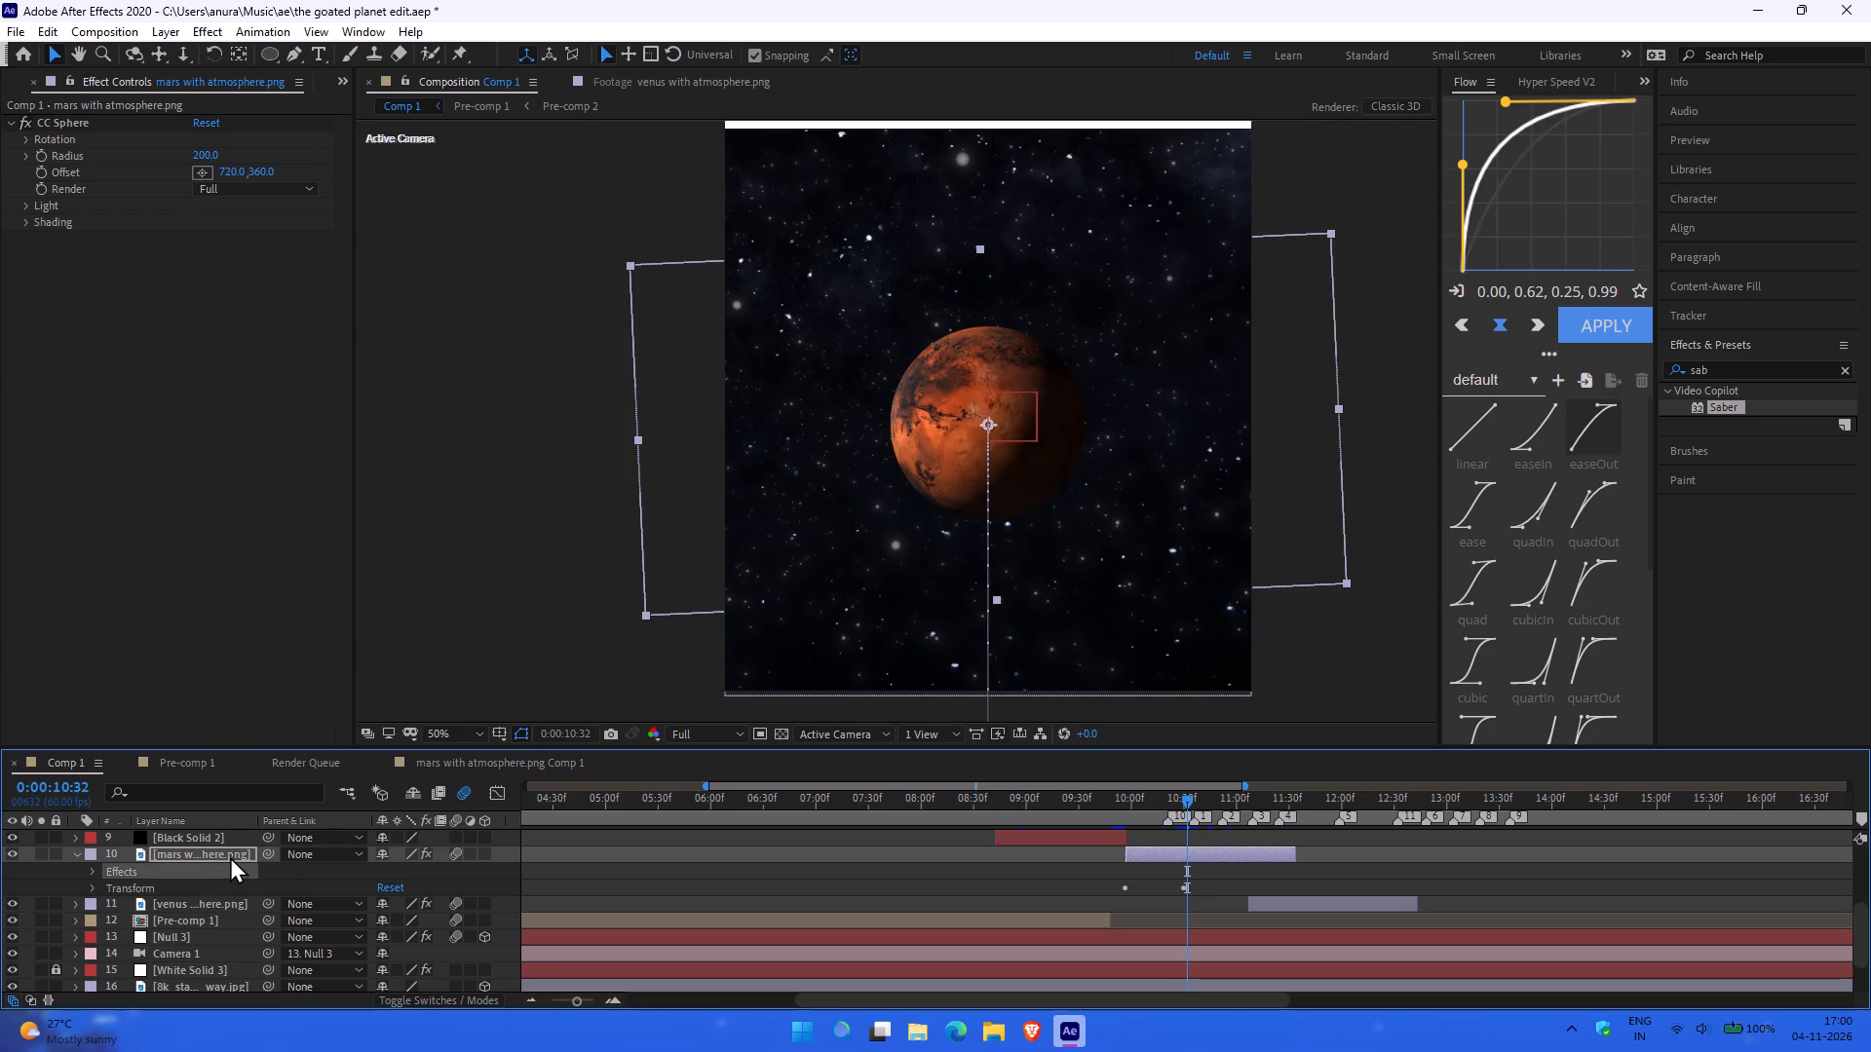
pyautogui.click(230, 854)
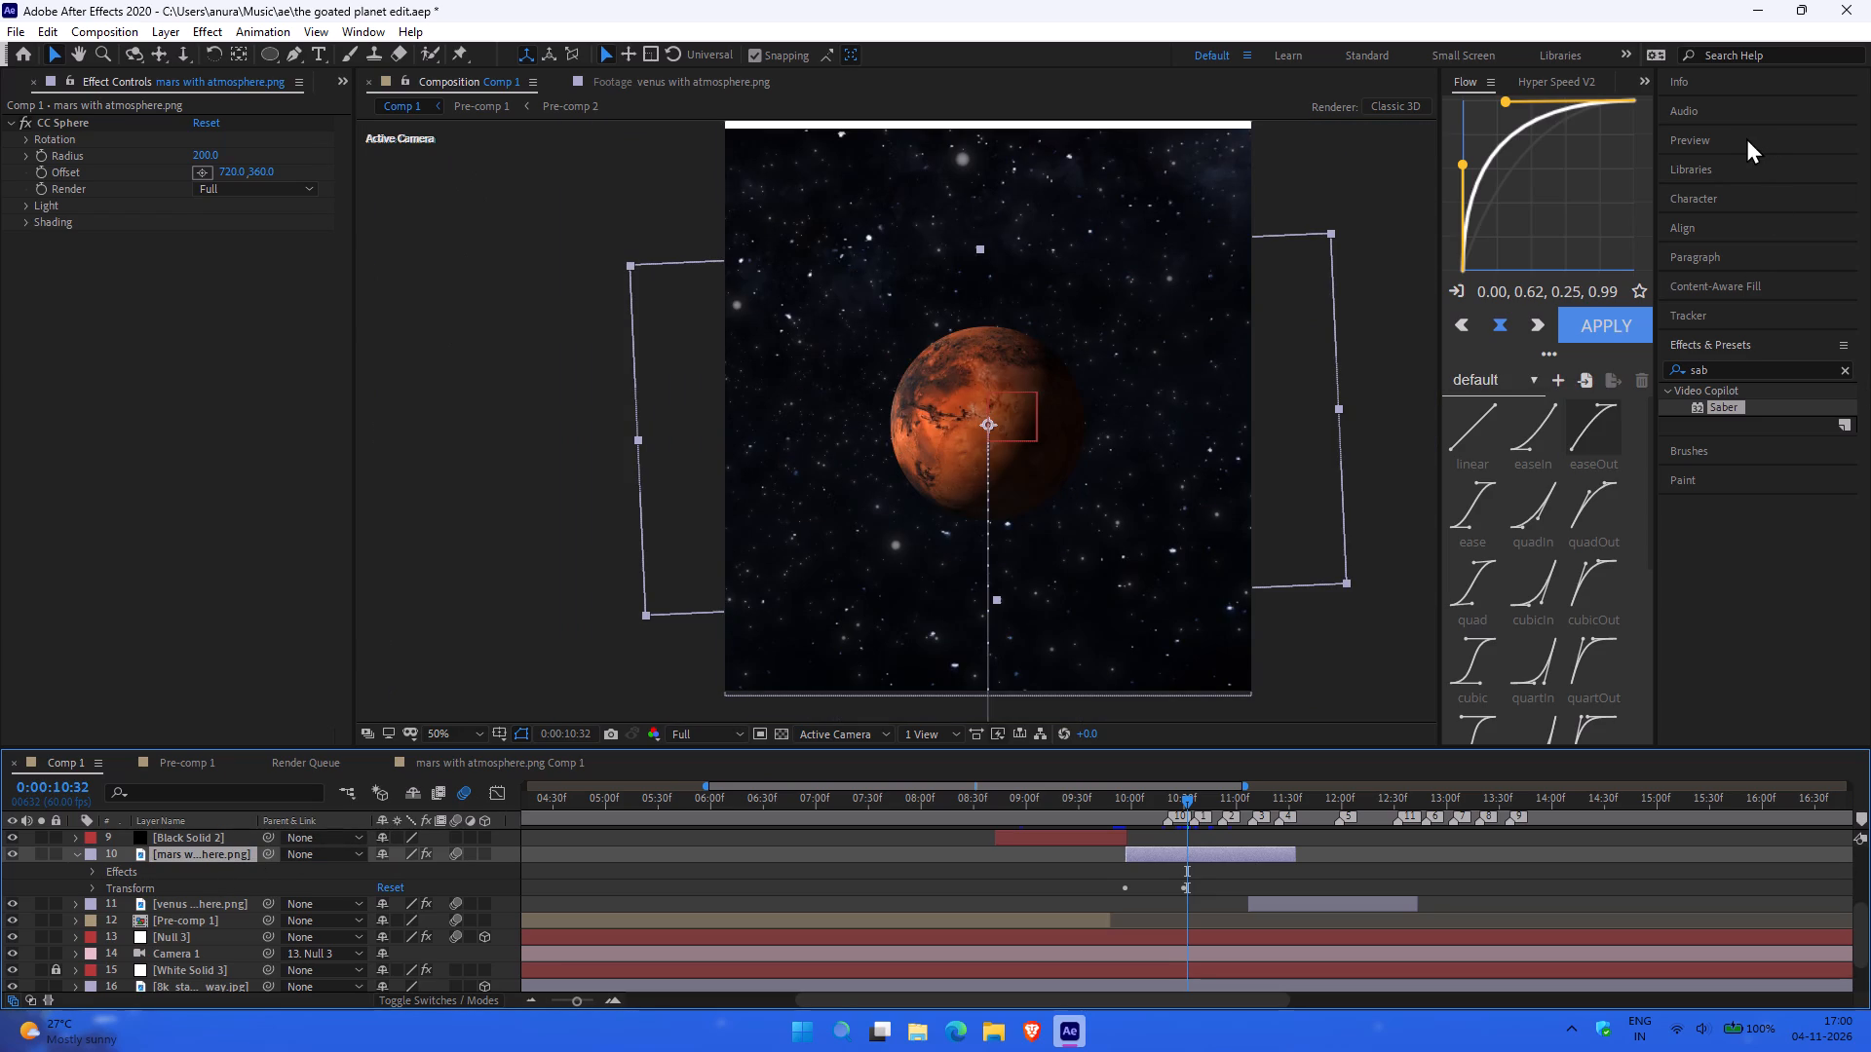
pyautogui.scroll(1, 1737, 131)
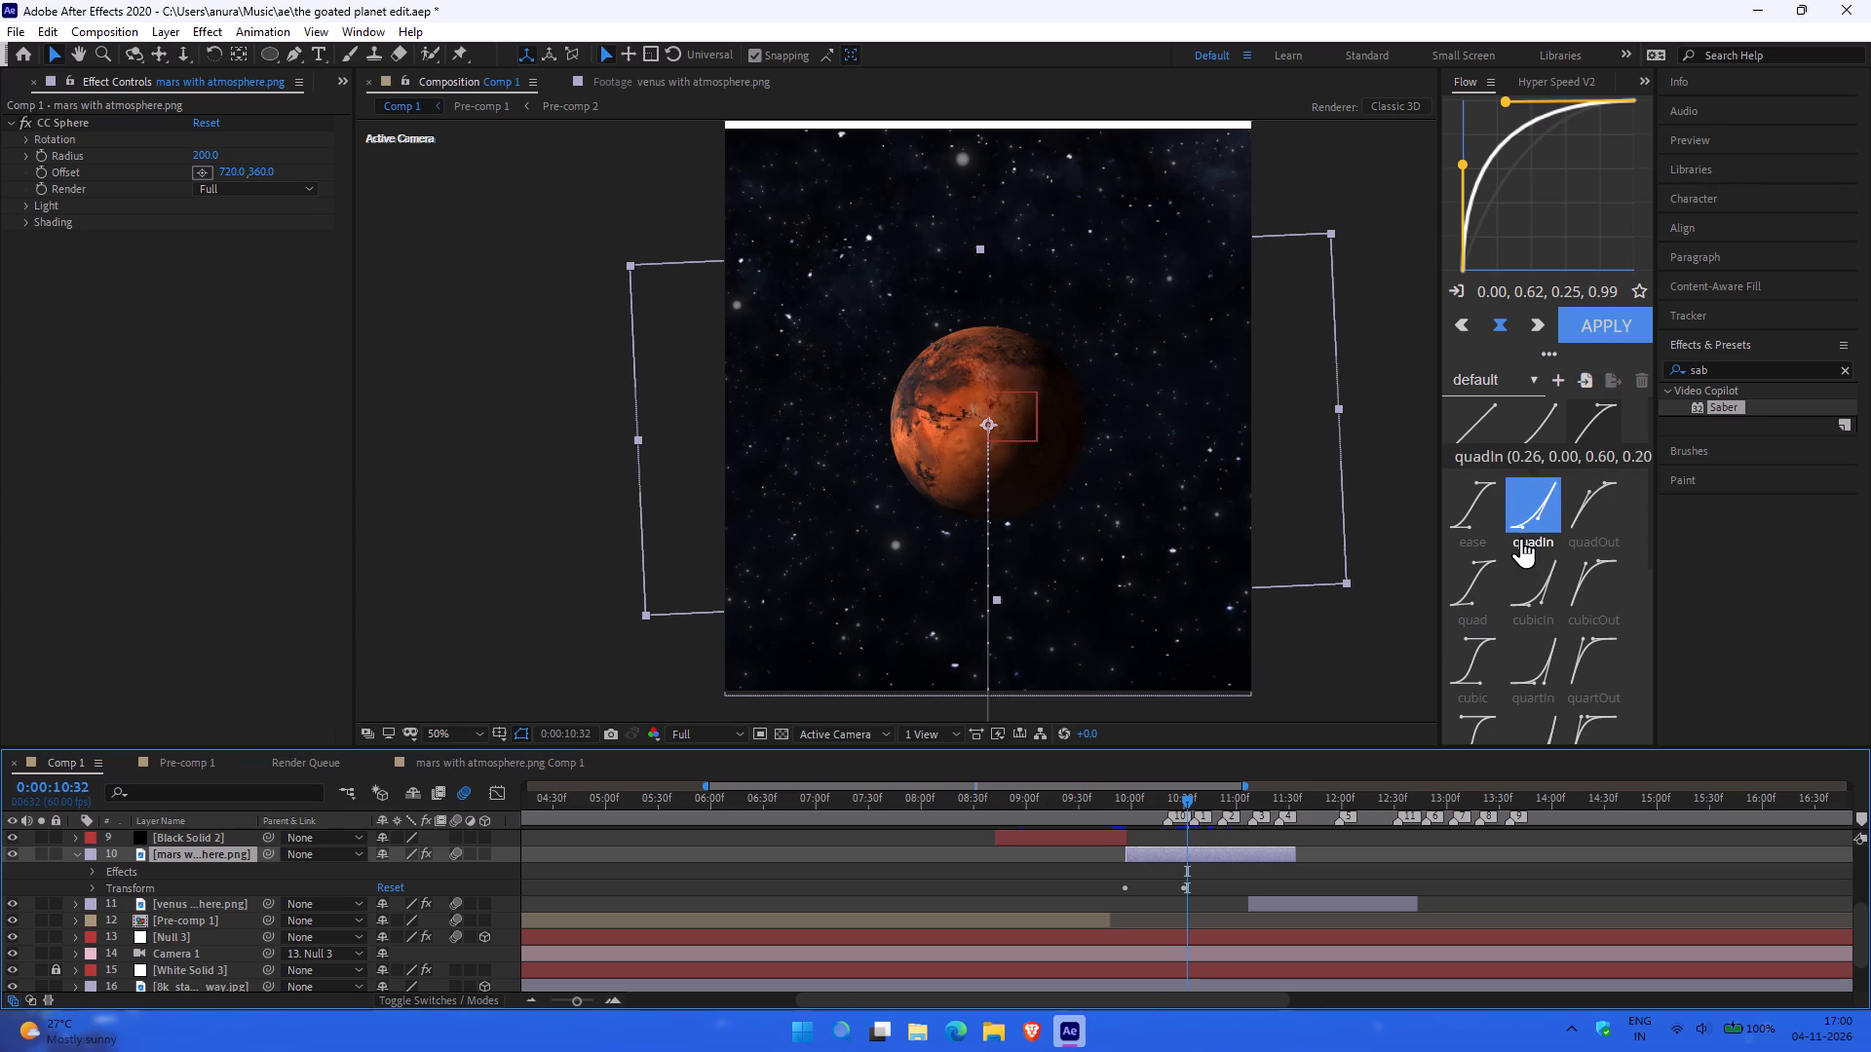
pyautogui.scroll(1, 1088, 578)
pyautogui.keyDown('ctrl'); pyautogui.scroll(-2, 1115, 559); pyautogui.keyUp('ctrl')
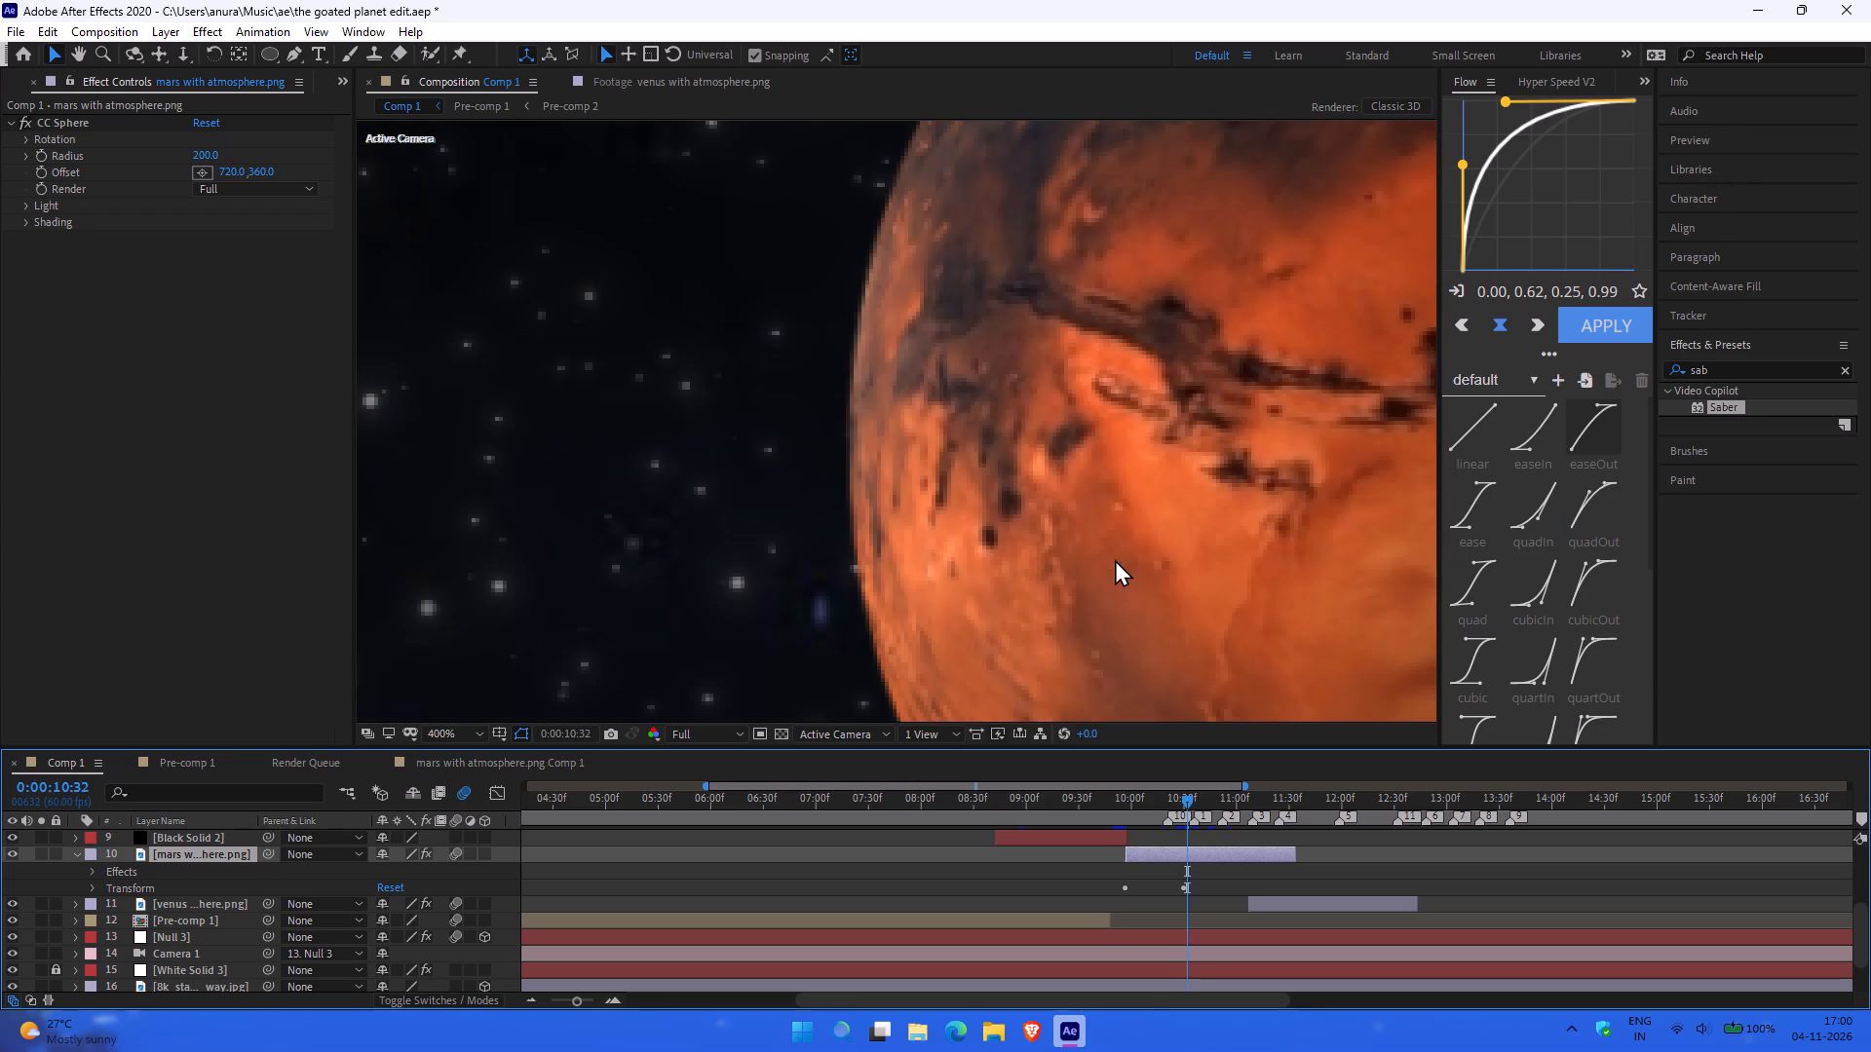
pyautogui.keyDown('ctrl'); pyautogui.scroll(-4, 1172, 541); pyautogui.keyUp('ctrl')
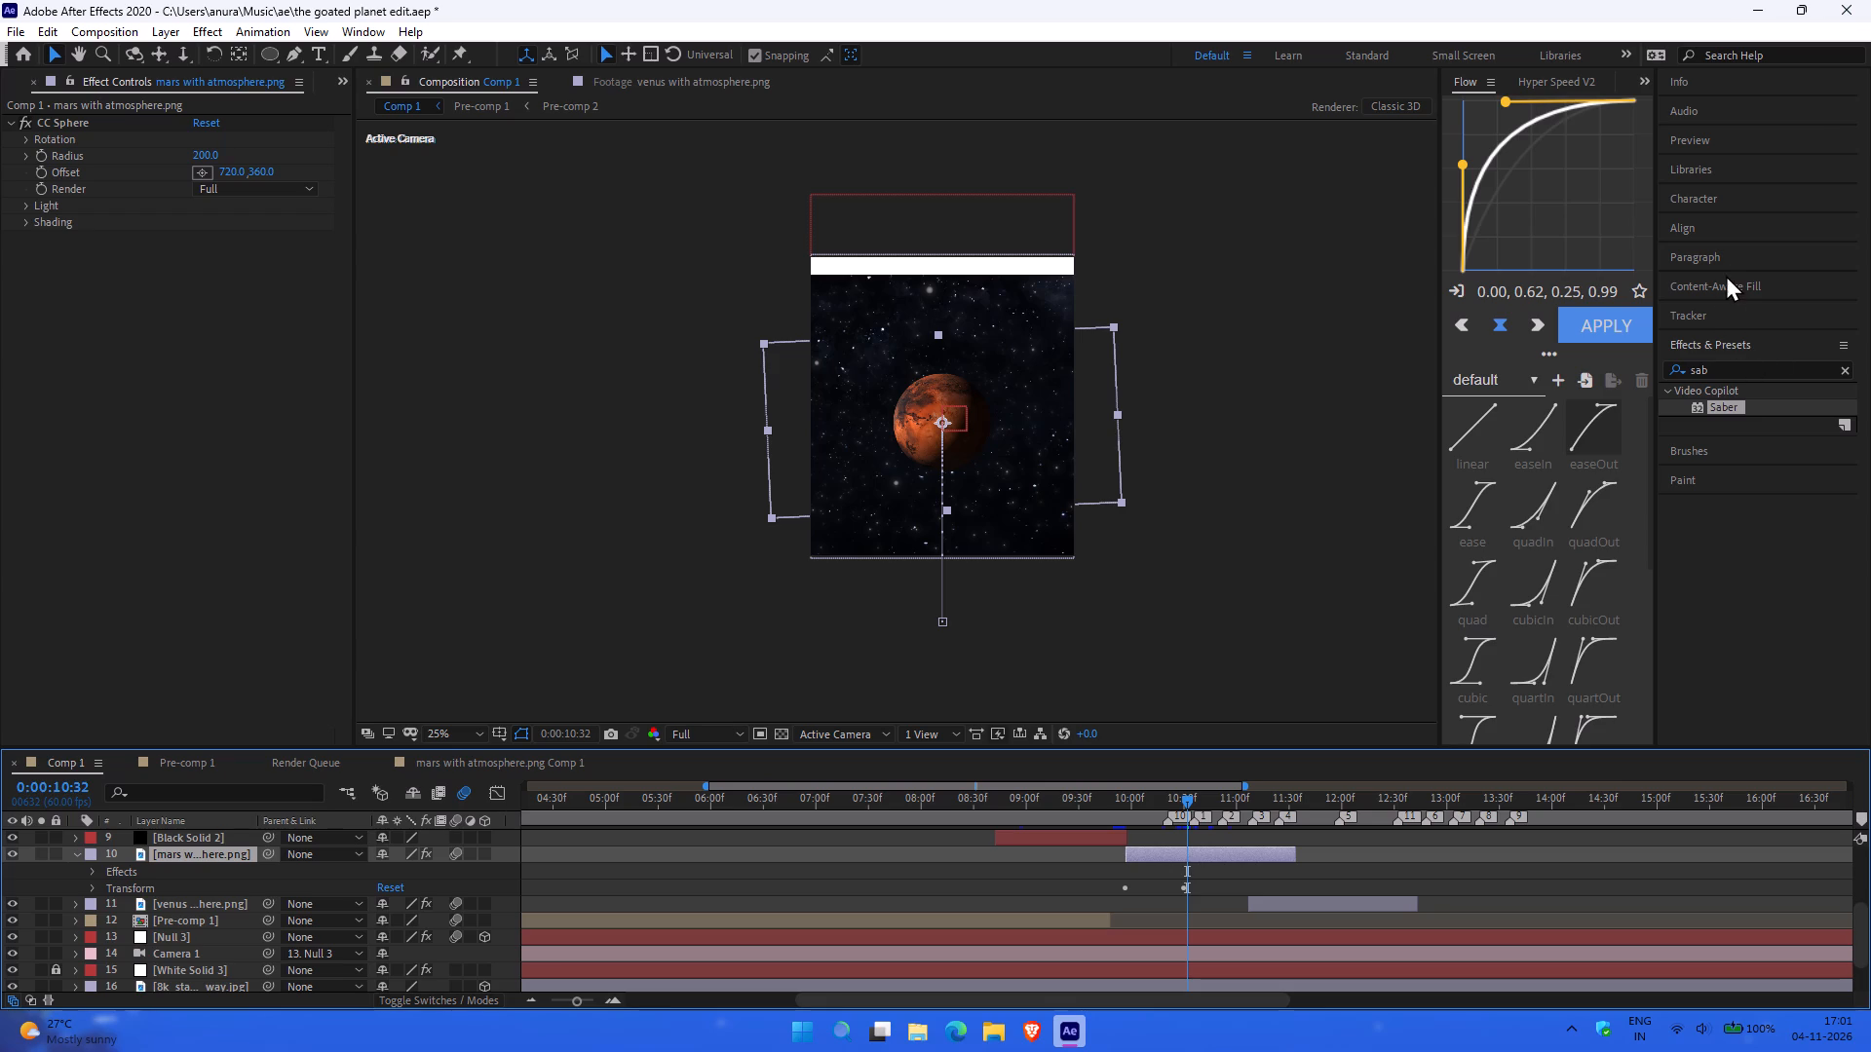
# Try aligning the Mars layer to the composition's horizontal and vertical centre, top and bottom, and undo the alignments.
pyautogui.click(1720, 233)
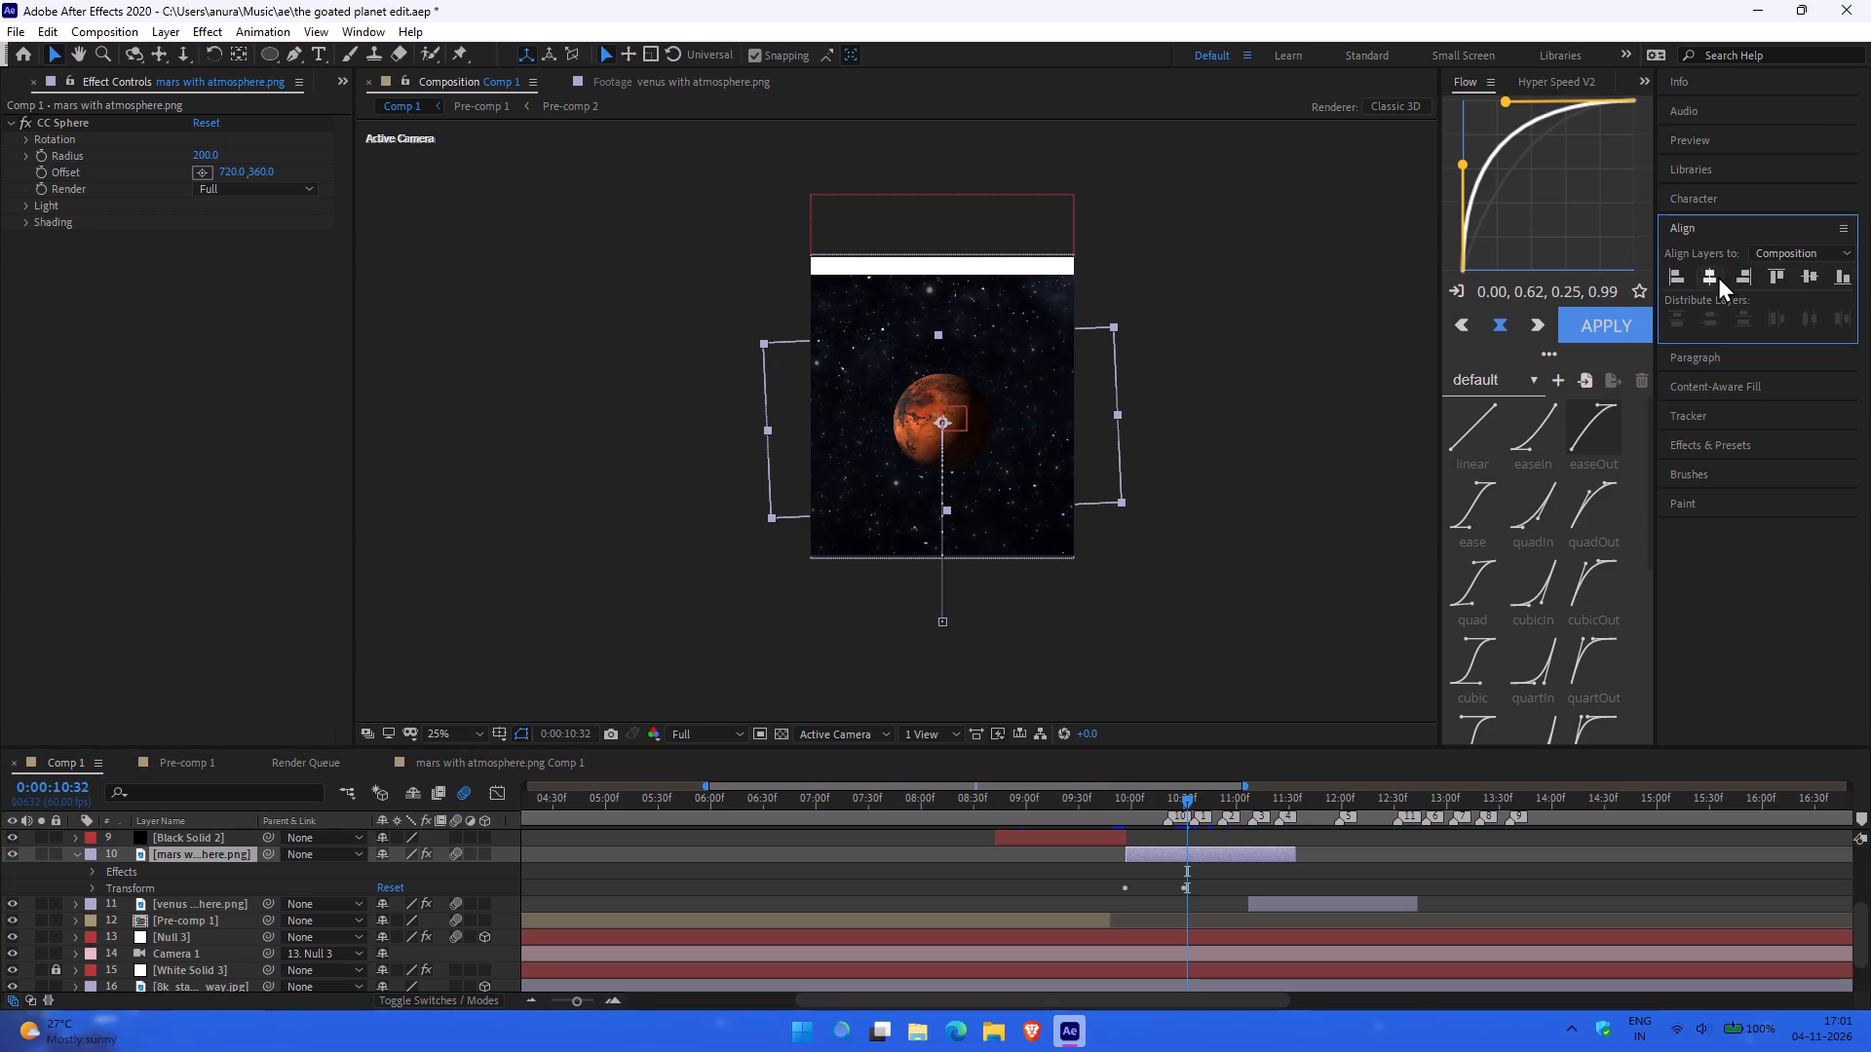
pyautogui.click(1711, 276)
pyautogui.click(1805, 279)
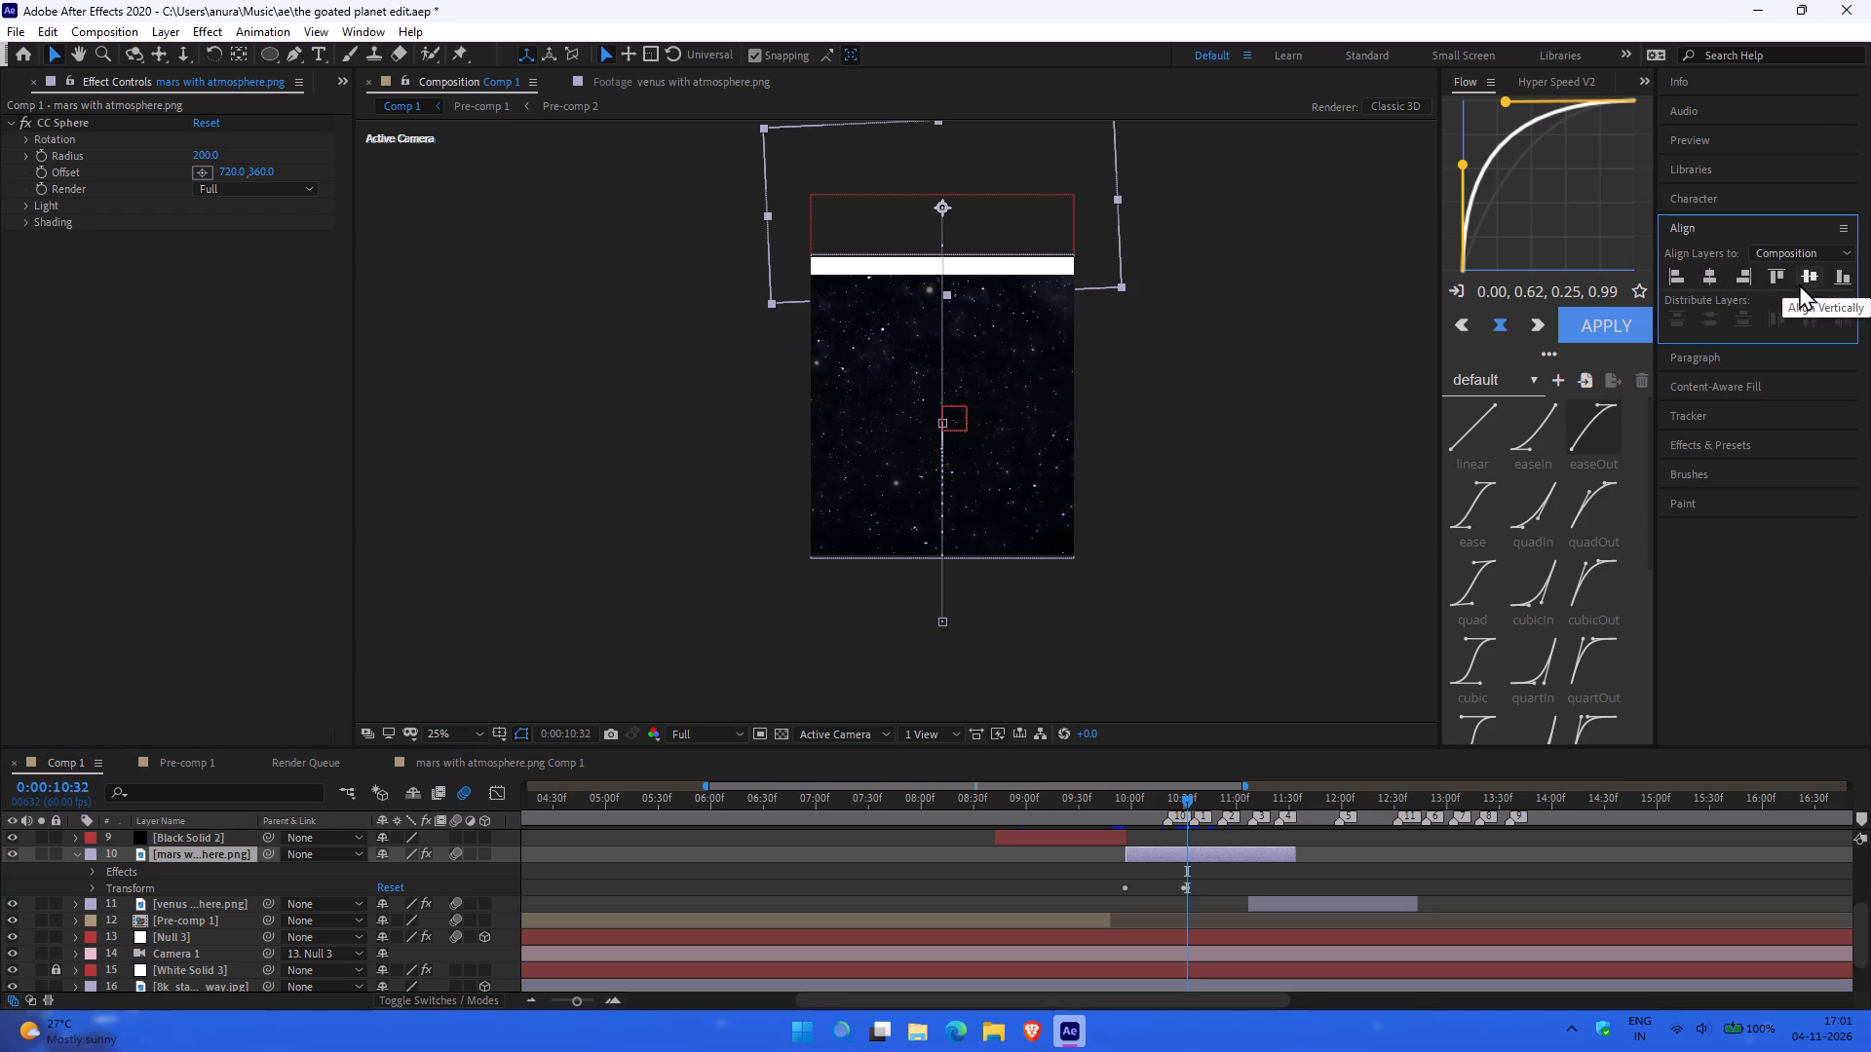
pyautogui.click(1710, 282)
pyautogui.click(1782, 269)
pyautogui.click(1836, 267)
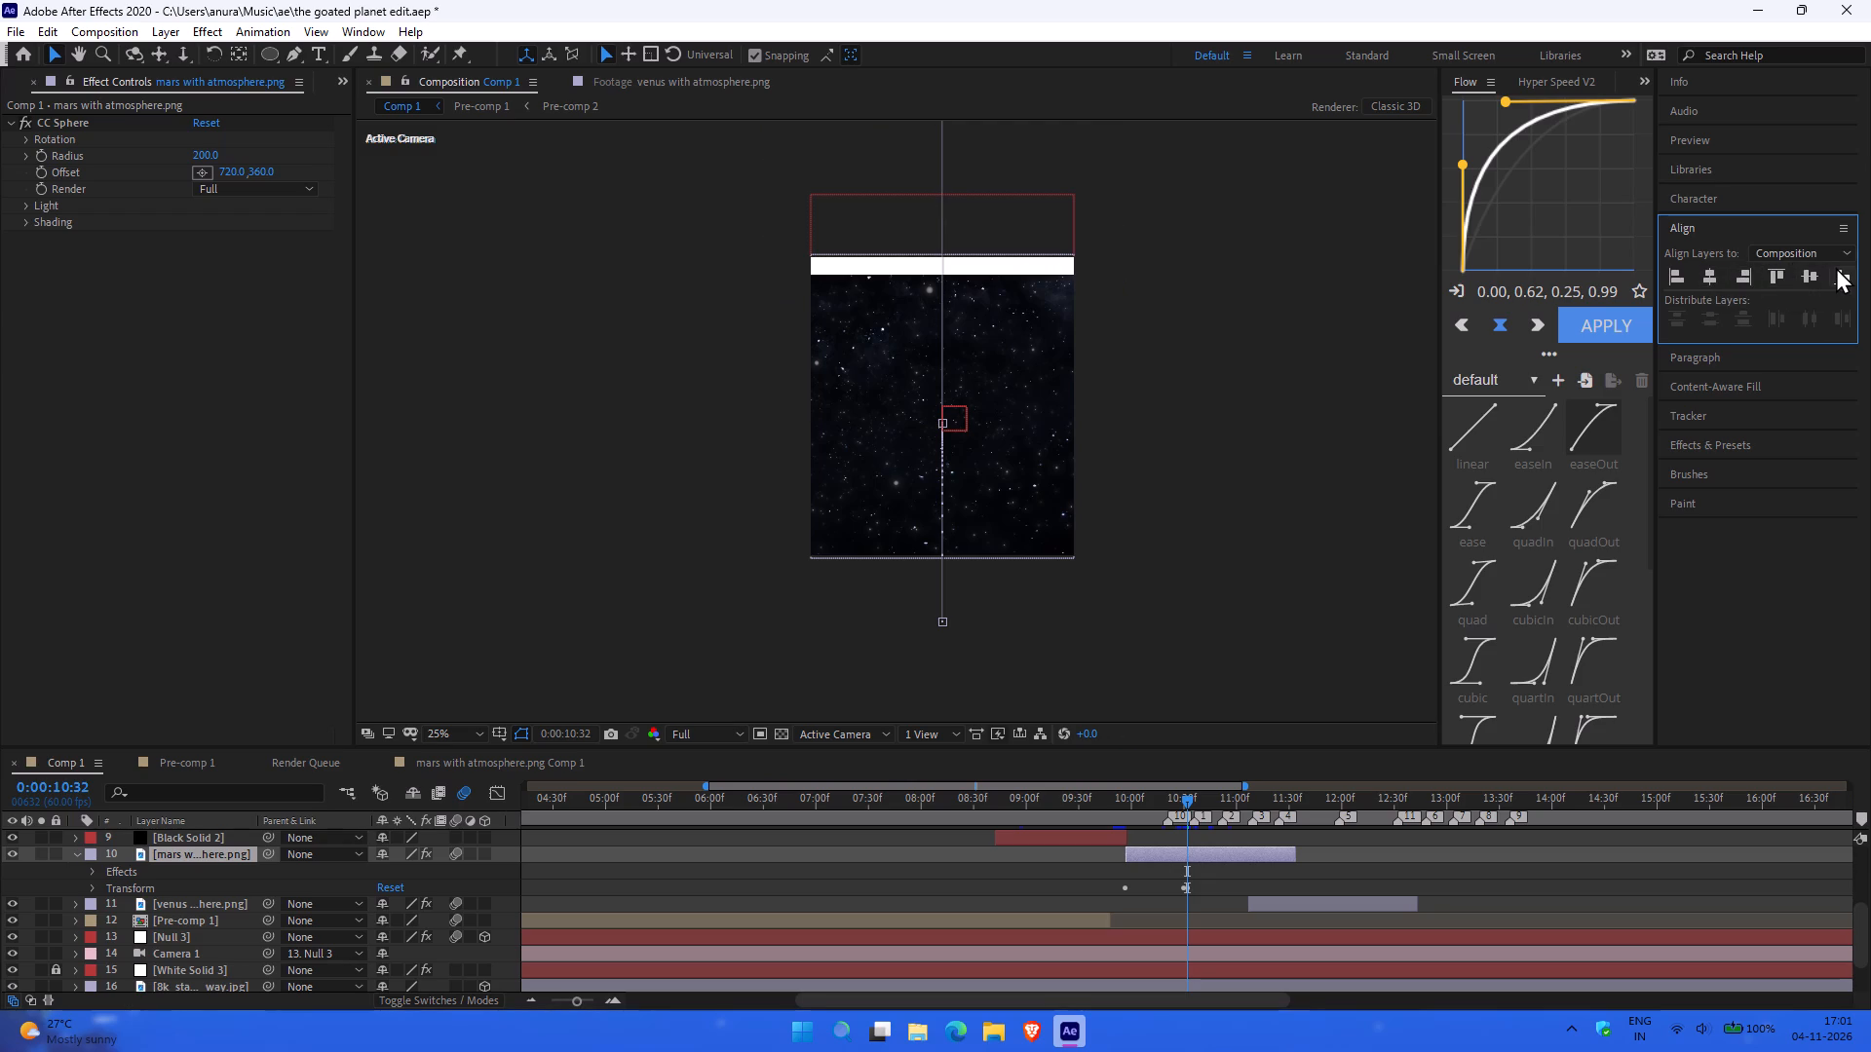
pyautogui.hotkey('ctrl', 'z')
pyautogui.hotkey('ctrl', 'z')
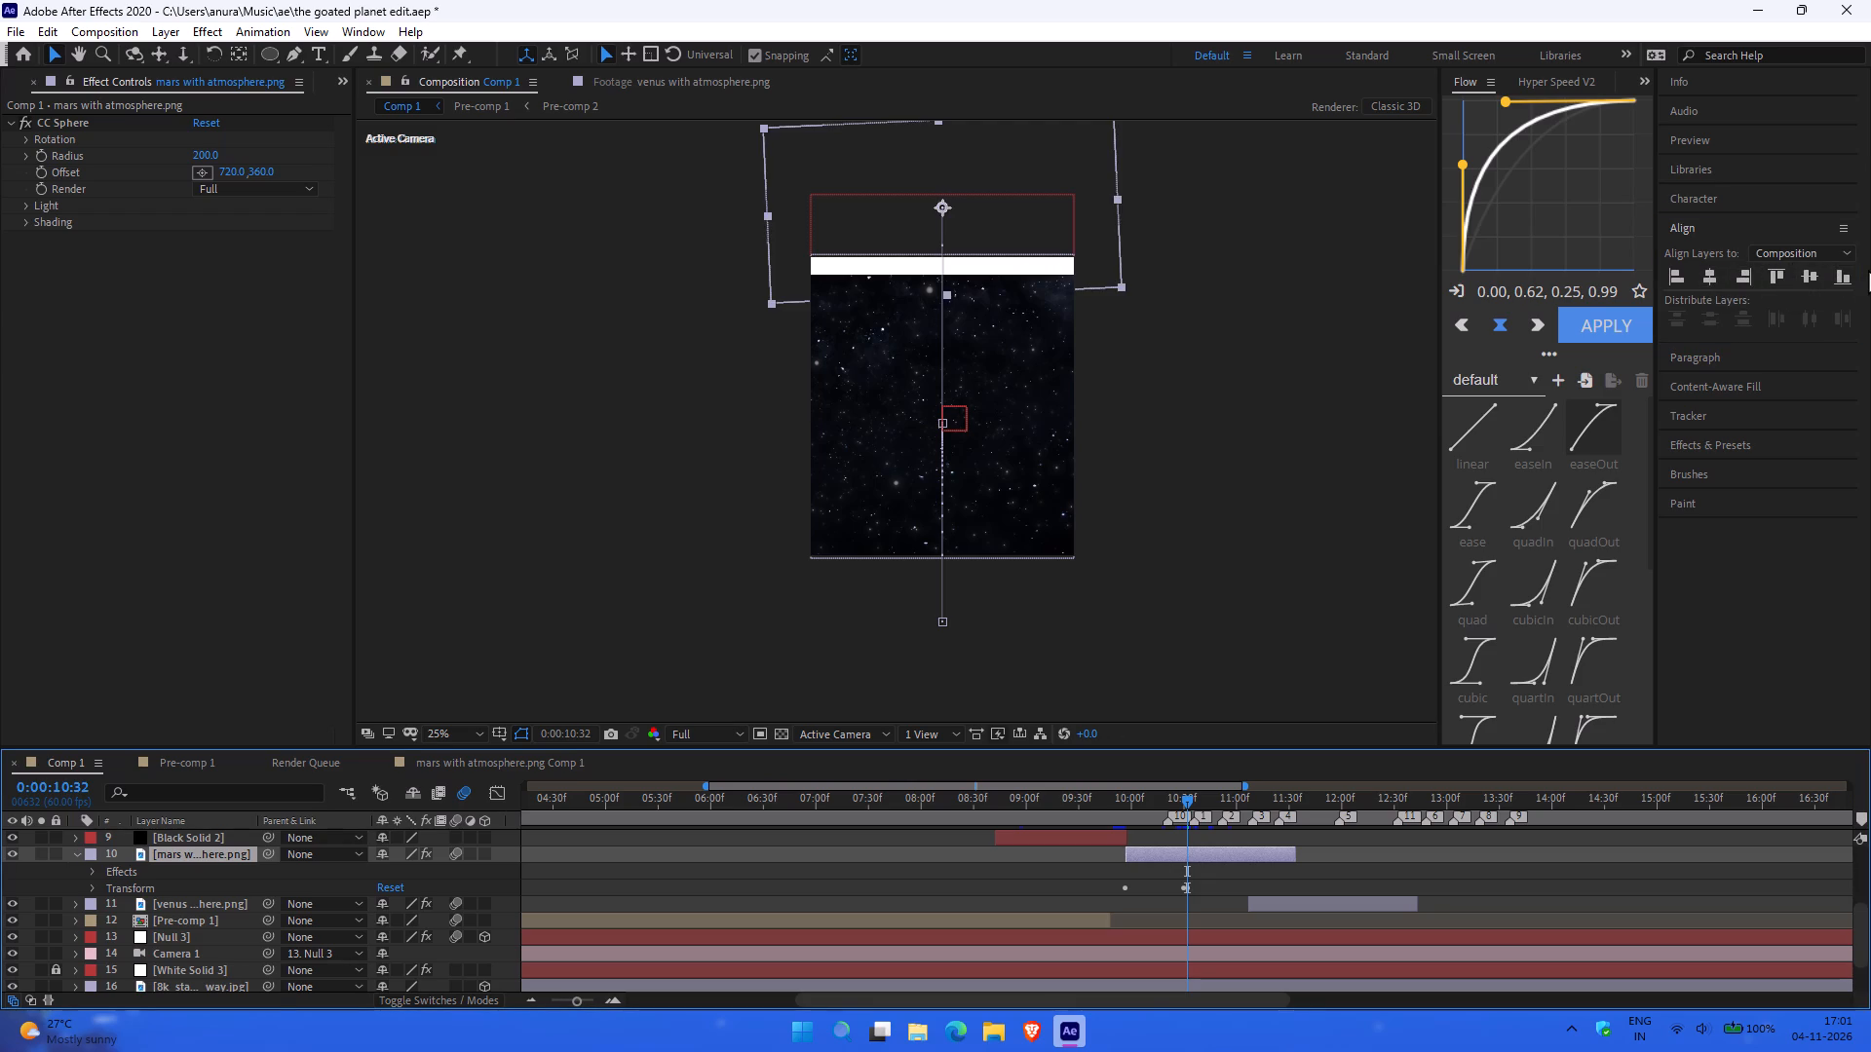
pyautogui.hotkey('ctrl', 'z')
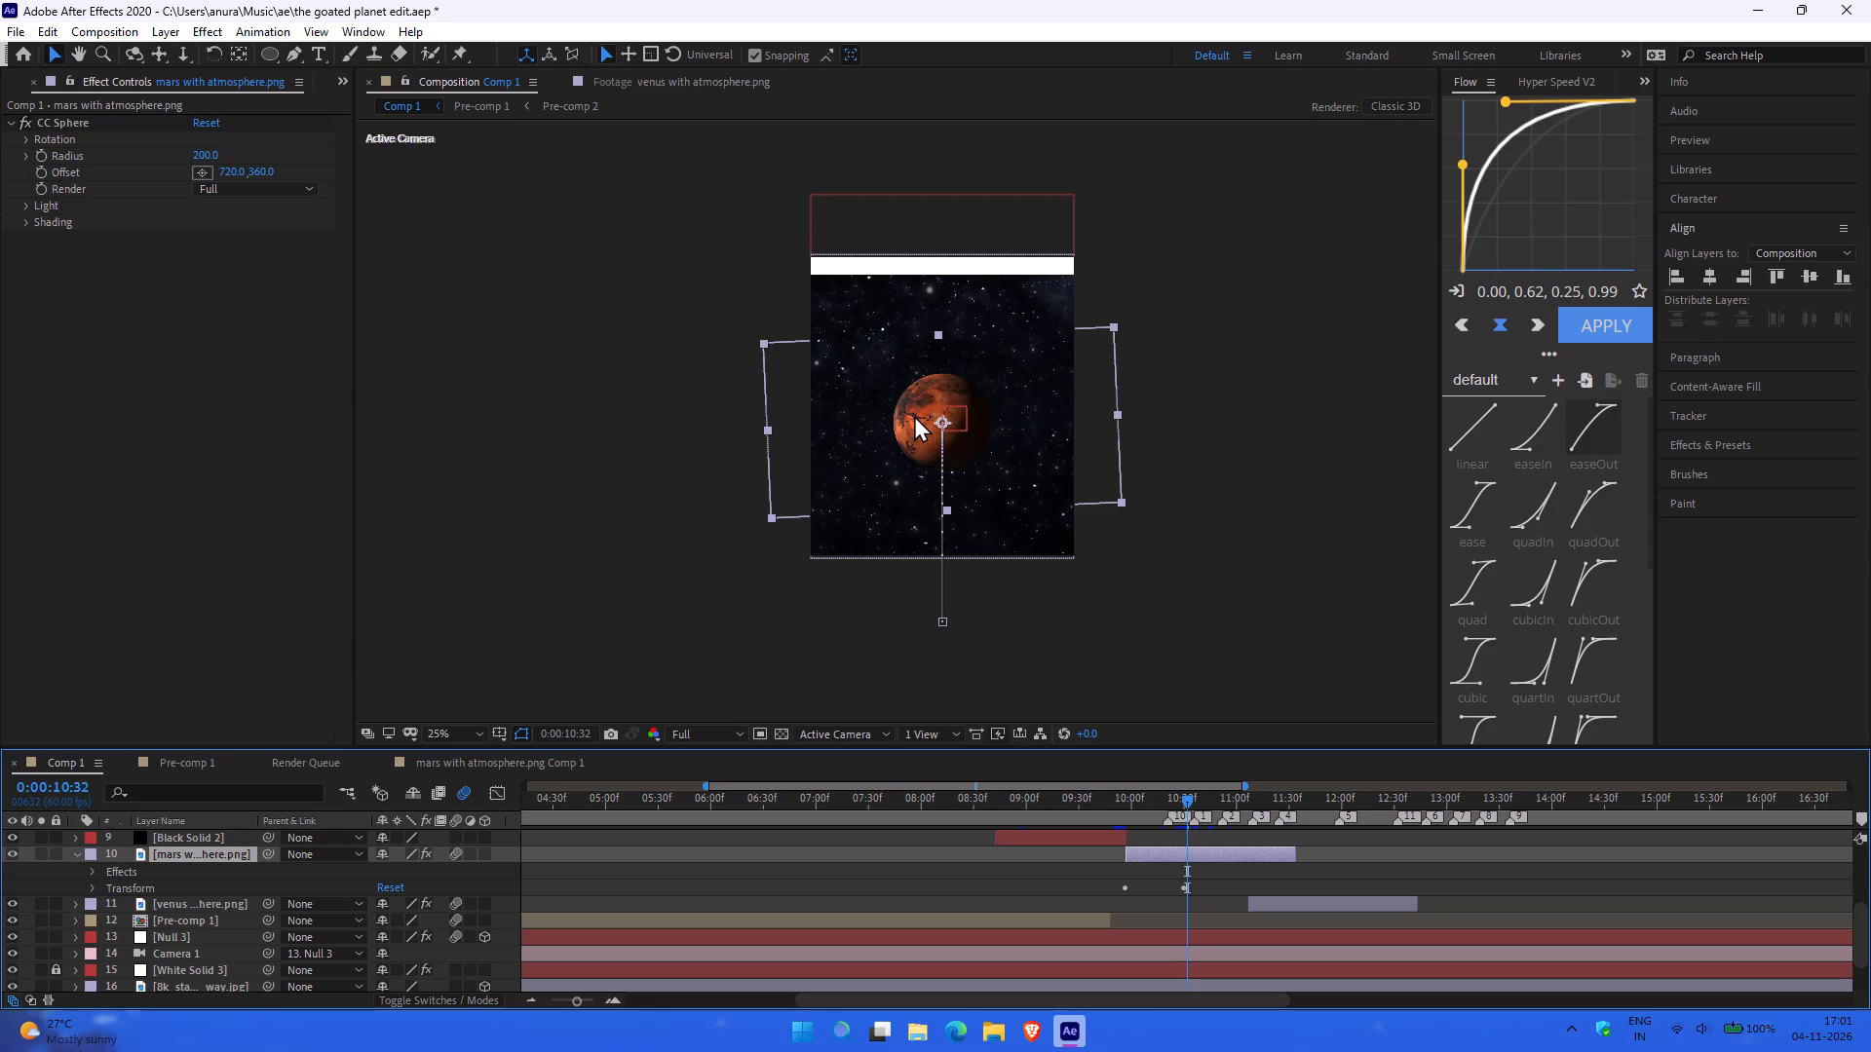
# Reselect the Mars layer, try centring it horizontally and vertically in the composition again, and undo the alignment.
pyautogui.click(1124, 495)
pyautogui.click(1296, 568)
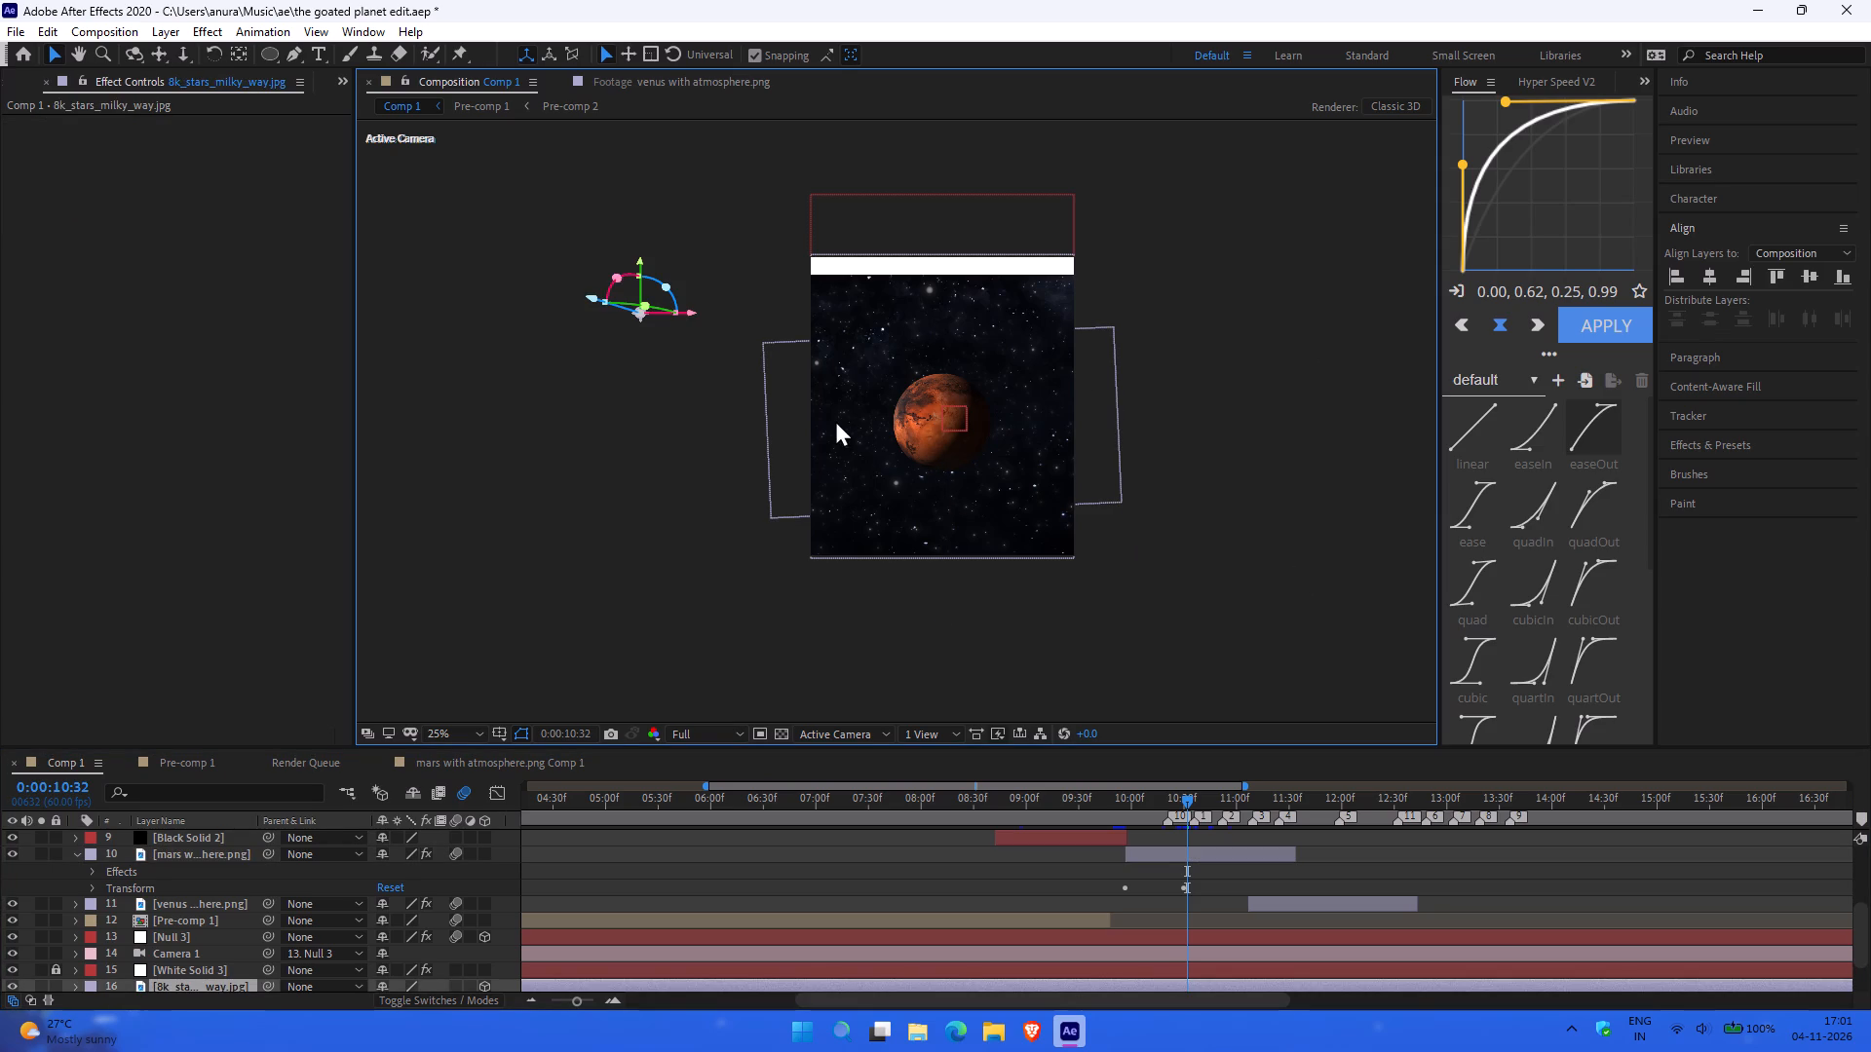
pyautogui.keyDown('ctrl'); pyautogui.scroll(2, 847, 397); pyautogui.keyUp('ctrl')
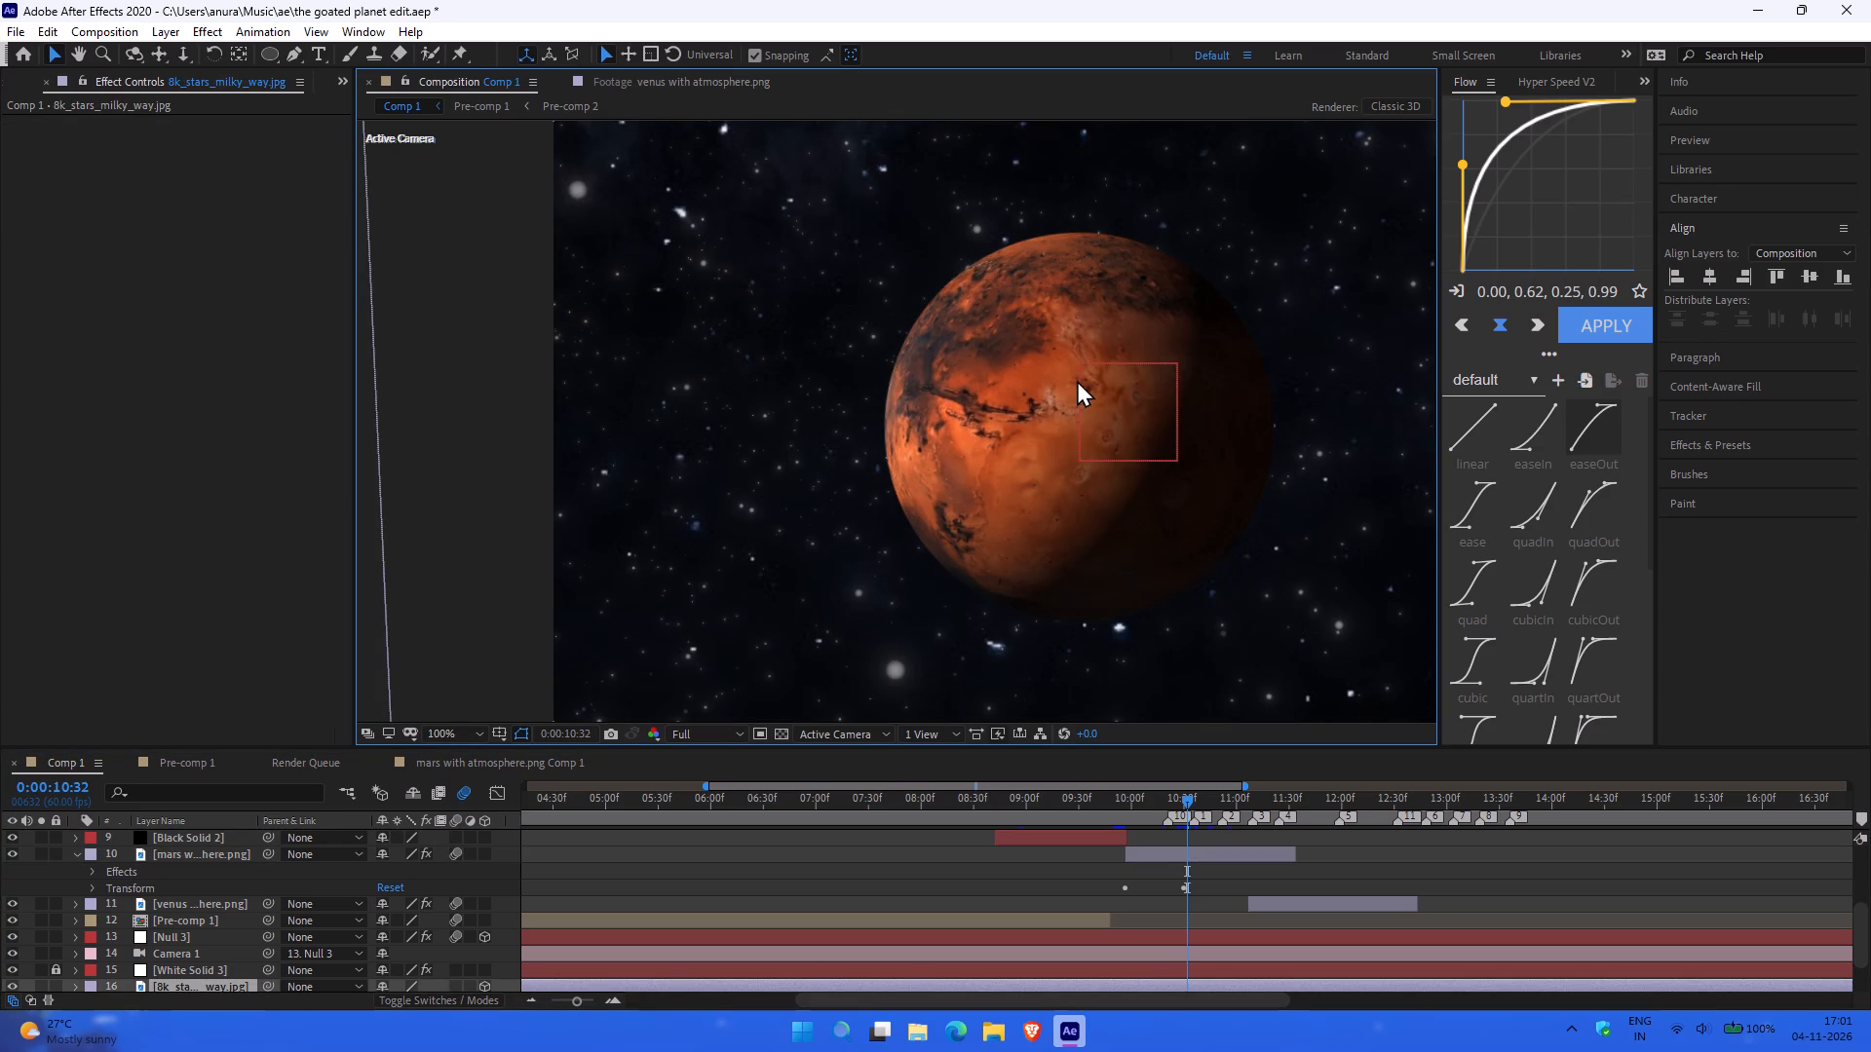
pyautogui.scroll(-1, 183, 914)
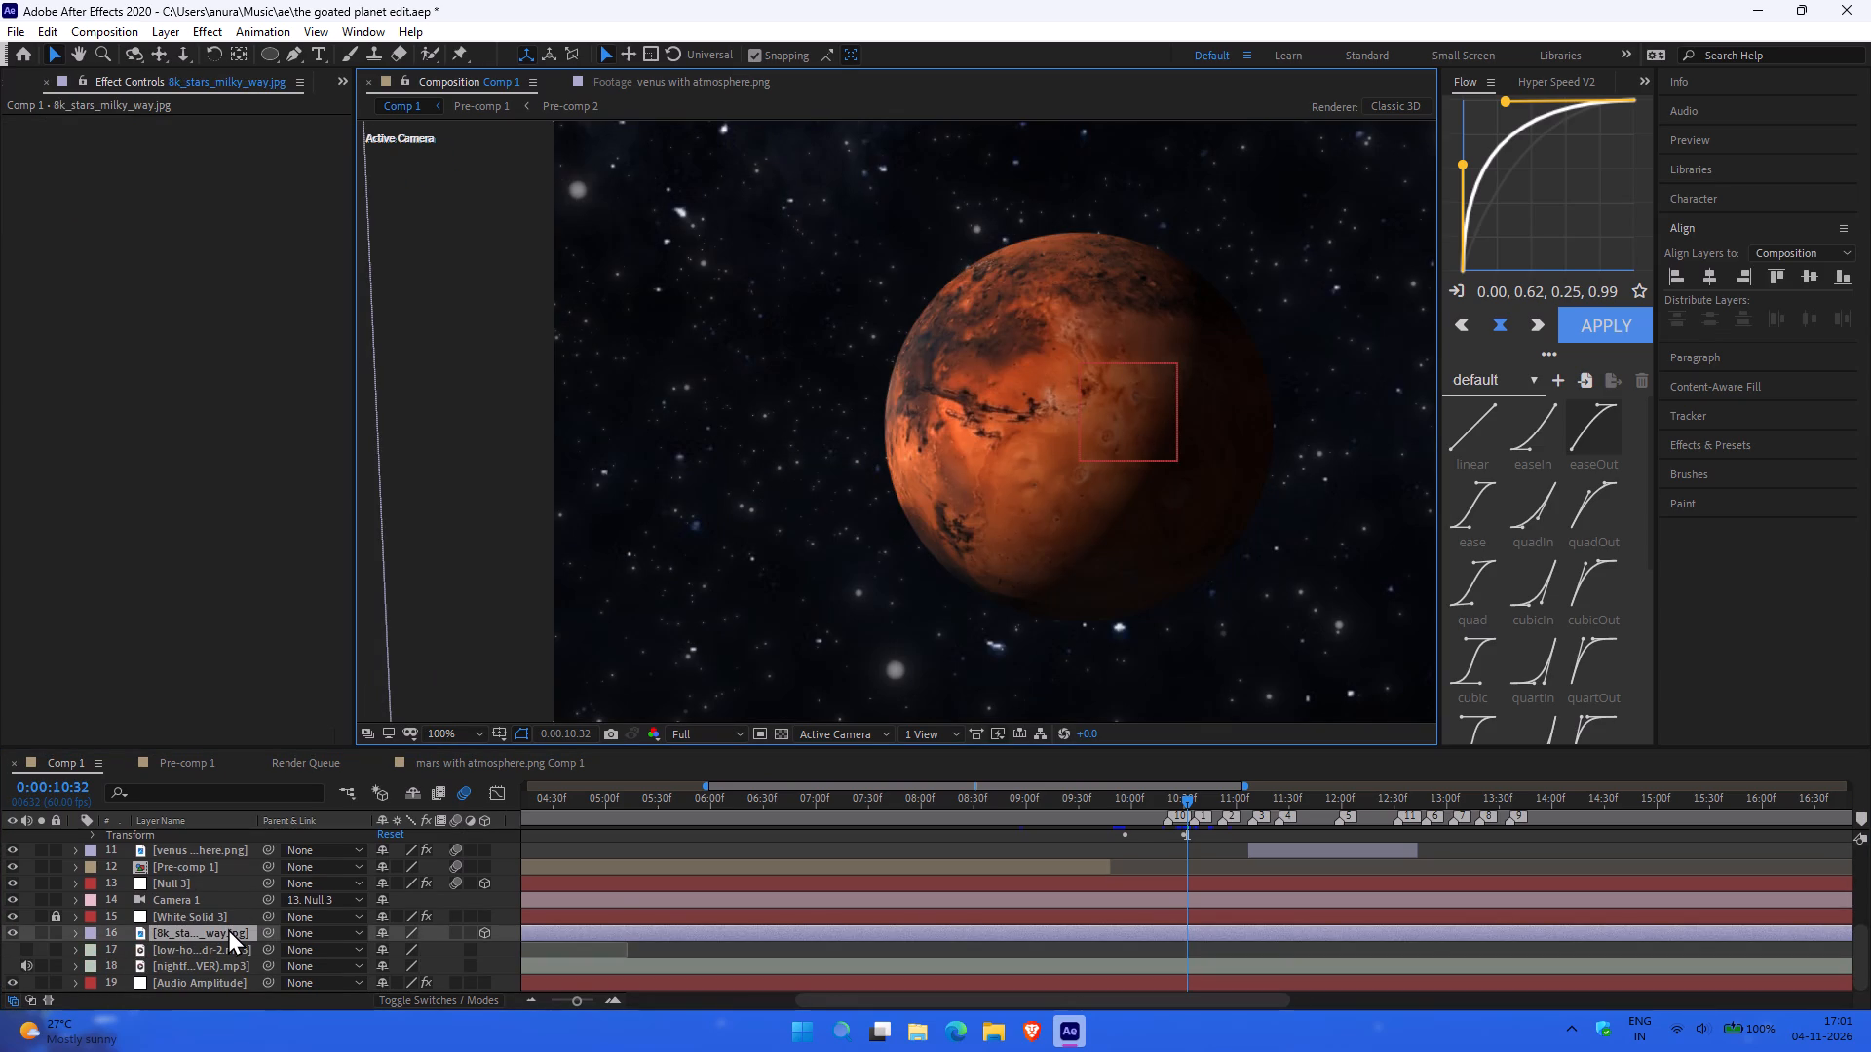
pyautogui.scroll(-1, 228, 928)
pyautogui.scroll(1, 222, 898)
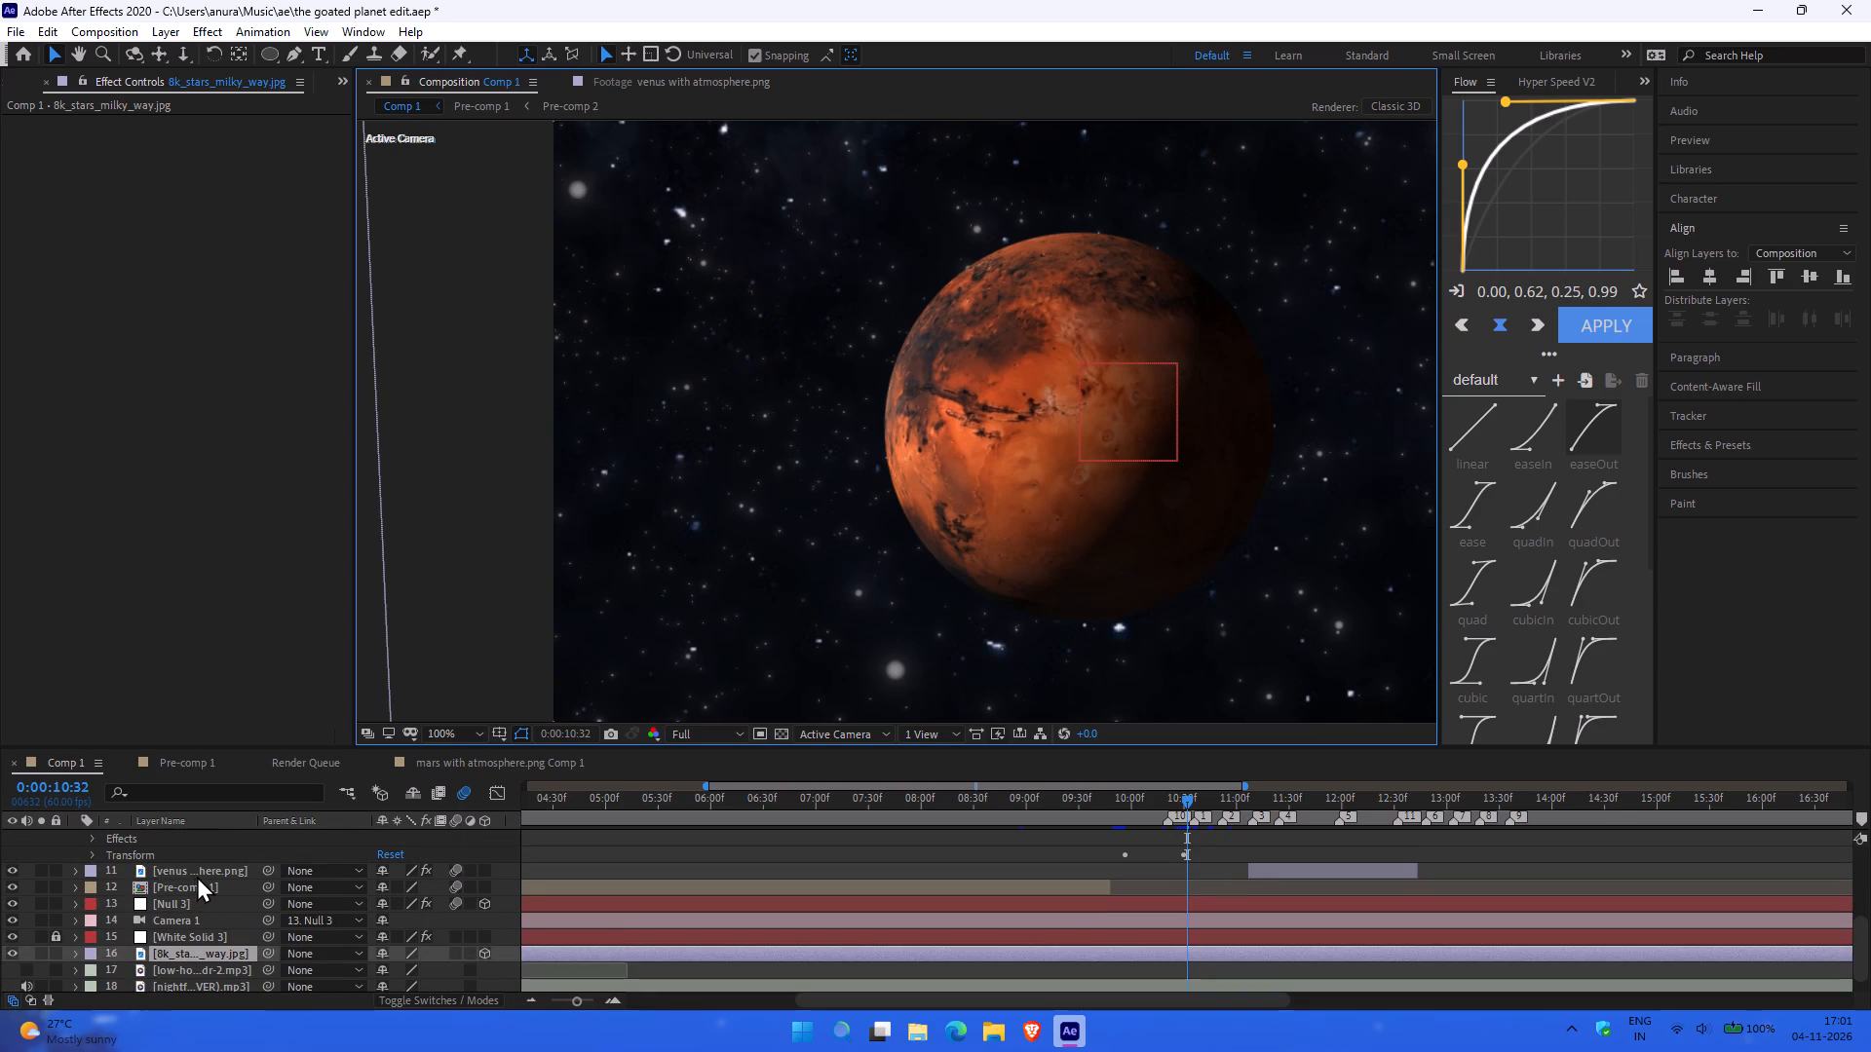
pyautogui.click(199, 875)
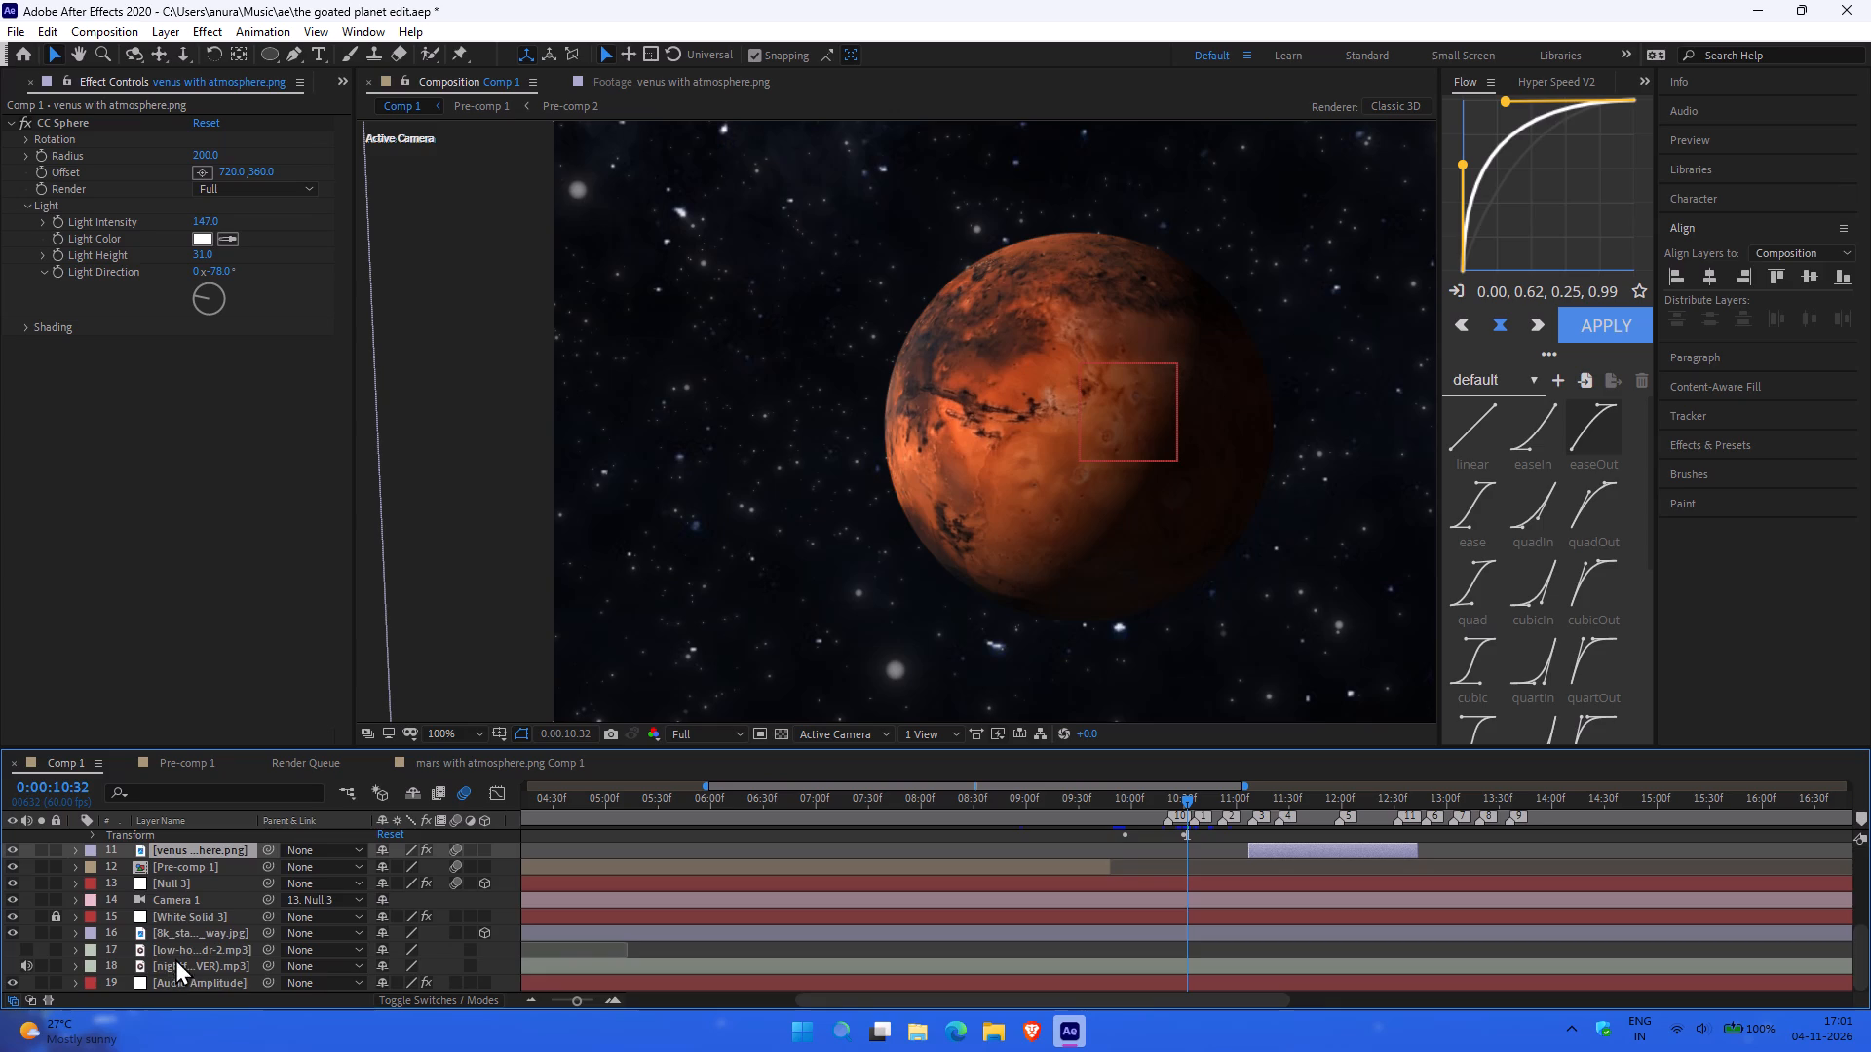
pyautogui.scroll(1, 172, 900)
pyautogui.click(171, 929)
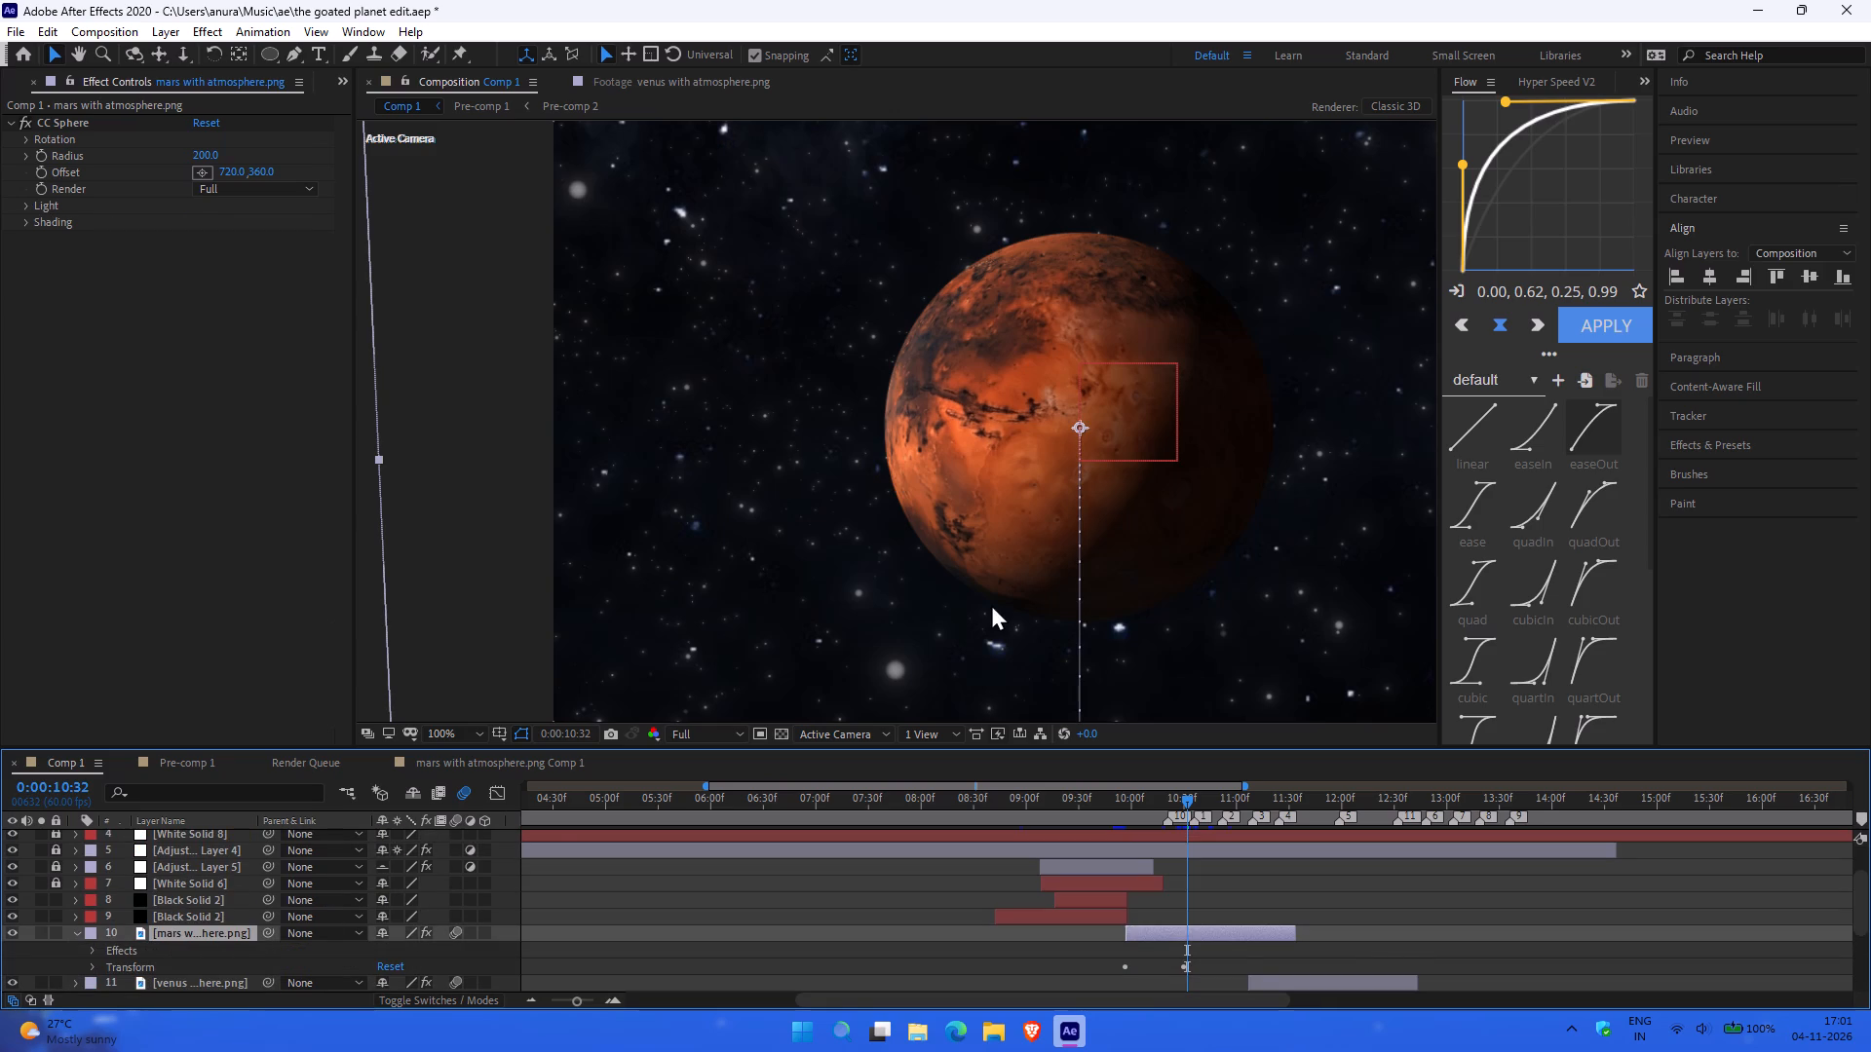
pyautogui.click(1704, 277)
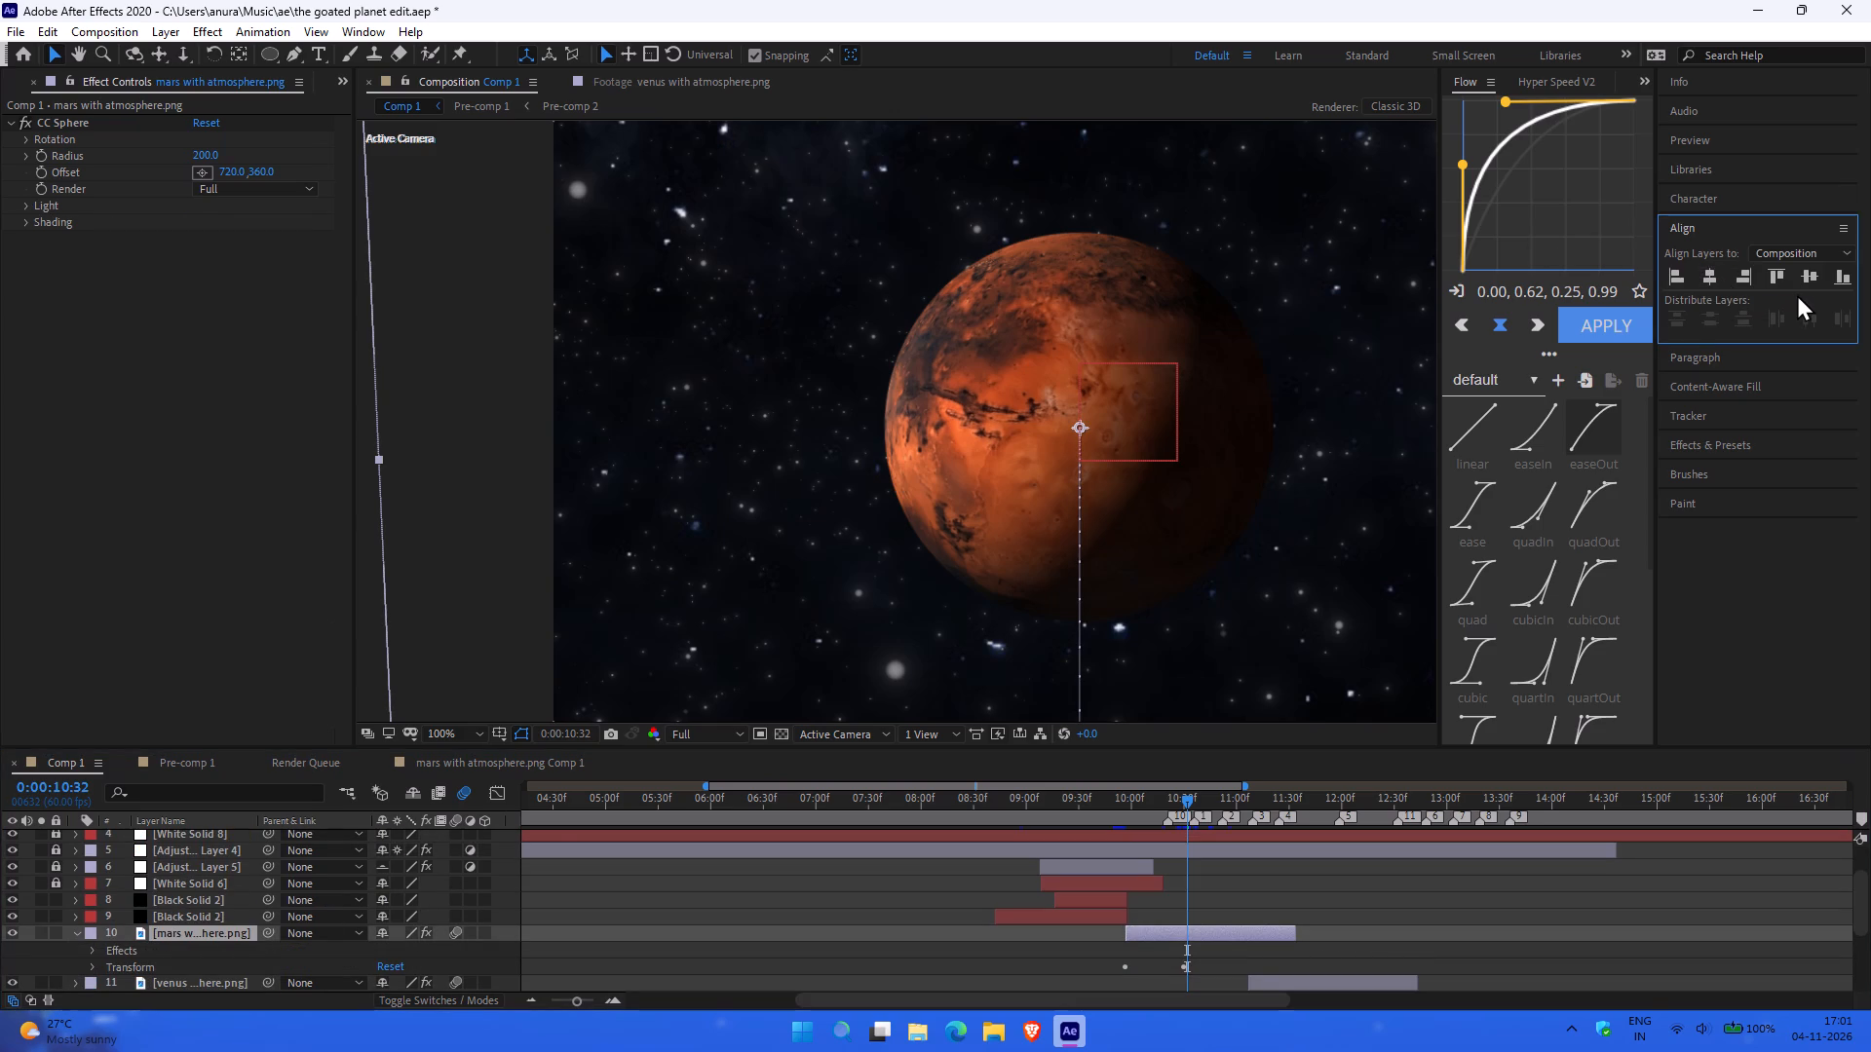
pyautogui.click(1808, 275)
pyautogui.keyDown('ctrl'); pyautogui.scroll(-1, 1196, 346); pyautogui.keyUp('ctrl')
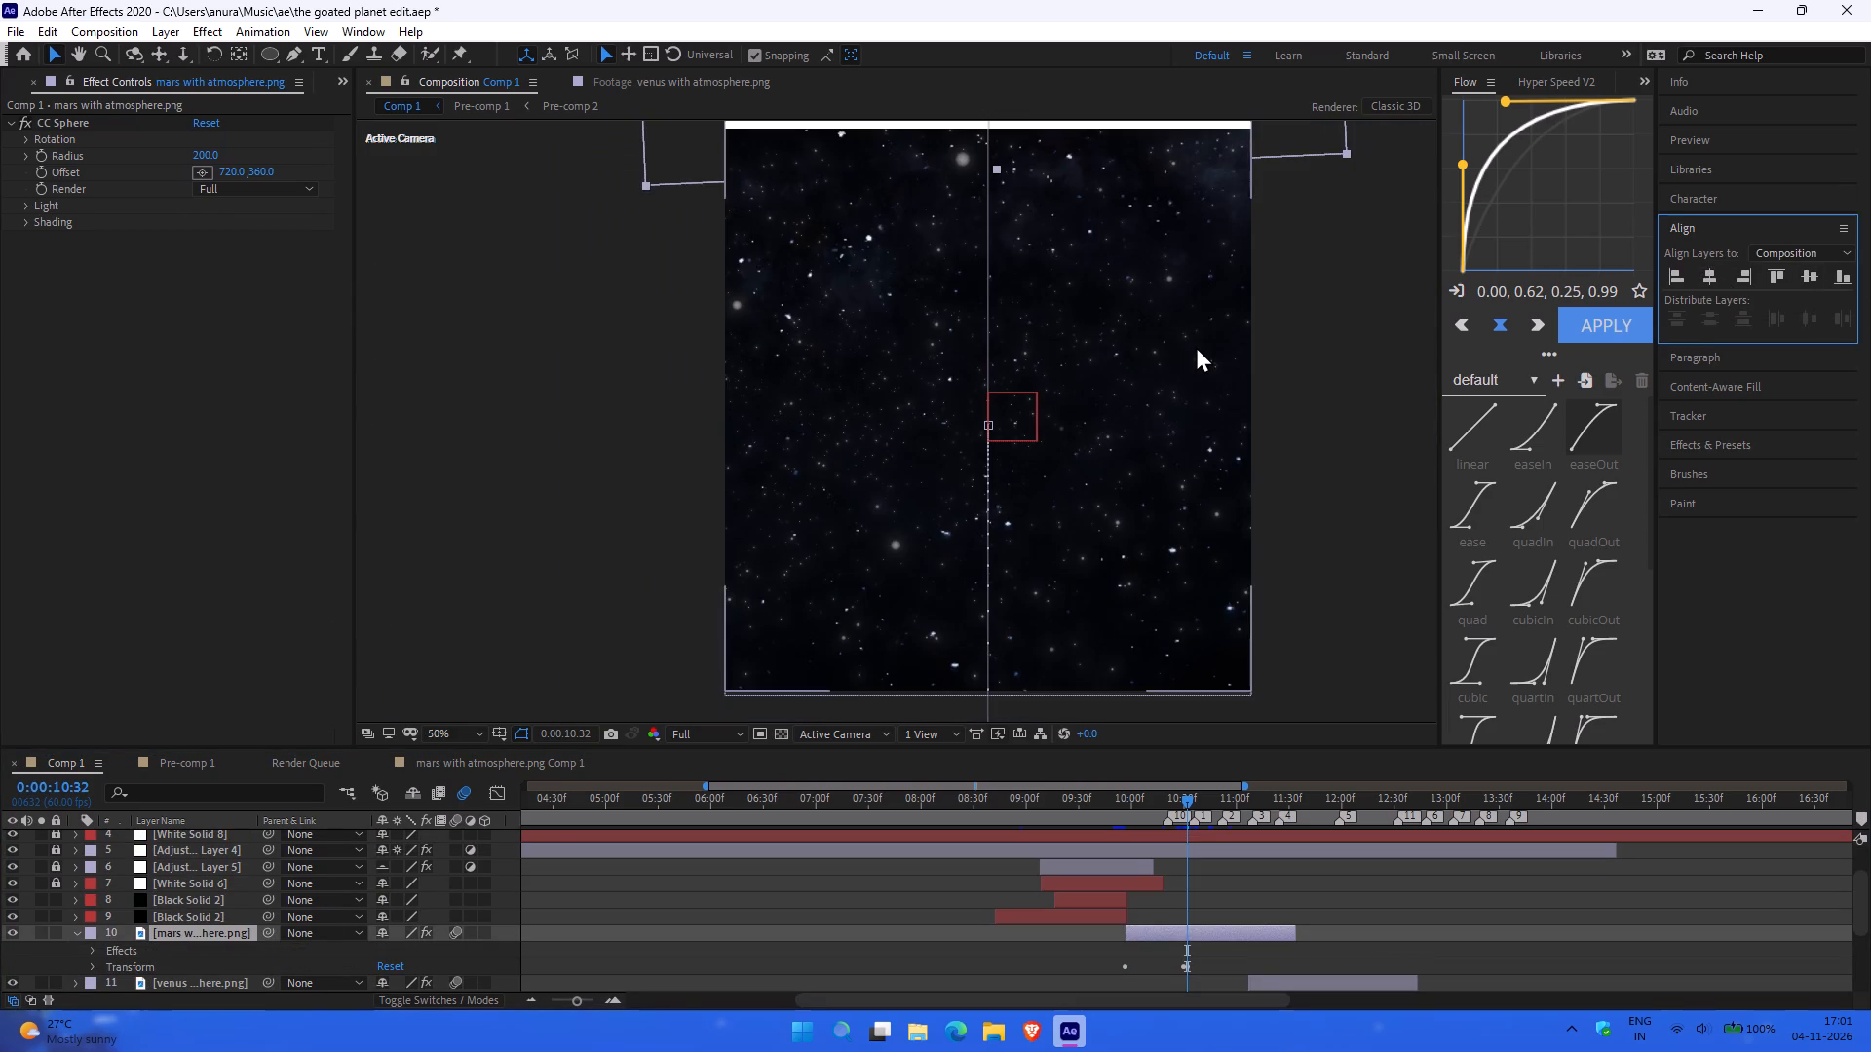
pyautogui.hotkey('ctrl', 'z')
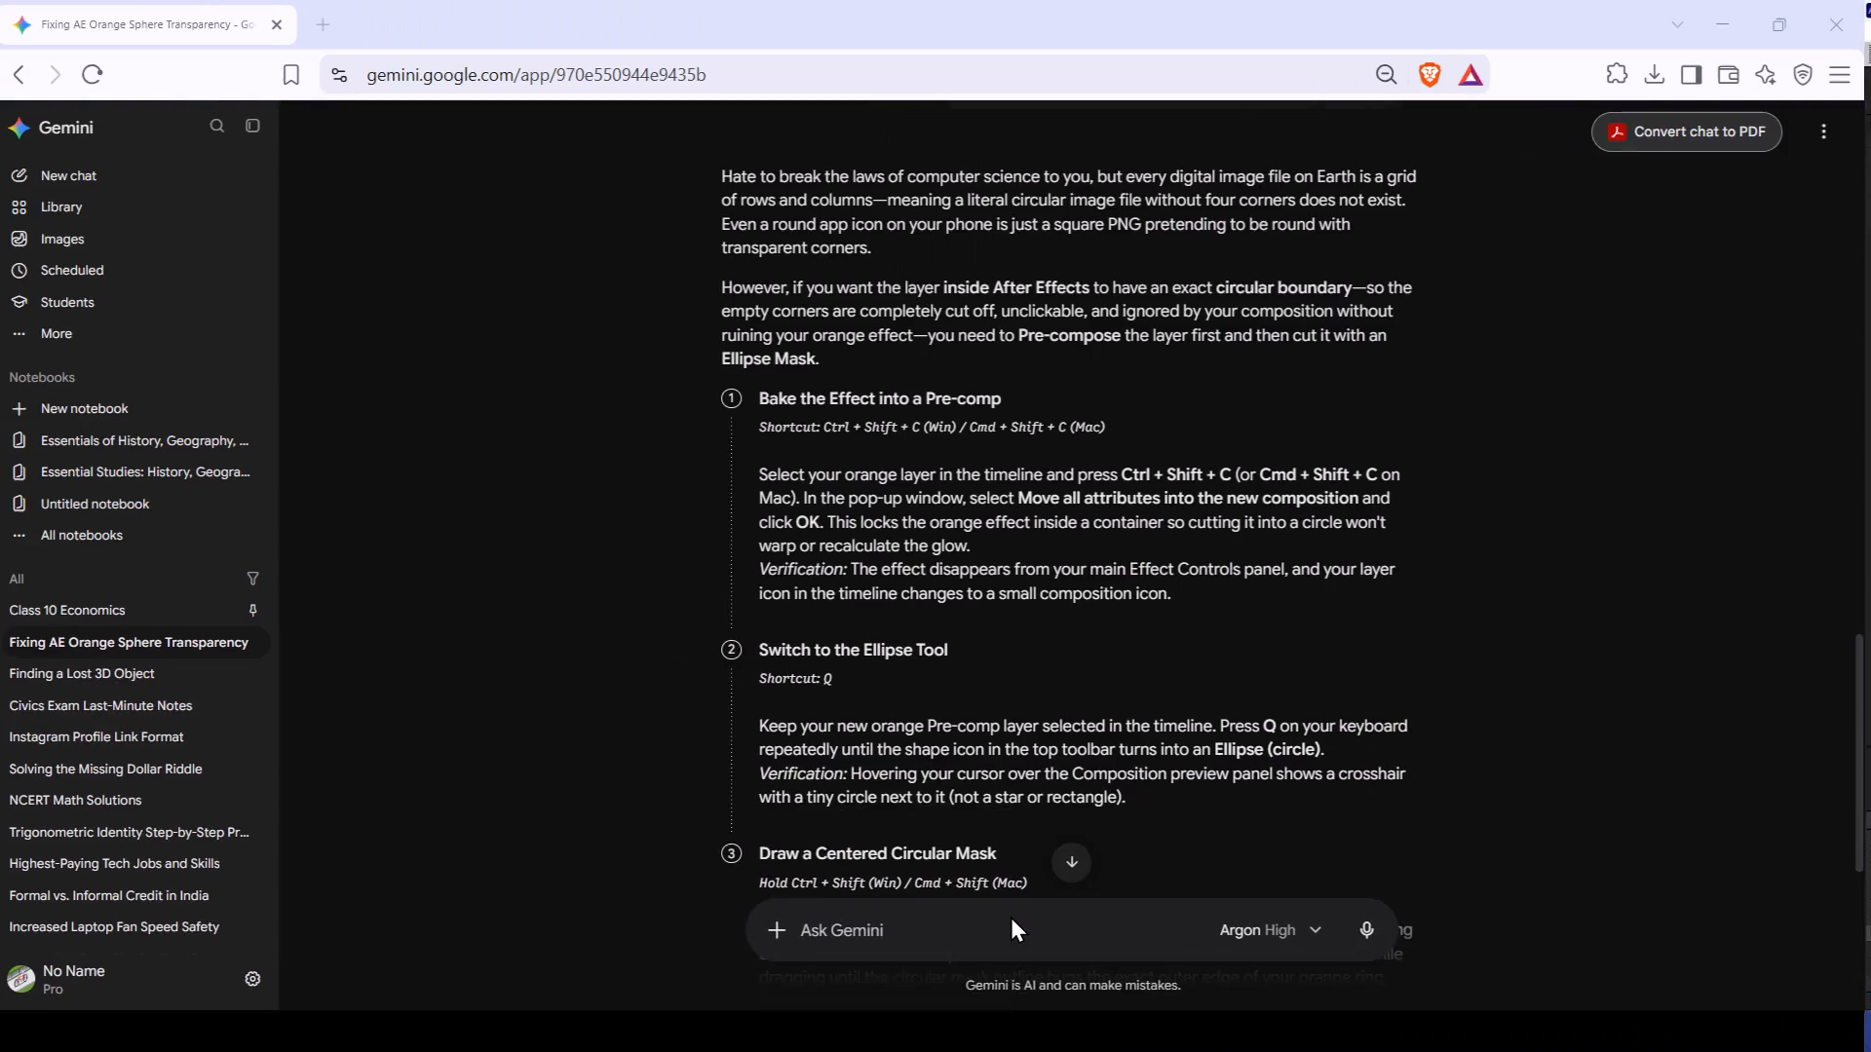
# Switch to the Brave browser and search the web in a new tab for "mars jpg", refining the query to "mars png".
pyautogui.click(341, 17)
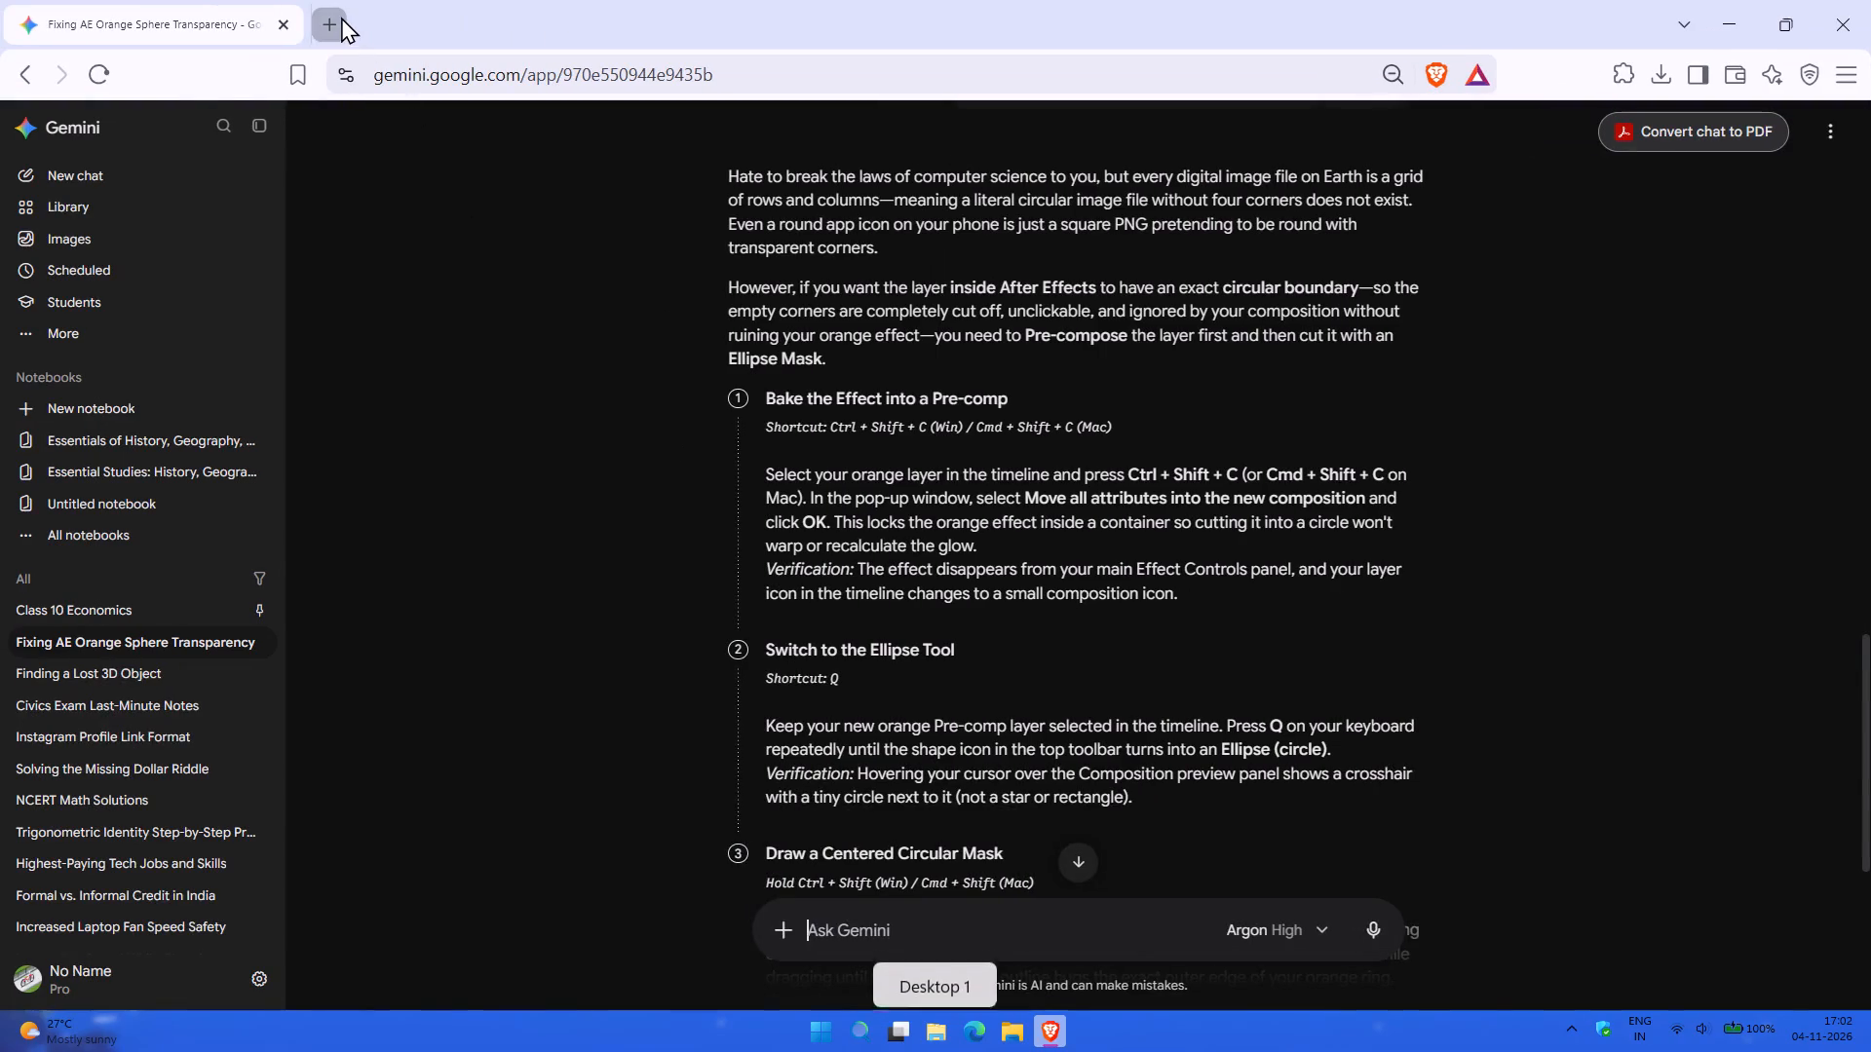
pyautogui.write('mars jpg')
pyautogui.press('Return')
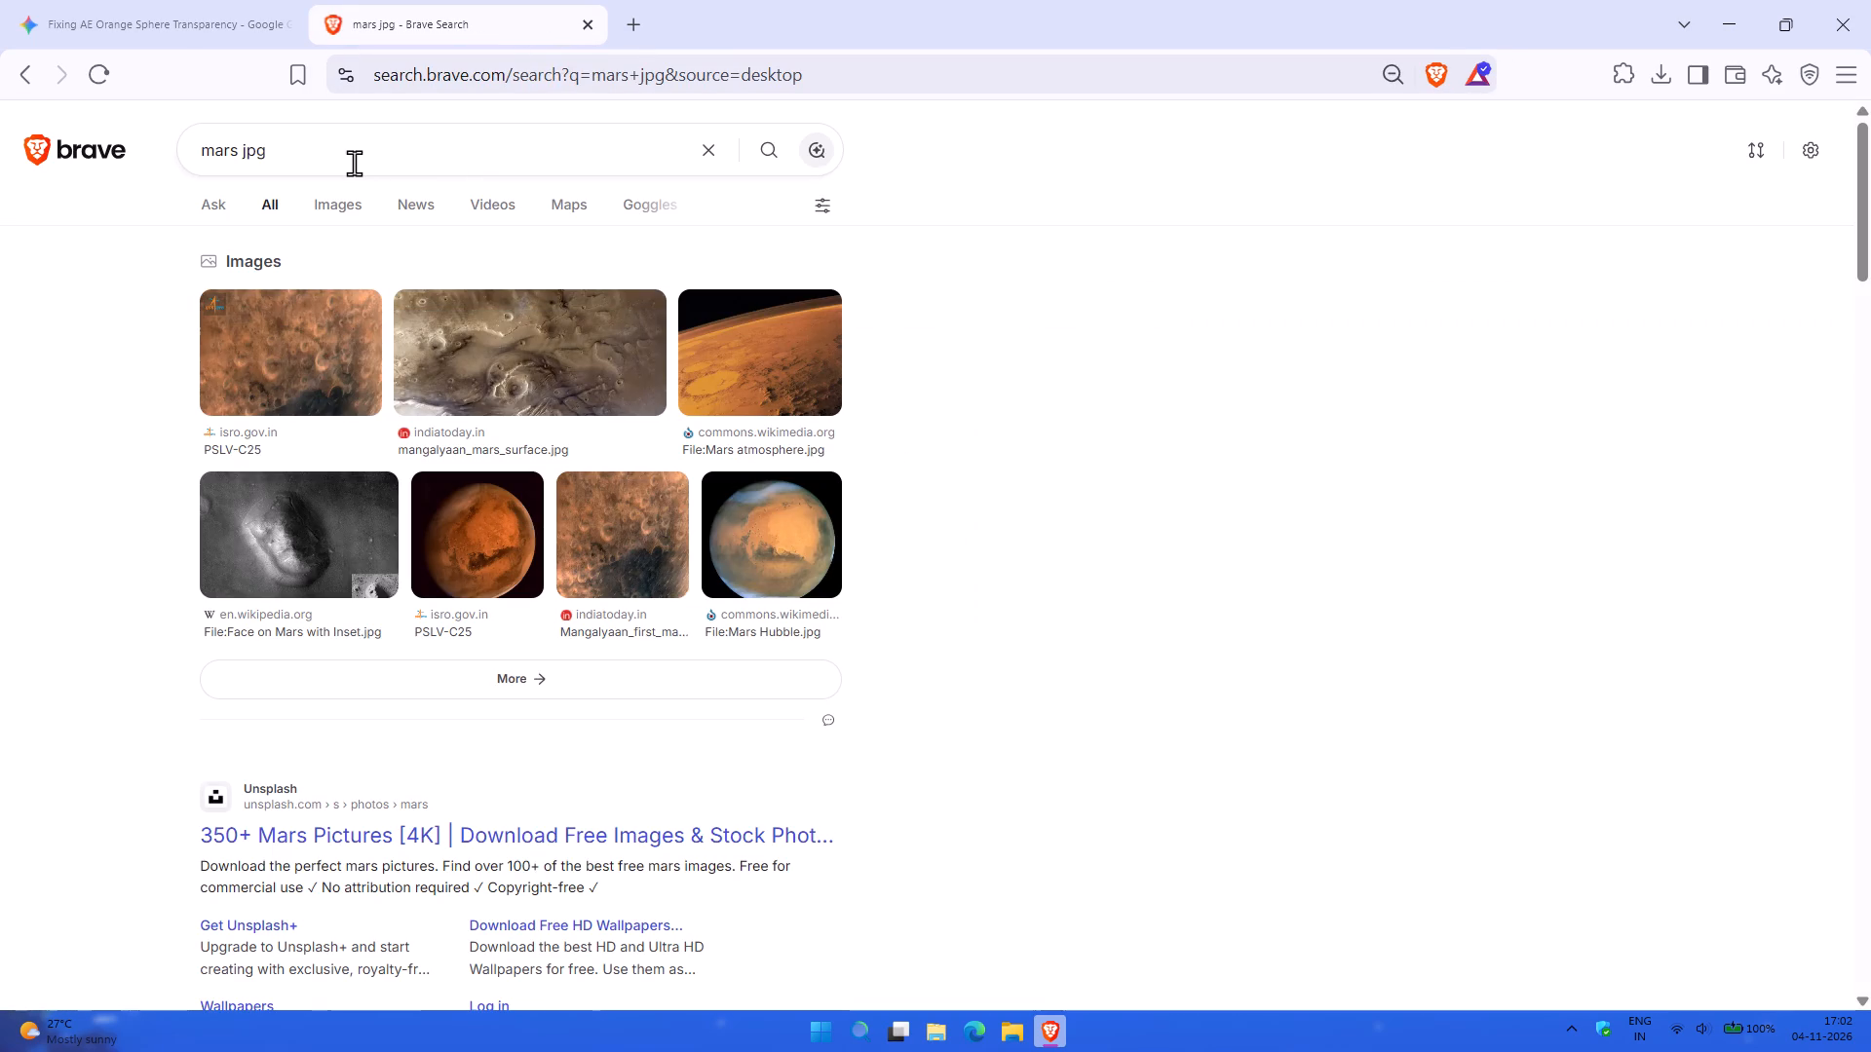
pyautogui.click(354, 163)
pyautogui.press('BackSpace')
pyautogui.press('BackSpace')
pyautogui.press('BackSpace')
pyautogui.write('png')
pyautogui.press('Return')
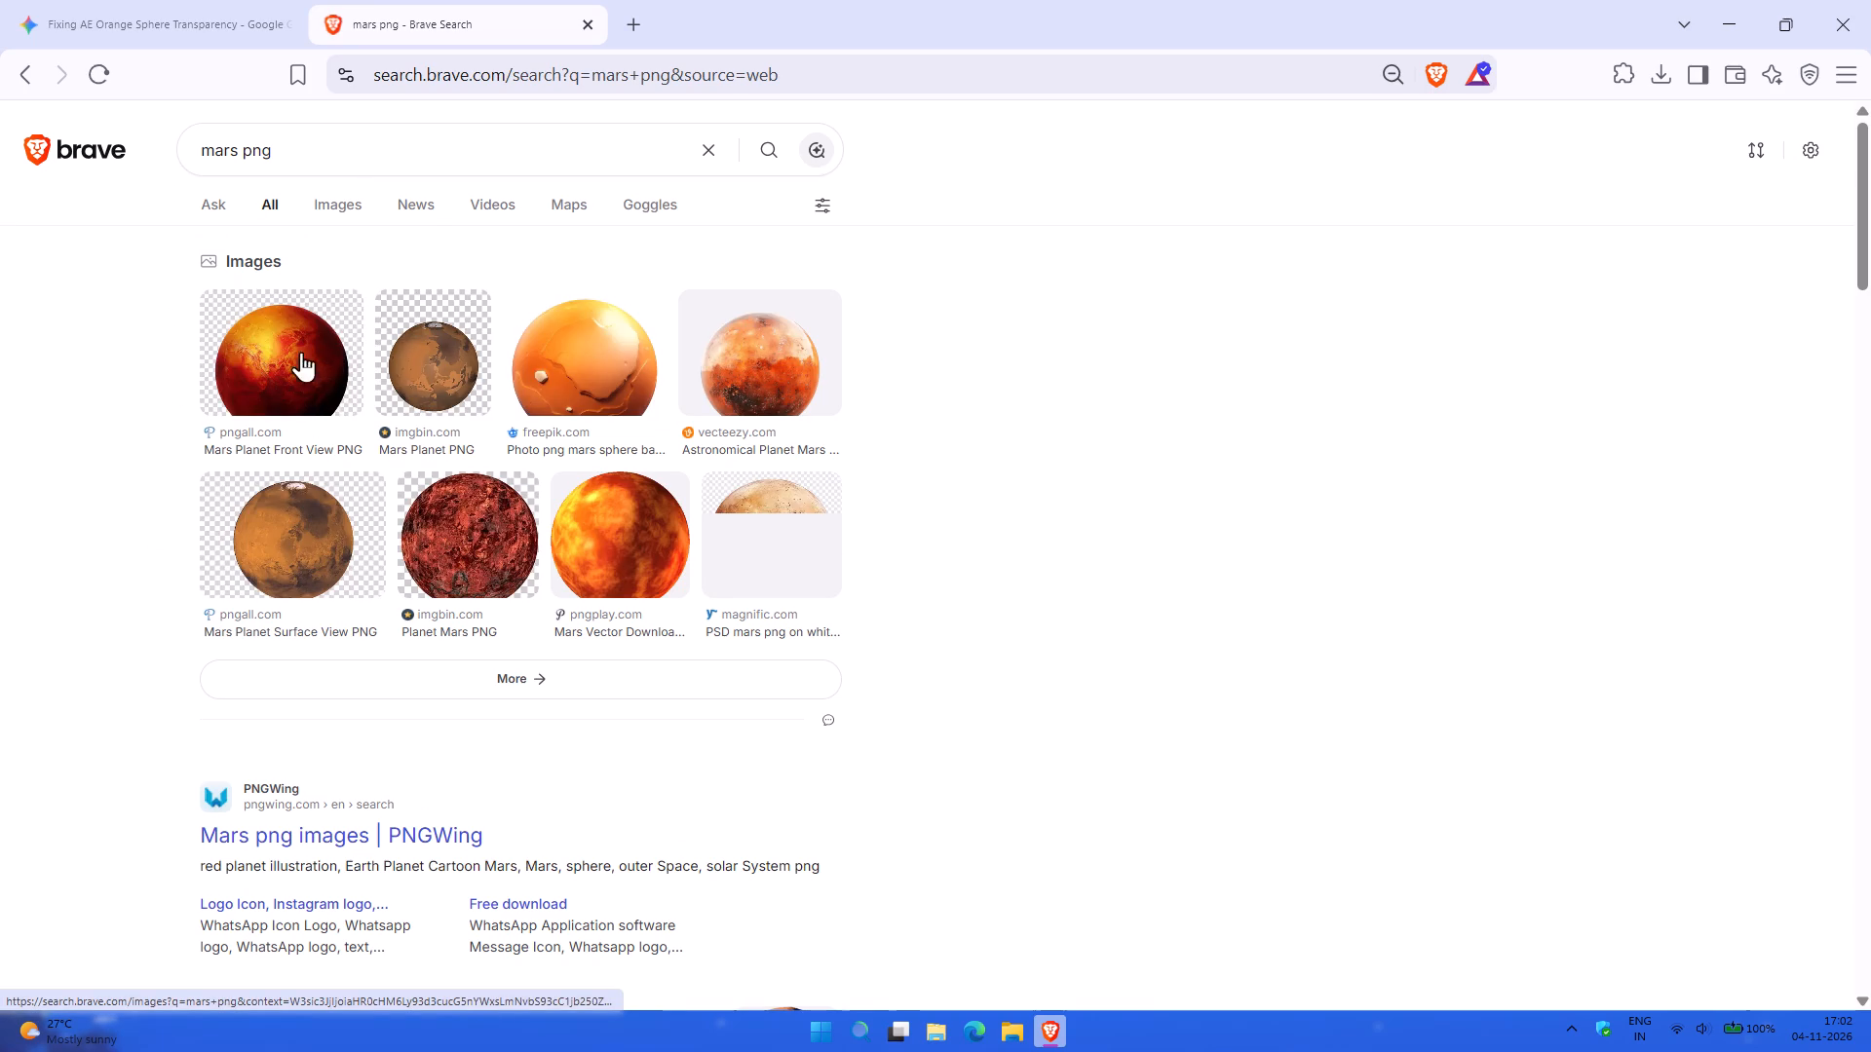
# Open PNGWing's "Mars png images" page and browse it for a suitable transparent Mars picture.
pyautogui.click(361, 844)
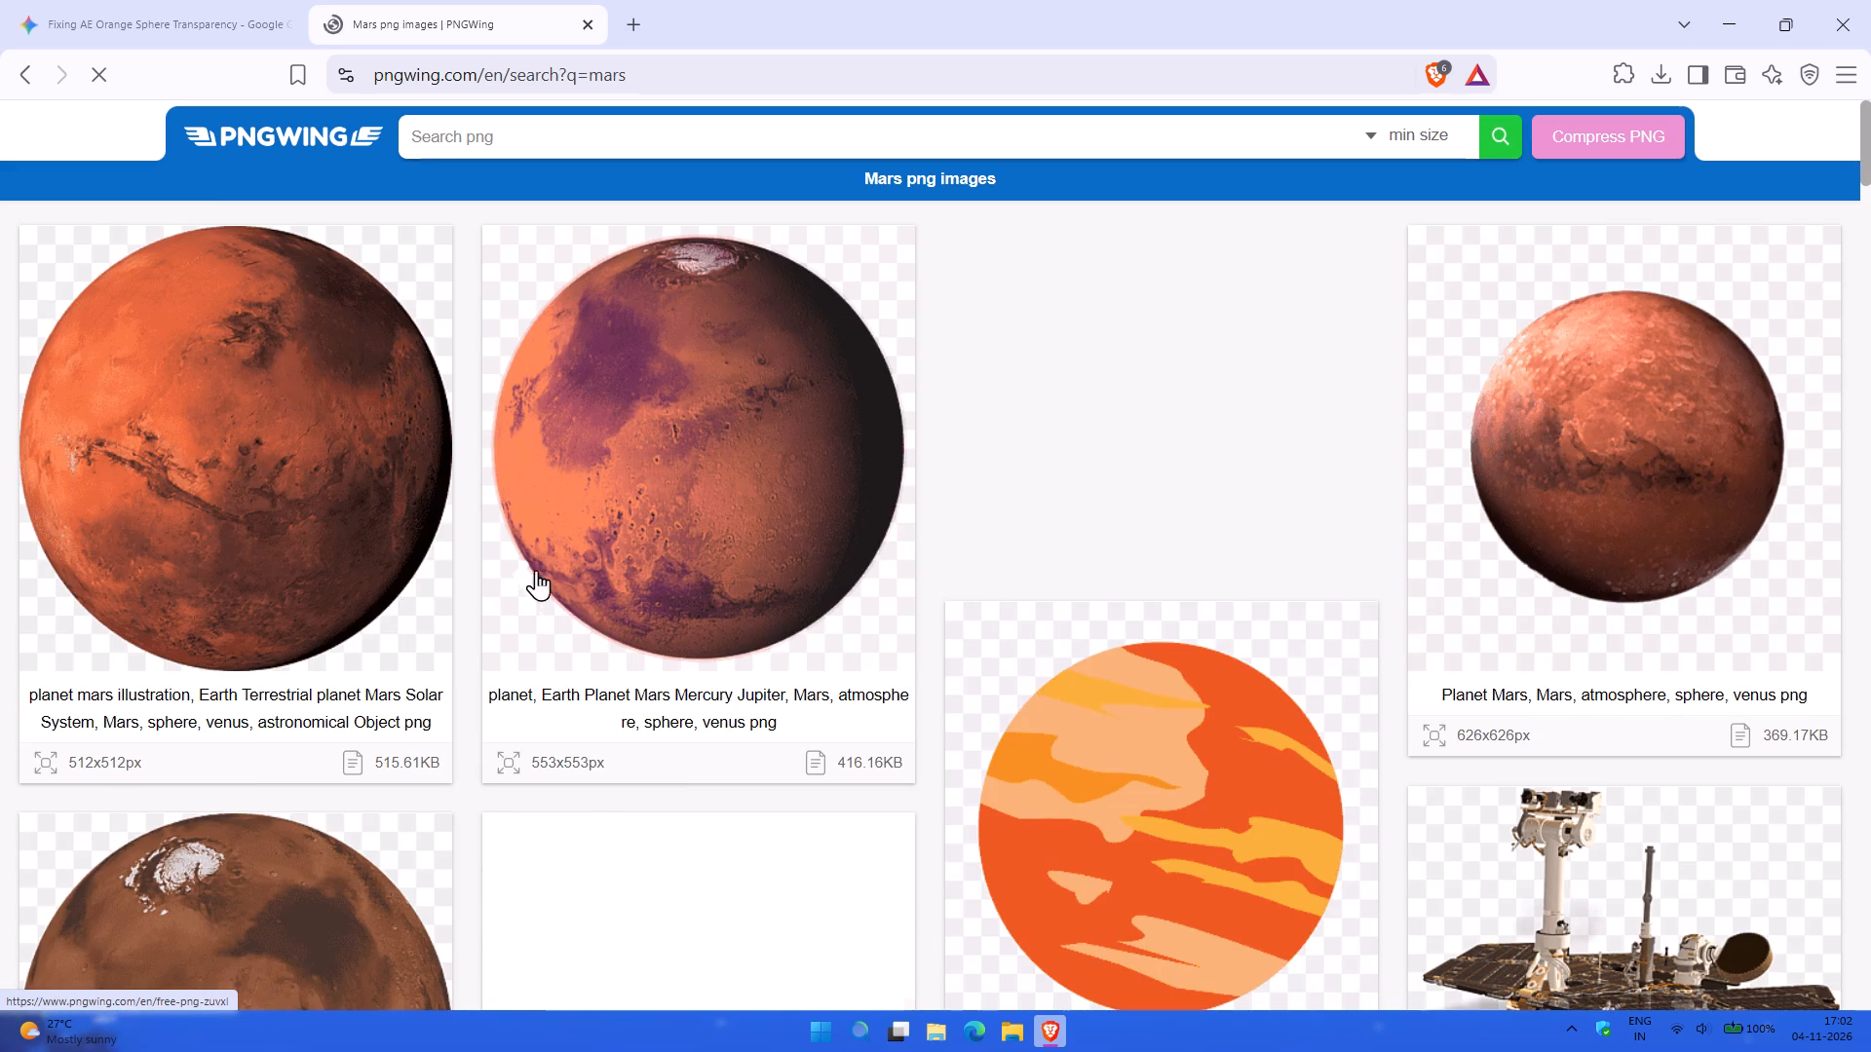
pyautogui.scroll(-2, 523, 551)
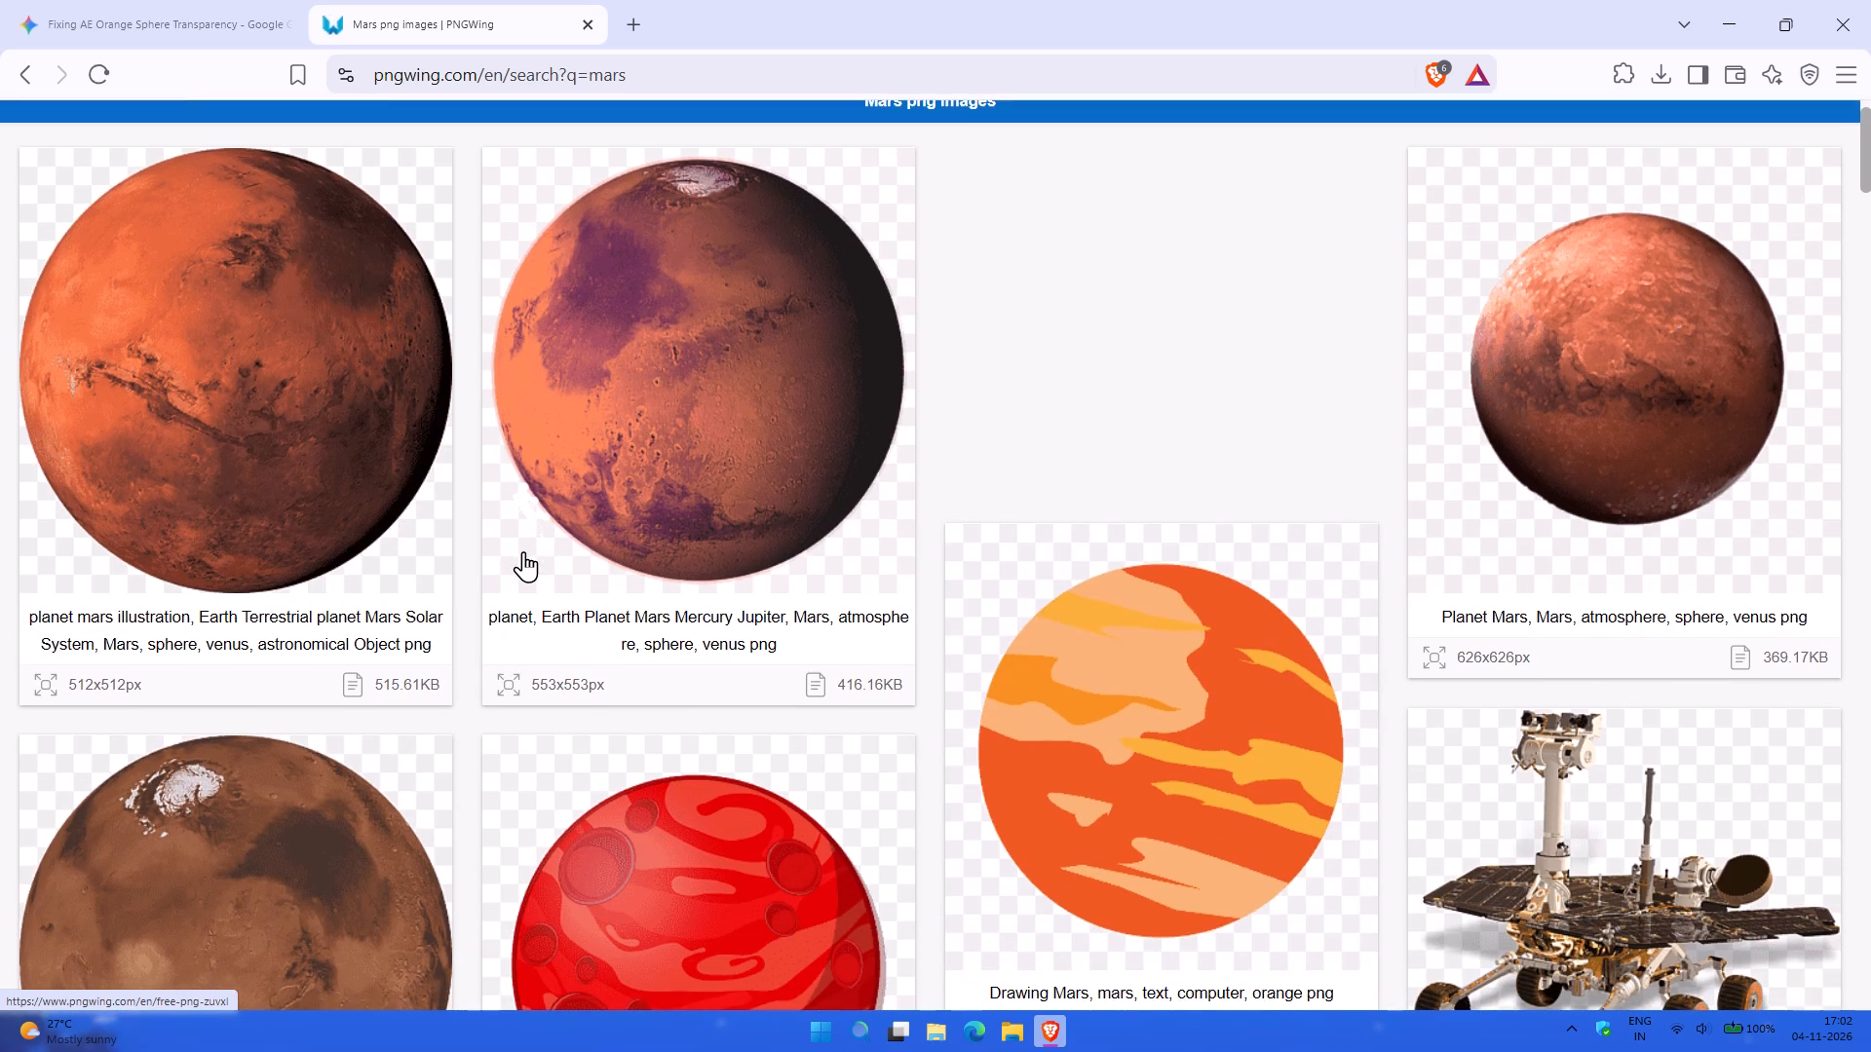
pyautogui.scroll(-2, 523, 551)
pyautogui.scroll(3, 523, 551)
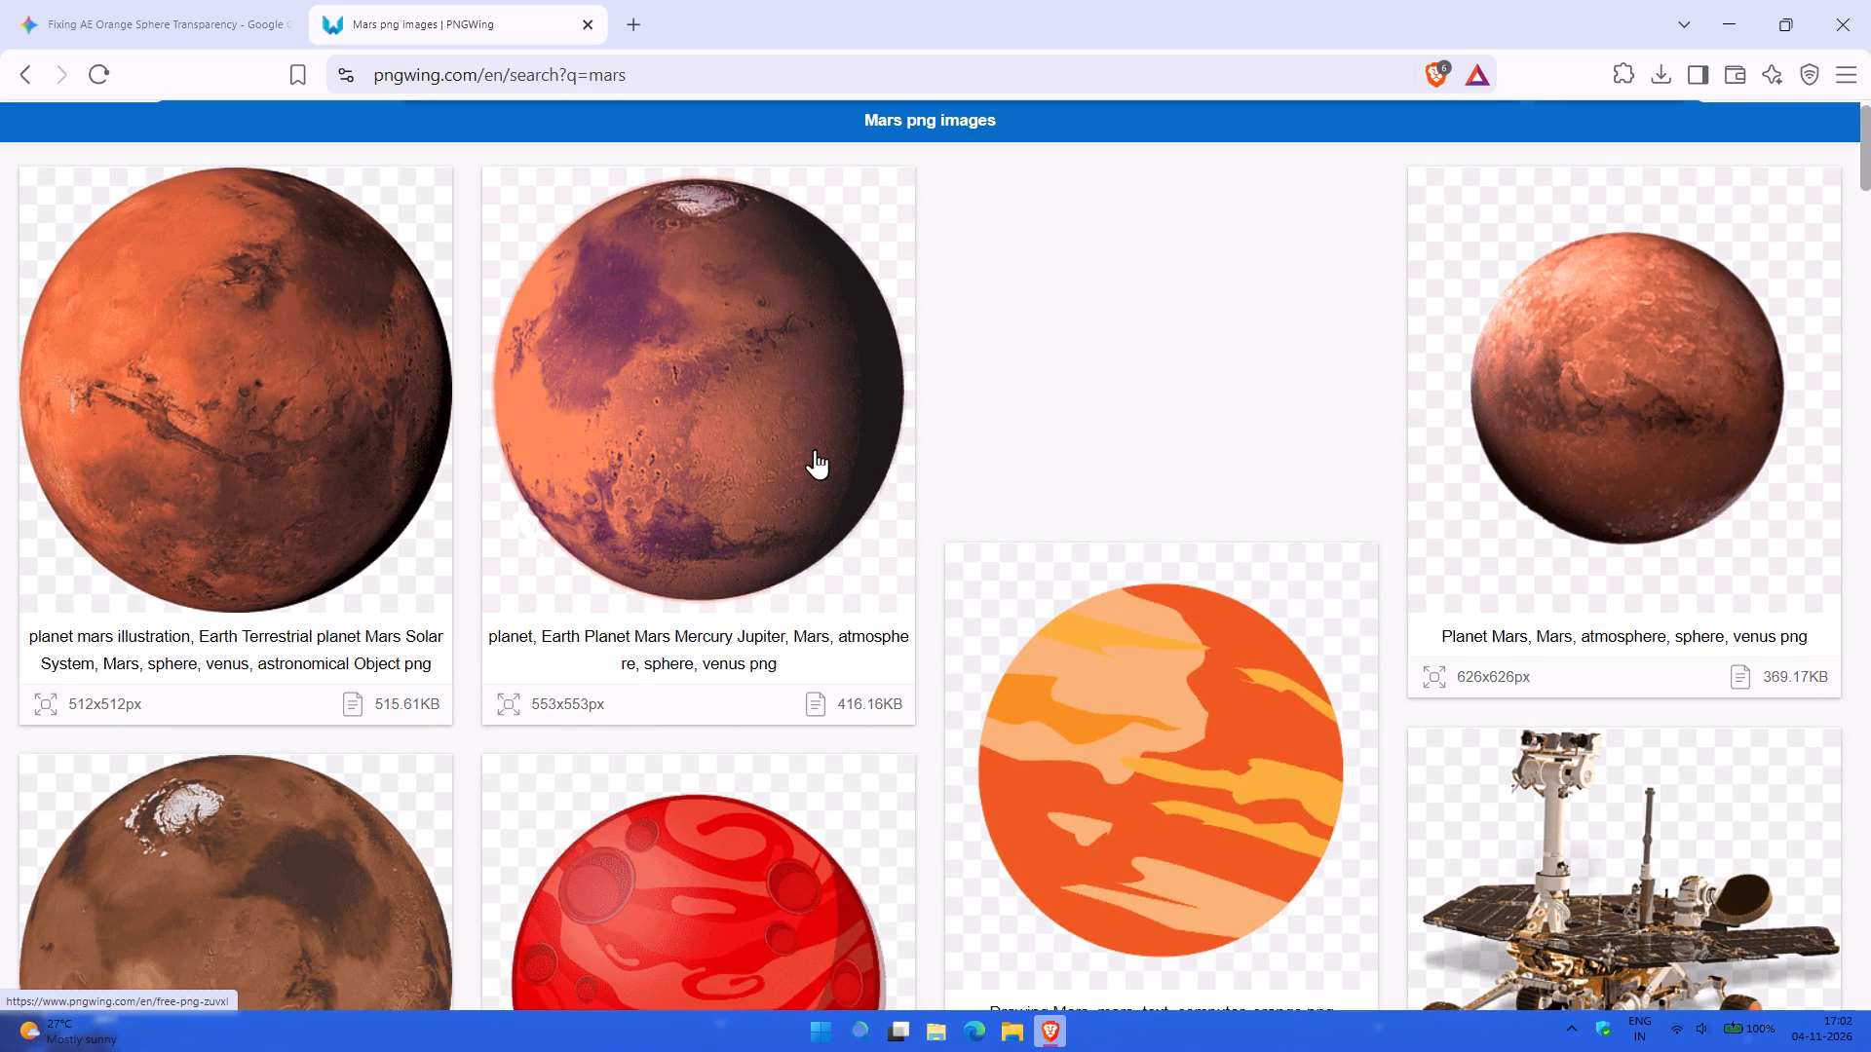
pyautogui.scroll(-8, 815, 449)
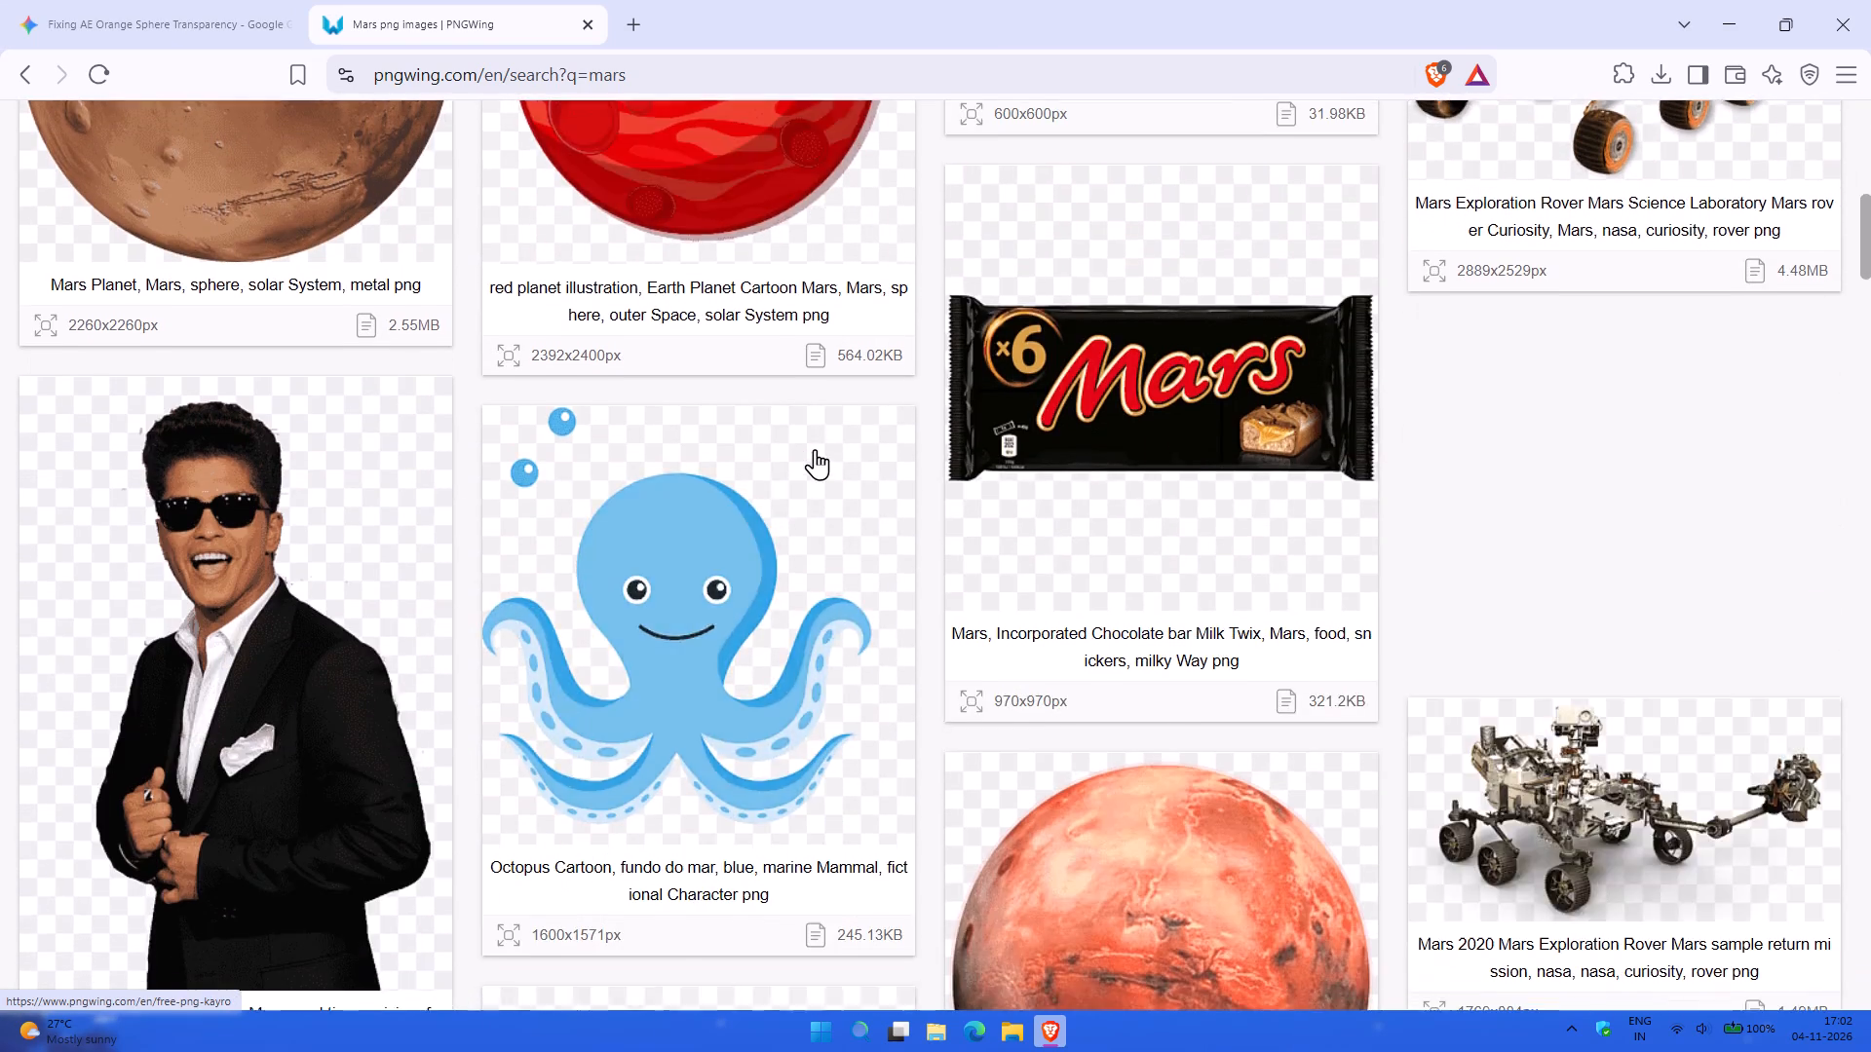
pyautogui.scroll(-3, 815, 449)
pyautogui.scroll(1, 815, 449)
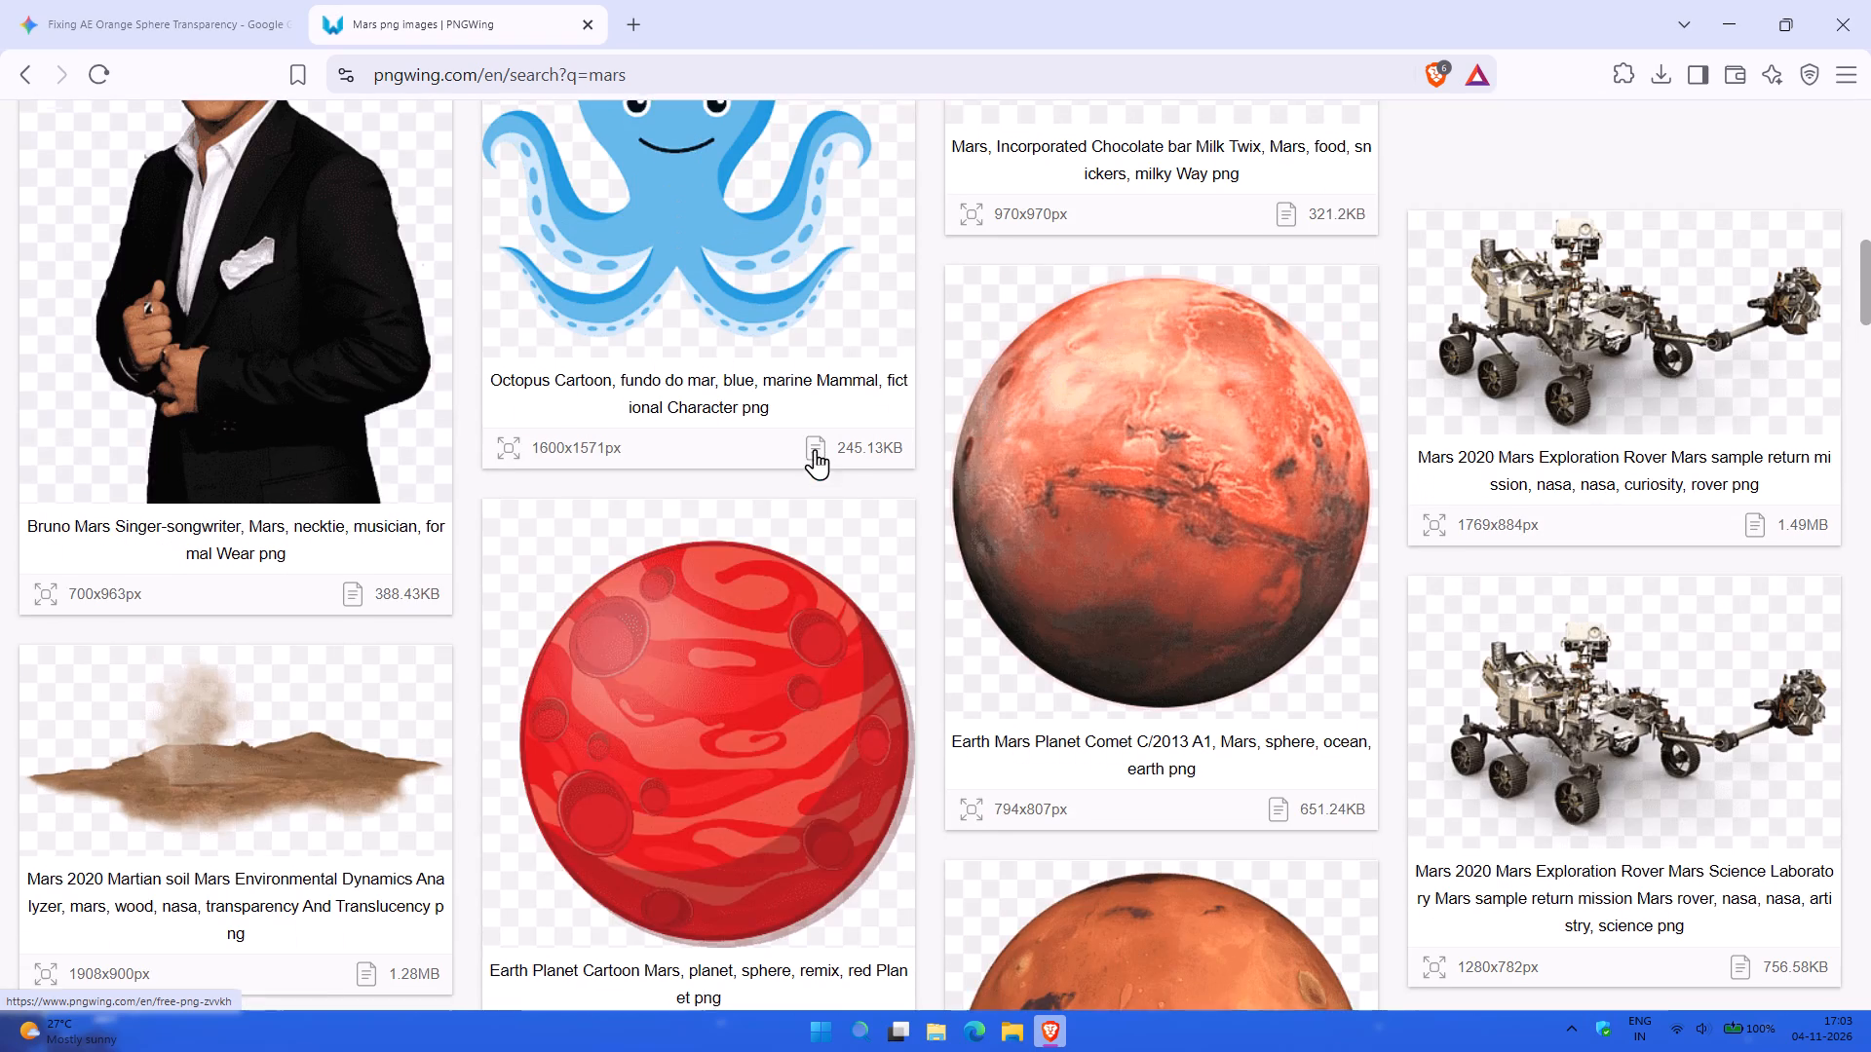
pyautogui.scroll(10, 815, 449)
pyautogui.scroll(2, 403, 488)
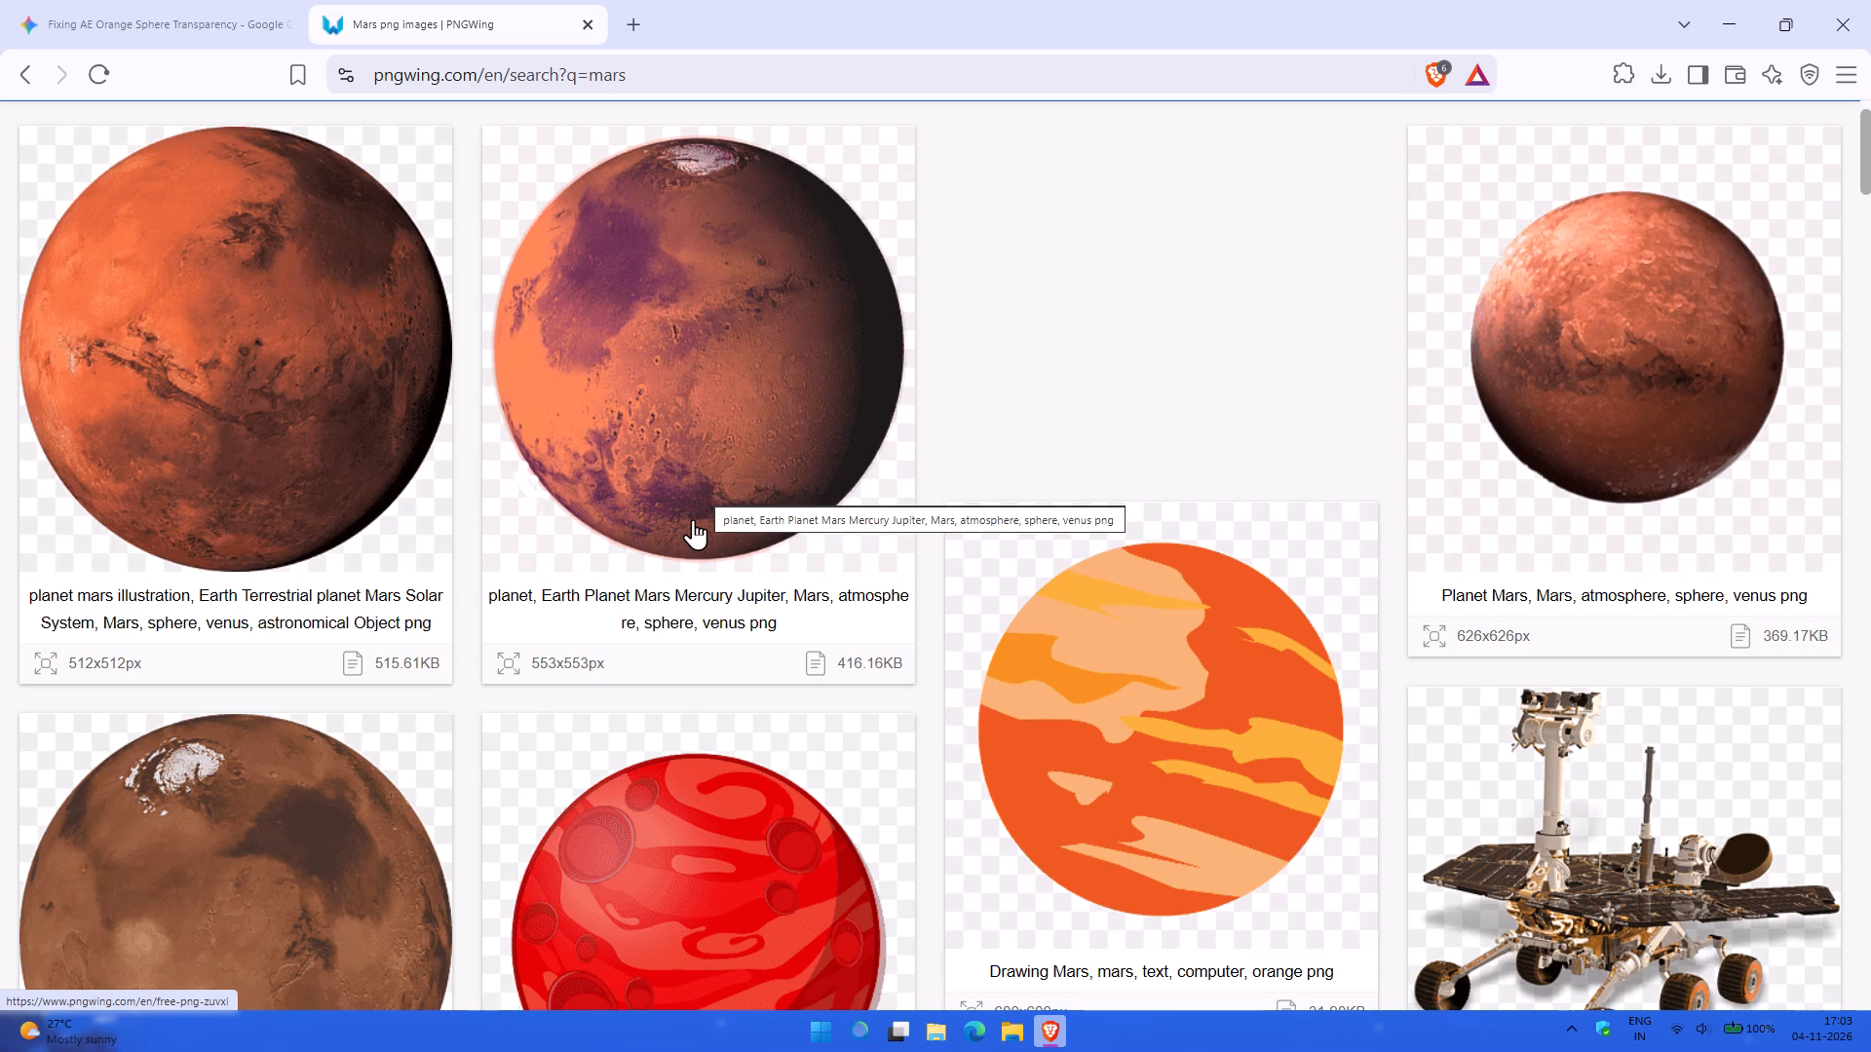
# Open the 512x512px "planet mars illustration" image on PNGWing and download its PNG.
pyautogui.click(380, 378)
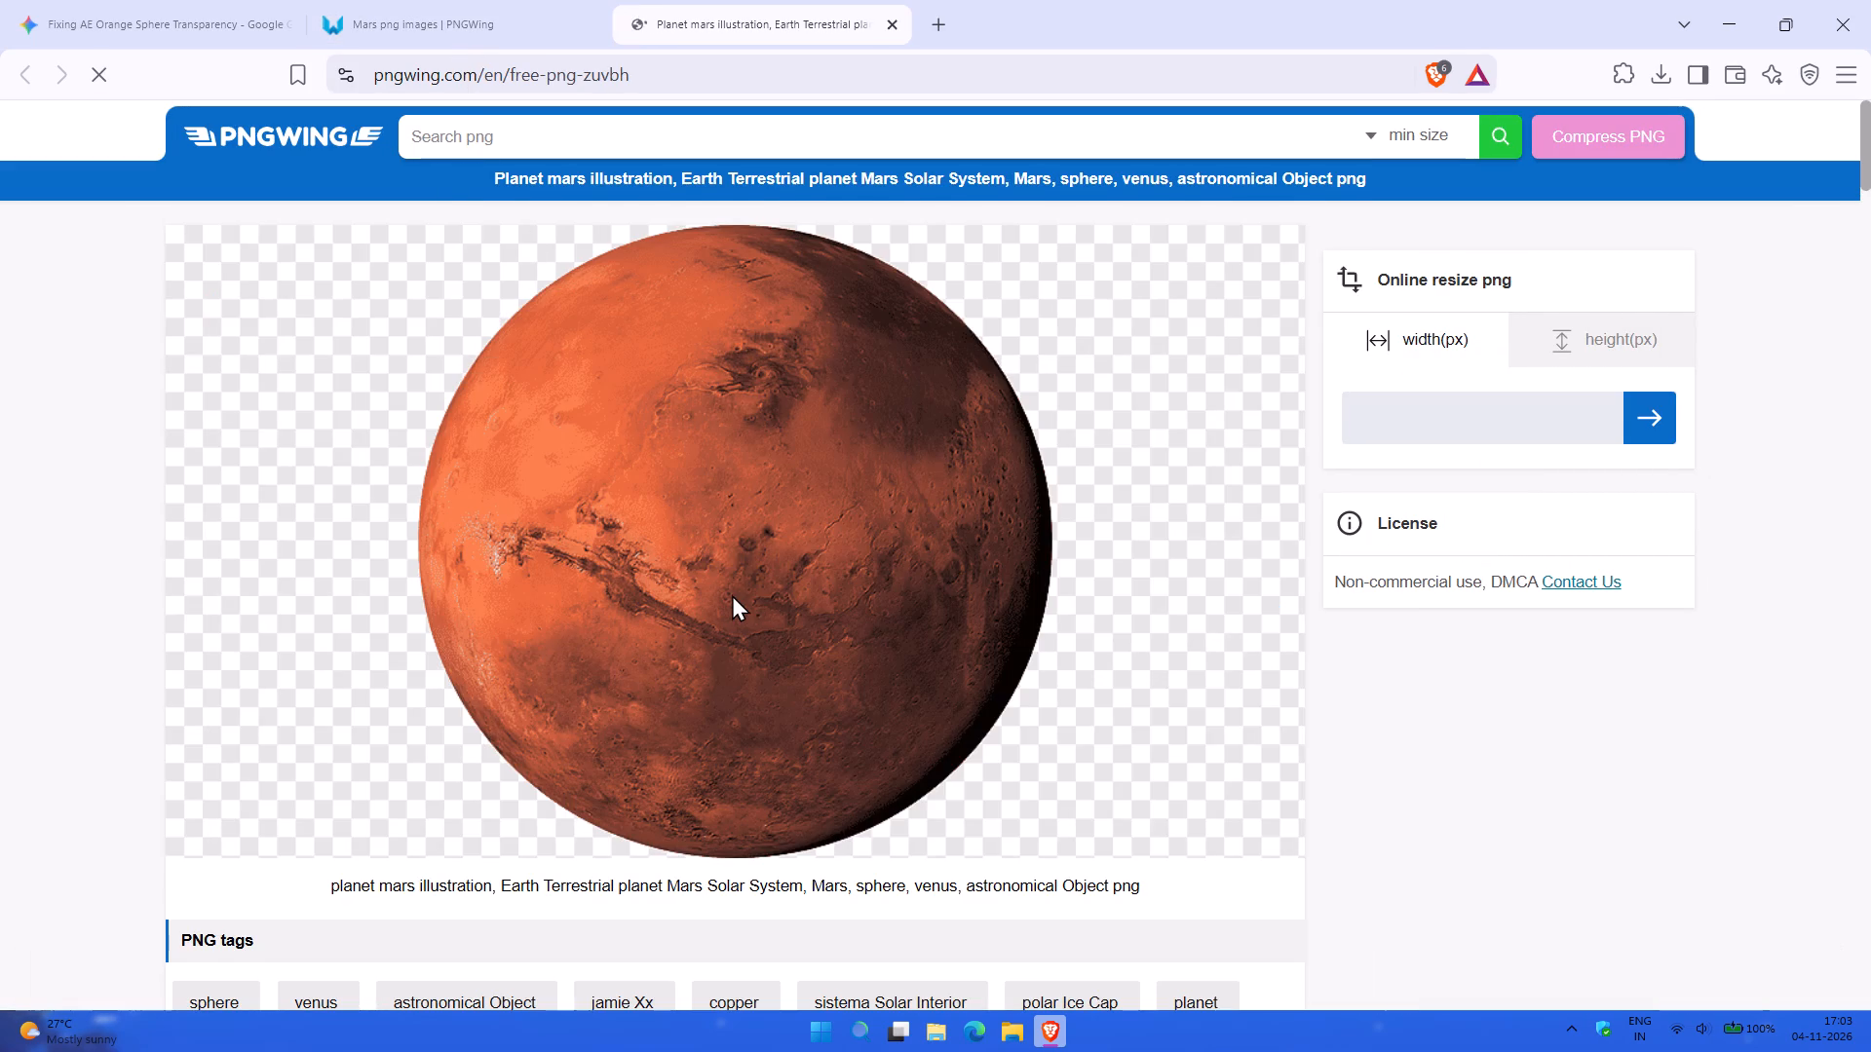
pyautogui.scroll(-6, 732, 594)
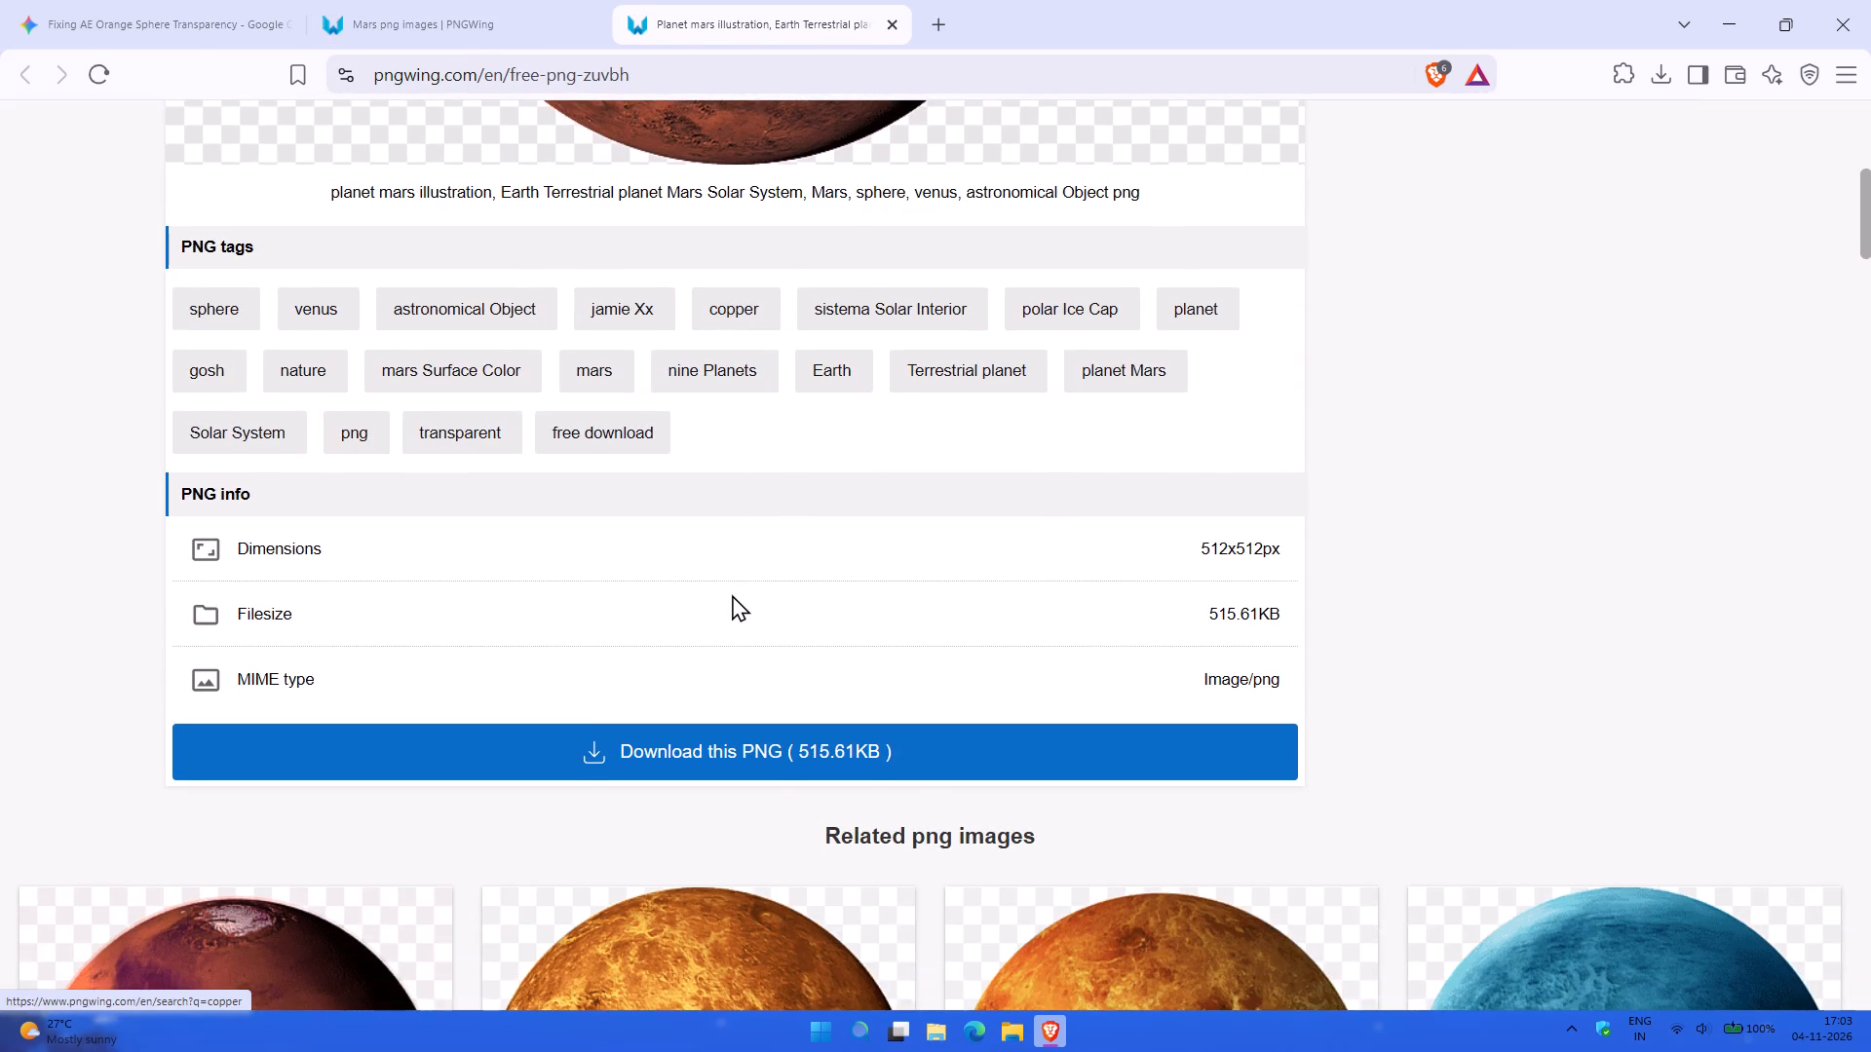
pyautogui.scroll(-1, 732, 594)
pyautogui.click(703, 699)
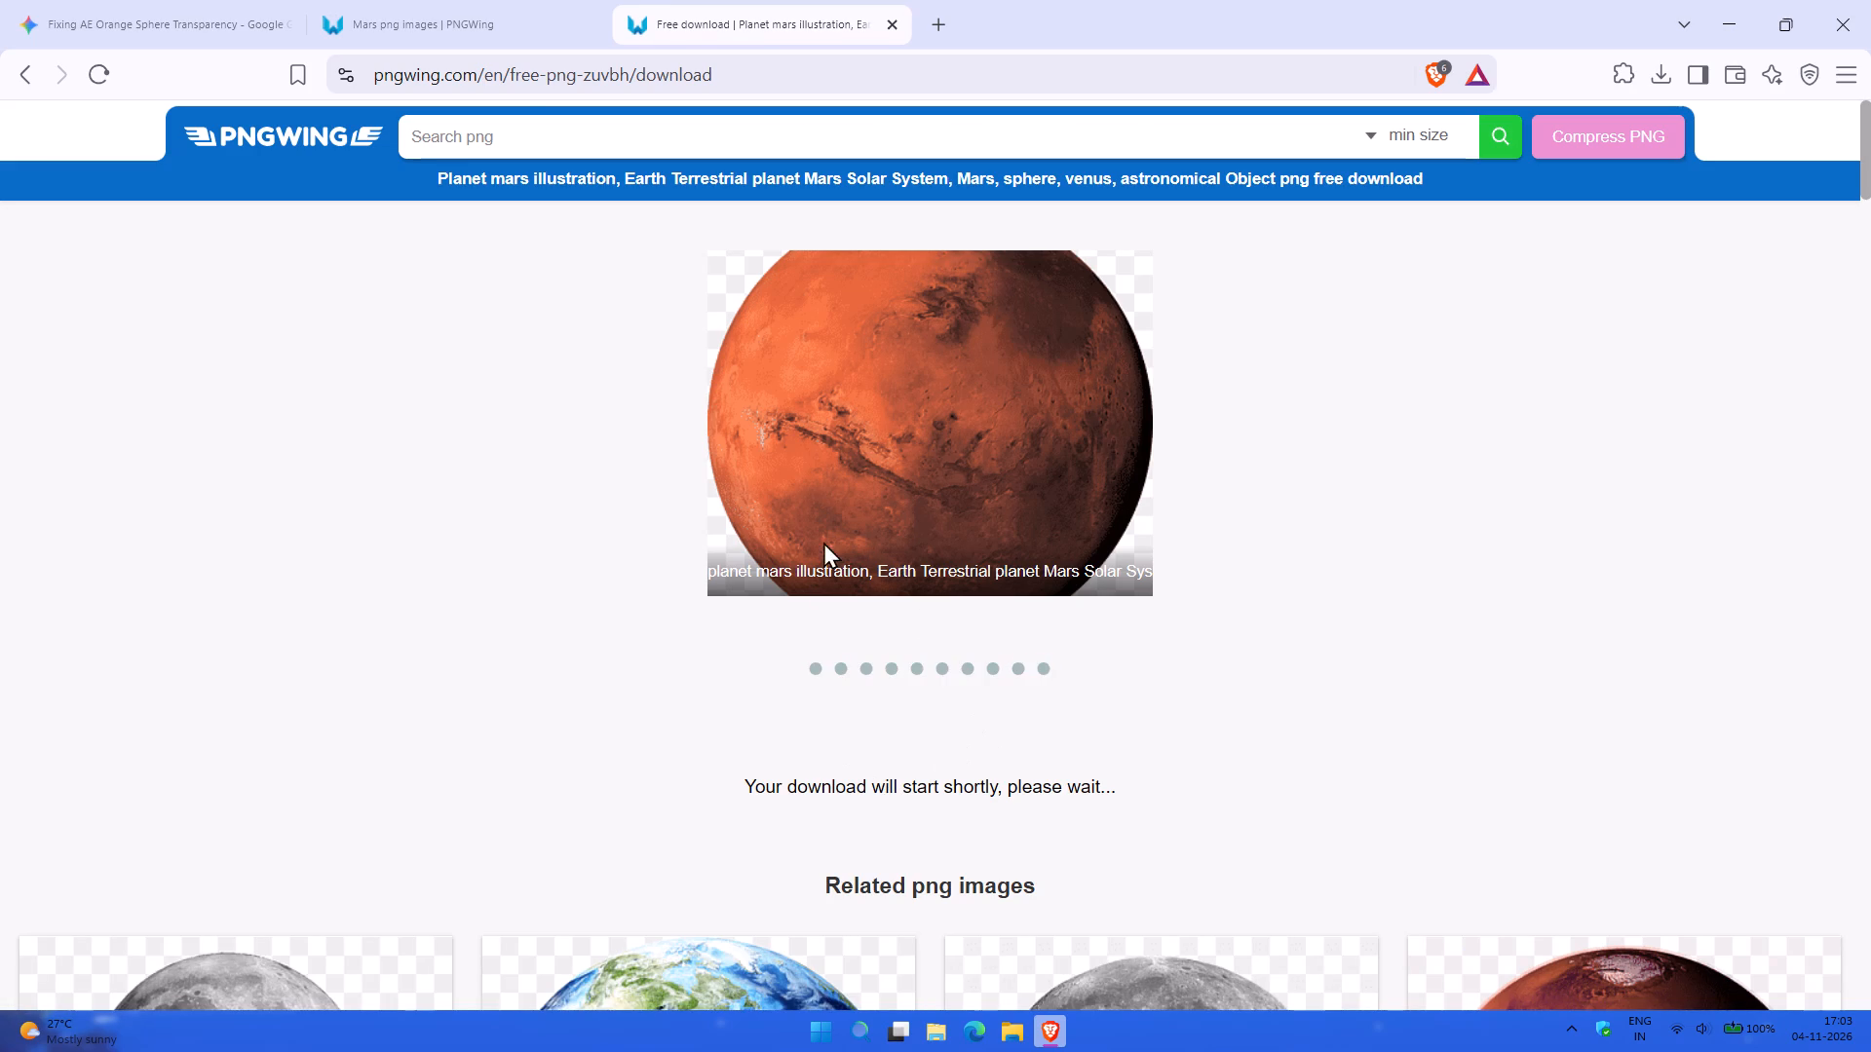
# Name the PNGWing Mars download "mars png small" as a PNG file.
pyautogui.click(404, 0)
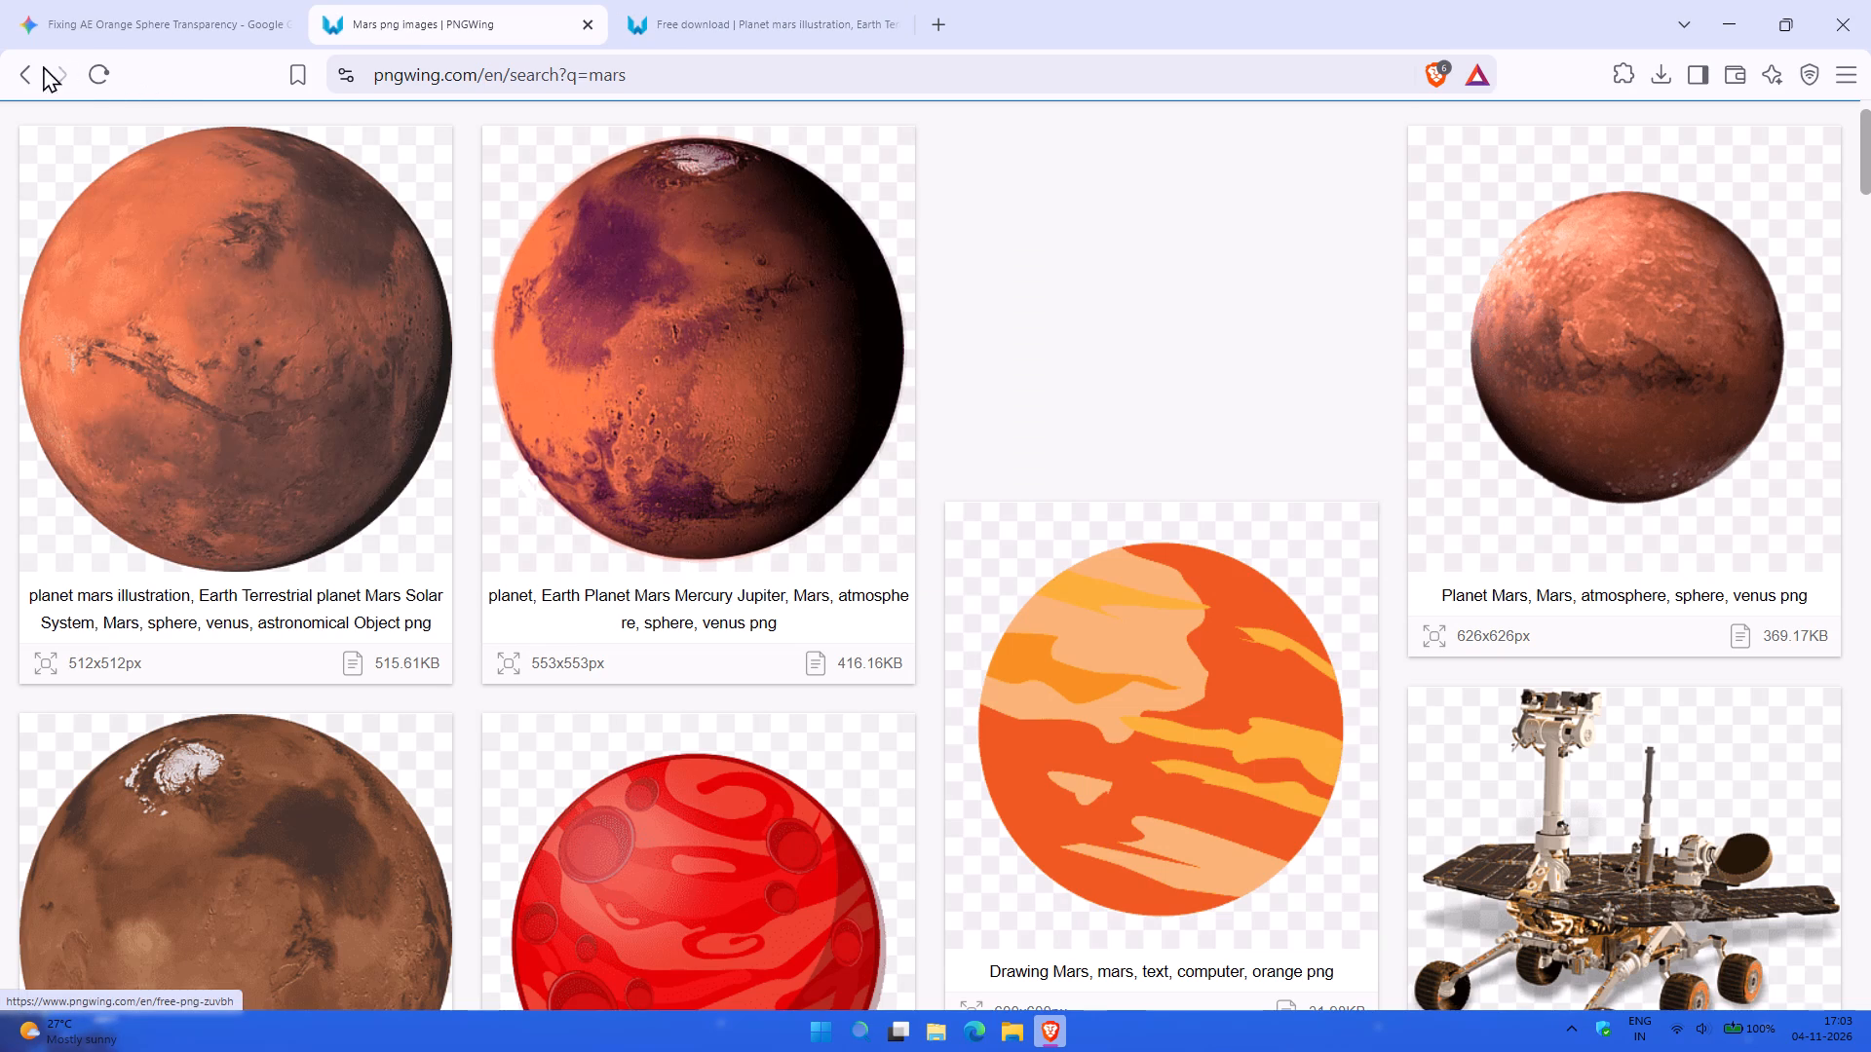
pyautogui.click(29, 76)
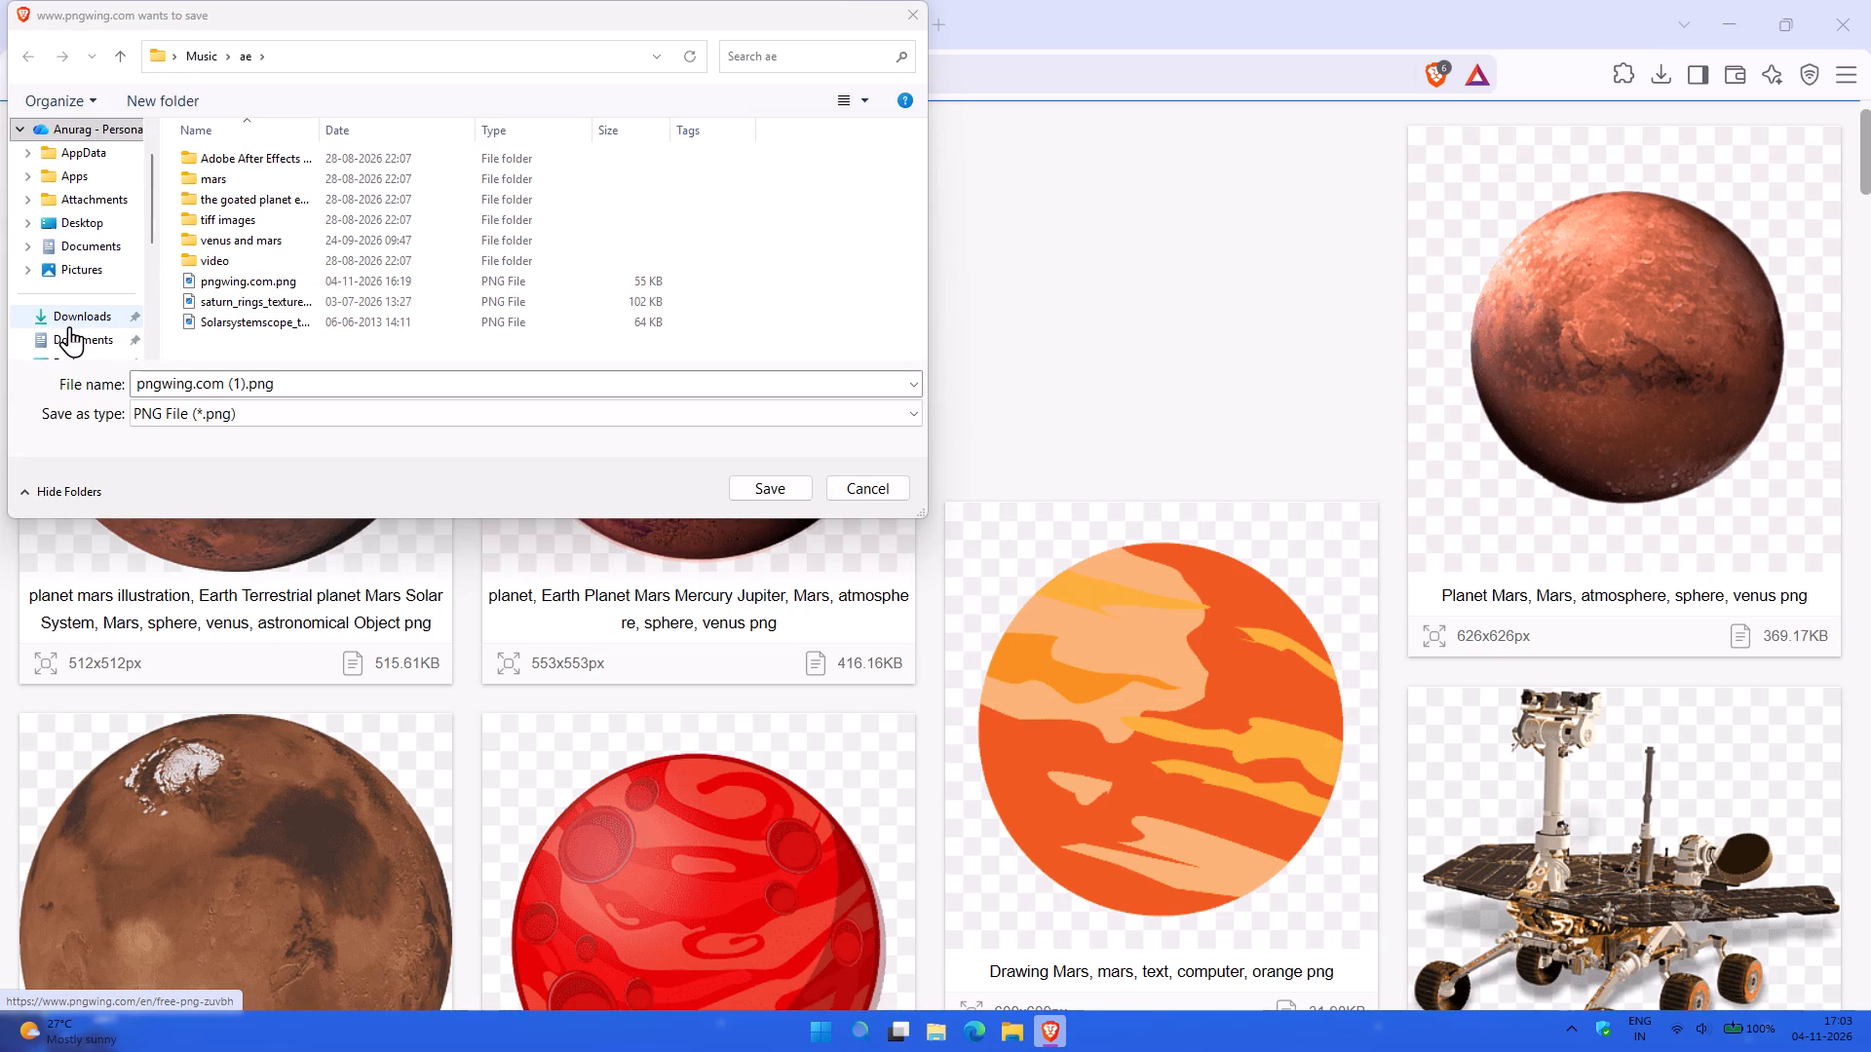
pyautogui.click(91, 322)
pyautogui.scroll(-1, 105, 333)
pyautogui.moveTo(244, 384); pyautogui.dragTo(58, 423)
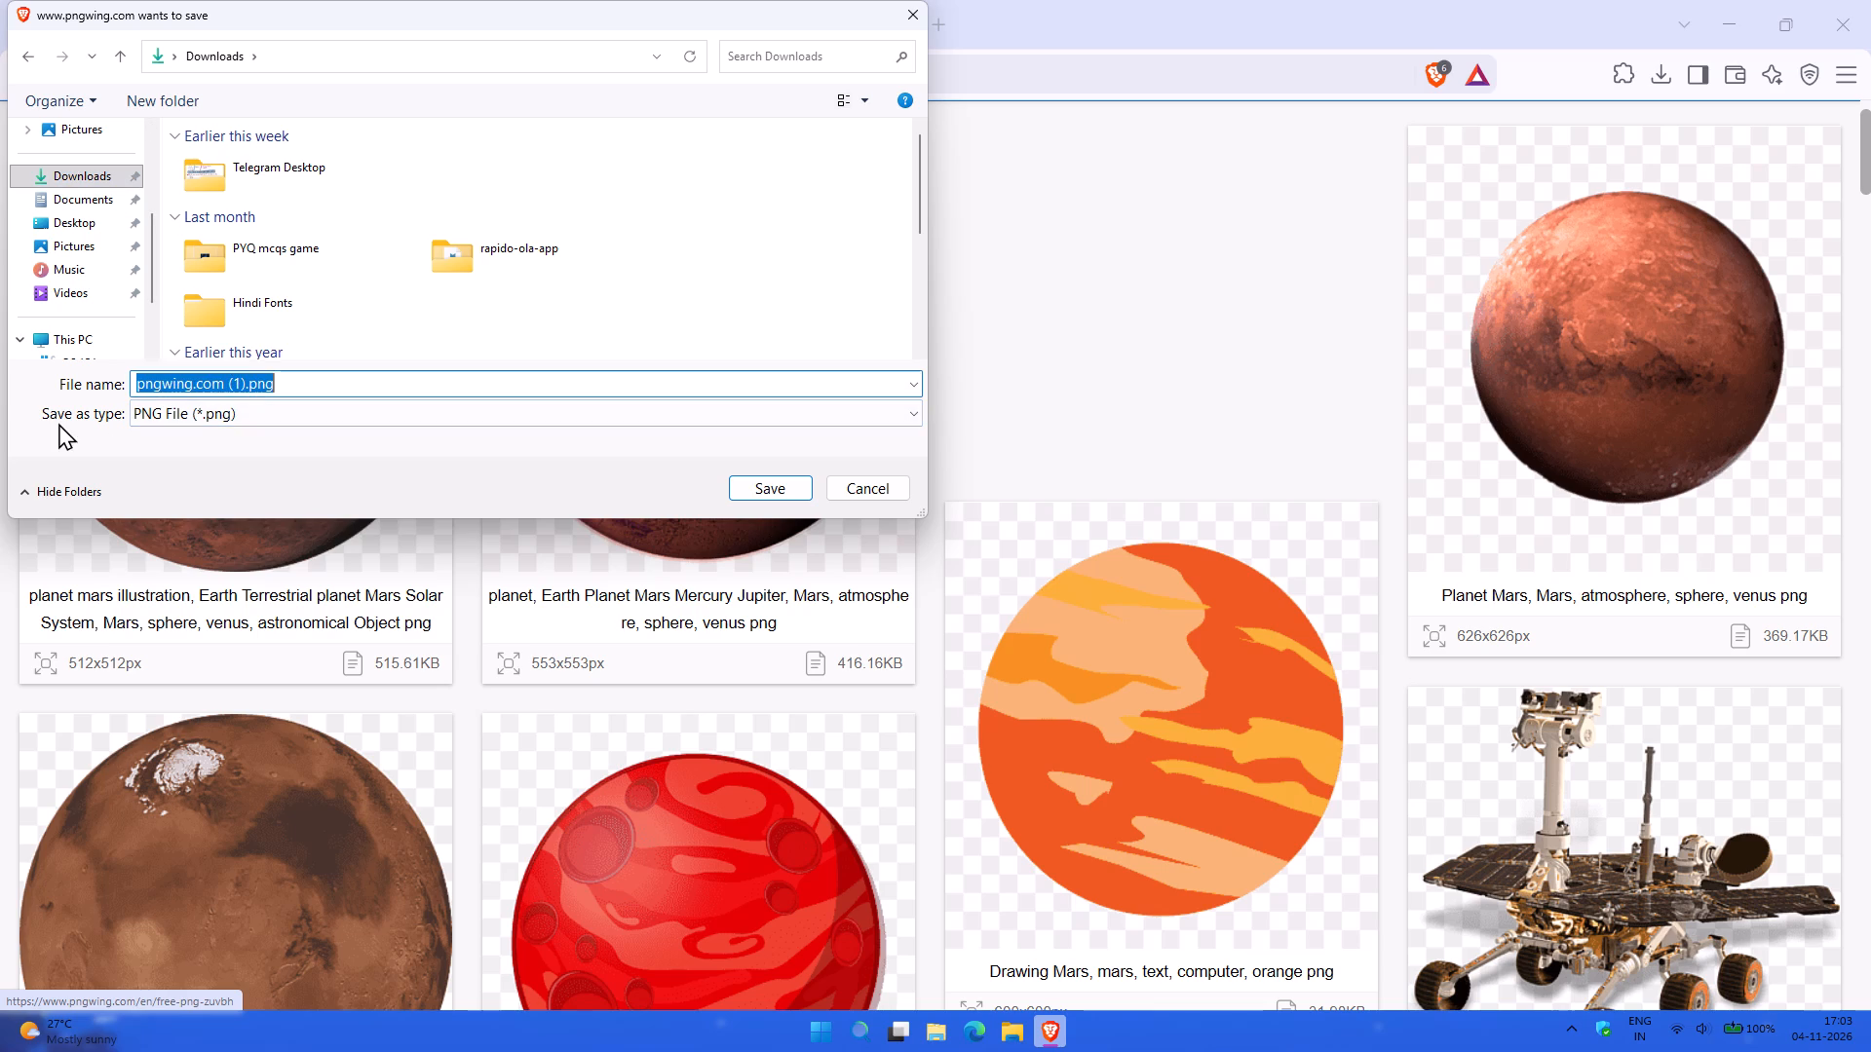
pyautogui.moveTo(58, 423); pyautogui.dragTo(34, 424)
pyautogui.write('mqa')
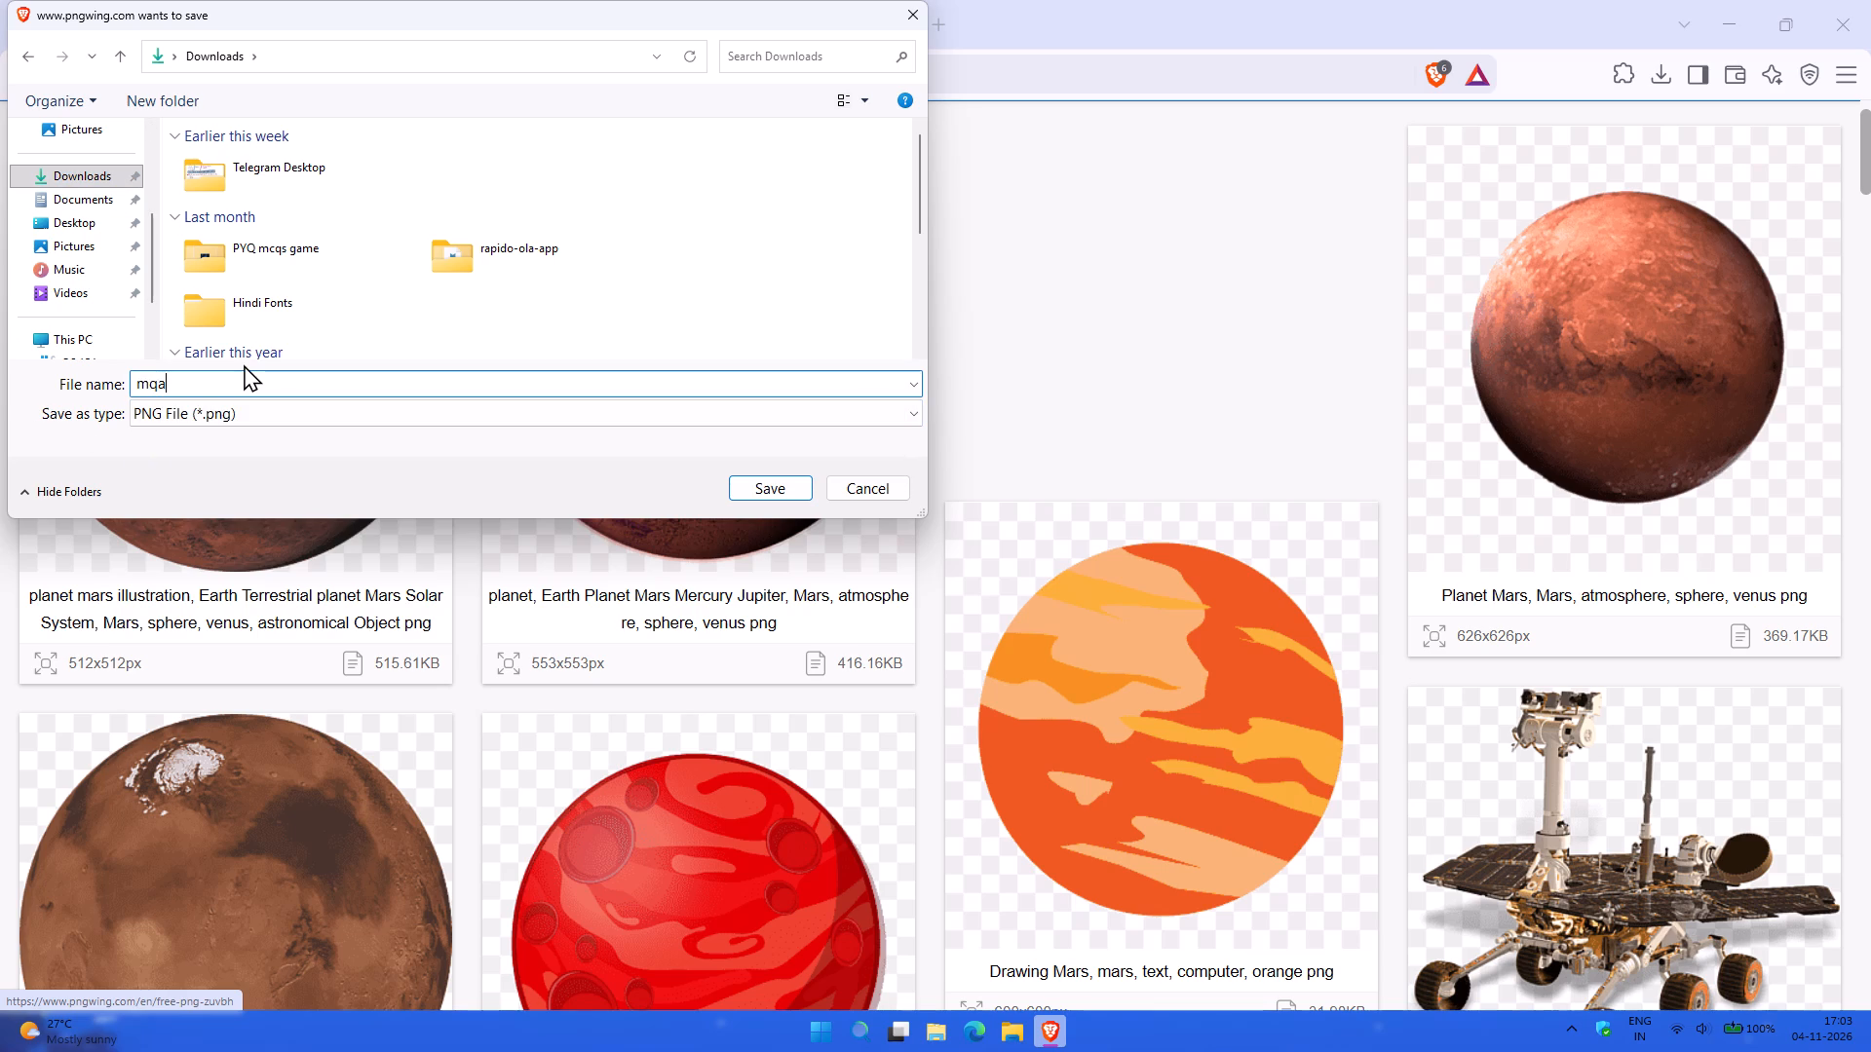
pyautogui.press('BackSpace')
pyautogui.press('BackSpace')
pyautogui.write('ars')
pyautogui.press('space')
pyautogui.write('png')
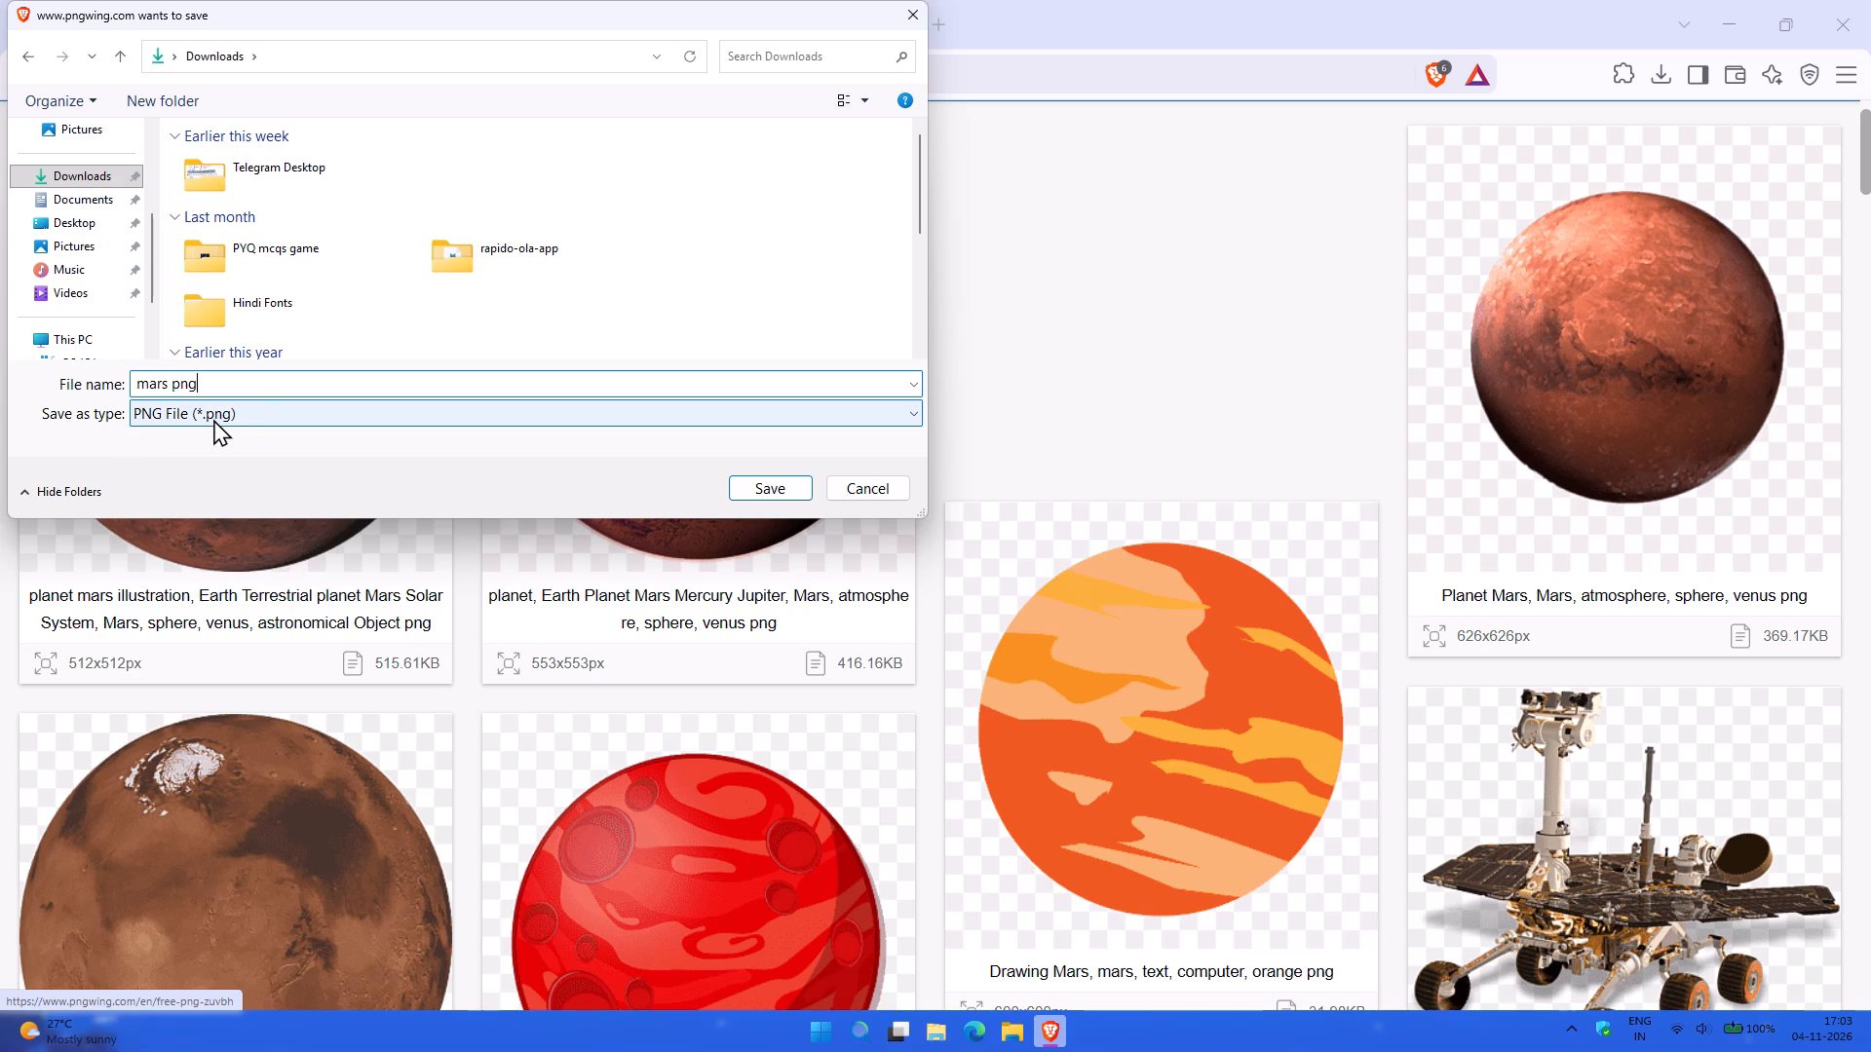
pyautogui.press('space')
pyautogui.write('small')
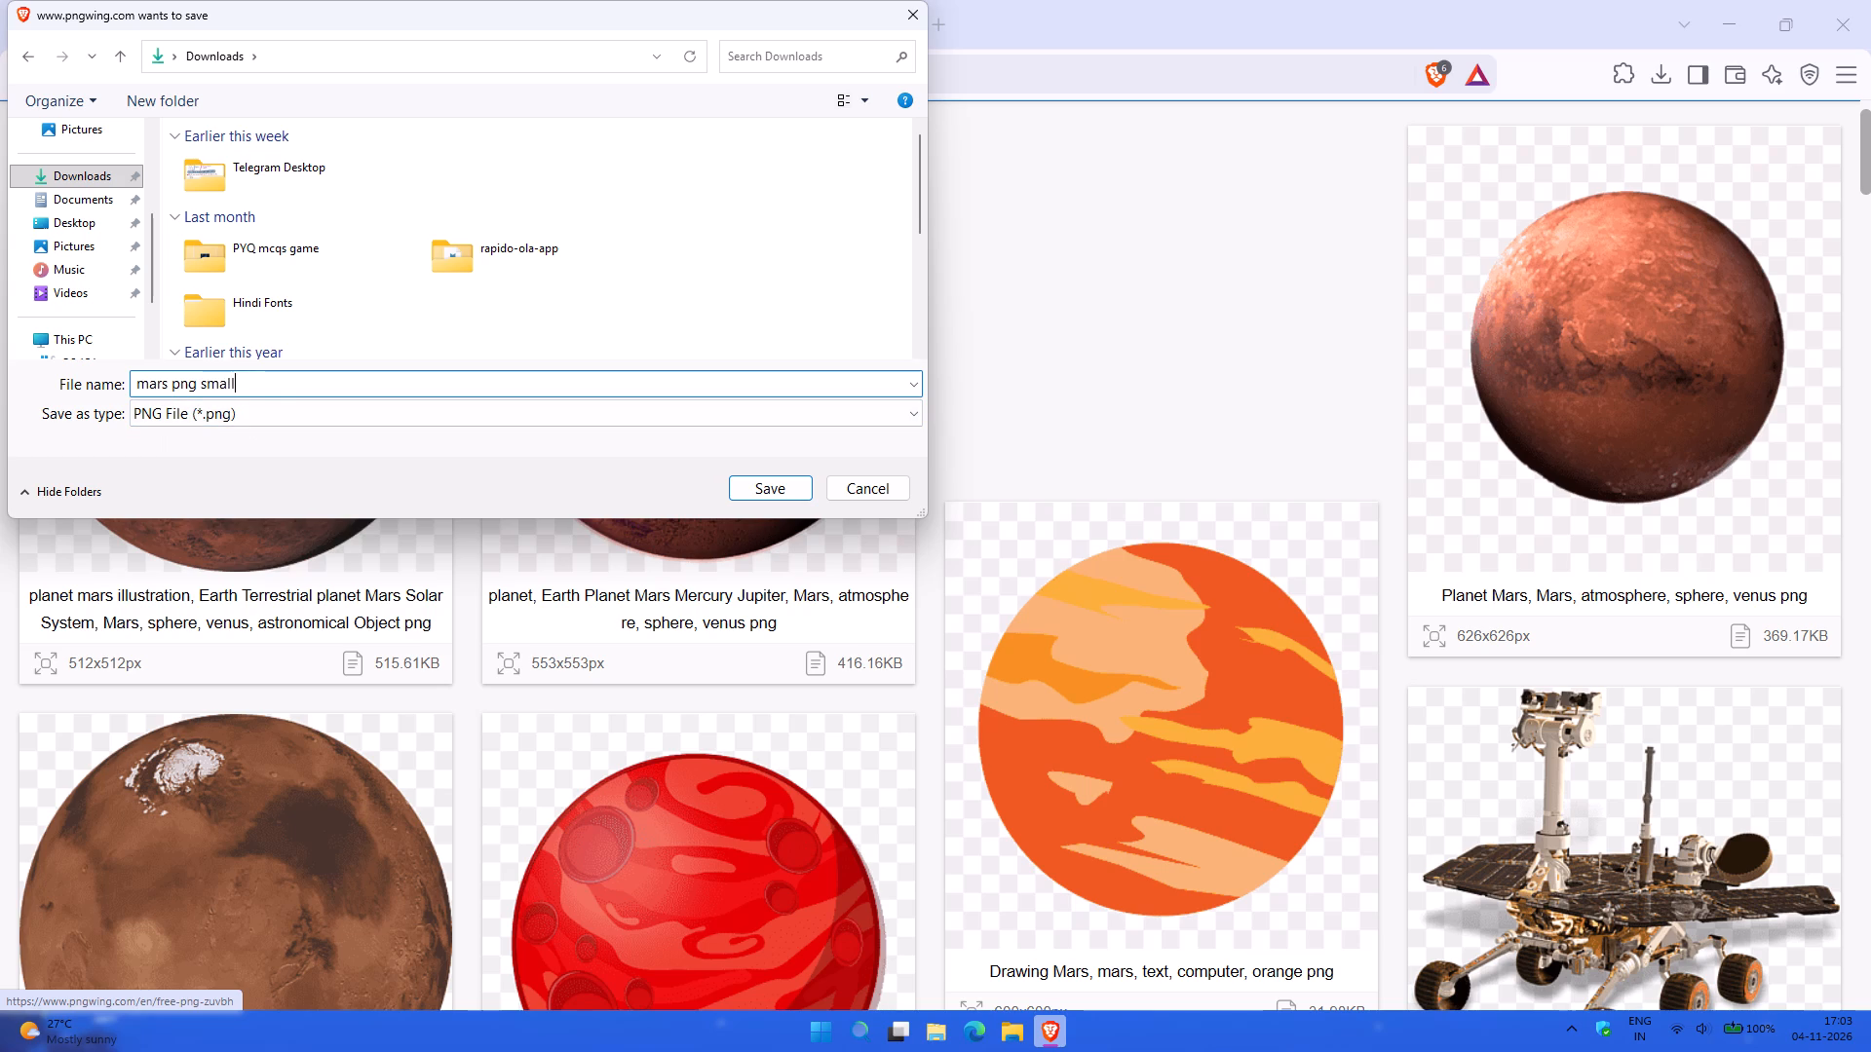
# Save the Mars PNG into the "venus and mars" folder inside Music > ae.
pyautogui.click(68, 265)
pyautogui.doubleClick(227, 161)
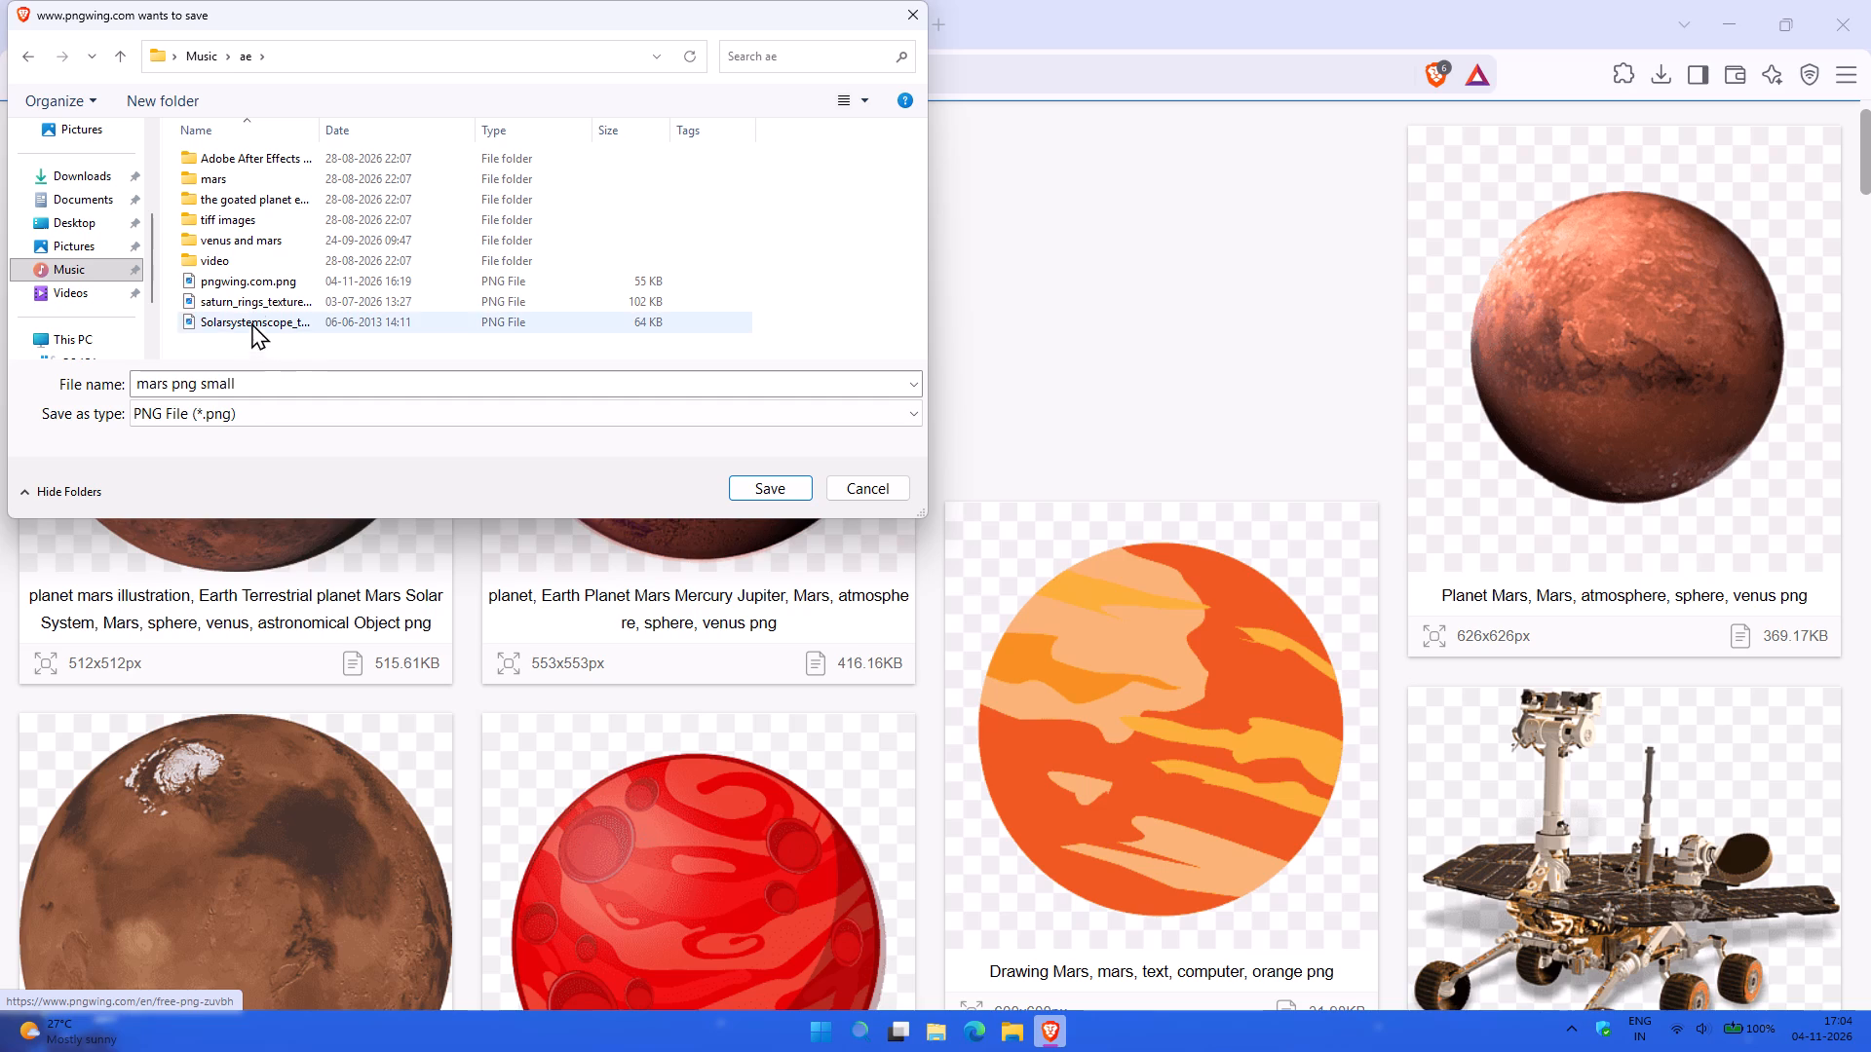
pyautogui.doubleClick(241, 237)
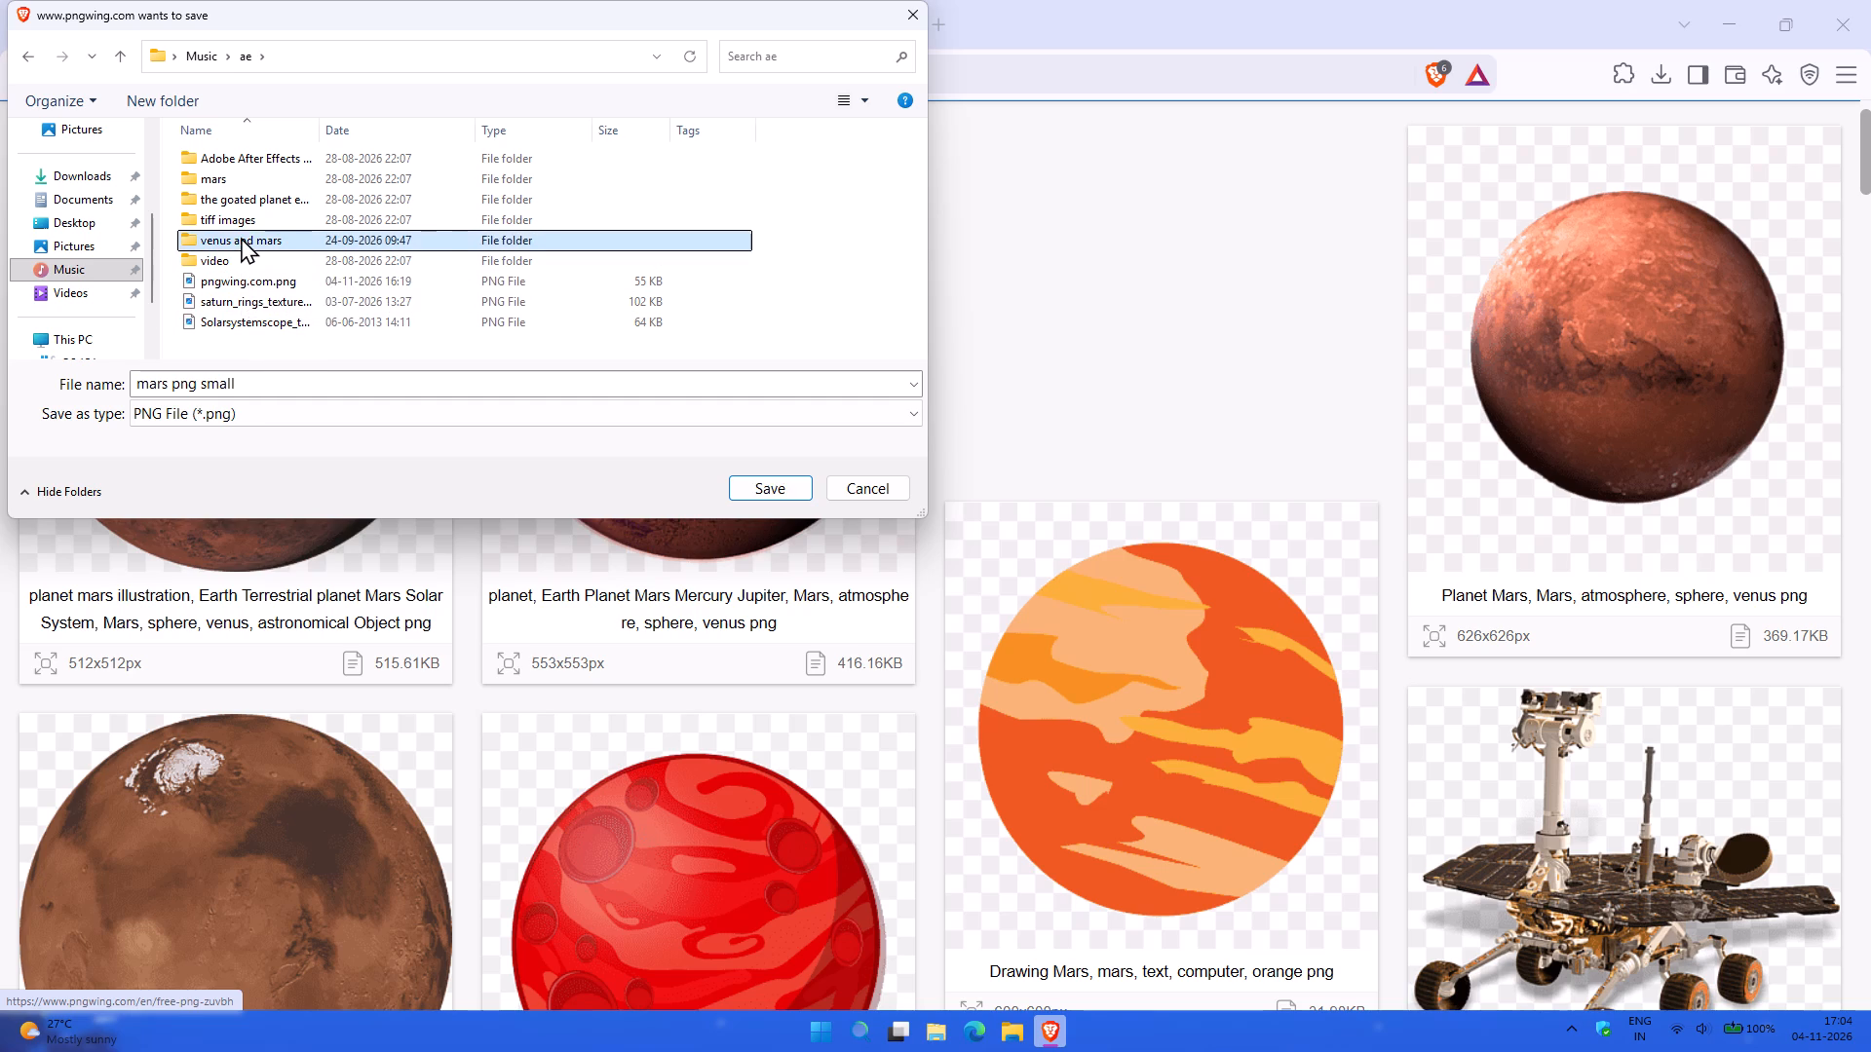
pyautogui.click(748, 484)
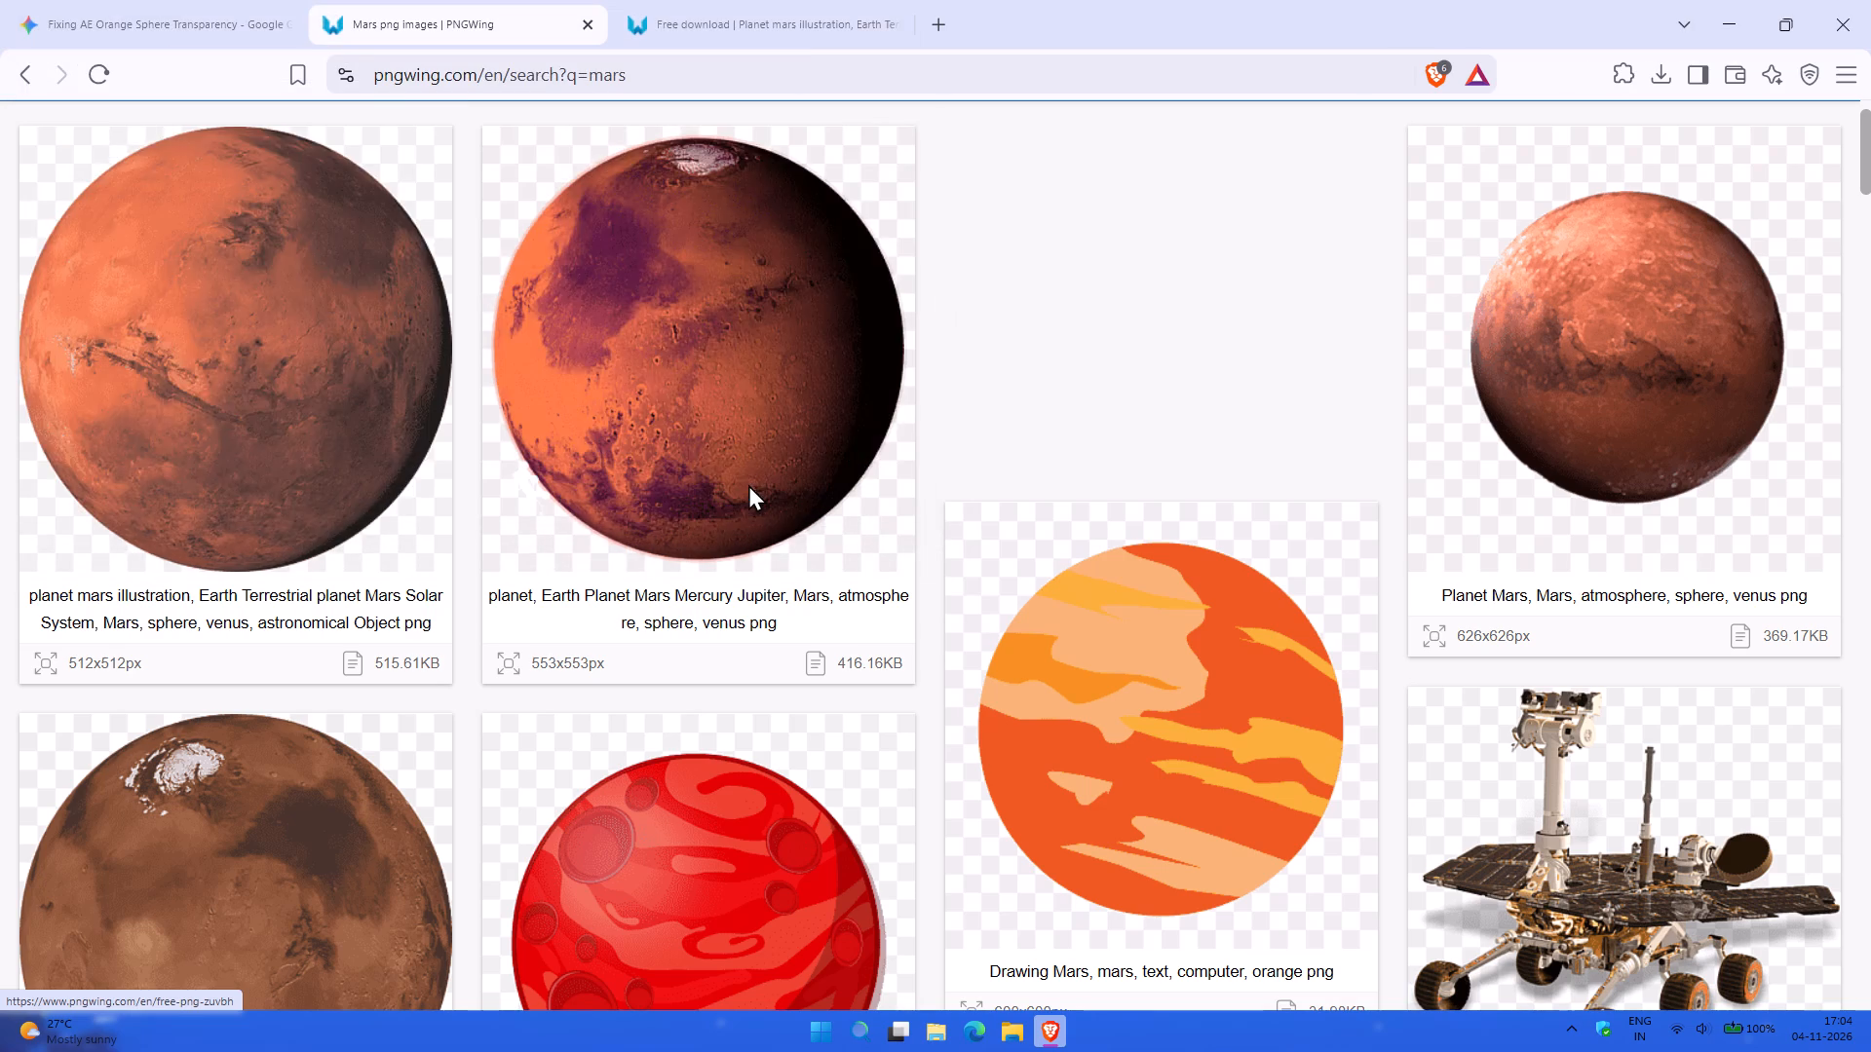
# Close the Mars download tab and change the earlier Brave web search to "venus png".
pyautogui.click(718, 2)
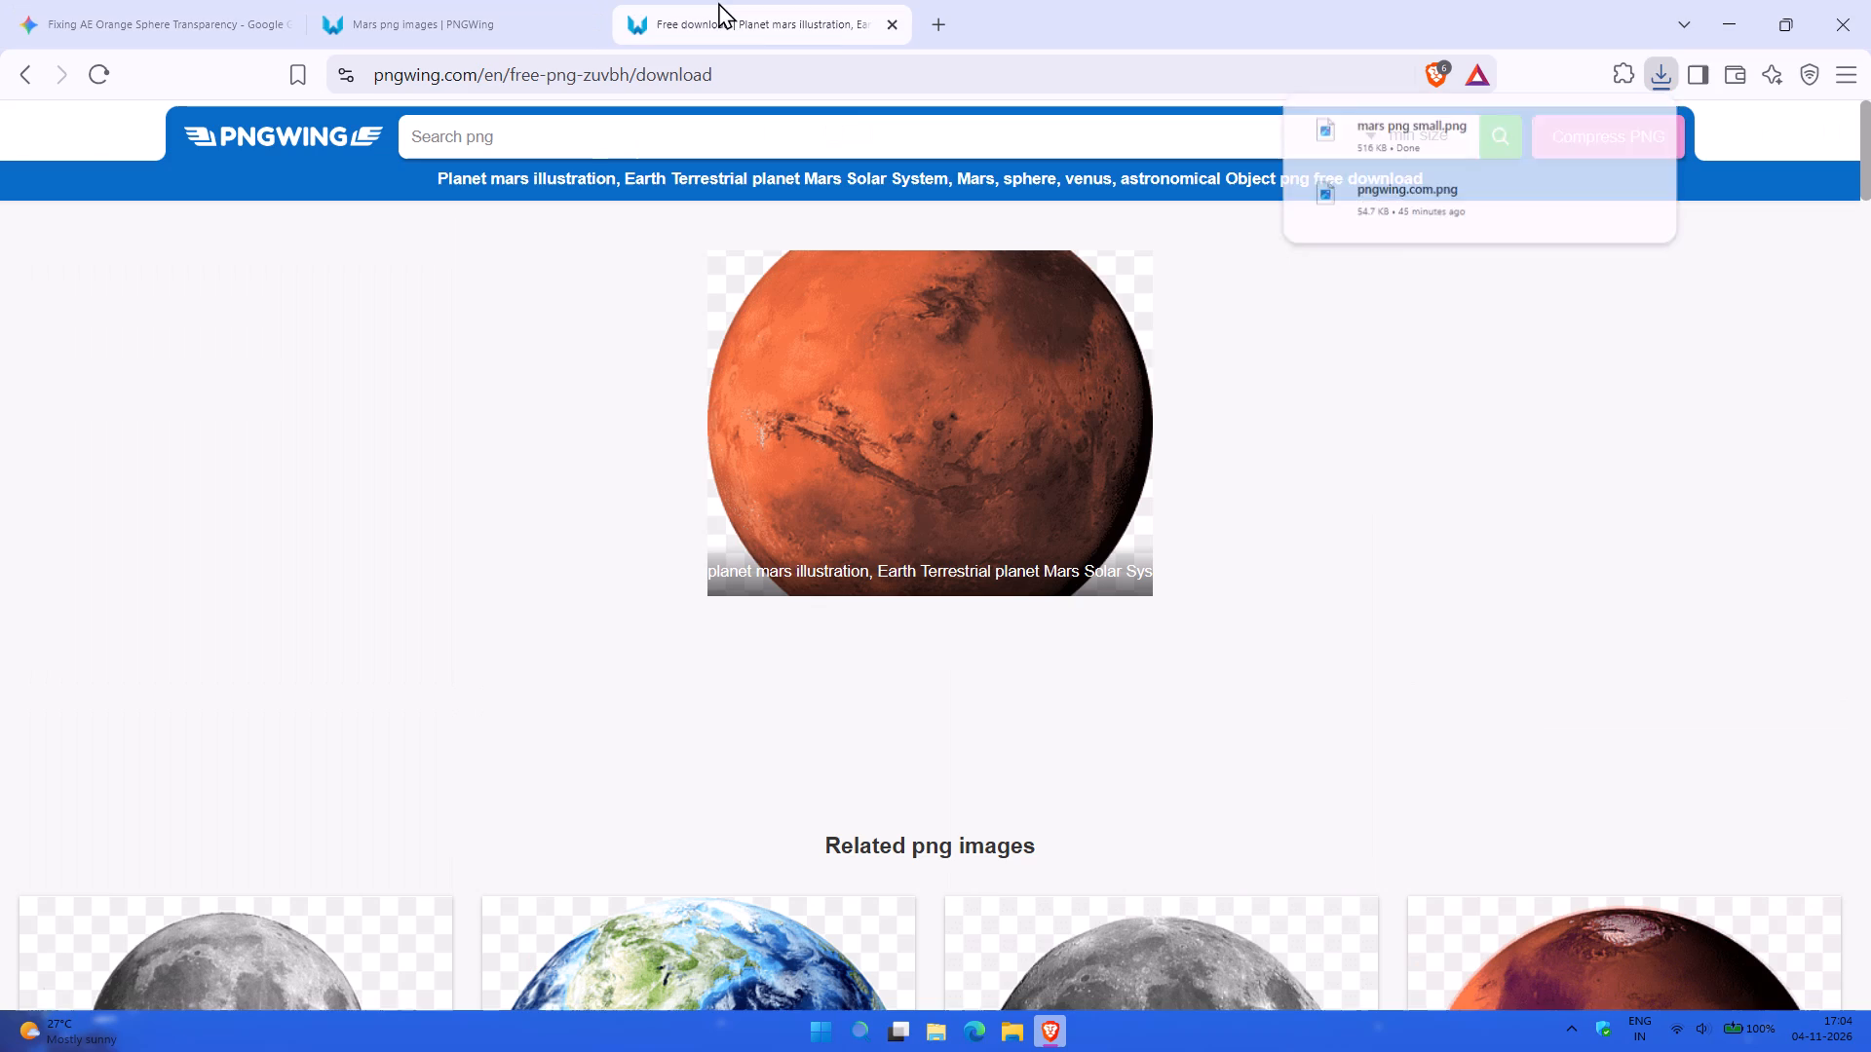
pyautogui.click(889, 21)
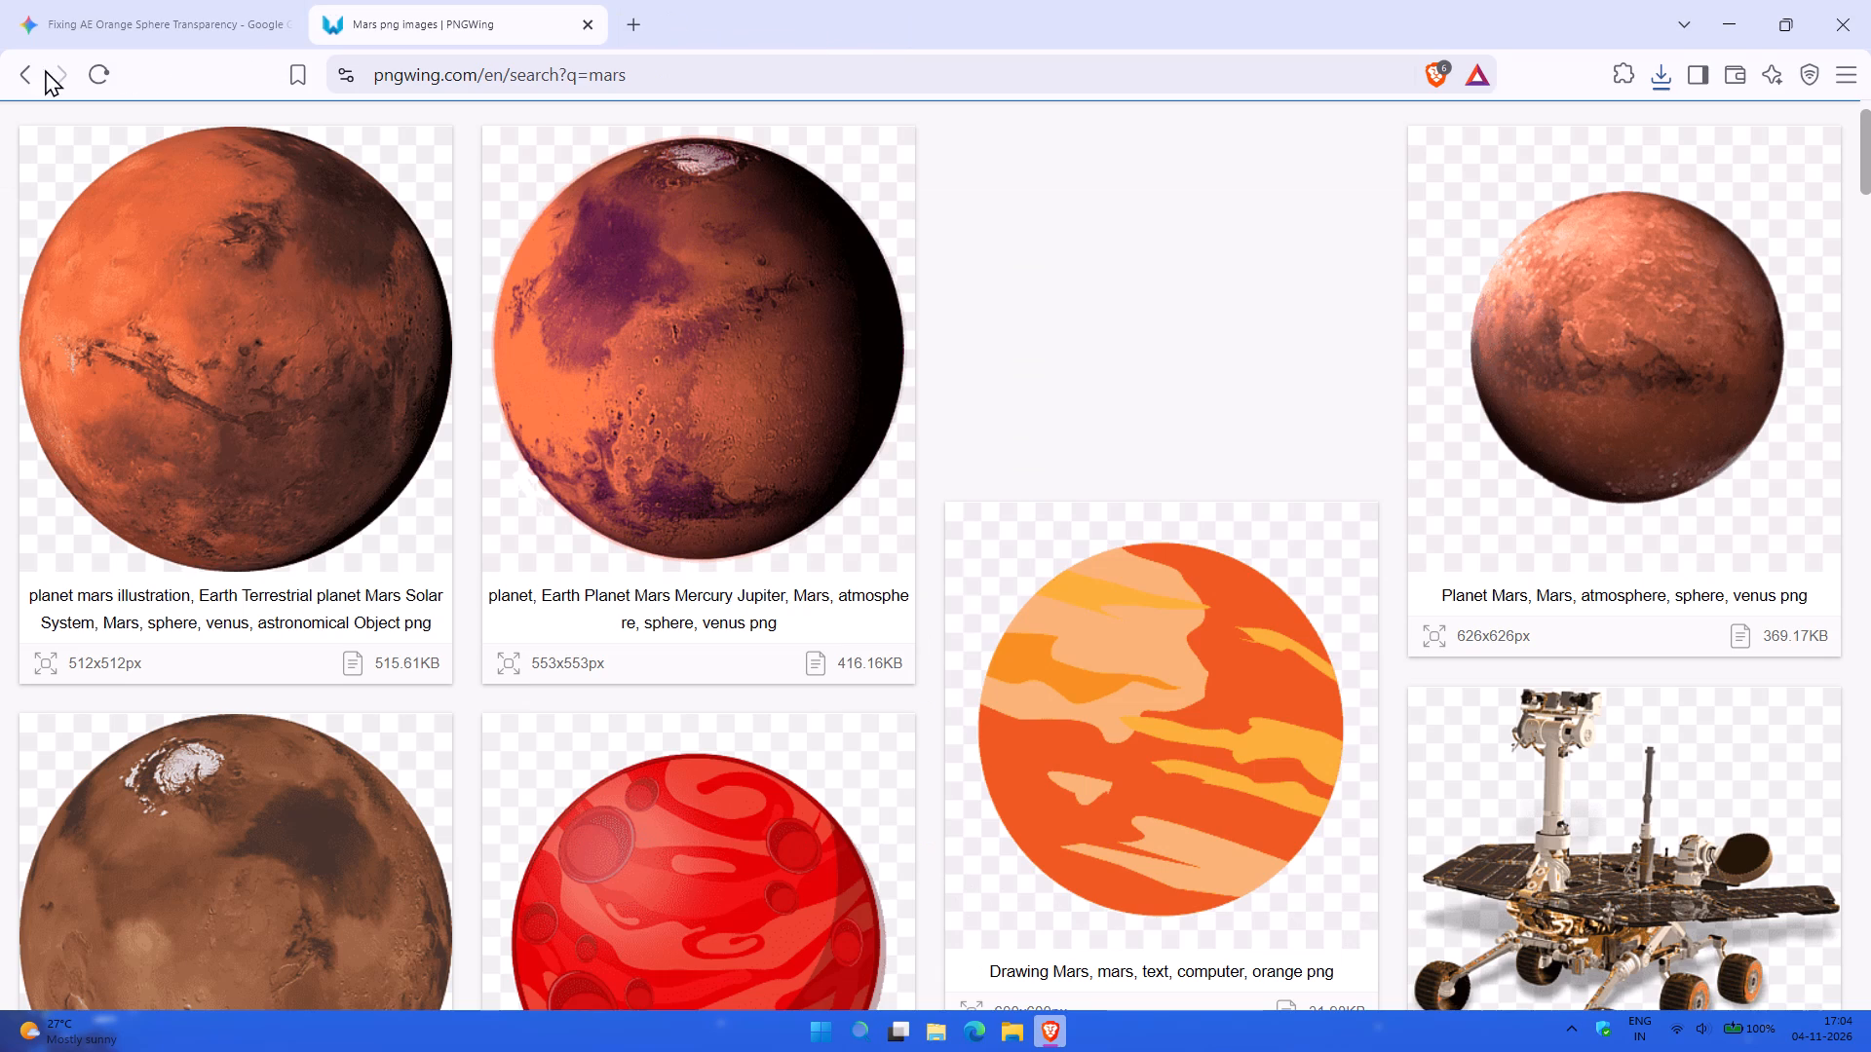
pyautogui.click(22, 75)
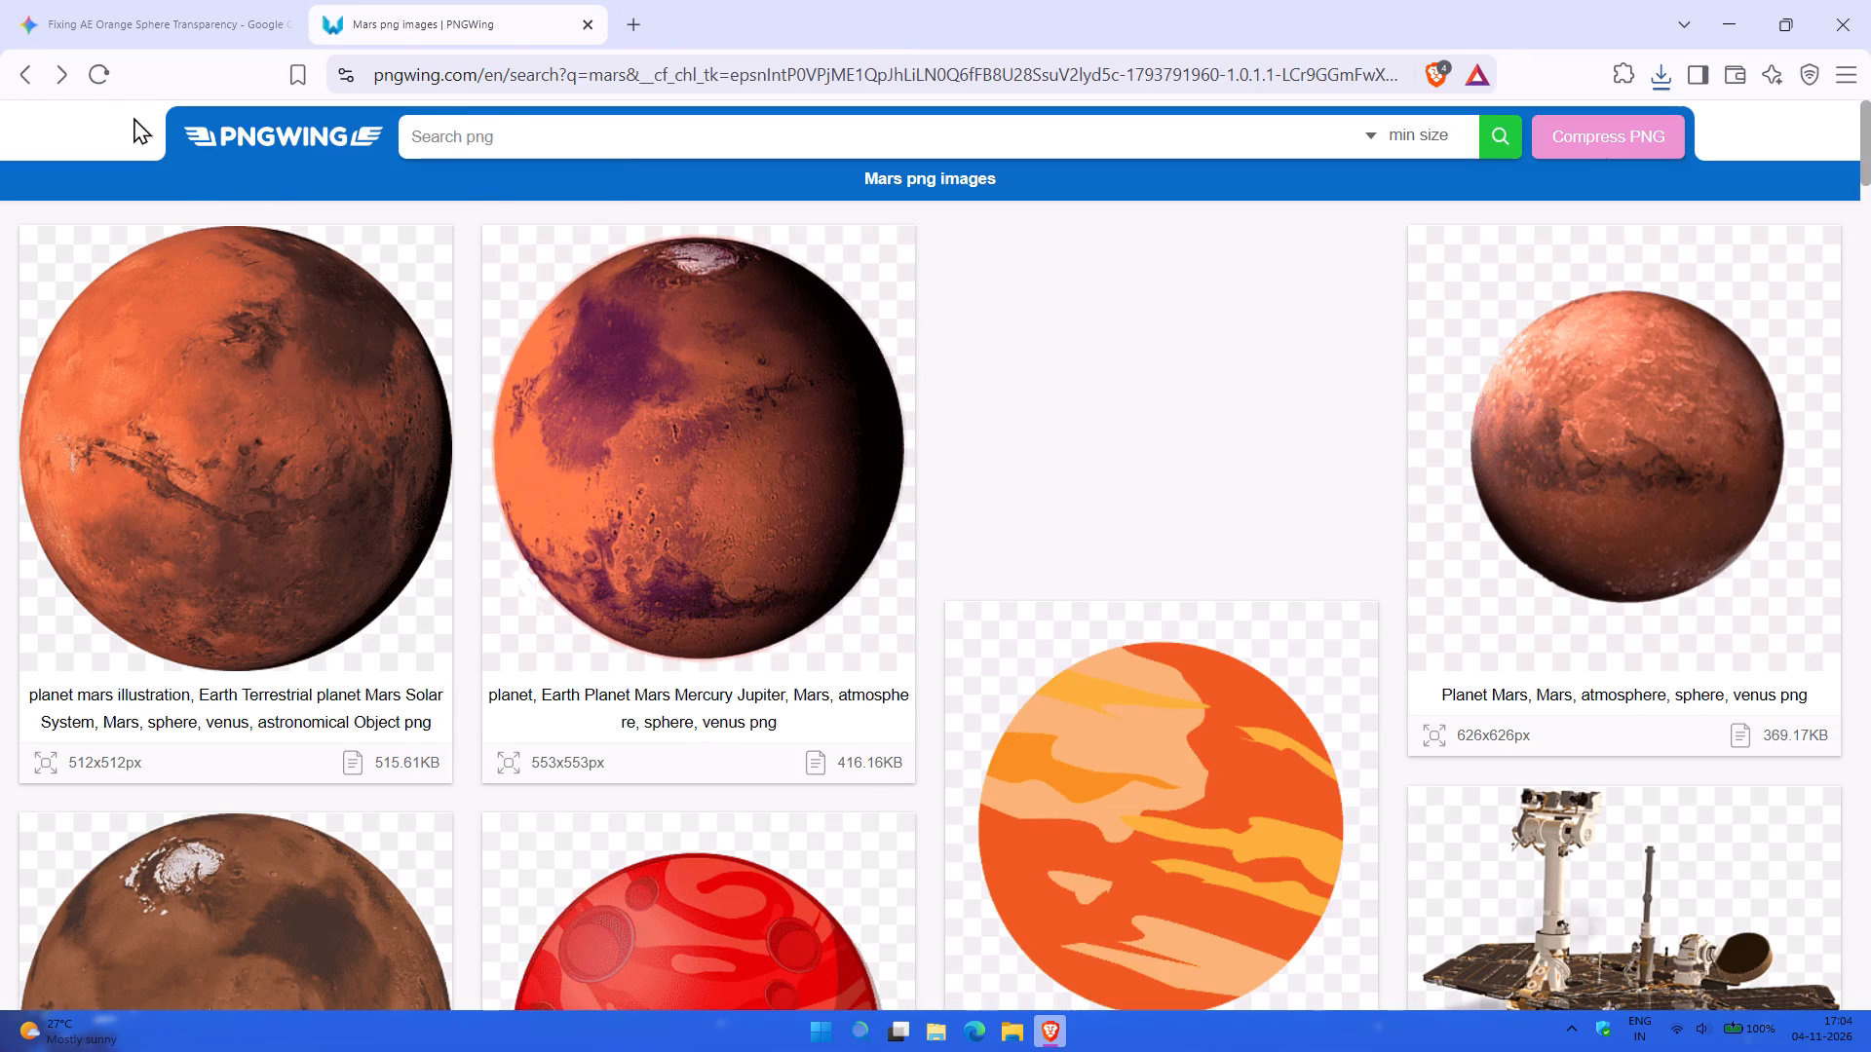
pyautogui.click(16, 69)
pyautogui.moveTo(237, 152); pyautogui.dragTo(138, 164)
pyautogui.write('venus')
pyautogui.press('Return')
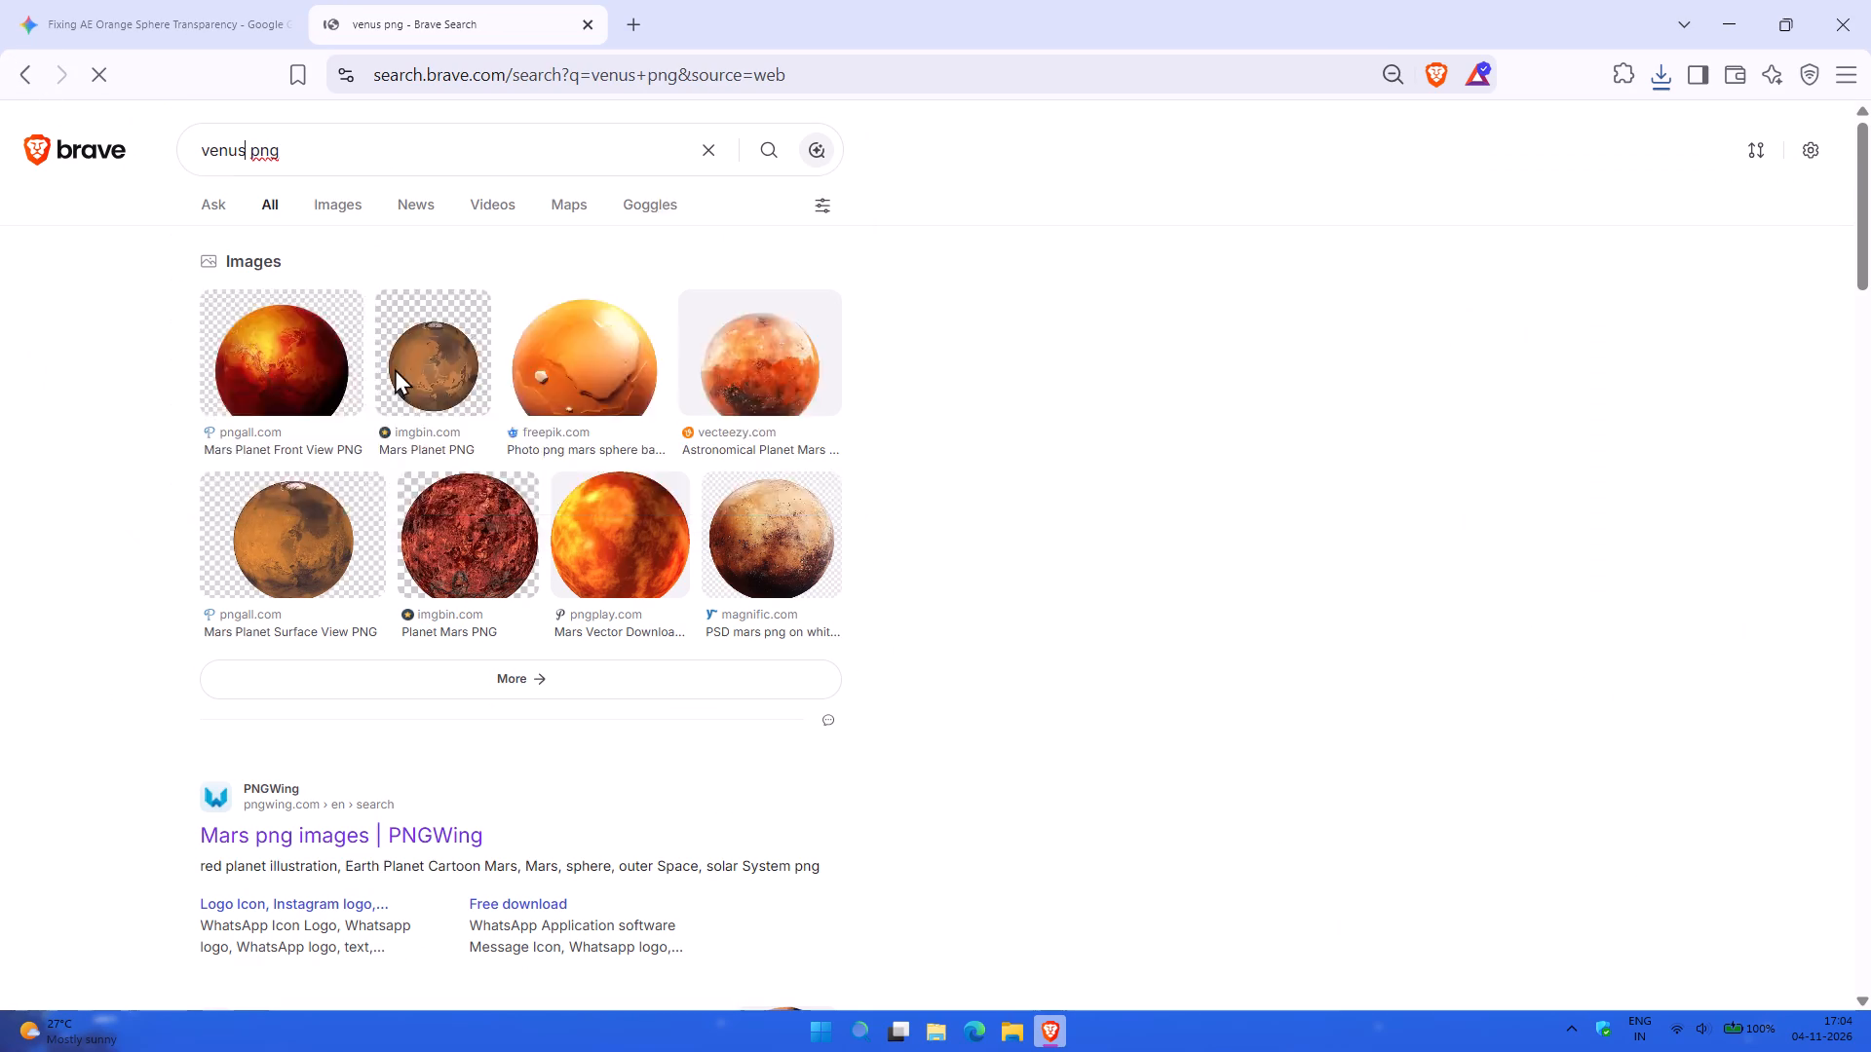
# Open PNGWing's "Venus png images" page and browse it for a suitable transparent Venus picture.
pyautogui.click(409, 833)
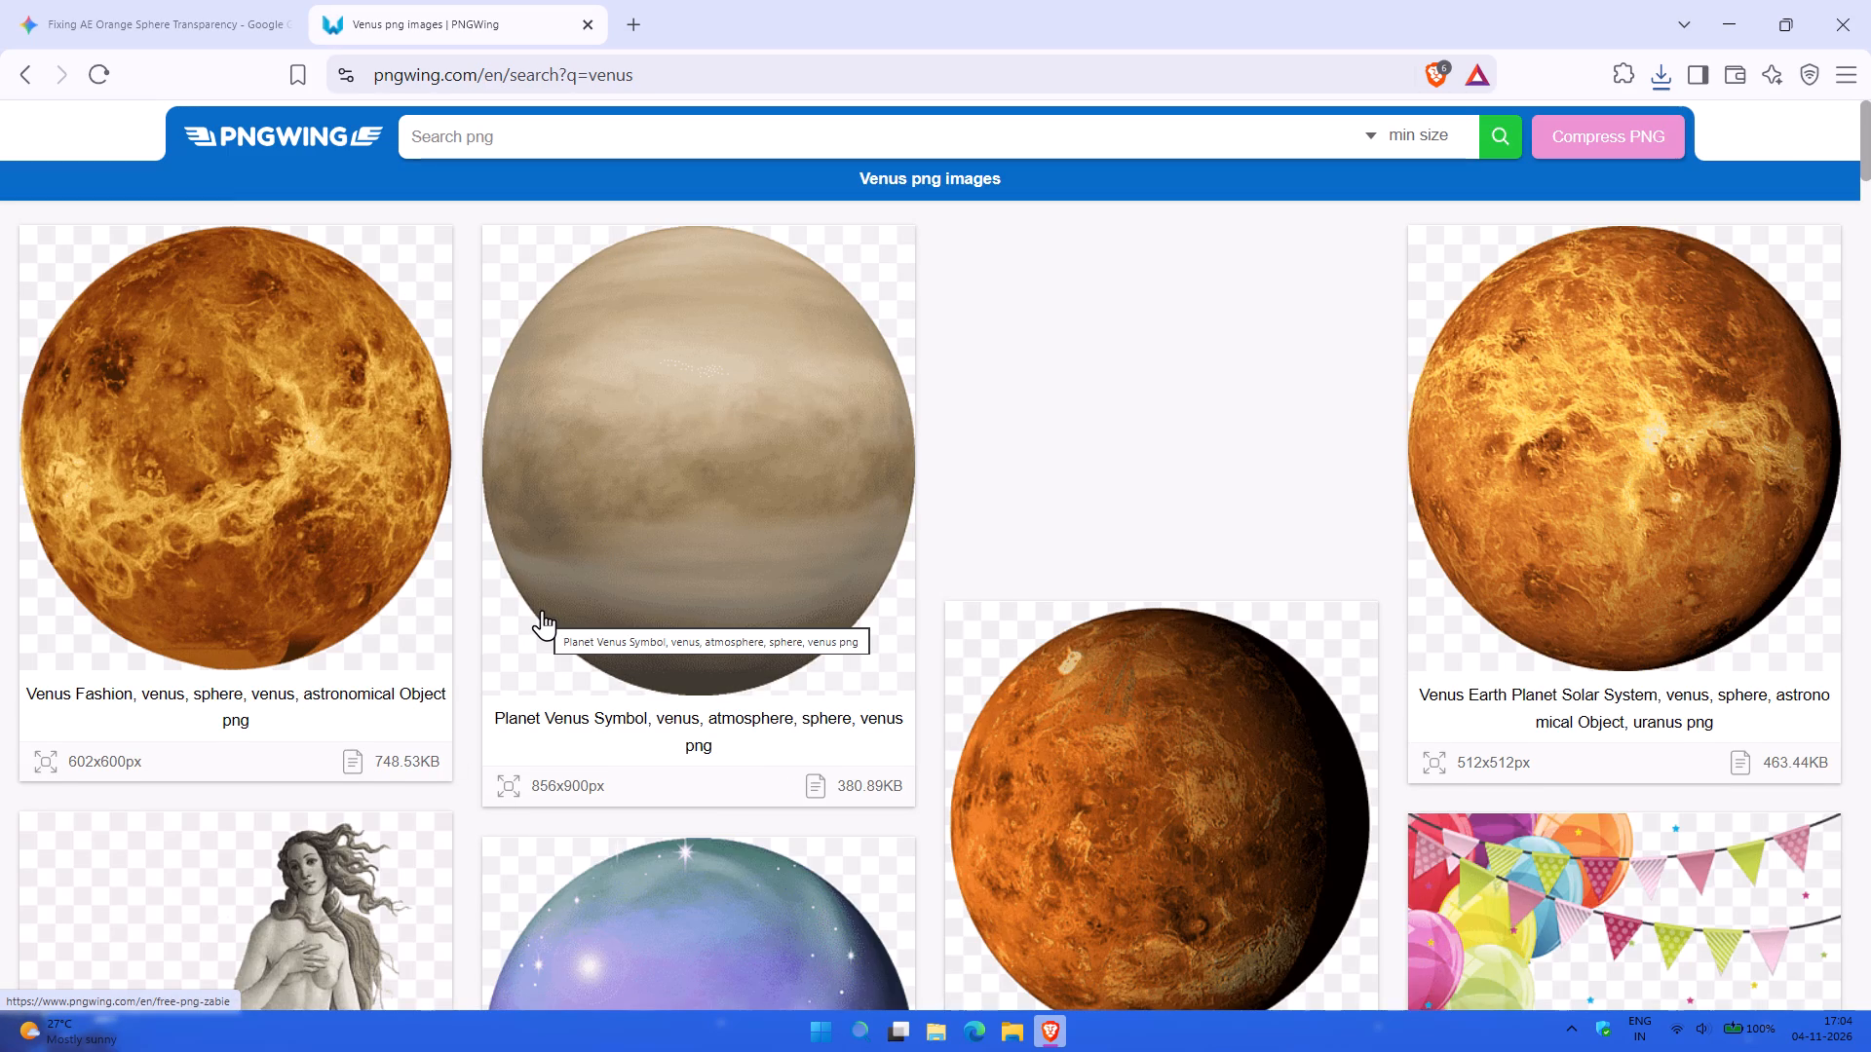
pyautogui.scroll(-2, 542, 610)
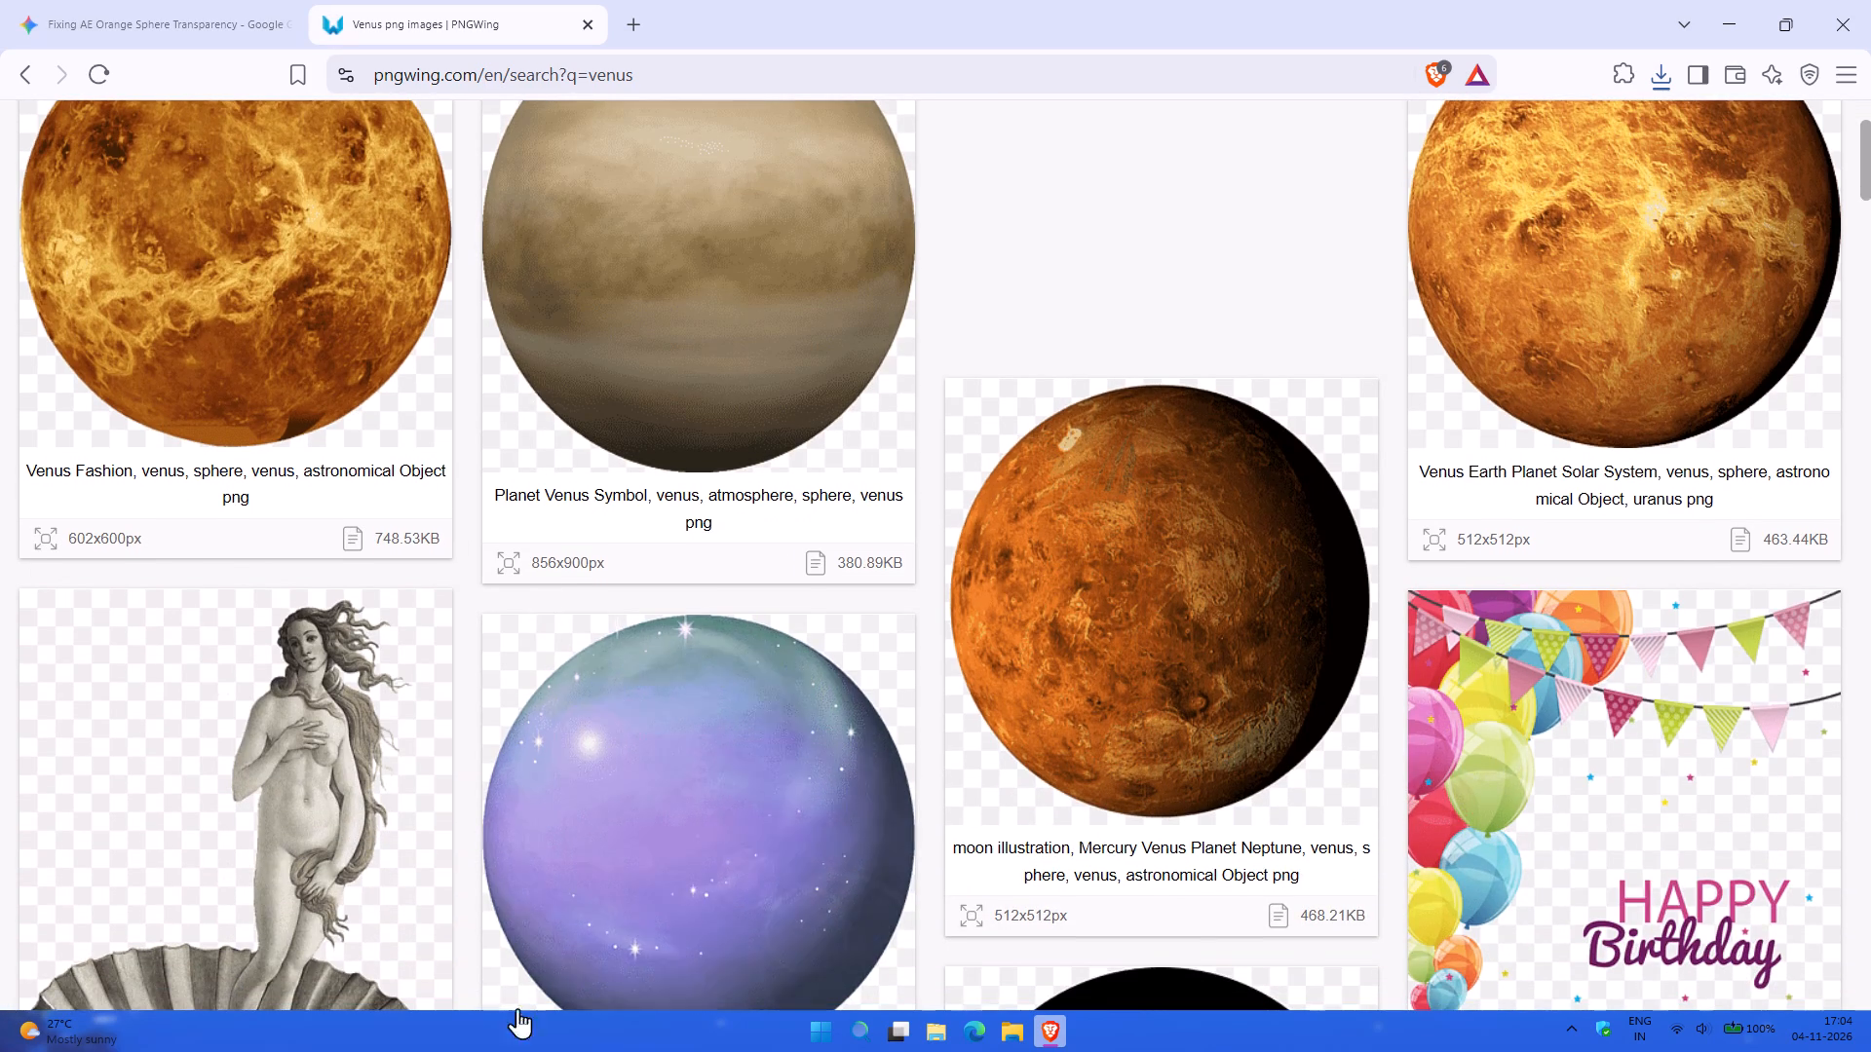
pyautogui.scroll(-7, 589, 748)
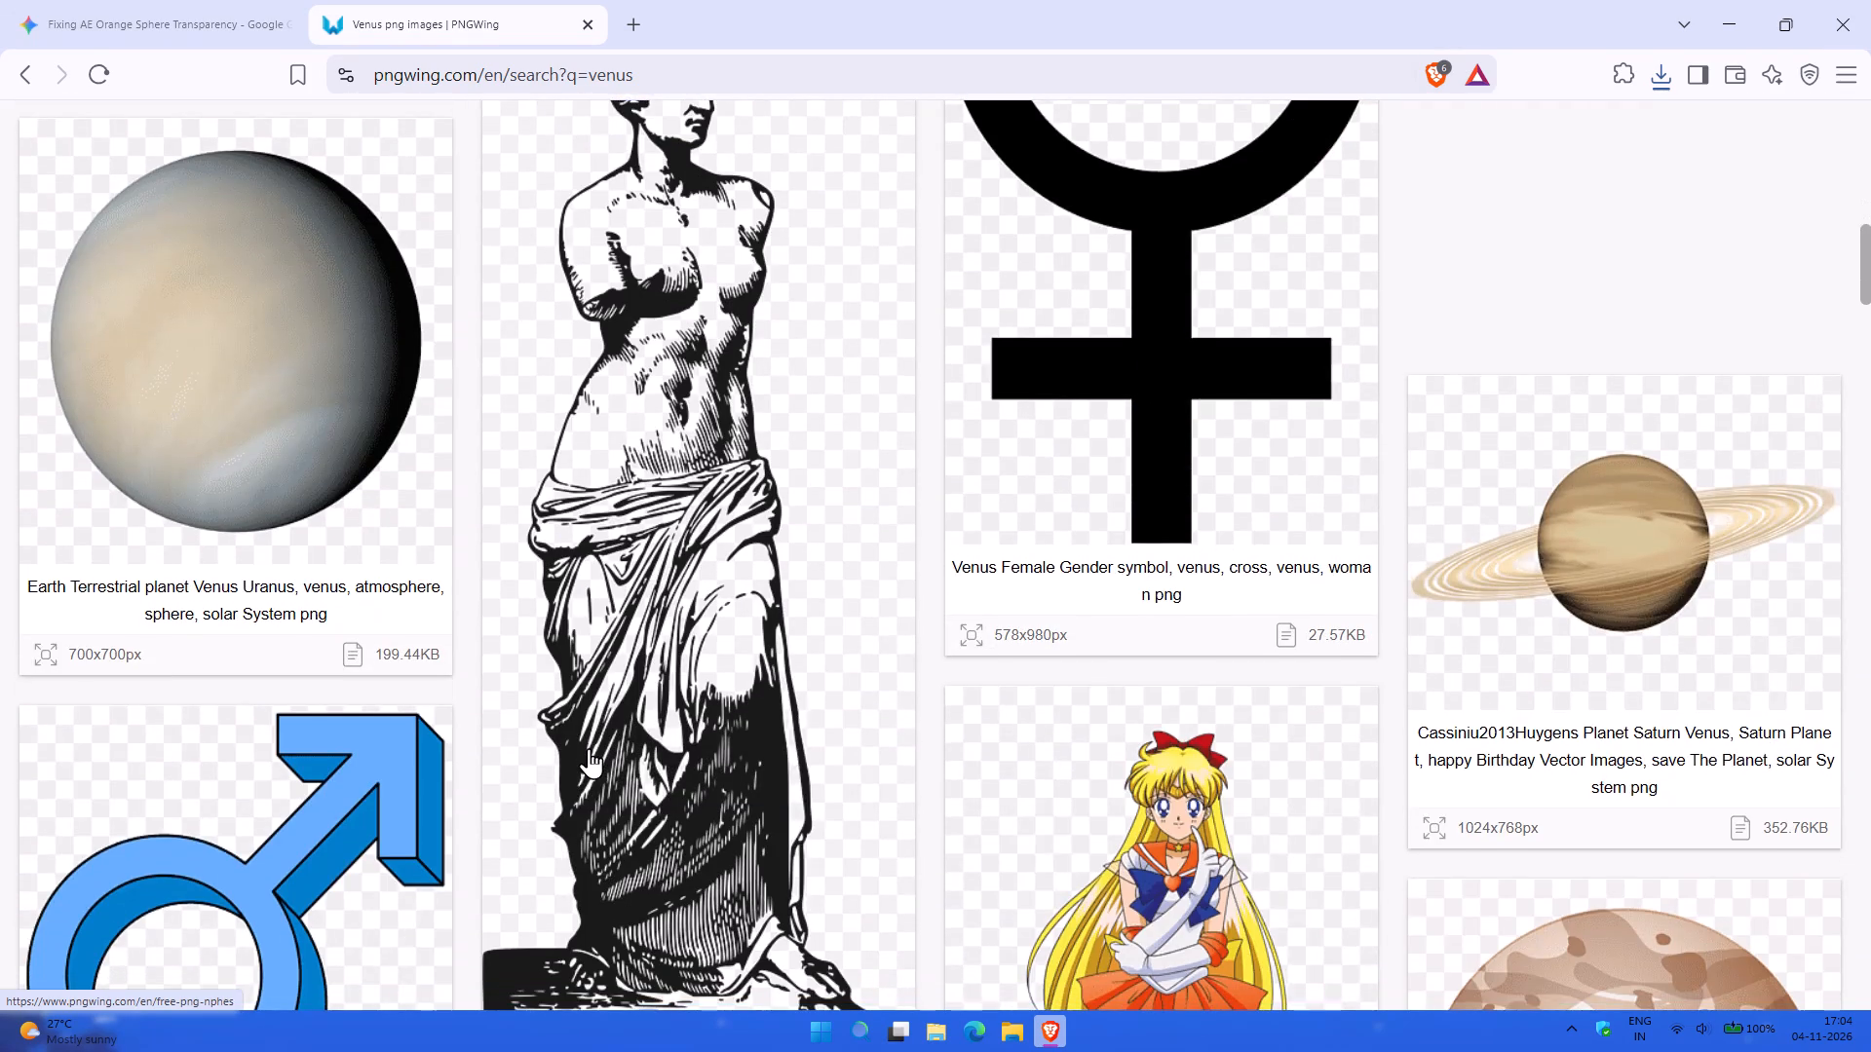
pyautogui.scroll(9, 589, 748)
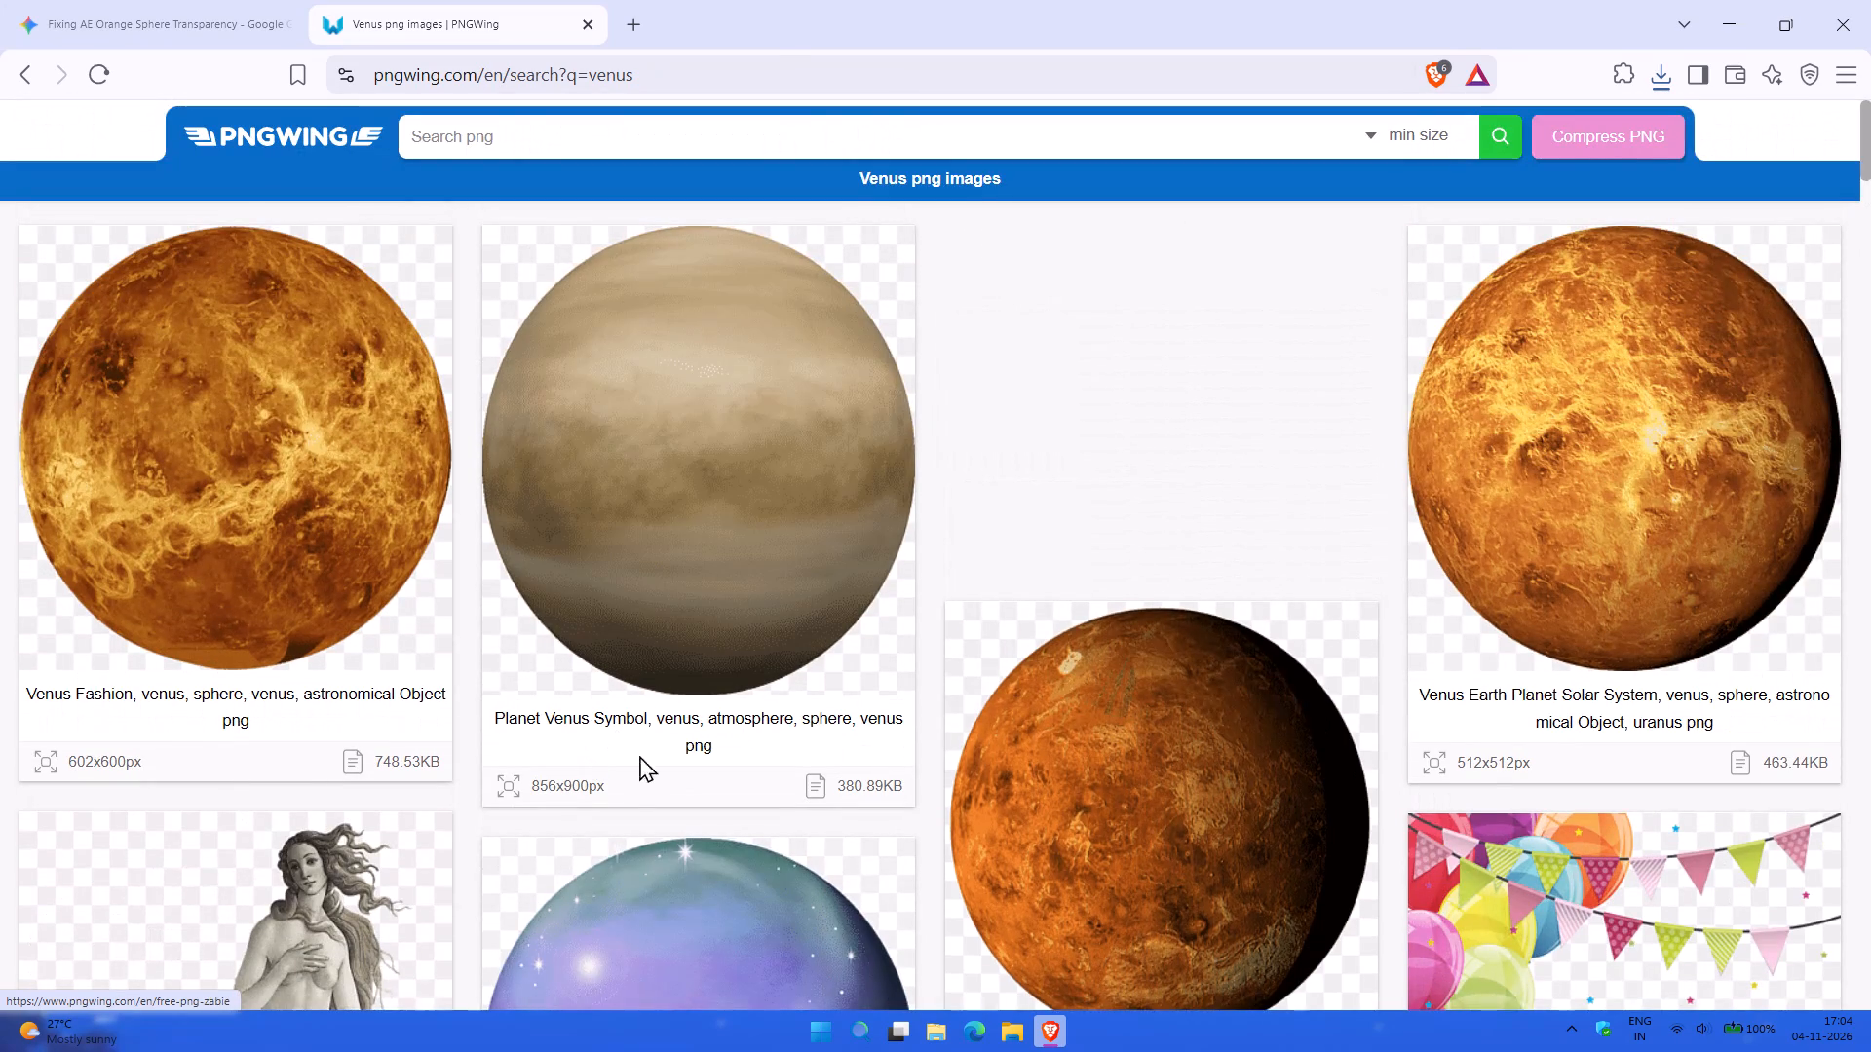
# Switch to File Explorer, examine the planet images in Music > ae > venus and mars at larger thumbnail sizes, and return to the ae folder.
pyautogui.click(999, 1035)
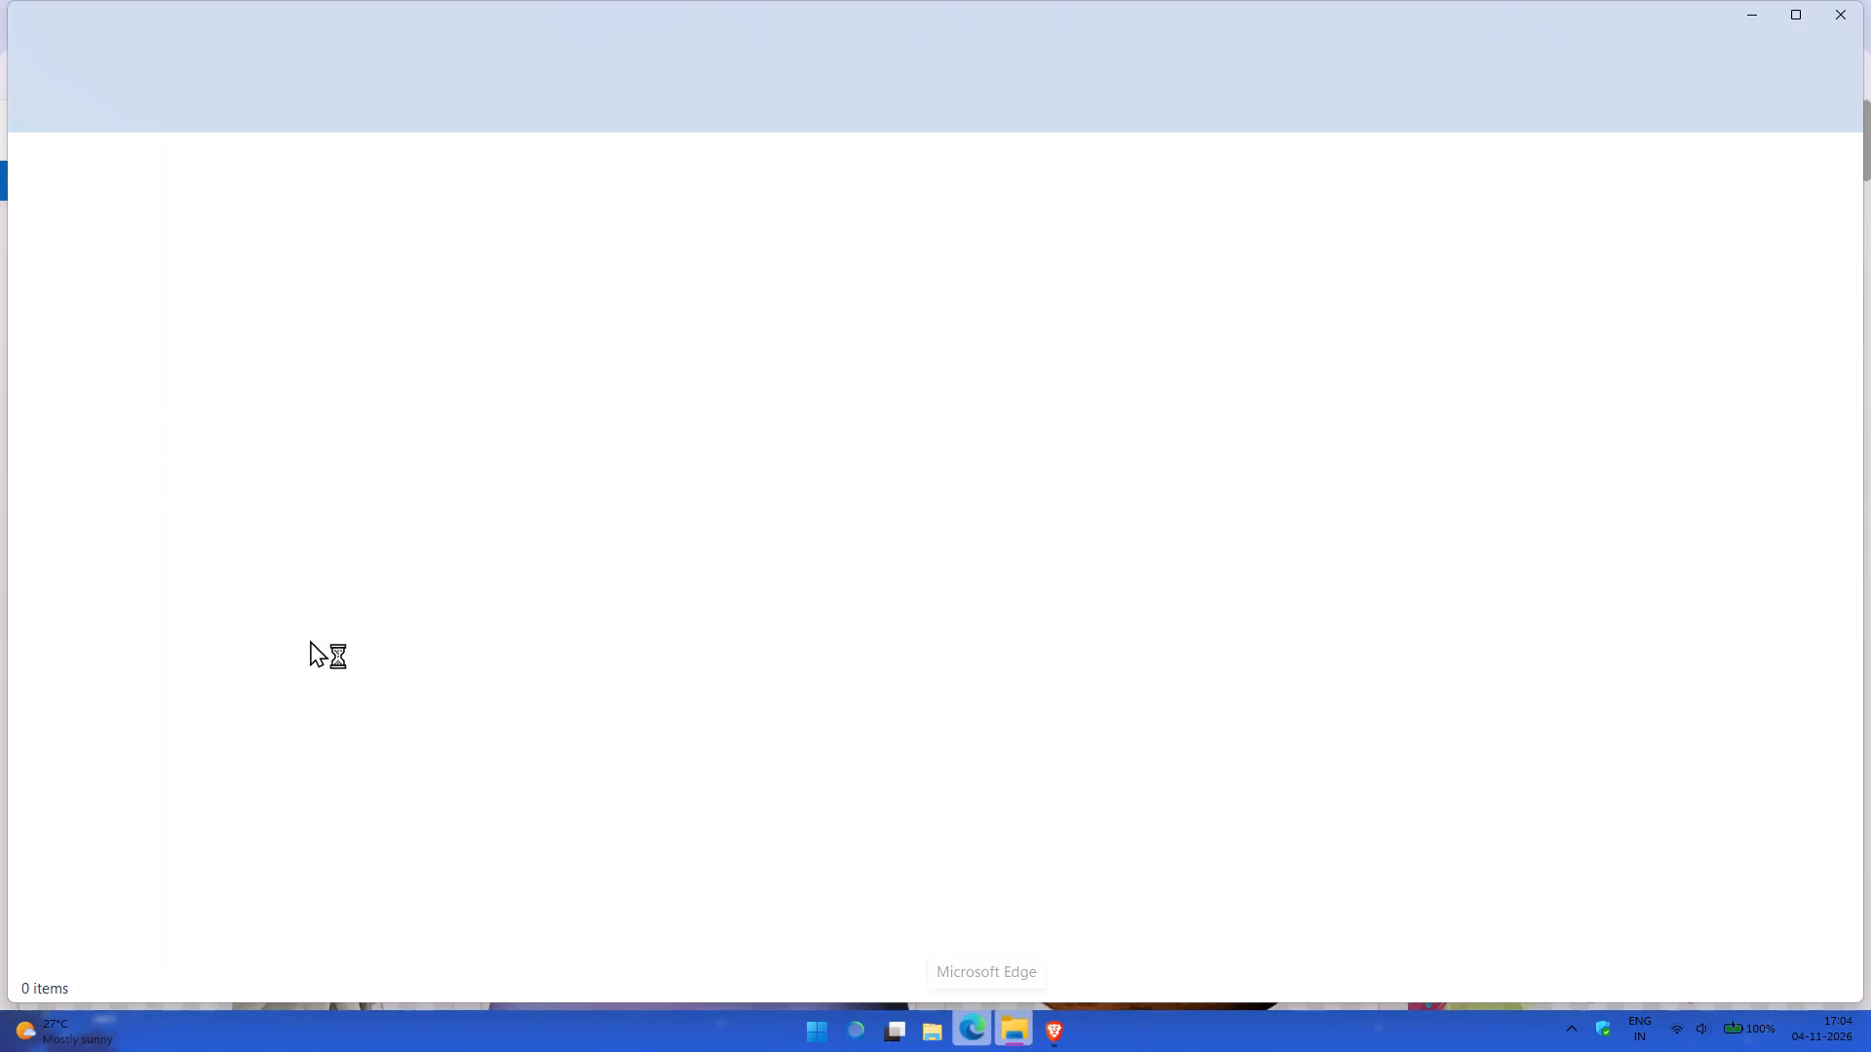
pyautogui.click(78, 468)
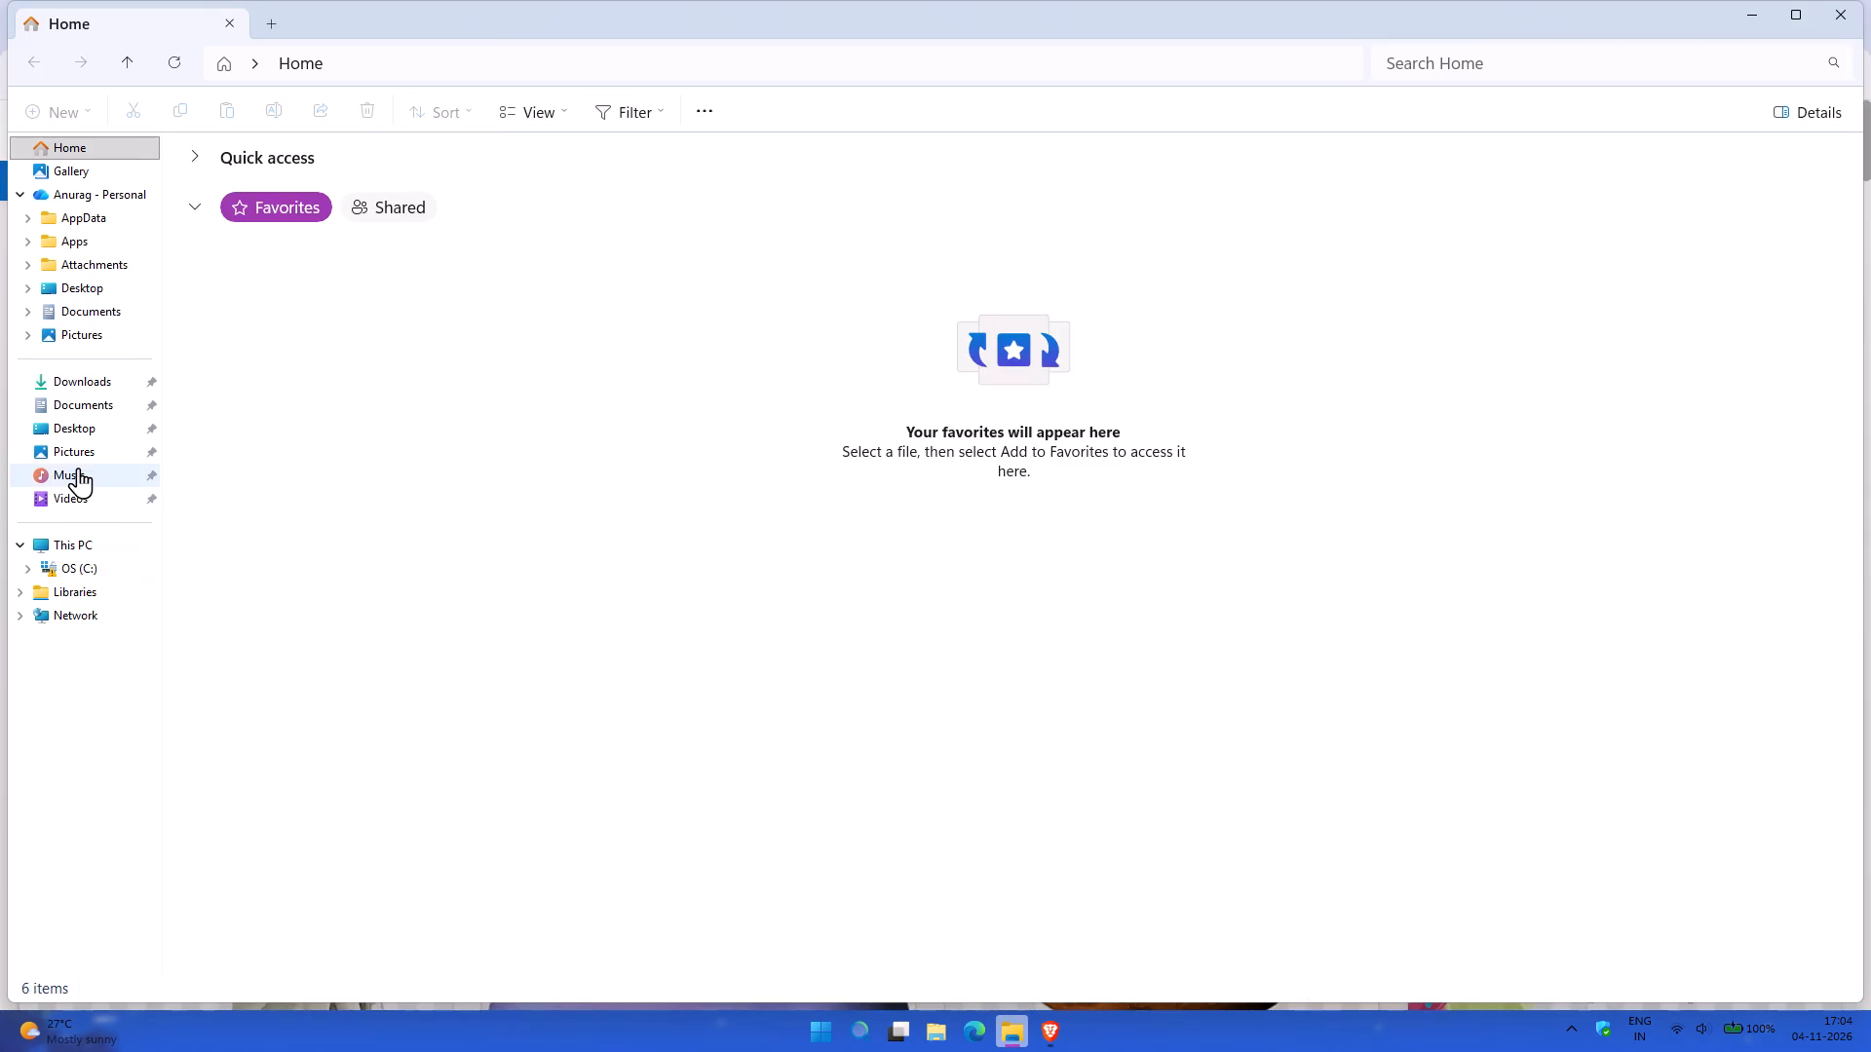
pyautogui.doubleClick(250, 173)
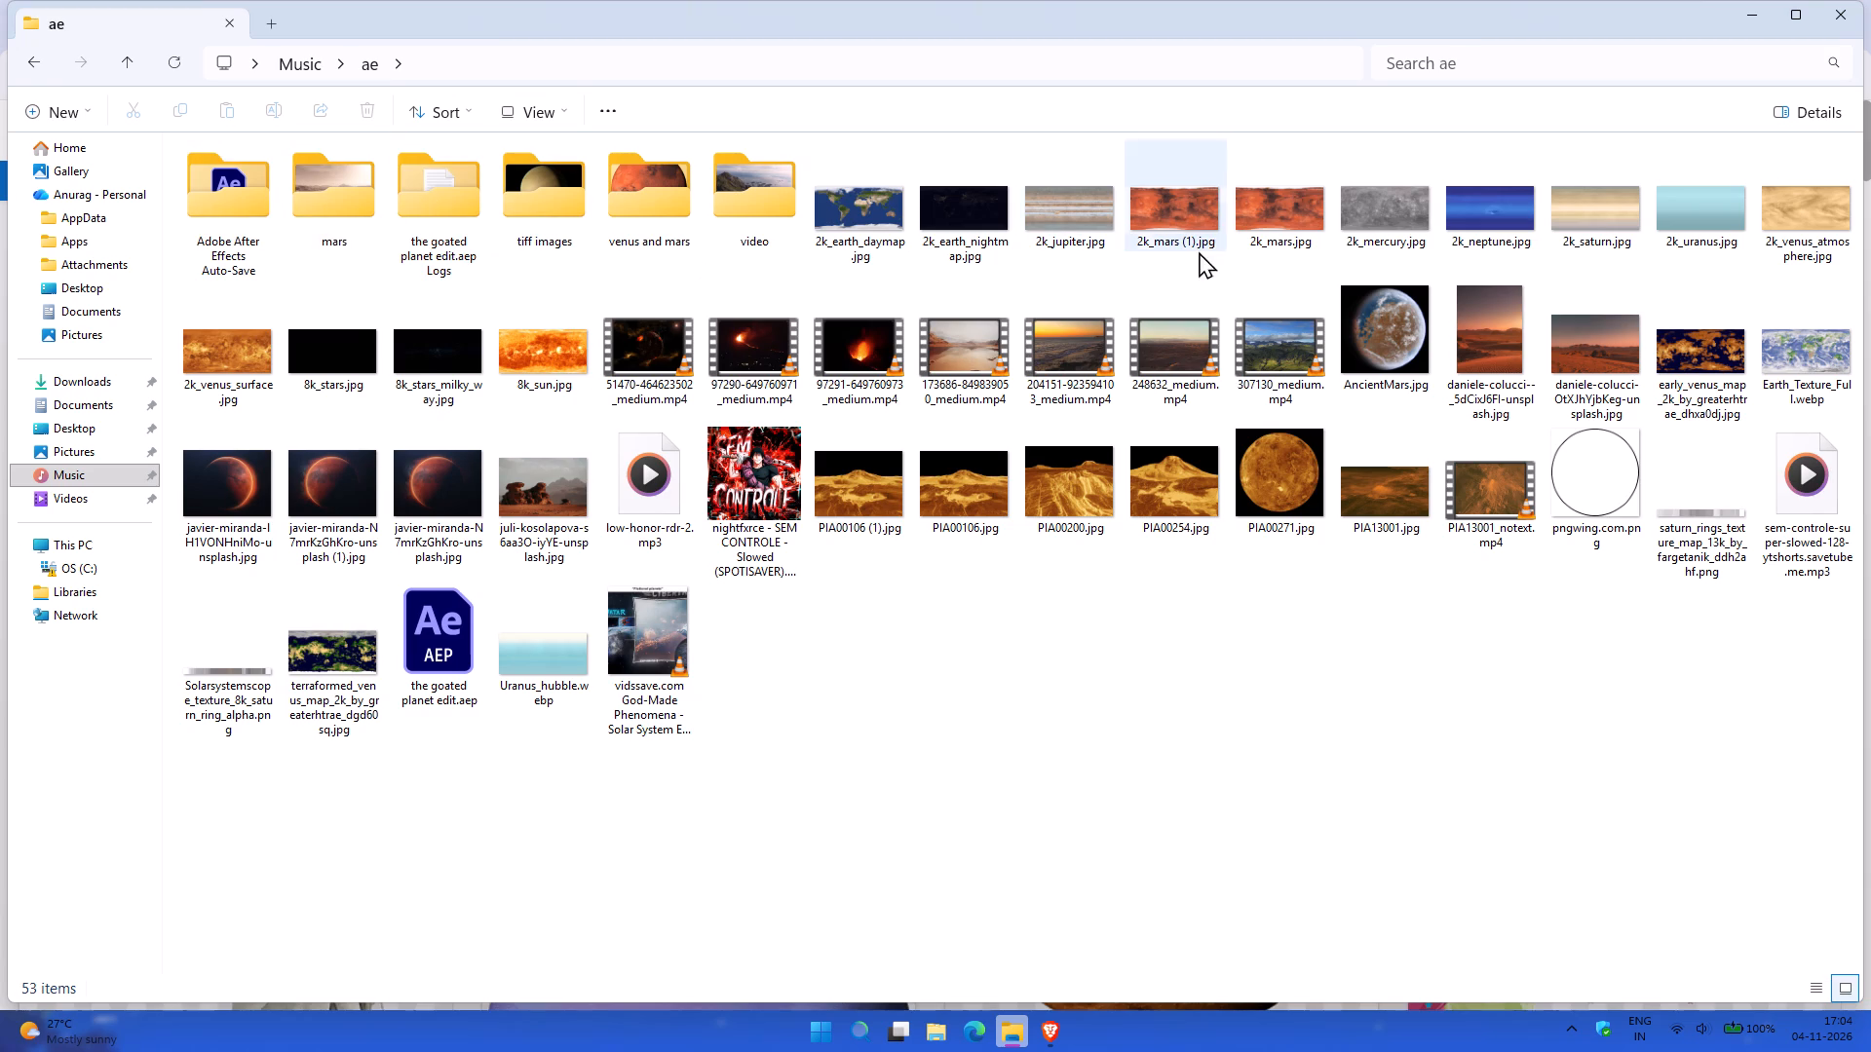
pyautogui.doubleClick(640, 220)
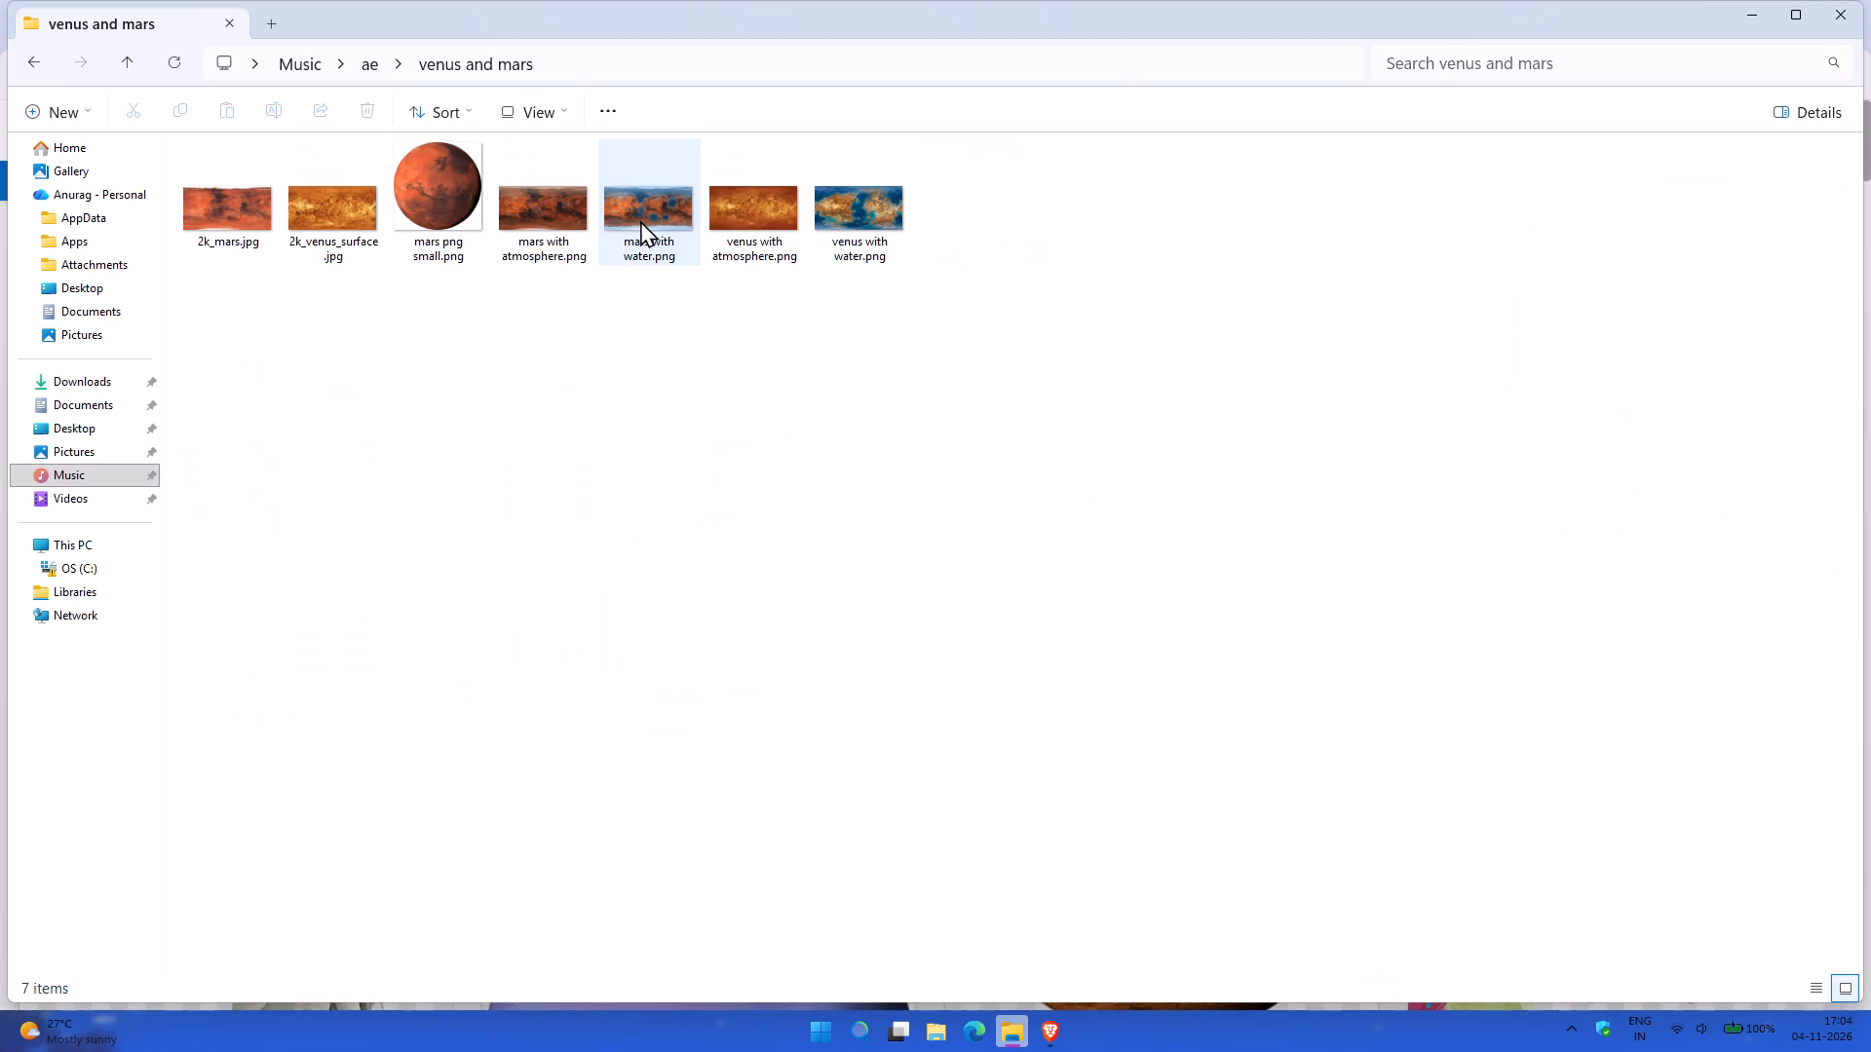
pyautogui.keyDown('ctrl'); pyautogui.scroll(11, 651, 209); pyautogui.keyUp('ctrl')
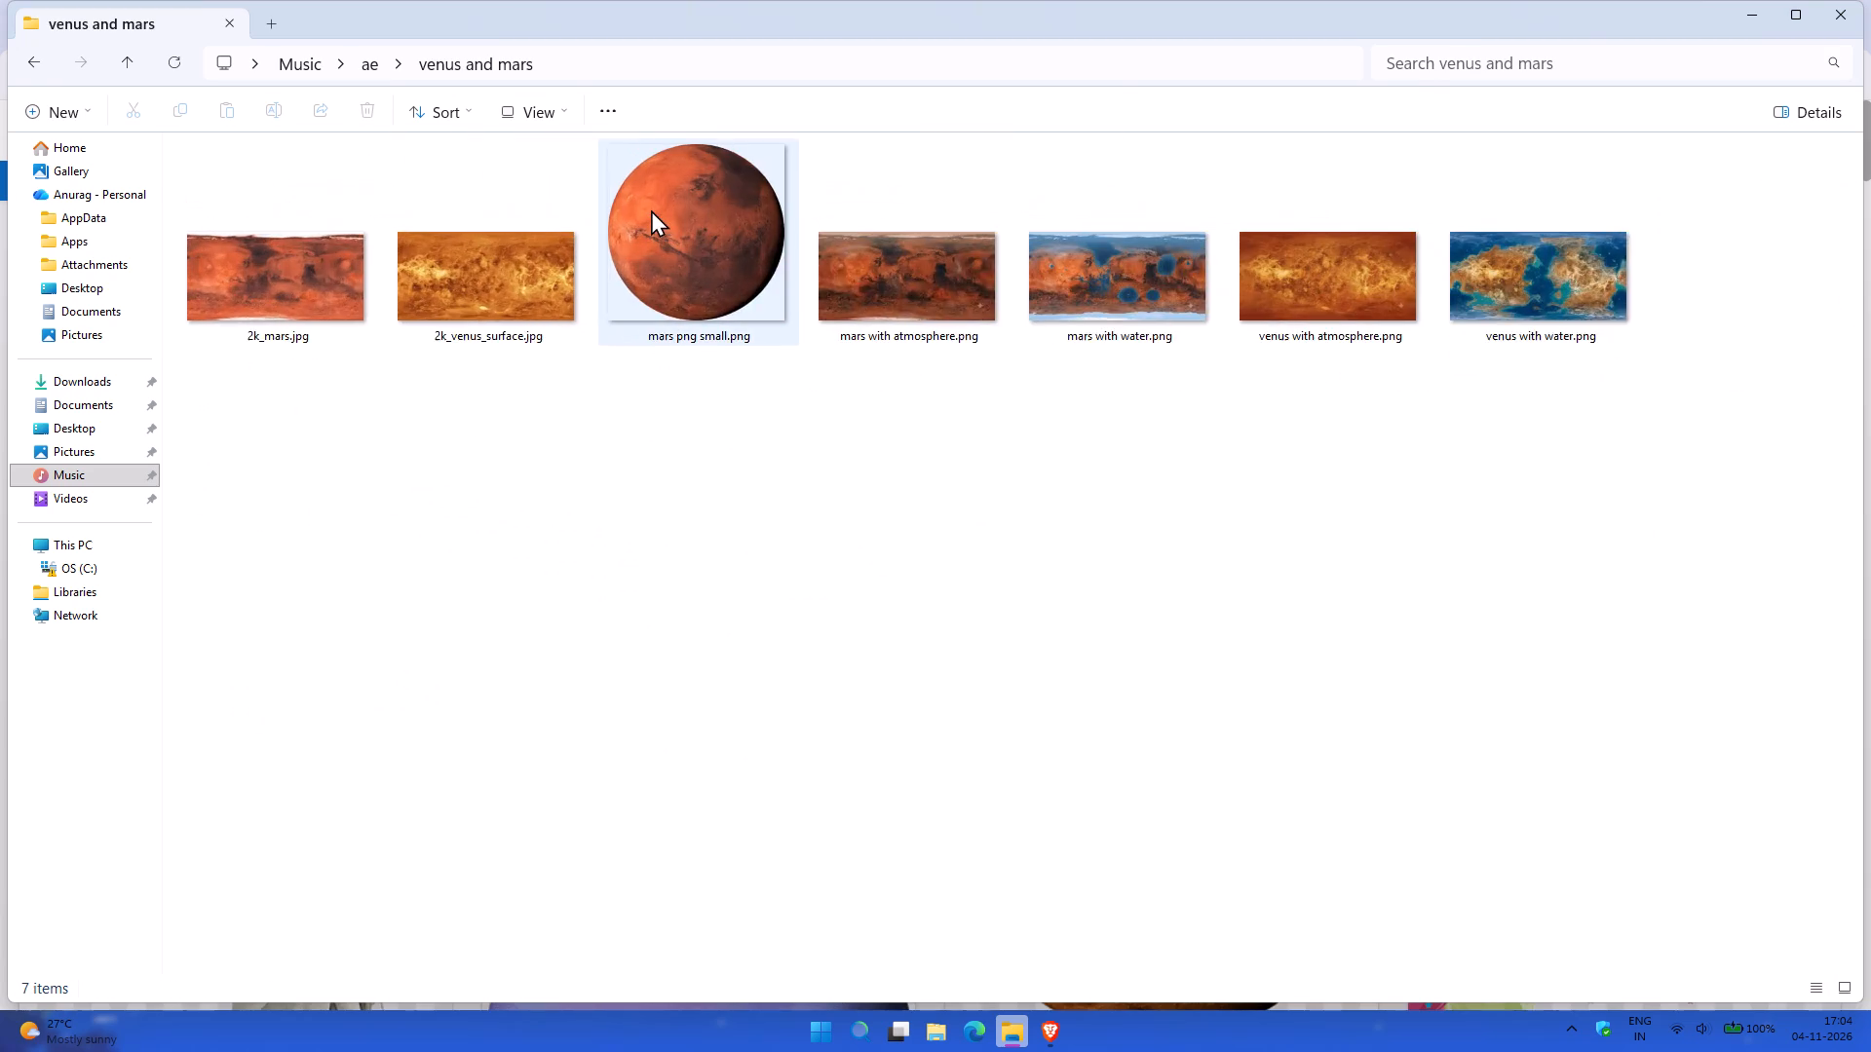
pyautogui.keyDown('ctrl'); pyautogui.scroll(9, 651, 209); pyautogui.keyUp('ctrl')
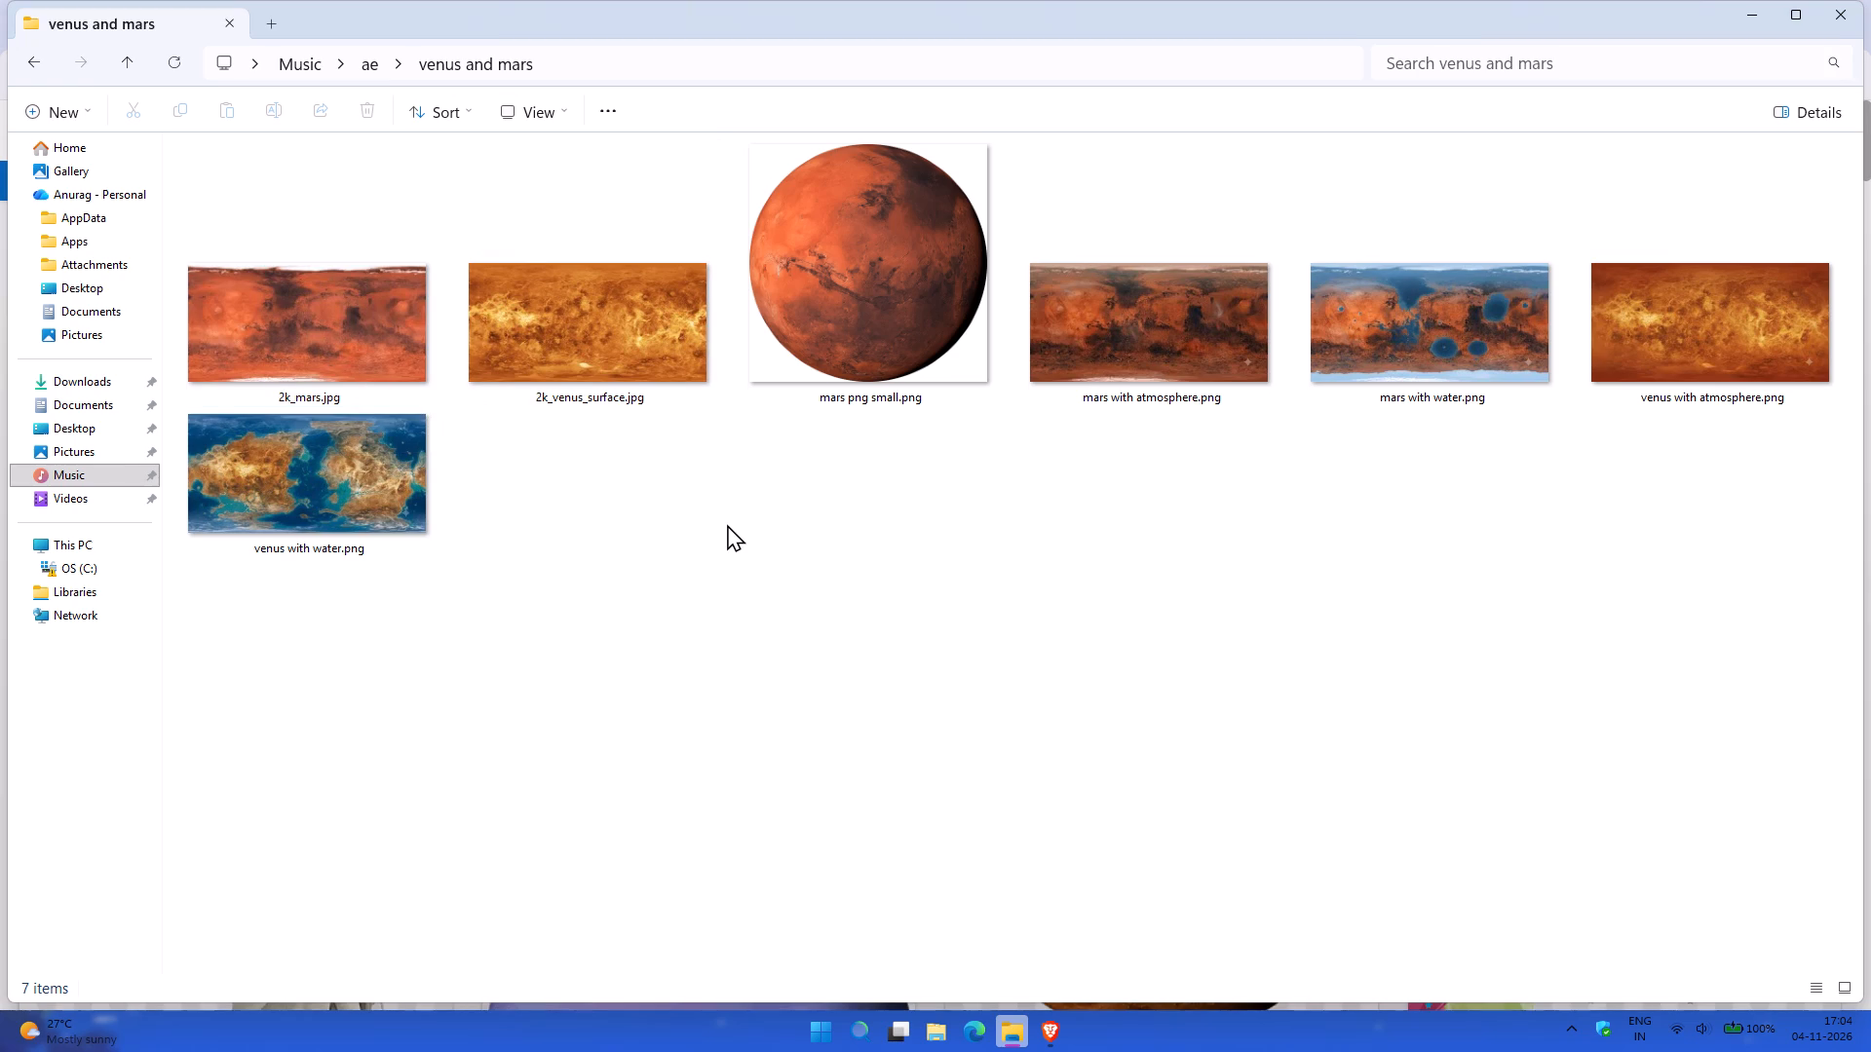
pyautogui.keyDown('ctrl'); pyautogui.scroll(-6, 791, 492); pyautogui.keyUp('ctrl')
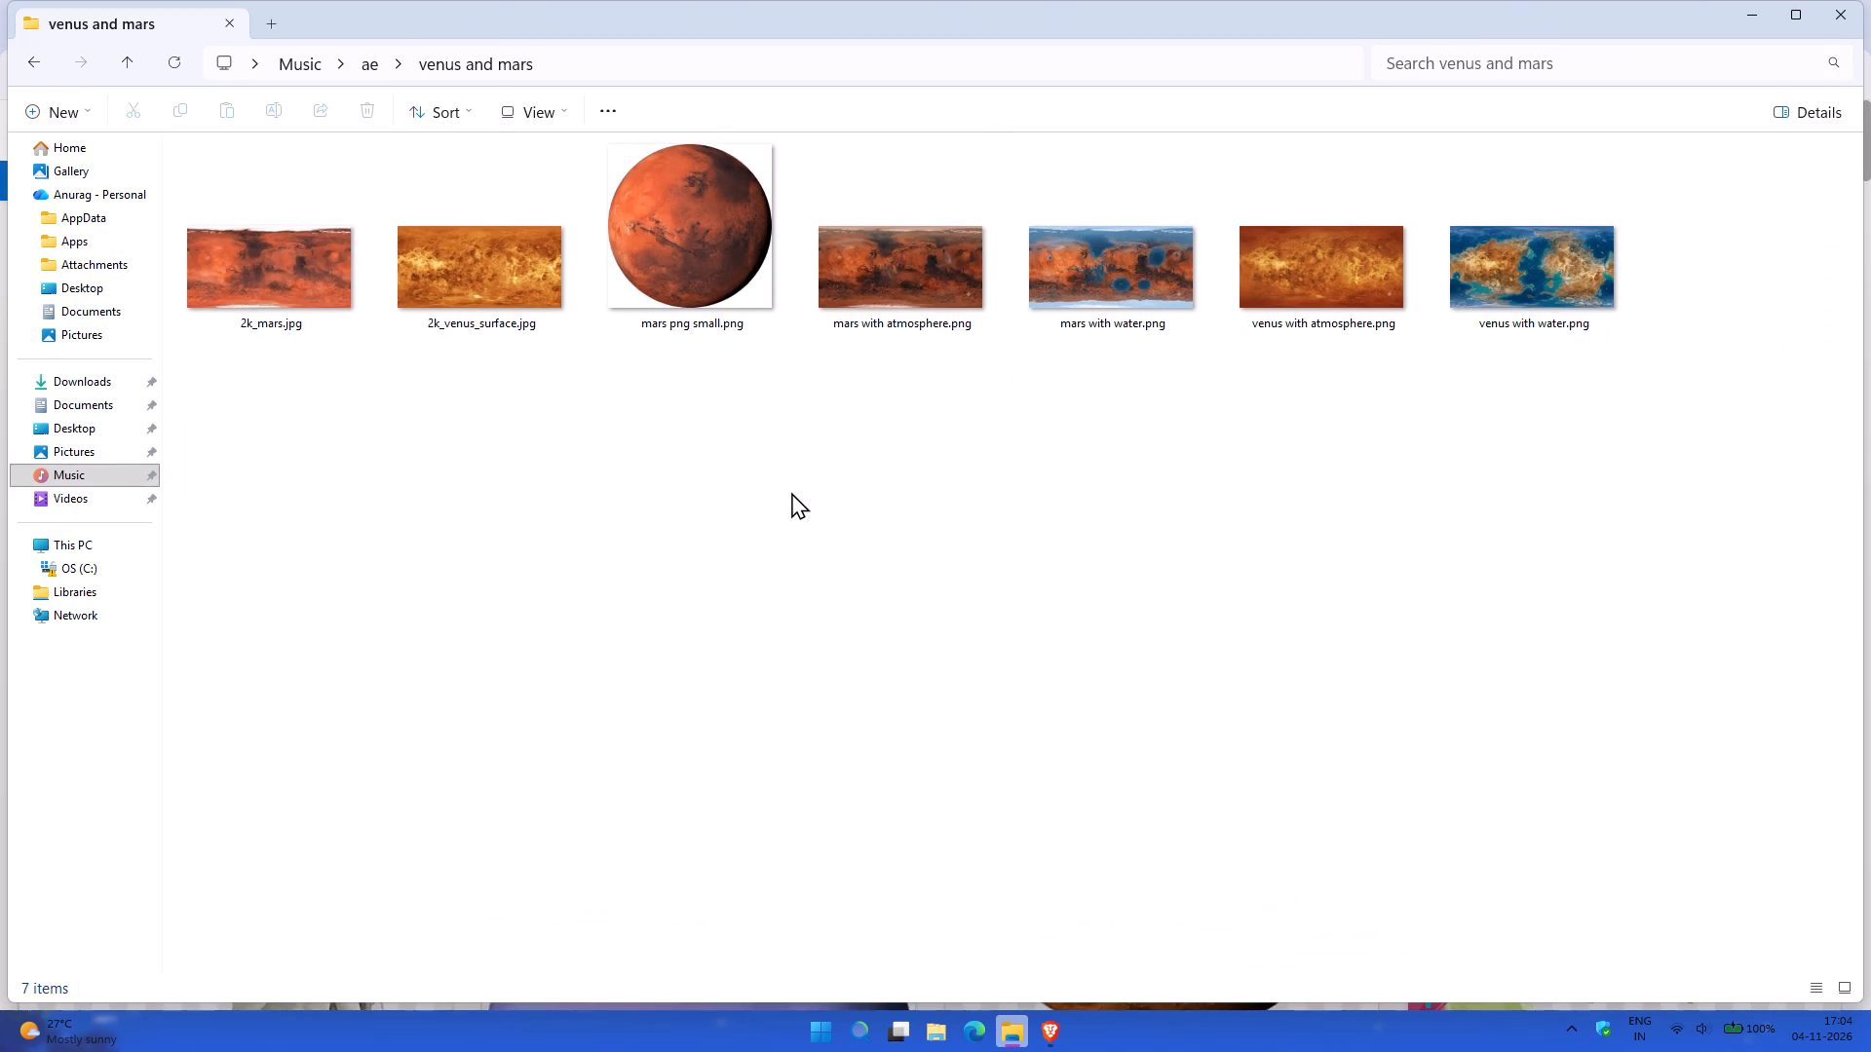
pyautogui.keyDown('ctrl'); pyautogui.scroll(-3, 791, 492); pyautogui.keyUp('ctrl')
pyautogui.keyDown('ctrl'); pyautogui.scroll(4, 1017, 142); pyautogui.keyUp('ctrl')
pyautogui.click(380, 72)
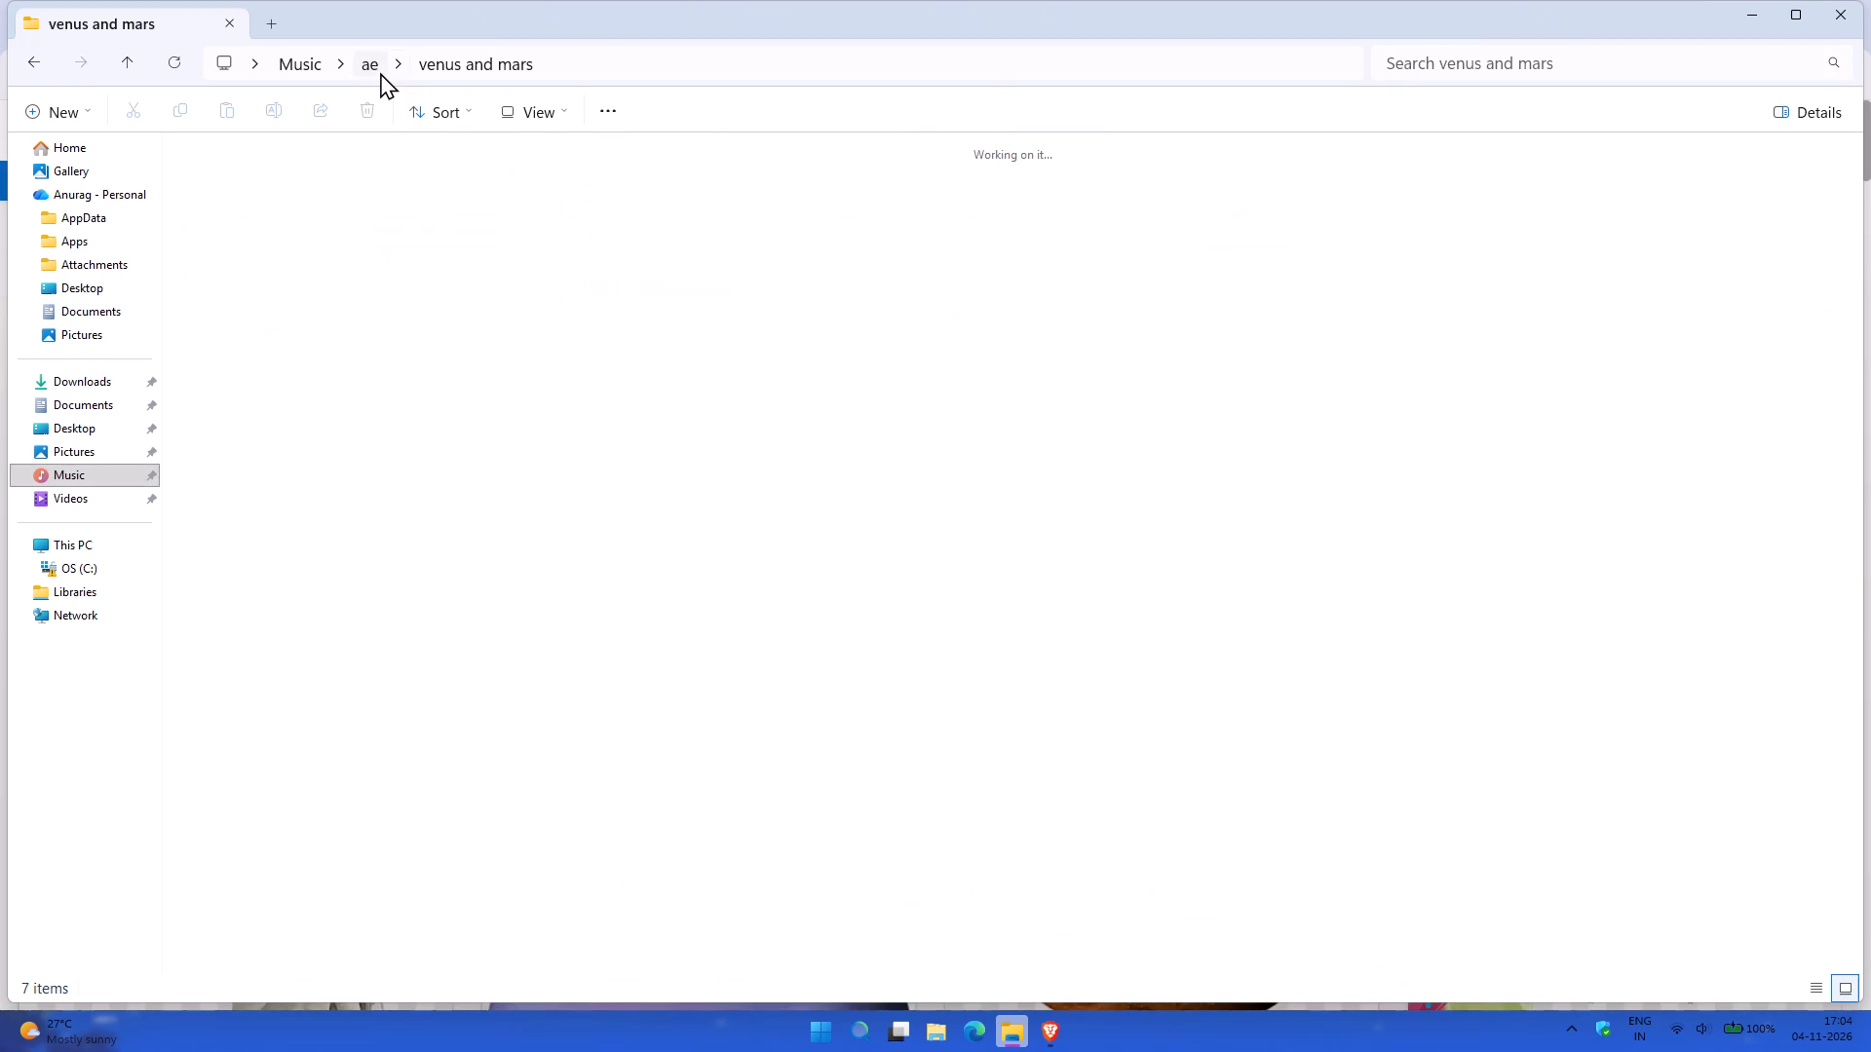
# Switch to Brave, open PNGWing's "Venus Fashion, venus, sphere" picture page and check its width and height resize options.
pyautogui.click(1059, 1028)
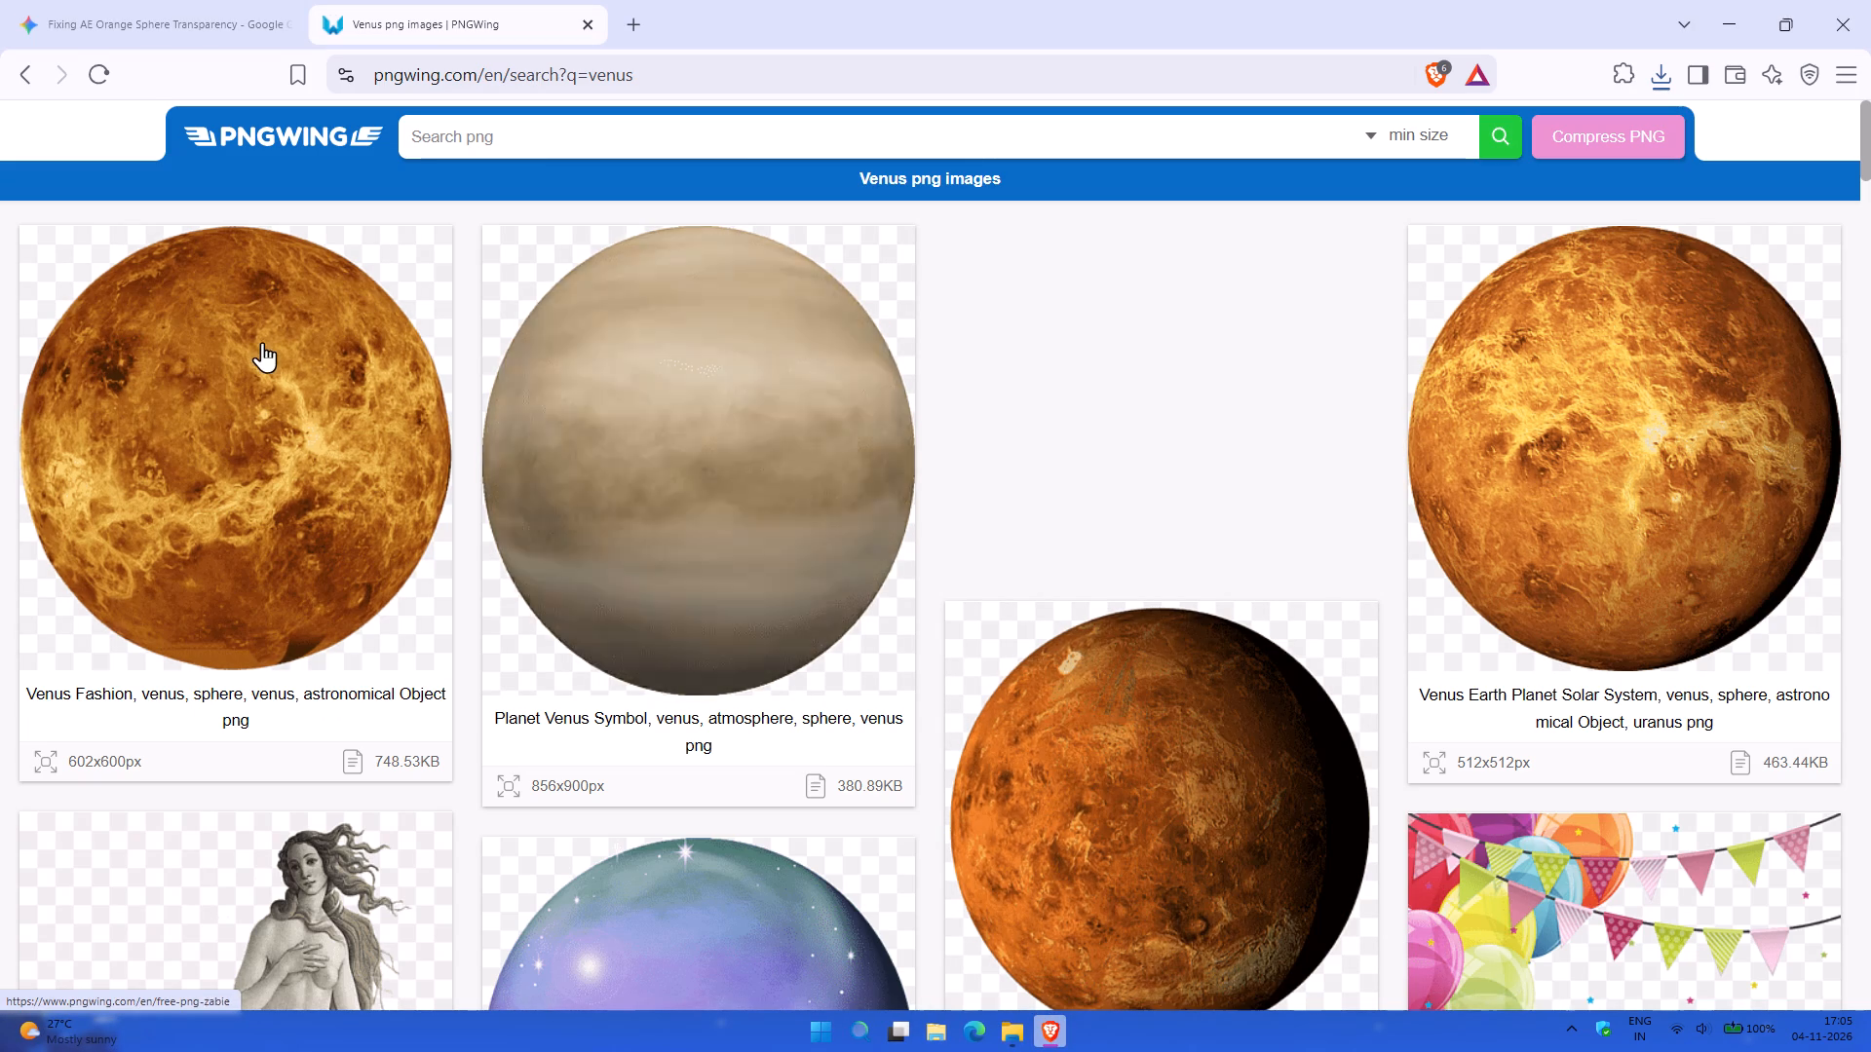
pyautogui.click(223, 351)
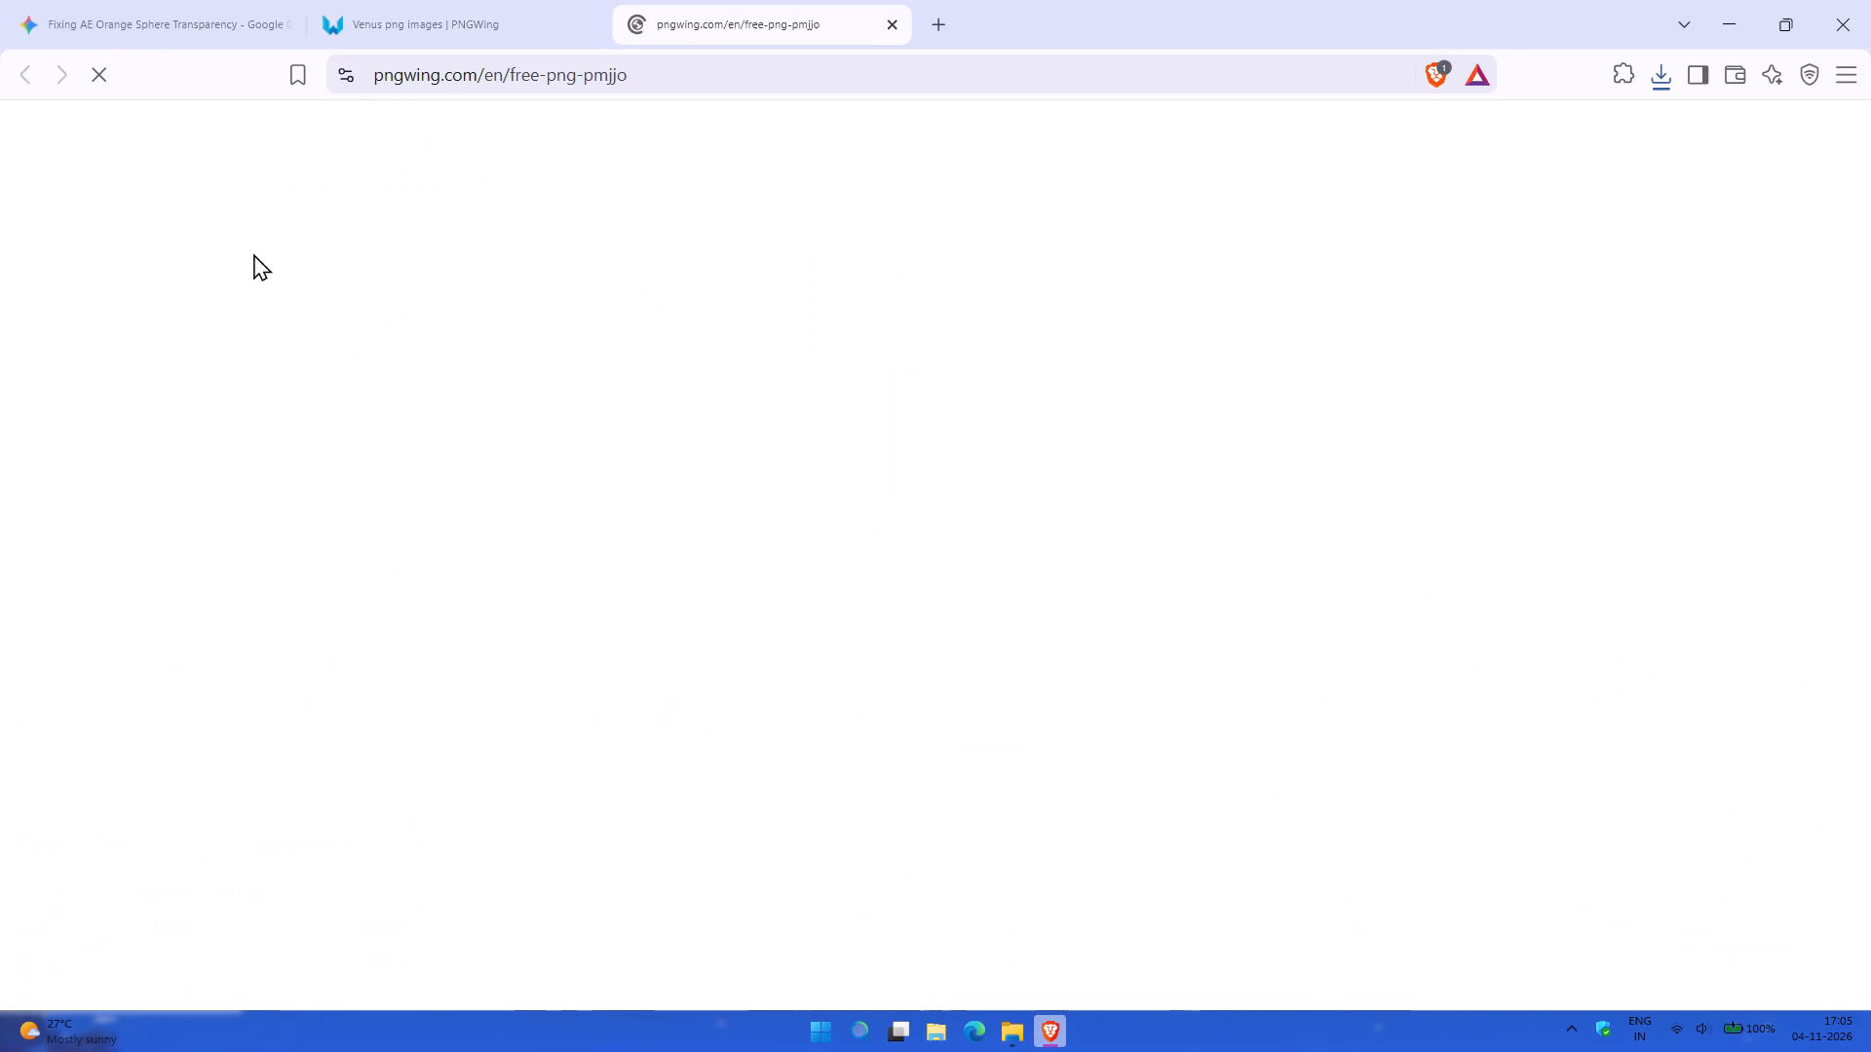
pyautogui.click(444, 16)
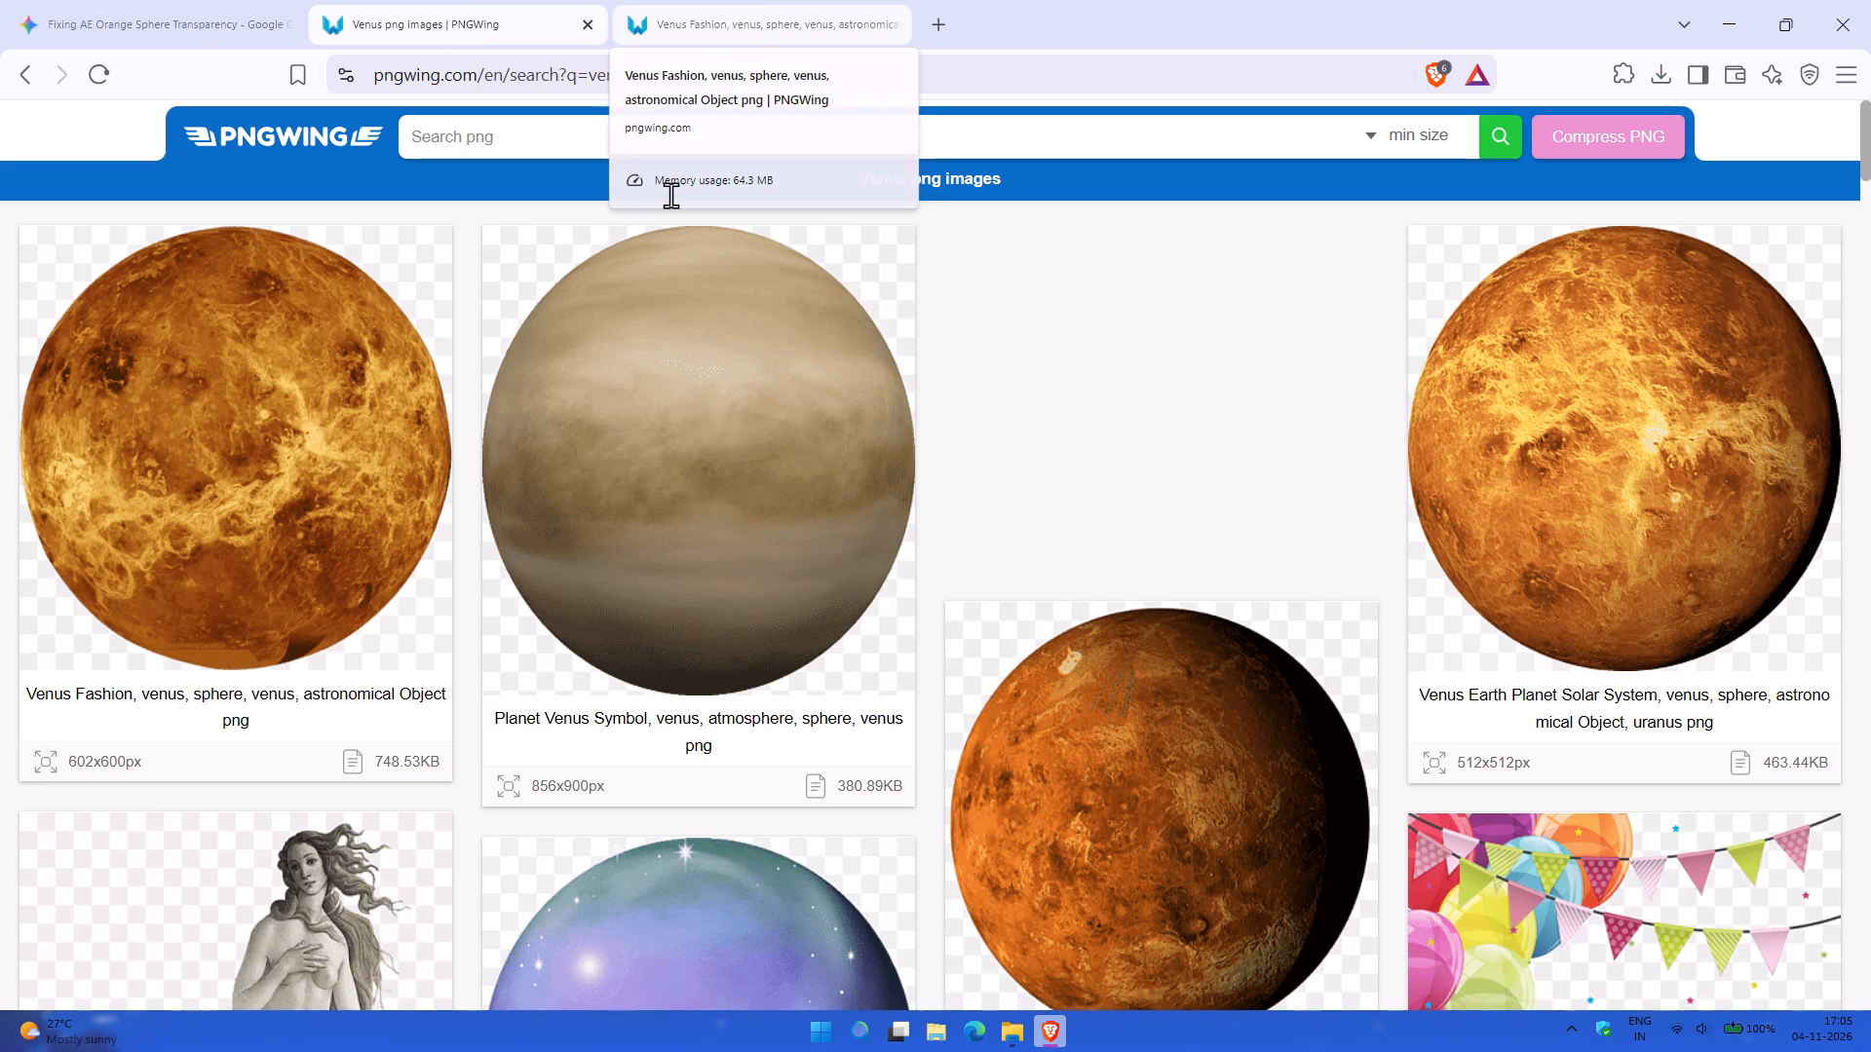
pyautogui.click(731, 0)
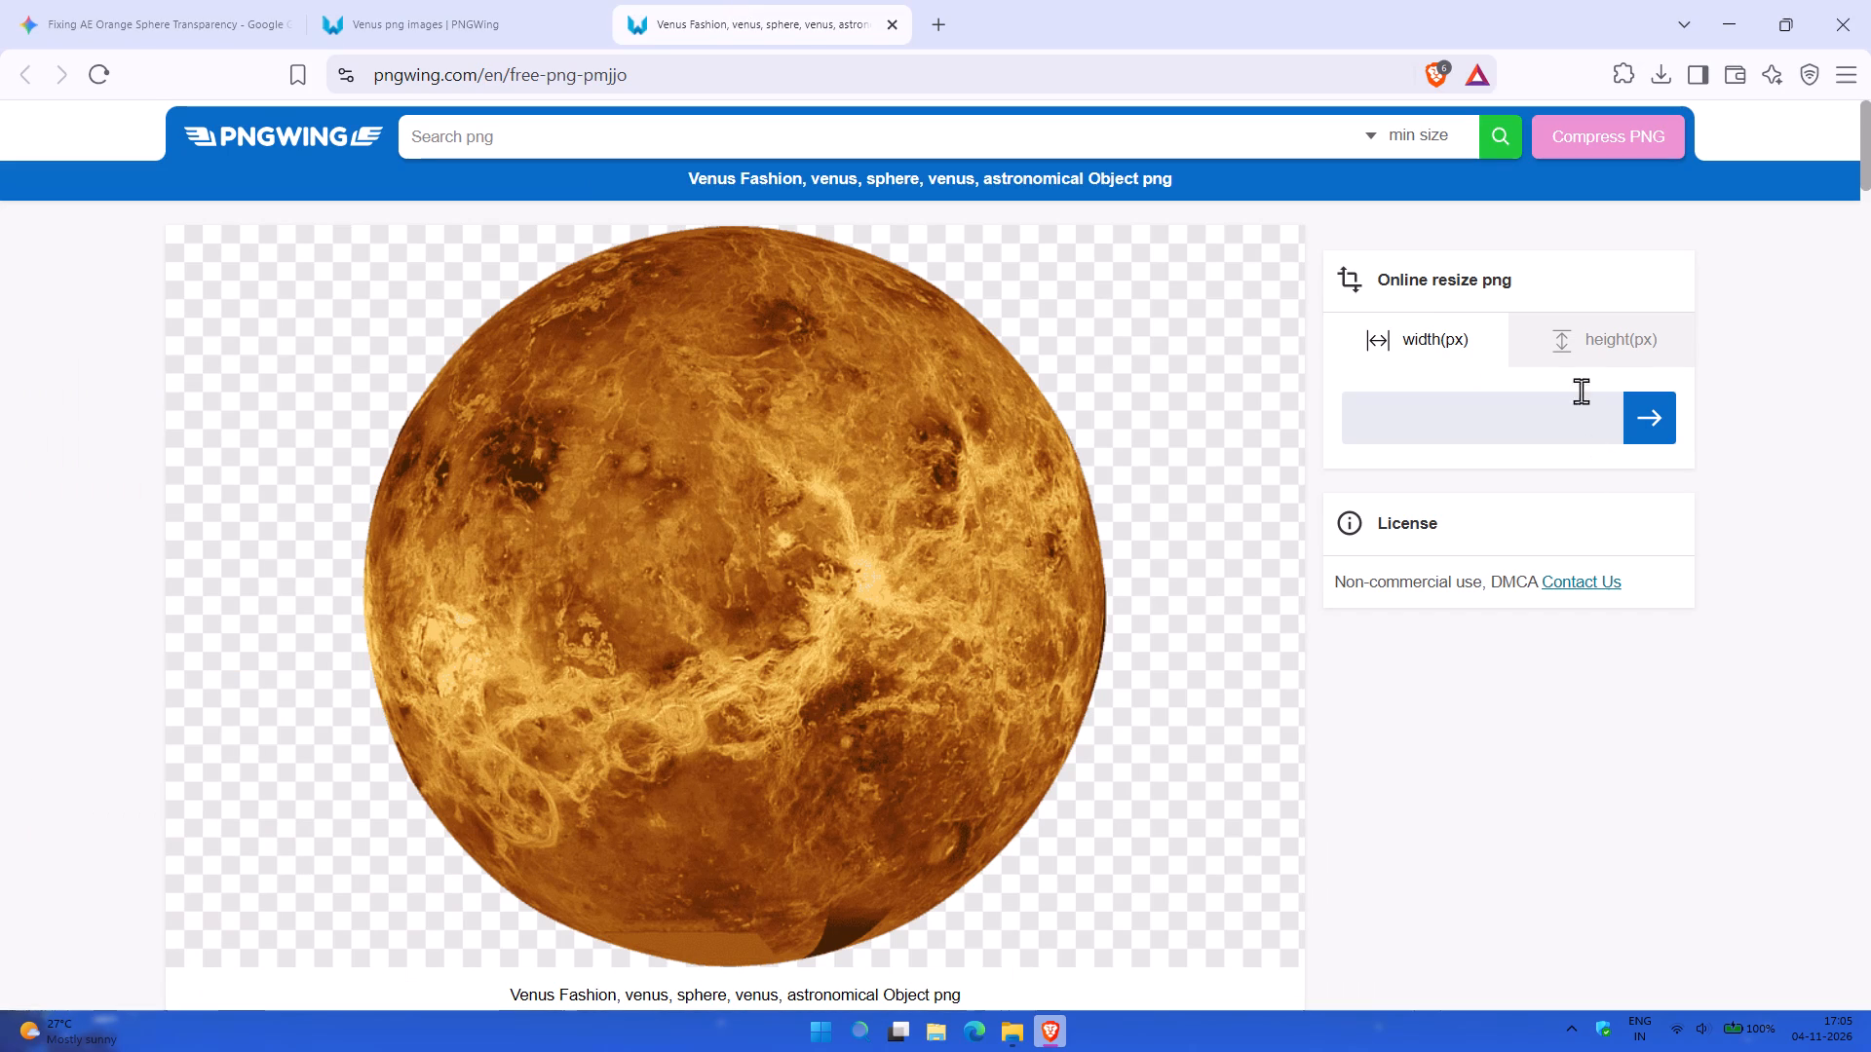
pyautogui.scroll(-2, 1086, 585)
pyautogui.scroll(1, 1086, 585)
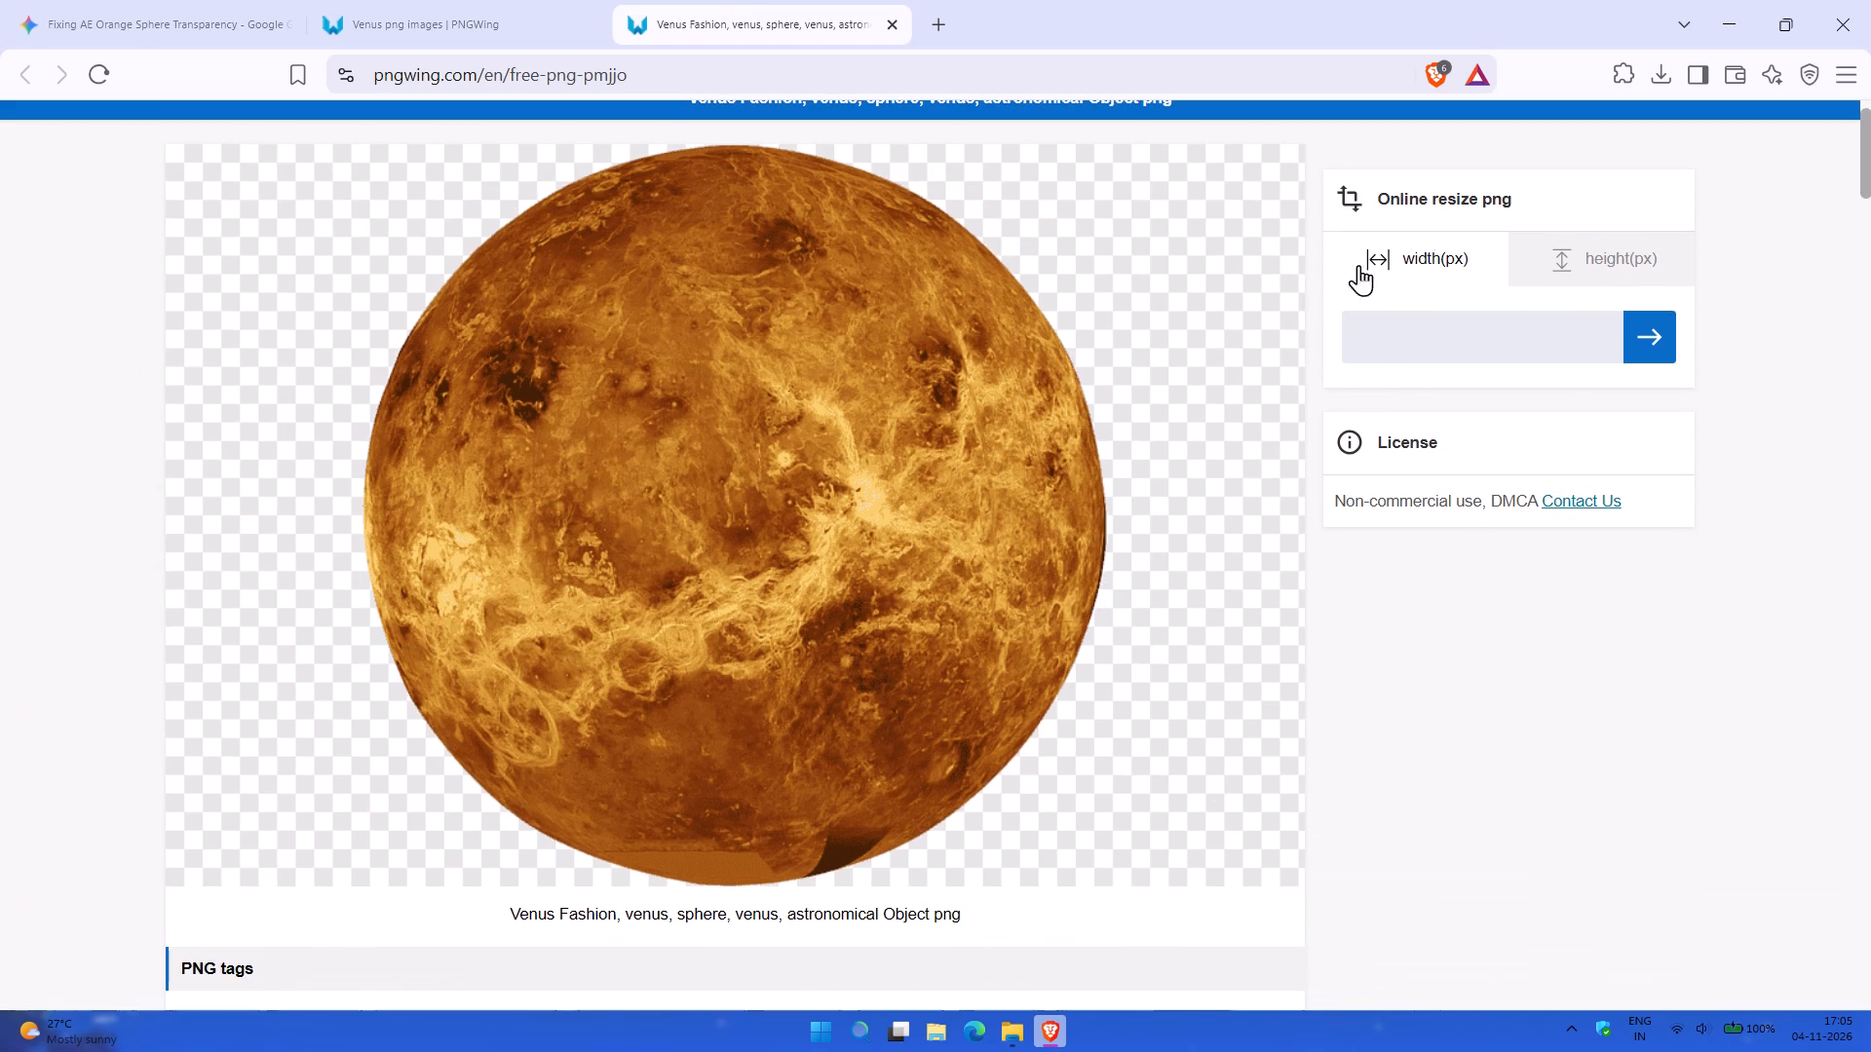
pyautogui.click(1488, 344)
pyautogui.click(1533, 265)
pyautogui.click(1358, 278)
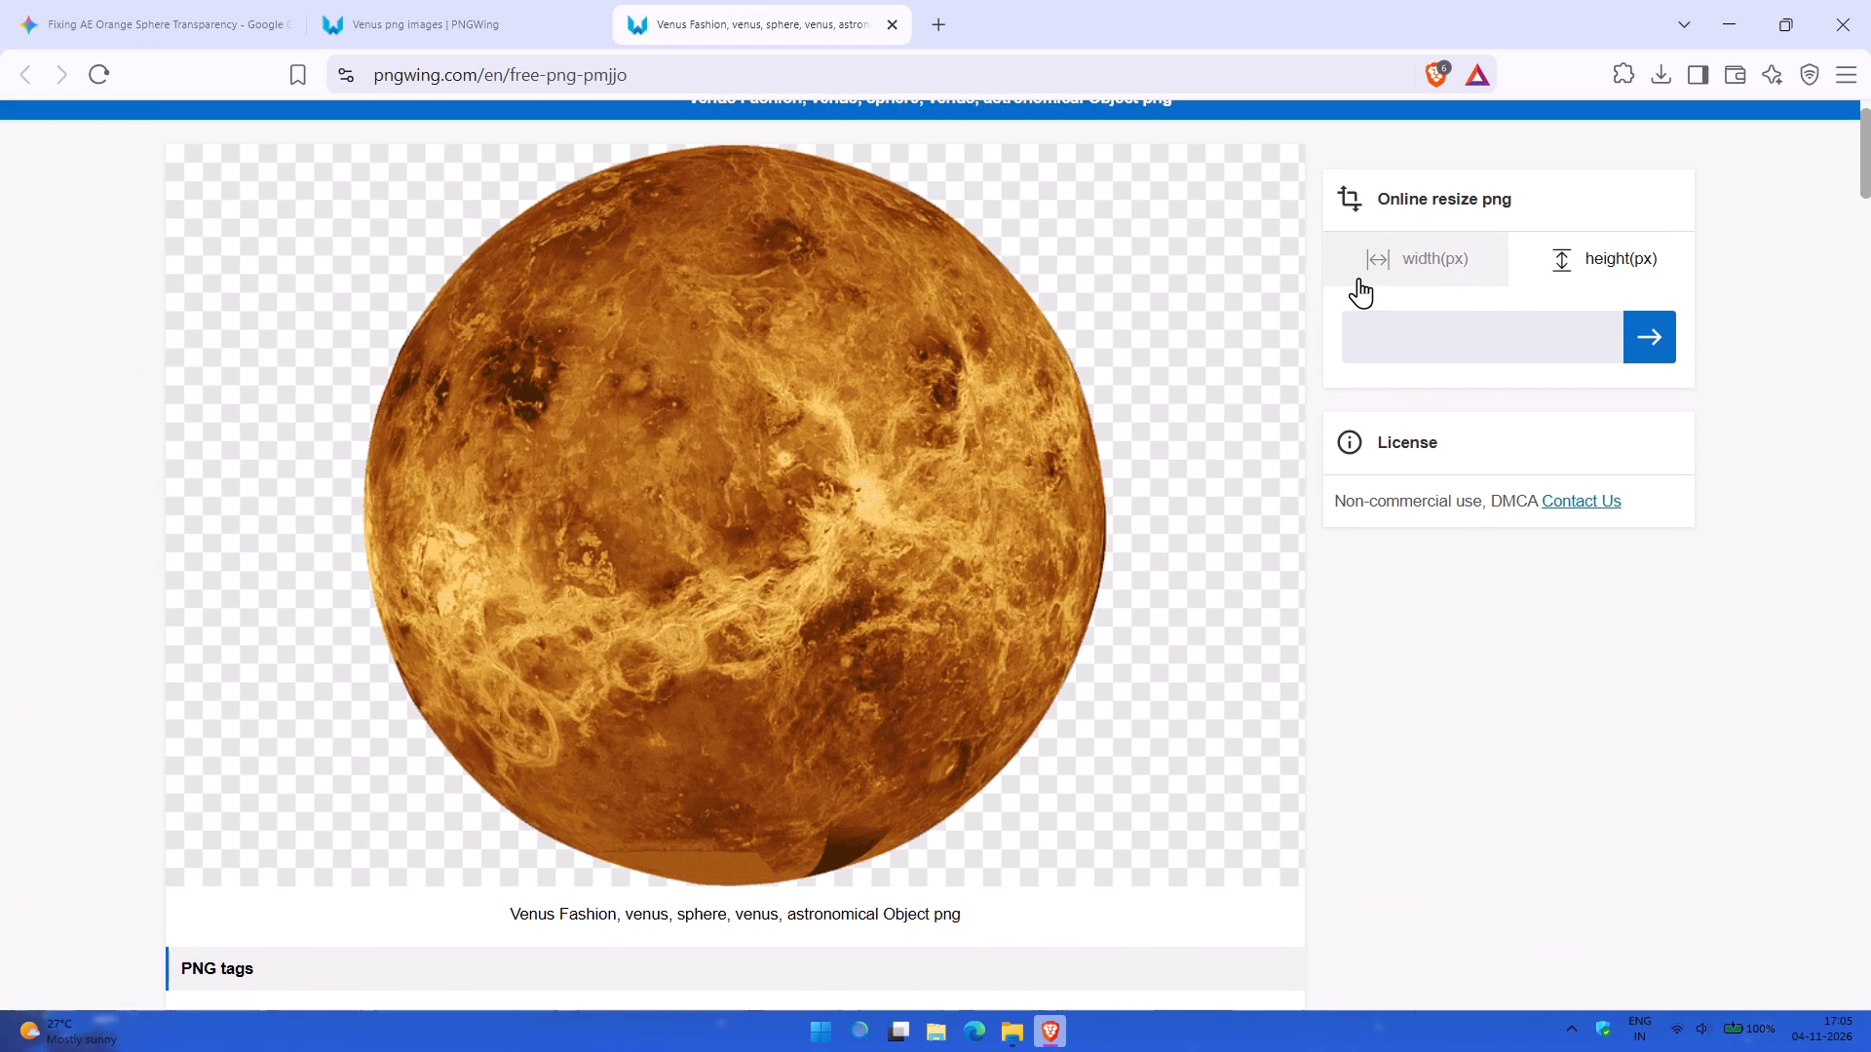
# Download the Venus Fashion PNG and save it in Music > ae > venus and mars as pngwing.com.png.
pyautogui.scroll(-7, 960, 653)
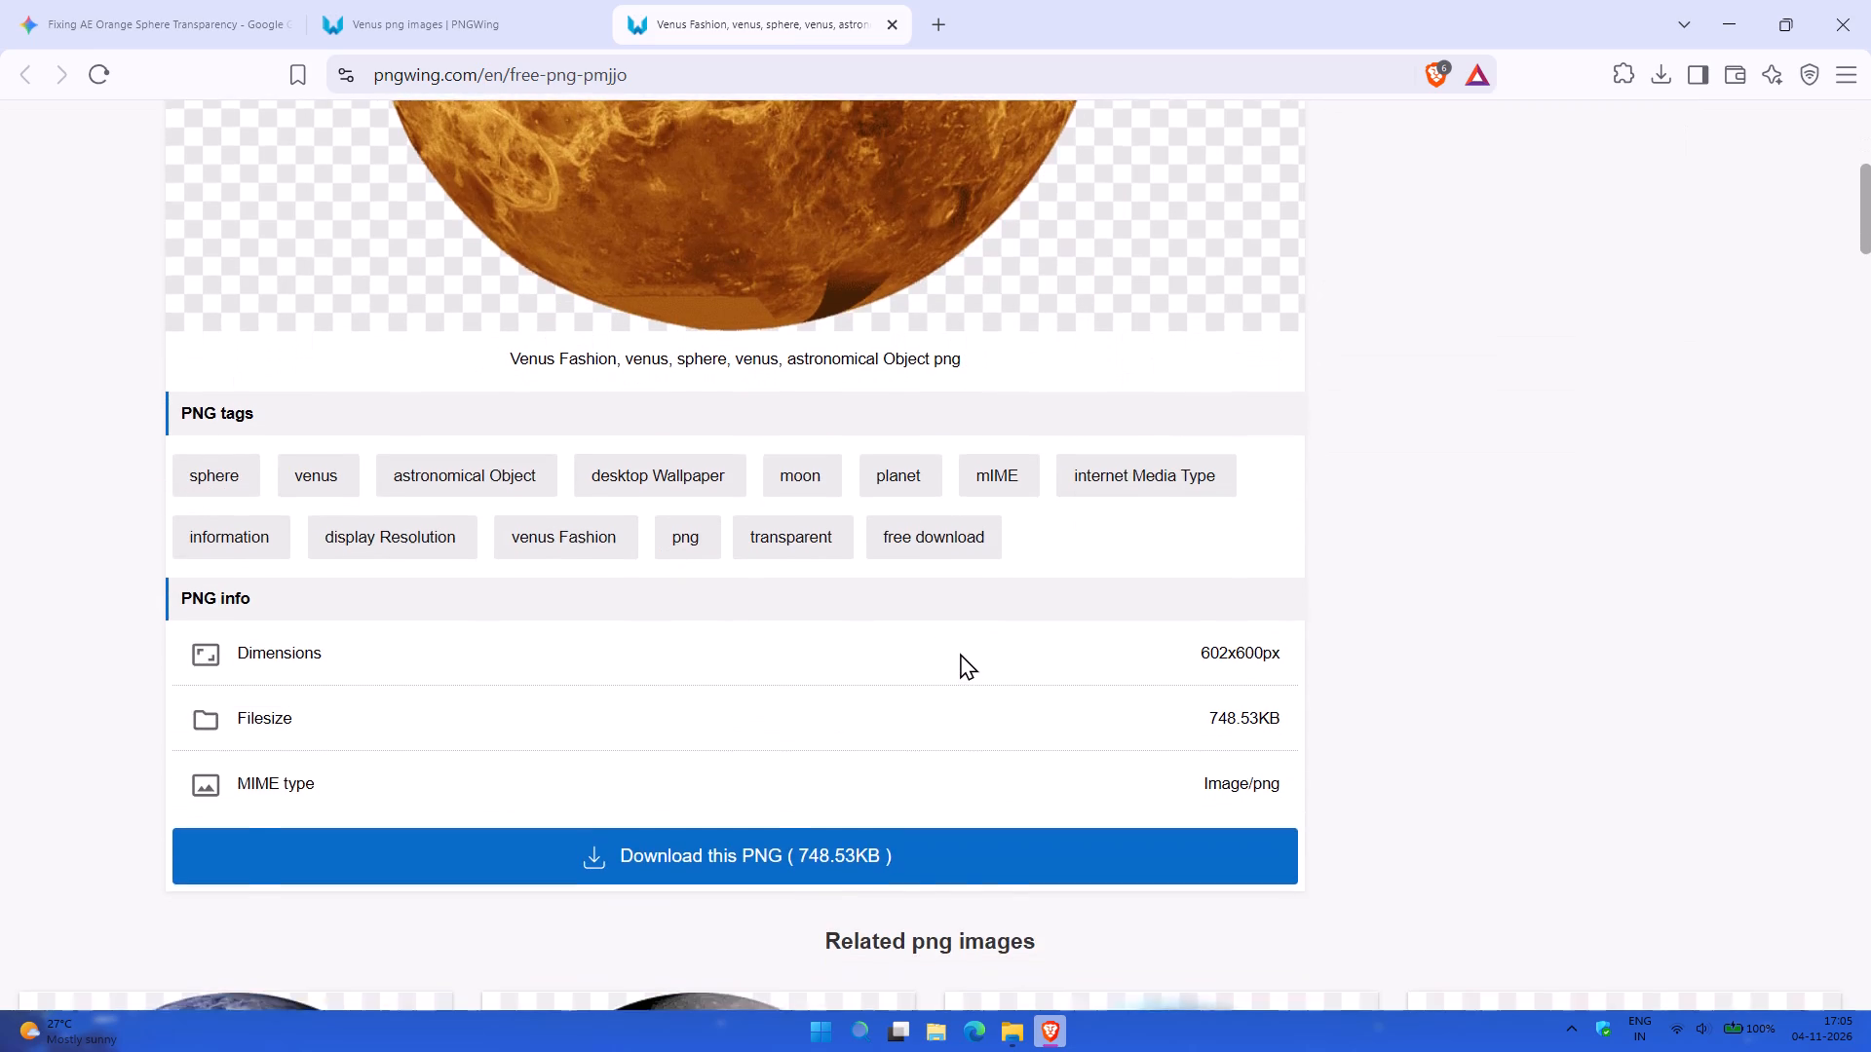
pyautogui.scroll(-1, 960, 653)
pyautogui.click(810, 706)
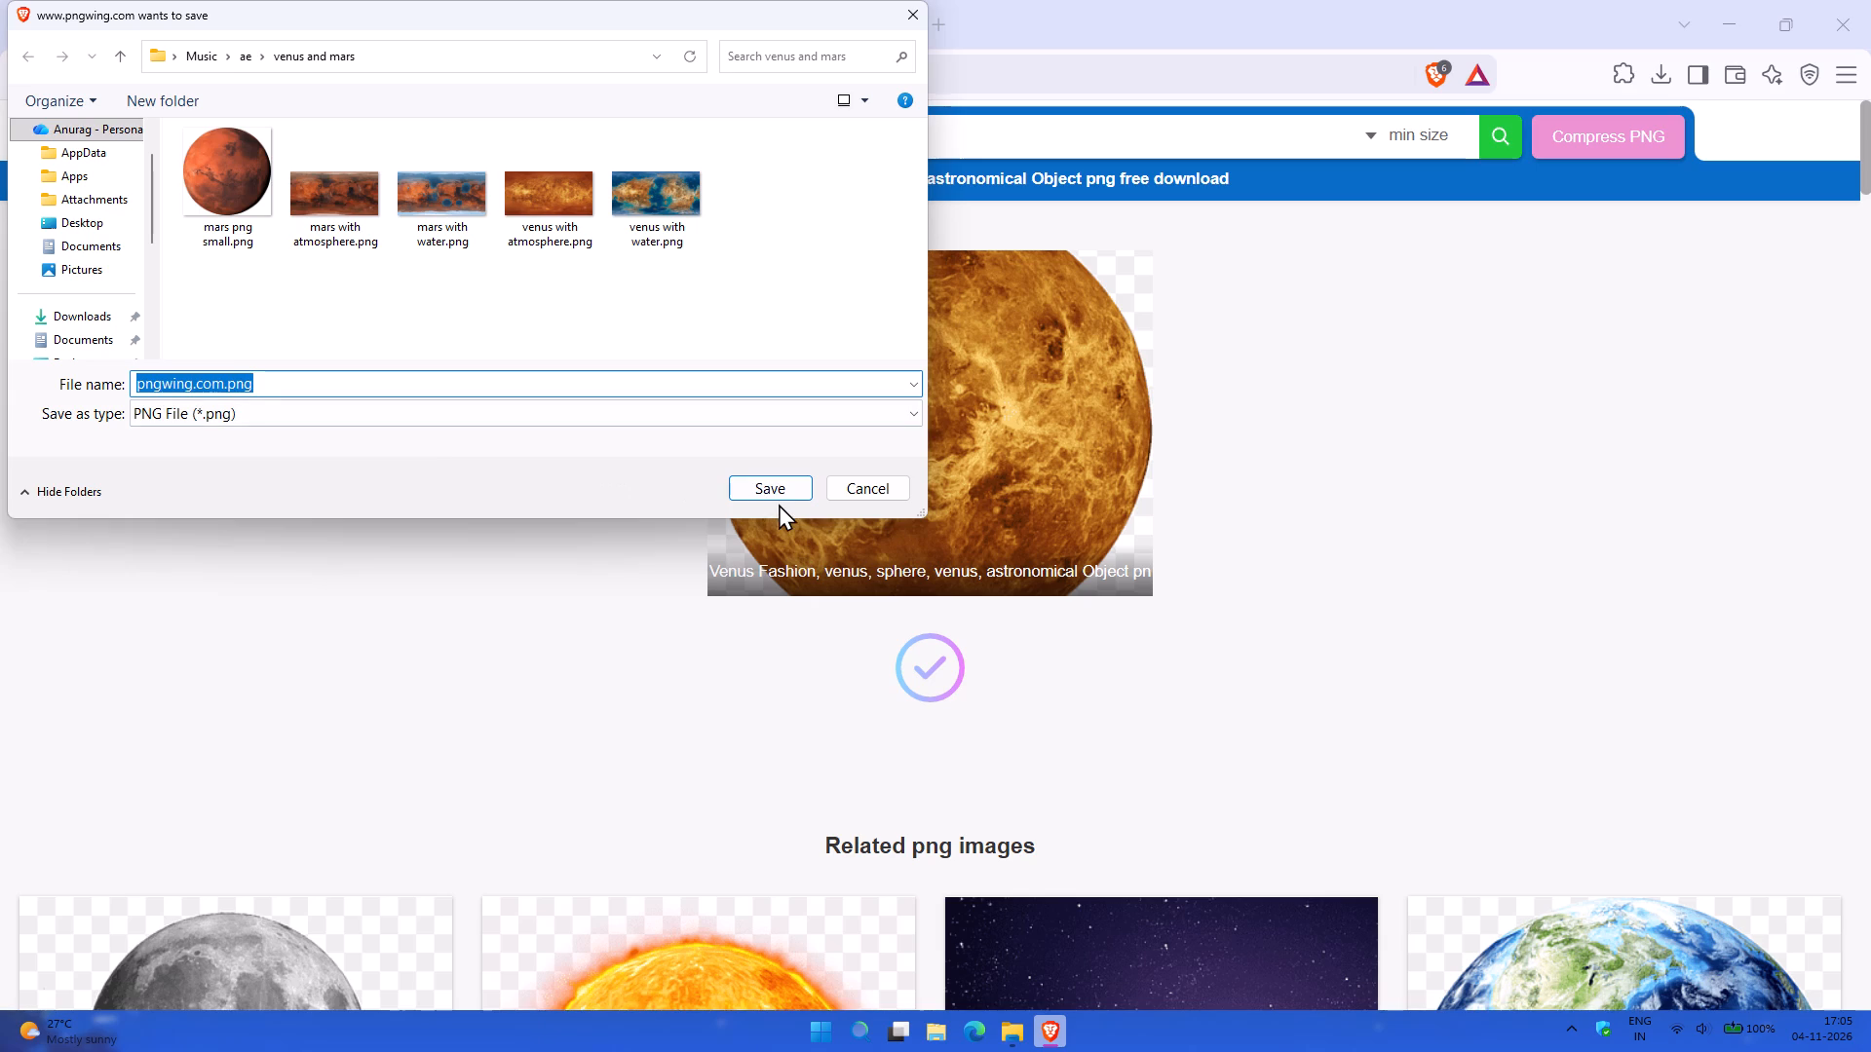
pyautogui.click(759, 495)
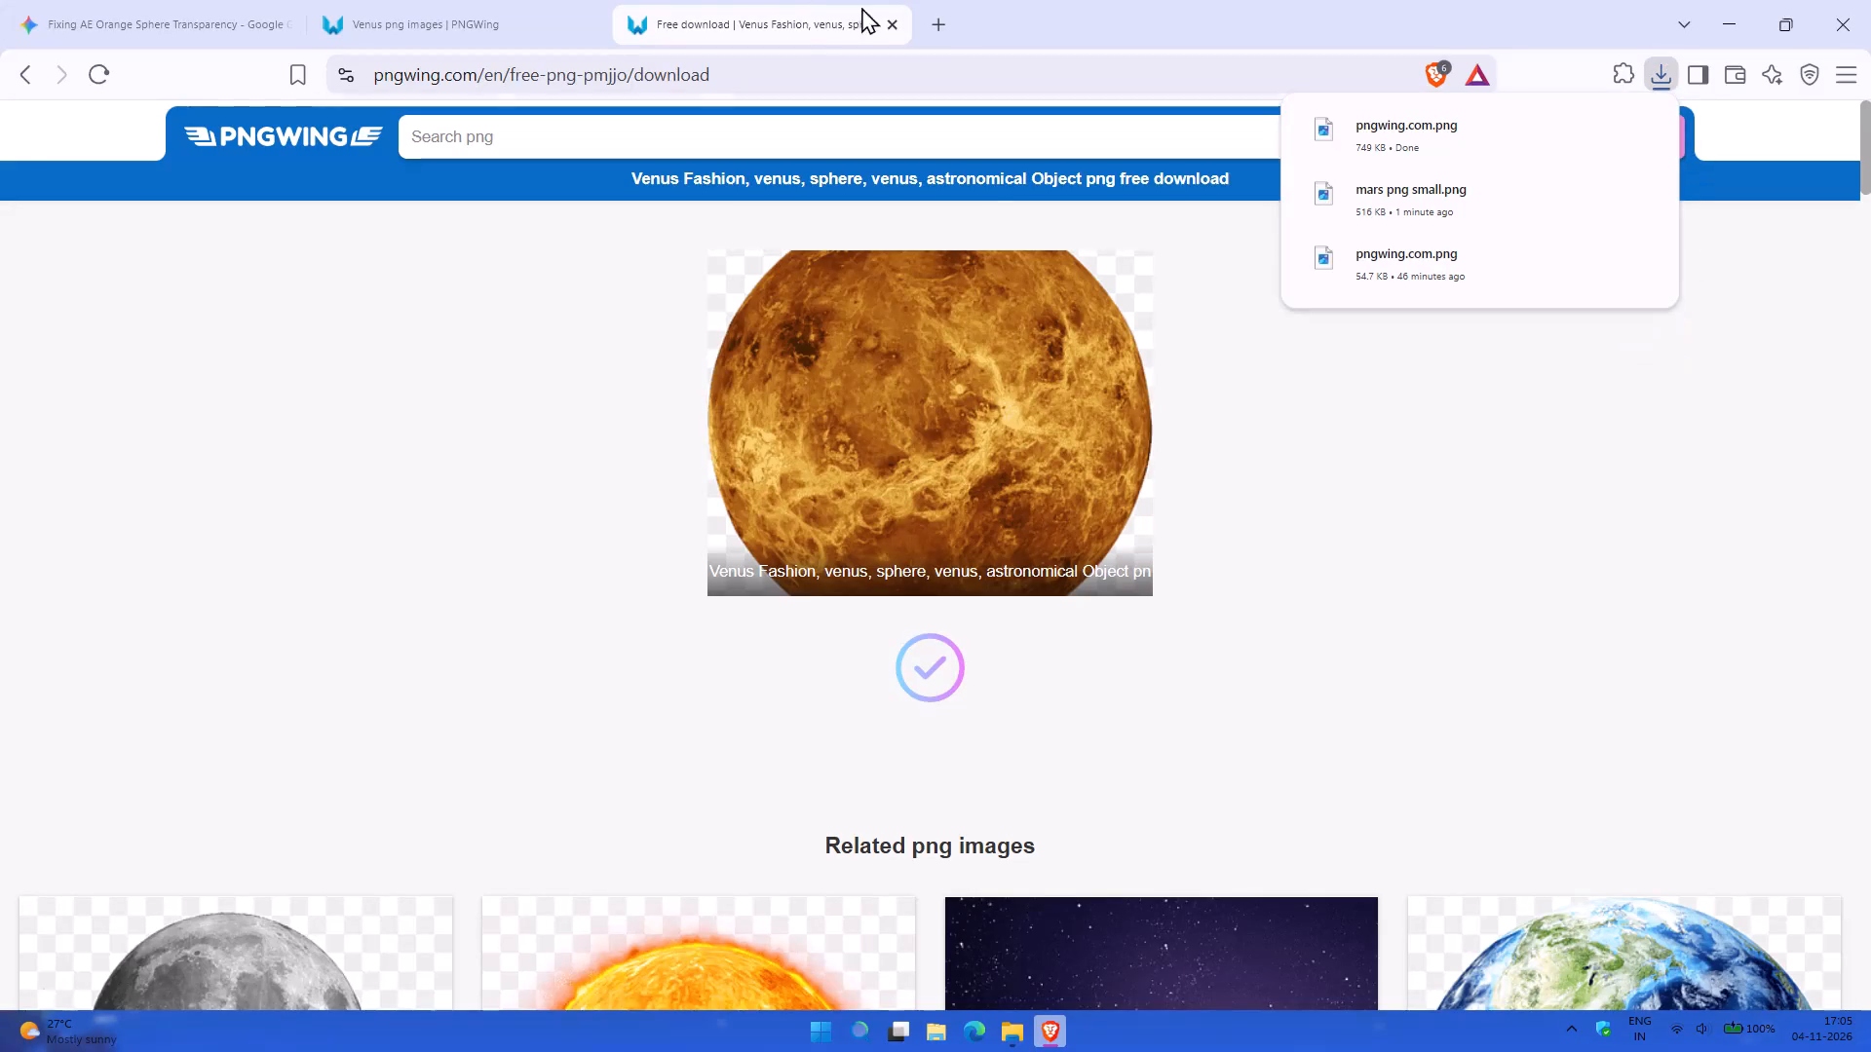
# Close the Venus download and PNGWing results tabs in Brave and return to After Effects.
pyautogui.click(891, 21)
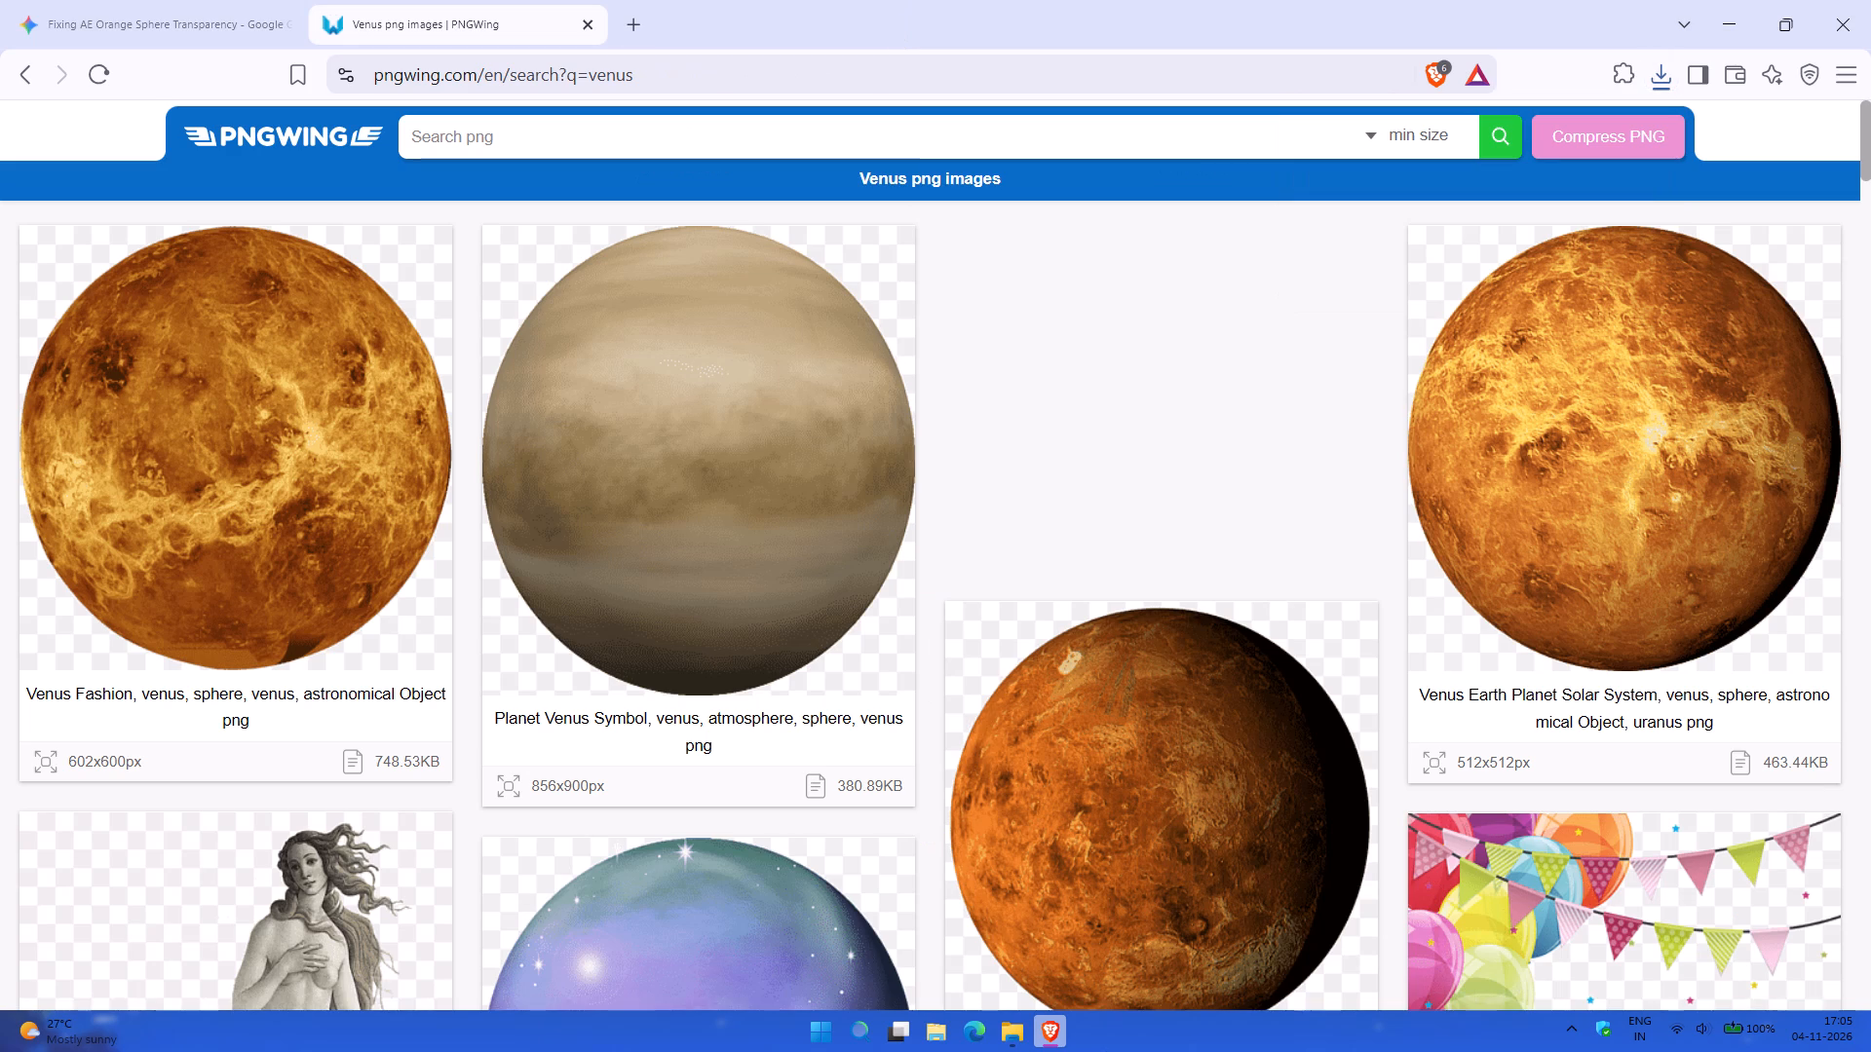
pyautogui.click(1870, 0)
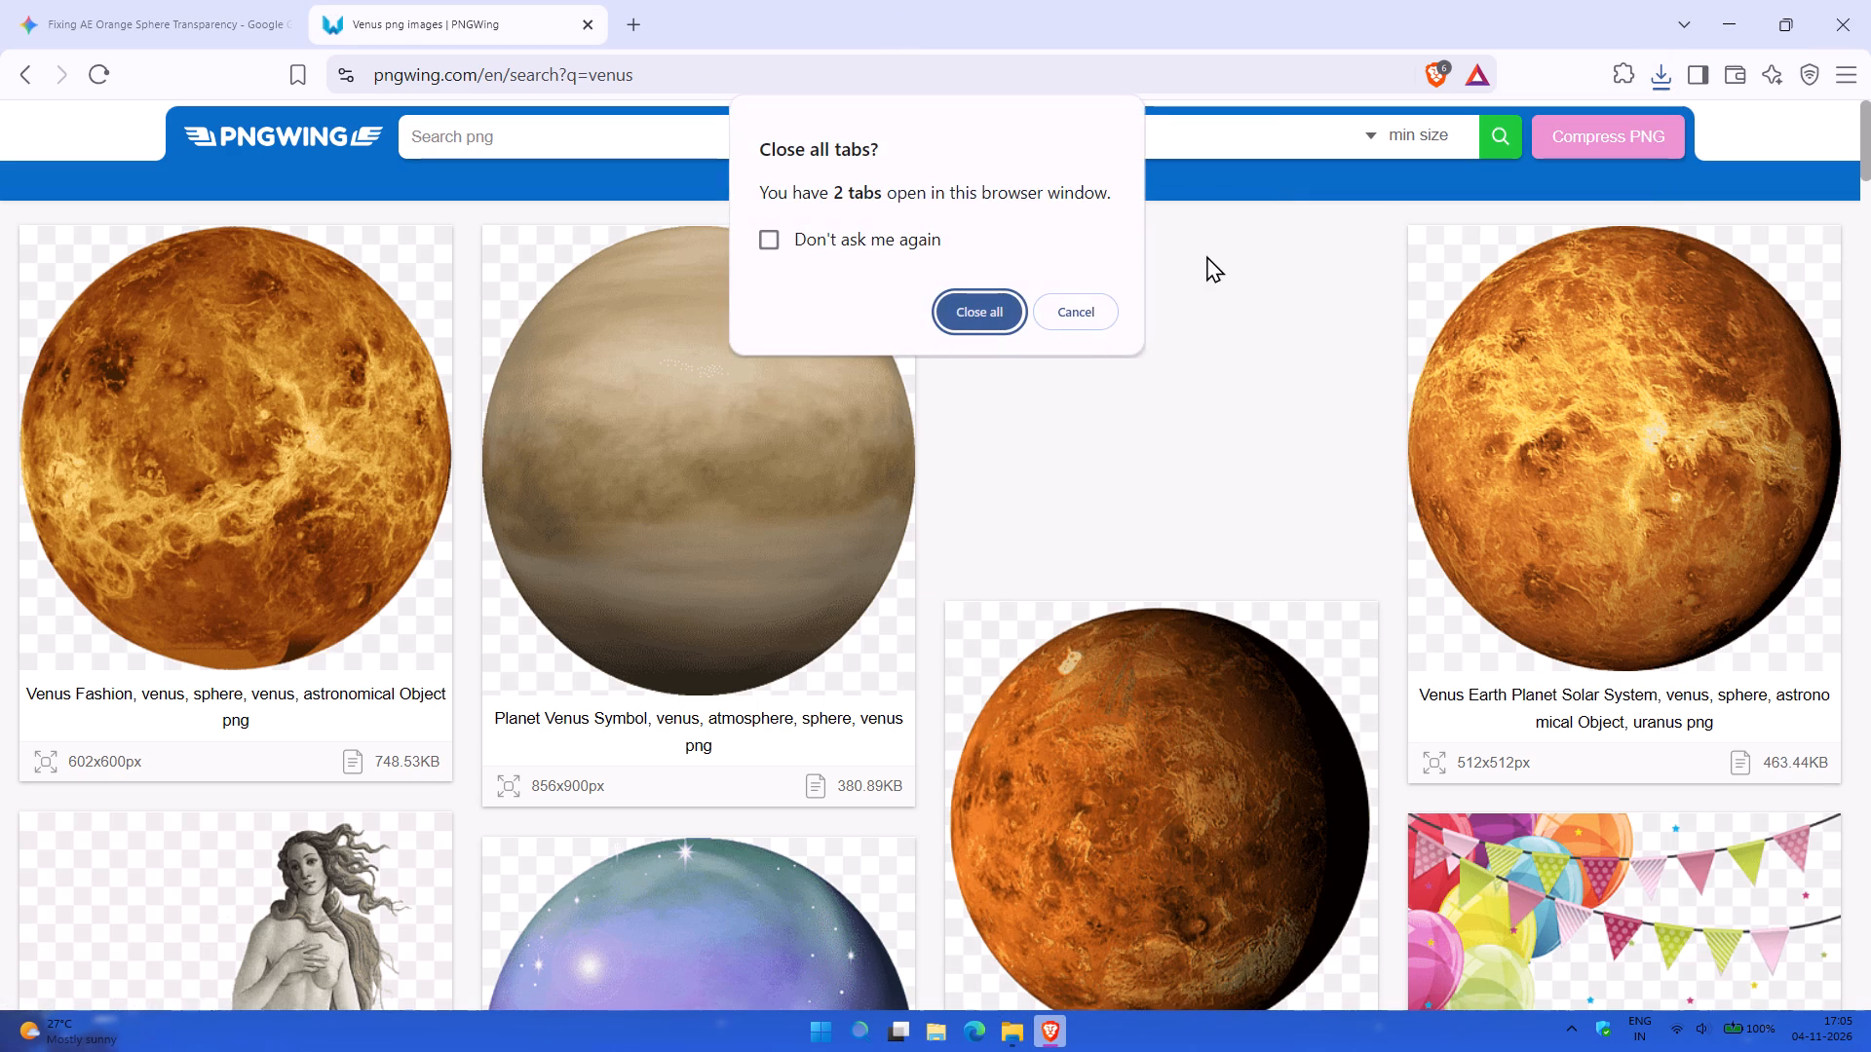
pyautogui.click(1043, 315)
pyautogui.click(596, 22)
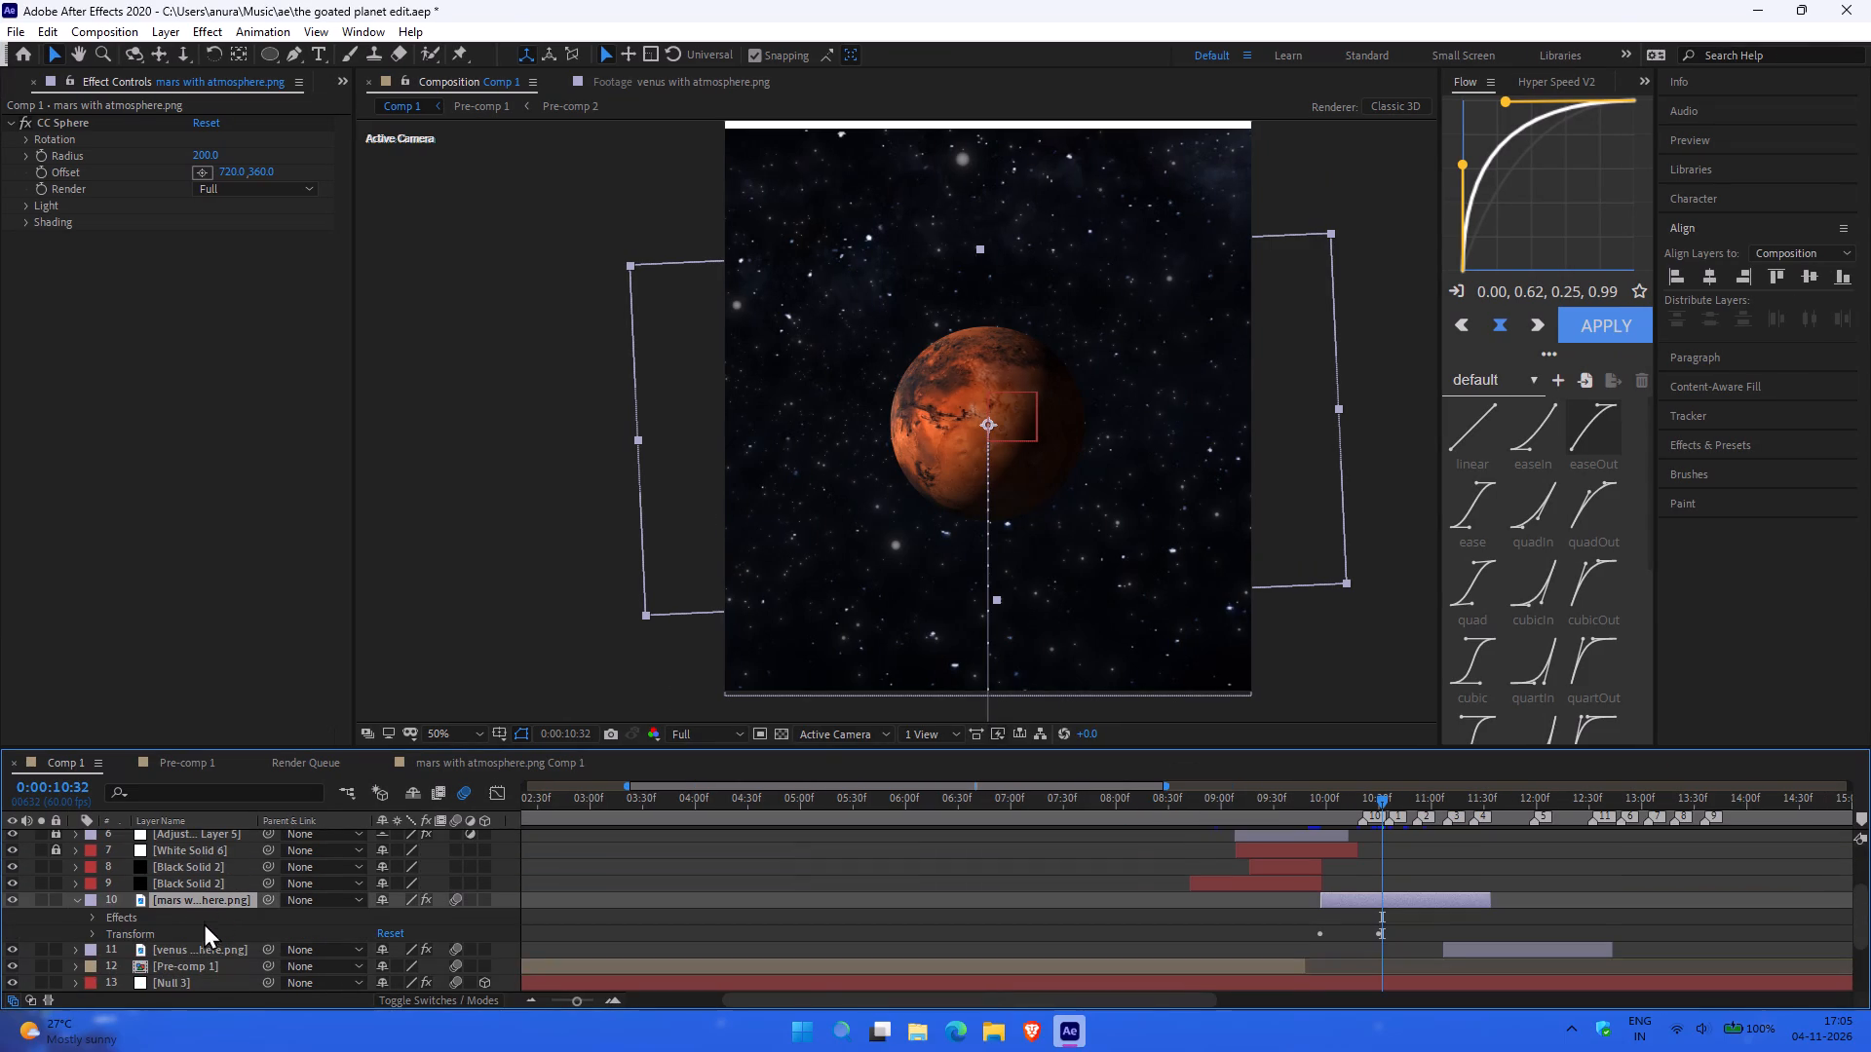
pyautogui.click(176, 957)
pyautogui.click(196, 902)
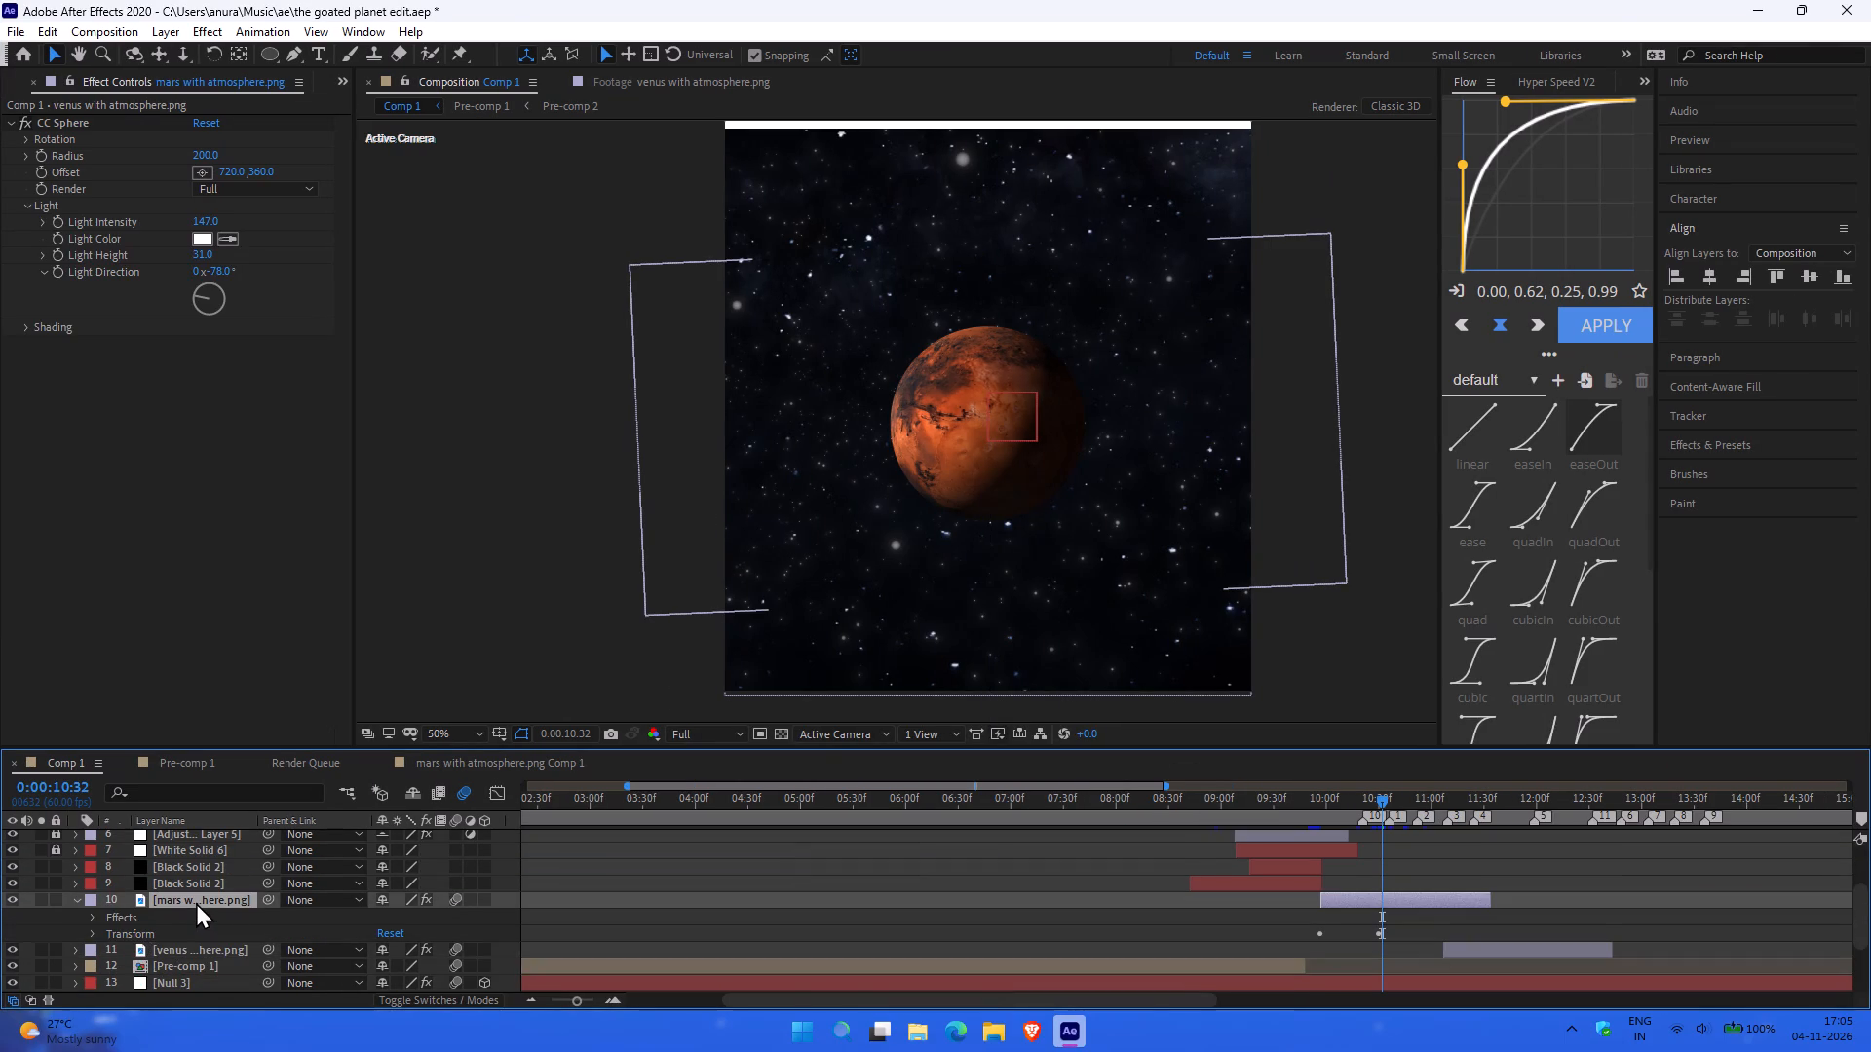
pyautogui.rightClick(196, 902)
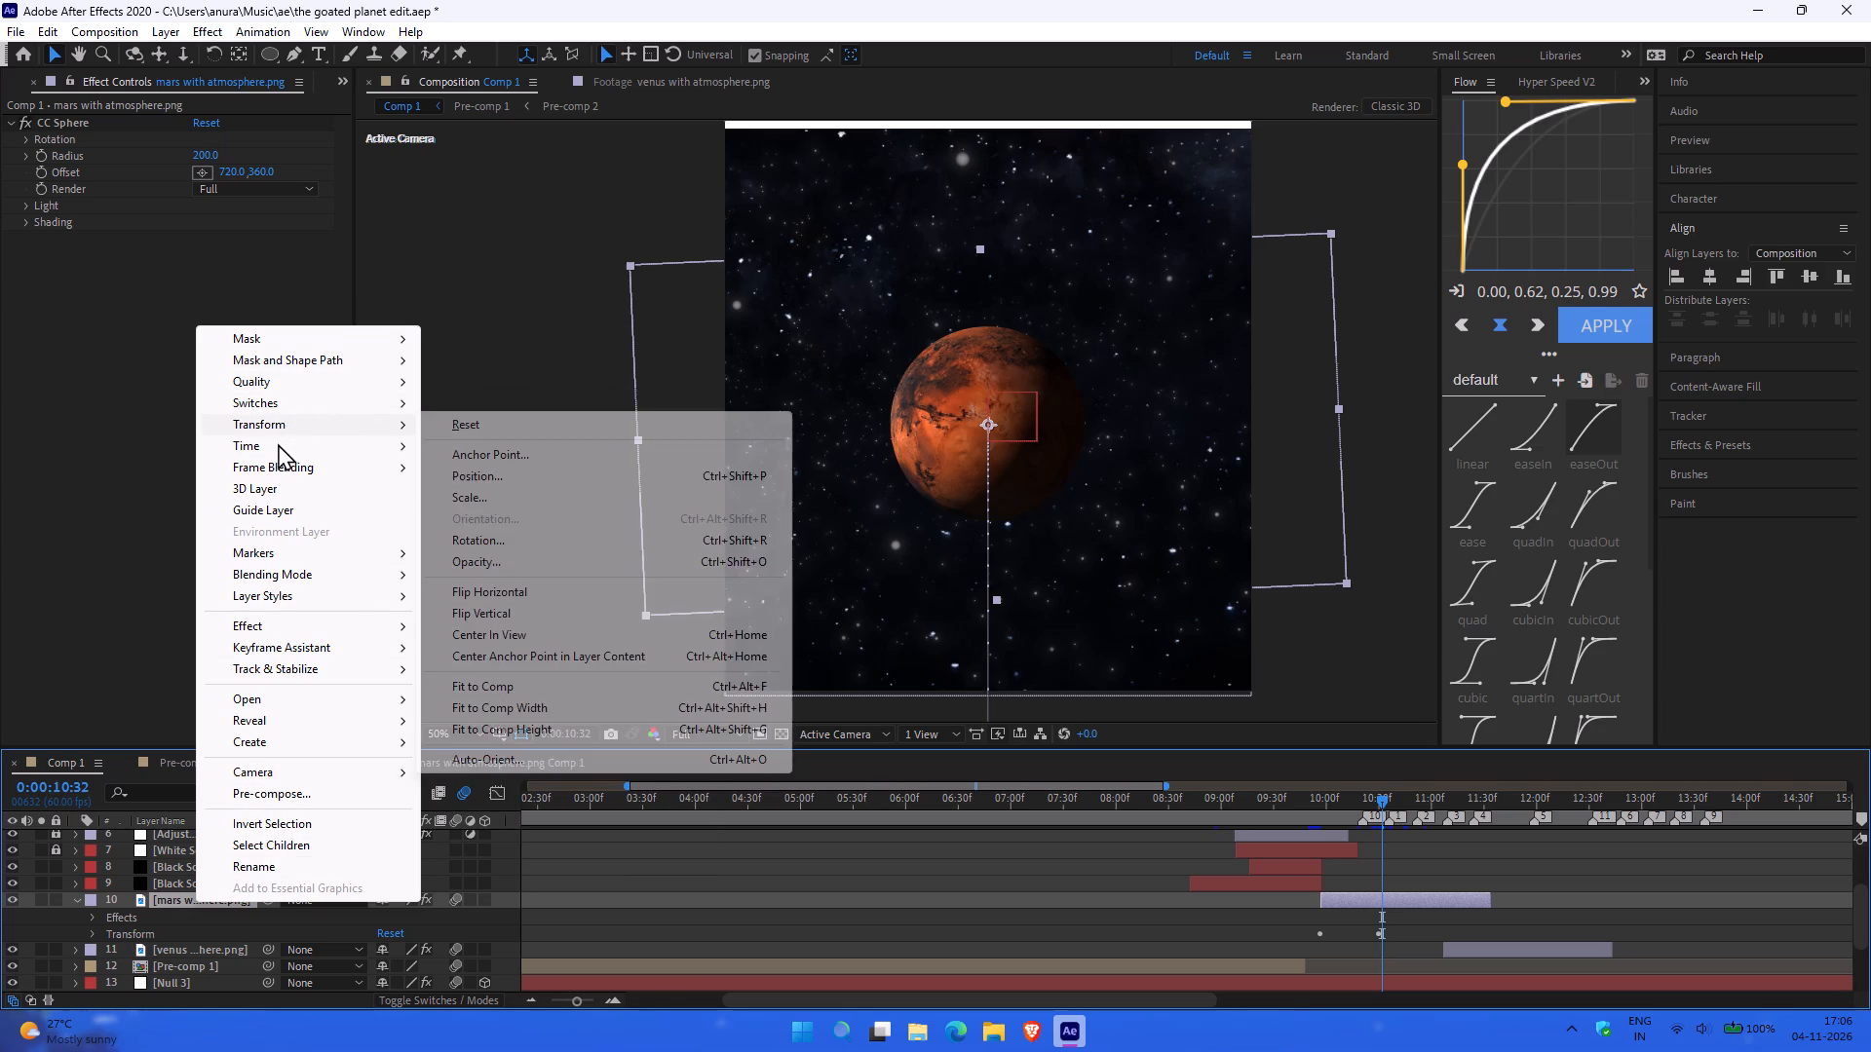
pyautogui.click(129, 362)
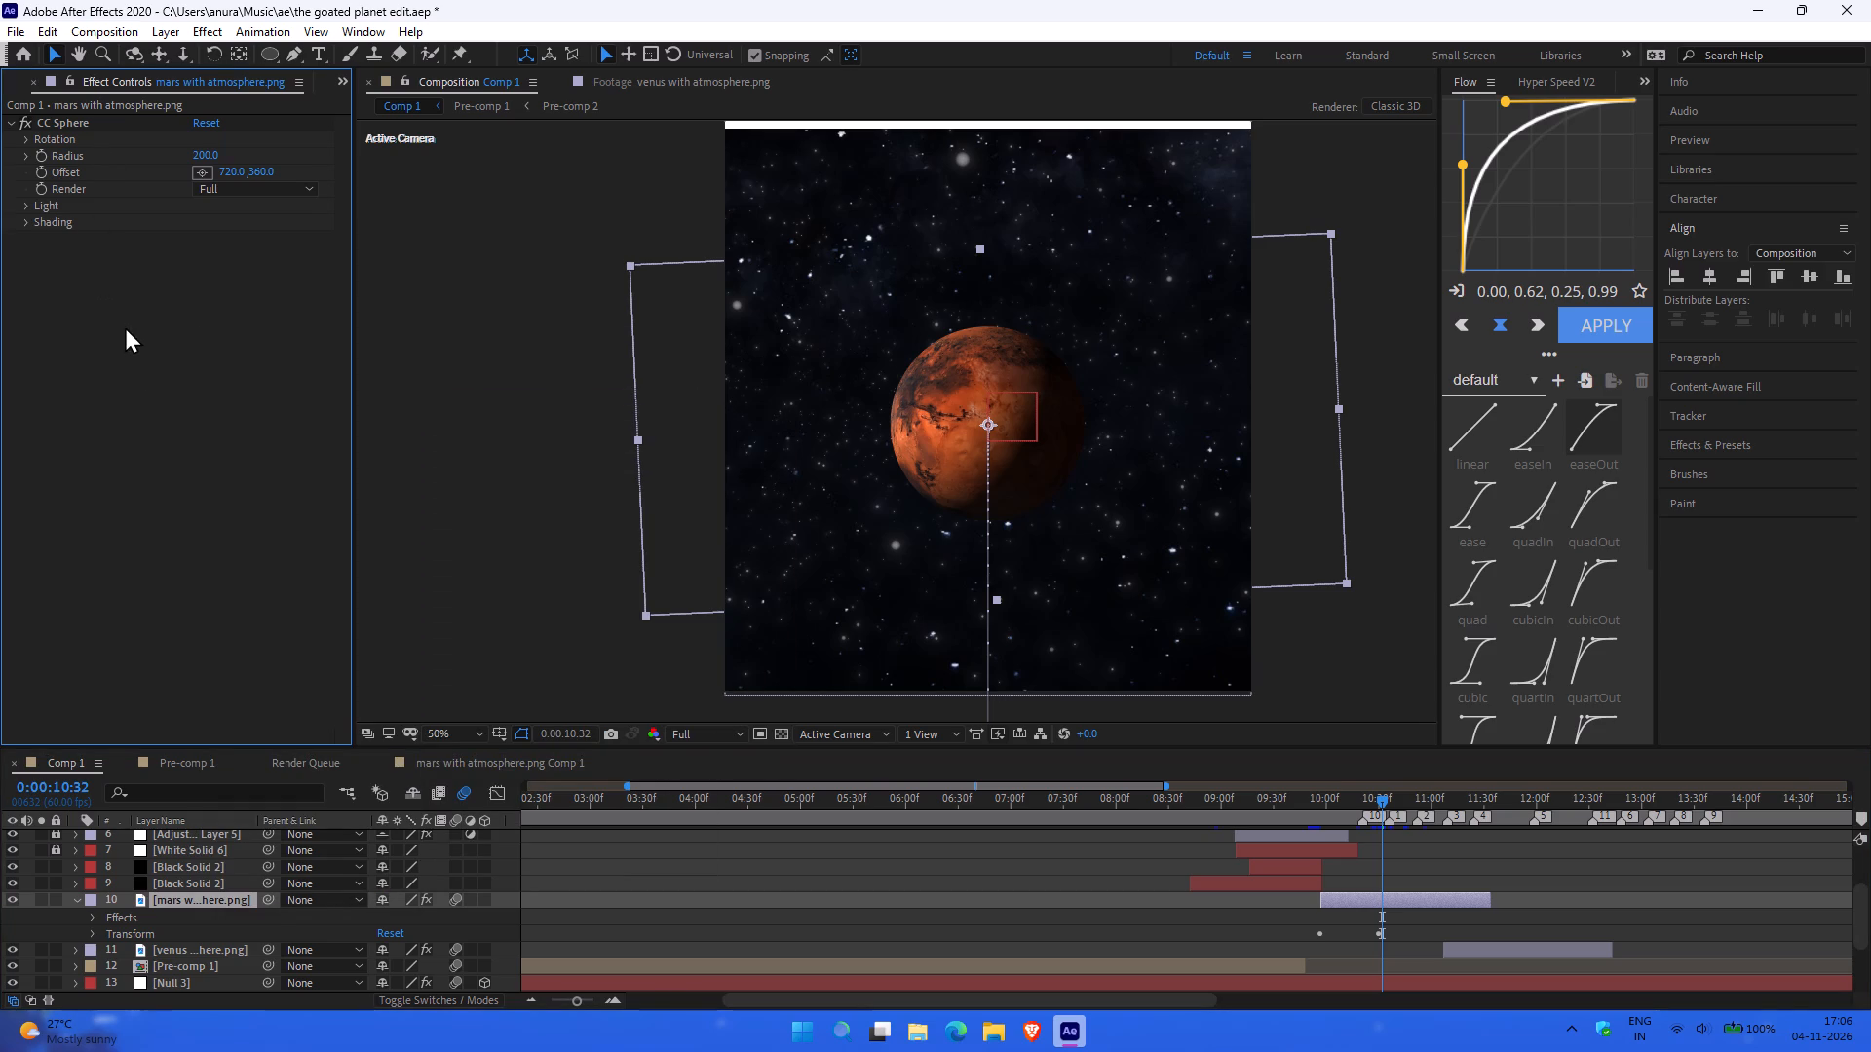
# Close the Effect Controls view and delete the composition "mars with atmosphere.png Comp 1" from the project.
pyautogui.click(33, 81)
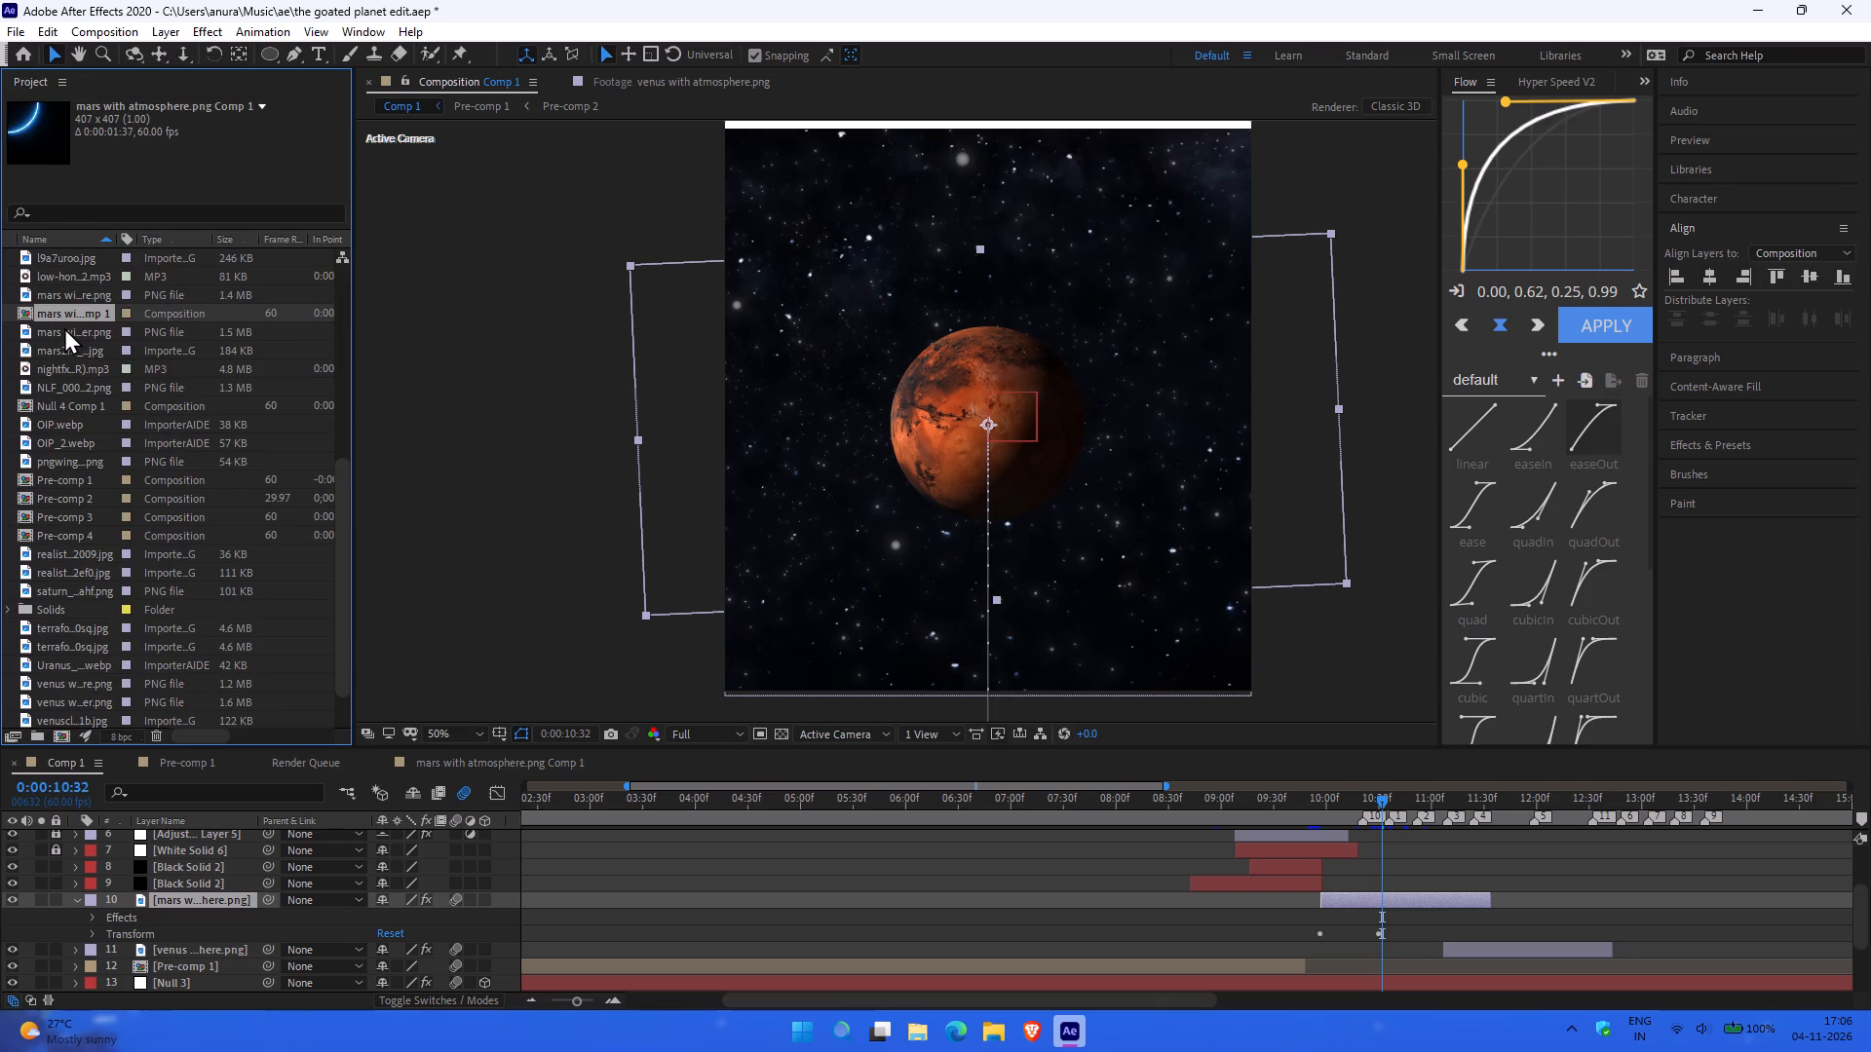
pyautogui.click(64, 327)
pyautogui.click(73, 318)
pyautogui.press('BackSpace')
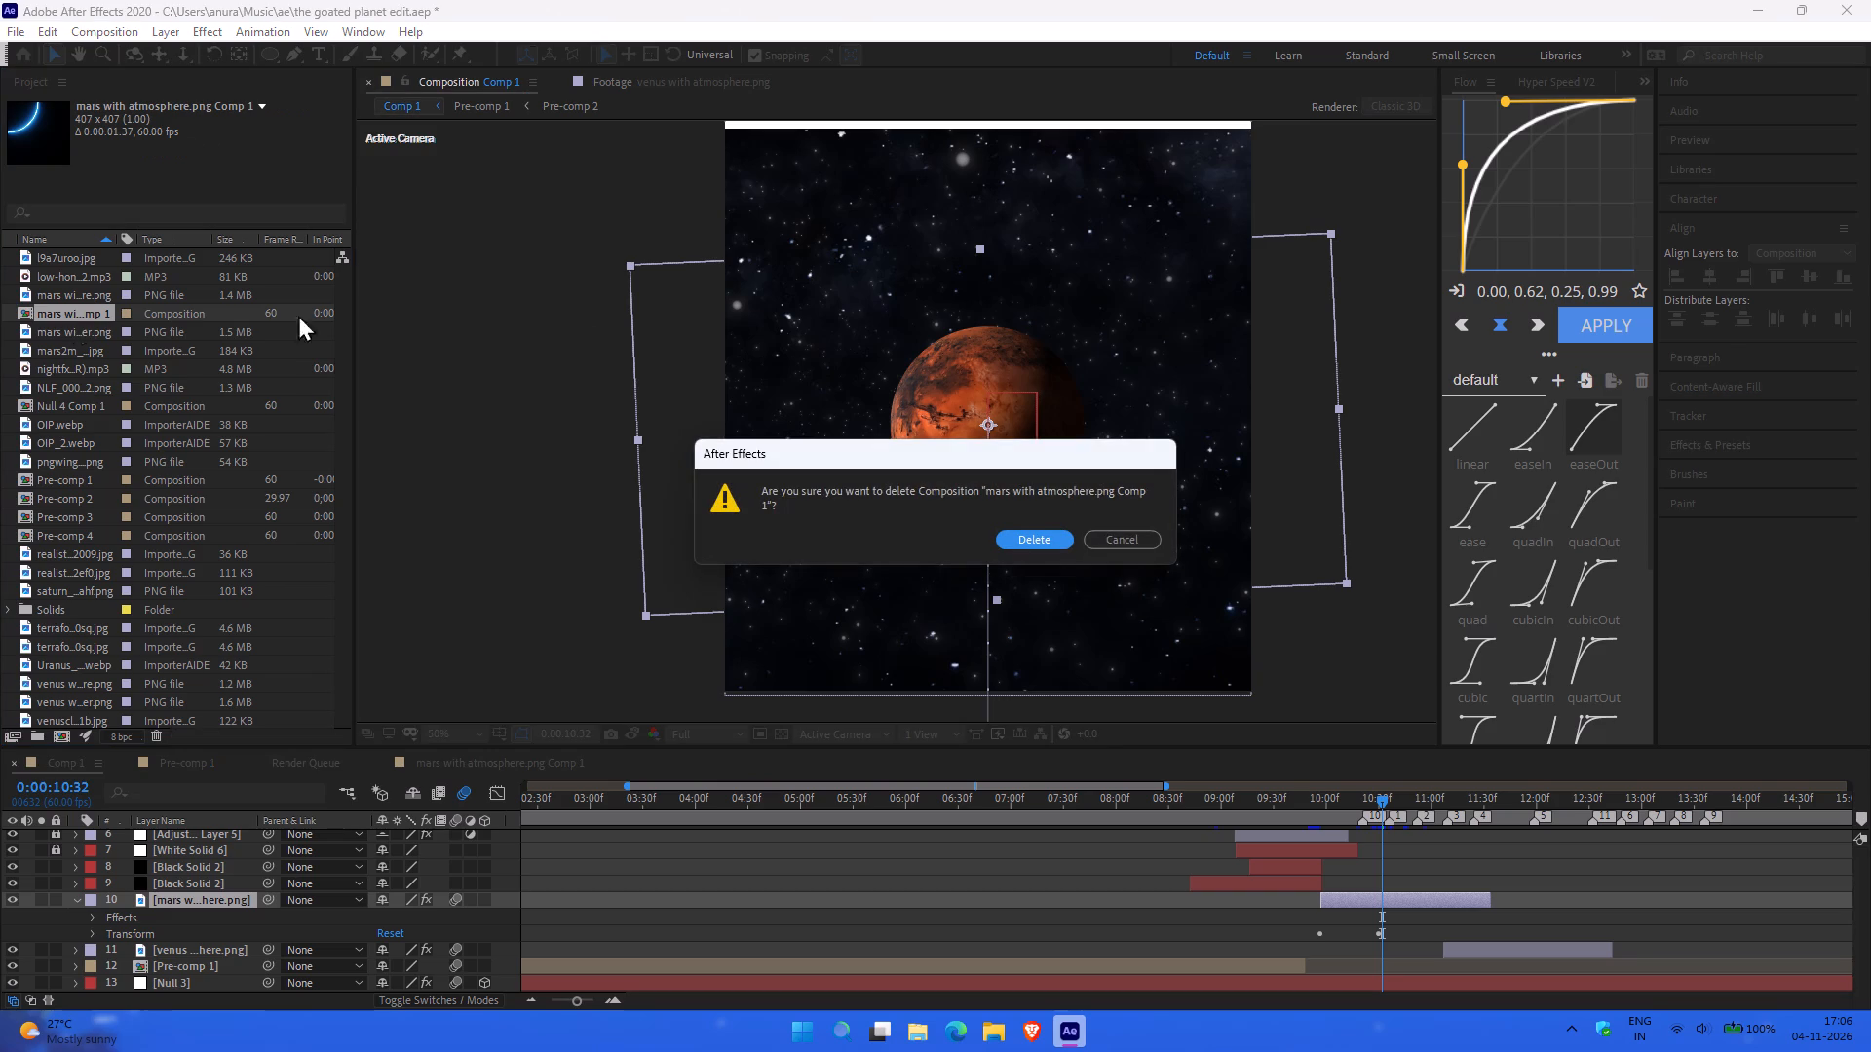
pyautogui.click(1040, 545)
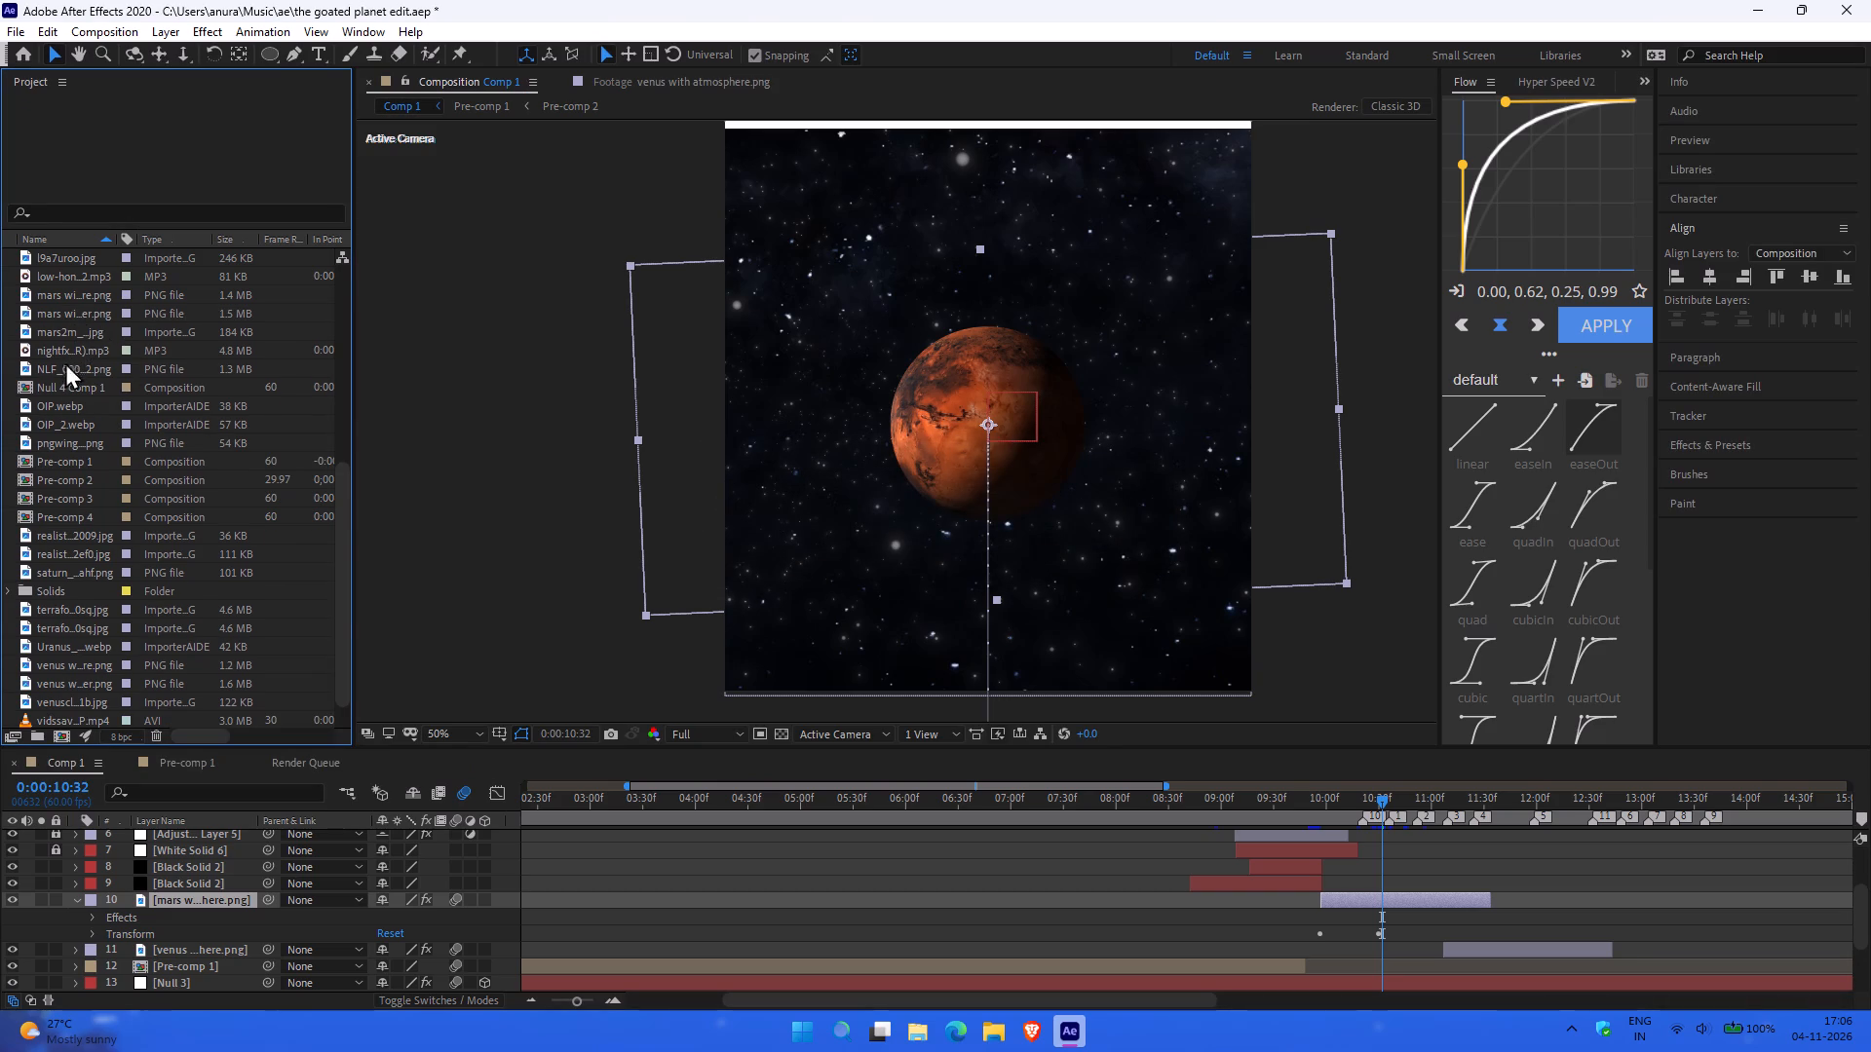
# Replace the mars with atmosphere.png footage with mars png small.png from the venus and mars folder and inspect the planet up close.
pyautogui.click(79, 316)
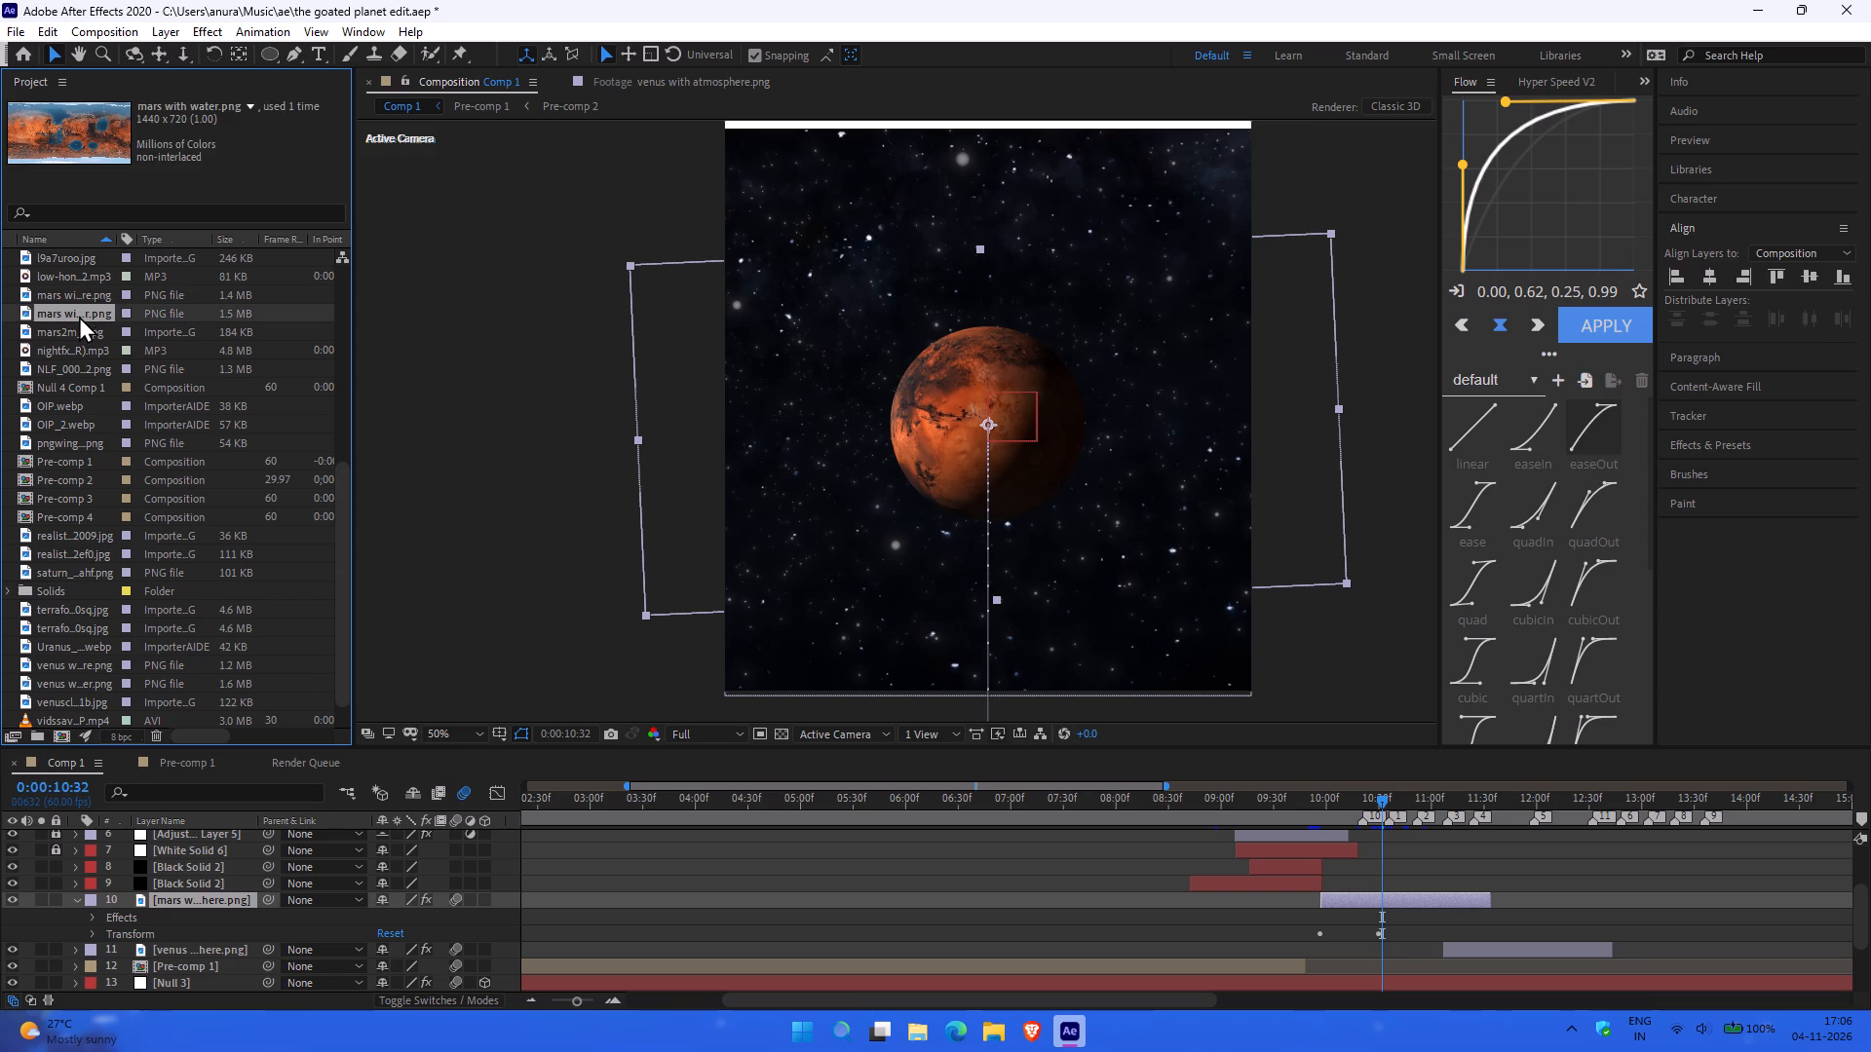
pyautogui.click(76, 298)
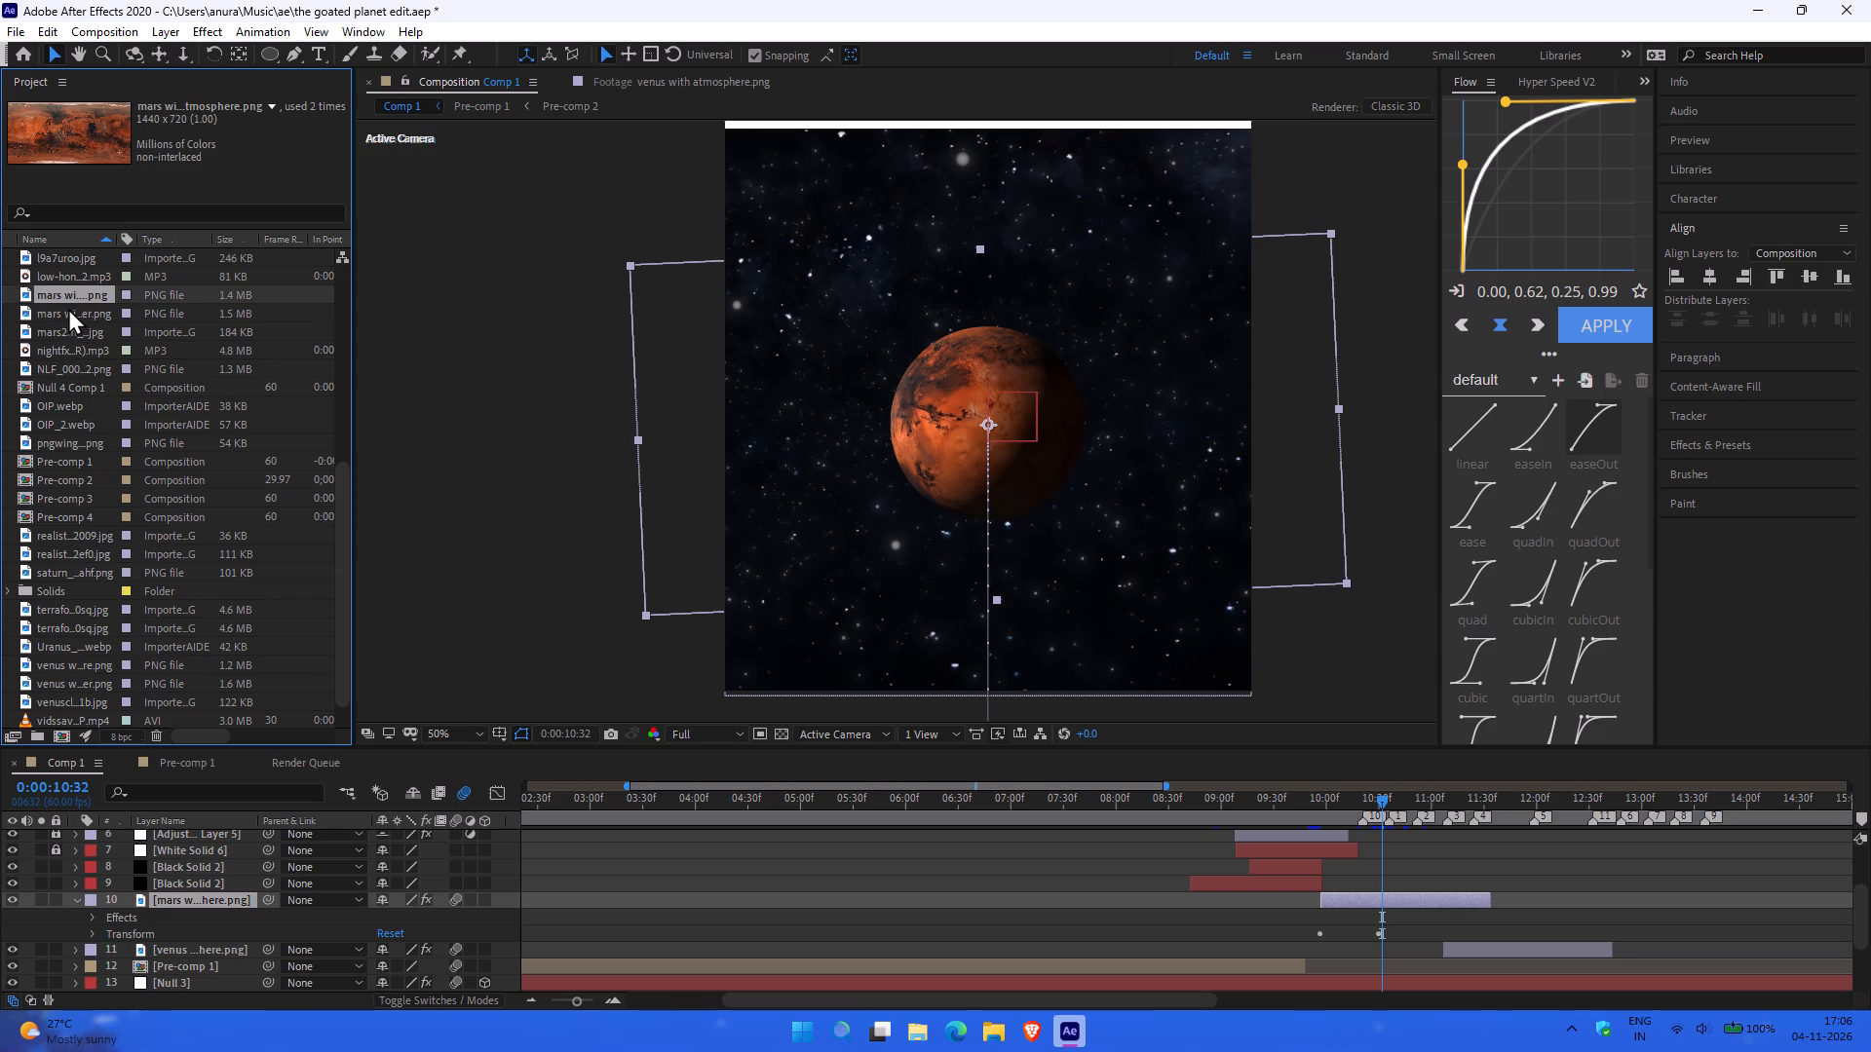
pyautogui.rightClick(84, 297)
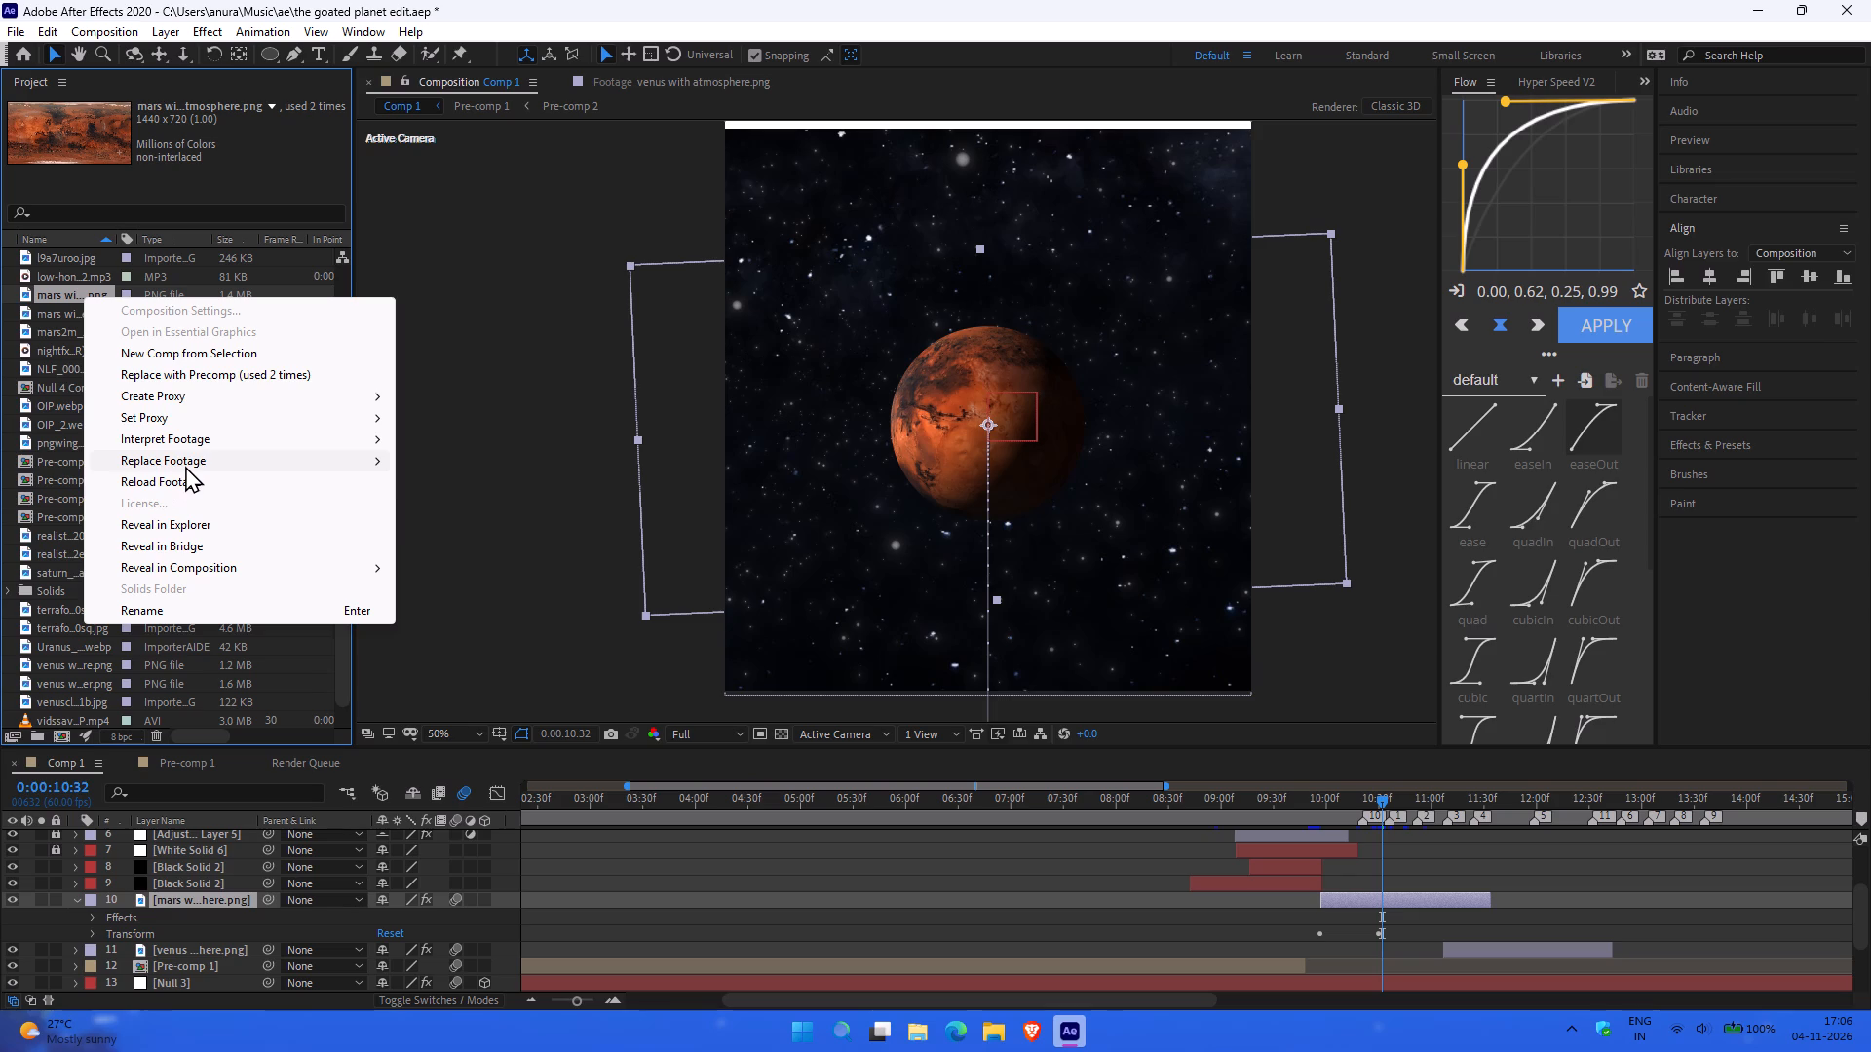
pyautogui.click(457, 461)
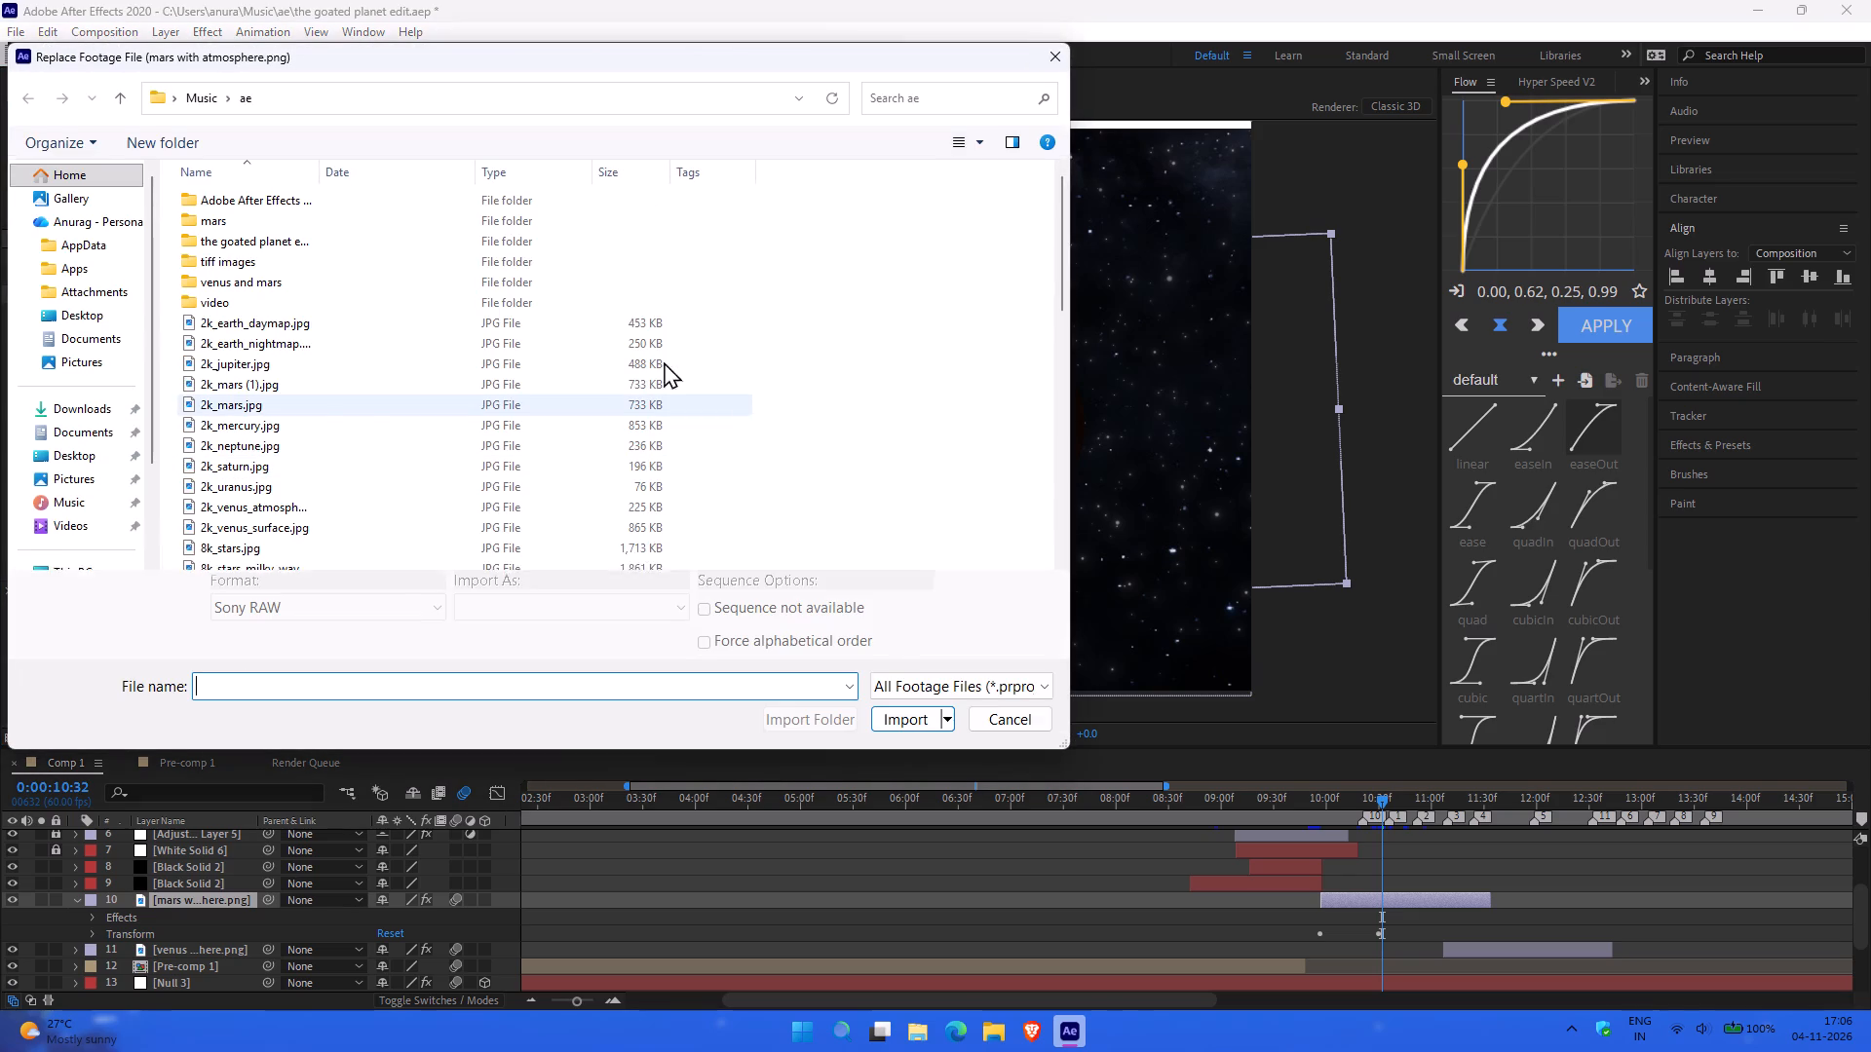
pyautogui.doubleClick(248, 218)
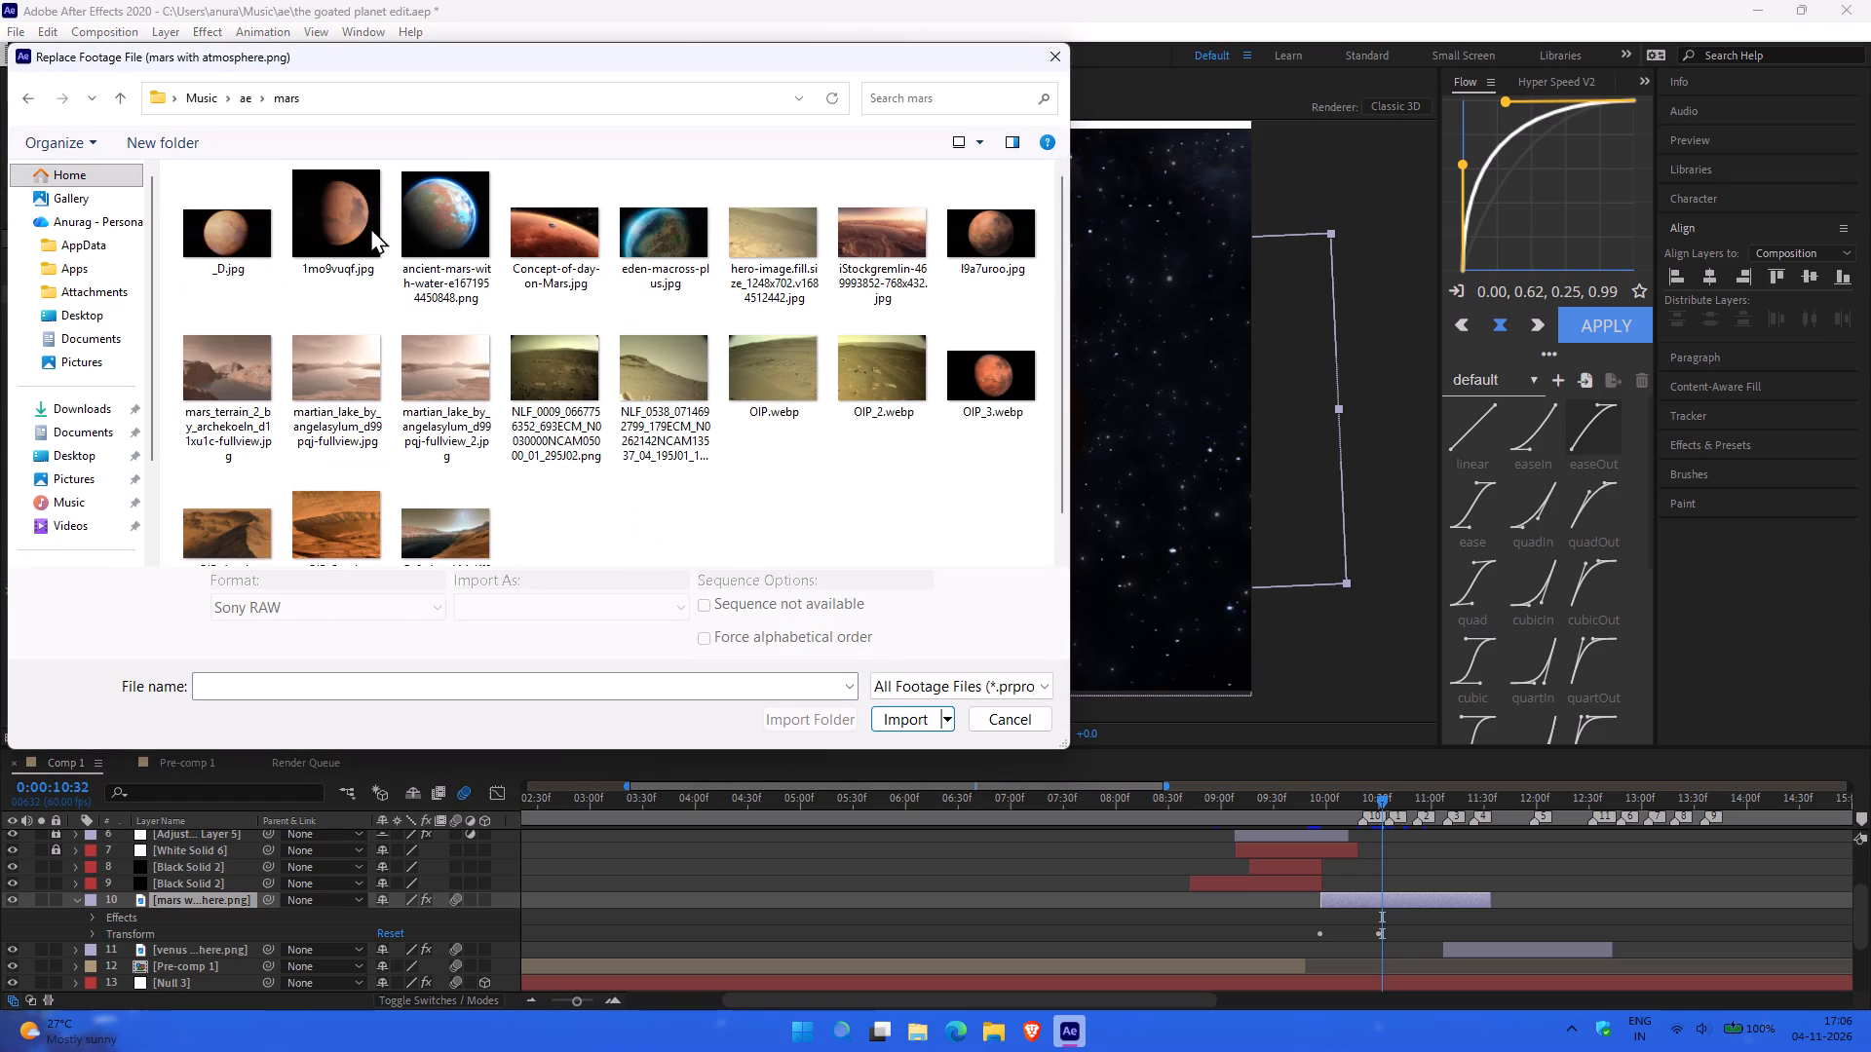
pyautogui.click(244, 93)
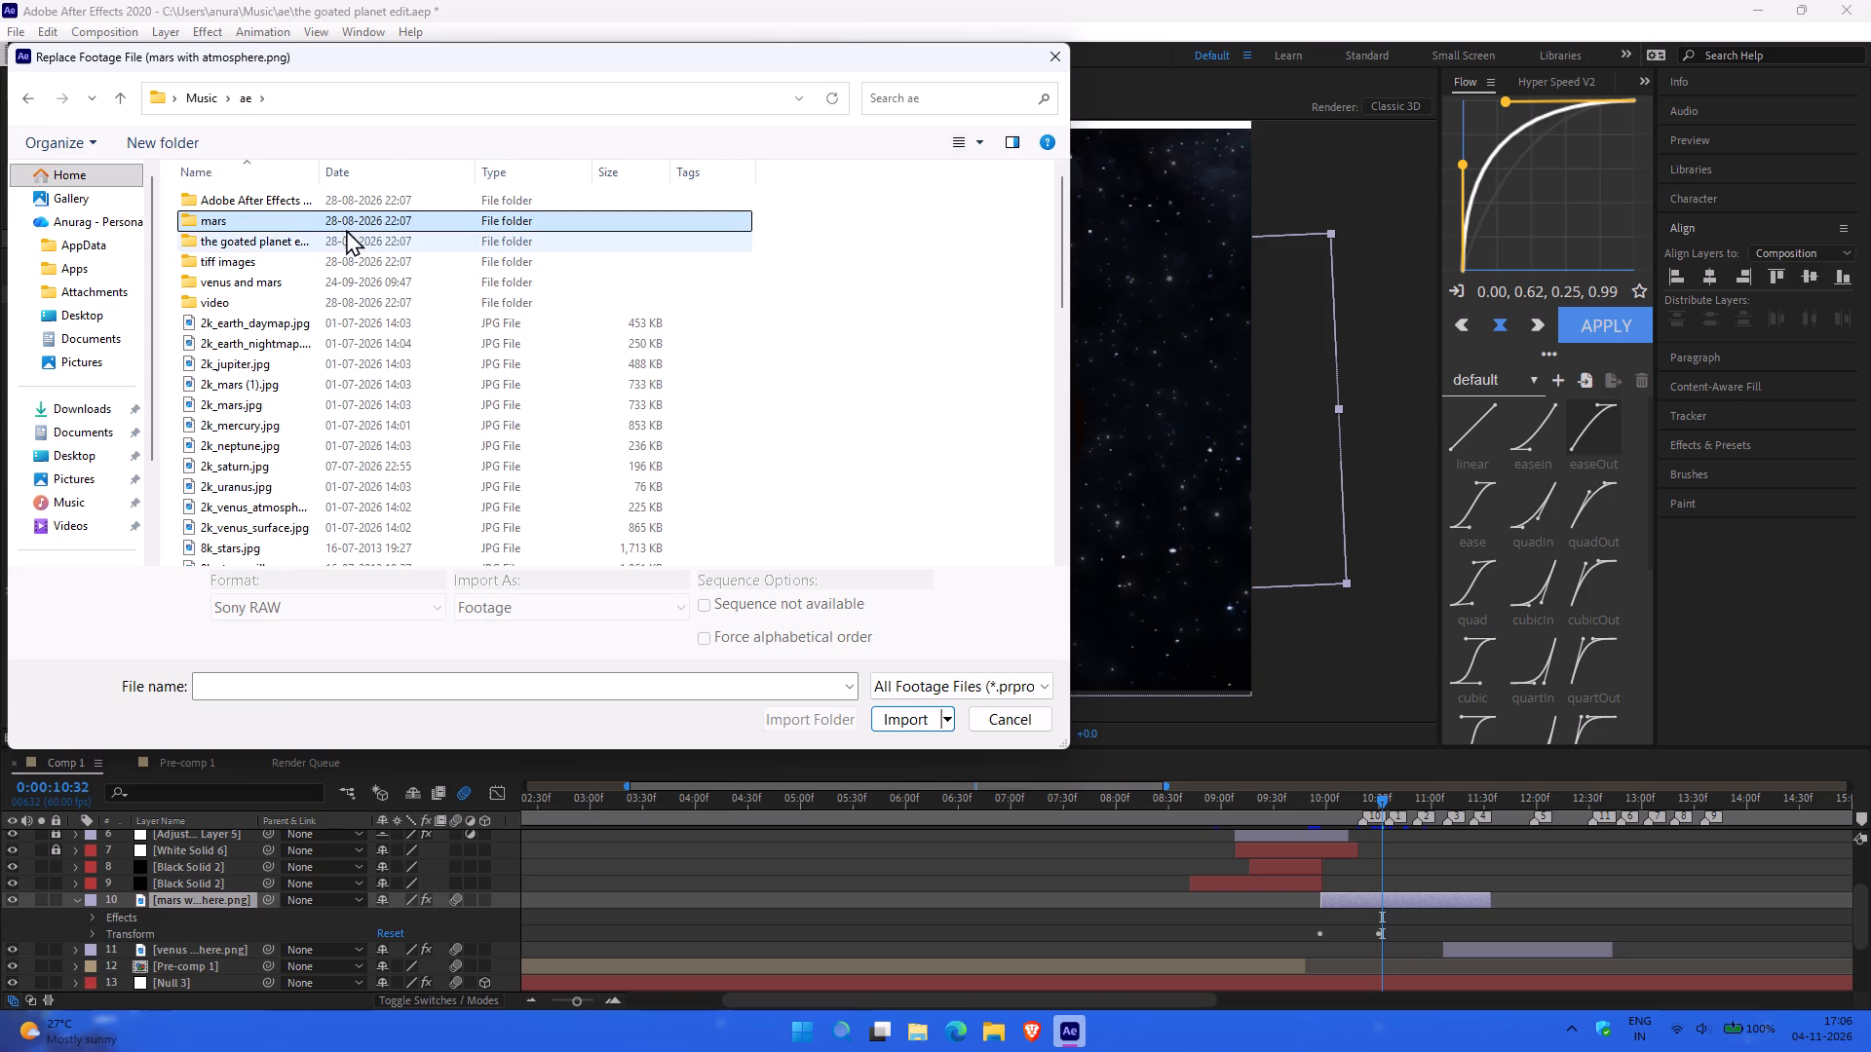
pyautogui.doubleClick(236, 281)
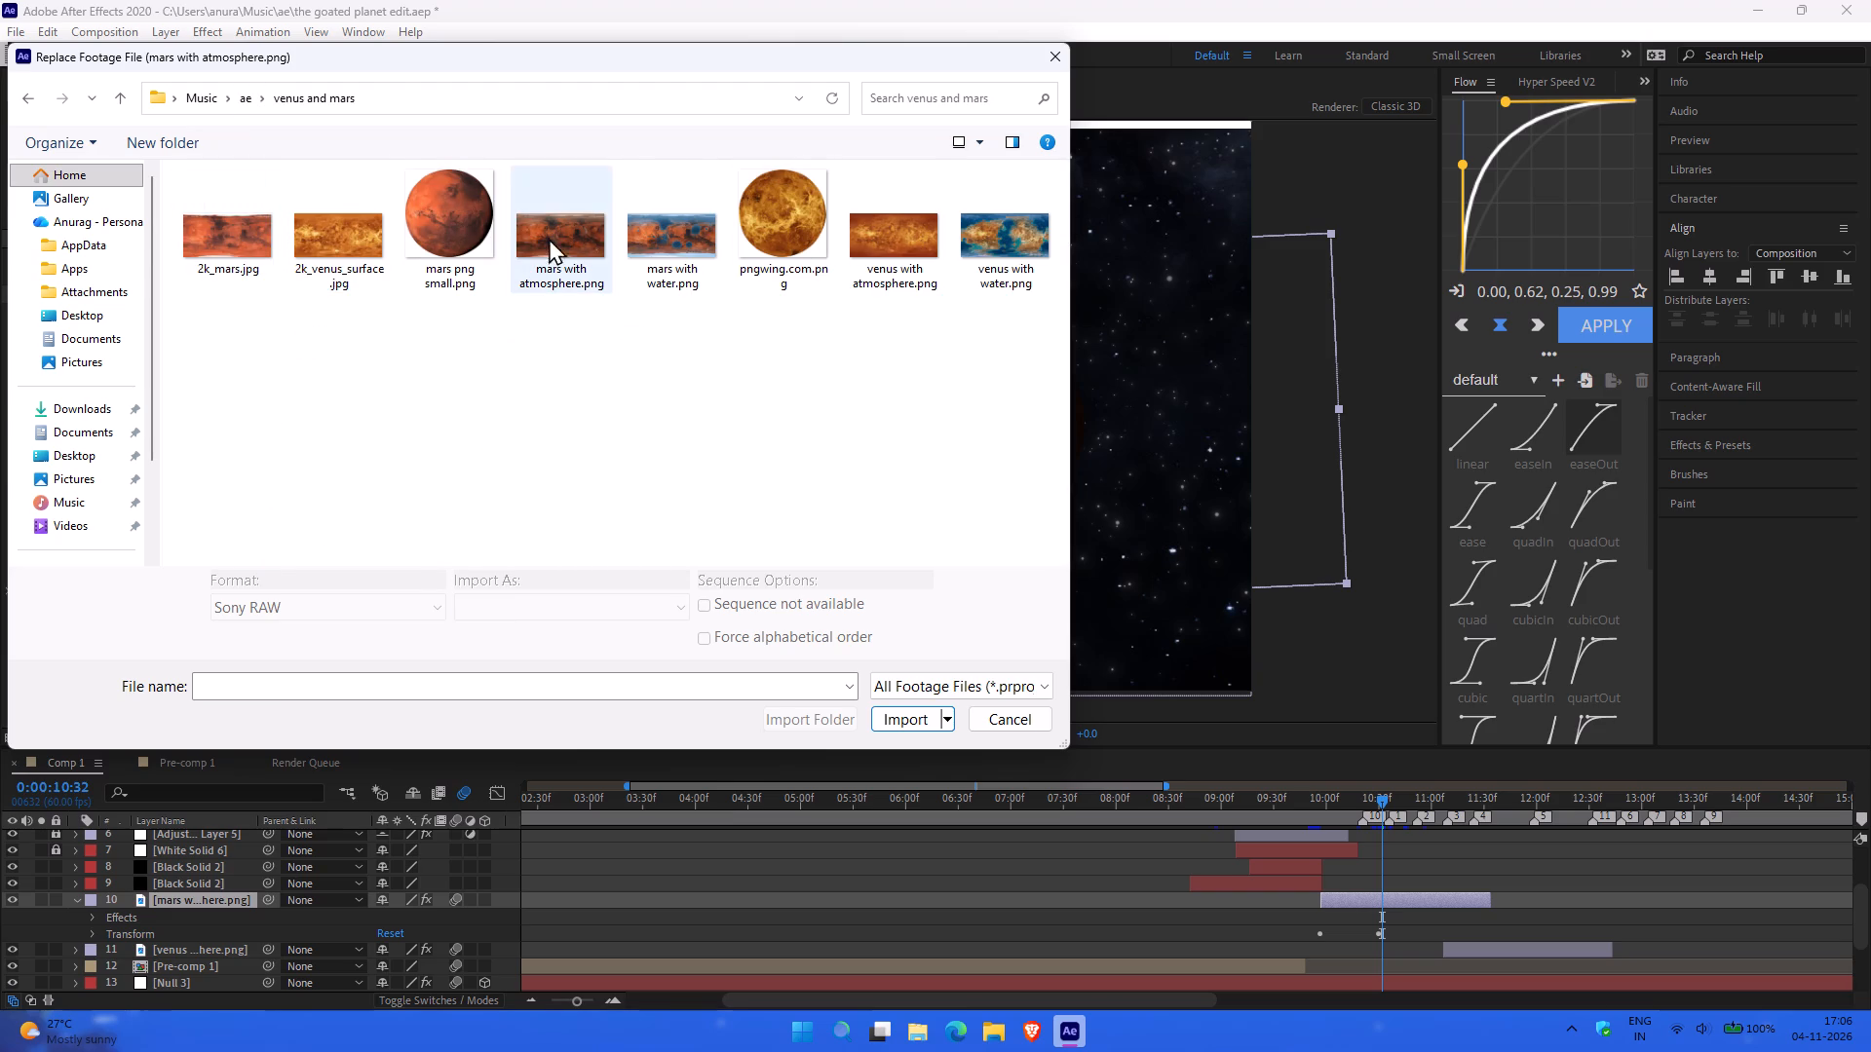
pyautogui.click(445, 228)
pyautogui.click(895, 712)
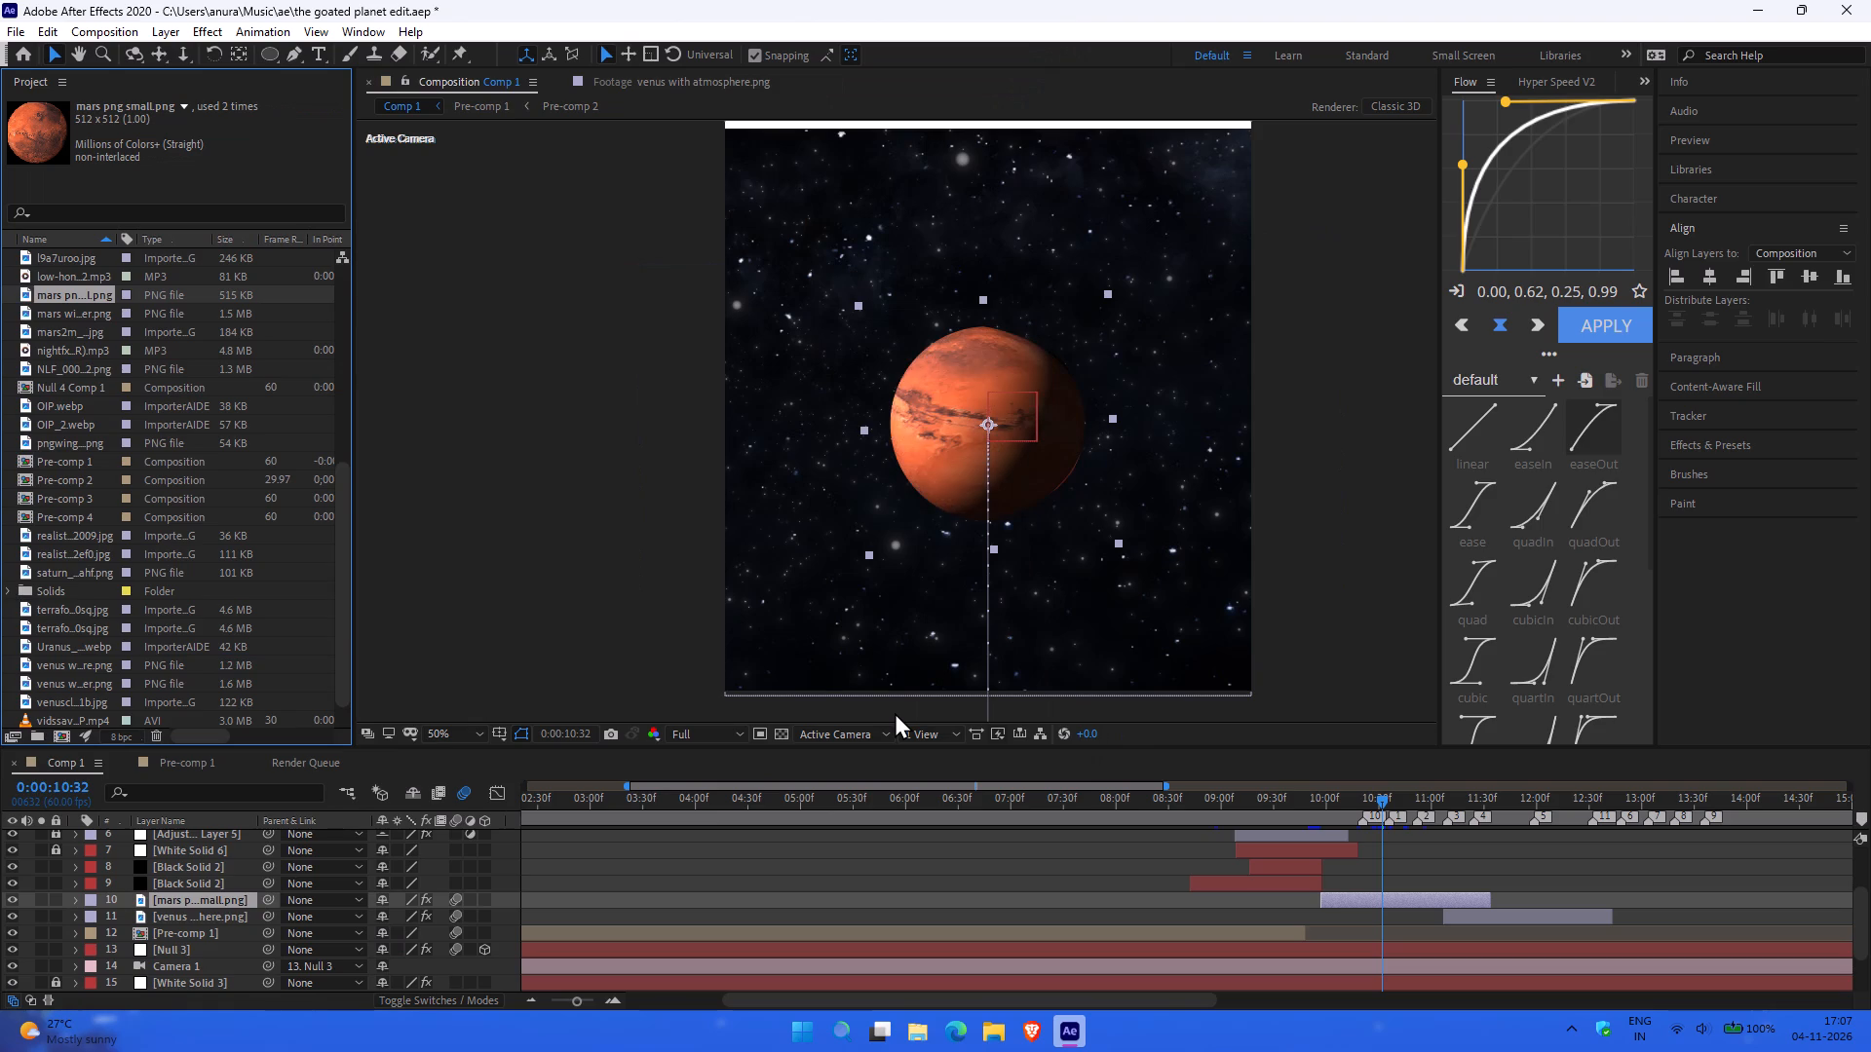
pyautogui.keyDown('ctrl'); pyautogui.scroll(2, 1119, 285); pyautogui.keyUp('ctrl')
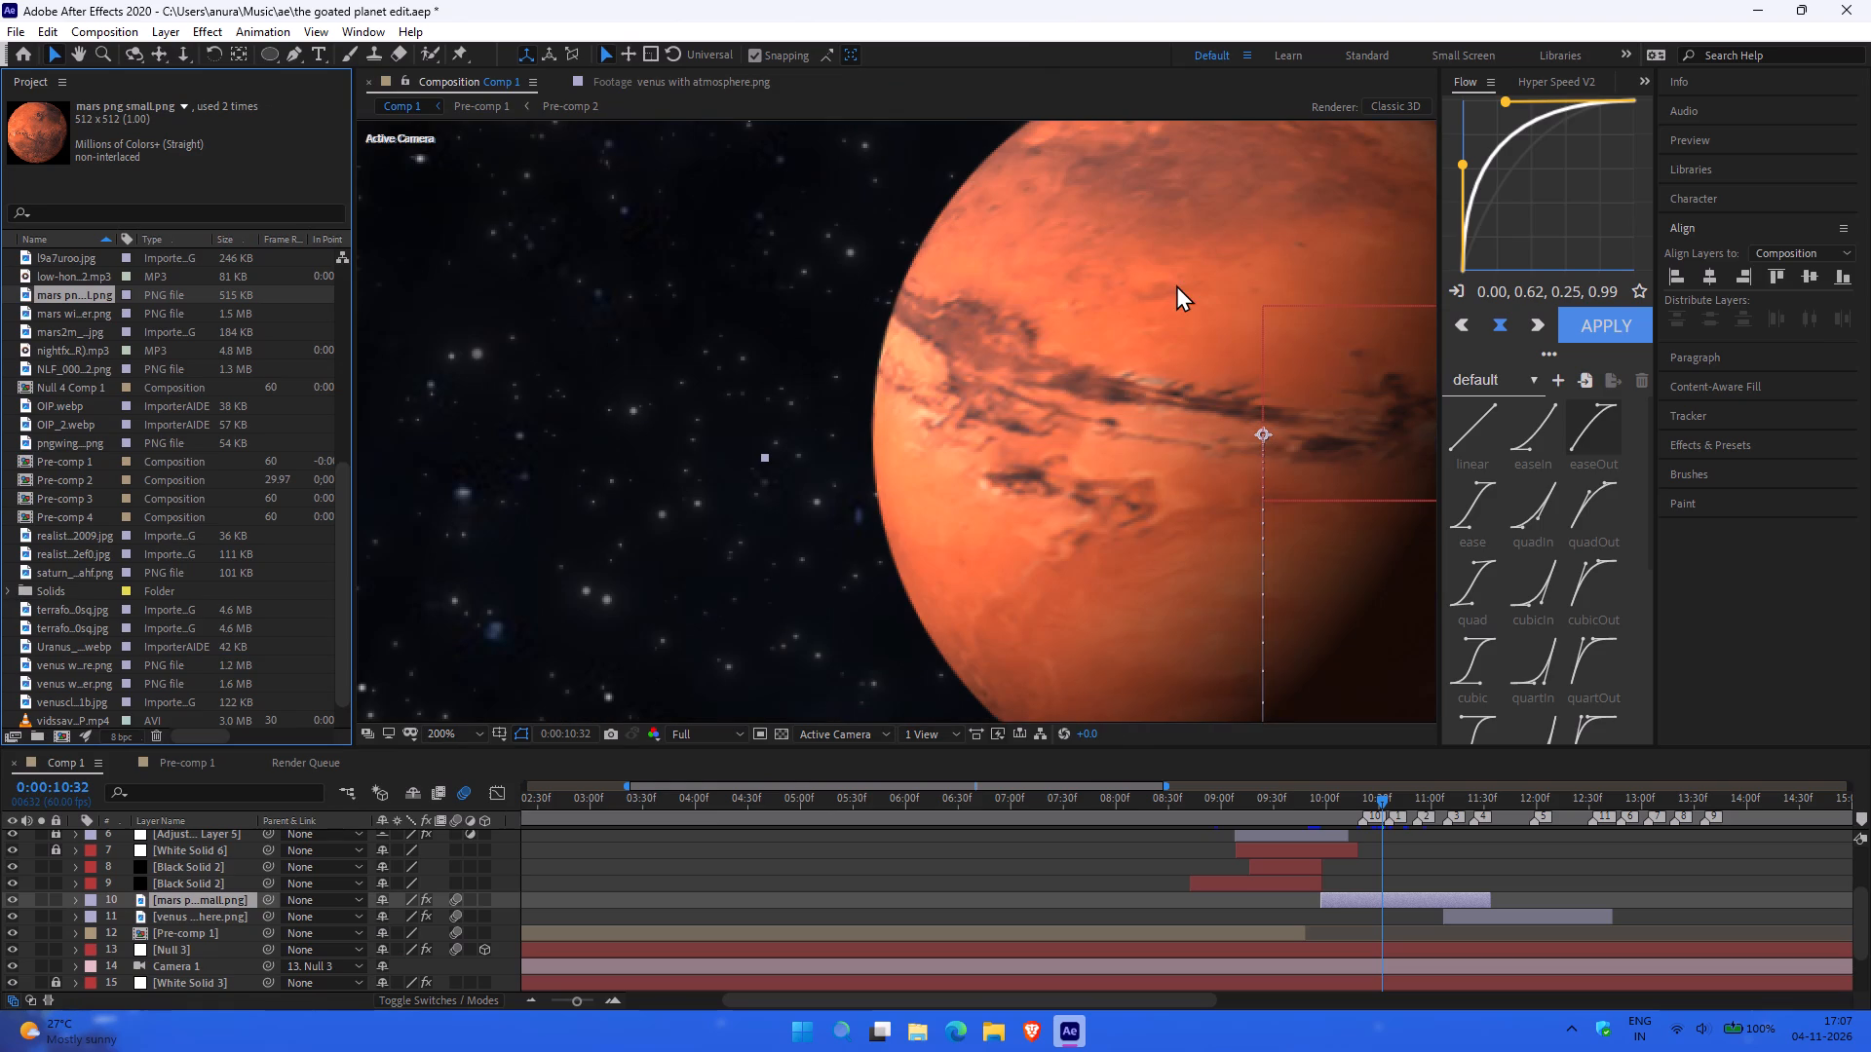
pyautogui.keyDown('ctrl'); pyautogui.scroll(-1, 1176, 284); pyautogui.keyUp('ctrl')
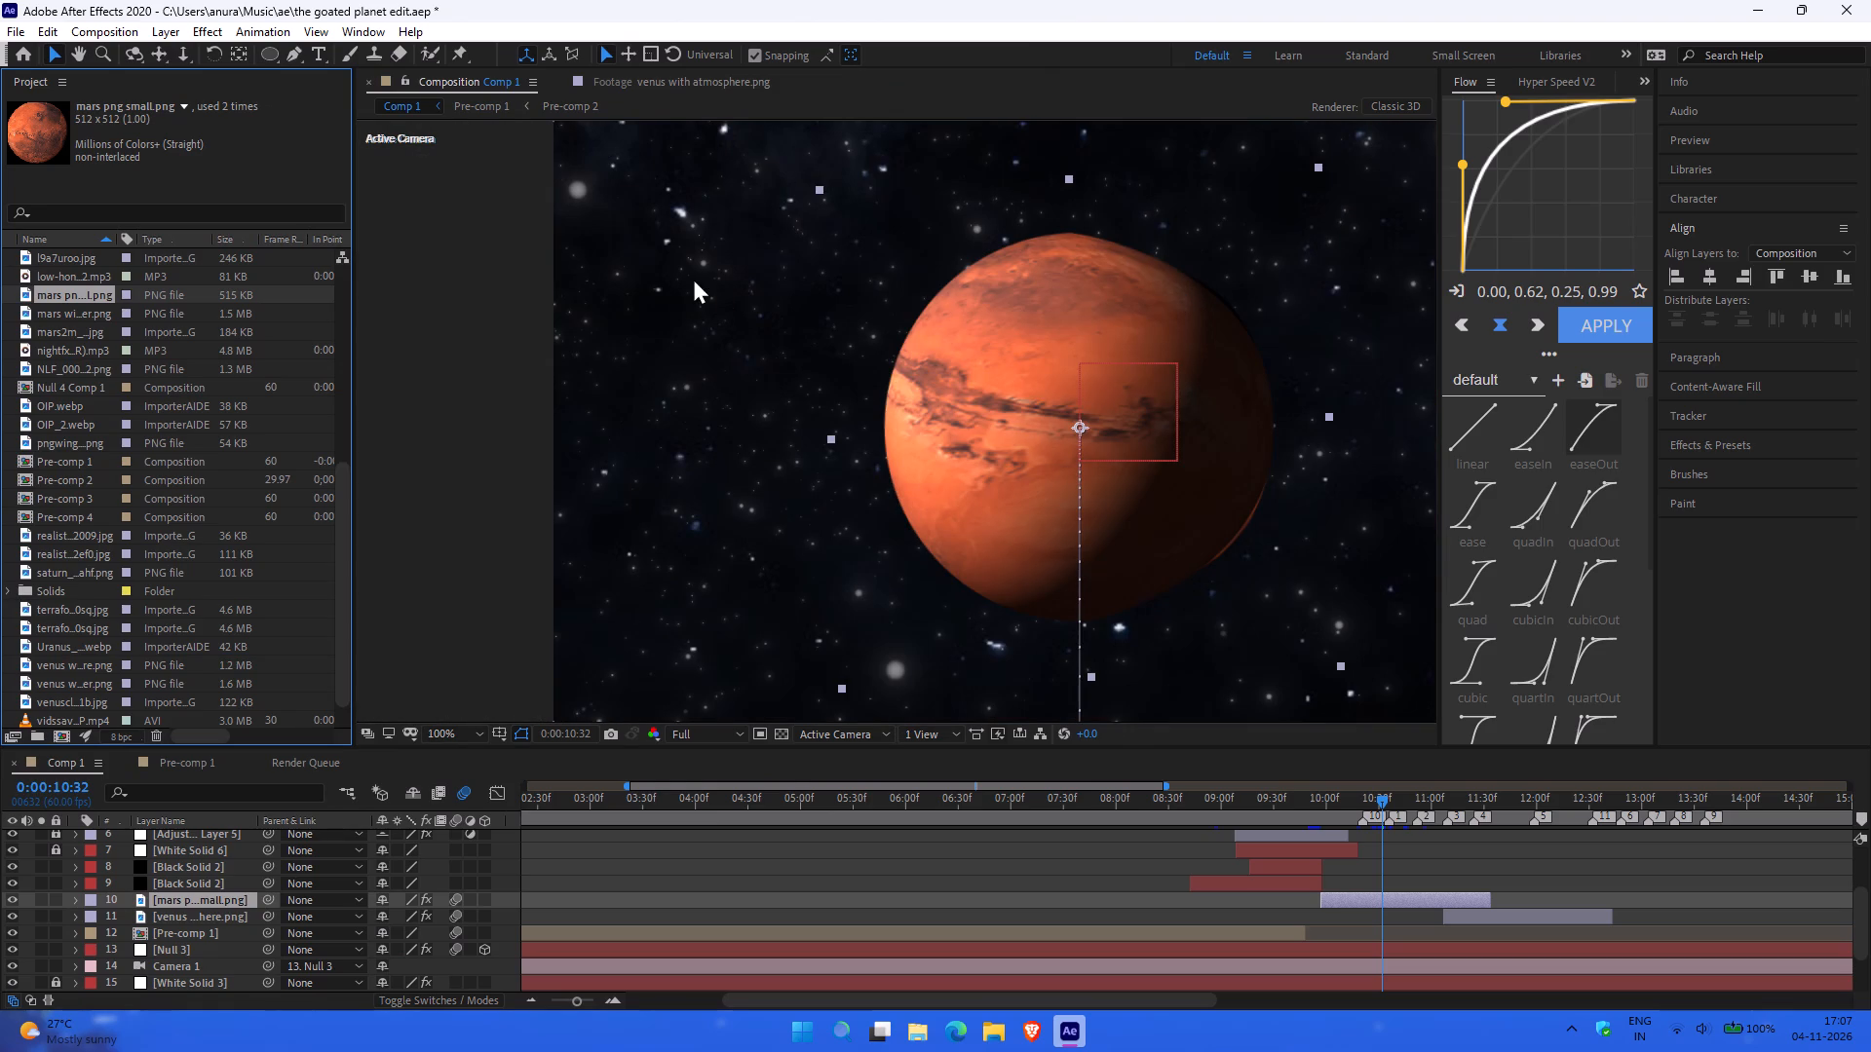
# Replace the venus with atmosphere.png footage with pngwing.com.png from the venus and mars folder.
pyautogui.click(184, 912)
pyautogui.click(202, 908)
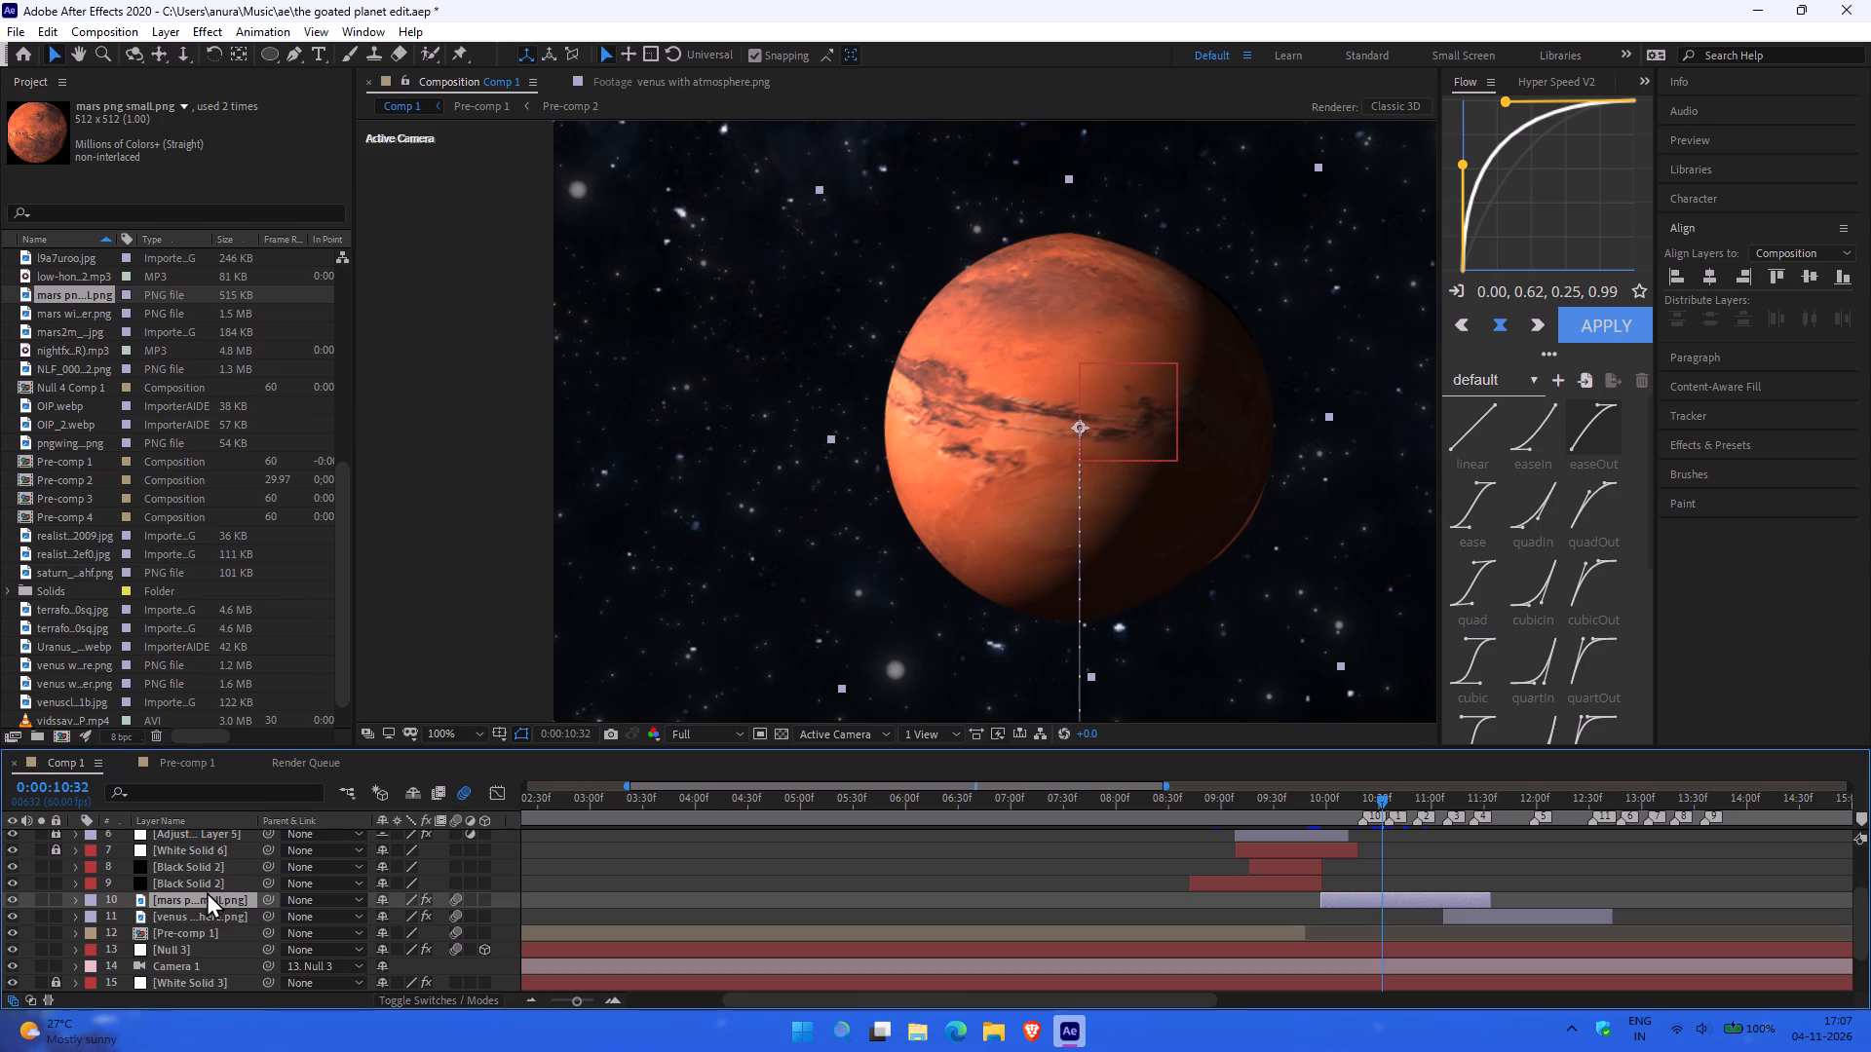
pyautogui.scroll(4, 190, 310)
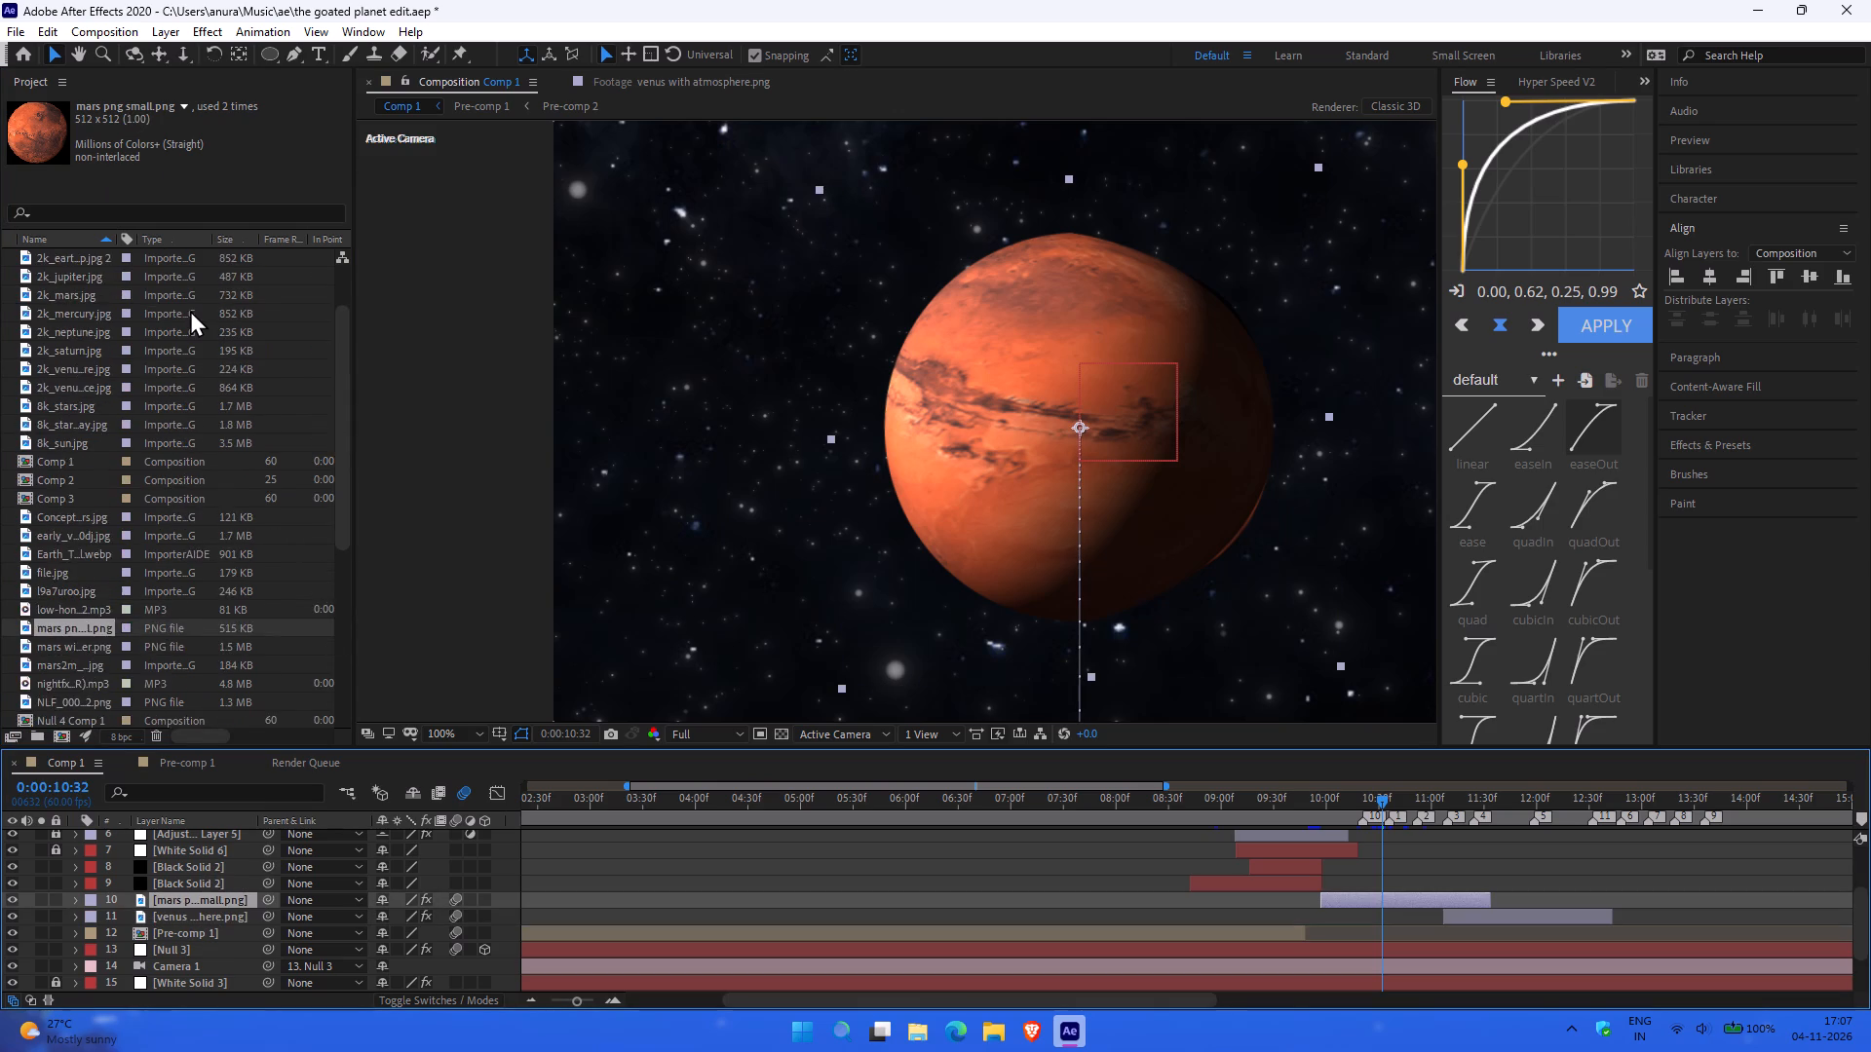
pyautogui.scroll(-1, 190, 310)
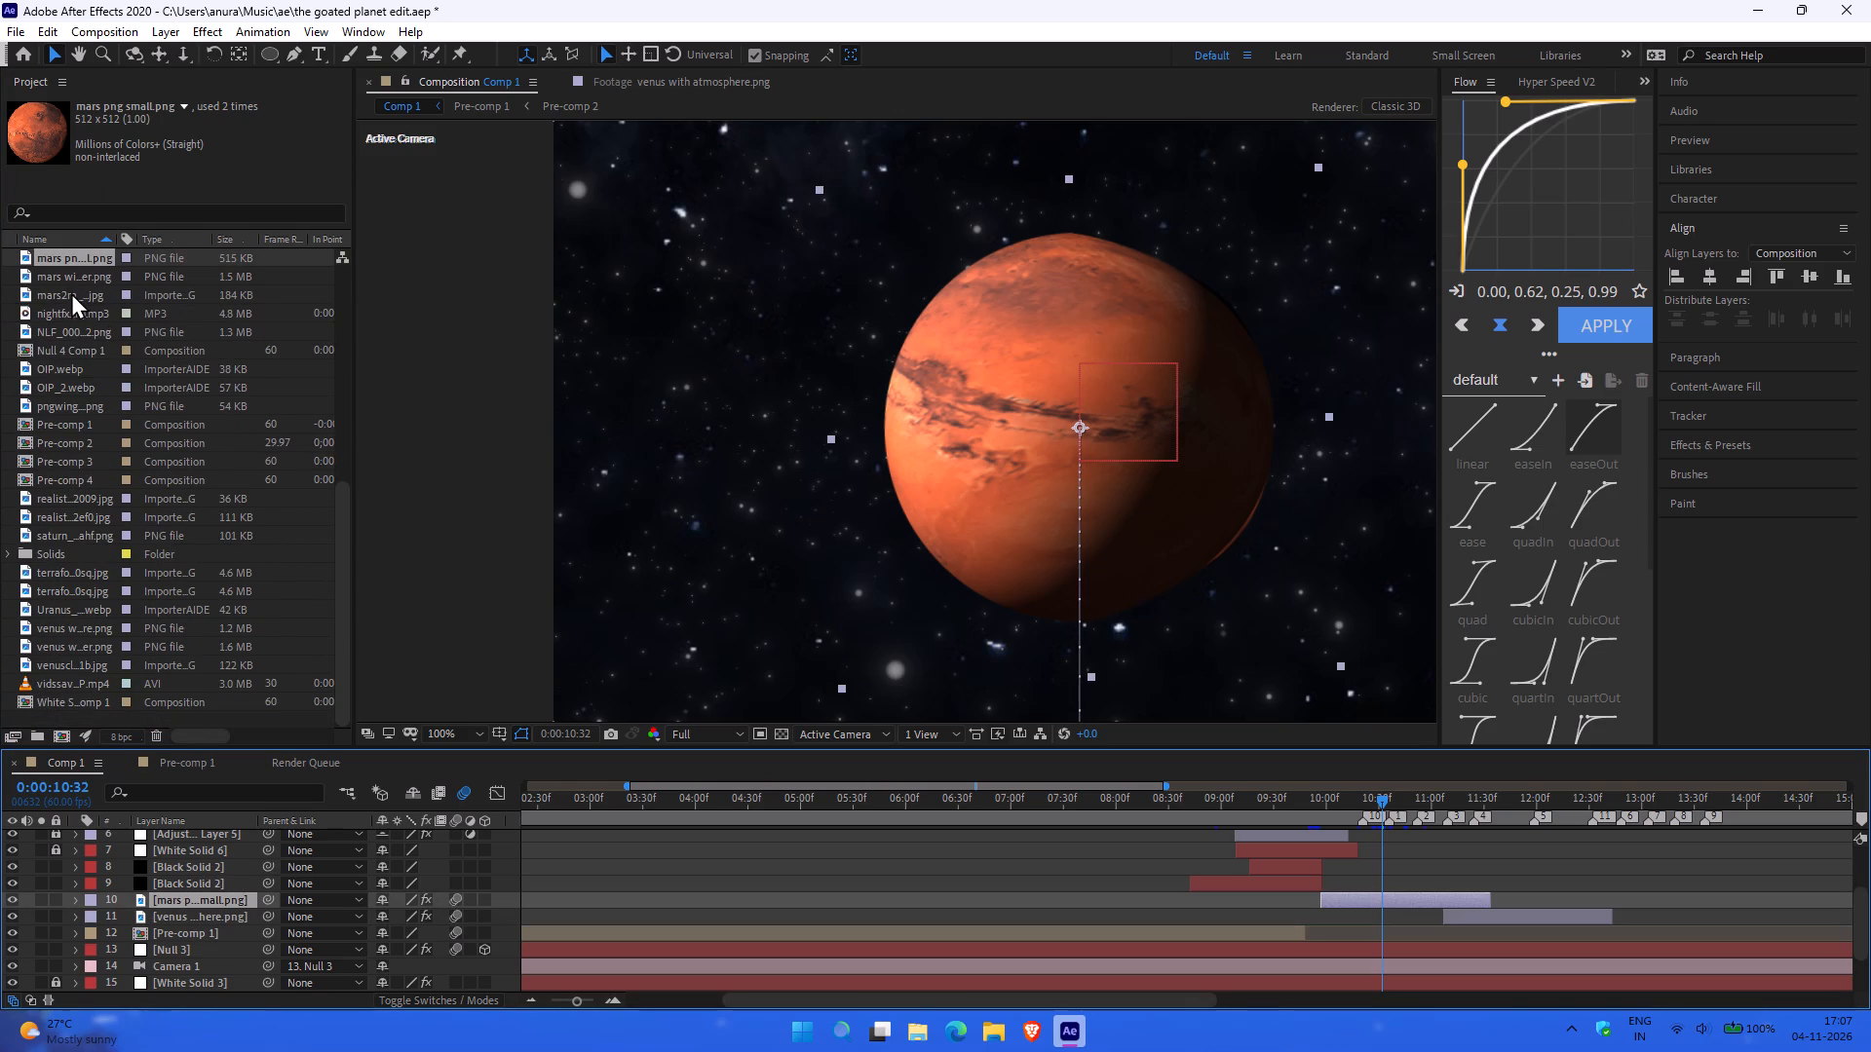
pyautogui.scroll(-2, 78, 459)
pyautogui.click(84, 625)
pyautogui.click(87, 647)
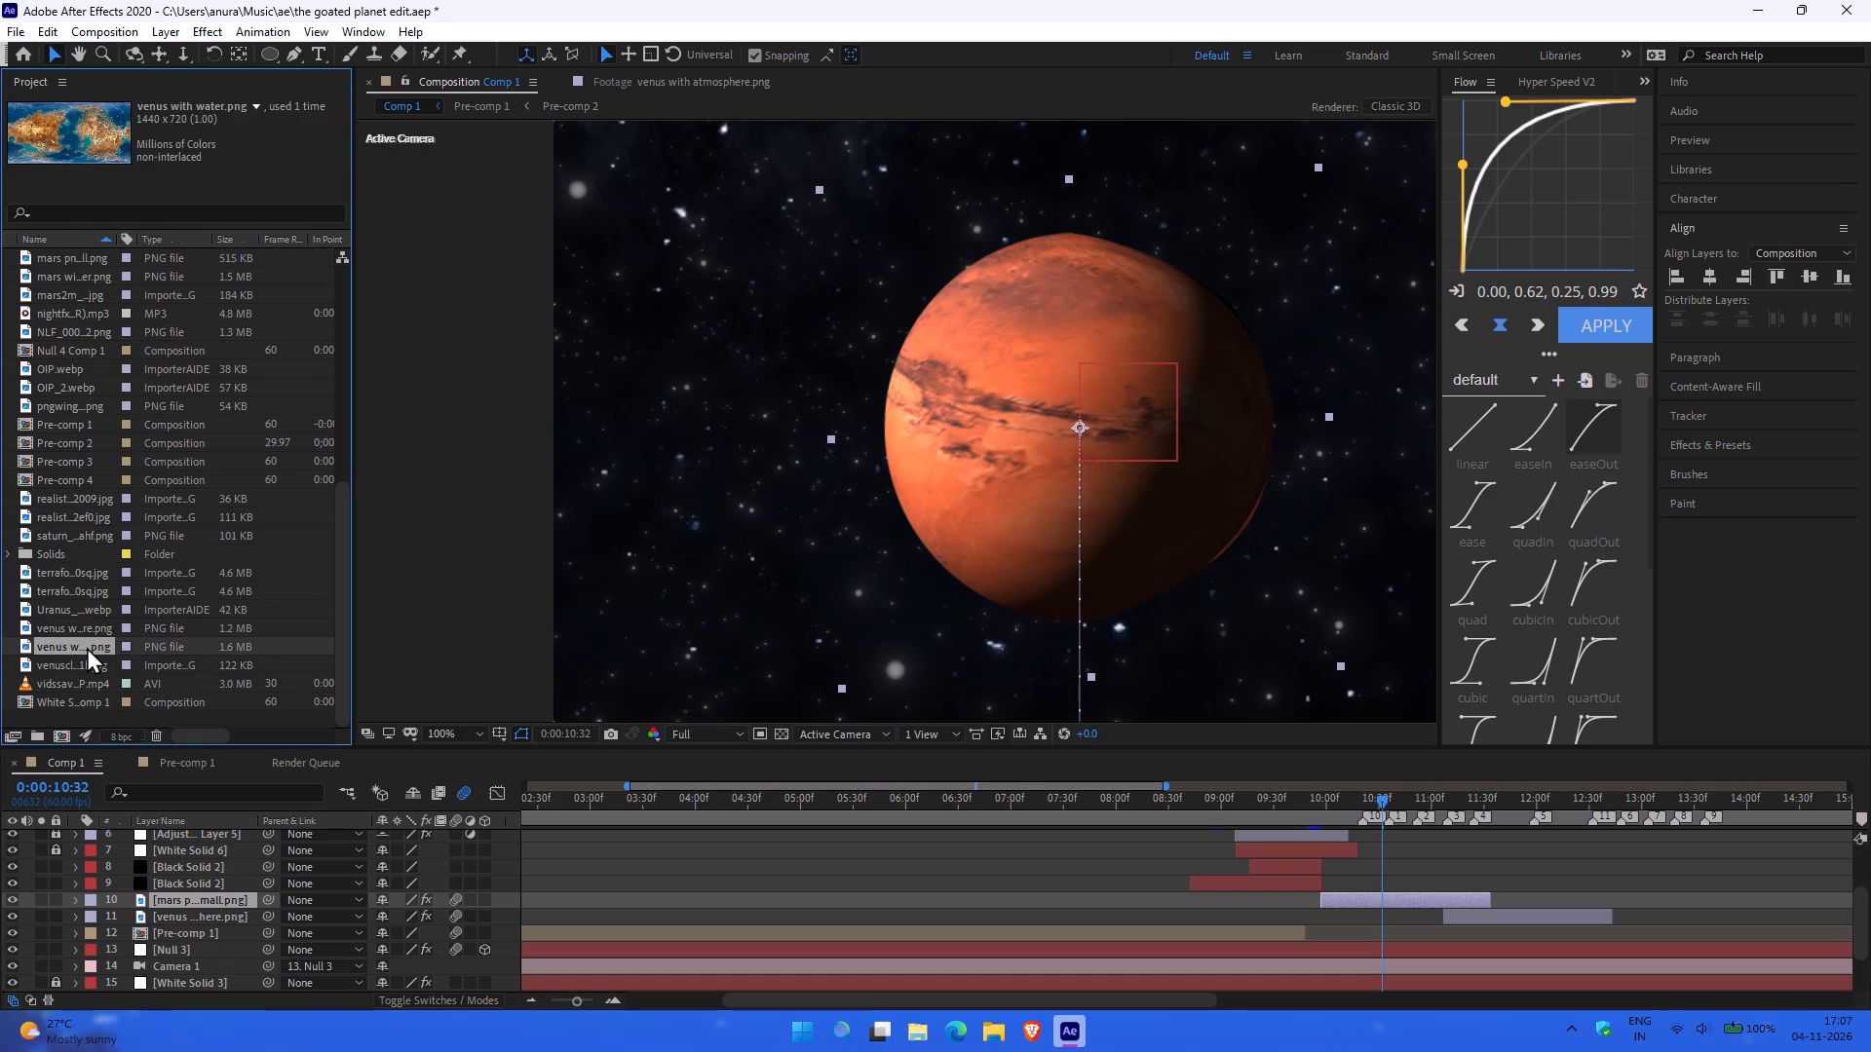
pyautogui.click(83, 634)
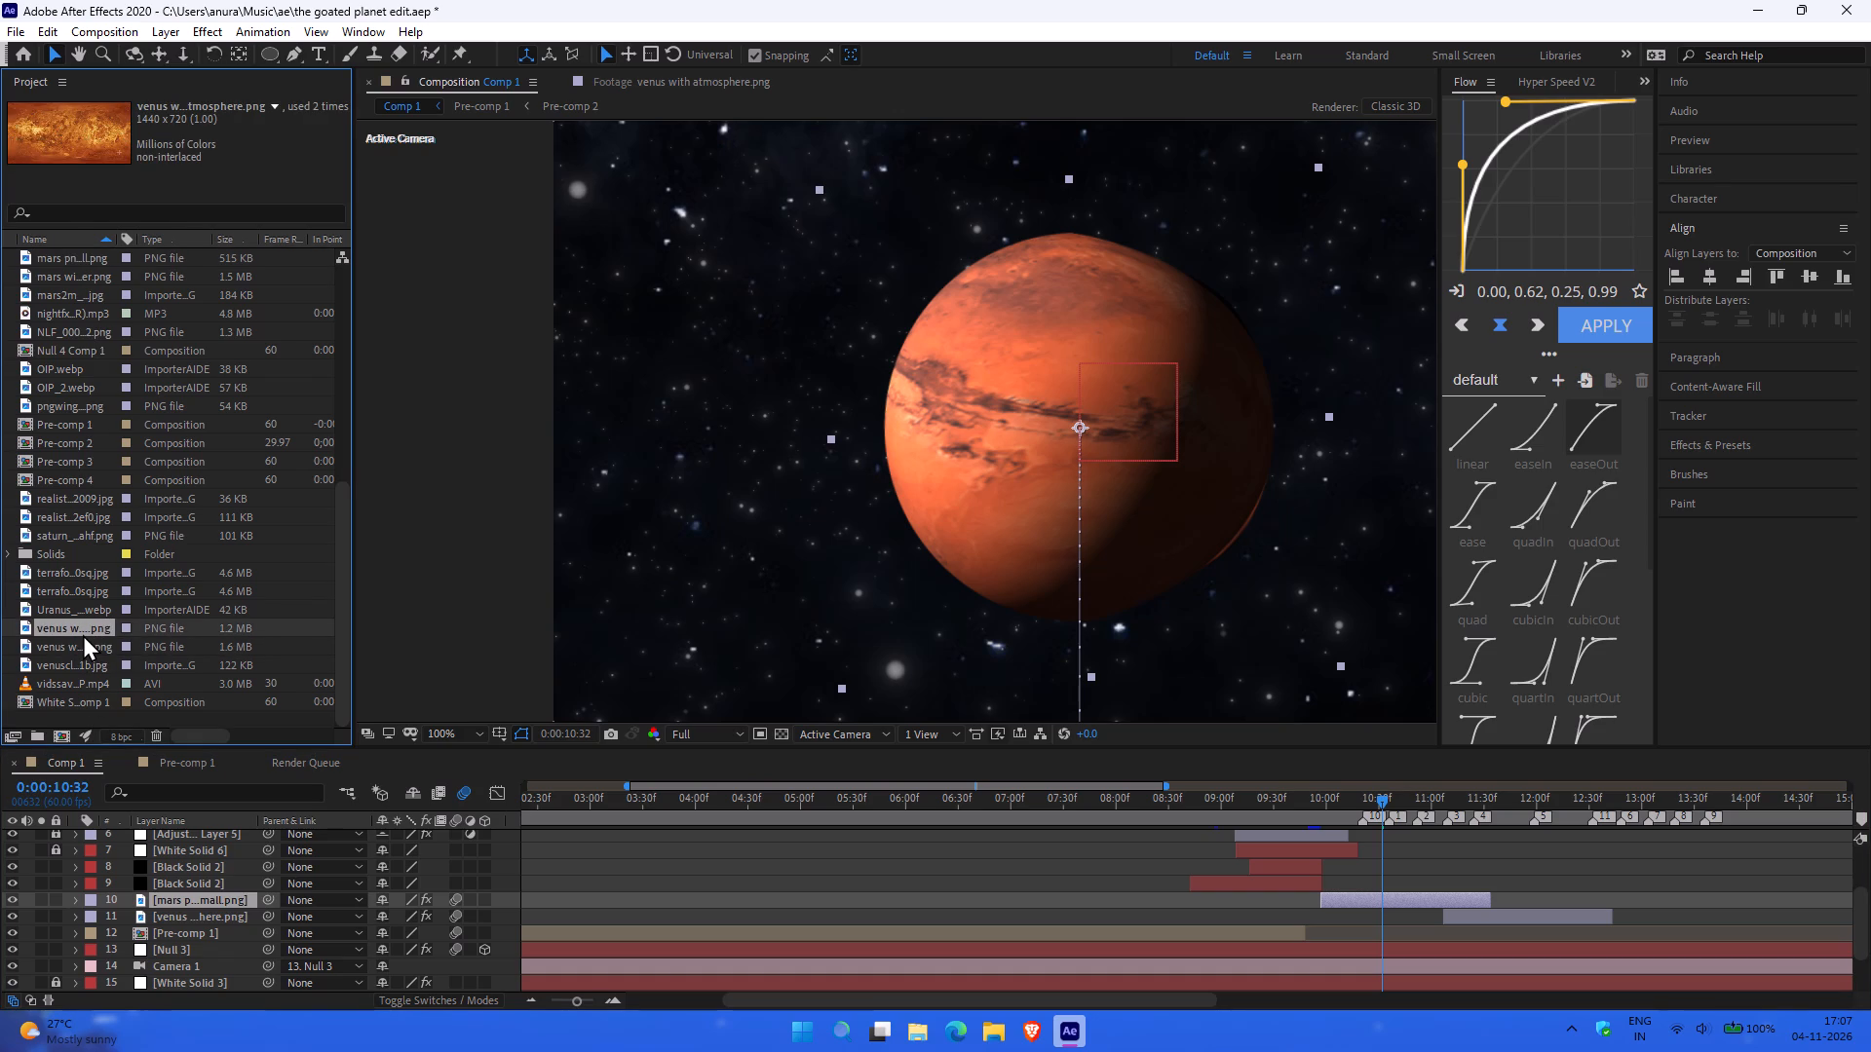
pyautogui.rightClick(94, 629)
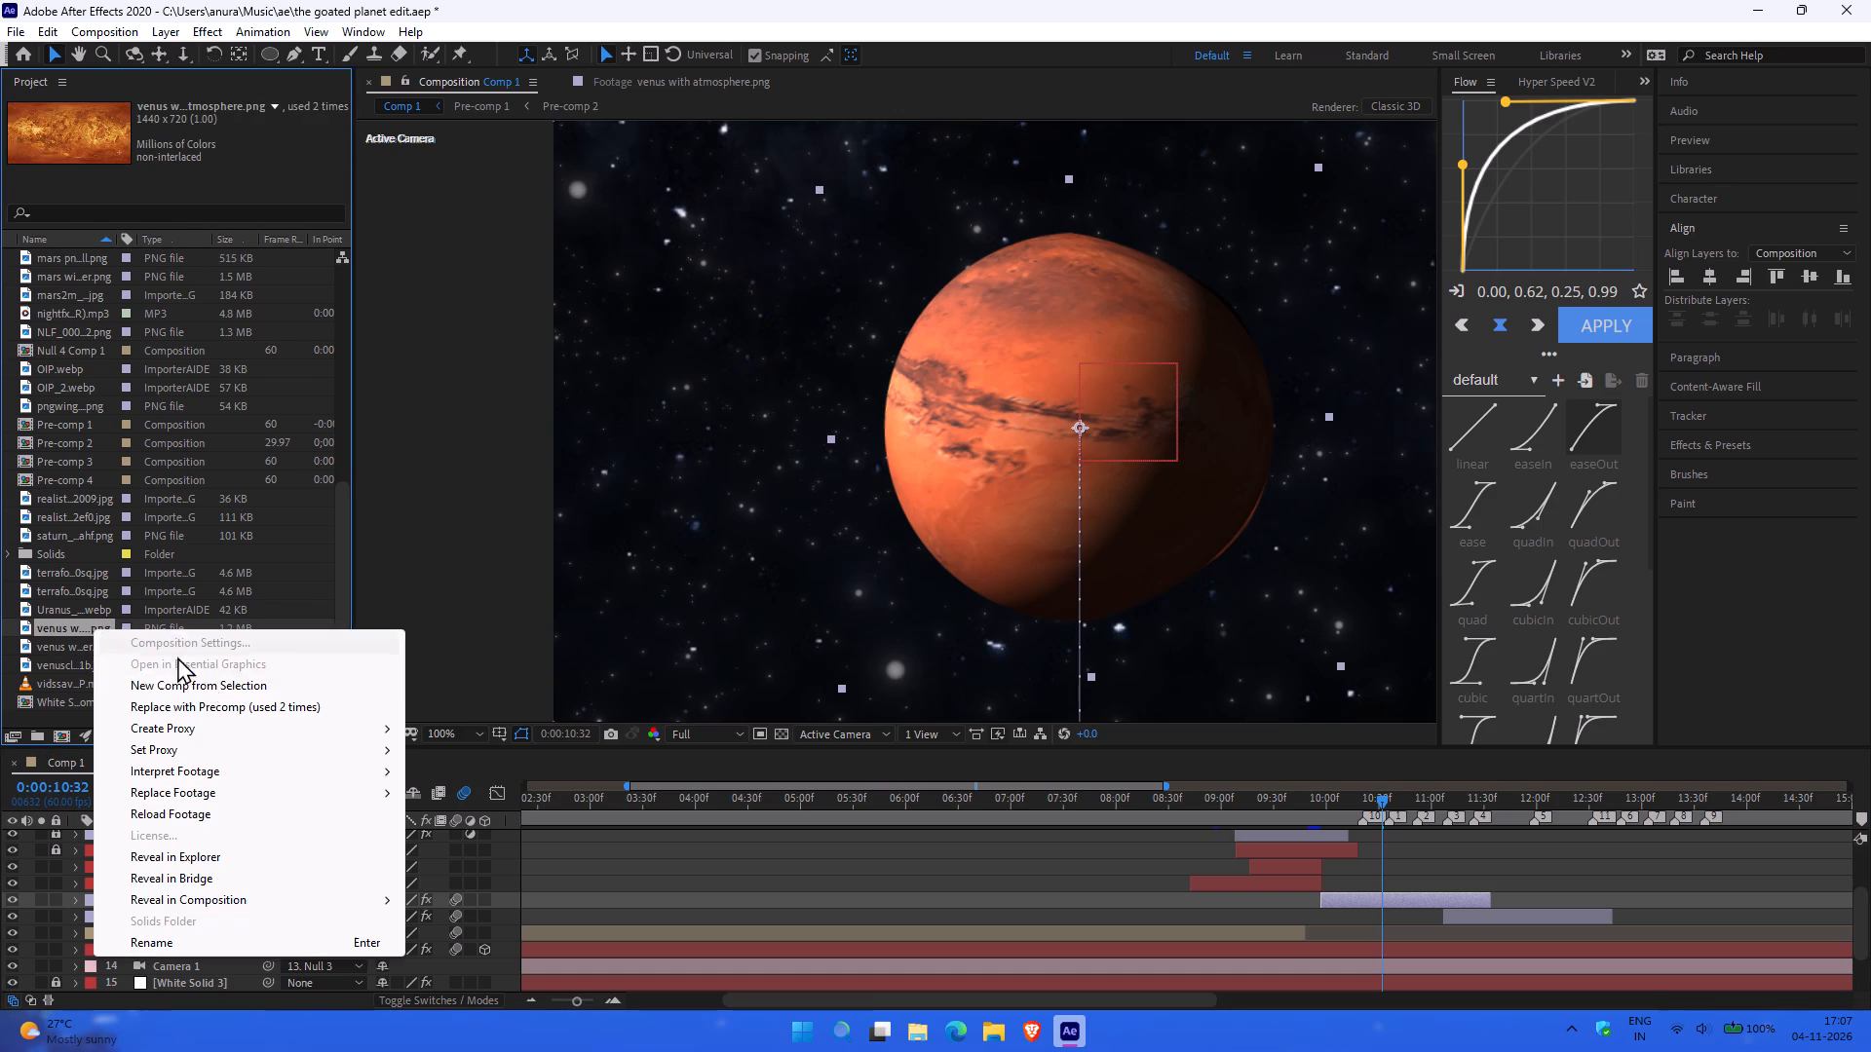
pyautogui.click(434, 794)
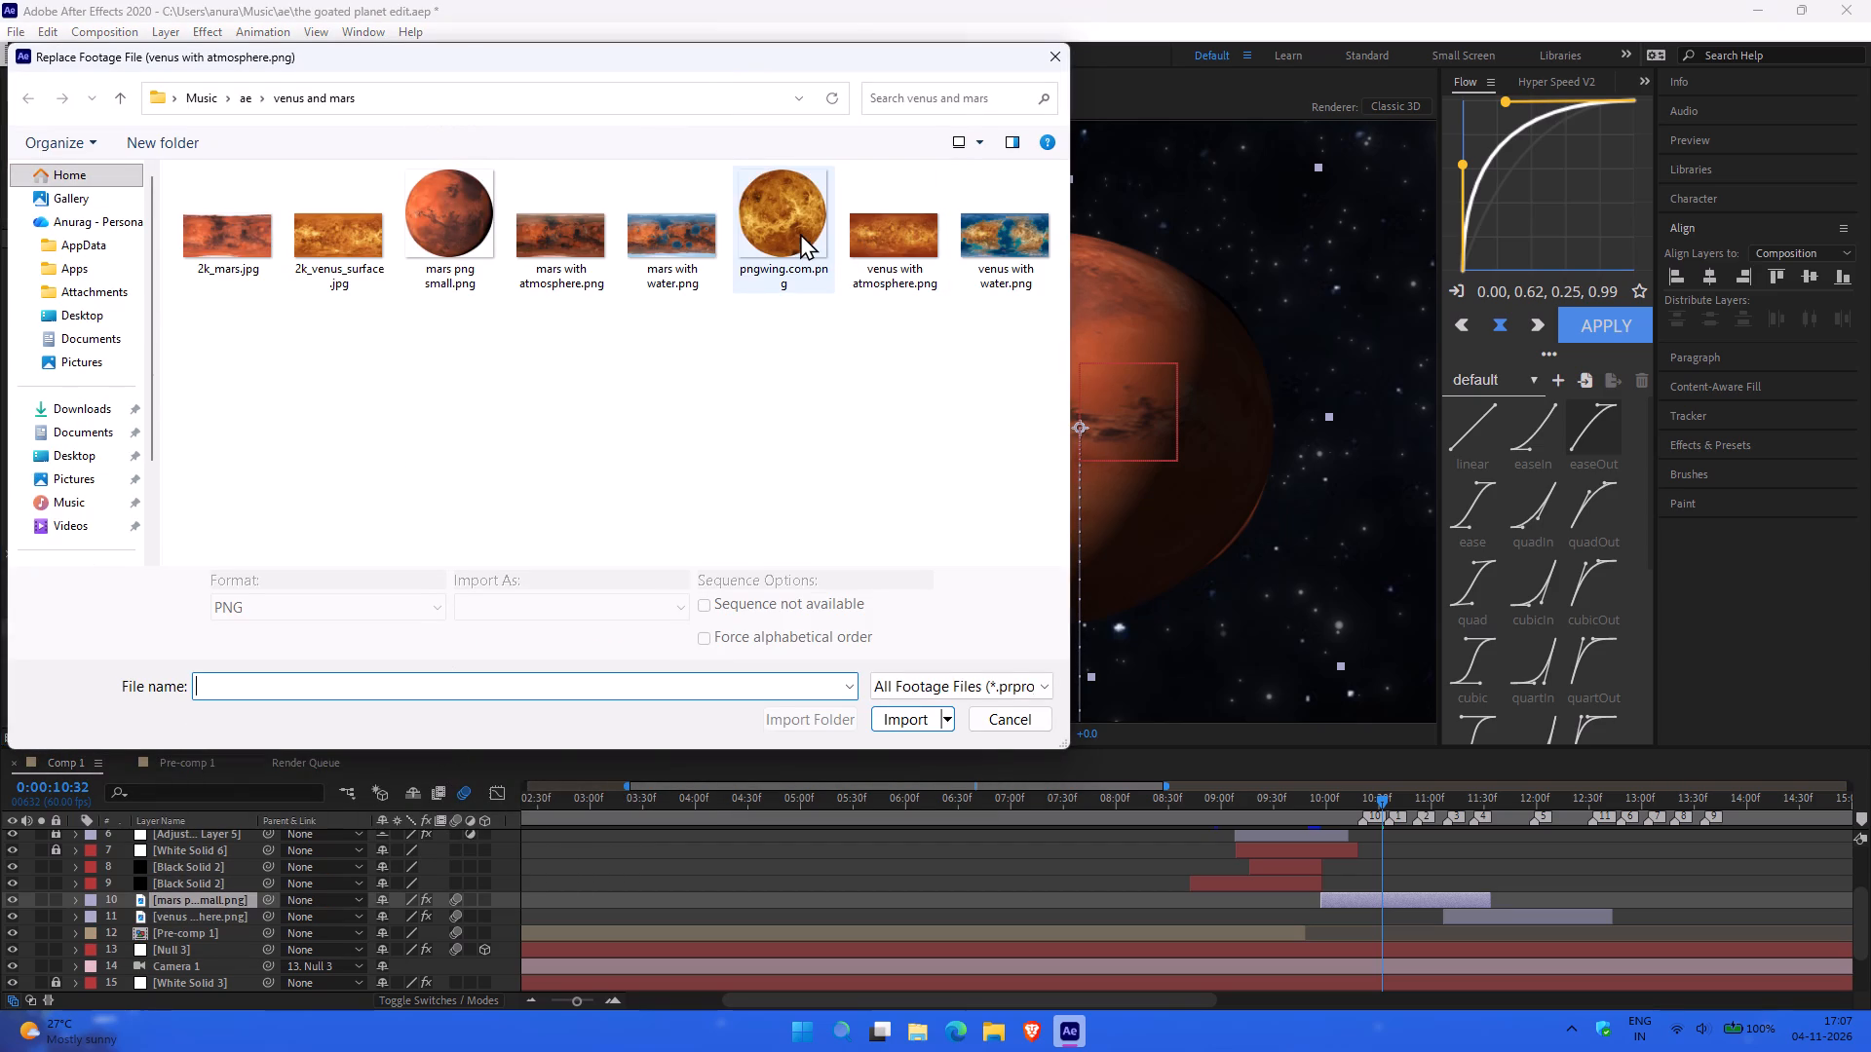
pyautogui.click(796, 236)
pyautogui.click(904, 713)
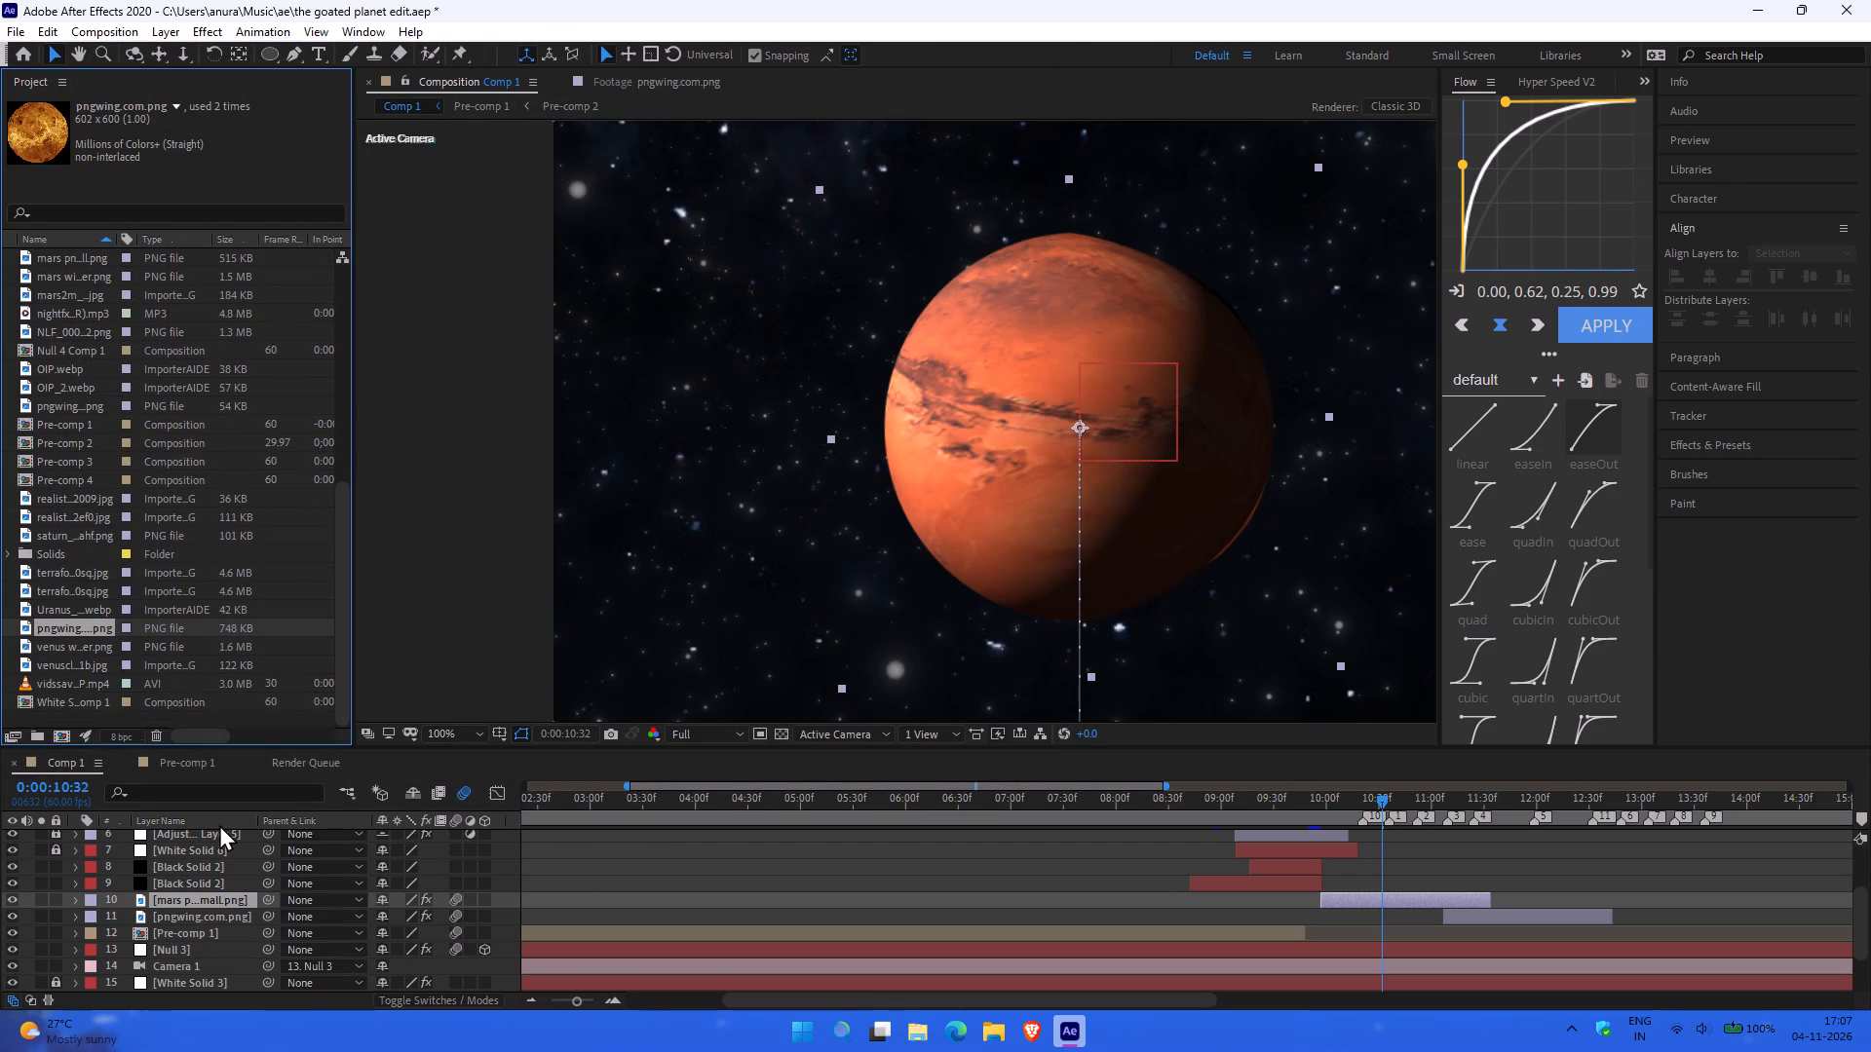
# Examine the replaced Venus layer in Comp 1 at 0:00:11:59 and in its own layer view.
pyautogui.click(202, 908)
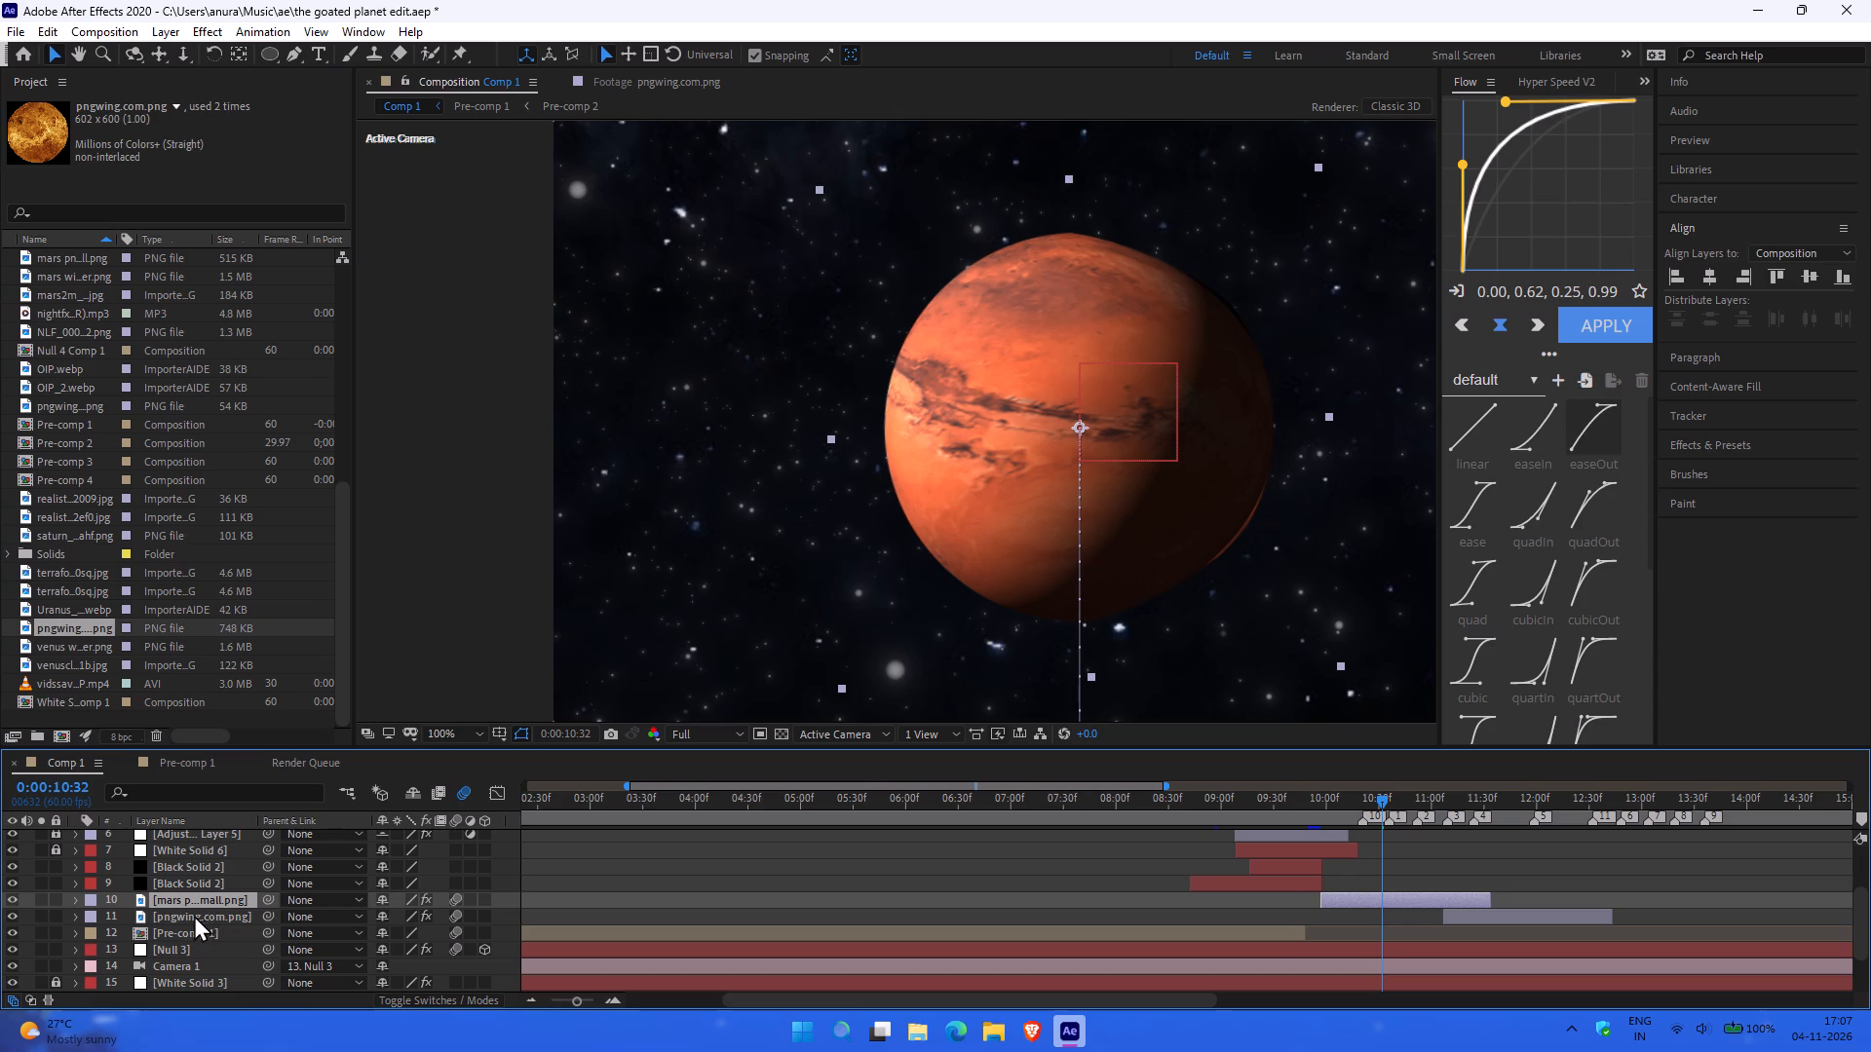
pyautogui.click(191, 917)
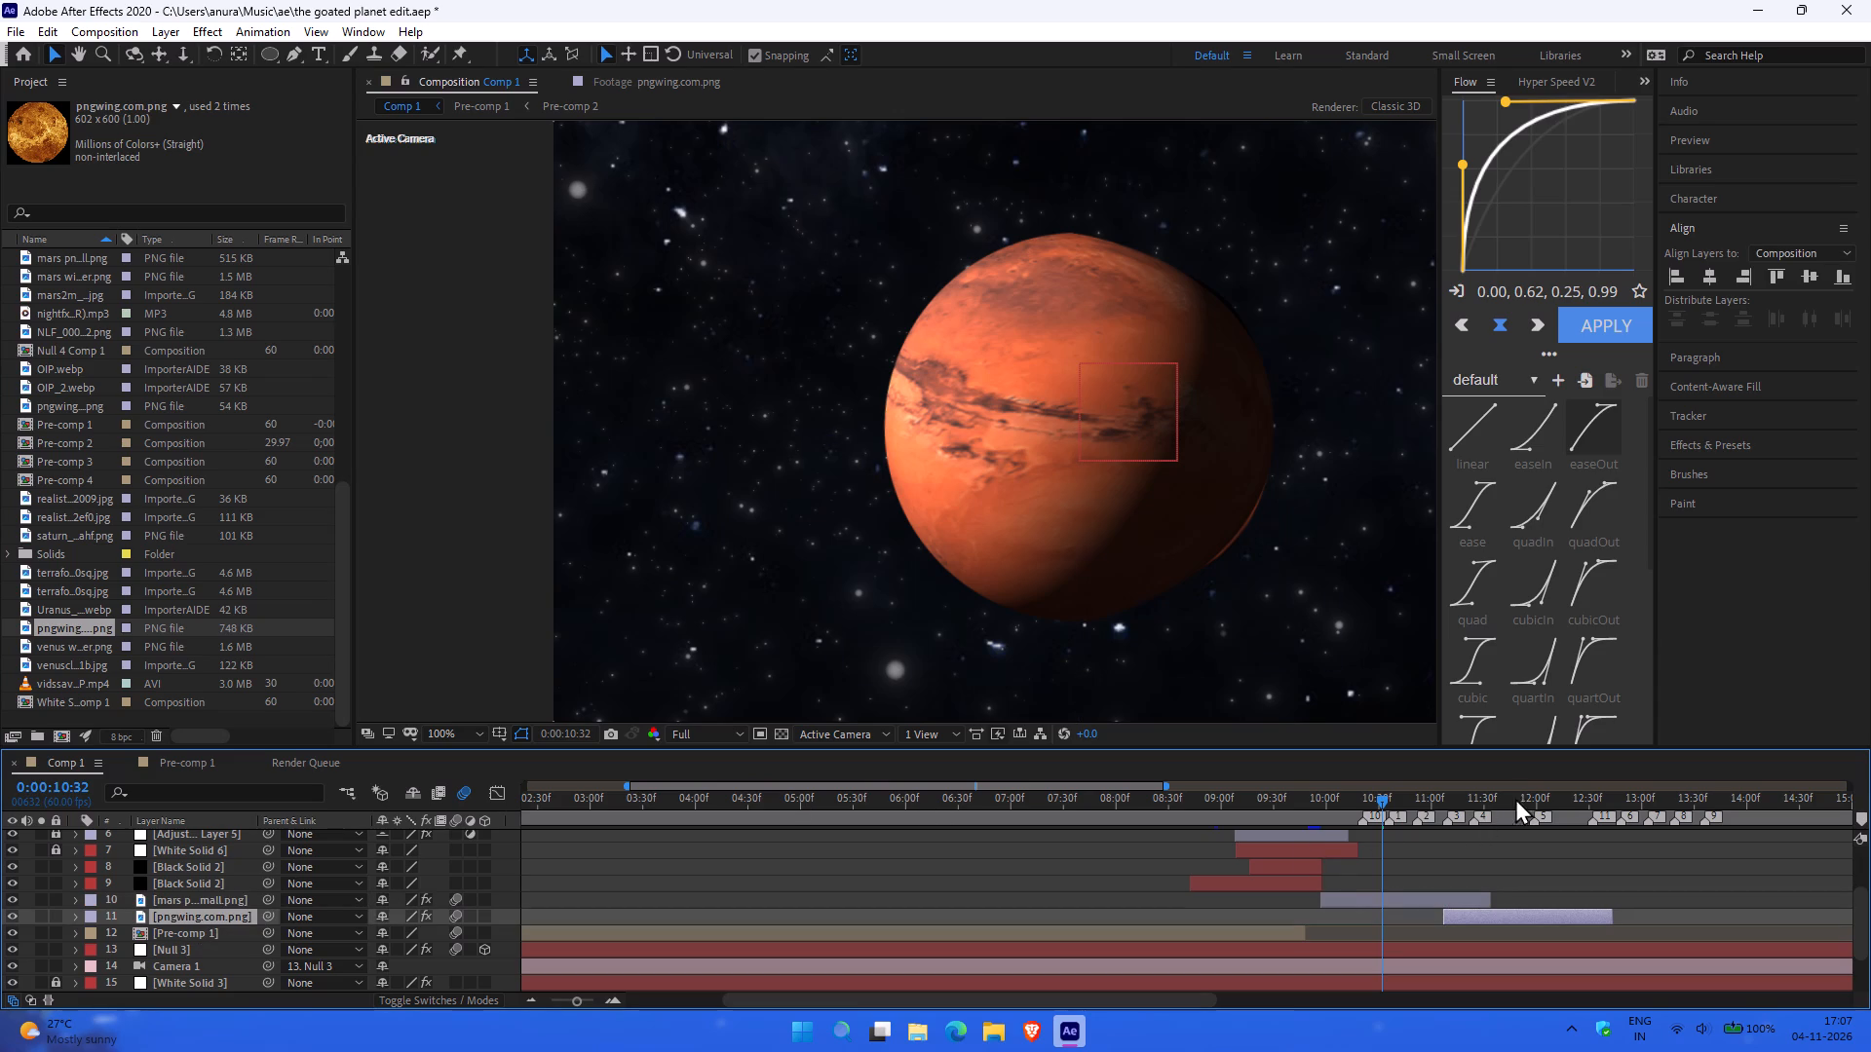
pyautogui.click(1534, 792)
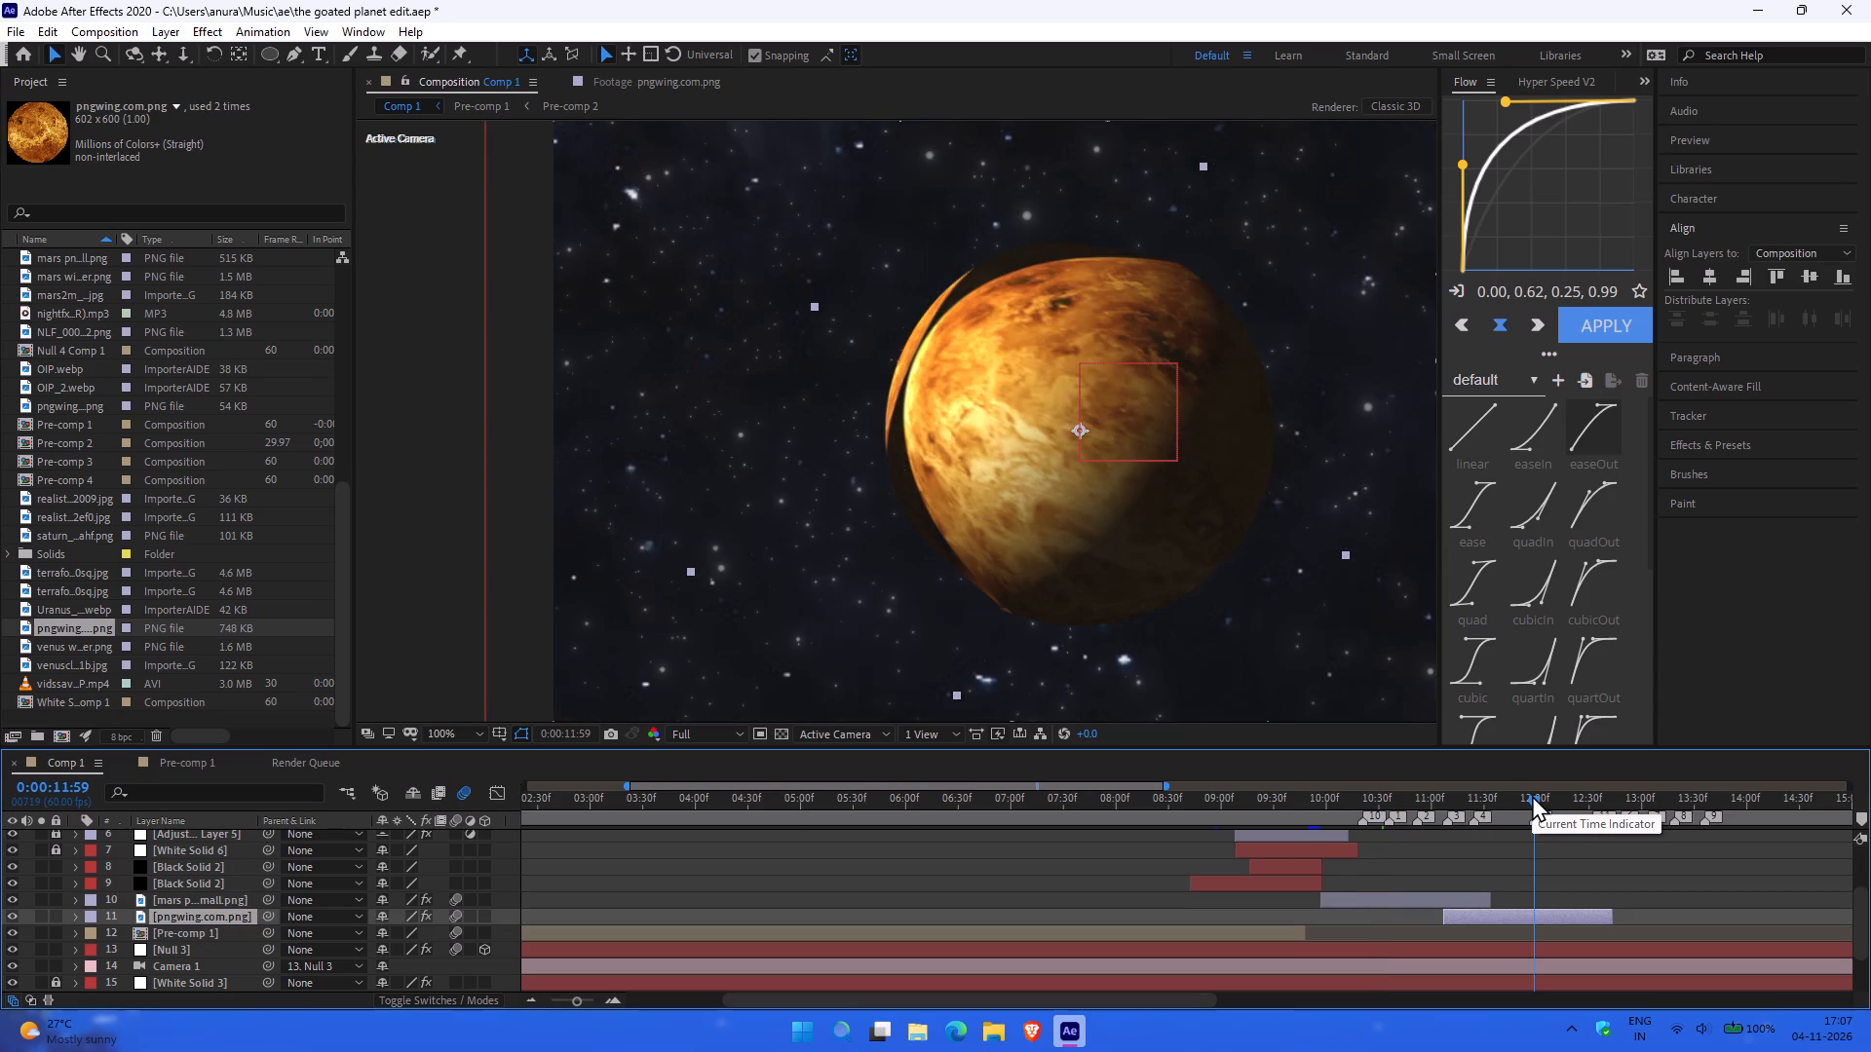
pyautogui.click(172, 936)
pyautogui.click(197, 920)
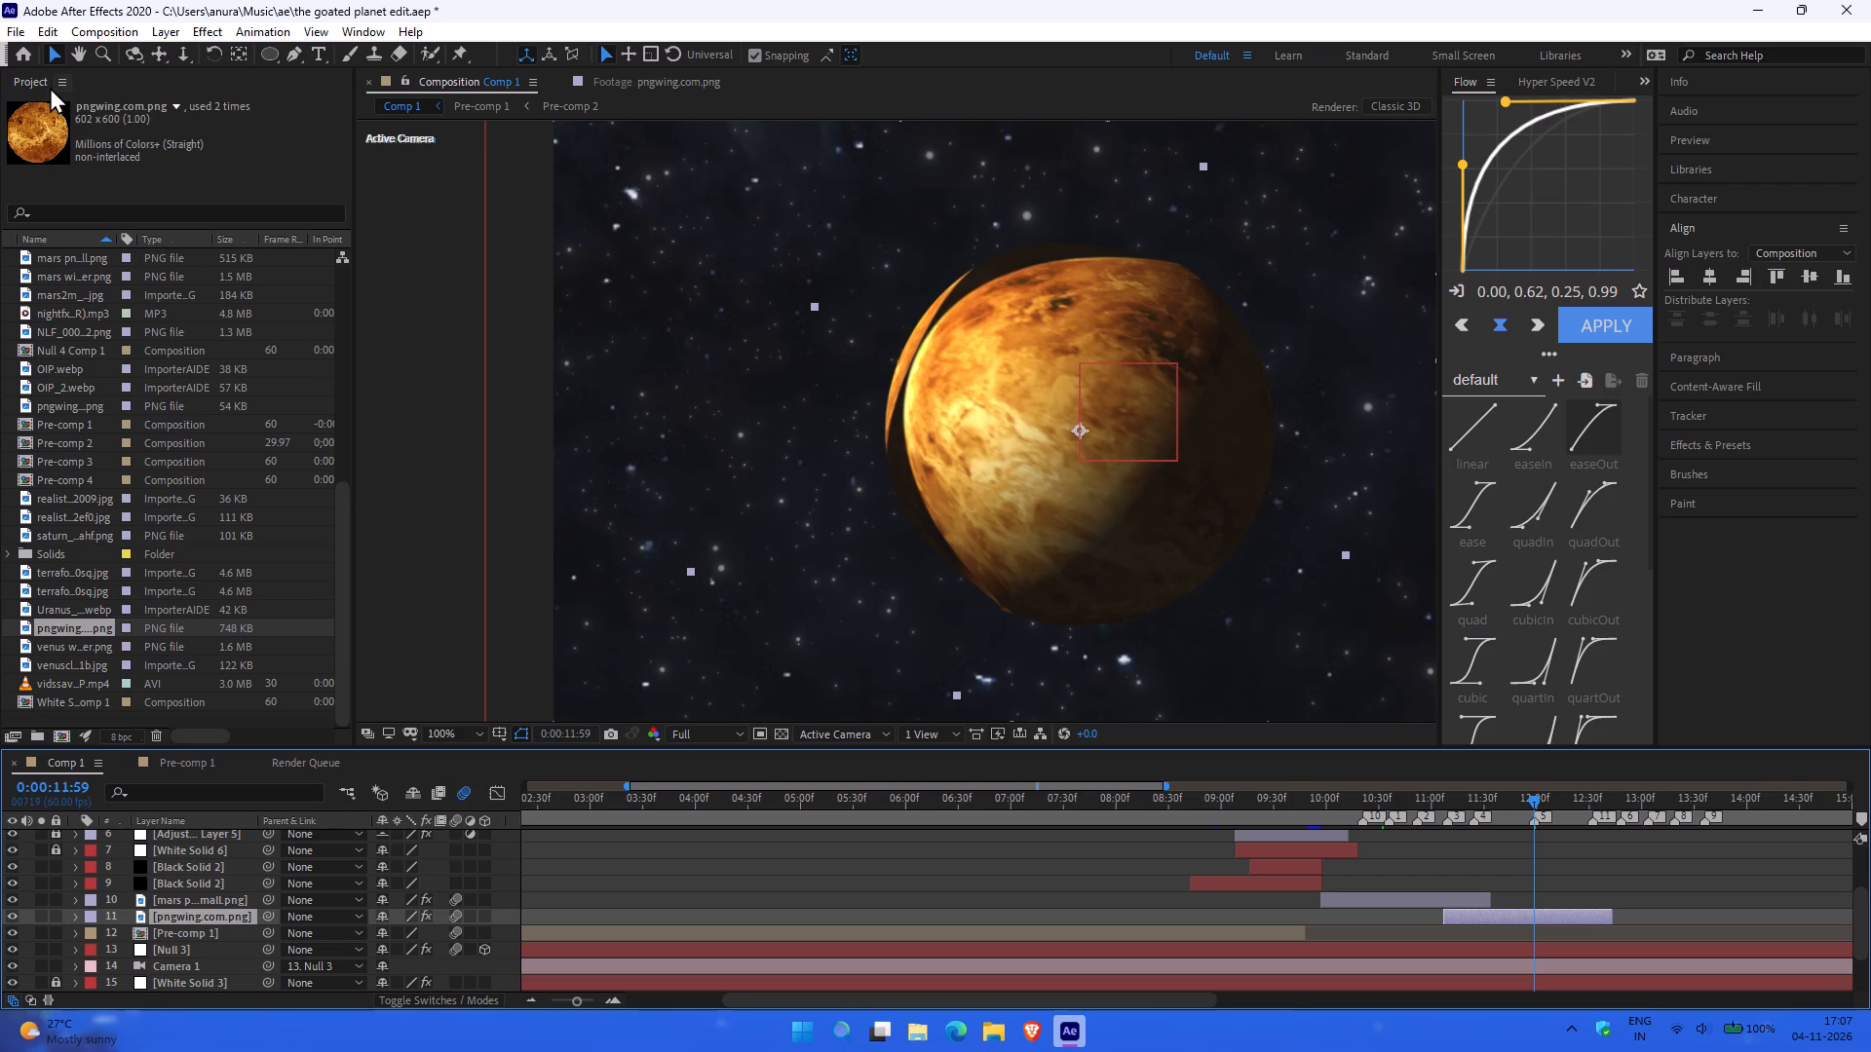
pyautogui.click(202, 894)
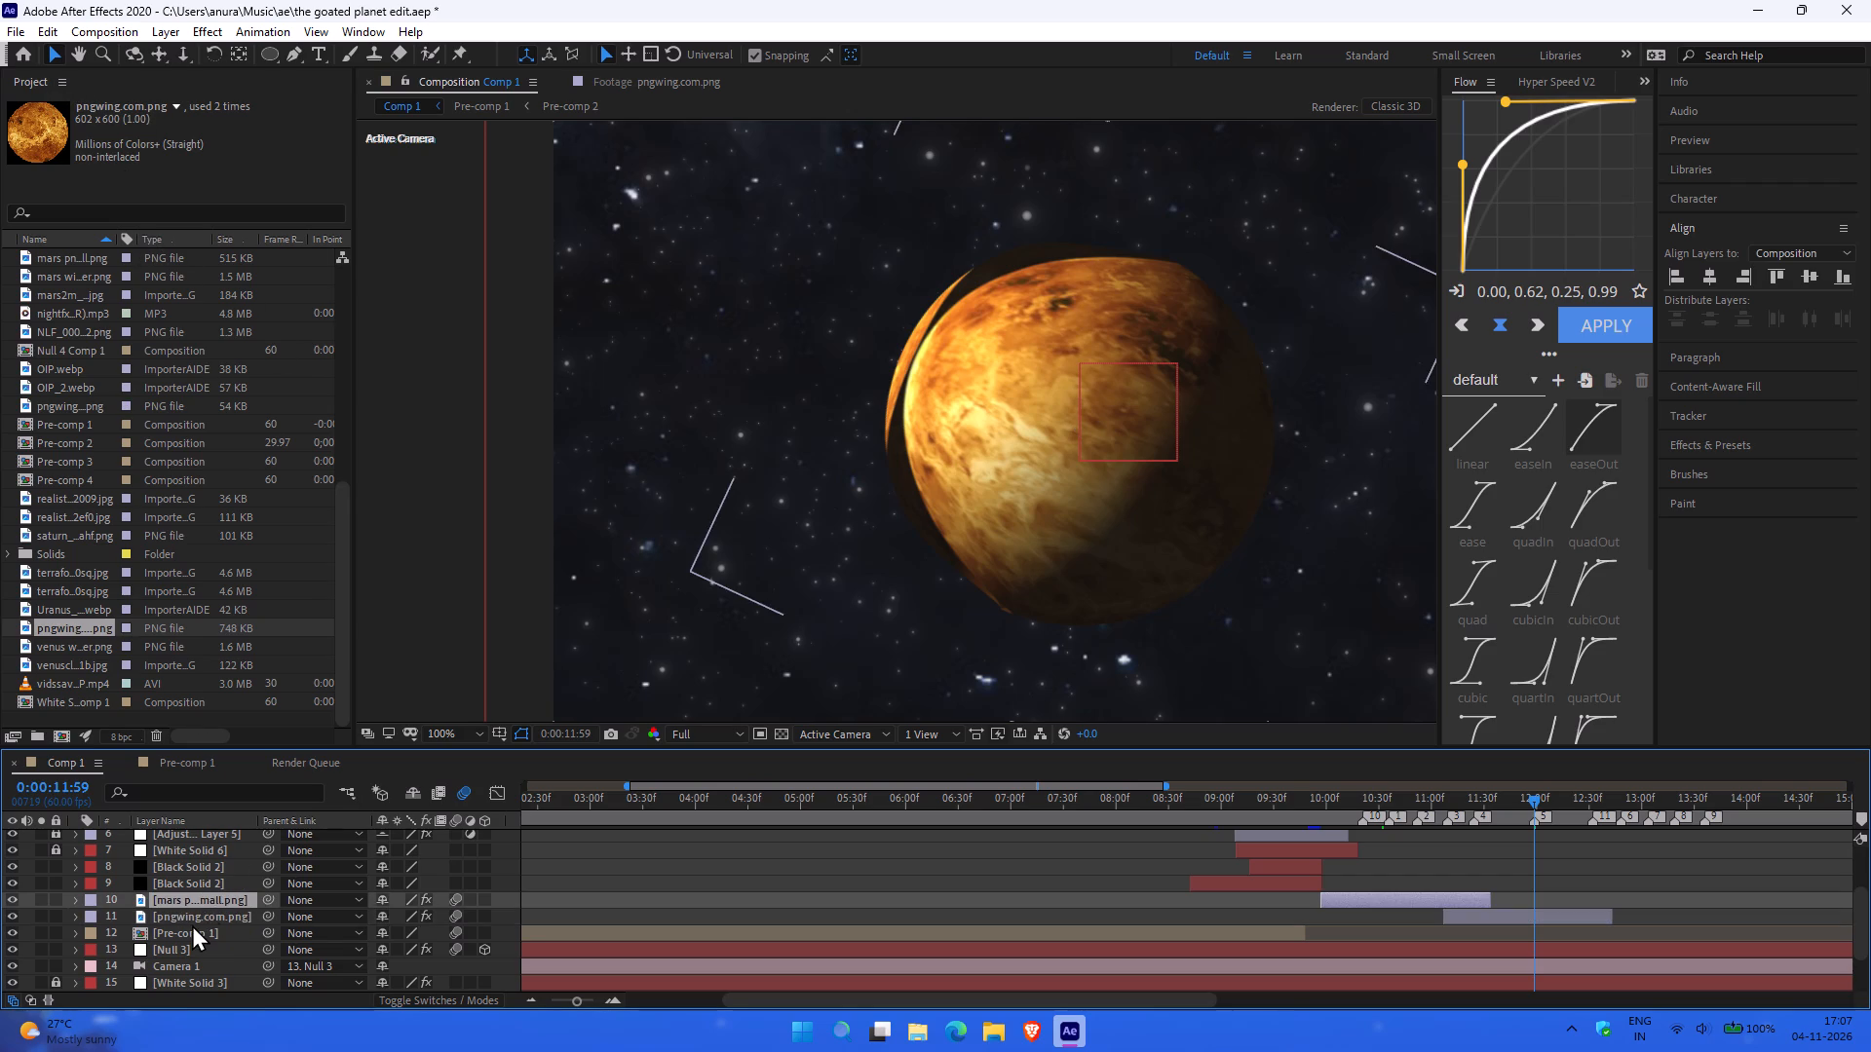
pyautogui.click(192, 924)
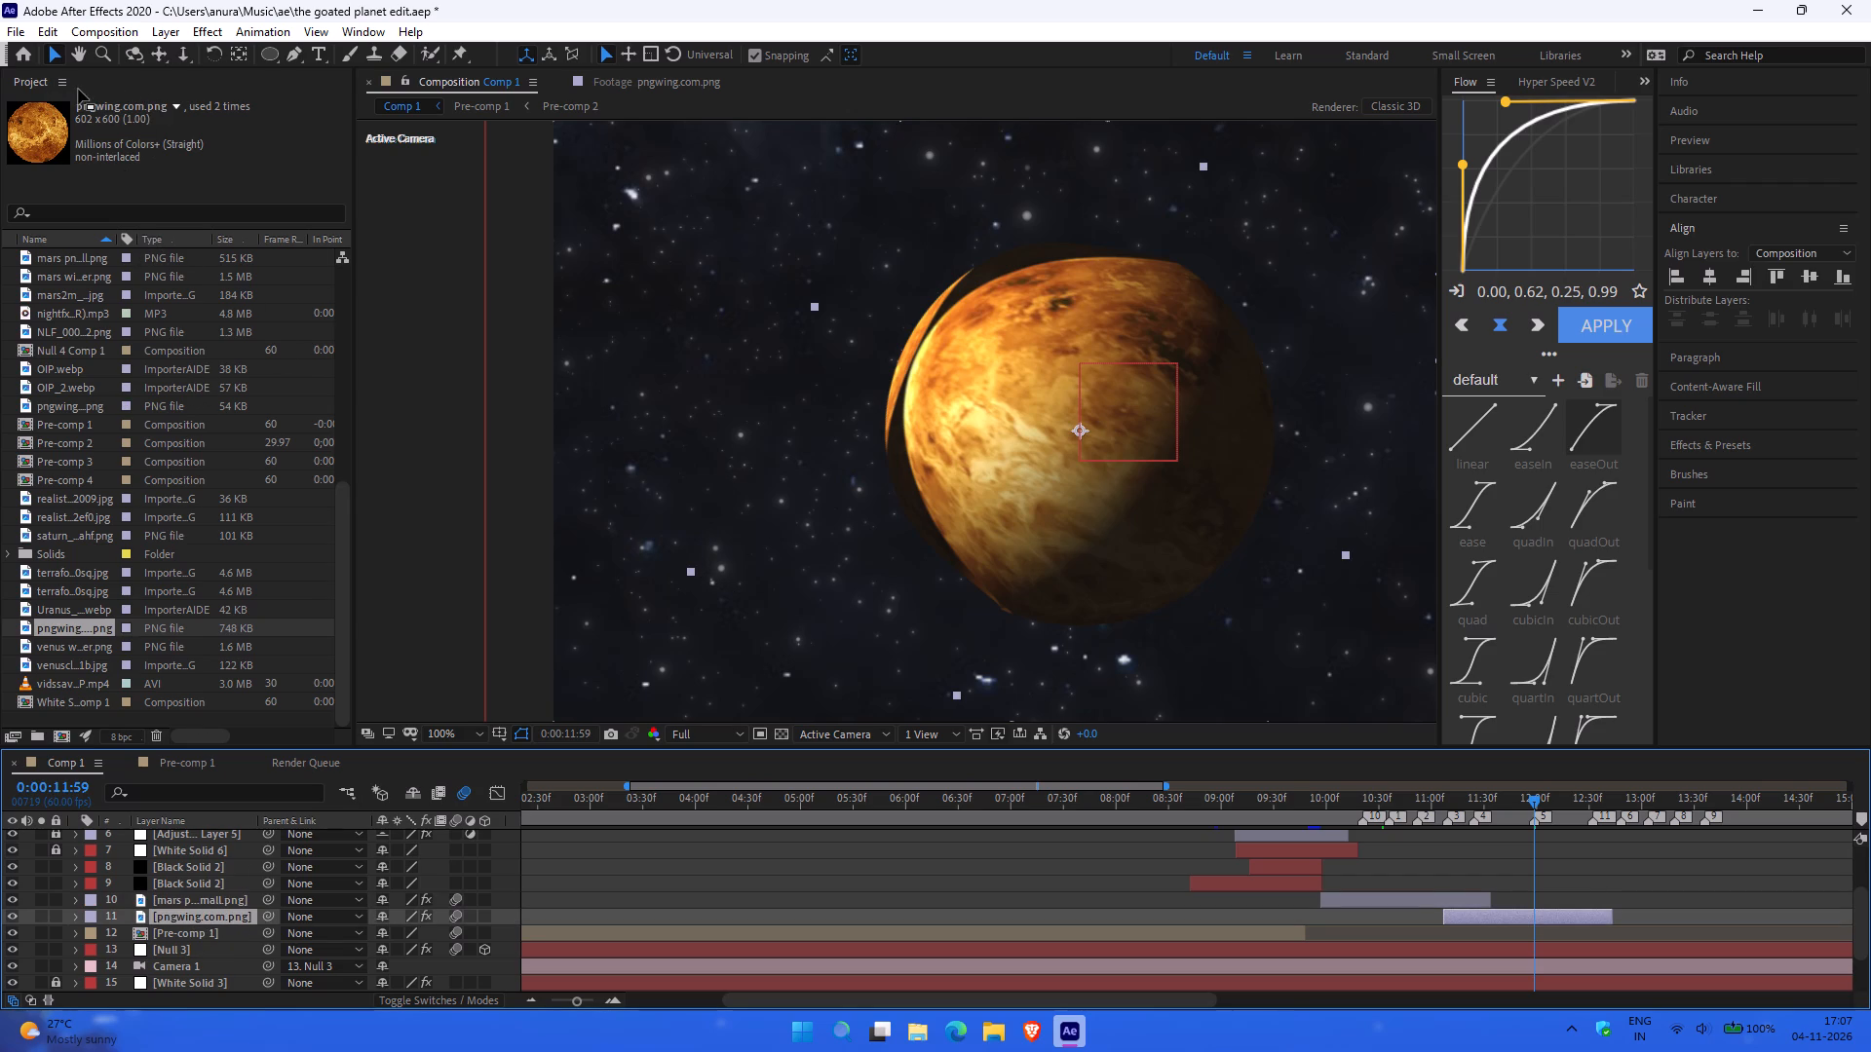
pyautogui.doubleClick(200, 912)
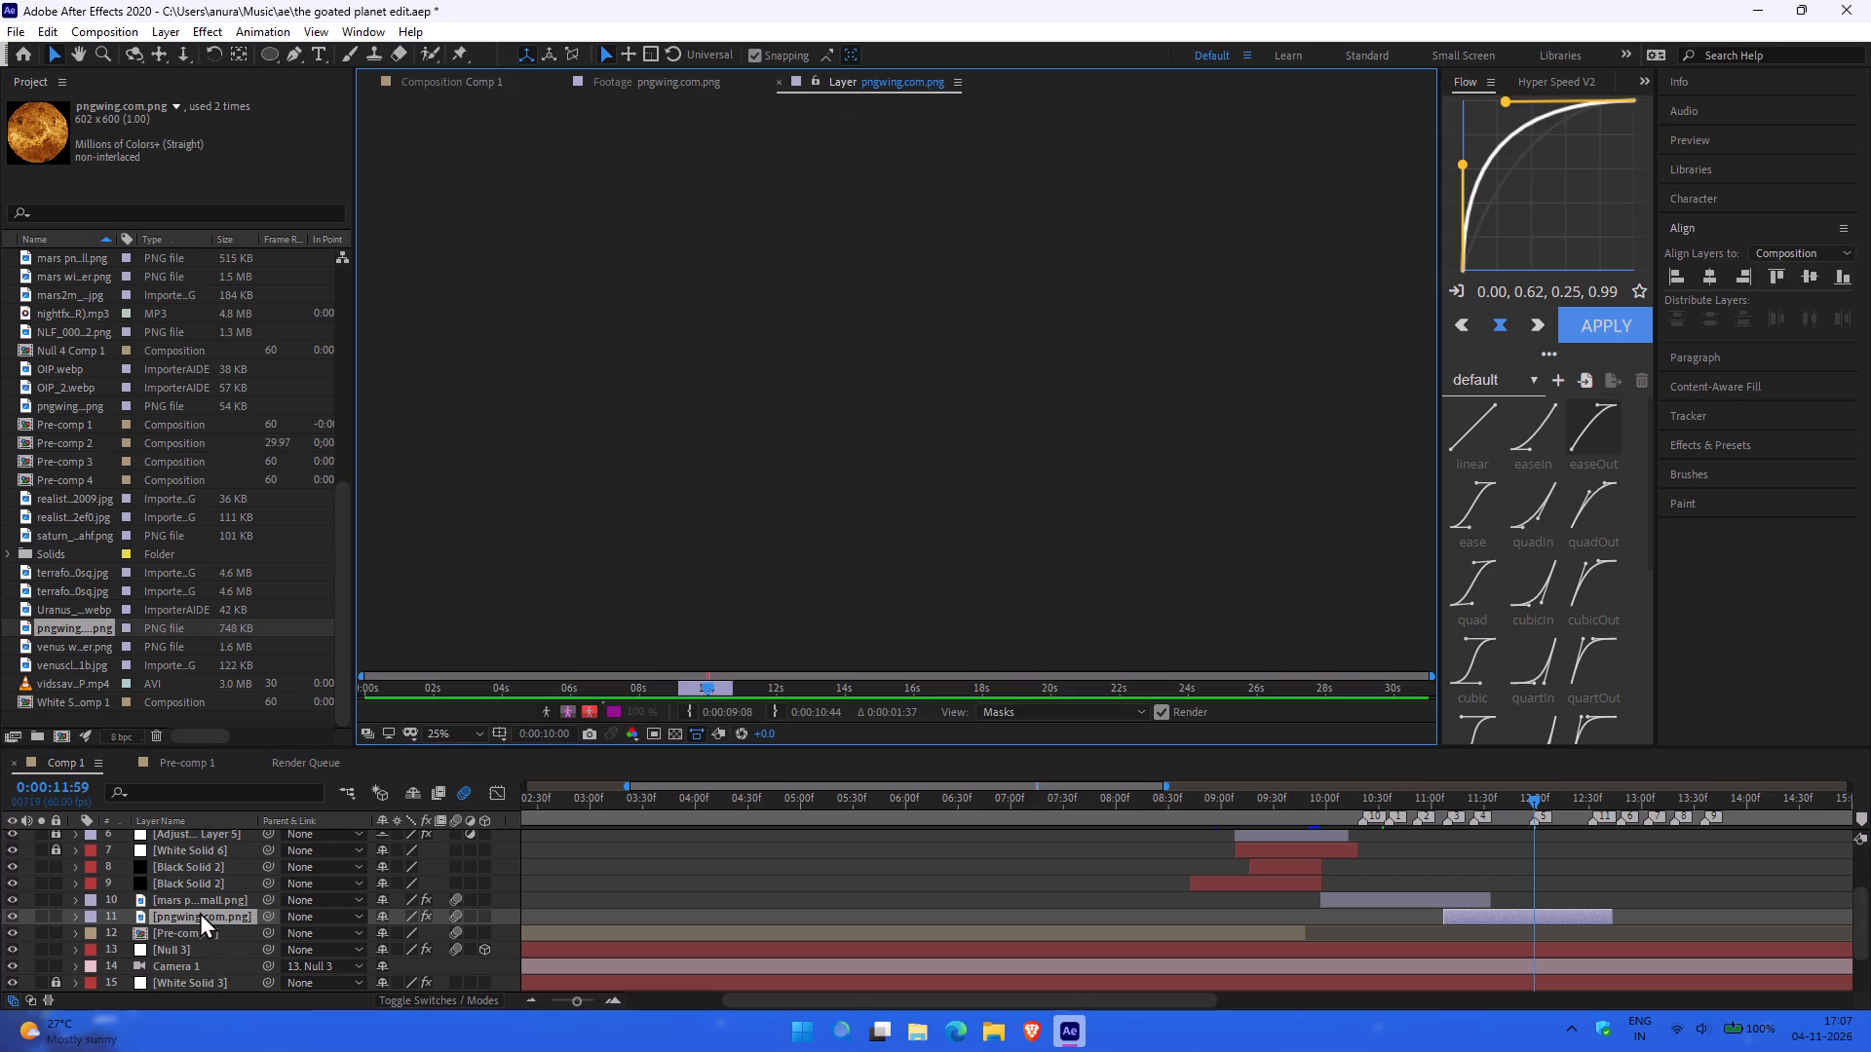
pyautogui.click(777, 80)
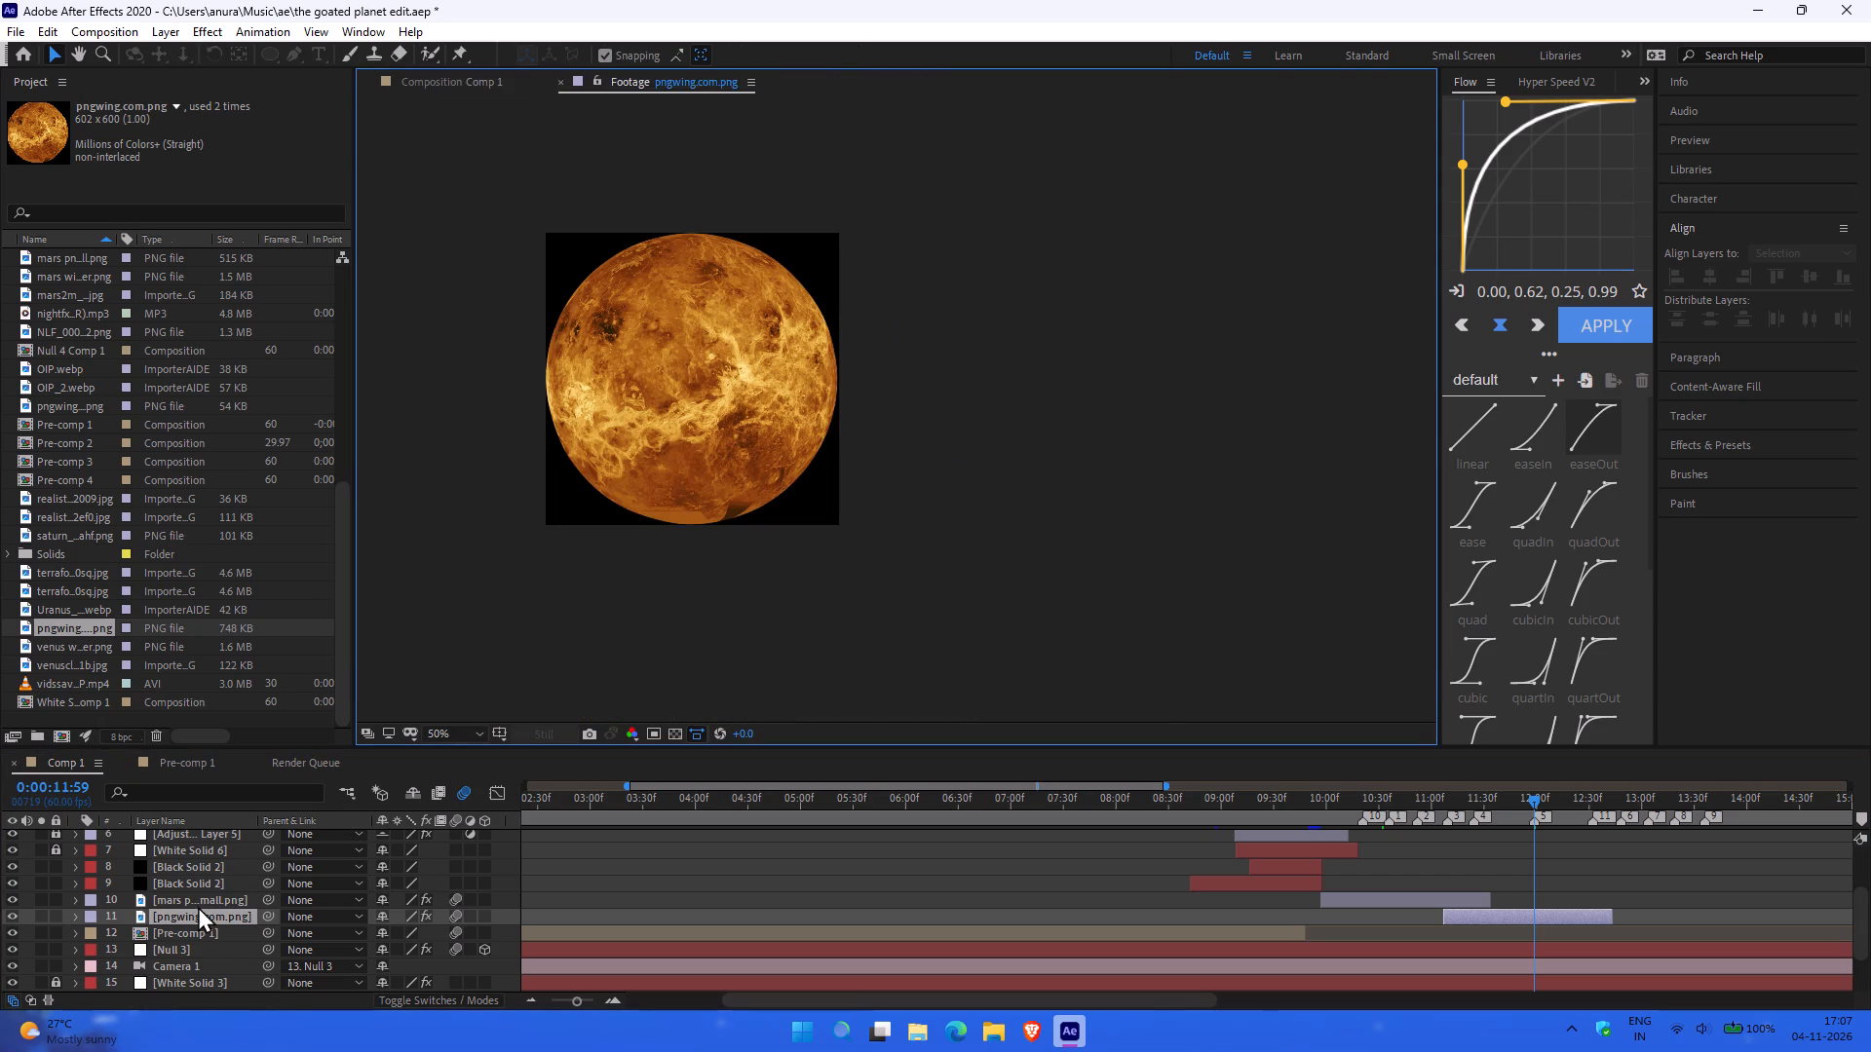
pyautogui.rightClick(194, 911)
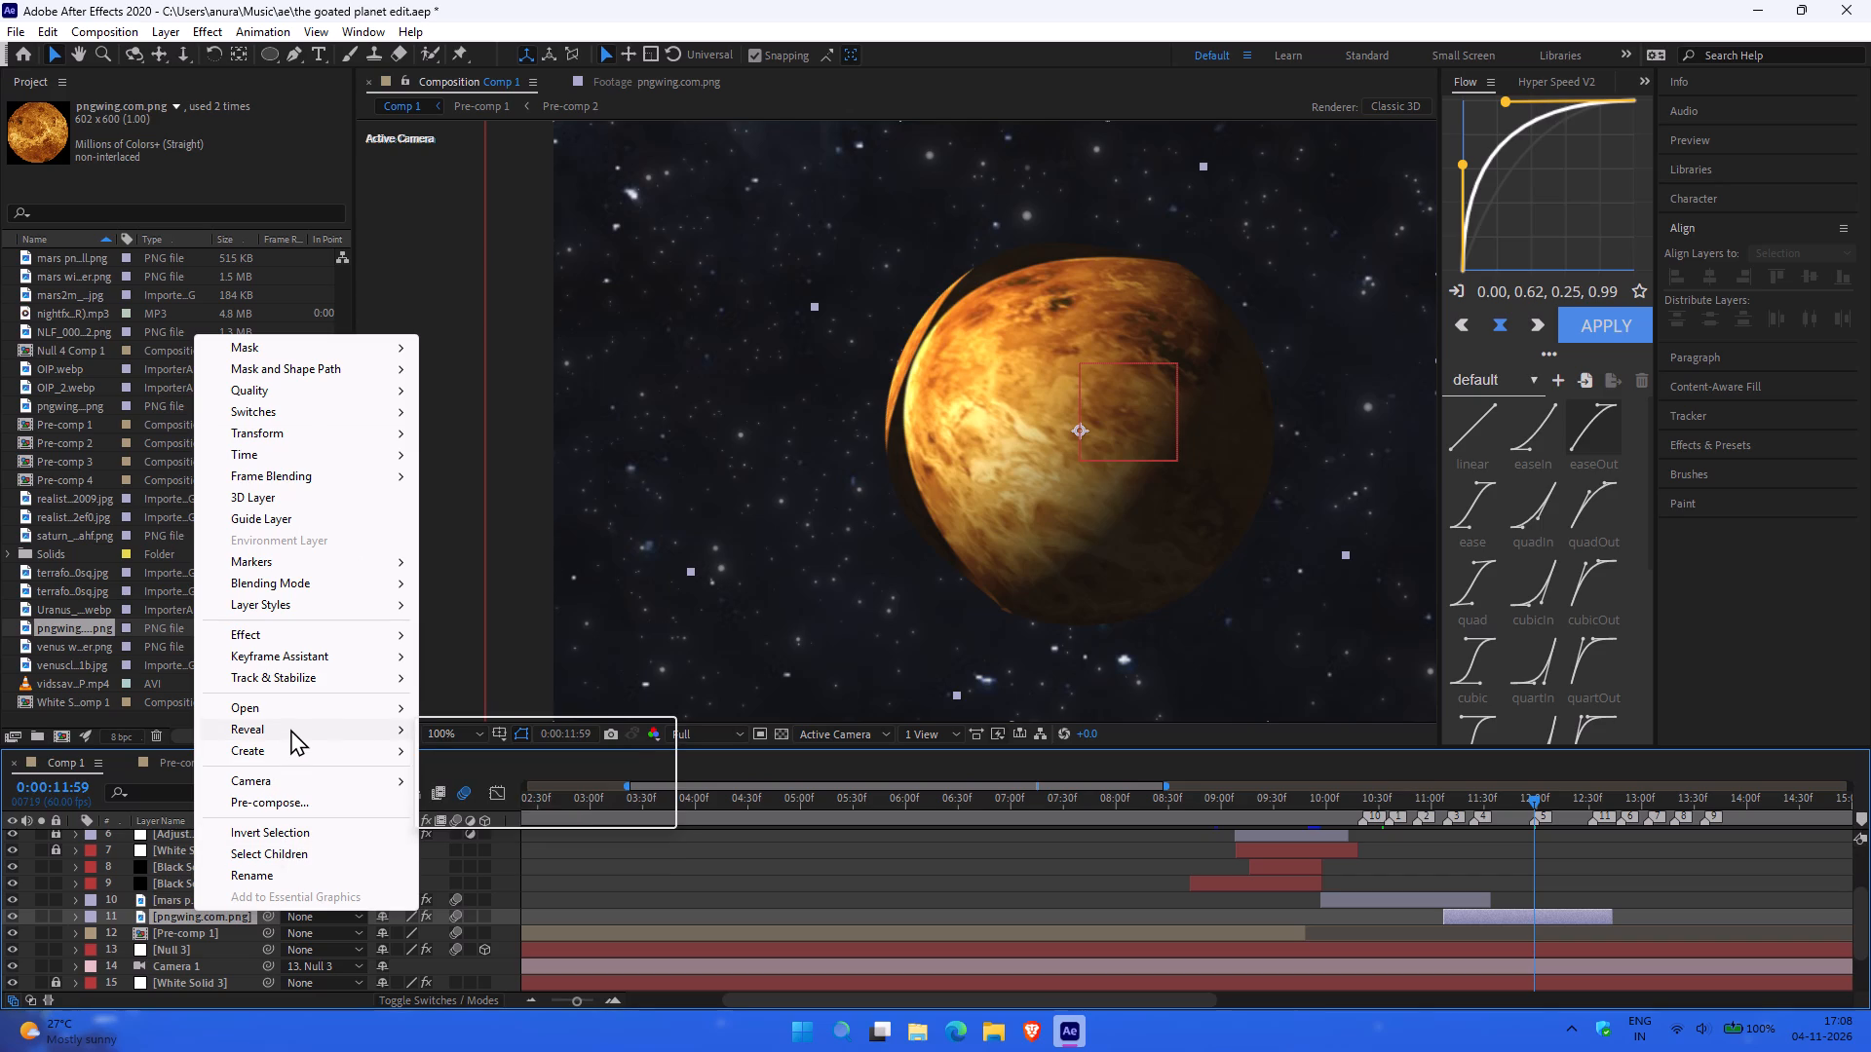
pyautogui.click(166, 915)
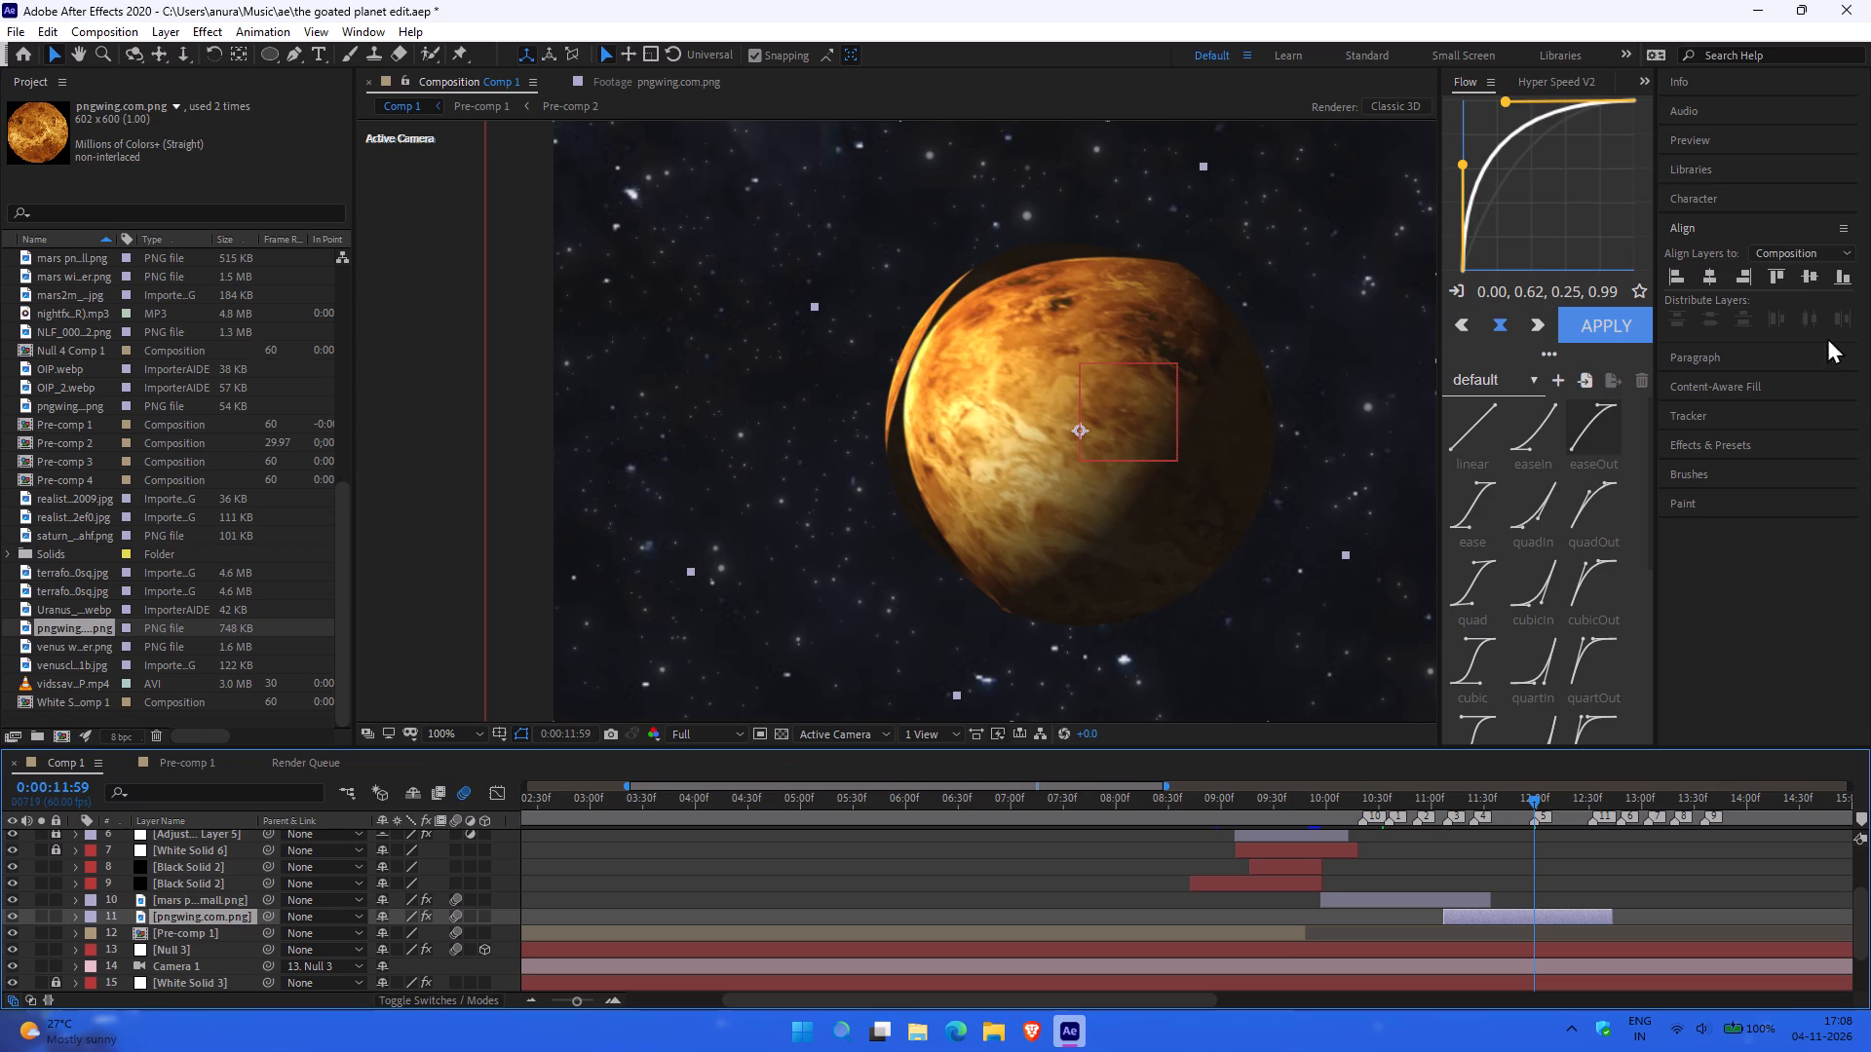
# Apply Saber to the mars png small.png layer, and delete both it and the CC Sphere effect from that layer.
pyautogui.click(1710, 445)
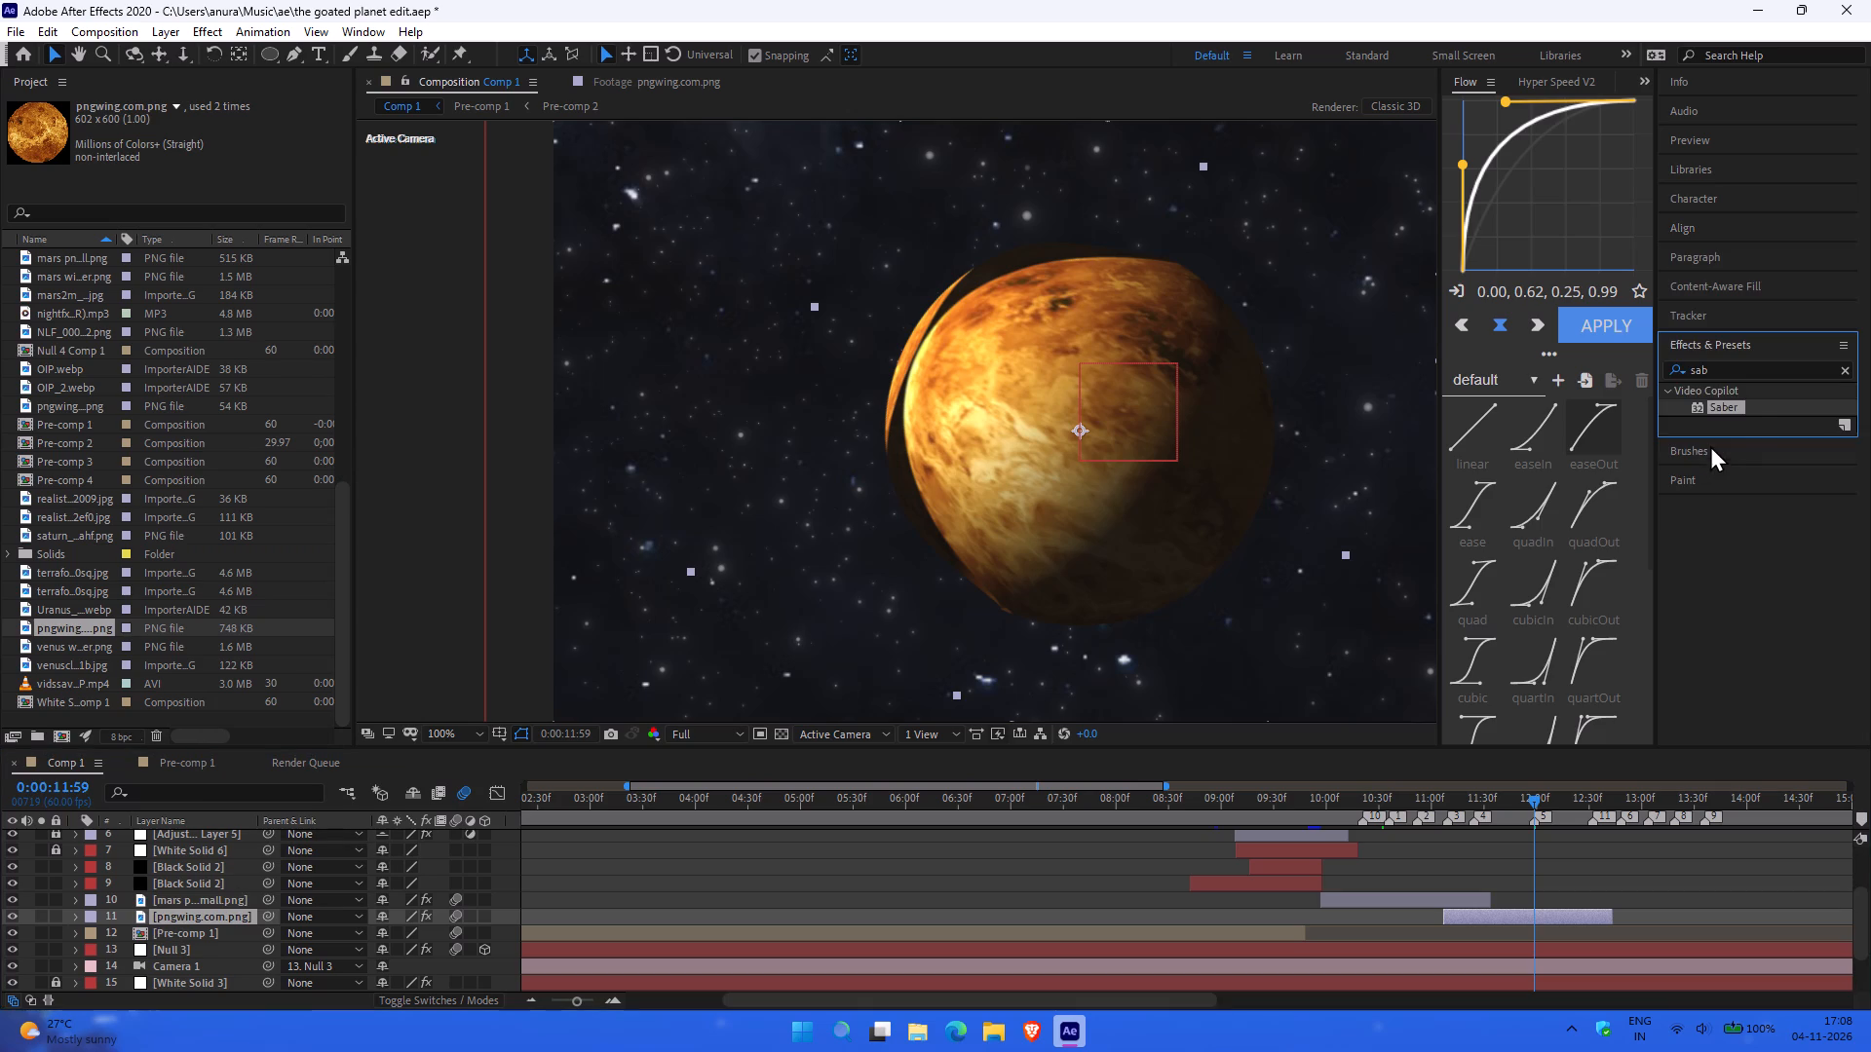
pyautogui.moveTo(1724, 405); pyautogui.dragTo(472, 801)
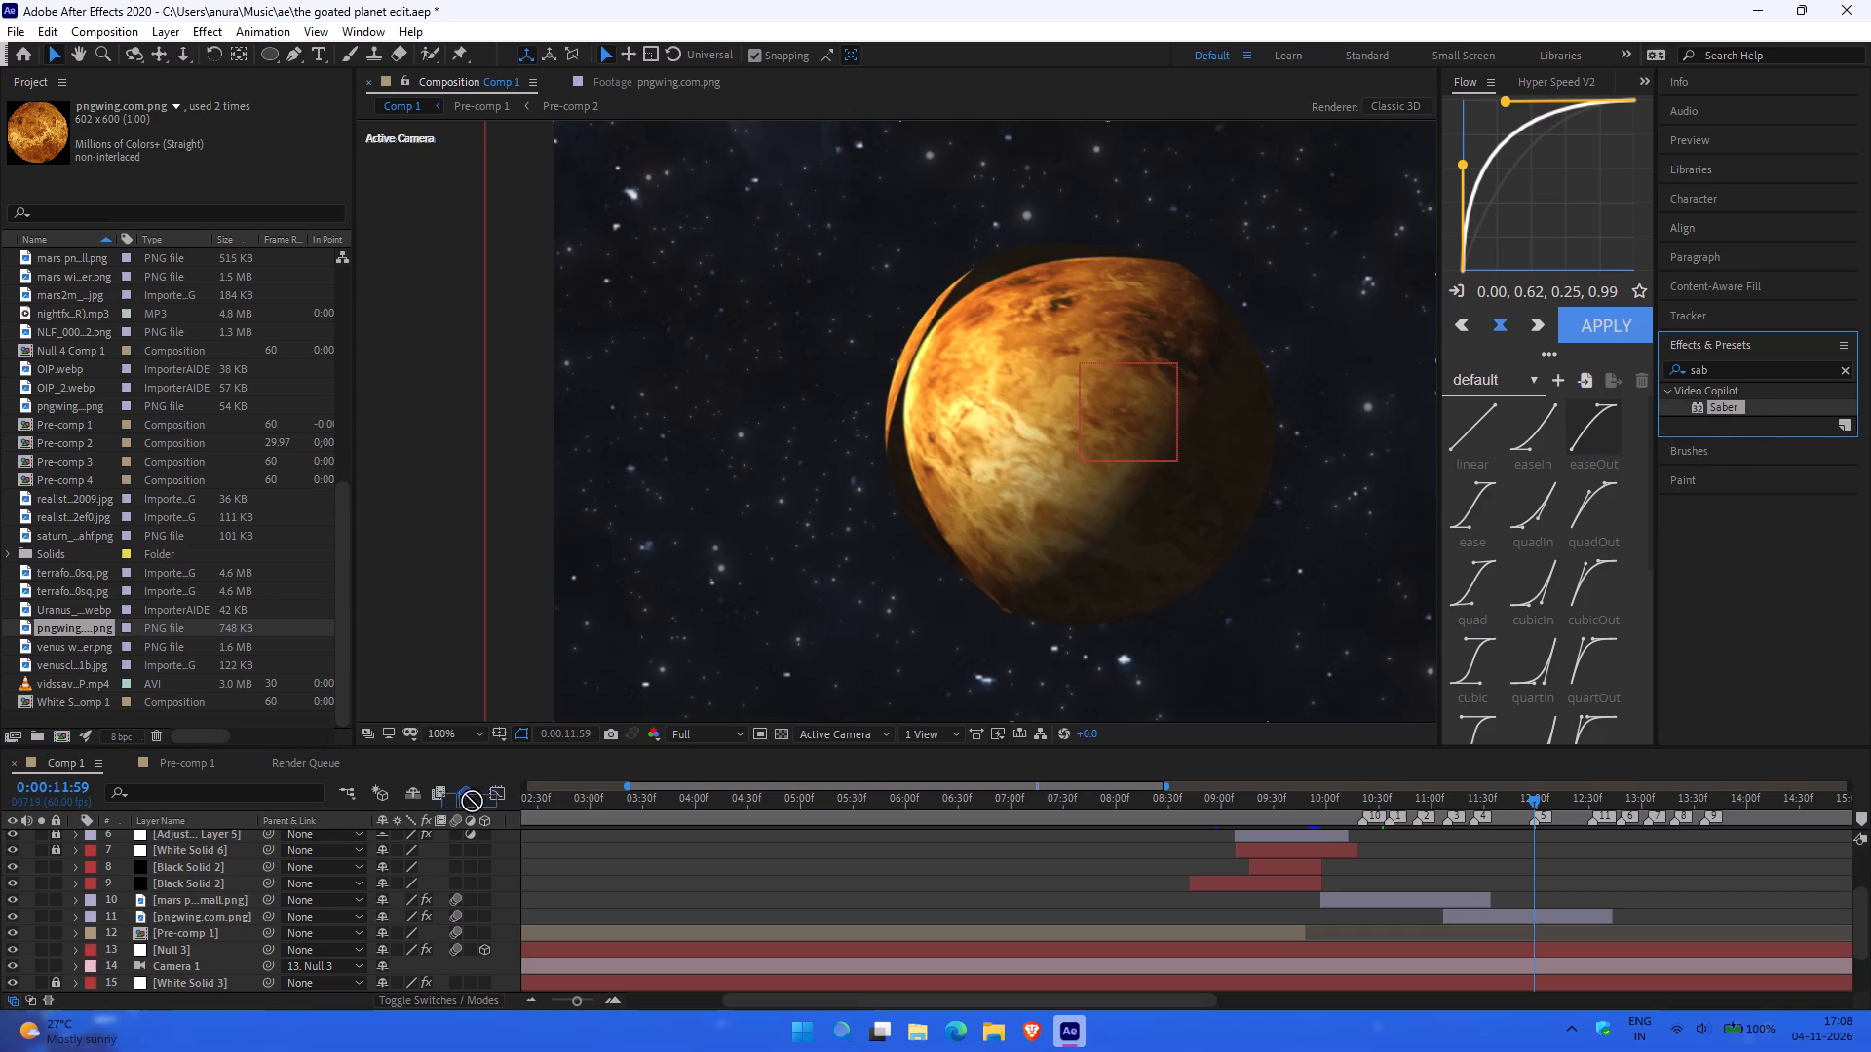
pyautogui.moveTo(472, 801); pyautogui.dragTo(215, 894)
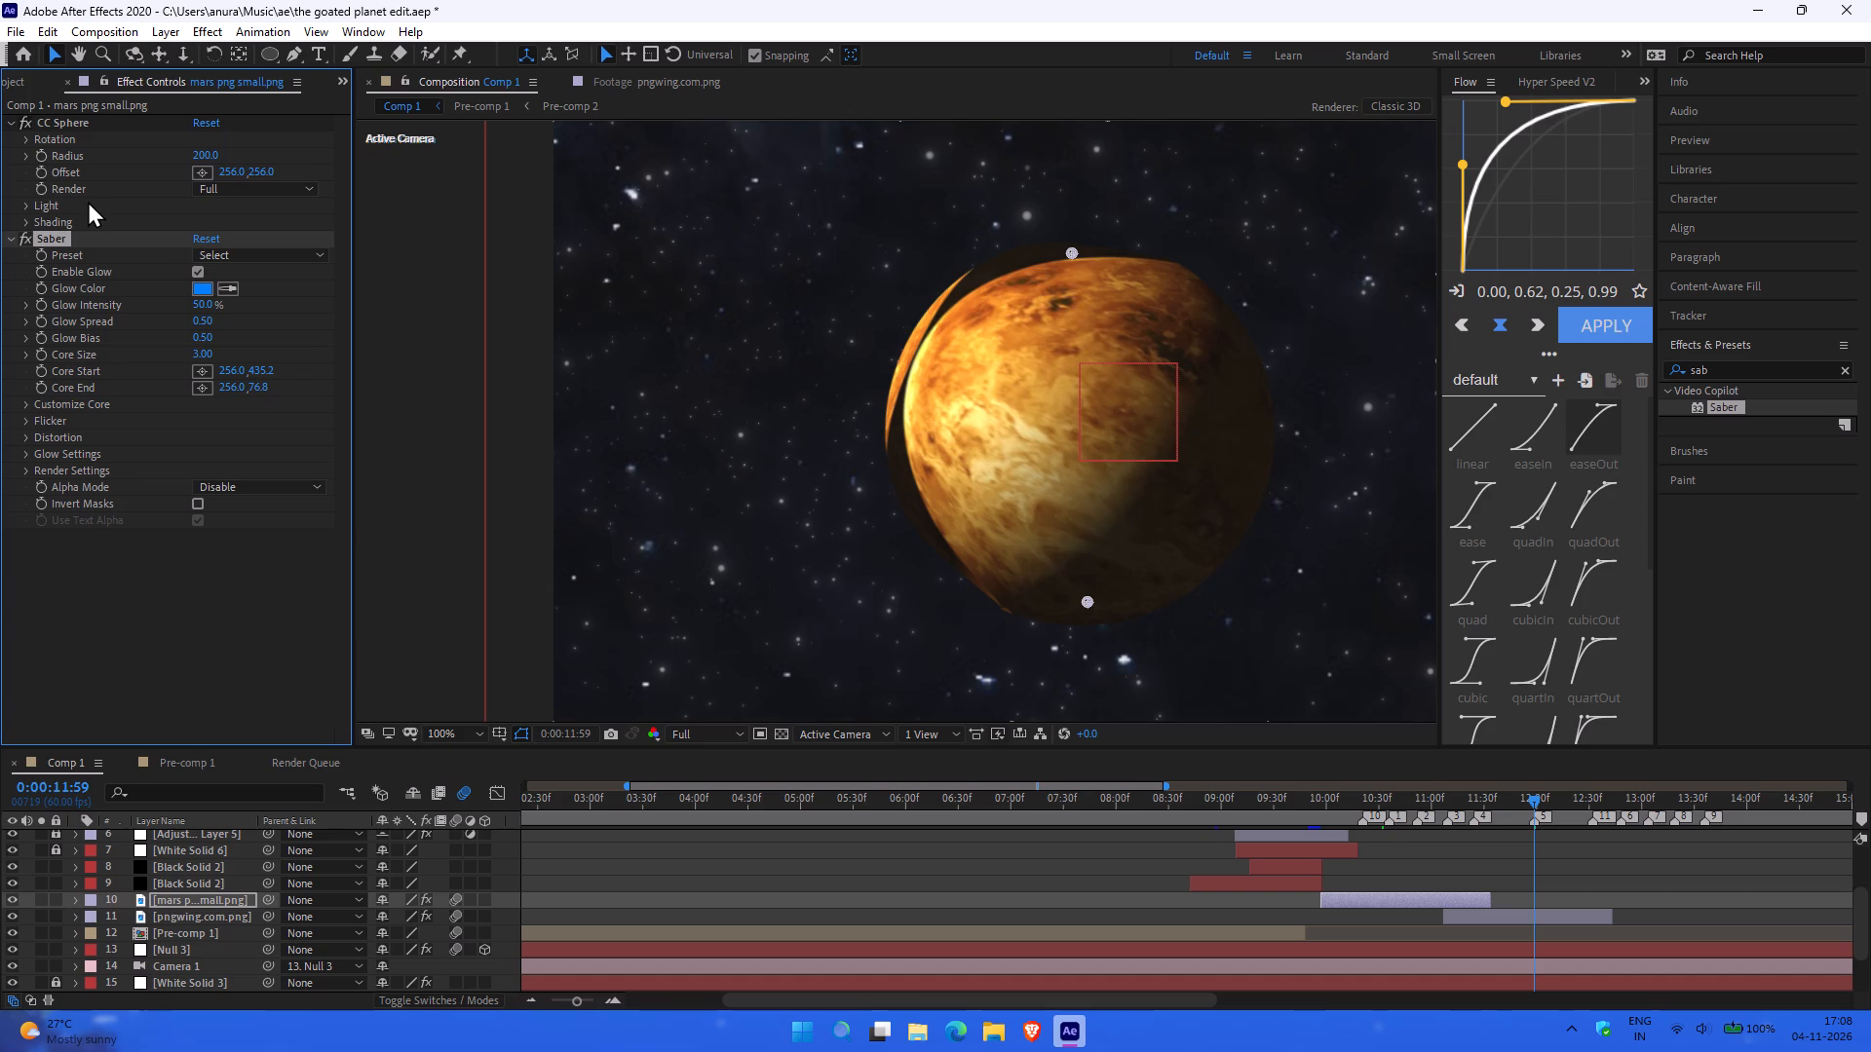
pyautogui.press('BackSpace')
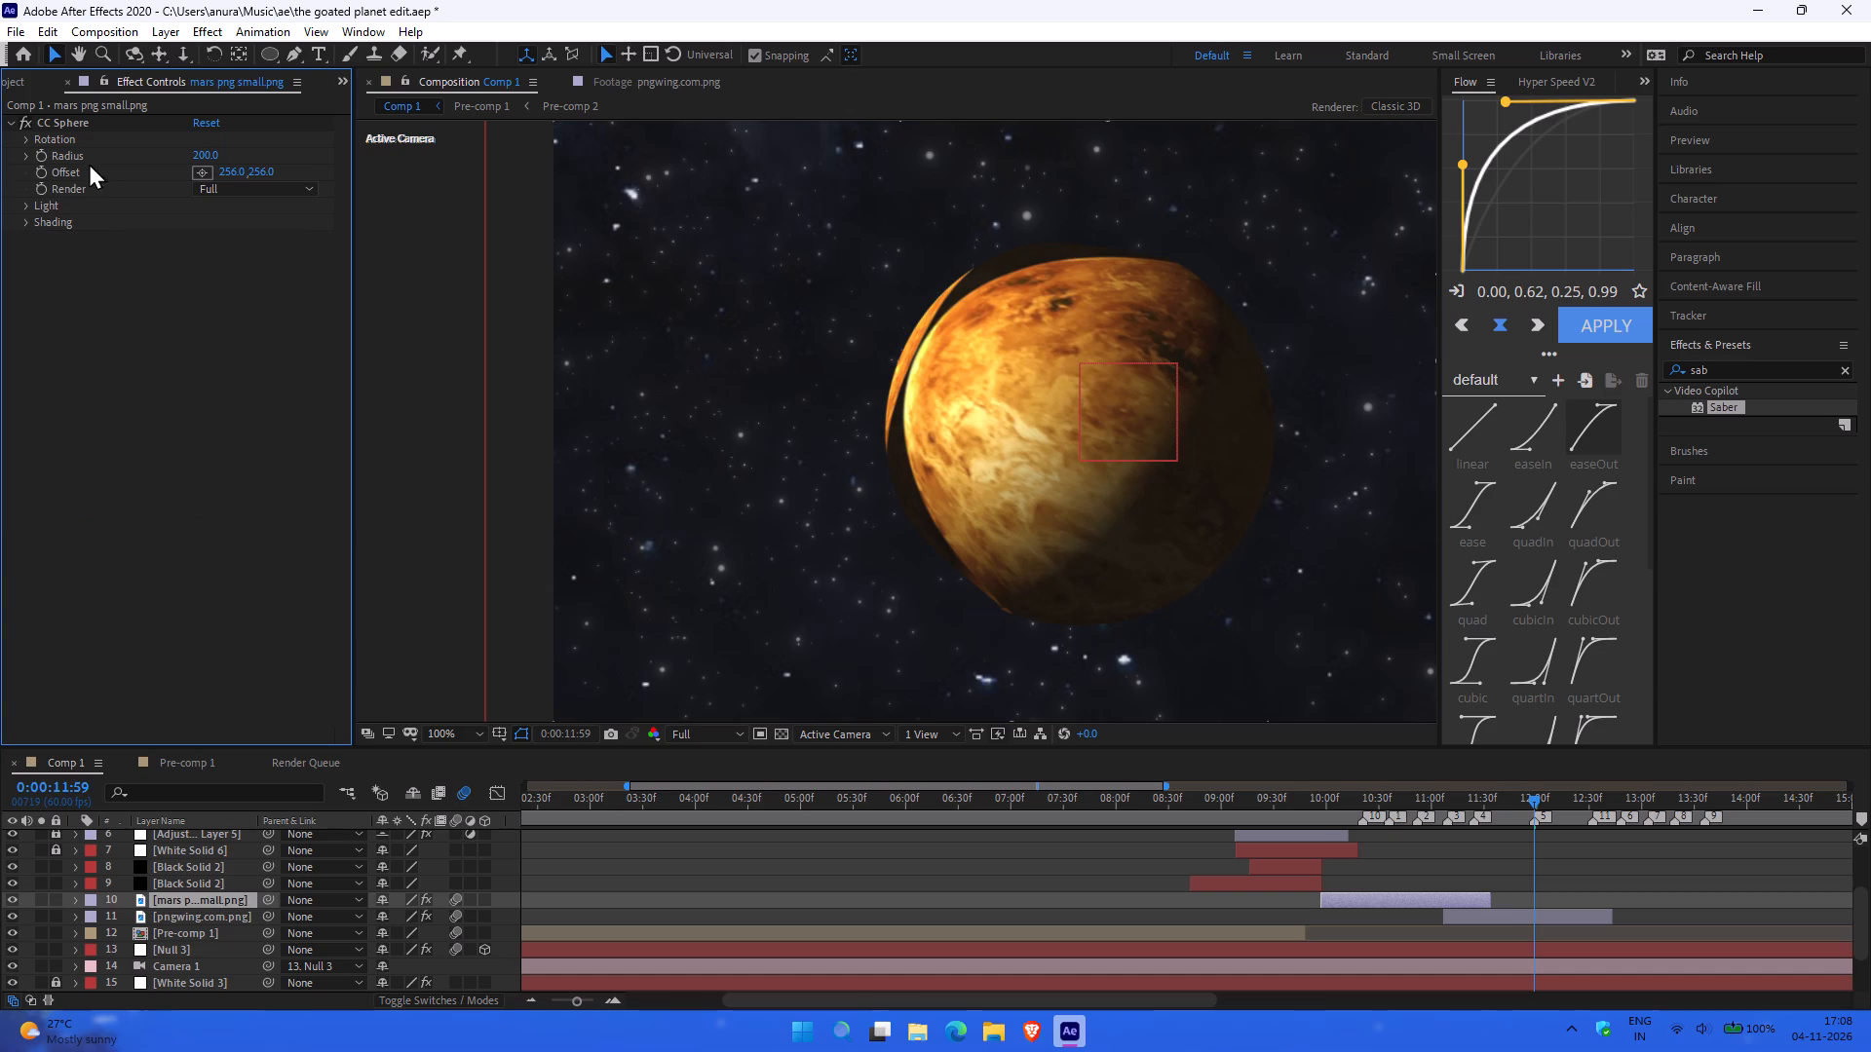
pyautogui.click(58, 124)
pyautogui.press('BackSpace')
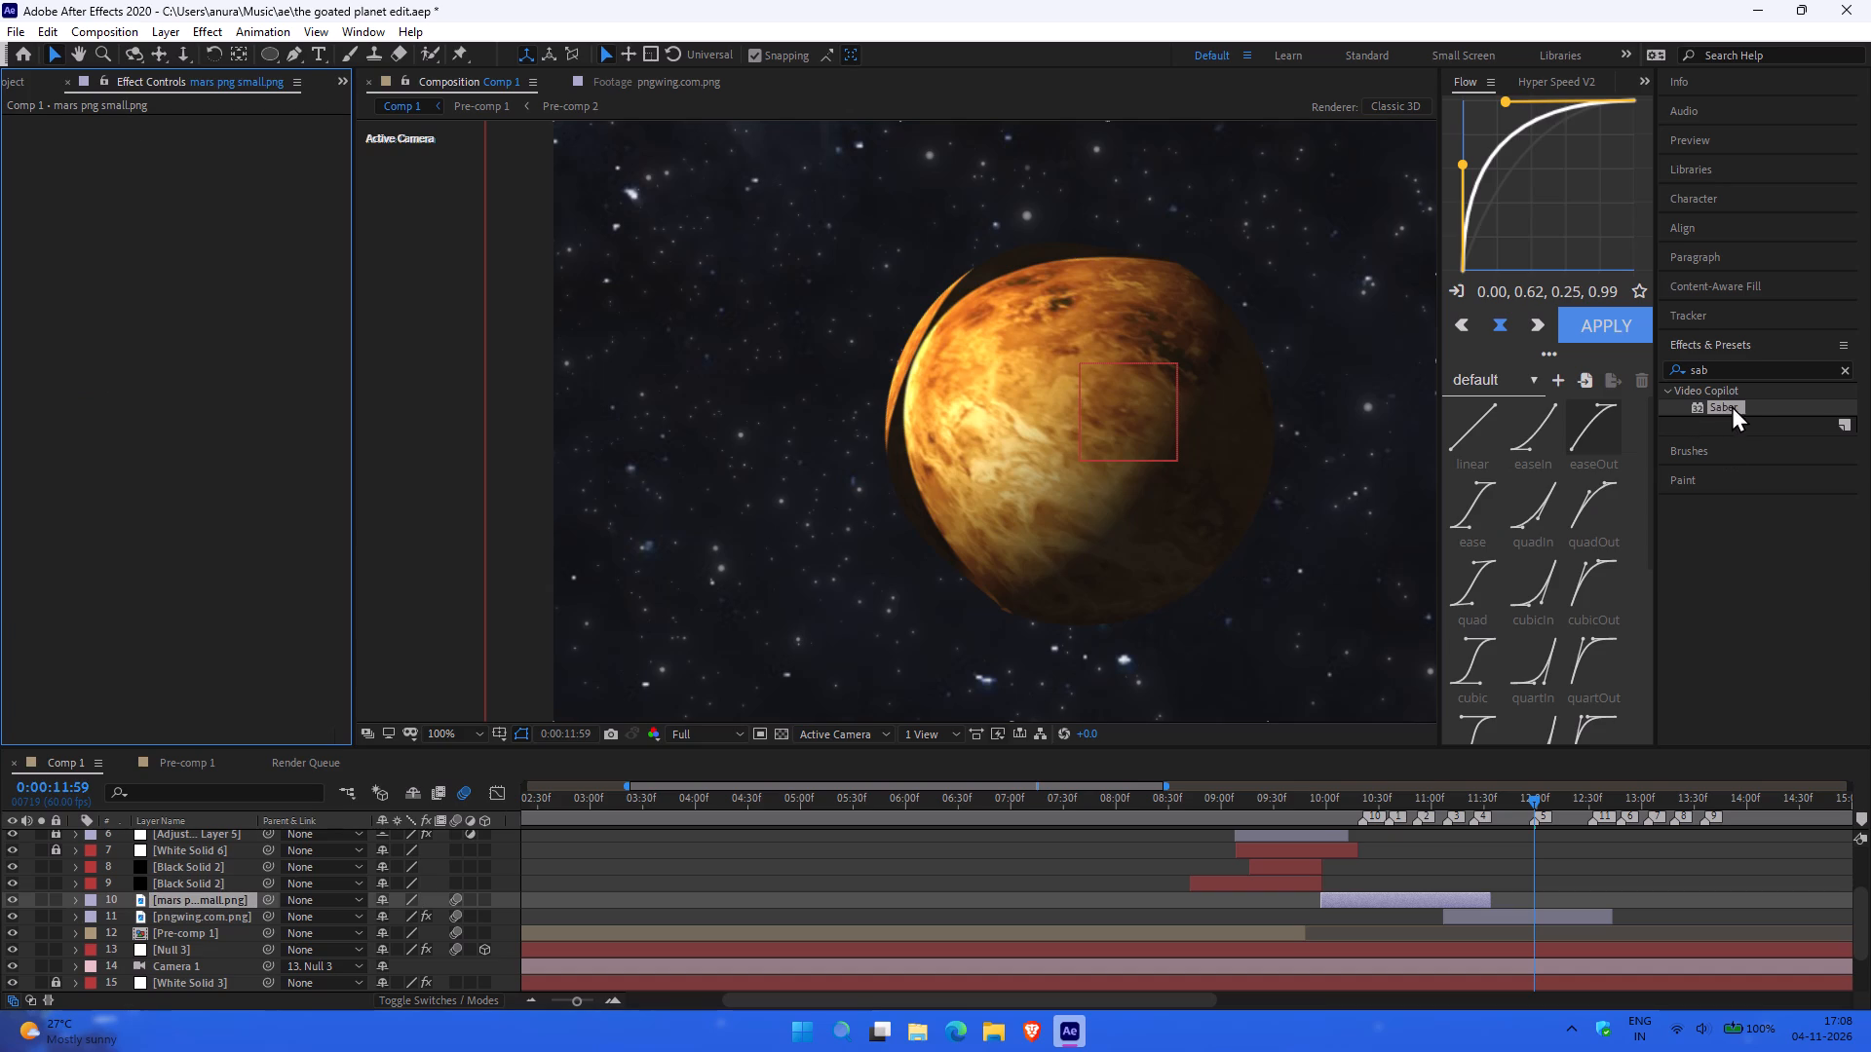
# Apply Saber to the pngwing.com.png layer, delete both it and CC Sphere, and inspect the flat Venus image.
pyautogui.moveTo(1732, 405); pyautogui.dragTo(219, 910)
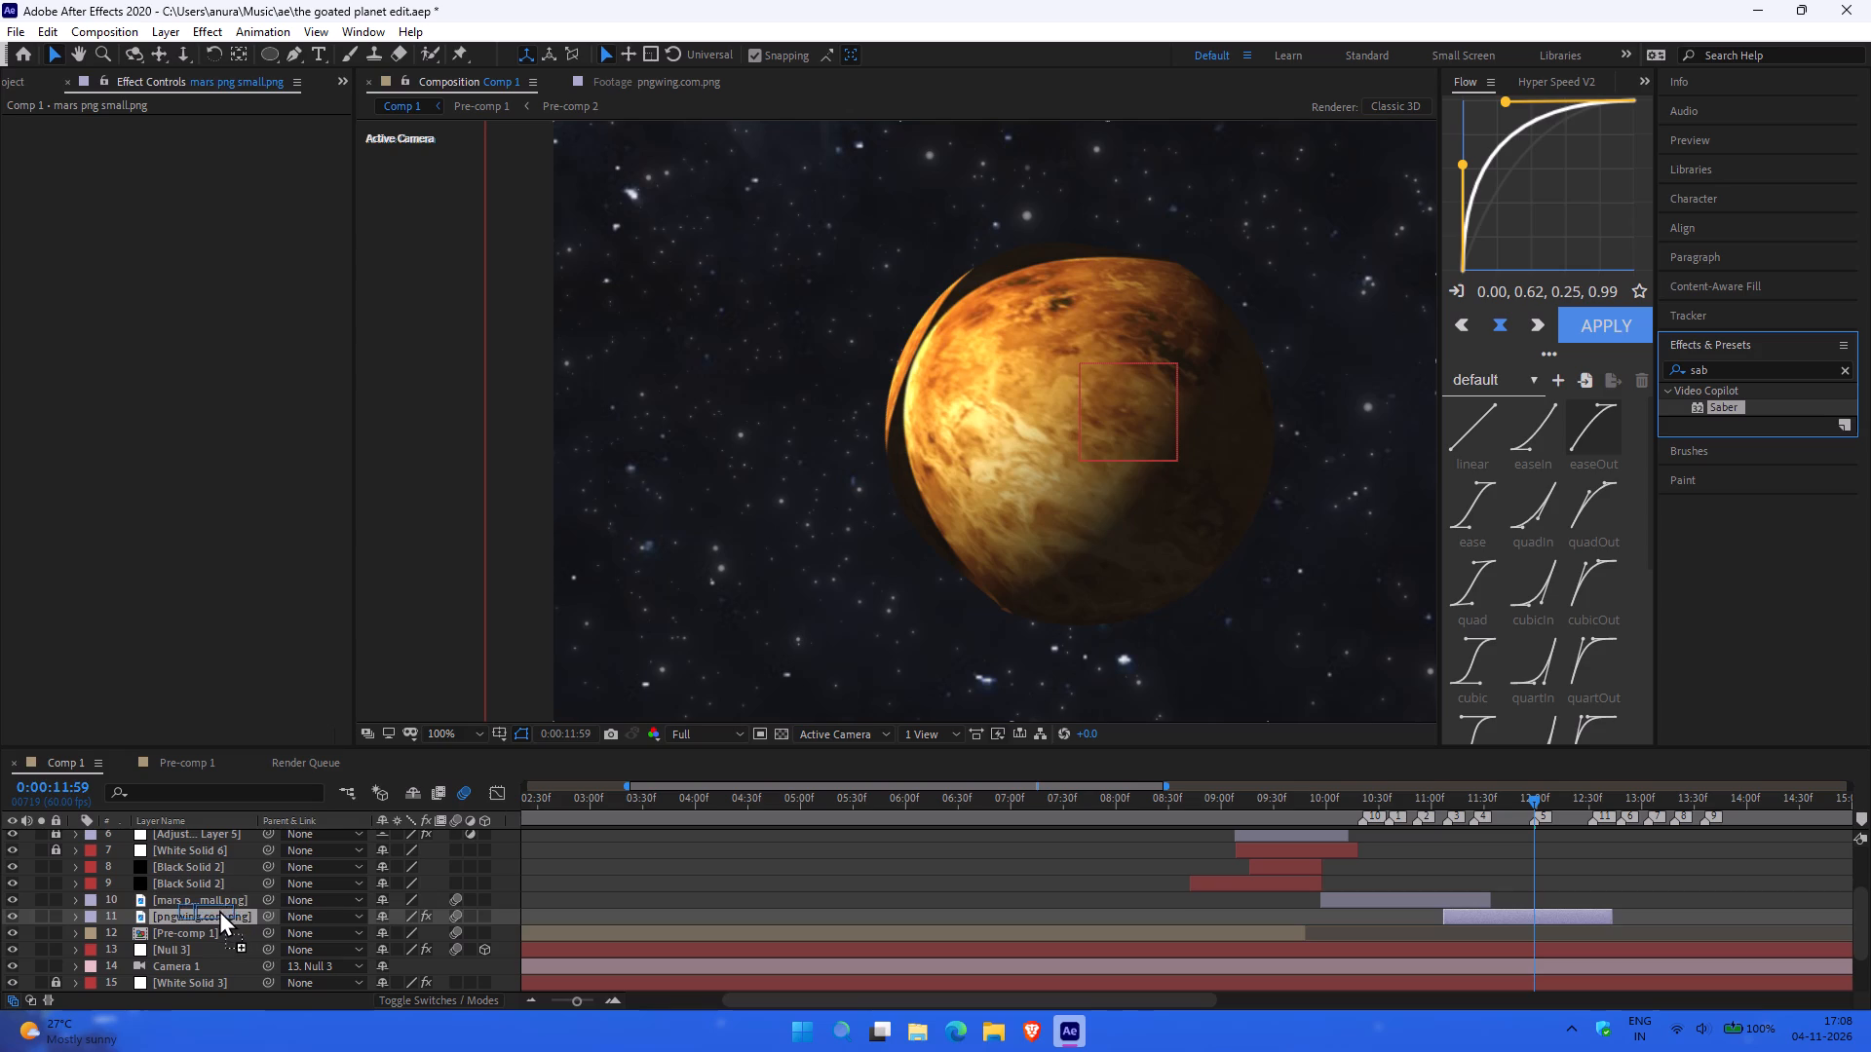
pyautogui.moveTo(219, 910); pyautogui.dragTo(217, 910)
pyautogui.press('BackSpace')
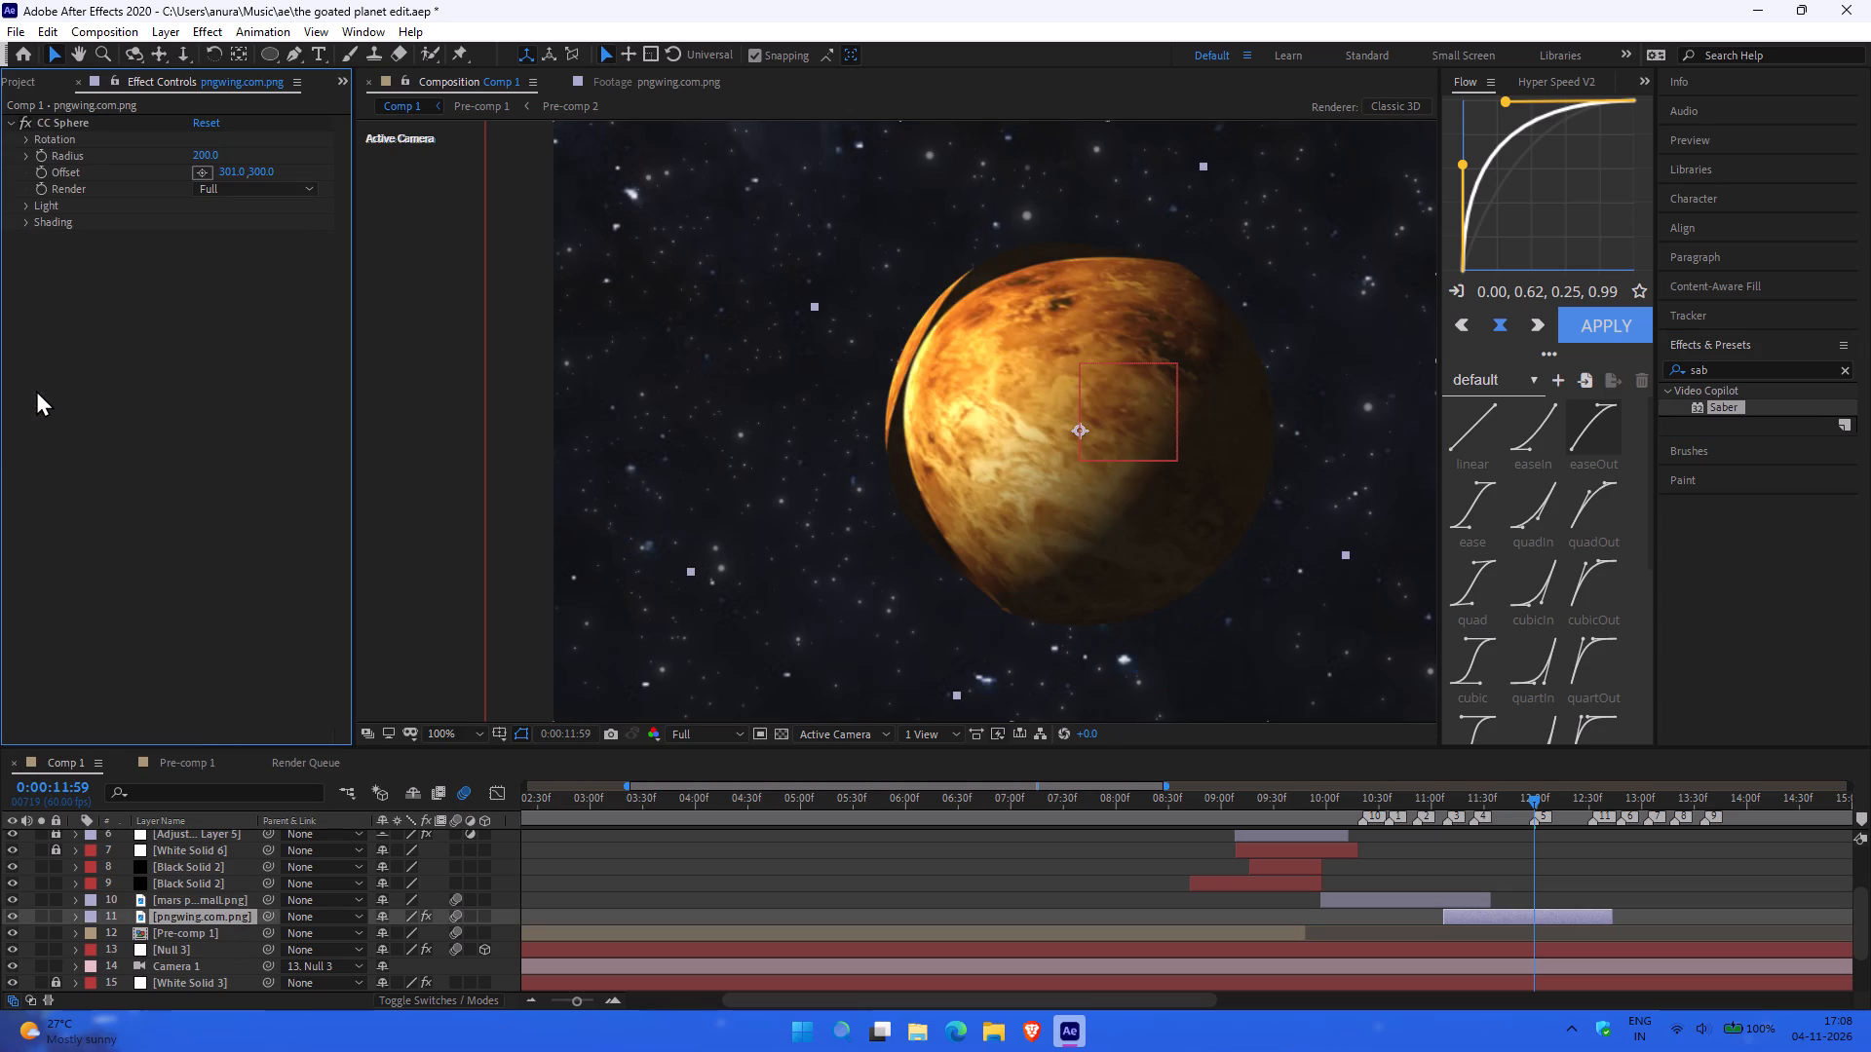
pyautogui.click(64, 117)
pyautogui.press('BackSpace')
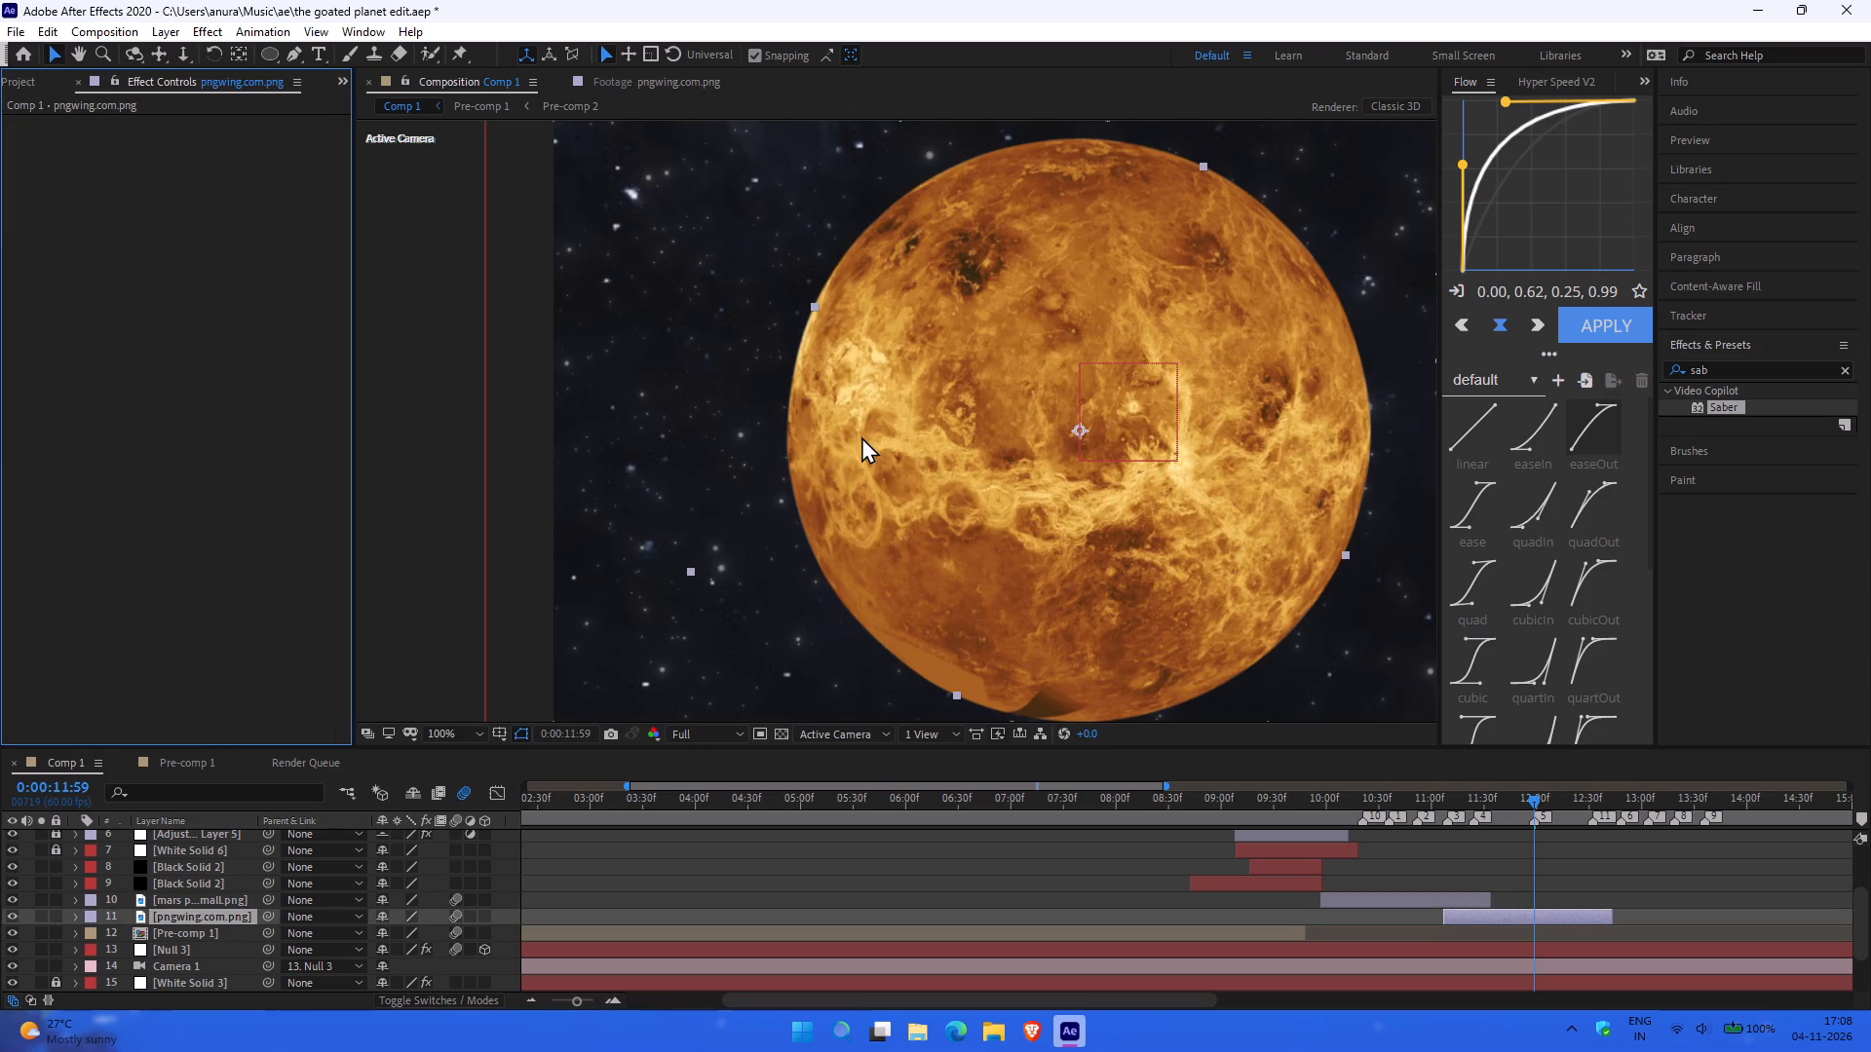
pyautogui.keyDown('ctrl'); pyautogui.scroll(-1, 930, 575); pyautogui.keyUp('ctrl')
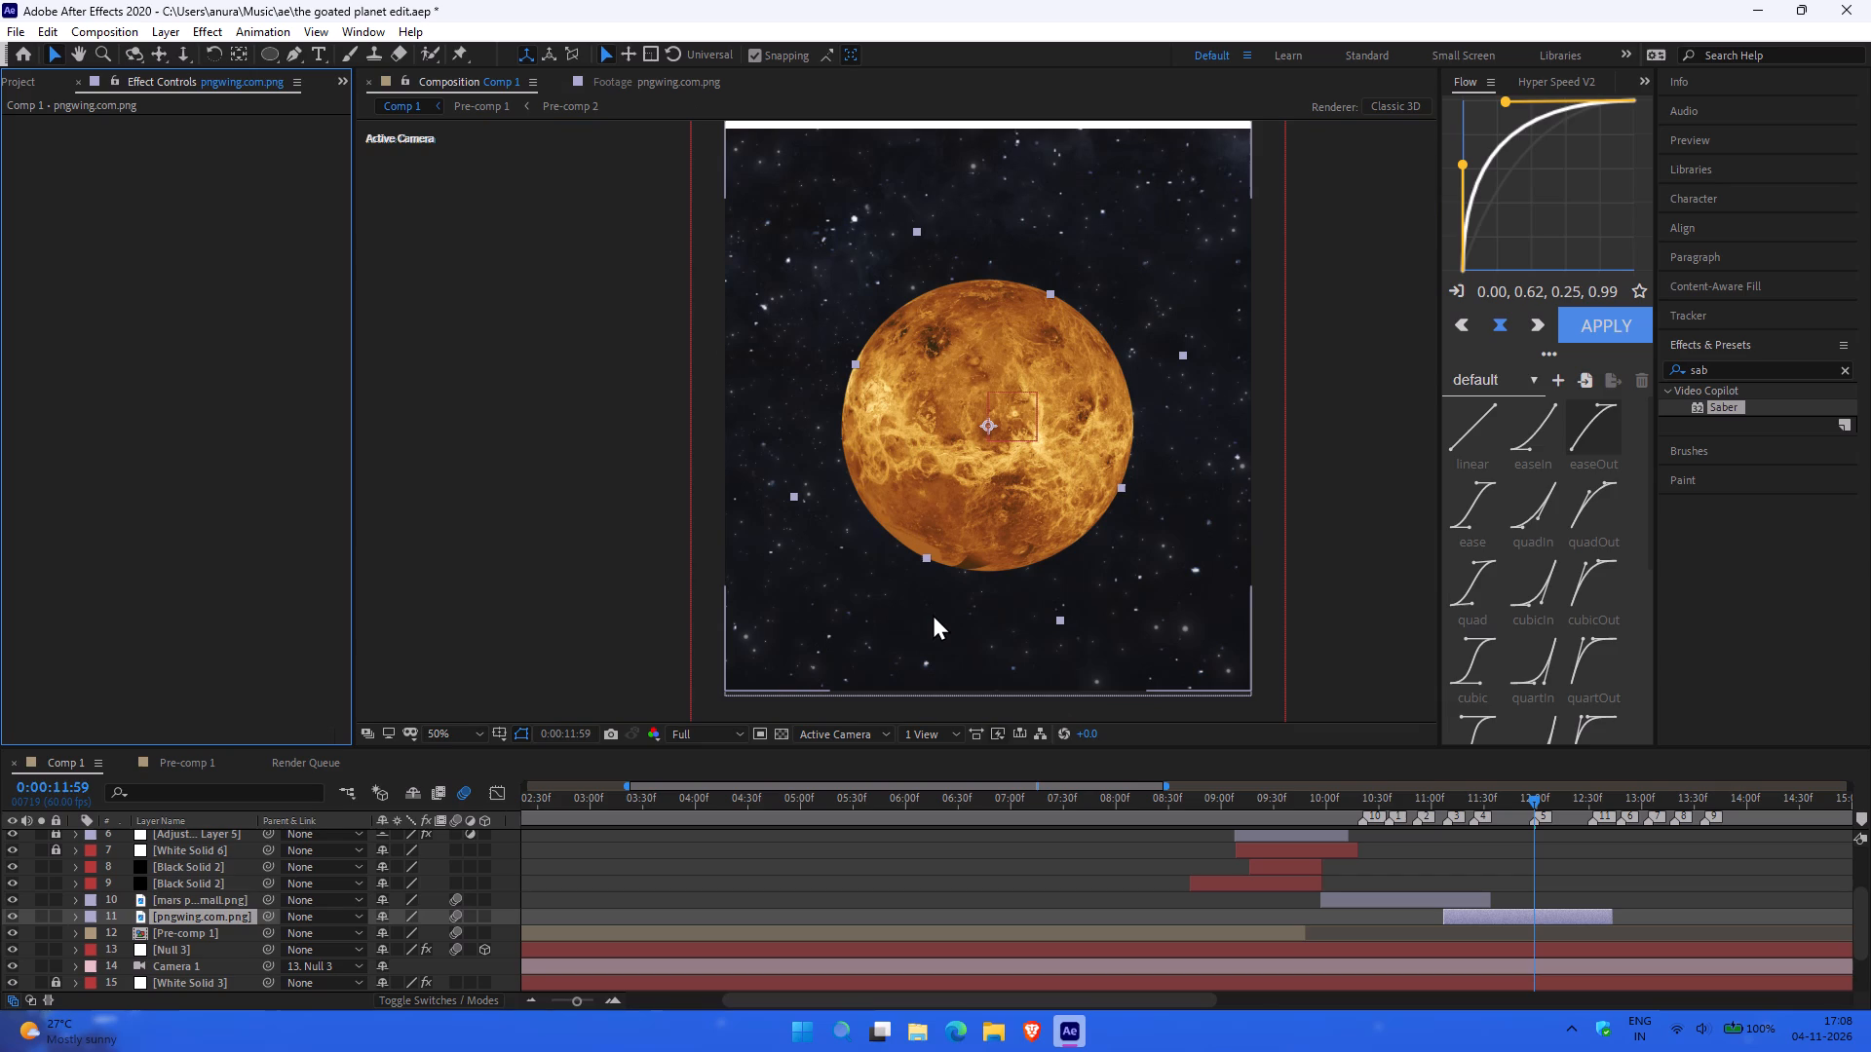
pyautogui.keyDown('ctrl'); pyautogui.scroll(1, 933, 614); pyautogui.keyUp('ctrl')
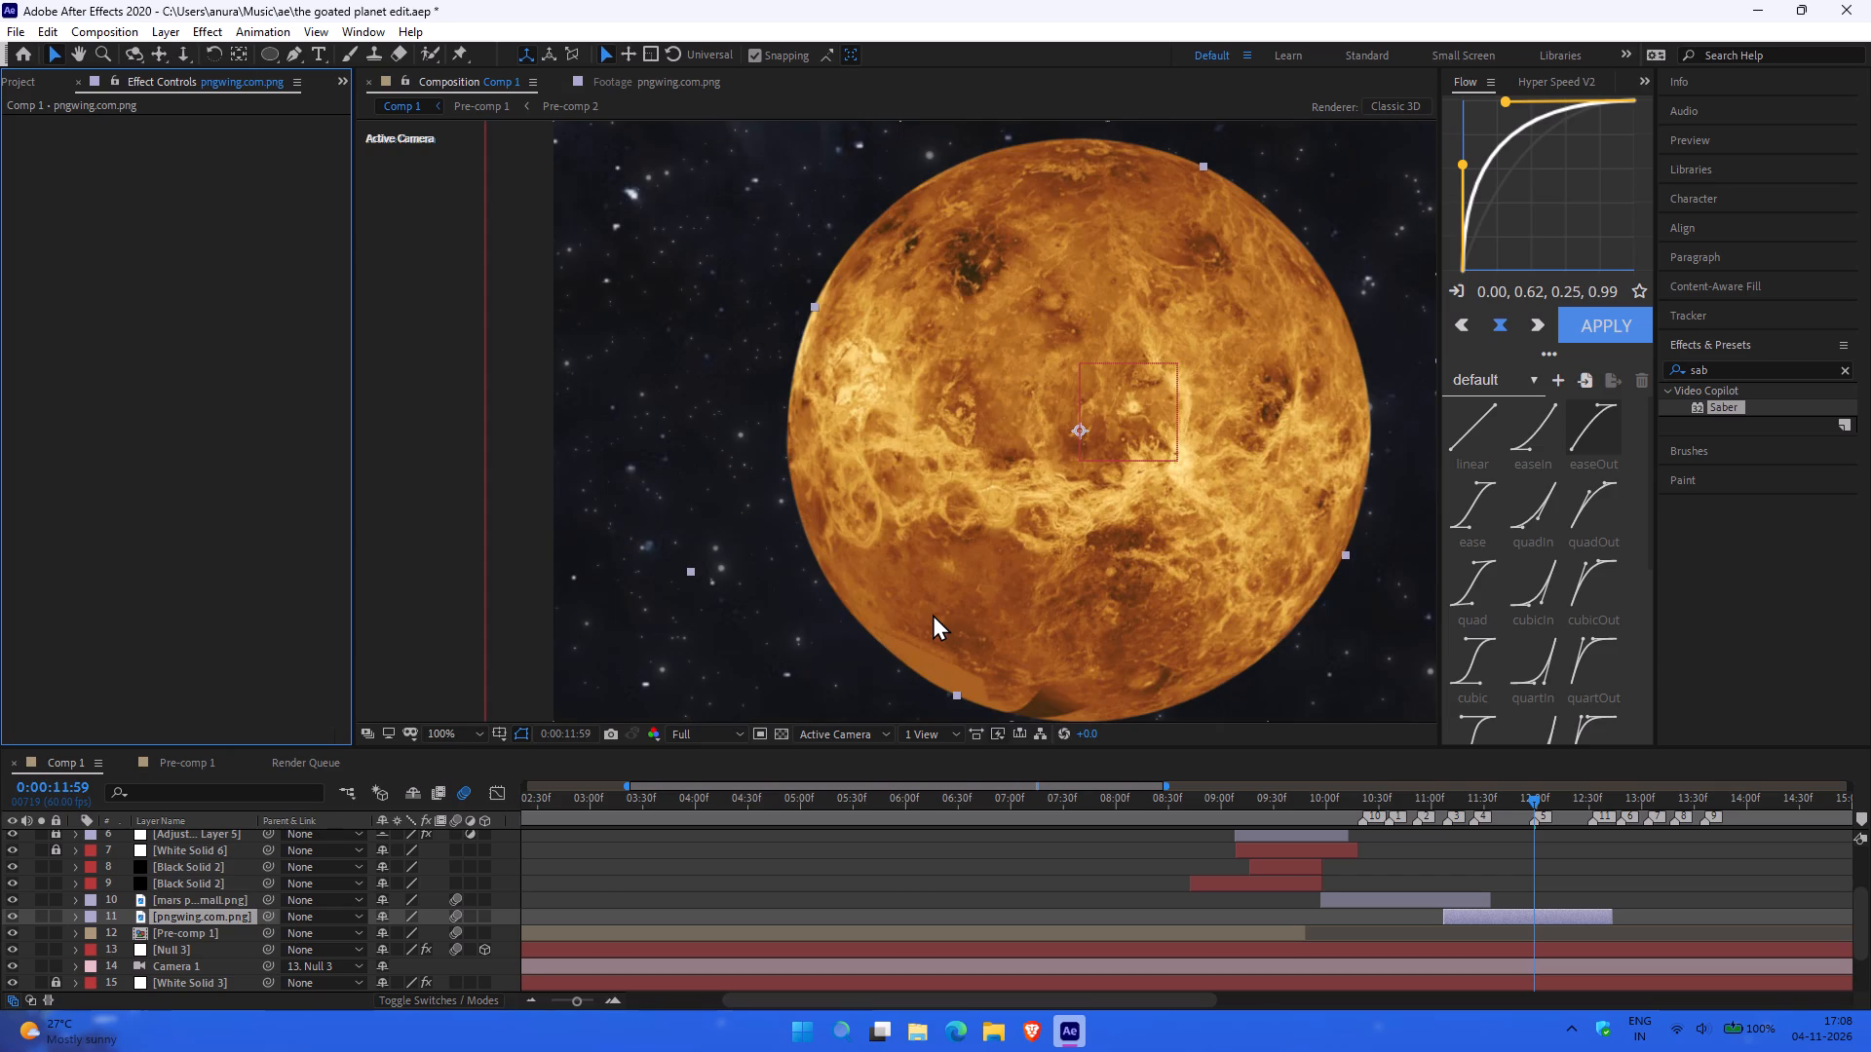
pyautogui.keyDown('ctrl'); pyautogui.scroll(-2, 933, 614); pyautogui.keyUp('ctrl')
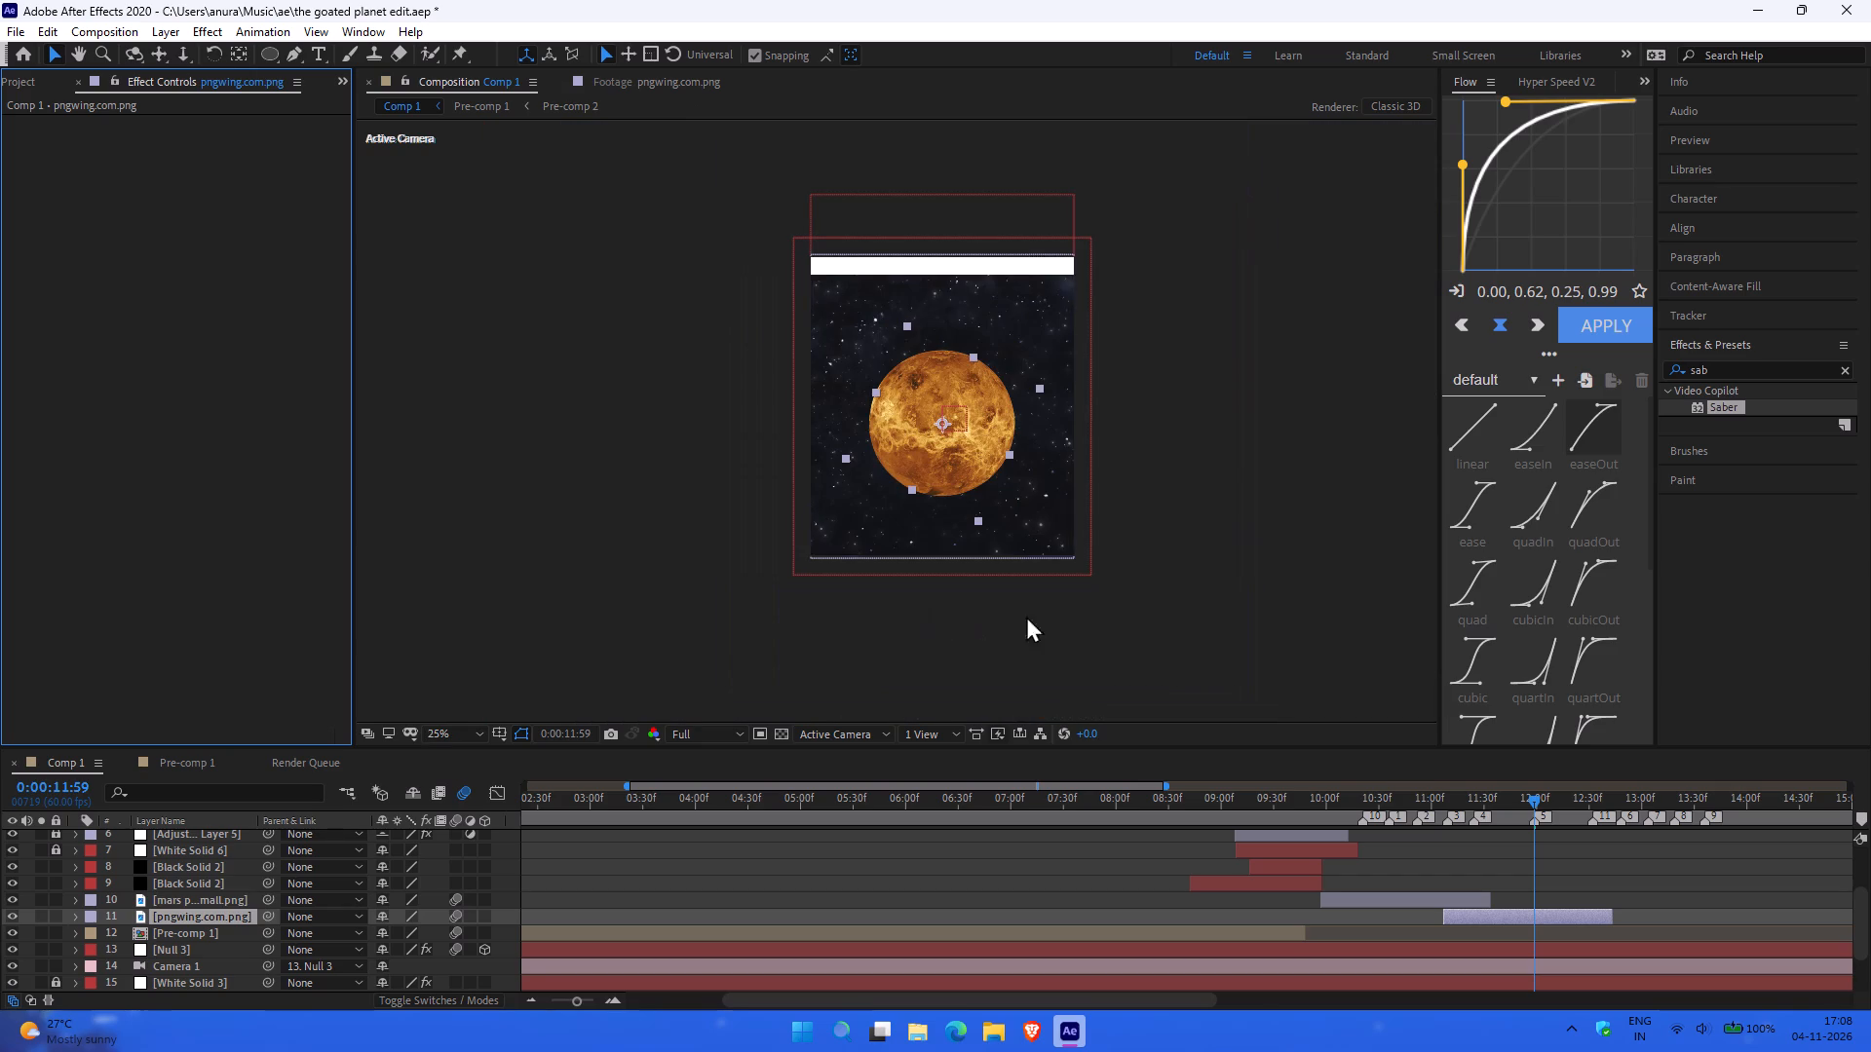
pyautogui.keyDown('ctrl'); pyautogui.scroll(1, 924, 515); pyautogui.keyUp('ctrl')
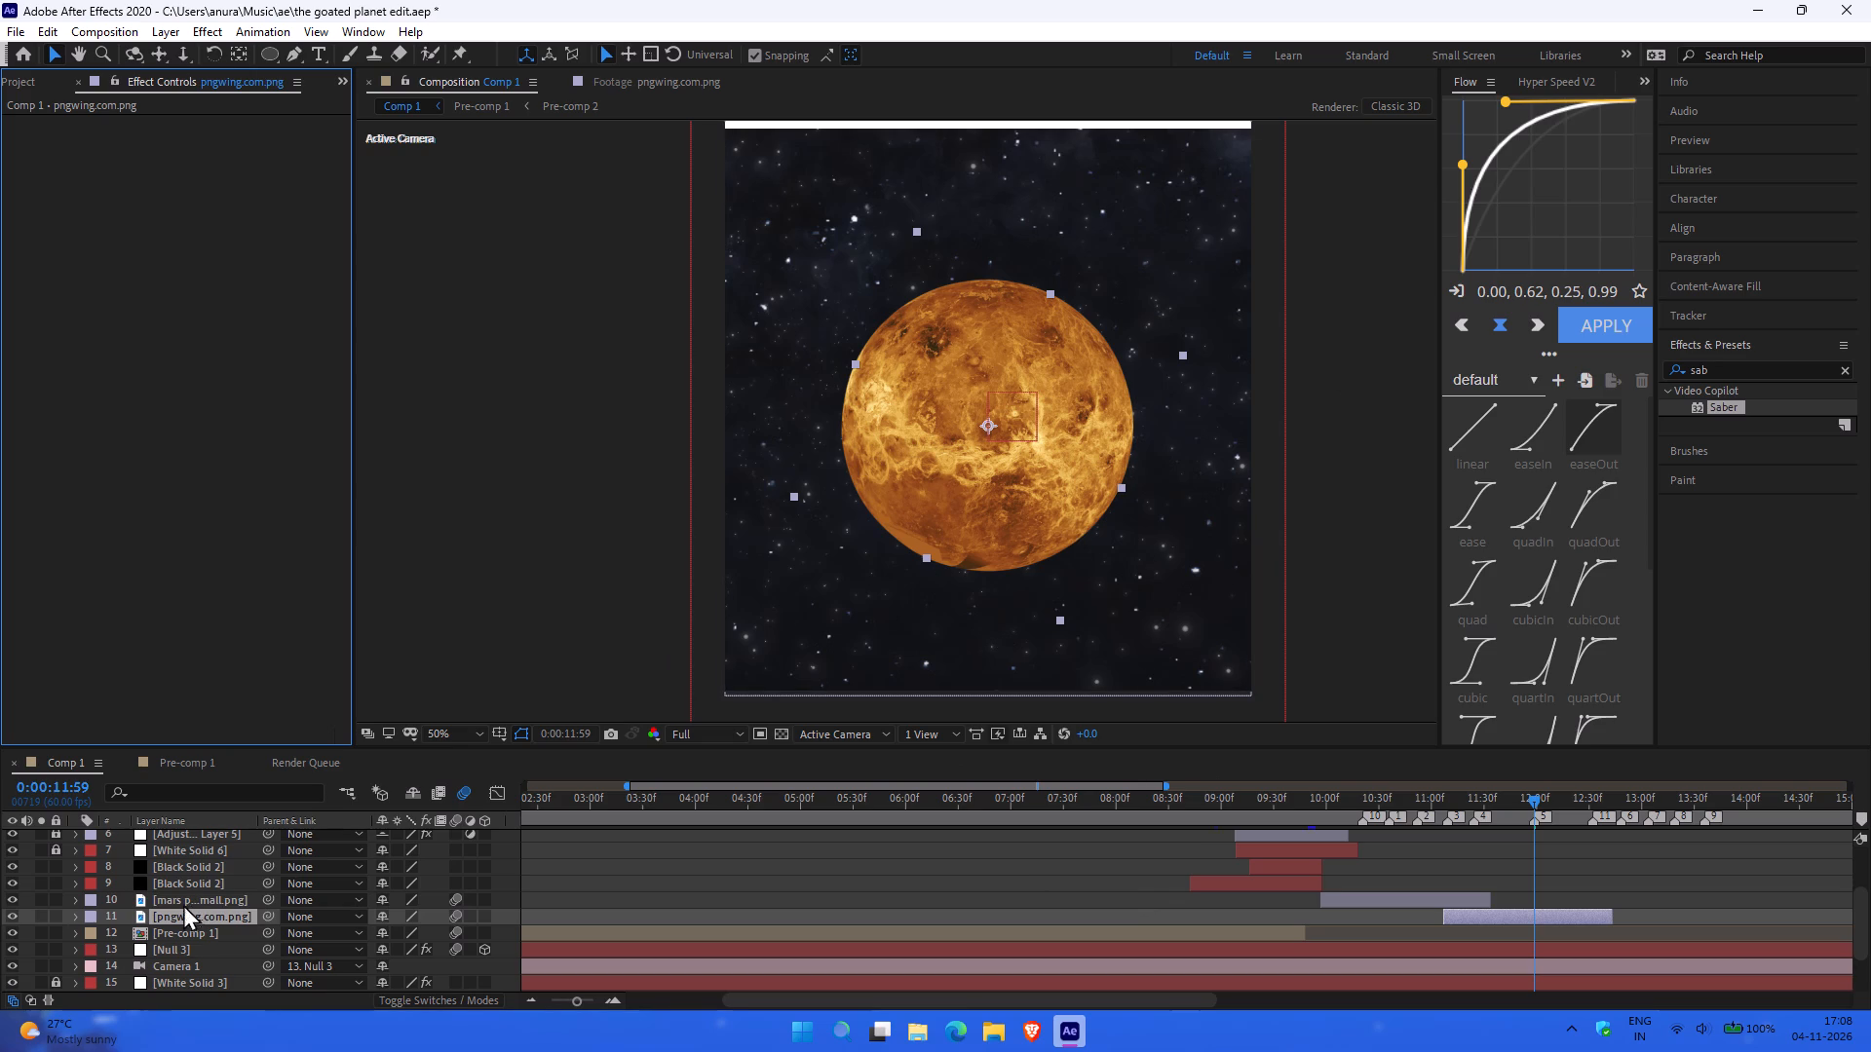
# Reveal the Scale property of both planet layers and set the mars png small.png layer's scale to 57%.
pyautogui.click(197, 939)
pyautogui.click(211, 914)
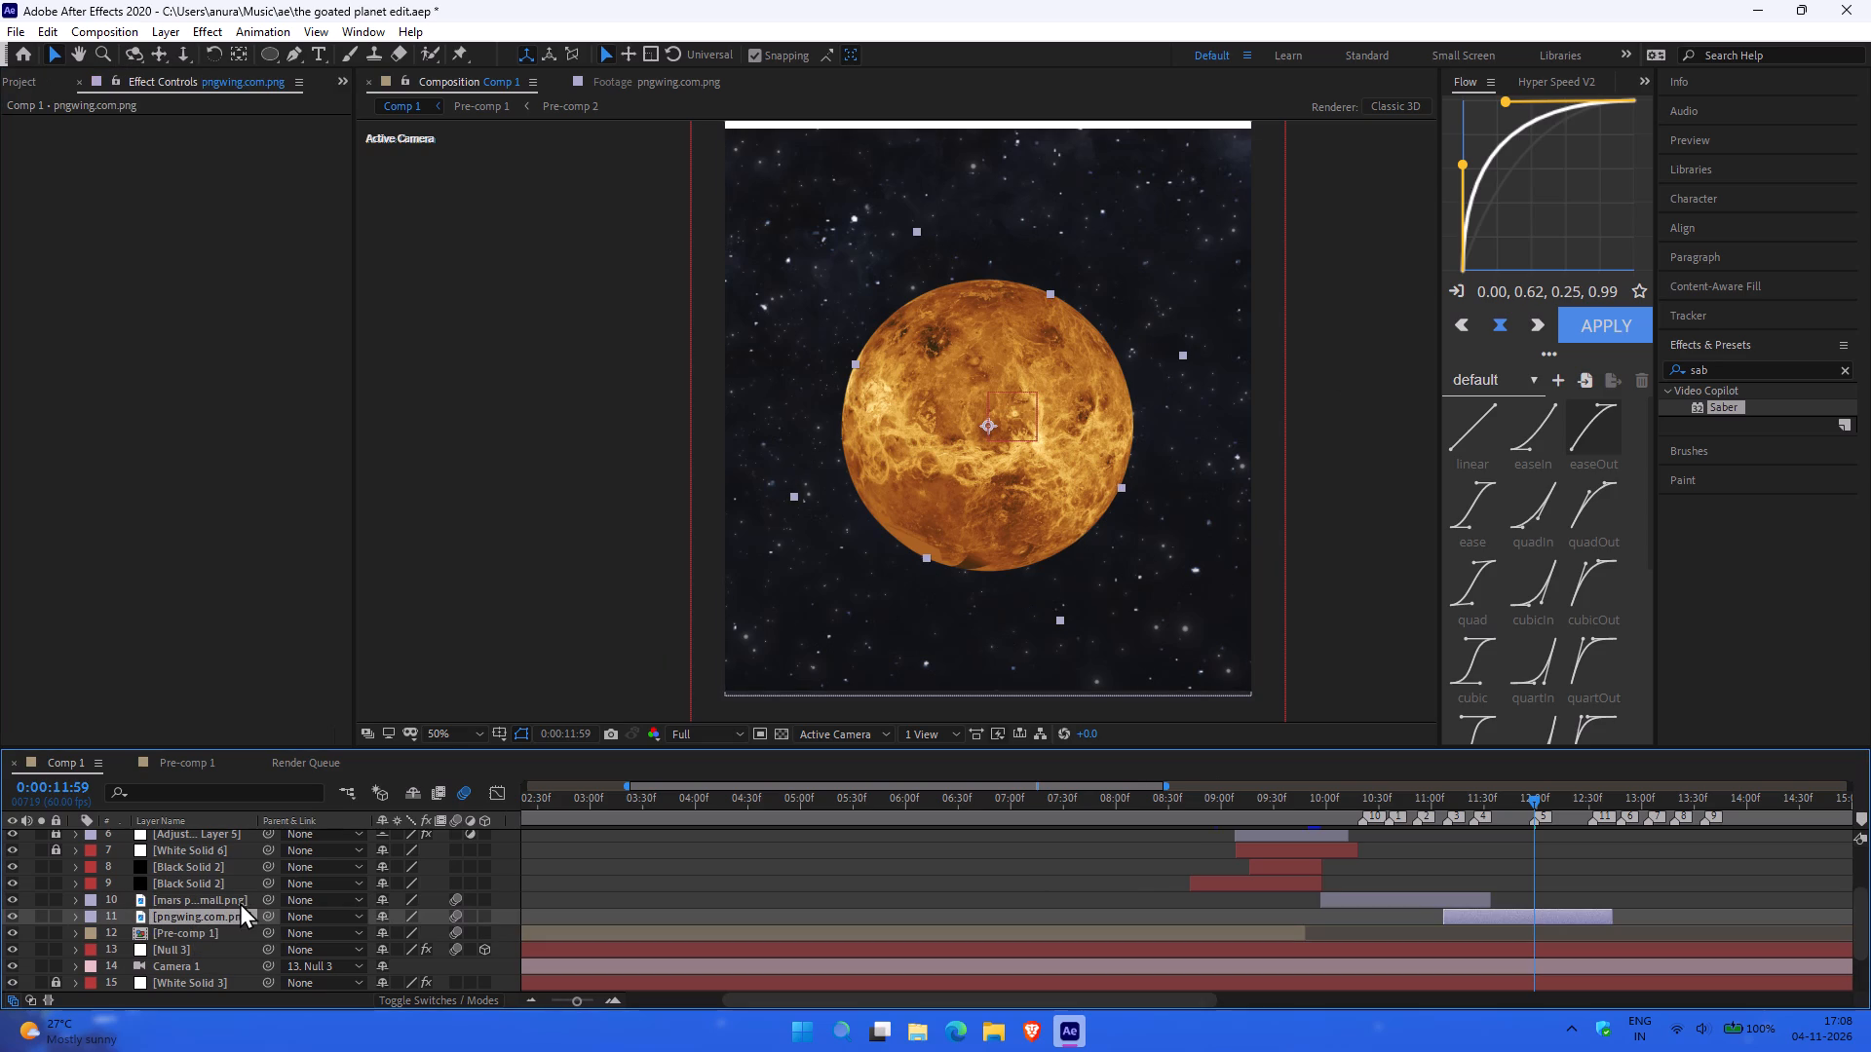
pyautogui.press('s')
pyautogui.click(196, 891)
pyautogui.press('s')
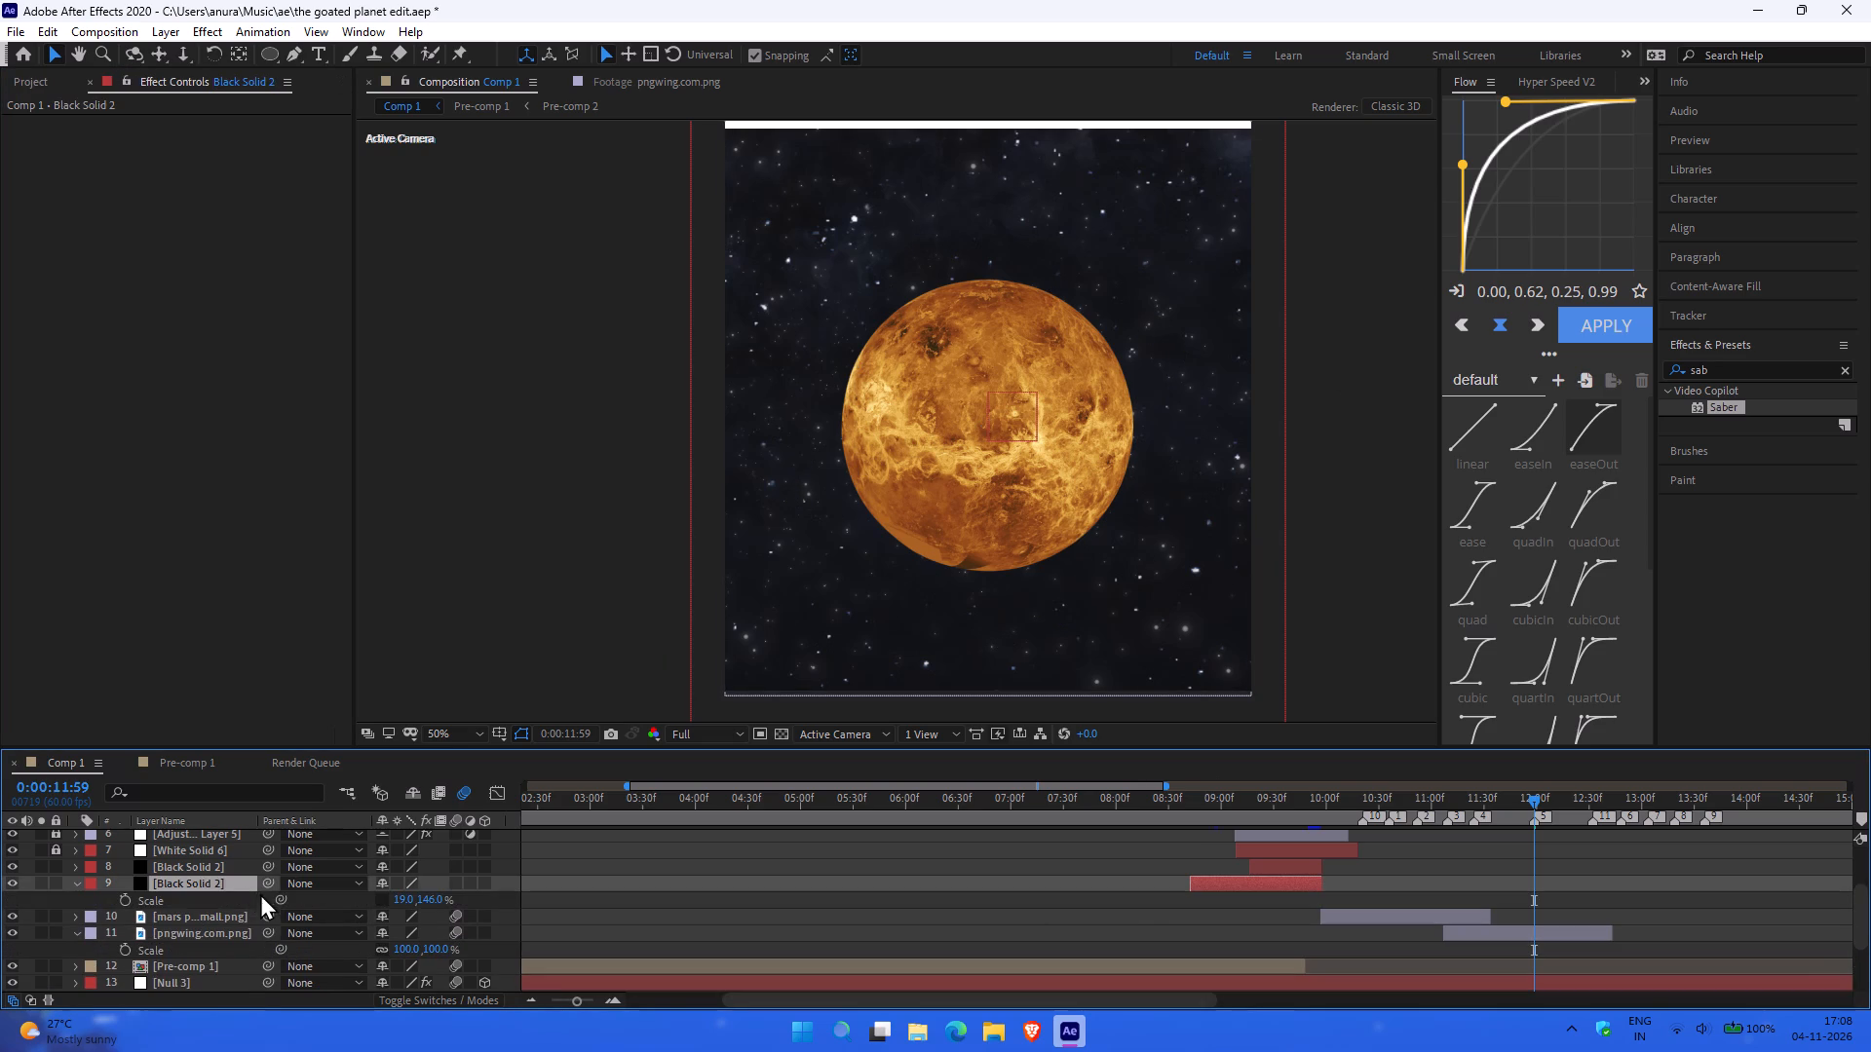
pyautogui.press('s')
pyautogui.click(213, 897)
pyautogui.press('s')
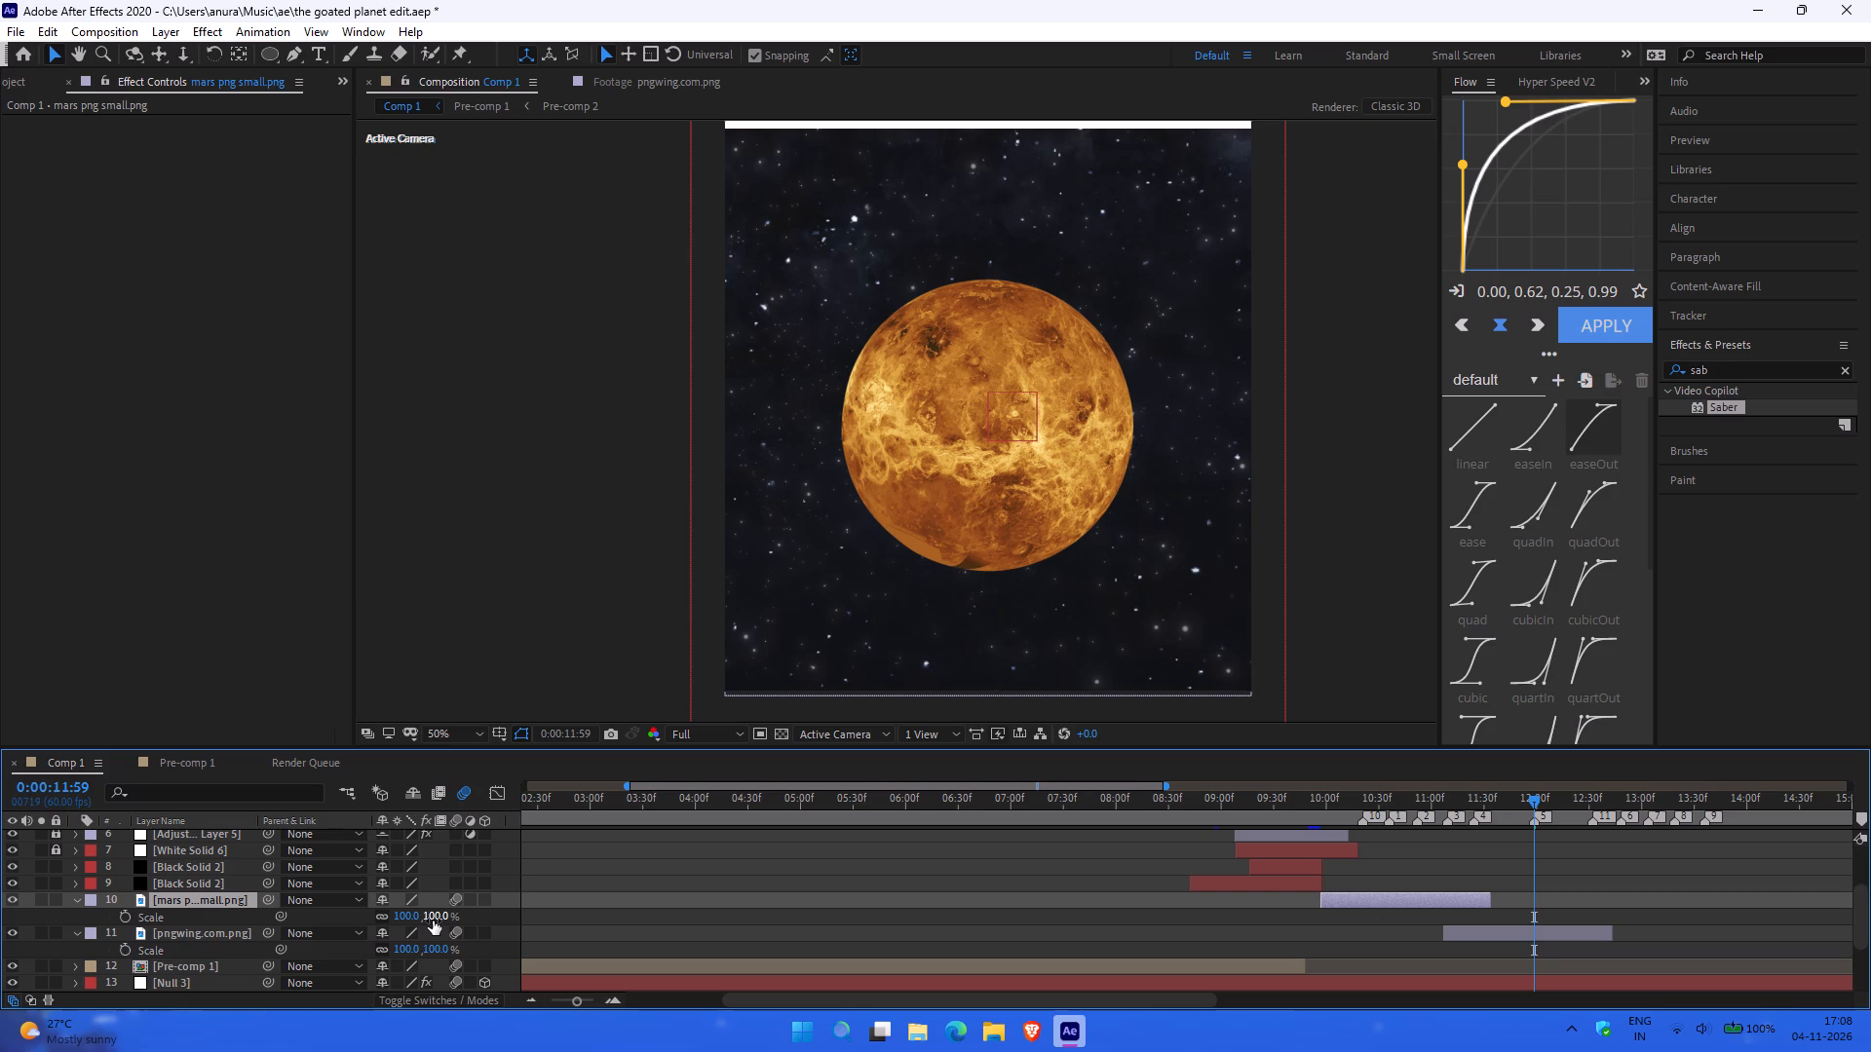
pyautogui.moveTo(433, 920); pyautogui.dragTo(391, 920)
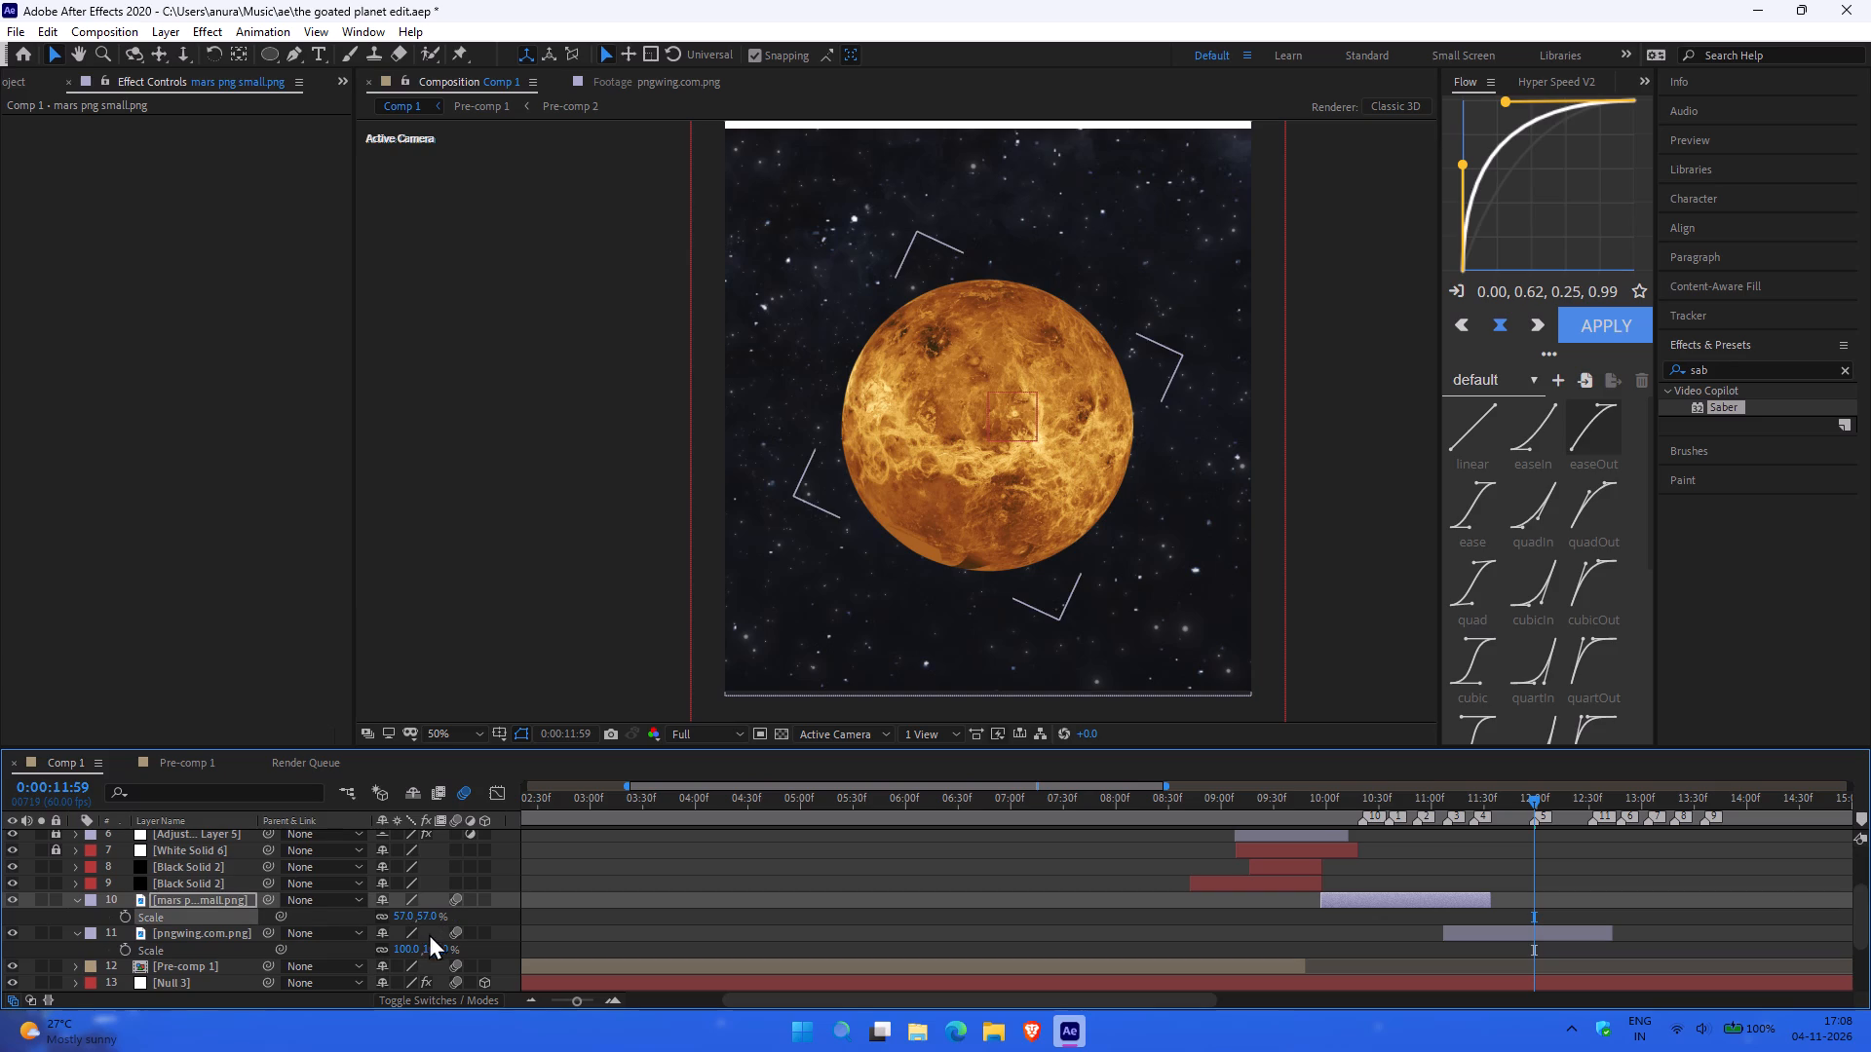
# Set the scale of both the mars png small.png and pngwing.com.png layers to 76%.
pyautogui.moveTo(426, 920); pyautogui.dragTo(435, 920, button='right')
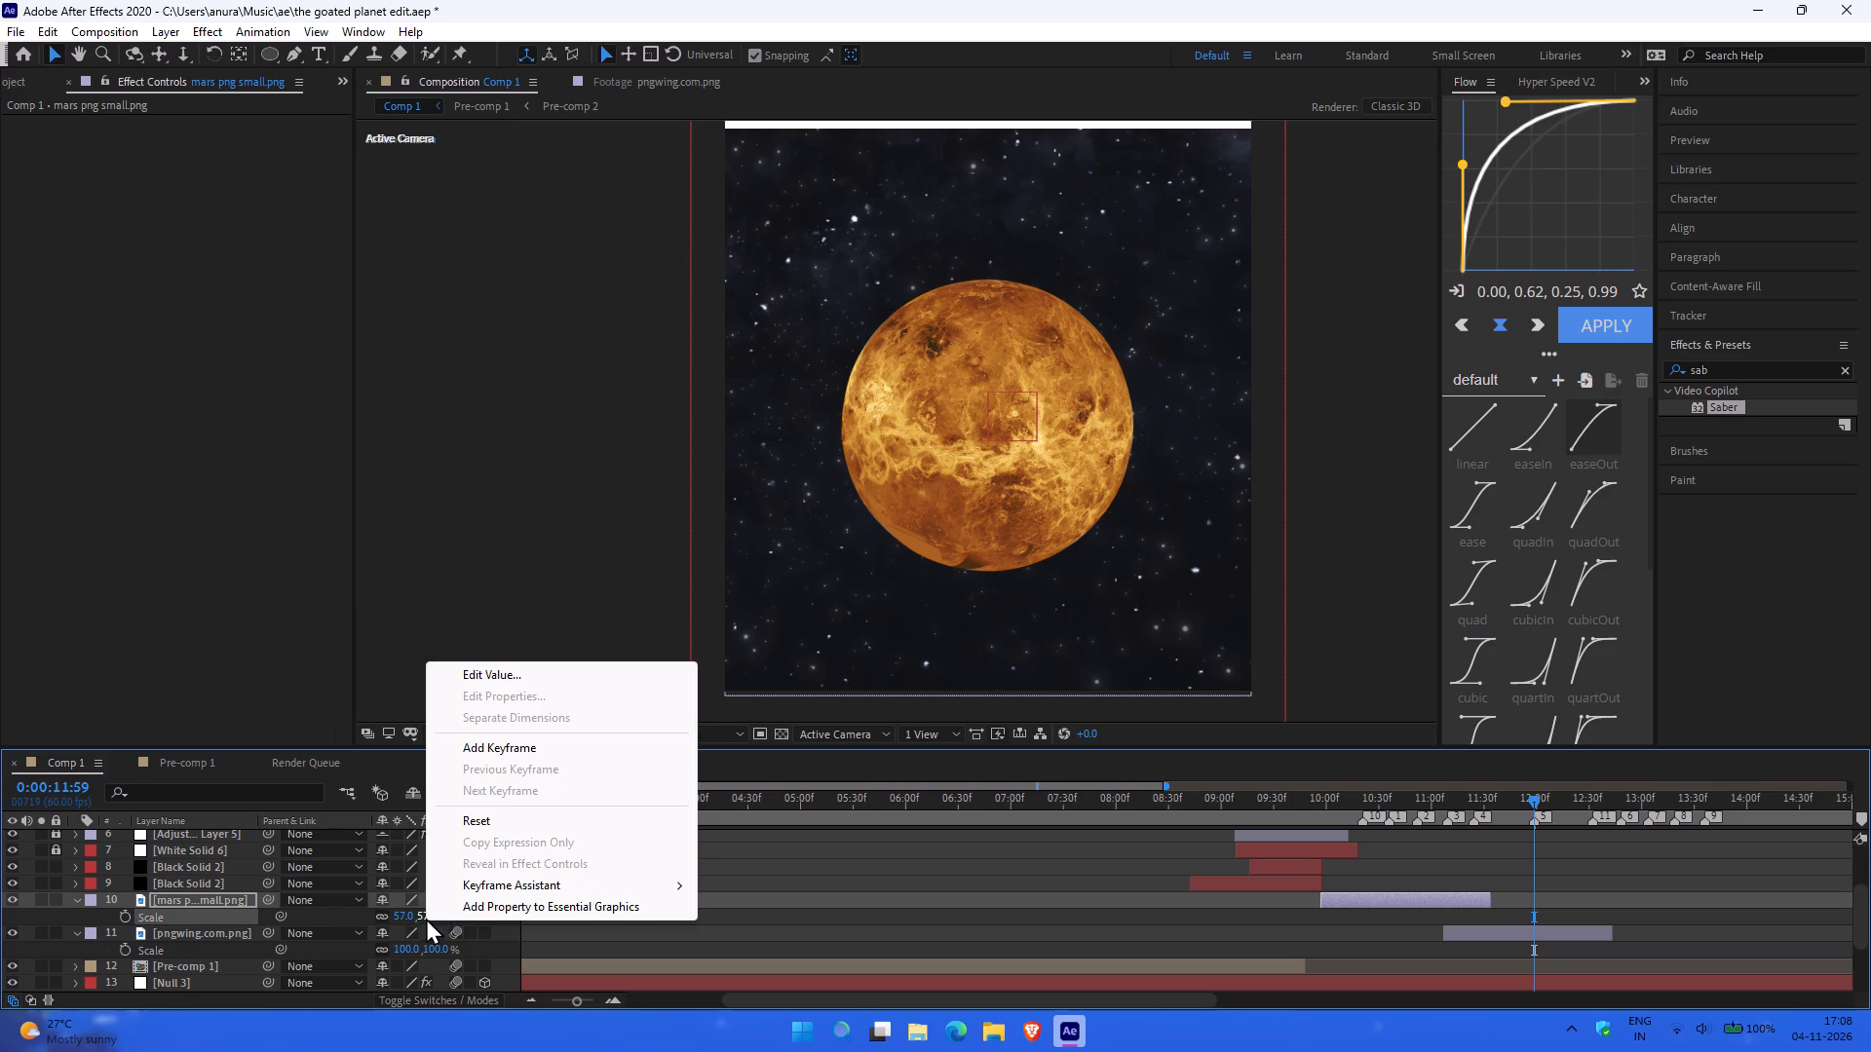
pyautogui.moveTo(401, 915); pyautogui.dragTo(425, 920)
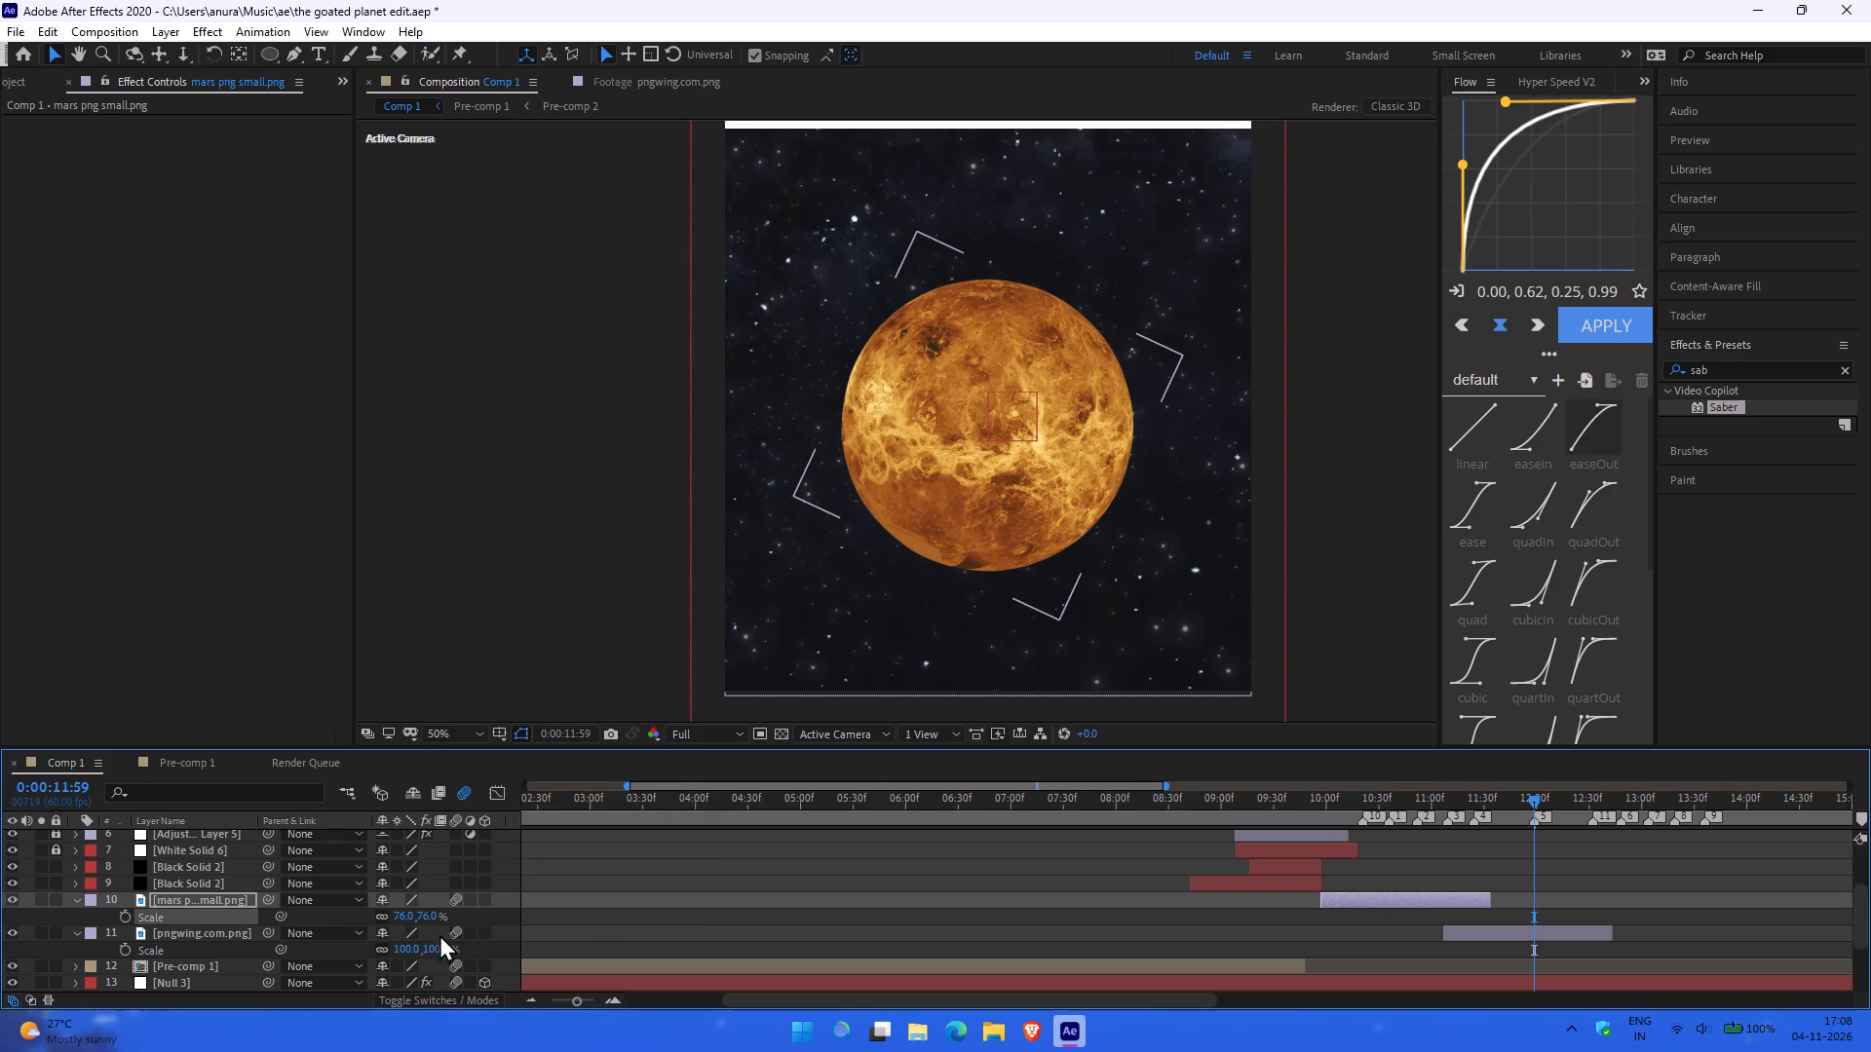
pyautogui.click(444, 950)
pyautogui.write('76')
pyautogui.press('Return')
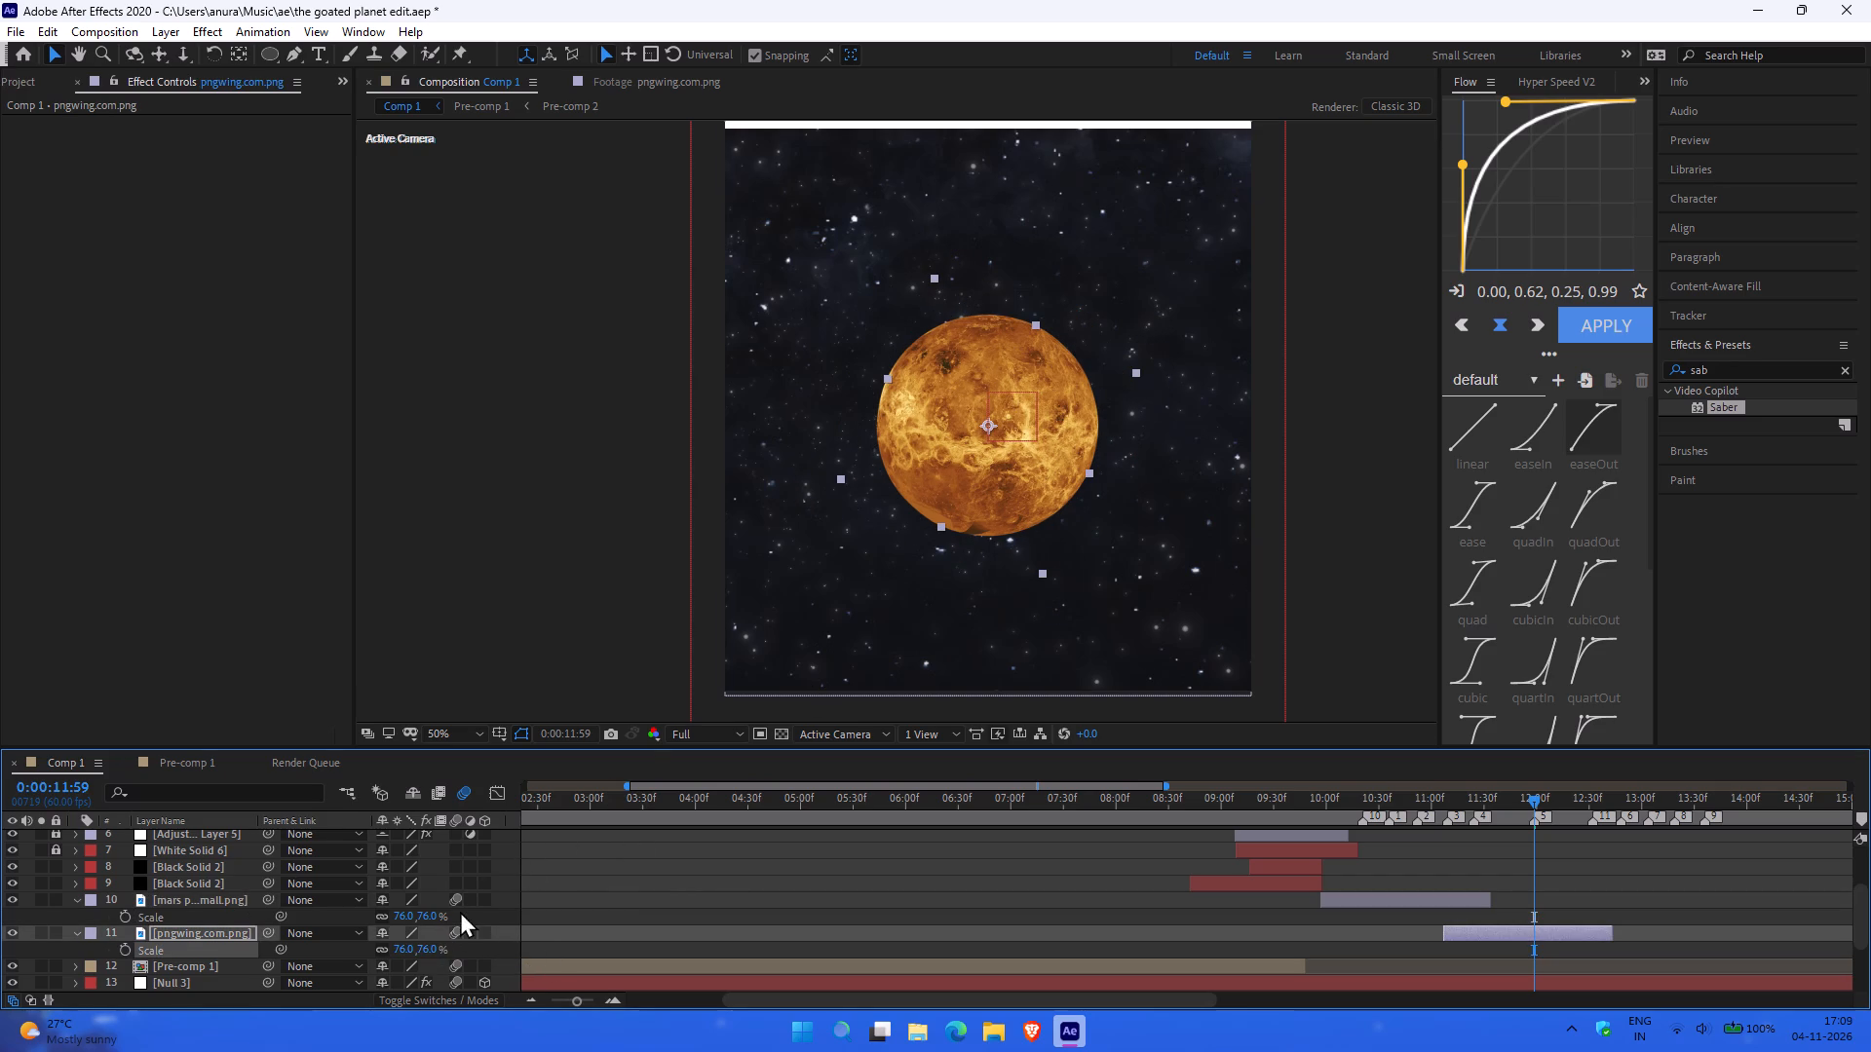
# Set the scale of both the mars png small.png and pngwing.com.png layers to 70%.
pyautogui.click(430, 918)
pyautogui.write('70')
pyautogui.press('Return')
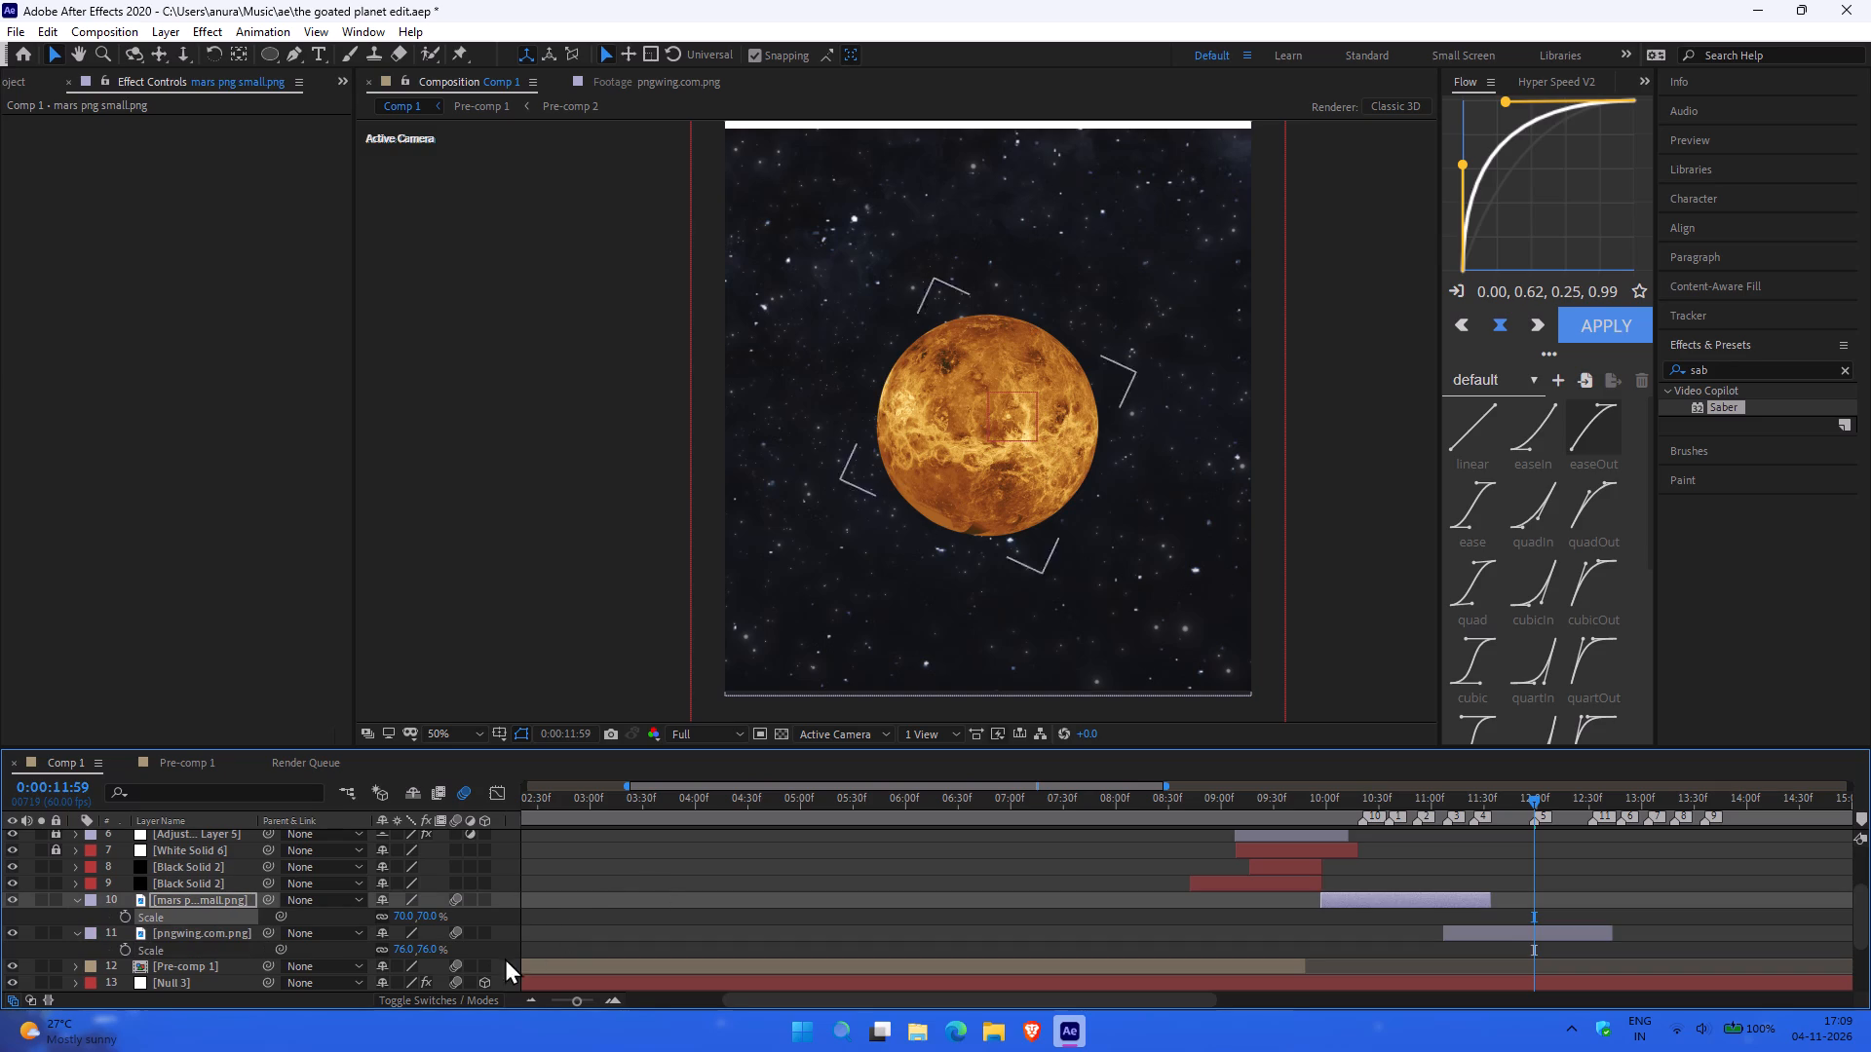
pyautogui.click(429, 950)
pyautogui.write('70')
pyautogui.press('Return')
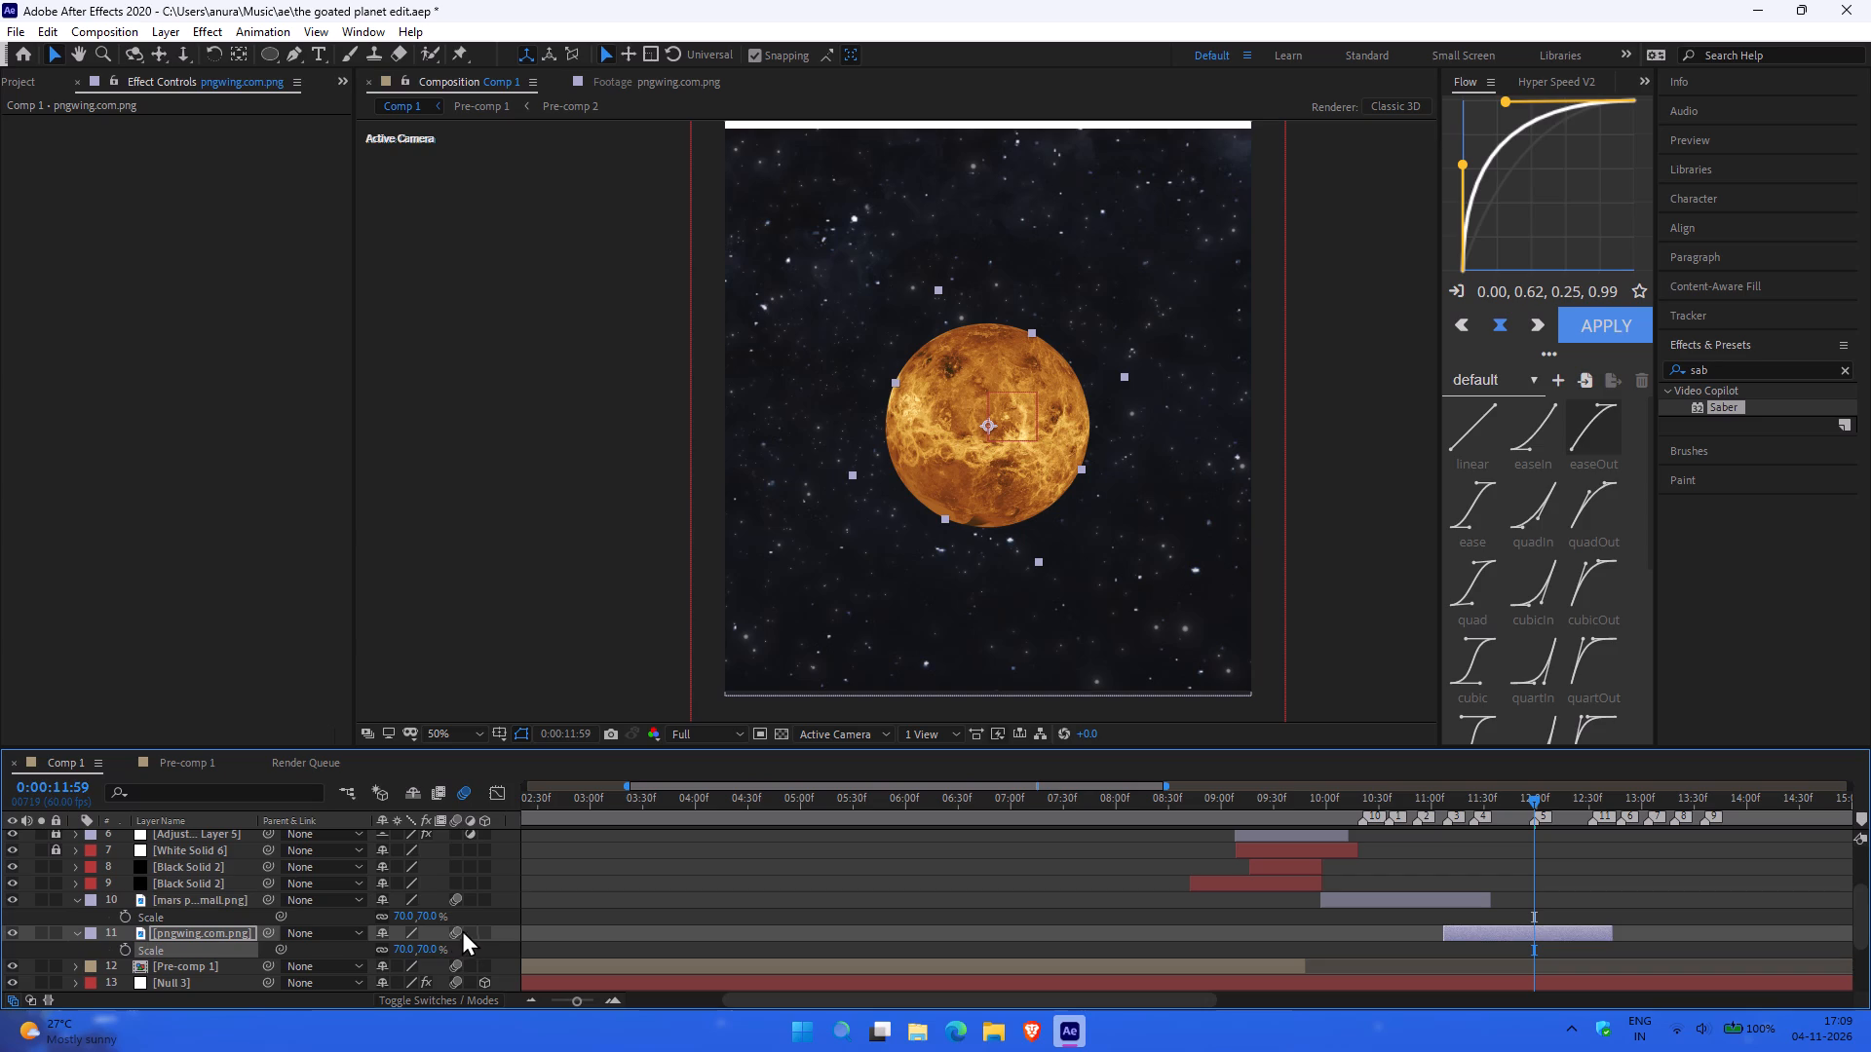
# Set the scale of both the mars png small.png and pngwing.com.png layers to 68%.
pyautogui.click(431, 920)
pyautogui.write('68')
pyautogui.press('Return')
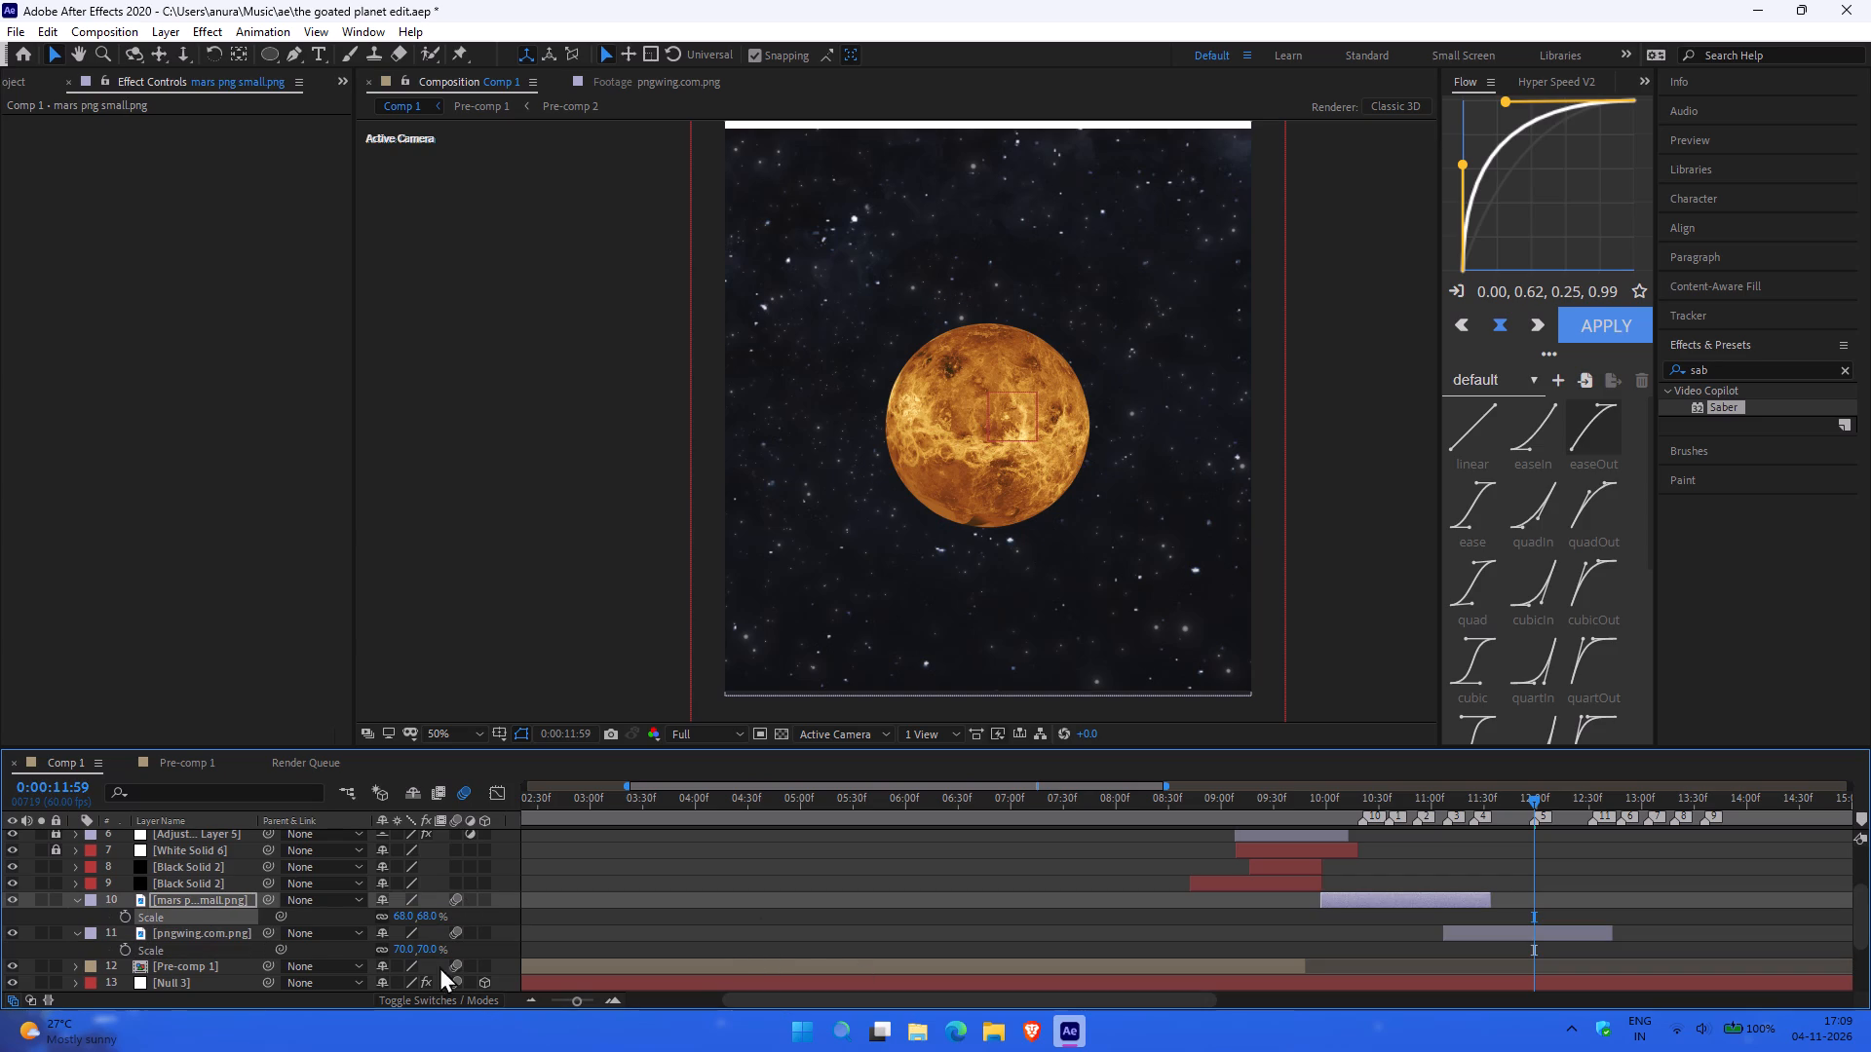
pyautogui.click(431, 949)
pyautogui.write('68')
pyautogui.press('Return')
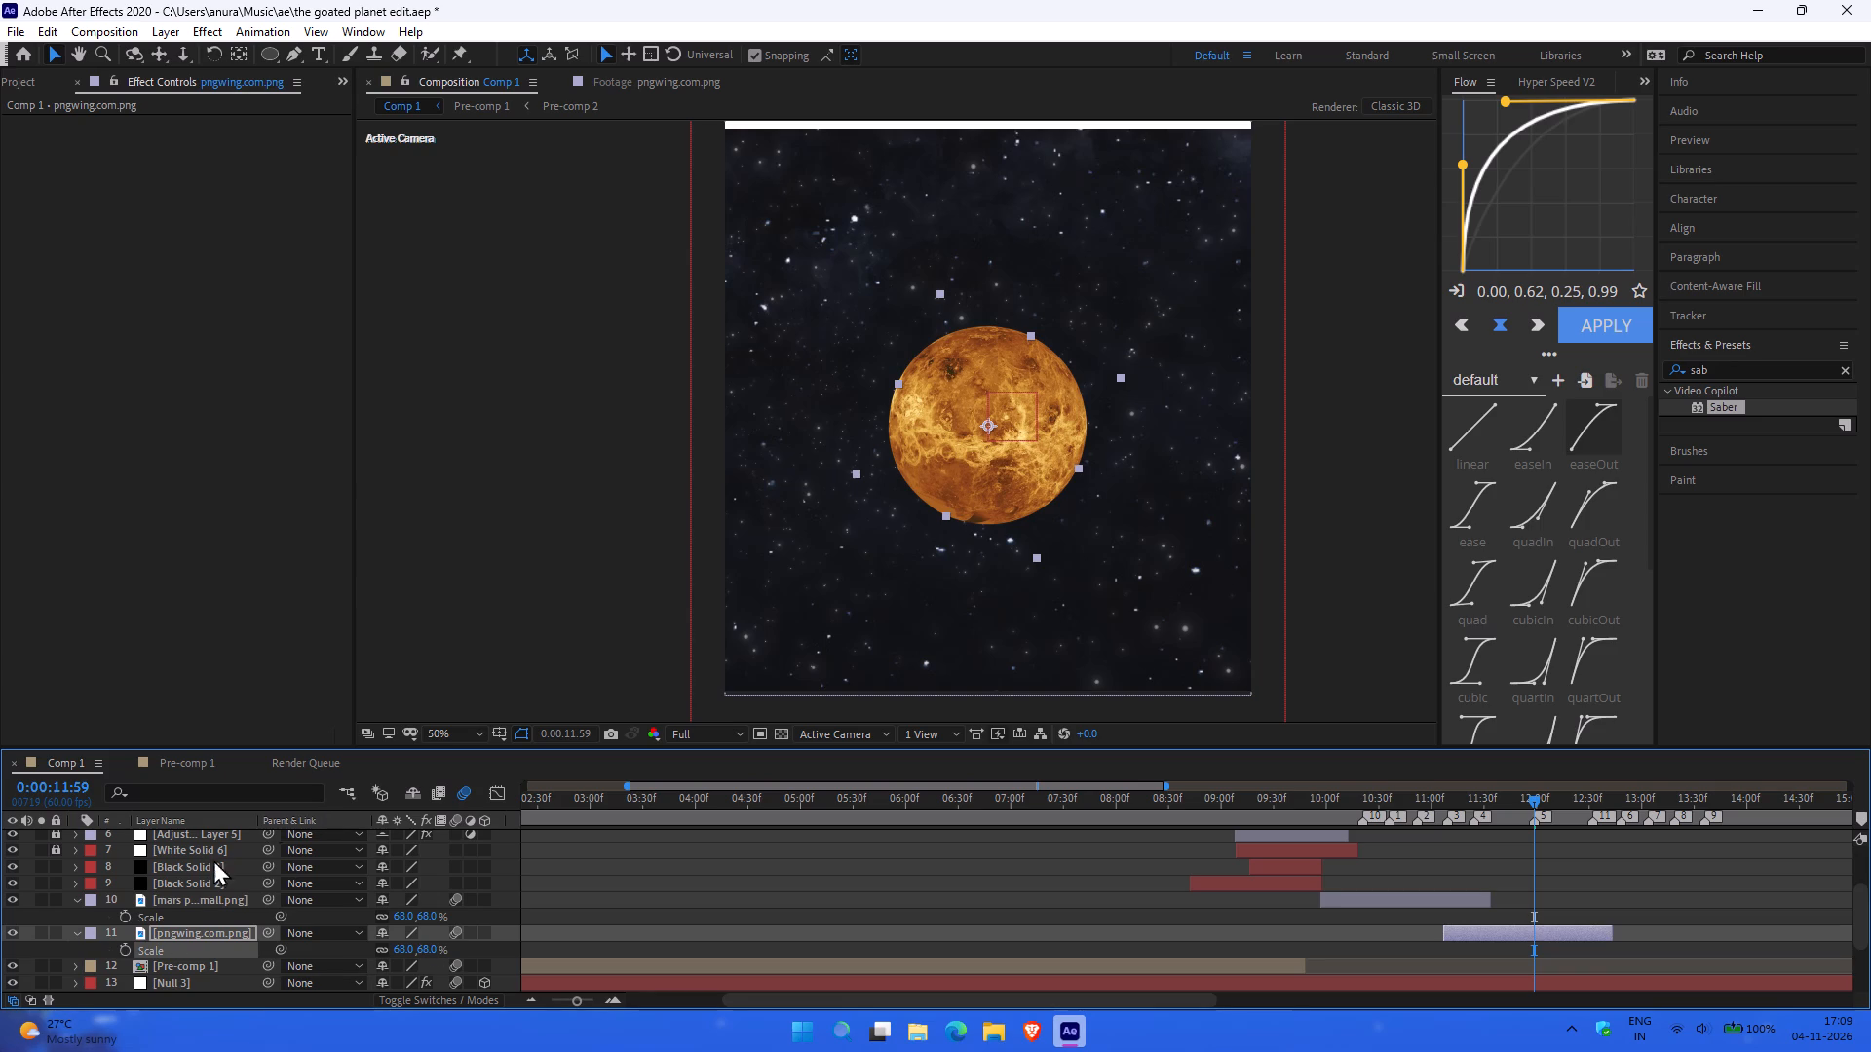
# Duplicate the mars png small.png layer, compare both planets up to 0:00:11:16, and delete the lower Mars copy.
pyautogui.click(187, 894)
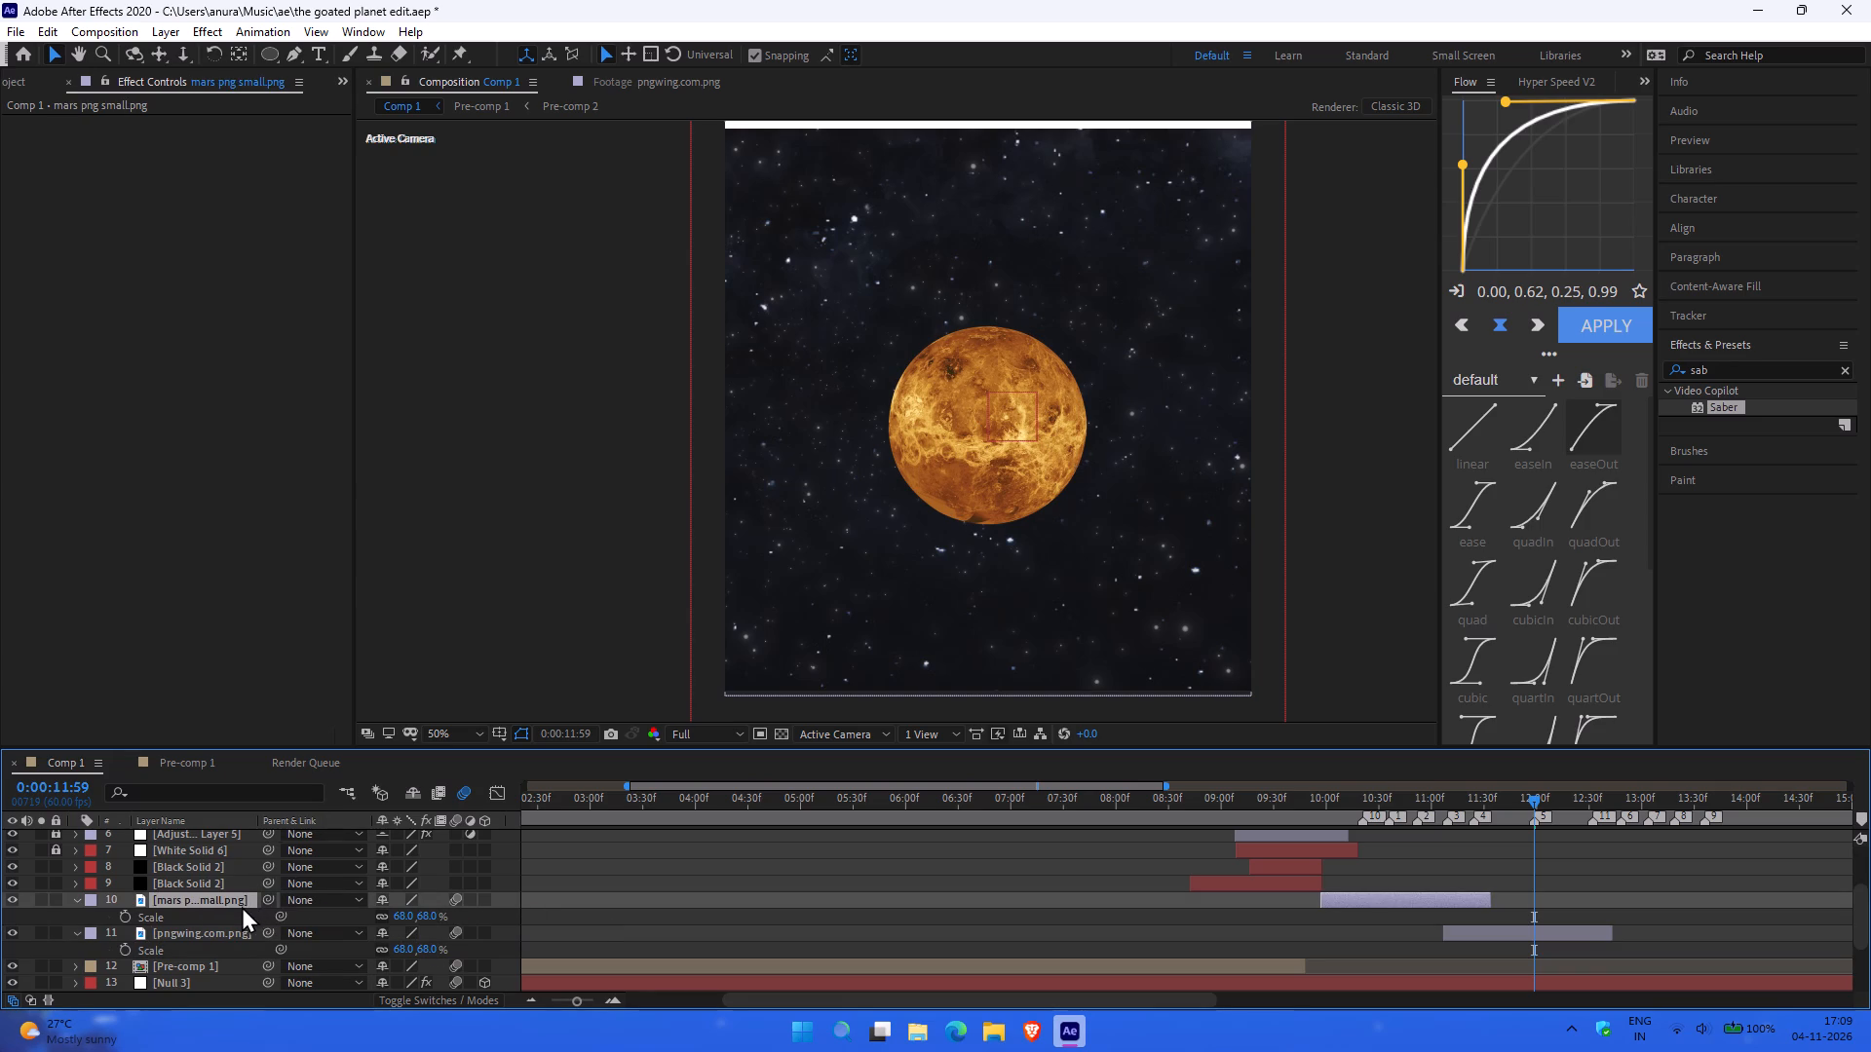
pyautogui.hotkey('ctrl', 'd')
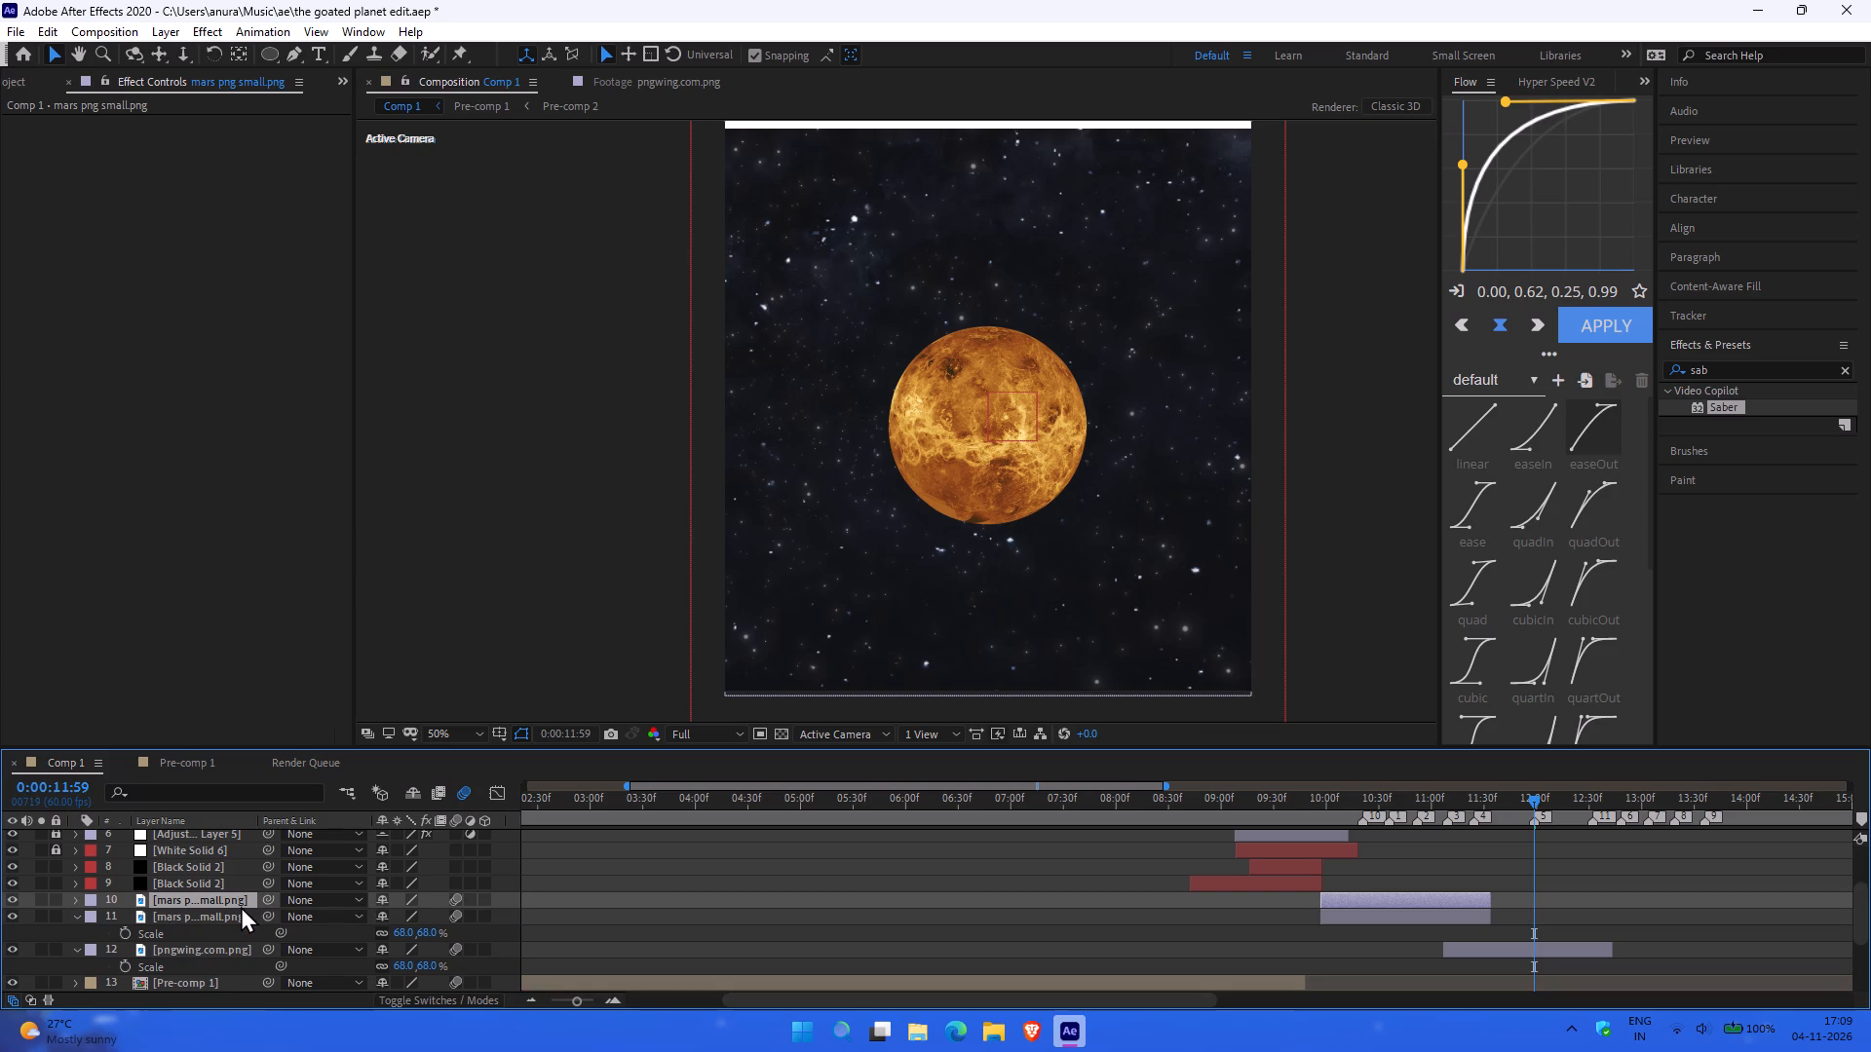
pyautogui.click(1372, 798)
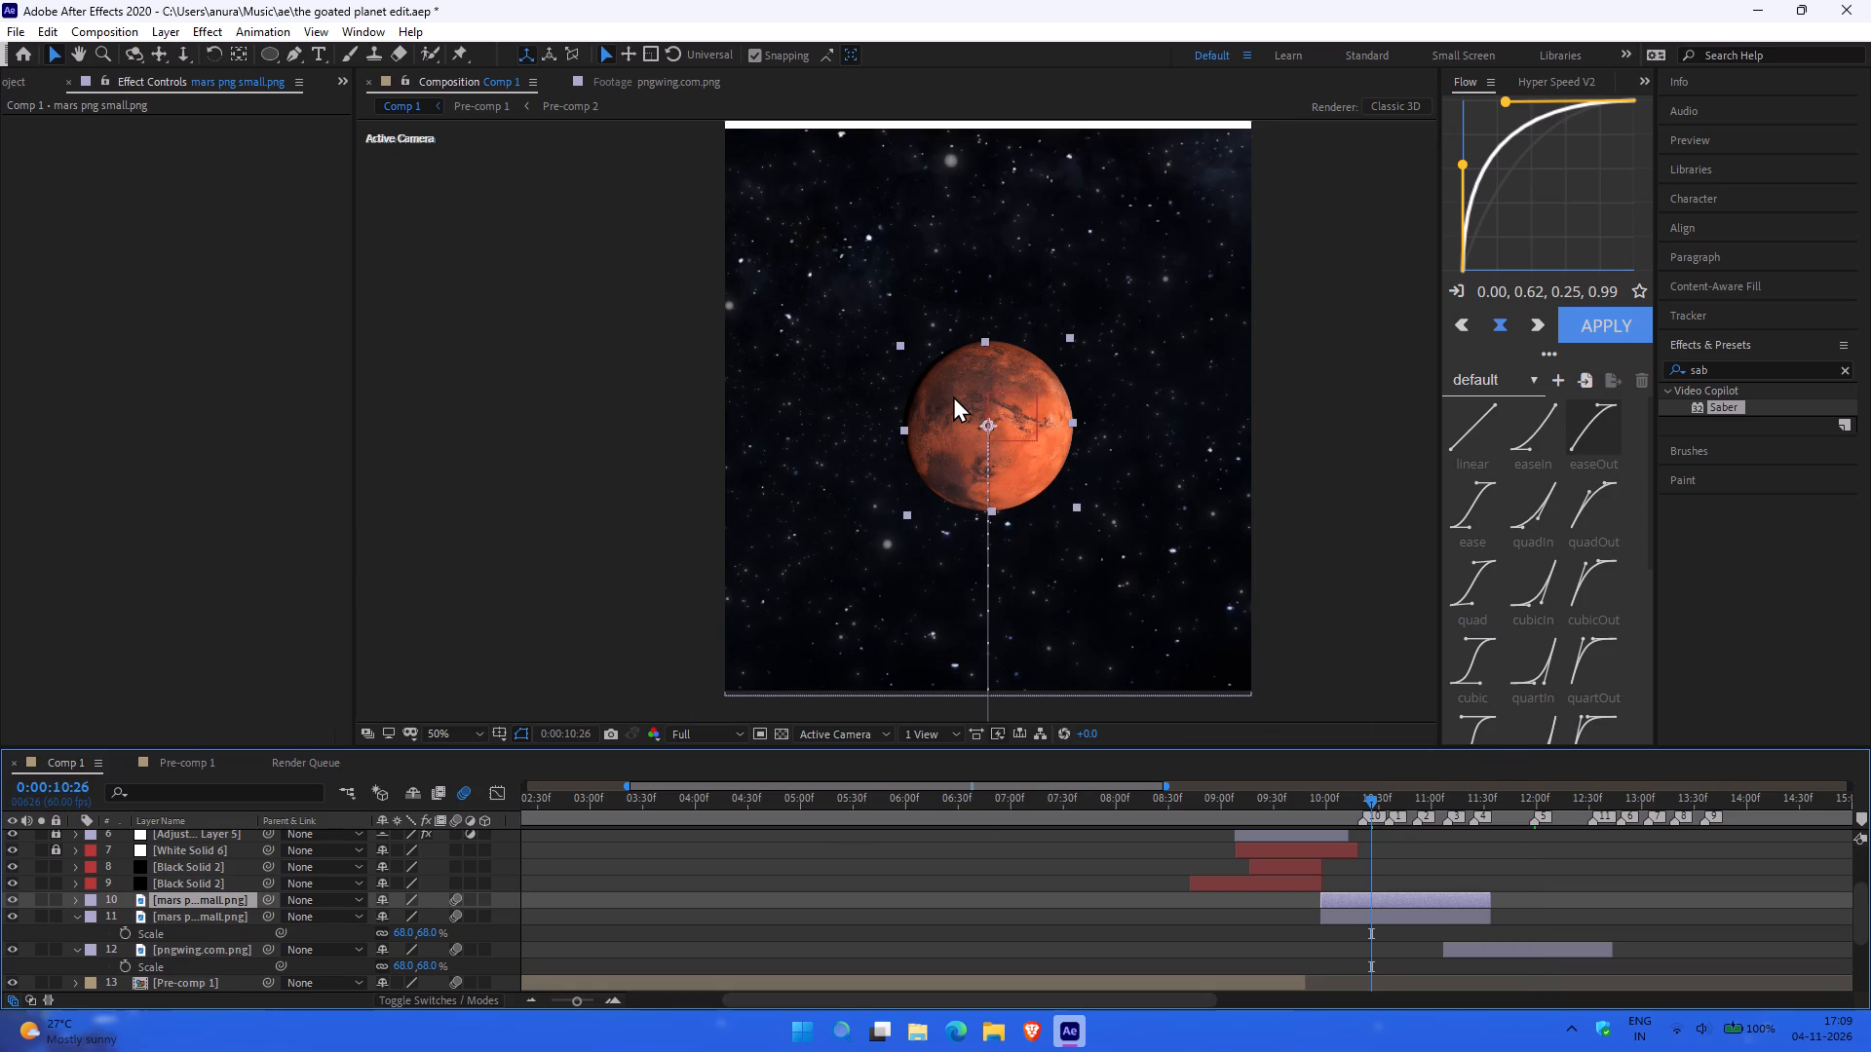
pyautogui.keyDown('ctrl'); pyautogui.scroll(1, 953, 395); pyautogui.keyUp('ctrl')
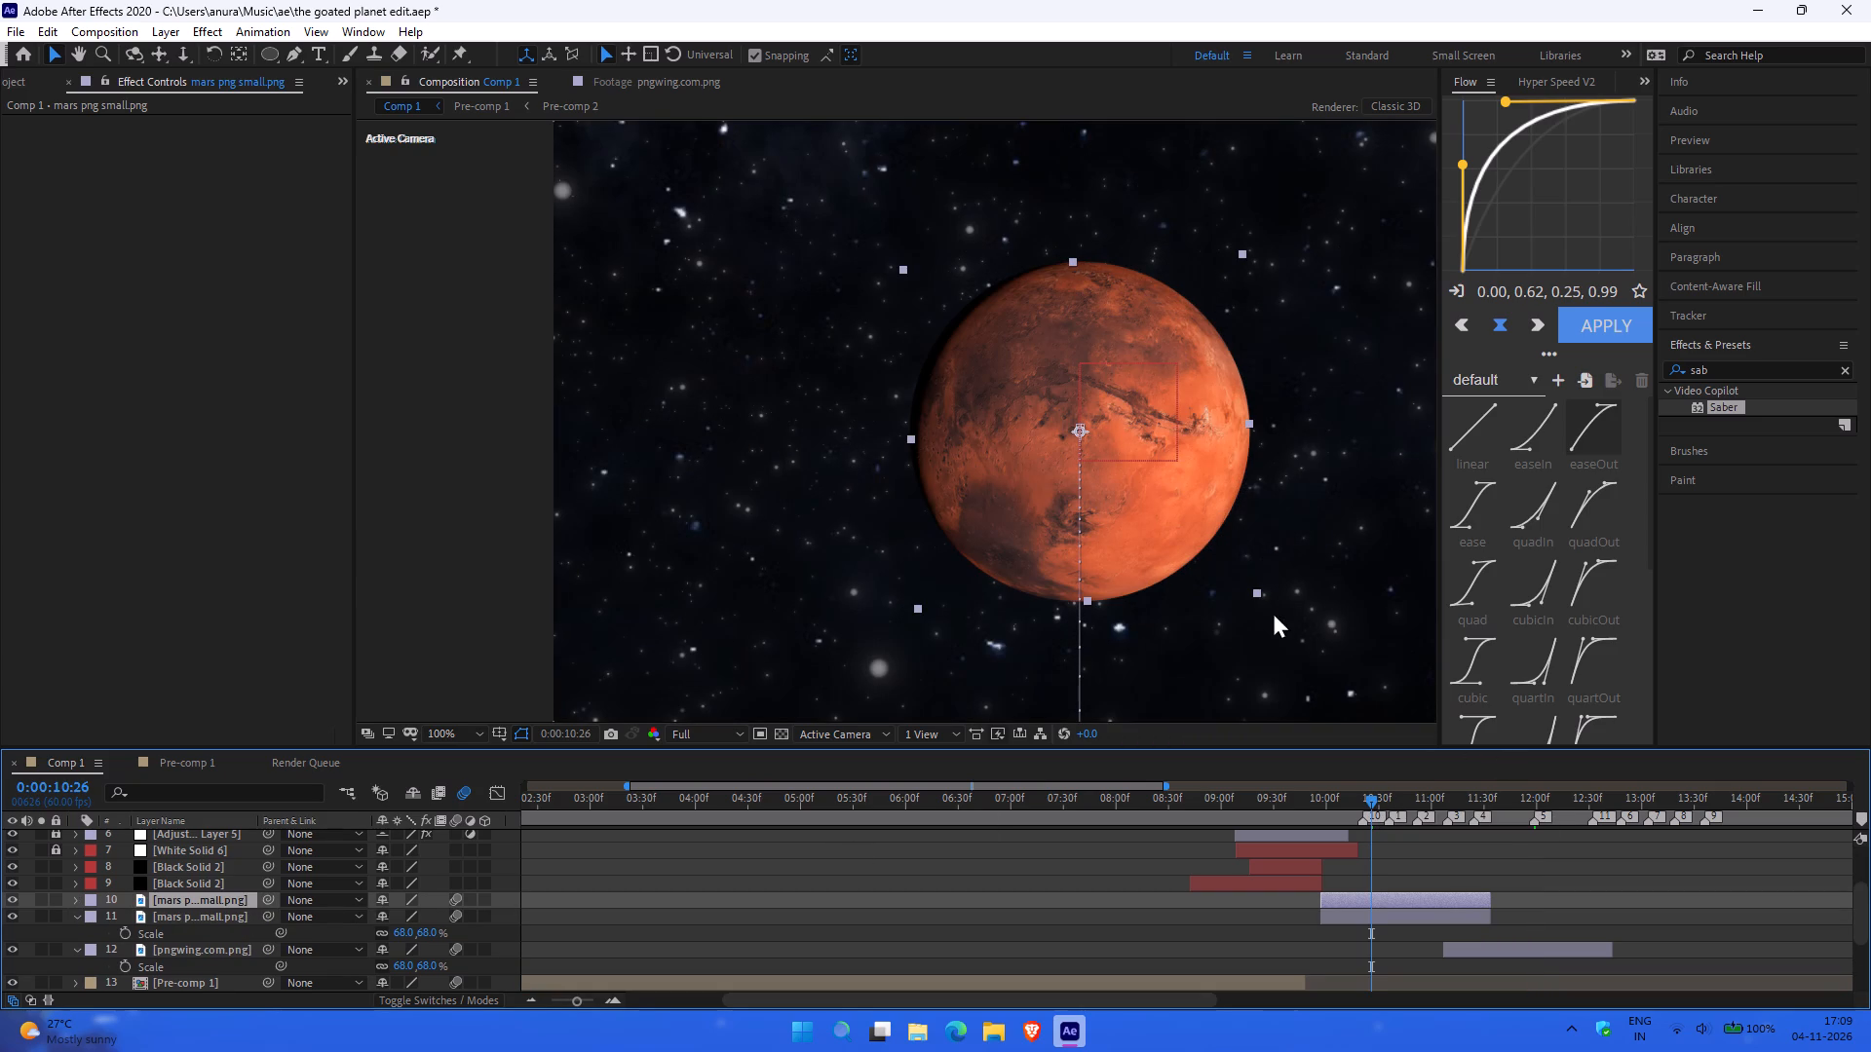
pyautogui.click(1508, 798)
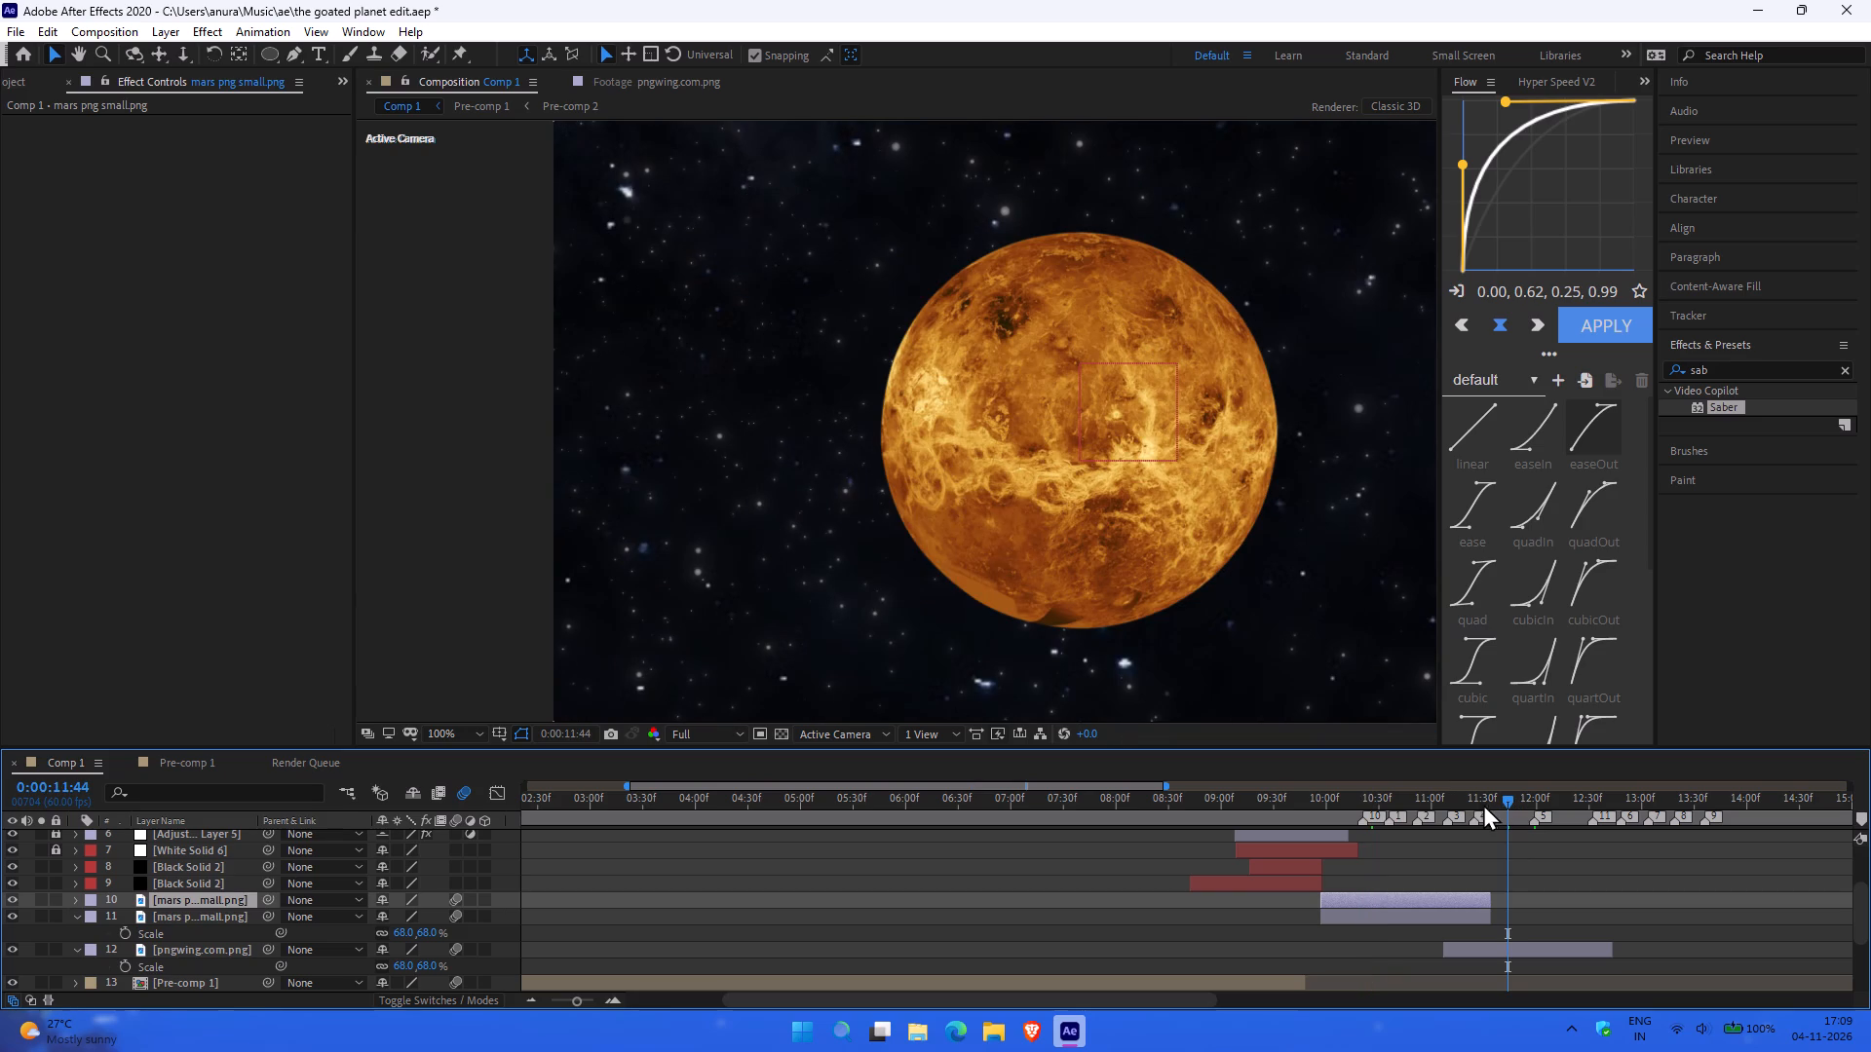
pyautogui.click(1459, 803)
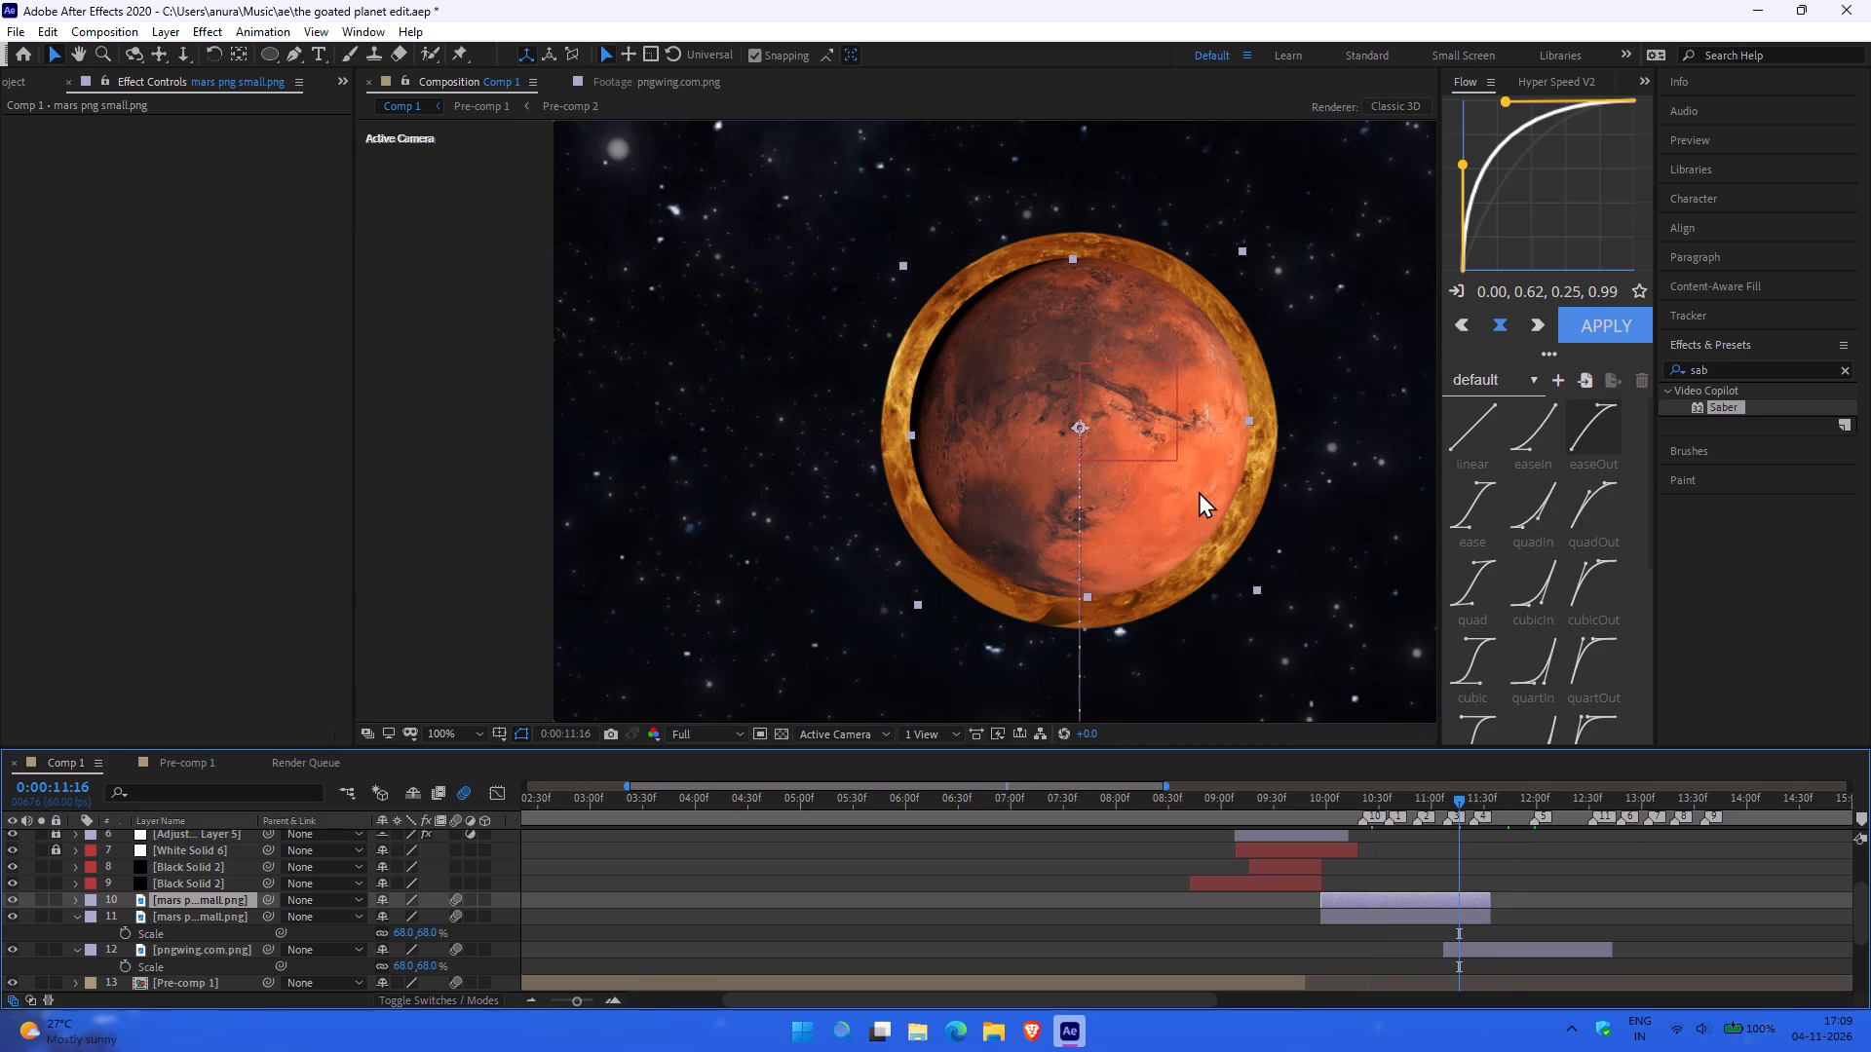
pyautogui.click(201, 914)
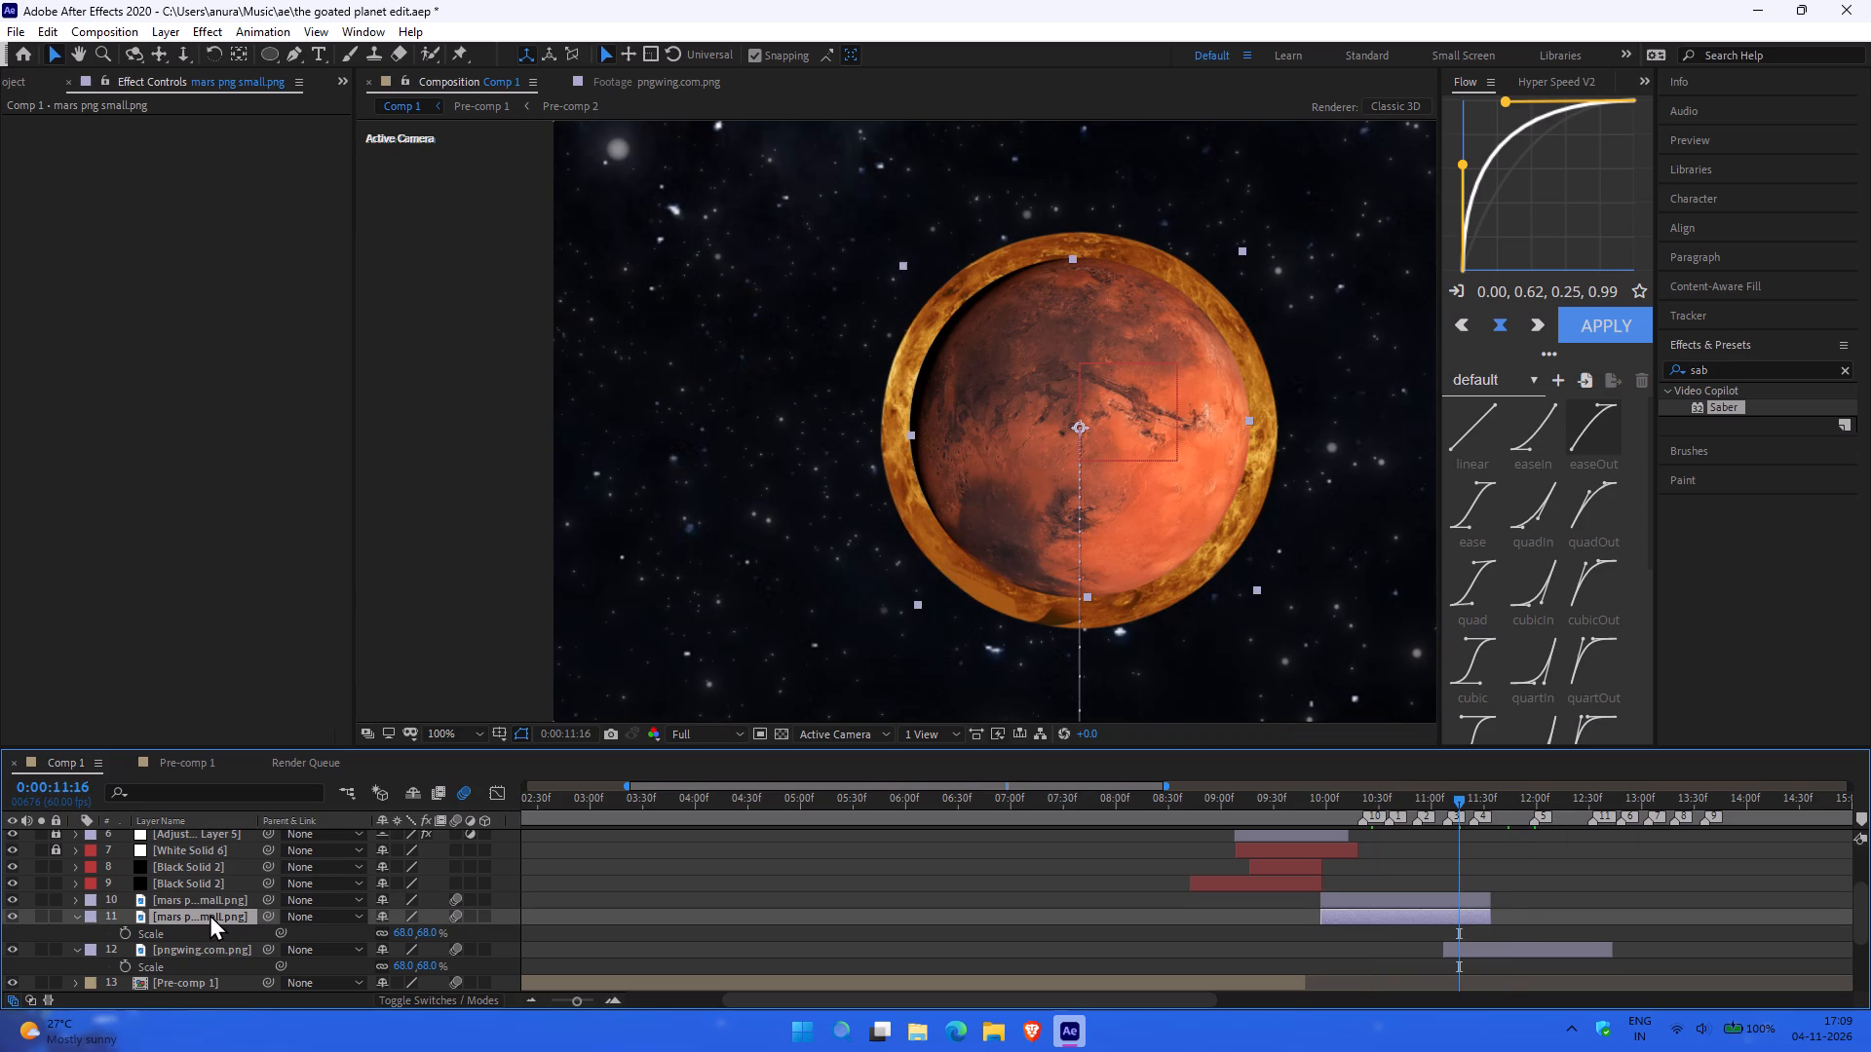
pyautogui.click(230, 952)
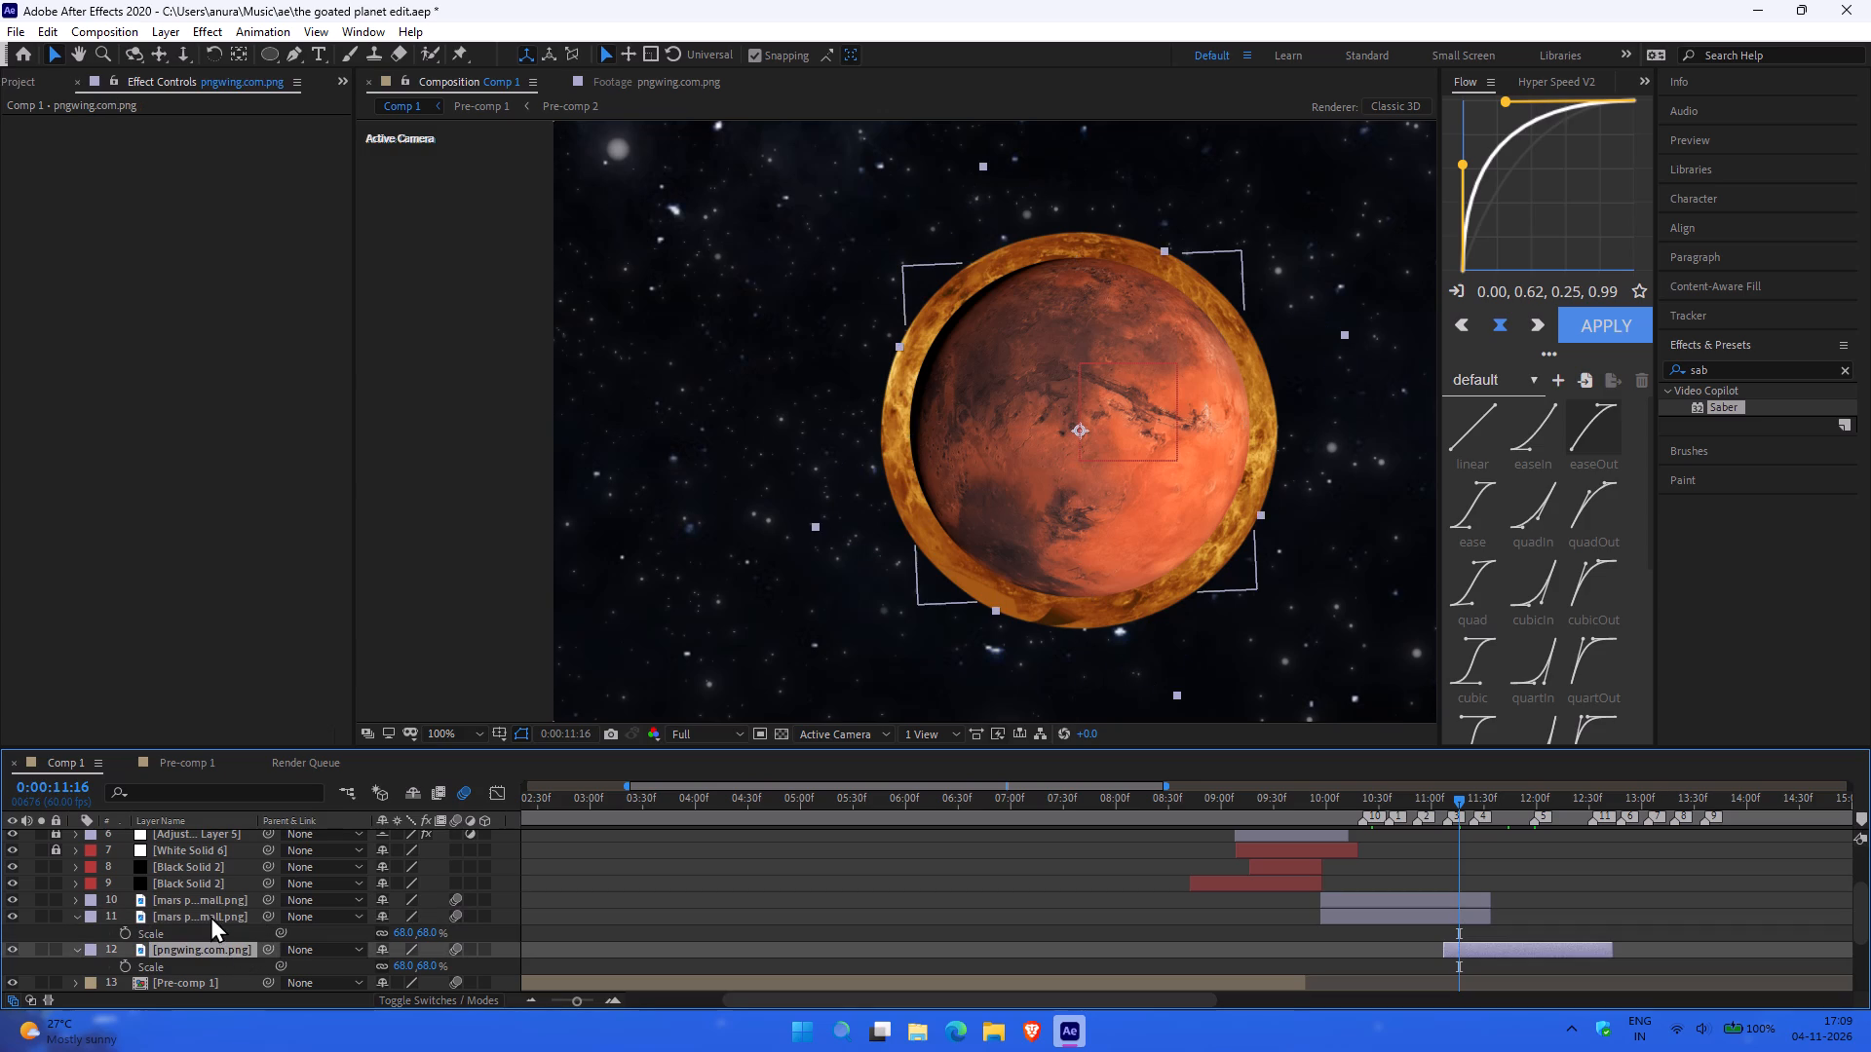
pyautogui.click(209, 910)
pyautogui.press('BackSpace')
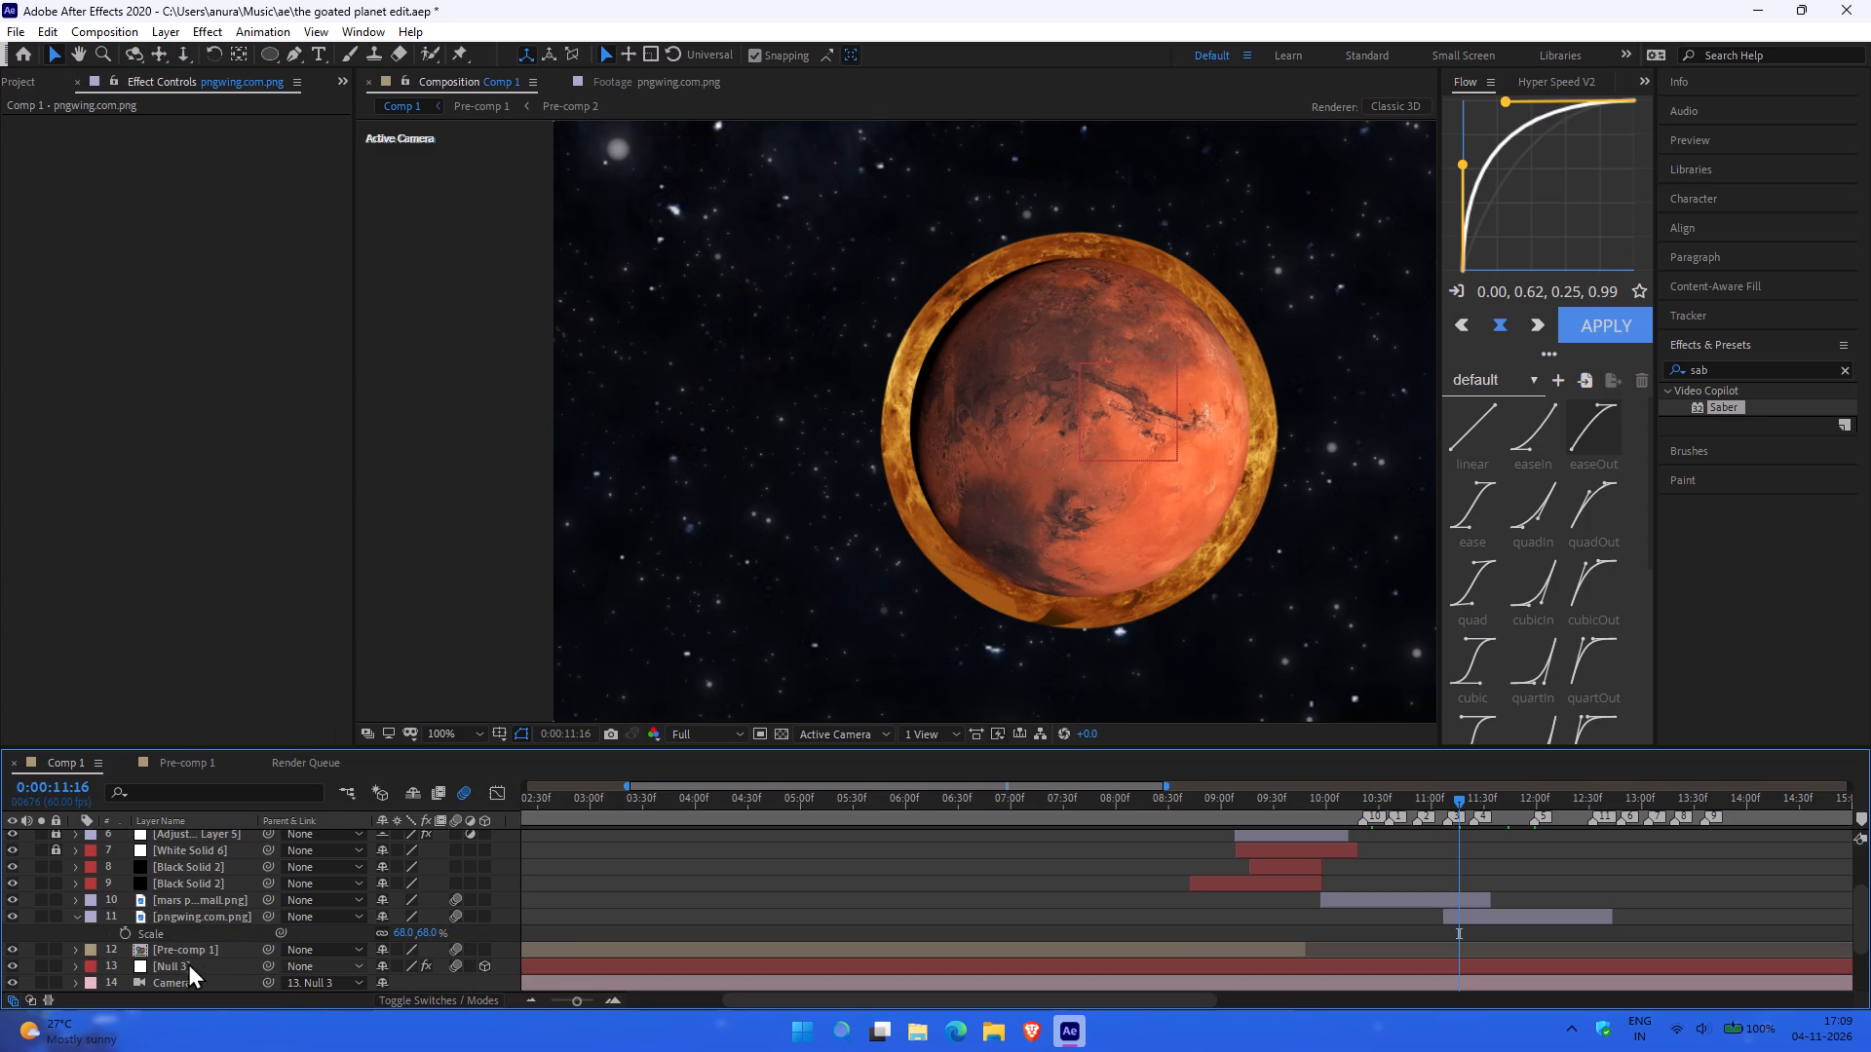
# At 0:00:11:16, reduce the pngwing.com.png layer's scale to 57.5% so Venus matches the size of Mars.
pyautogui.click(202, 921)
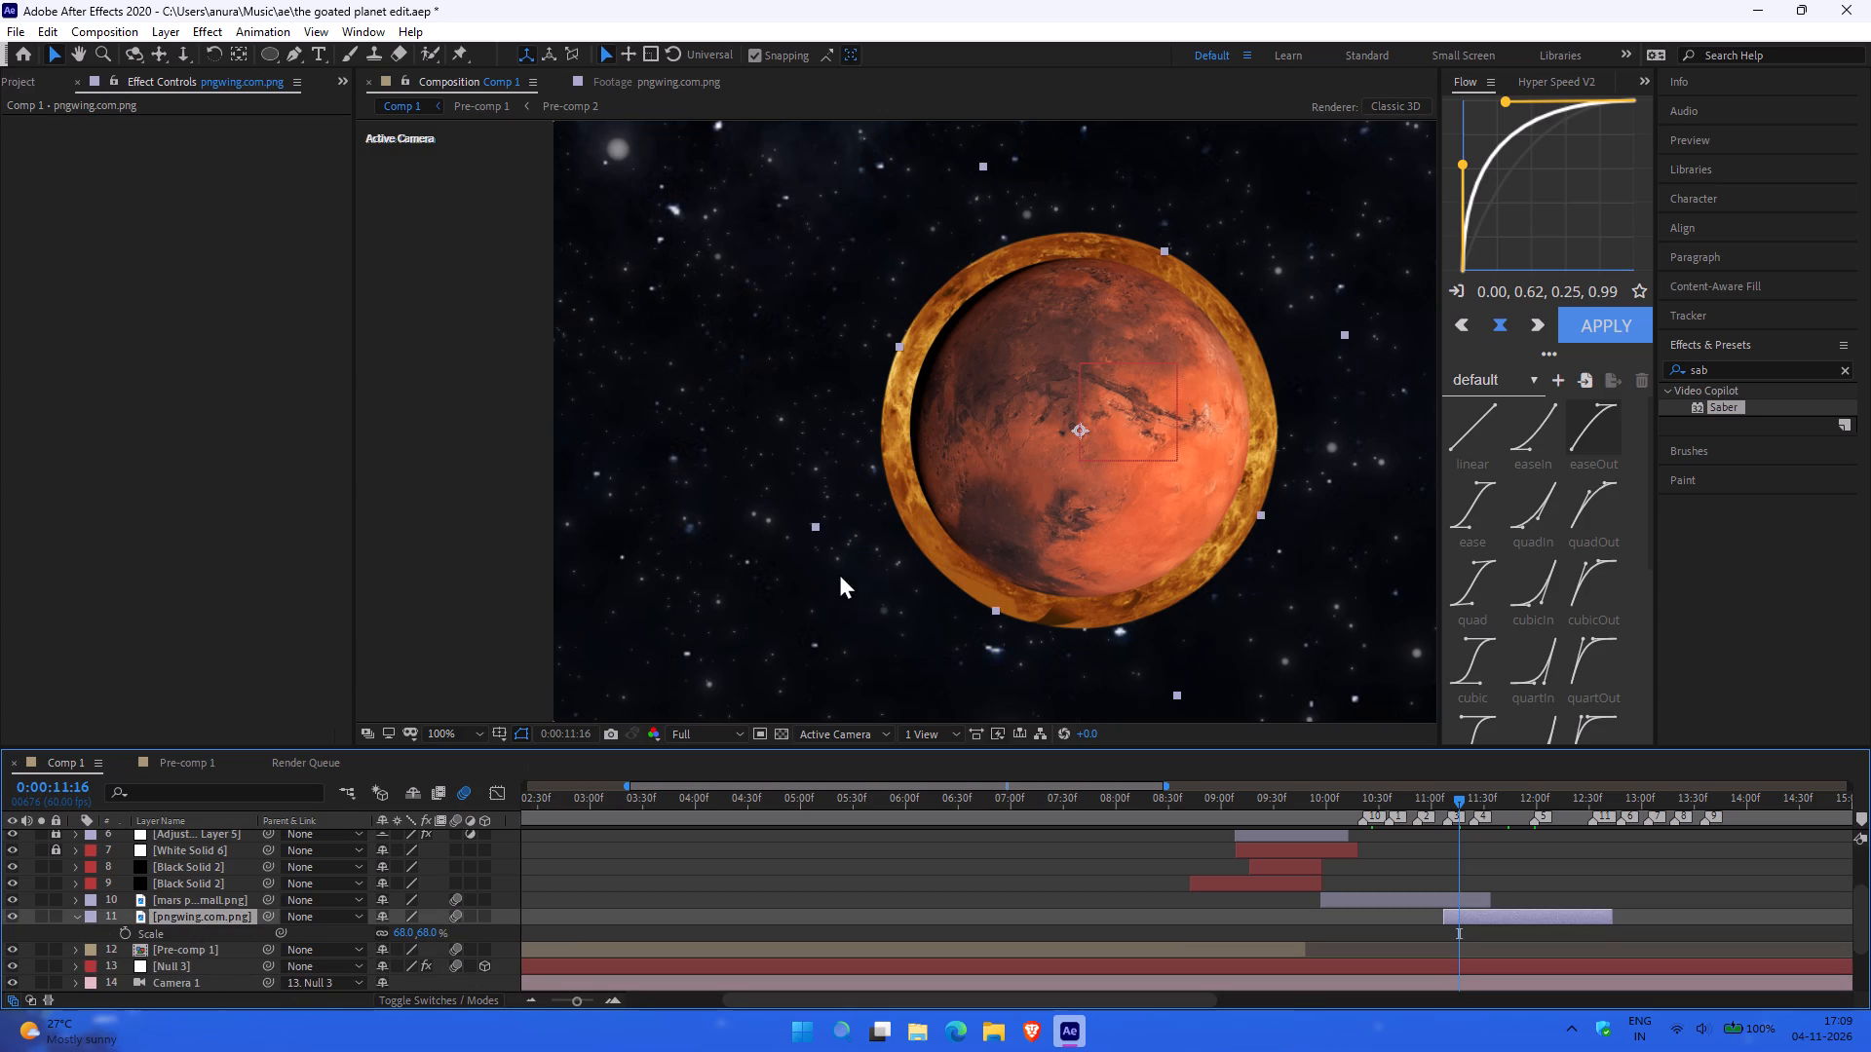
pyautogui.moveTo(433, 934); pyautogui.dragTo(411, 935)
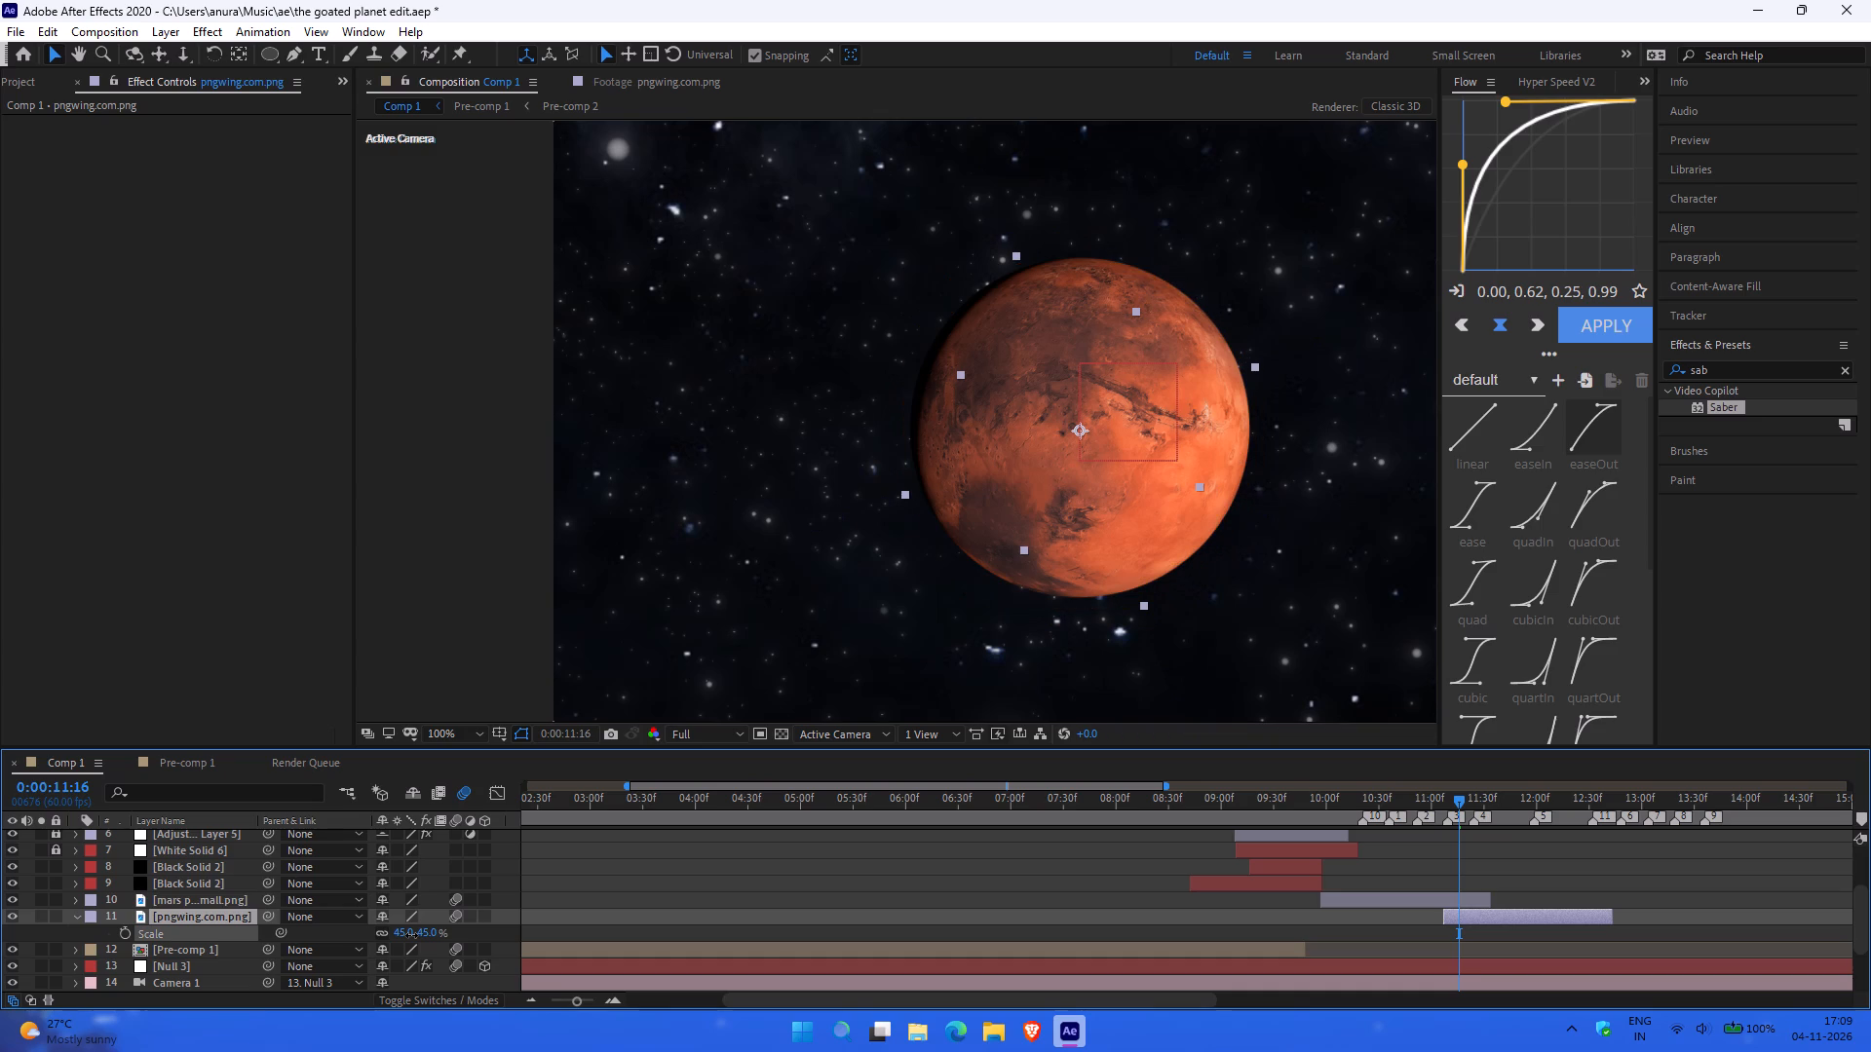
pyautogui.moveTo(411, 935); pyautogui.dragTo(415, 935)
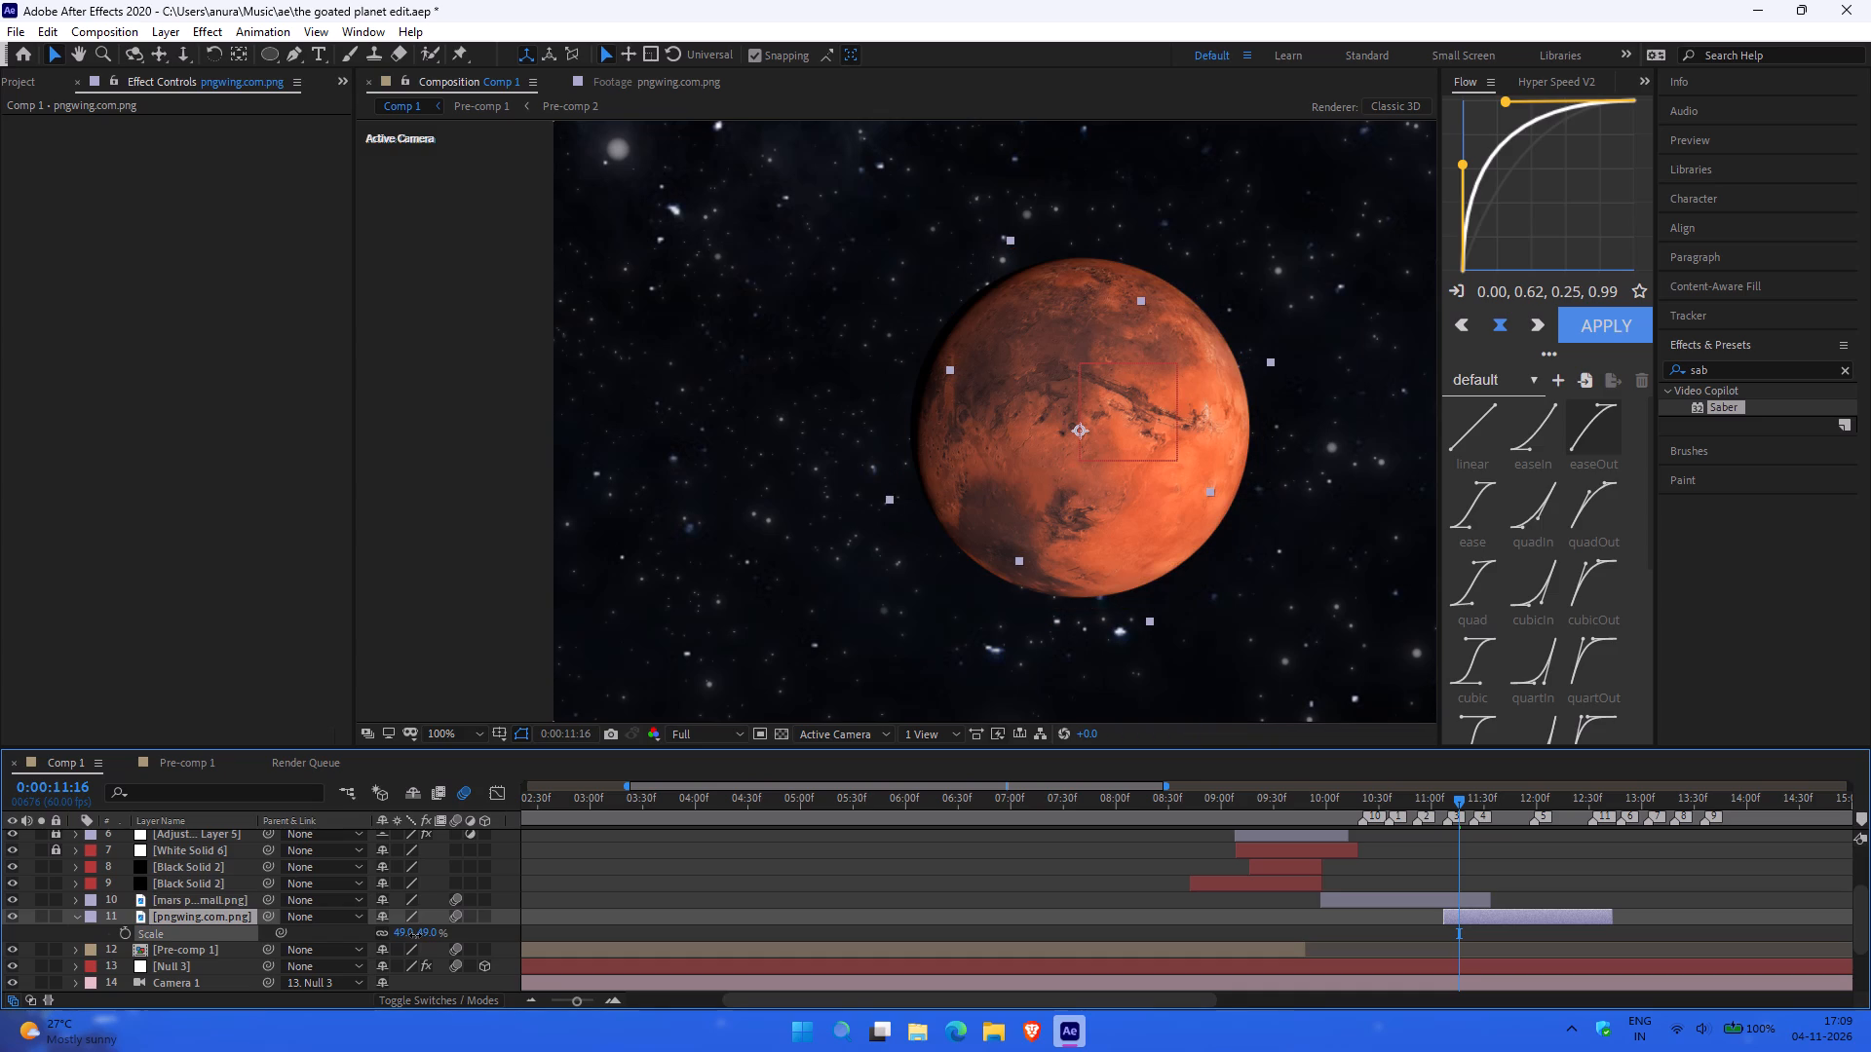
pyautogui.moveTo(415, 935); pyautogui.dragTo(426, 934)
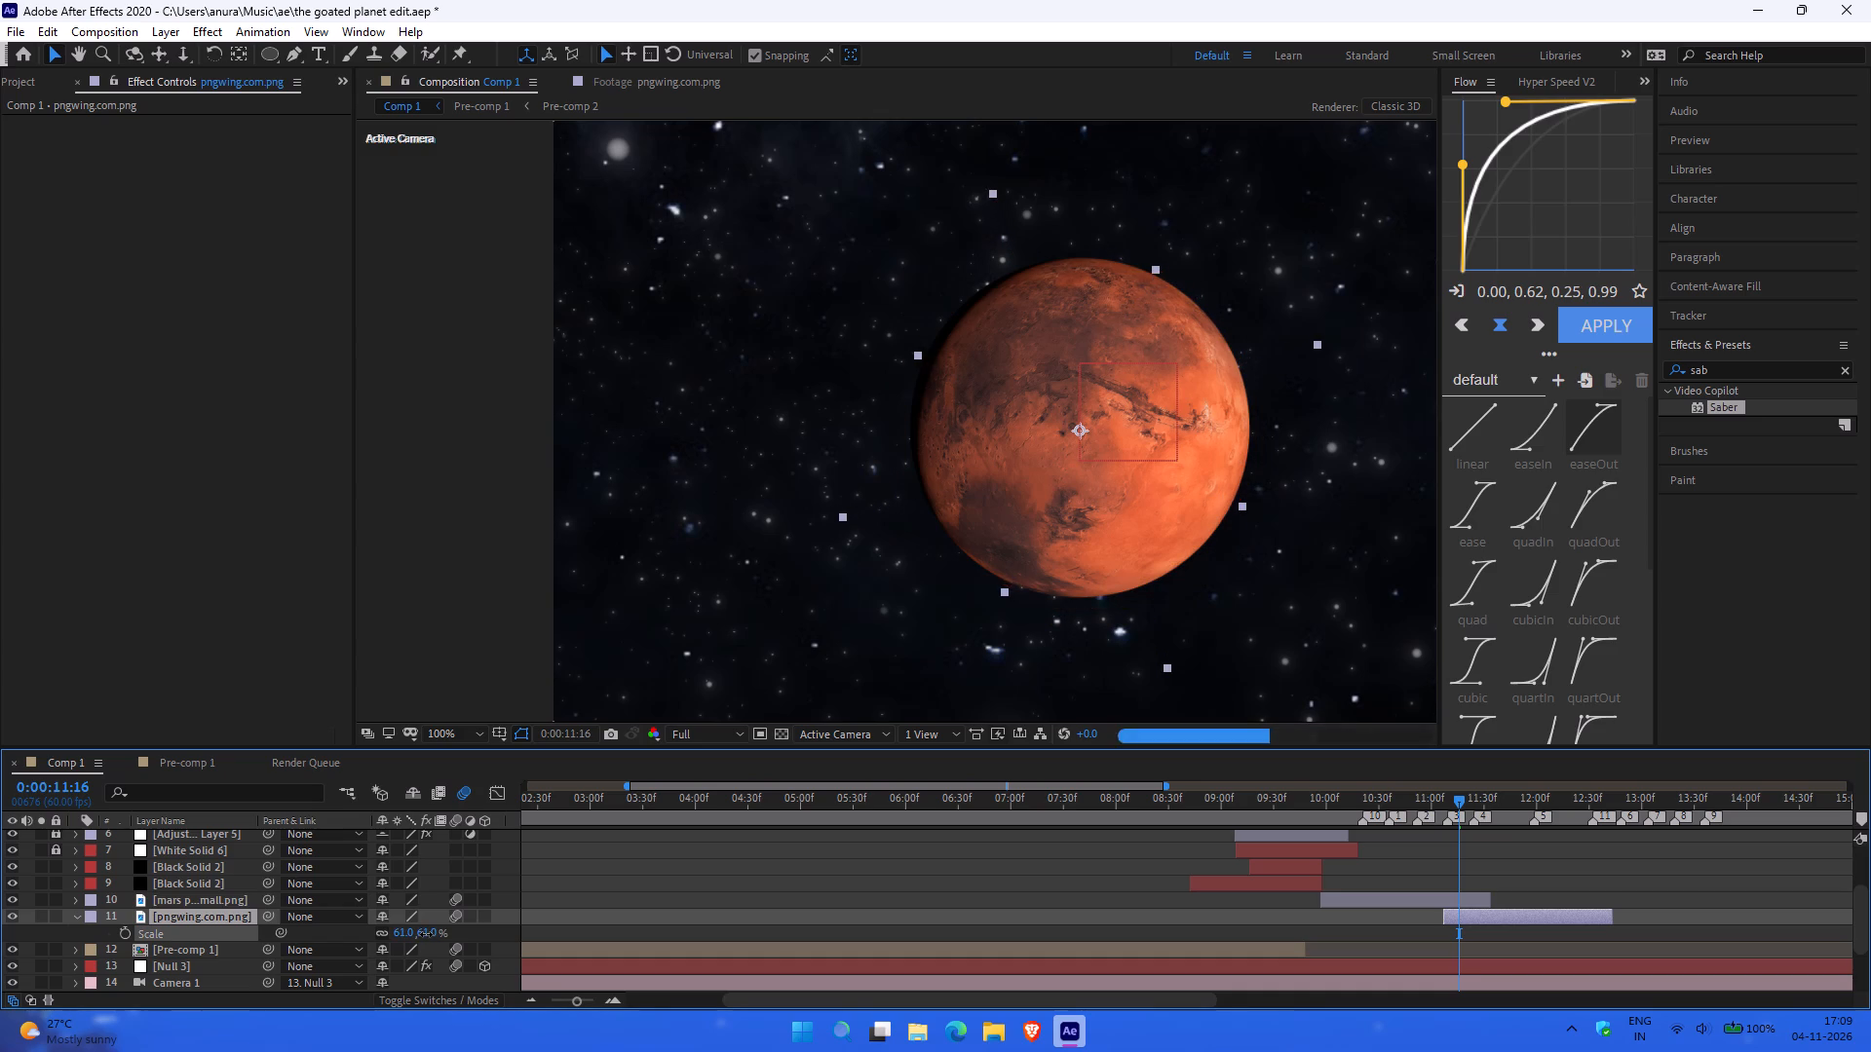
pyautogui.moveTo(426, 934); pyautogui.dragTo(424, 935)
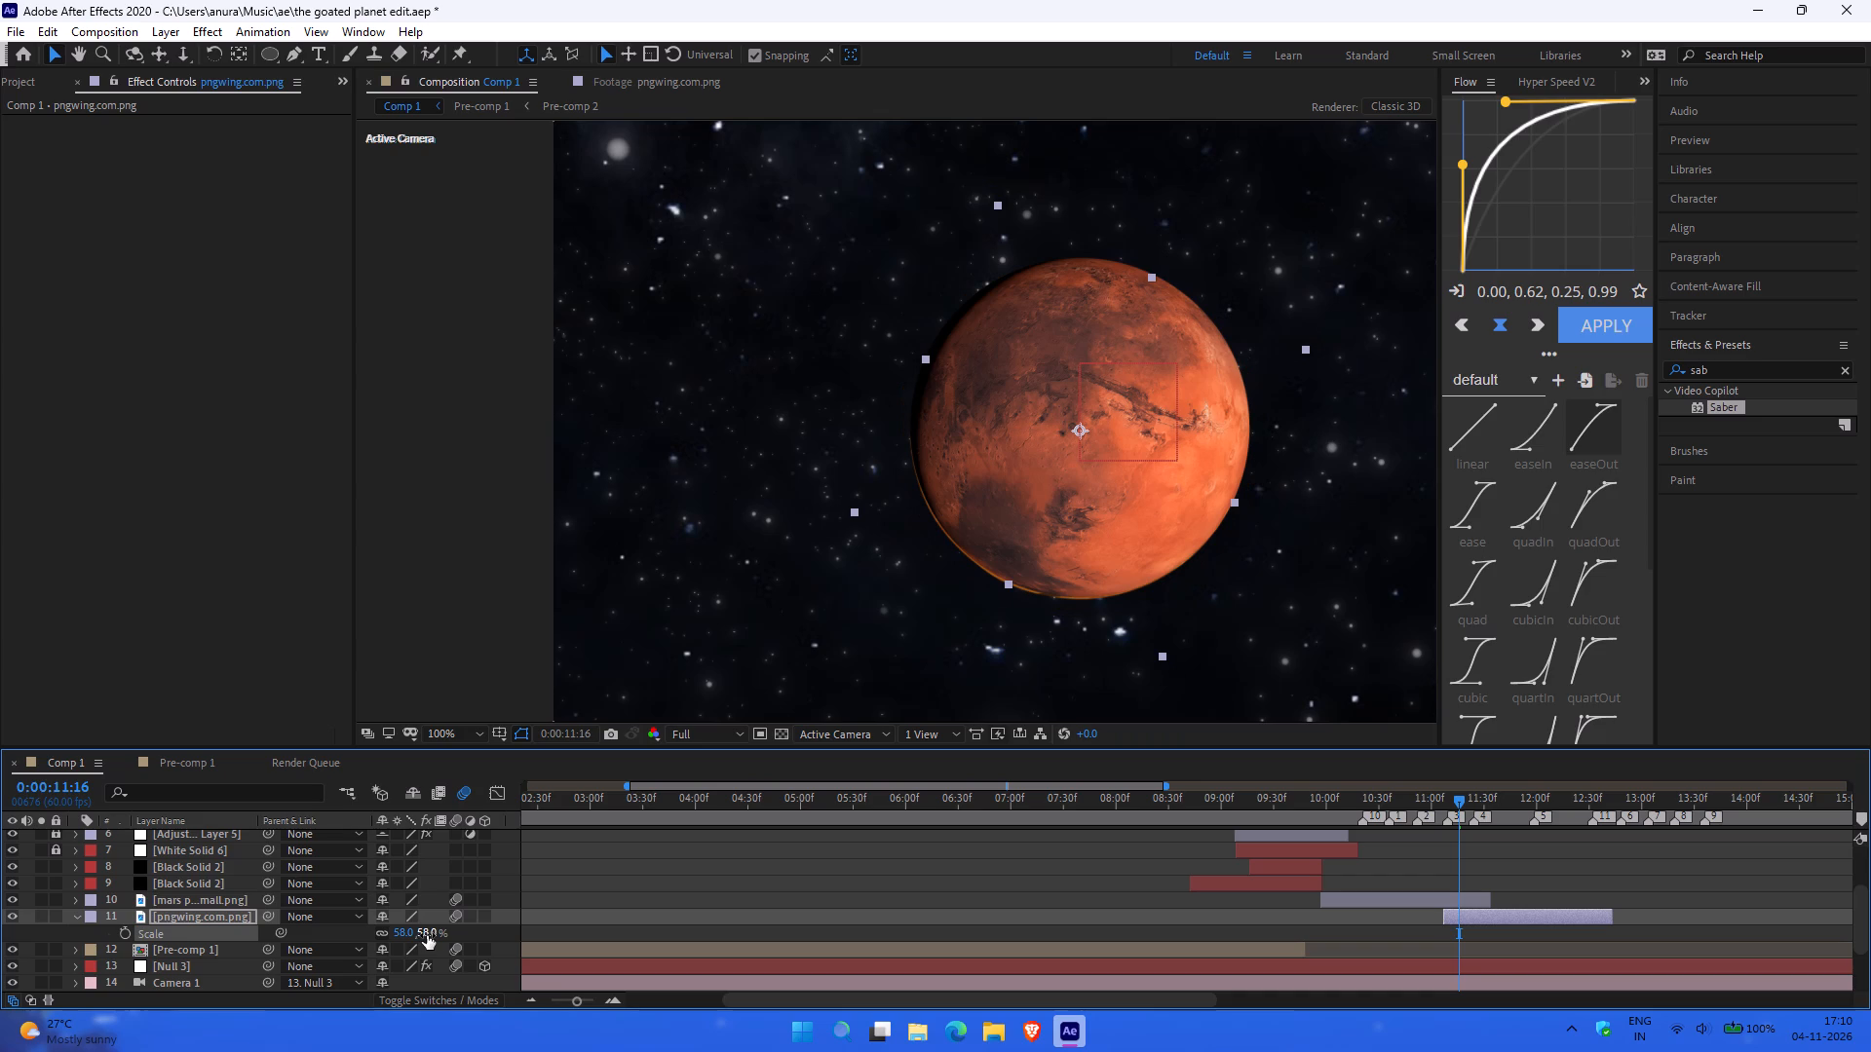
pyautogui.click(432, 935)
pyautogui.write('57.')
pyautogui.press('BackSpace')
pyautogui.write('.5')
pyautogui.press('Return')
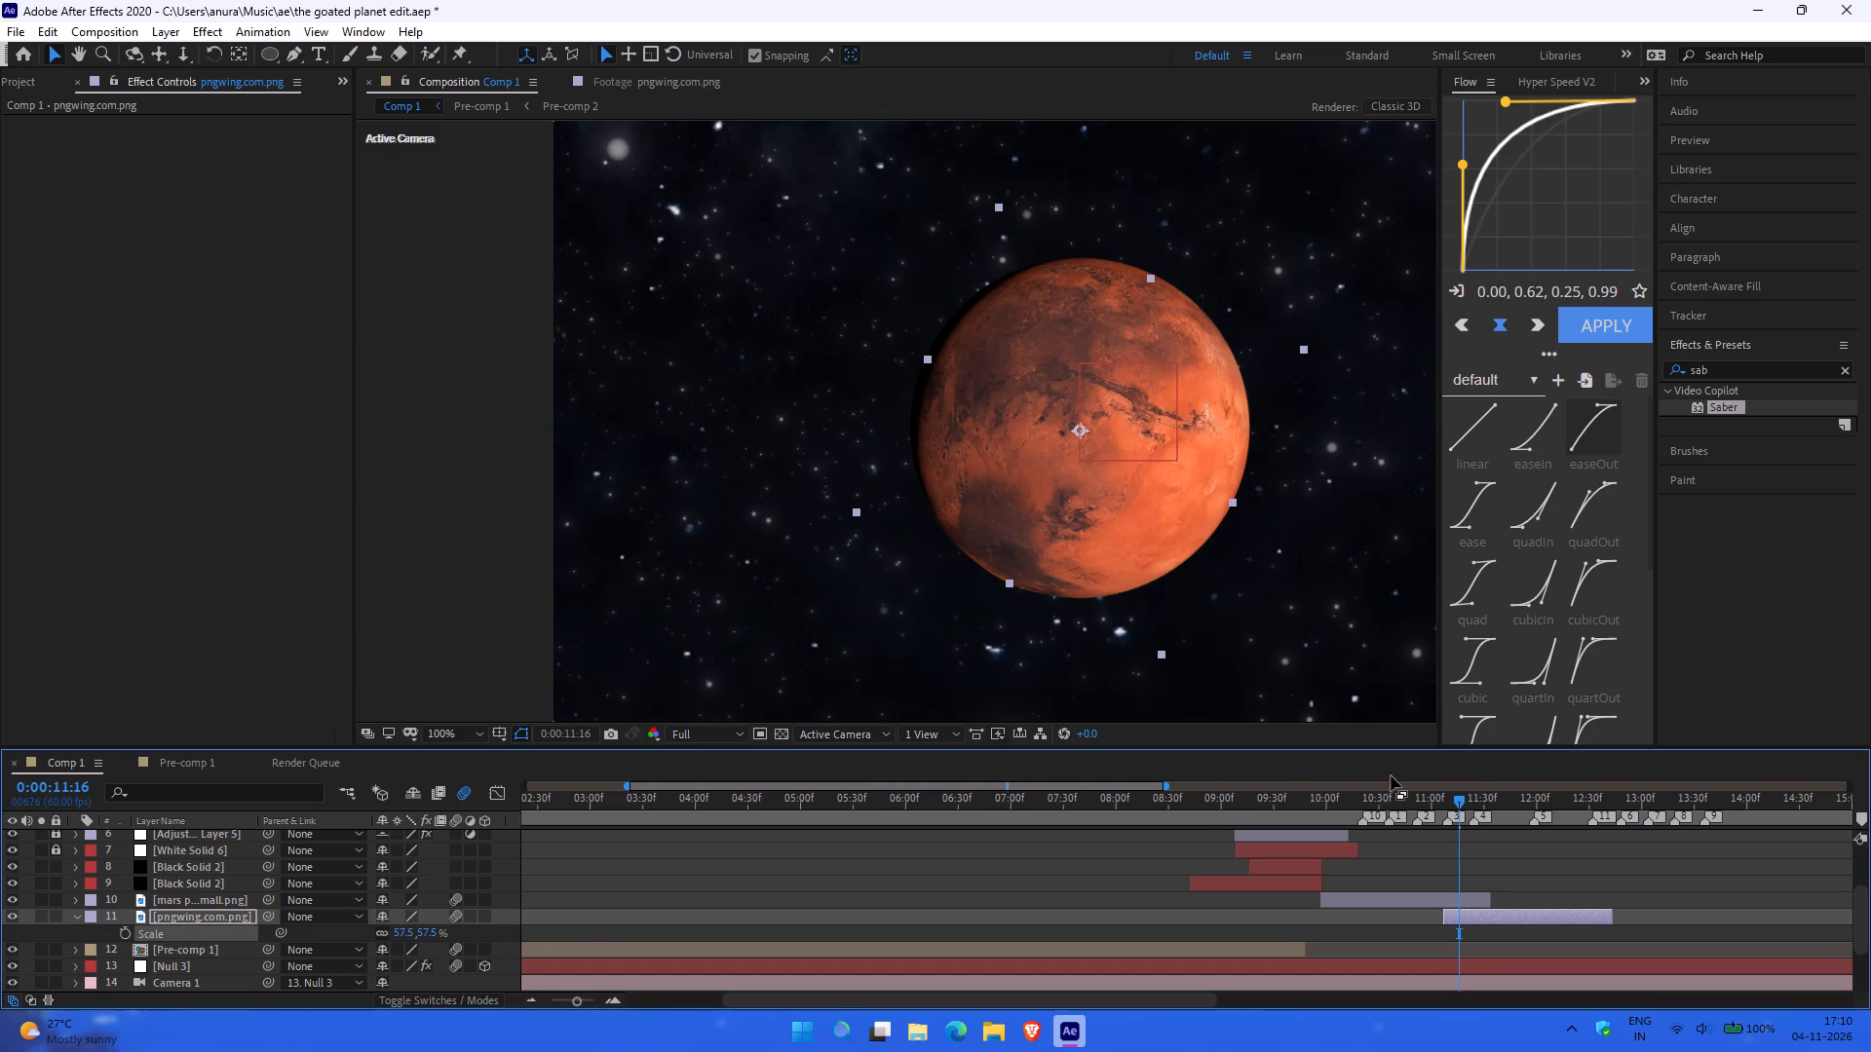
# Examine the Mars entrance in Comp 1 between about 0:00:09:40 and 0:00:10:44, up close and in the full frame.
pyautogui.click(1344, 797)
pyautogui.moveTo(1344, 797); pyautogui.dragTo(1317, 806)
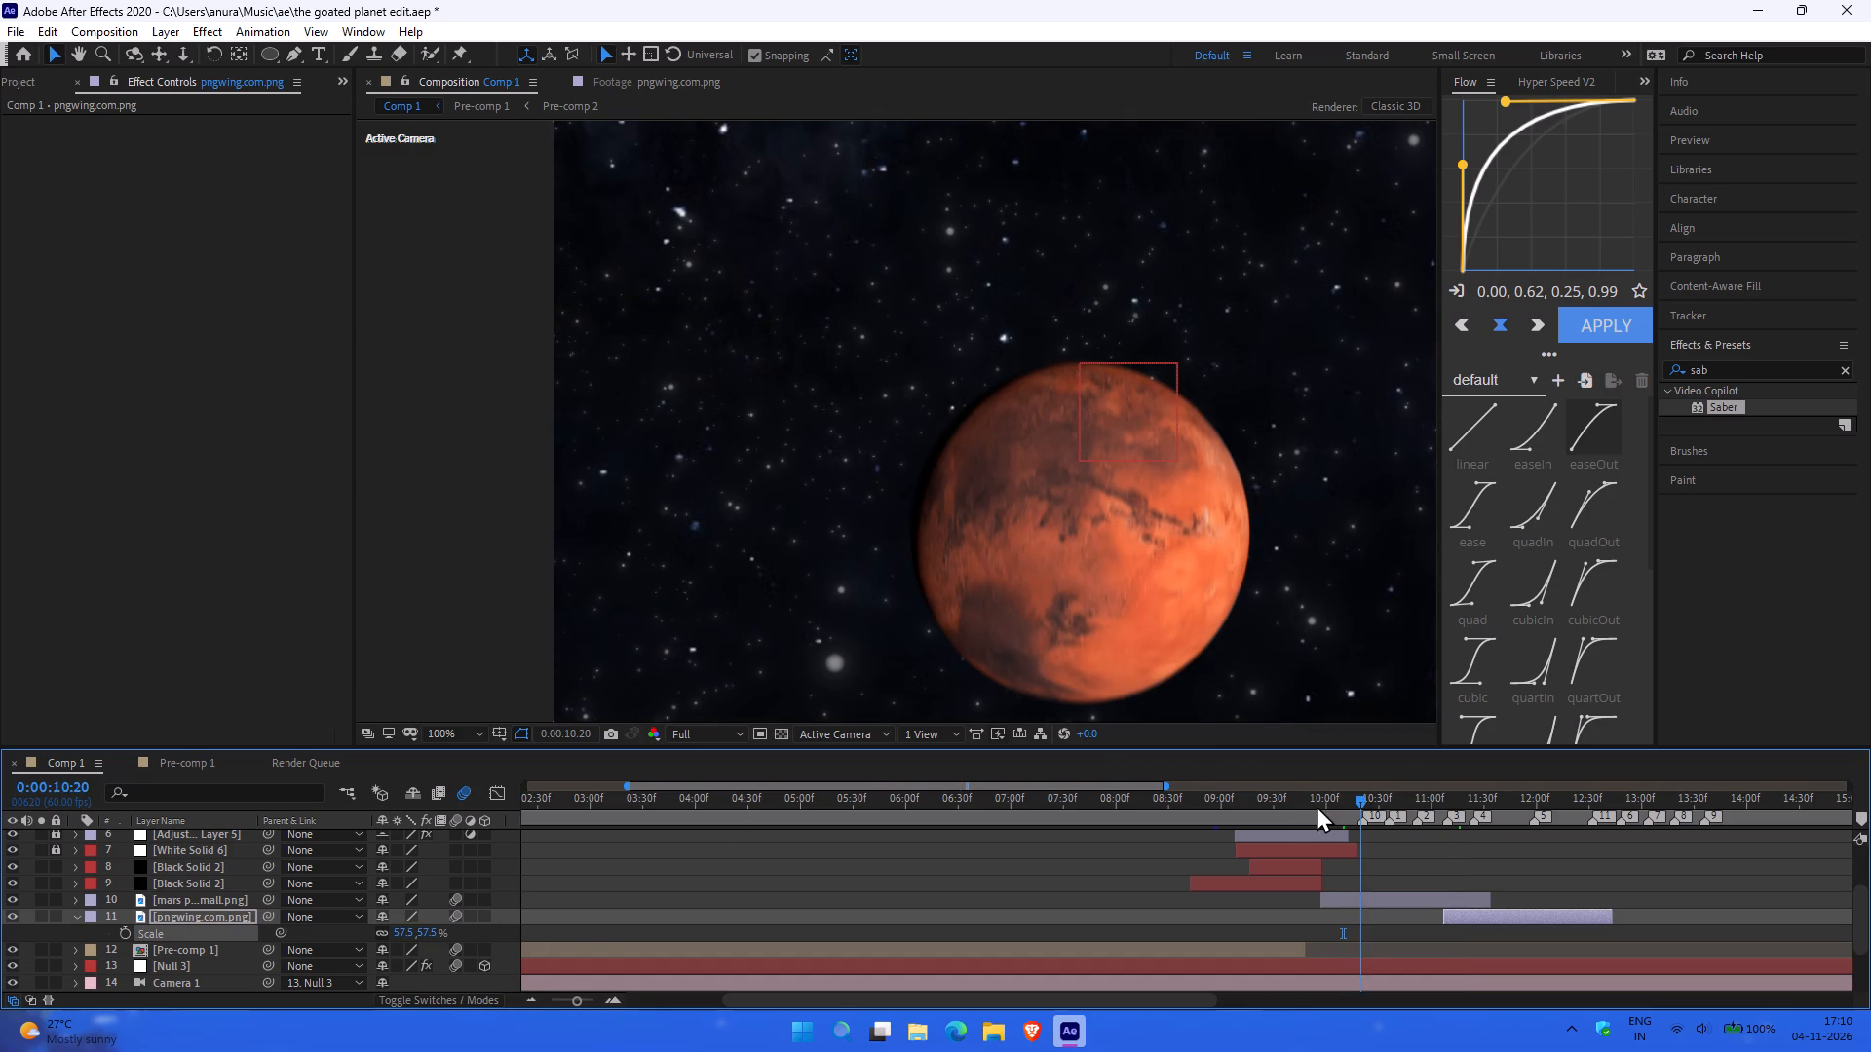
pyautogui.moveTo(1317, 806); pyautogui.dragTo(1308, 796)
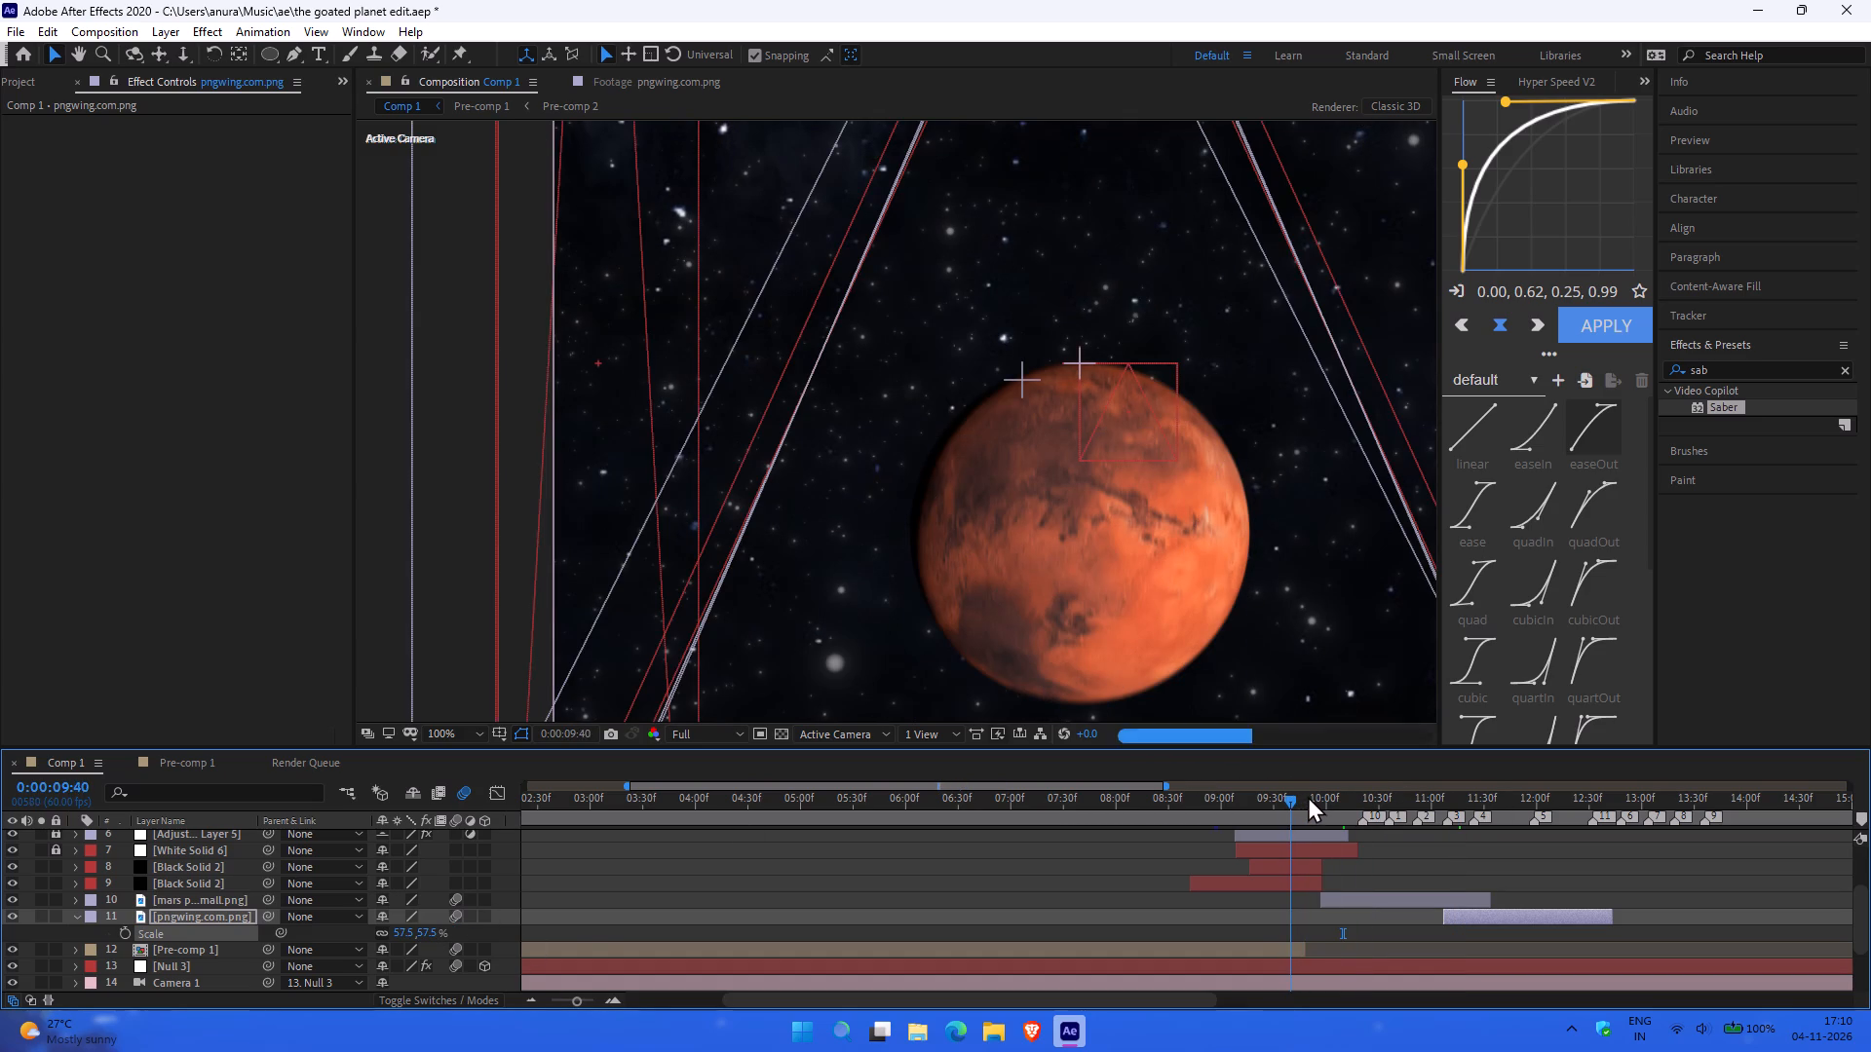
pyautogui.moveTo(1308, 796); pyautogui.dragTo(1365, 792)
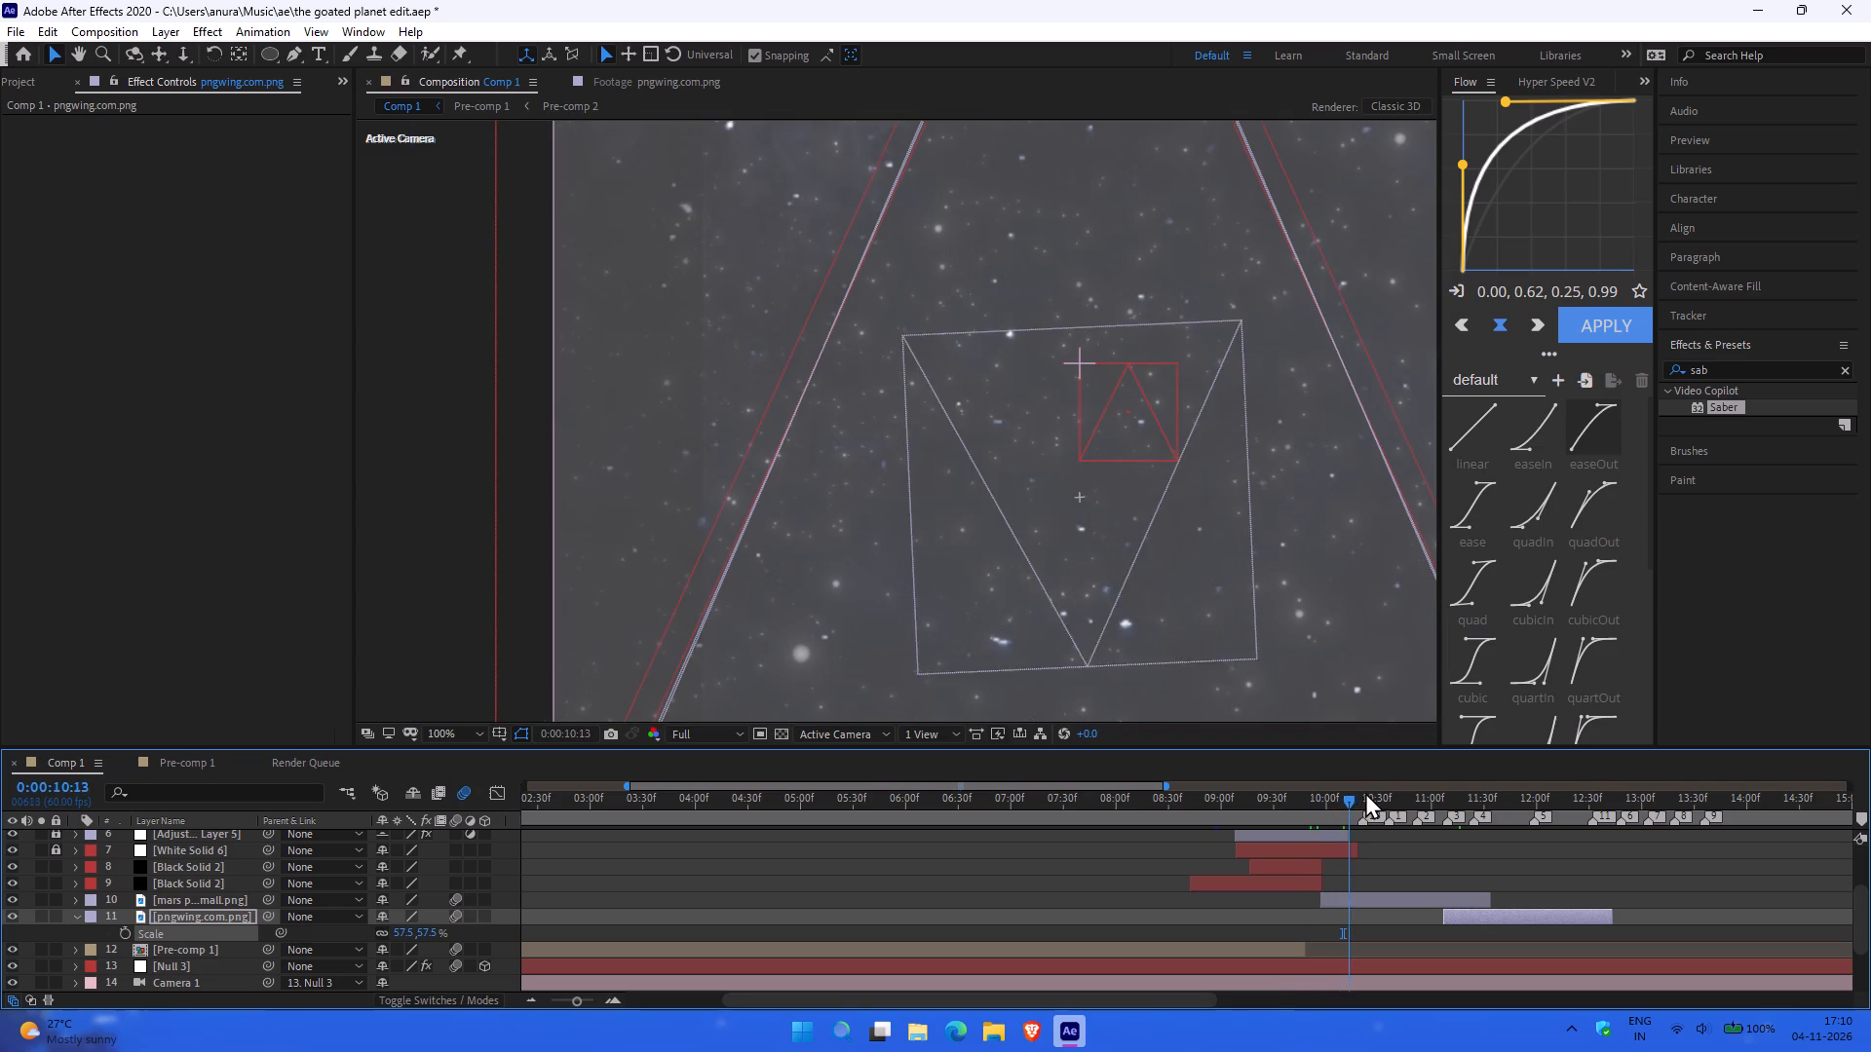
pyautogui.moveTo(1365, 792); pyautogui.dragTo(1404, 796)
pyautogui.keyDown('ctrl'); pyautogui.scroll(-1, 1142, 489); pyautogui.keyUp('ctrl')
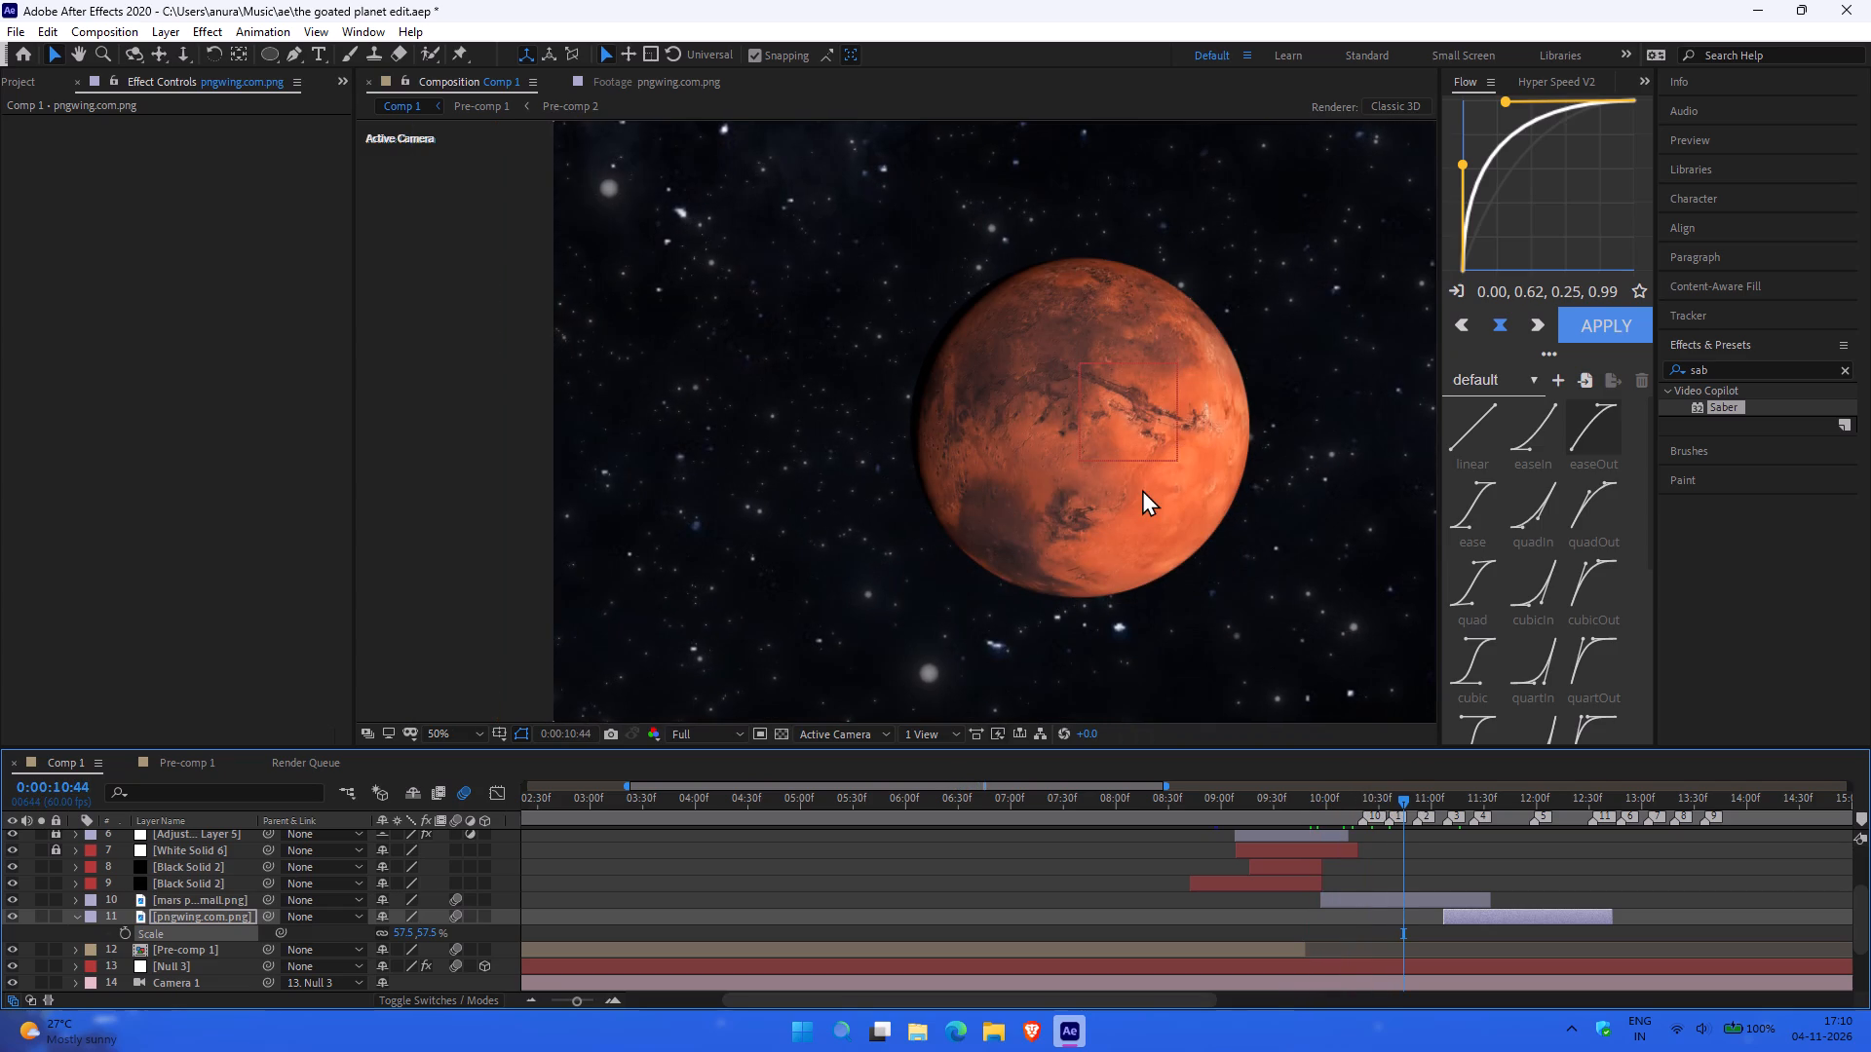
pyautogui.keyDown('ctrl'); pyautogui.scroll(-1, 1142, 489); pyautogui.keyUp('ctrl')
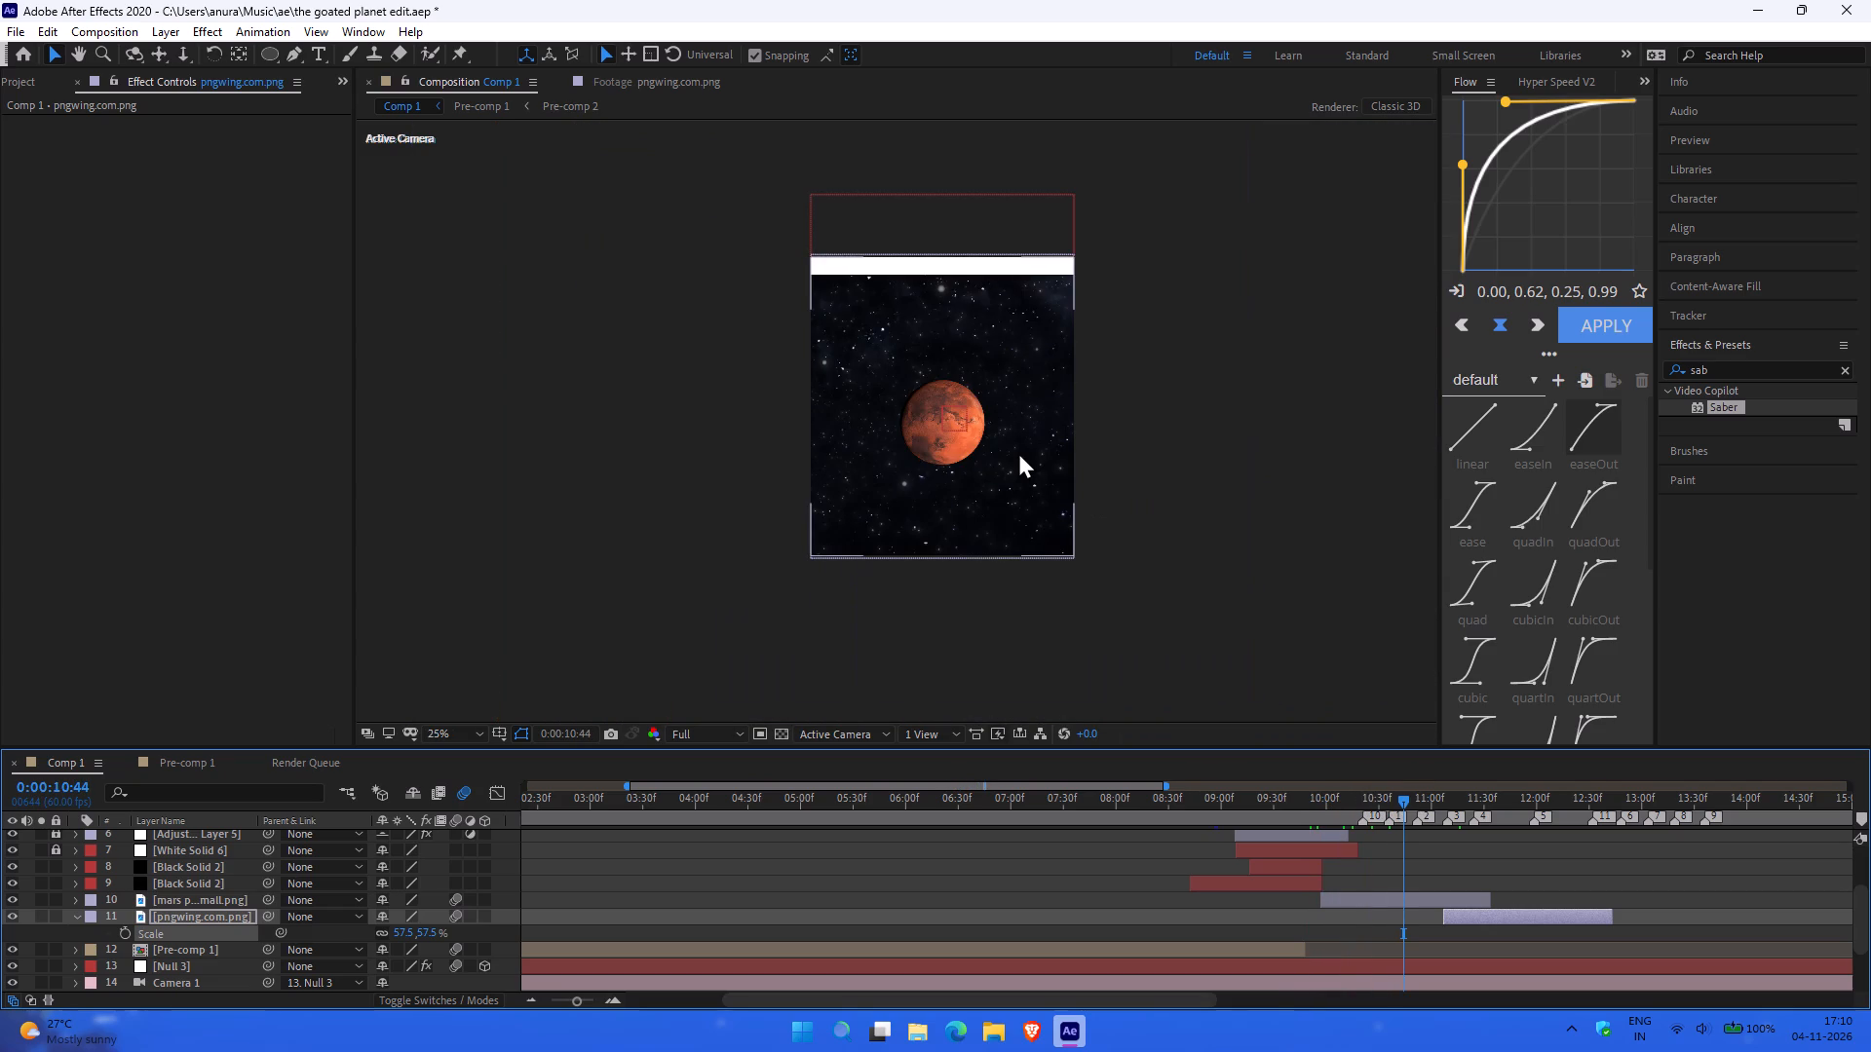
pyautogui.keyDown('ctrl'); pyautogui.scroll(1, 1018, 452); pyautogui.keyUp('ctrl')
# Align the pngwing.com.png layer to the horizontal center of the composition.
pyautogui.click(1720, 234)
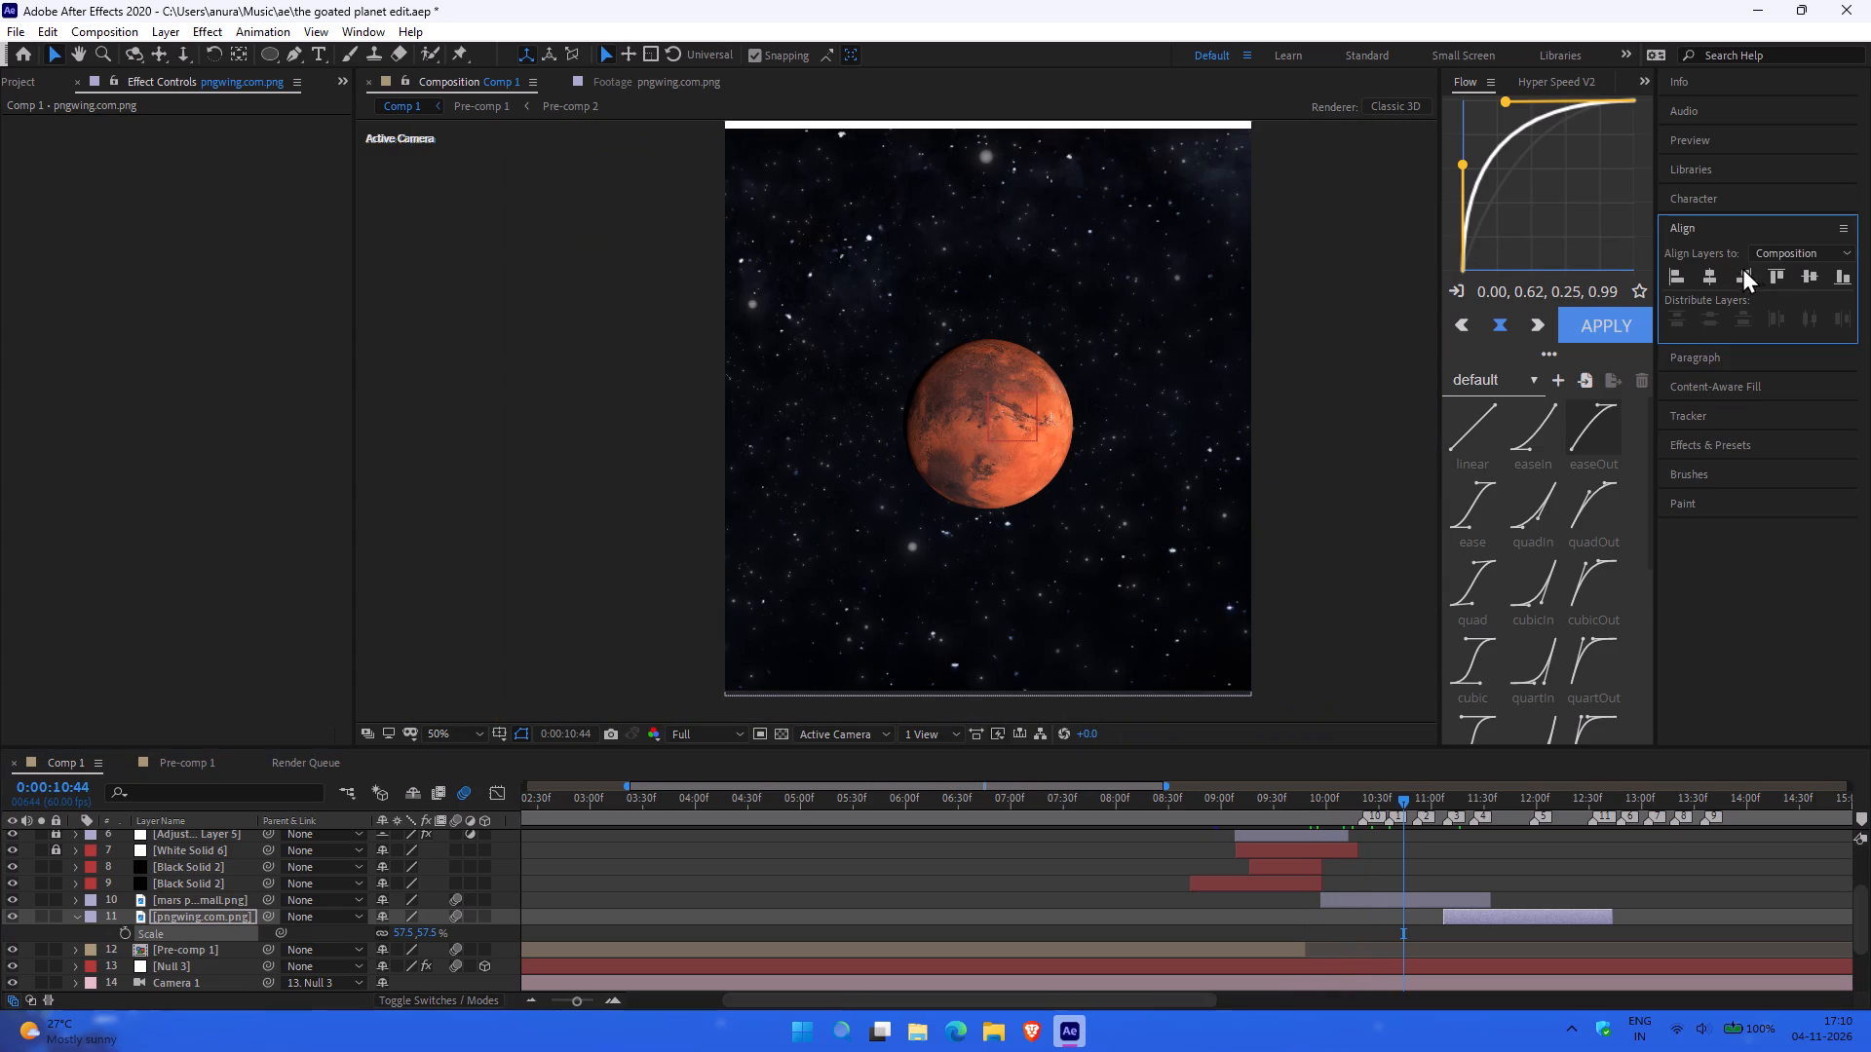
pyautogui.click(1713, 277)
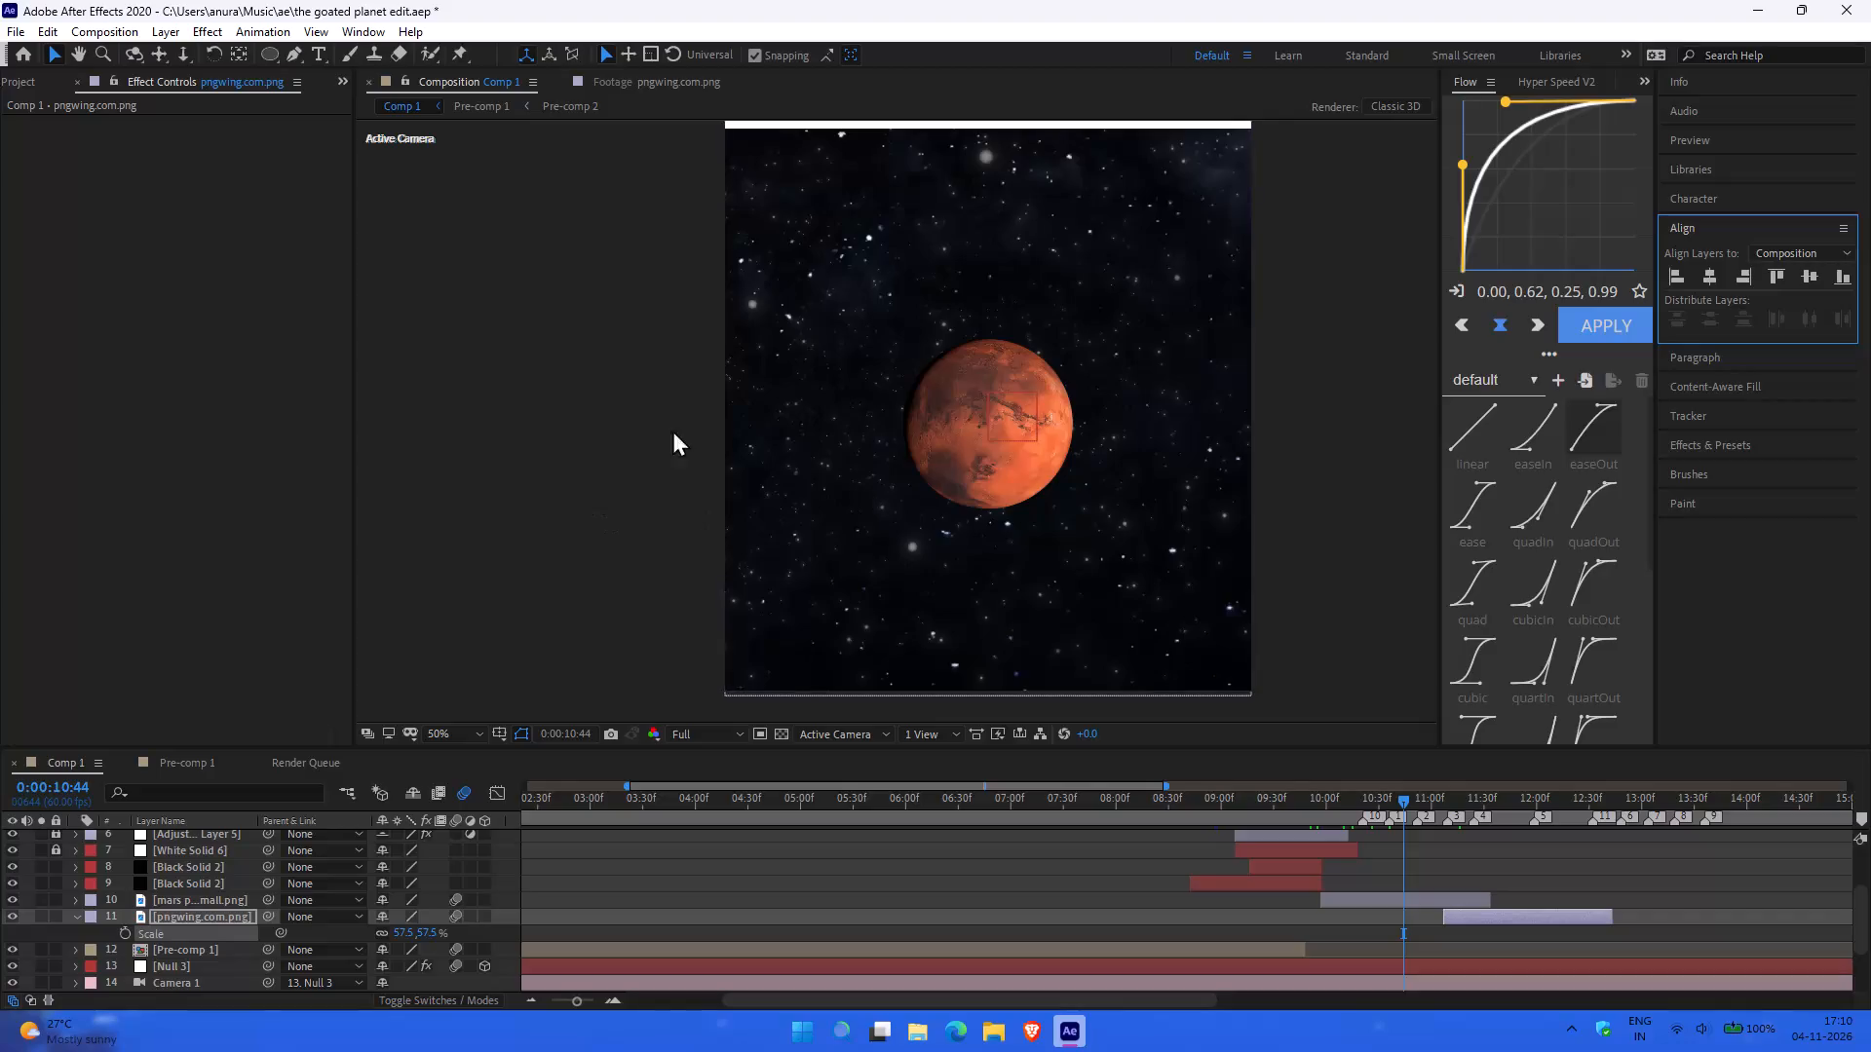
# Duplicate the mars png small.png layer and set the lower copy's scale to 70%.
pyautogui.click(187, 897)
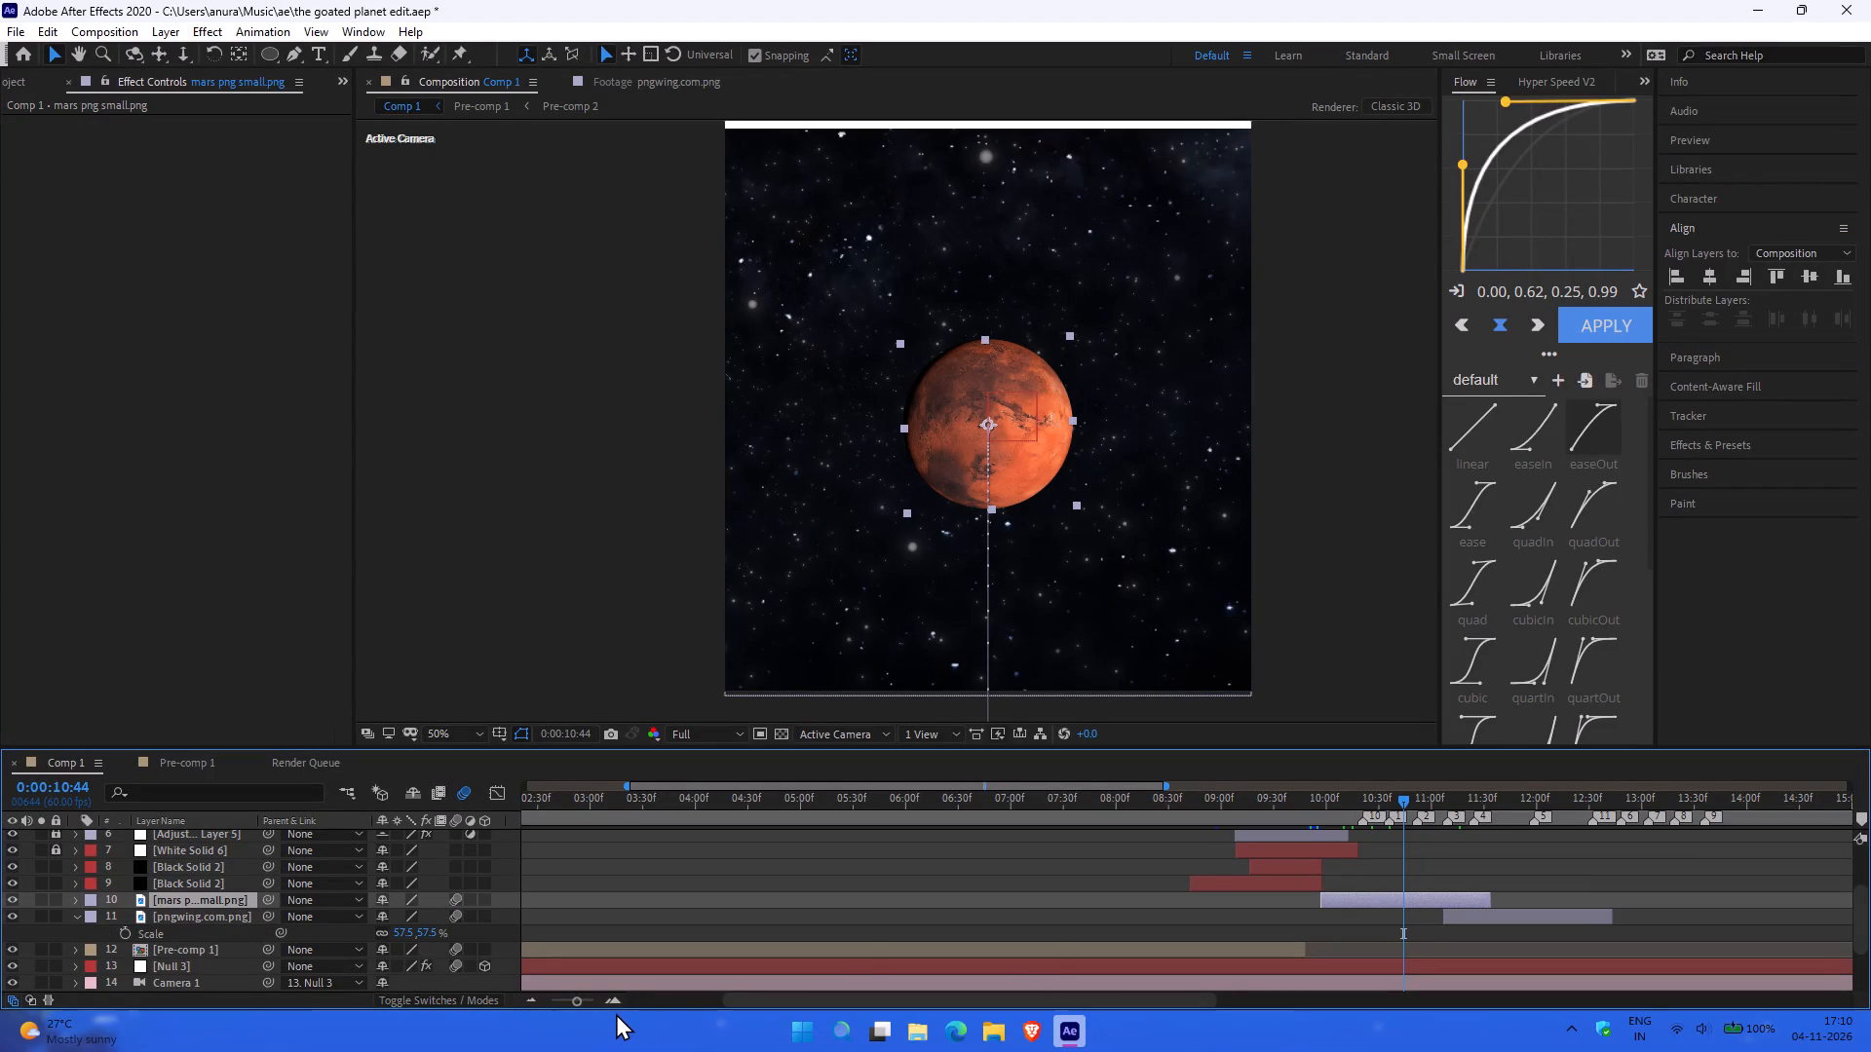
pyautogui.hotkey('ctrl', 'd')
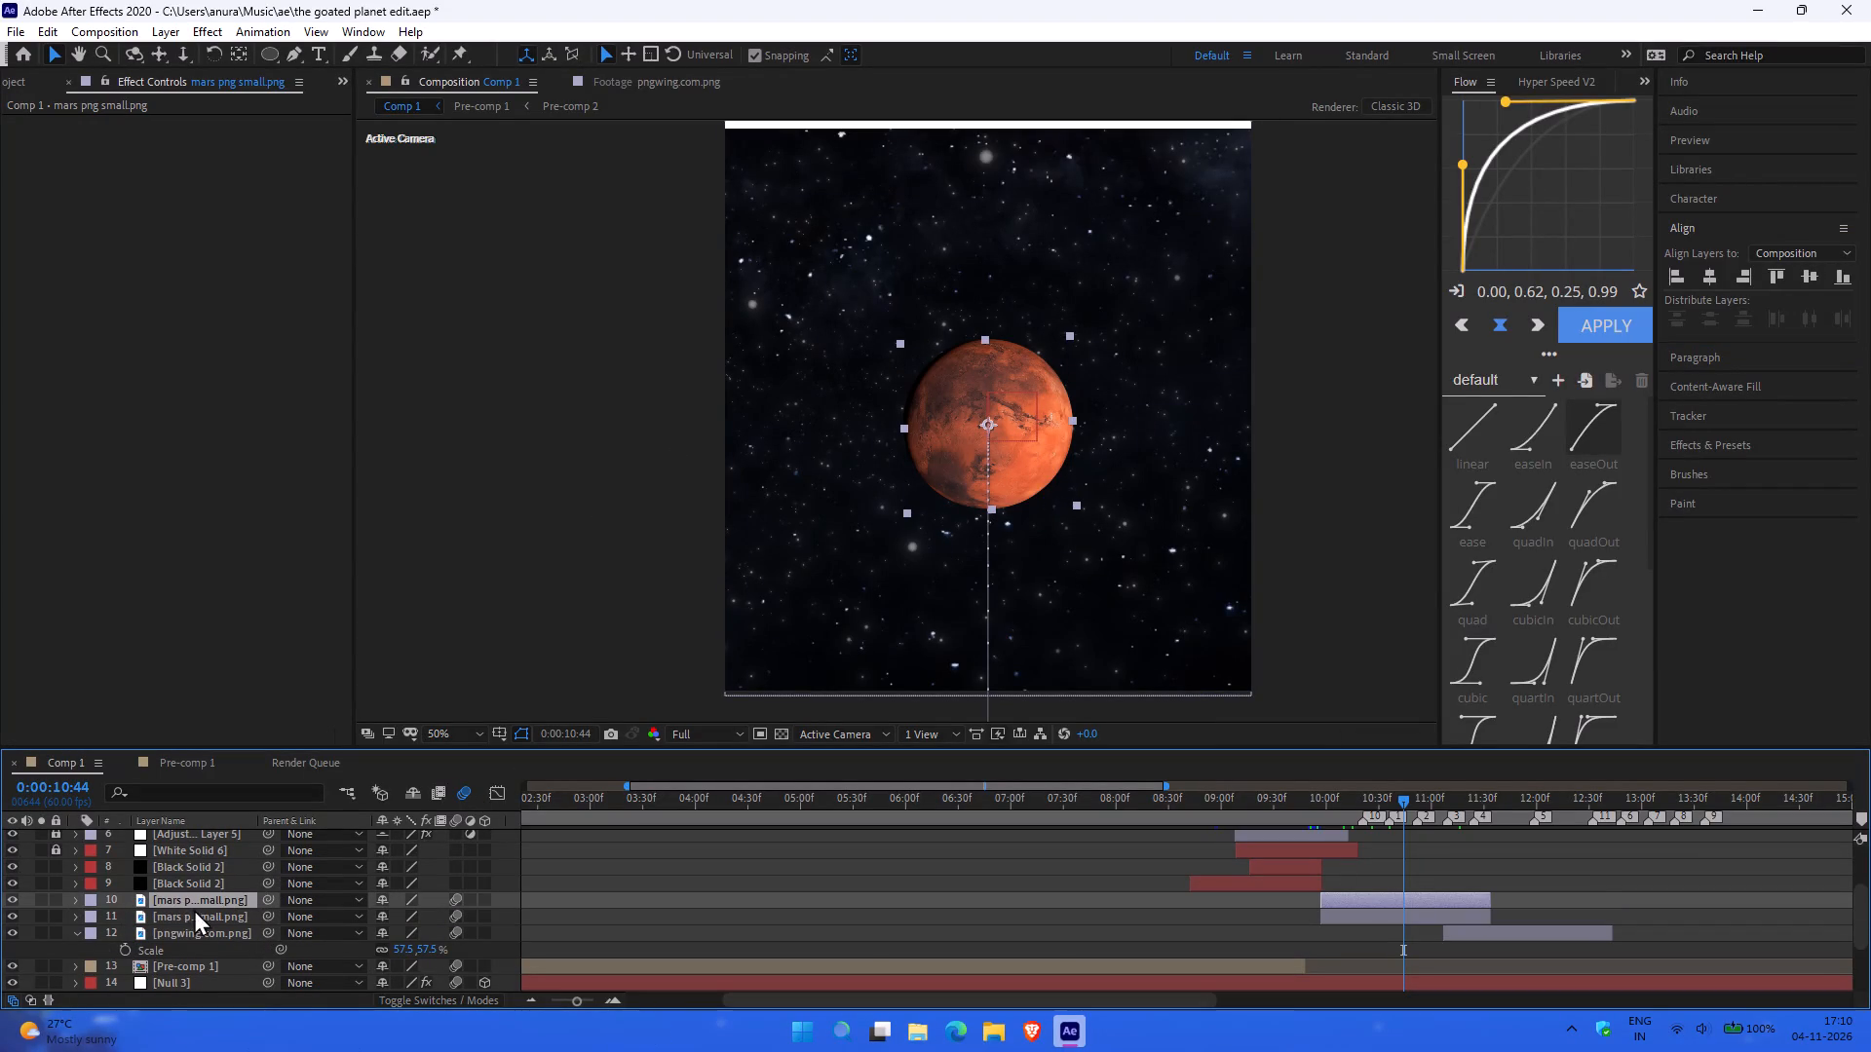
pyautogui.click(206, 919)
pyautogui.press('s')
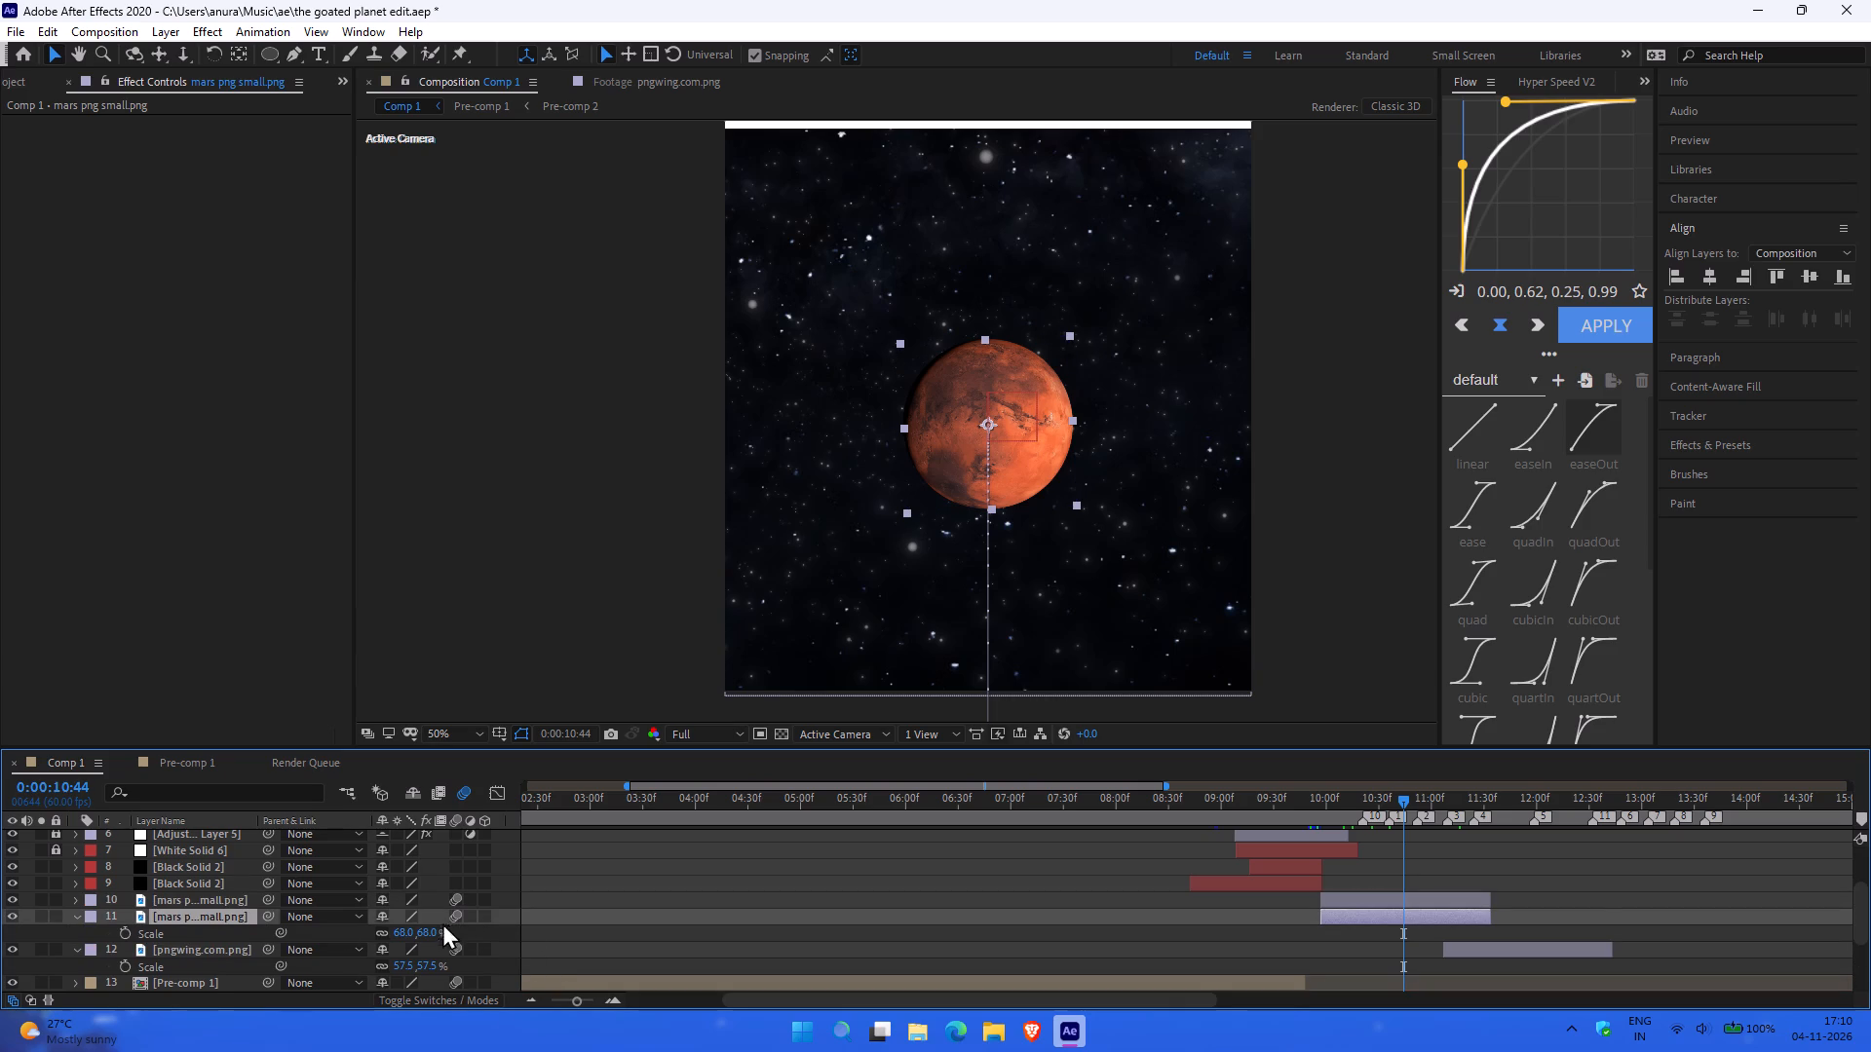
pyautogui.click(424, 938)
pyautogui.write('70')
pyautogui.press('Return')
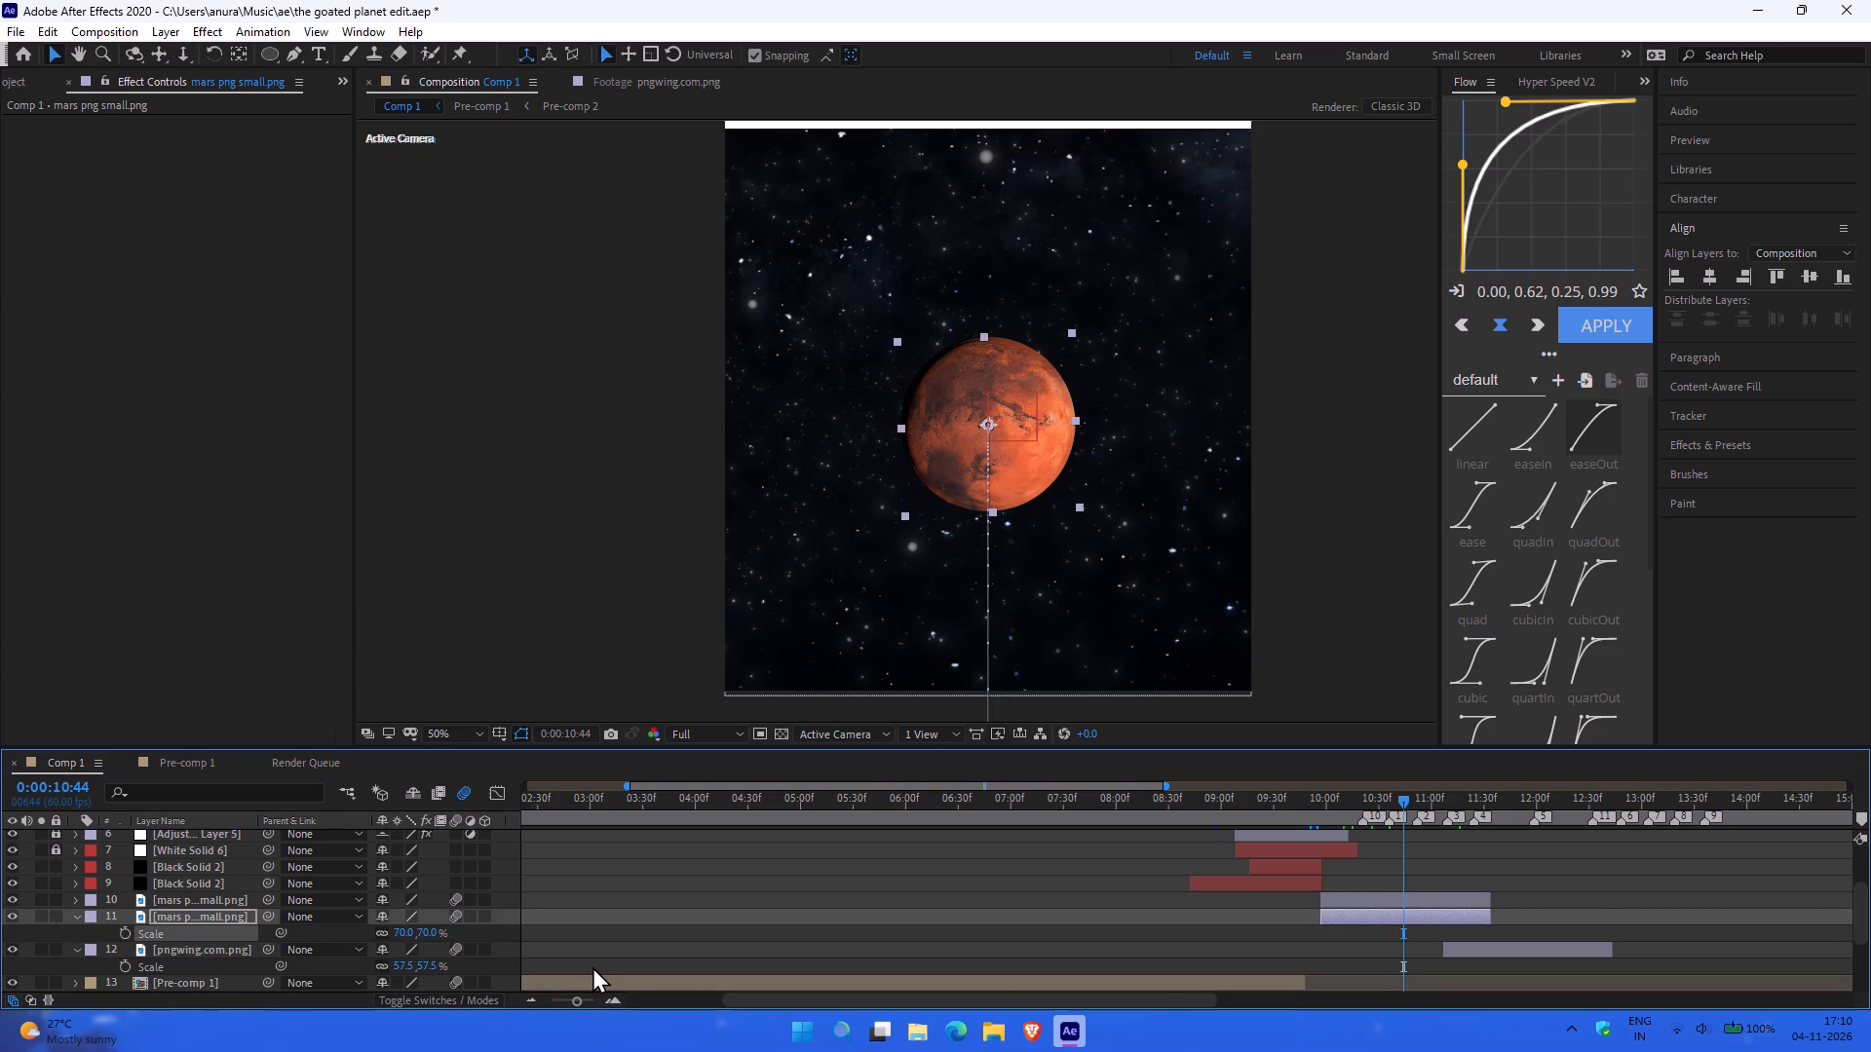
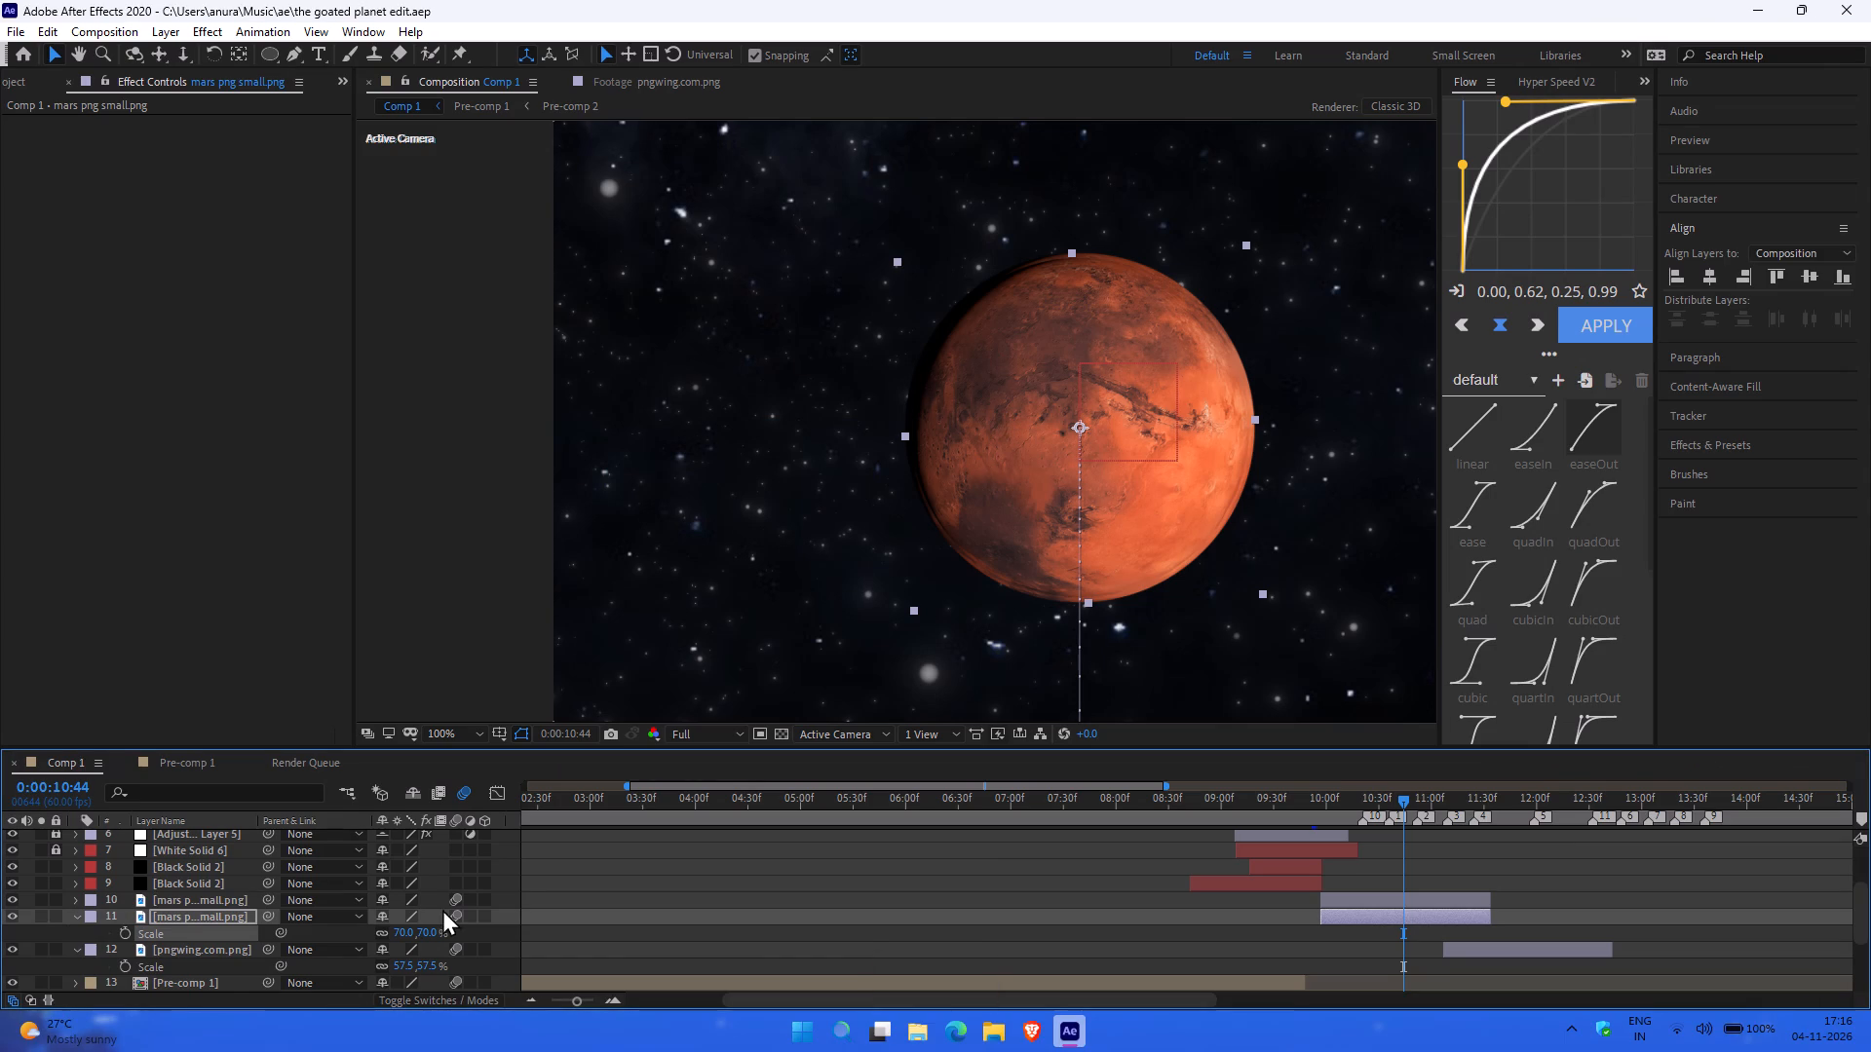
# Switch to After Effects, open the 70% scale Mars copy (layer 11), add a full-size ellipse mask and invert it.
pyautogui.doubleClick(181, 918)
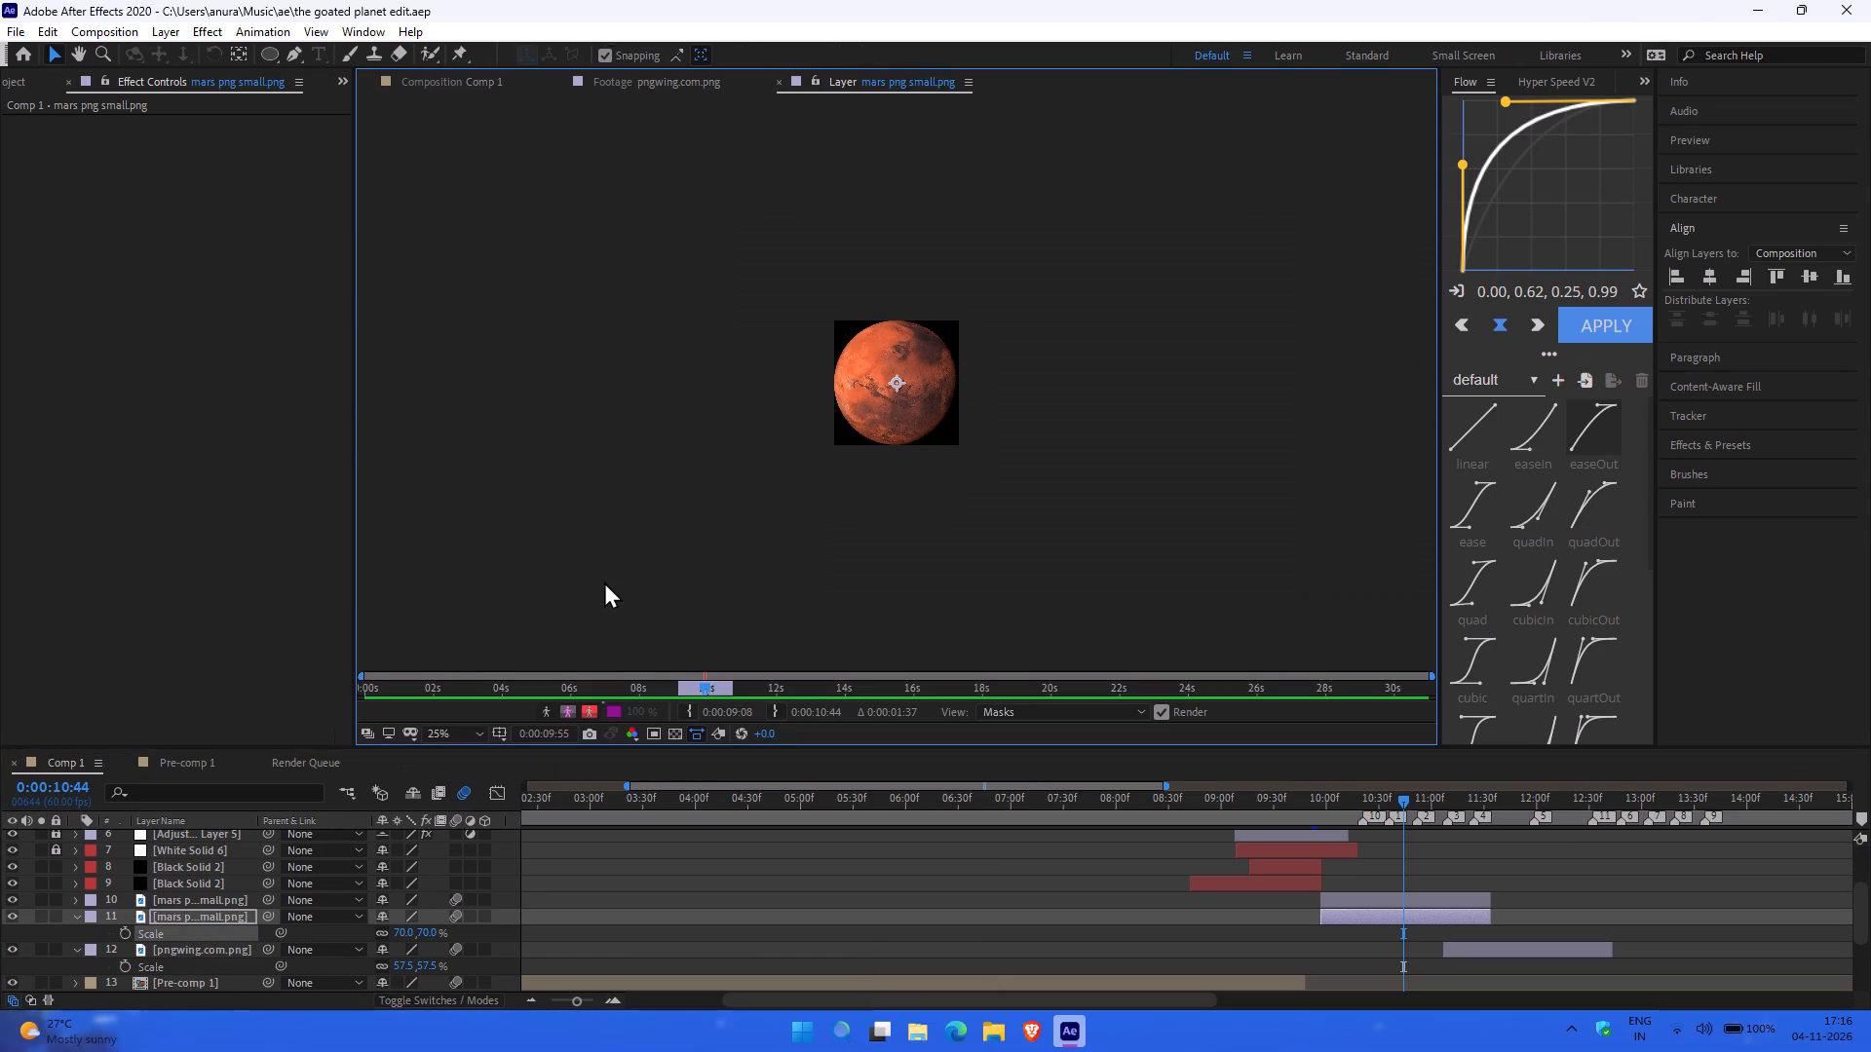
pyautogui.keyDown('ctrl'); pyautogui.scroll(3, 856, 404); pyautogui.keyUp('ctrl')
pyautogui.keyDown('ctrl'); pyautogui.scroll(-1, 856, 404); pyautogui.keyUp('ctrl')
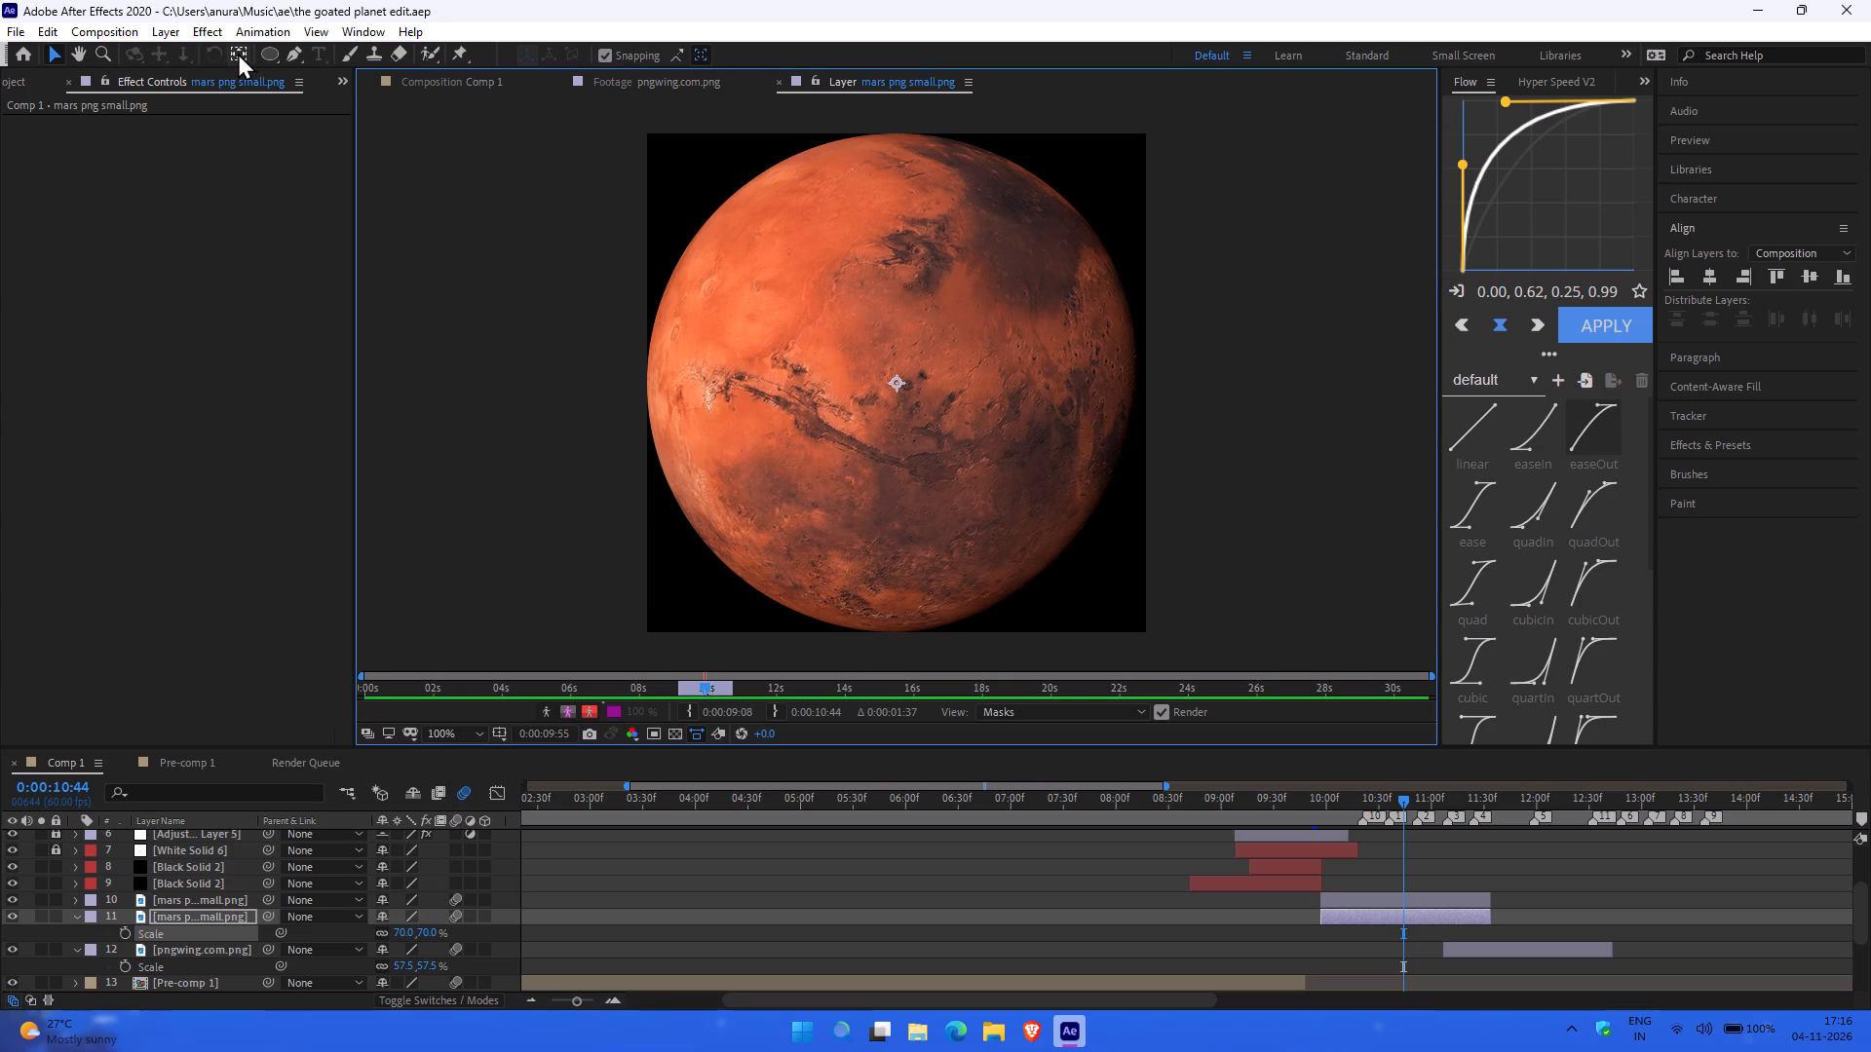
pyautogui.click(268, 53)
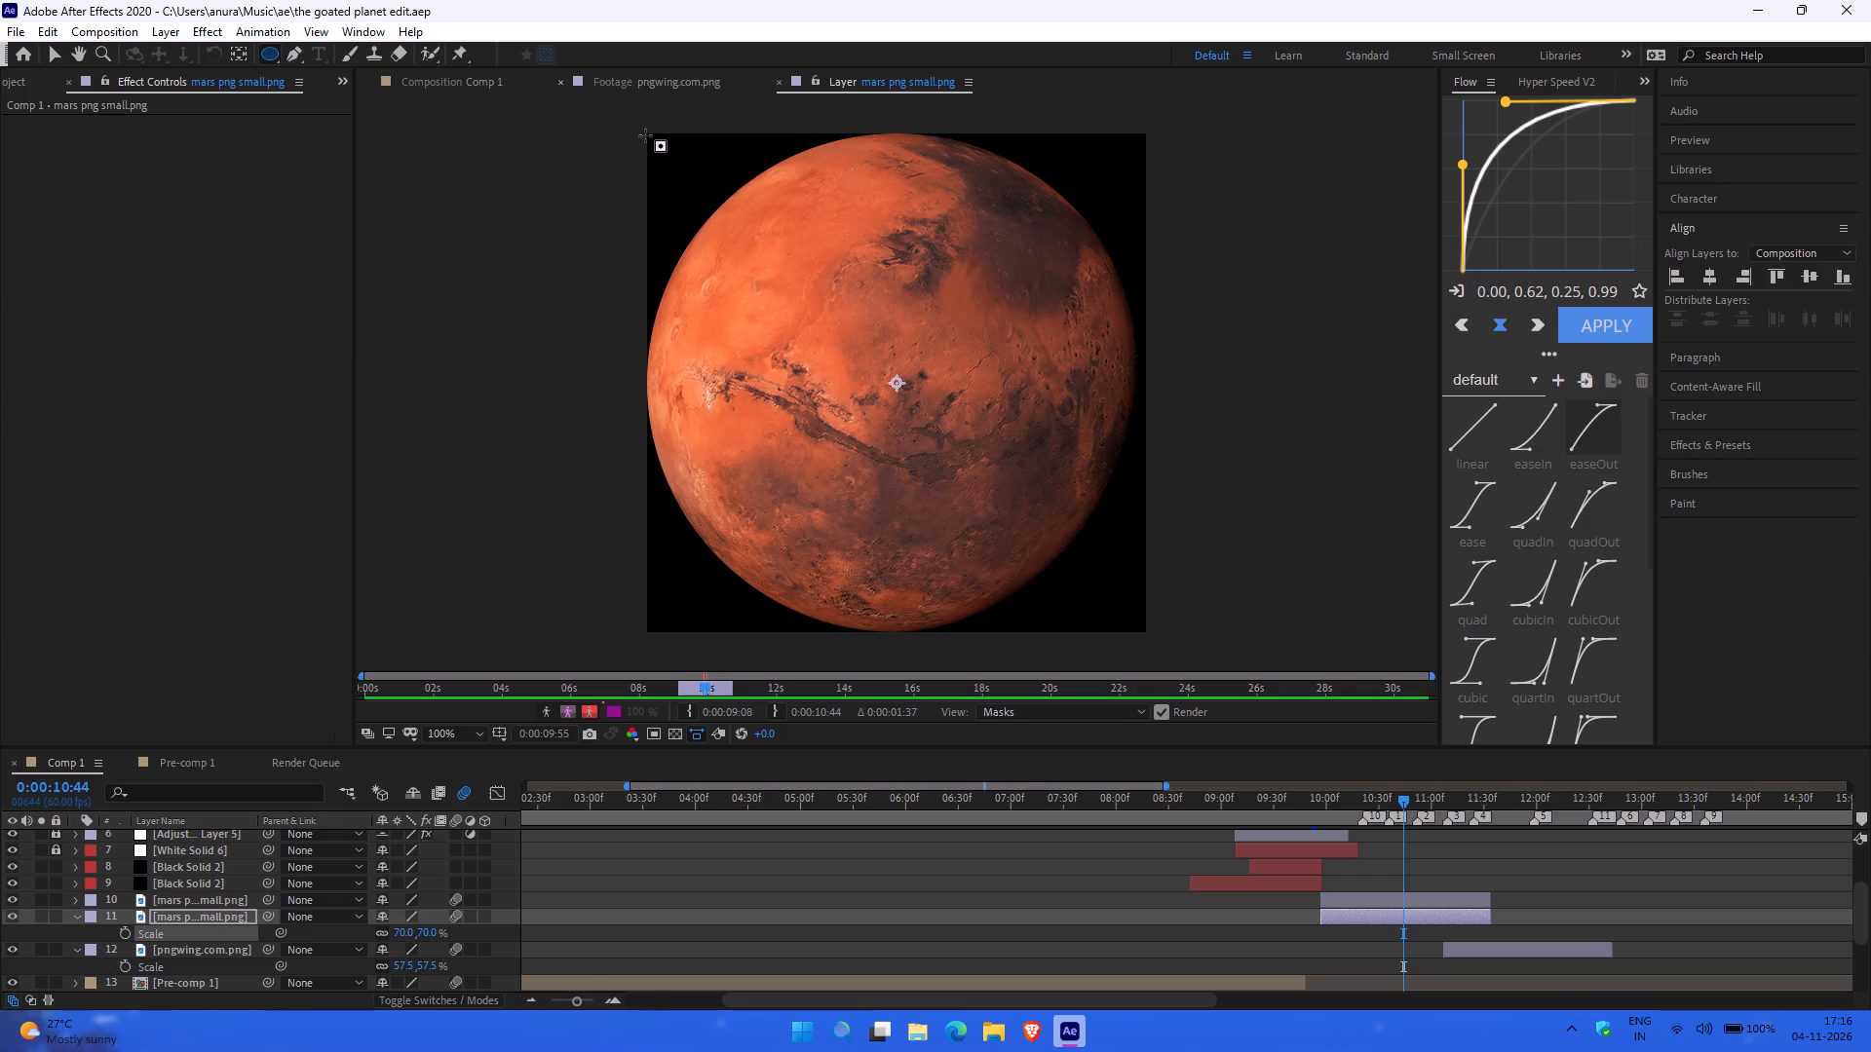
pyautogui.doubleClick(262, 52)
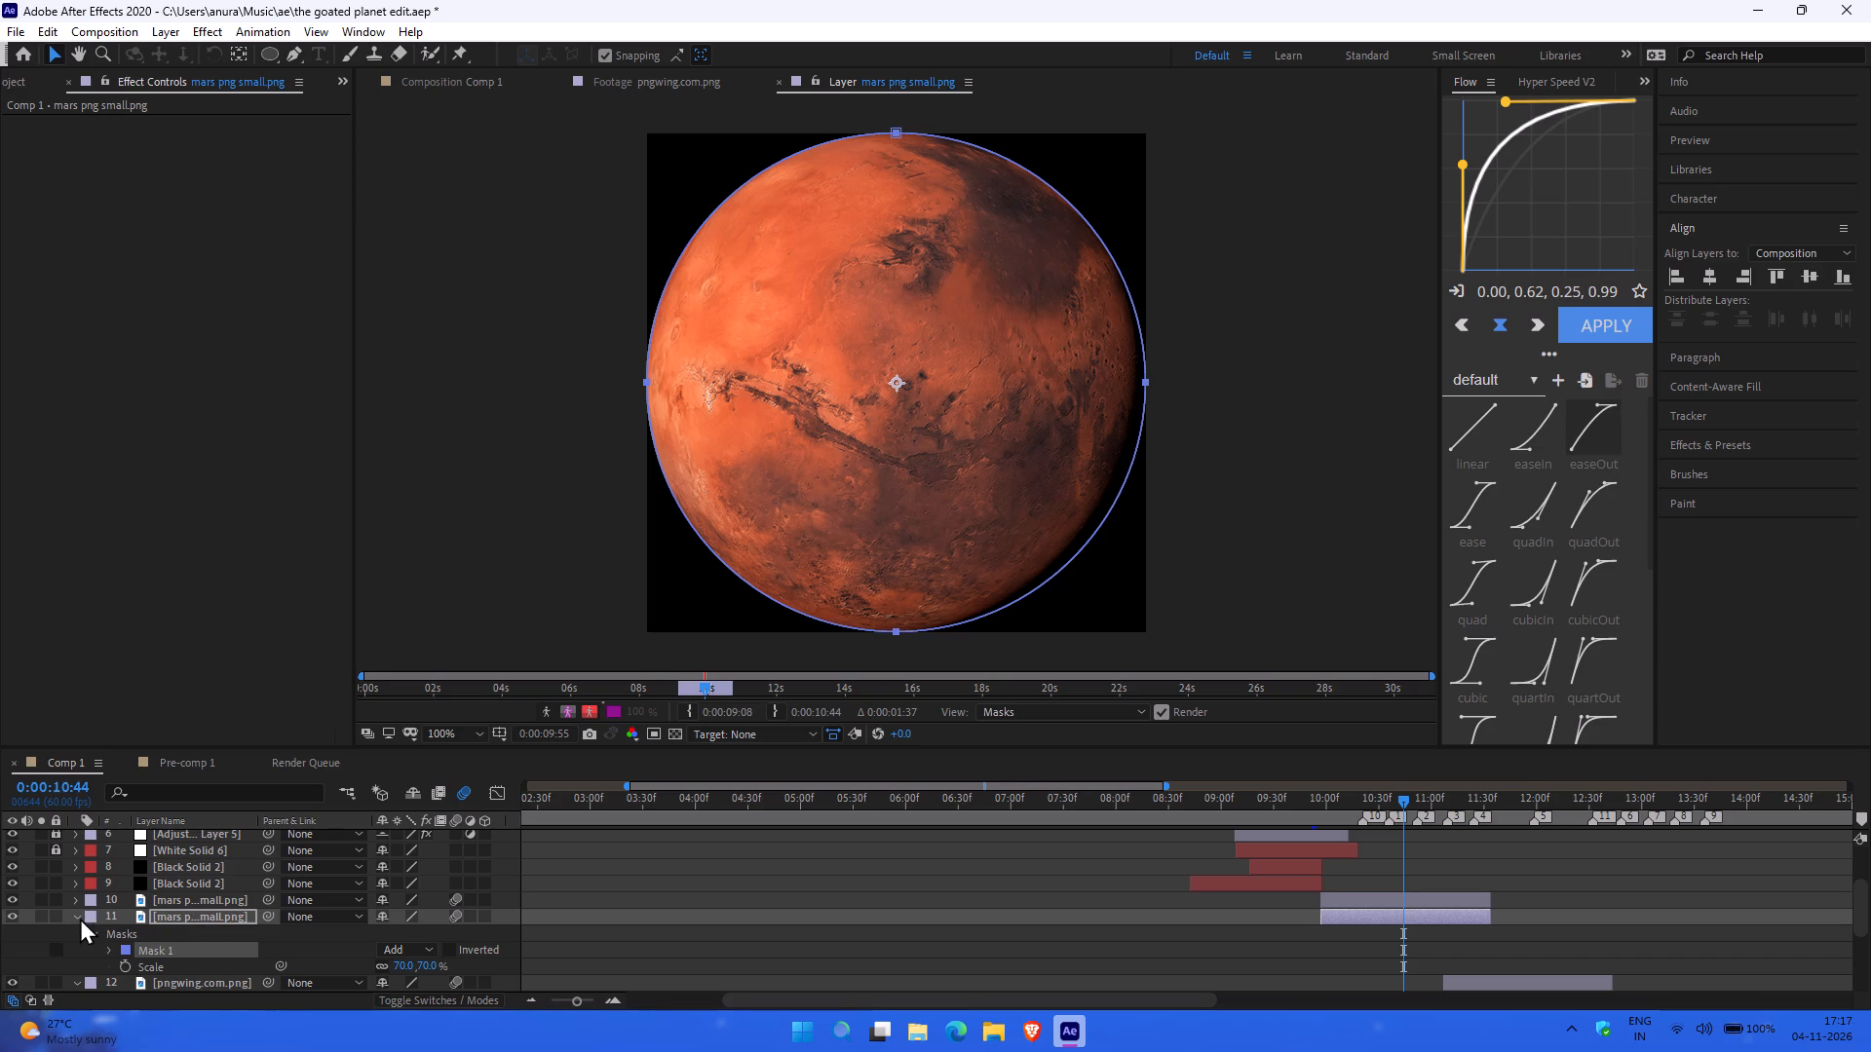
pyautogui.click(451, 952)
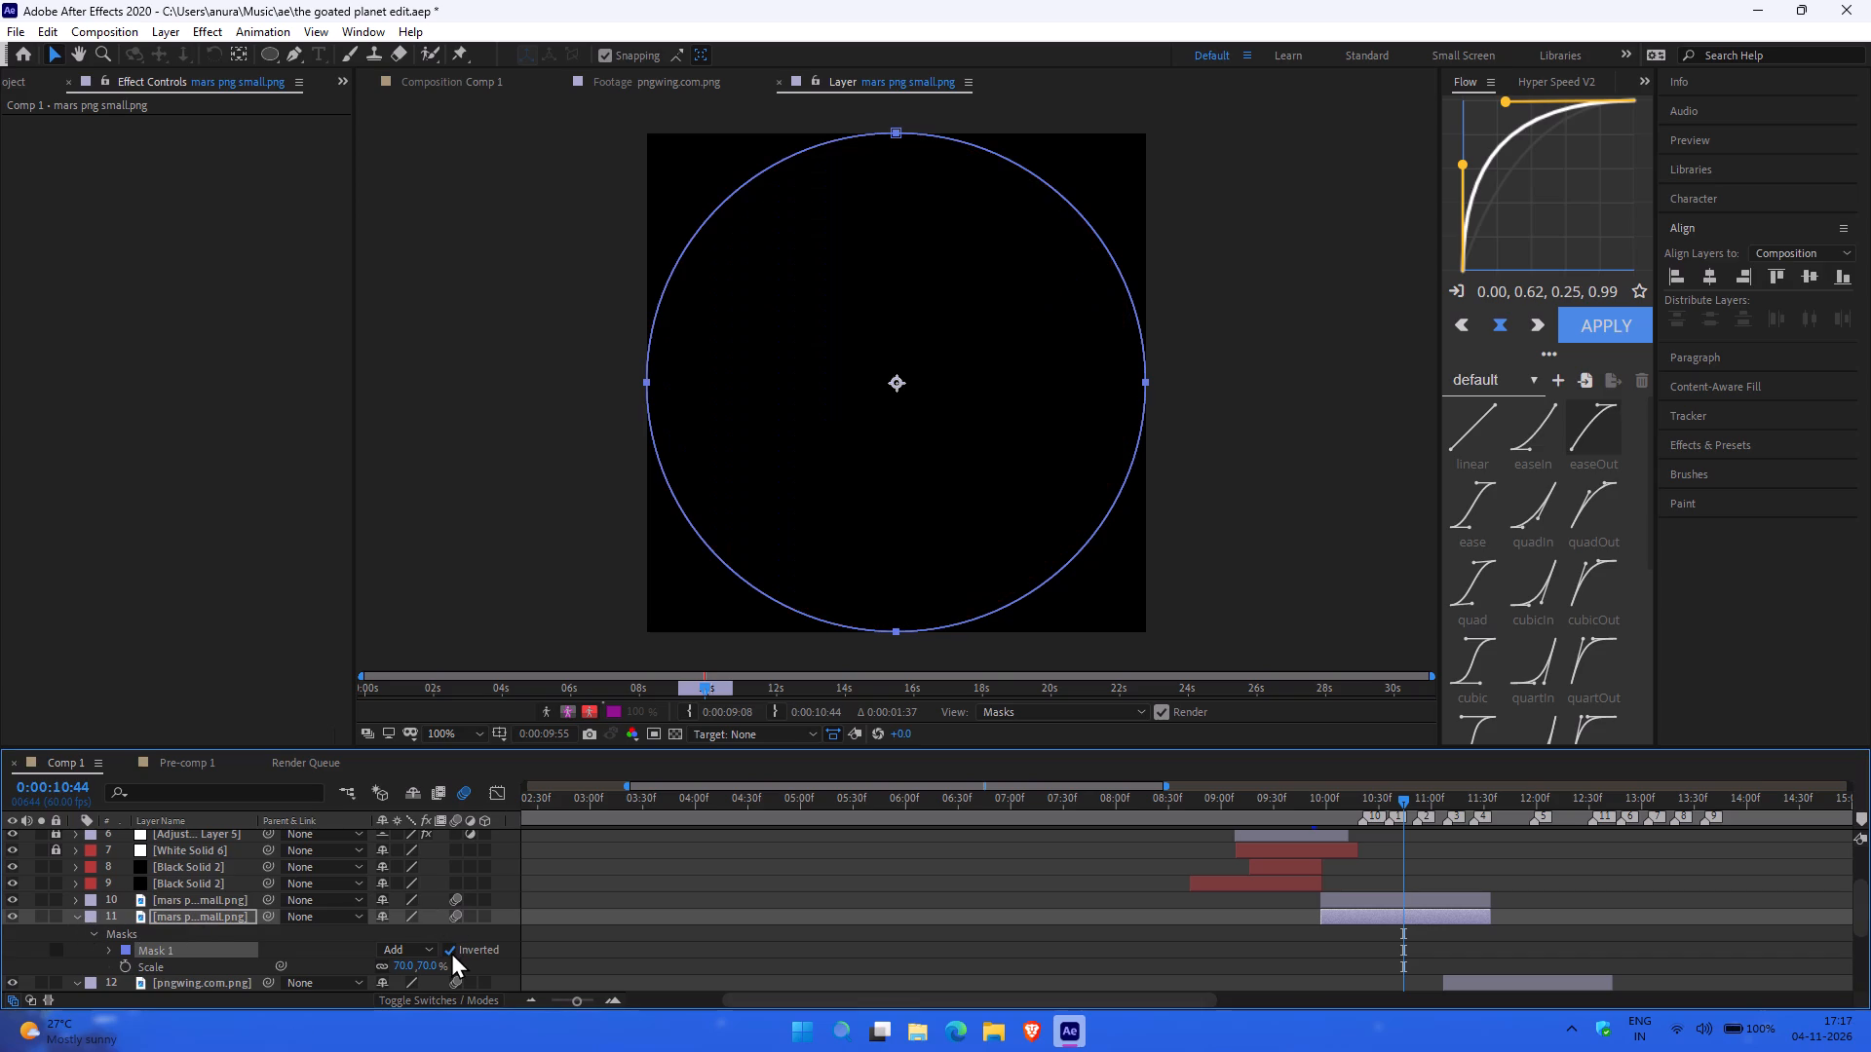
# Set the mask feather of the Mars copy's ellipse mask to 44 pixels.
pyautogui.click(111, 947)
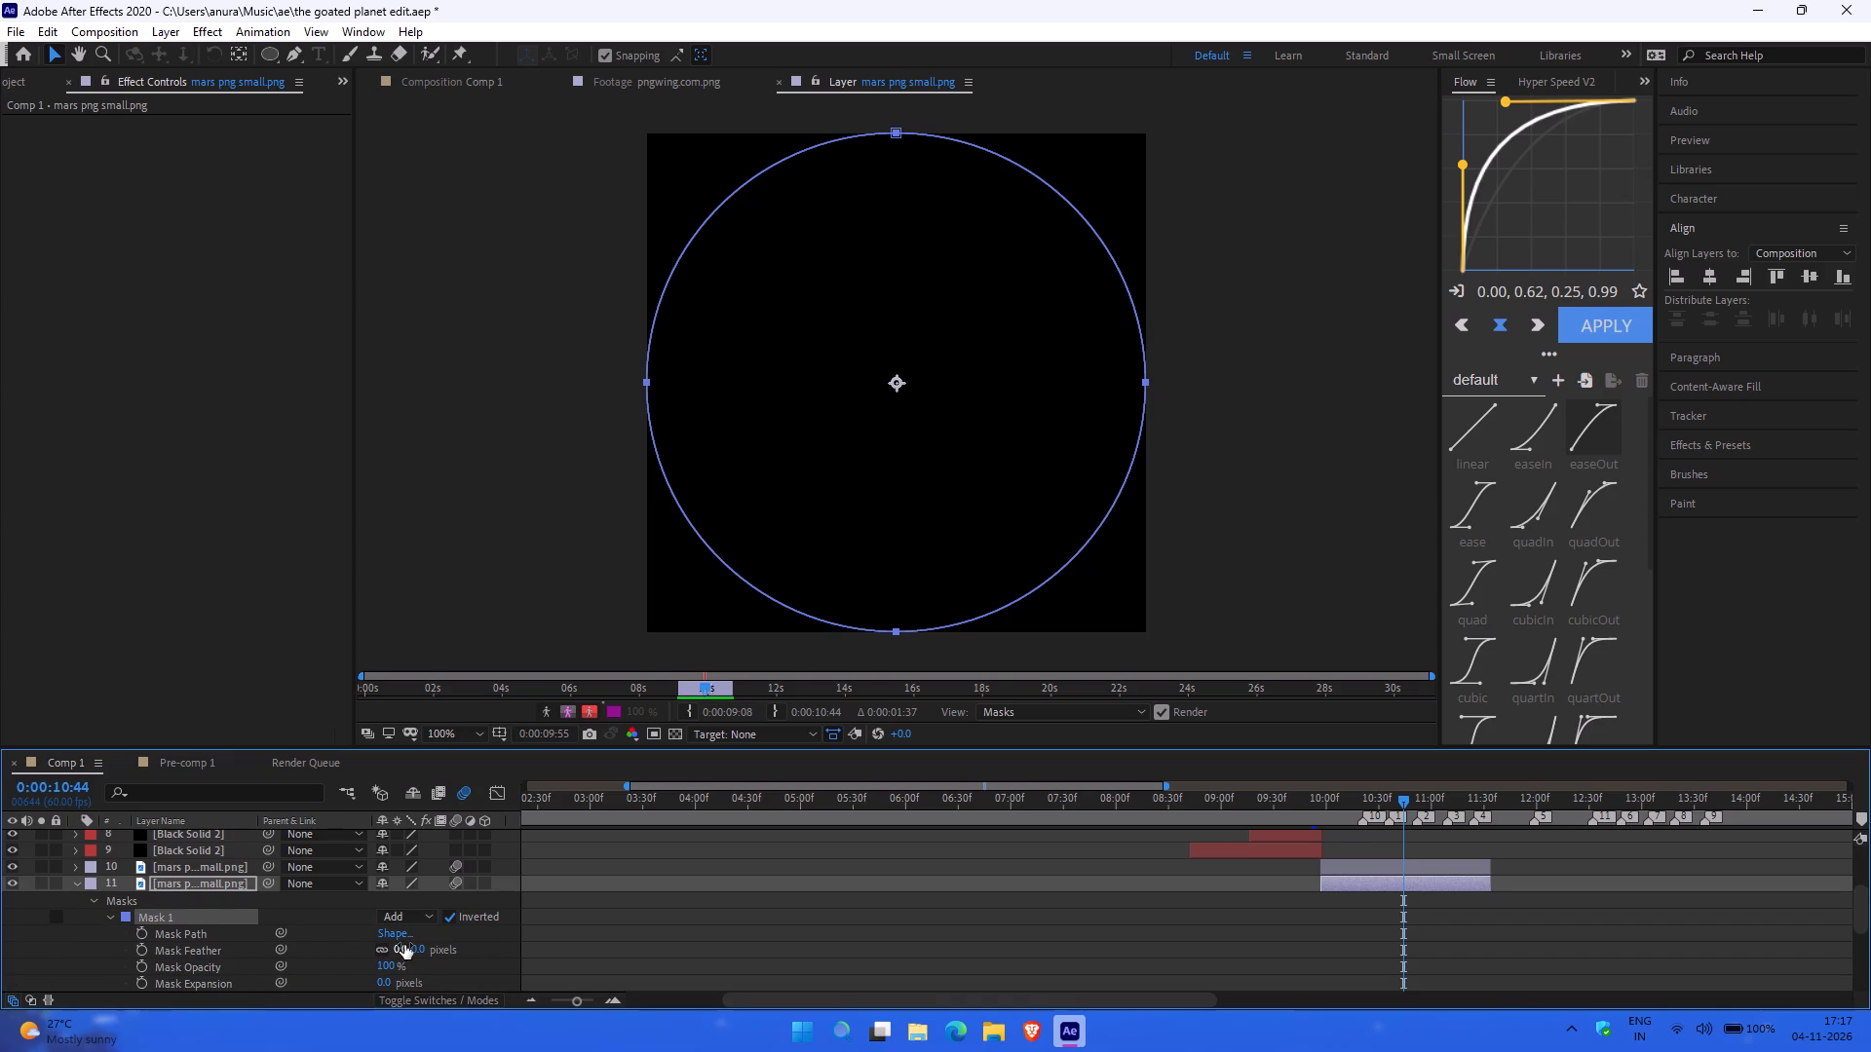
pyautogui.moveTo(404, 945); pyautogui.dragTo(479, 946)
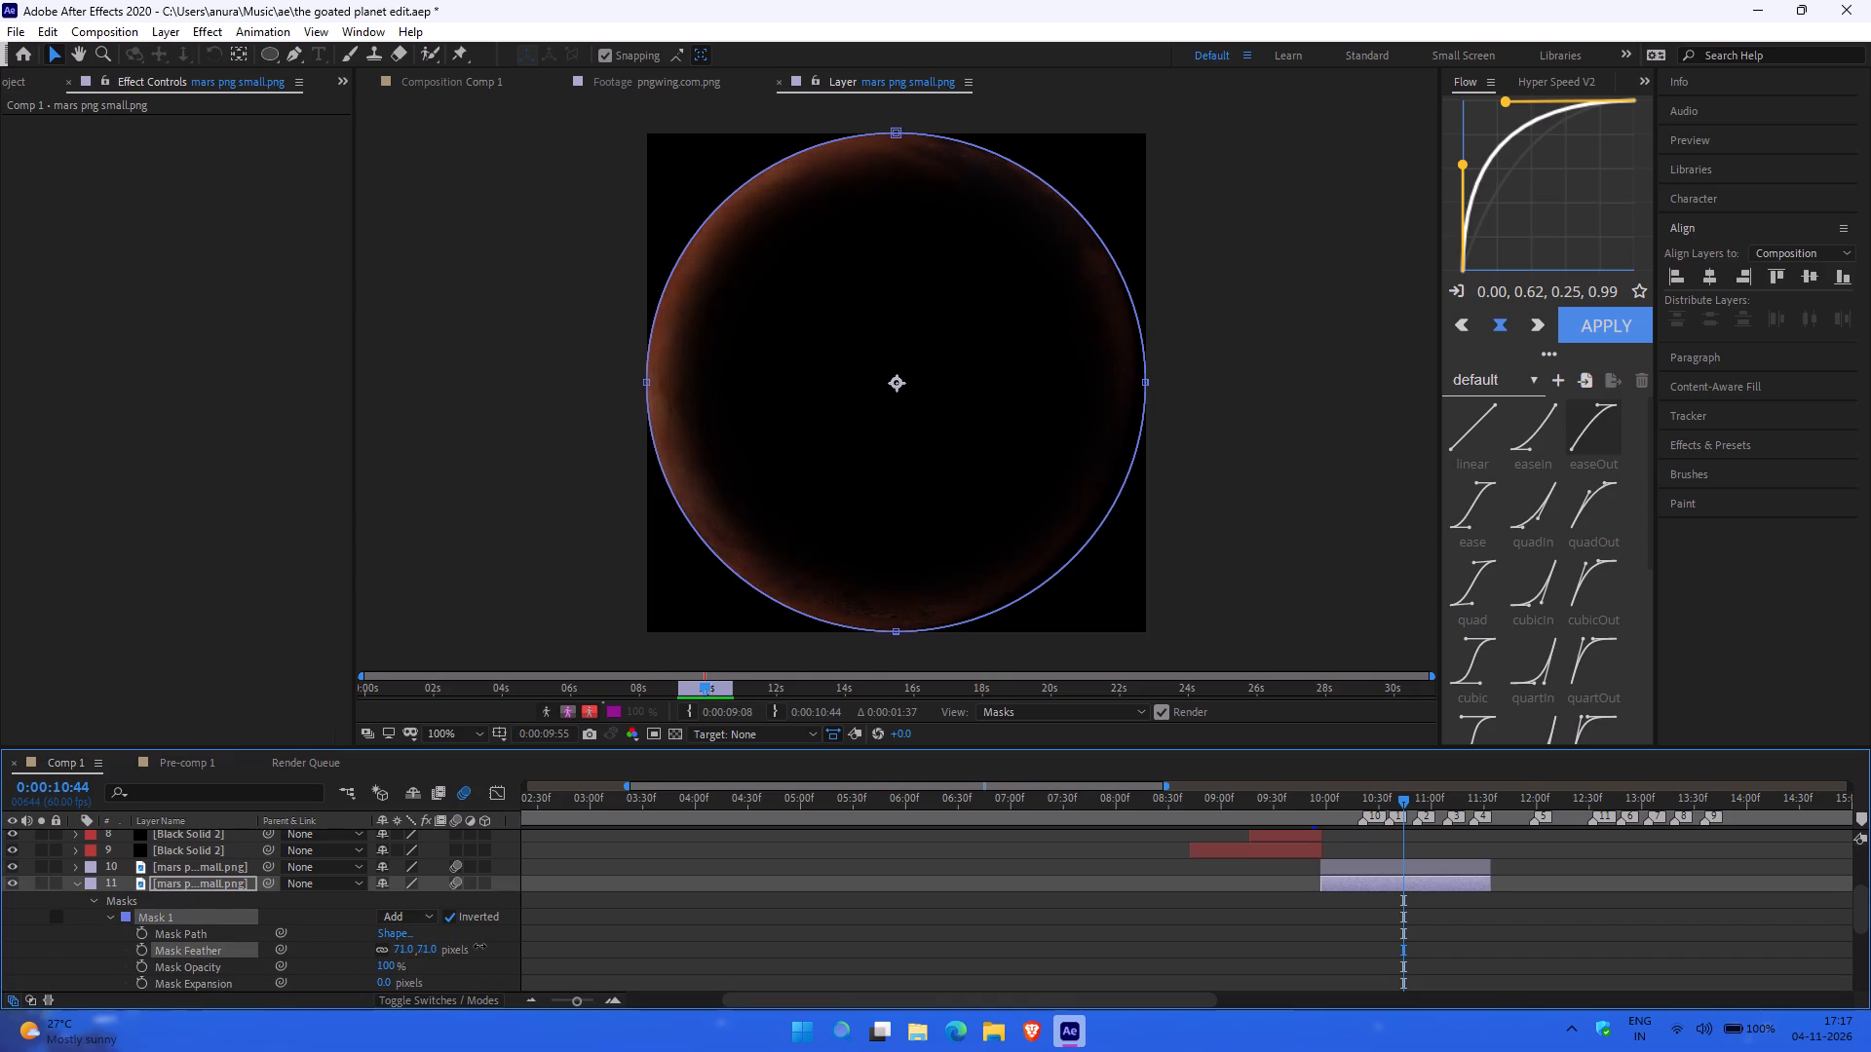
pyautogui.moveTo(479, 946); pyautogui.dragTo(463, 960)
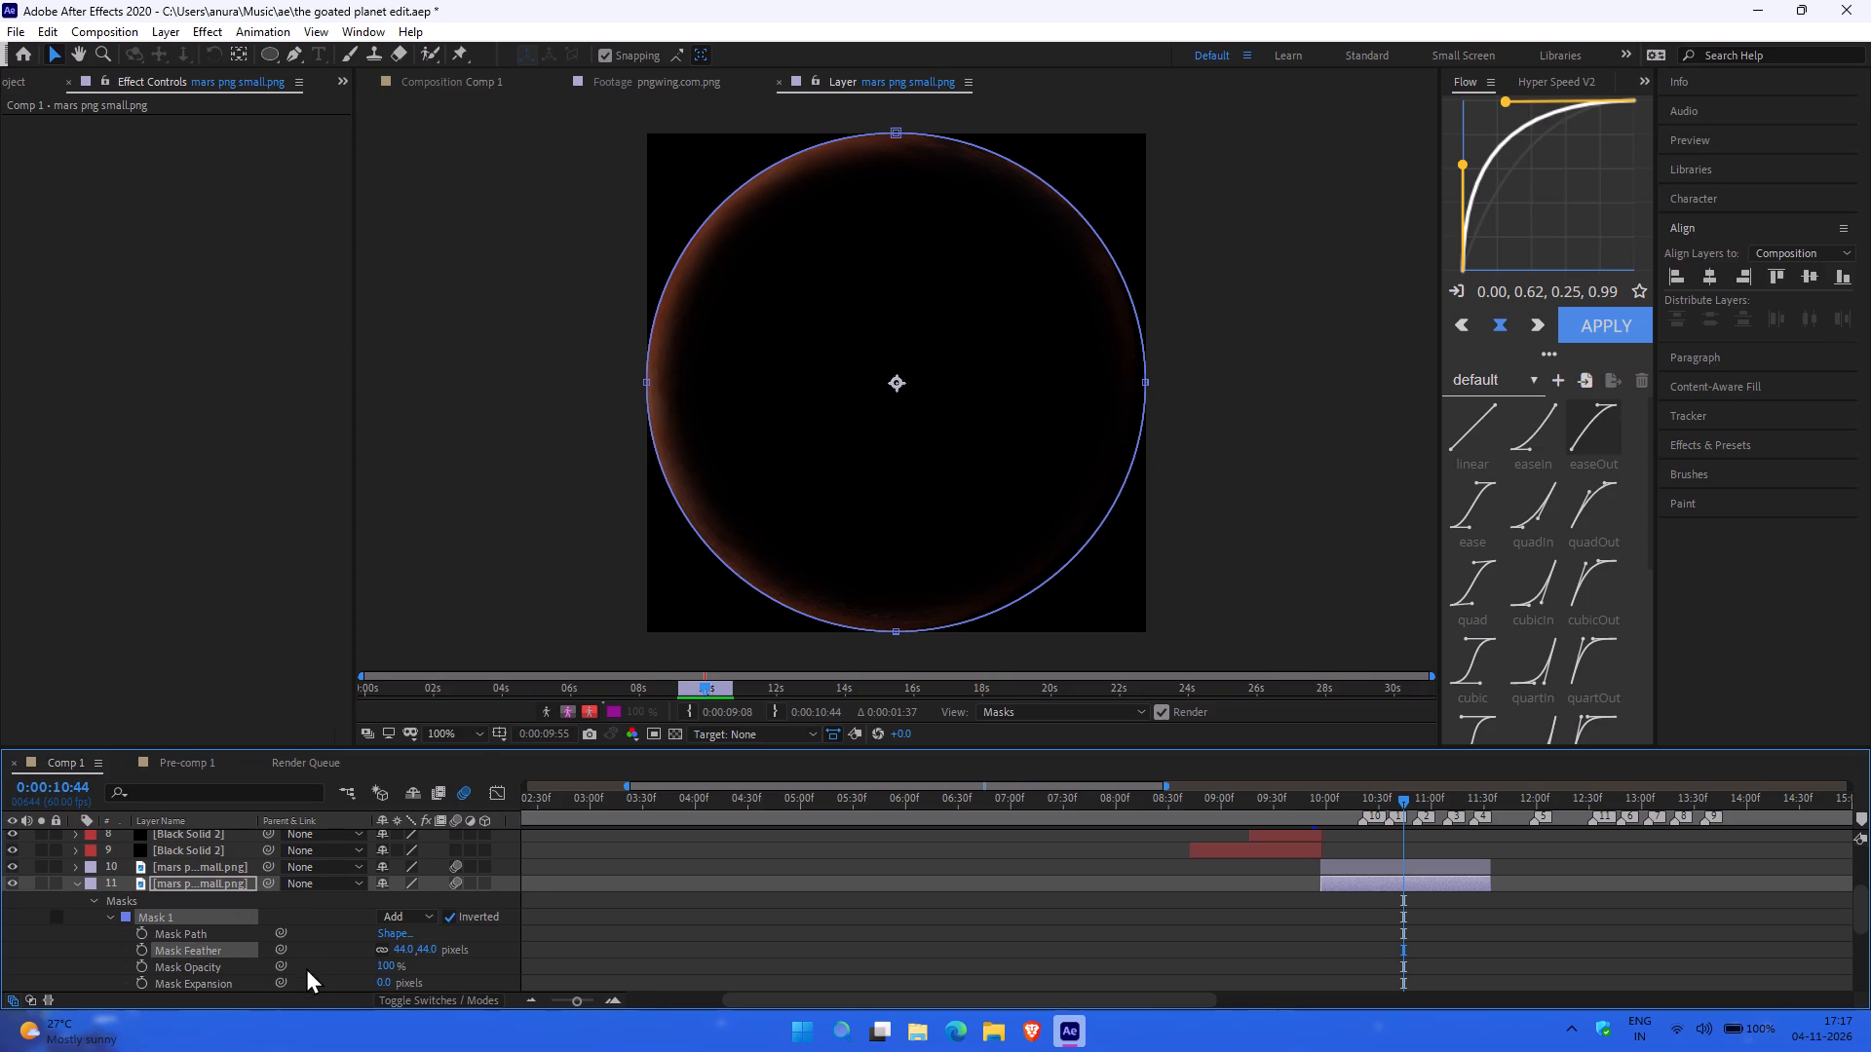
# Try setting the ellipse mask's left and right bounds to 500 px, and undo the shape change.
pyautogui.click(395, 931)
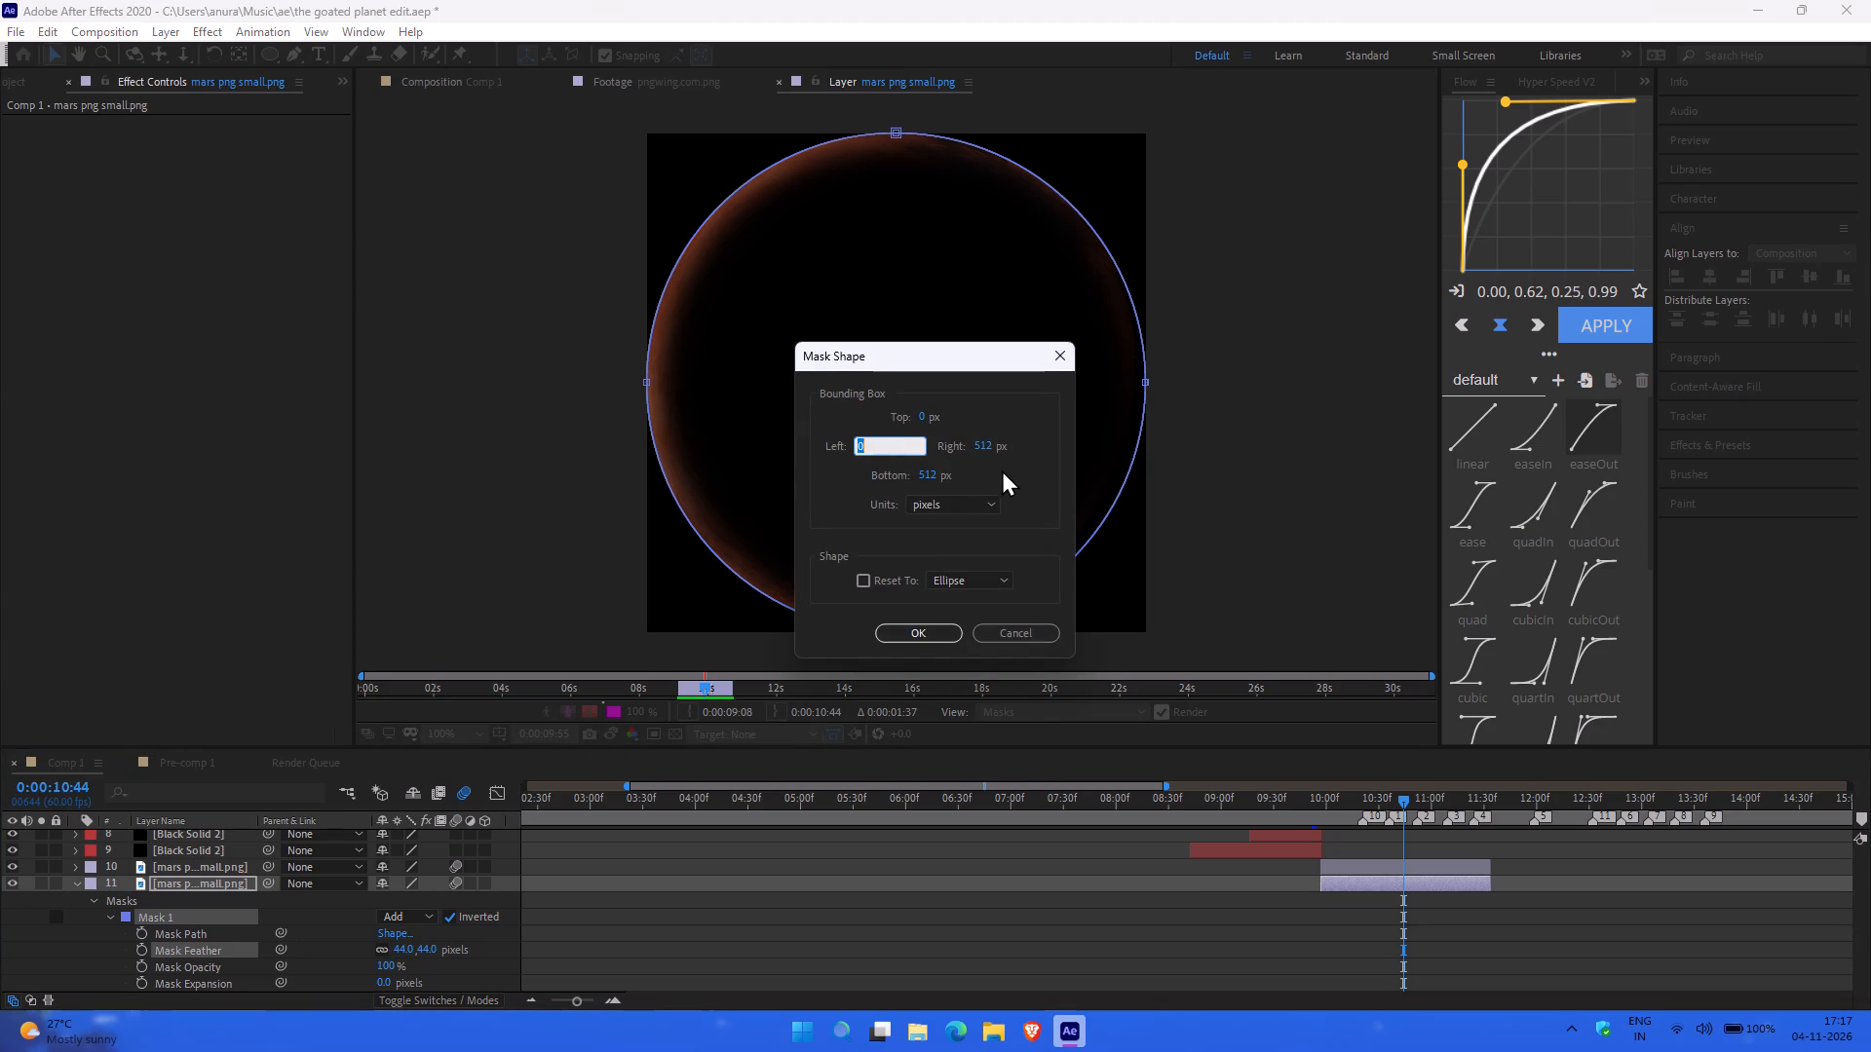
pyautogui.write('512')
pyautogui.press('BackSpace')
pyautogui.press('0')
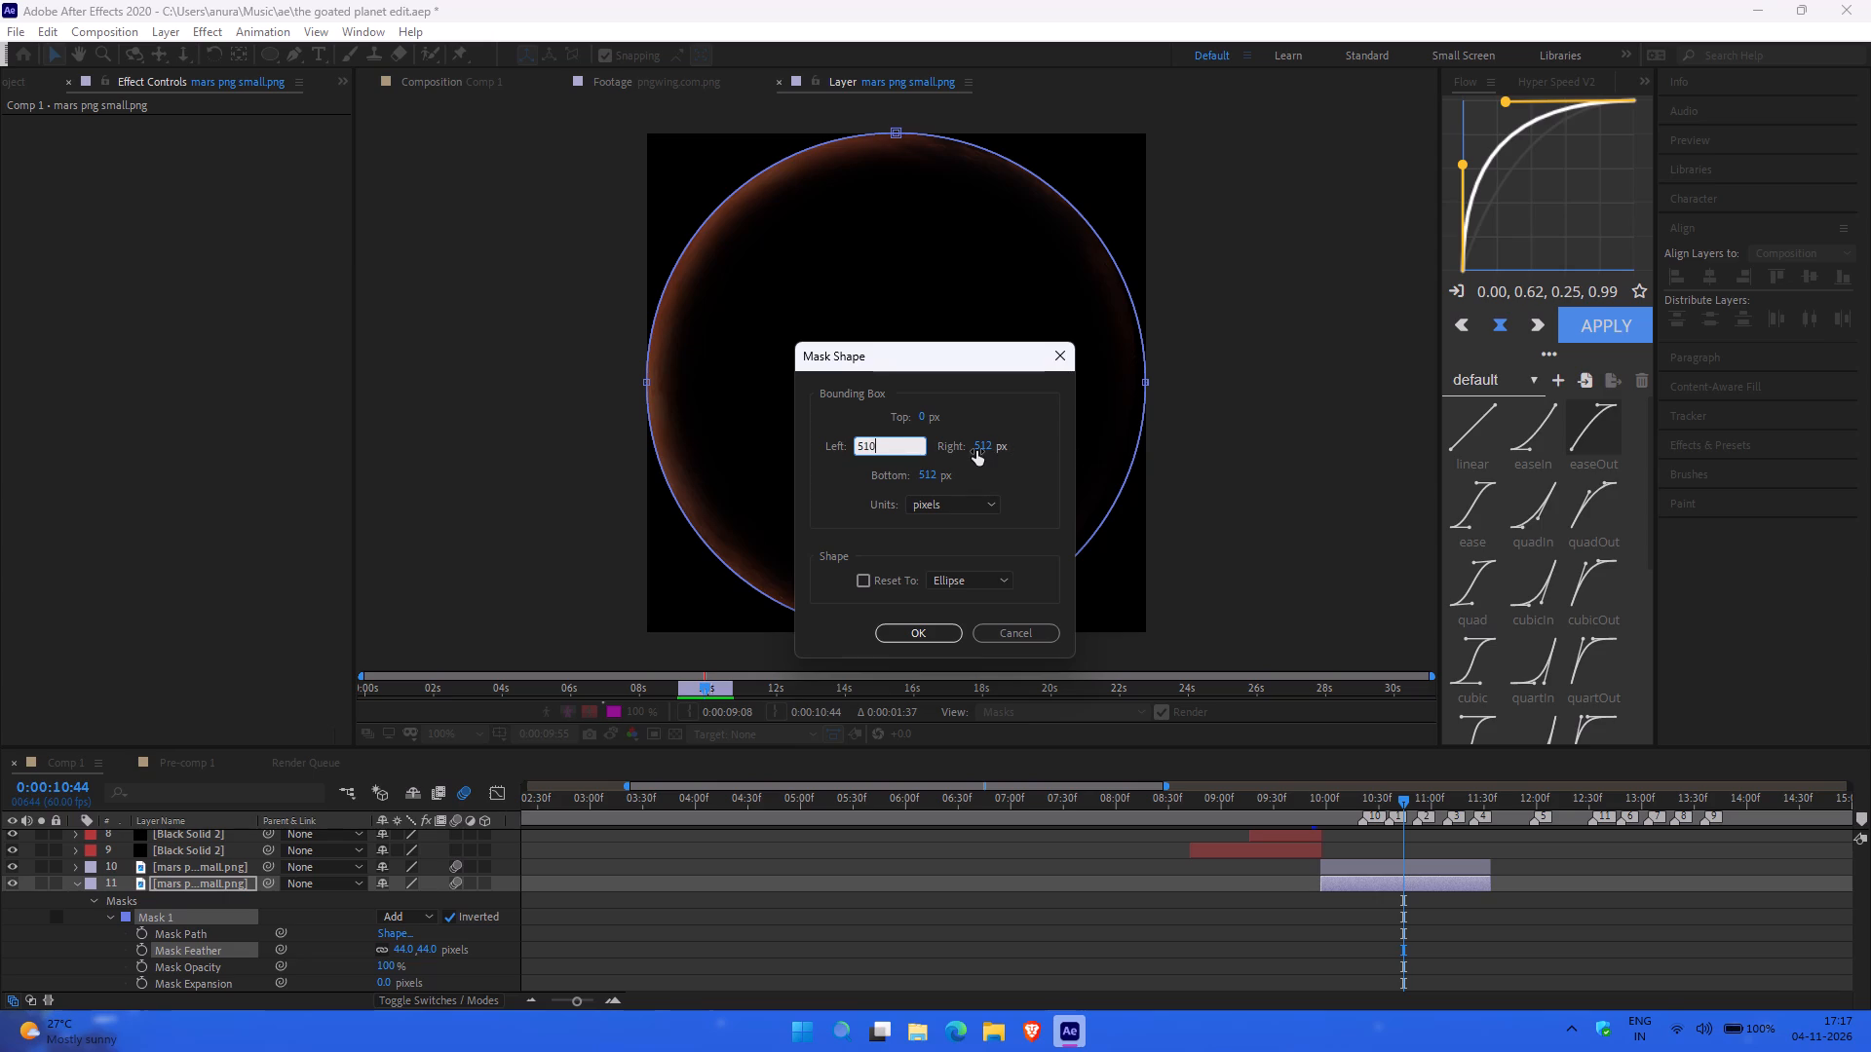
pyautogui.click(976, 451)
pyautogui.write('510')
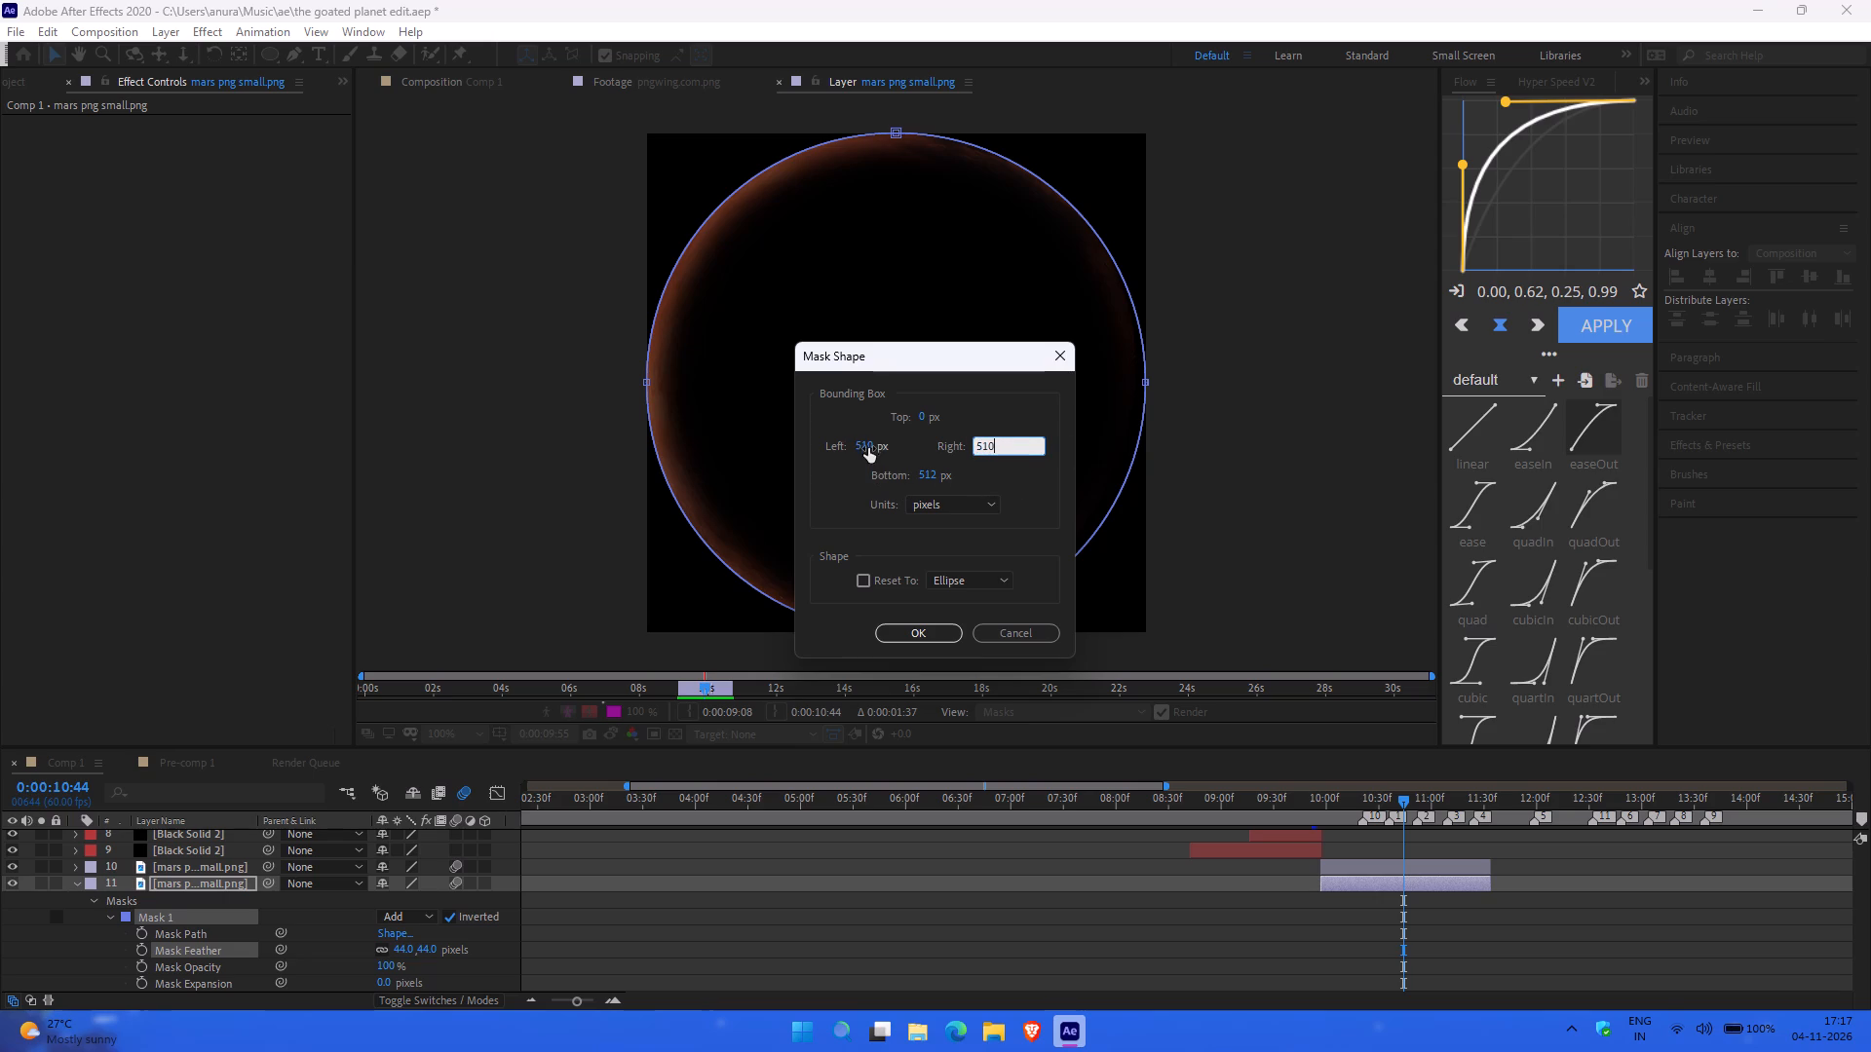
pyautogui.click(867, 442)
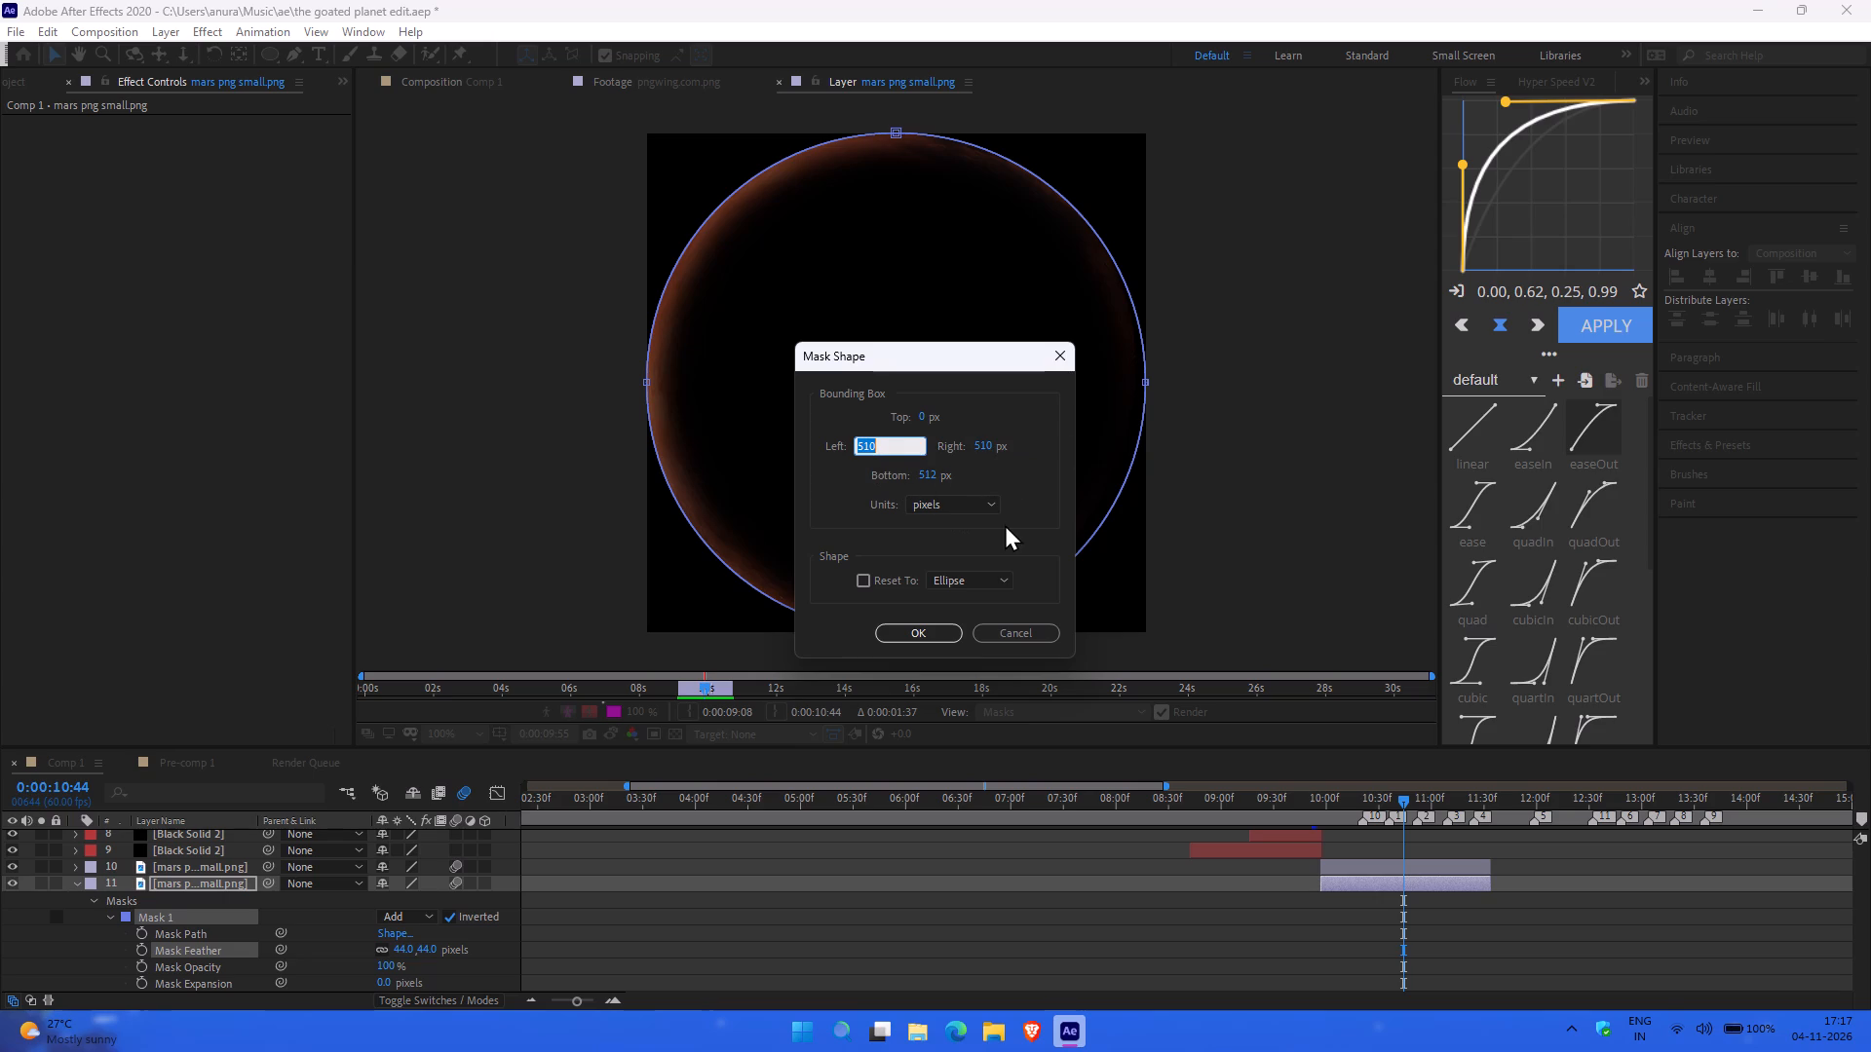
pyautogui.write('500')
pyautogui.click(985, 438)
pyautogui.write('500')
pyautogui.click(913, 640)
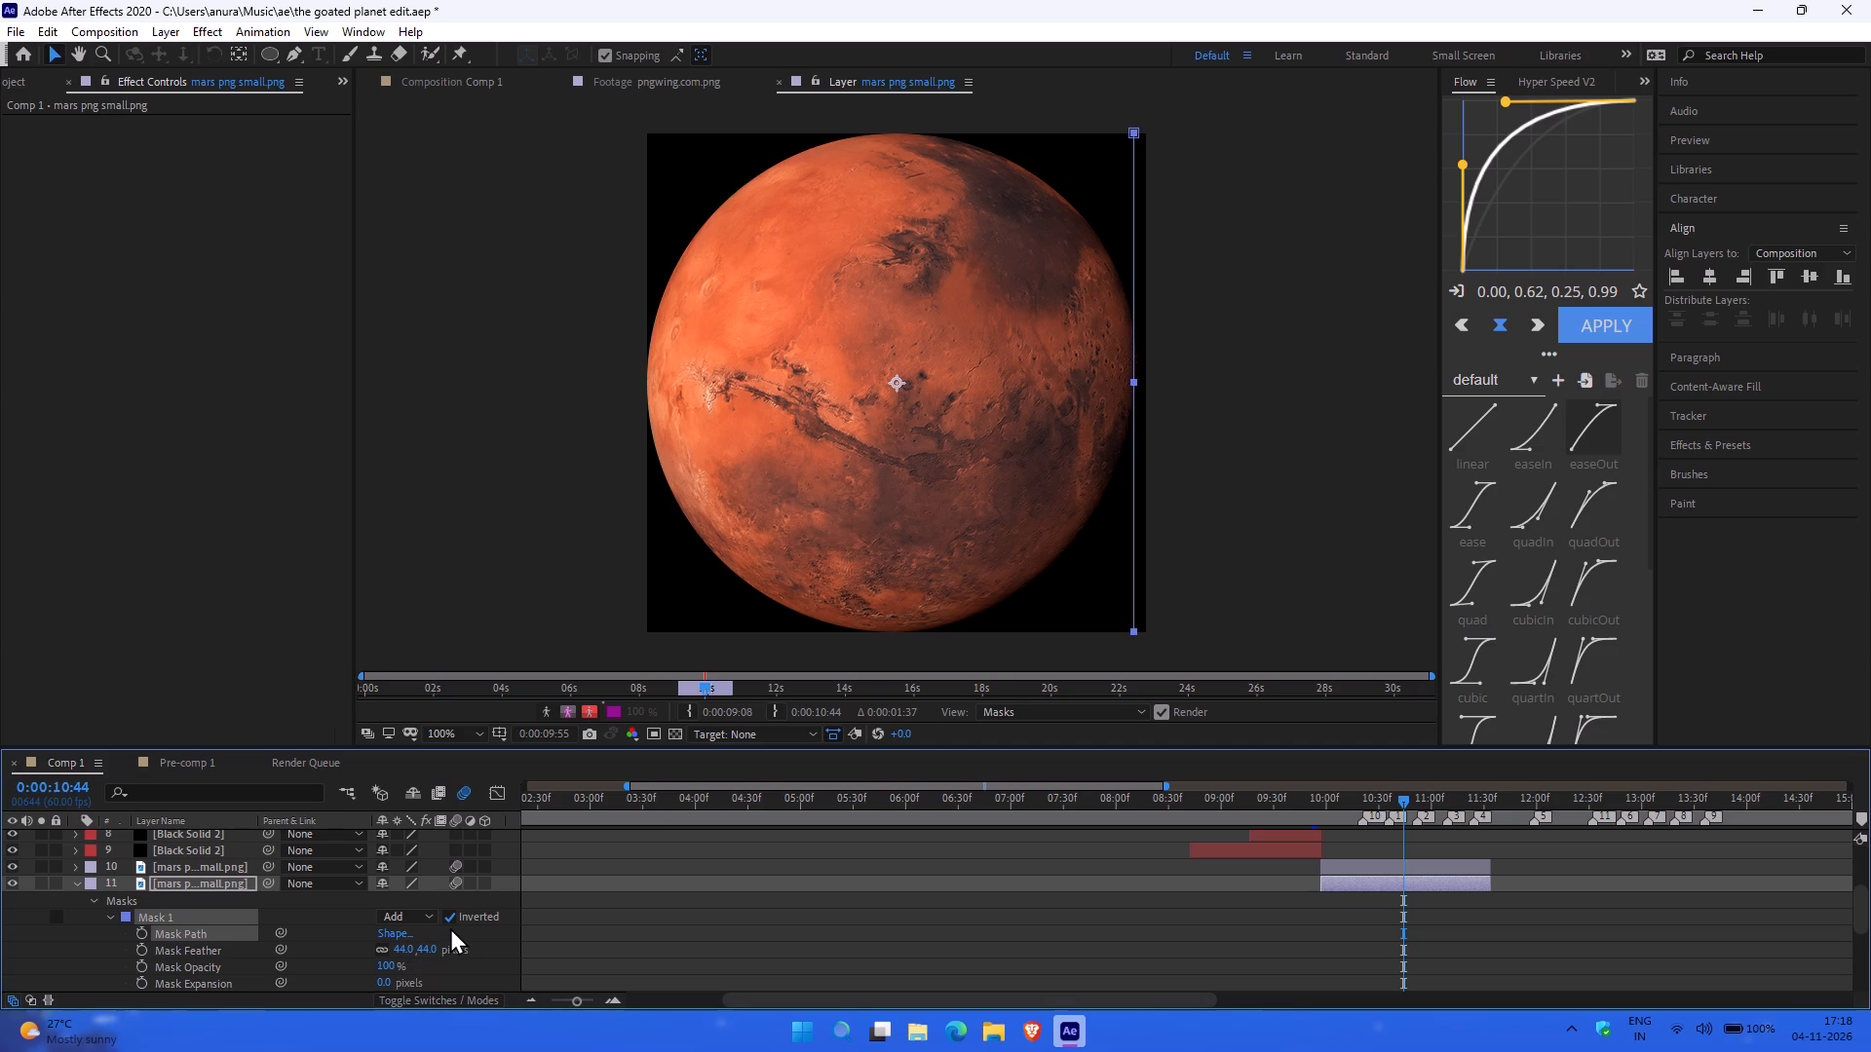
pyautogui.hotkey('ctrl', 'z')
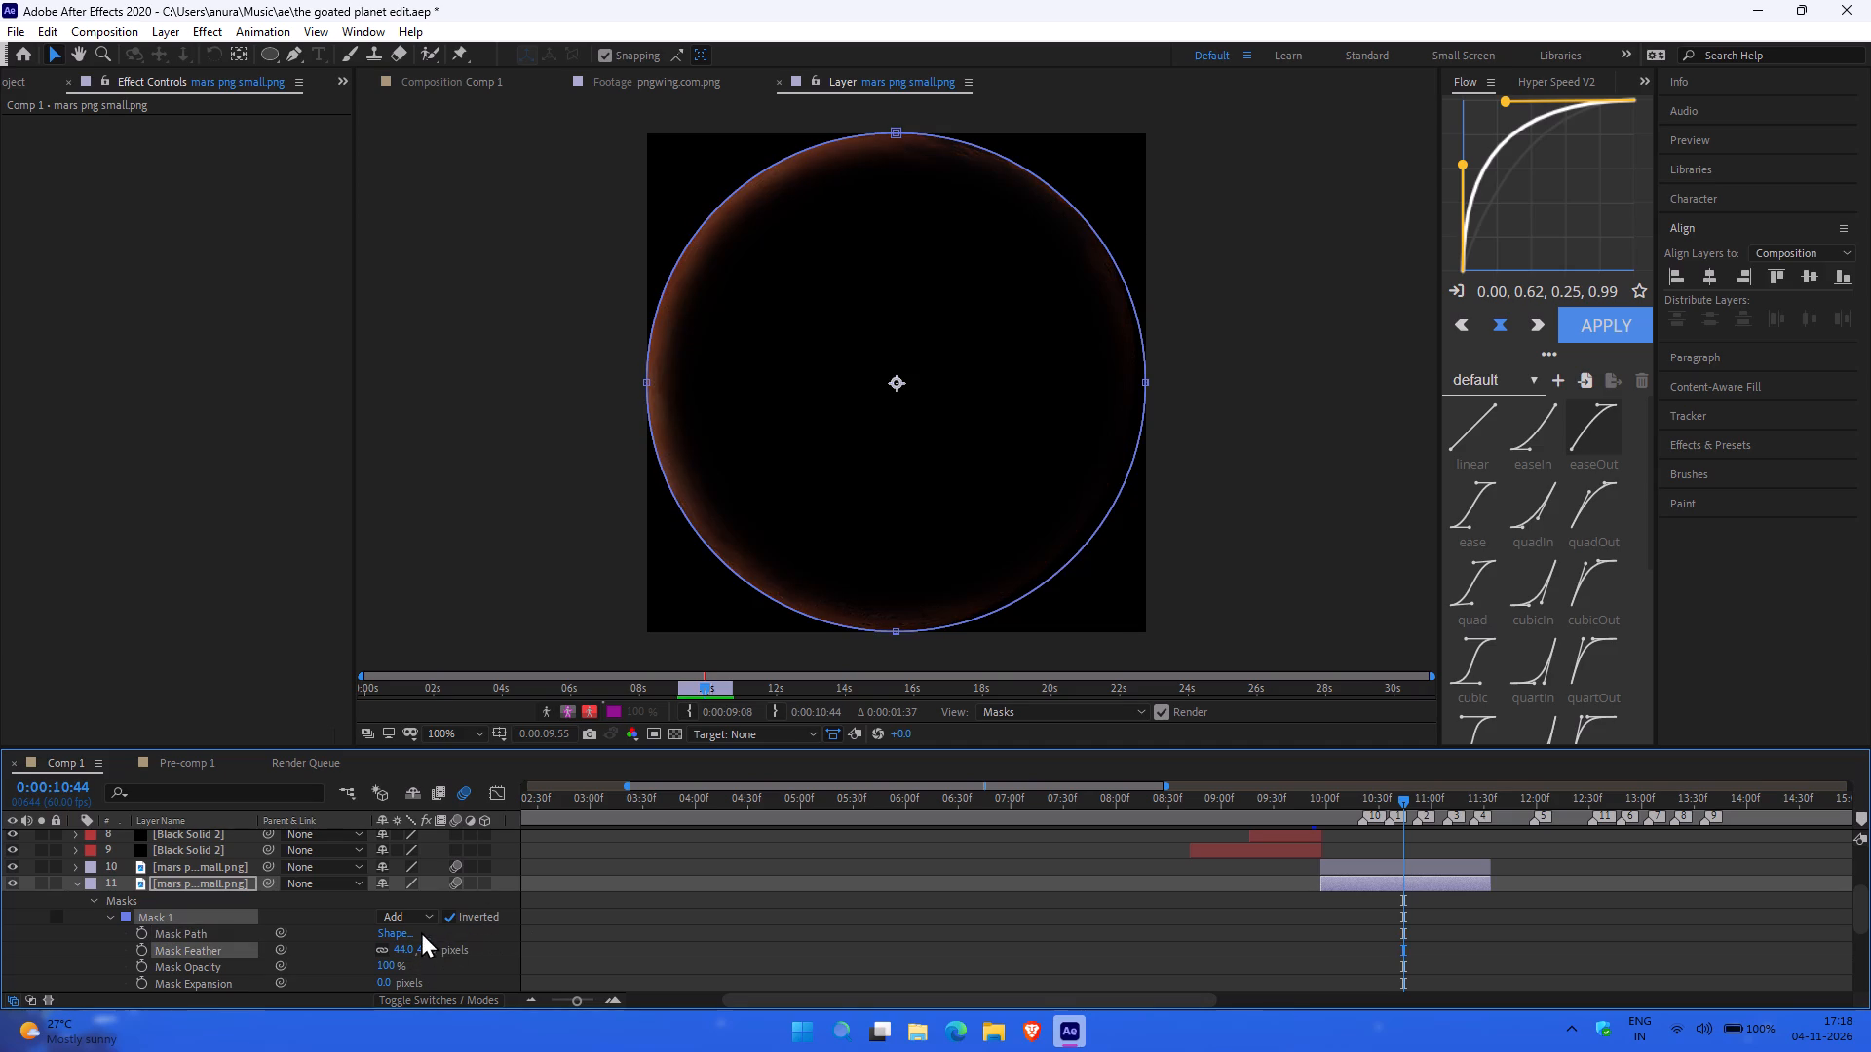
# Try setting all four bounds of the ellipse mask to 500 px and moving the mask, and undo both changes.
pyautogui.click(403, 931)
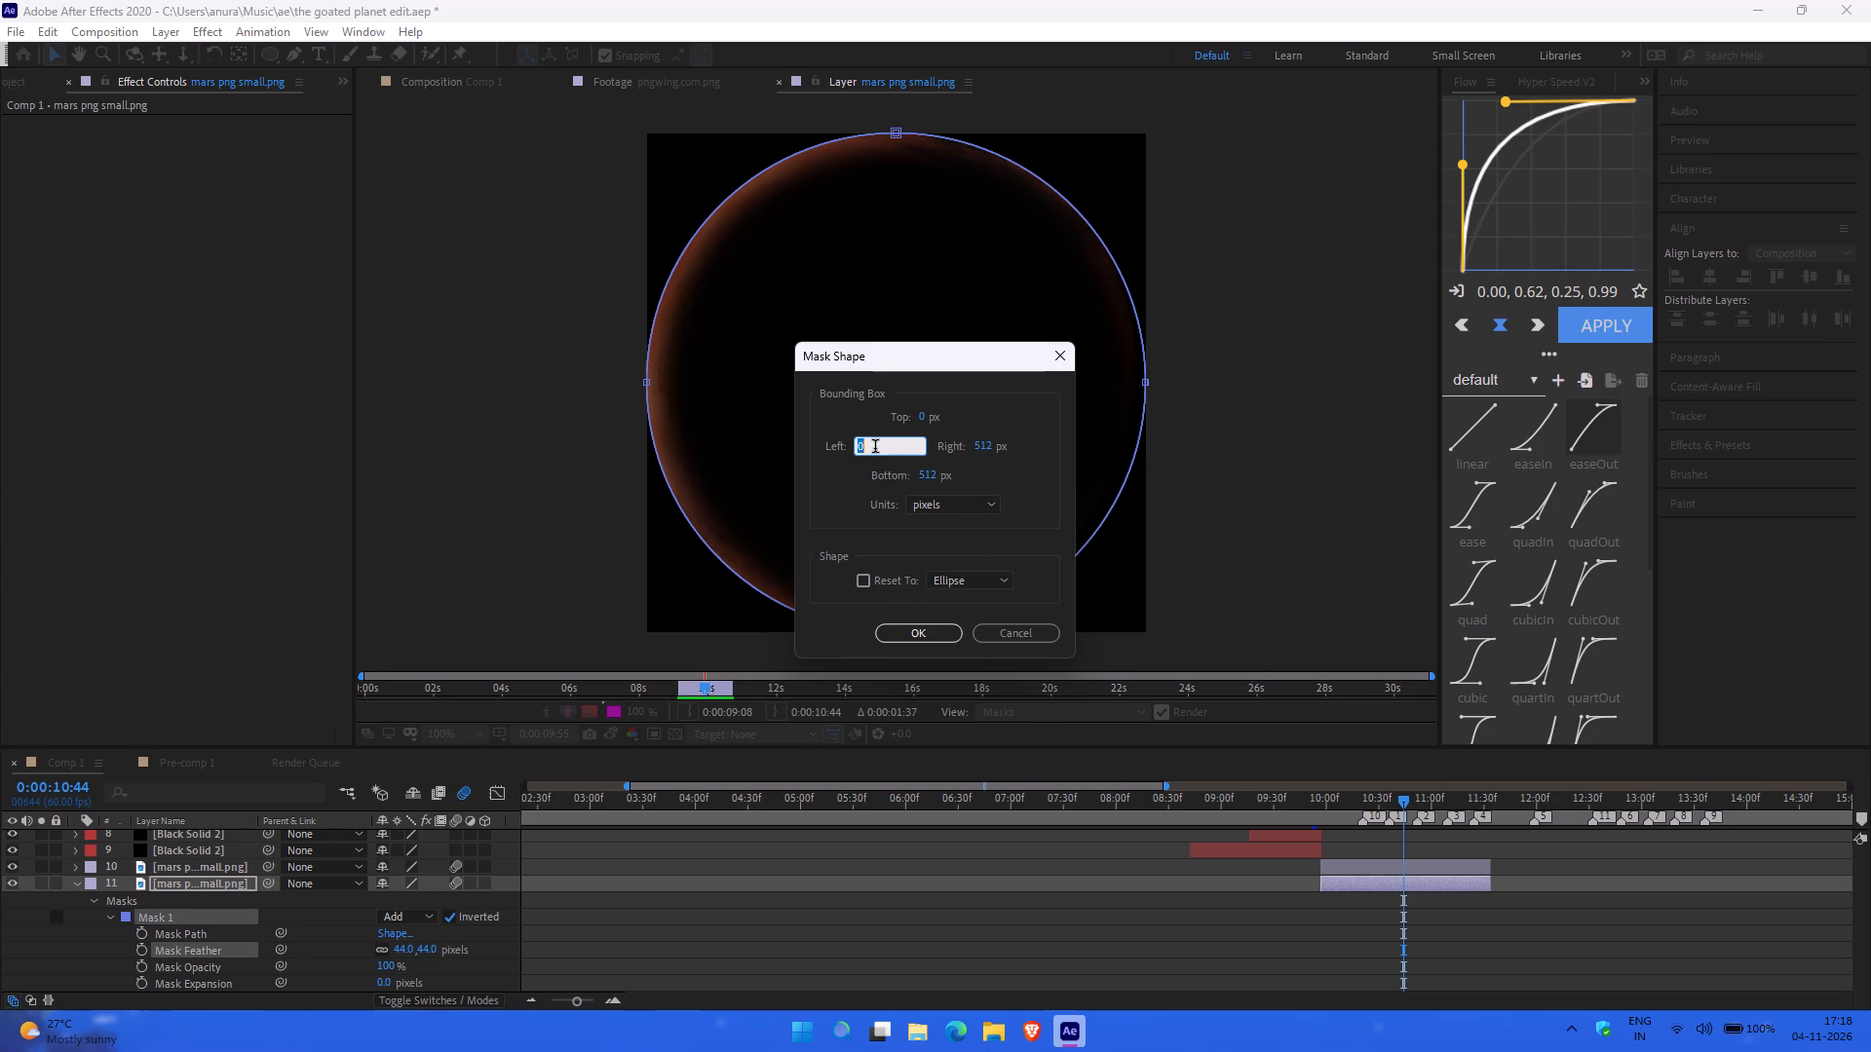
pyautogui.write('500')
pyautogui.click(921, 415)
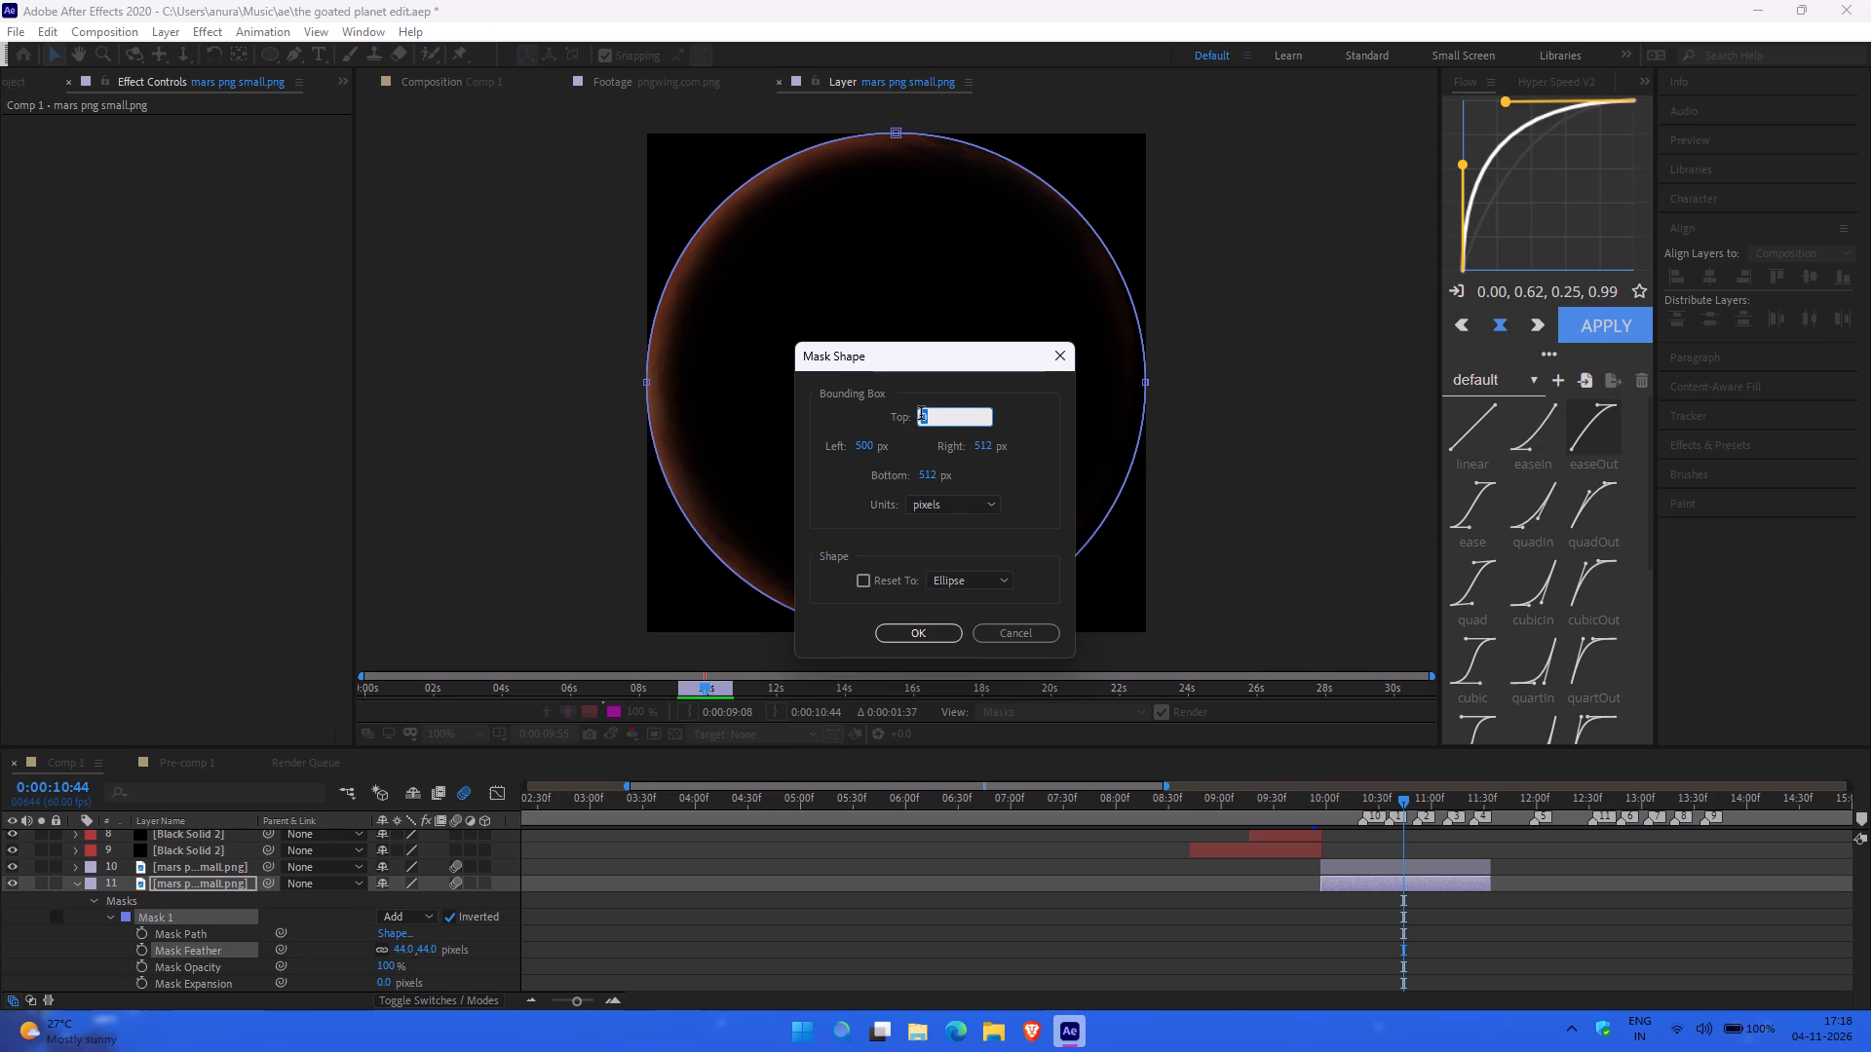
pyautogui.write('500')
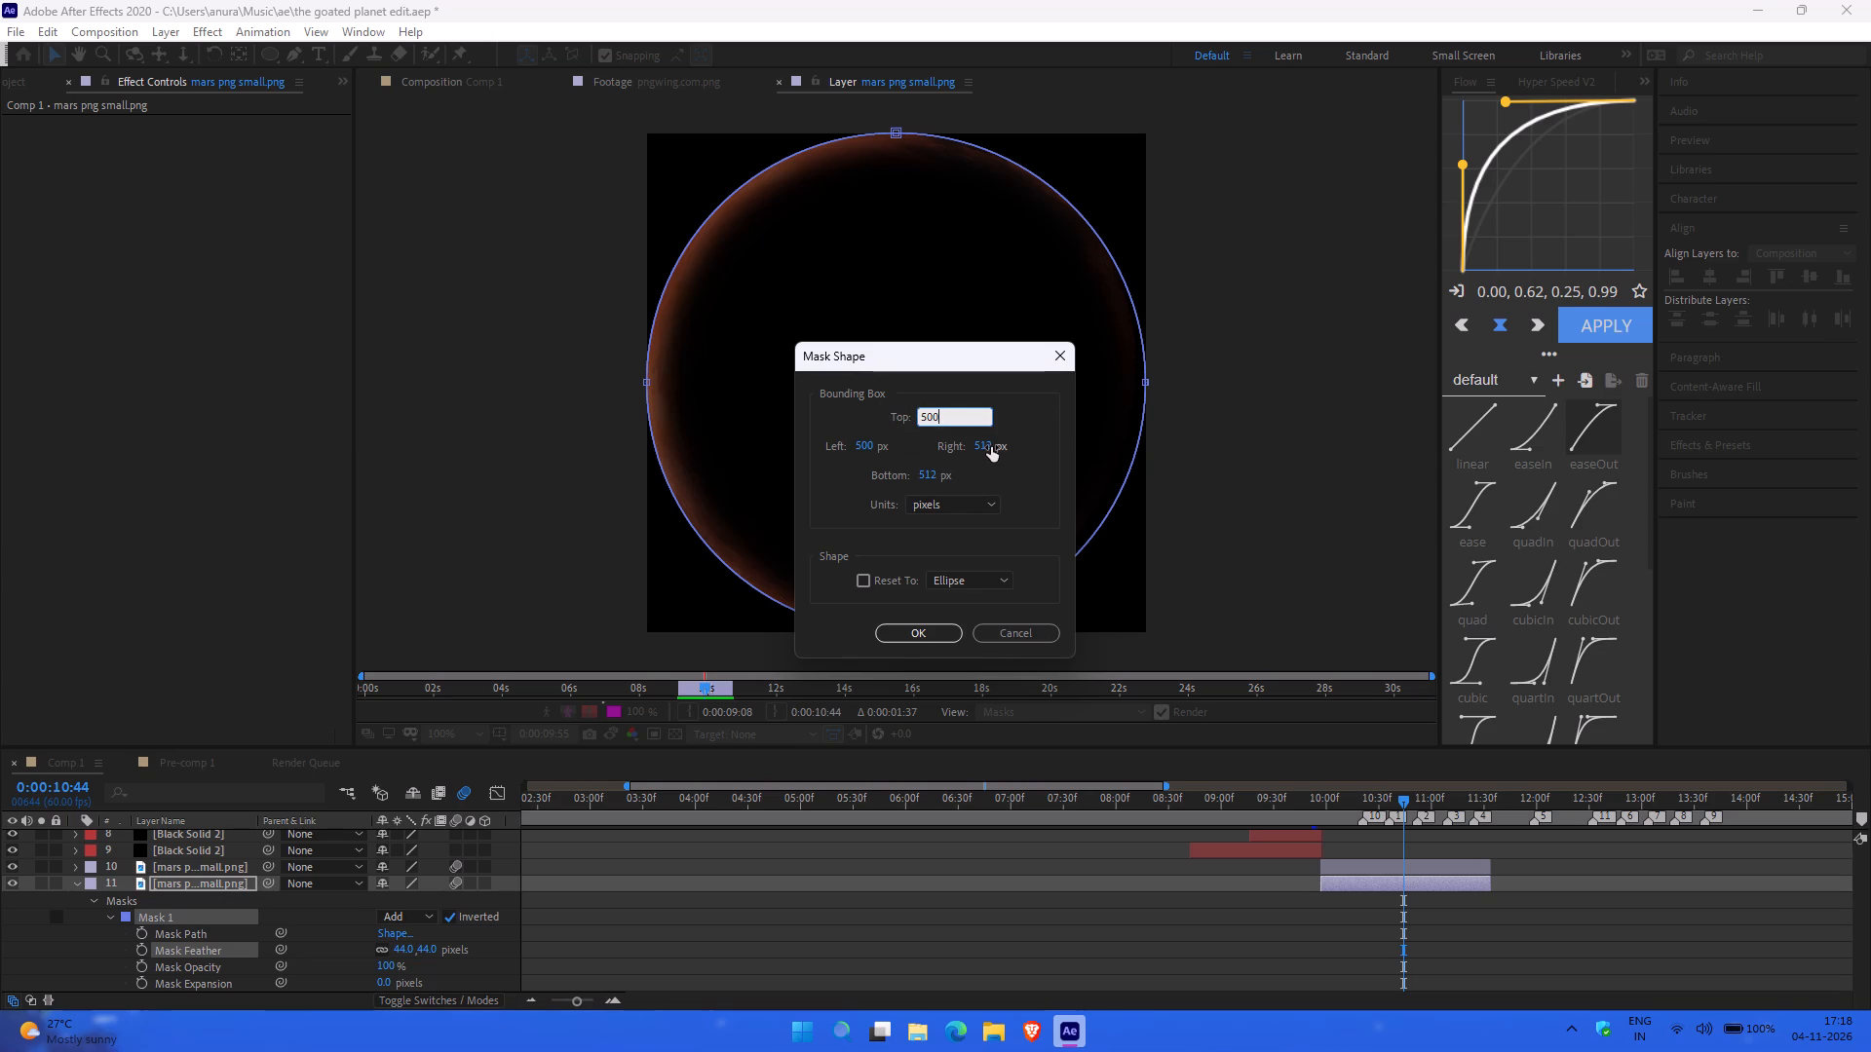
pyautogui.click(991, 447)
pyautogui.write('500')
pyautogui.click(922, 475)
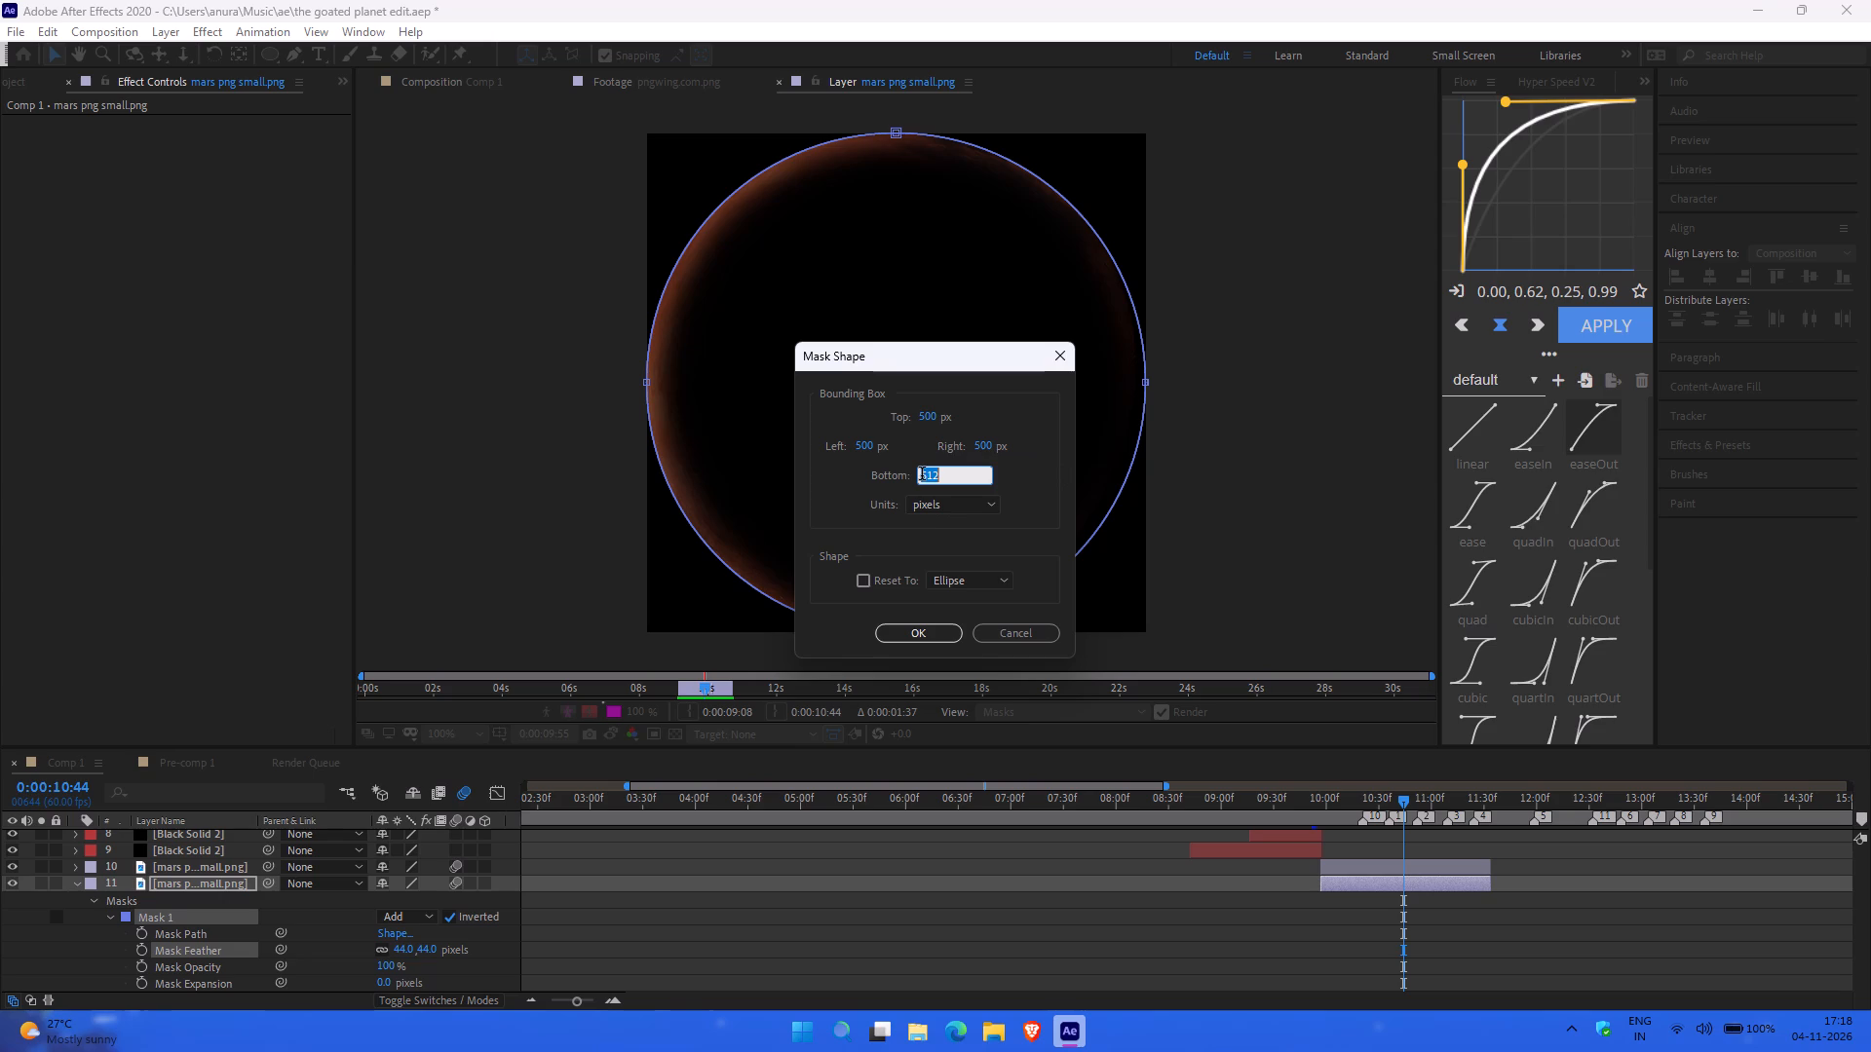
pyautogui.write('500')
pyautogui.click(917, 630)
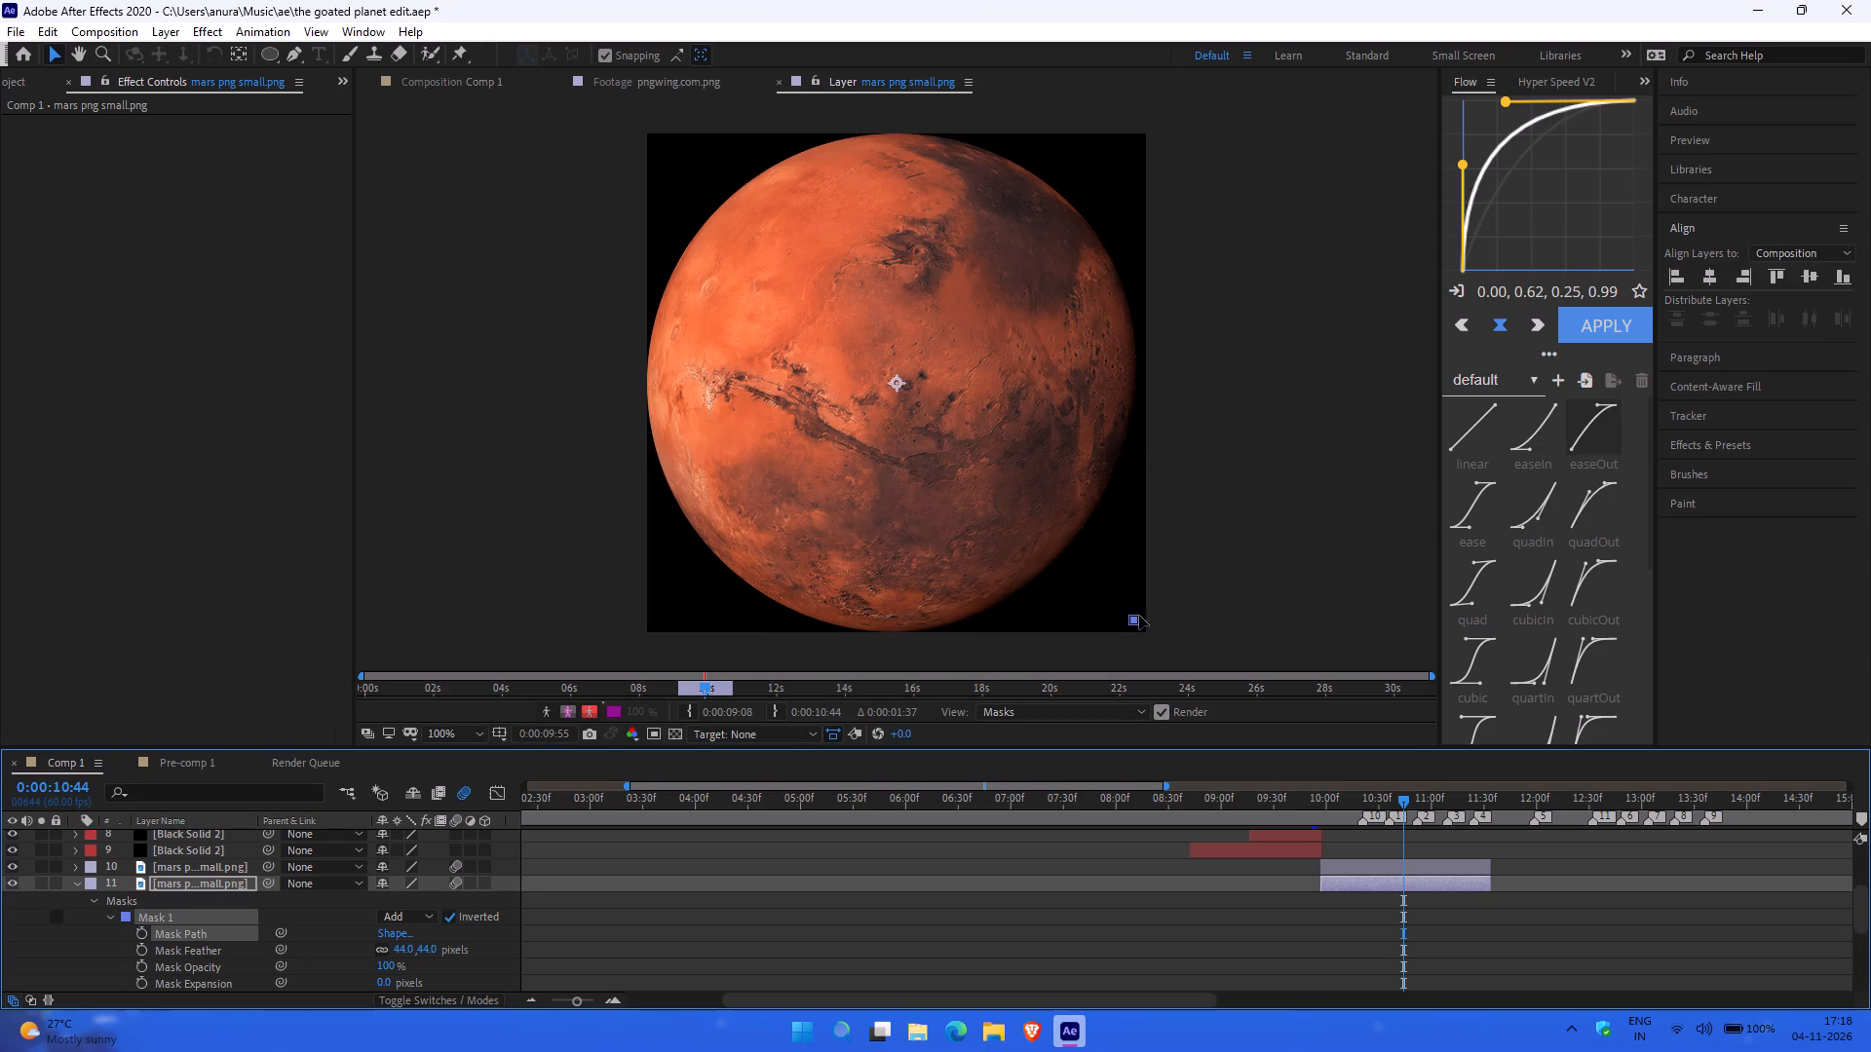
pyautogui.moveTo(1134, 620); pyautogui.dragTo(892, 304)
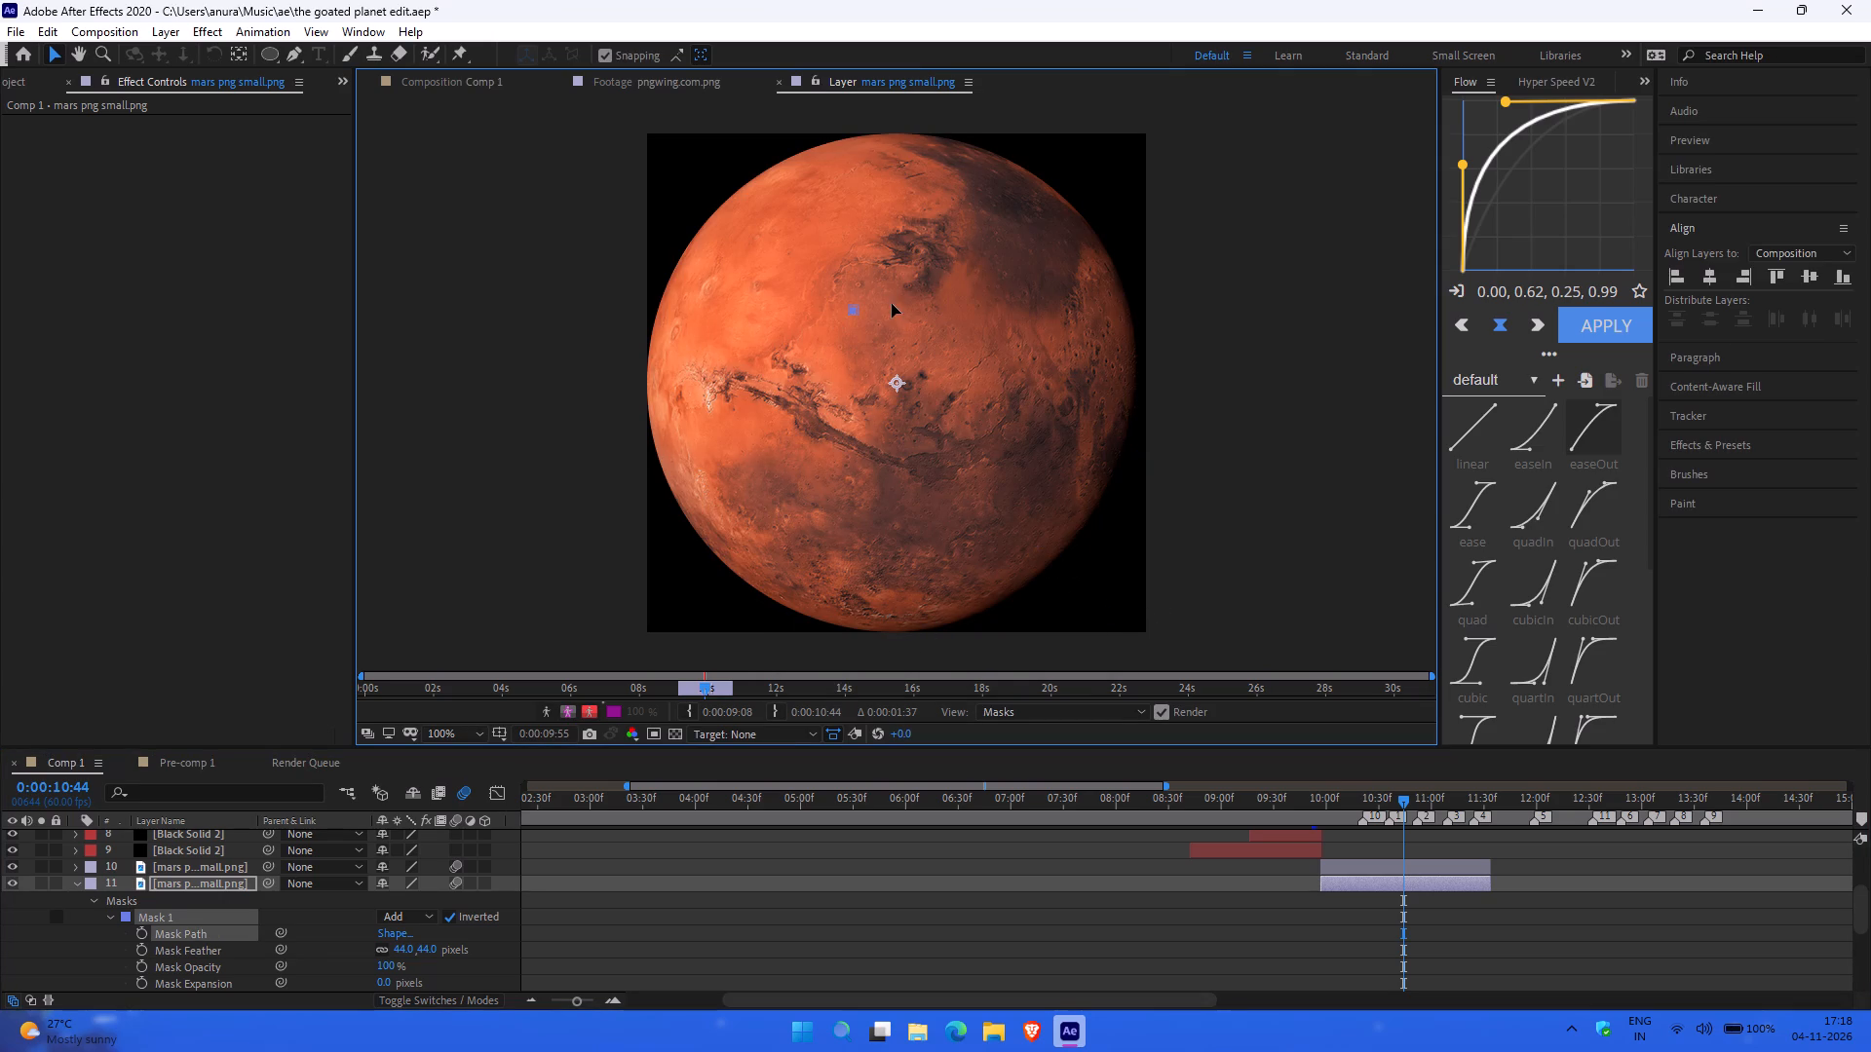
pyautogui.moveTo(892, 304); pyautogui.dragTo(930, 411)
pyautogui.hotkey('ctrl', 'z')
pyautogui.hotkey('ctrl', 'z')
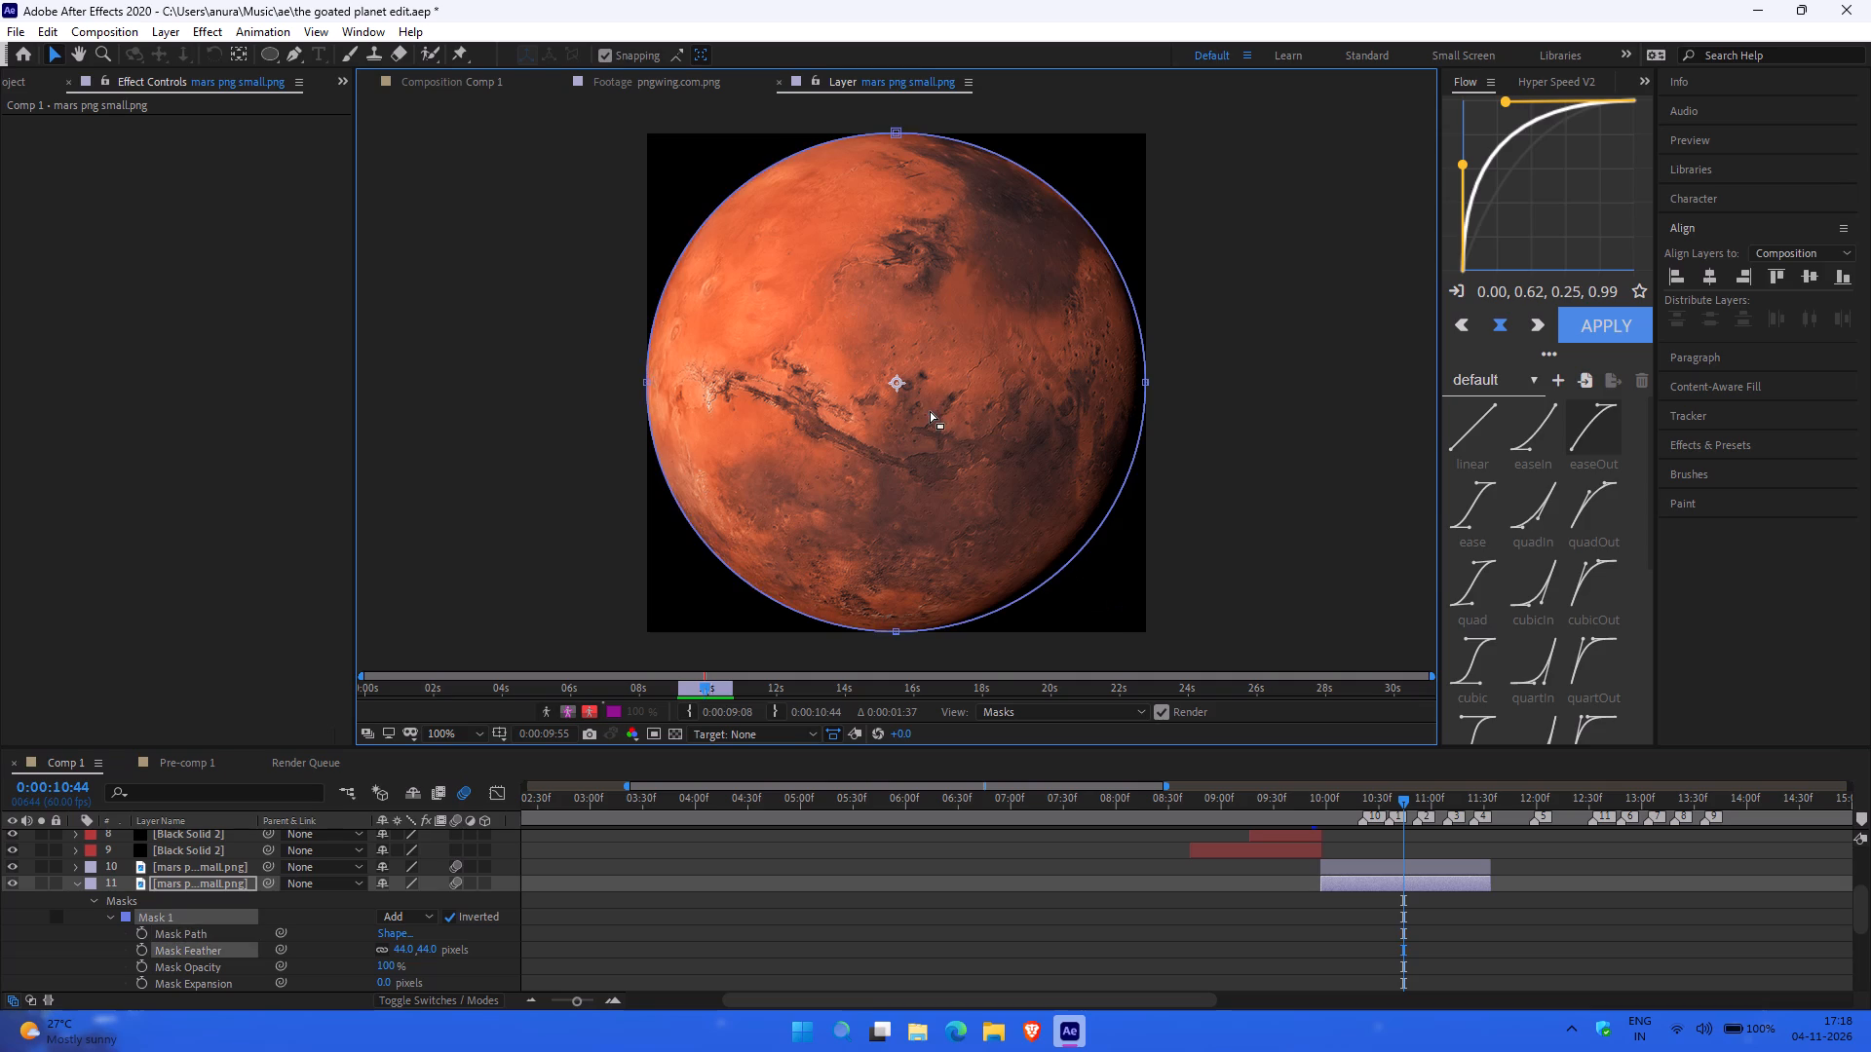
# Save the planet edit project and close After Effects.
pyautogui.hotkey('ctrl', 's')
pyautogui.hotkey('ctrl', 's')
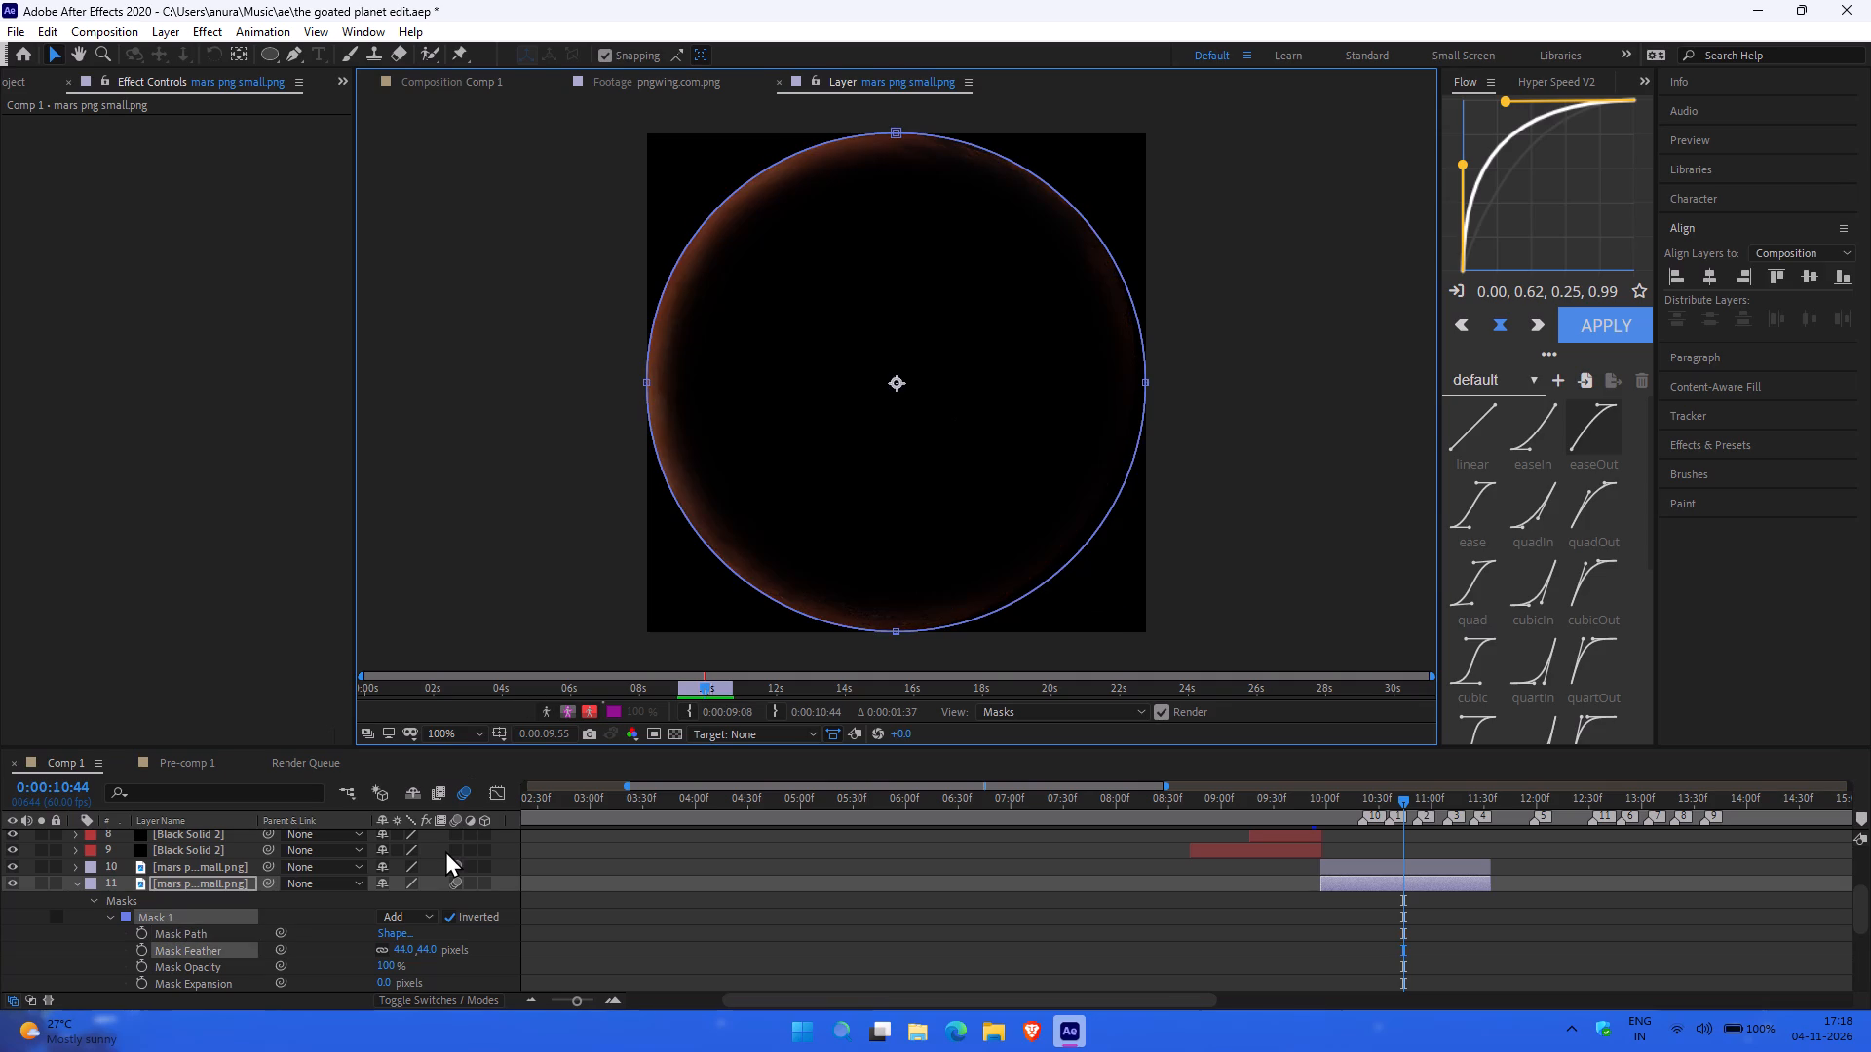
pyautogui.hotkey('ctrl', 's')
pyautogui.hotkey('ctrl', 's')
pyautogui.hotkey('ctrl', 's')
pyautogui.click(1870, 0)
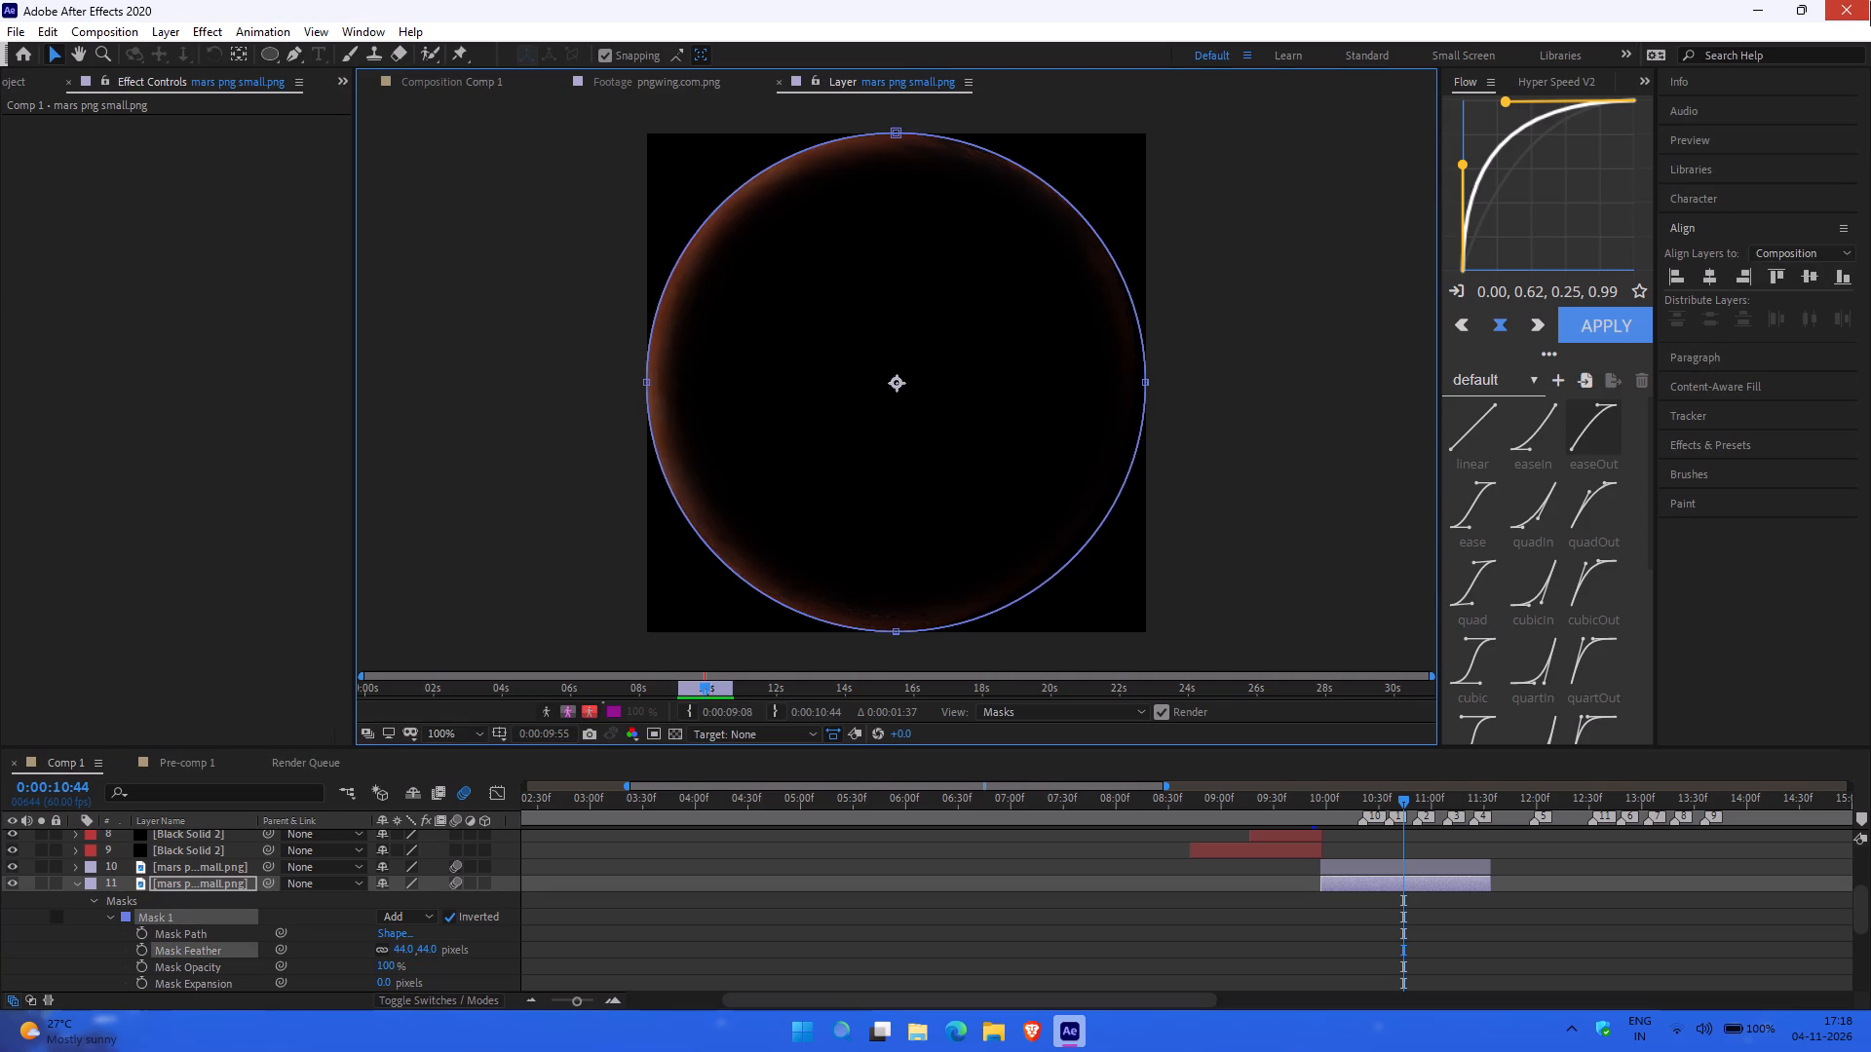